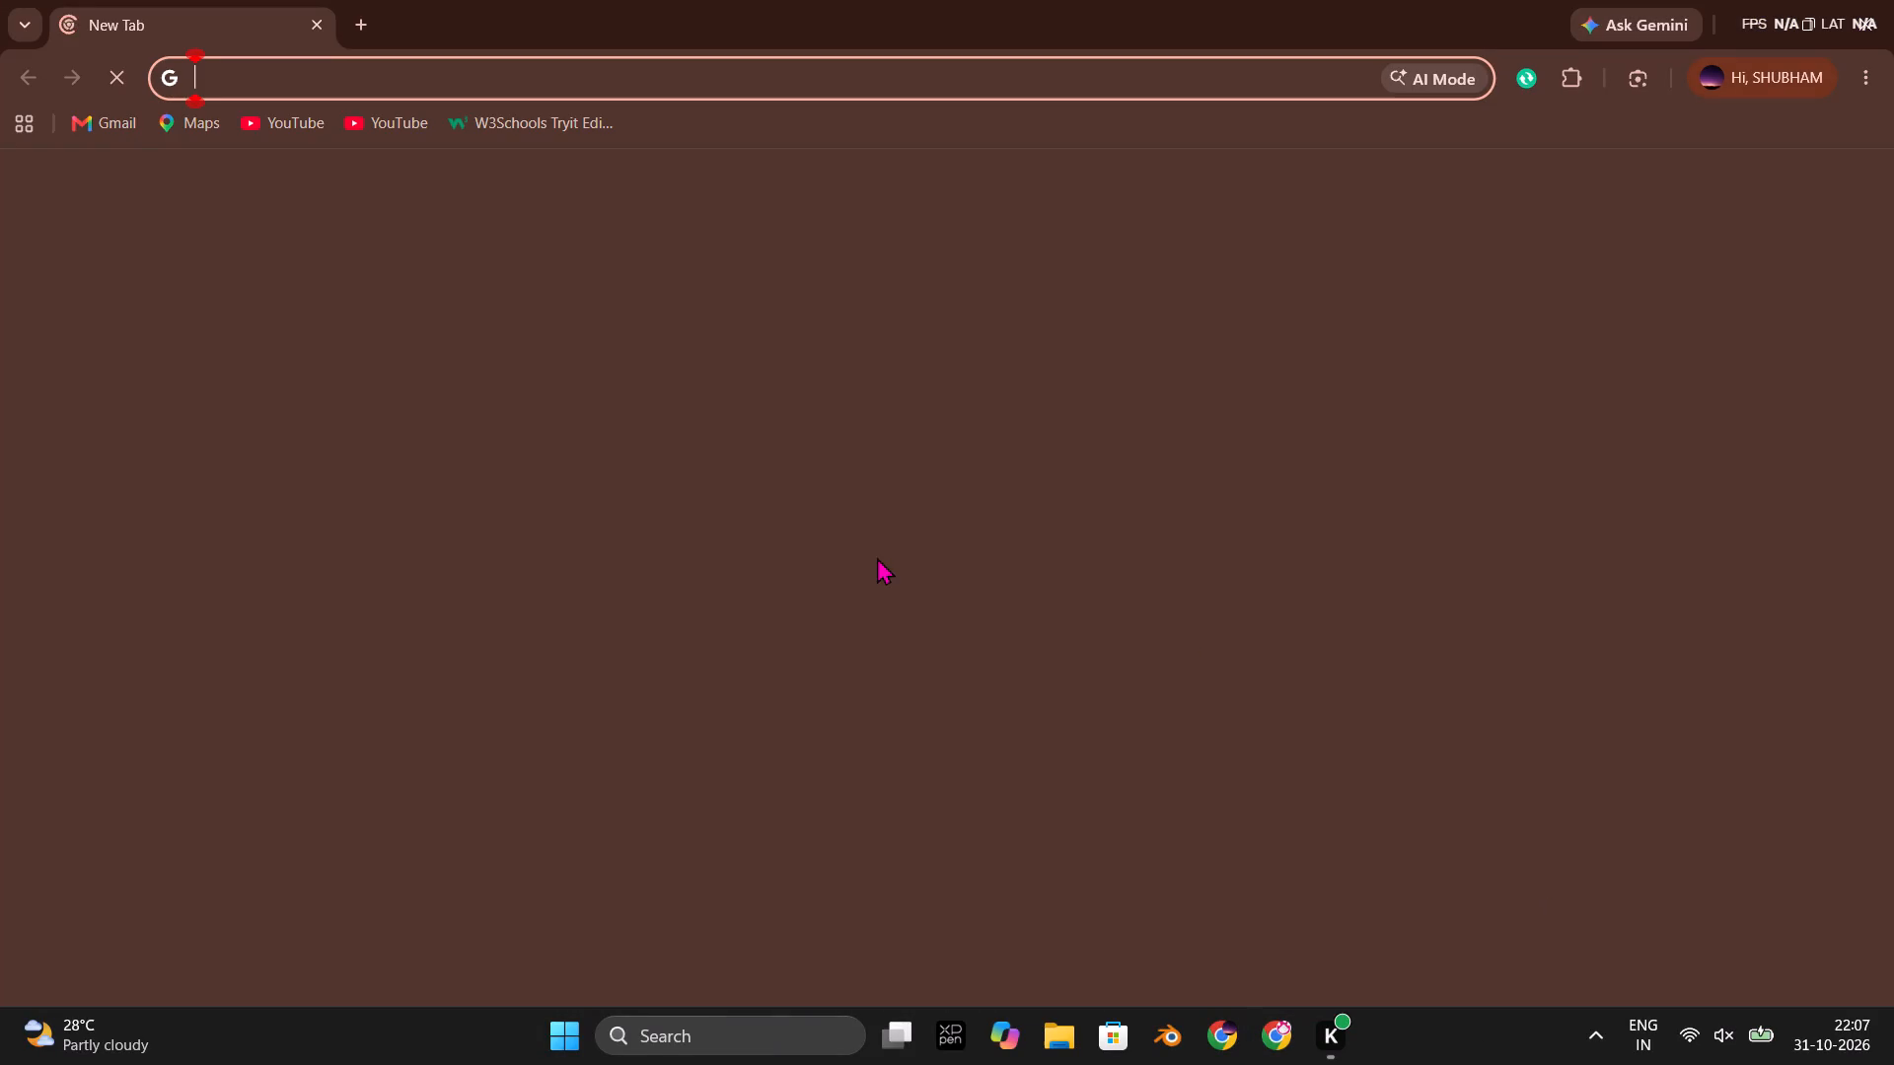
# Open Canva and open the Sample design from the recent designs.
pyautogui.click(606, 730)
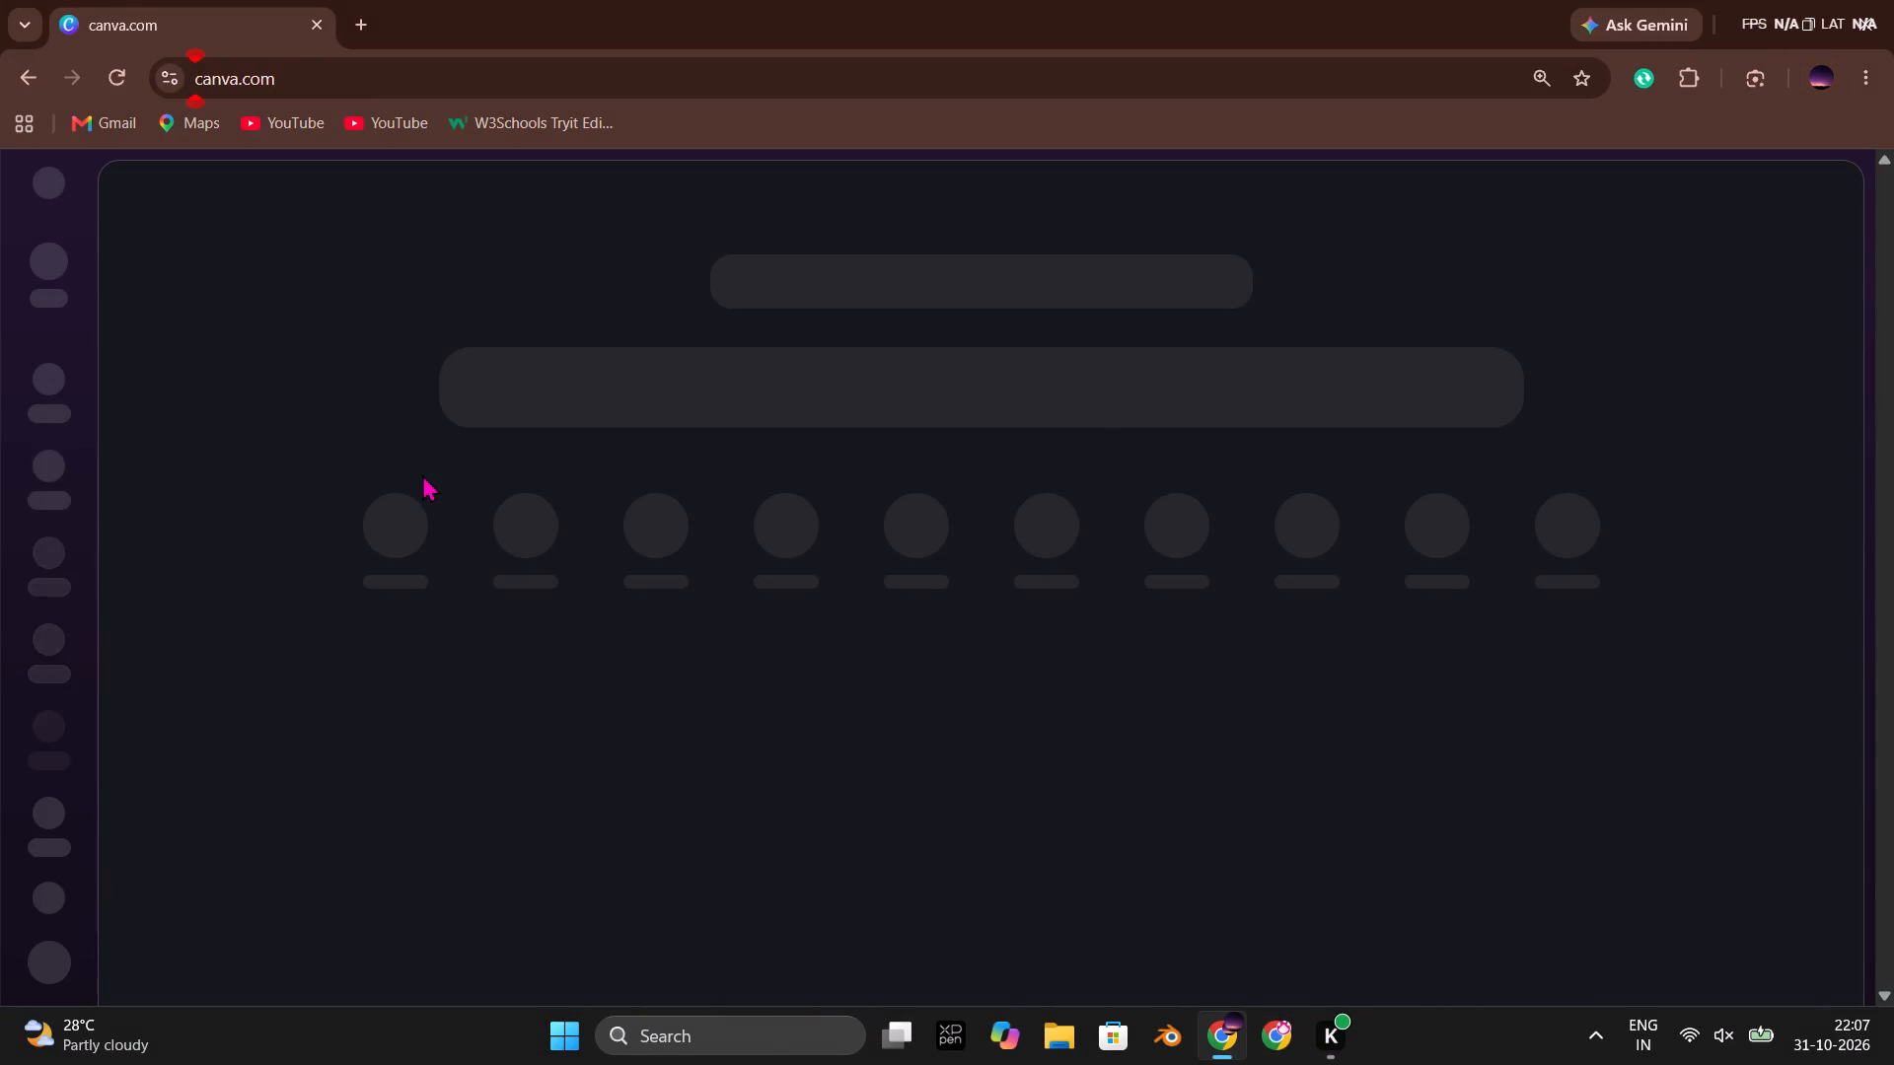
pyautogui.scroll(-1, 892, 441)
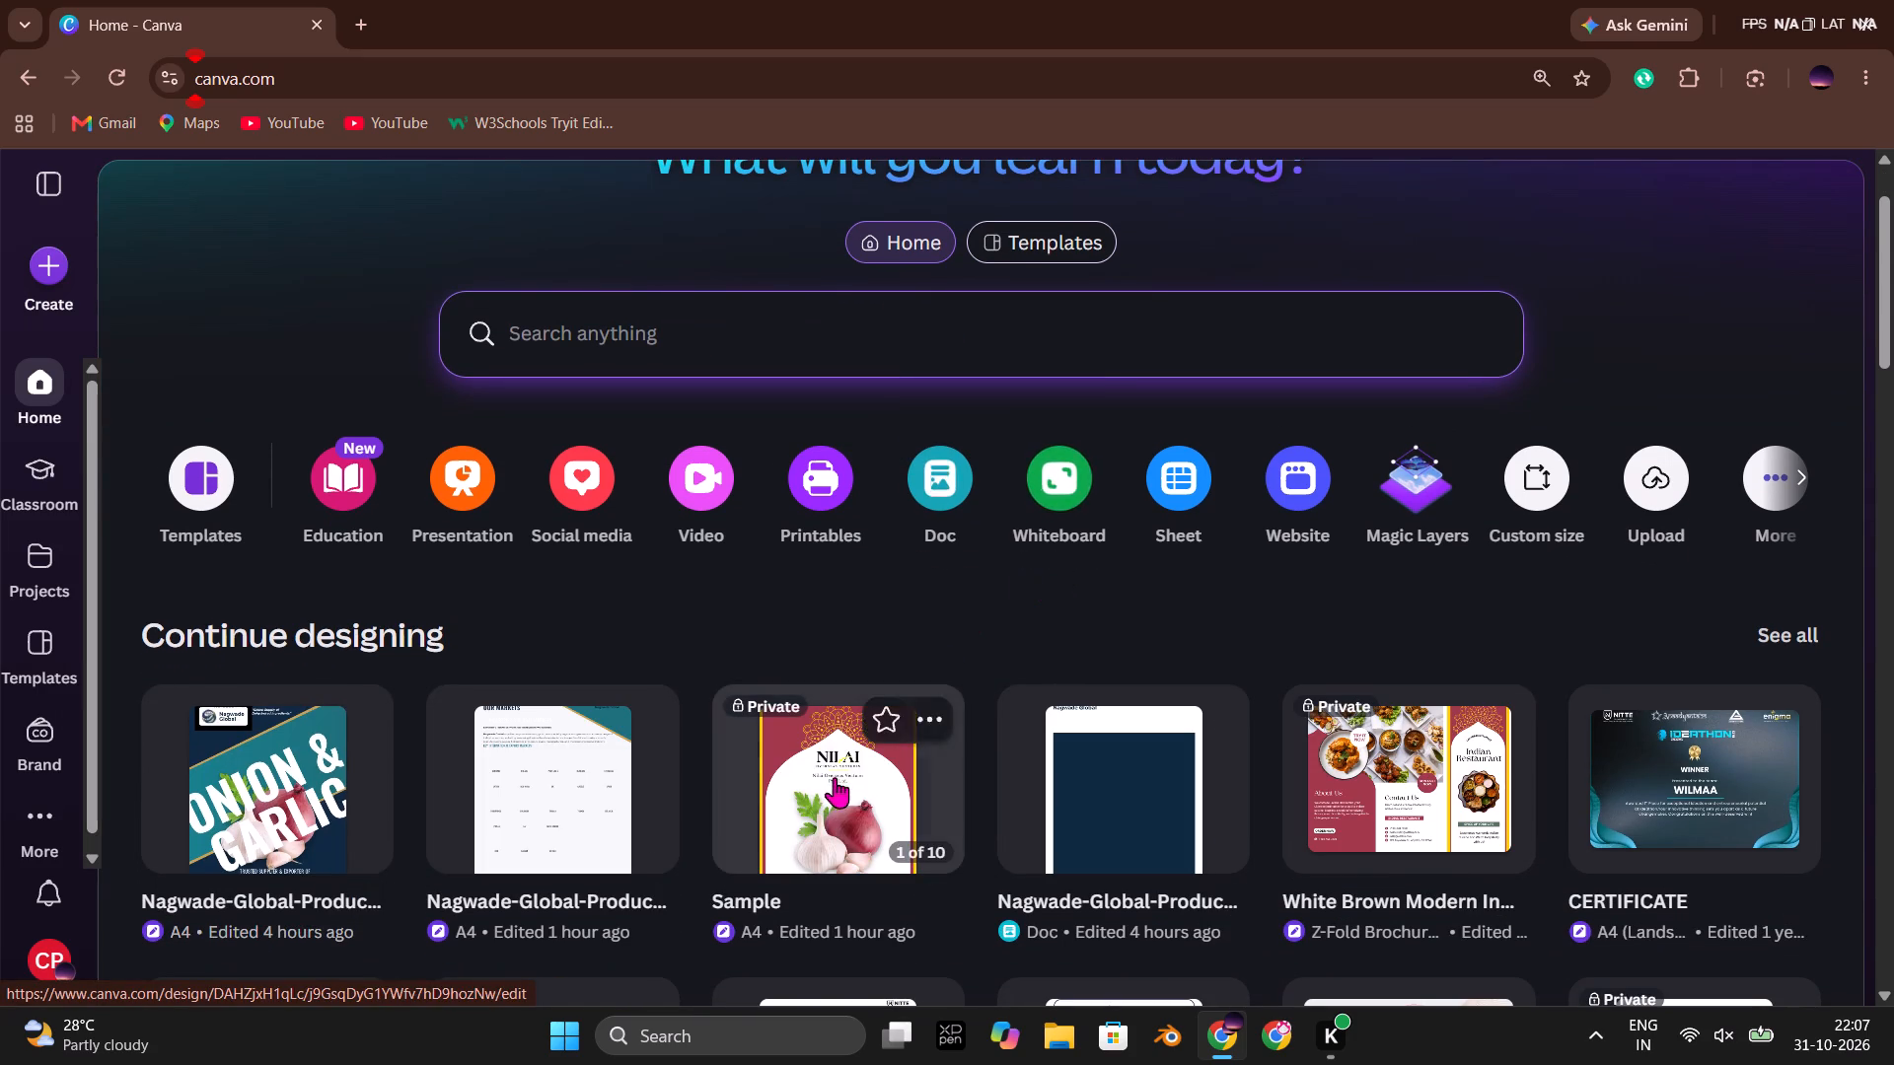
pyautogui.click(837, 777)
pyautogui.click(299, 0)
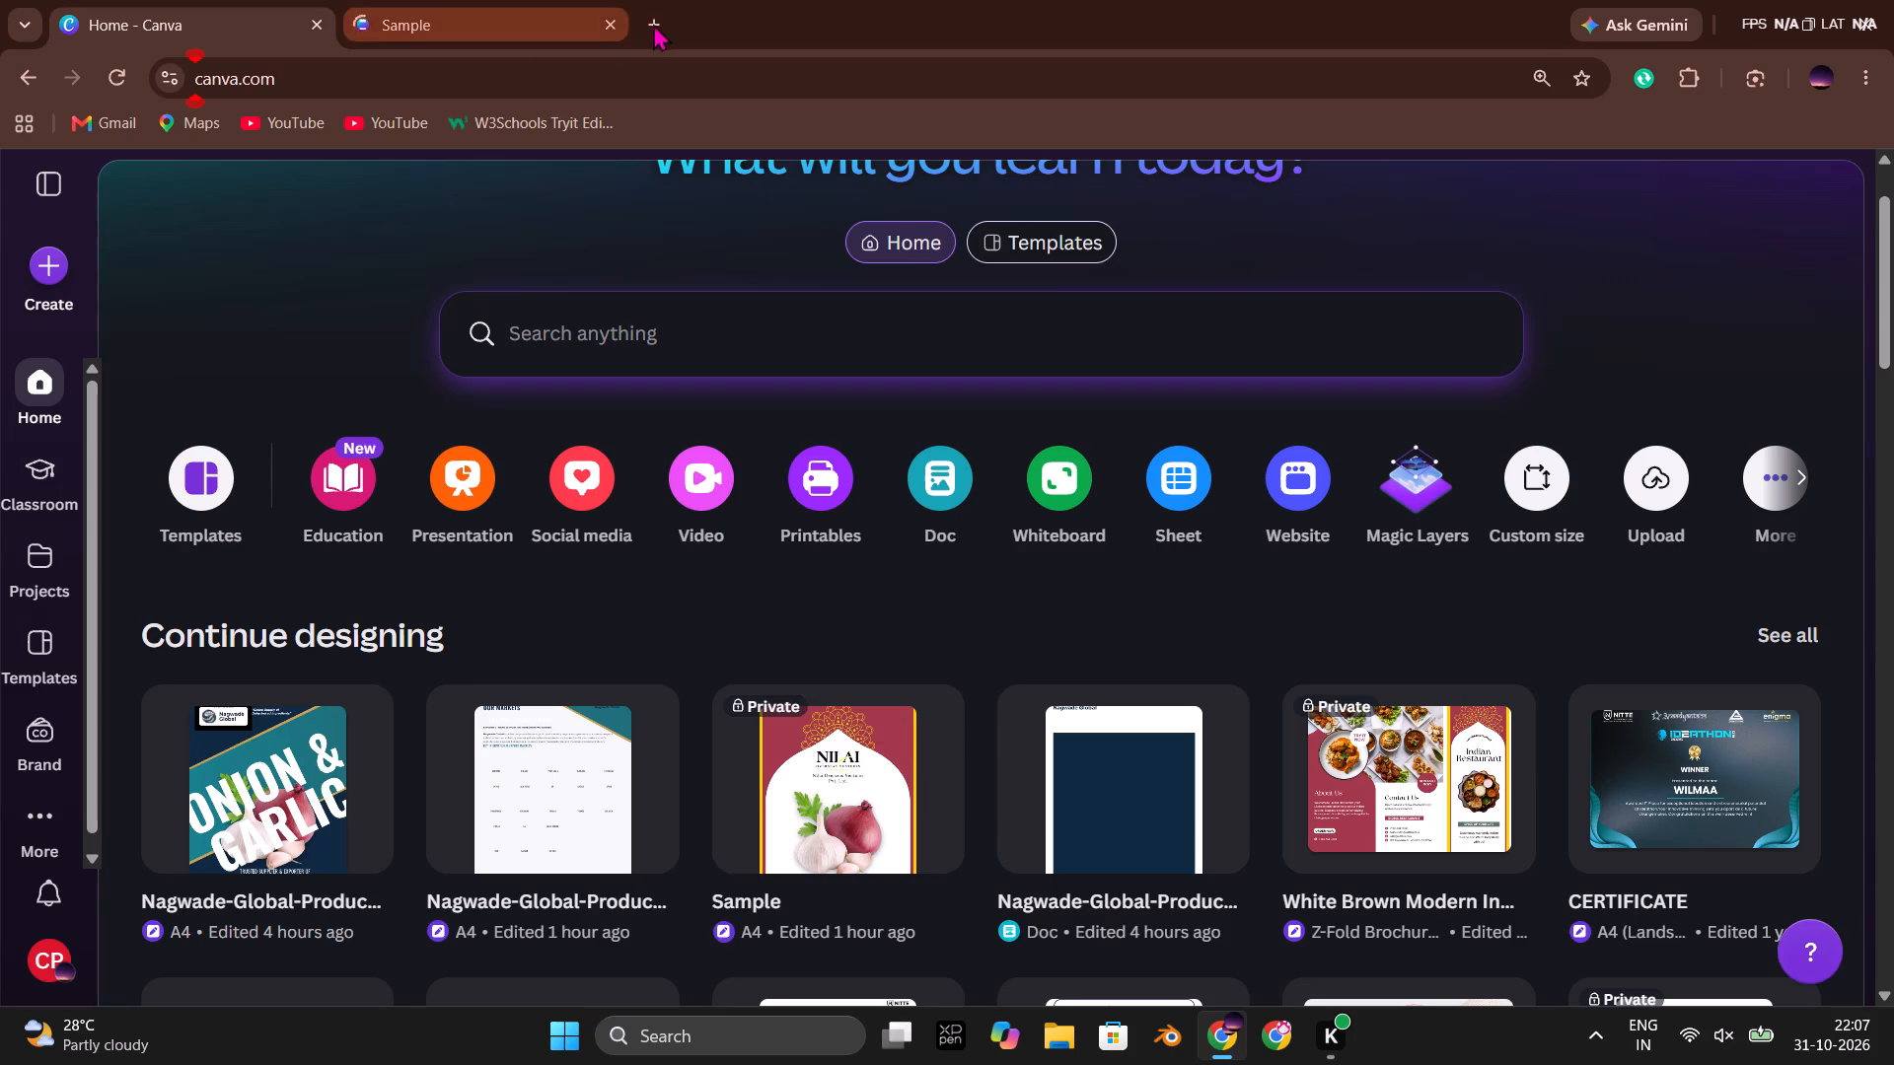
# Open ChatGPT in a new browser tab.
pyautogui.click(653, 23)
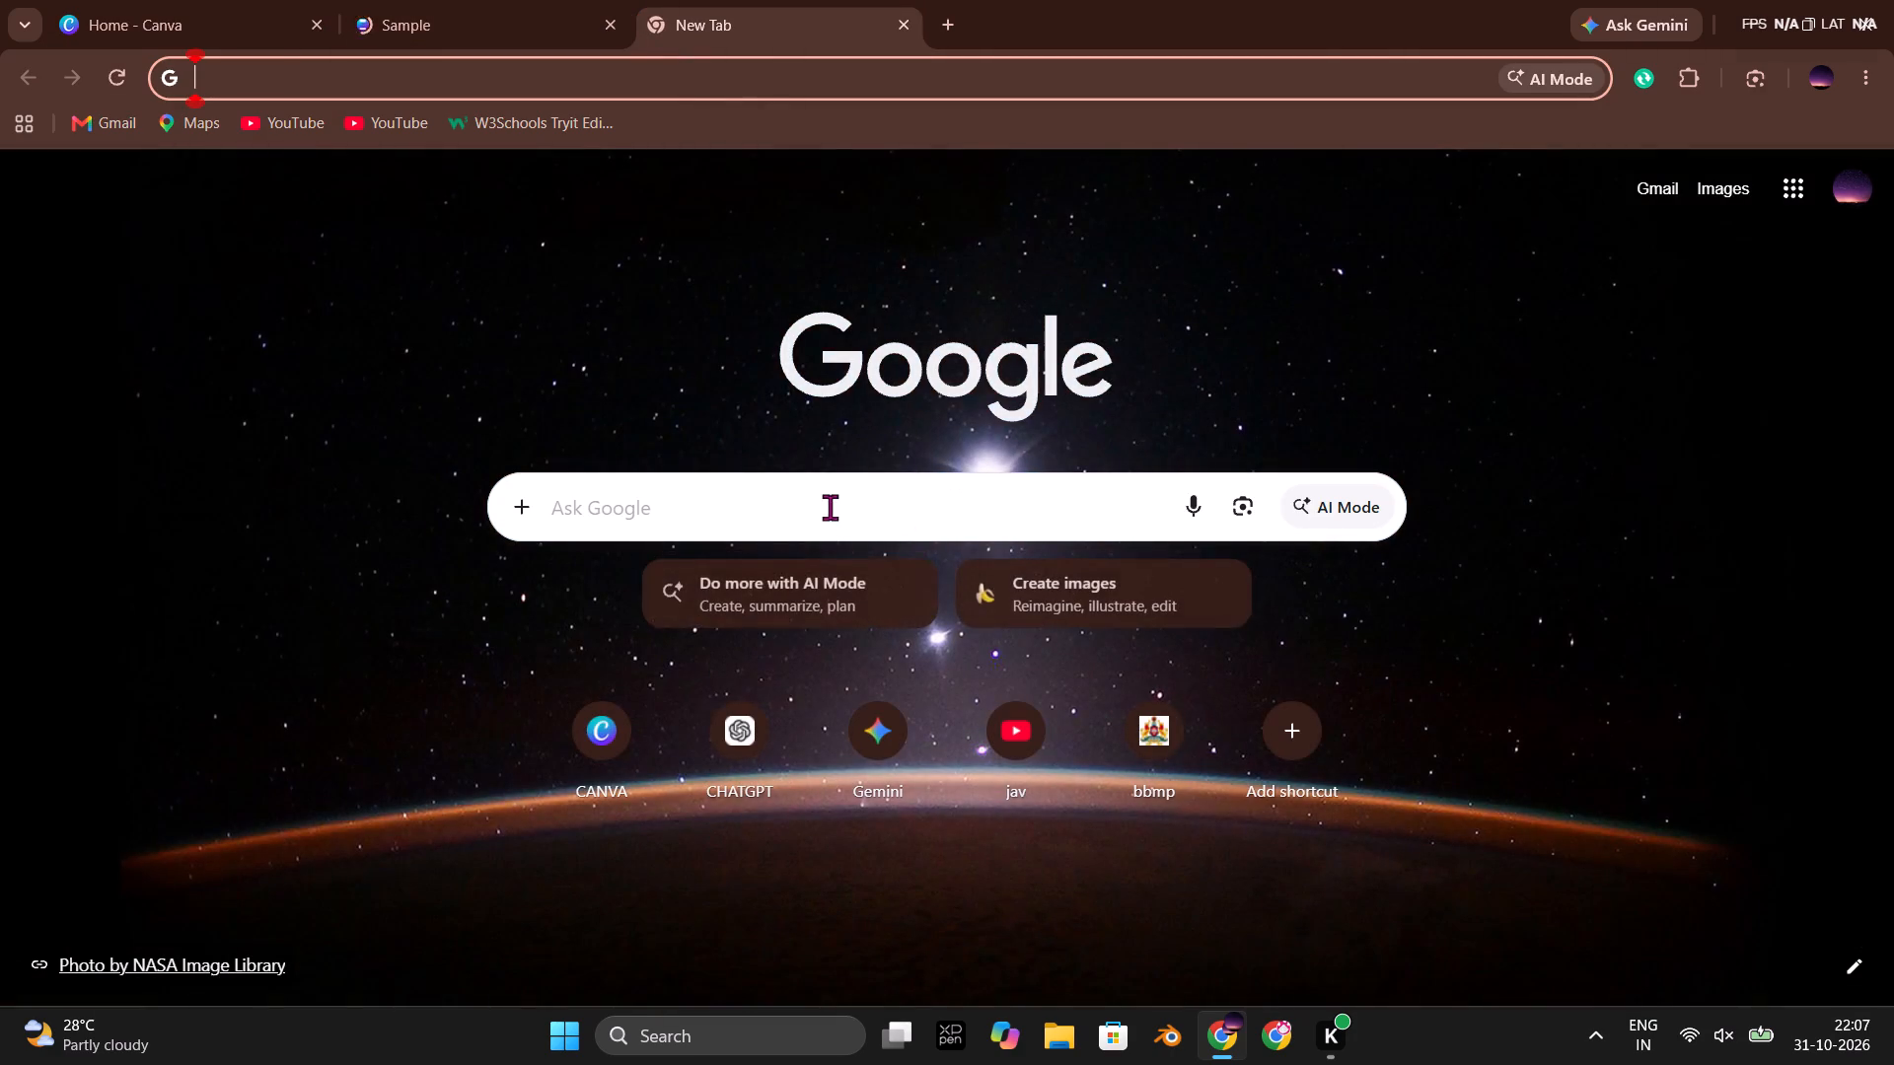
pyautogui.click(752, 747)
# In the Sample design, duplicate the Flakes / Kibbled specification label block on page 4 and place the copy just right of the original.
pyautogui.click(485, 0)
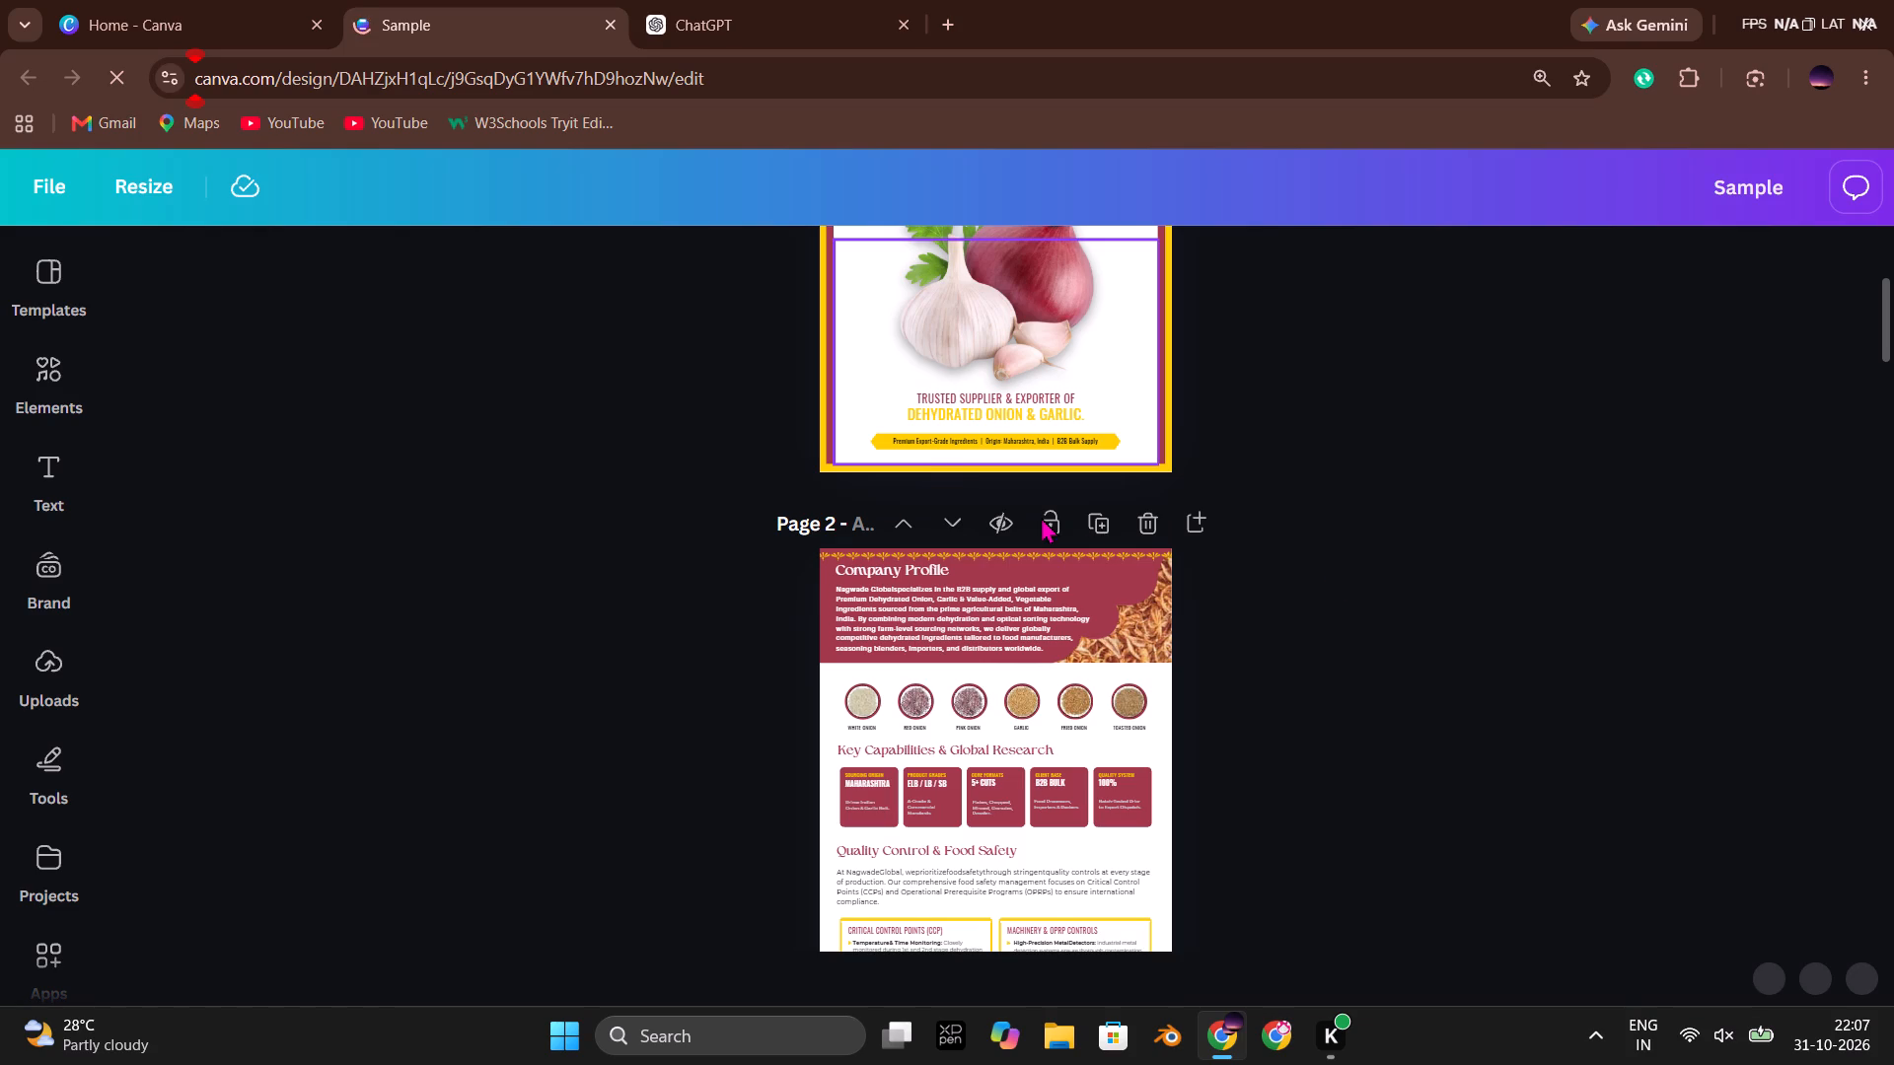
pyautogui.scroll(-6, 1206, 613)
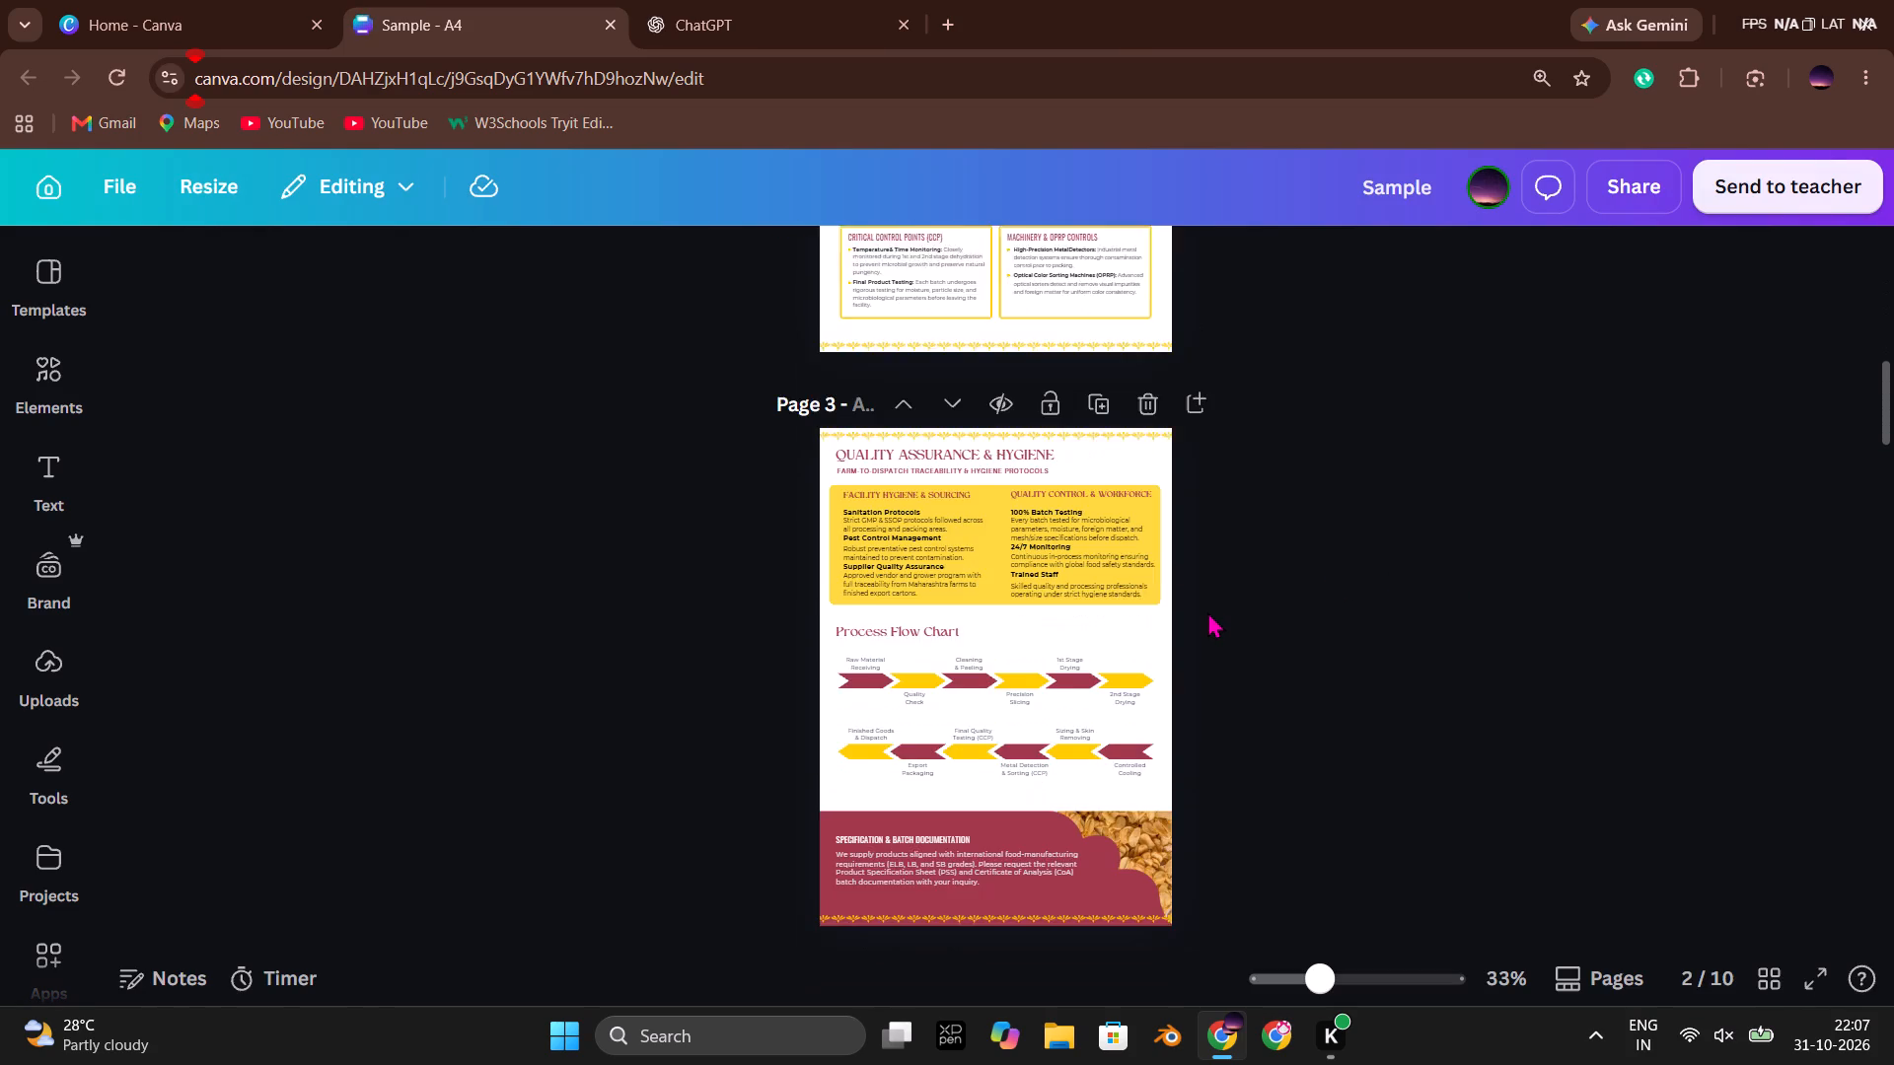
pyautogui.scroll(-6, 1207, 610)
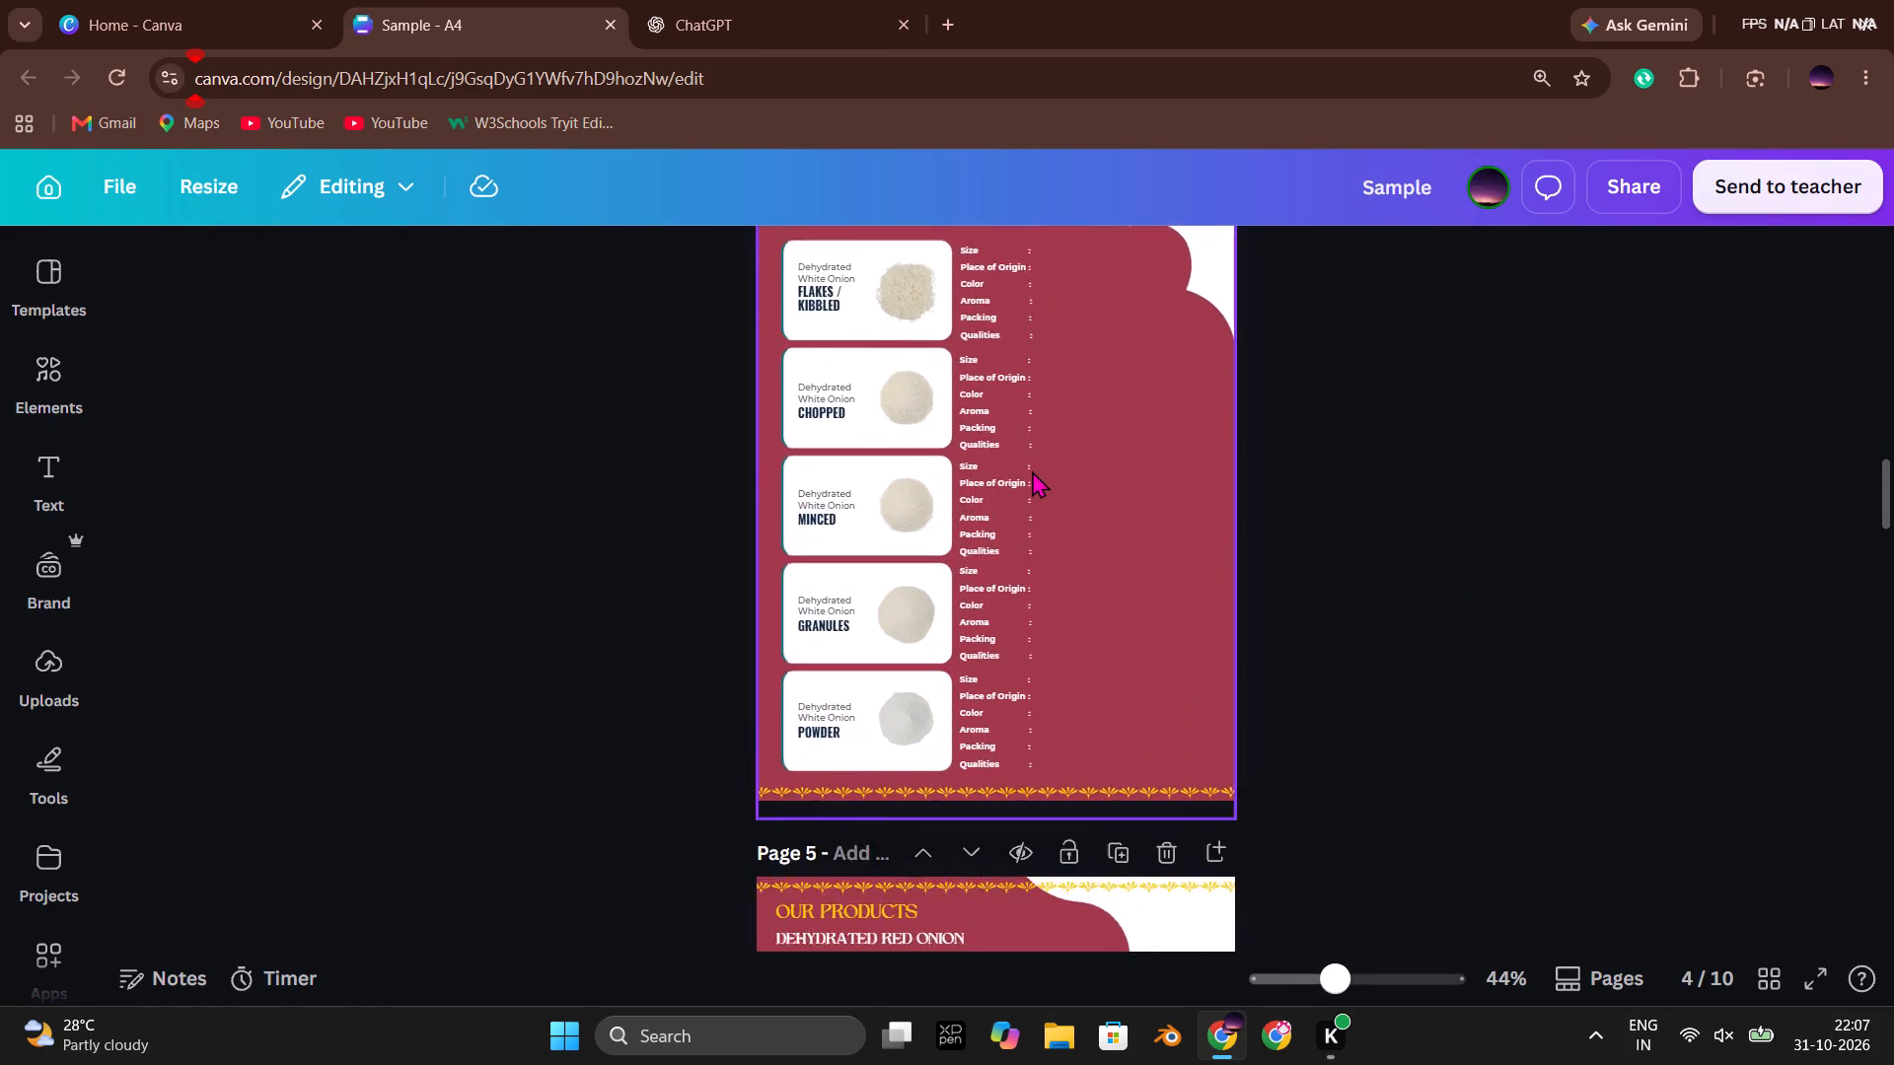
pyautogui.scroll(2, 985, 386)
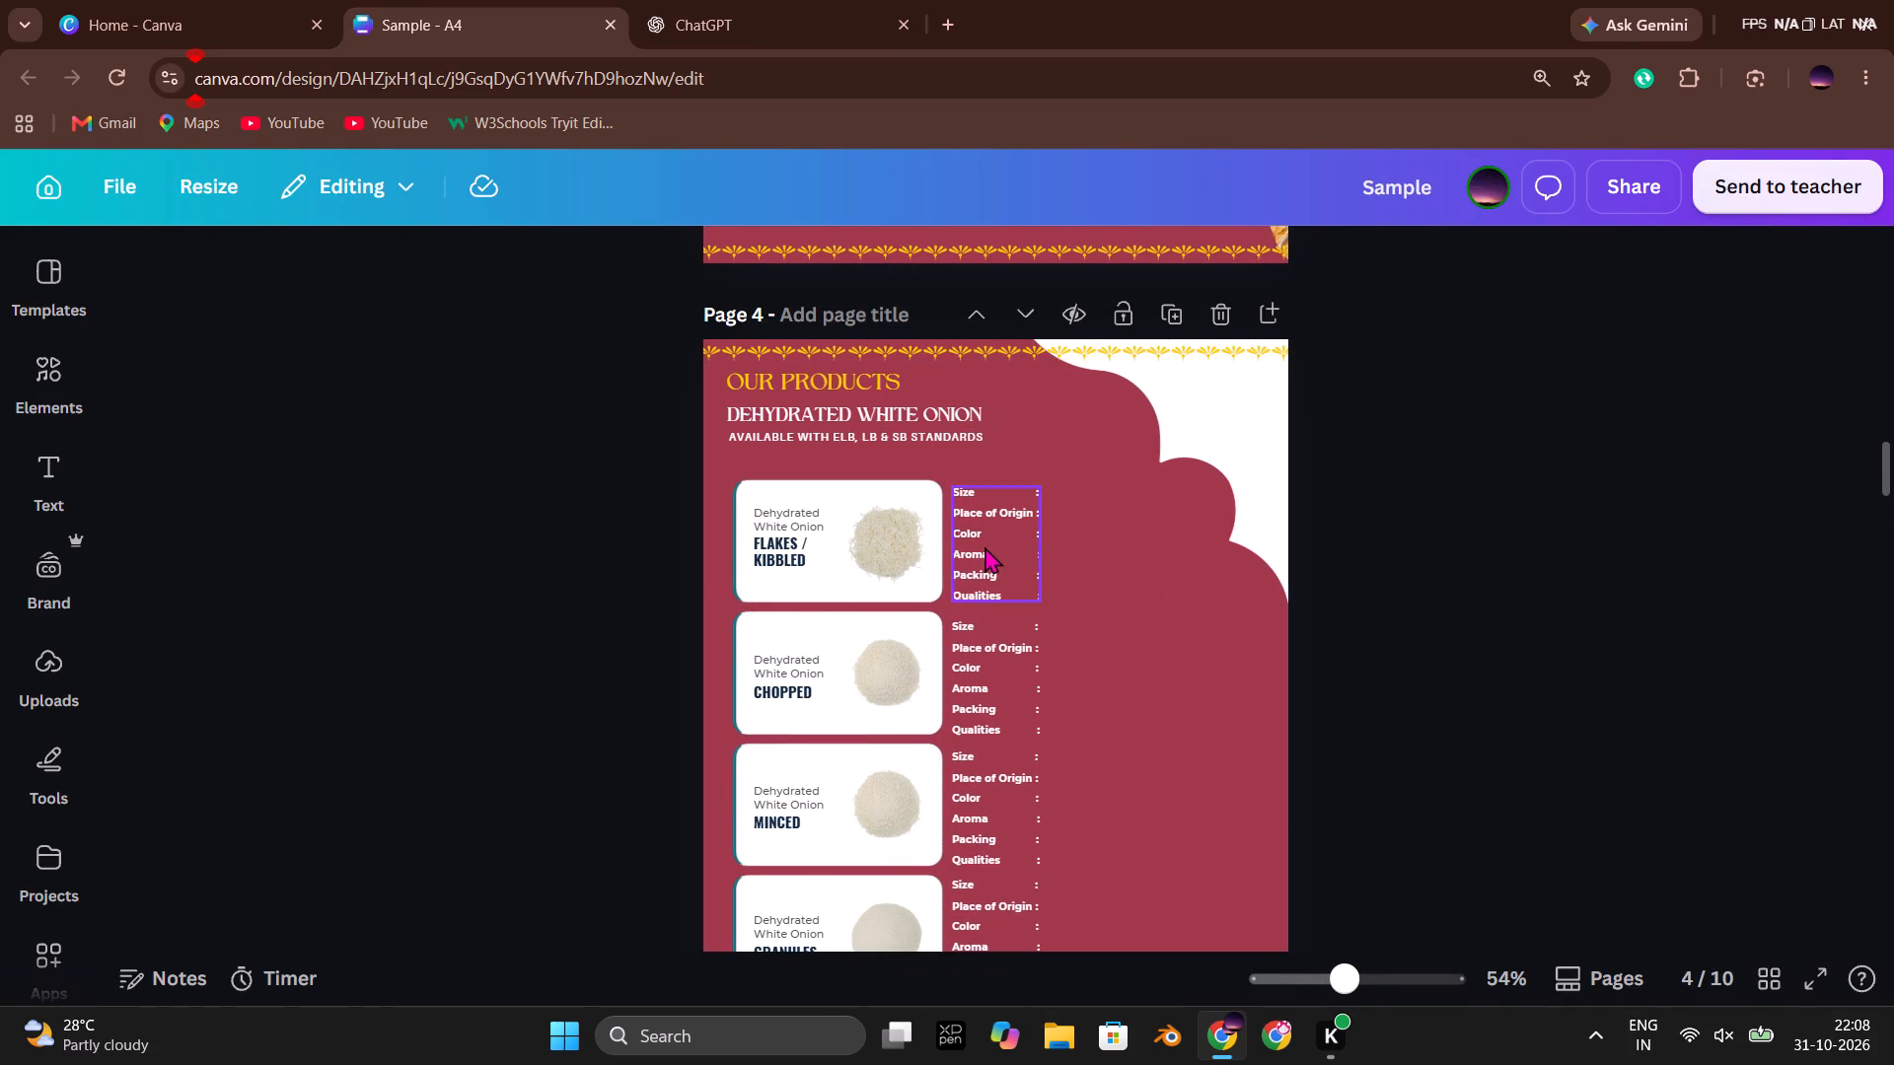
pyautogui.click(984, 546)
pyautogui.hotkey('ctrl', 'c')
pyautogui.hotkey('ctrl', 'v')
pyautogui.moveTo(992, 554); pyautogui.dragTo(1084, 542)
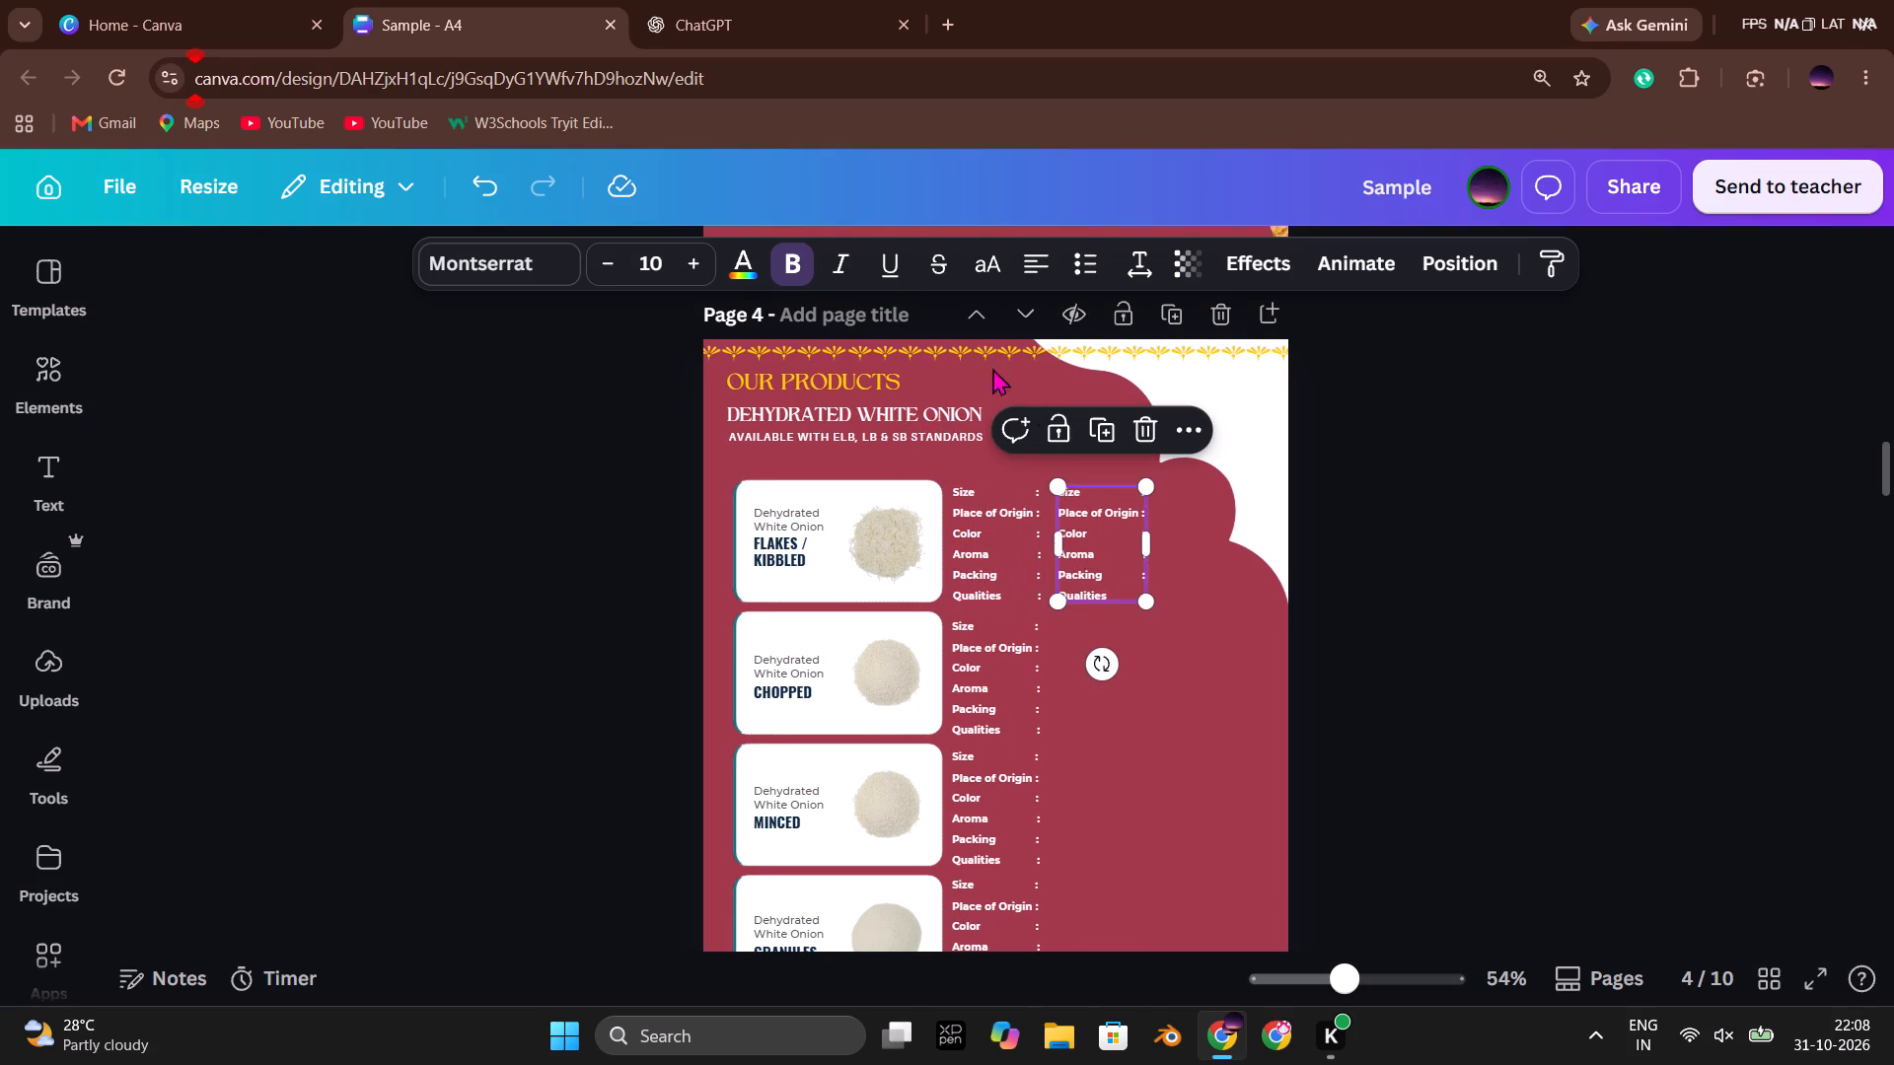
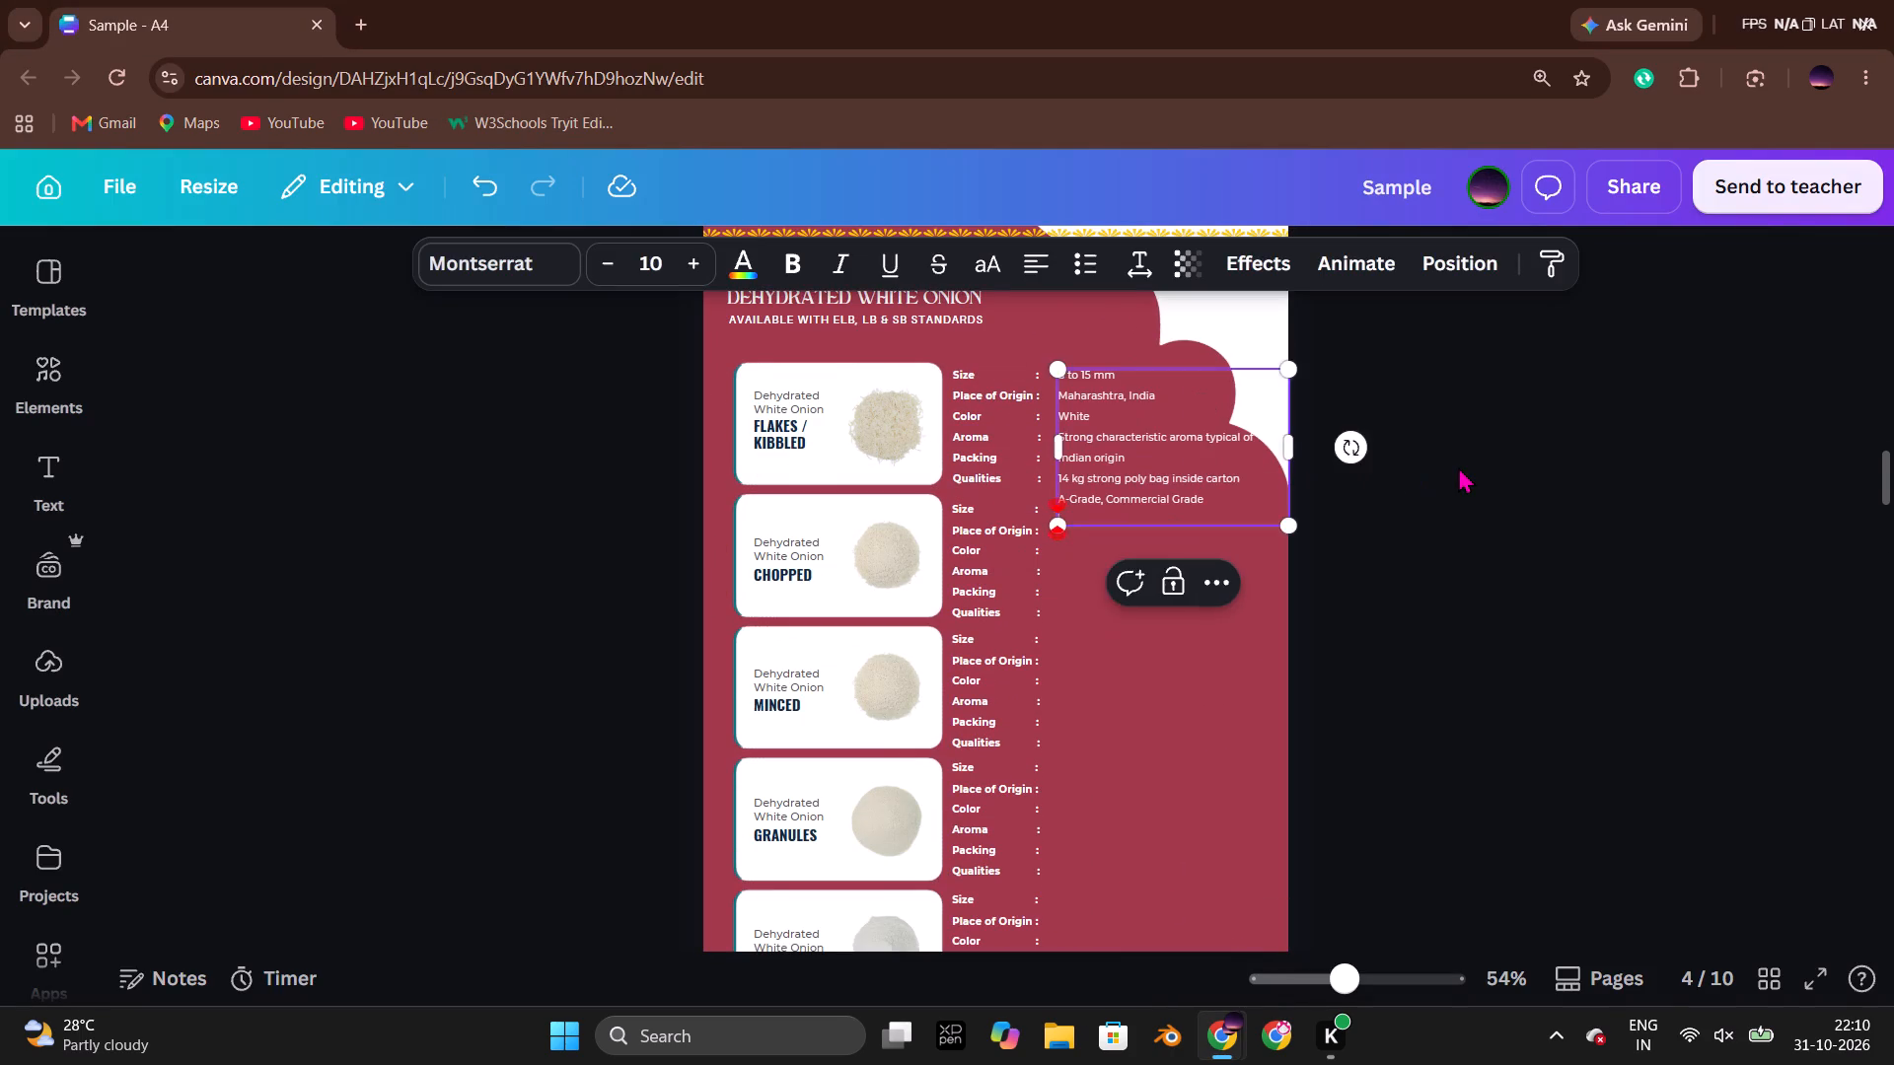
pyautogui.click(1459, 466)
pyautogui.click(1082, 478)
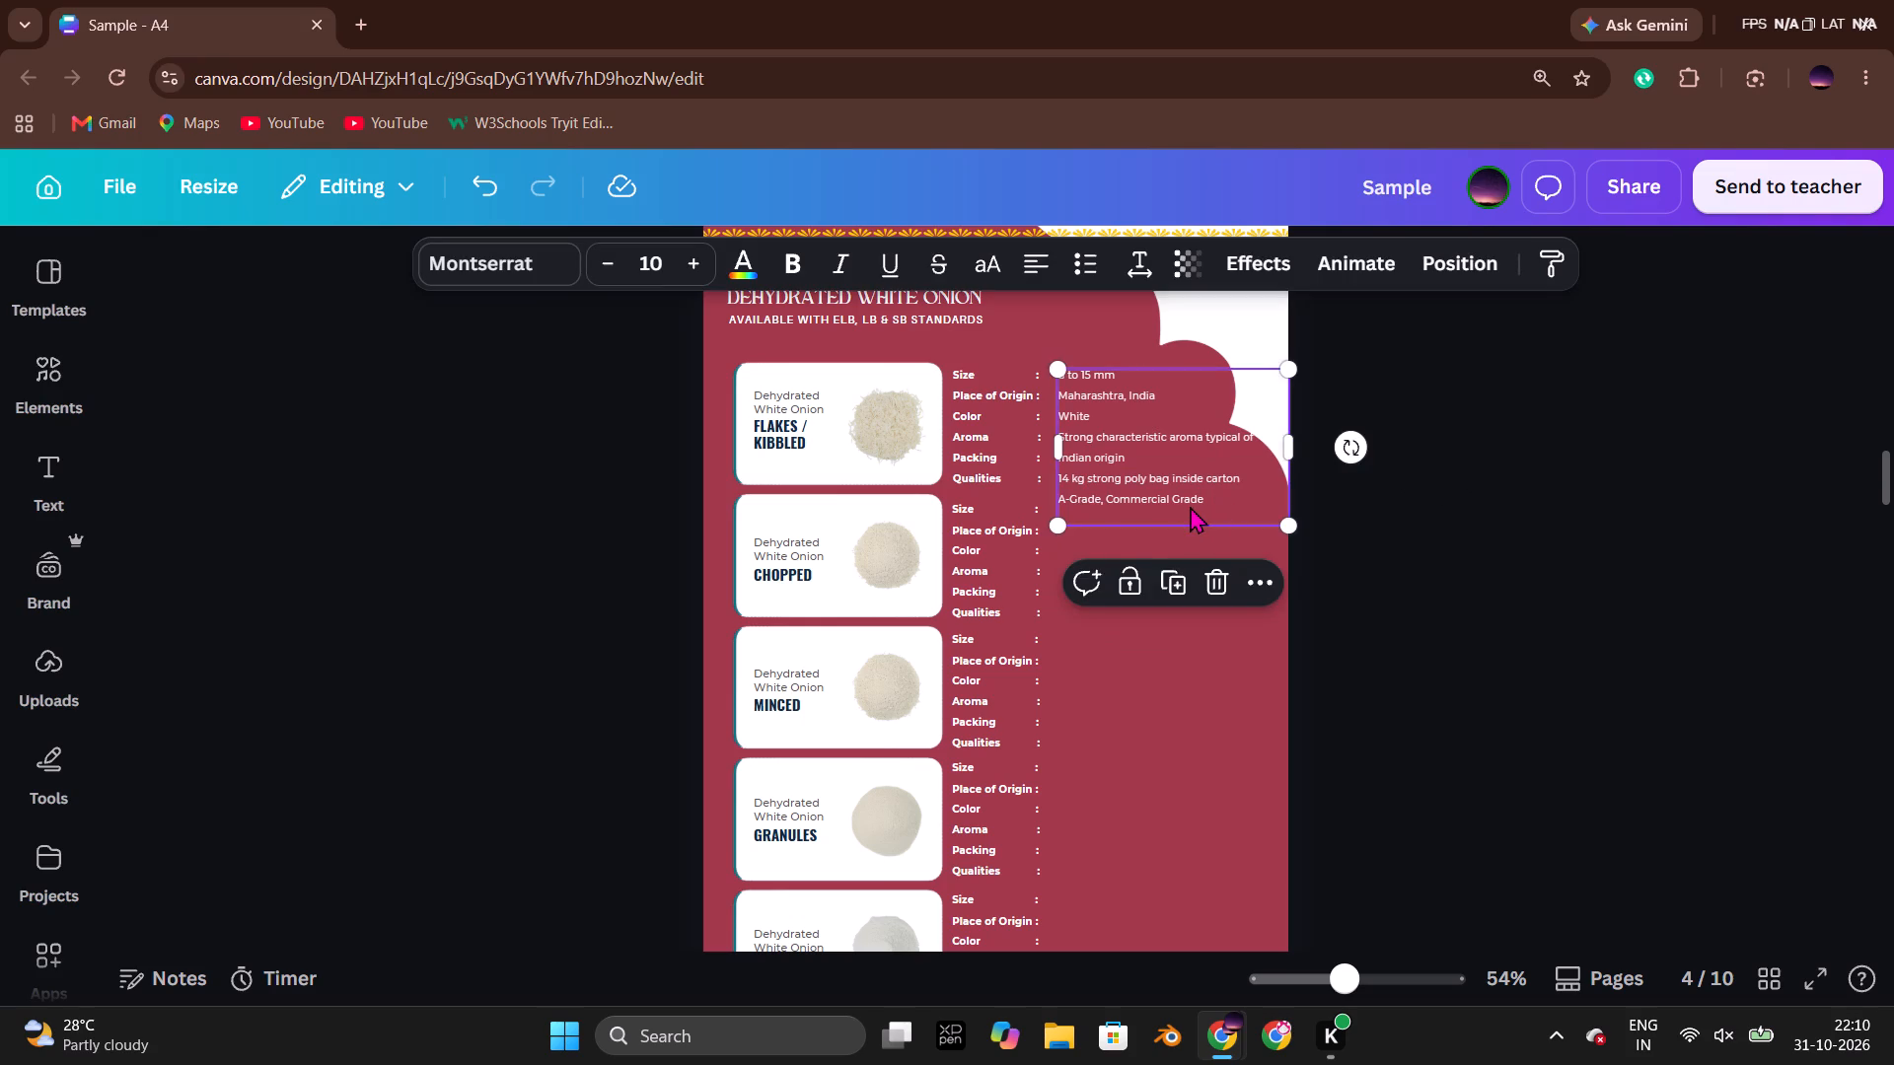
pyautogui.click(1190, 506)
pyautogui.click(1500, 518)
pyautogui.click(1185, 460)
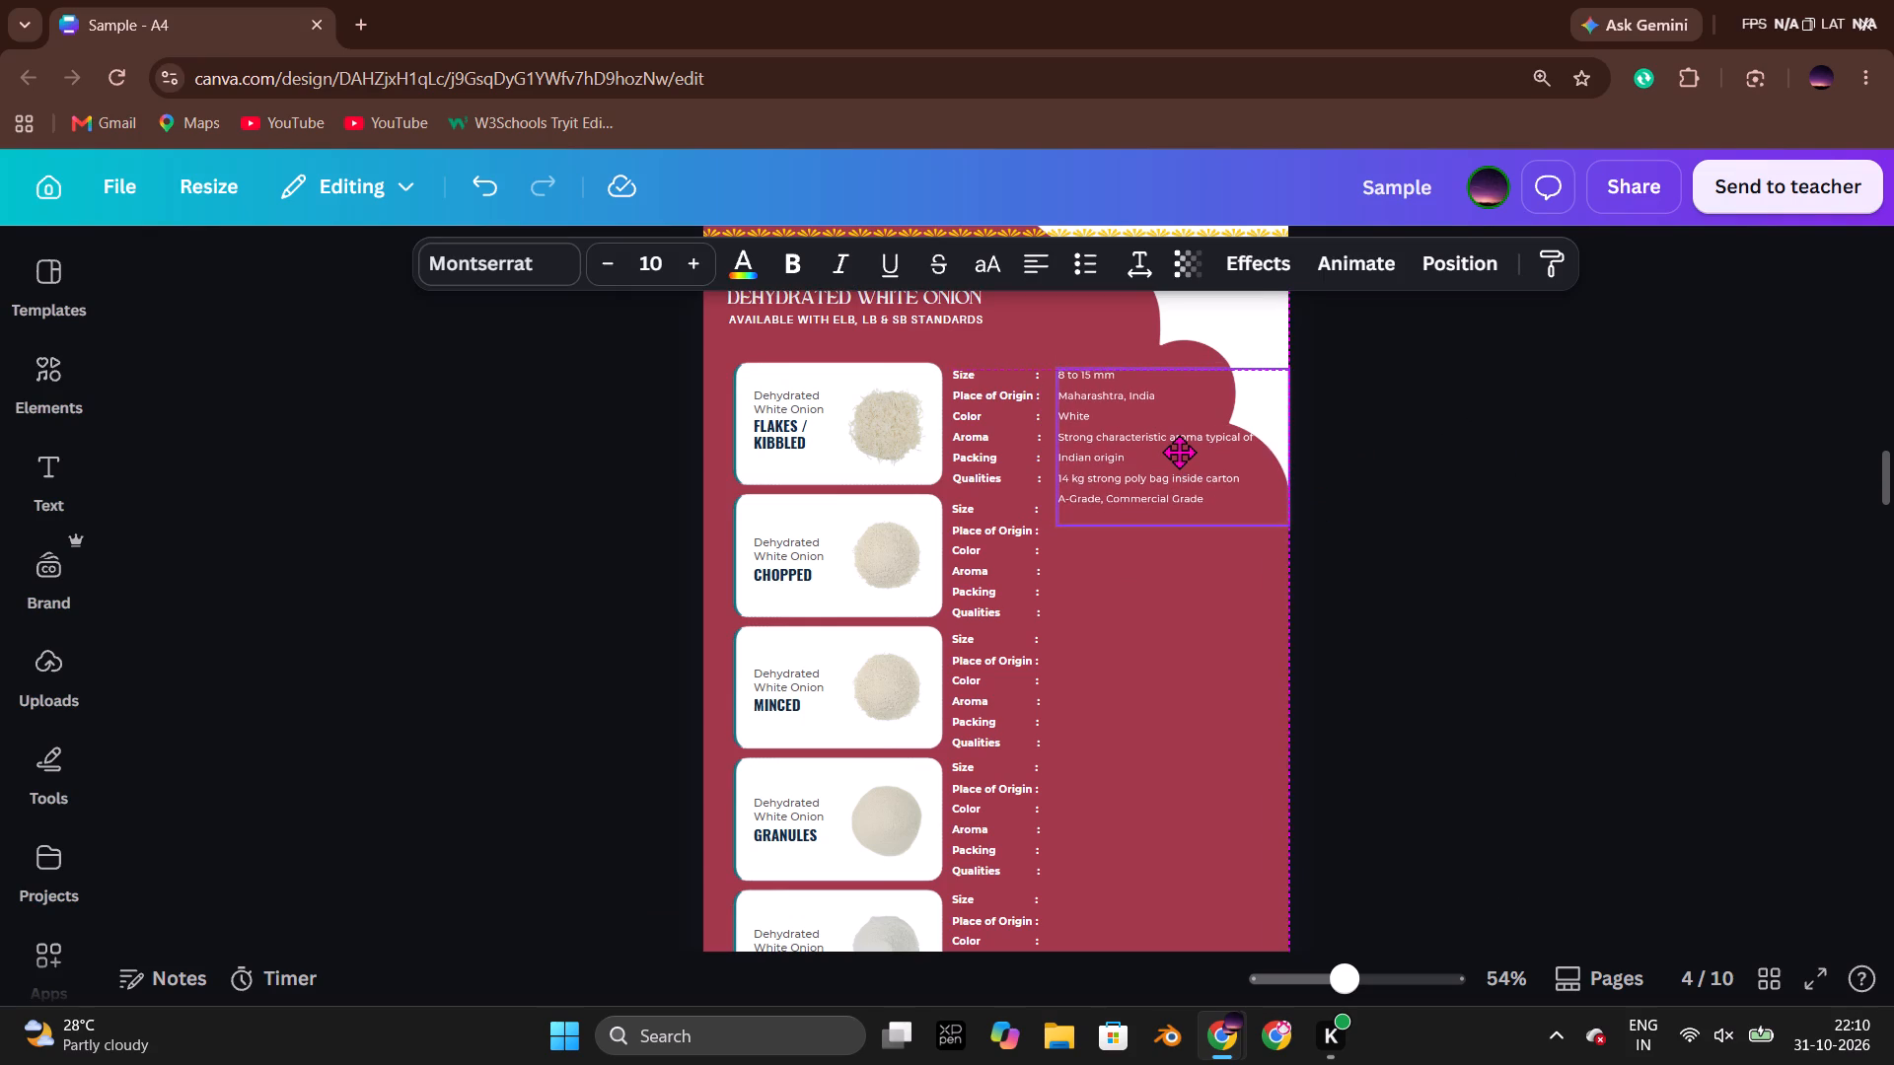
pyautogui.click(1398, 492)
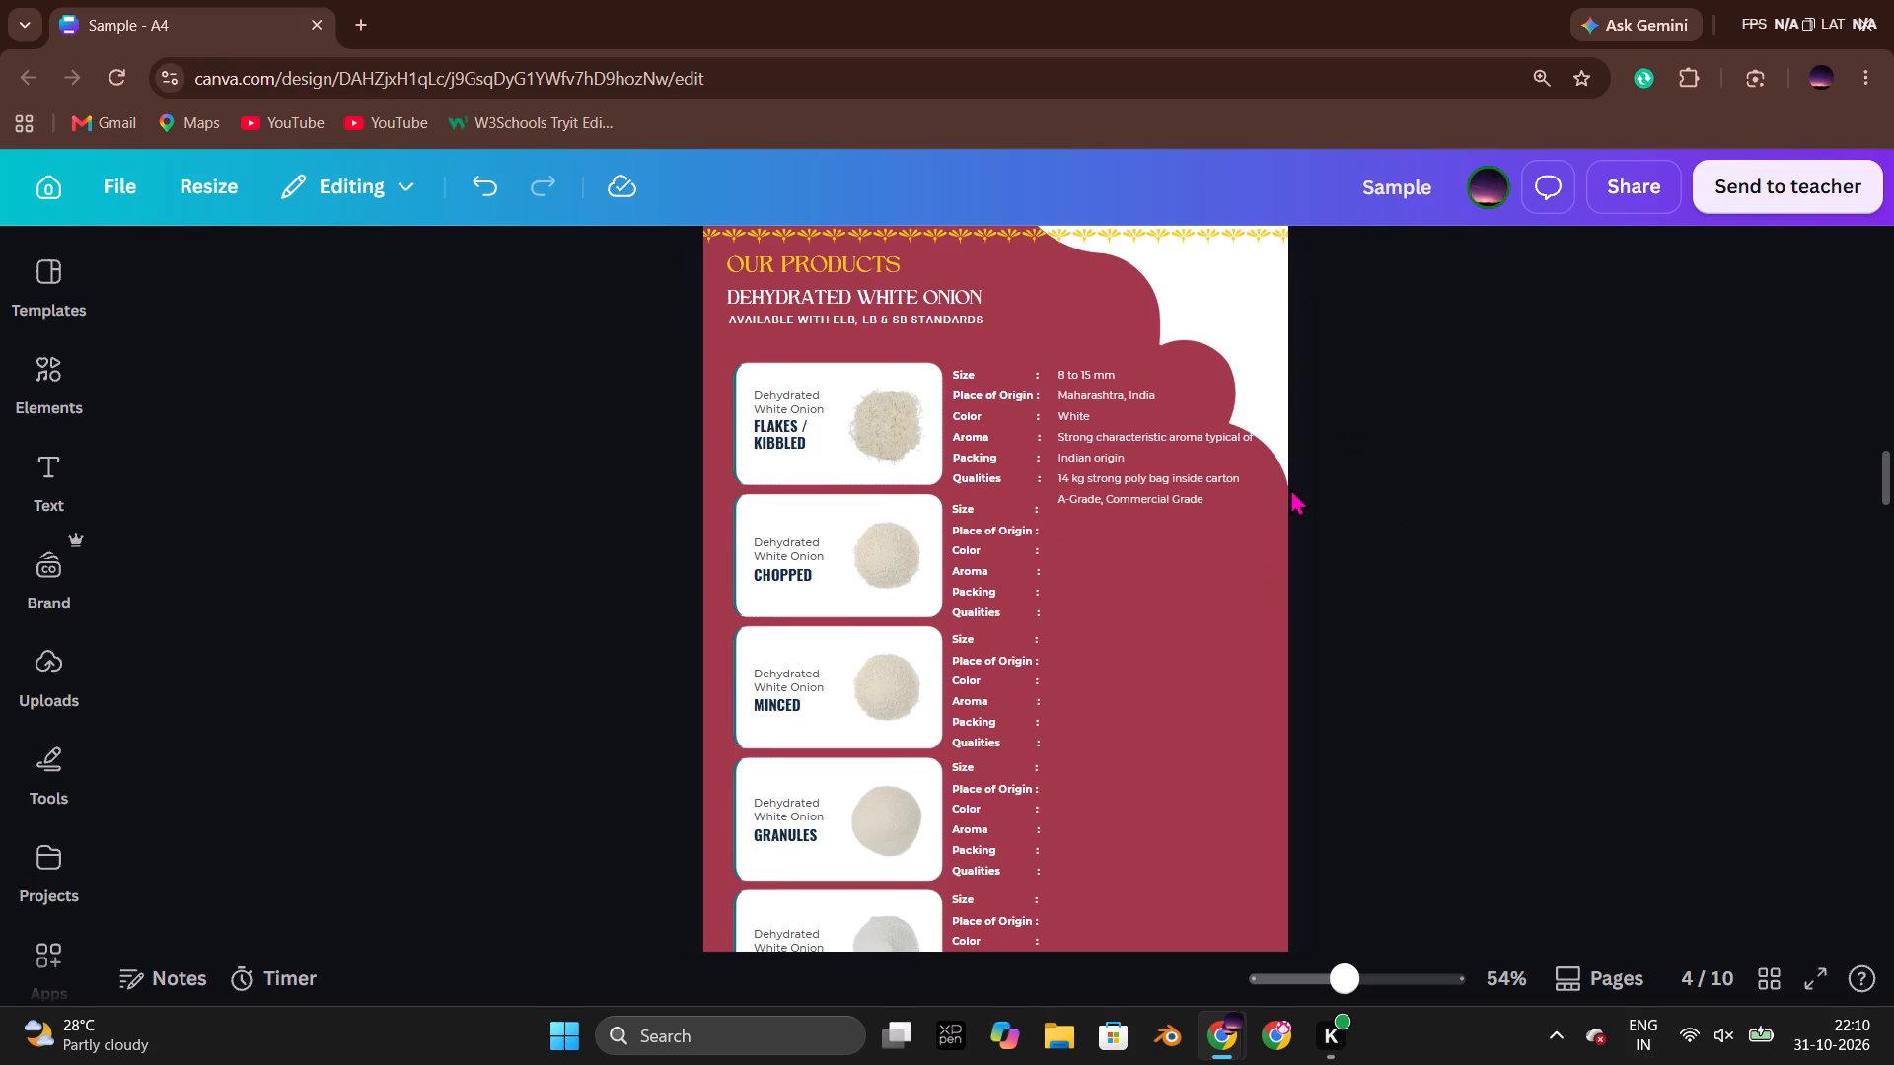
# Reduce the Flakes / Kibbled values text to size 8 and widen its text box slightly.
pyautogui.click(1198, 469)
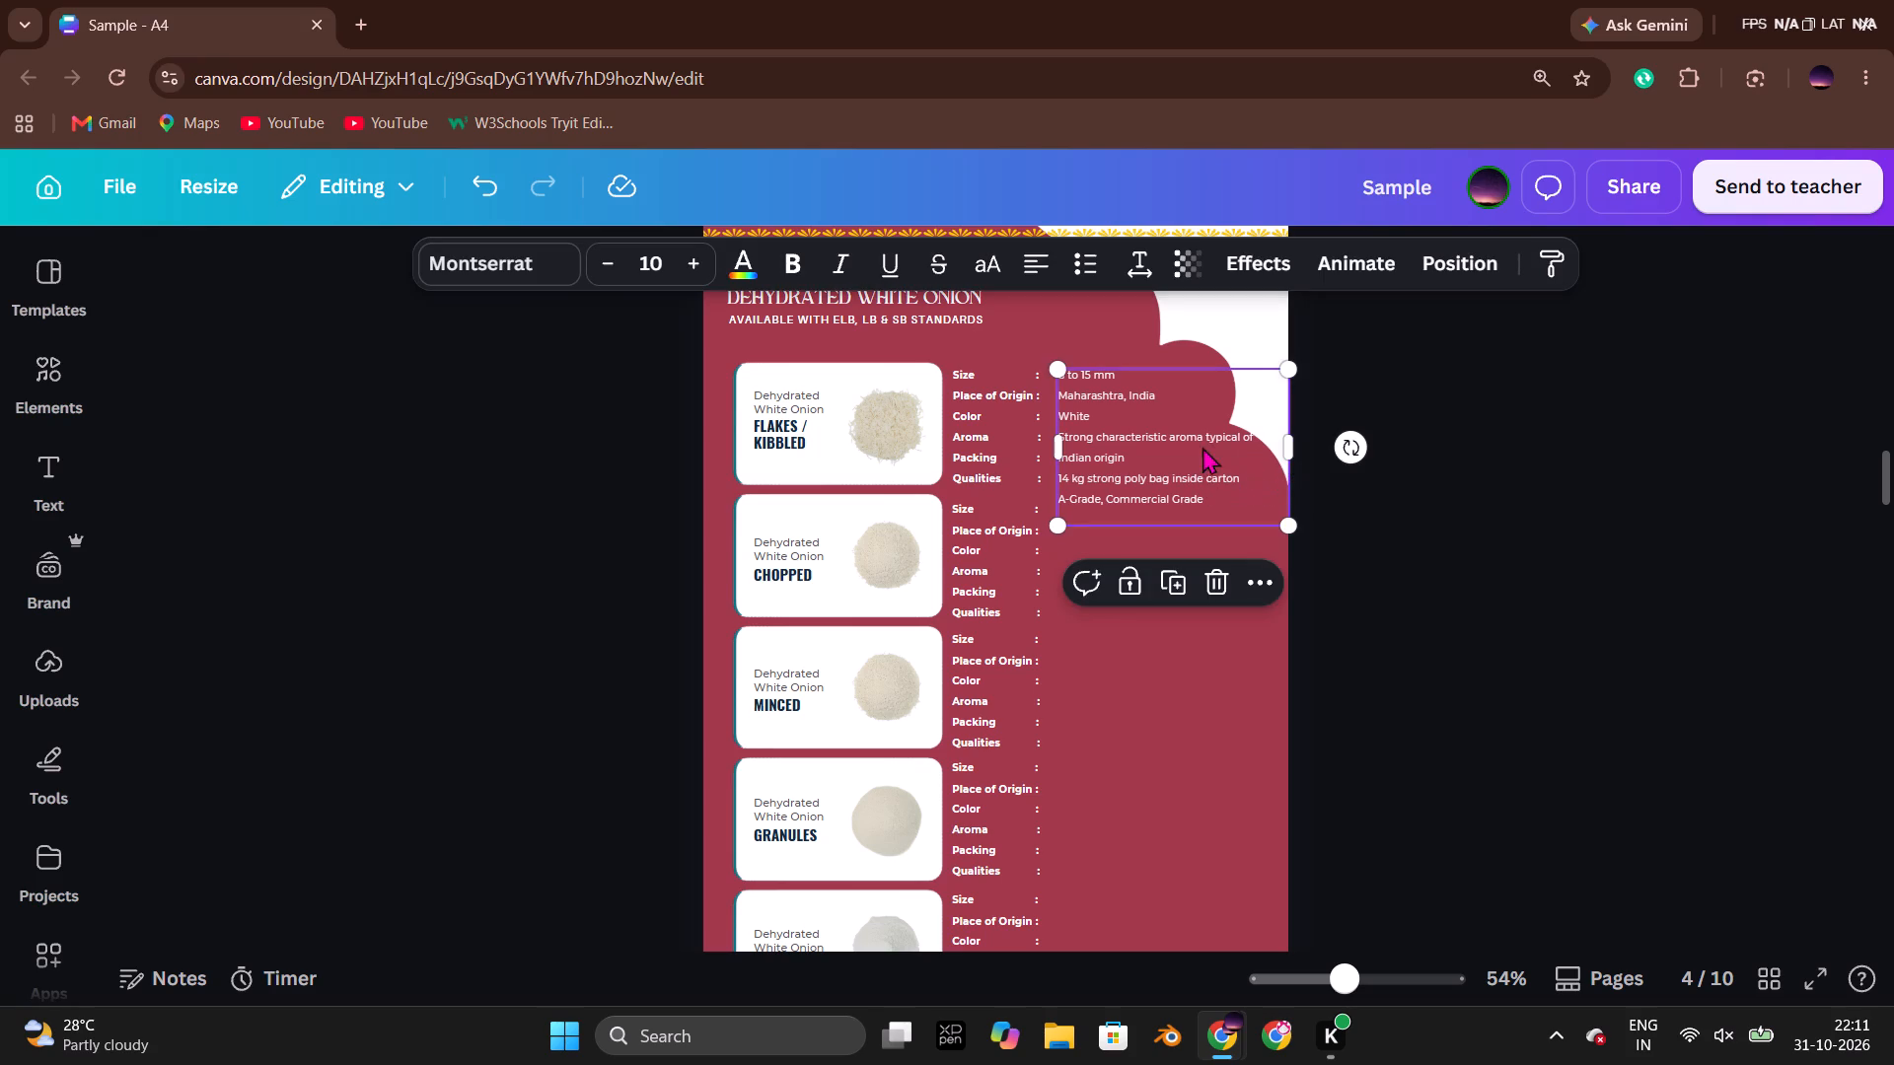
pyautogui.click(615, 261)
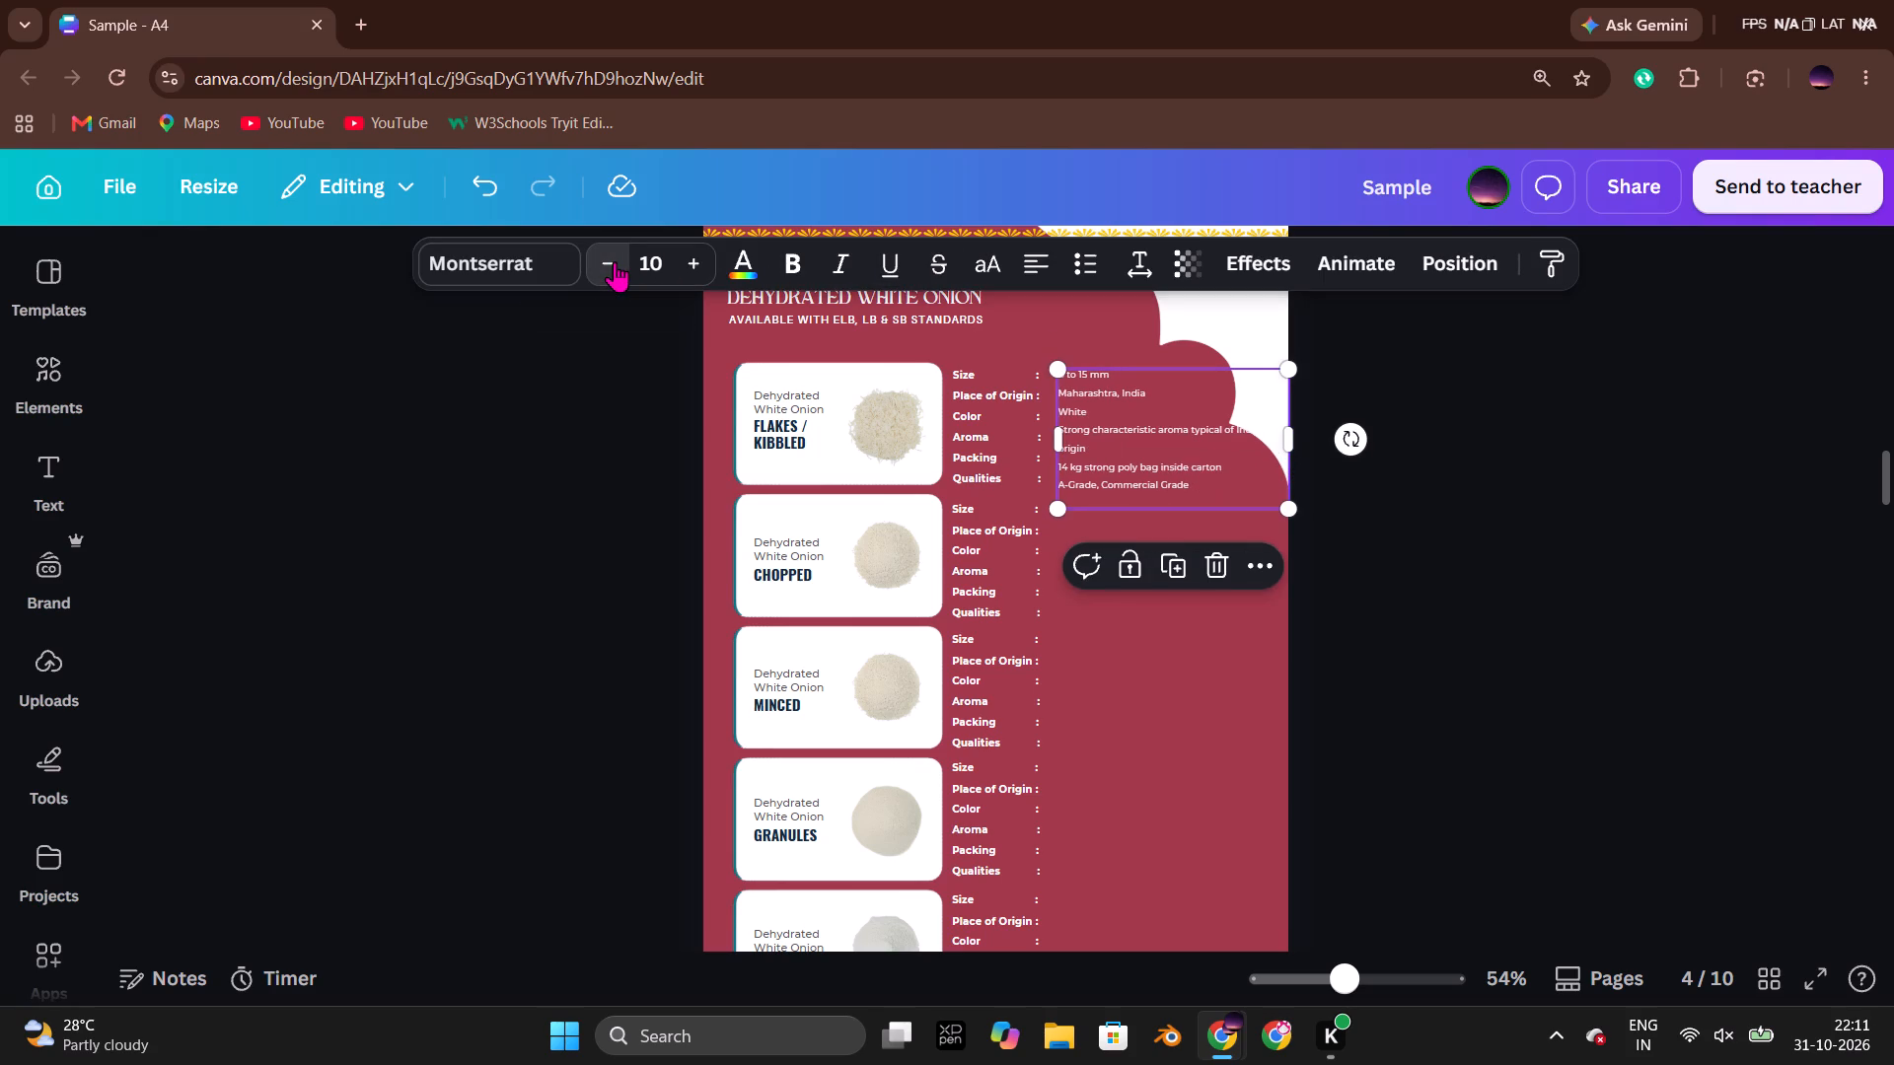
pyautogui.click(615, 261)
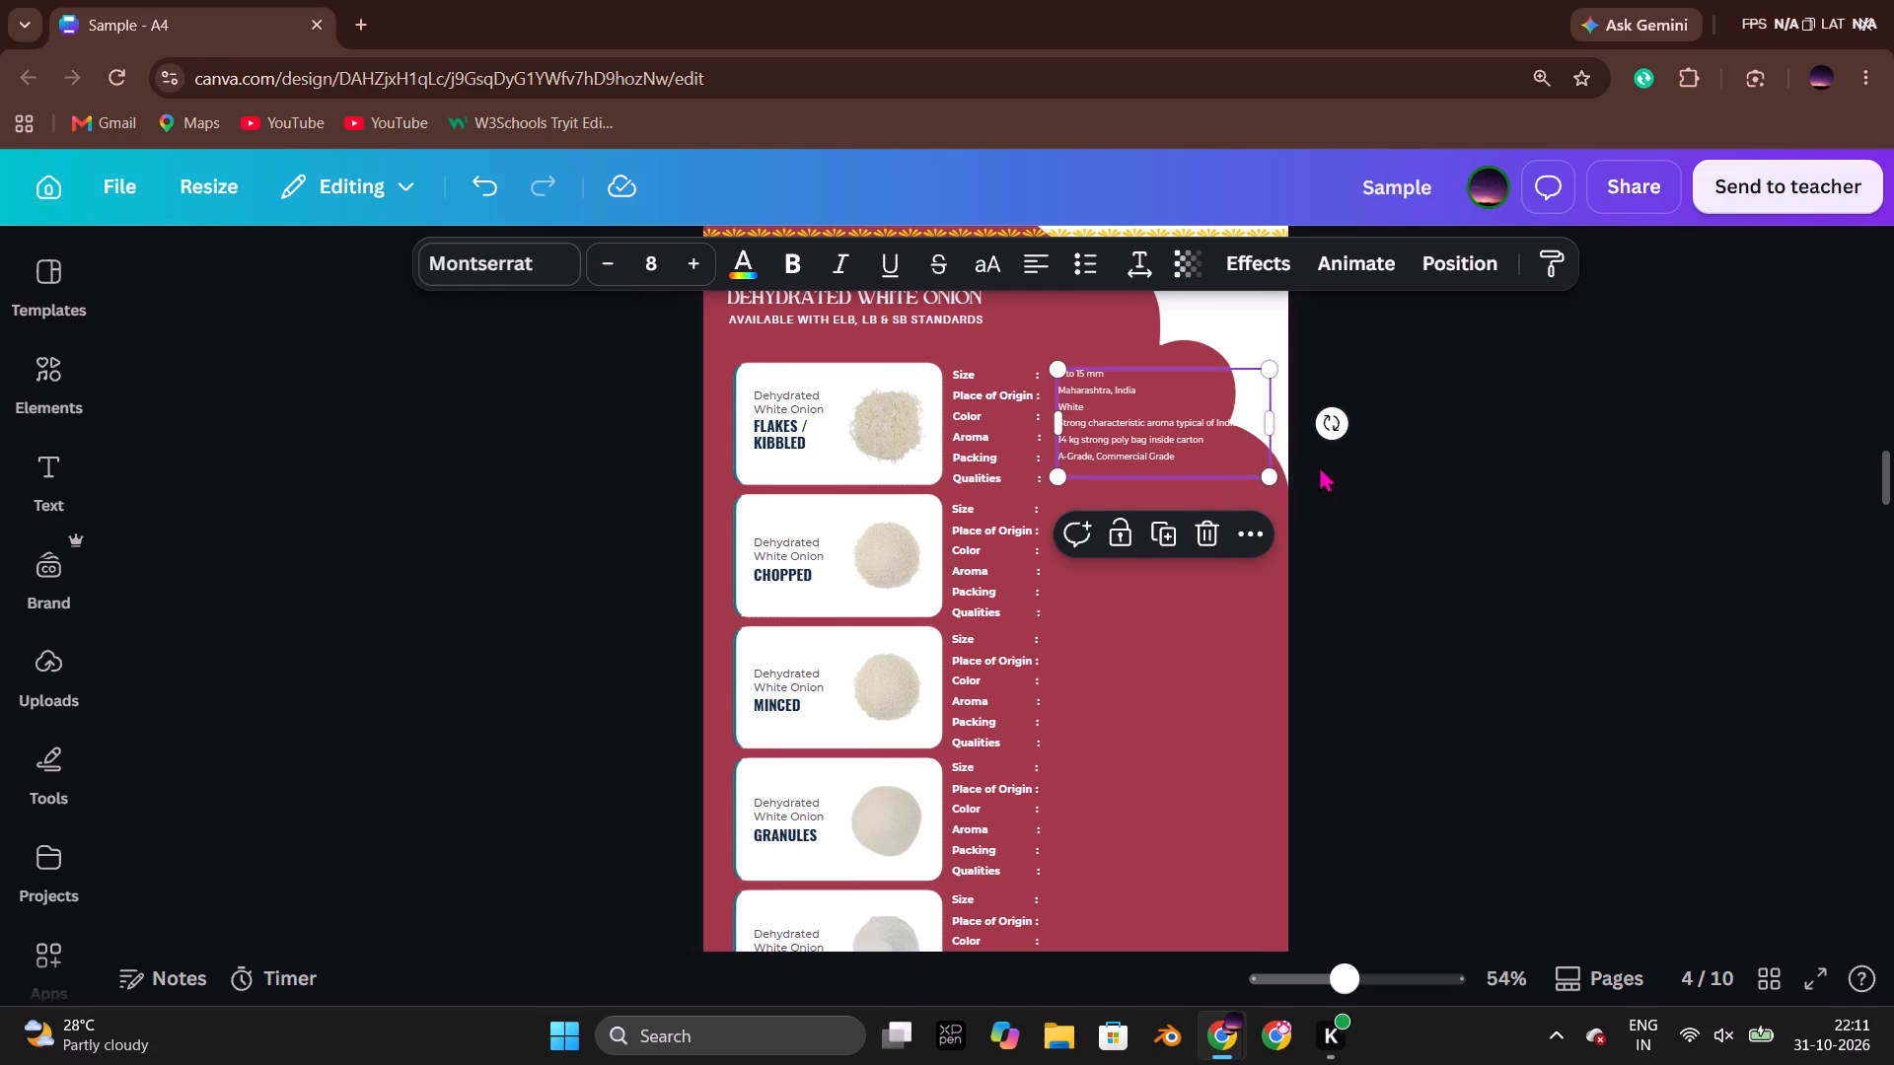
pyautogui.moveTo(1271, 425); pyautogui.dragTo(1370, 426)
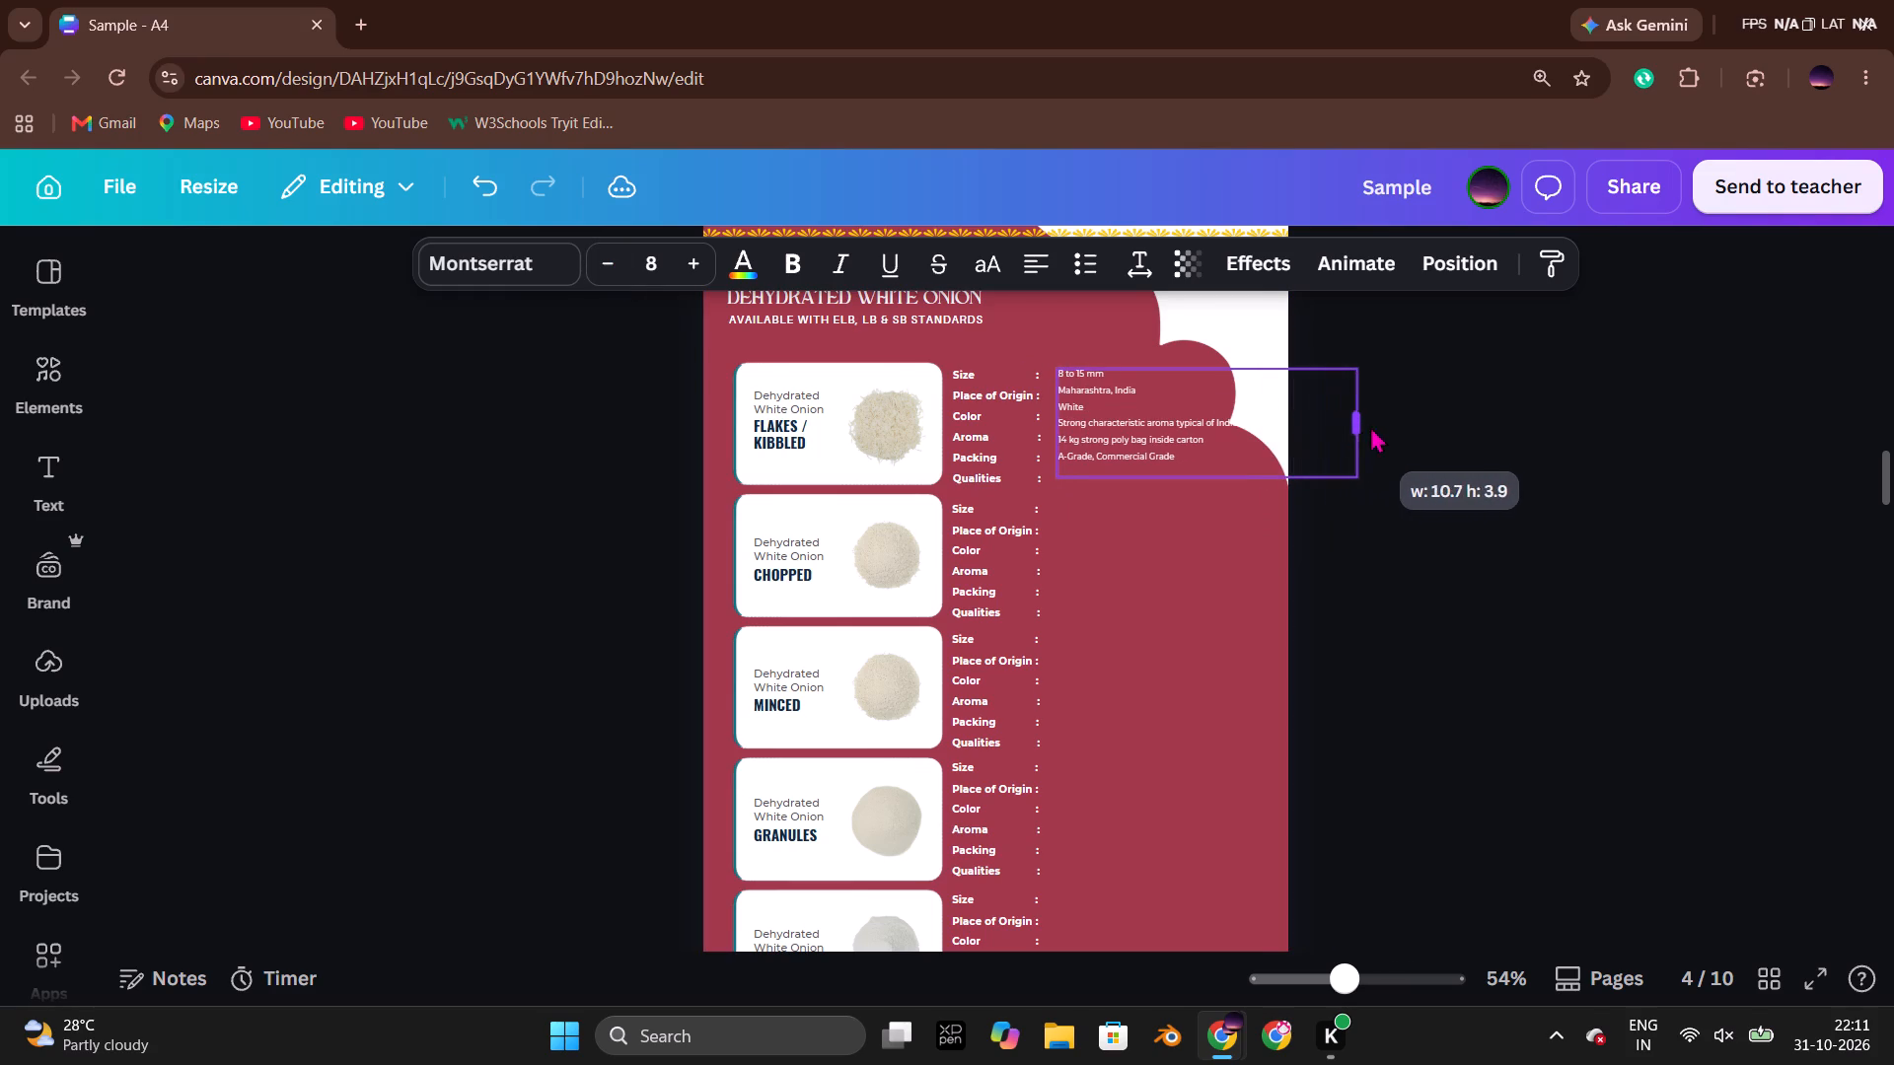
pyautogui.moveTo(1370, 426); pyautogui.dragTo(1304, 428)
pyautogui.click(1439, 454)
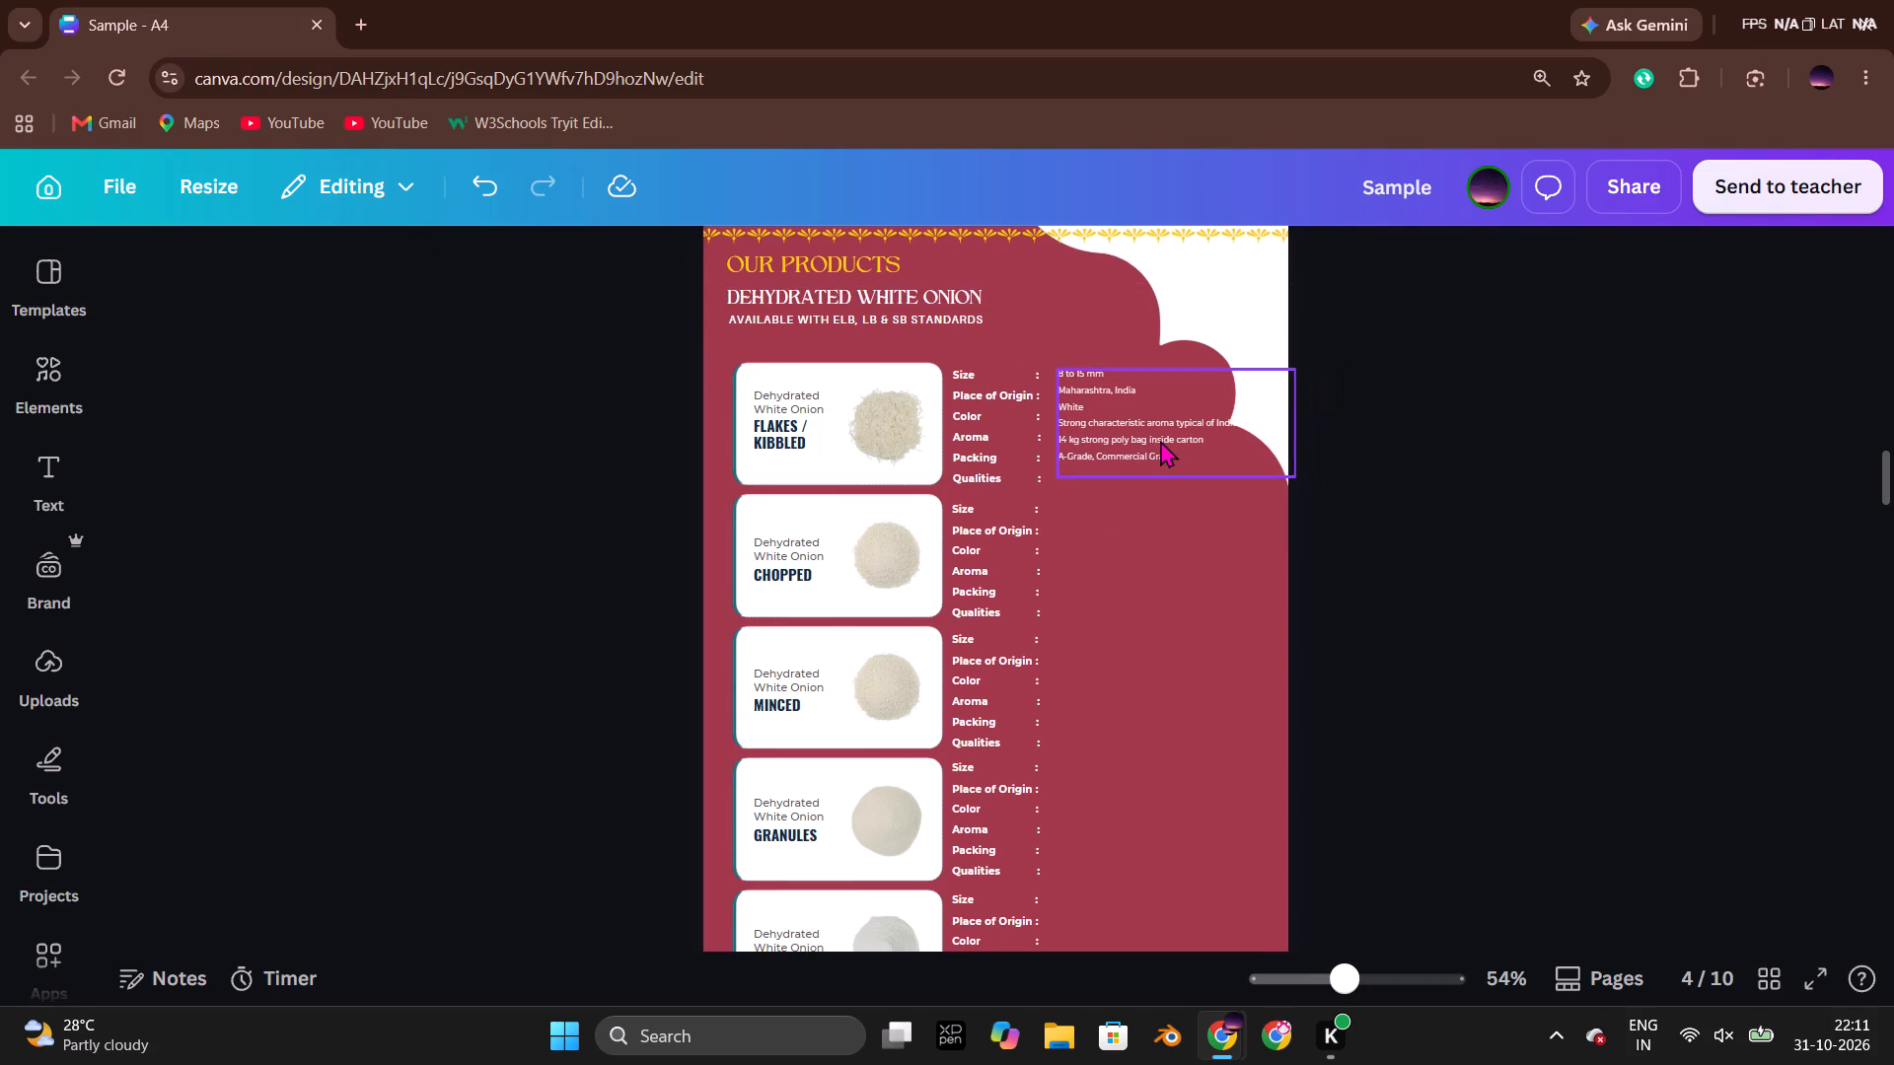
# Delete the empty last line from the Flakes / Kibbled values text box.
pyautogui.moveTo(1184, 445); pyautogui.dragTo(1172, 473)
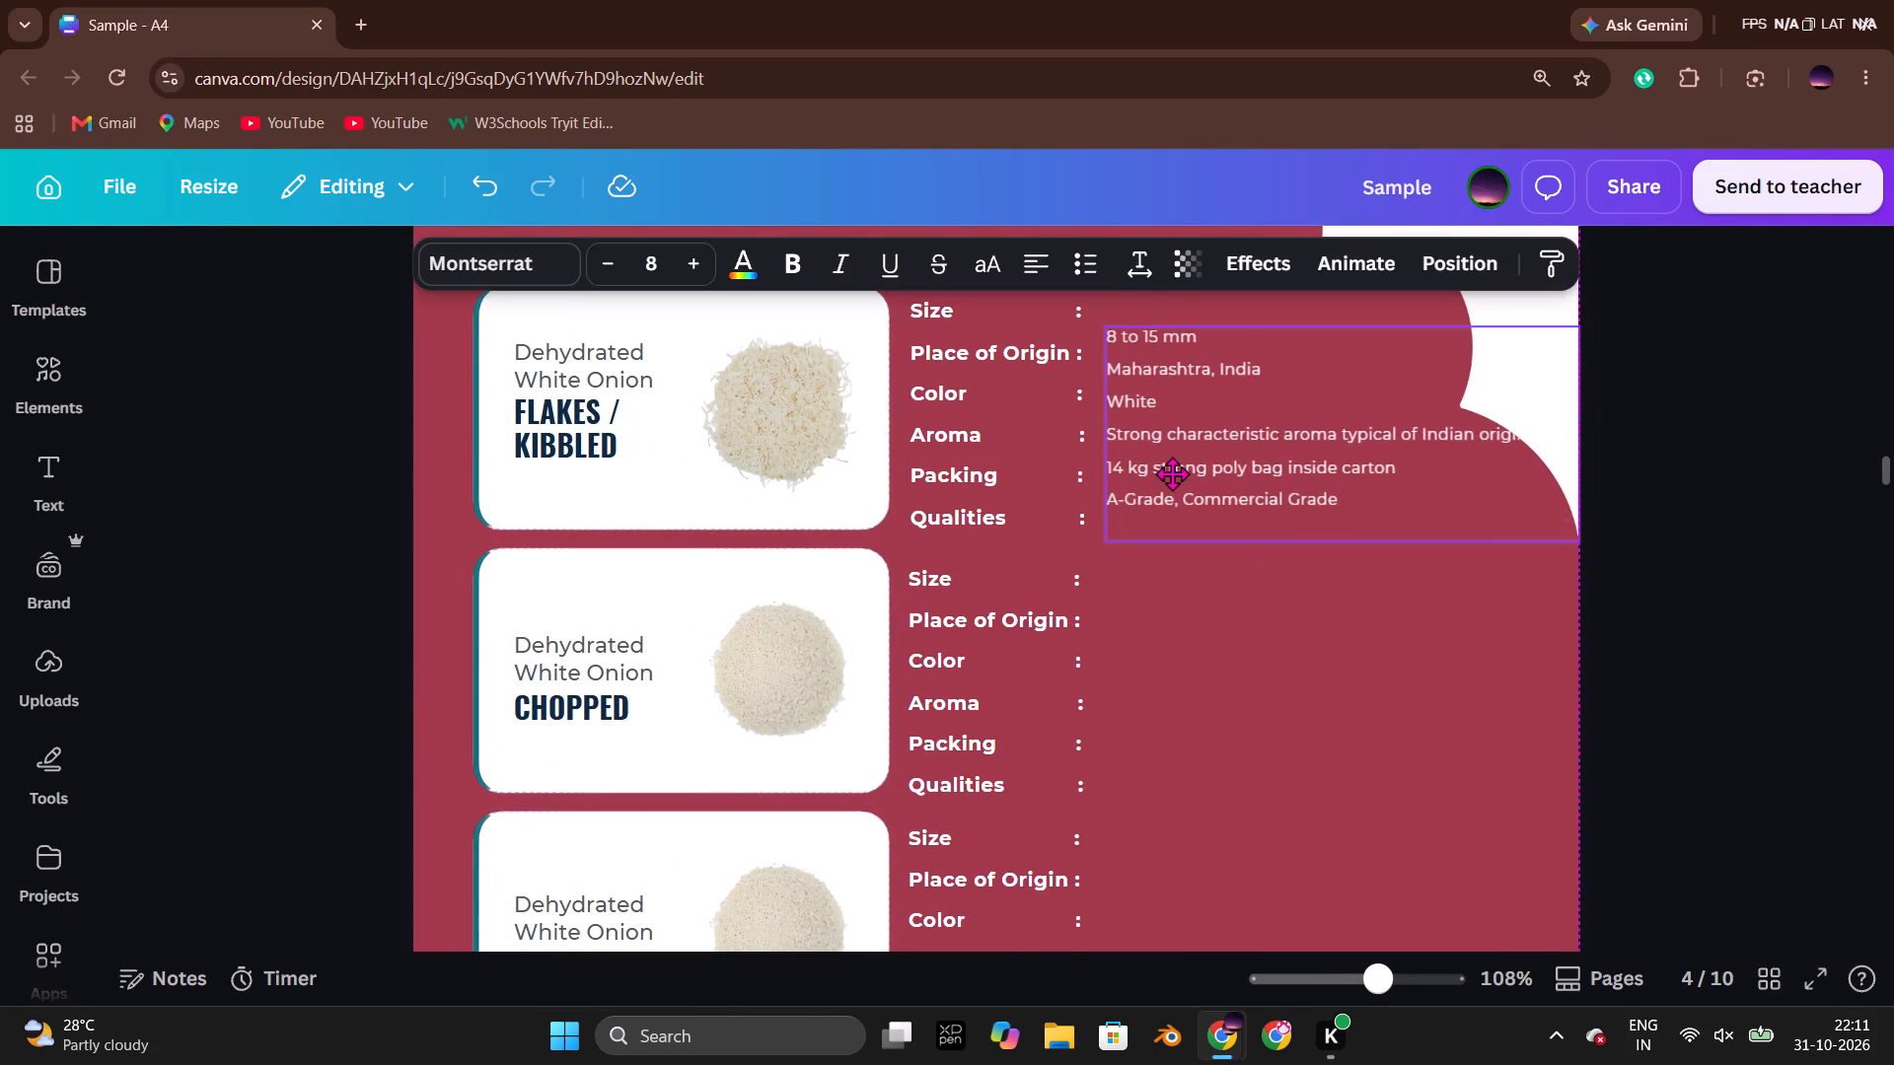
pyautogui.moveTo(1172, 473); pyautogui.dragTo(1170, 483)
pyautogui.click(1170, 527)
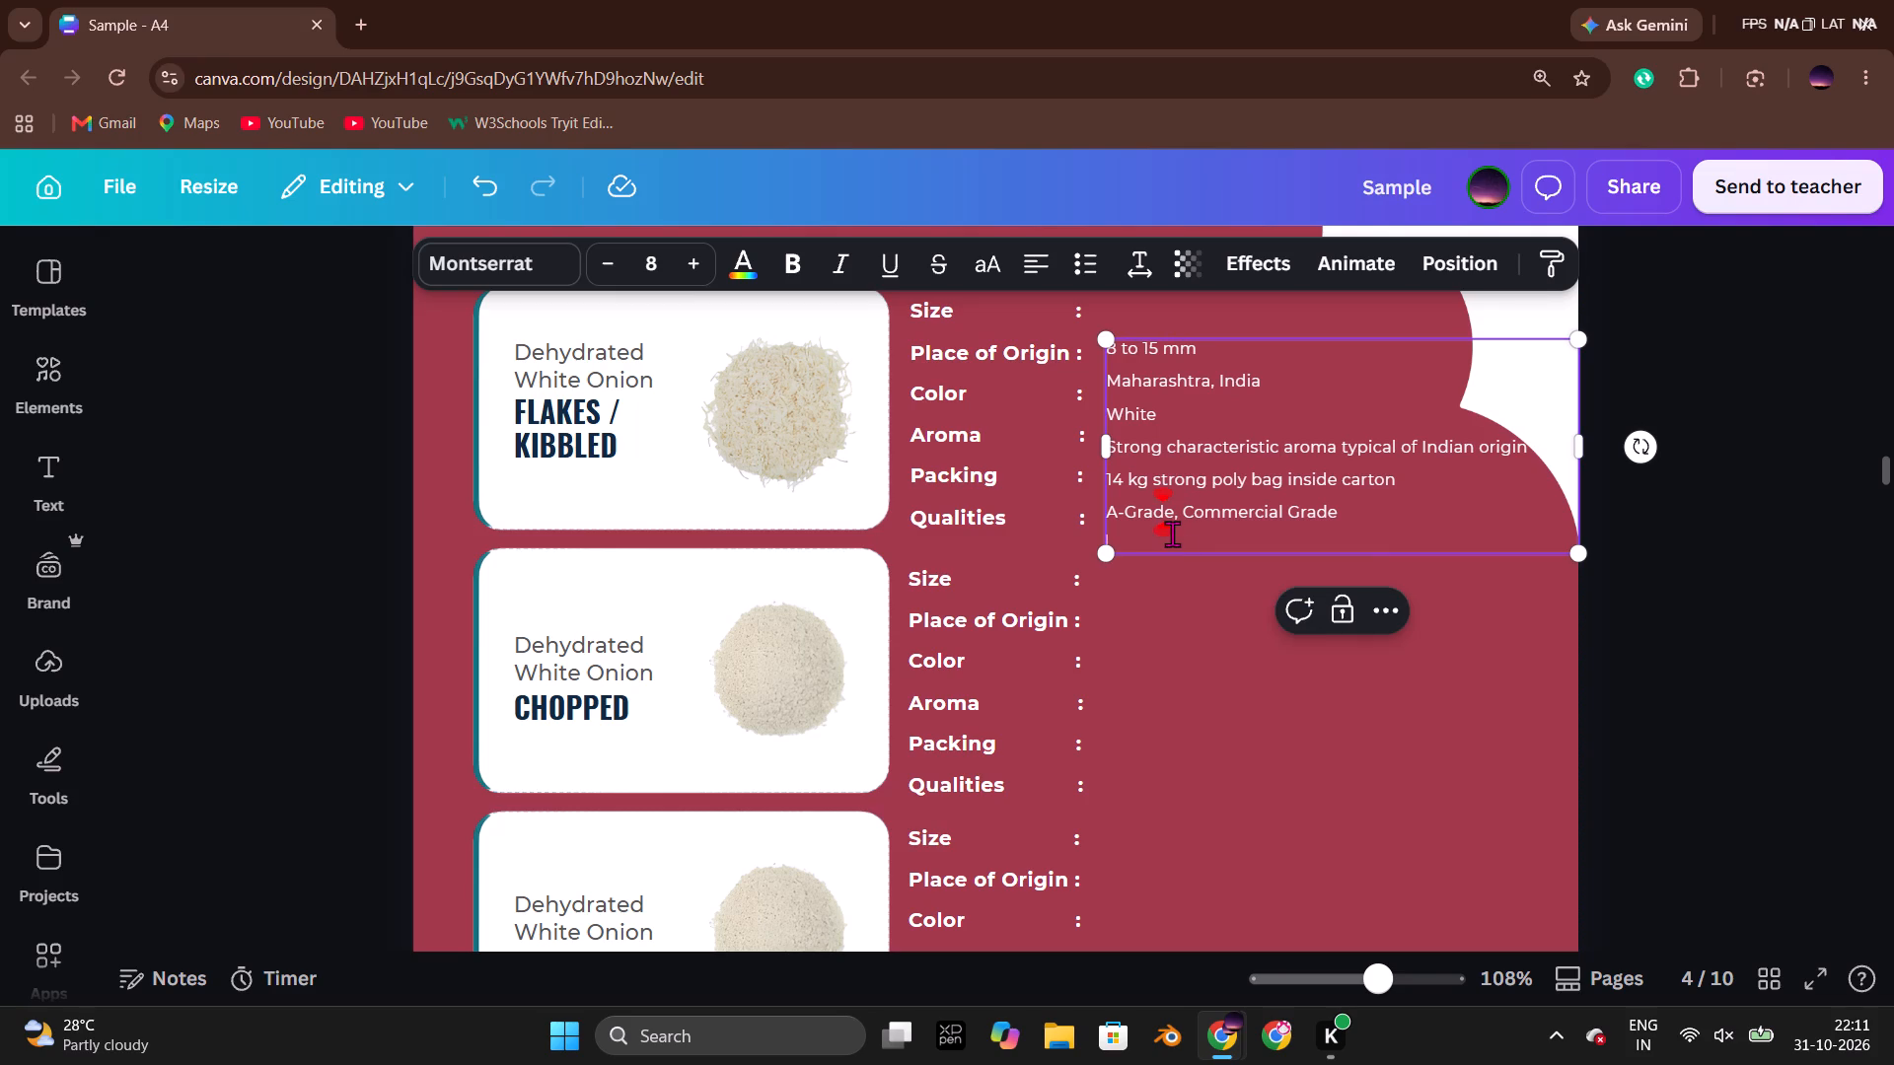
pyautogui.click(1172, 533)
pyautogui.press('BackSpace')
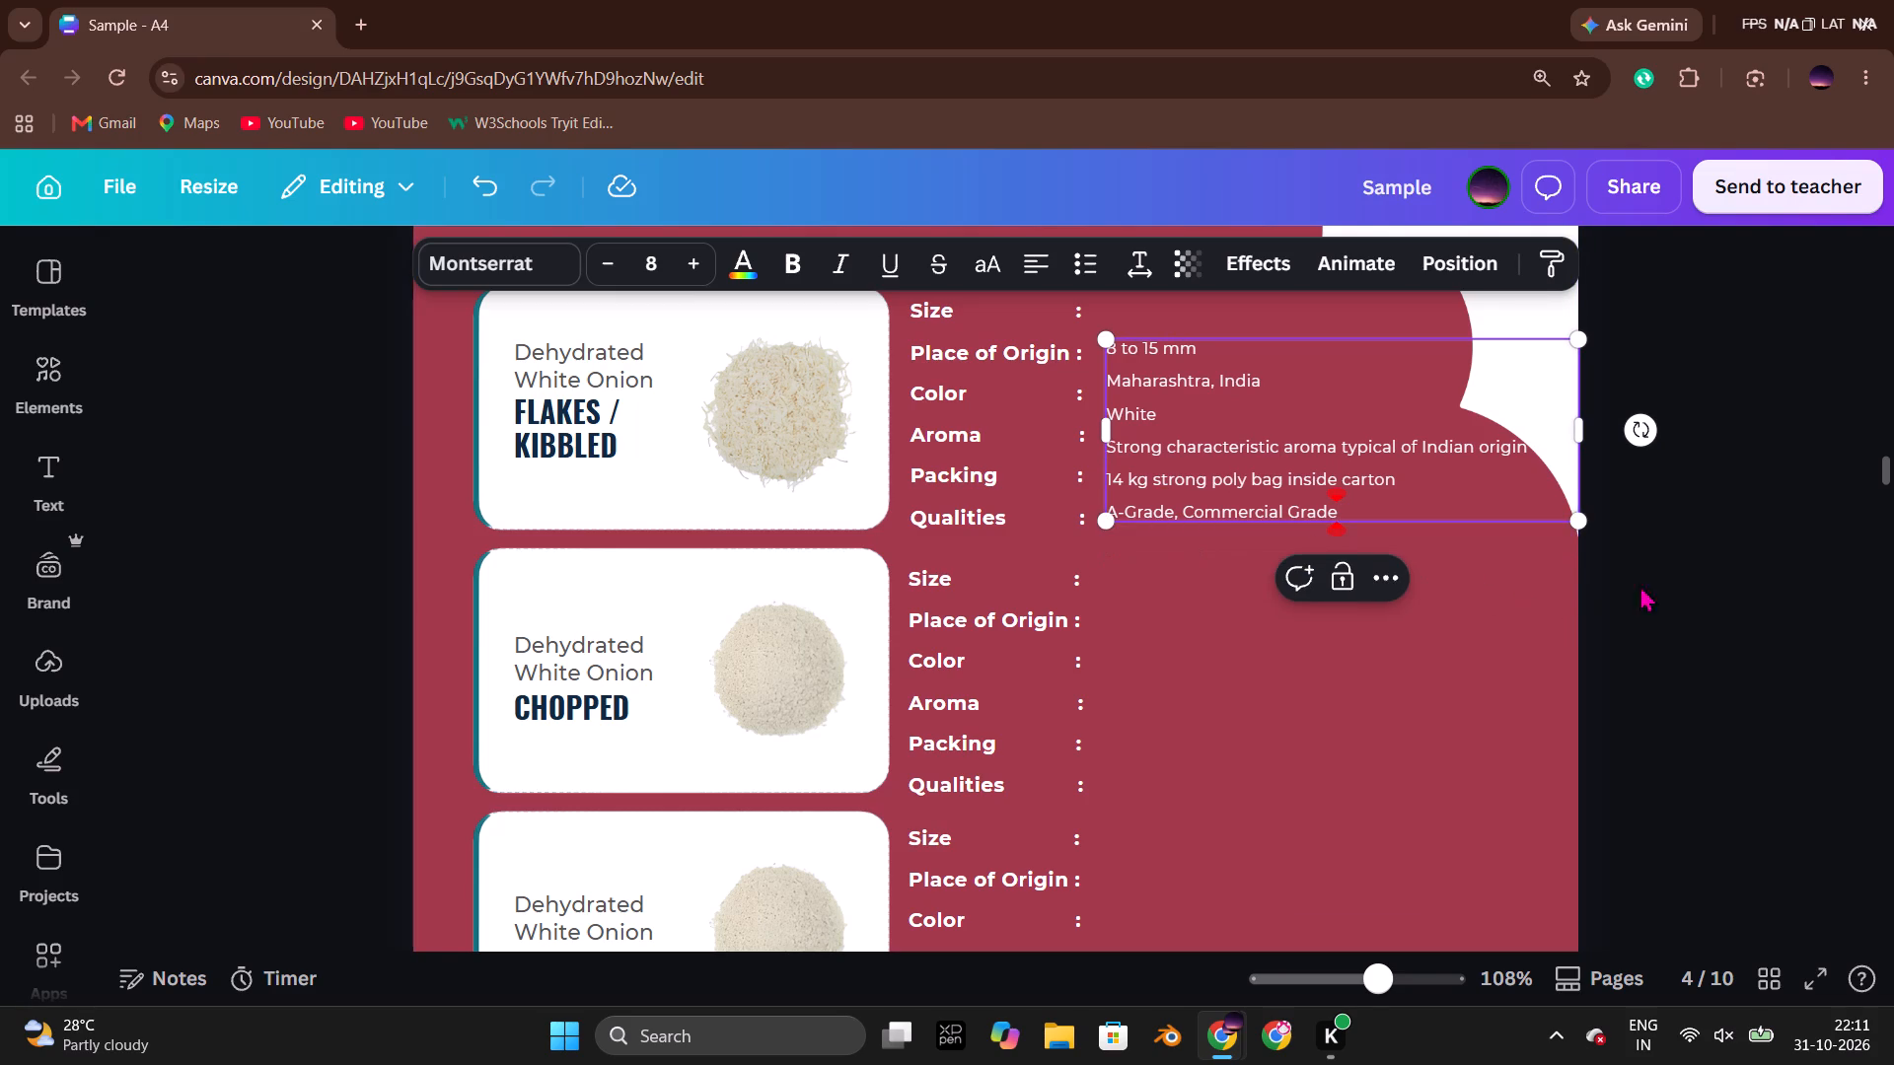
pyautogui.click(1671, 580)
# Move the Flakes / Kibbled values box up to line up with the Size row, and narrow it slightly.
pyautogui.scroll(1, 1669, 580)
pyautogui.click(1281, 528)
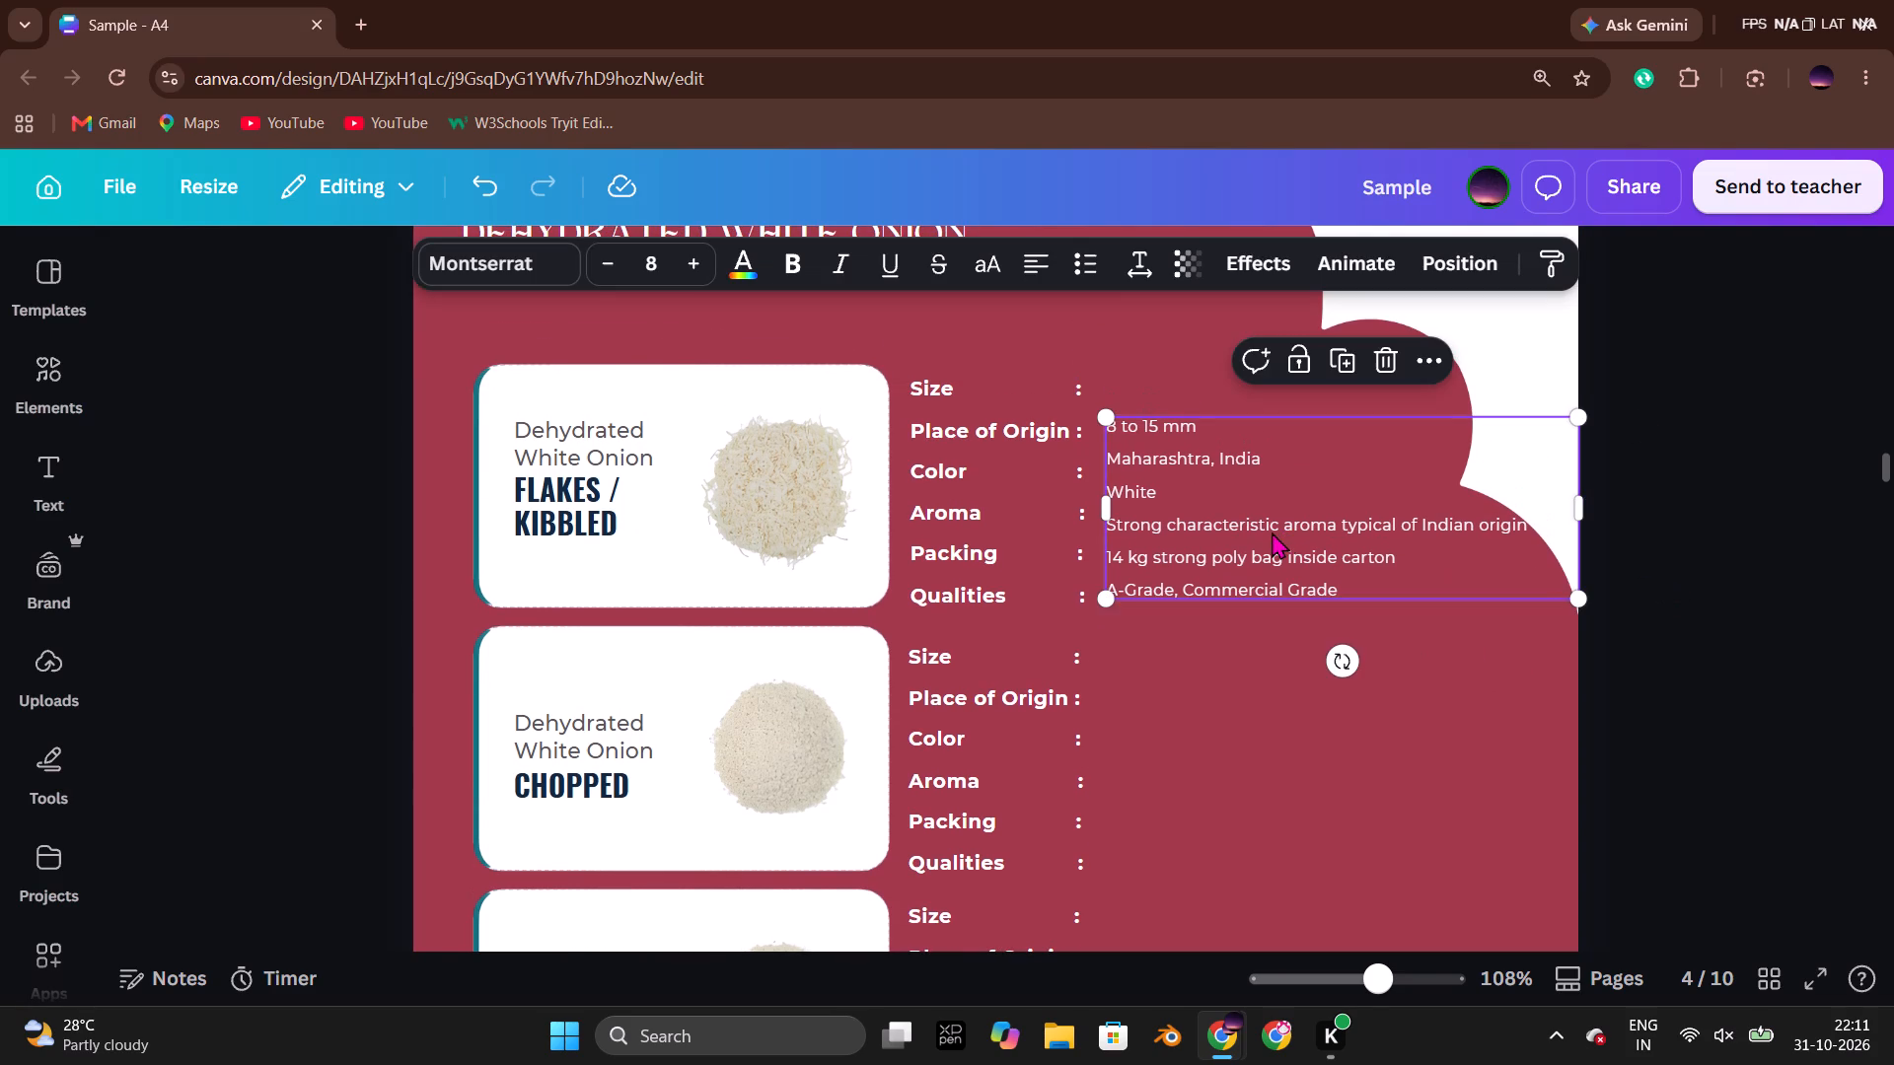
pyautogui.moveTo(1272, 530); pyautogui.dragTo(1271, 487)
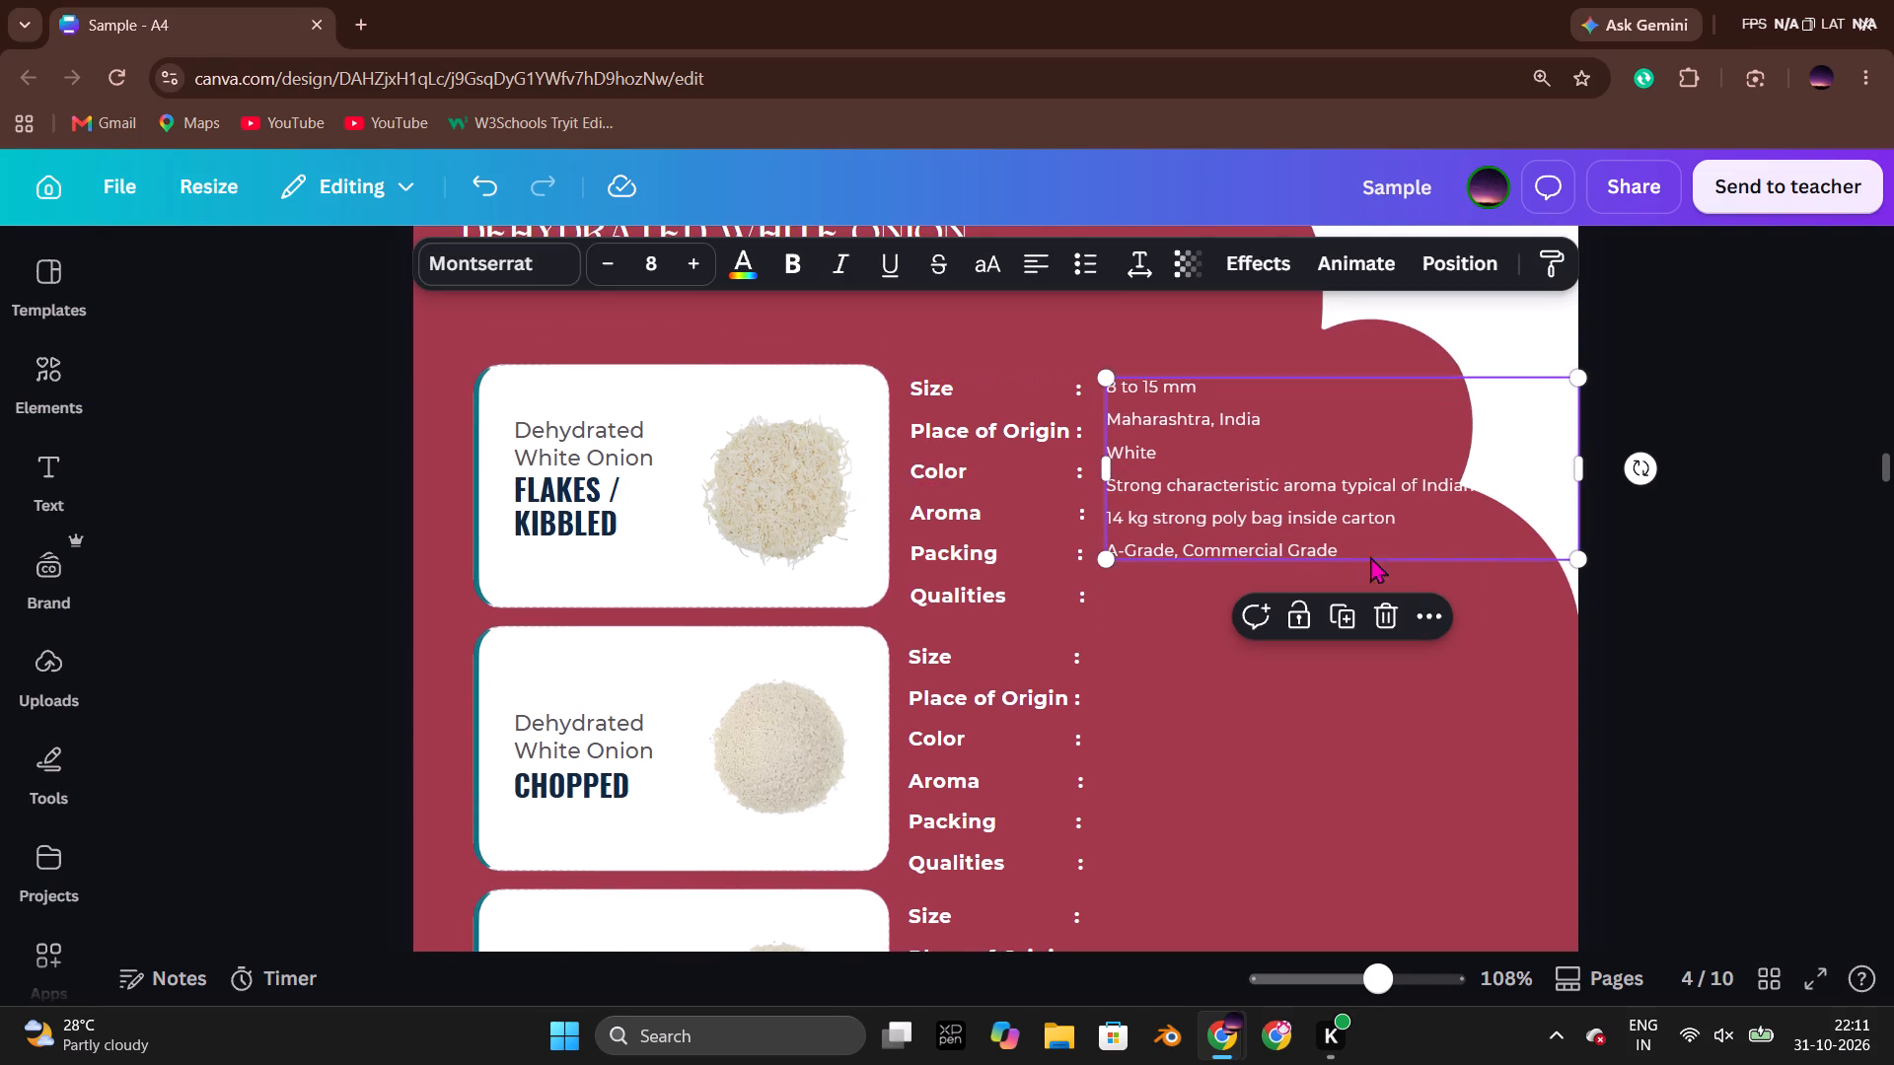
pyautogui.moveTo(1587, 471); pyautogui.dragTo(1503, 484)
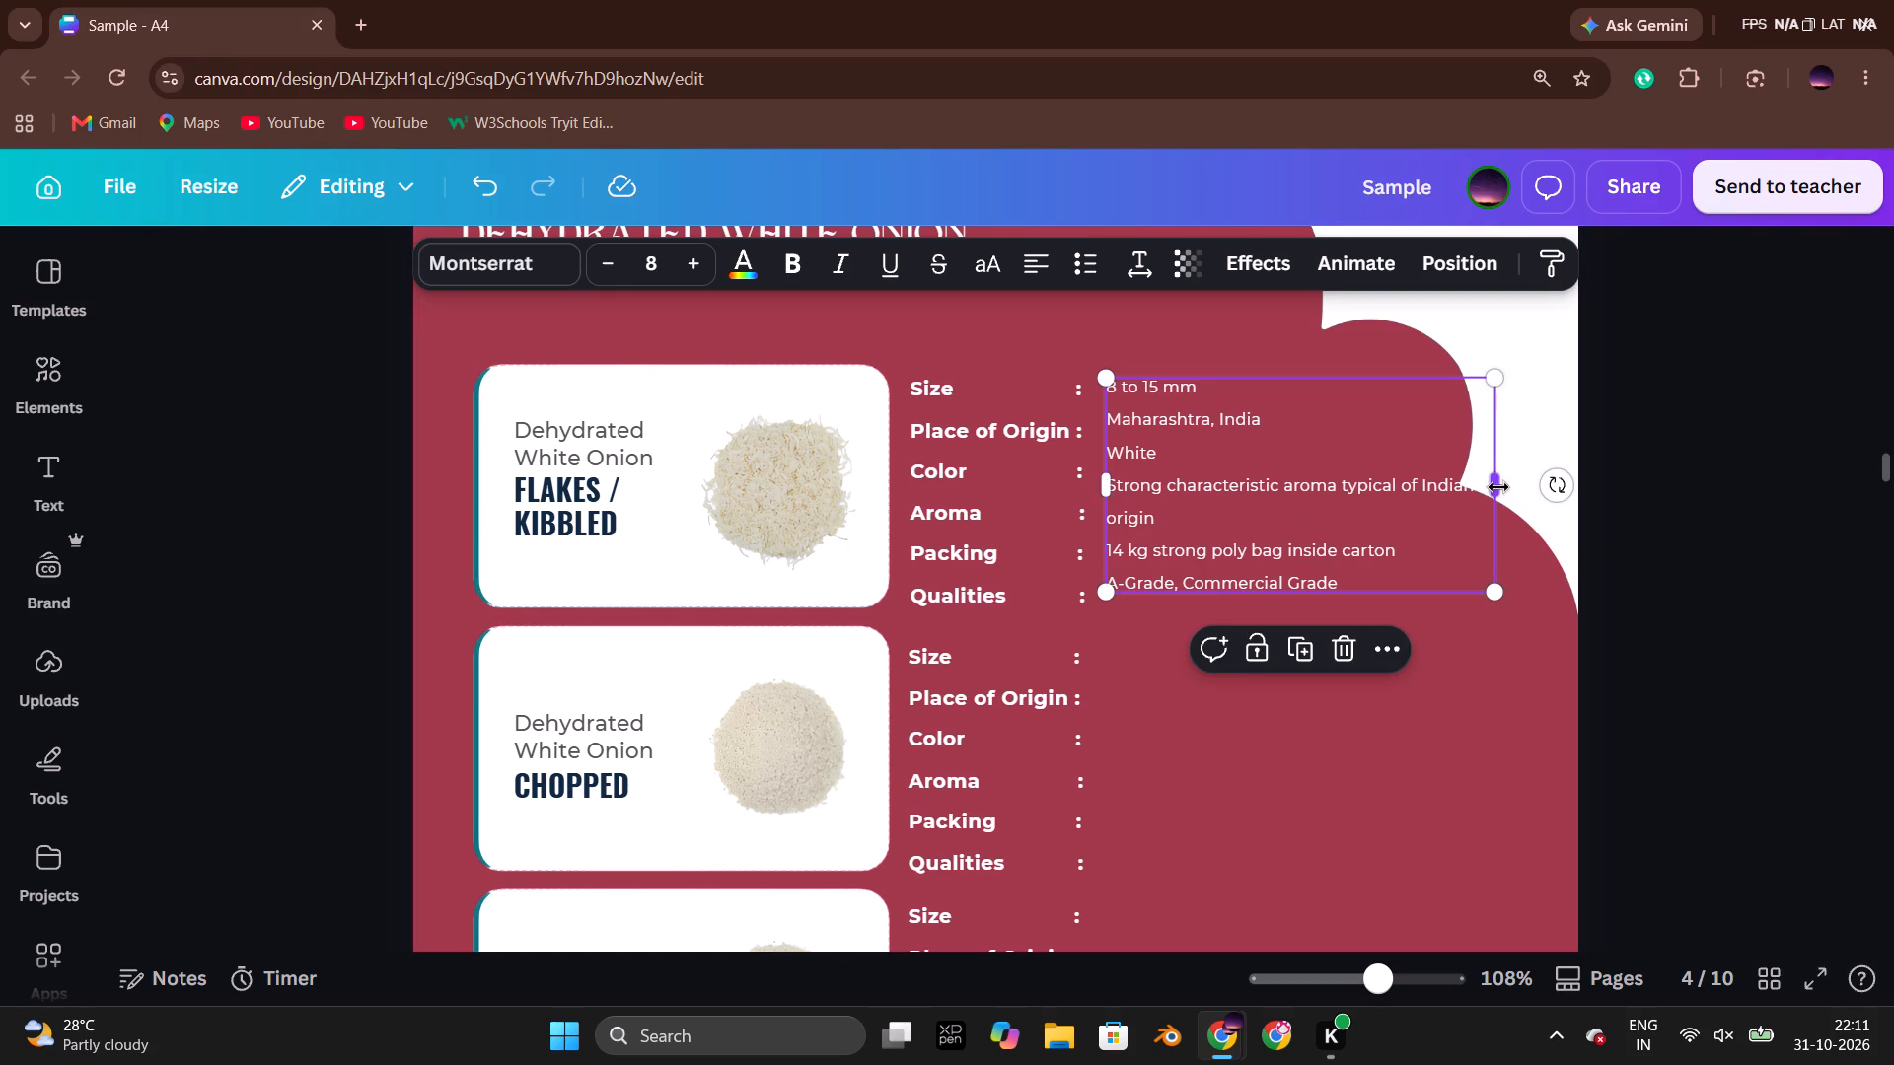
pyautogui.moveTo(1498, 487); pyautogui.dragTo(1554, 487)
pyautogui.click(1659, 511)
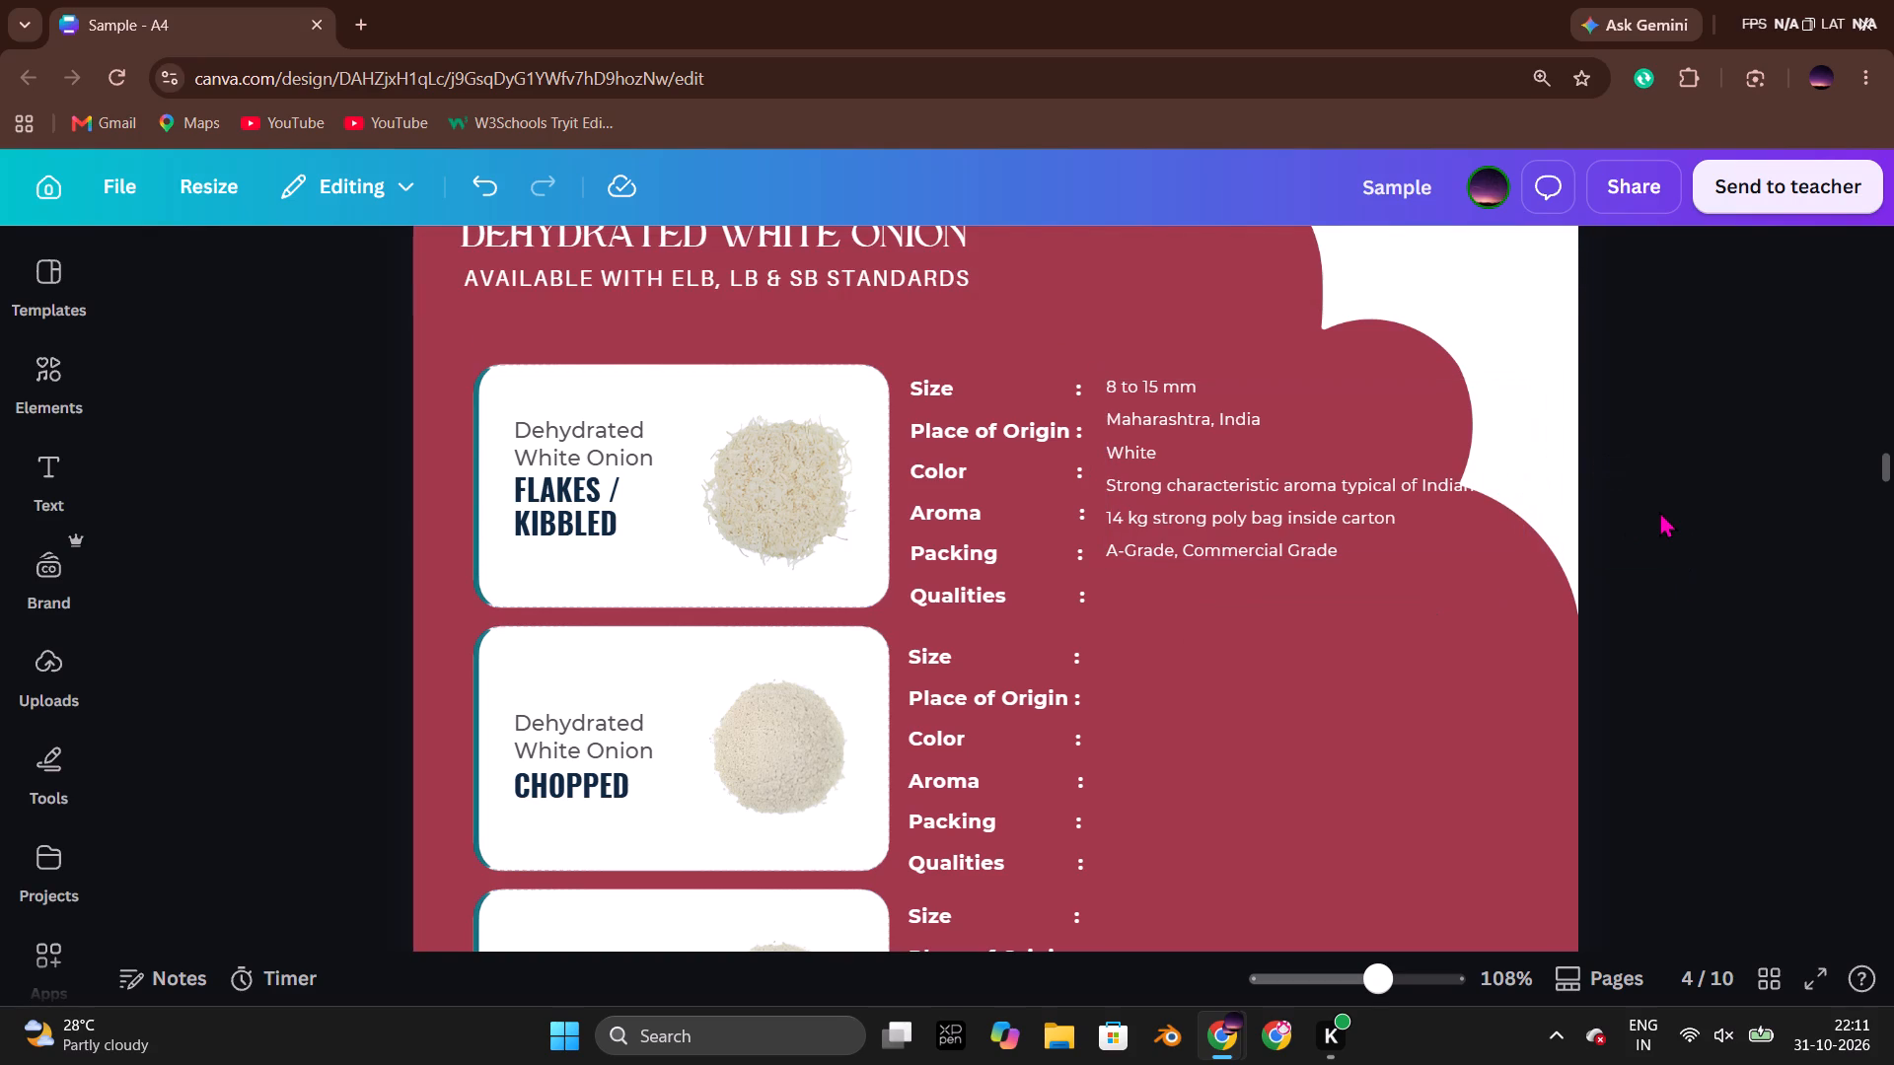
# Set the Flakes / Kibbled values text to size 9 and tighten its line spacing.
pyautogui.click(1275, 536)
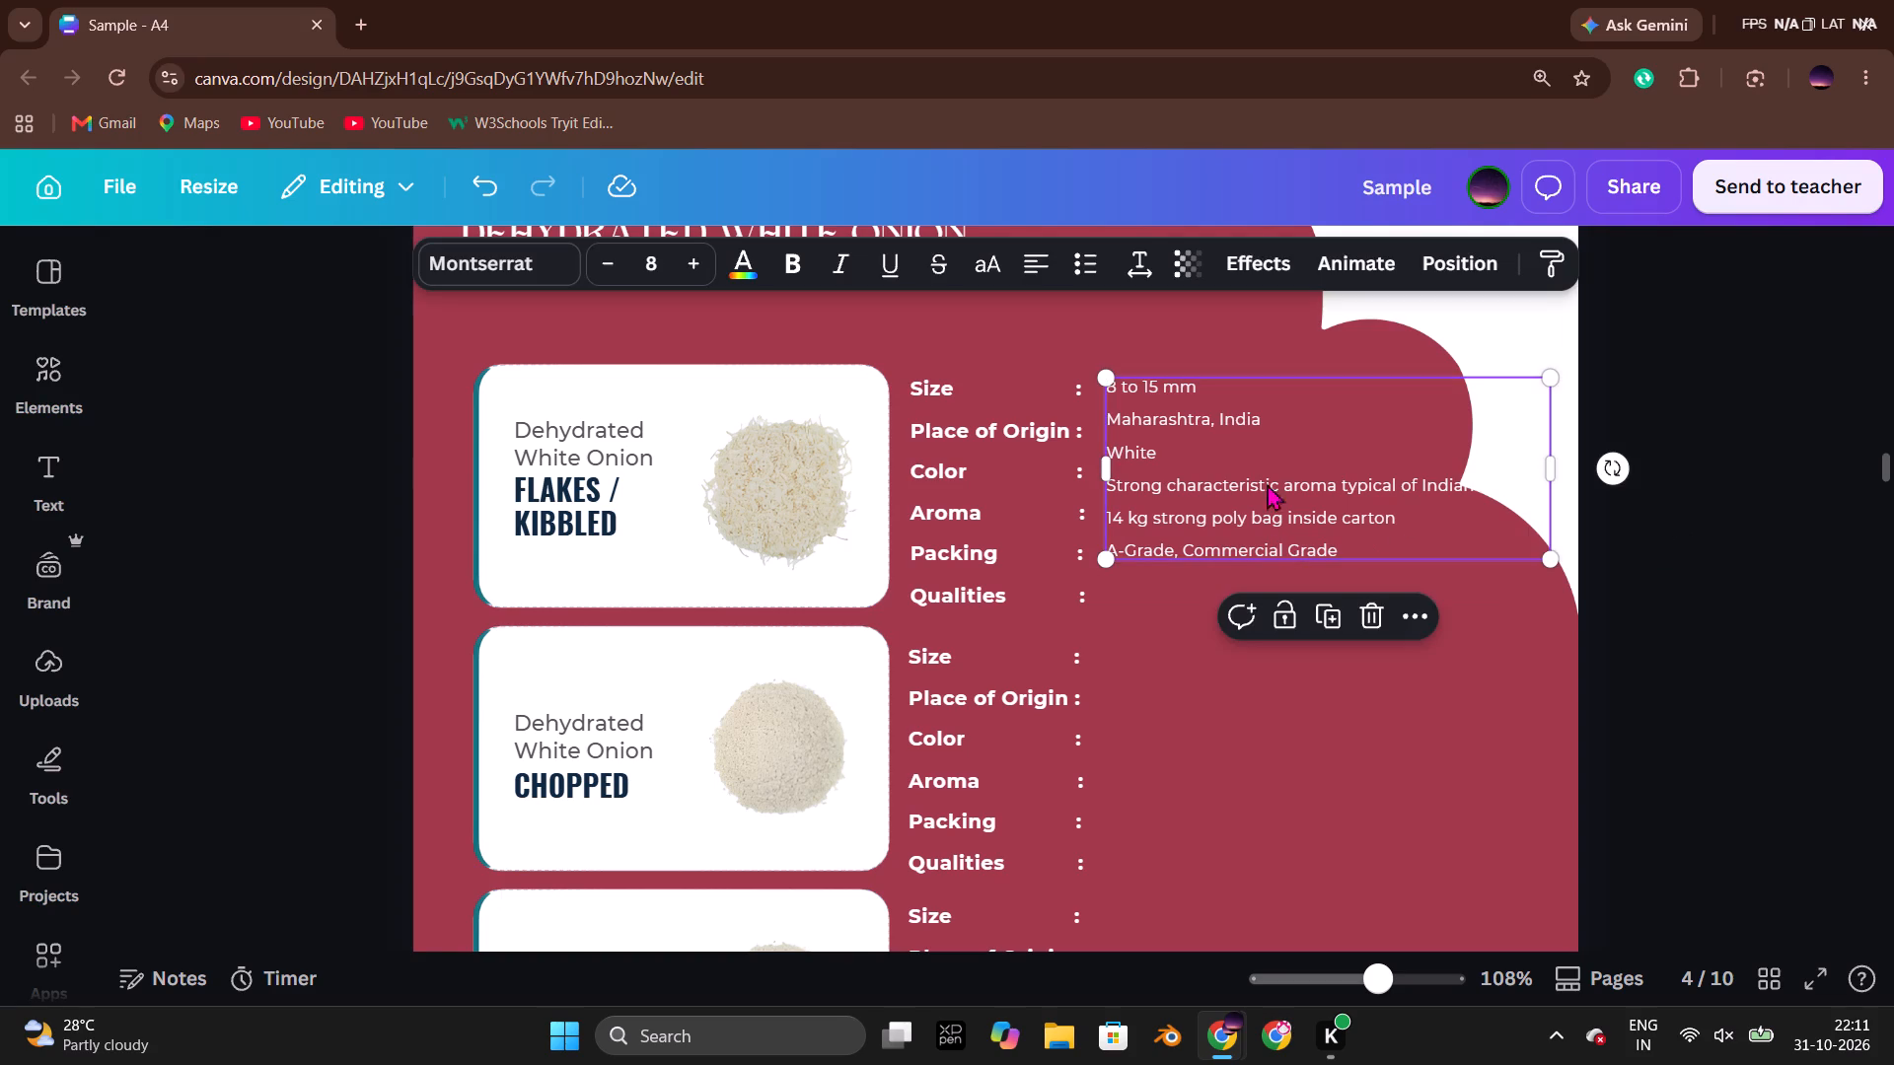
pyautogui.click(692, 260)
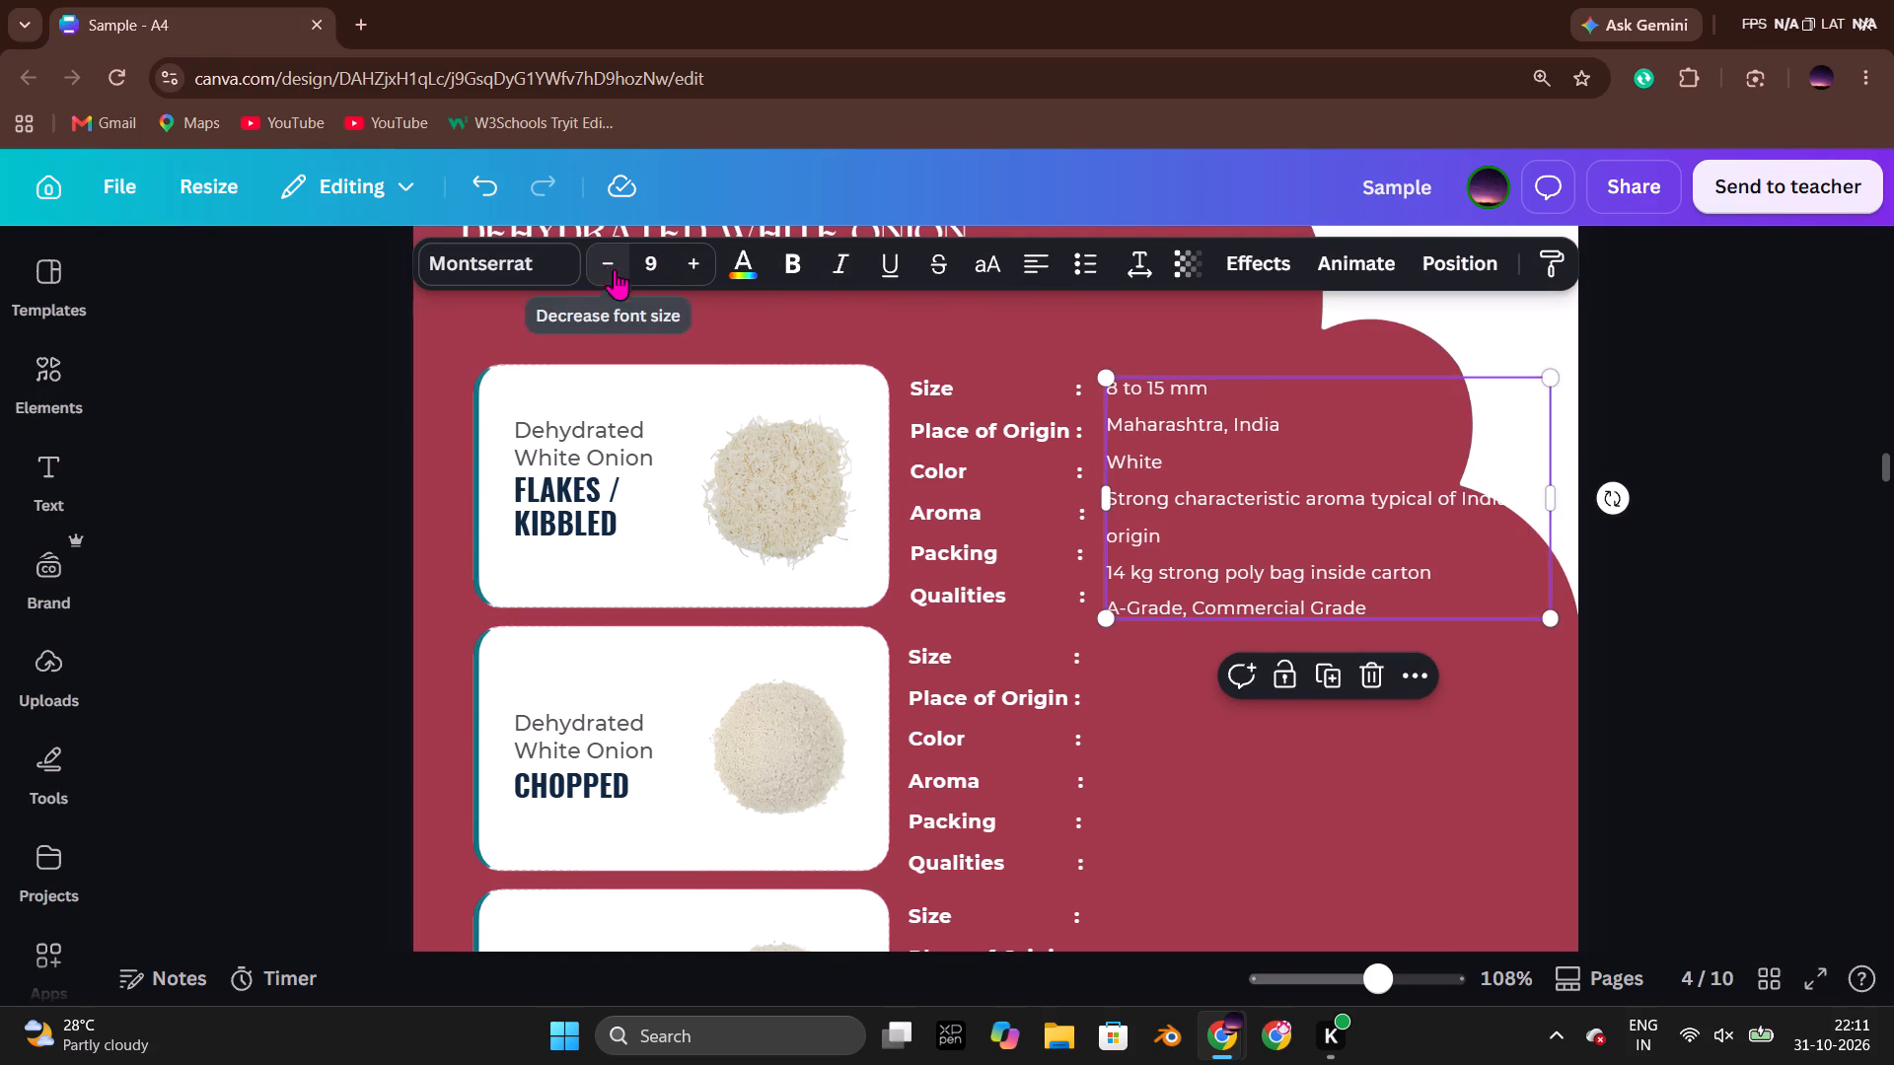
pyautogui.click(1150, 258)
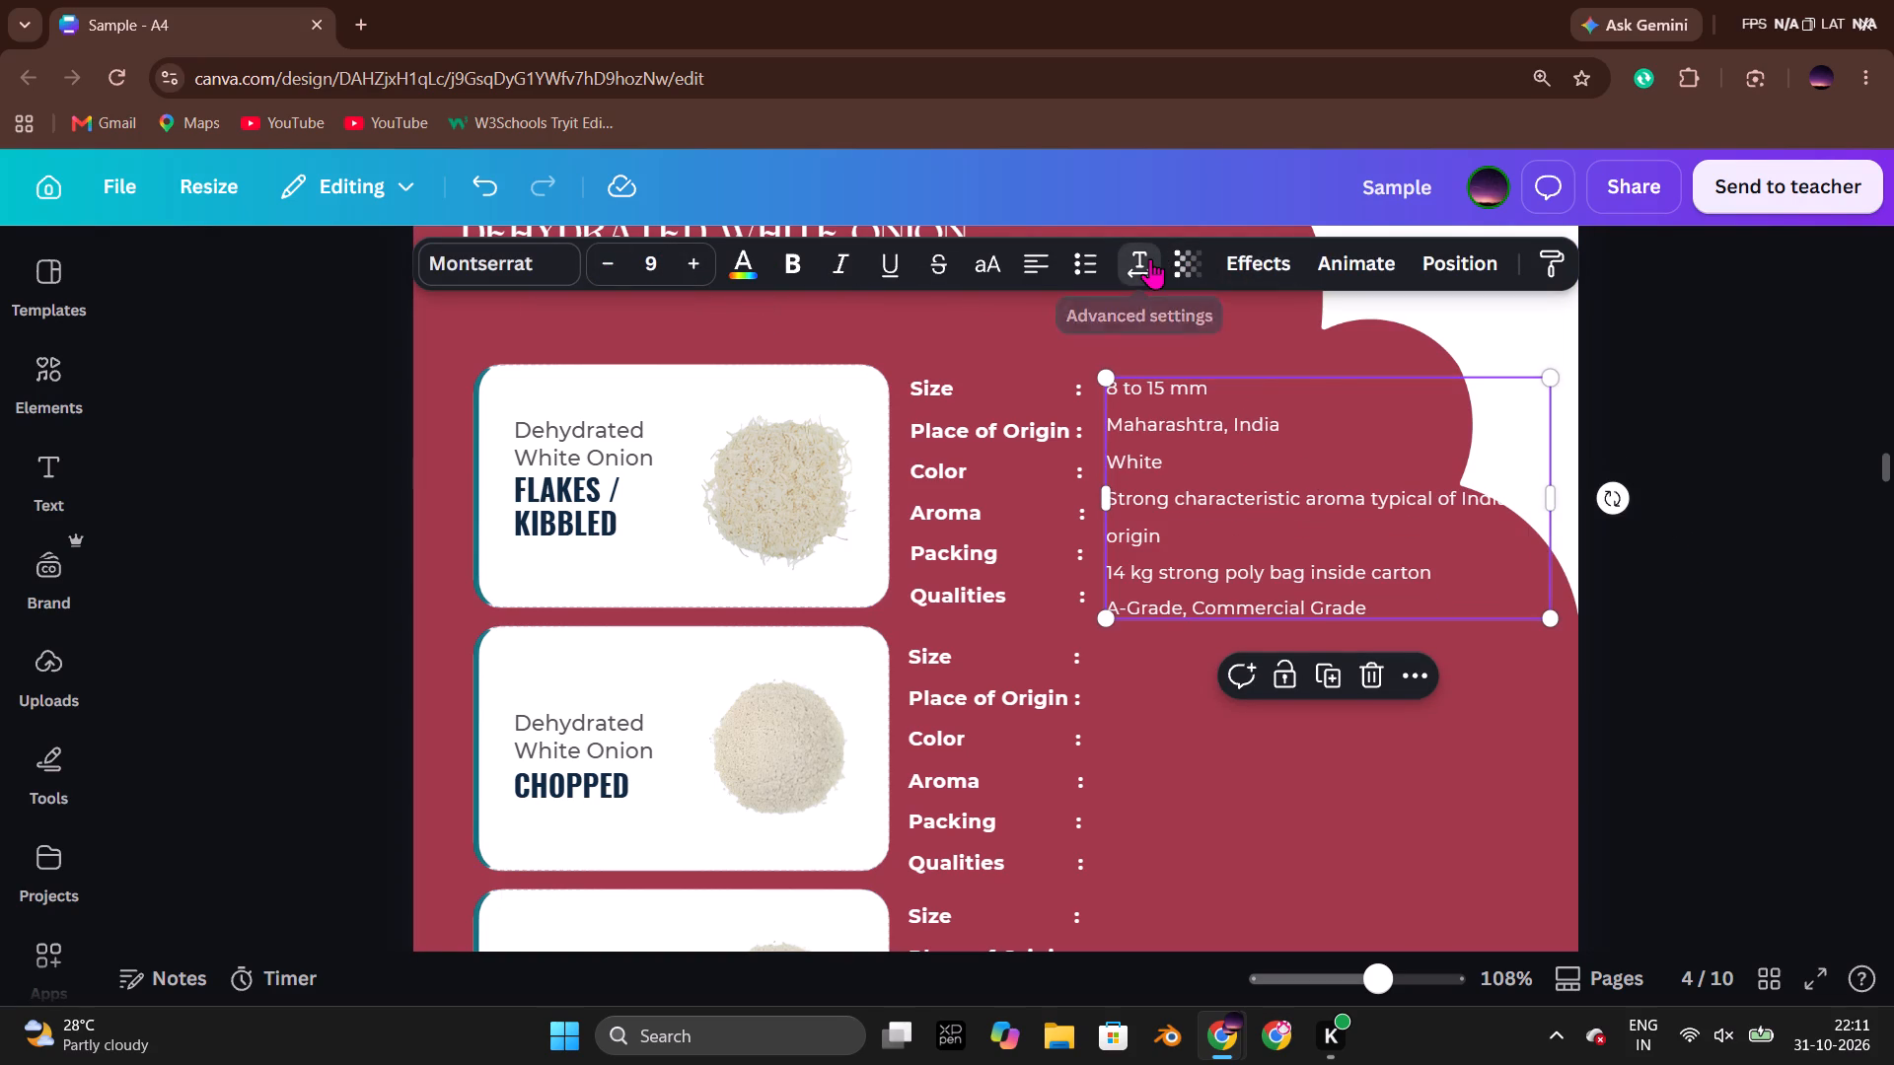
pyautogui.moveTo(1177, 478); pyautogui.dragTo(1145, 481)
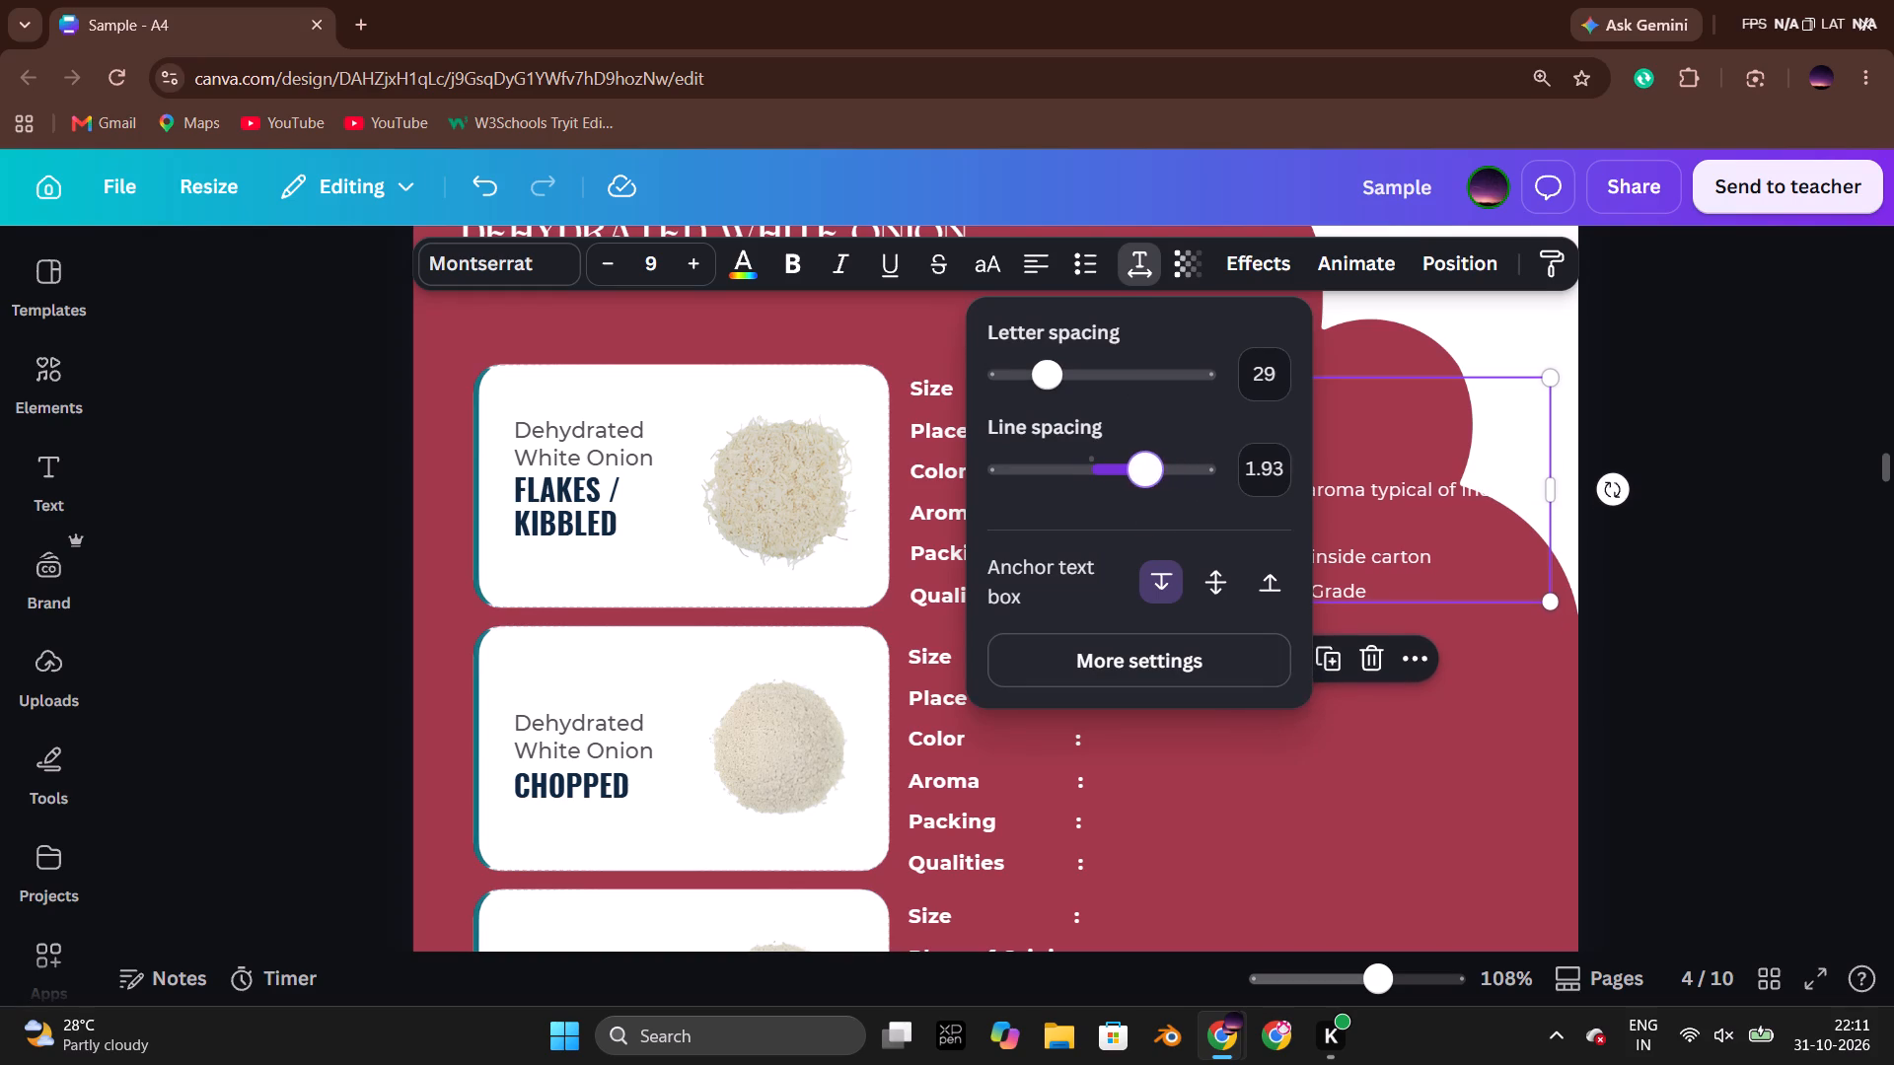
pyautogui.moveTo(1145, 481); pyautogui.dragTo(1144, 481)
pyautogui.click(1742, 521)
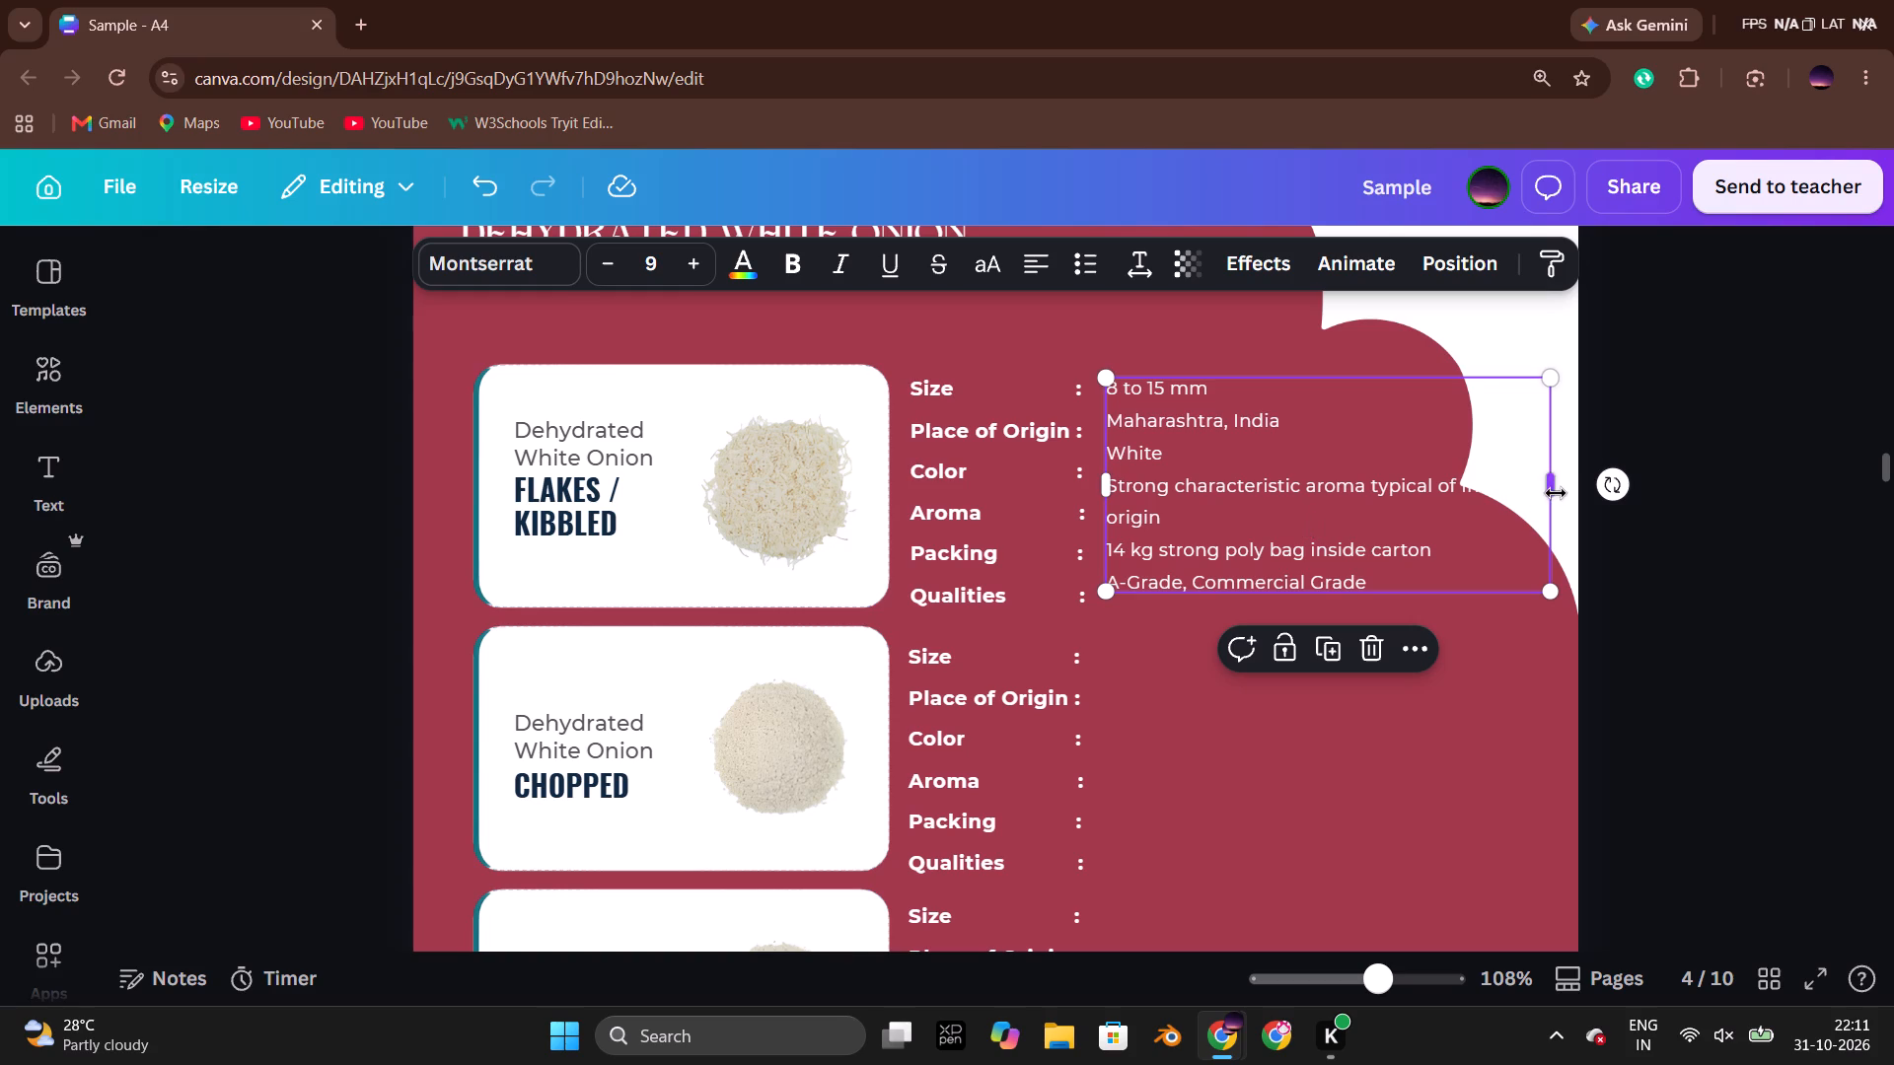
# Widen the Flakes / Kibbled values box so the aroma description fits on a single line.
pyautogui.moveTo(1556, 493); pyautogui.dragTo(1595, 494)
pyautogui.click(1754, 528)
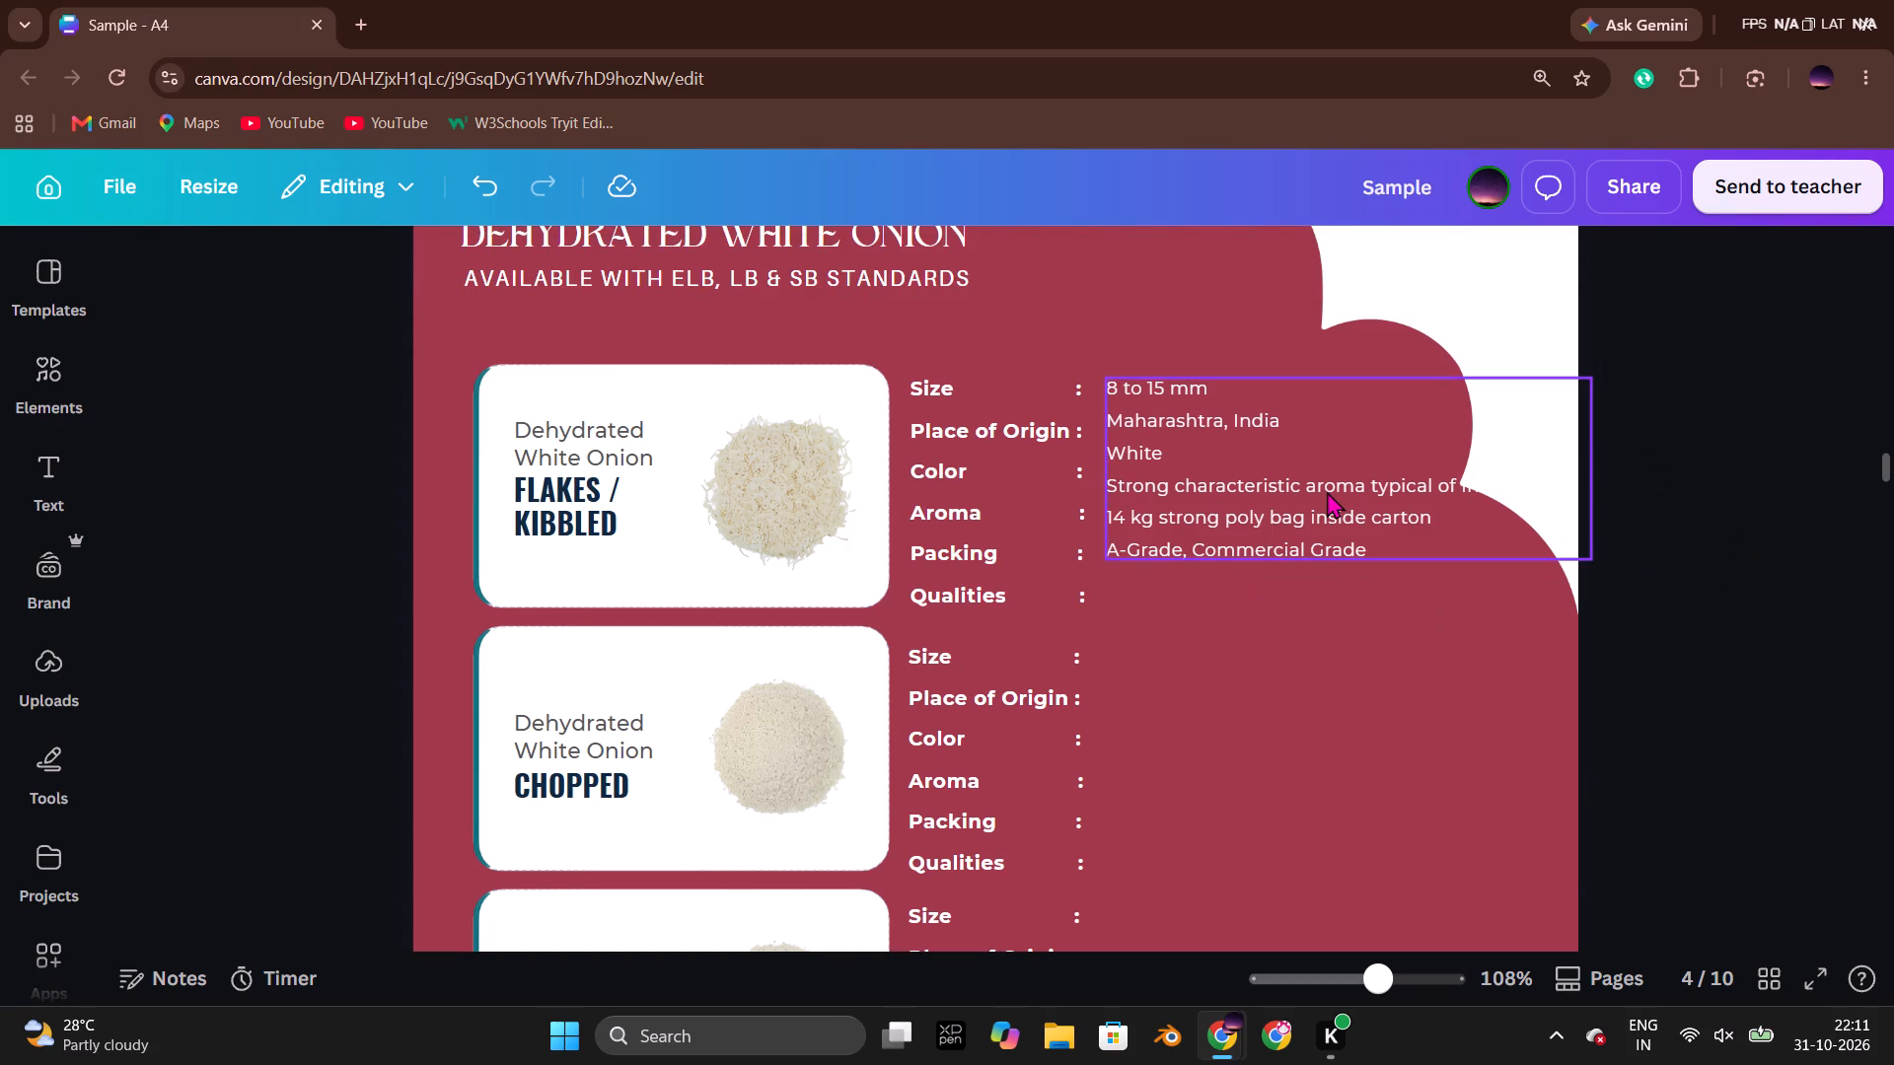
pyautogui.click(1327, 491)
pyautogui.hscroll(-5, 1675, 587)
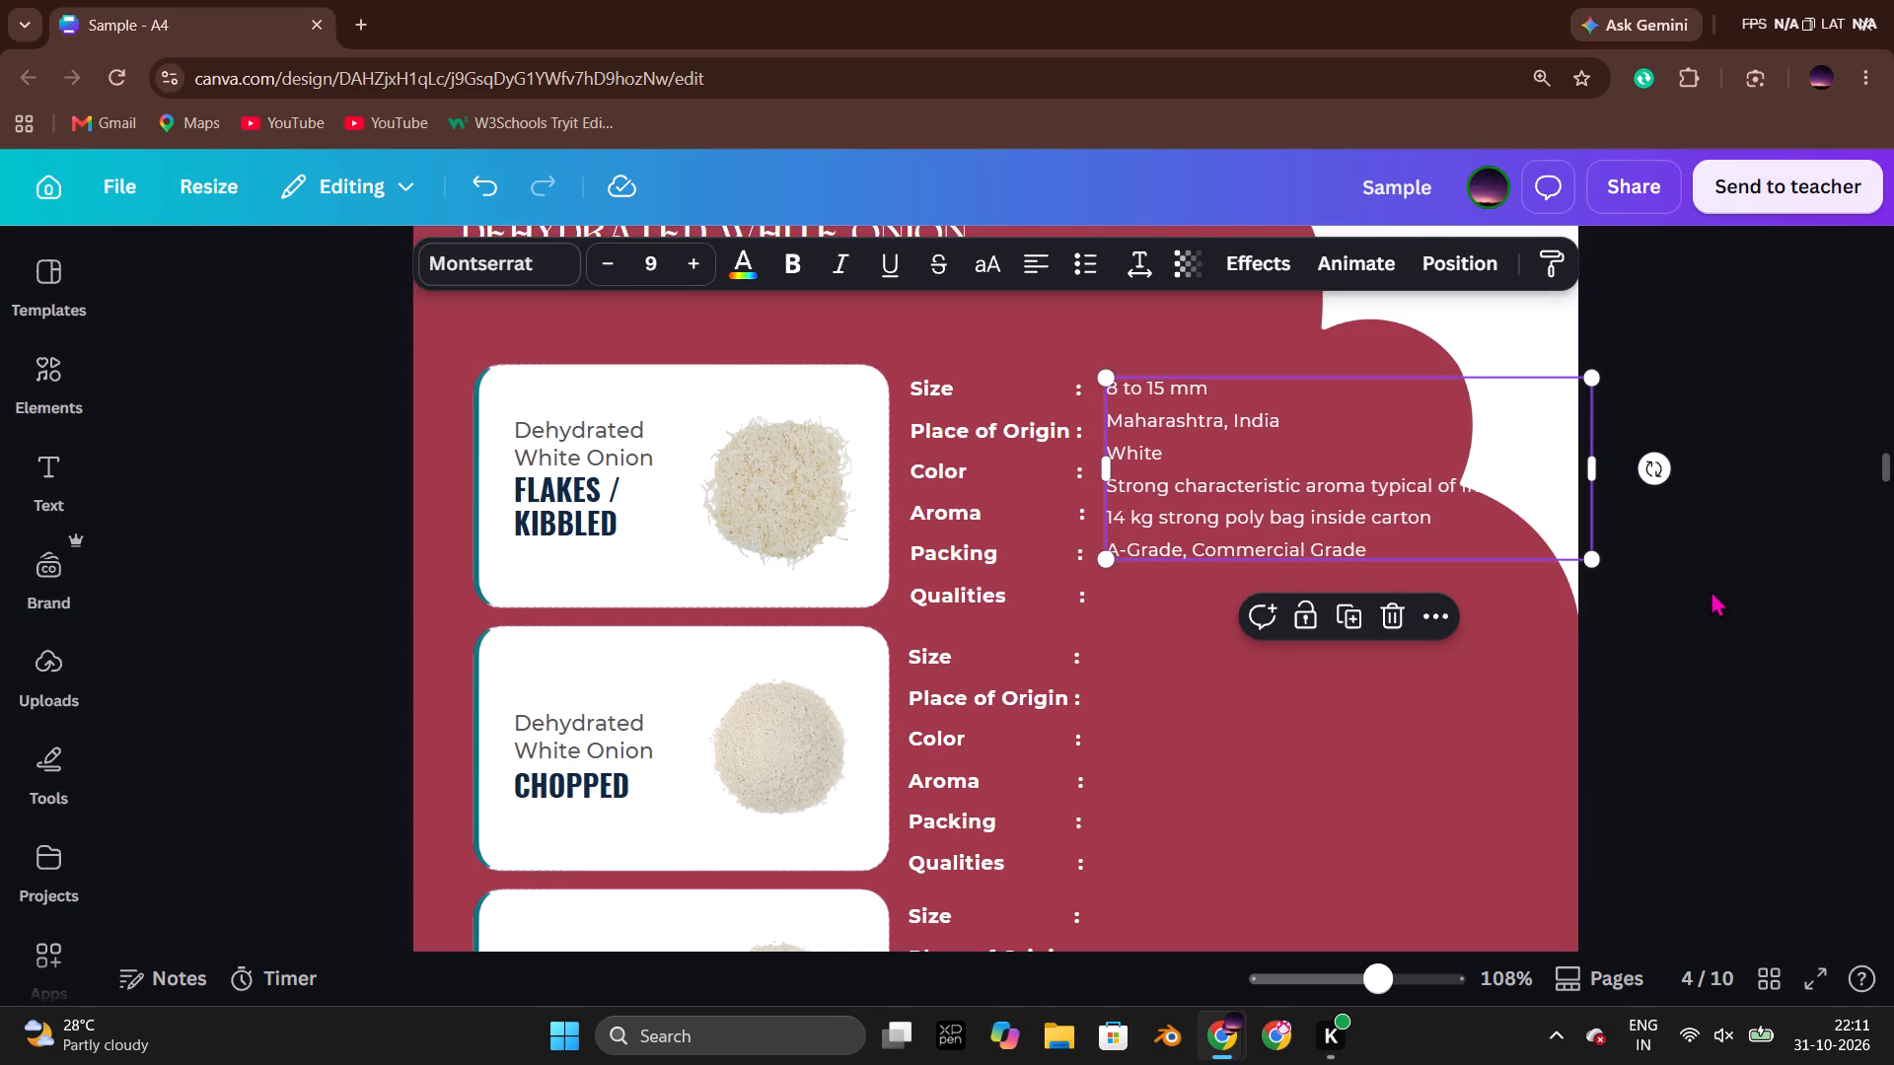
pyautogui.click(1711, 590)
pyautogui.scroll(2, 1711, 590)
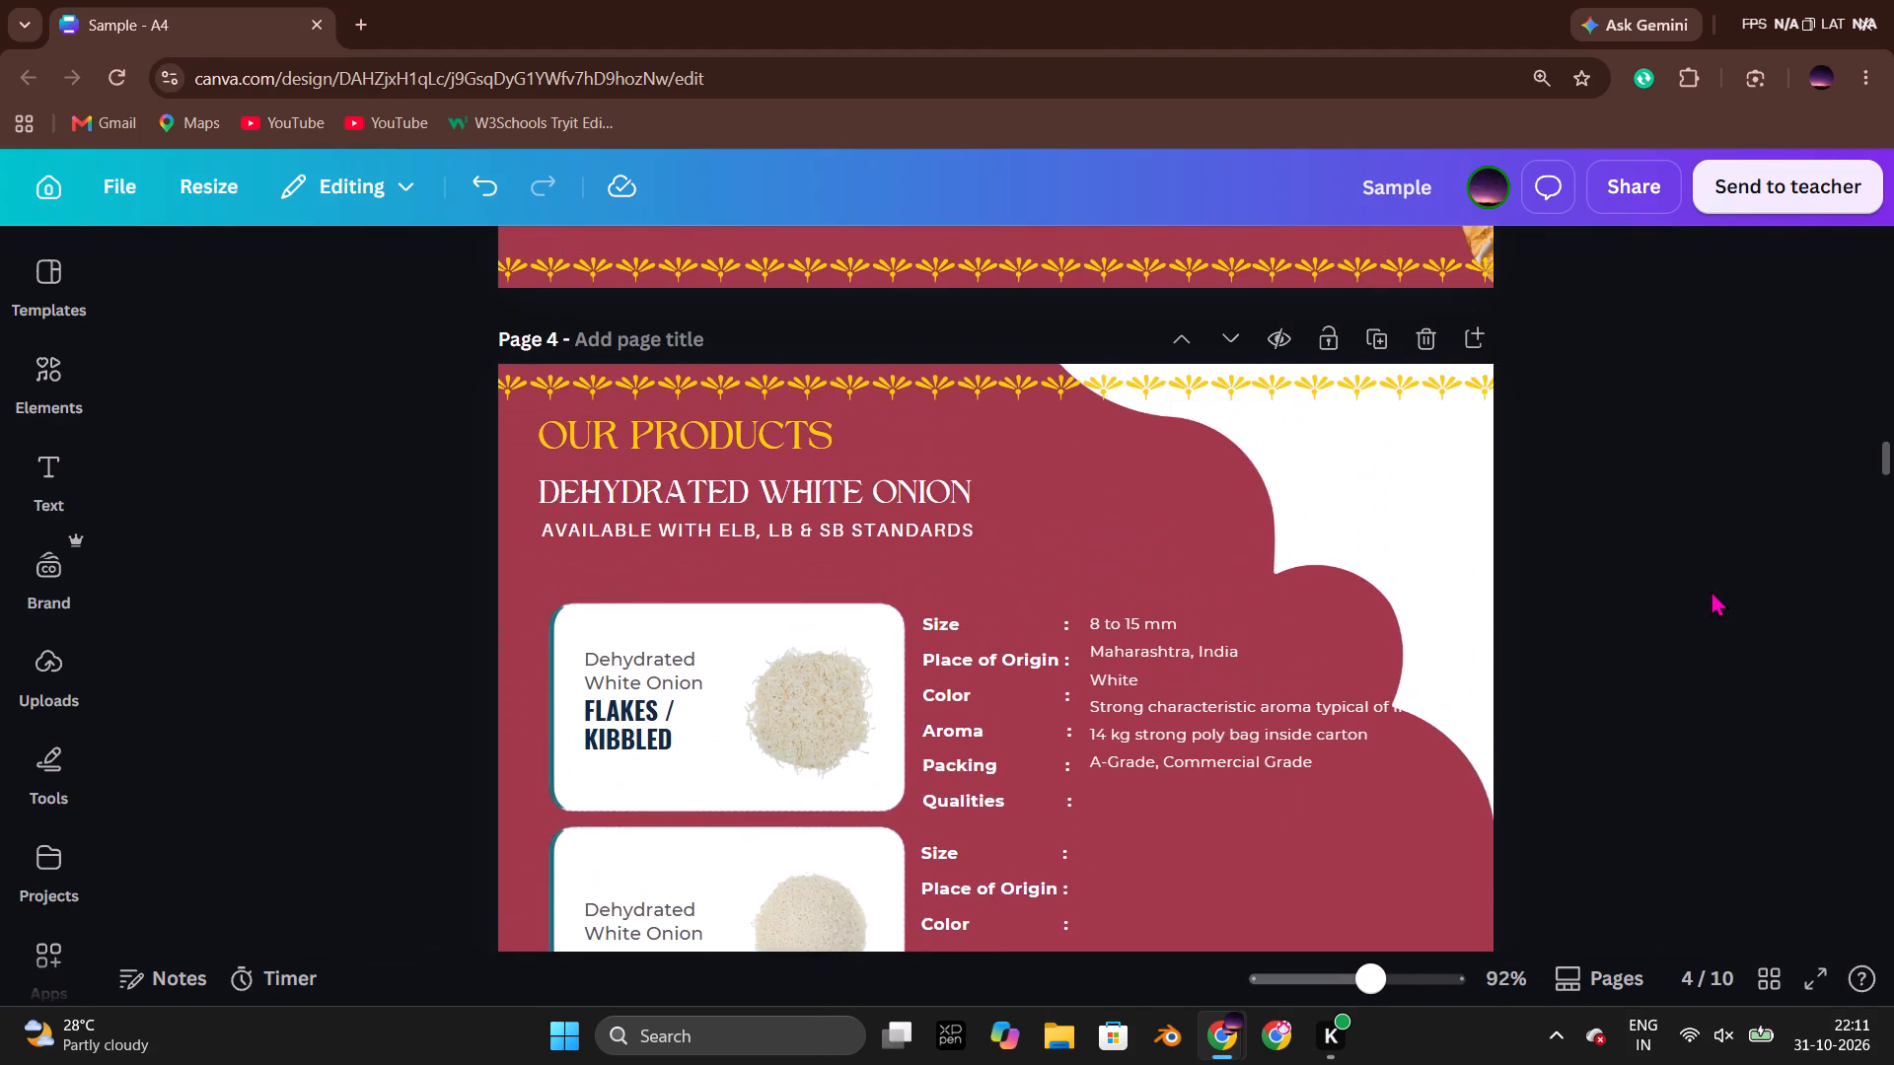
# Increase the line spacing of the Flakes / Kibbled values text to 2.41 so its lines match the label rows.
pyautogui.click(1196, 682)
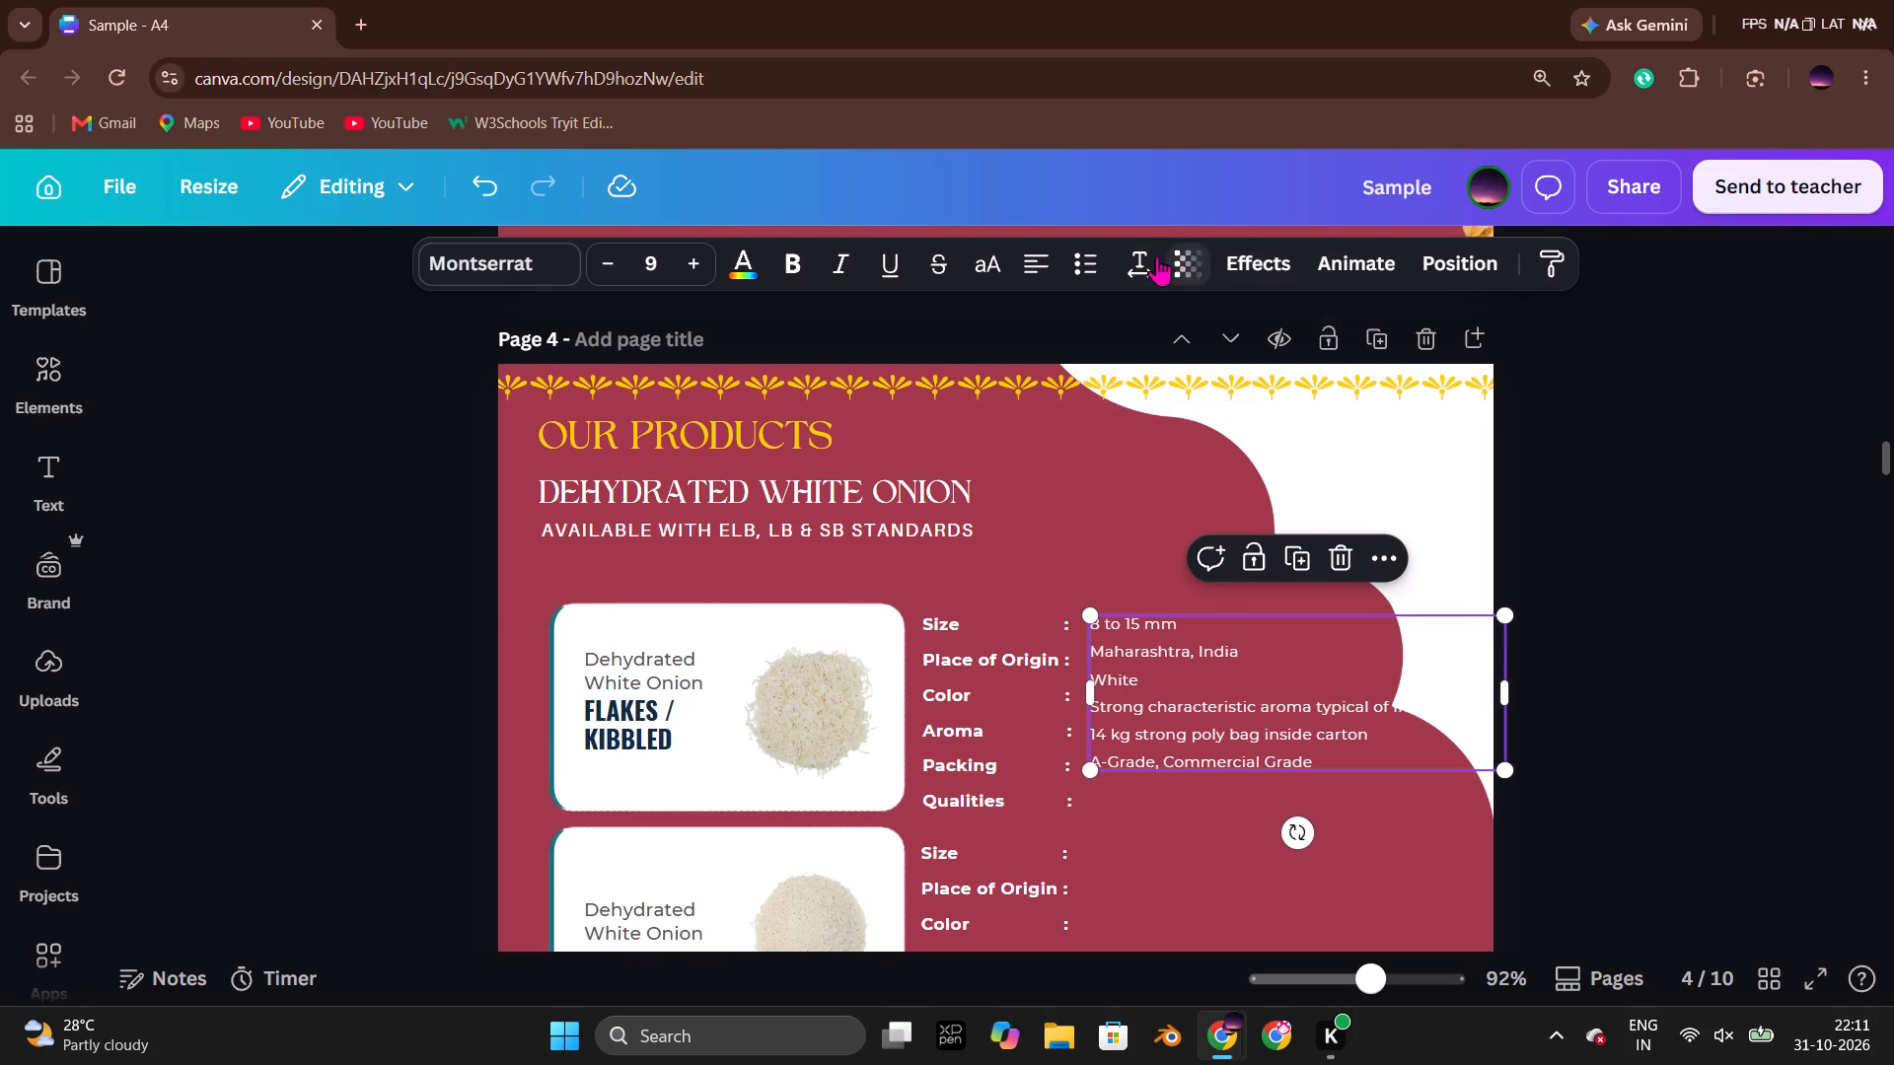
pyautogui.click(1133, 256)
pyautogui.scroll(1, 1488, 756)
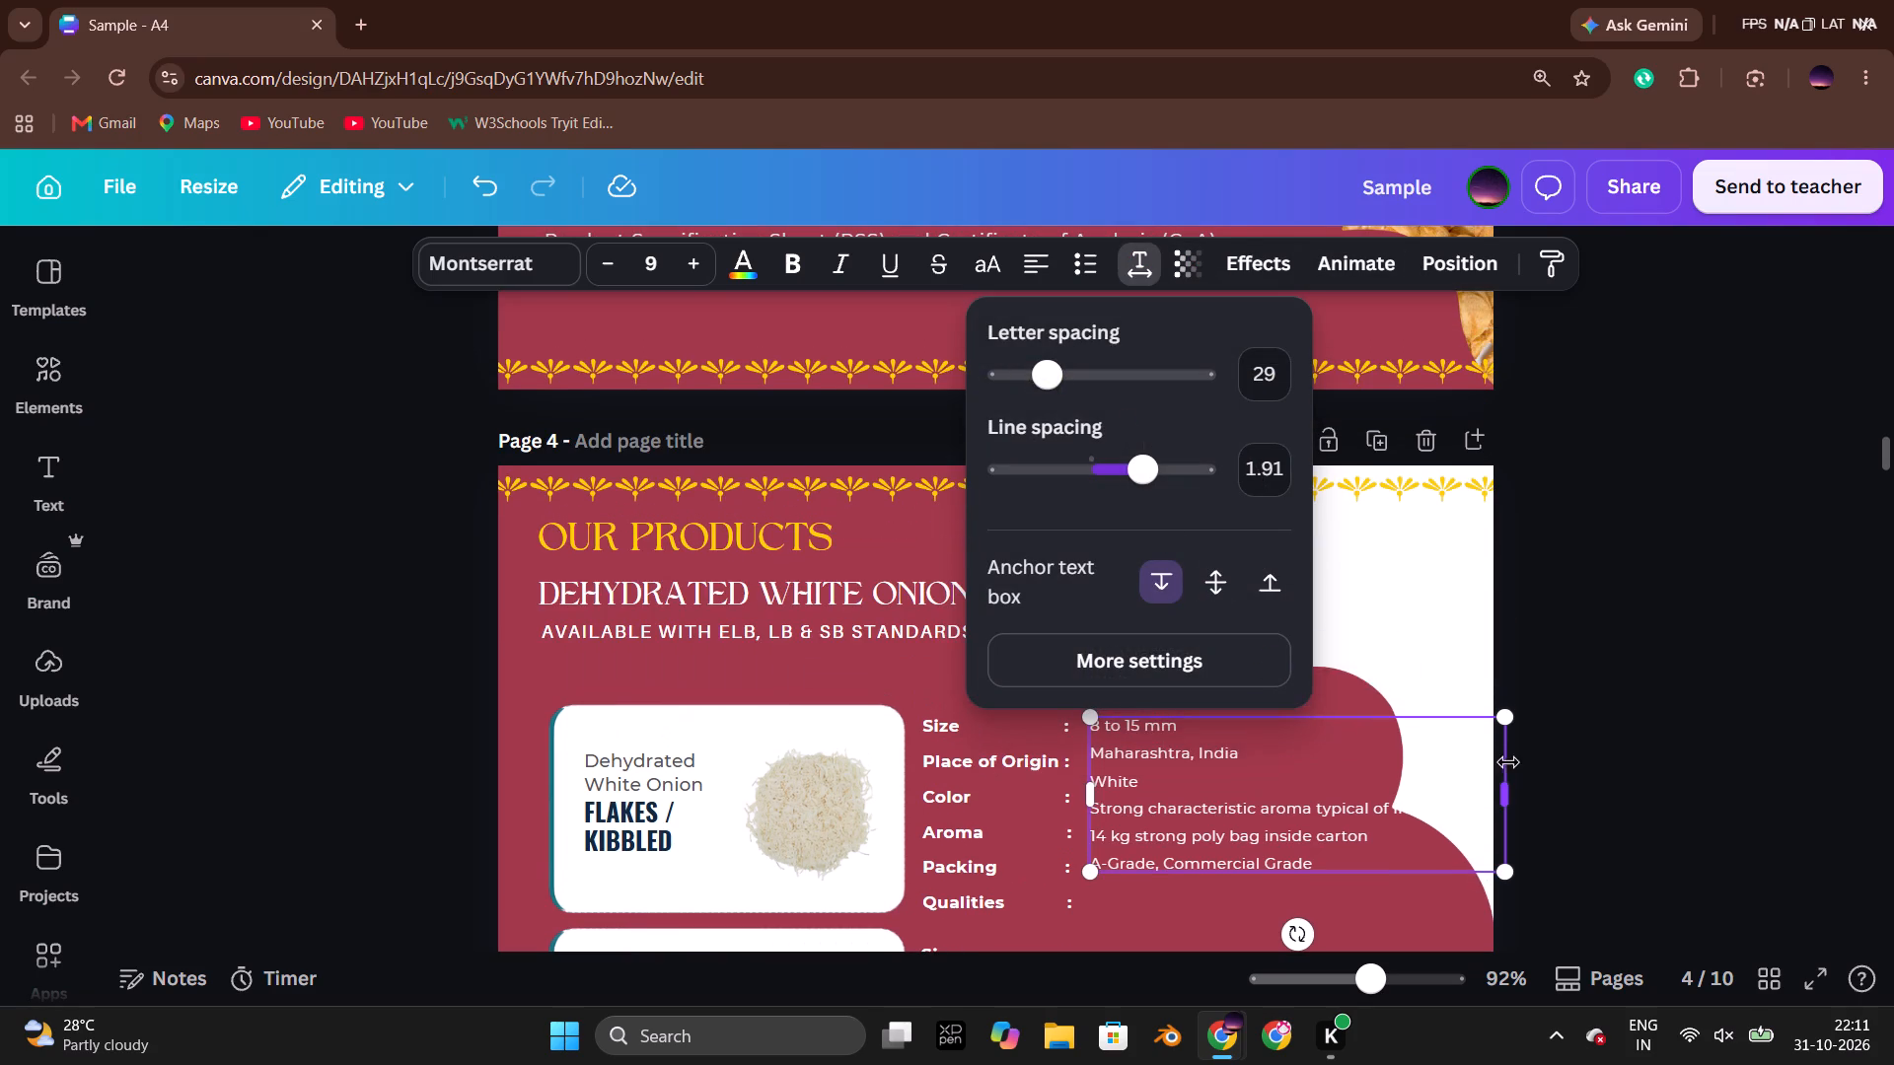
pyautogui.moveTo(1148, 477); pyautogui.dragTo(1160, 477)
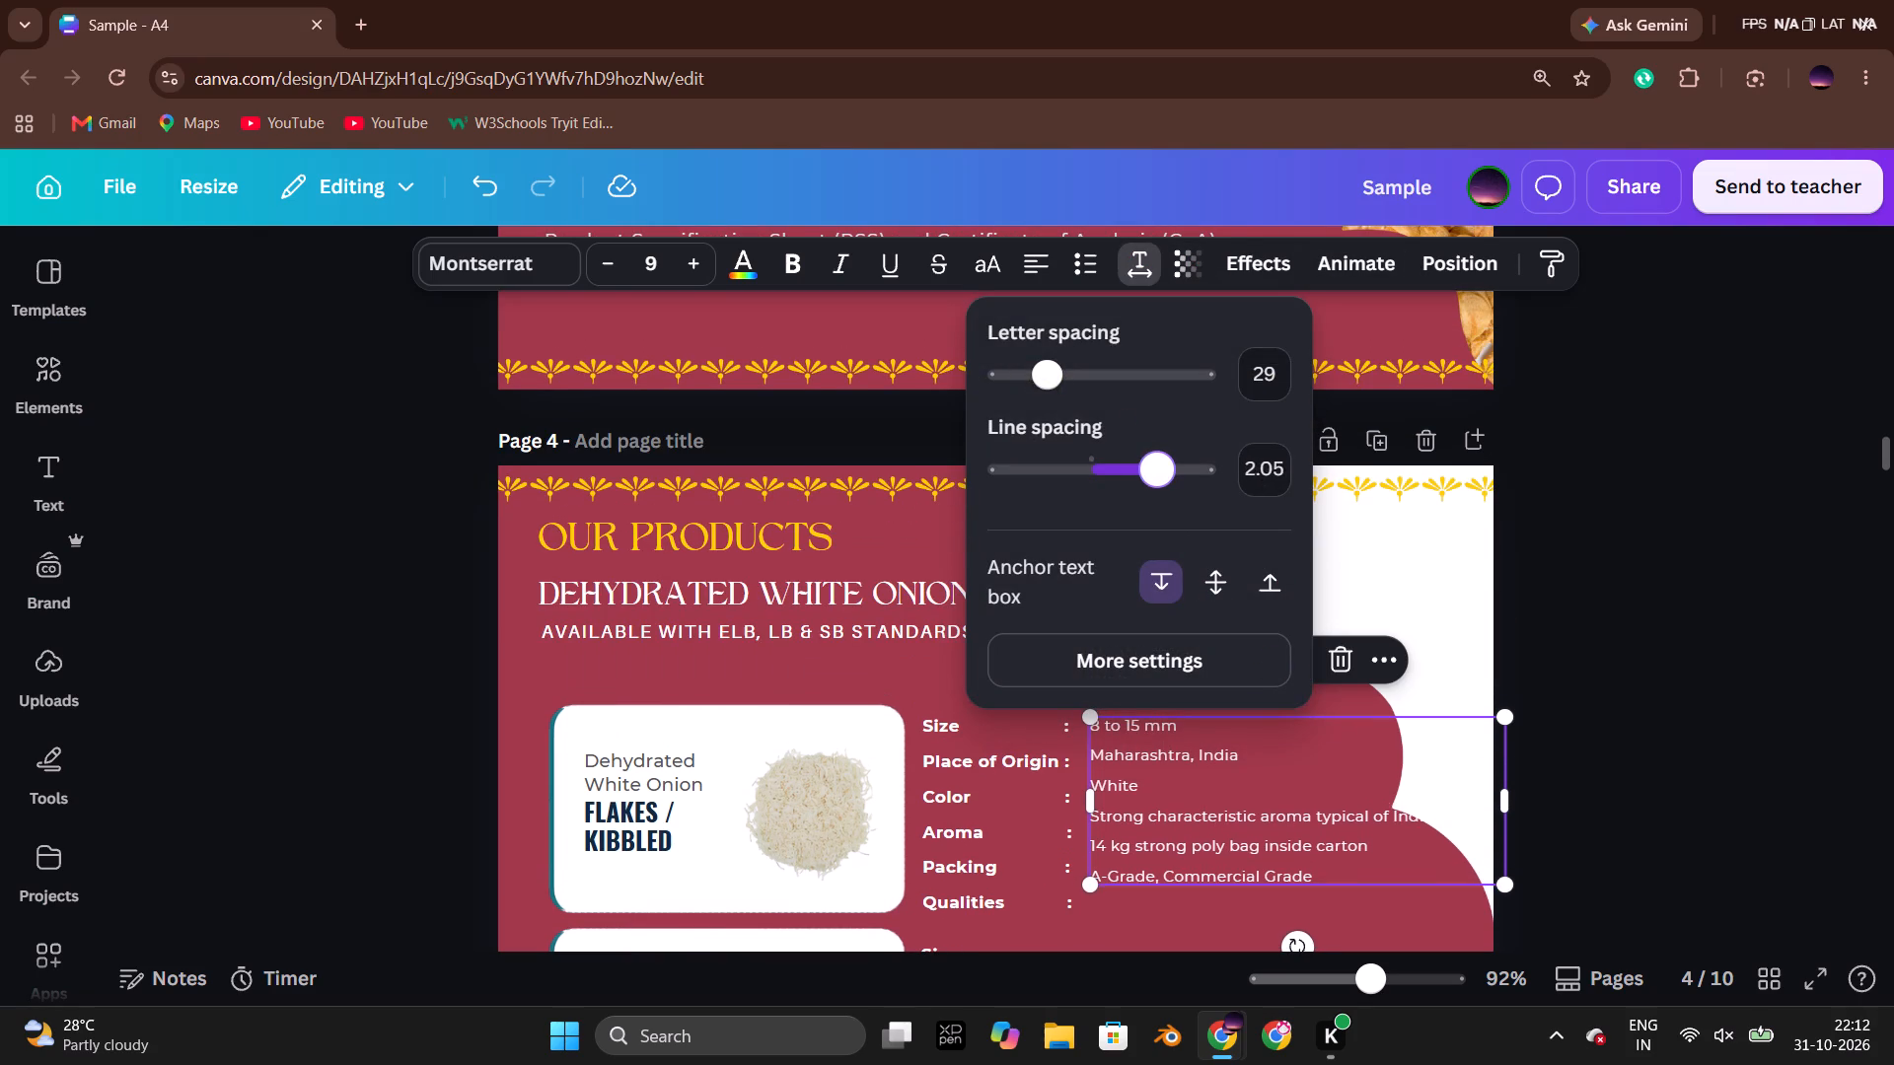
pyautogui.moveTo(1160, 477); pyautogui.dragTo(1196, 479)
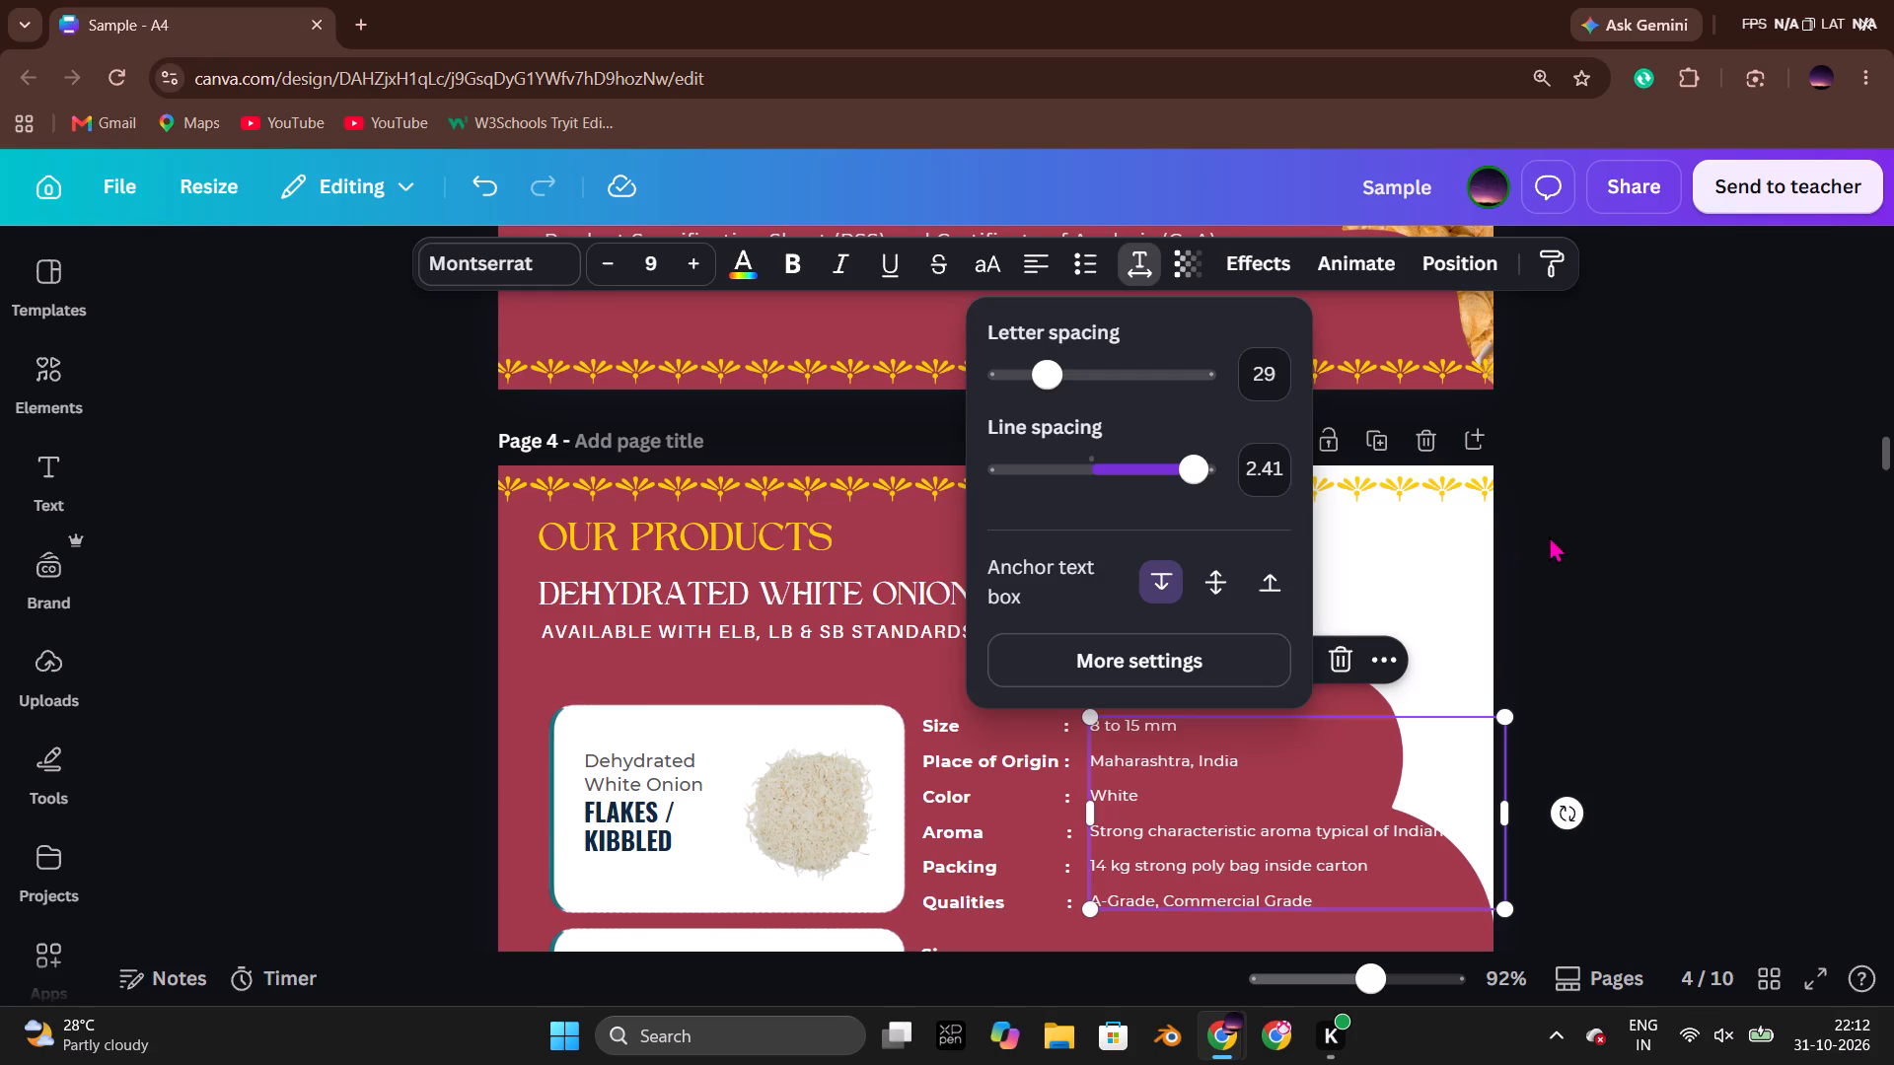
pyautogui.click(1549, 535)
pyautogui.click(1549, 536)
# Nudge the Flakes / Kibbled values box up slightly so its lines sit level with the labels from Size to Qualities.
pyautogui.scroll(-2, 1549, 536)
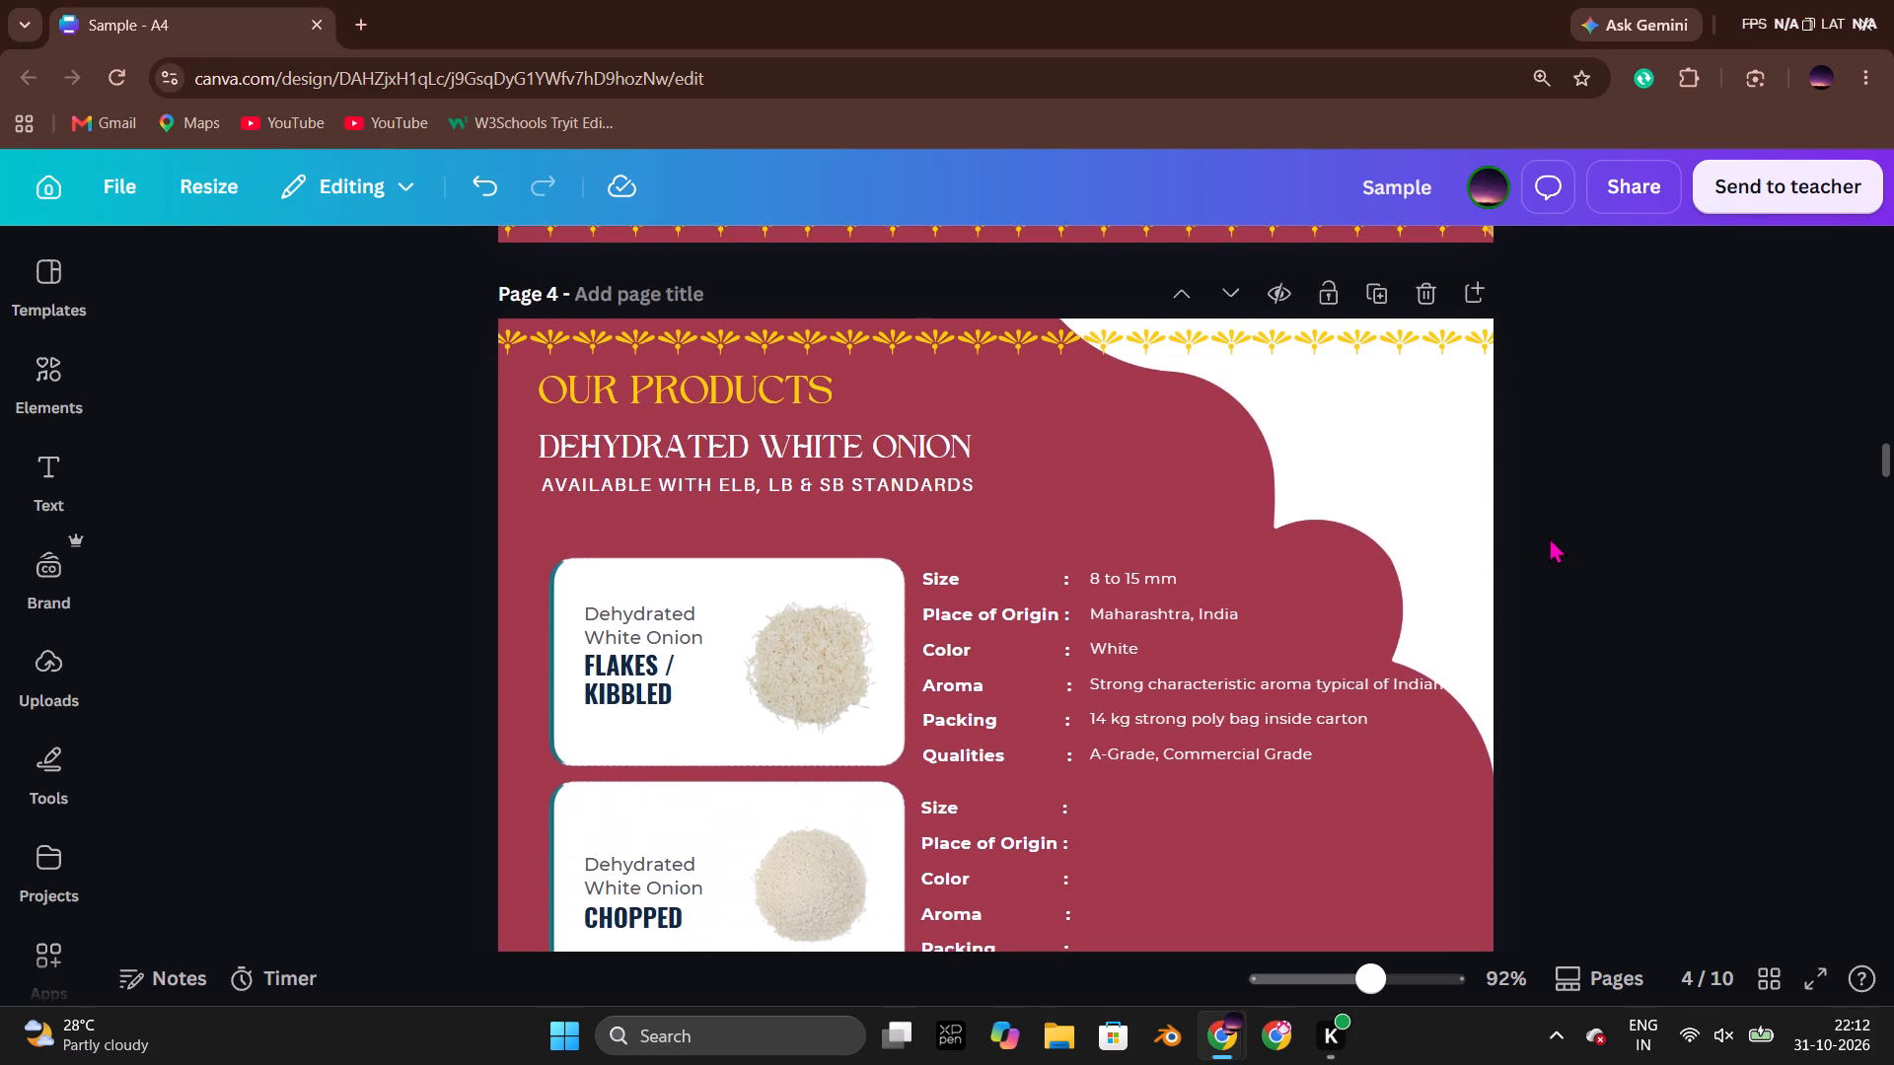
pyautogui.click(1208, 619)
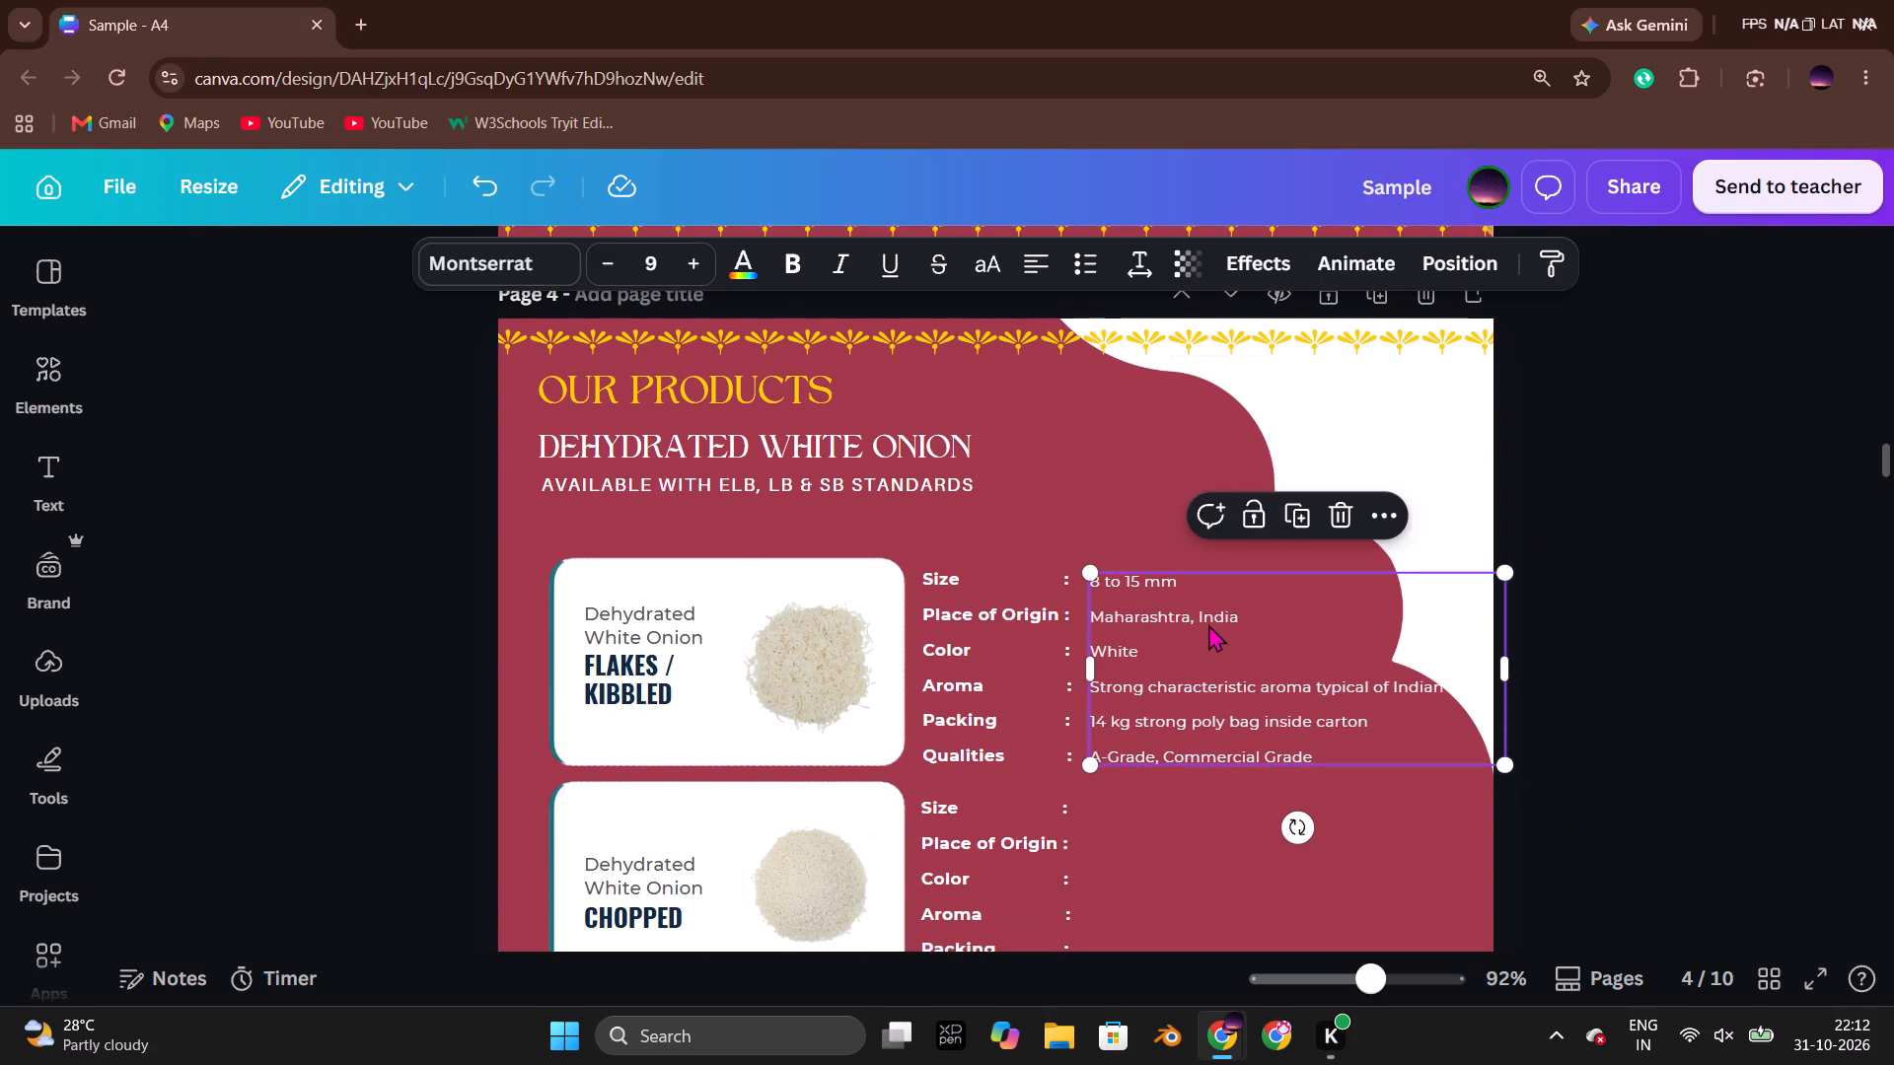
pyautogui.click(1186, 614)
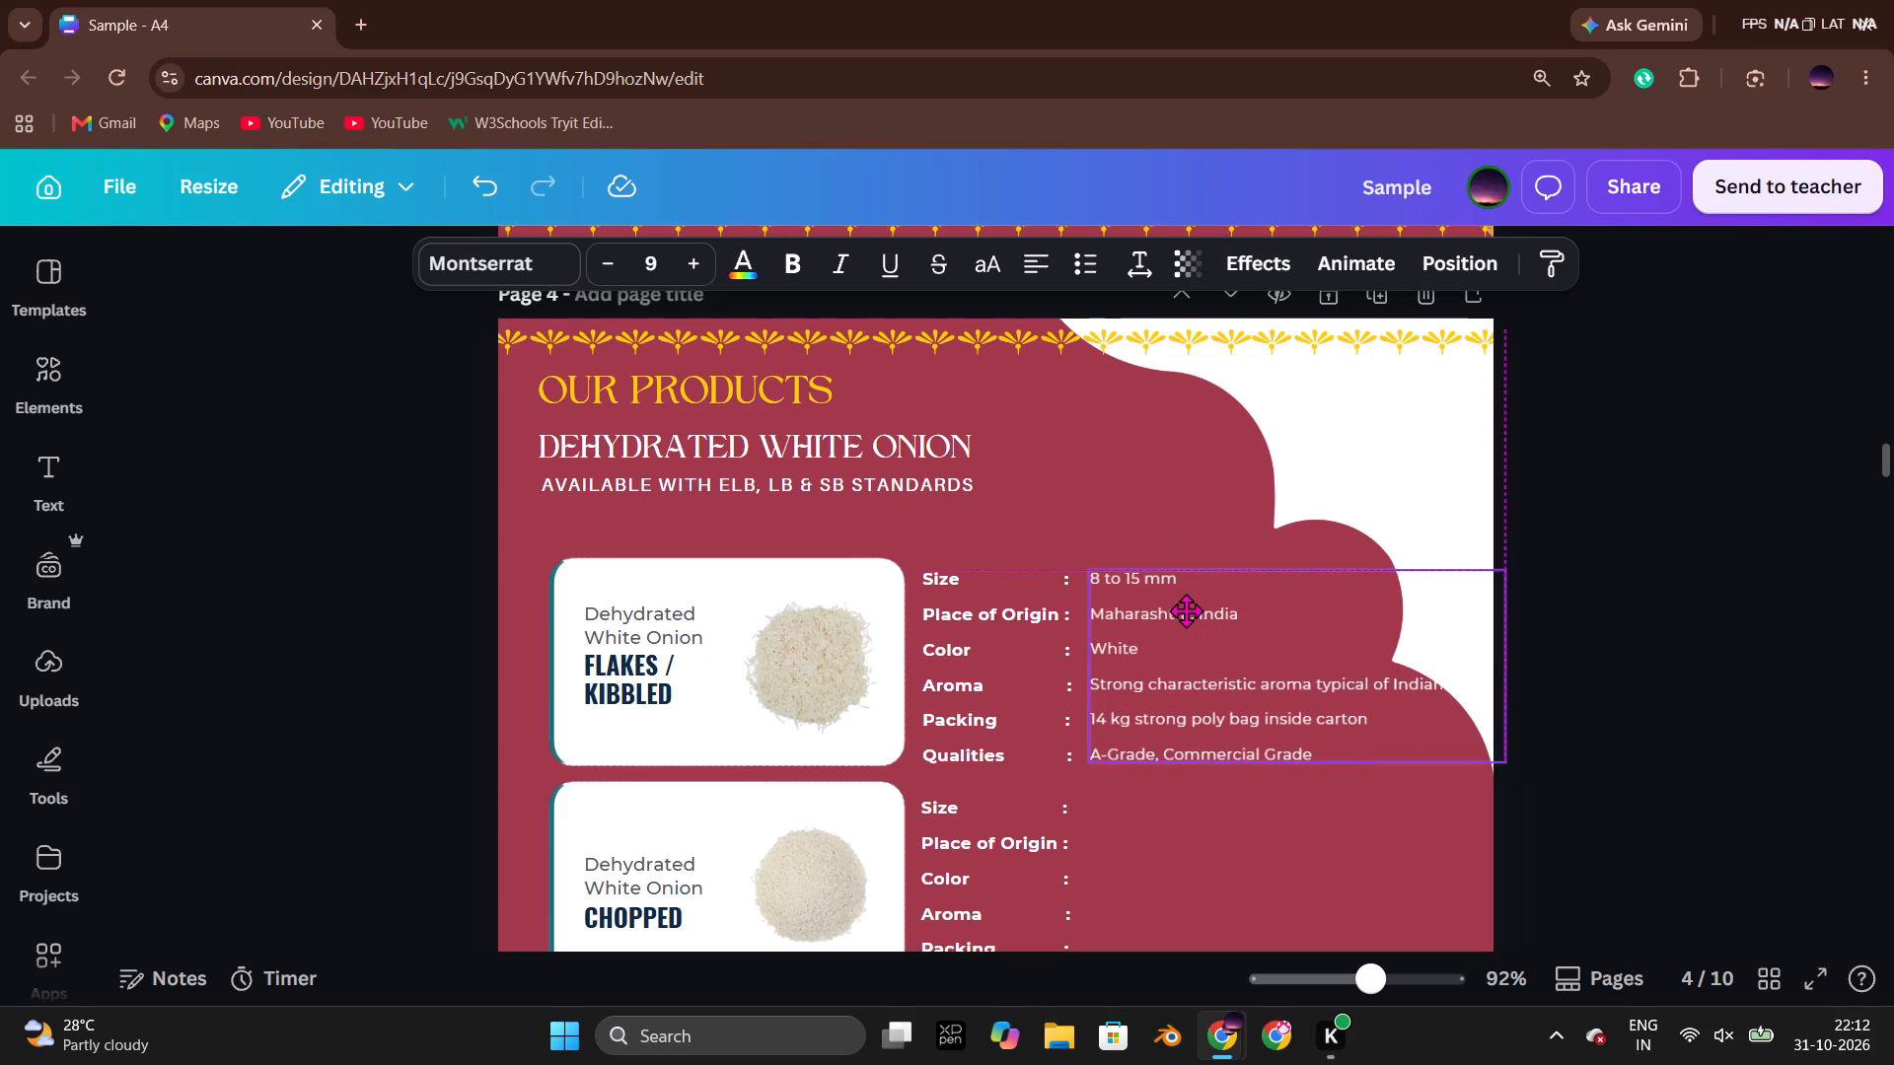
pyautogui.click(1643, 696)
# Duplicate the Flakes / Kibbled values box and place the copy beside the Chopped labels, aligned with the original.
pyautogui.scroll(-3, 1642, 696)
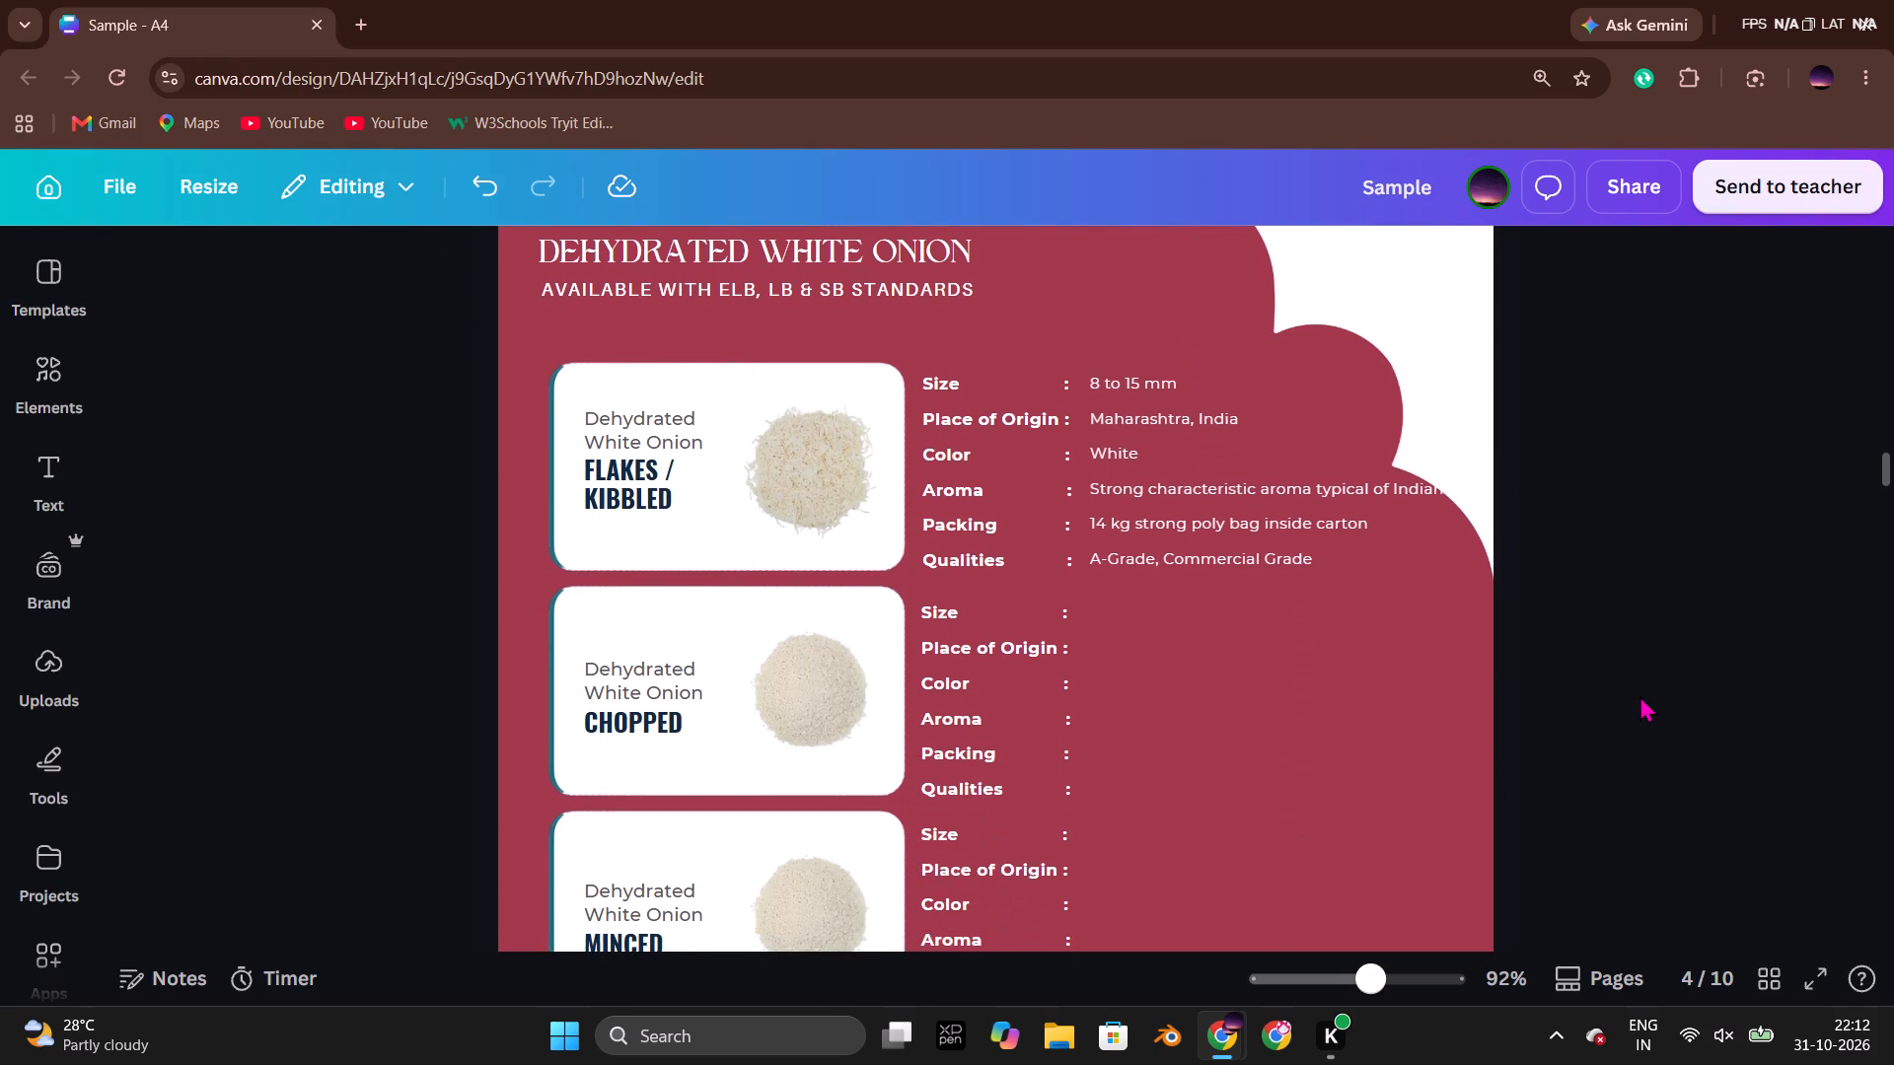
pyautogui.click(1263, 524)
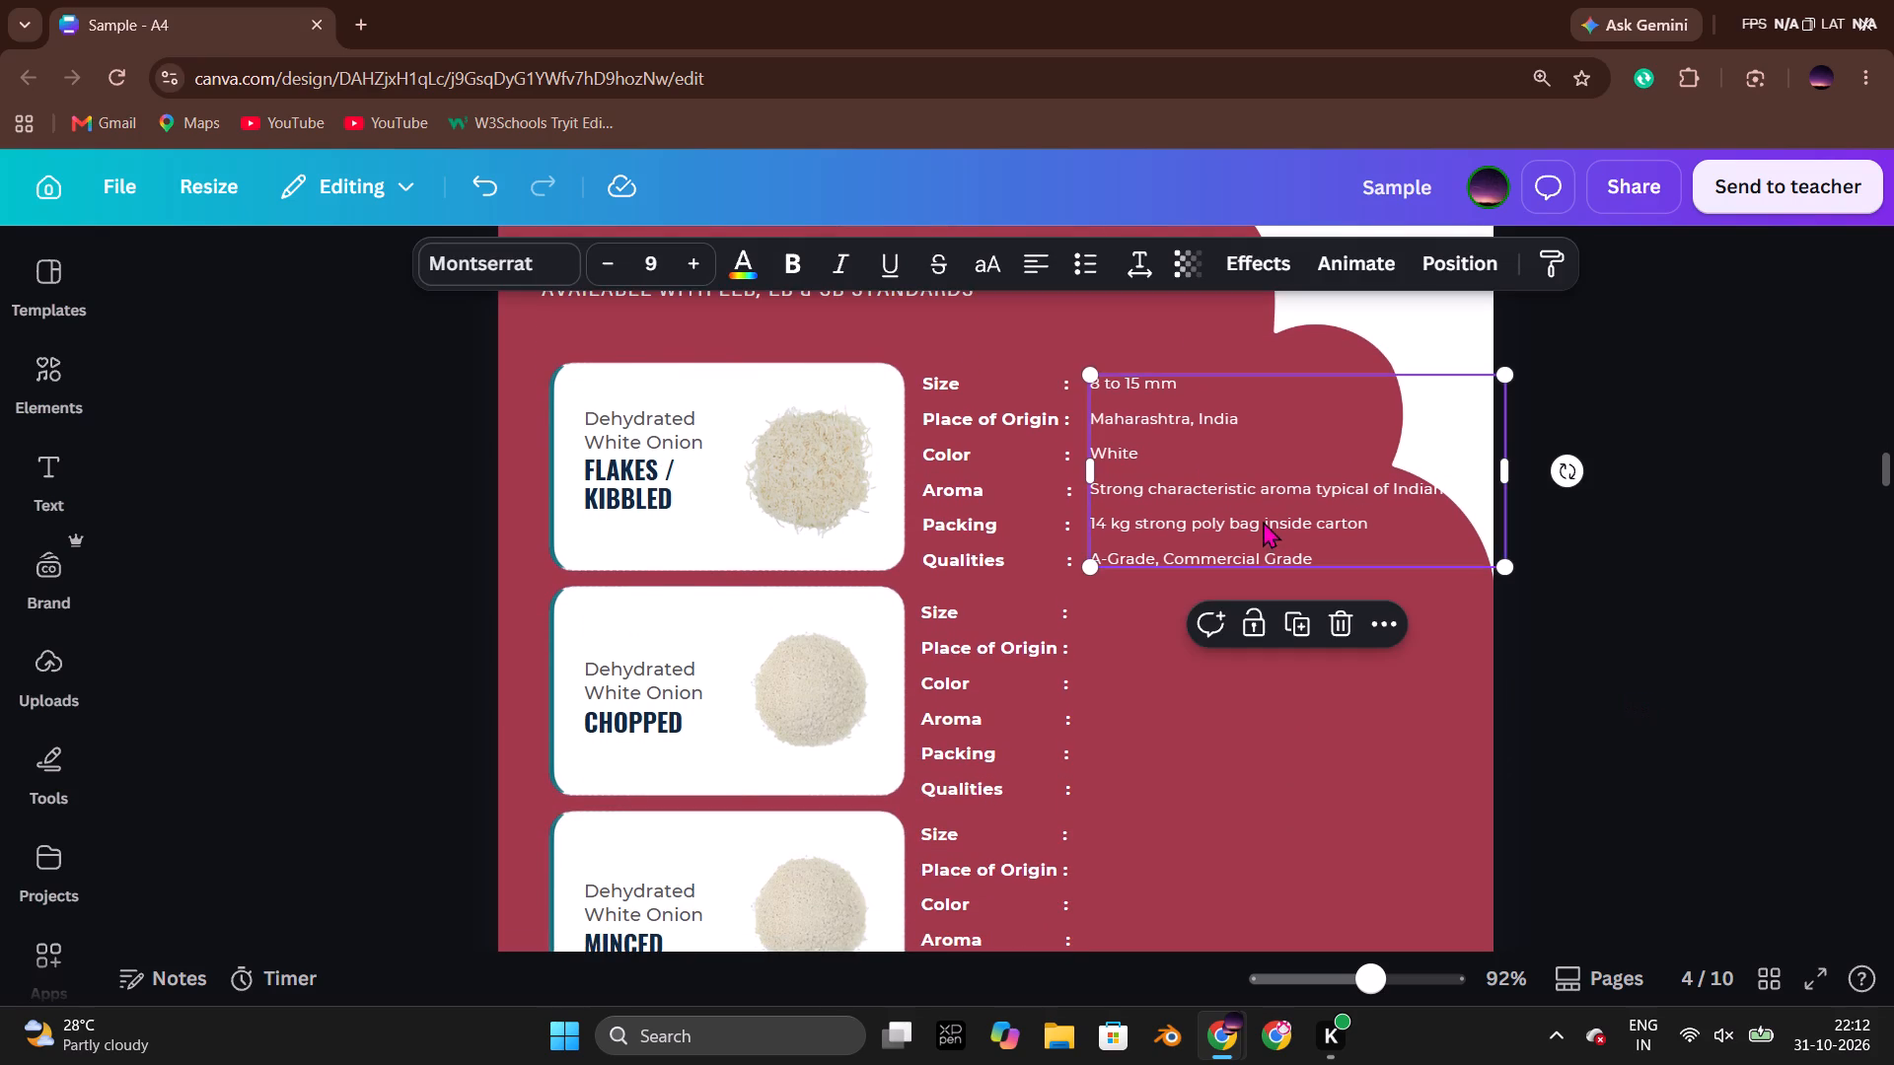
pyautogui.hotkey('ctrl', 'c')
pyautogui.hotkey('ctrl', 'v')
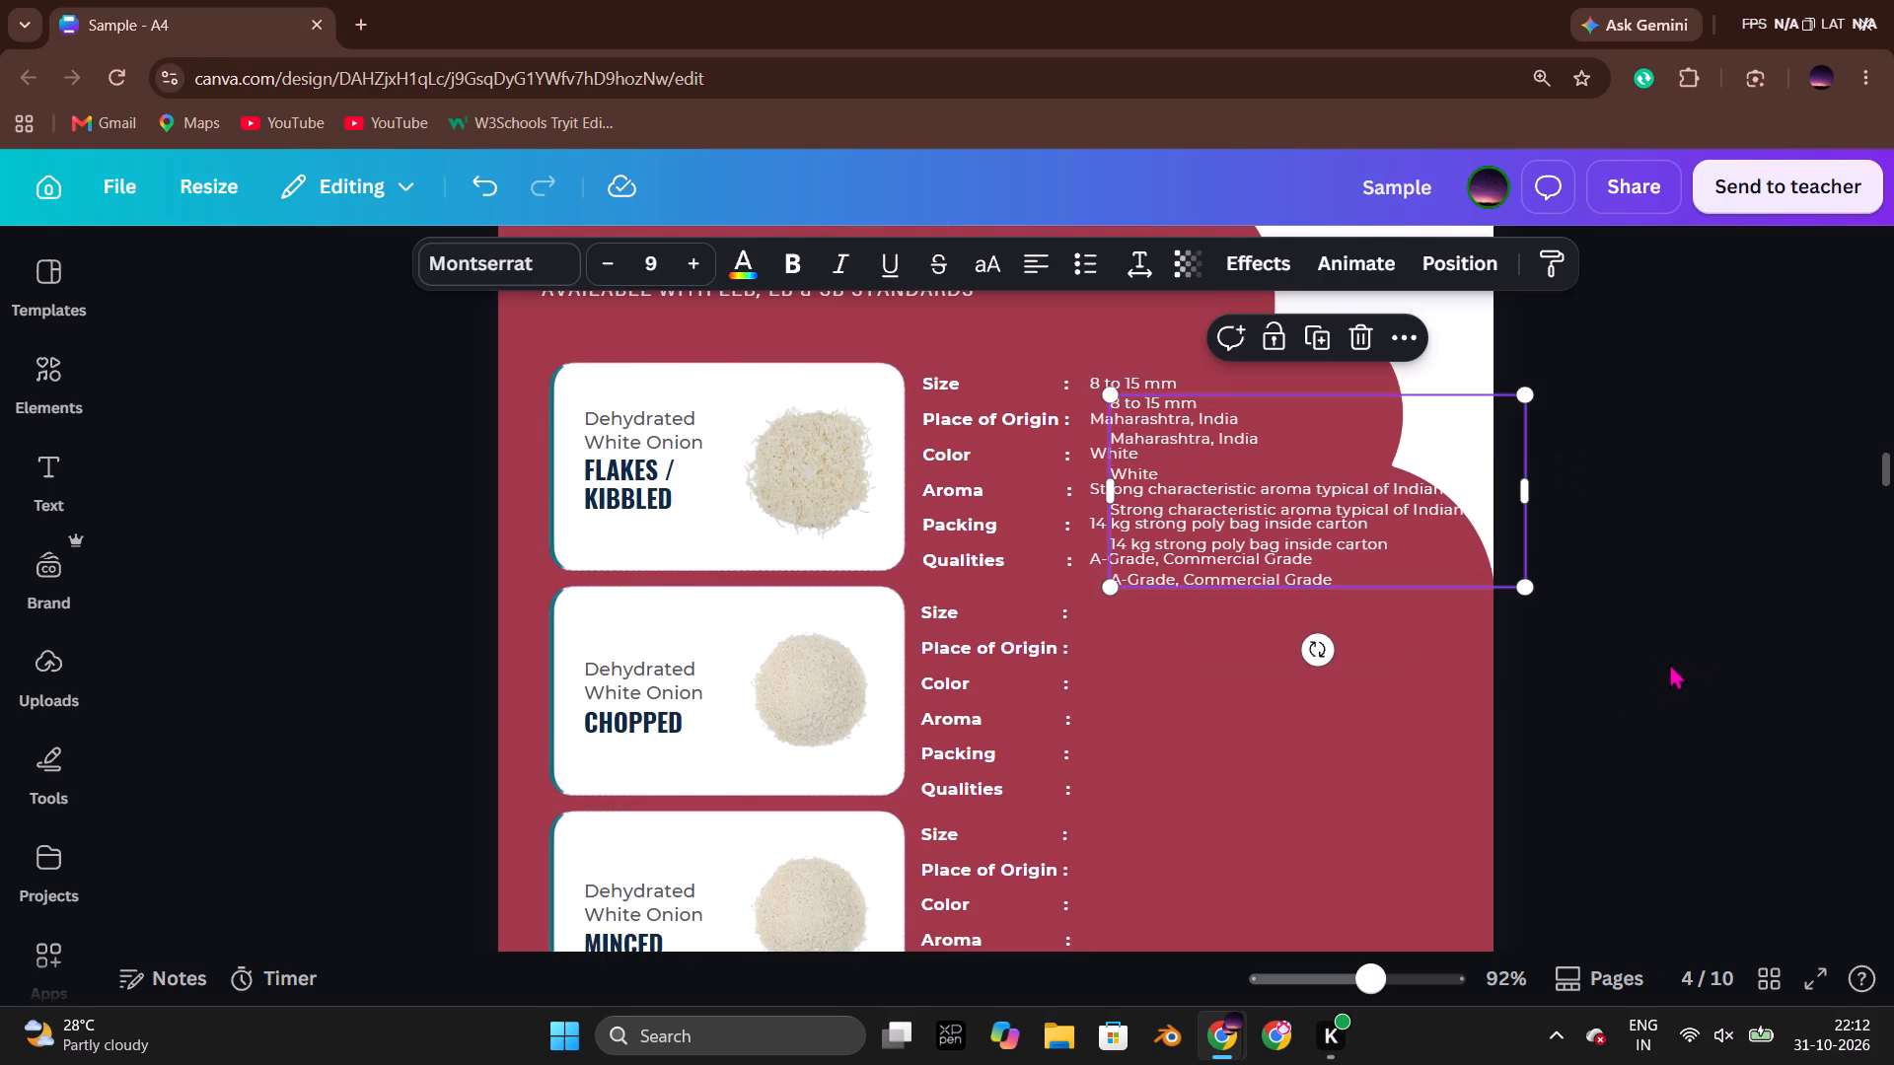
pyautogui.moveTo(1317, 530); pyautogui.dragTo(1291, 738)
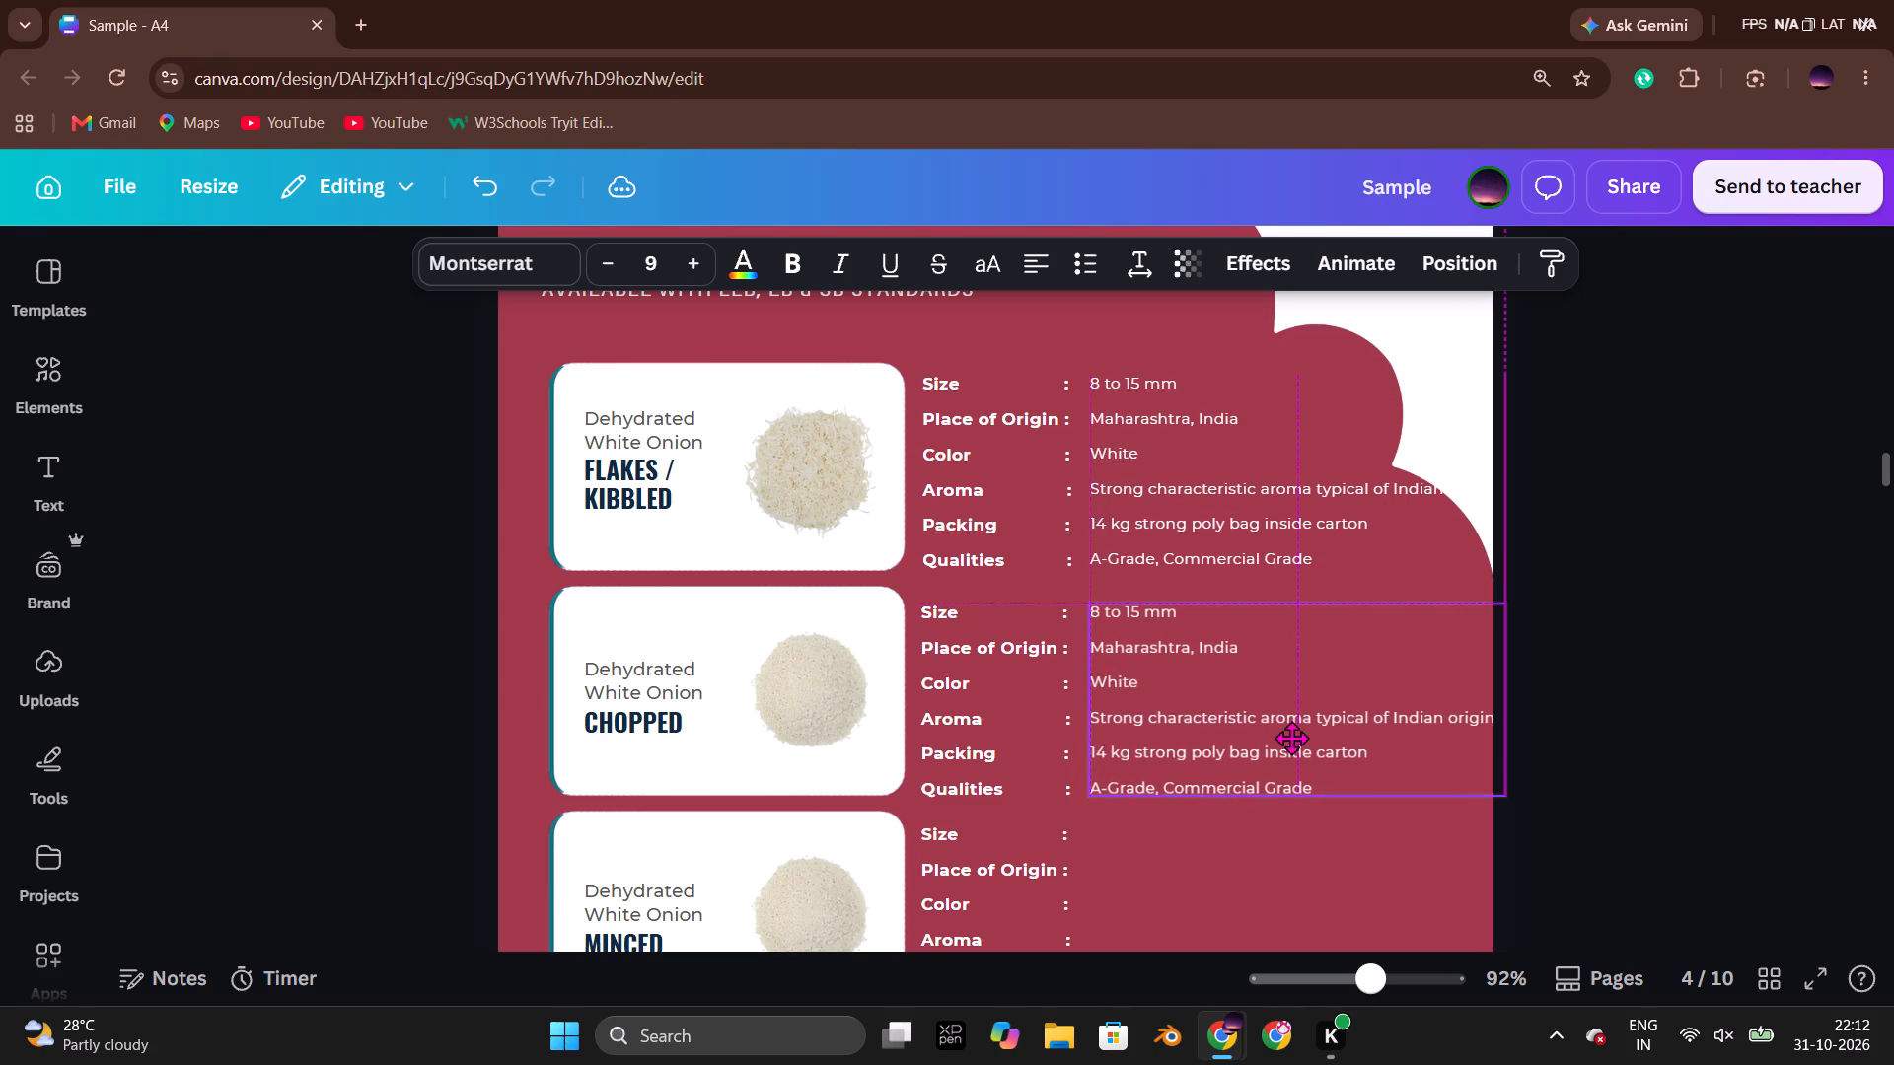
pyautogui.moveTo(1291, 738); pyautogui.dragTo(1293, 738)
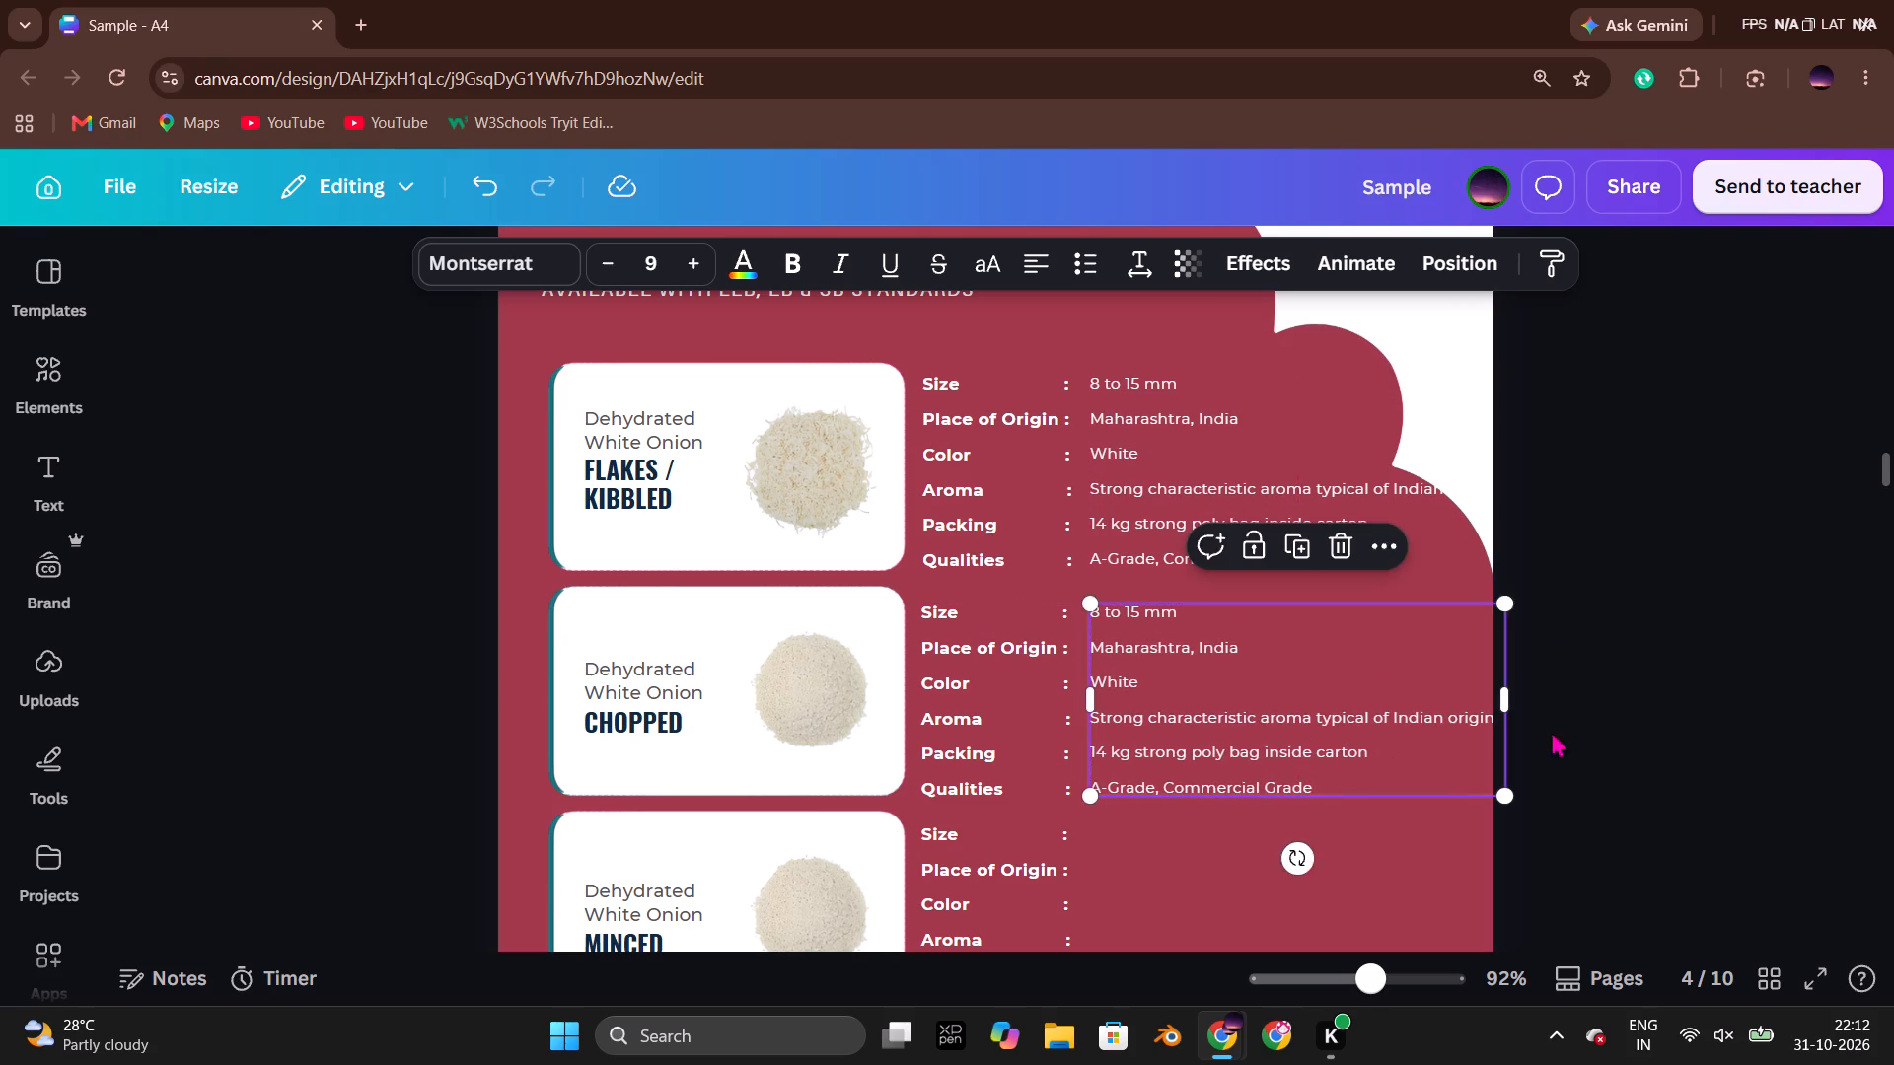
pyautogui.click(1634, 714)
# Paste another copy of the values box and align it beside the Minced labels, under the Chopped values.
pyautogui.scroll(-2, 1634, 714)
pyautogui.hotkey('ctrl', 'v')
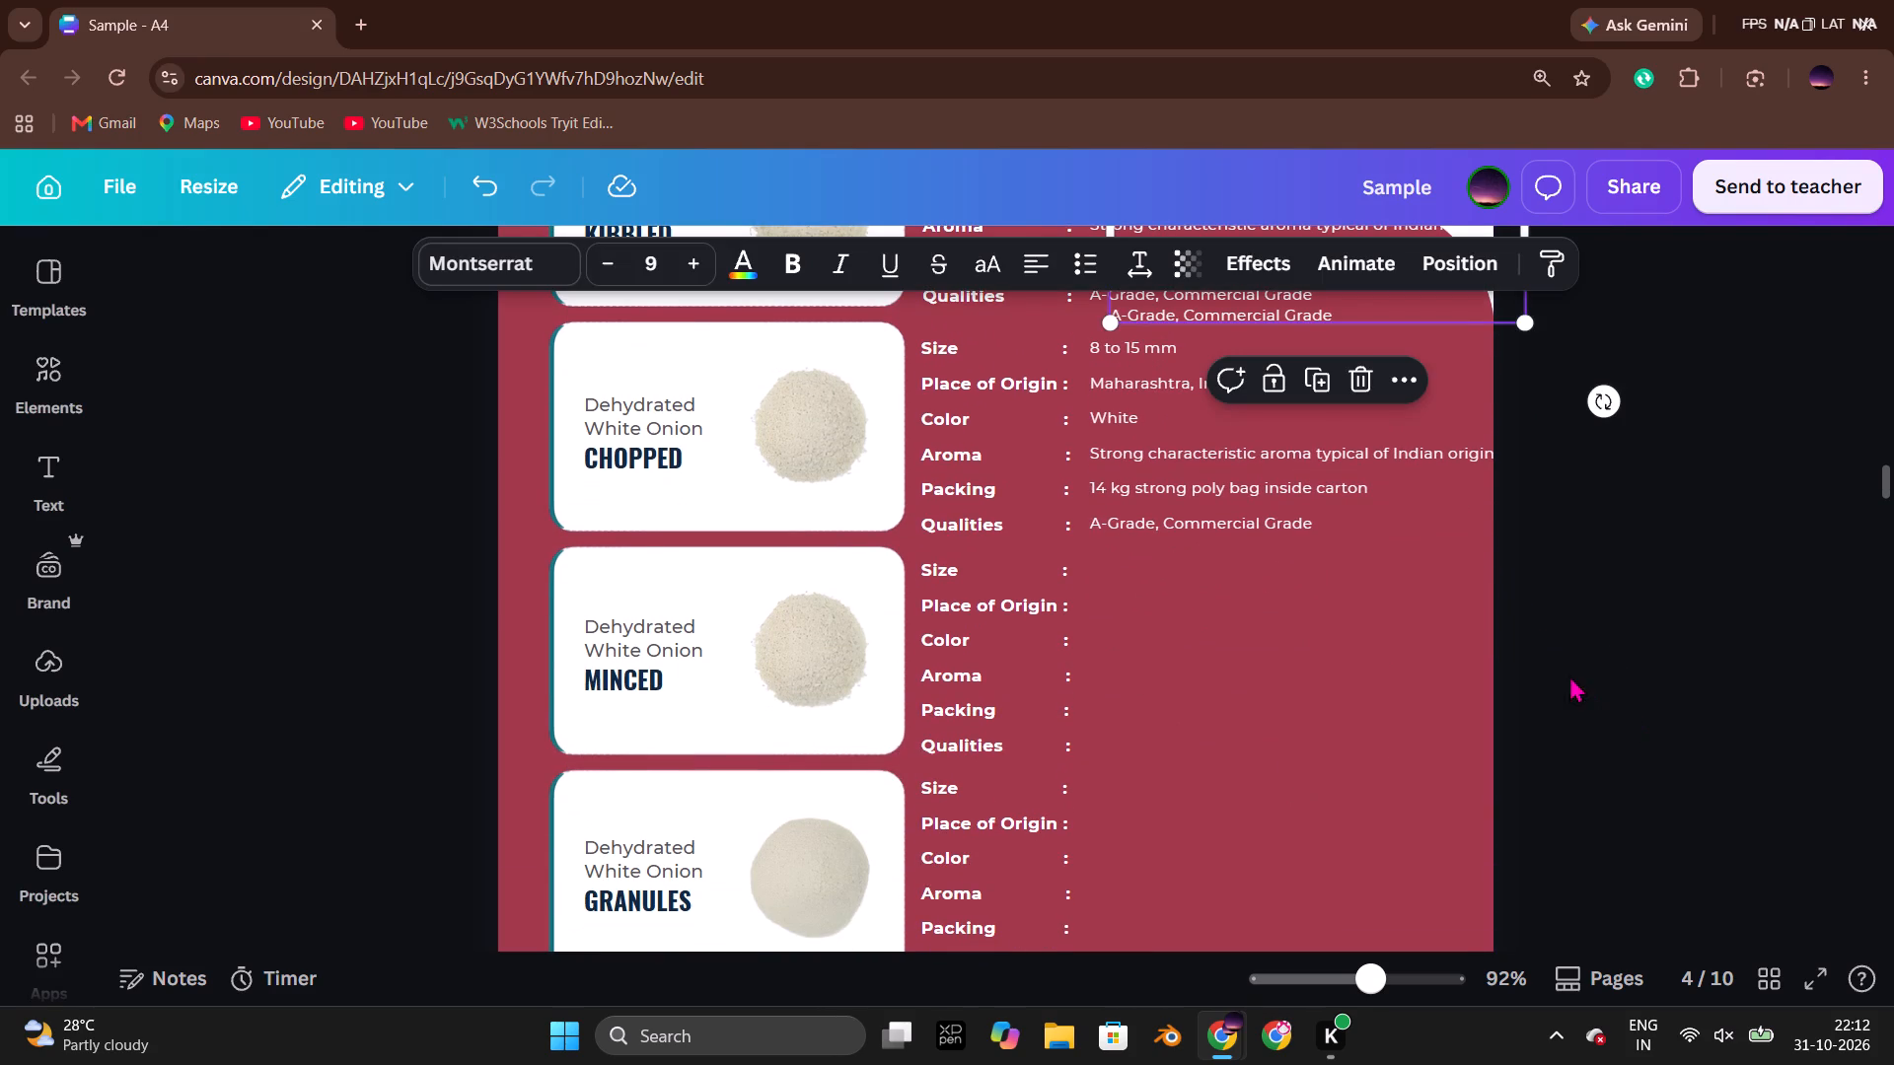
pyautogui.moveTo(1279, 311); pyautogui.dragTo(1274, 750)
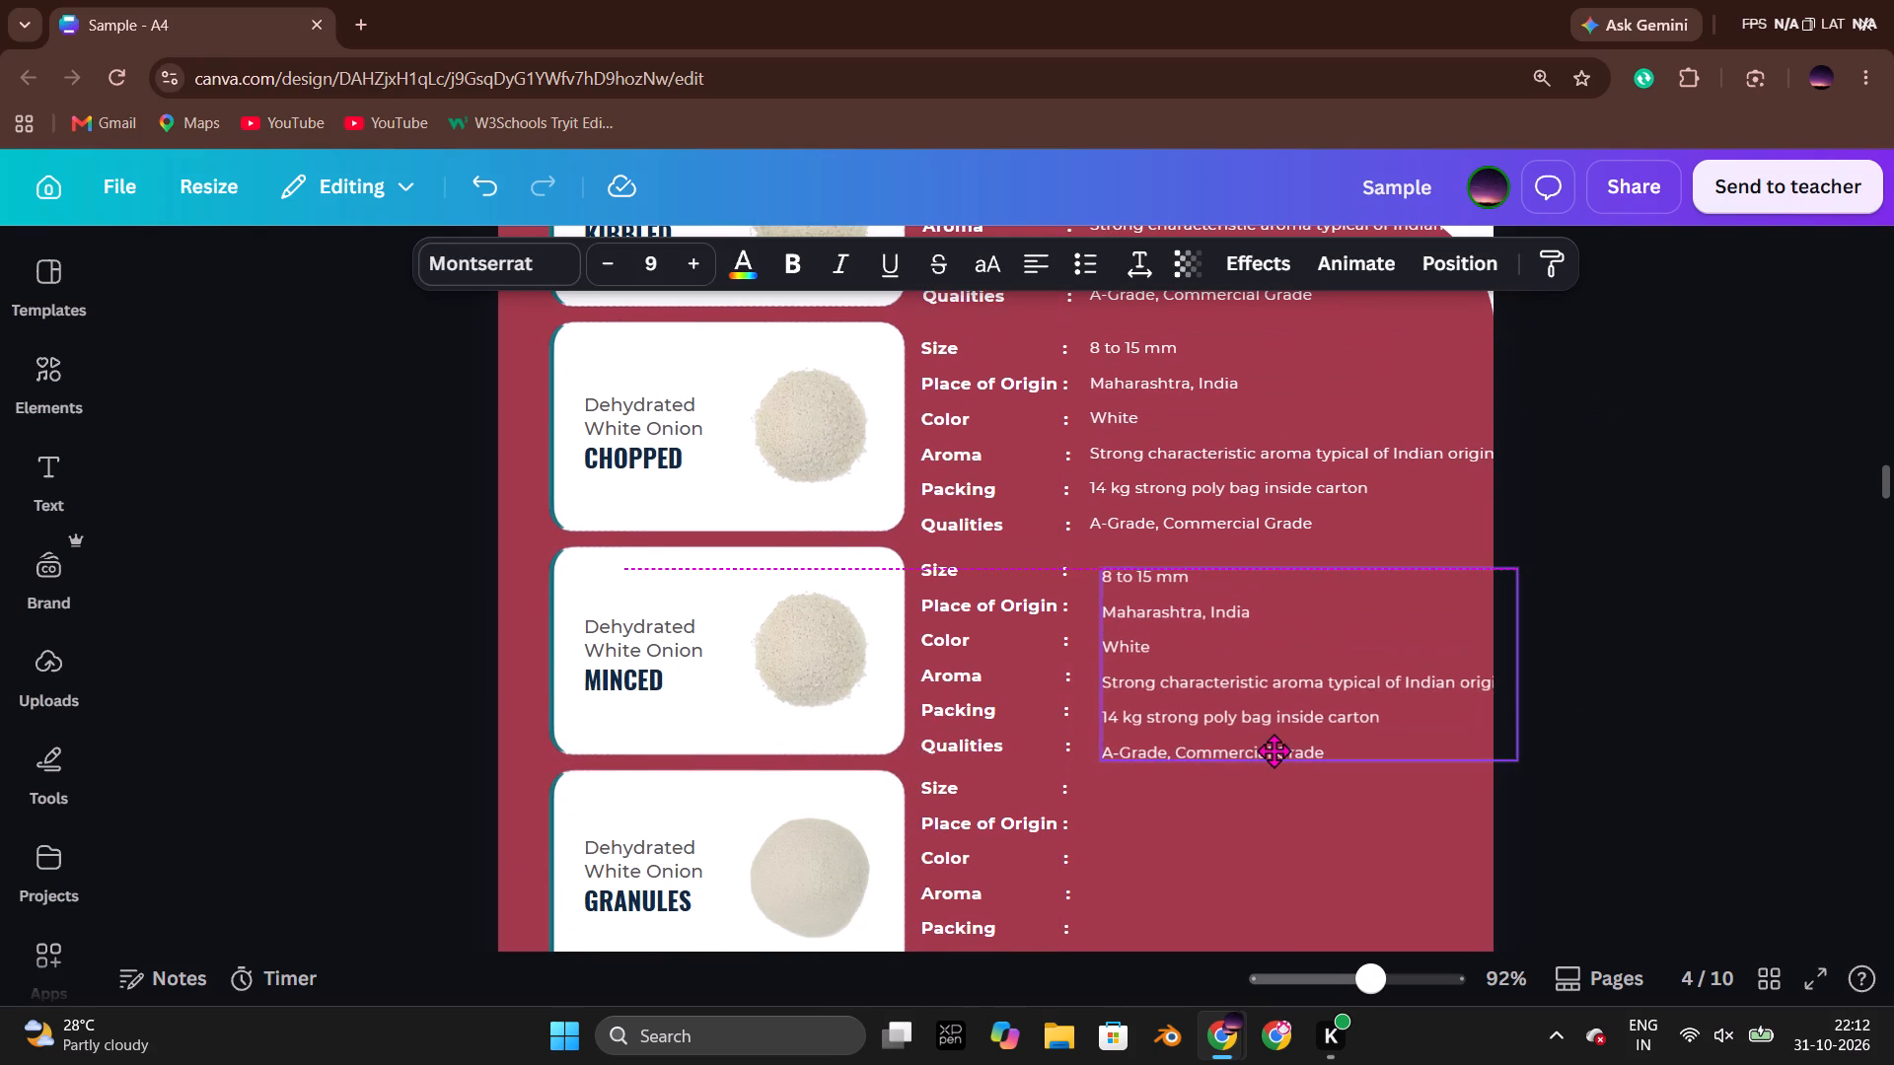
pyautogui.moveTo(1274, 750); pyautogui.dragTo(1257, 745)
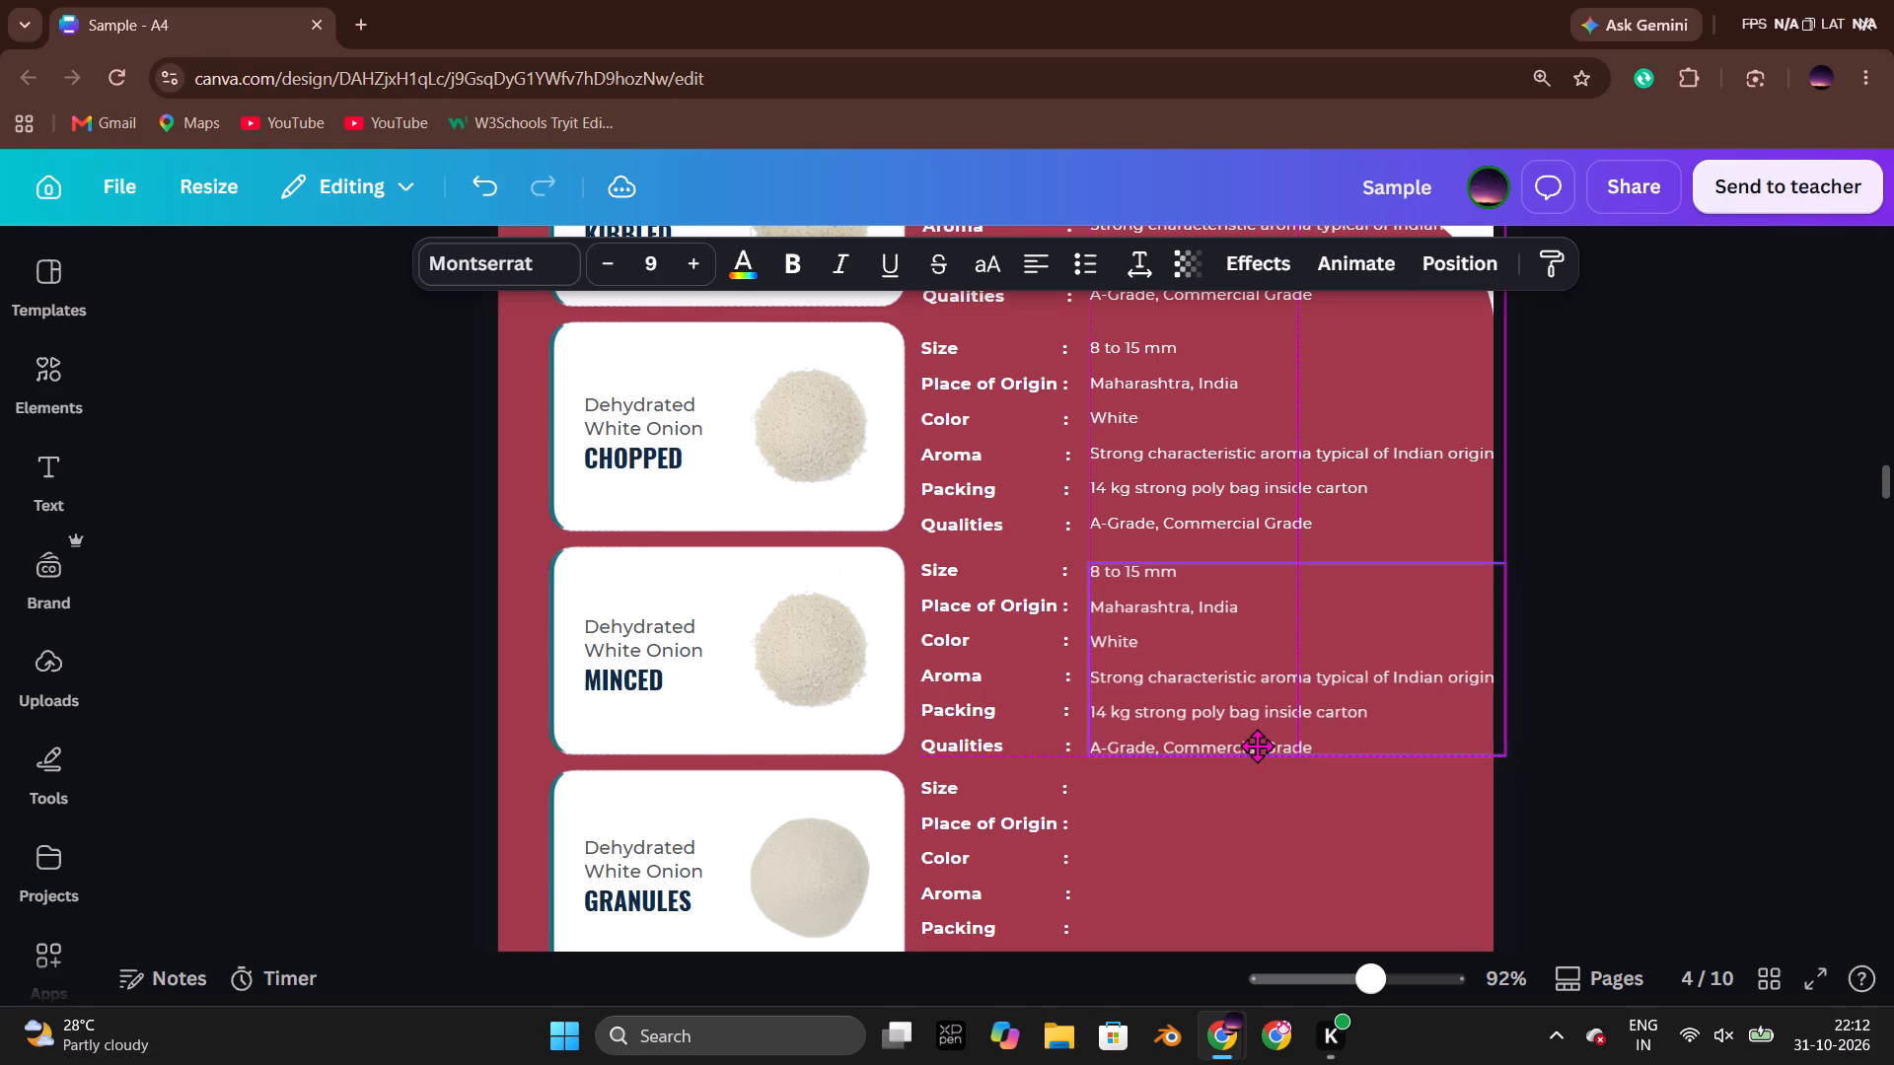
pyautogui.moveTo(1257, 745); pyautogui.dragTo(1257, 742)
pyautogui.click(1560, 754)
# Shift the Flakes / Kibbled, Chopped and Minced values boxes closer to the colons, aligning them with one another at the page edge.
pyautogui.scroll(-1, 1578, 754)
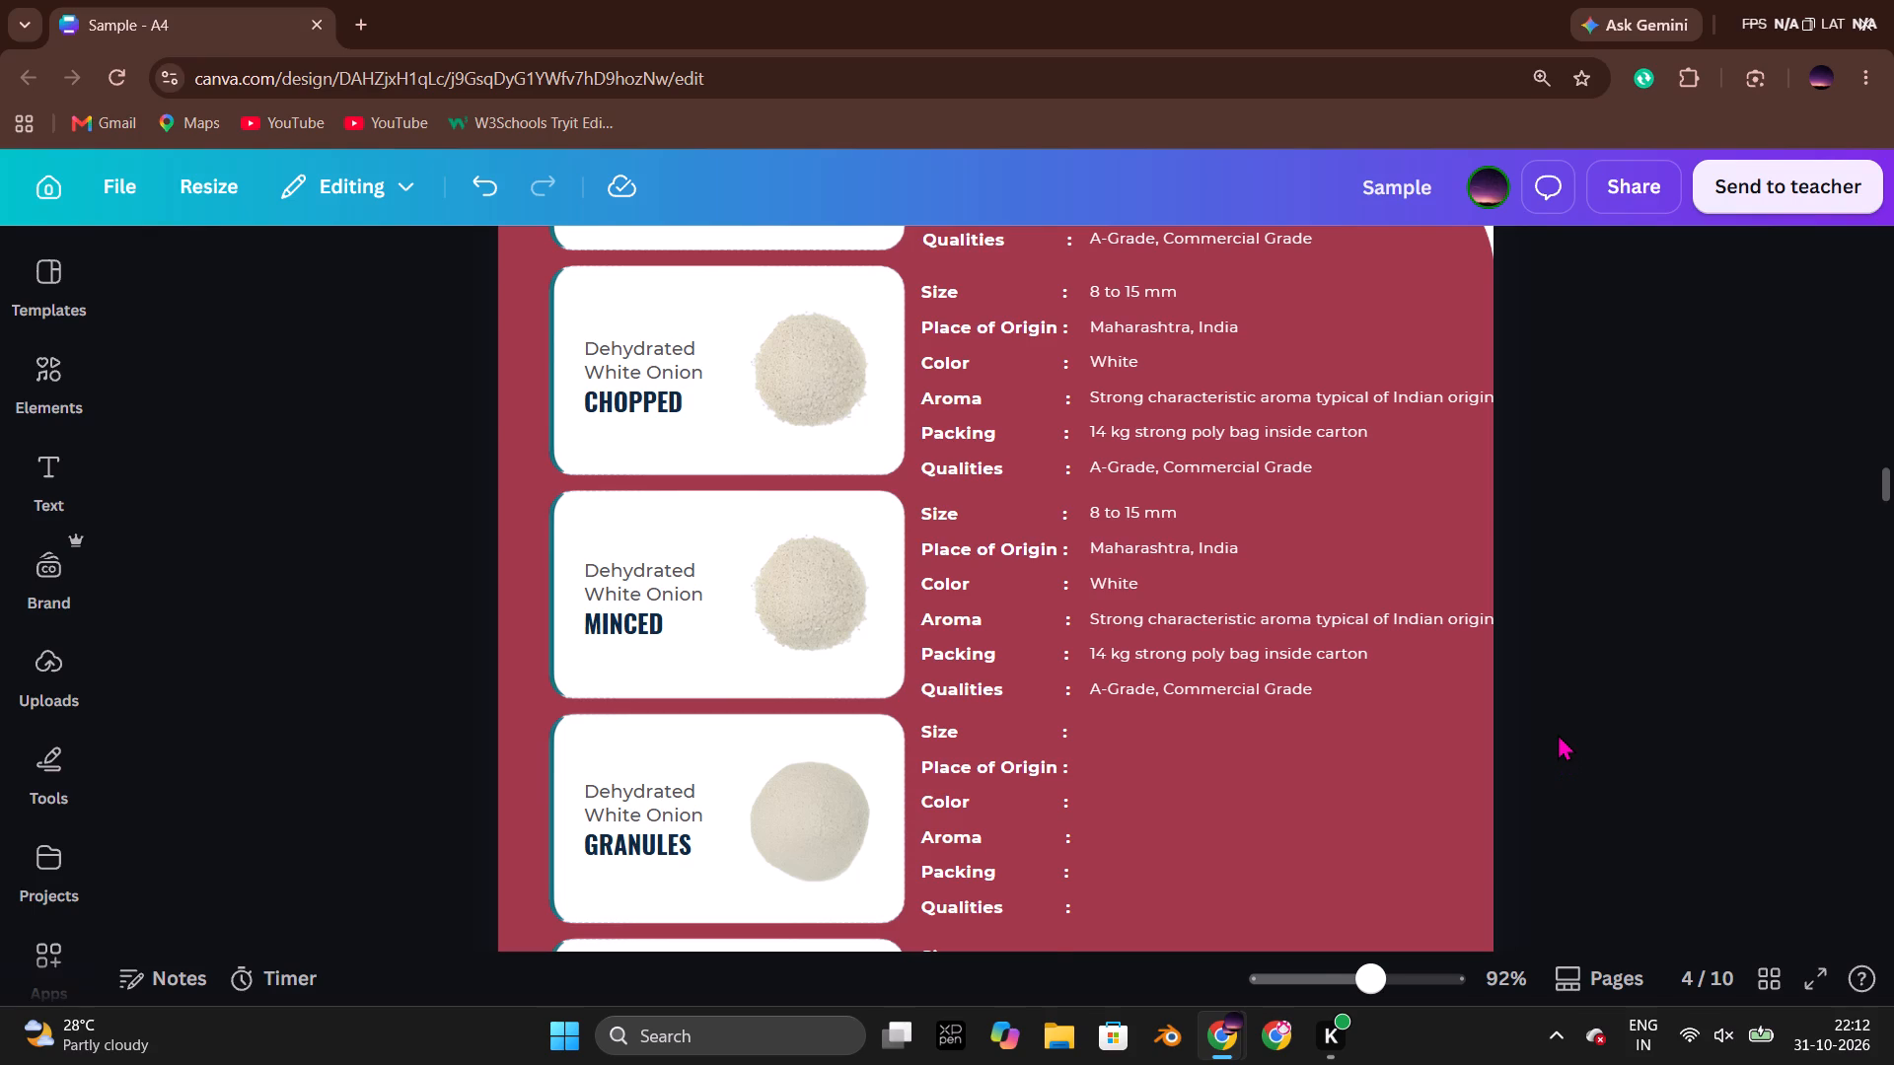
pyautogui.scroll(1, 1557, 734)
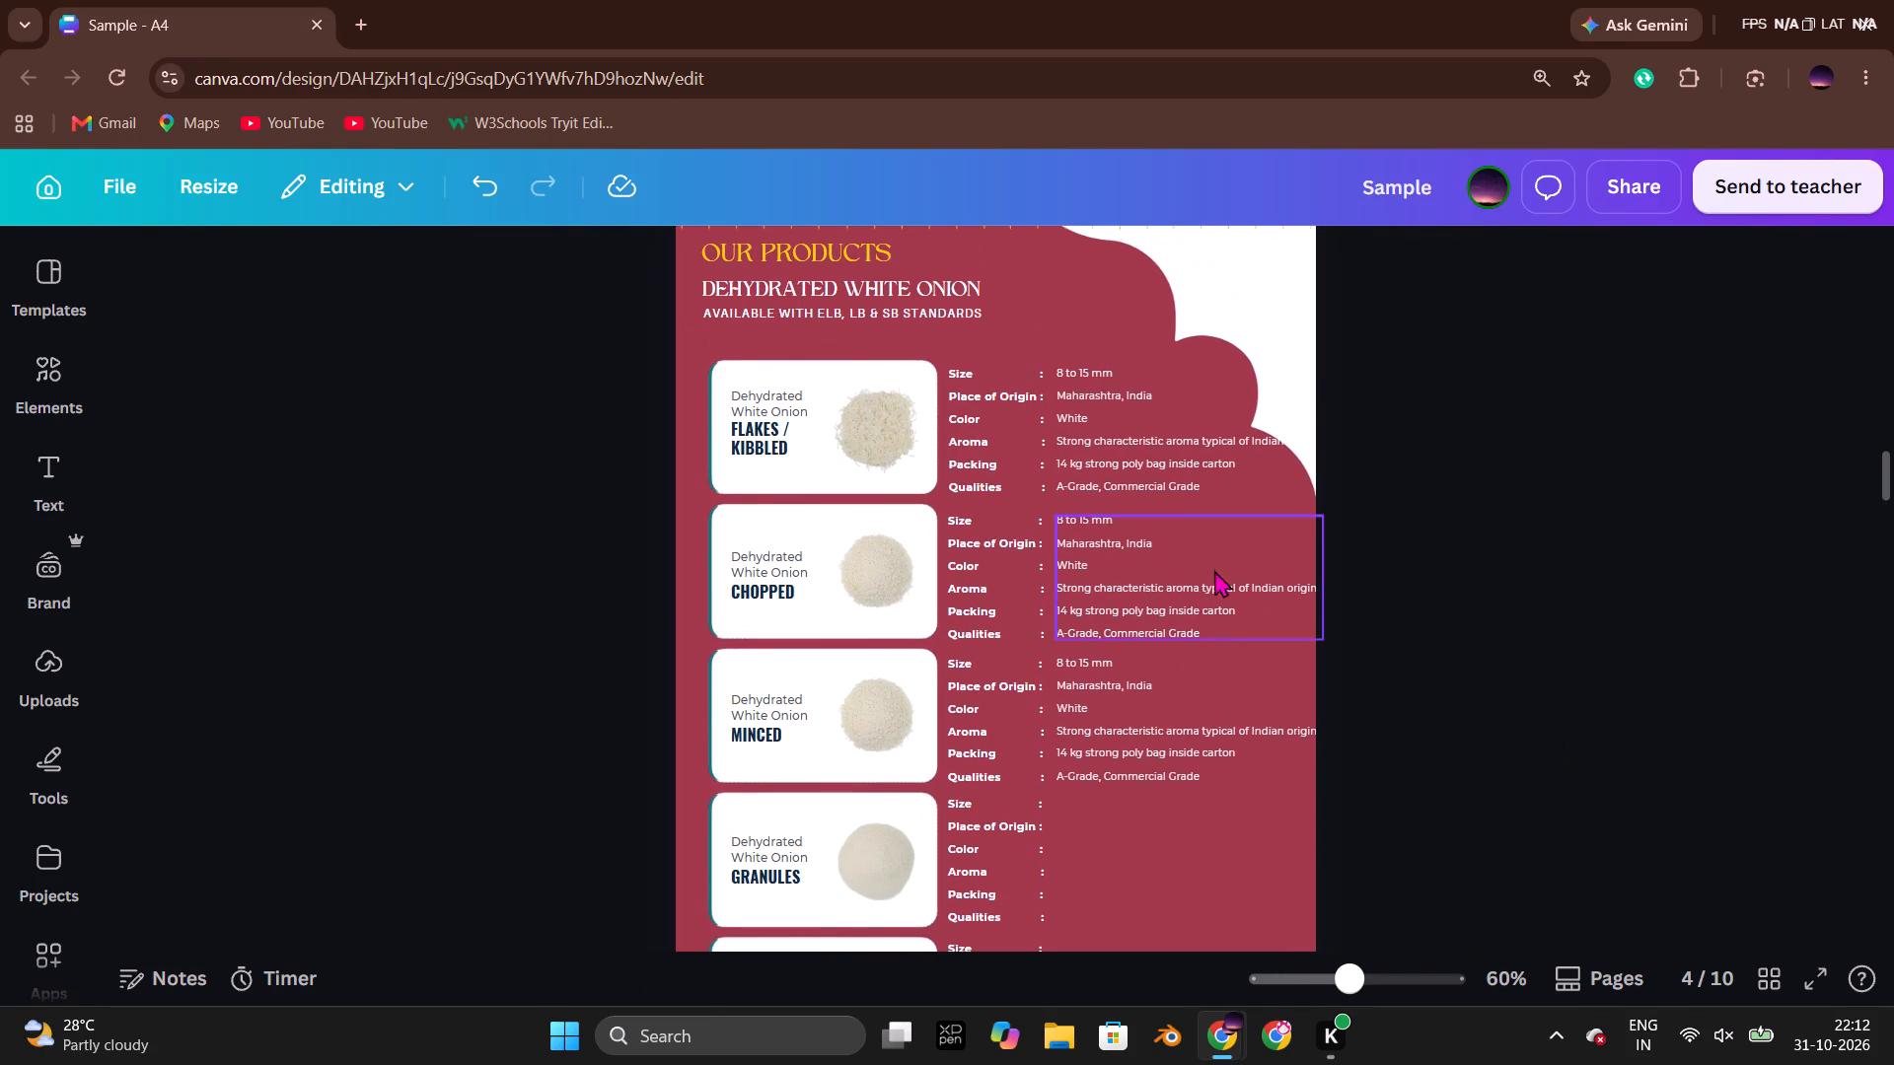
pyautogui.moveTo(1205, 445); pyautogui.dragTo(1197, 445)
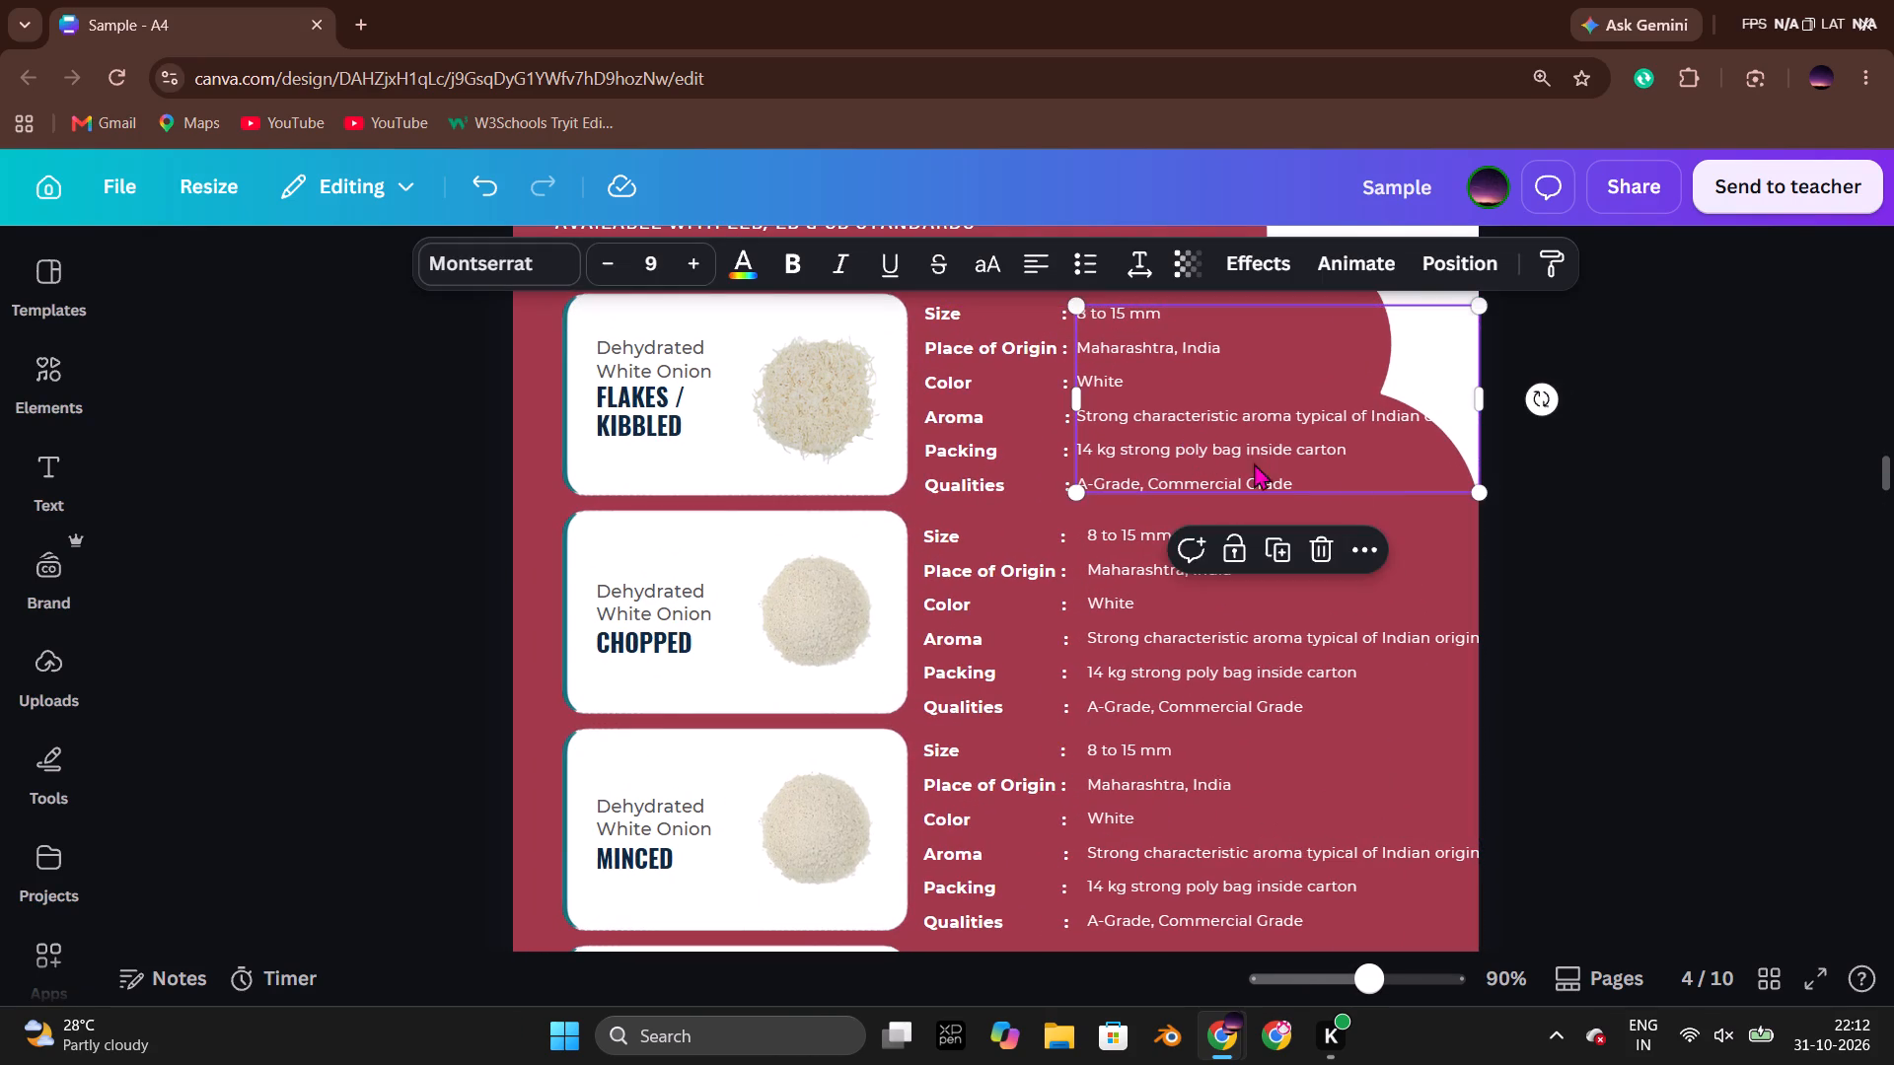
pyautogui.click(1608, 505)
pyautogui.click(1377, 594)
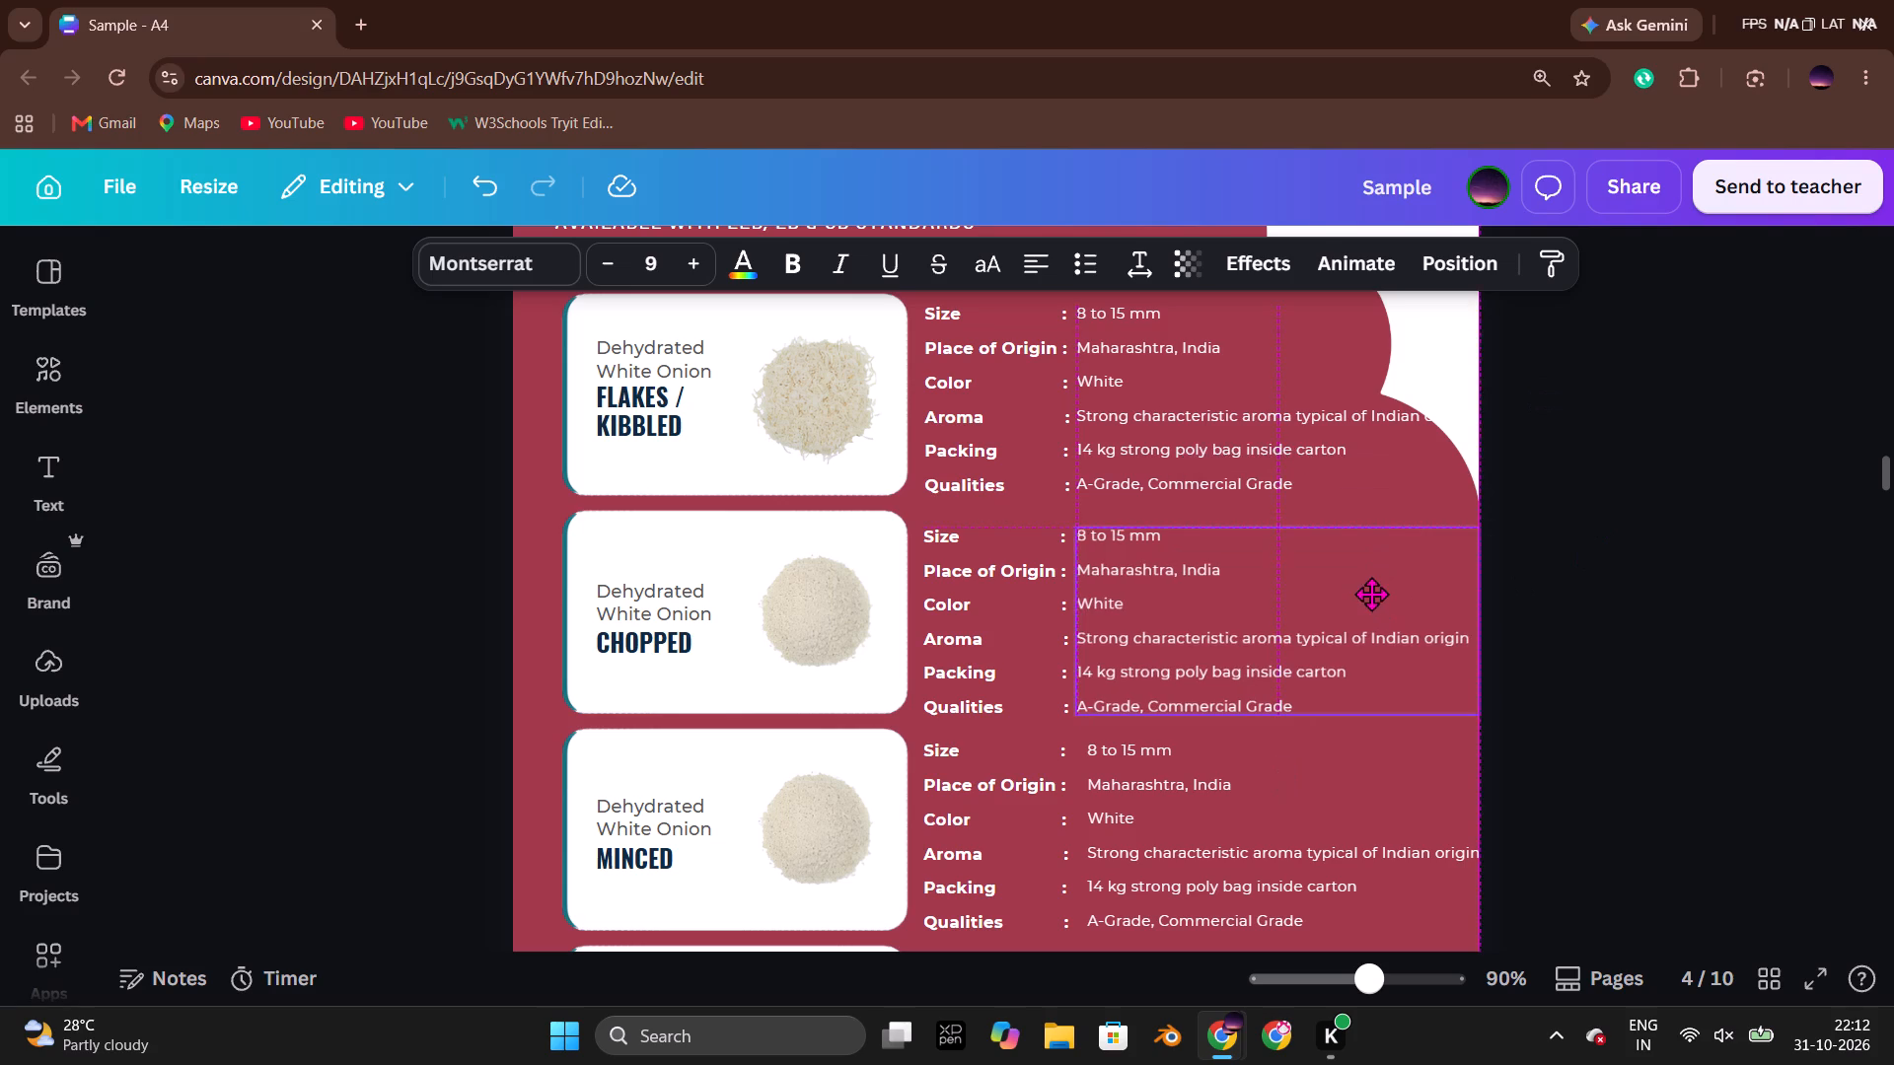
pyautogui.click(1646, 624)
pyautogui.scroll(-1, 1646, 624)
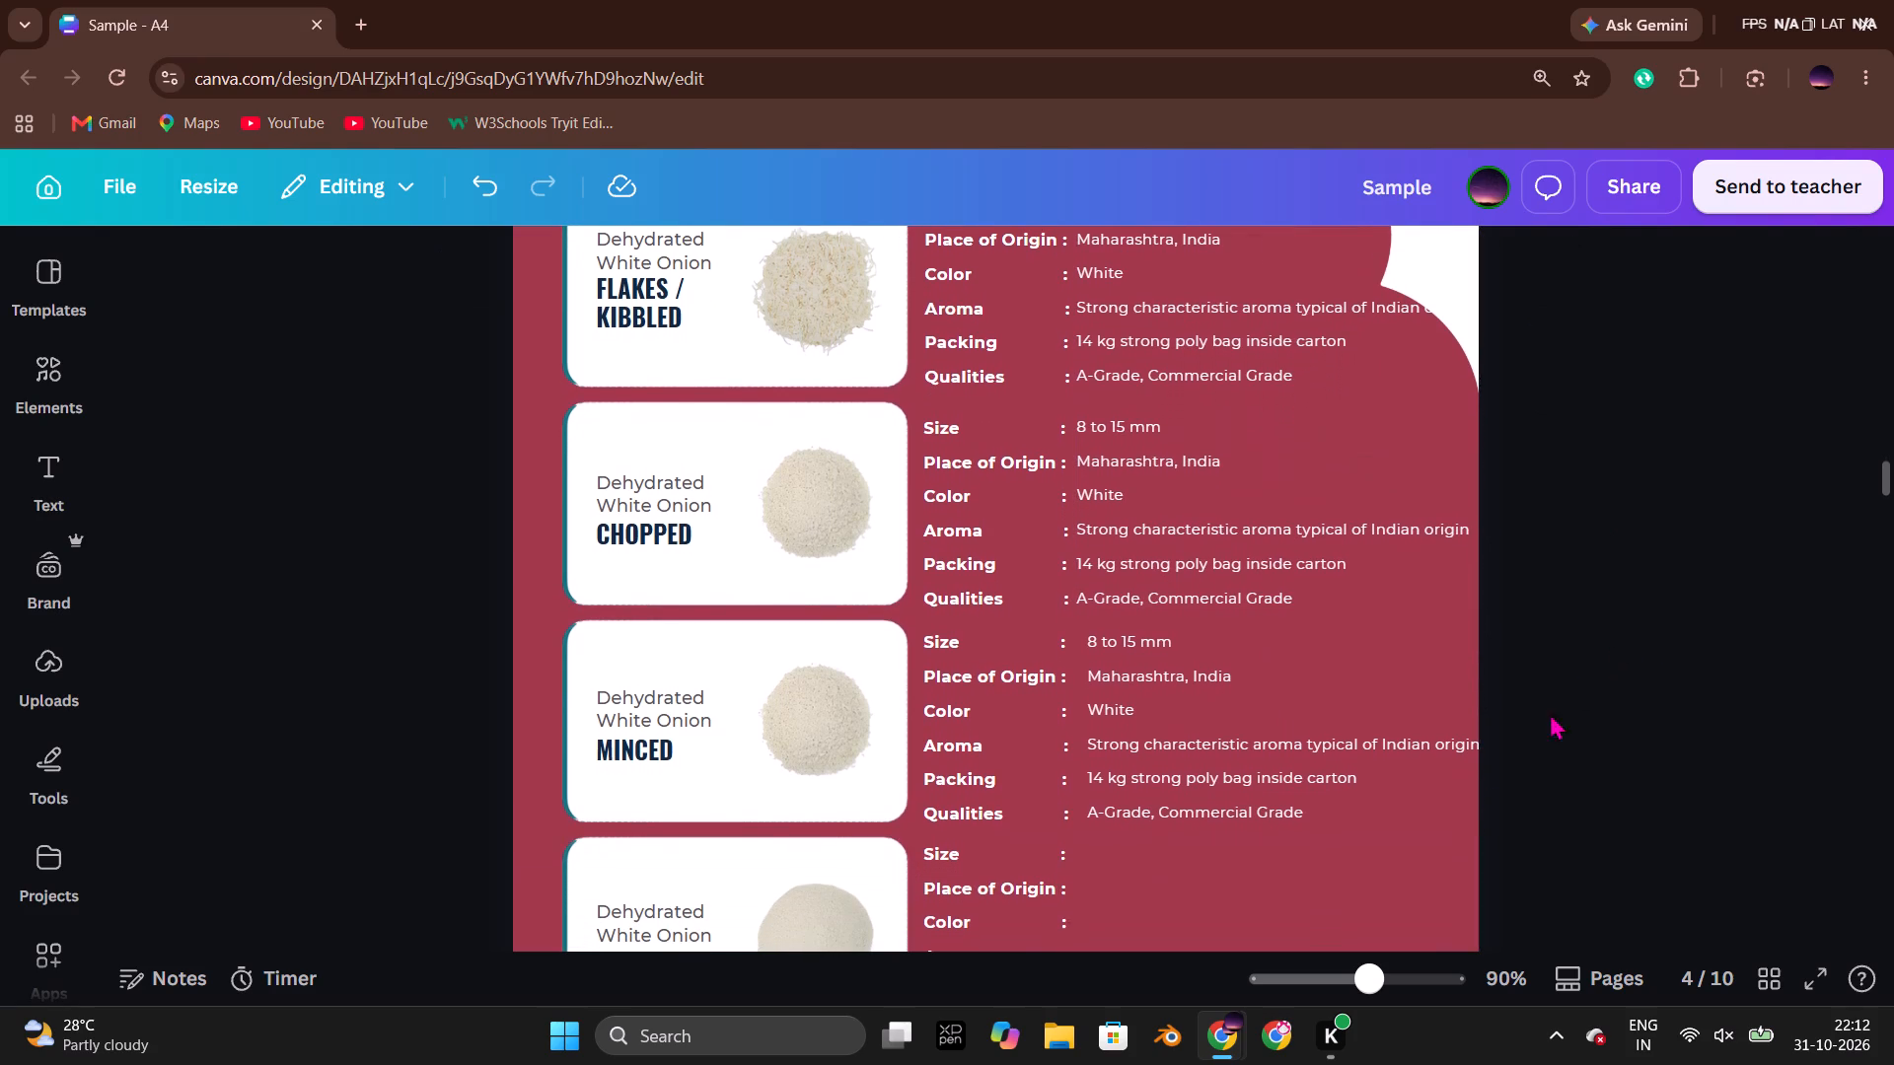
pyautogui.click(1212, 729)
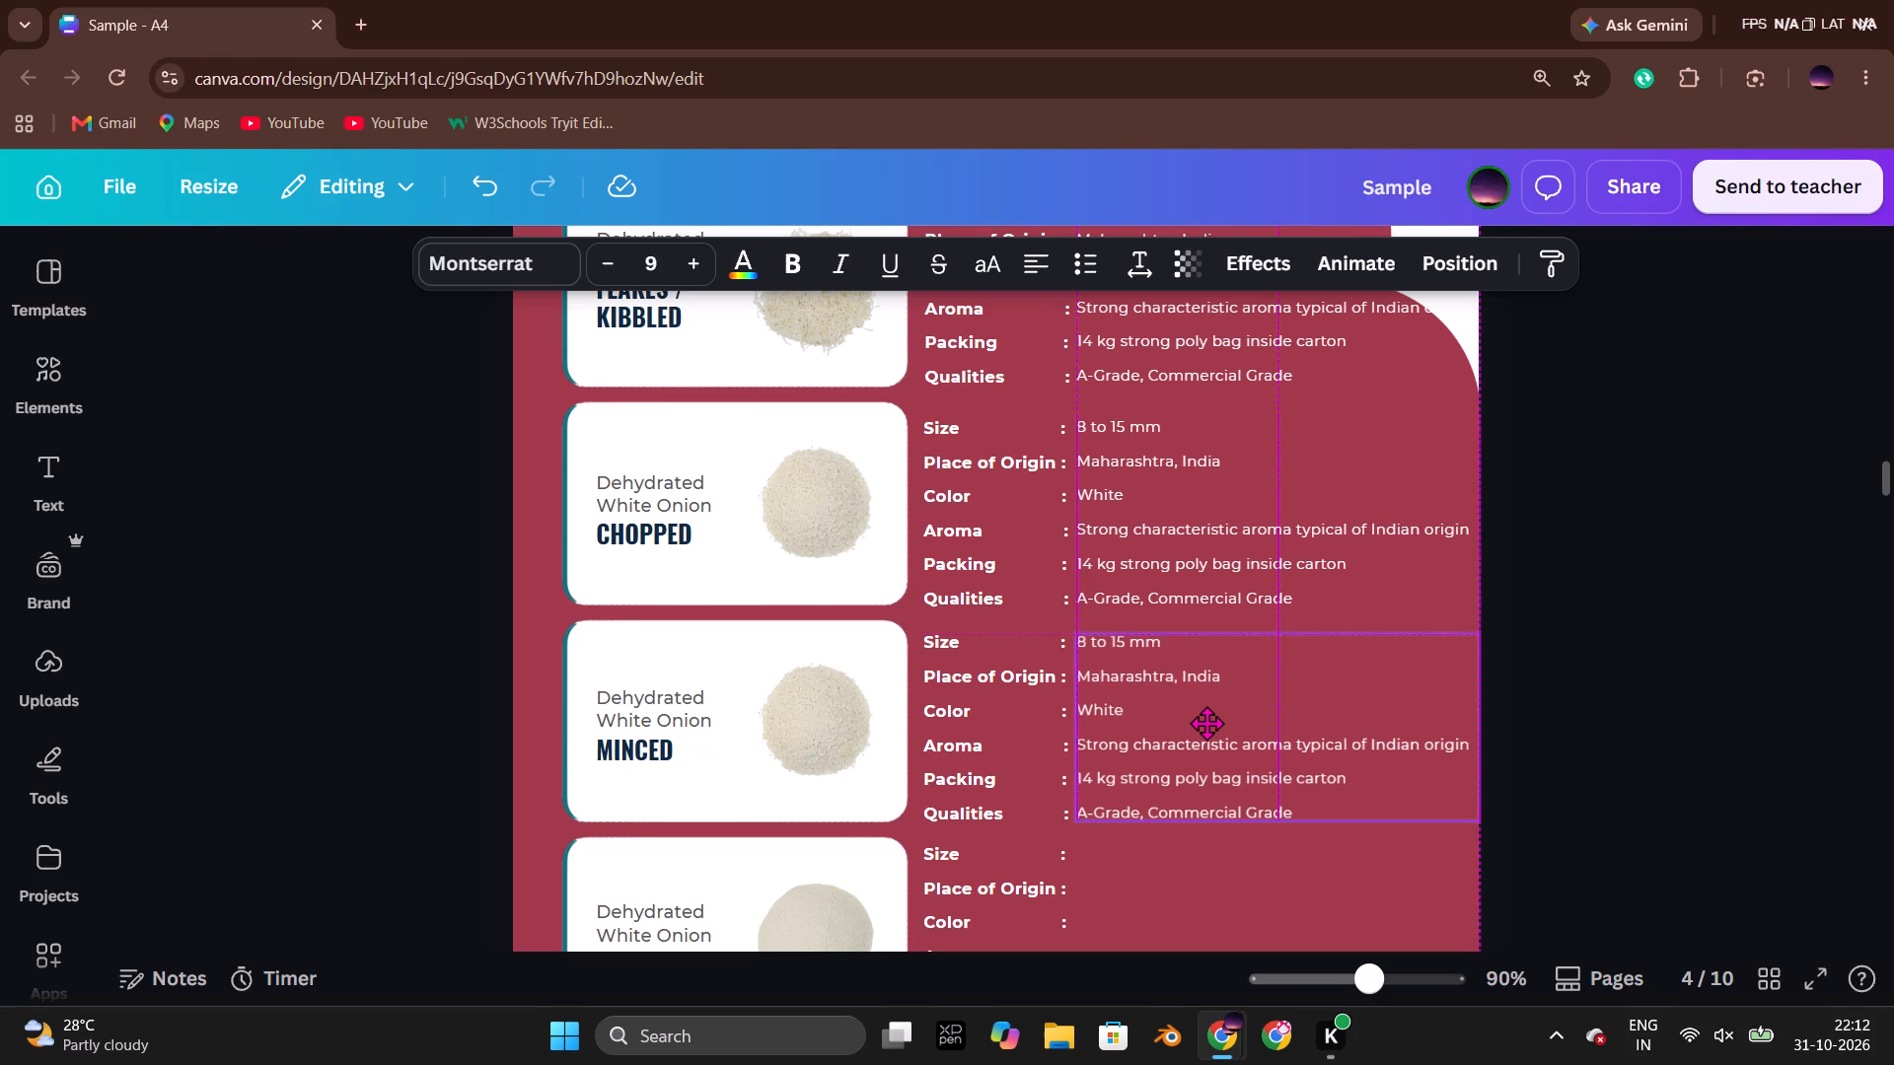
pyautogui.click(1523, 708)
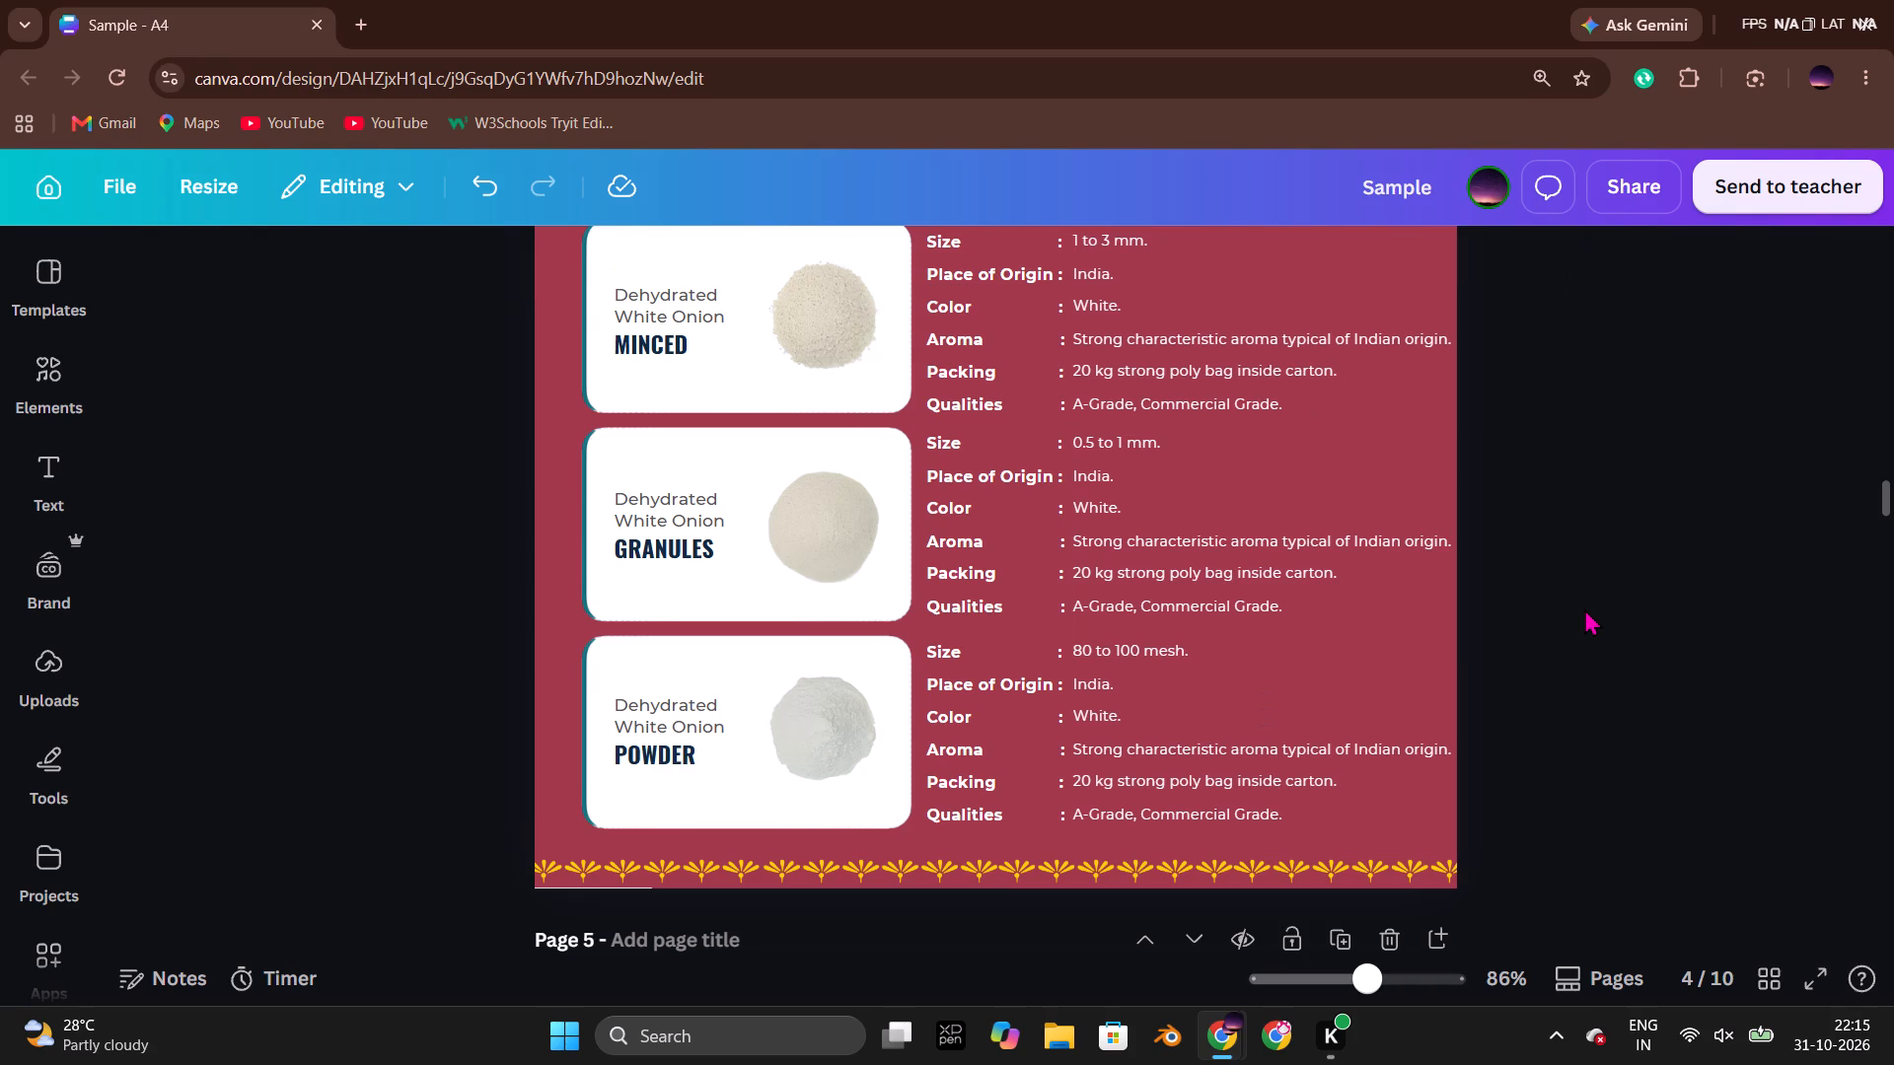
pyautogui.scroll(2, 1584, 608)
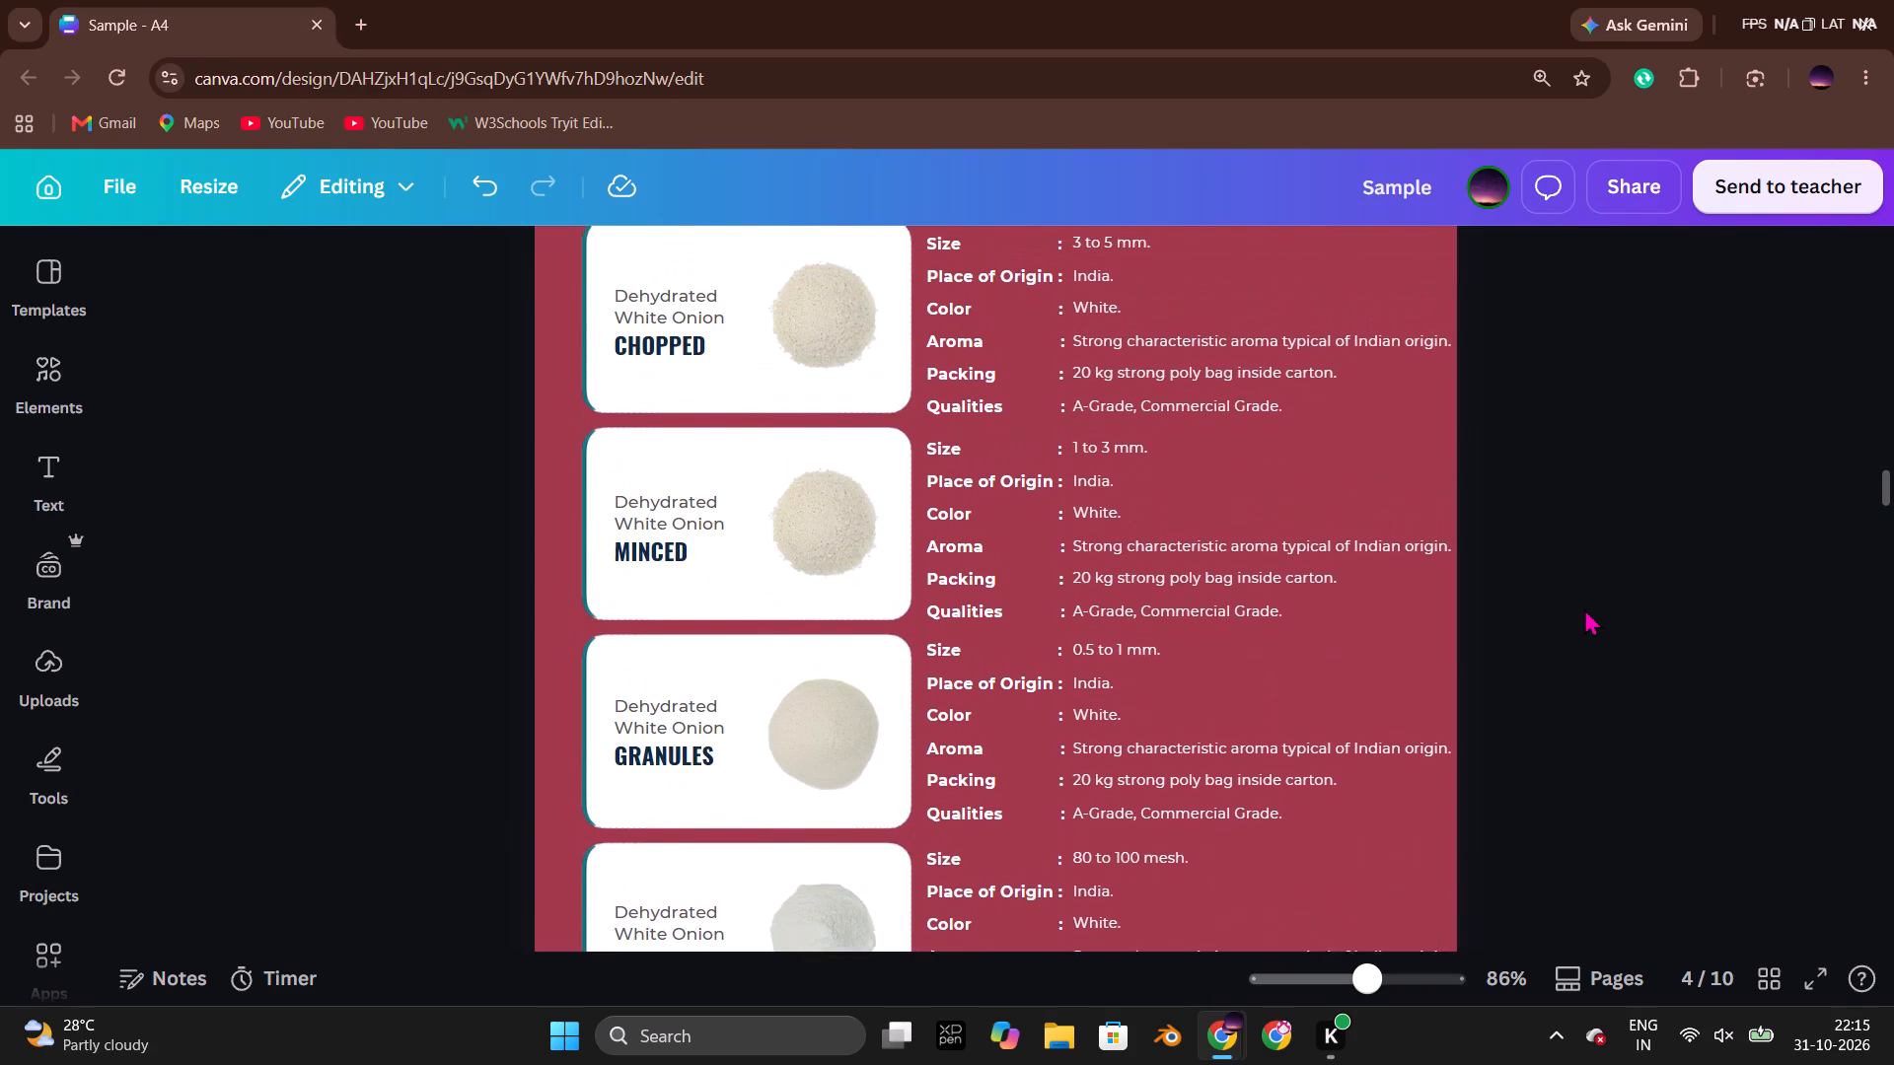
# Review all five white onion specification blocks on page 4, from the Flakes / Kibbled entry to Powder.
pyautogui.scroll(1, 1584, 608)
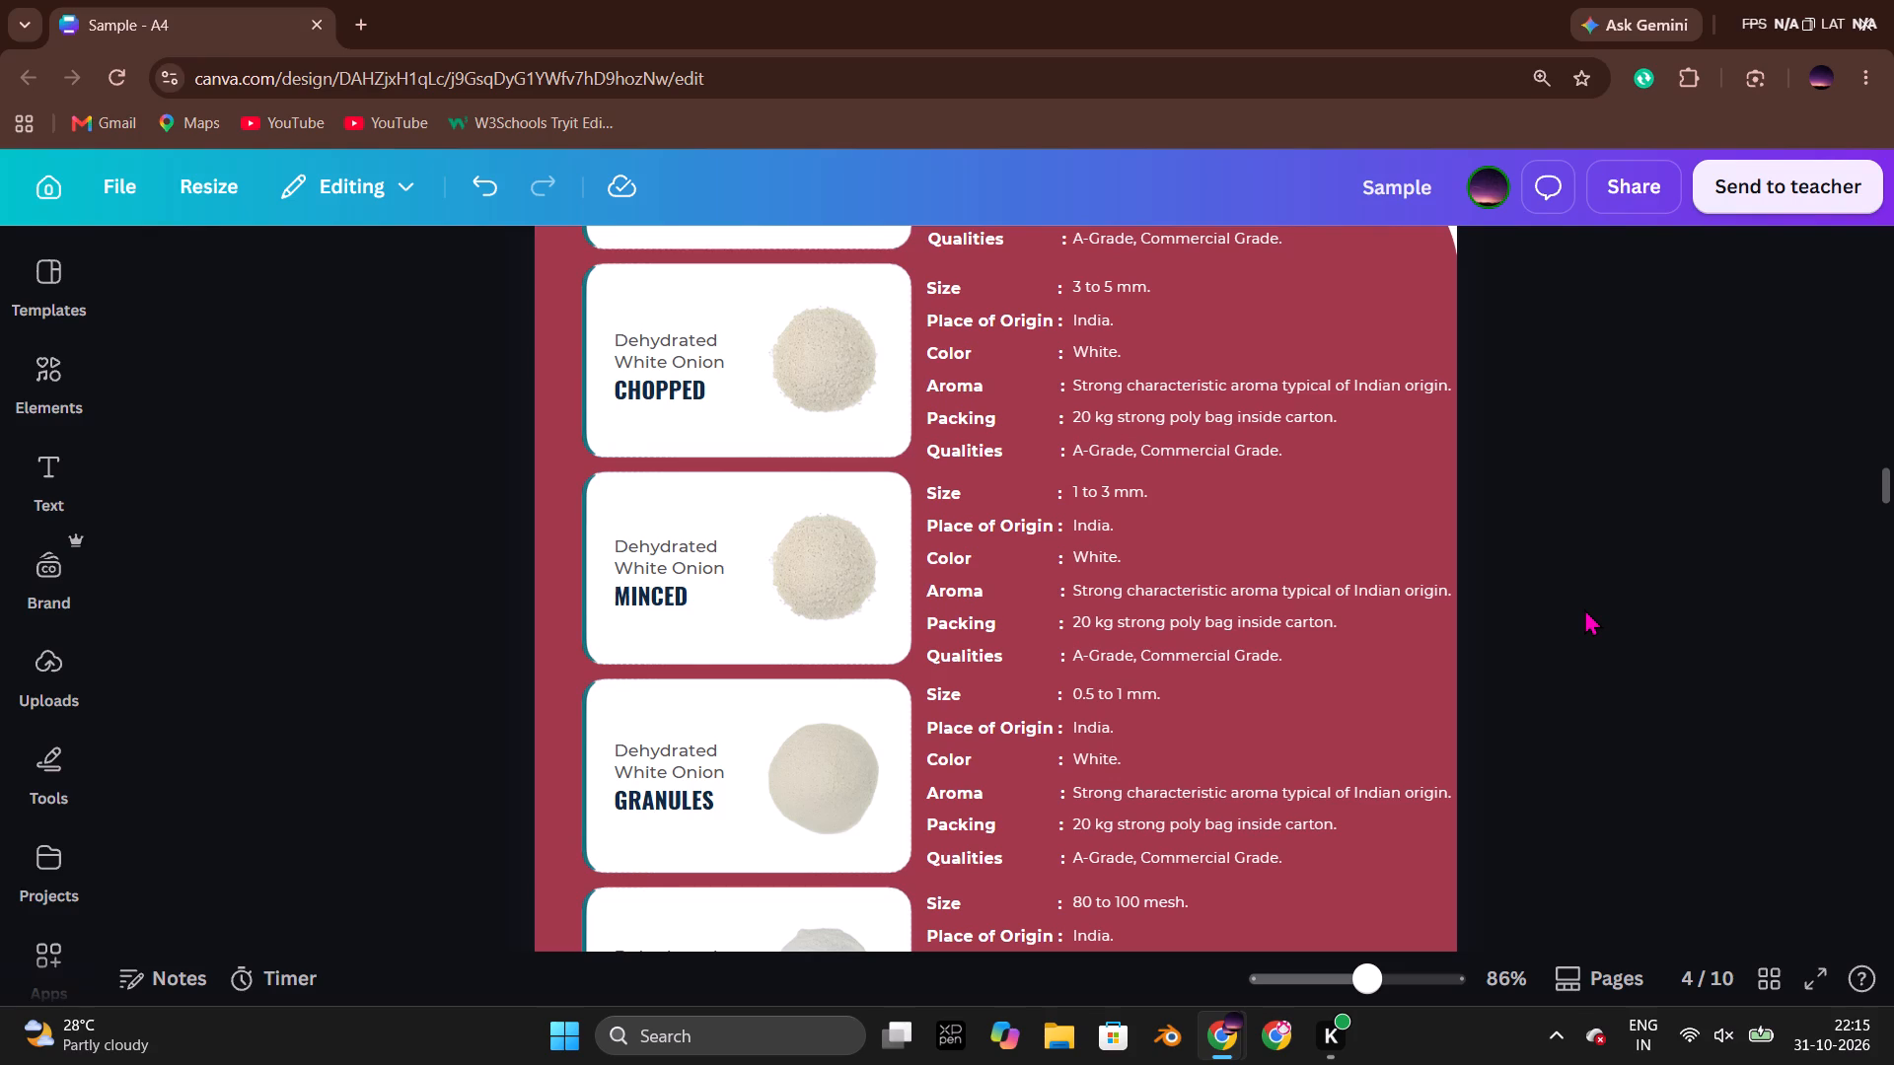
pyautogui.scroll(2, 1584, 608)
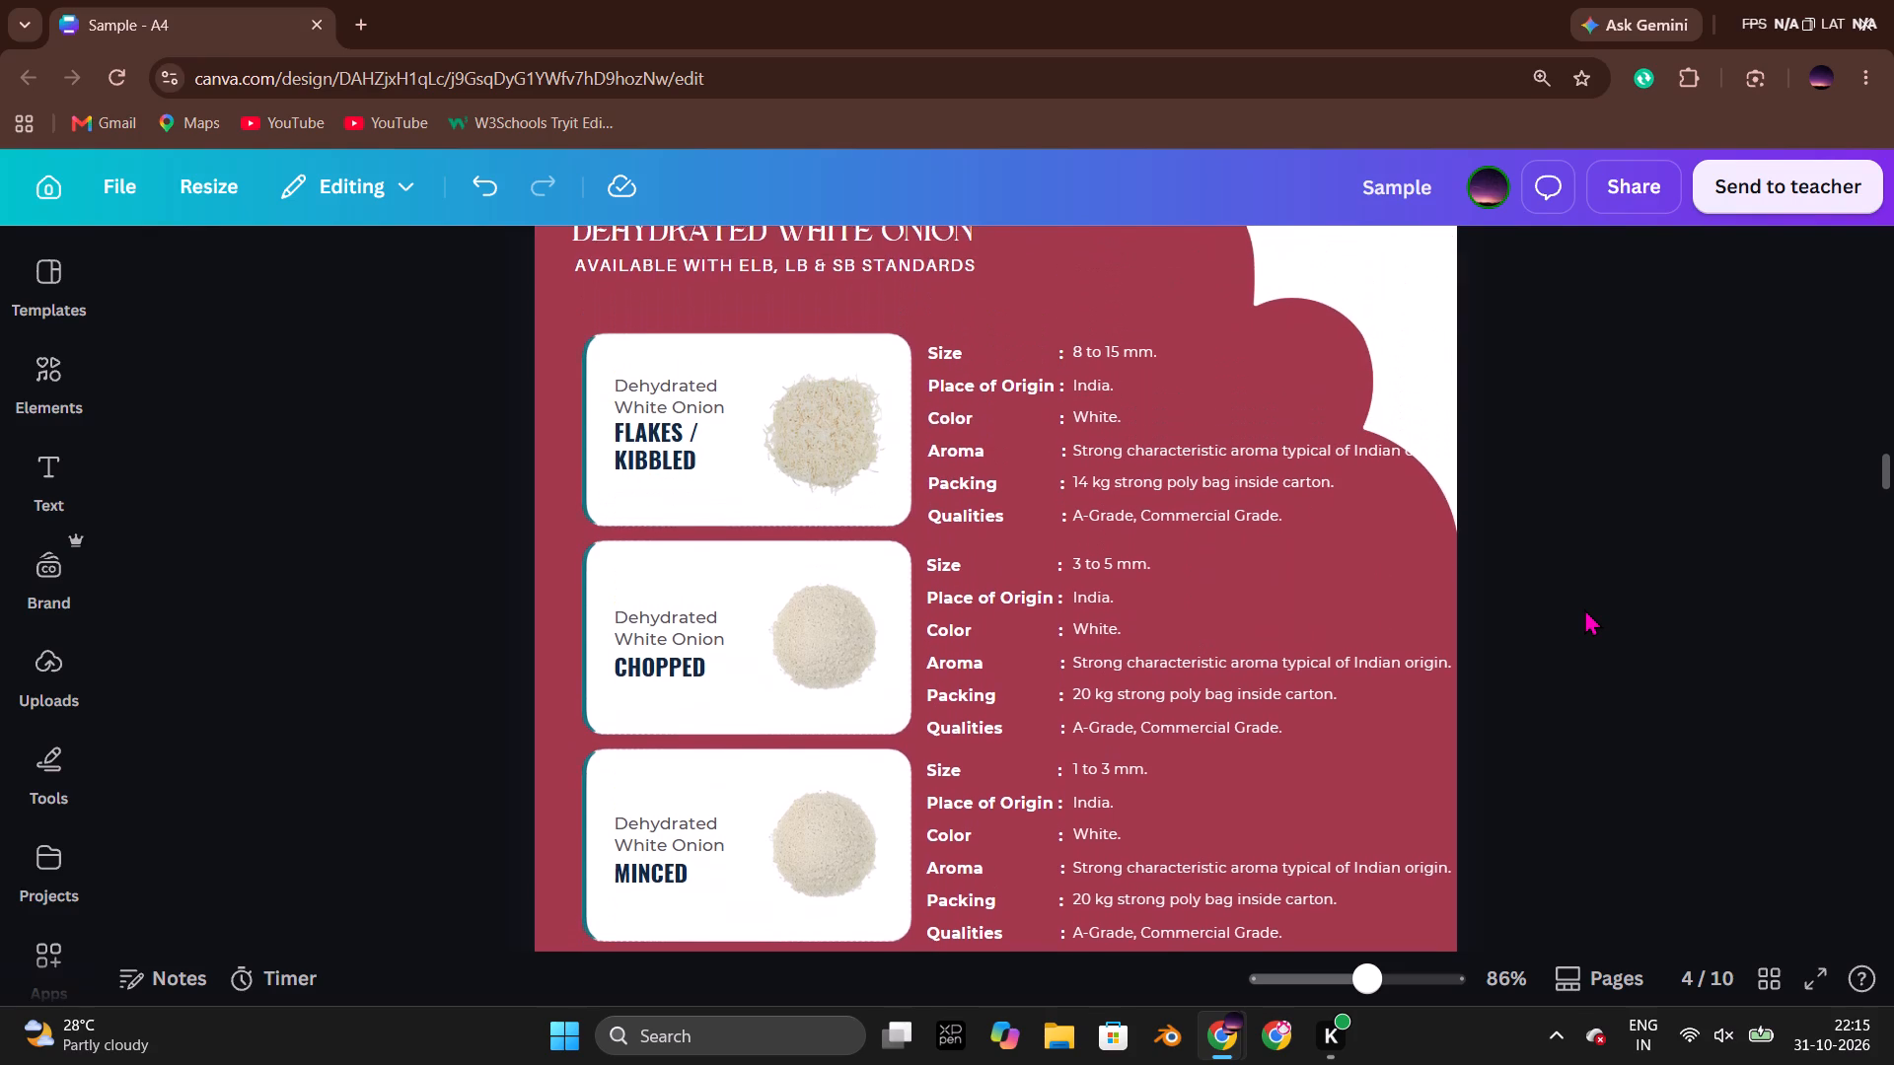
pyautogui.scroll(2, 1584, 608)
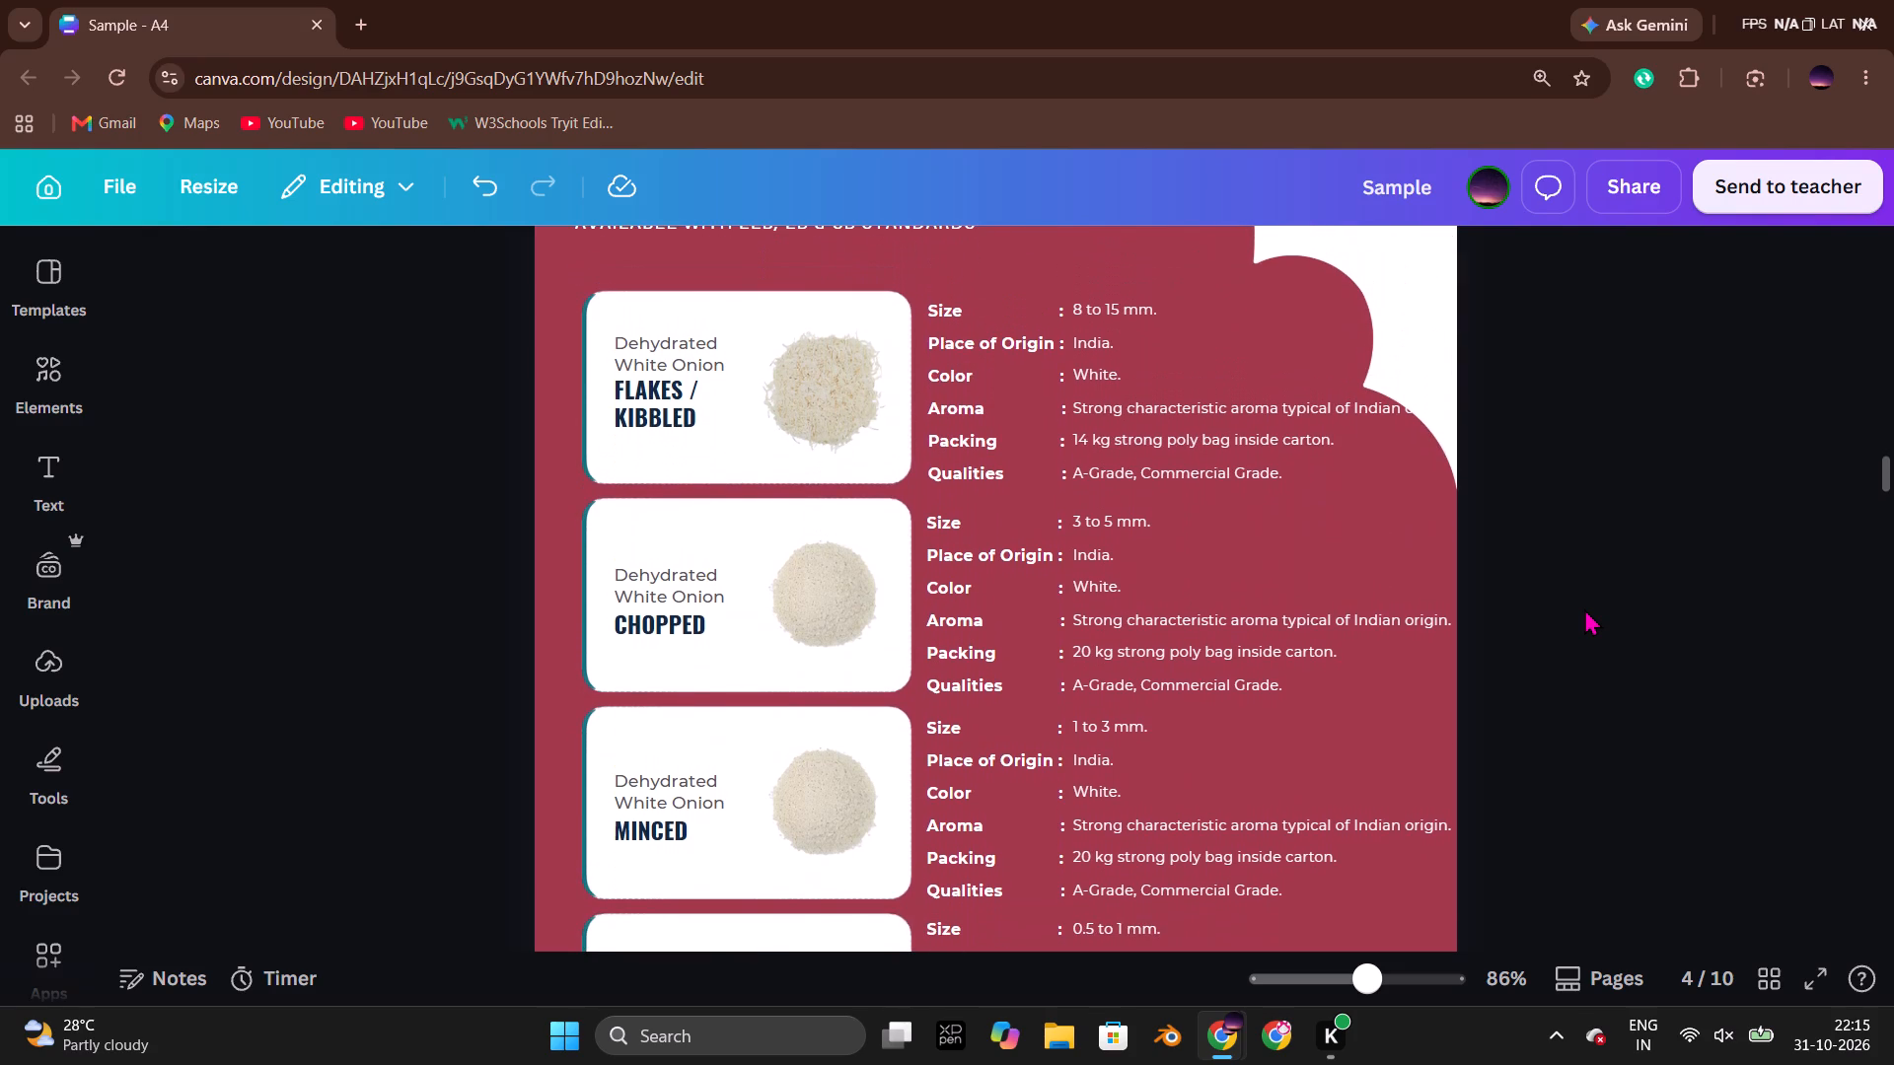
pyautogui.hscroll(2, 1584, 608)
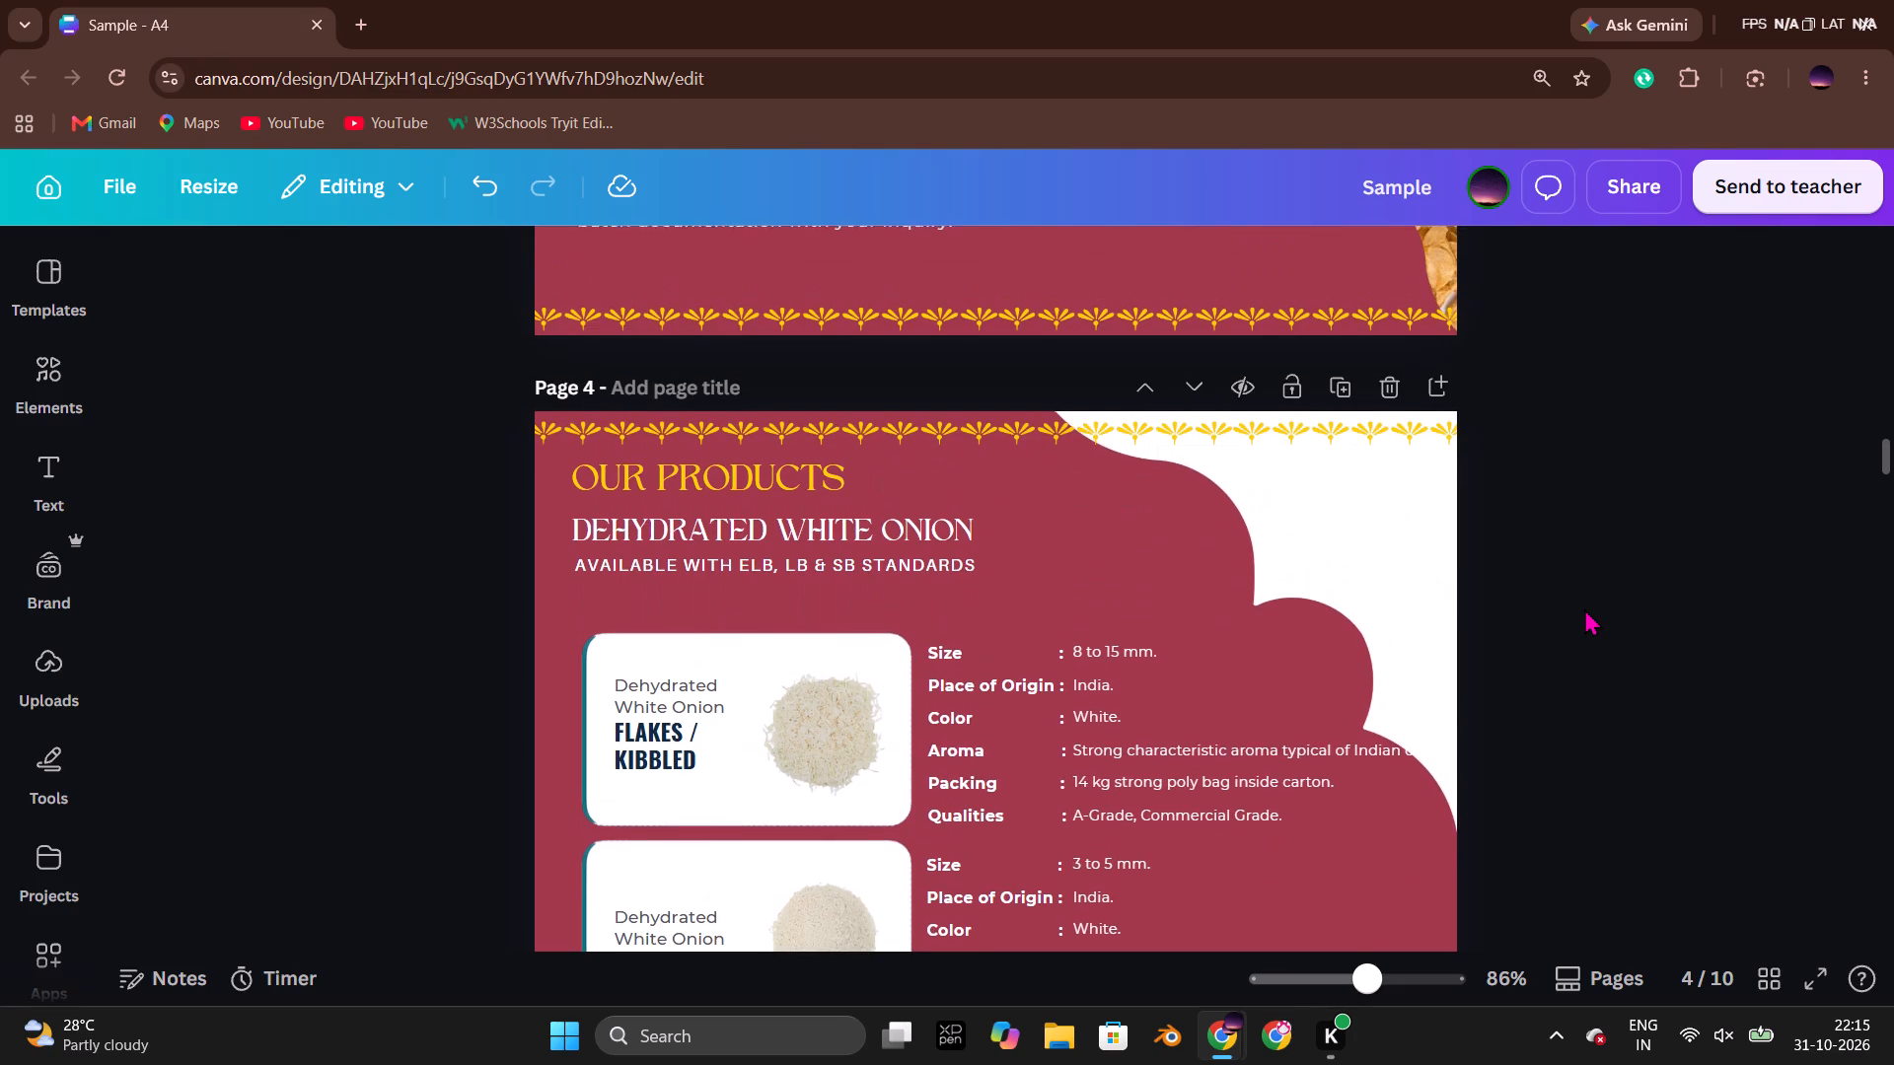
pyautogui.hscroll(2, 1584, 608)
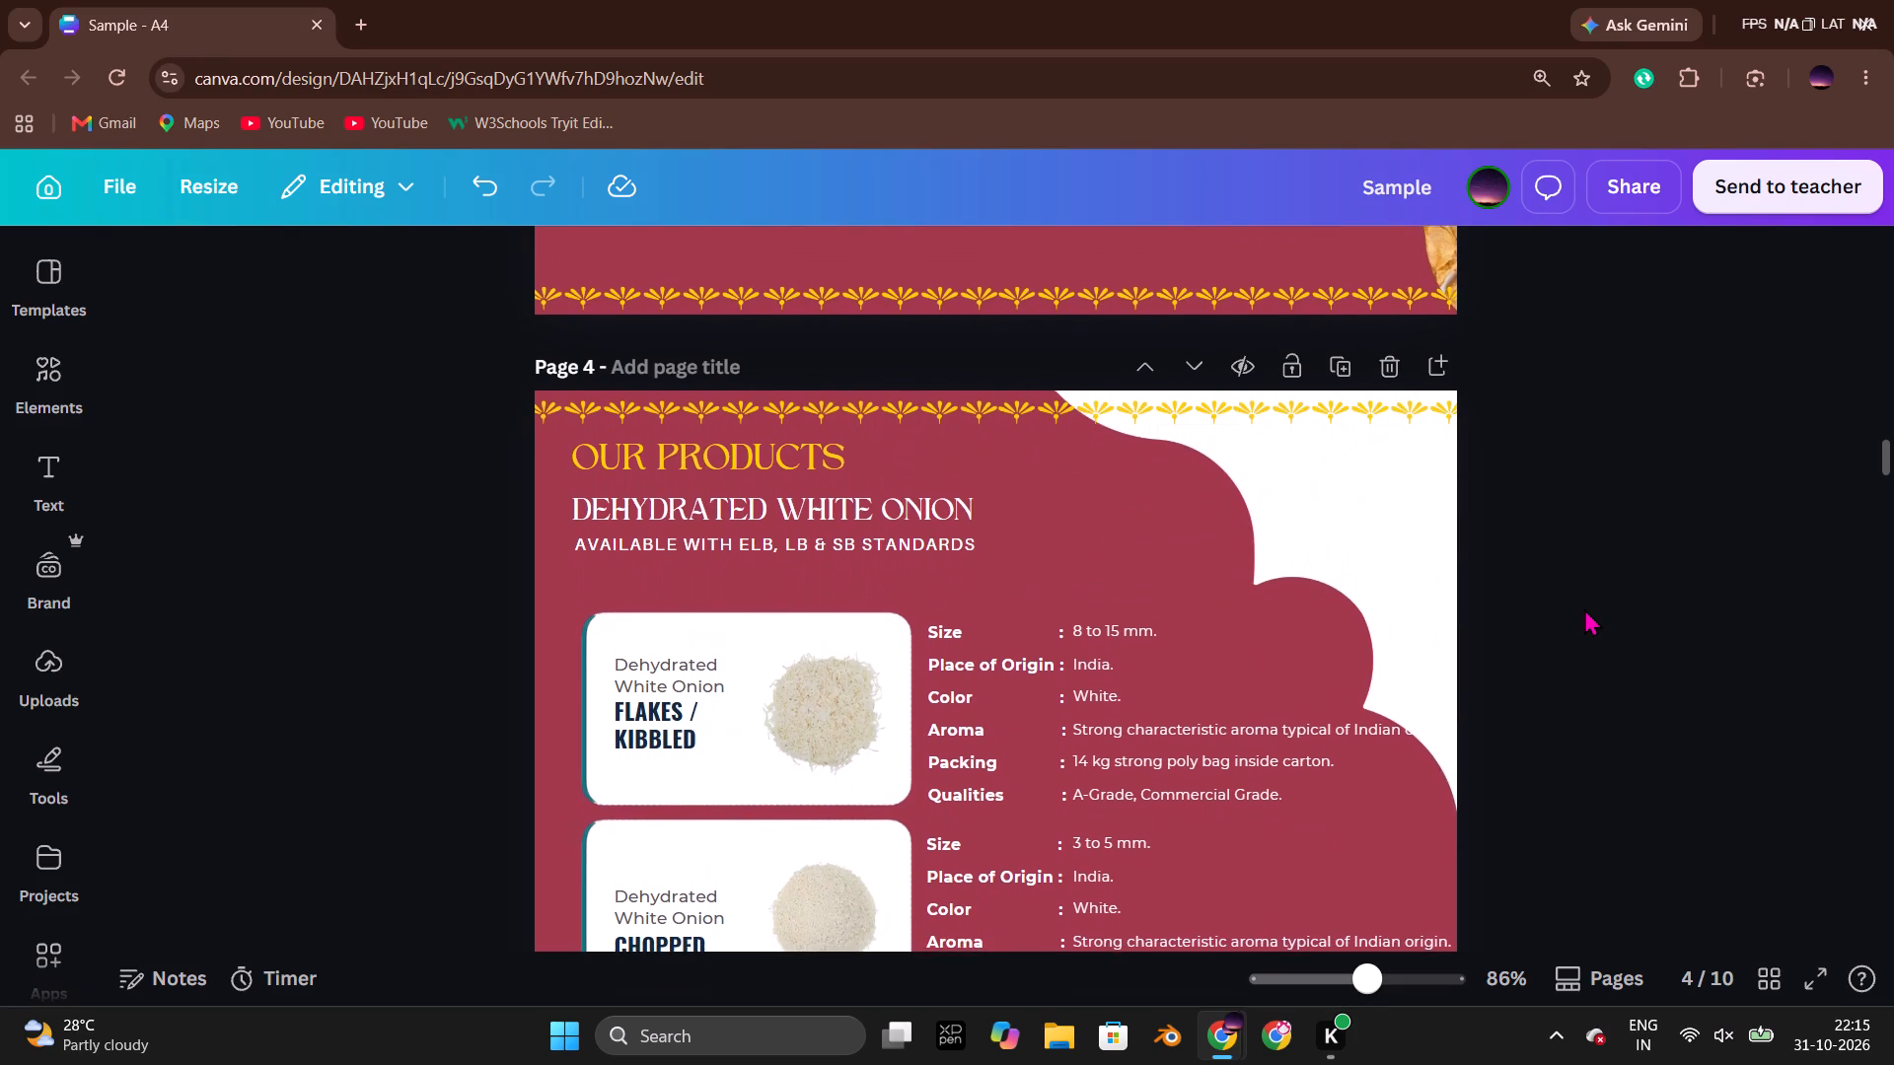
pyautogui.hscroll(1, 1584, 608)
pyautogui.scroll(-1, 1584, 608)
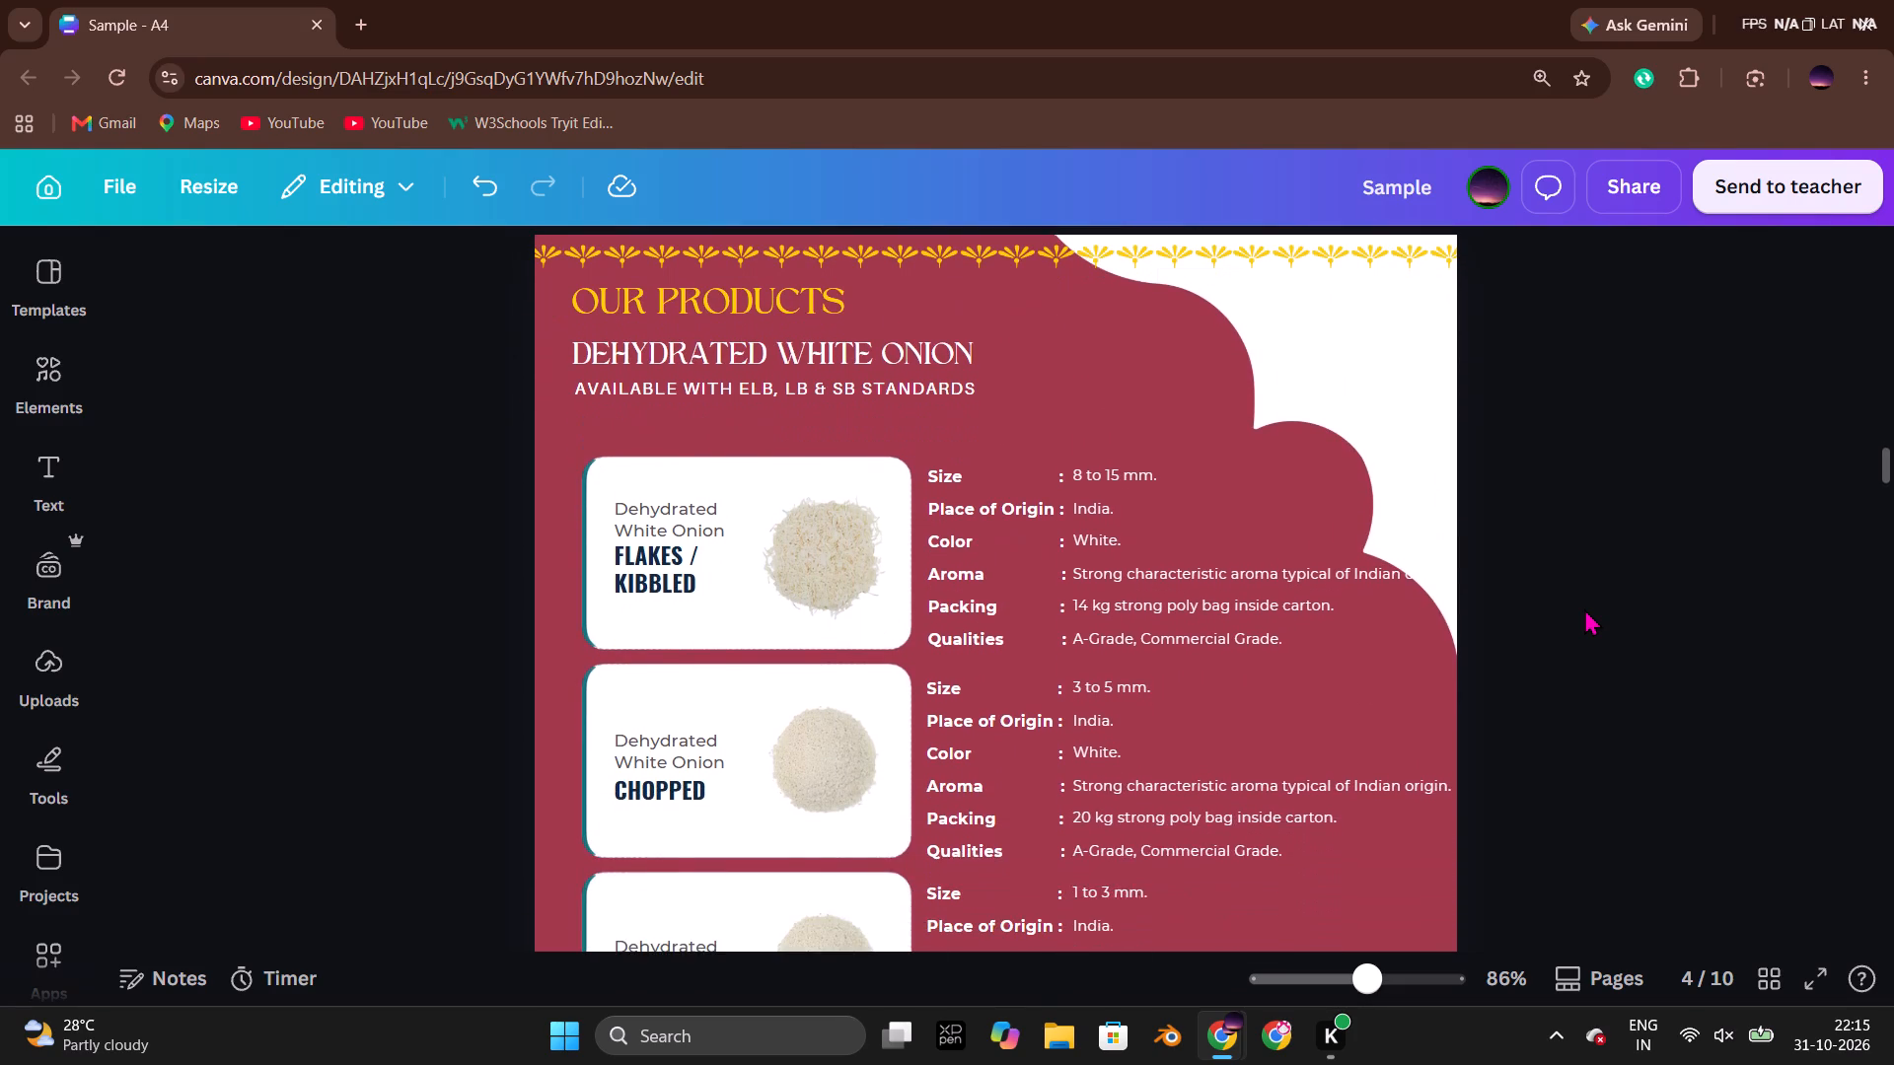
pyautogui.scroll(-3, 1584, 608)
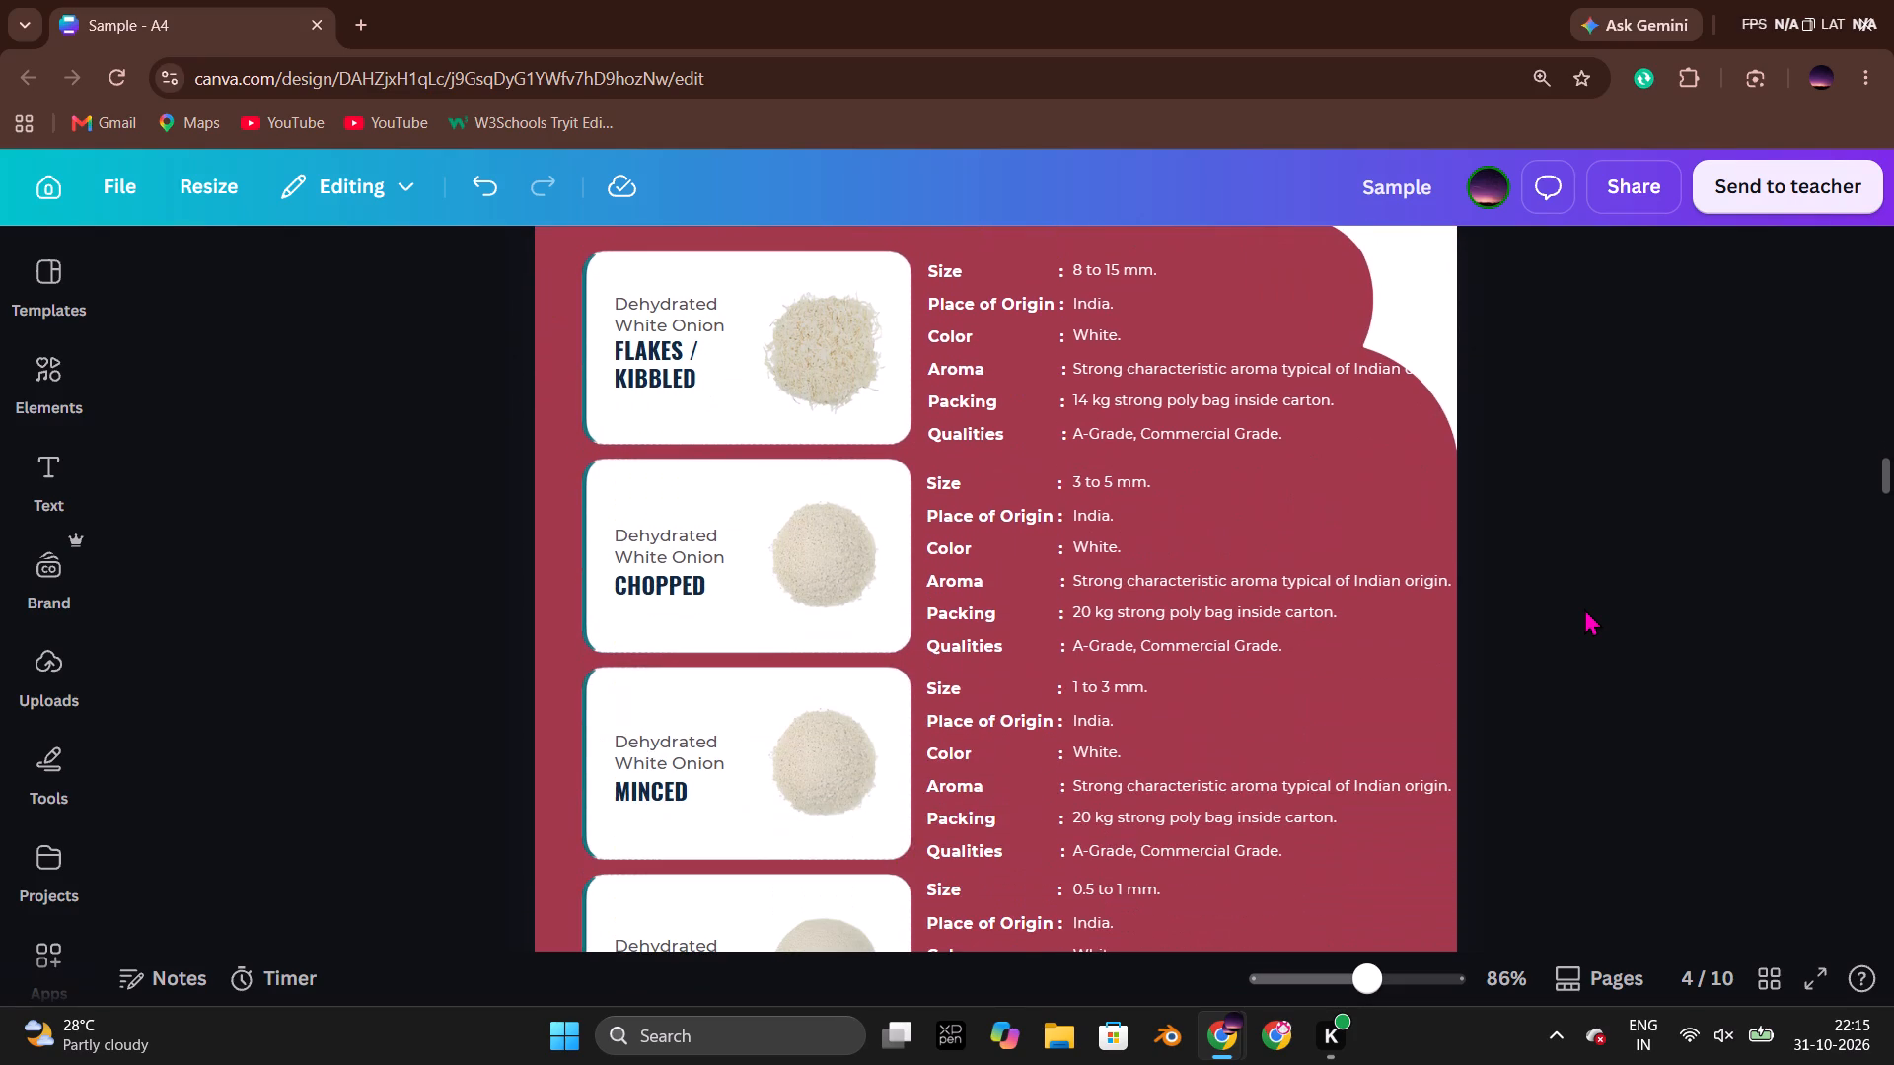
pyautogui.scroll(-2, 1584, 608)
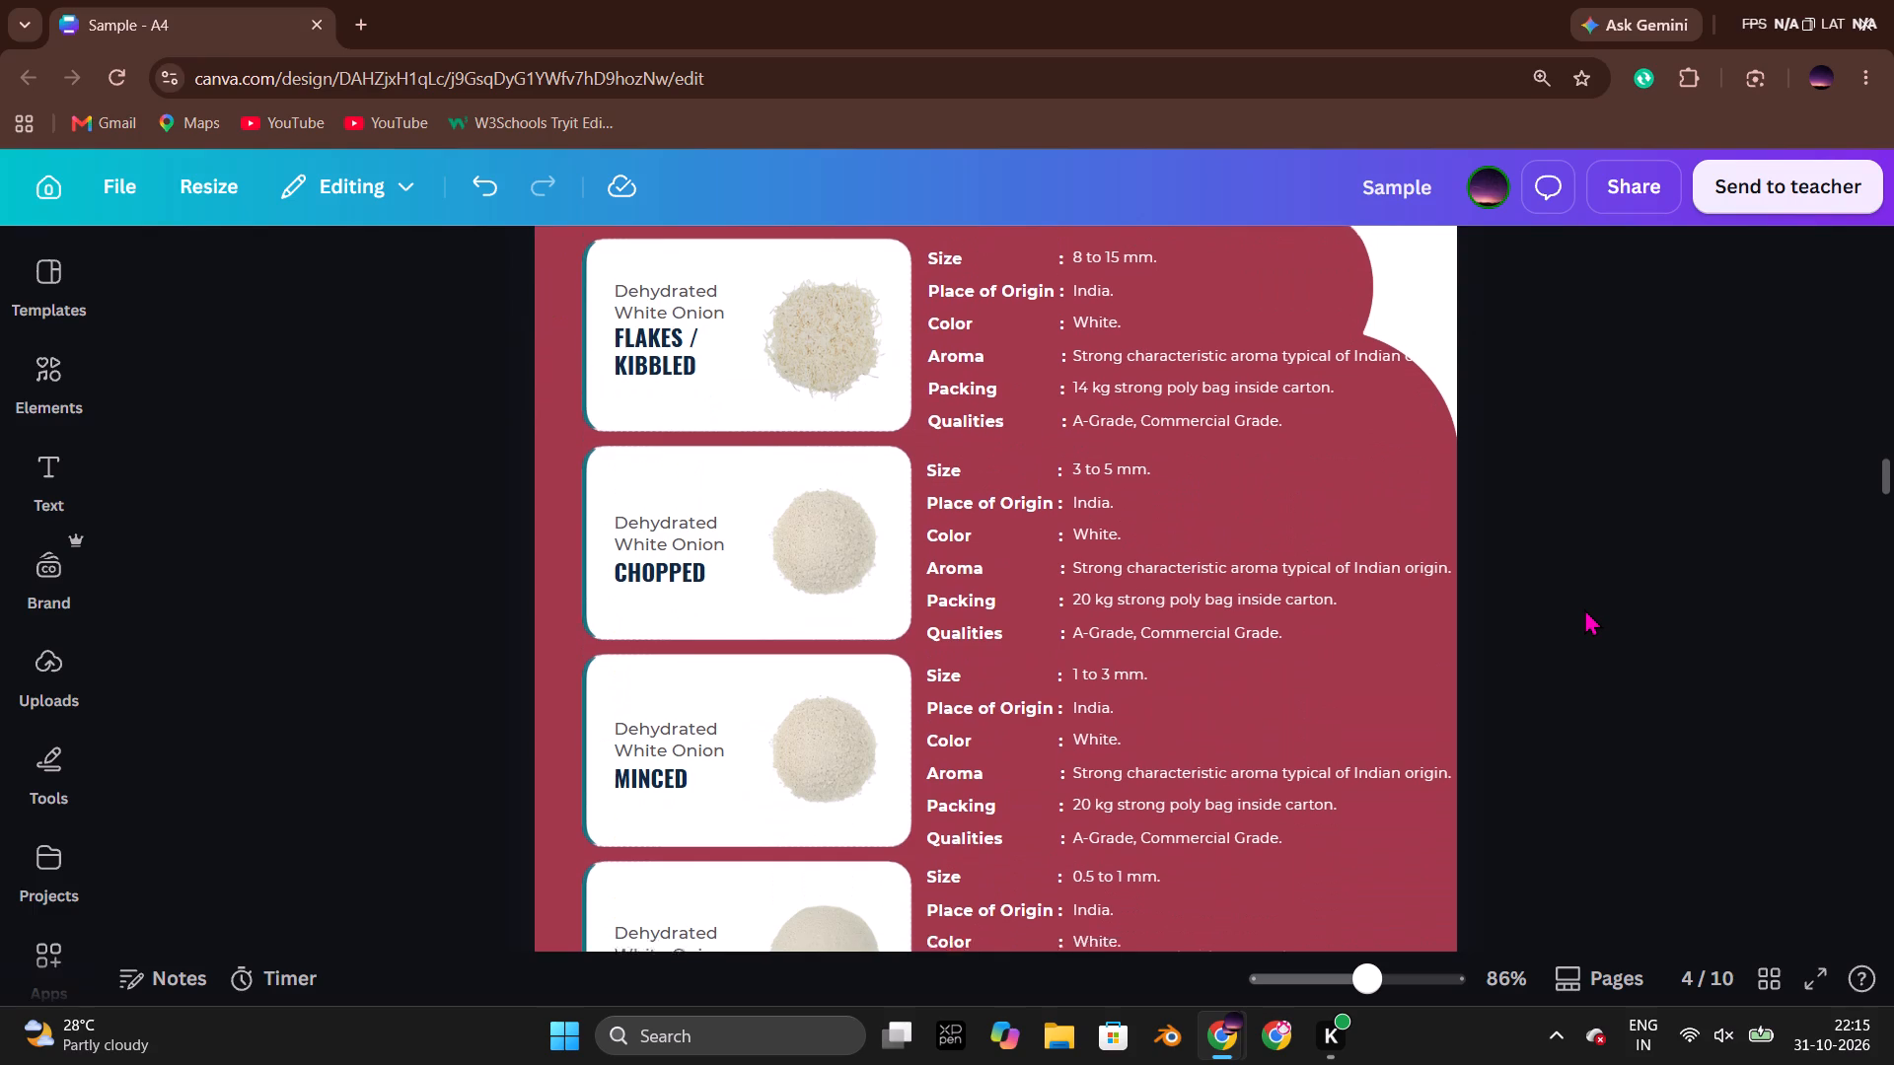
pyautogui.scroll(-3, 1584, 608)
pyautogui.scroll(1, 1584, 608)
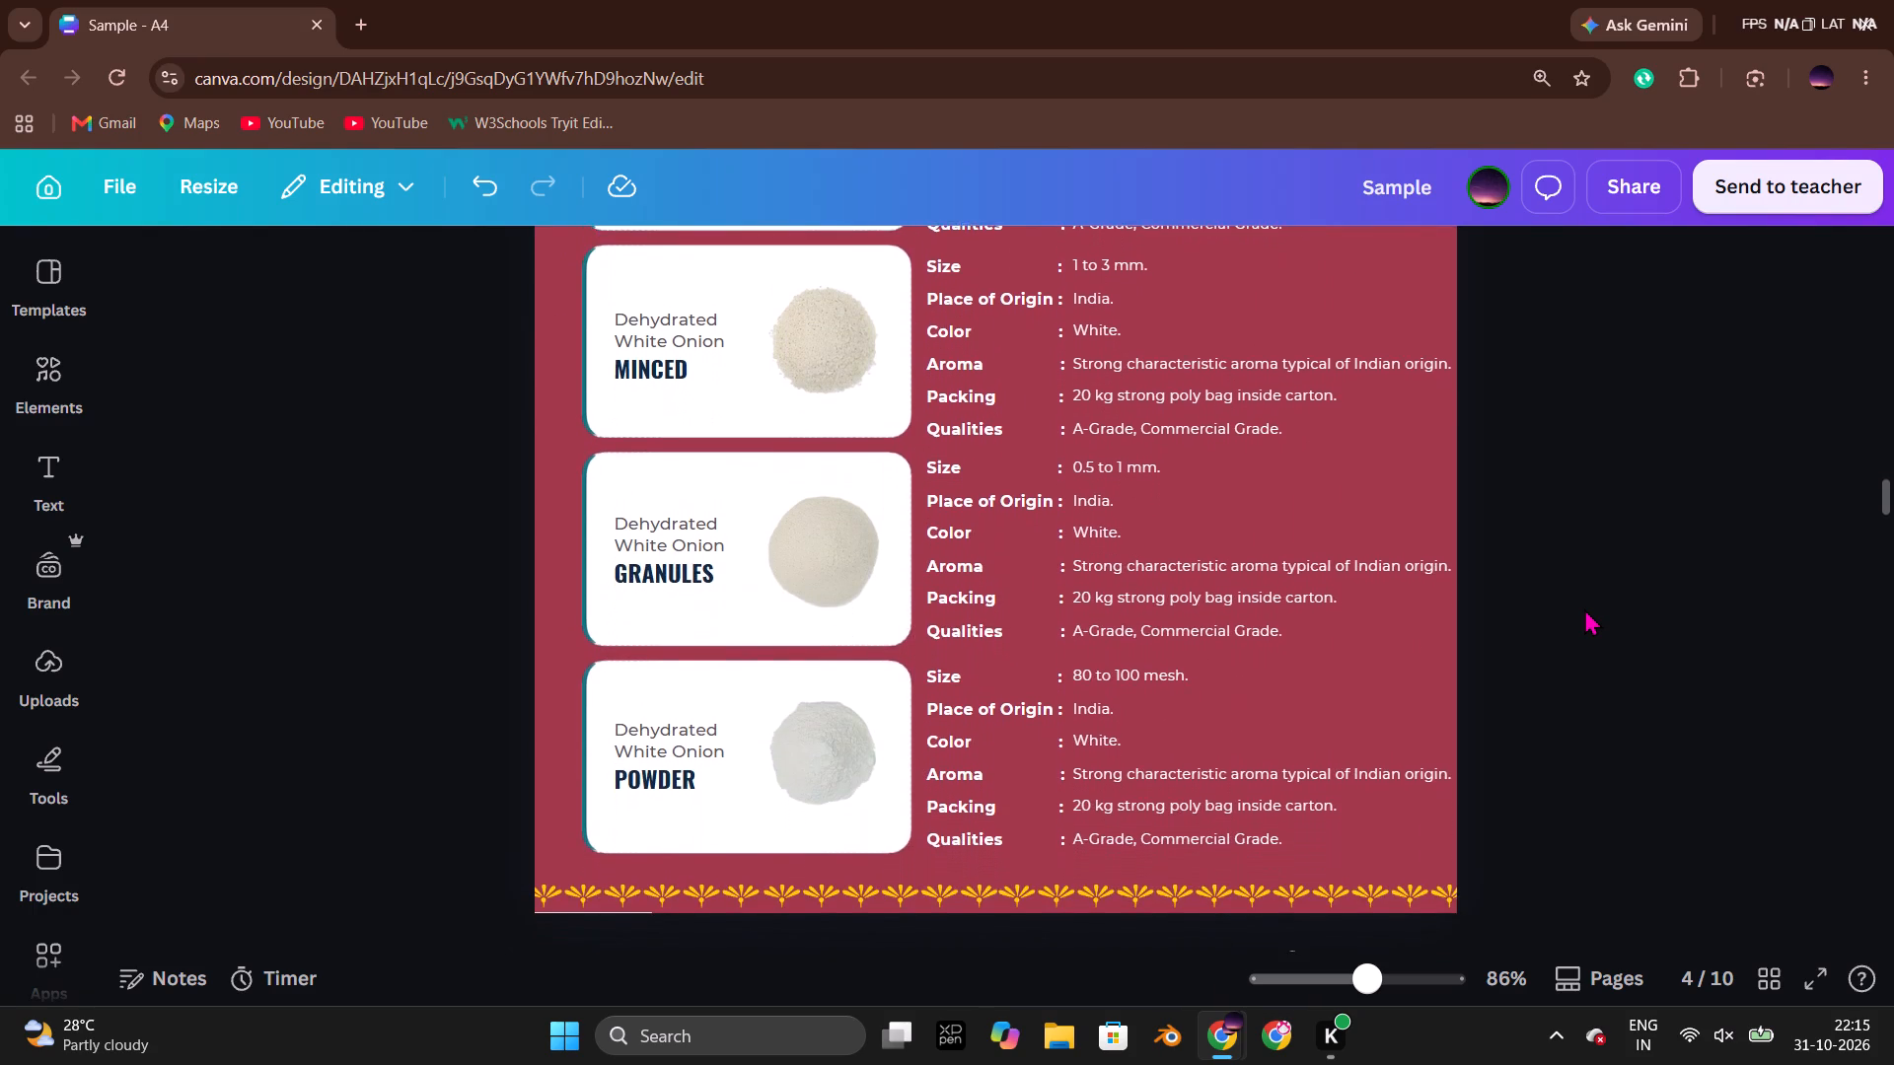
pyautogui.scroll(1, 1584, 608)
pyautogui.scroll(-1, 1584, 608)
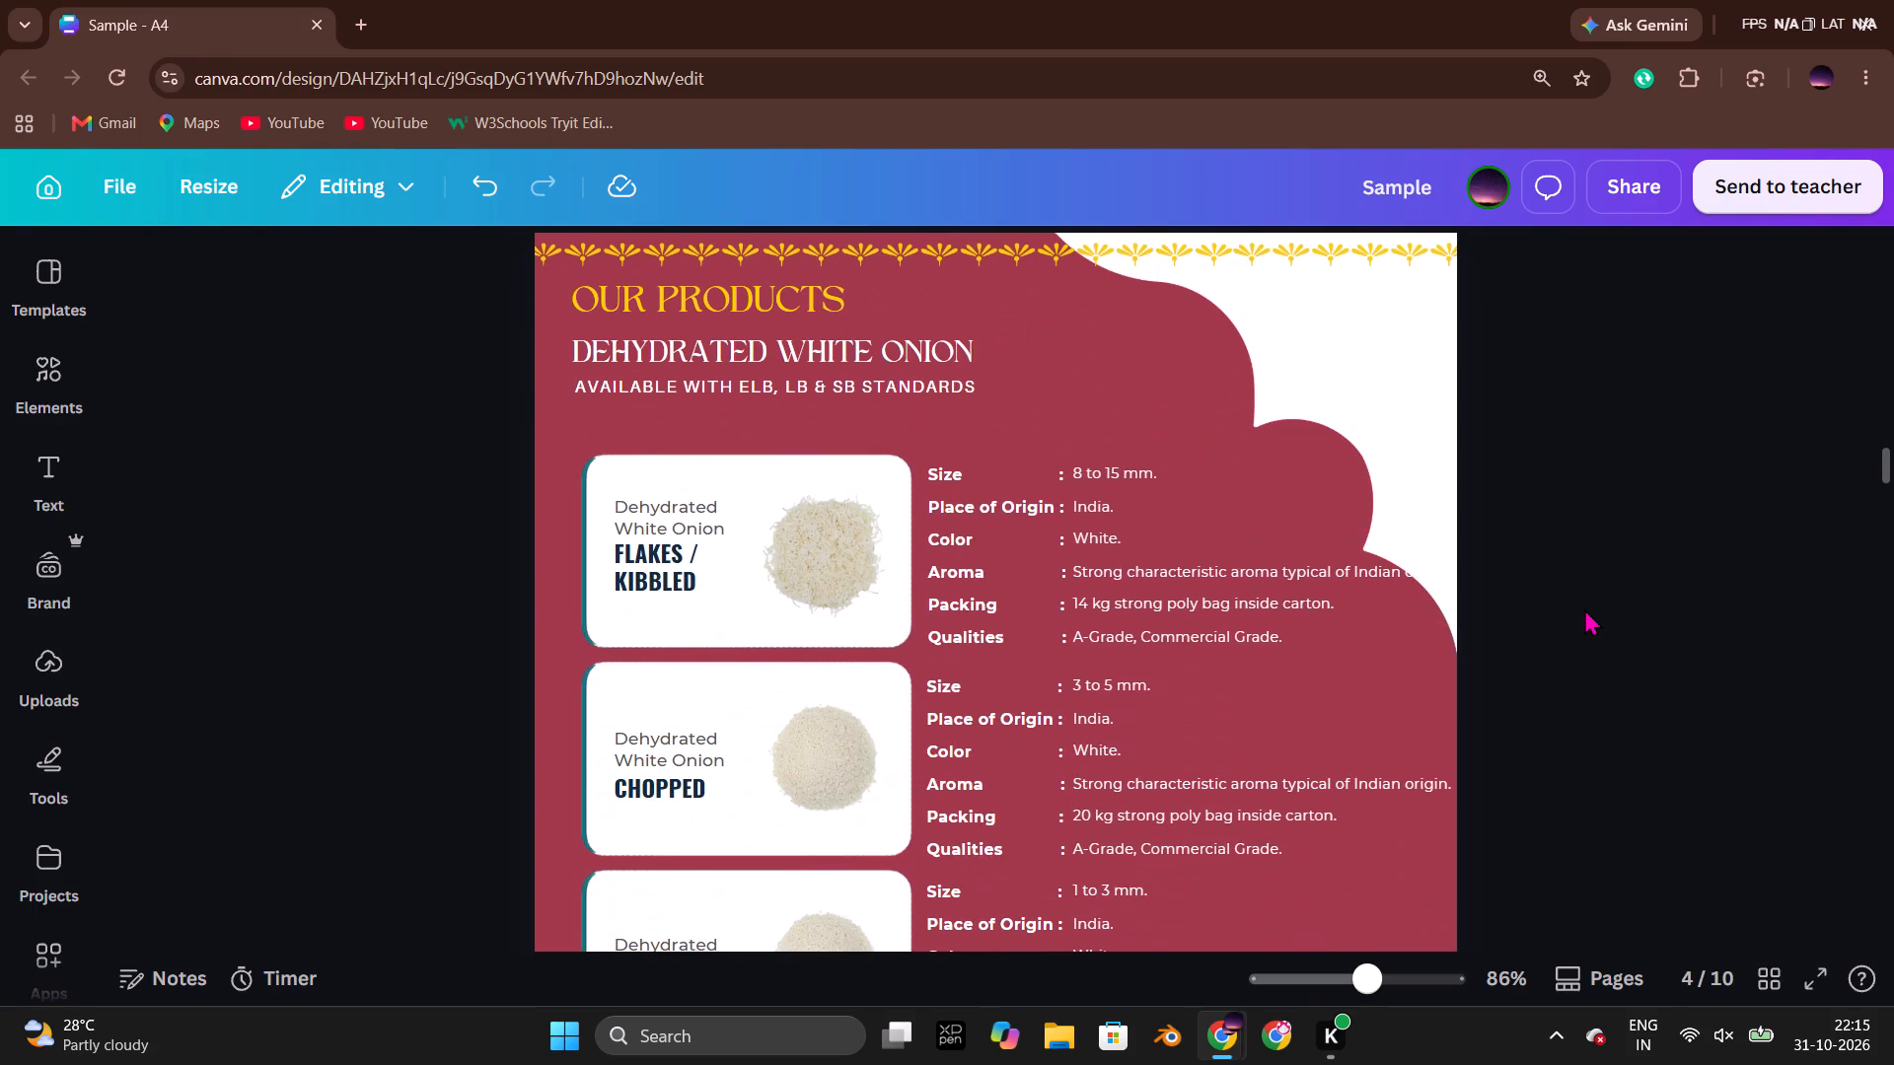
pyautogui.click(1591, 596)
pyautogui.click(1524, 364)
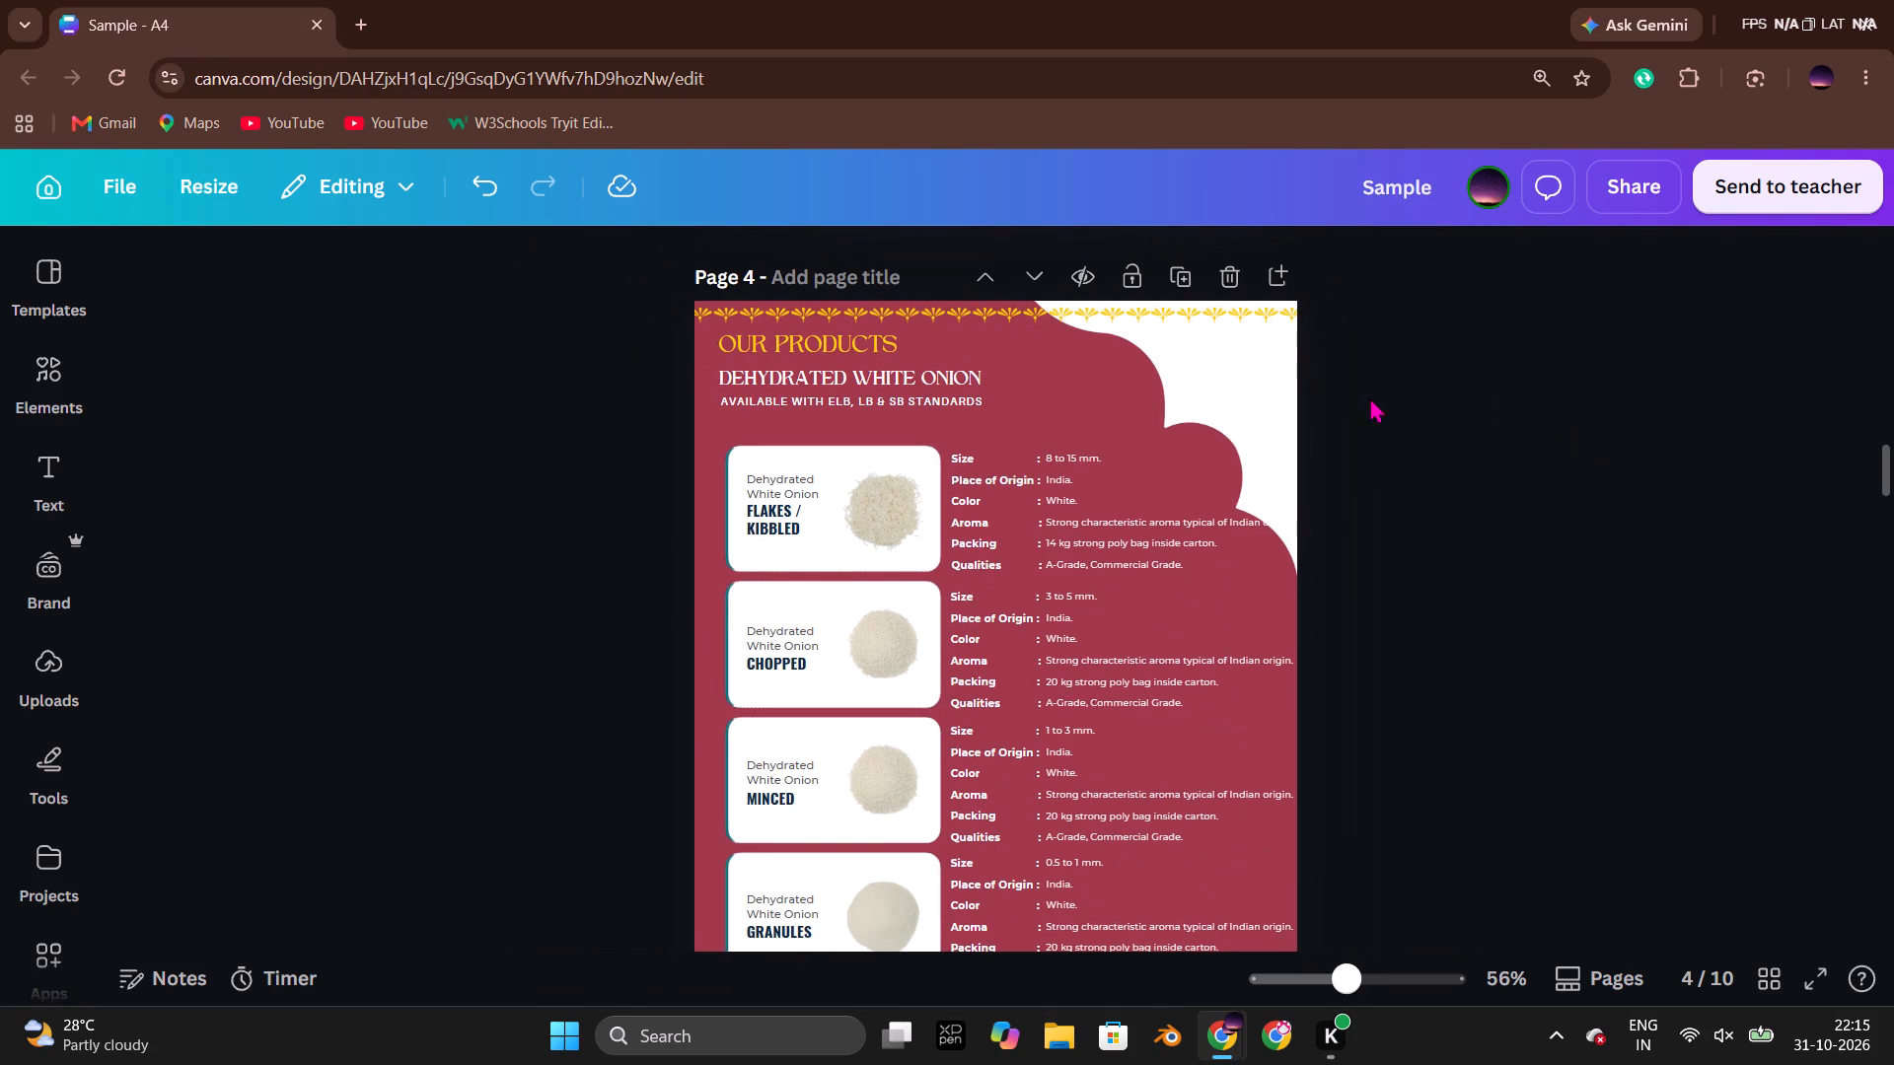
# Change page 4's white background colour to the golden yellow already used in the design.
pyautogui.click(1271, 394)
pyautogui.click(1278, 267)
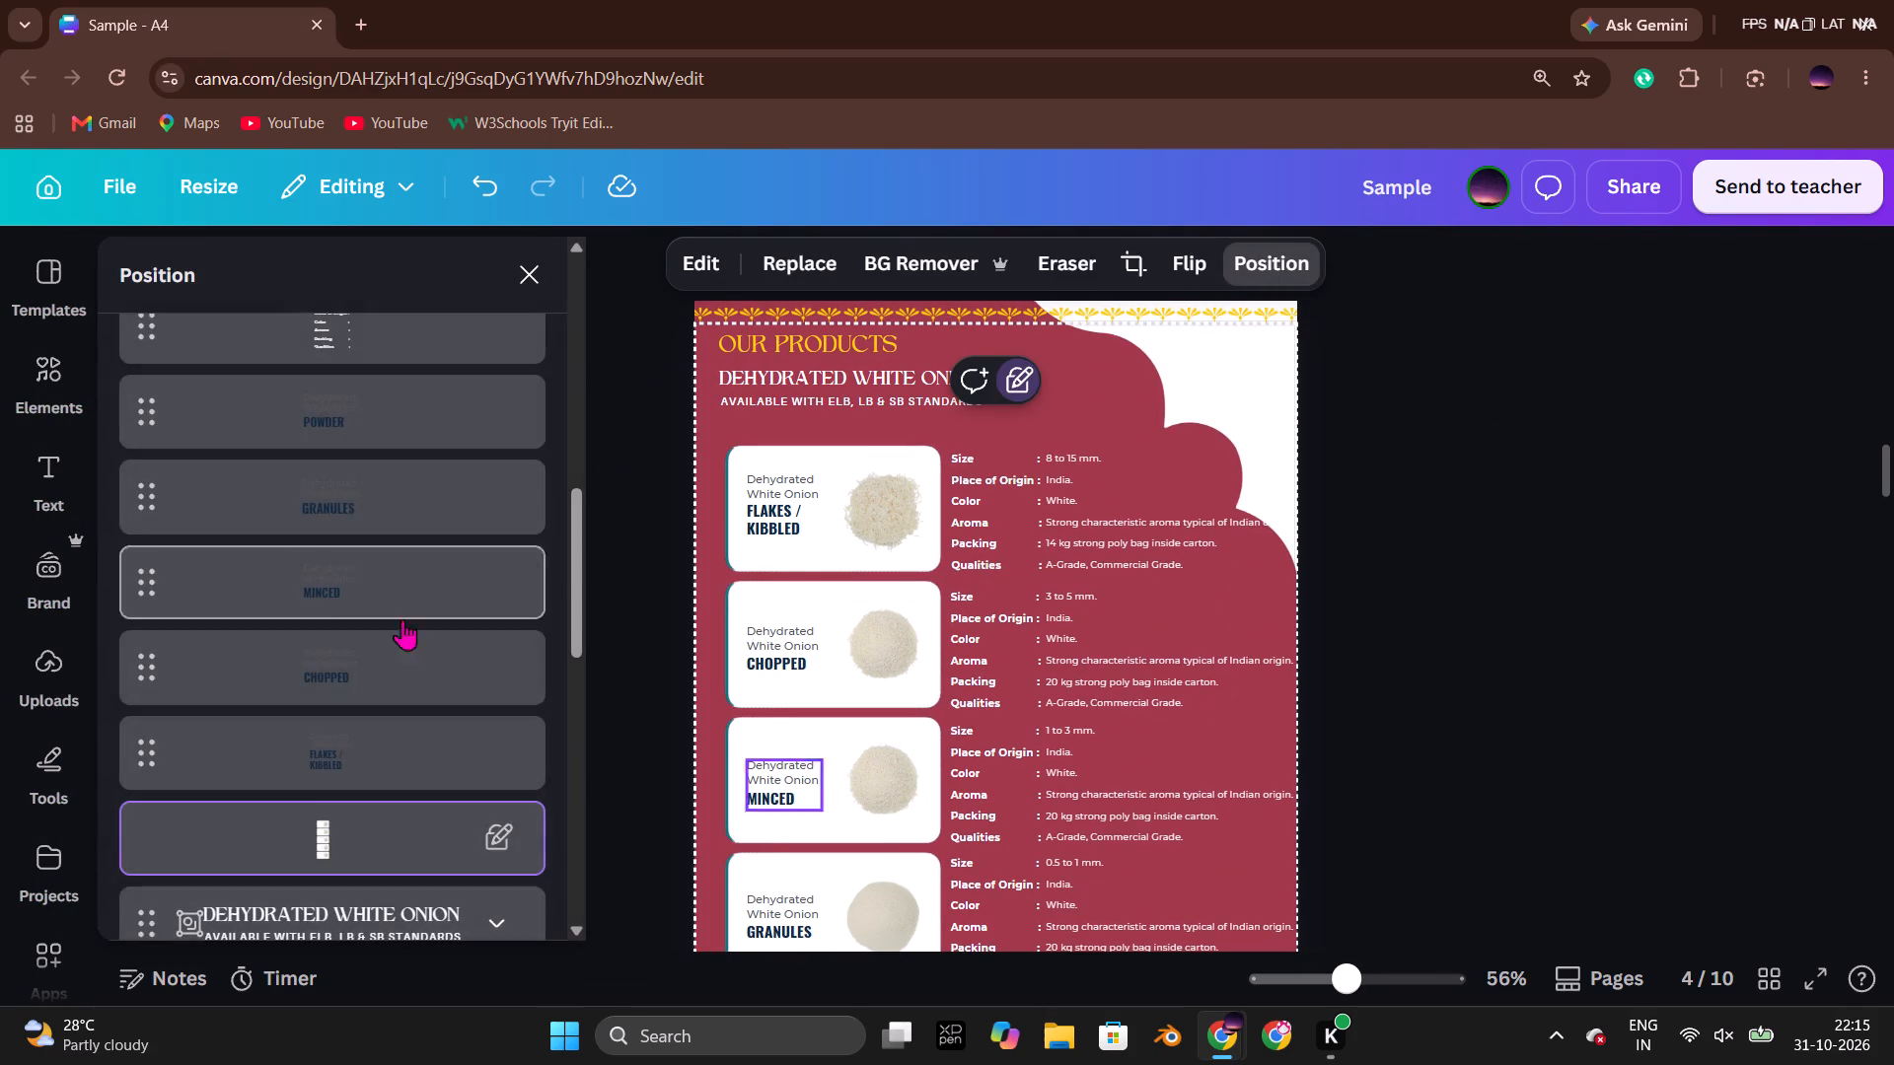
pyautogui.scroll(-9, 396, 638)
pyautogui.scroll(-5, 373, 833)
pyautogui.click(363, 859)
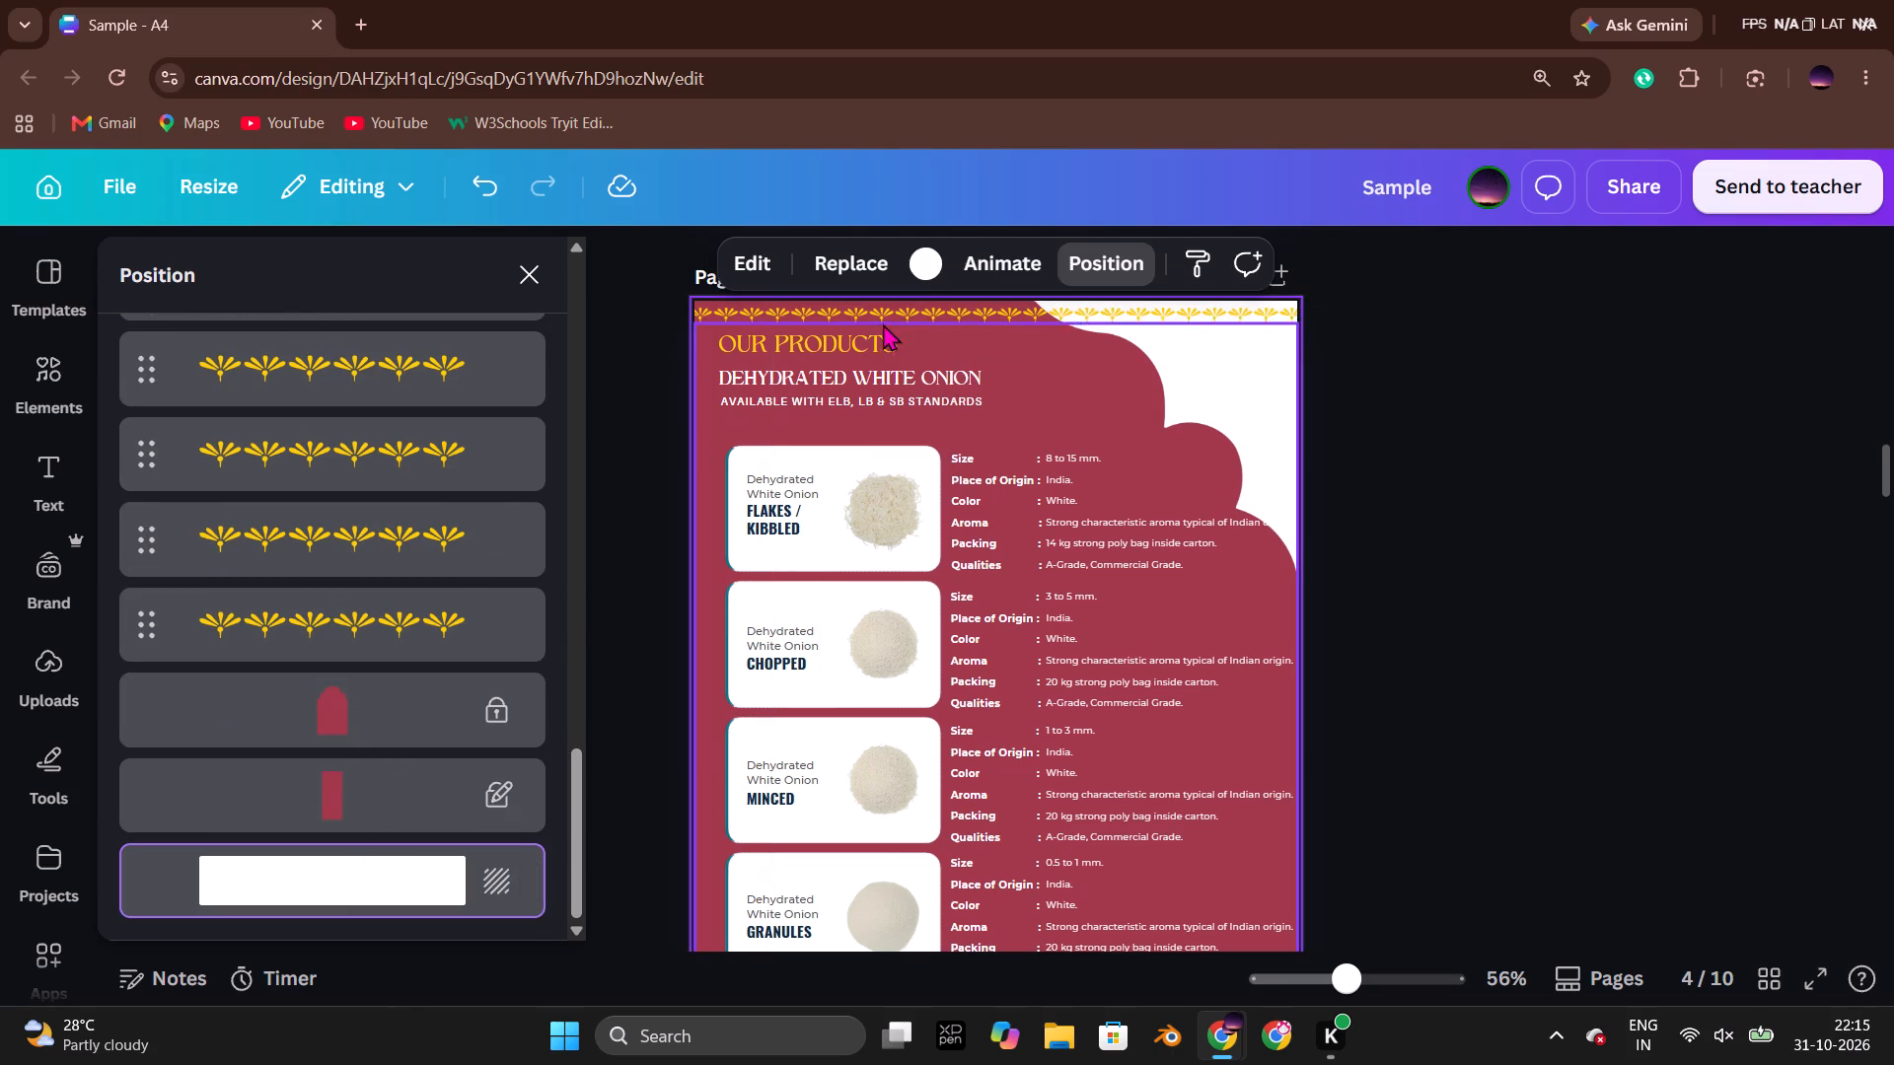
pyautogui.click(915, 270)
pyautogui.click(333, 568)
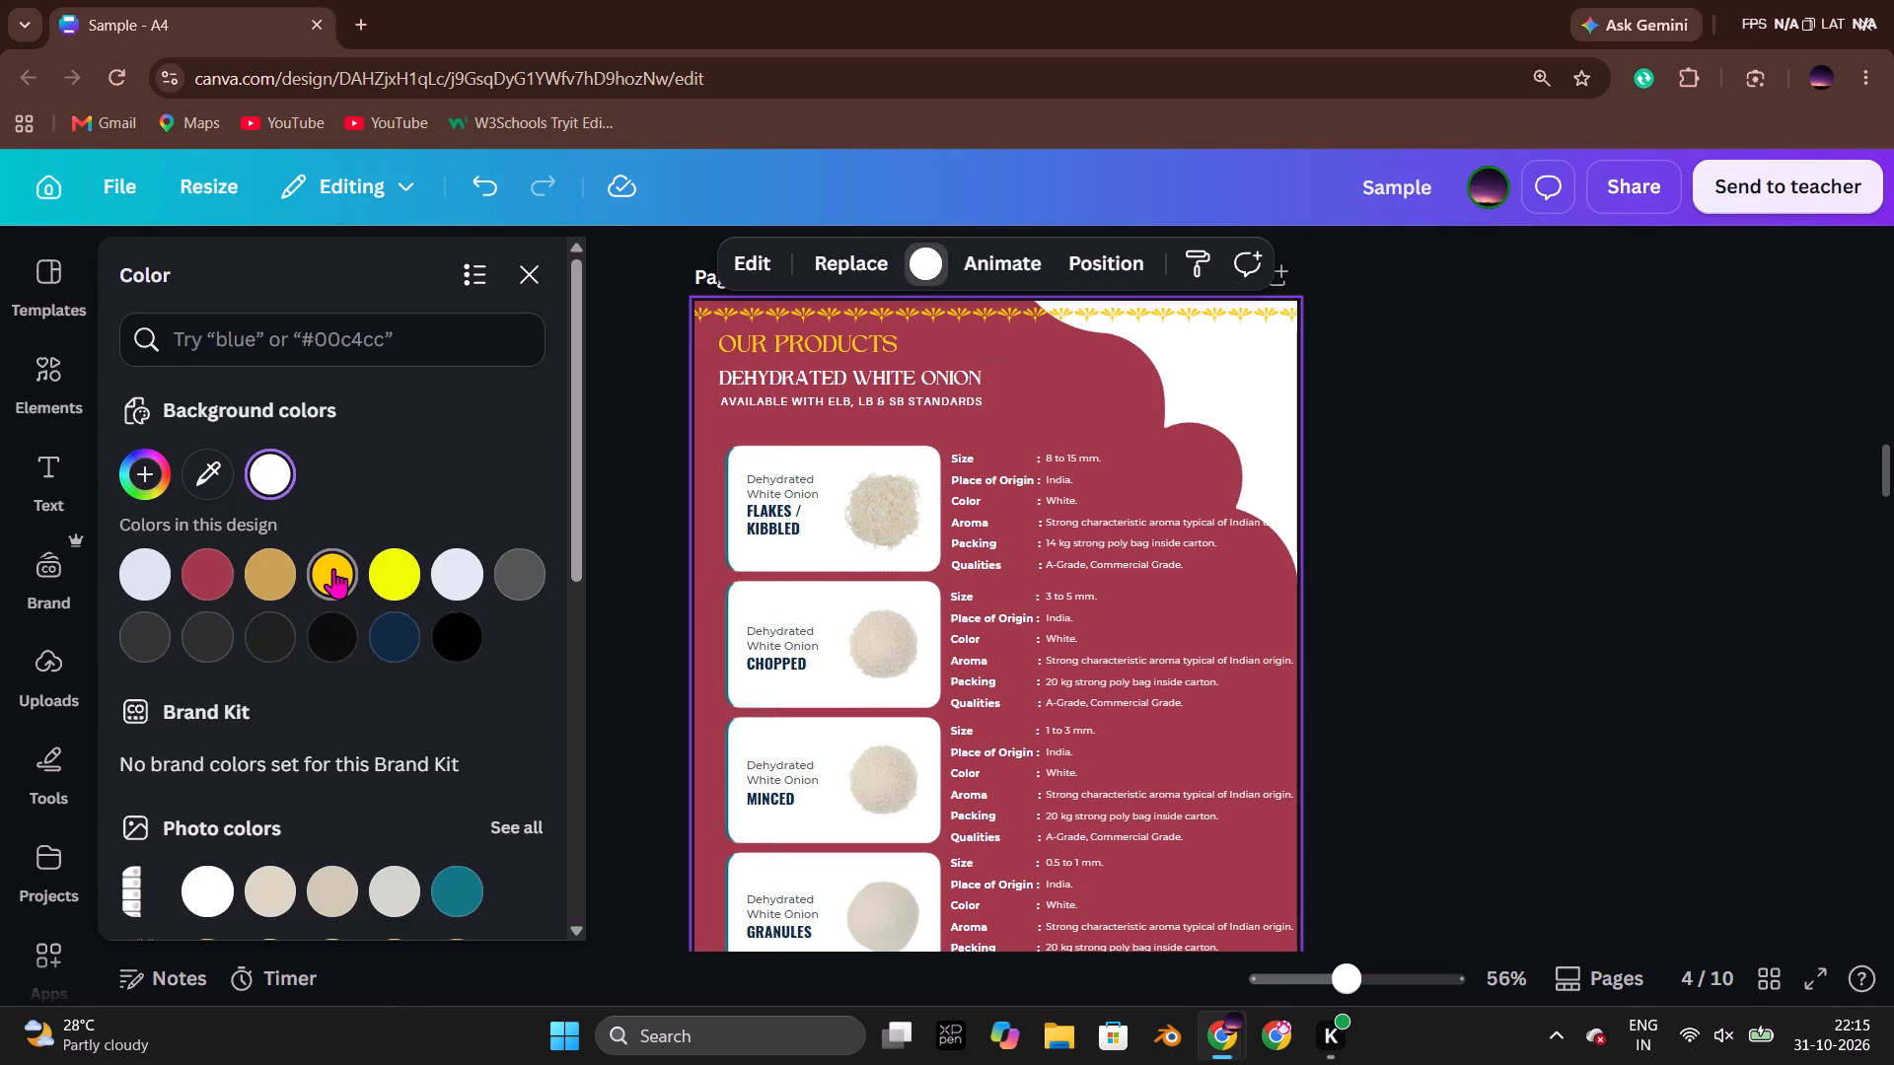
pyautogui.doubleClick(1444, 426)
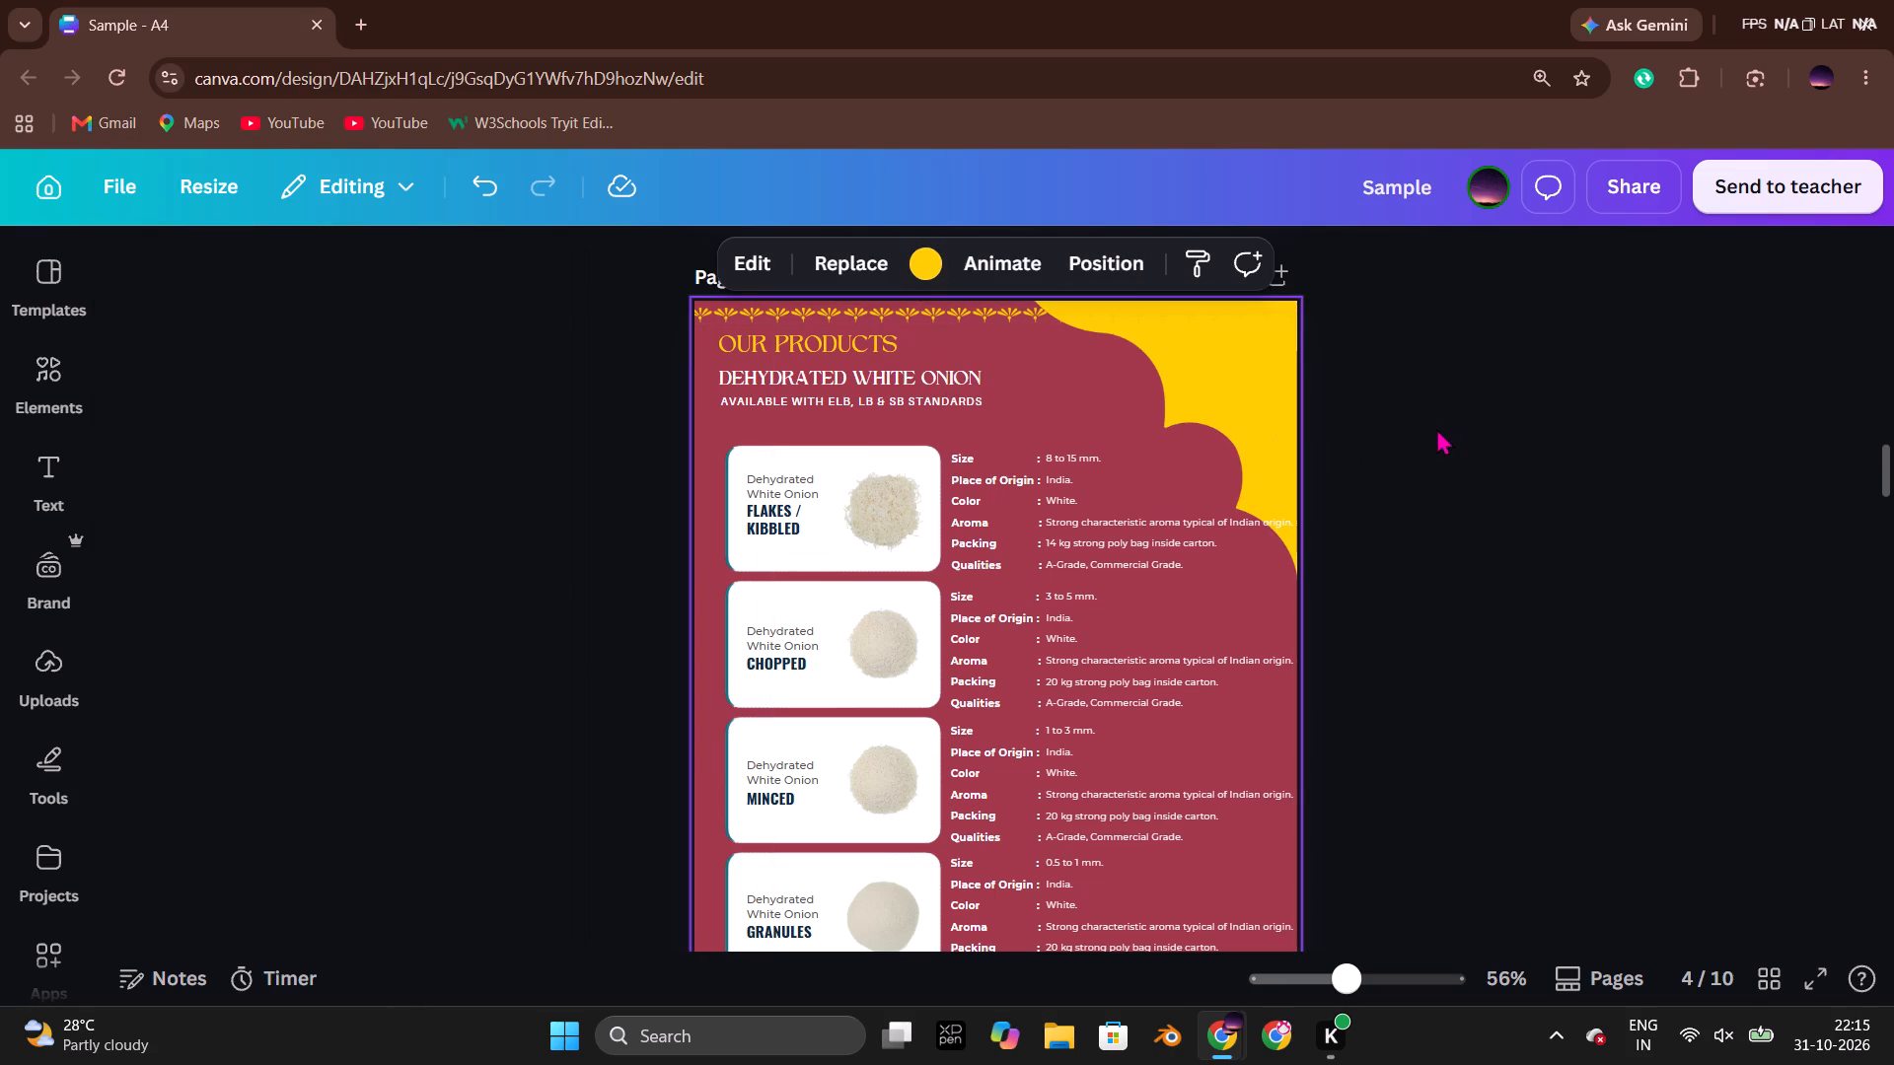
# Examine page 4 with the yellow background, checking the top ornament border, corner shape and specification text.
pyautogui.scroll(-1, 1434, 431)
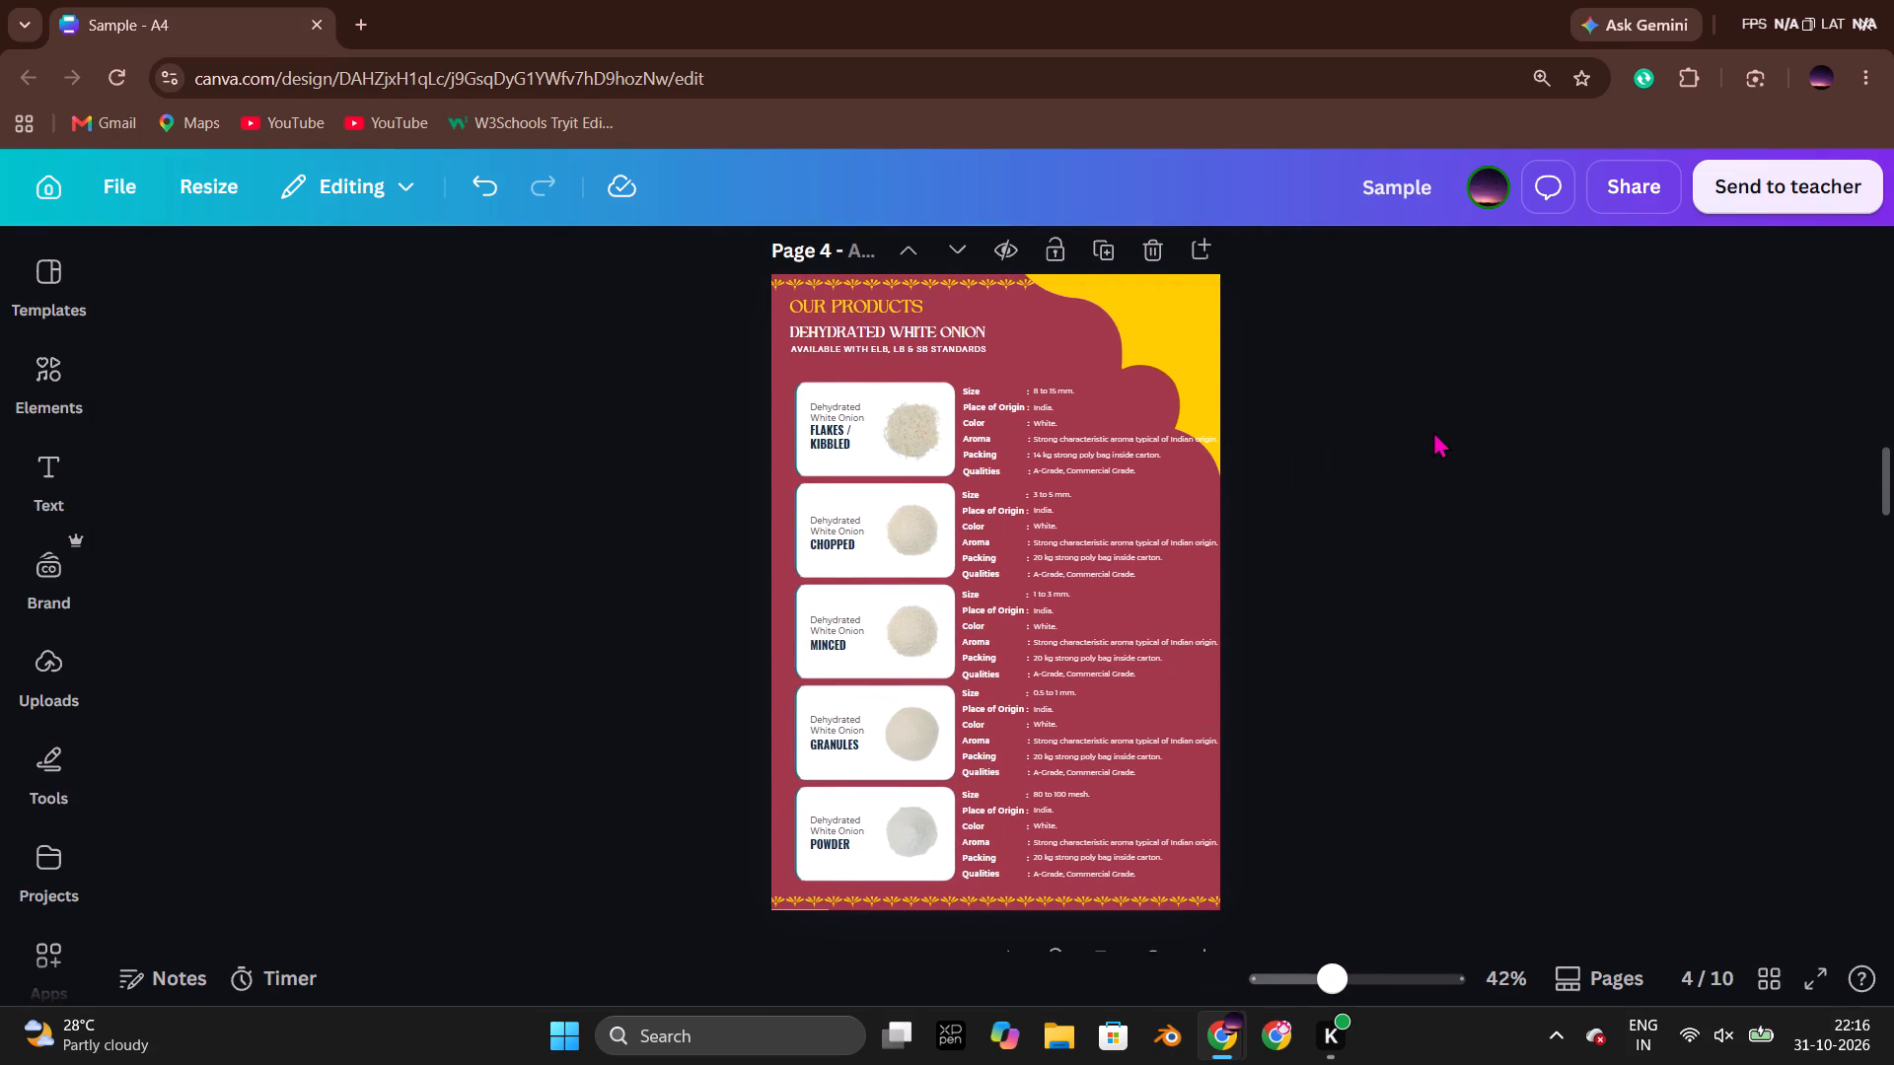
pyautogui.scroll(-1, 1433, 431)
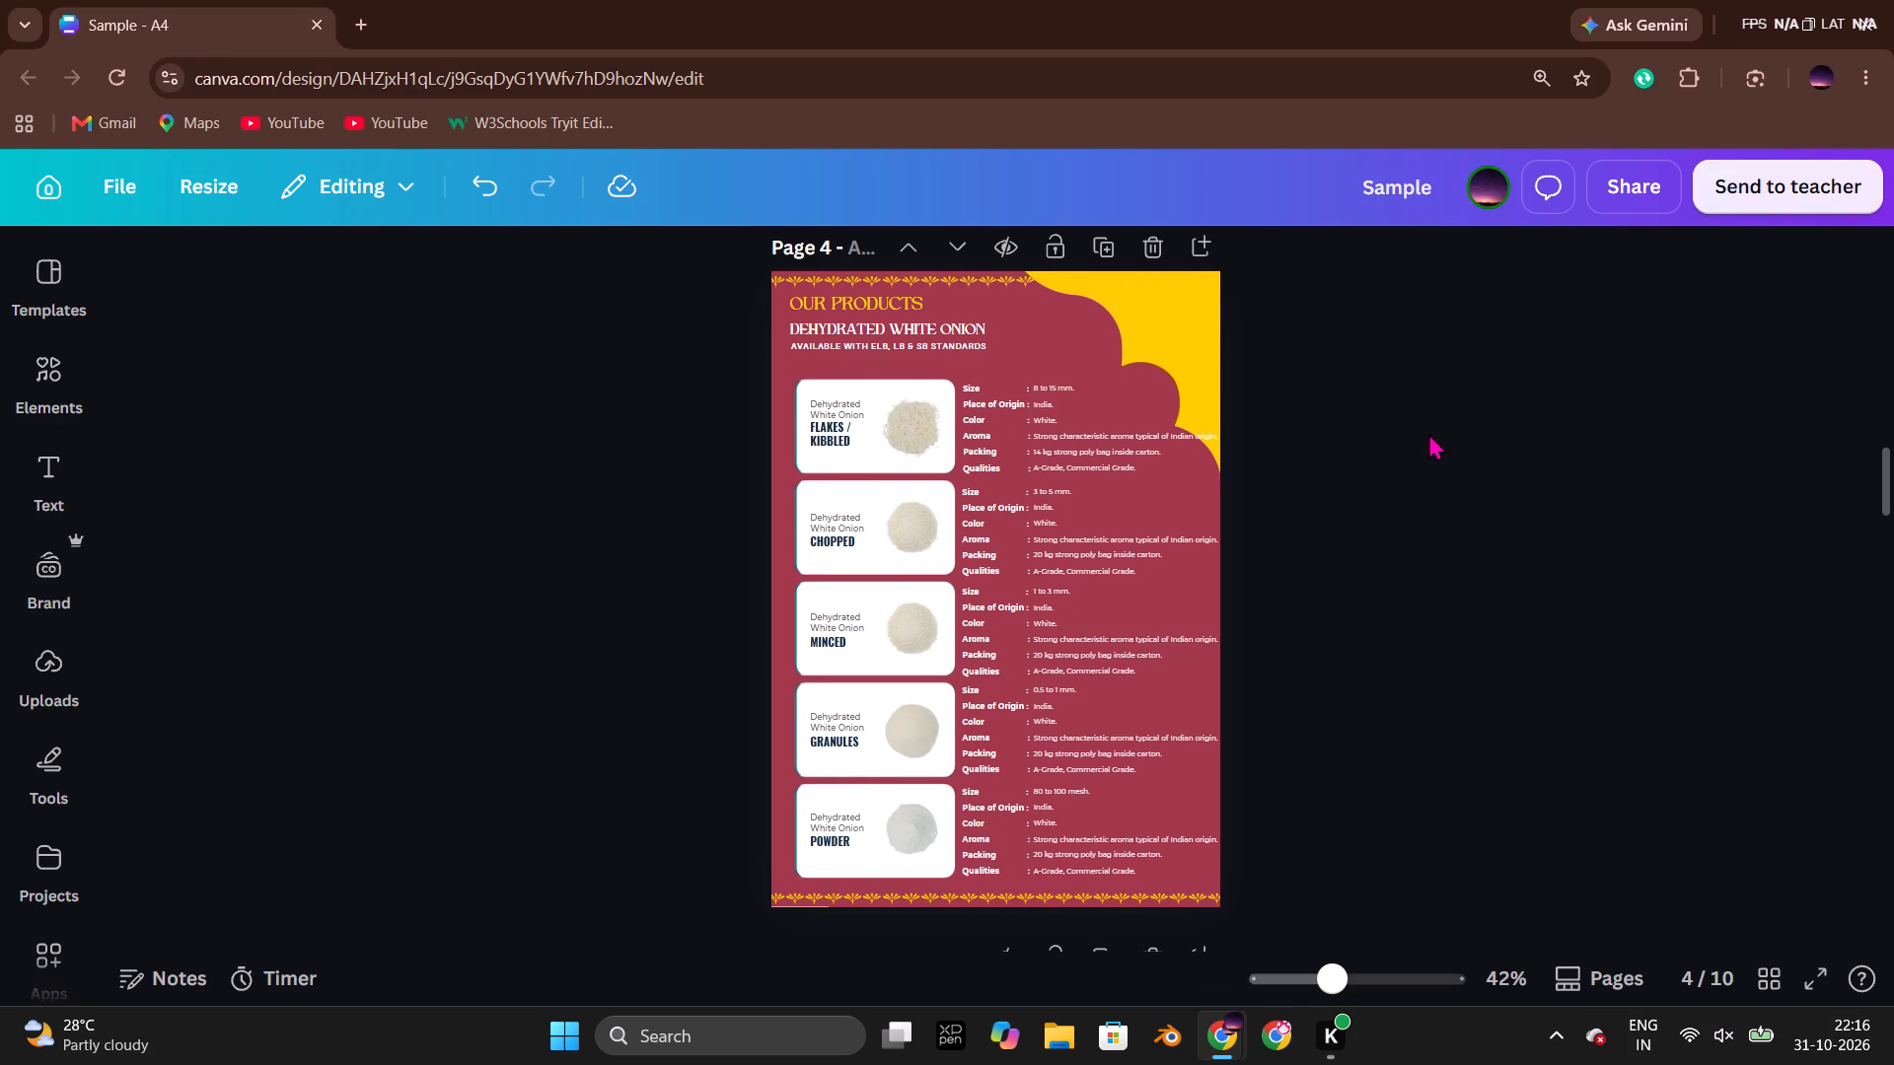
pyautogui.scroll(1, 1426, 434)
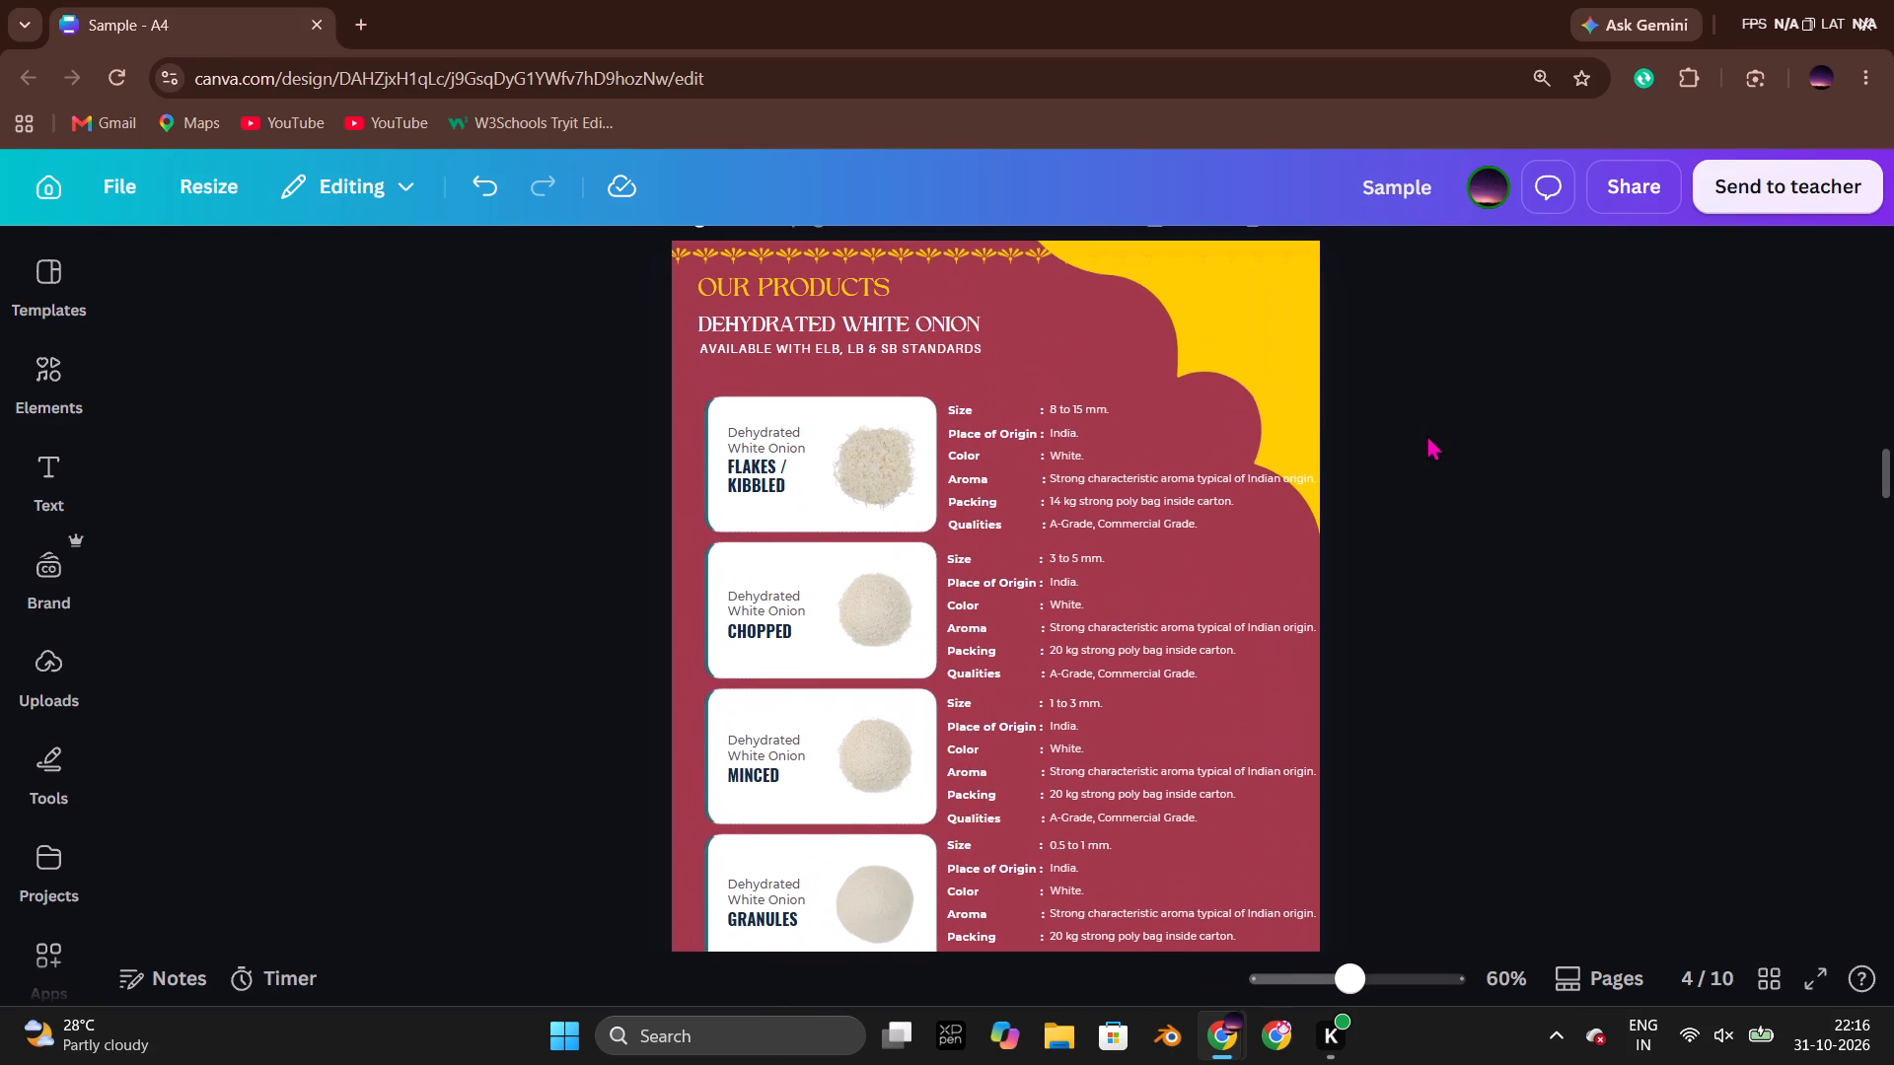
pyautogui.scroll(1, 1426, 434)
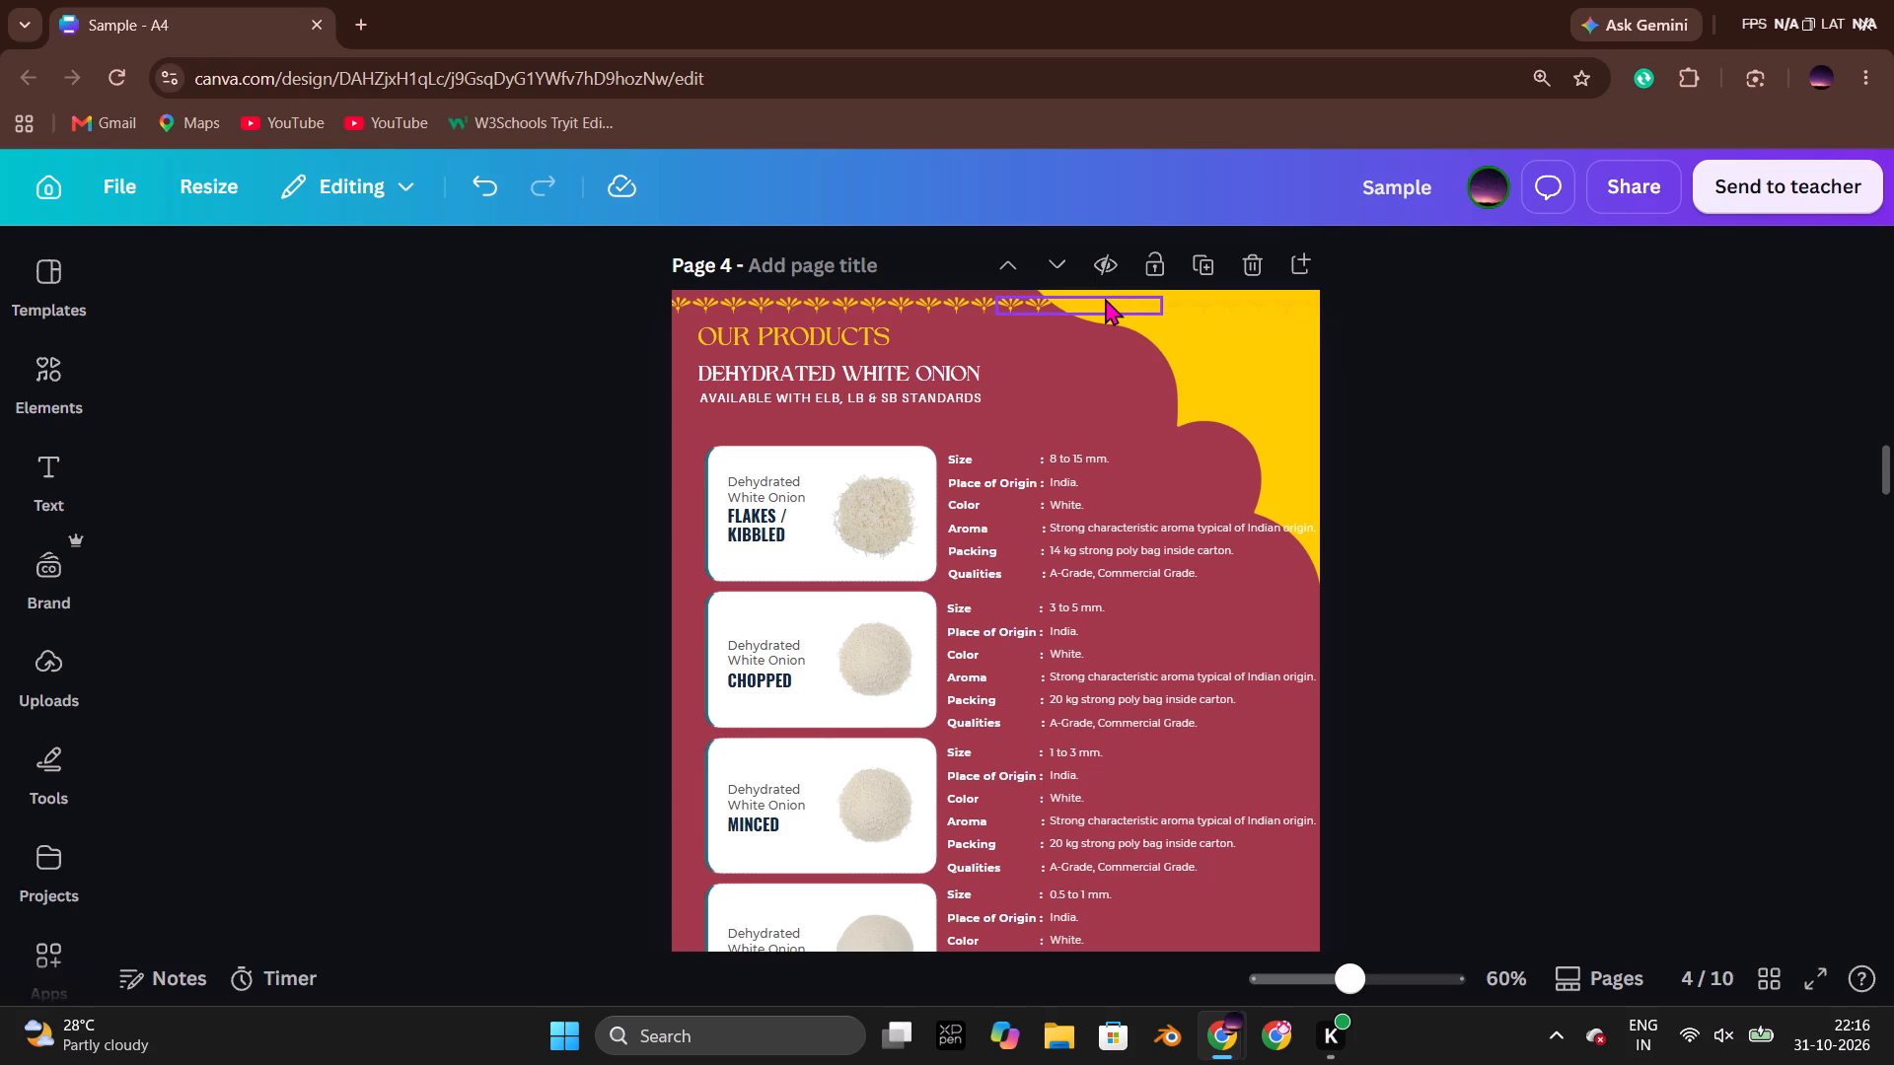
pyautogui.click(1390, 492)
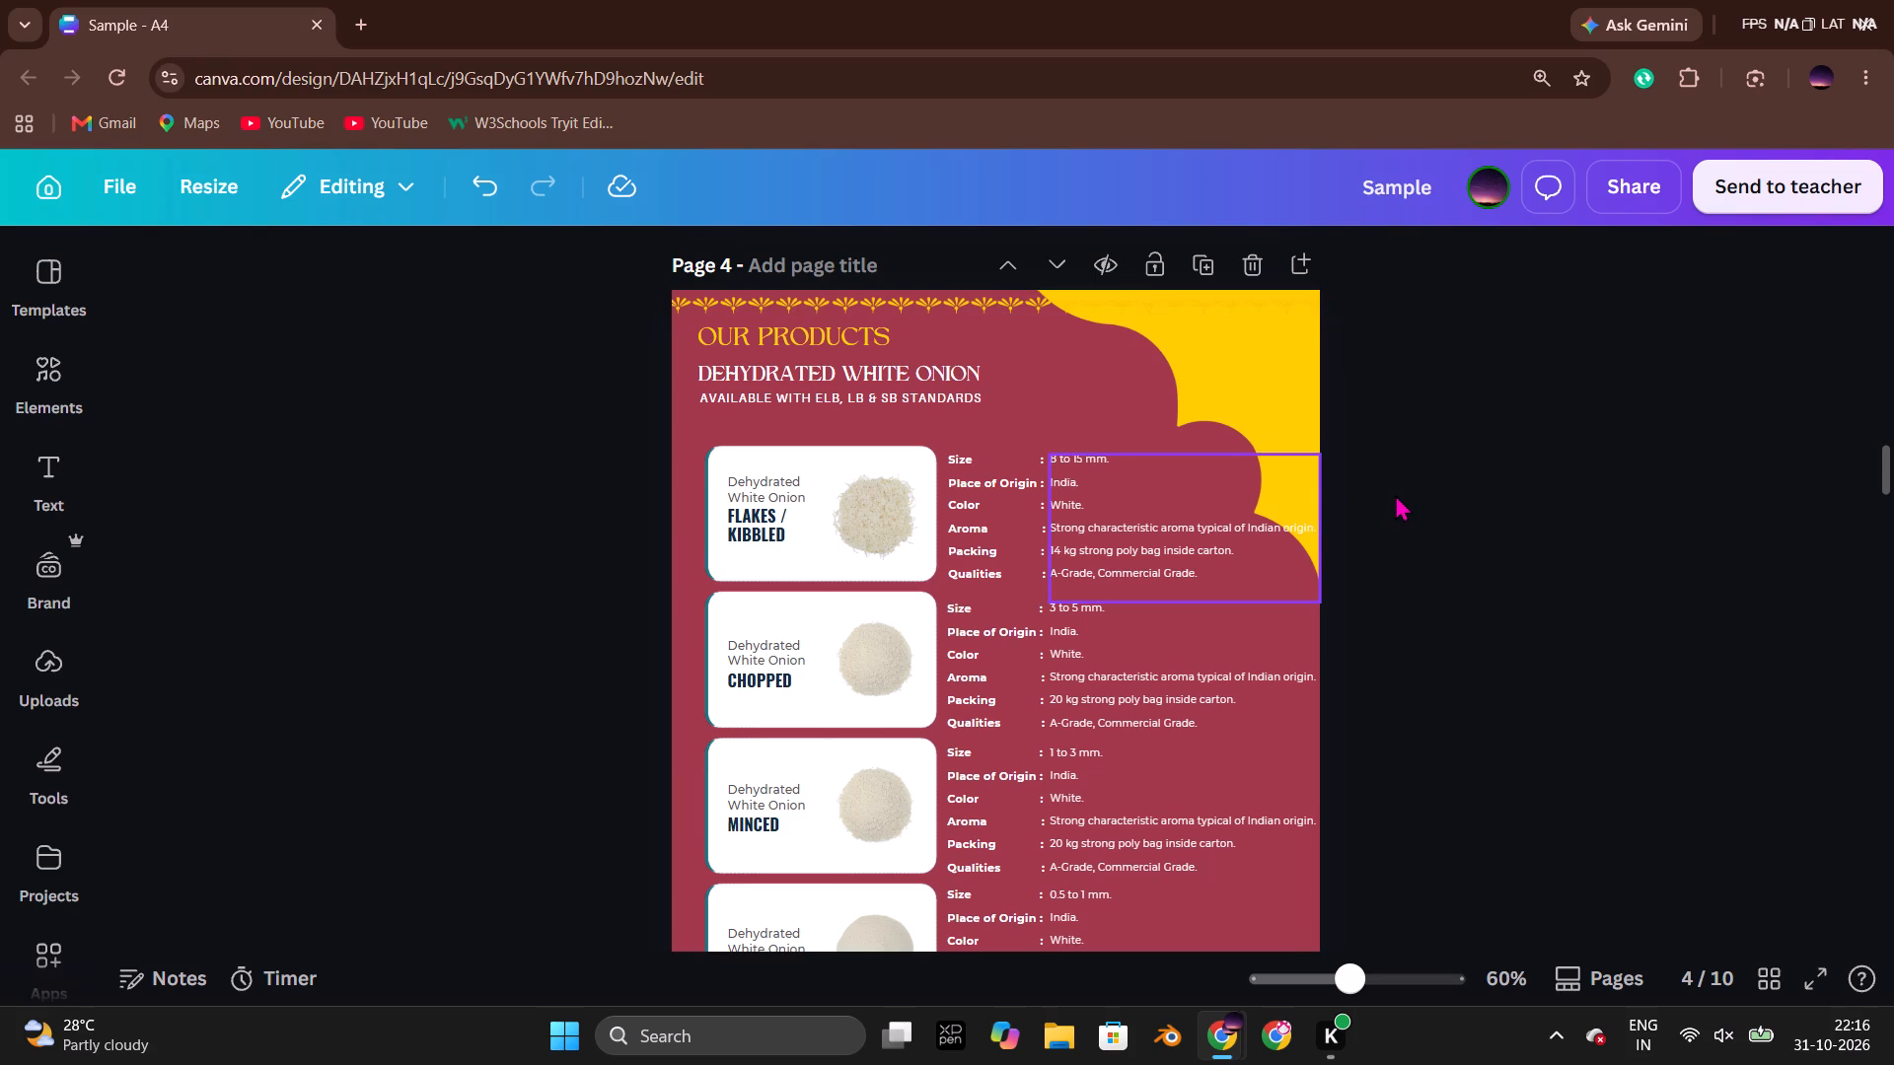
pyautogui.scroll(-5, 1395, 494)
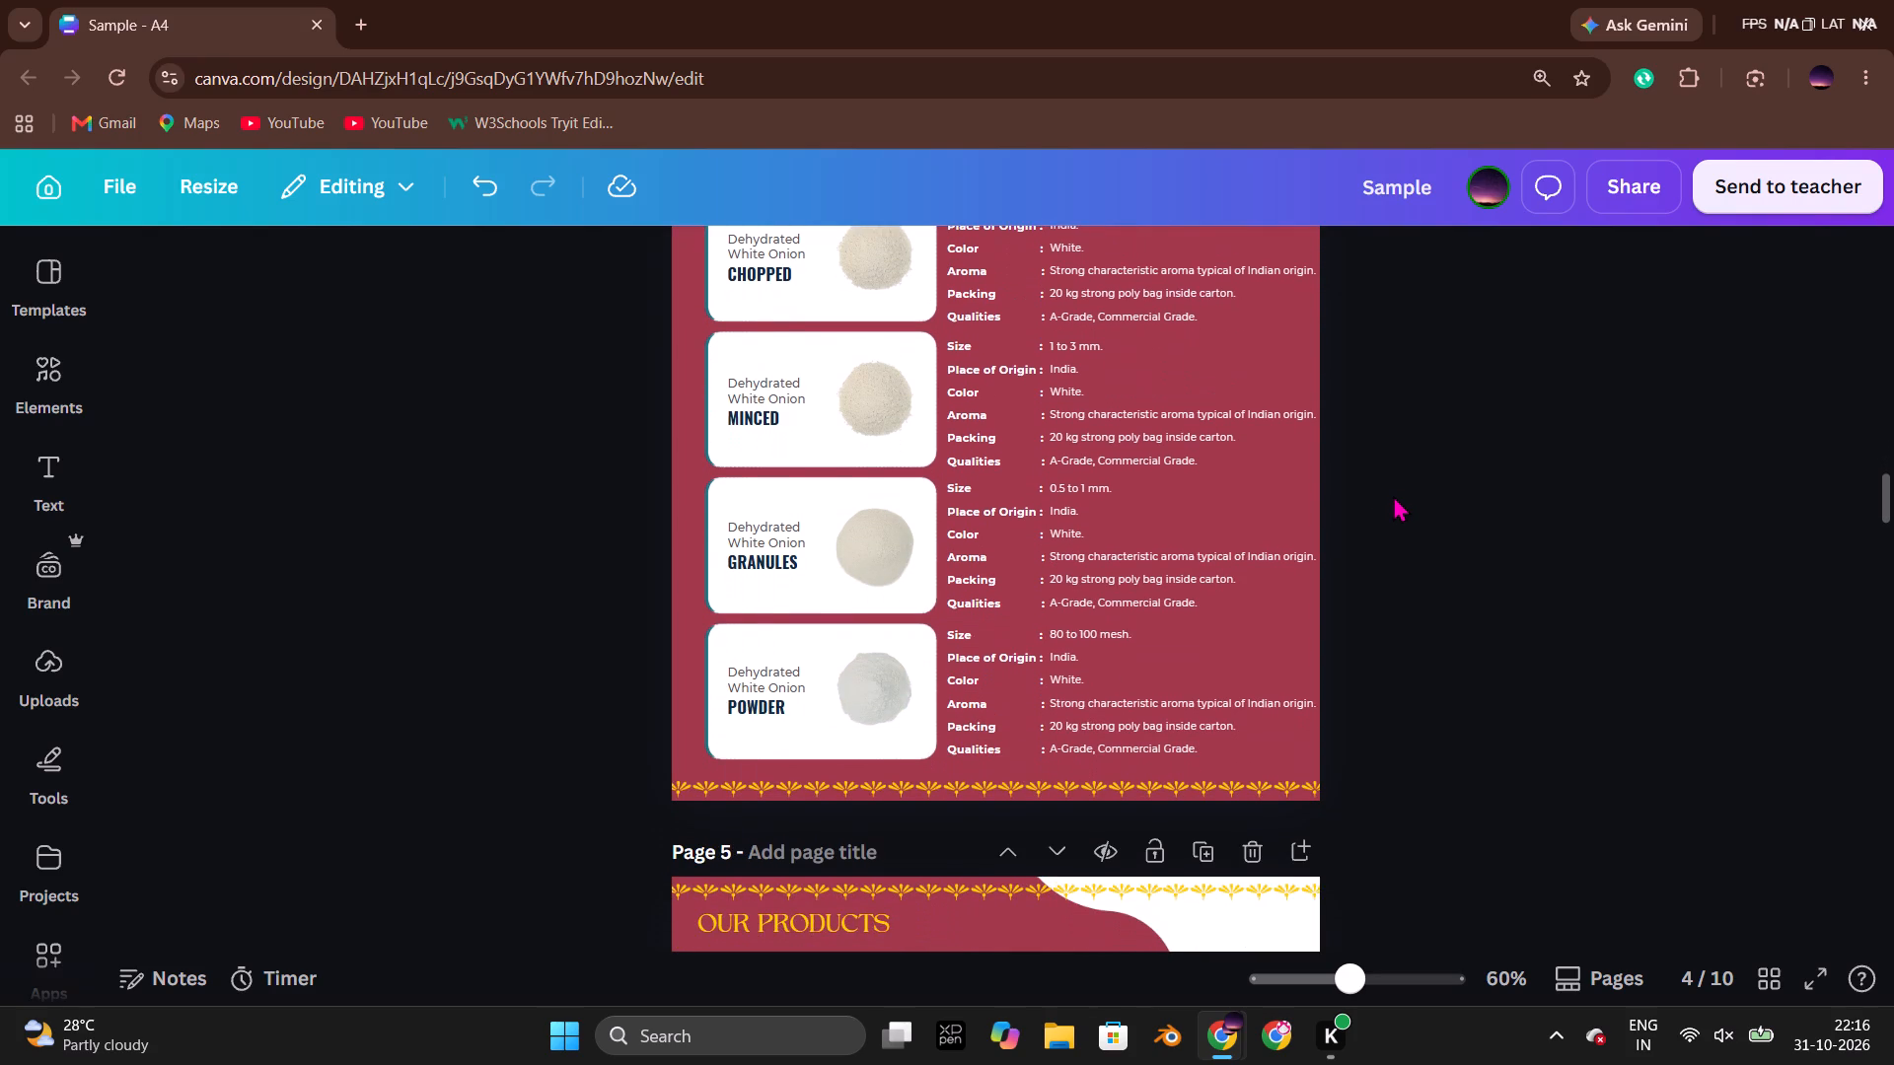
pyautogui.scroll(2, 1393, 495)
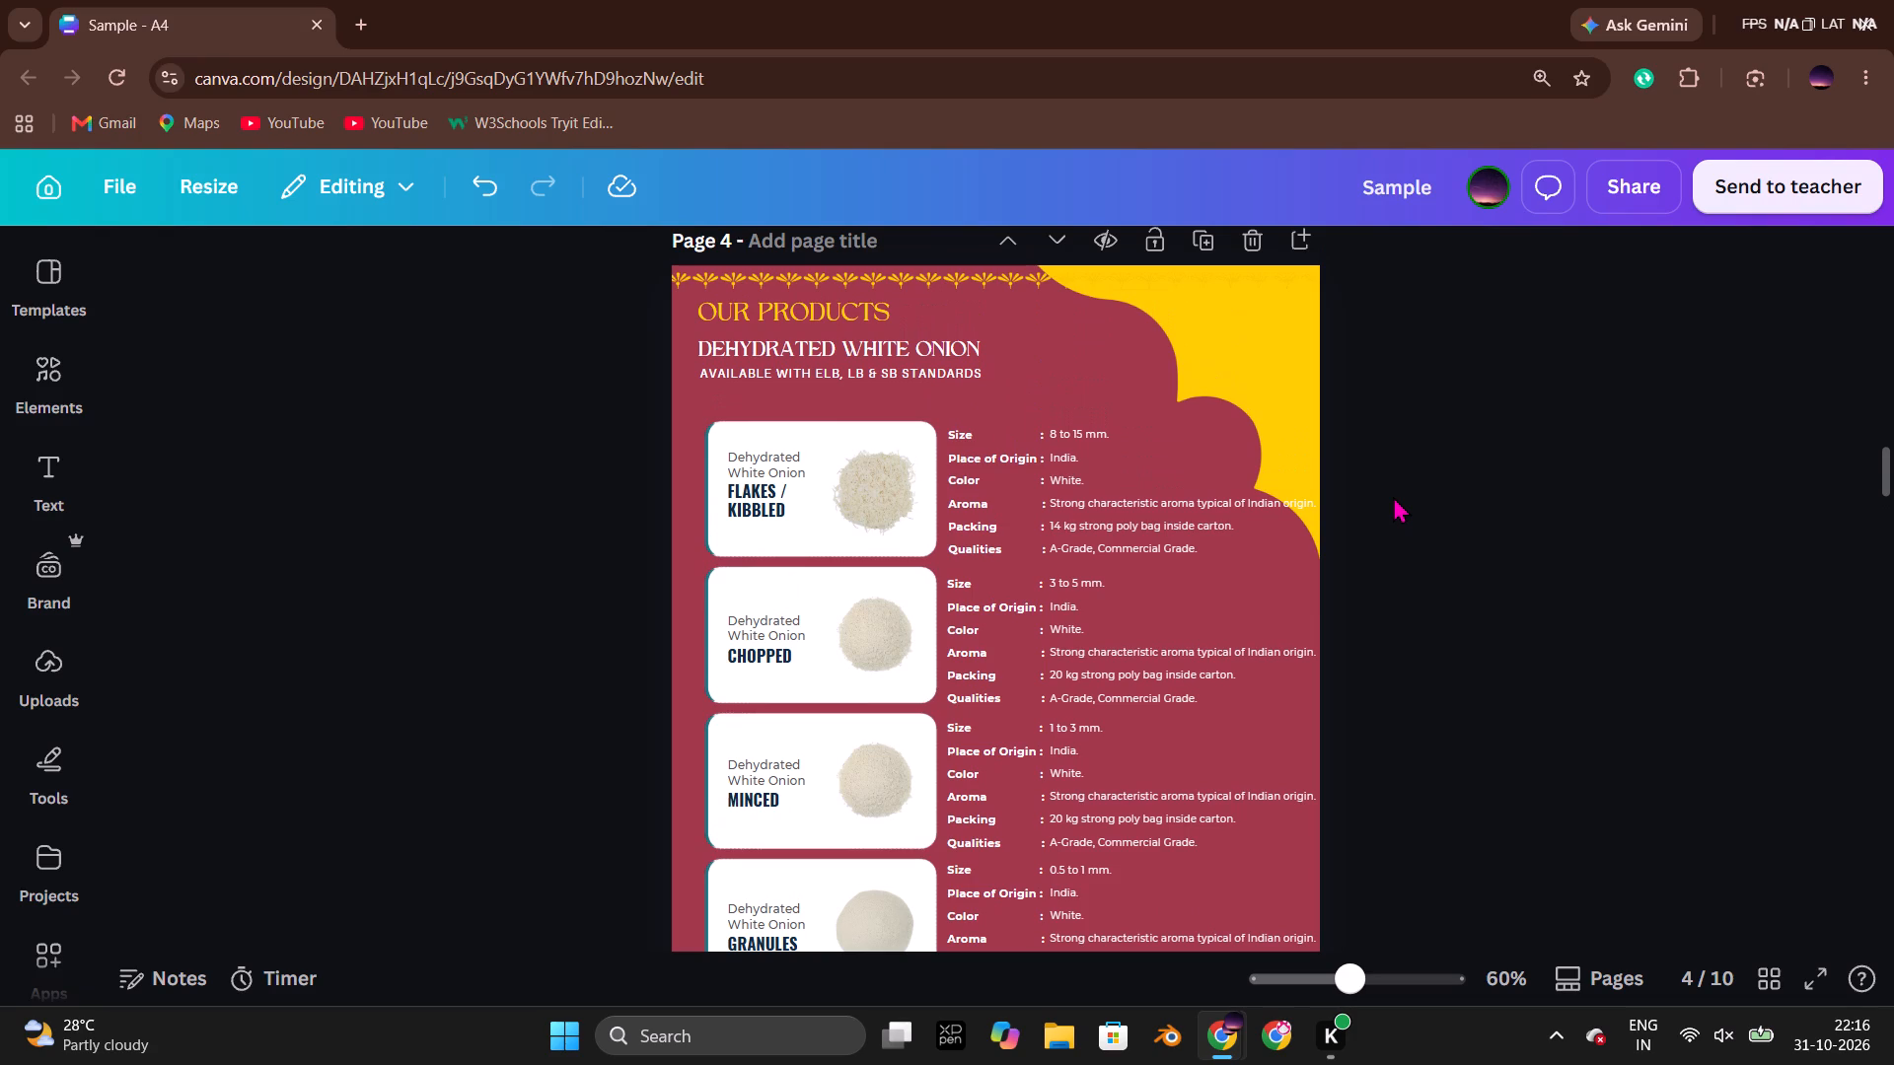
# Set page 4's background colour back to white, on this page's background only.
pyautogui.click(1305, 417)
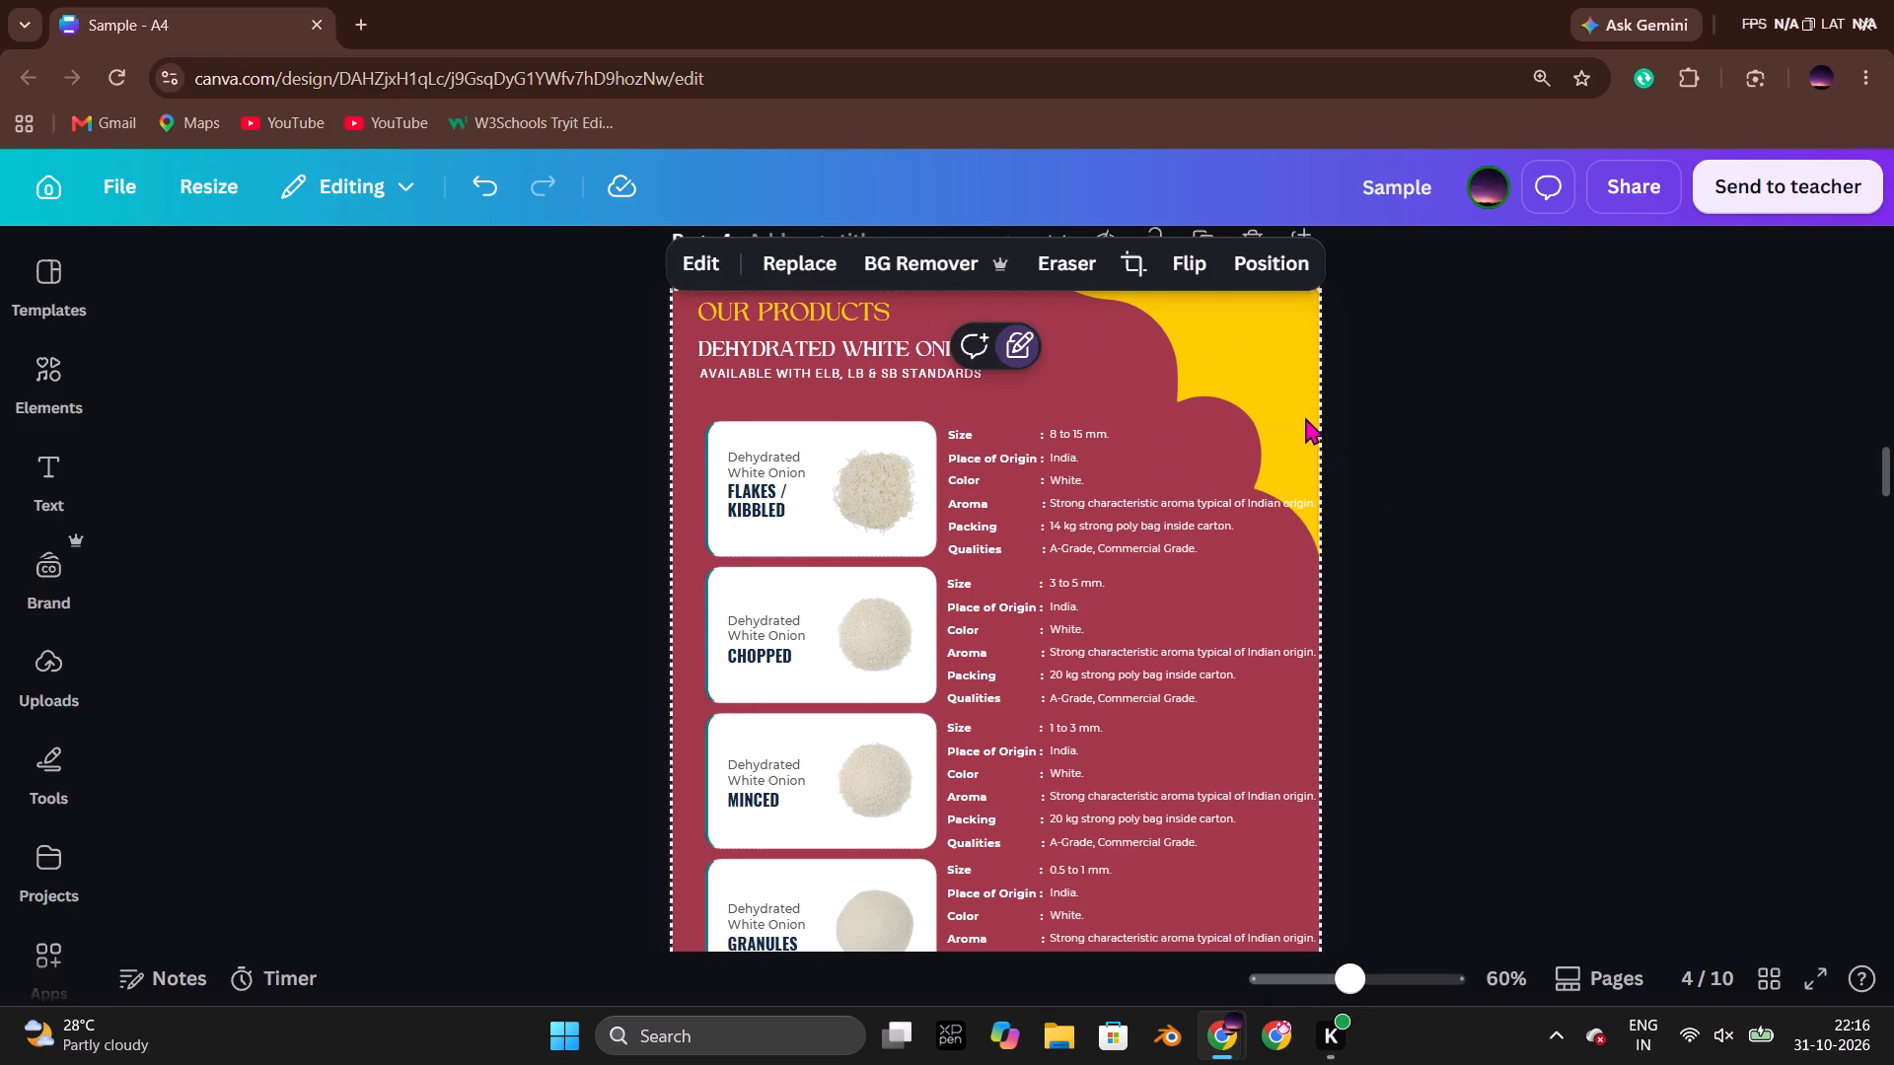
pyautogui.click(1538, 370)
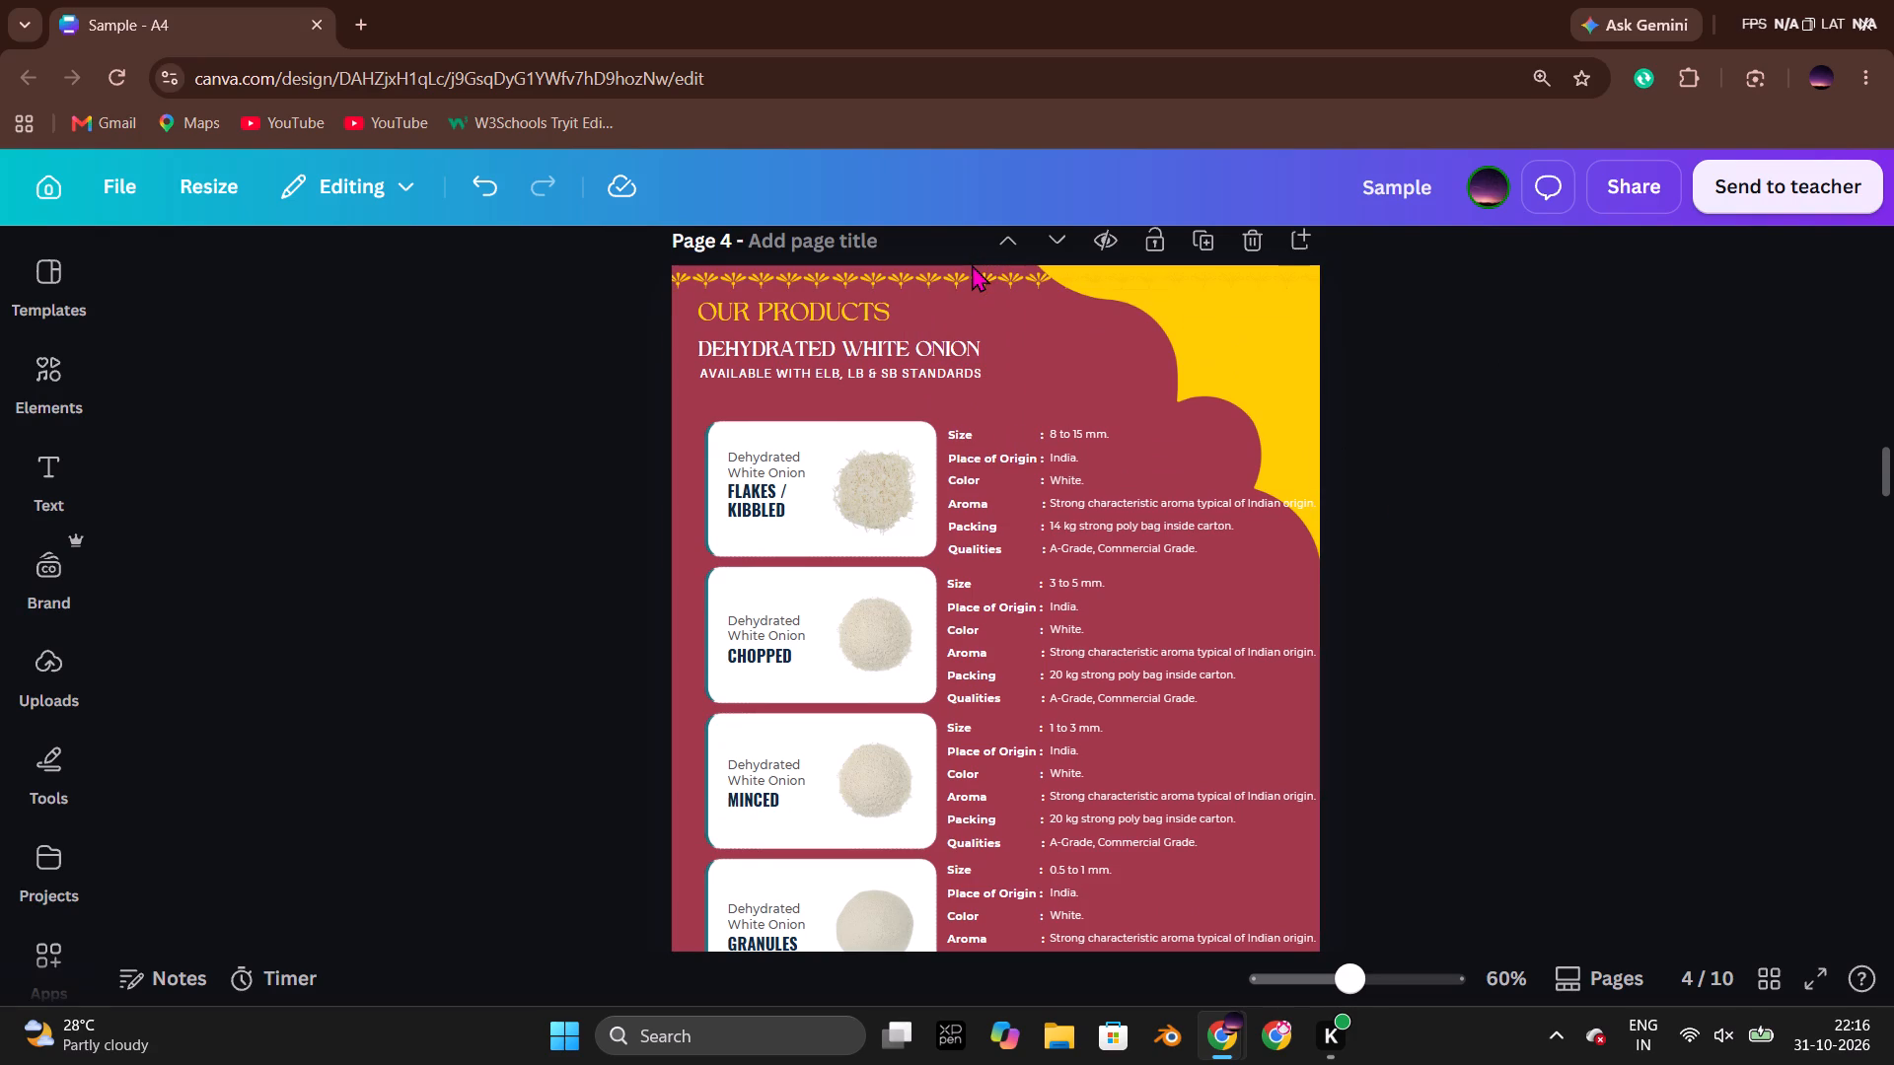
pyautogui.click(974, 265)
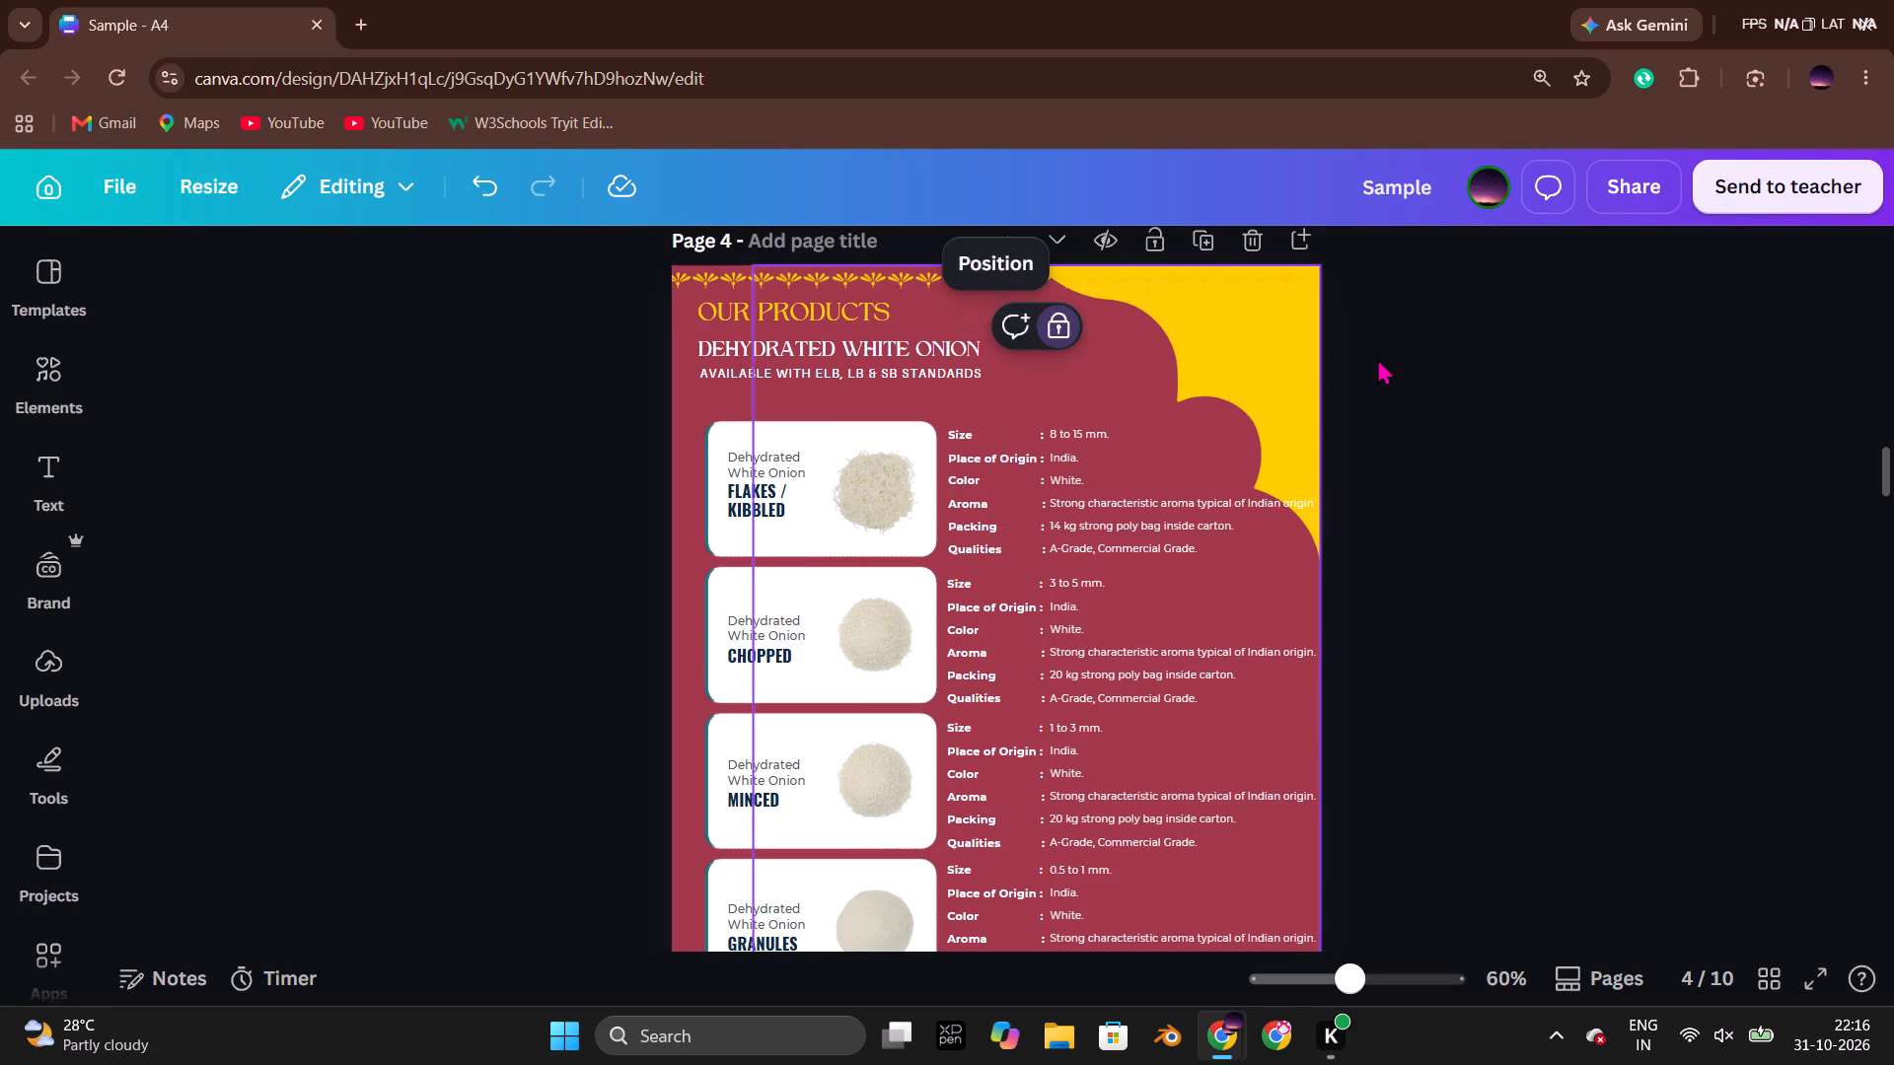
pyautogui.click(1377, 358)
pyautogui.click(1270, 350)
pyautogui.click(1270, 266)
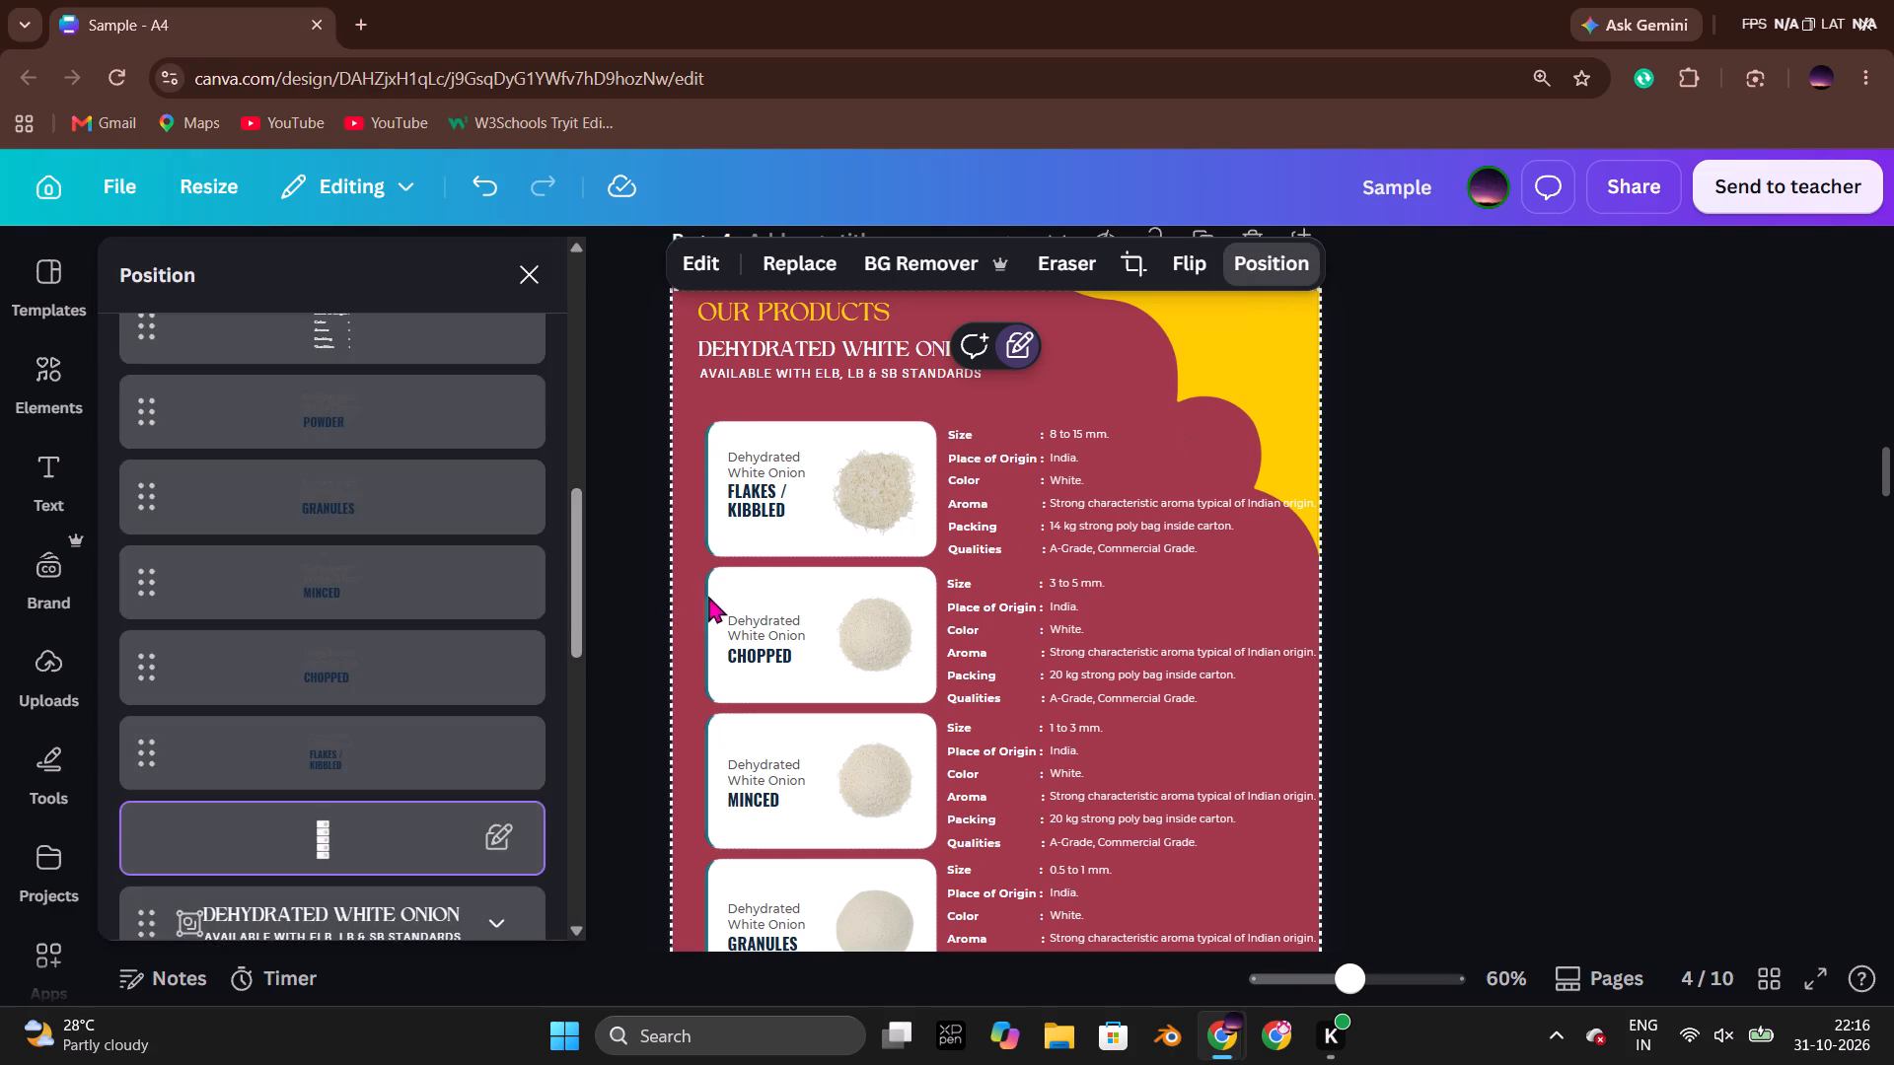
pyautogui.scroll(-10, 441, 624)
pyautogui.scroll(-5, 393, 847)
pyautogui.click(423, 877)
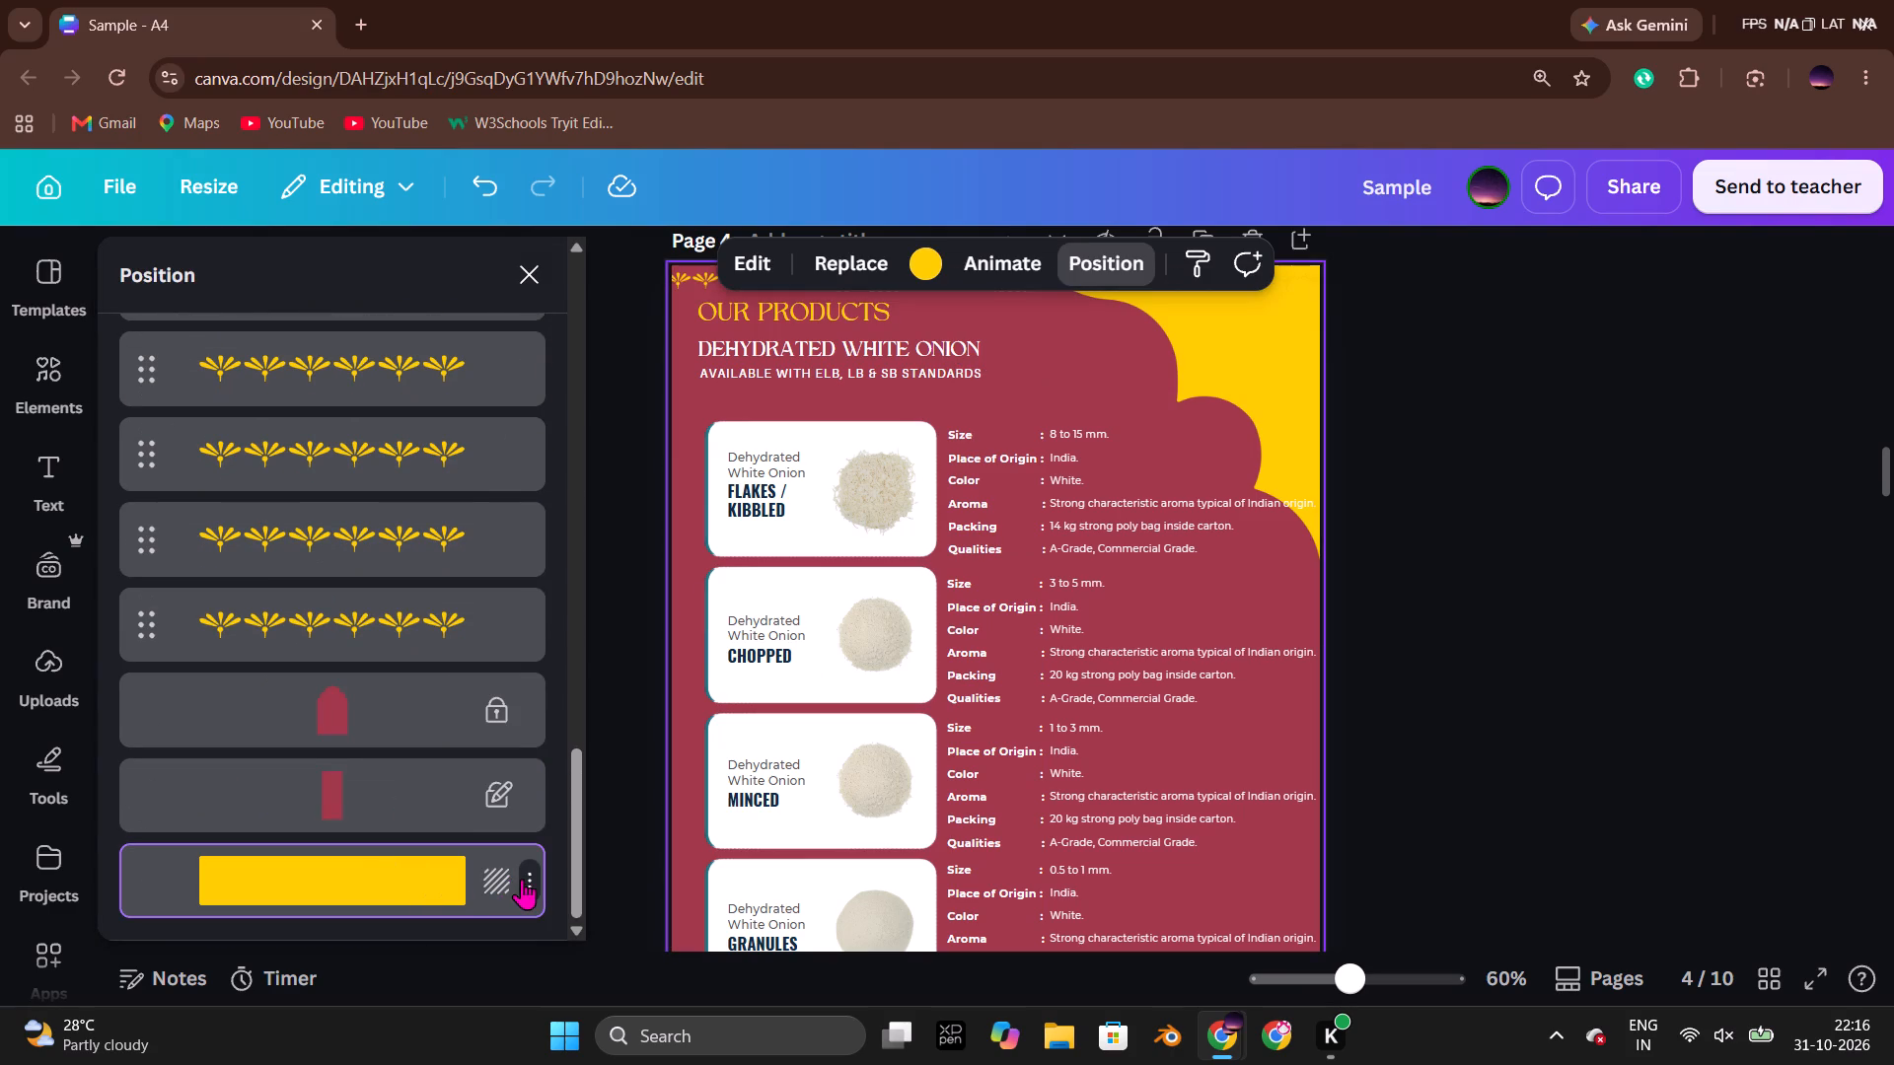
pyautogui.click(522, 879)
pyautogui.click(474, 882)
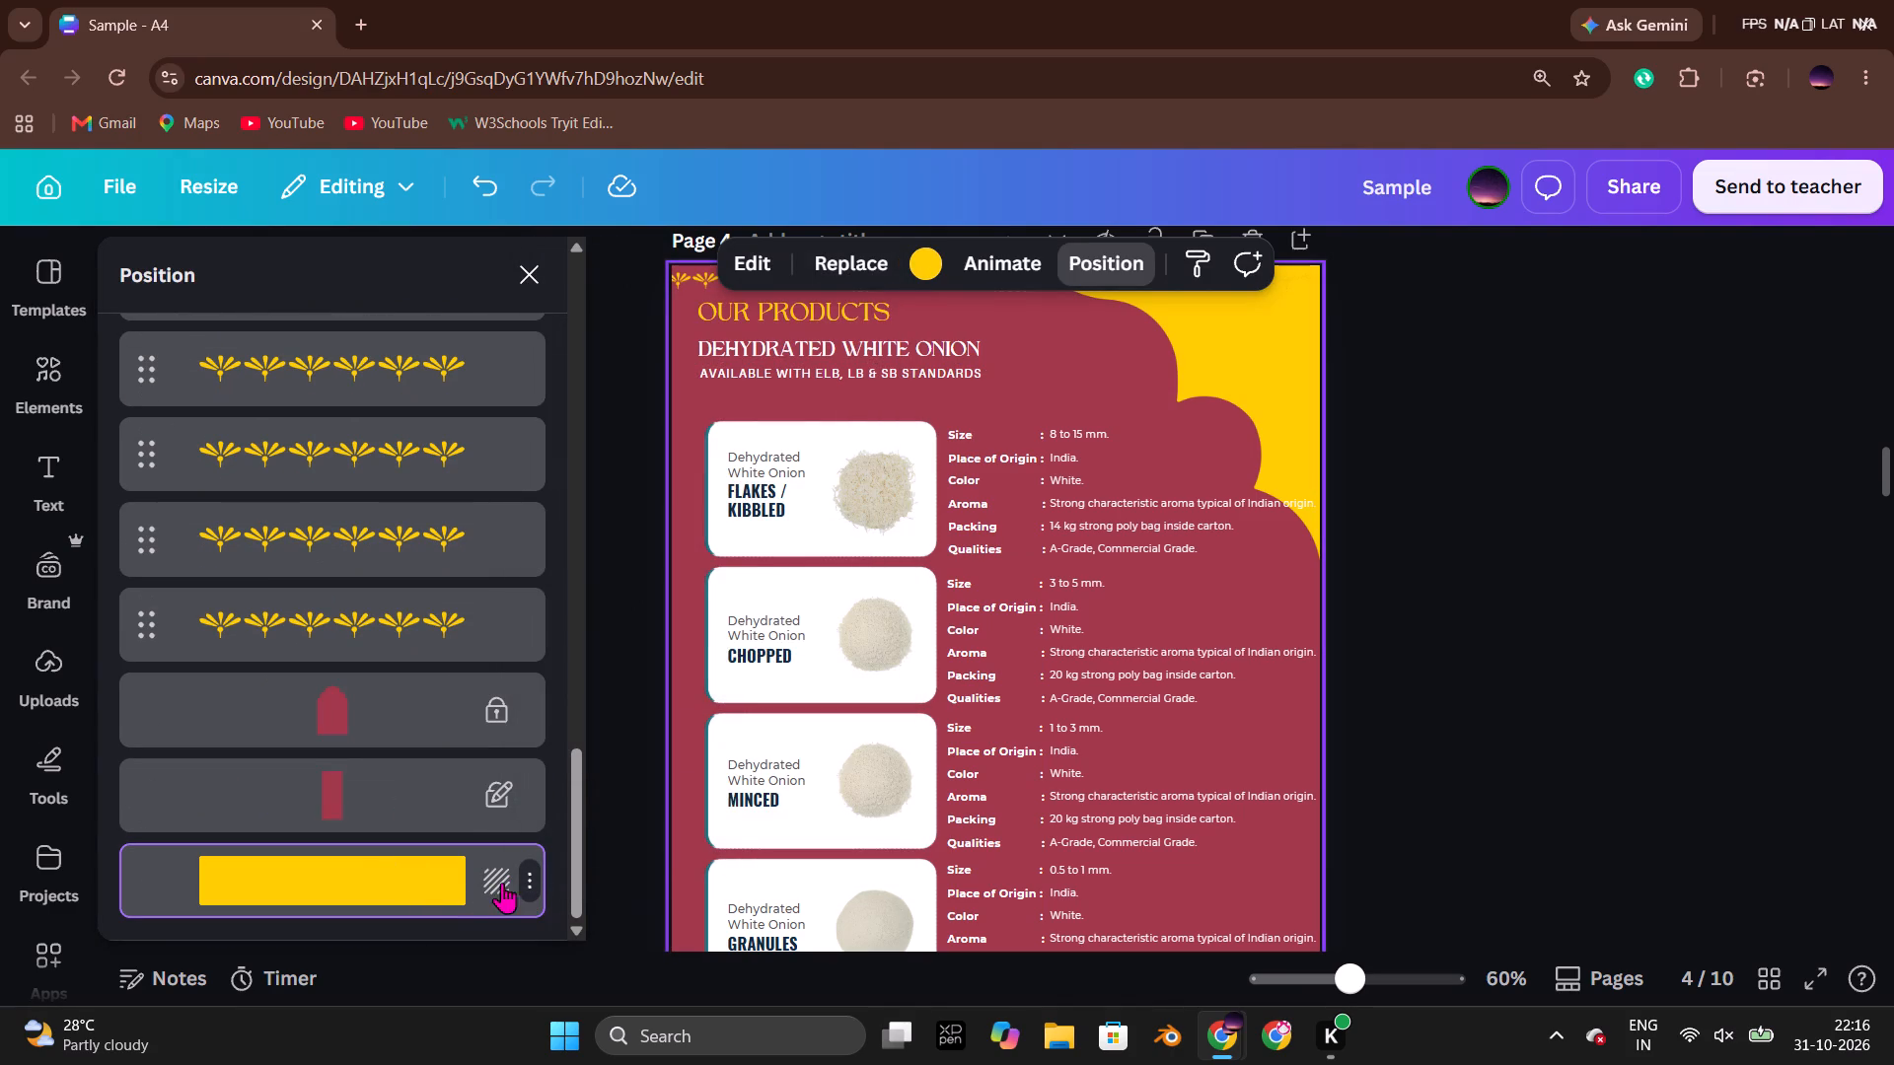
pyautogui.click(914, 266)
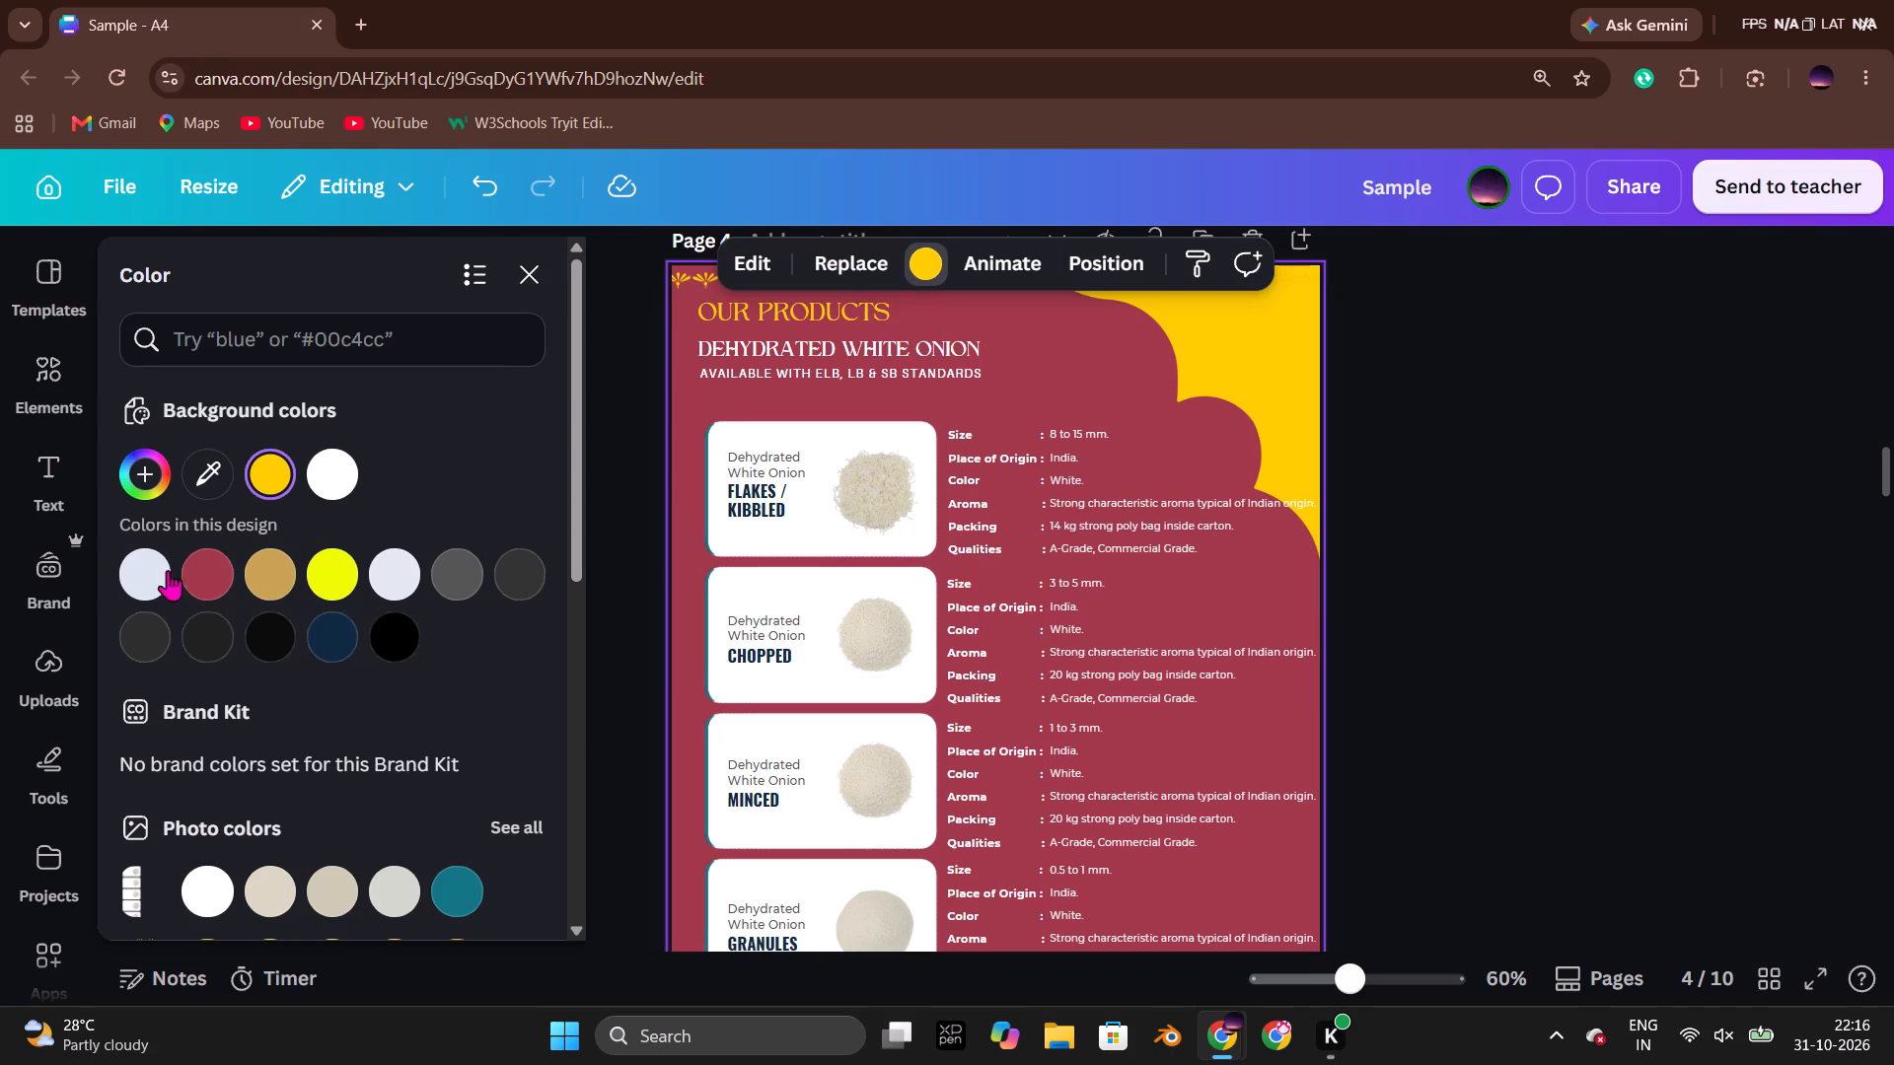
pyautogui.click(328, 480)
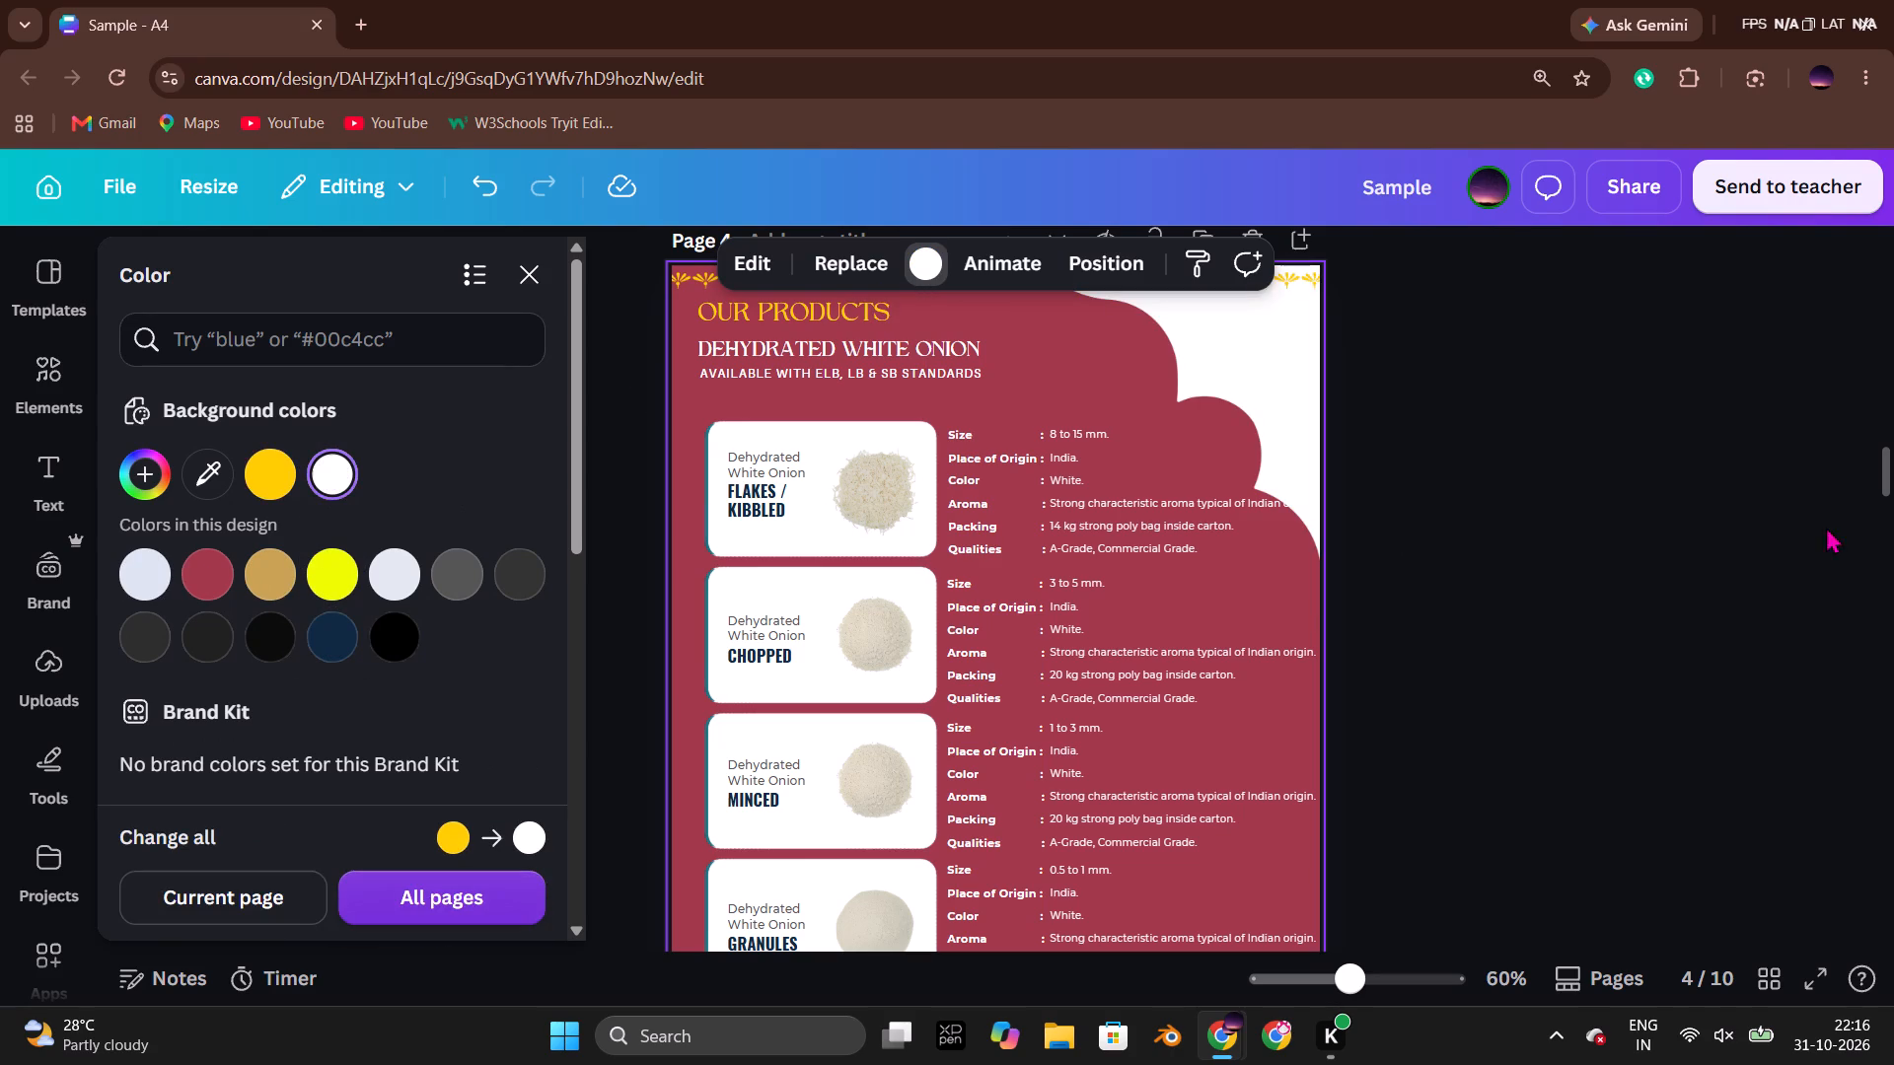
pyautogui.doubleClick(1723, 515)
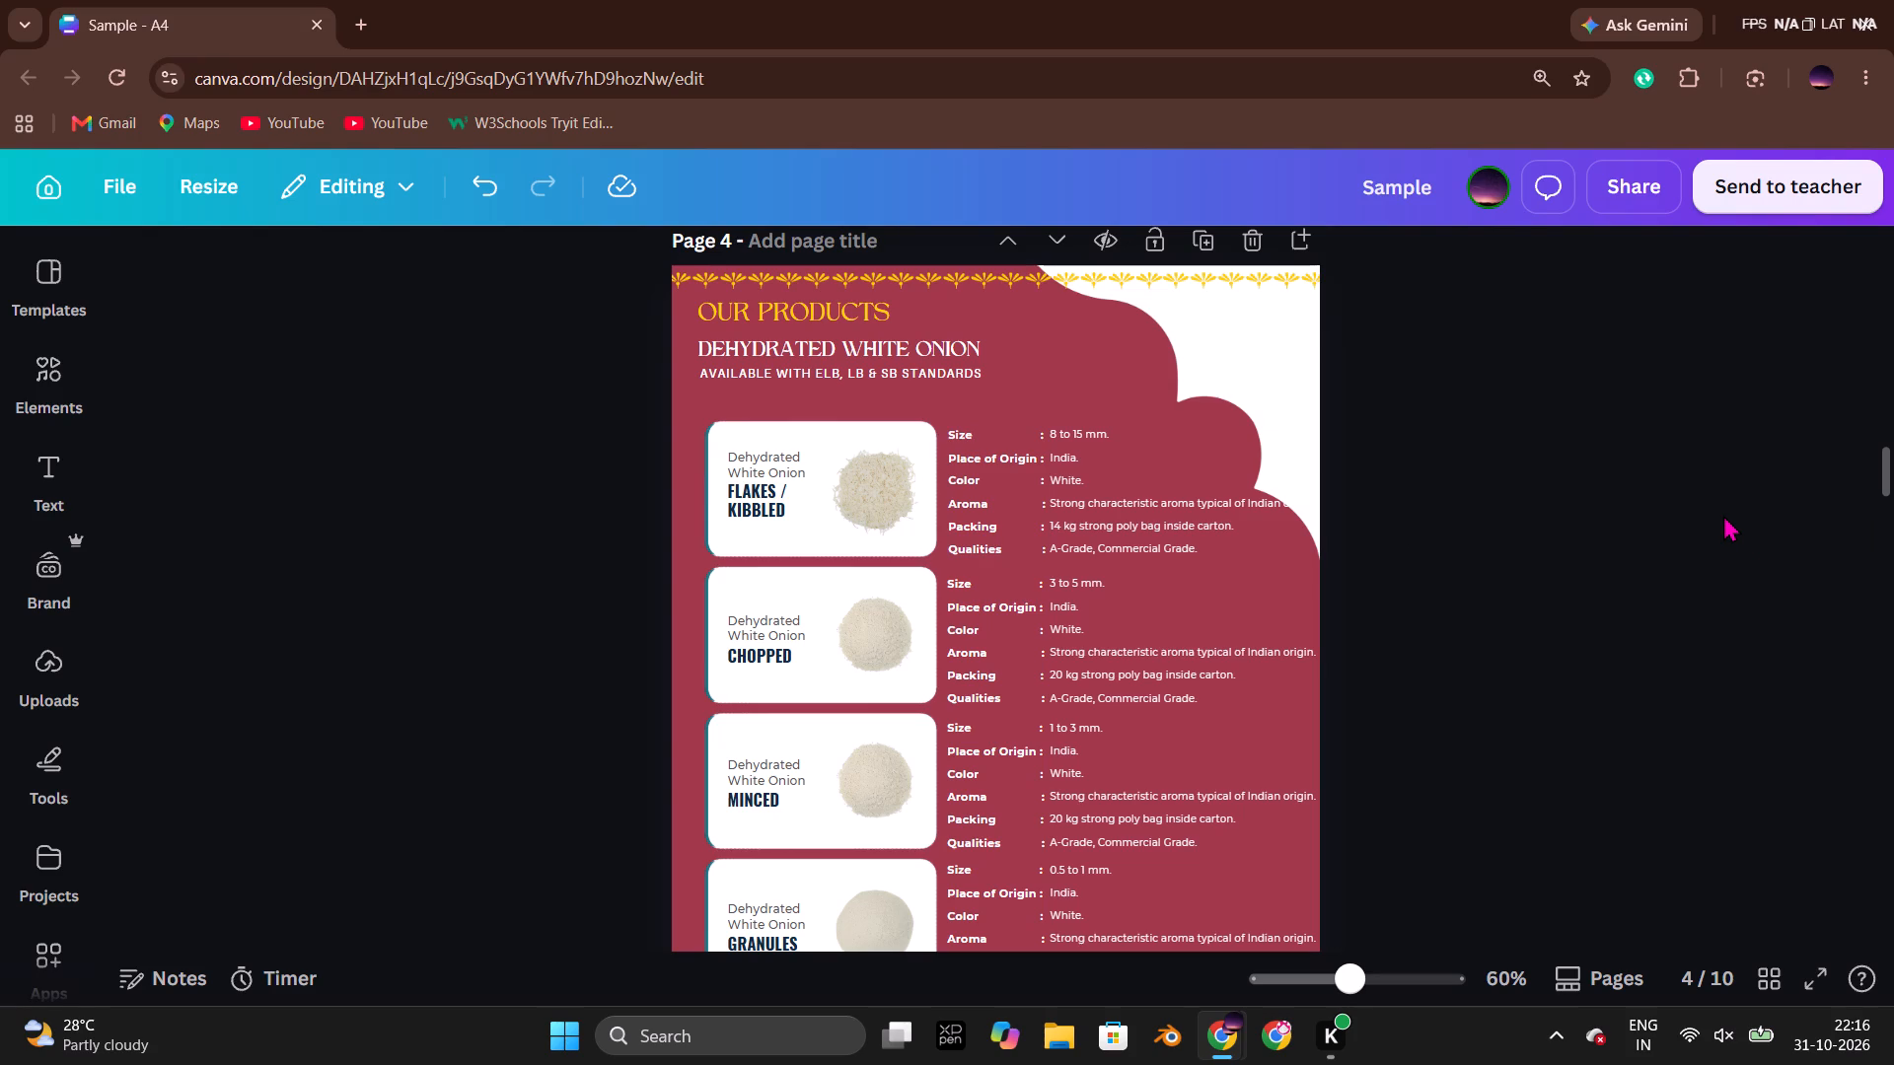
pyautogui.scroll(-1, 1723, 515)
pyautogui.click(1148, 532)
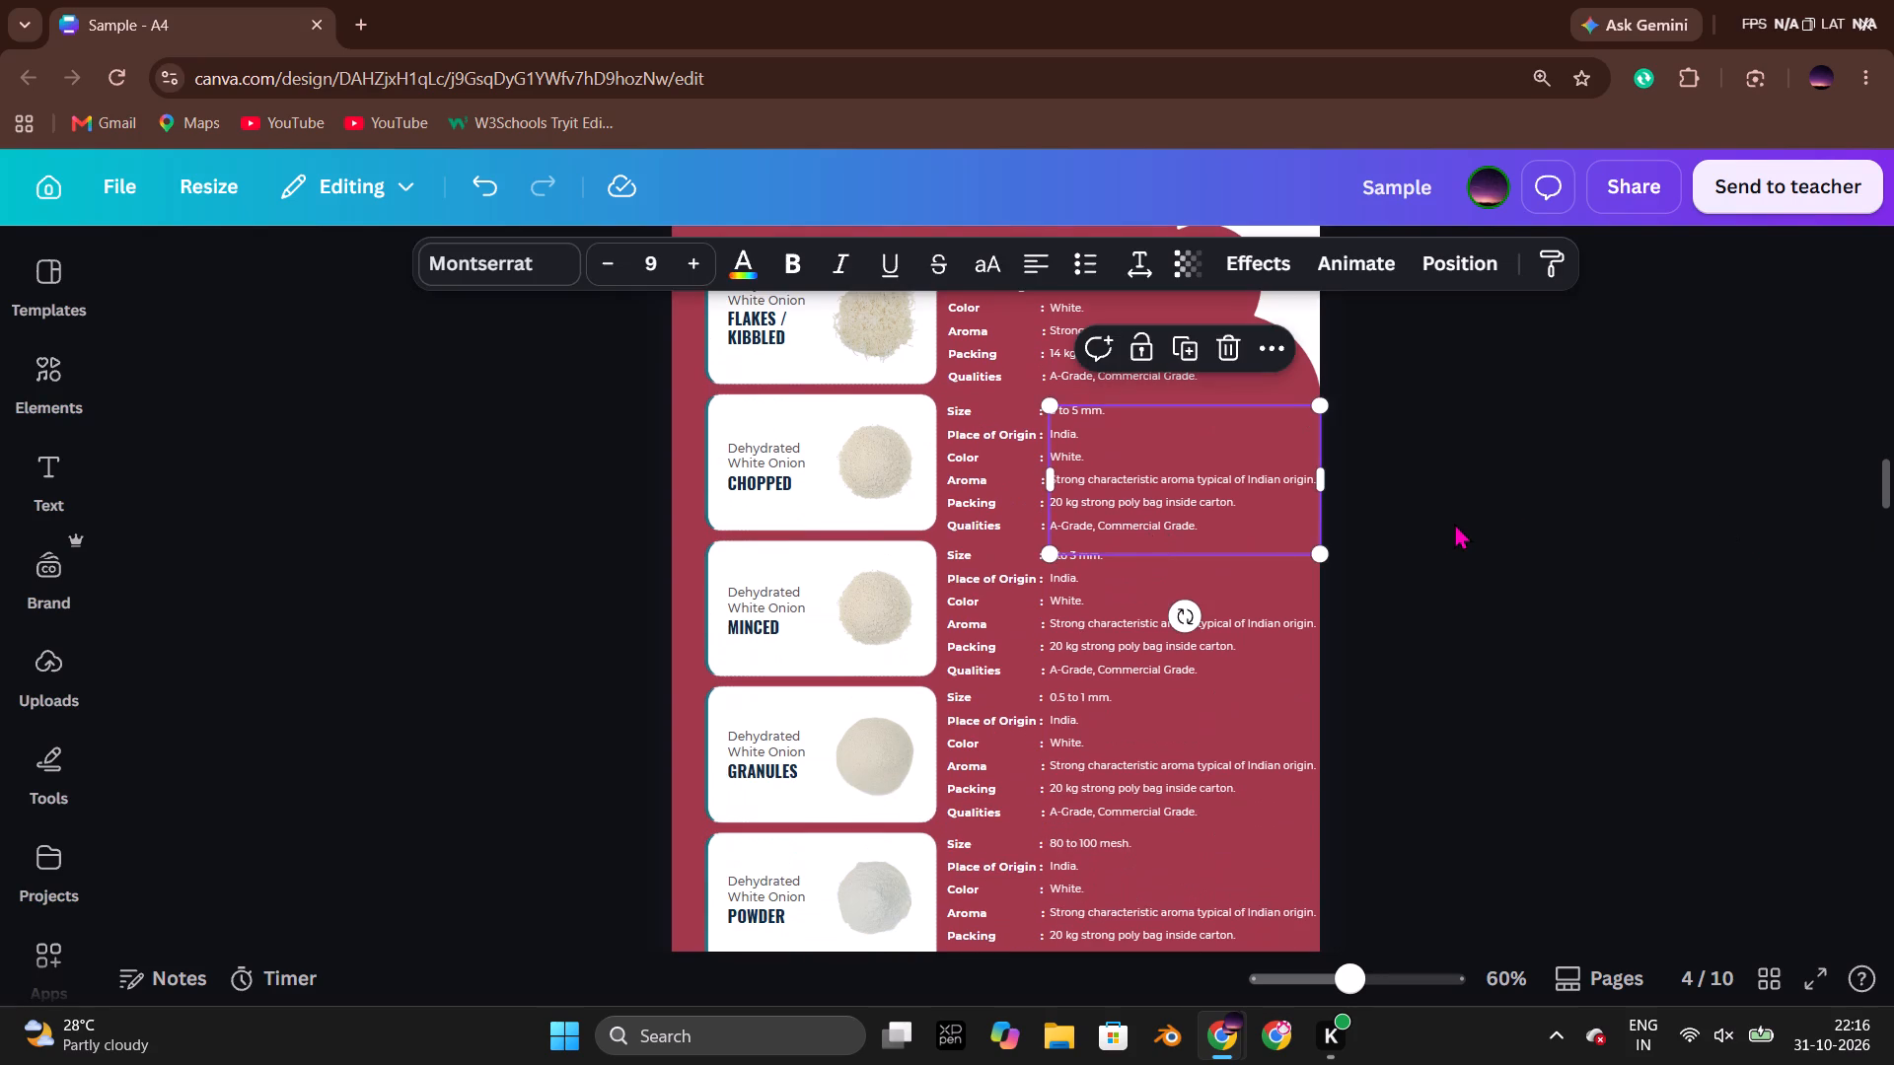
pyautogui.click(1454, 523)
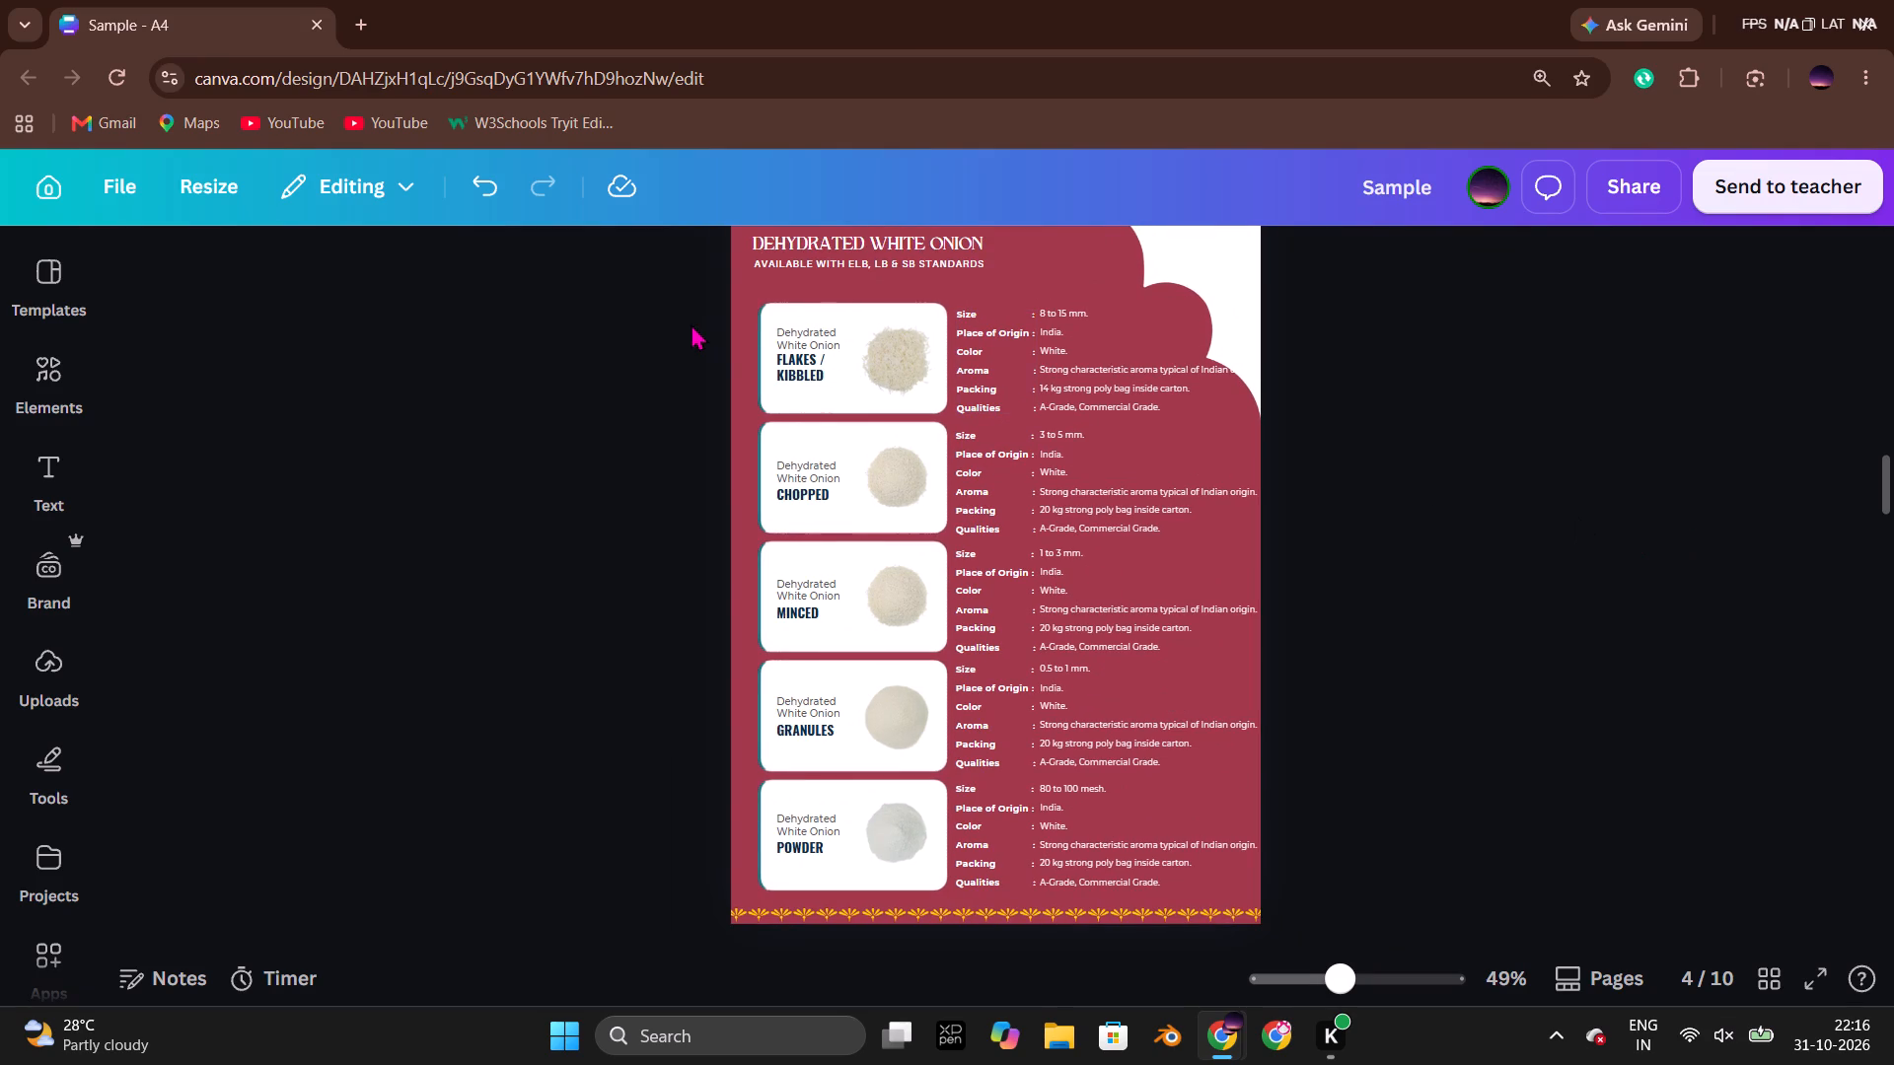
# Unlock page 4's product card artwork and shift it slightly left together with all the product names, labels and specification text.
pyautogui.click(736, 402)
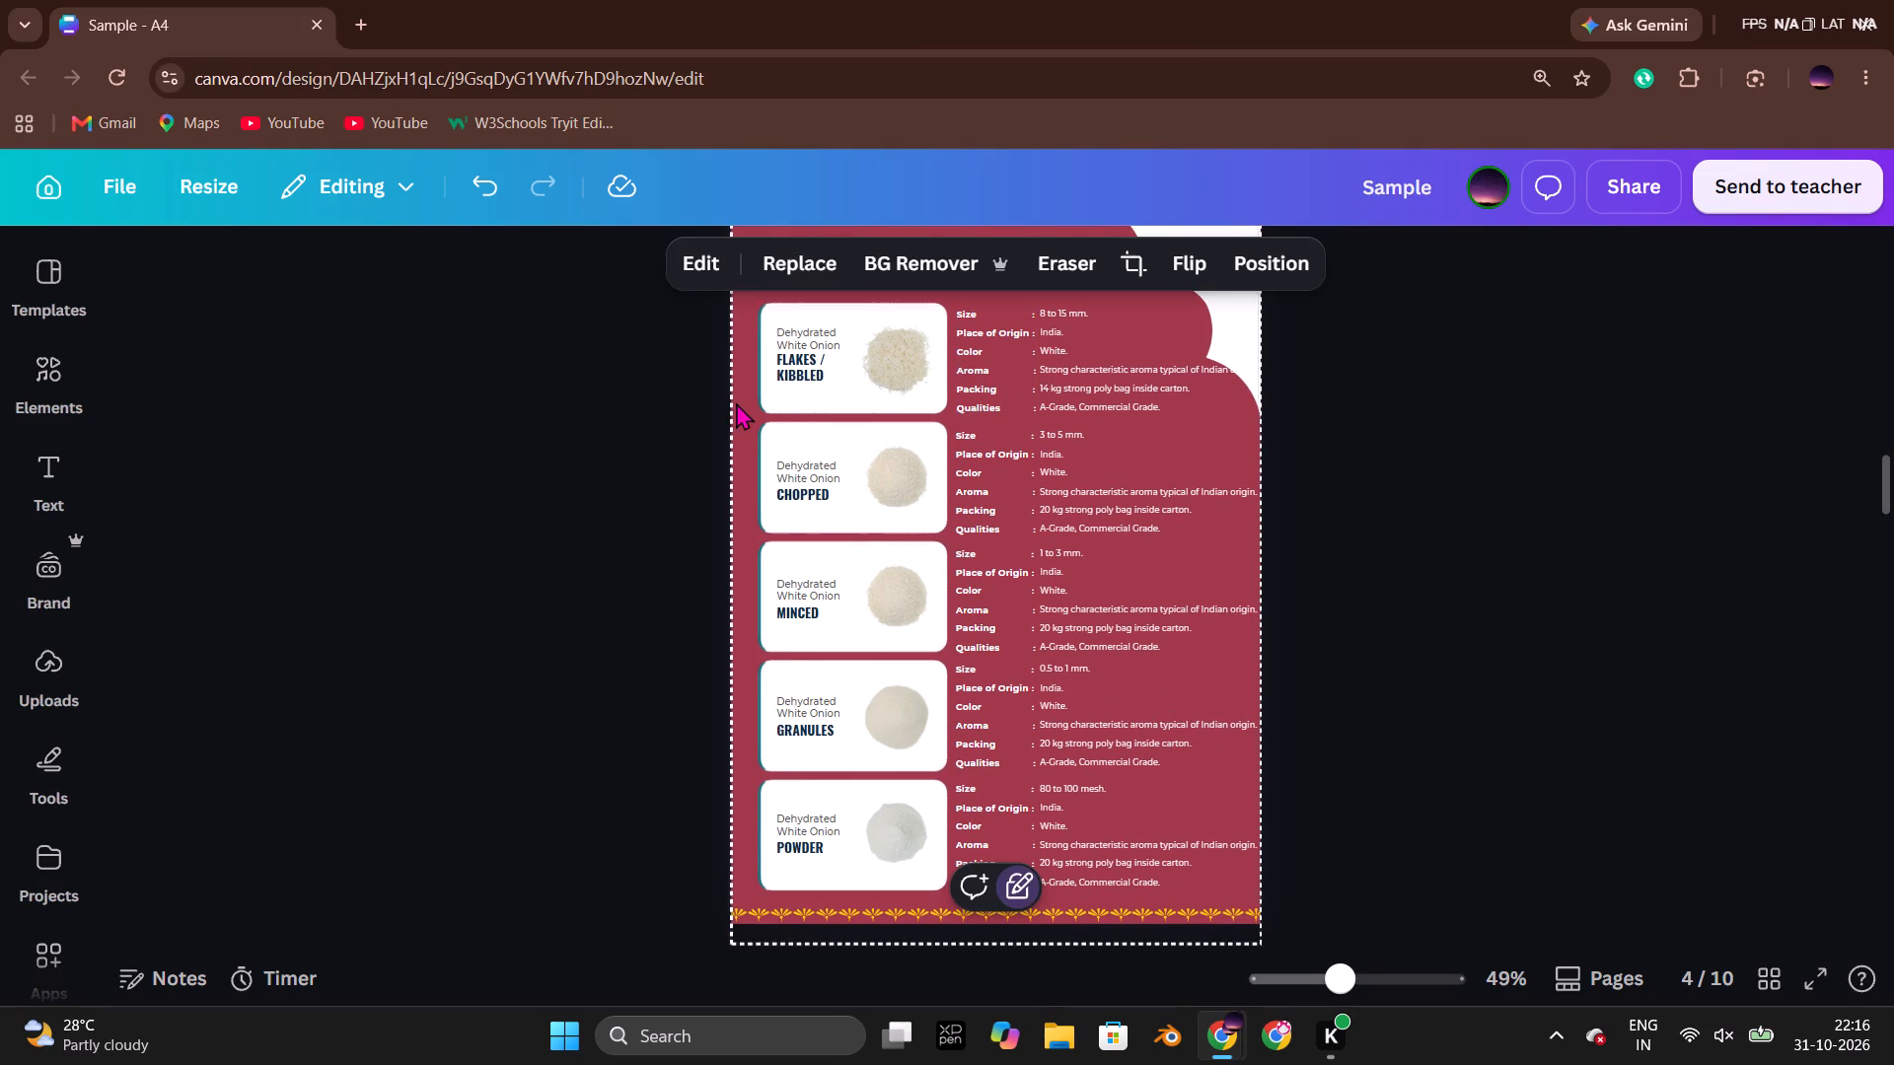
pyautogui.click(1025, 875)
pyautogui.click(1023, 880)
pyautogui.click(1427, 798)
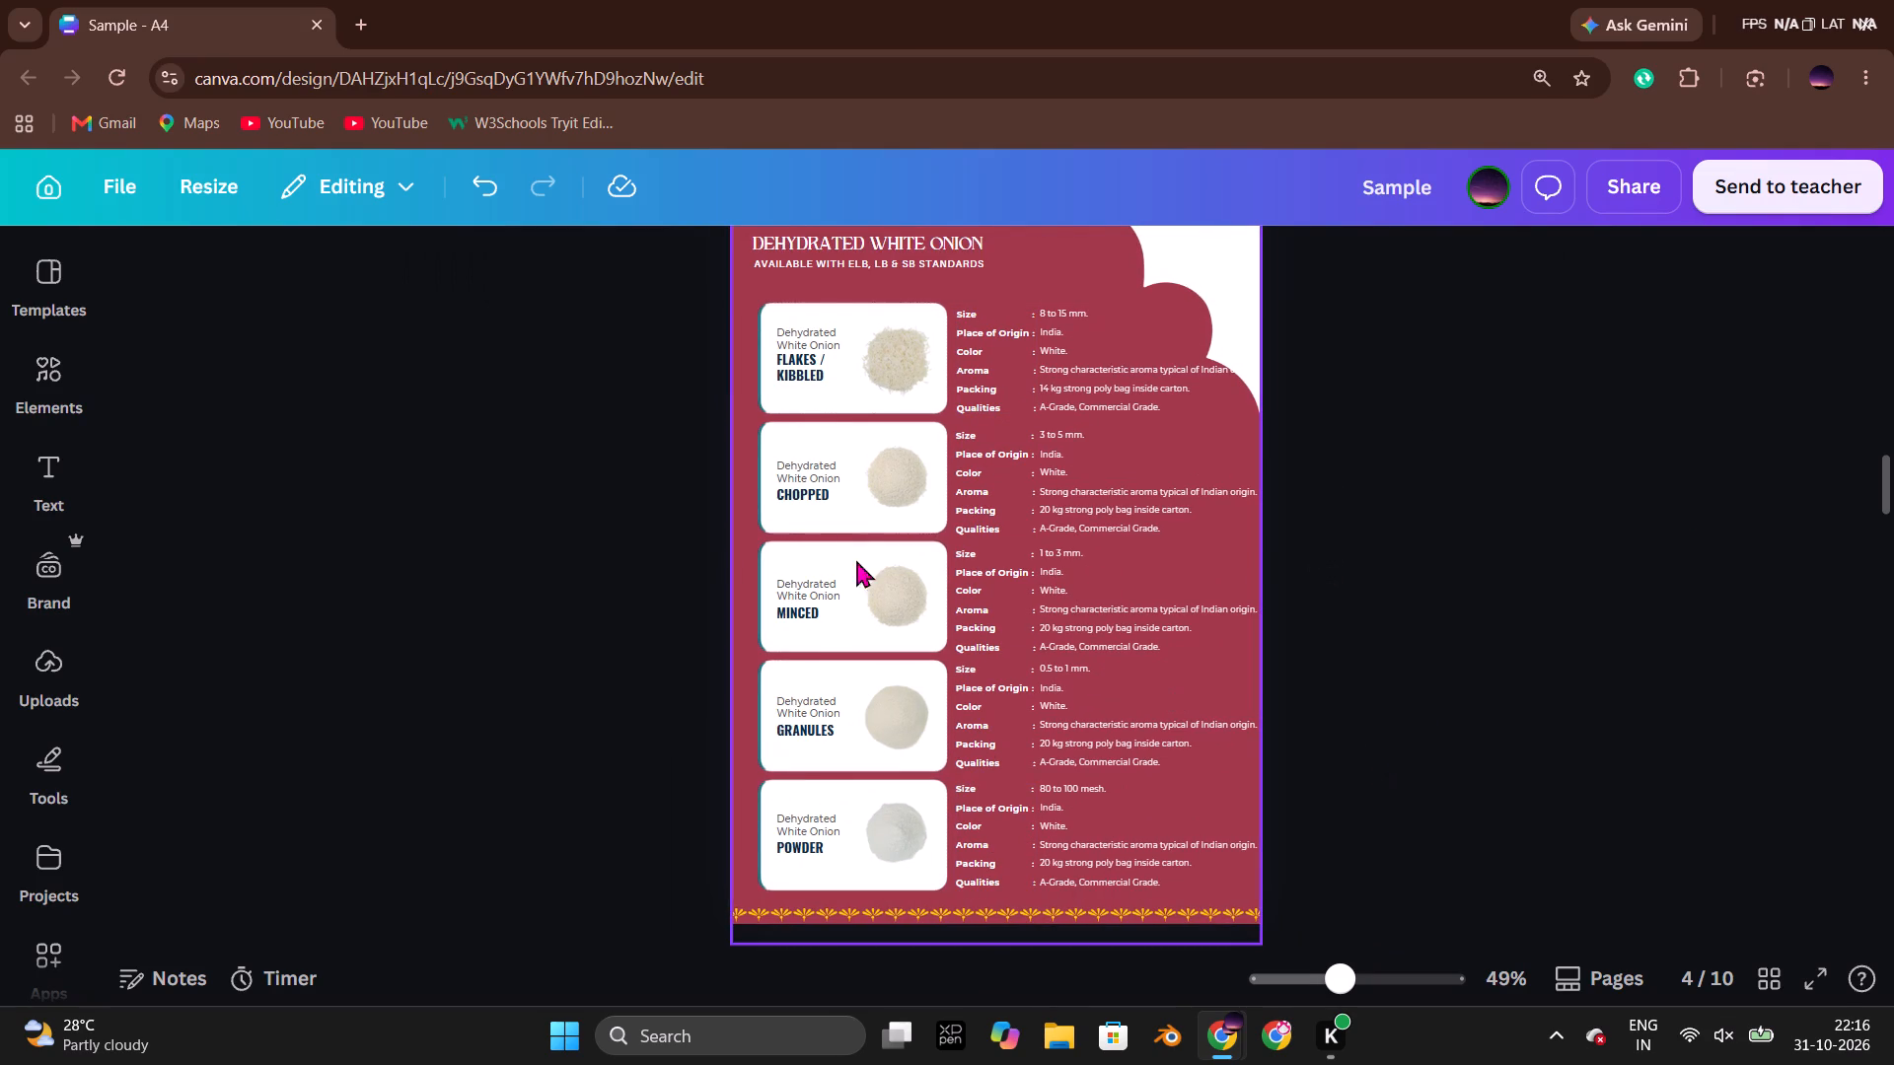
pyautogui.moveTo(652, 348); pyautogui.dragTo(1095, 832)
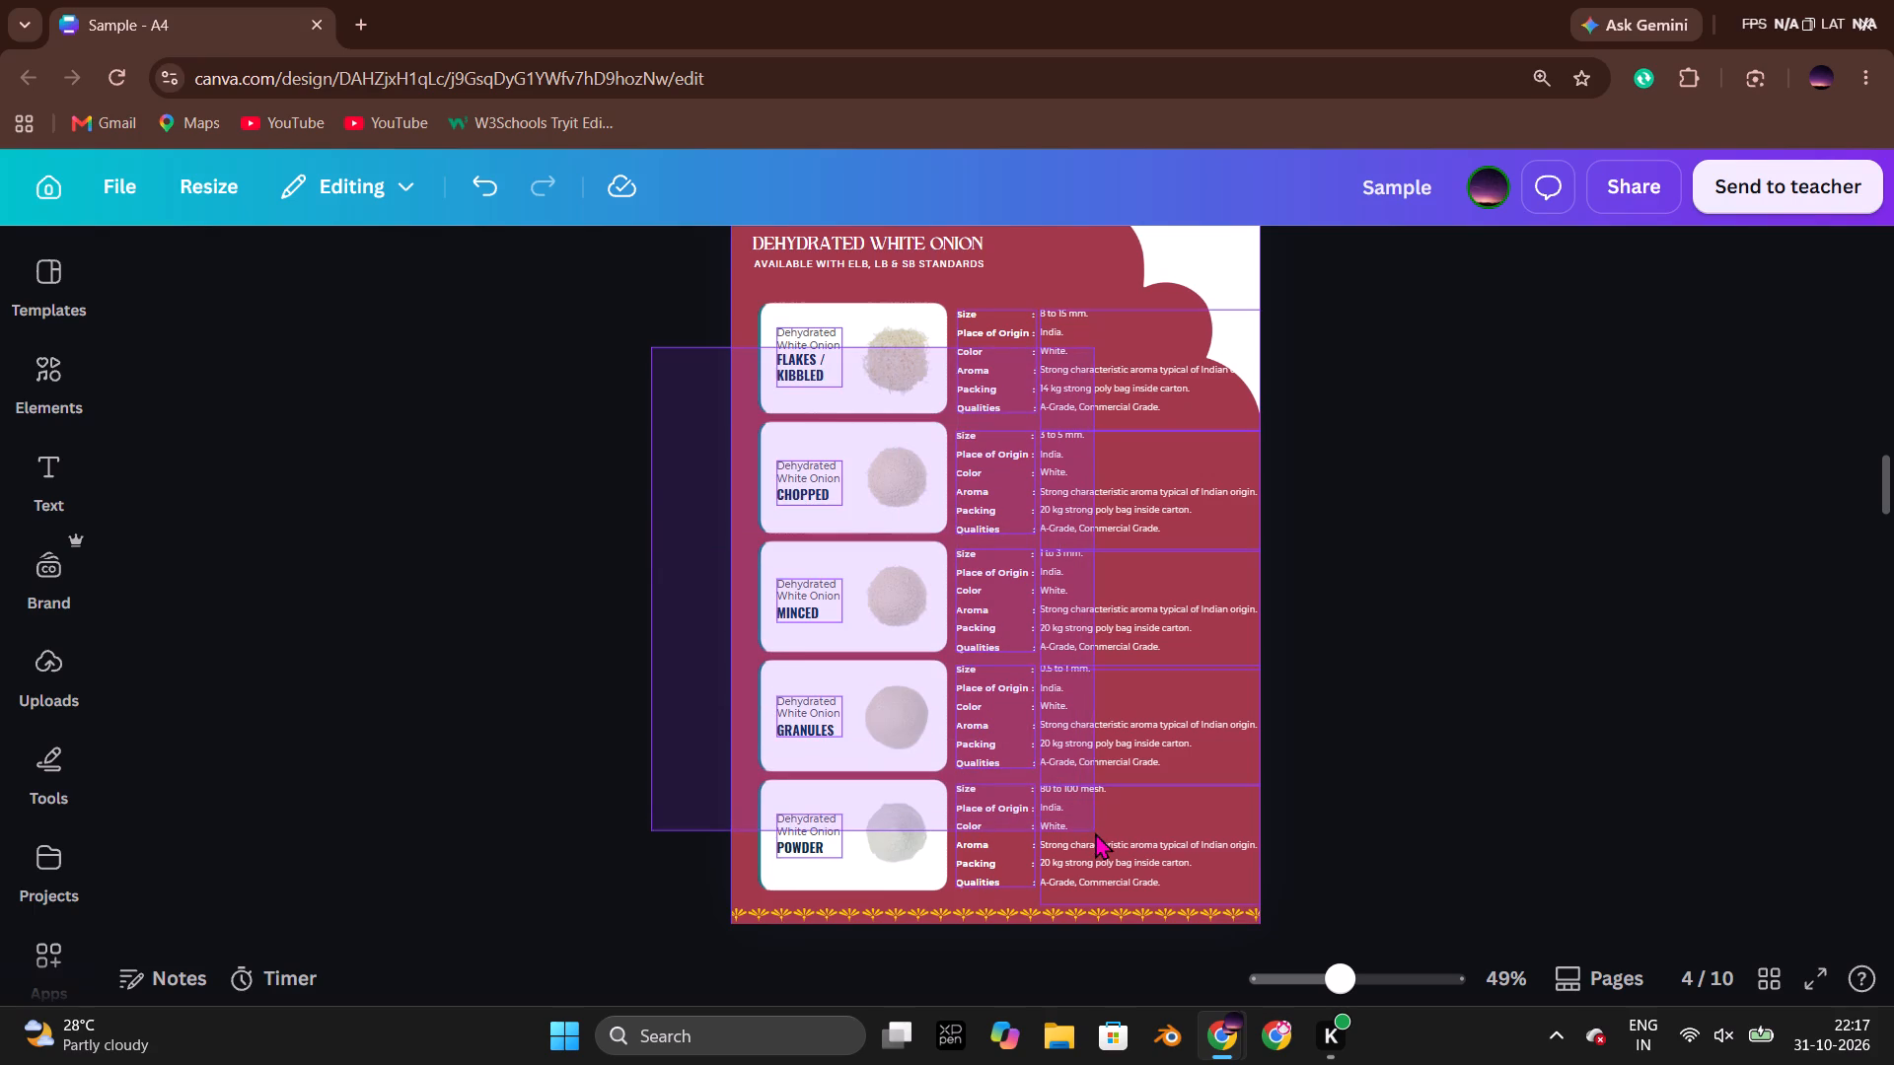
pyautogui.moveTo(1095, 832); pyautogui.dragTo(1095, 830)
pyautogui.moveTo(1009, 741); pyautogui.dragTo(1007, 741)
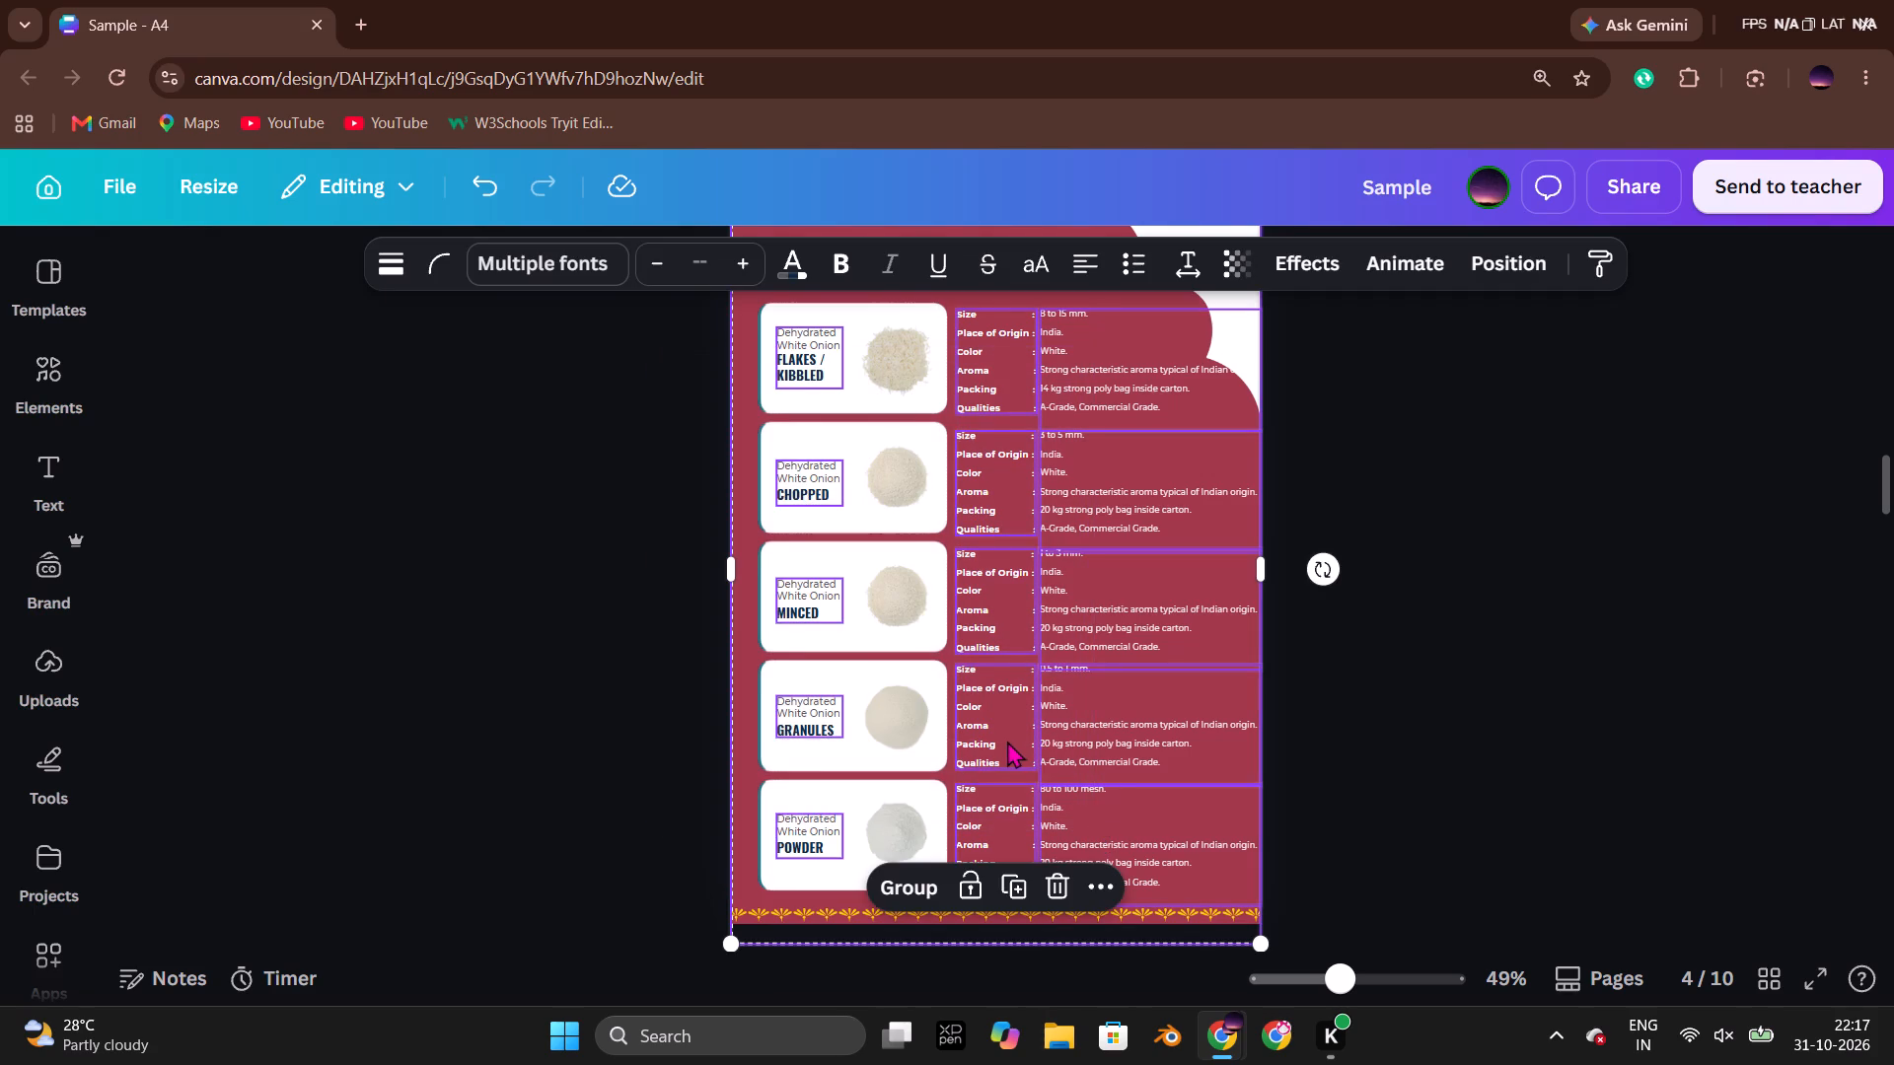
pyautogui.moveTo(1007, 741); pyautogui.dragTo(994, 743)
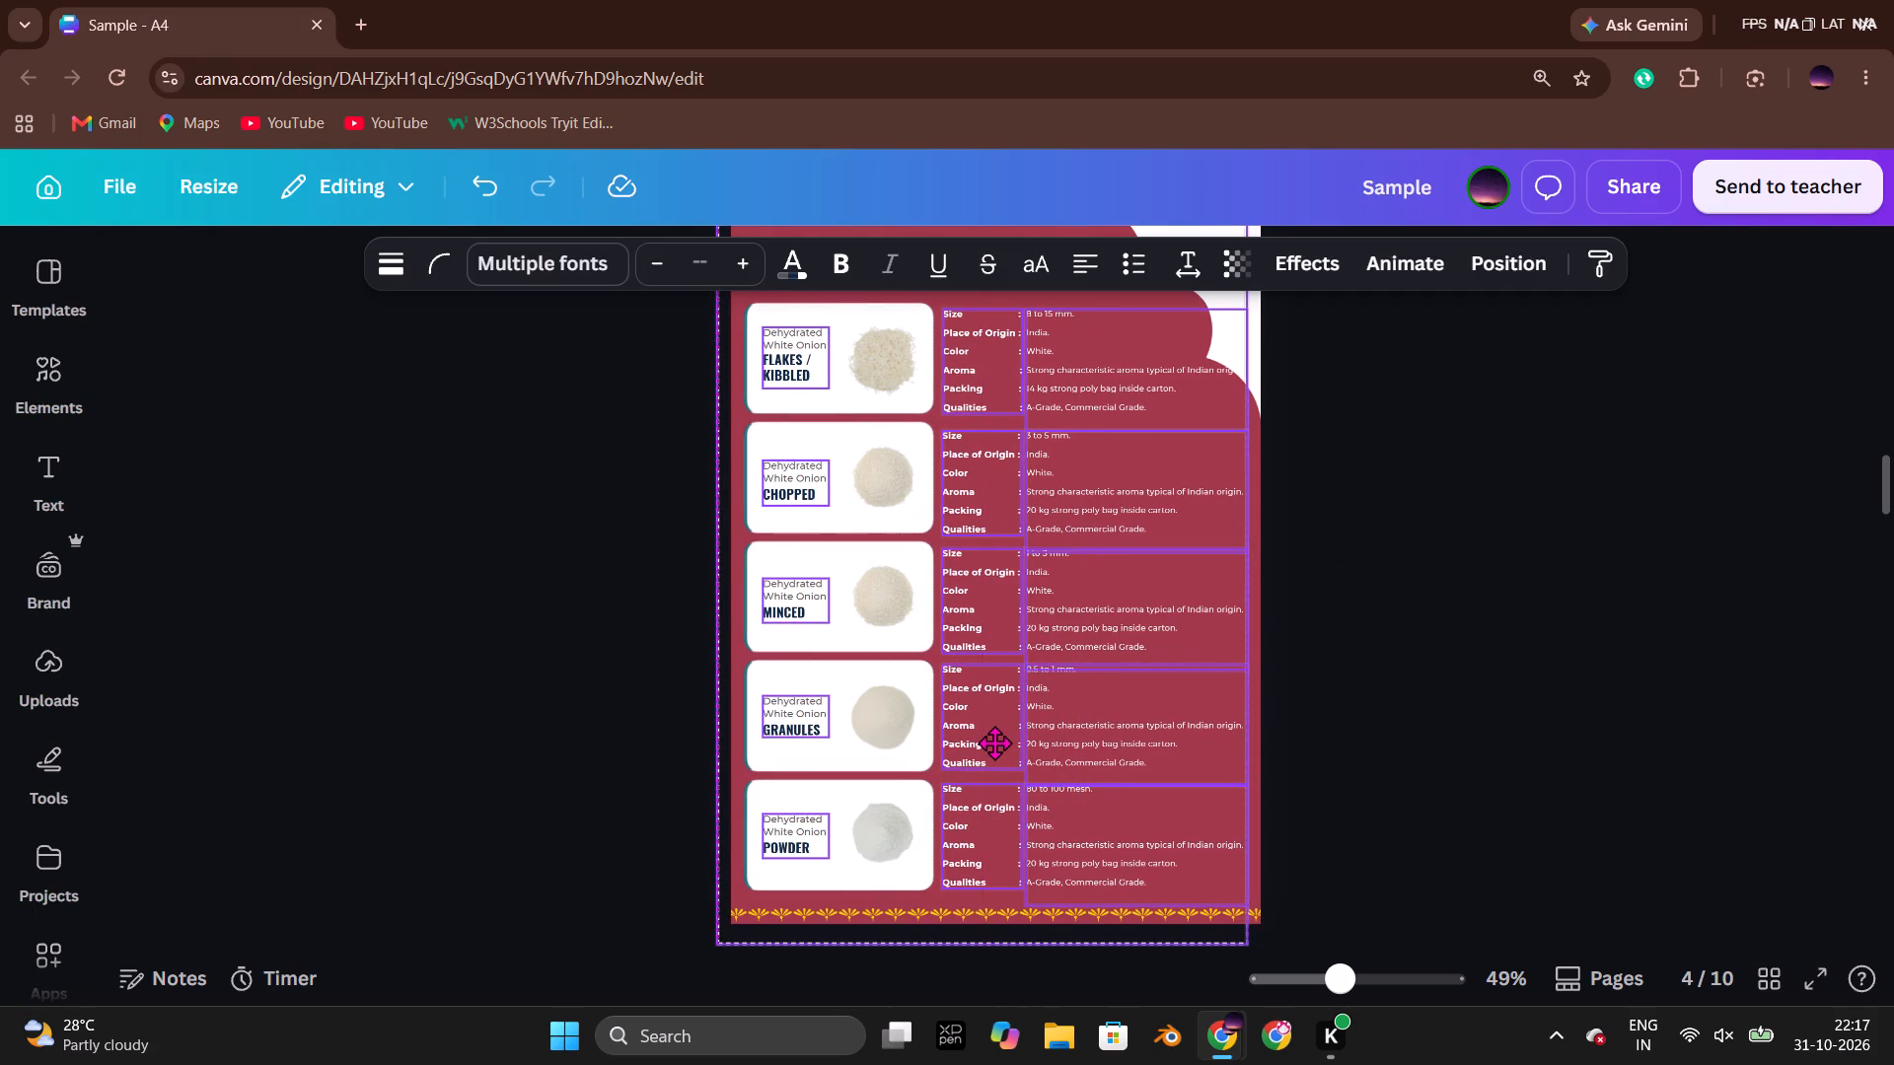
pyautogui.moveTo(994, 743); pyautogui.dragTo(997, 743)
pyautogui.click(1425, 732)
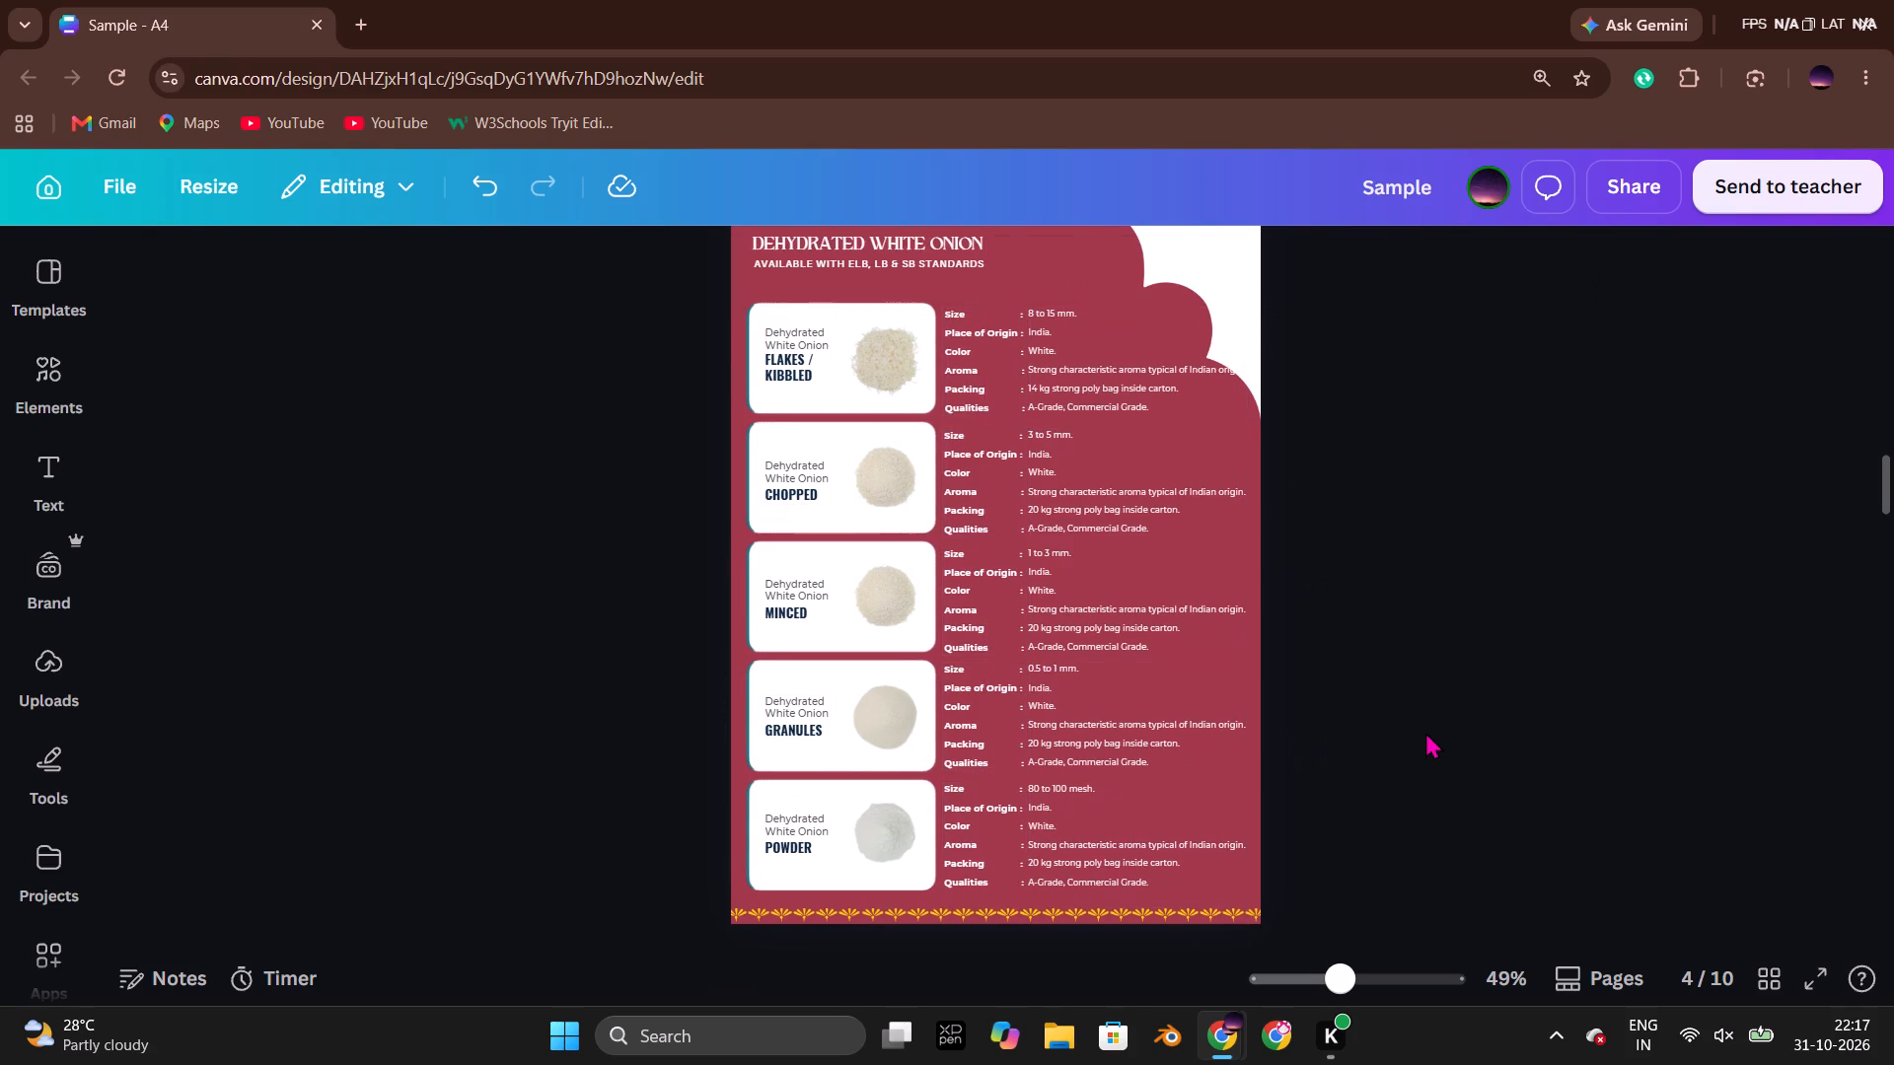
# Examine page 4's shifted layout, including the text near the white corner shape, and compare it with page 5's red onion page.
pyautogui.scroll(1, 1425, 731)
pyautogui.scroll(-2, 1420, 731)
pyautogui.scroll(1, 1420, 731)
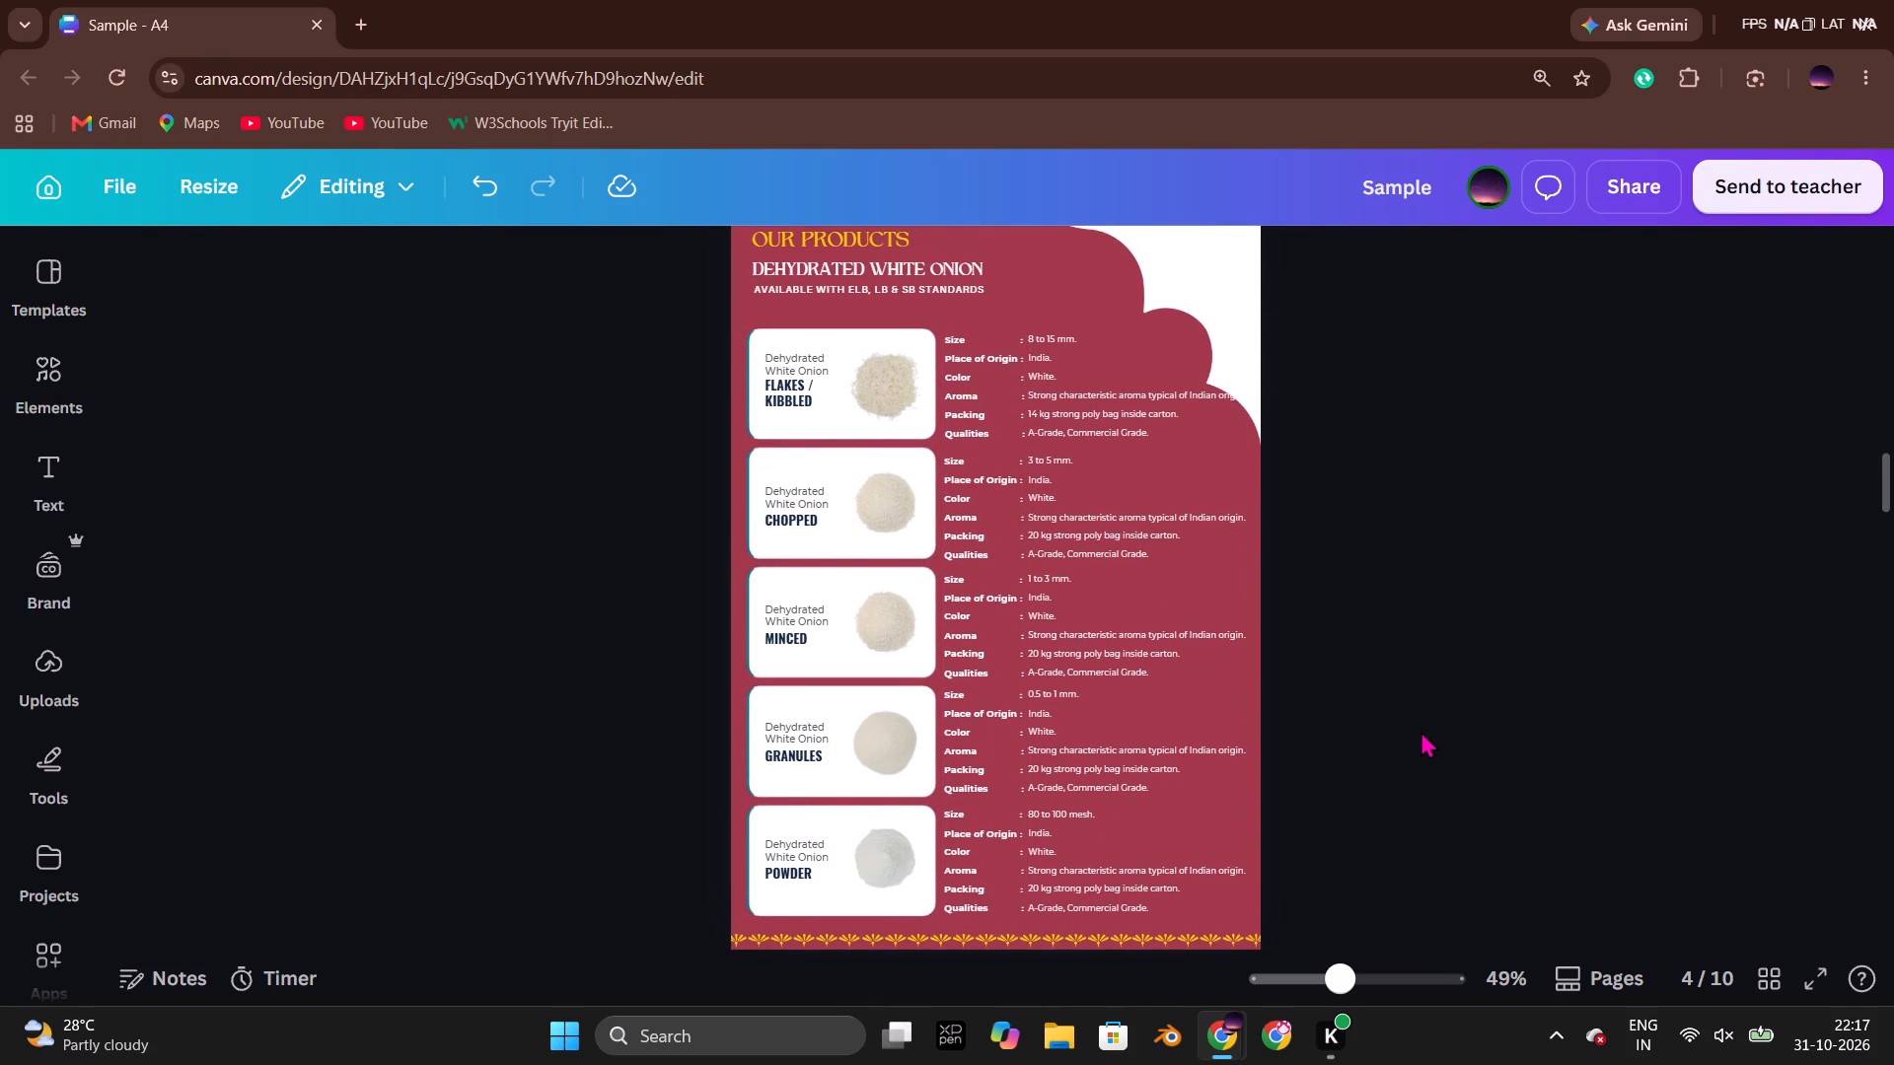
pyautogui.scroll(1, 1420, 731)
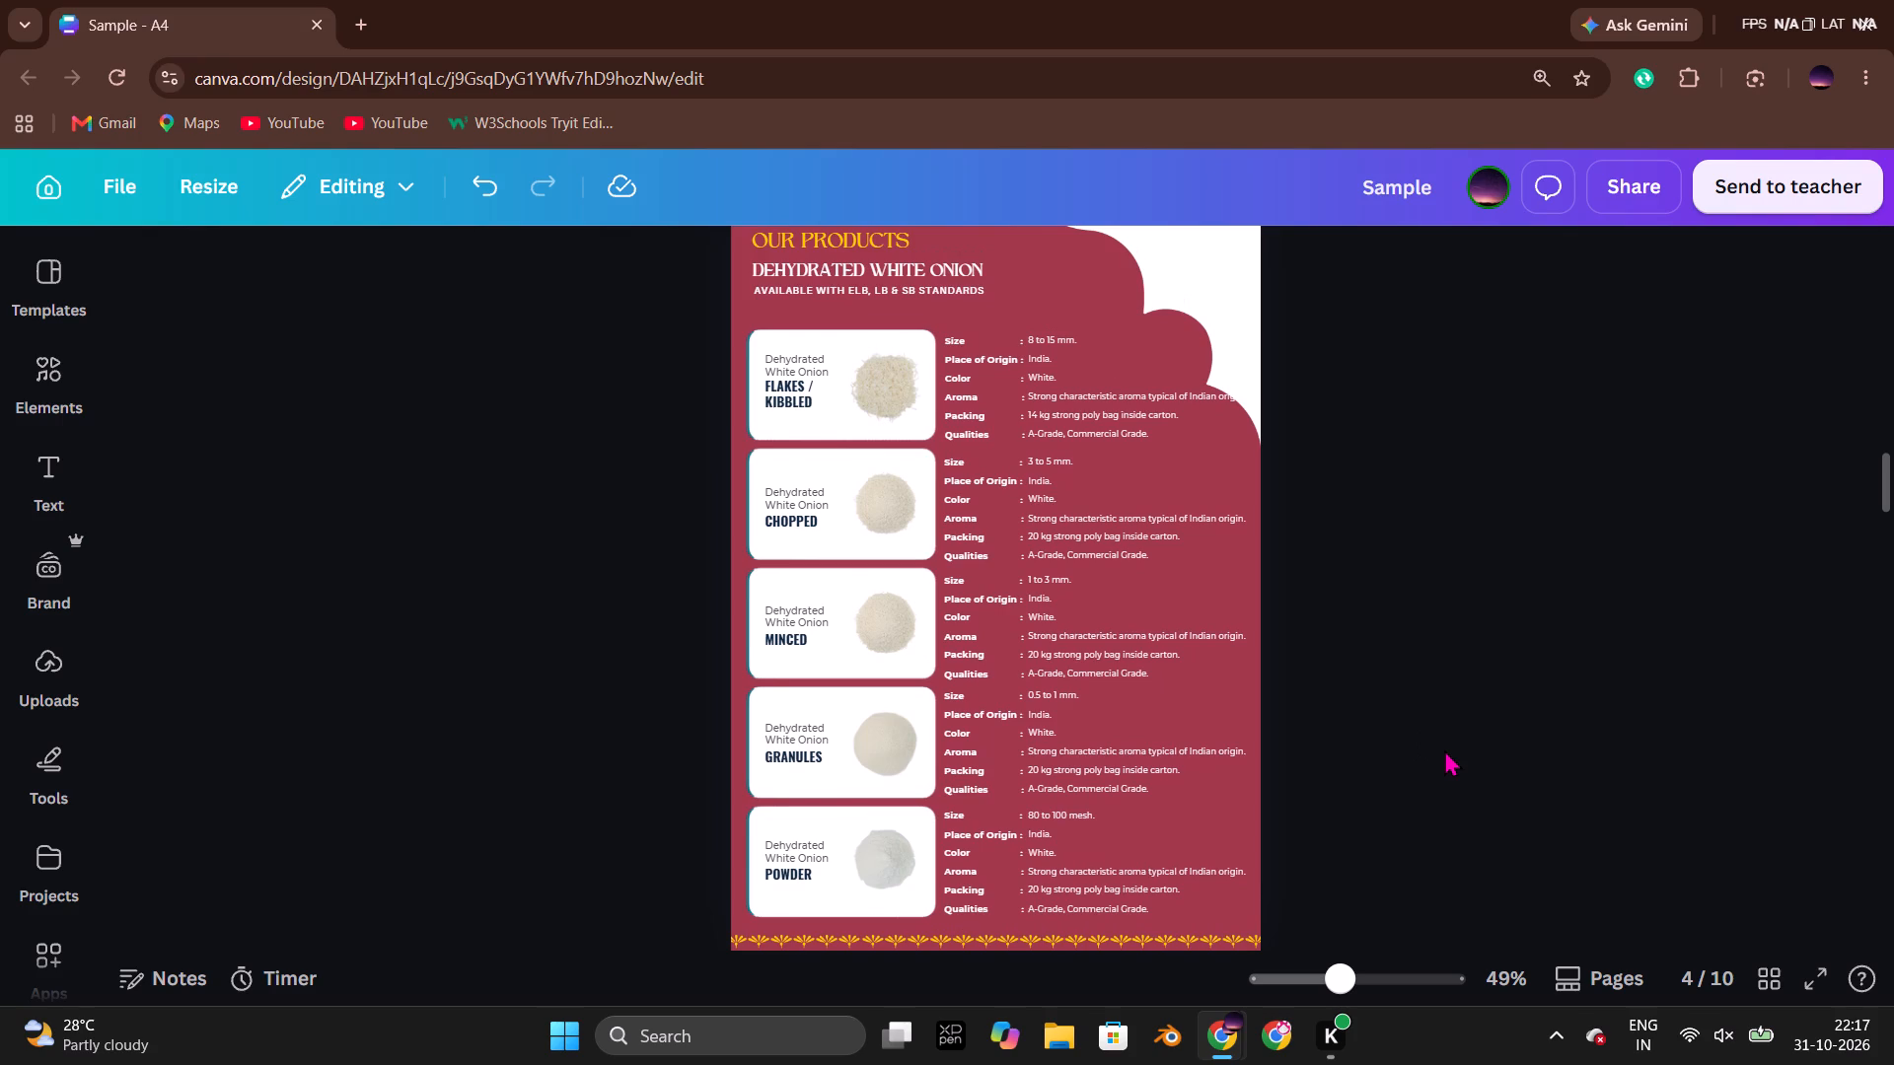
pyautogui.scroll(-3, 1427, 631)
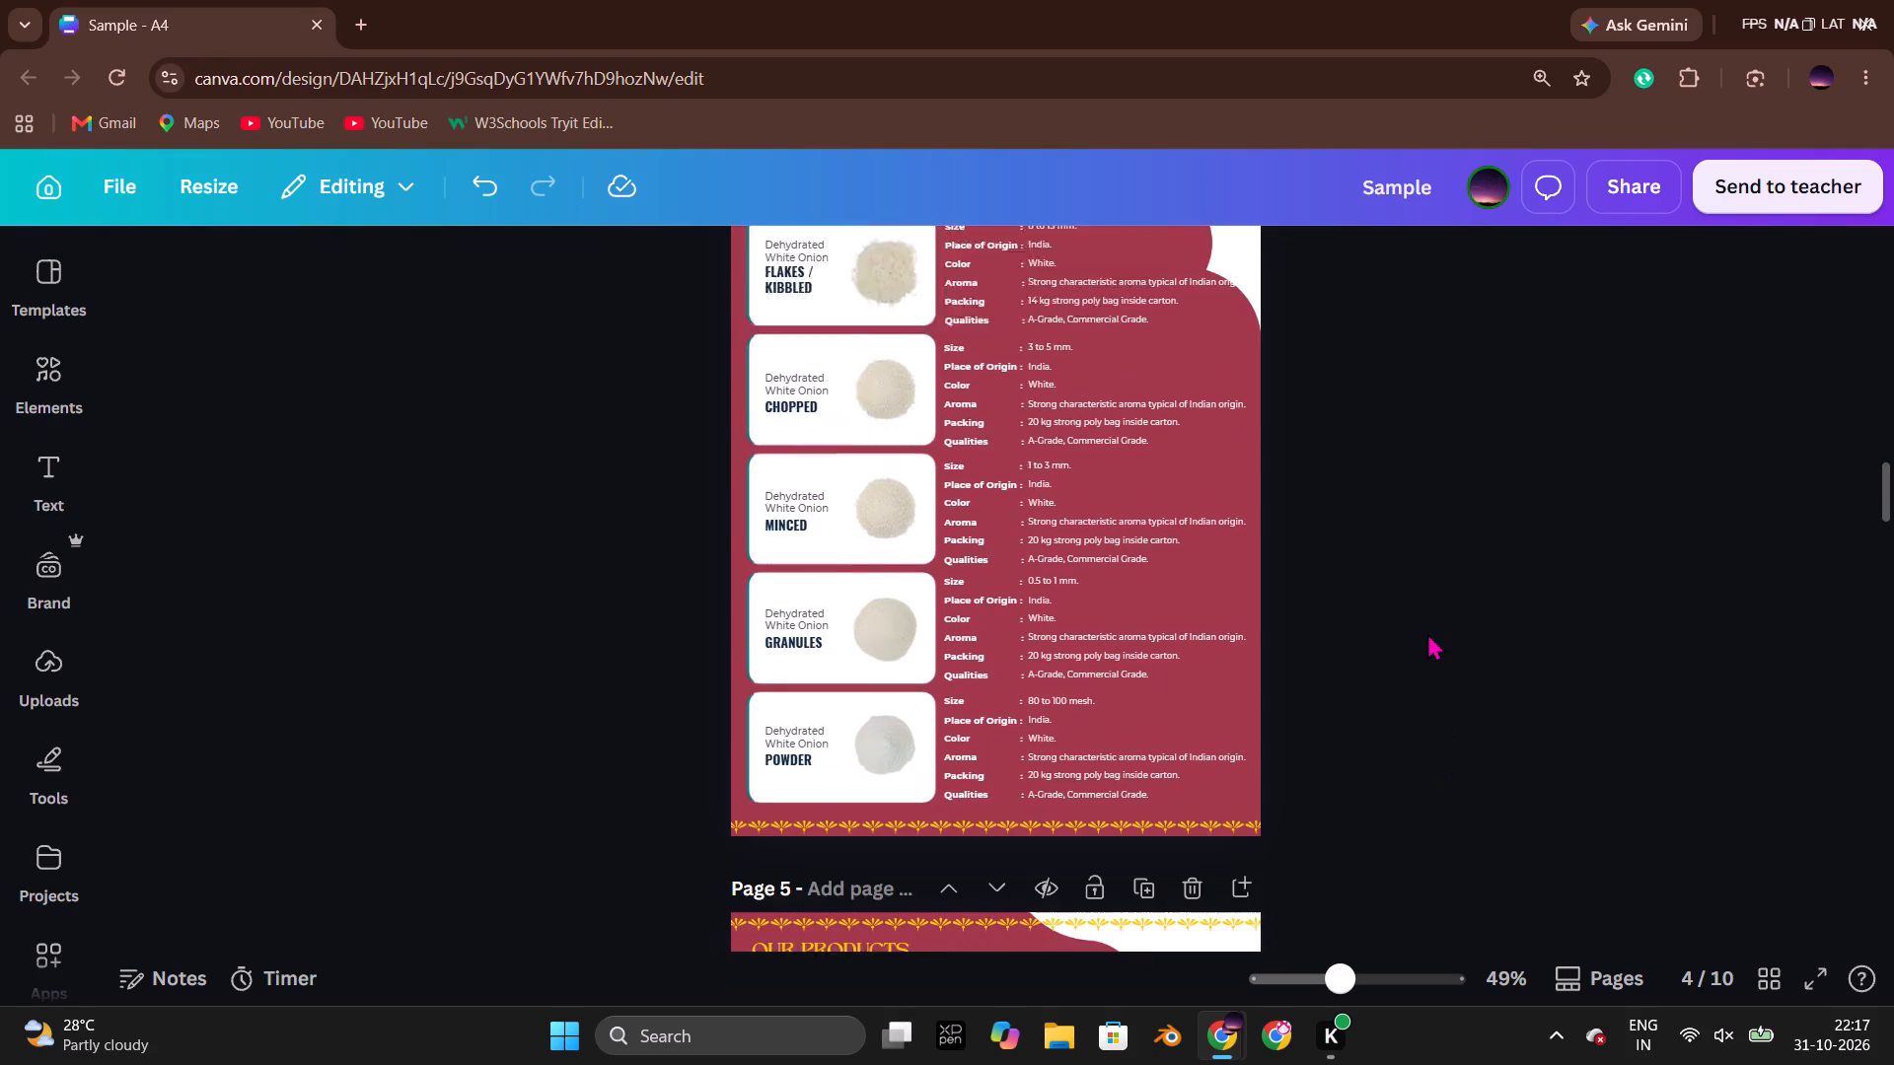
pyautogui.scroll(1, 1427, 639)
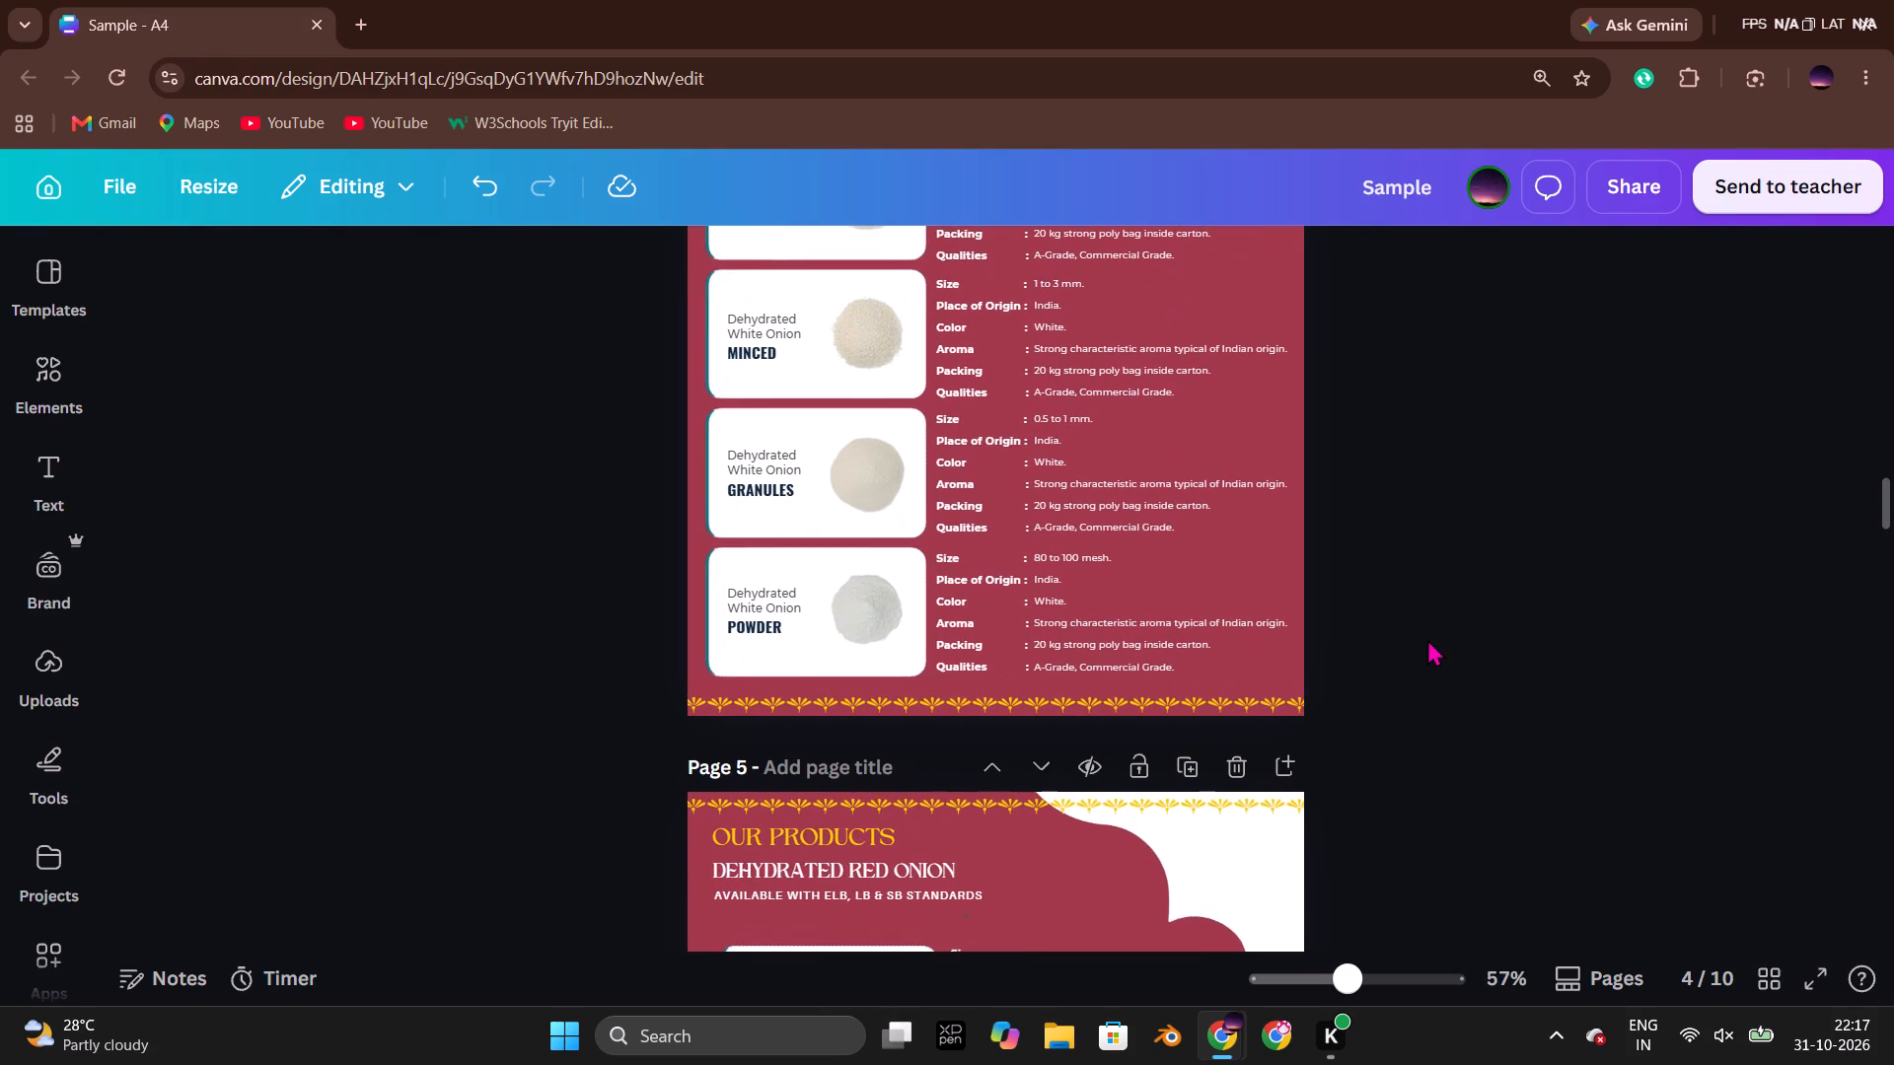
pyautogui.scroll(2, 1427, 639)
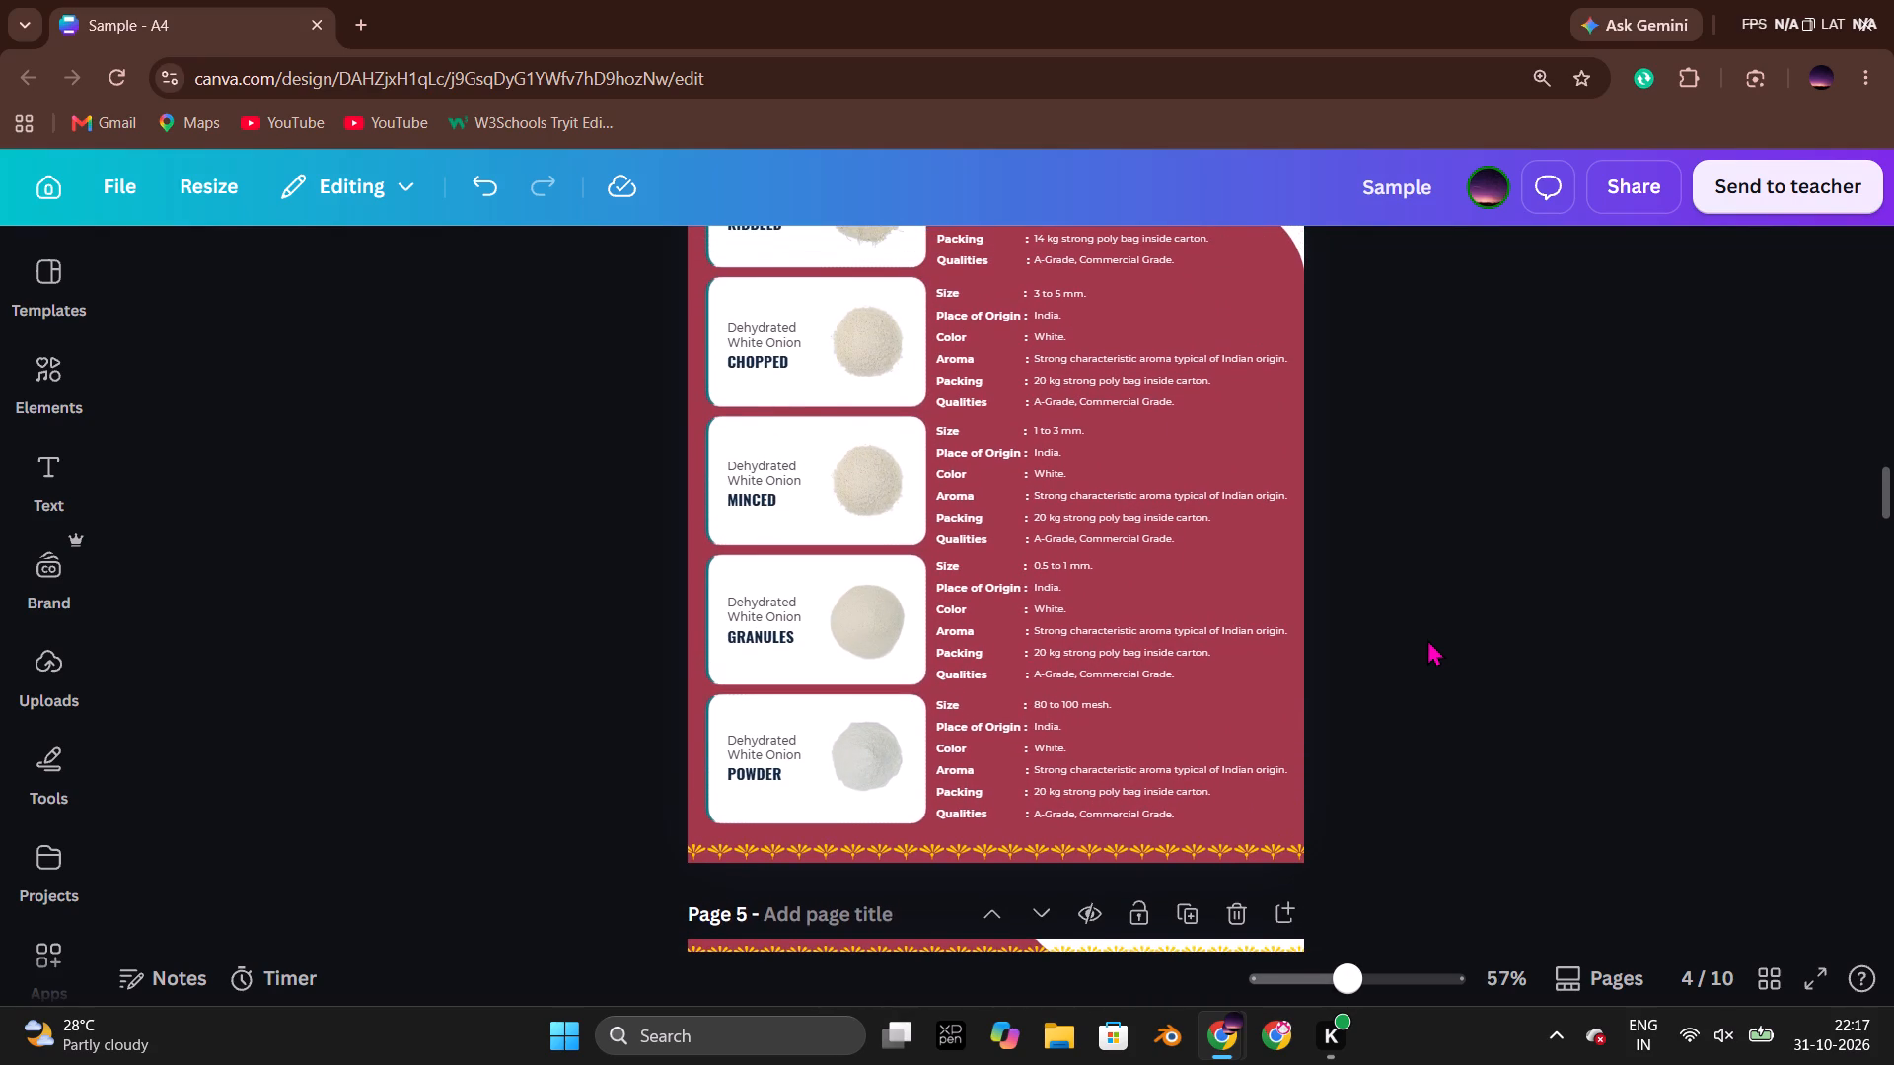
pyautogui.scroll(2, 1427, 639)
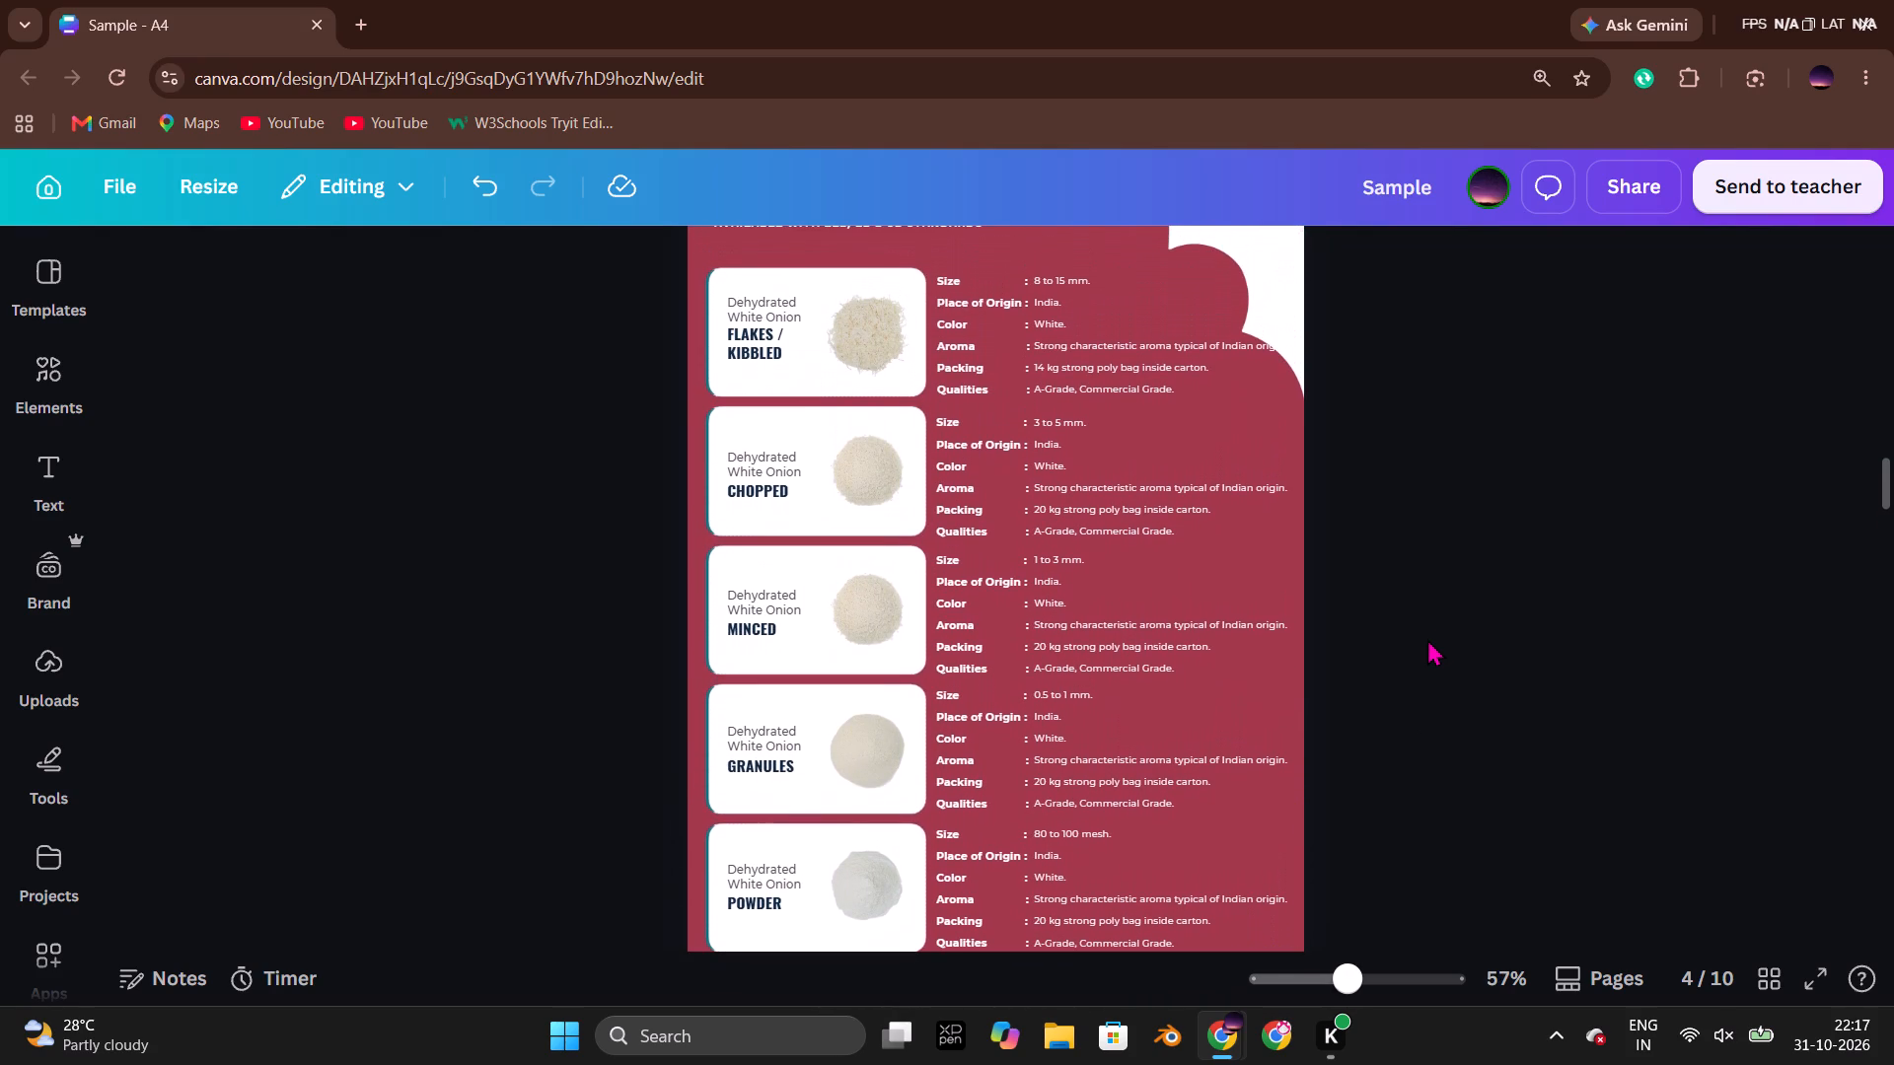
pyautogui.scroll(1, 1427, 639)
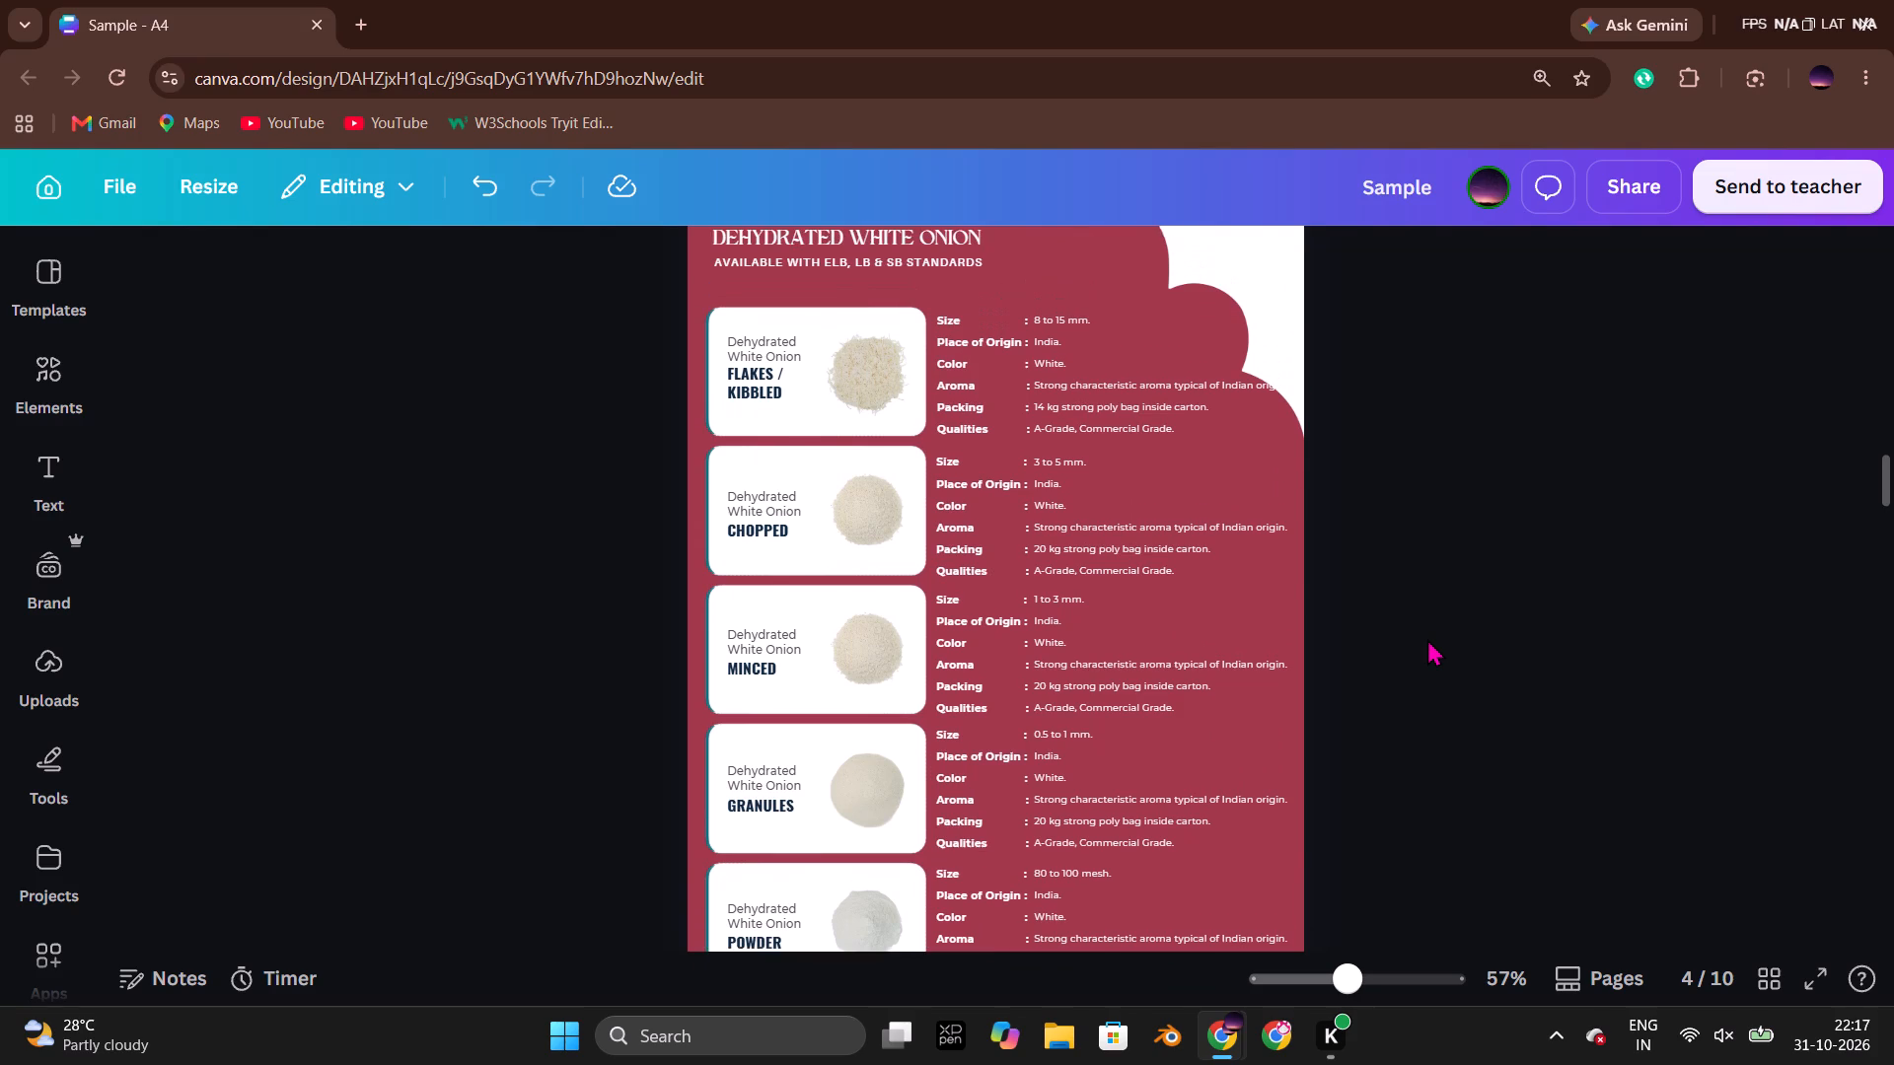
pyautogui.scroll(2, 1427, 639)
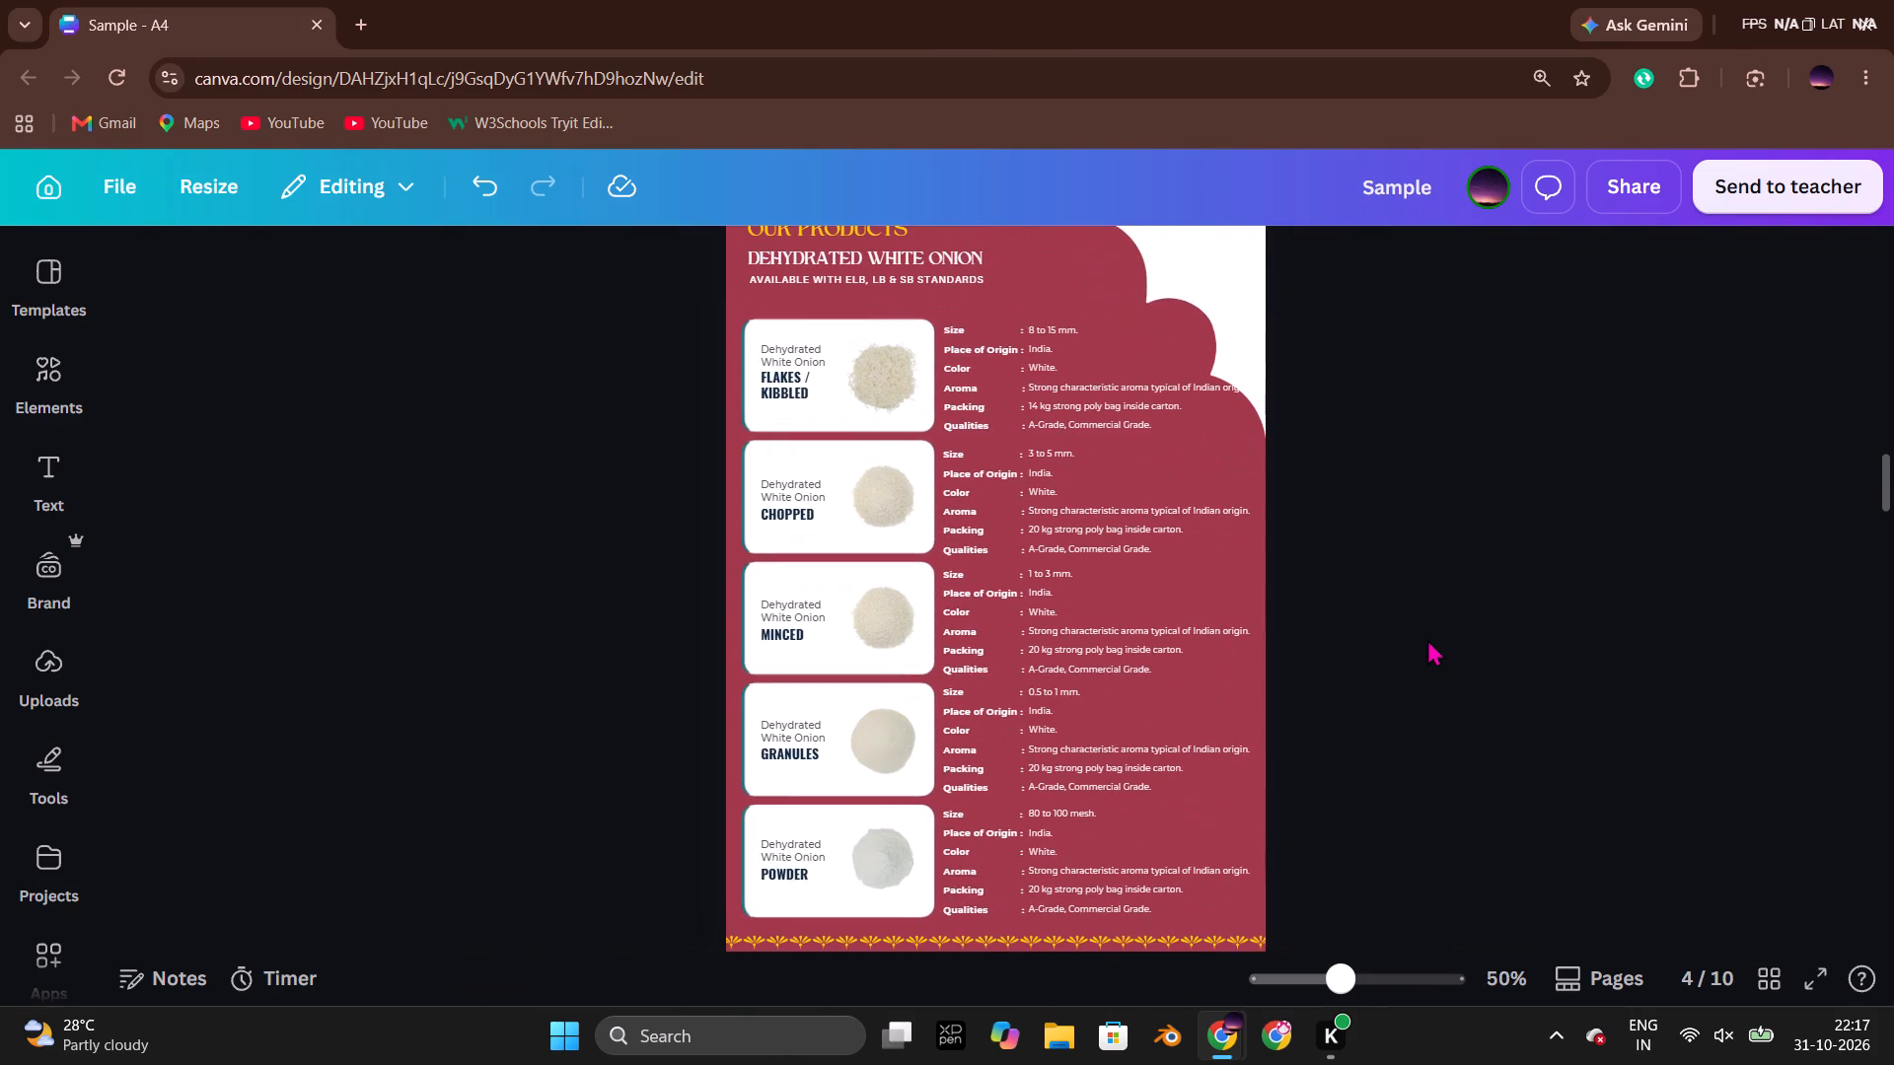
pyautogui.scroll(-6, 1427, 639)
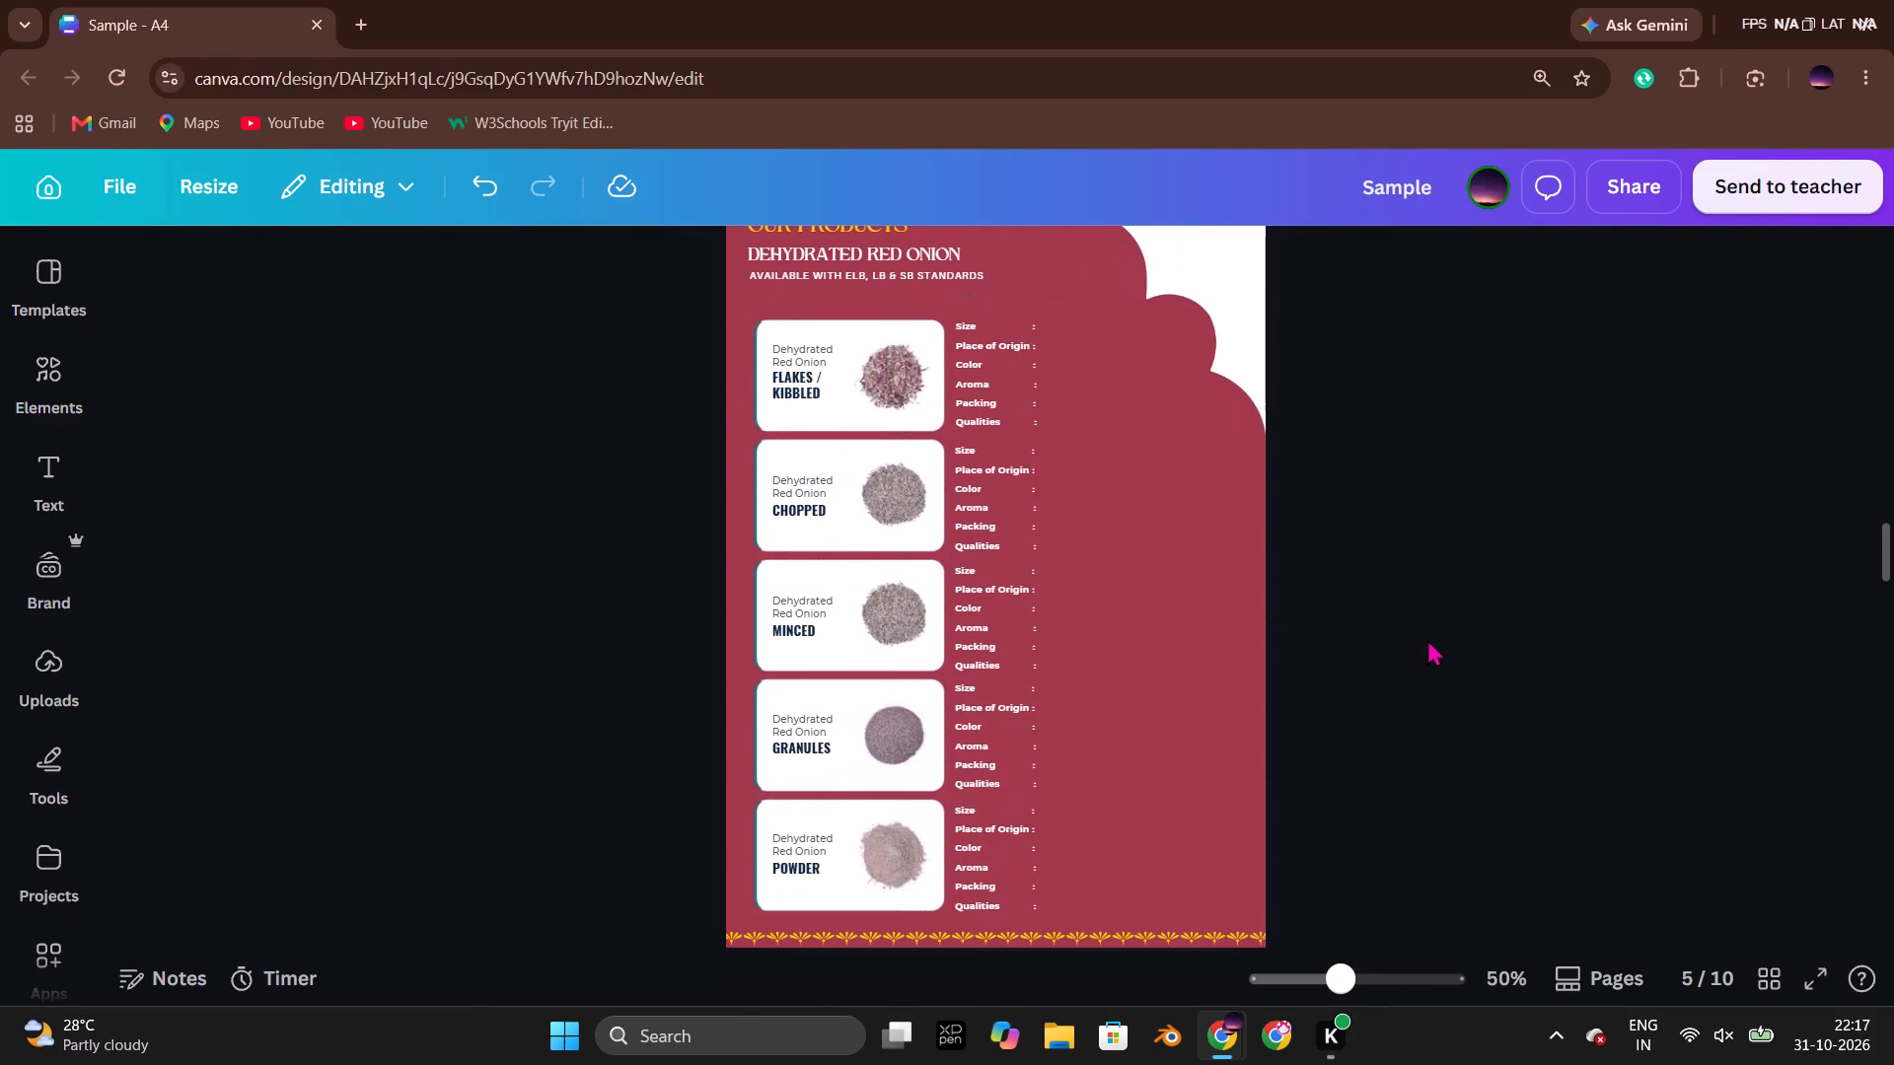
pyautogui.scroll(-1, 1427, 639)
pyautogui.scroll(6, 1427, 639)
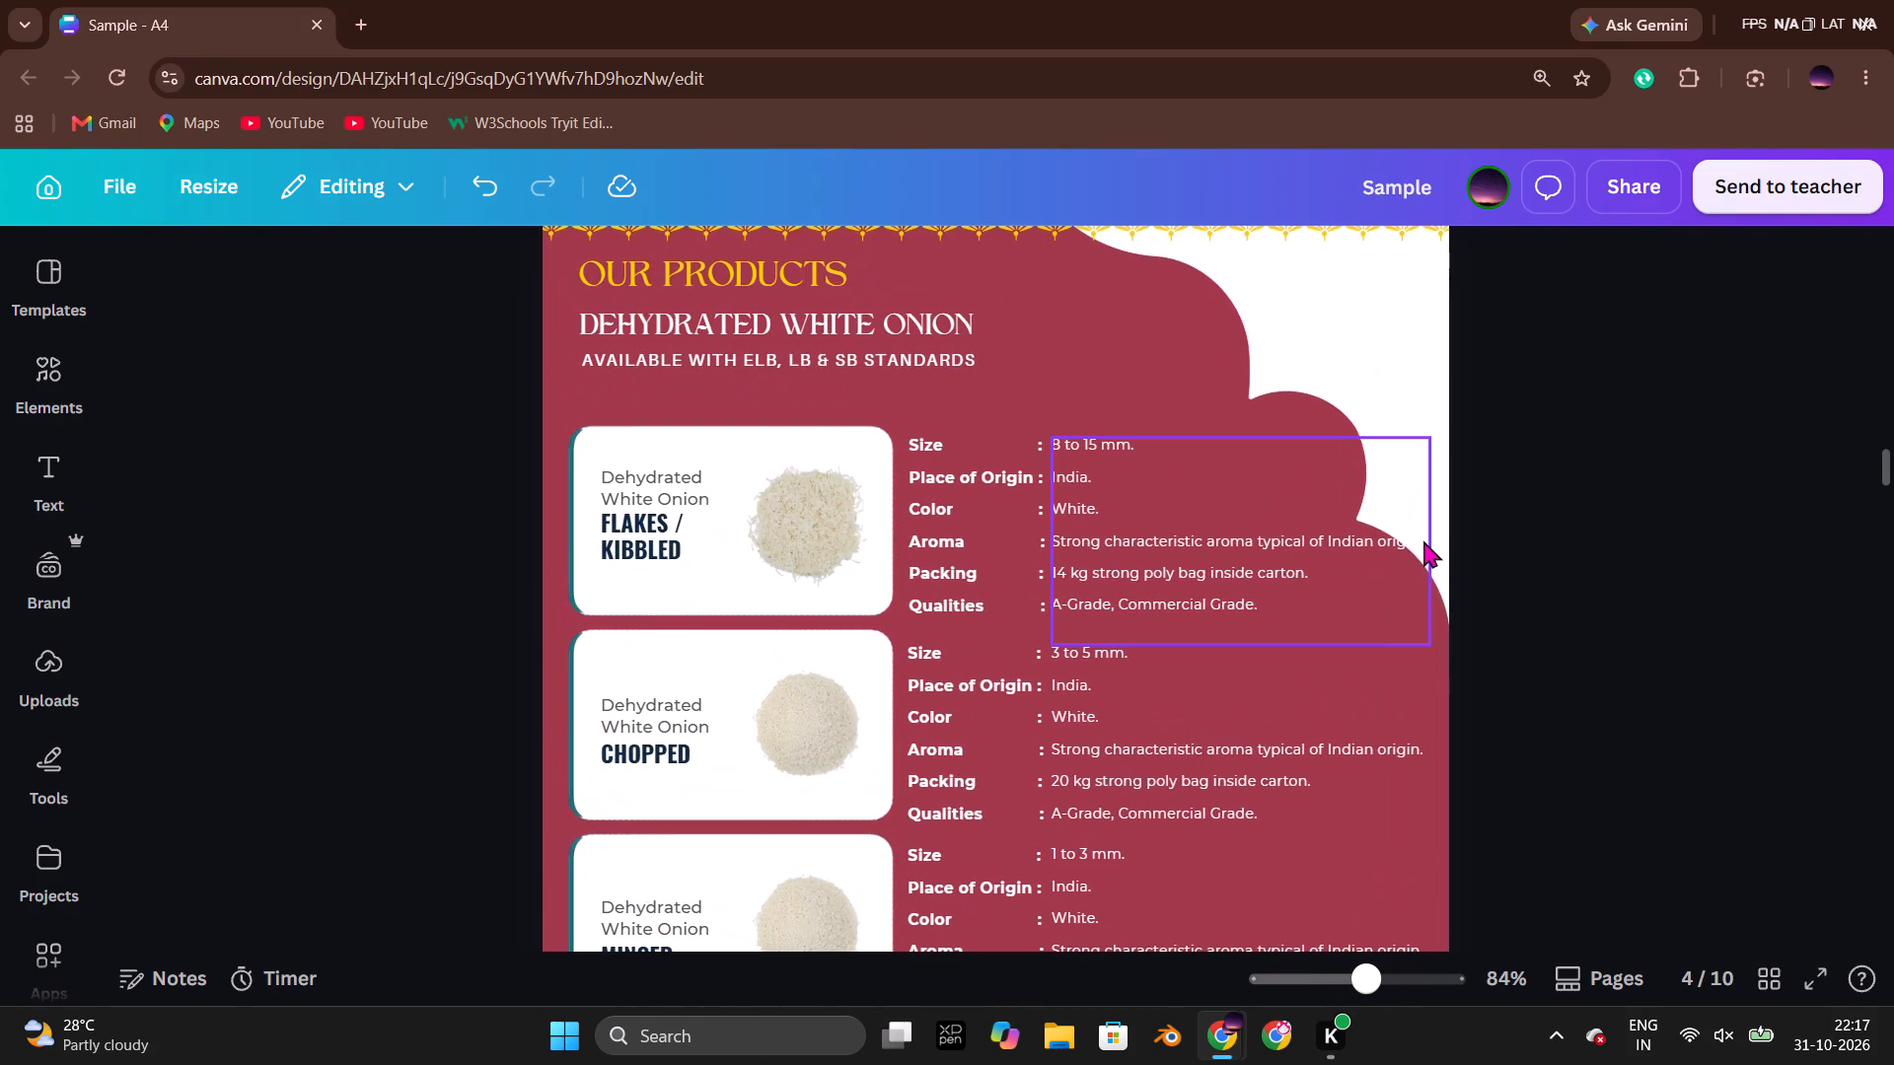
pyautogui.click(1496, 548)
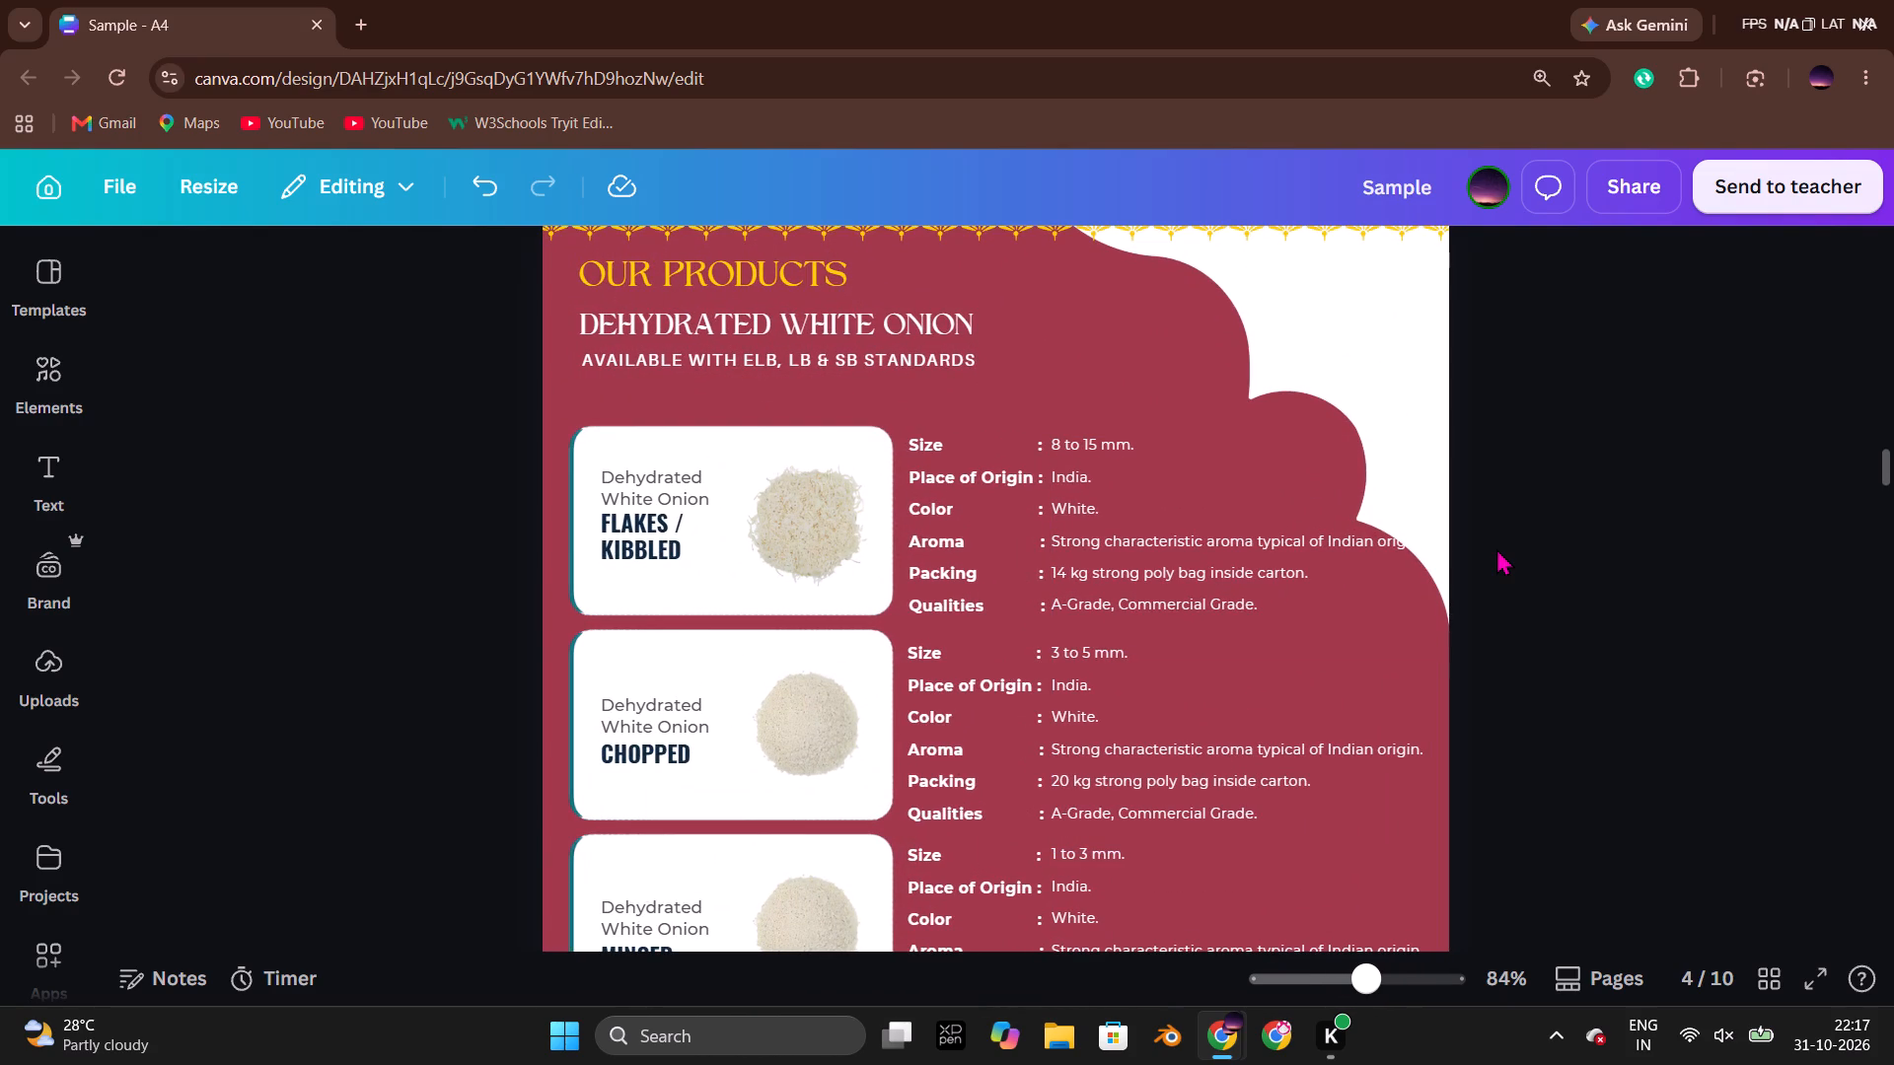
# Duplicate page 4's Powder specification values and place the copy beside the Flakes / Kibbled labels on page 5, aligned with the Size row.
pyautogui.scroll(-4, 1496, 548)
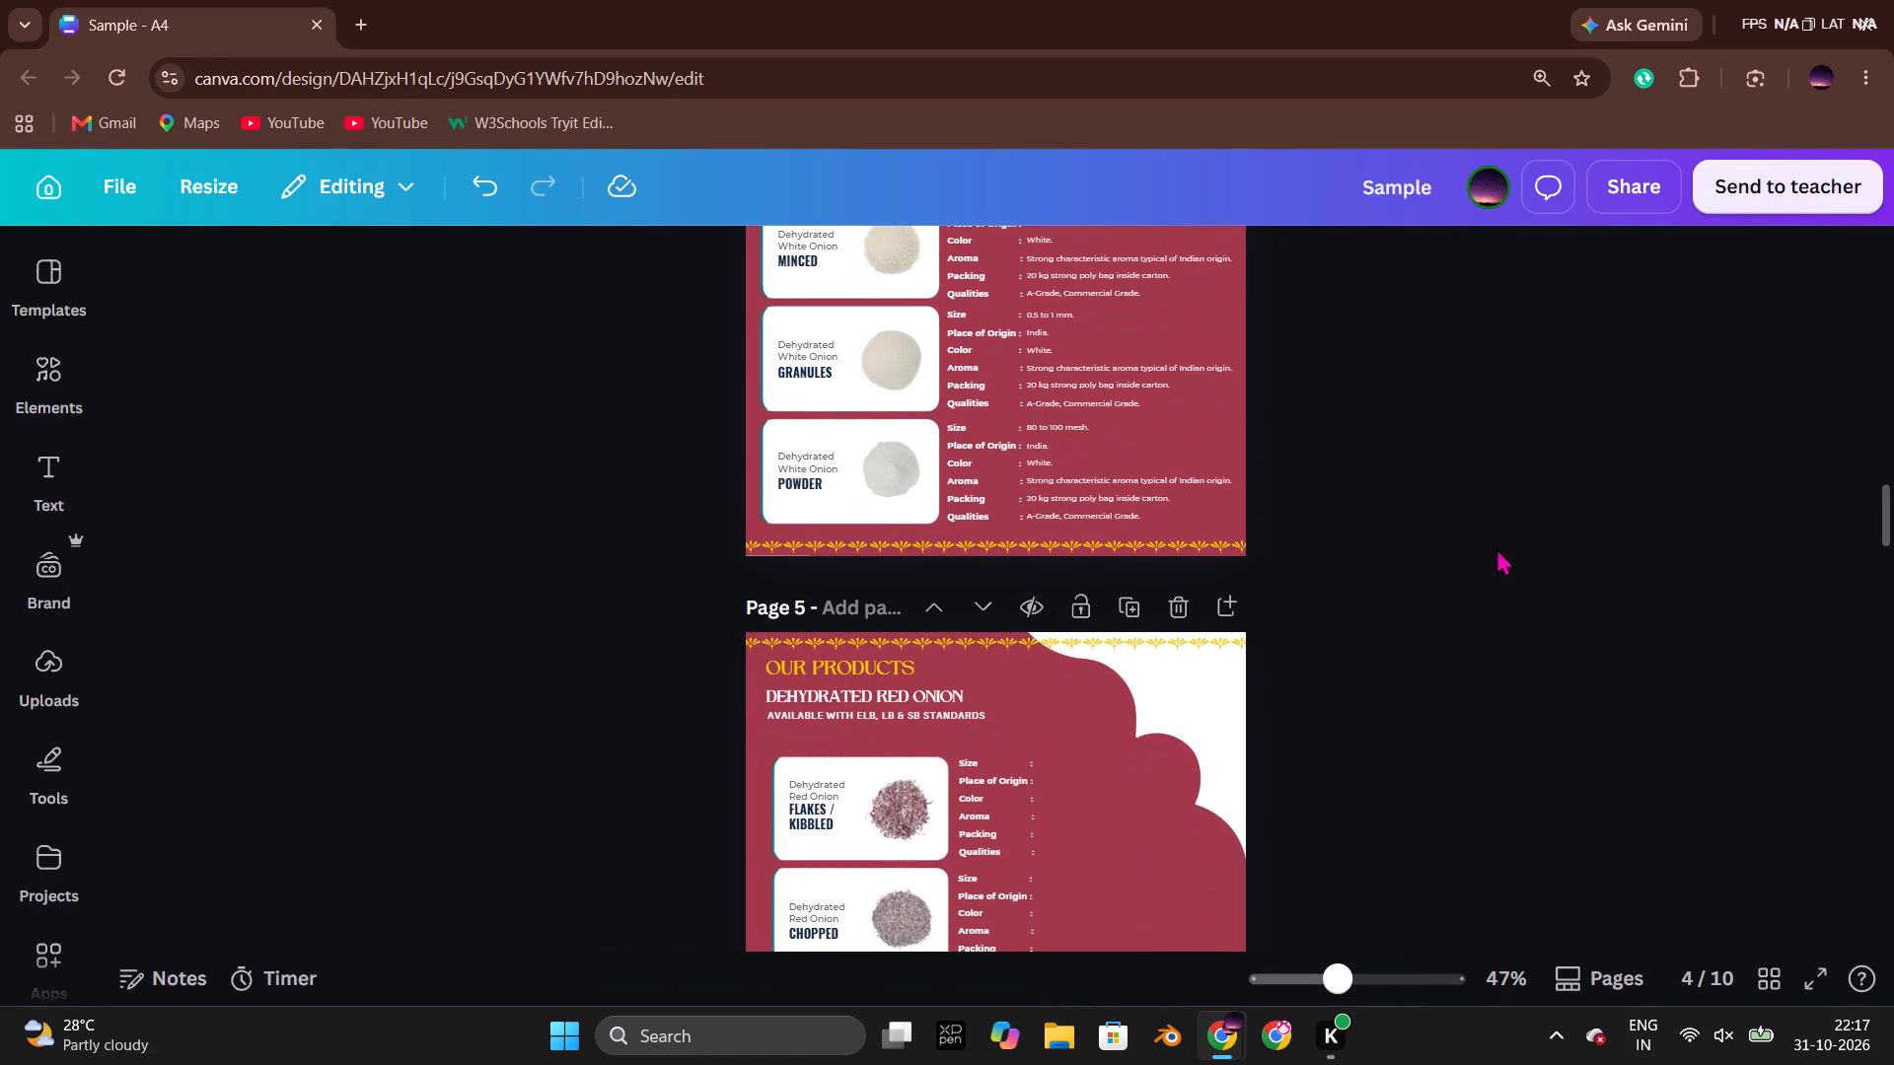
pyautogui.scroll(-1, 1496, 548)
pyautogui.click(1078, 482)
pyautogui.click(1139, 362)
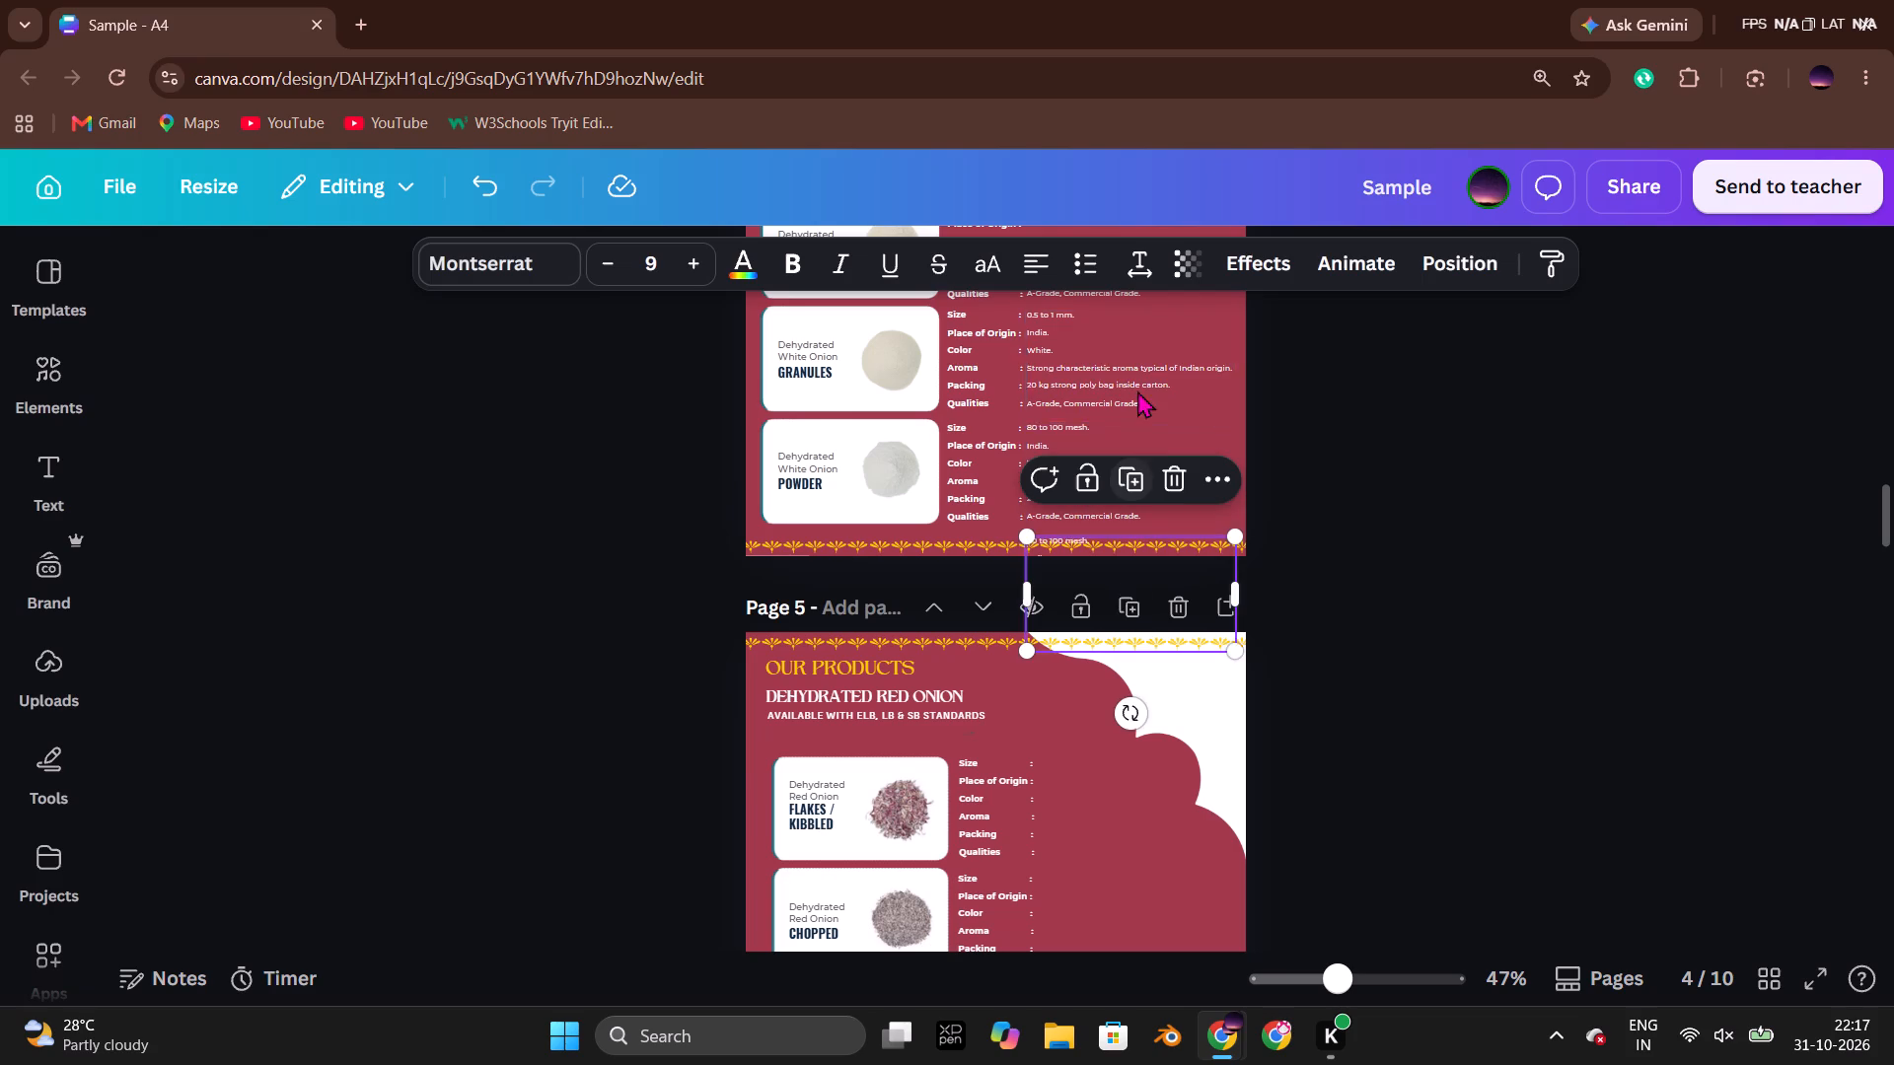
pyautogui.moveTo(1056, 573); pyautogui.dragTo(1073, 704)
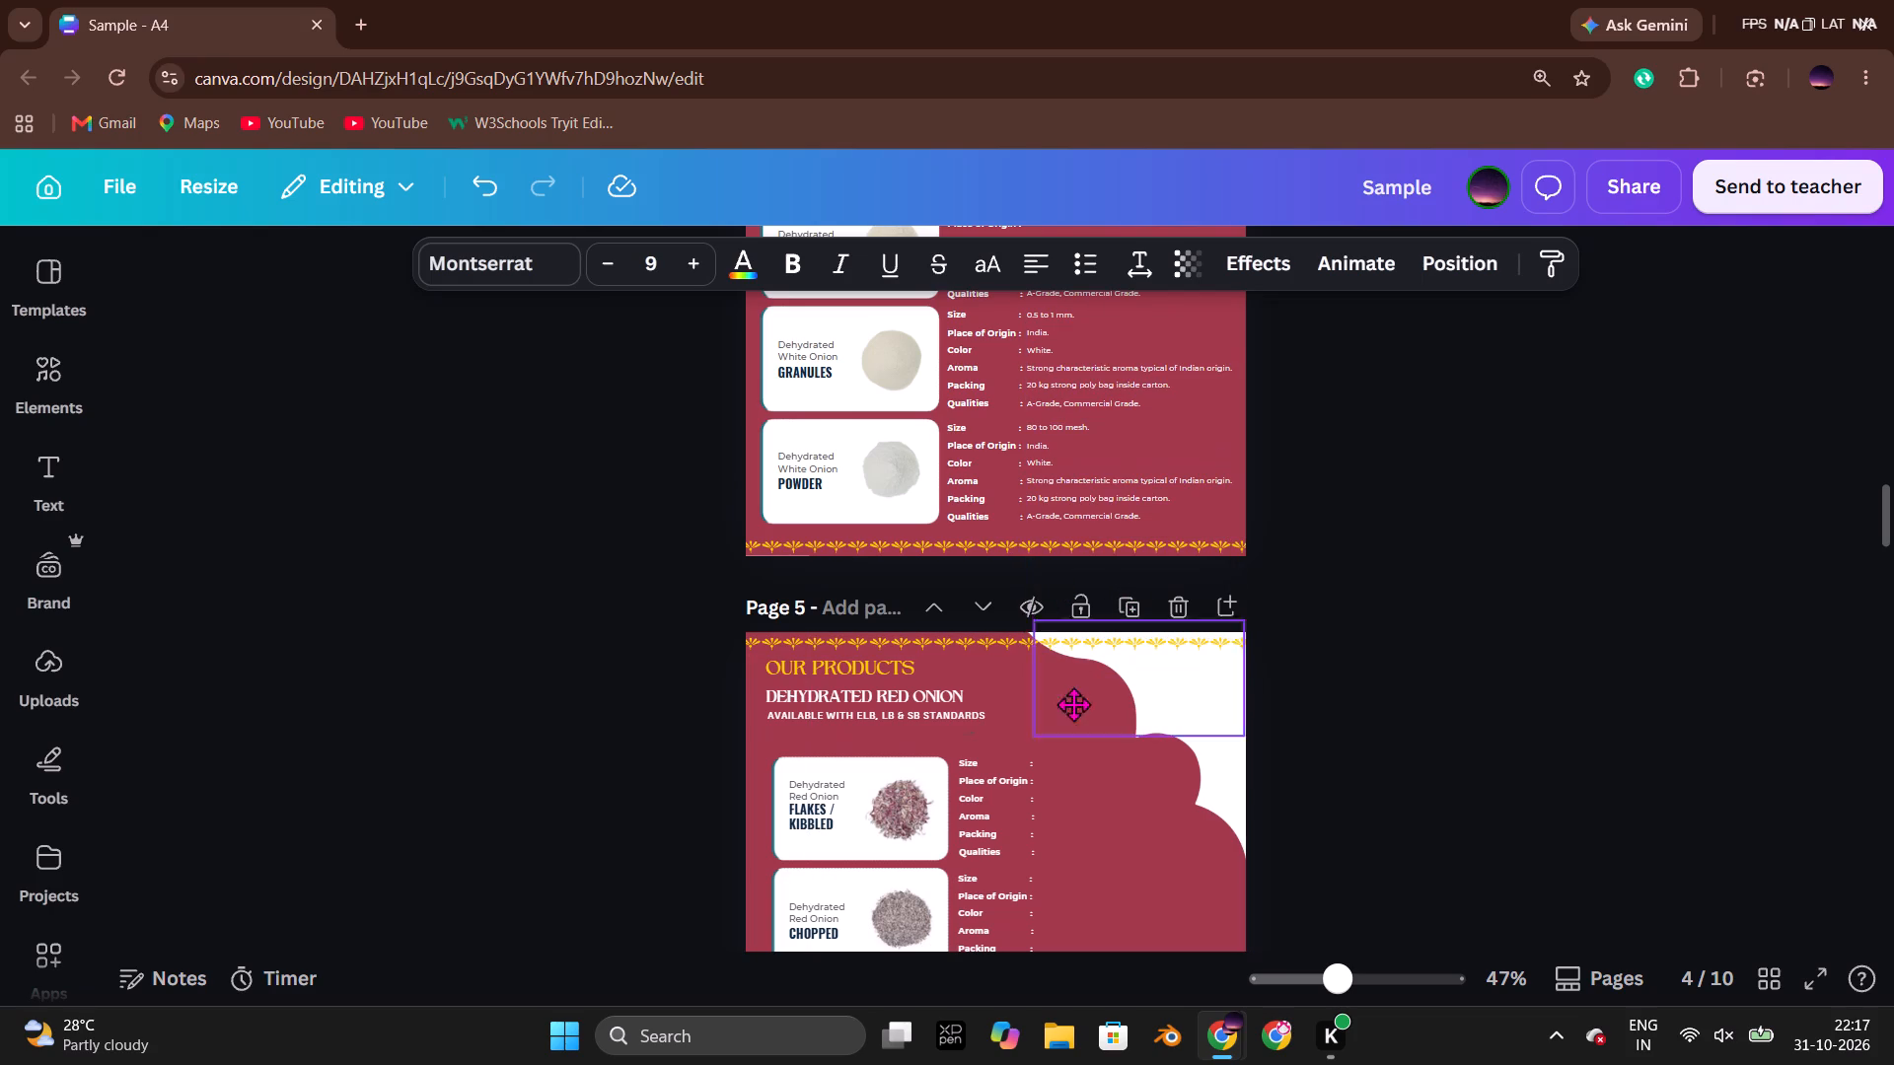
pyautogui.moveTo(1073, 704); pyautogui.dragTo(1068, 791)
pyautogui.click(1434, 800)
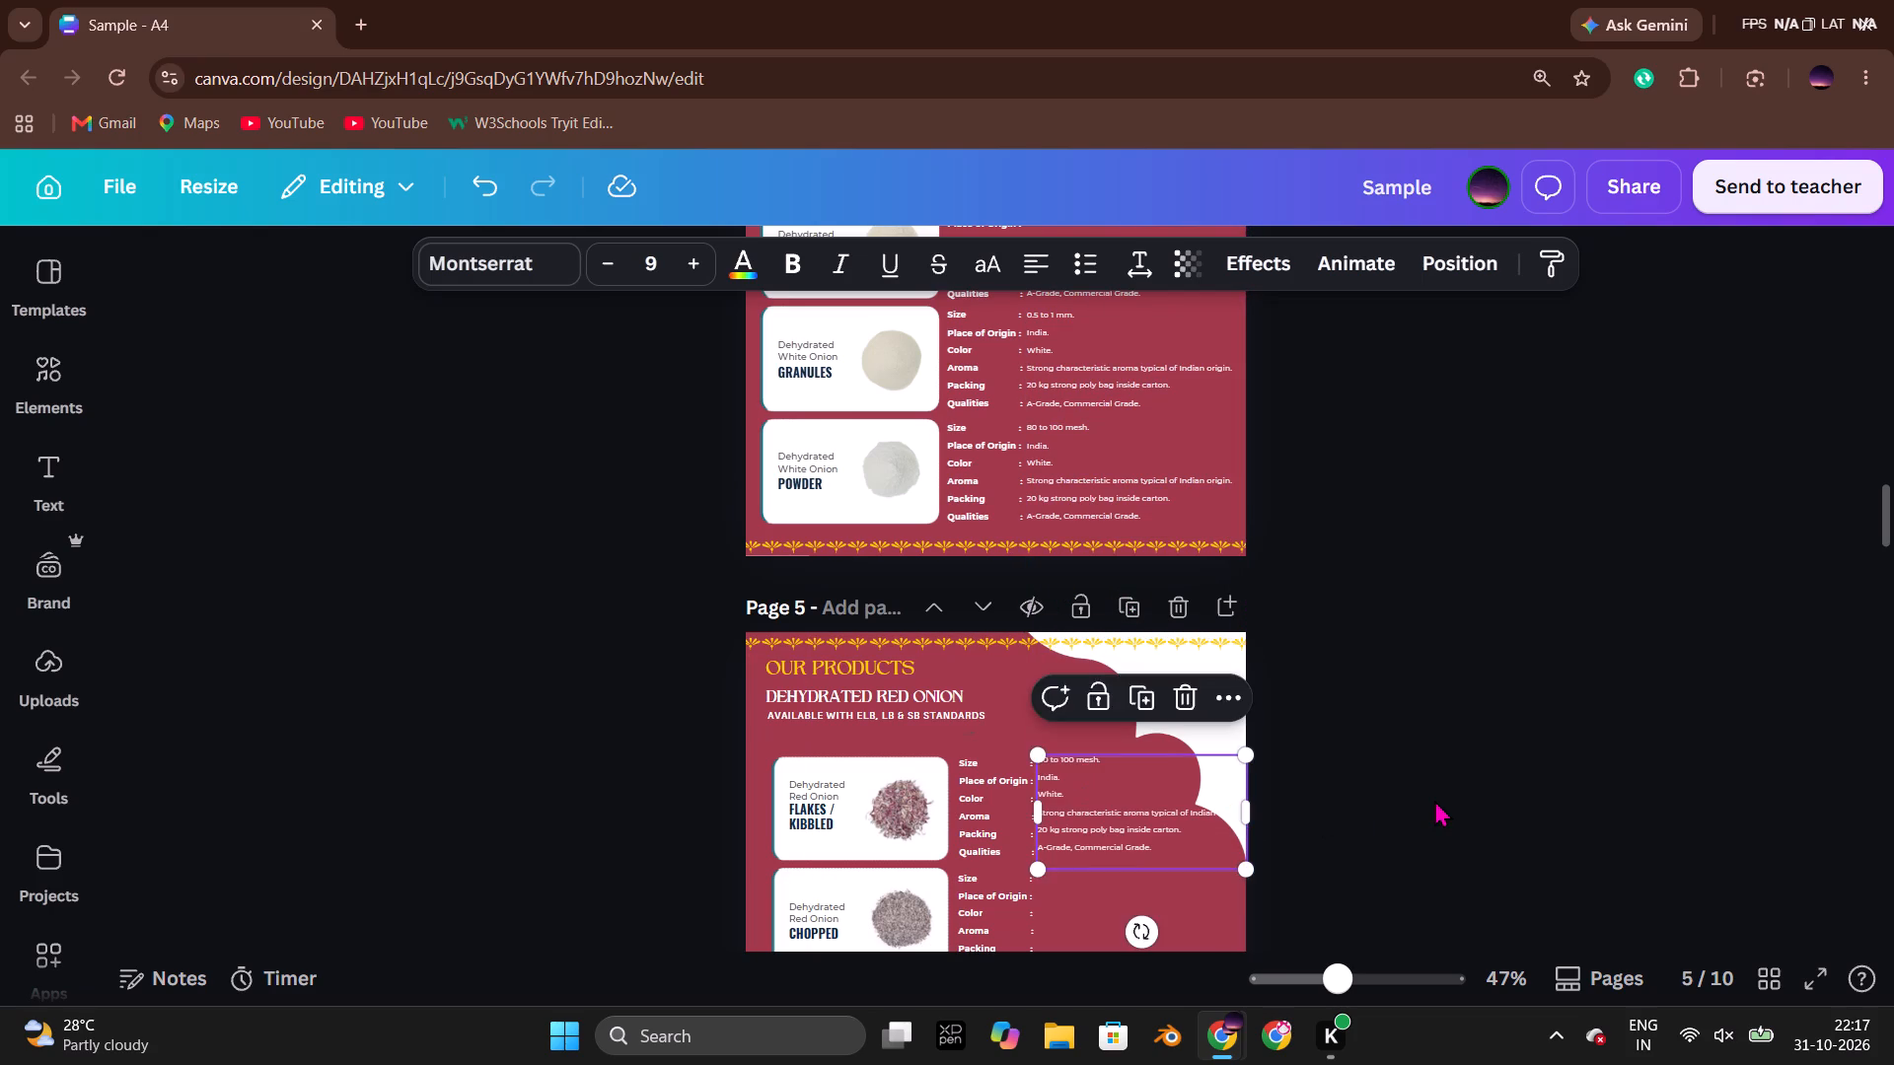
pyautogui.scroll(-1, 1420, 792)
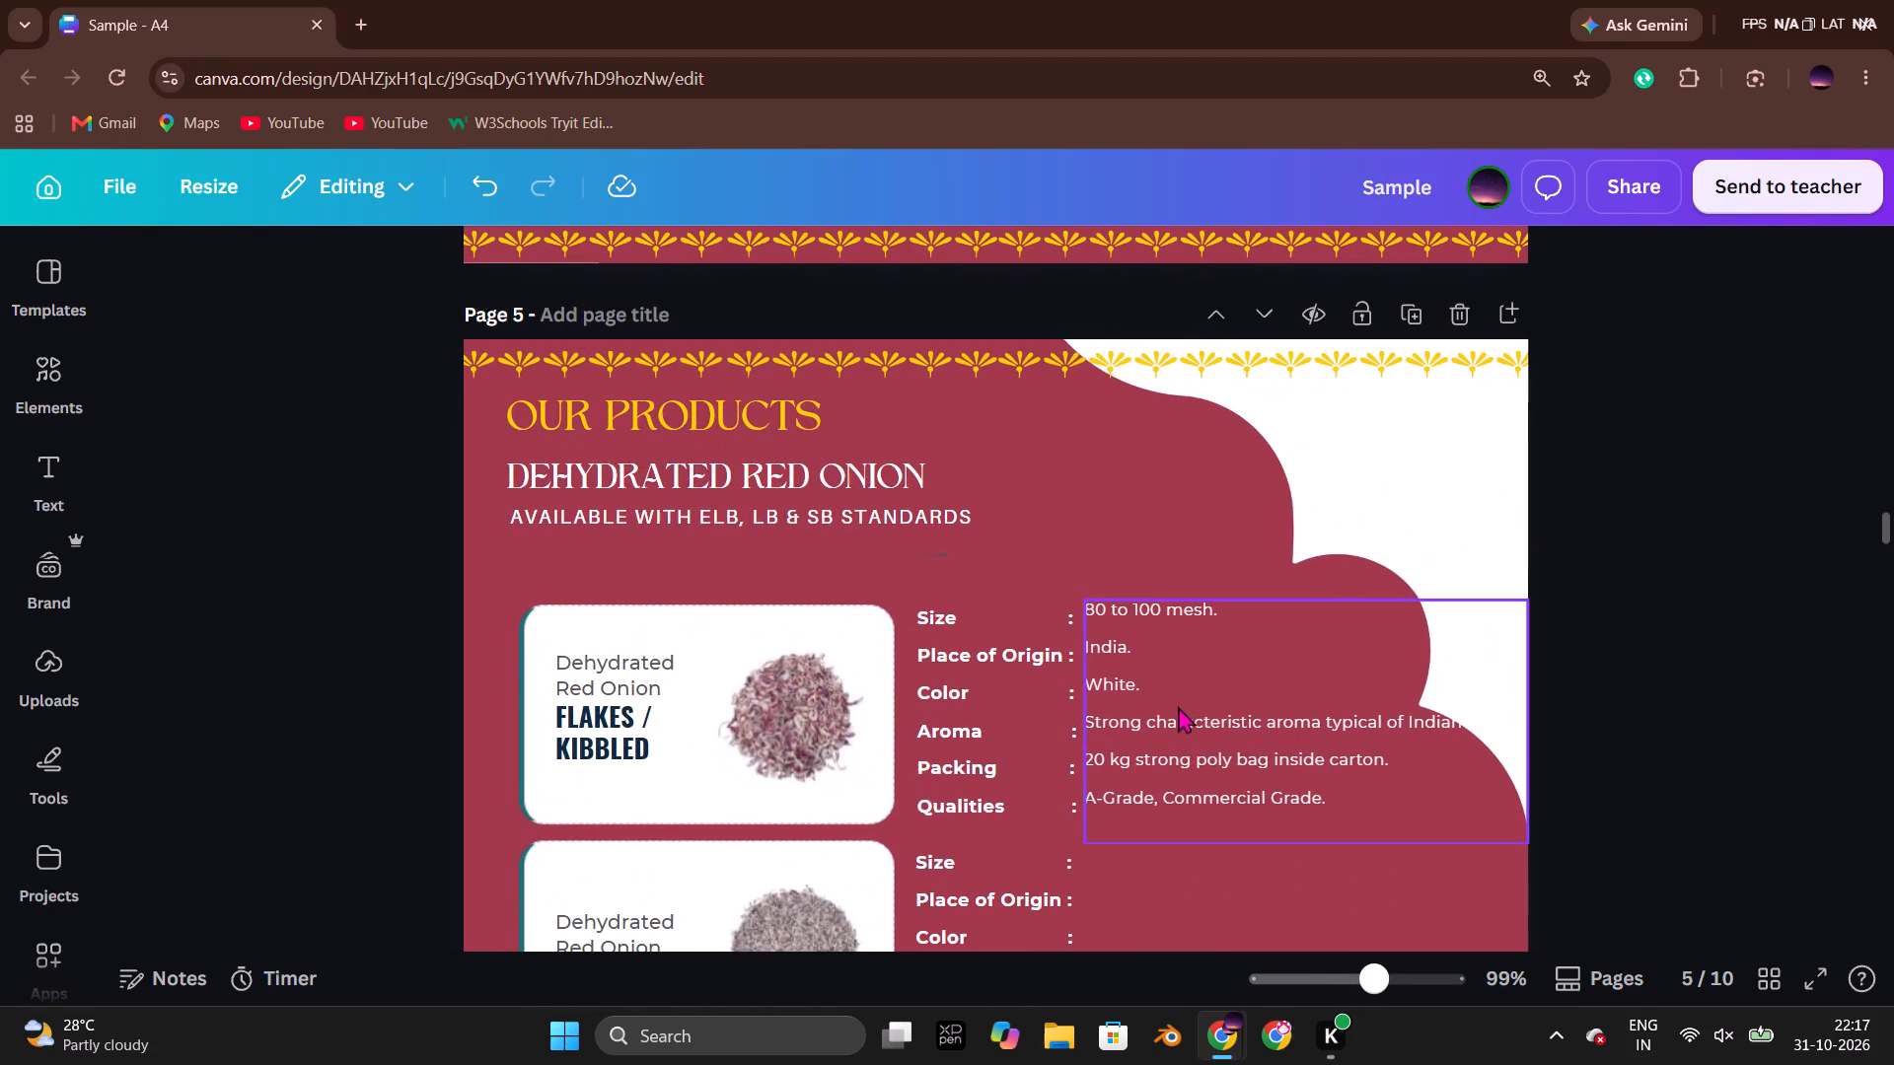
pyautogui.click(1190, 744)
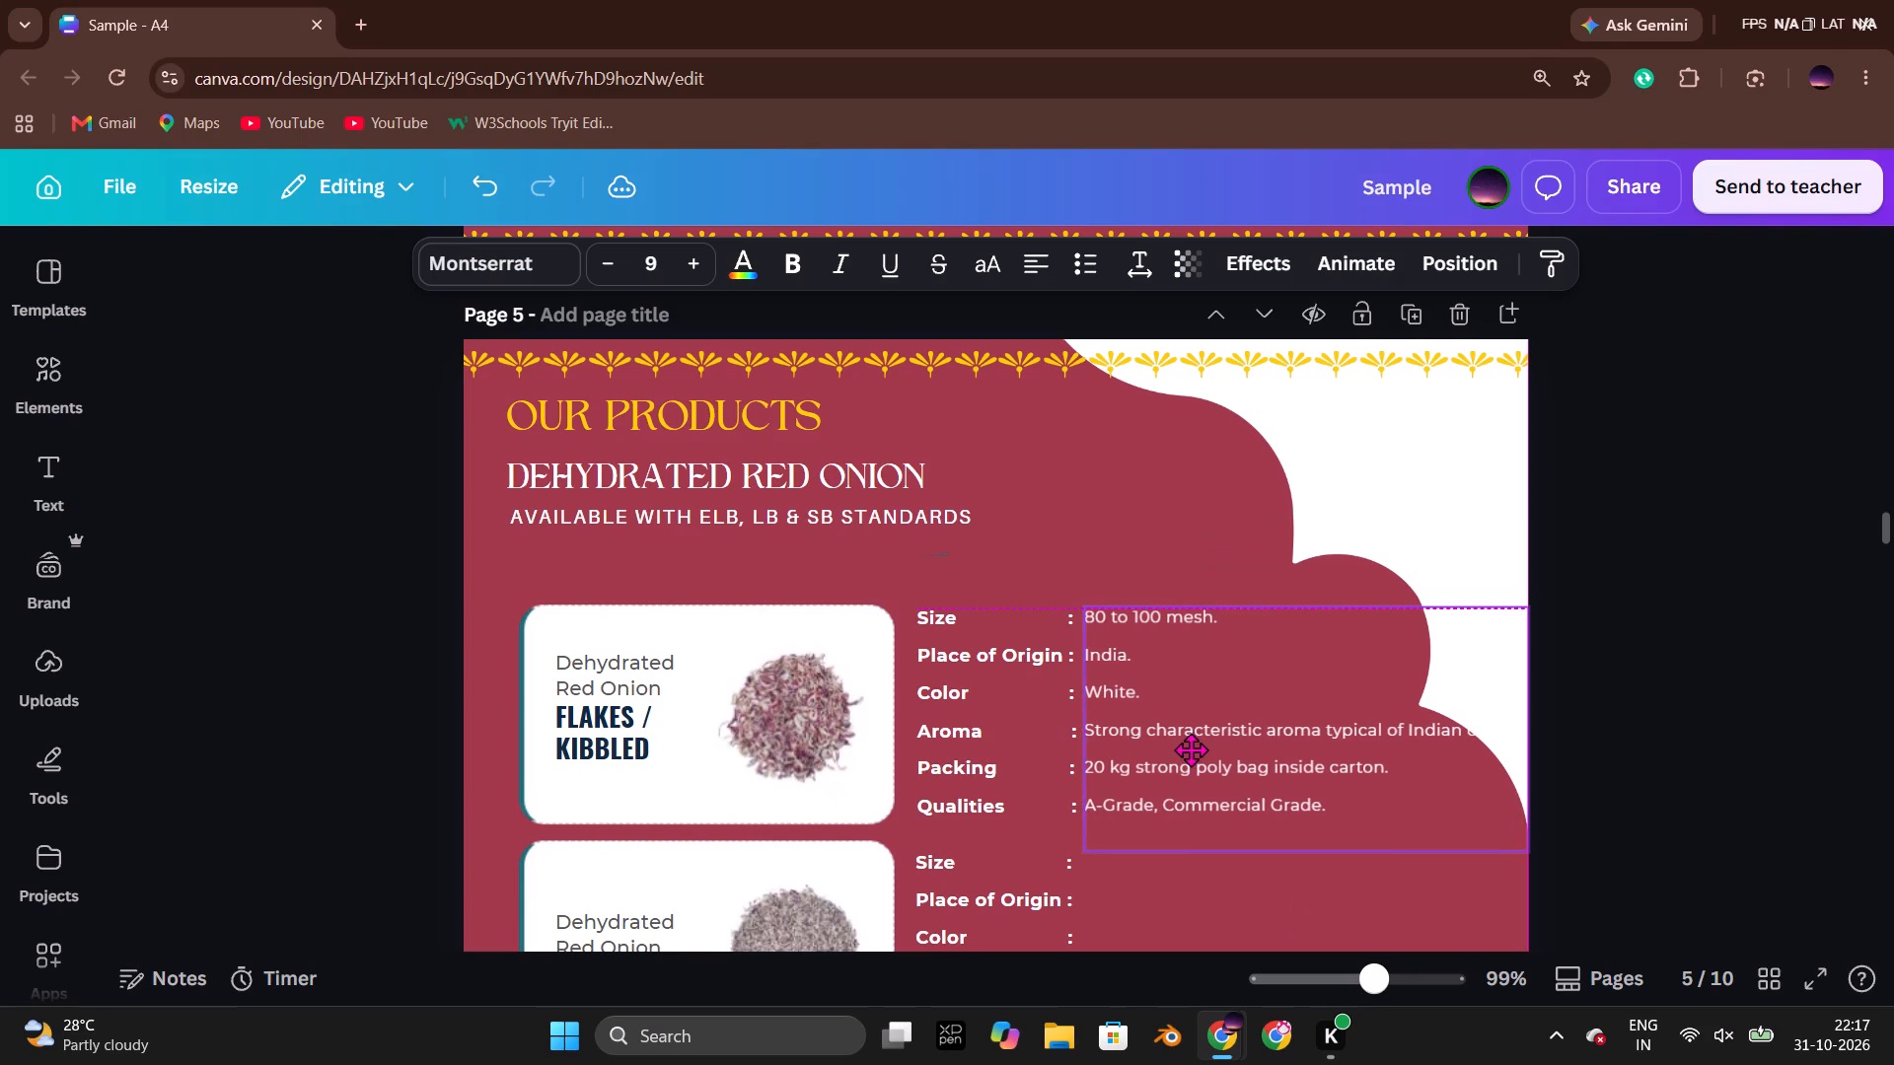
pyautogui.click(1727, 762)
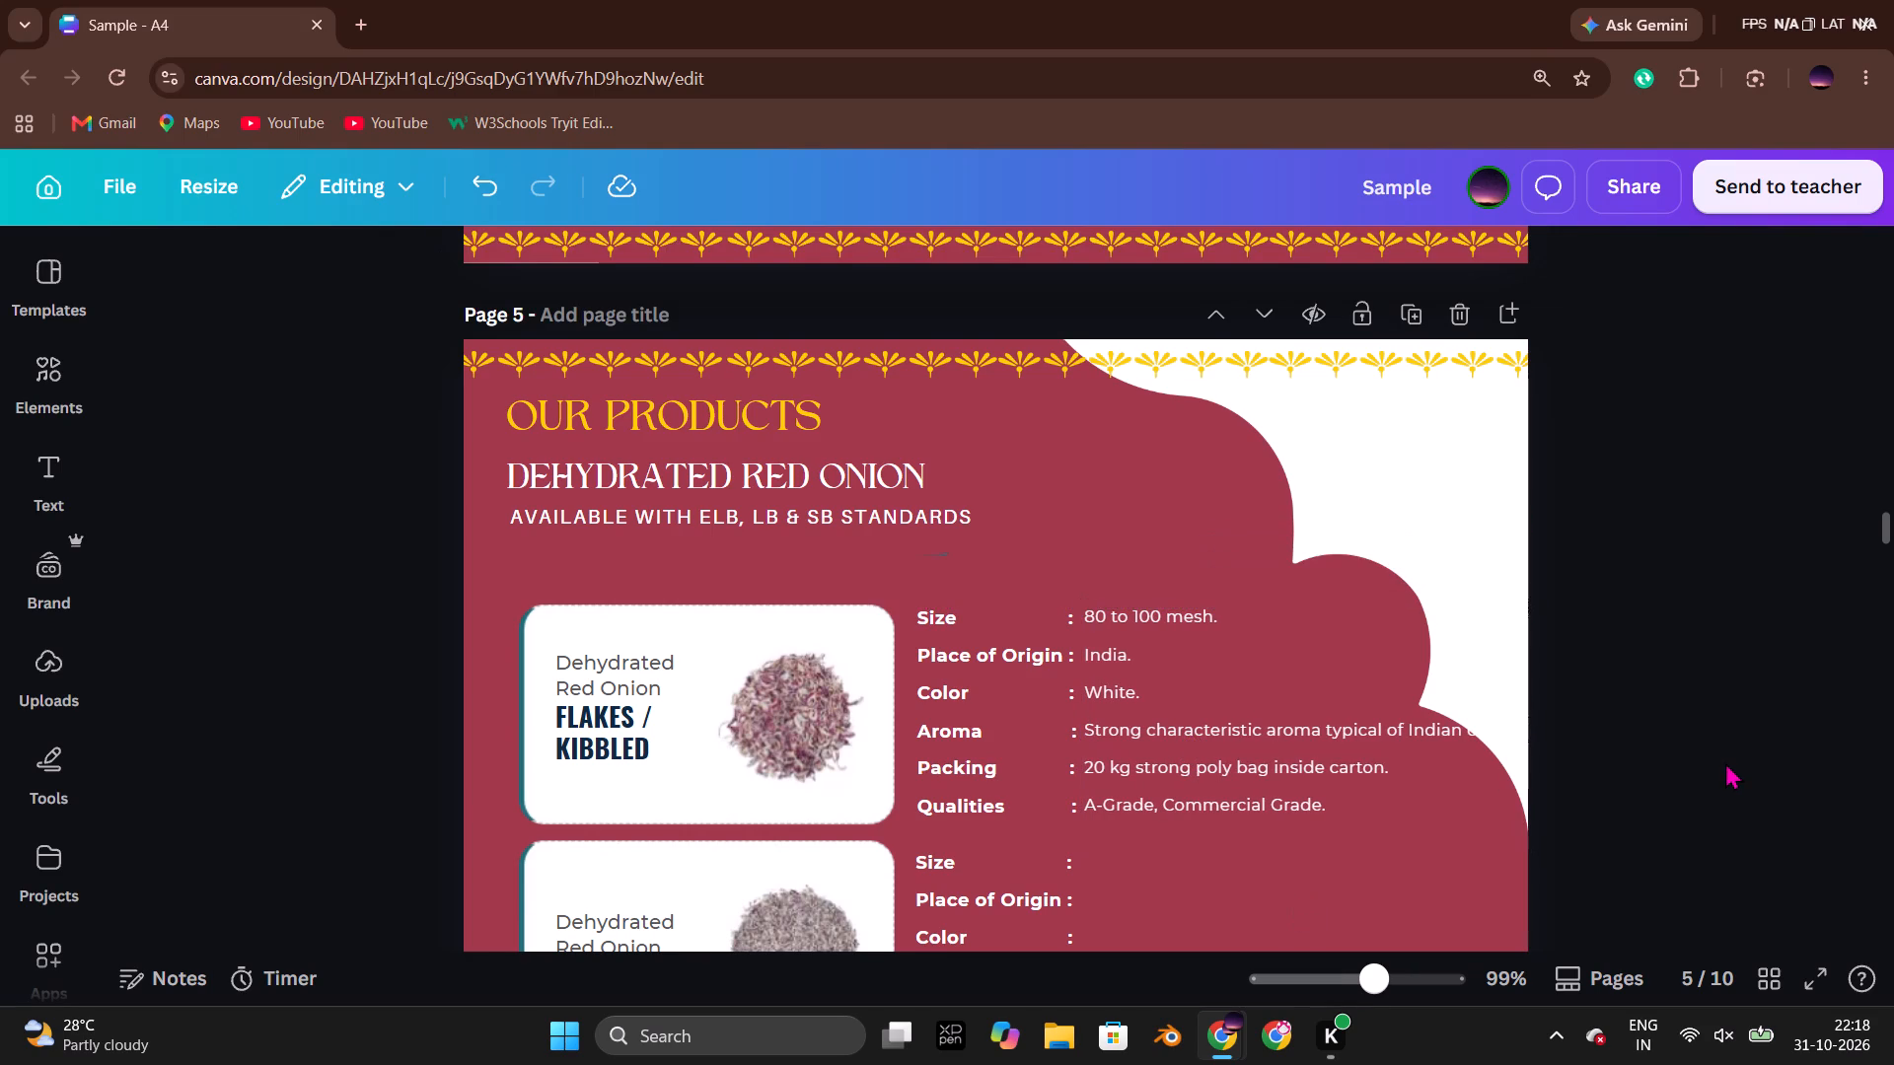
# Duplicate the Flakes / Kibbled specification values on page 5 and align the copy with the Chopped labels.
pyautogui.scroll(-2, 1724, 762)
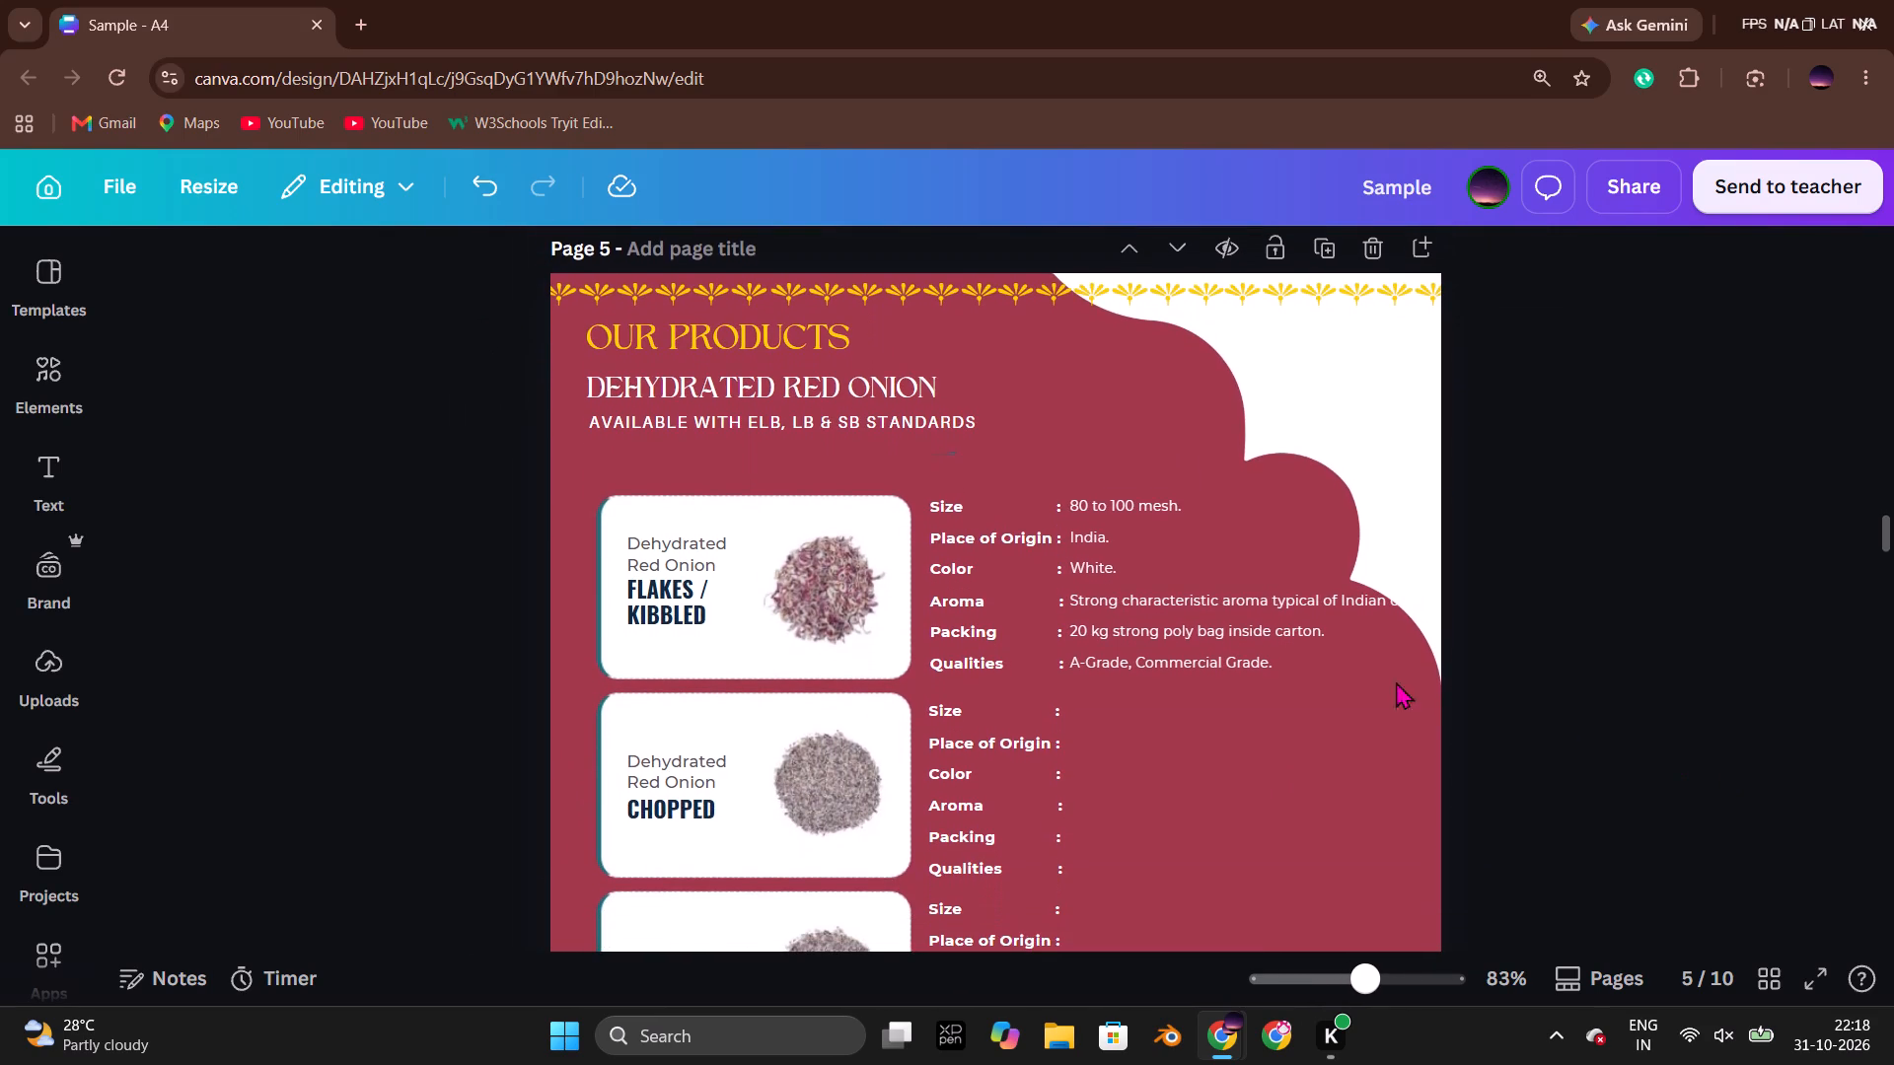
pyautogui.click(1176, 625)
pyautogui.click(1252, 436)
pyautogui.scroll(-1, 1286, 655)
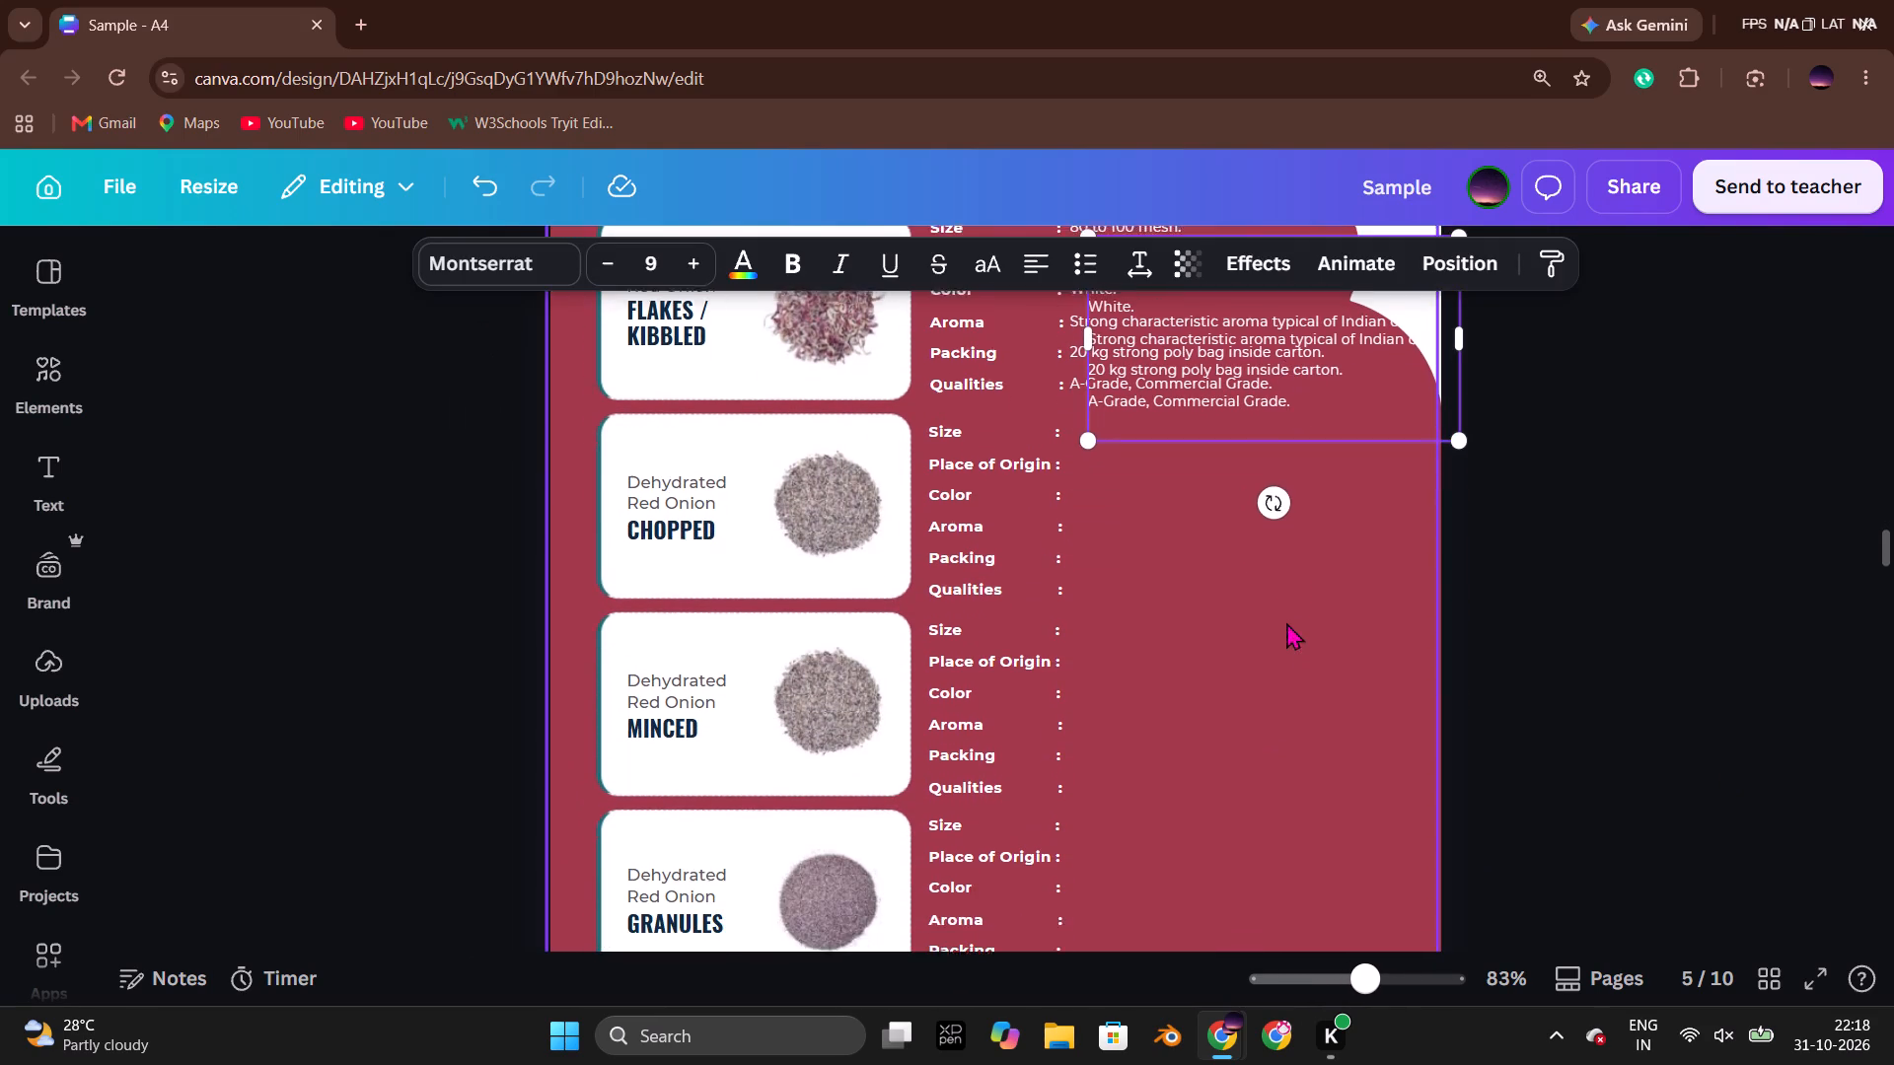
pyautogui.scroll(-1, 1286, 622)
pyautogui.moveTo(1235, 360); pyautogui.dragTo(1215, 546)
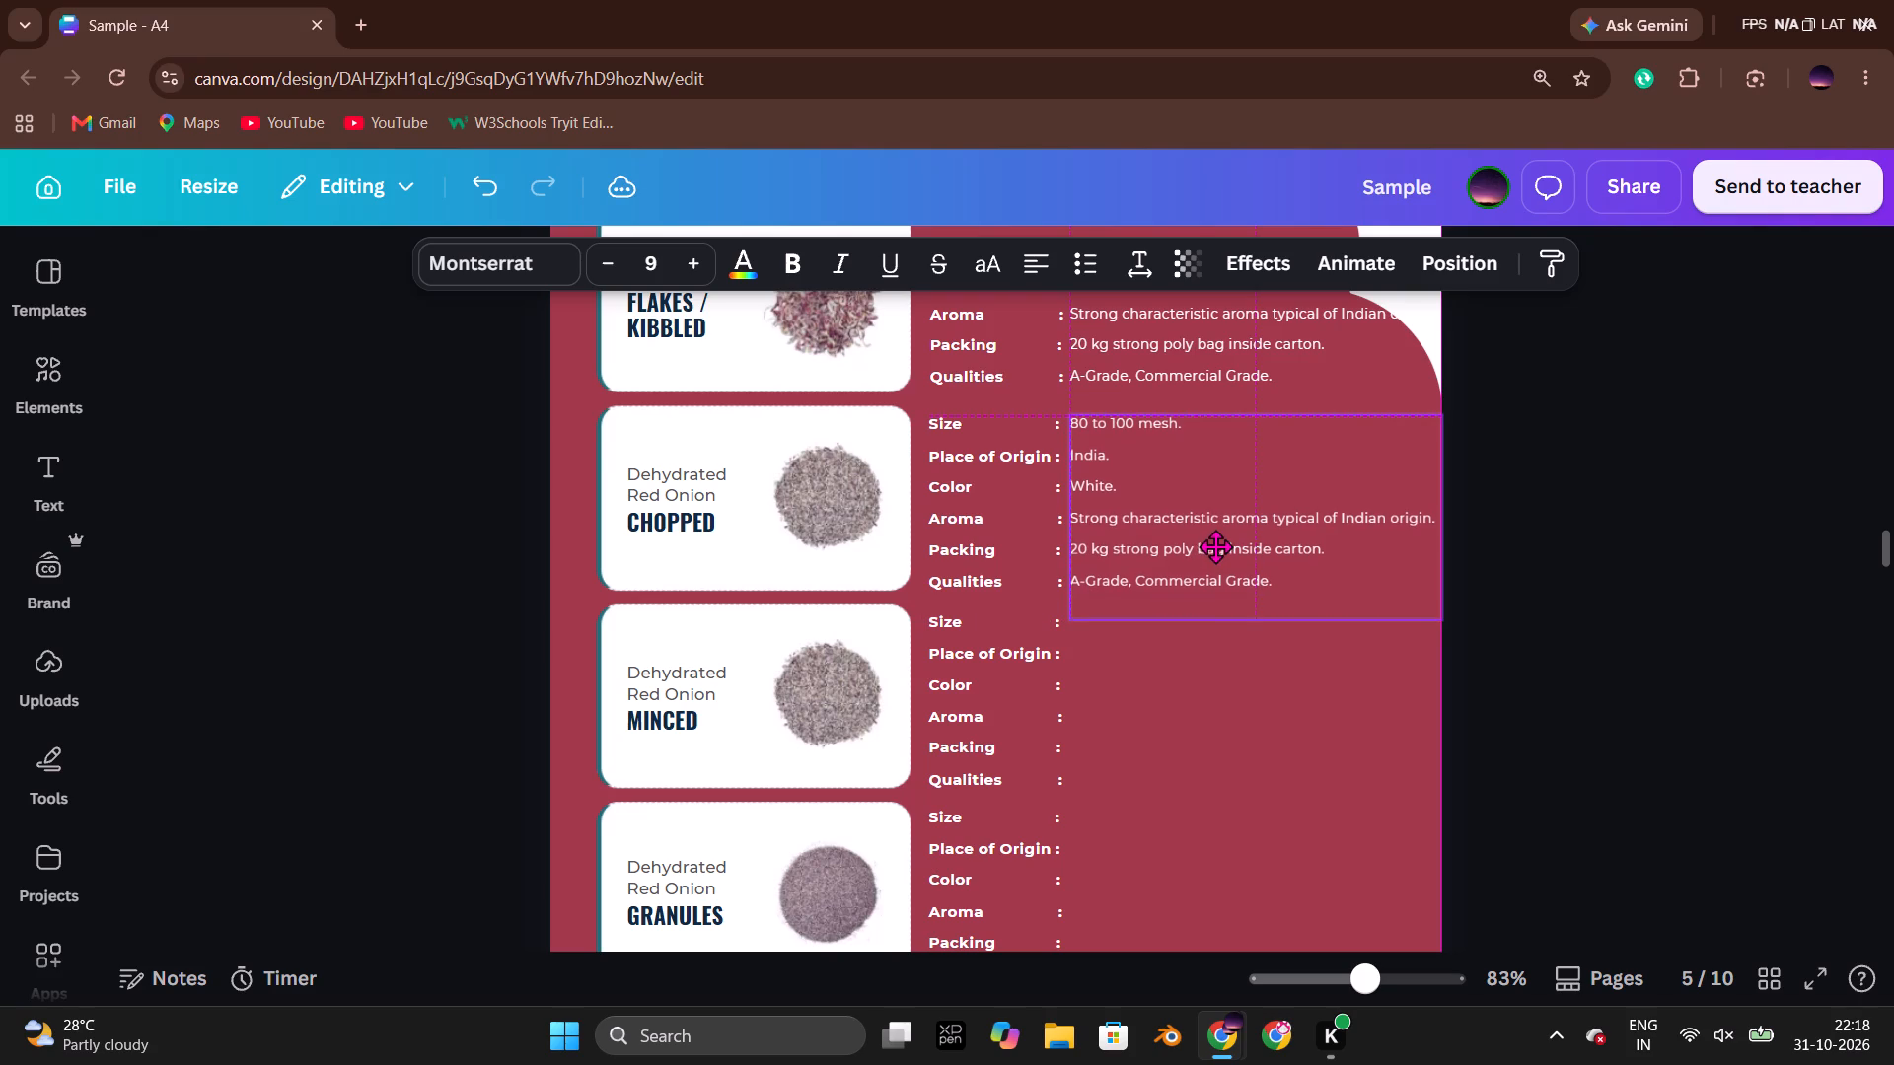
pyautogui.moveTo(1215, 546); pyautogui.dragTo(1218, 547)
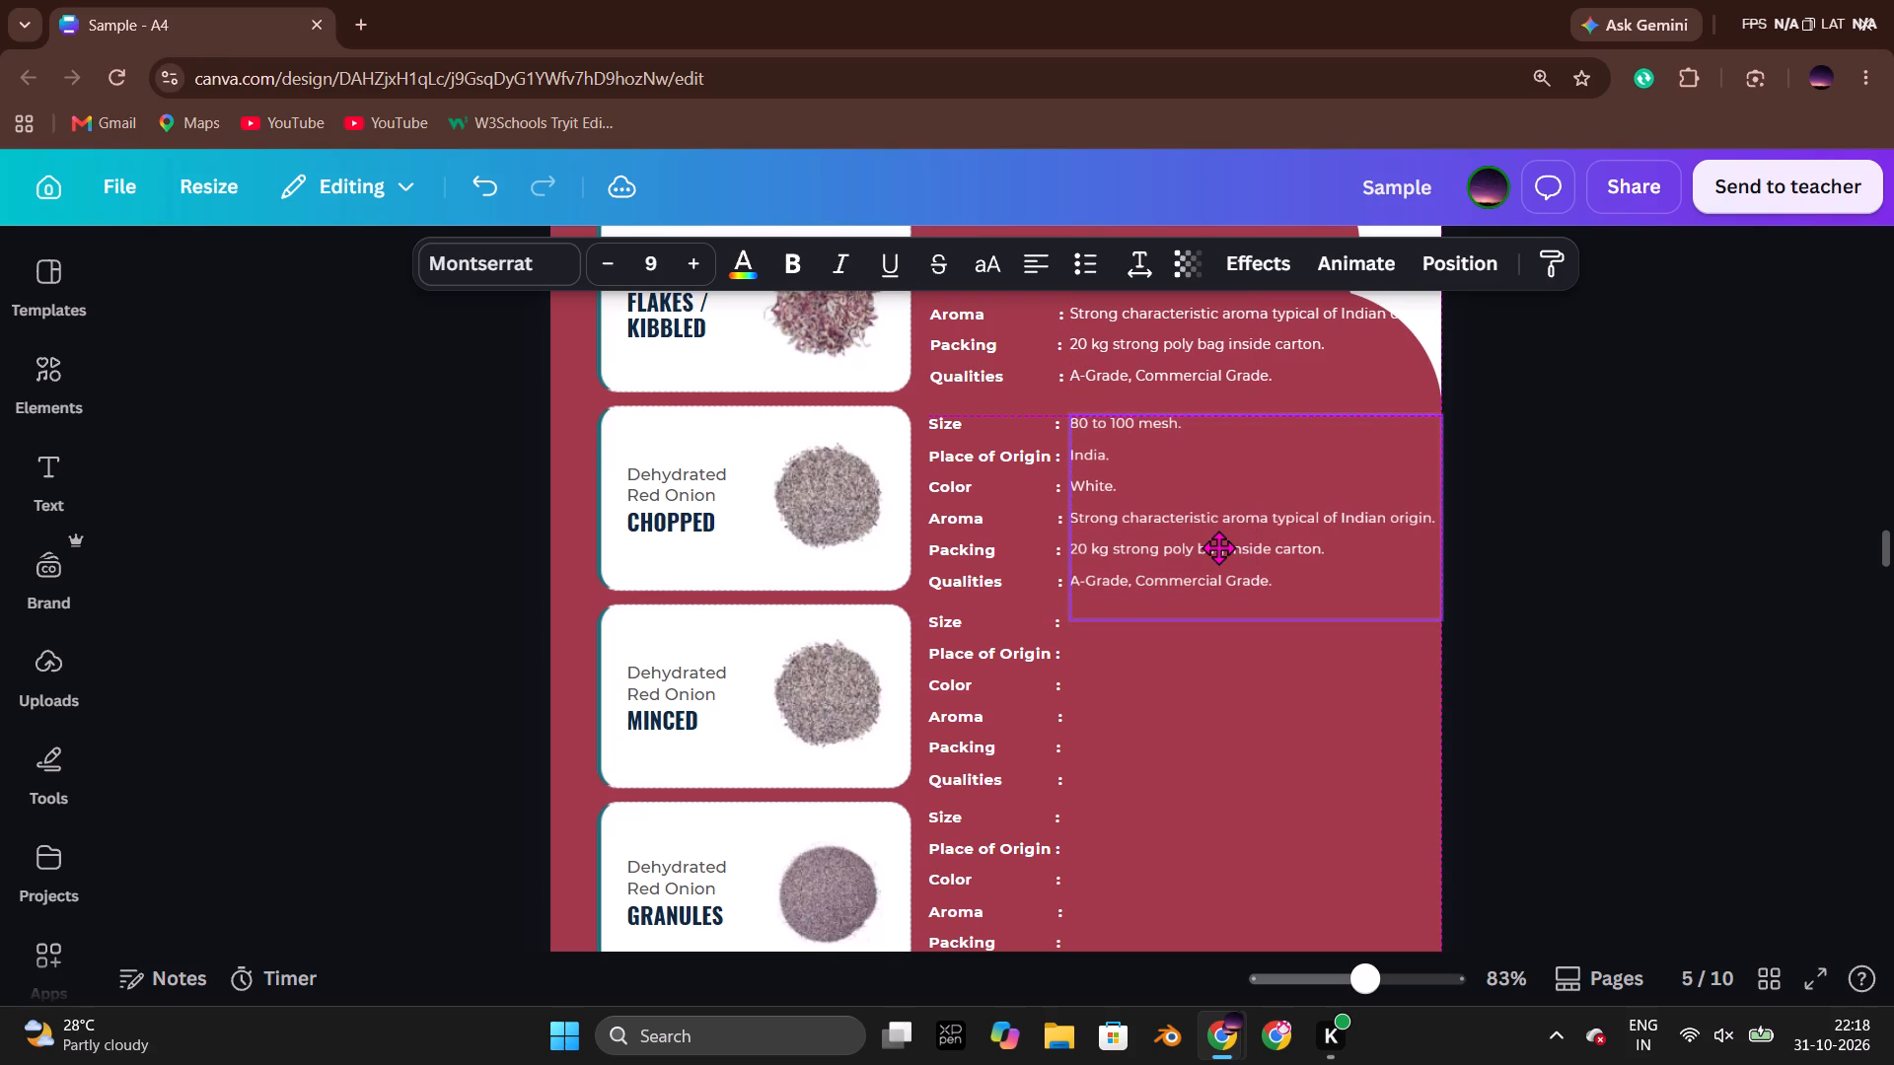
pyautogui.moveTo(1218, 547); pyautogui.dragTo(1215, 547)
pyautogui.click(1571, 556)
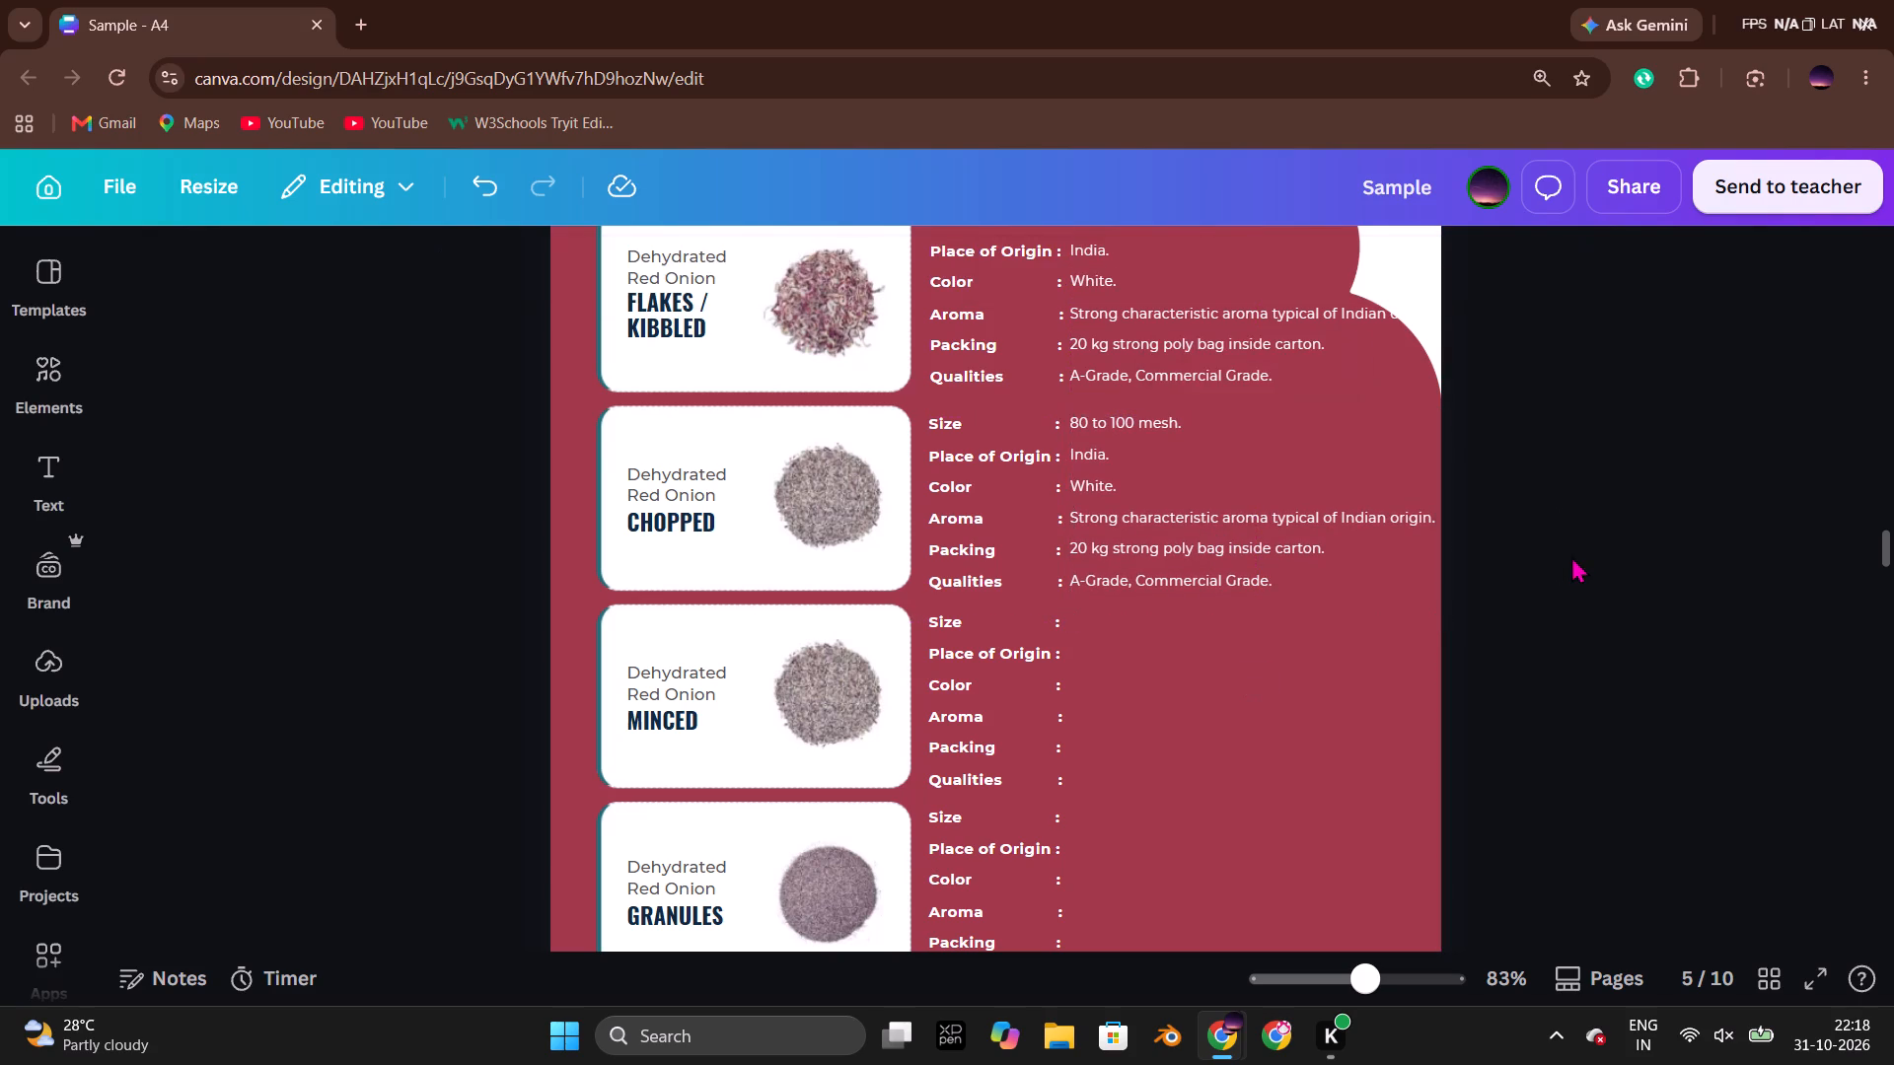
pyautogui.click(1222, 533)
pyautogui.click(1608, 555)
# Duplicate the Chopped specification values down page 5 to fill the Minced, Granules and Powder rows.
pyautogui.click(1219, 514)
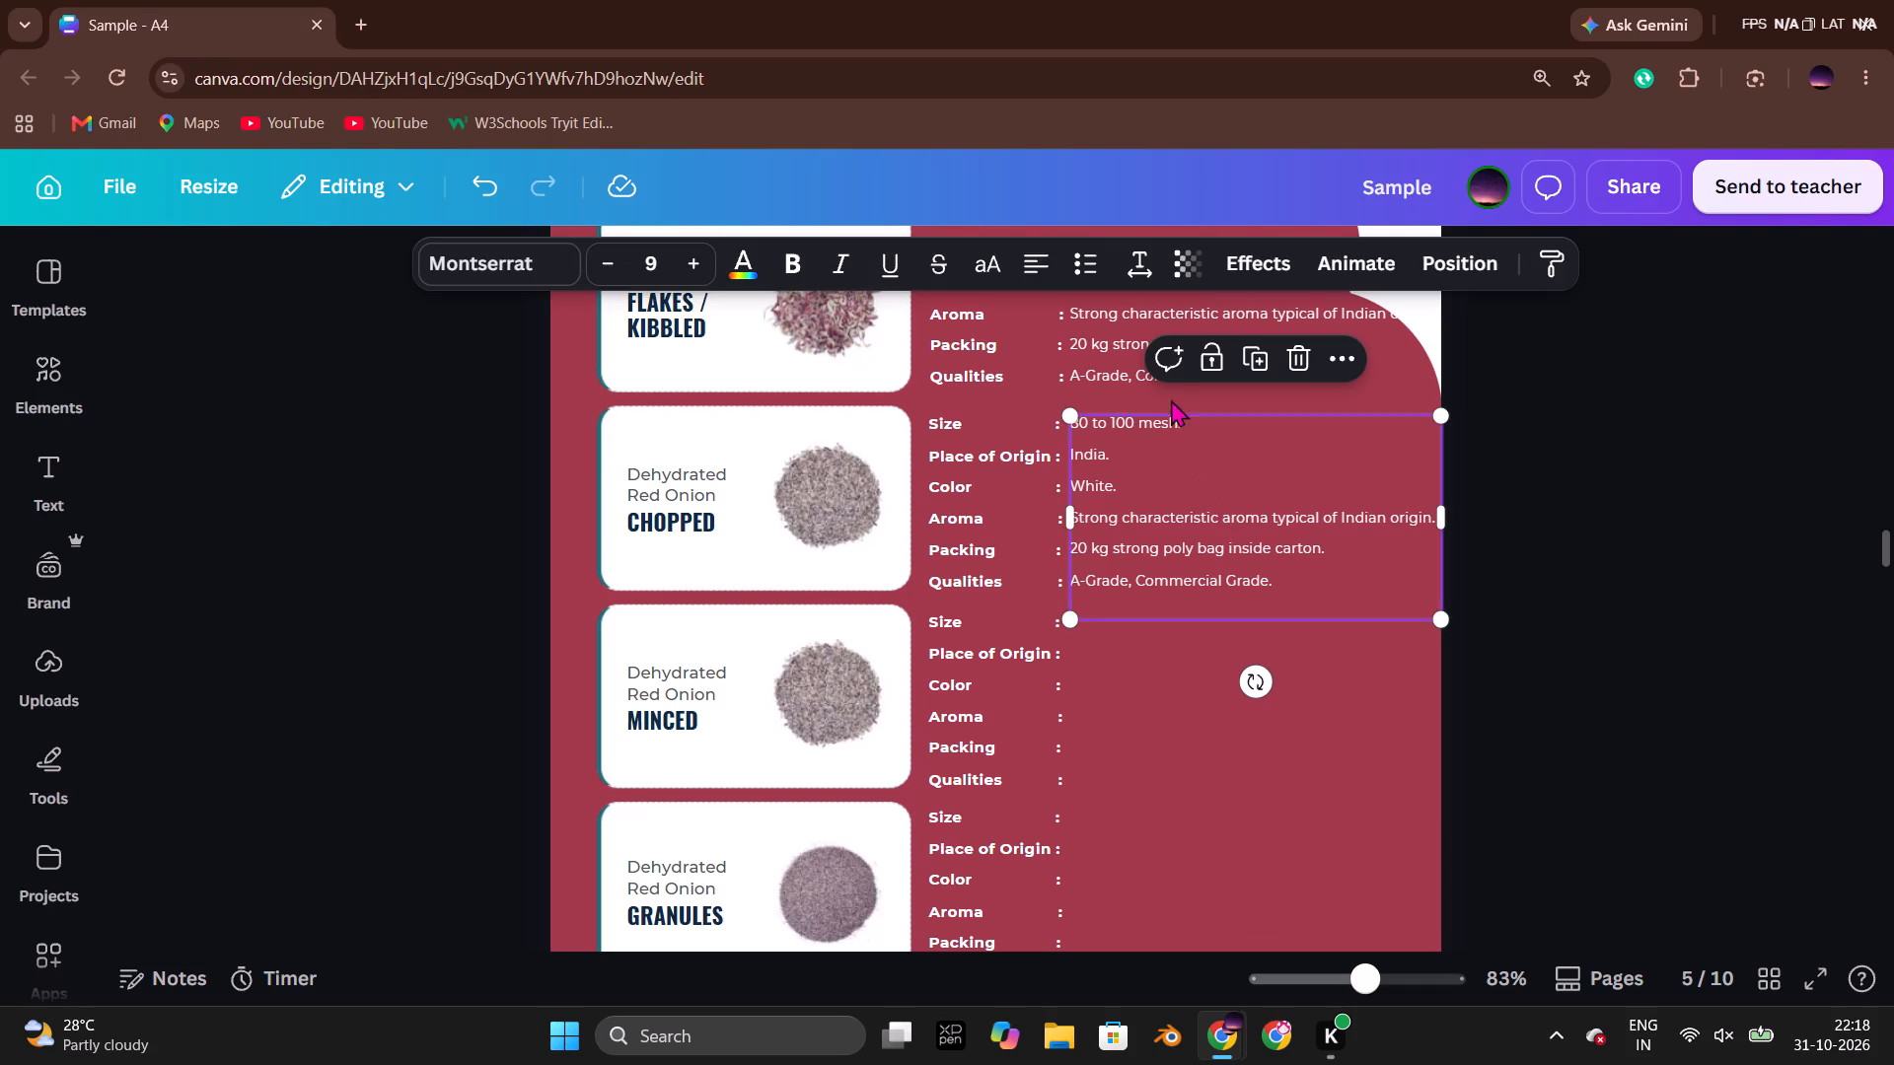
pyautogui.click(1260, 359)
pyautogui.click(1634, 678)
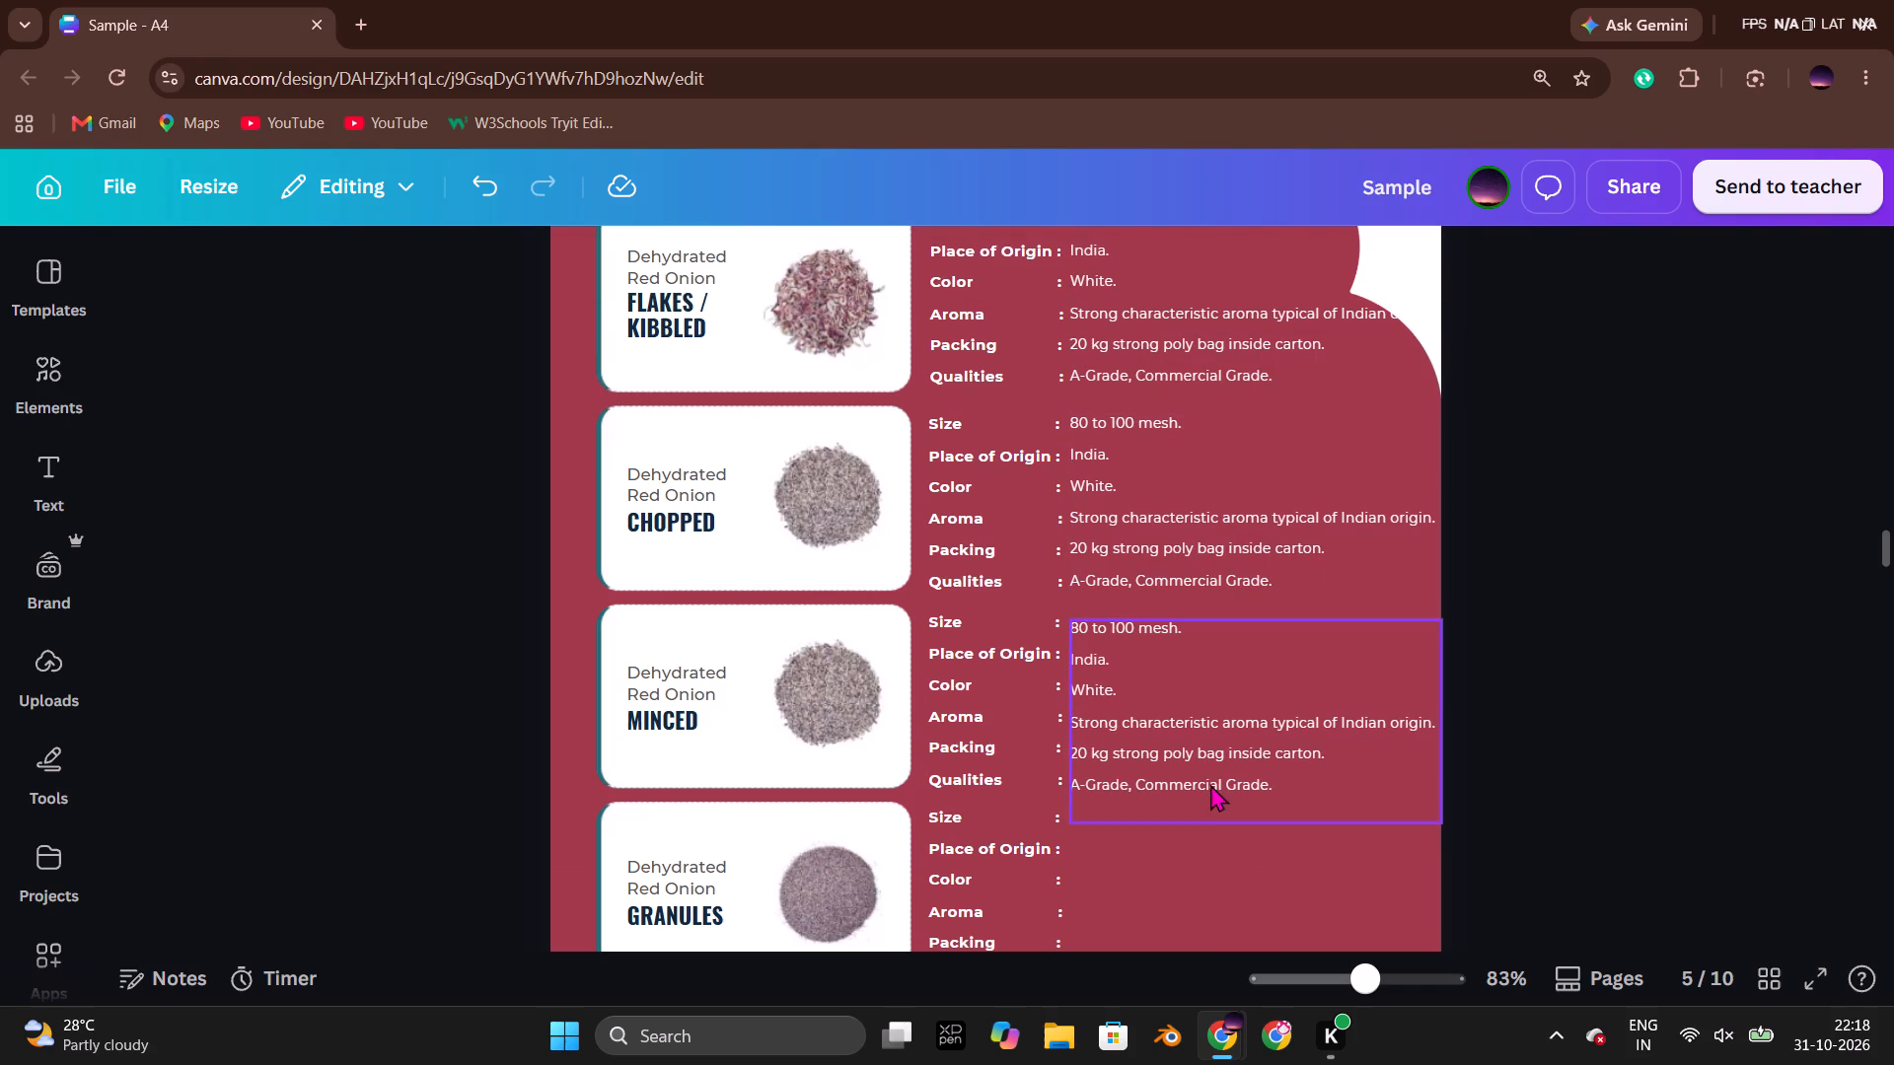
pyautogui.click(1213, 783)
pyautogui.click(1248, 566)
pyautogui.scroll(-2, 1462, 663)
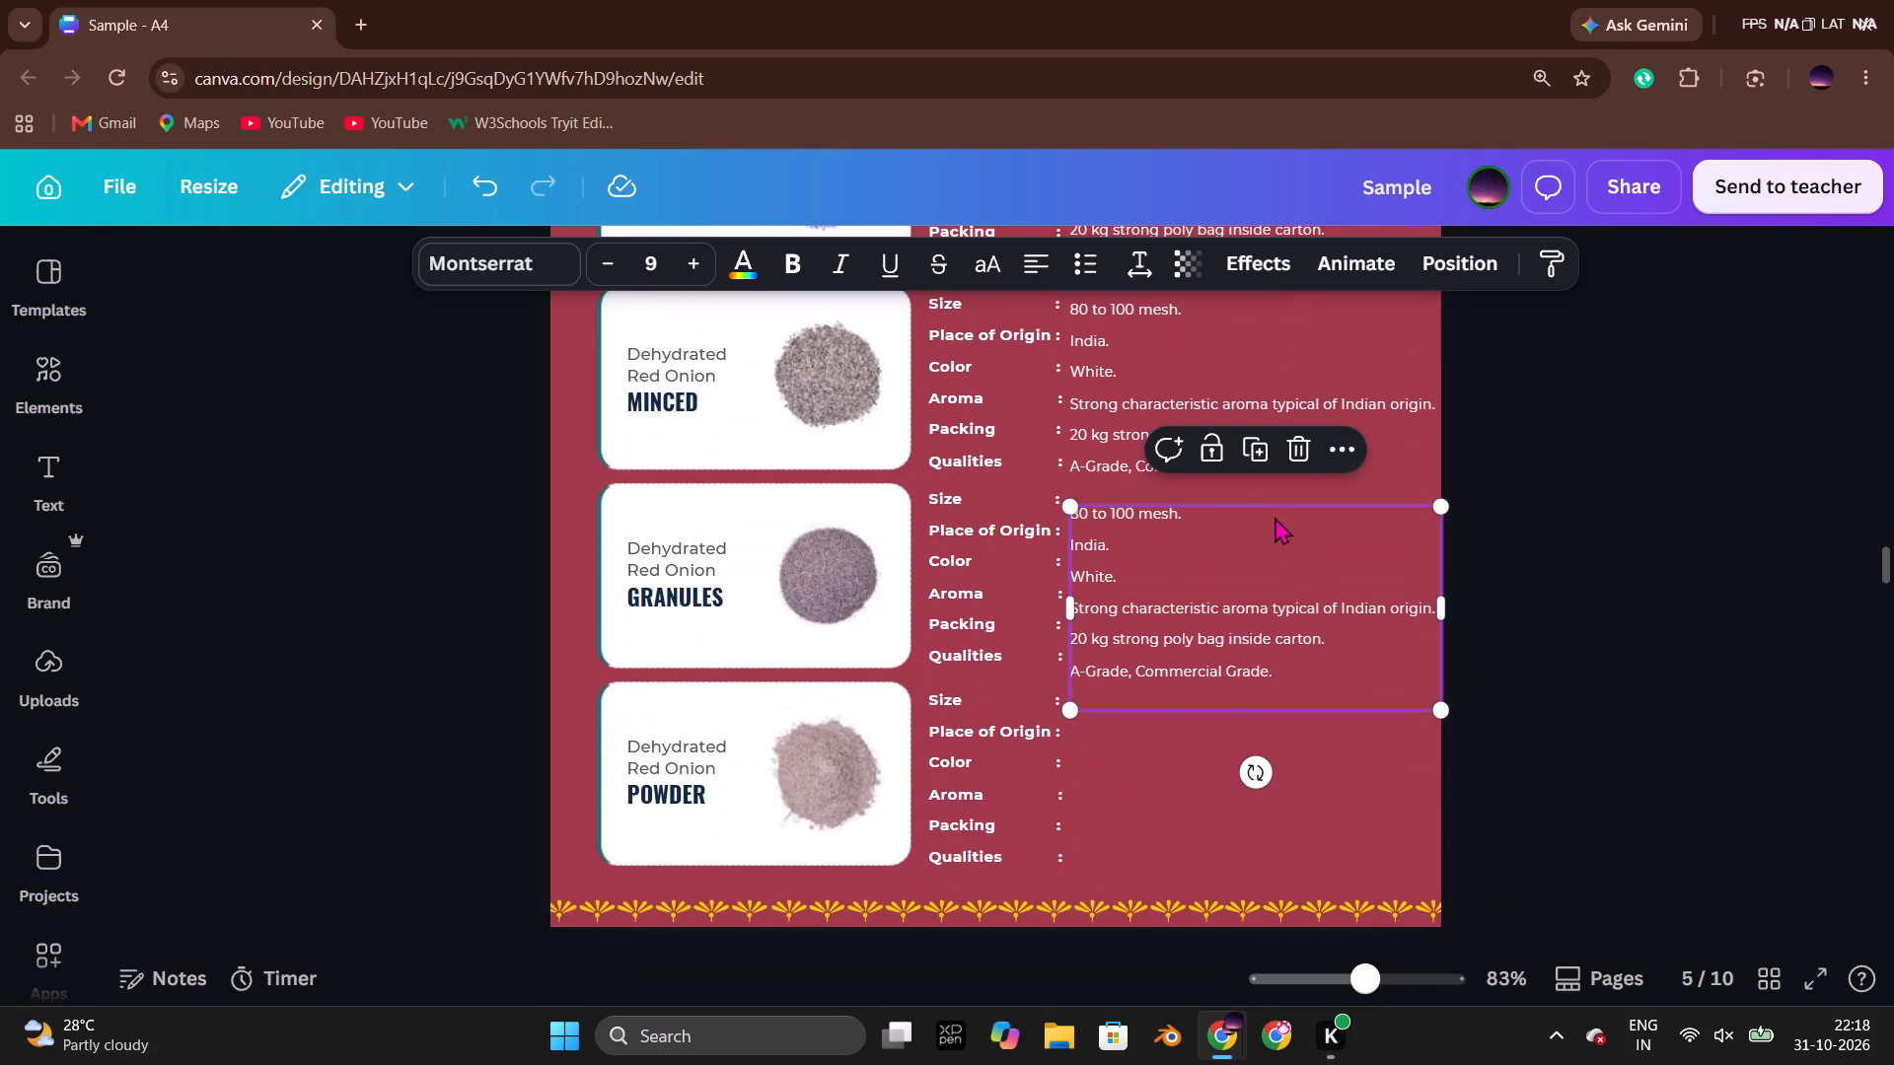
pyautogui.click(1260, 457)
pyautogui.click(1688, 629)
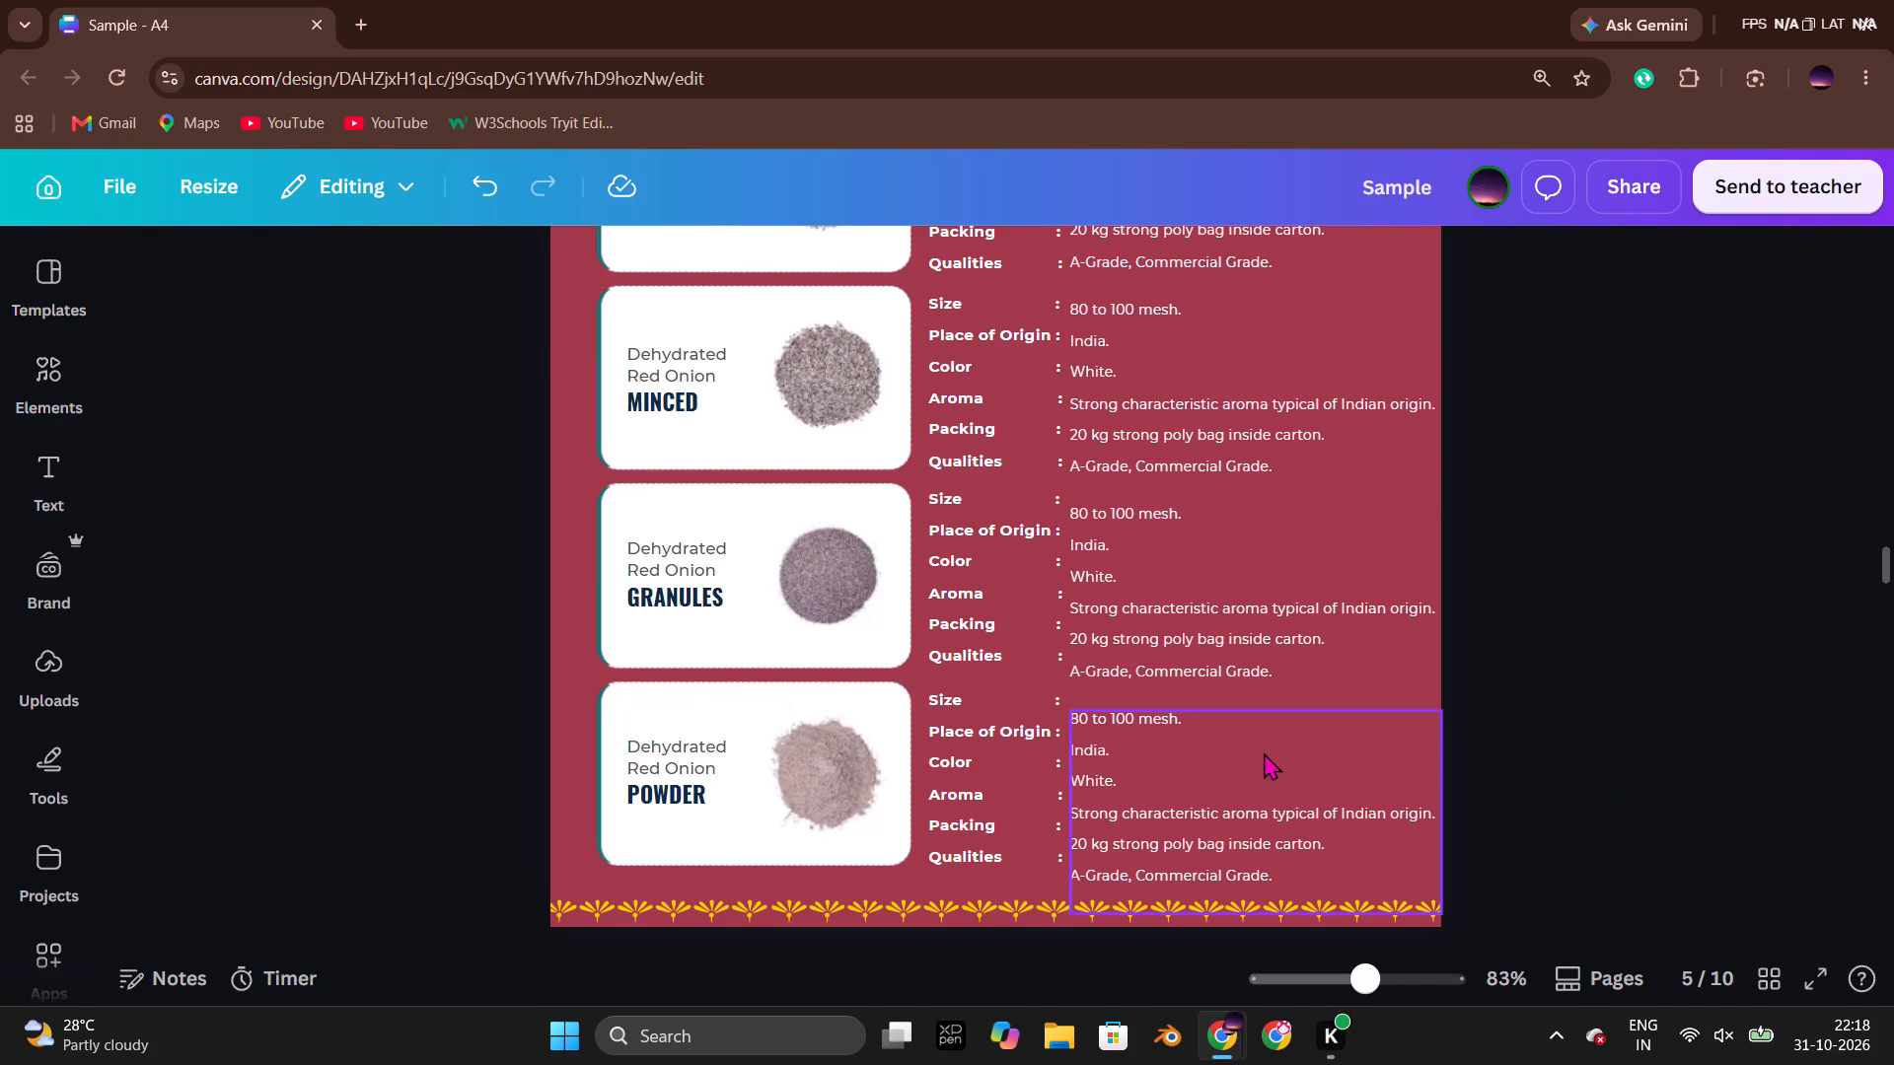
pyautogui.scroll(1, 1505, 587)
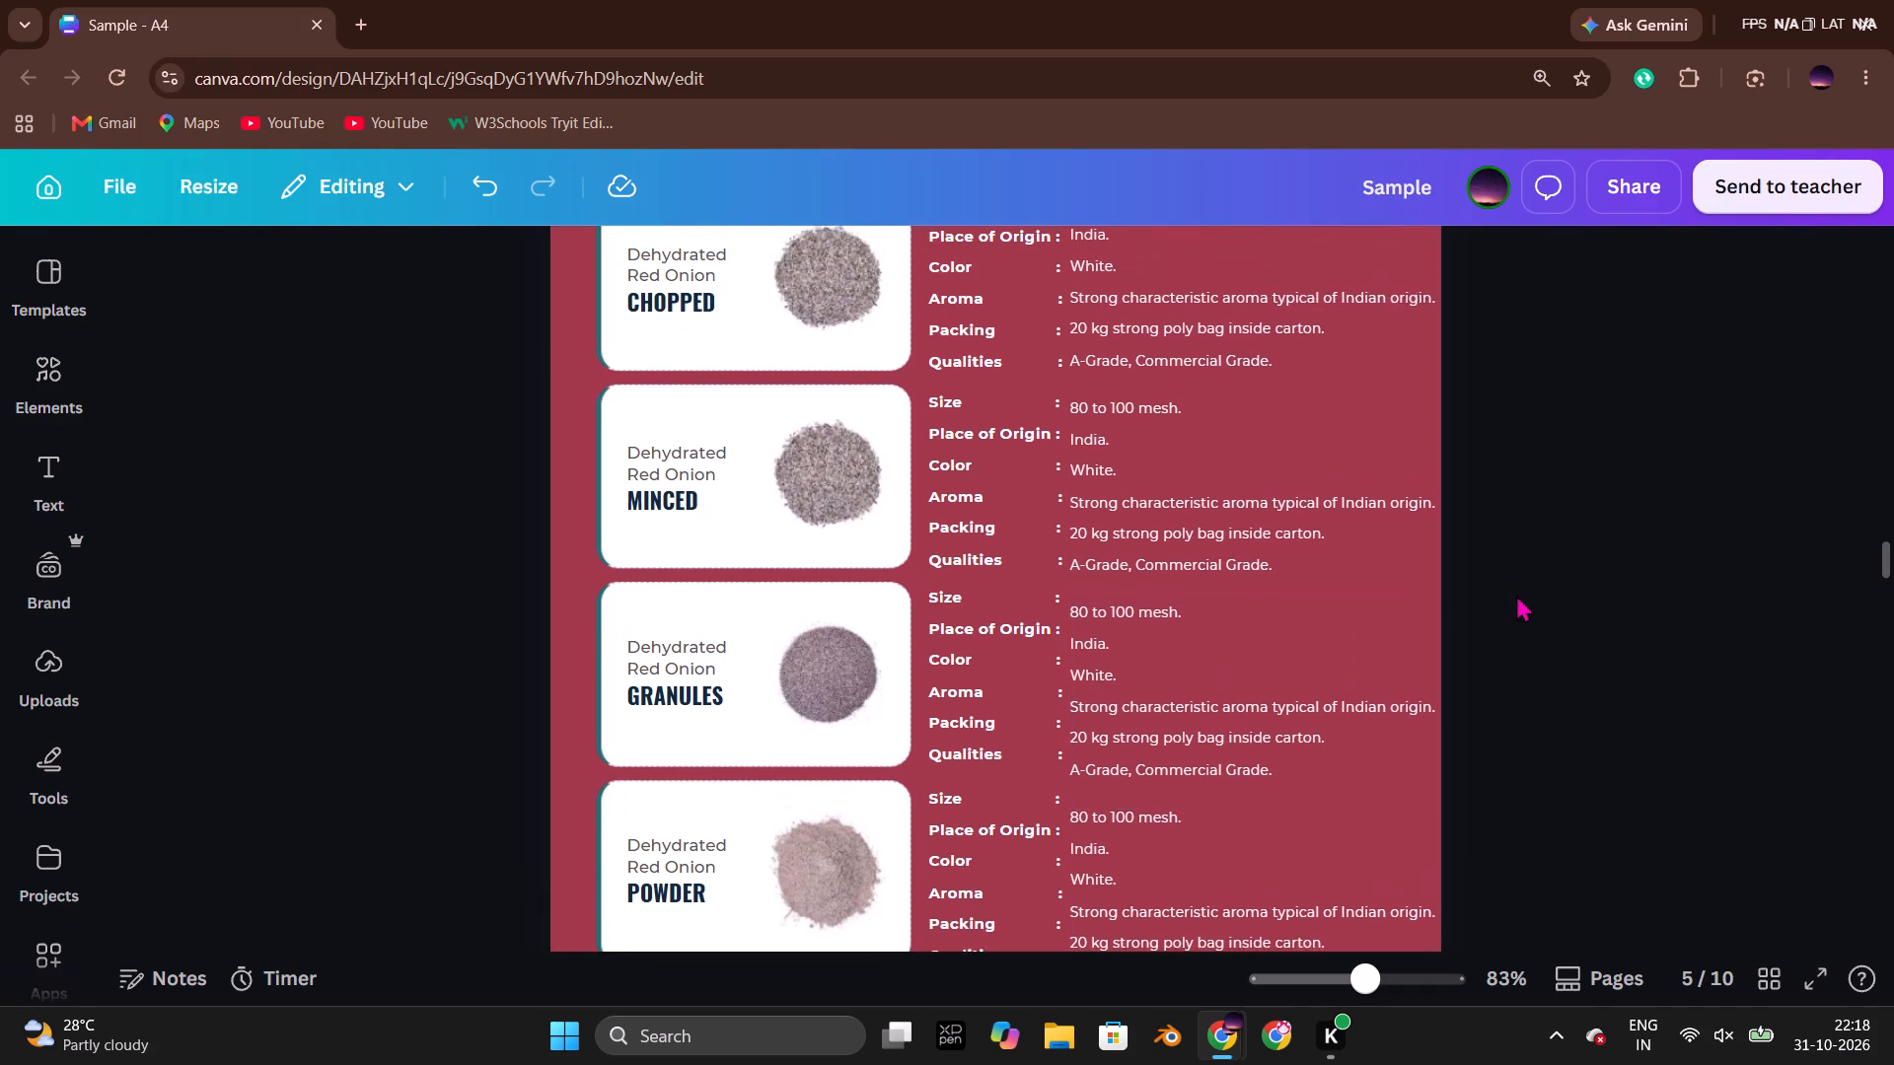
# Align the Minced specification values on page 5 with their labels and fine-tune the Chopped values' position.
pyautogui.scroll(1, 1516, 595)
pyautogui.click(1187, 584)
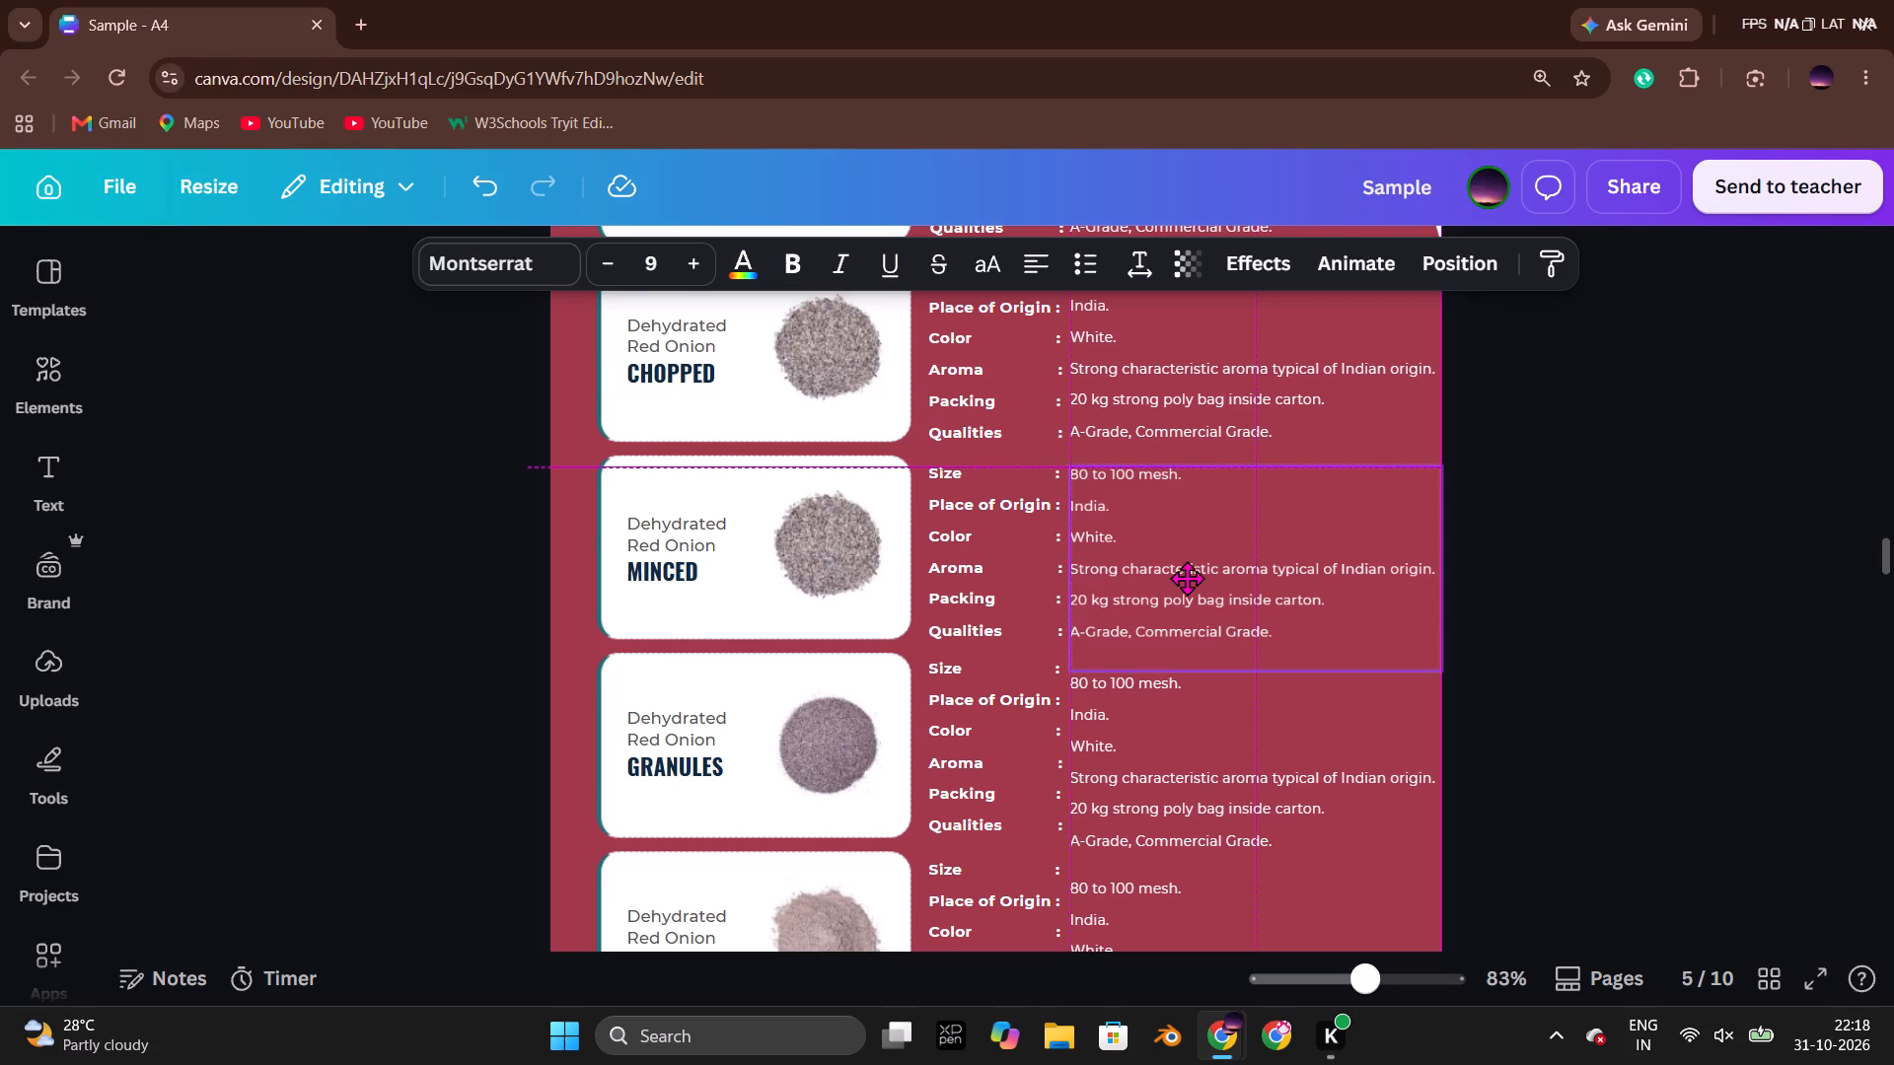
pyautogui.click(1651, 580)
pyautogui.scroll(2, 1639, 580)
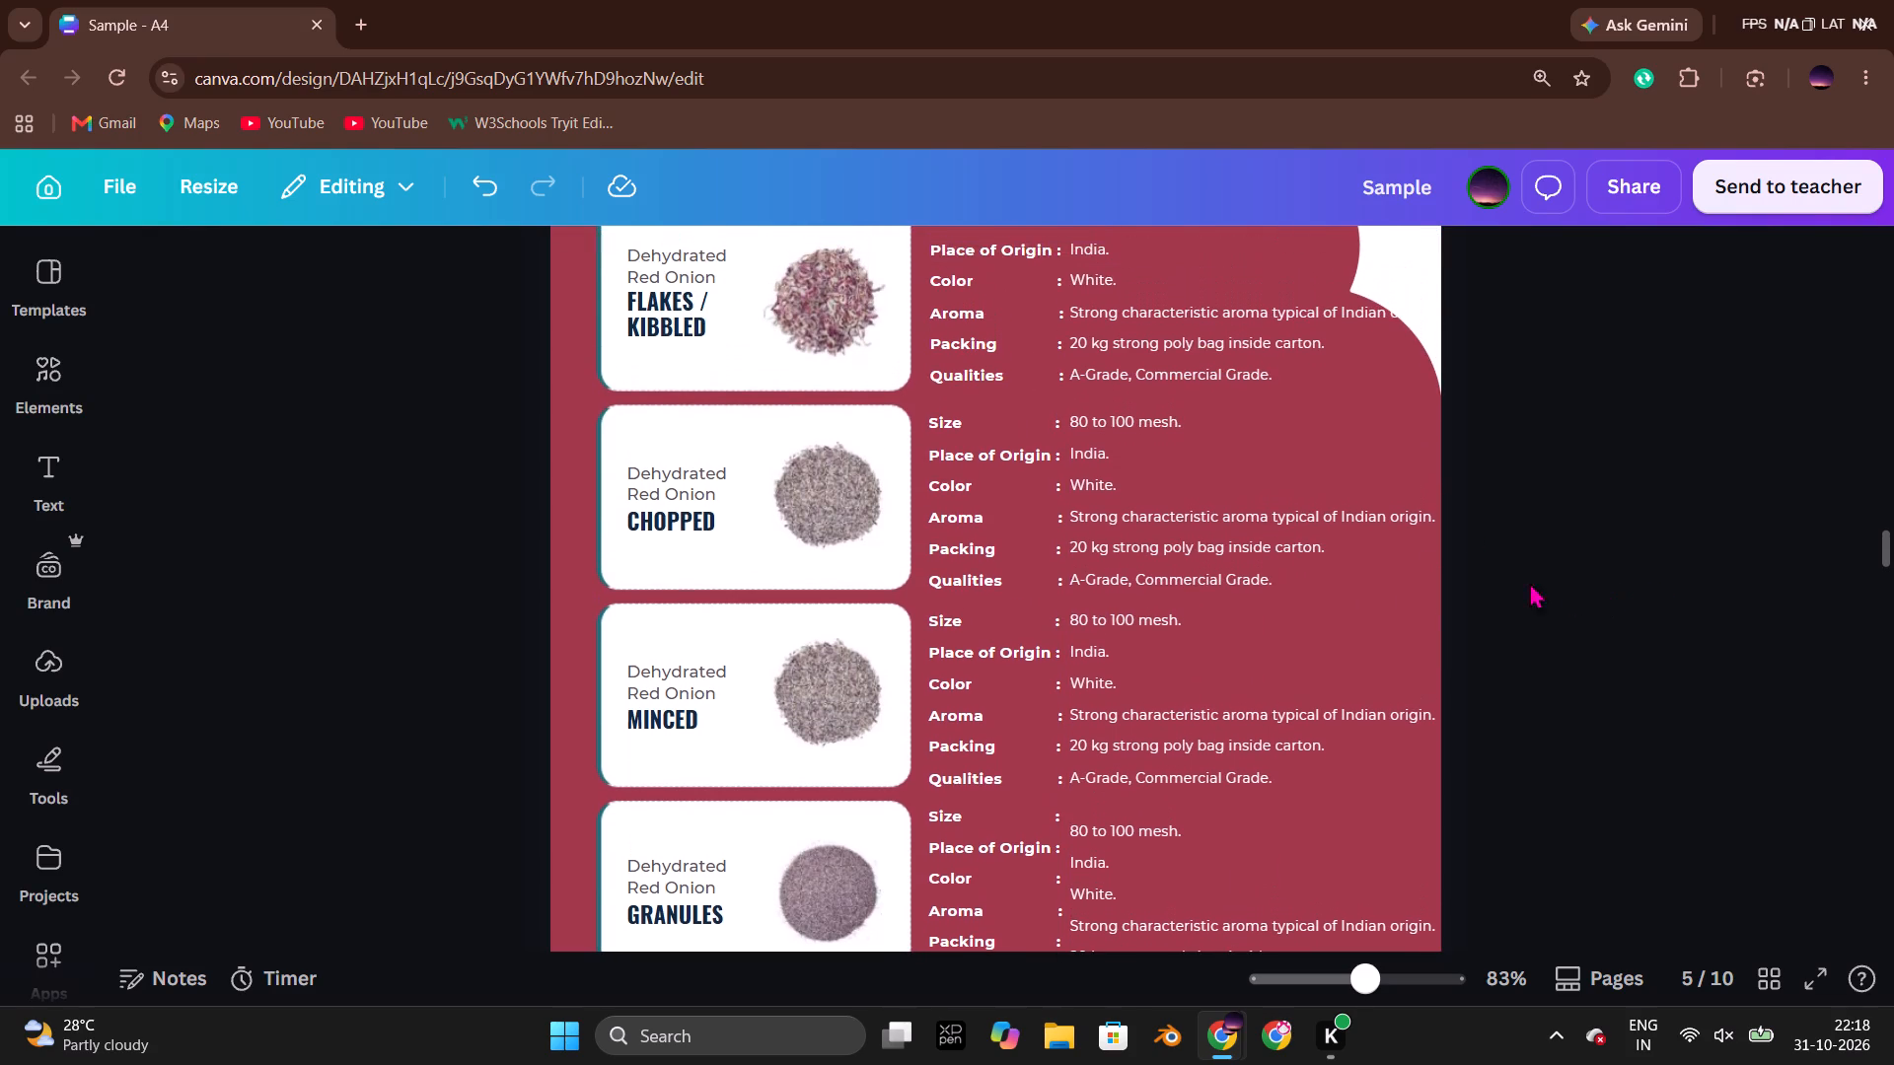
pyautogui.click(1182, 522)
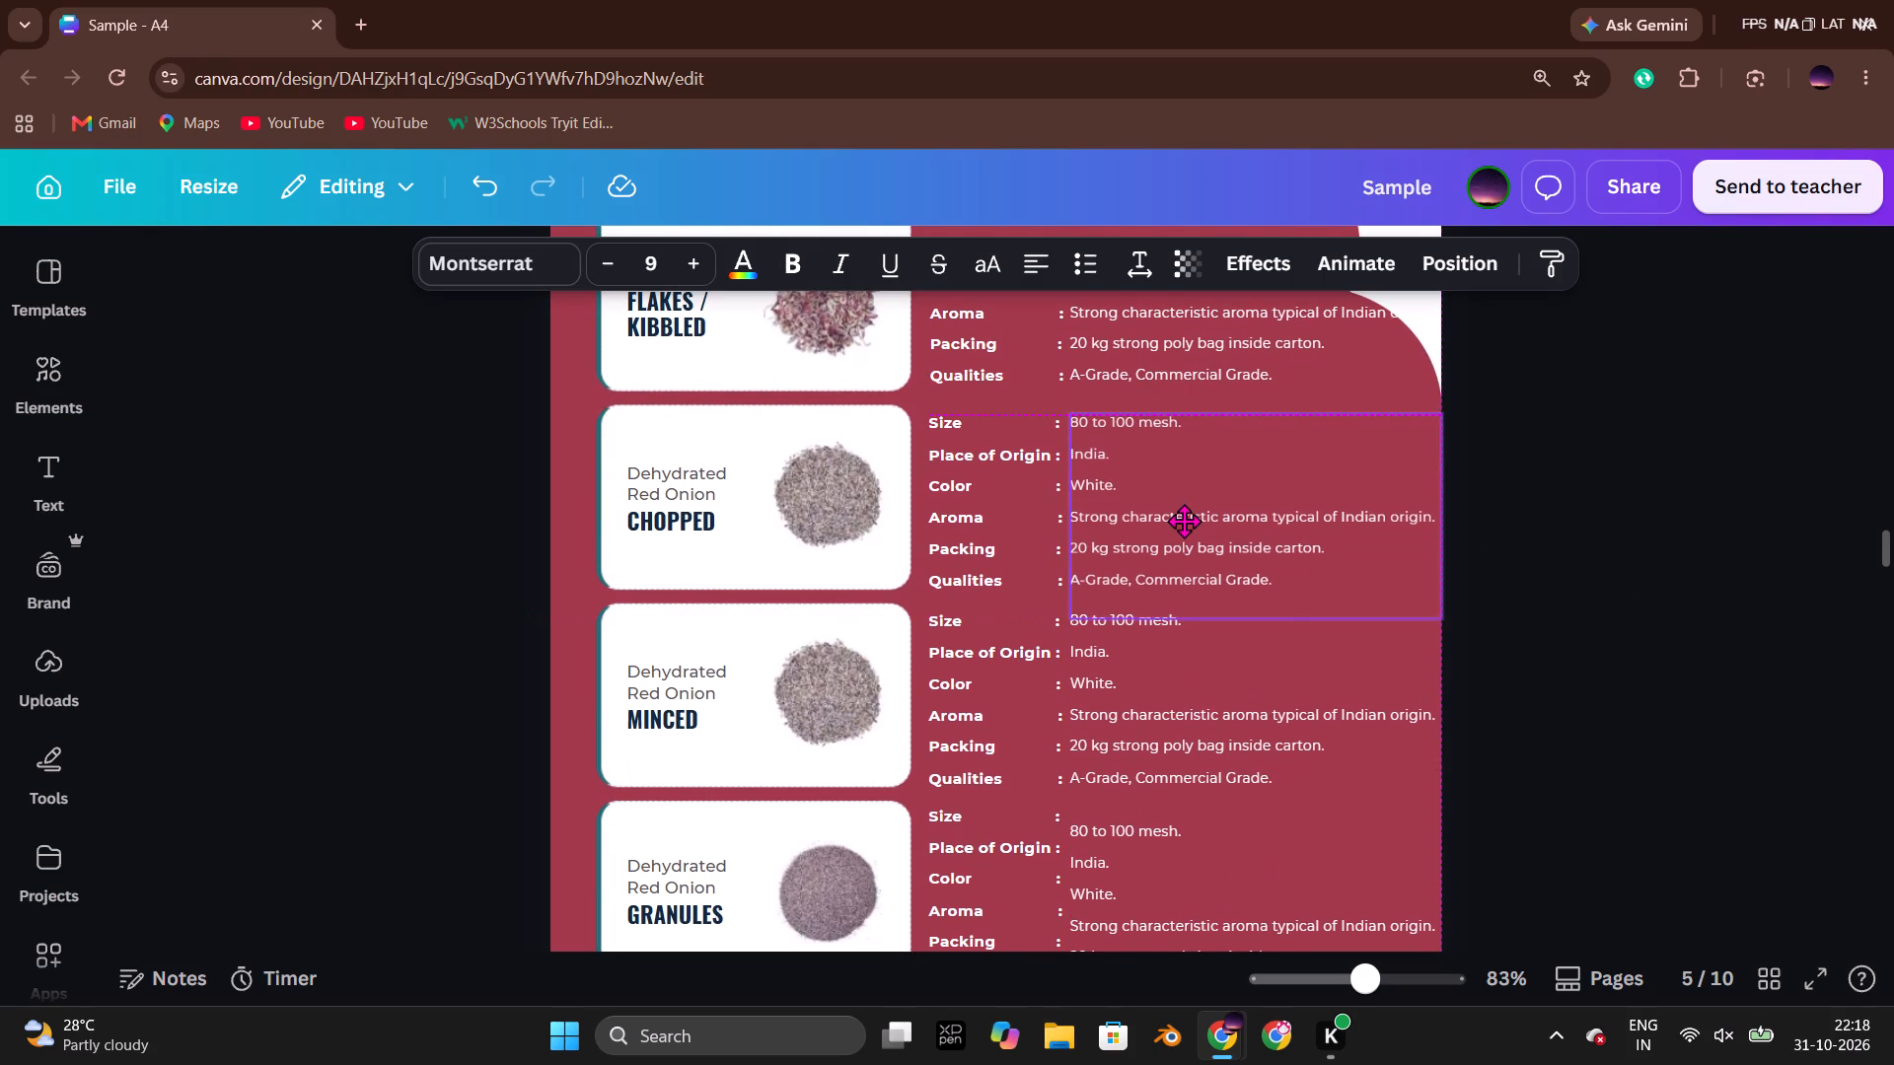
pyautogui.click(1688, 588)
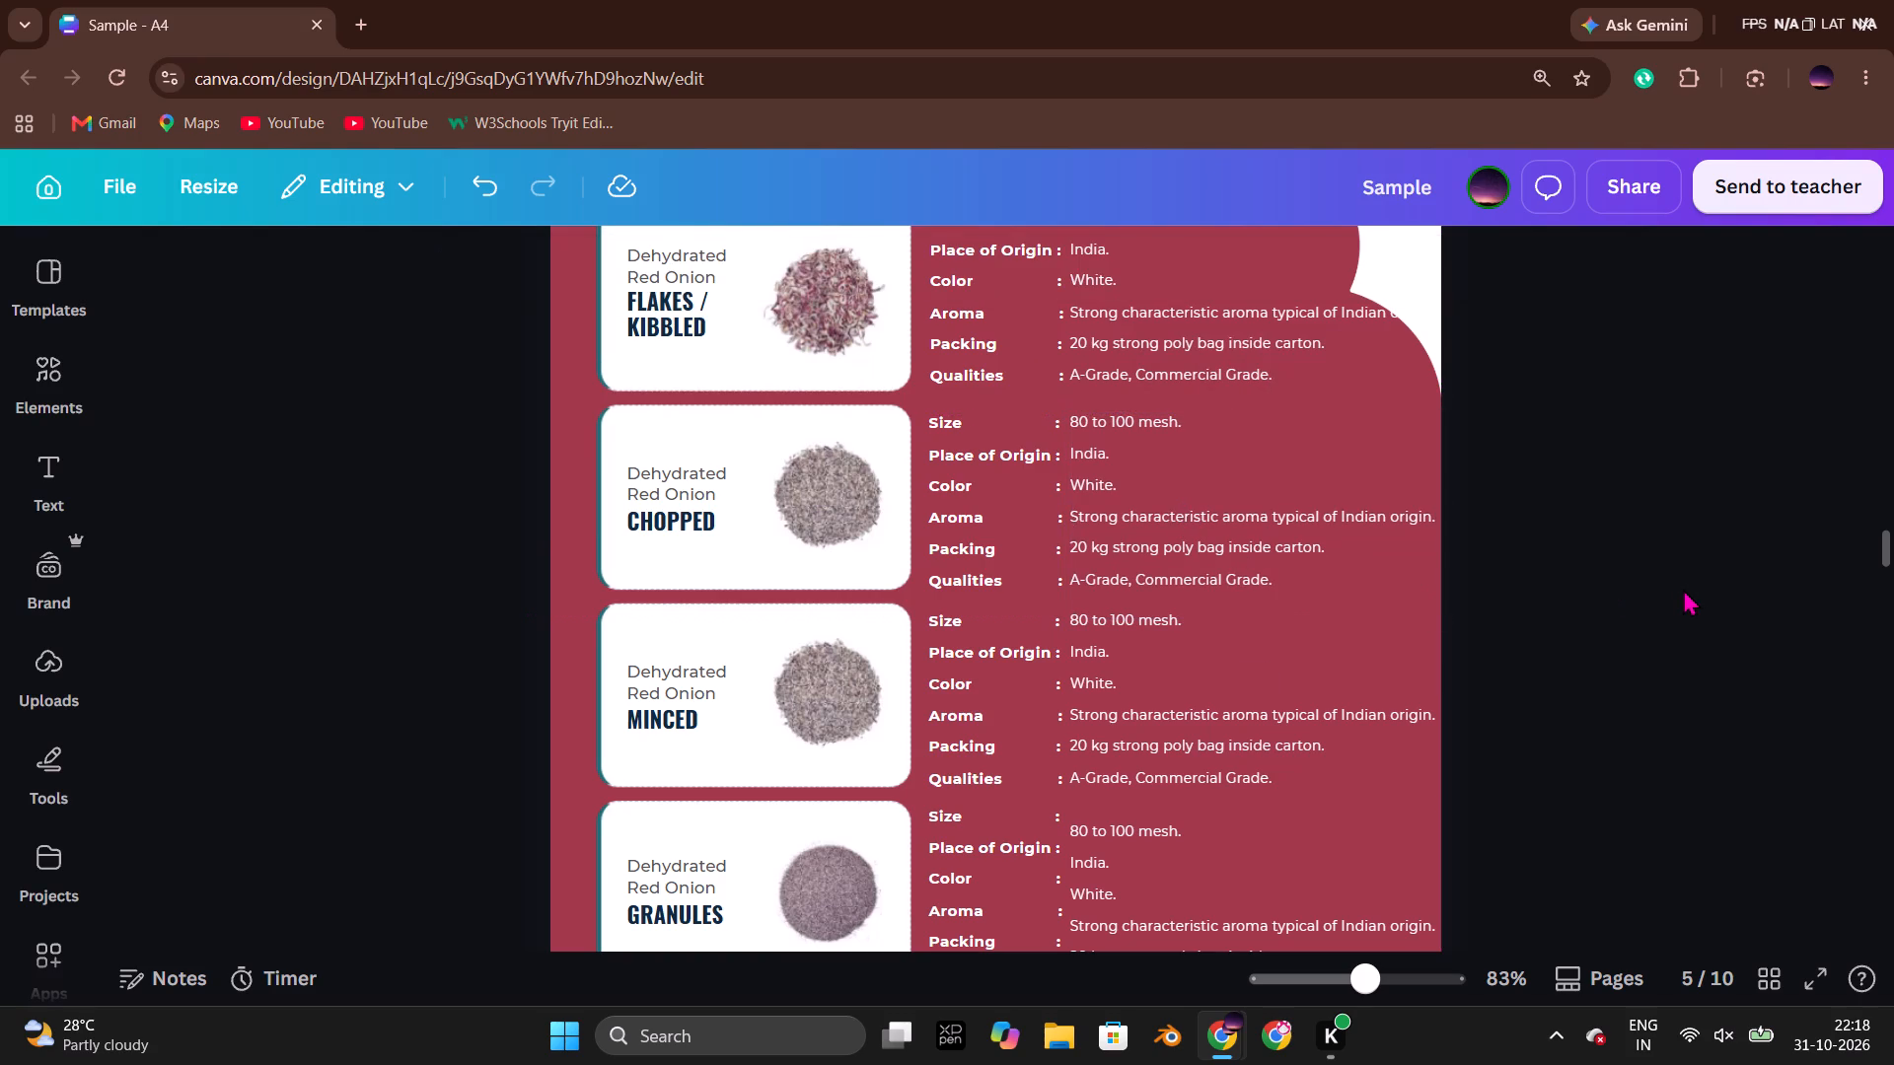
# Move the Granules specification values up on page 5 so each line matches its label.
pyautogui.scroll(-3, 1639, 595)
pyautogui.moveTo(1117, 609); pyautogui.dragTo(1117, 607)
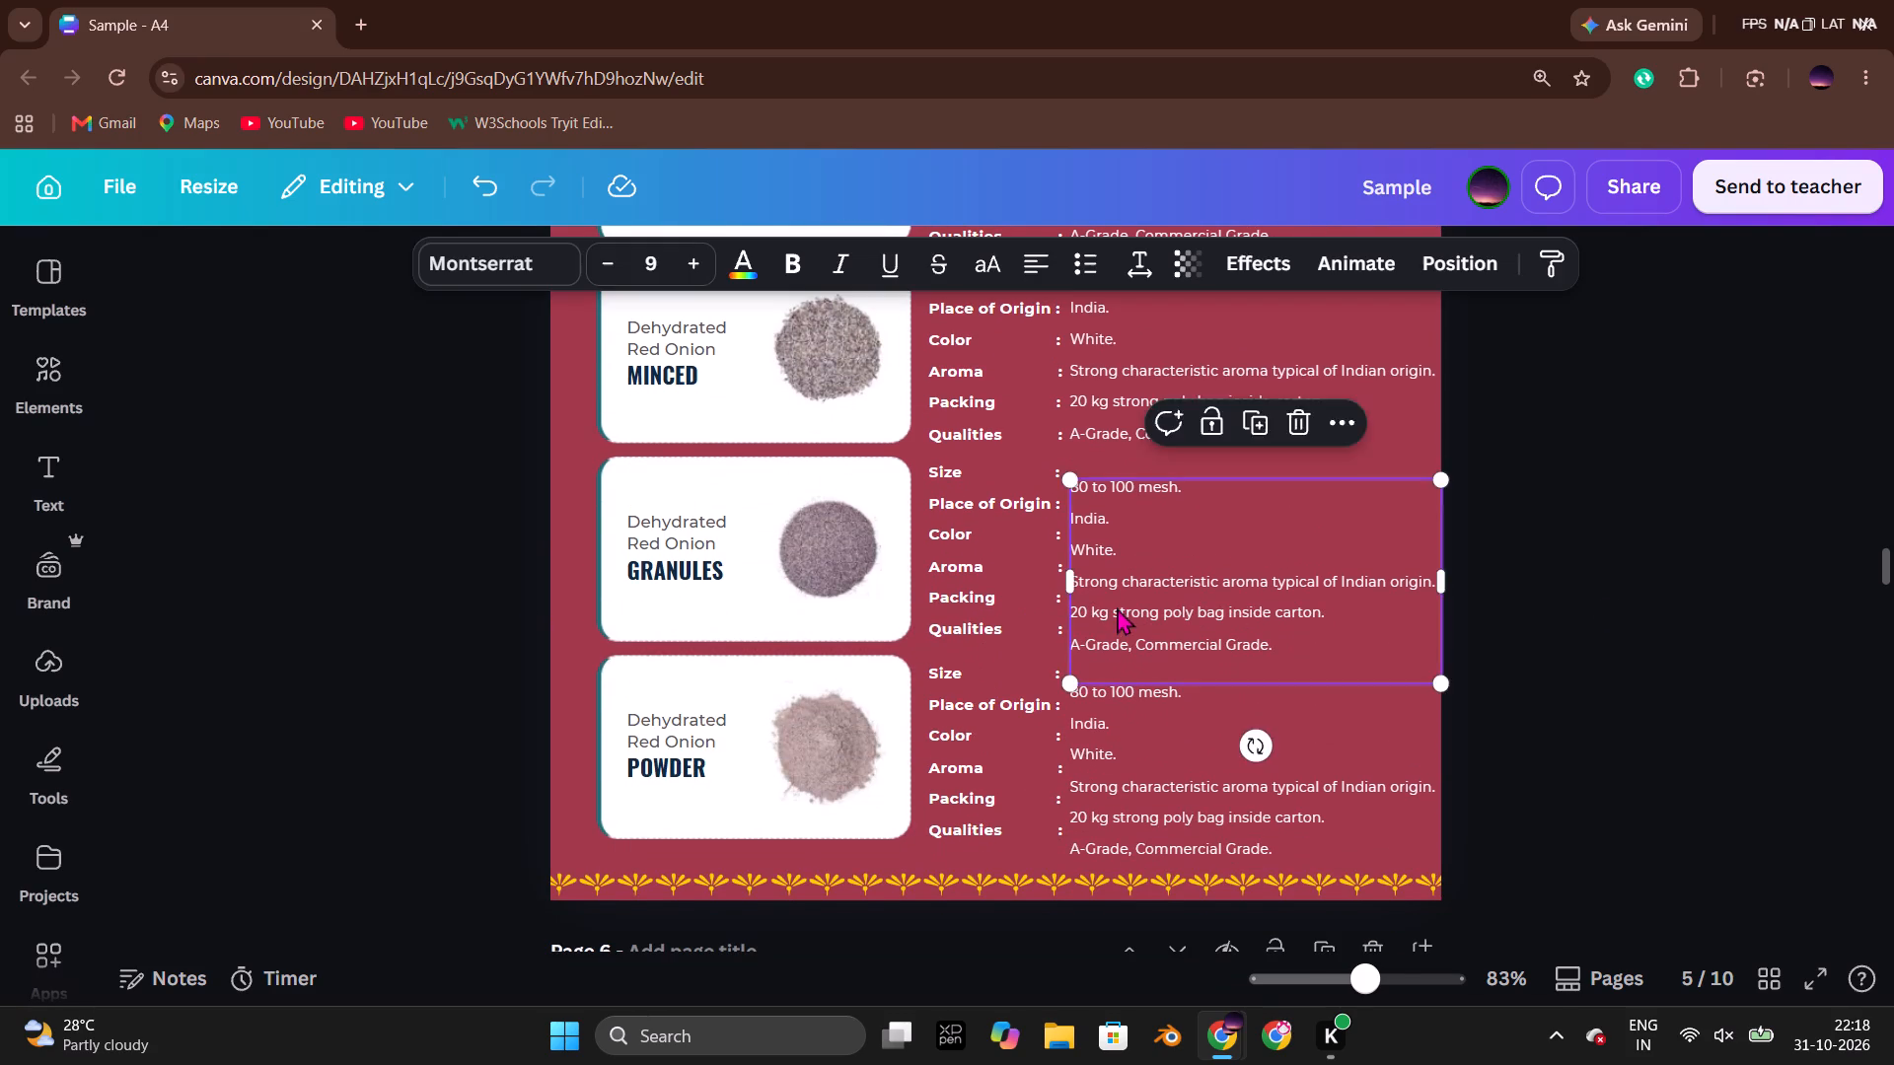
pyautogui.moveTo(1117, 607); pyautogui.dragTo(1116, 597)
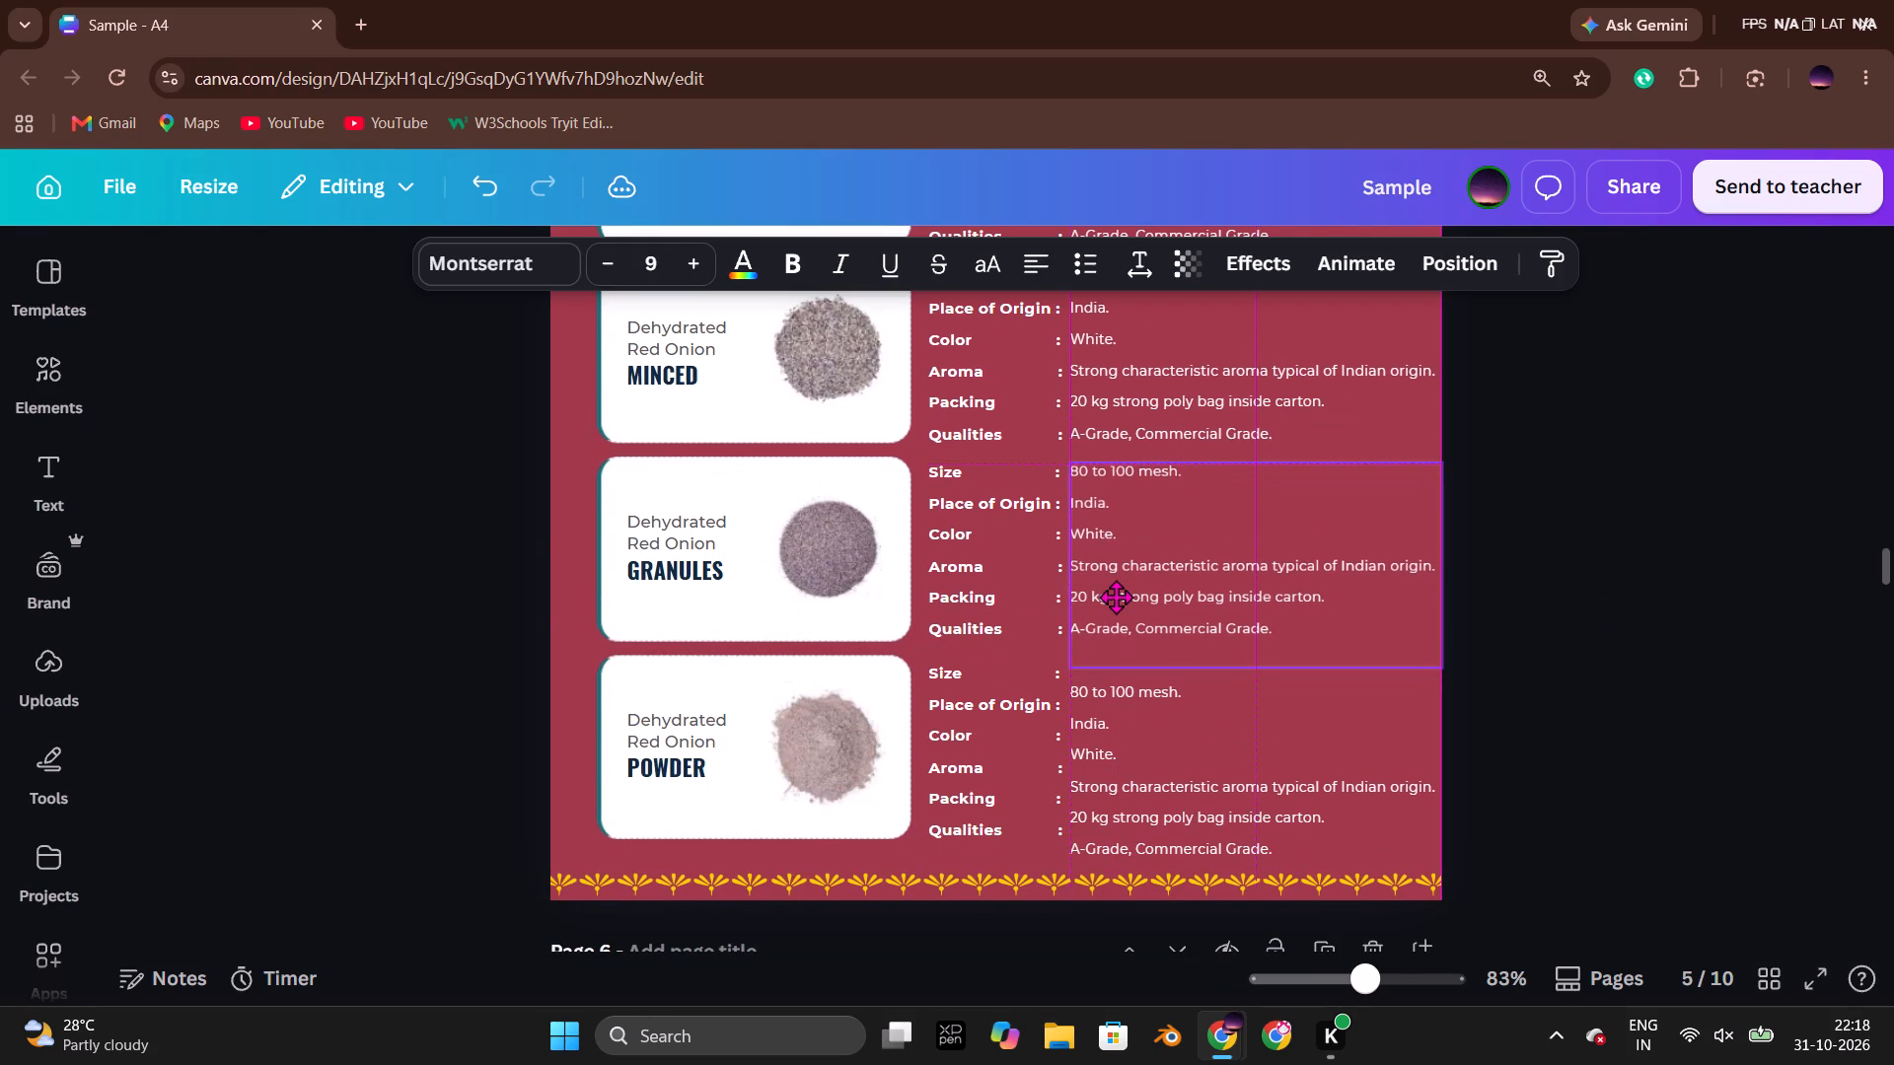
pyautogui.moveTo(1116, 597); pyautogui.dragTo(1116, 596)
pyautogui.click(1695, 630)
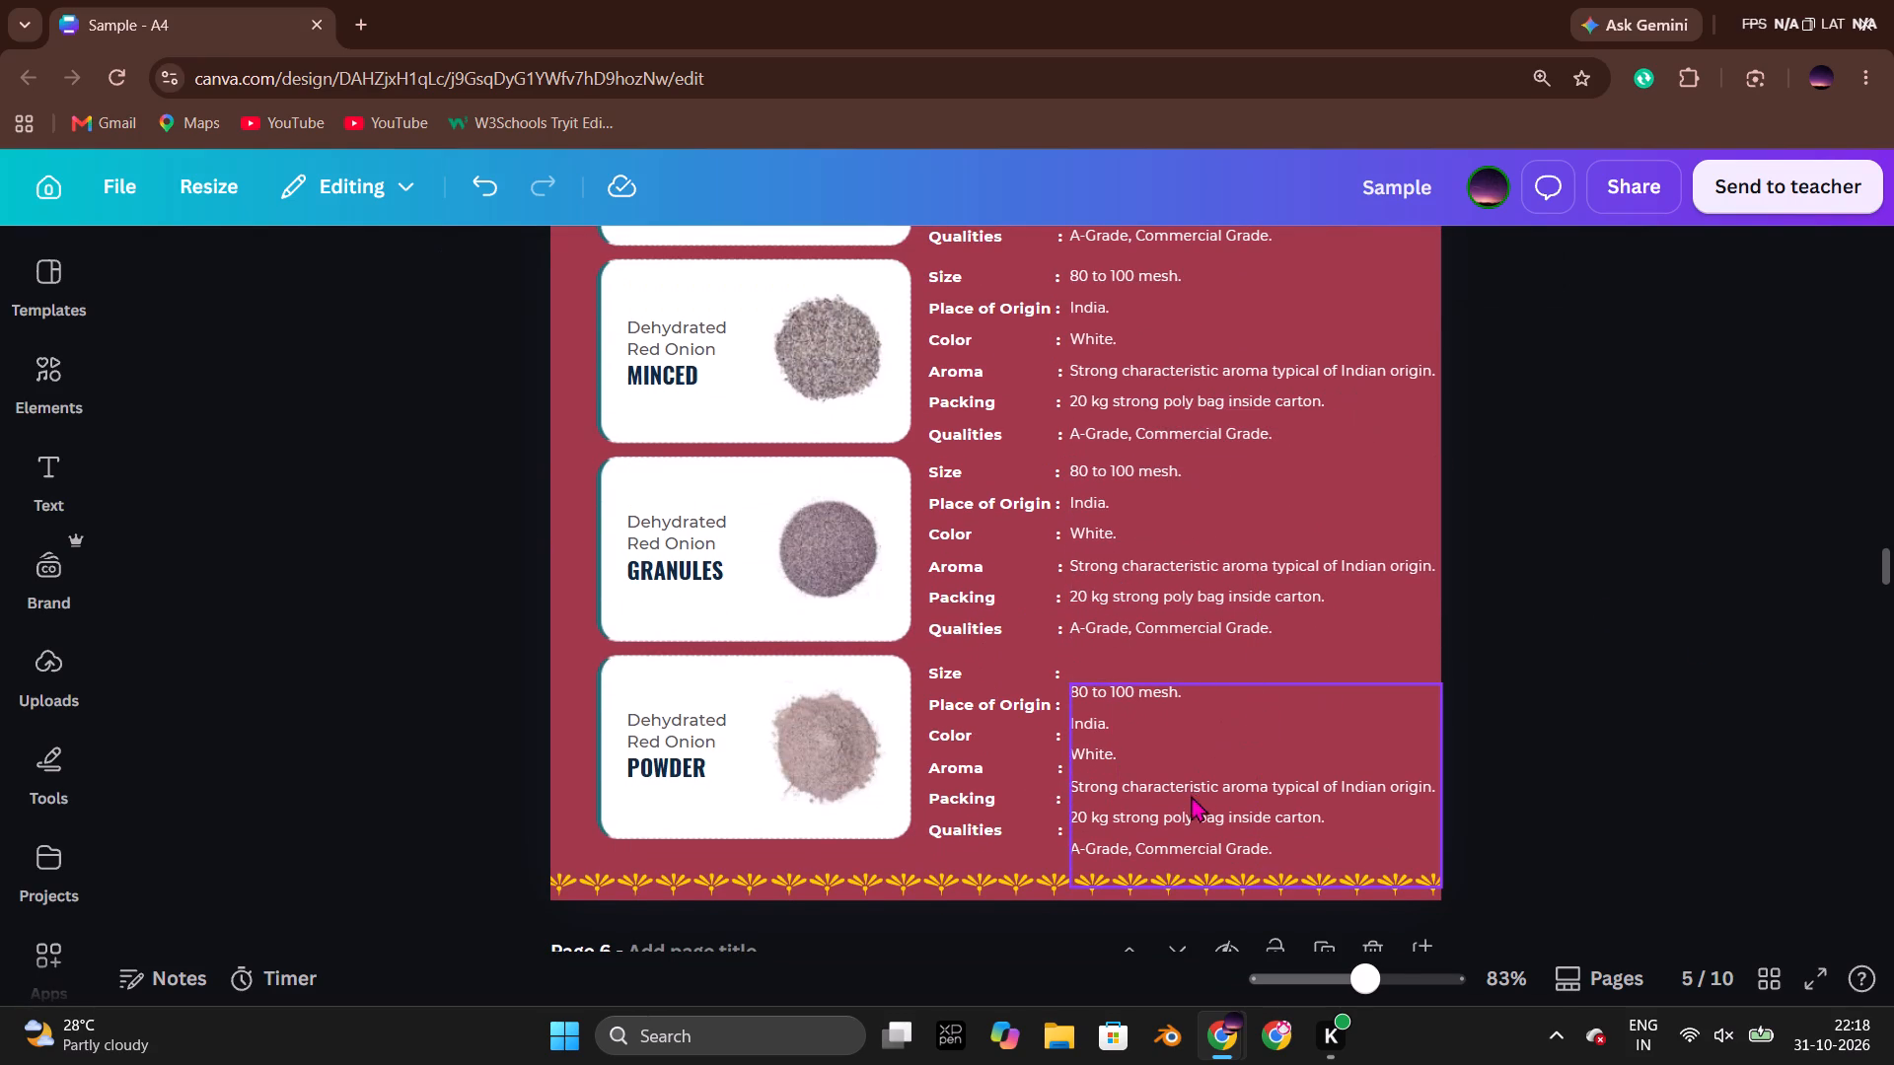
# Move the Powder specification values up on page 5 so they line up with the Size to Qualities labels.
pyautogui.moveTo(1187, 806); pyautogui.dragTo(1188, 781)
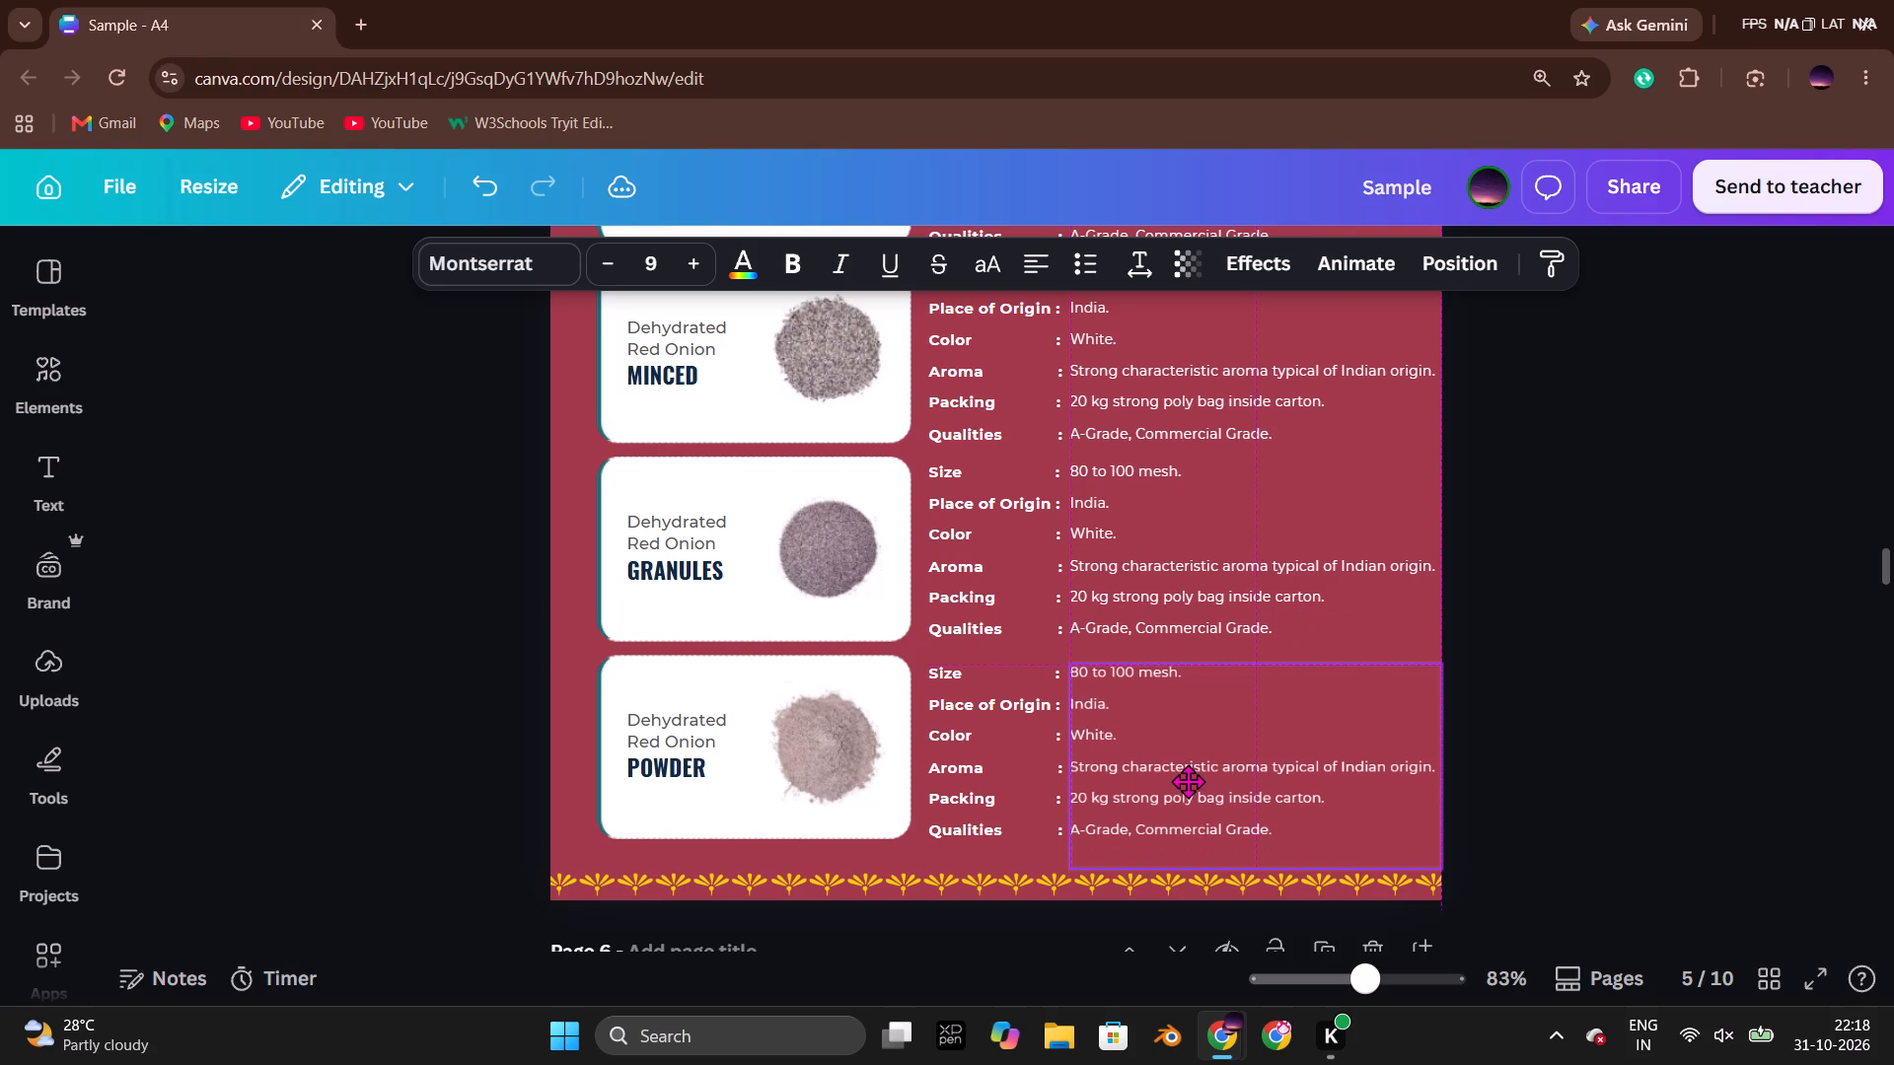
pyautogui.moveTo(1188, 781); pyautogui.dragTo(1187, 782)
pyautogui.click(1667, 727)
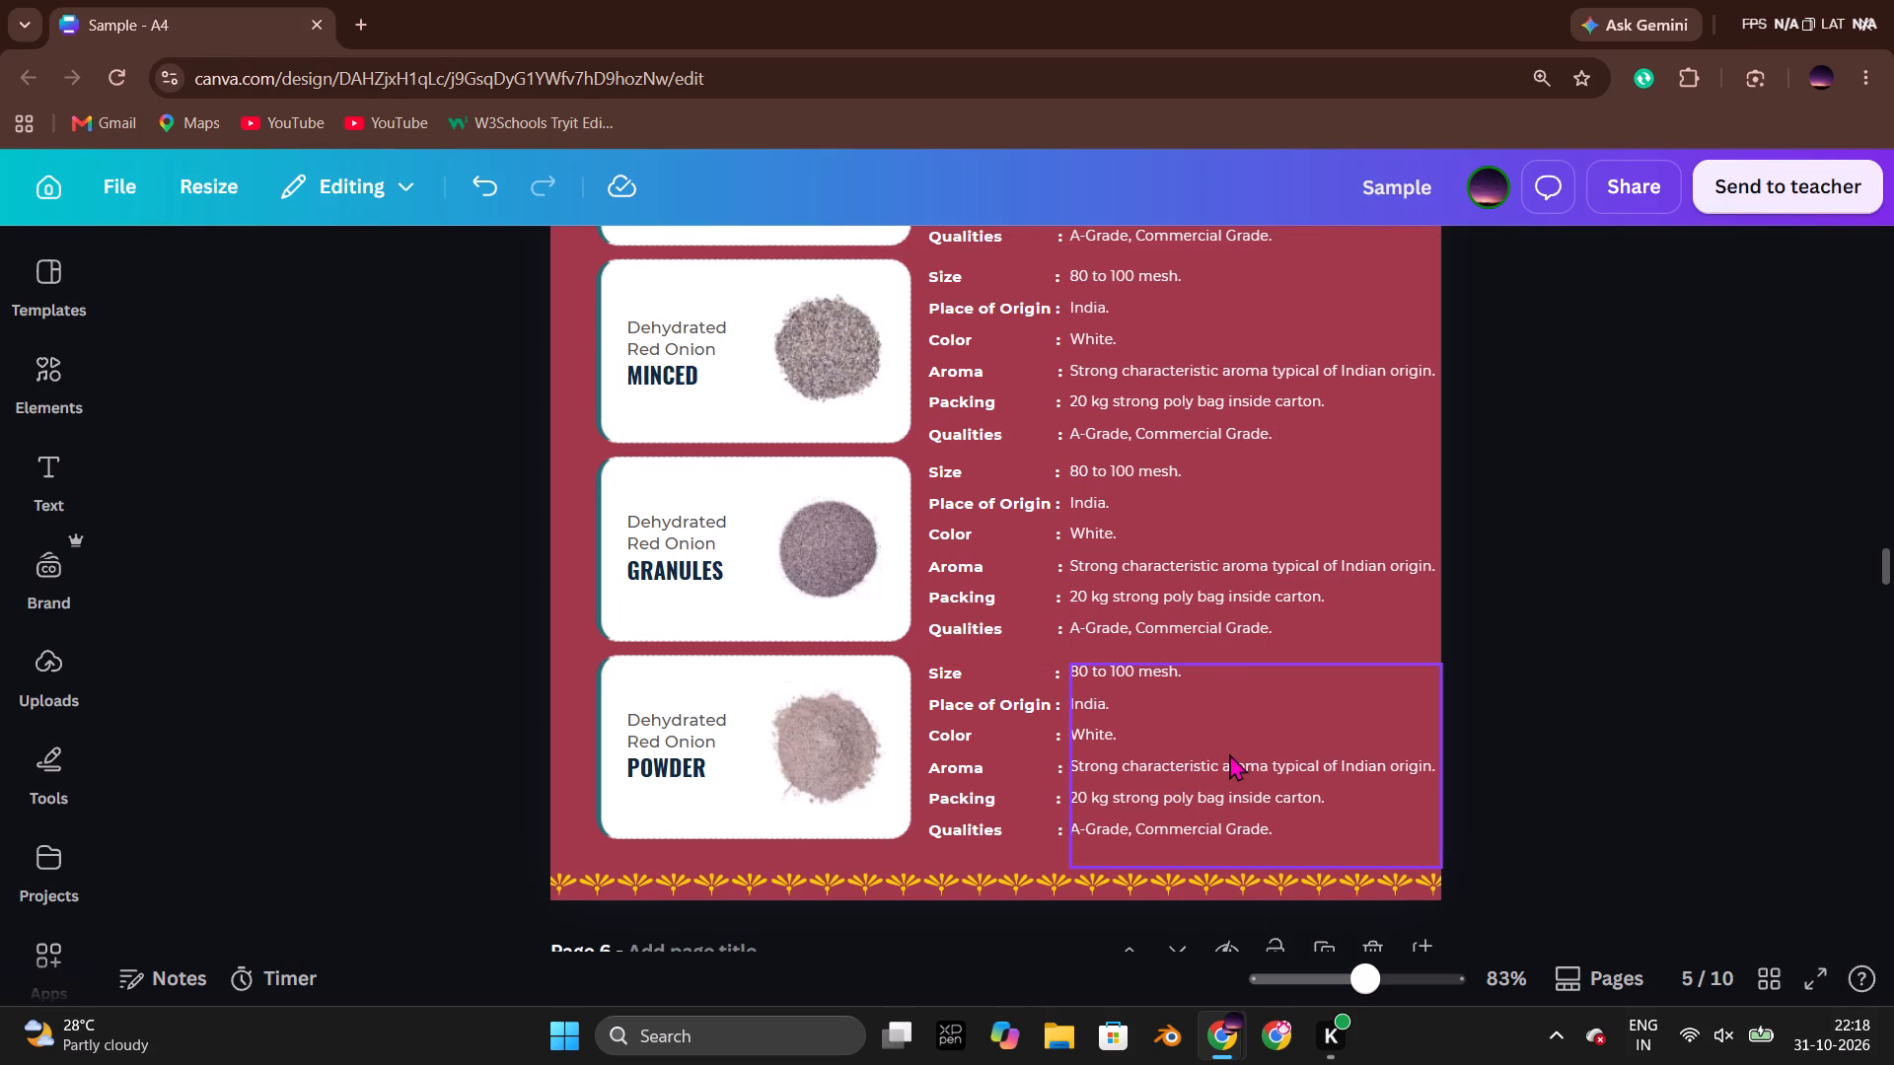
pyautogui.click(1253, 794)
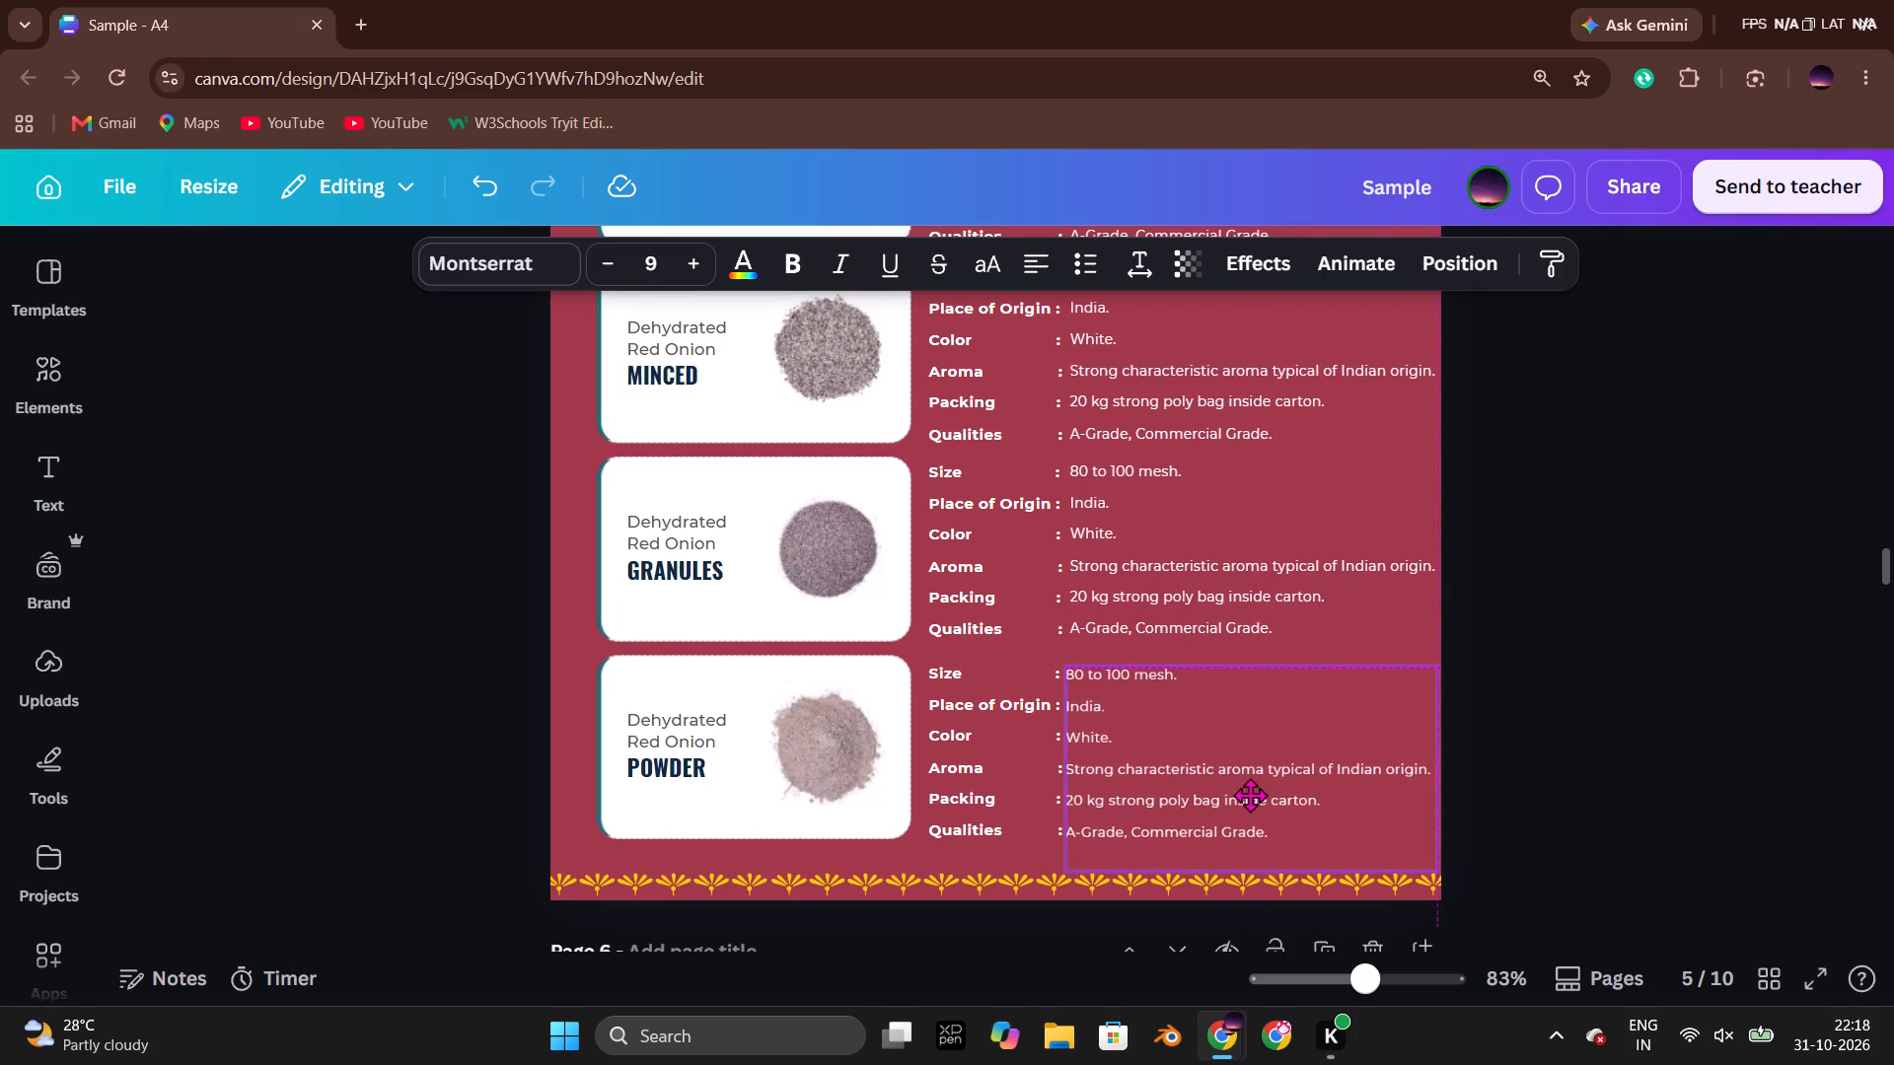
pyautogui.click(1584, 737)
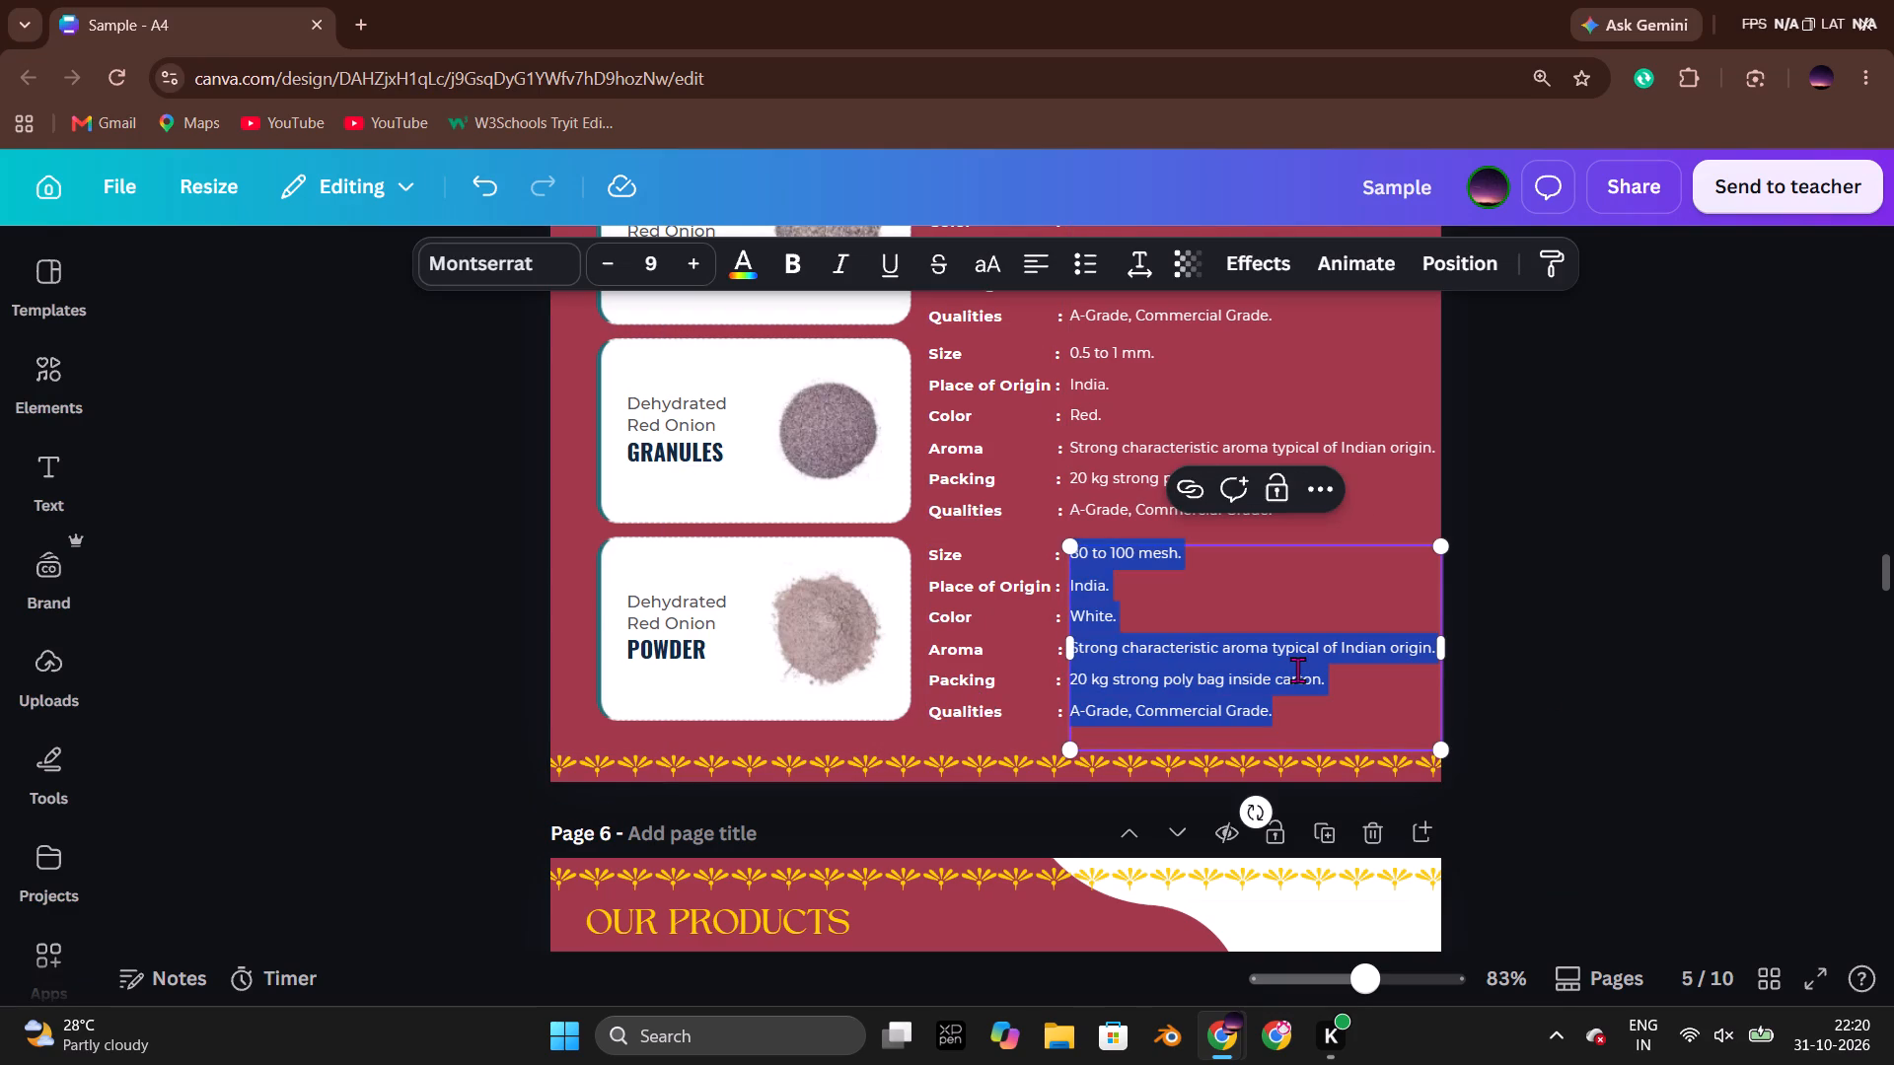
pyautogui.hotkey('ctrl', 'v')
pyautogui.click(1601, 677)
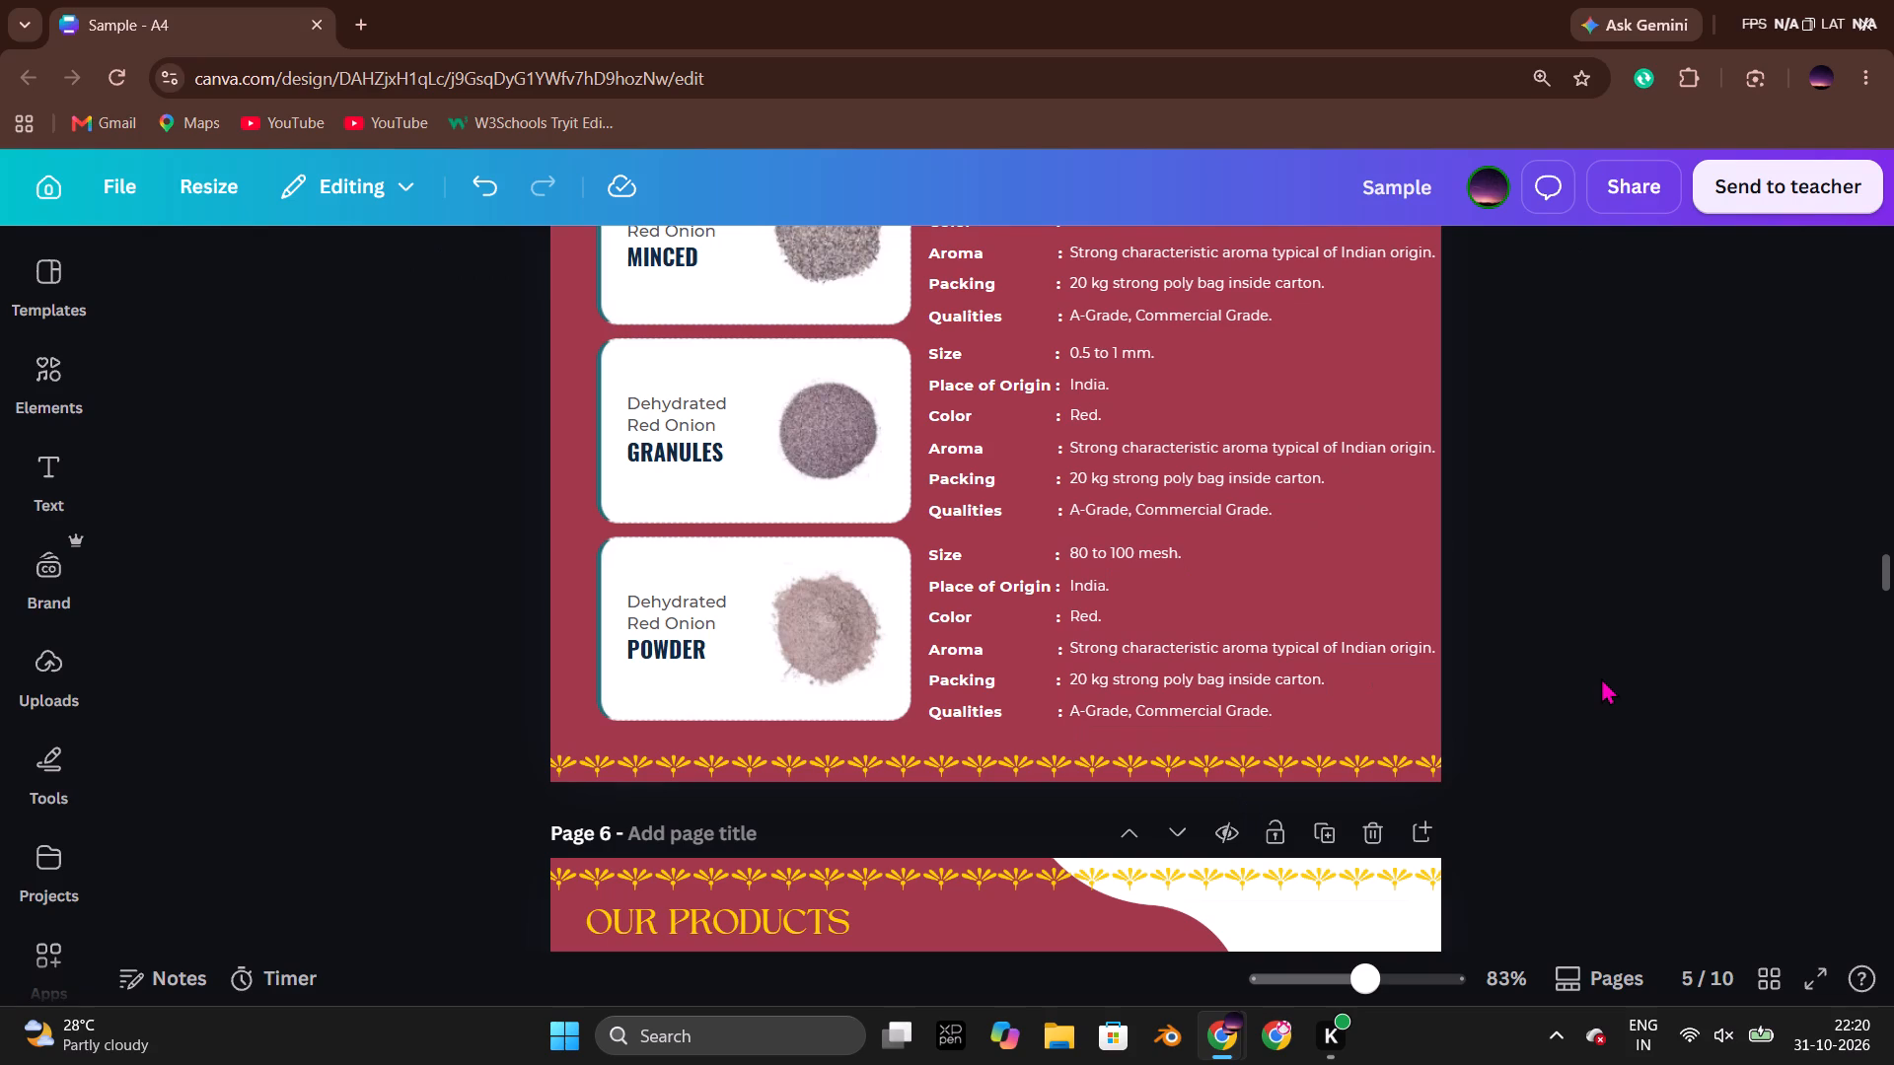
# Review the product rows and layout of page 5's red onion and page 4's white onion pages.
pyautogui.scroll(1, 1601, 677)
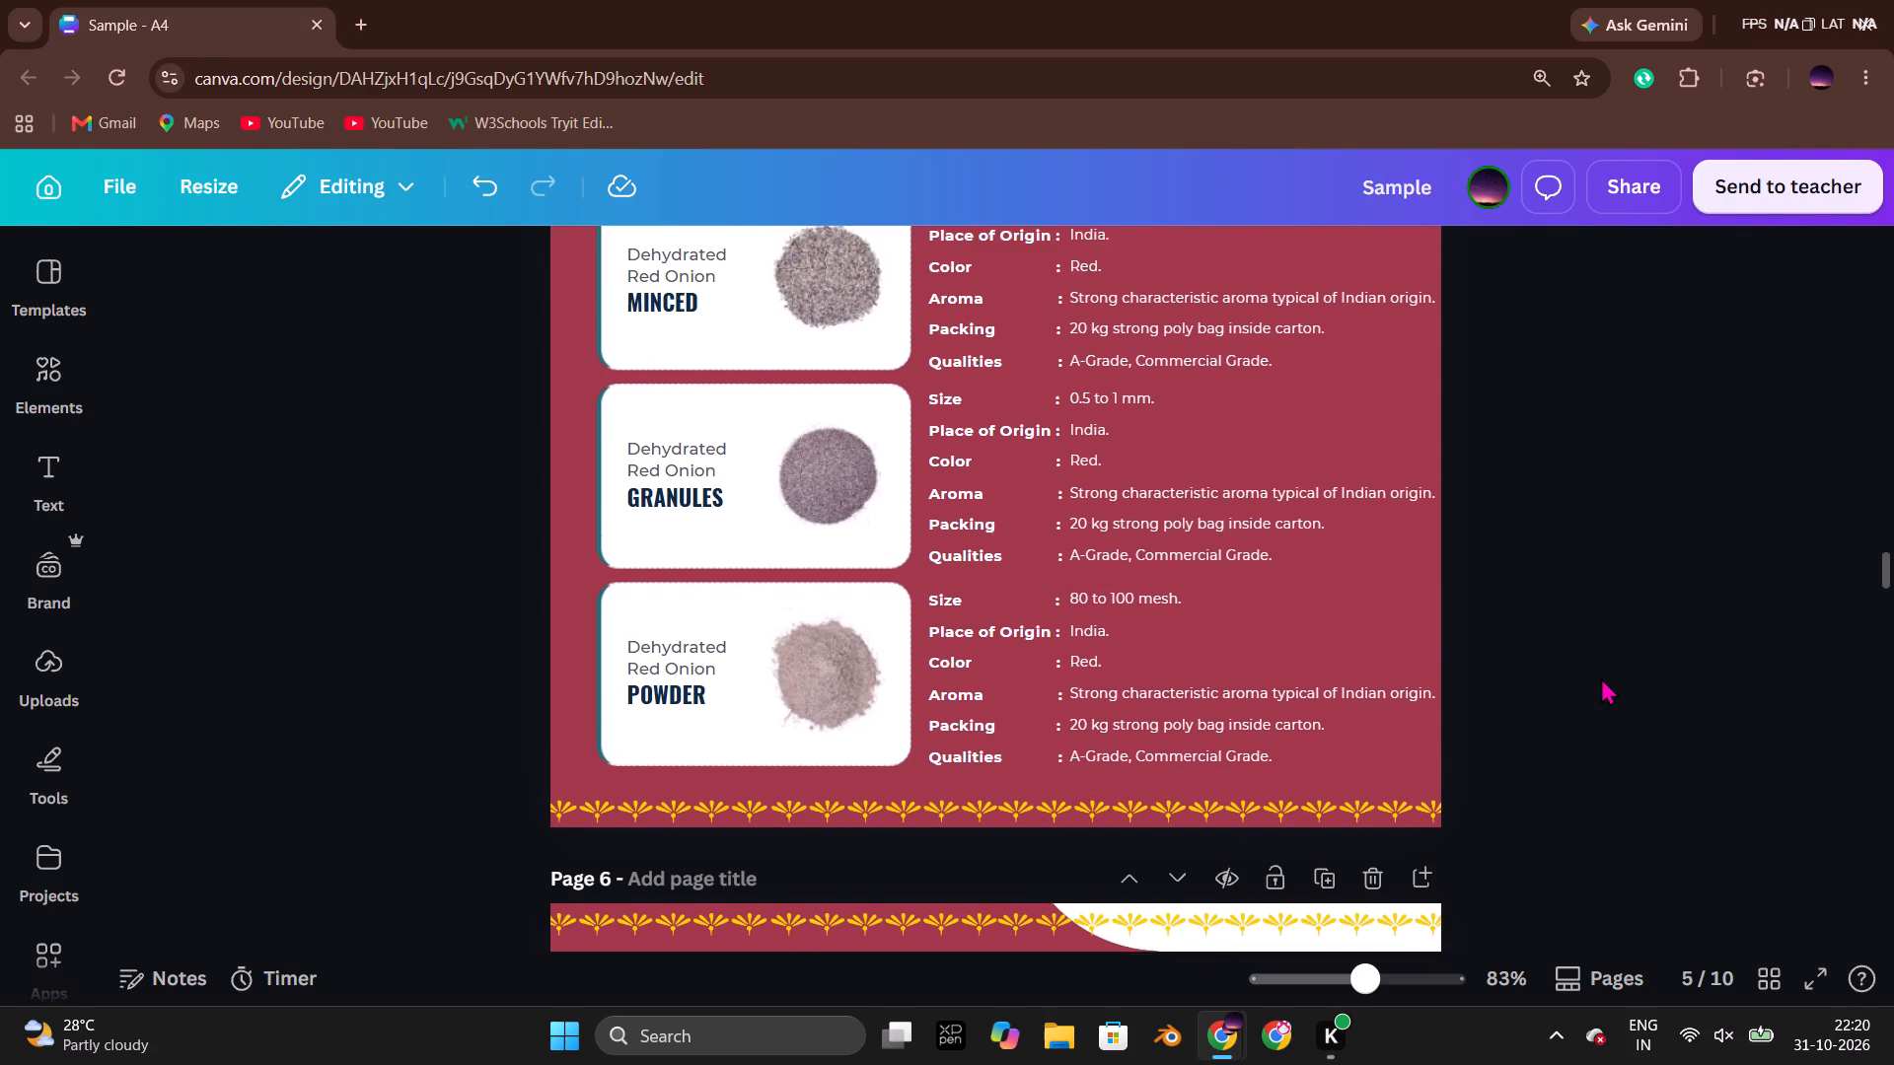
pyautogui.scroll(1, 1601, 677)
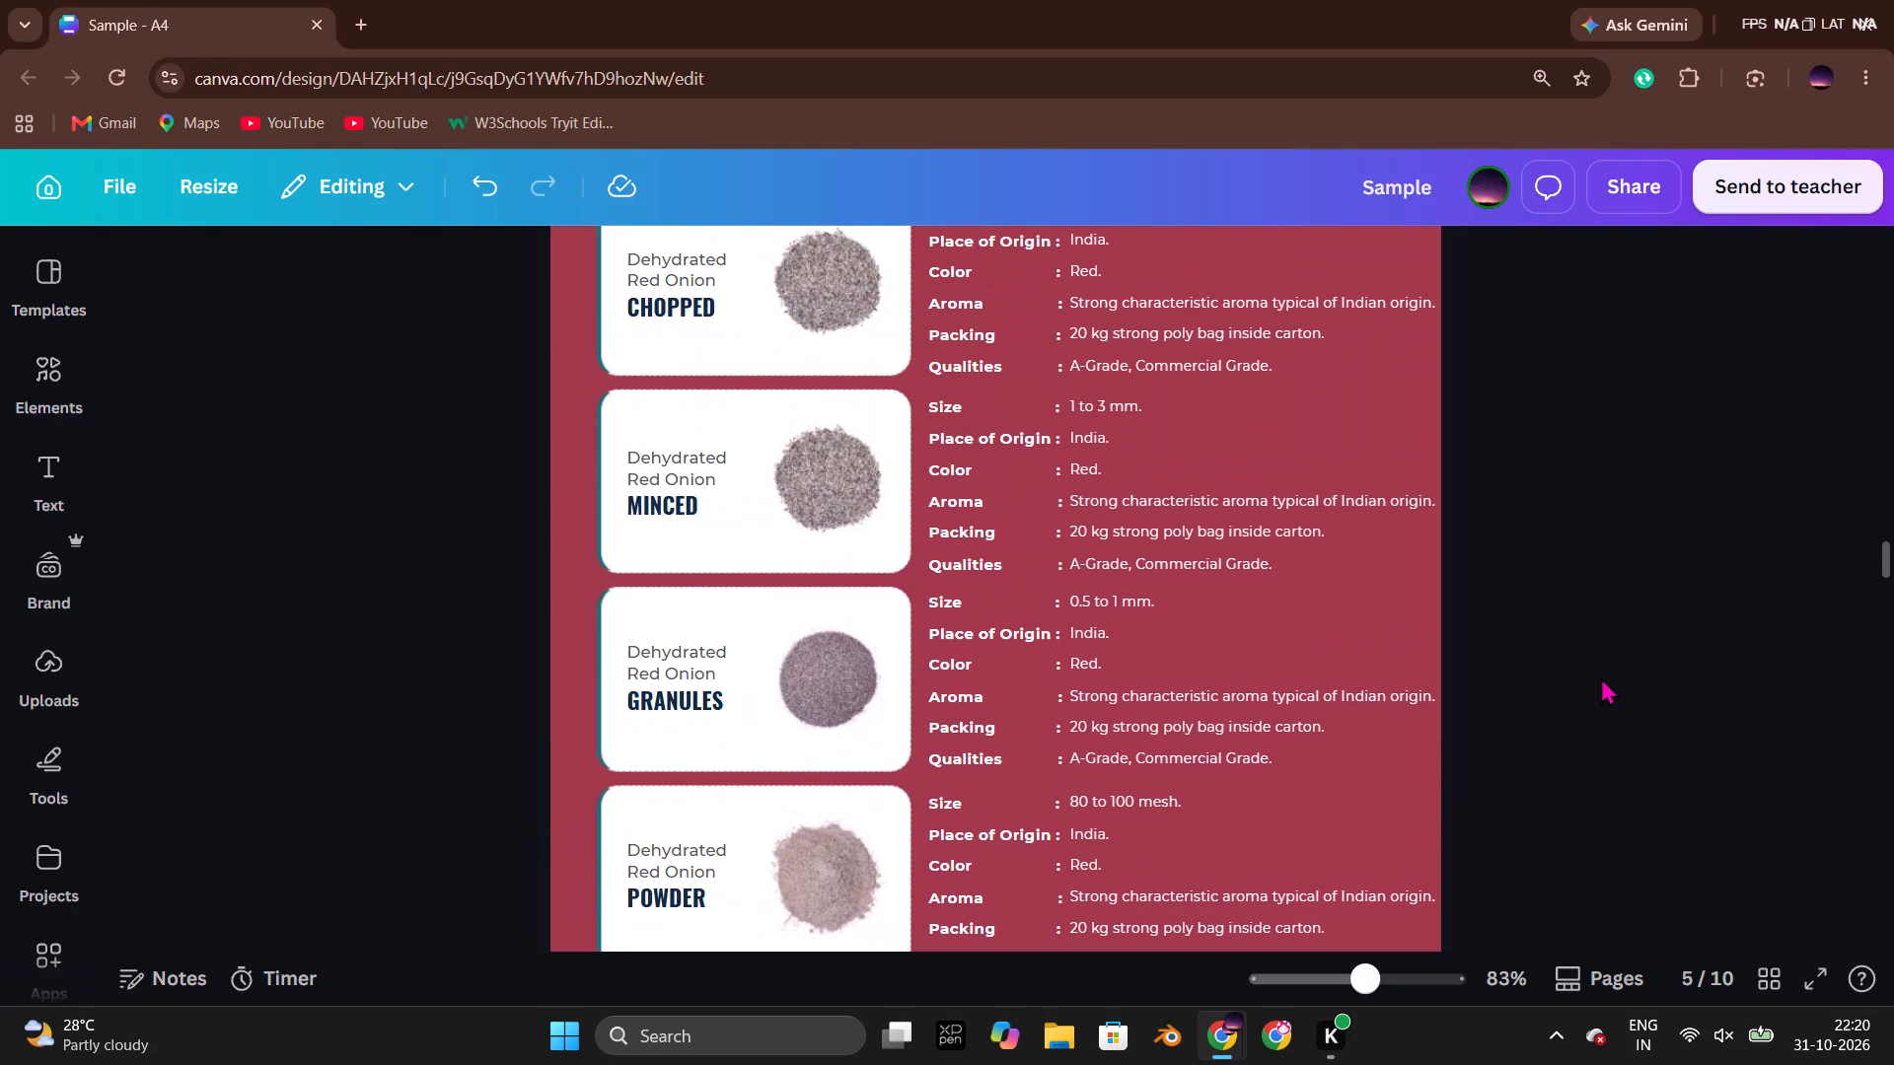
pyautogui.scroll(7, 1601, 677)
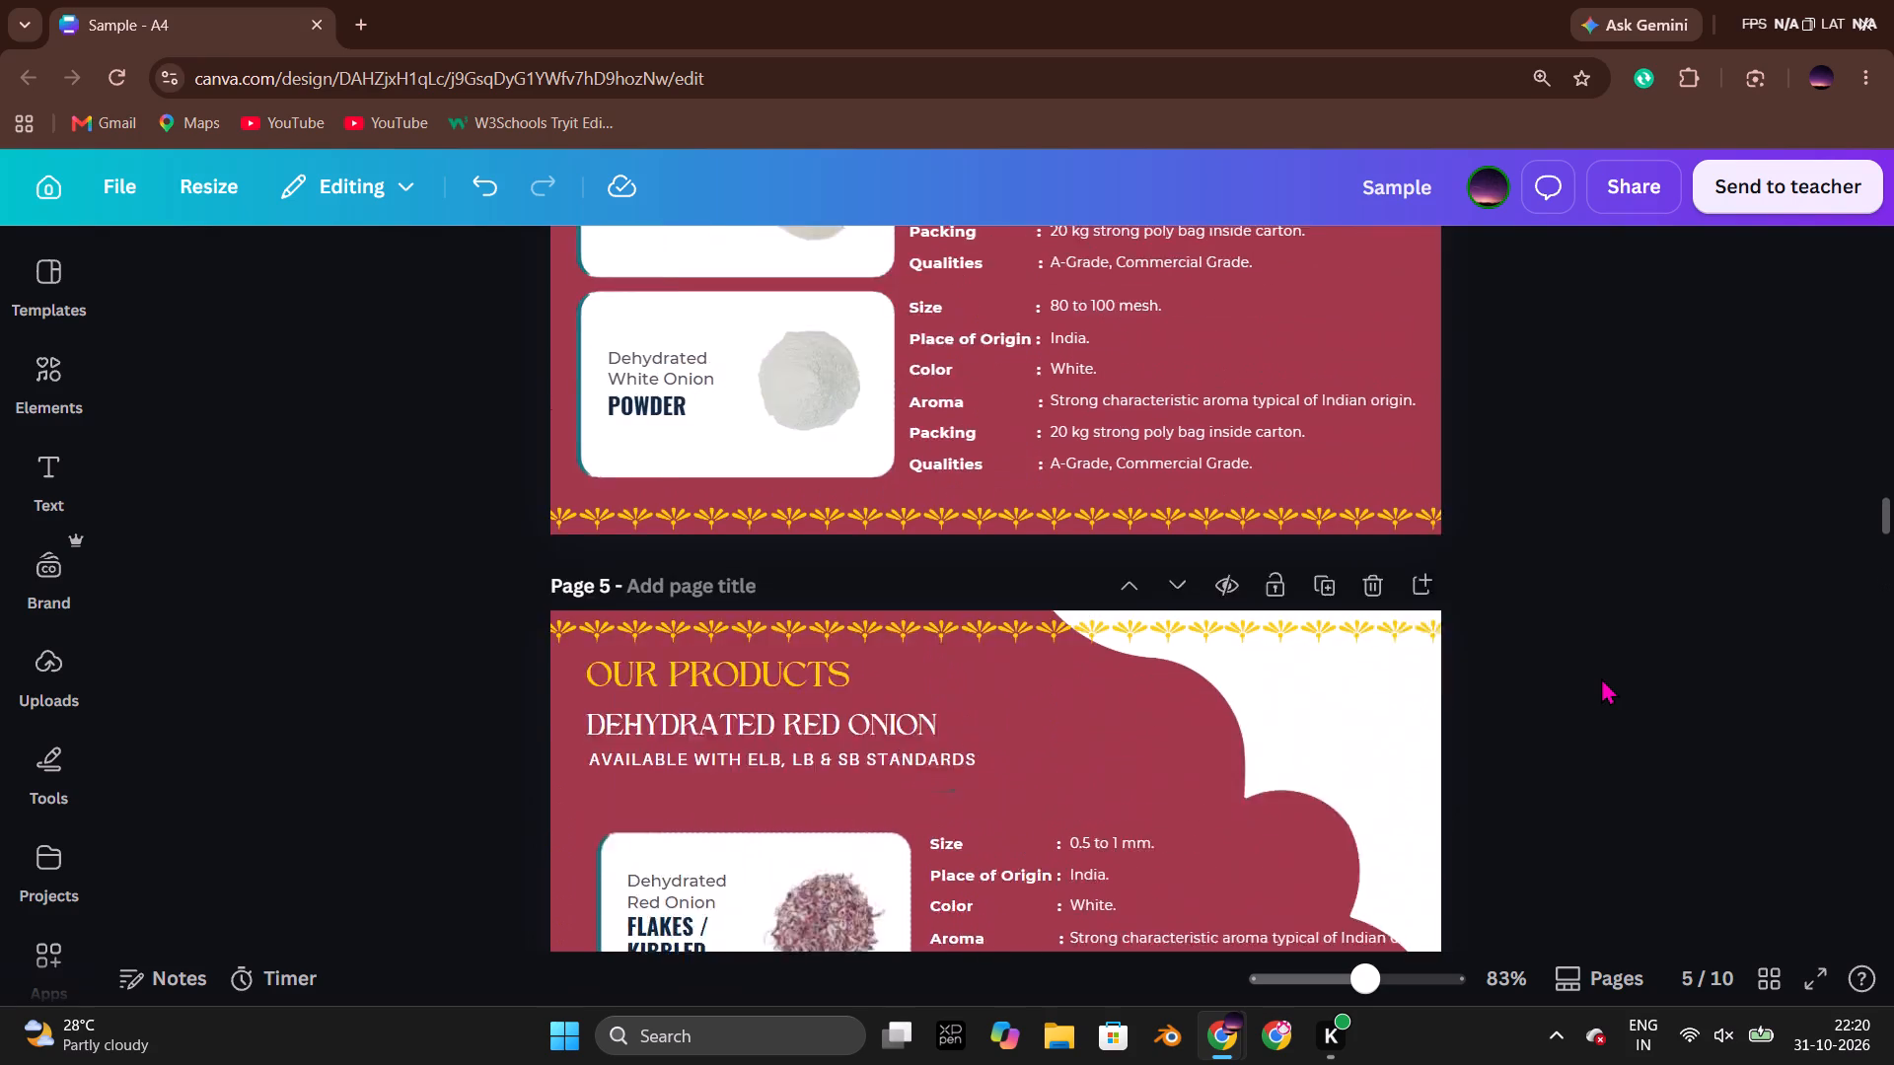
pyautogui.scroll(-2, 1601, 677)
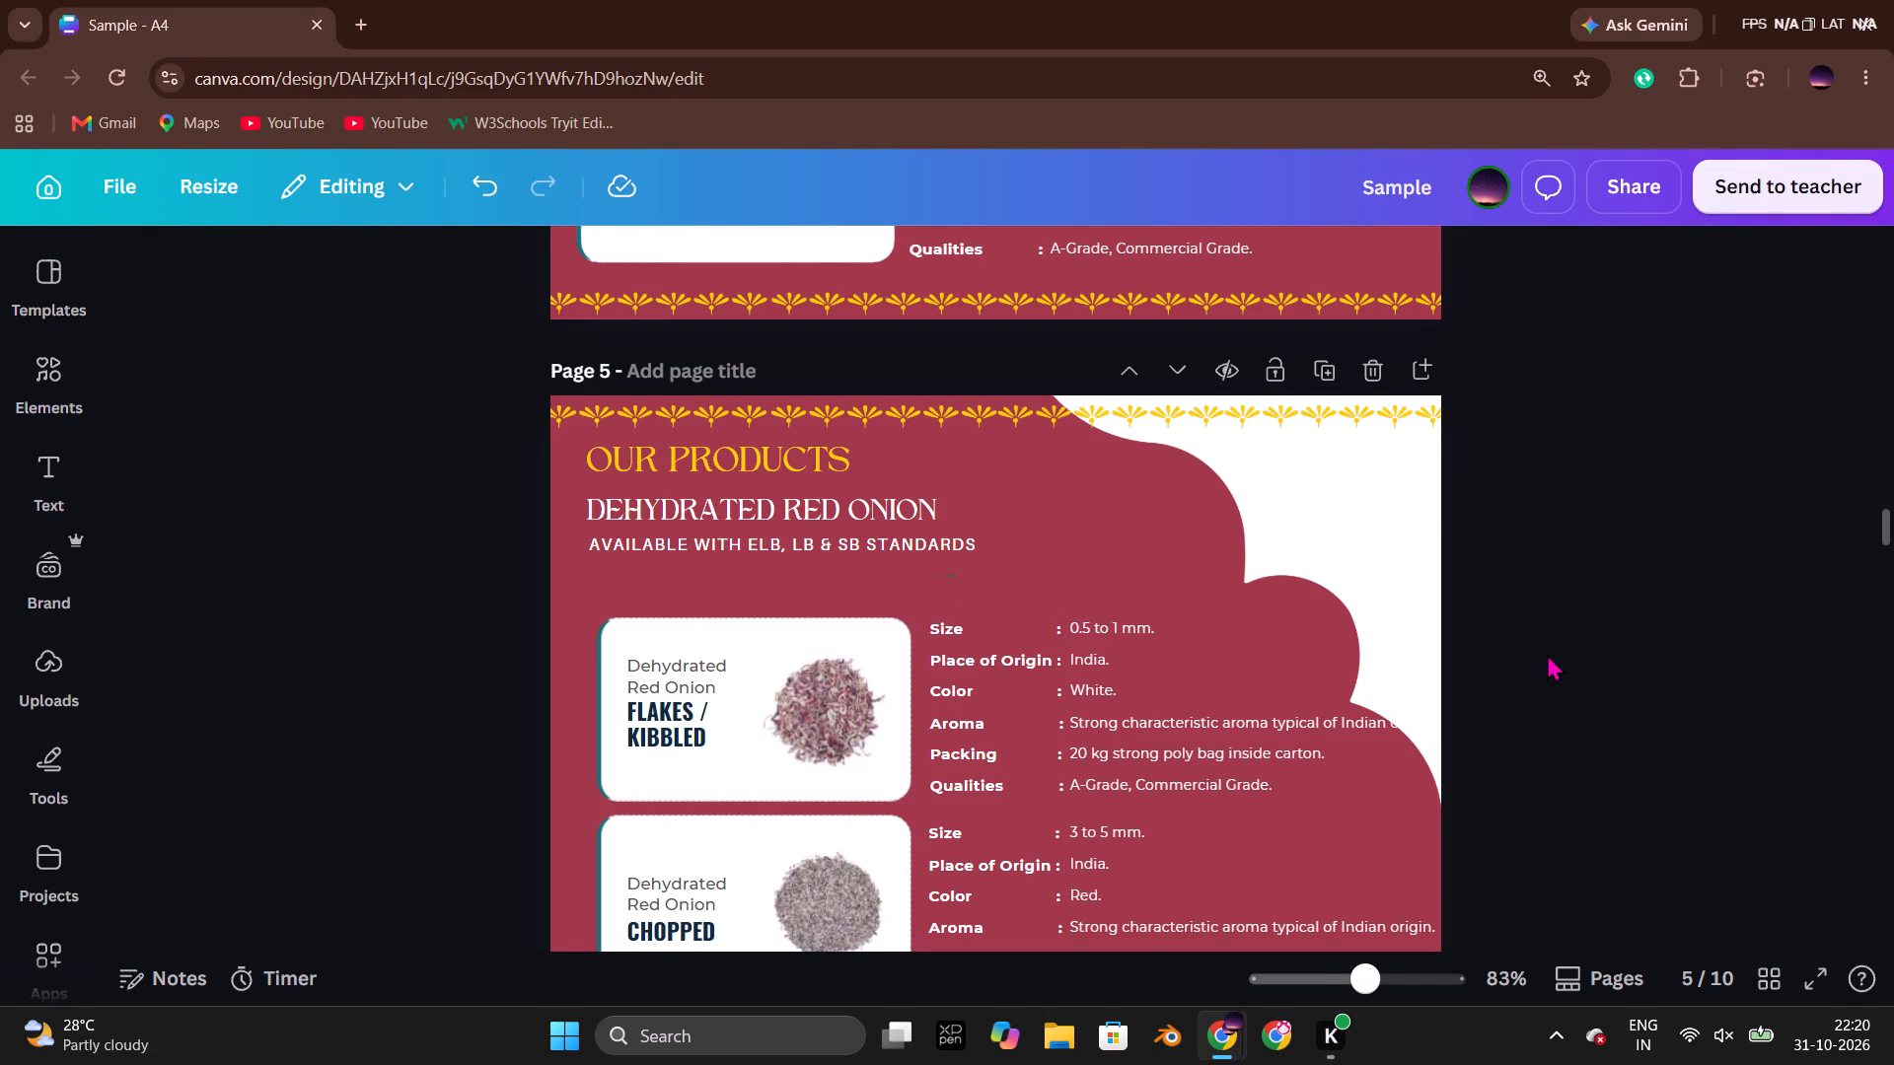
pyautogui.scroll(1, 1547, 656)
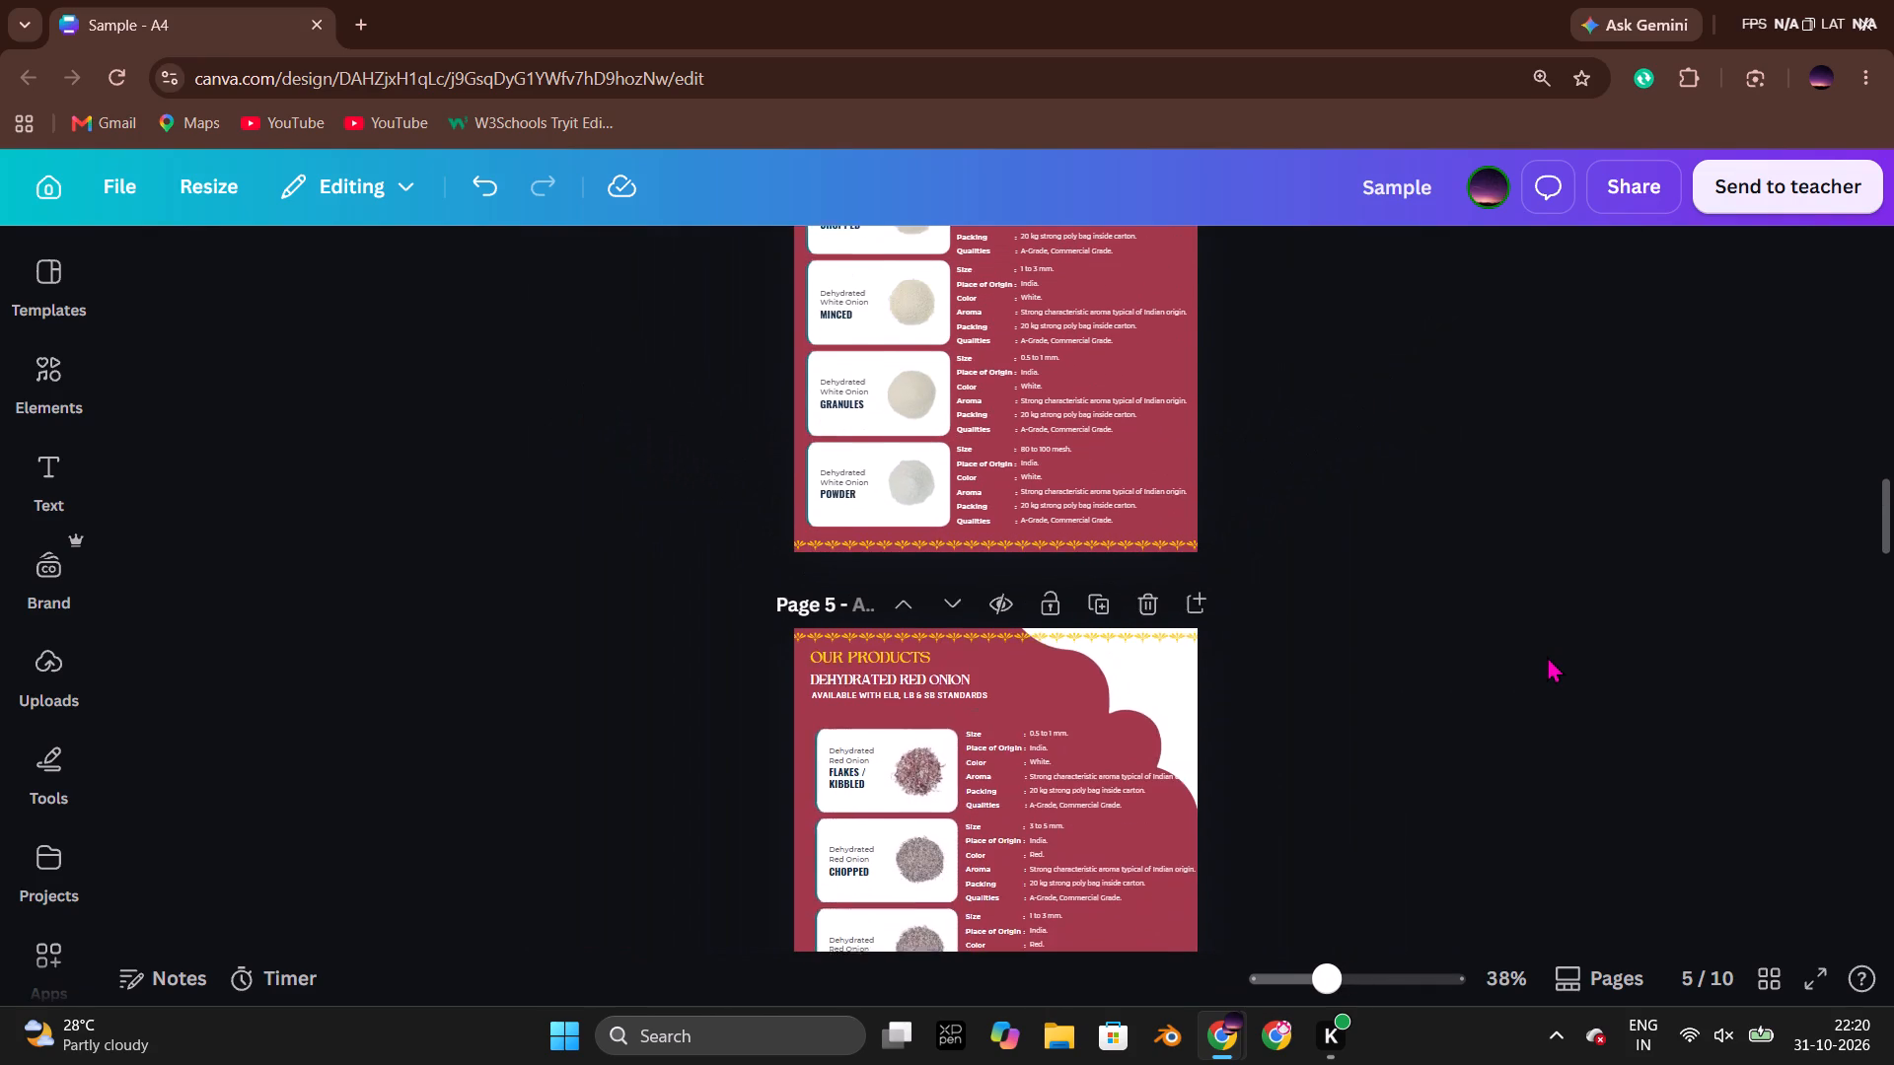
pyautogui.scroll(4, 1547, 656)
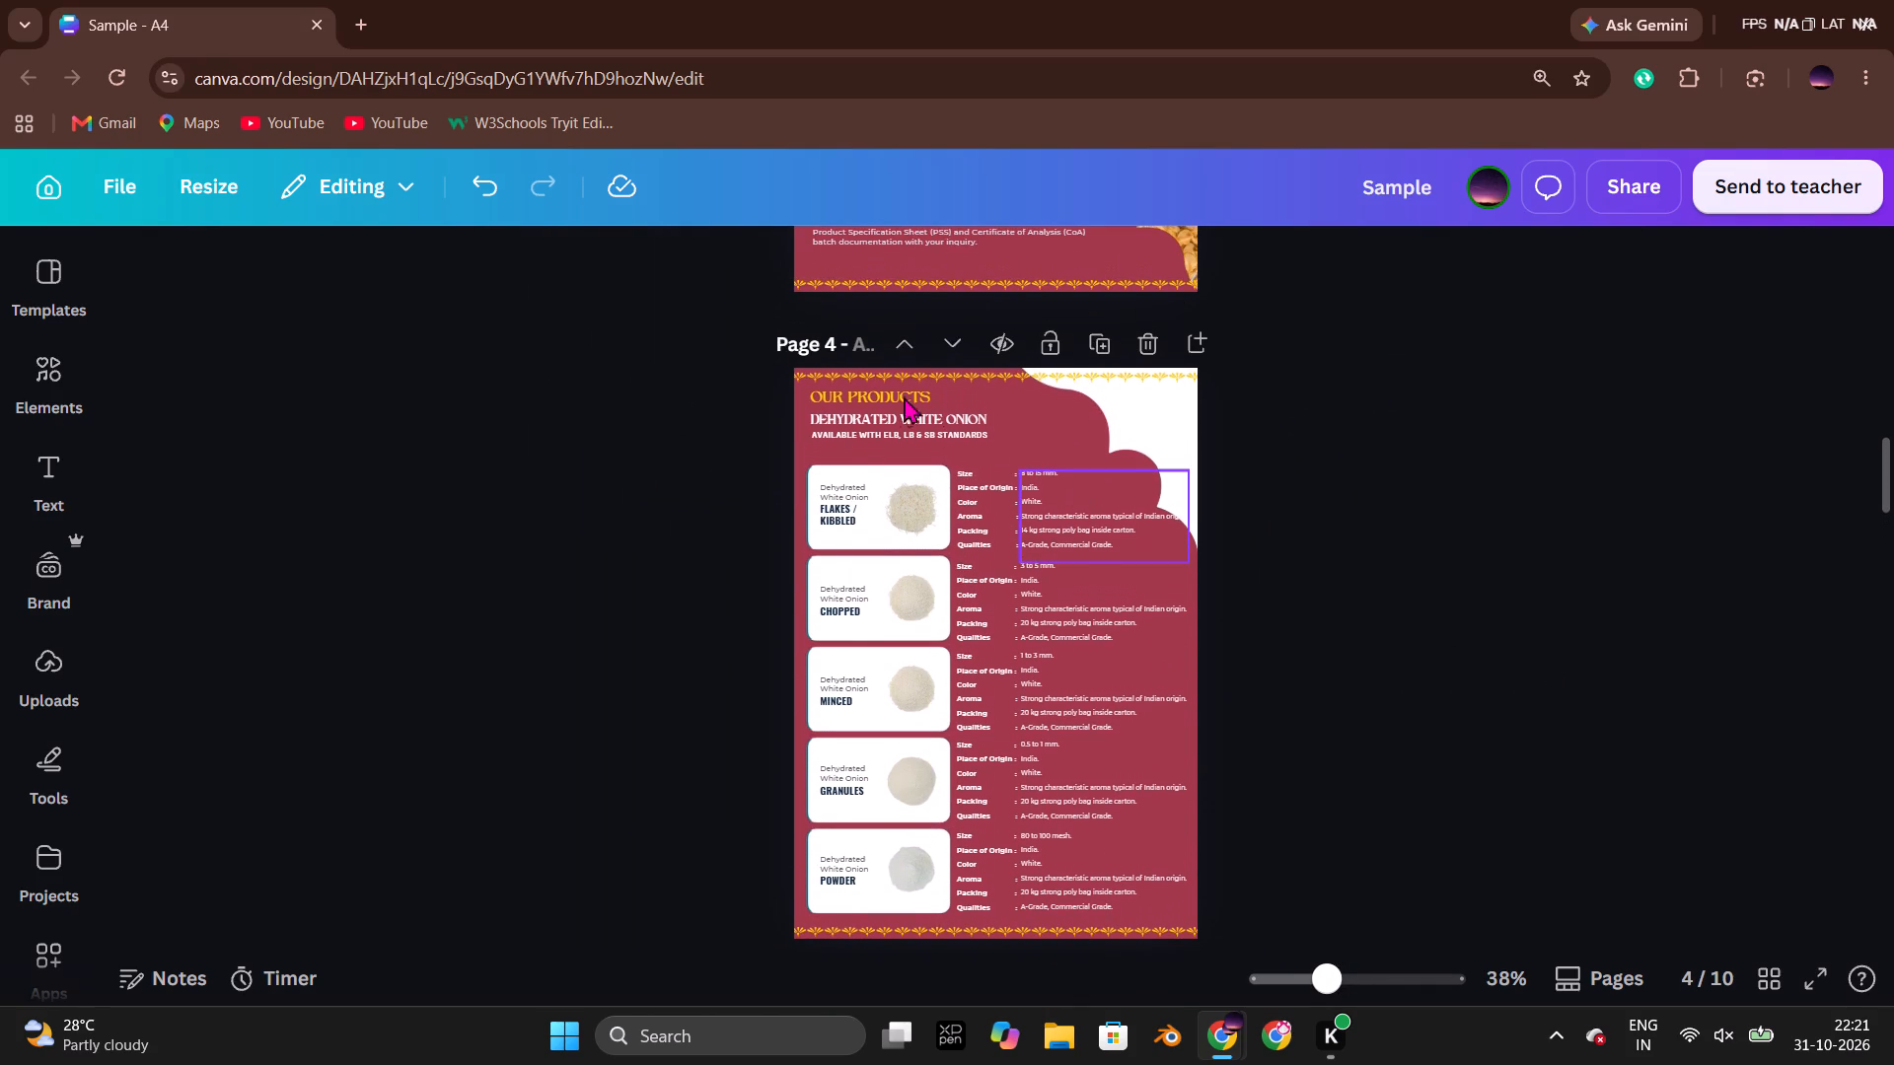
pyautogui.rightClick(899, 401)
pyautogui.click(1414, 483)
pyautogui.click(1413, 483)
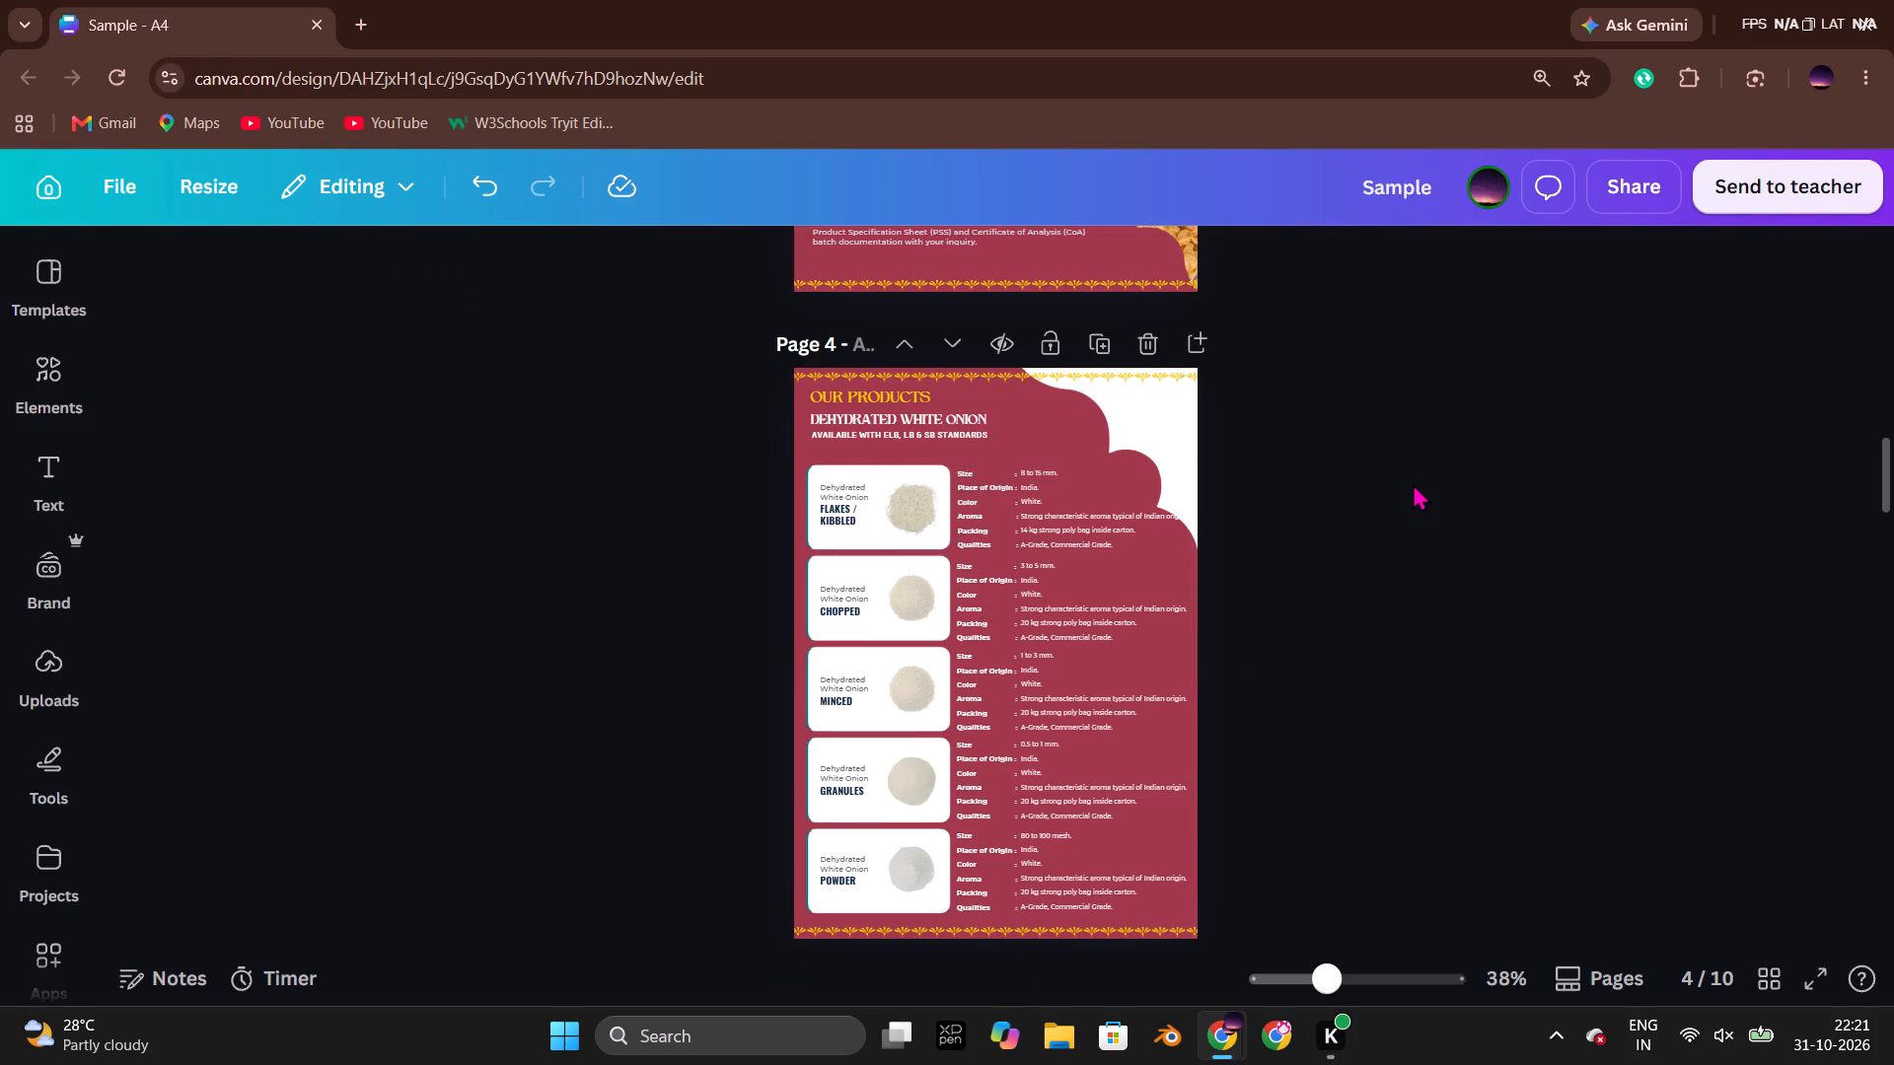
pyautogui.scroll(2, 1383, 483)
pyautogui.scroll(-1, 1383, 483)
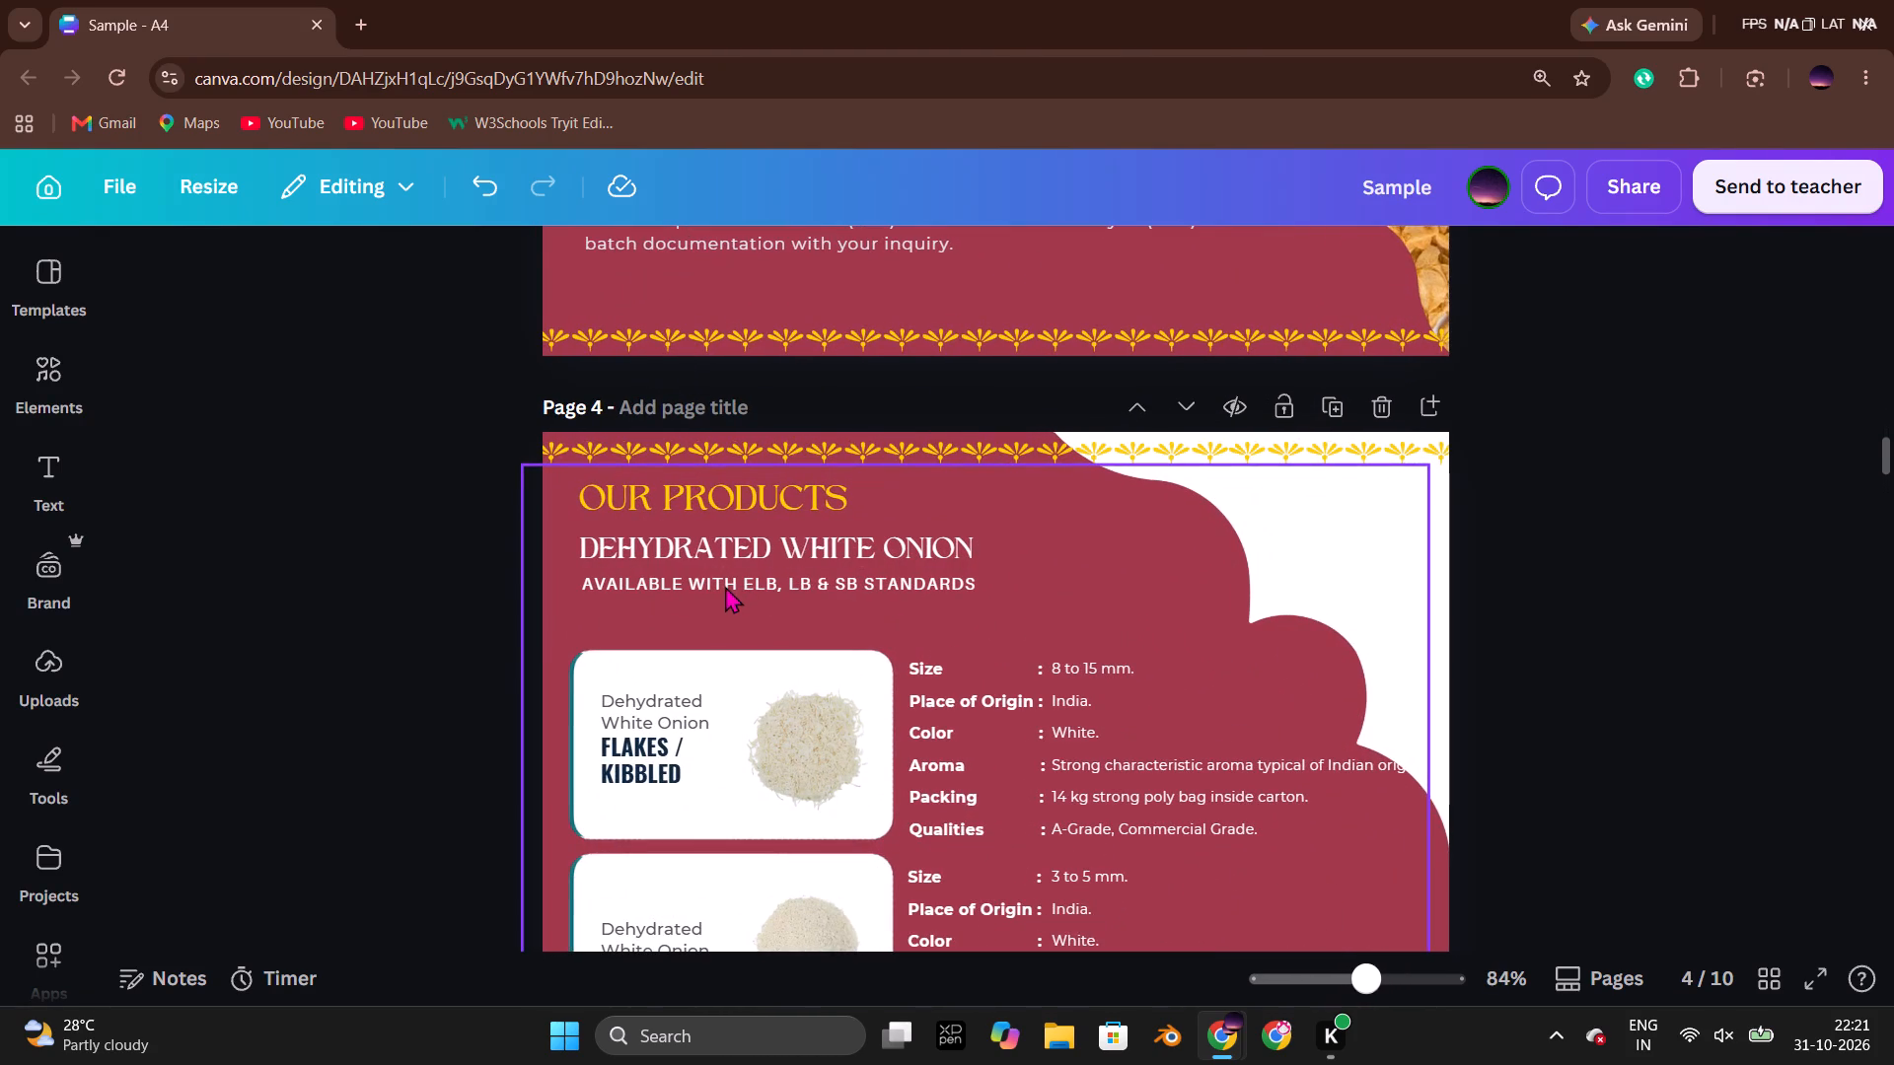
pyautogui.click(725, 588)
pyautogui.click(727, 585)
pyautogui.scroll(-7, 1138, 584)
pyautogui.scroll(4, 1653, 603)
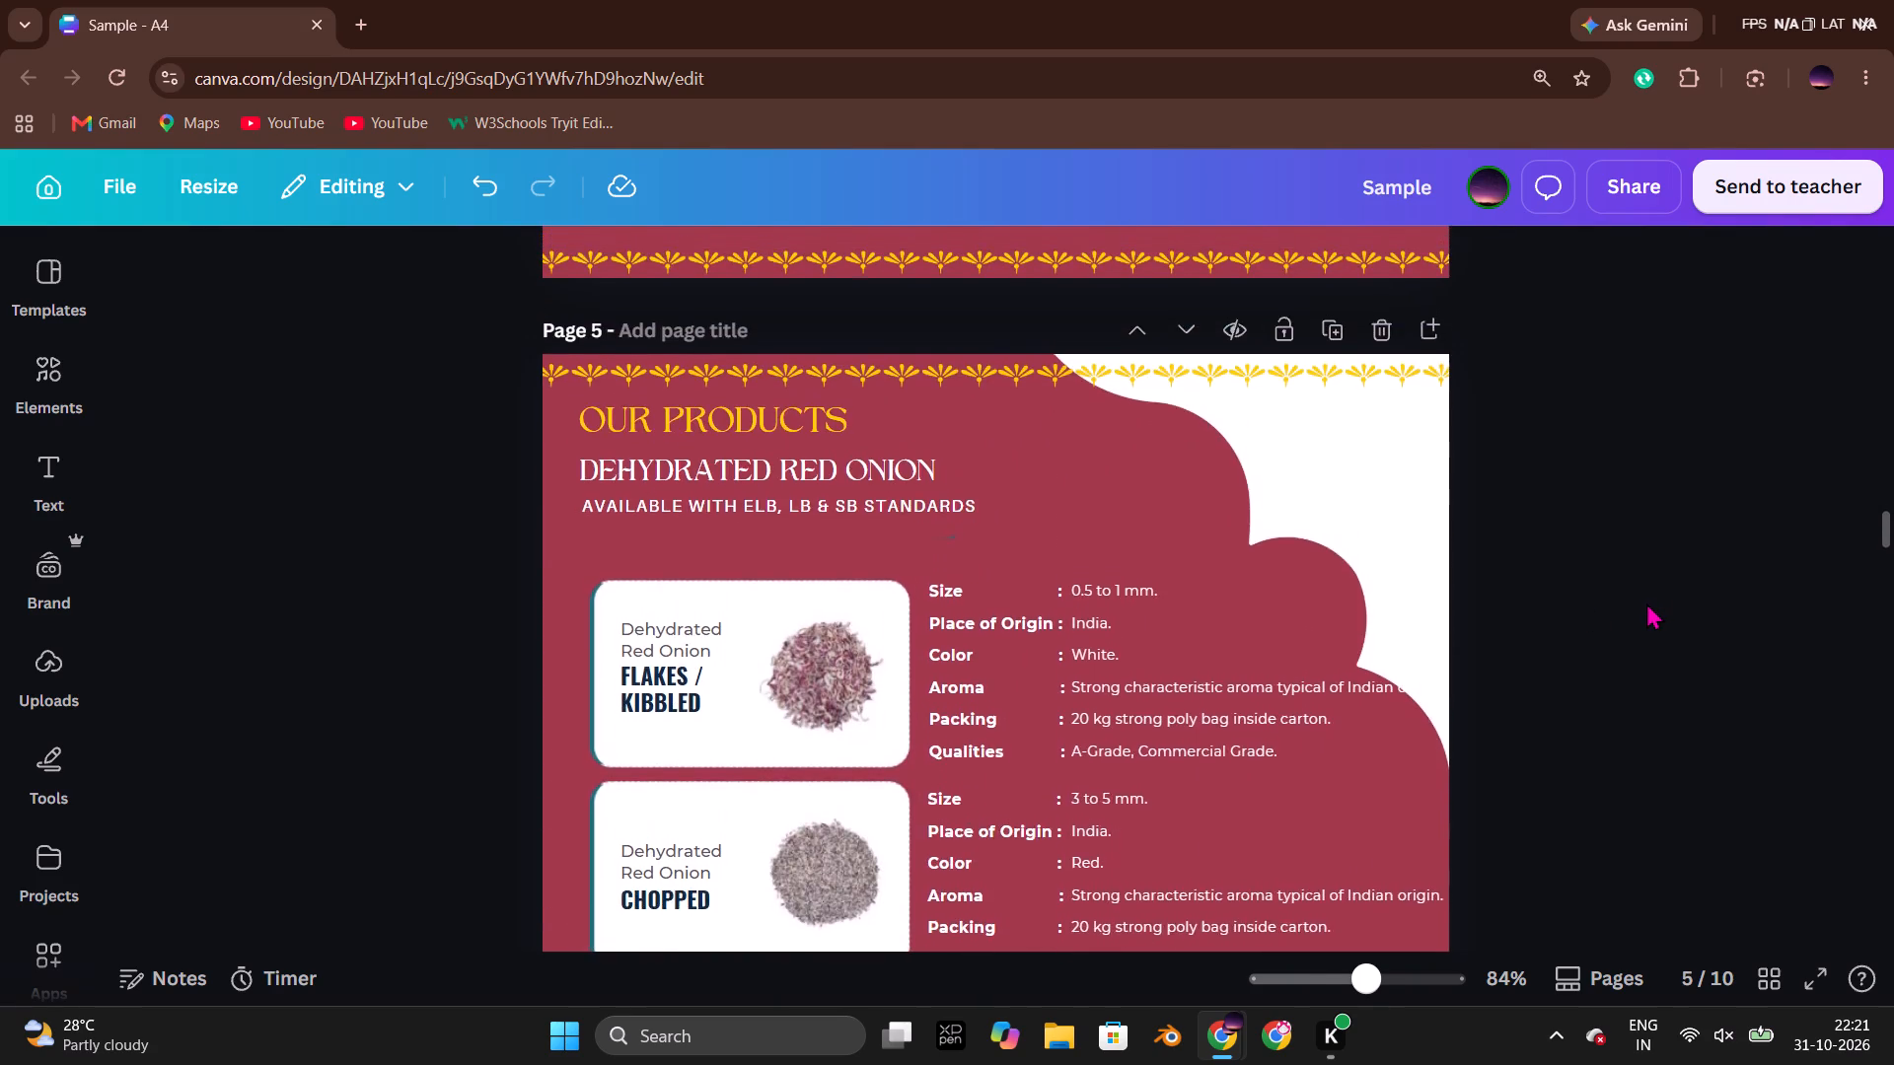
pyautogui.scroll(3, 1634, 601)
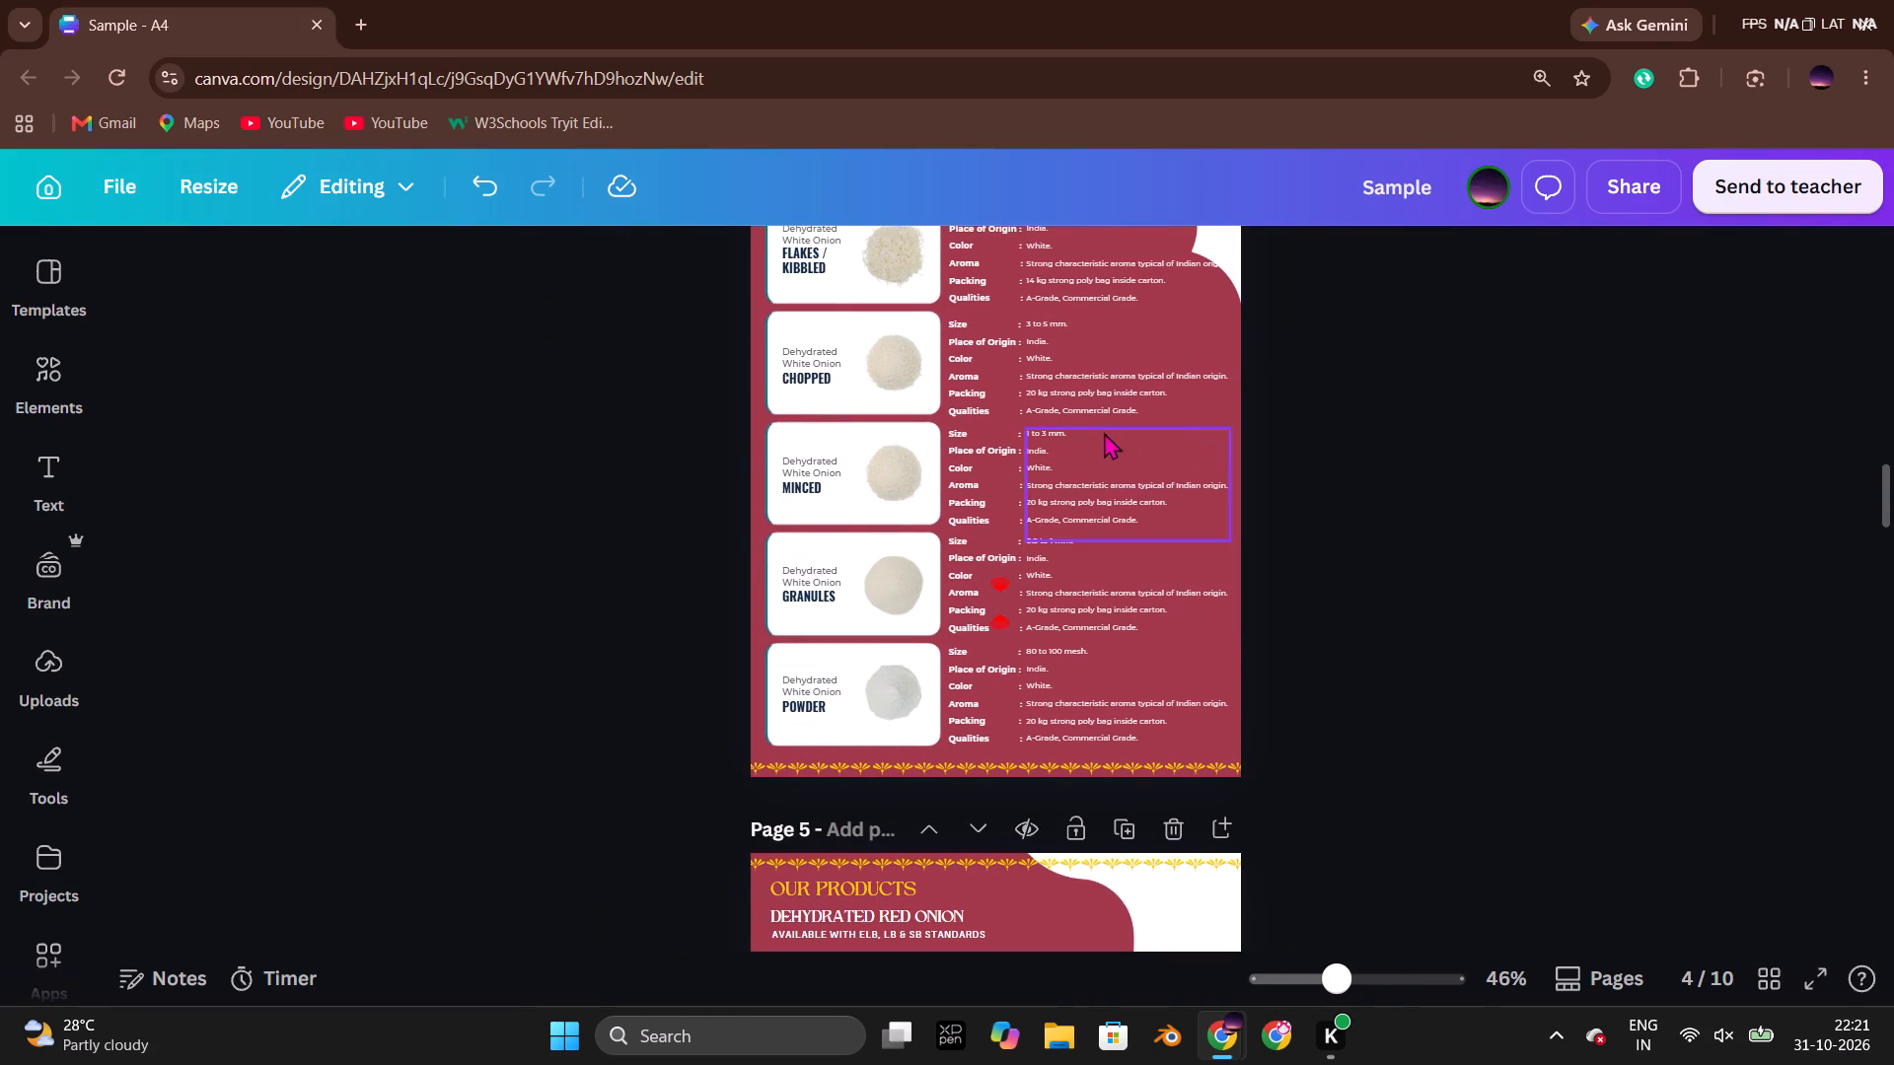
pyautogui.click(755, 540)
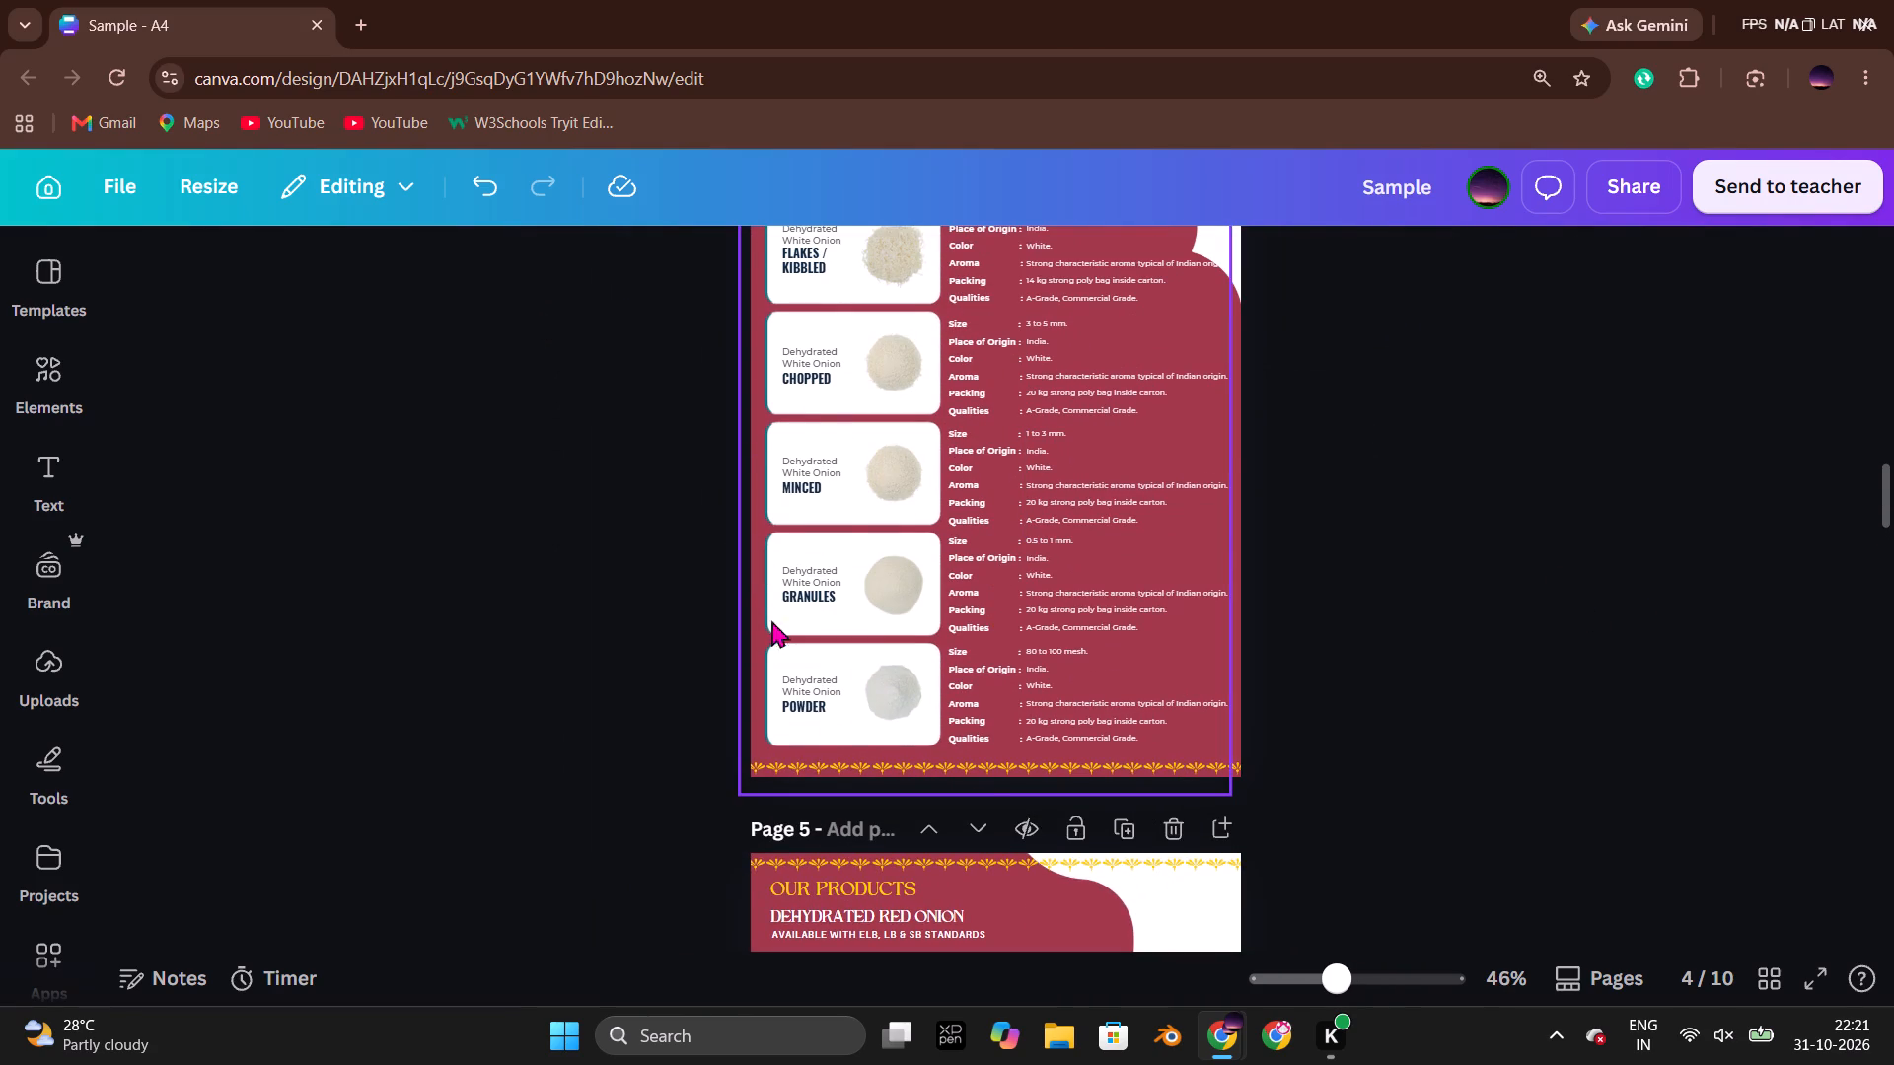
pyautogui.click(936, 846)
pyautogui.click(1331, 711)
pyautogui.scroll(3, 1330, 711)
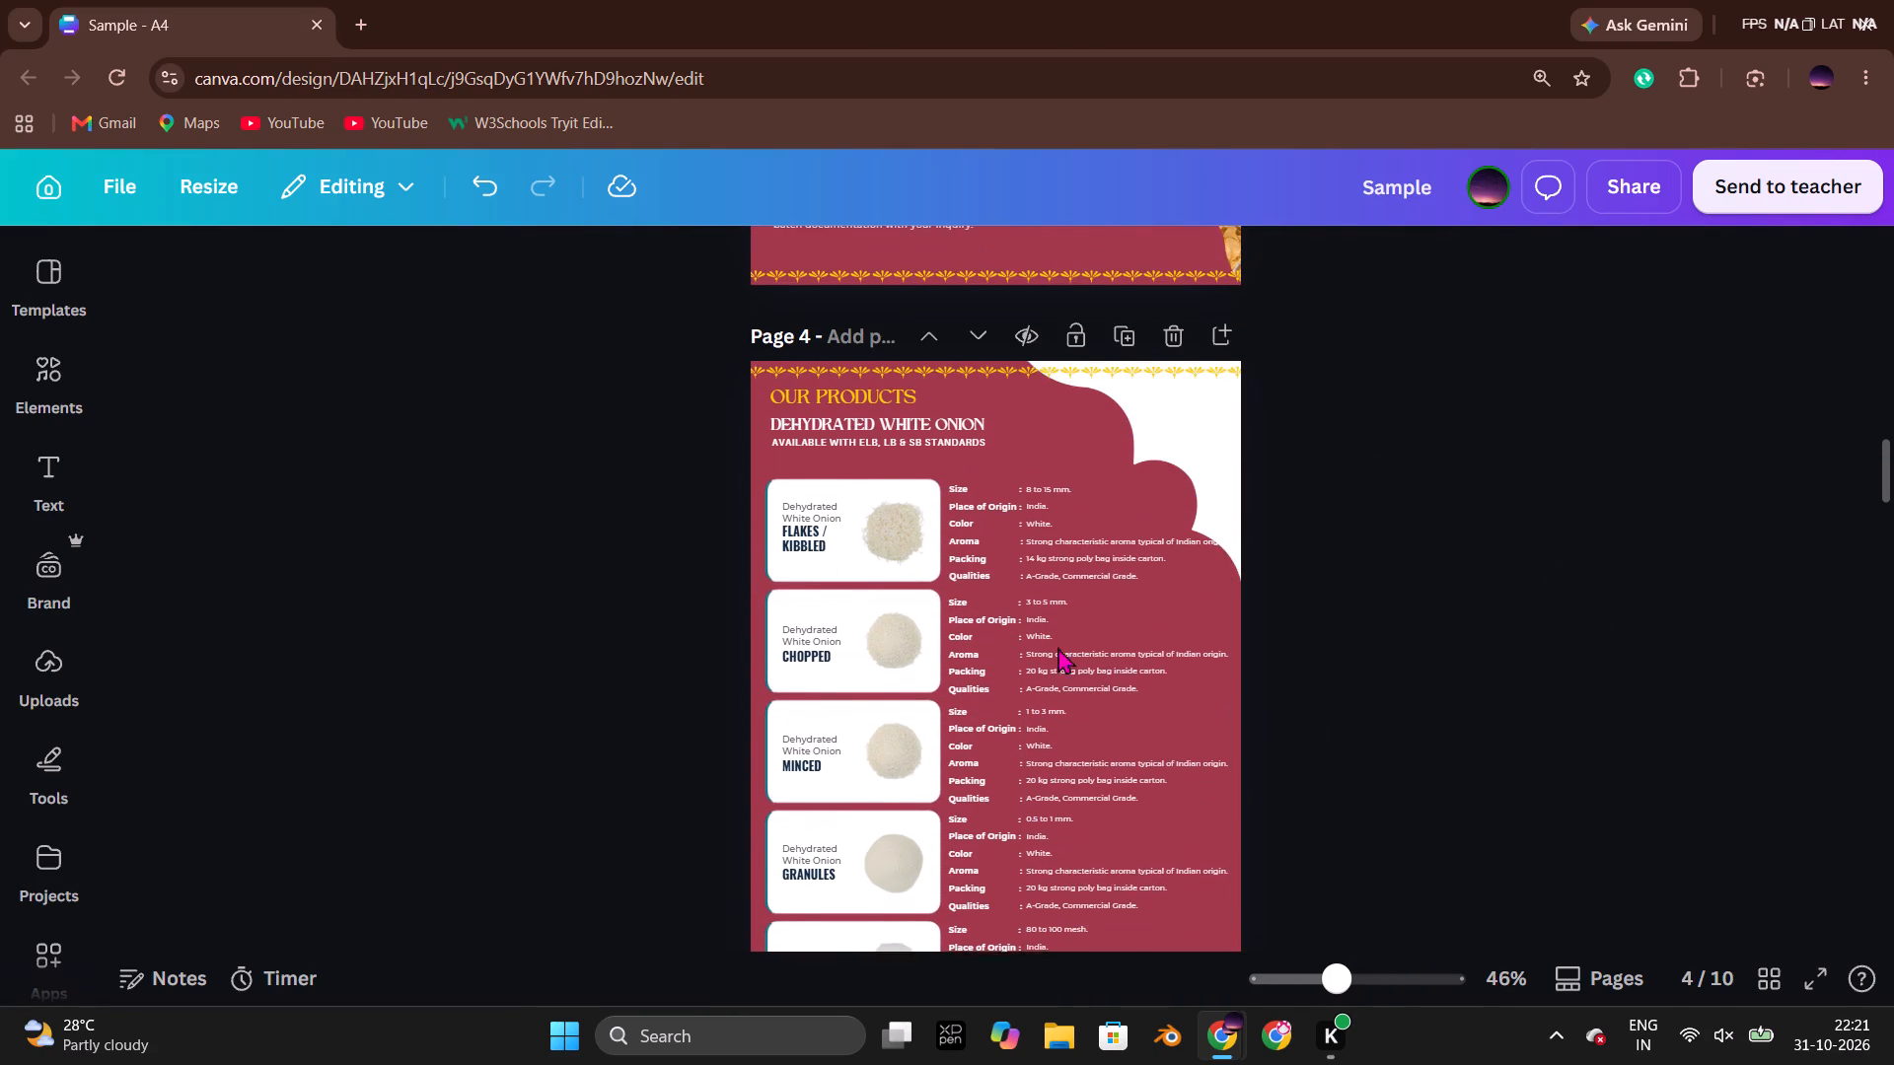
# Unlock the large image layer holding the white product cards on page 4.
pyautogui.click(1027, 472)
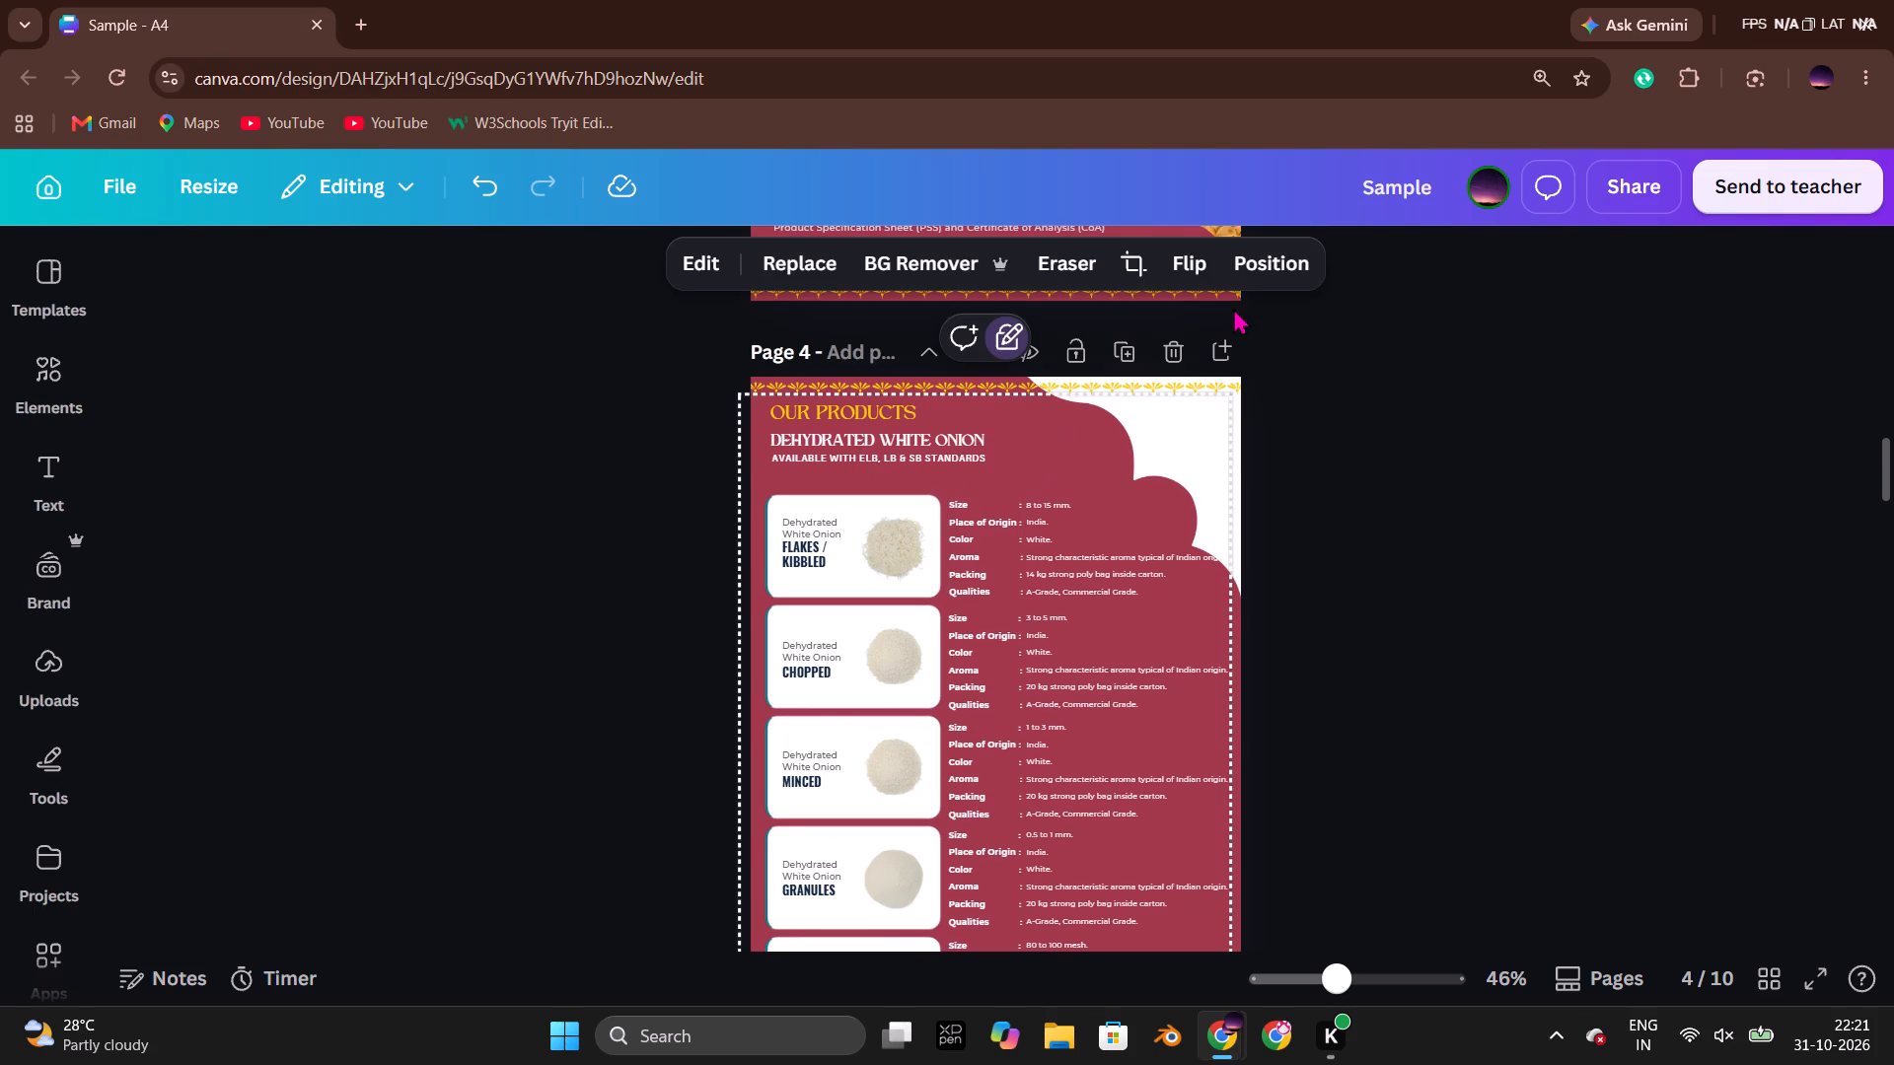
pyautogui.click(1243, 266)
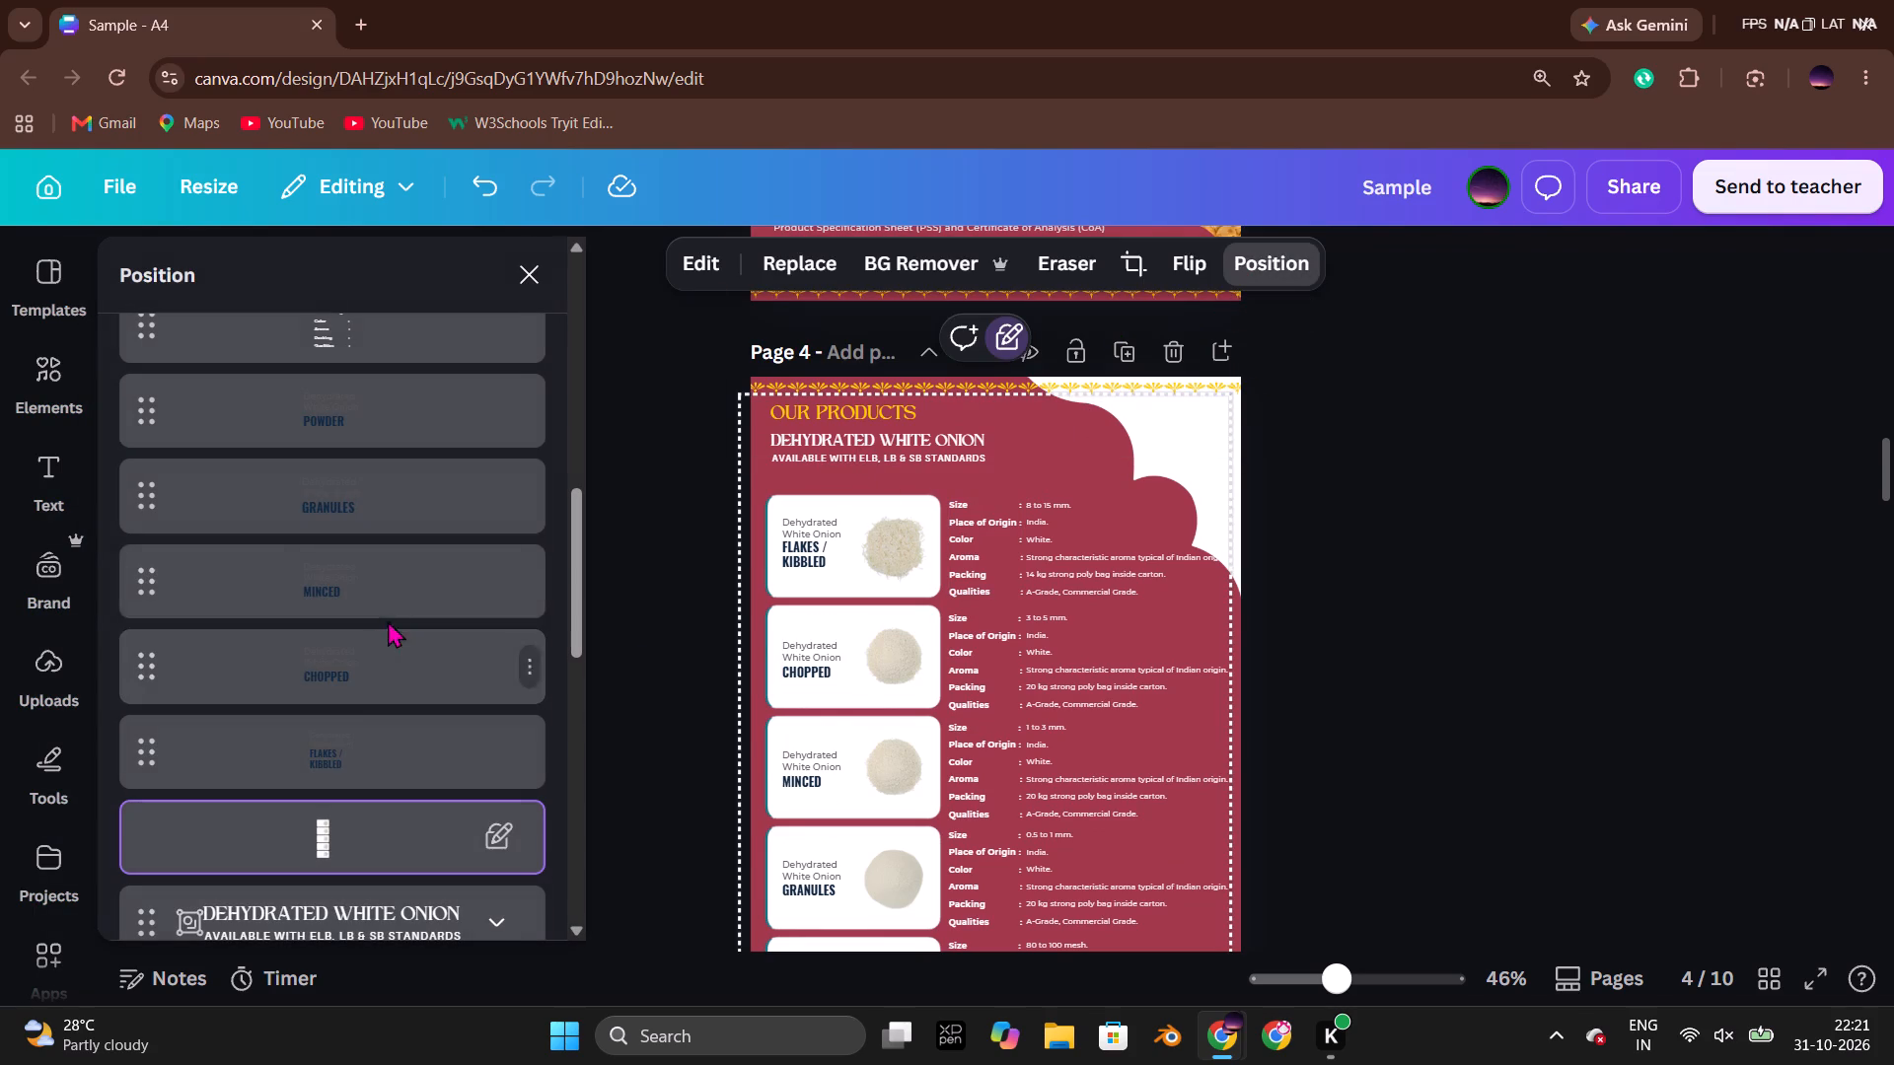
pyautogui.scroll(-2, 420, 779)
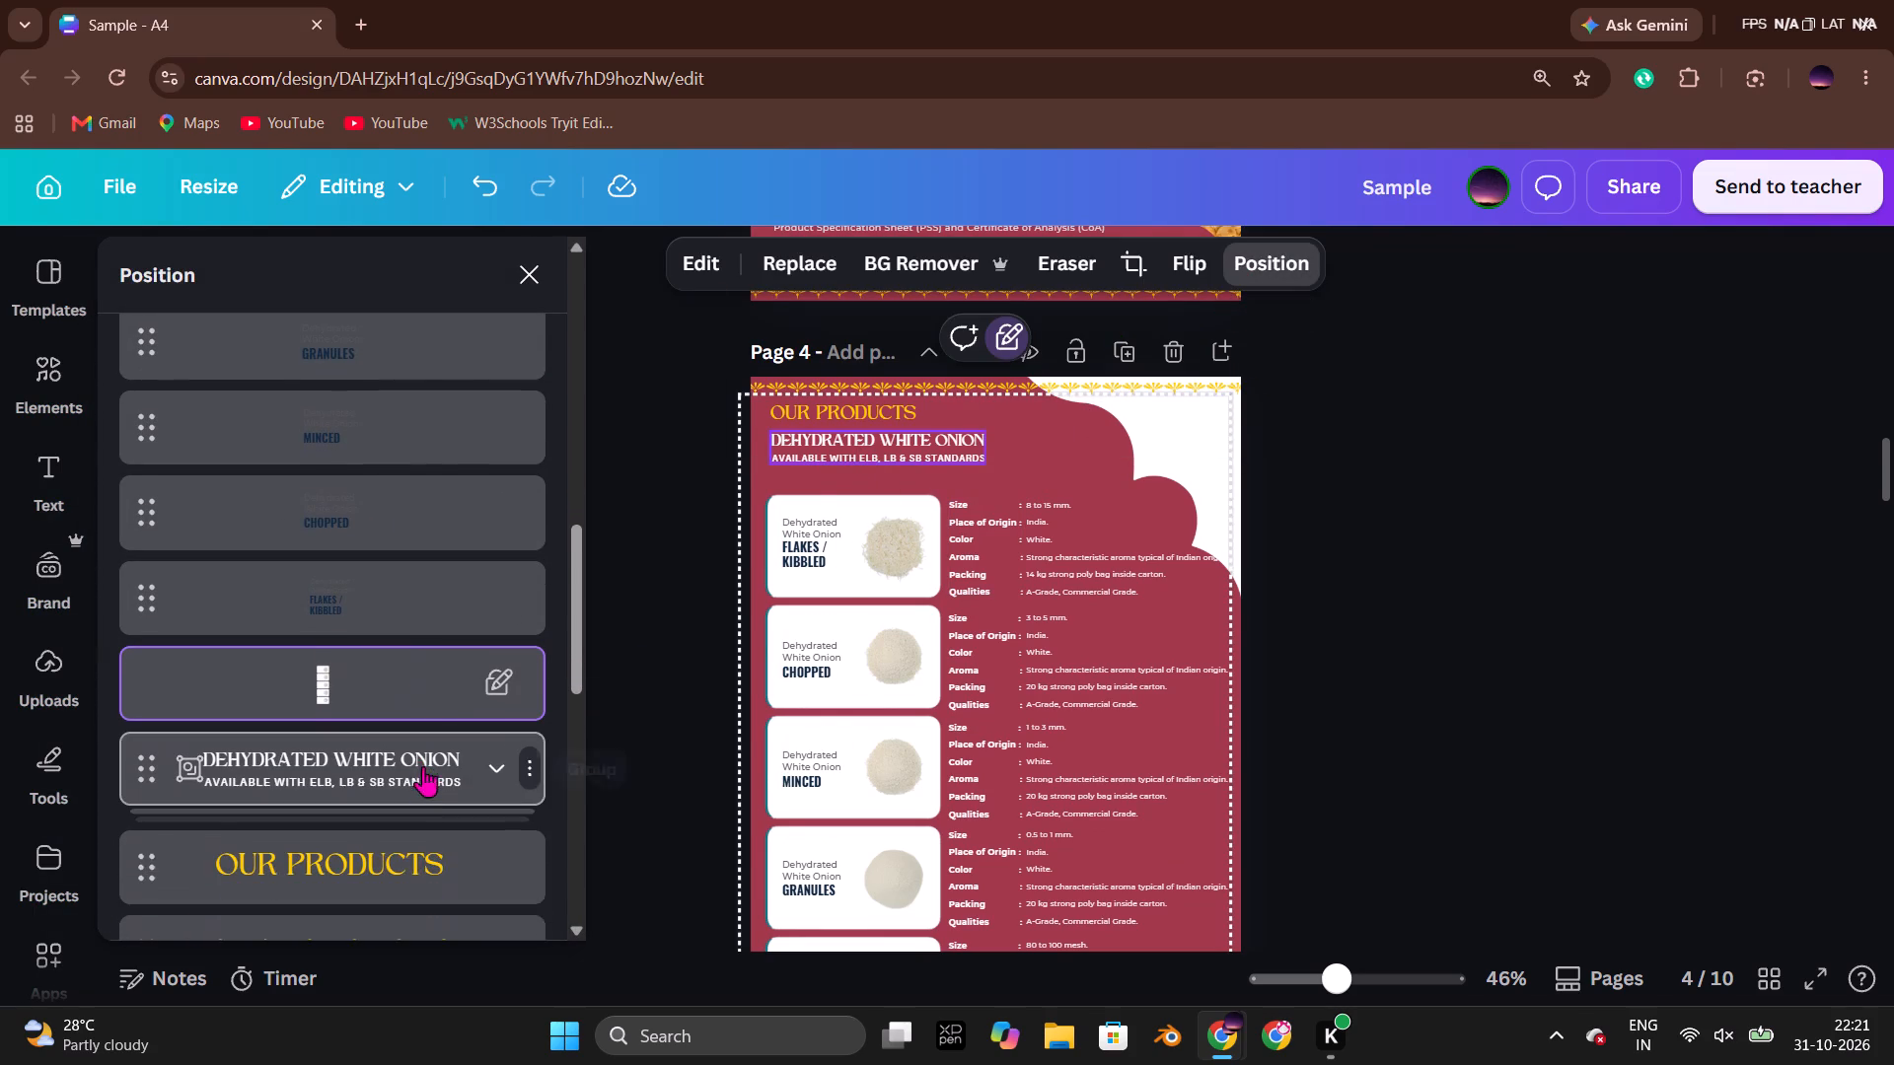
pyautogui.scroll(-2, 419, 738)
pyautogui.moveTo(372, 559); pyautogui.dragTo(365, 812)
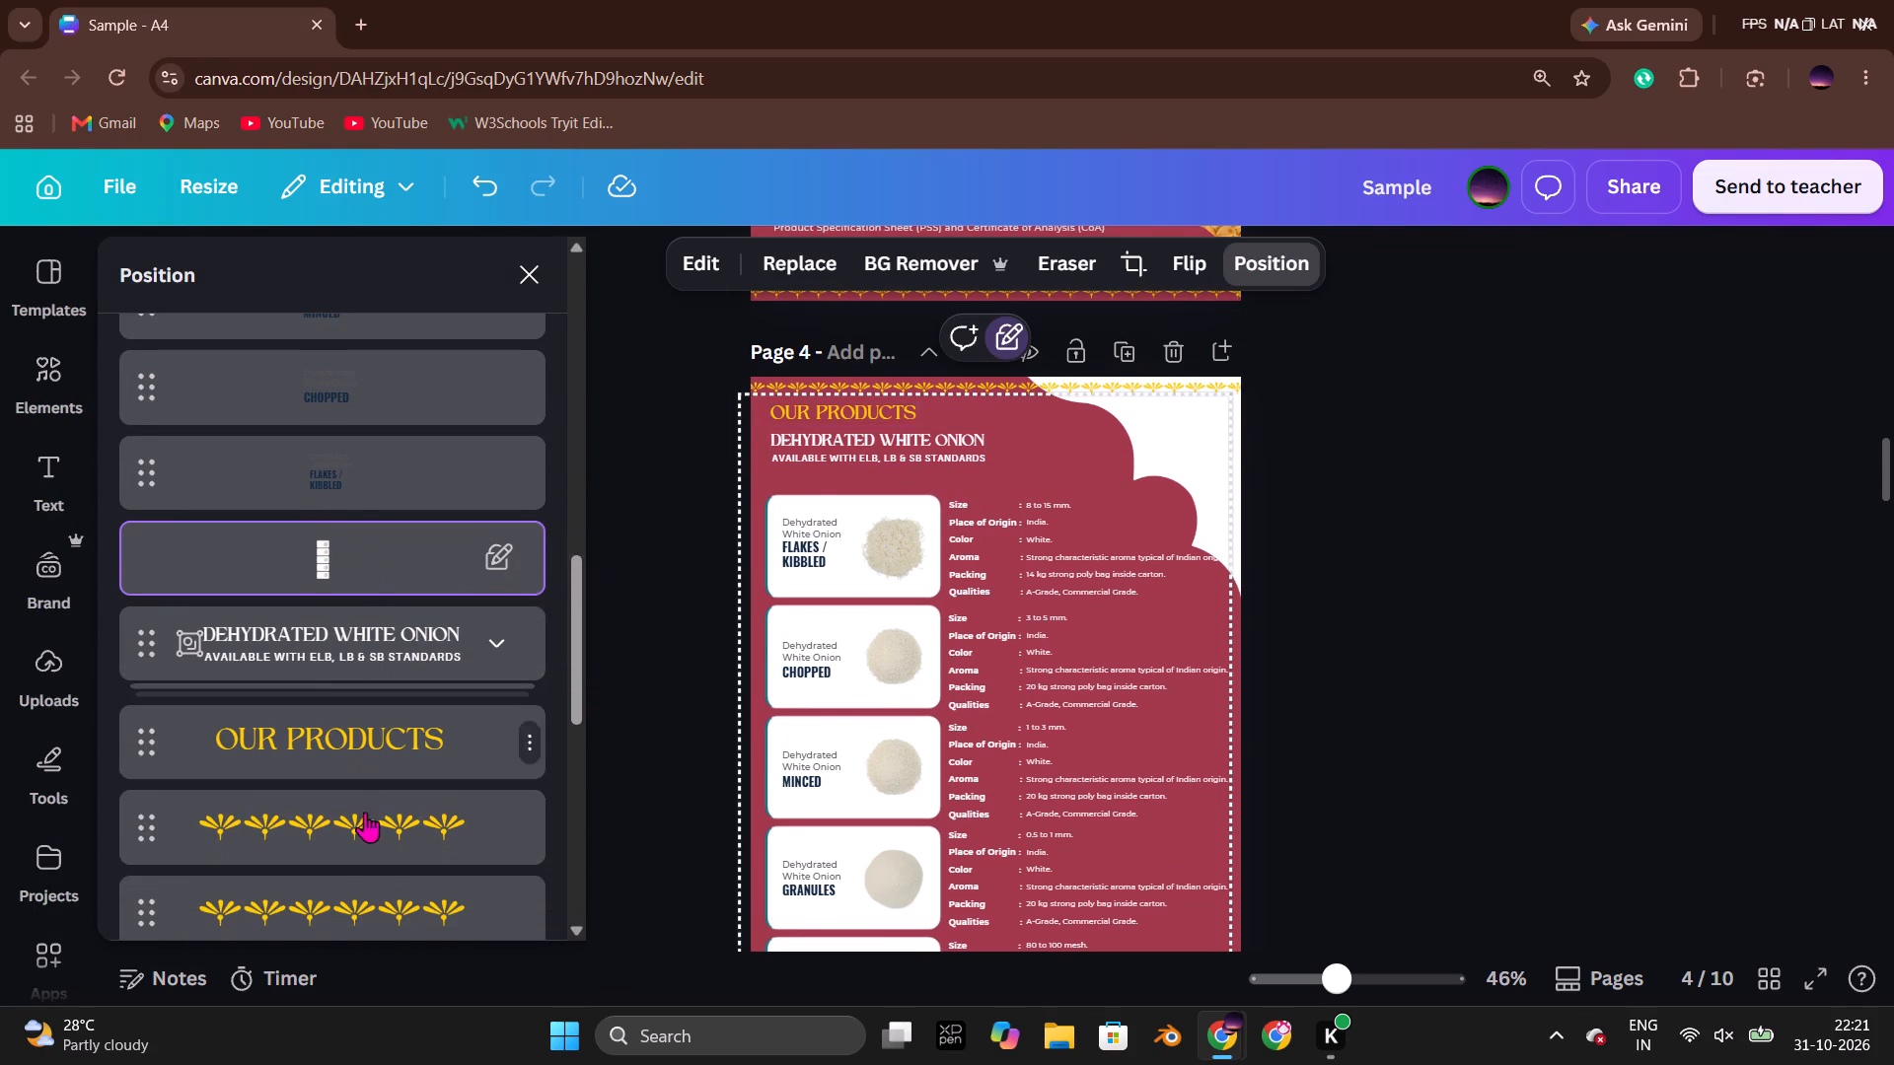
pyautogui.moveTo(365, 812); pyautogui.dragTo(367, 811)
pyautogui.click(493, 554)
pyautogui.click(498, 556)
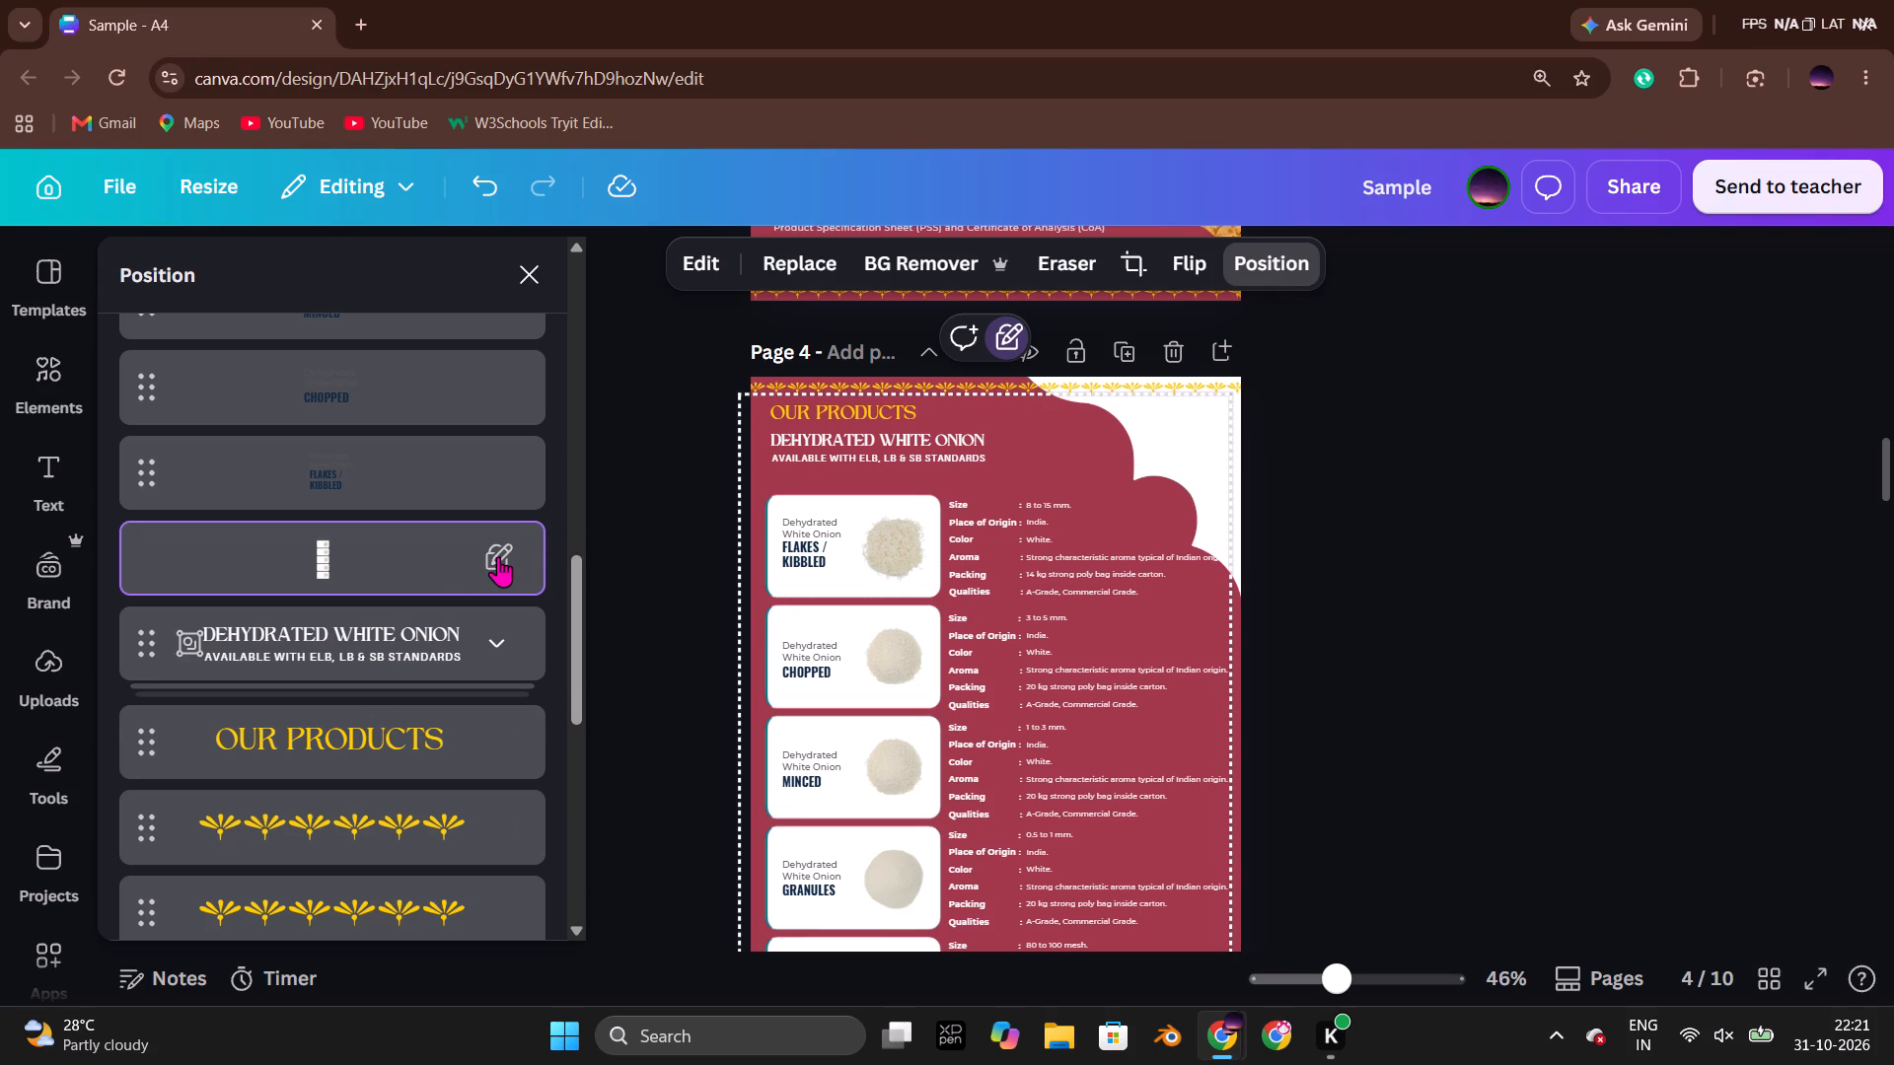
pyautogui.click(1013, 336)
pyautogui.click(1013, 336)
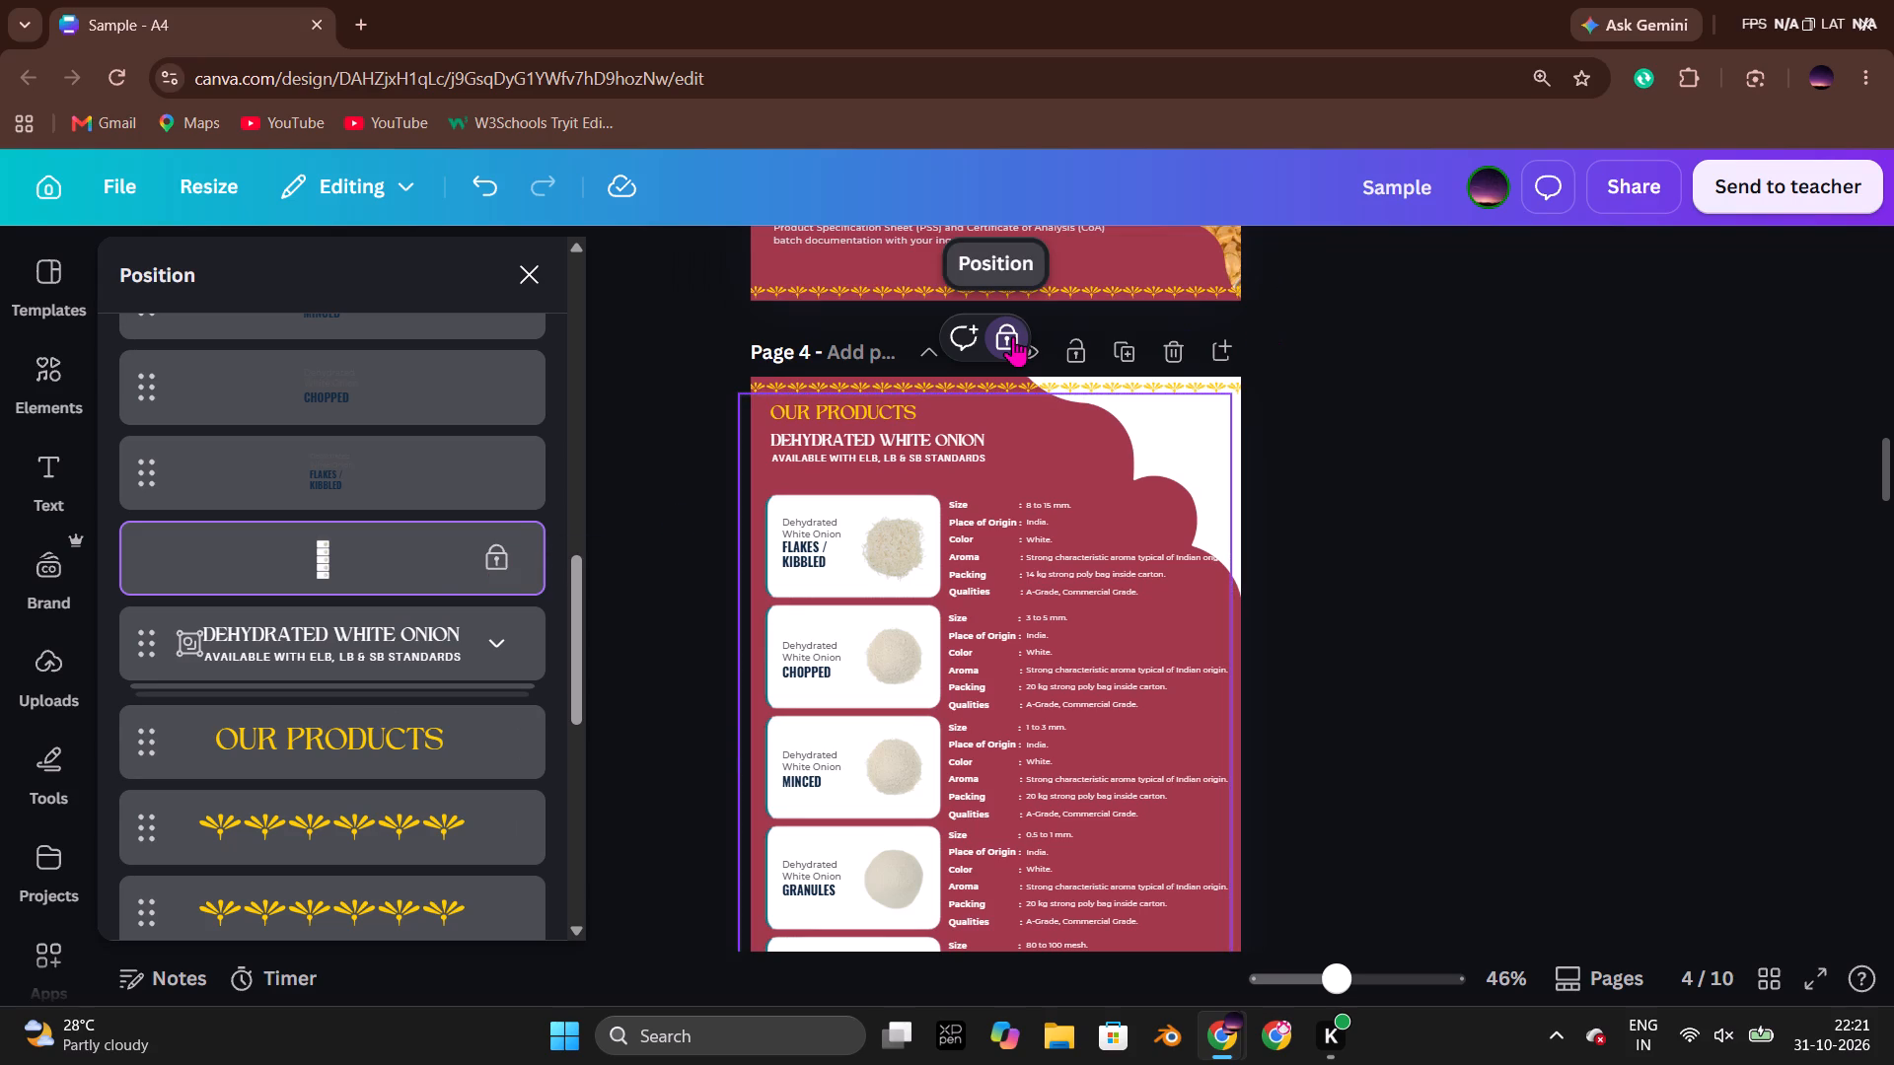
# Move page 4's product-card image layer beneath all the gold border ornaments, directly above the red arch-shaped background.
pyautogui.moveTo(388, 621); pyautogui.dragTo(390, 916)
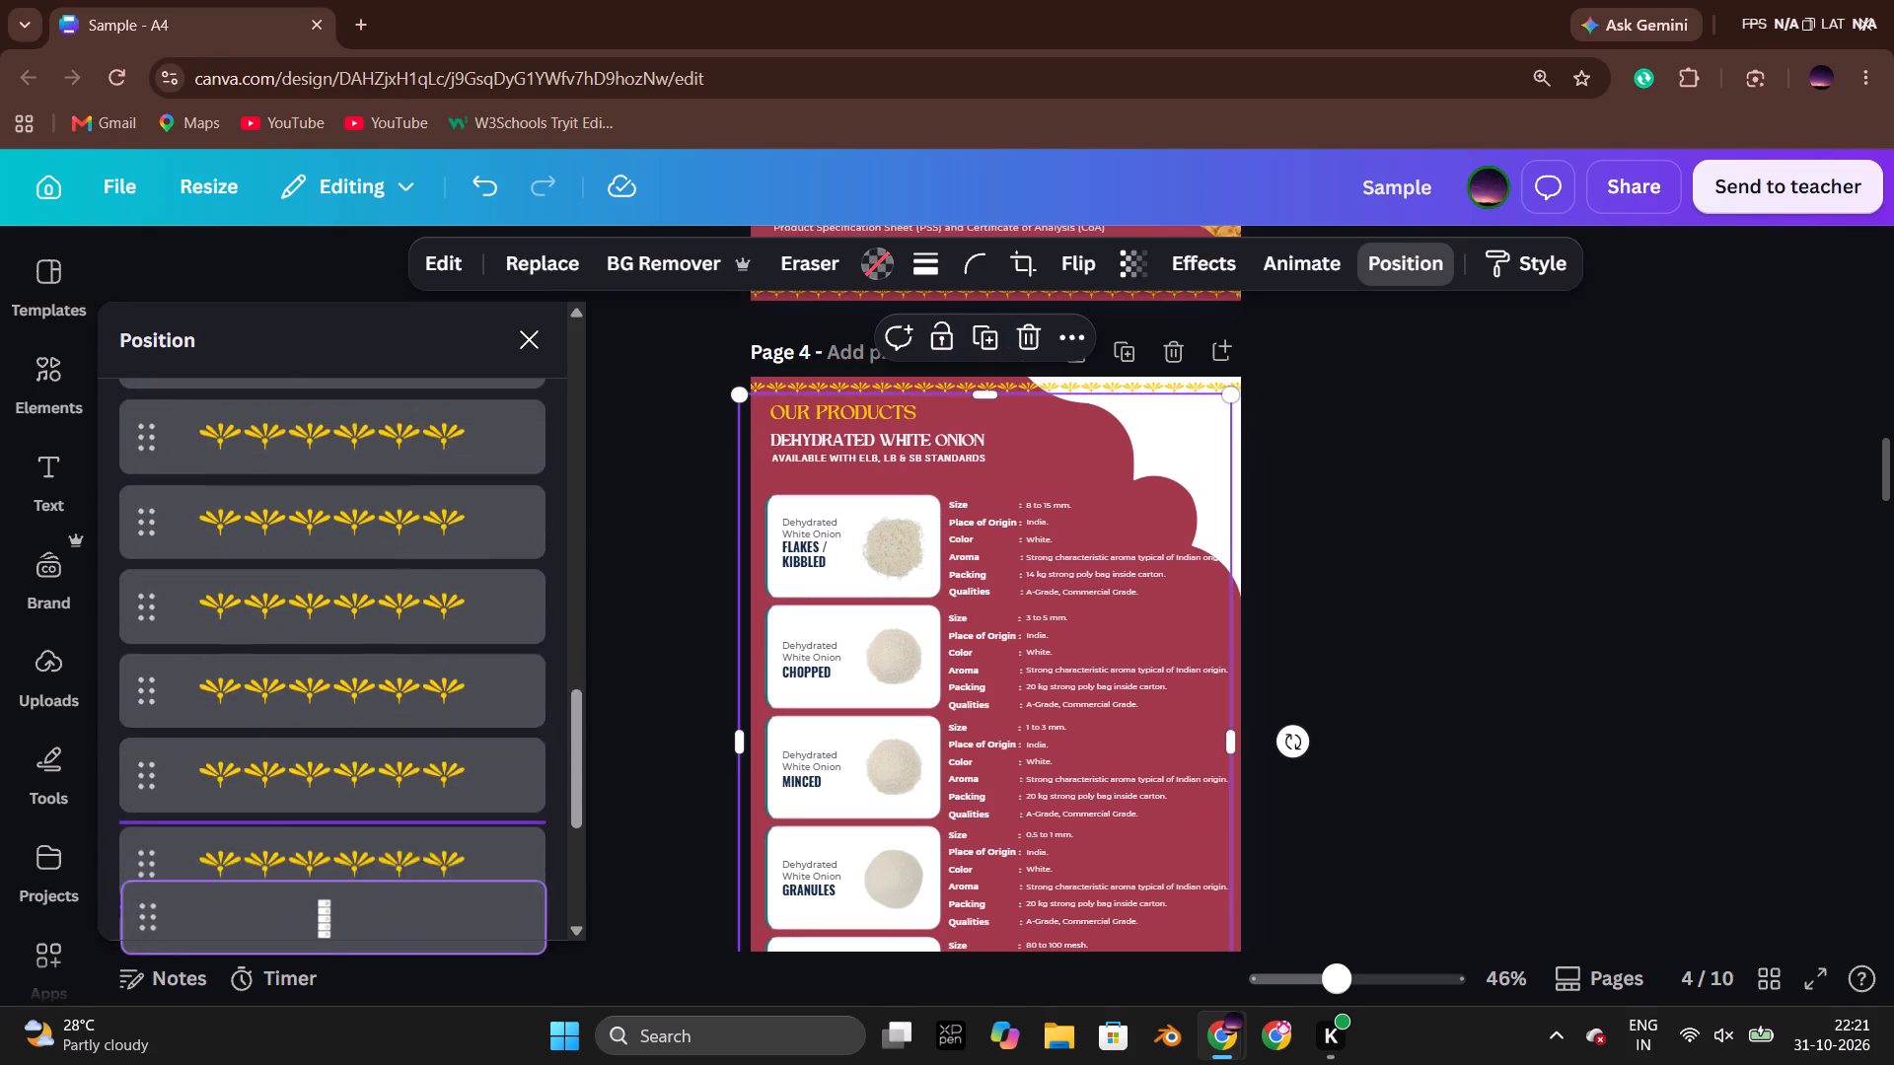
pyautogui.moveTo(390, 916); pyautogui.dragTo(422, 674)
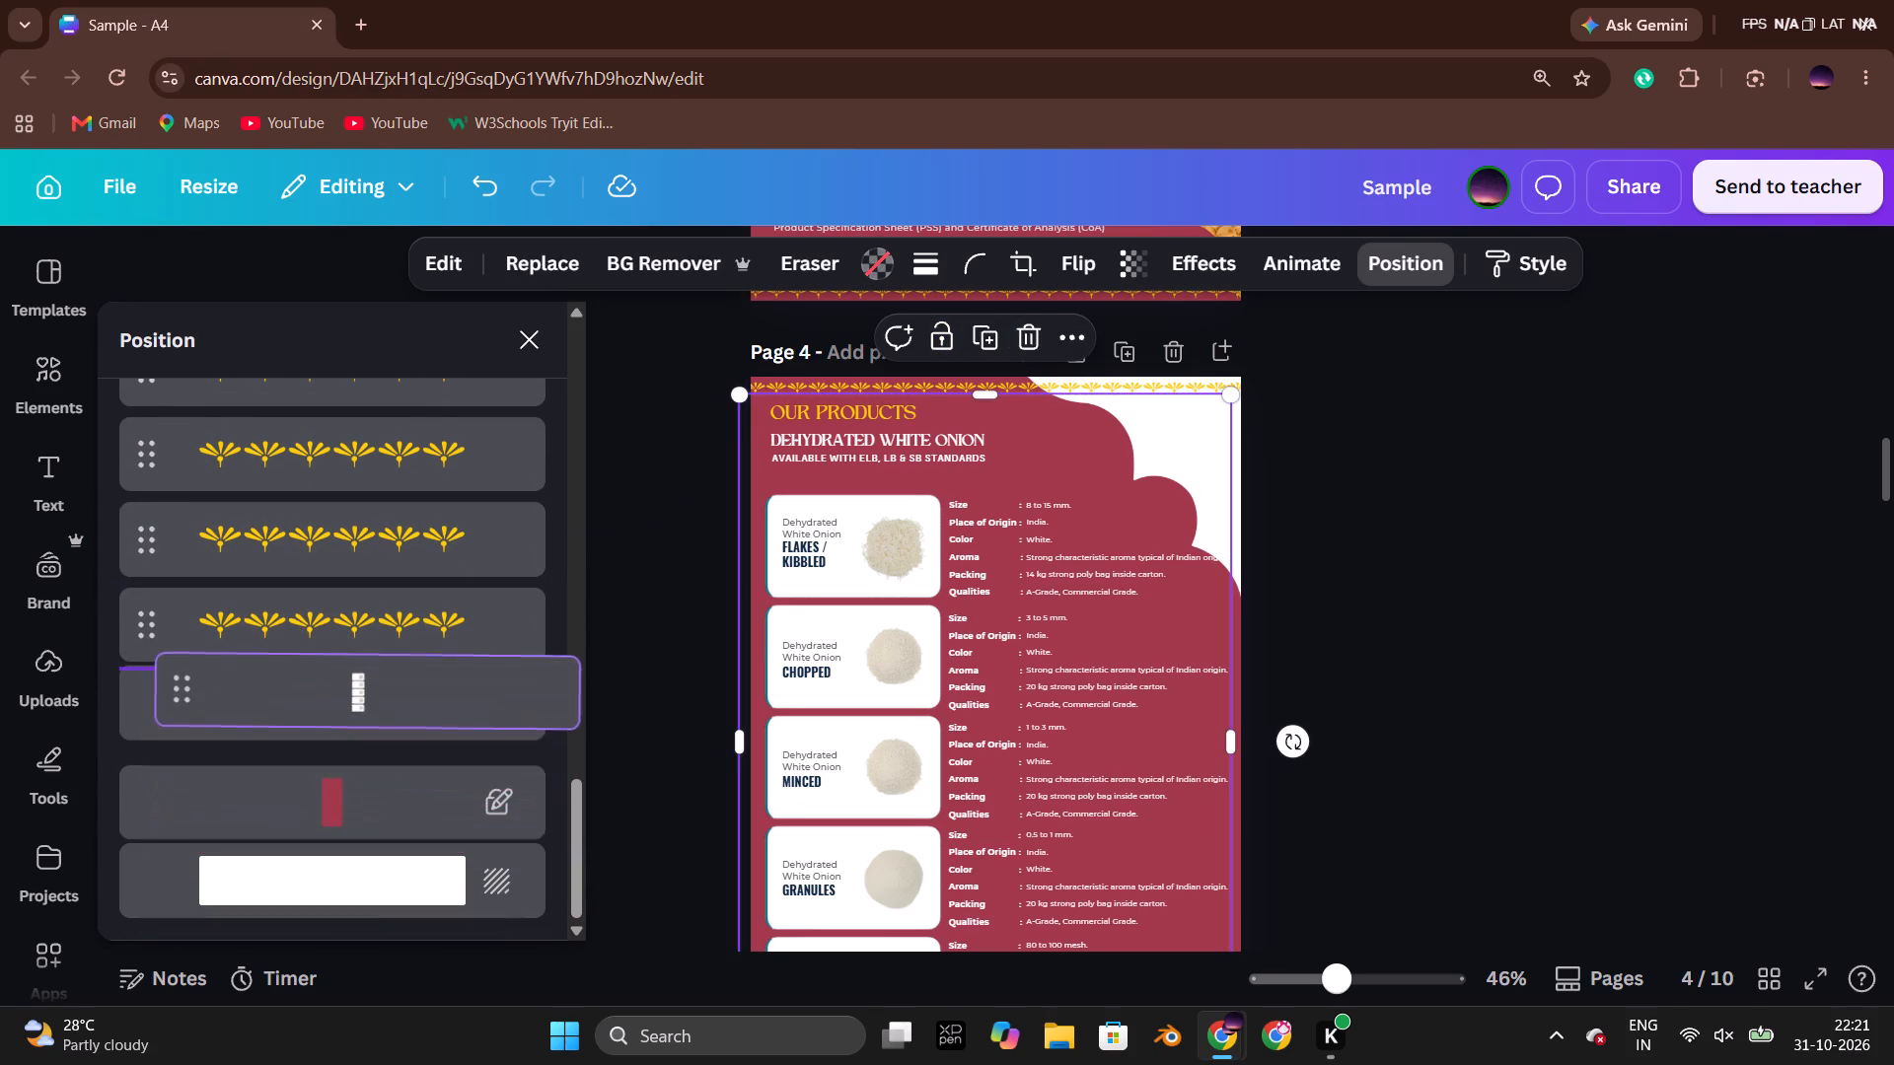
pyautogui.moveTo(422, 674); pyautogui.dragTo(419, 649)
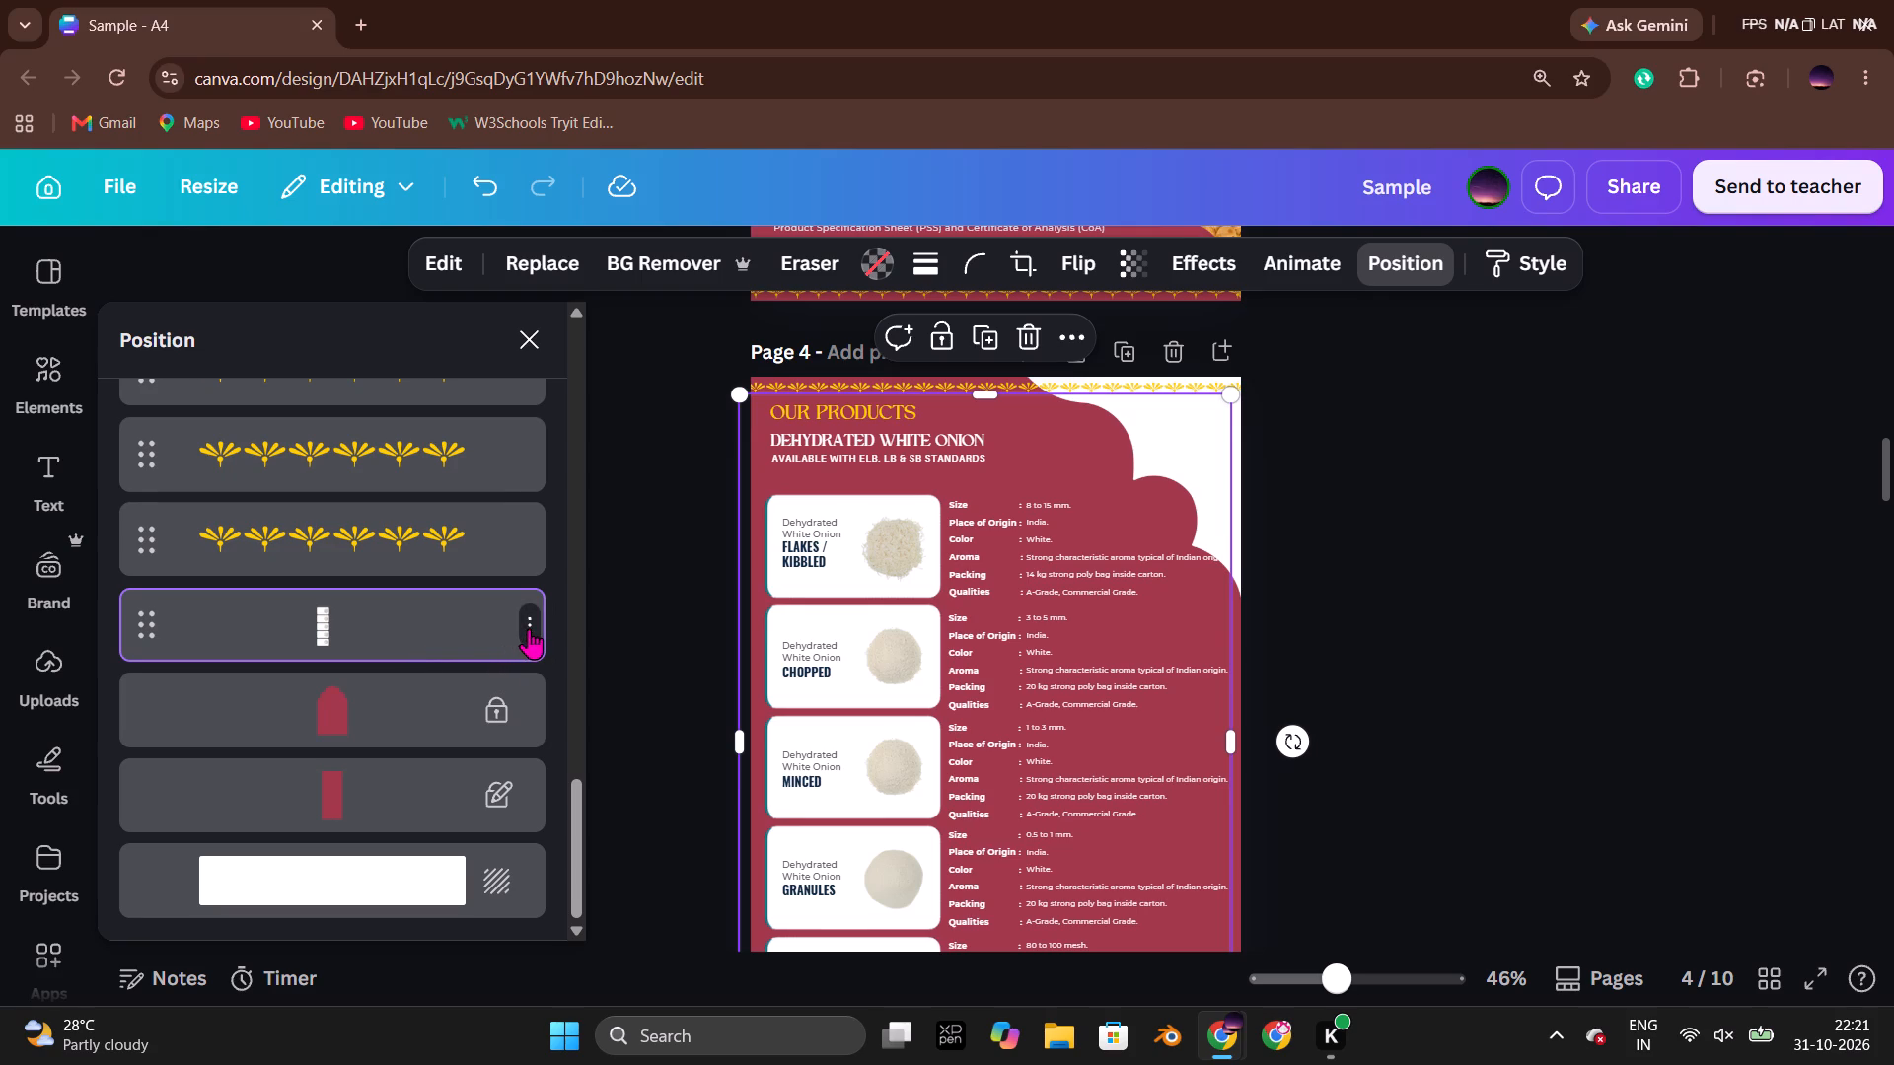
# Lock page 4's product-card image layer with the full Lock option.
pyautogui.click(529, 628)
pyautogui.scroll(-5, 596, 484)
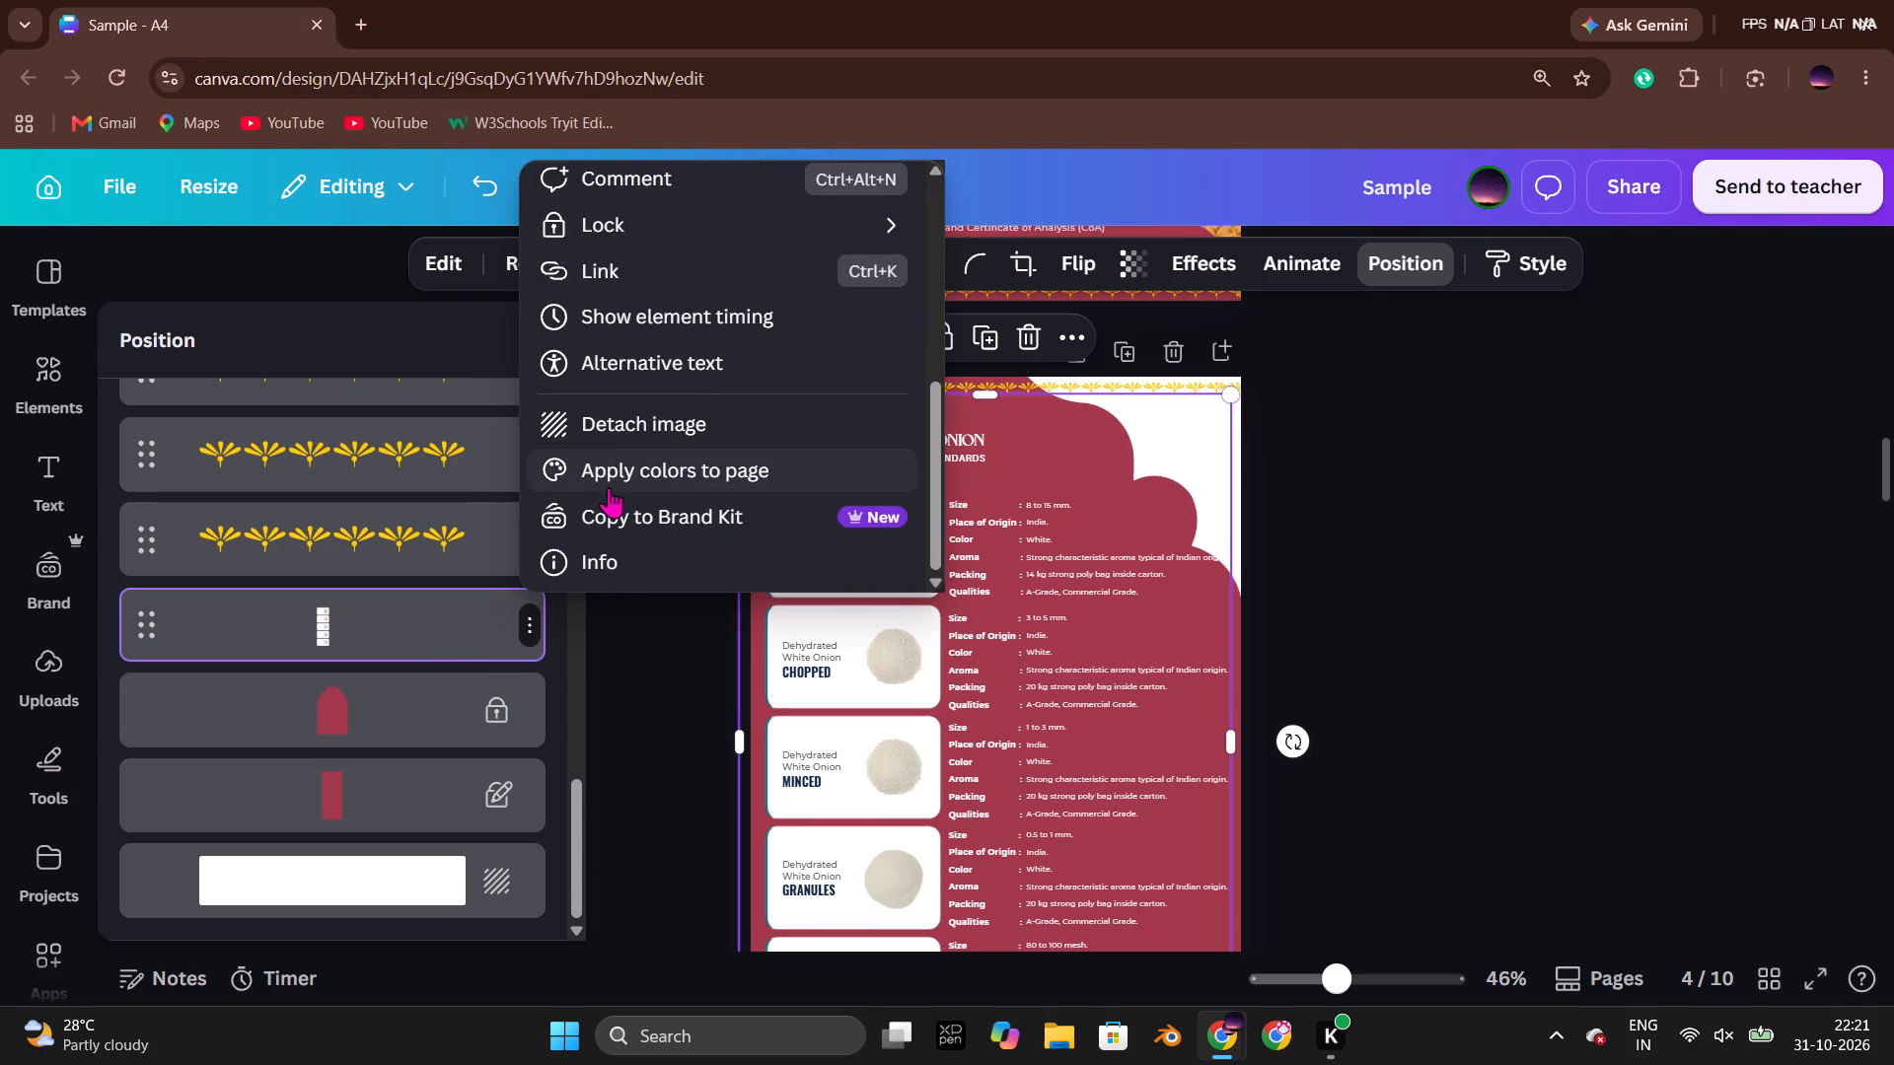
pyautogui.scroll(1, 637, 459)
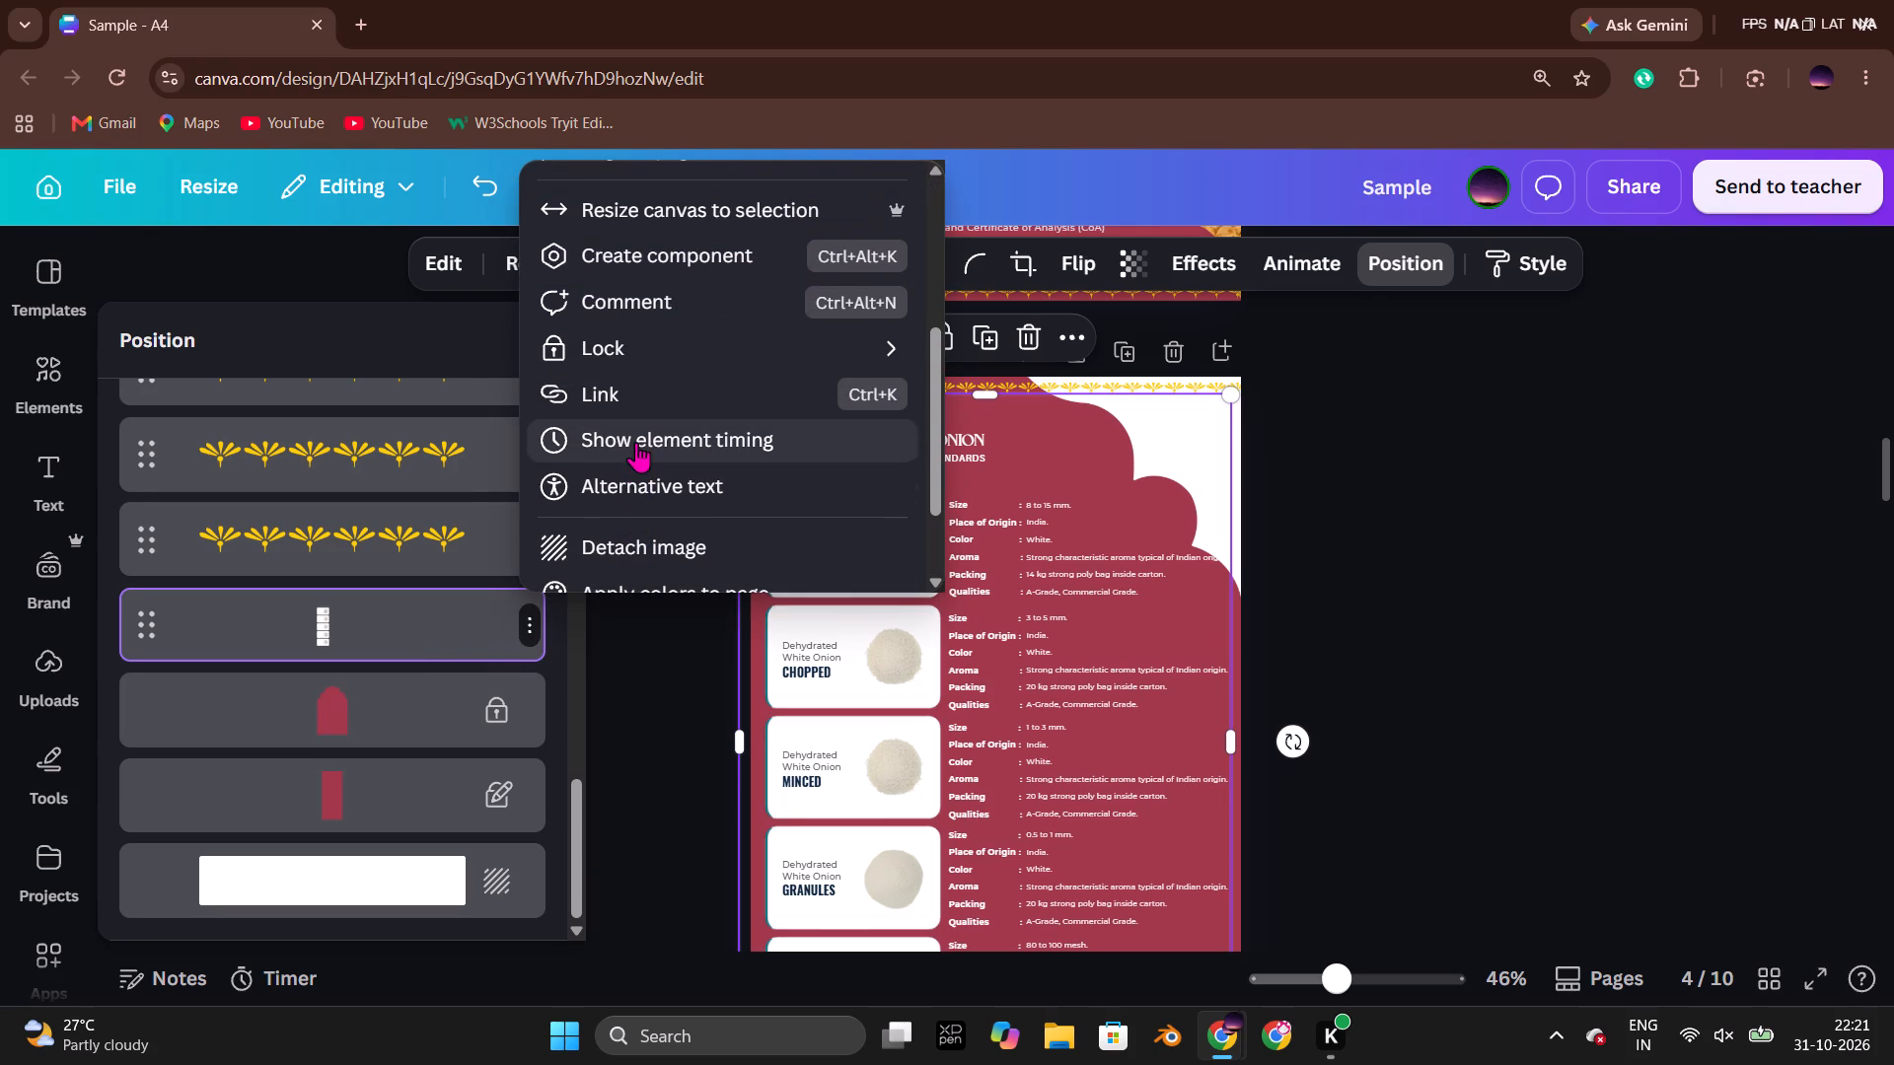
pyautogui.click(640, 350)
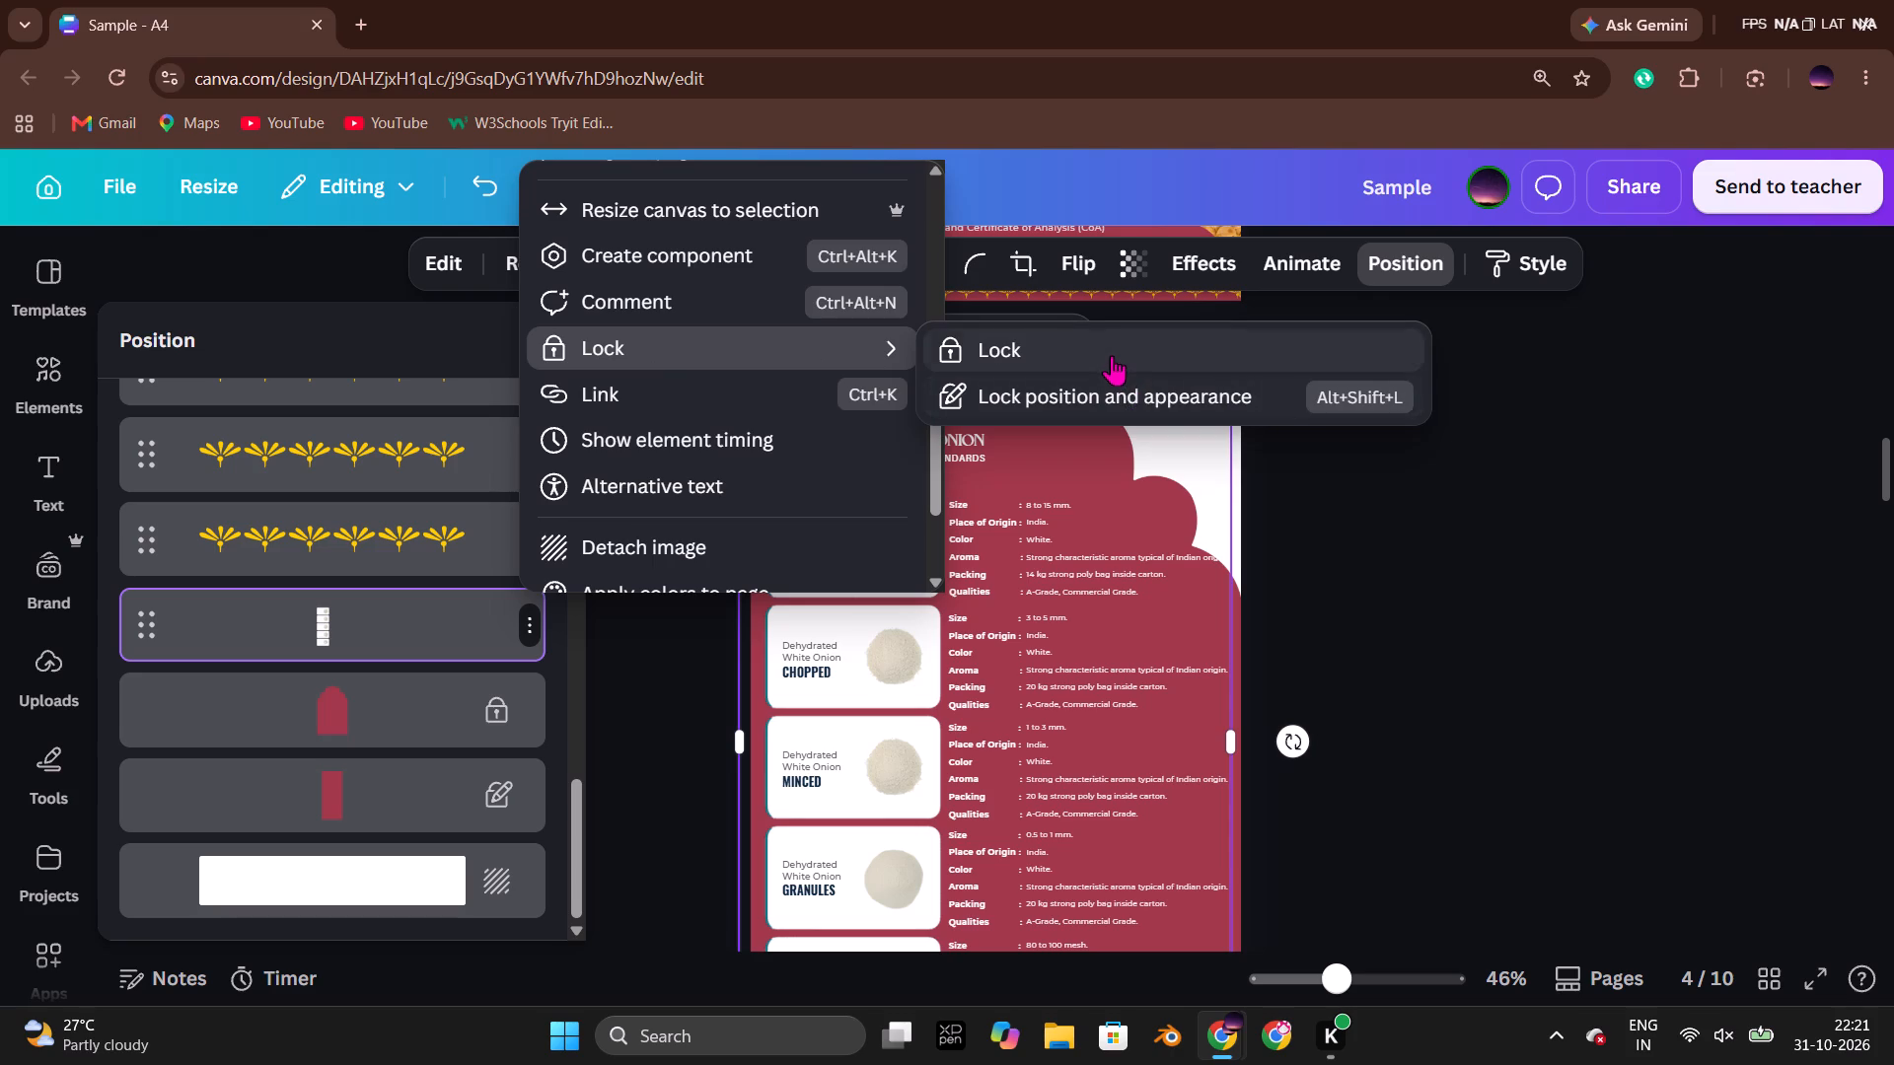
pyautogui.click(1110, 350)
pyautogui.click(1501, 542)
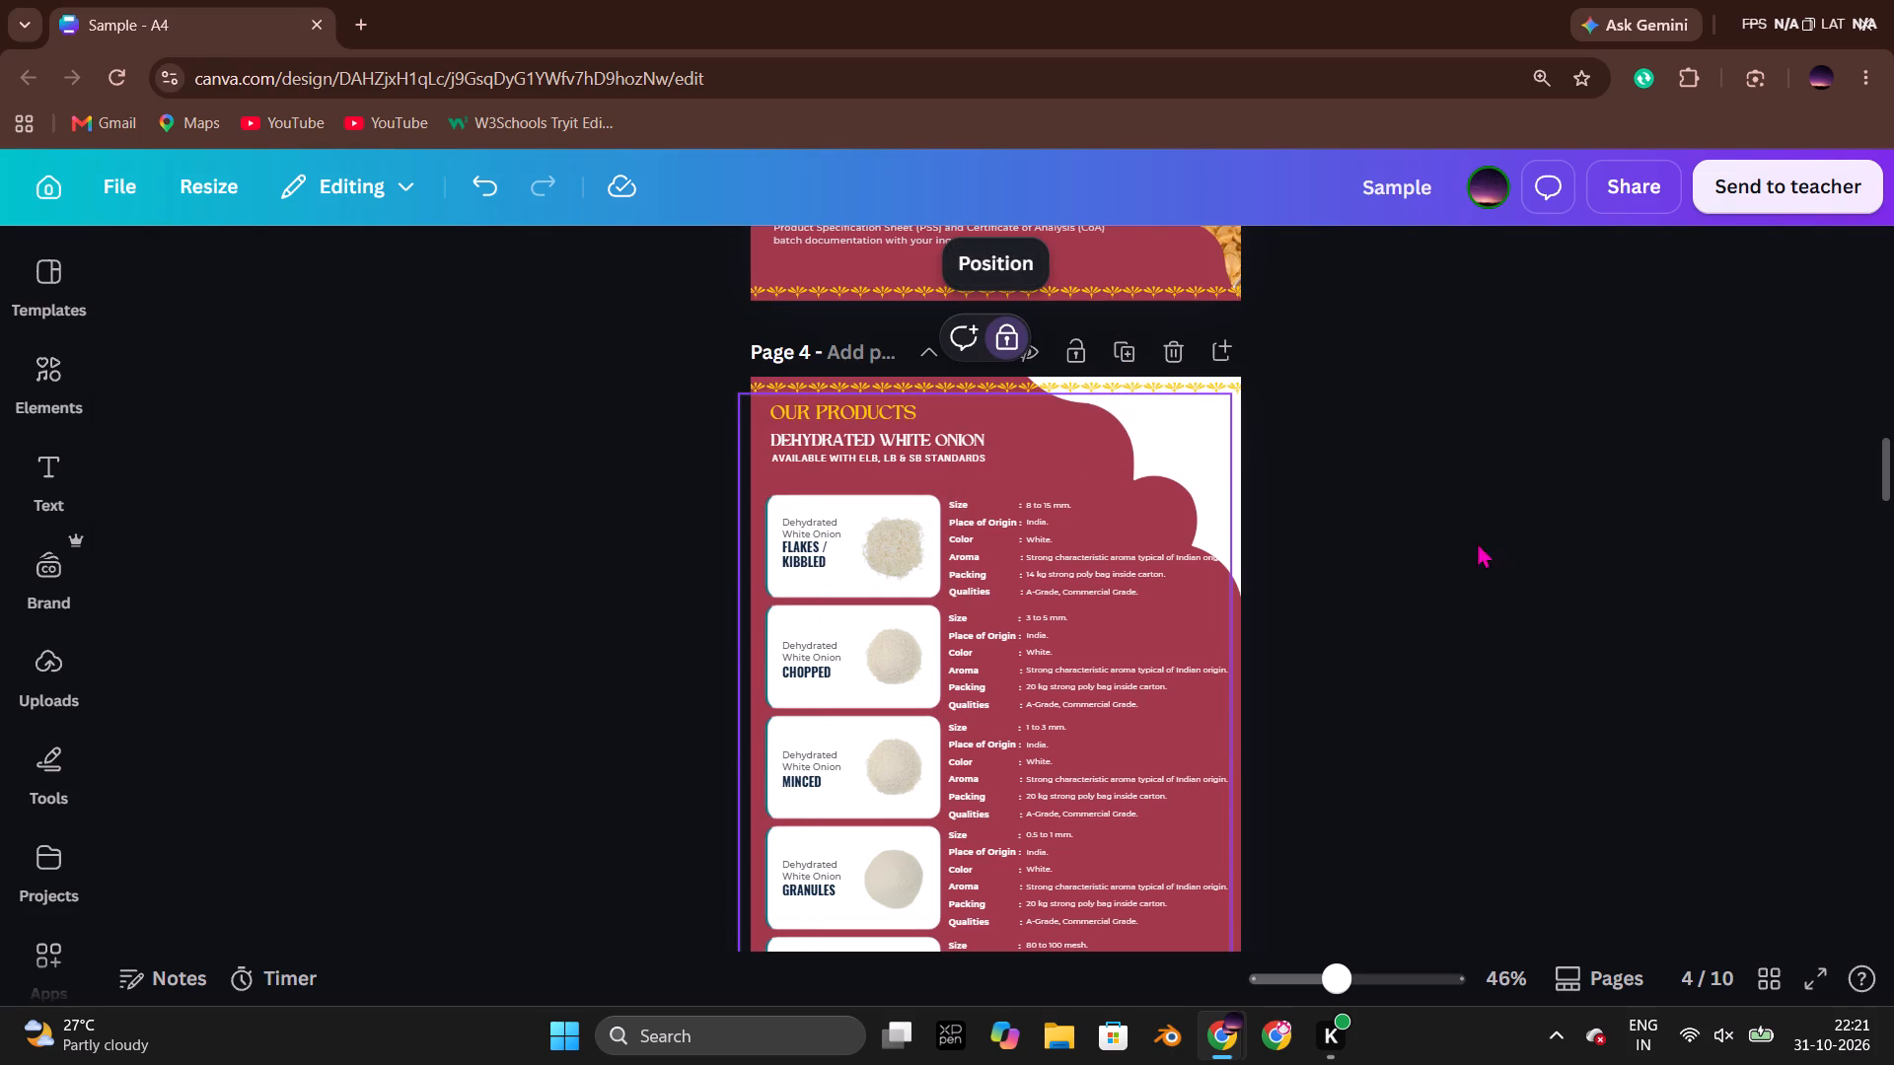
# Ungroup page 4's white onion heading and nudge "Available with ELB, LB & SB Standards" up three increments, closer to the title.
pyautogui.click(881, 453)
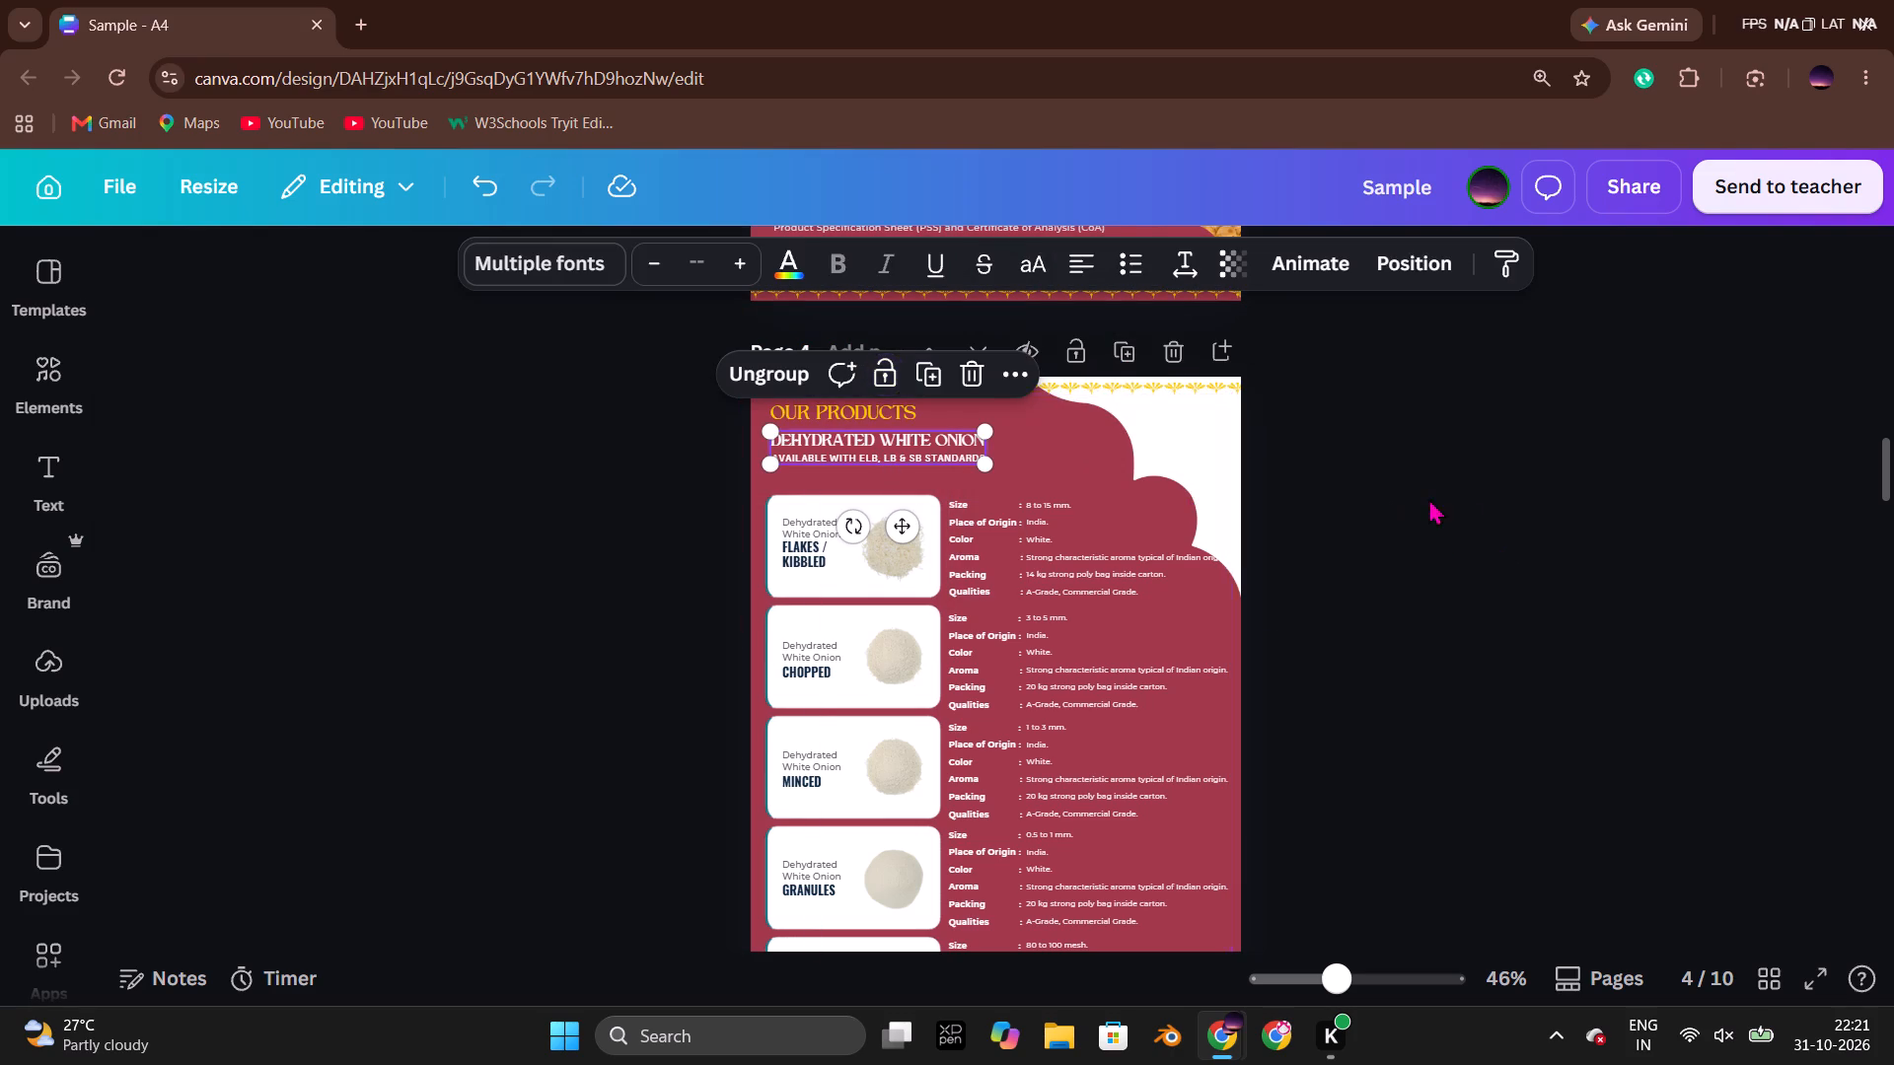
pyautogui.click(1462, 497)
pyautogui.click(837, 450)
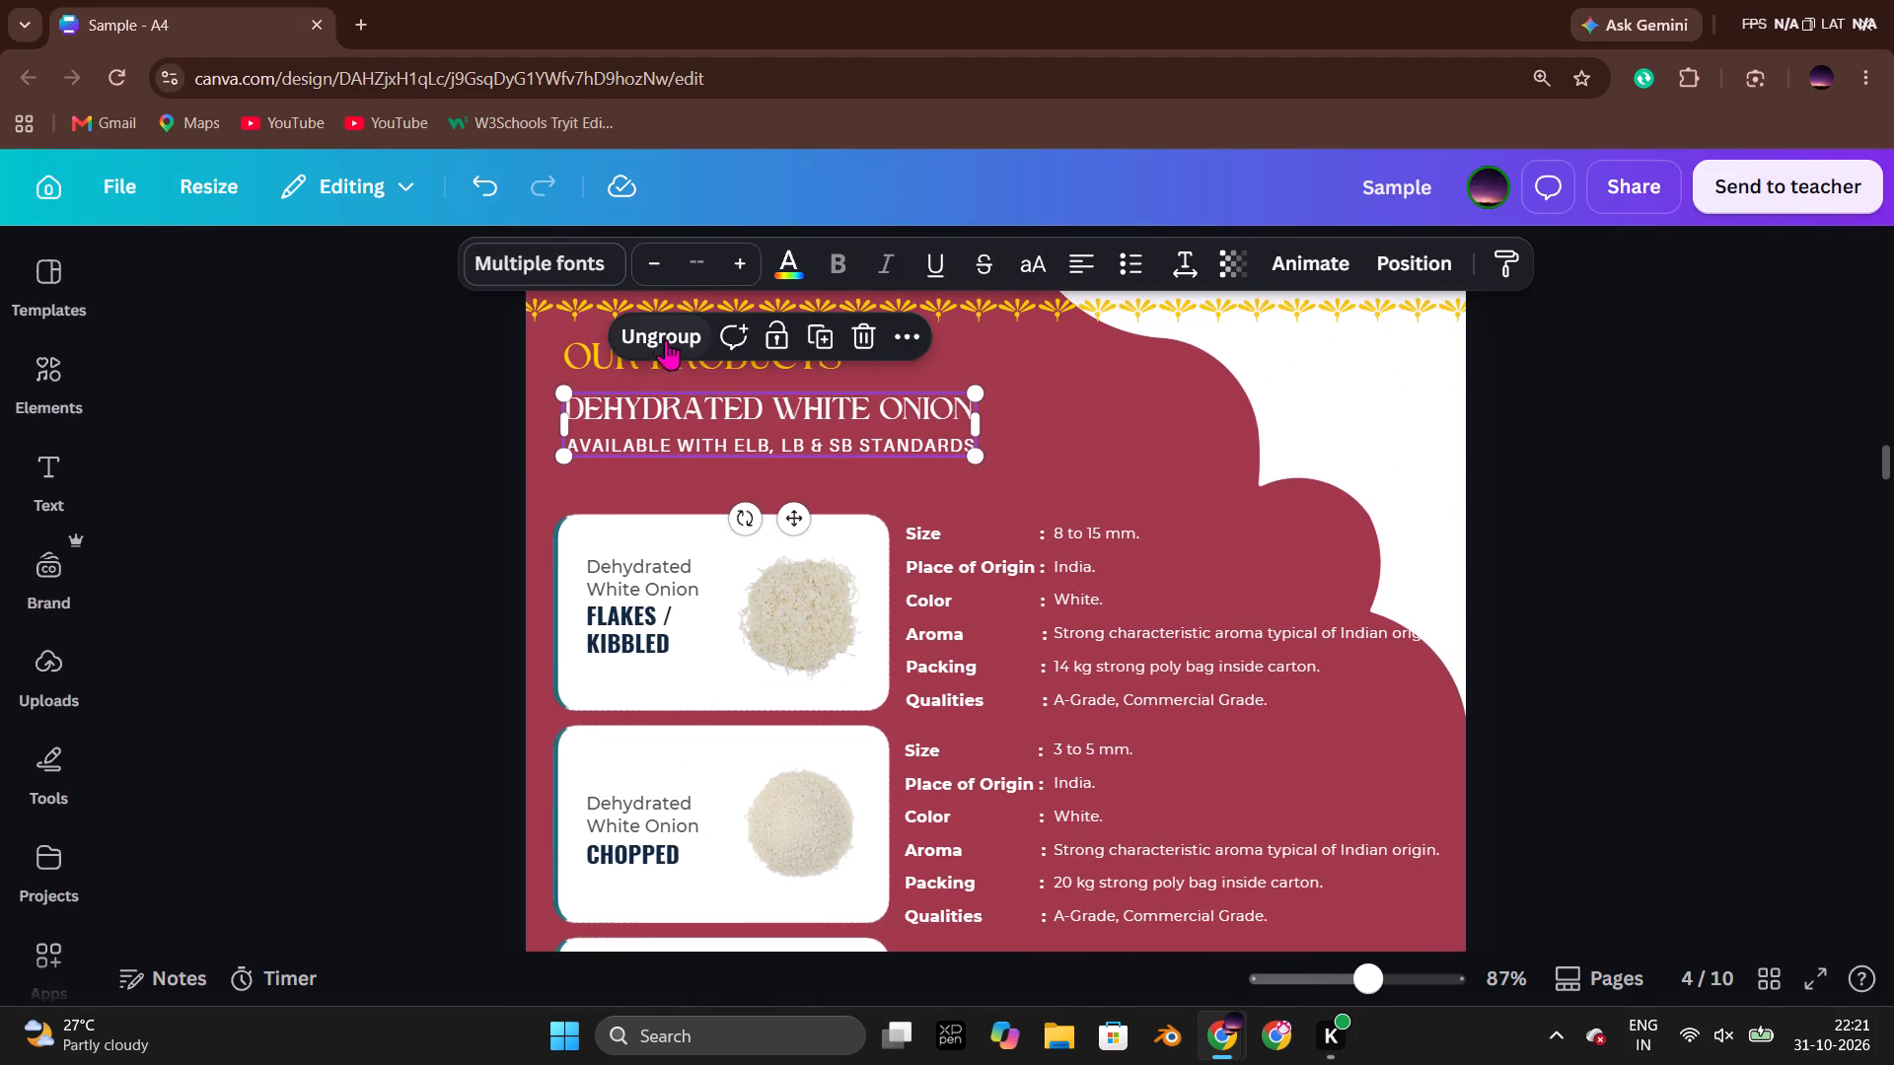
pyautogui.click(657, 338)
pyautogui.click(344, 412)
pyautogui.click(427, 474)
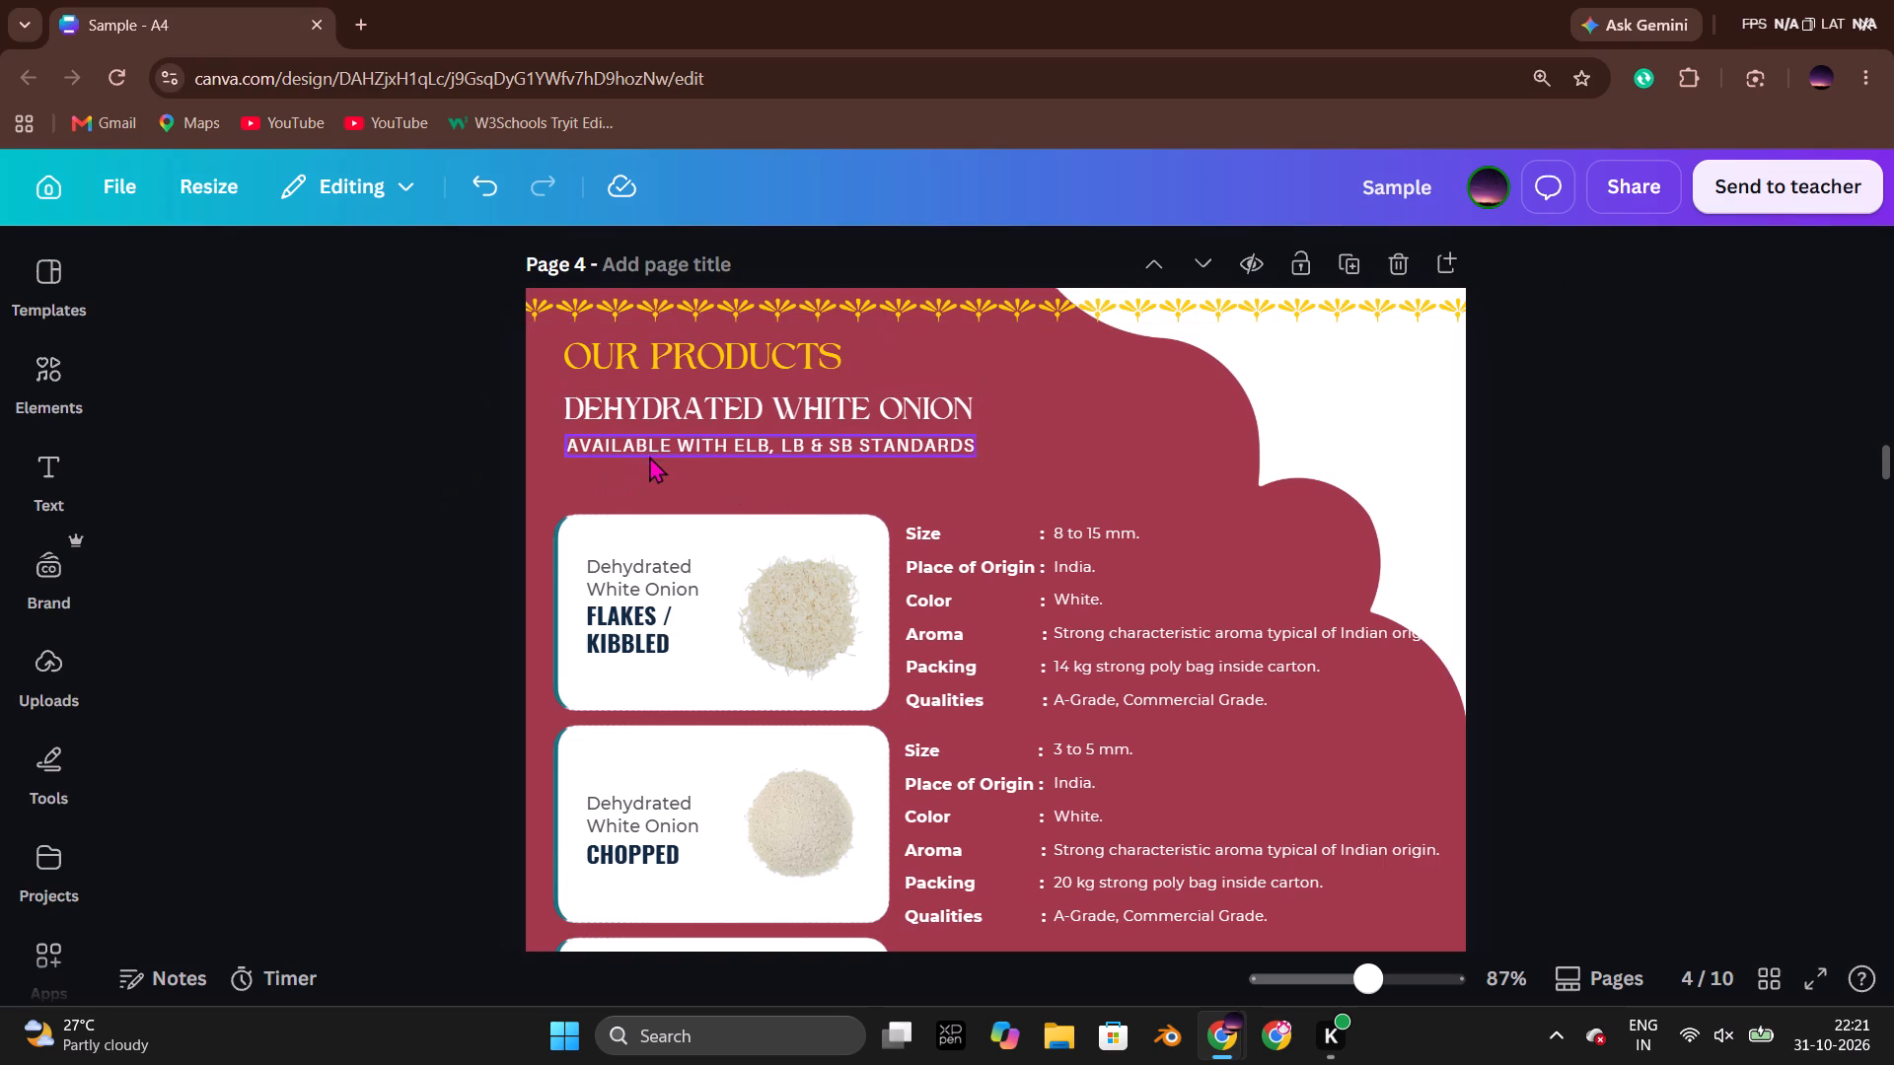
pyautogui.click(652, 449)
pyautogui.press('Up')
pyautogui.press('Up')
pyautogui.press('Up')
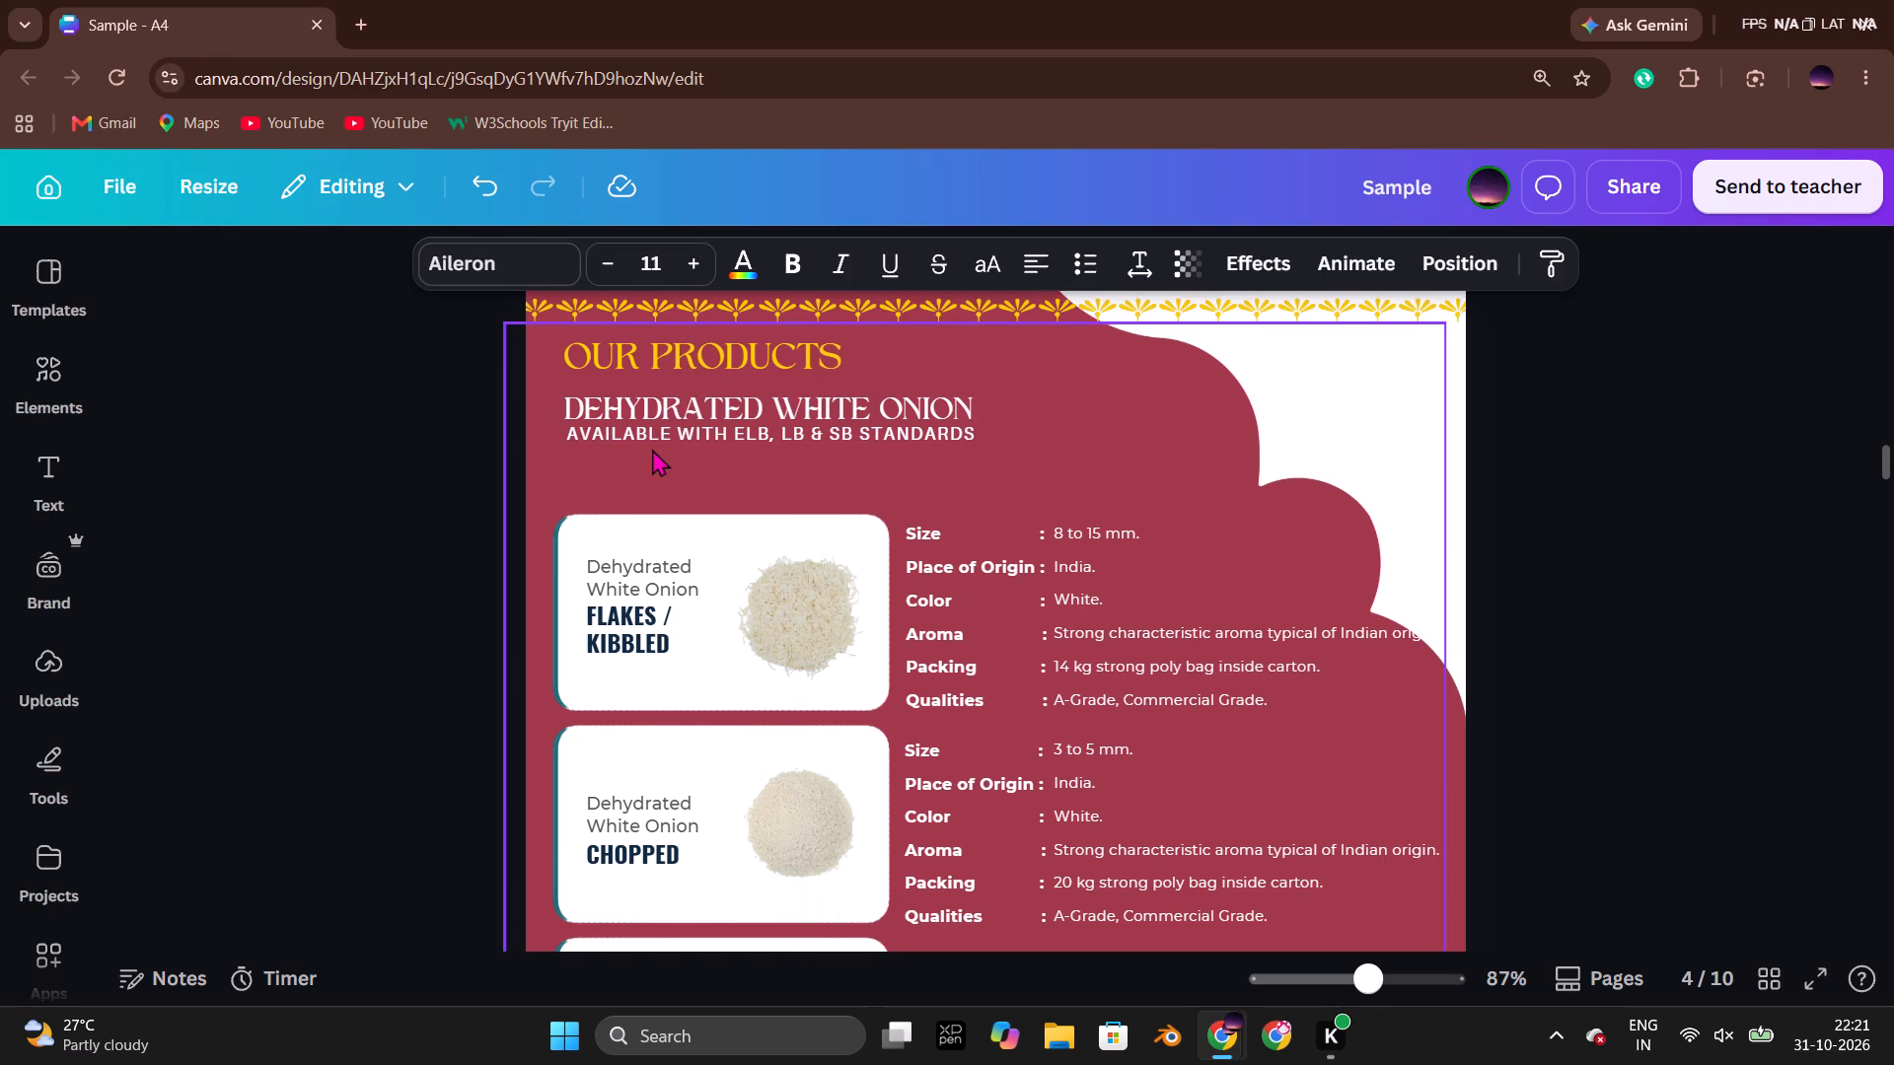
pyautogui.click(256, 500)
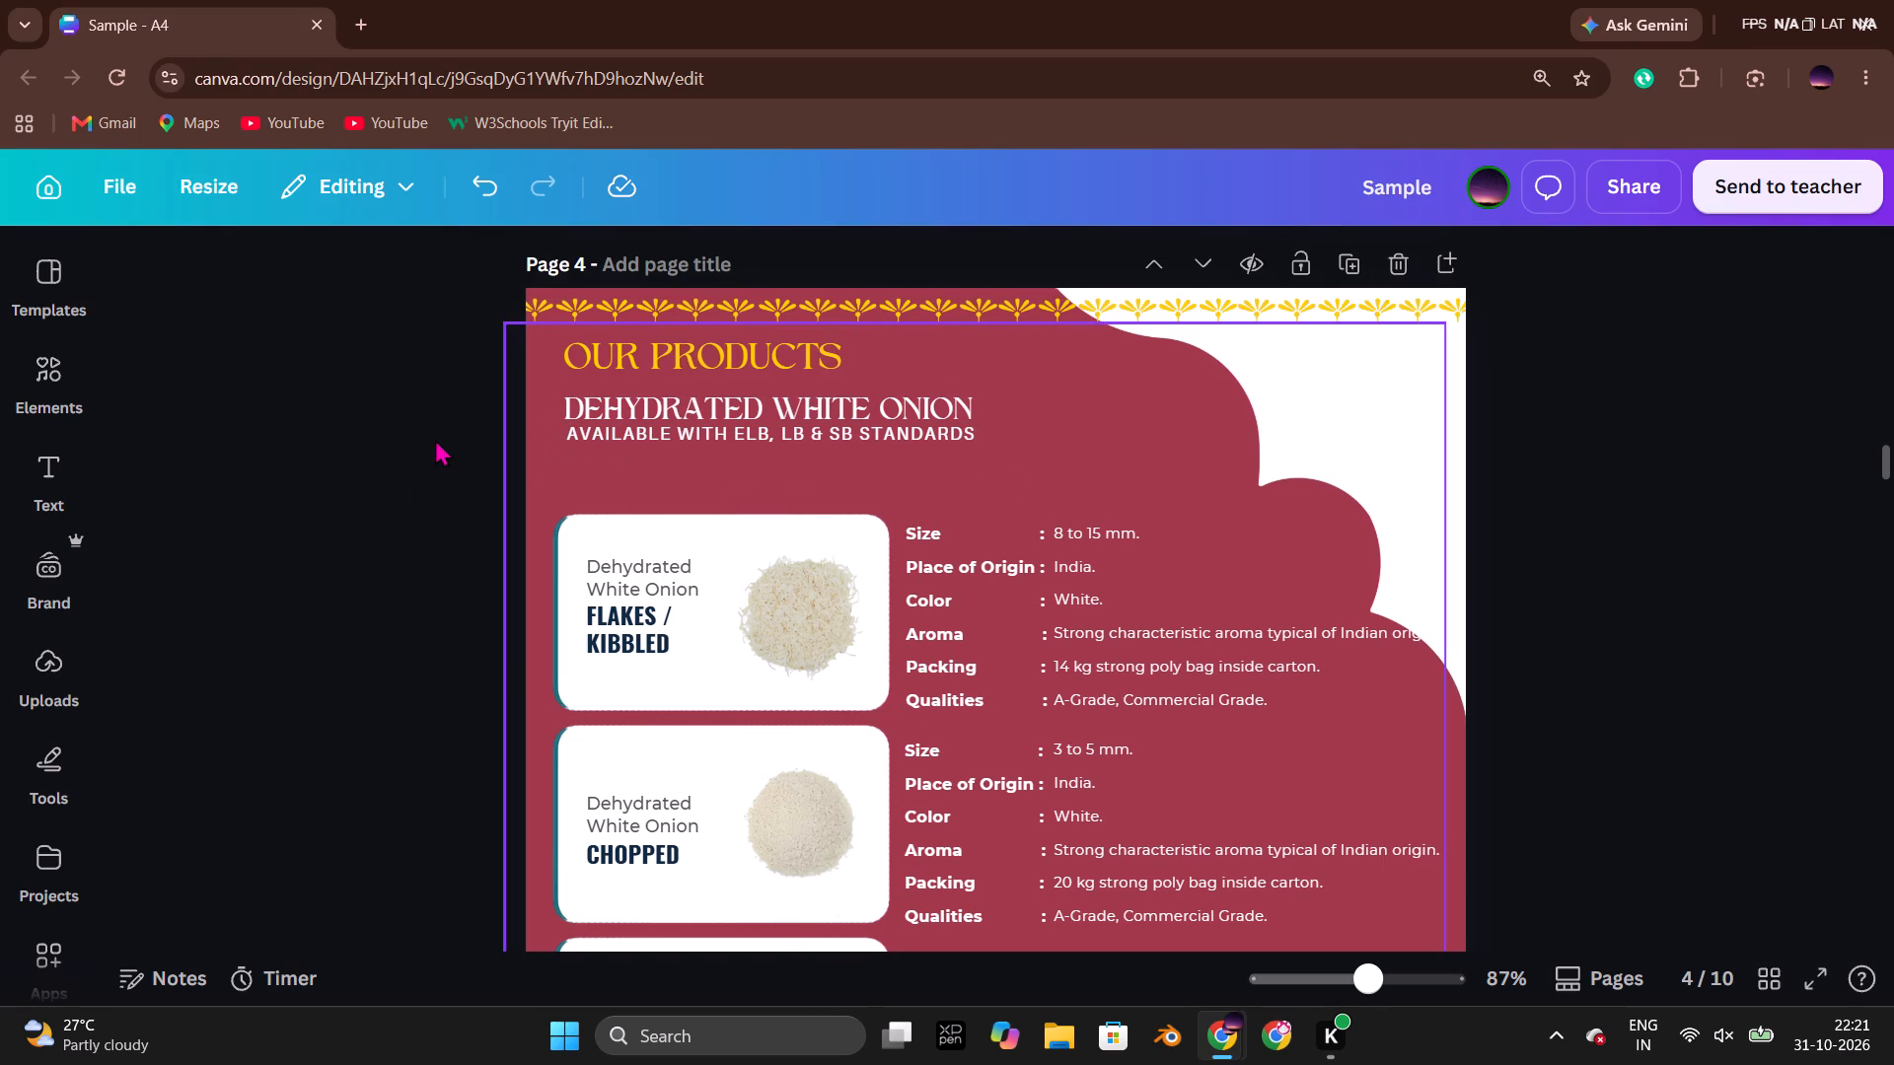
# Group page 4's "Dehydrated White Onion" title with its standards line again and nudge the group down slightly.
pyautogui.moveTo(478, 396); pyautogui.dragTo(624, 435)
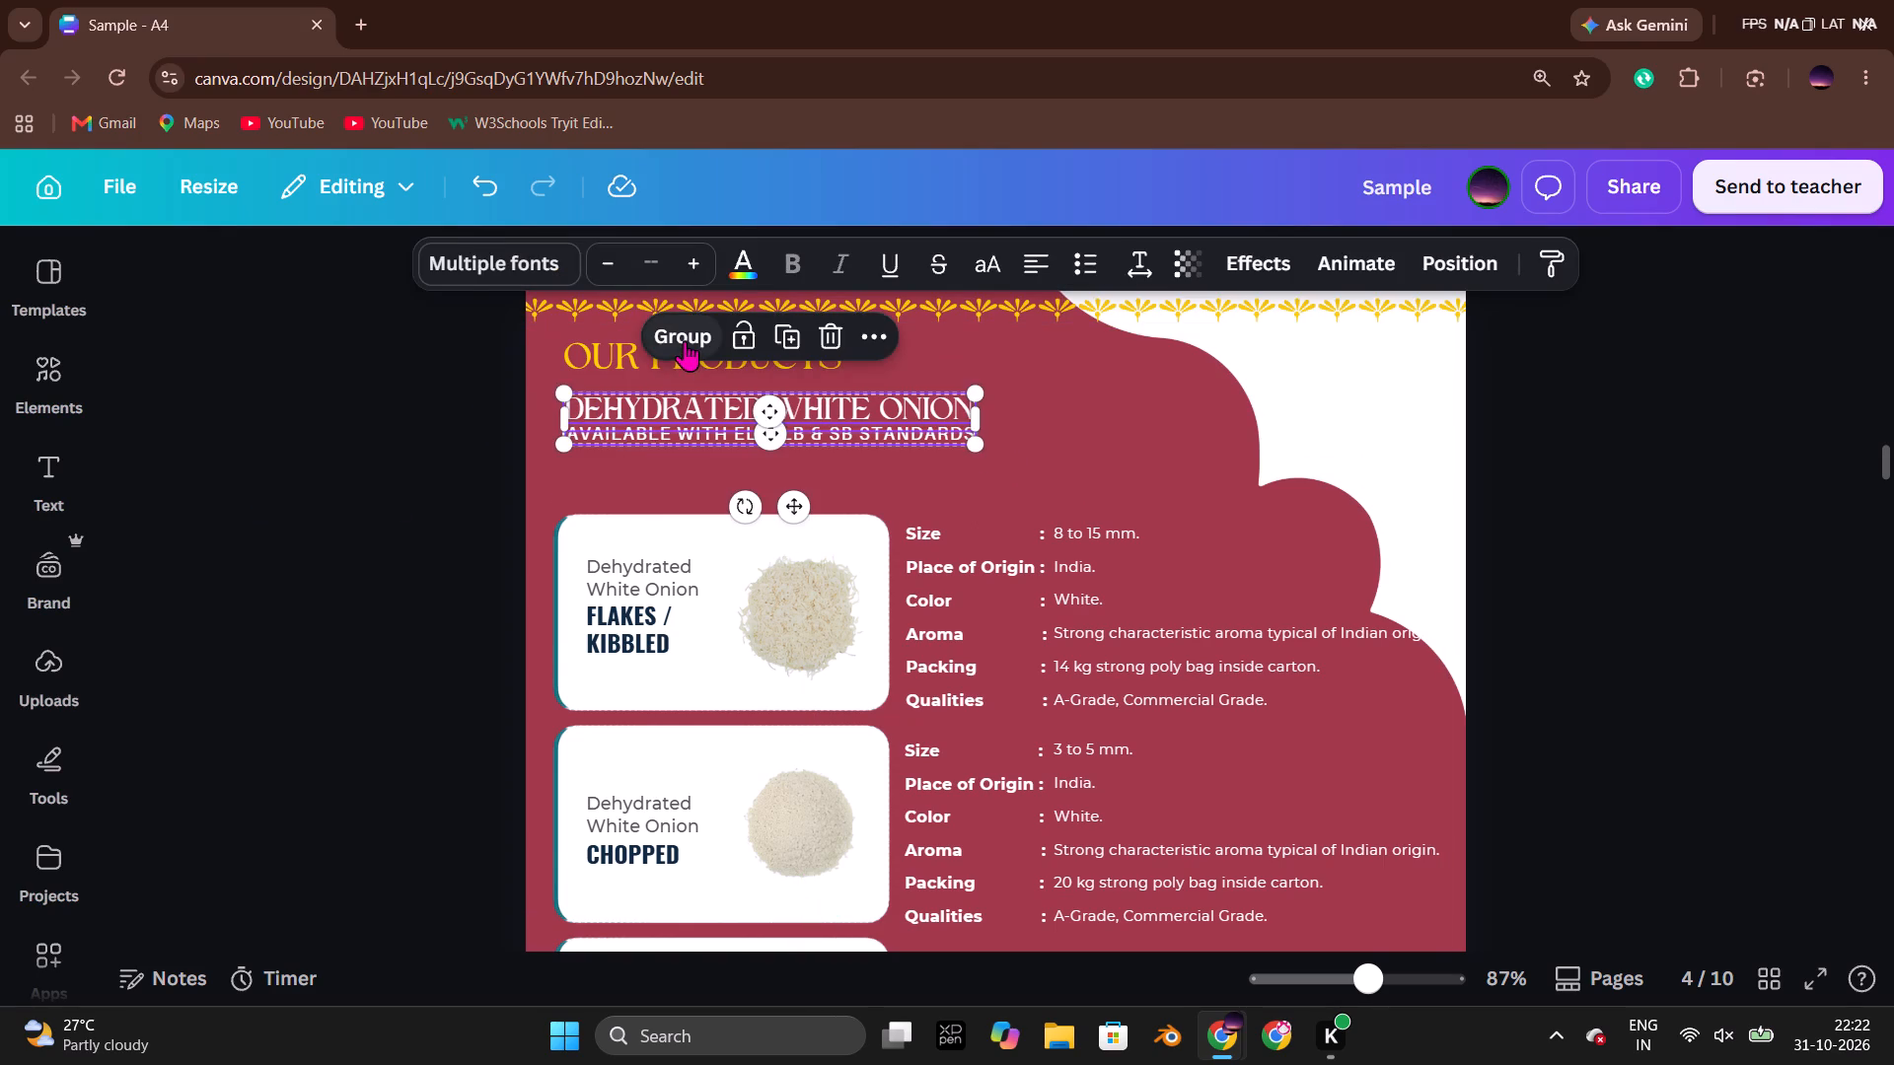
pyautogui.click(685, 340)
pyautogui.click(360, 429)
pyautogui.click(652, 424)
pyautogui.press('Down')
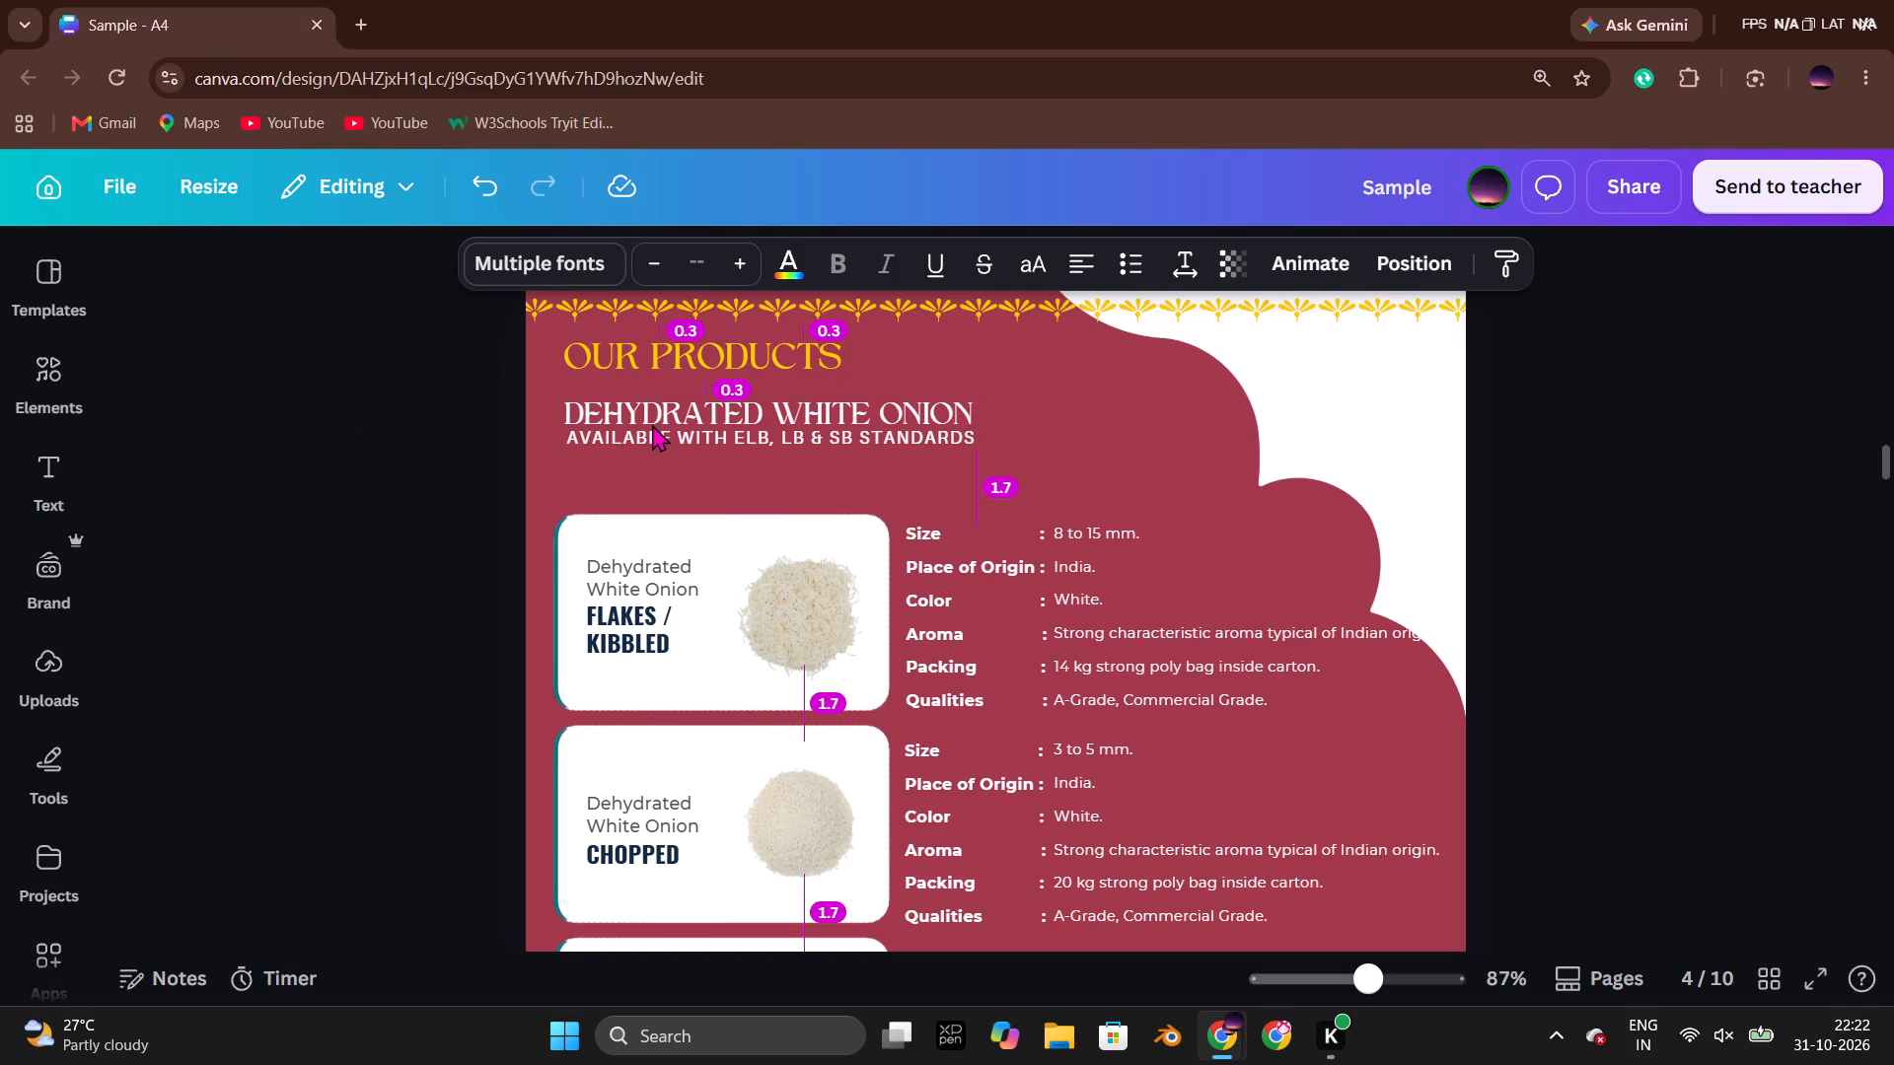
pyautogui.click(313, 521)
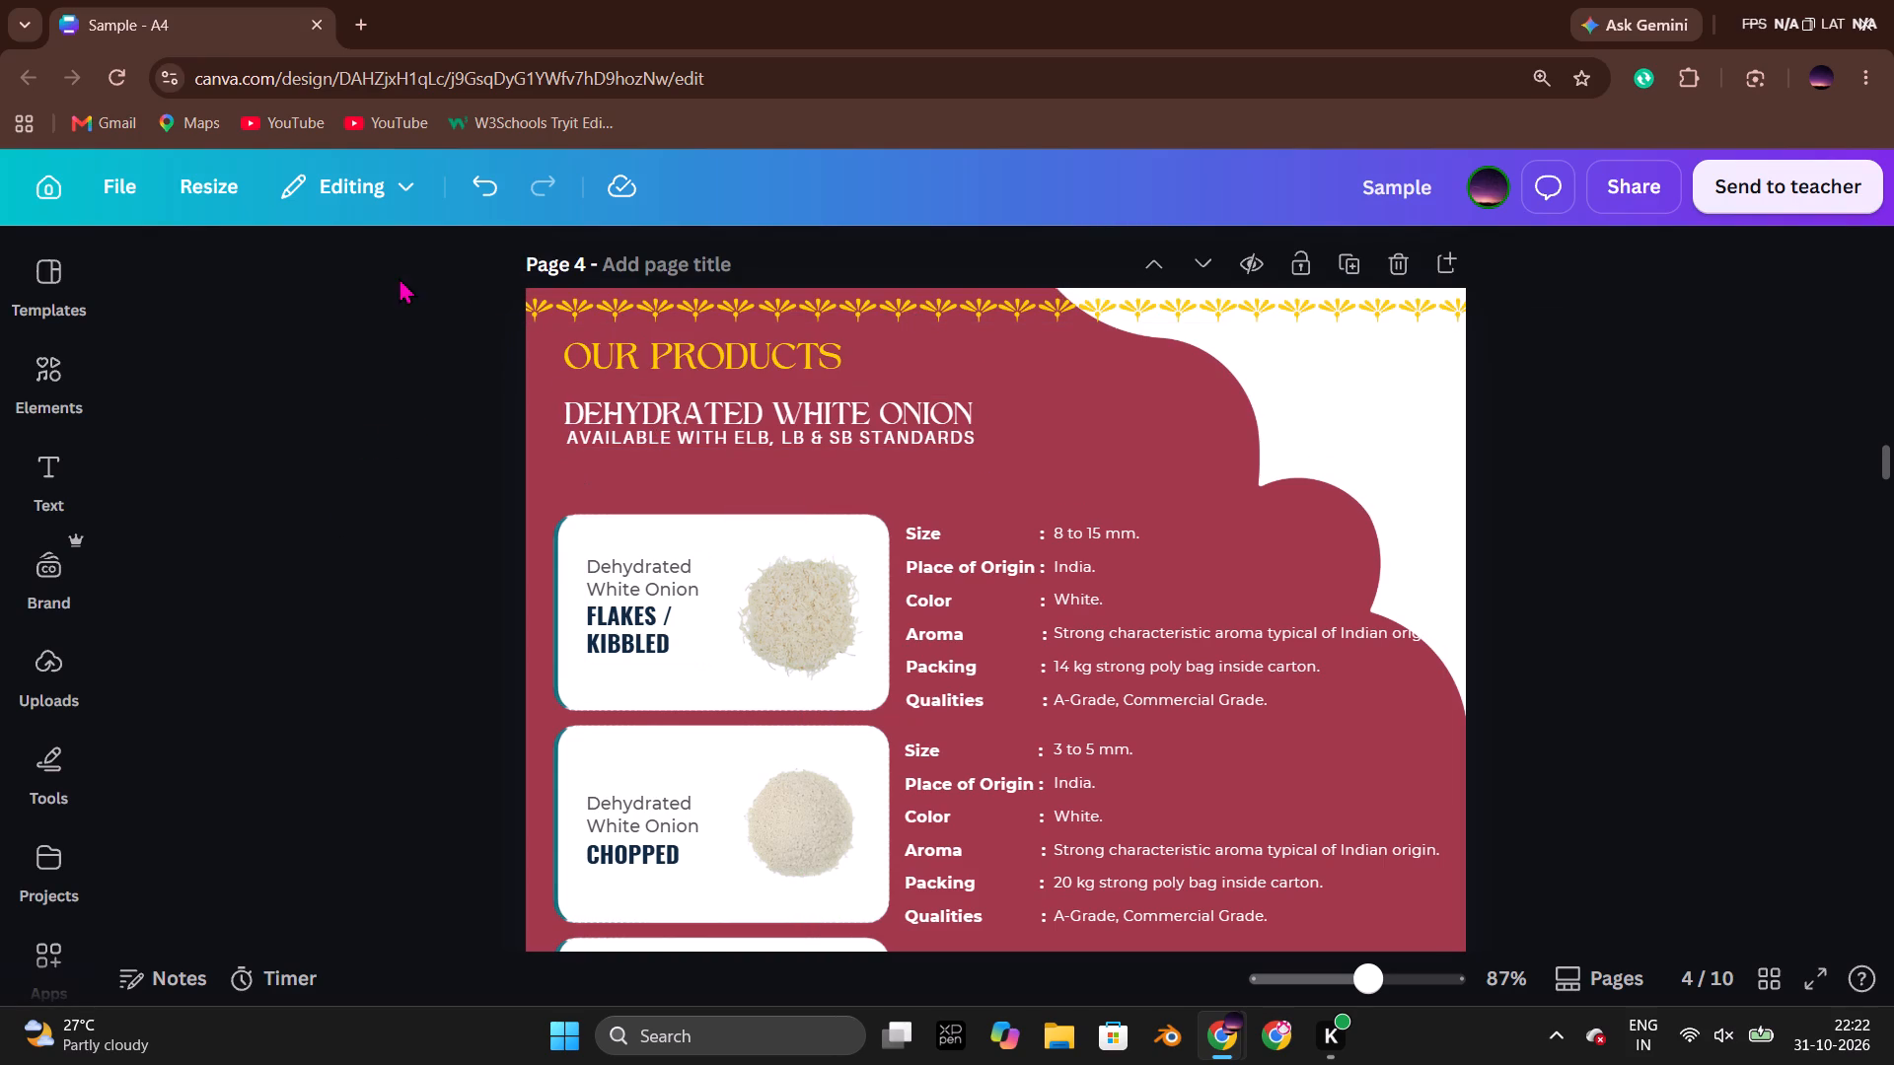
# Copy page 4's "Our Products" heading together with the grouped "Dehydrated White Onion" title and standards line.
pyautogui.click(431, 381)
pyautogui.moveTo(436, 365); pyautogui.dragTo(657, 444)
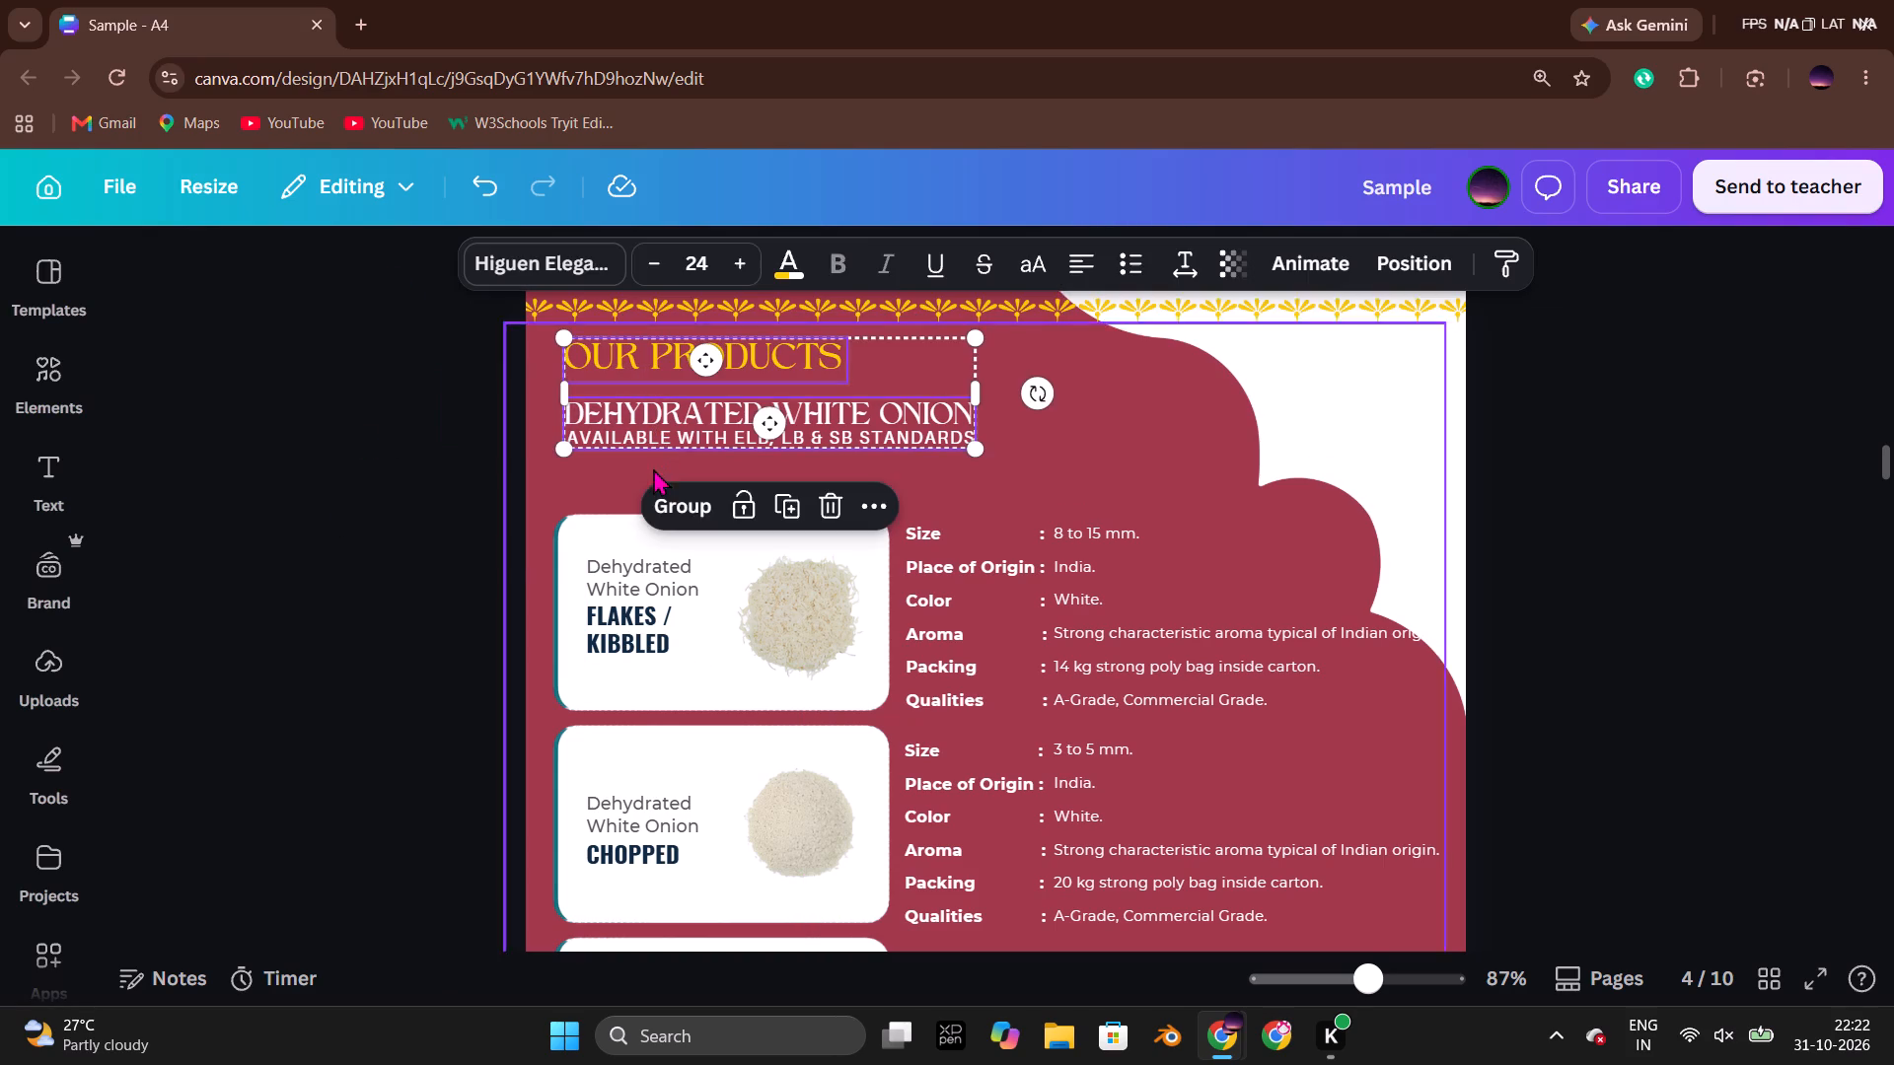
pyautogui.click(349, 508)
pyautogui.click(656, 344)
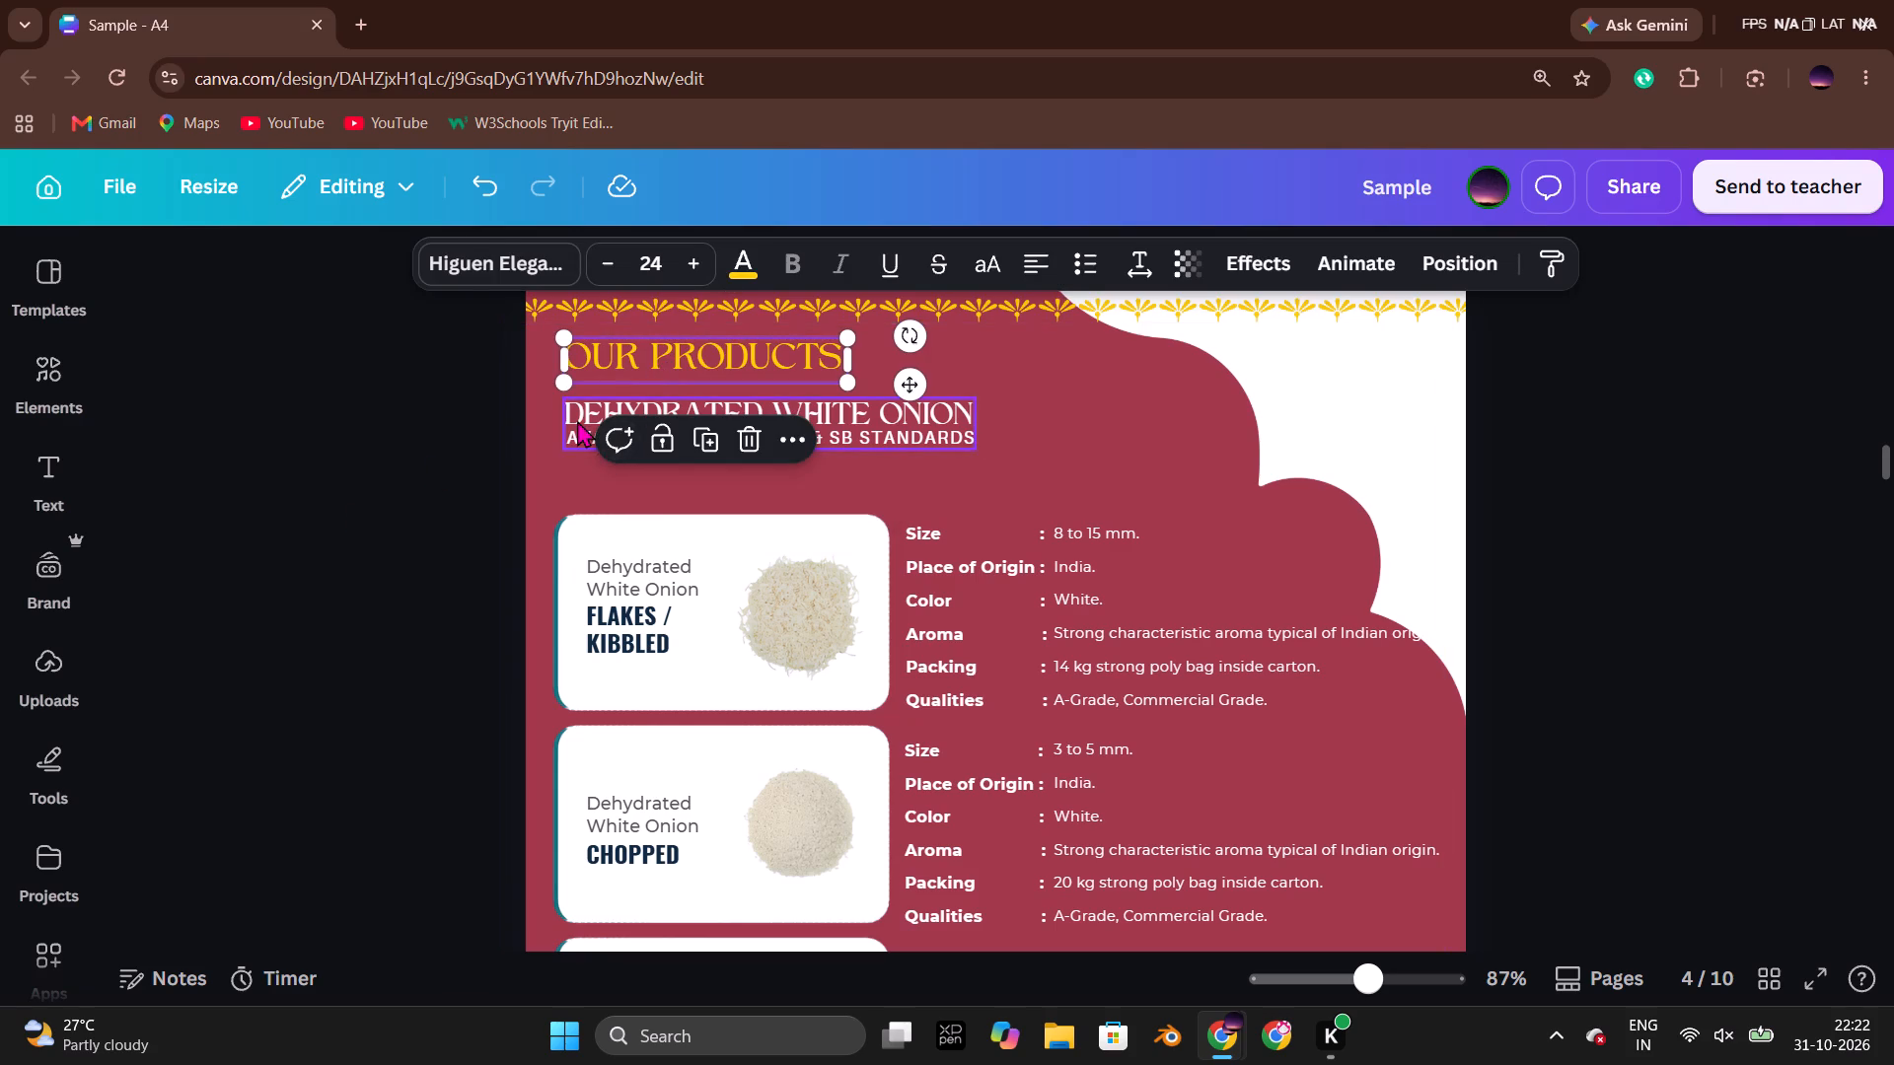
pyautogui.keyDown('shift'); pyautogui.click(578, 420); pyautogui.keyUp('shift')
pyautogui.hotkey('ctrl', 'c')
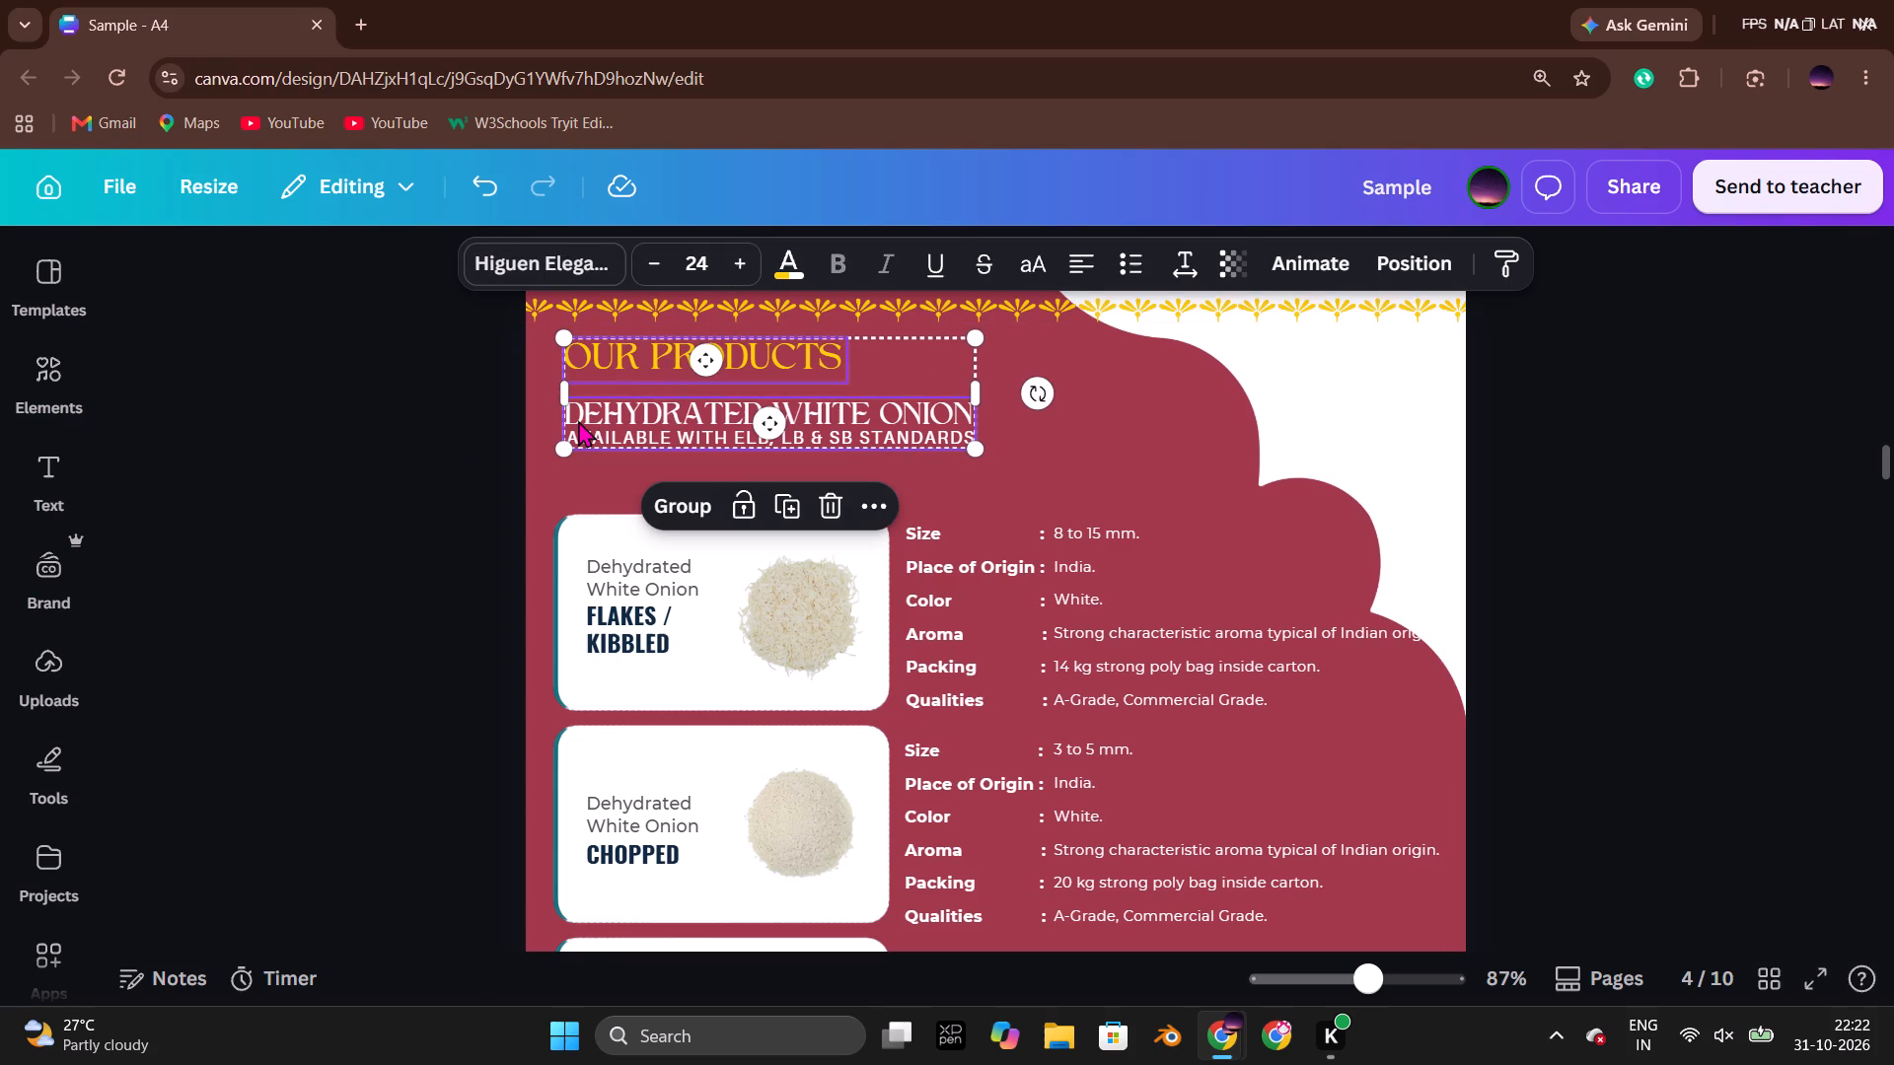
pyautogui.click(485, 506)
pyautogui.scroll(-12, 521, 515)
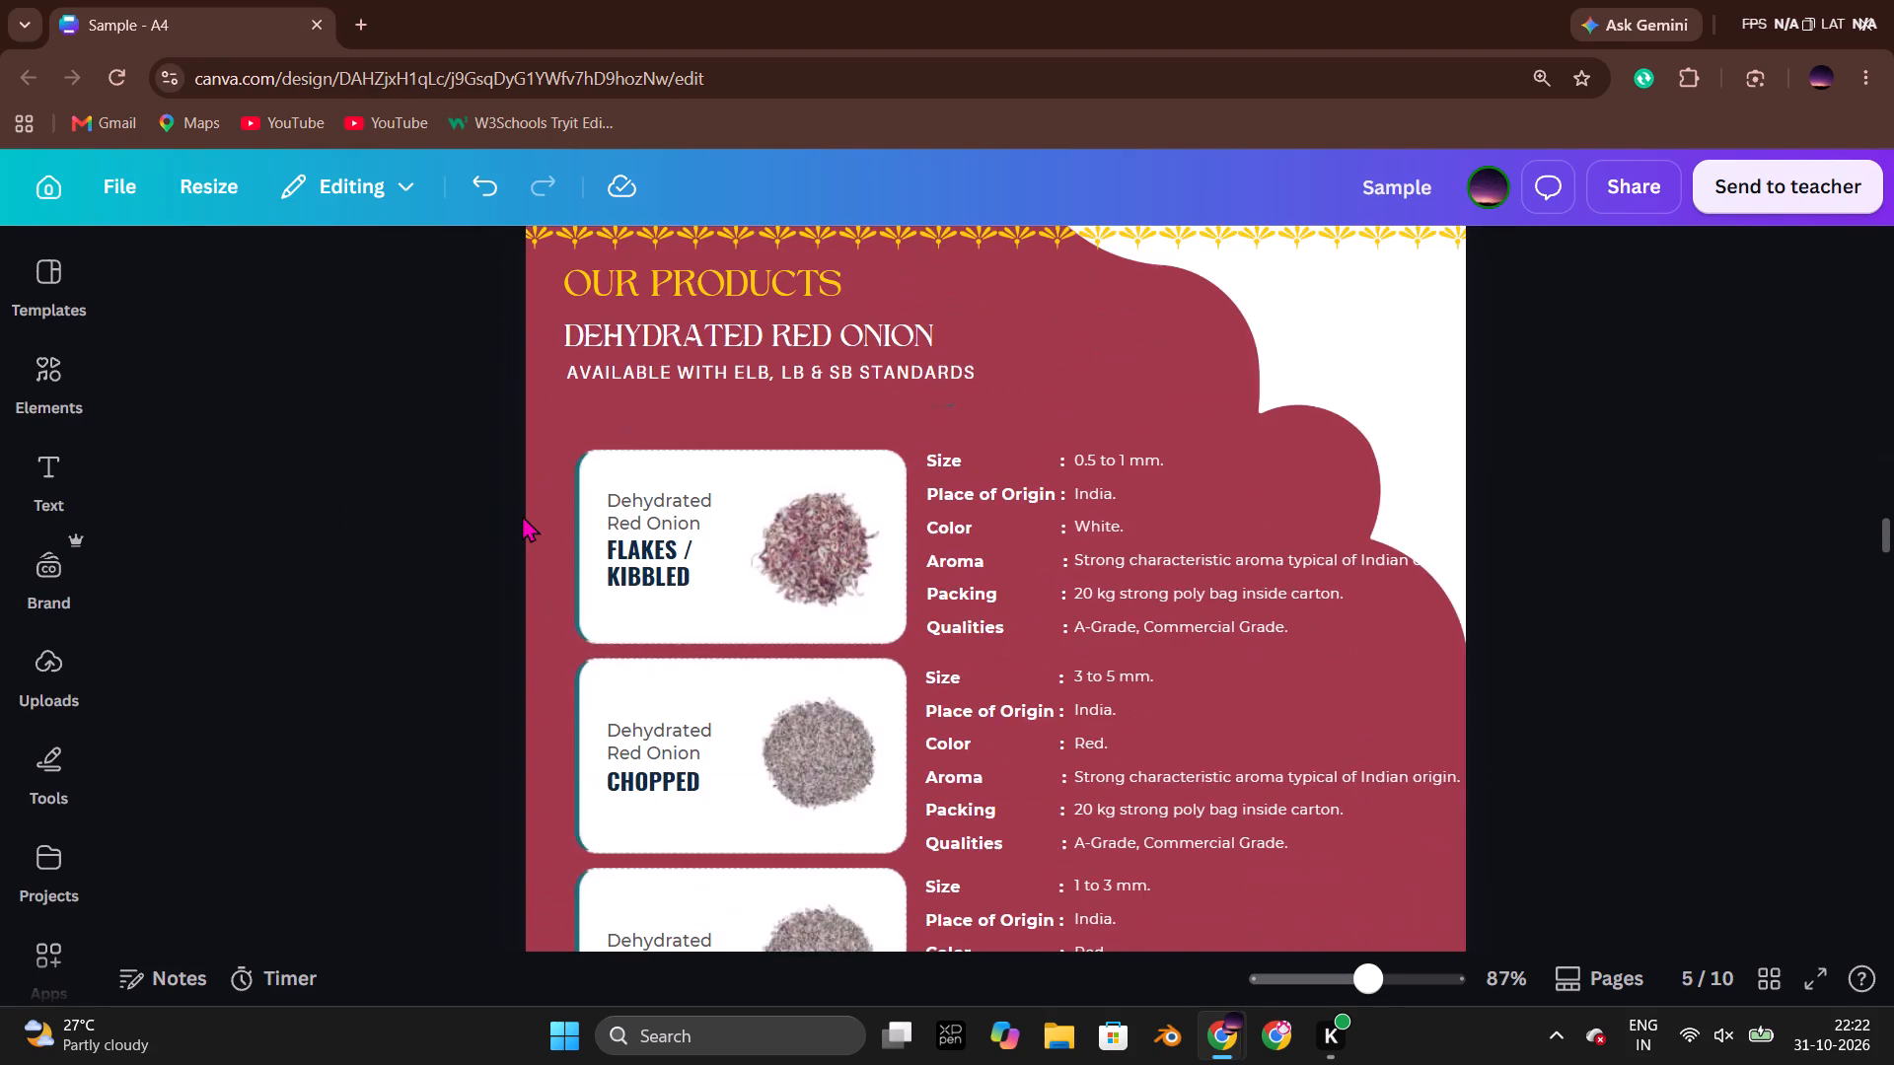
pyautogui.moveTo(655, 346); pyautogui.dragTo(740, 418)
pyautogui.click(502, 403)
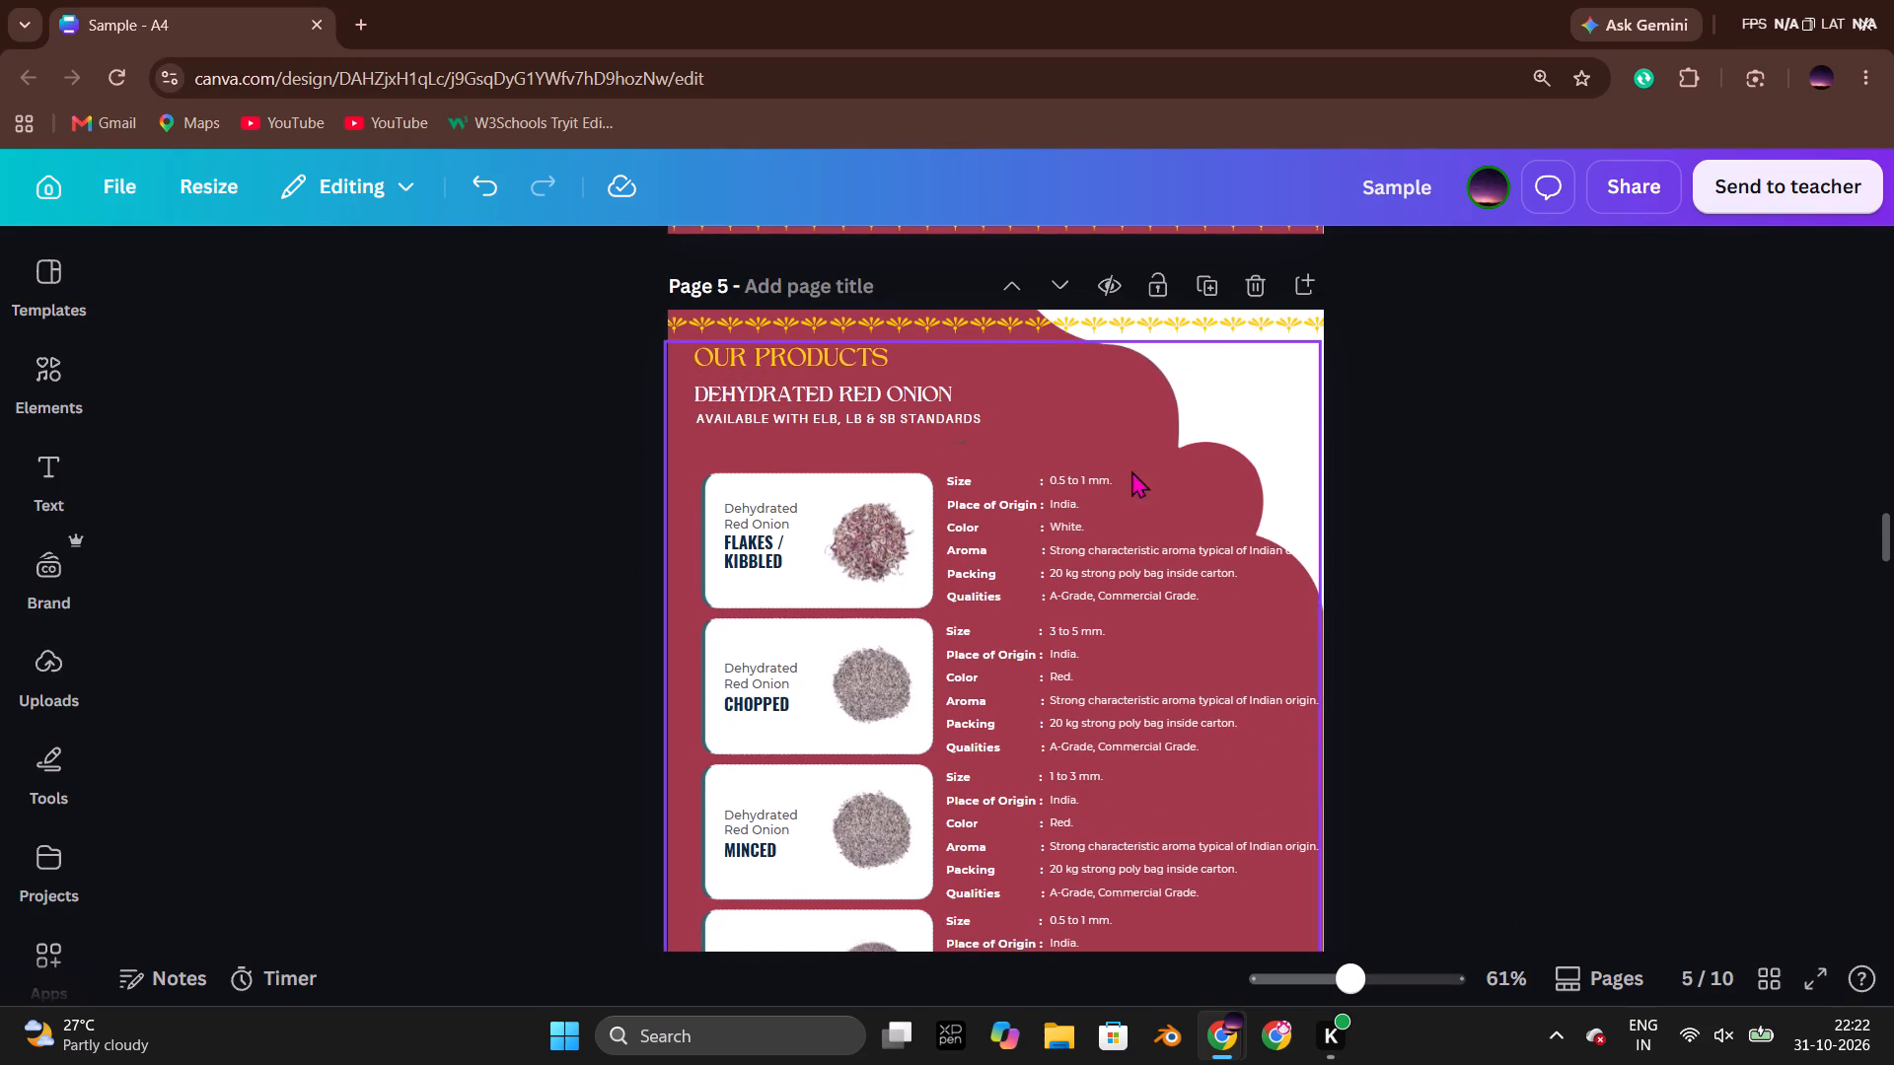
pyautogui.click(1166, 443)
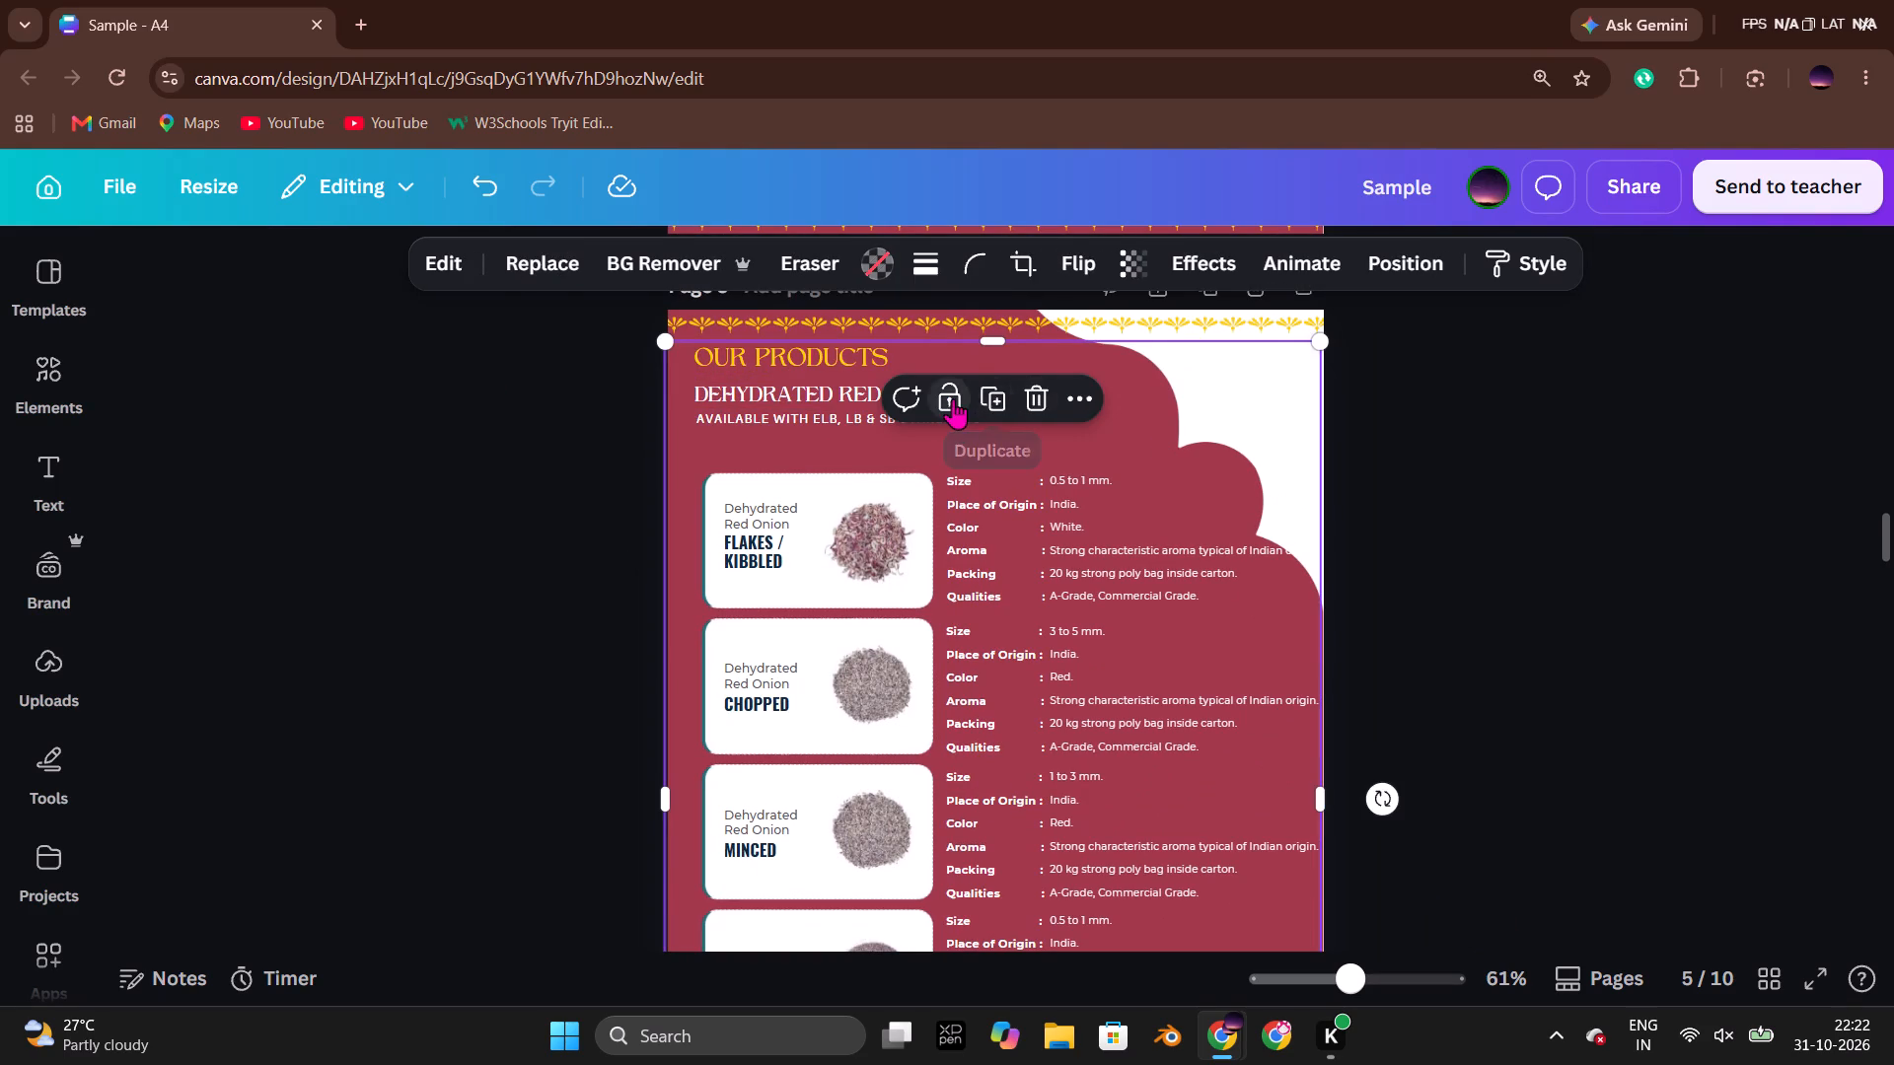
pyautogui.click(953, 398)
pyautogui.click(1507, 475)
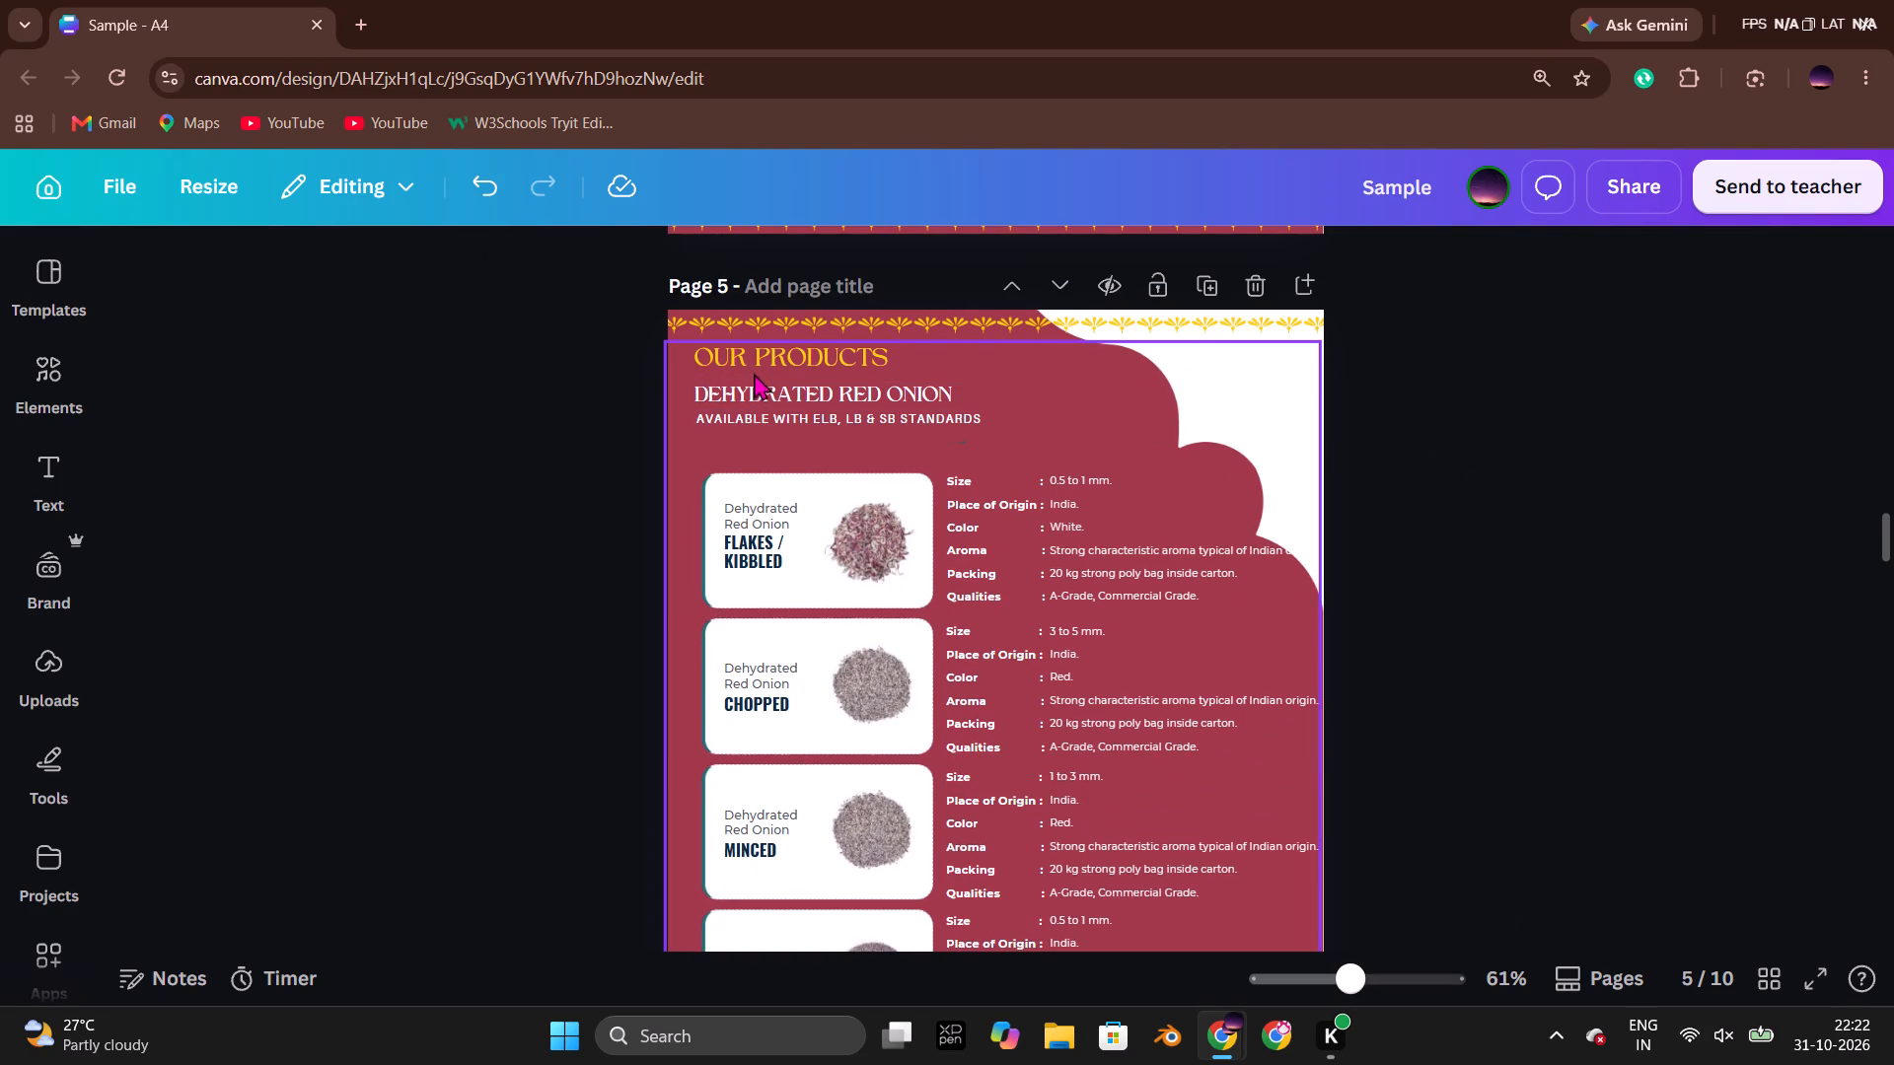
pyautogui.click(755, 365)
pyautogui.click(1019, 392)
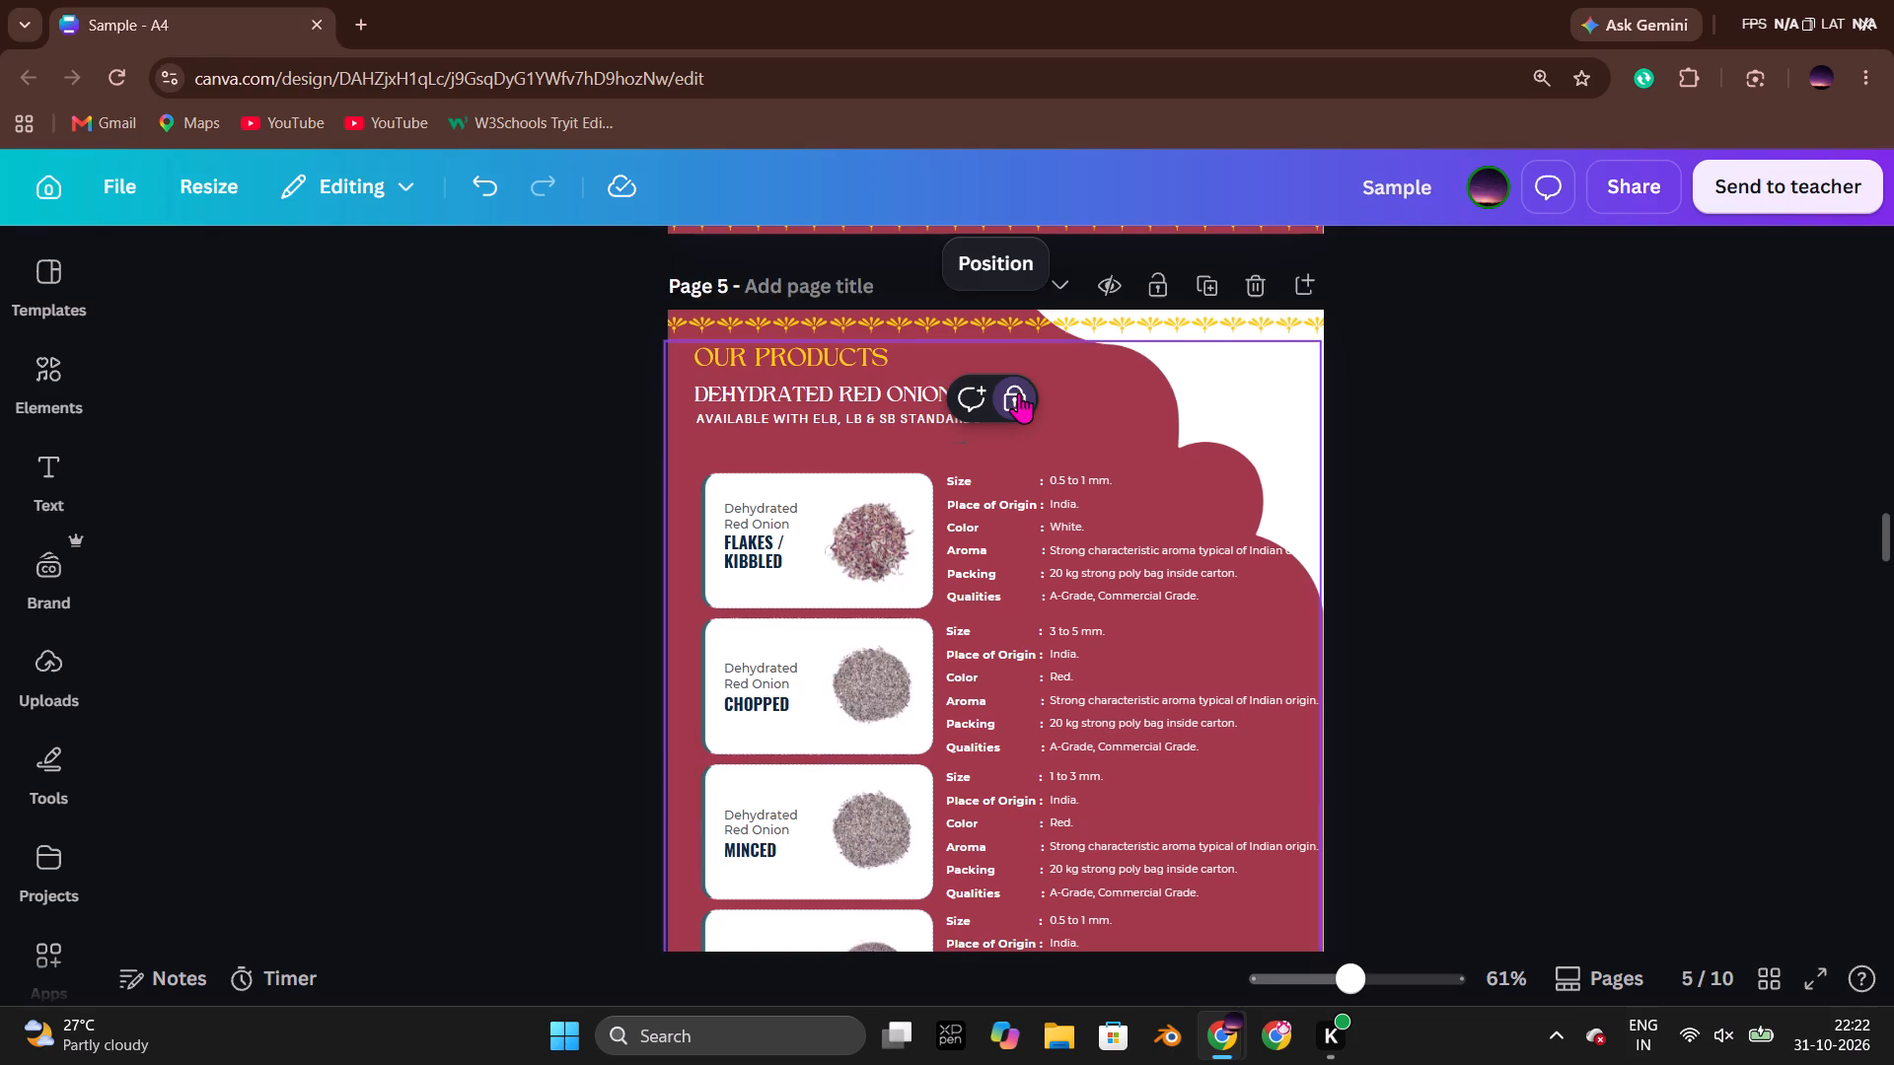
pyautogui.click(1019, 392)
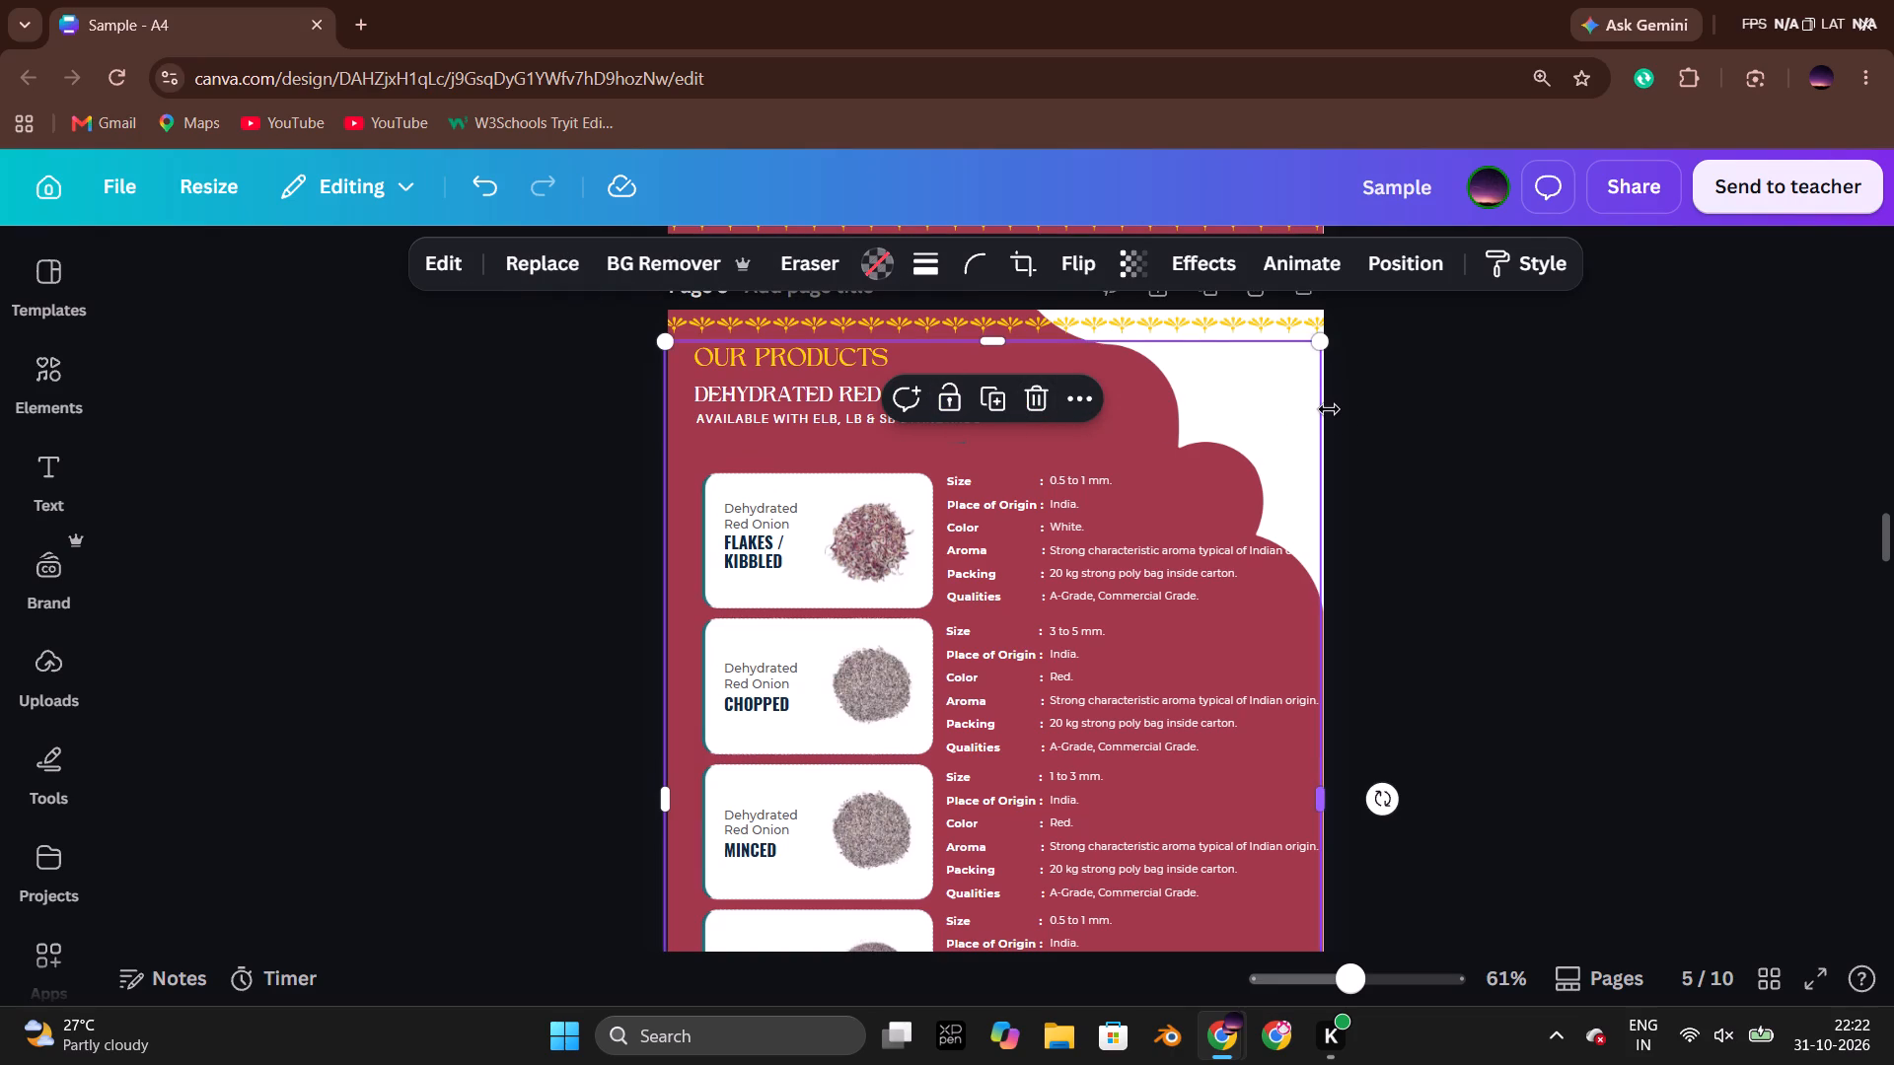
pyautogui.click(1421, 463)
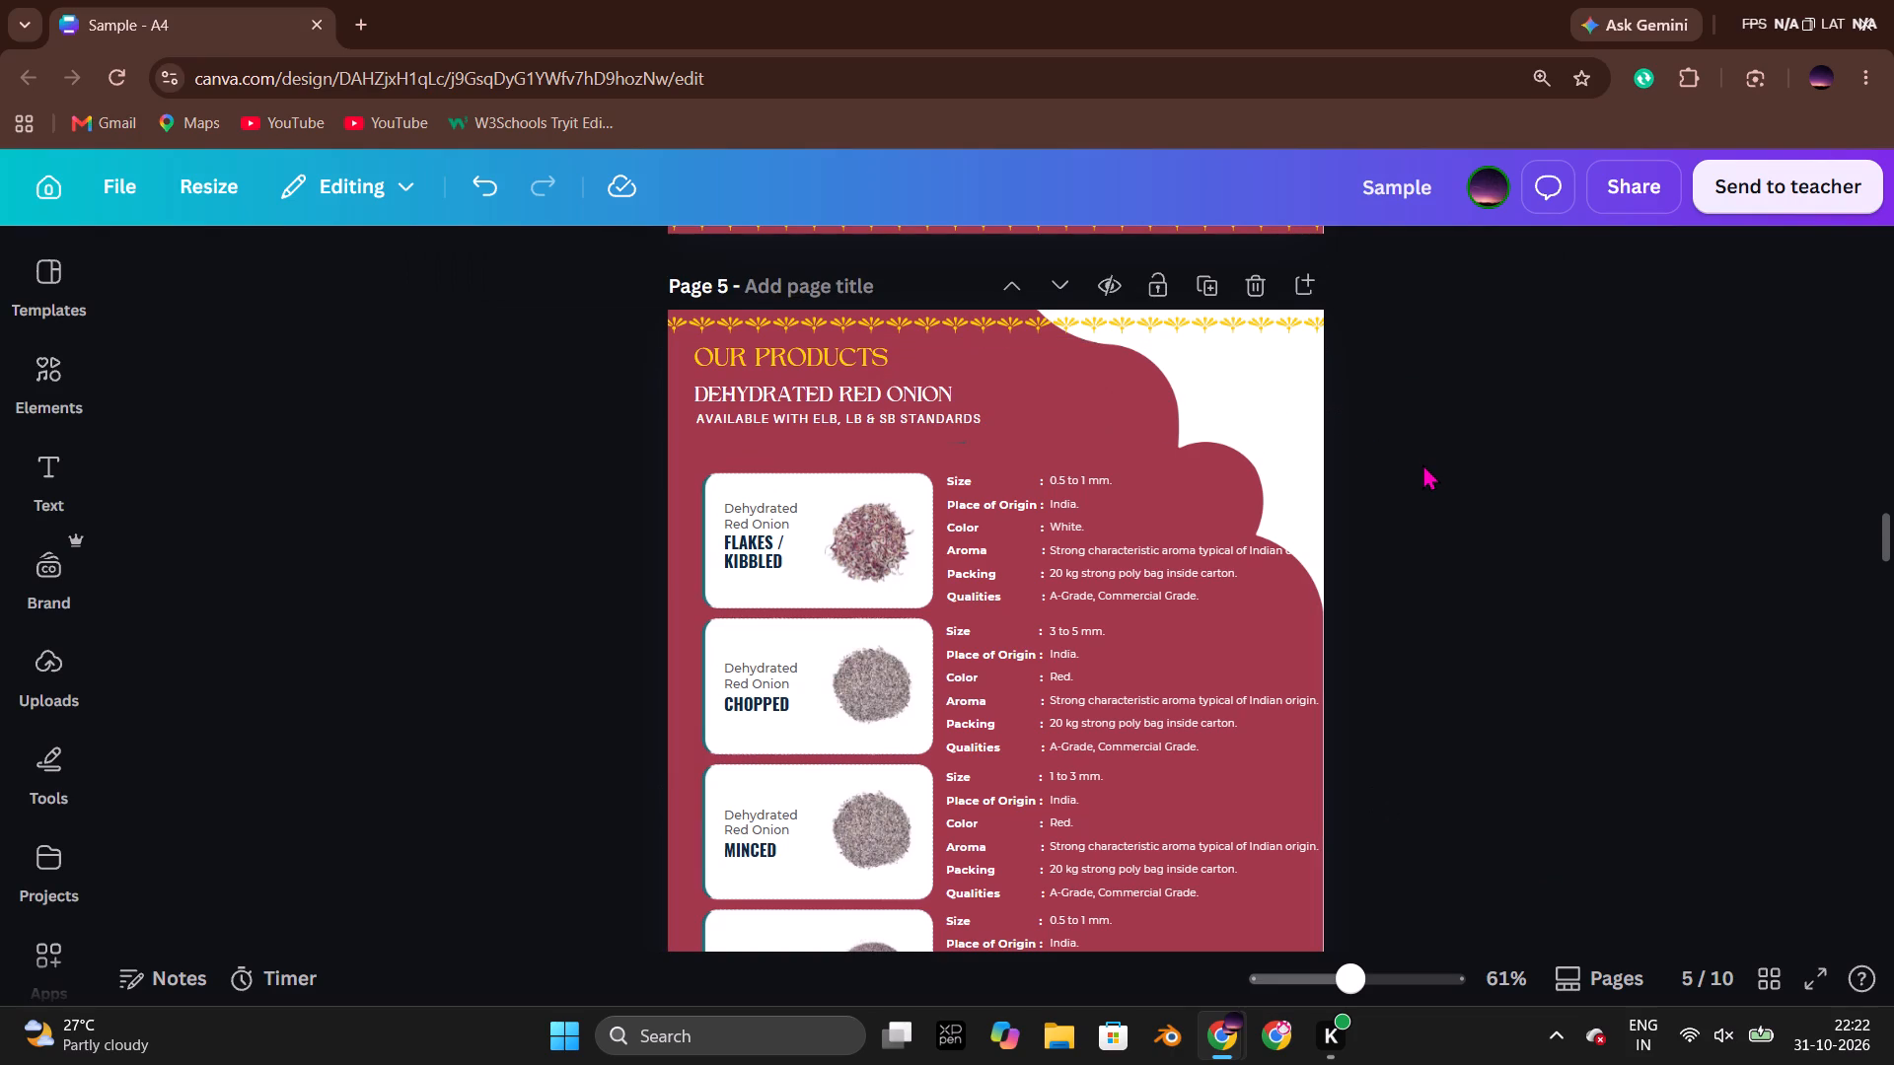
# Move page 5's product-card image, specification text and the Flakes, Chopped, Minced and Granules labels together slightly left and up.
pyautogui.scroll(-1, 1422, 463)
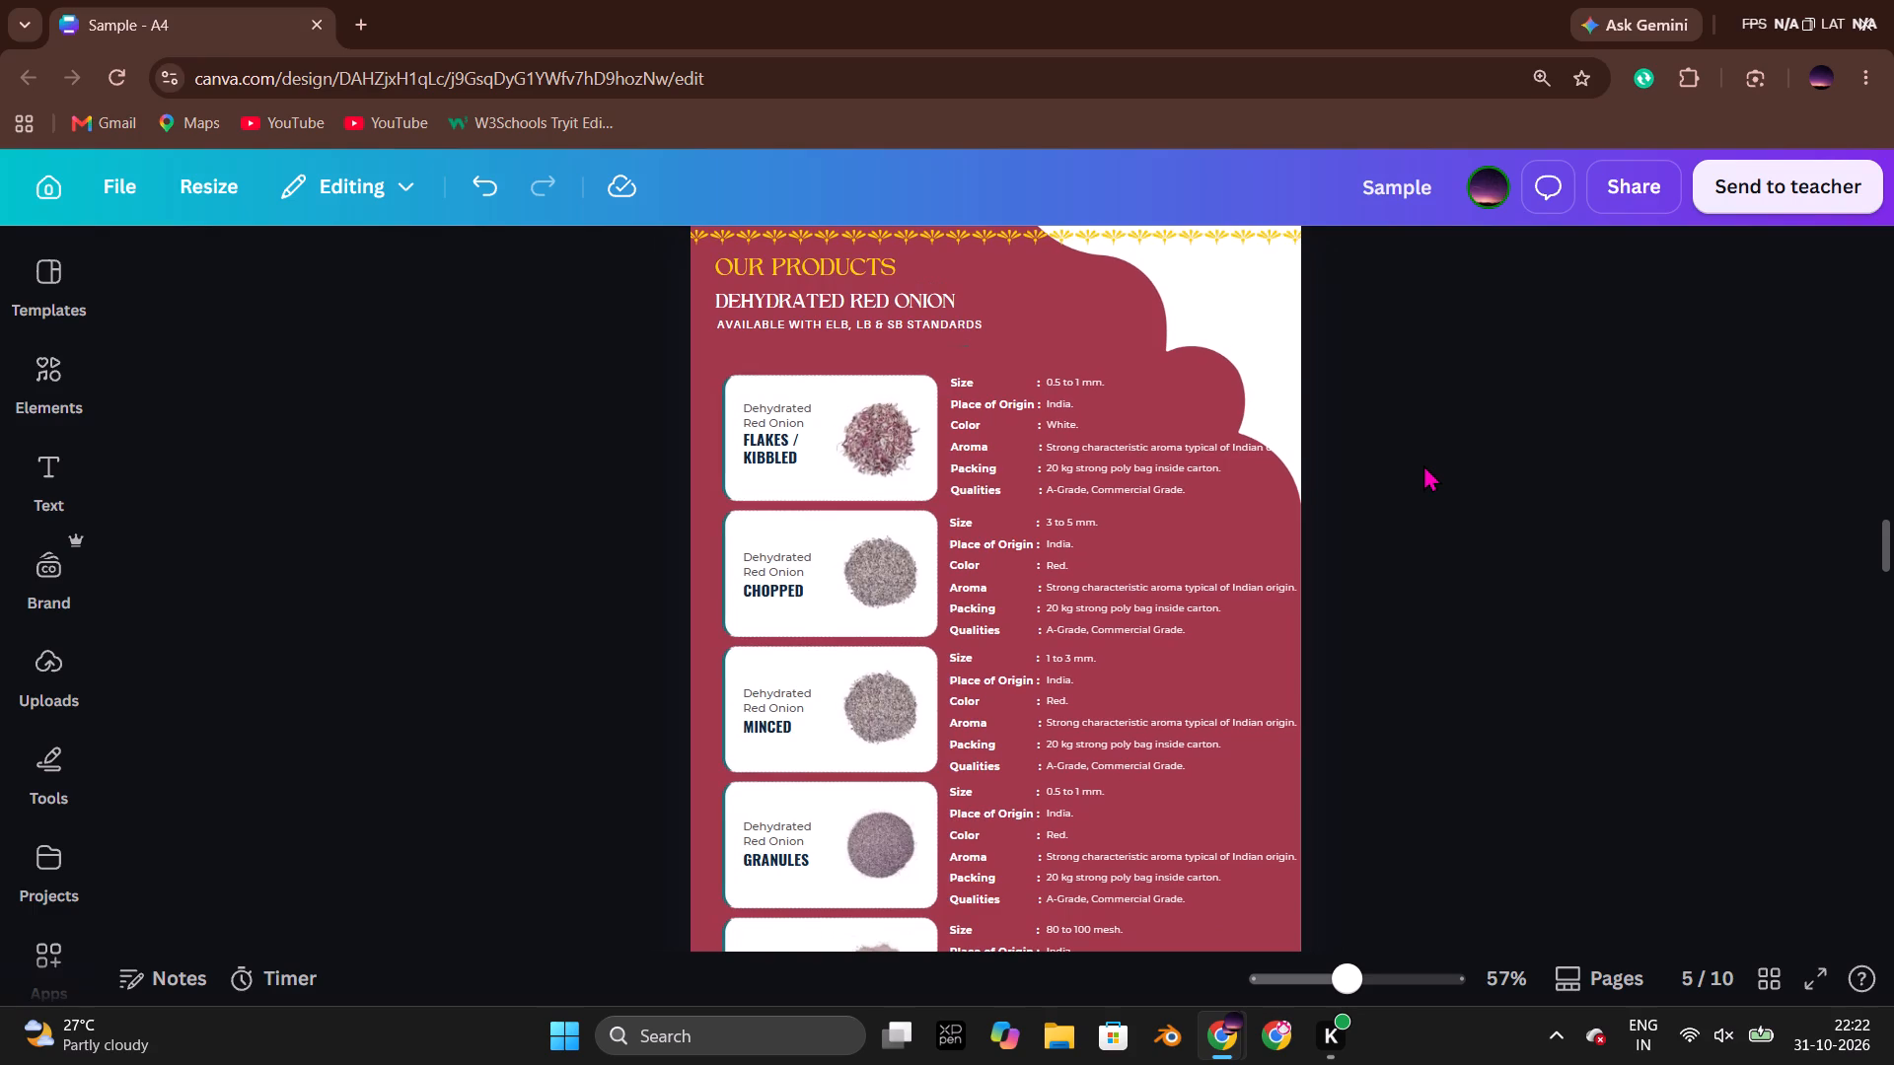
pyautogui.moveTo(608, 364); pyautogui.dragTo(1099, 800)
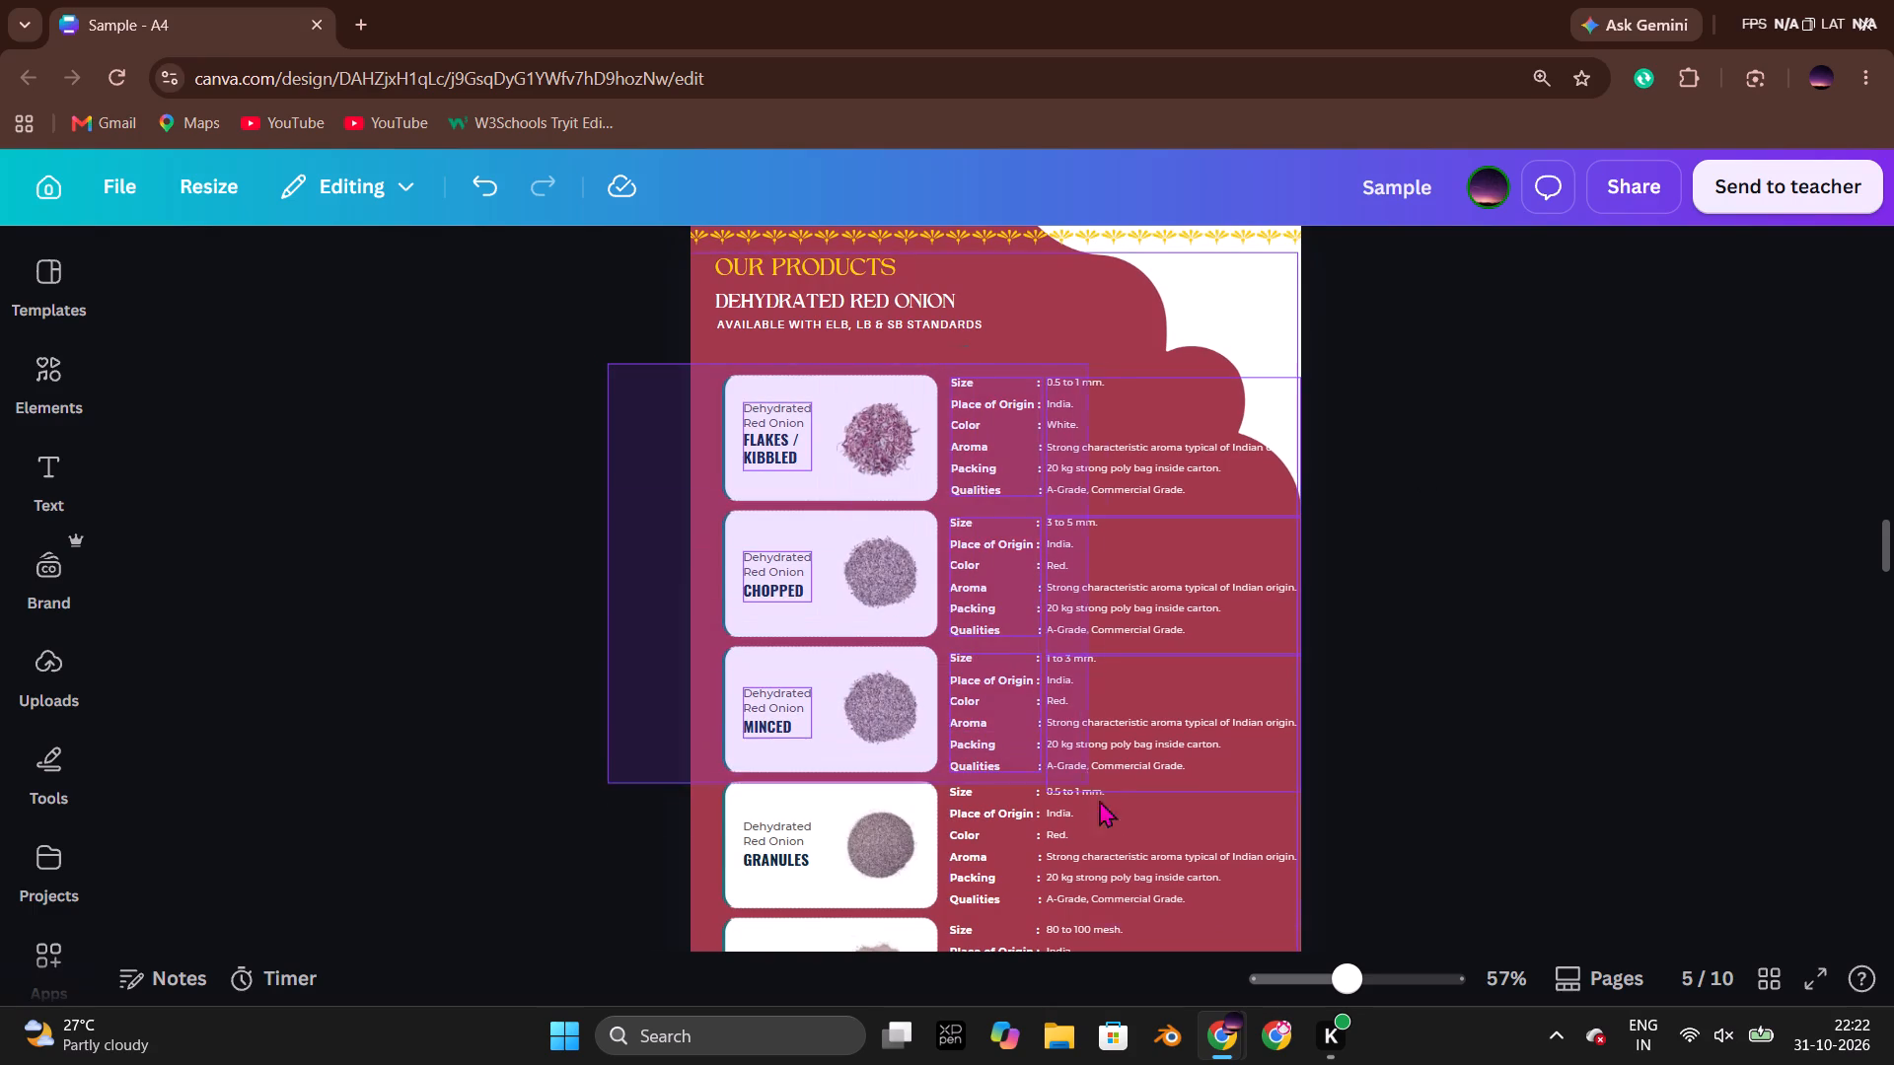
pyautogui.moveTo(1099, 800); pyautogui.dragTo(1112, 941)
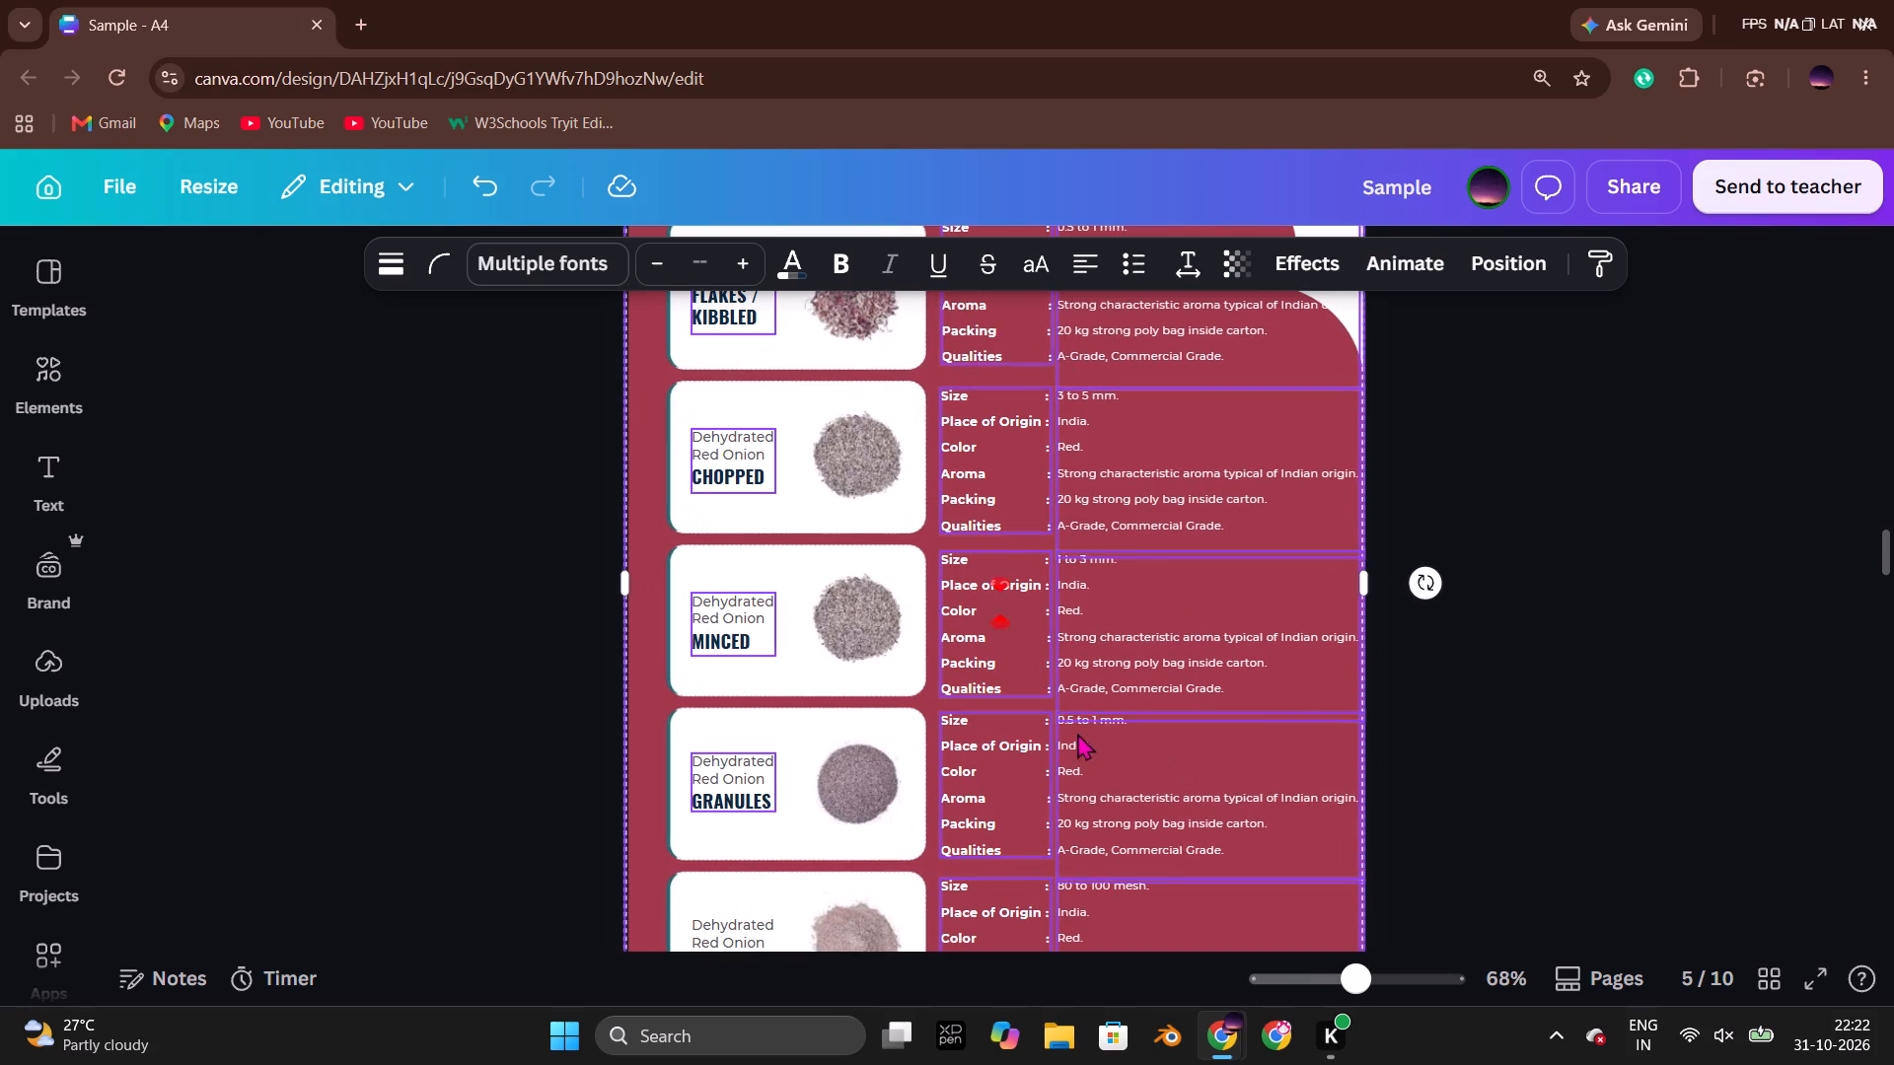
pyautogui.moveTo(1114, 685); pyautogui.dragTo(1106, 686)
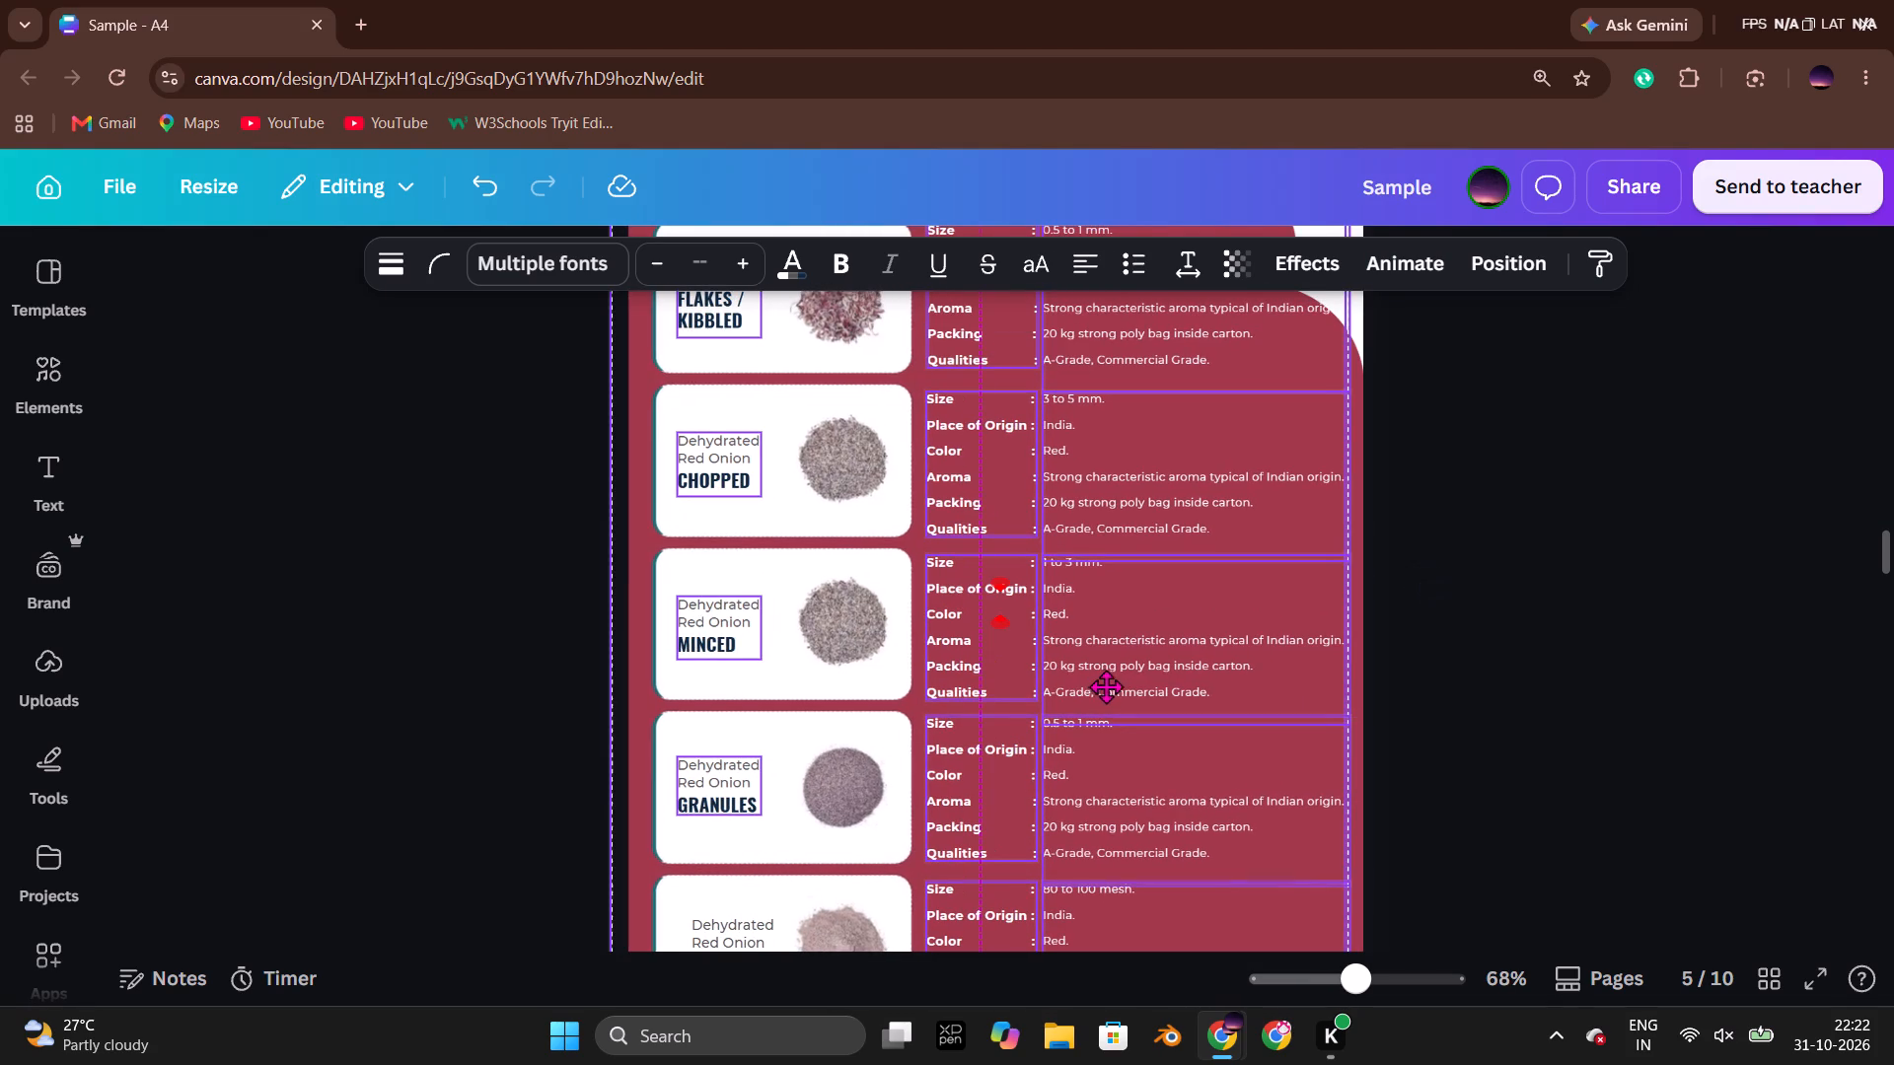
pyautogui.moveTo(1106, 686); pyautogui.dragTo(1104, 686)
pyautogui.scroll(-1, 1380, 692)
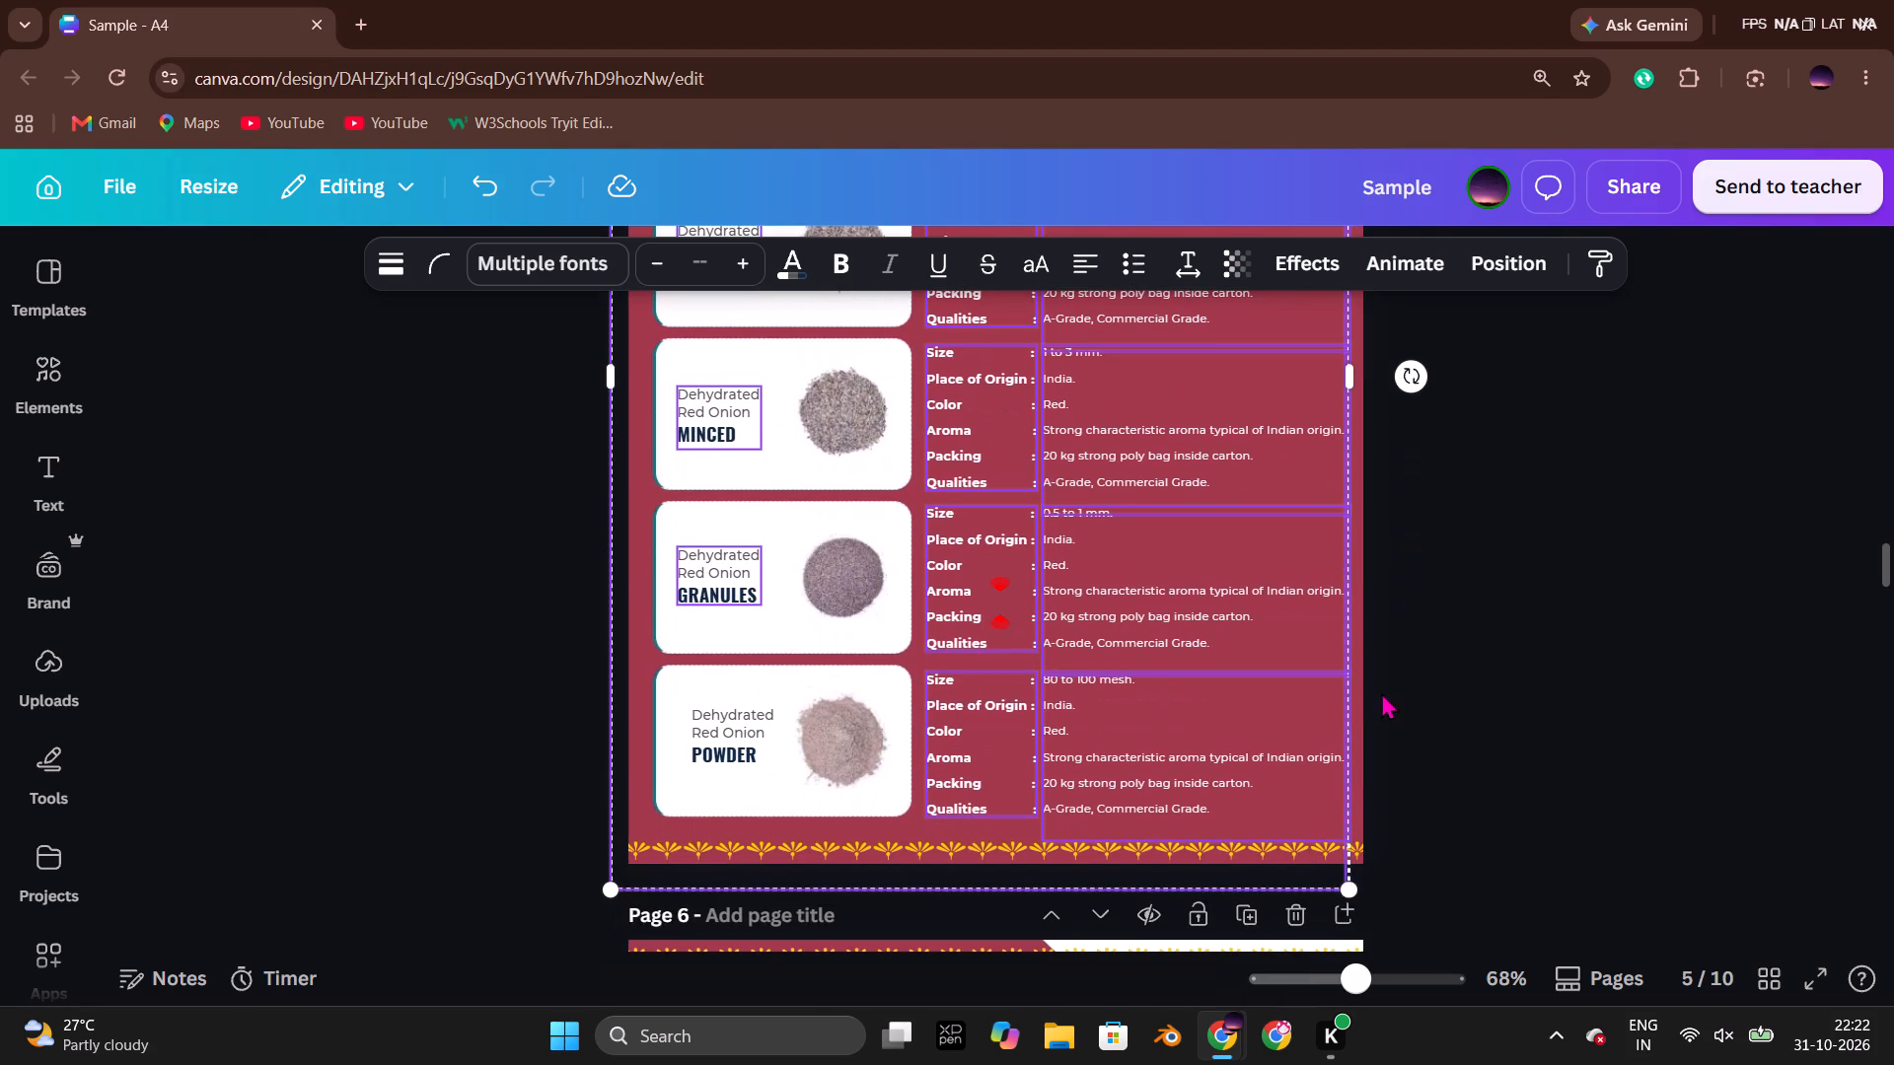
pyautogui.scroll(-1, 1381, 692)
pyautogui.scroll(3, 1429, 686)
pyautogui.scroll(-3, 1429, 686)
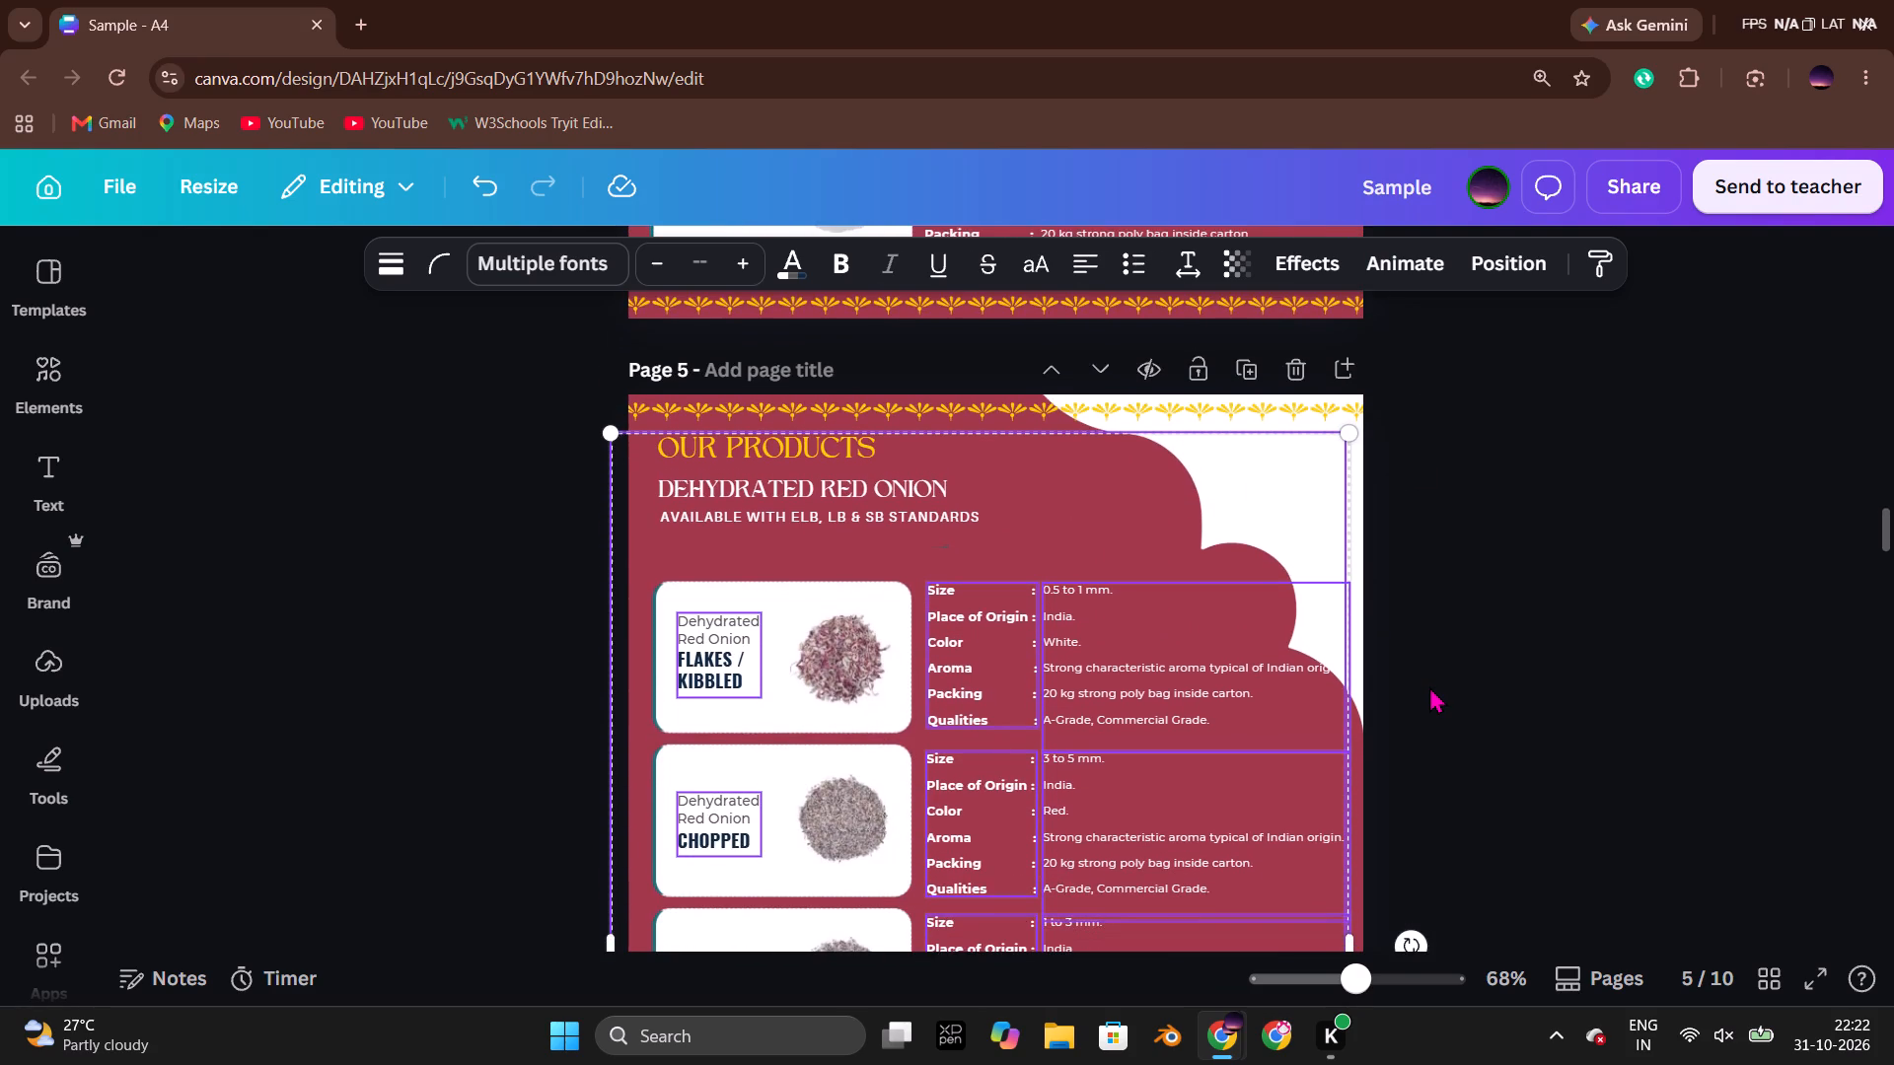
pyautogui.scroll(-1, 1429, 686)
pyautogui.click(896, 742)
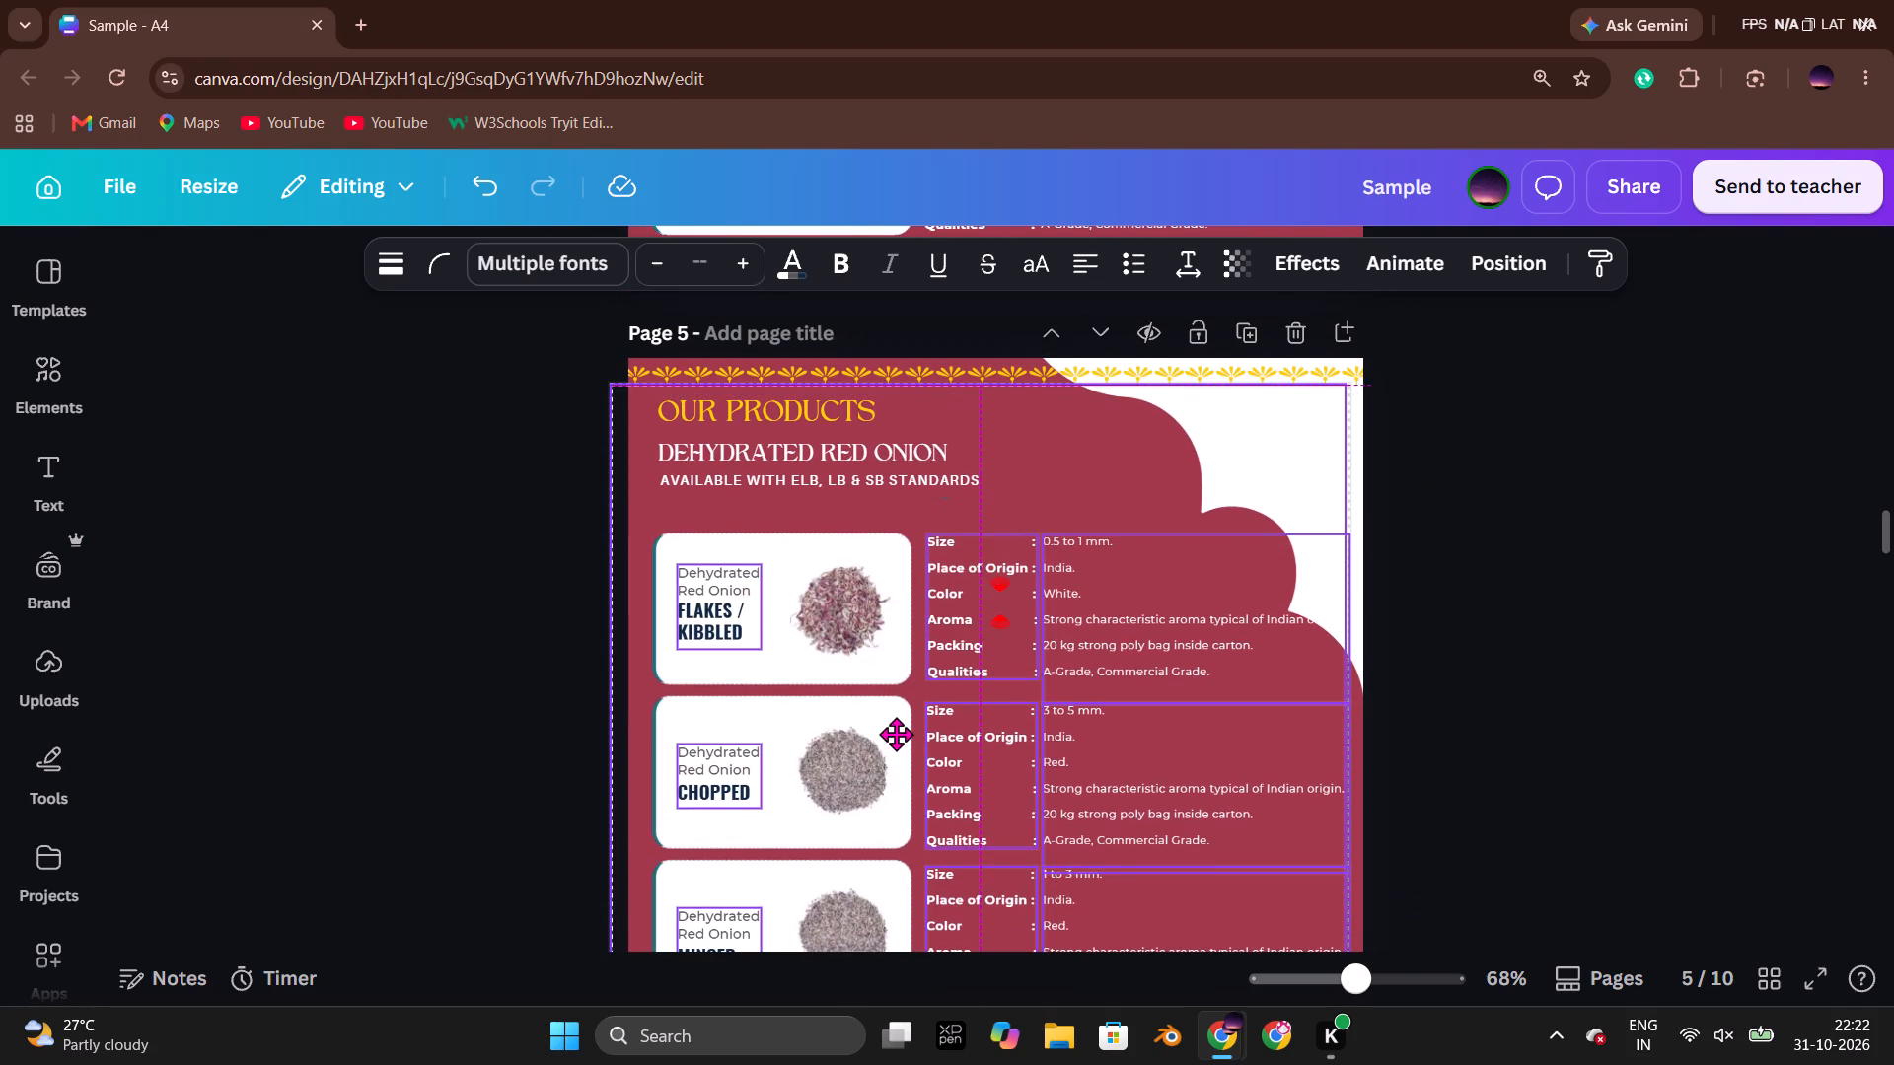
pyautogui.scroll(-4, 1477, 699)
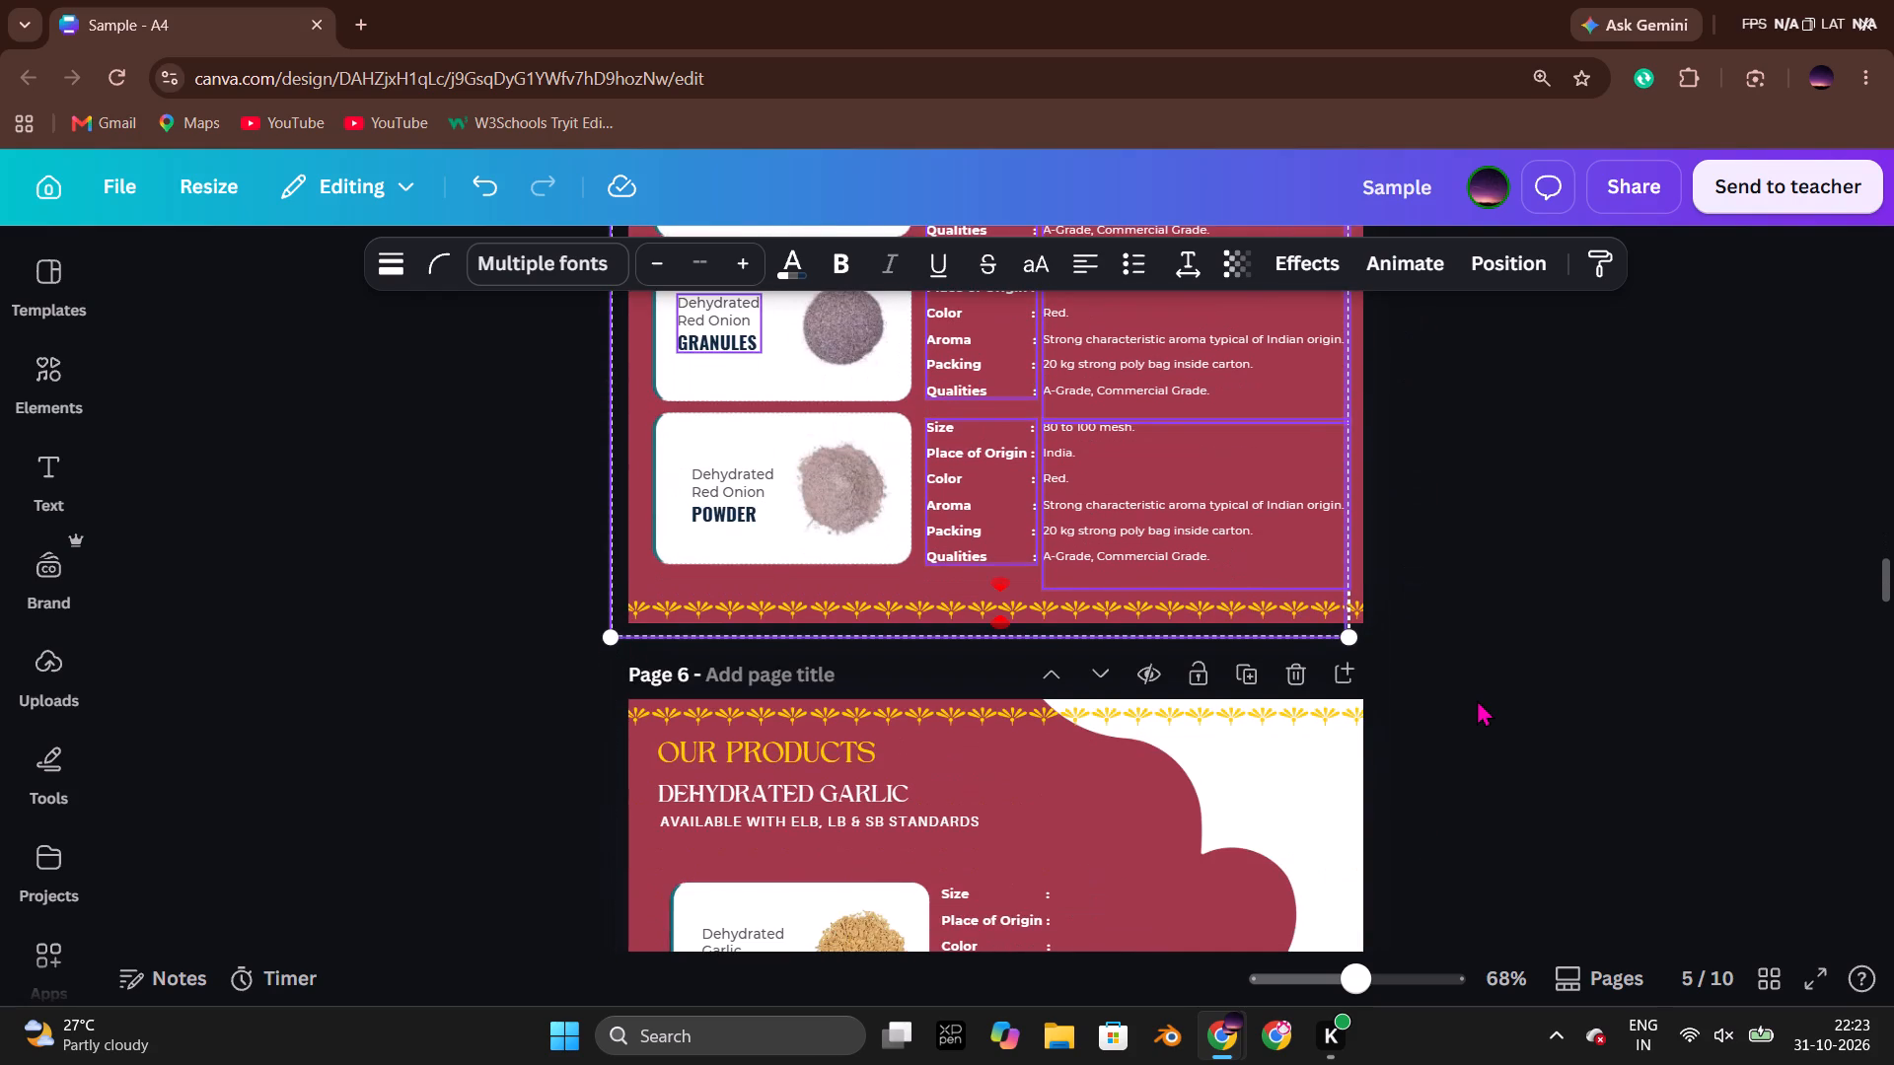
pyautogui.scroll(1, 1477, 699)
pyautogui.click(1476, 682)
# Compare the product row layout on page 5's red onion page with page 4's white onion page.
pyautogui.scroll(1, 1476, 682)
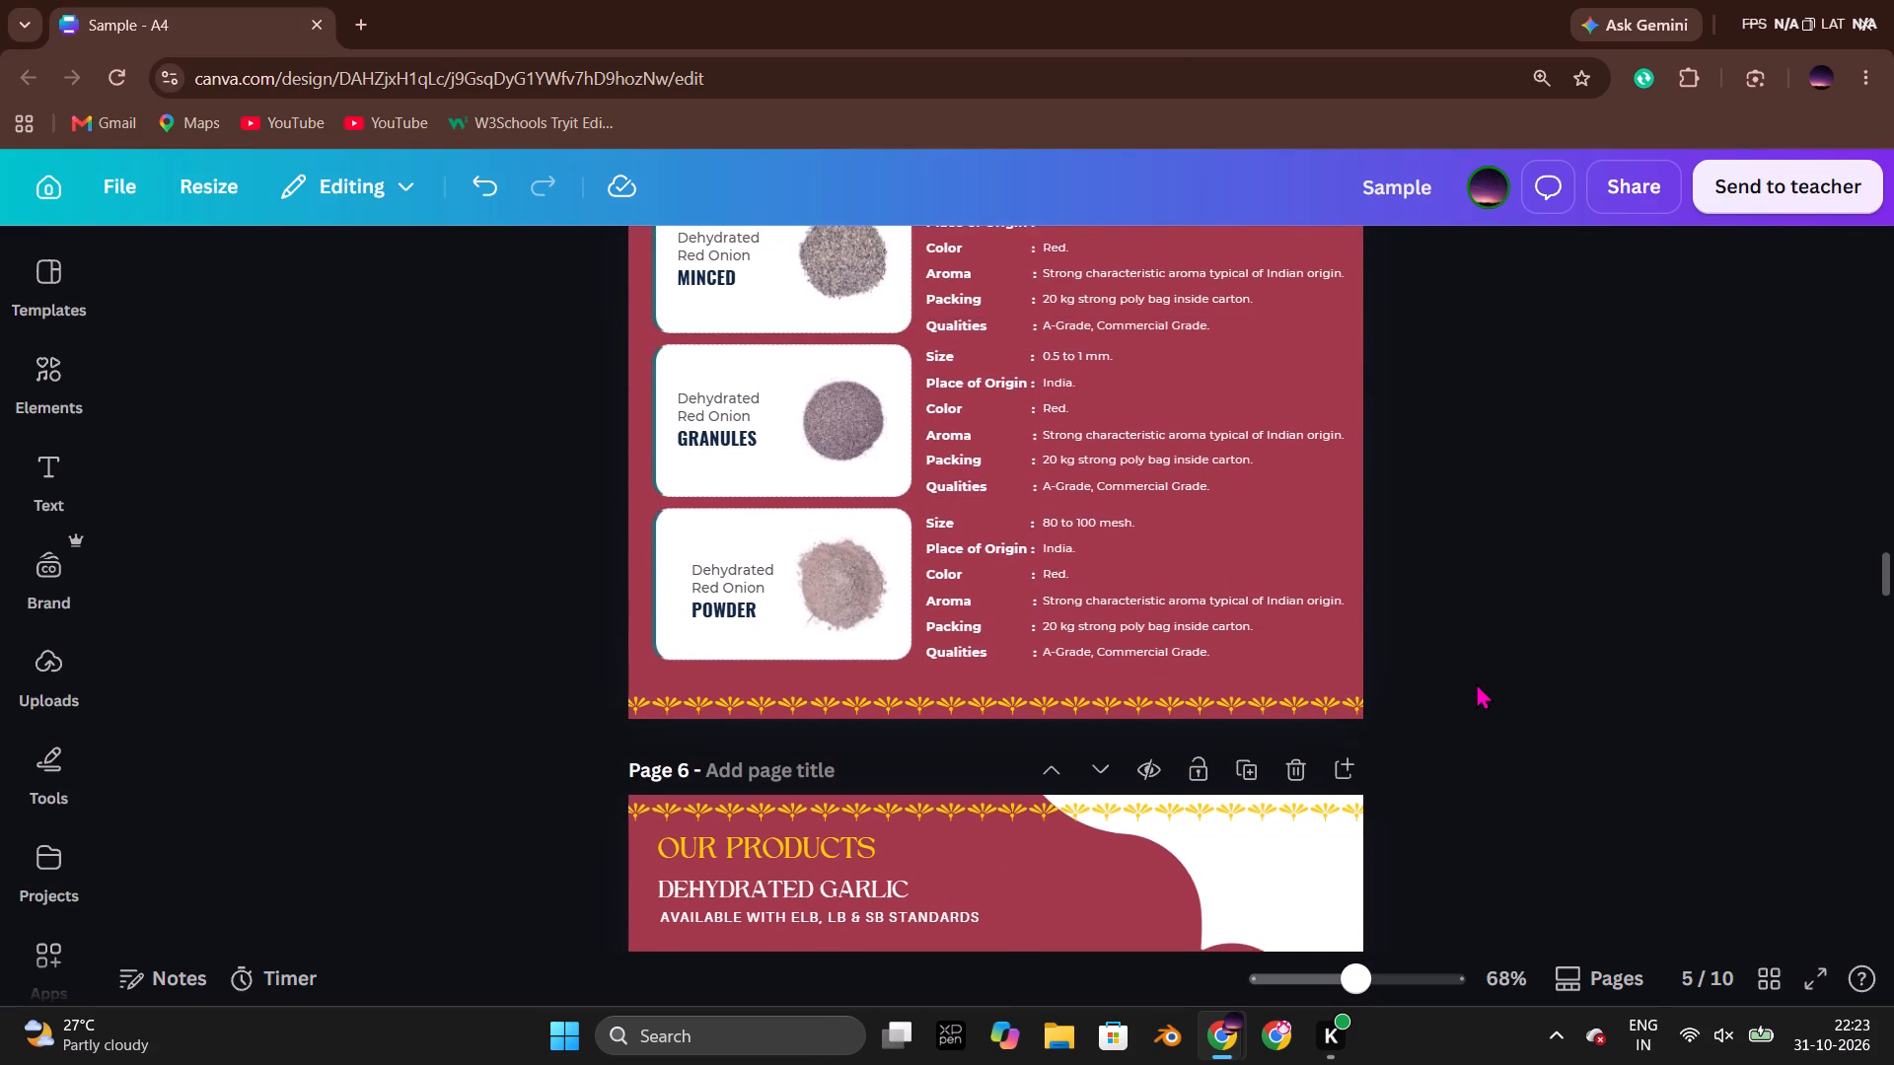
pyautogui.scroll(6, 1476, 682)
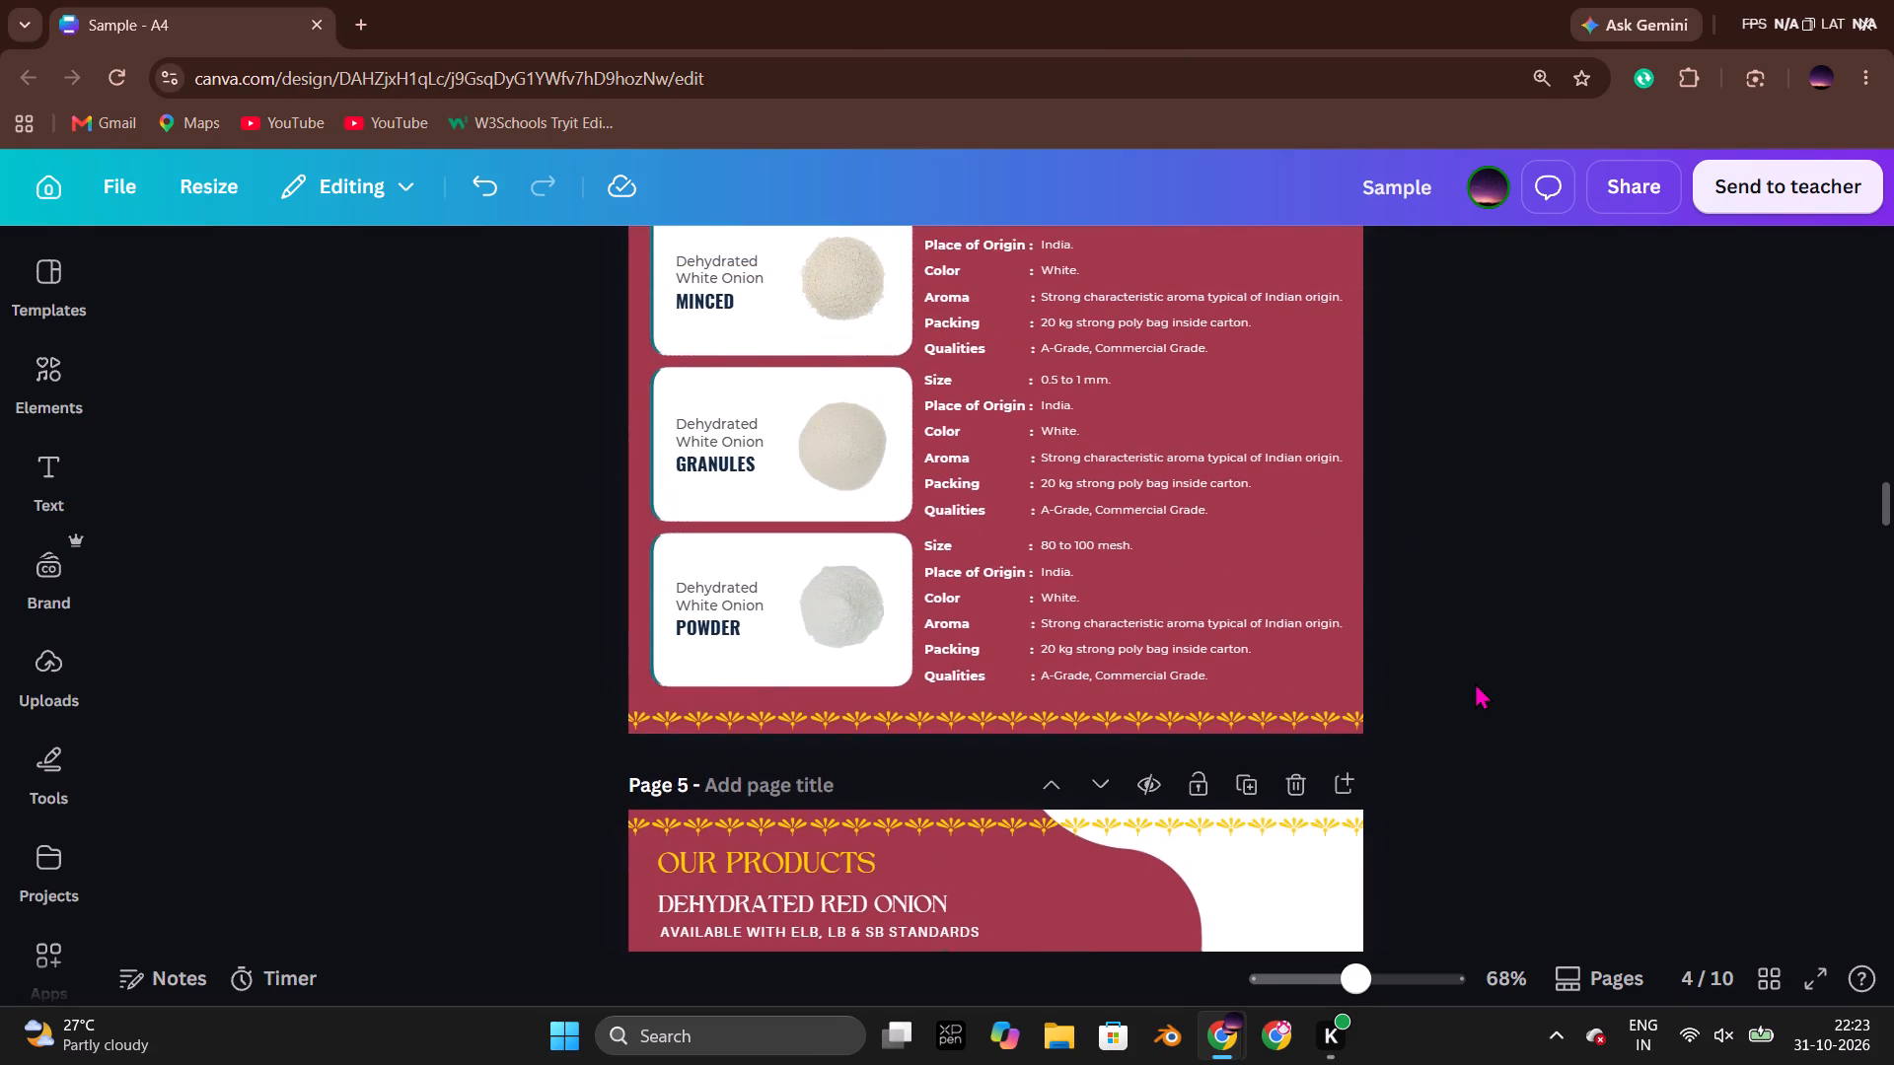
pyautogui.scroll(1, 1475, 682)
pyautogui.scroll(-5, 1475, 682)
pyautogui.scroll(2, 1475, 682)
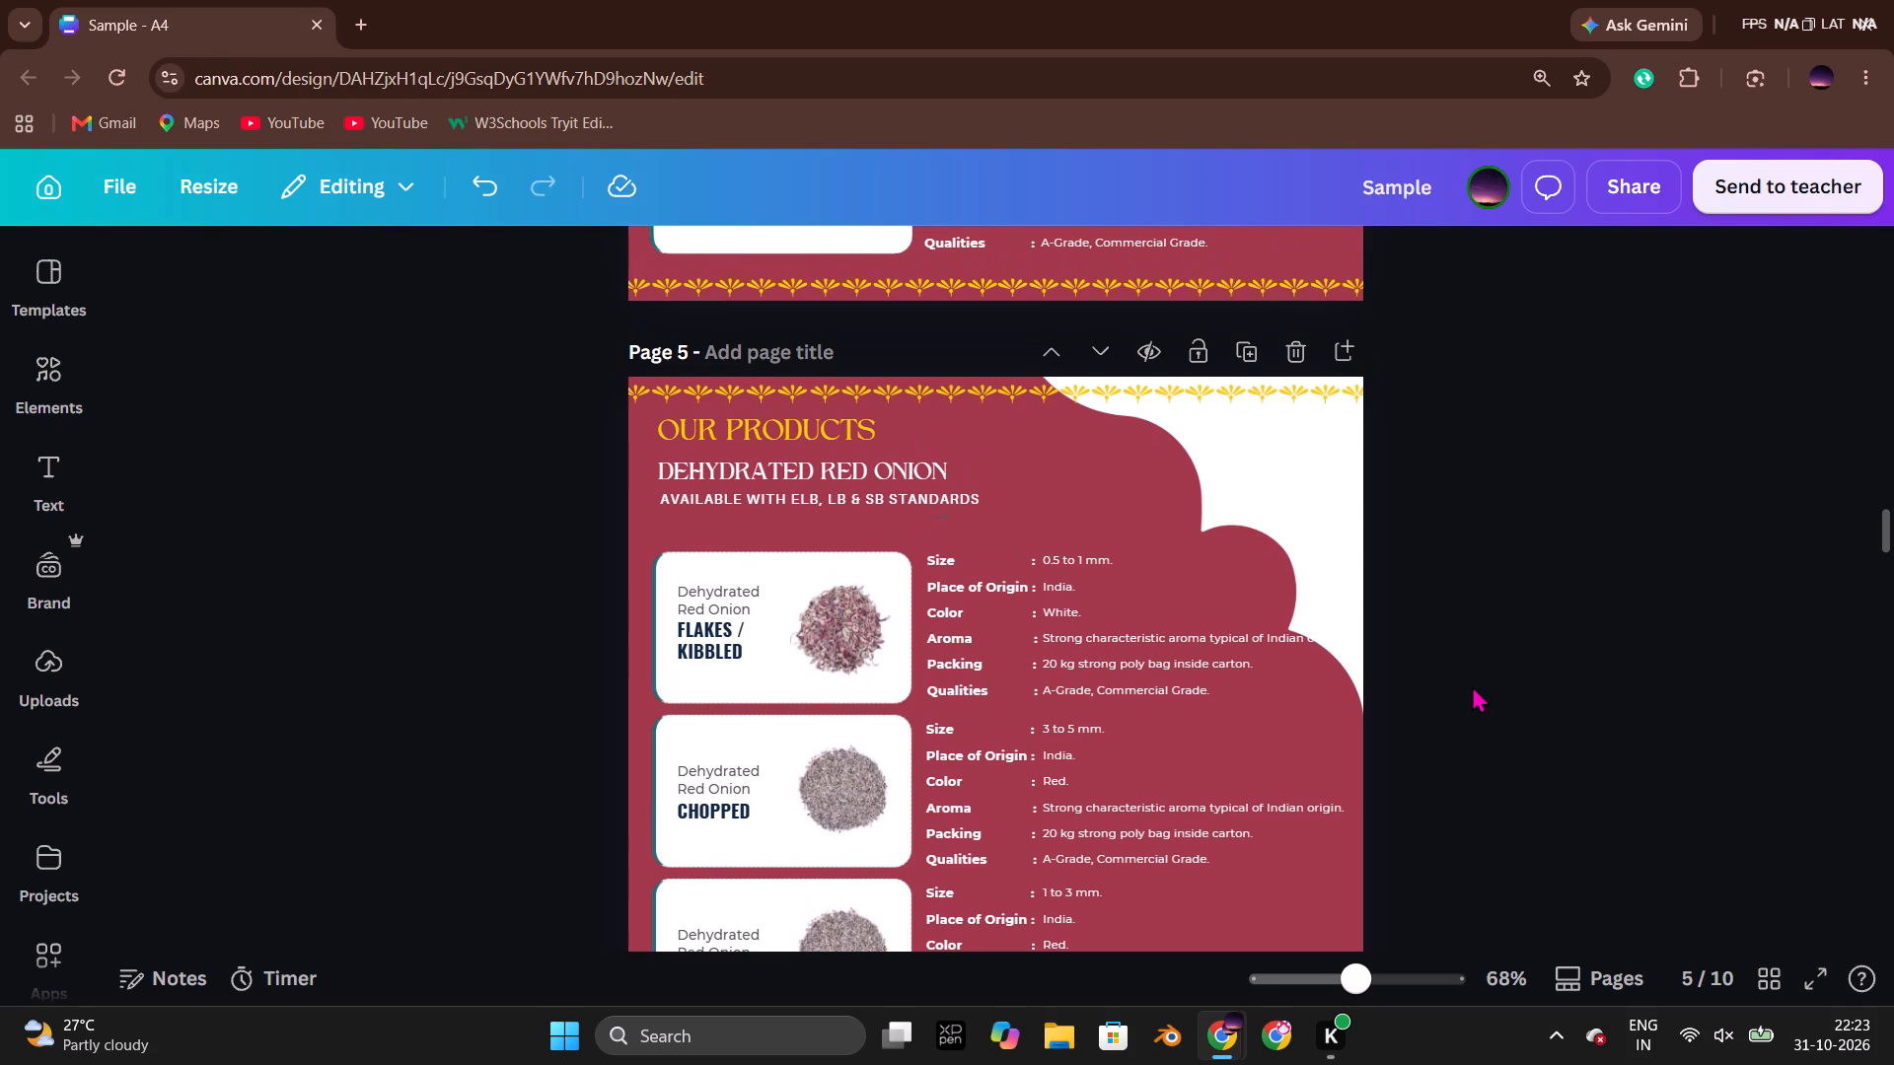
pyautogui.scroll(1, 1472, 685)
# Group page 5's product-card image with all five product labels and their specification text, and nudge the group slightly left.
pyautogui.scroll(2, 1472, 685)
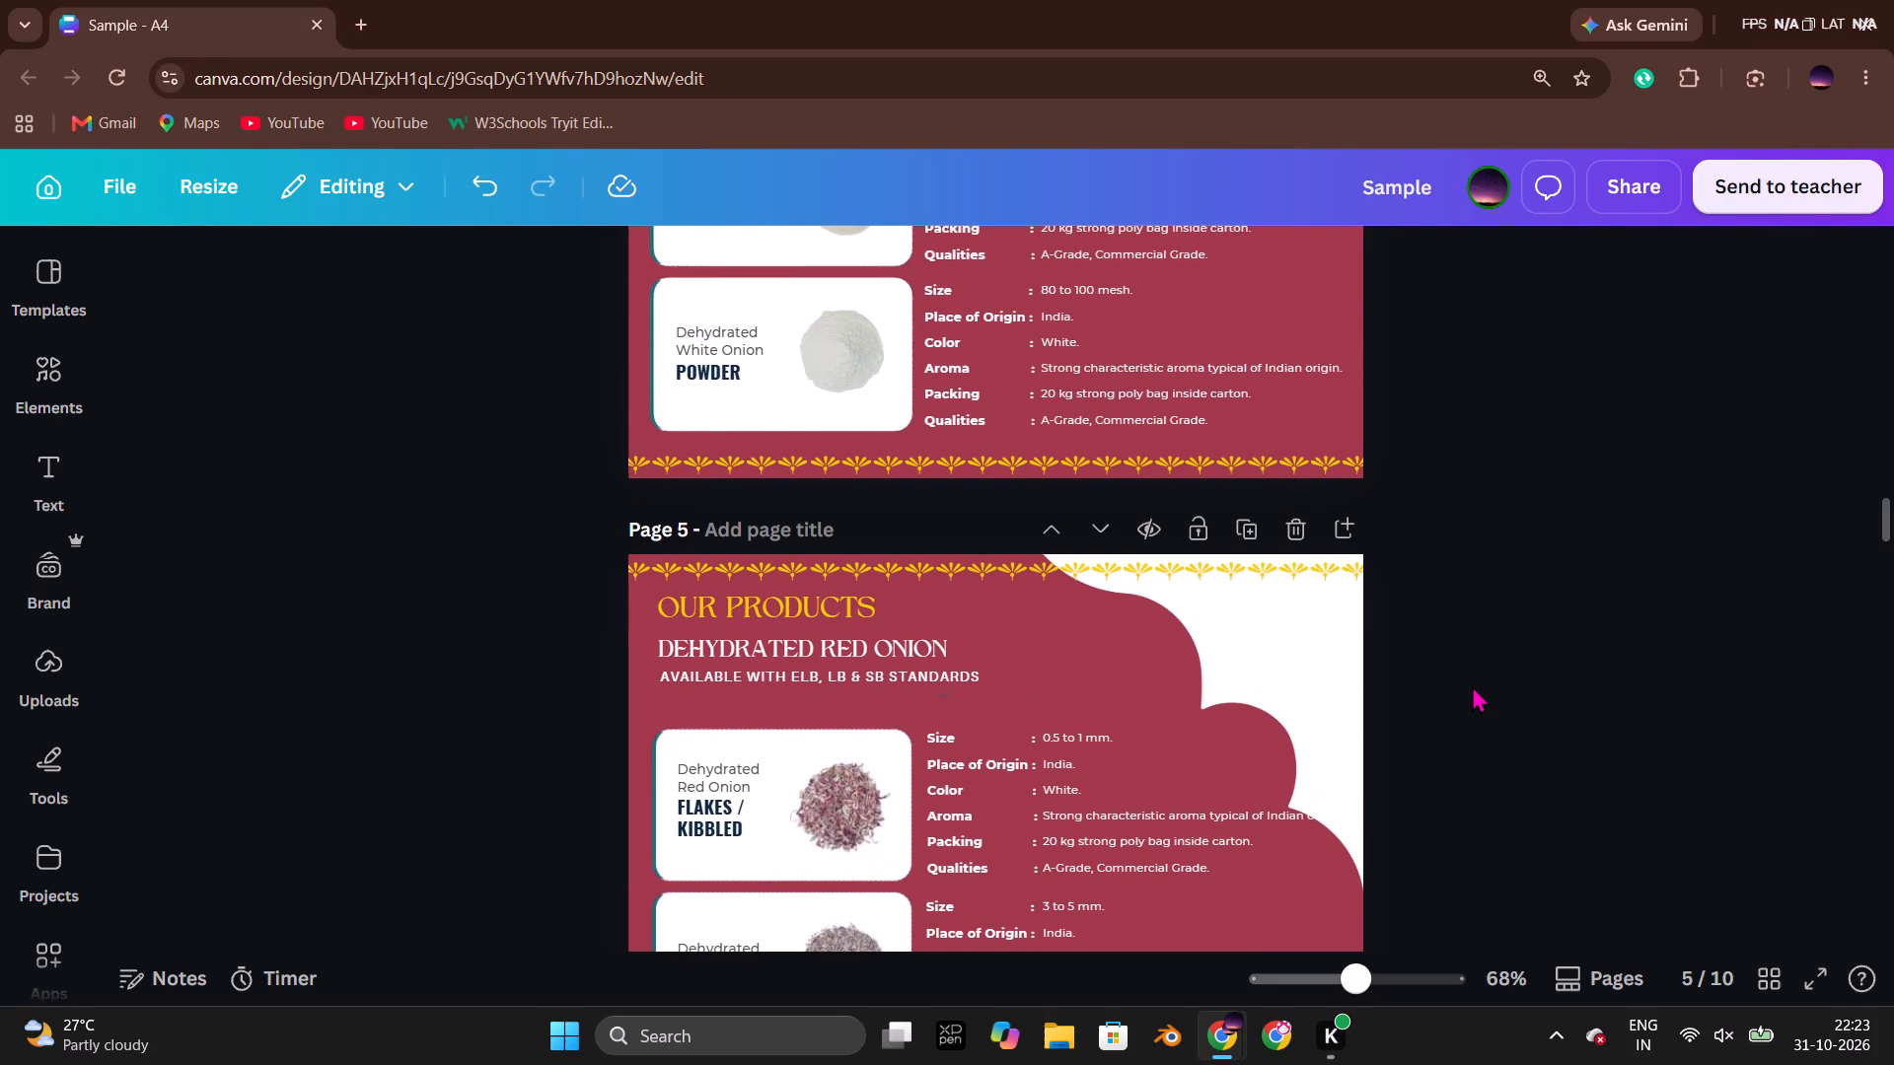
pyautogui.scroll(-3, 1472, 685)
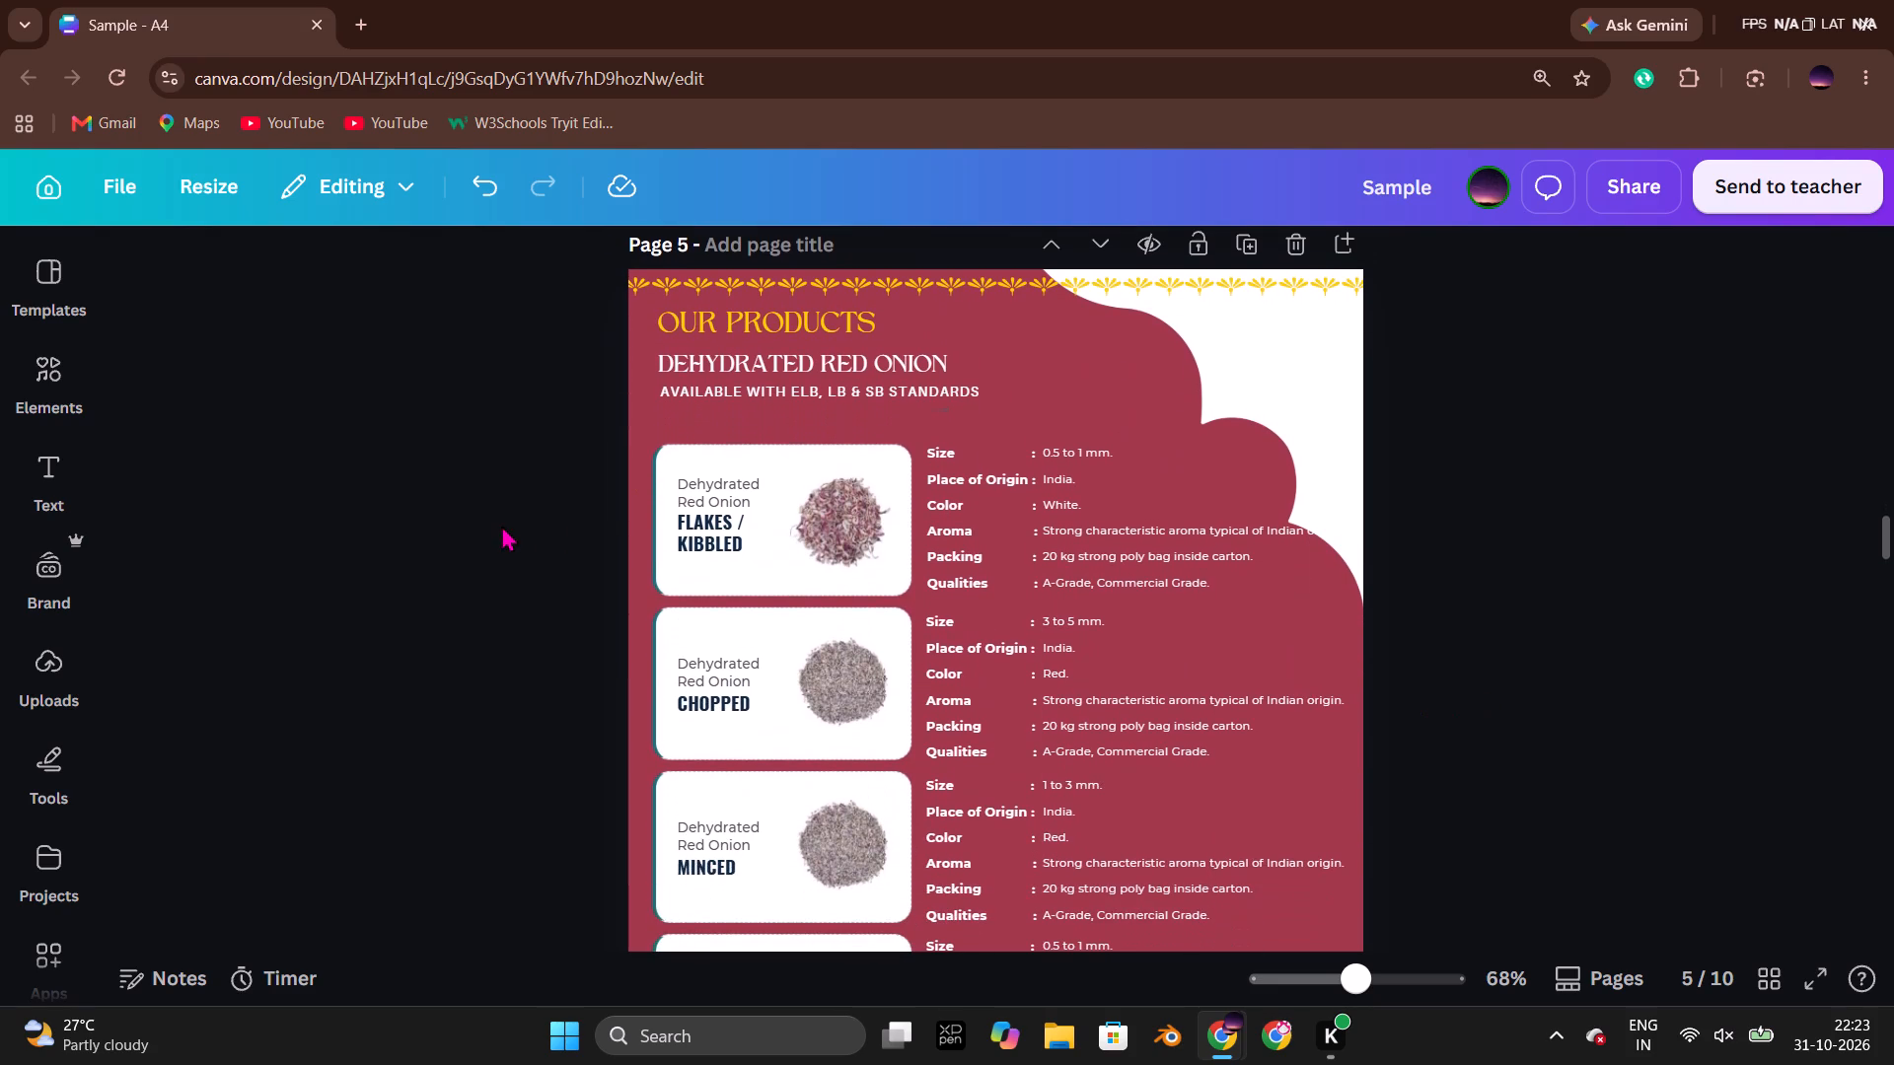
pyautogui.moveTo(537, 521); pyautogui.dragTo(1086, 749)
pyautogui.scroll(-2, 1018, 731)
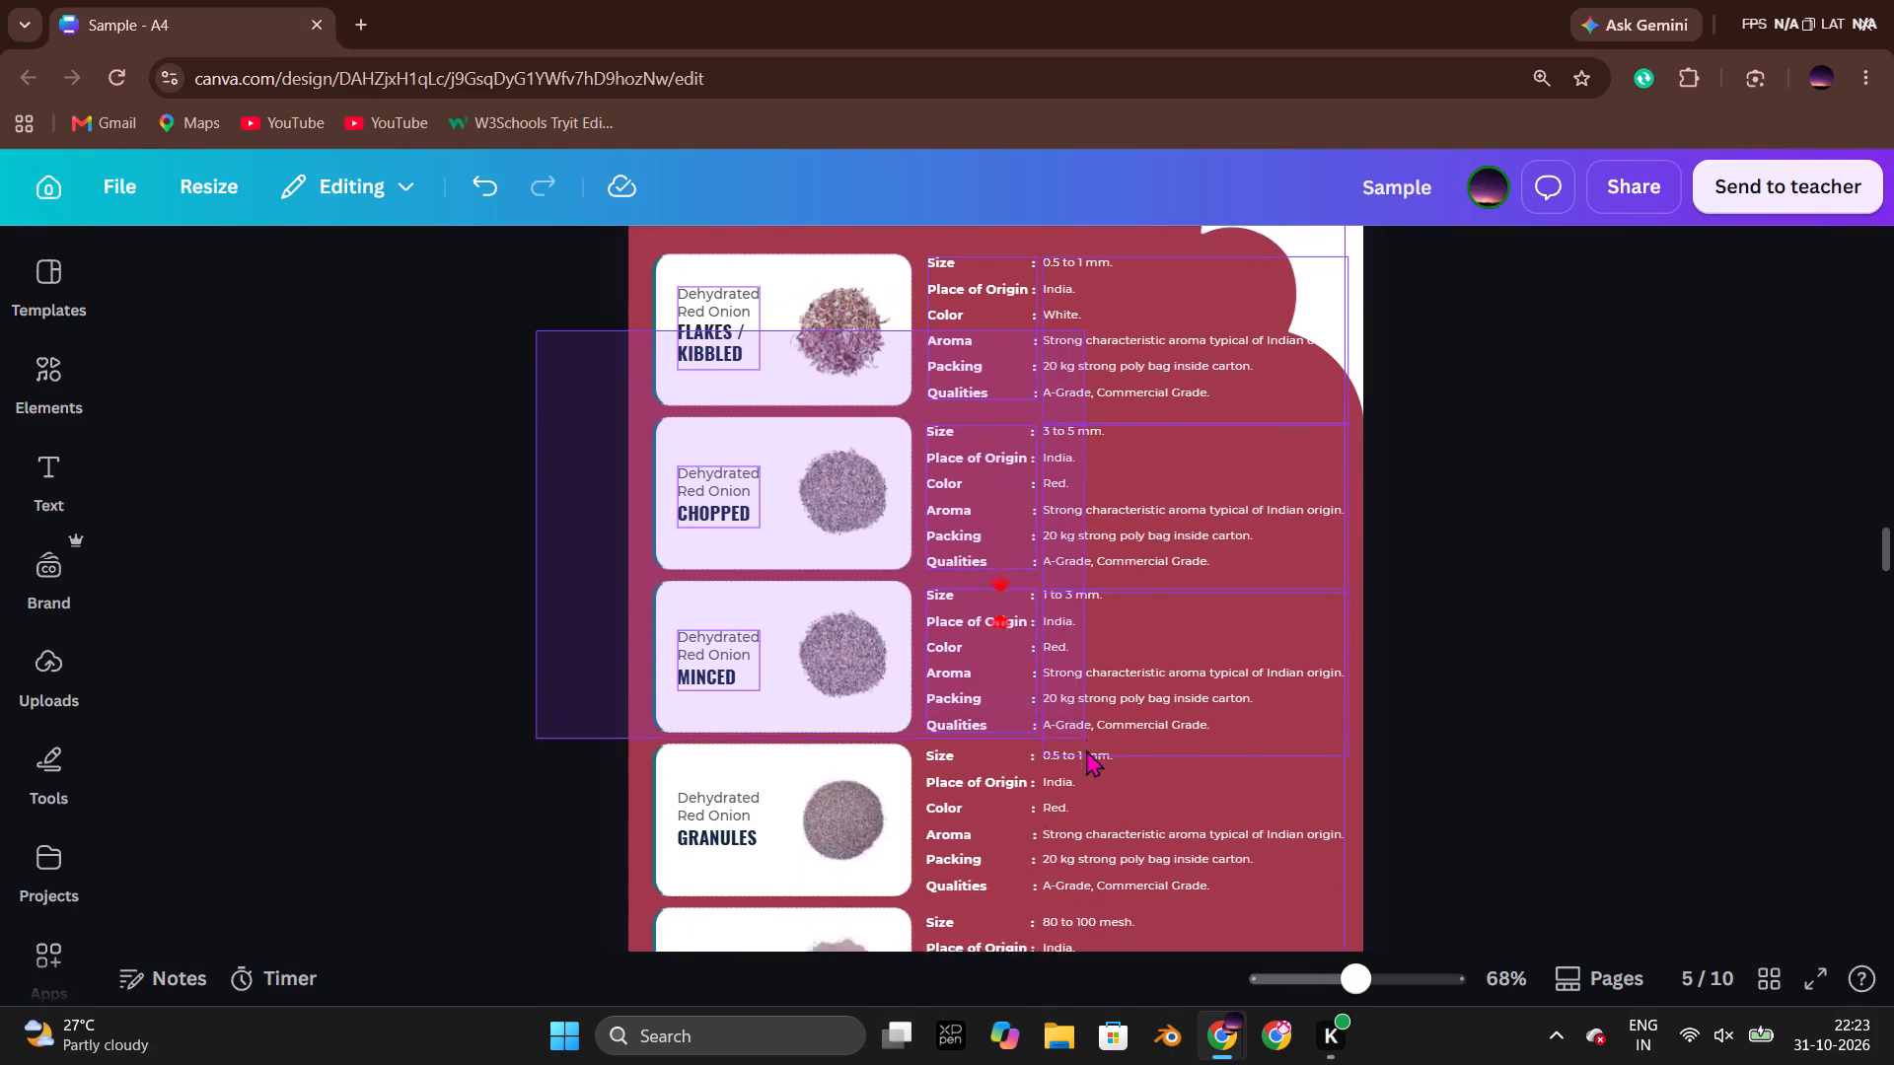
pyautogui.scroll(-2, 1086, 749)
pyautogui.moveTo(1086, 749); pyautogui.dragTo(1098, 517)
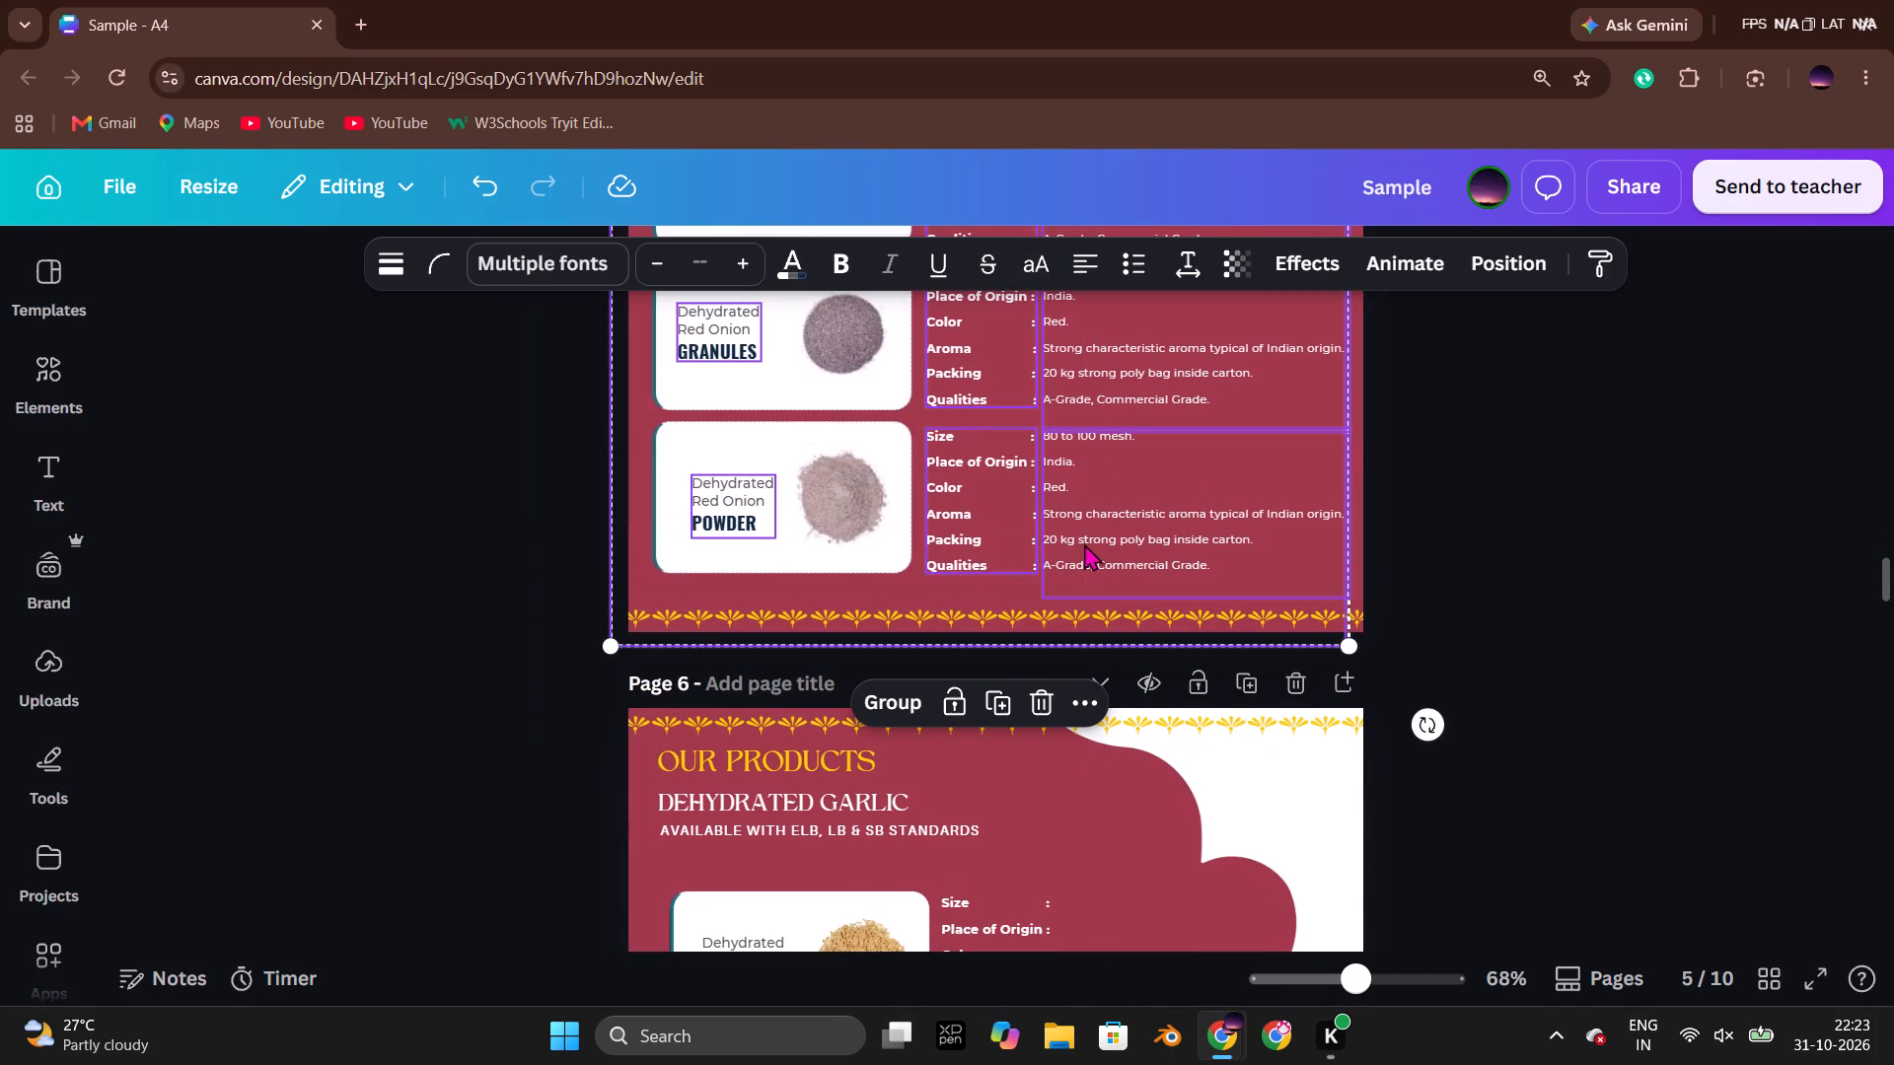
pyautogui.click(903, 701)
pyautogui.click(1571, 548)
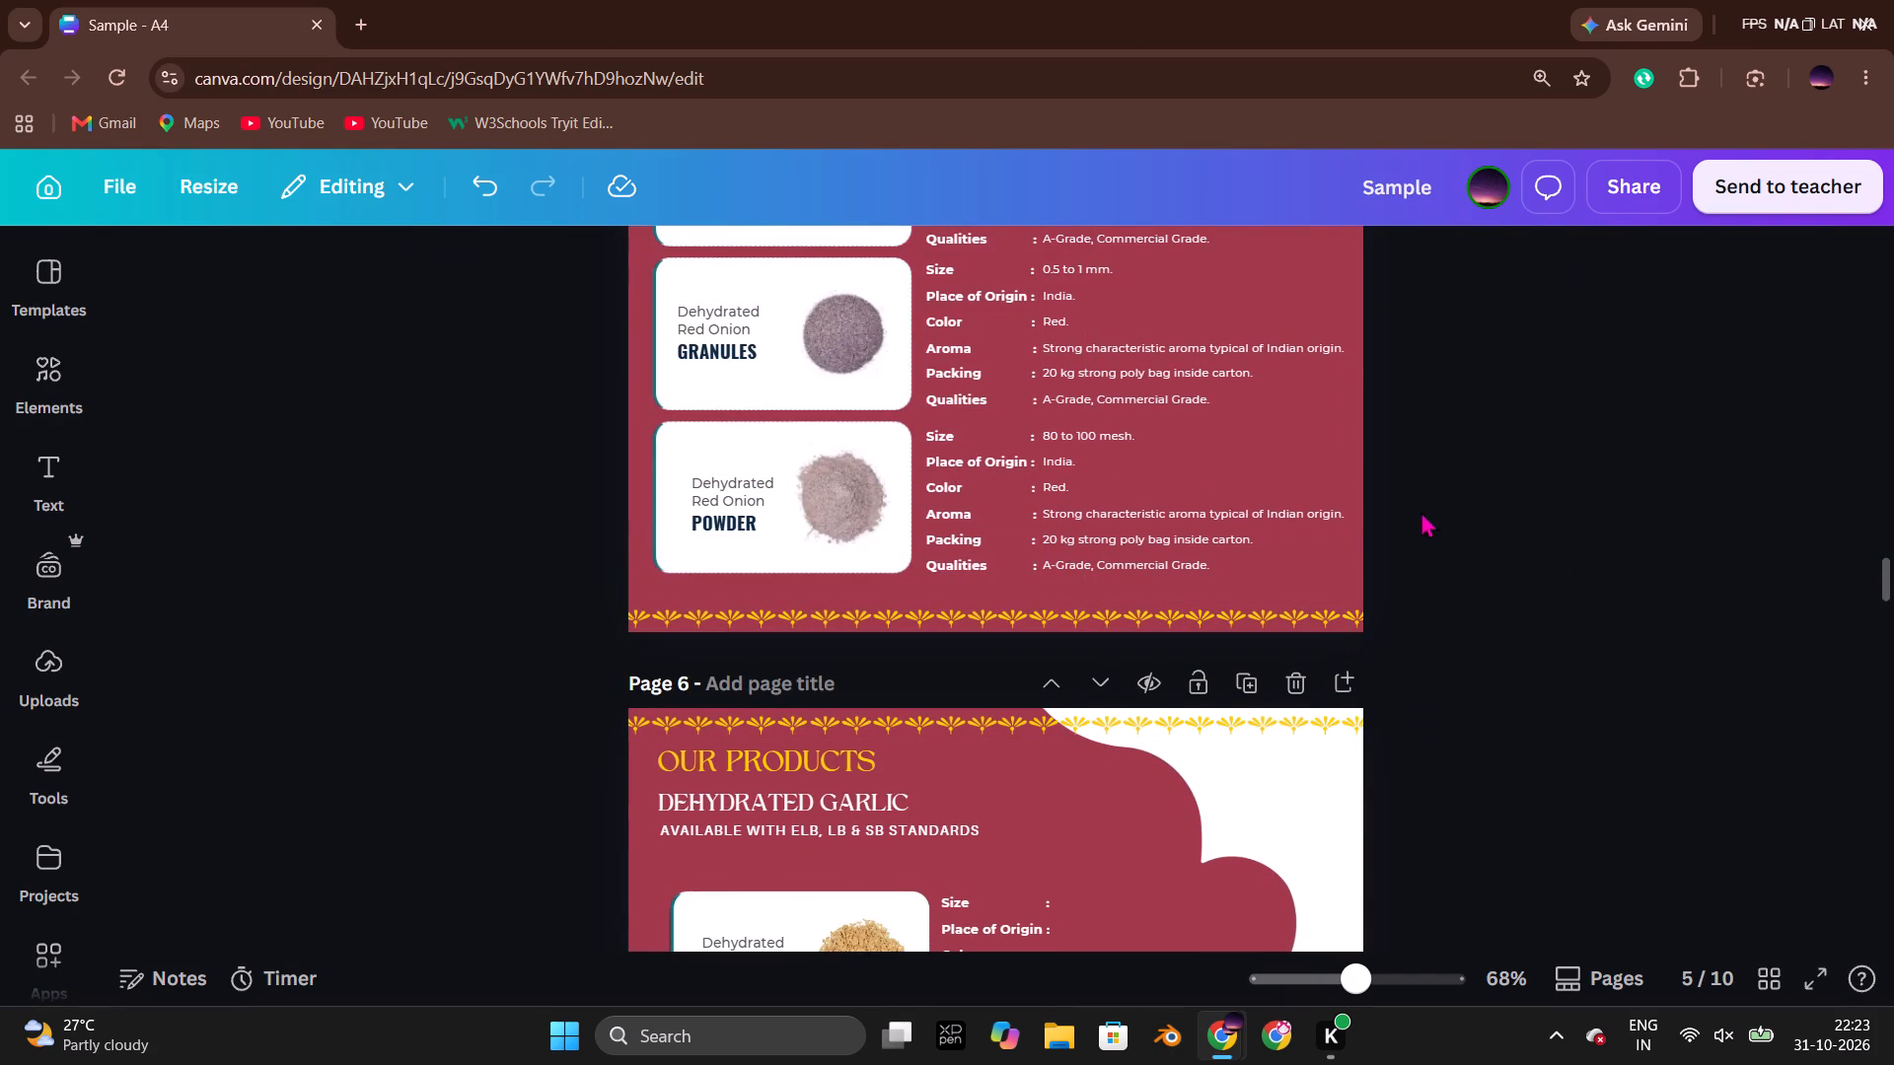
pyautogui.click(1142, 491)
pyautogui.click(1145, 493)
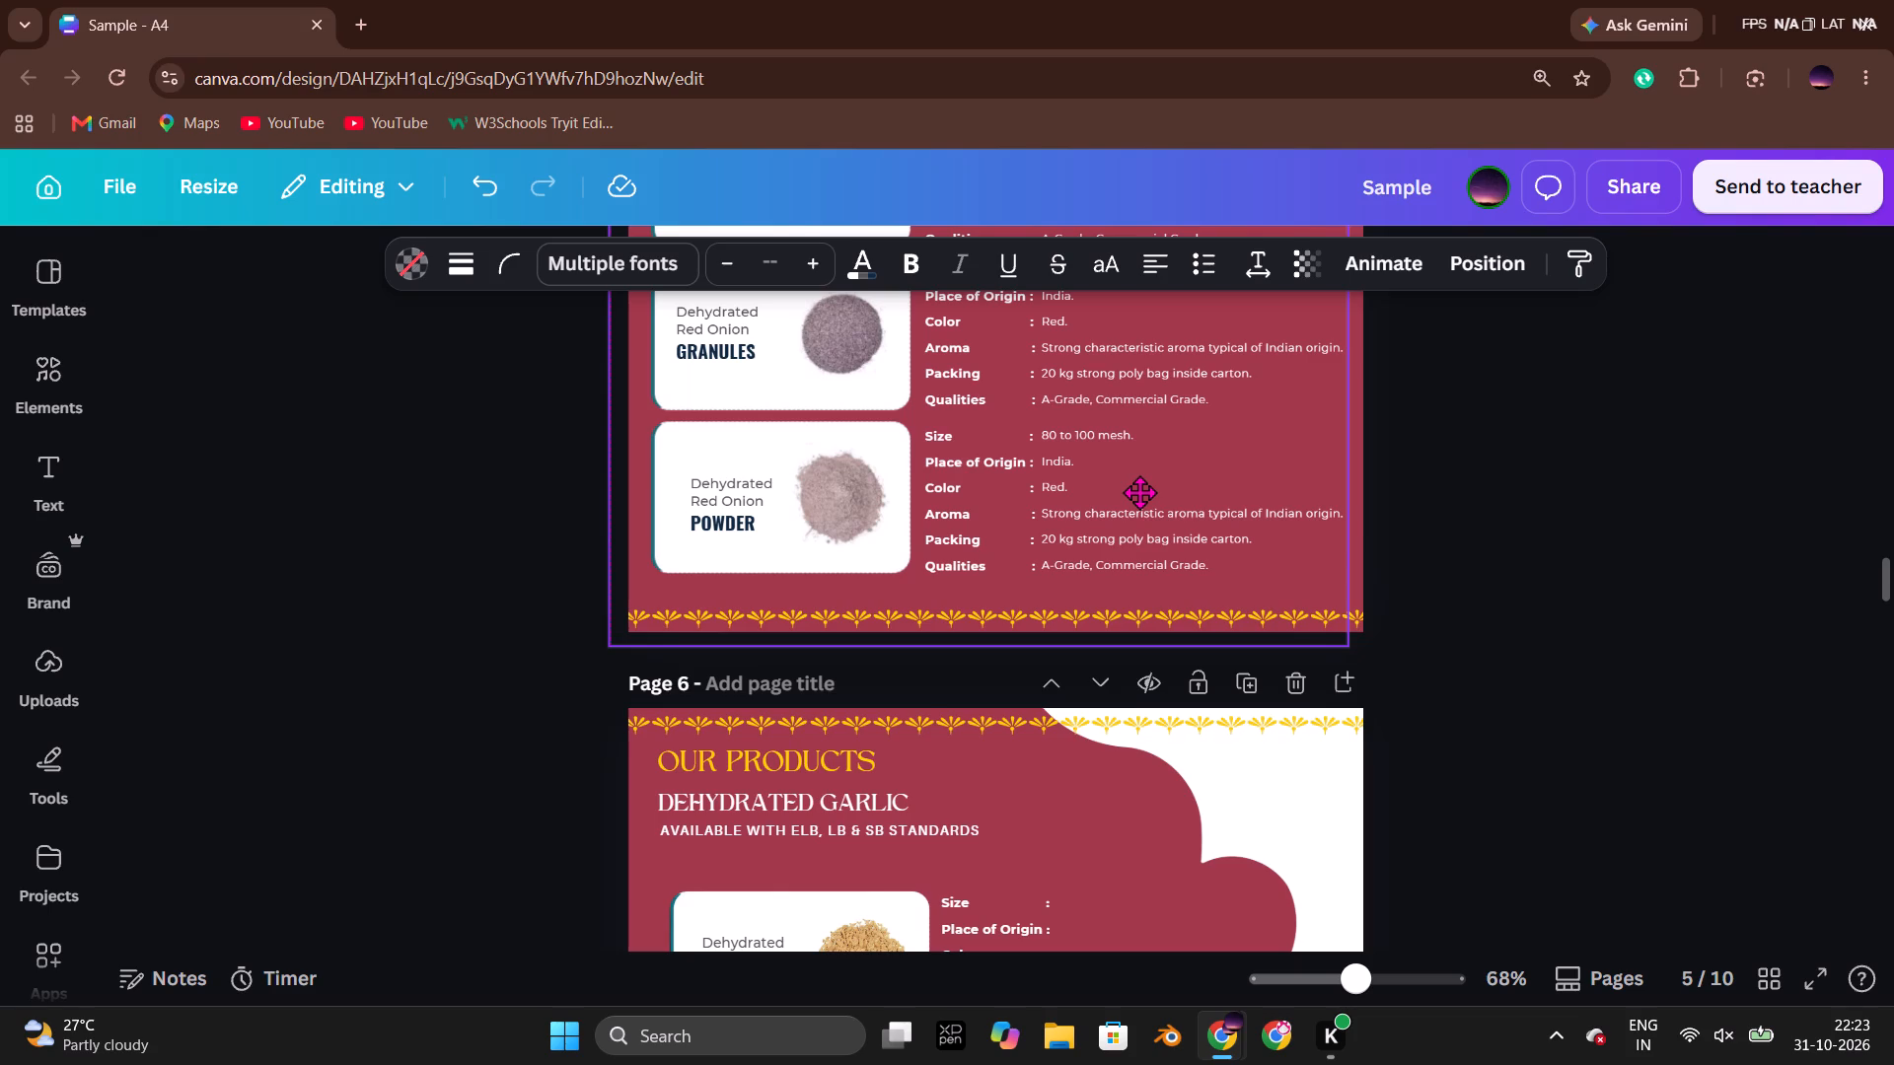
pyautogui.click(1475, 502)
# Move page 5's grouped product rows down the layer order, beneath the headings and yellow ornaments but above the red background.
pyautogui.scroll(4, 1475, 502)
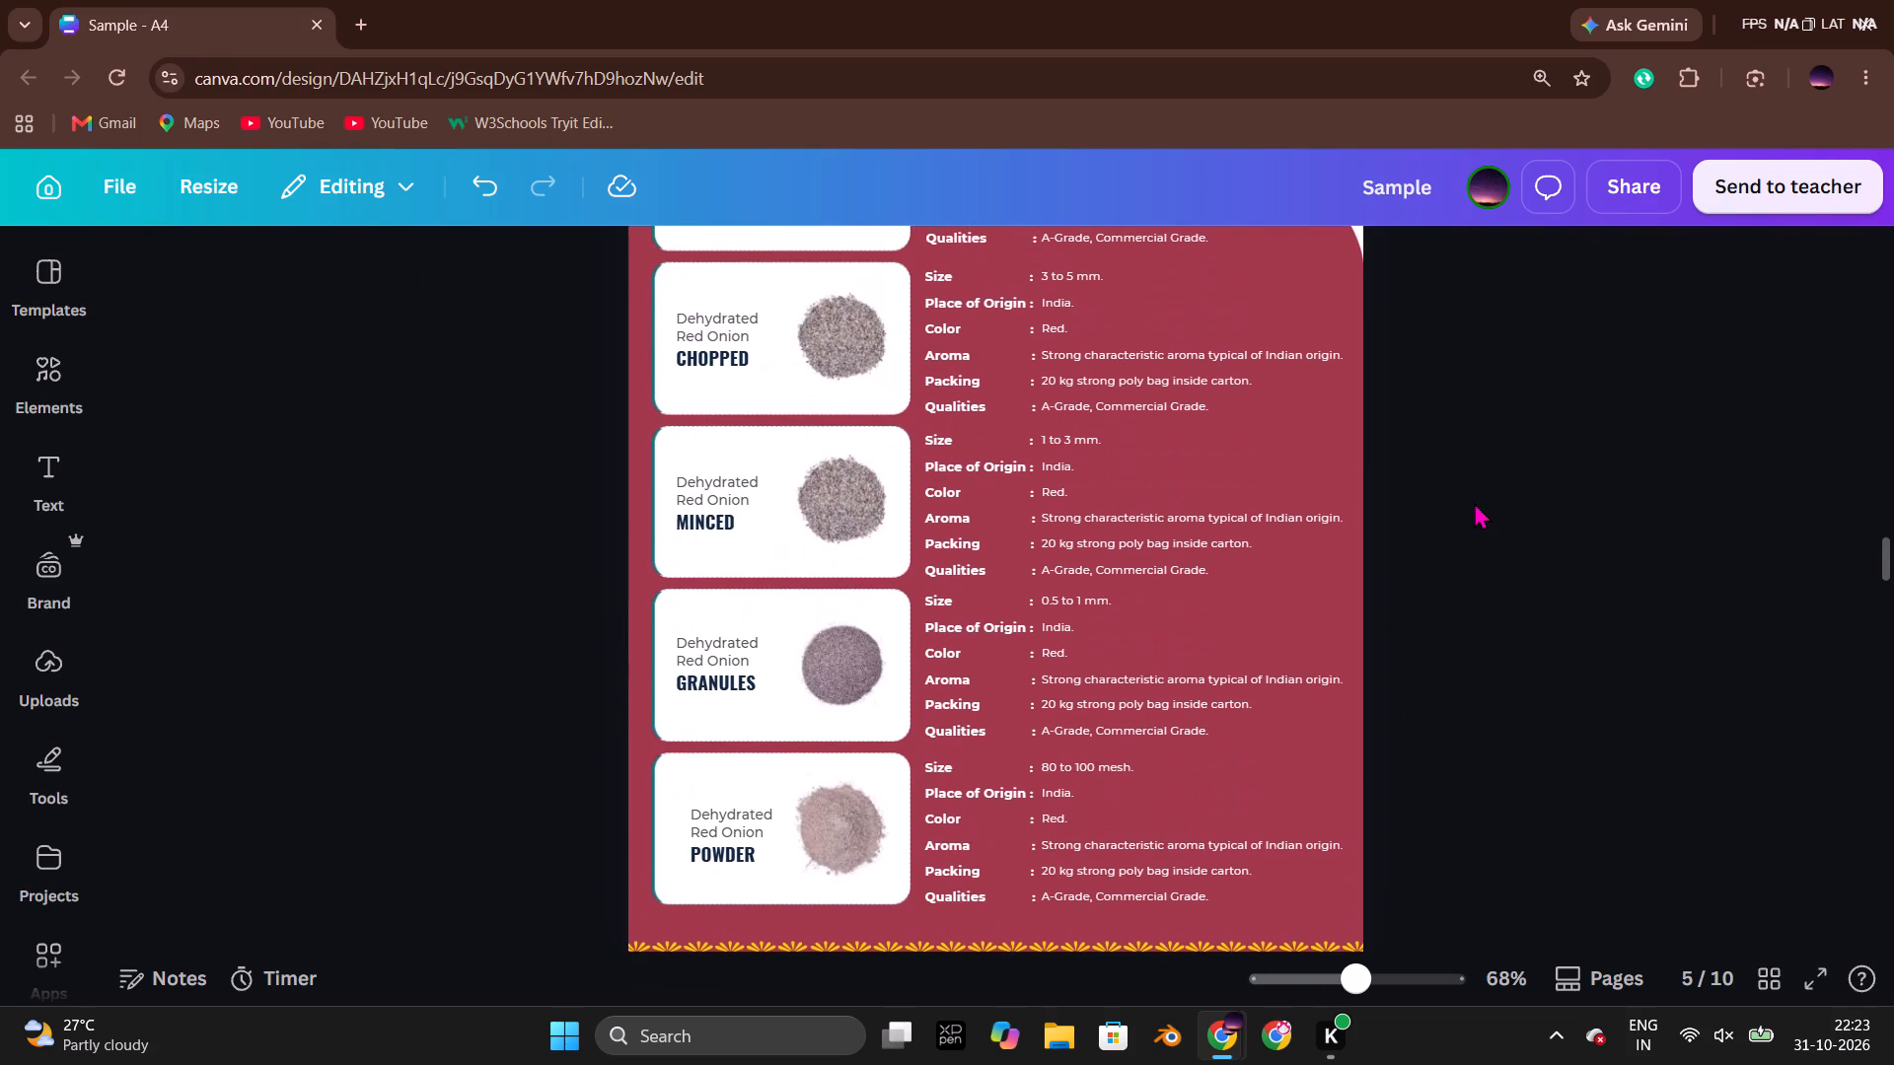
pyautogui.scroll(1, 1474, 502)
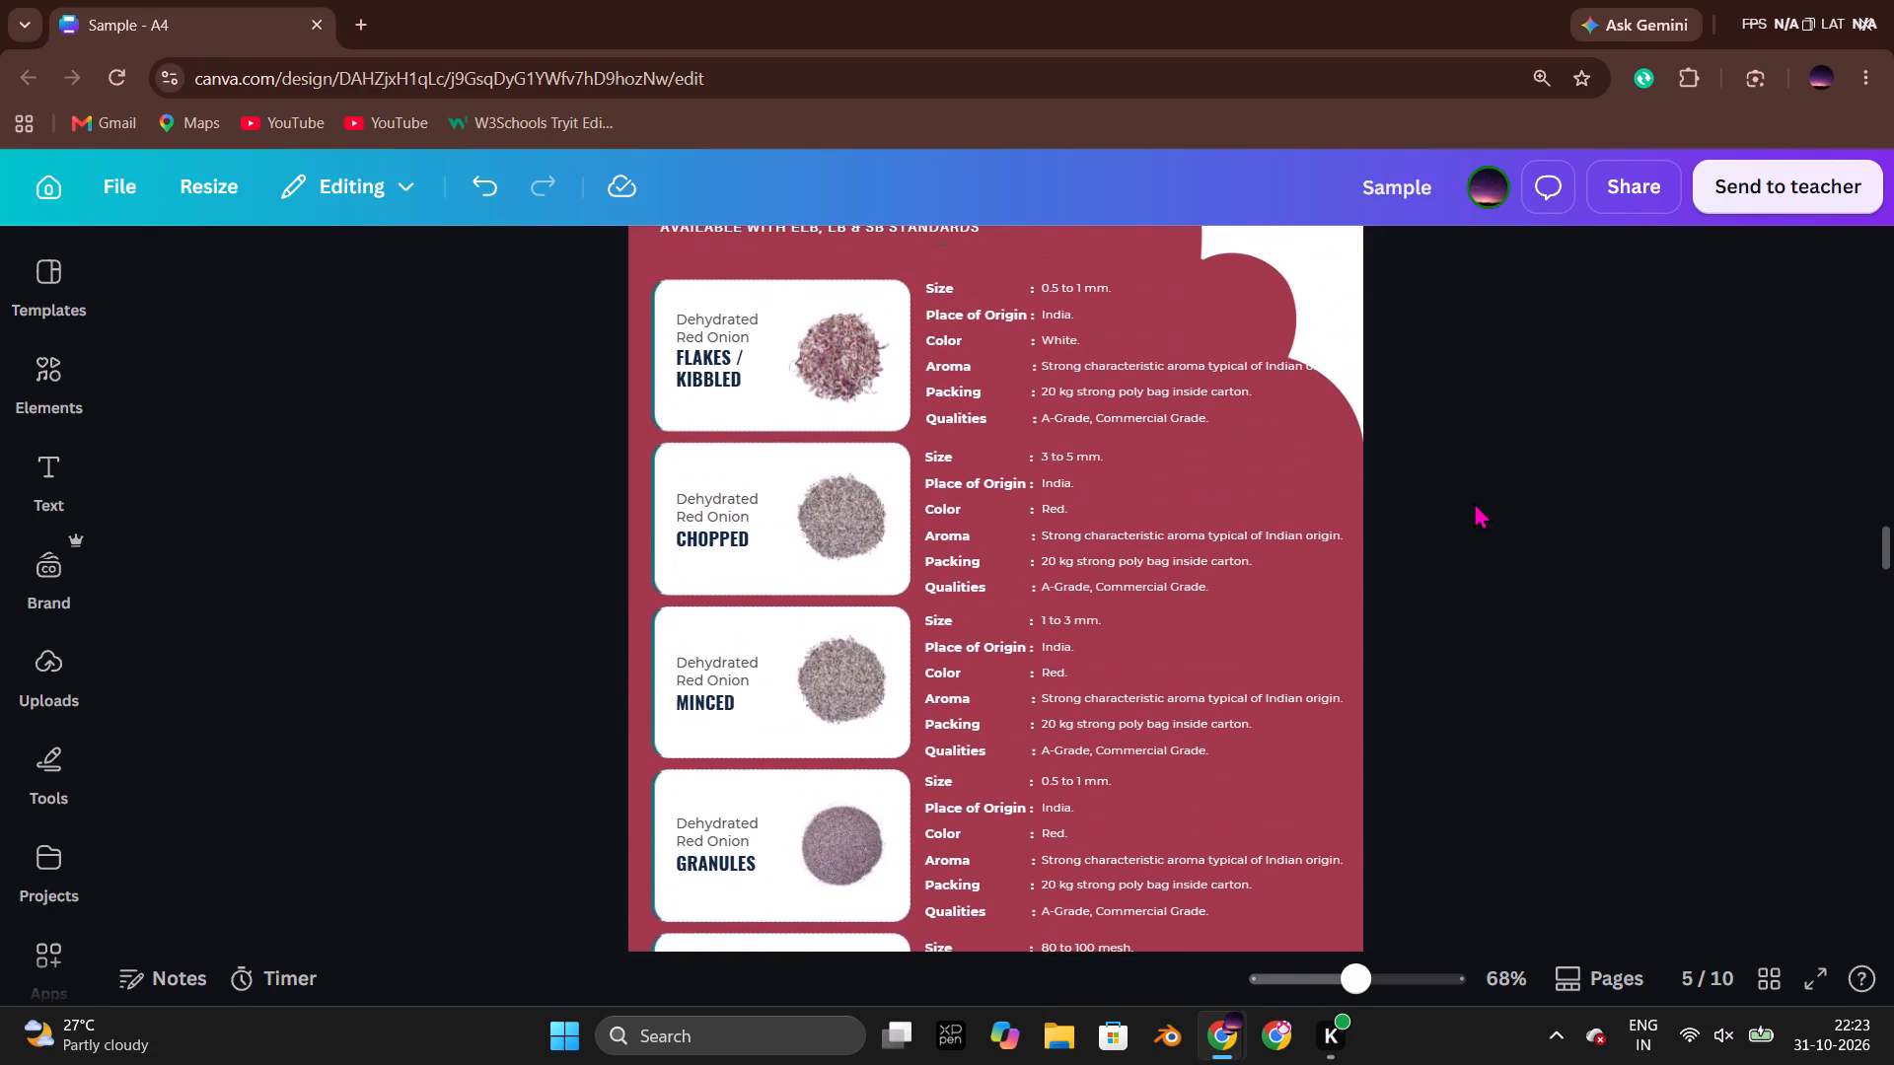
pyautogui.scroll(2, 1474, 502)
pyautogui.click(819, 440)
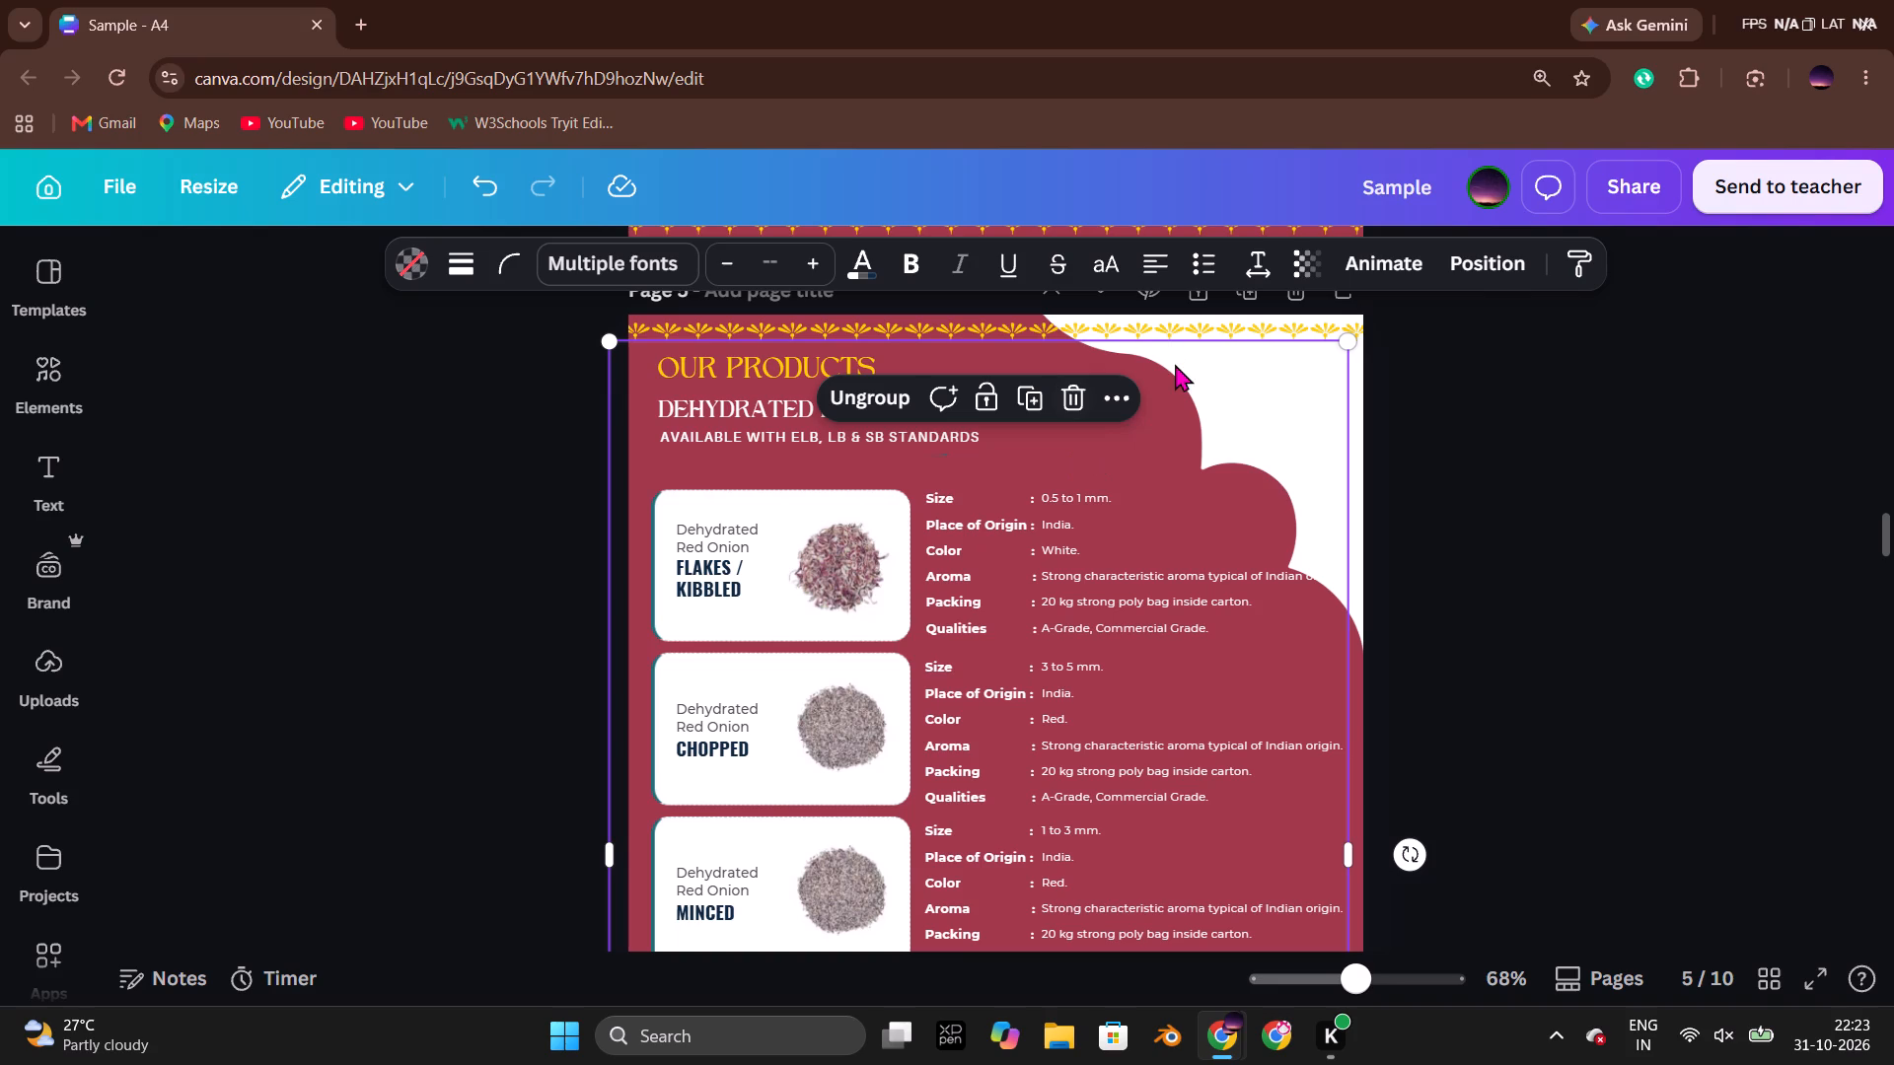
pyautogui.click(1469, 268)
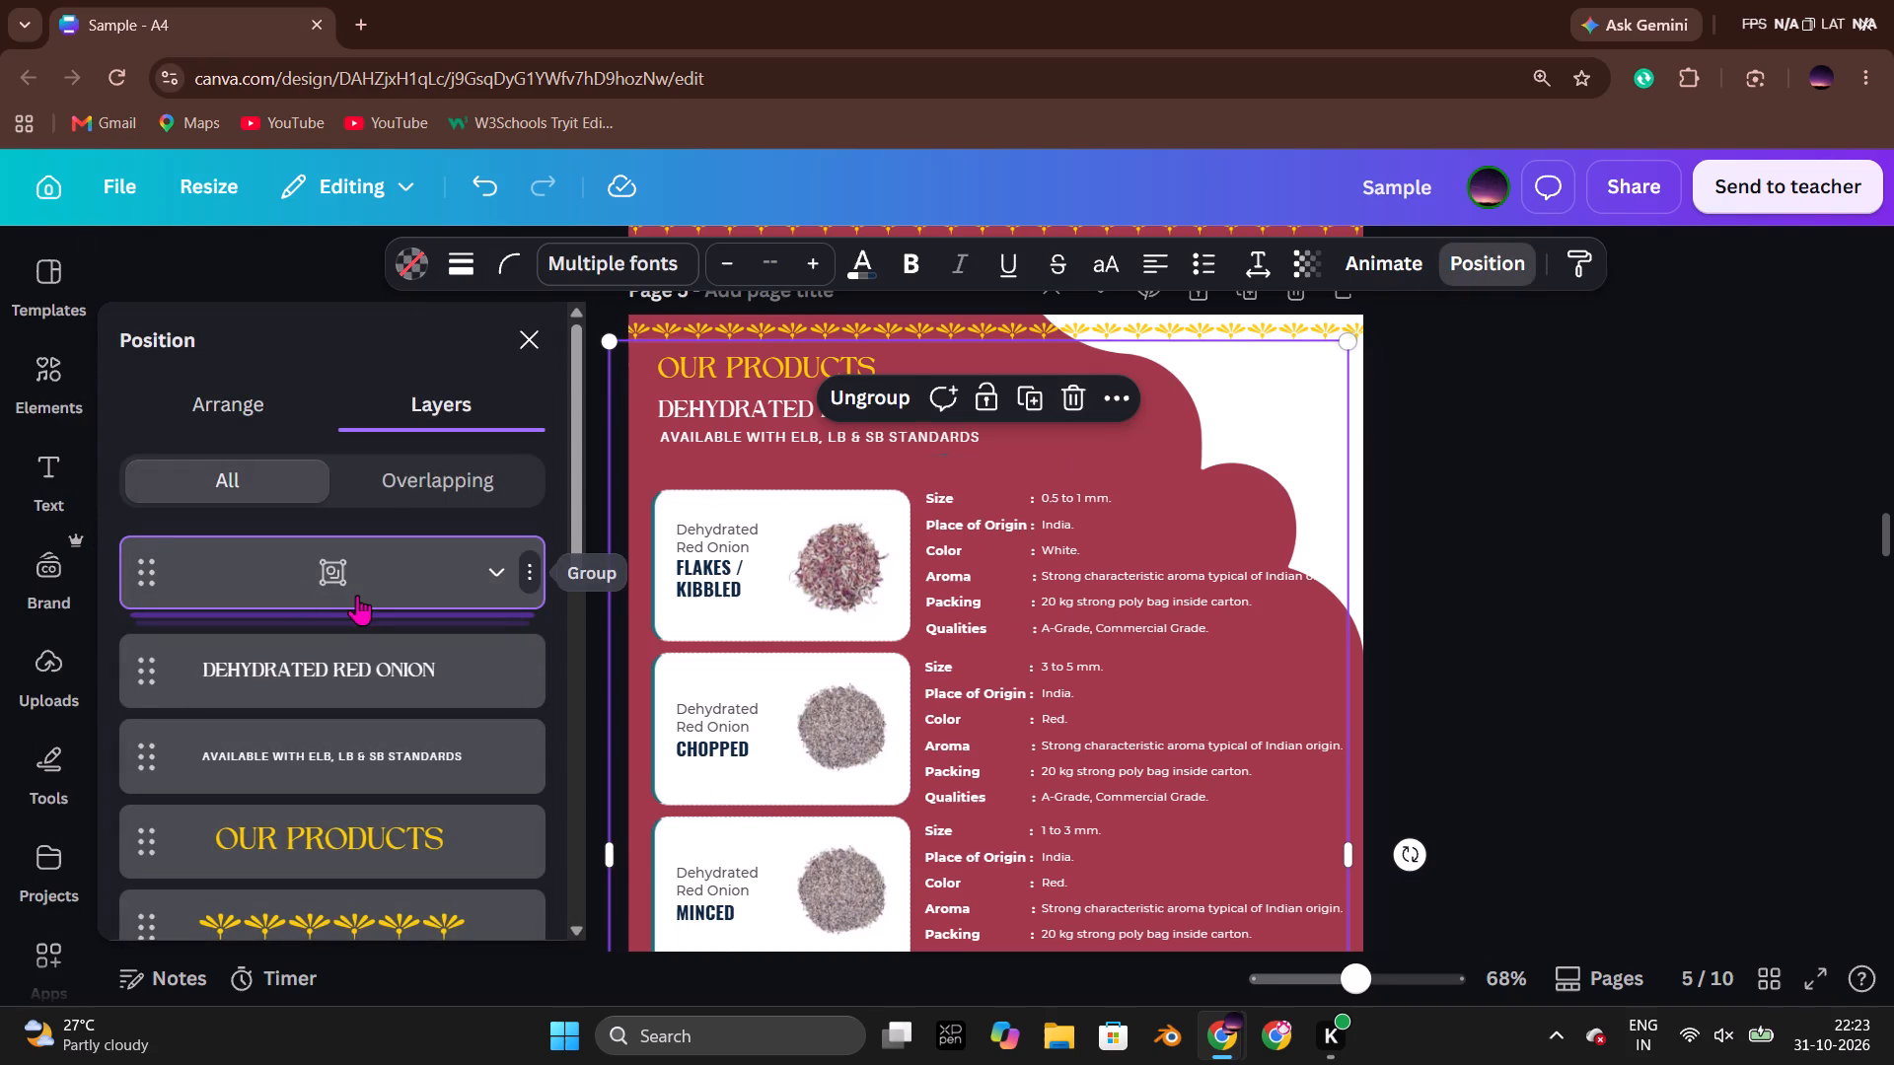
pyautogui.scroll(-1, 364, 592)
pyautogui.moveTo(342, 447); pyautogui.dragTo(351, 765)
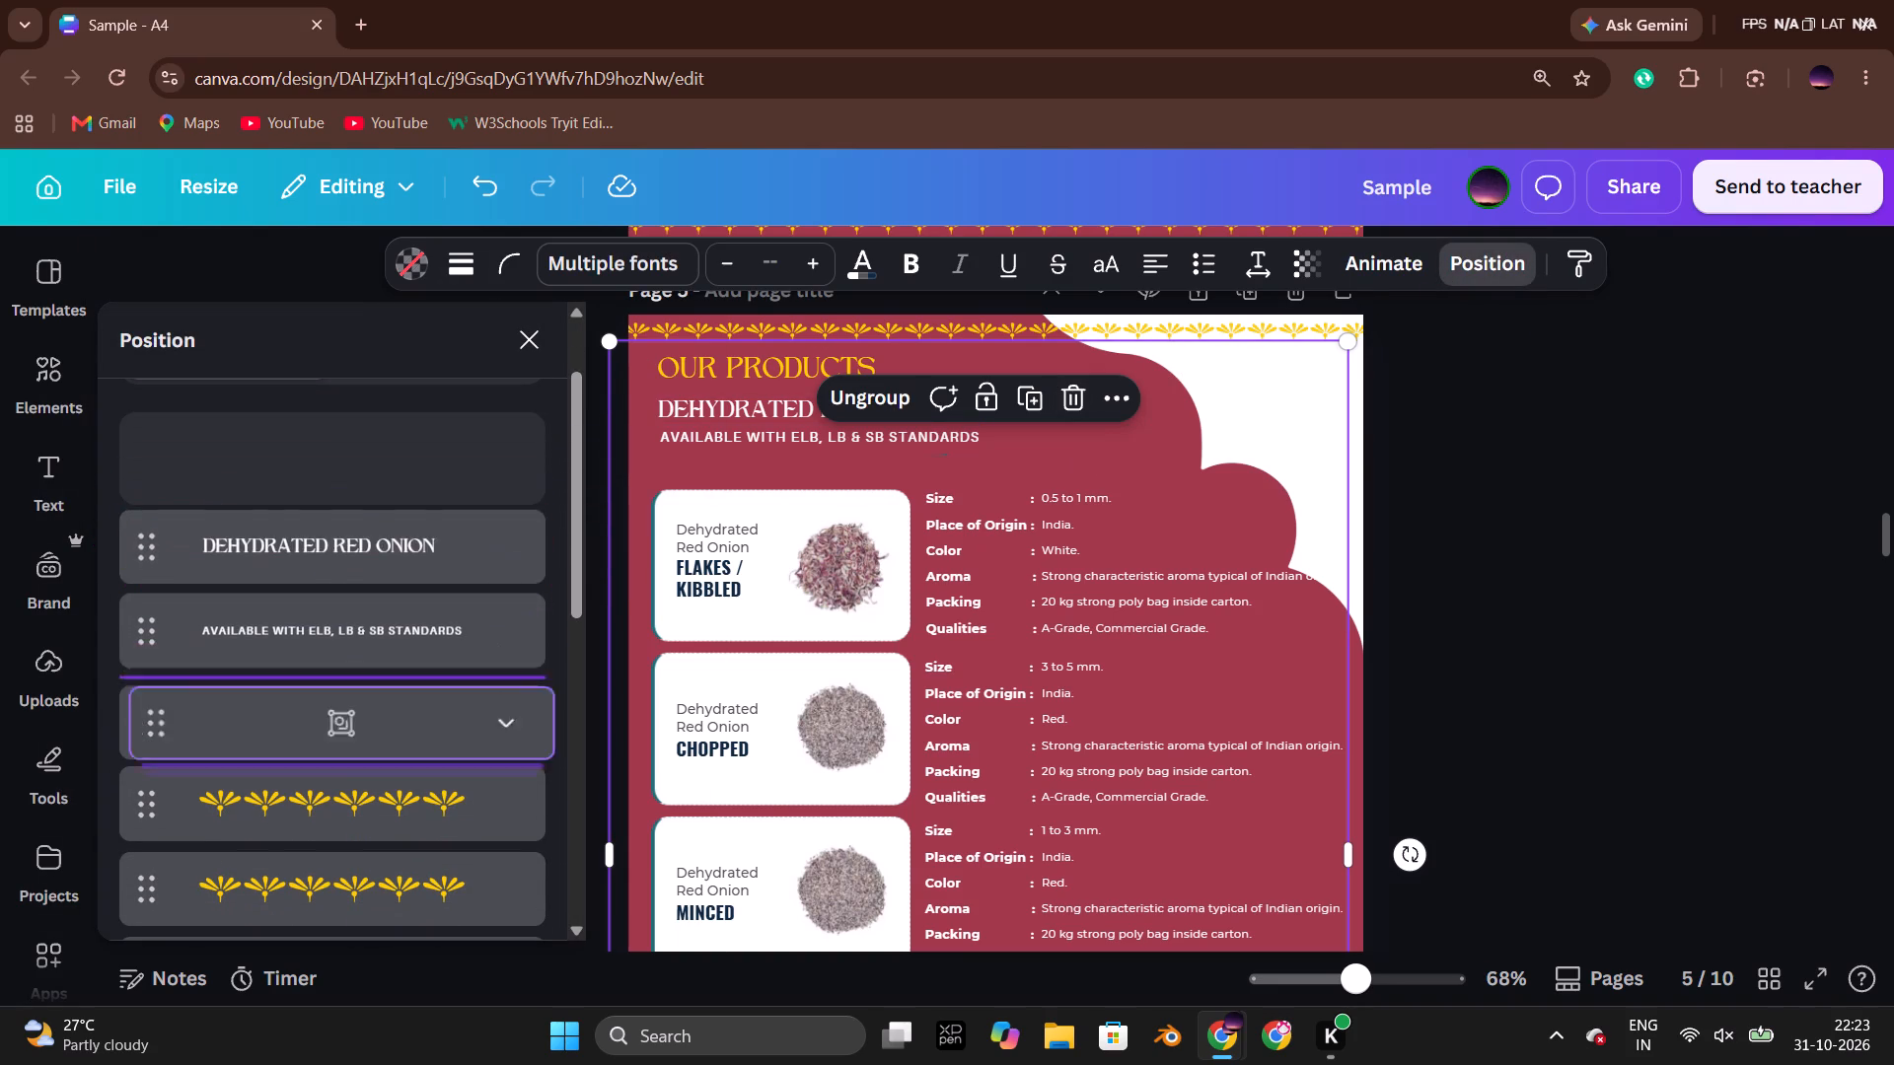
pyautogui.moveTo(351, 765); pyautogui.dragTo(341, 682)
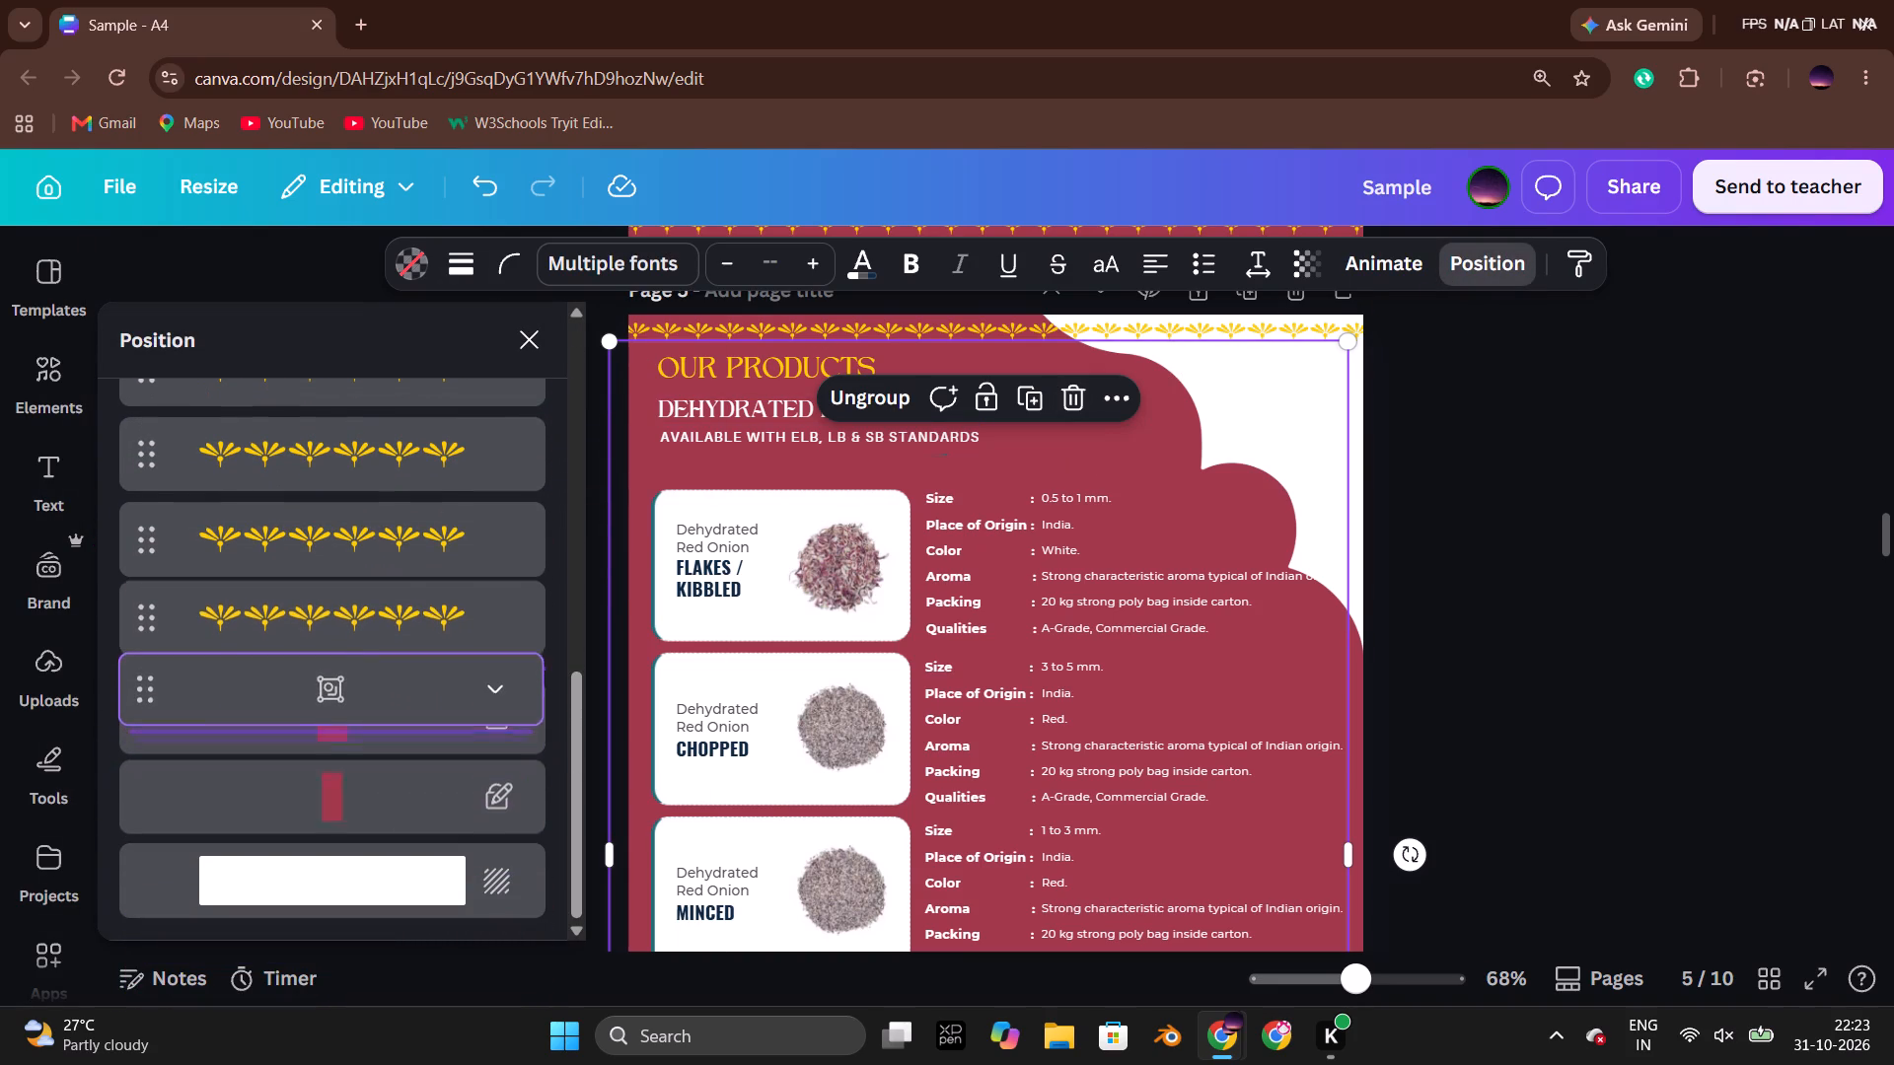
pyautogui.moveTo(341, 682); pyautogui.dragTo(342, 676)
pyautogui.click(1559, 457)
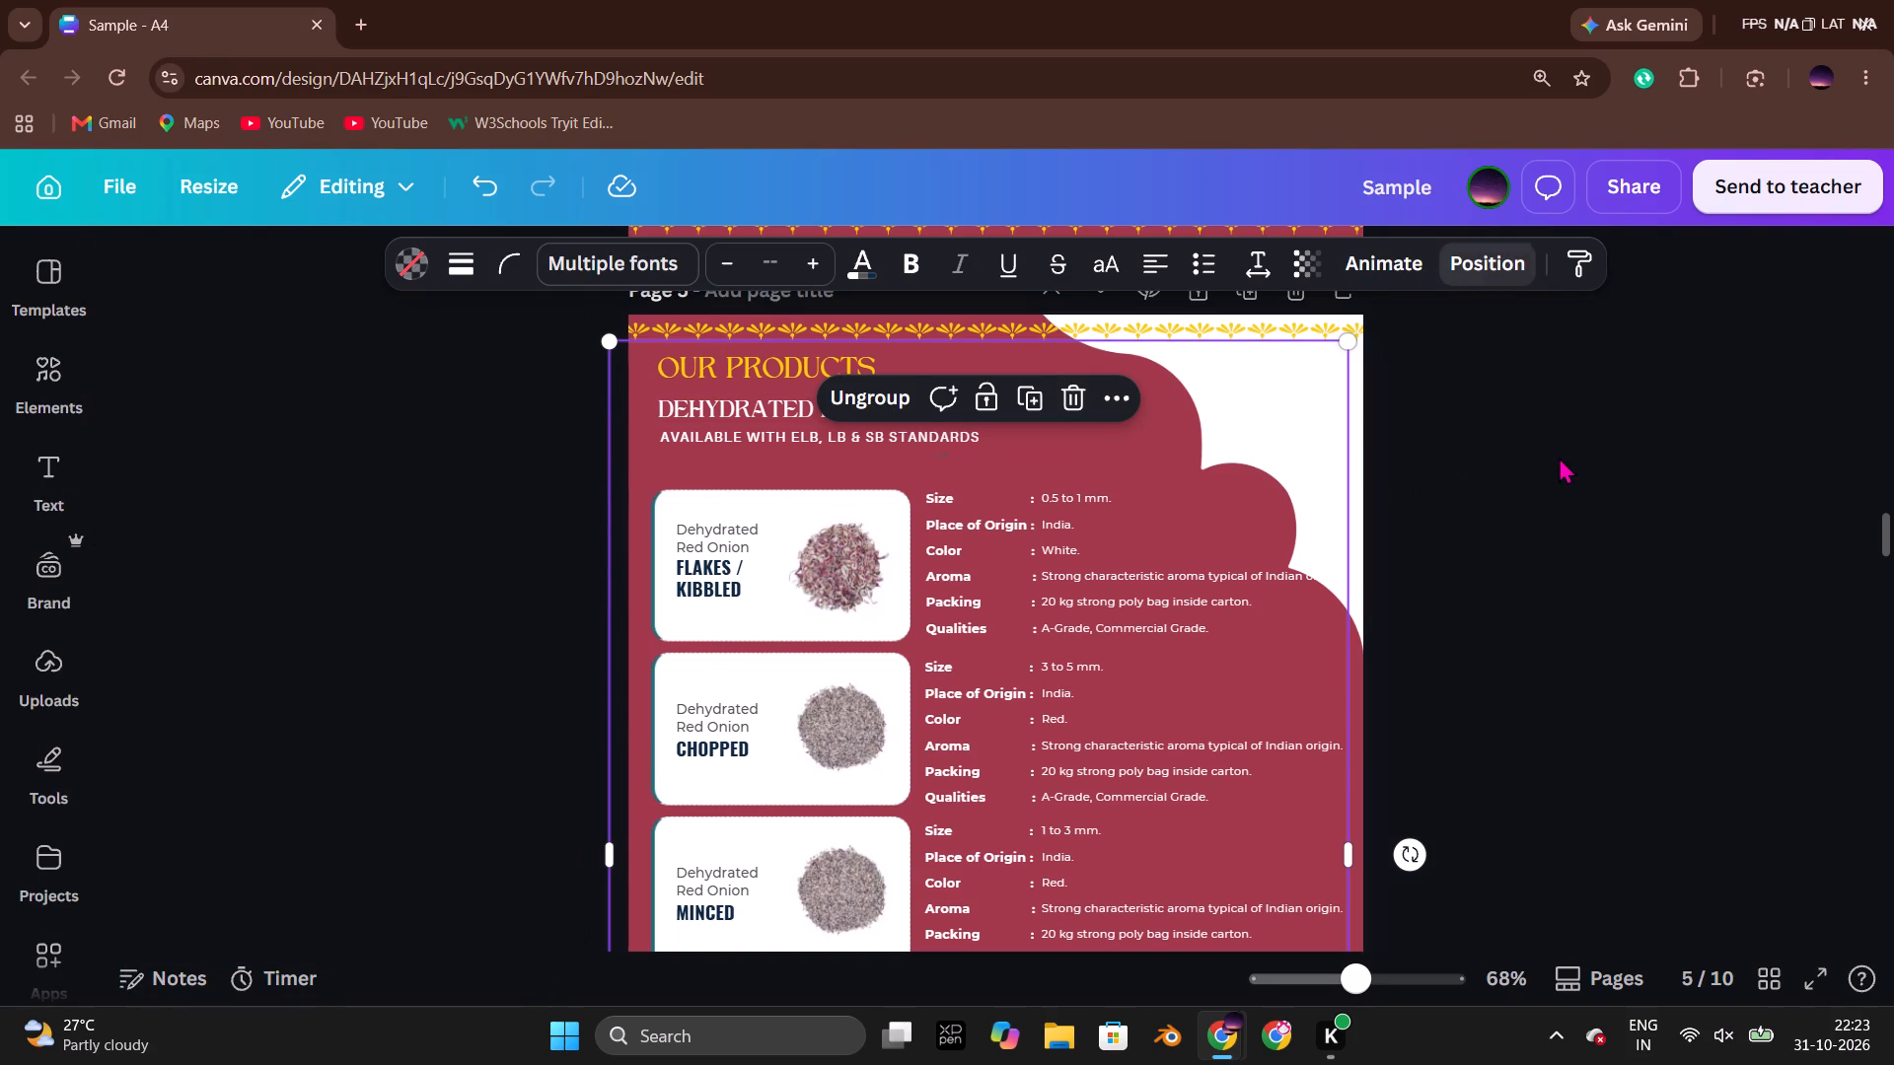
pyautogui.click(561, 552)
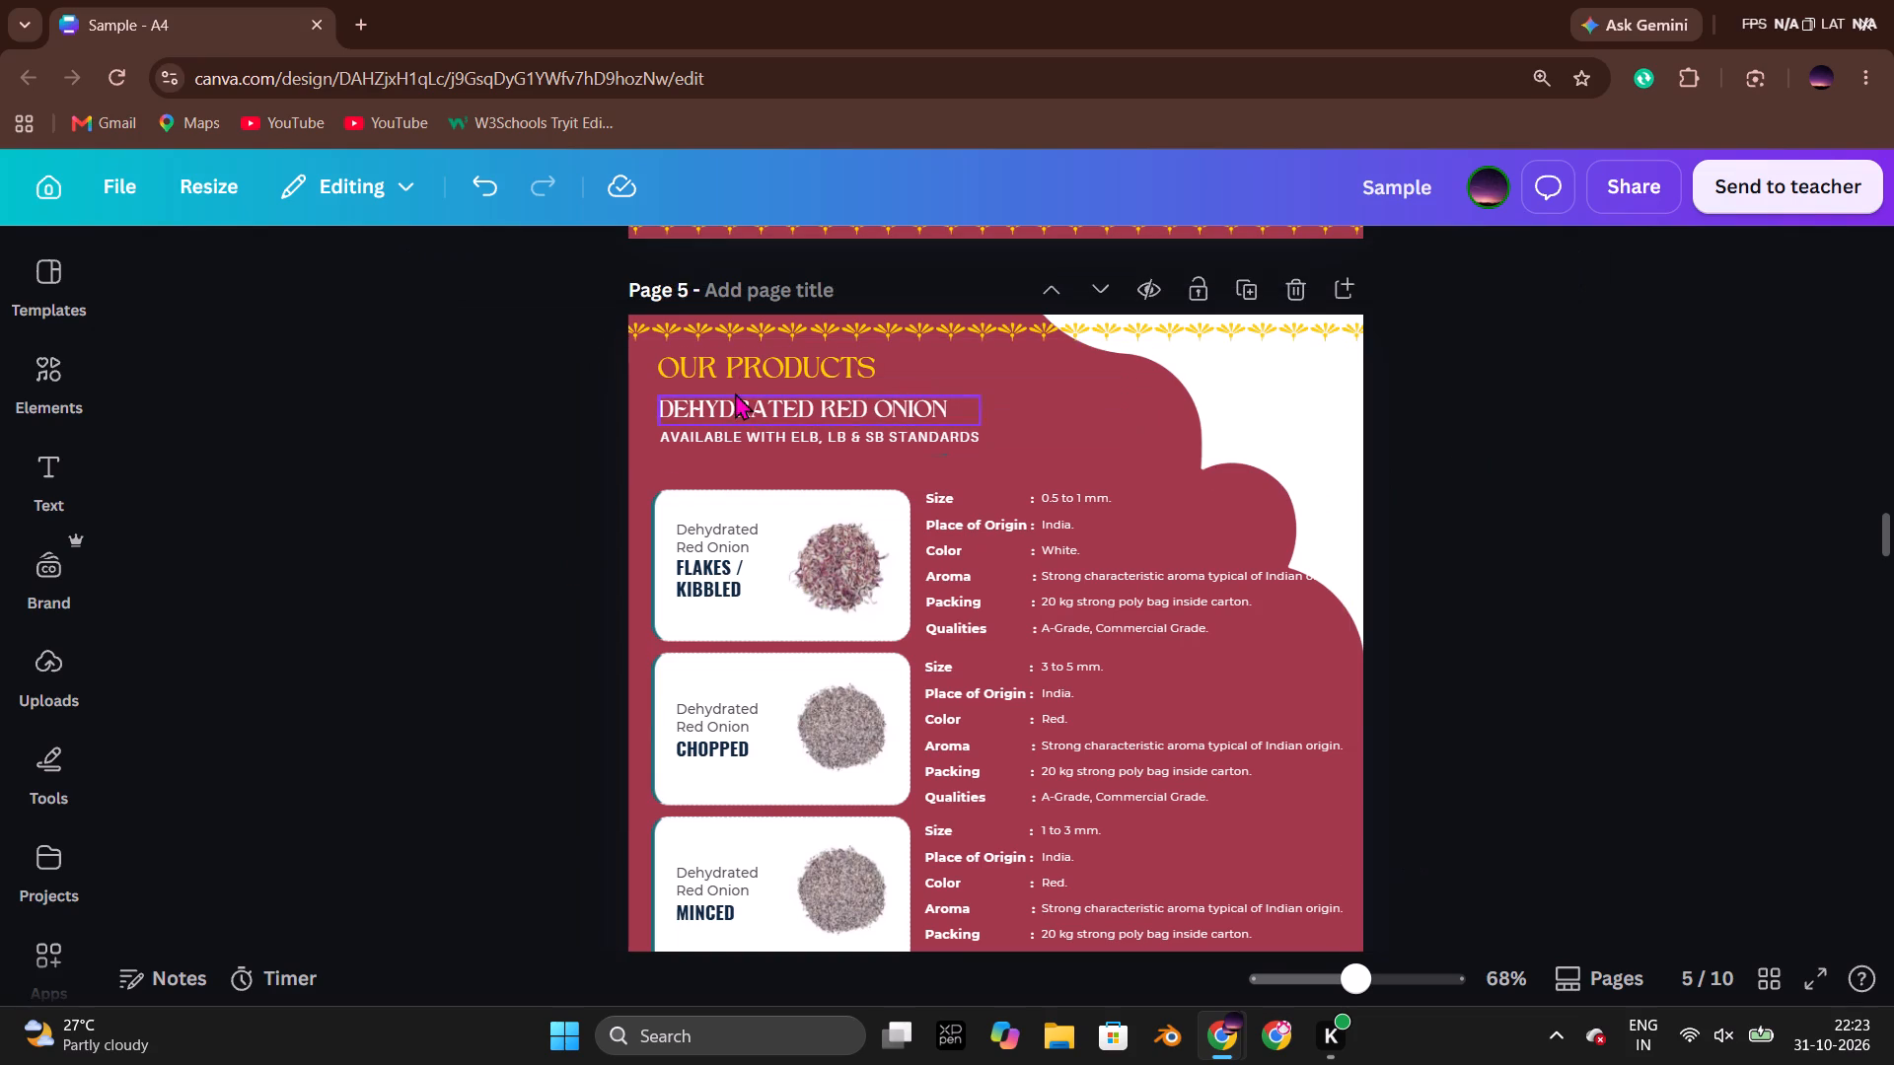
pyautogui.click(573, 446)
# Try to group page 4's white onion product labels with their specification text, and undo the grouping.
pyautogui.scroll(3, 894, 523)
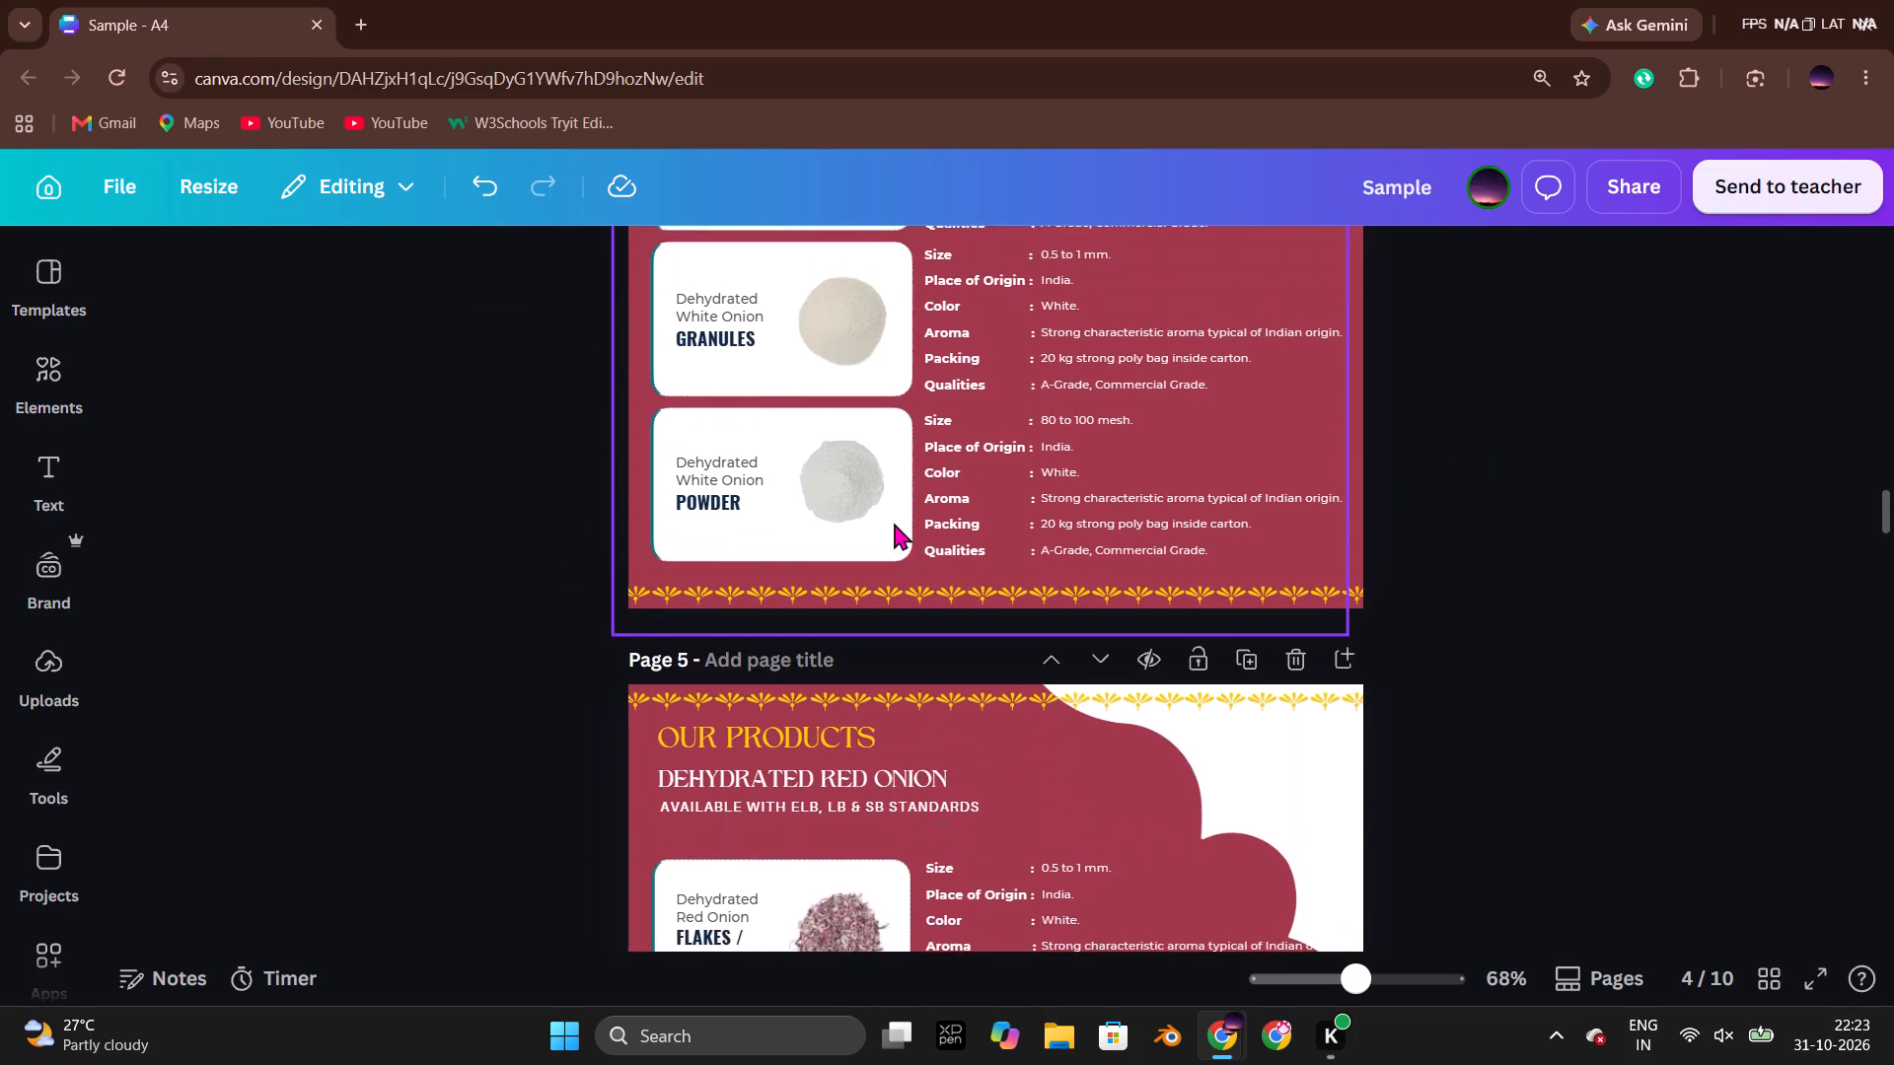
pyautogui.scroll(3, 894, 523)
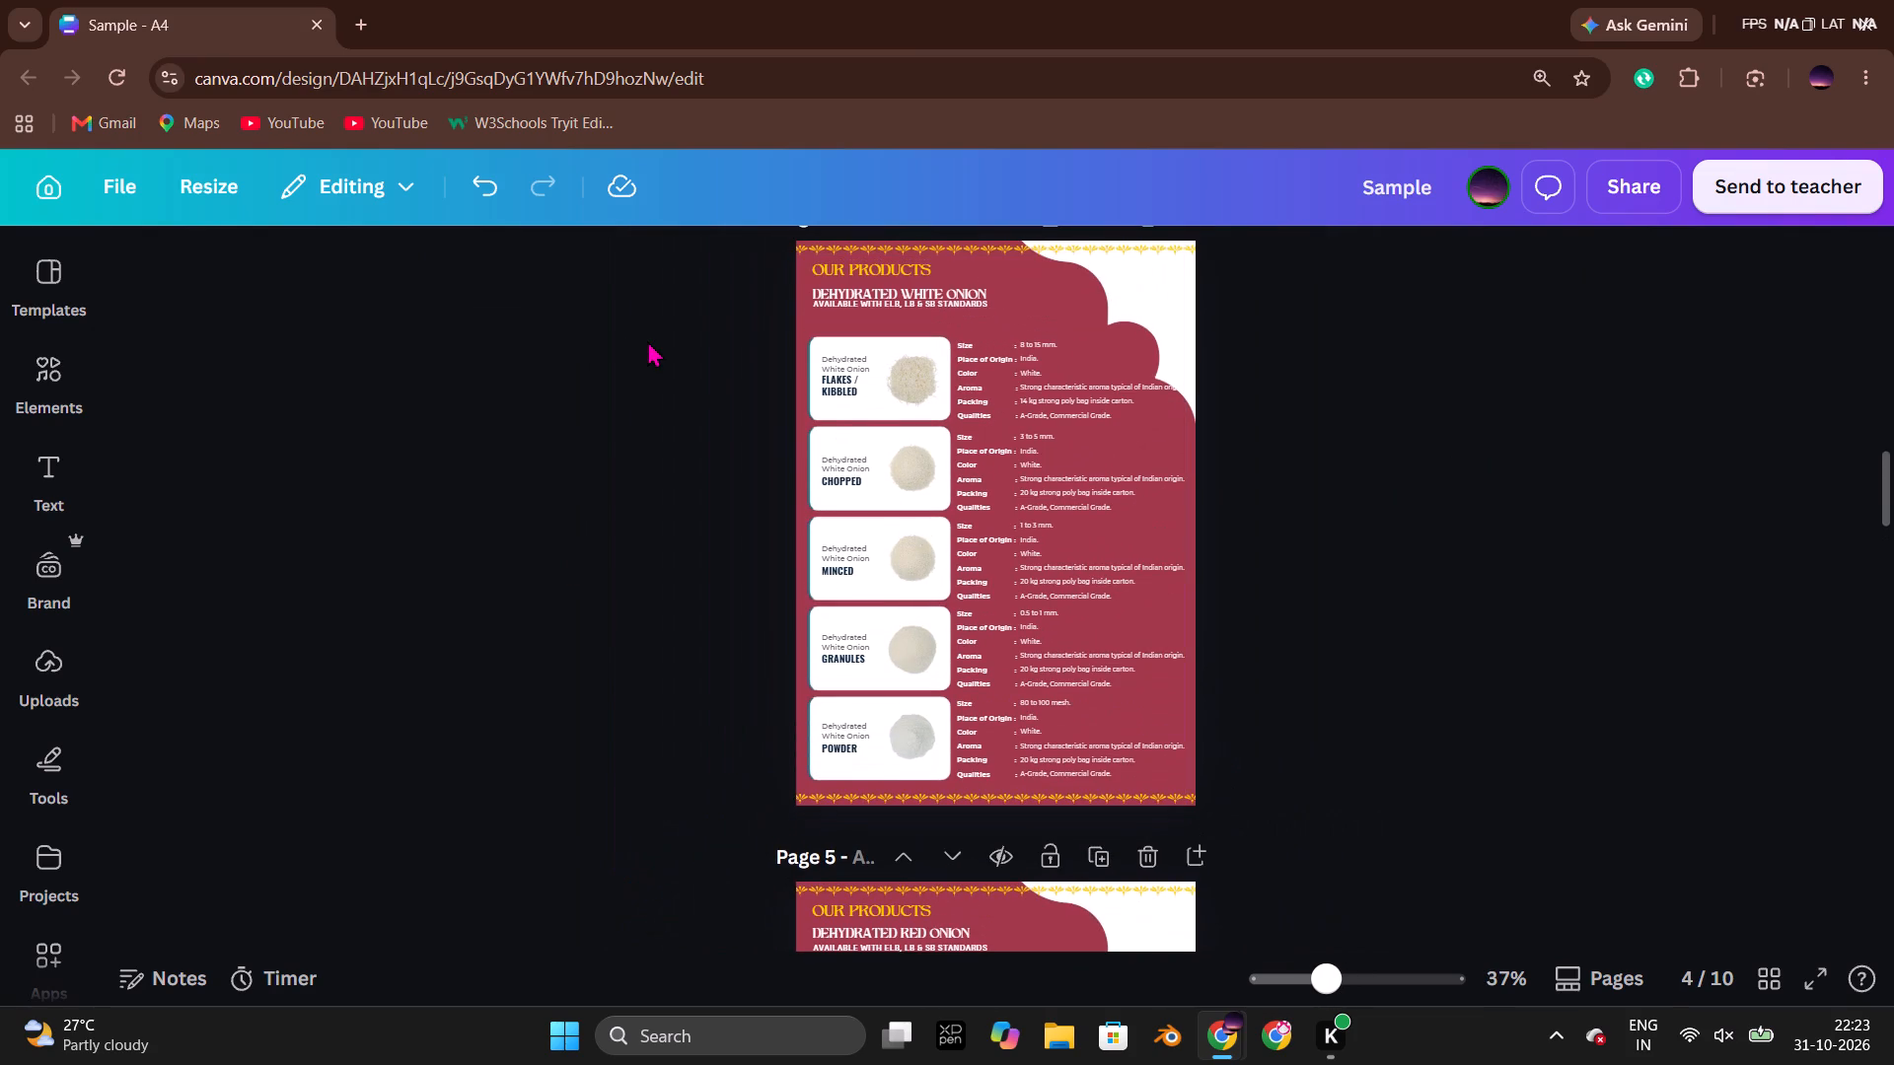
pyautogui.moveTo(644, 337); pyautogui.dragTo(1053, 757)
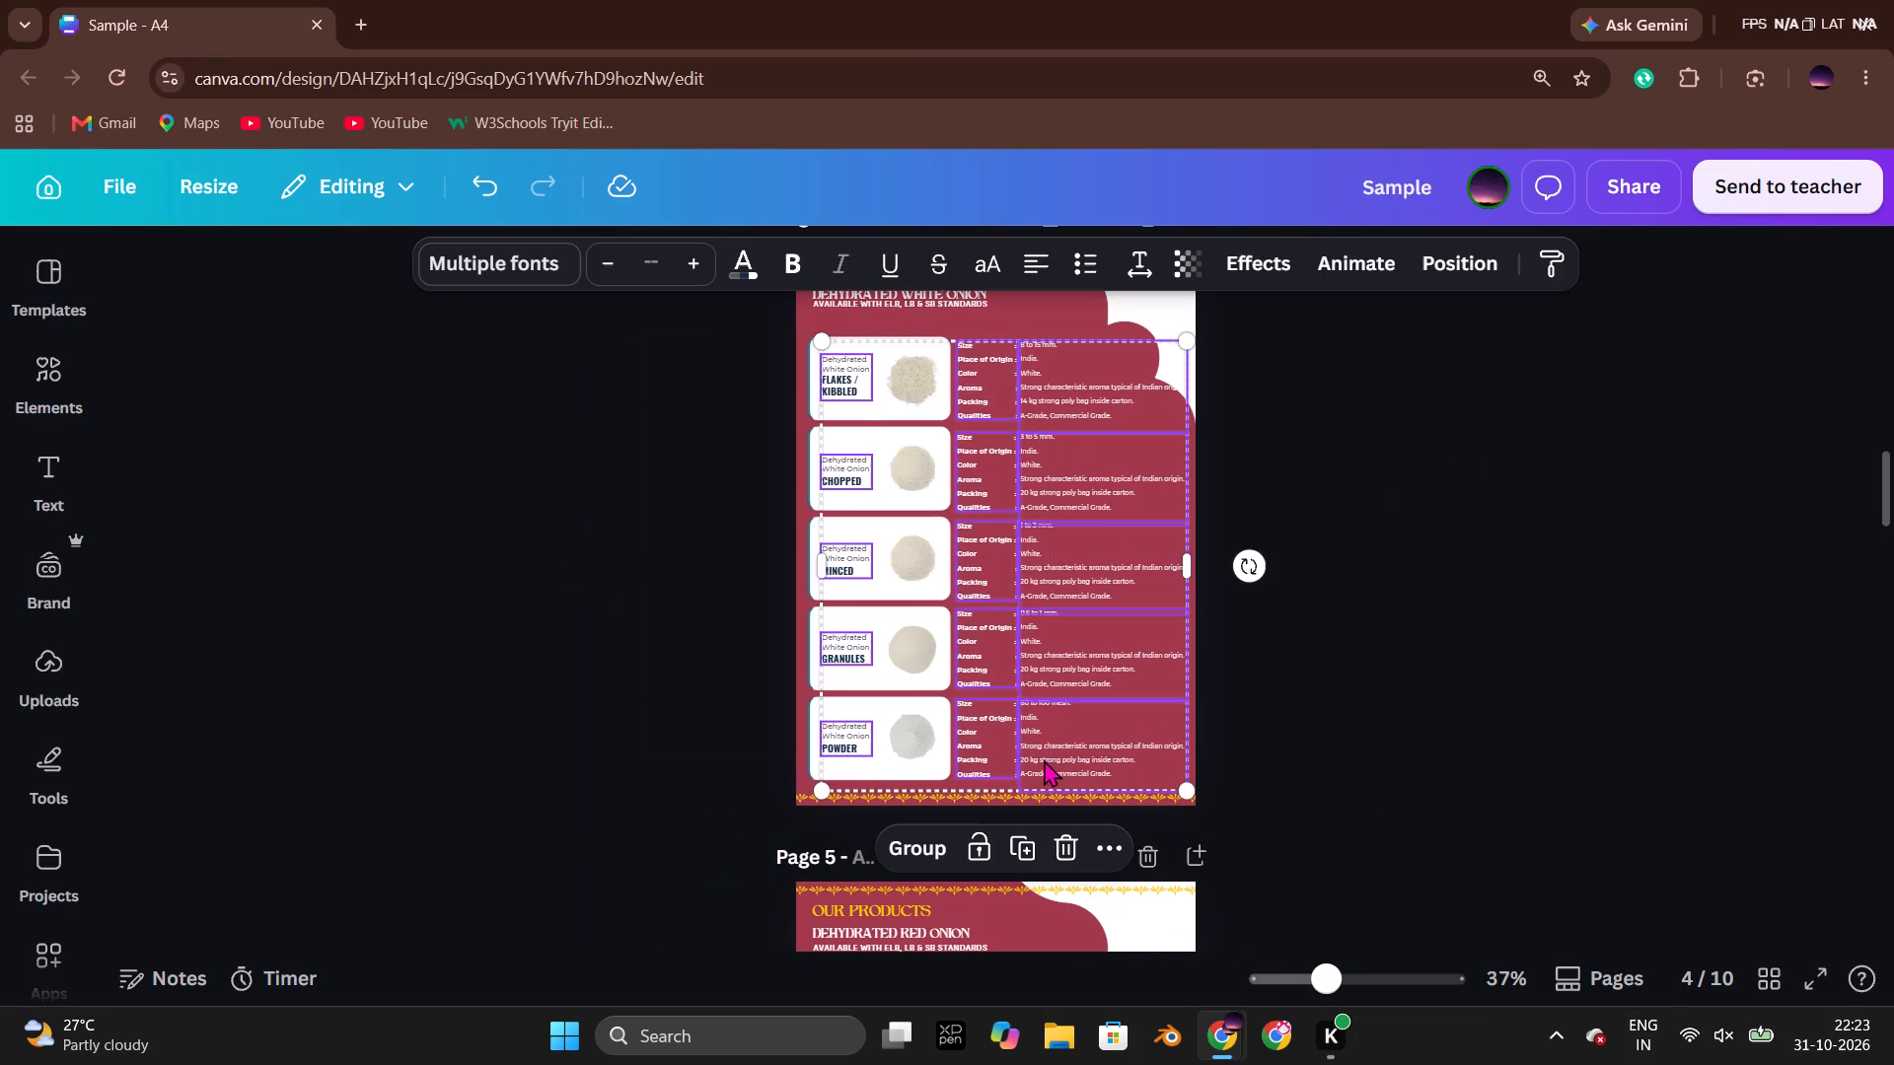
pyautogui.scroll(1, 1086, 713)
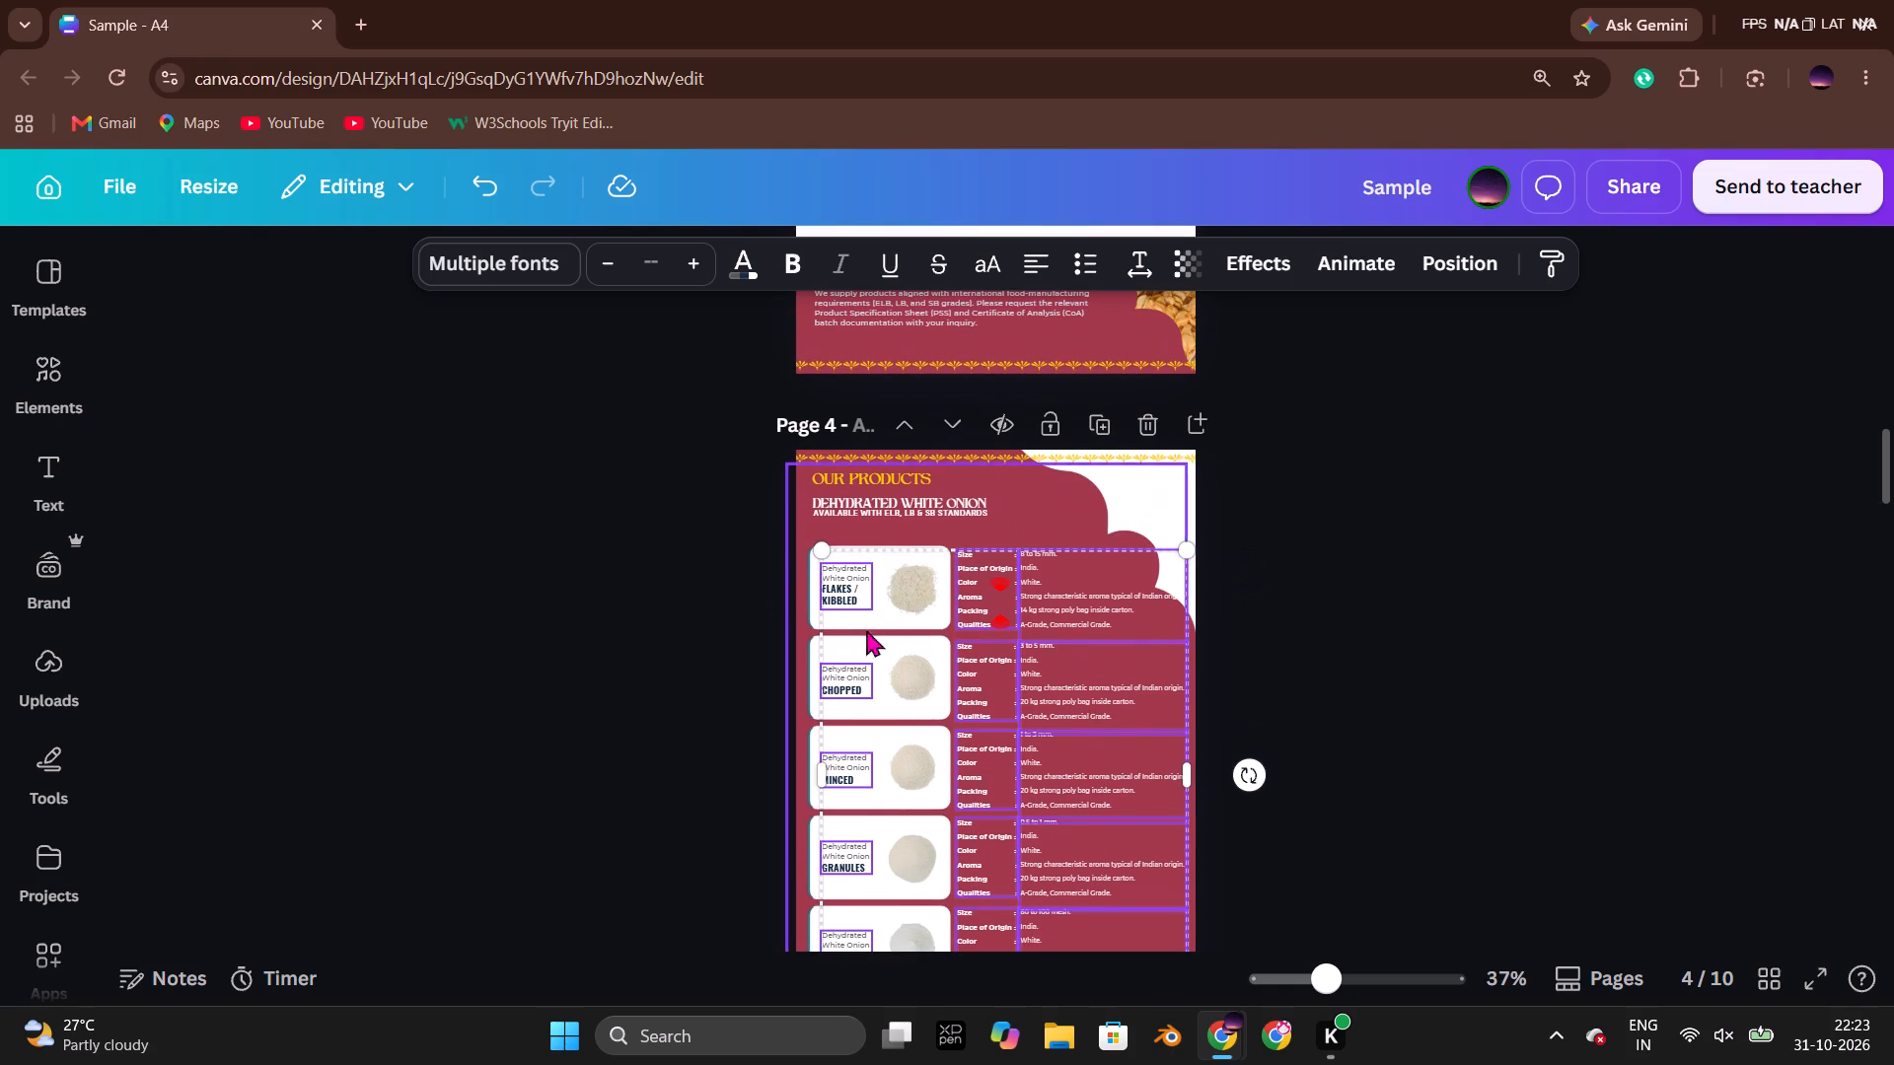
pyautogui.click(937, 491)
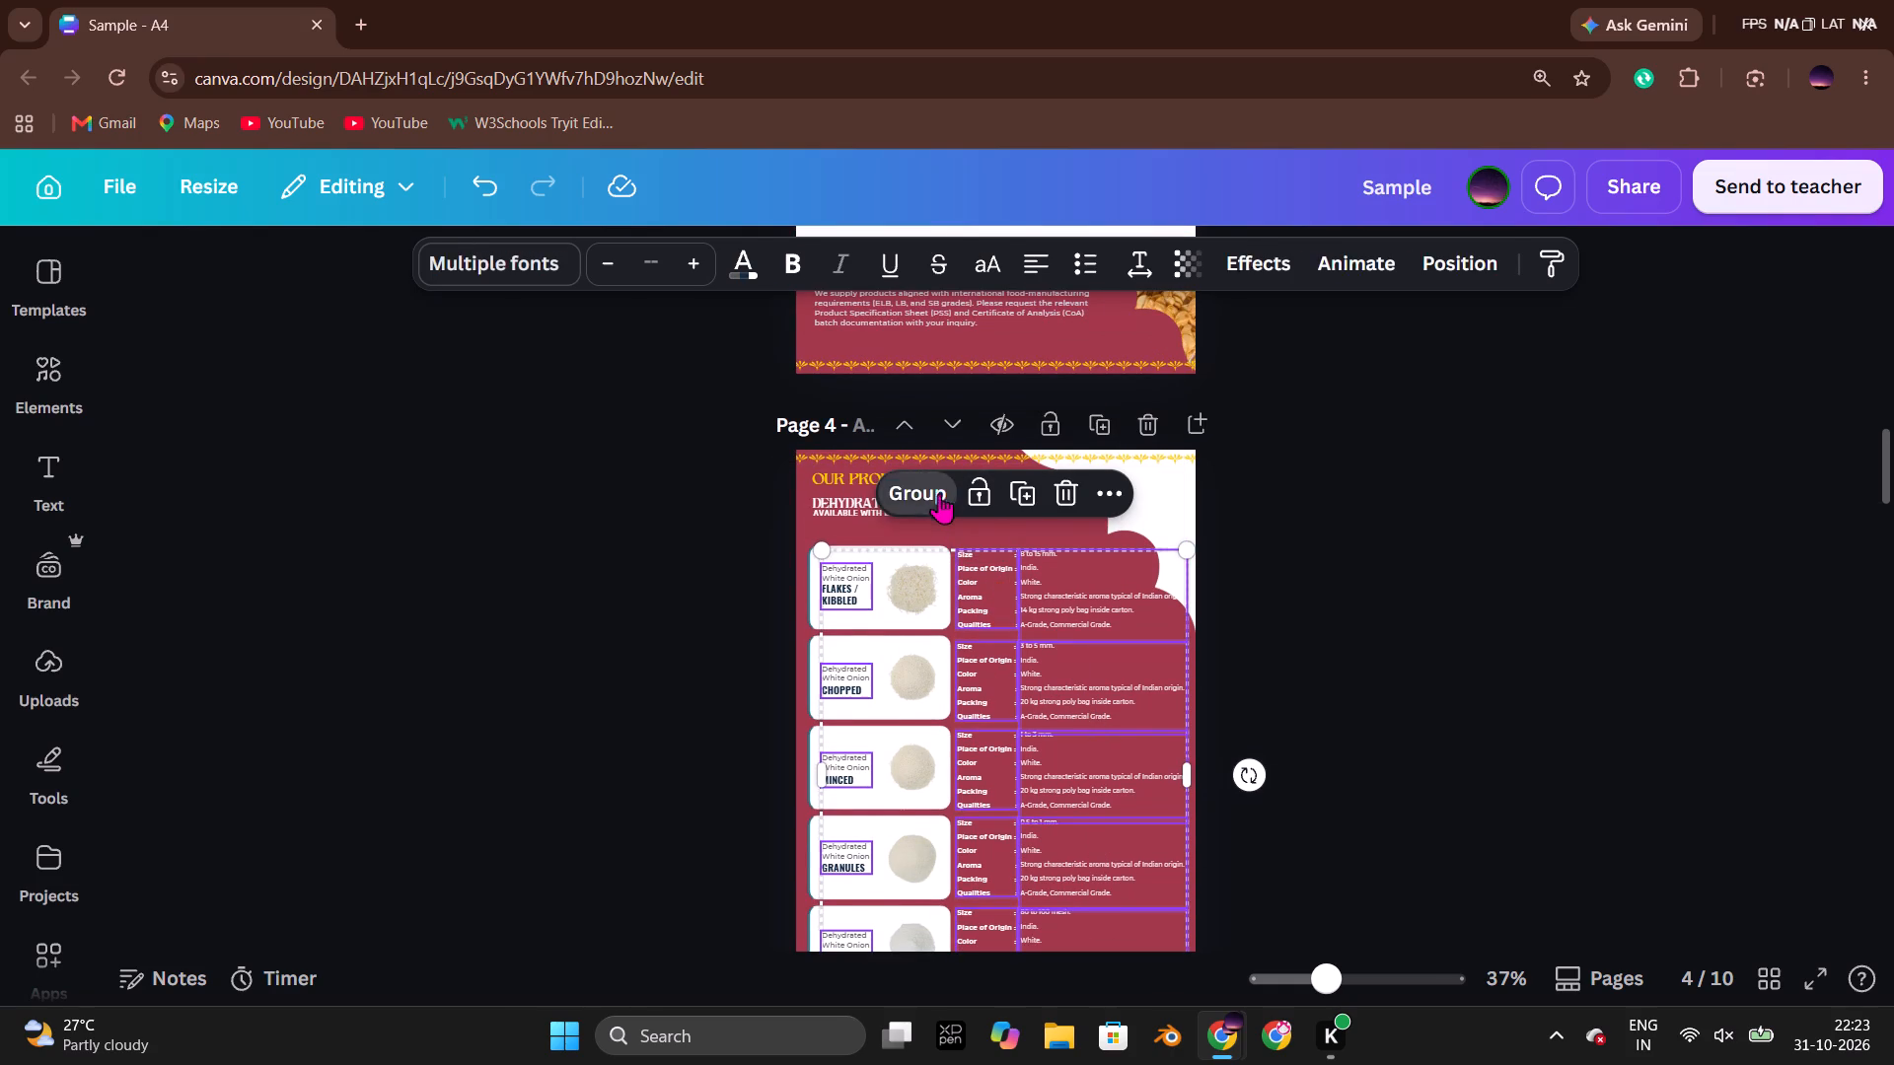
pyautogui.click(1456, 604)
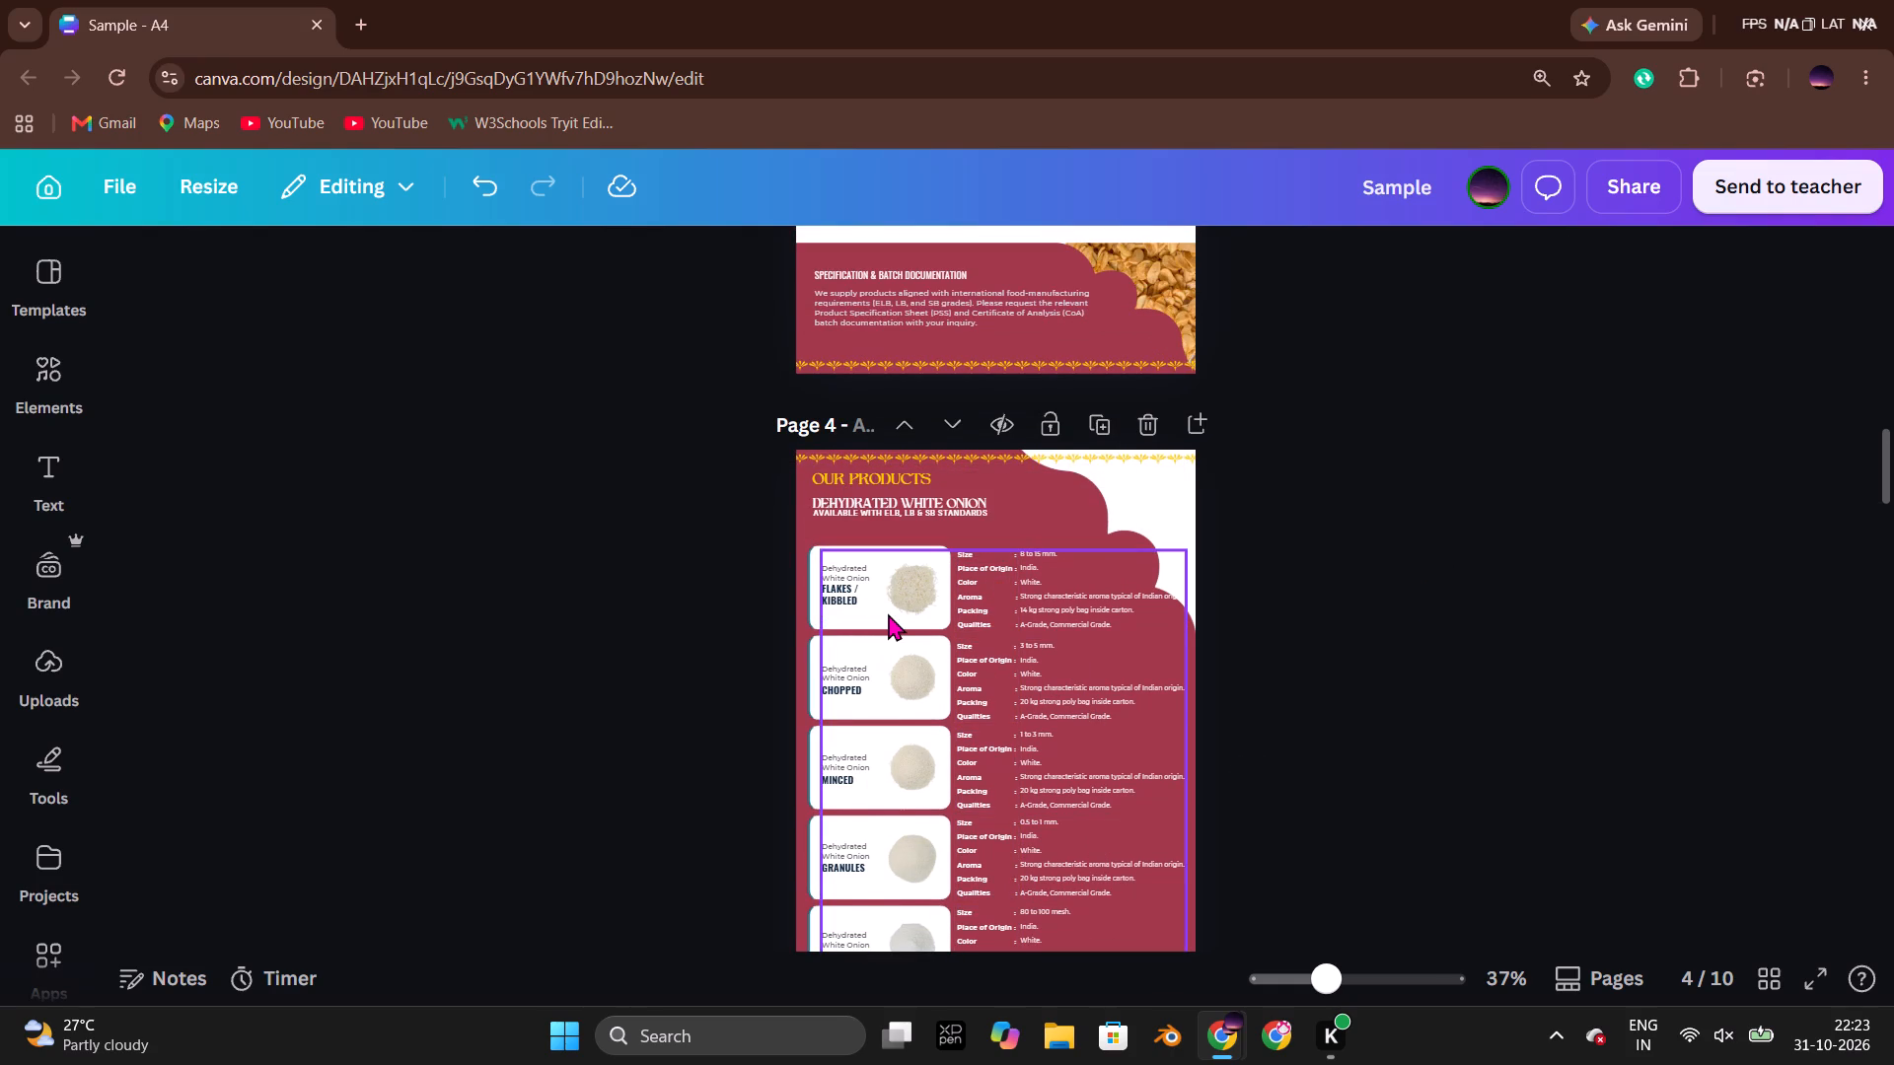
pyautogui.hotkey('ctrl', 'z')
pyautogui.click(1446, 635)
# Unlock page 4's product-card image and group it with the five product labels and their specification text.
pyautogui.scroll(-1, 1442, 634)
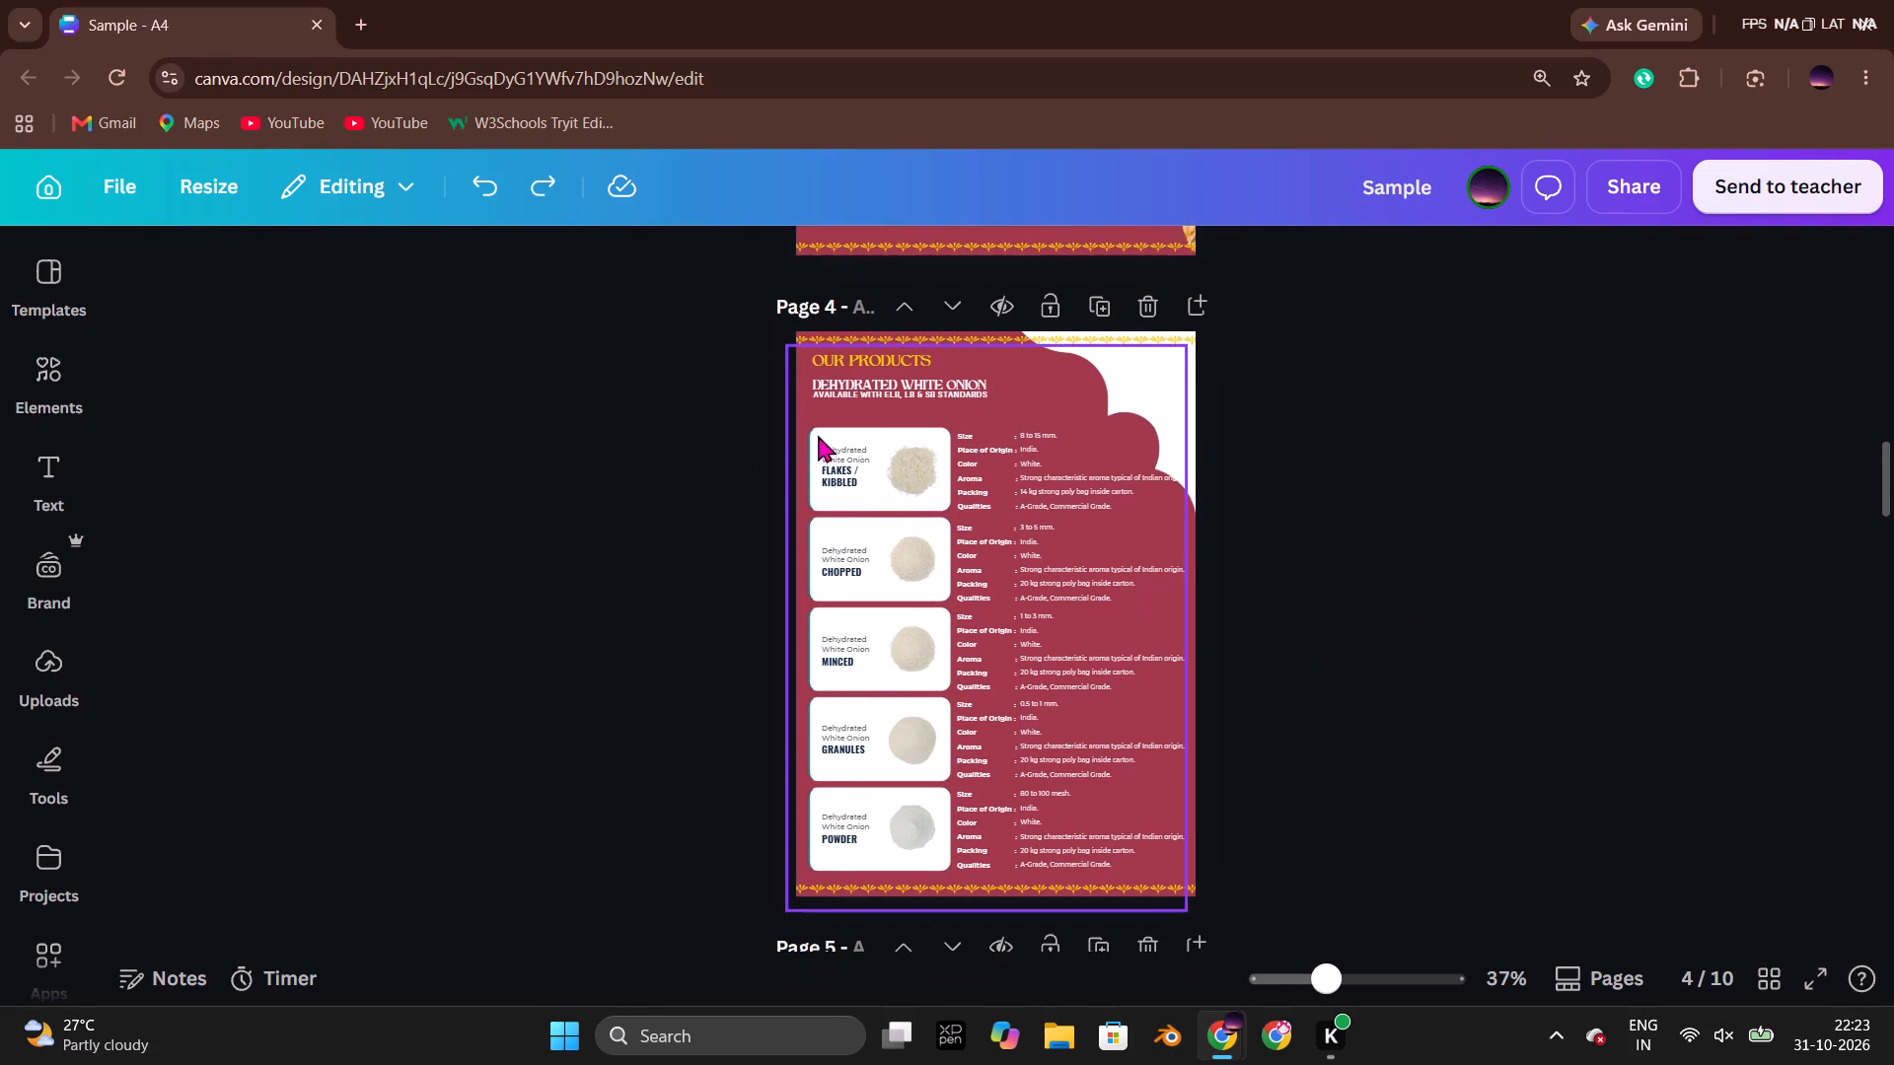
pyautogui.click(832, 433)
pyautogui.click(1017, 402)
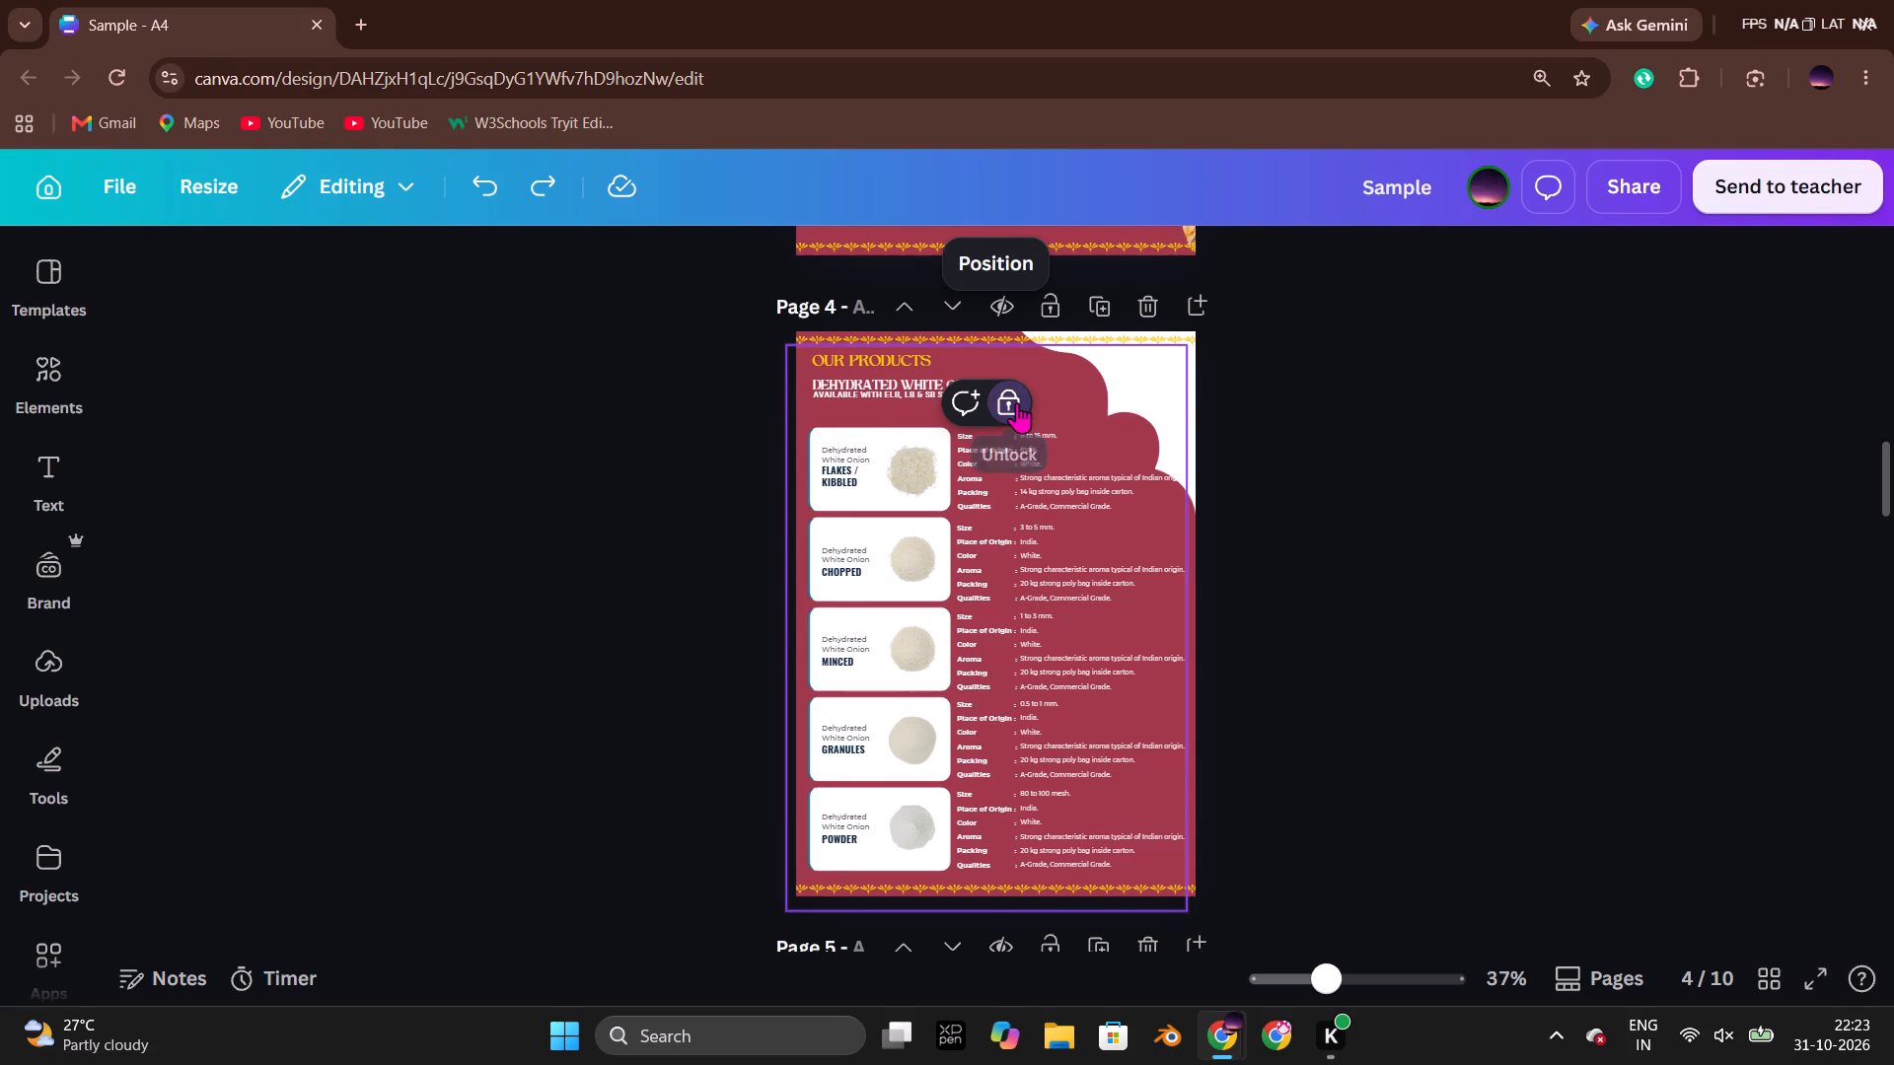
pyautogui.click(1333, 466)
pyautogui.moveTo(743, 406); pyautogui.dragTo(1026, 726)
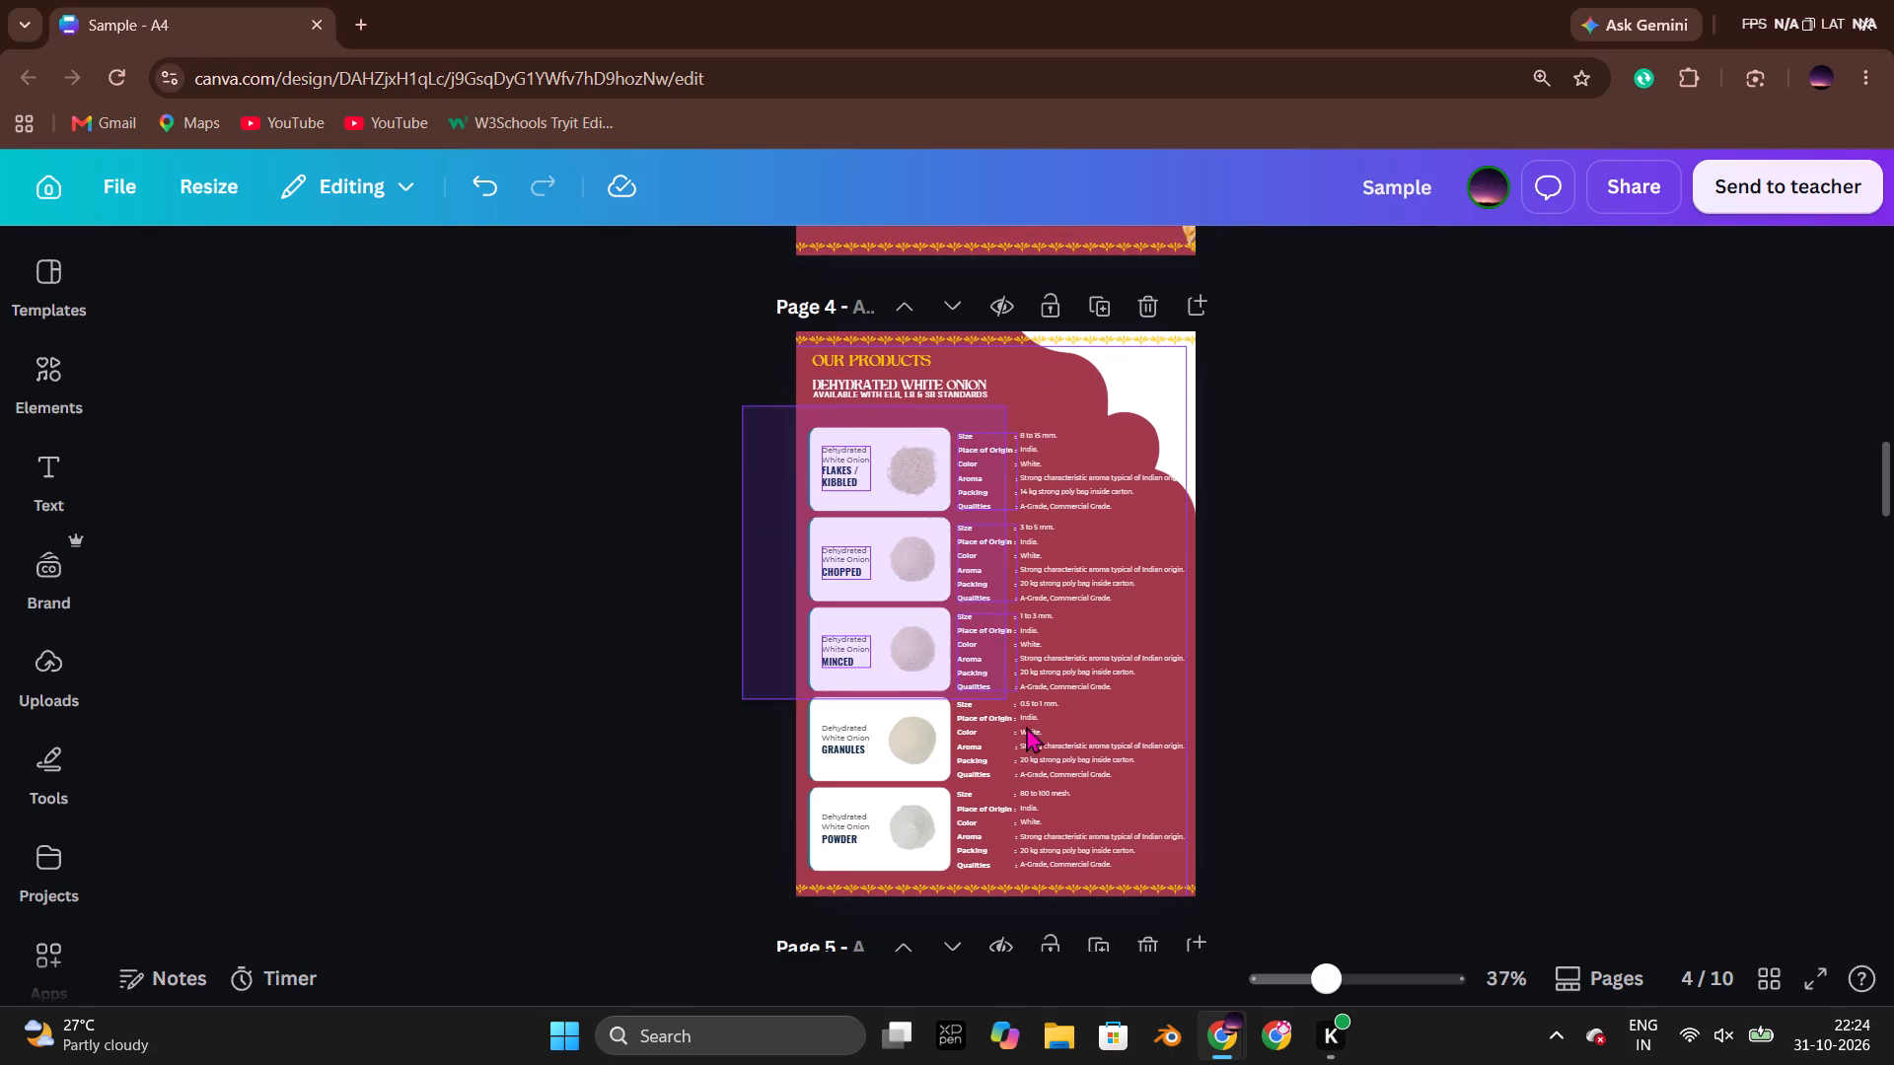
pyautogui.moveTo(1026, 726); pyautogui.dragTo(1066, 838)
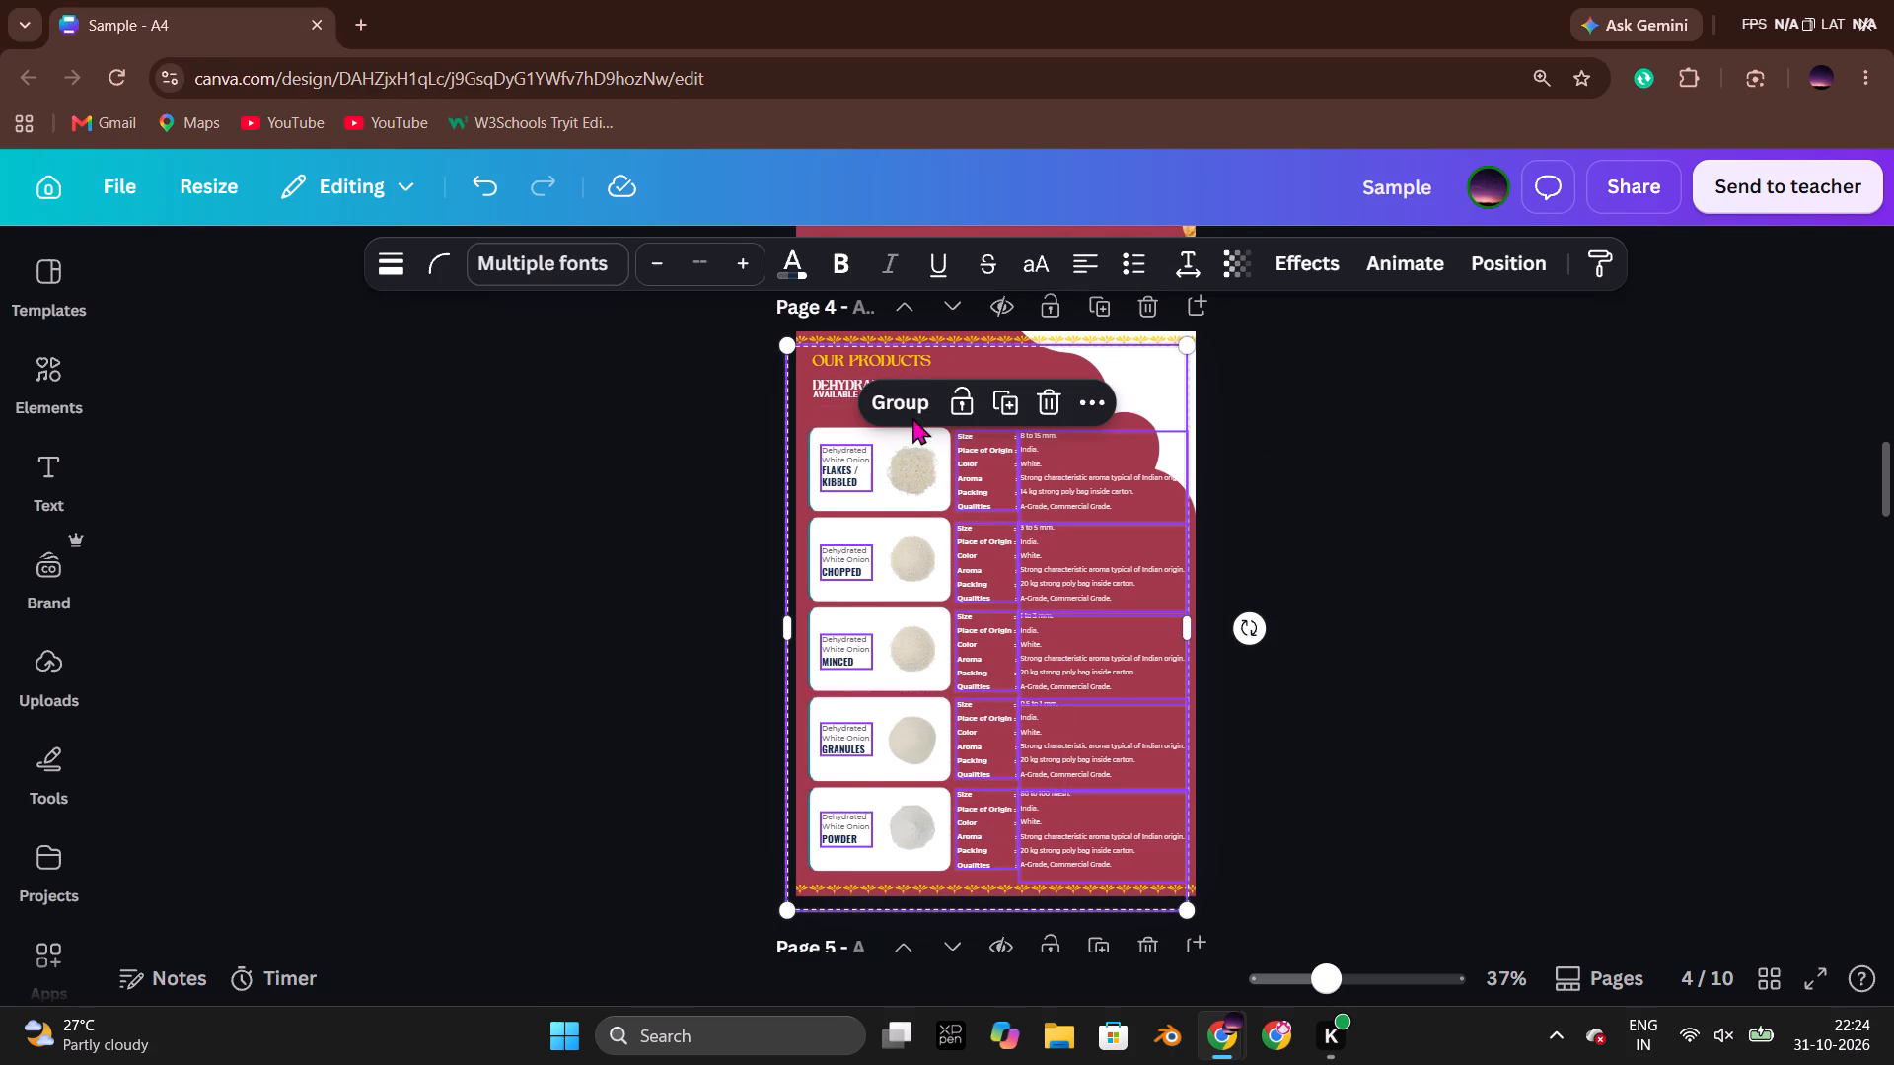
pyautogui.click(908, 401)
# Move page 4's grouped product rows down the layer order, beneath the headings and yellow ornaments but above the red background.
pyautogui.click(1495, 261)
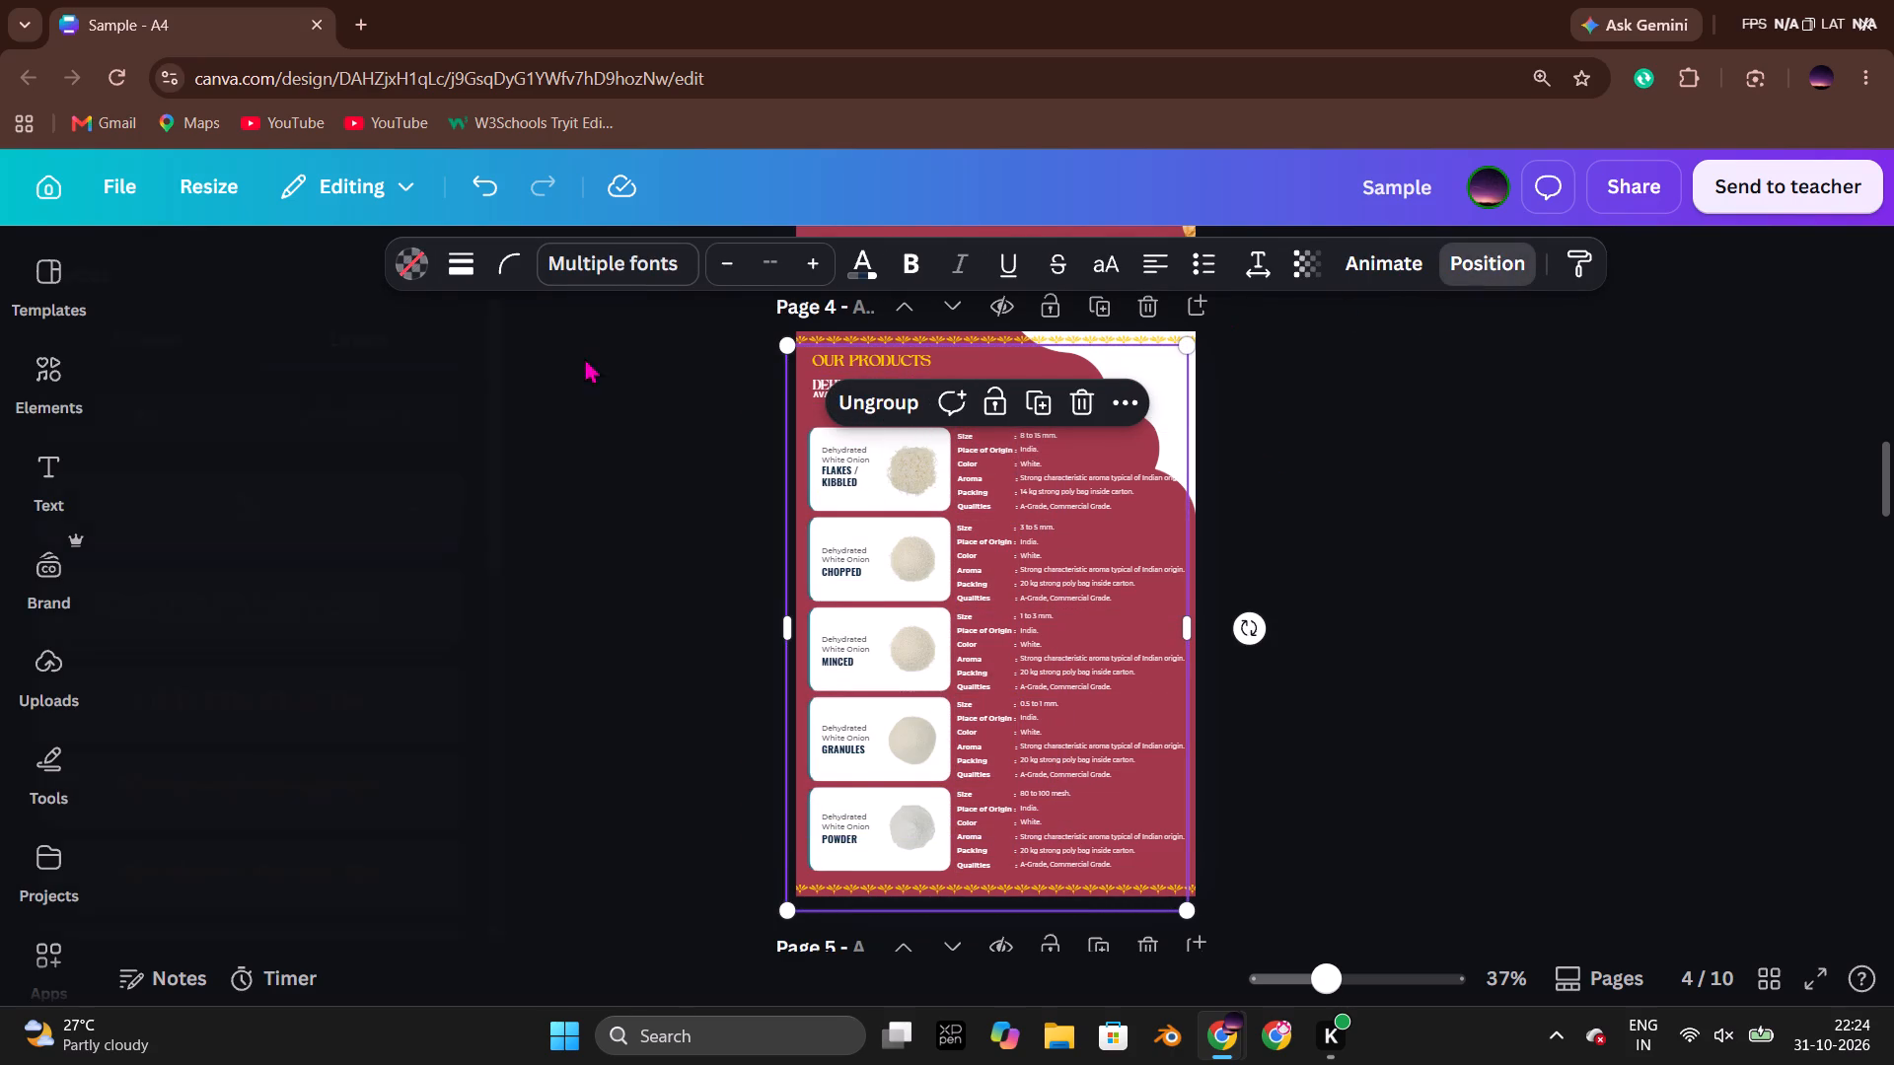
pyautogui.moveTo(378, 580); pyautogui.dragTo(373, 867)
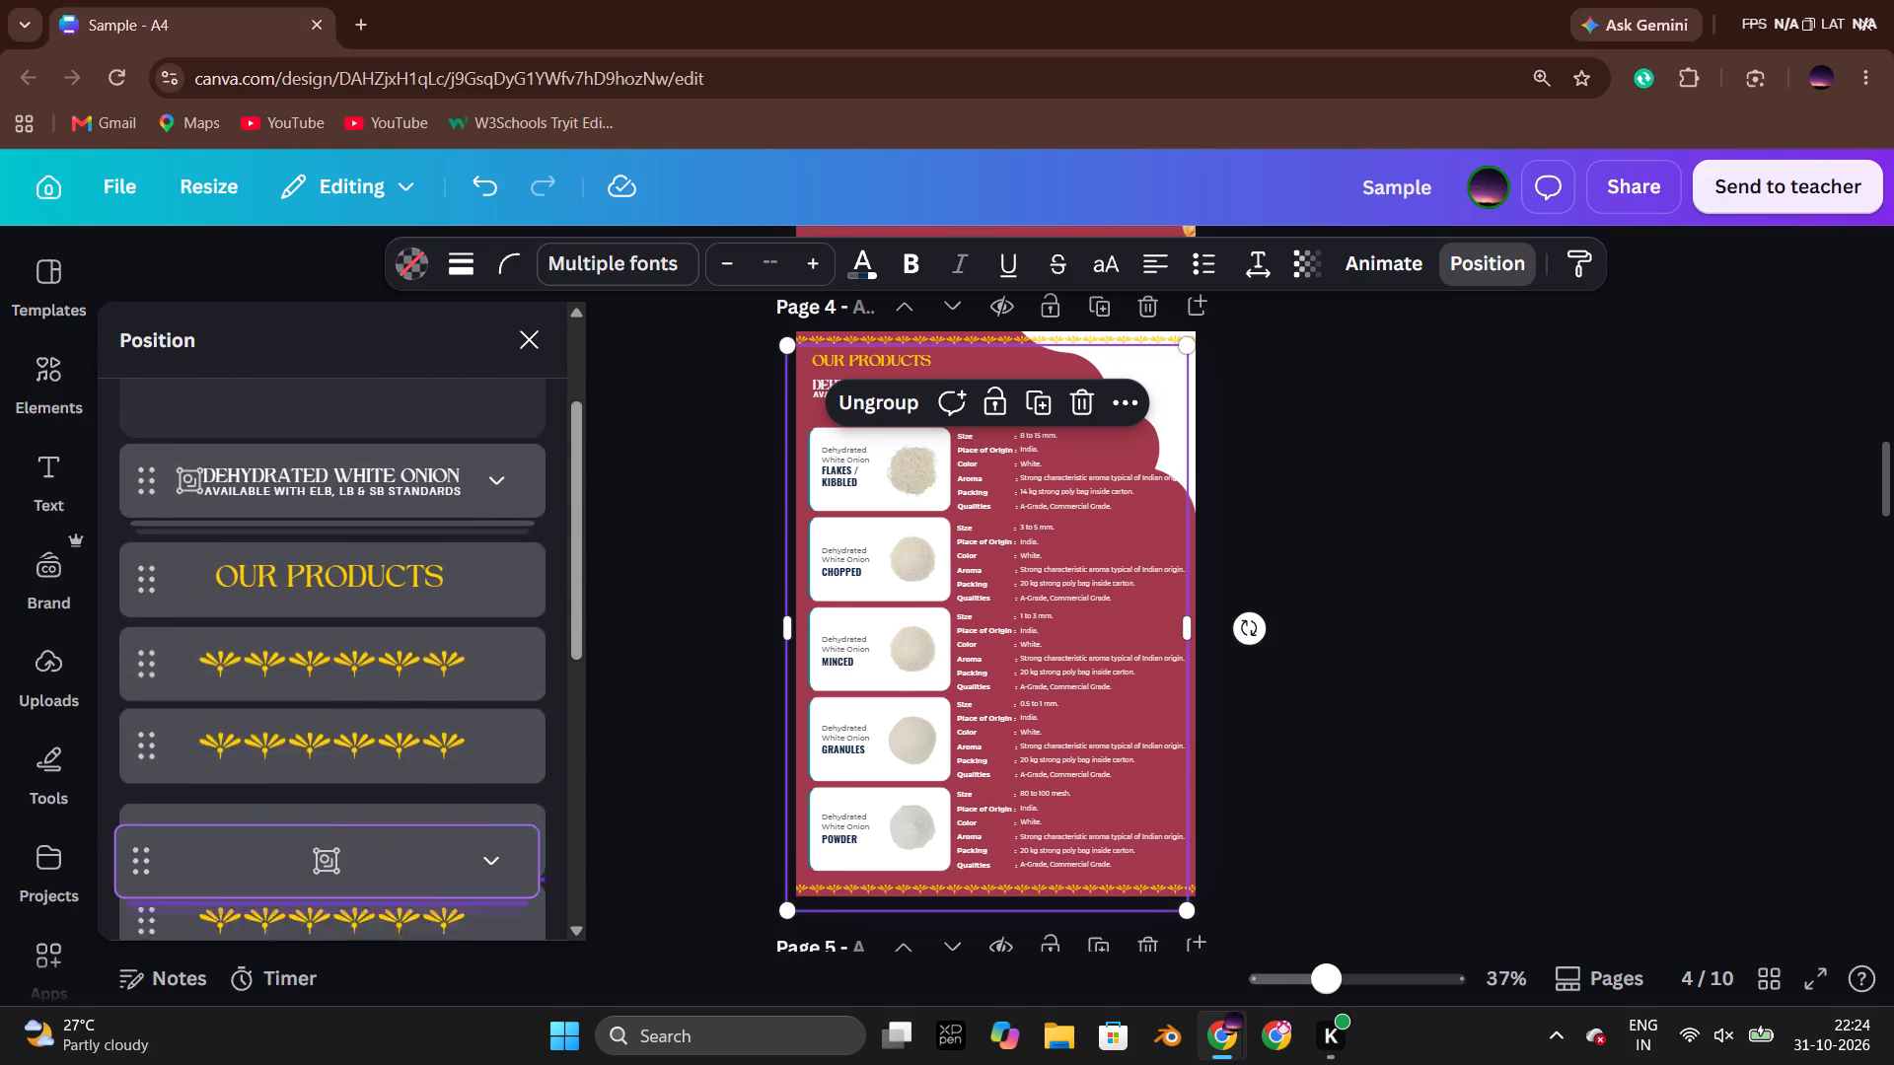
pyautogui.moveTo(373, 867); pyautogui.dragTo(401, 700)
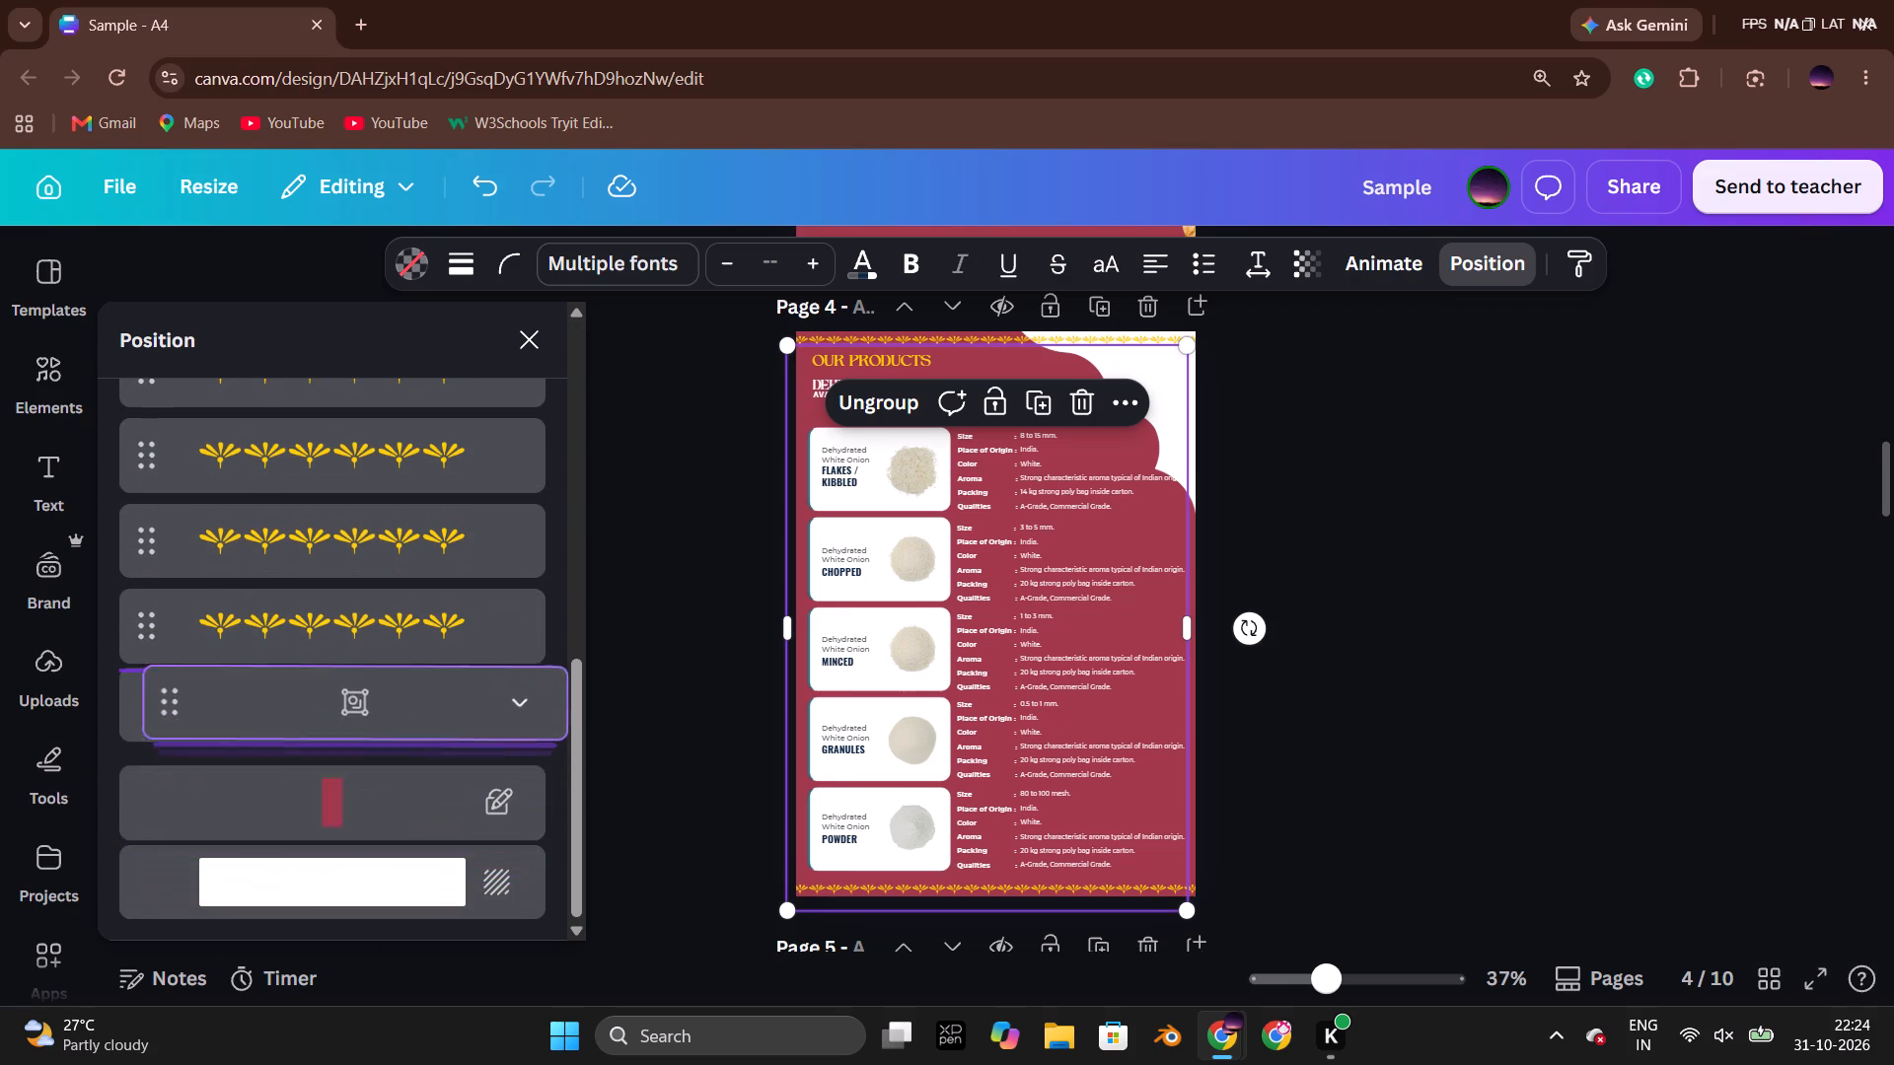
pyautogui.moveTo(401, 700); pyautogui.dragTo(401, 685)
pyautogui.click(1347, 653)
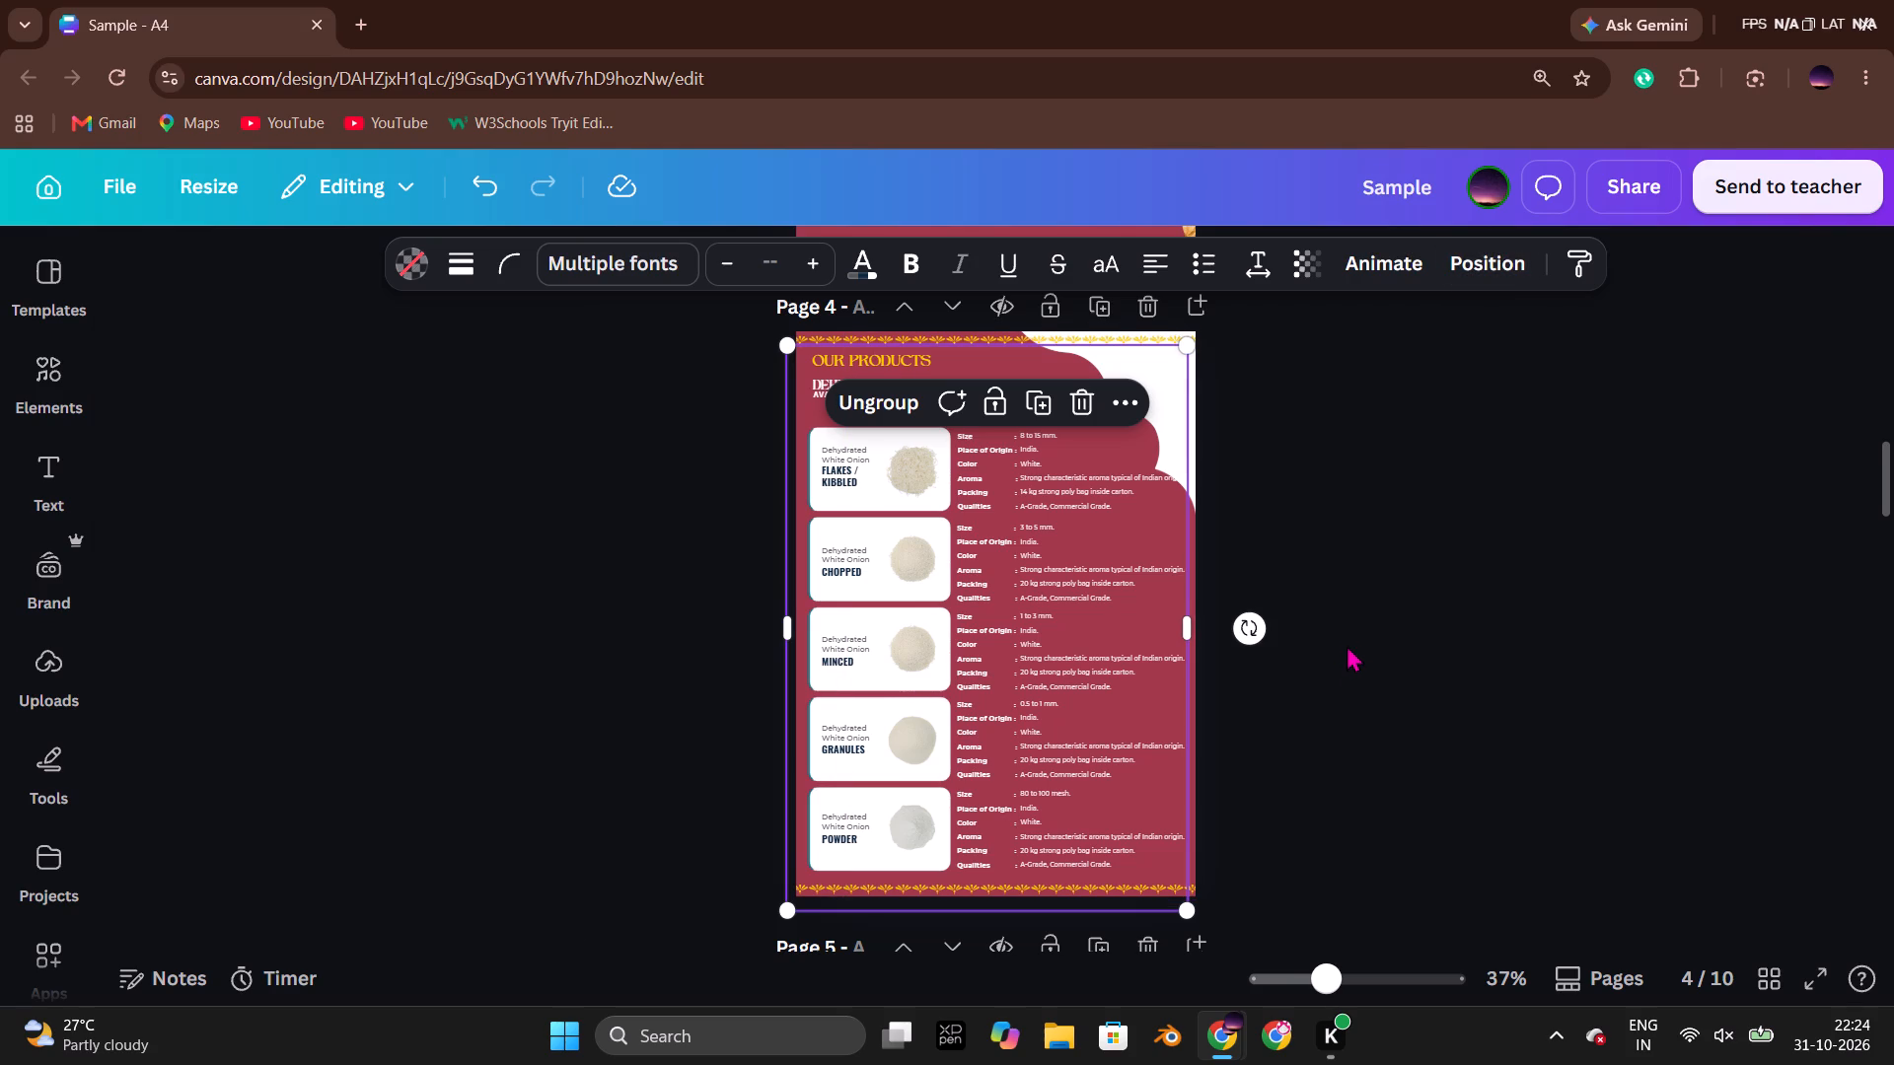
pyautogui.click(1467, 492)
# Move page 4's grouped white onion product rows up slightly, closer to the standards line.
pyautogui.scroll(1, 1466, 493)
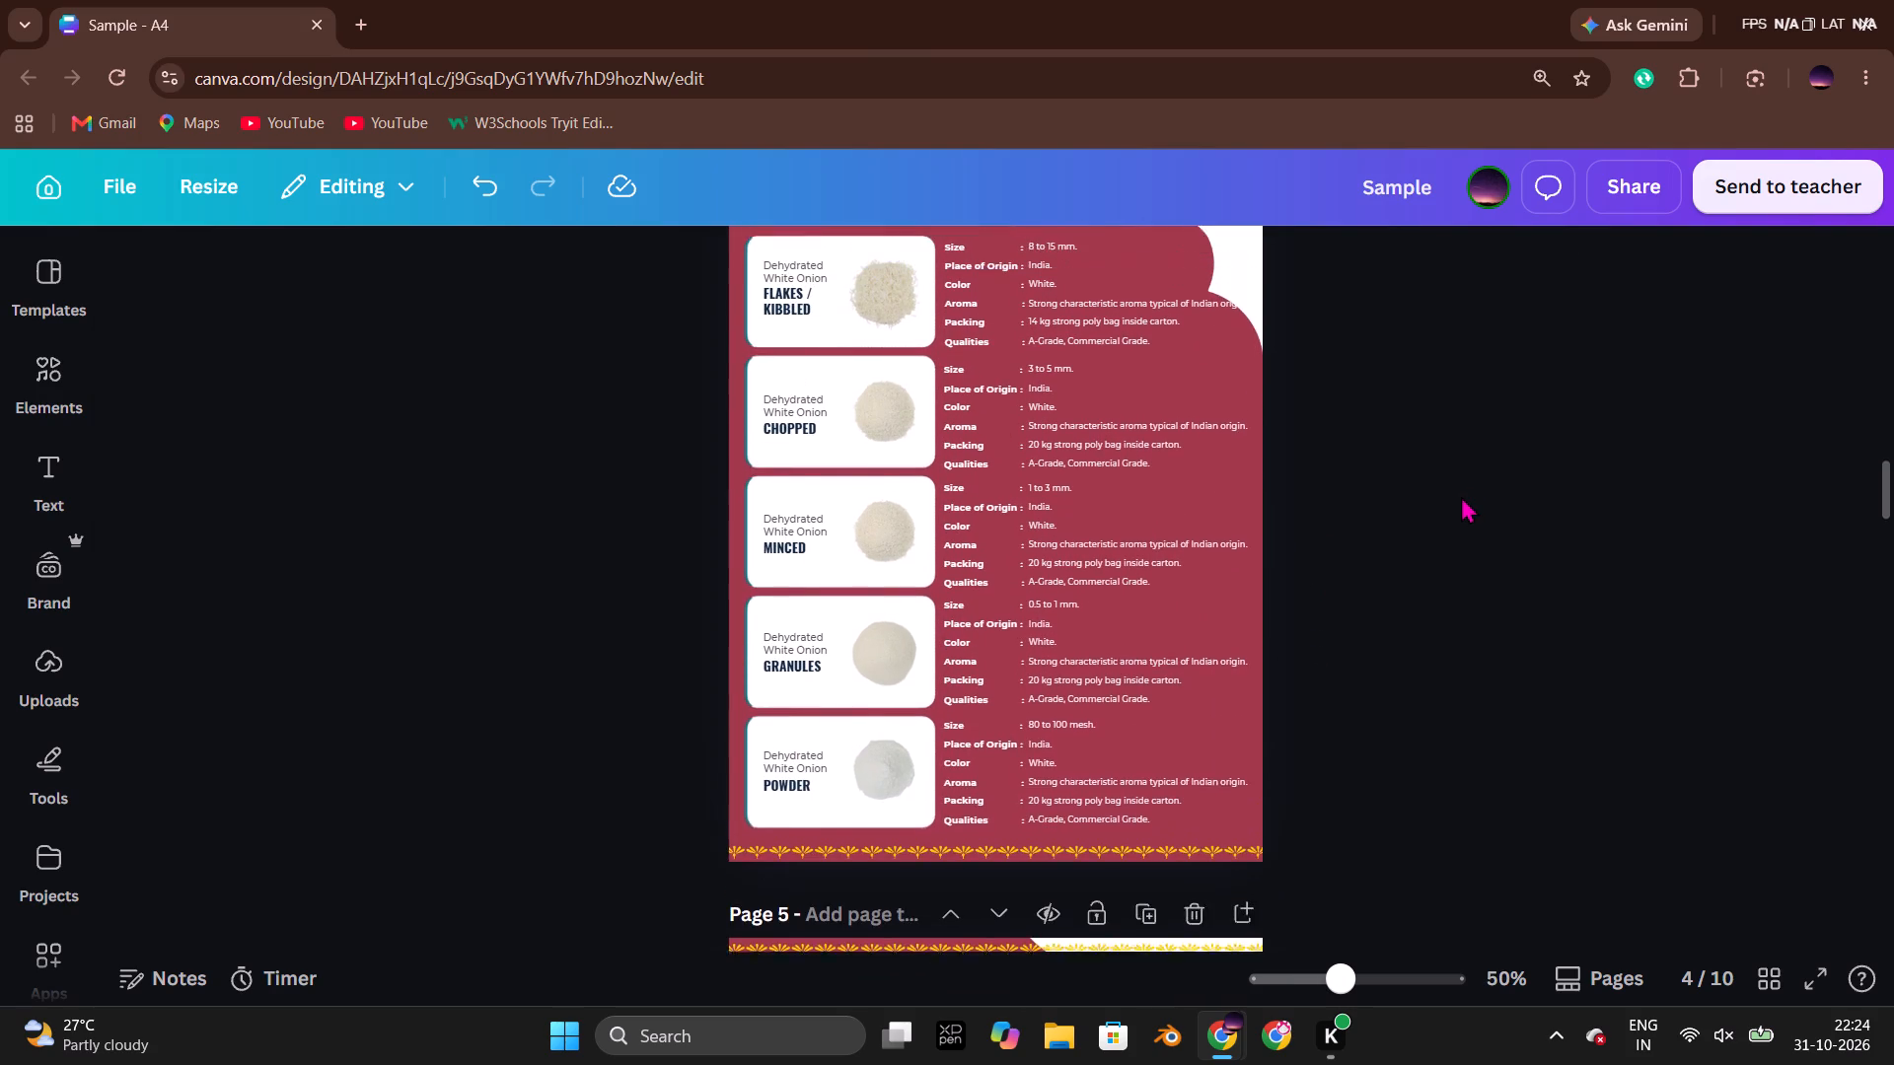
pyautogui.scroll(1, 1461, 496)
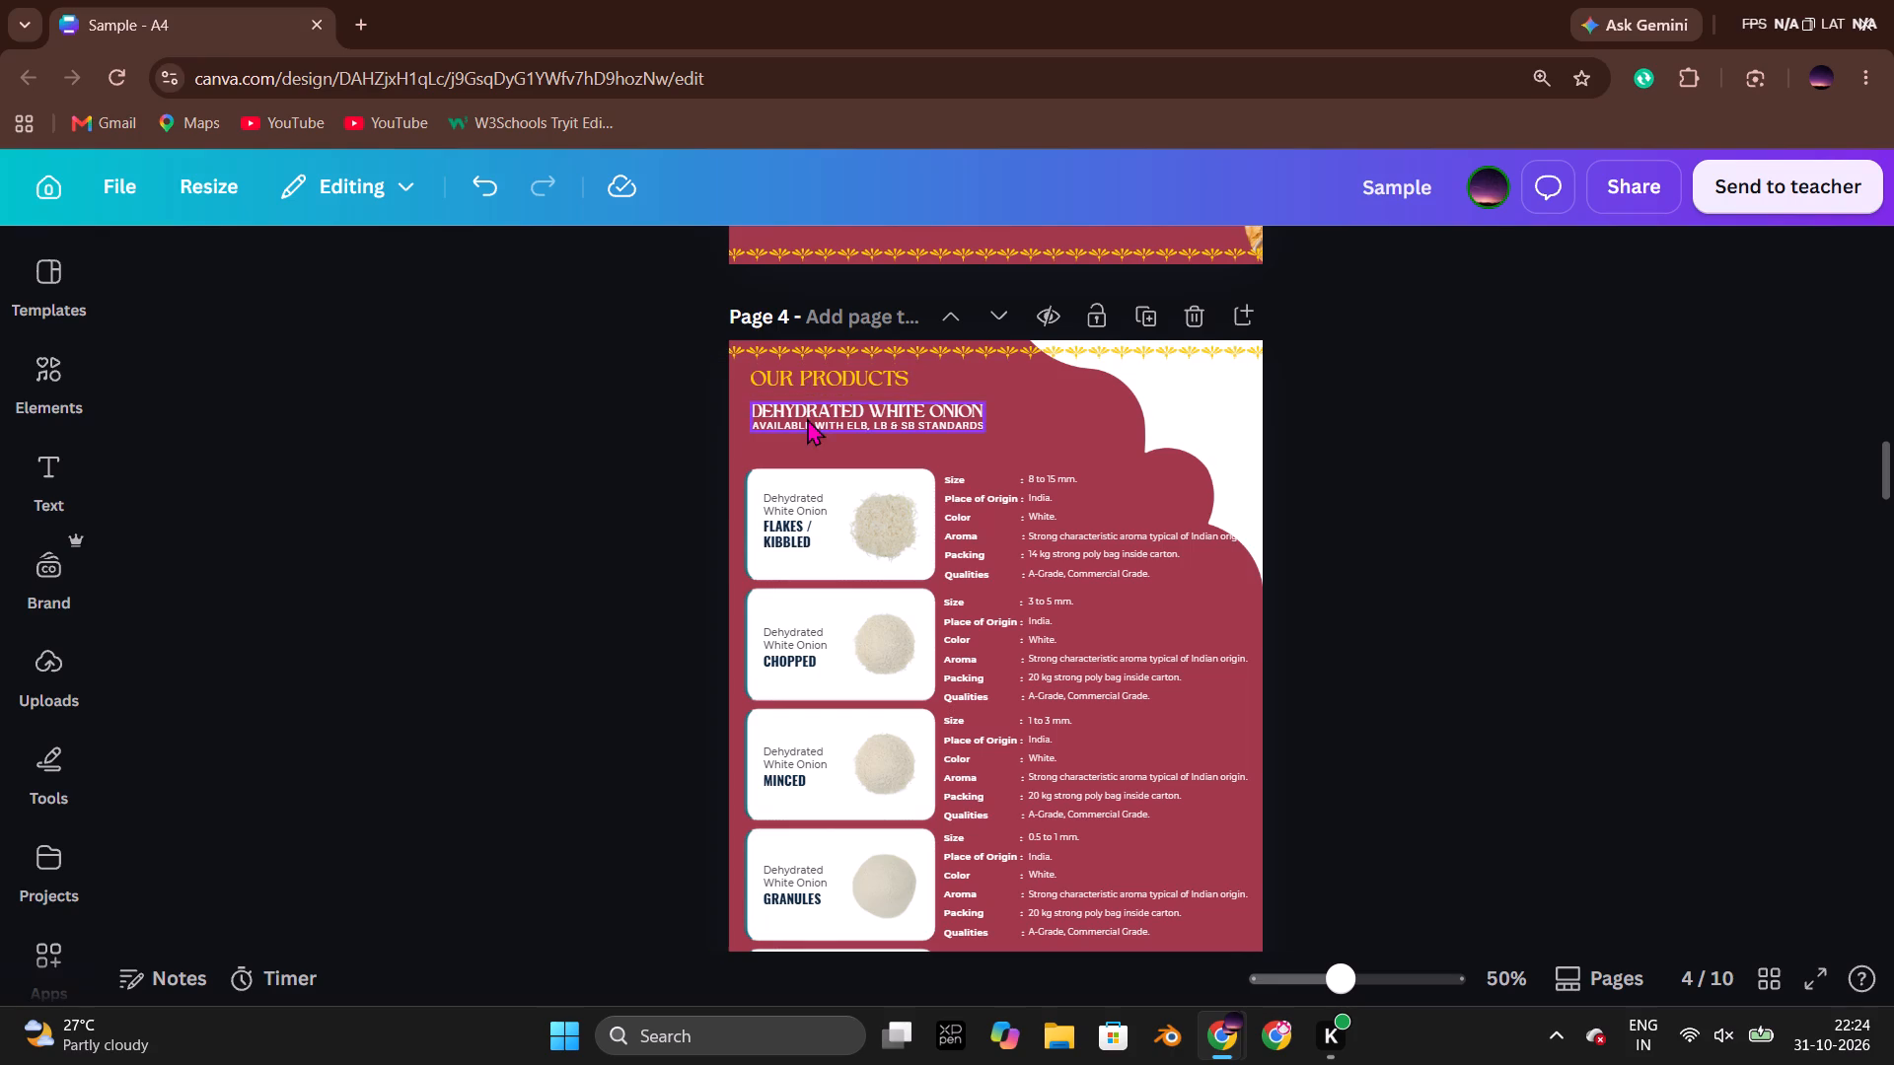
pyautogui.scroll(-2, 926, 559)
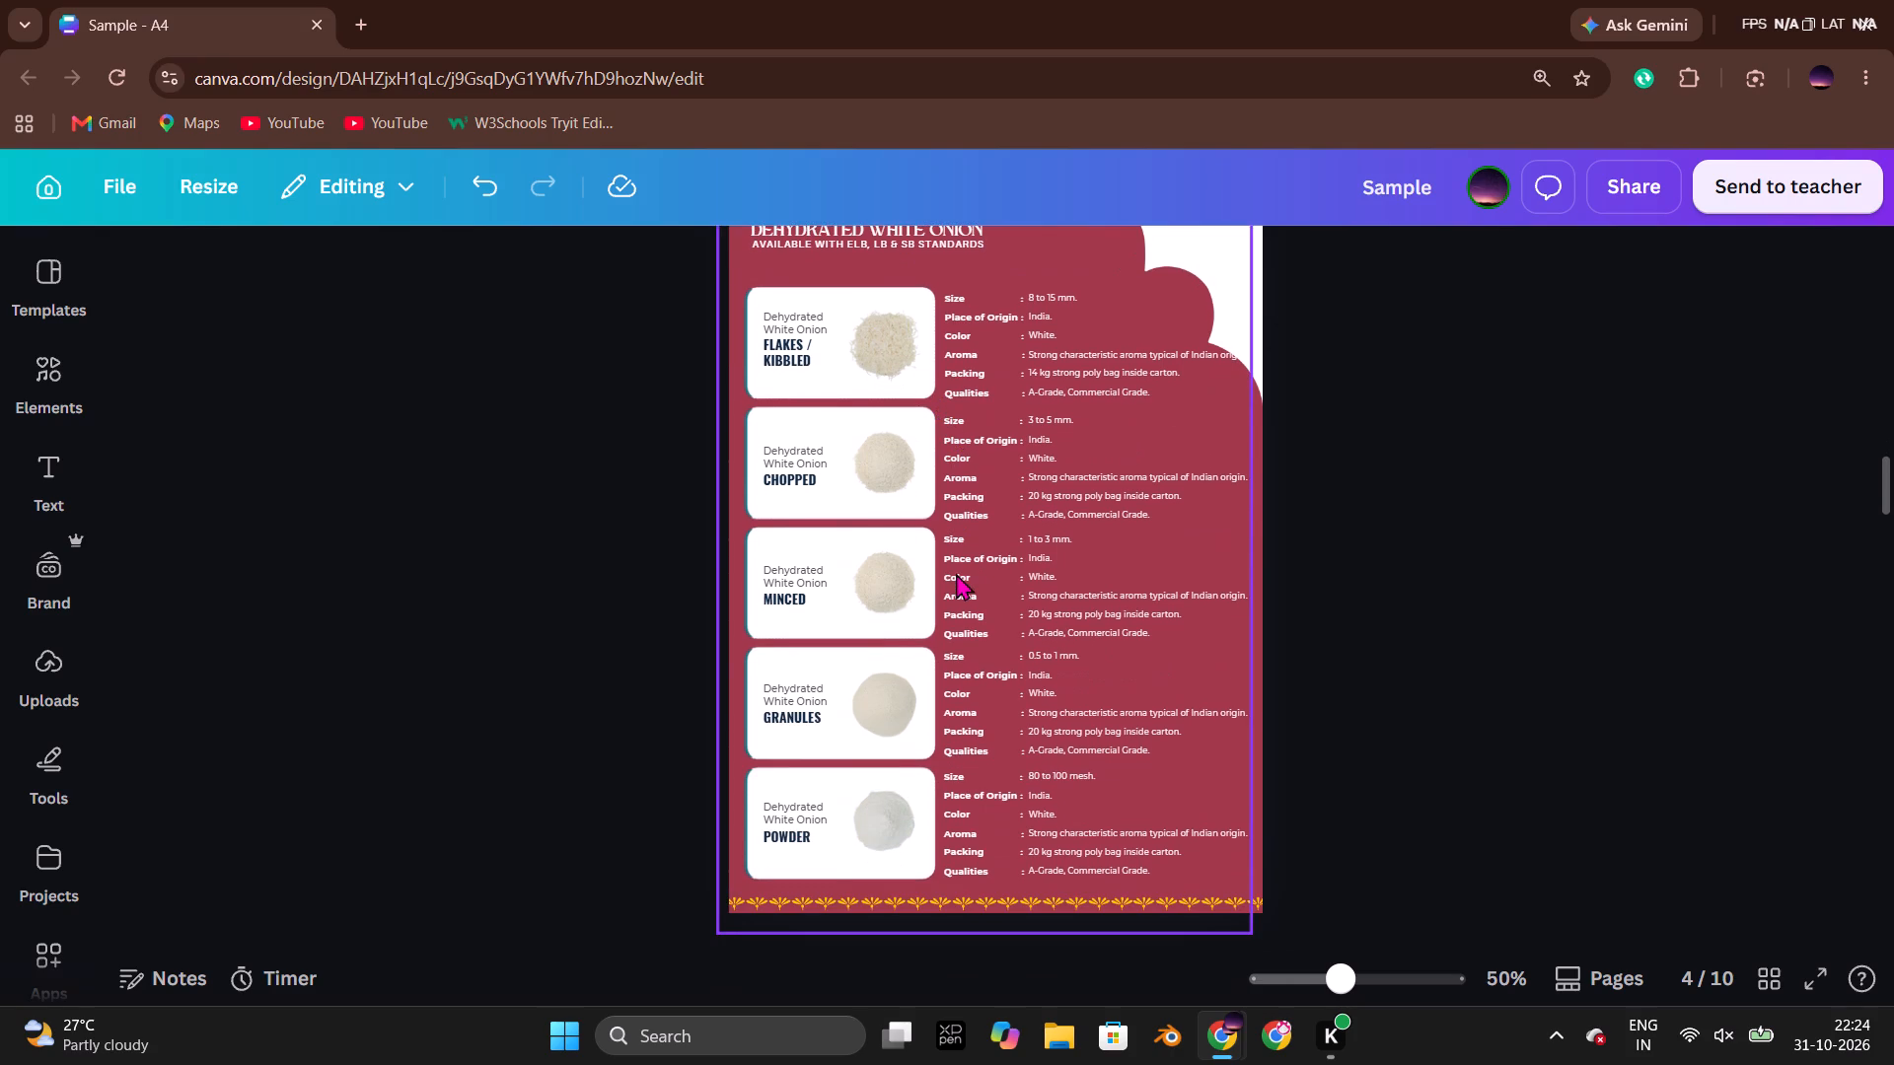
pyautogui.click(956, 573)
pyautogui.moveTo(967, 598); pyautogui.dragTo(967, 586)
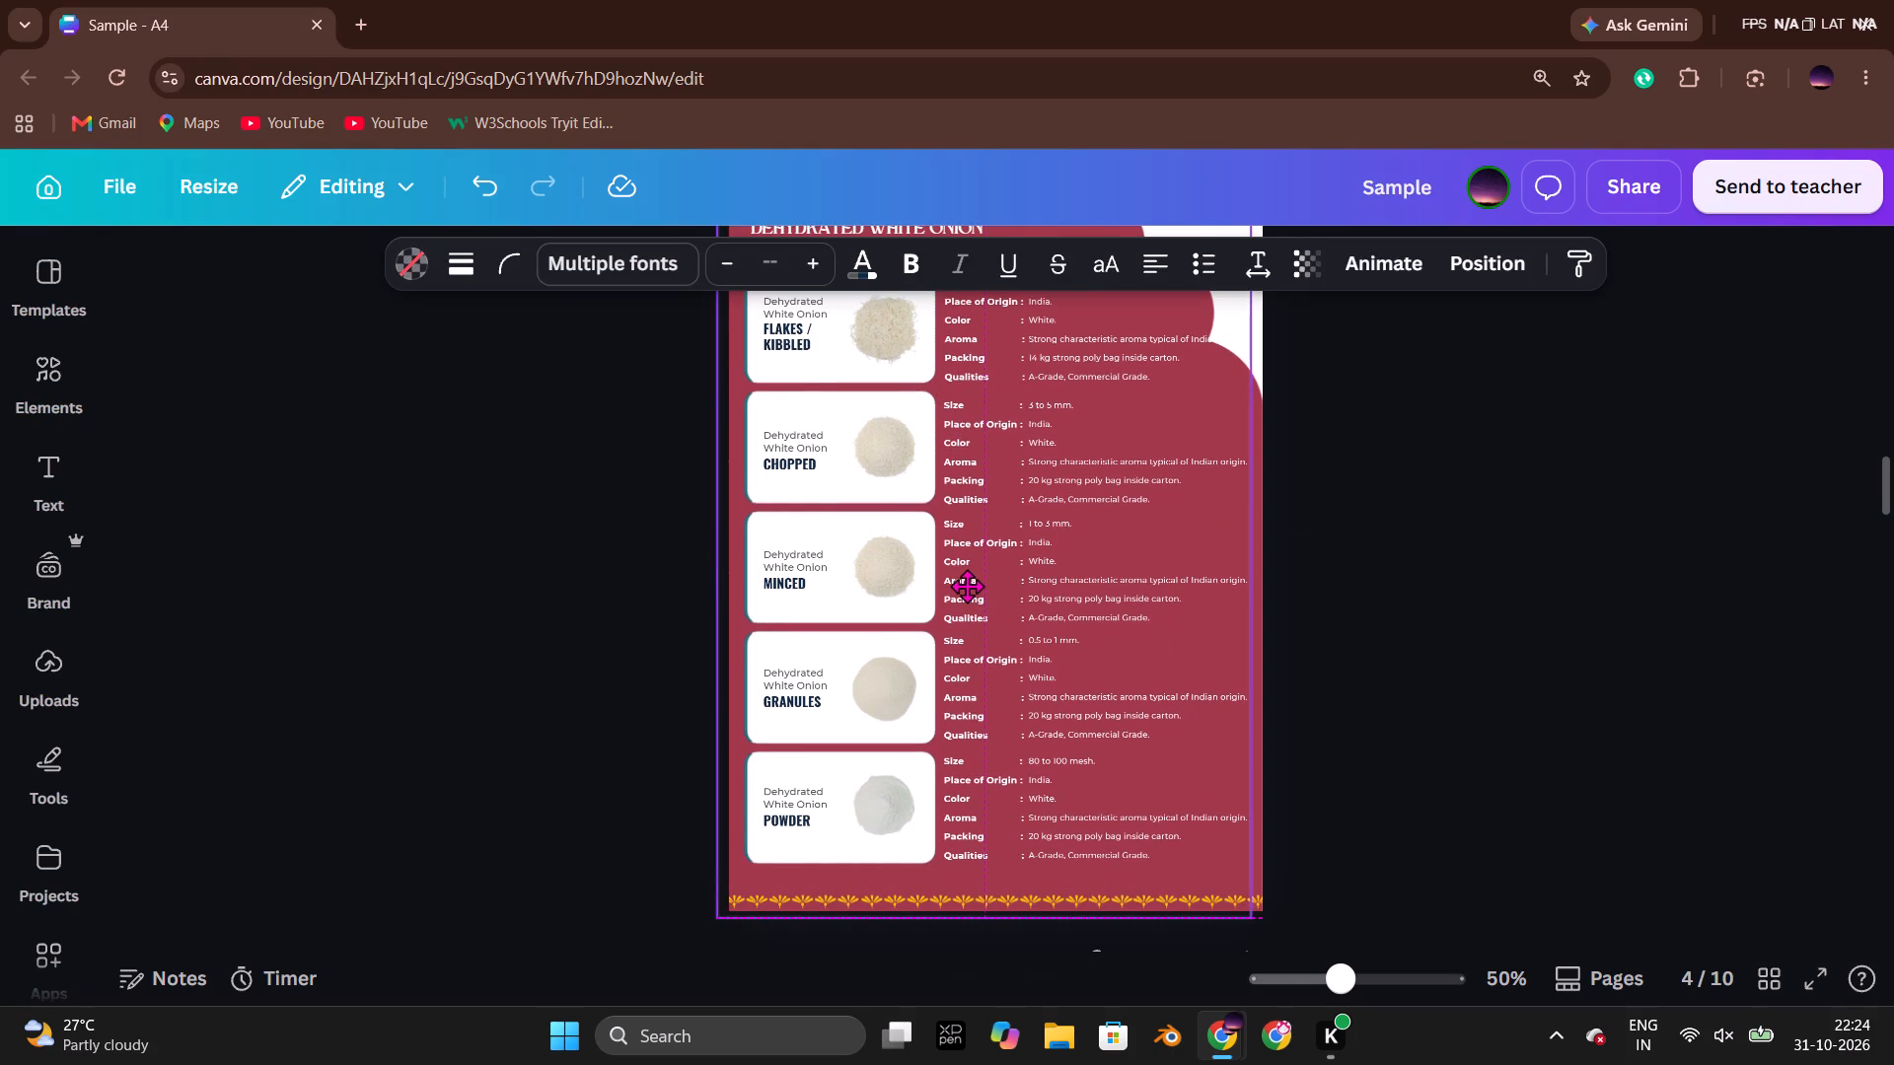
pyautogui.moveTo(967, 586); pyautogui.dragTo(967, 589)
pyautogui.click(1473, 578)
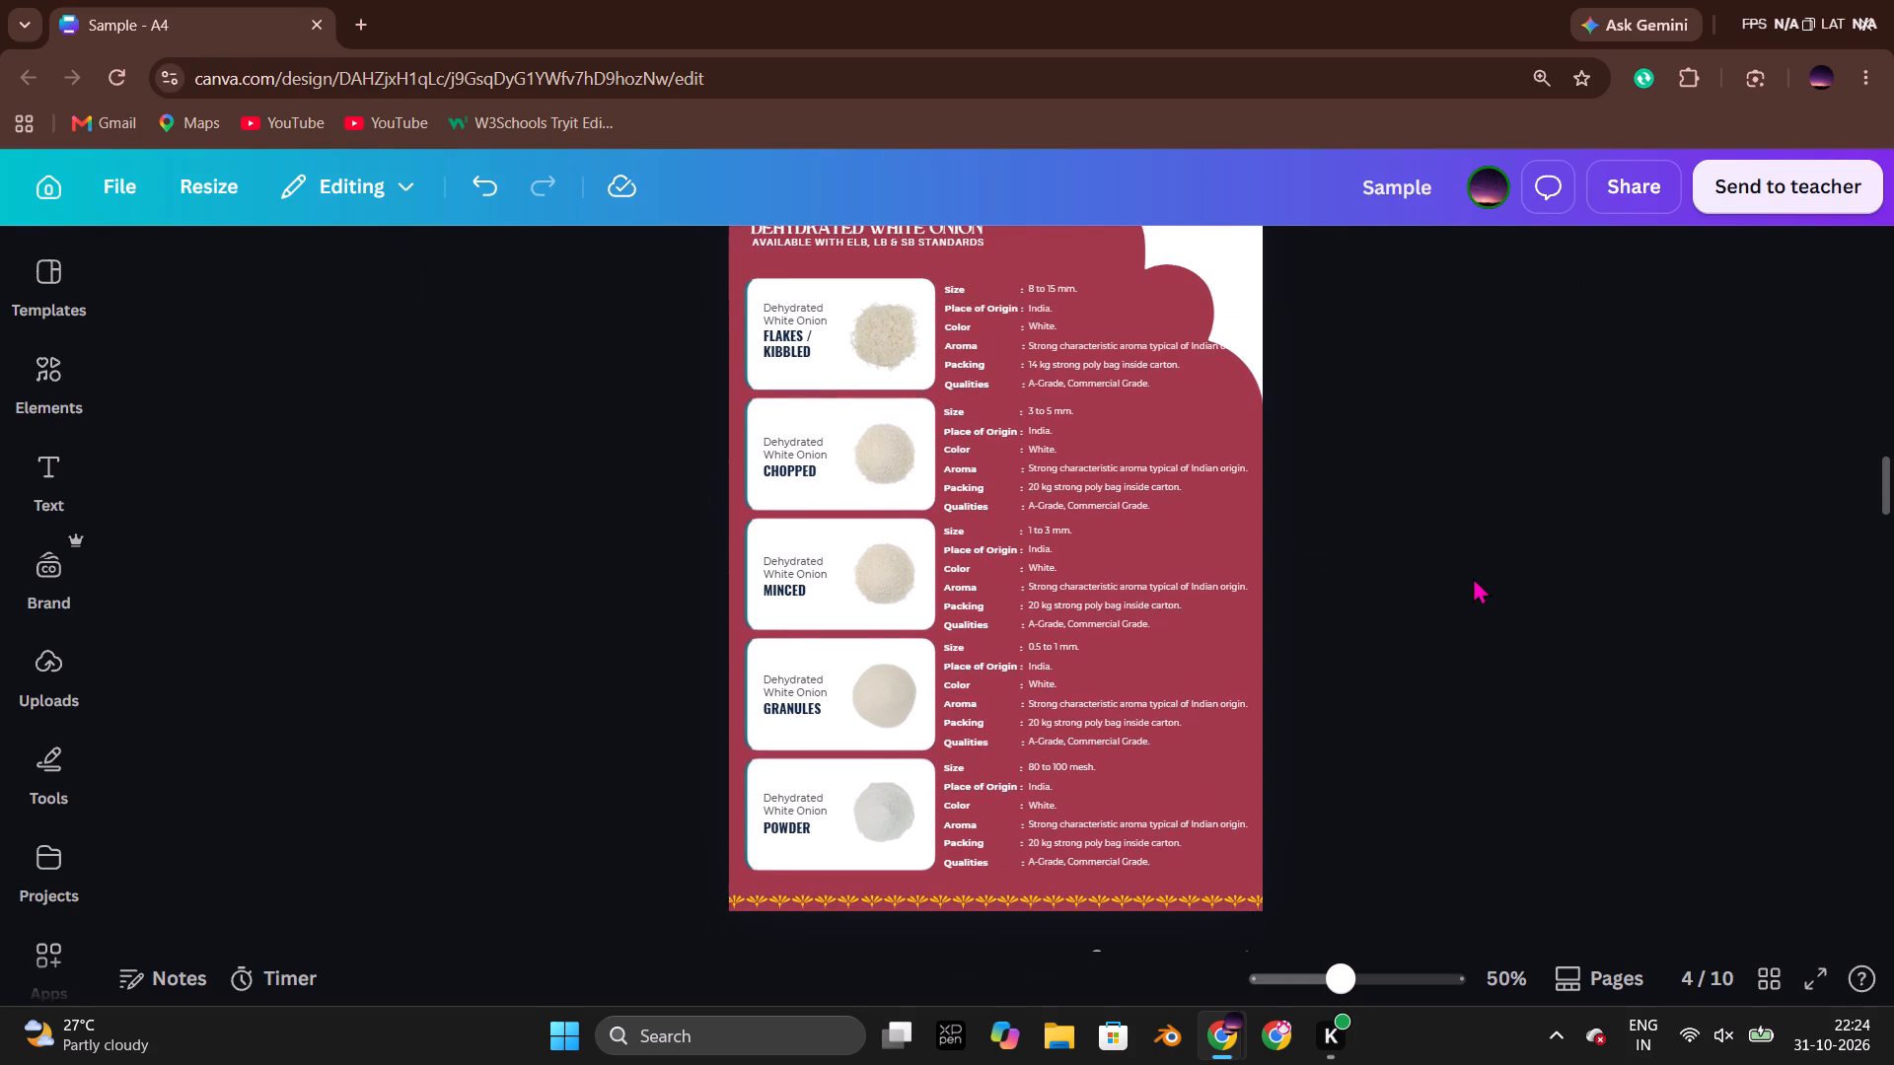
pyautogui.scroll(1, 1473, 577)
pyautogui.click(1018, 578)
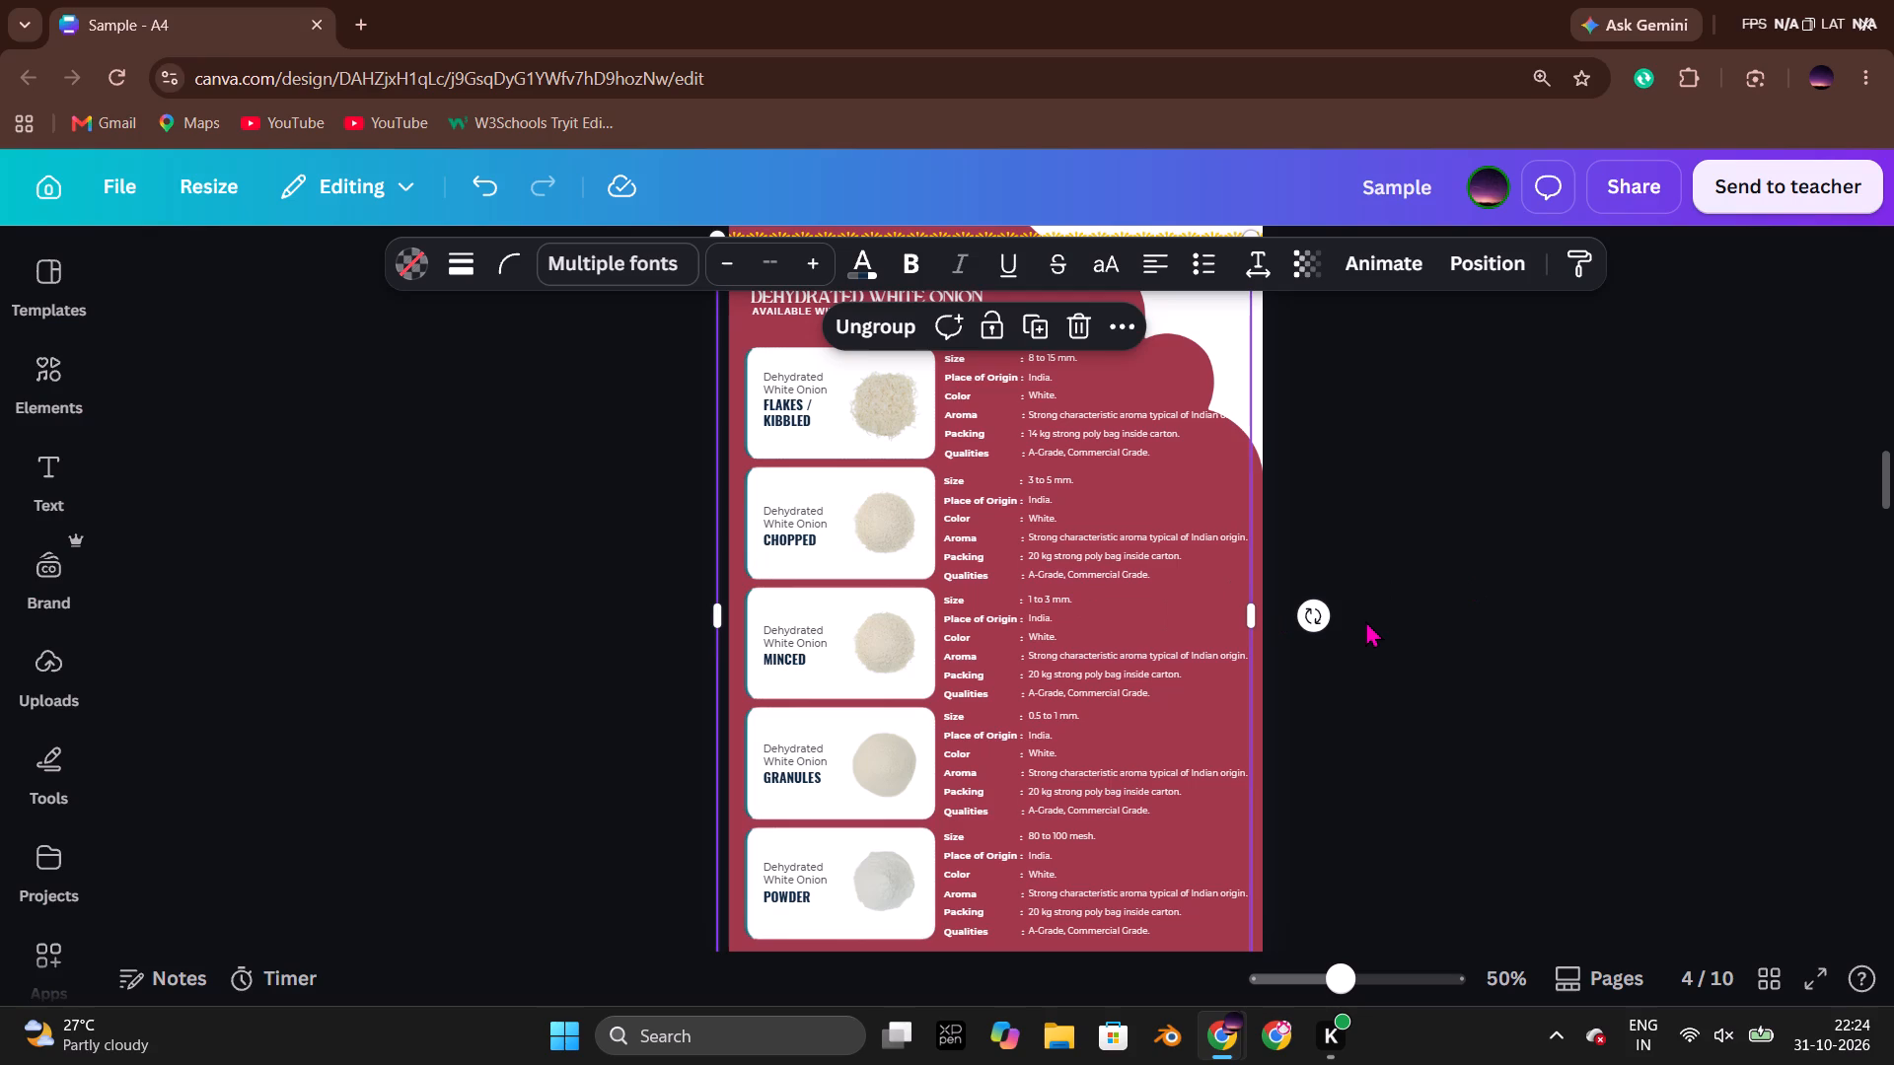
pyautogui.press('Up')
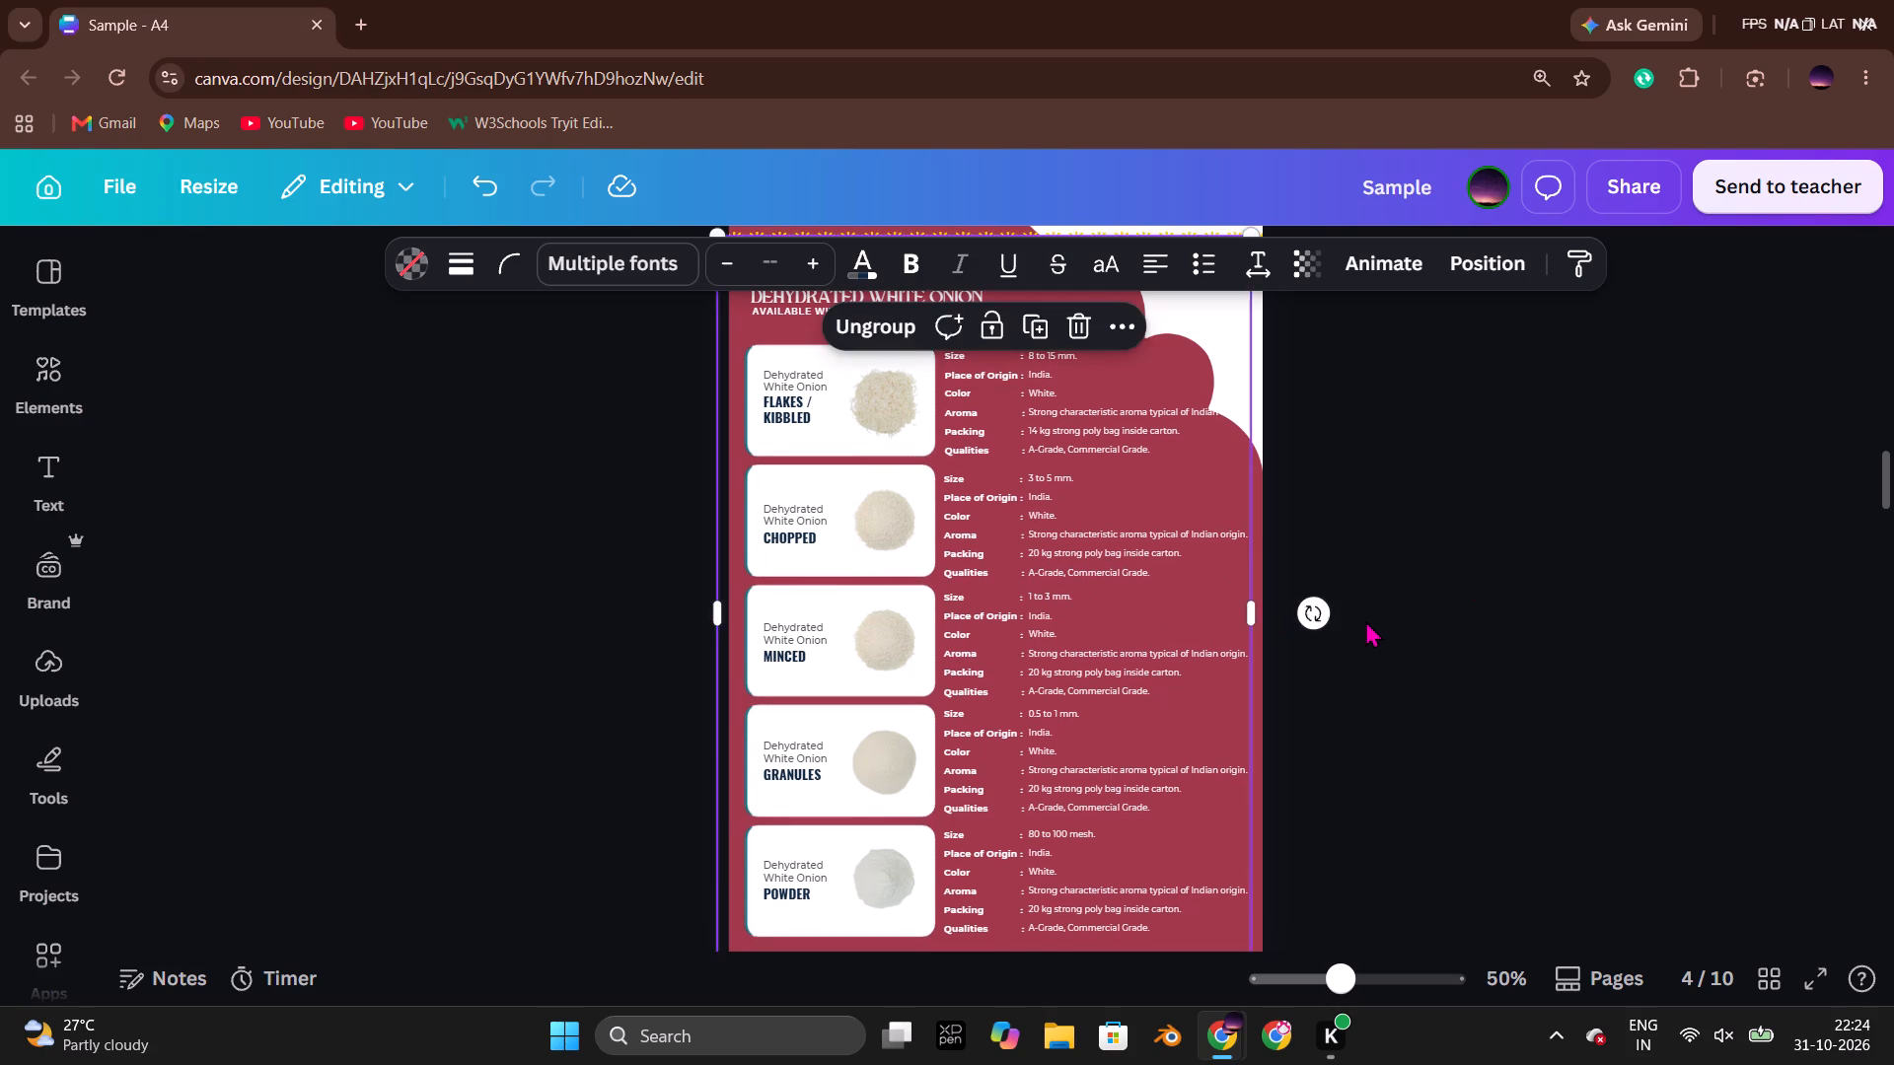
# Nudge page 4's grouped white onion product rows slightly to the right.
pyautogui.press('Right')
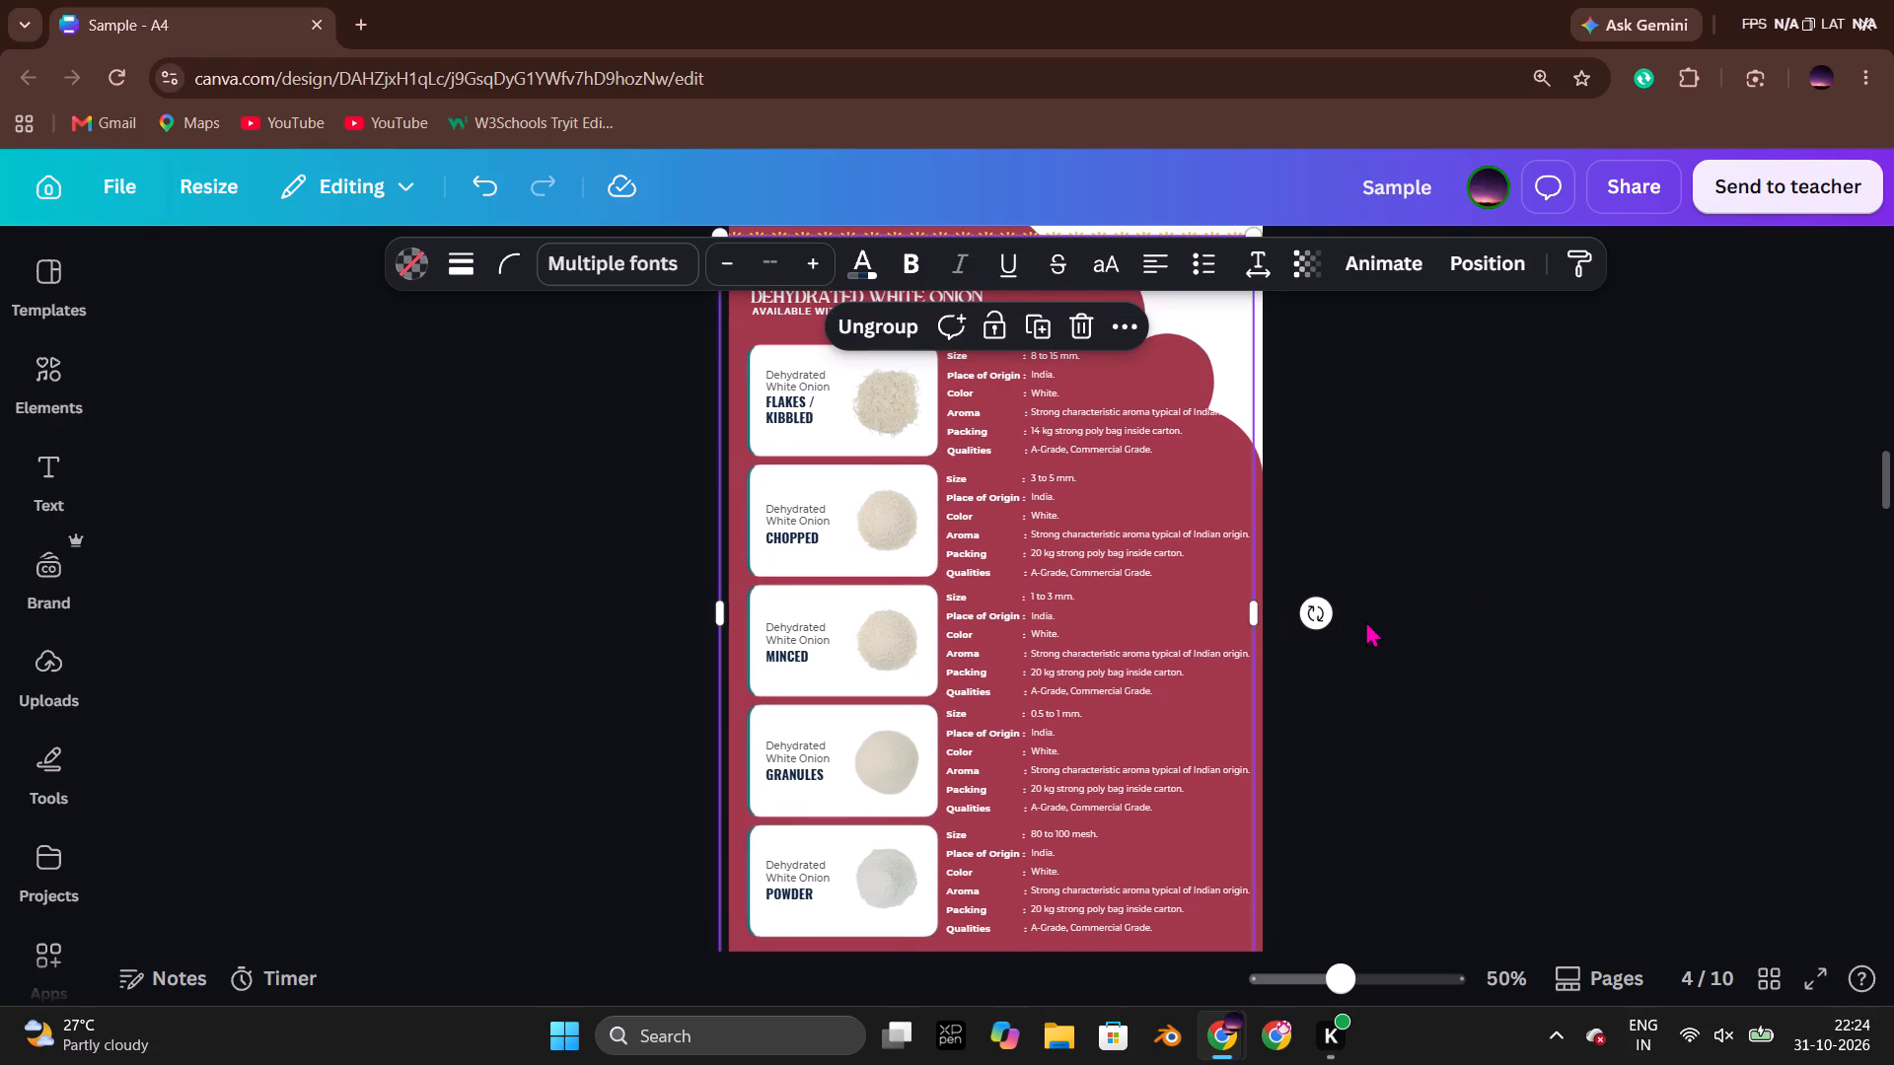
pyautogui.scroll(-1, 1368, 620)
pyautogui.click(1412, 640)
# Widen the text box of page 4's OUR PRODUCTS heading so the heading fits on a single line.
pyautogui.scroll(2, 1412, 640)
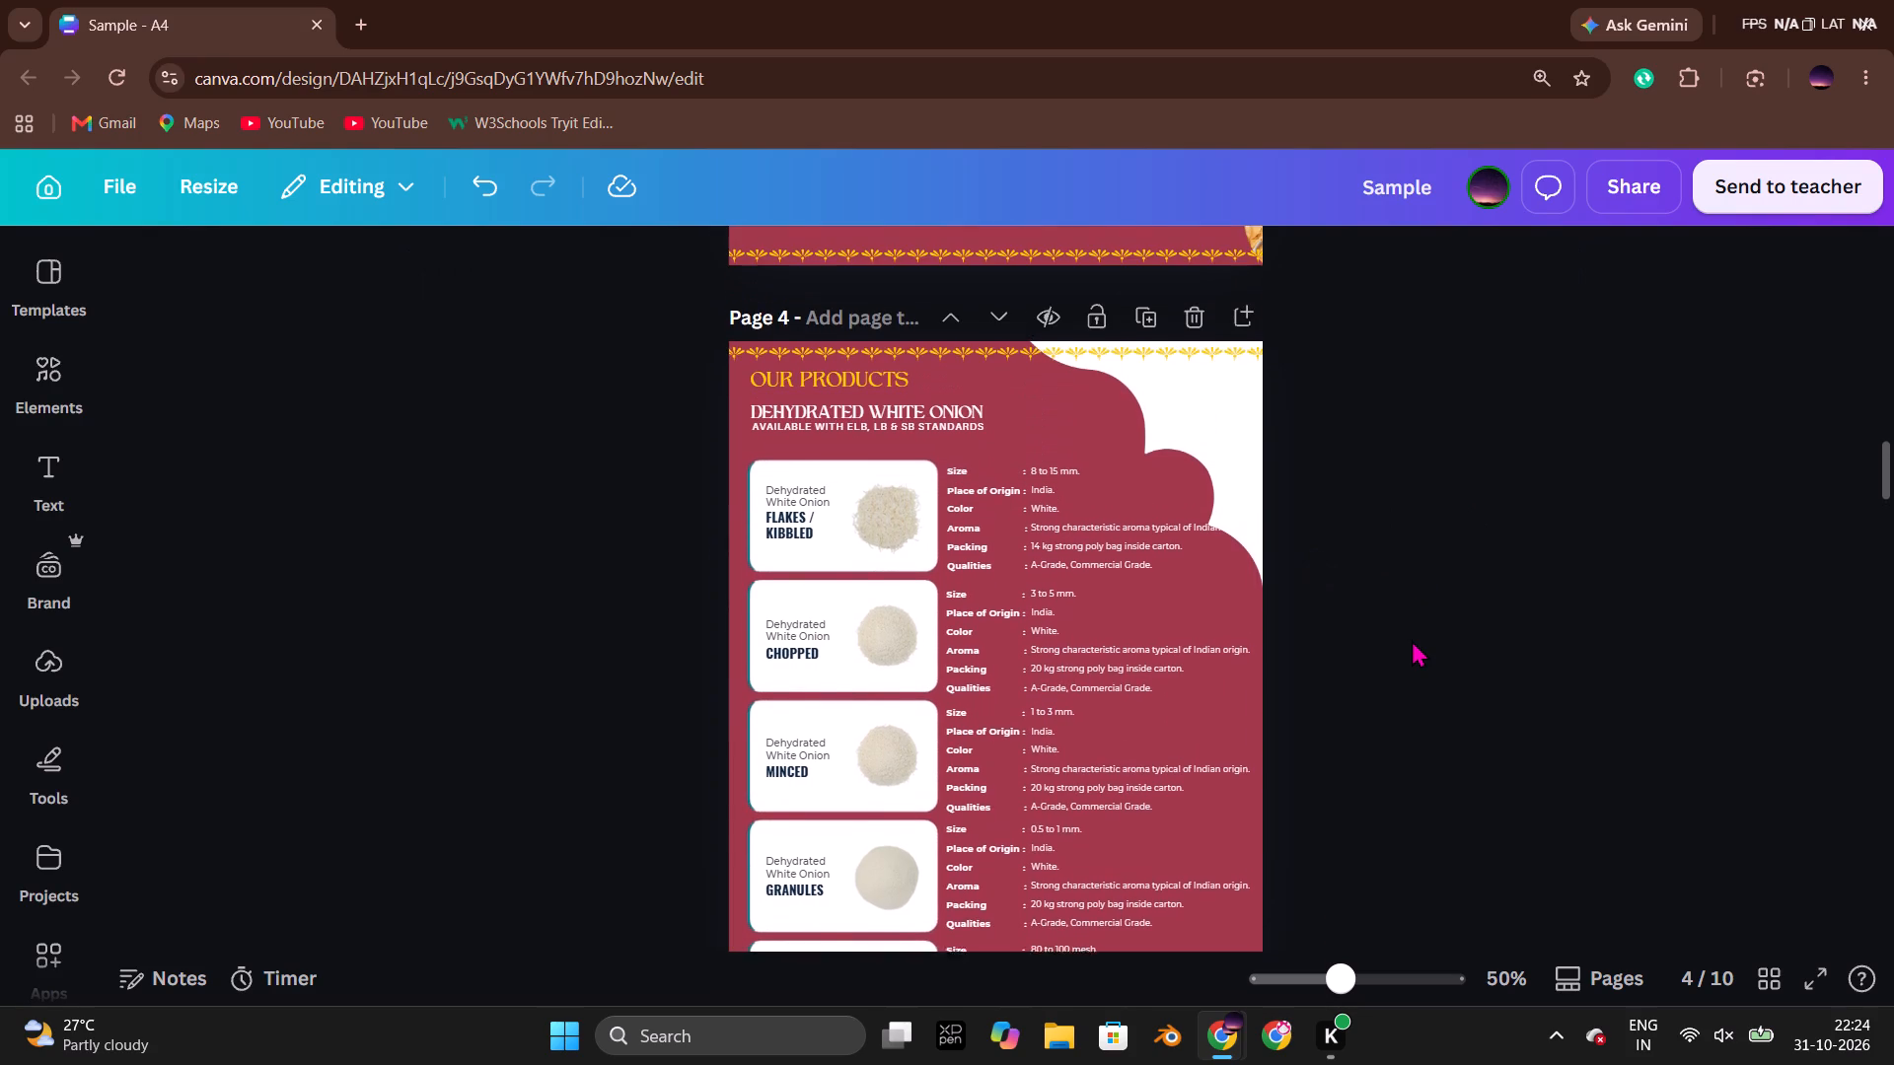
pyautogui.click(806, 397)
pyautogui.click(699, 264)
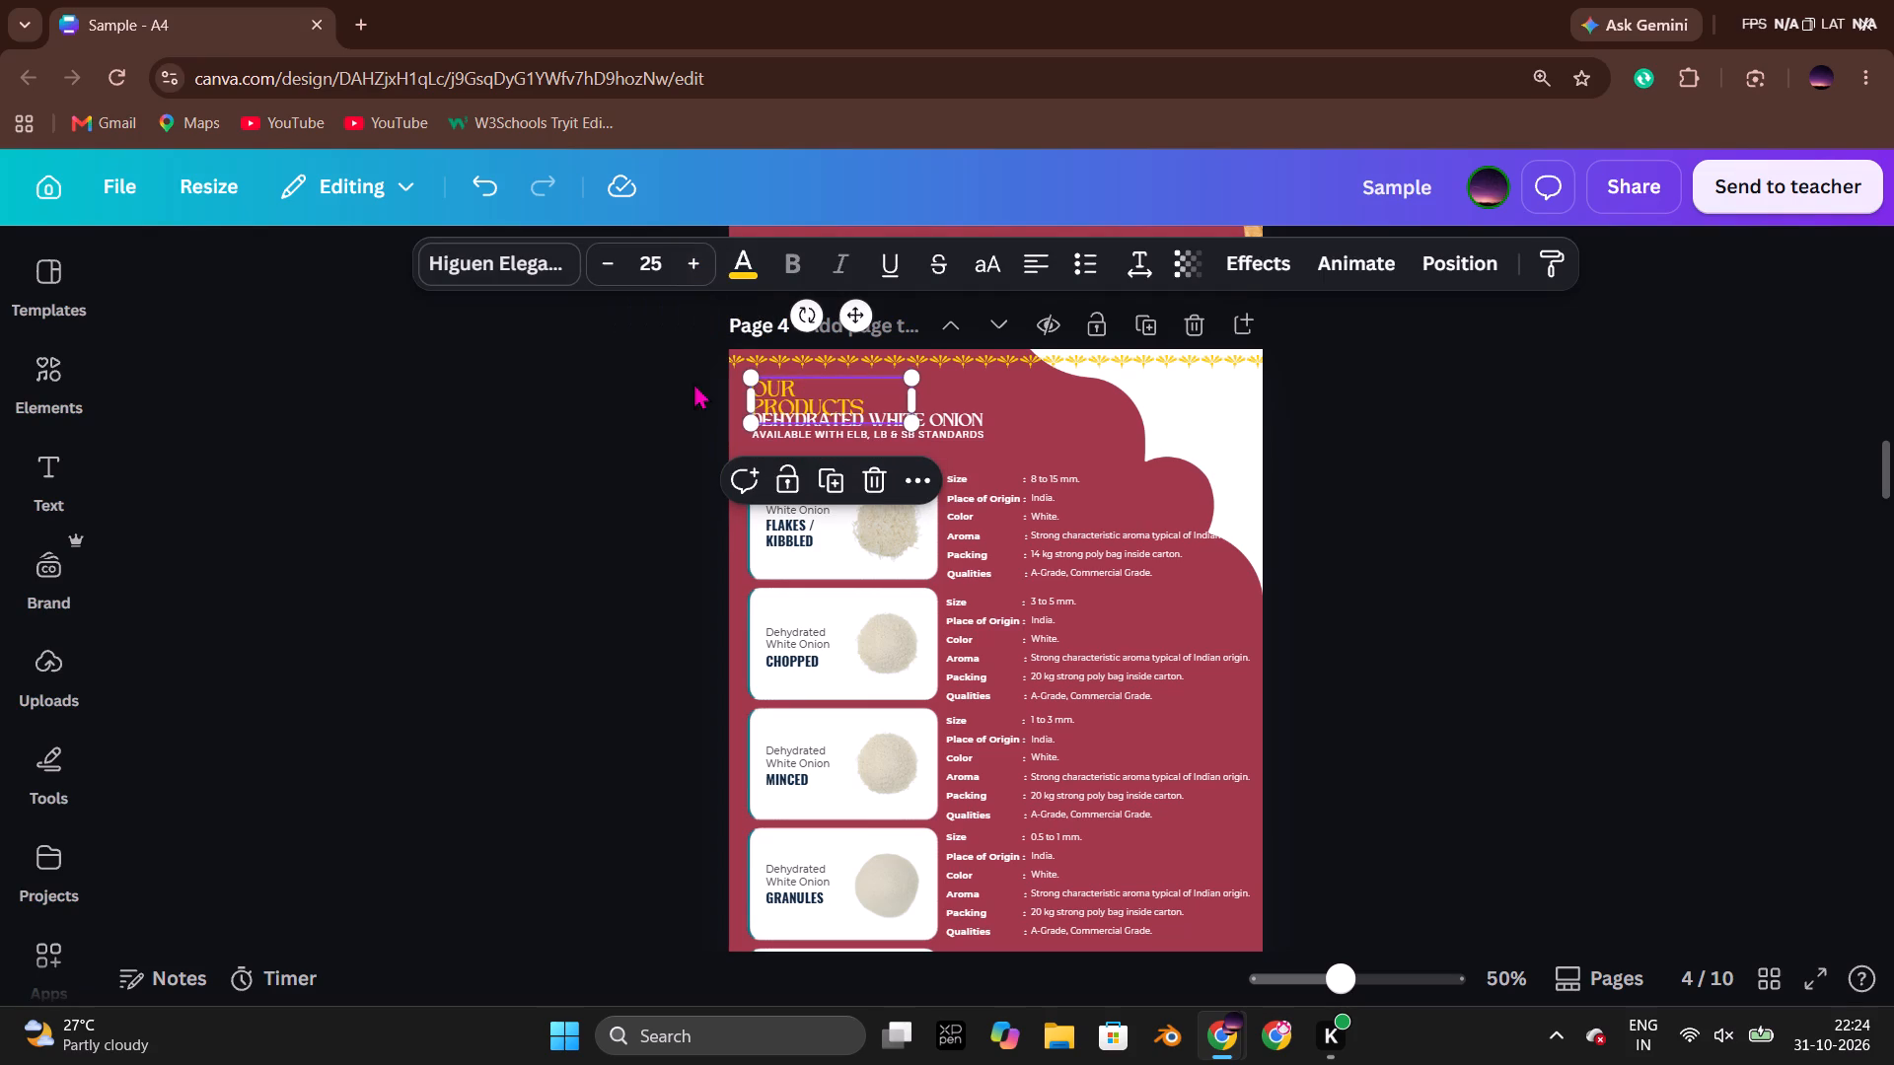
pyautogui.moveTo(915, 404); pyautogui.dragTo(940, 403)
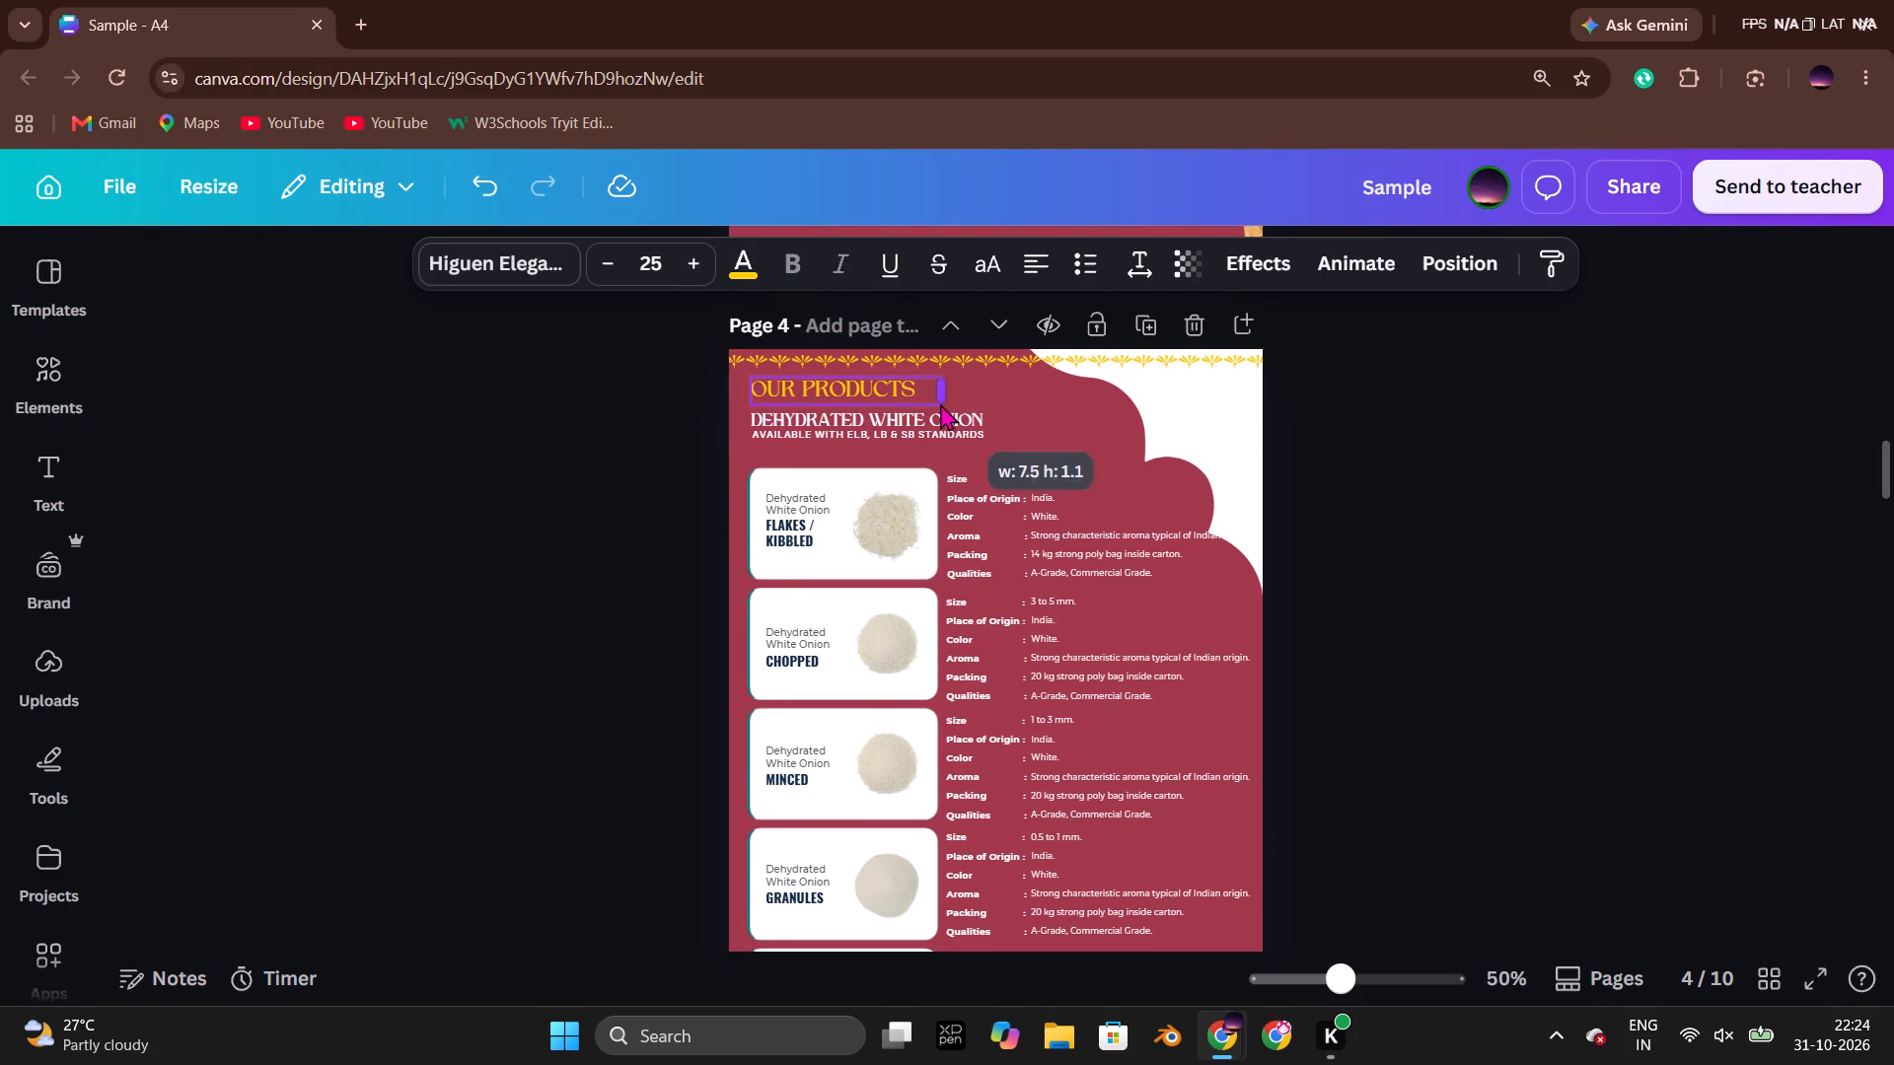
pyautogui.moveTo(940, 403); pyautogui.dragTo(931, 403)
pyautogui.click(599, 411)
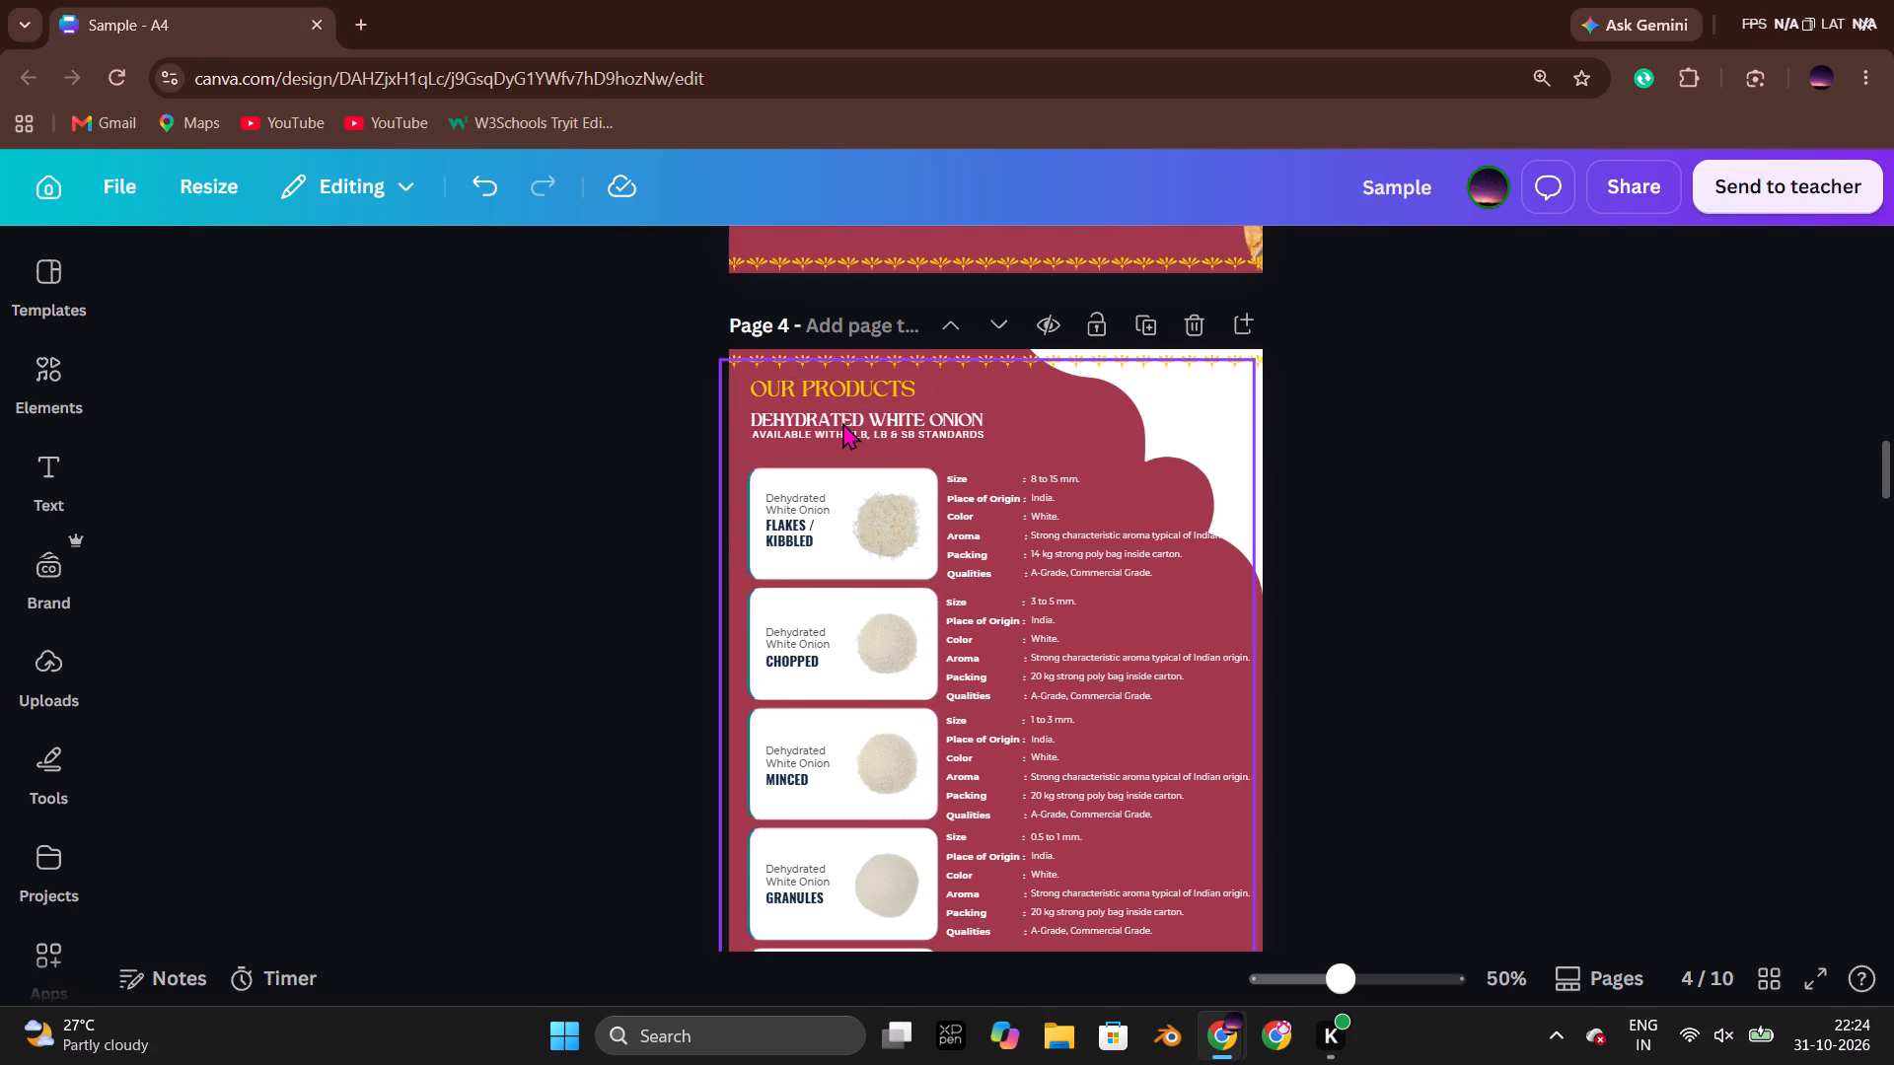
# Lock page 4's grouped white onion product rows so the headings above them can be selected separately.
pyautogui.click(575, 418)
pyautogui.moveTo(660, 390); pyautogui.dragTo(781, 438)
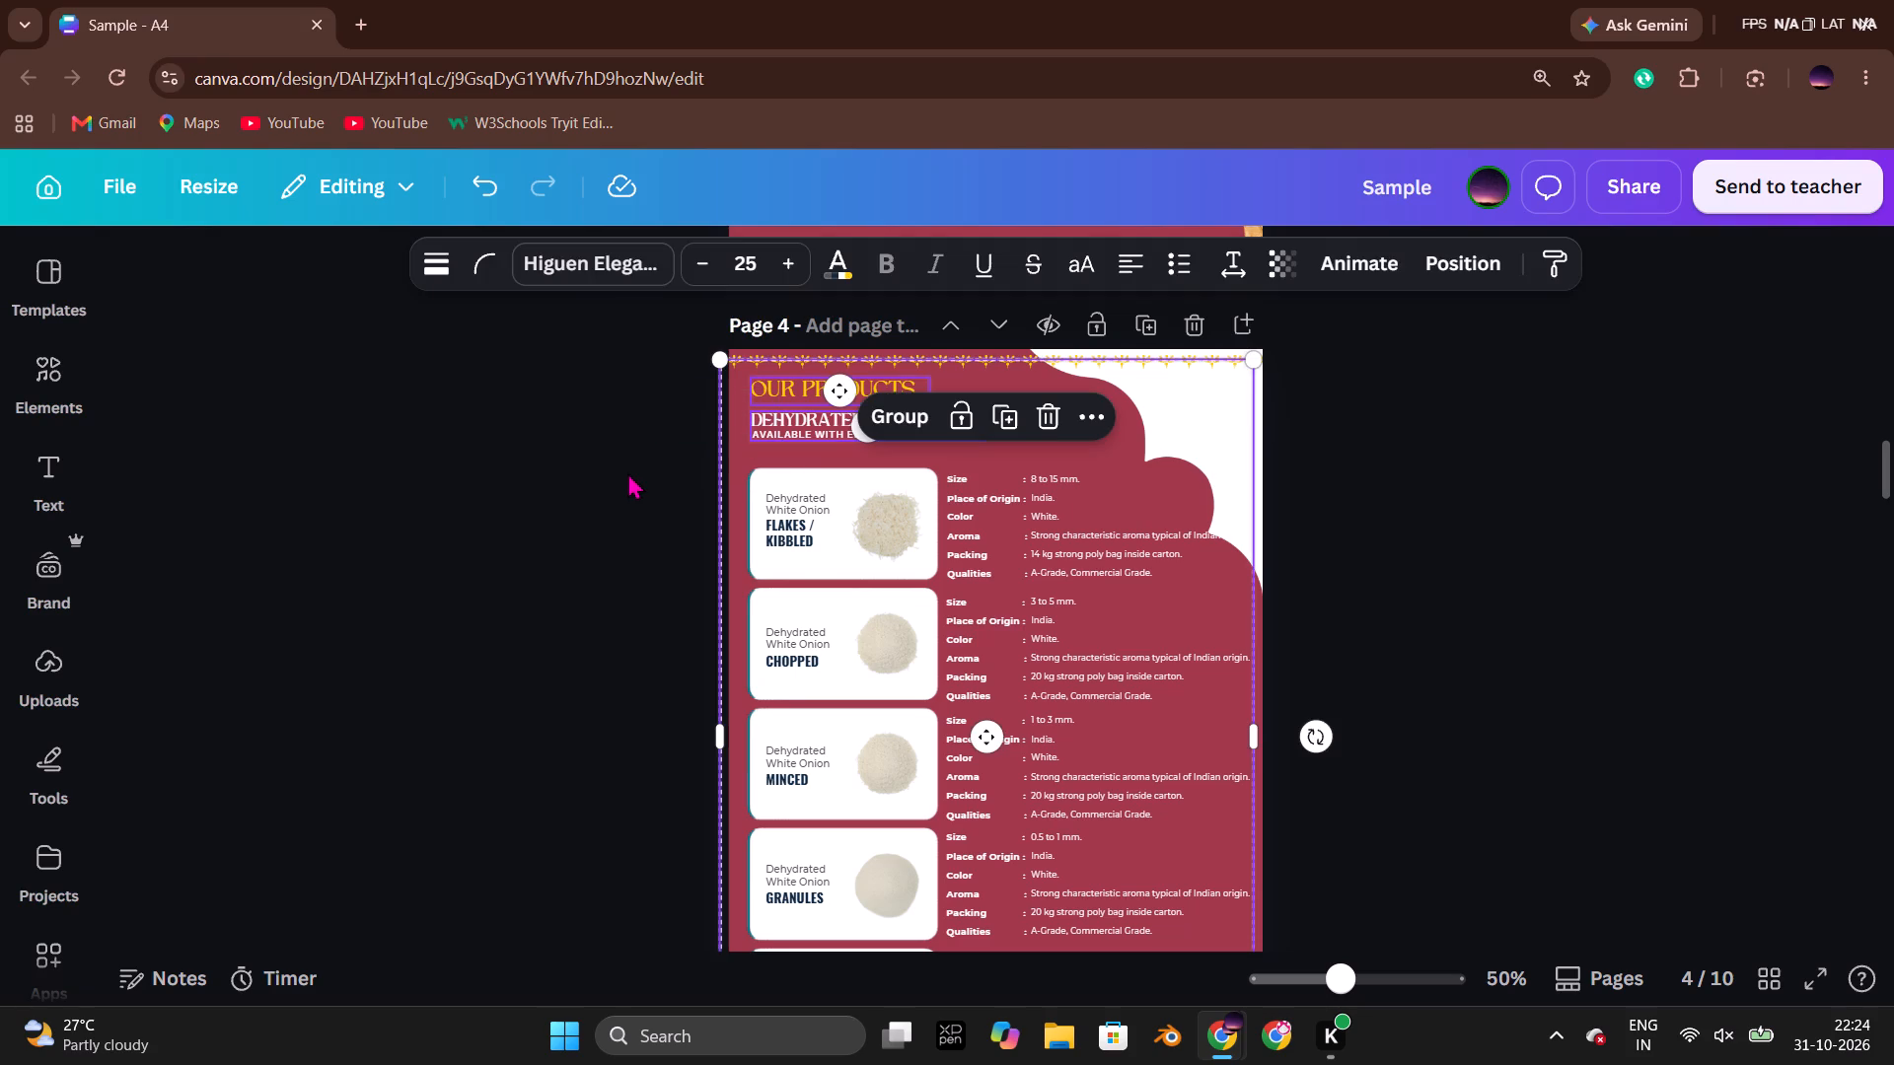
pyautogui.click(627, 472)
pyautogui.click(750, 394)
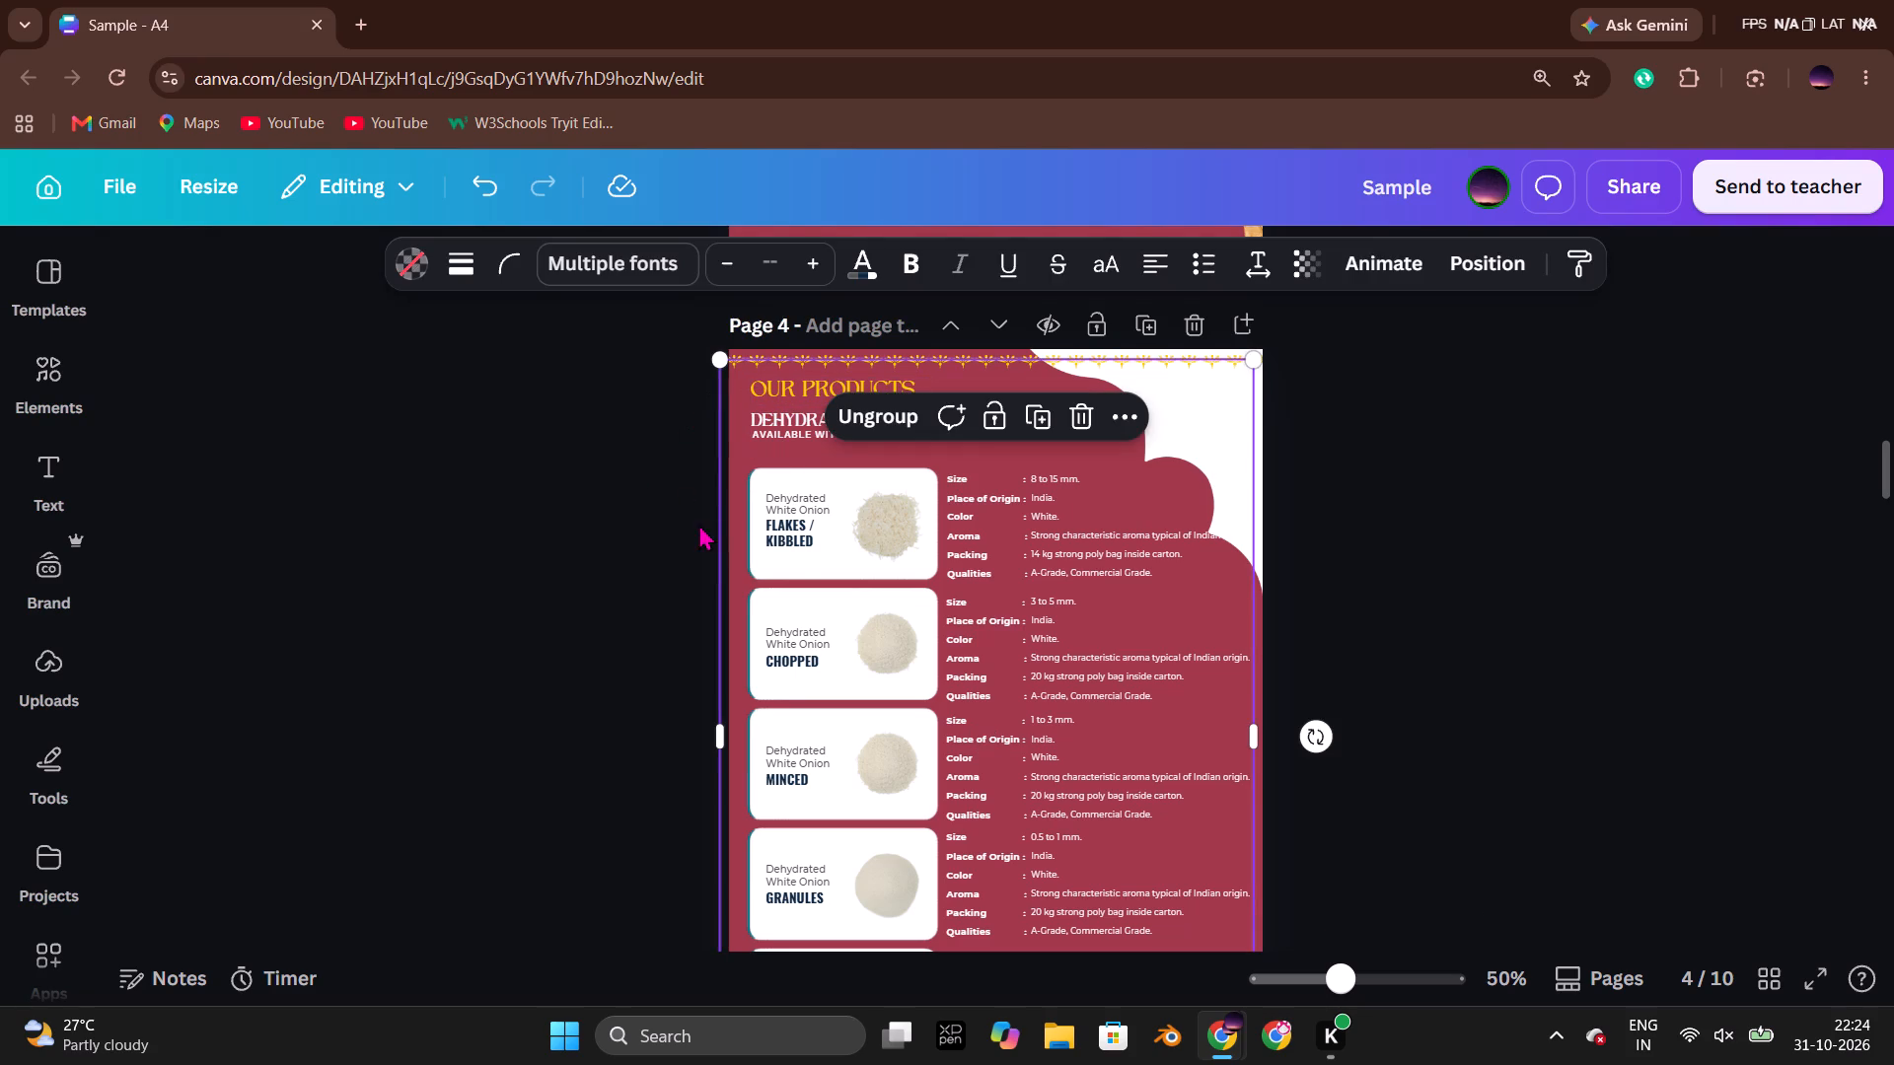
pyautogui.click(590, 505)
pyautogui.click(728, 505)
pyautogui.click(789, 499)
pyautogui.click(1002, 416)
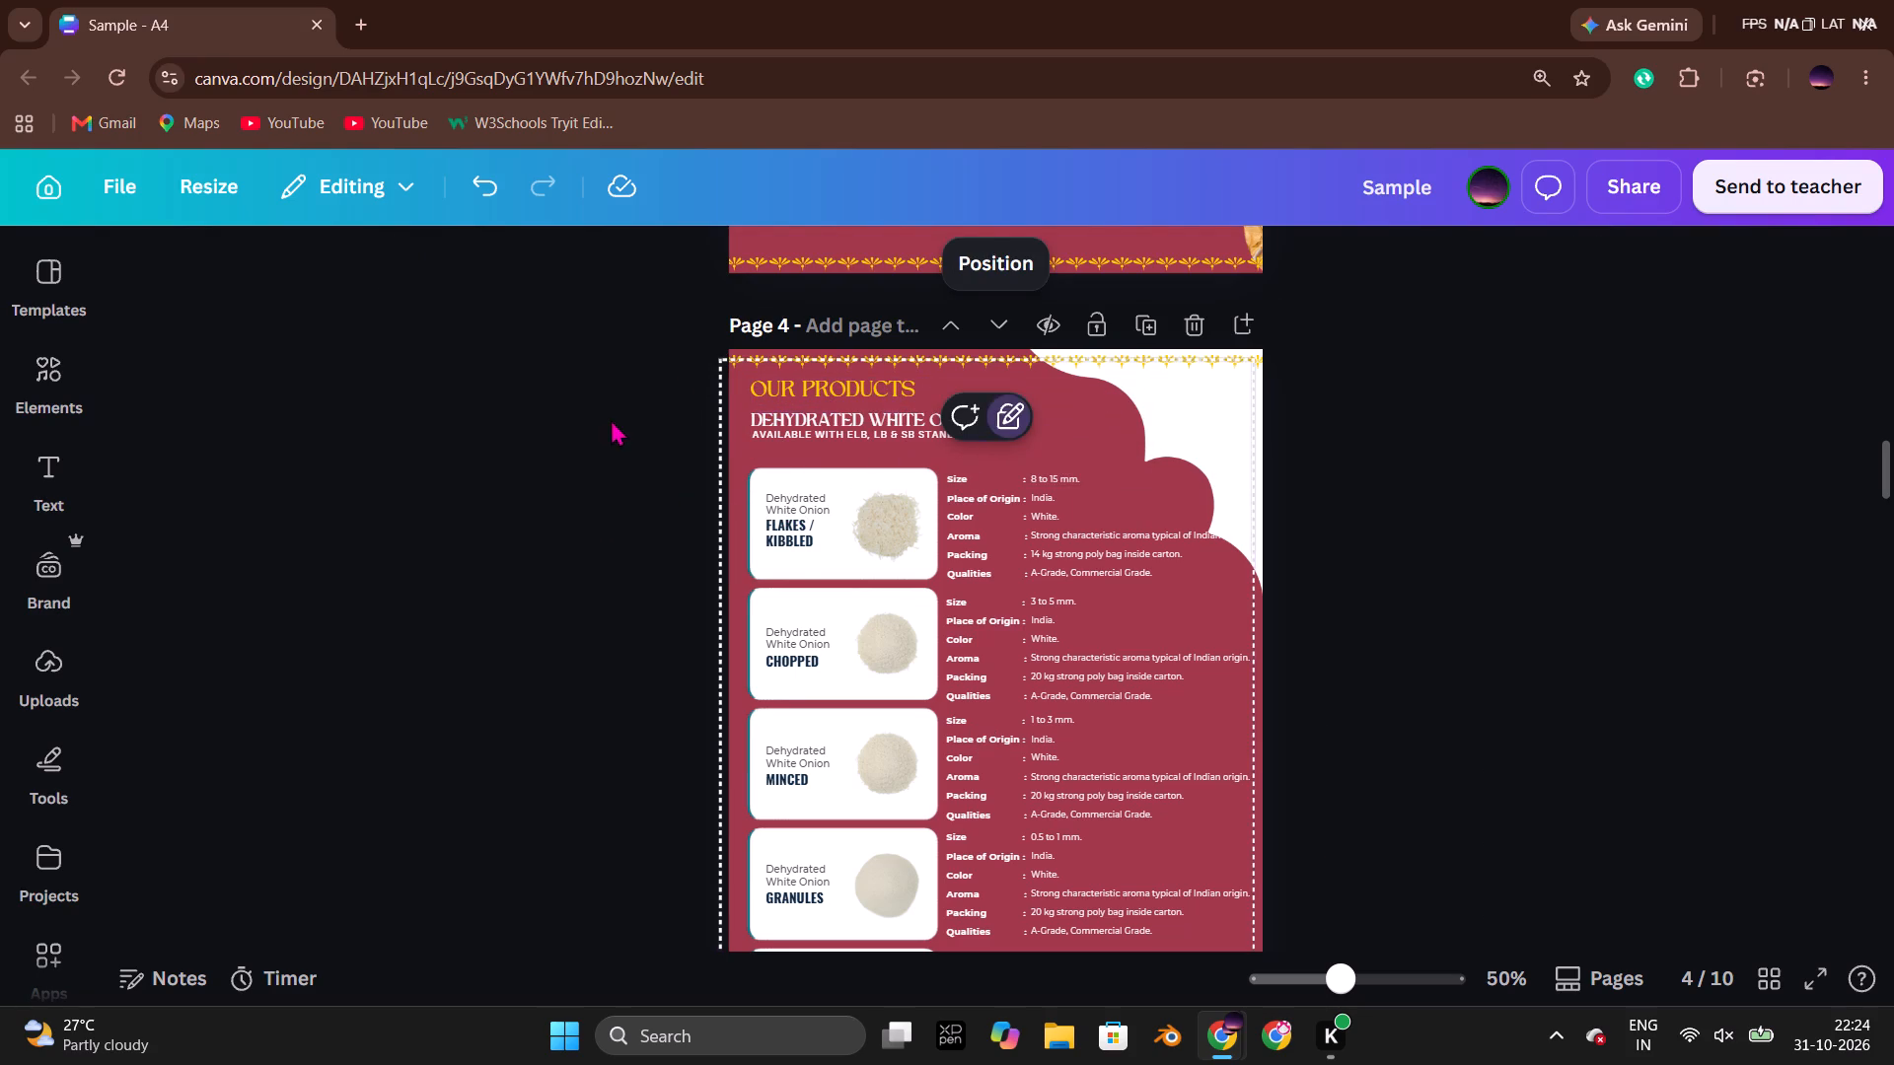
pyautogui.click(610, 417)
# Copy page 4's OUR PRODUCTS heading together with the white onion title and its standards line.
pyautogui.moveTo(651, 383); pyautogui.dragTo(805, 436)
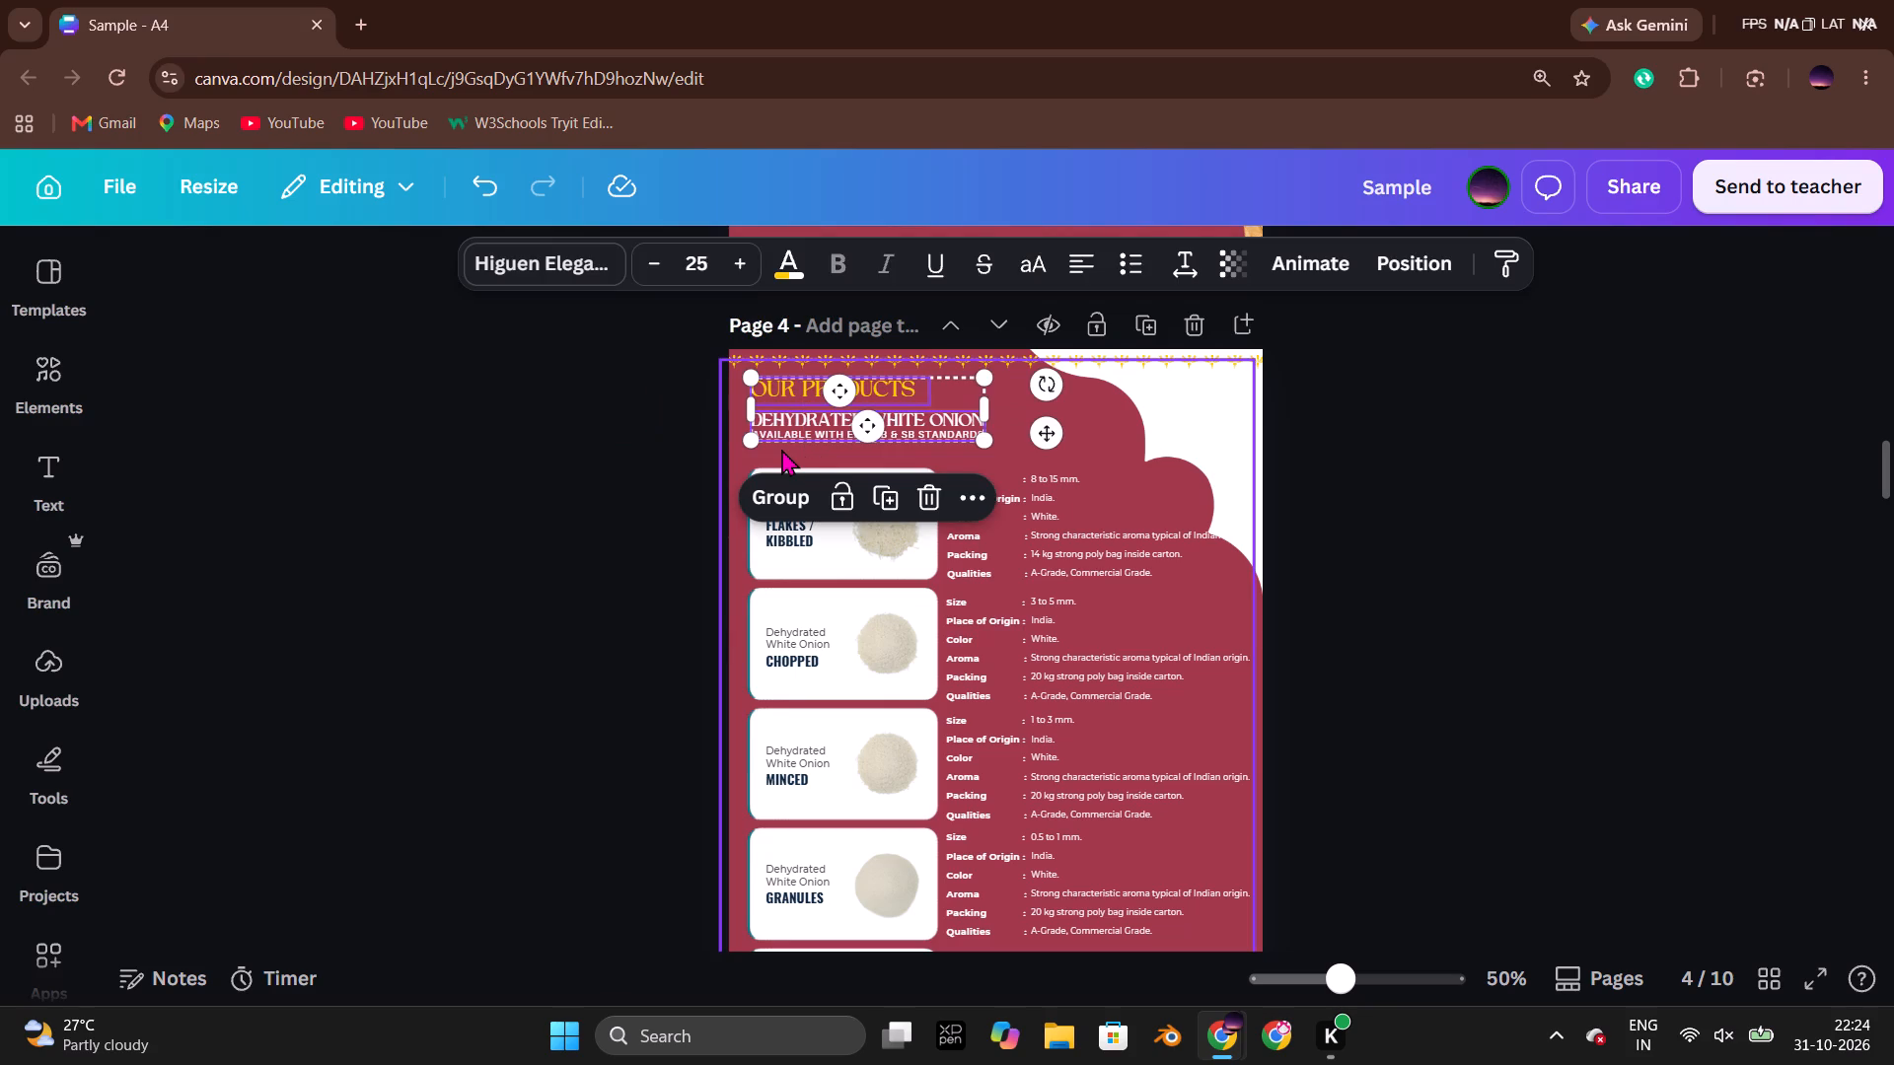
pyautogui.hotkey('ctrl', 'c')
pyautogui.click(585, 435)
# Delete page 5's OUR PRODUCTS heading, DEHYDRATED RED ONION title and standards line.
pyautogui.scroll(-6, 592, 437)
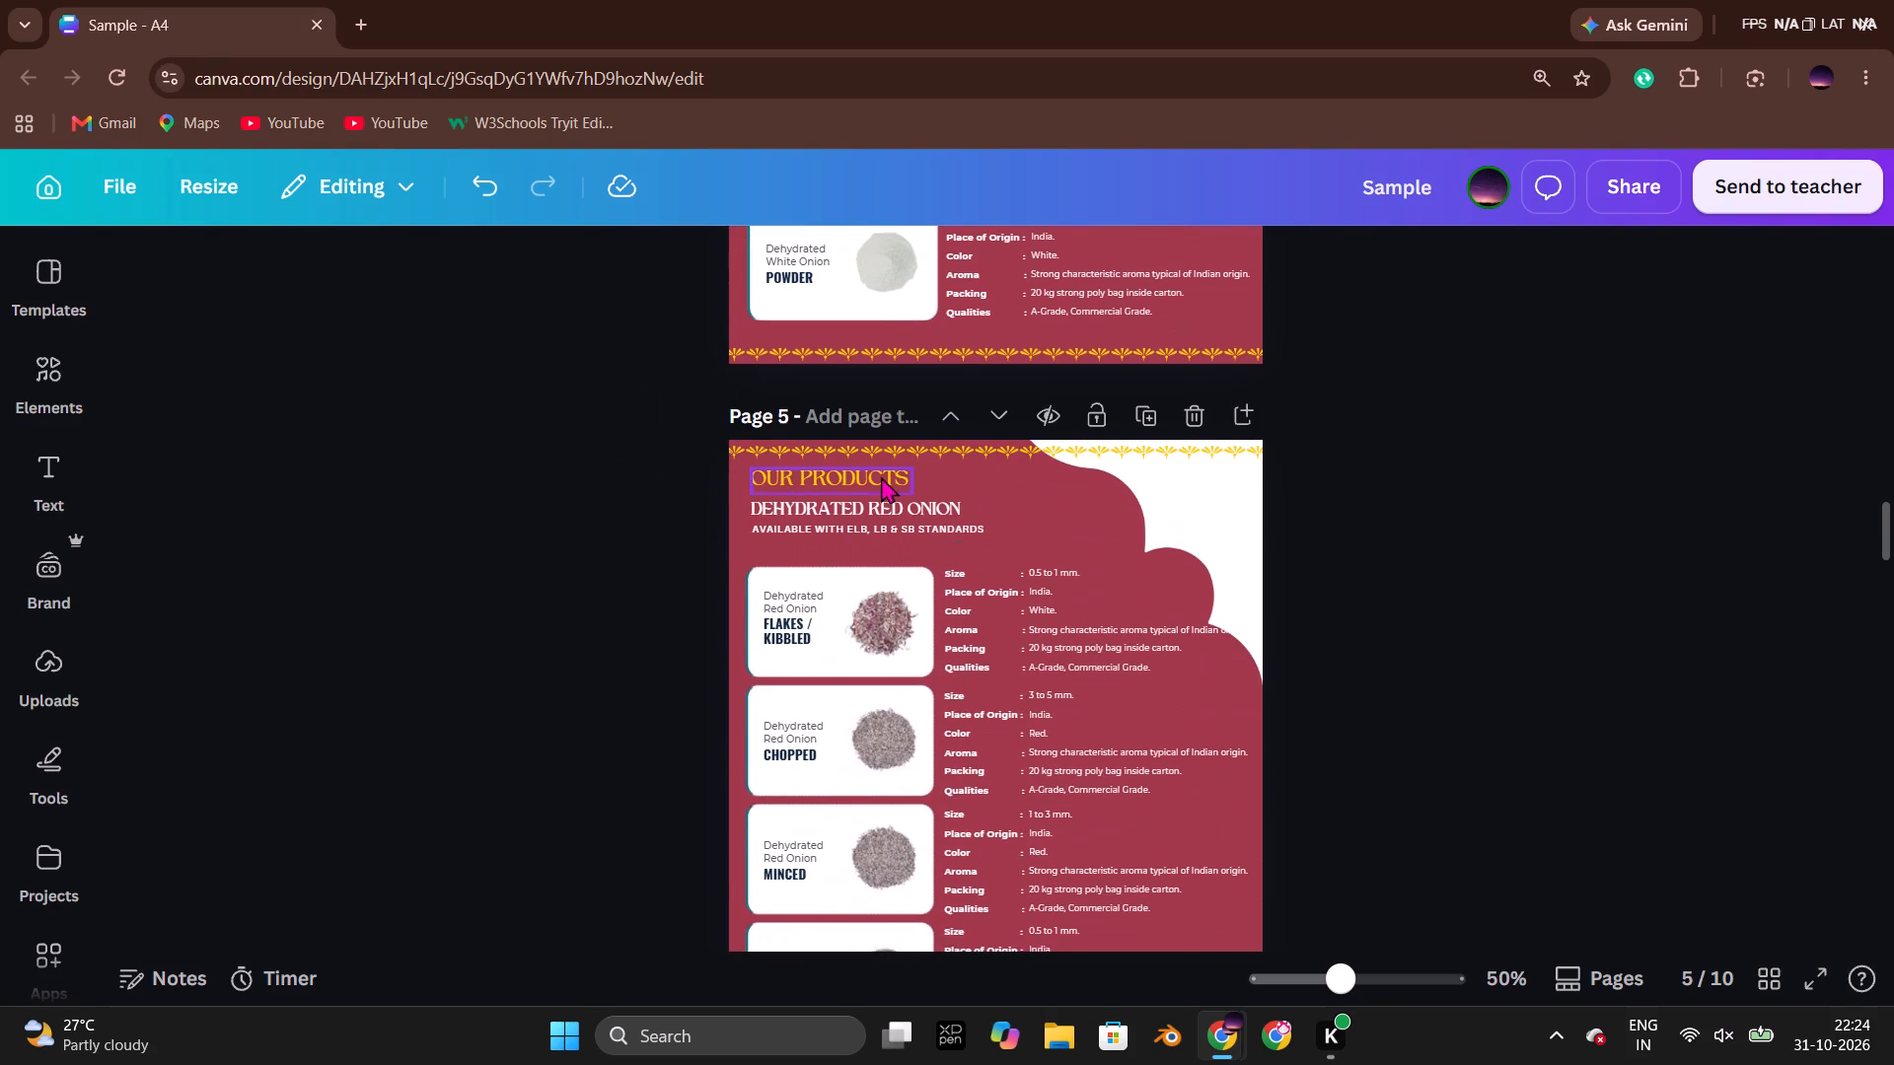
pyautogui.click(864, 483)
pyautogui.press('Delete')
pyautogui.click(861, 502)
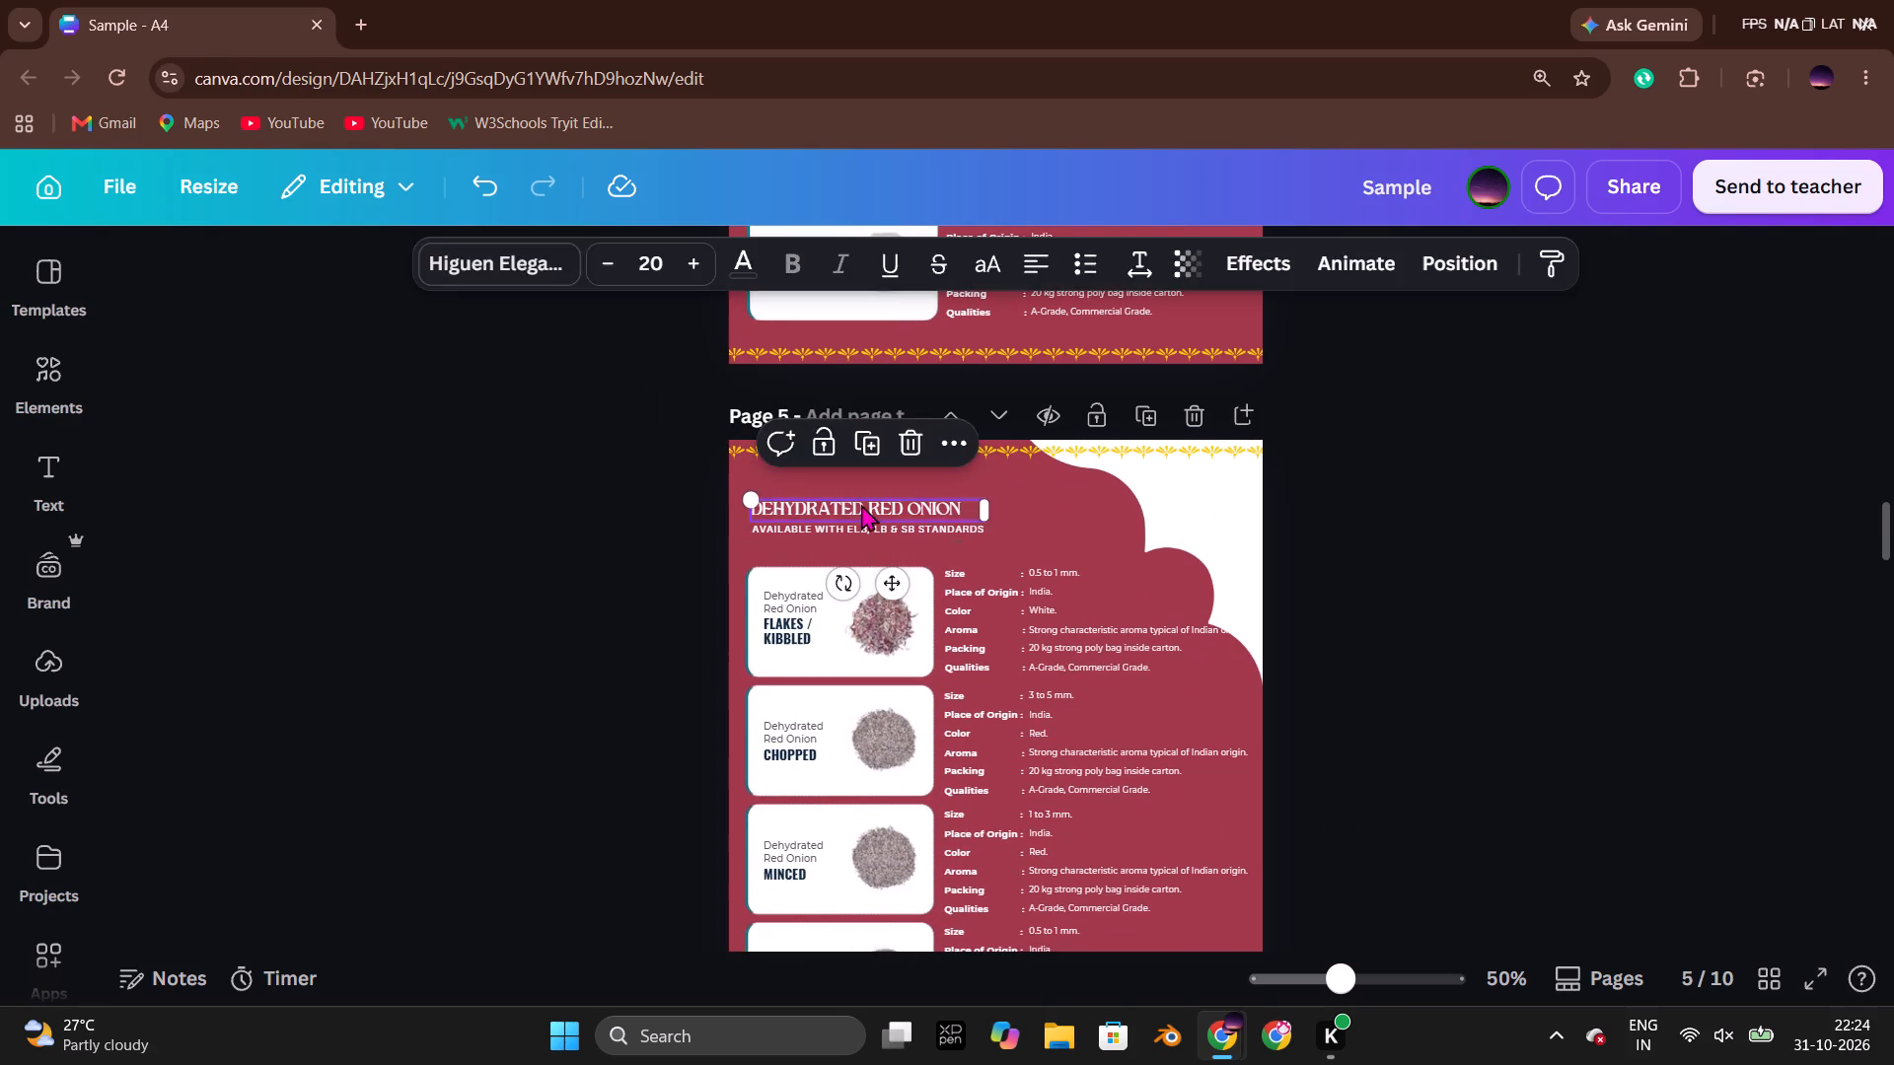
pyautogui.press('Delete')
pyautogui.click(865, 527)
pyautogui.press('Delete')
pyautogui.click(679, 499)
# Move page 5's grouped red onion product rows up slightly, towards the heading area.
pyautogui.click(981, 726)
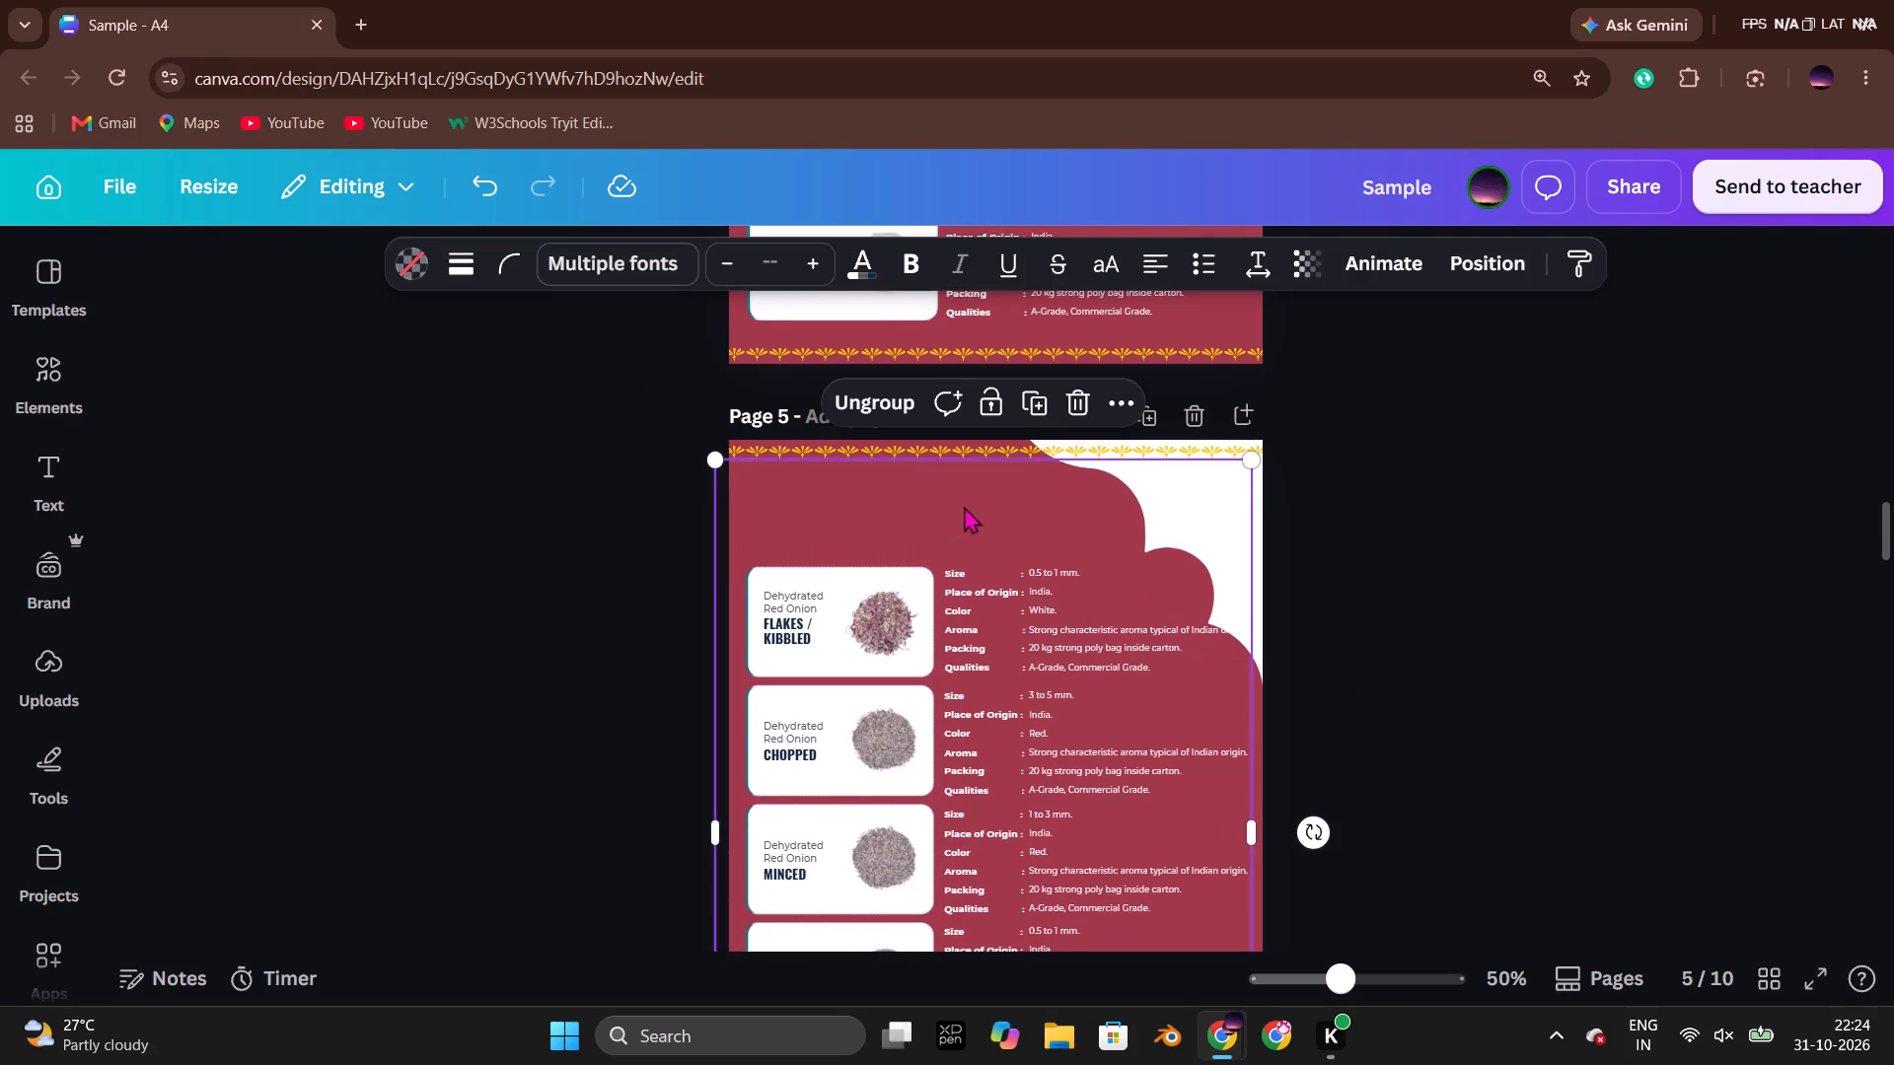
pyautogui.scroll(-4, 1289, 637)
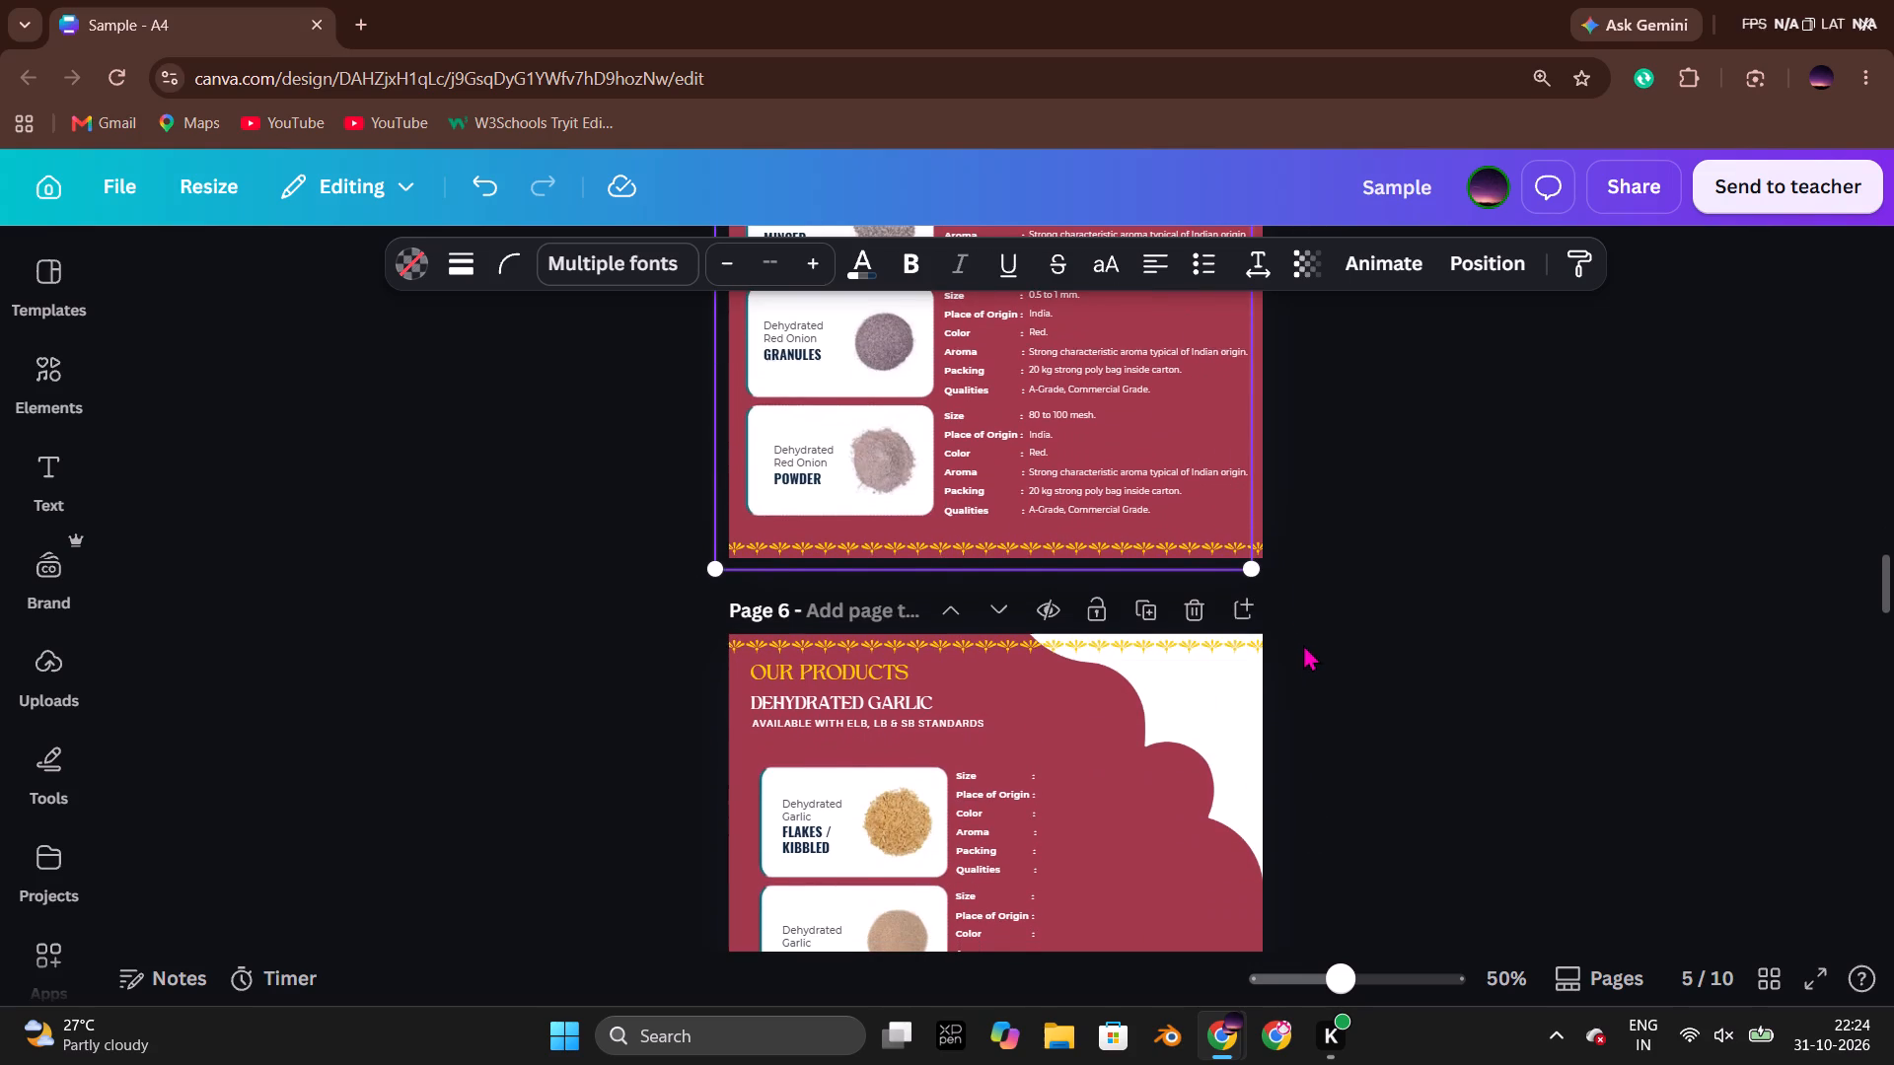
pyautogui.press('Up')
pyautogui.press('Up')
pyautogui.press('Up')
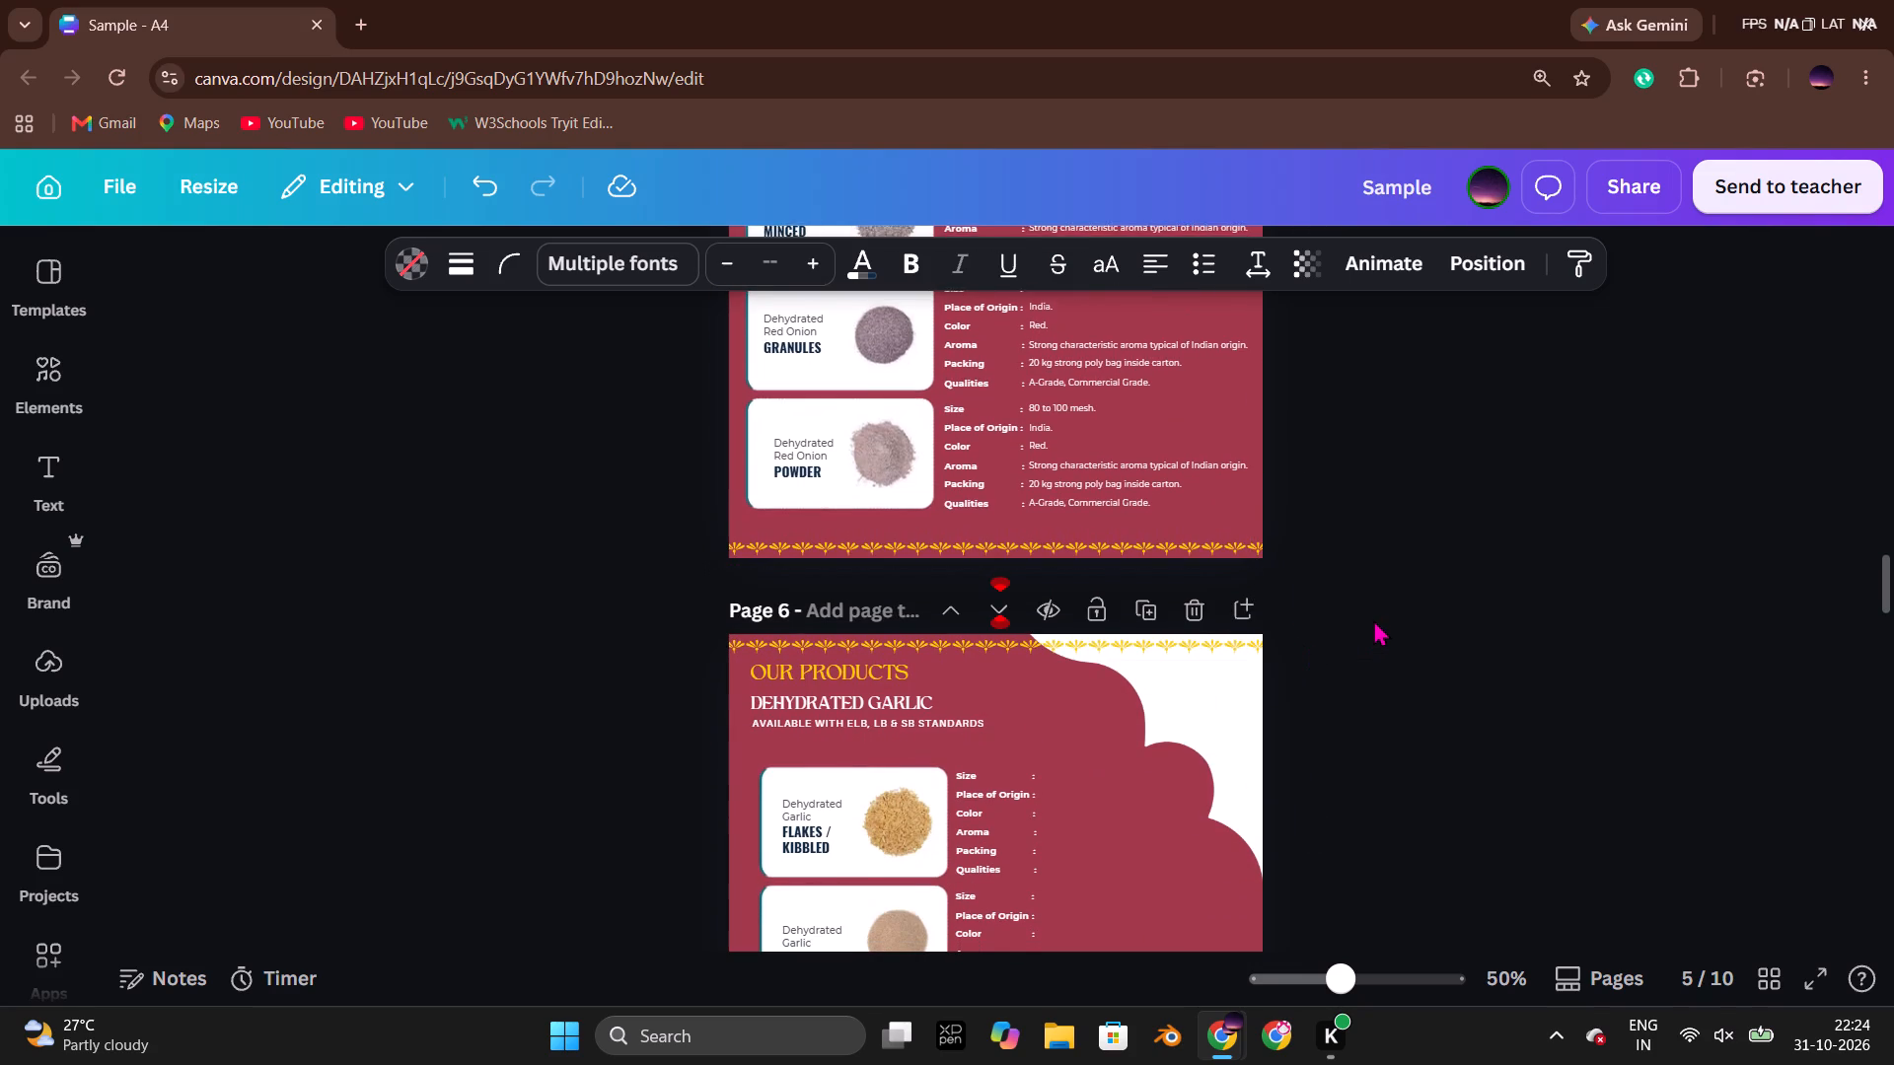
pyautogui.press('Up')
pyautogui.press('Up')
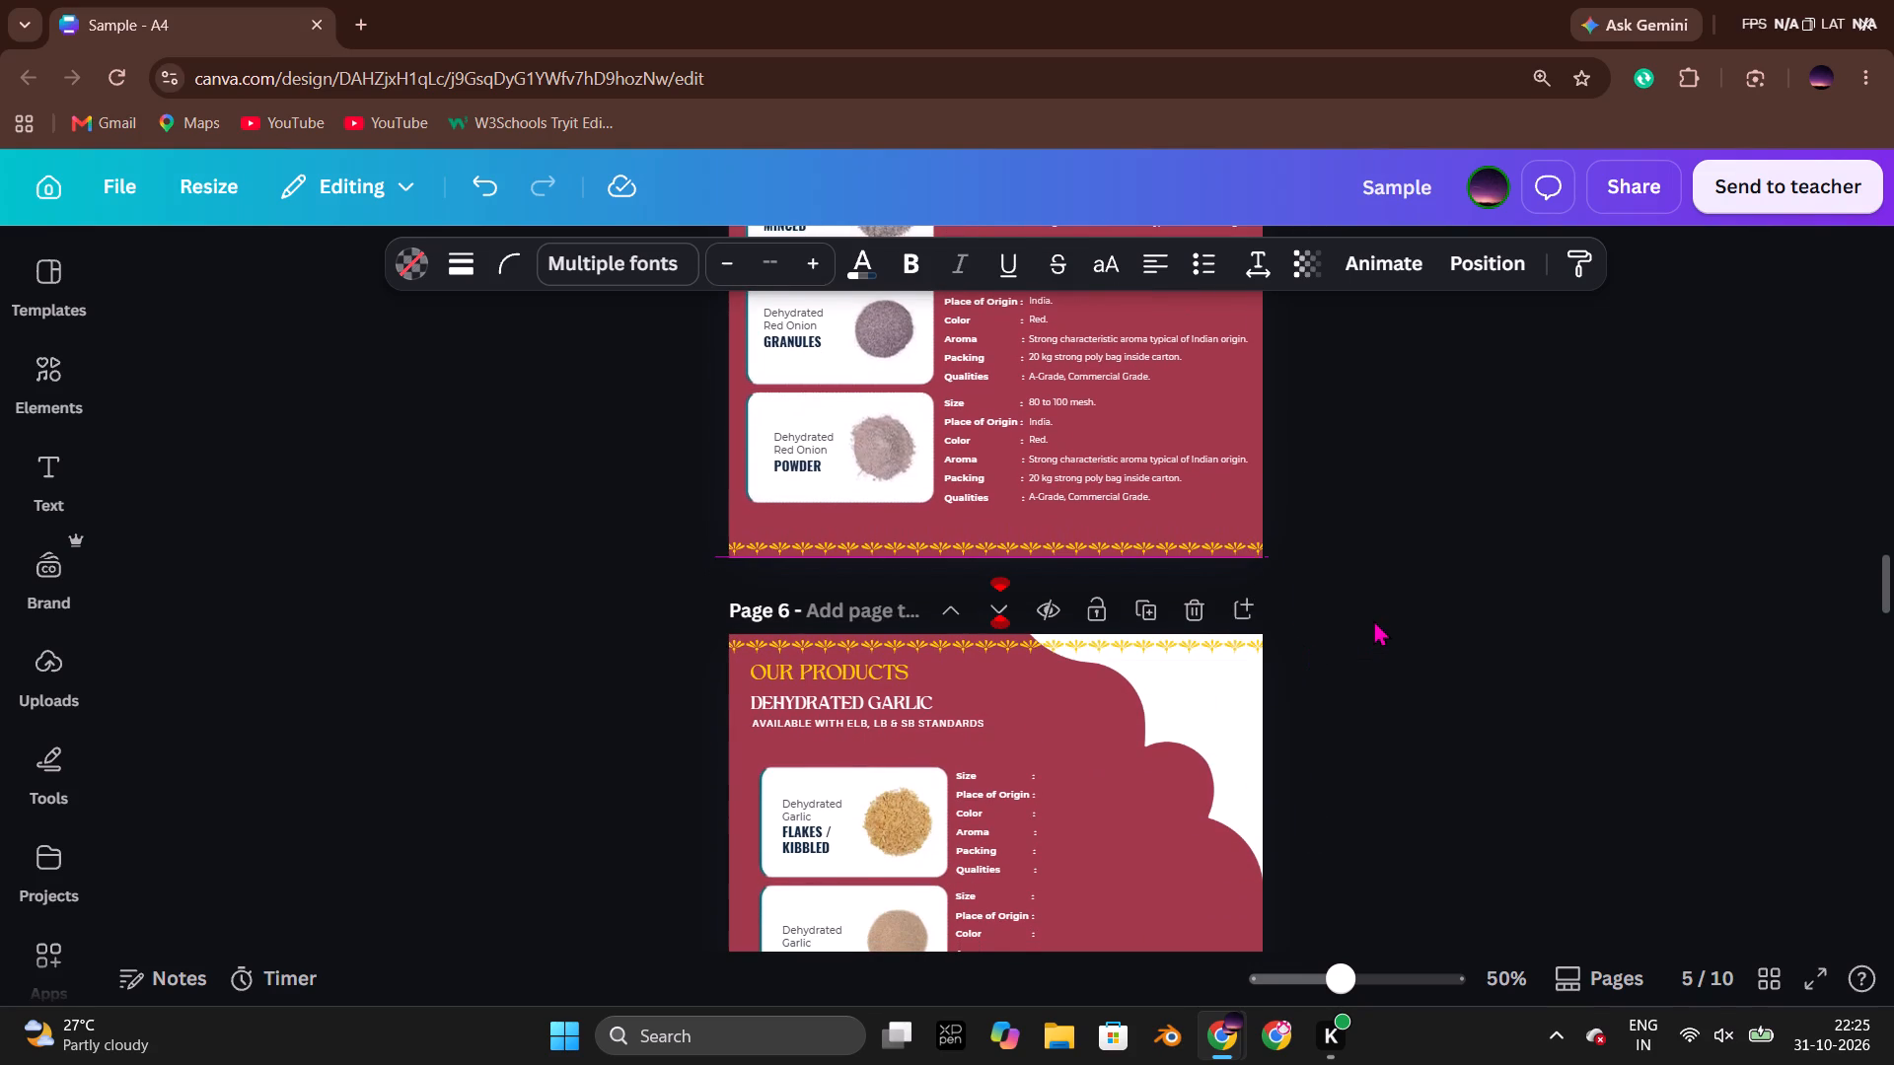
pyautogui.press('Down')
pyautogui.scroll(2, 1373, 619)
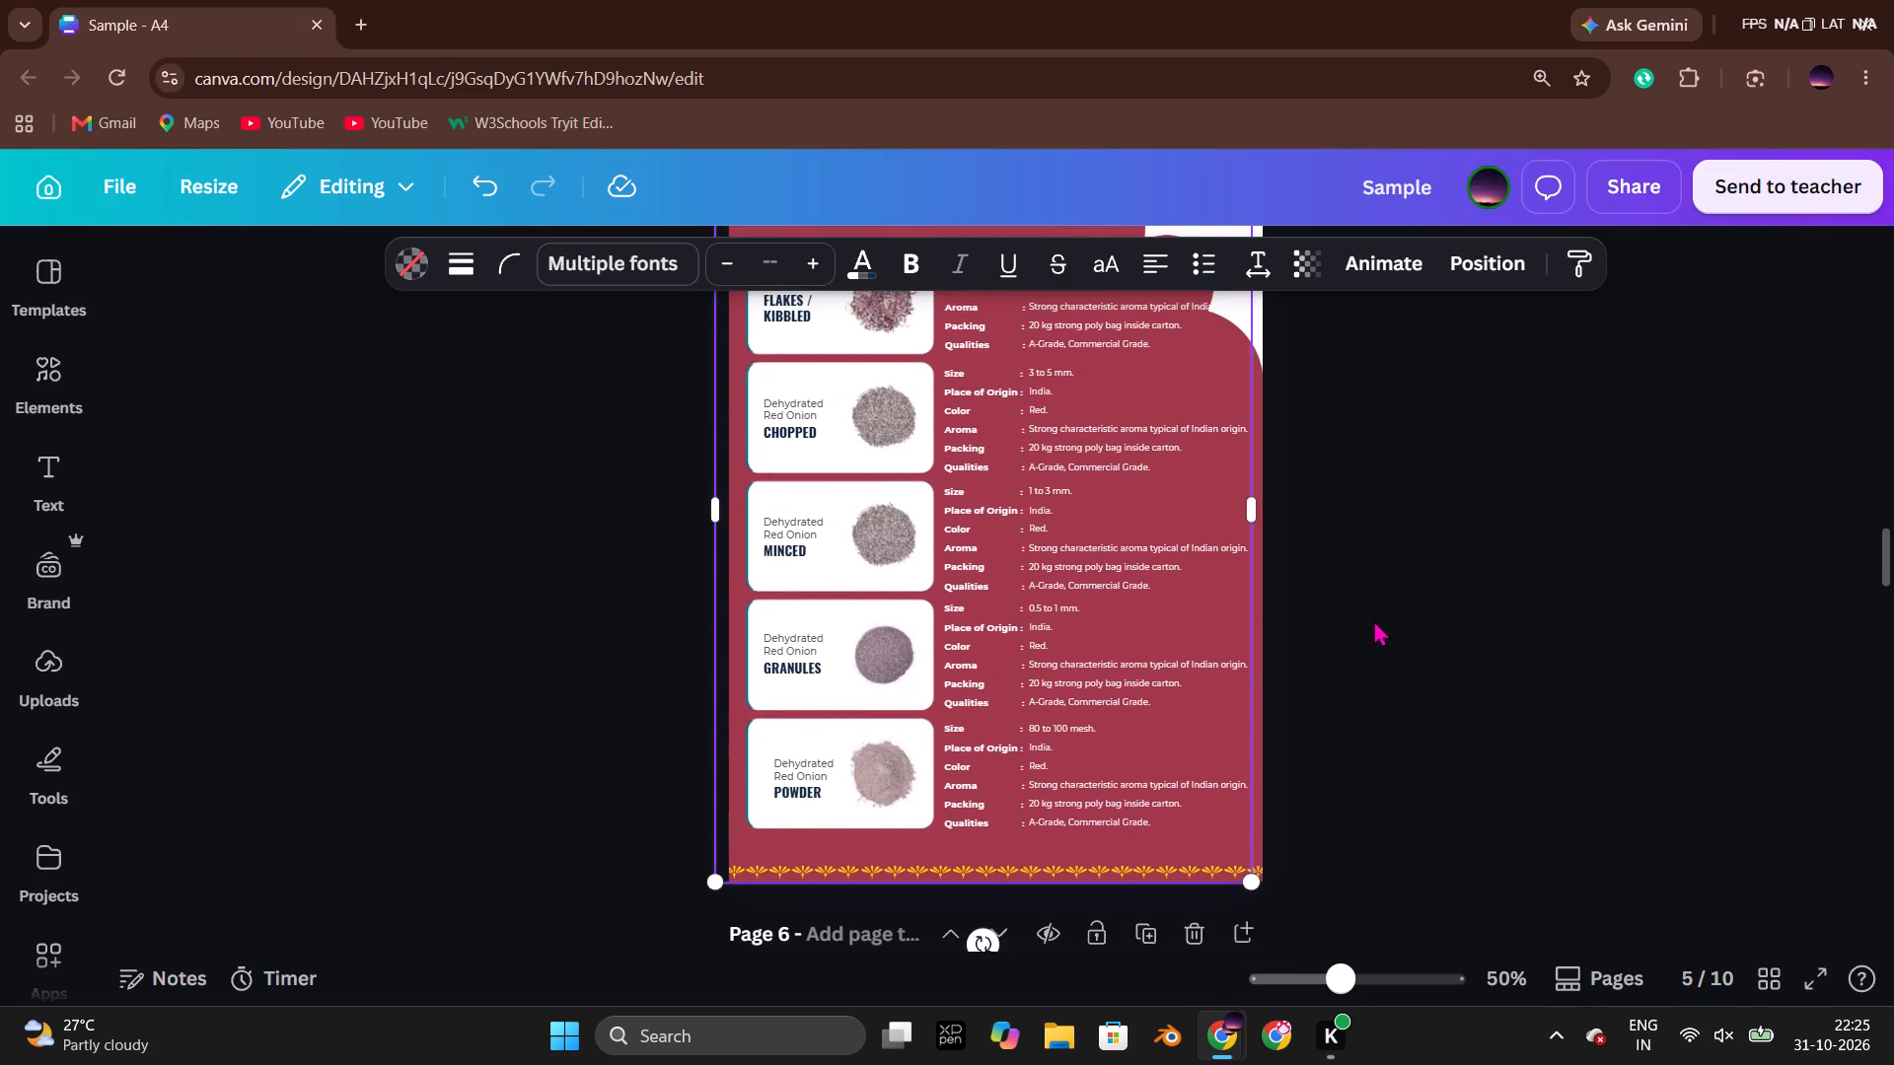
pyautogui.click(1373, 619)
# Lock page 5's grouped red onion product rows.
pyautogui.scroll(3, 1373, 619)
pyautogui.click(804, 518)
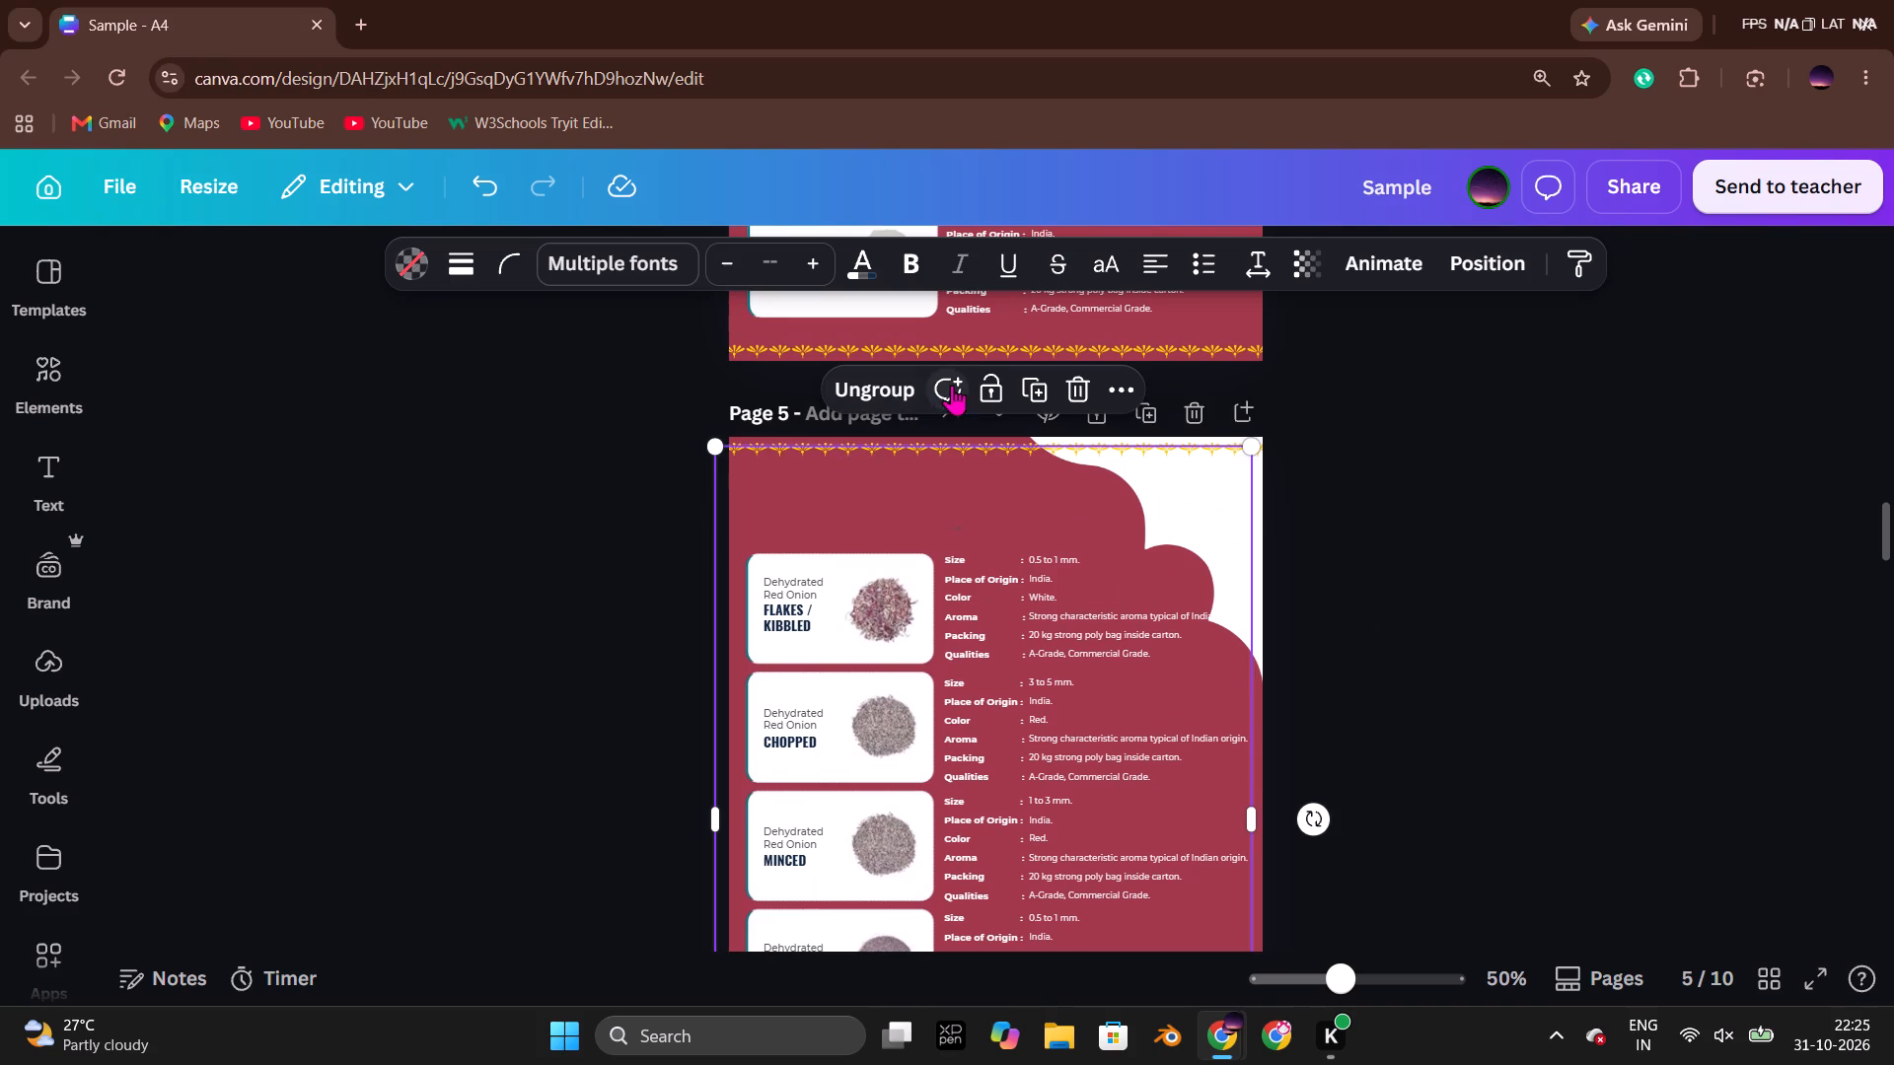
pyautogui.click(986, 390)
# Paste the headings copied from page 4 into the empty heading area of page 5.
pyautogui.click(583, 421)
pyautogui.hotkey('ctrl', 'v')
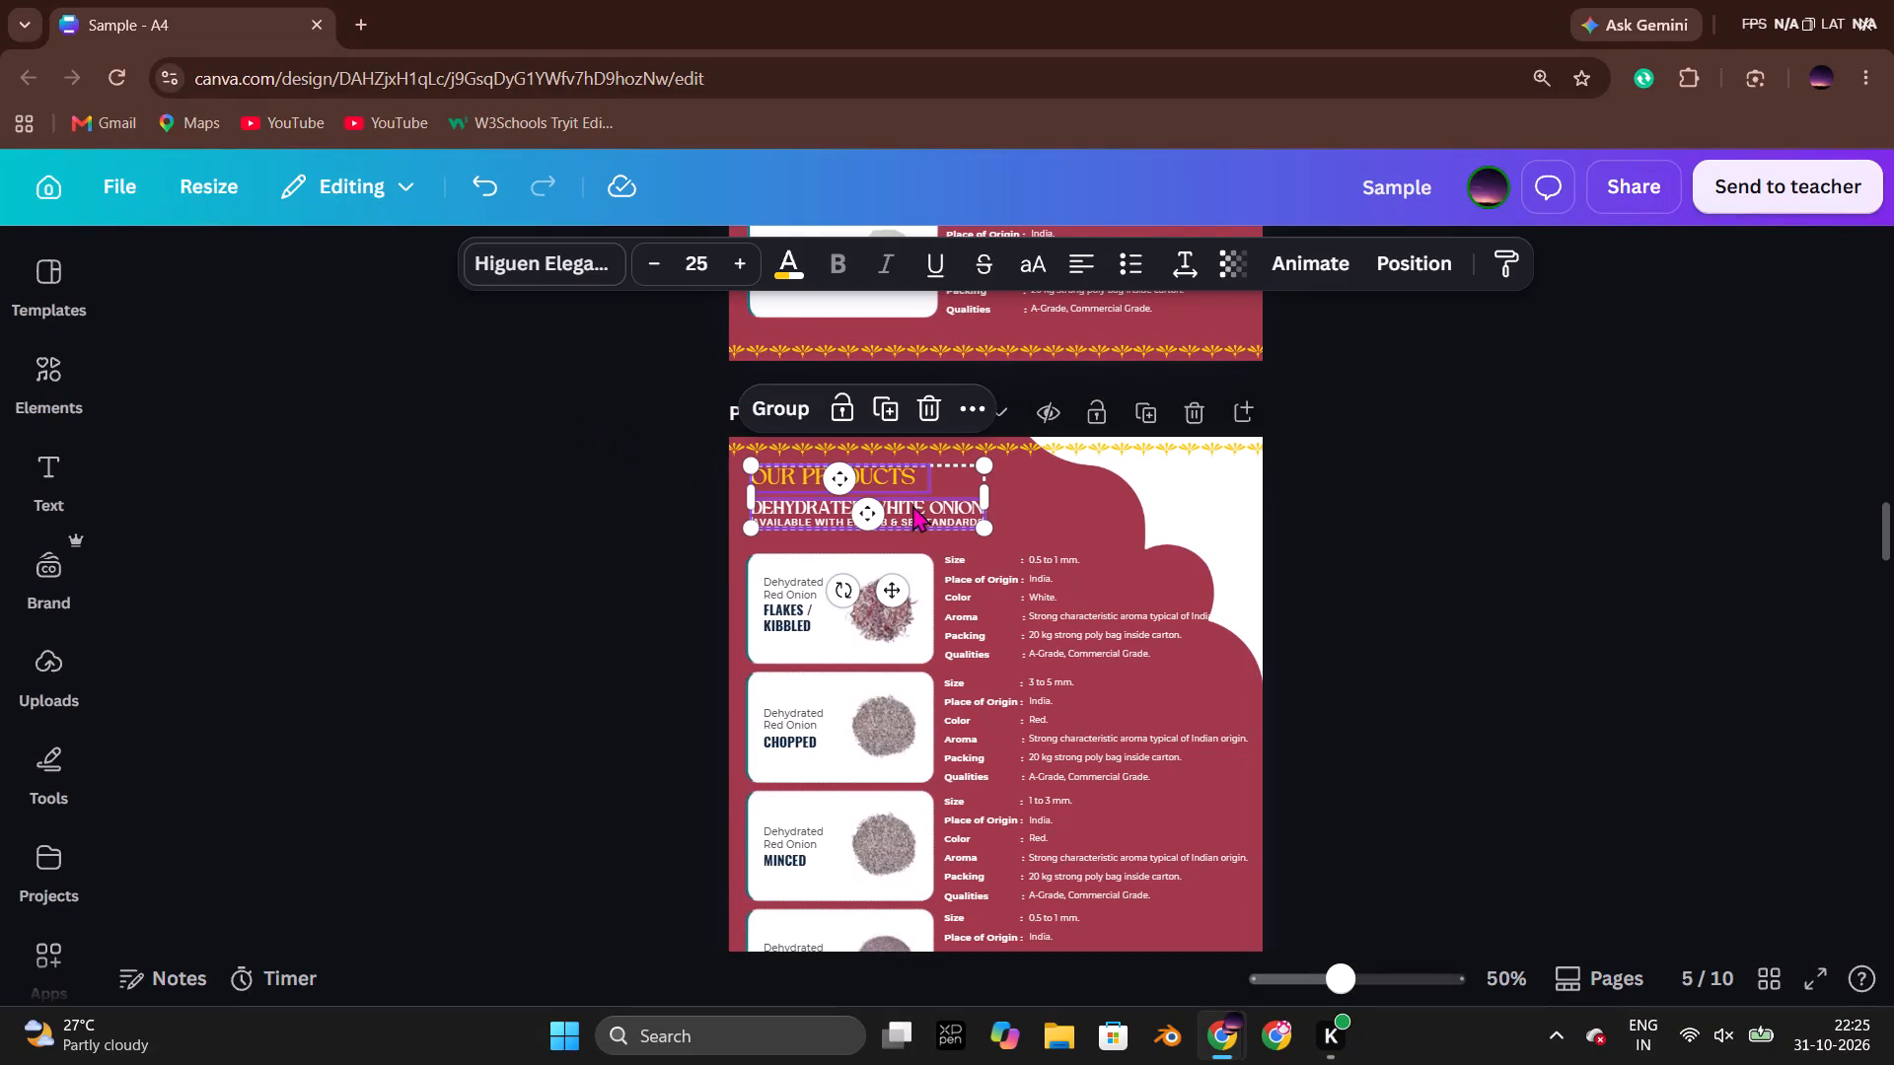
pyautogui.click(1446, 582)
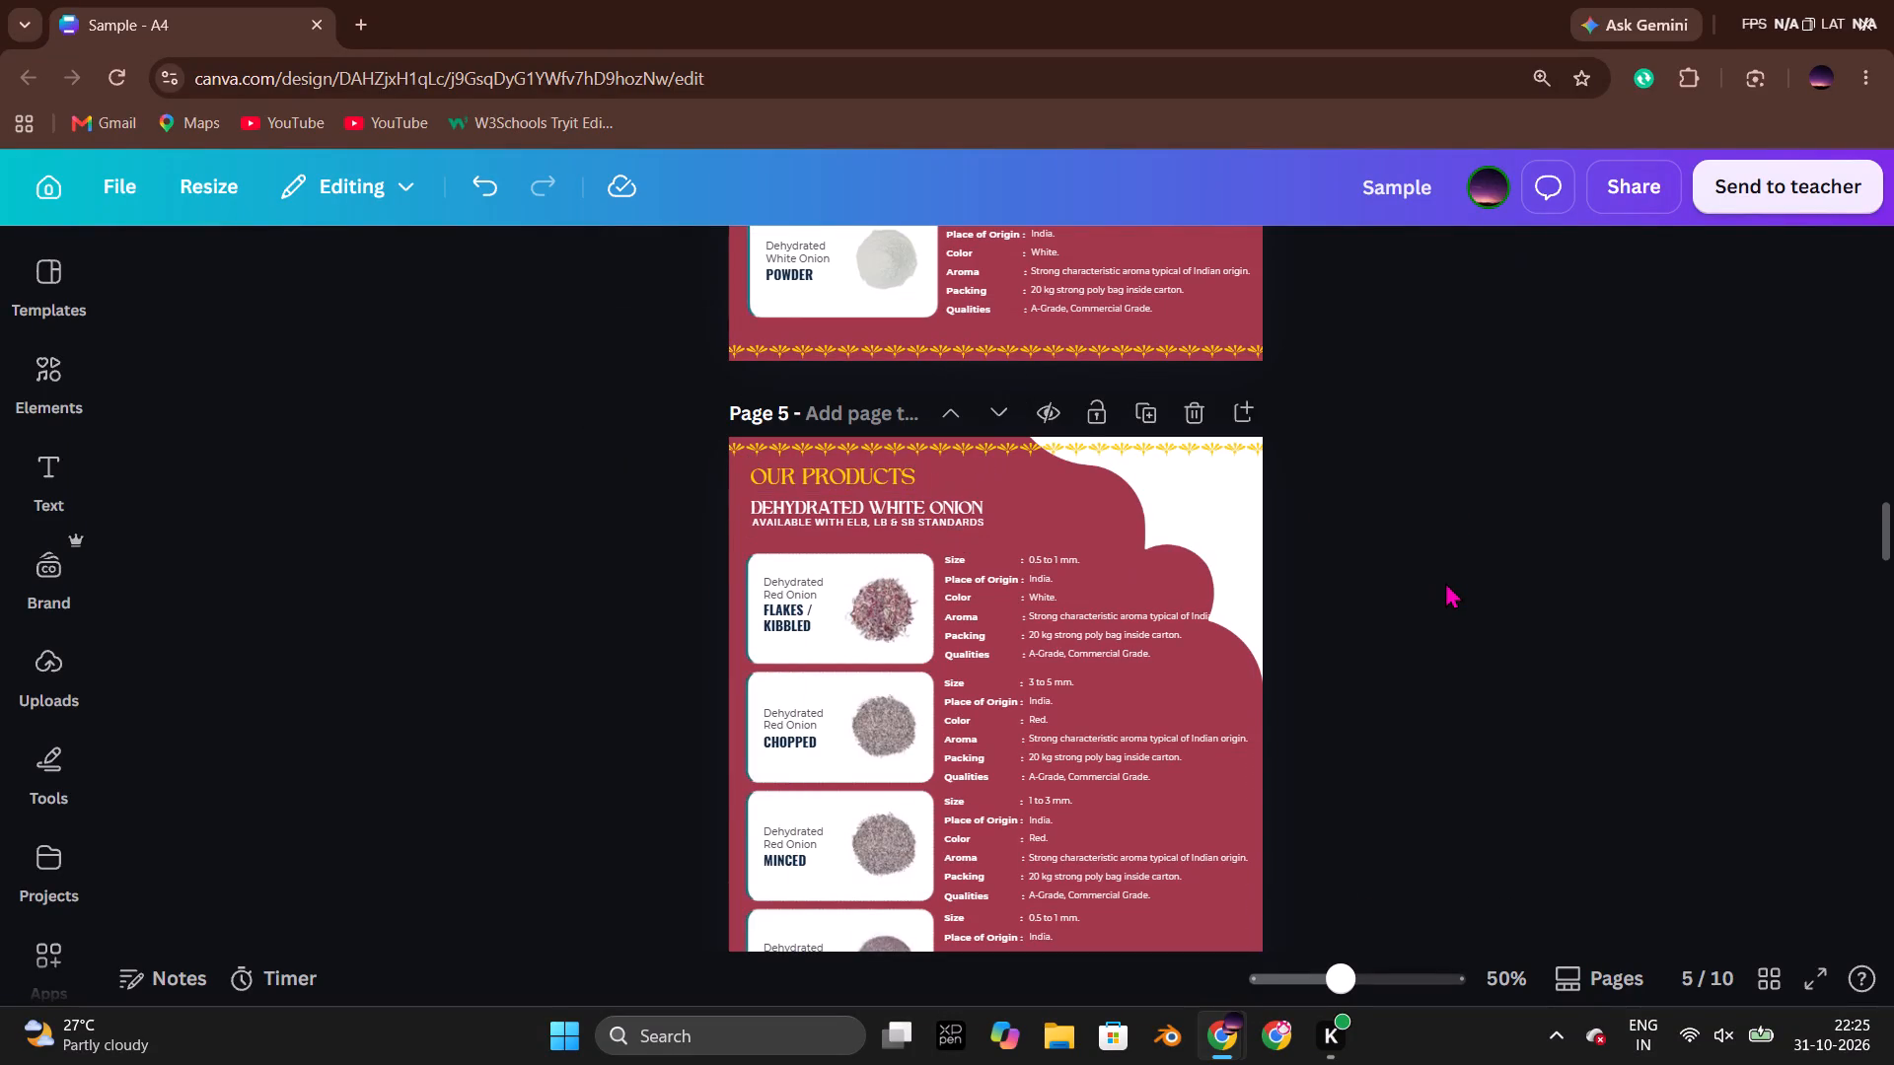
# Change WHITE to RED in page 5's pasted title so it reads DEHYDRATED RED ONION.
pyautogui.scroll(-1, 1445, 582)
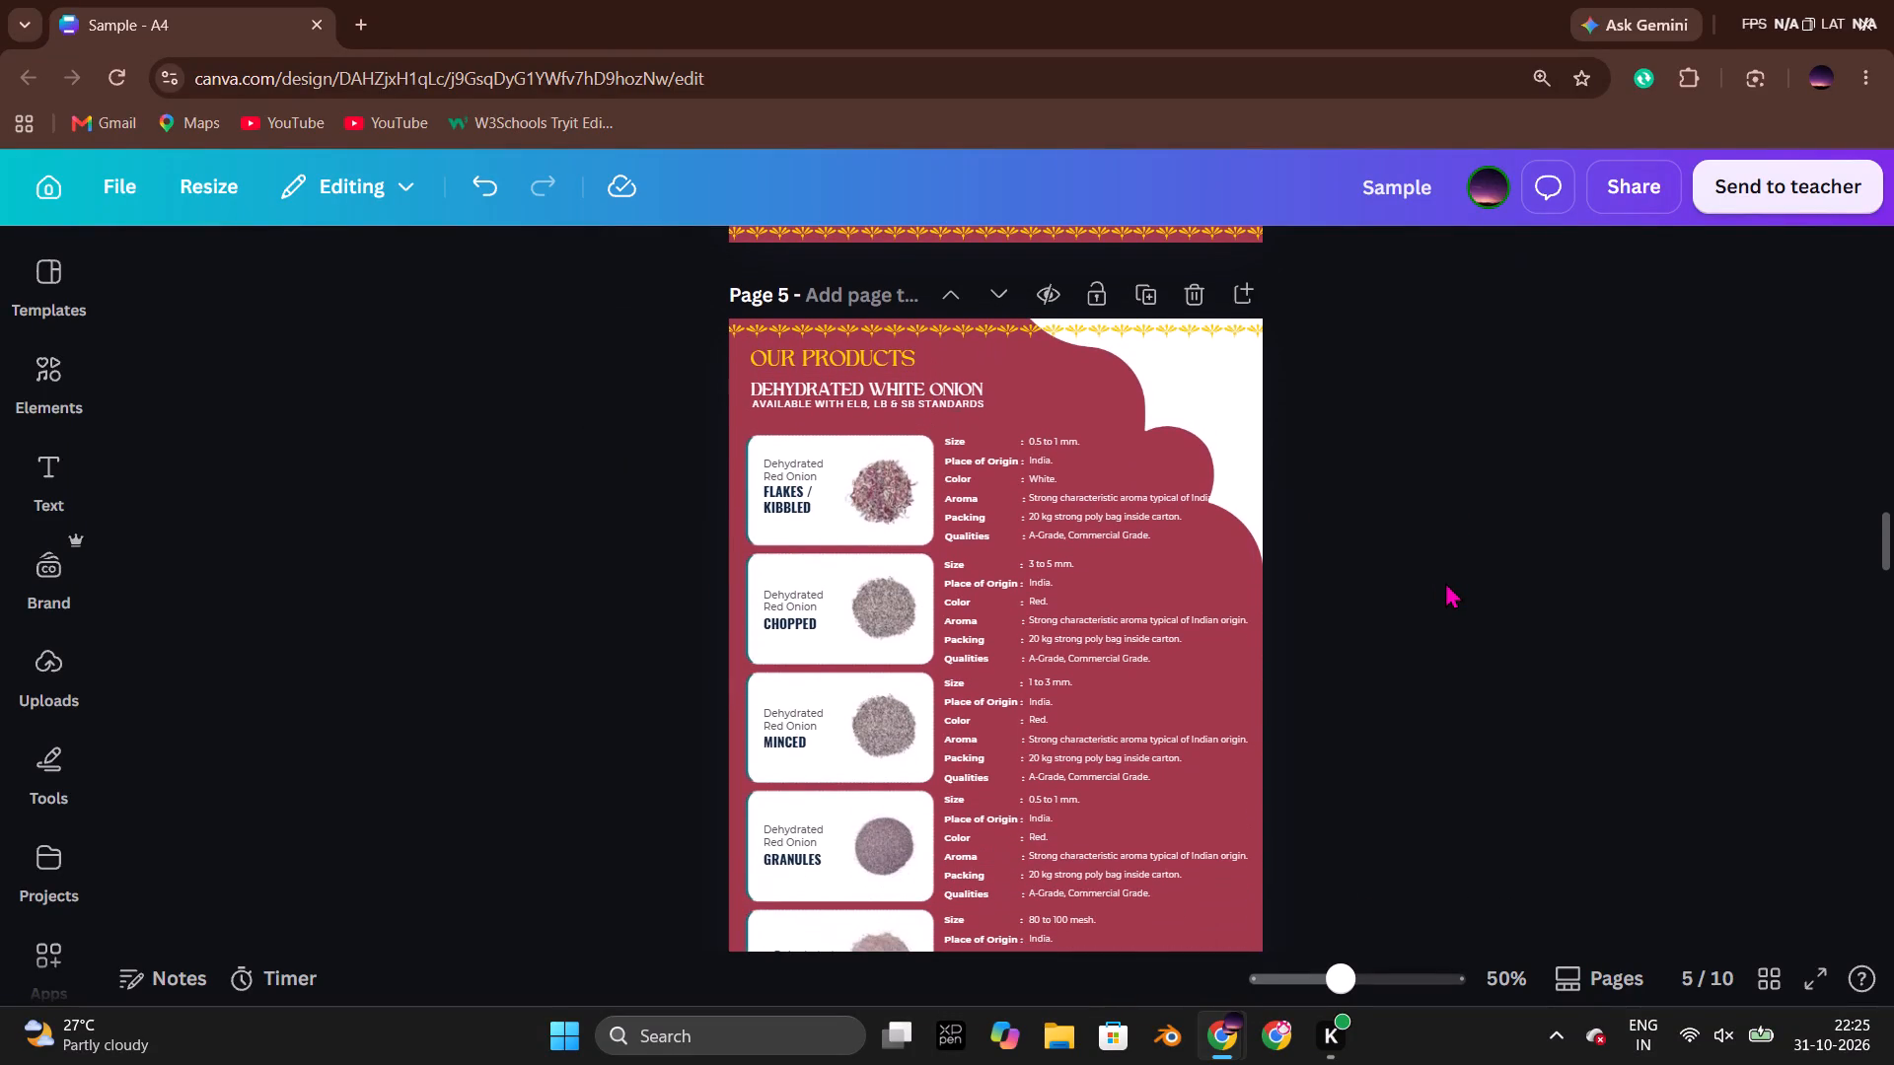
pyautogui.scroll(-1, 1445, 582)
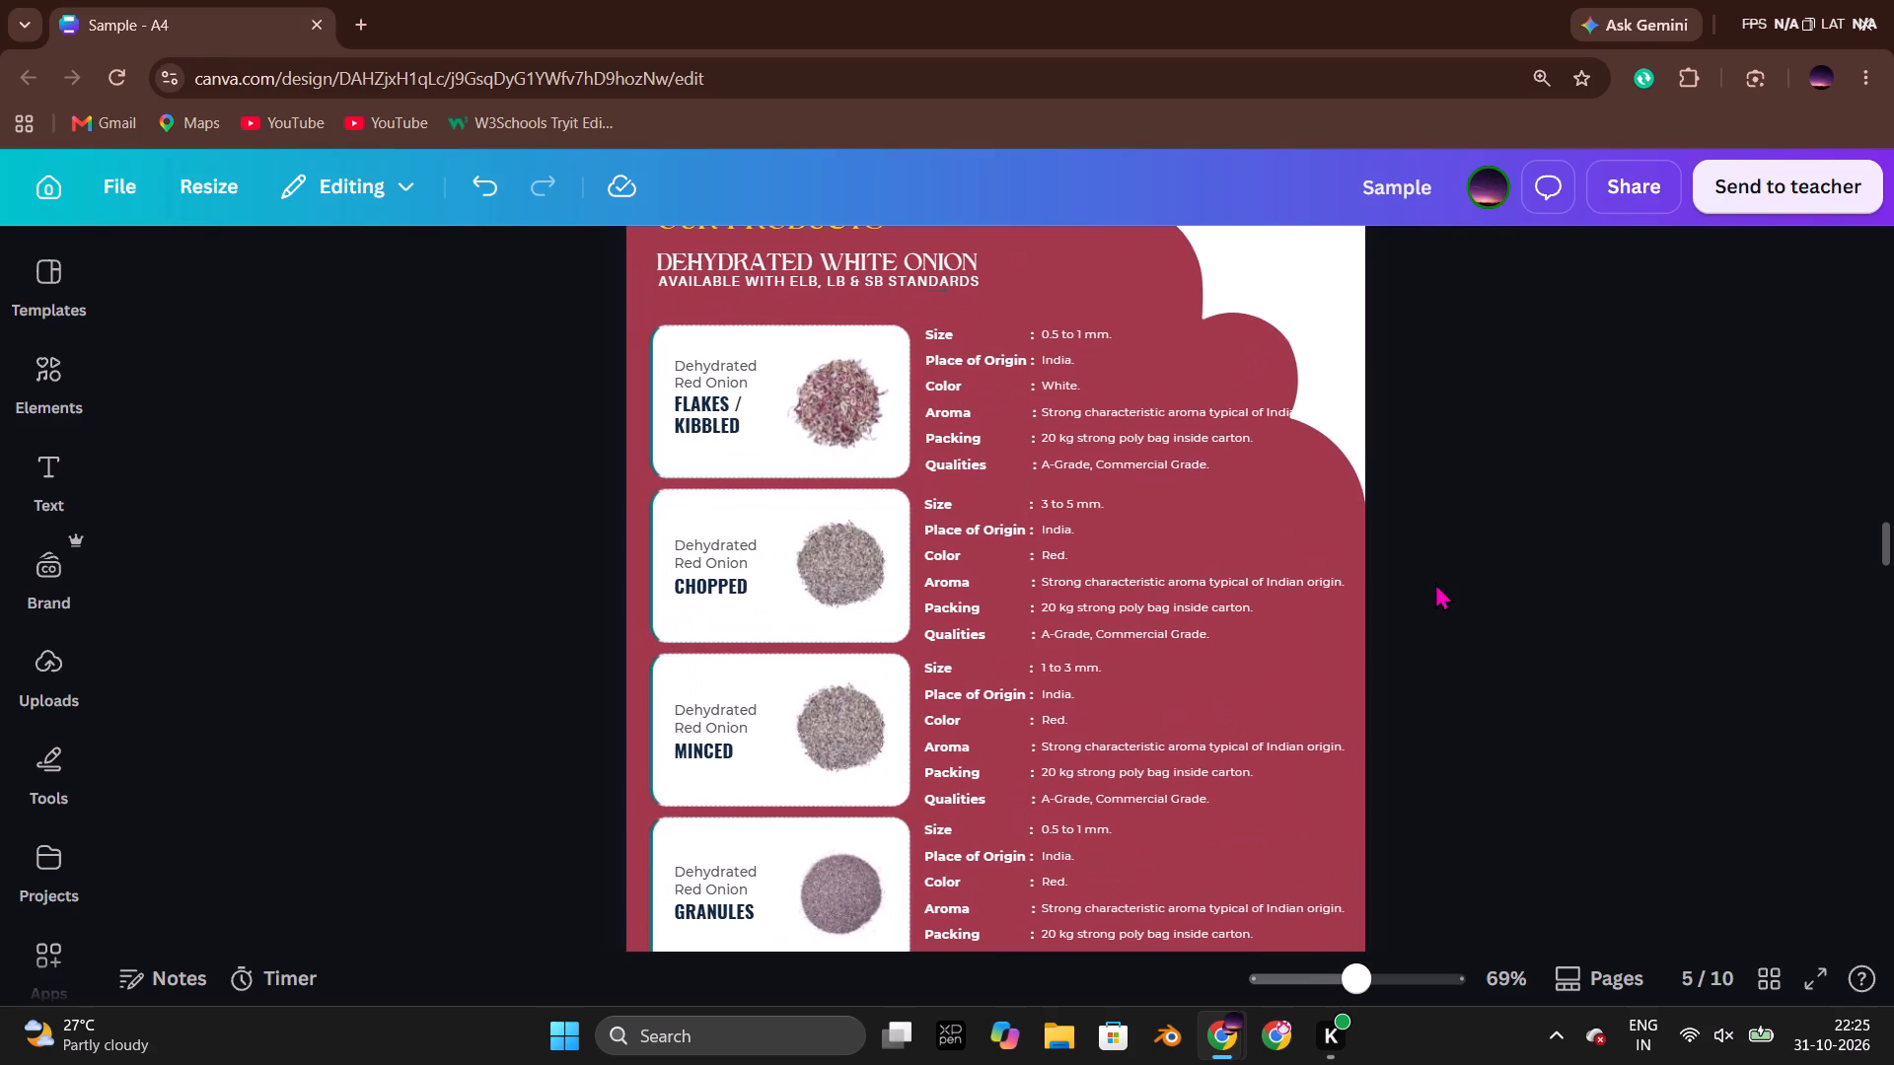
pyautogui.scroll(-1, 1435, 583)
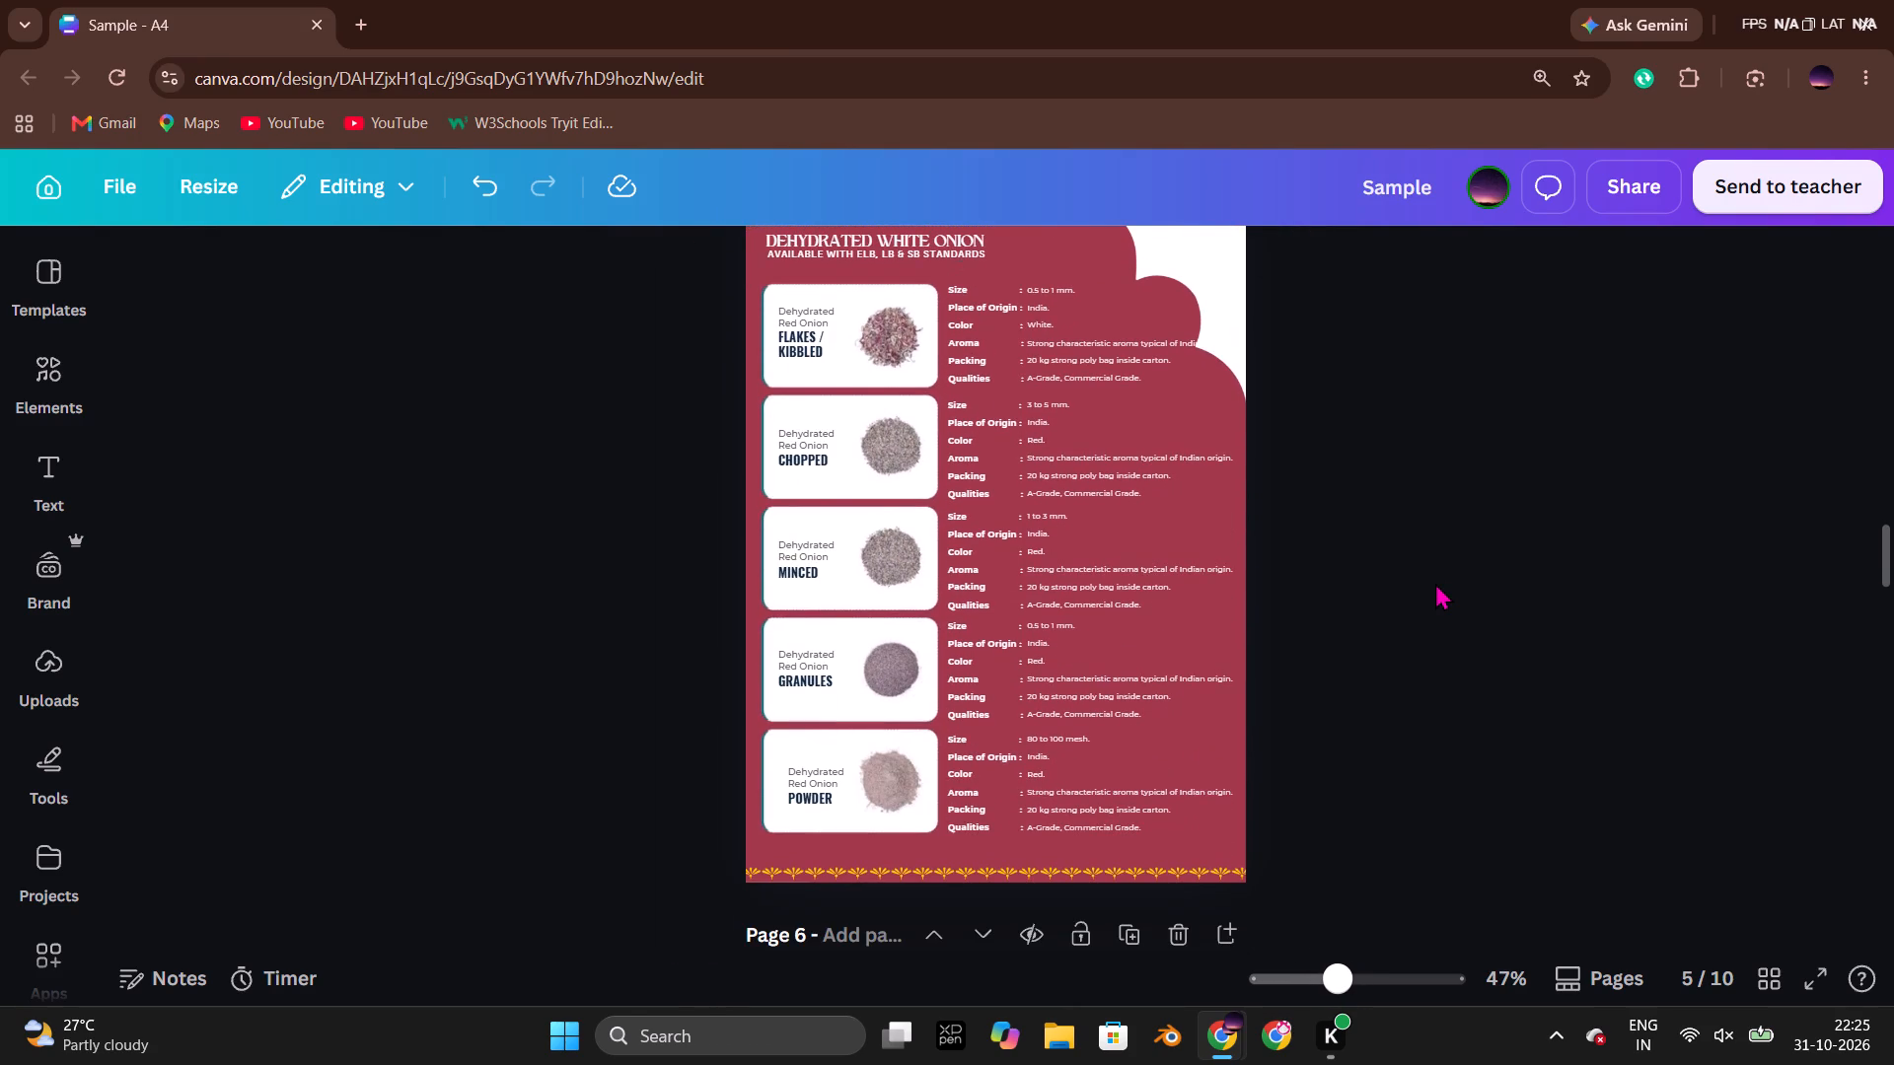
pyautogui.scroll(-4, 1435, 583)
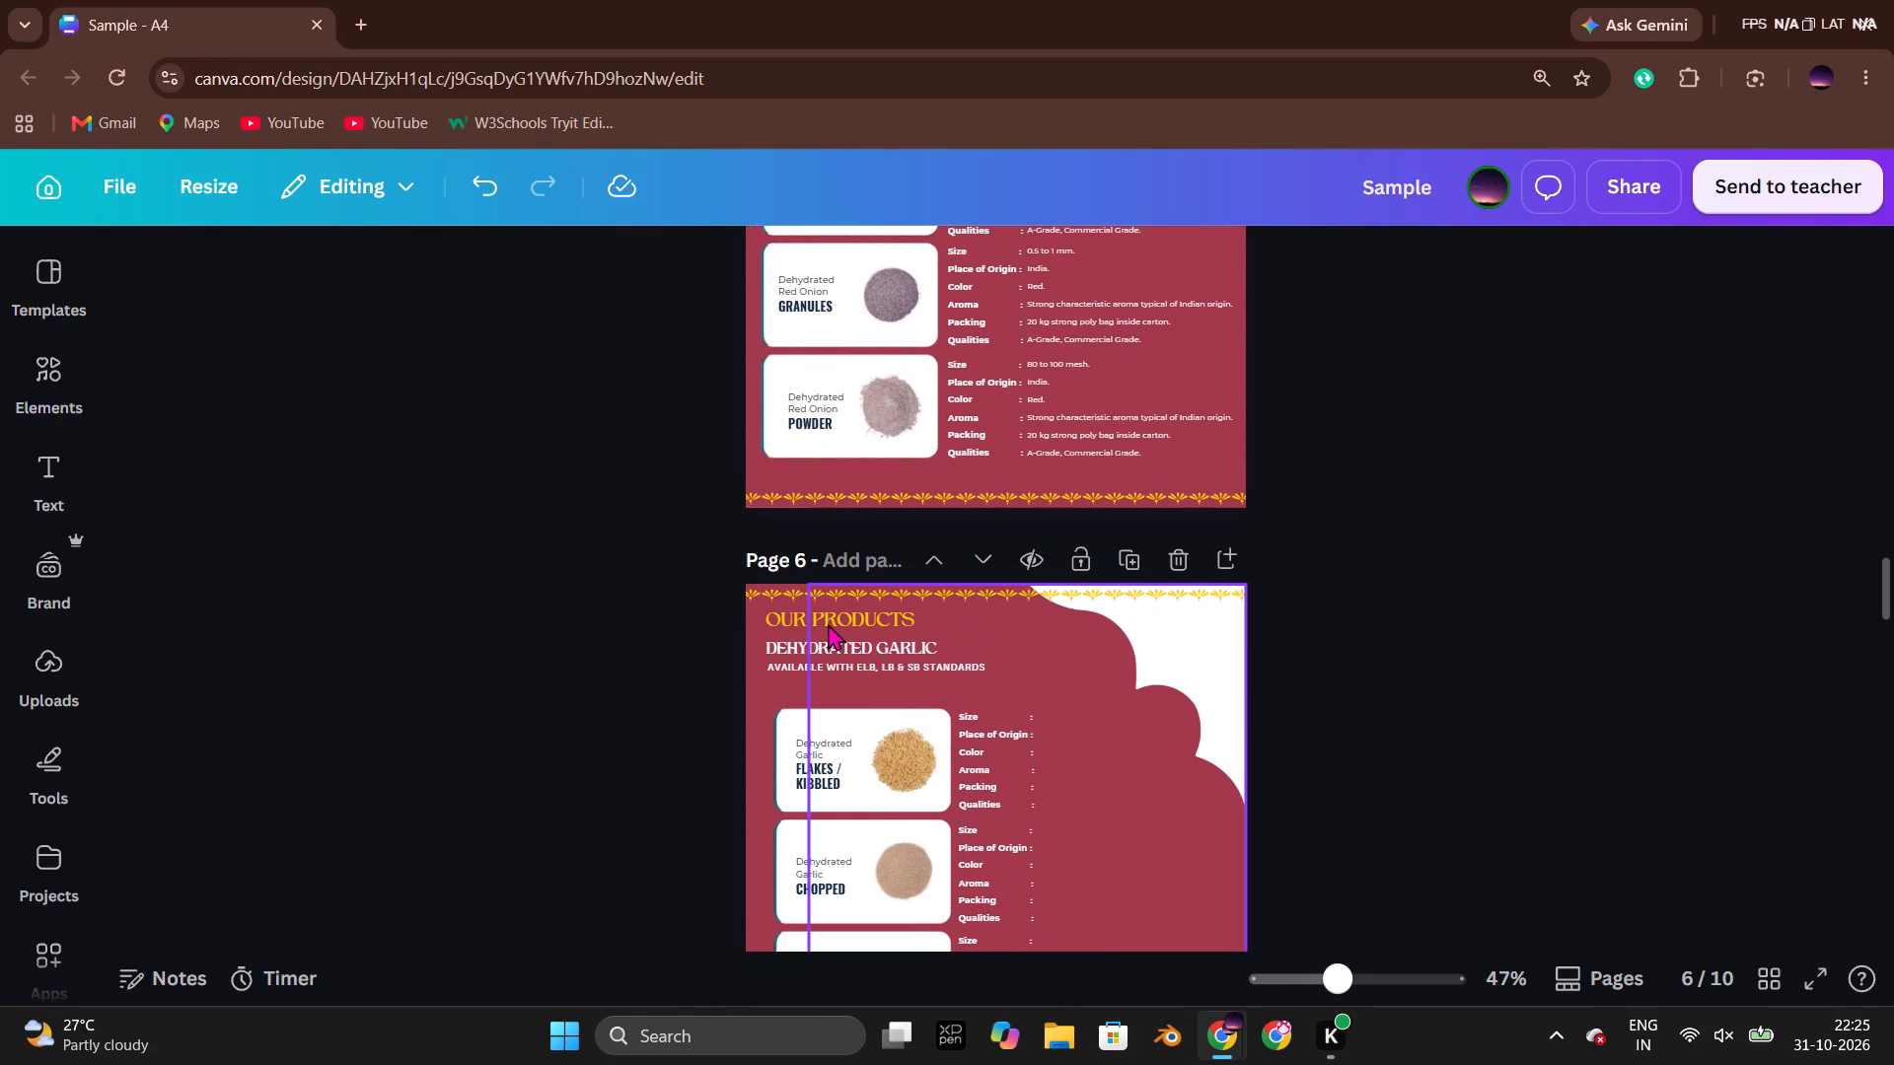
pyautogui.click(1490, 624)
pyautogui.scroll(5, 1487, 623)
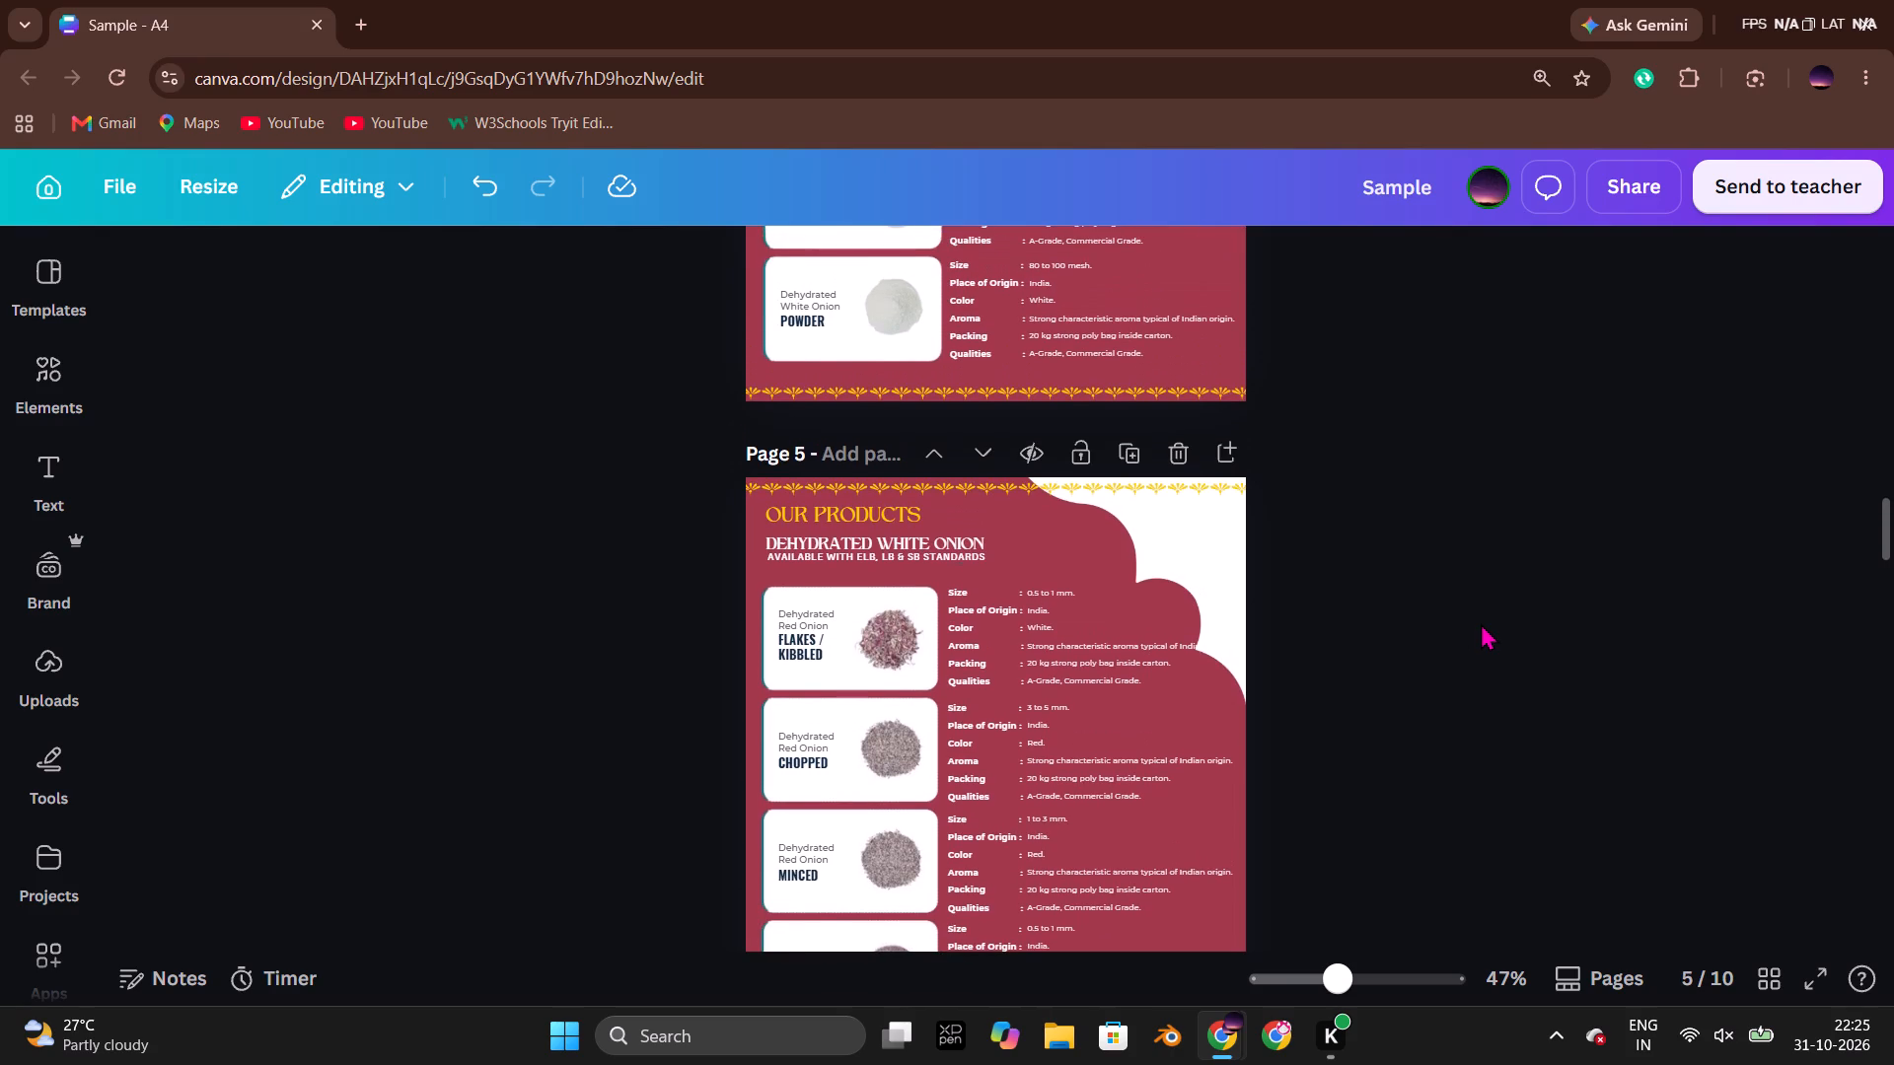
pyautogui.doubleClick(905, 539)
pyautogui.click(924, 542)
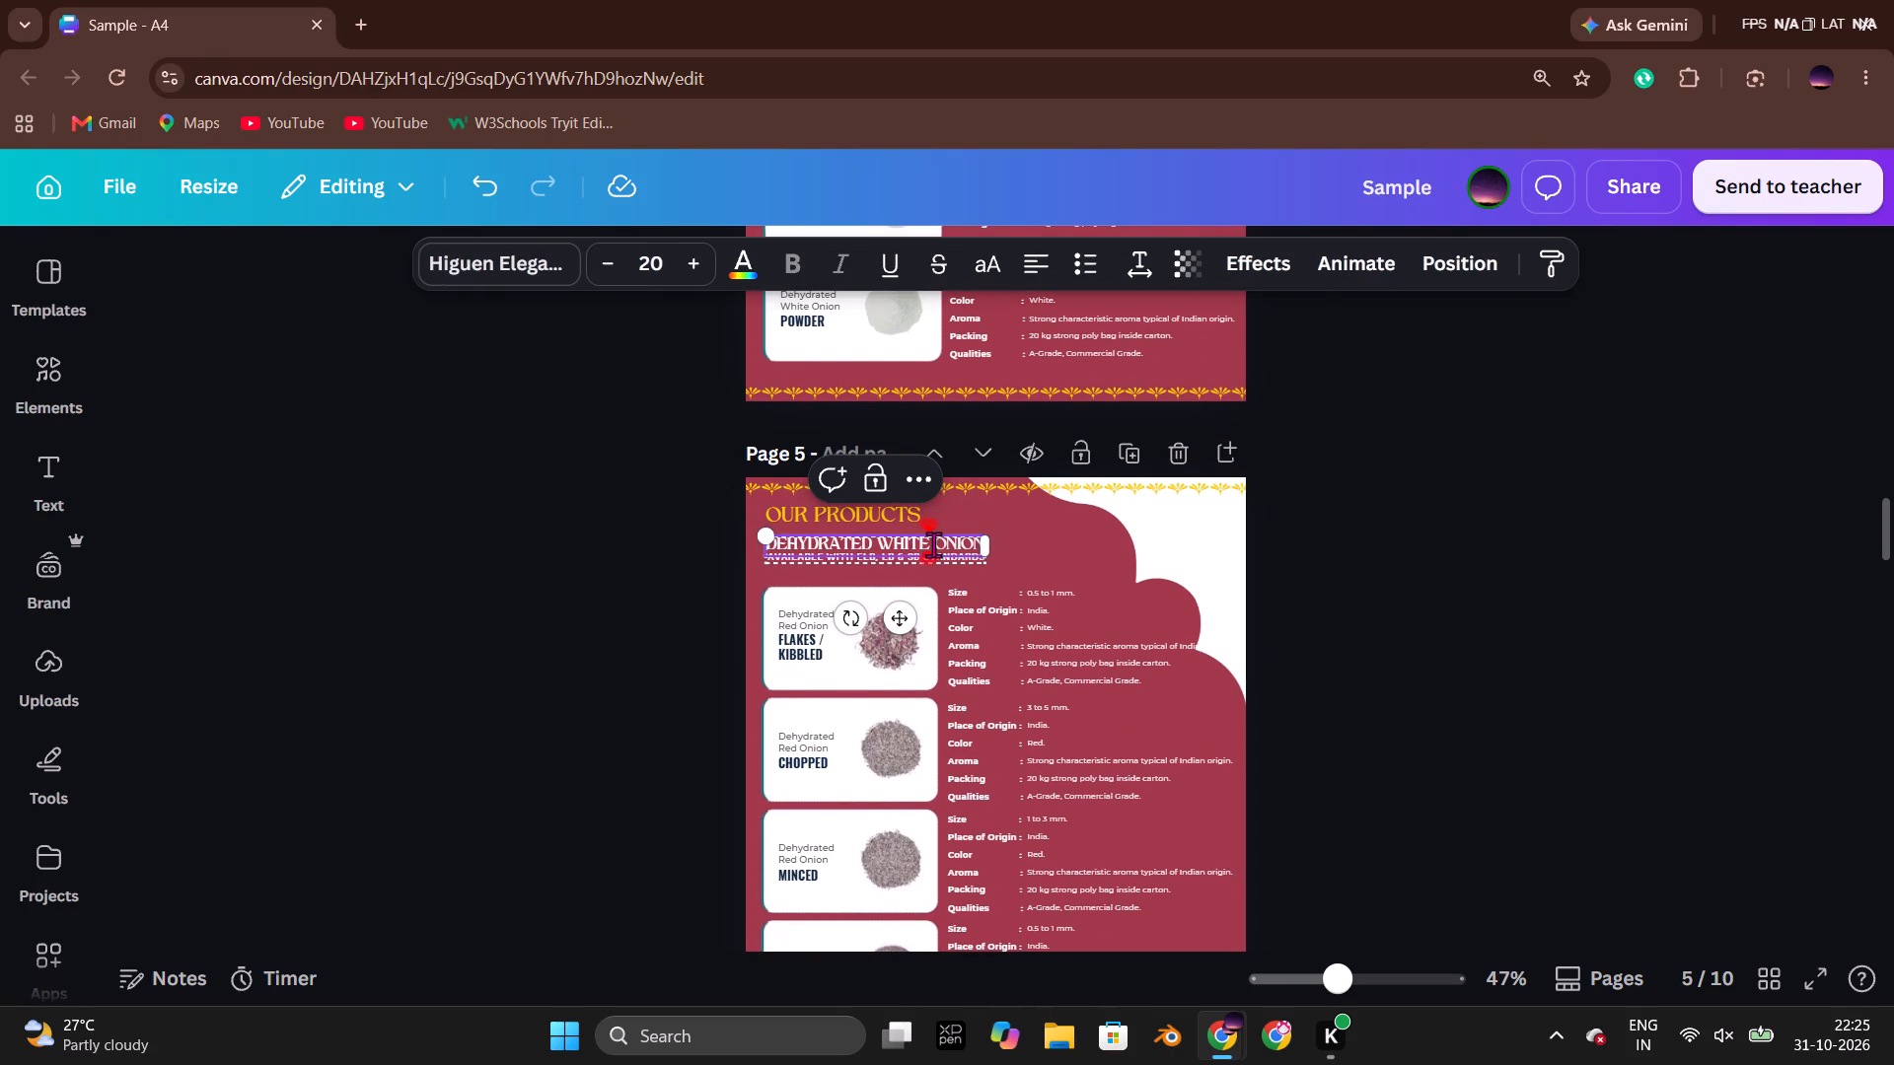
pyautogui.moveTo(931, 544); pyautogui.dragTo(884, 545)
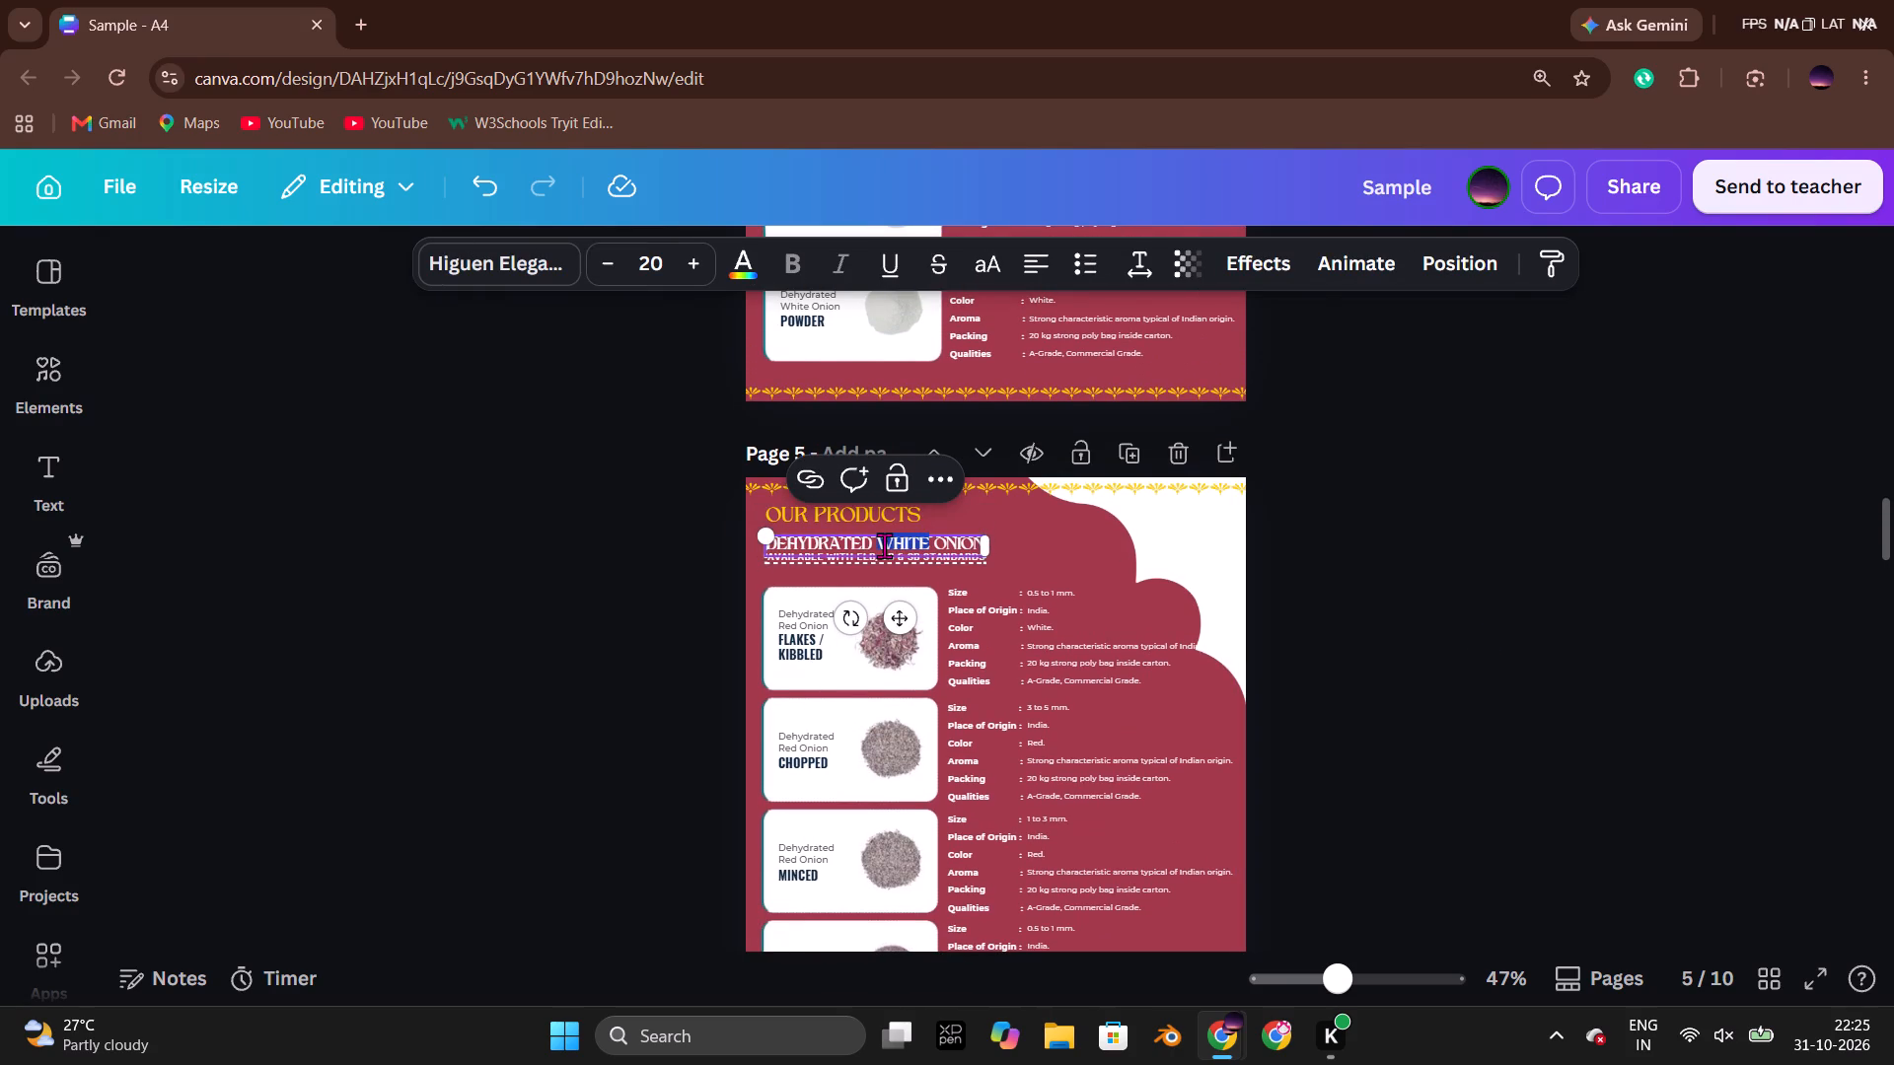
pyautogui.write('RED')
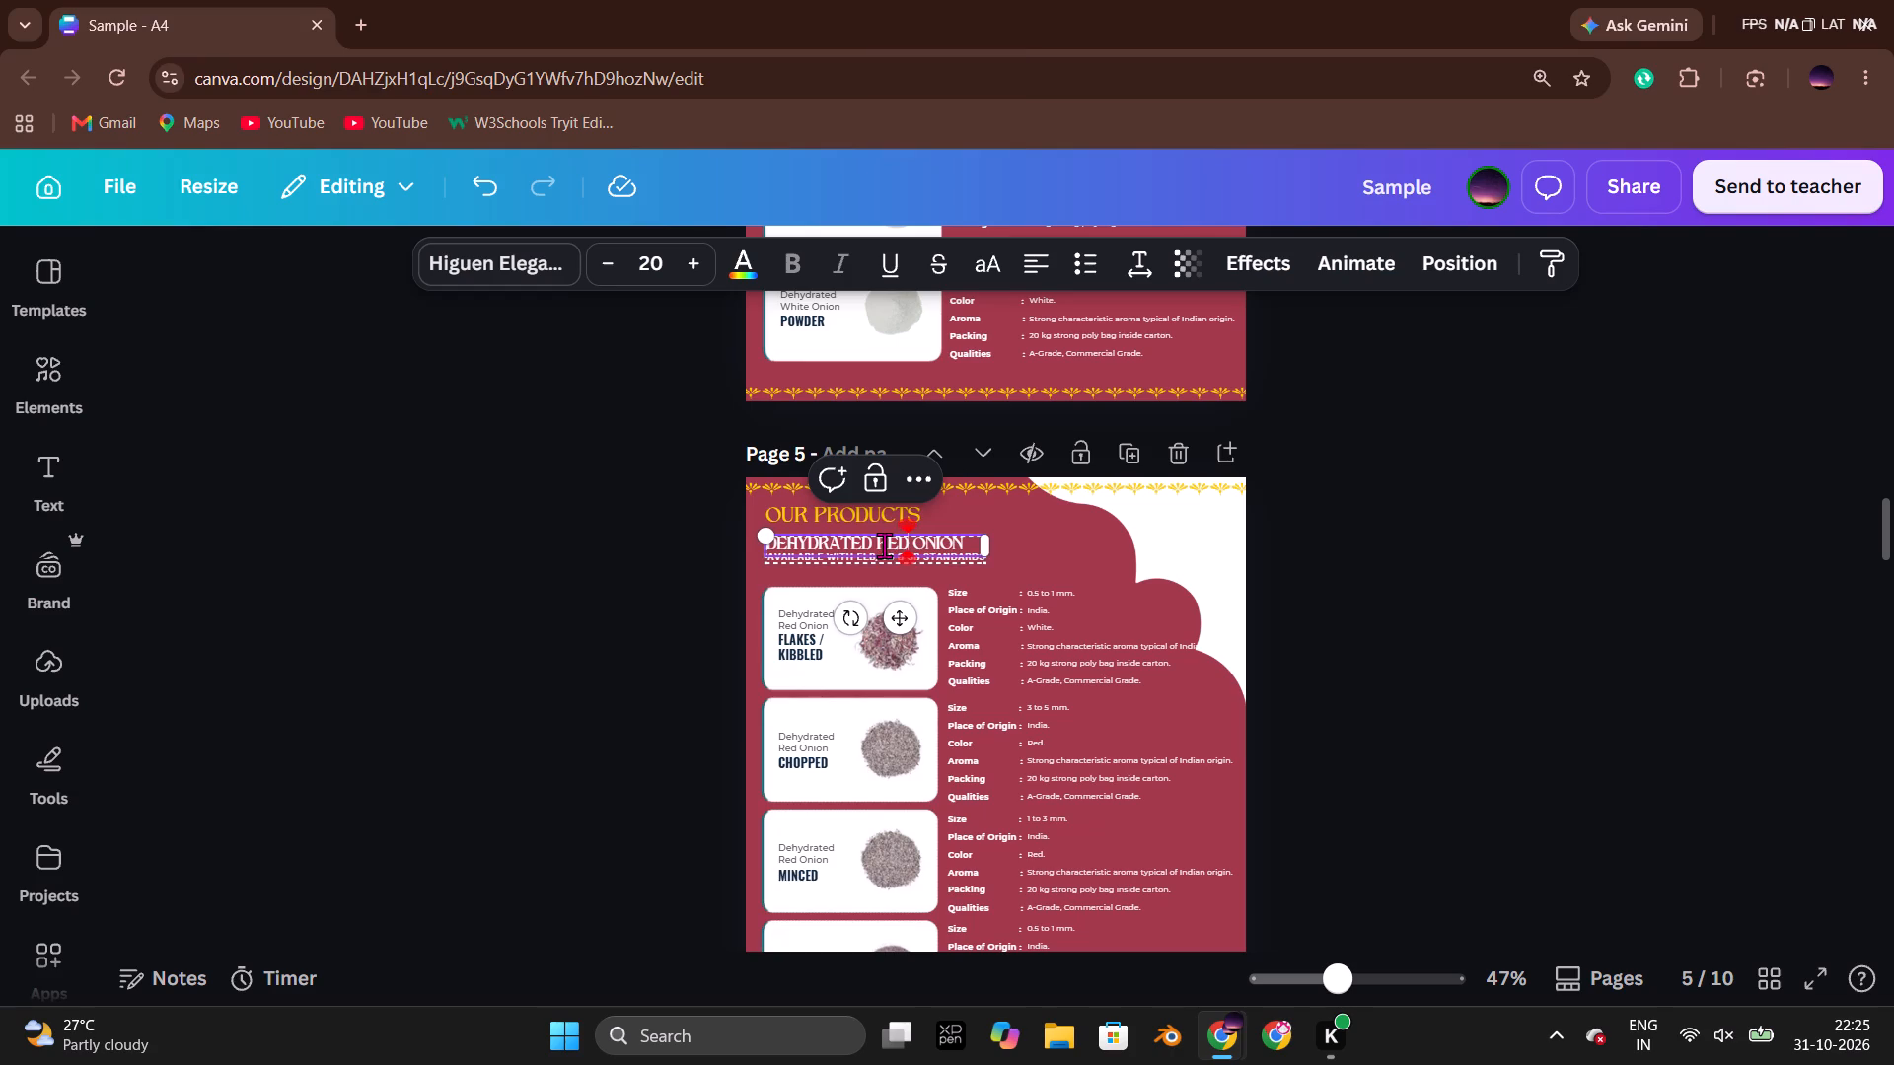
pyautogui.click(1459, 597)
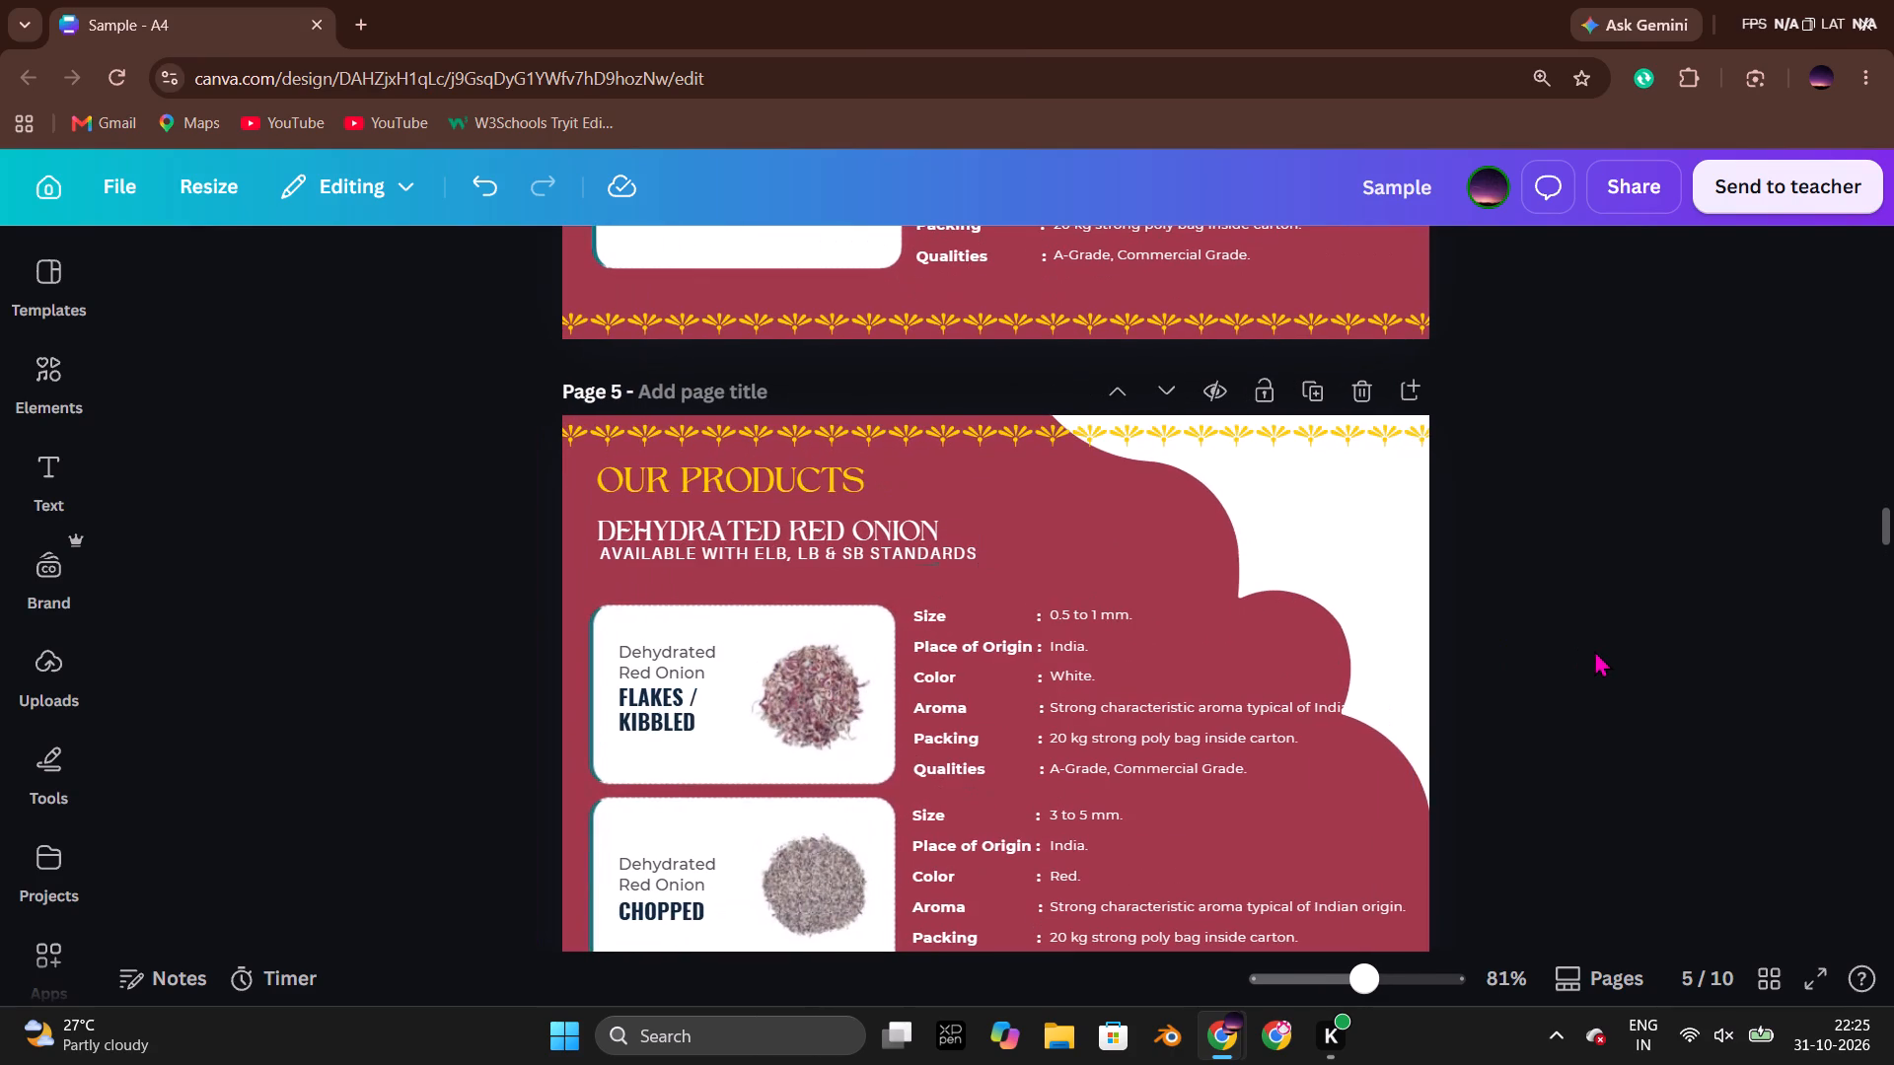
# Review page 5's red onion headings and product rows, and compare them with page 6's garlic layout.
pyautogui.scroll(-2, 1591, 651)
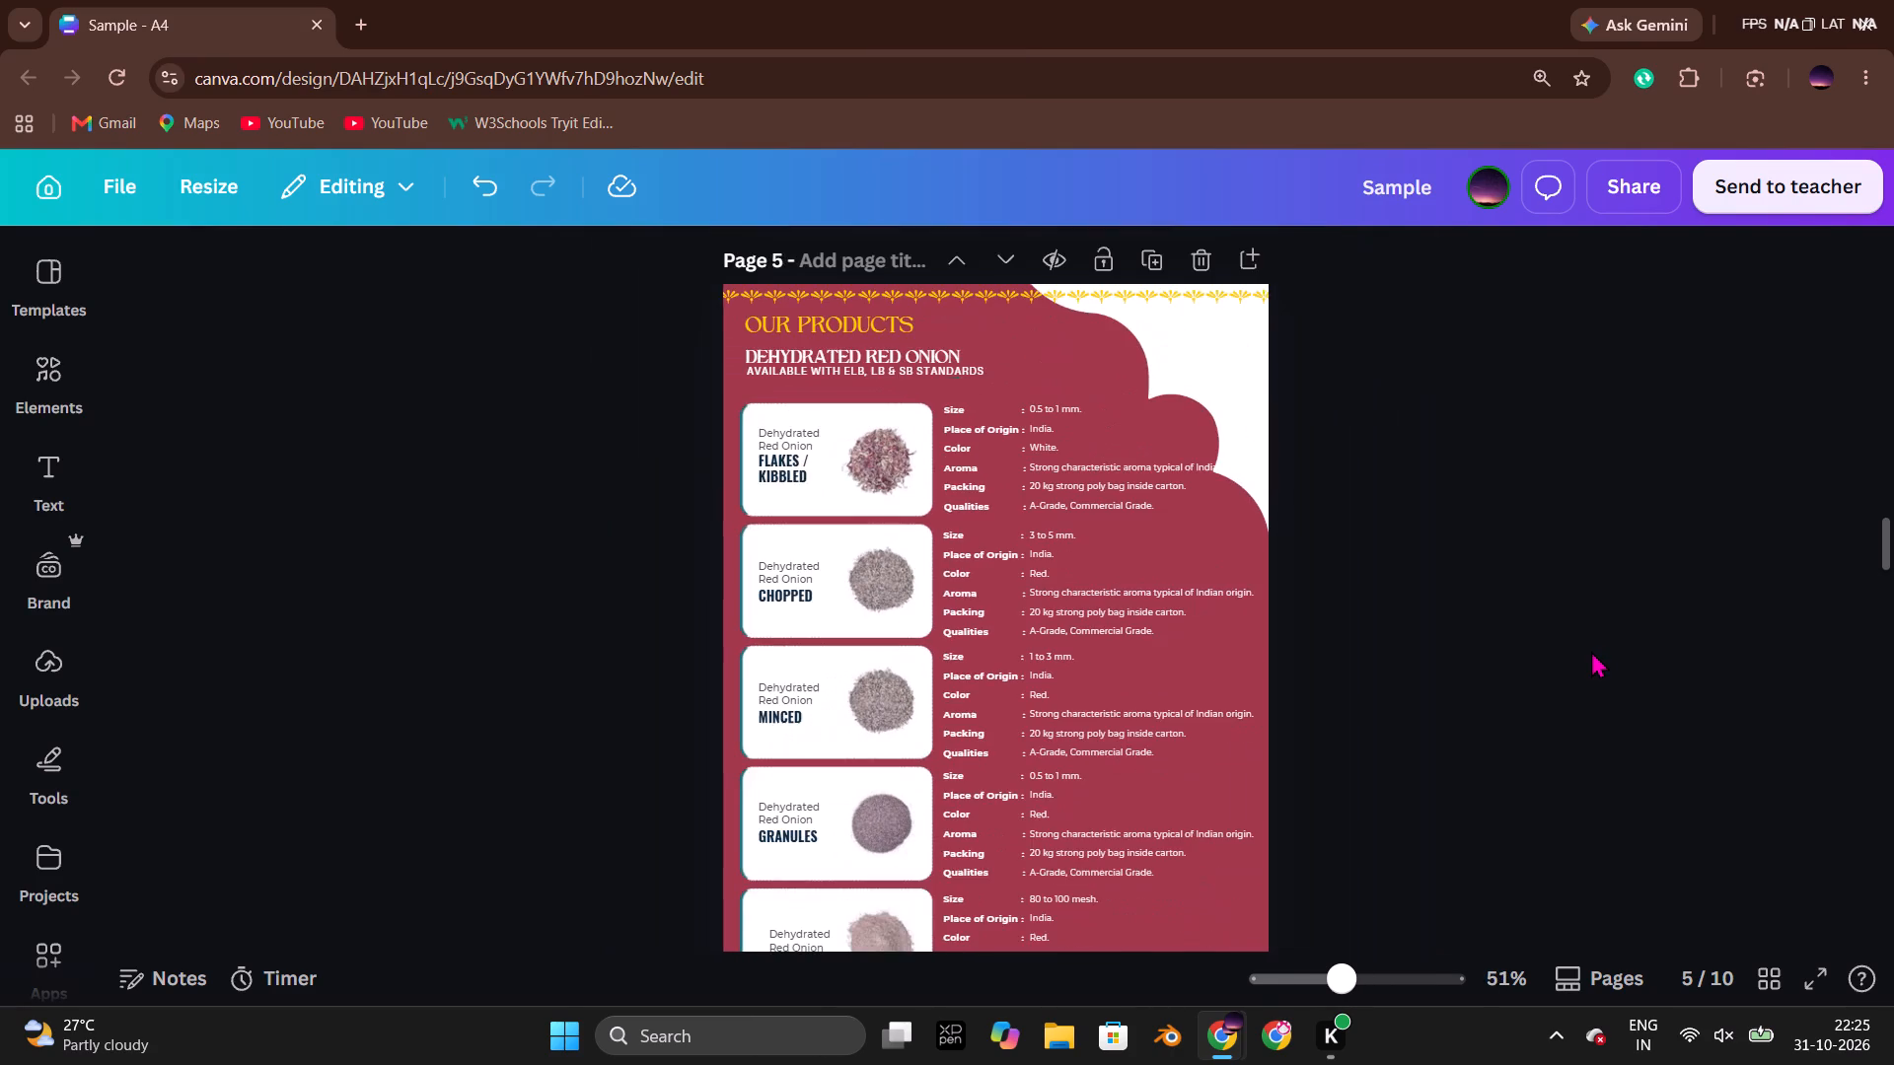
pyautogui.scroll(-1, 1591, 651)
pyautogui.scroll(1, 1590, 651)
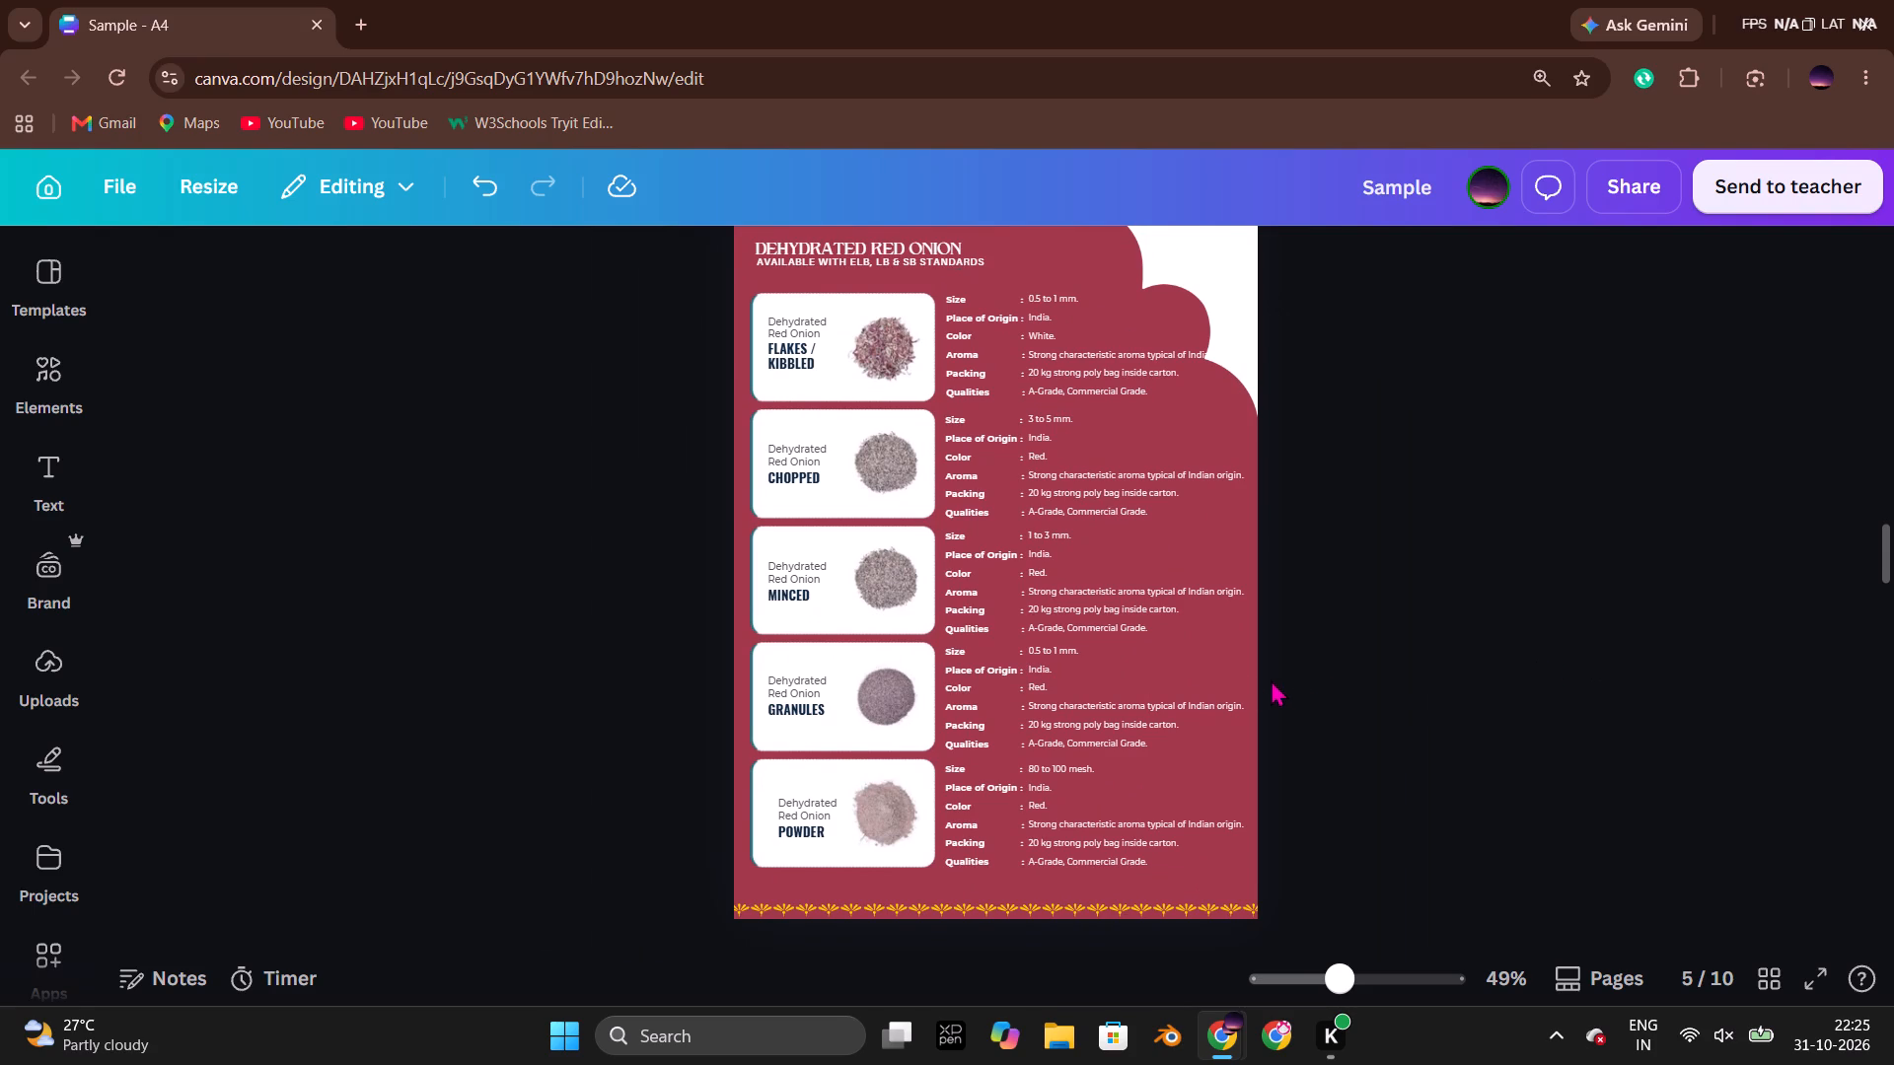
pyautogui.scroll(-5, 1338, 702)
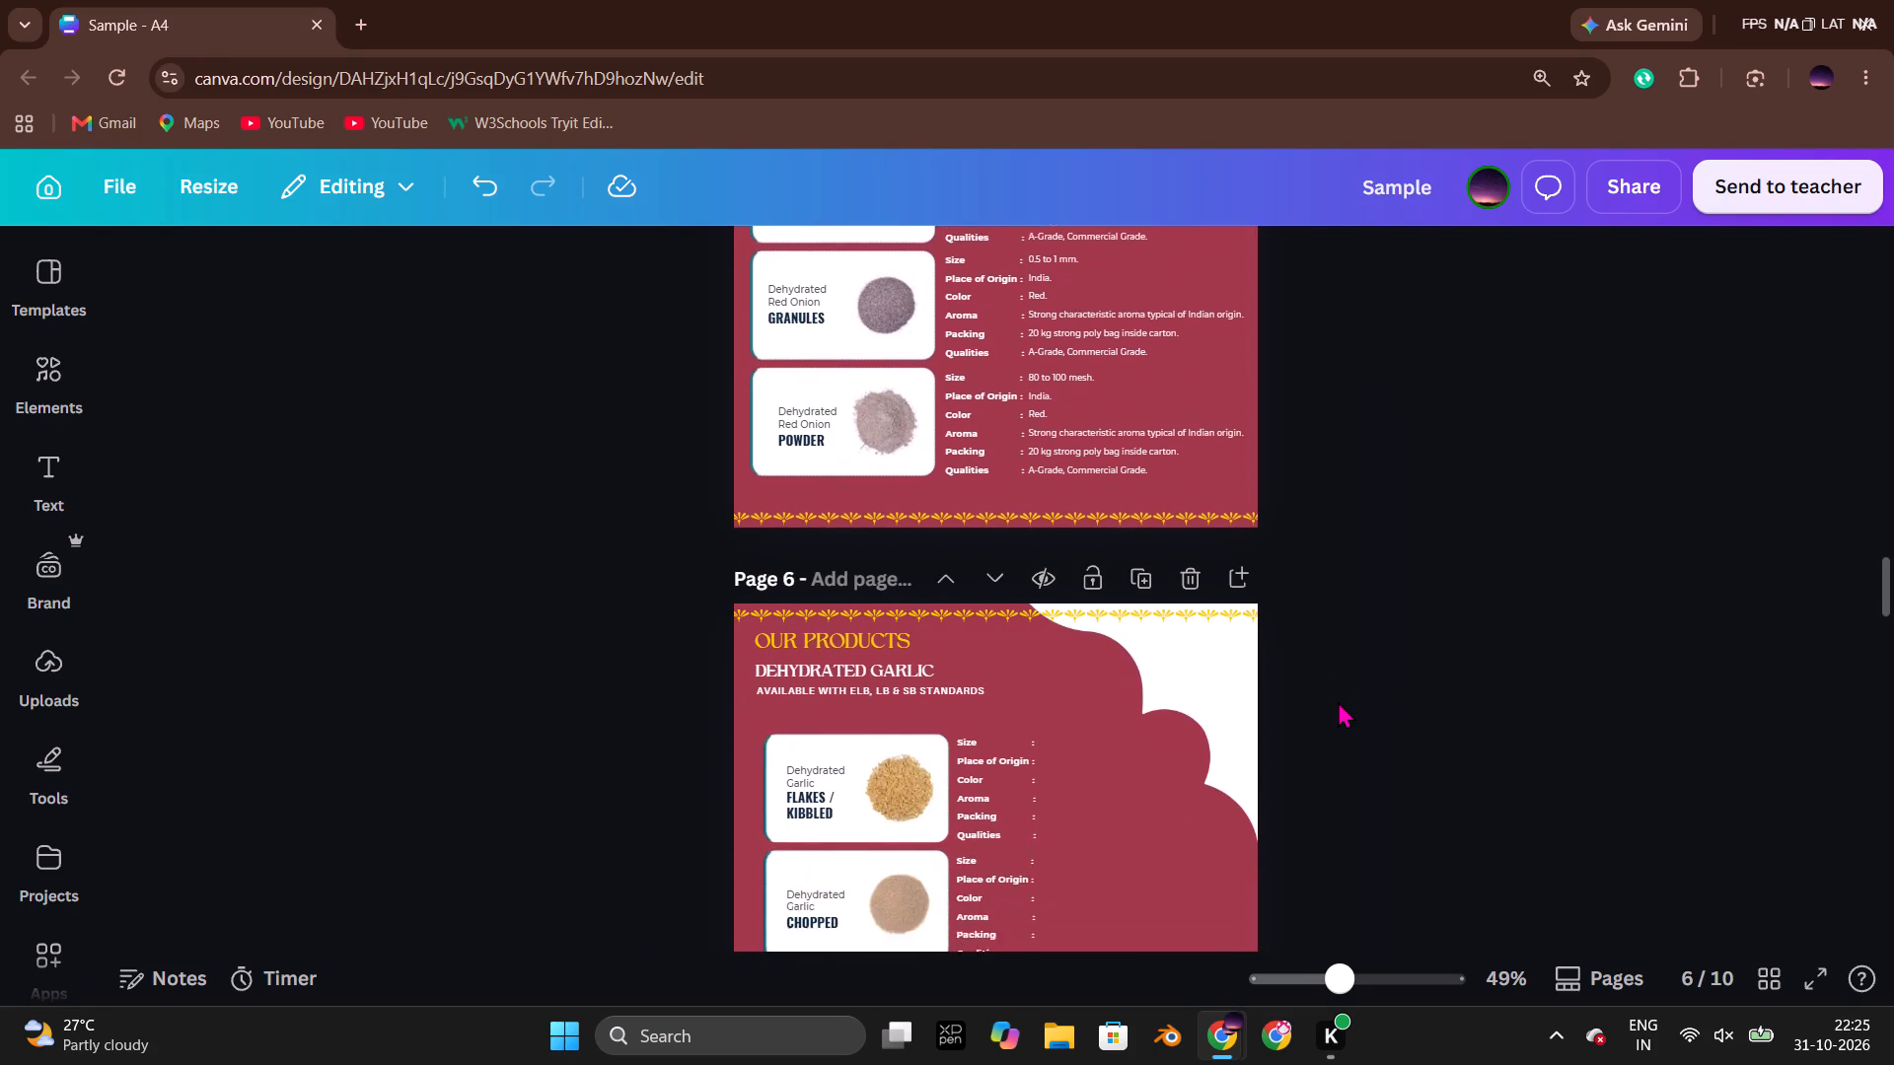
pyautogui.scroll(2, 1338, 701)
pyautogui.click(1117, 459)
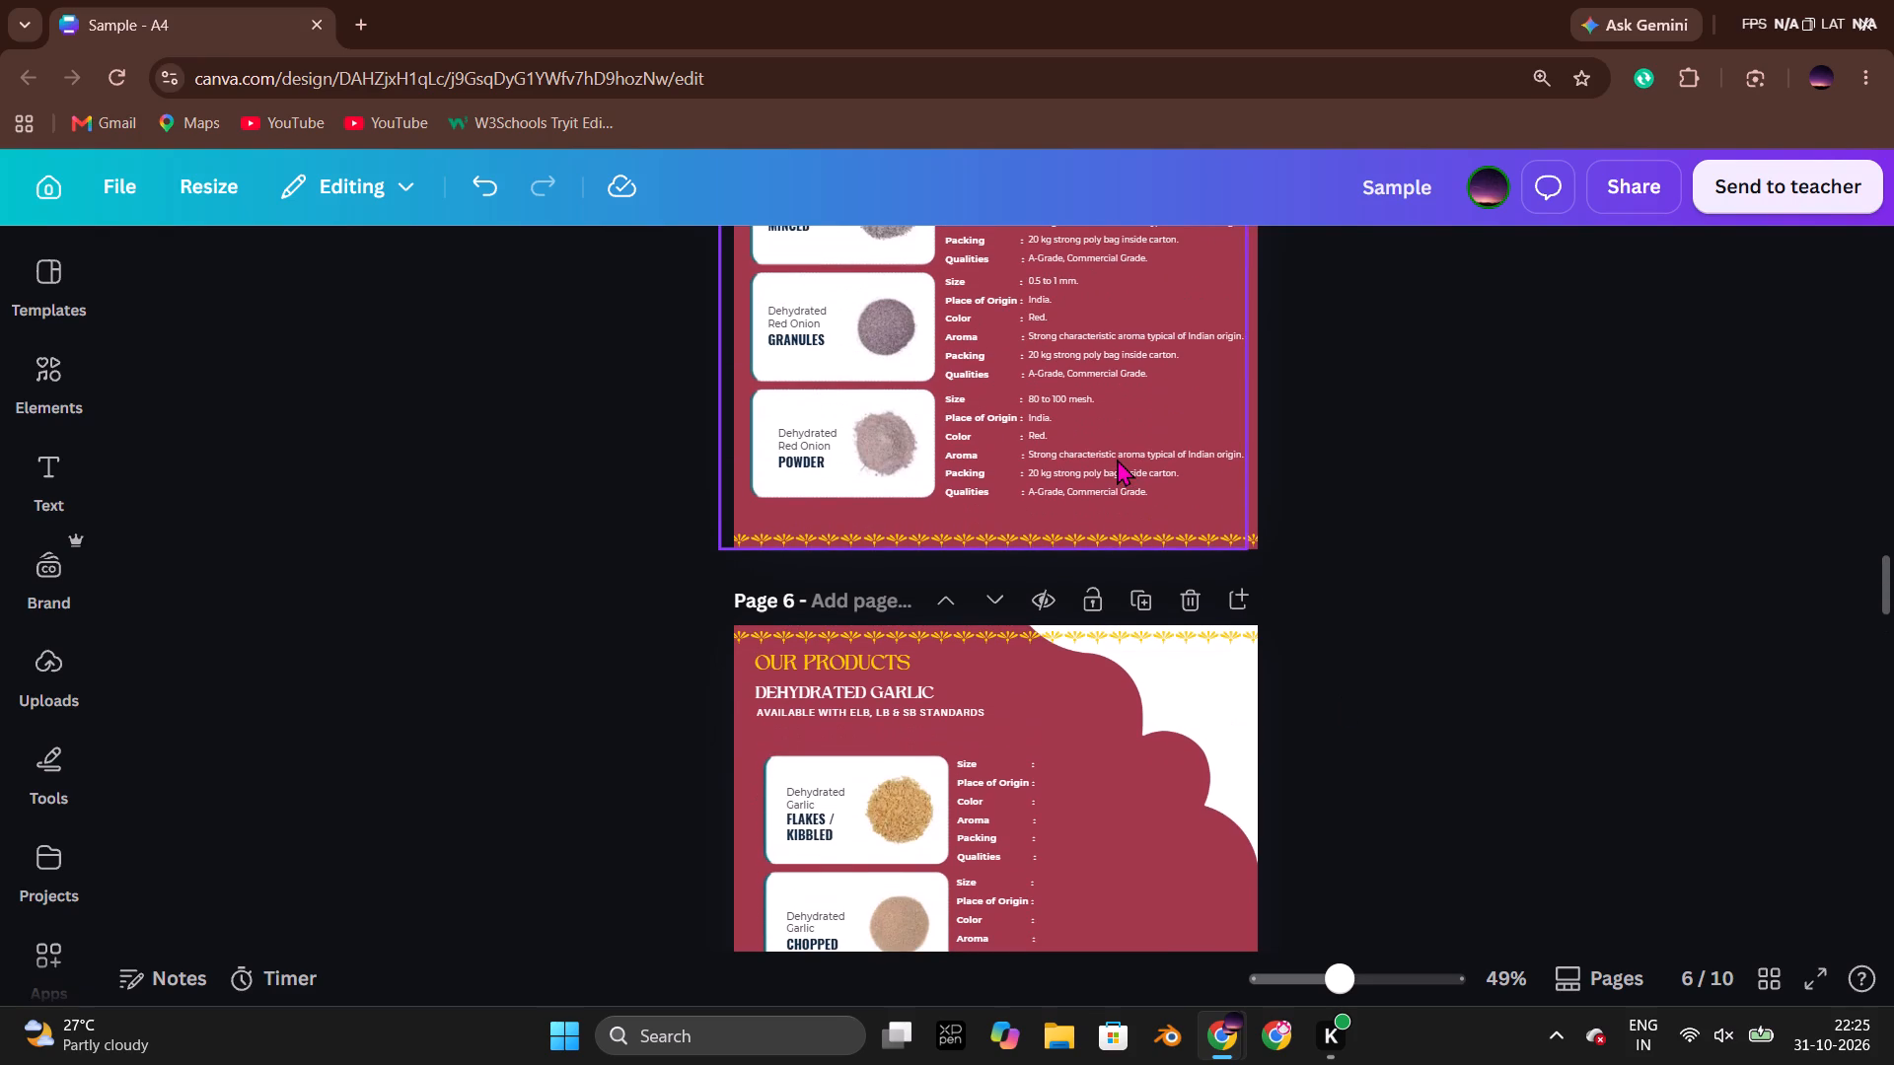
pyautogui.click(1429, 517)
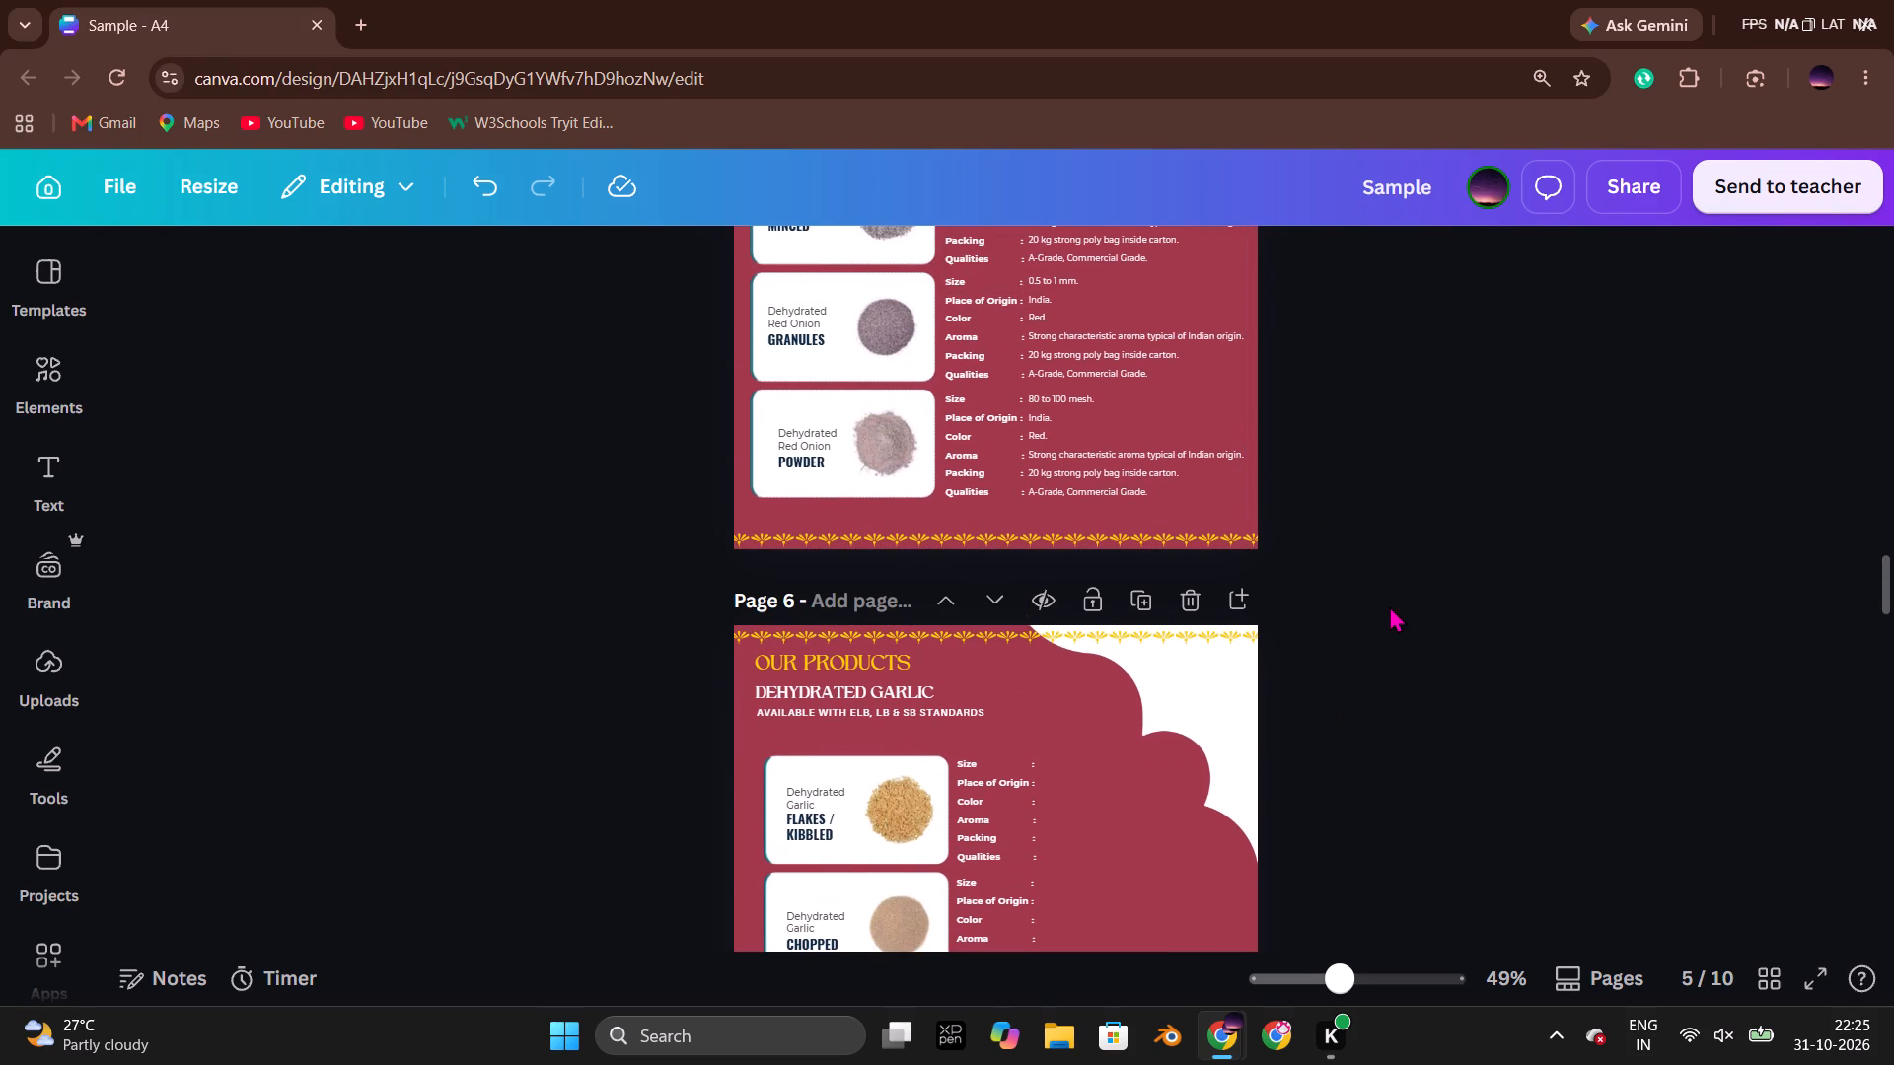
# Paste the headings copied from page 4 onto page 6, the dehydrated garlic page.
pyautogui.click(1124, 785)
pyautogui.hotkey('ctrl', 'v')
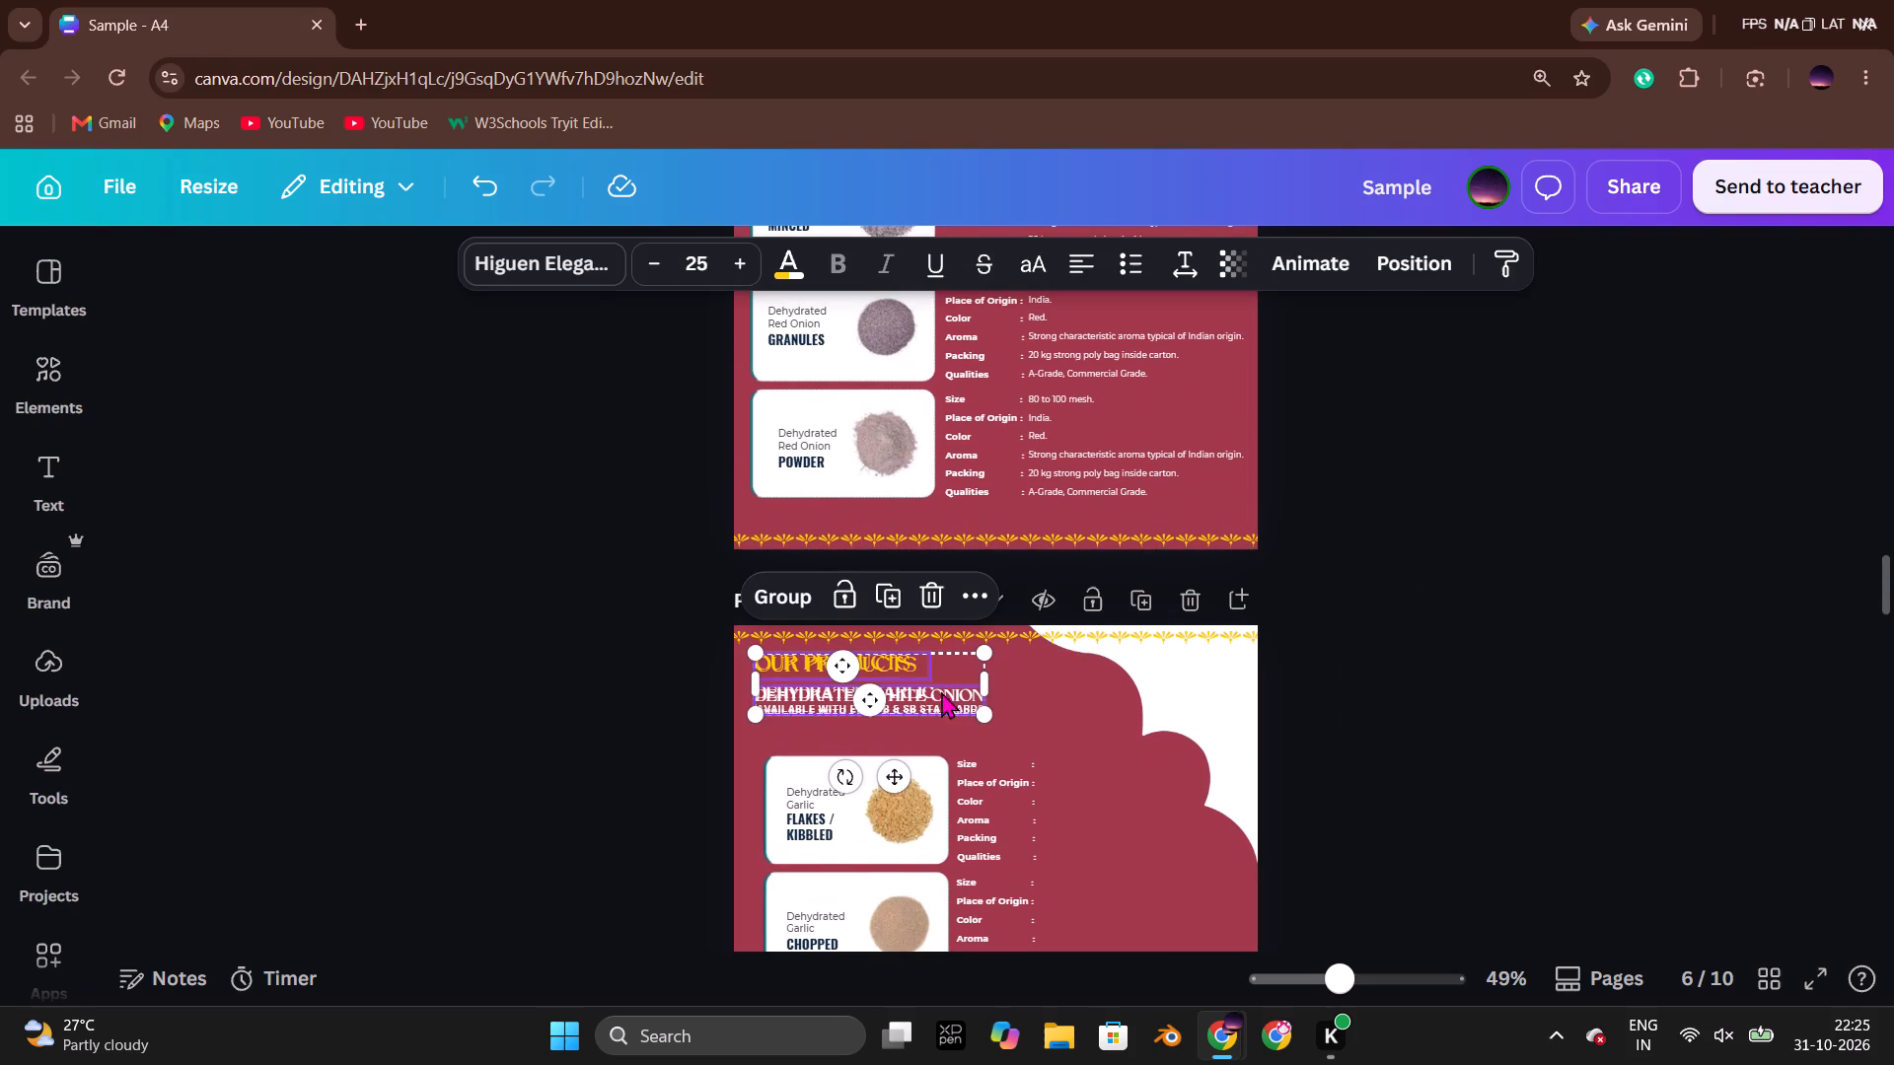
# Delete the duplicate headings pasted over page 6's own Dehydrated Garlic headings.
pyautogui.click(926, 618)
pyautogui.click(931, 603)
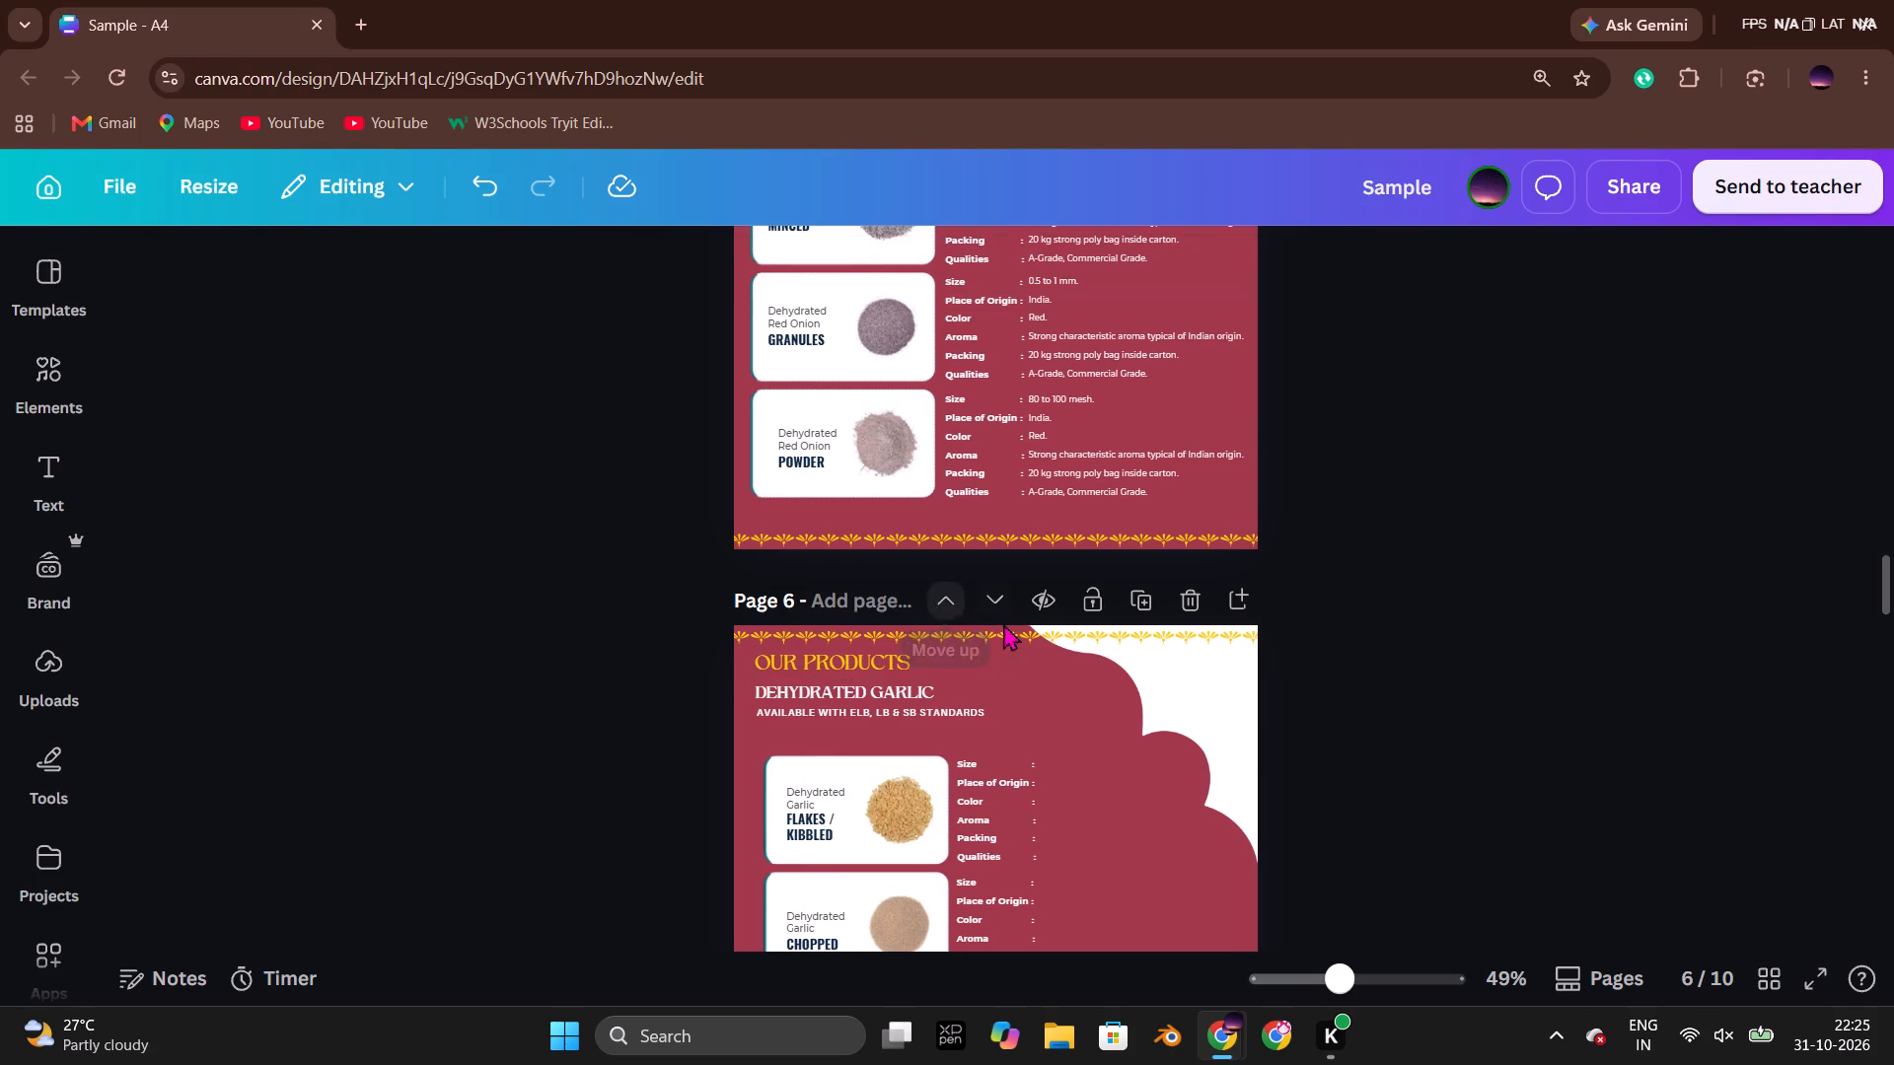
pyautogui.click(1369, 660)
# Unlock and ungroup the red onion product rows on page 5.
pyautogui.click(1123, 471)
pyautogui.scroll(1, 1299, 525)
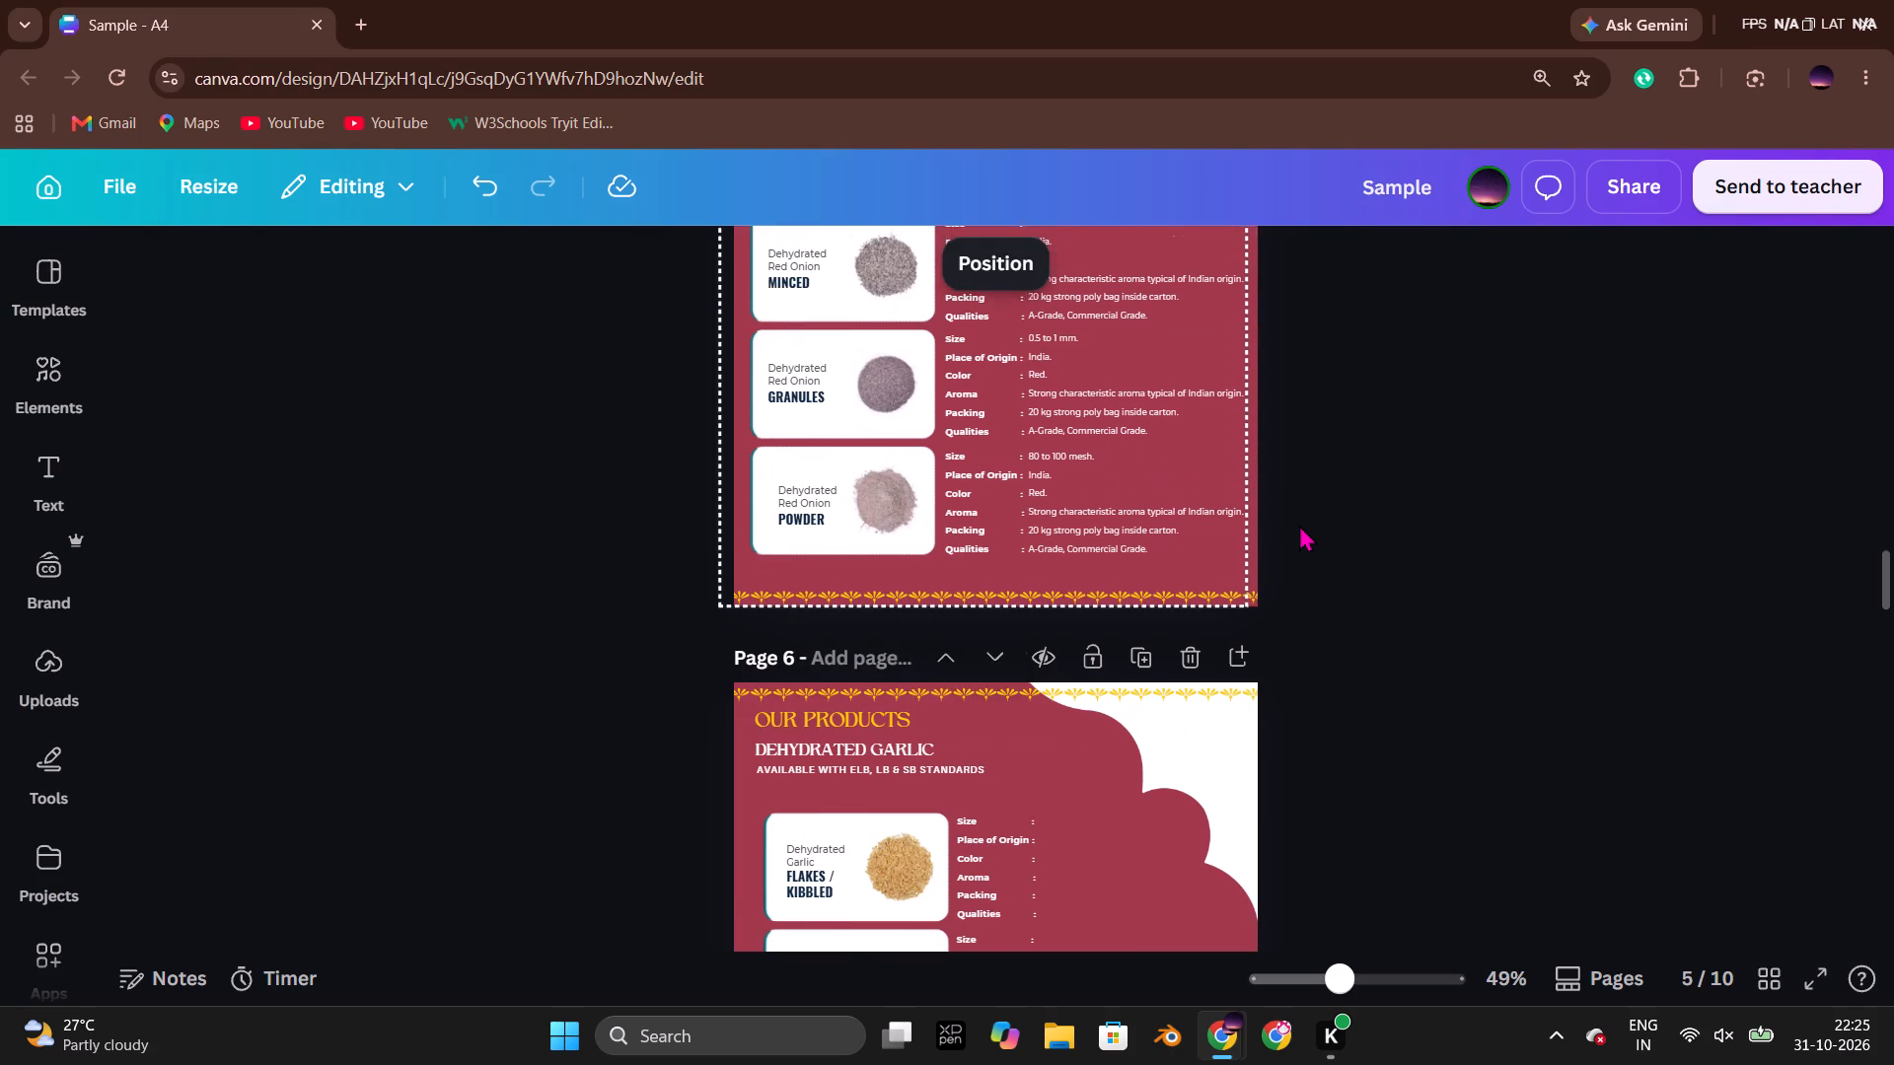
pyautogui.scroll(1, 1299, 525)
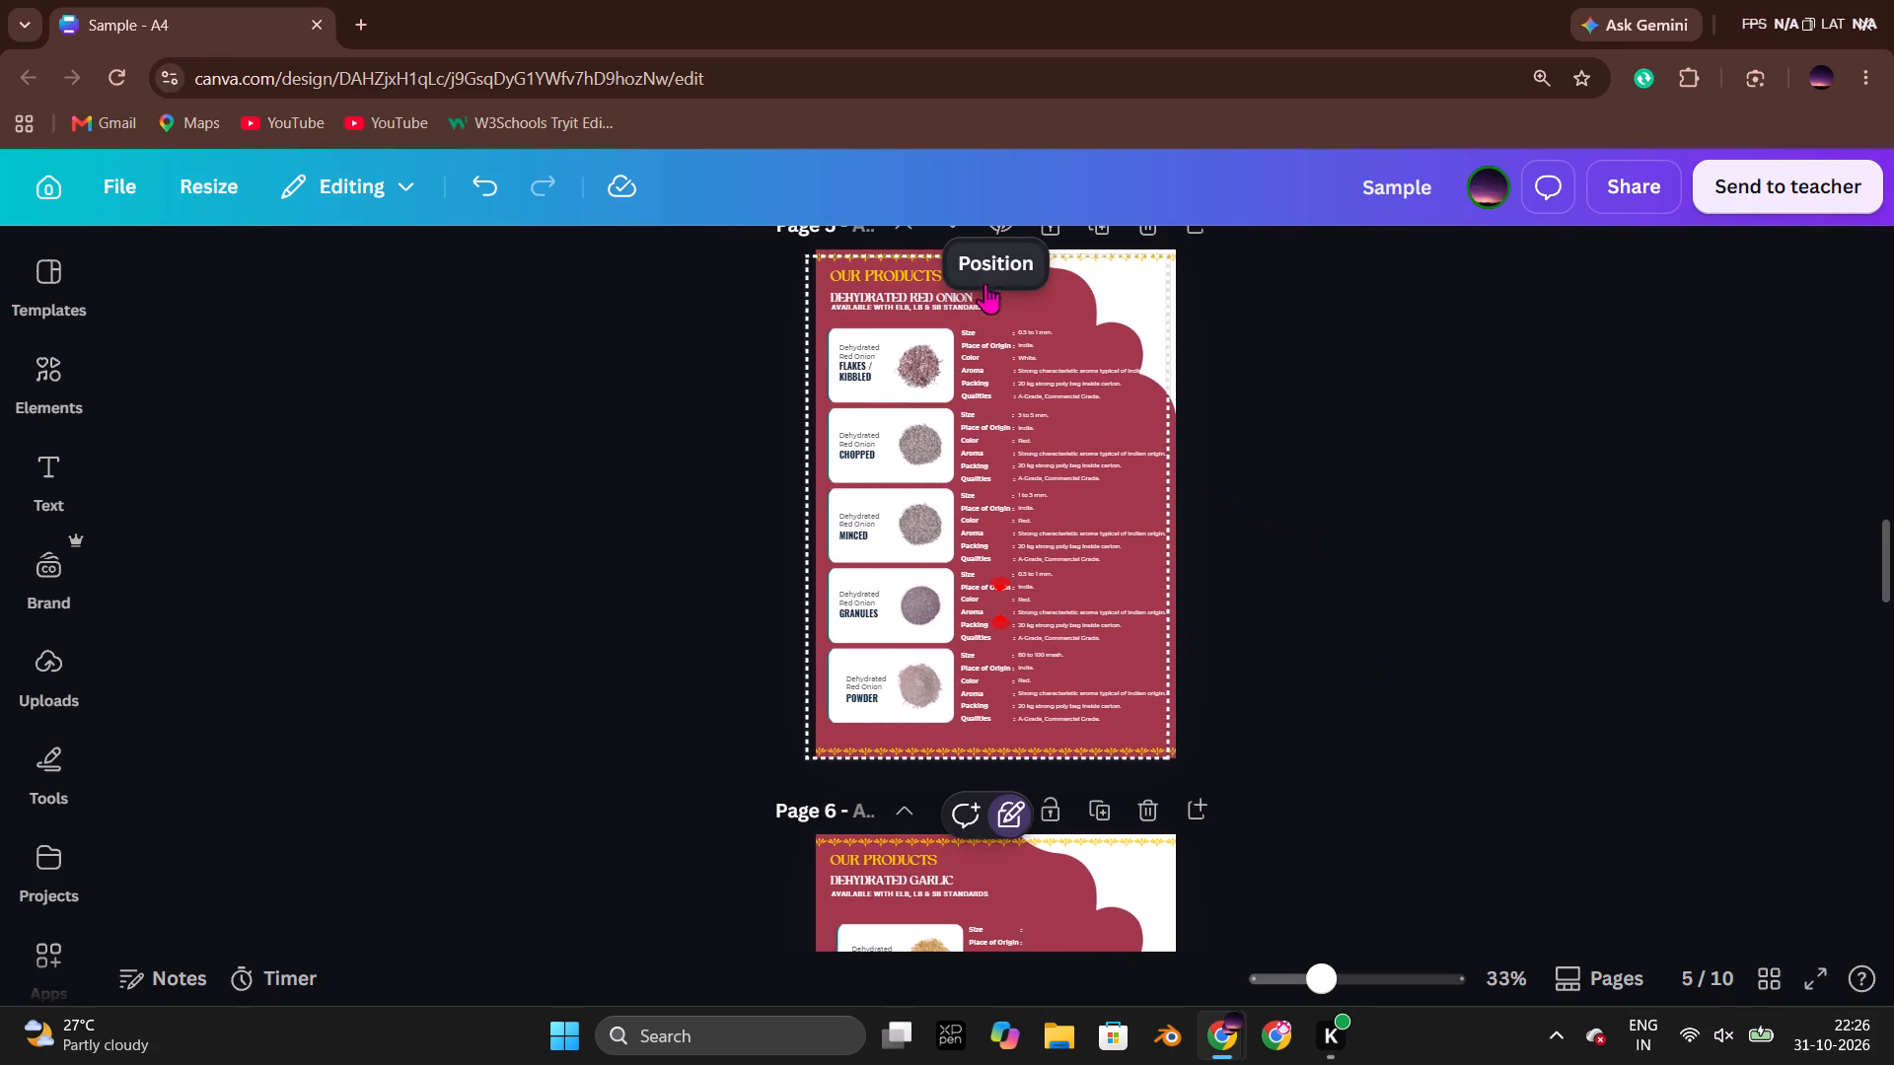
pyautogui.click(1005, 808)
pyautogui.click(1011, 808)
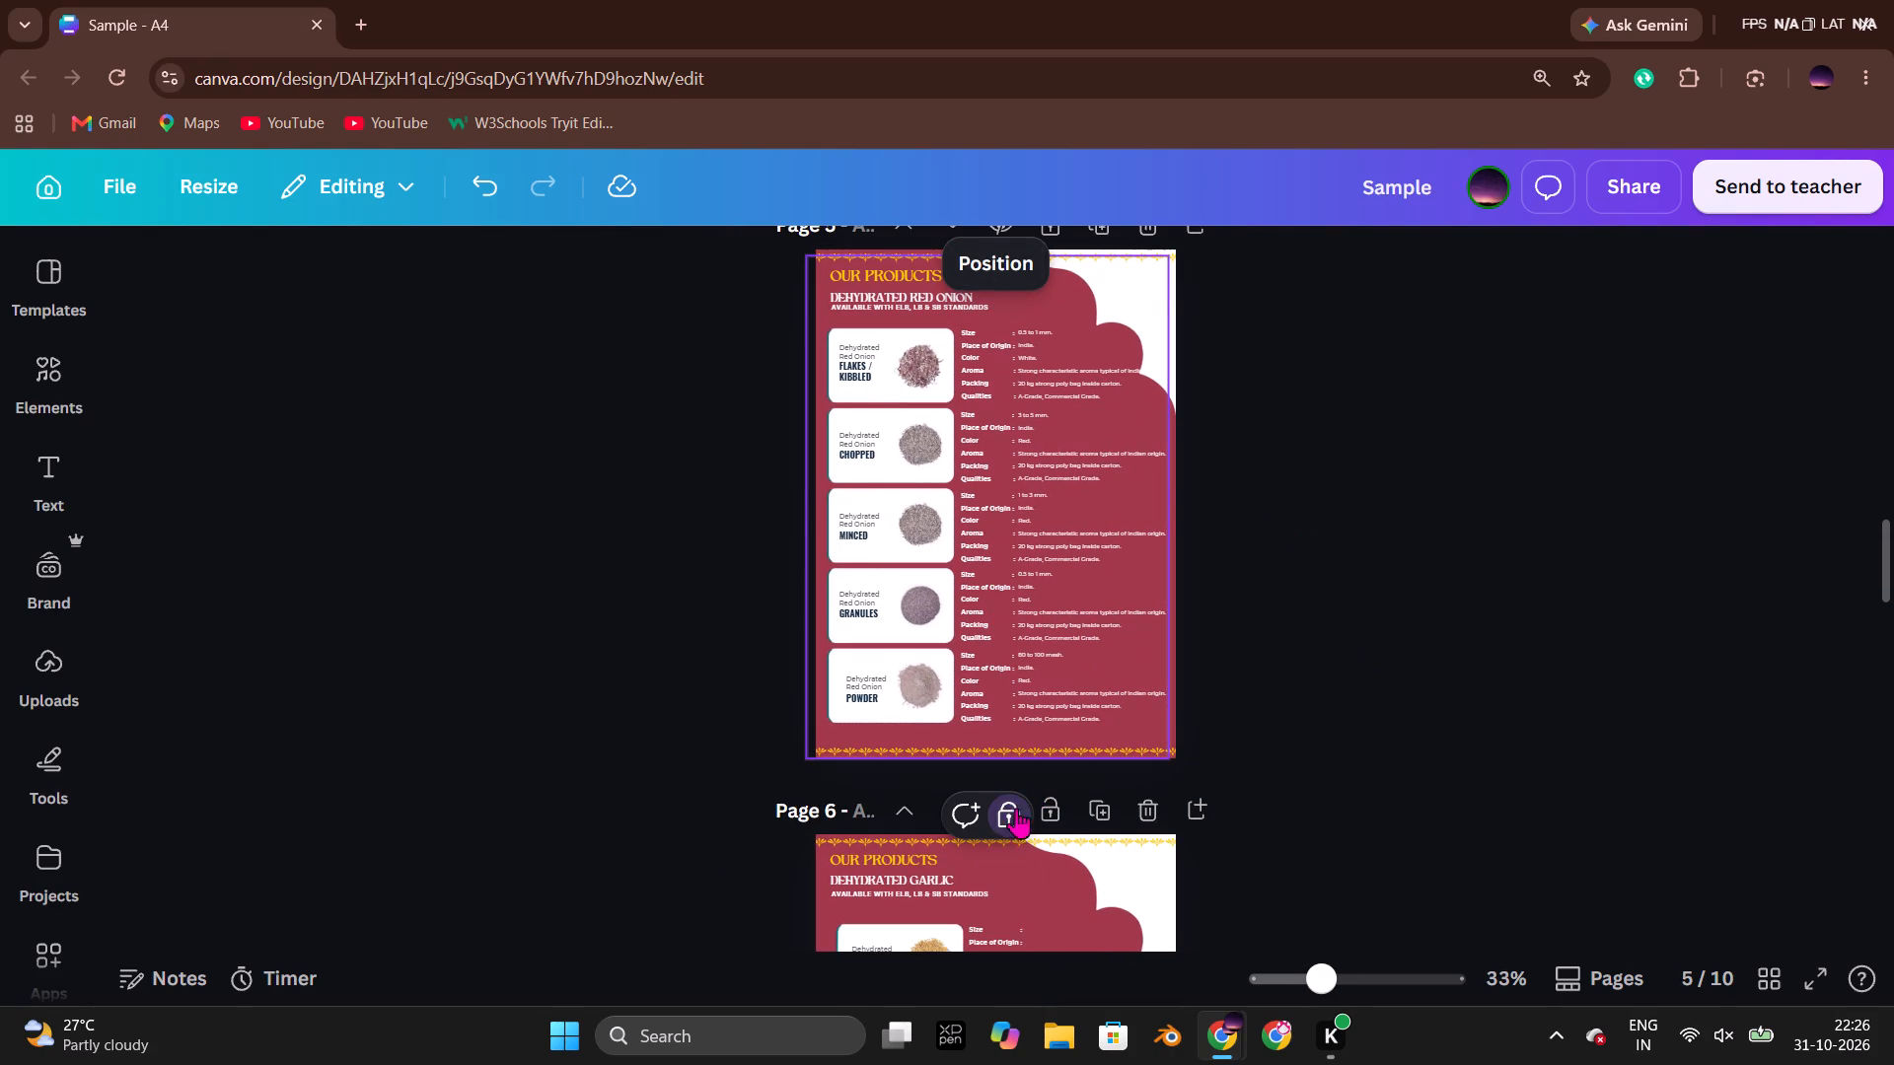
pyautogui.click(1300, 735)
pyautogui.click(1129, 634)
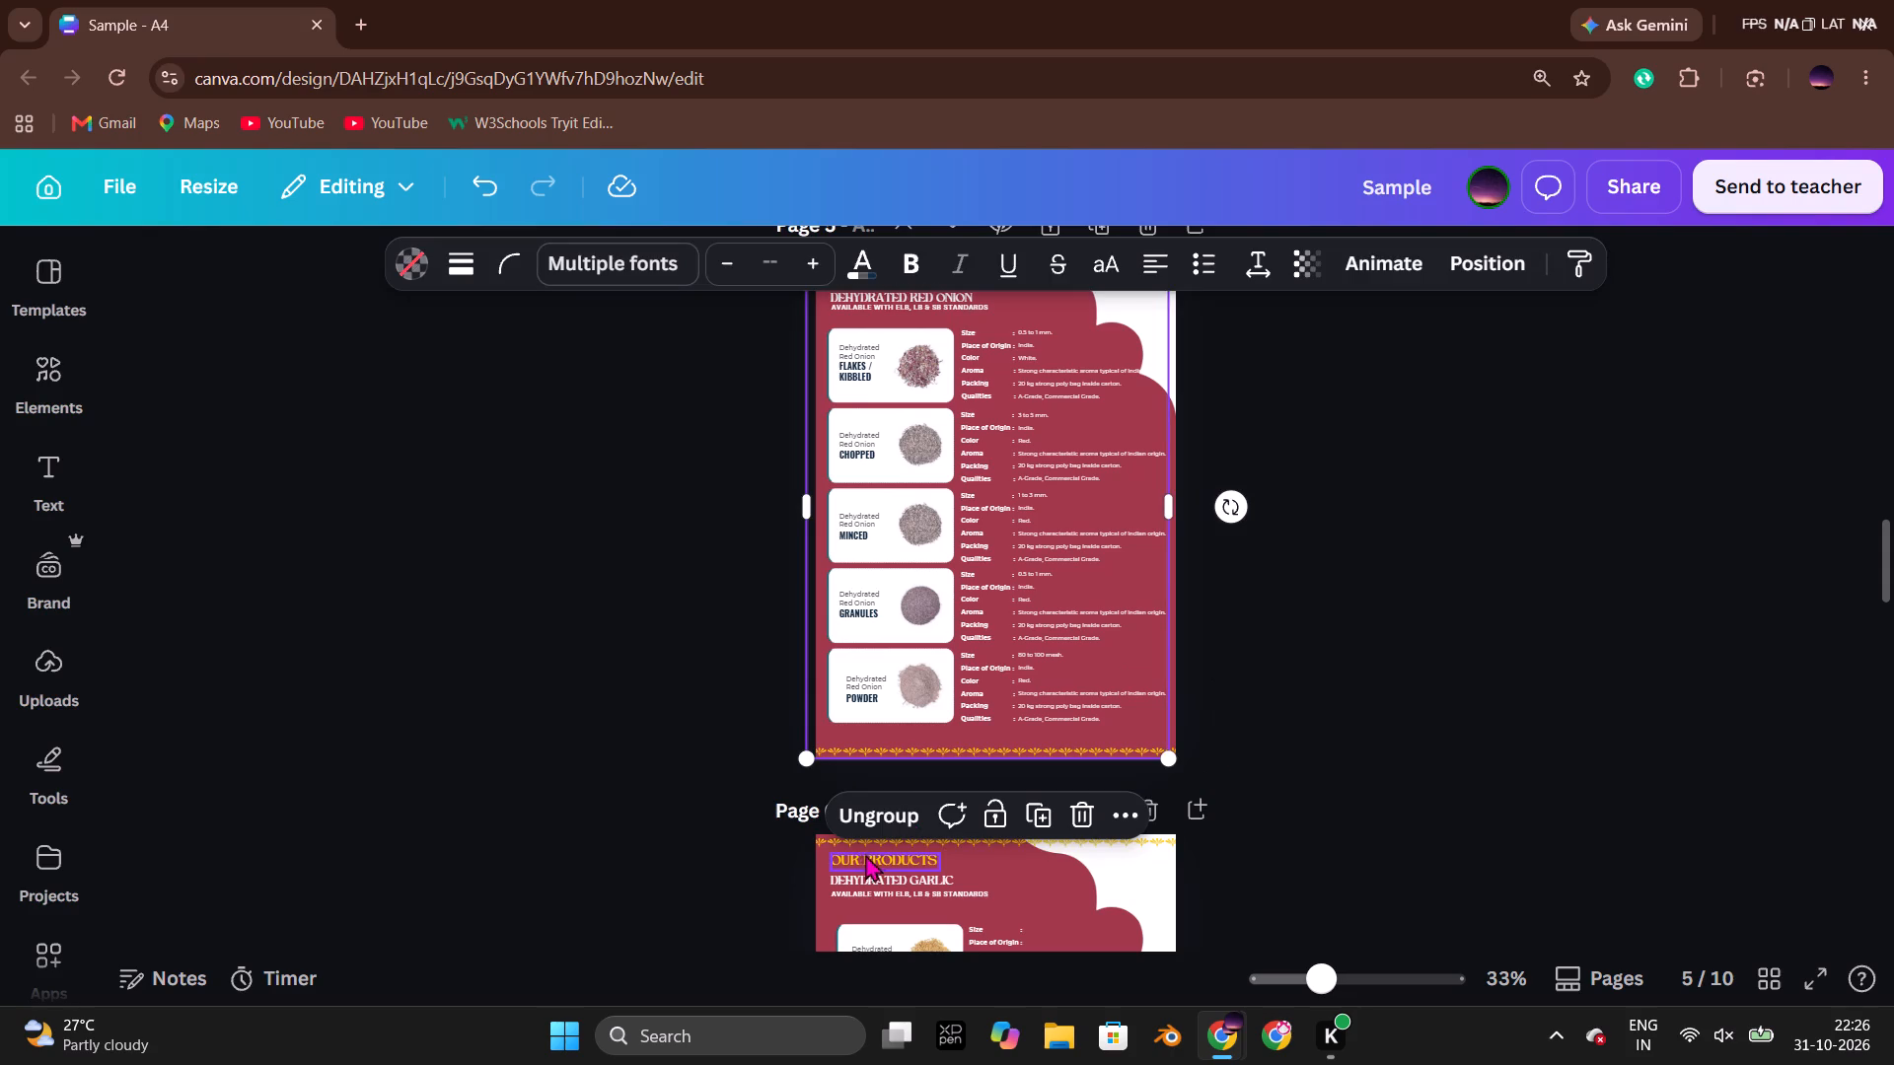
pyautogui.click(879, 814)
pyautogui.click(1395, 717)
# Duplicate the Powder row's values text on page 5 and move the copy onto page 6 beside the Flakes / Kibbled row.
pyautogui.scroll(-2, 1360, 714)
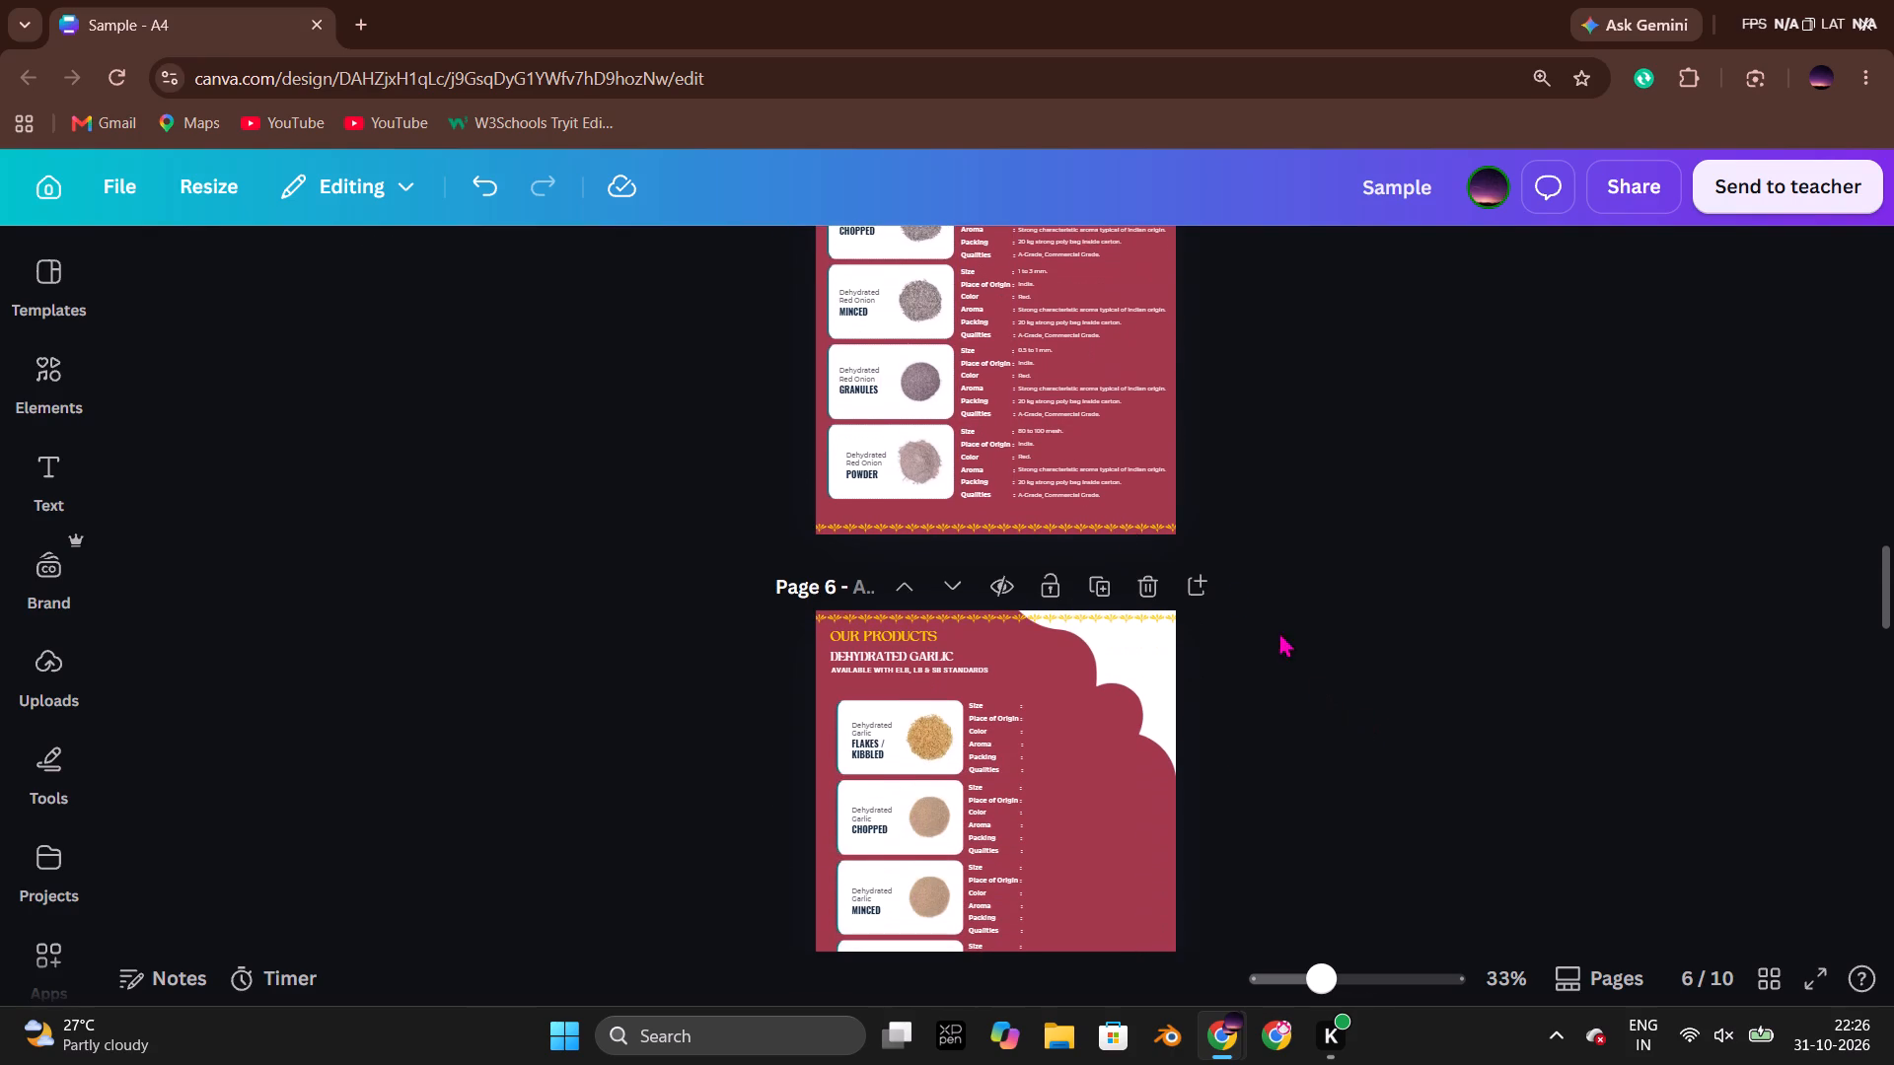
pyautogui.click(1071, 490)
pyautogui.click(1091, 363)
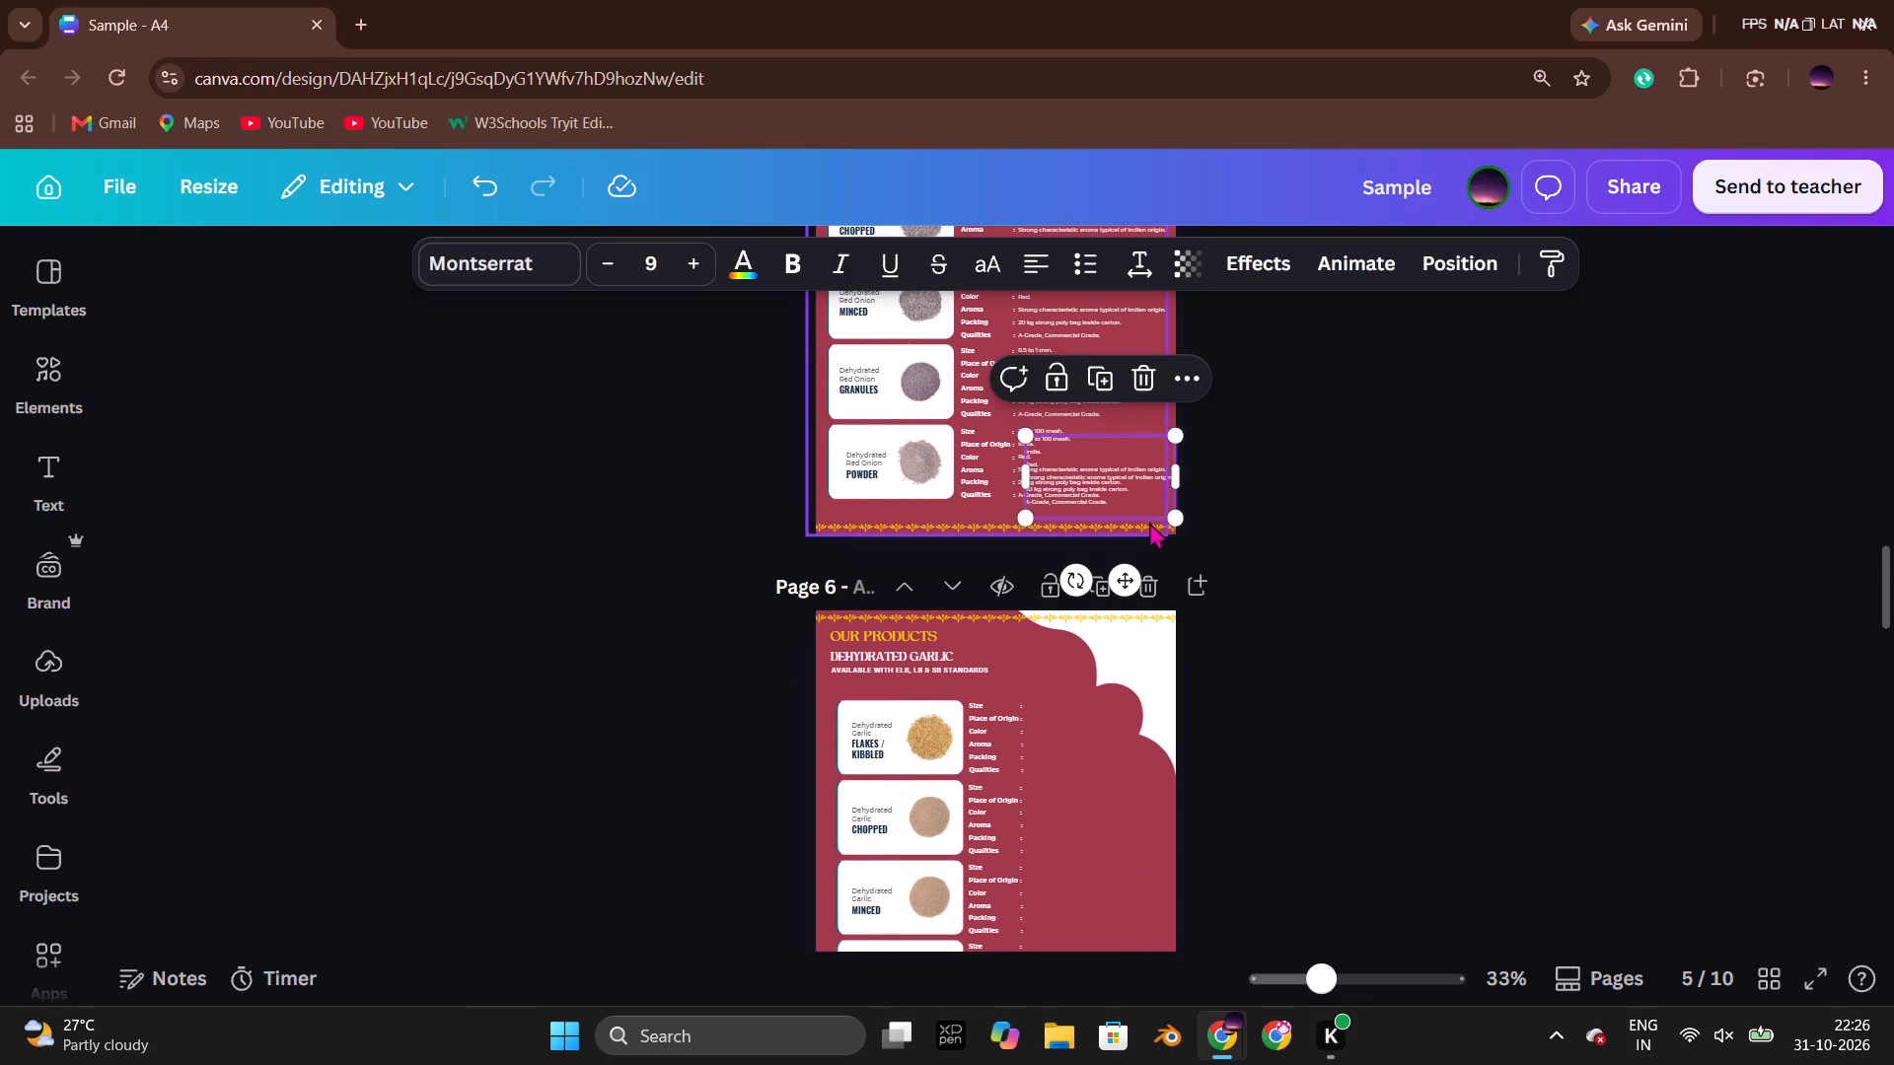
pyautogui.moveTo(1127, 481); pyautogui.dragTo(1134, 736)
pyautogui.click(1371, 695)
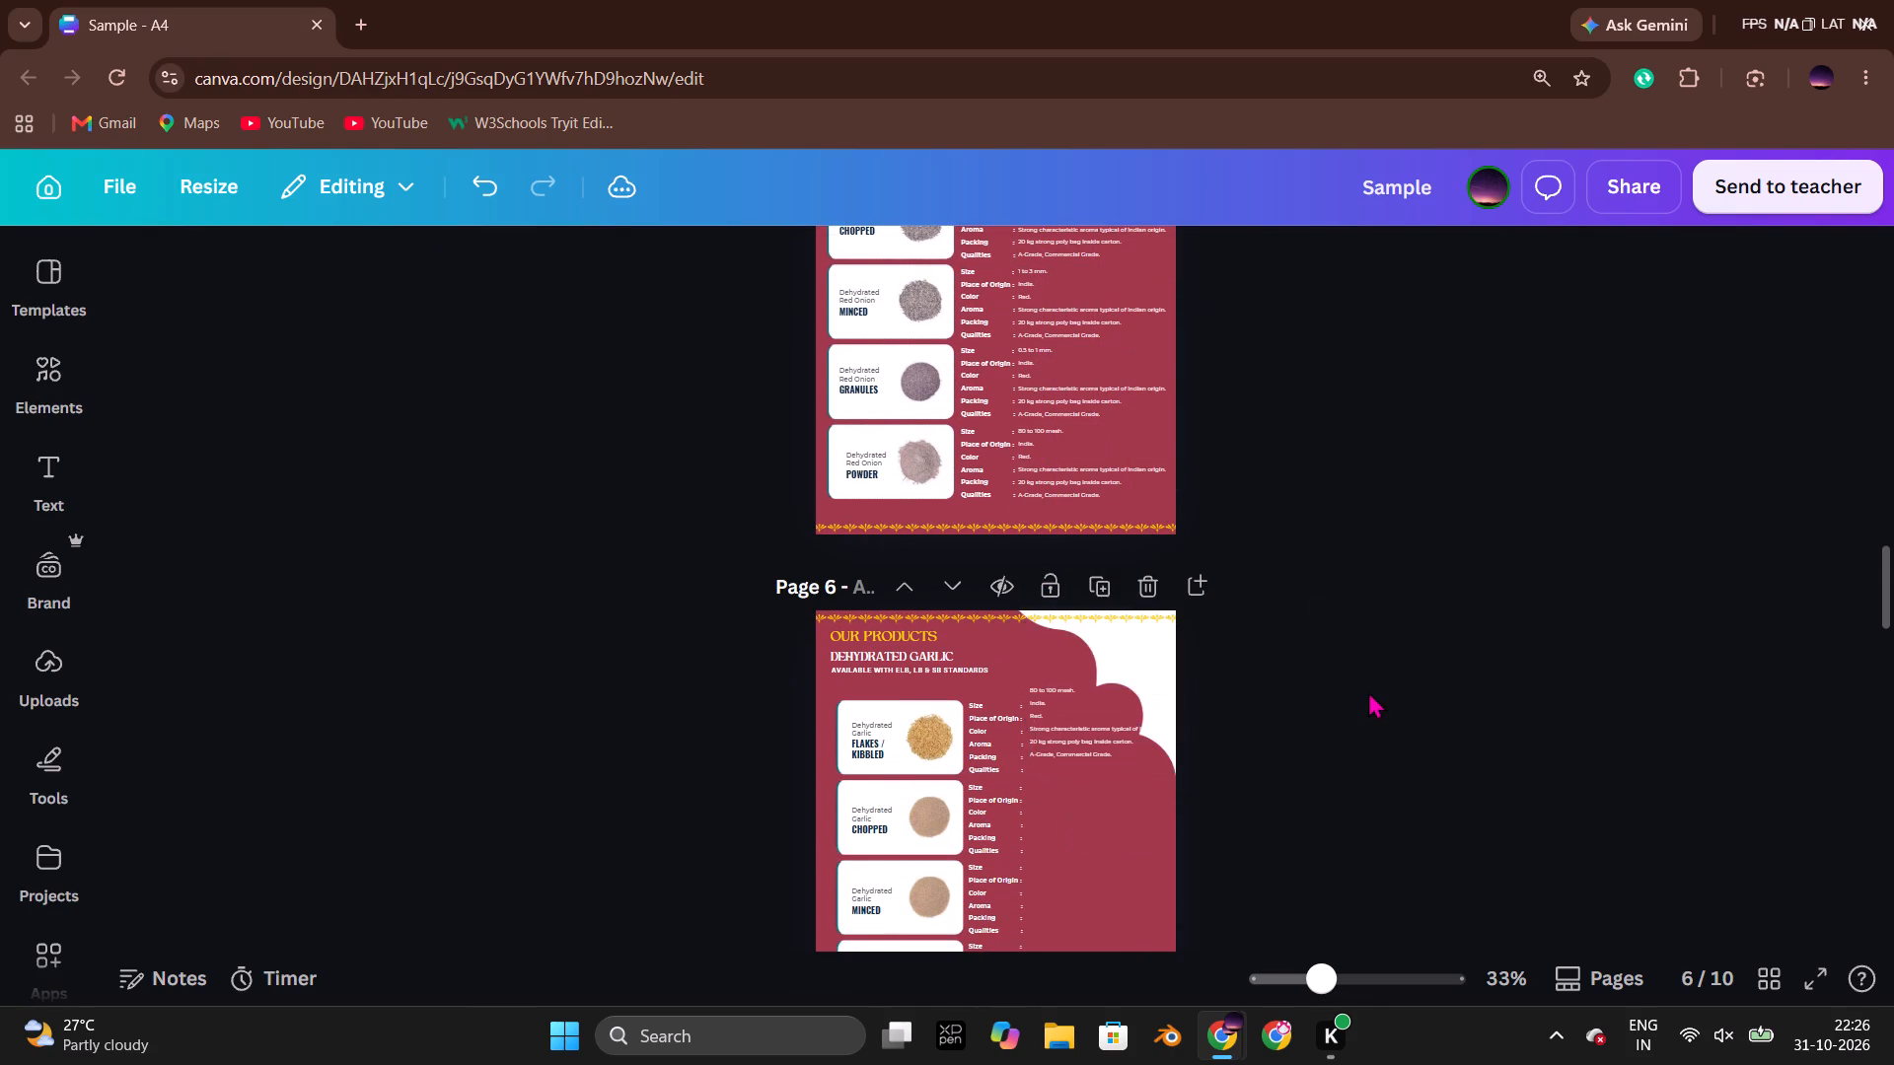
# Select all five product rows on page 5 and group them again.
pyautogui.scroll(3, 1368, 691)
pyautogui.moveTo(774, 419); pyautogui.dragTo(1076, 682)
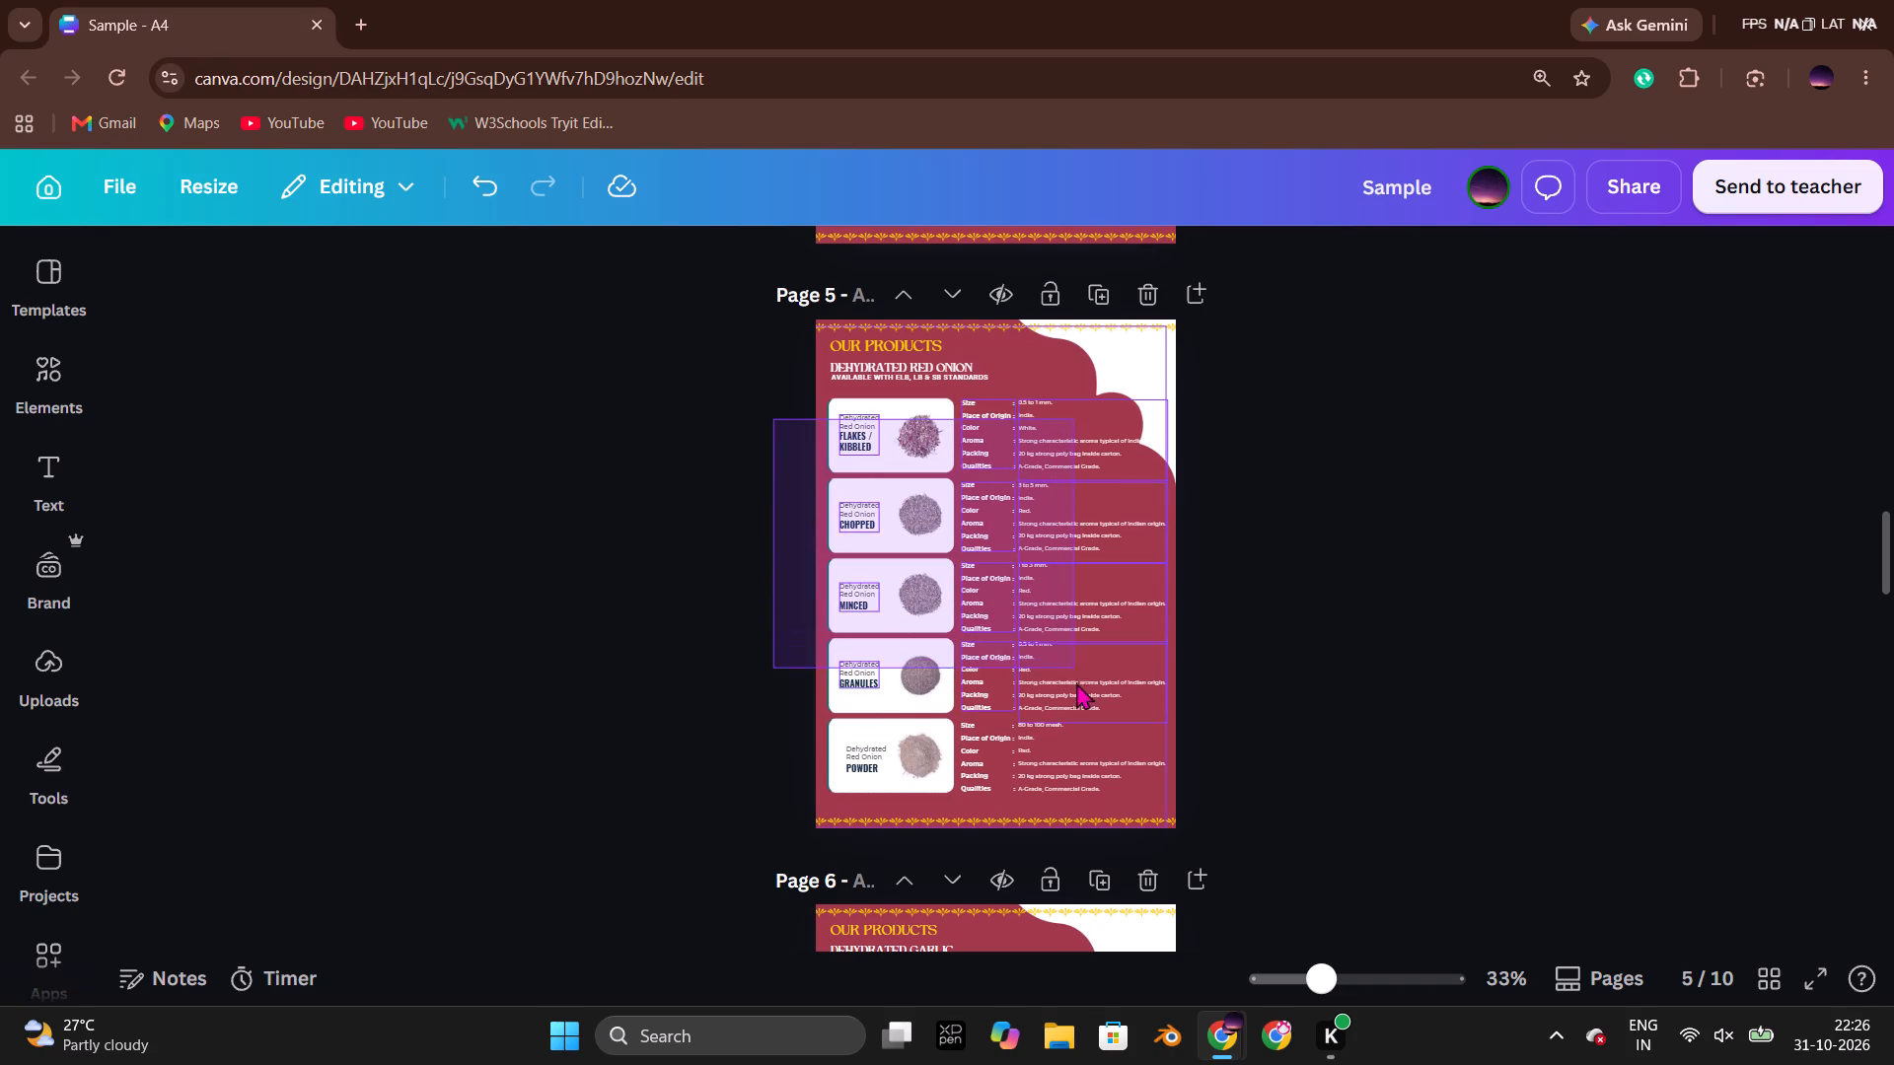
pyautogui.moveTo(1076, 682); pyautogui.dragTo(1069, 762)
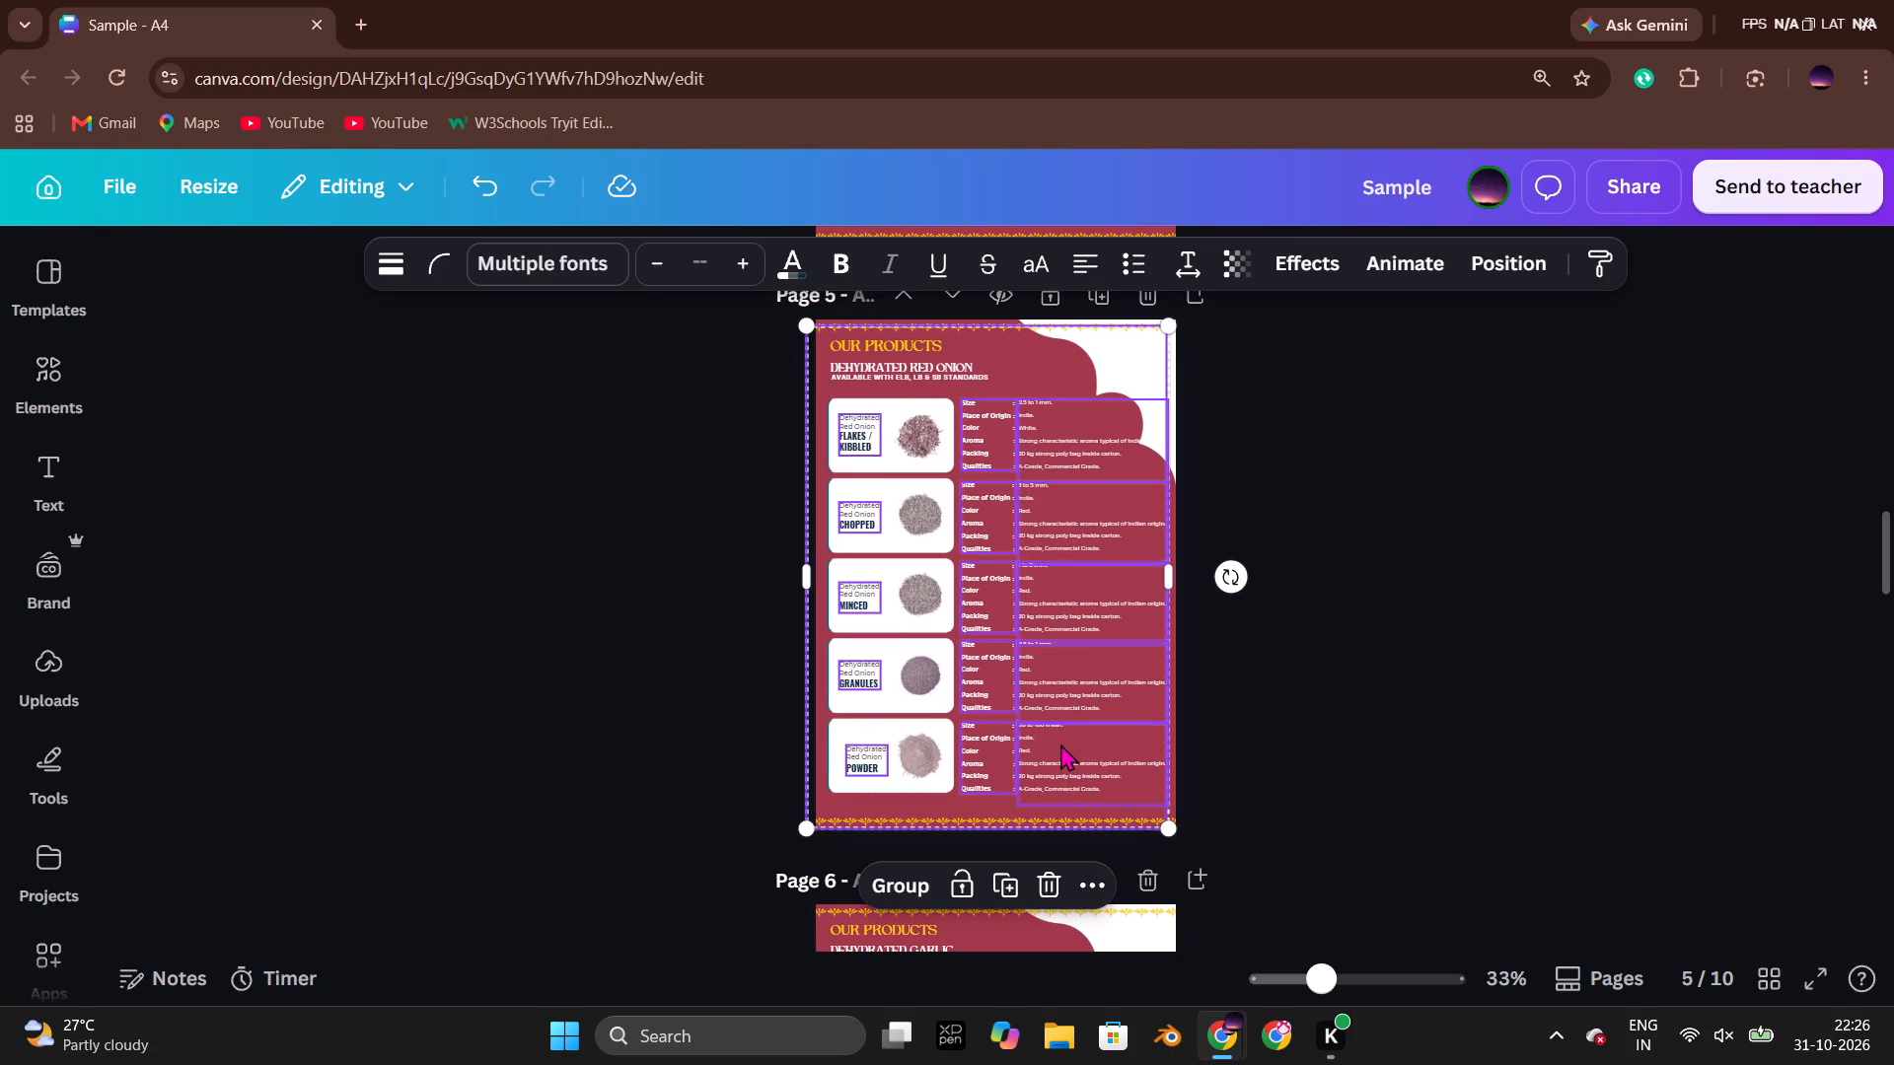
pyautogui.hotkey('ctrl', 'g')
pyautogui.click(1233, 696)
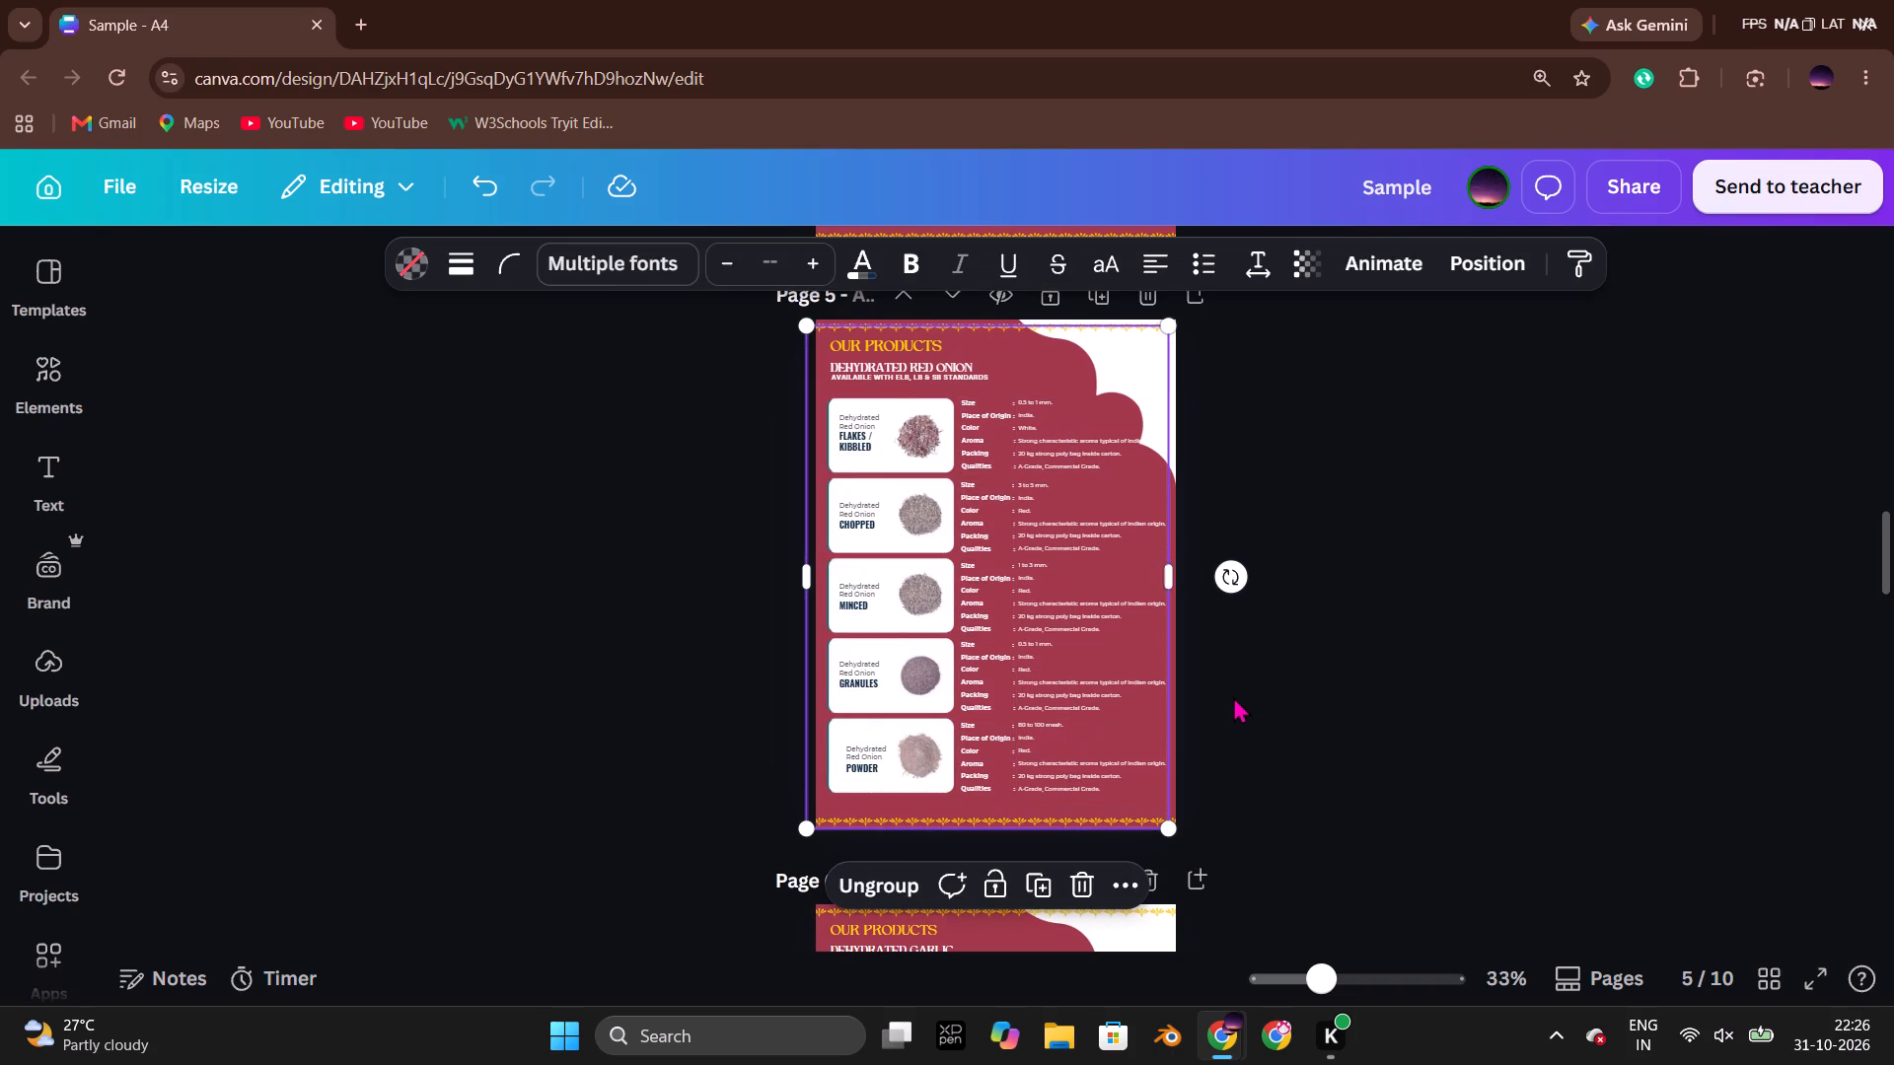
# Align the copied values text on page 6 with the Size to Qualities labels of the Flakes / Kibbled row.
pyautogui.scroll(-3, 1233, 696)
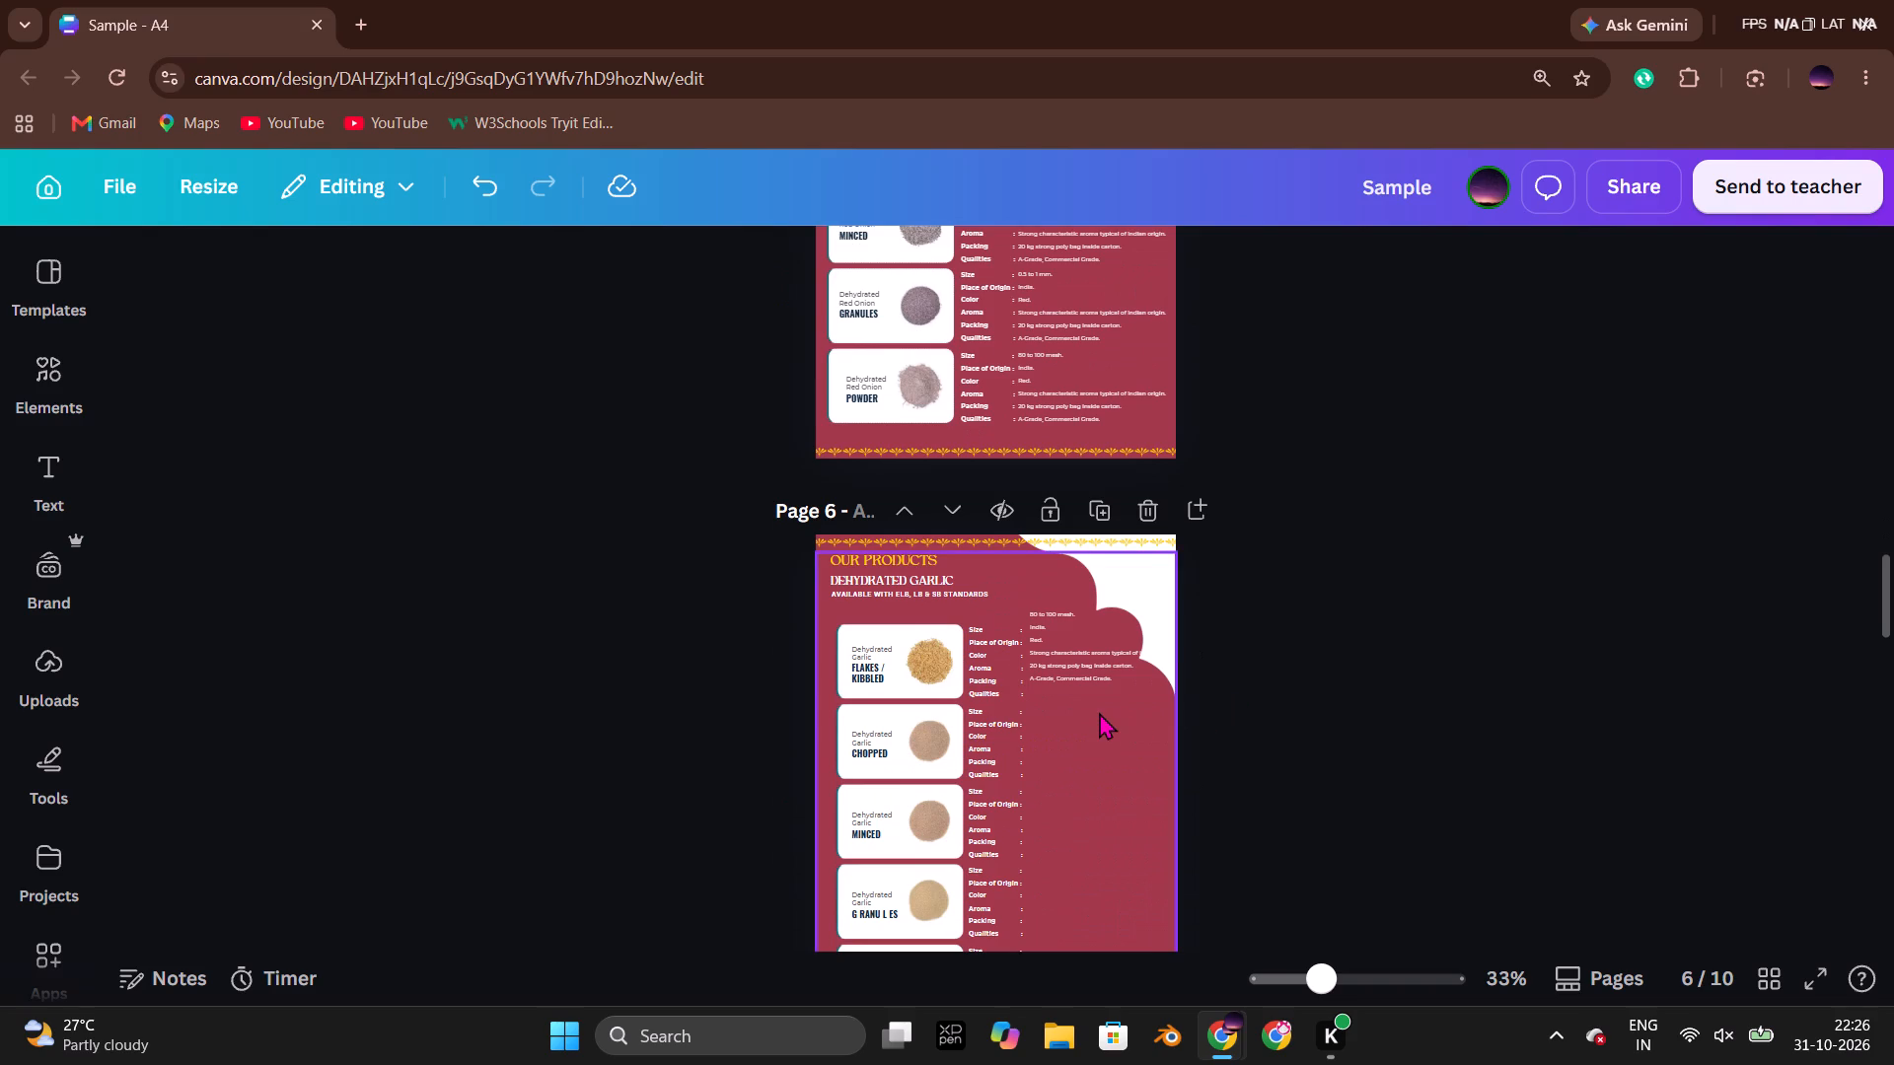
pyautogui.scroll(-1, 1099, 712)
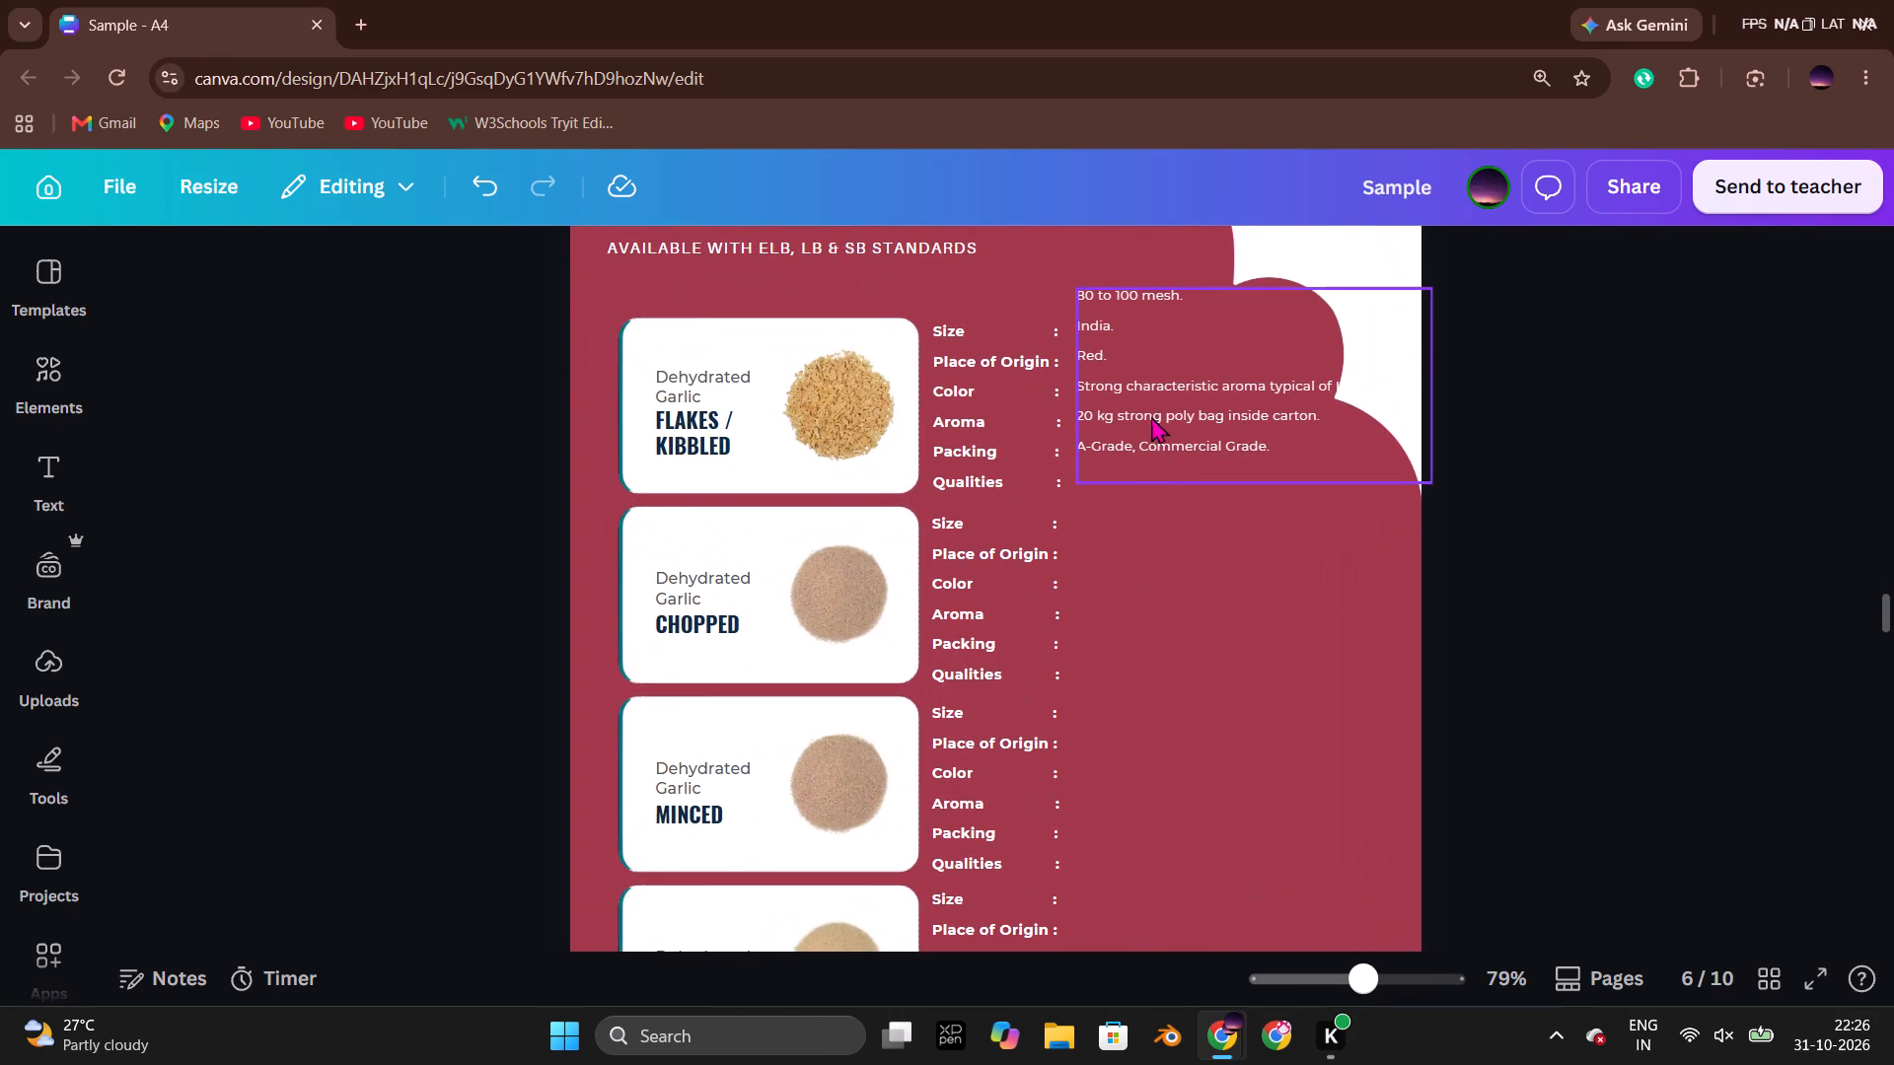
pyautogui.moveTo(1150, 415); pyautogui.dragTo(1145, 450)
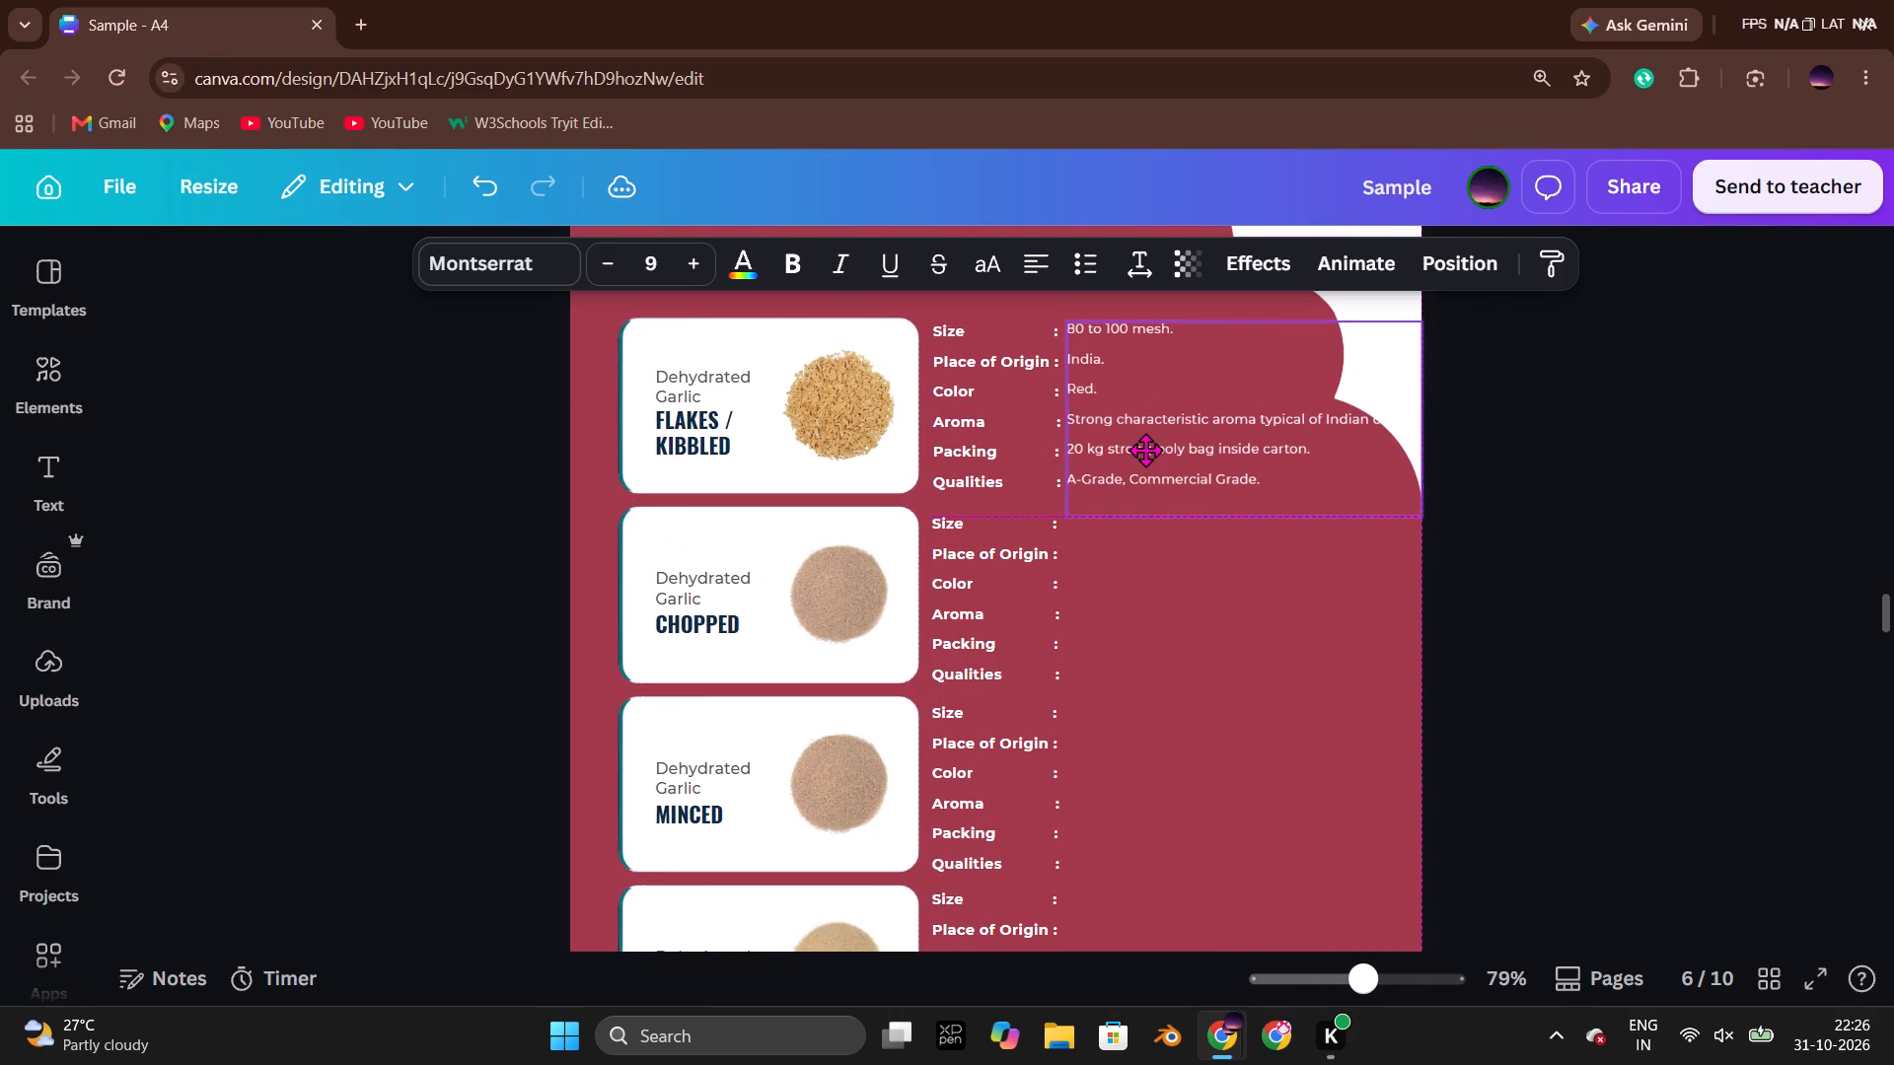
pyautogui.moveTo(1145, 450); pyautogui.dragTo(1145, 452)
pyautogui.click(1518, 473)
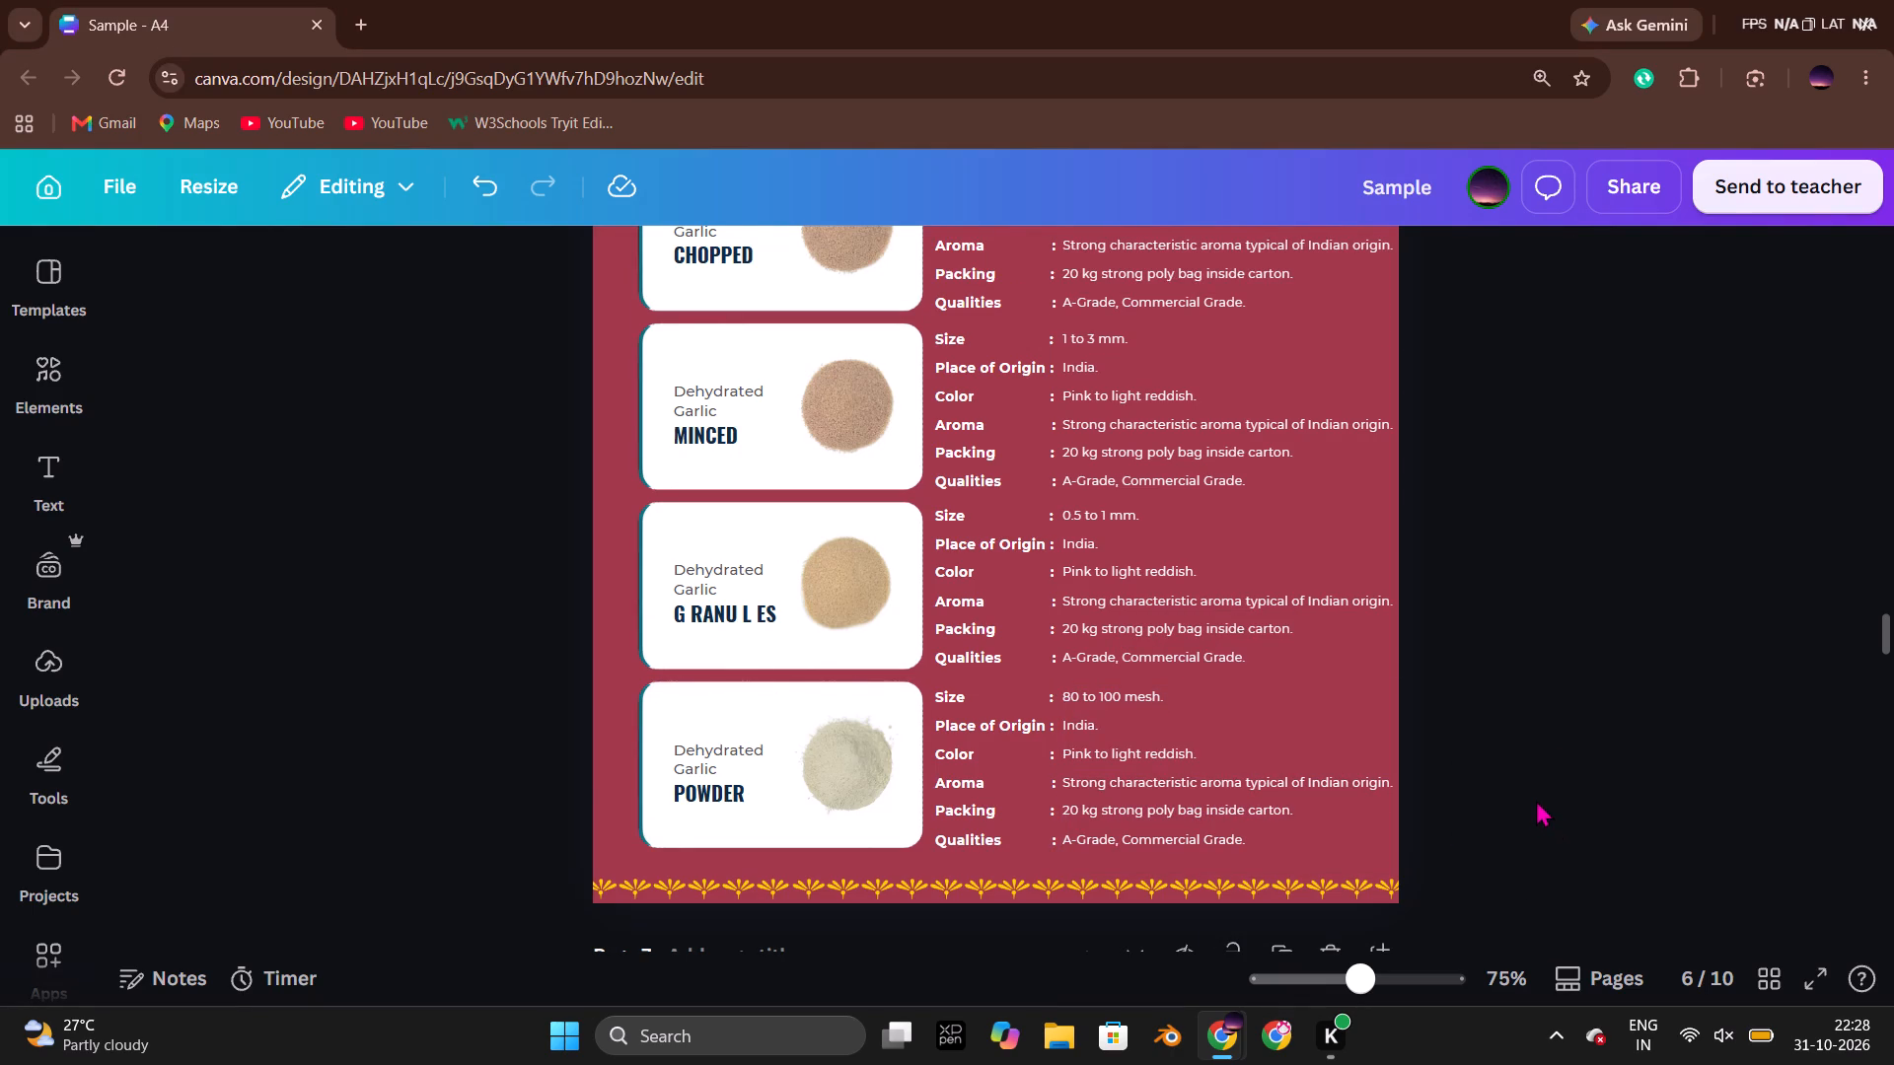
# Review page 6's garlic rows against page 5's red onion rows, including the Flakes / Kibbled card's product name text.
pyautogui.scroll(2, 1535, 793)
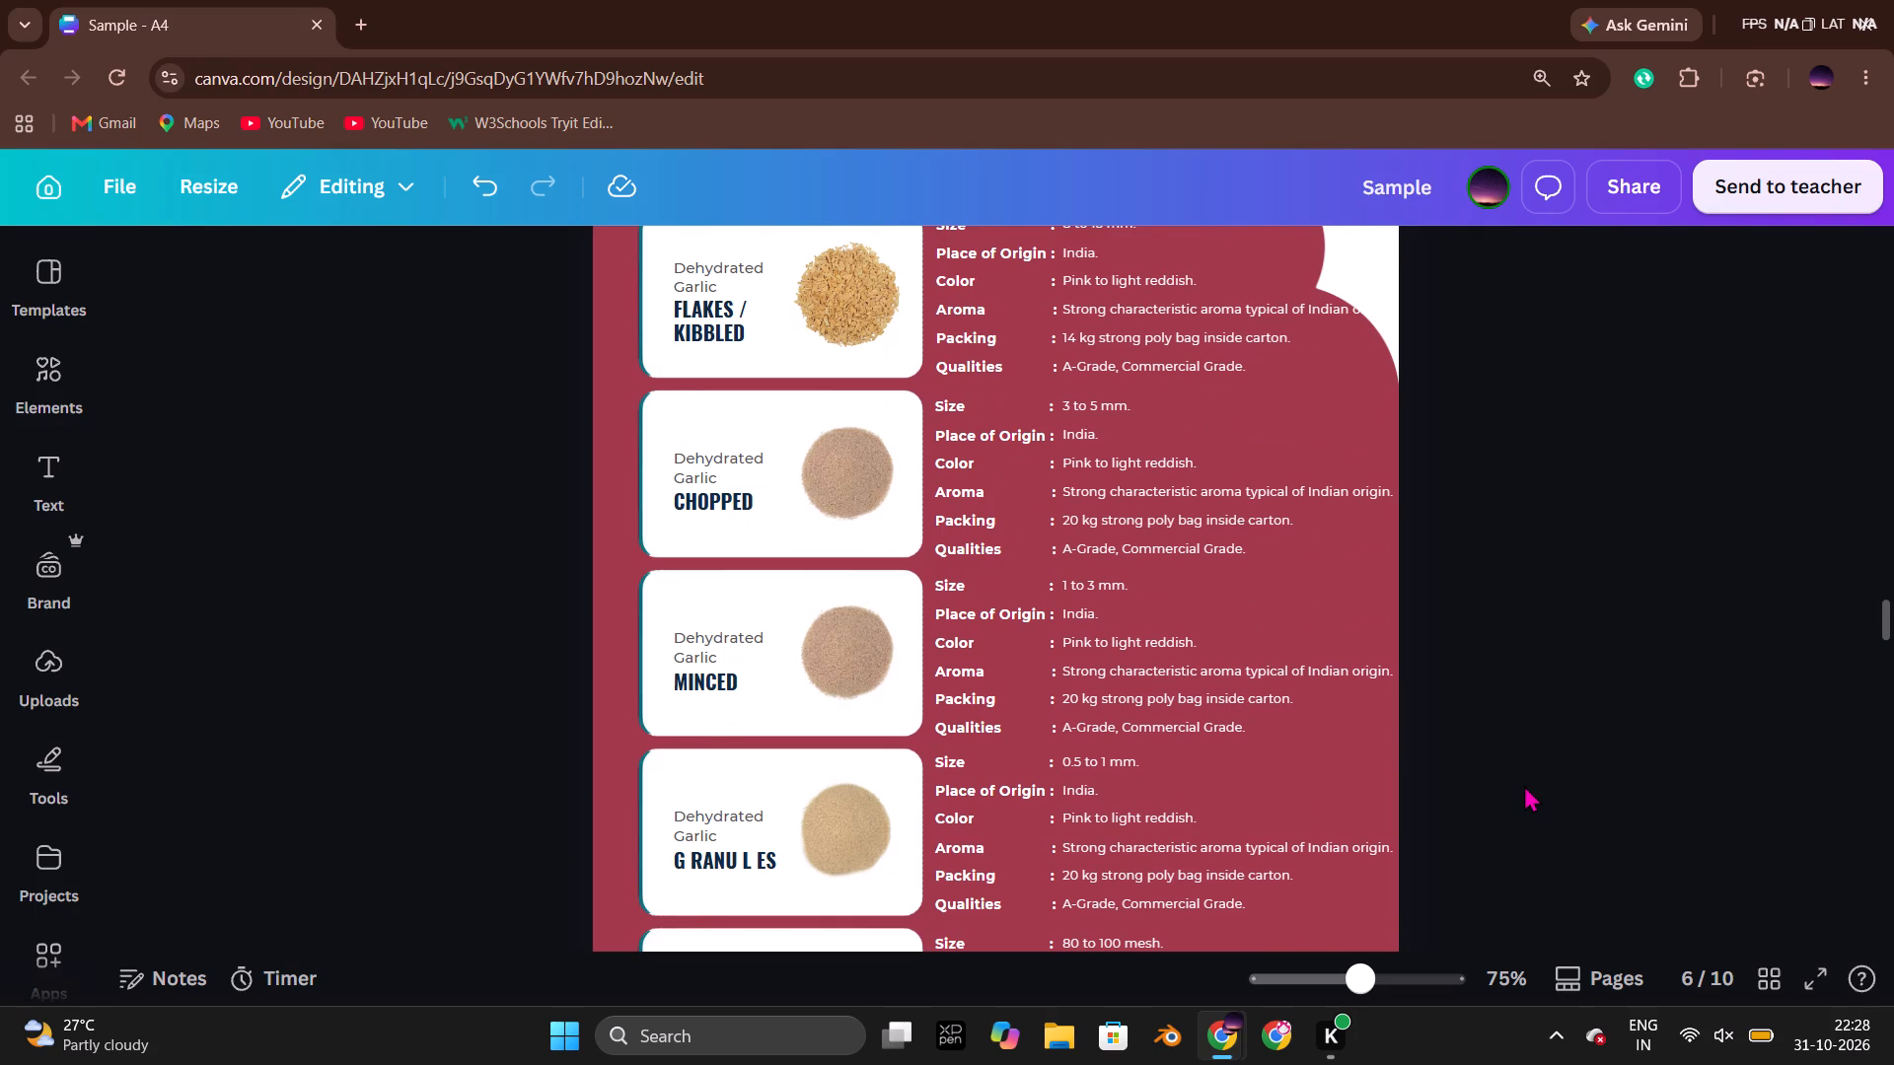
pyautogui.scroll(5, 1369, 734)
pyautogui.scroll(-1, 1369, 734)
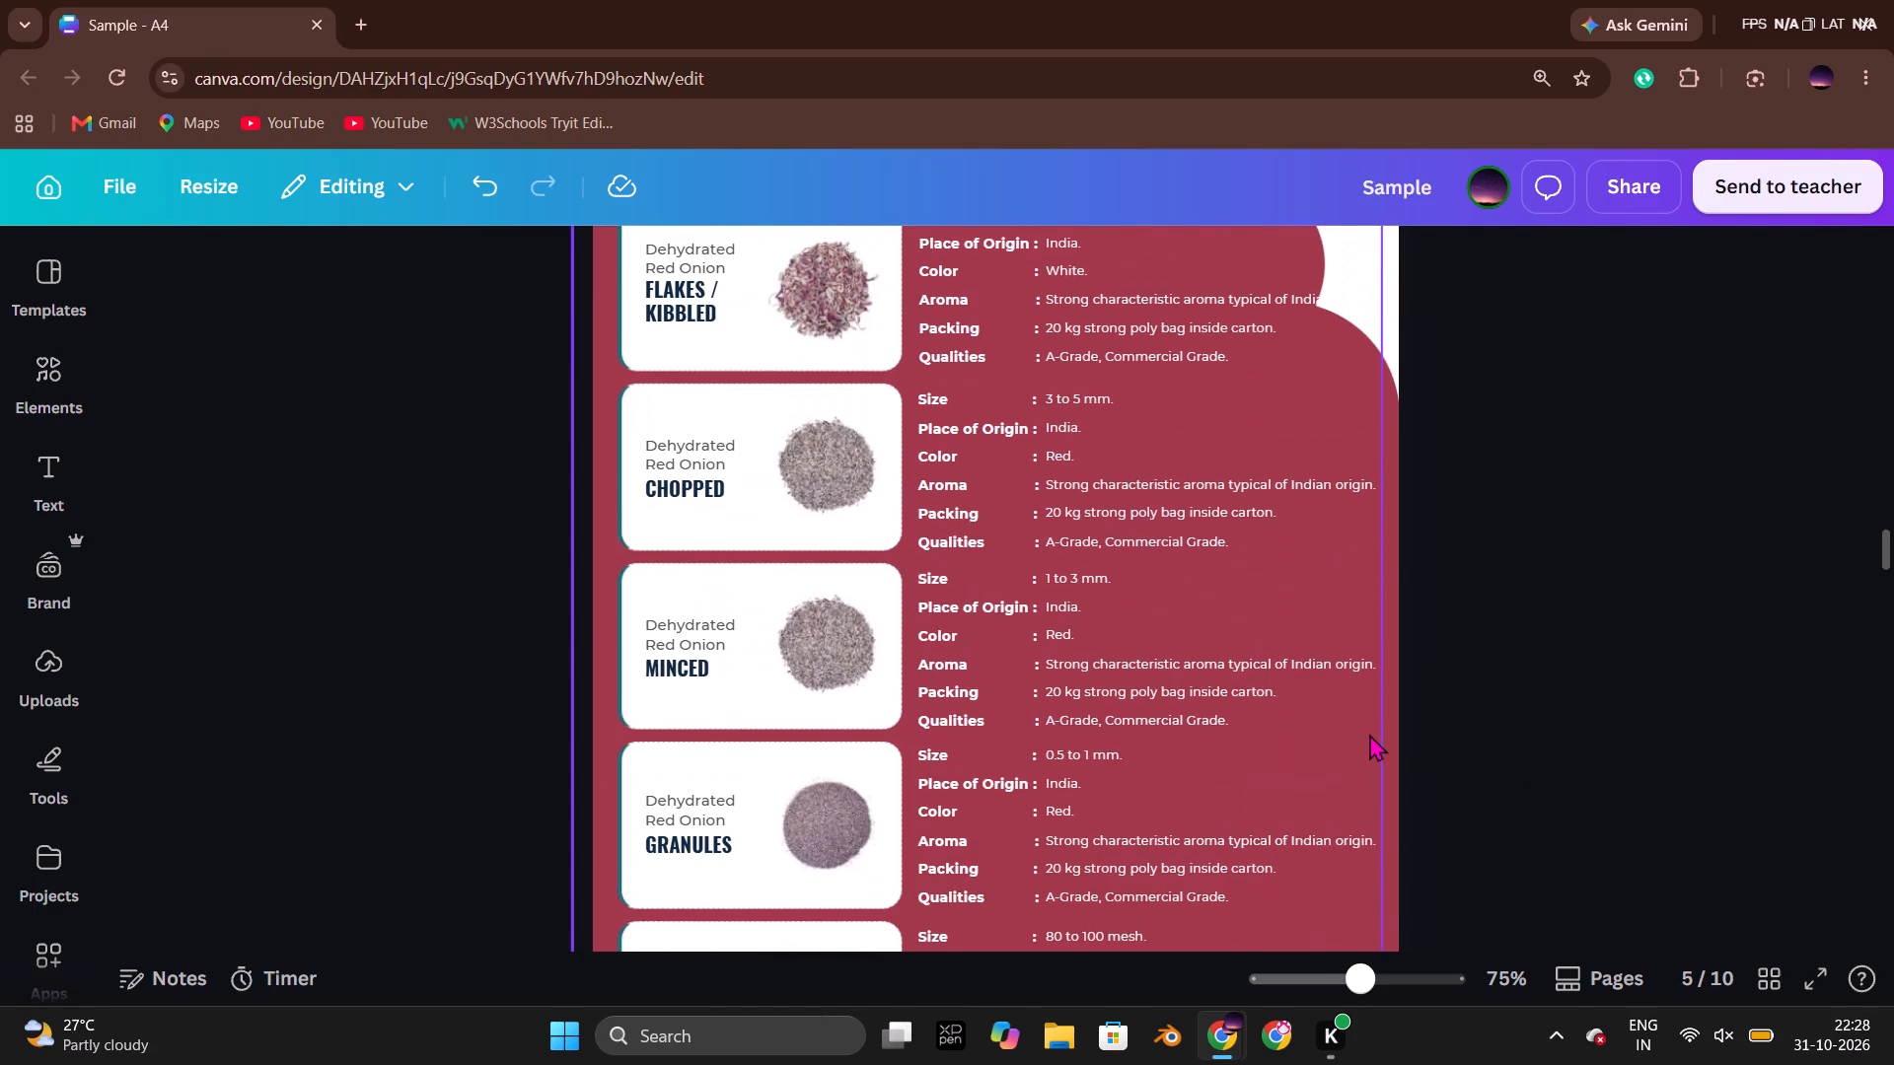
pyautogui.scroll(-3, 1369, 734)
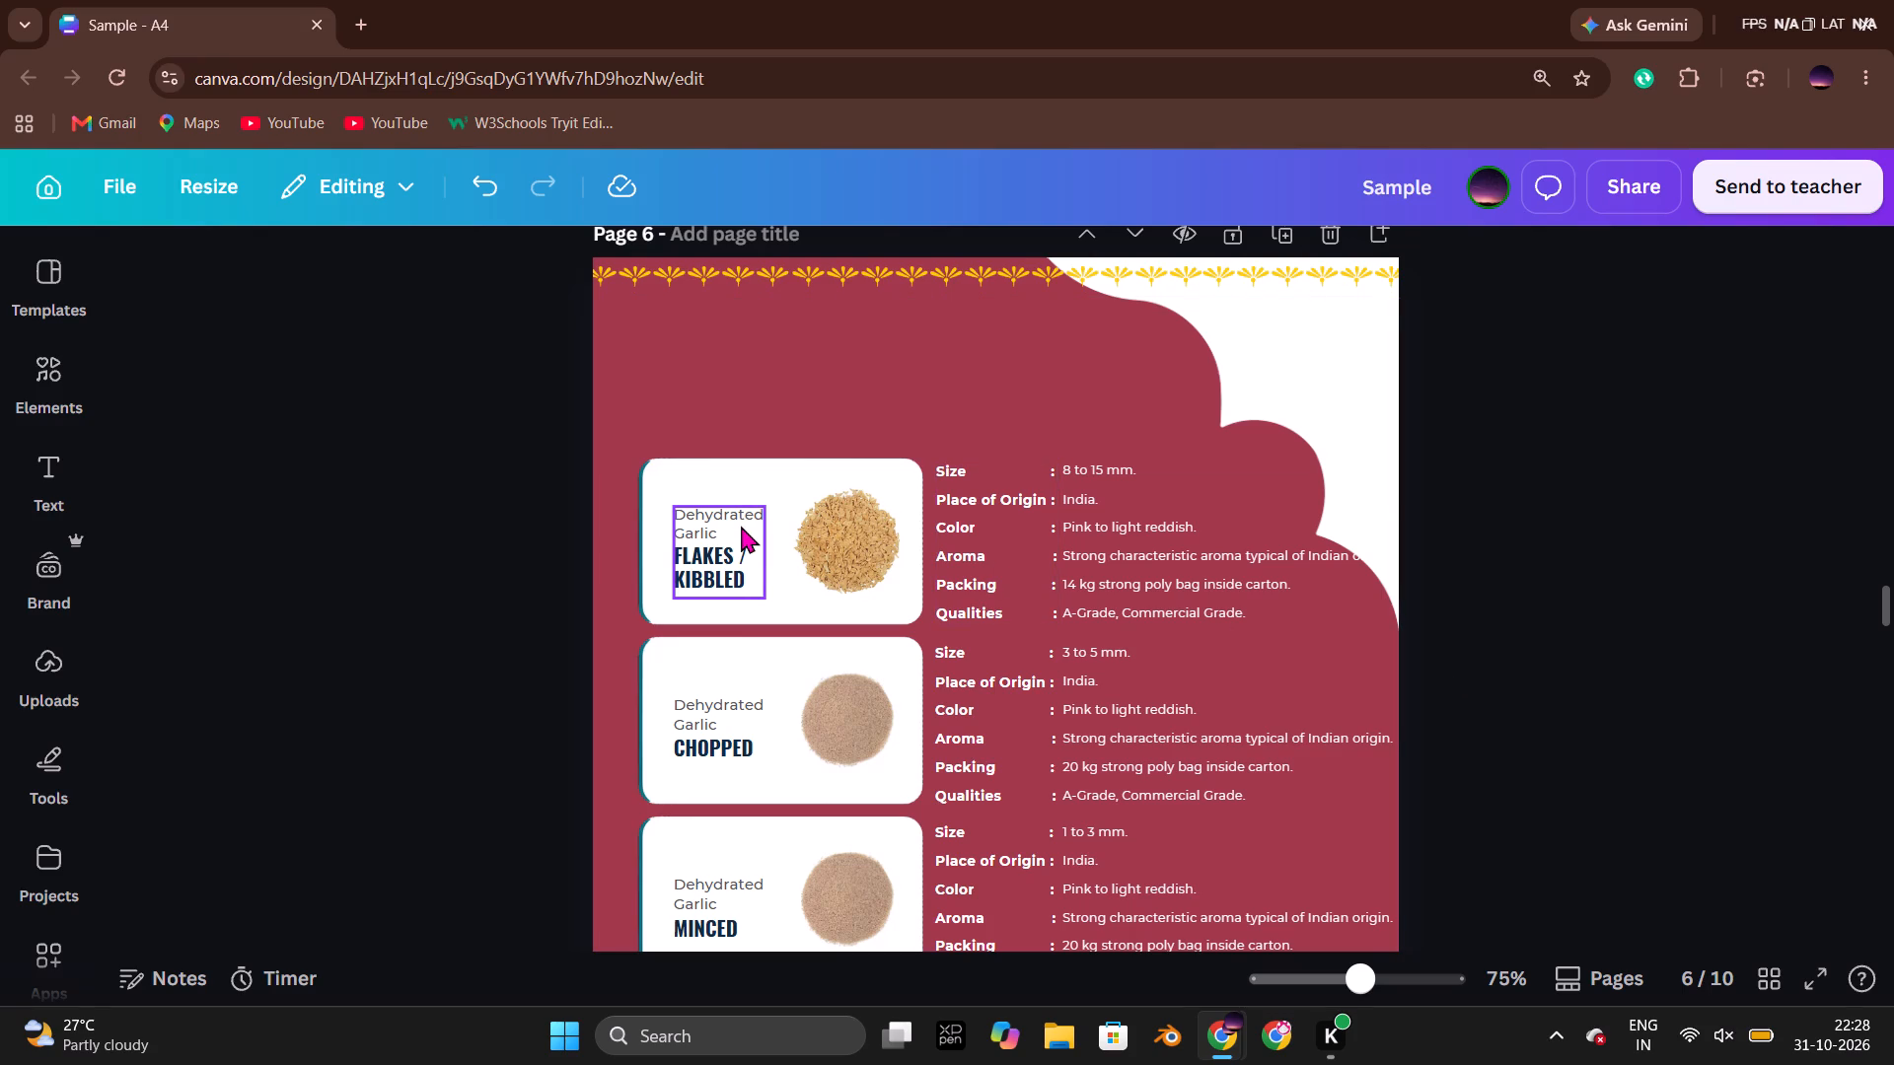
pyautogui.scroll(3, 906, 576)
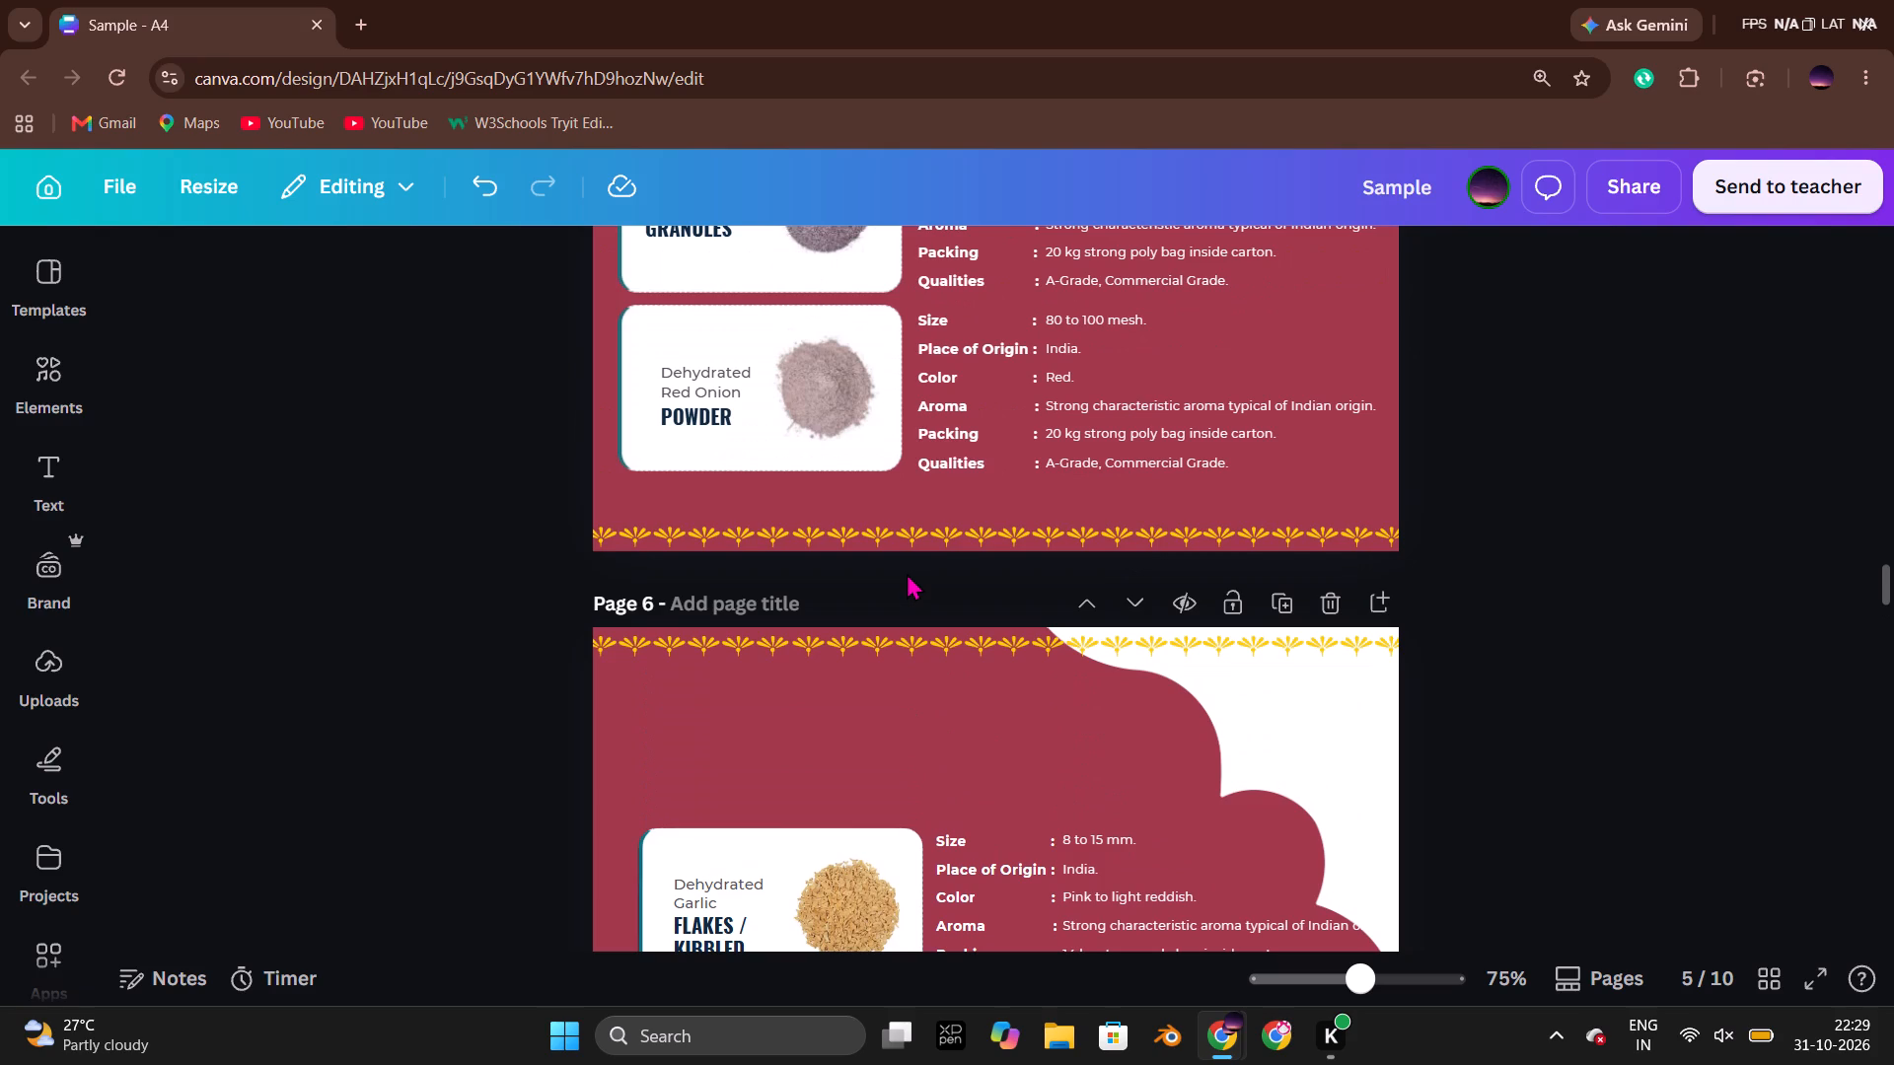
pyautogui.scroll(-1, 907, 583)
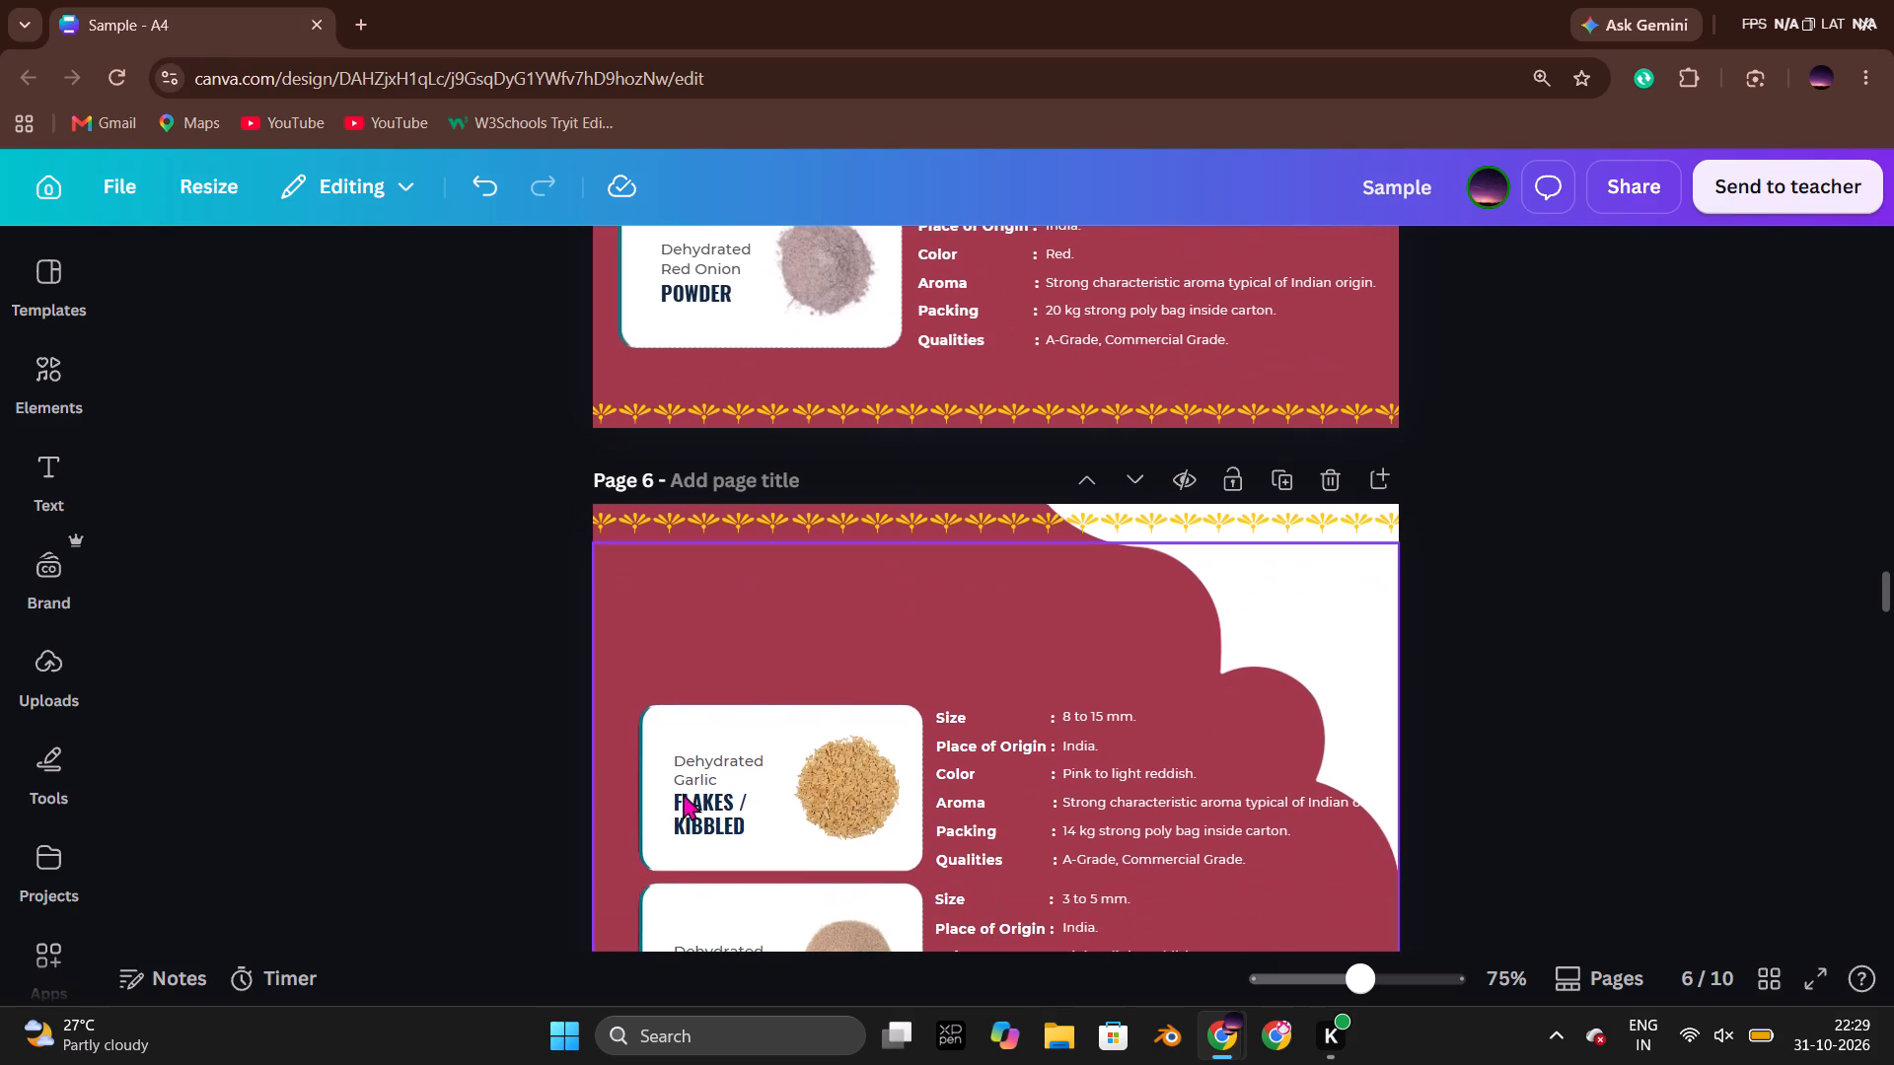
pyautogui.doubleClick(710, 765)
pyautogui.click(718, 769)
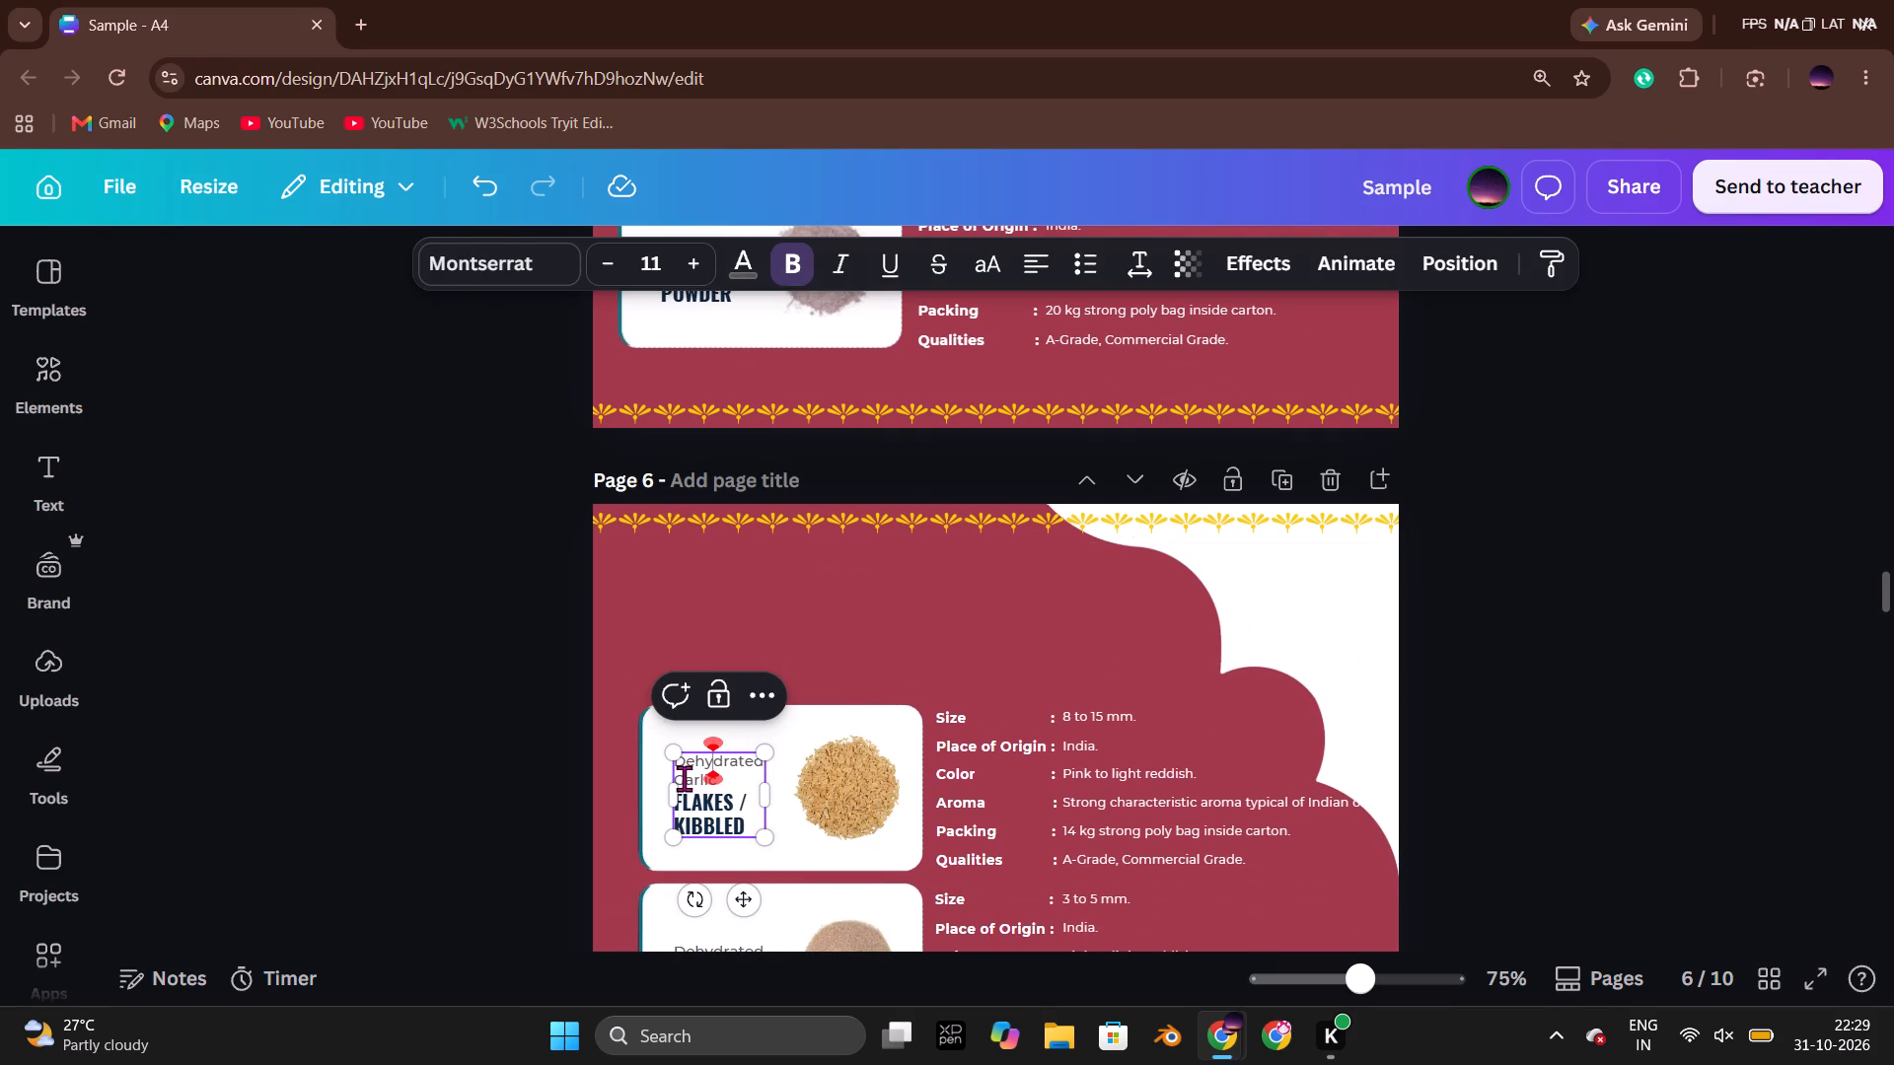
pyautogui.click(521, 685)
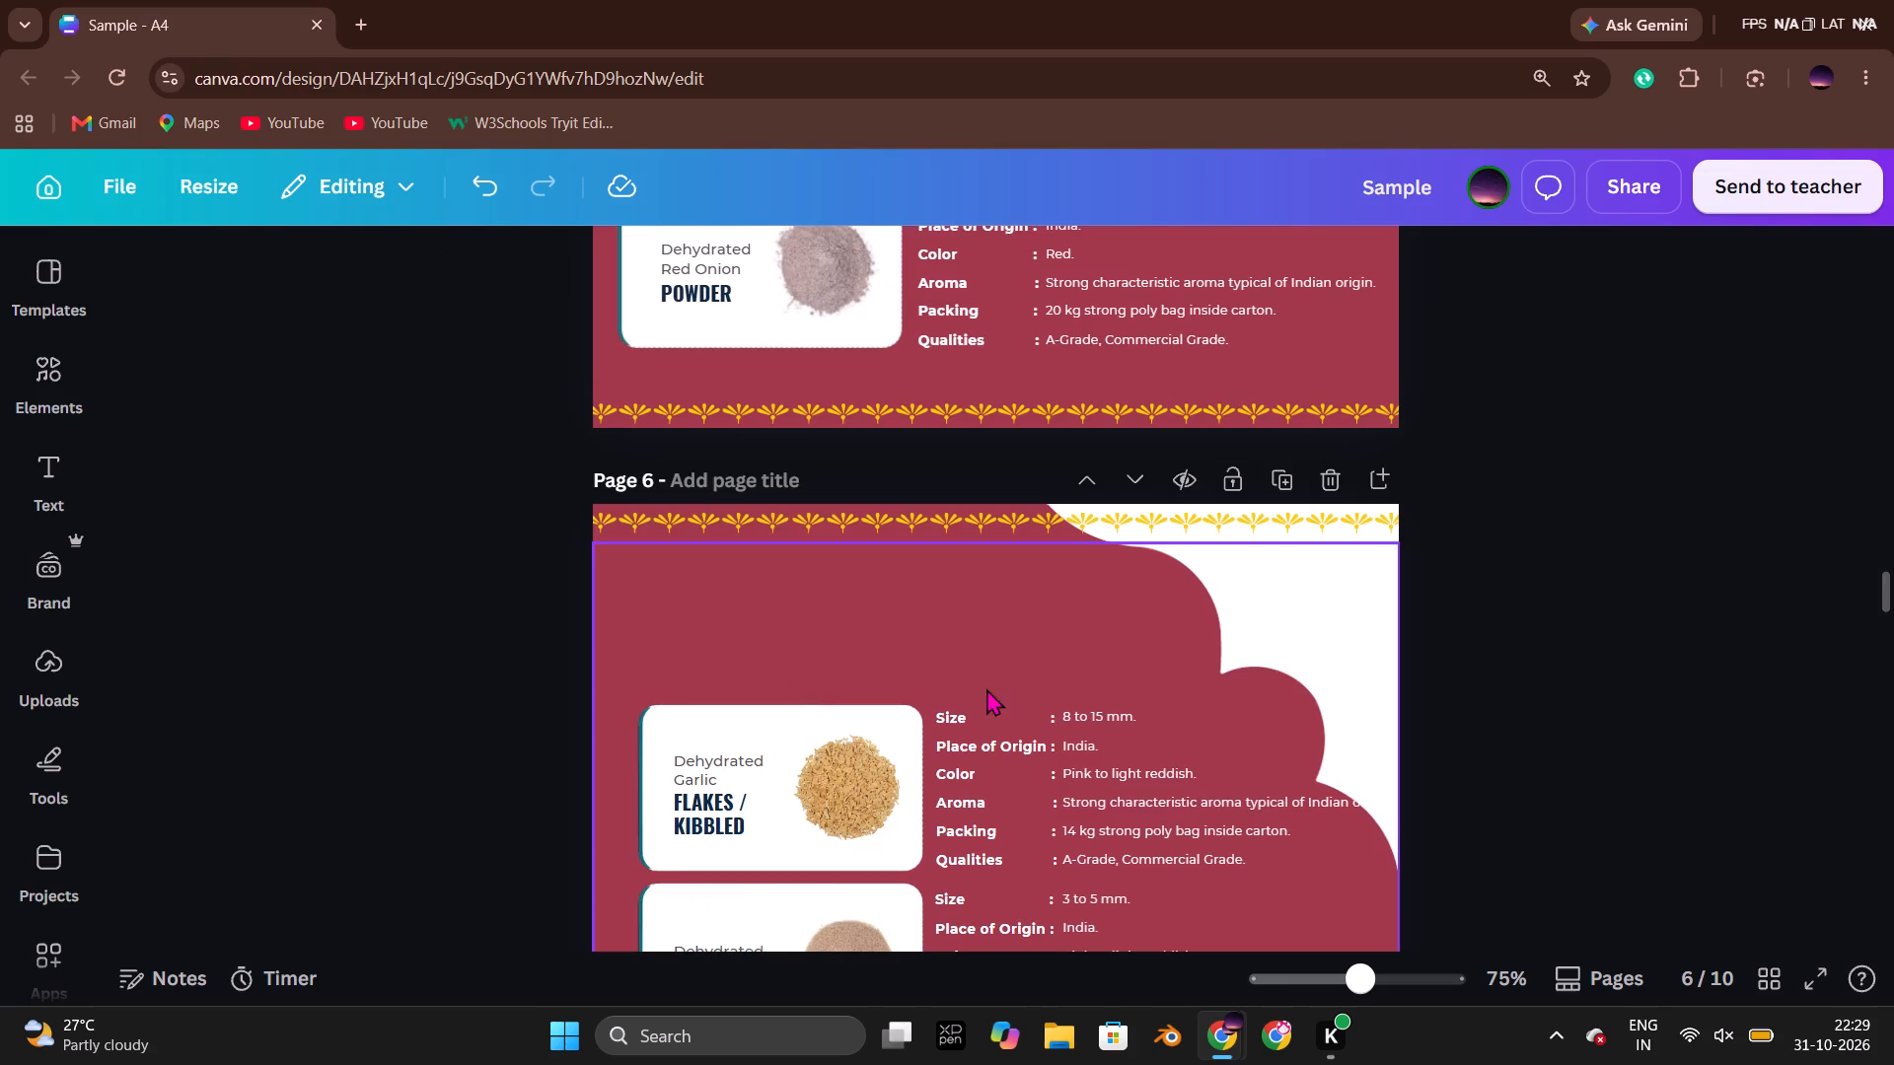
# Review the white onion, red onion, garlic and fried onion pages 4 to 7, comparing their headings, product cards and values.
pyautogui.scroll(7, 986, 688)
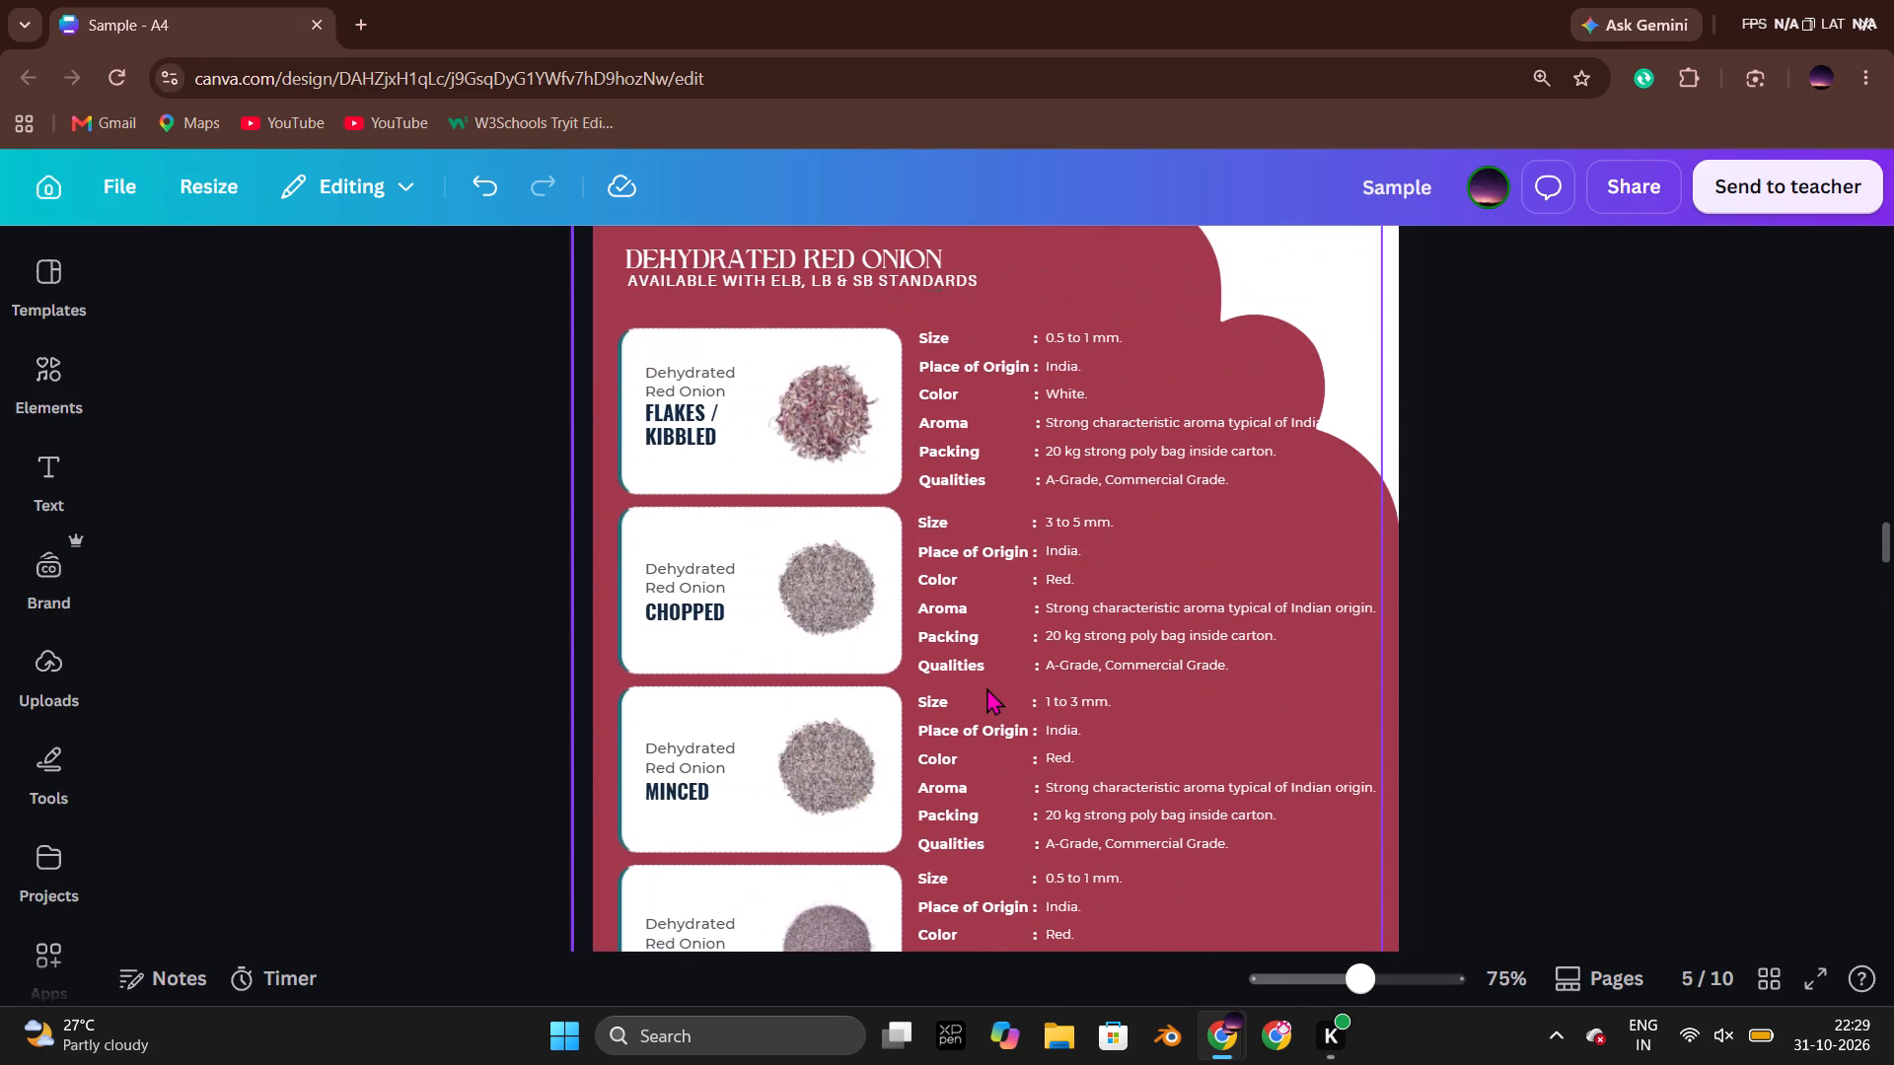
pyautogui.scroll(3, 986, 687)
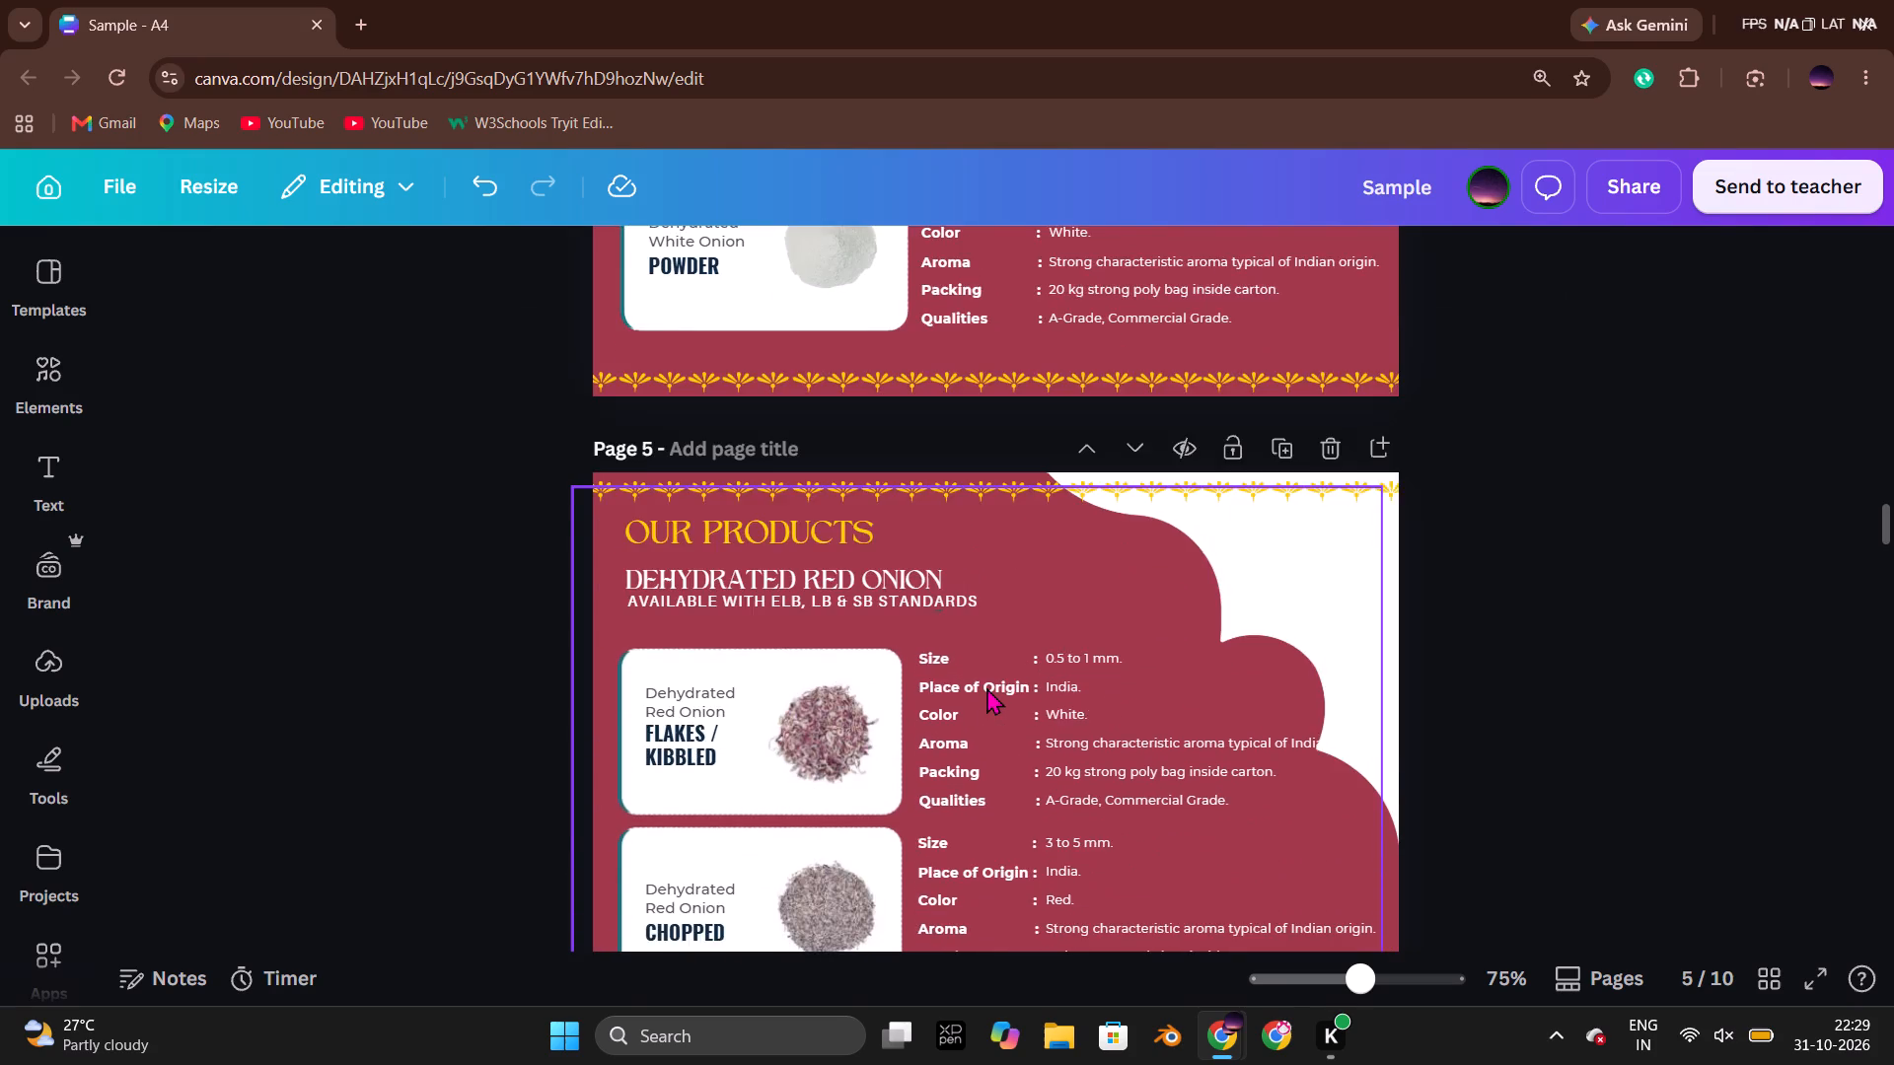
pyautogui.scroll(4, 986, 687)
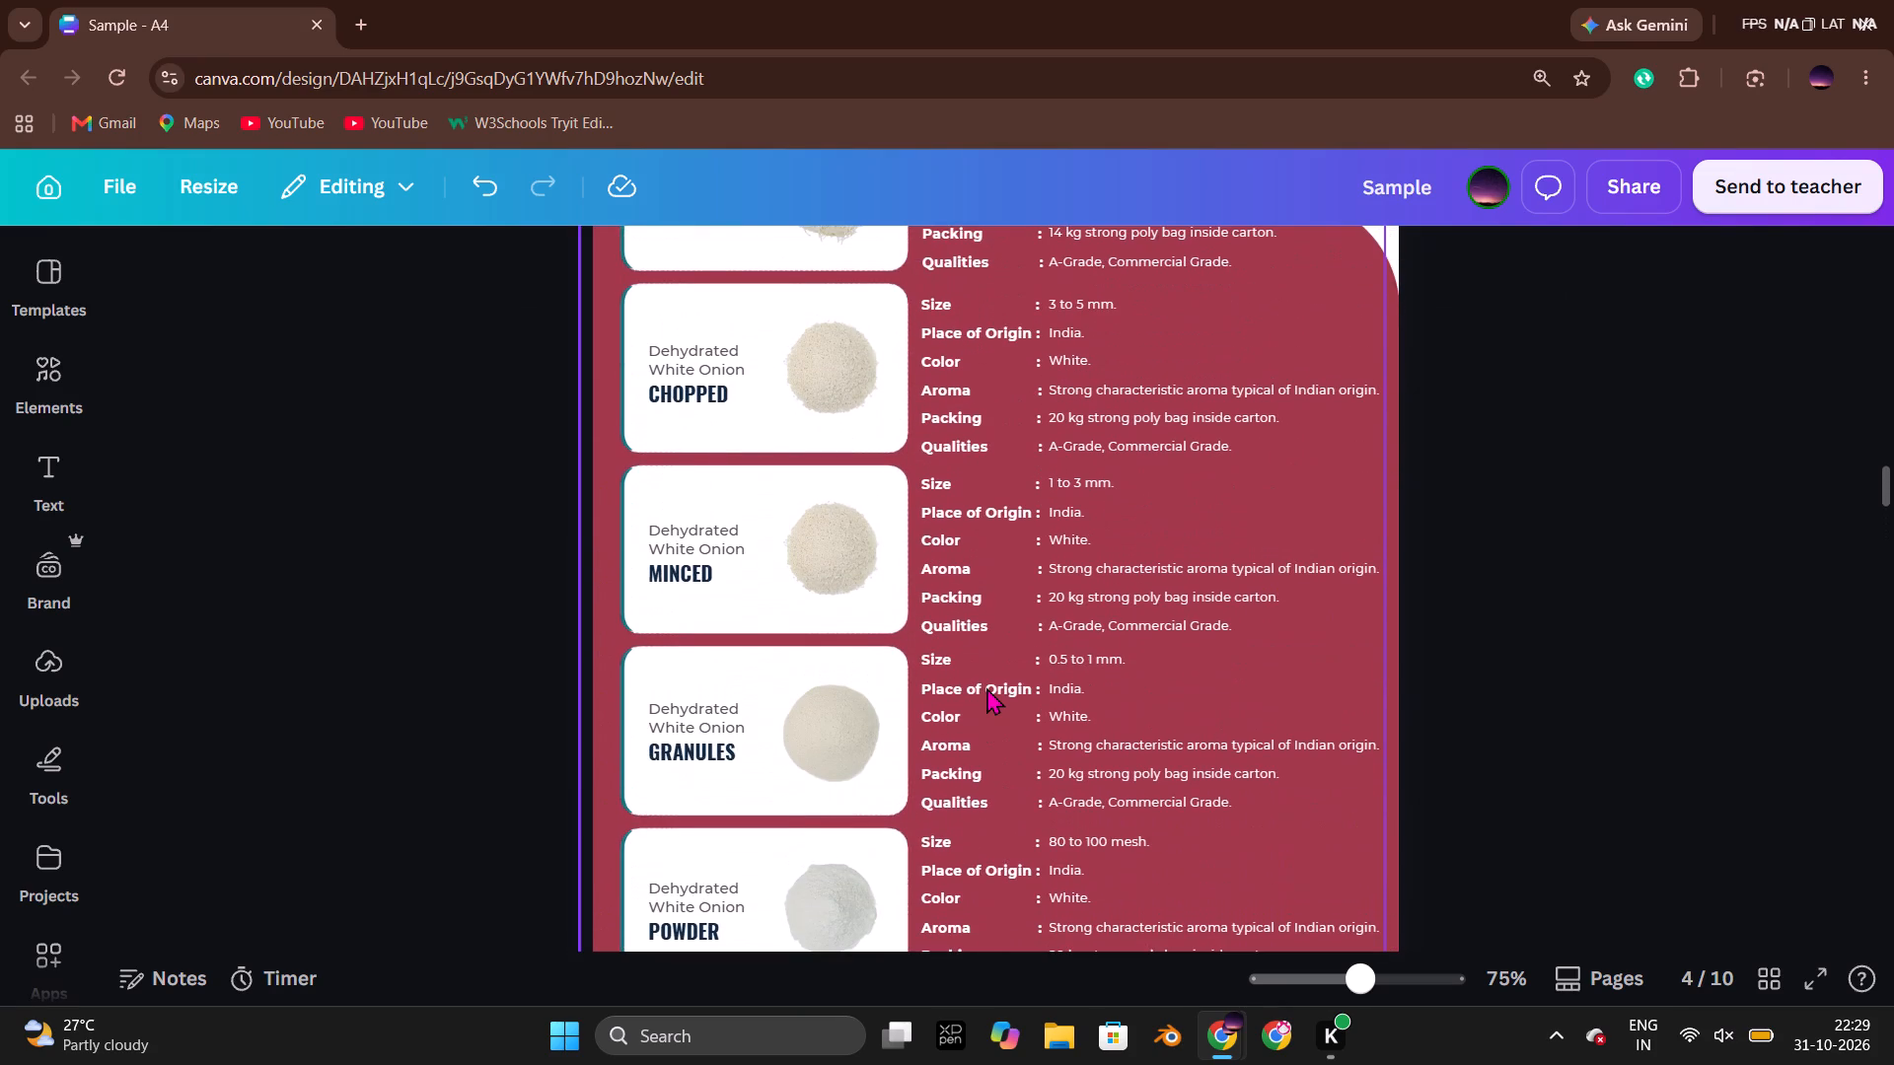
pyautogui.scroll(3, 986, 687)
pyautogui.scroll(-3, 986, 687)
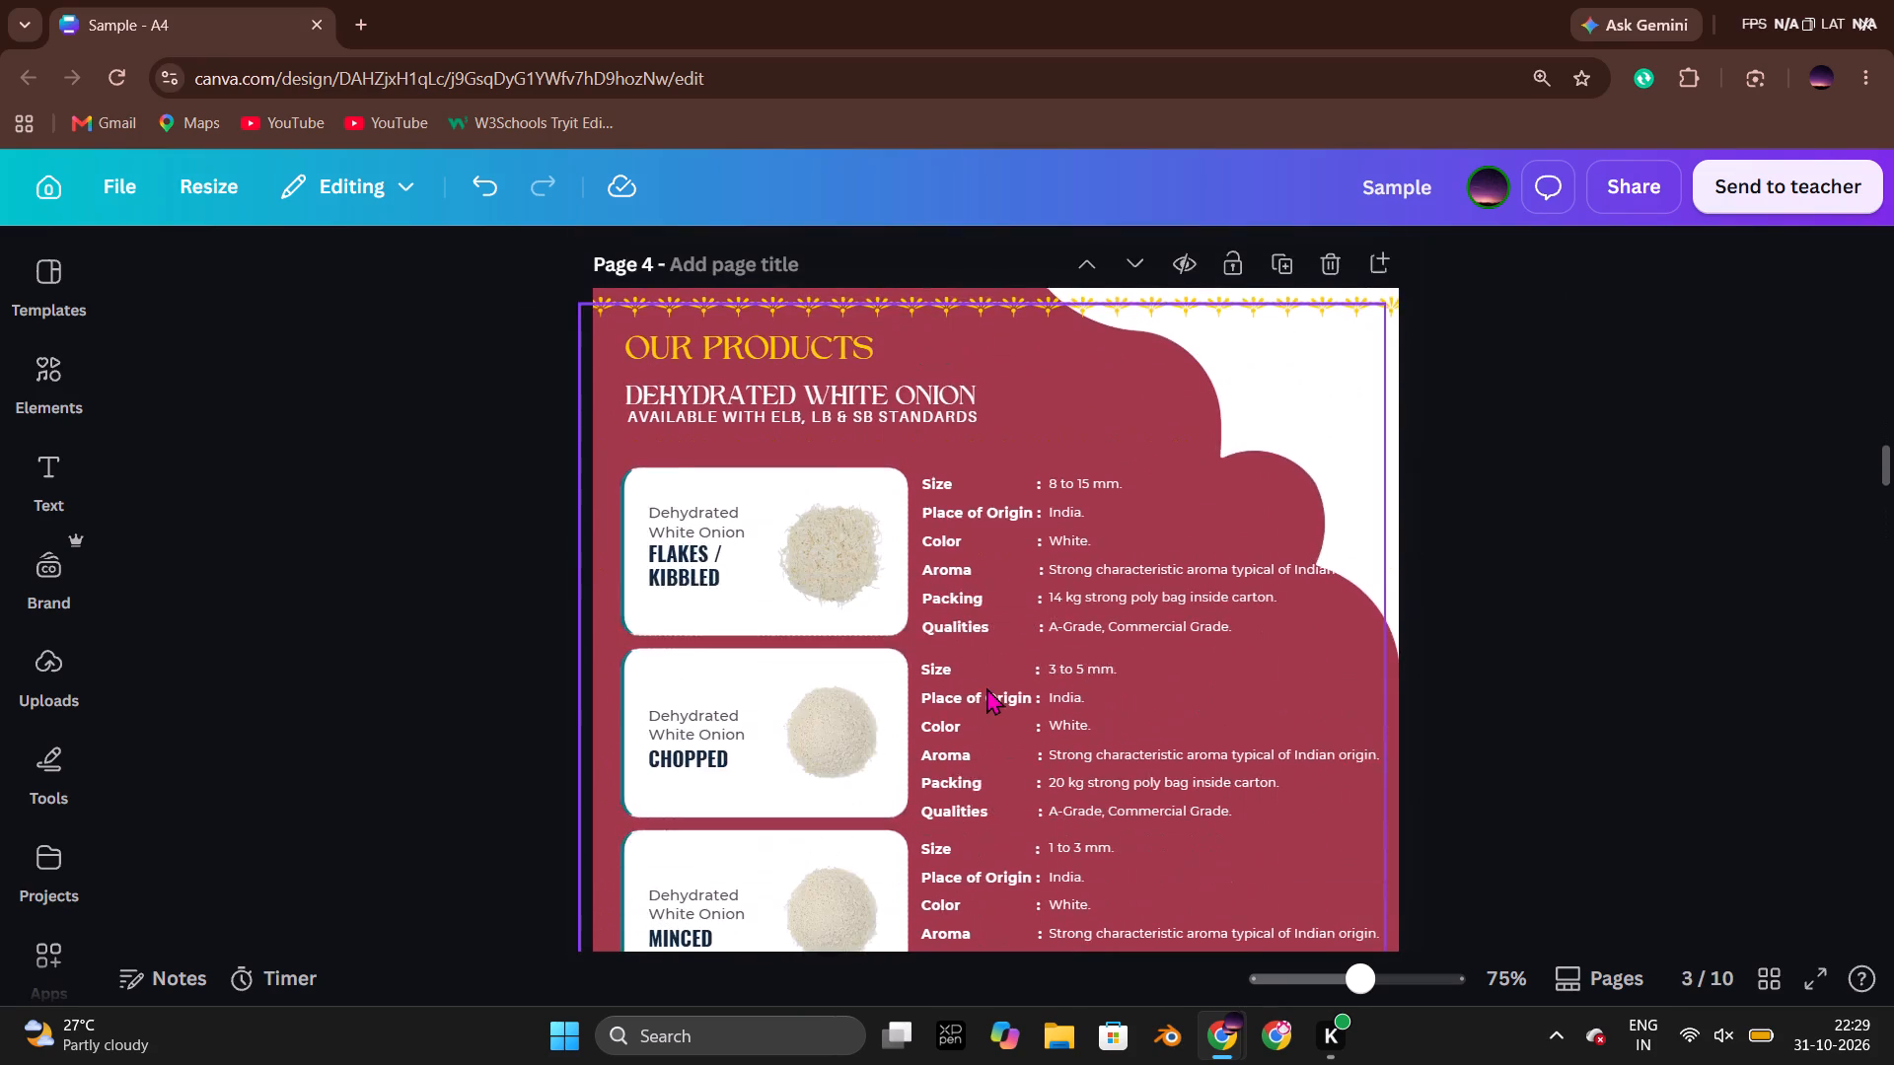
pyautogui.scroll(-18, 986, 687)
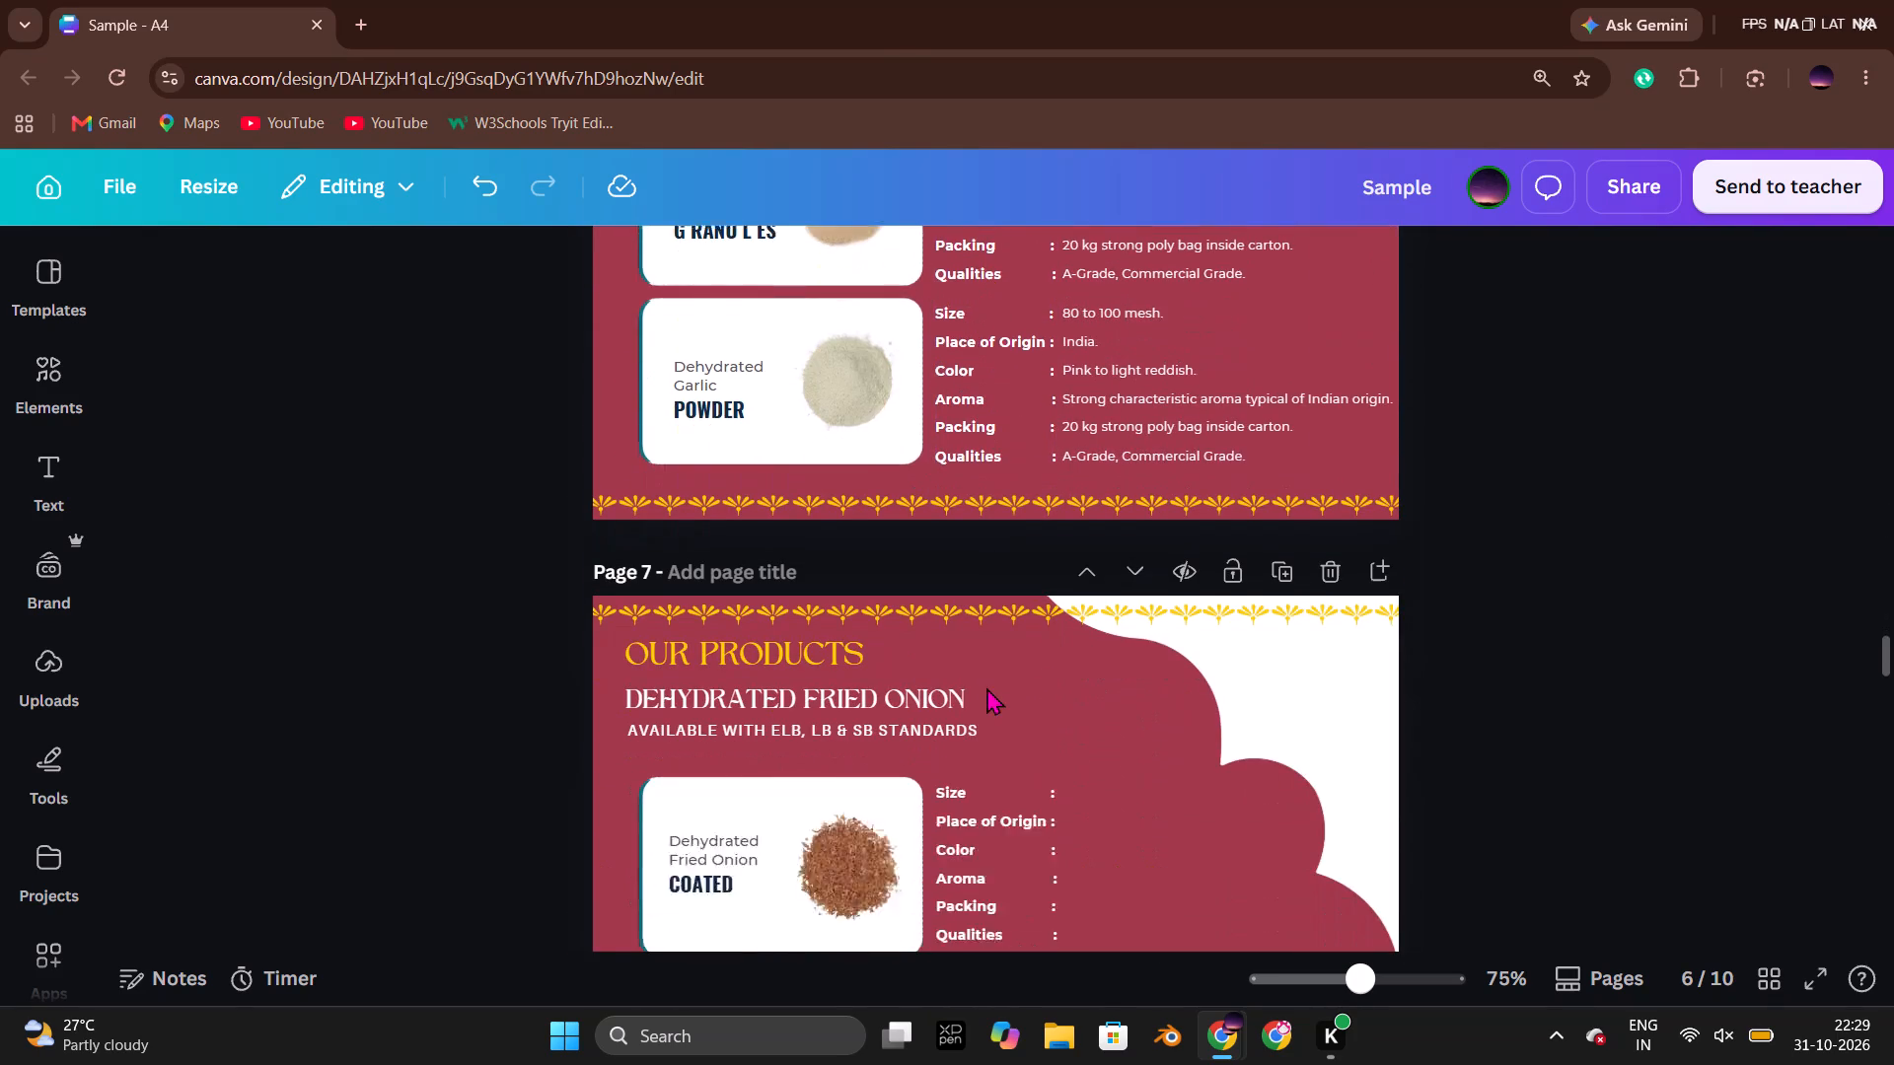
pyautogui.scroll(5, 986, 687)
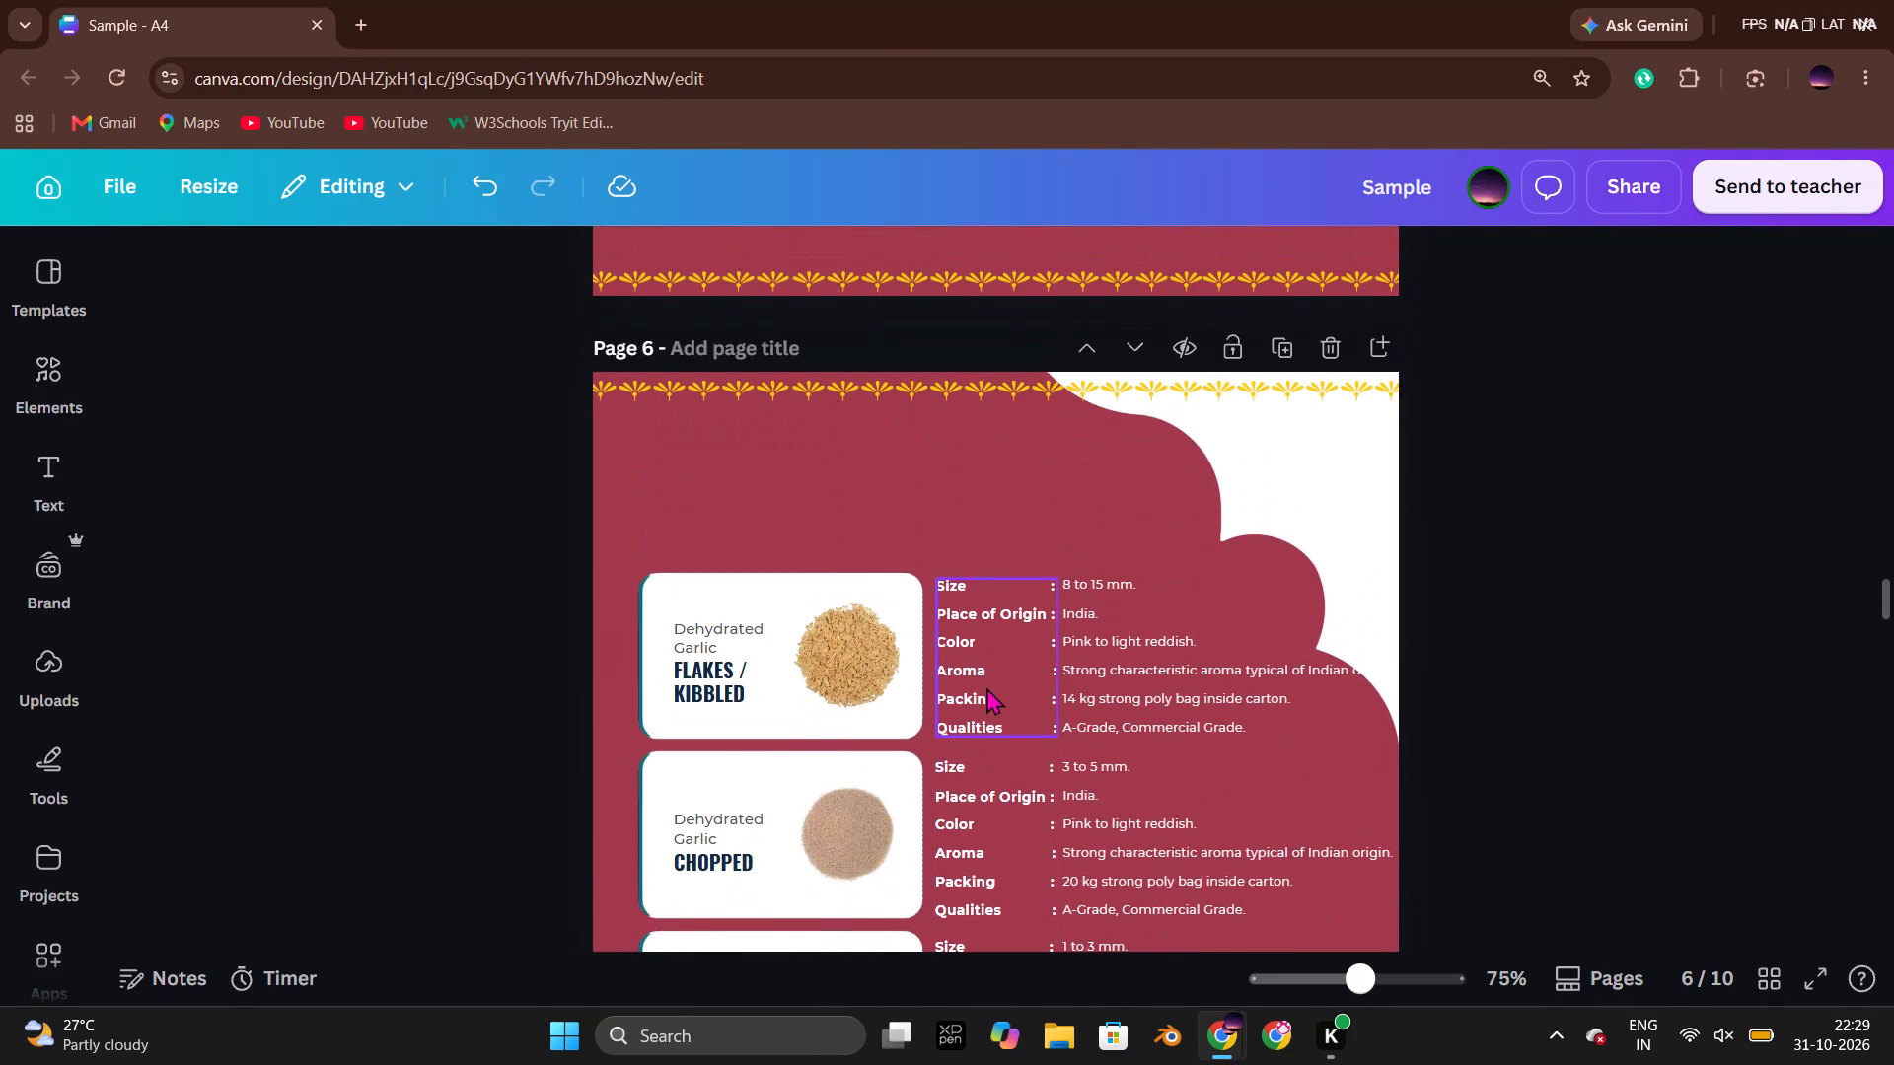
pyautogui.scroll(2, 986, 687)
pyautogui.scroll(-2, 986, 687)
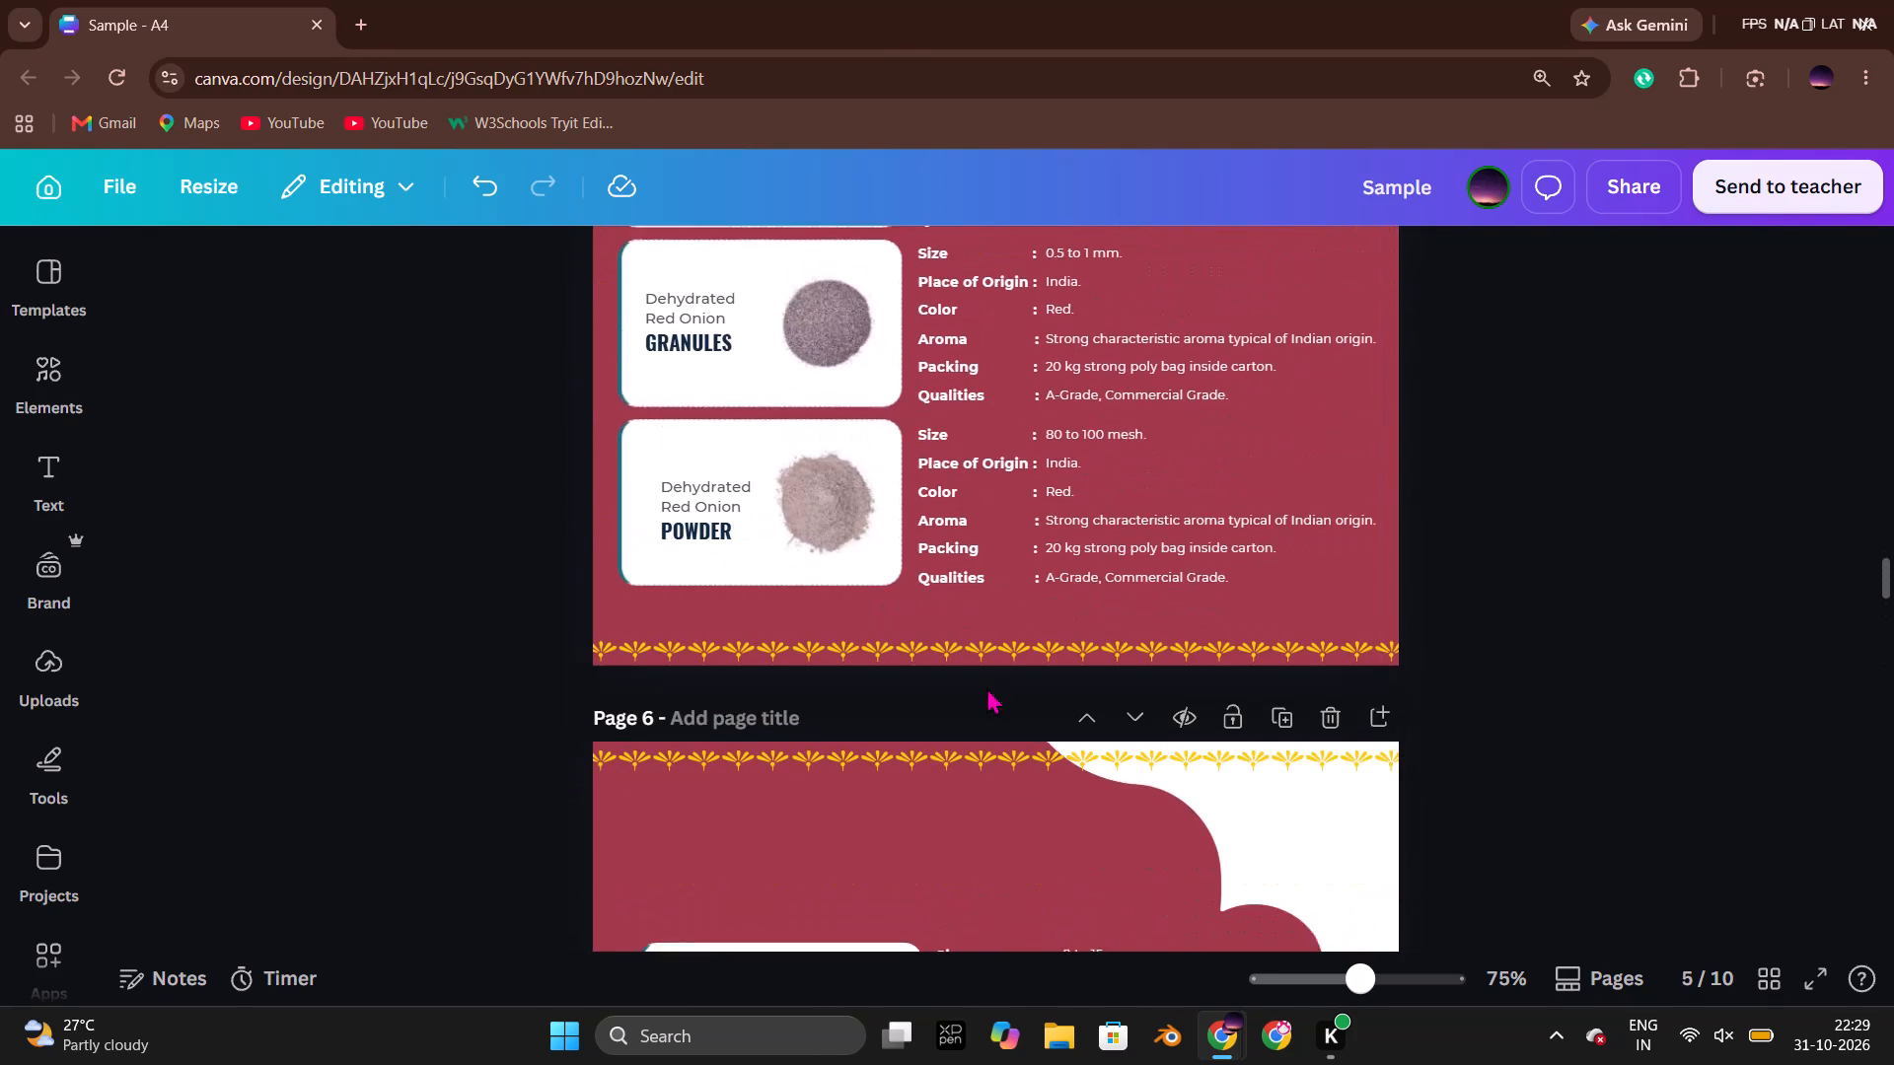
pyautogui.scroll(-1, 986, 687)
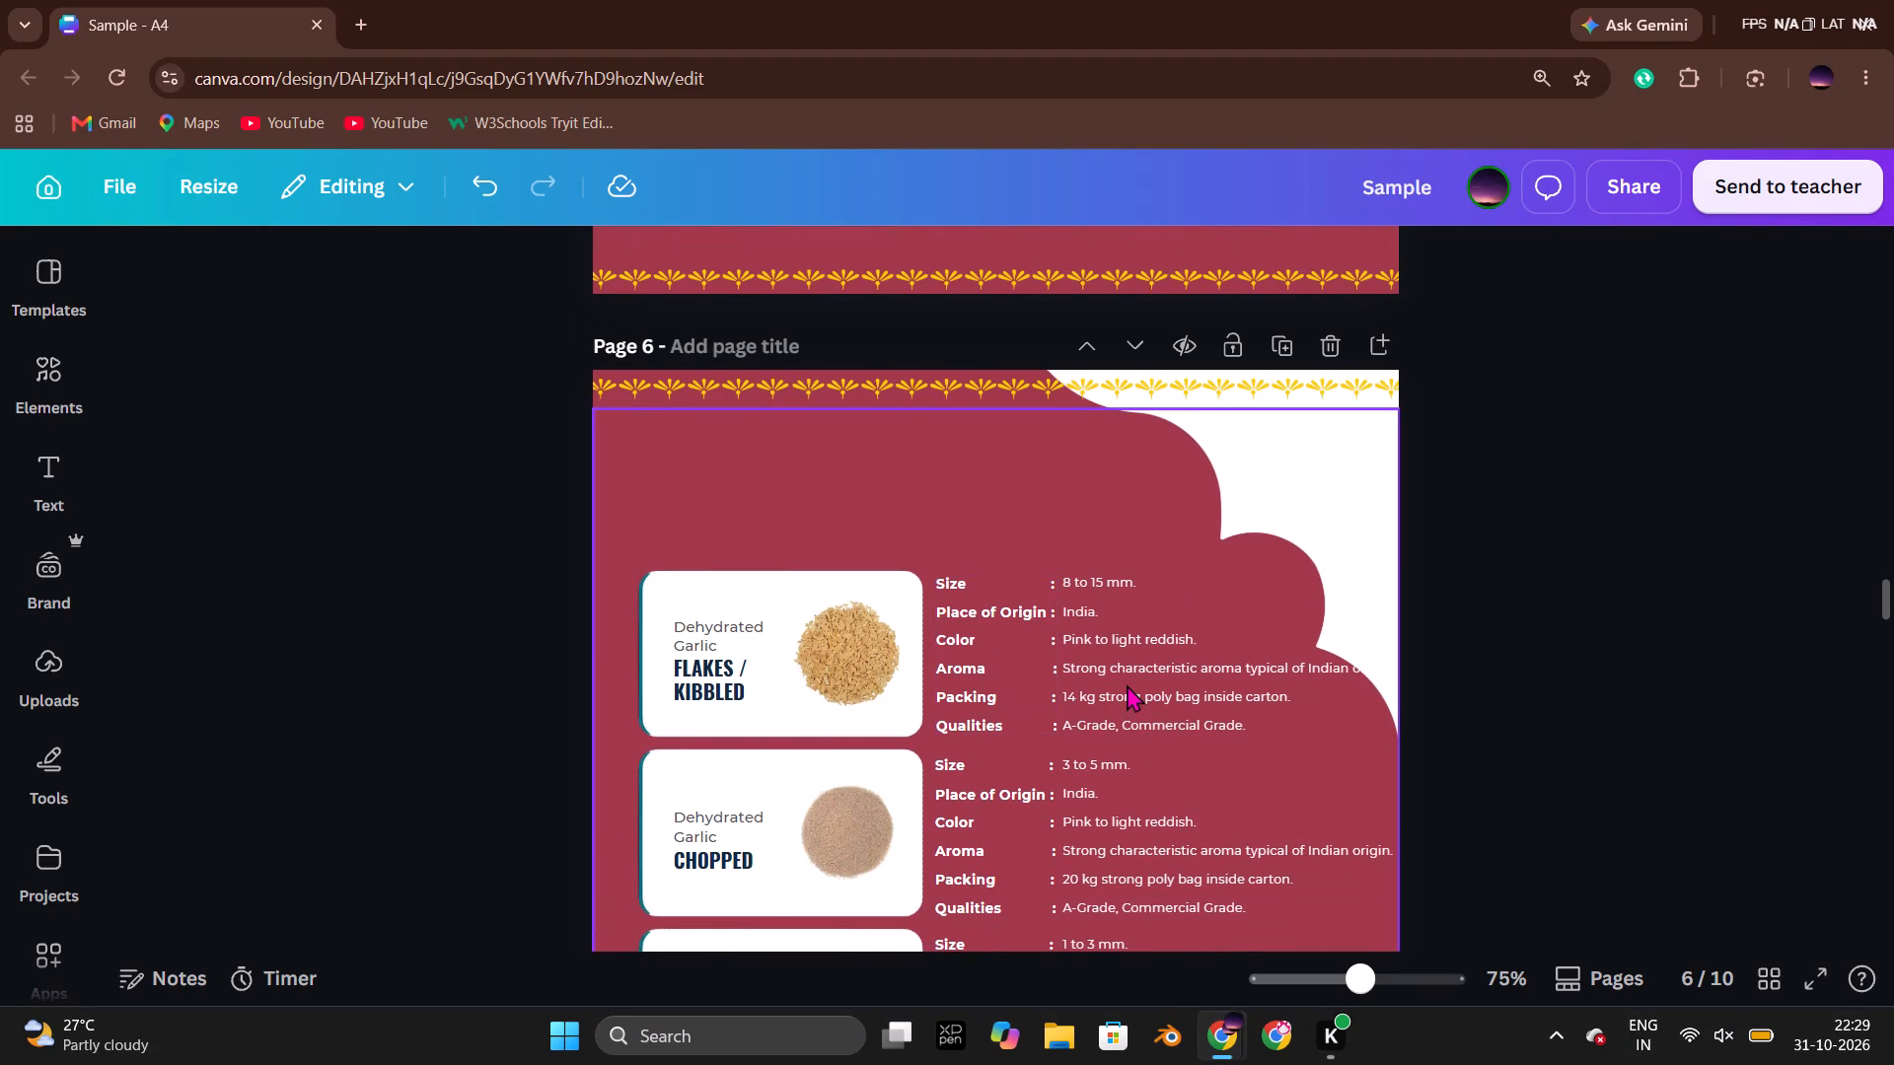
# Duplicate the garlic page, page 6, so the copy follows it as page 7.
pyautogui.click(1686, 704)
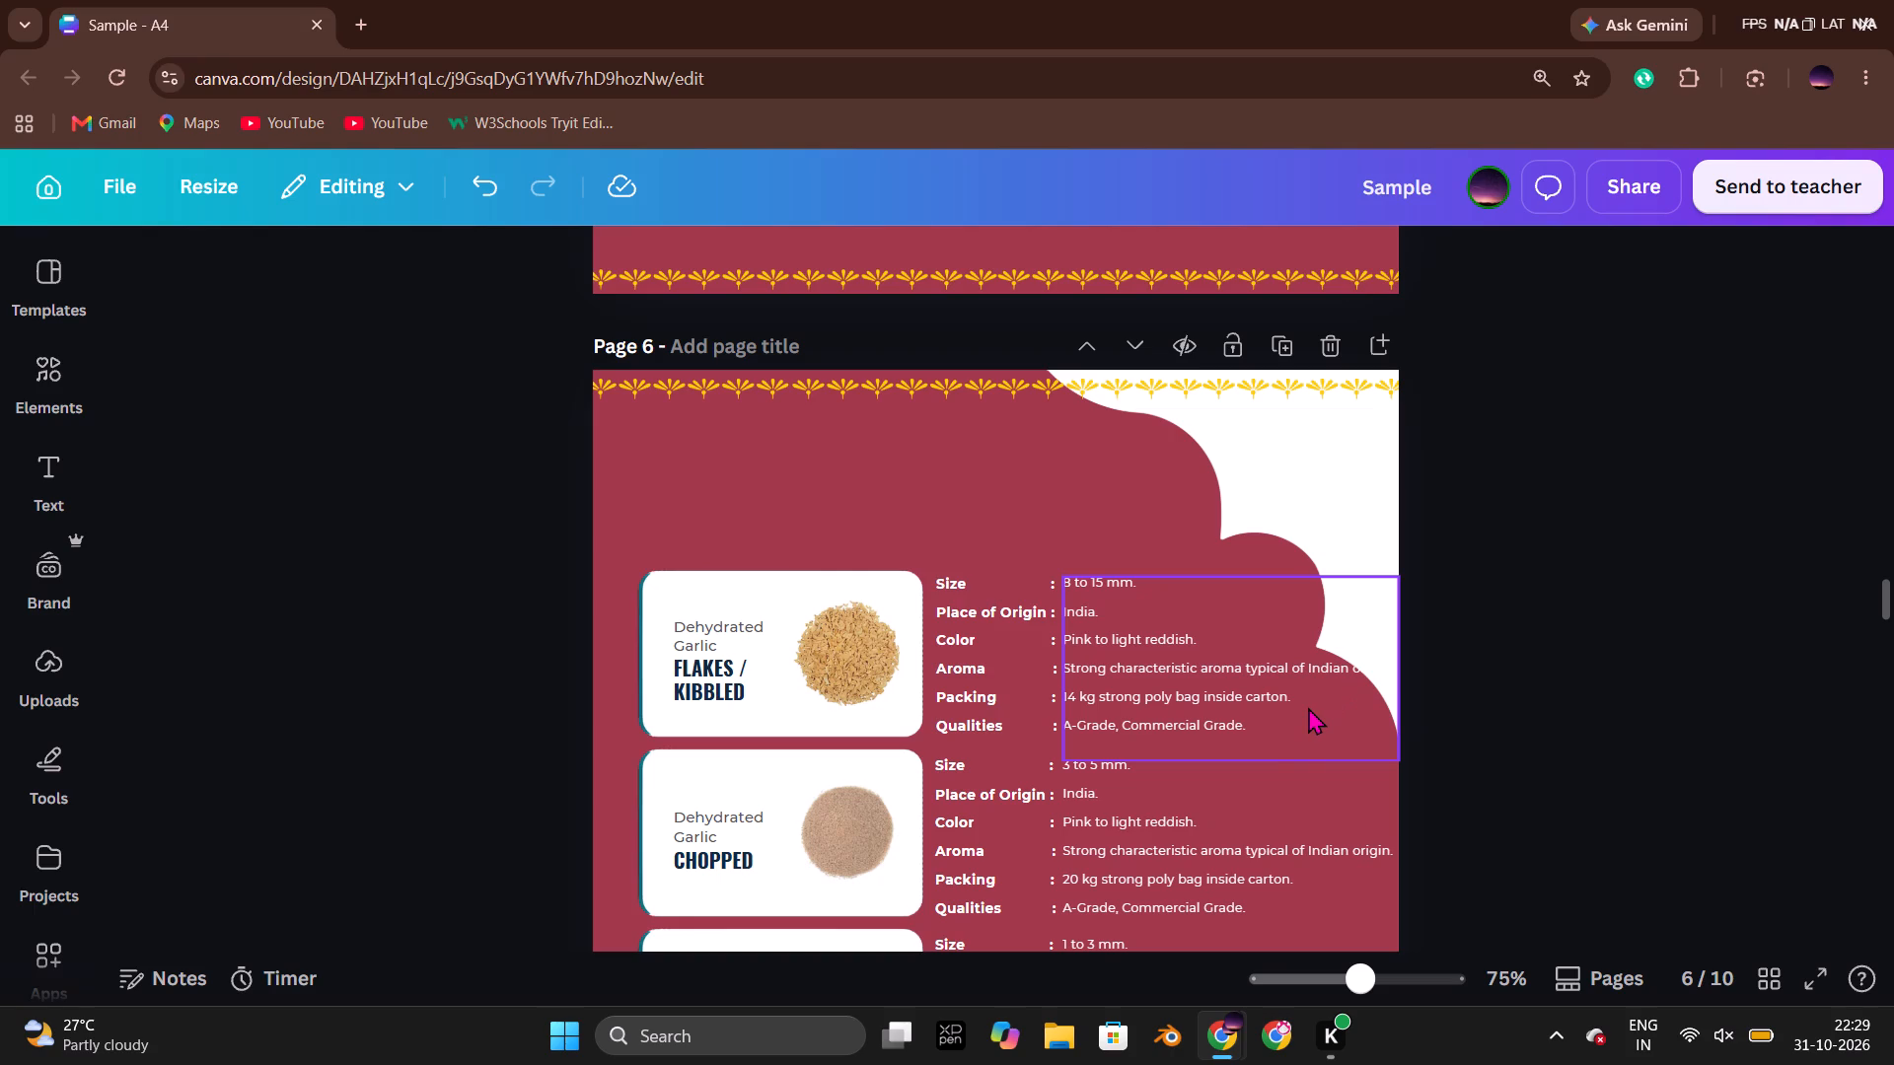
pyautogui.click(1619, 693)
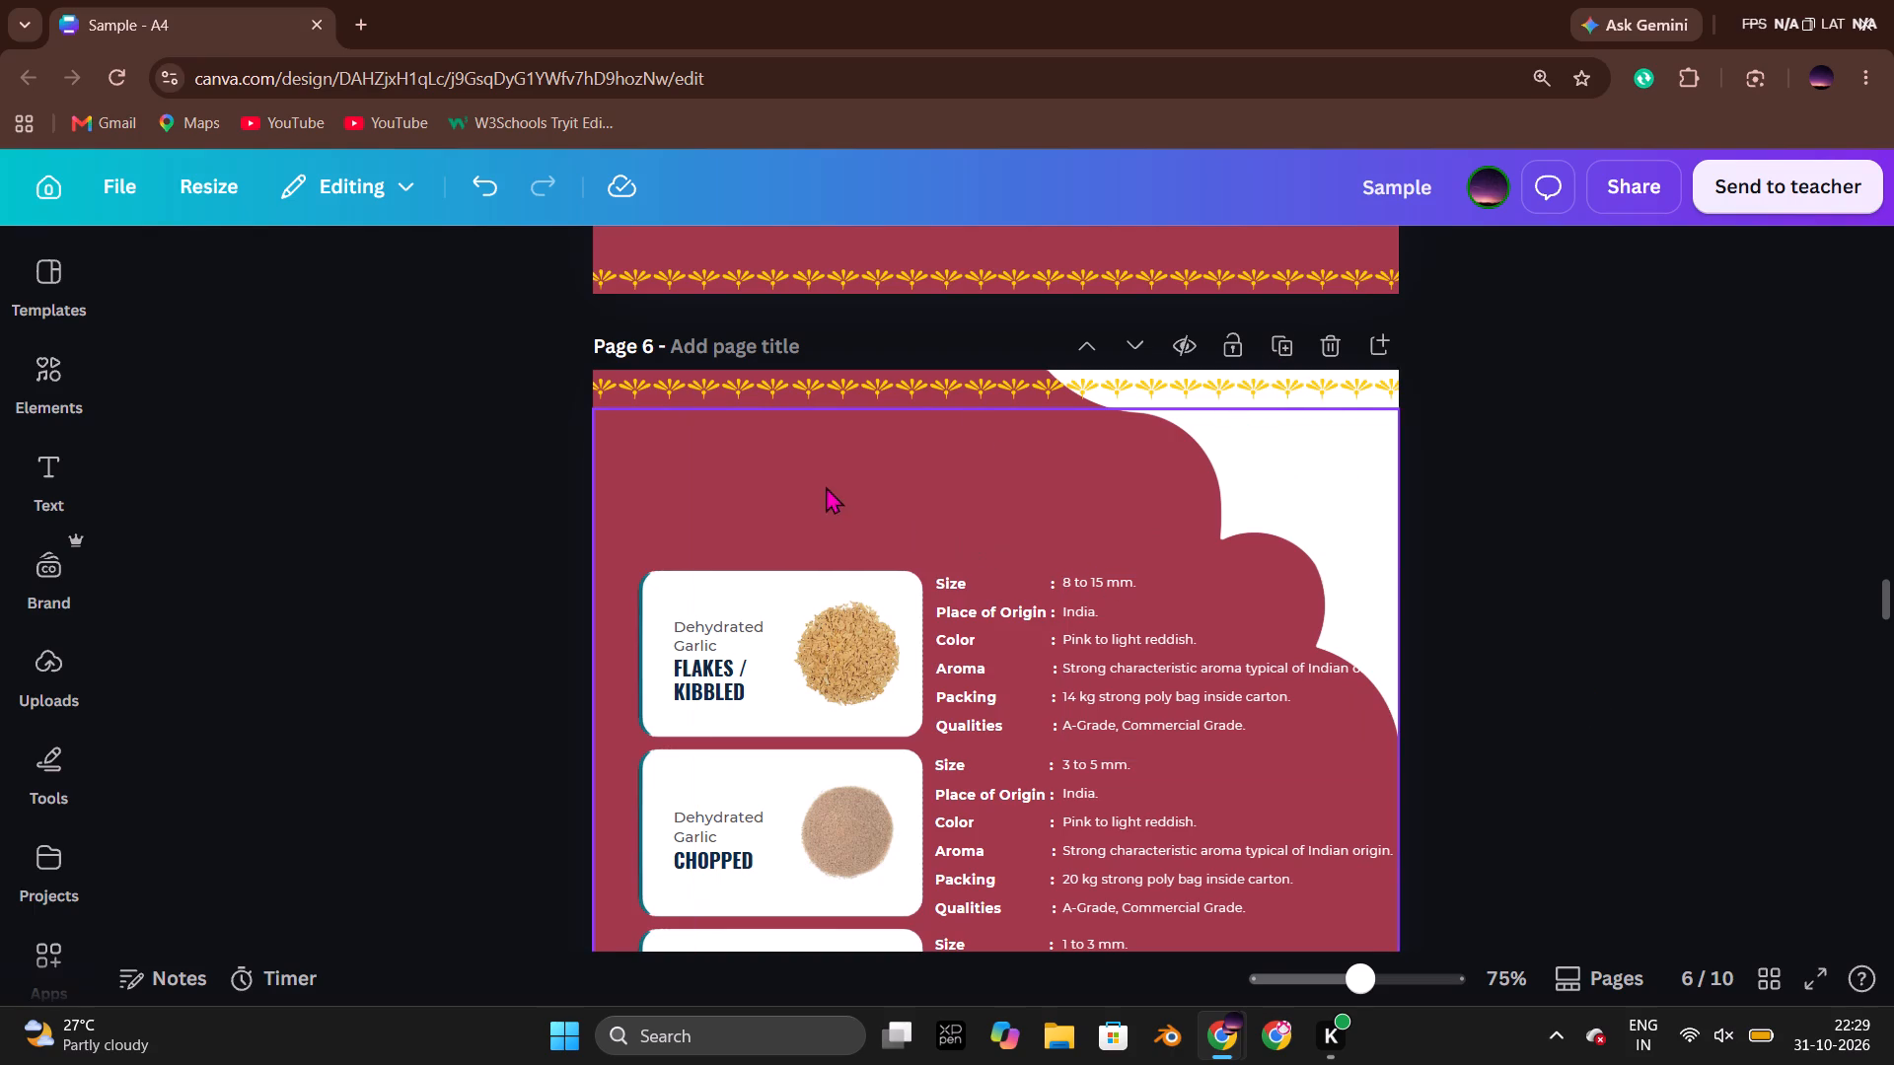
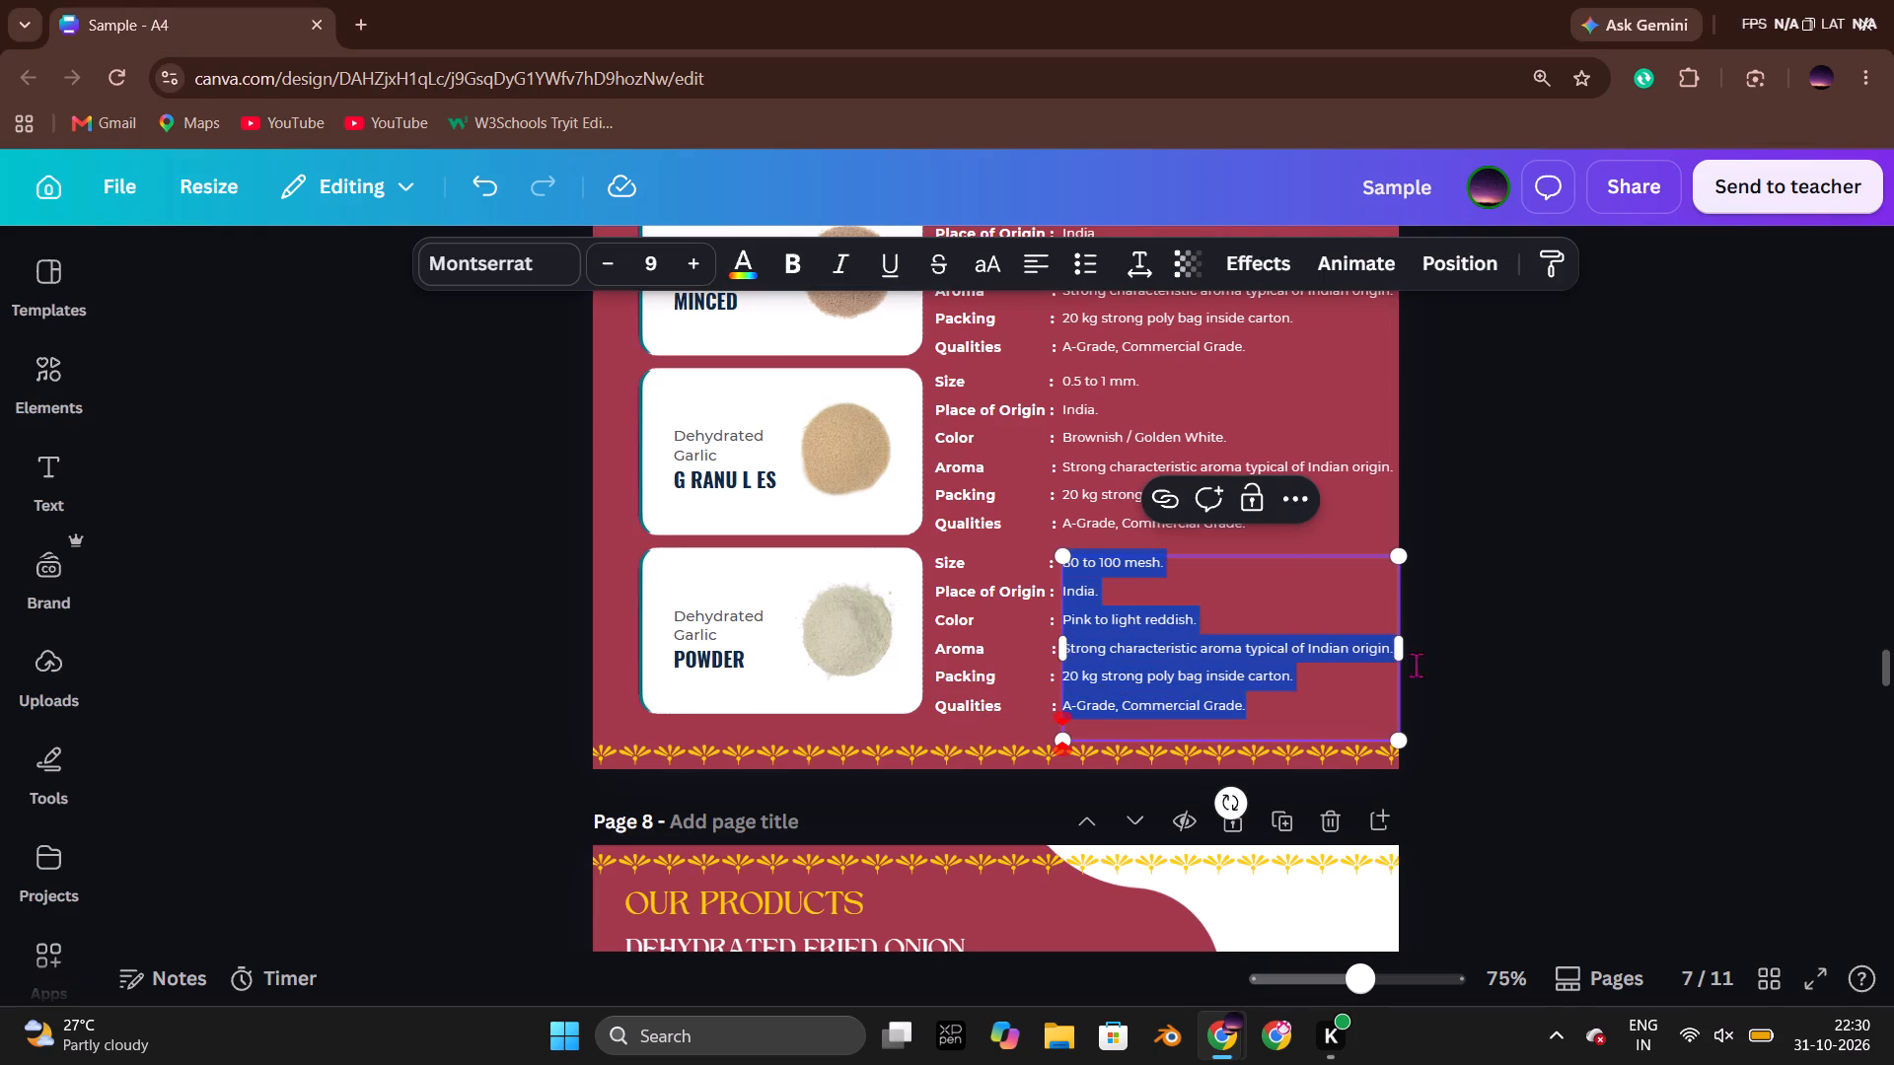
pyautogui.click(1487, 666)
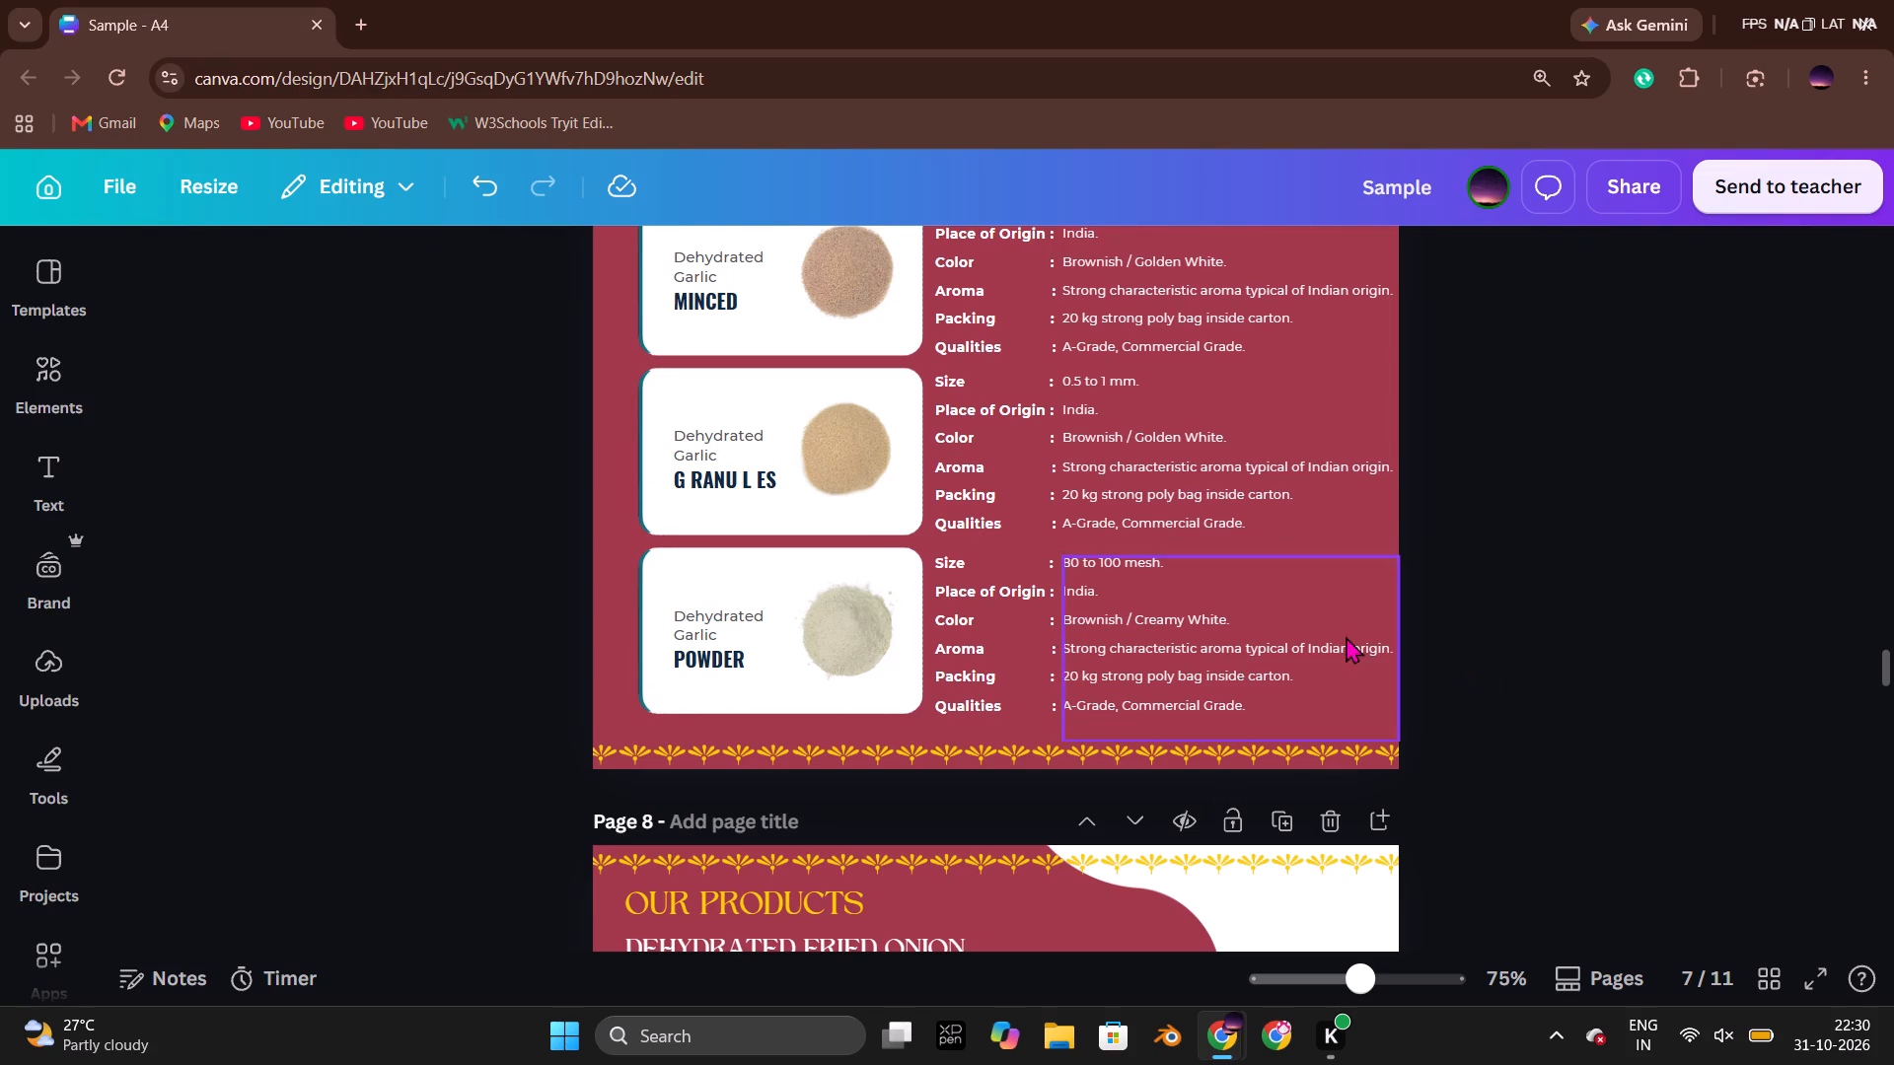
# Nudge the Flakes / Kibbled row's value text slightly upward beside its labels on page 7.
pyautogui.click(945, 596)
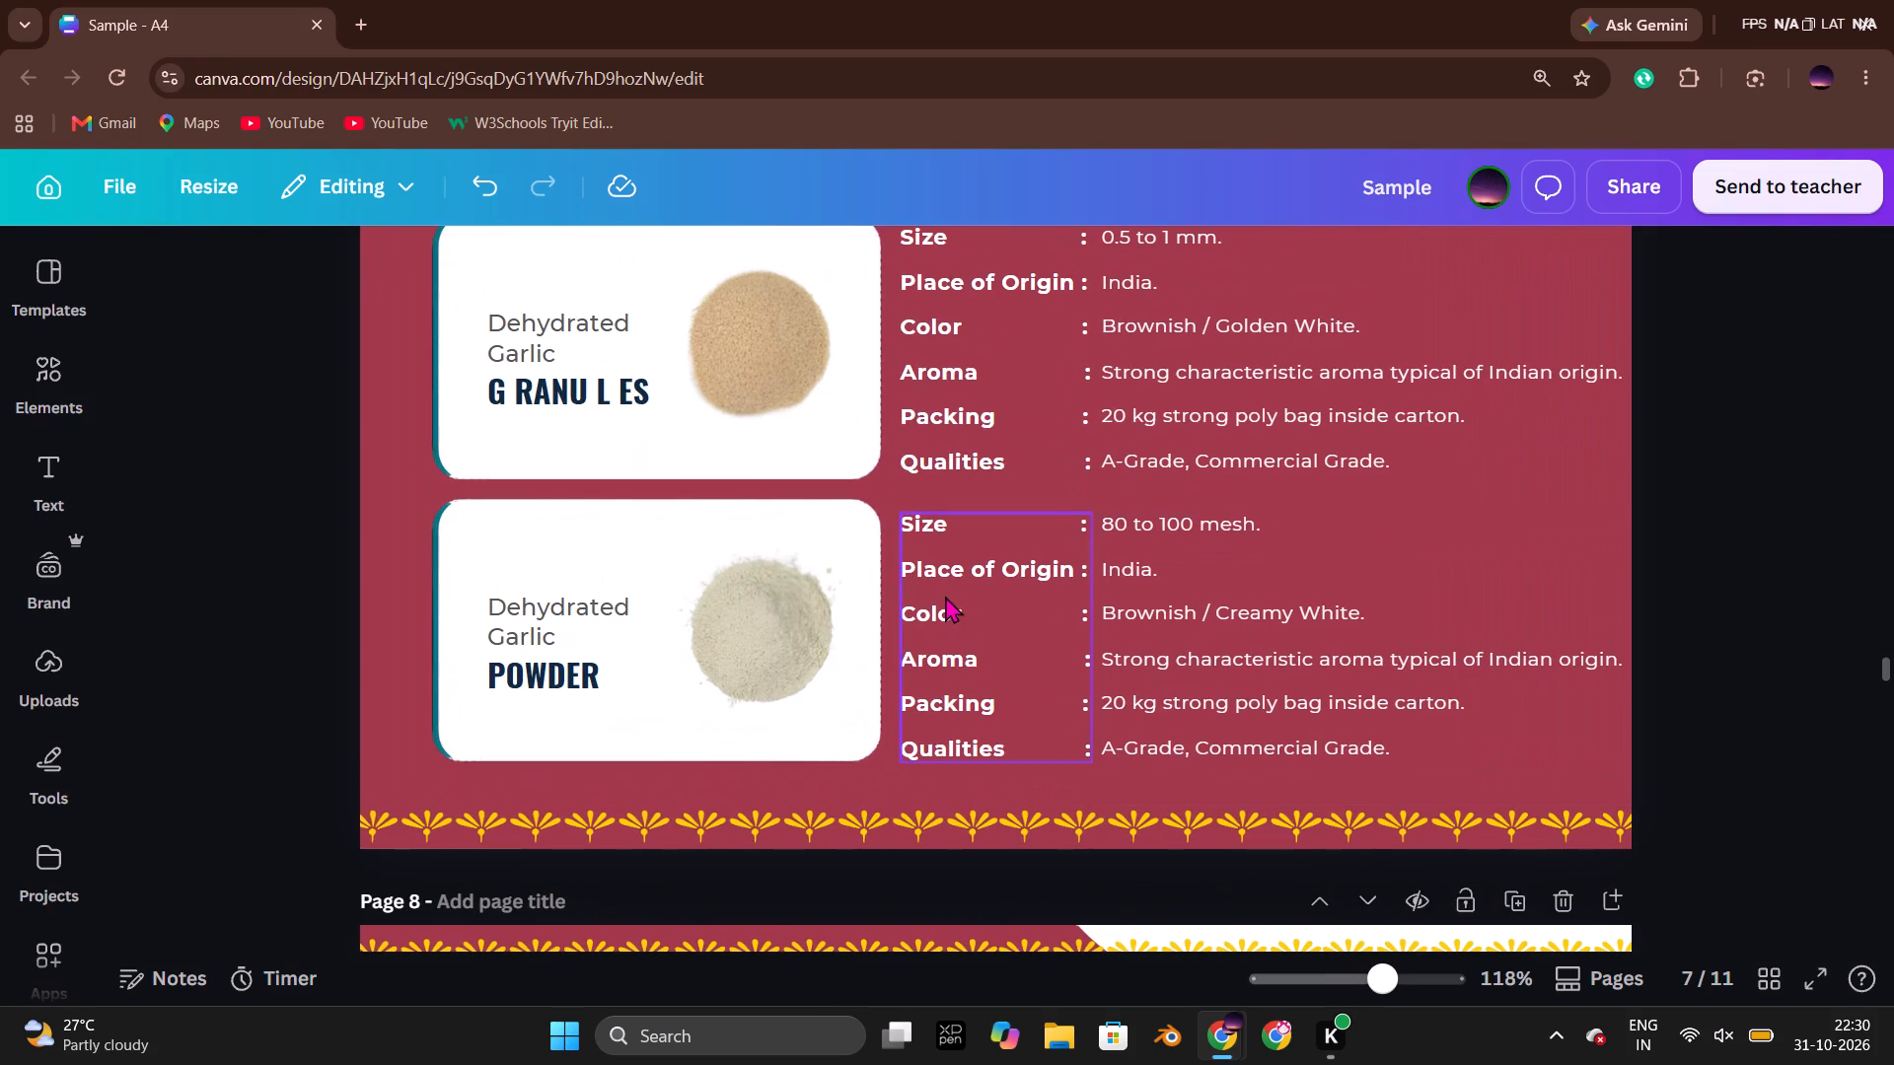
pyautogui.click(1733, 545)
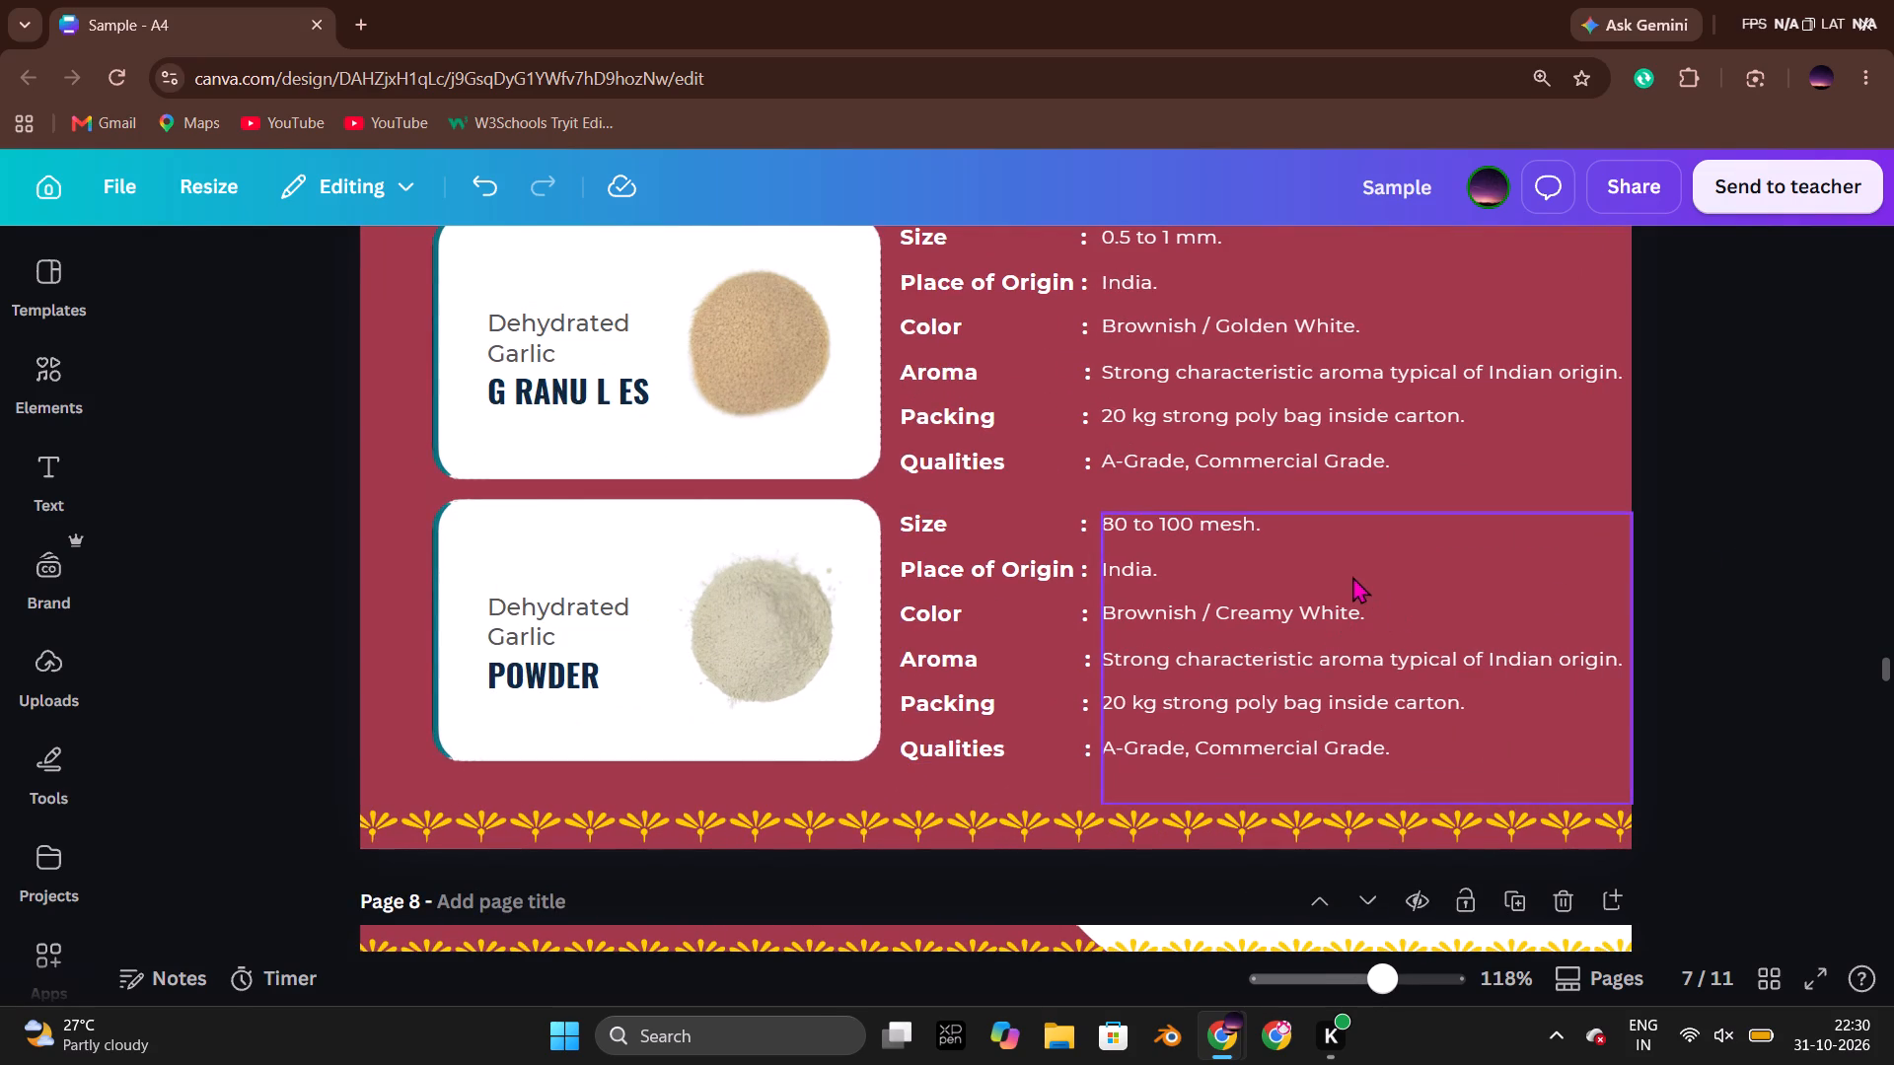
pyautogui.scroll(4, 1348, 574)
pyautogui.scroll(3, 1629, 552)
pyautogui.scroll(-4, 1640, 549)
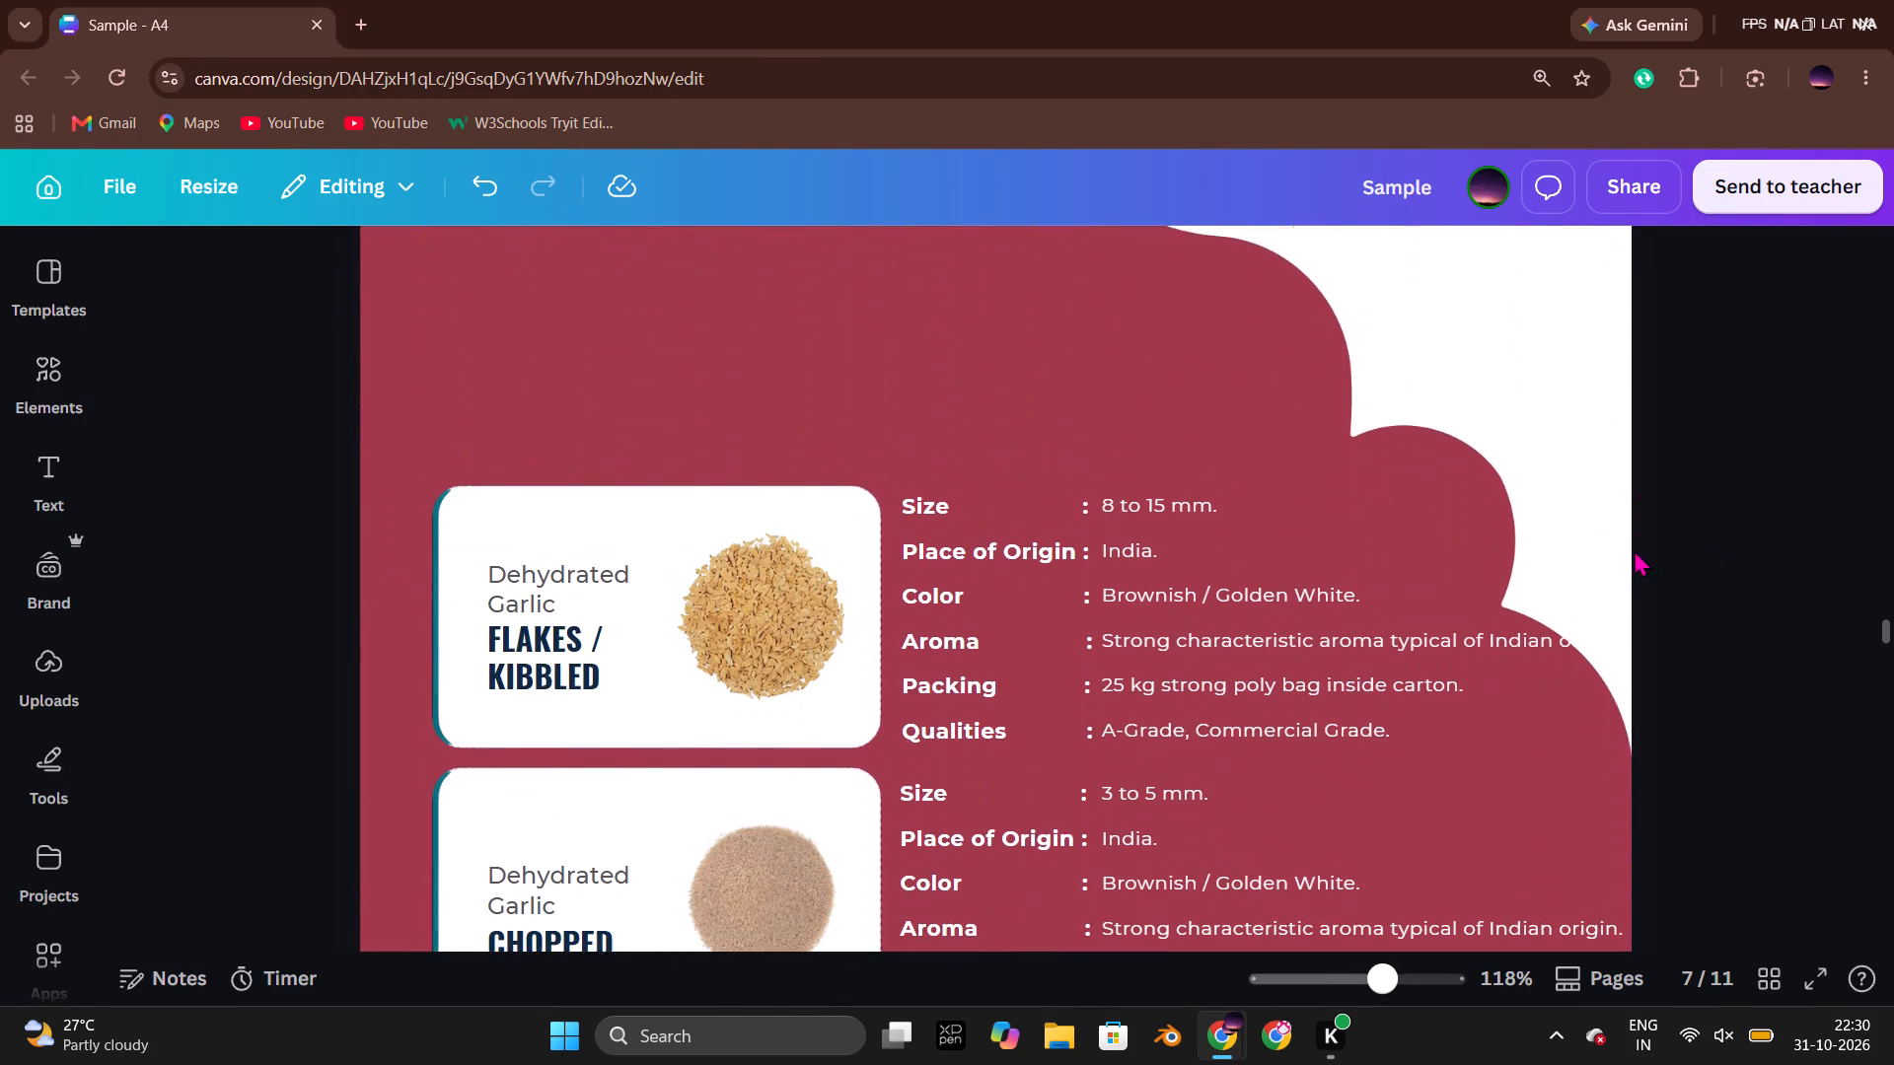
pyautogui.moveTo(1233, 639); pyautogui.dragTo(1233, 635)
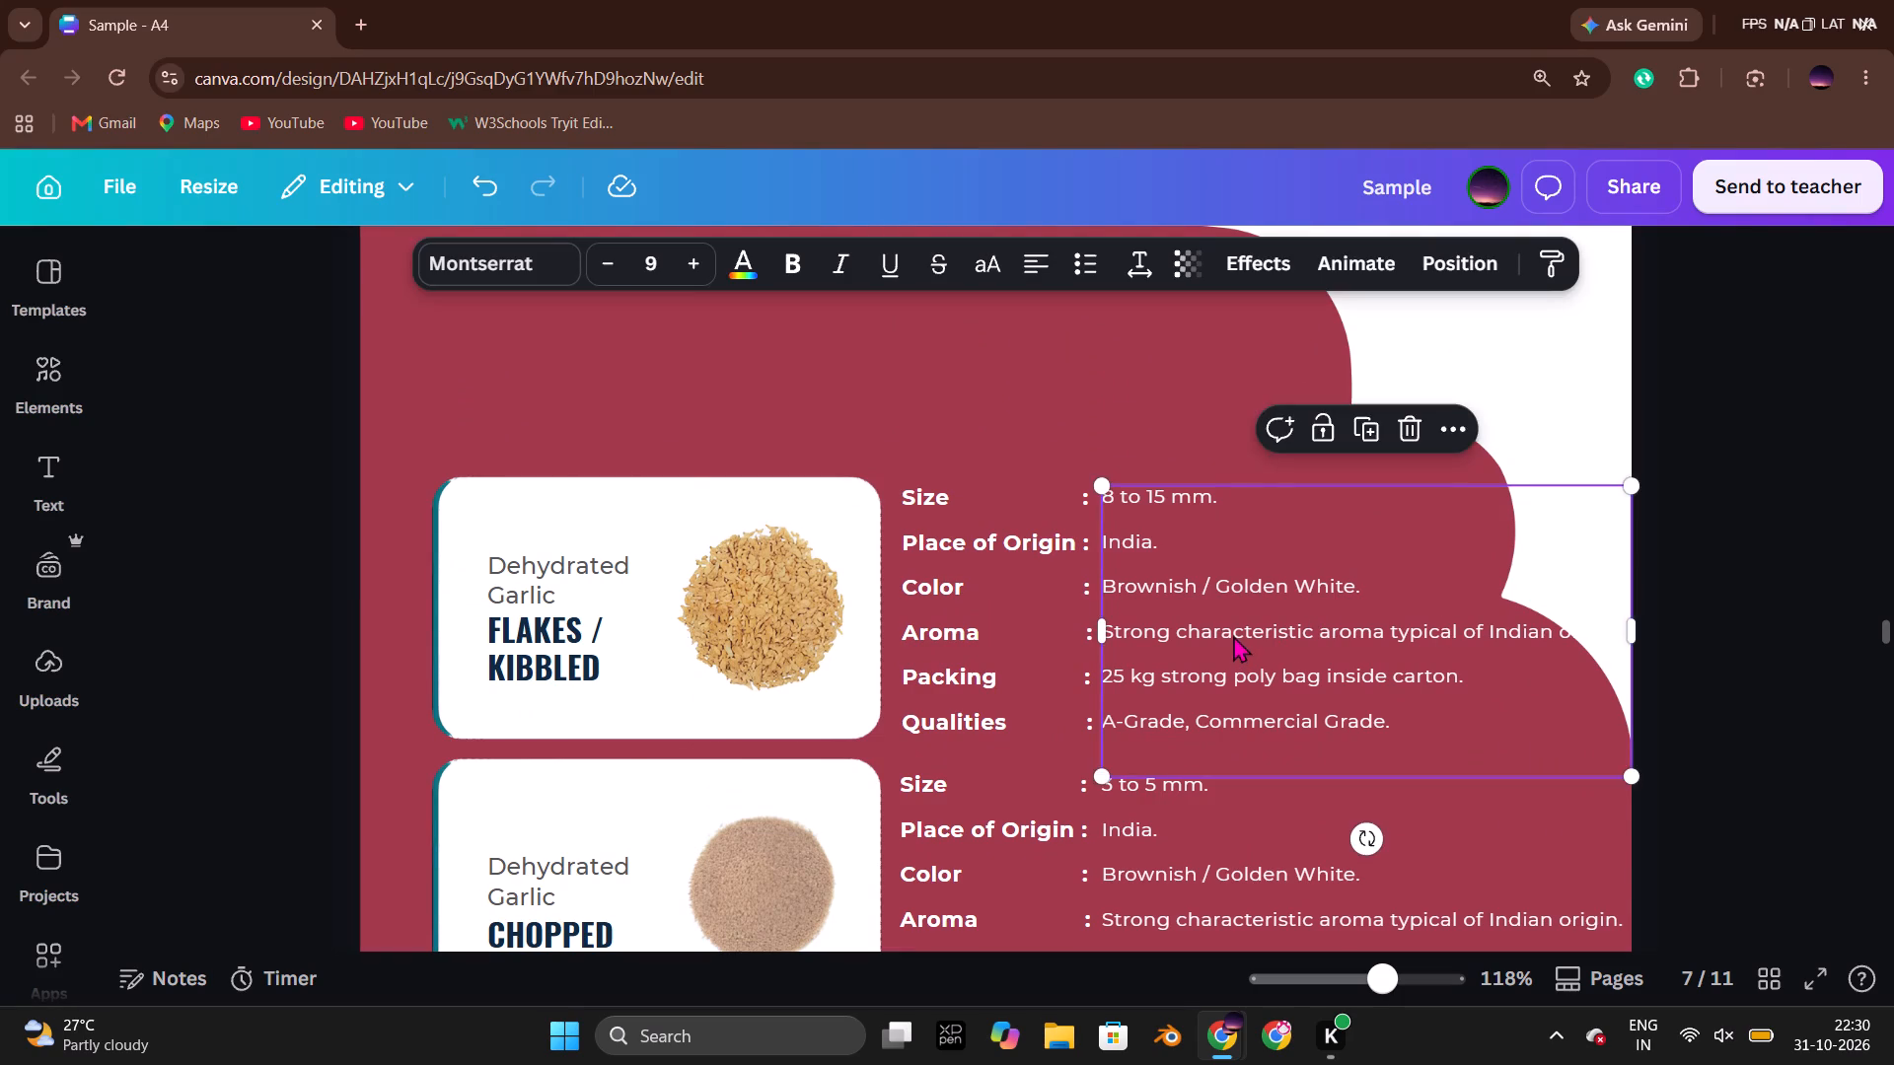
pyautogui.moveTo(1233, 635); pyautogui.dragTo(1235, 627)
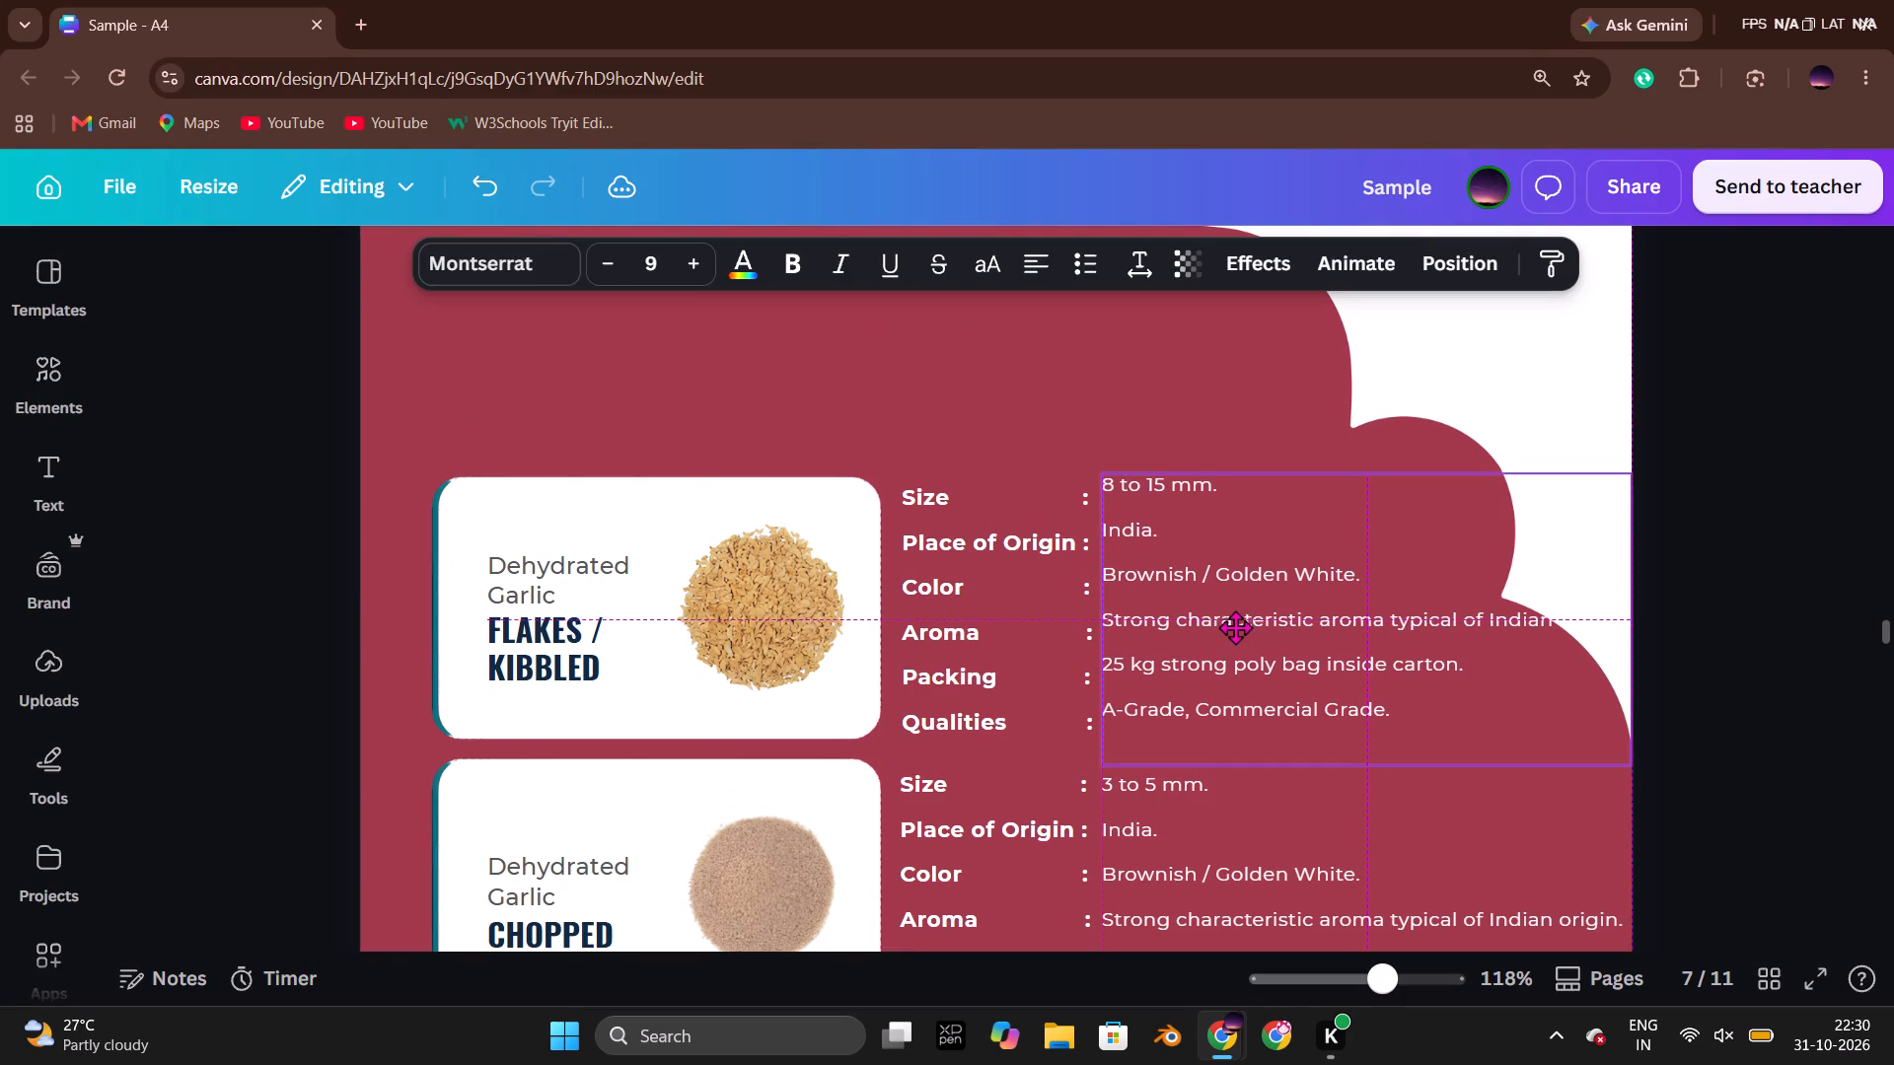
pyautogui.moveTo(1235, 627); pyautogui.dragTo(1236, 631)
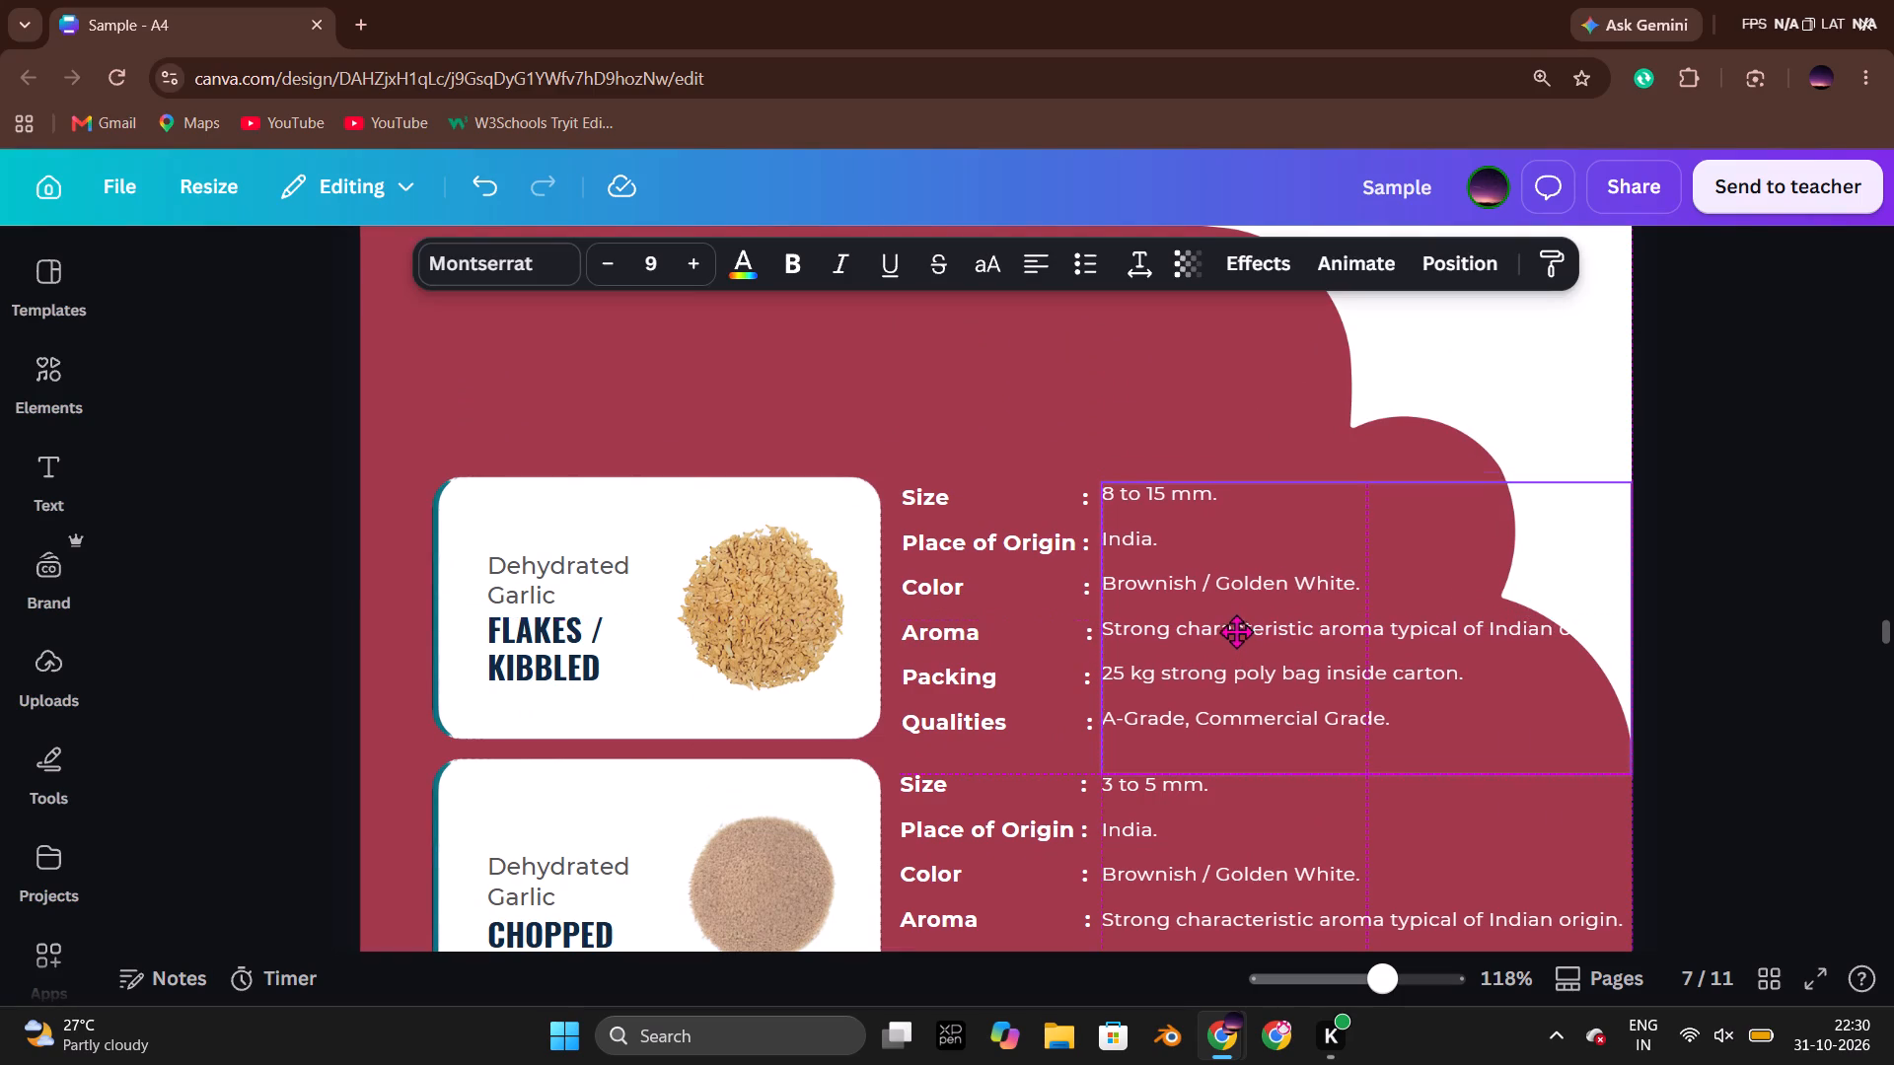
pyautogui.moveTo(1236, 631); pyautogui.dragTo(1236, 630)
# Check all five garlic rows on page 7 for correct values, names and alignment between labels and values.
pyautogui.scroll(-3, 1622, 618)
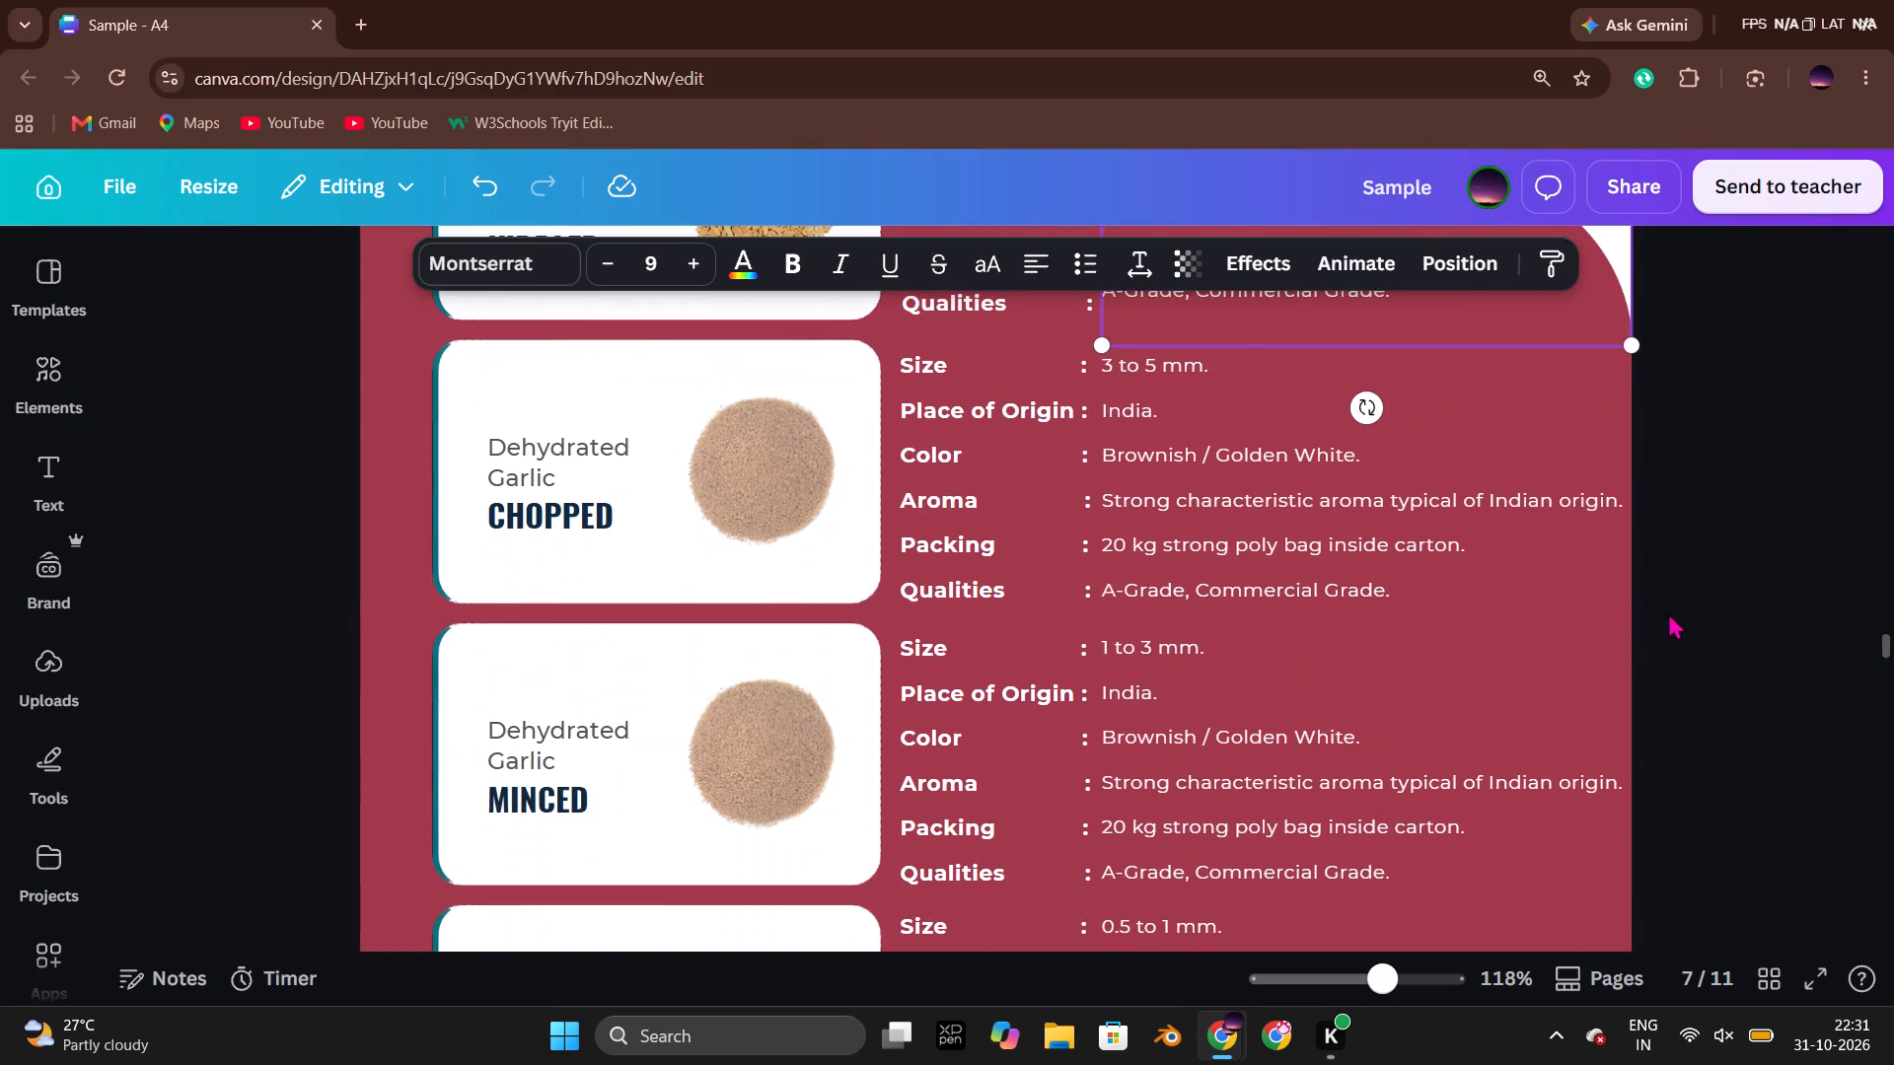
pyautogui.click(1668, 612)
pyautogui.click(1275, 532)
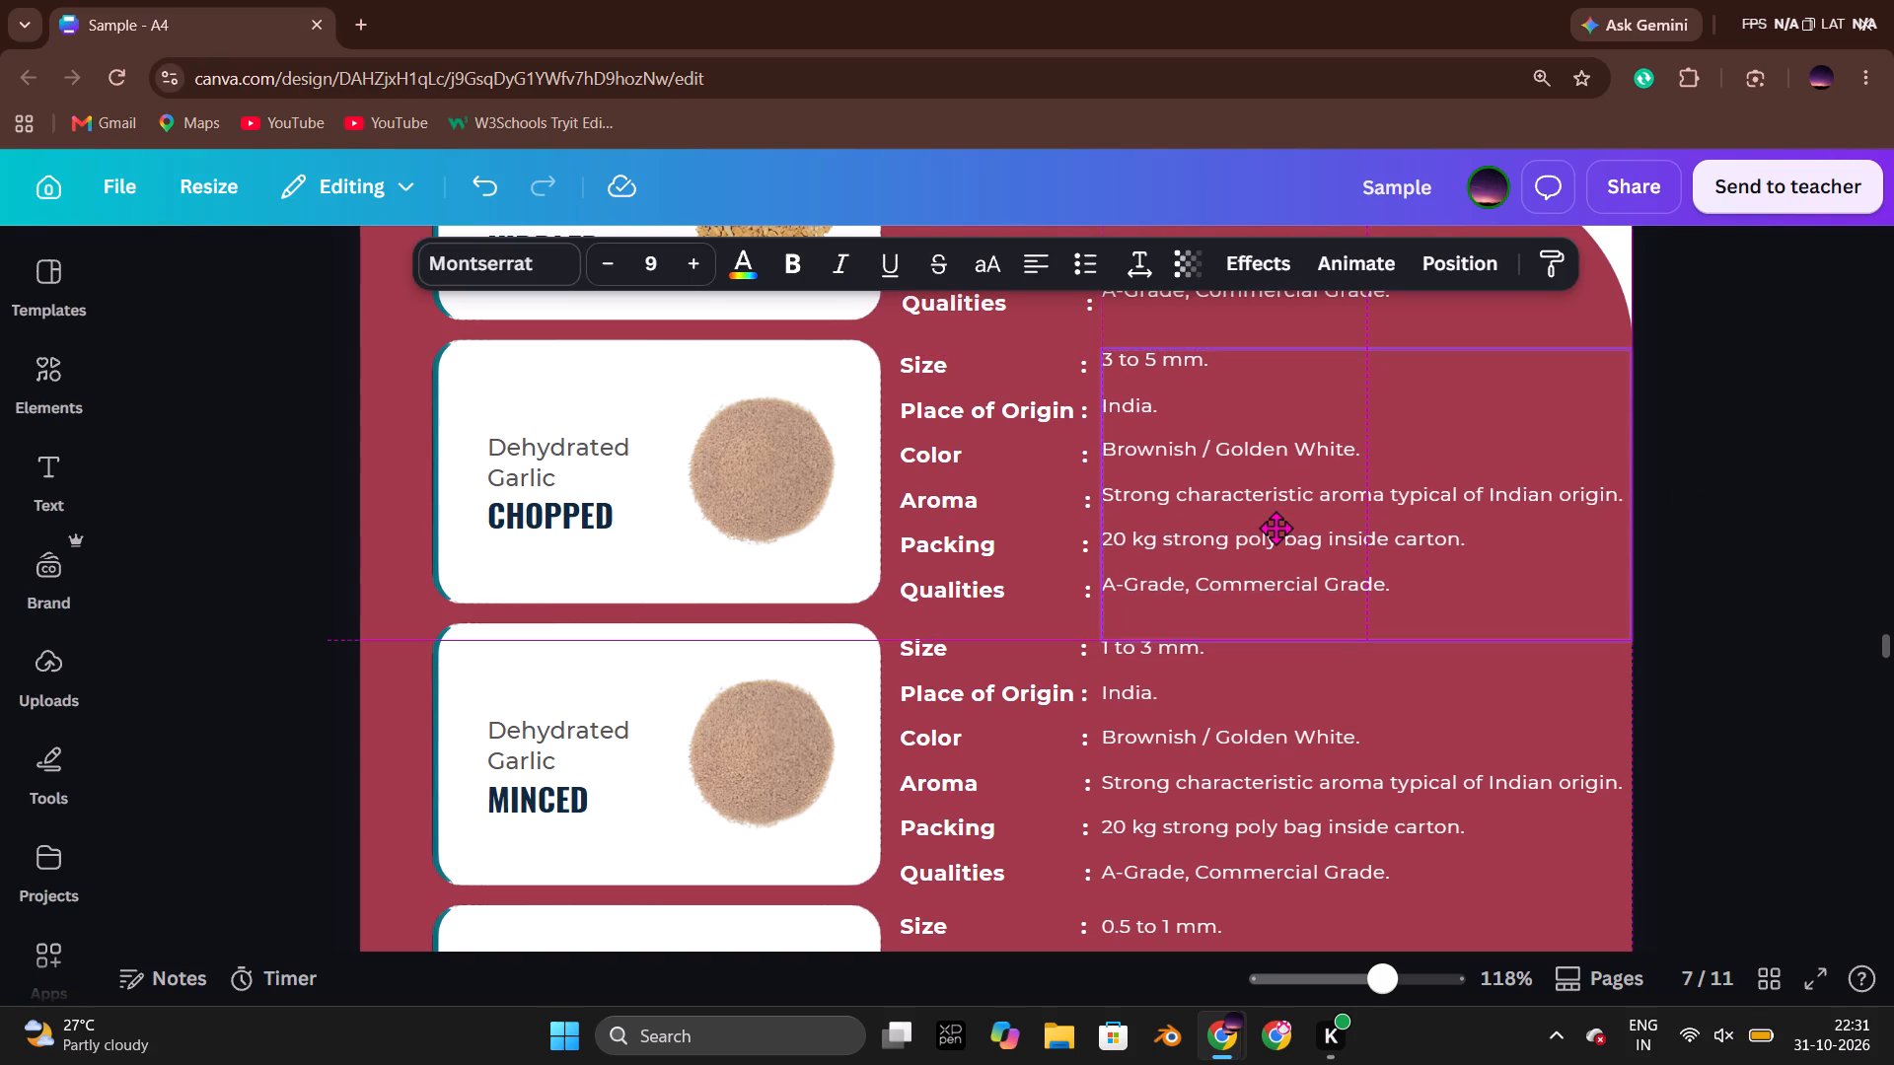
pyautogui.click(1749, 585)
pyautogui.scroll(-3, 1749, 585)
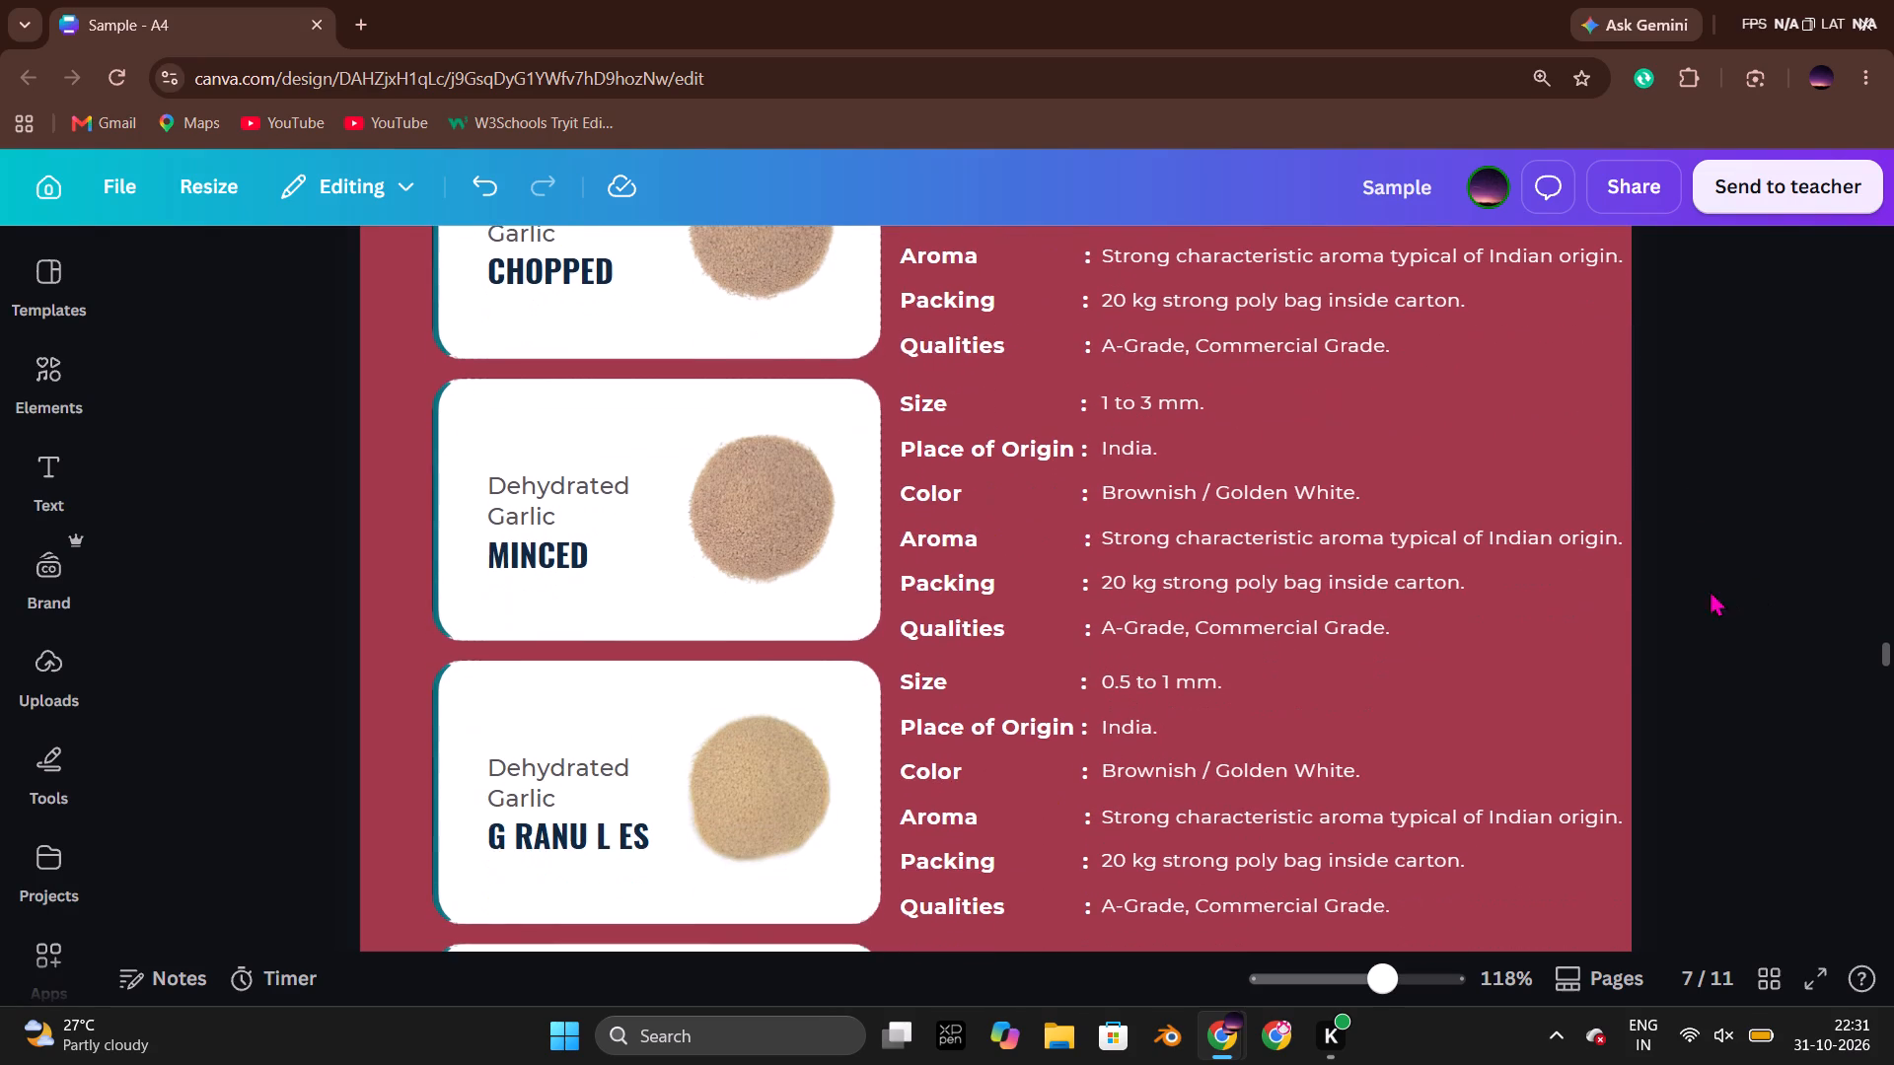
pyautogui.click(1155, 551)
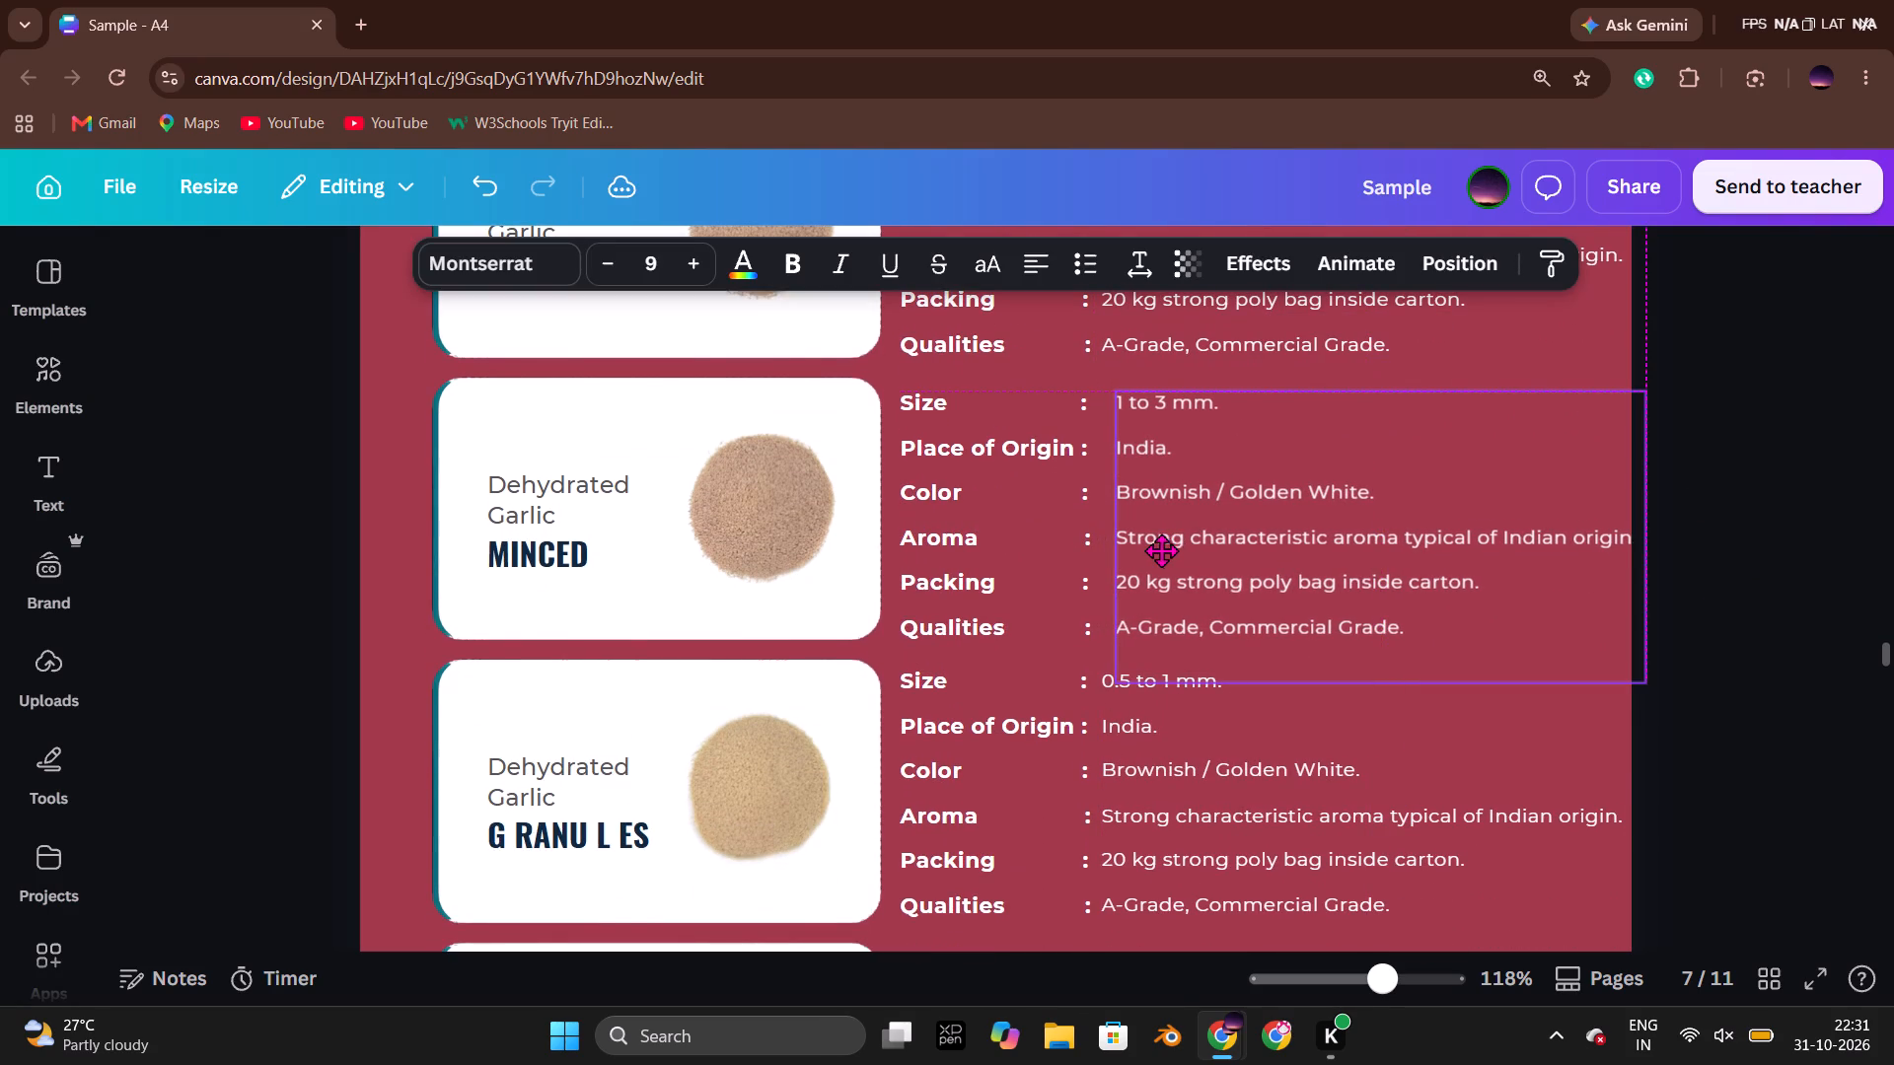
pyautogui.click(1705, 621)
pyautogui.scroll(-2, 1706, 621)
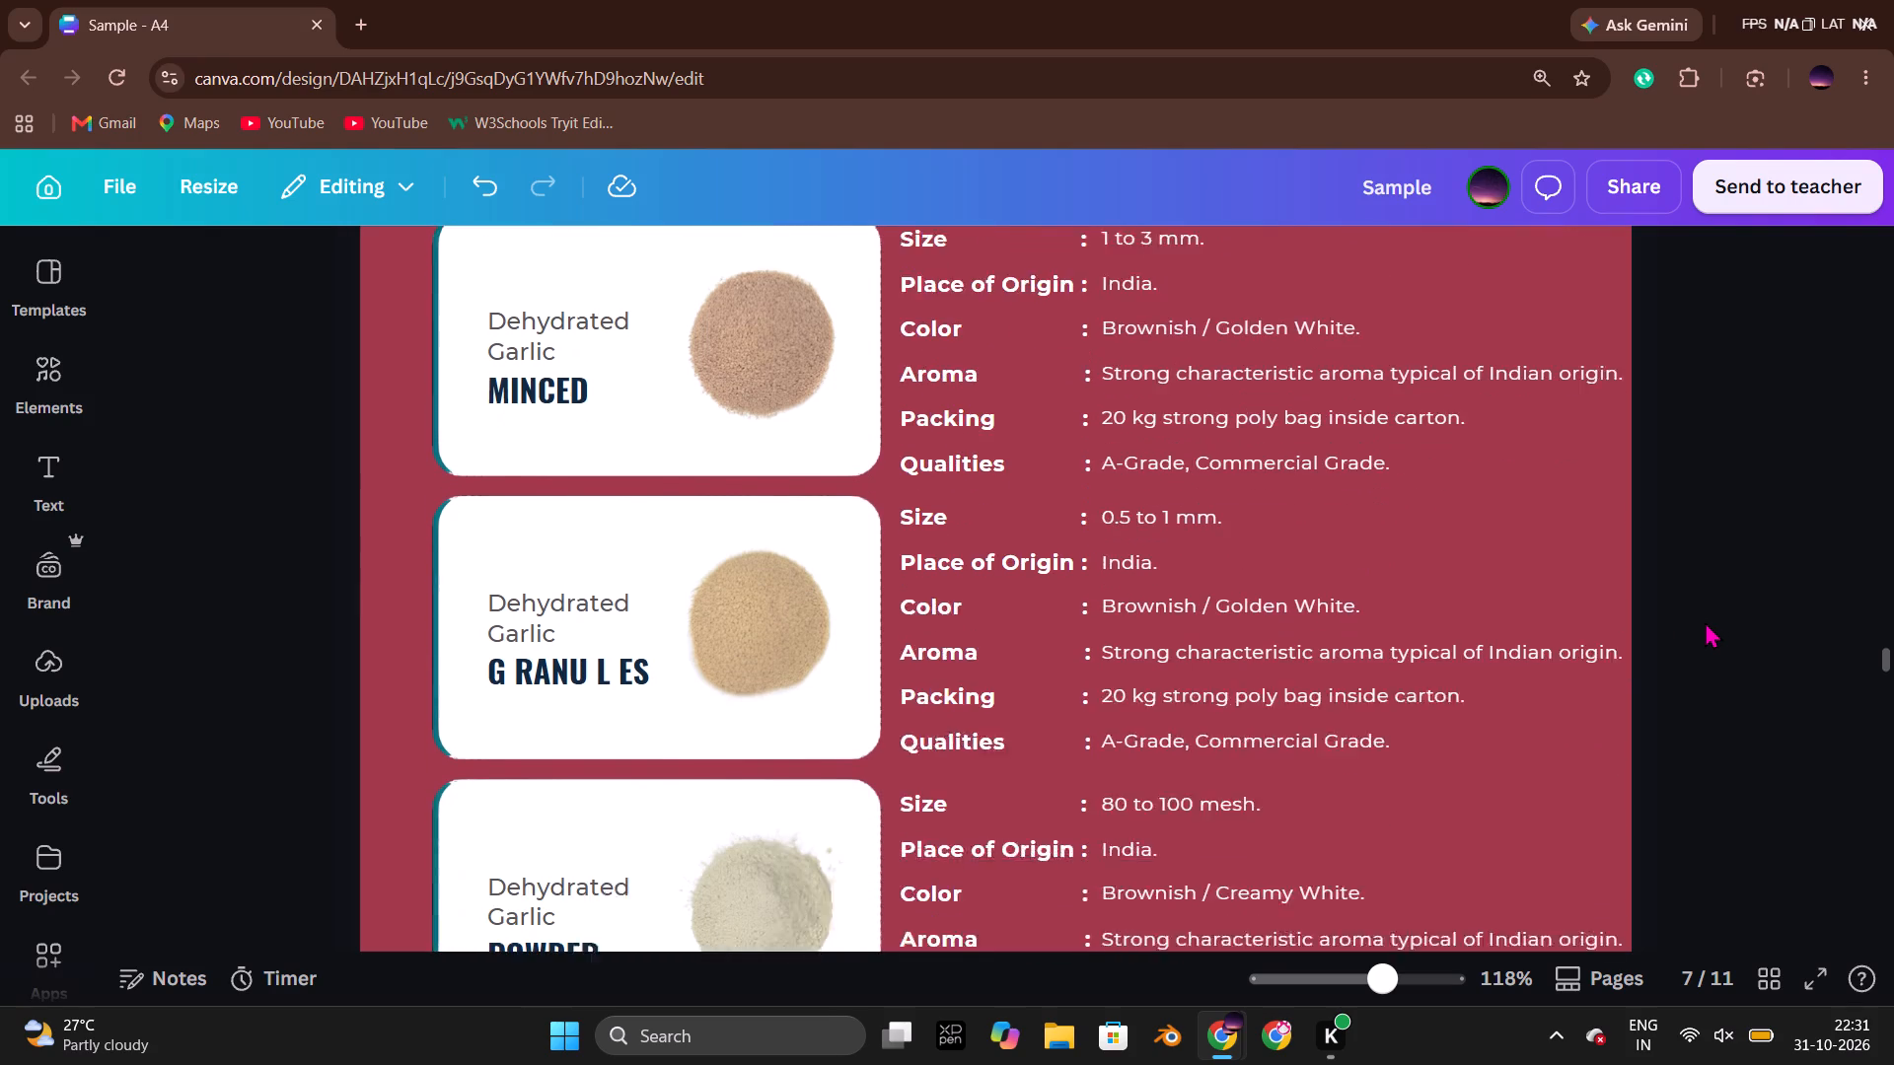
pyautogui.scroll(-3, 1705, 621)
pyautogui.scroll(11, 1707, 591)
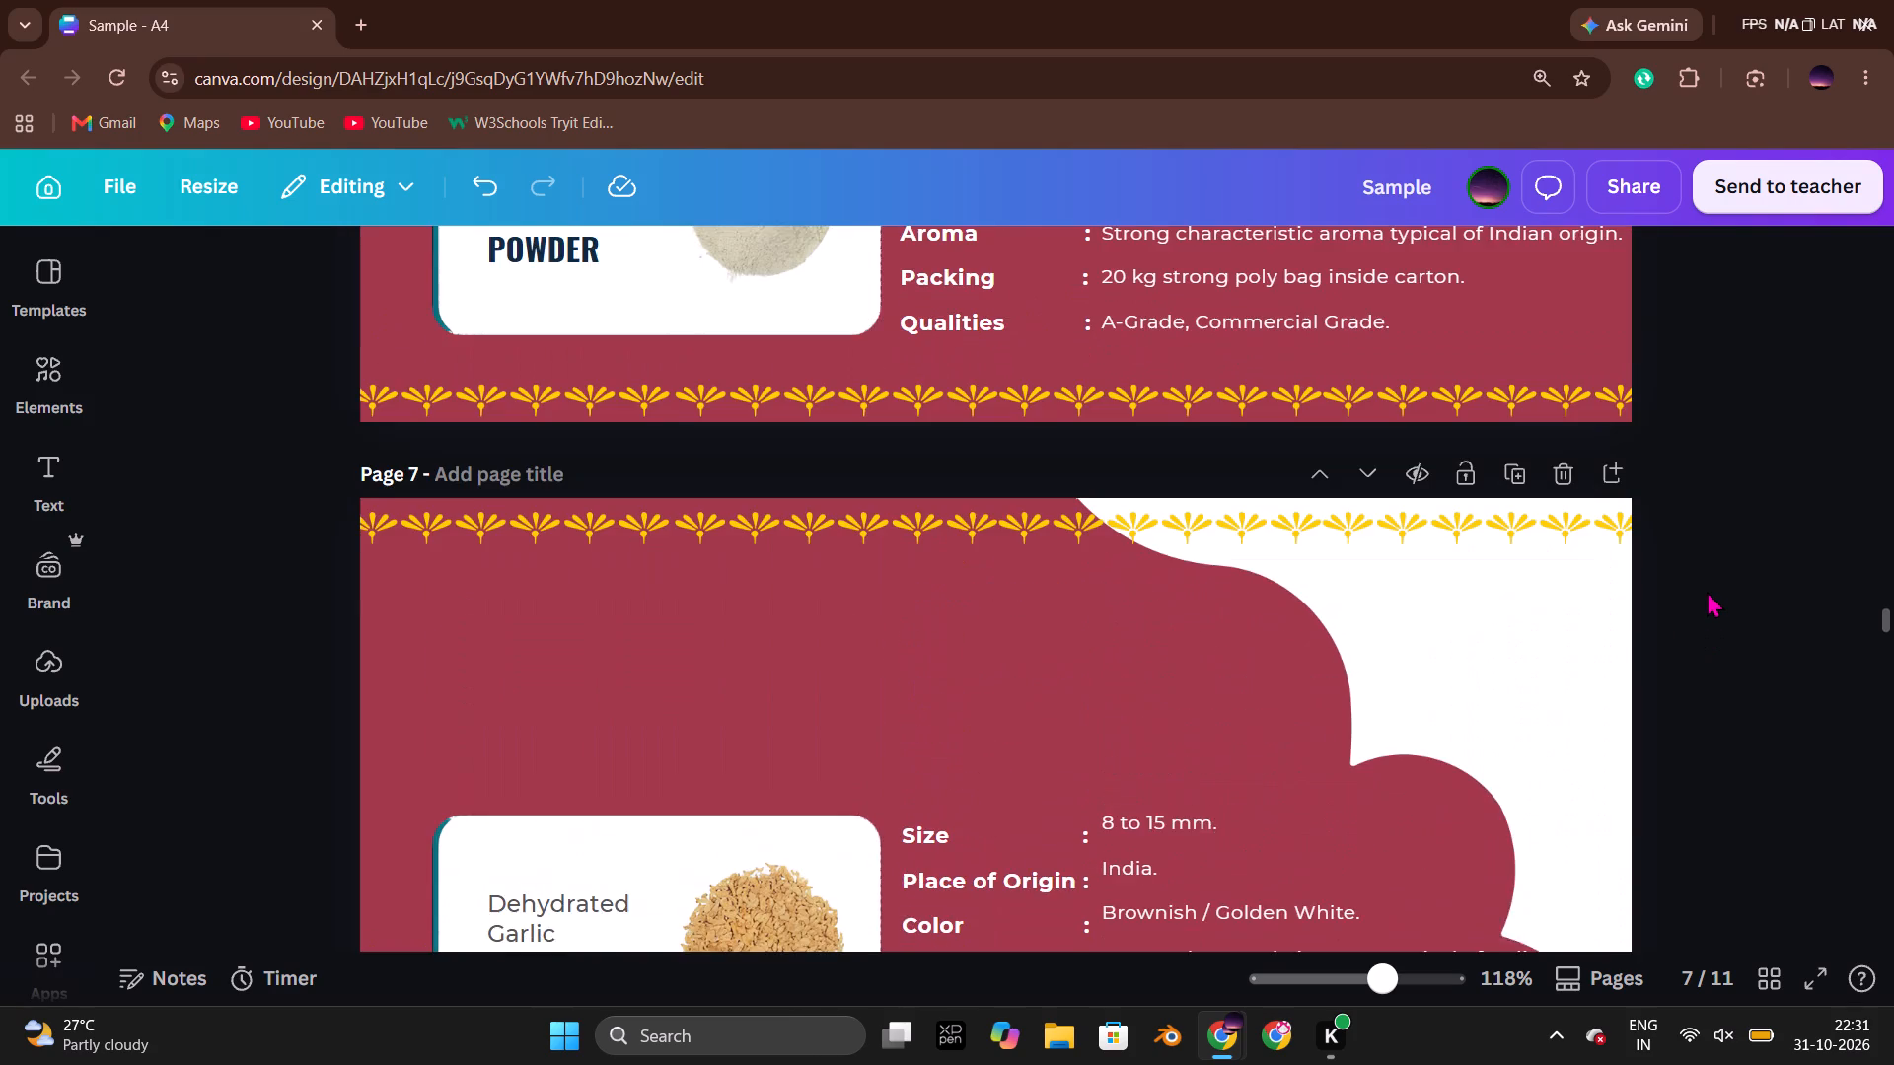
pyautogui.scroll(-1, 1707, 591)
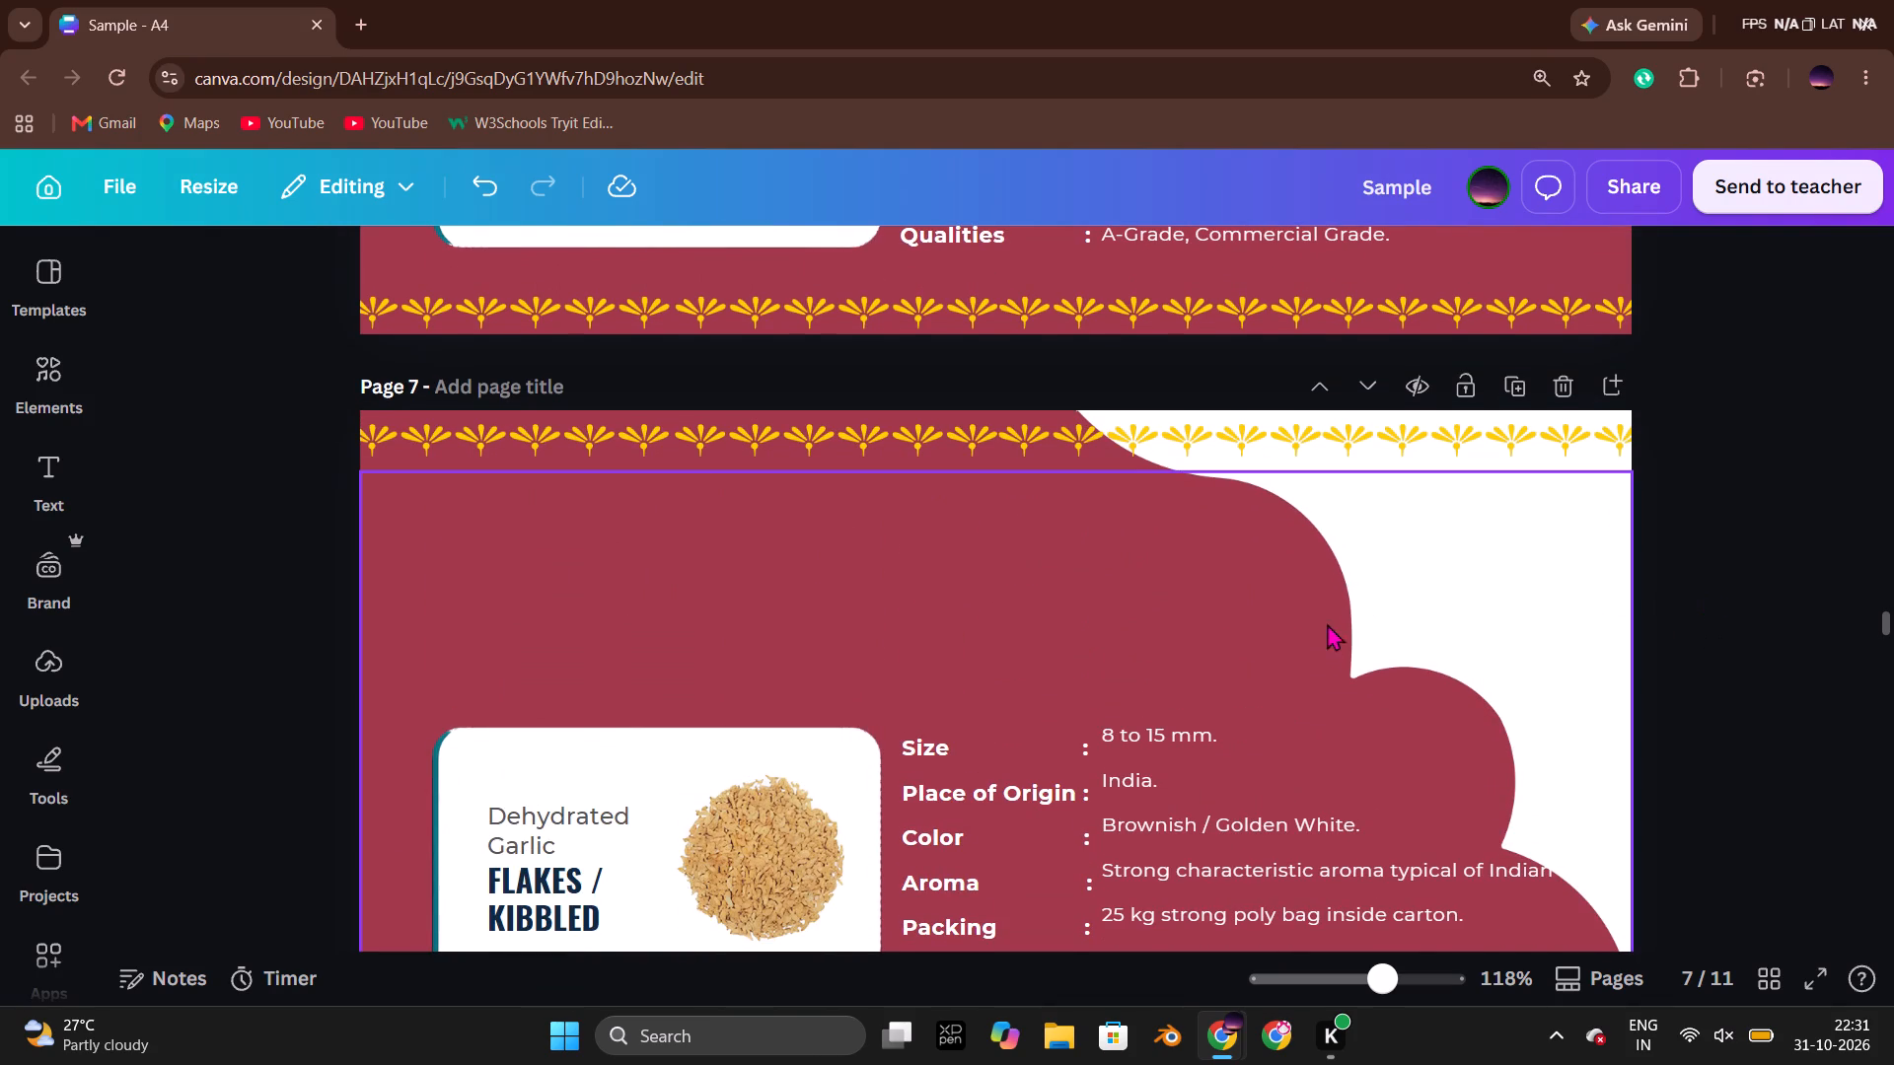
pyautogui.scroll(-1, 1606, 675)
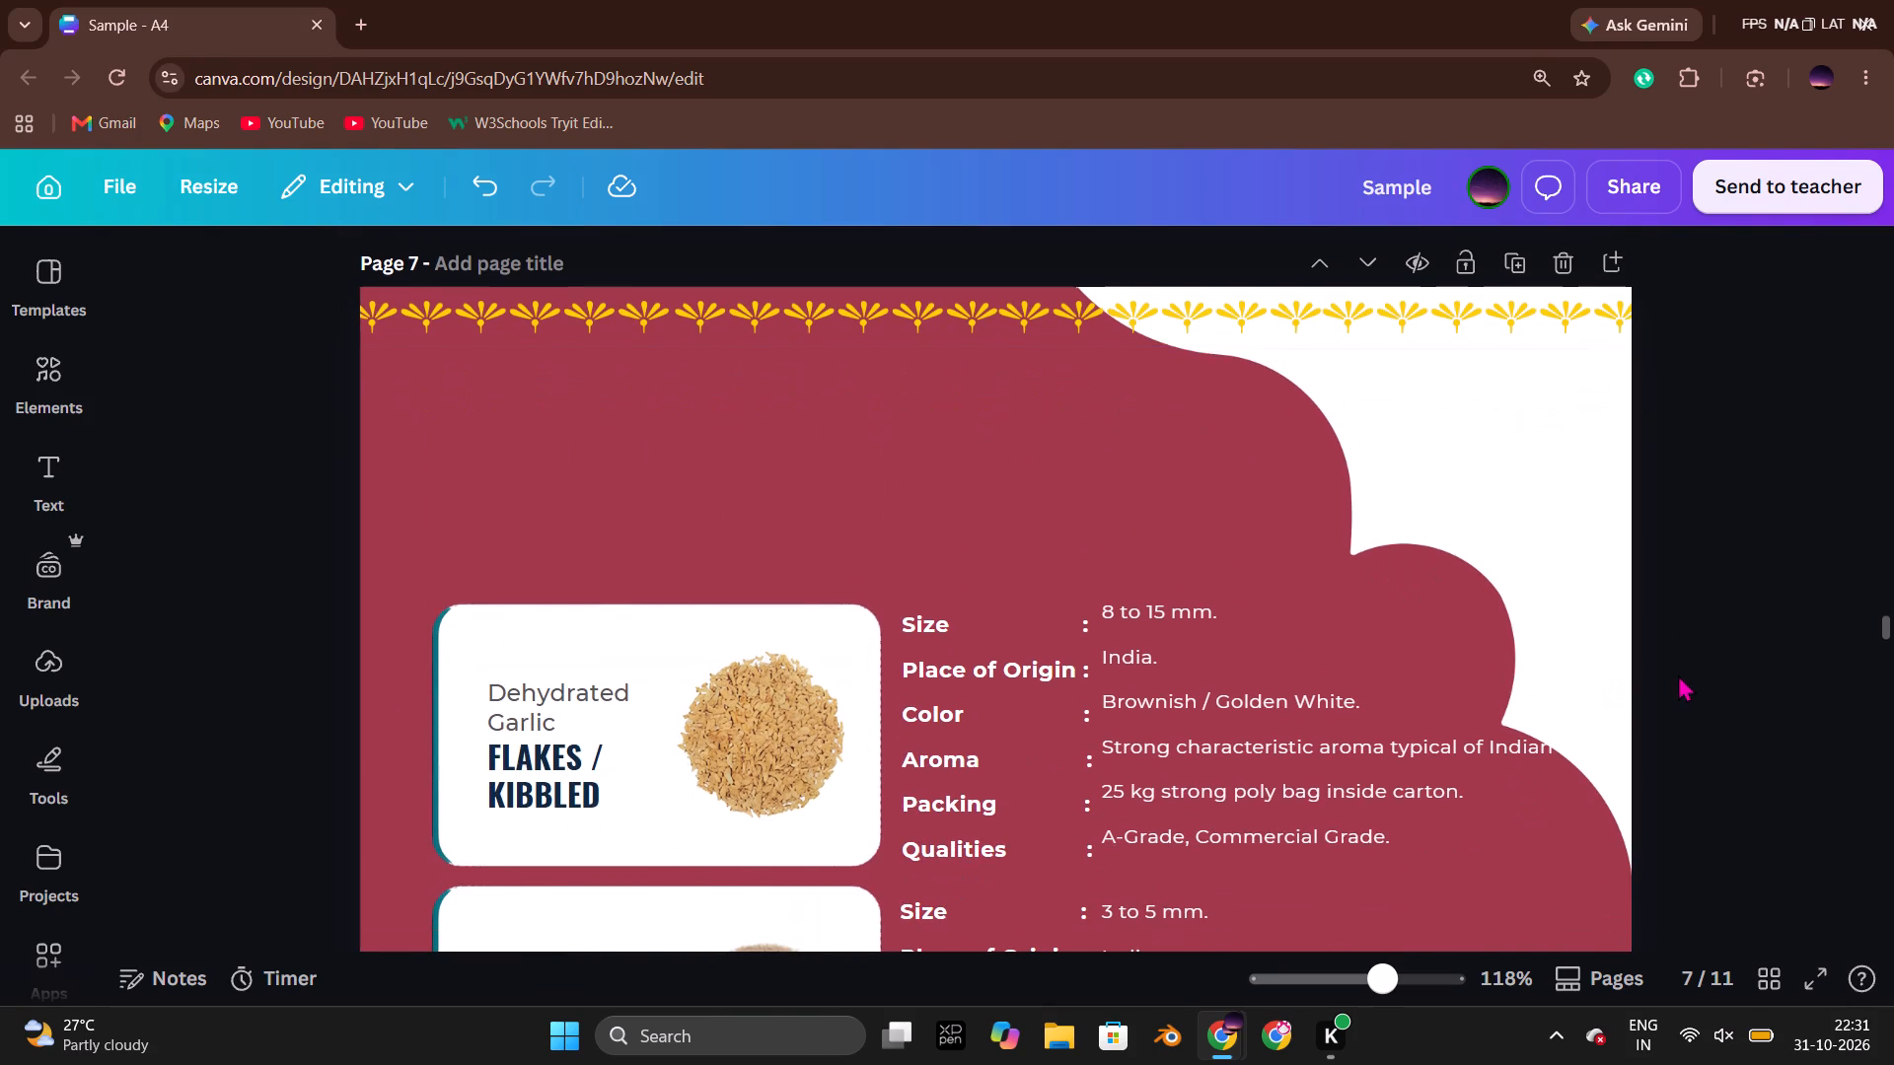
pyautogui.scroll(-1, 1726, 674)
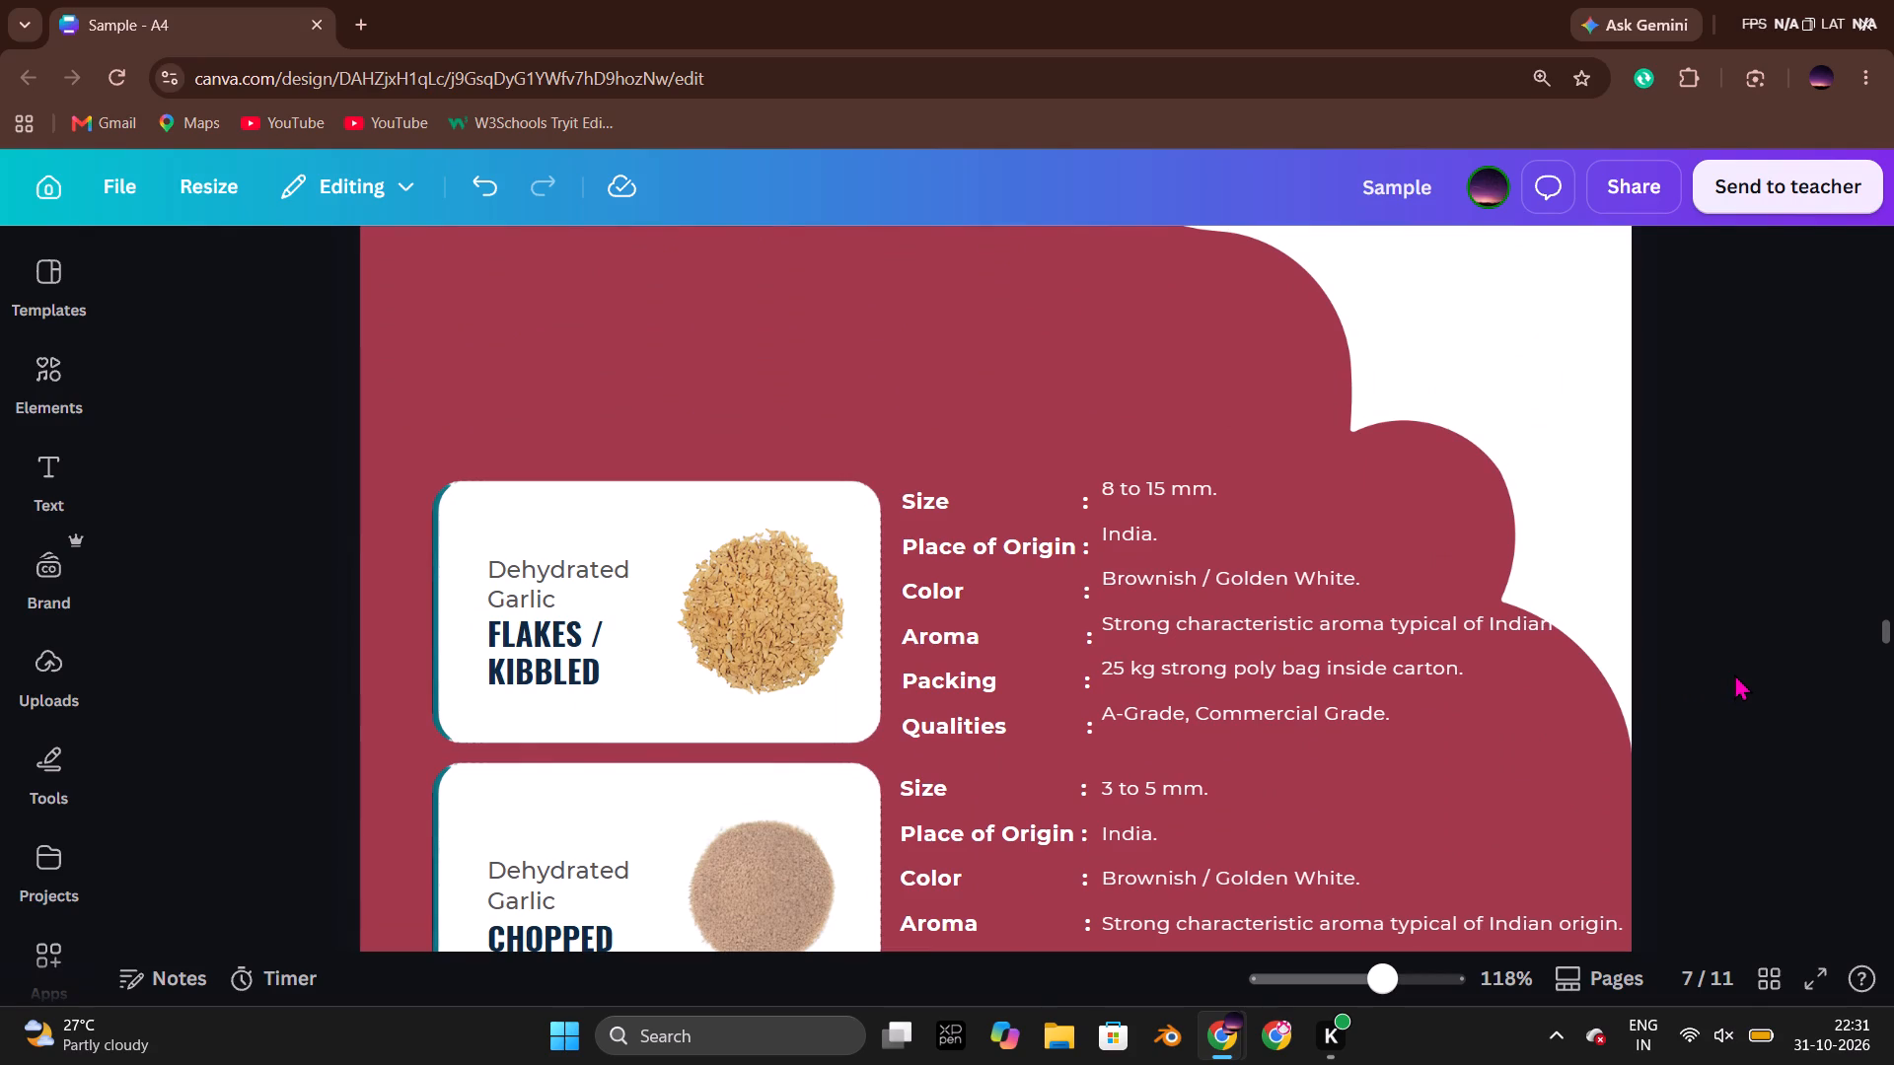
pyautogui.scroll(-9, 1734, 674)
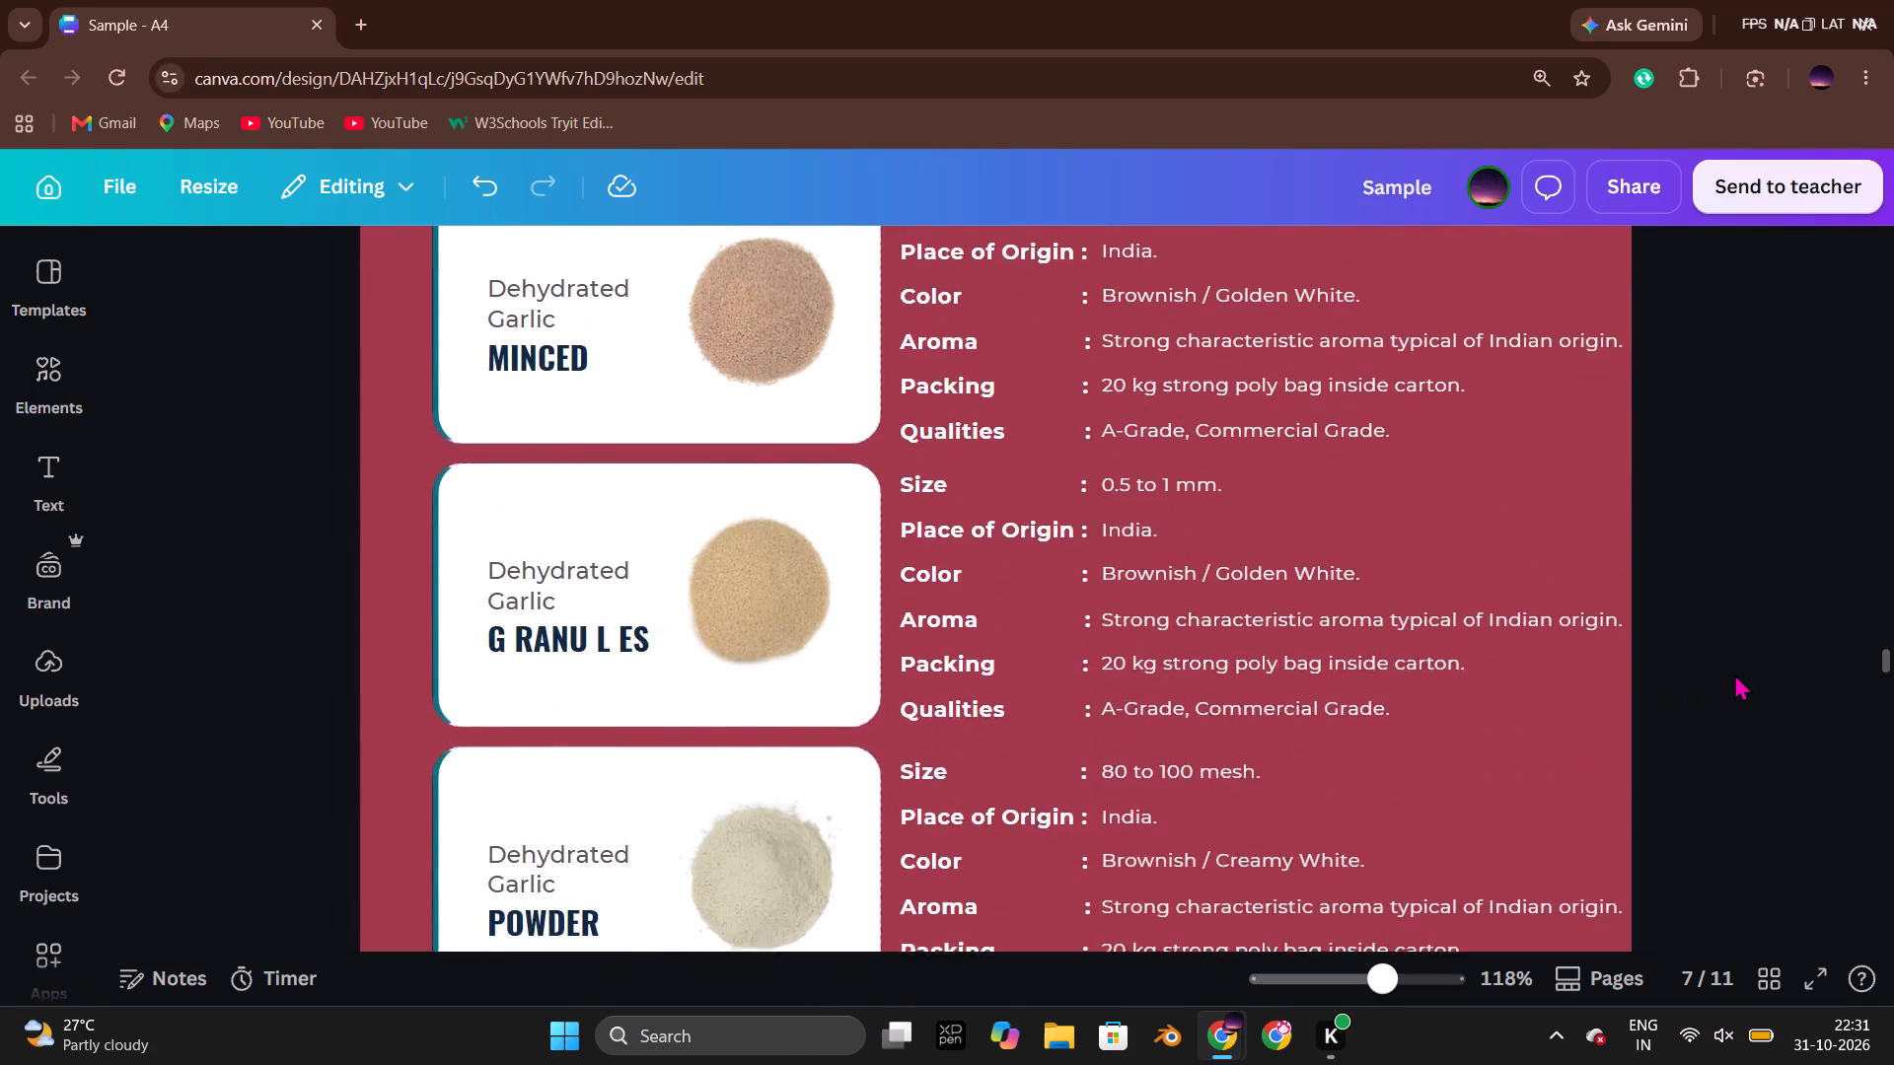
pyautogui.scroll(-1, 1734, 674)
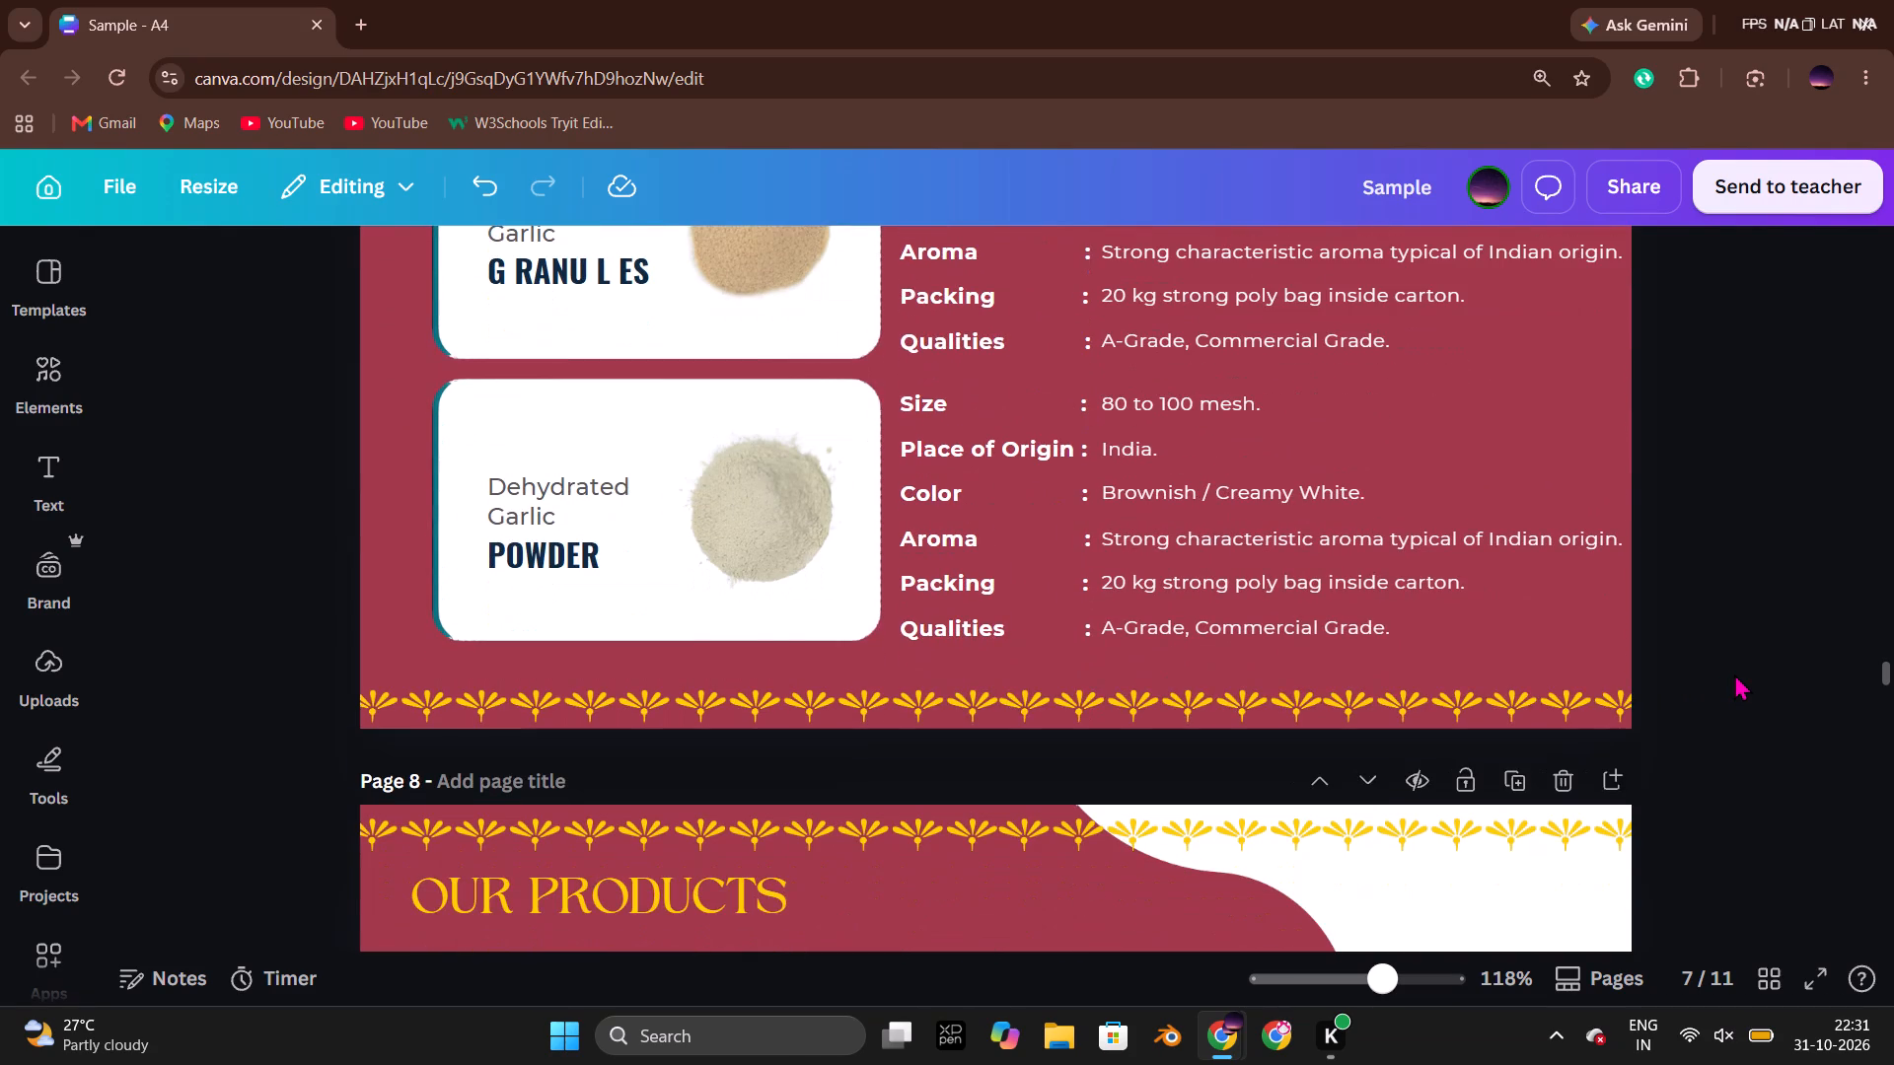
pyautogui.scroll(1, 828, 582)
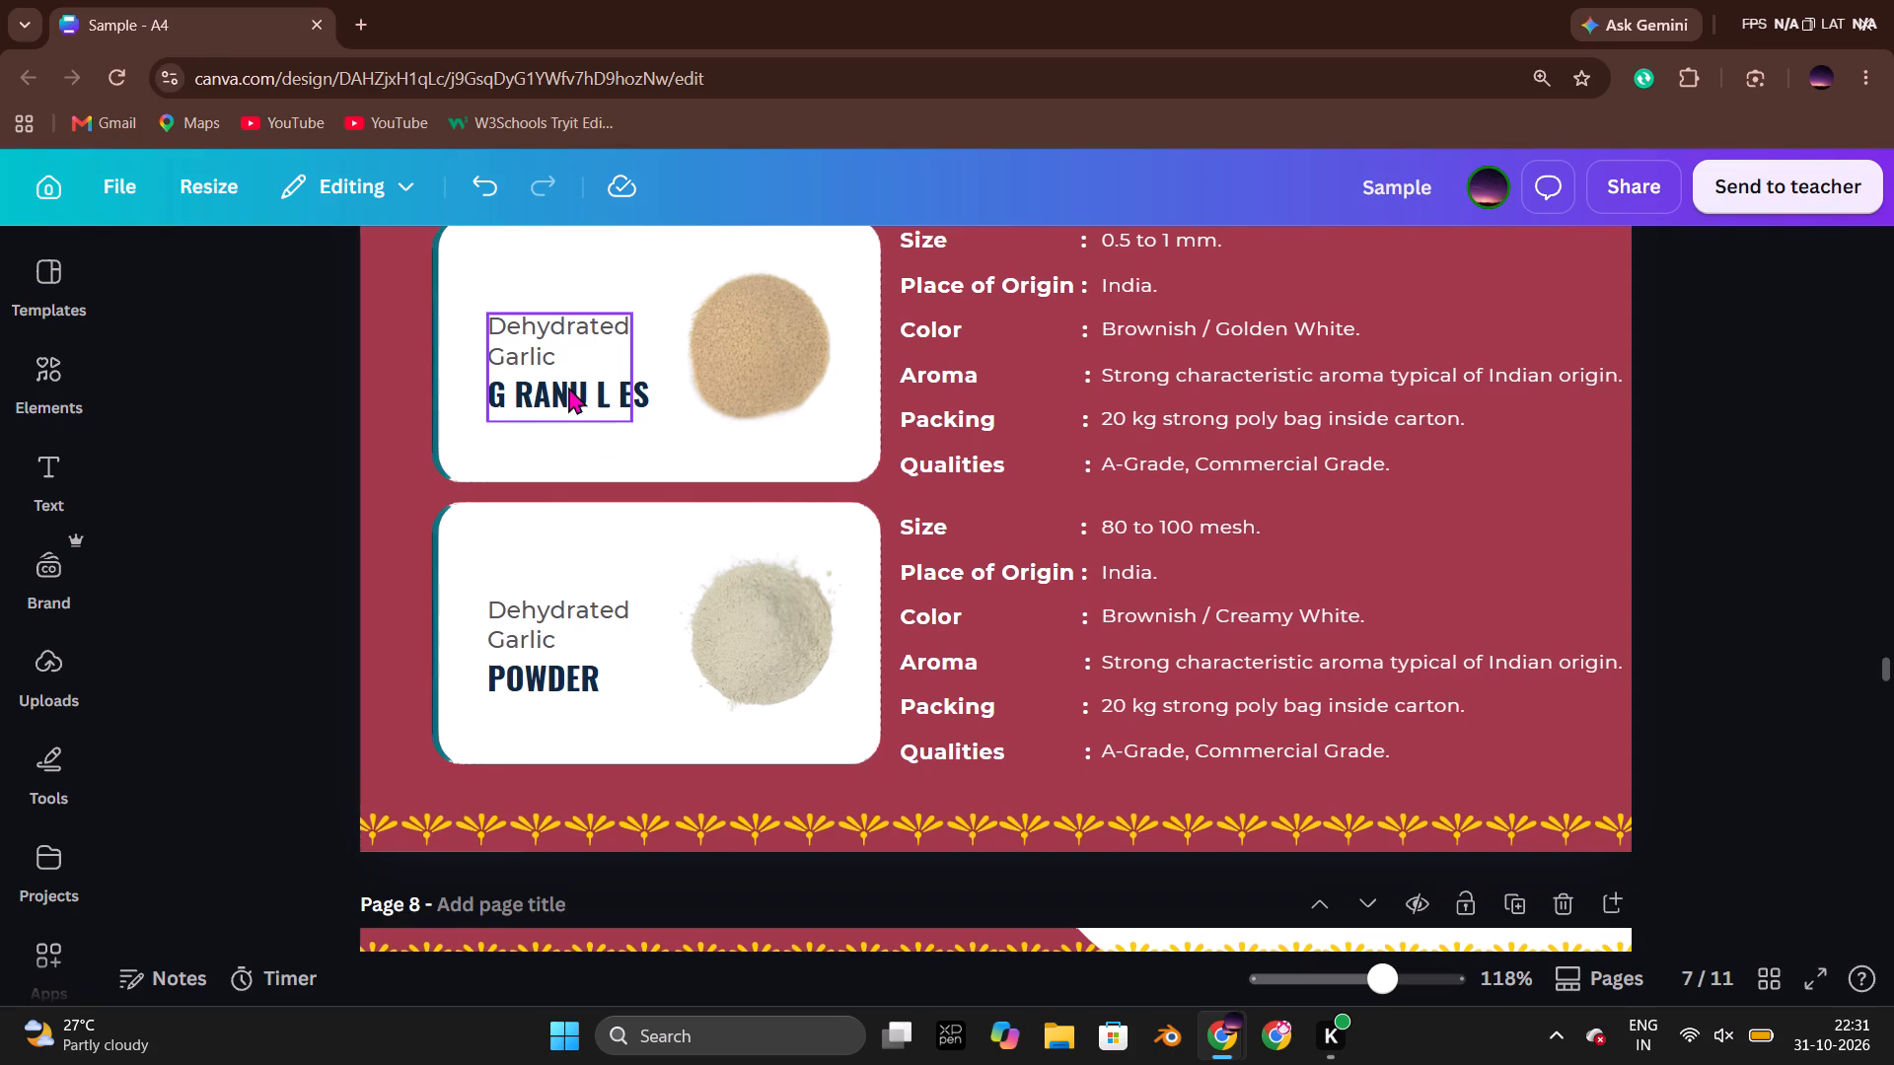
# Remove the stray spaces from the Granules product name on page 7 so it reads GRANULES.
pyautogui.doubleClick(560, 392)
pyautogui.click(519, 397)
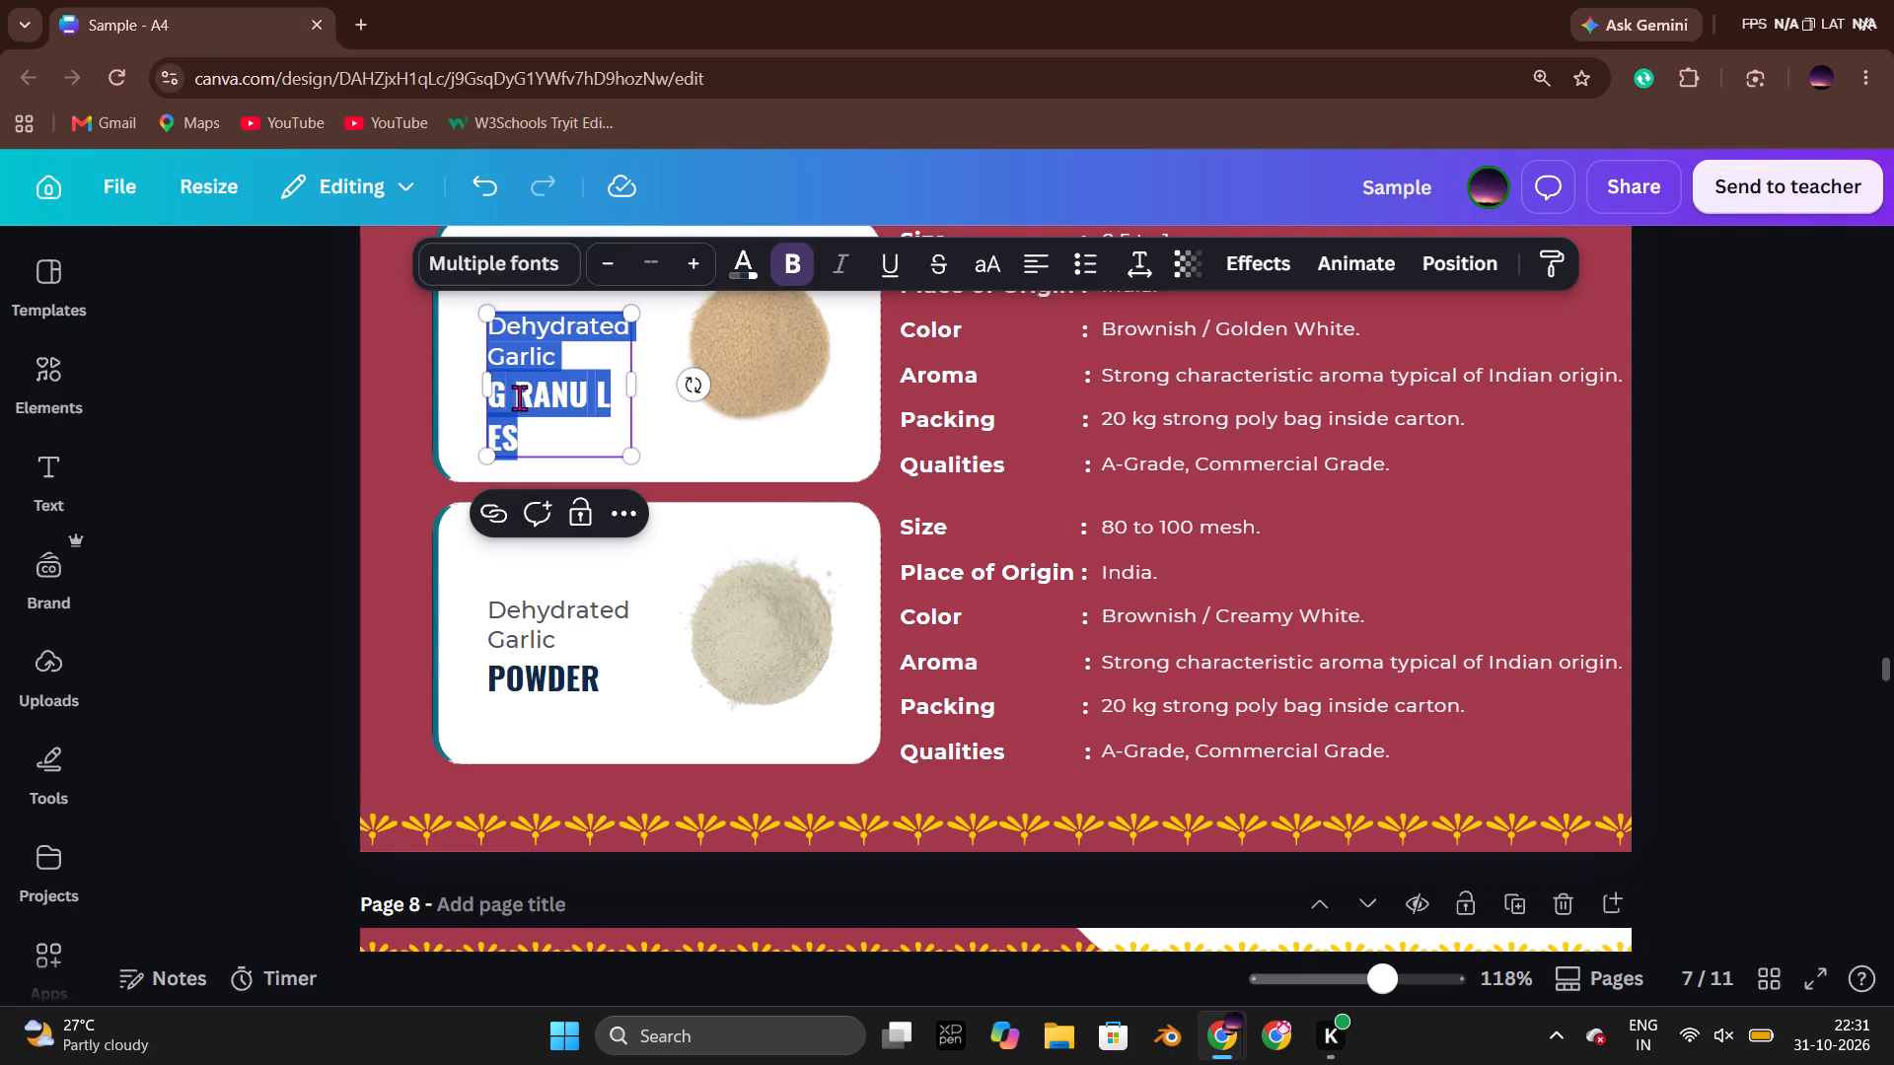
pyautogui.click(519, 397)
pyautogui.press('BackSpace')
pyautogui.press('Right')
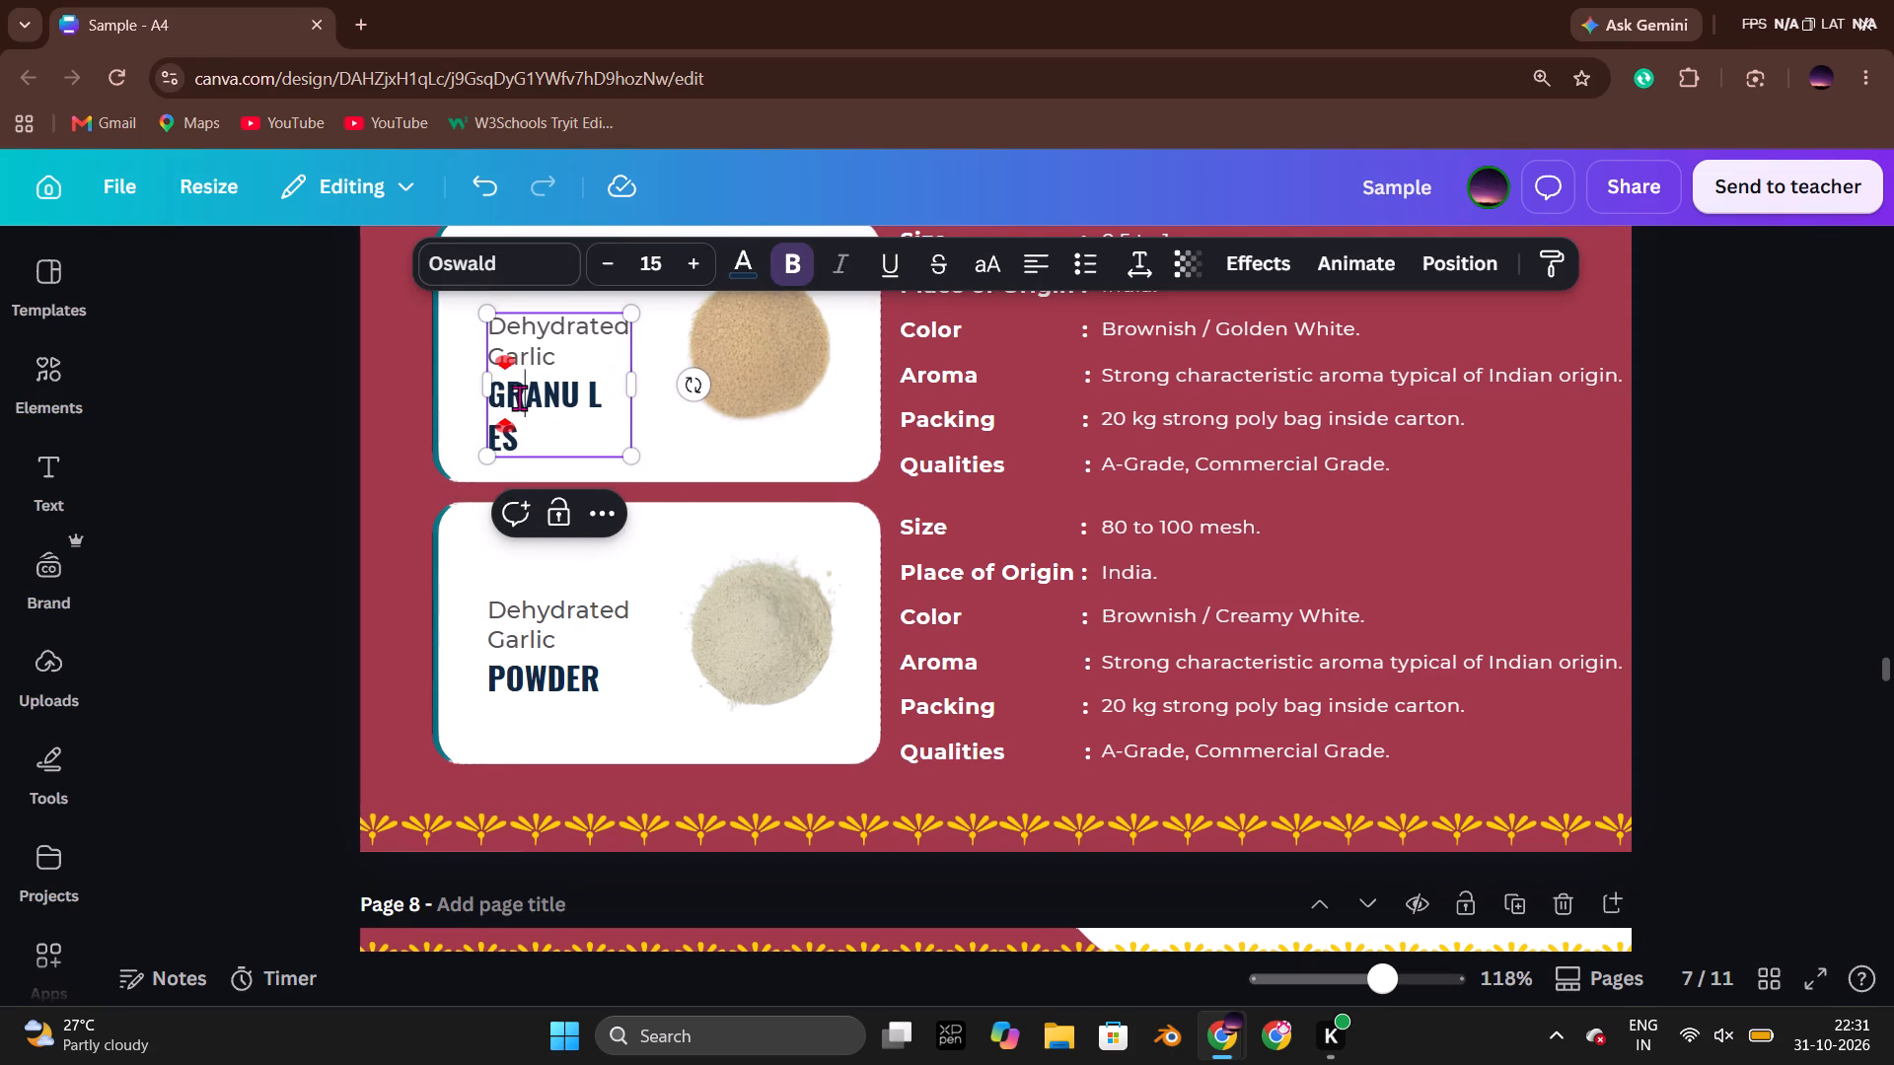
pyautogui.press('Right')
pyautogui.press('Right')
pyautogui.press('Right')
pyautogui.press('Right')
pyautogui.press('BackSpace')
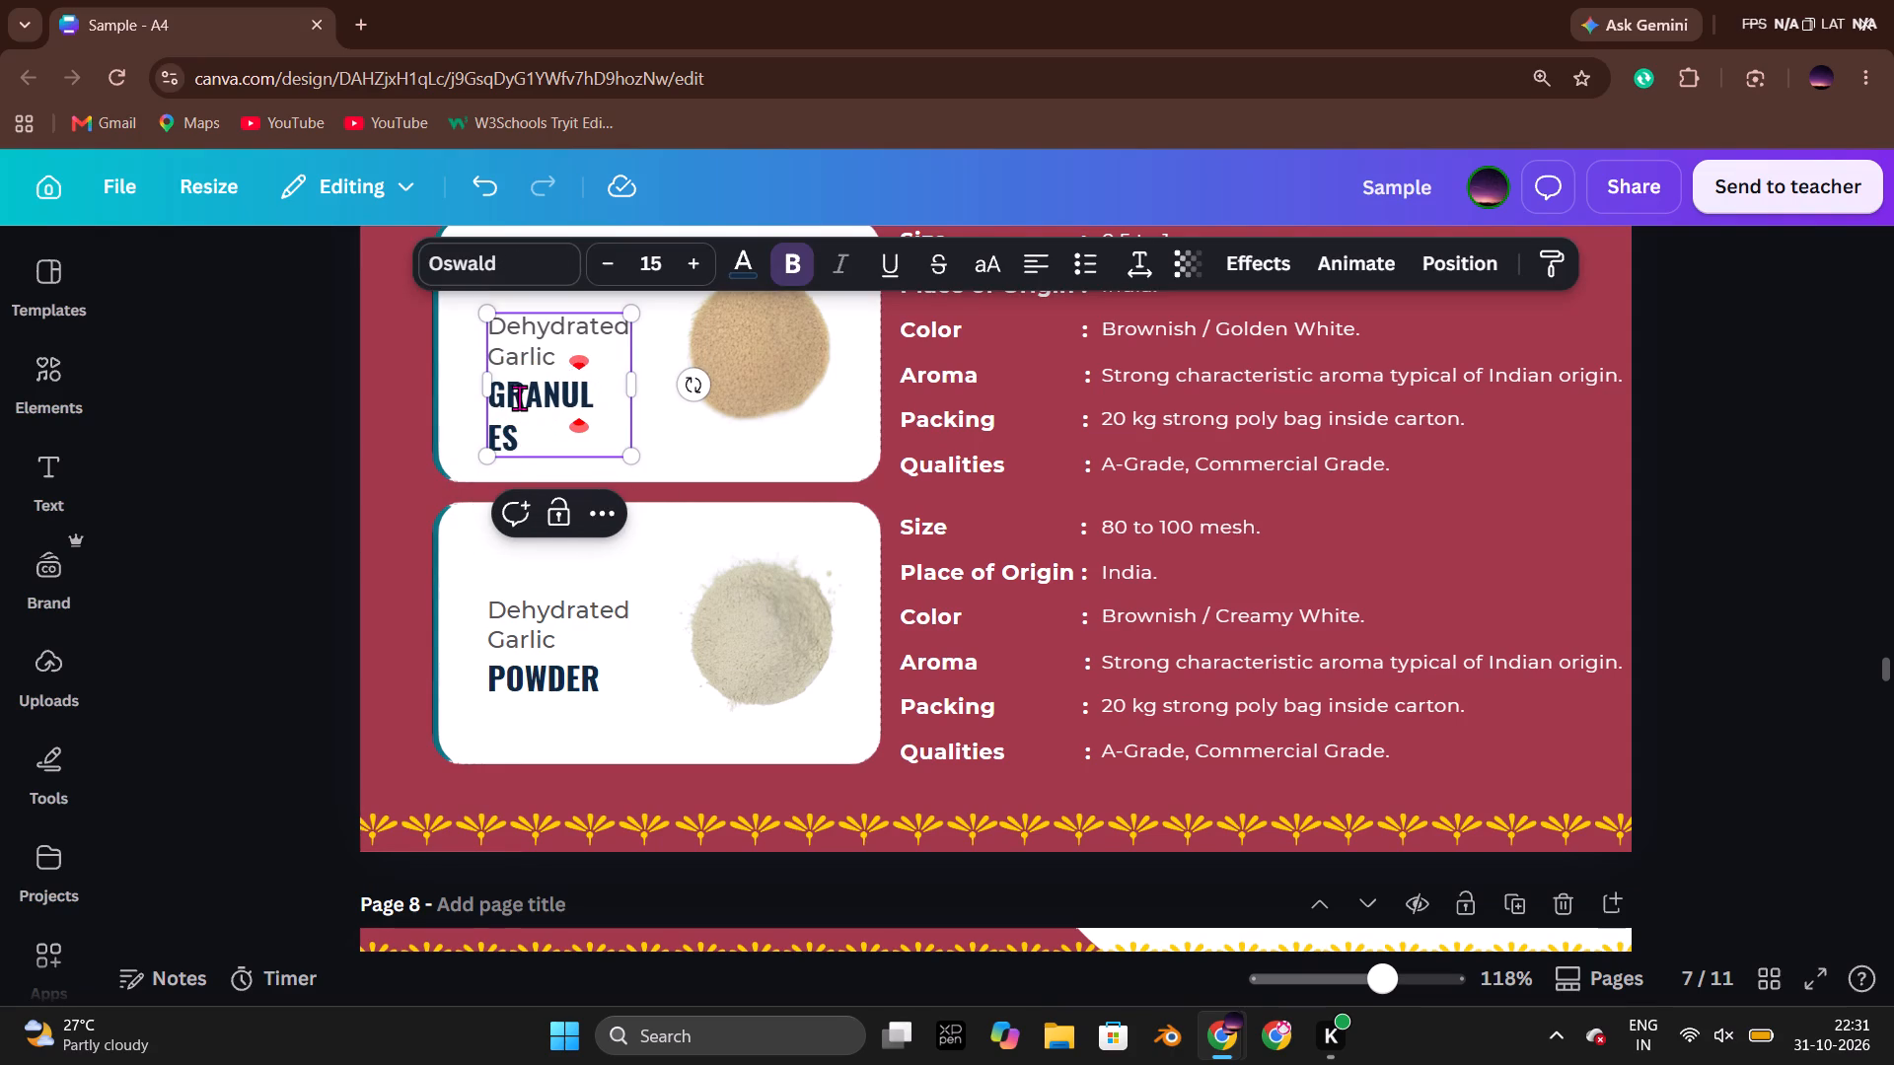
pyautogui.press('Down')
pyautogui.press('Left')
pyautogui.press('Left')
pyautogui.press('BackSpace')
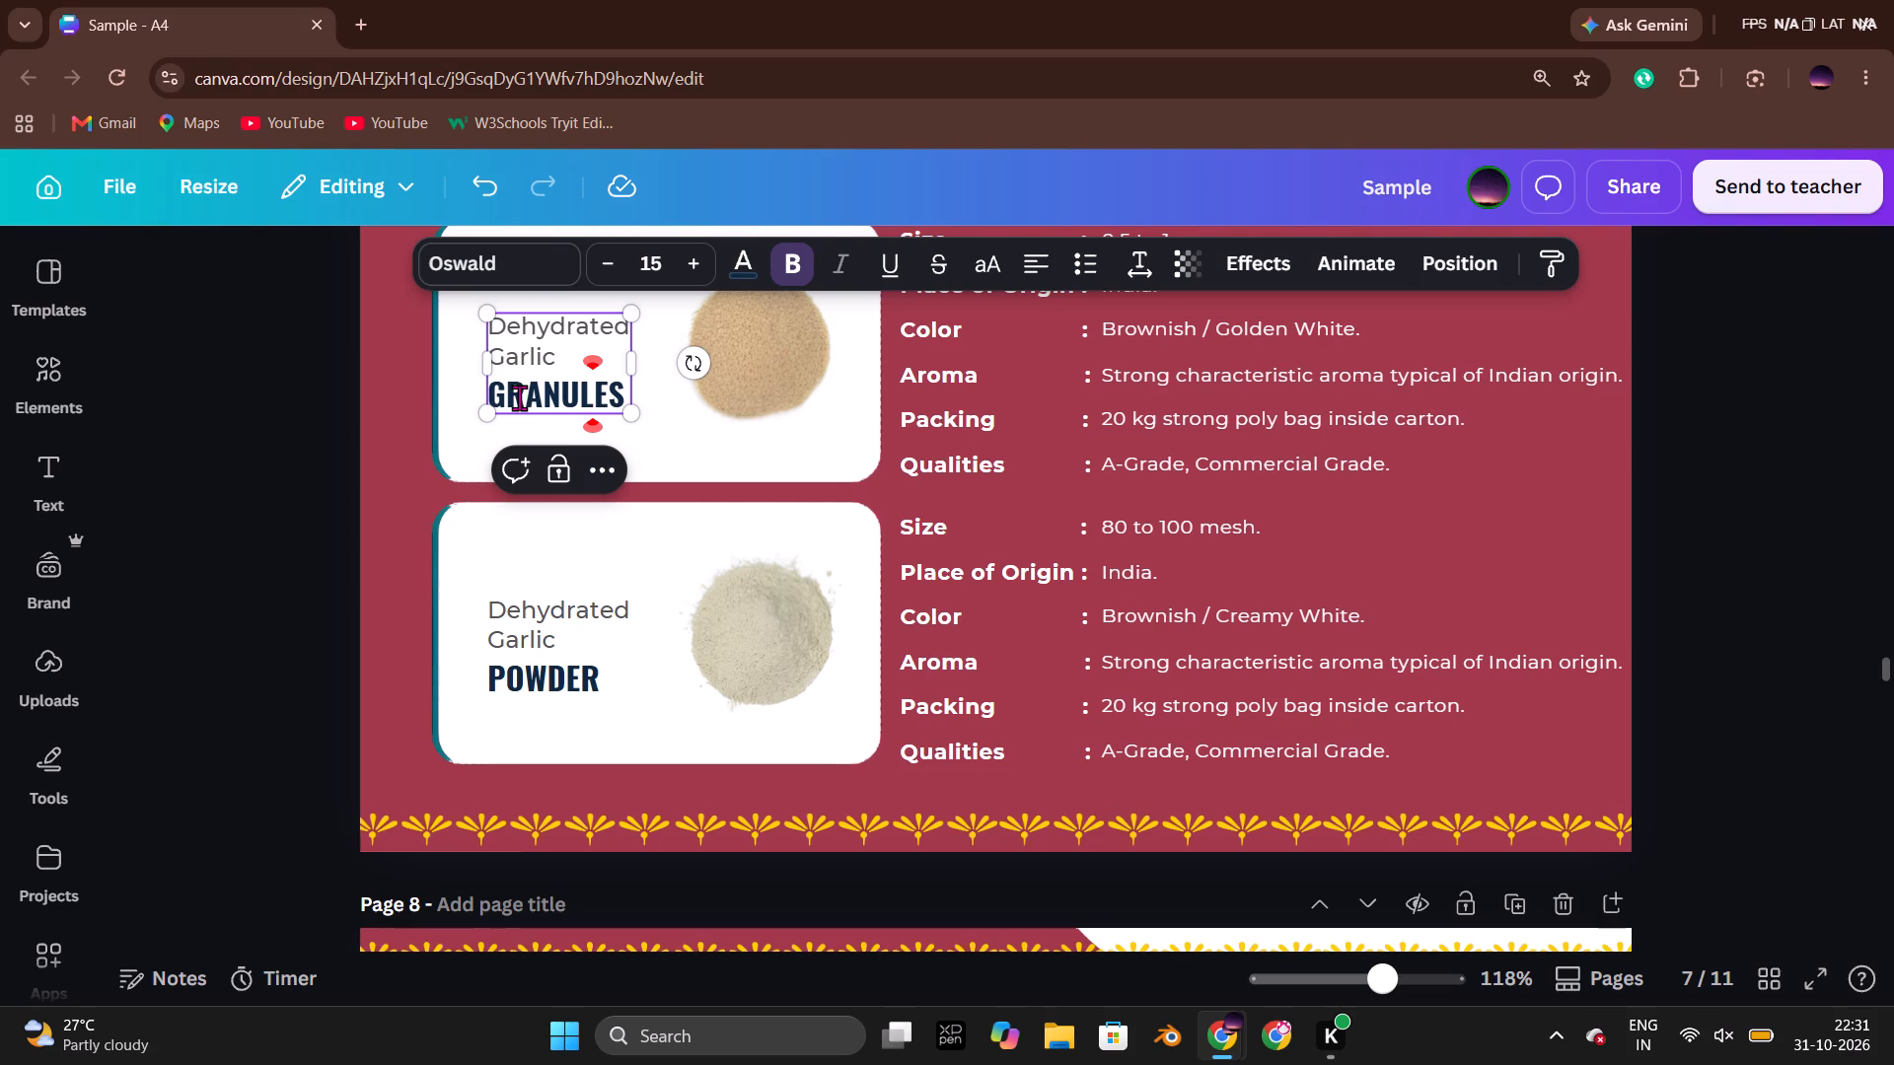
pyautogui.click(1747, 474)
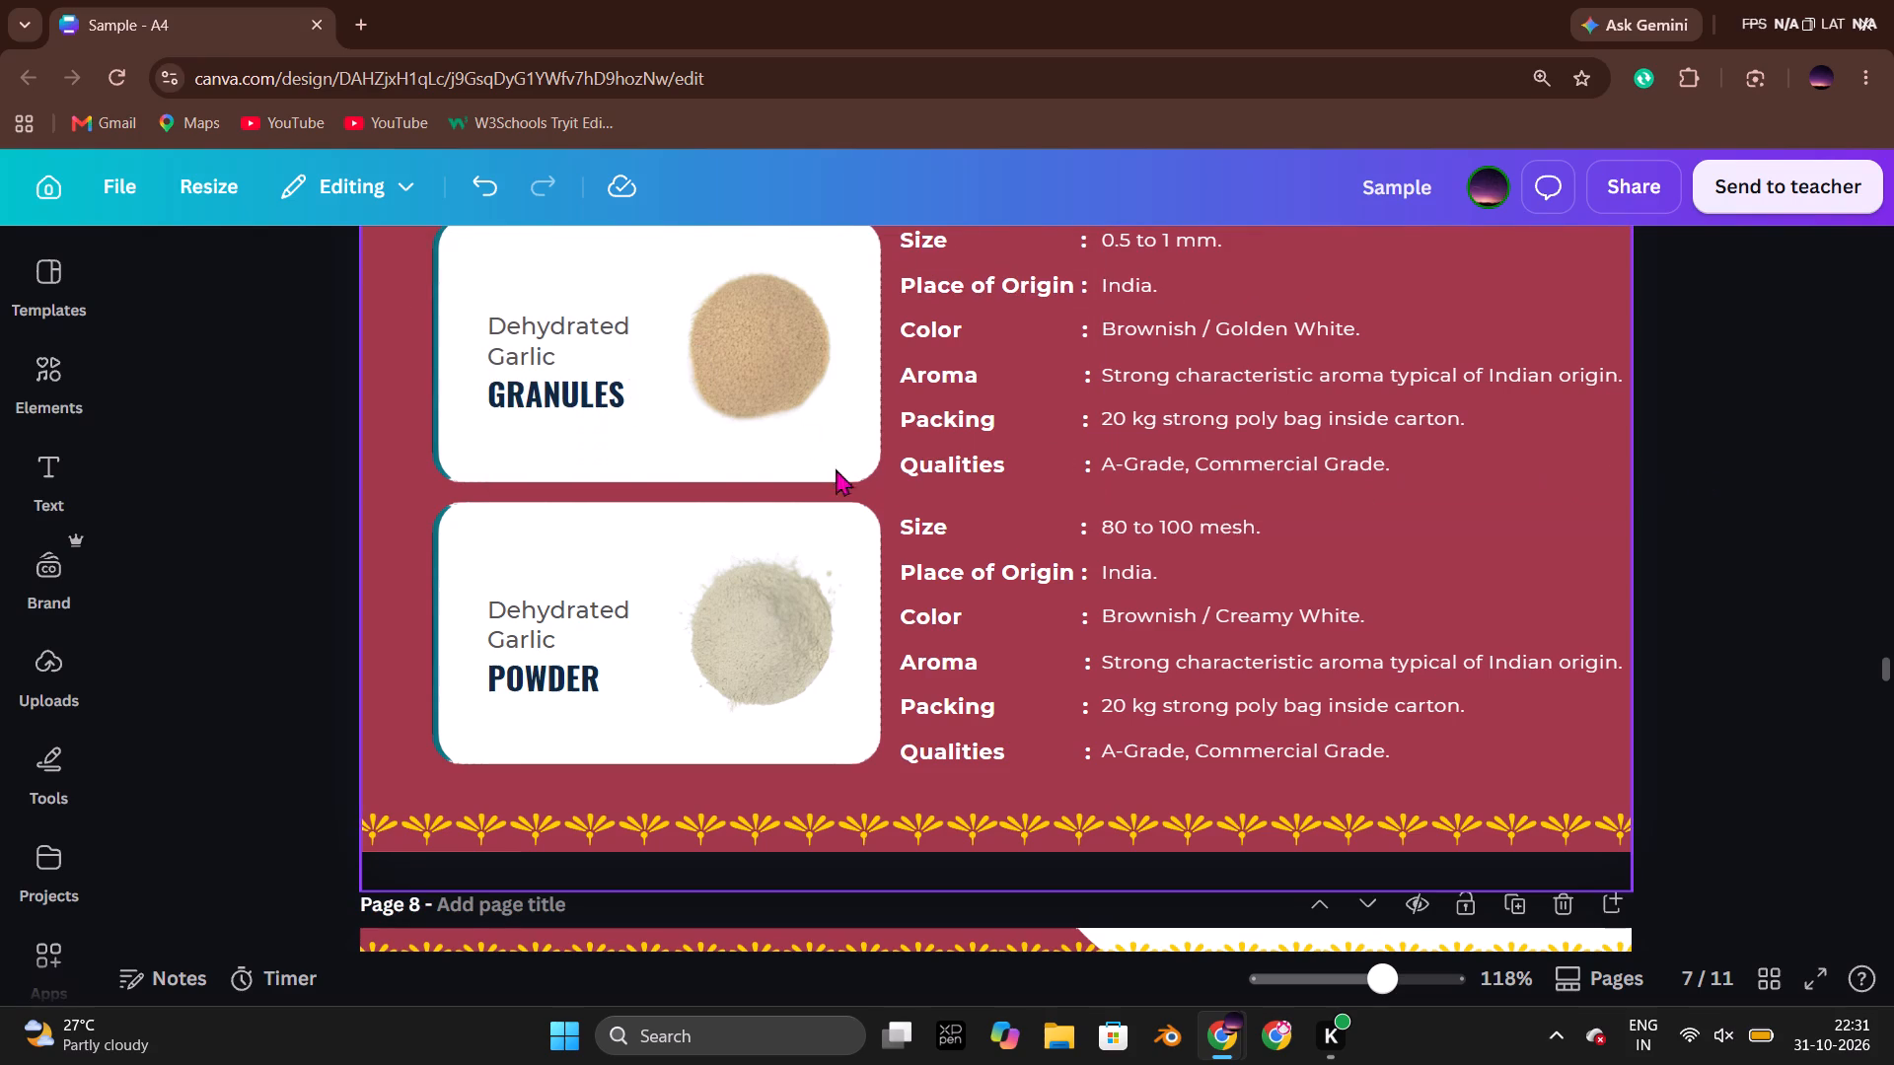
# Copy the OUR PRODUCTS title and the DEHYDRATED RED ONION heading with its standards line from page 5 and paste them on page 6.
pyautogui.scroll(6, 475, 497)
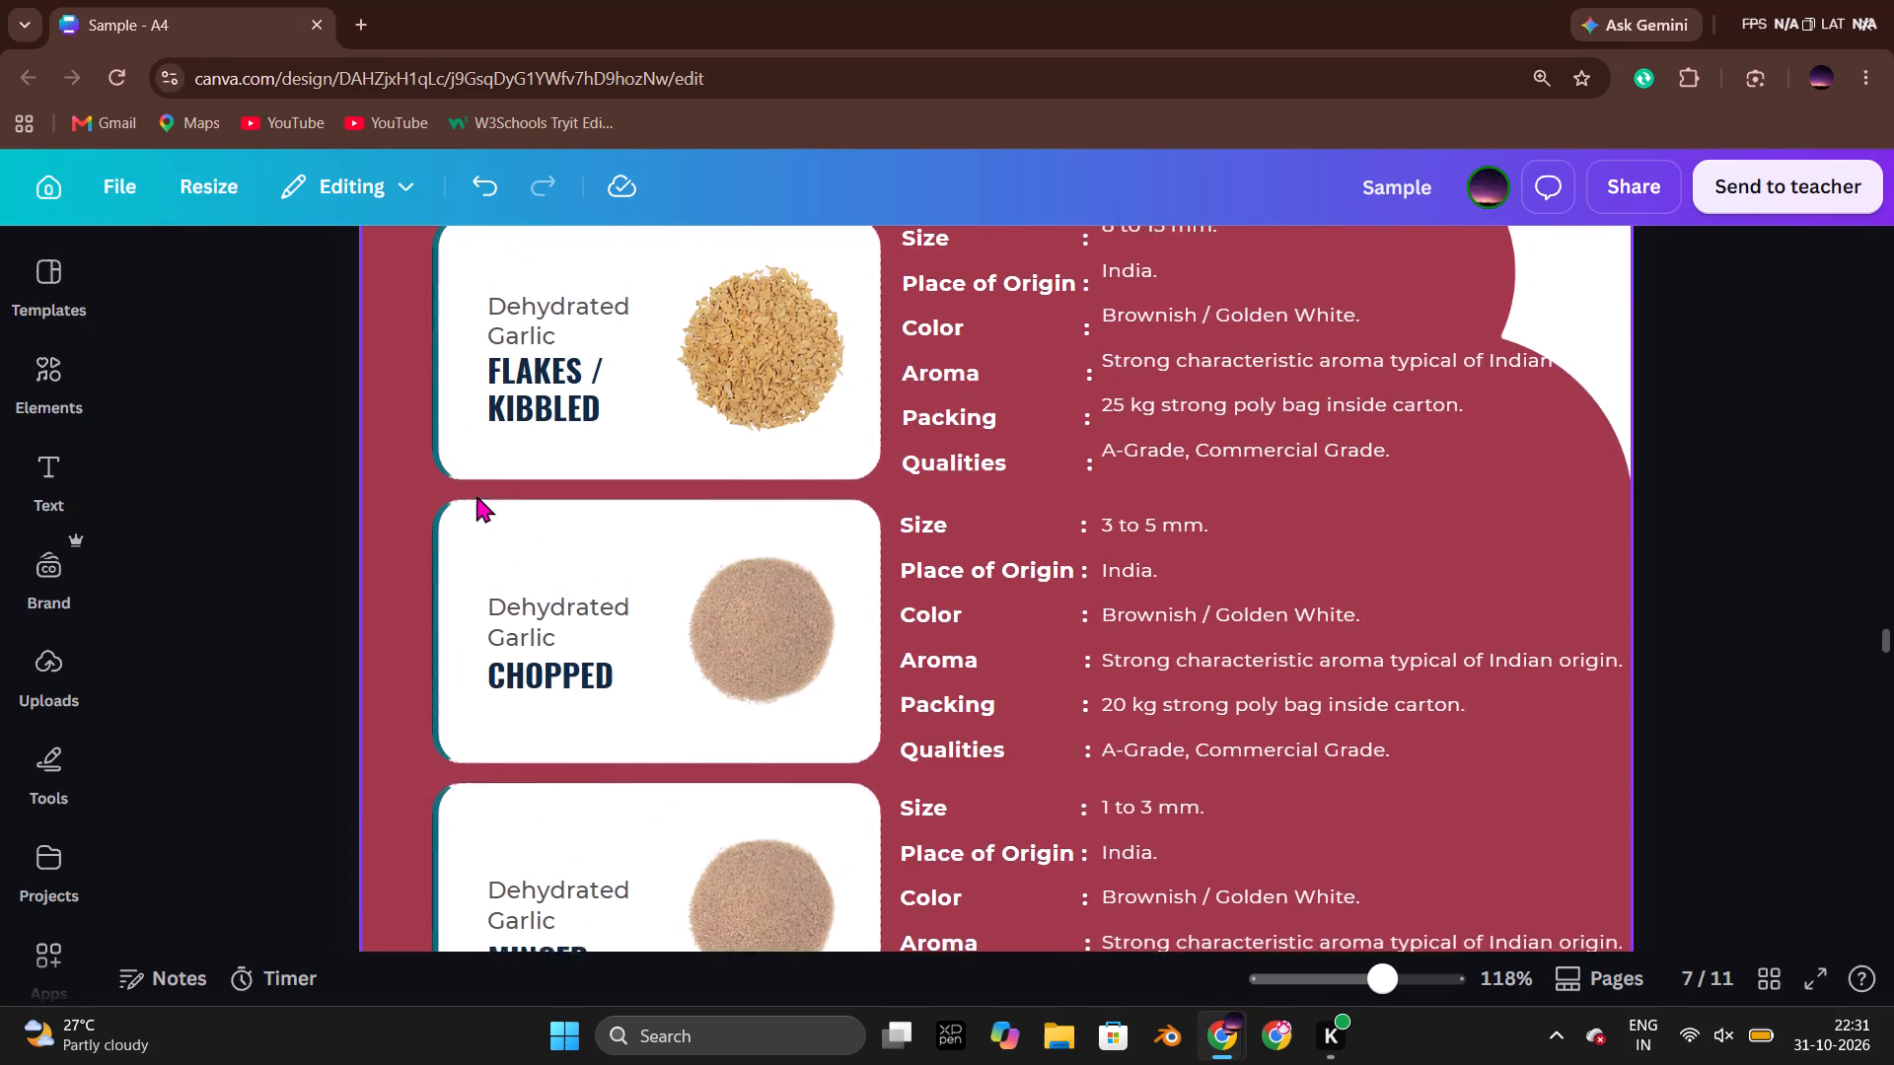
pyautogui.scroll(1, 531, 497)
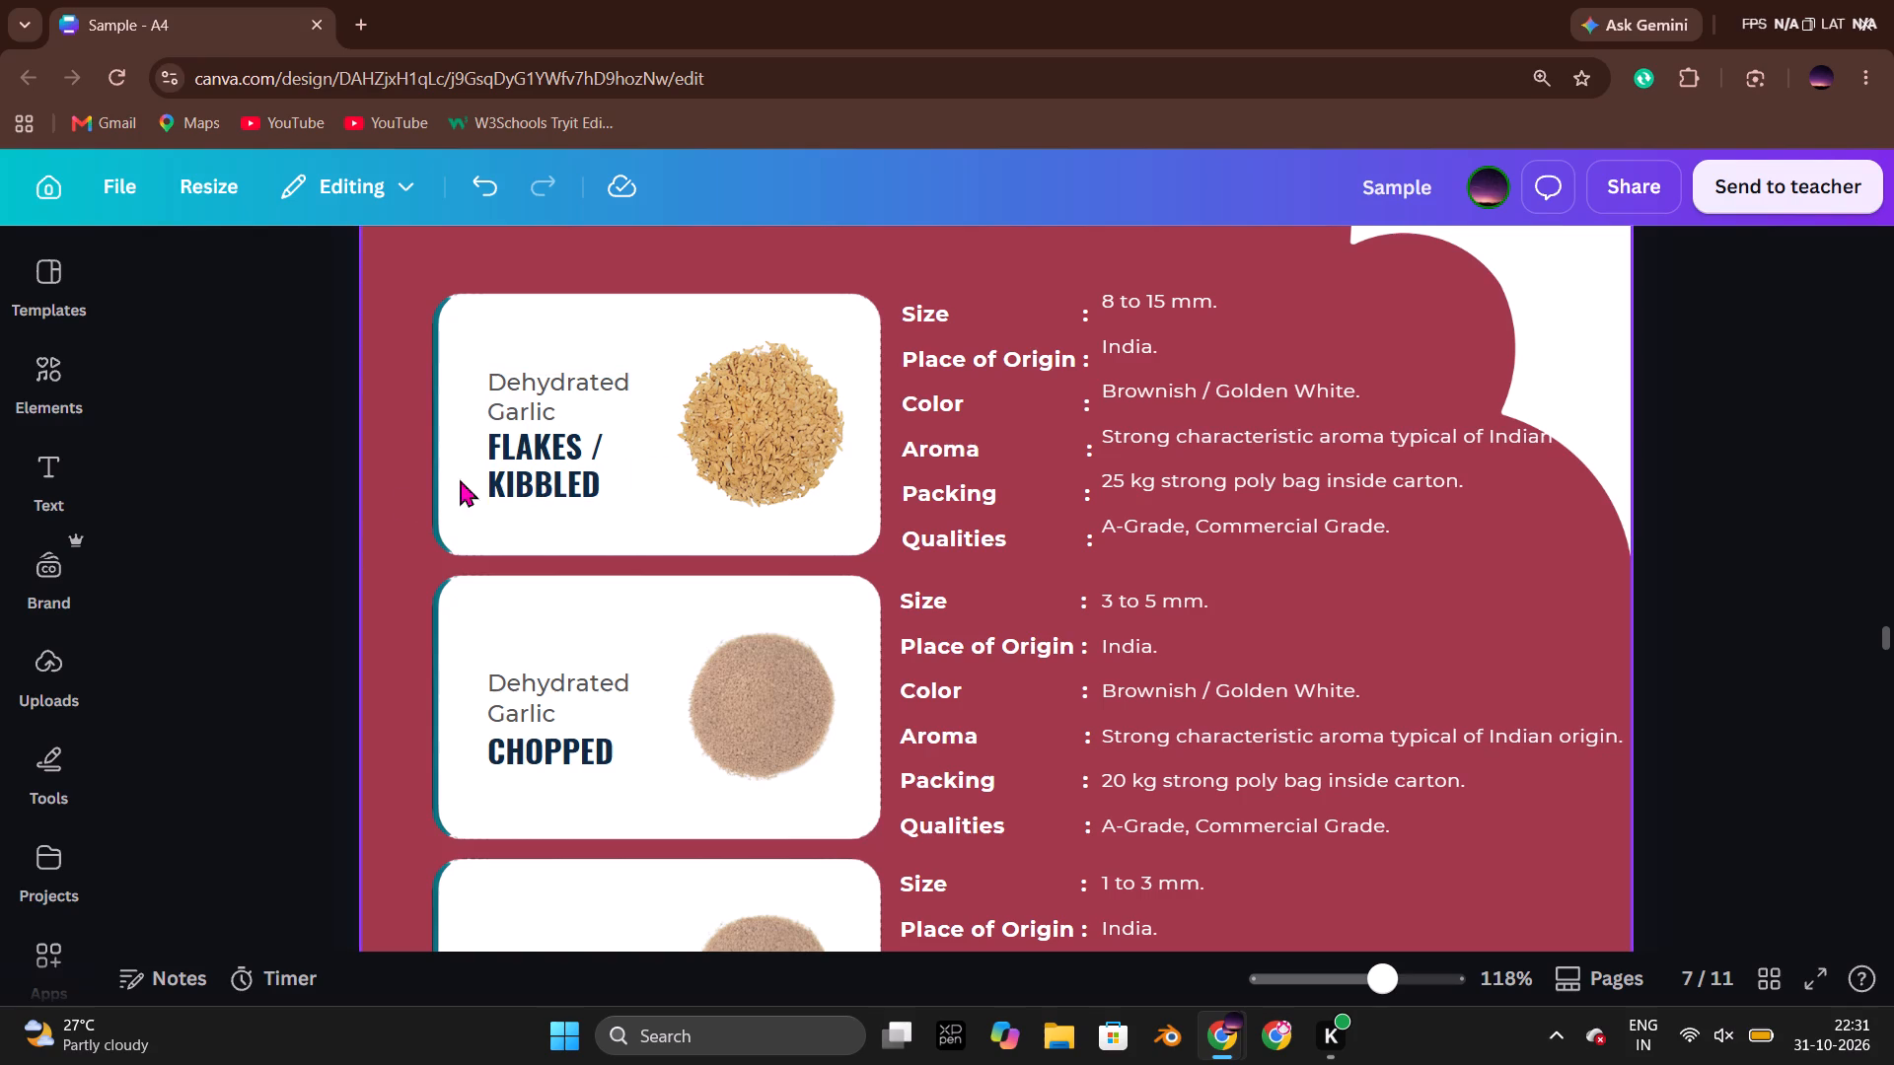
pyautogui.click(294, 477)
pyautogui.scroll(4, 344, 478)
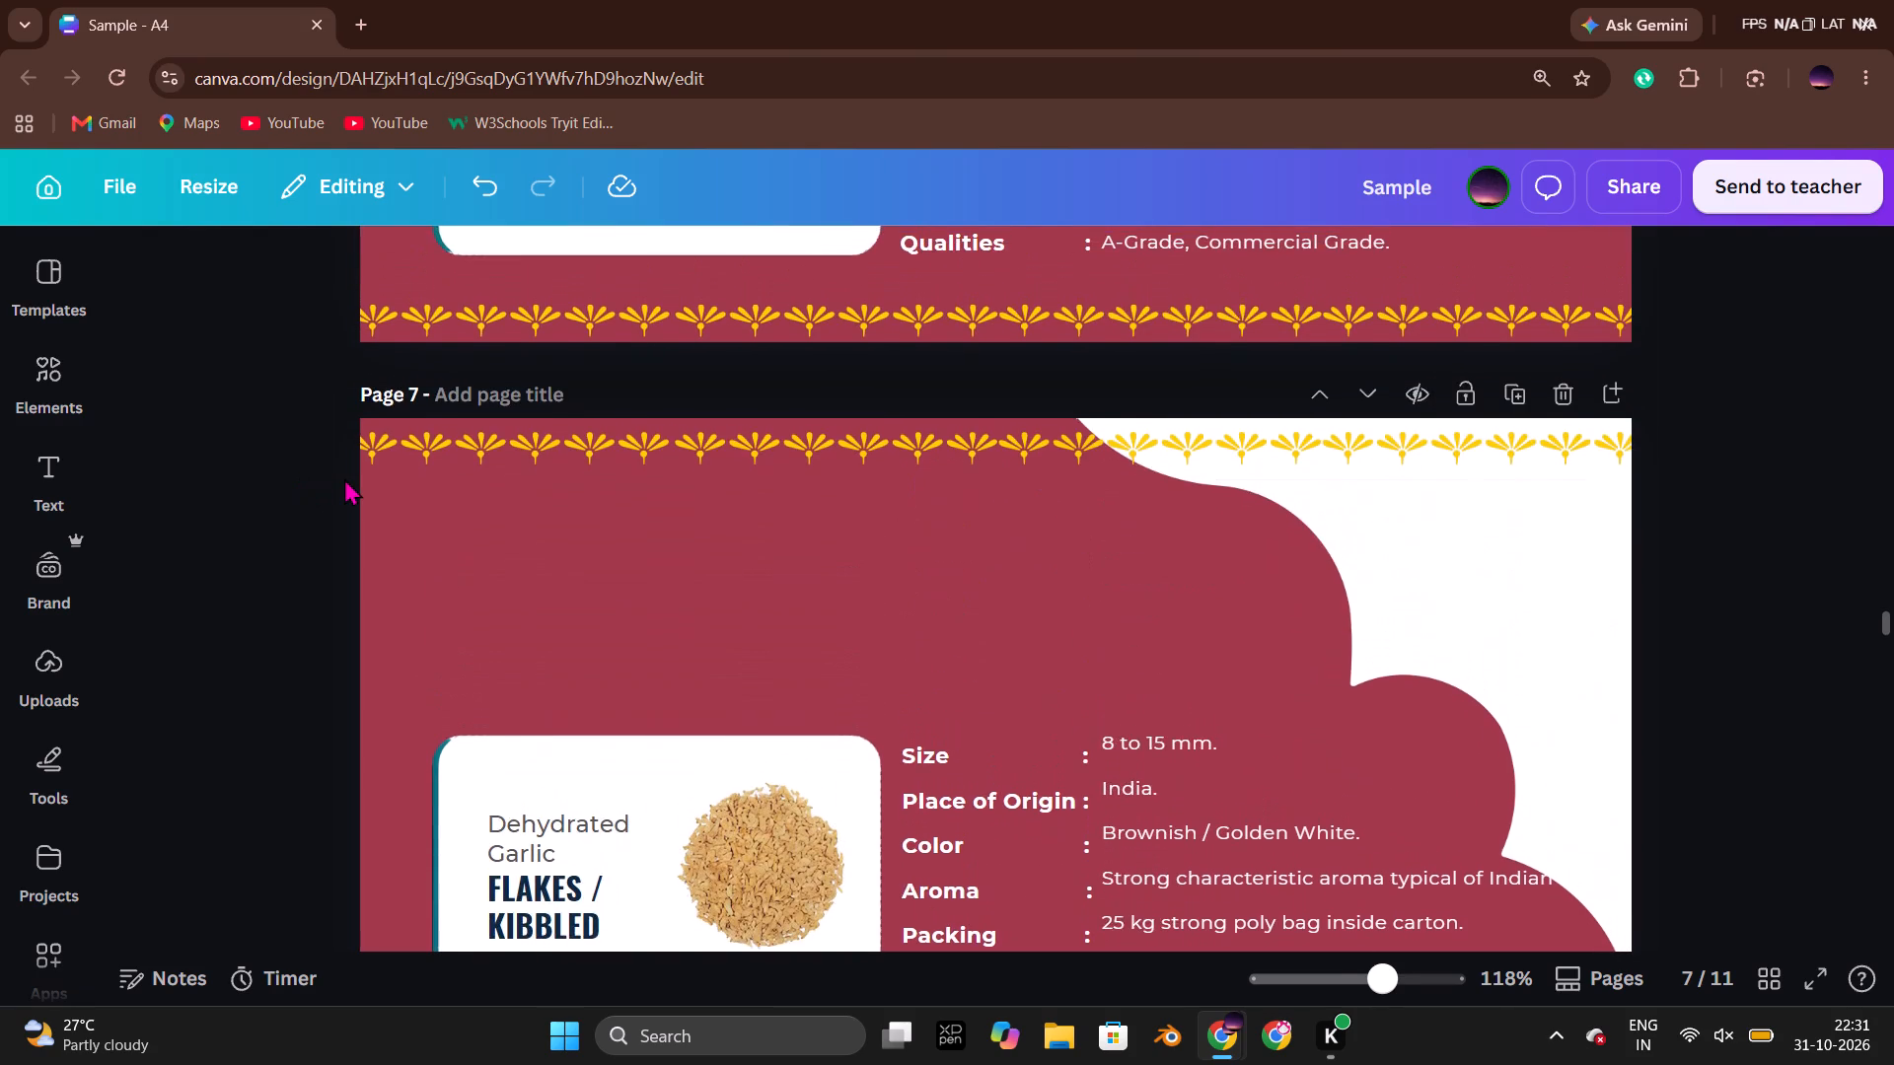
pyautogui.scroll(9, 344, 478)
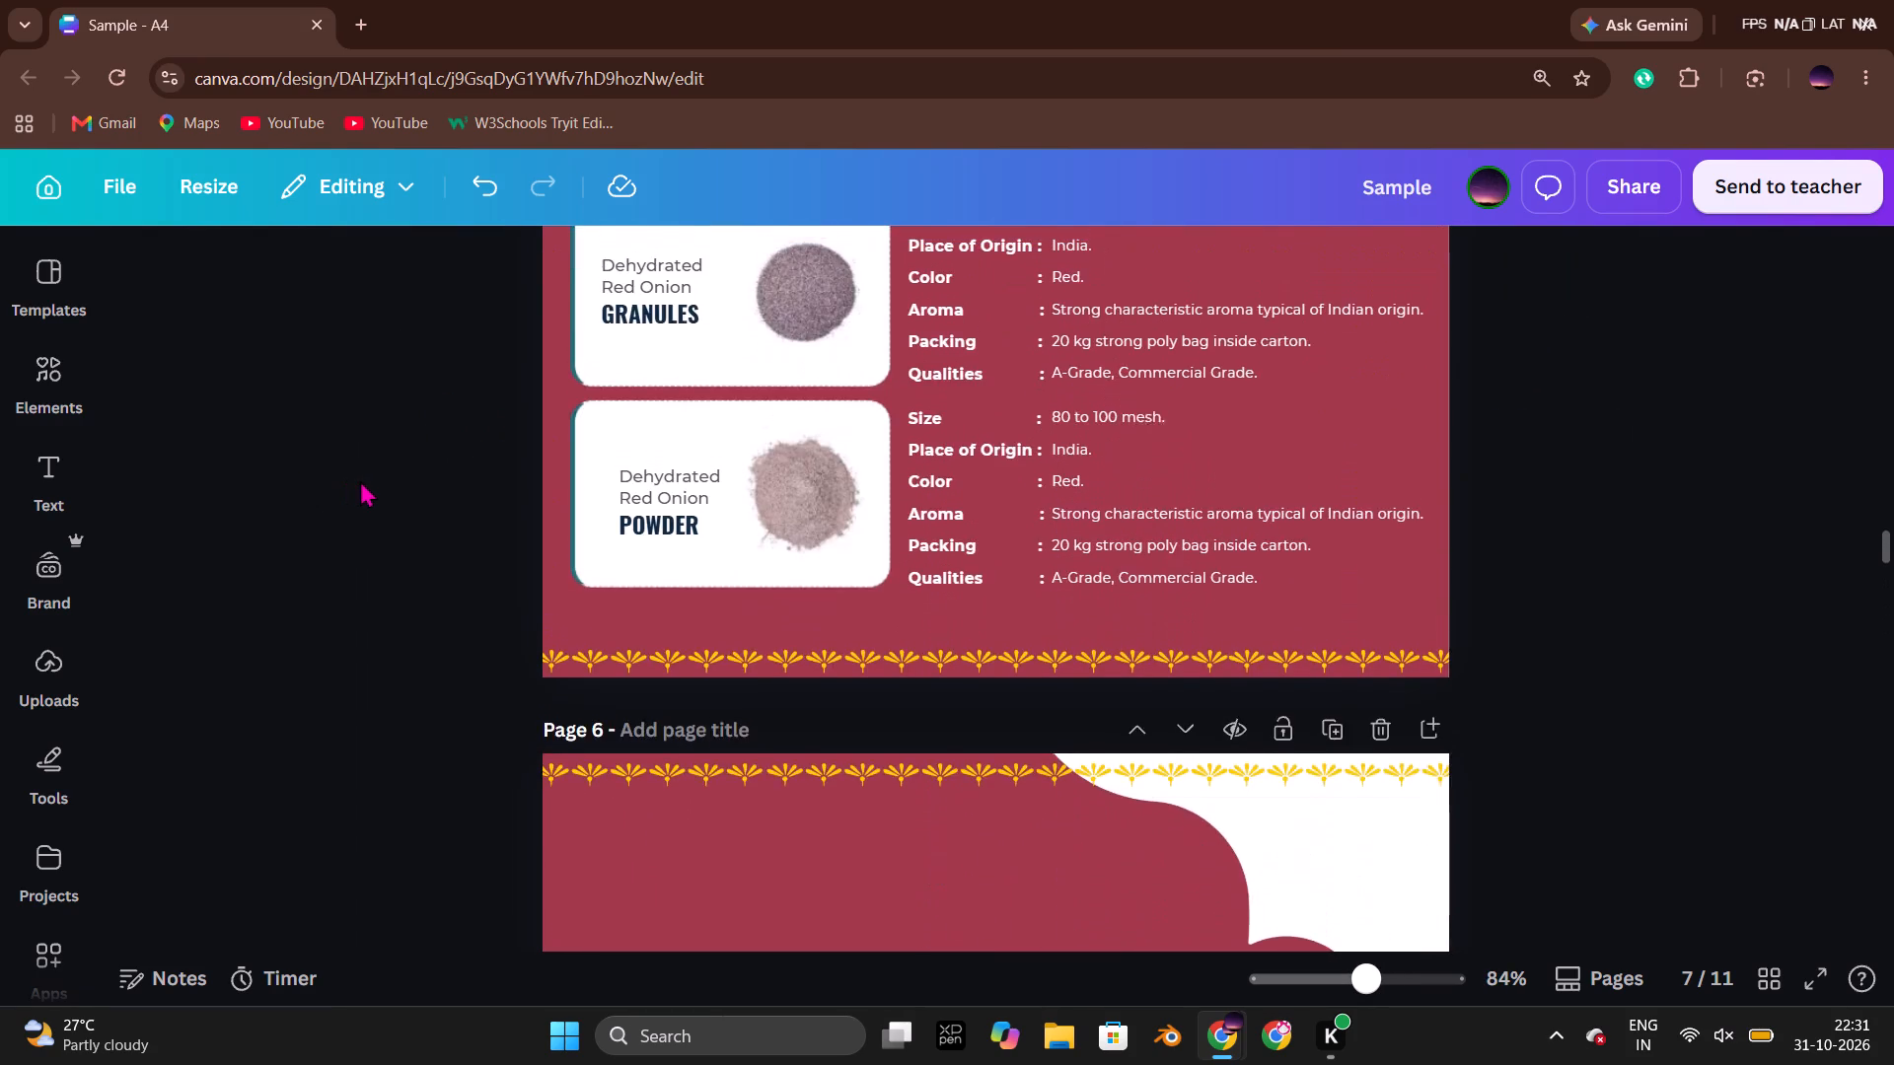
pyautogui.scroll(5, 396, 486)
pyautogui.scroll(2, 582, 498)
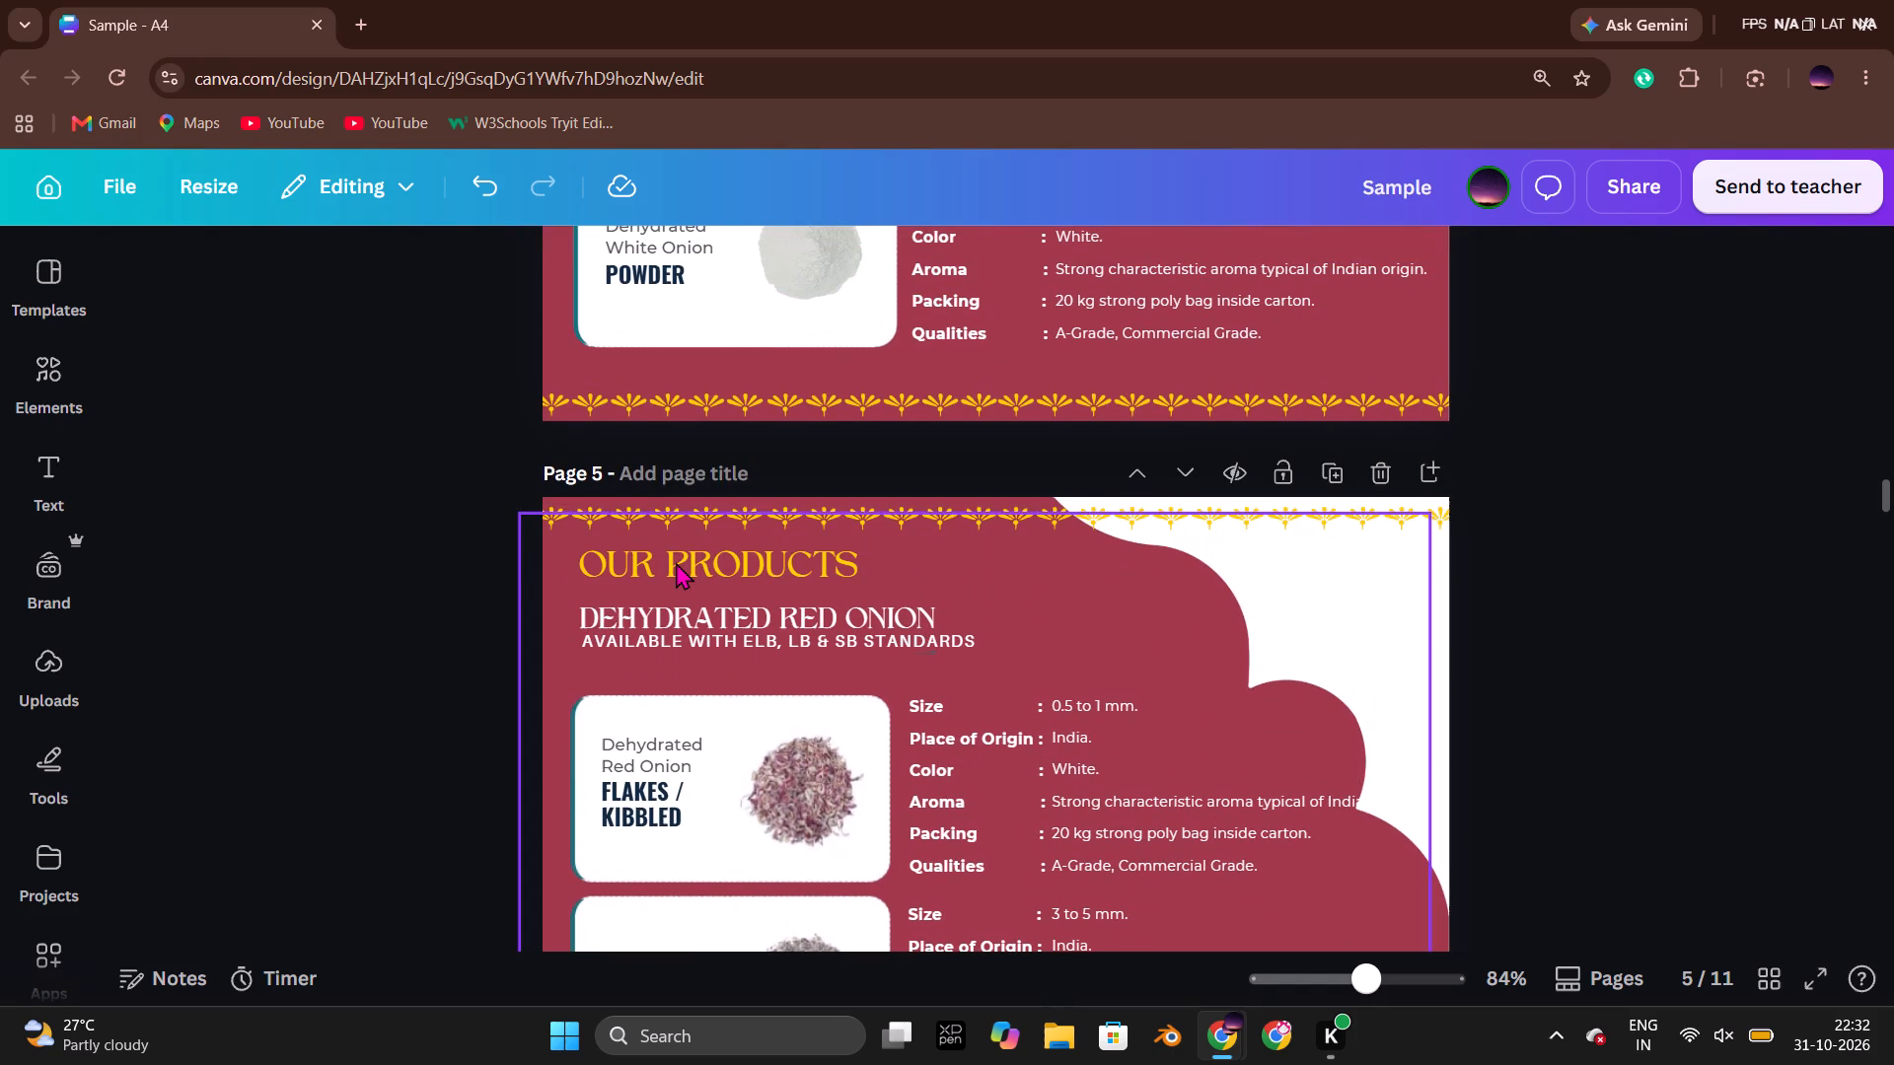
pyautogui.click(676, 562)
pyautogui.keyDown('shift'); pyautogui.click(883, 639); pyautogui.keyUp('shift')
pyautogui.hotkey('ctrl', 'c')
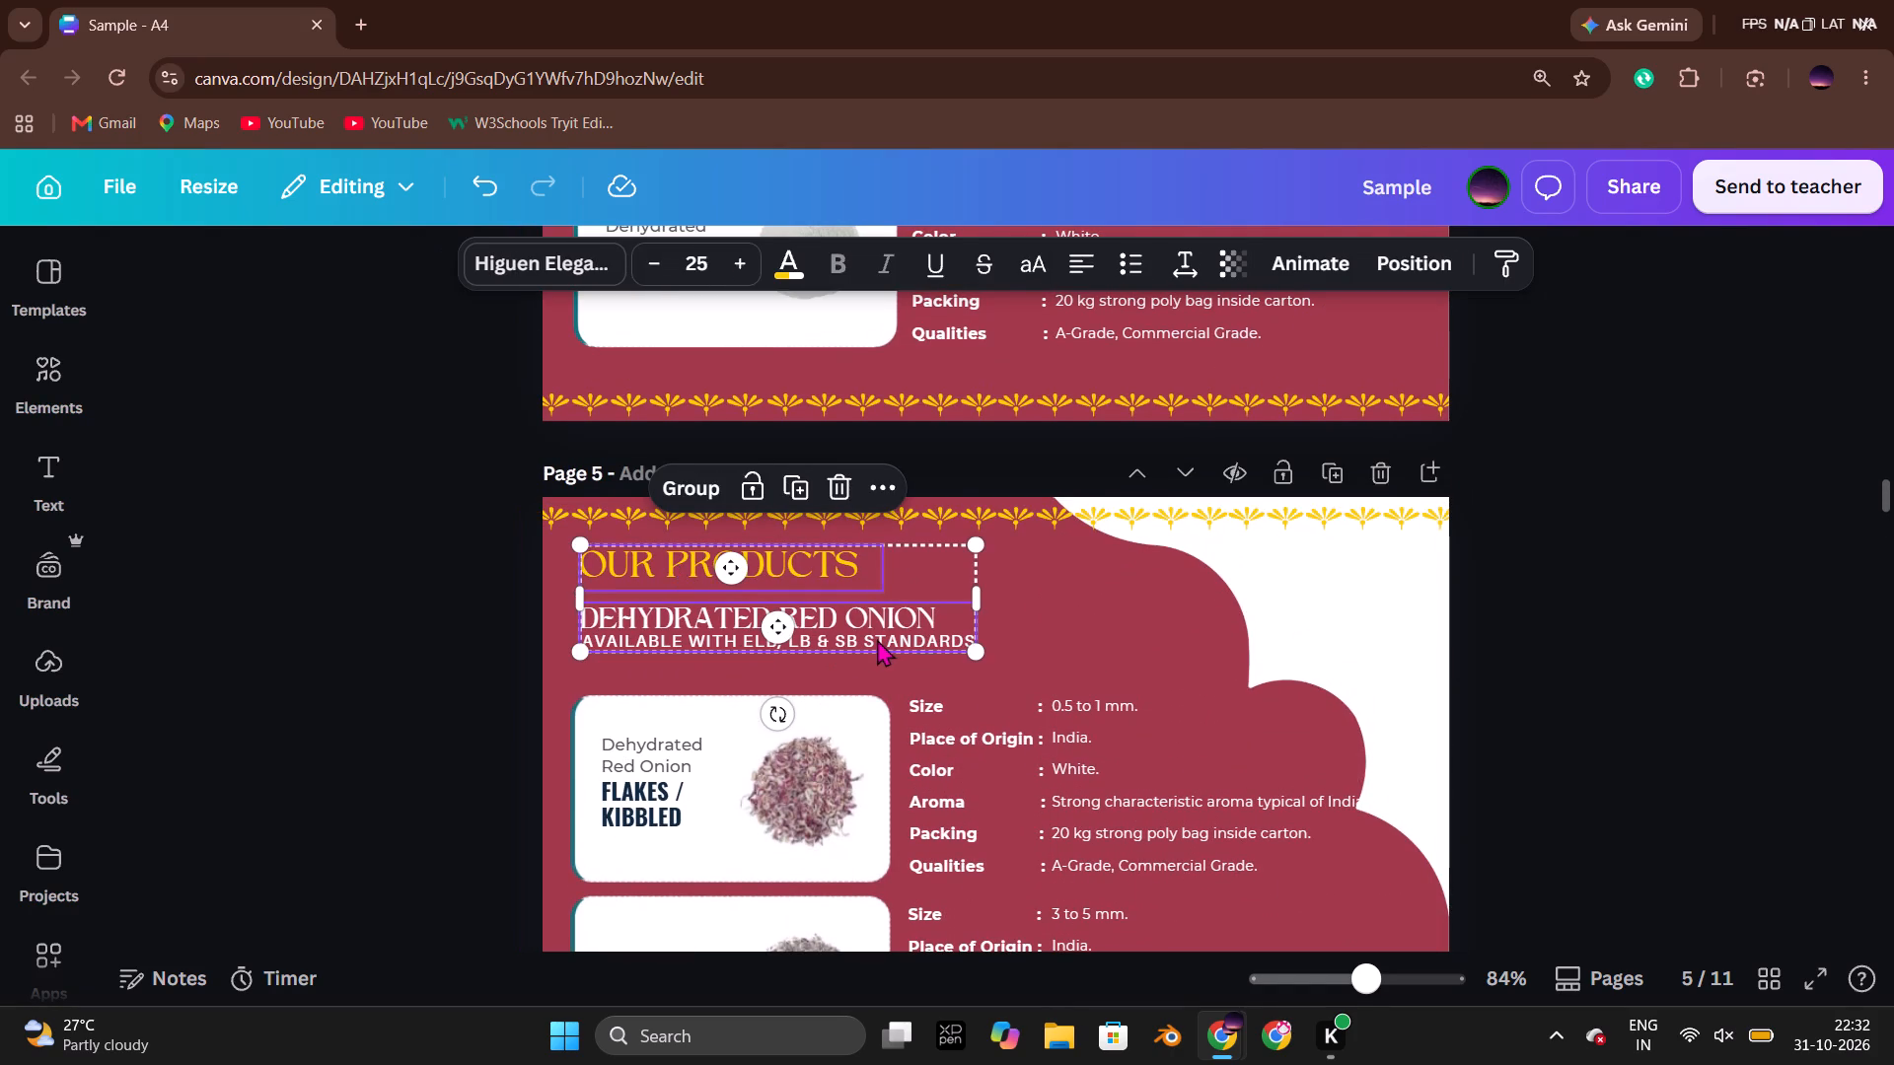
pyautogui.scroll(-11, 411, 540)
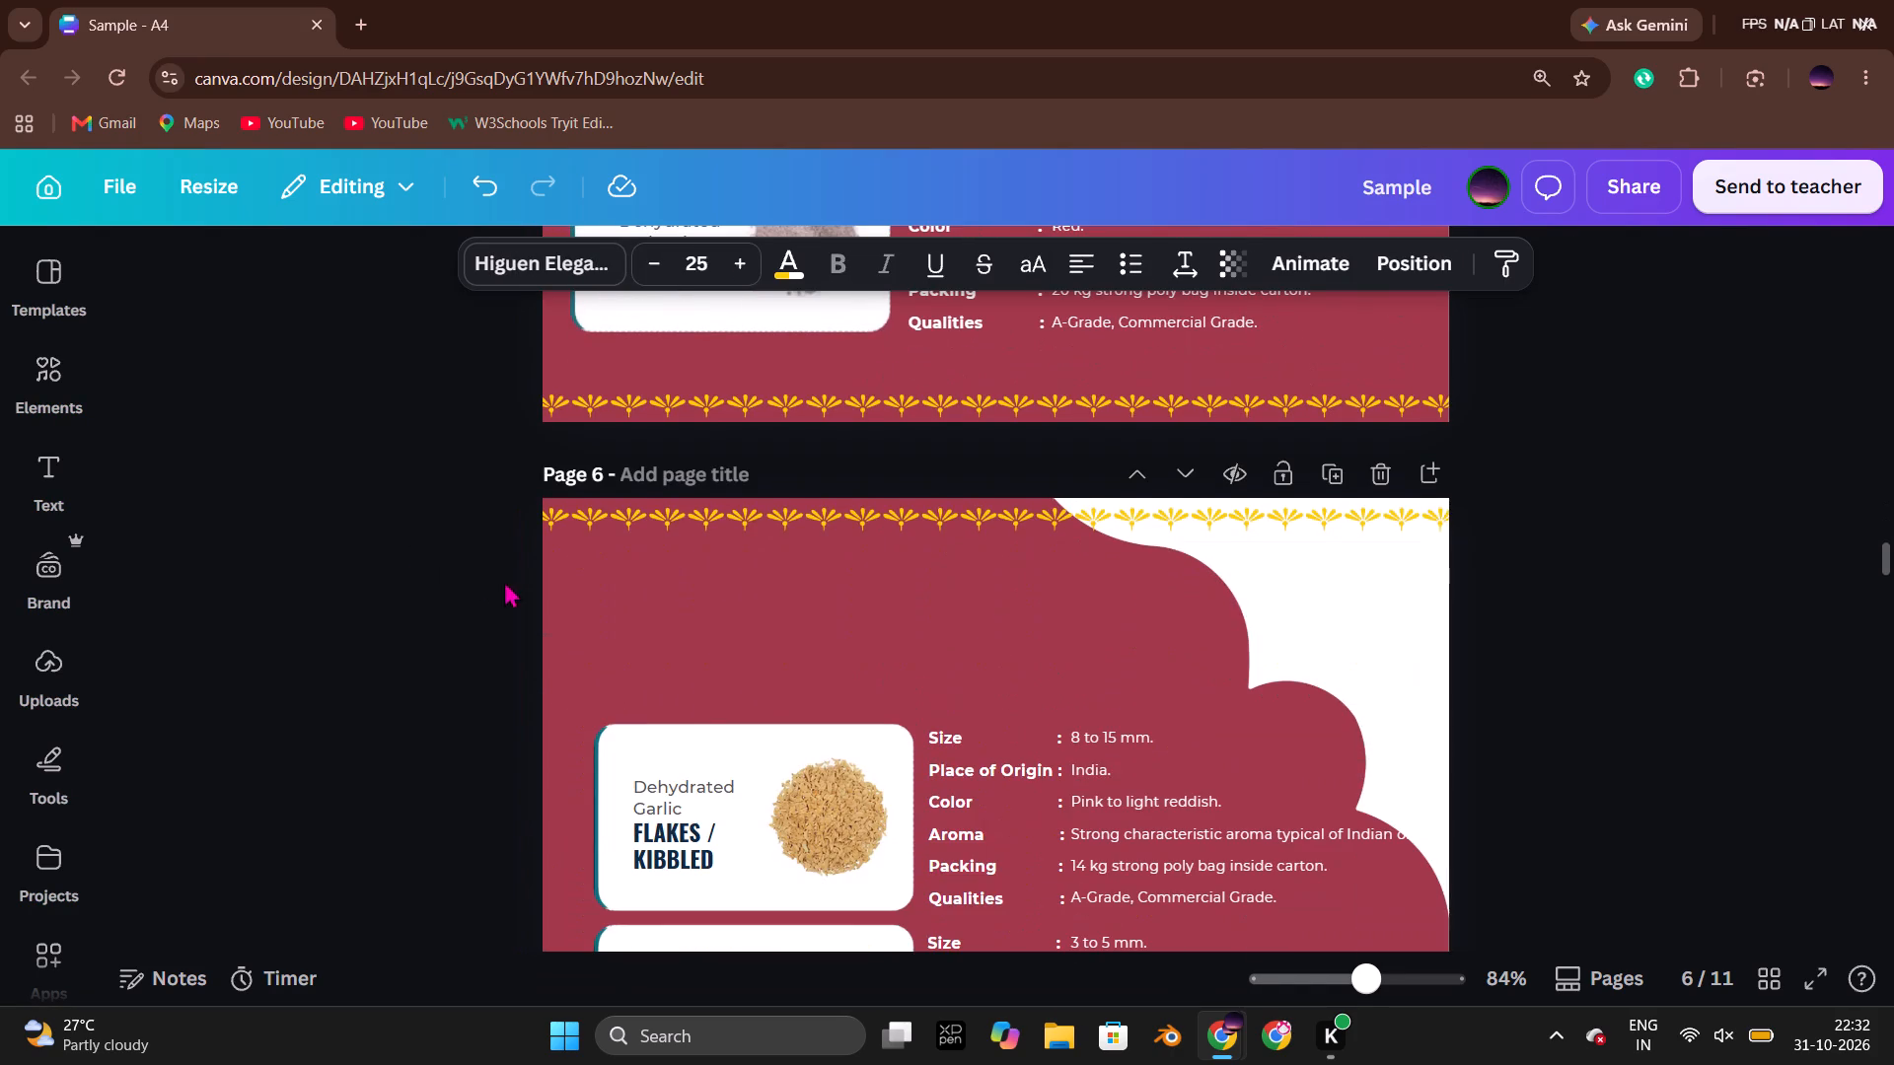
pyautogui.click(614, 574)
pyautogui.hotkey('ctrl', 'v')
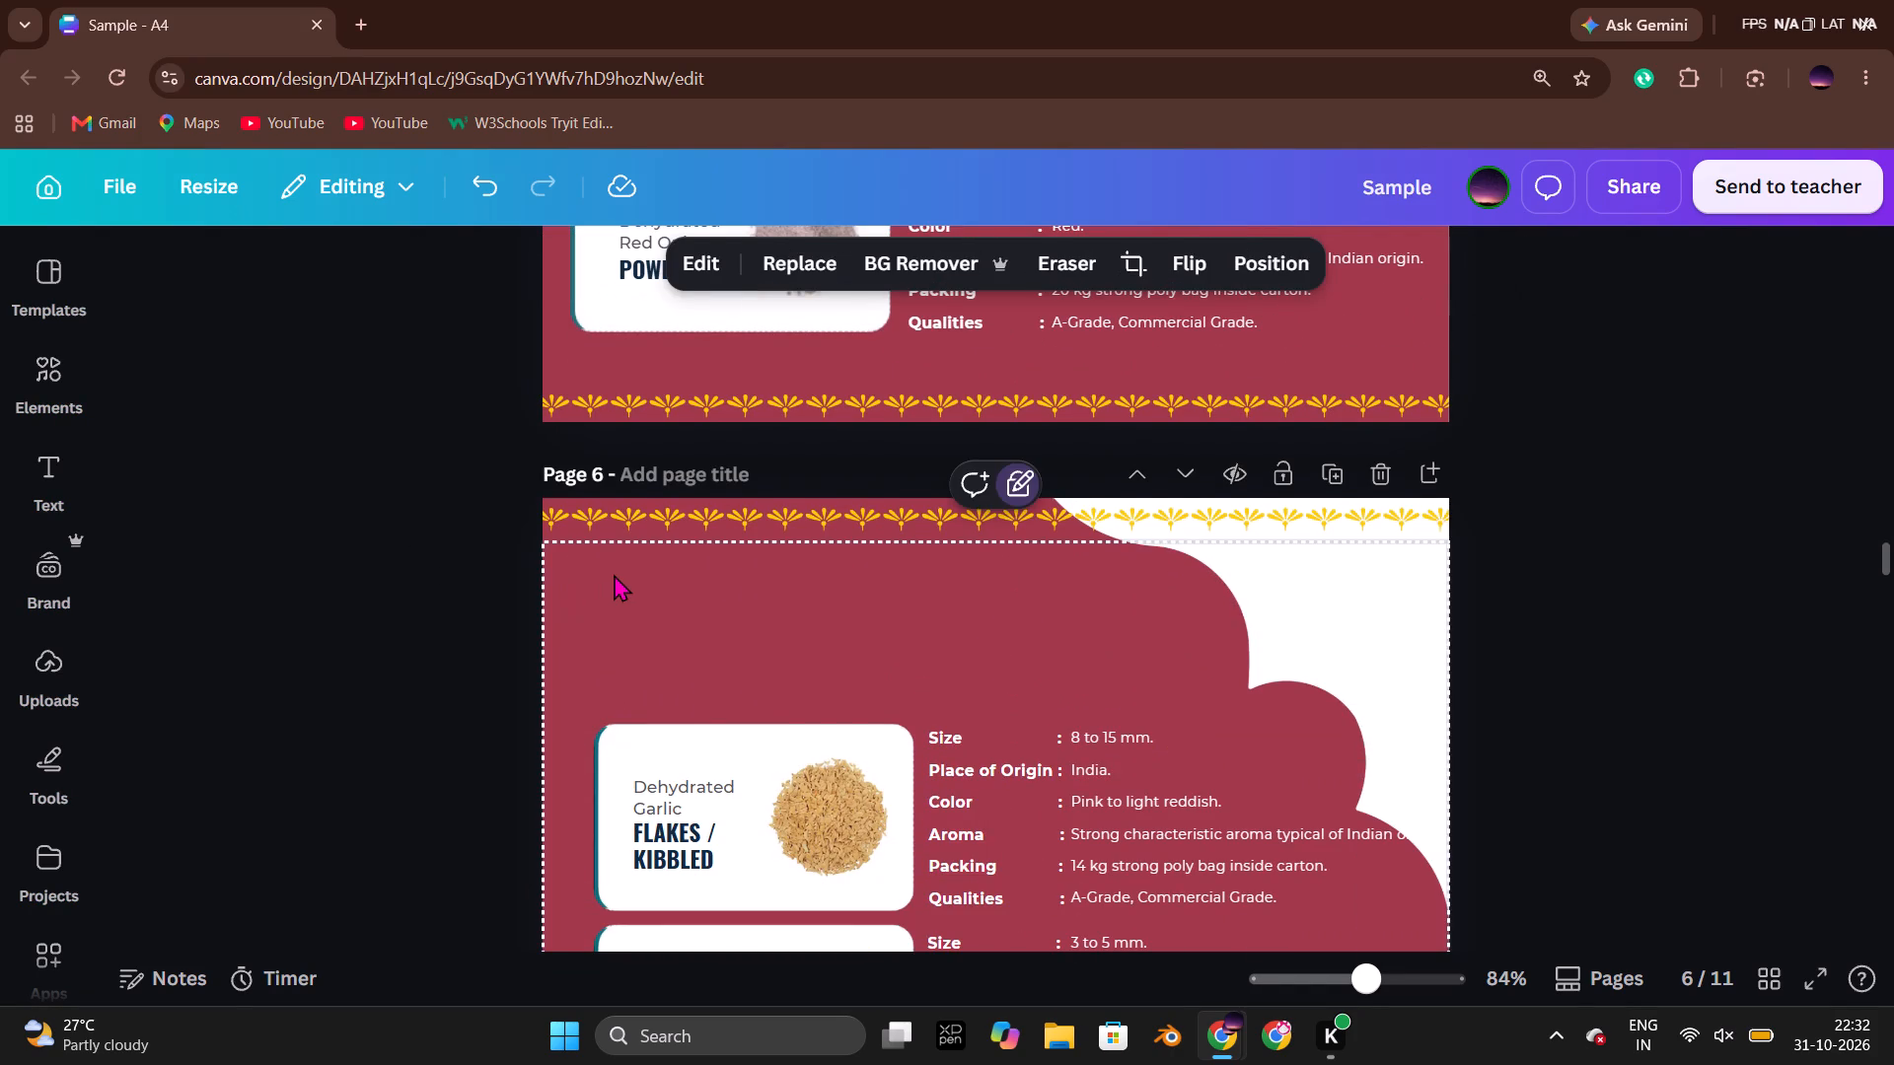
pyautogui.click(445, 562)
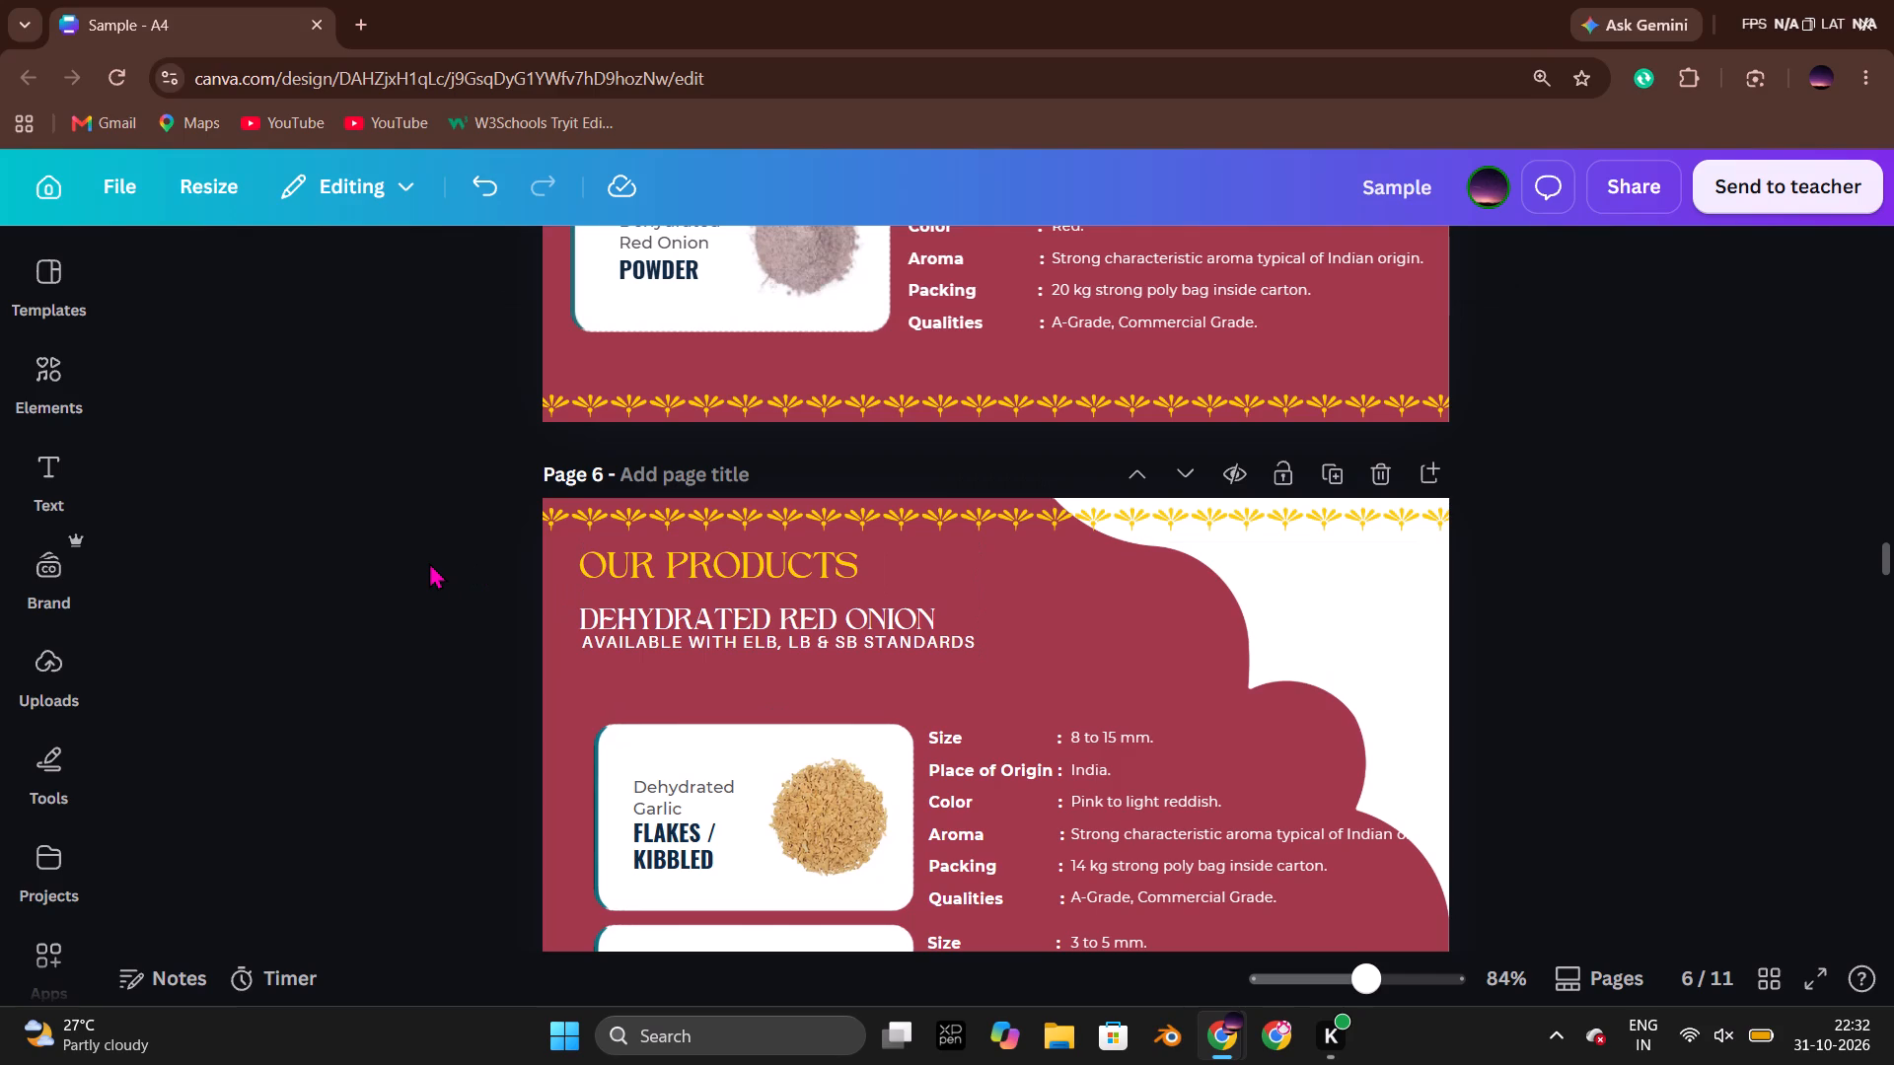
# Replace RED ONION with GARLIC in the pasted heading on page 6 so it reads DEHYDRATED GARLIC.
pyautogui.doubleClick(830, 629)
pyautogui.click(935, 627)
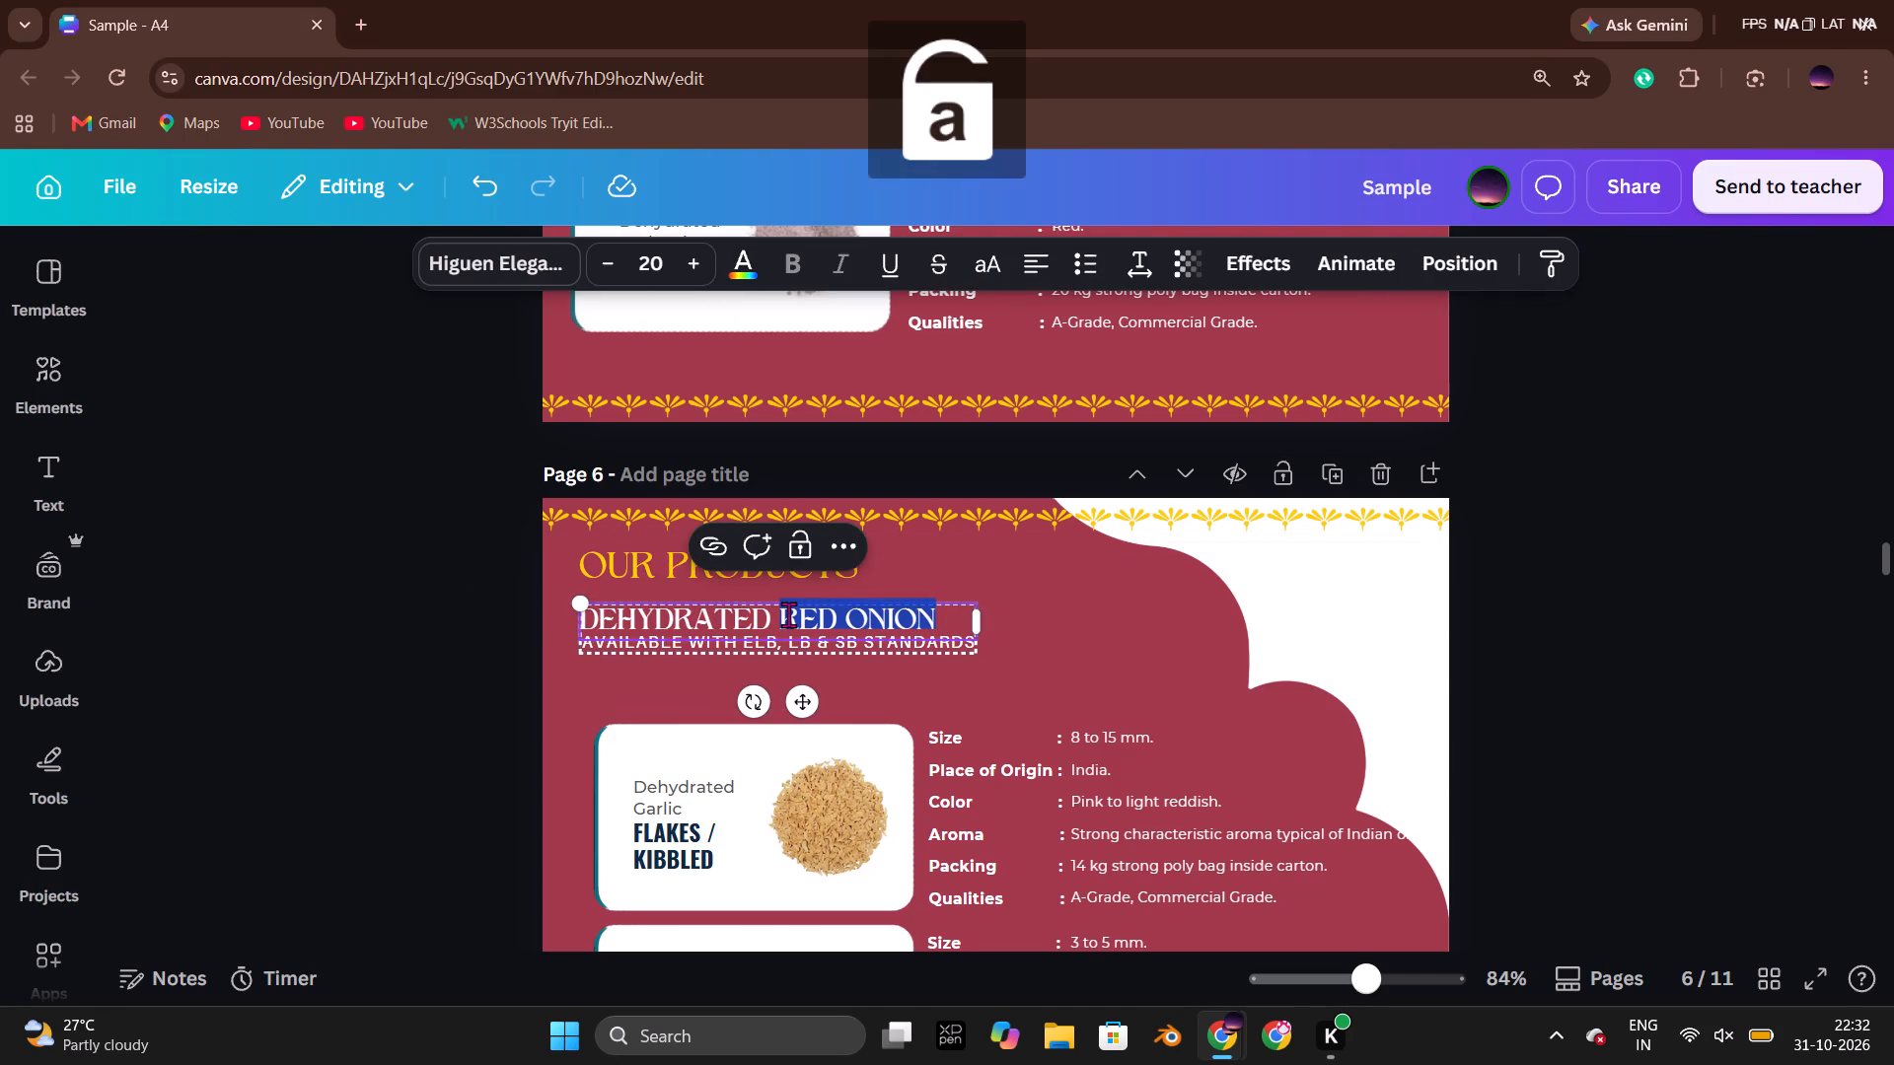
pyautogui.press('g')
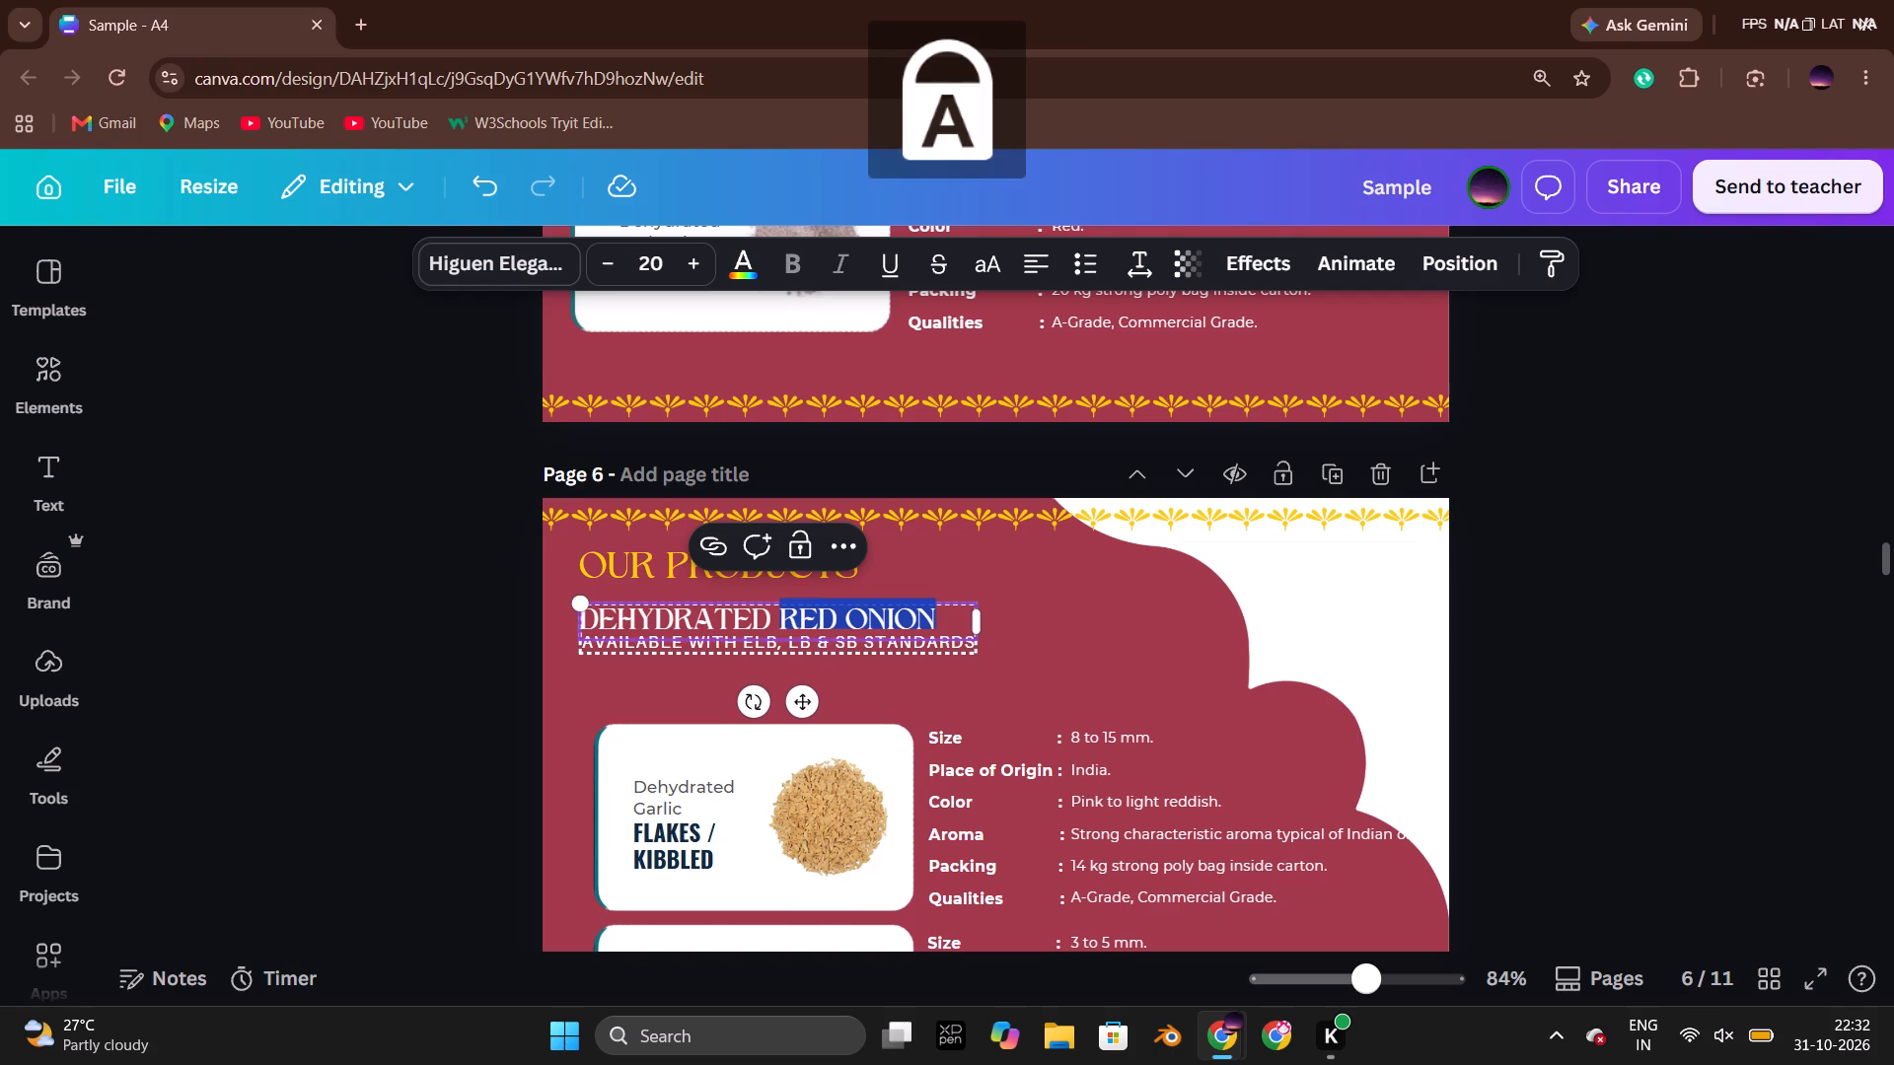
pyautogui.write('ARLIC')
pyautogui.click(424, 597)
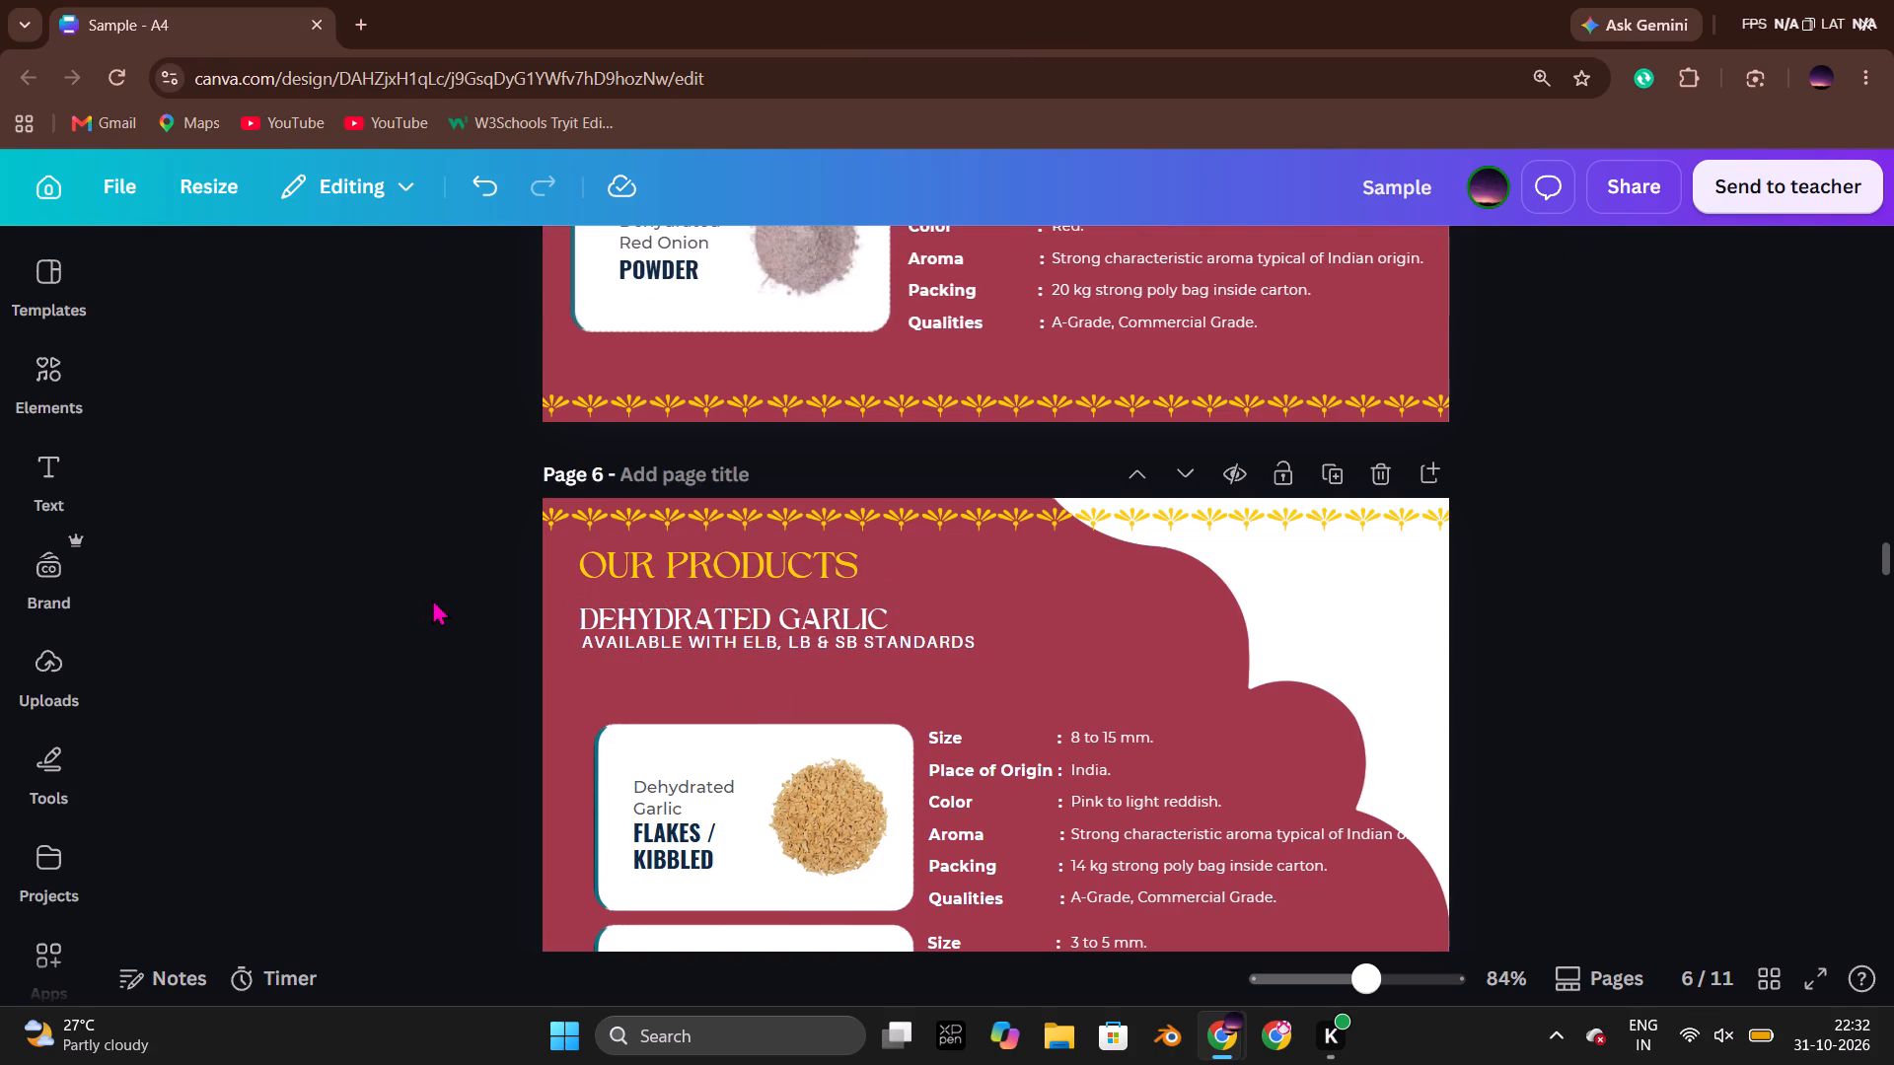
# Nudge the Dehydrated Garlic CHOPPED name slightly upward in its card on page 6, keeping it left-aligned with the other names.
pyautogui.scroll(-1, 661, 629)
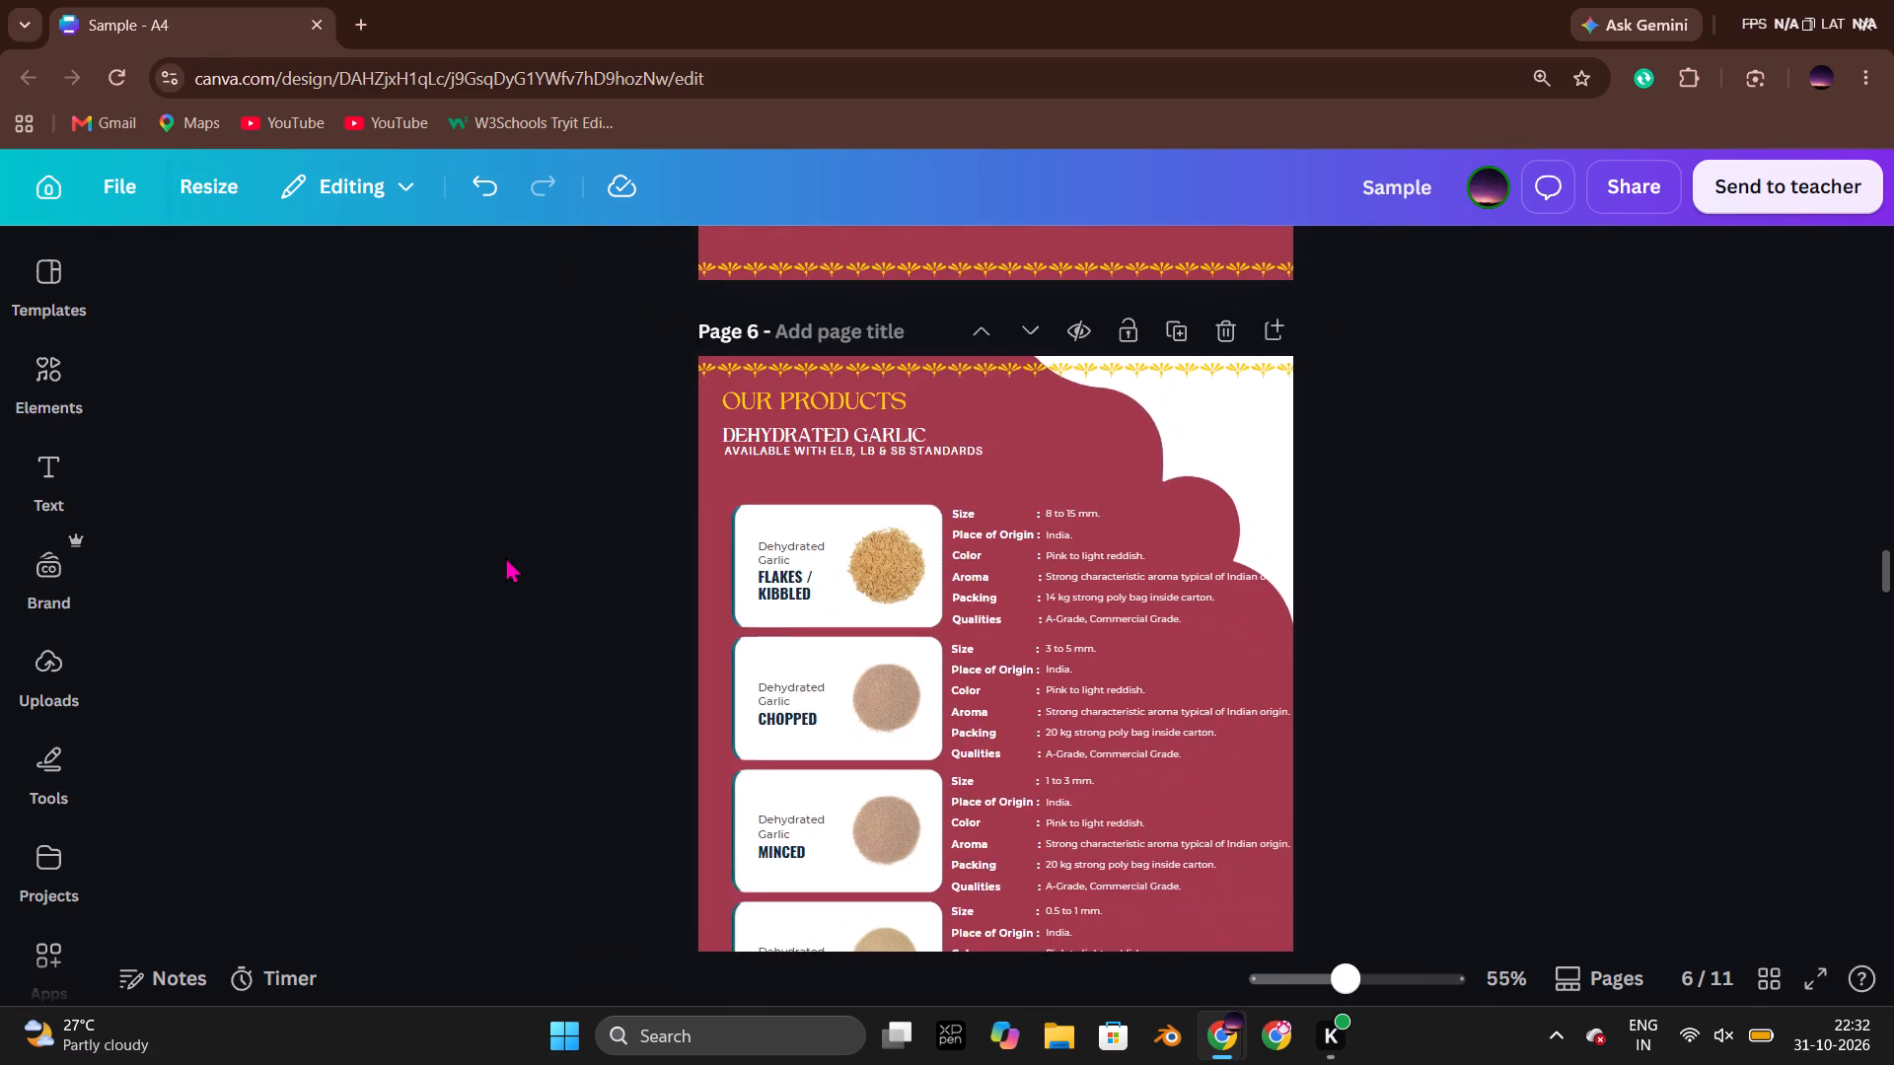
pyautogui.scroll(-1, 505, 556)
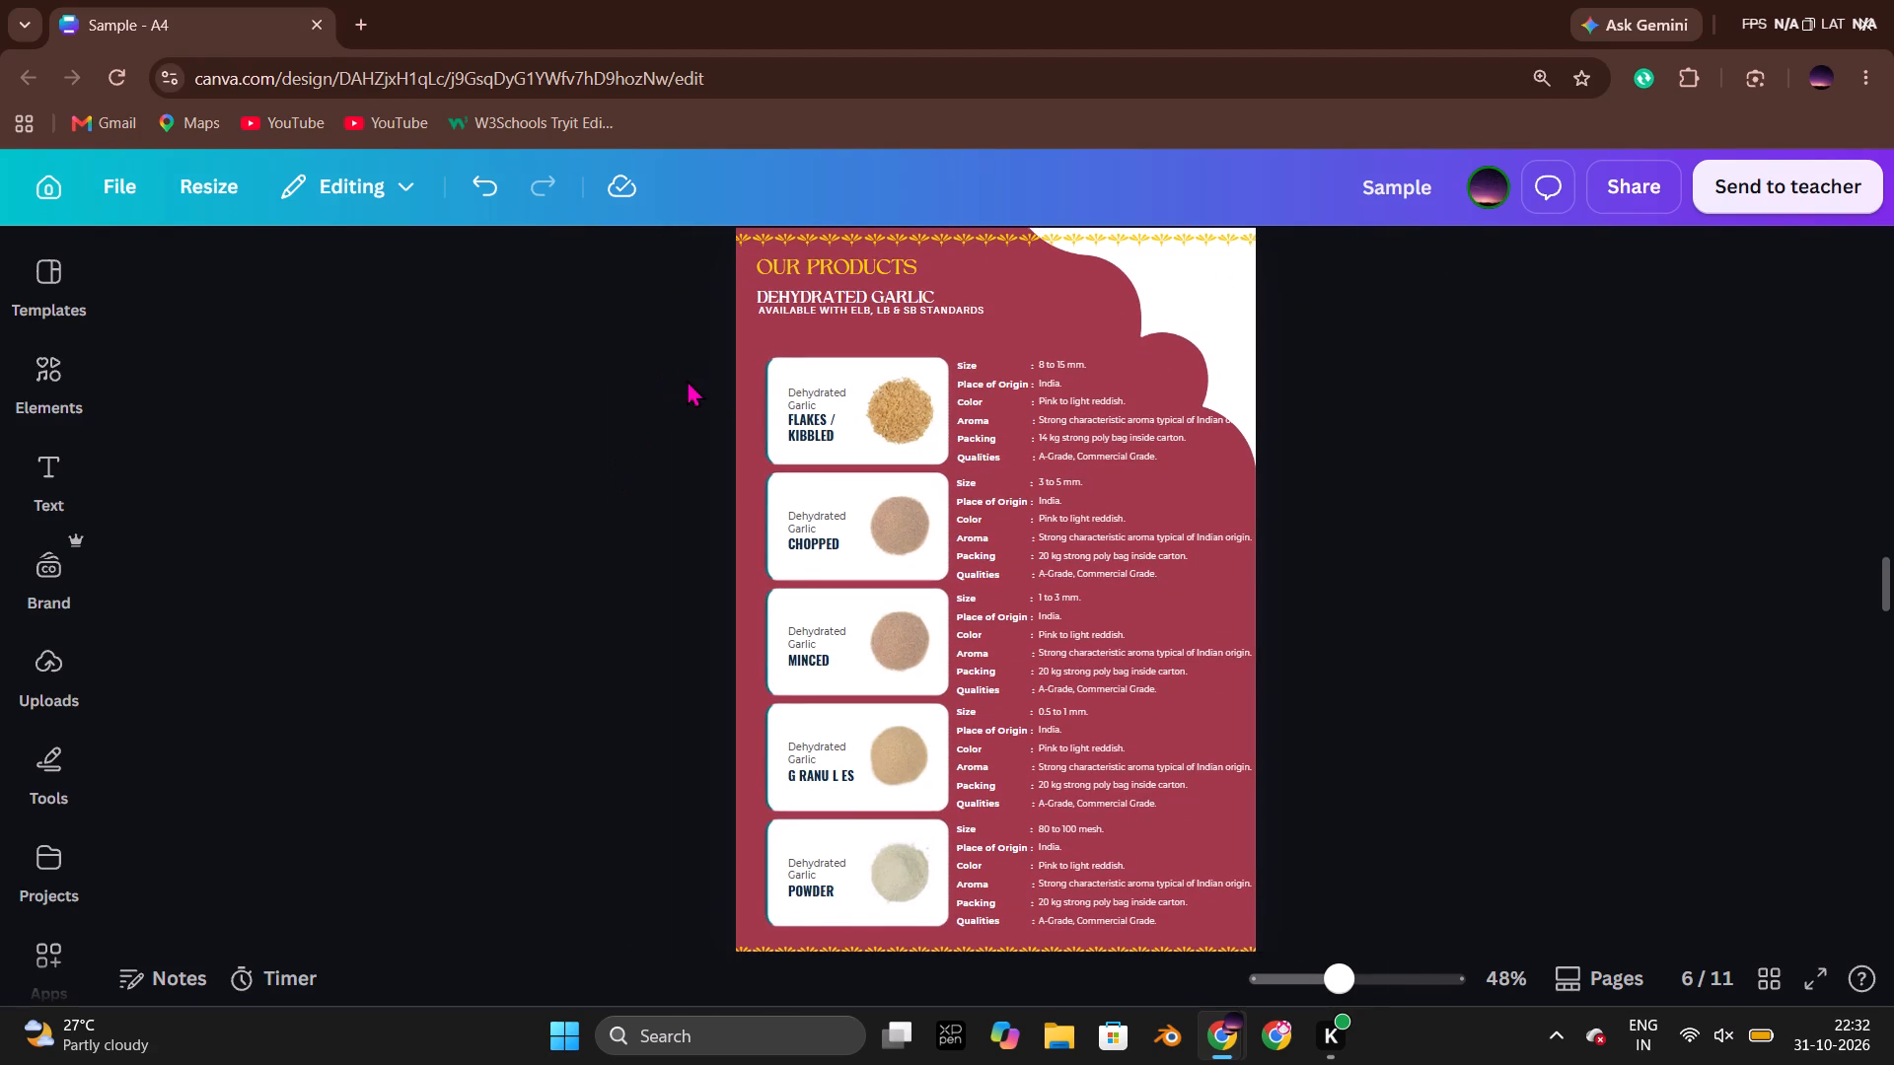
pyautogui.click(804, 413)
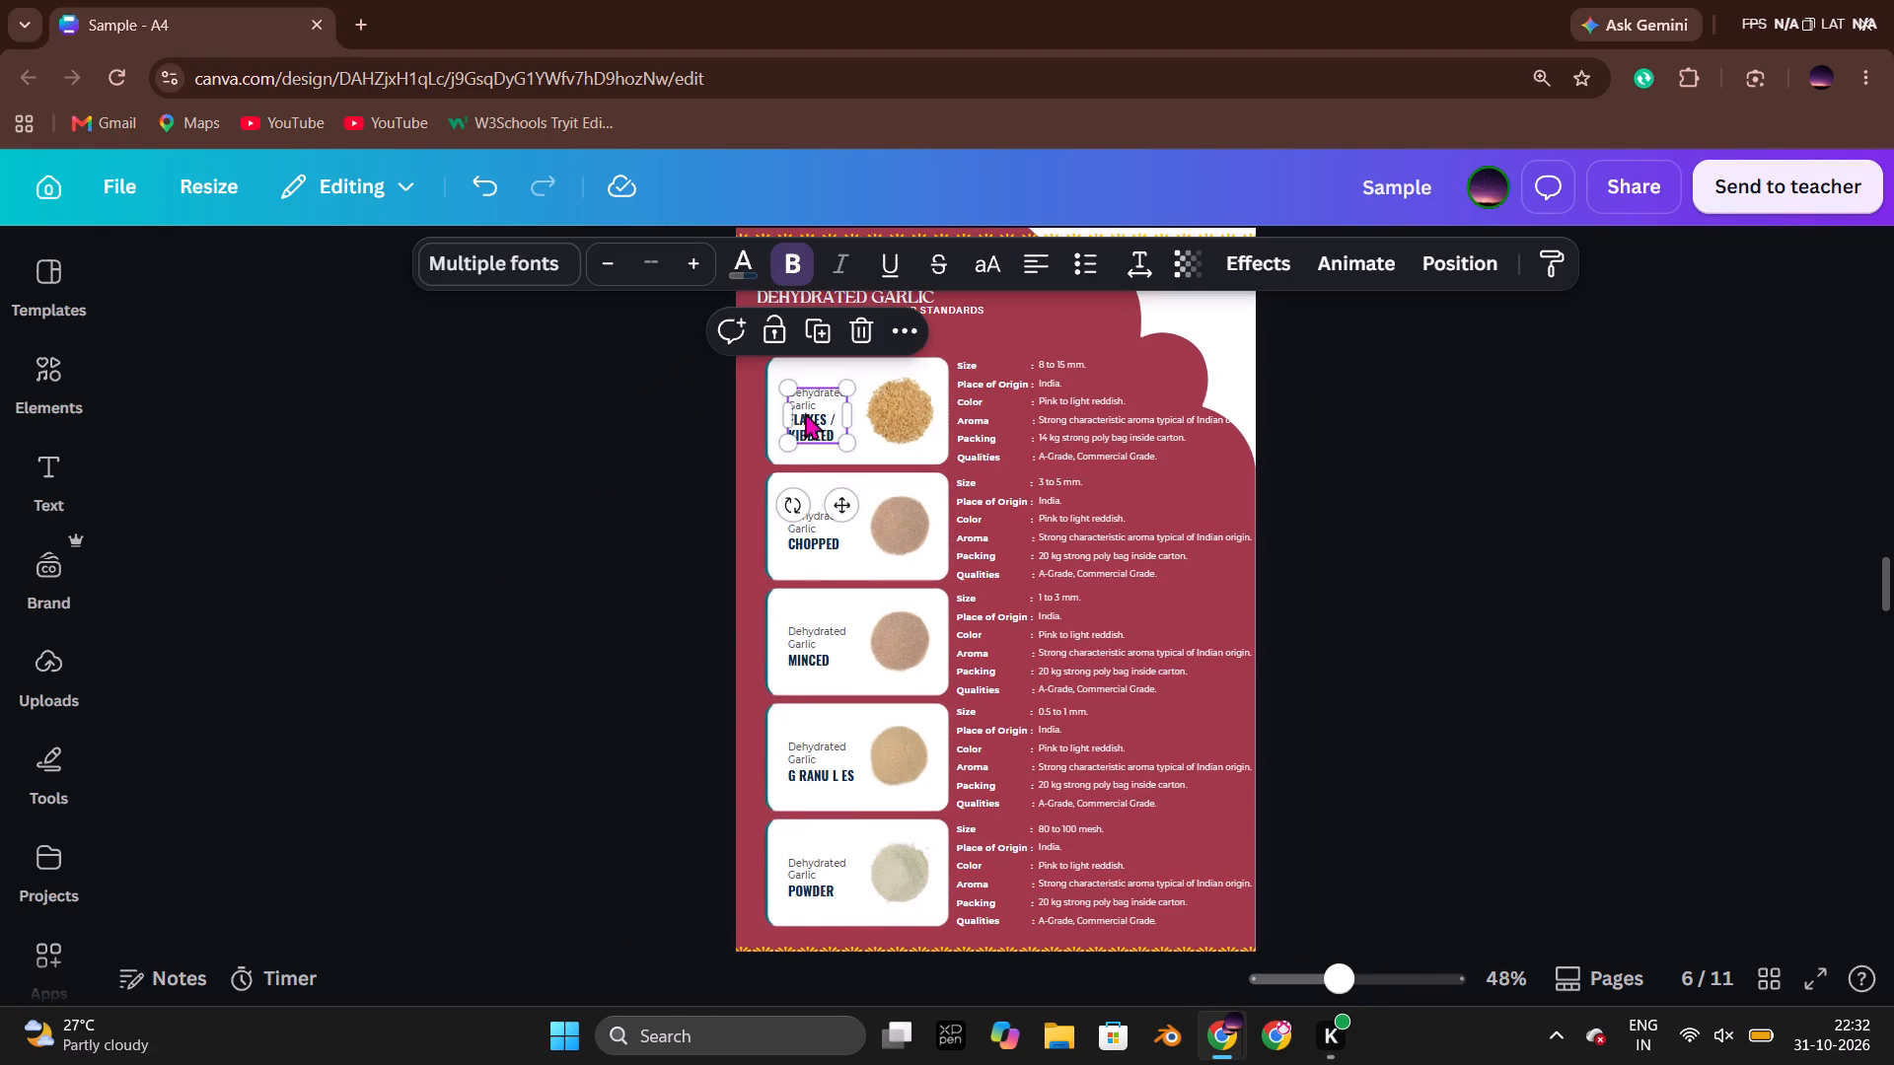
pyautogui.click(630, 419)
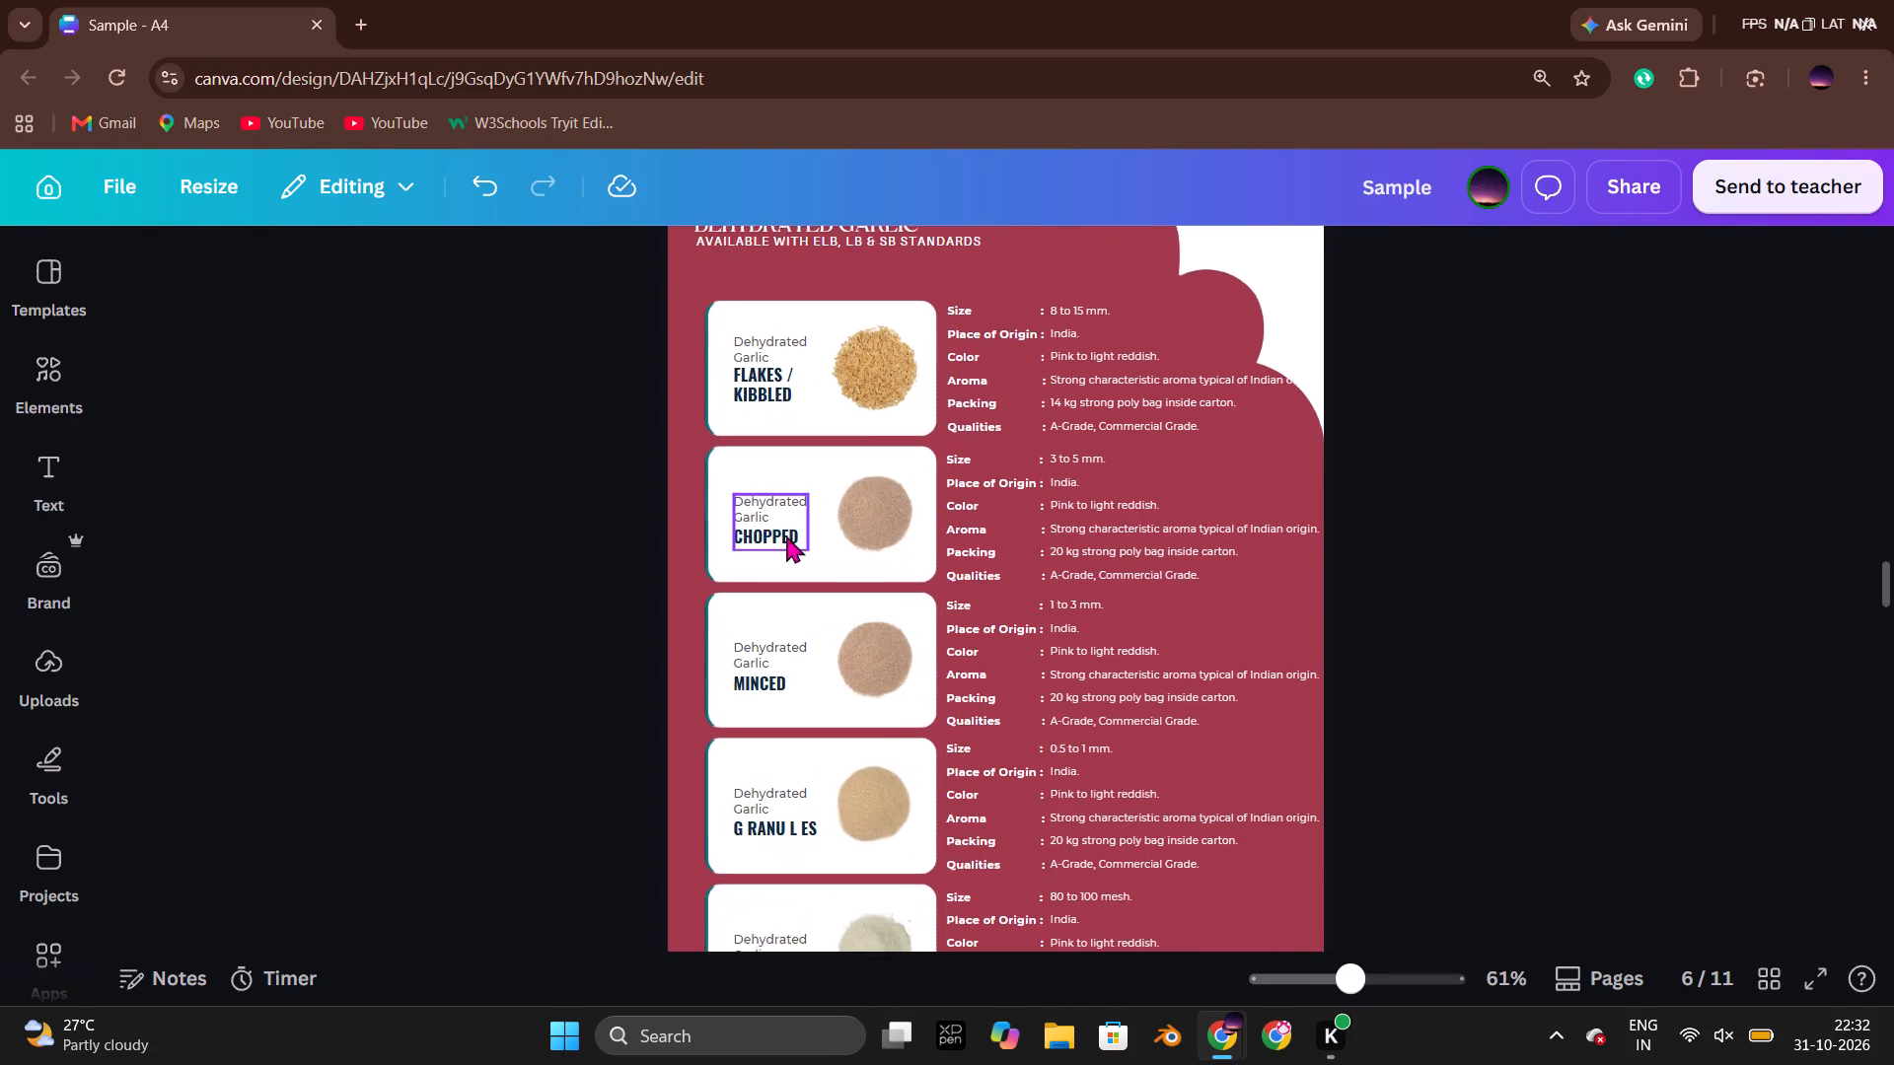
pyautogui.click(768, 530)
pyautogui.press('Up')
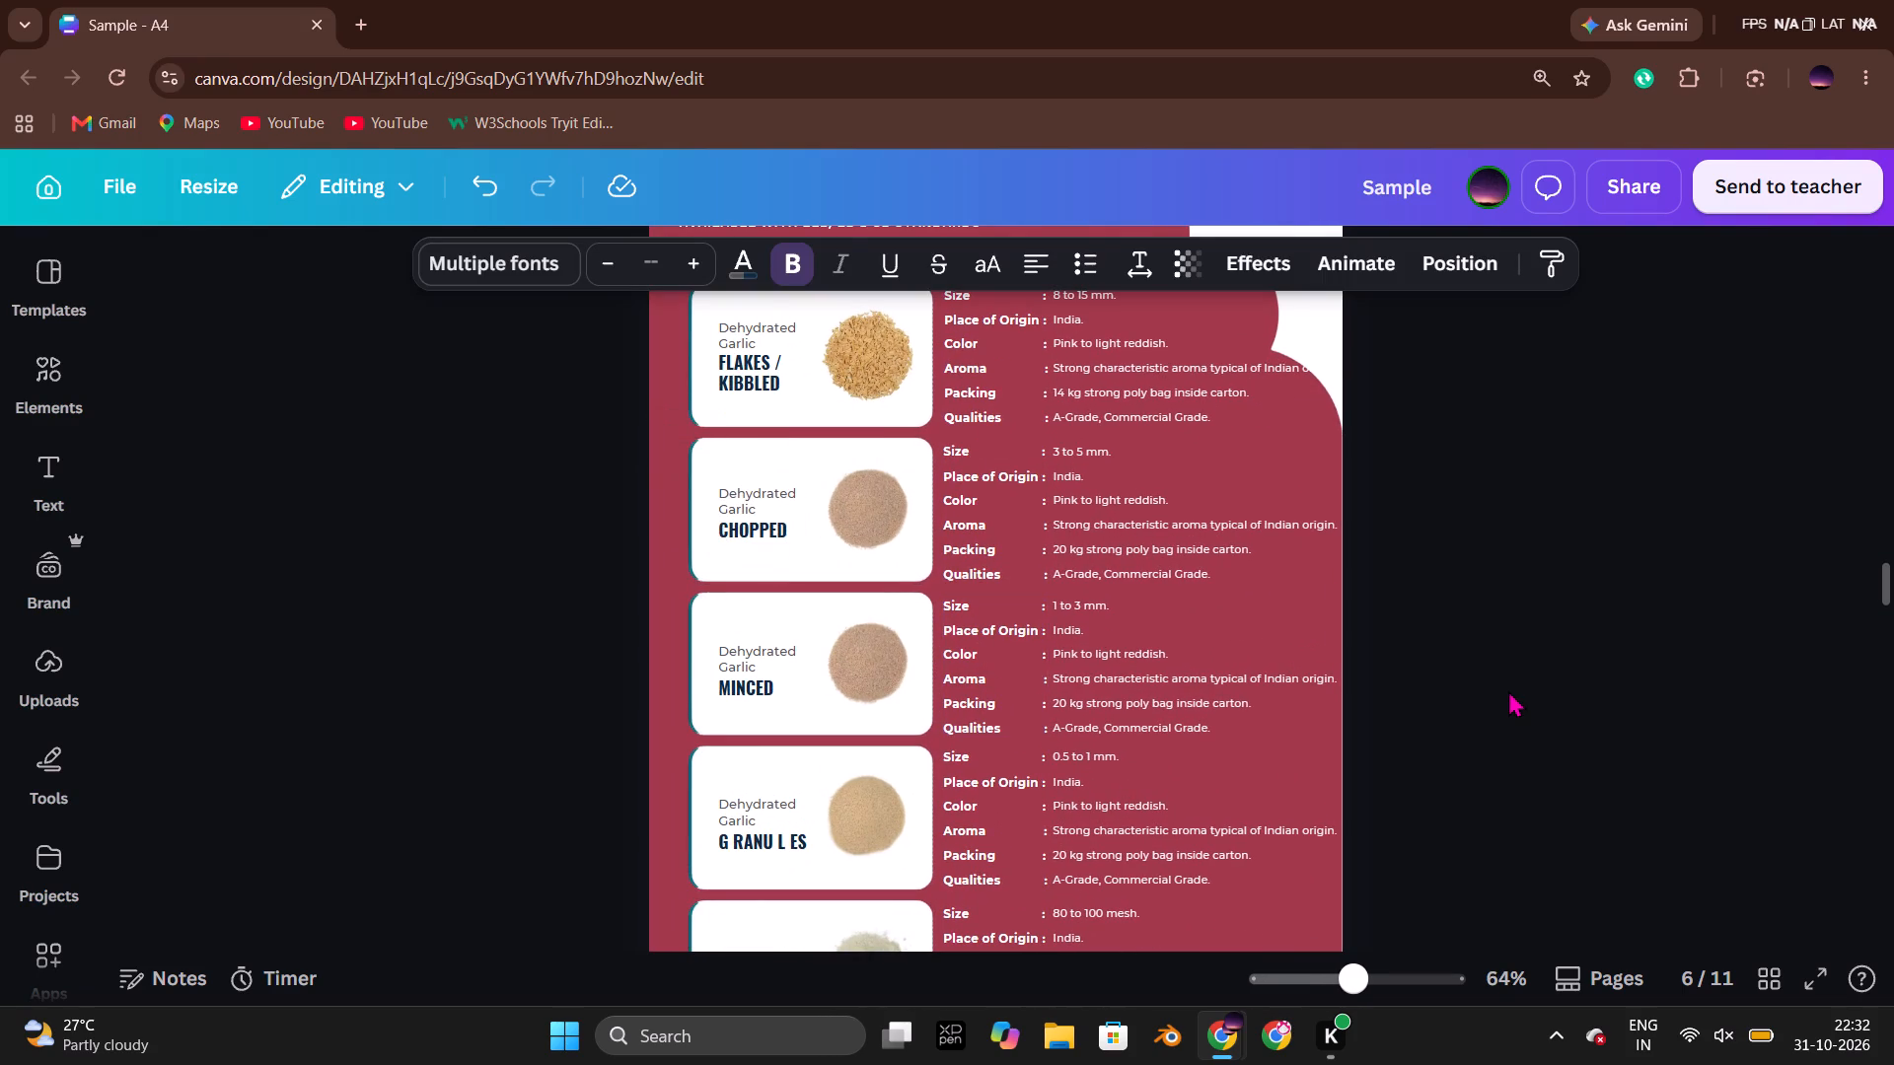
pyautogui.press('Up')
pyautogui.press('Right')
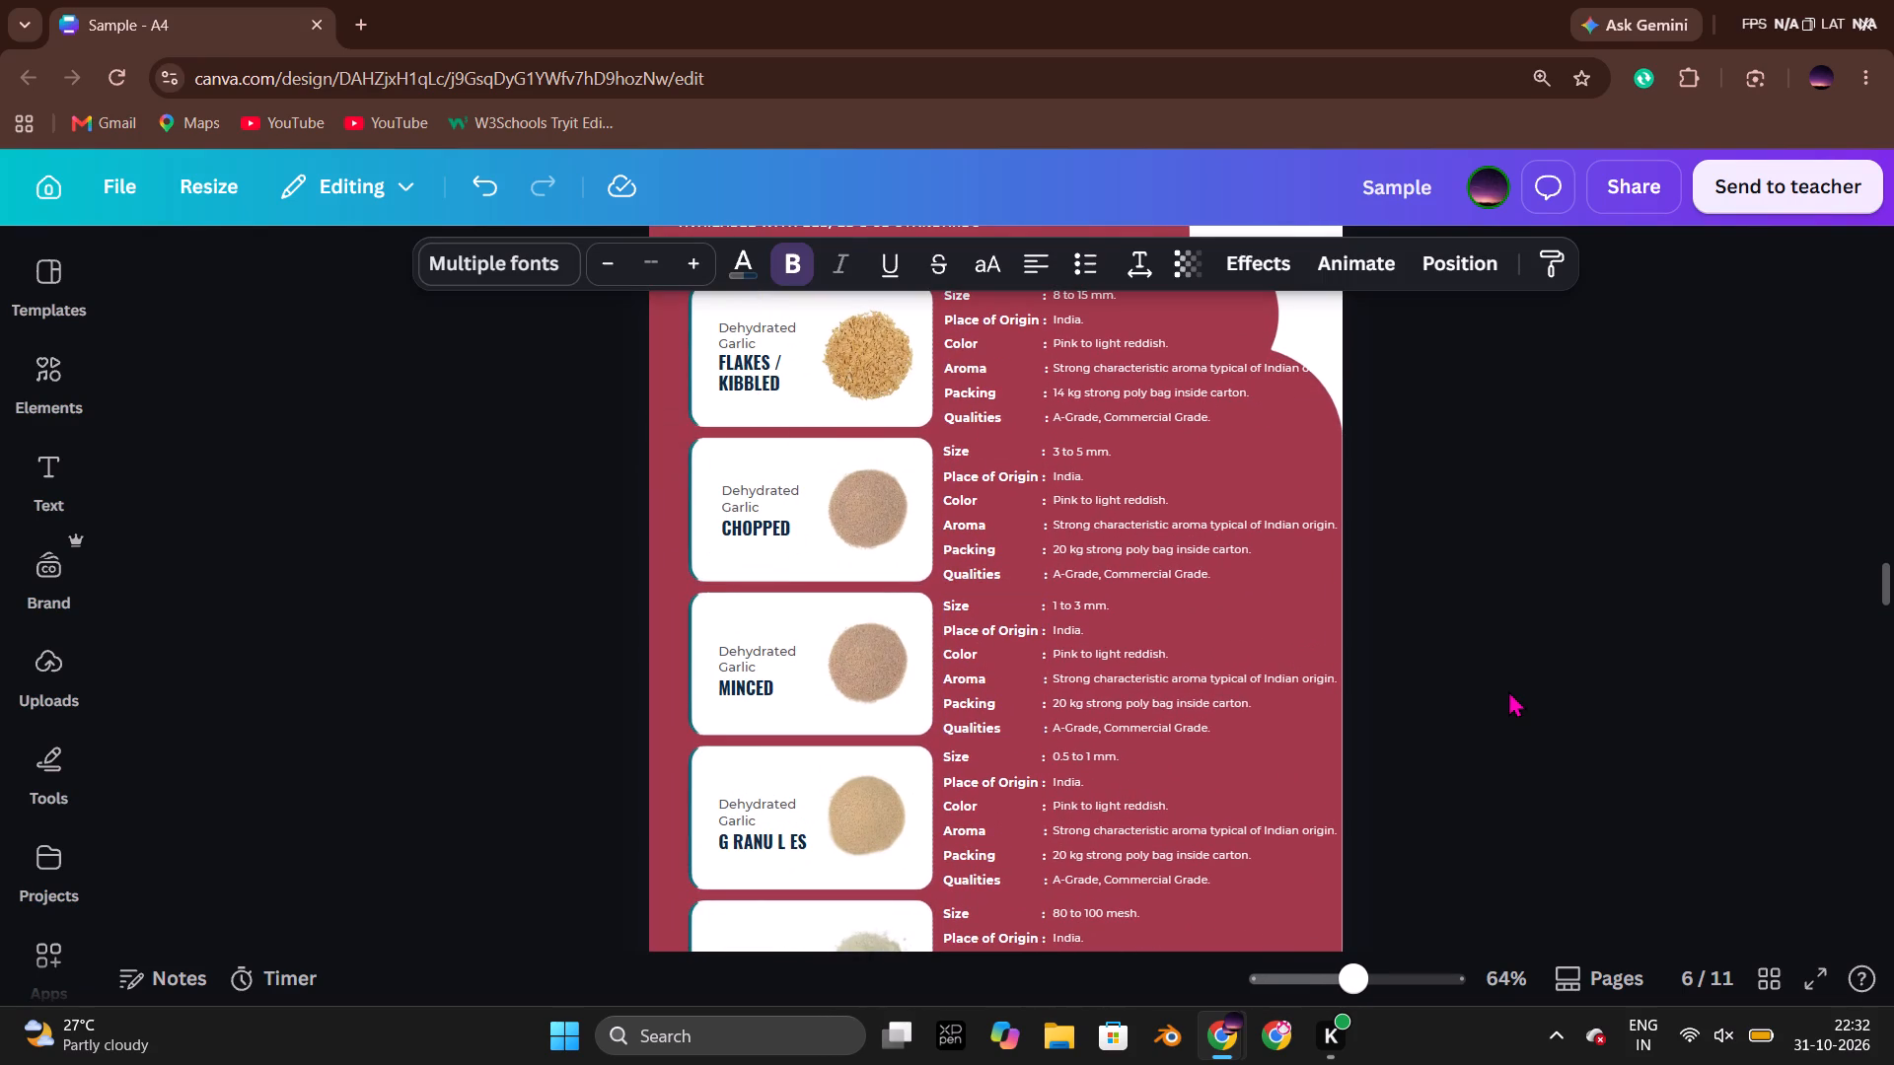
pyautogui.press('Left')
pyautogui.click(1586, 622)
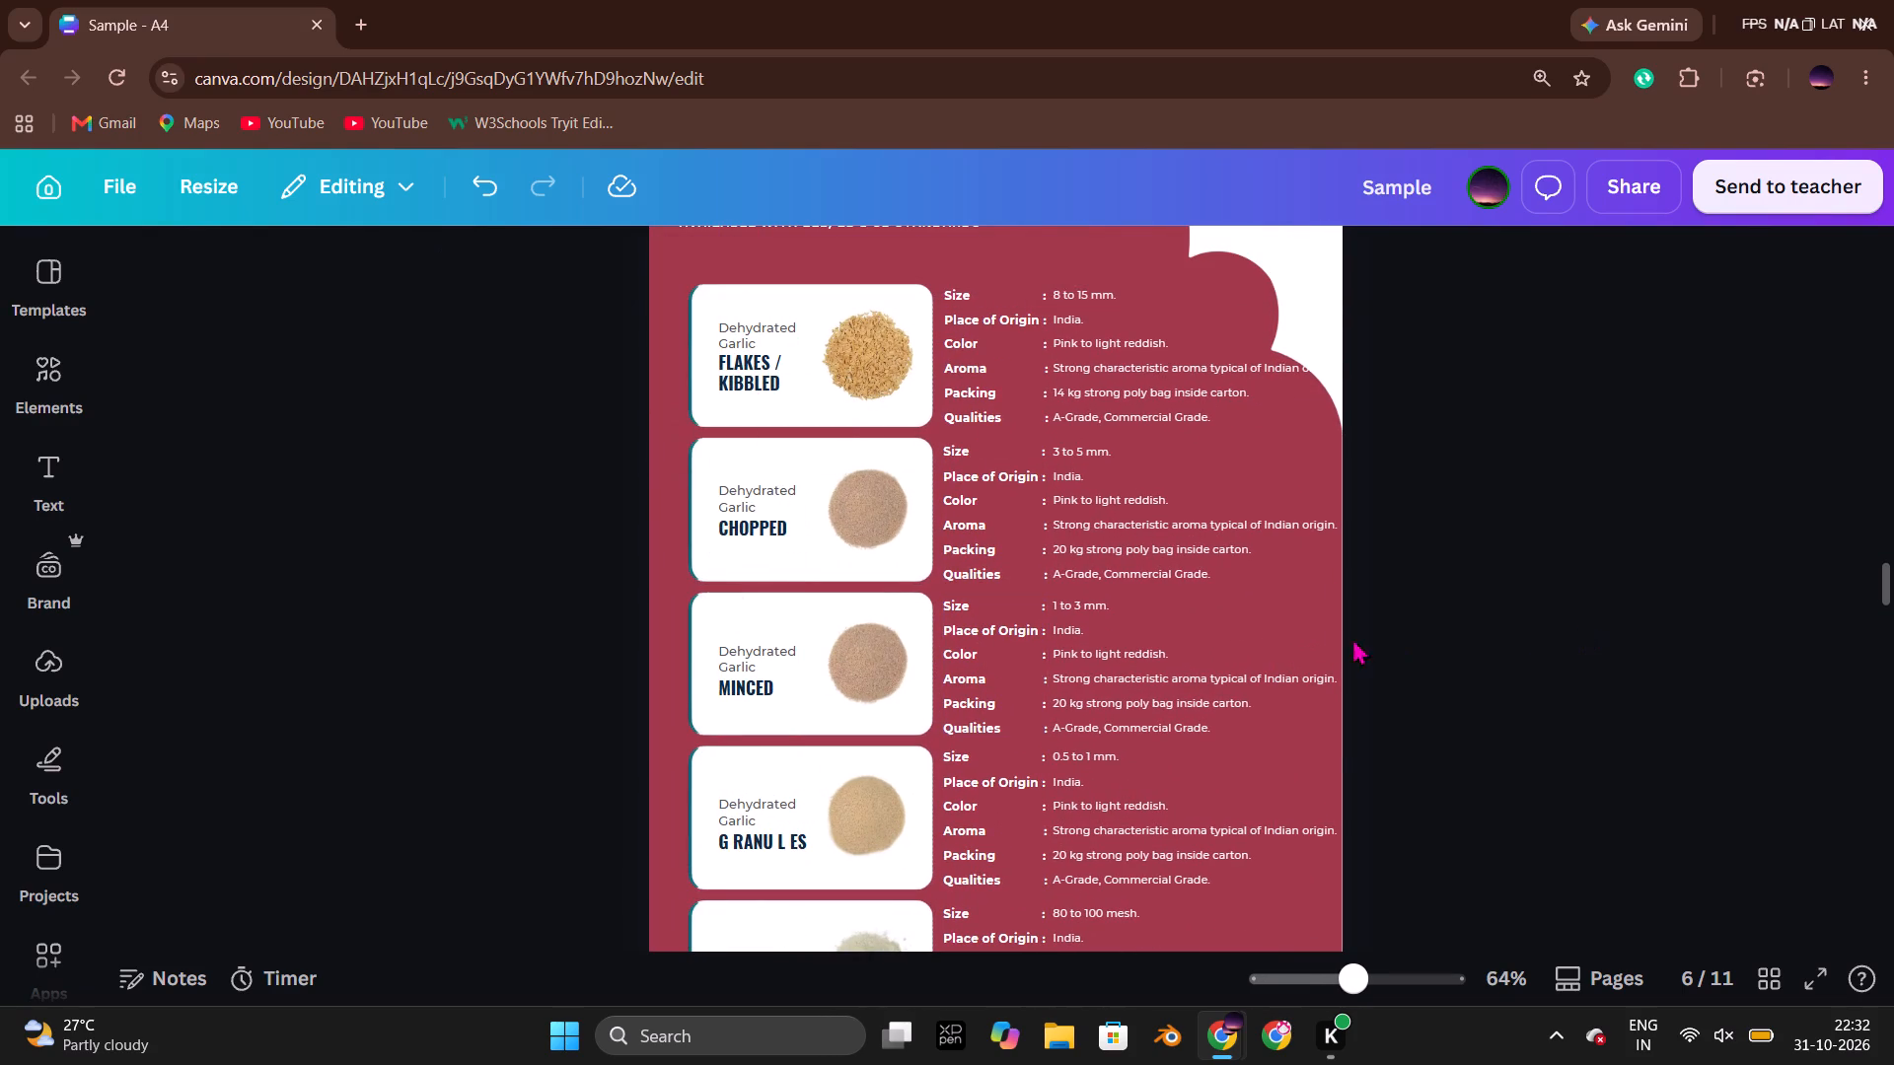
pyautogui.click(732, 533)
pyautogui.press('Up')
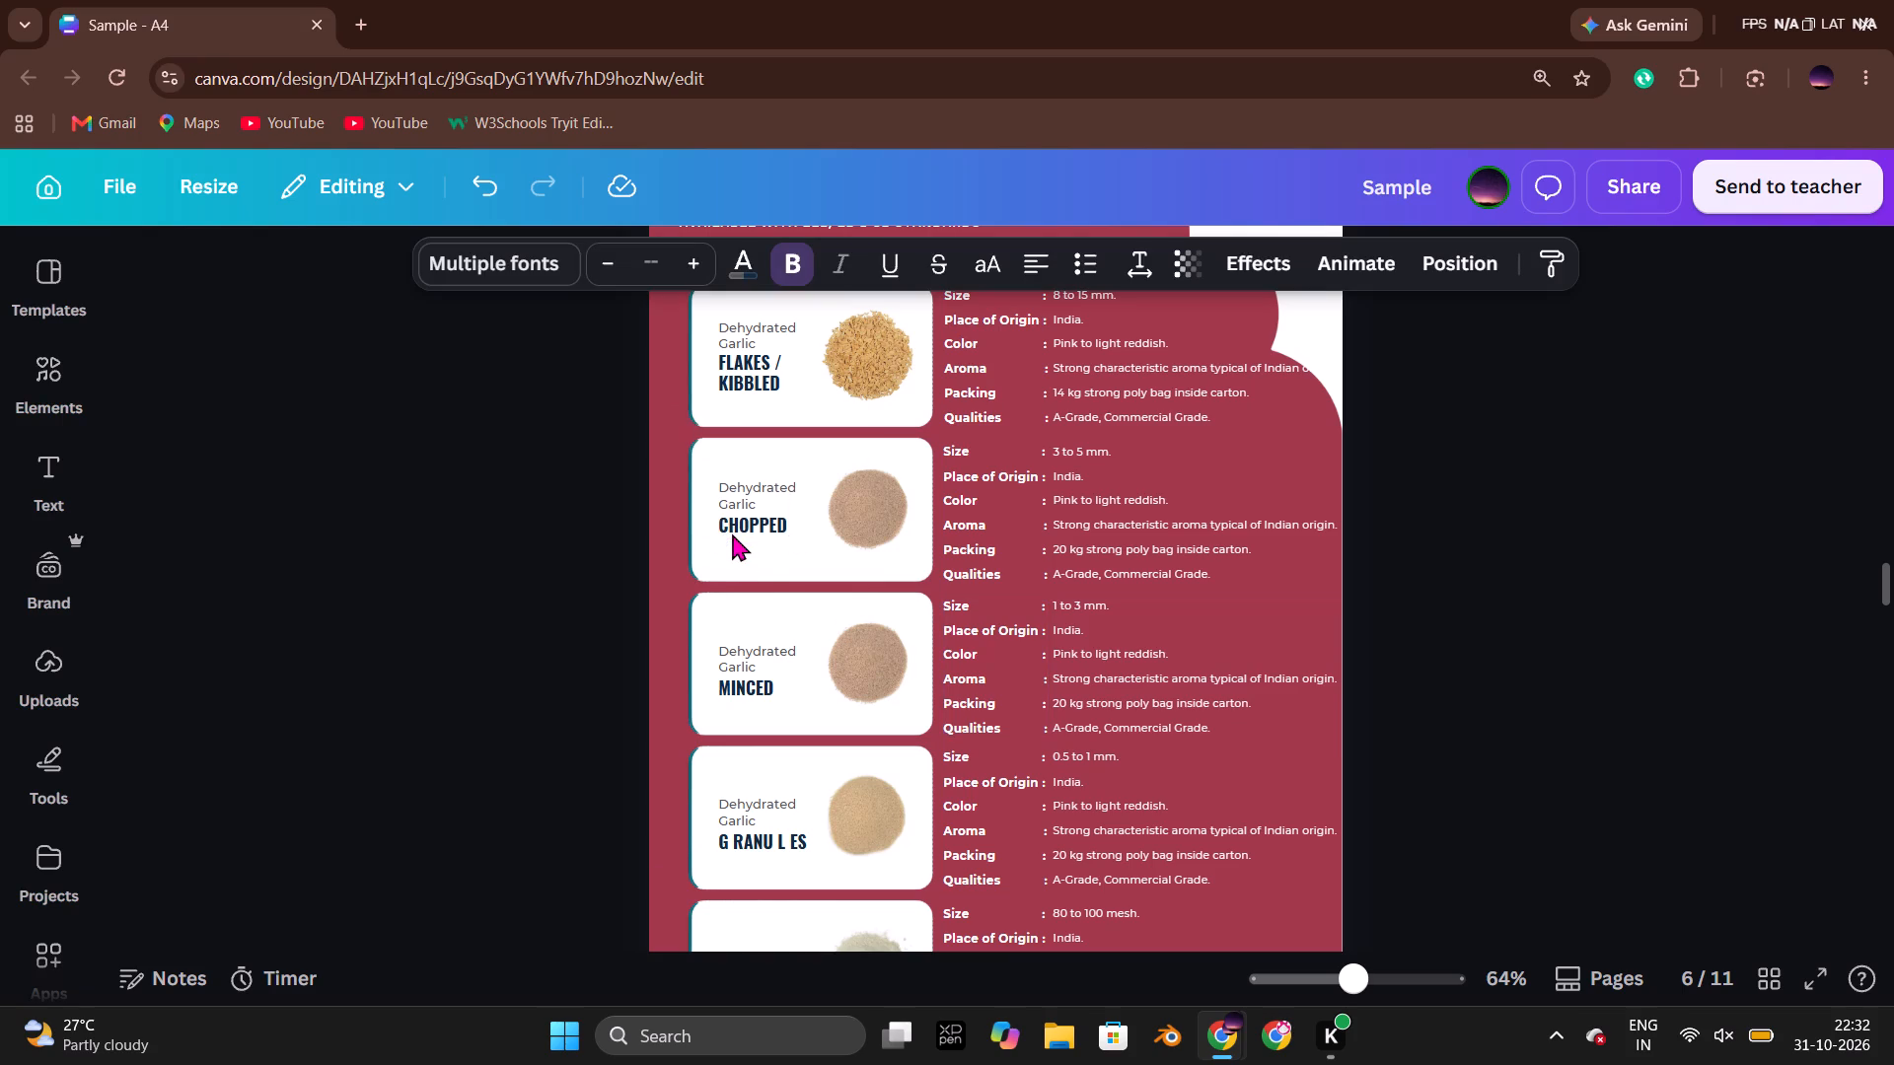
pyautogui.click(615, 539)
# Nudge the Dehydrated Garlic MINCED name slightly upward in its card on page 6.
pyautogui.click(759, 675)
pyautogui.press('Up')
pyautogui.press('Up')
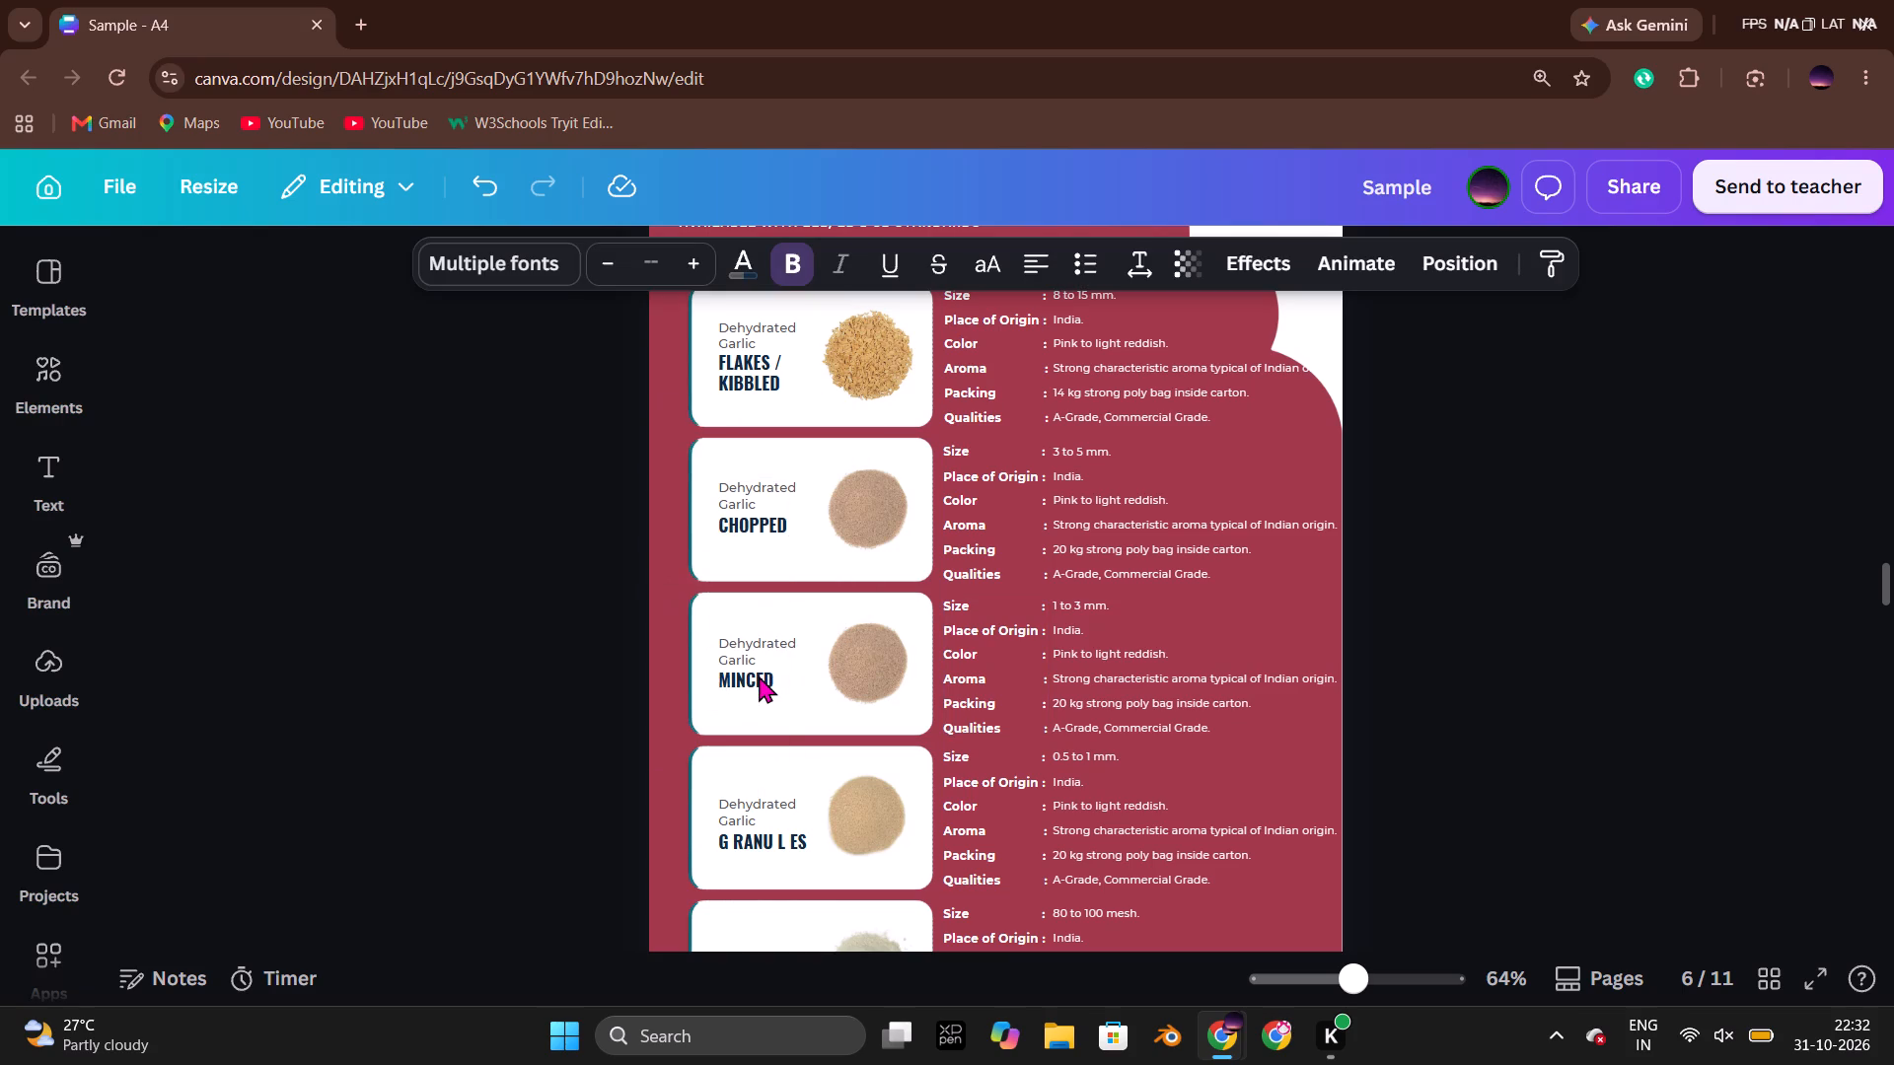
pyautogui.press('Up')
pyautogui.press('Down')
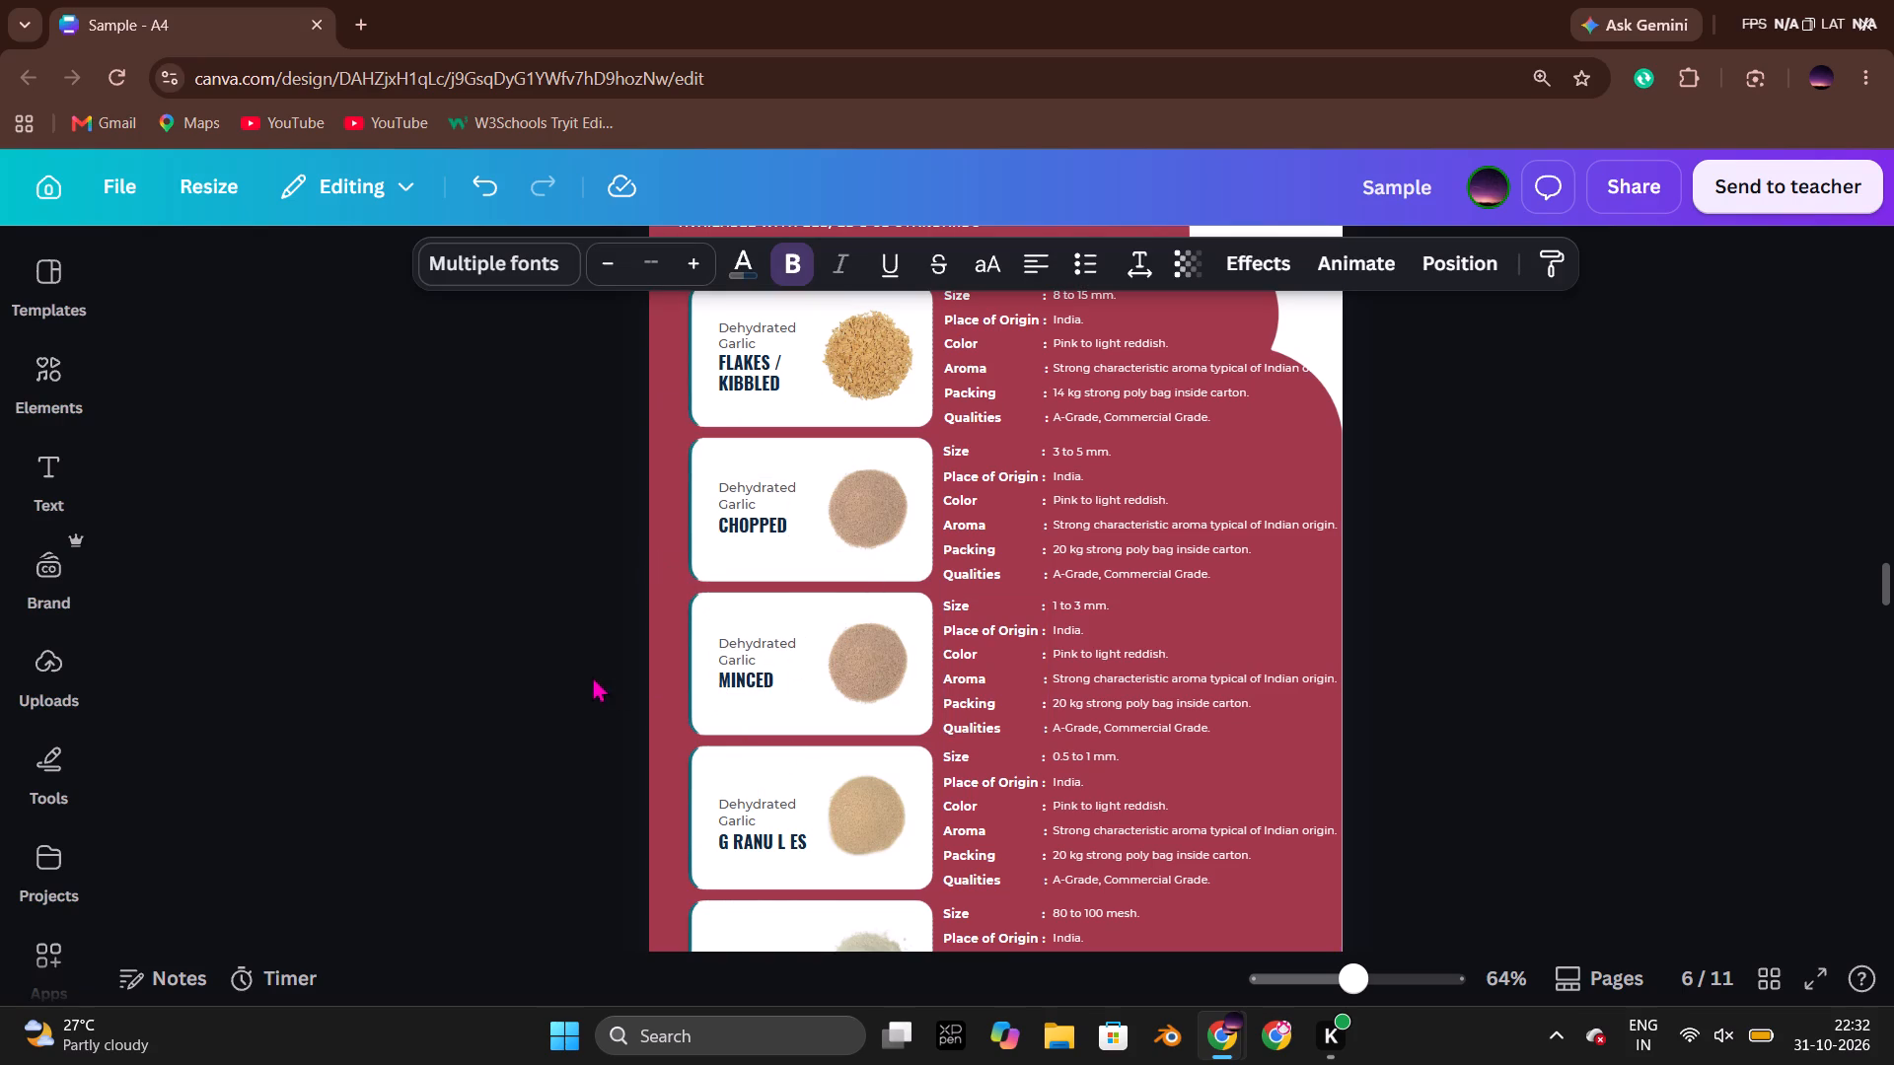
pyautogui.click(592, 675)
# Remove the stray spaces from the Granules product name on page 6 so it reads GRANULES.
pyautogui.click(785, 840)
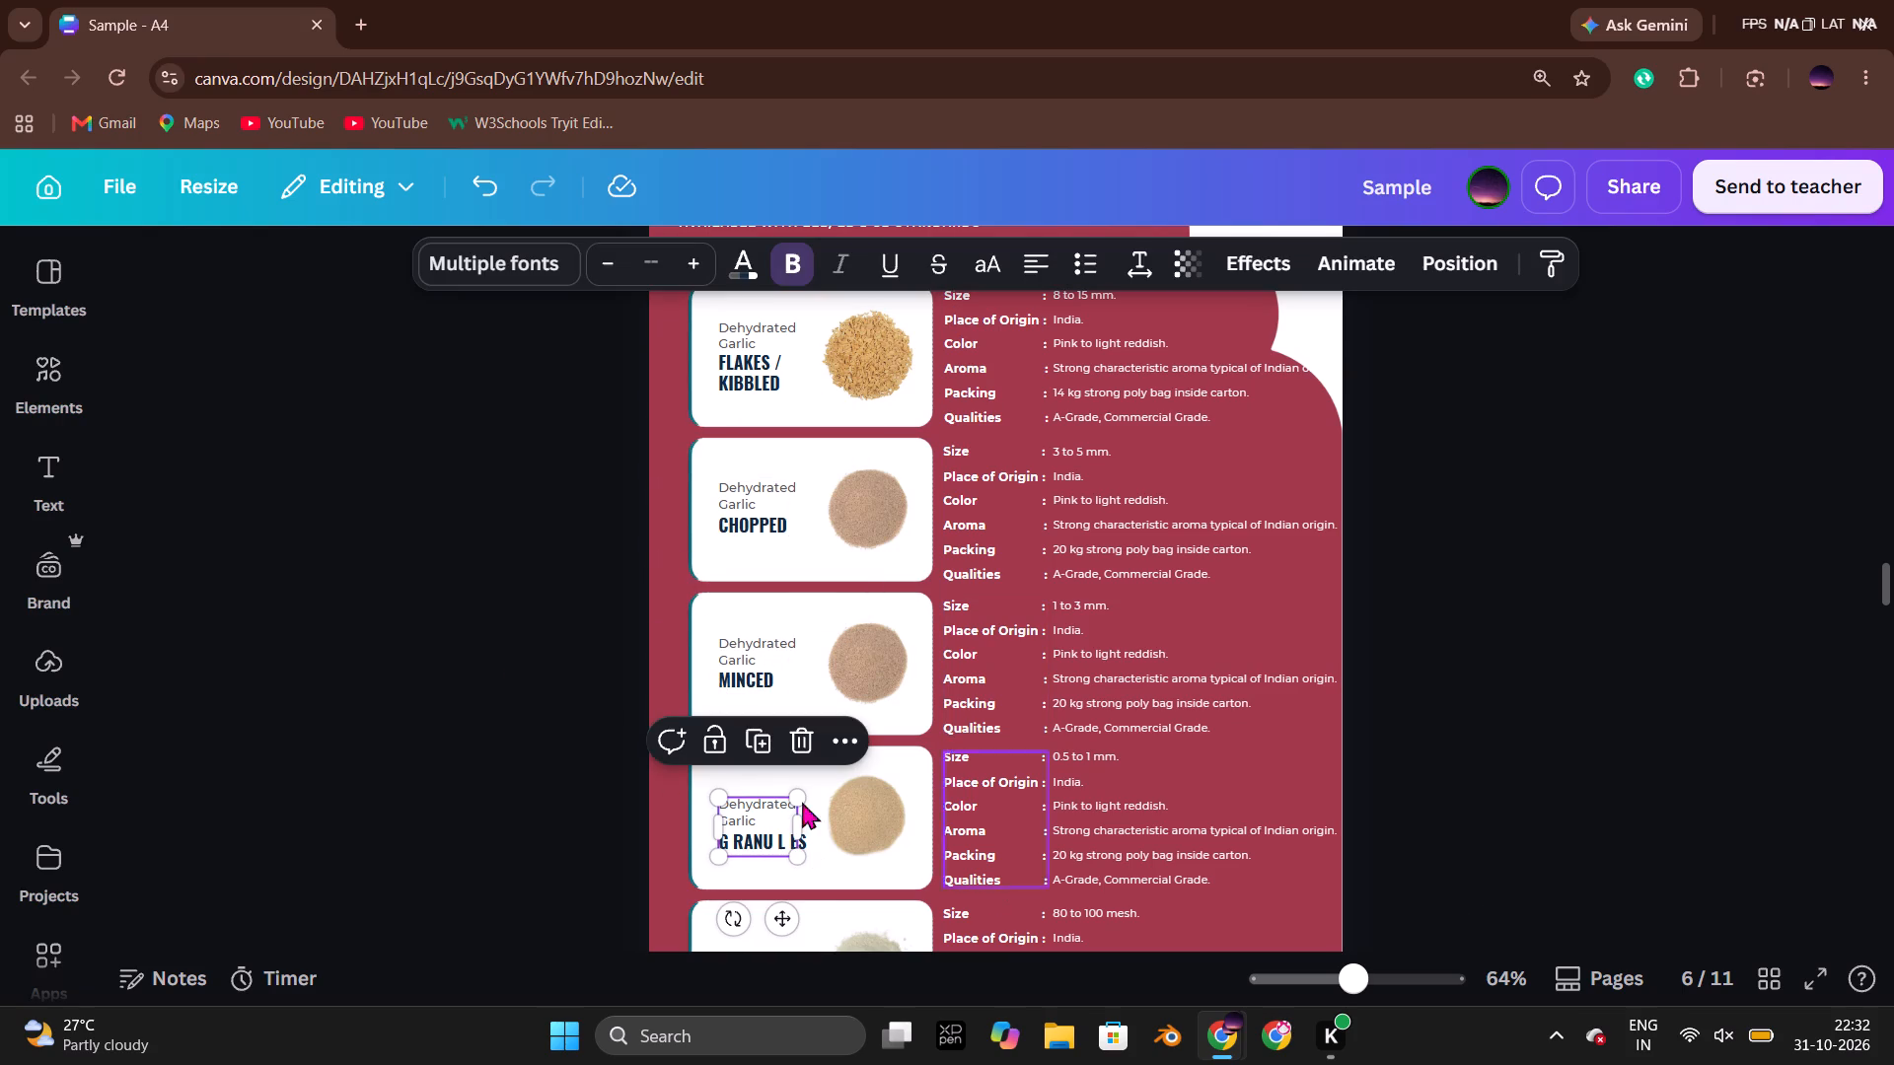
pyautogui.click(456, 639)
pyautogui.doubleClick(761, 840)
pyautogui.click(741, 844)
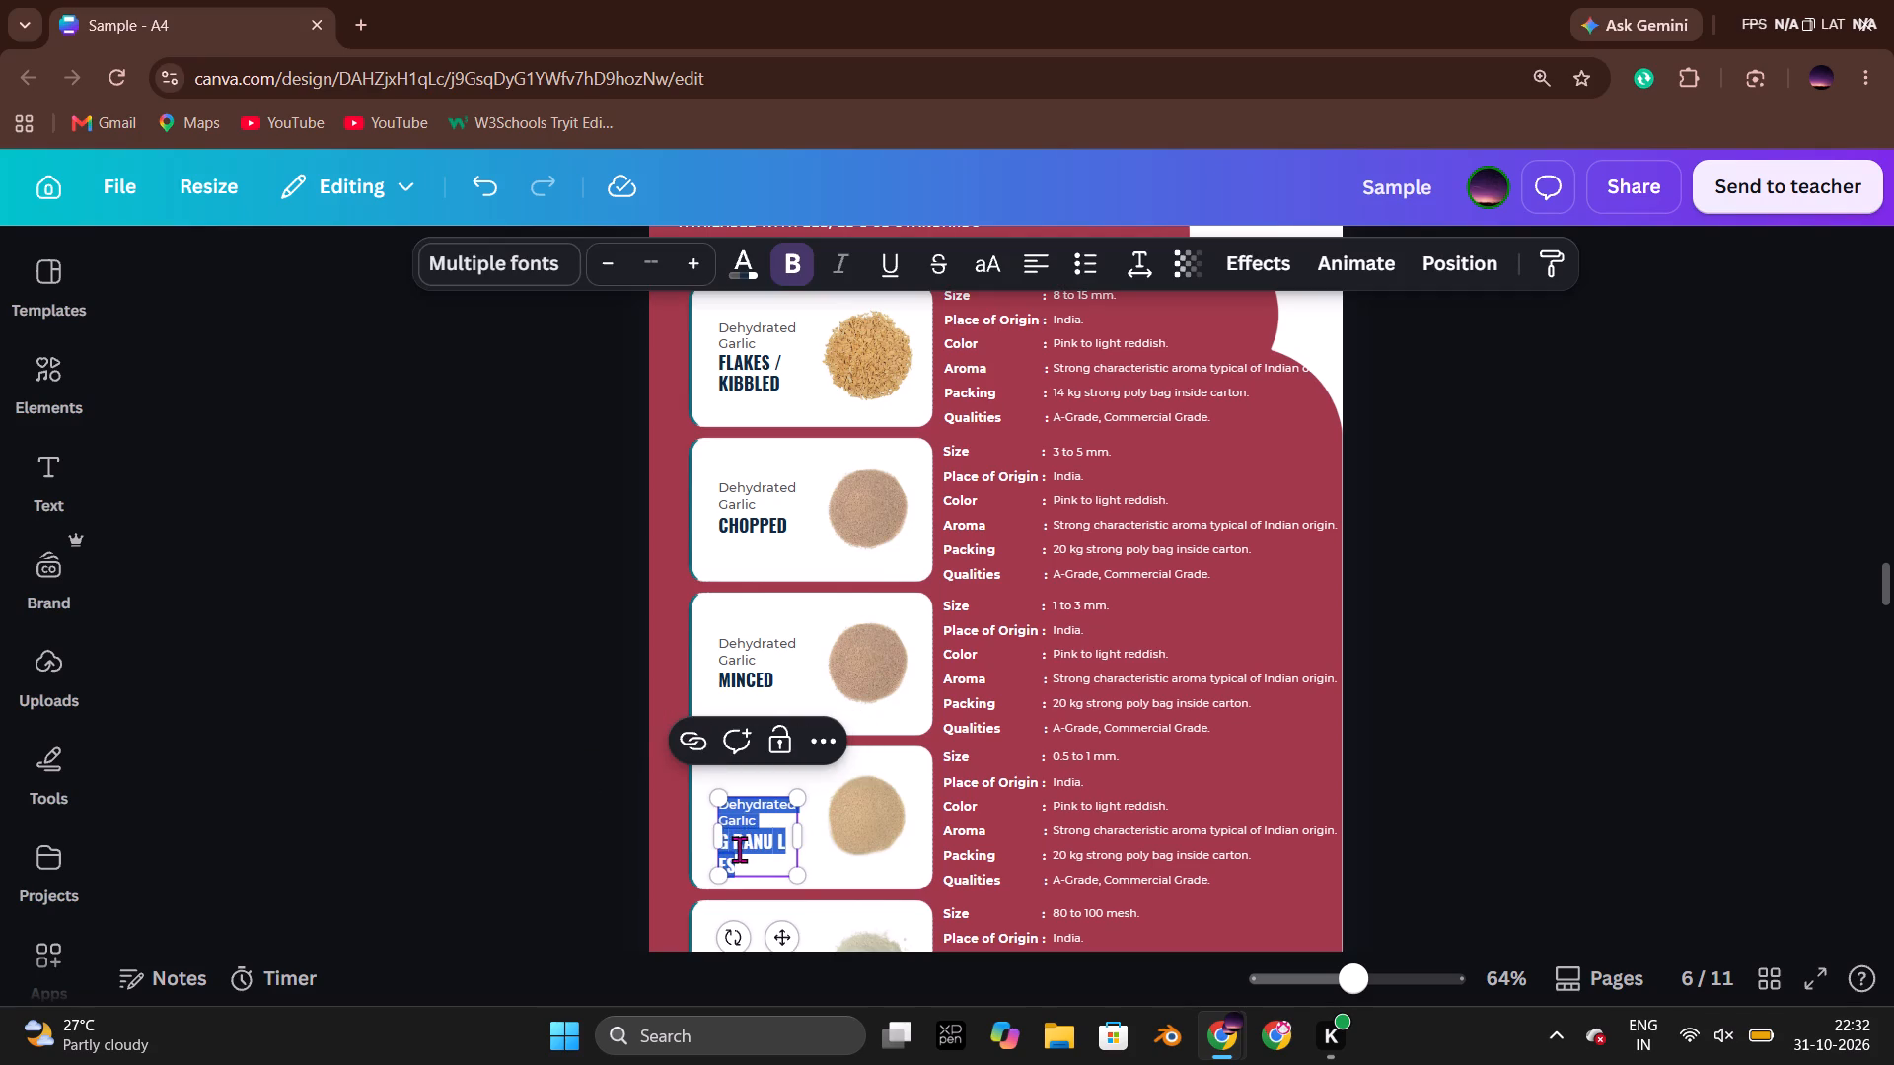
pyautogui.click(738, 847)
pyautogui.click(729, 844)
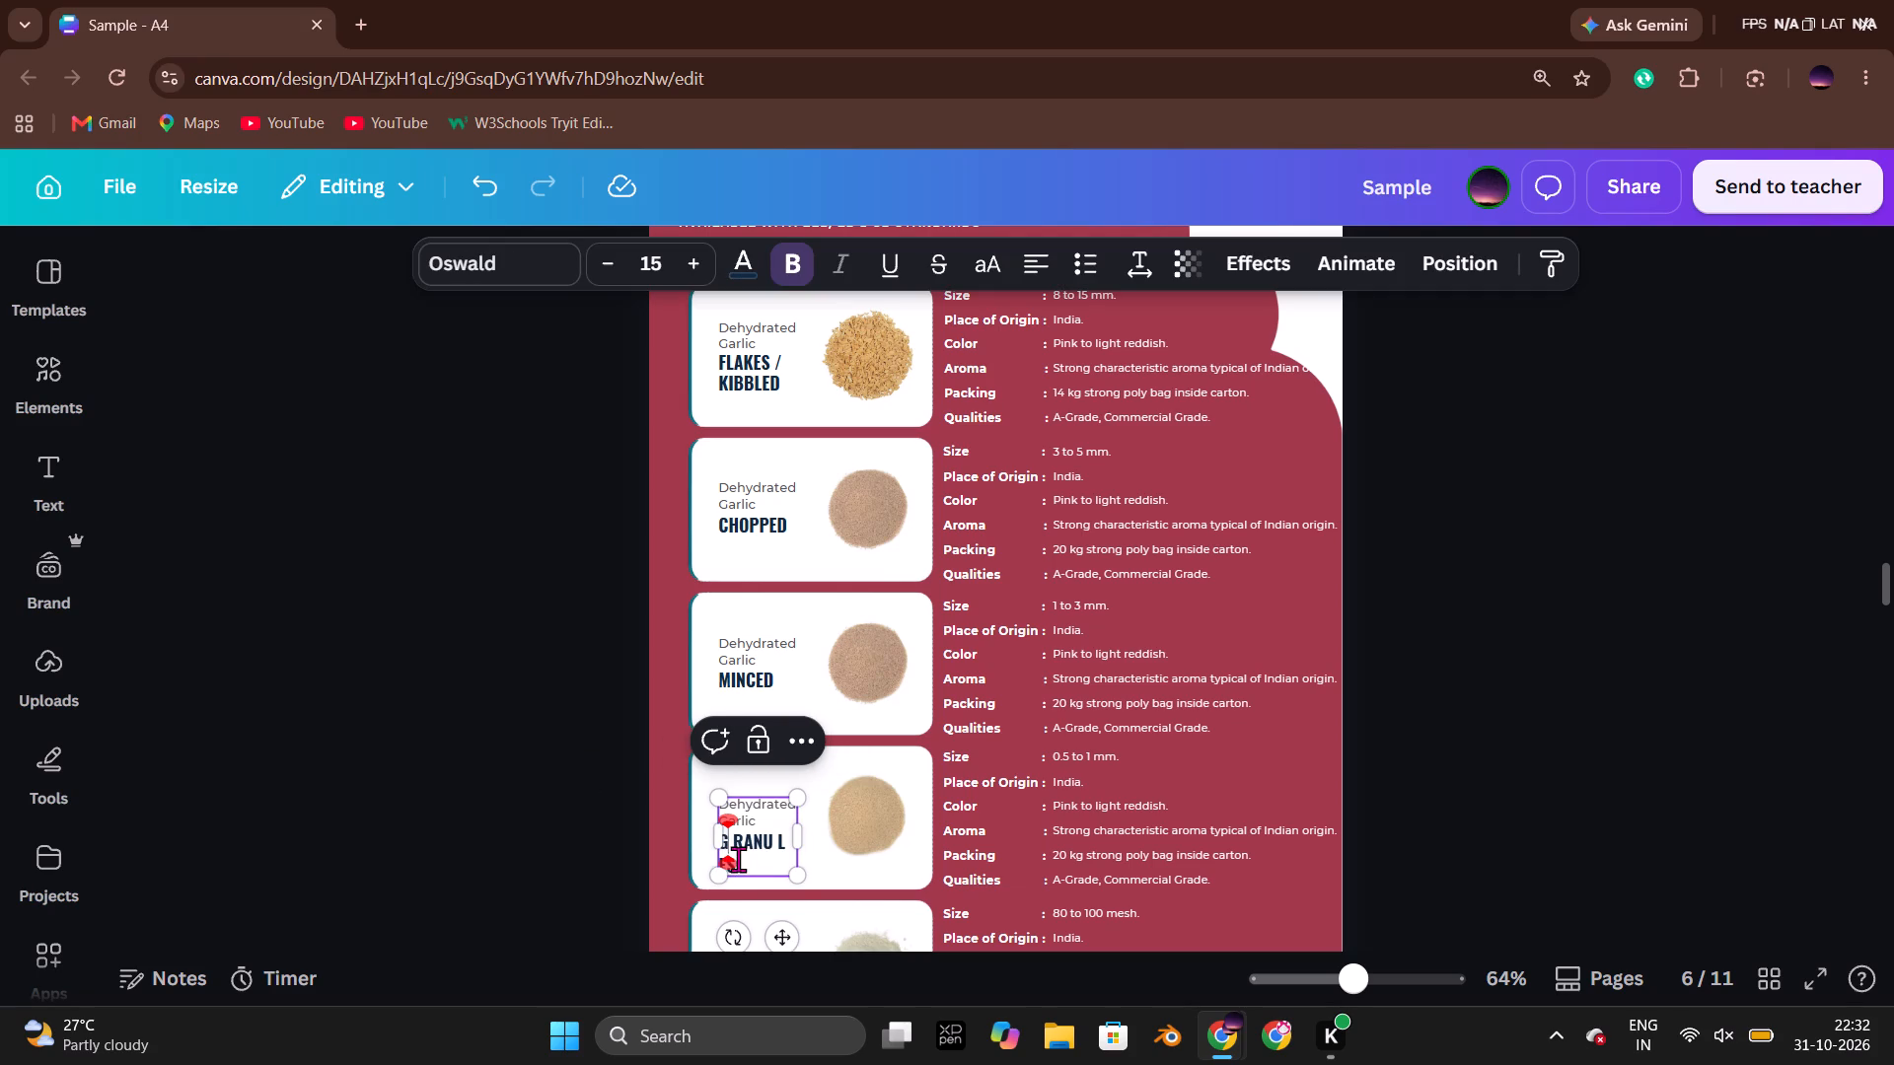
pyautogui.press('Right')
pyautogui.press('BackSpace')
pyautogui.press('Right')
pyautogui.press('Right')
pyautogui.press('Right')
pyautogui.press('Right')
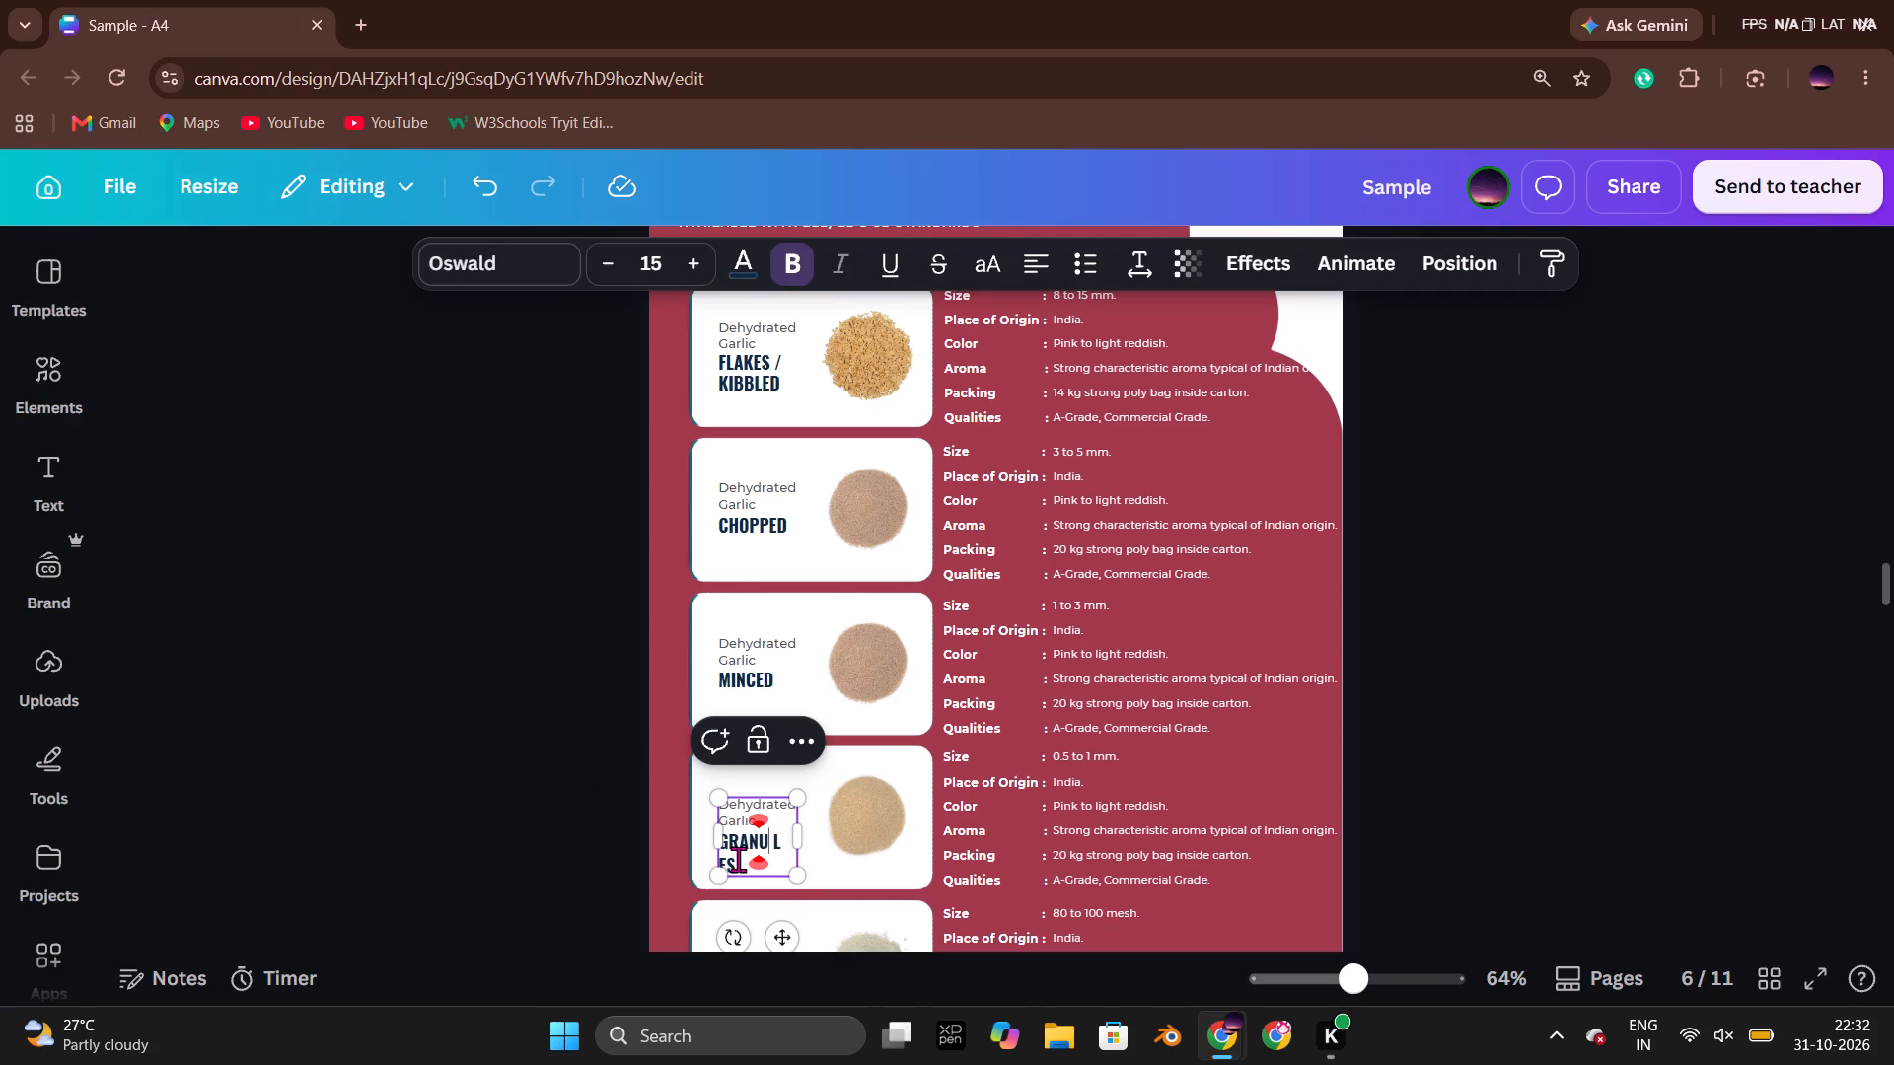
pyautogui.press('Right')
pyautogui.press('BackSpace')
pyautogui.press('Down')
pyautogui.press('Left')
pyautogui.press('Left')
pyautogui.press('BackSpace')
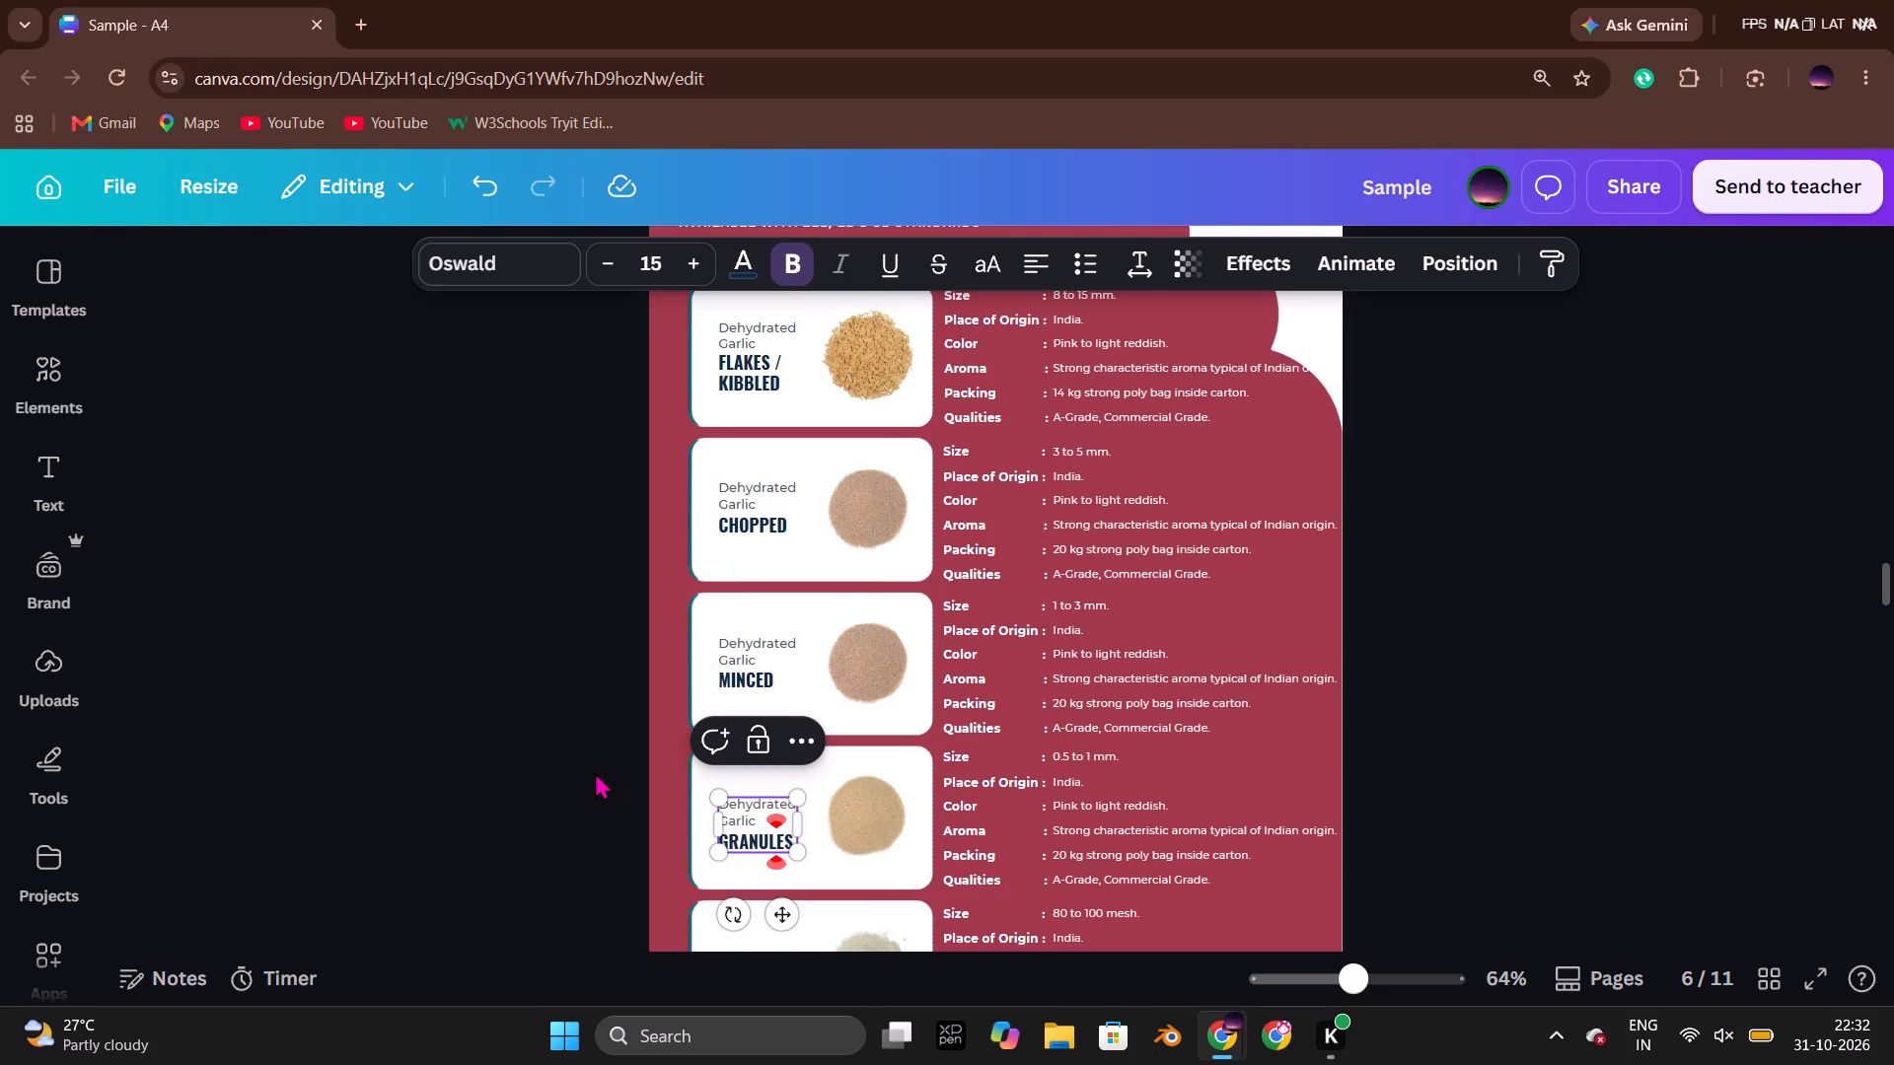
pyautogui.click(595, 772)
# Nudge the Dehydrated Garlic GRANULES name slightly upward in its card on page 6.
pyautogui.click(751, 818)
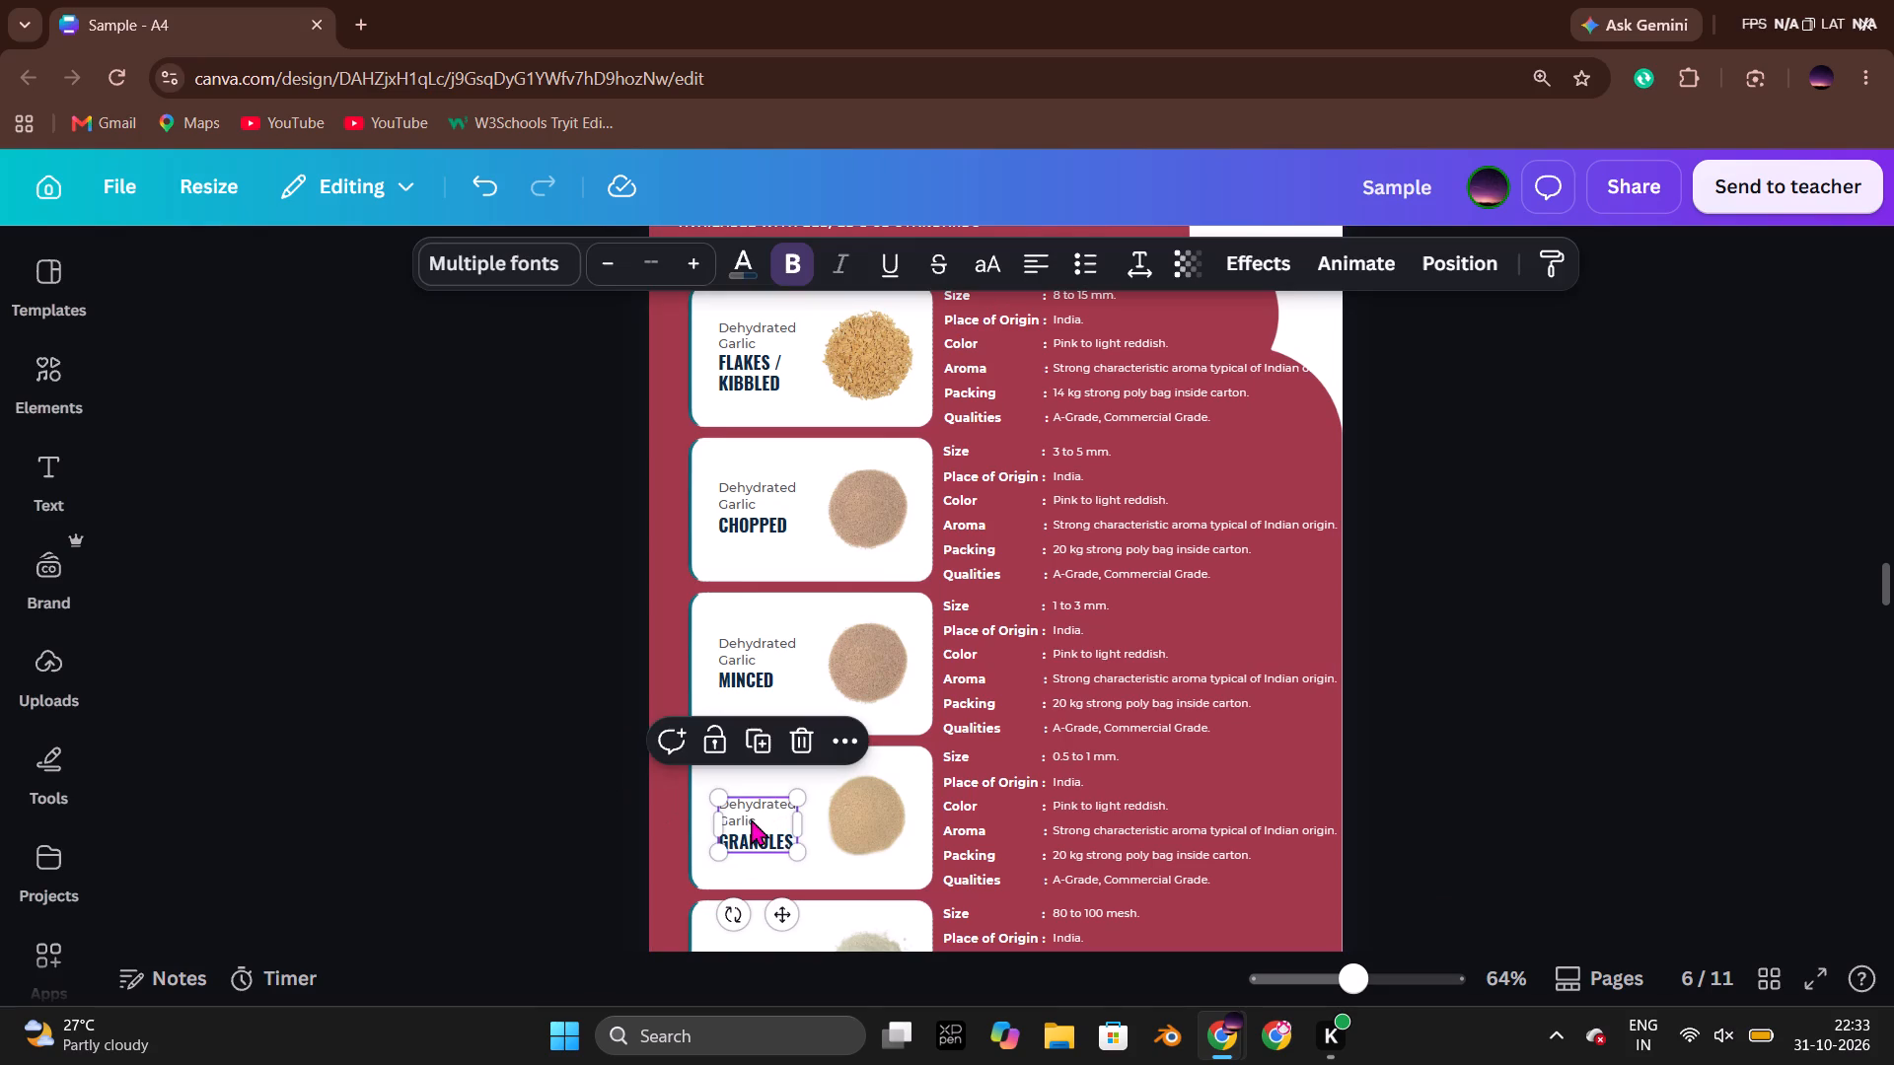
pyautogui.press('Up')
pyautogui.press('Up')
pyautogui.click(429, 778)
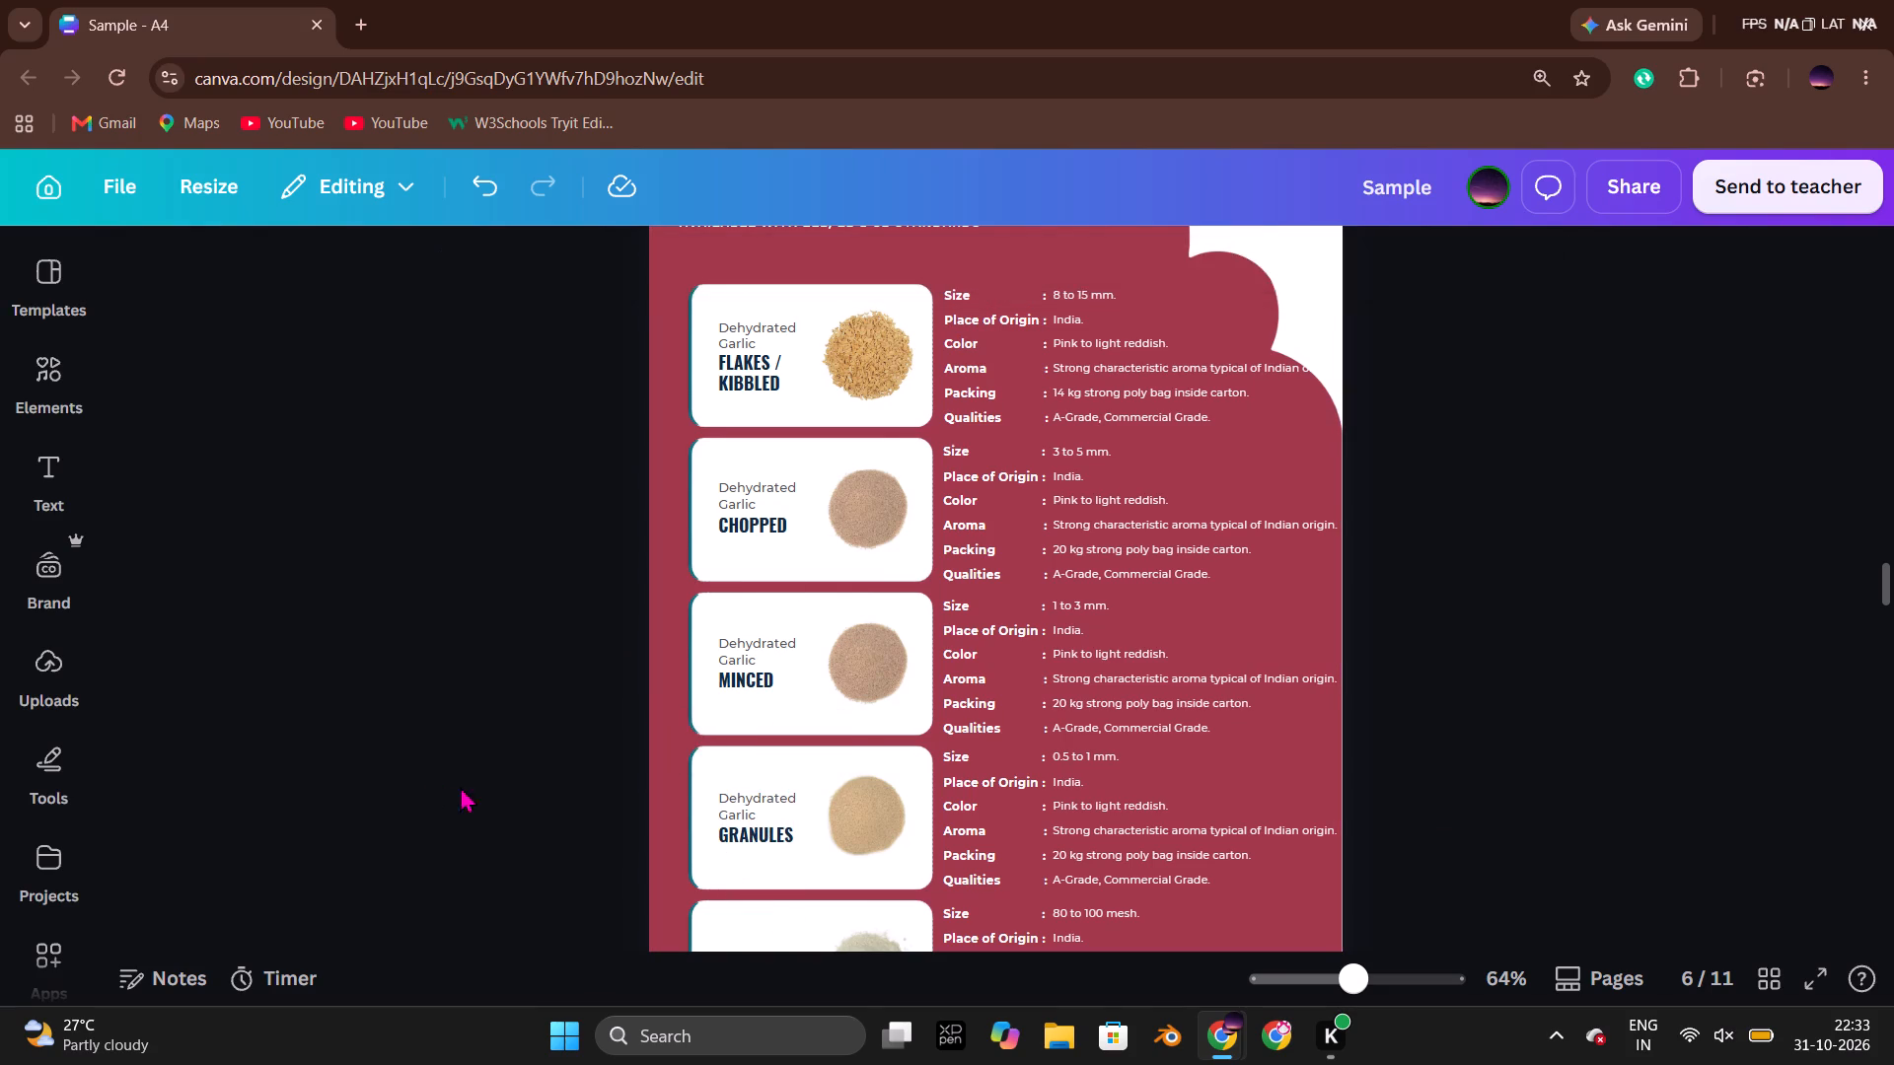
# Nudge the Dehydrated Garlic POWDER name slightly upward in its card on page 6.
pyautogui.scroll(-1, 528, 765)
pyautogui.click(738, 849)
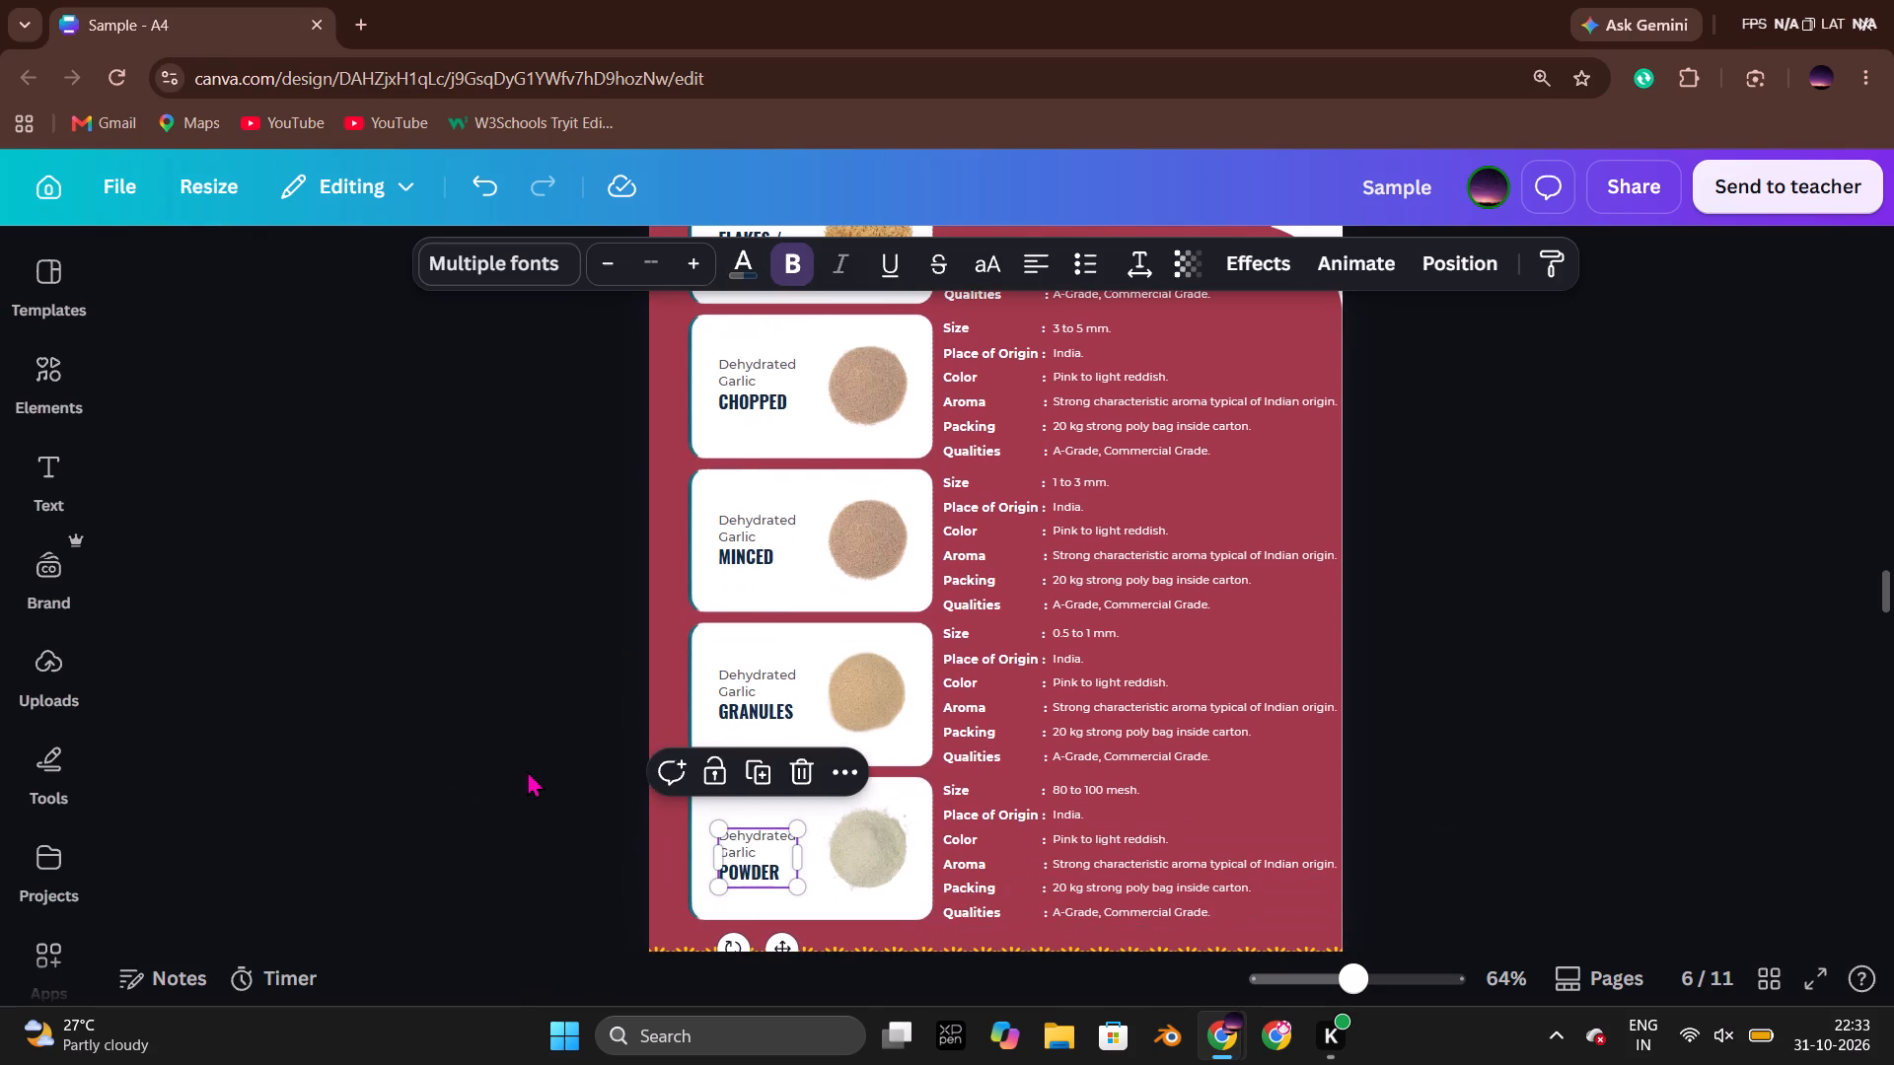
pyautogui.press('Up')
pyautogui.press('Up')
pyautogui.press('Up')
pyautogui.press('Down')
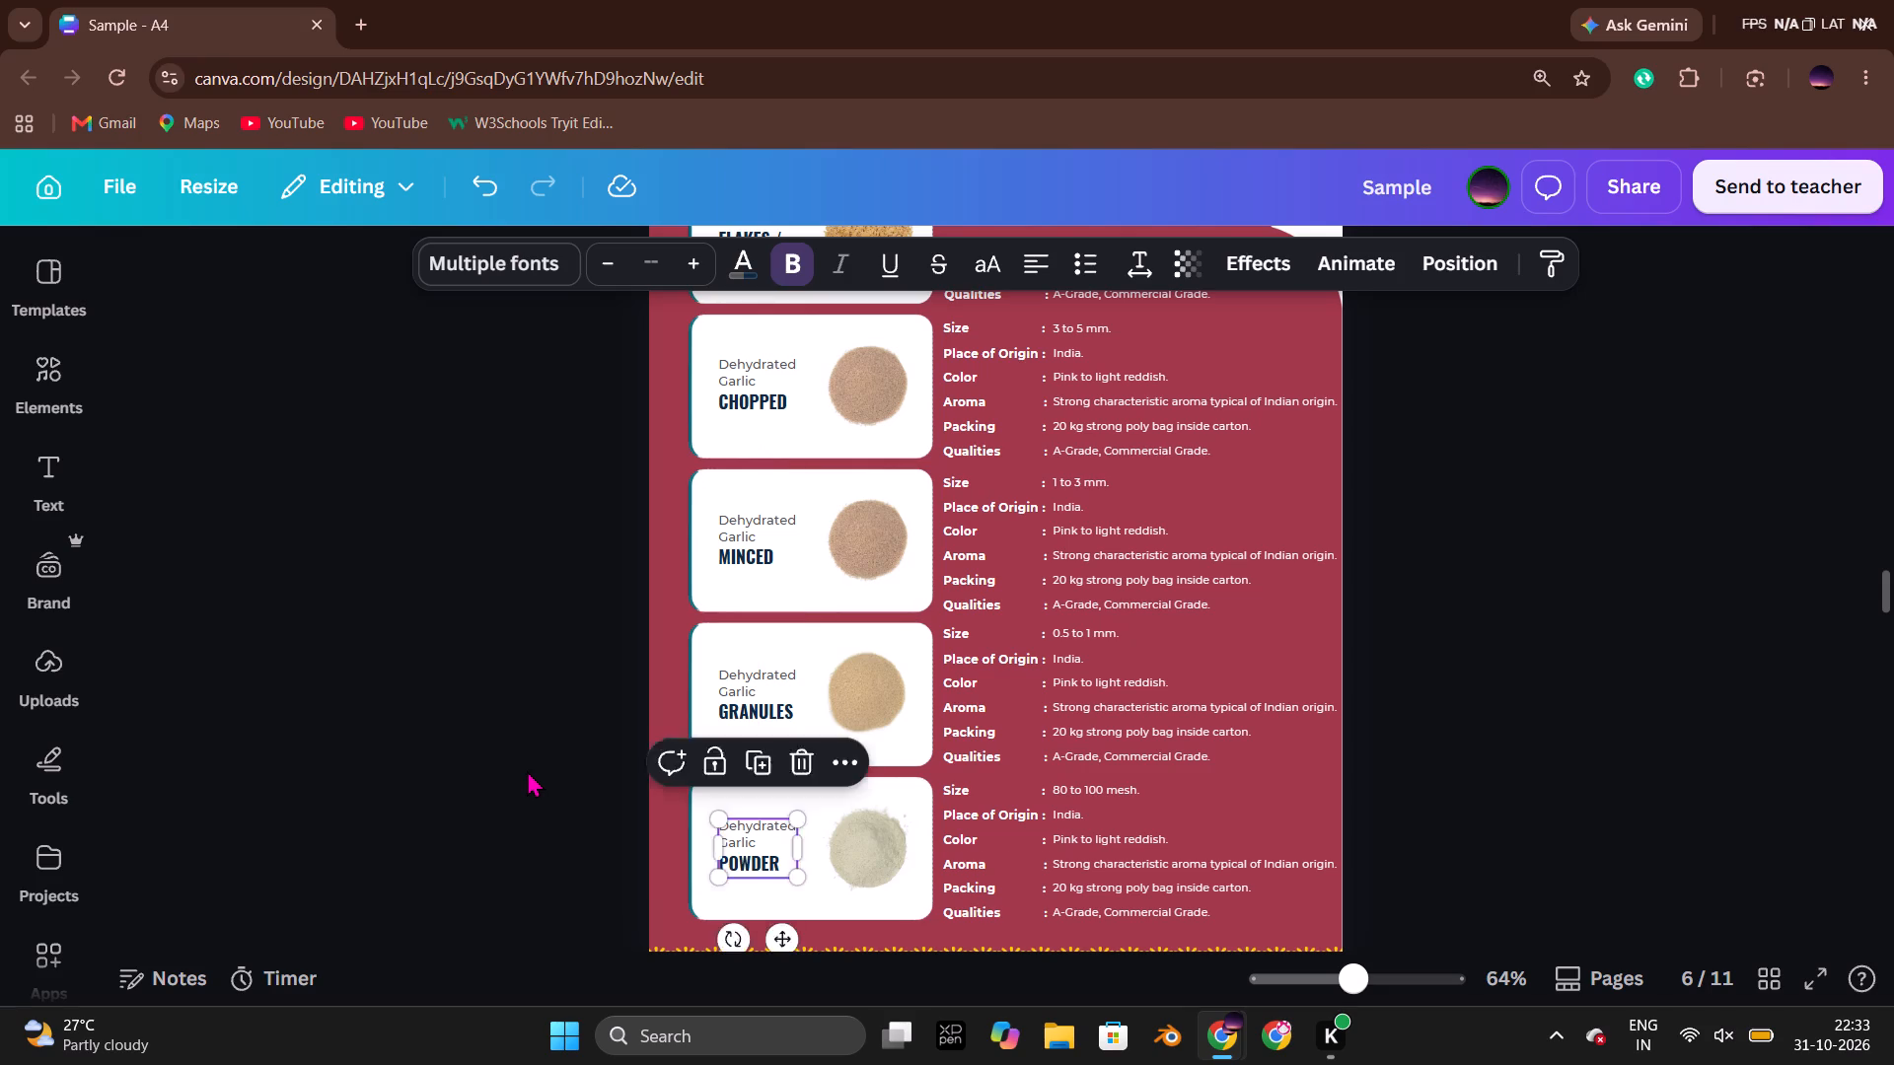
pyautogui.click(389, 708)
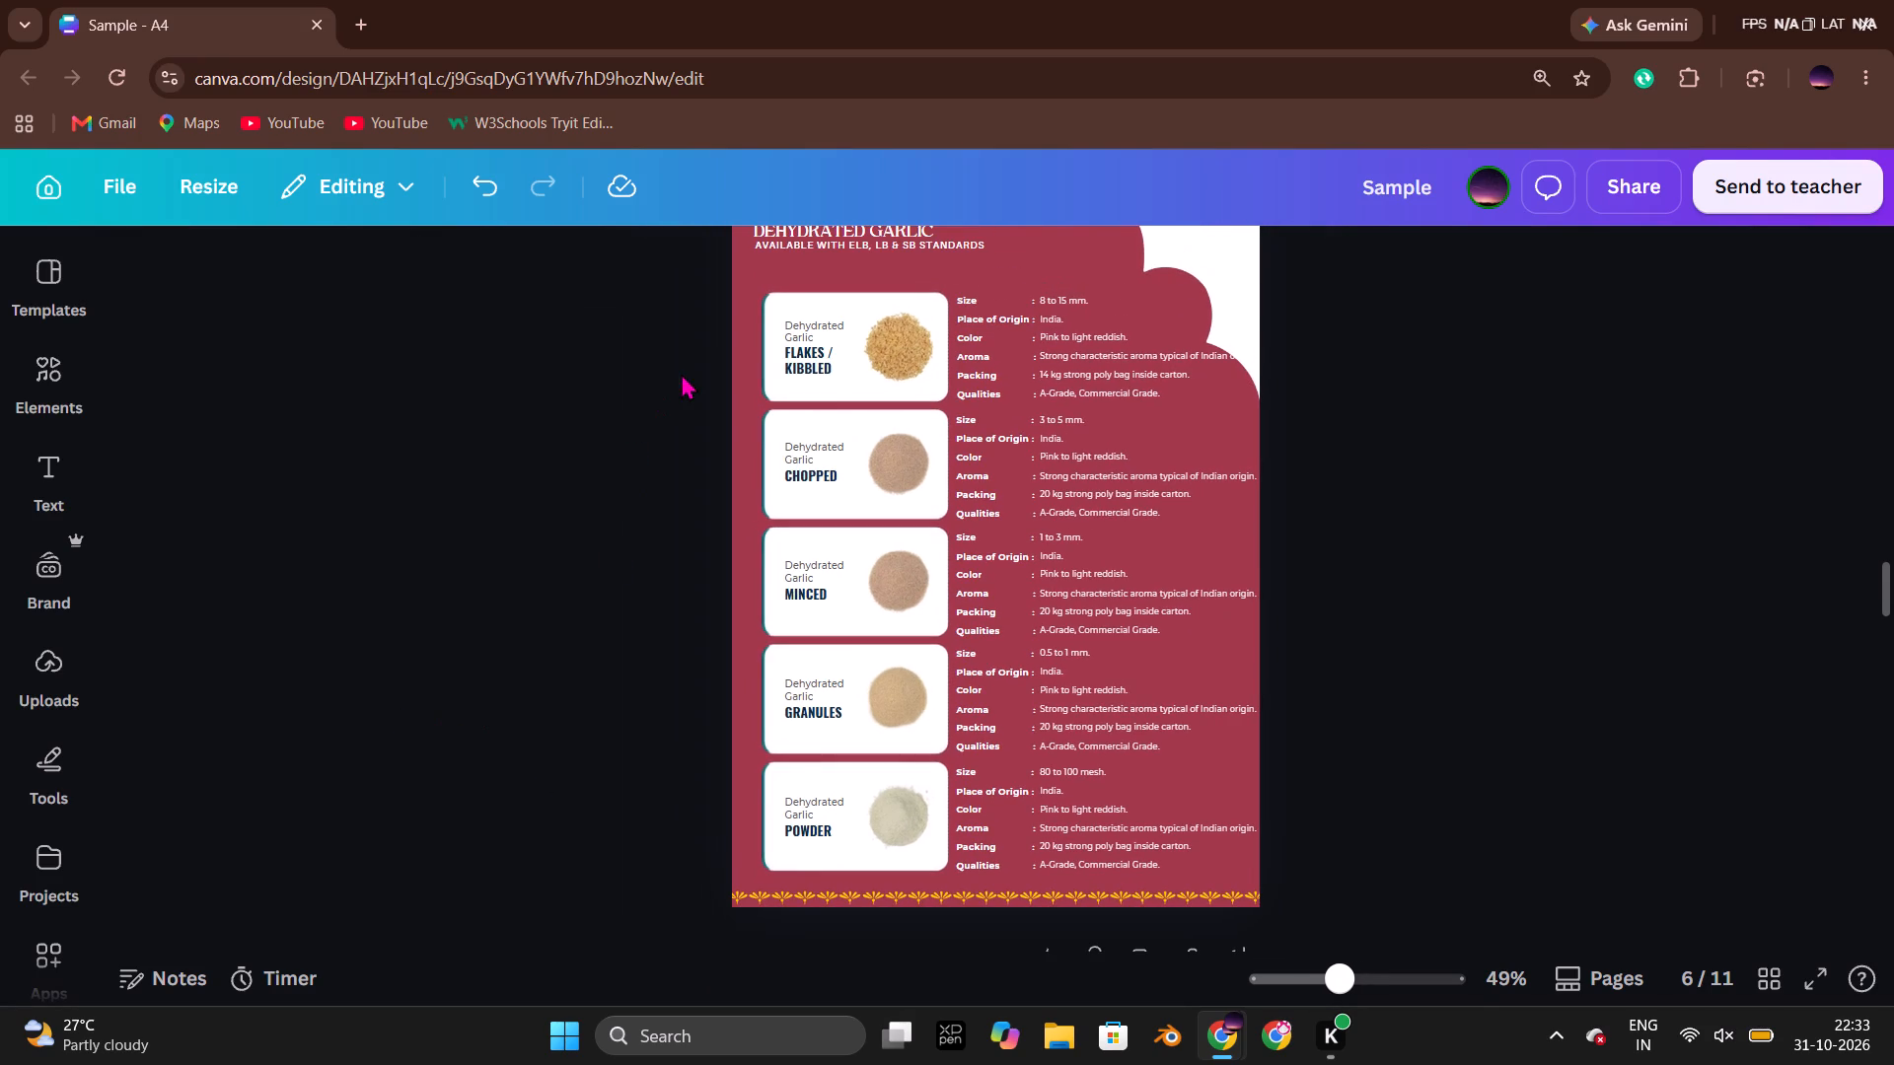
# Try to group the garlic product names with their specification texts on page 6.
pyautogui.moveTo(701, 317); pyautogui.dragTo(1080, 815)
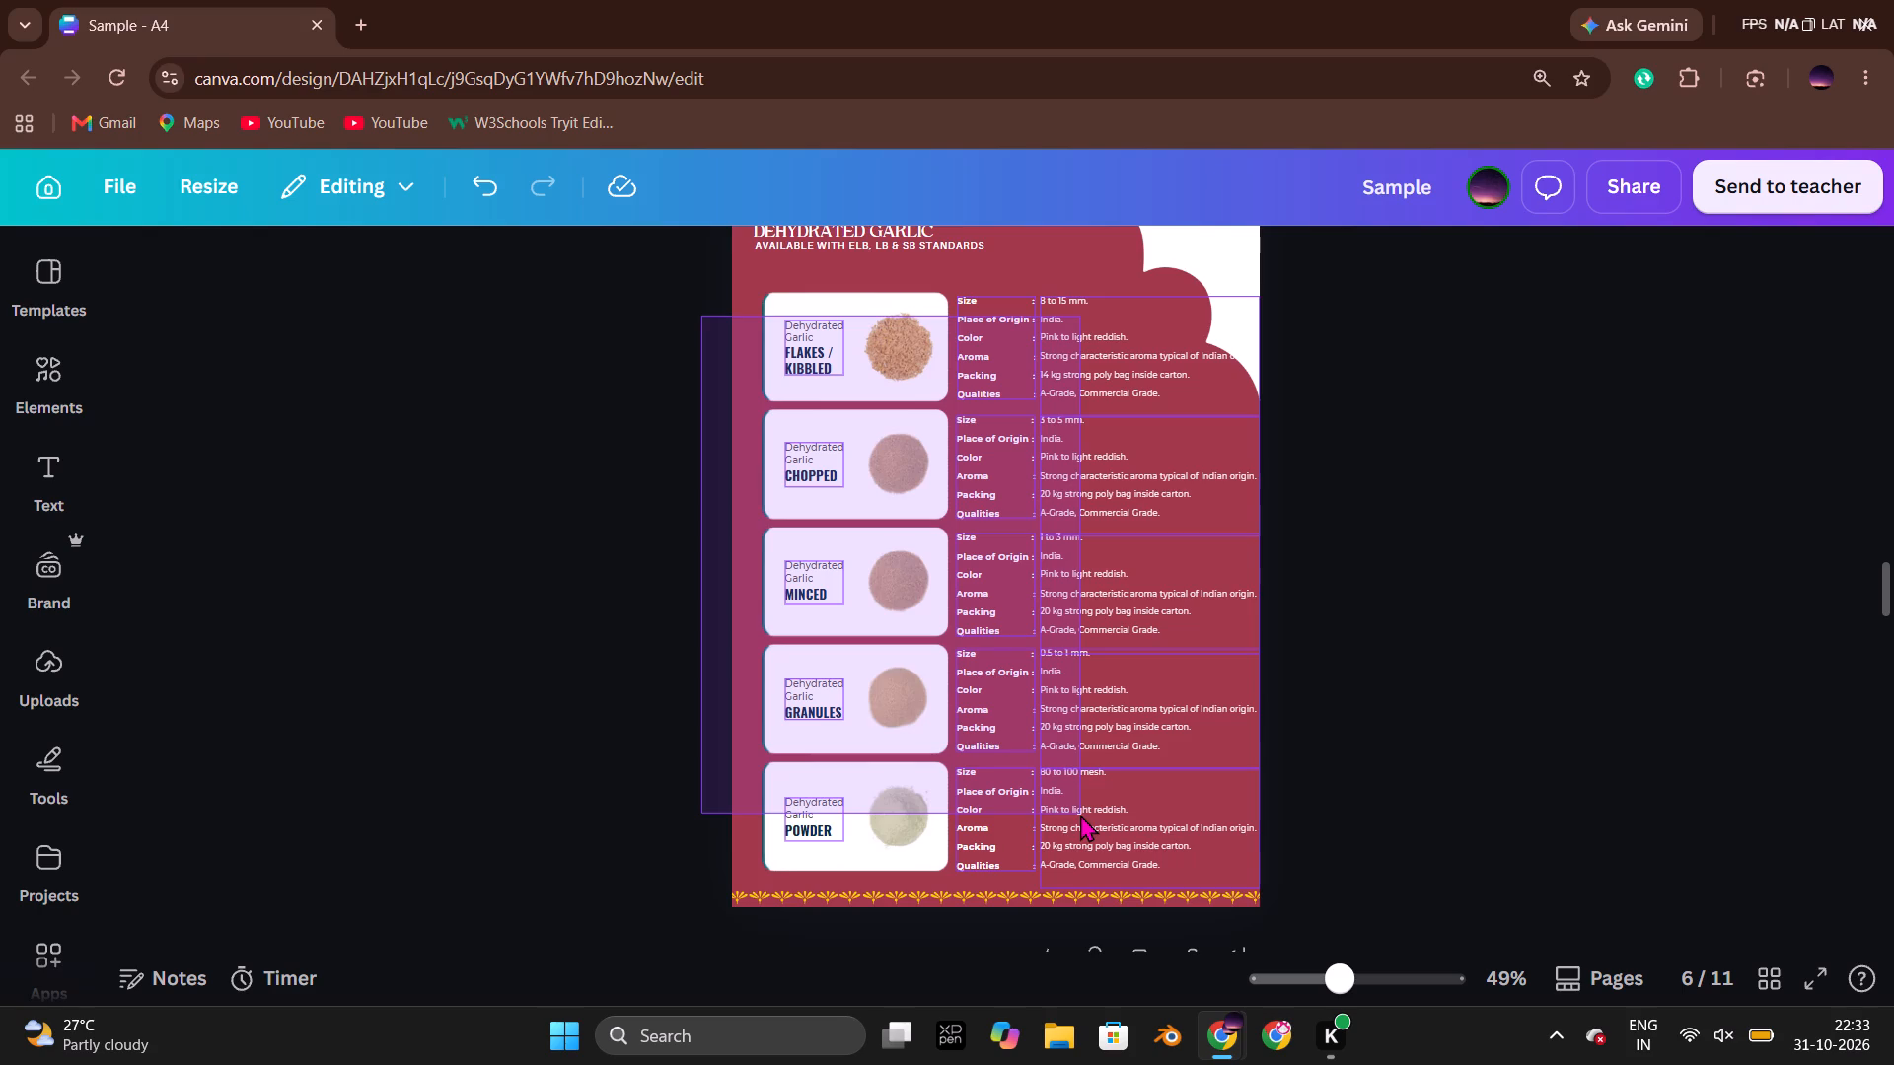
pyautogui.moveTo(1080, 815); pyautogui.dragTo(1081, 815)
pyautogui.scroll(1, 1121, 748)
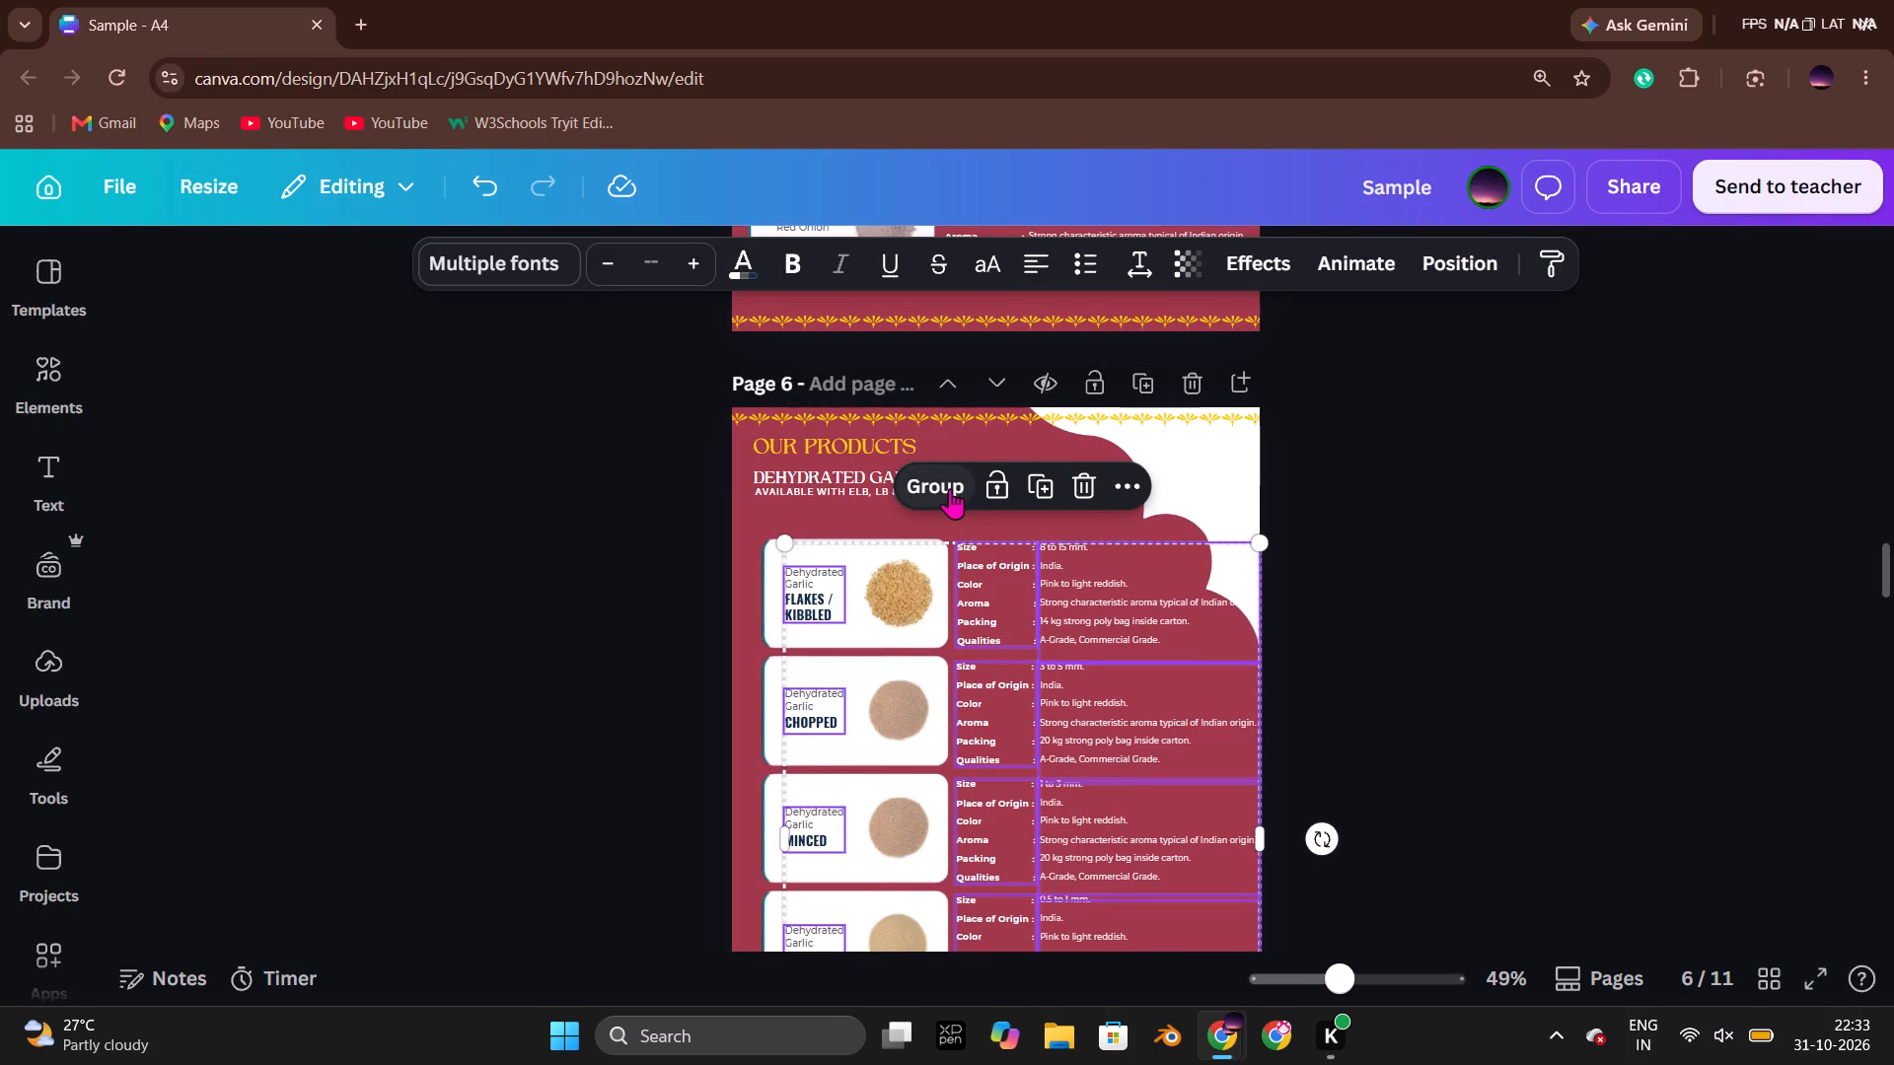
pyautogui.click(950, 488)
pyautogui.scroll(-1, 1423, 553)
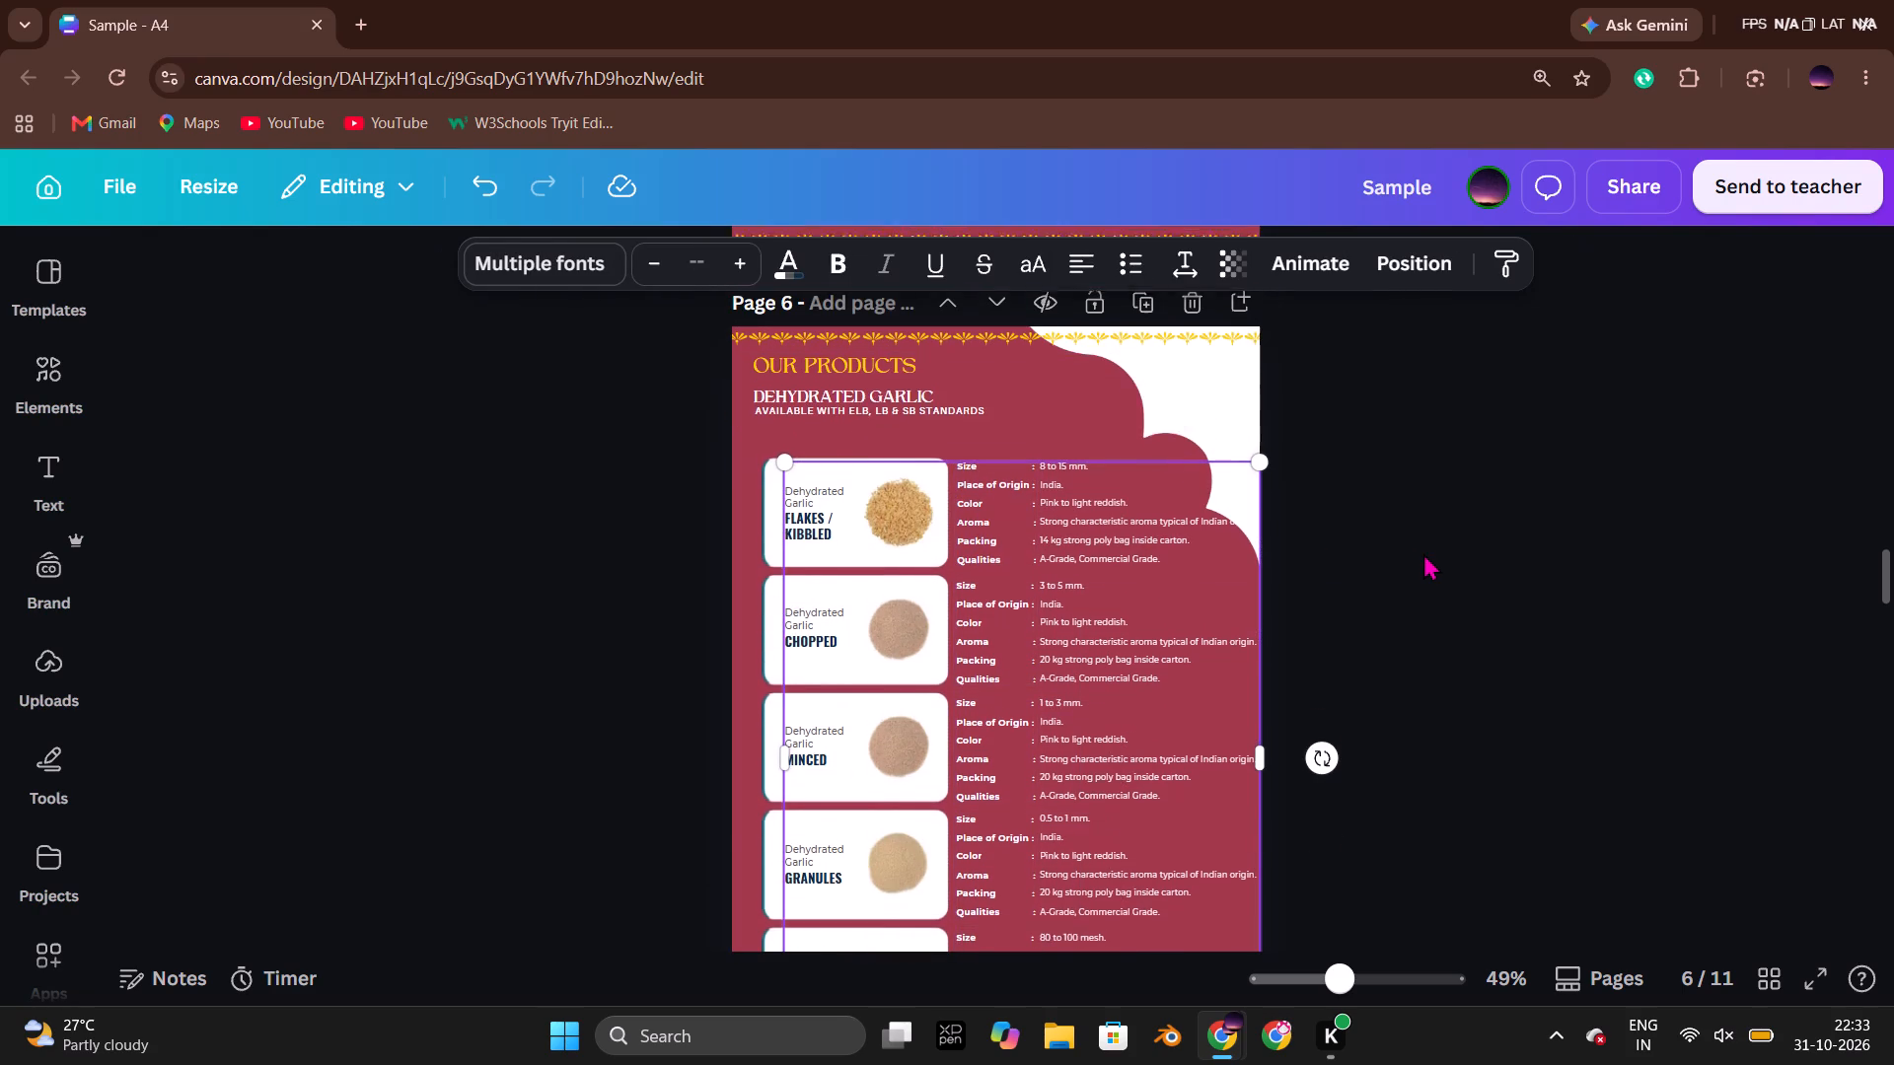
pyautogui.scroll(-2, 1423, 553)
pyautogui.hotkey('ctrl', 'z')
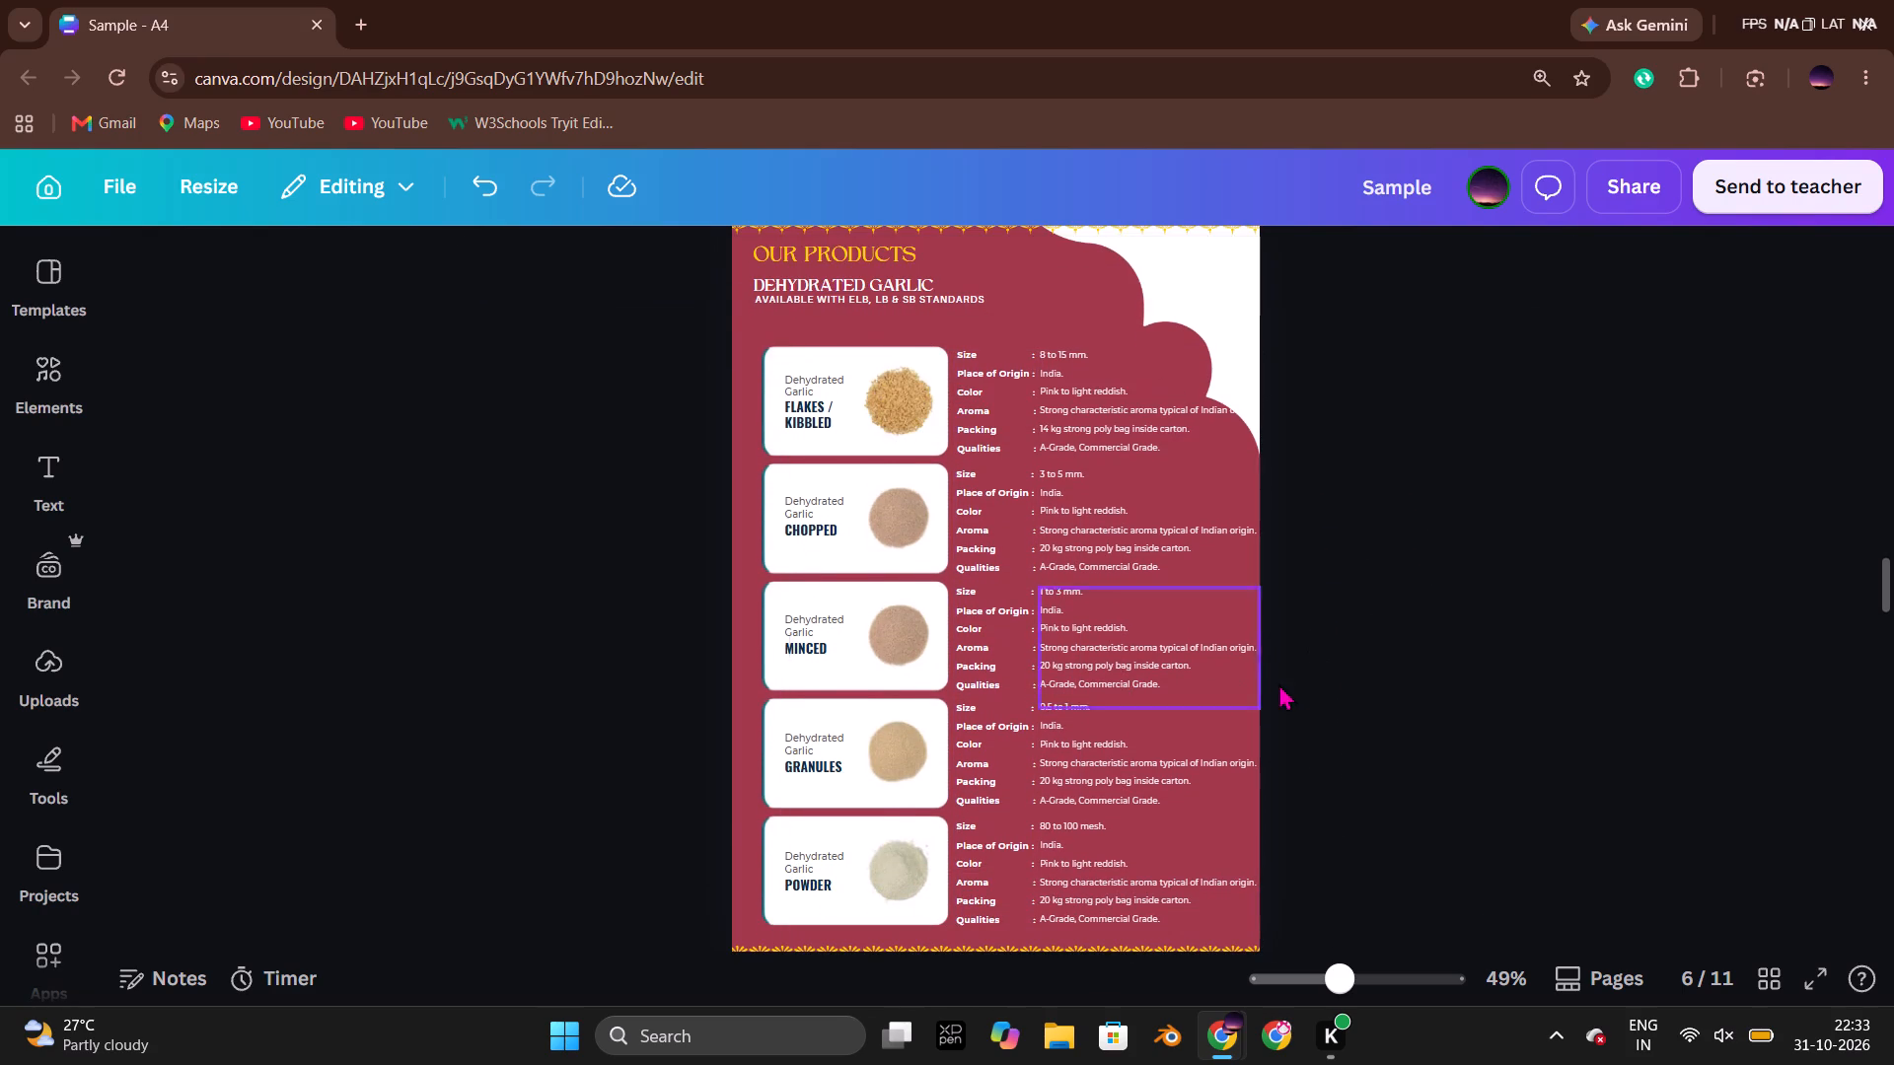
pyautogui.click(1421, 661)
# Unlock the garlic card artwork on page 6 and group it with all the product names and specification texts.
pyautogui.click(863, 422)
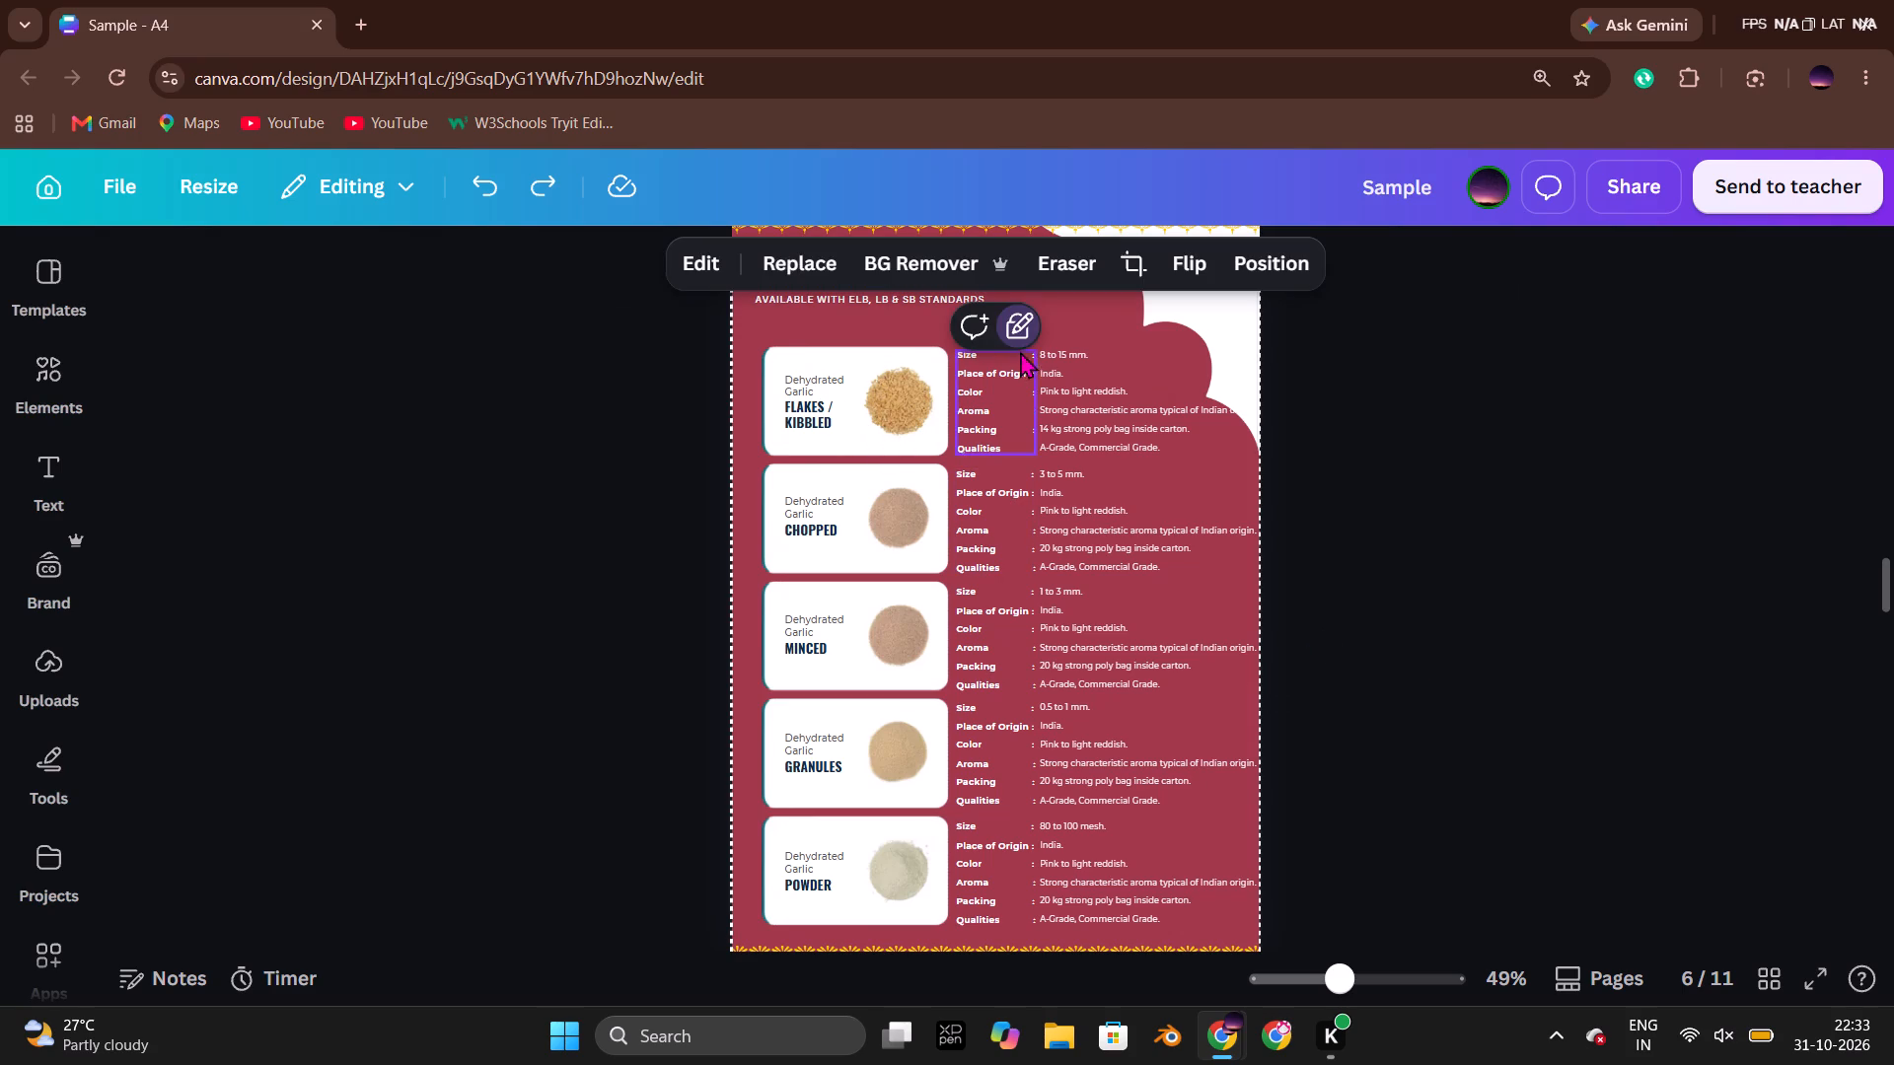
pyautogui.click(1029, 334)
pyautogui.click(1026, 334)
pyautogui.click(1521, 456)
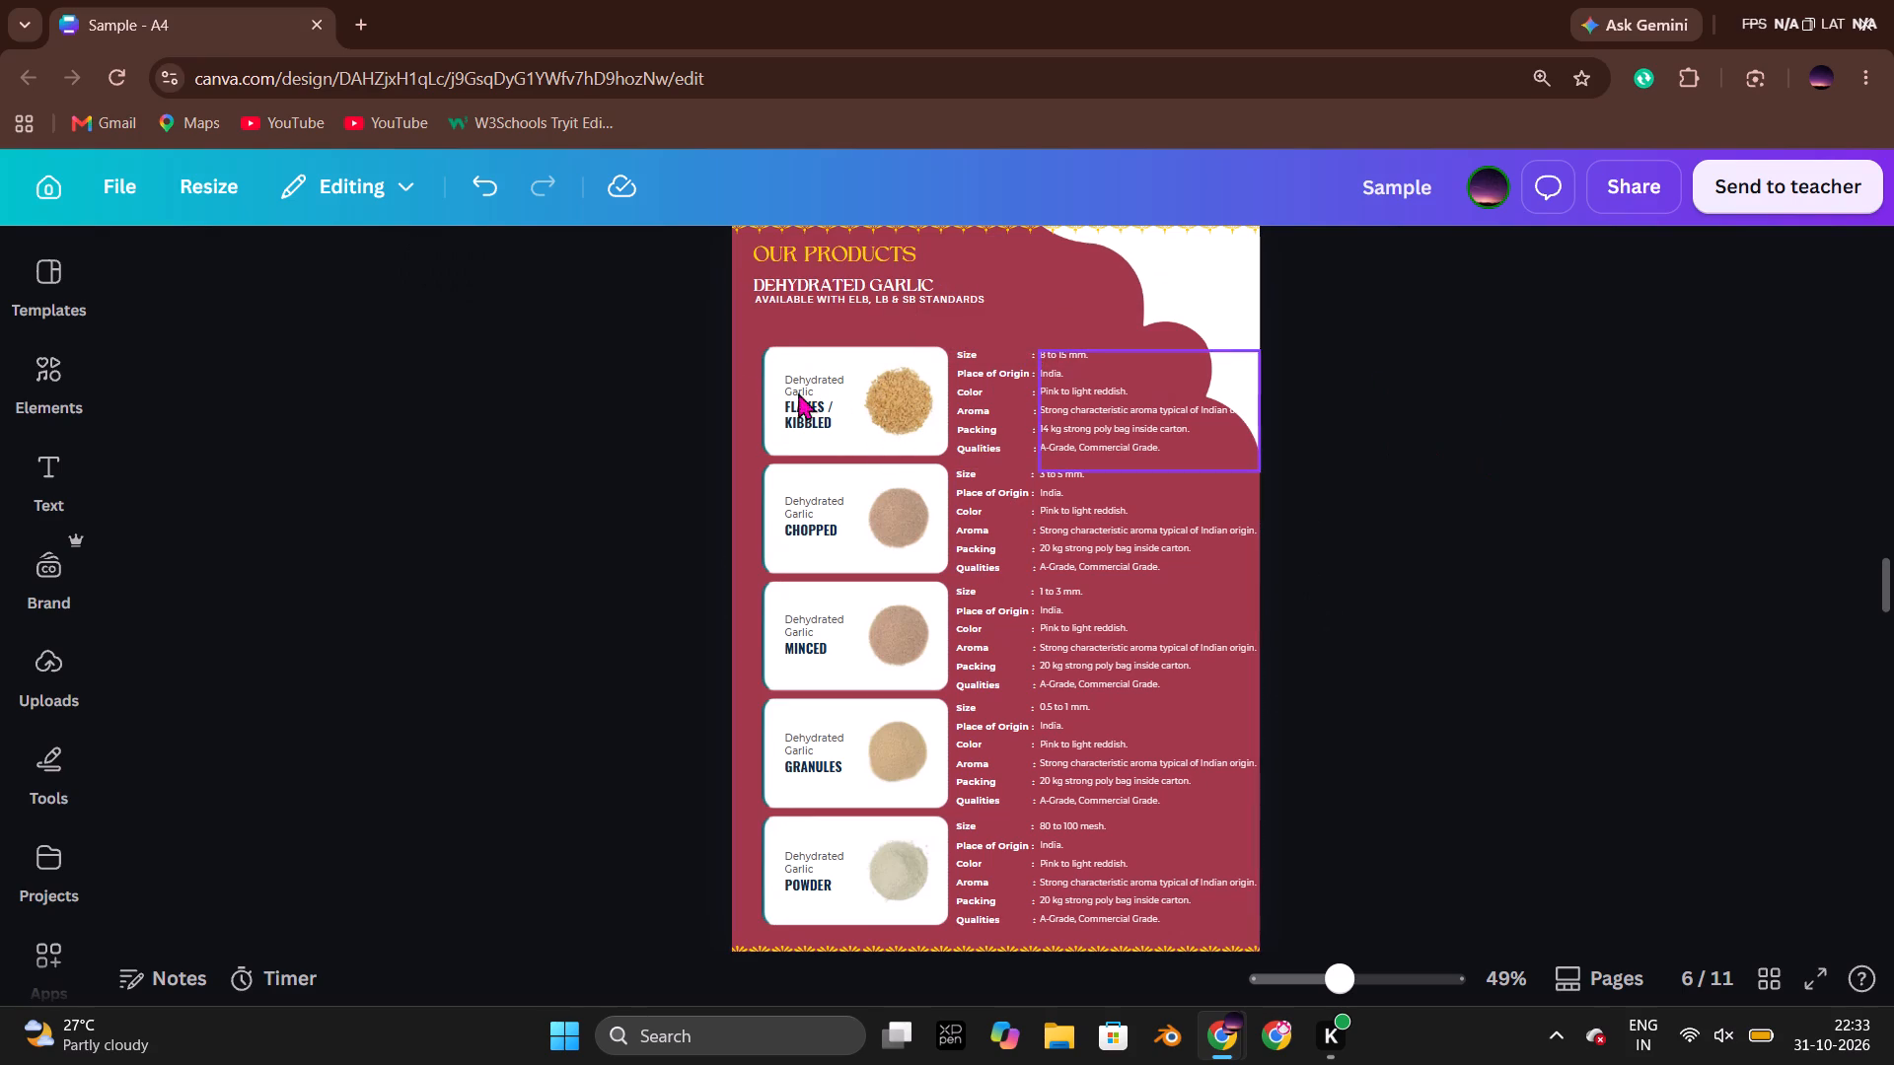
pyautogui.moveTo(702, 356); pyautogui.dragTo(1065, 878)
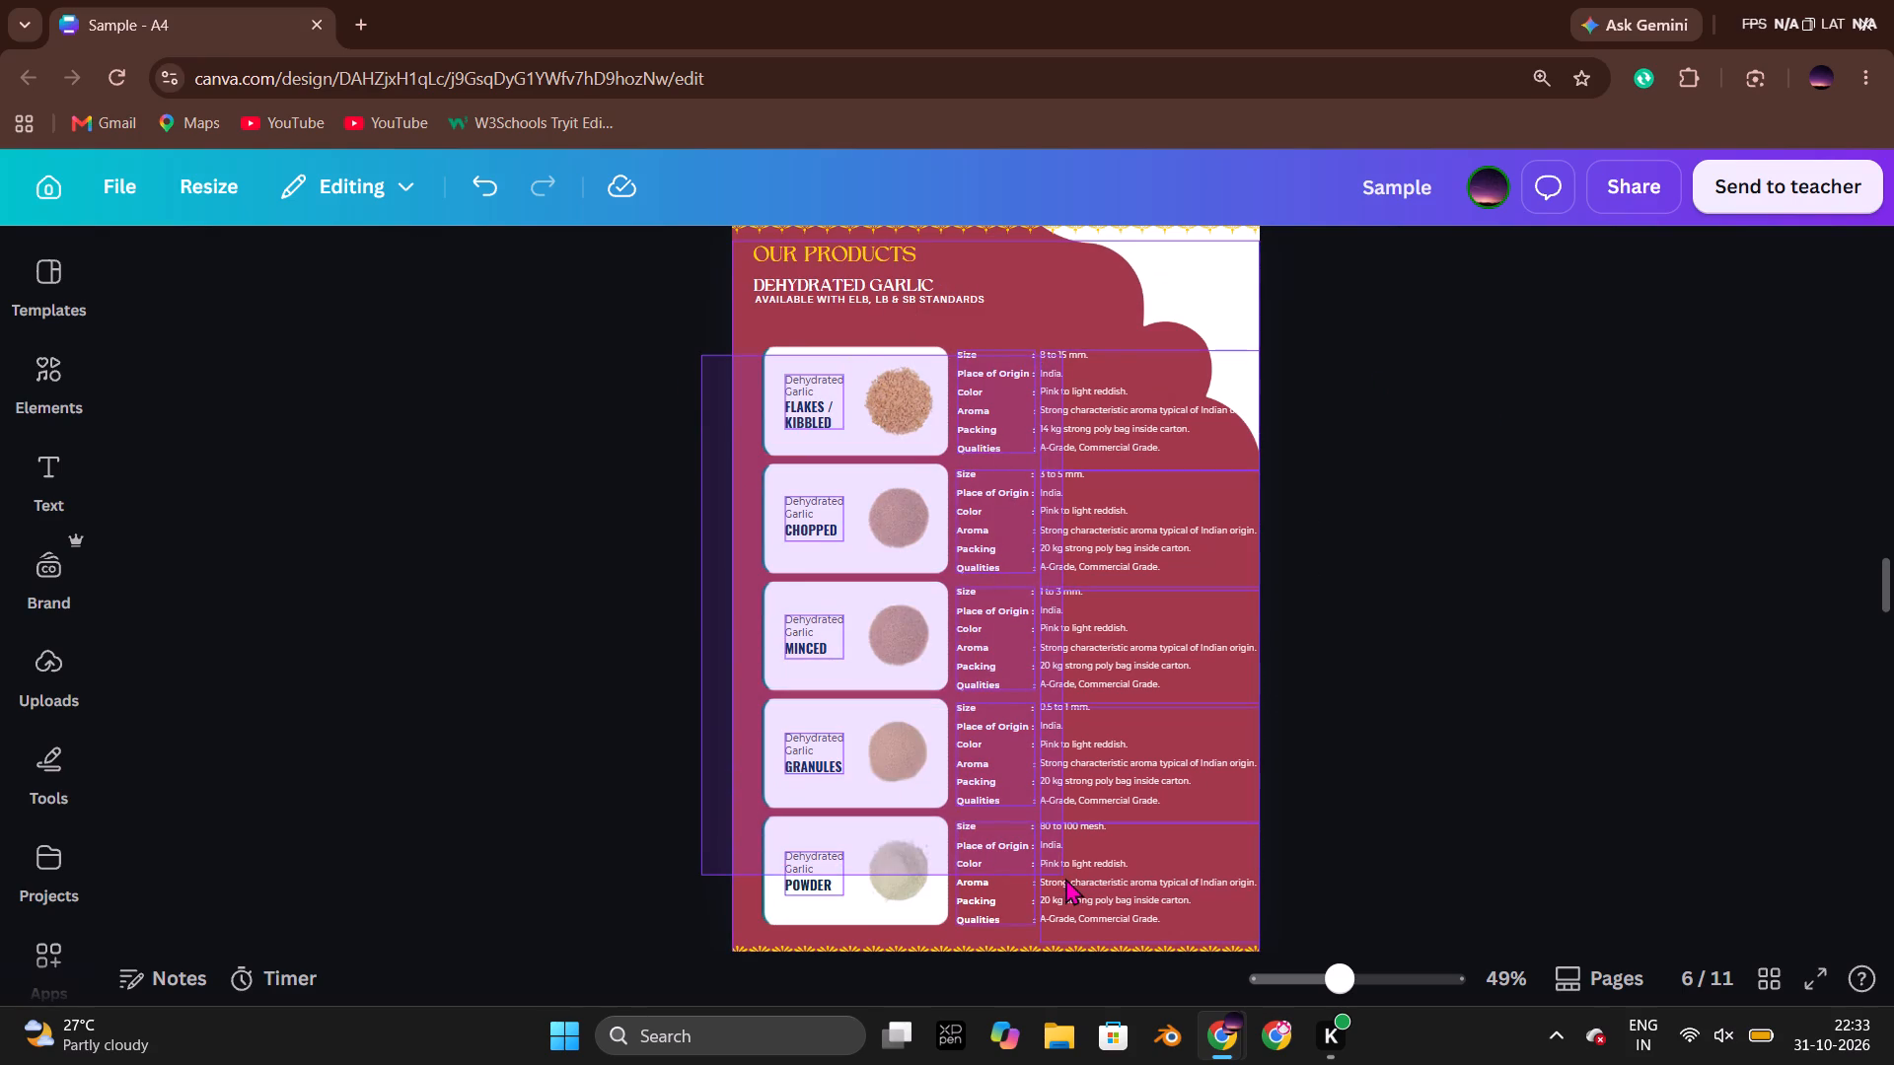
pyautogui.click(929, 322)
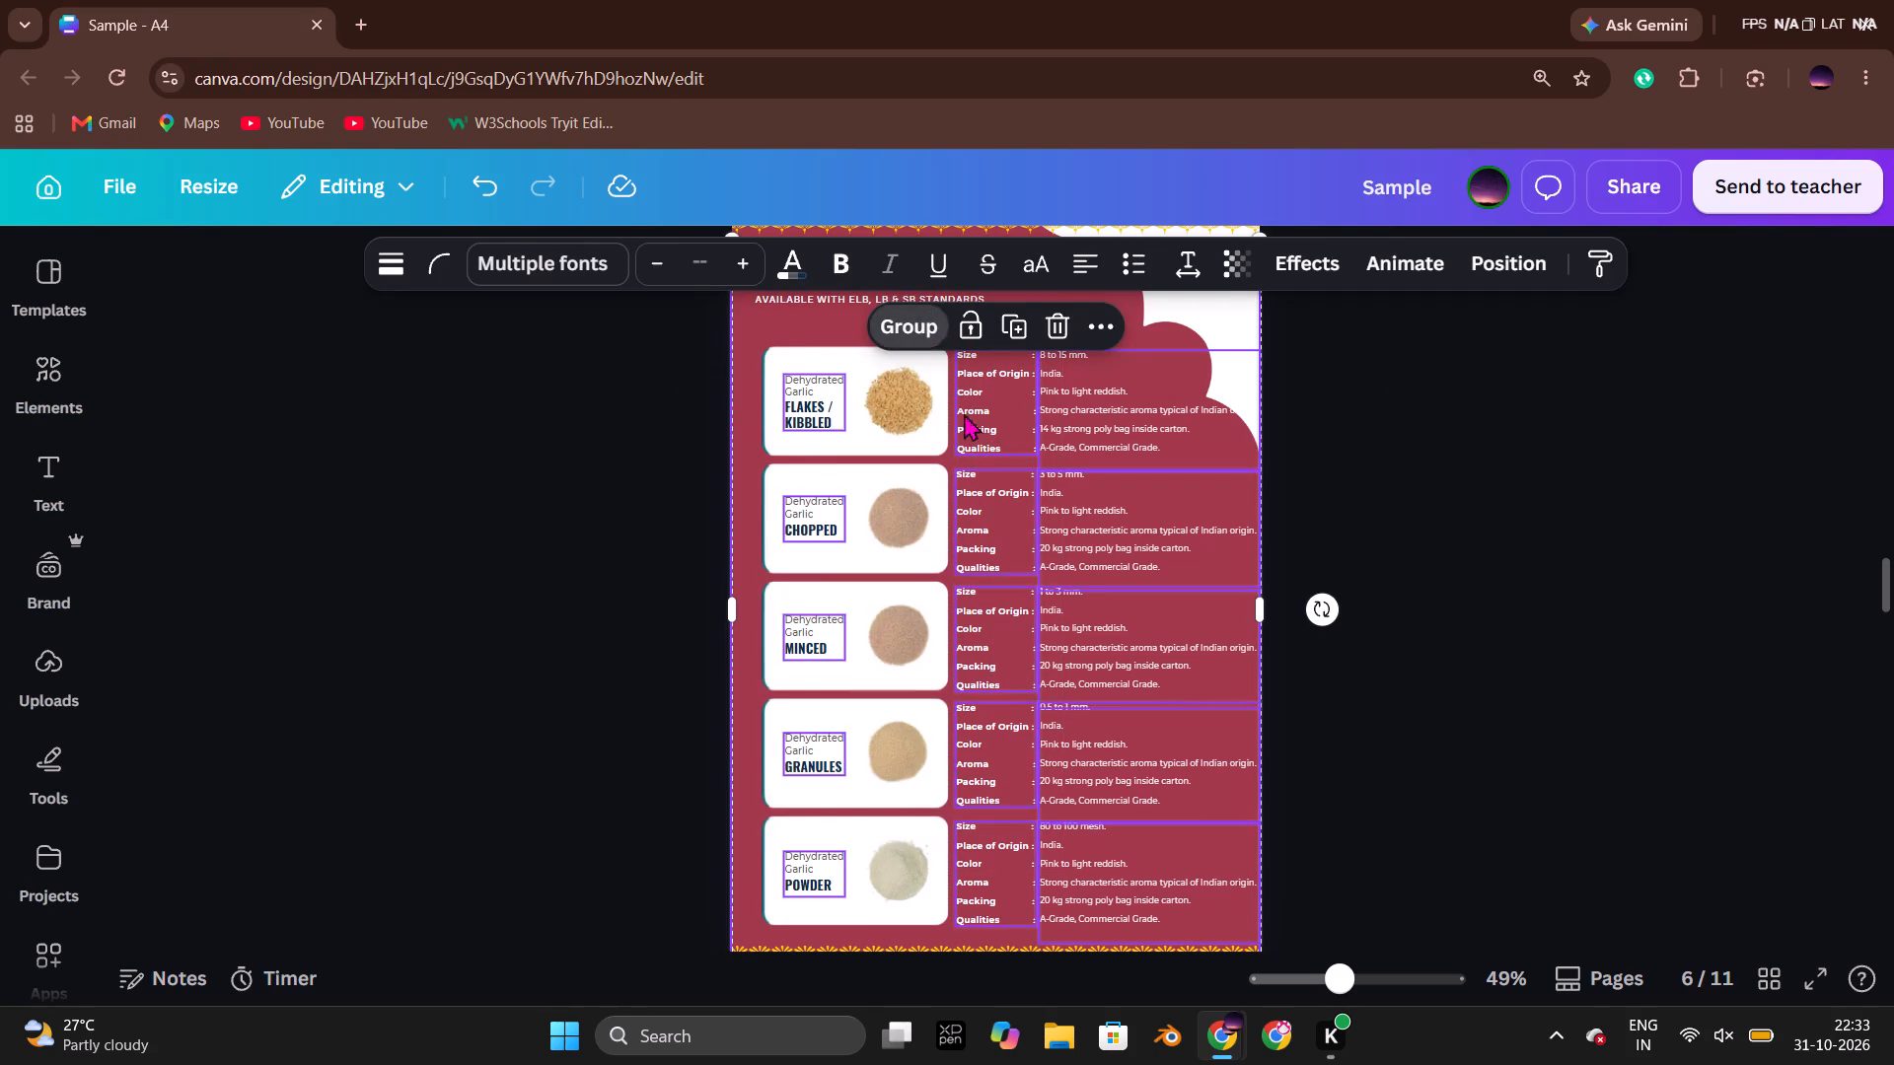
pyautogui.click(1551, 687)
# Shift the grouped garlic cards and specifications on page 6 left to line up with the heading, and up closer to it.
pyautogui.click(1060, 625)
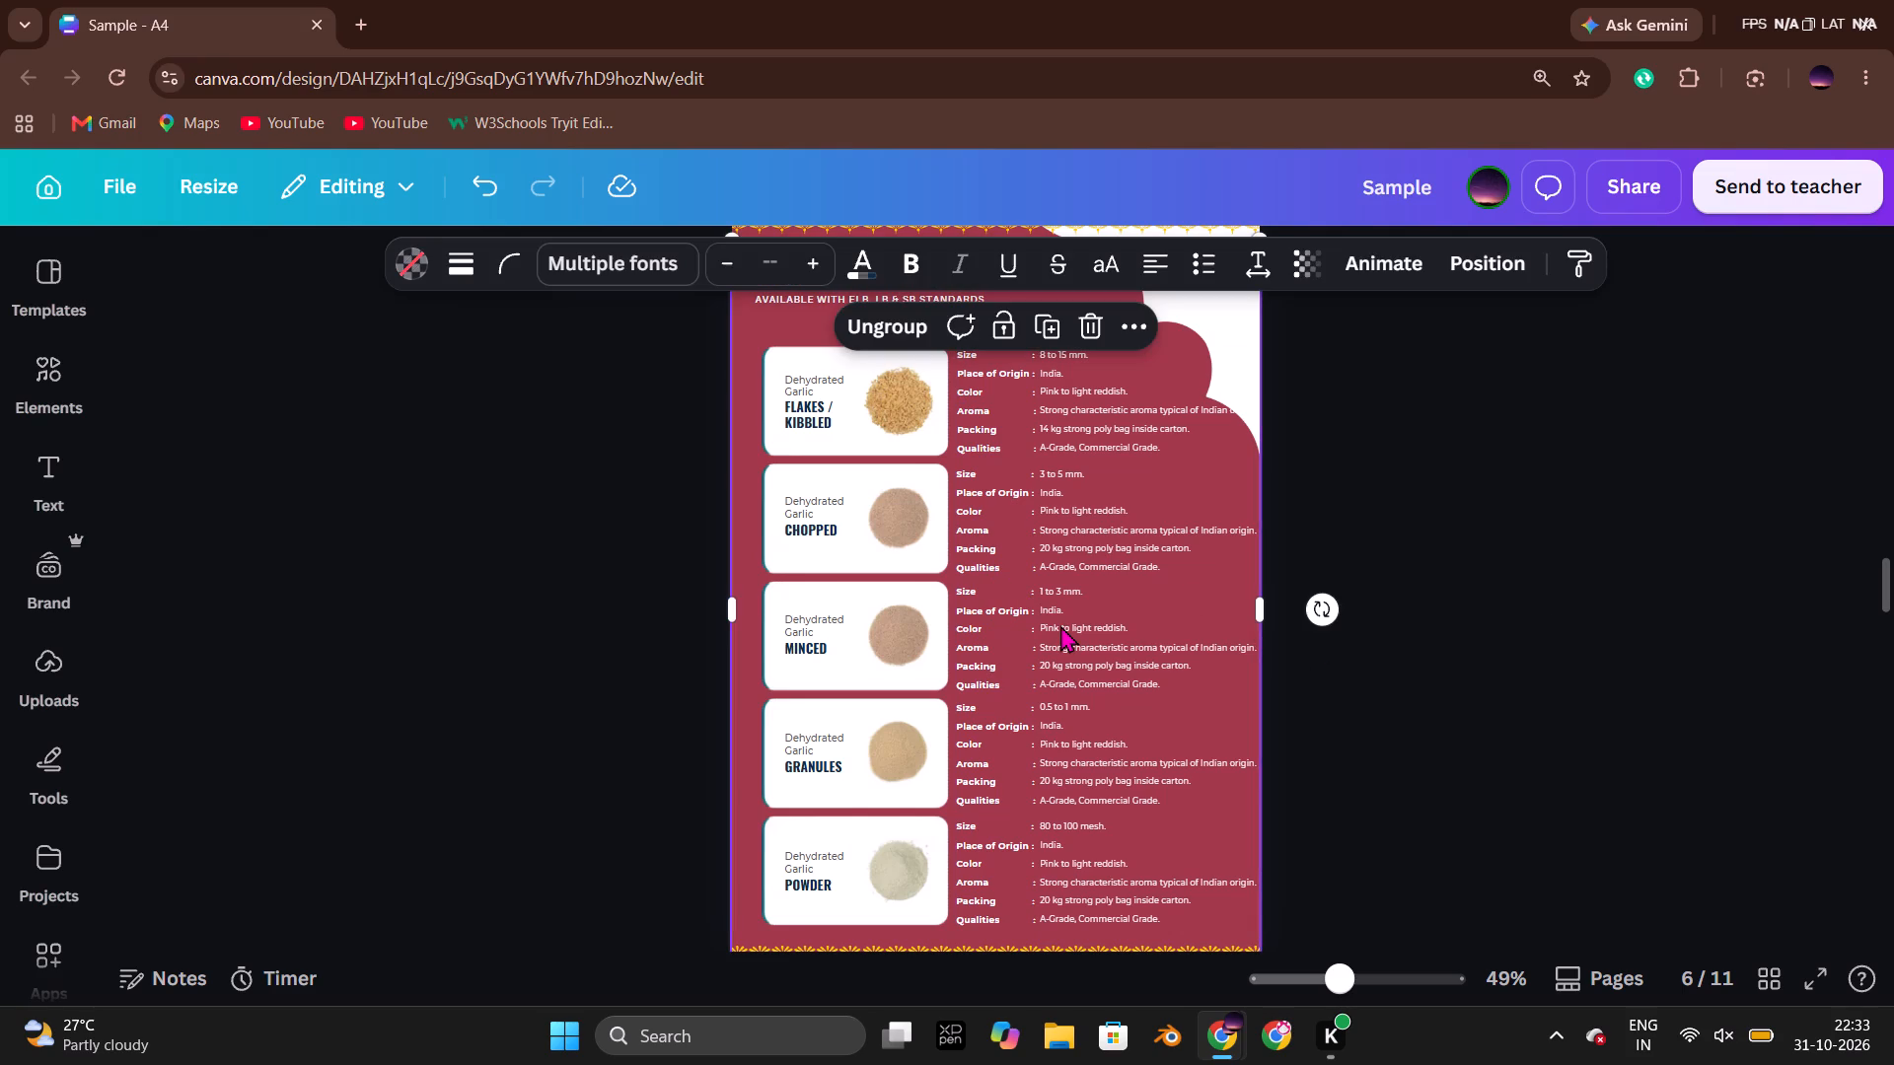
pyautogui.press('Left')
pyautogui.press('Left')
pyautogui.press('Left')
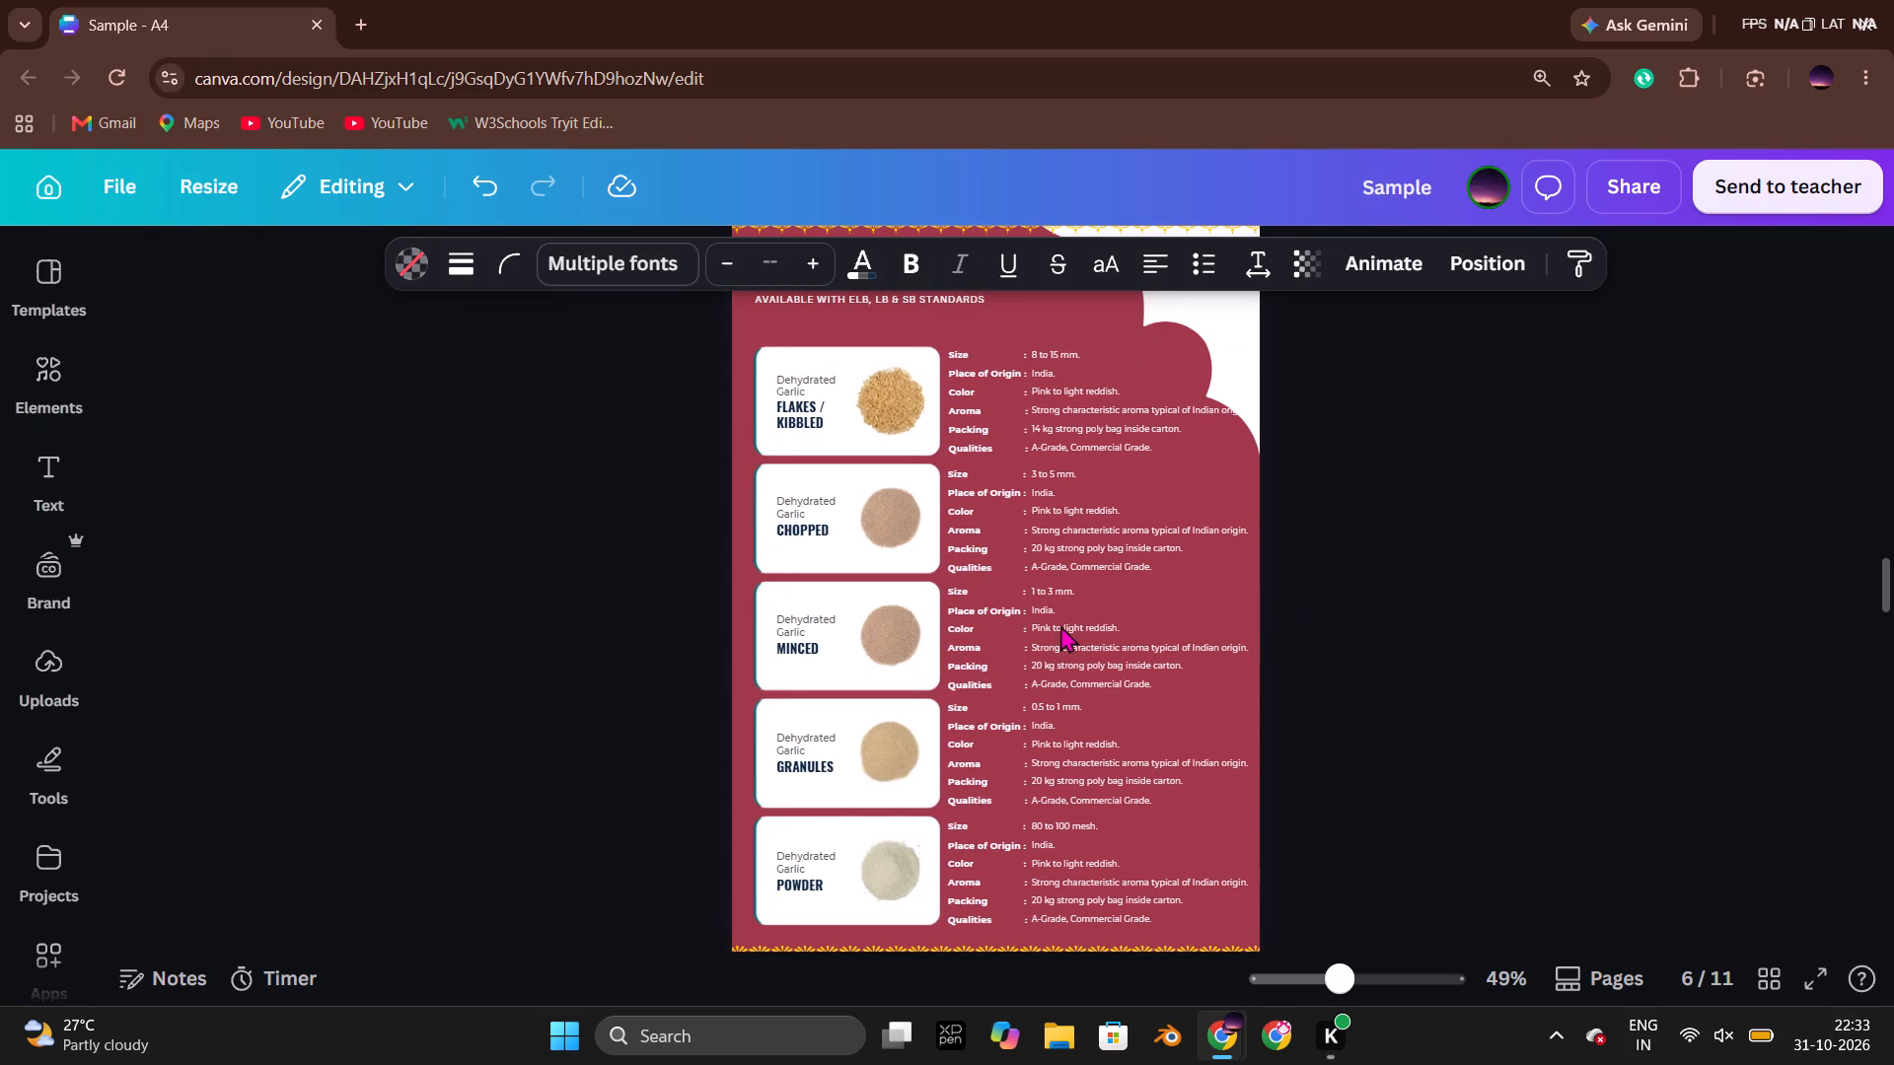
pyautogui.press('Left')
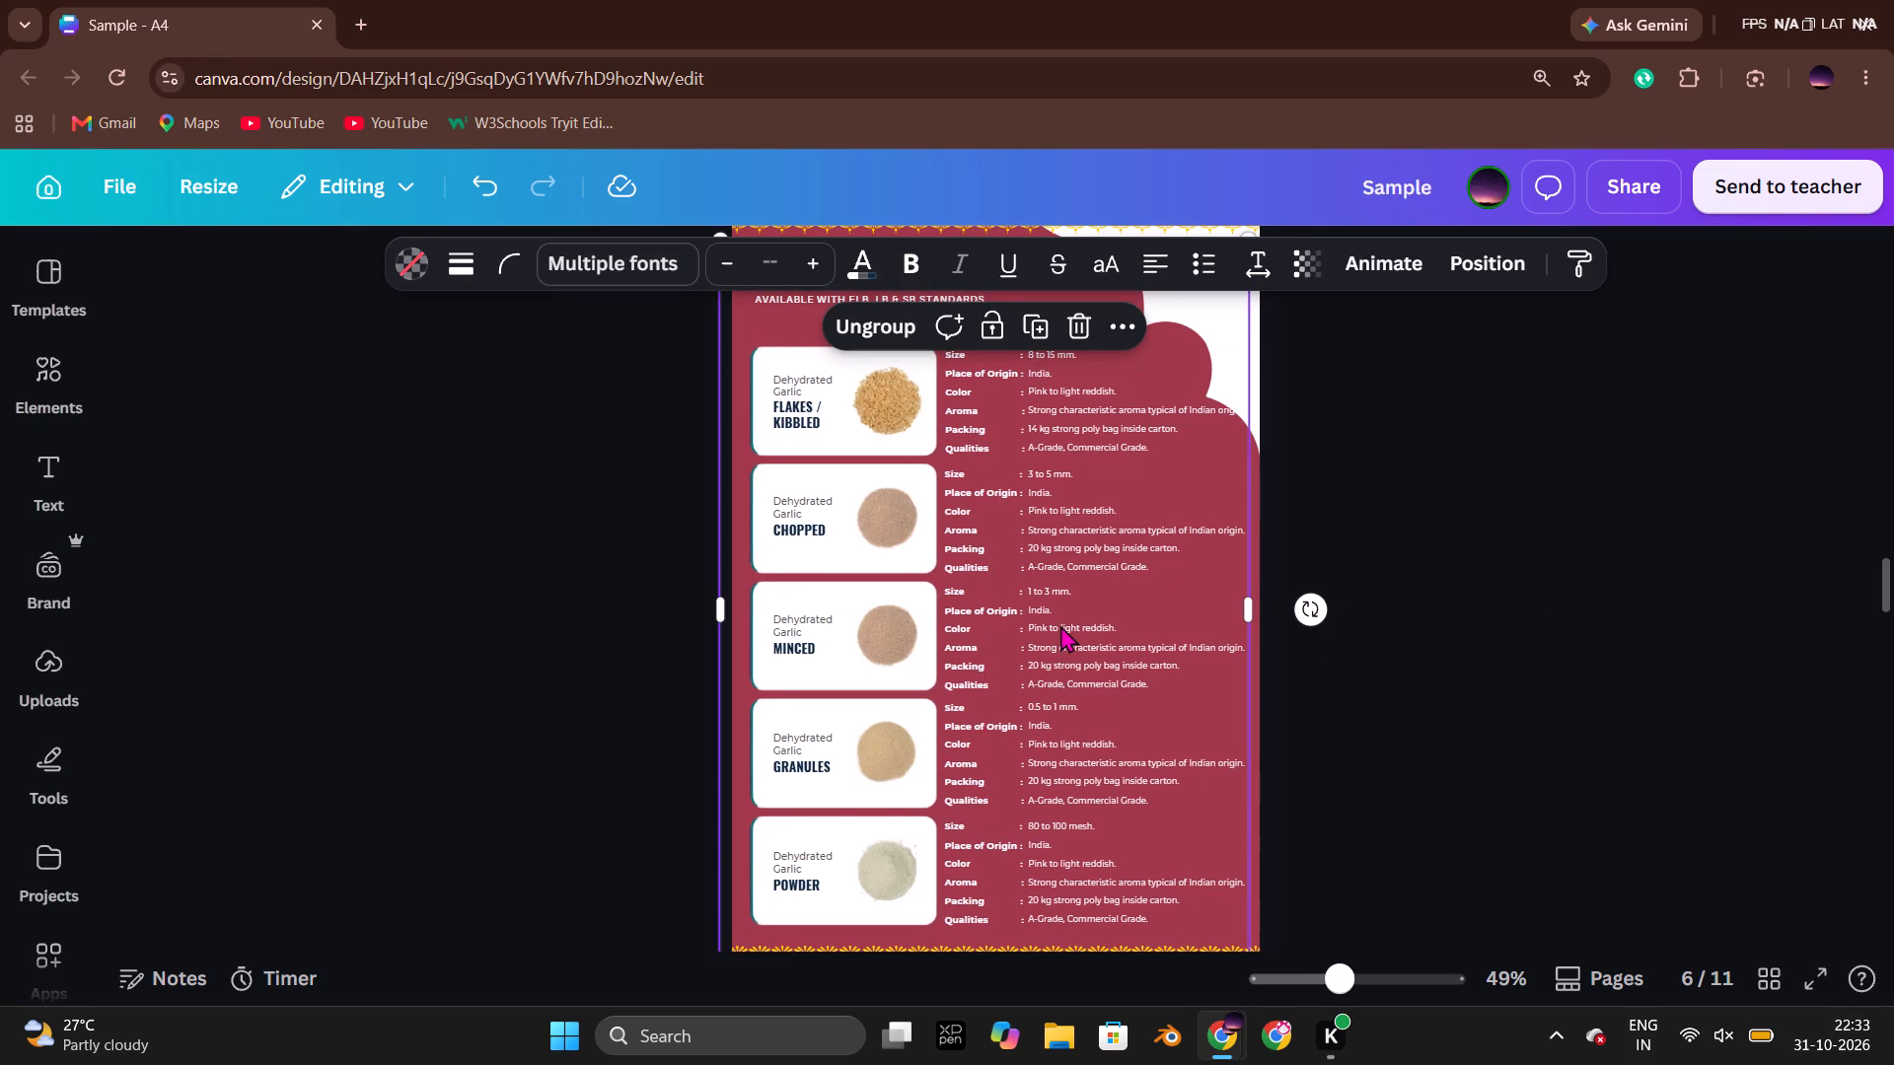
pyautogui.press('Down')
pyautogui.press('Up')
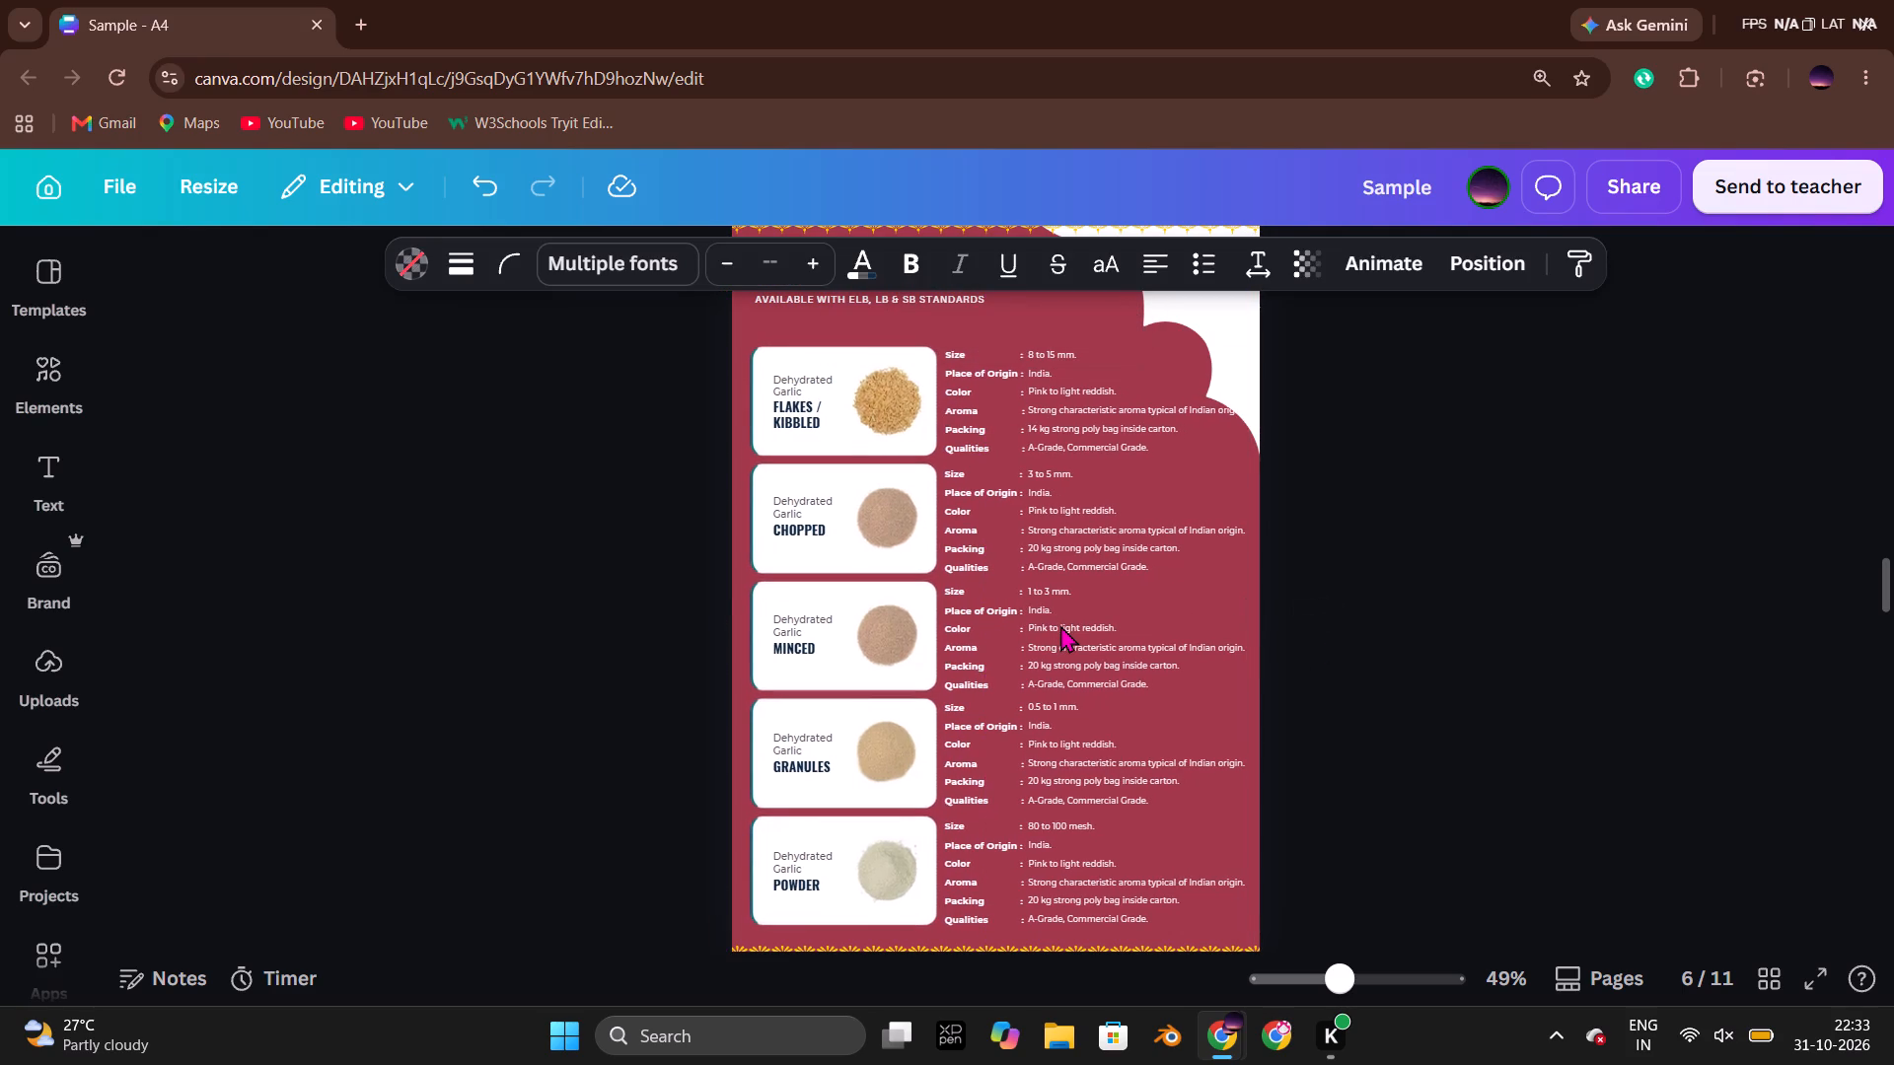
pyautogui.press('Up')
pyautogui.press('Up')
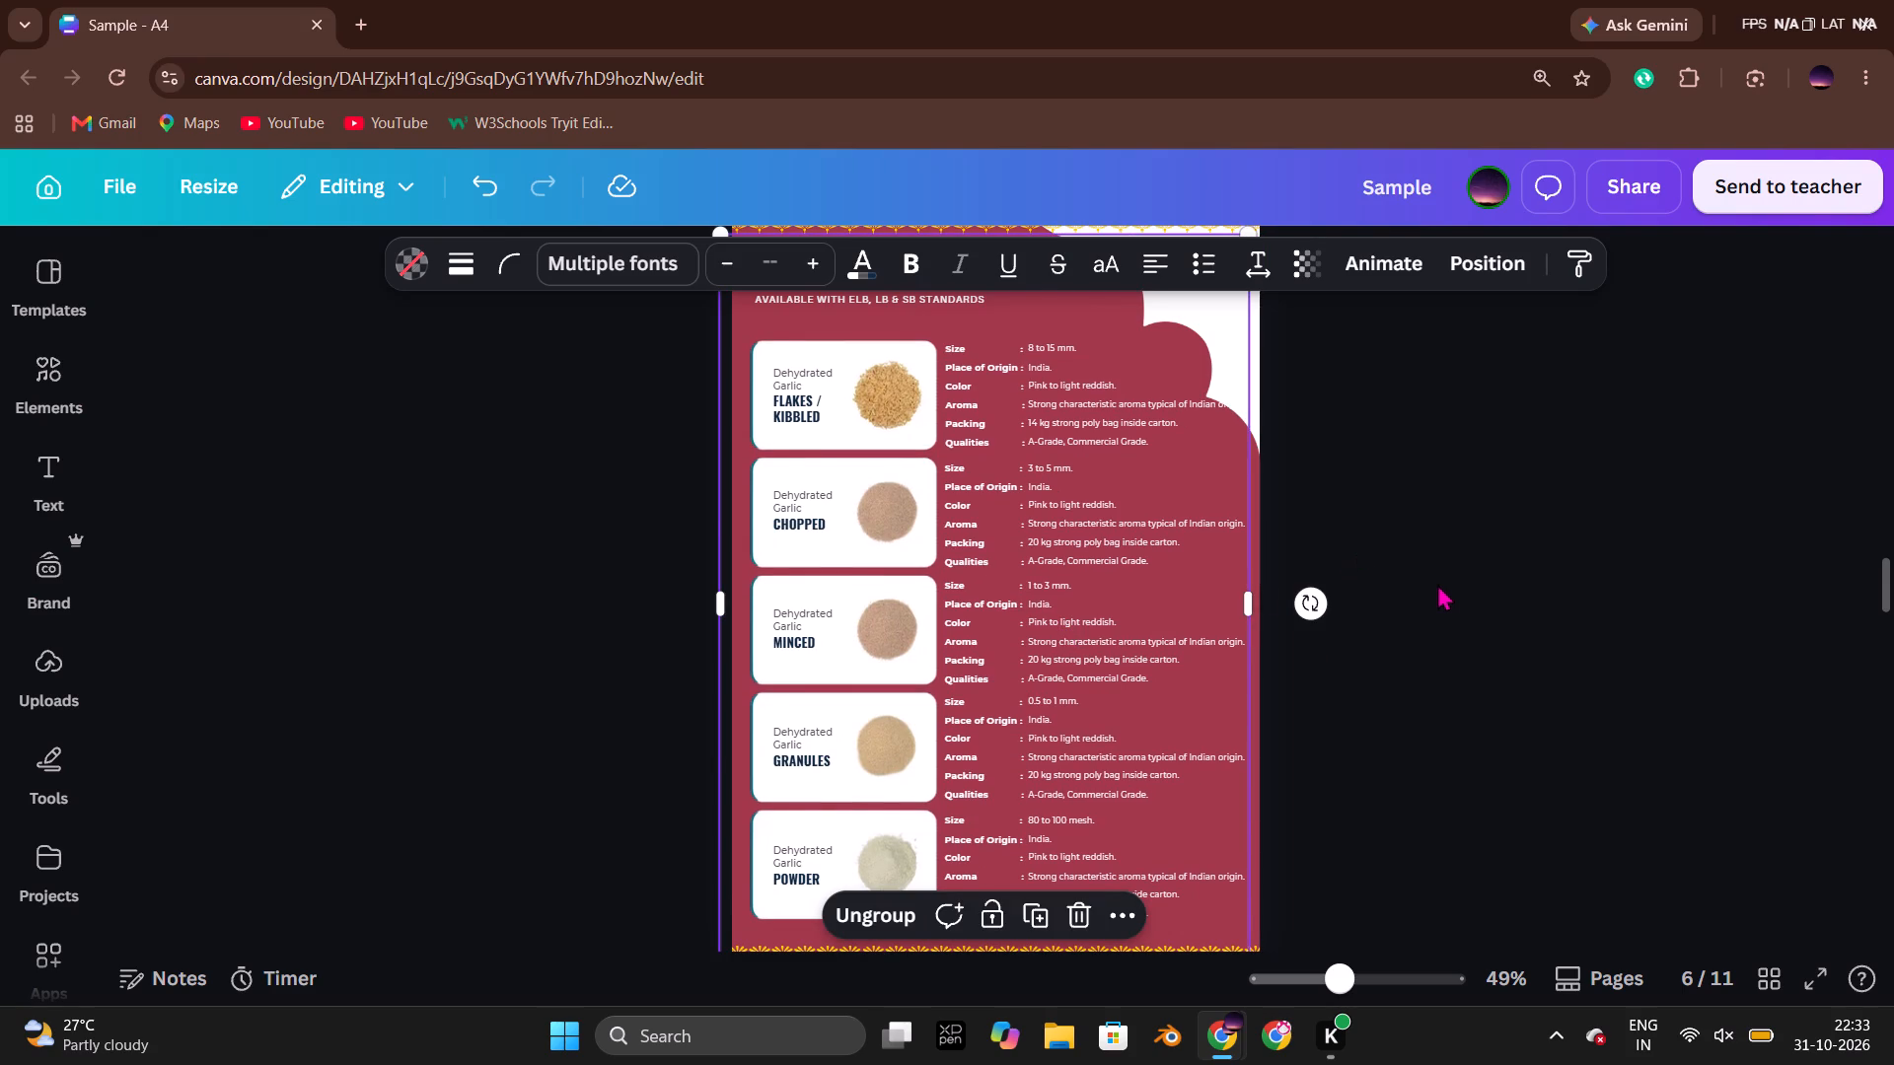
pyautogui.scroll(-2, 1446, 586)
pyautogui.press('Up')
pyautogui.press('Up')
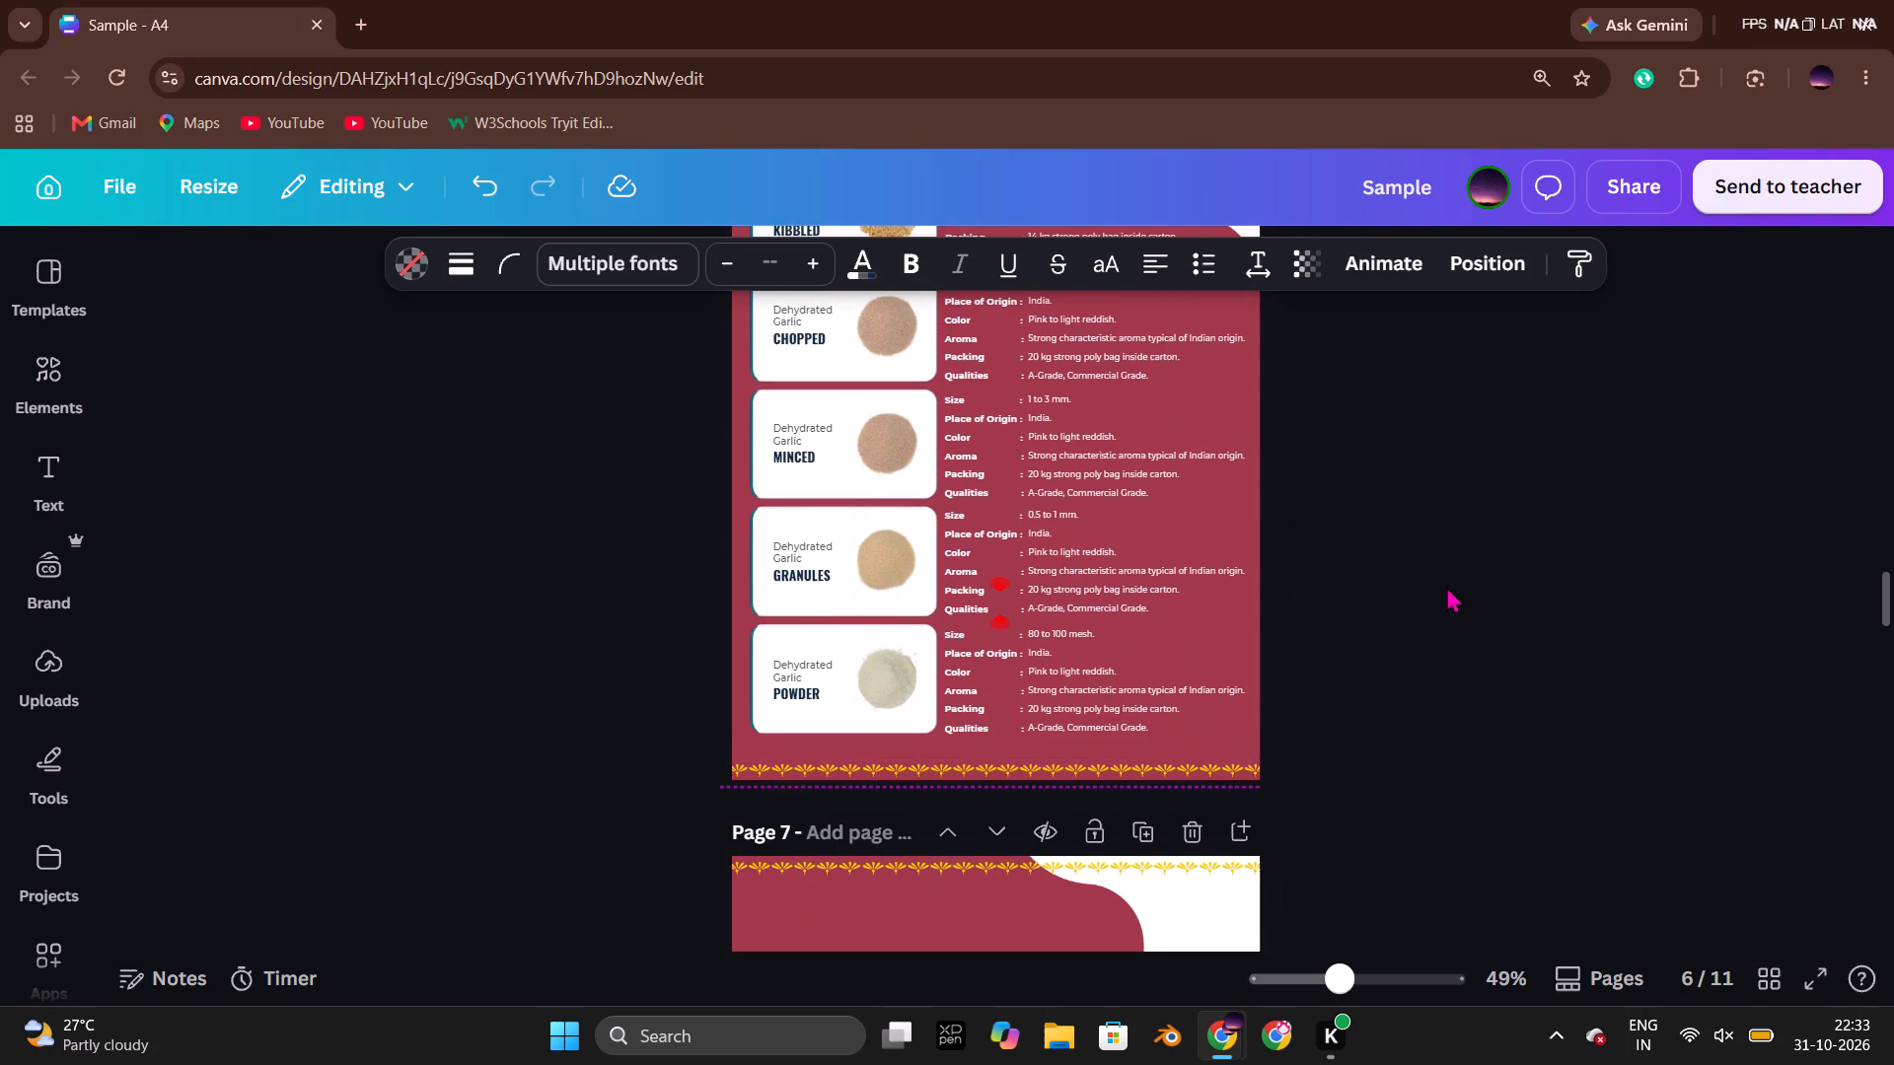
pyautogui.press('Up')
pyautogui.scroll(2, 1446, 586)
pyautogui.hscroll(-2, 1446, 586)
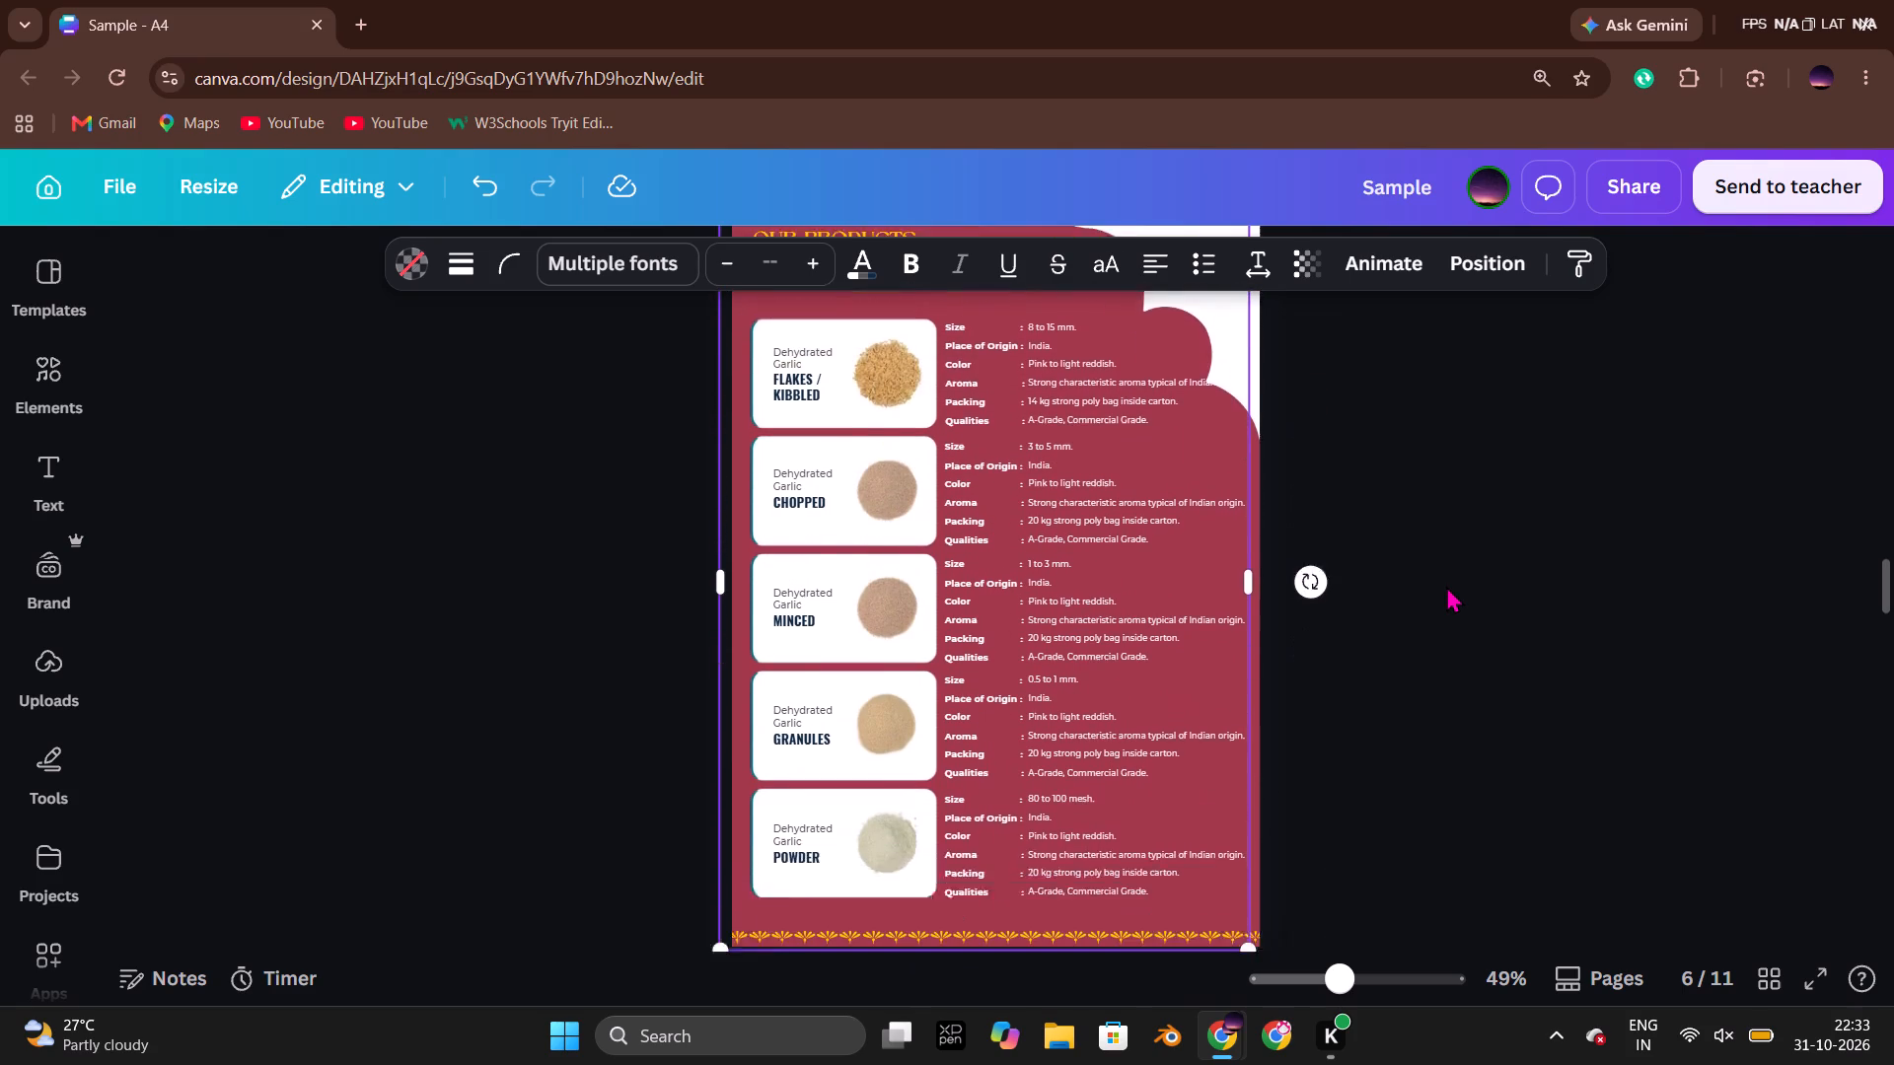
pyautogui.hscroll(-1, 1446, 586)
pyautogui.click(1453, 584)
# Compare the layout of garlic page 6 with the Red Onion page 5 and the unfinished garlic page 7.
pyautogui.scroll(2, 1453, 583)
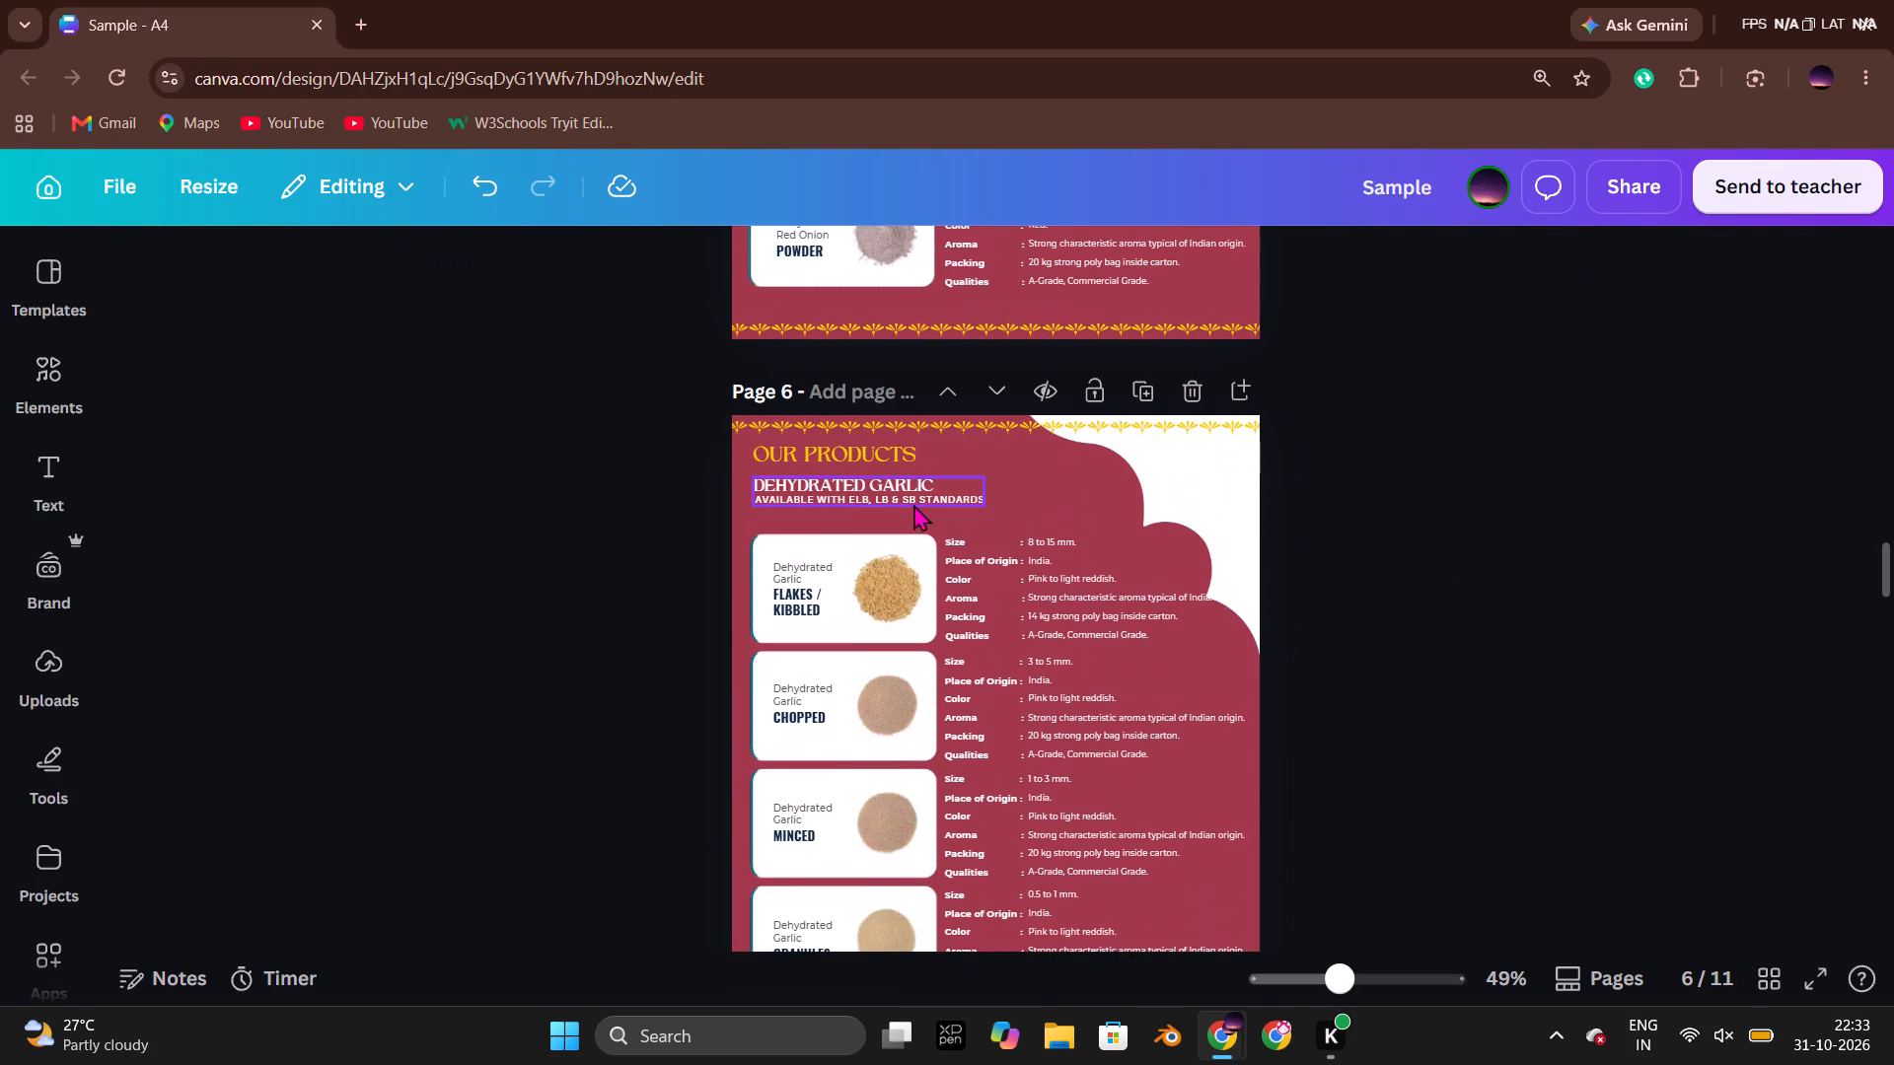
pyautogui.click(654, 475)
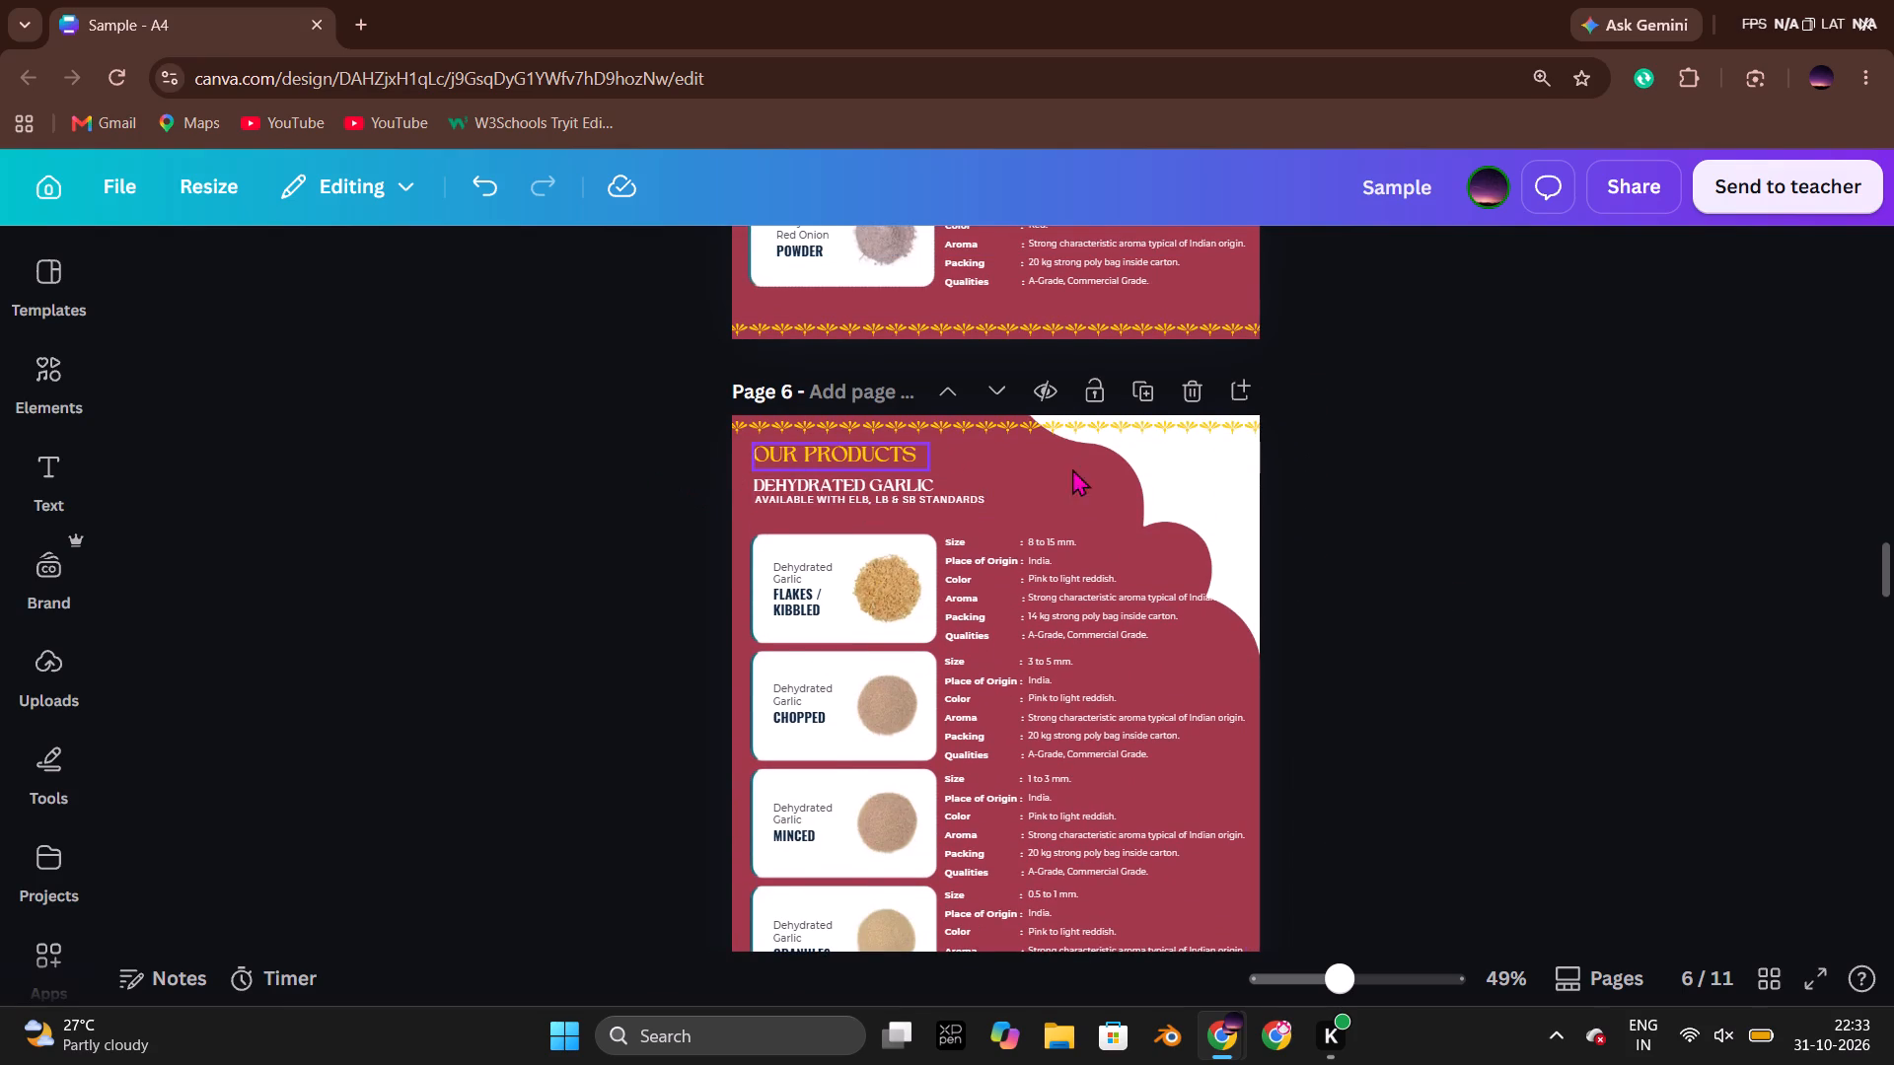
pyautogui.scroll(4, 1430, 485)
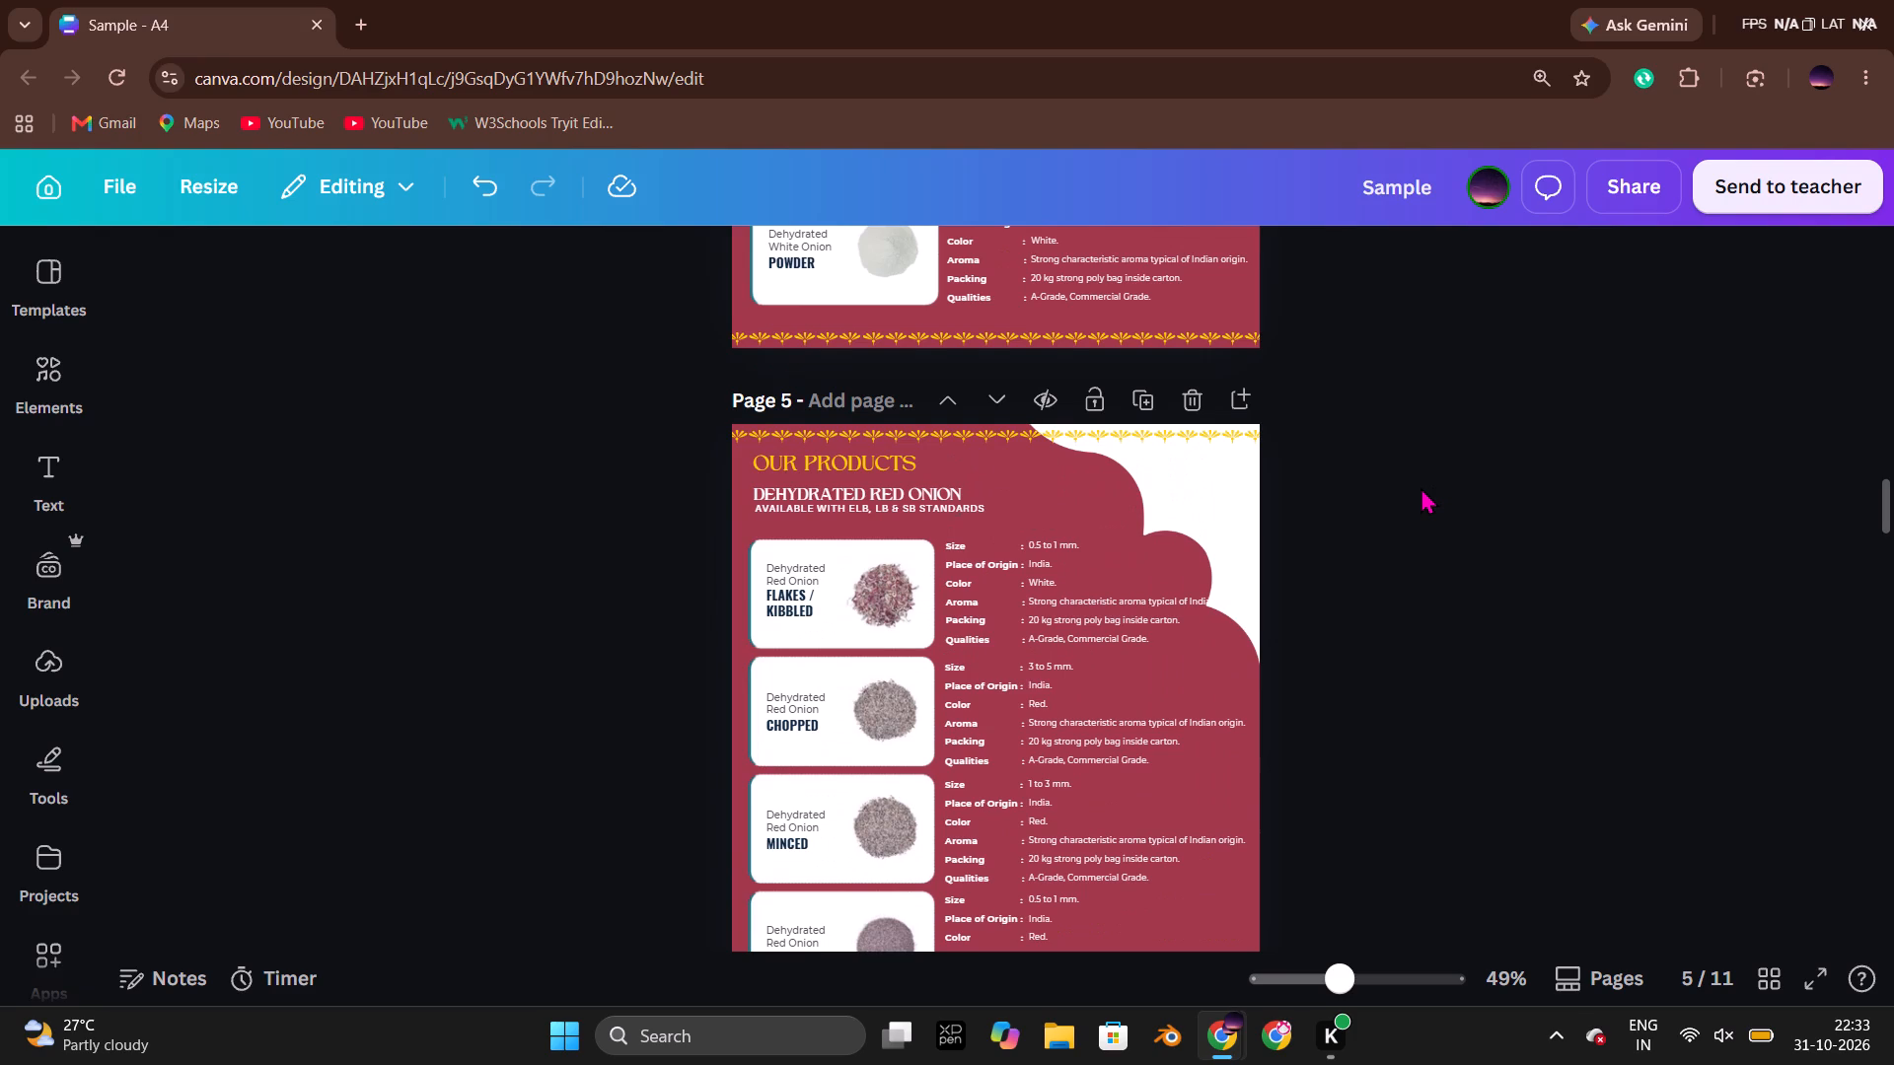
pyautogui.scroll(-4, 1420, 487)
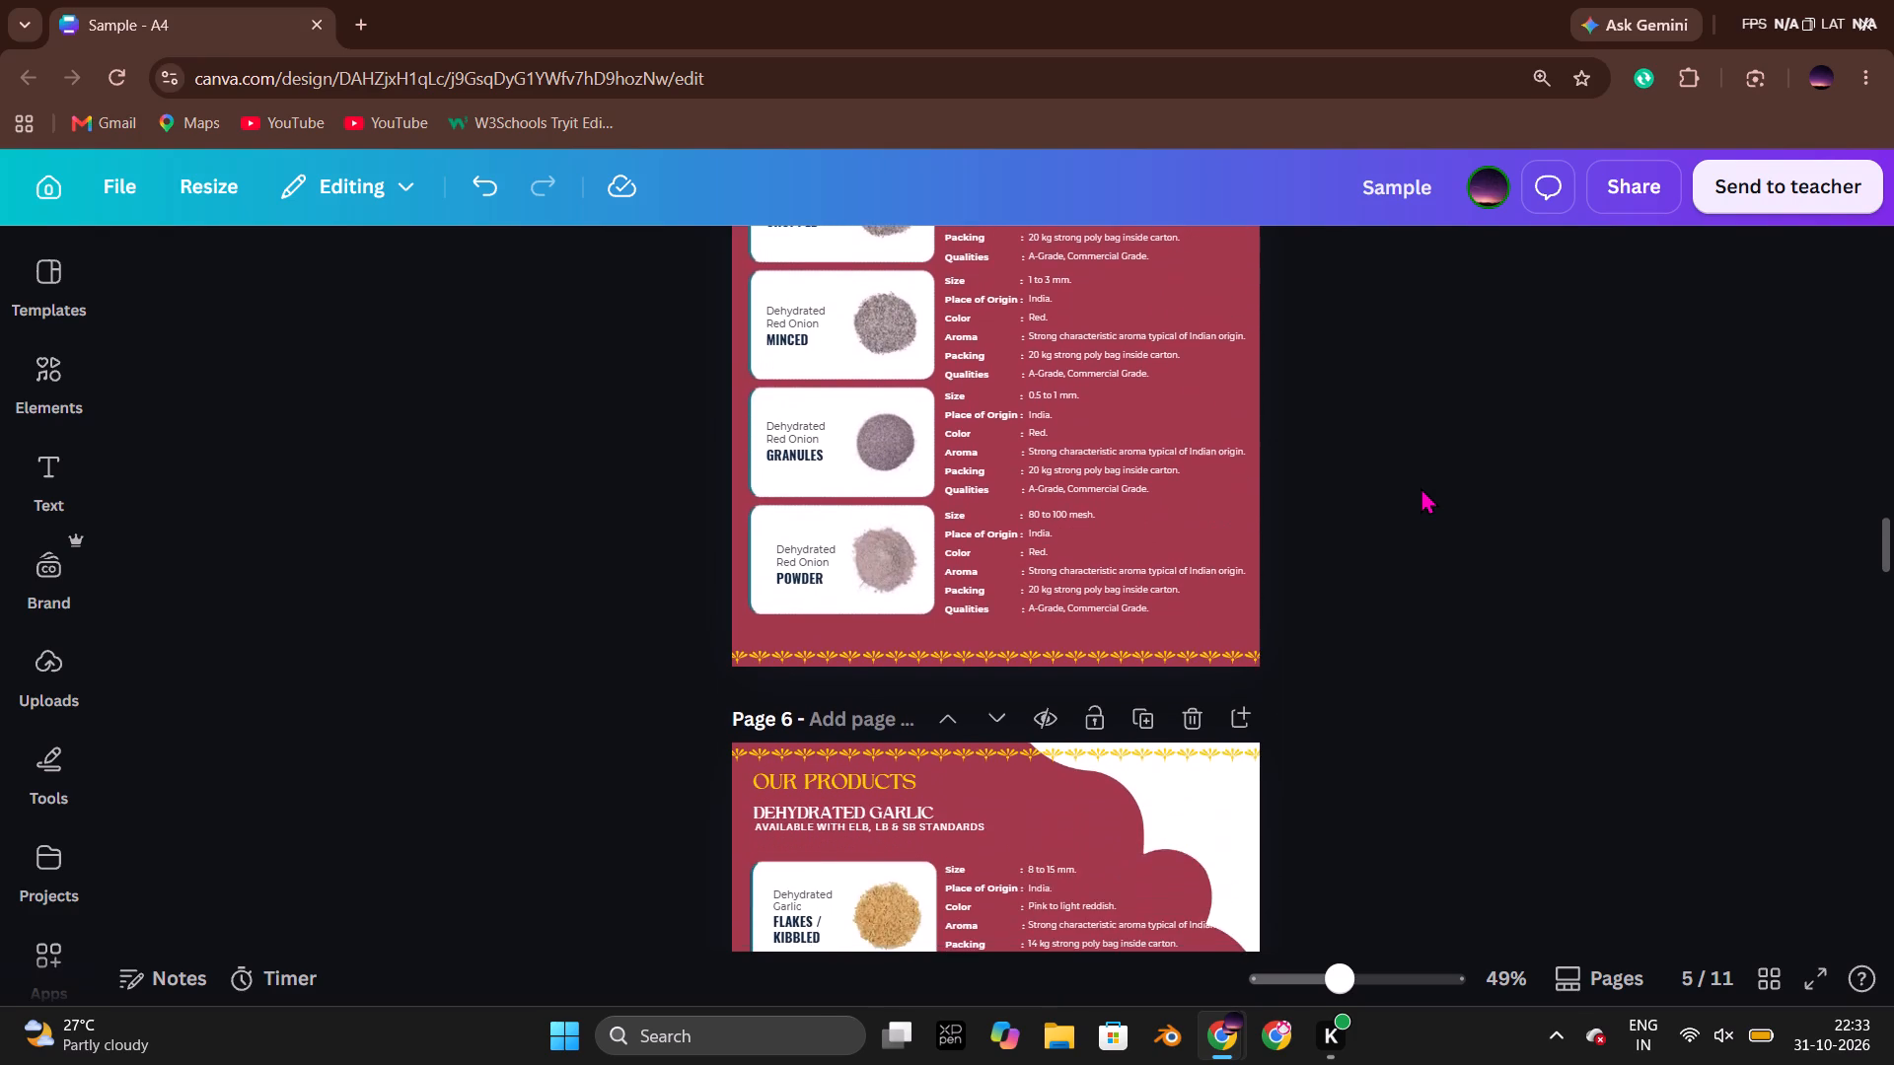
pyautogui.scroll(-3, 1420, 487)
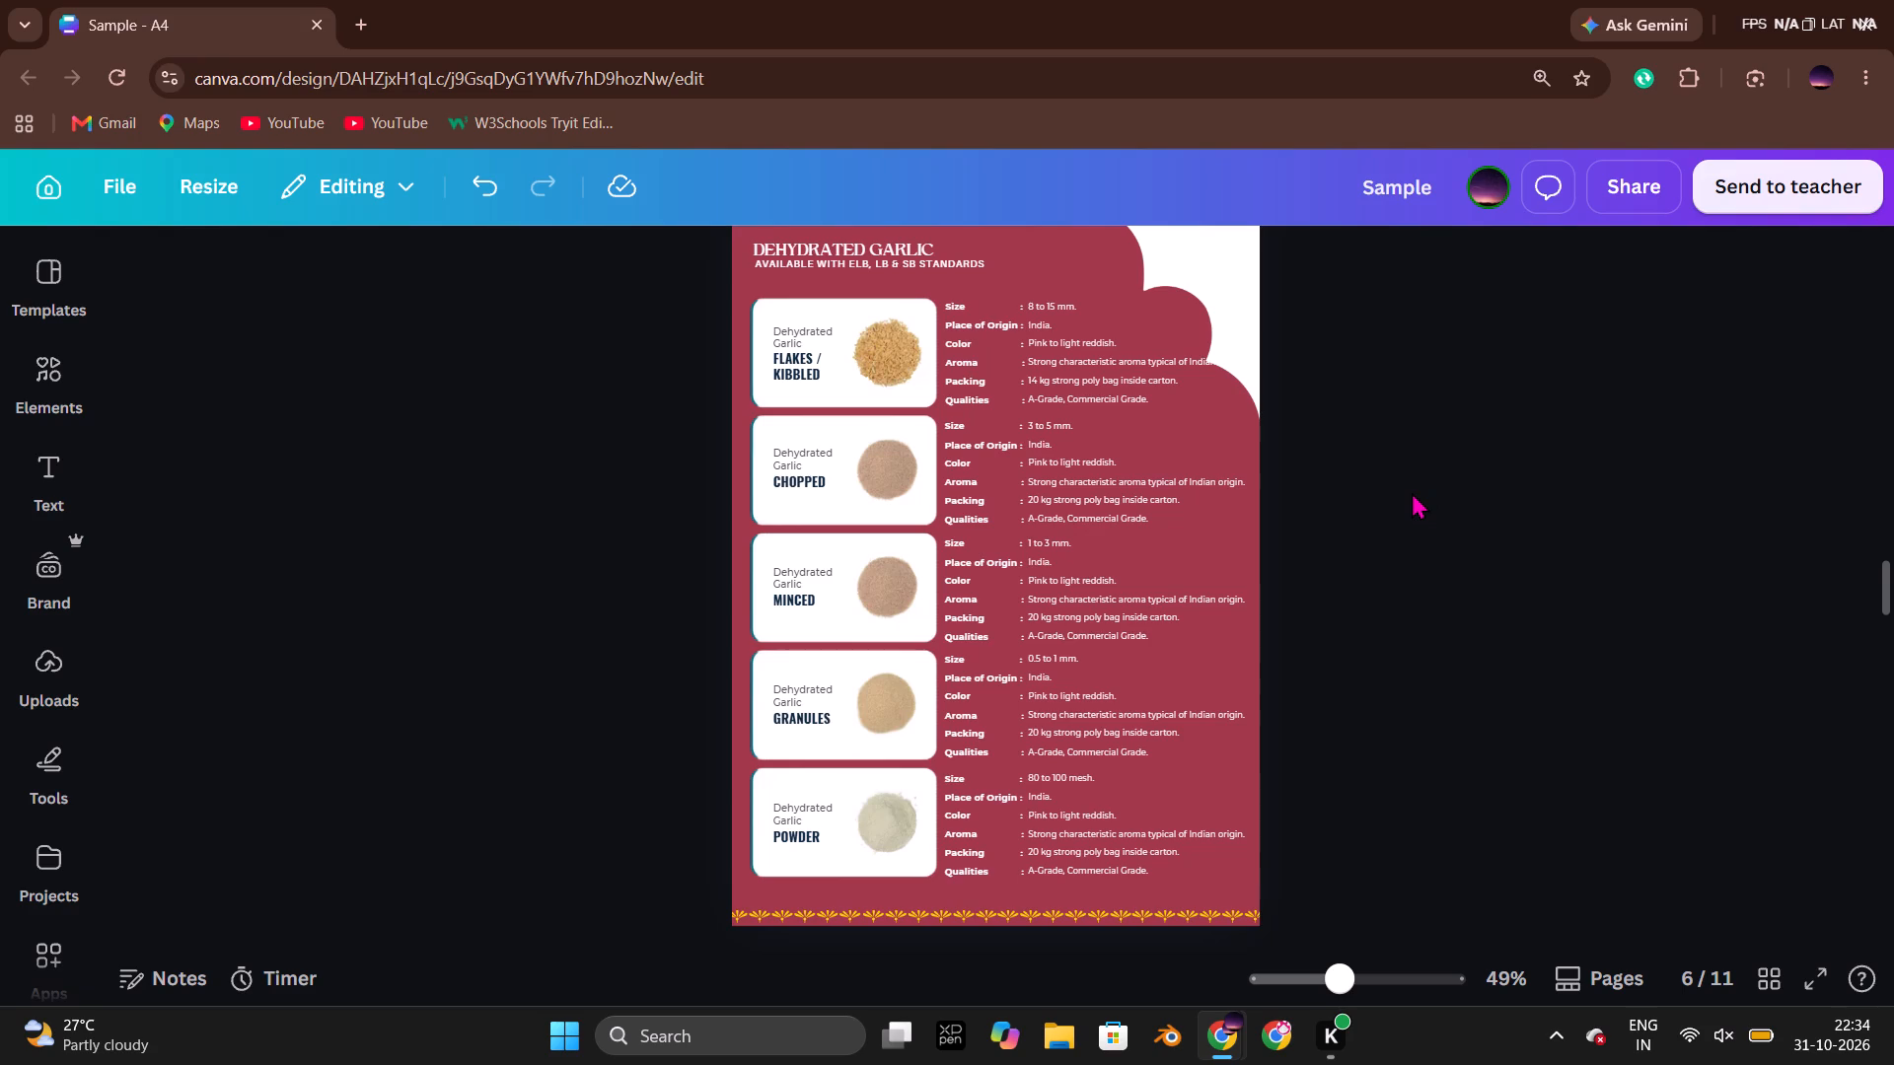
pyautogui.scroll(-4, 1412, 493)
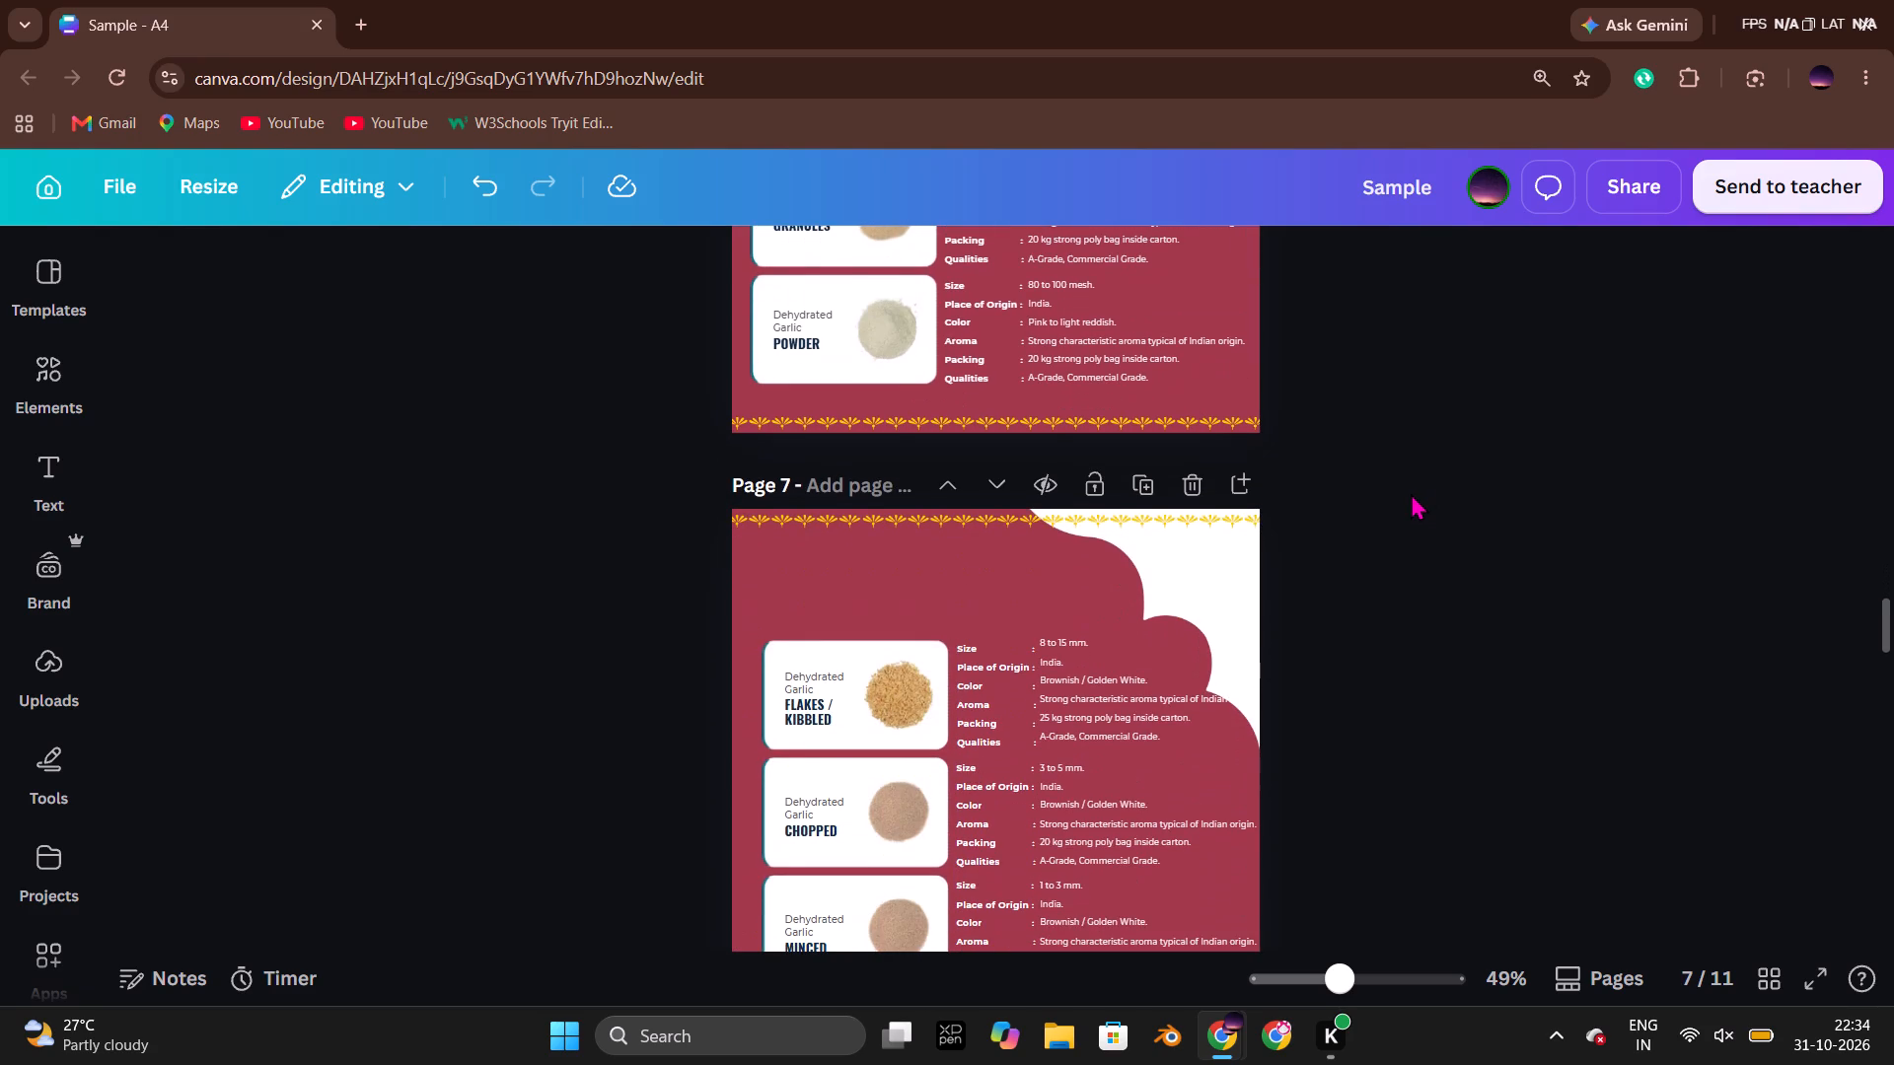
pyautogui.scroll(-1, 1411, 494)
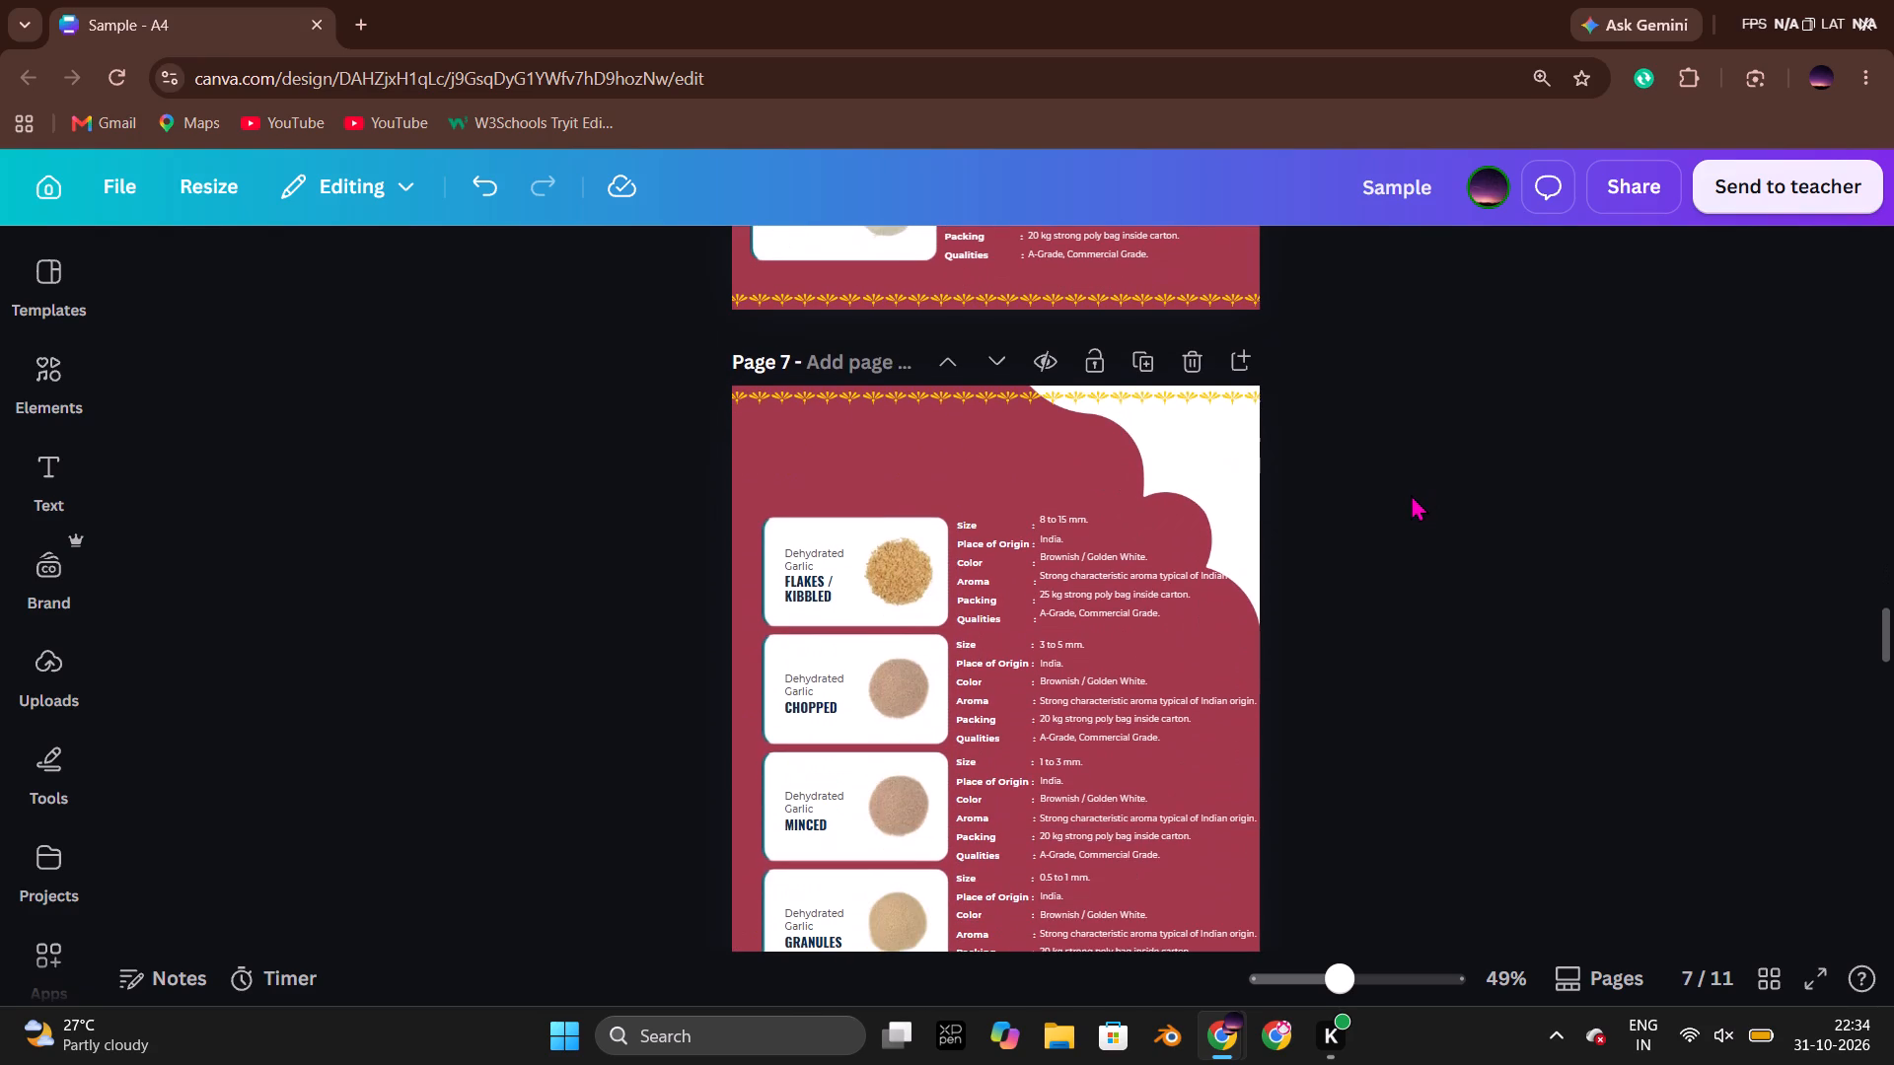
pyautogui.scroll(-2, 1411, 494)
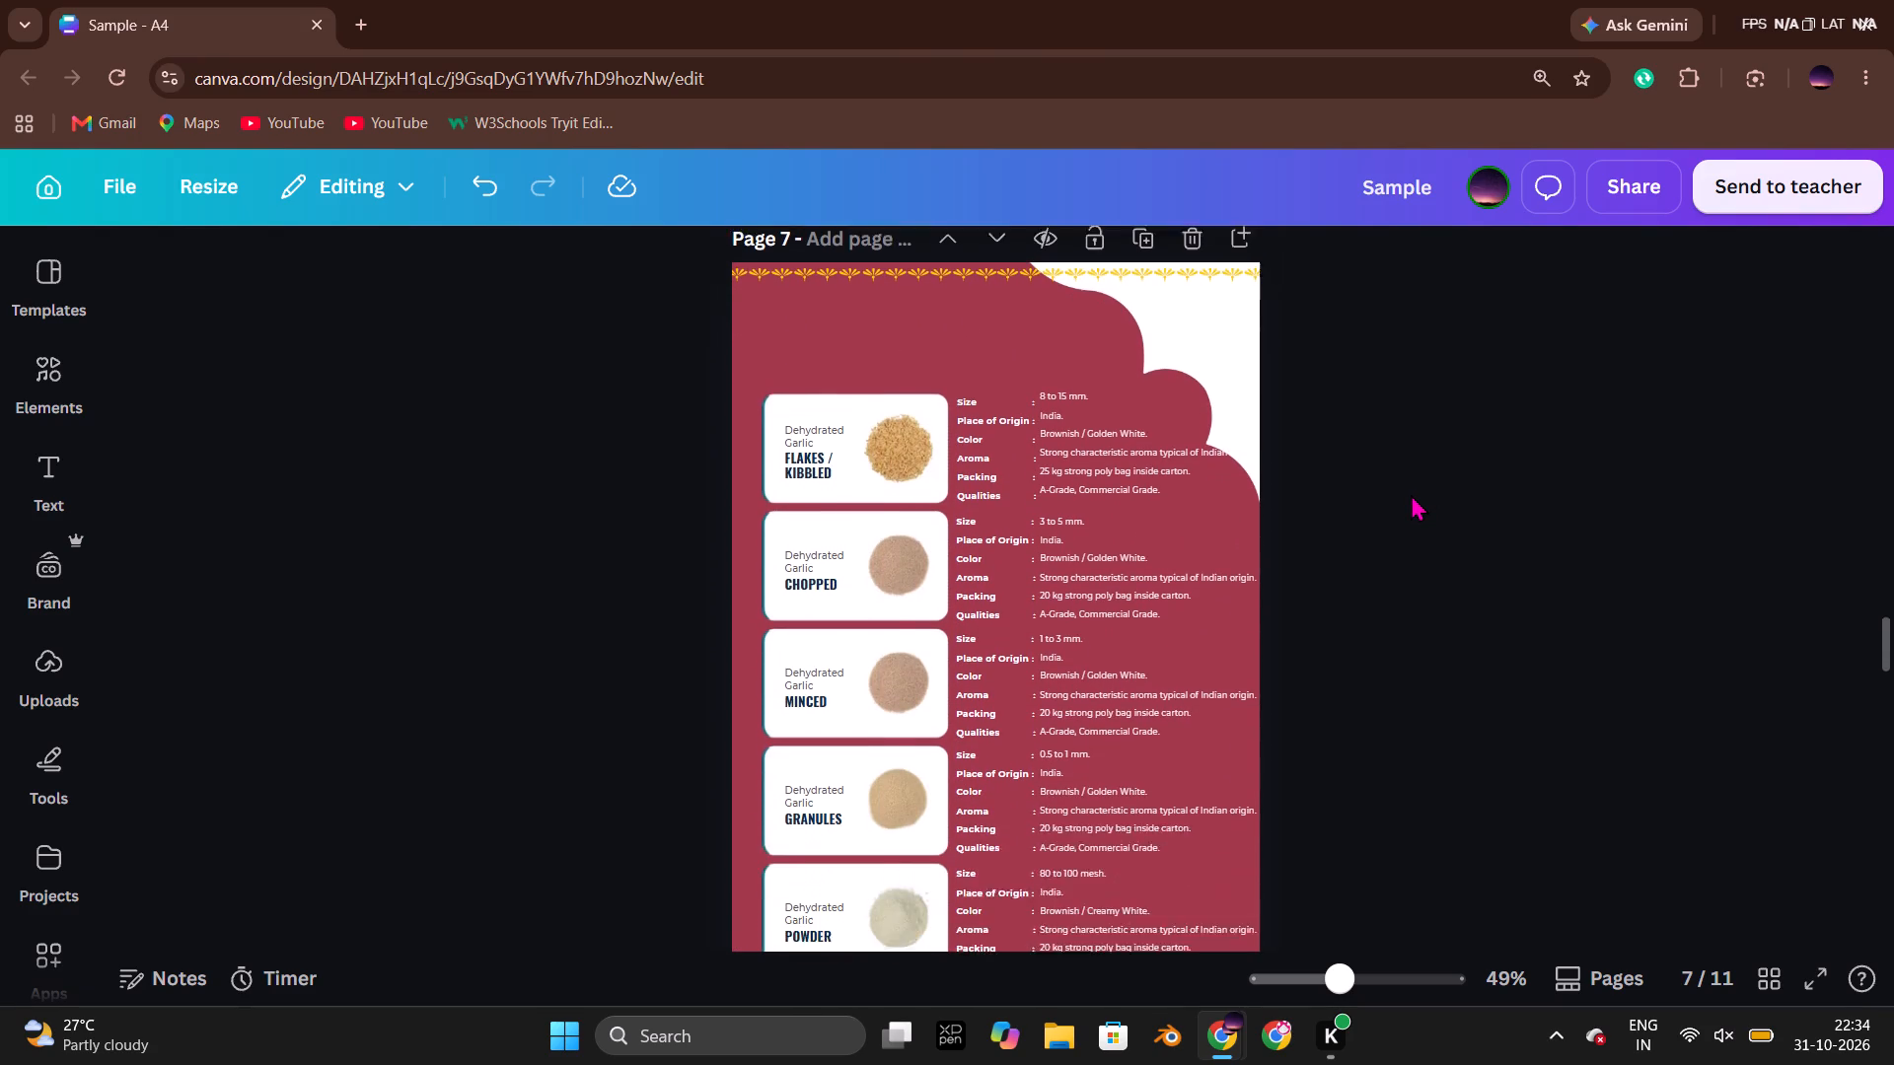
pyautogui.scroll(-1, 1411, 494)
pyautogui.scroll(1, 1411, 494)
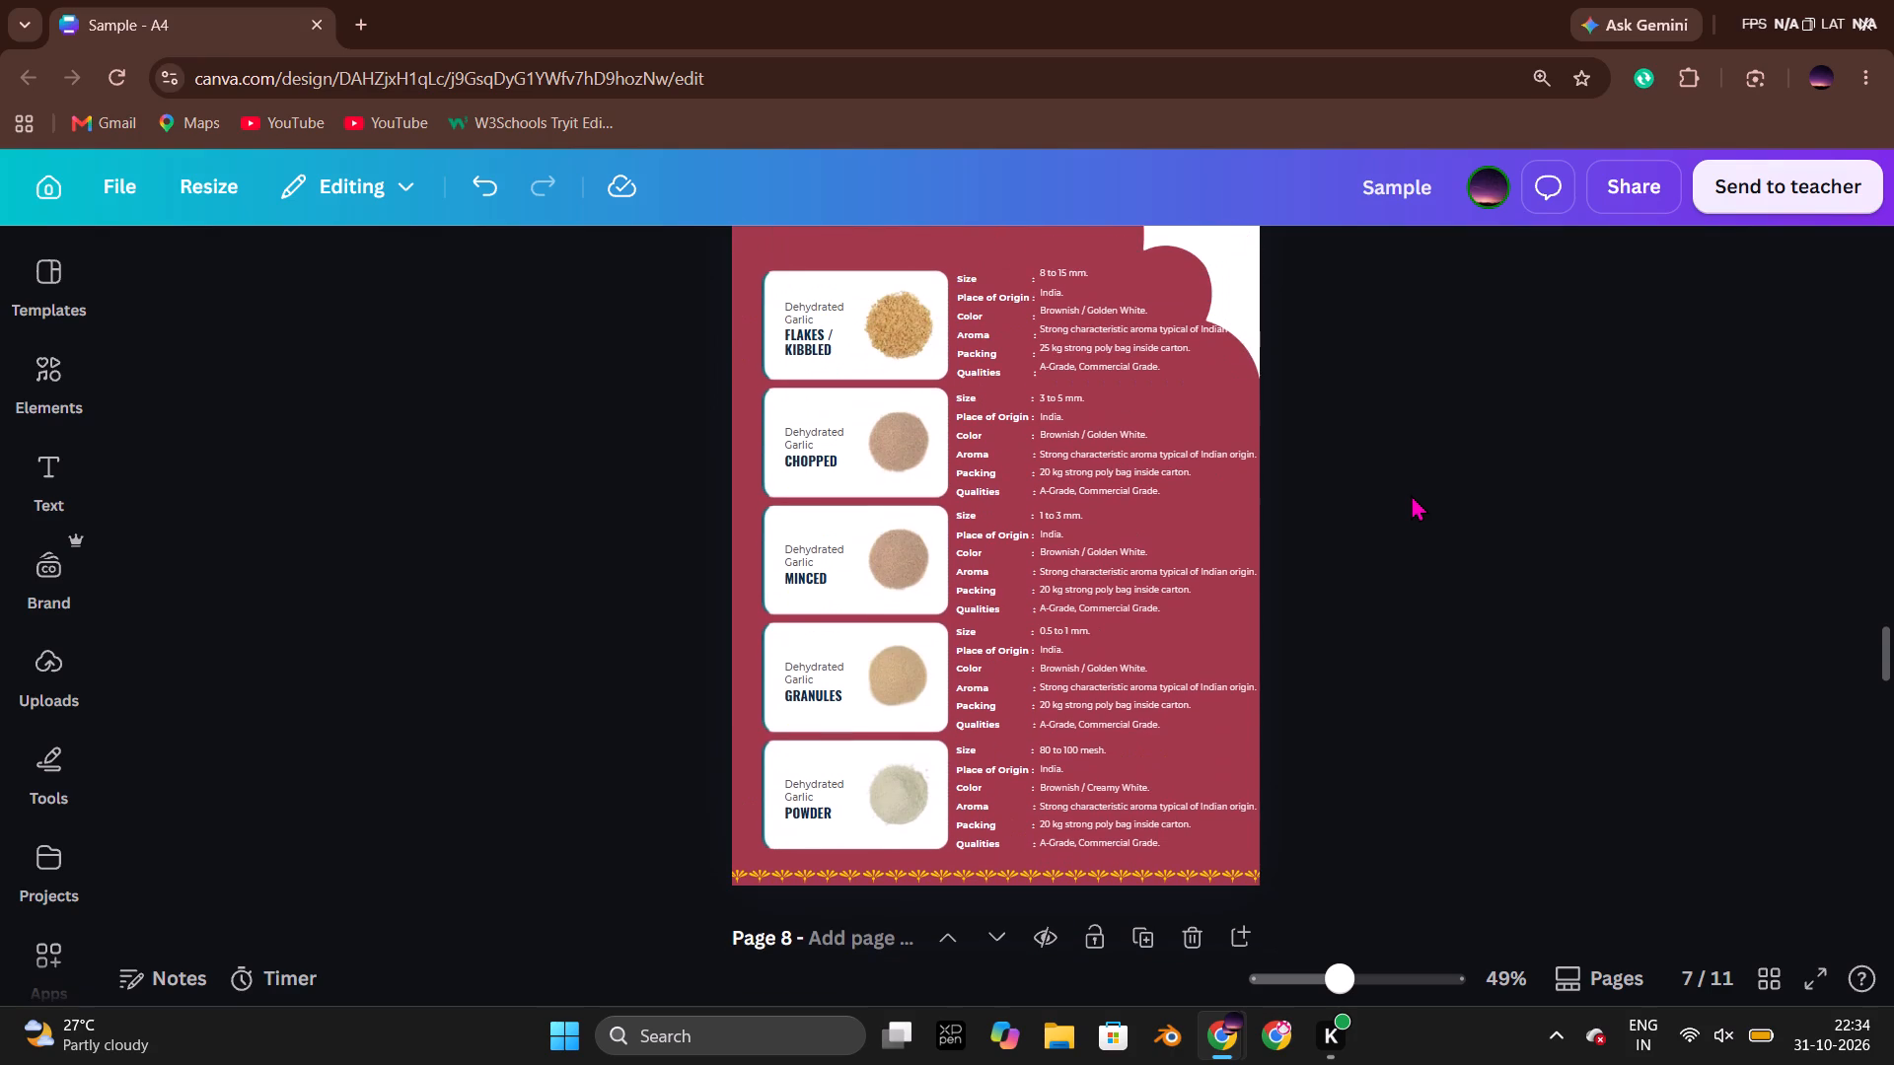
pyautogui.scroll(4, 1411, 494)
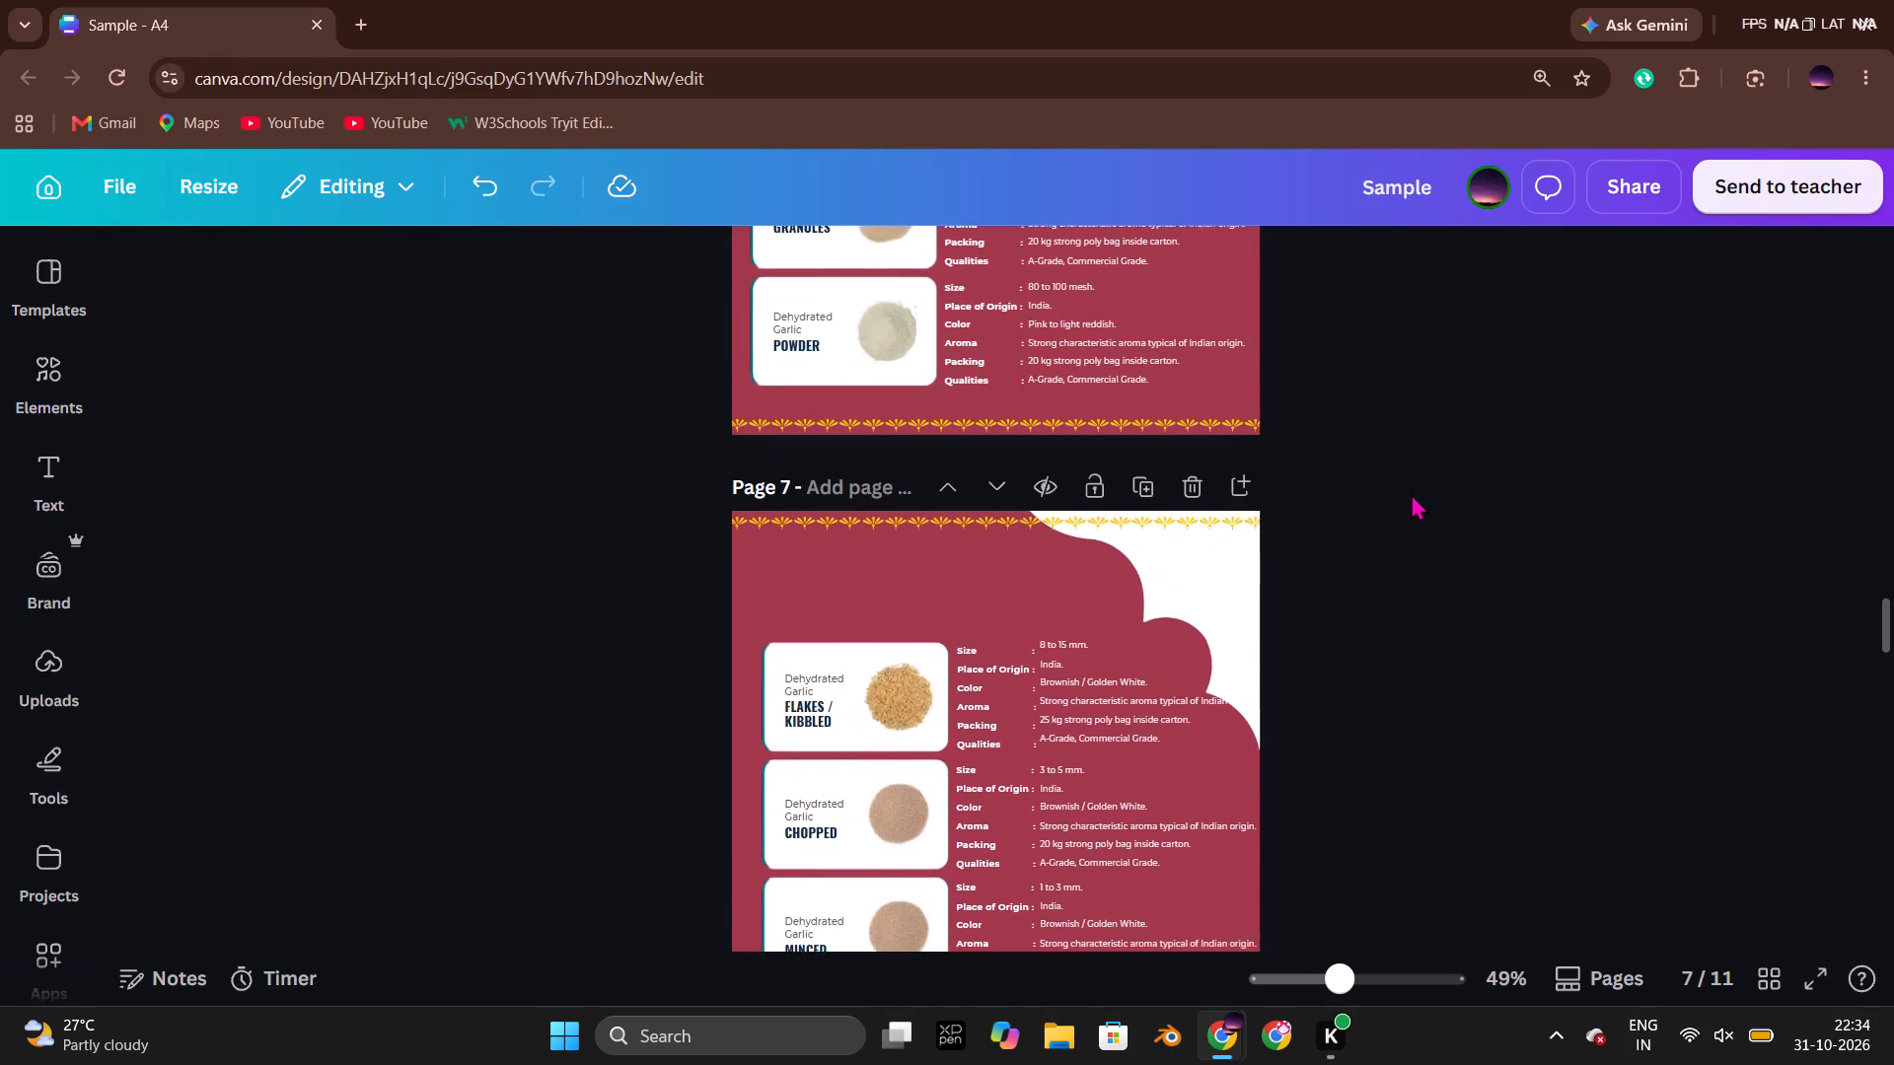
pyautogui.scroll(9, 1411, 493)
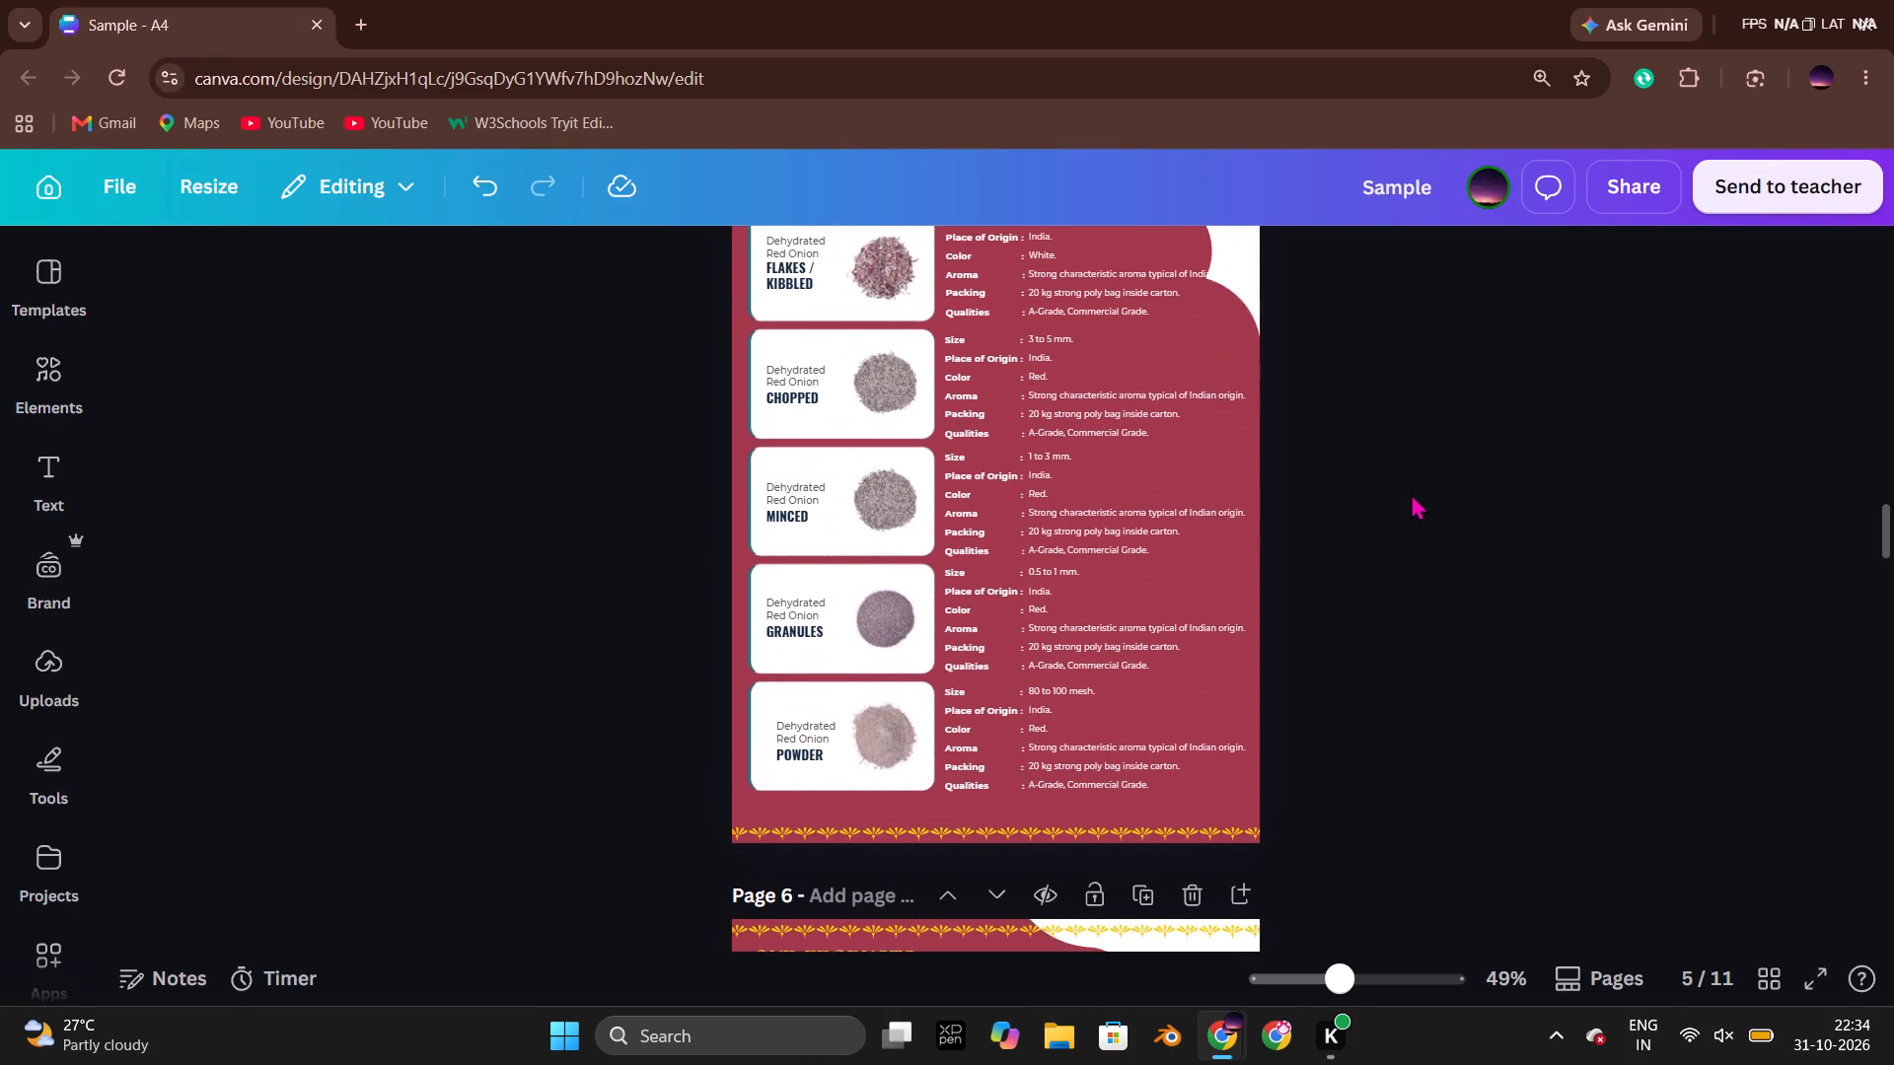
pyautogui.scroll(2, 1411, 493)
pyautogui.scroll(-4, 1411, 493)
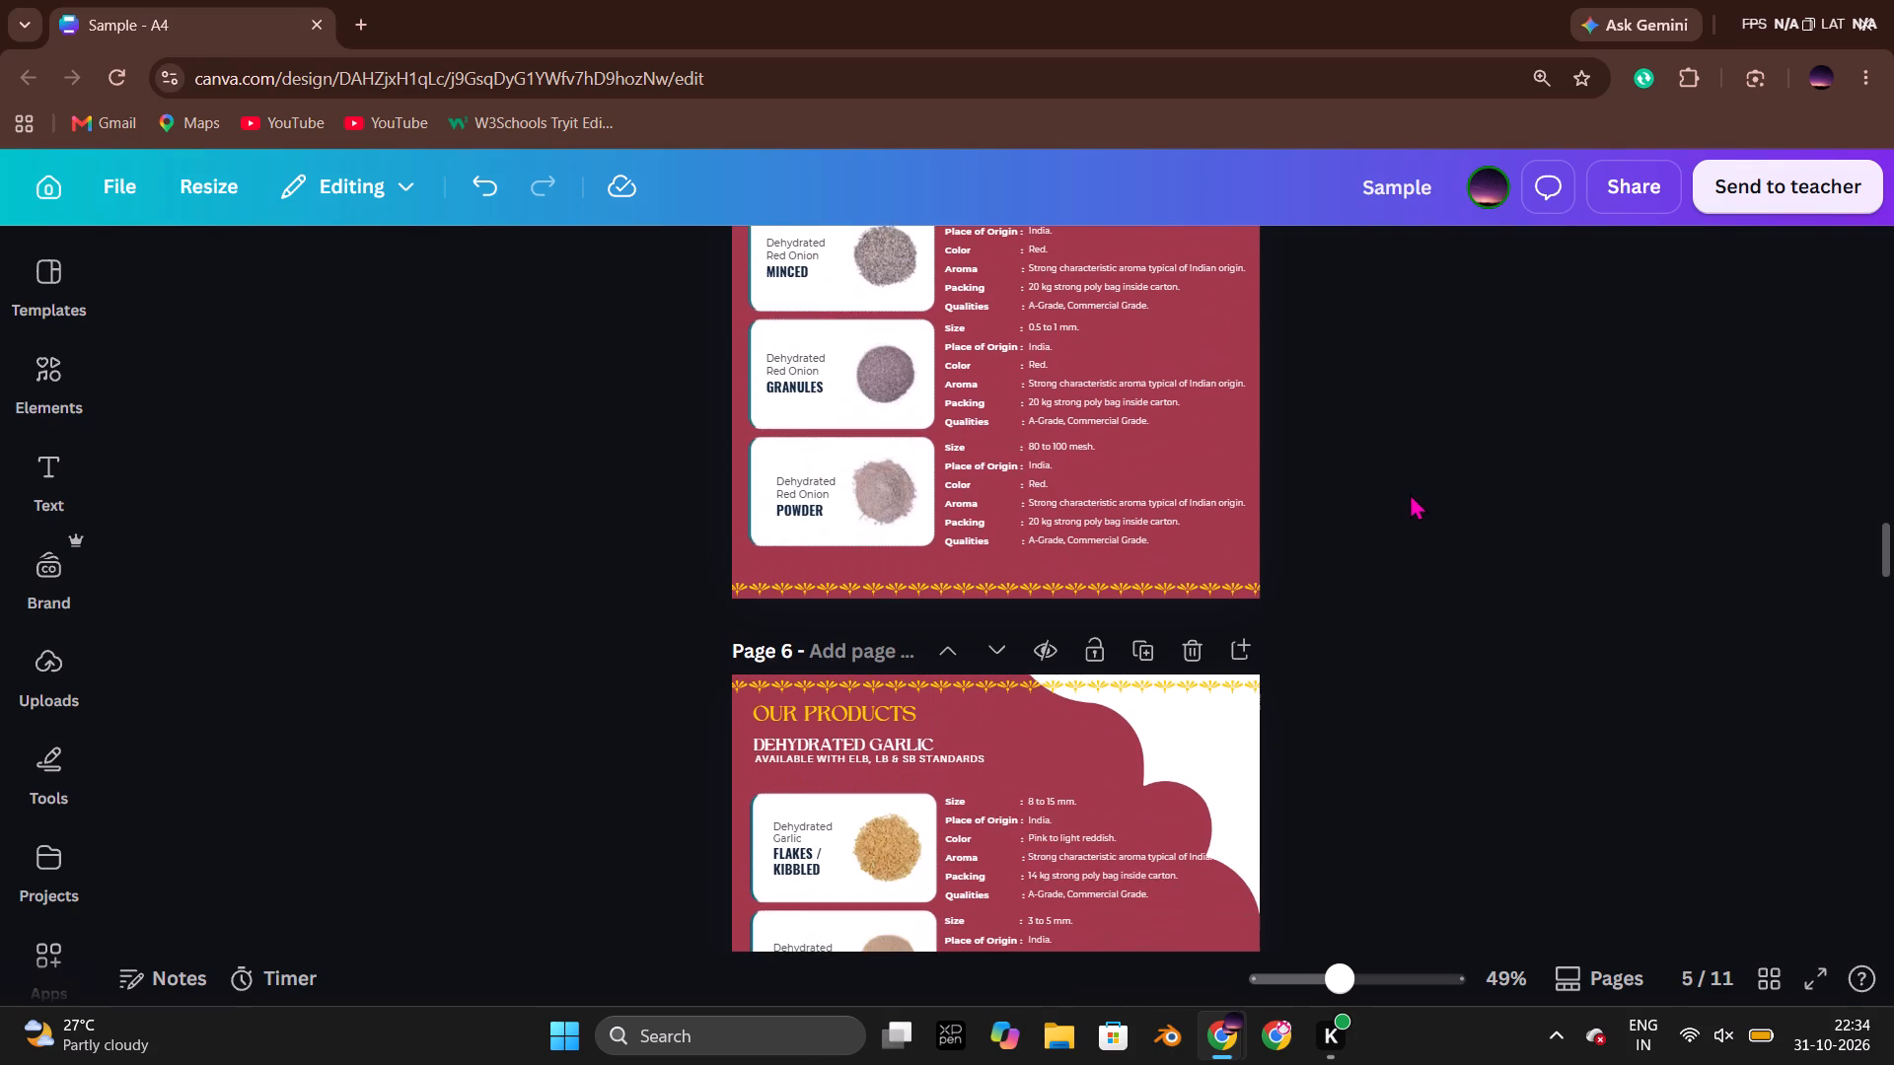
# Move the finished Dehydrated Garlic page down one place so it becomes page 7.
pyautogui.click(1004, 642)
pyautogui.scroll(-2, 1326, 590)
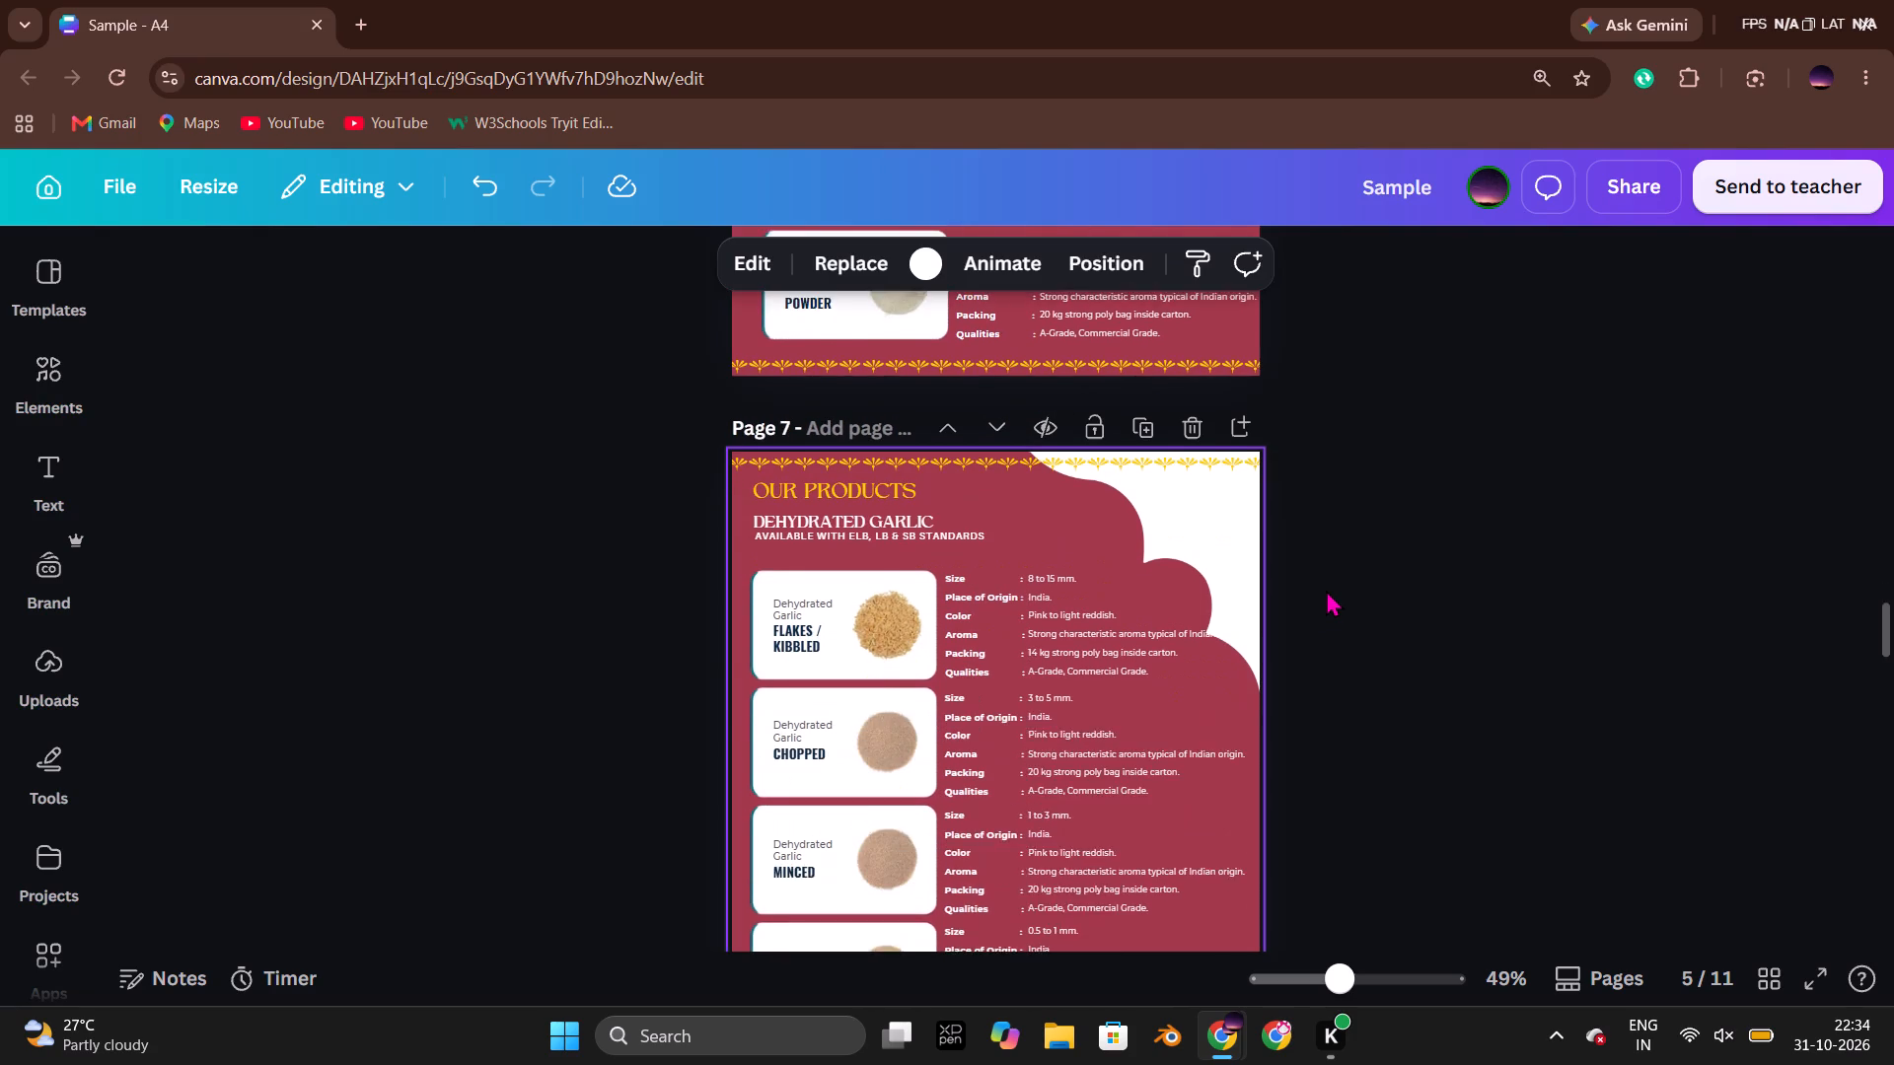
# Review the reordered garlic pages 6 and 7 and the start of the Fried Onion page 8.
pyautogui.scroll(7, 1326, 590)
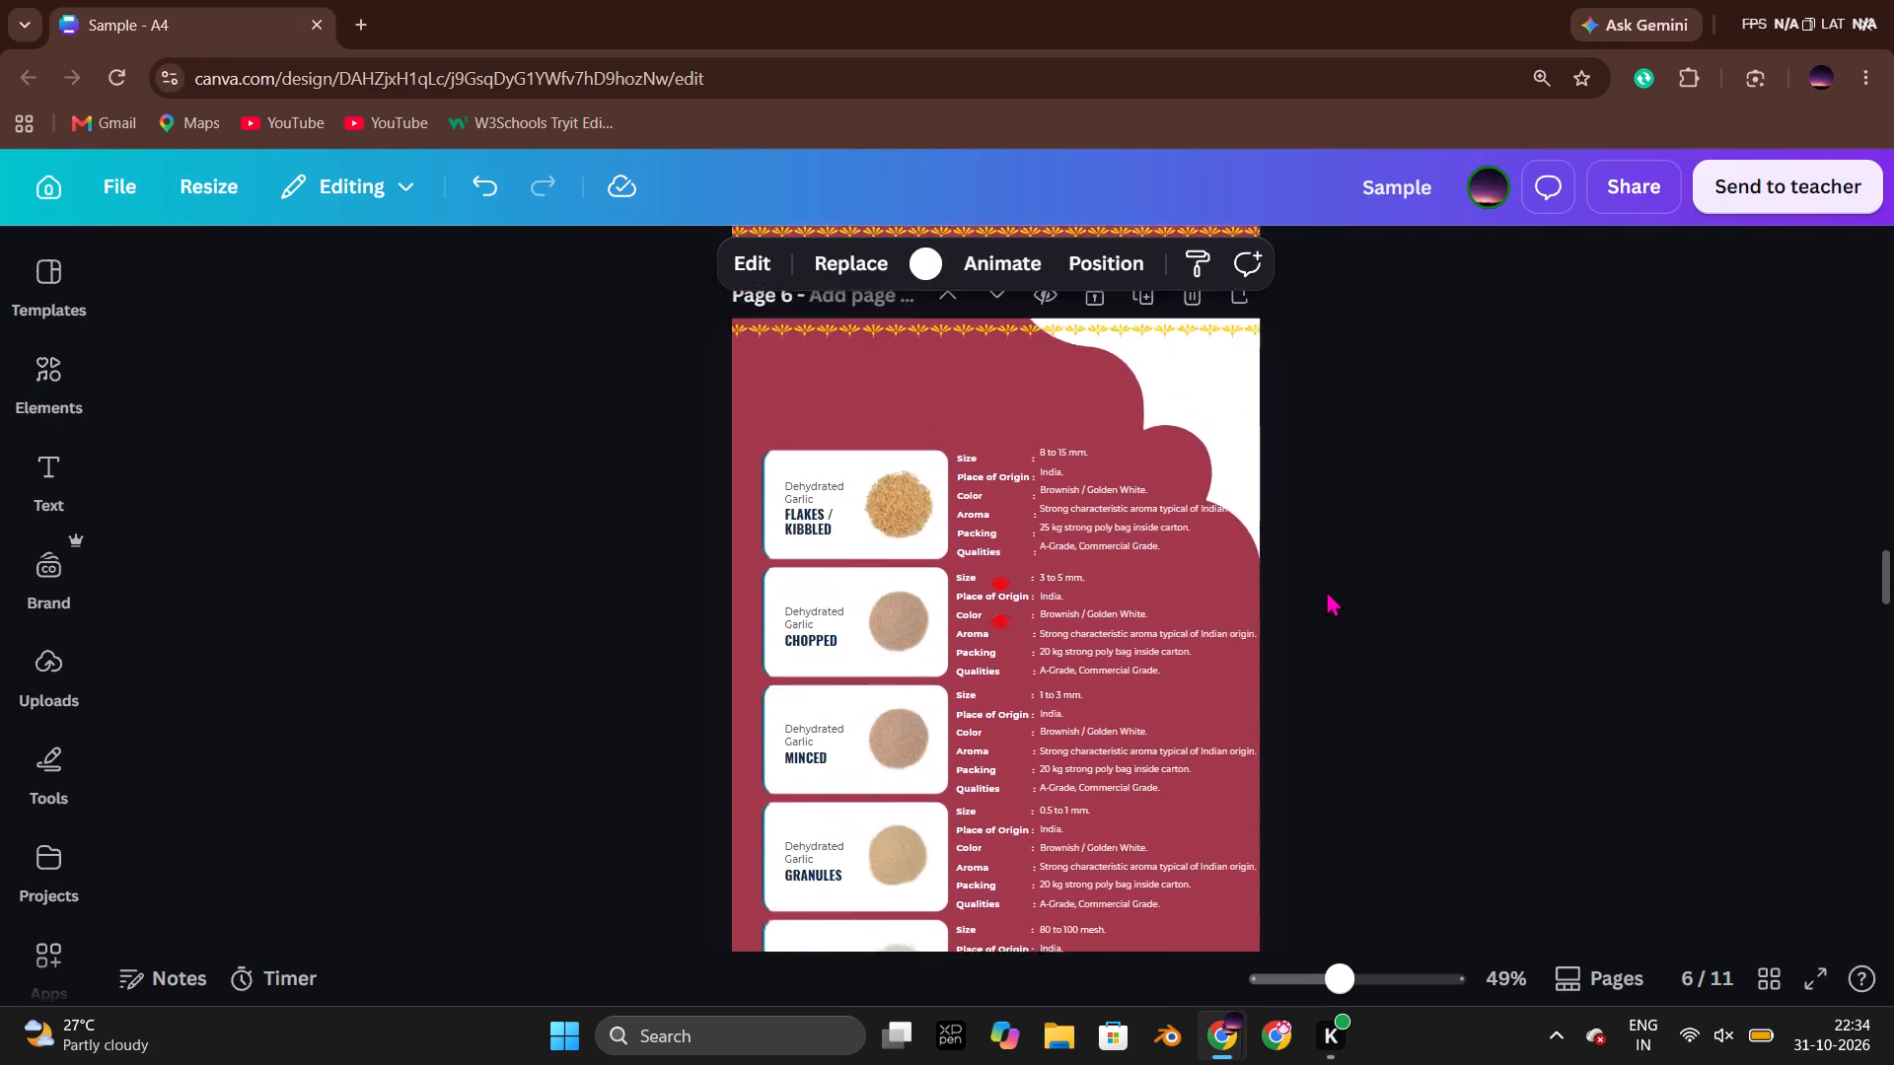
pyautogui.scroll(-3, 1326, 590)
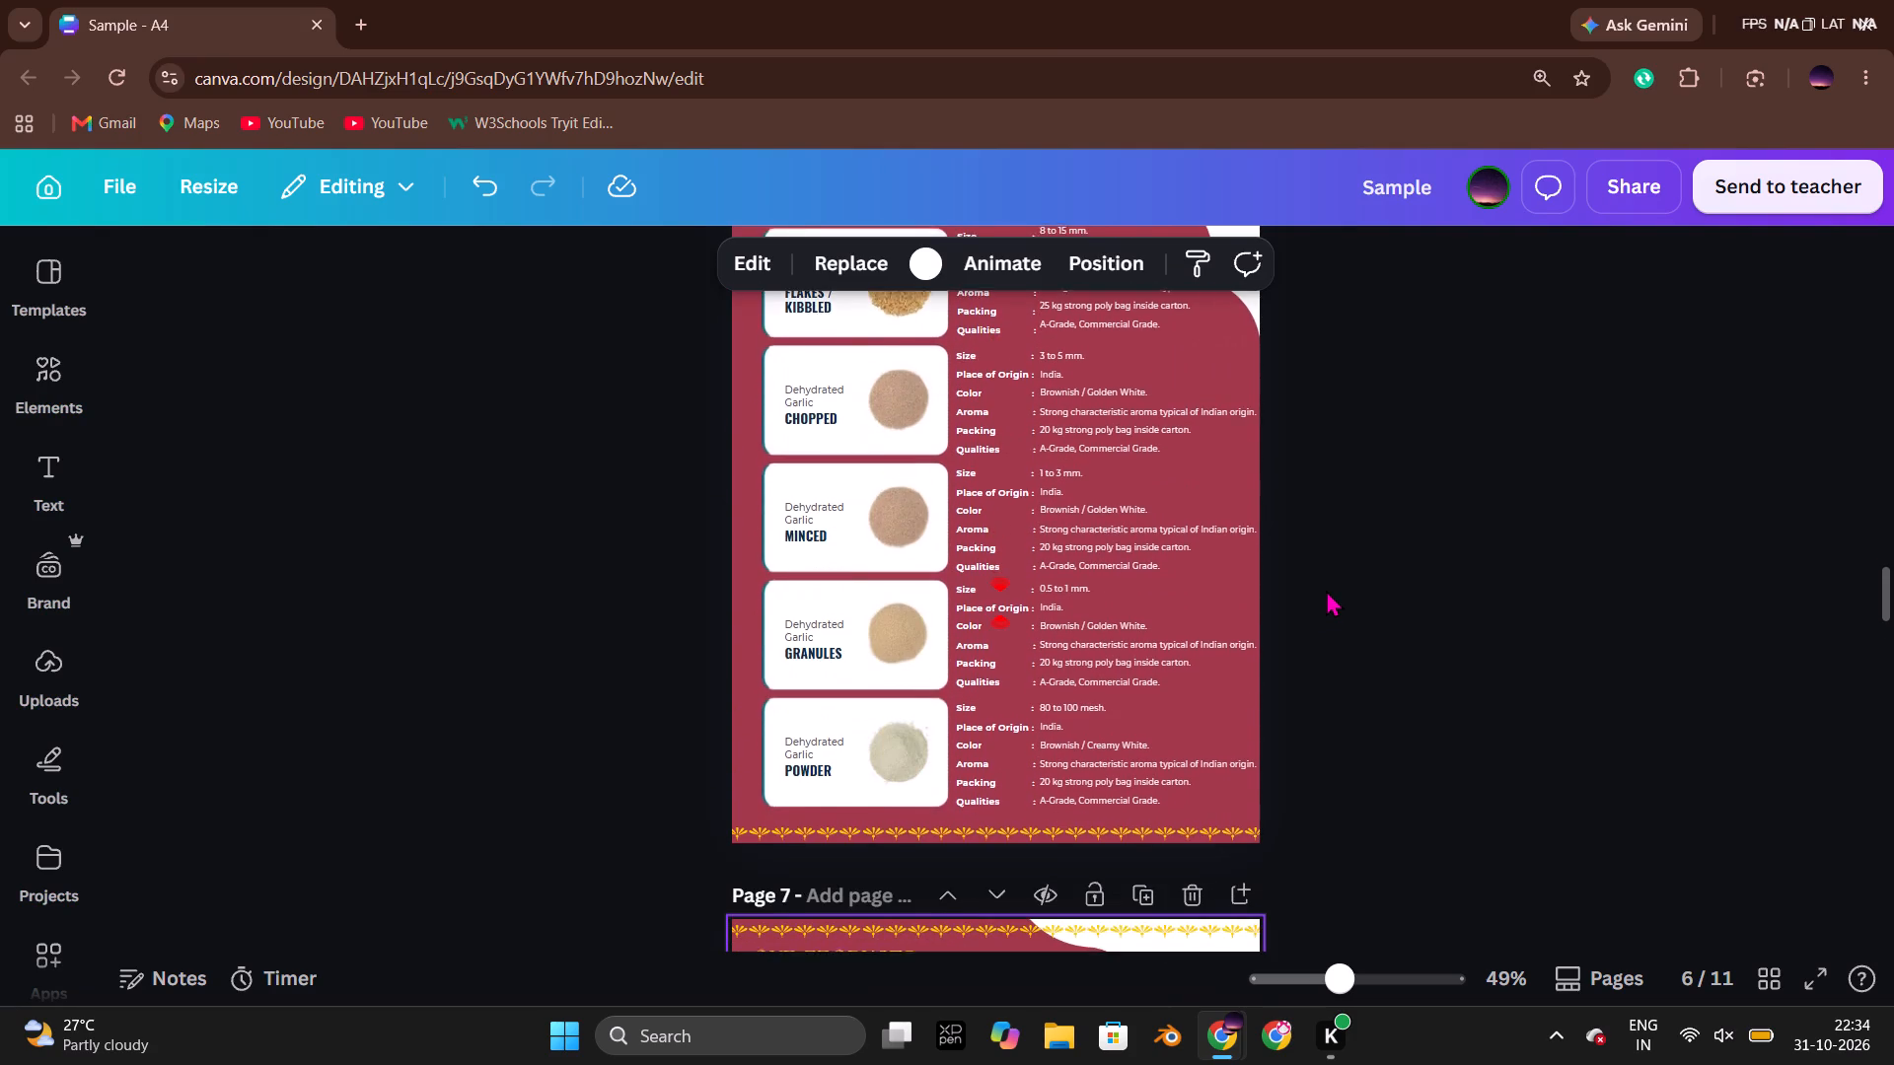
pyautogui.scroll(-6, 1326, 590)
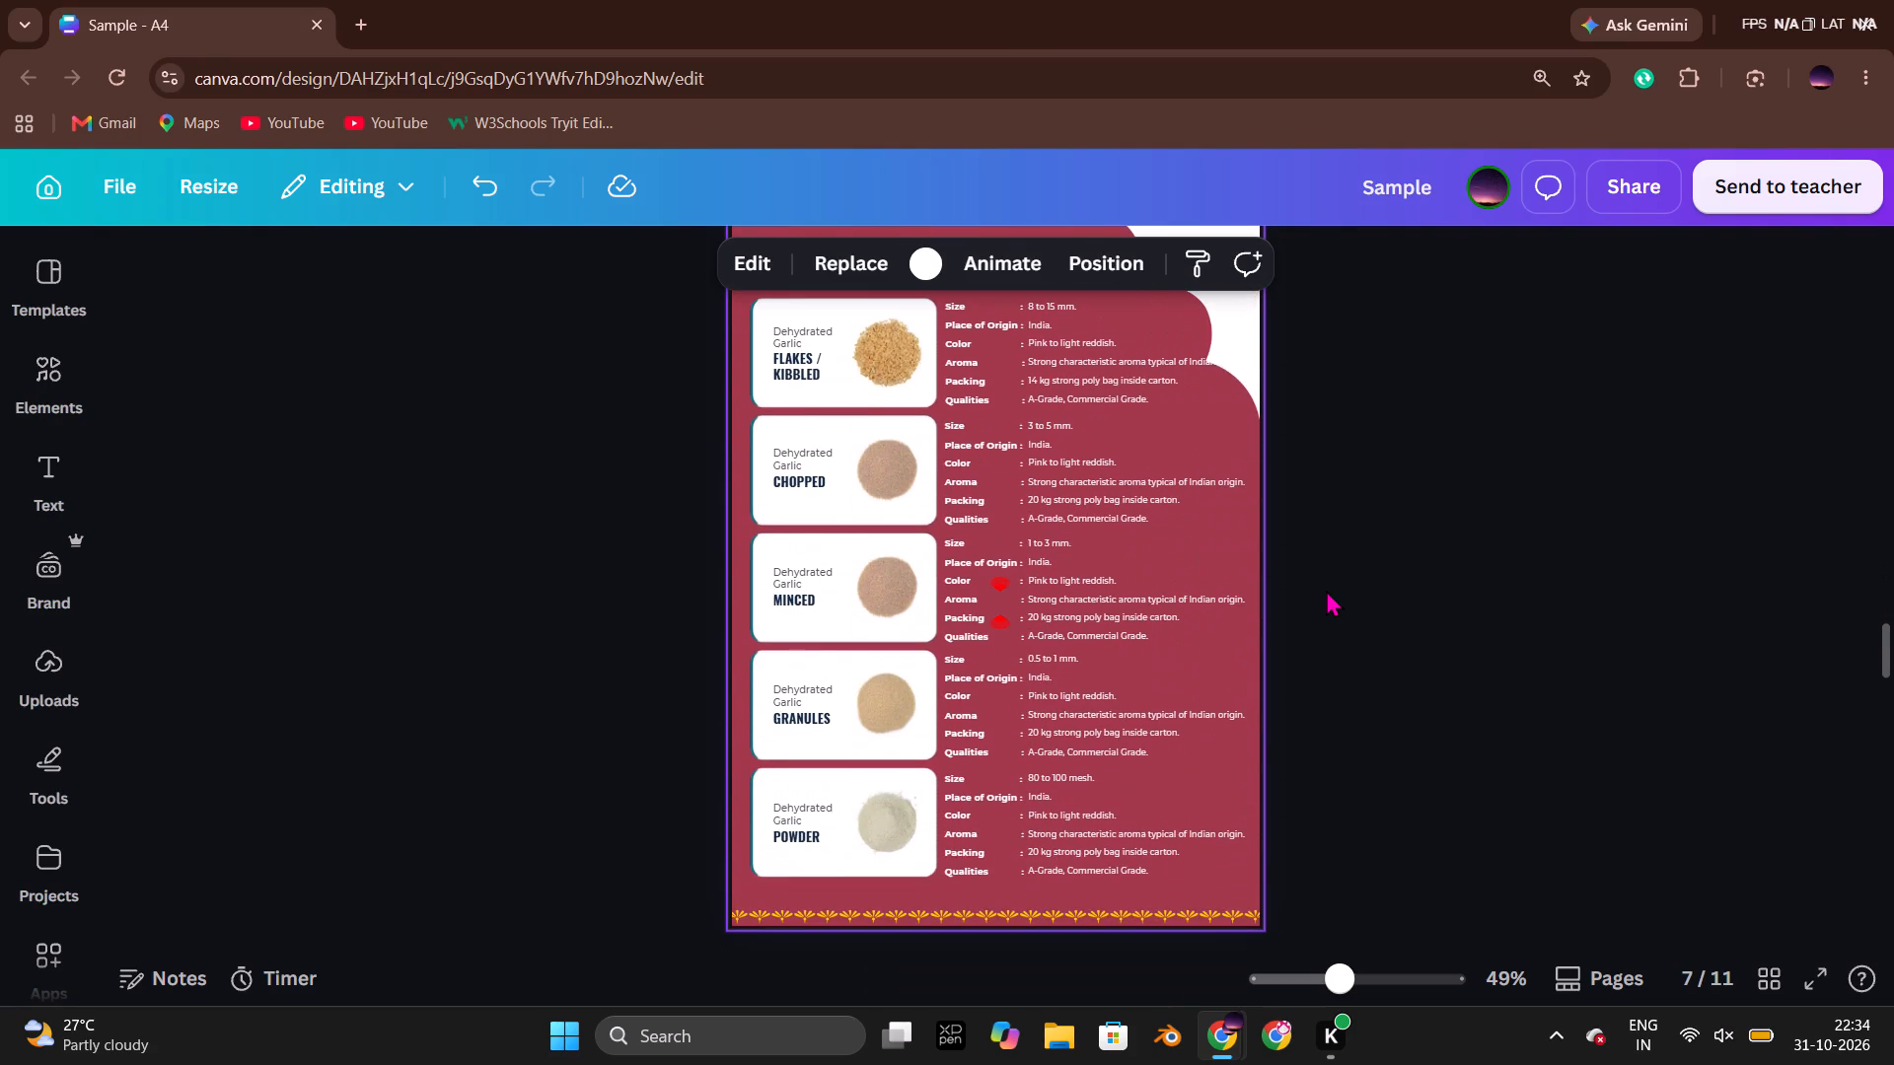
pyautogui.scroll(-4, 1375, 593)
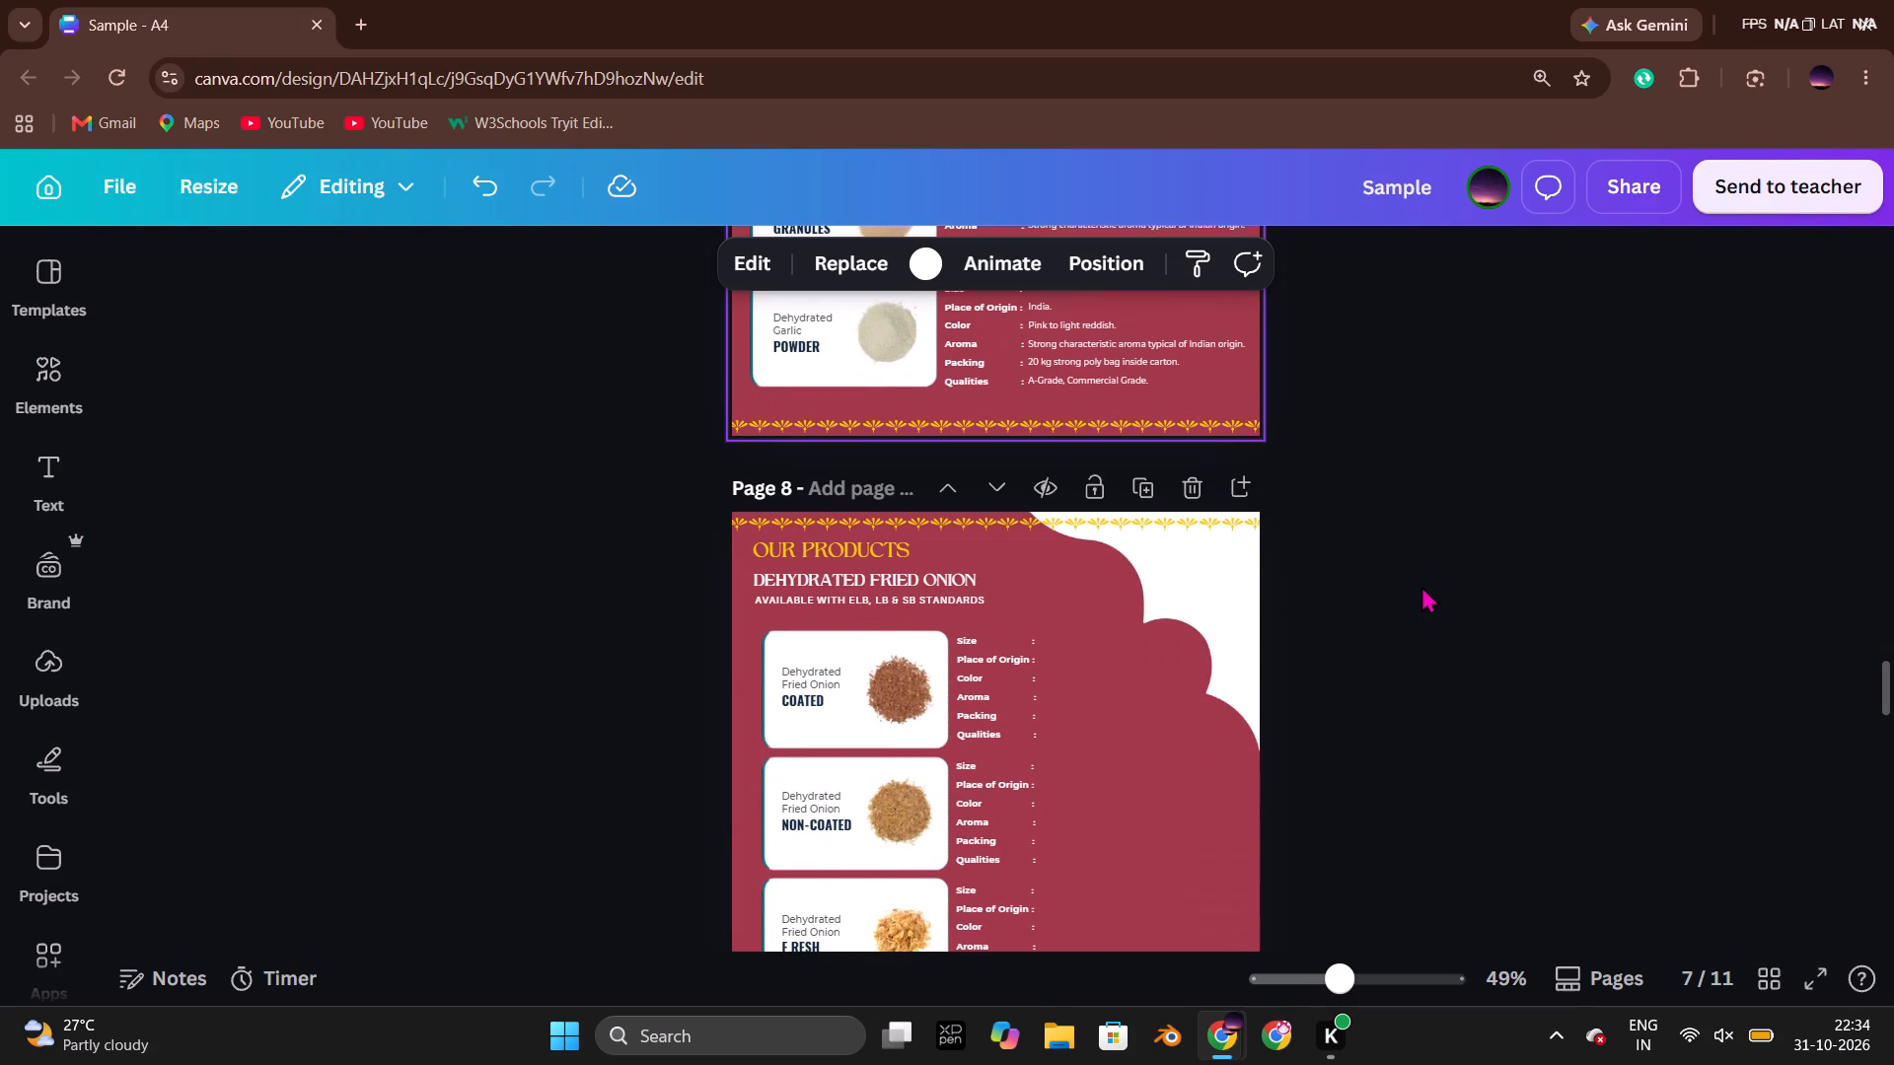
# Ungroup the product cards and specifications on the Dehydrated Garlic page 7.
pyautogui.click(1421, 586)
pyautogui.click(1093, 351)
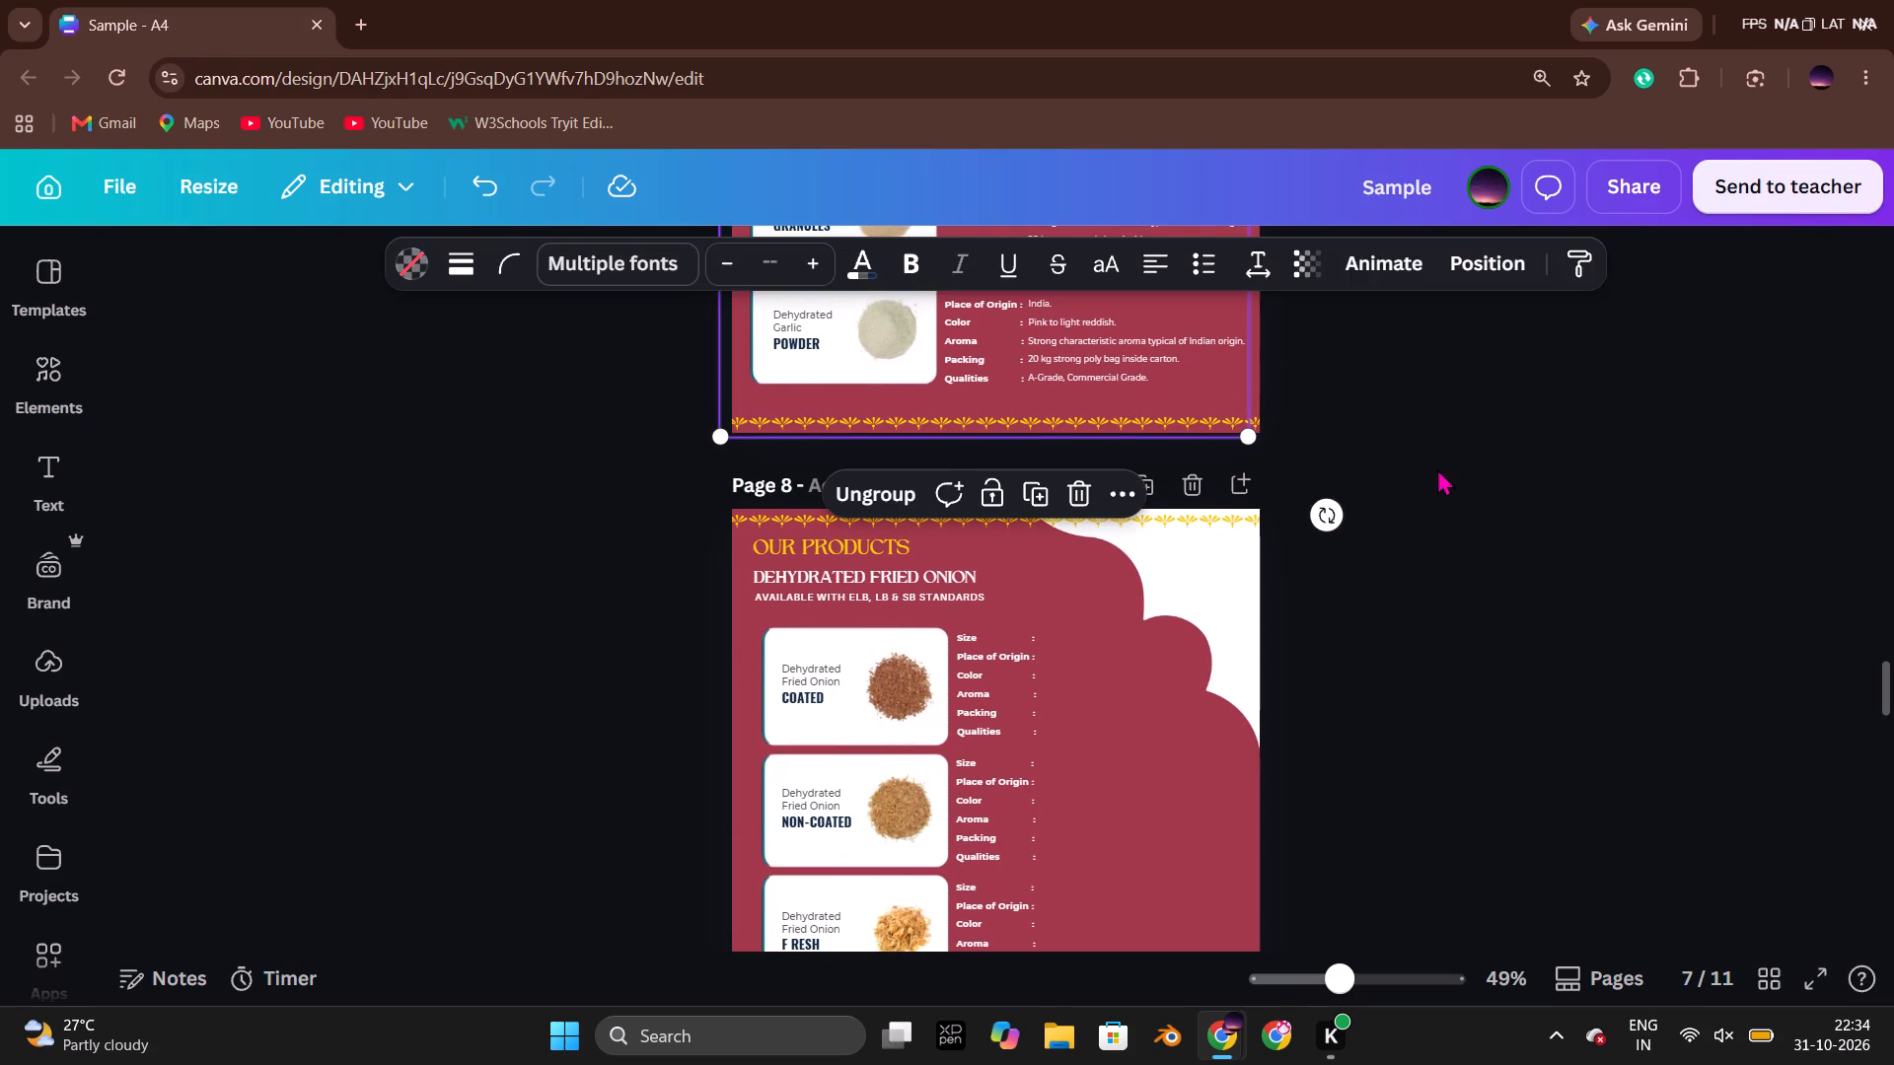
pyautogui.click(1441, 468)
pyautogui.click(1155, 343)
pyautogui.click(844, 485)
pyautogui.click(1404, 501)
pyautogui.scroll(1, 1401, 501)
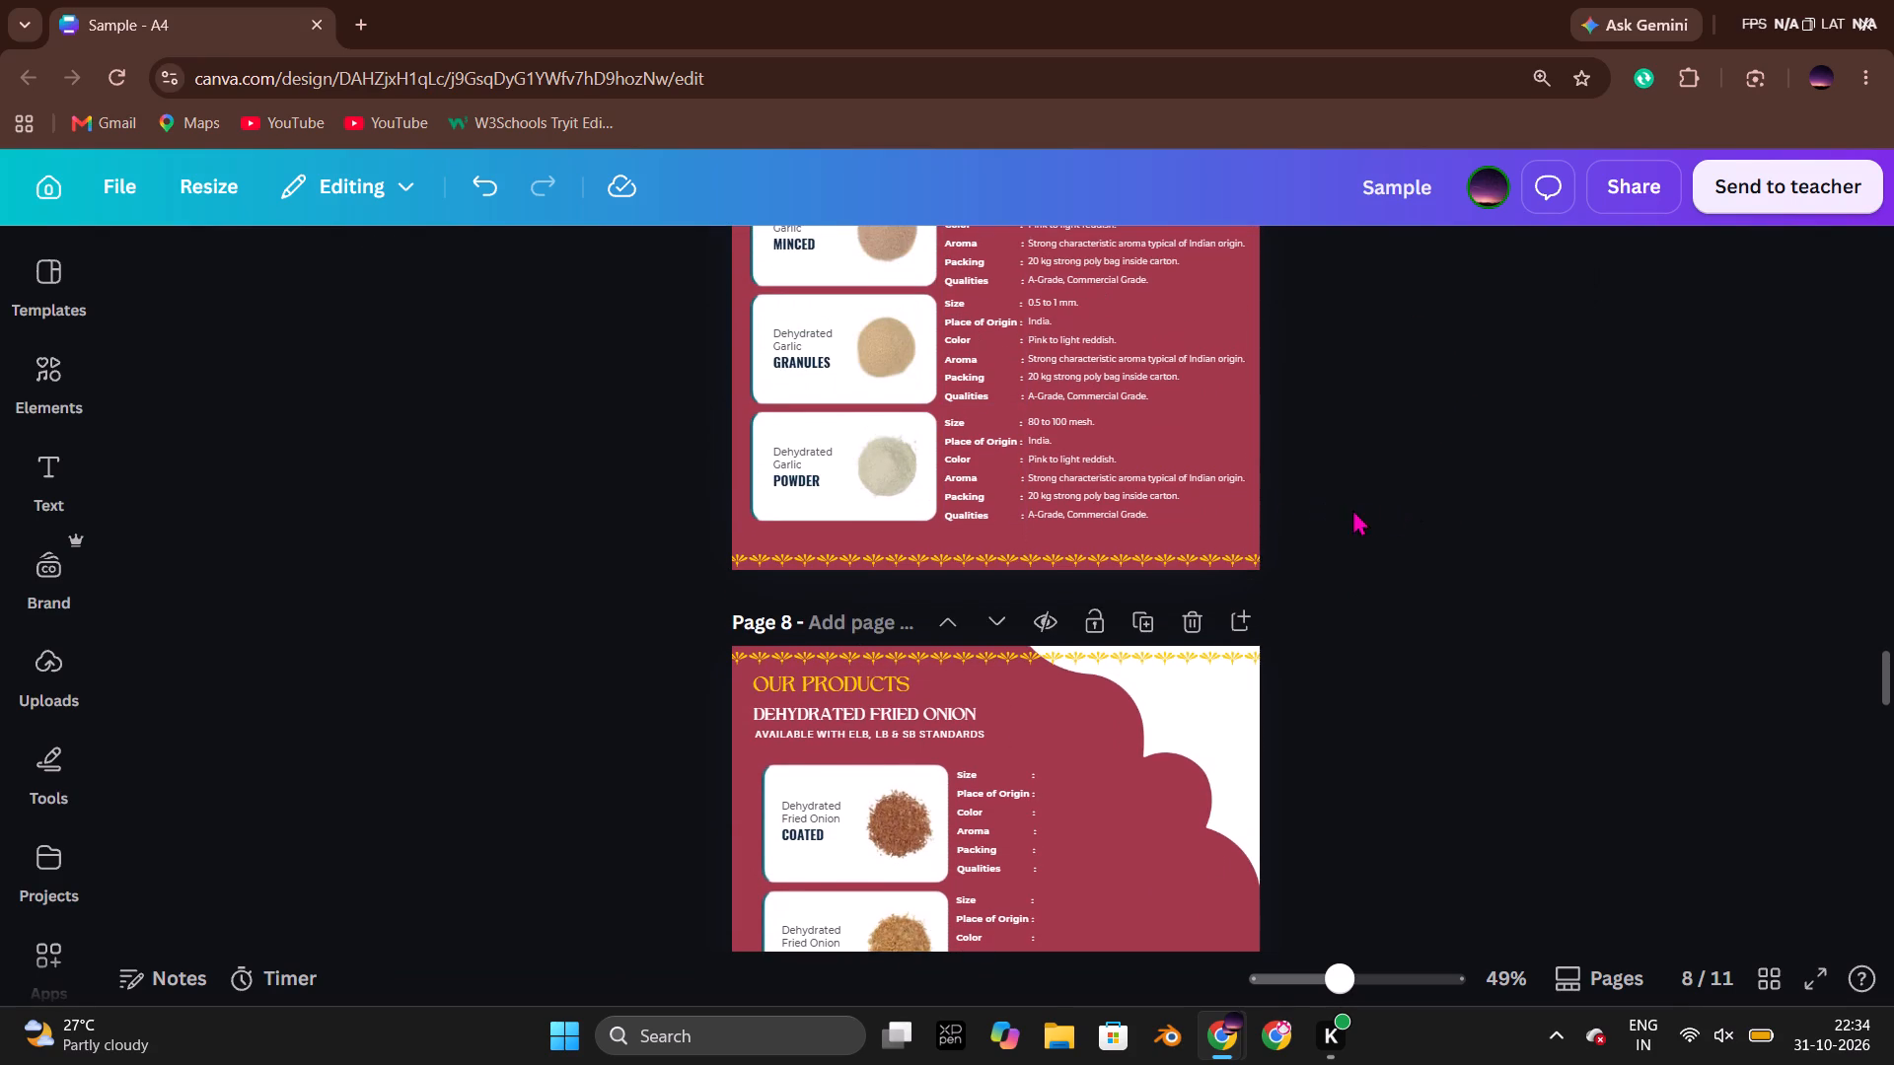
# Duplicate the garlic Powder specification values on page 7 and place the copy beside the Coated card's labels on Fried Onion page 8.
pyautogui.click(1126, 489)
pyautogui.click(1133, 358)
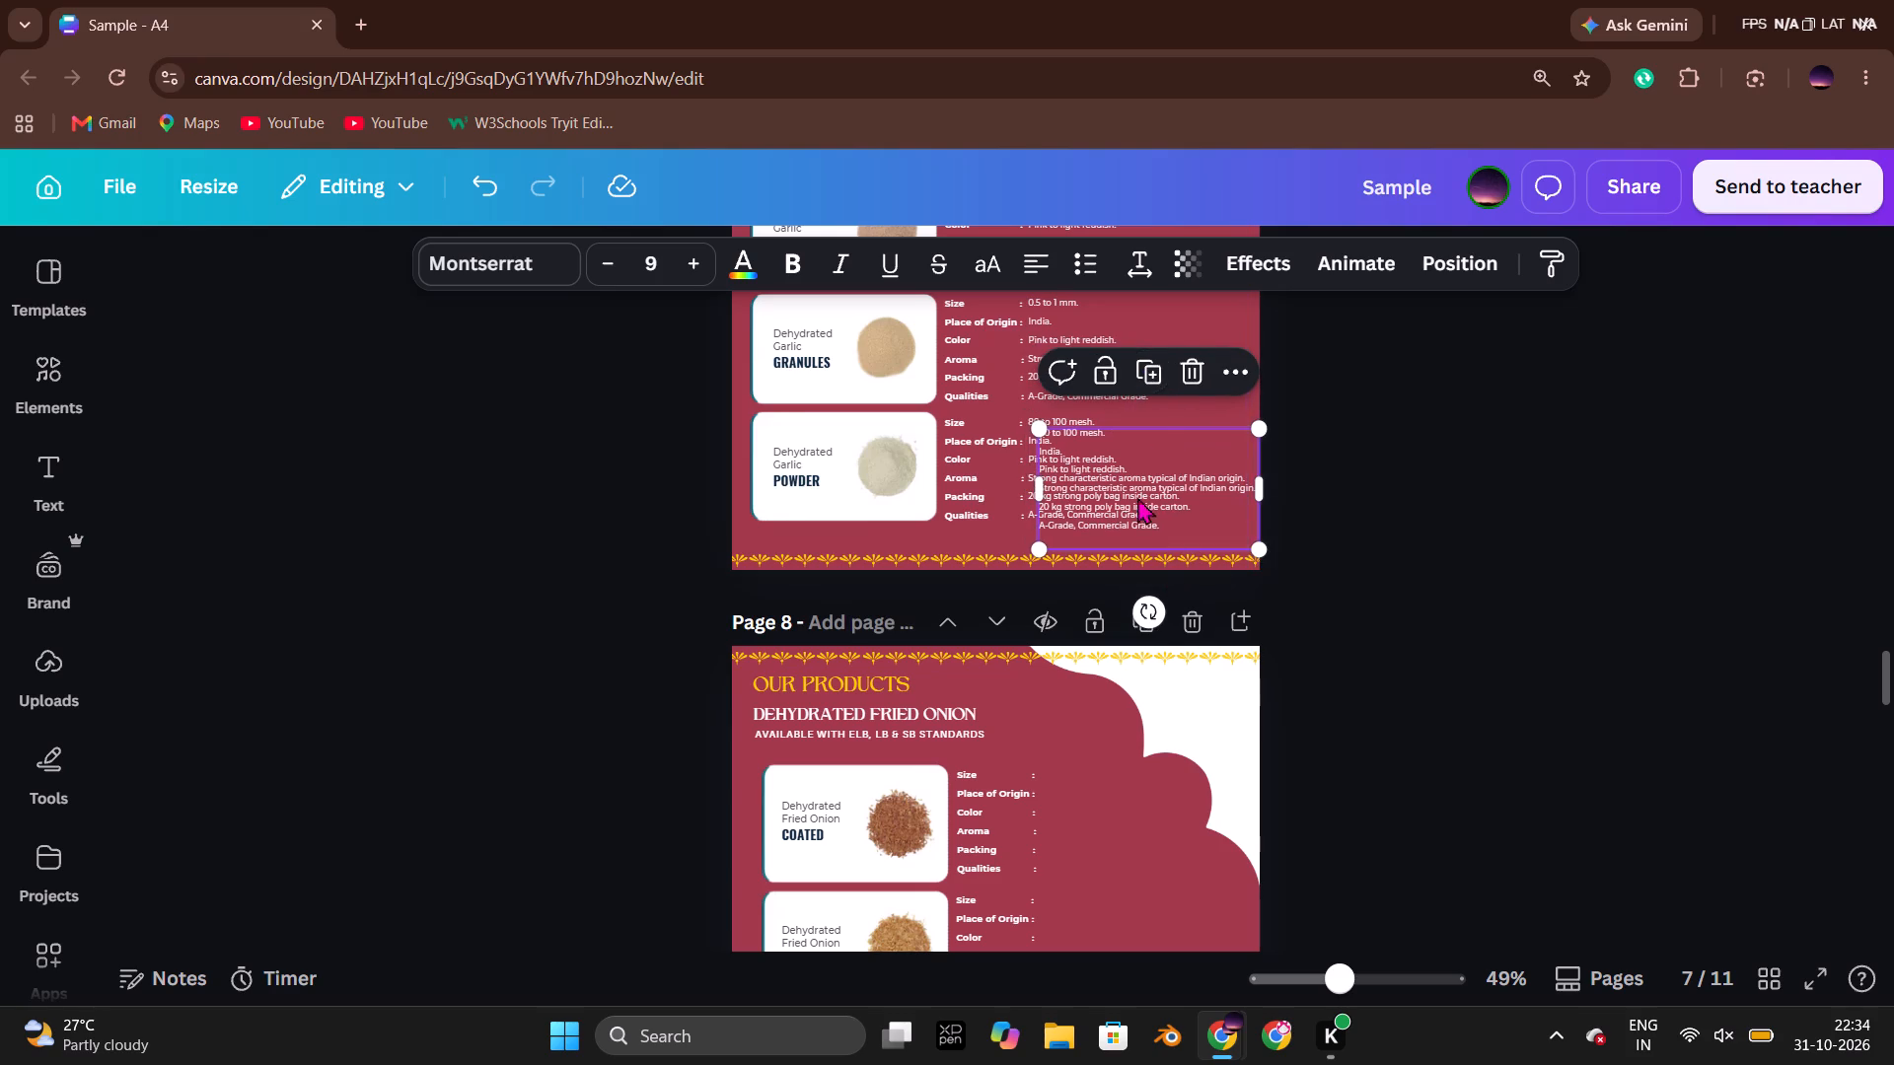
pyautogui.moveTo(1137, 493); pyautogui.dragTo(1160, 880)
pyautogui.click(1348, 734)
# Select all the garlic product cards and specifications on page 7 and group them again.
pyautogui.scroll(1, 1318, 683)
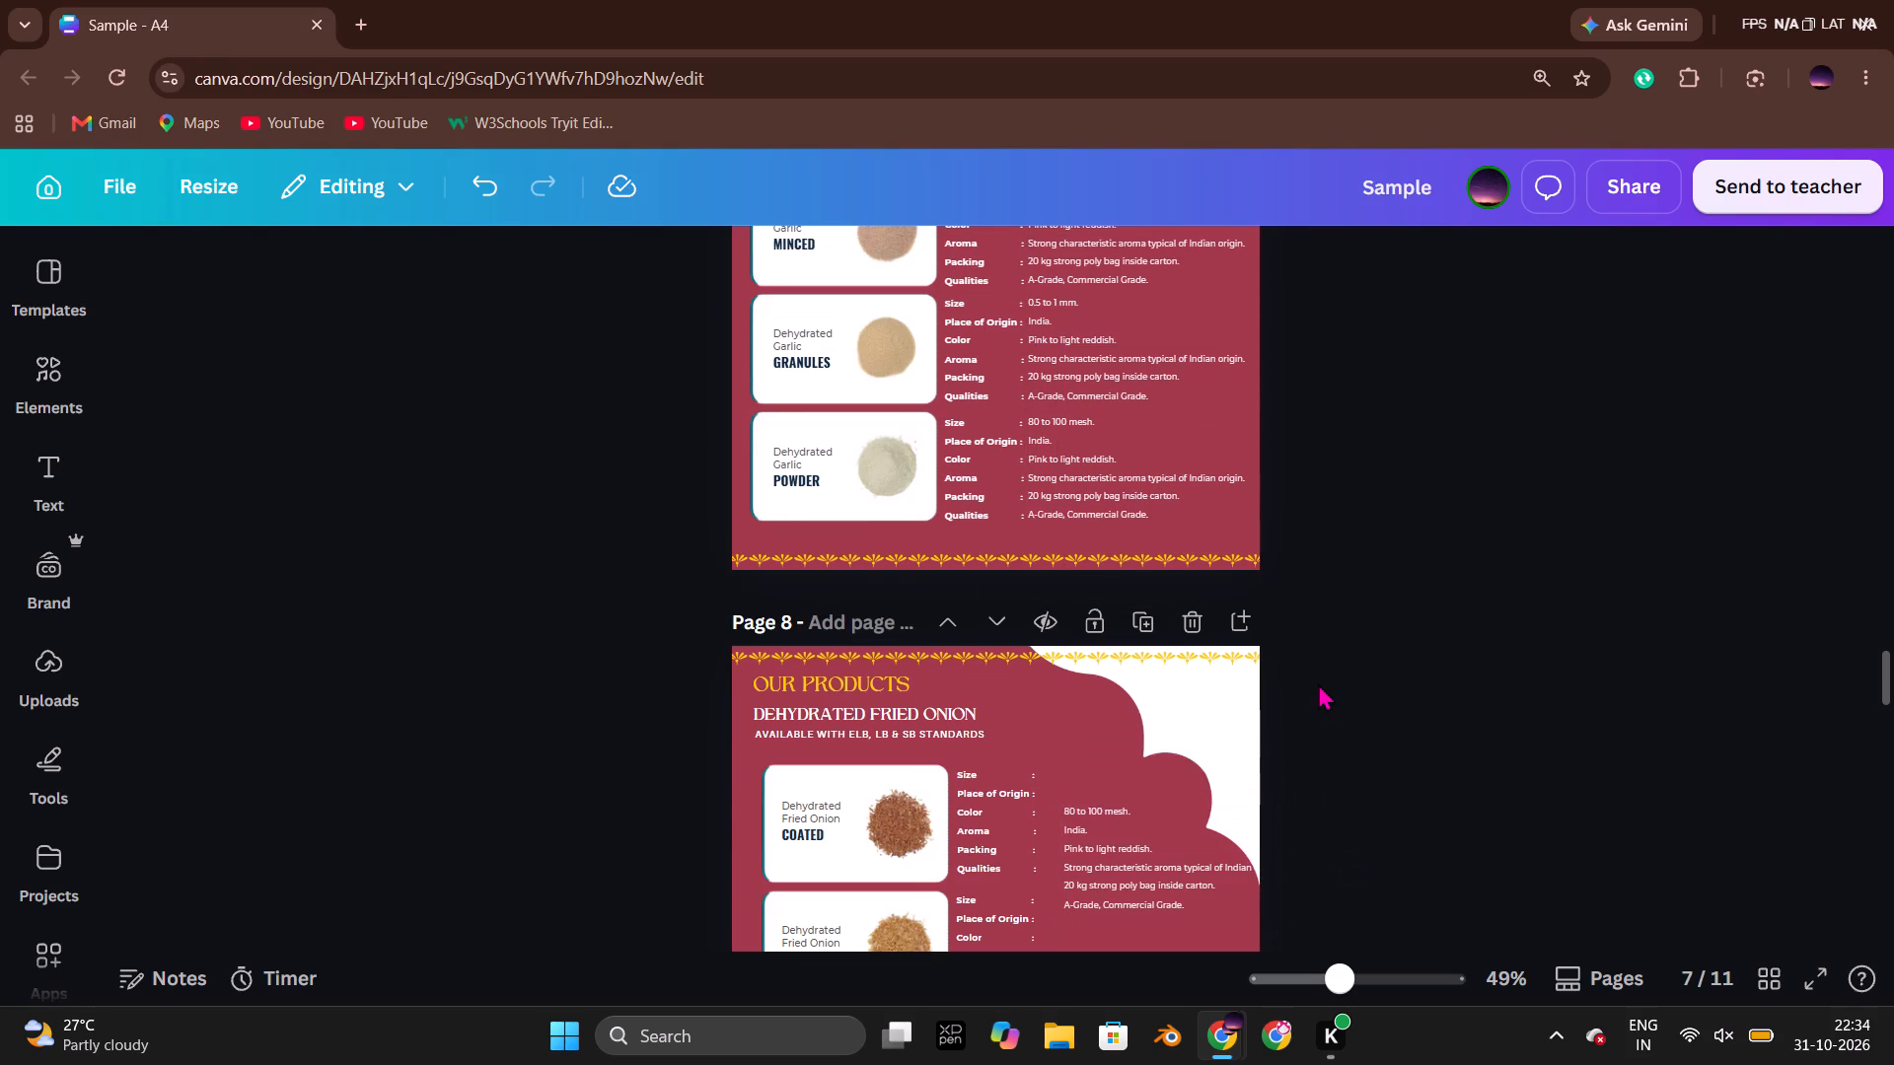
pyautogui.scroll(2, 1318, 683)
pyautogui.moveTo(685, 429); pyautogui.dragTo(940, 576)
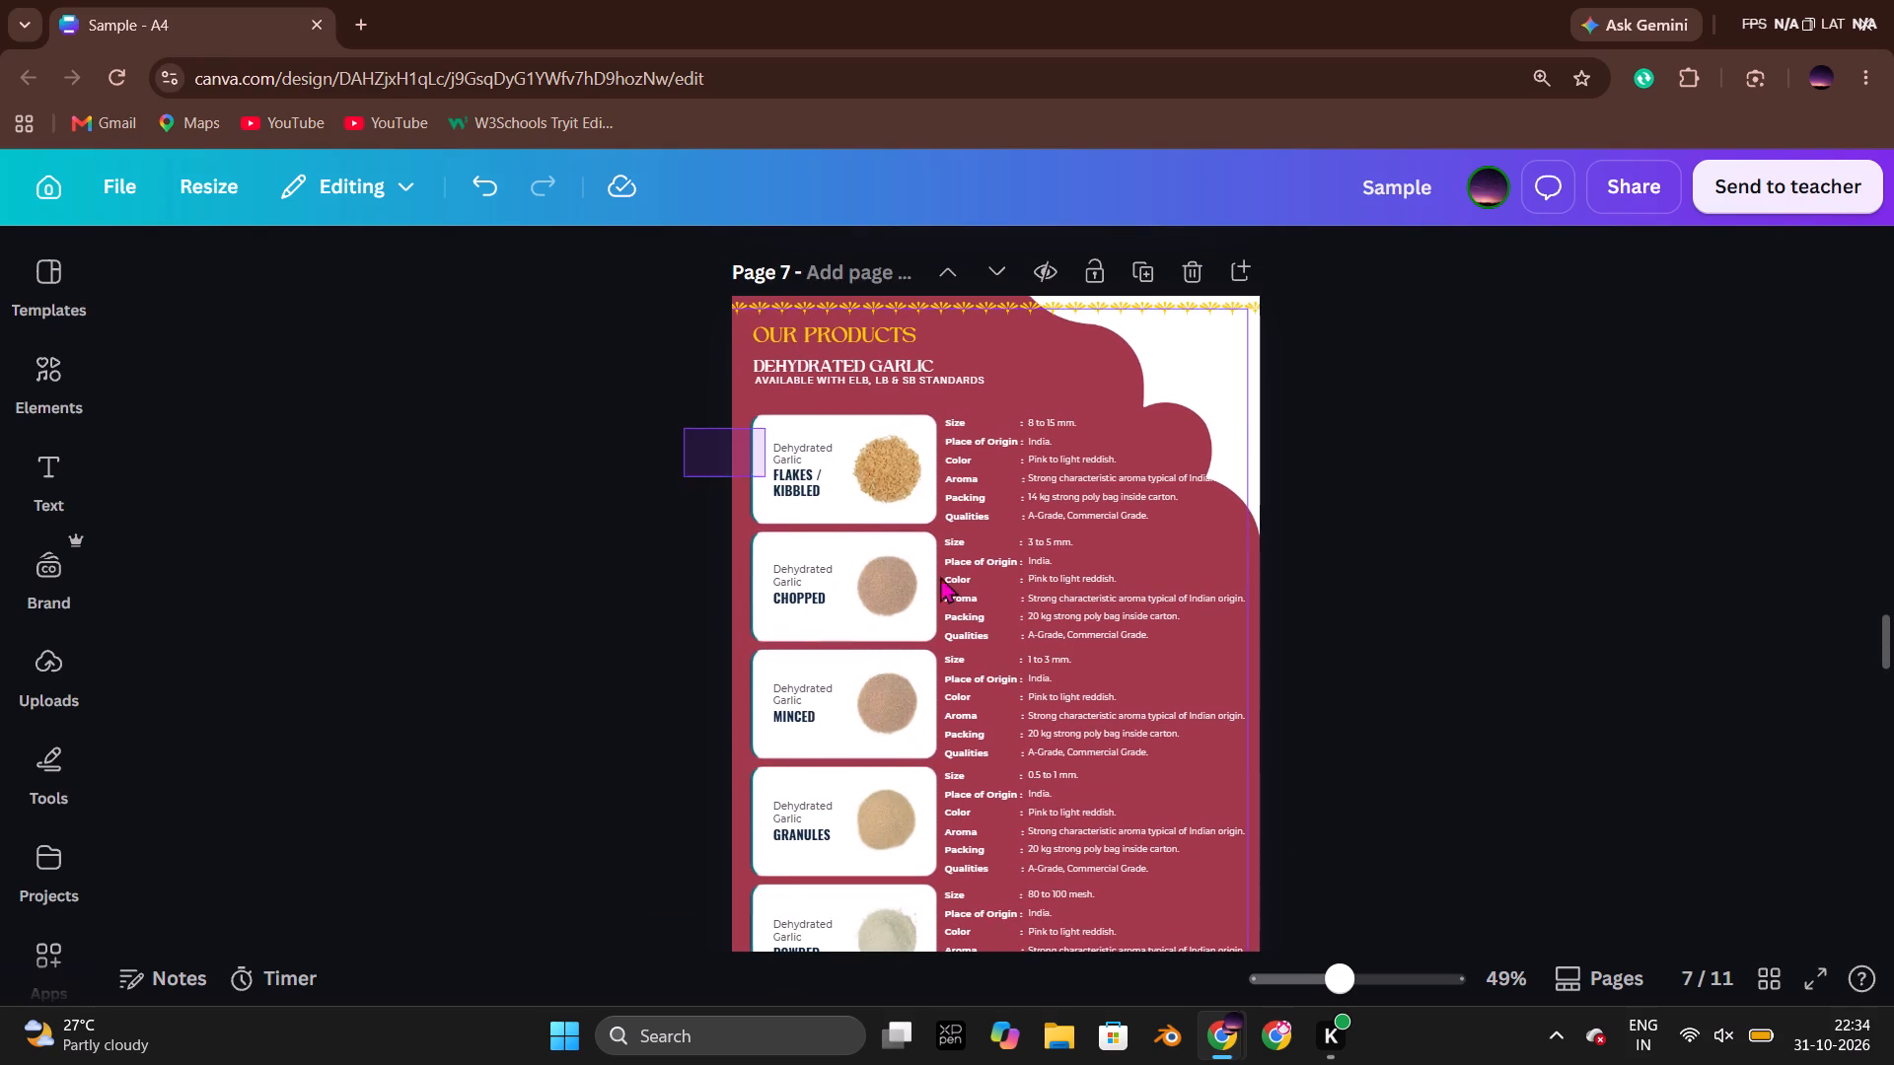
pyautogui.moveTo(940, 576); pyautogui.dragTo(1067, 623)
pyautogui.scroll(-2, 1065, 705)
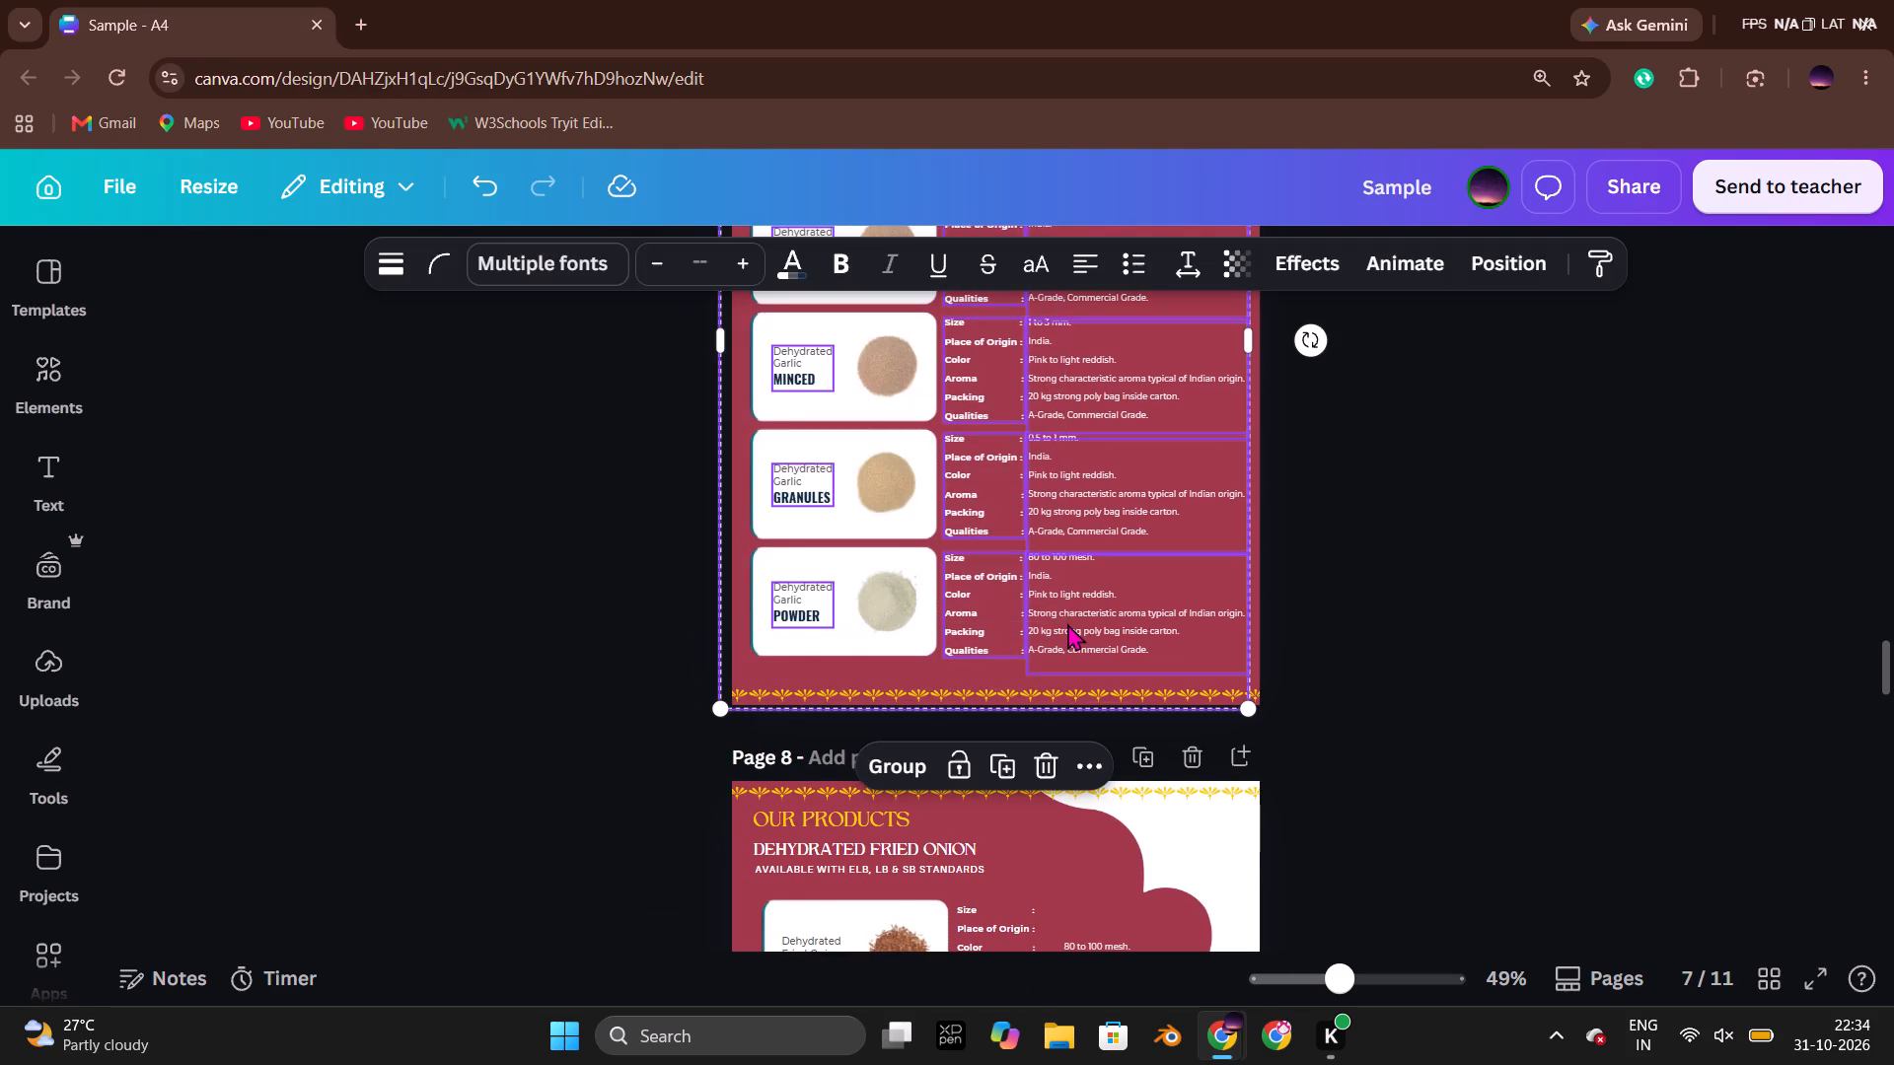
pyautogui.click(895, 757)
pyautogui.click(1527, 548)
# Examine the garlic rows on page 7 and the specification values placed on Fried Onion page 8.
pyautogui.scroll(1, 1527, 548)
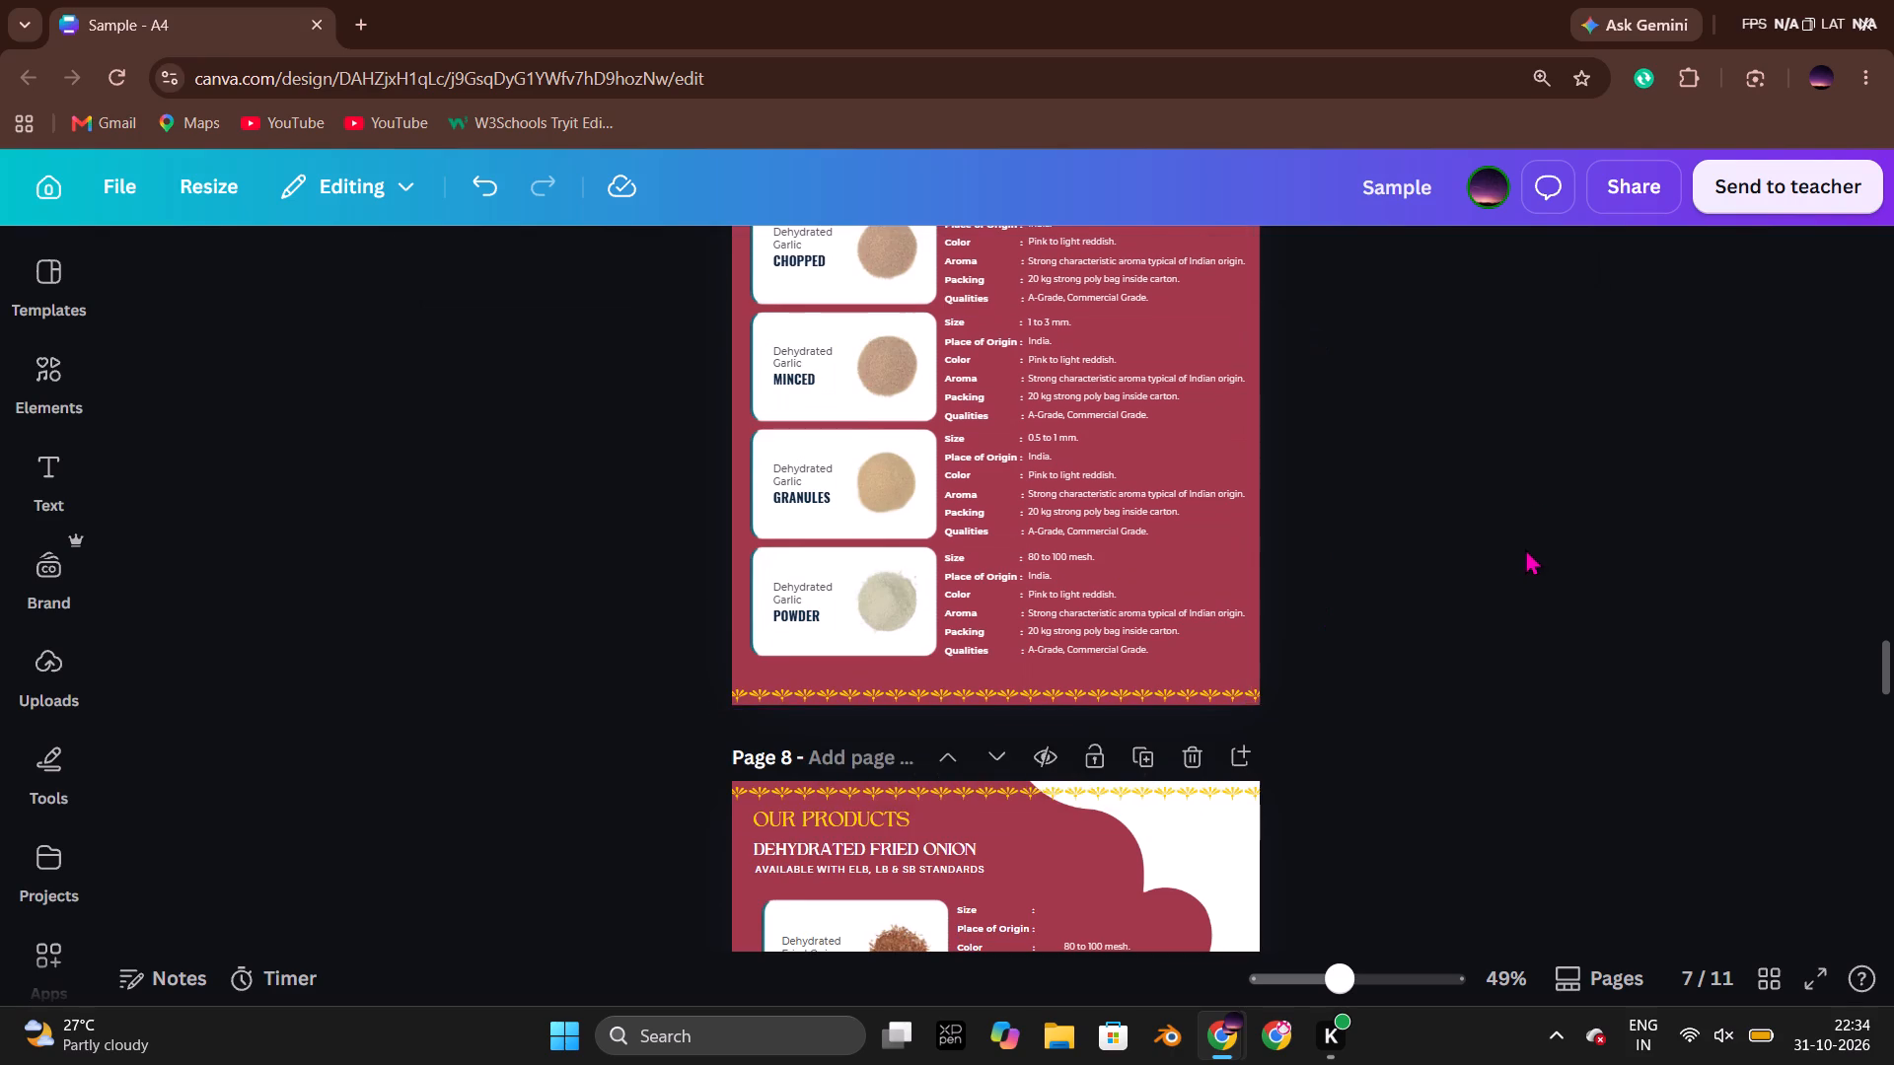
pyautogui.scroll(2, 1525, 548)
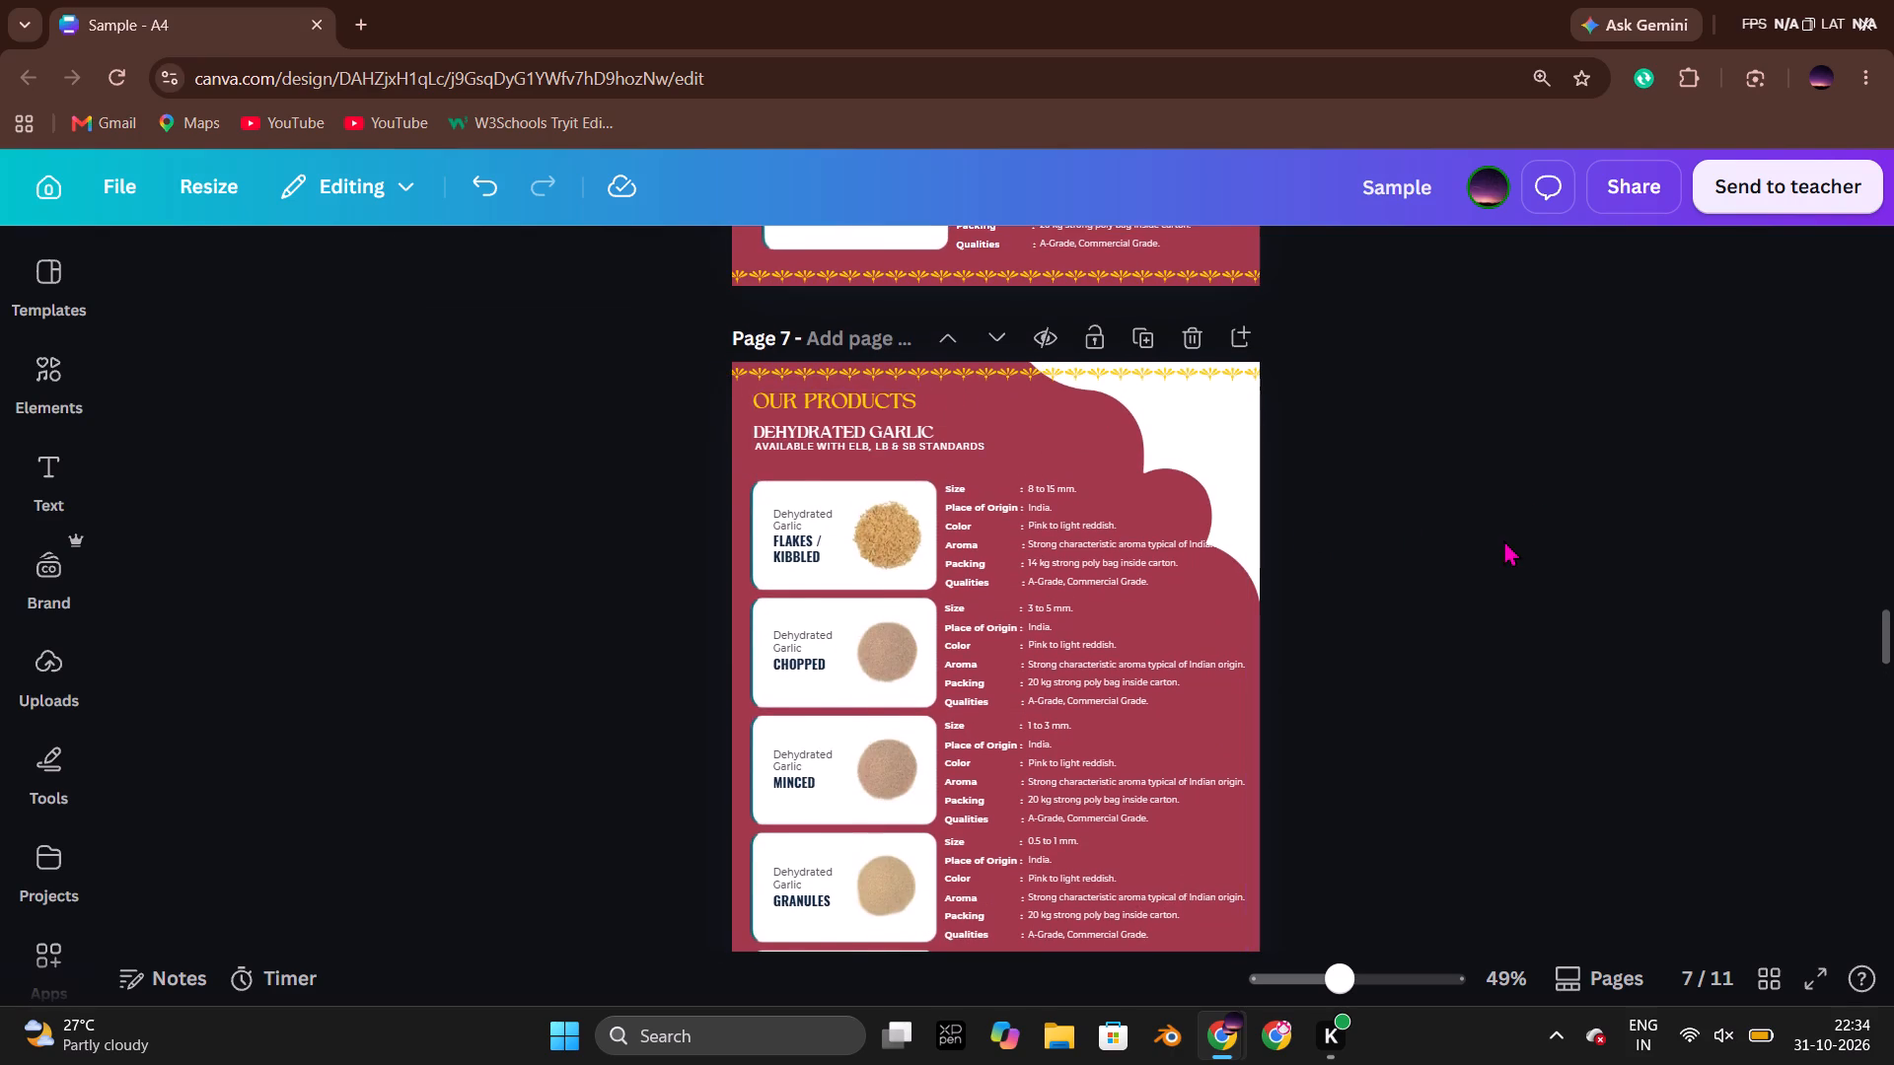
pyautogui.scroll(-4, 1503, 539)
pyautogui.scroll(4, 1485, 561)
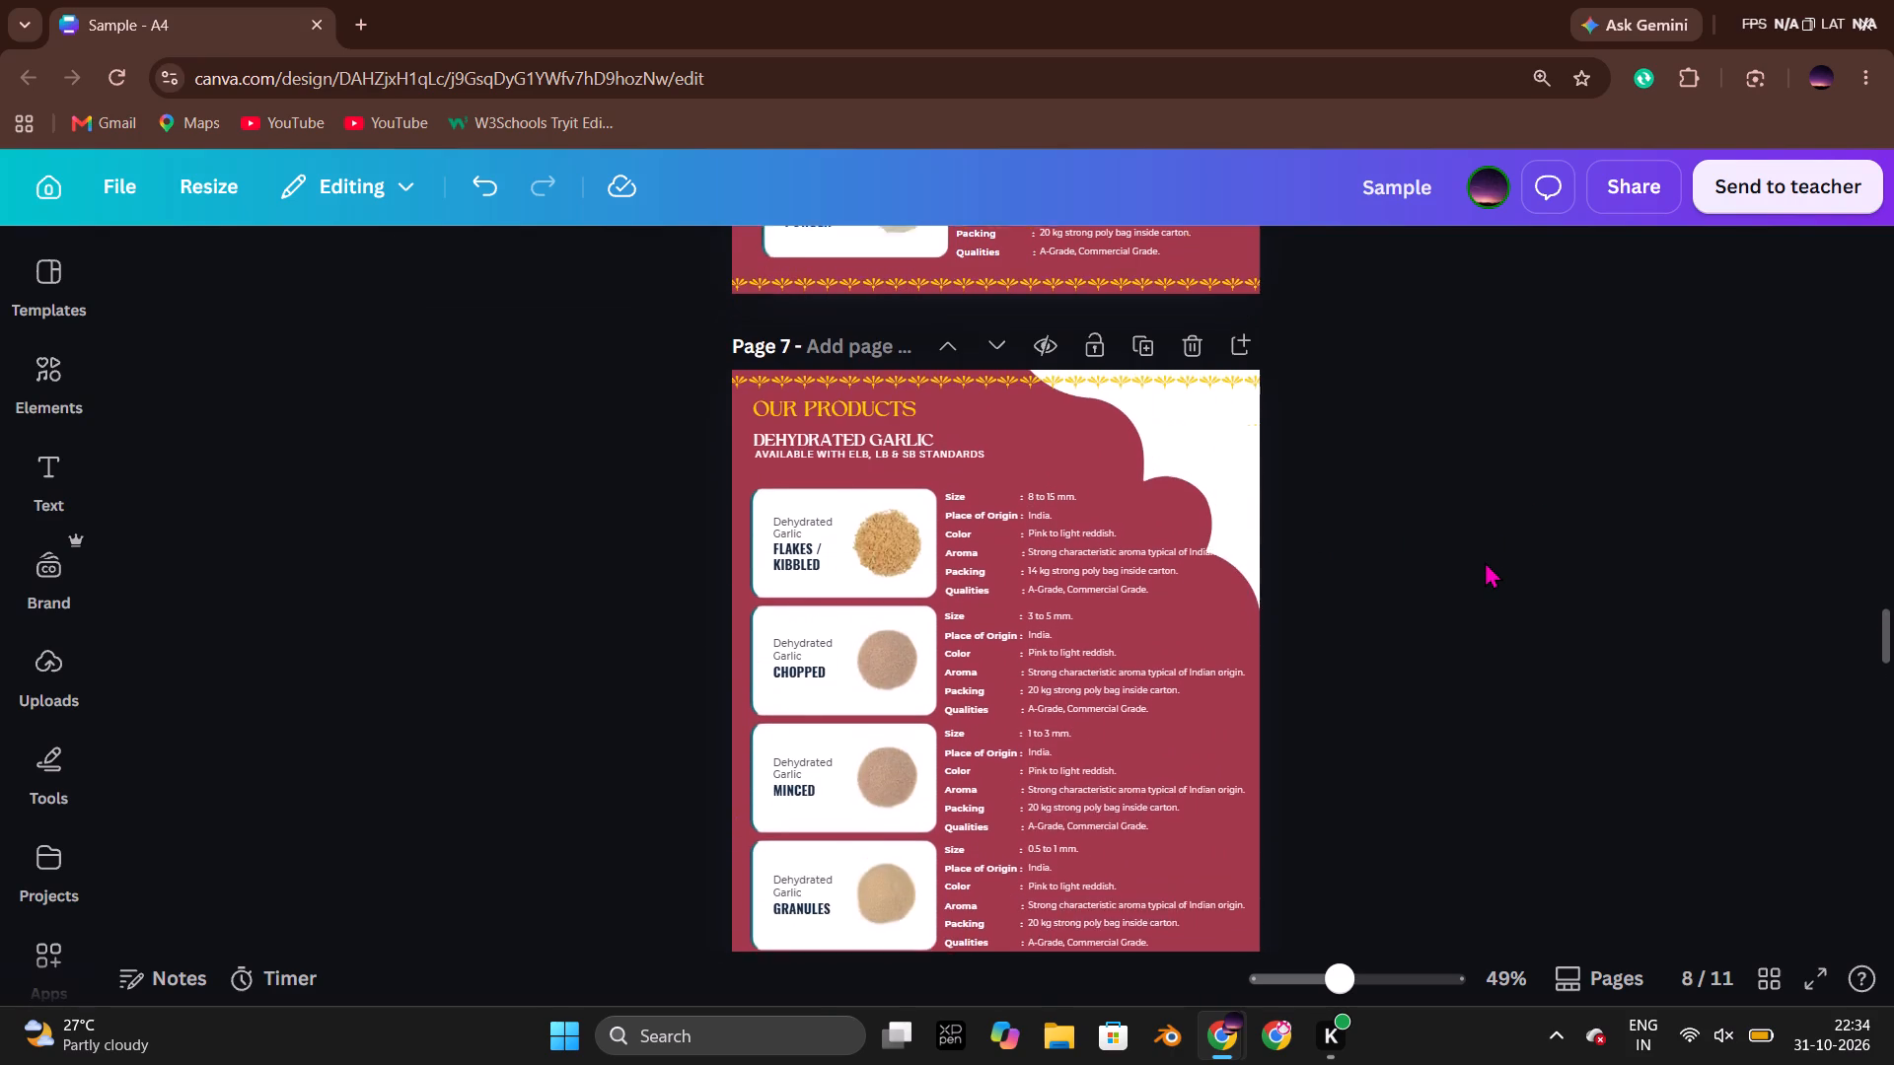
pyautogui.scroll(1, 1485, 561)
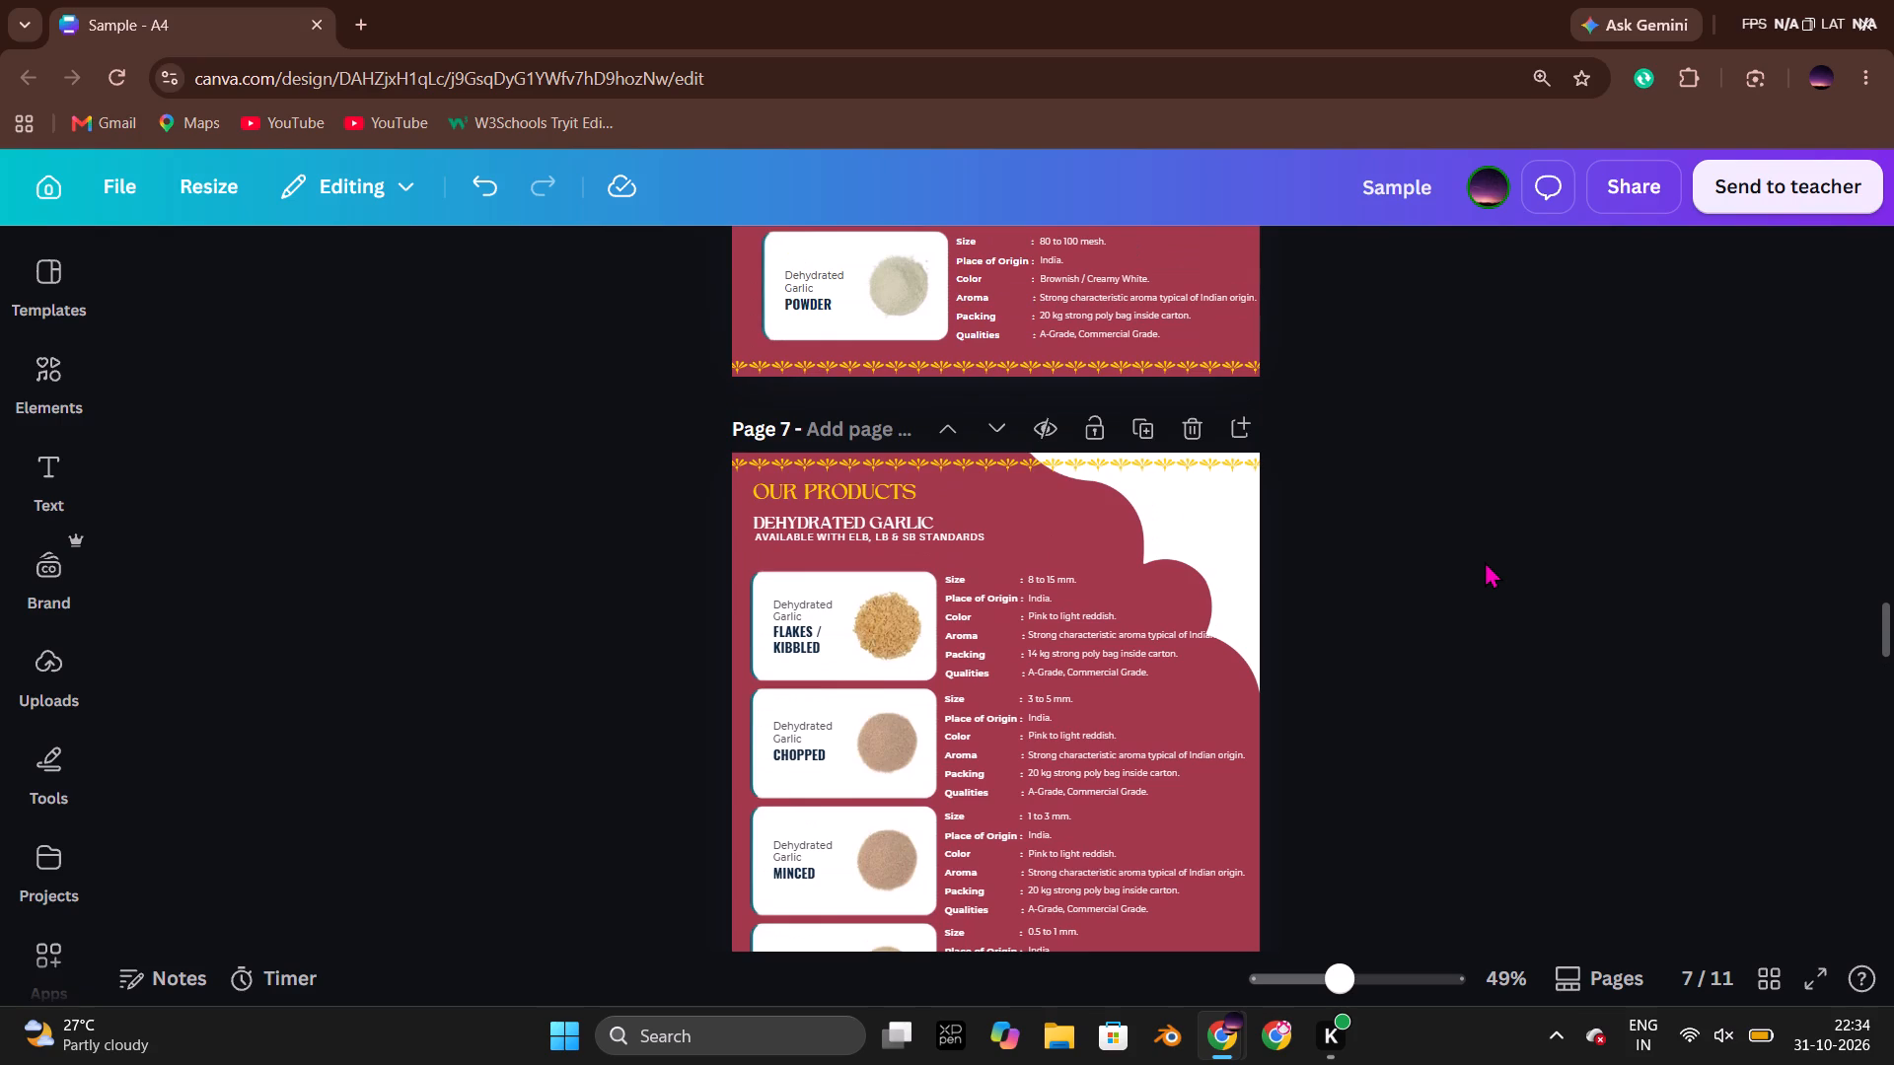
pyautogui.click(1530, 546)
pyautogui.scroll(-5, 1511, 550)
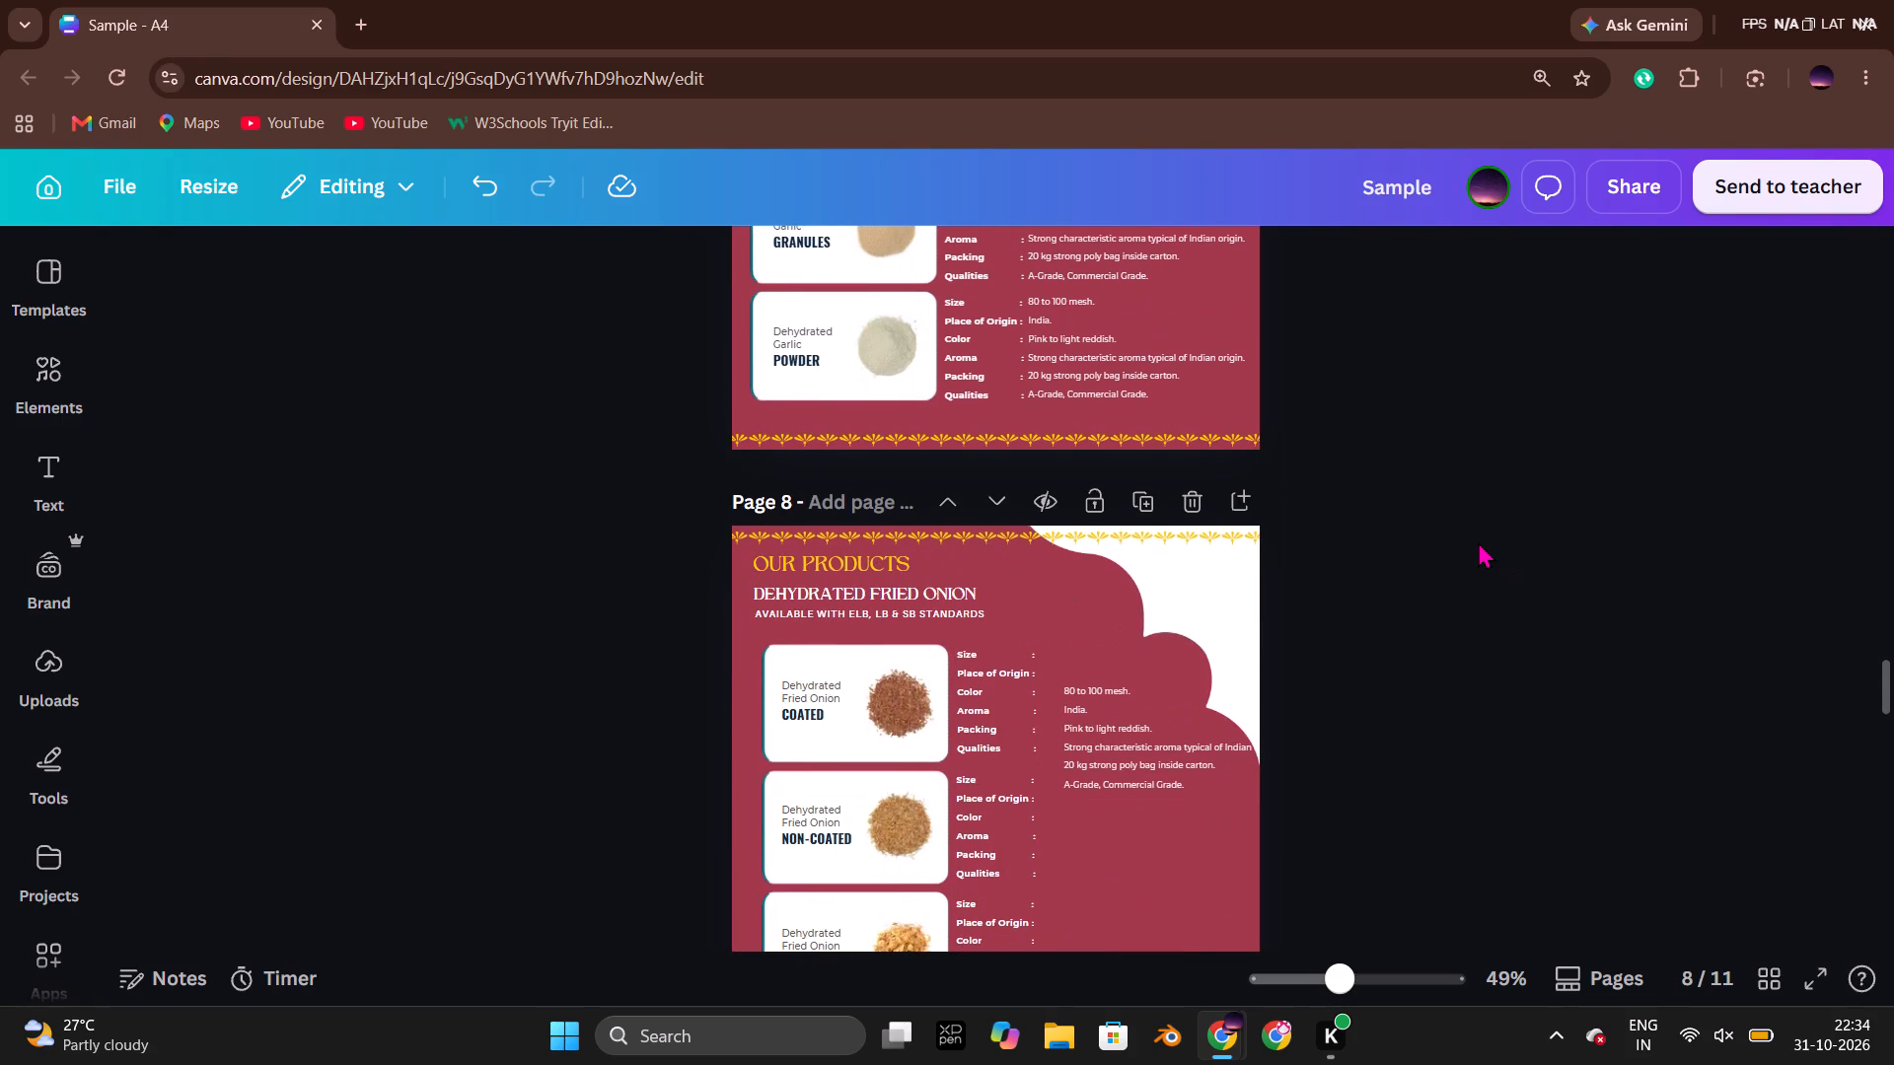
pyautogui.click(1478, 541)
pyautogui.scroll(-3, 1478, 541)
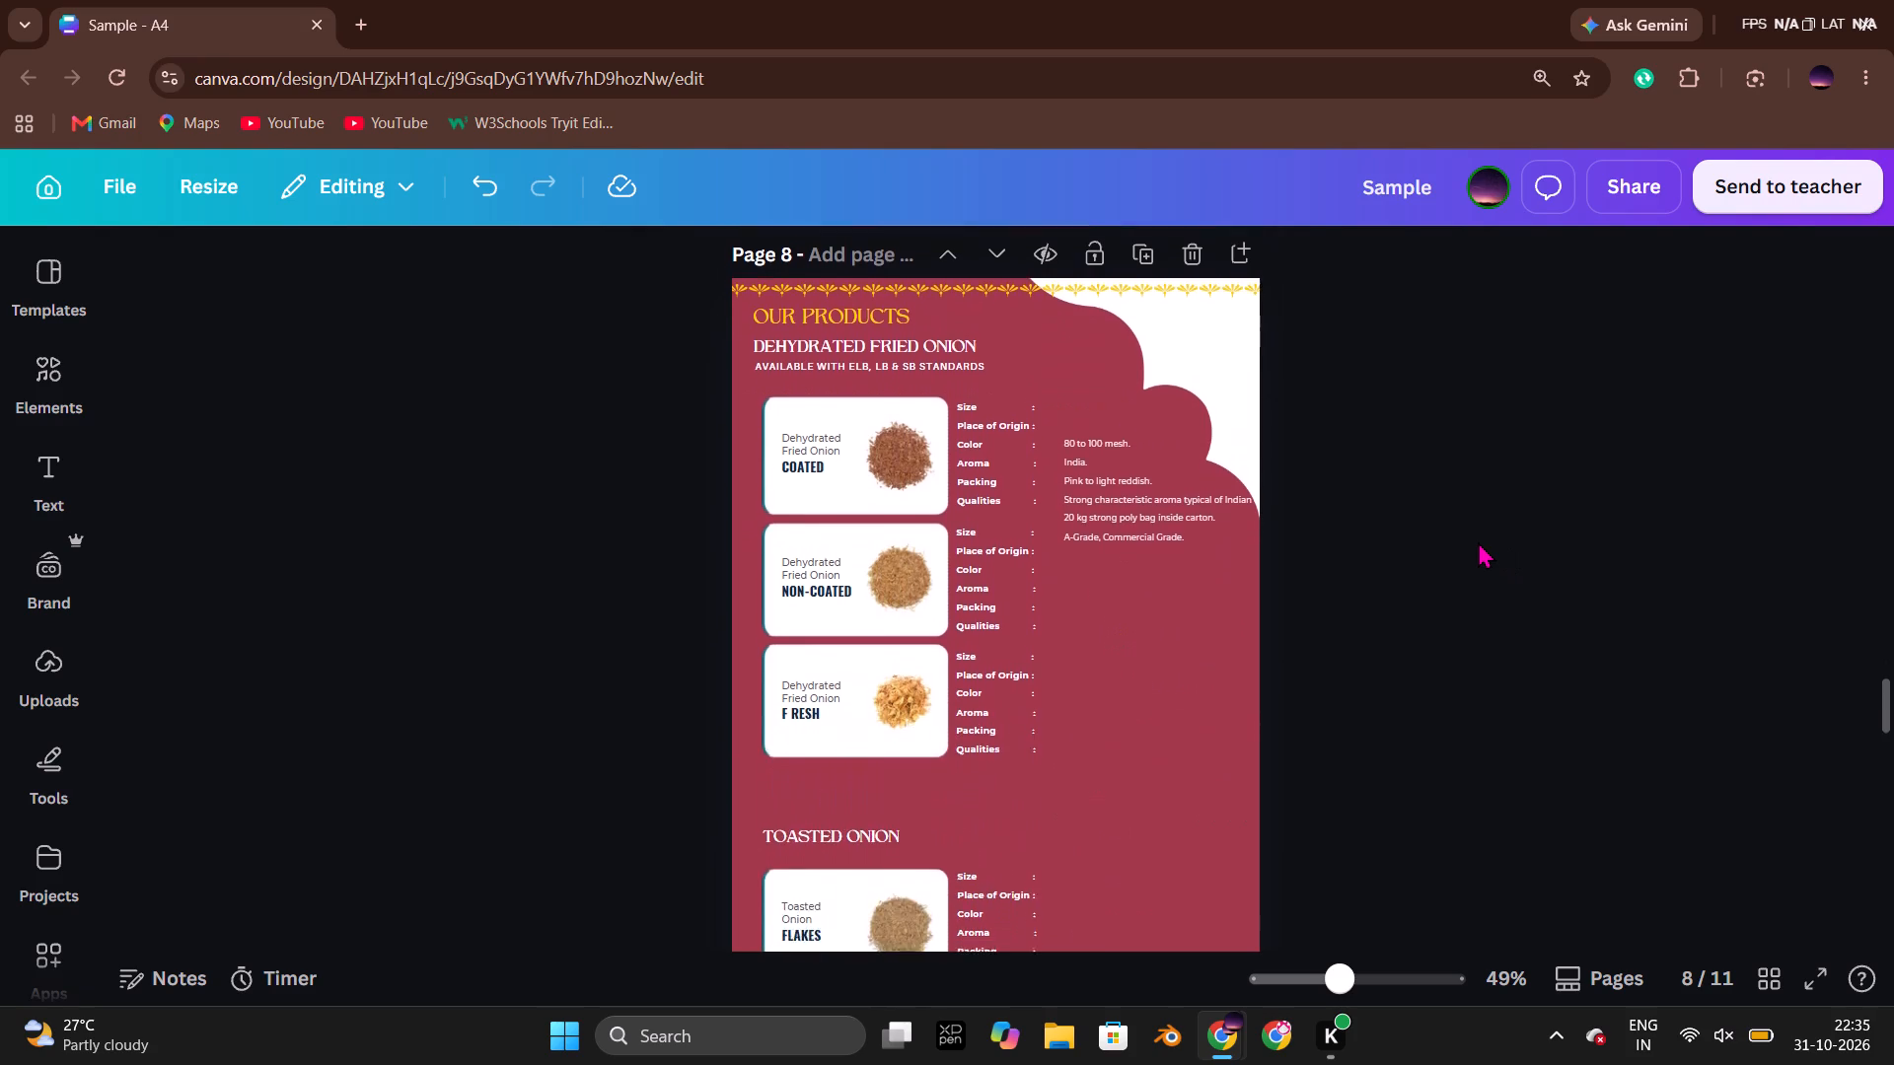
# Copy the specification values block from Fried Onion page 8 and paste it onto Toasted Onion page 9.
pyautogui.click(1150, 504)
pyautogui.hotkey('ctrl', 'c')
pyautogui.click(1457, 490)
pyautogui.scroll(-2, 1457, 490)
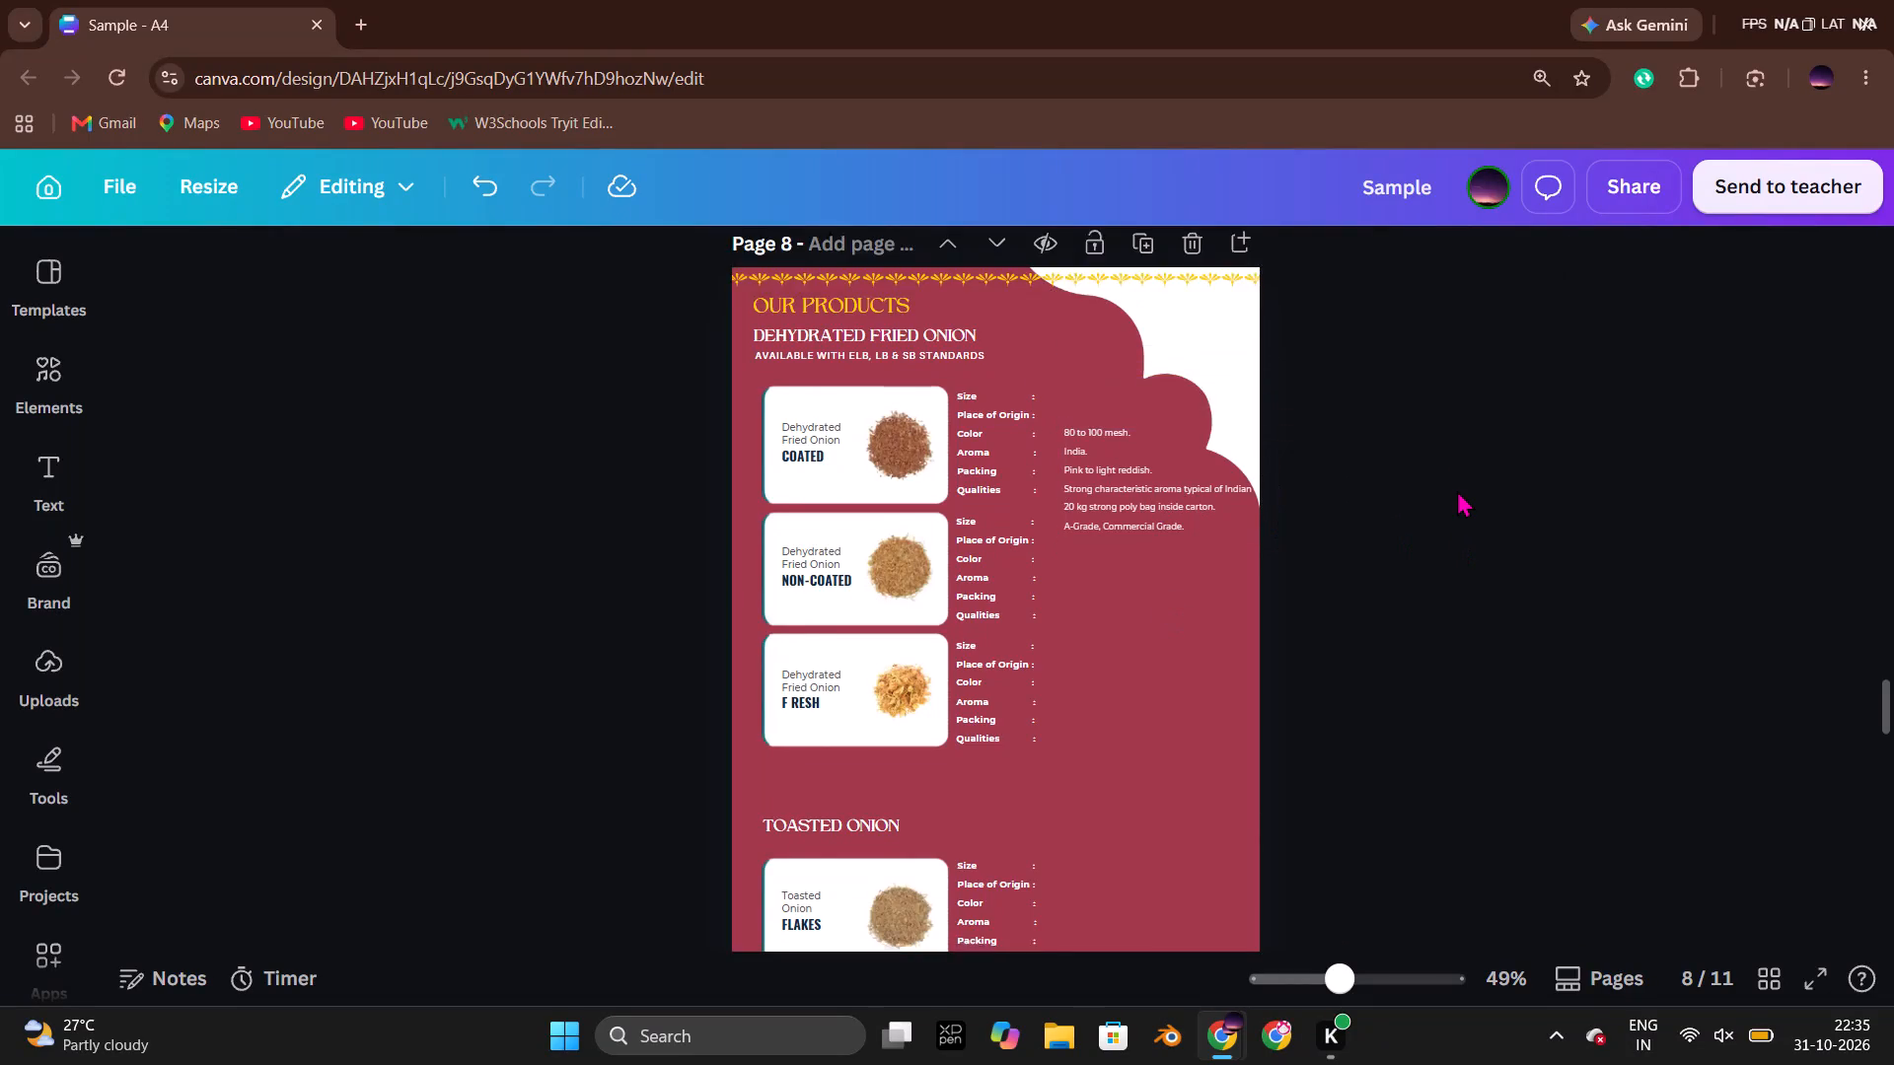
pyautogui.scroll(-4, 1457, 490)
pyautogui.click(1216, 611)
pyautogui.hotkey('ctrl', 'v')
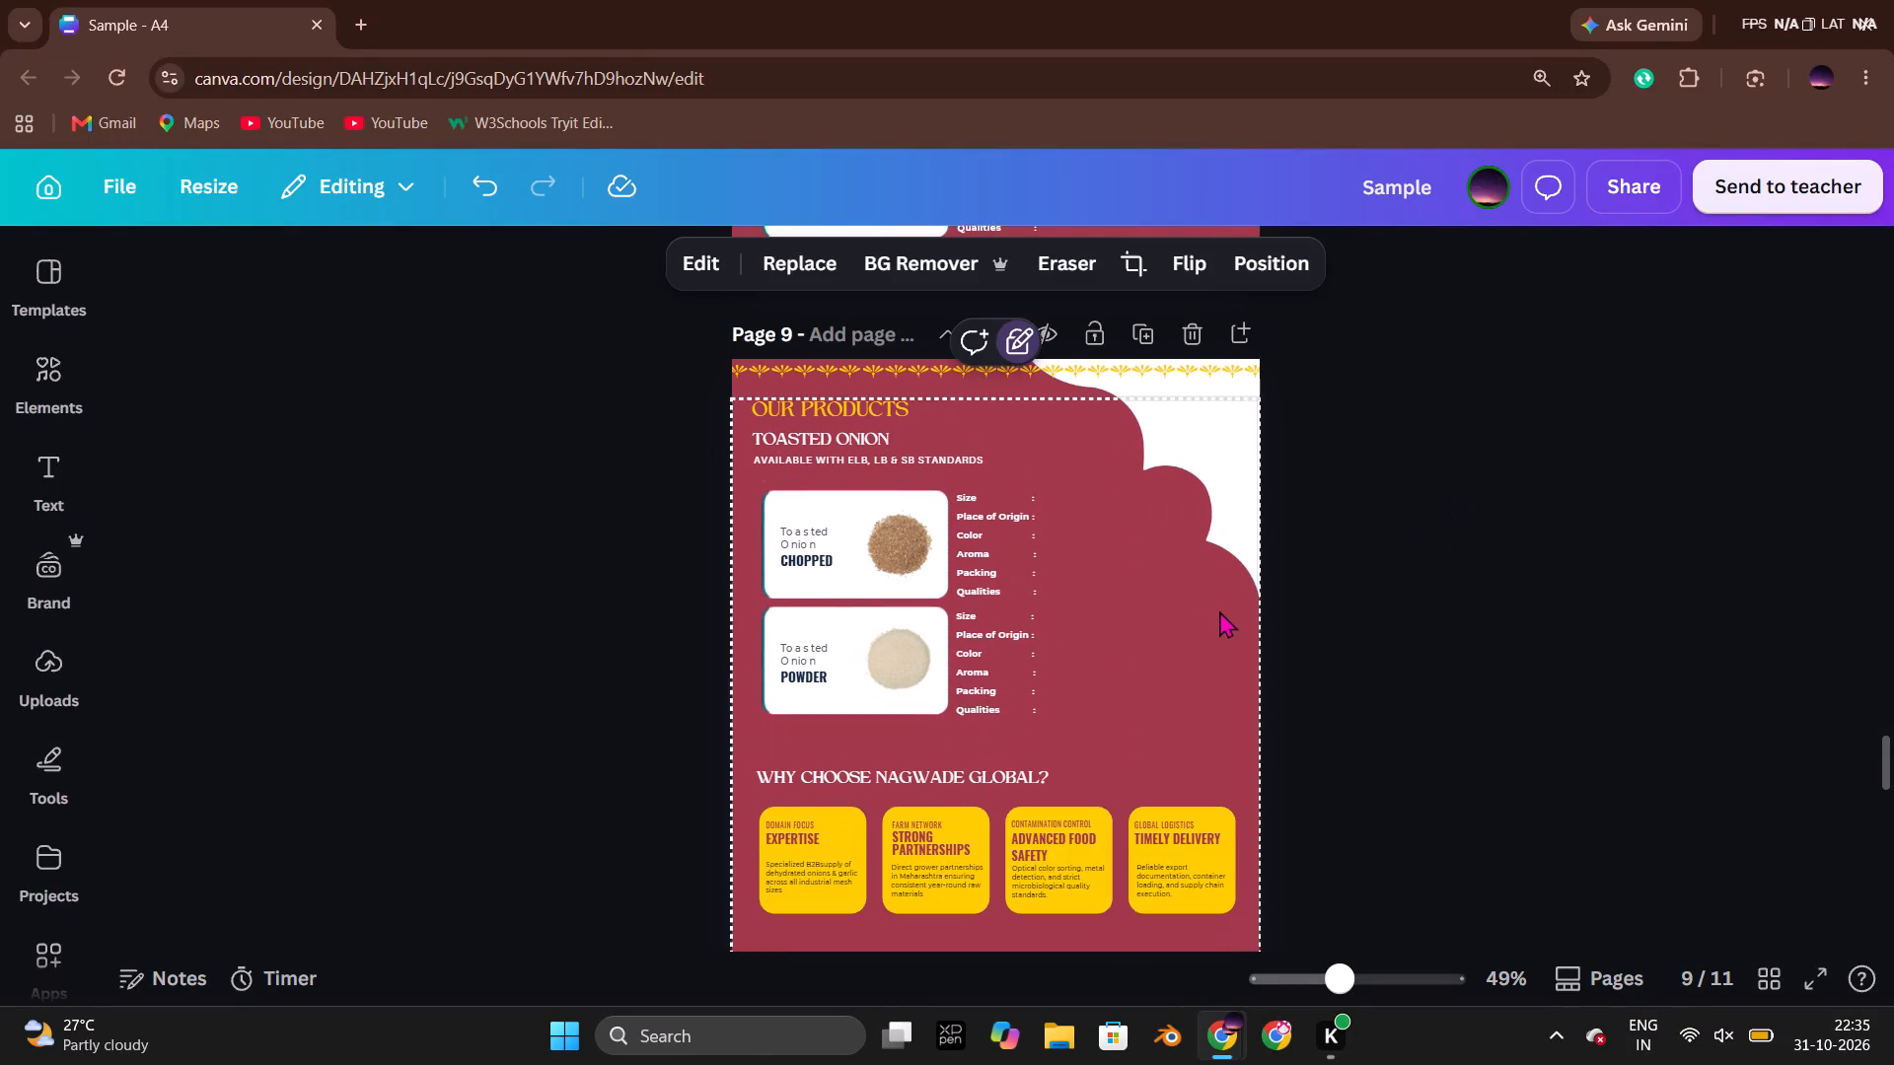
# Review the remaining brochure pages, from the export countries on page 10 to the contact details on page 11.
pyautogui.click(1414, 564)
pyautogui.scroll(-7, 1415, 564)
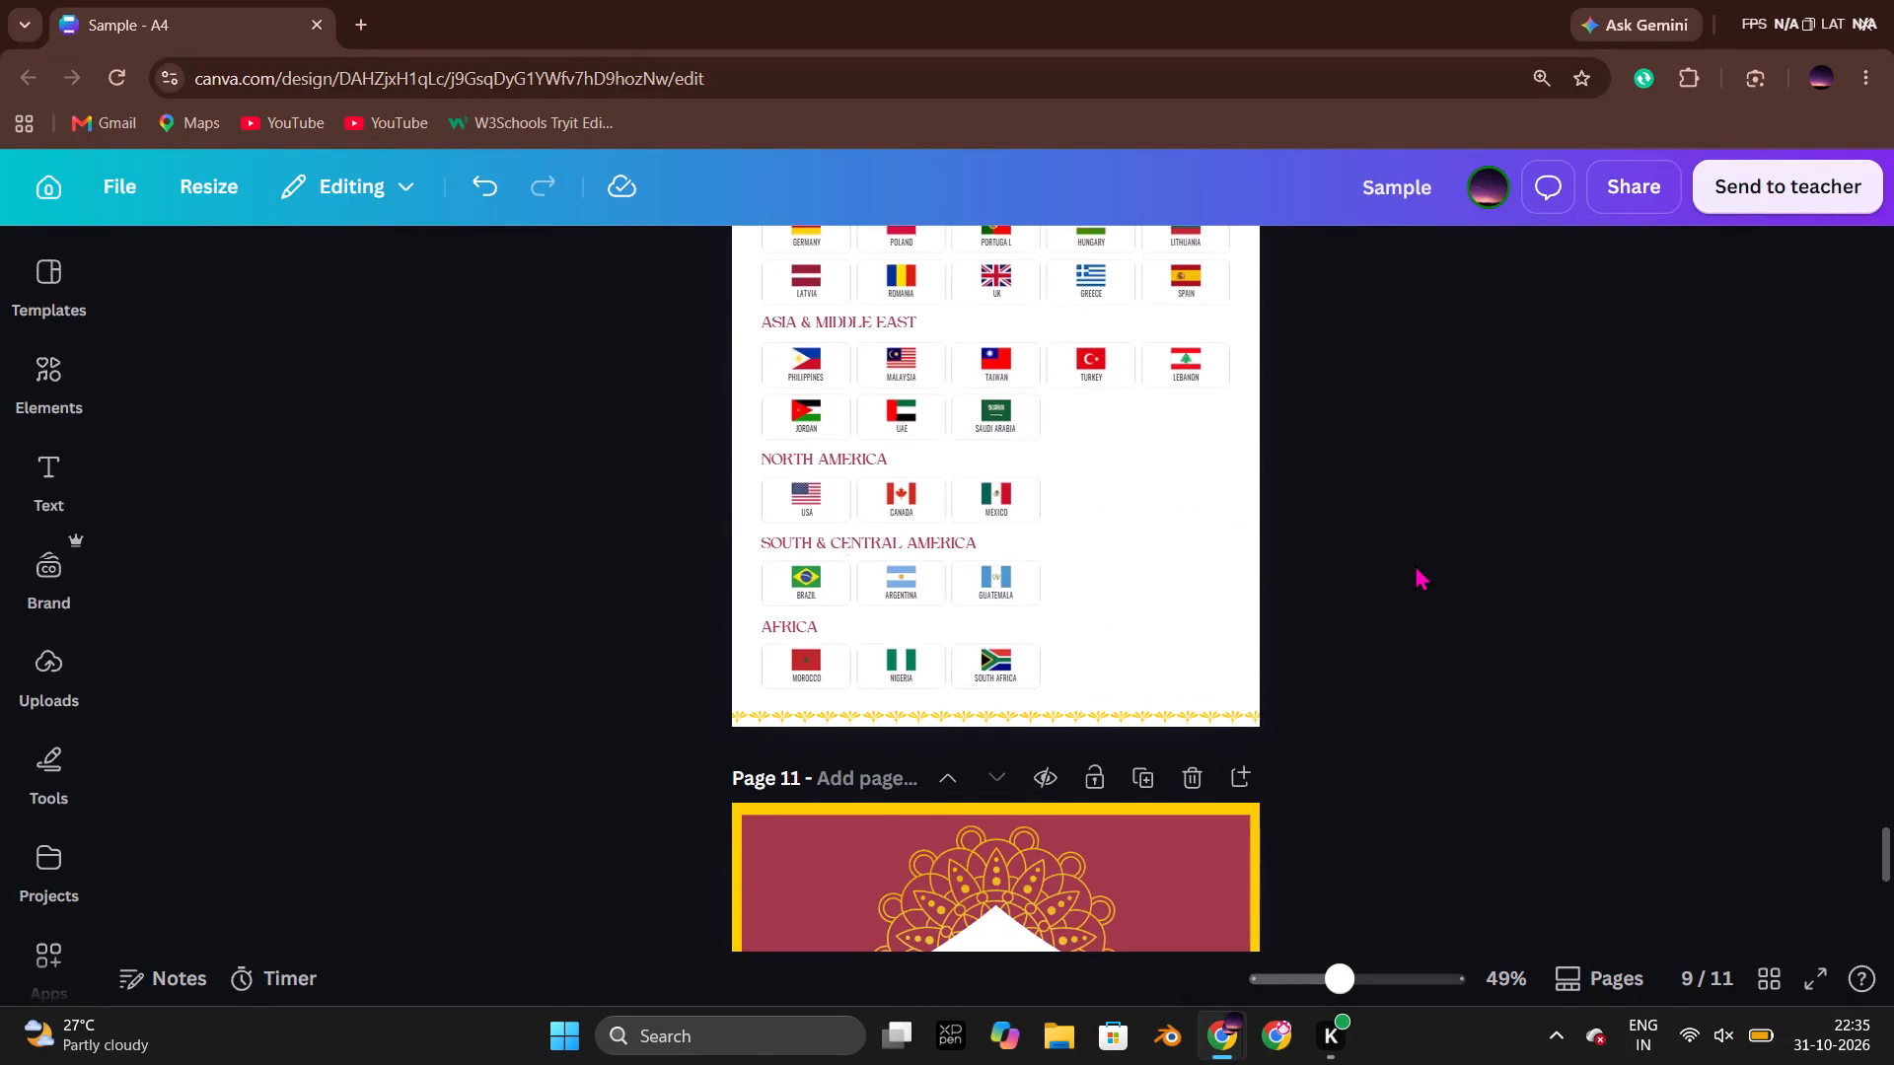
pyautogui.scroll(-1, 1415, 564)
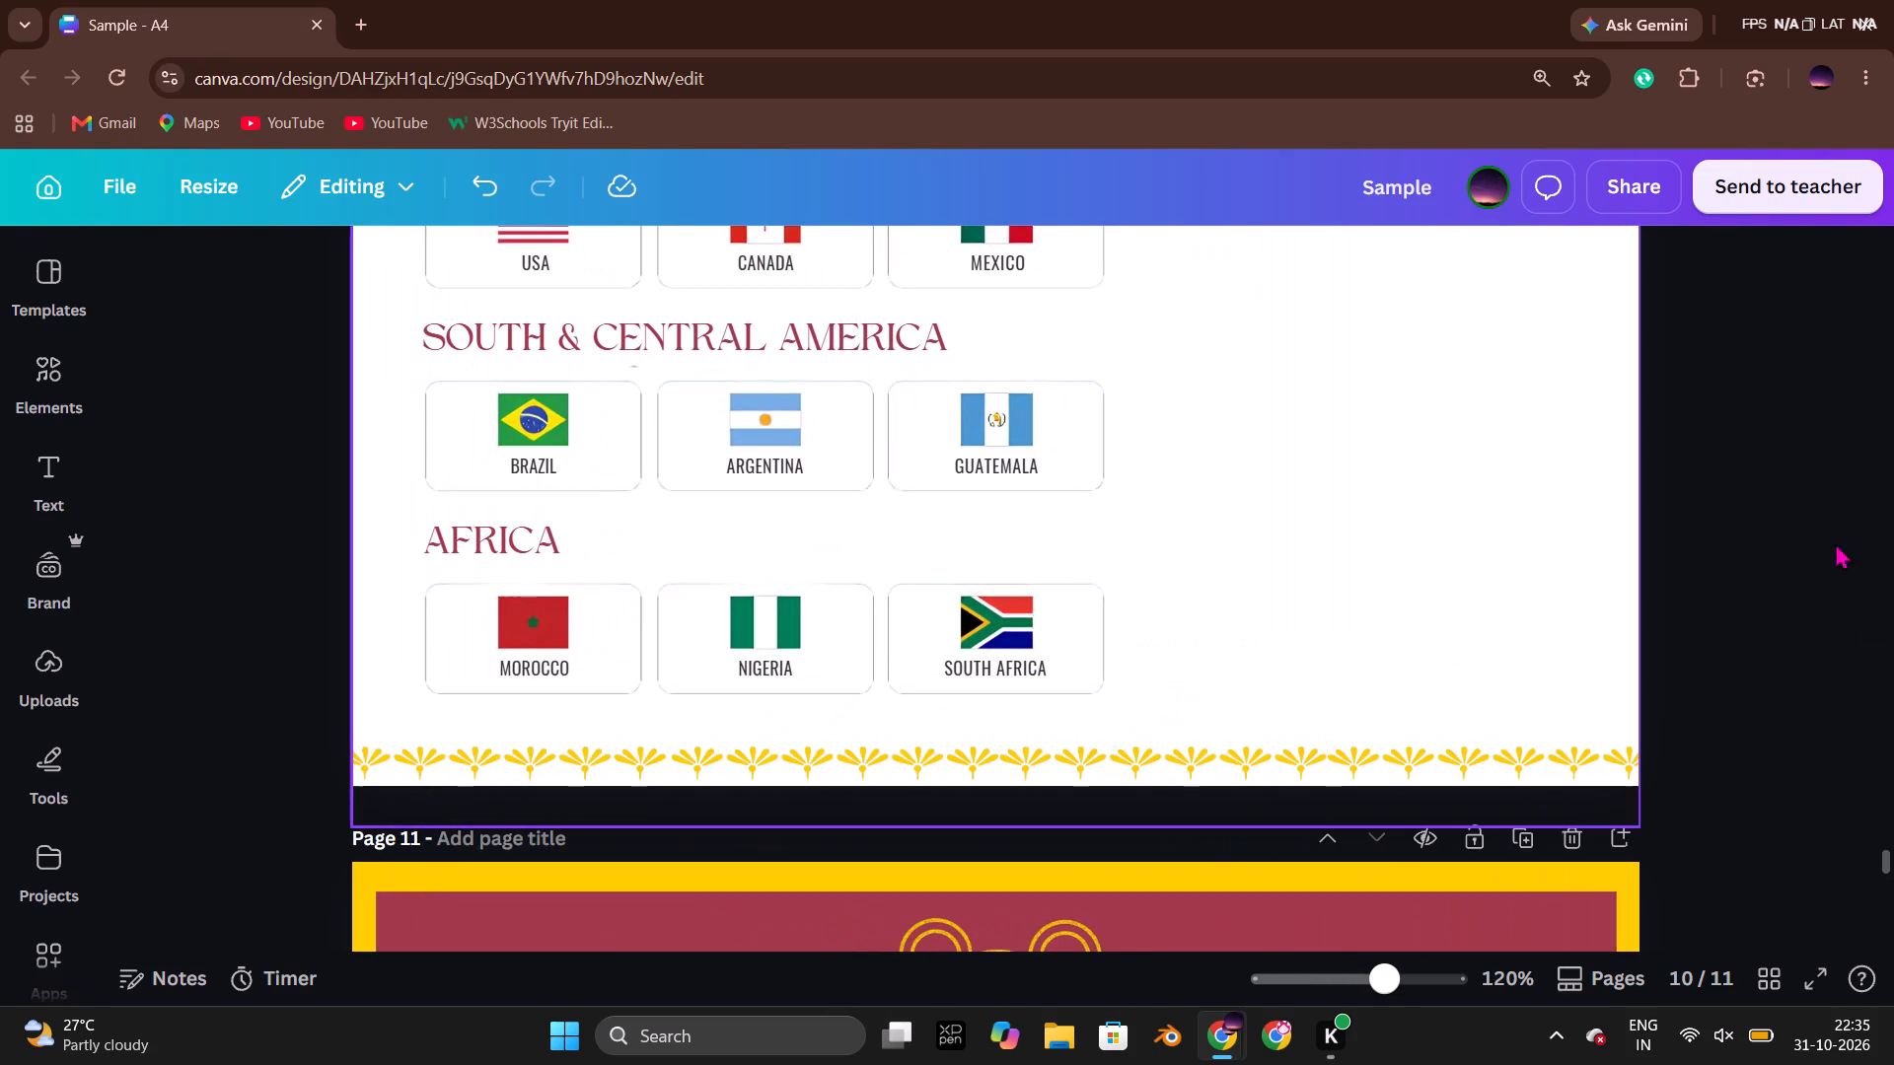
pyautogui.scroll(-4, 1716, 673)
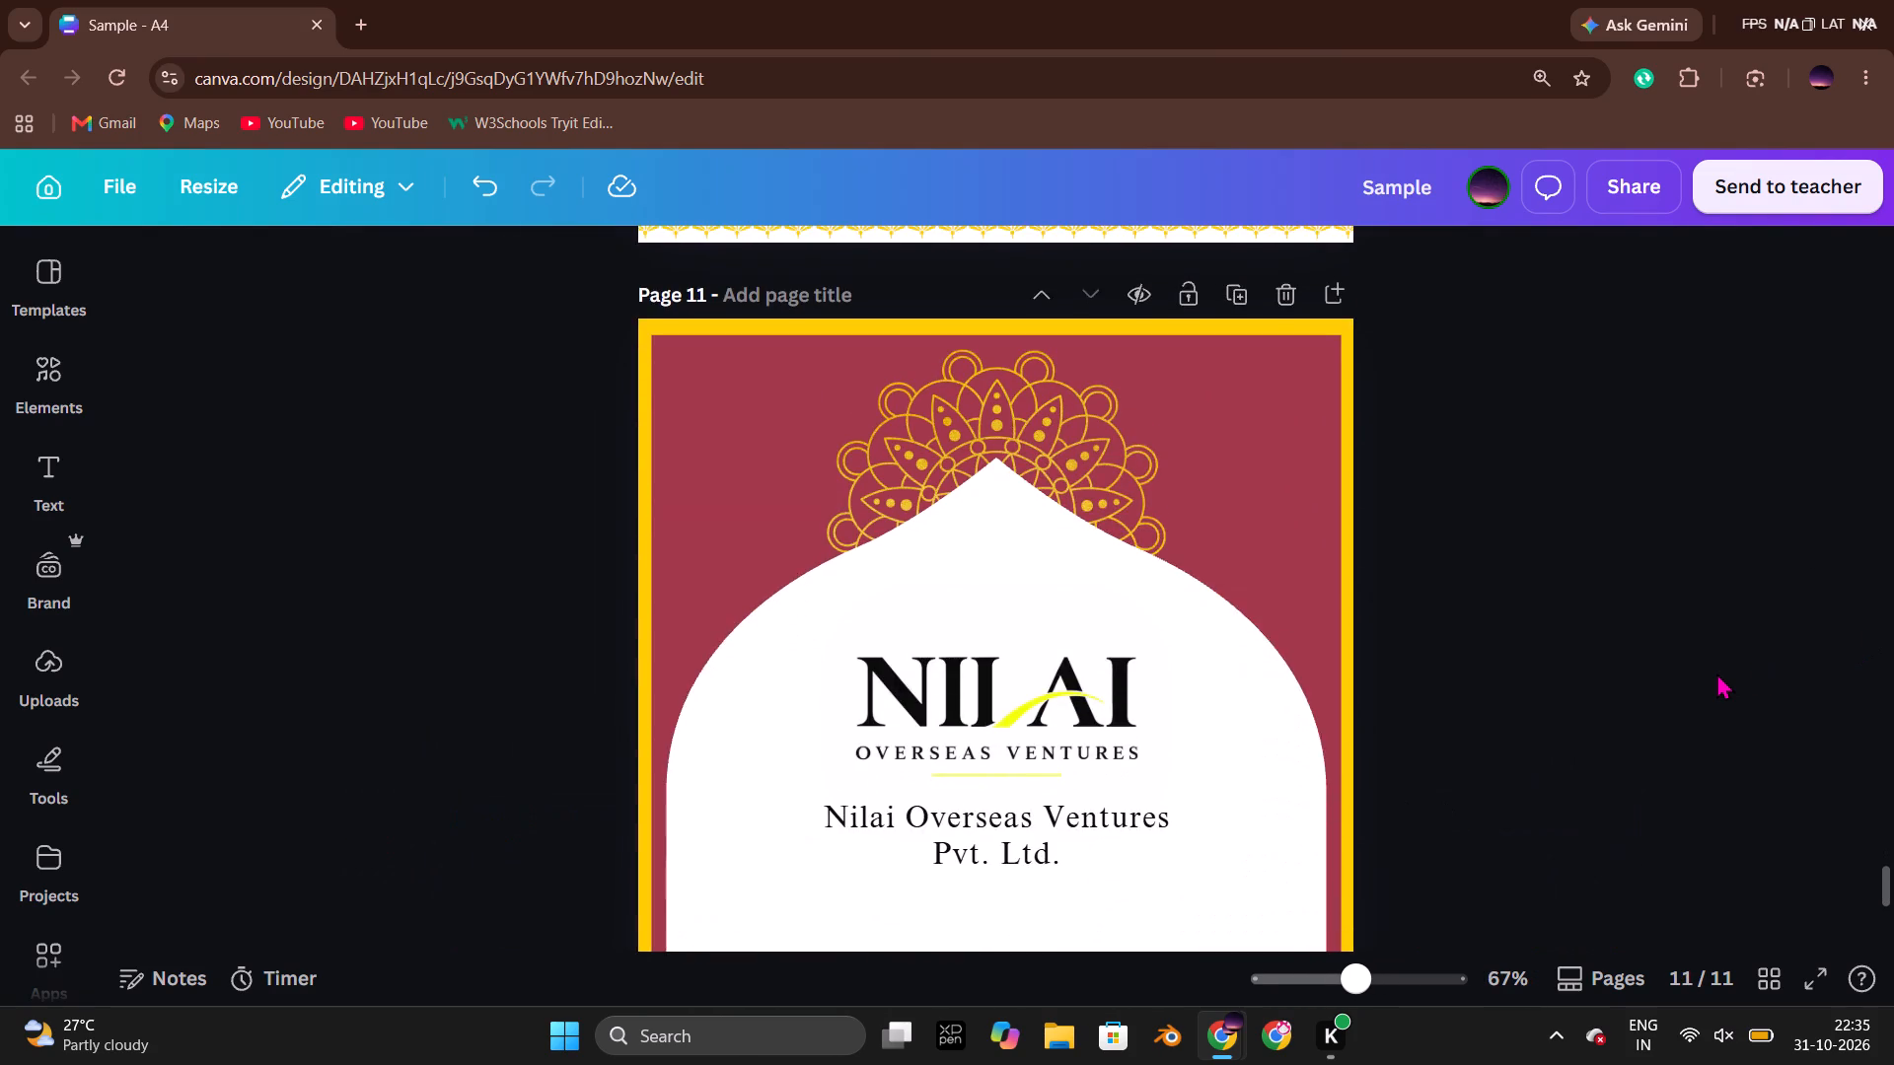
pyautogui.scroll(-2, 1716, 673)
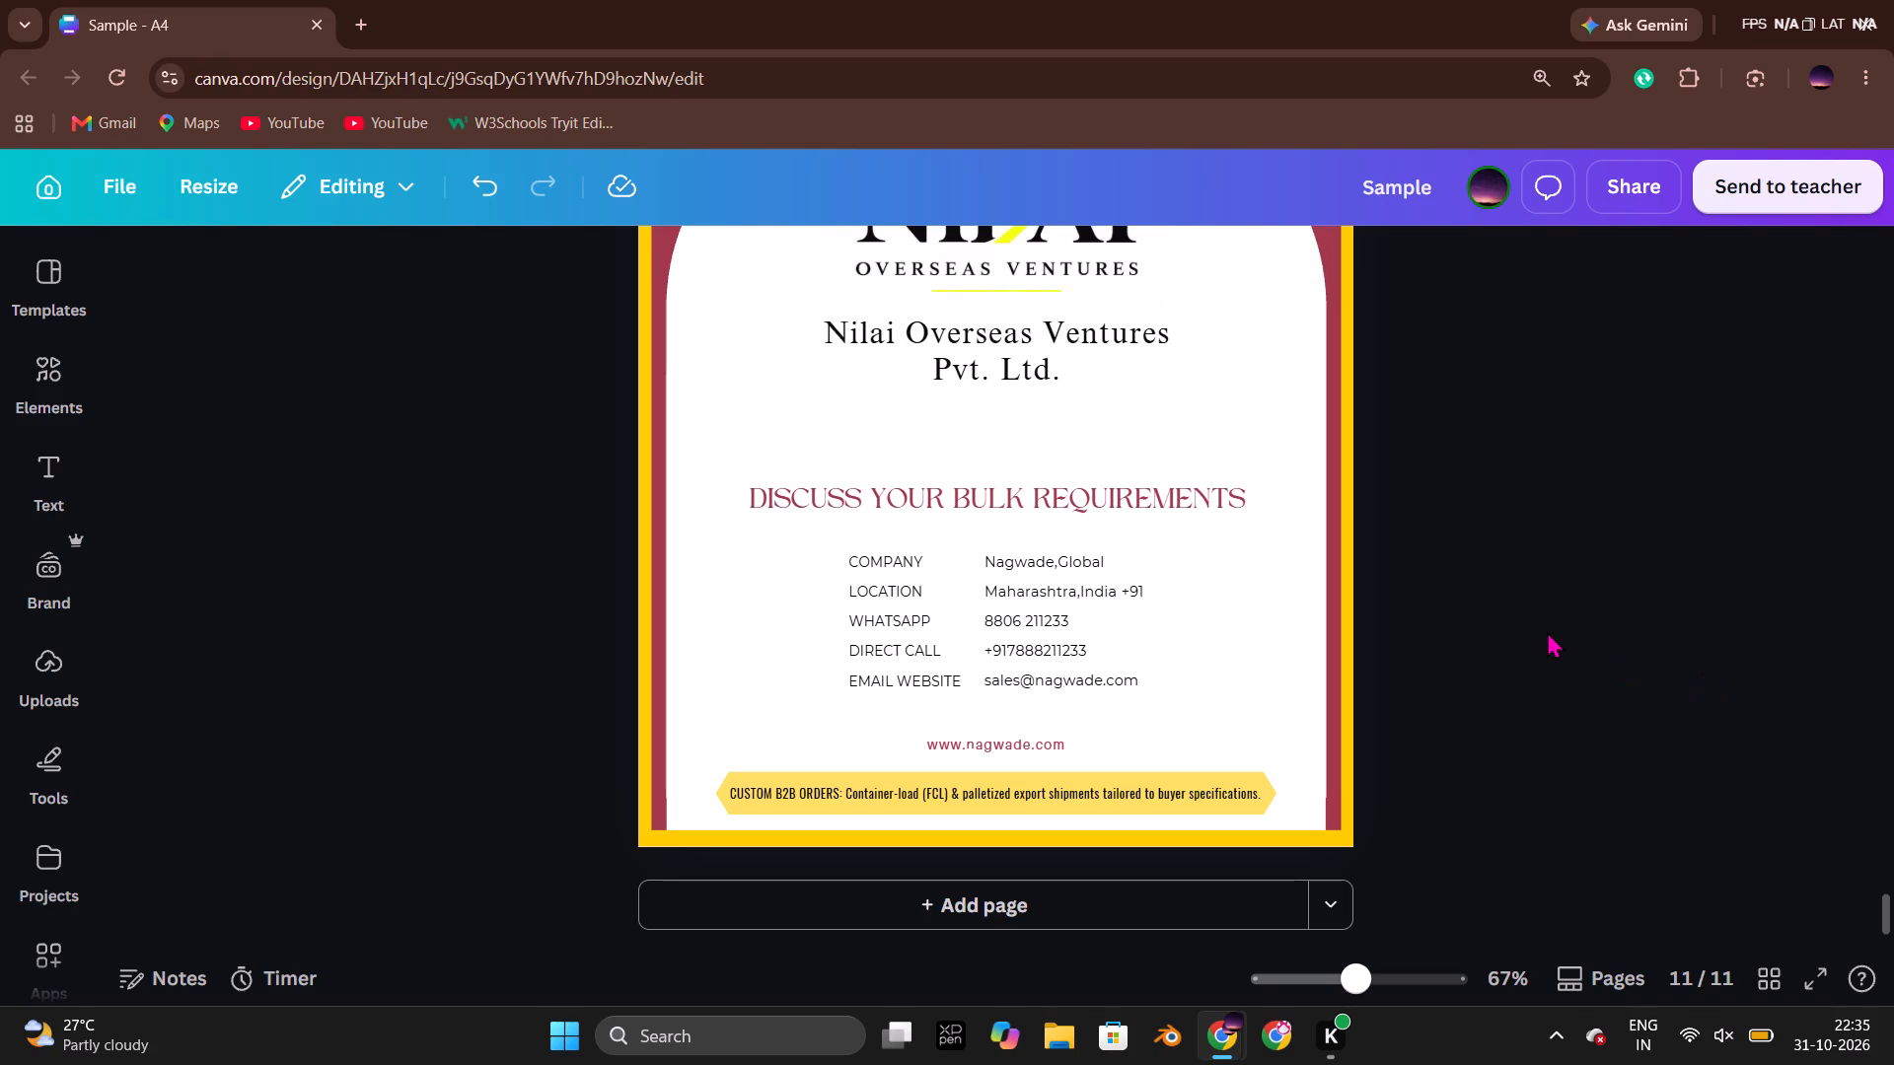
pyautogui.click(1618, 585)
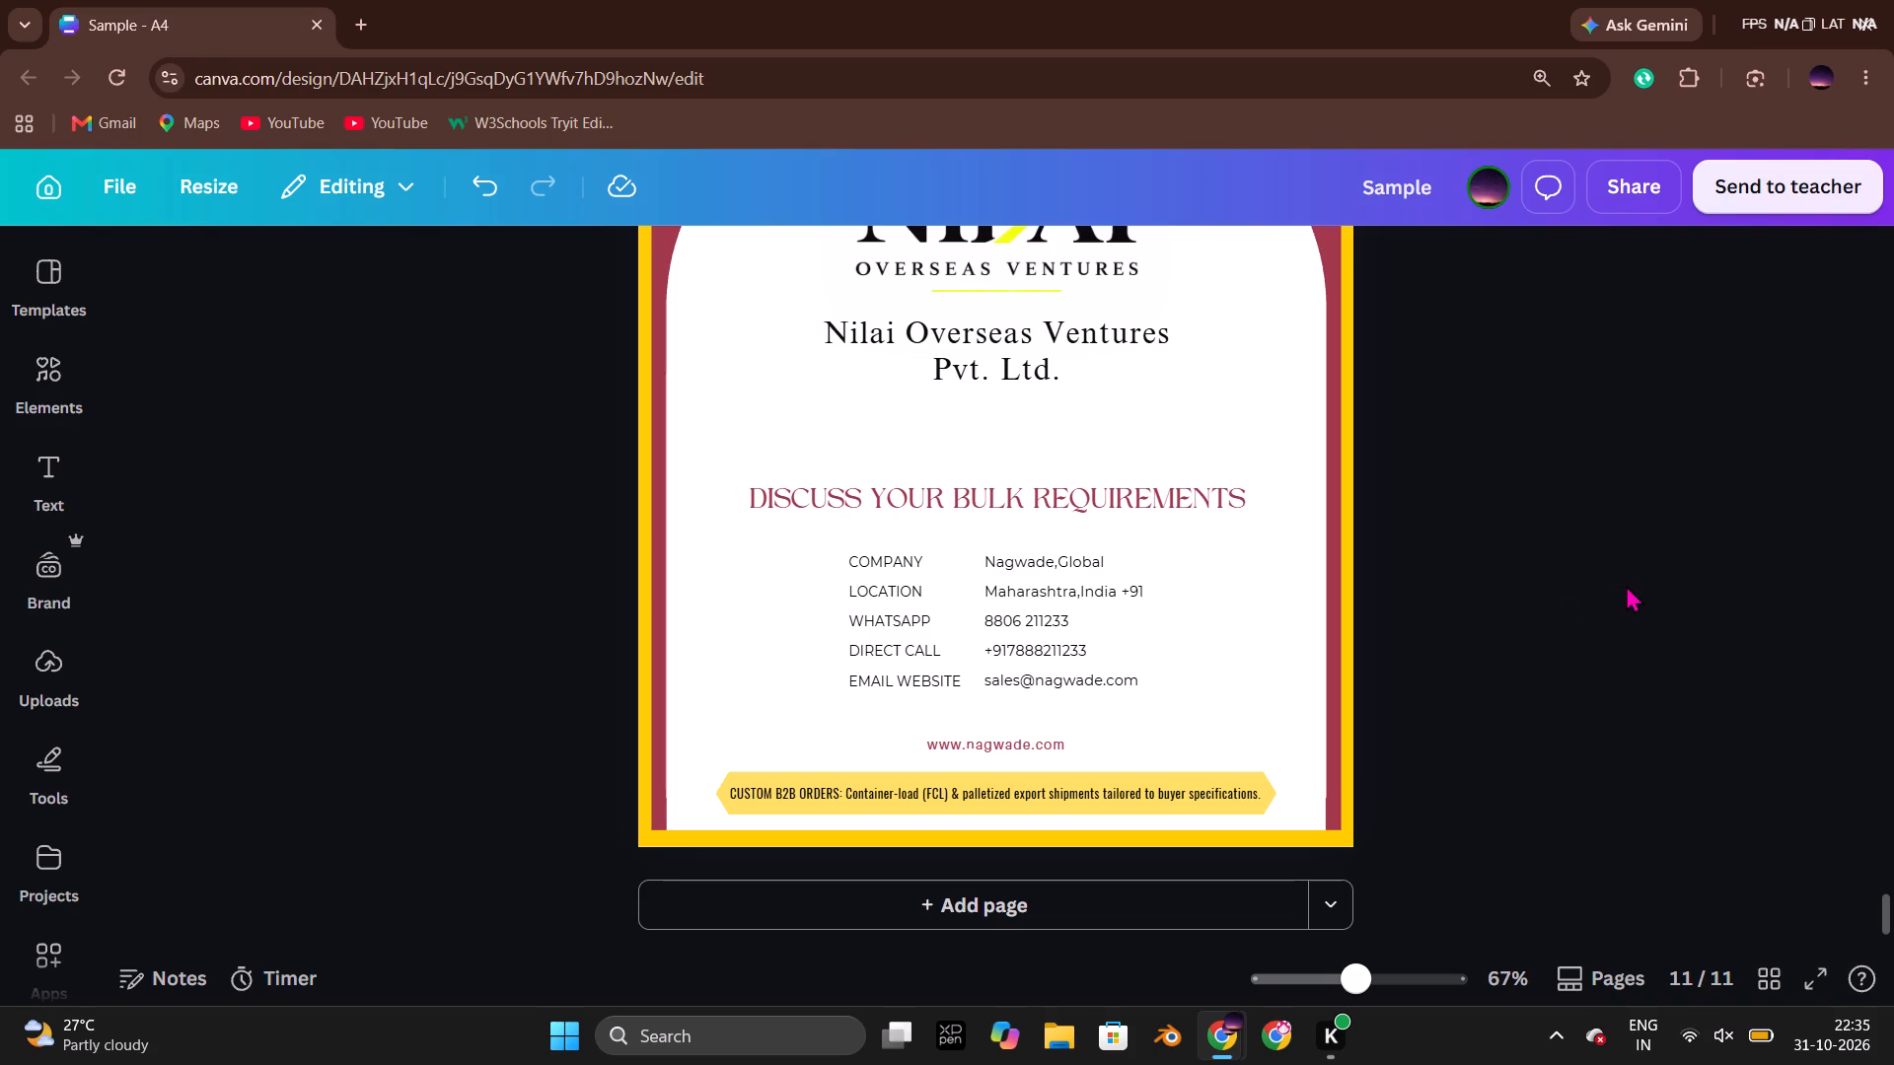
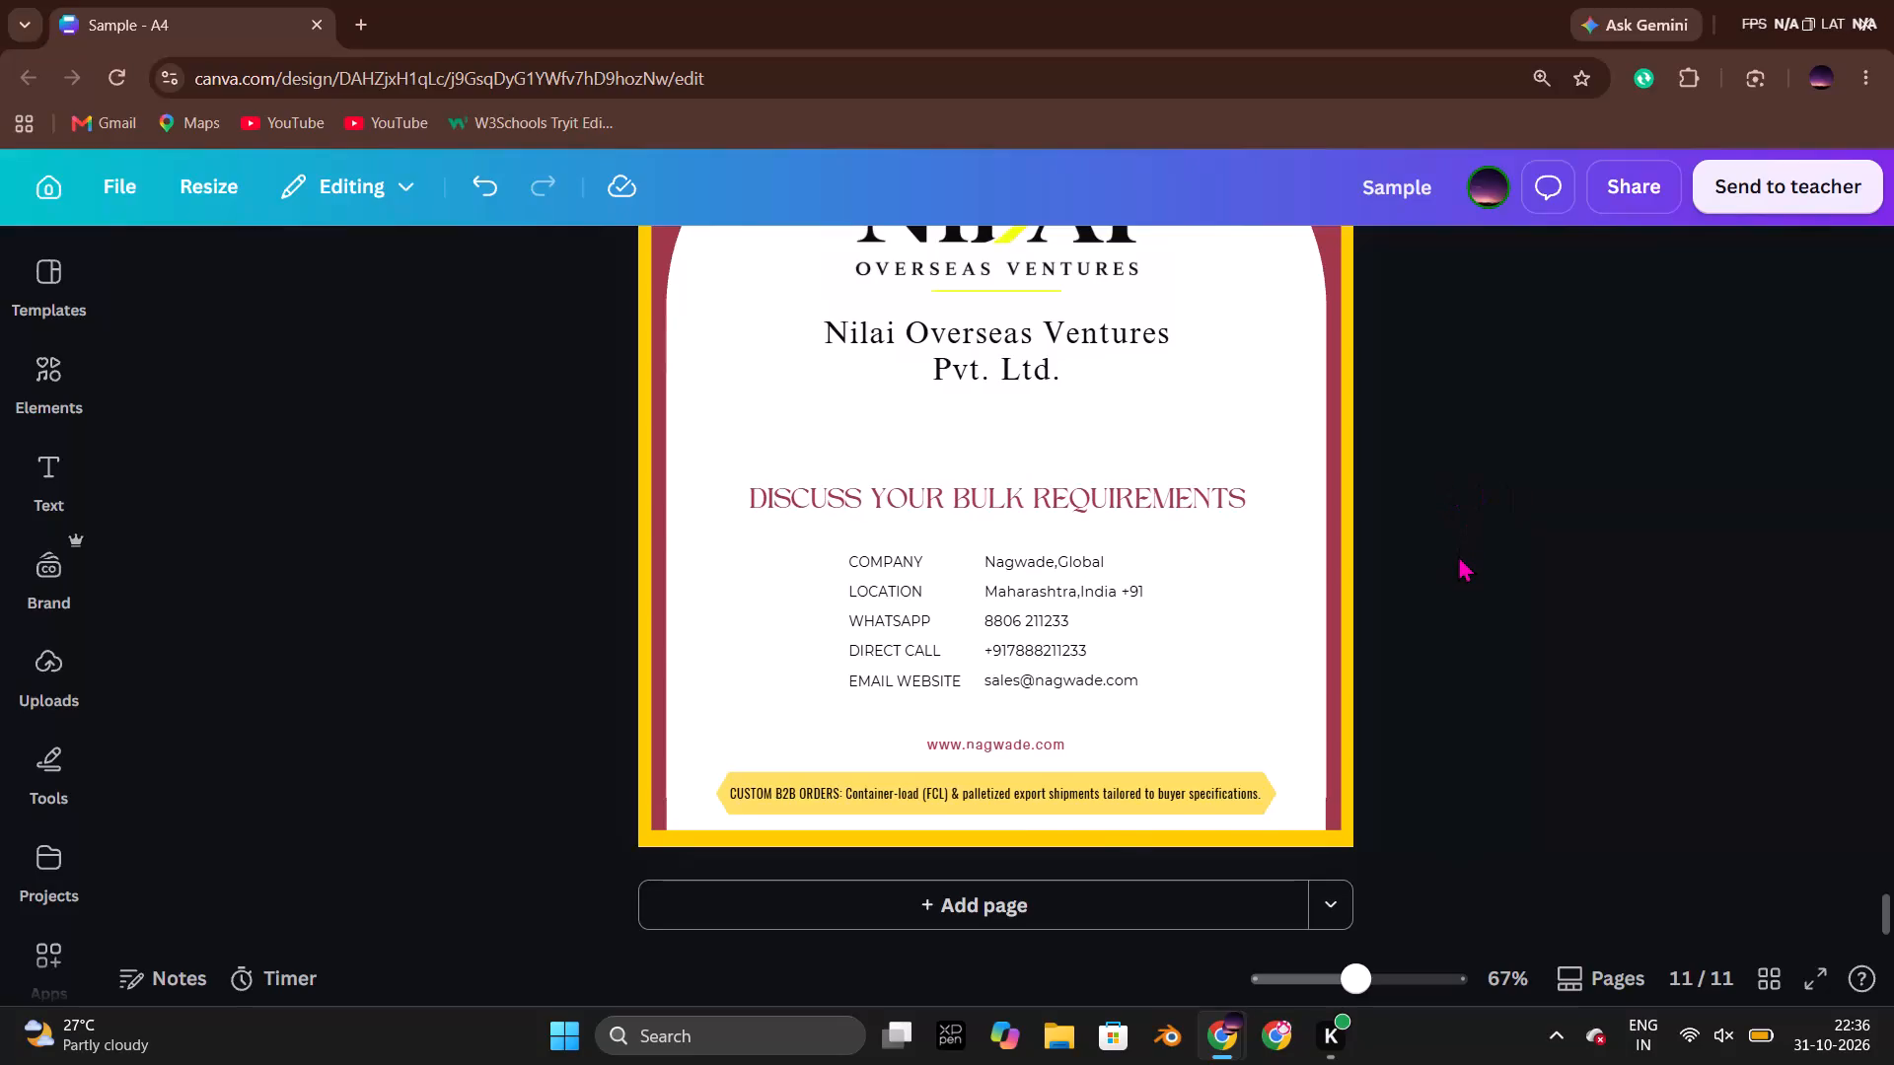
# Examine the brochure pages from the contact page 11 back through the toasted onion page 9 to the garlic rows on page 7.
pyautogui.scroll(9, 1457, 555)
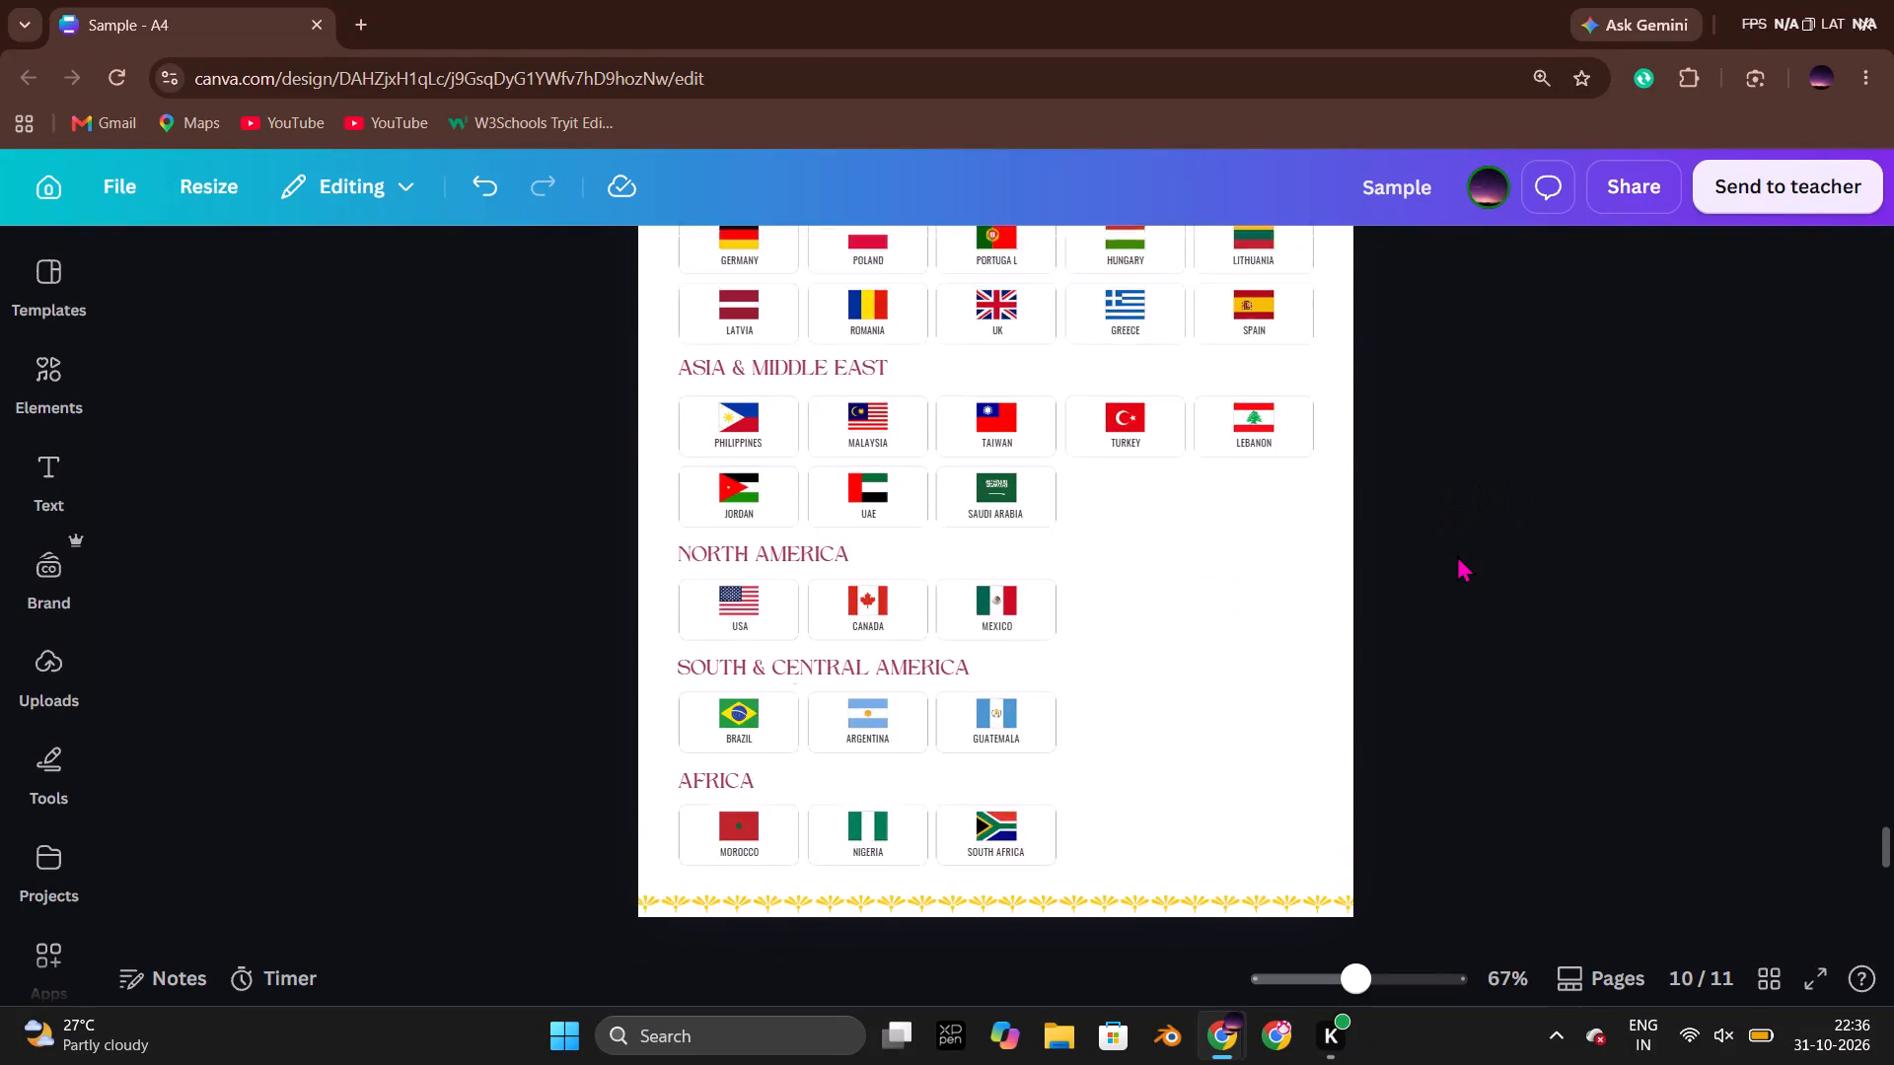
pyautogui.scroll(7, 1457, 555)
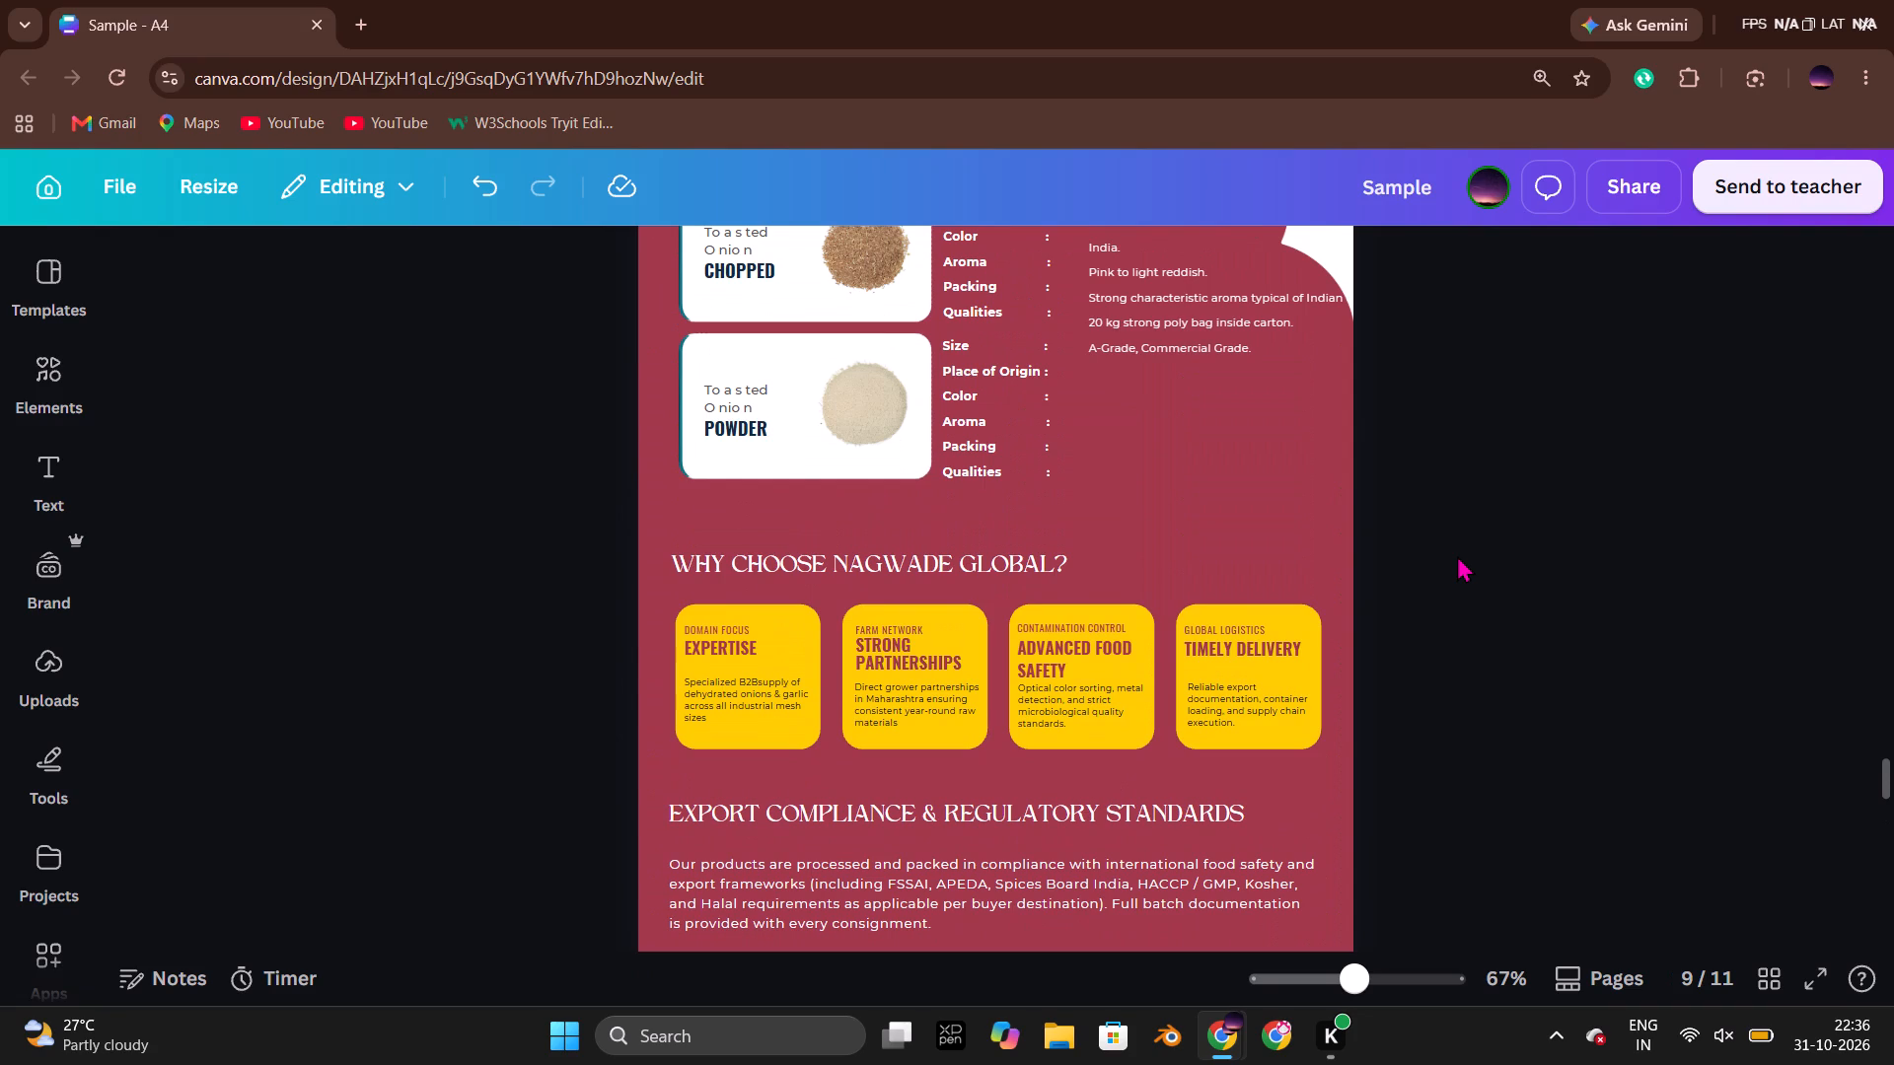
pyautogui.scroll(2, 1466, 539)
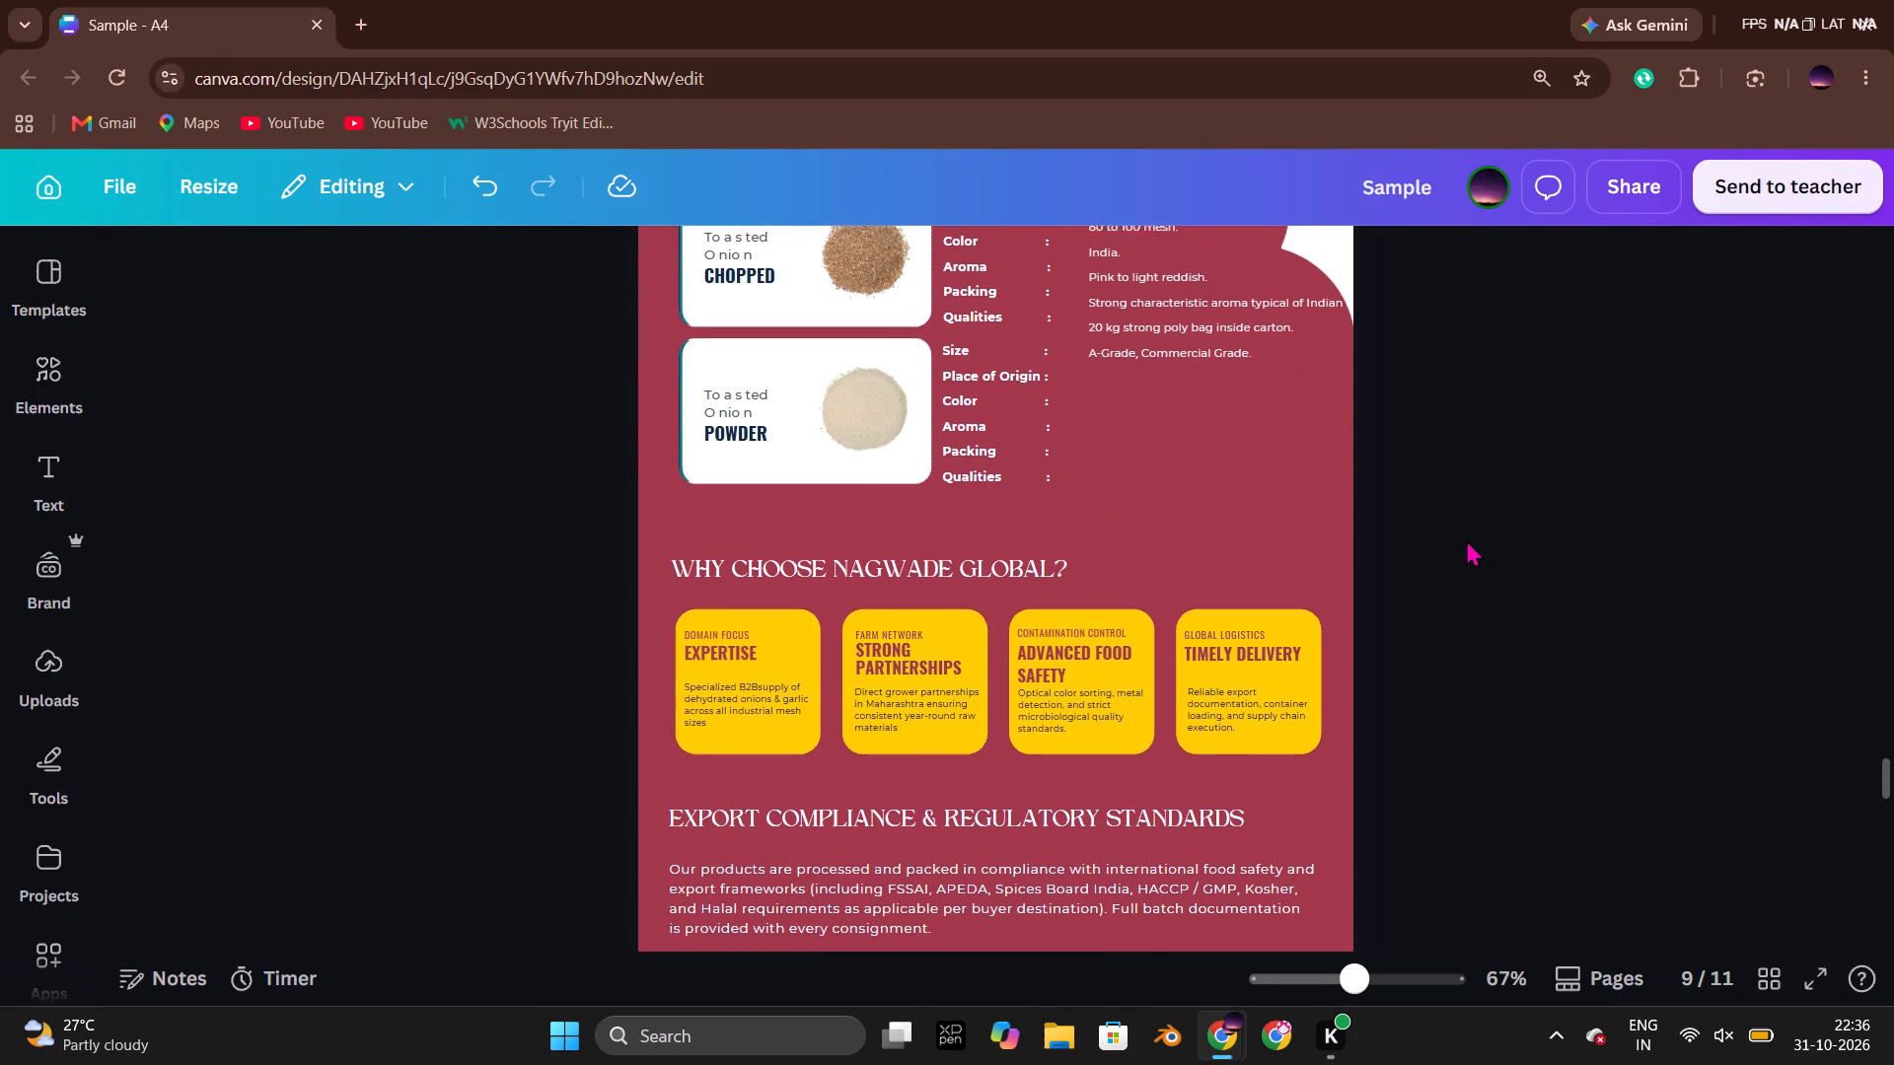
pyautogui.scroll(15, 1466, 539)
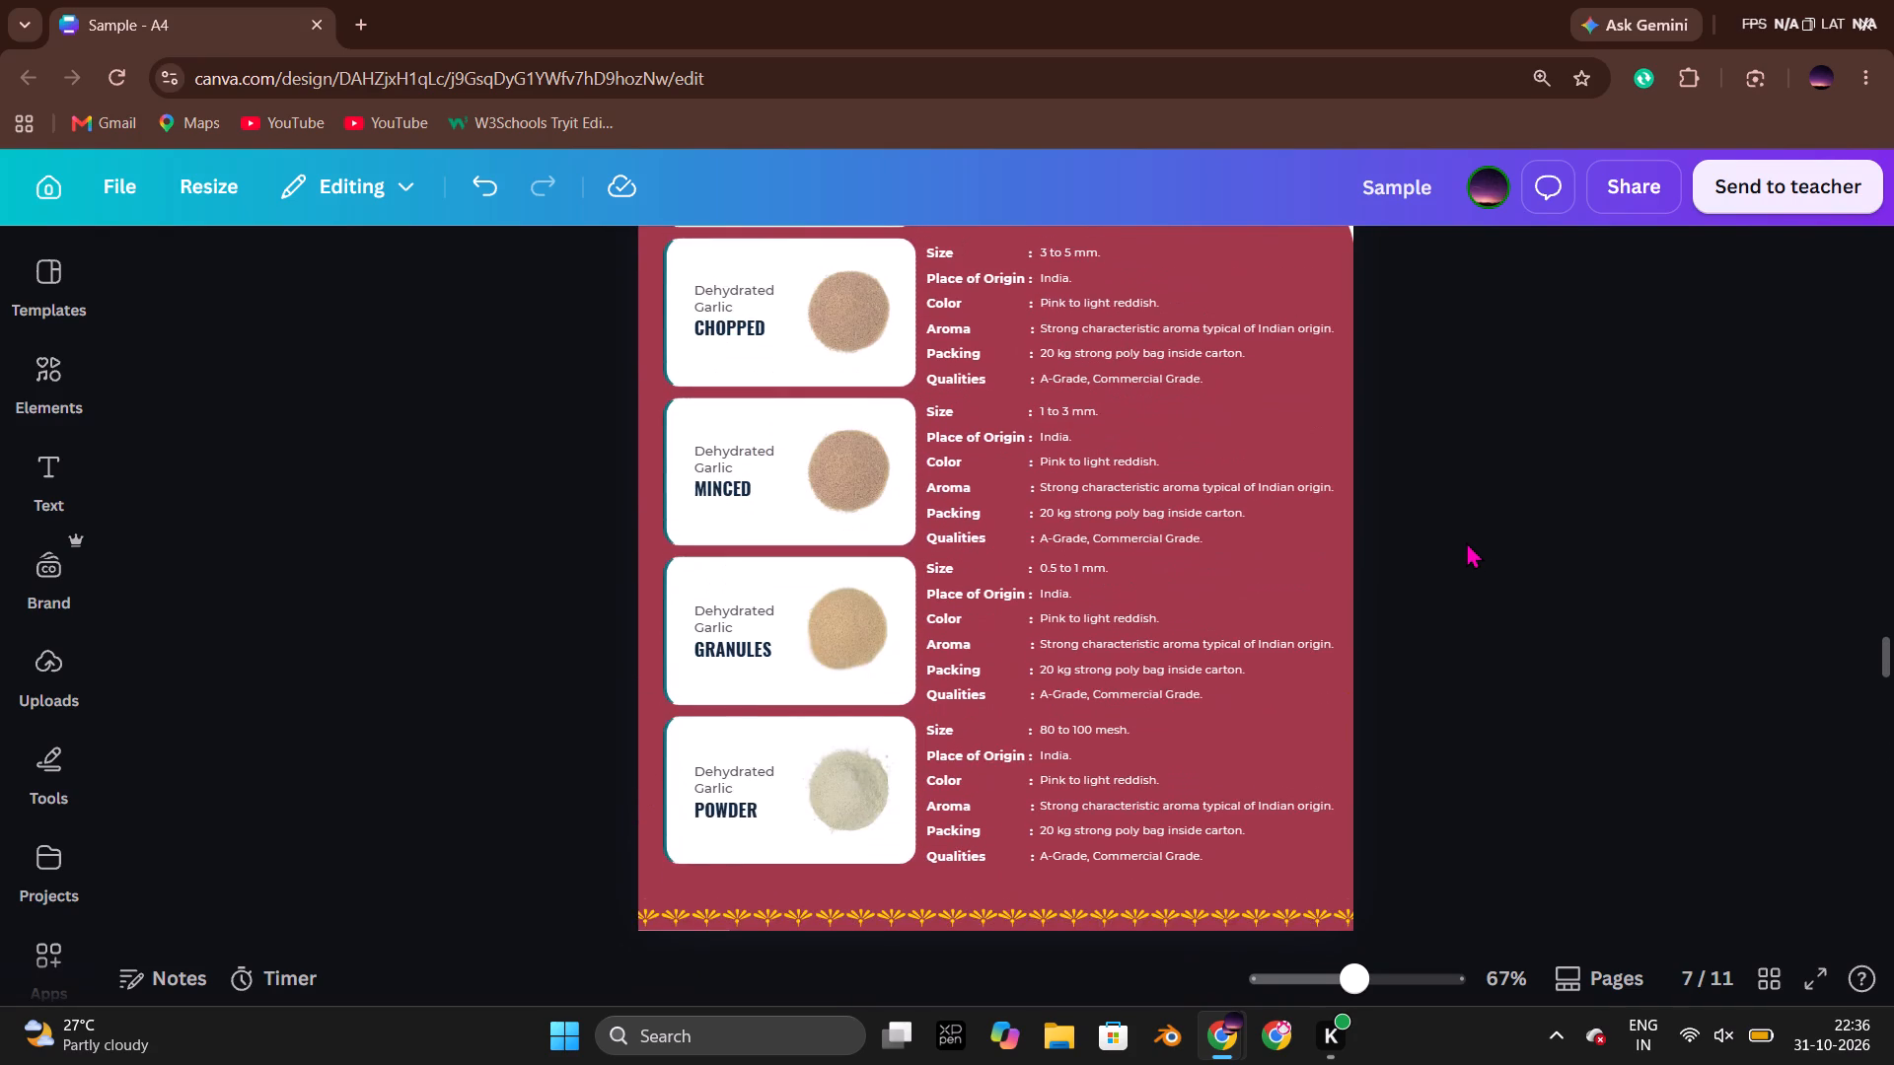
pyautogui.scroll(2, 1466, 541)
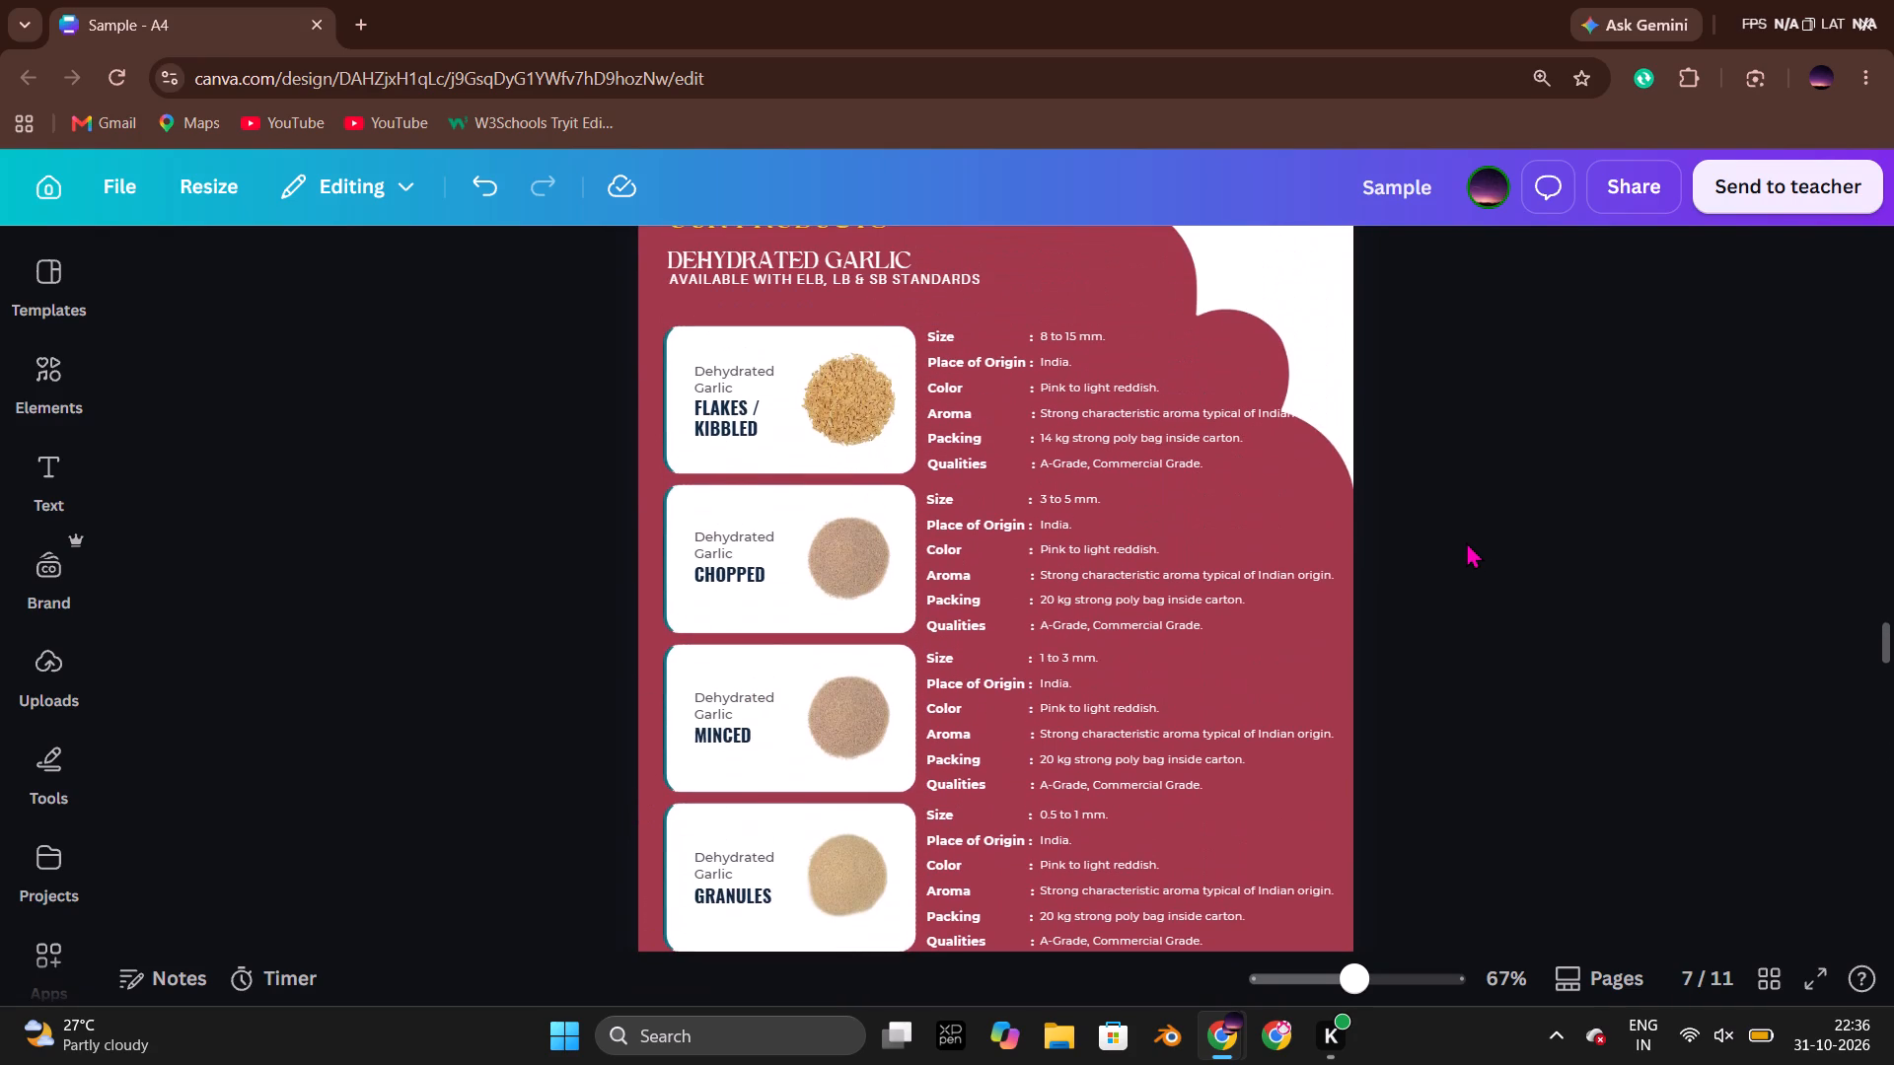
# Move the specification values block on page 8 so its lines align with the Coated fried onion labels.
pyautogui.scroll(-7, 1466, 541)
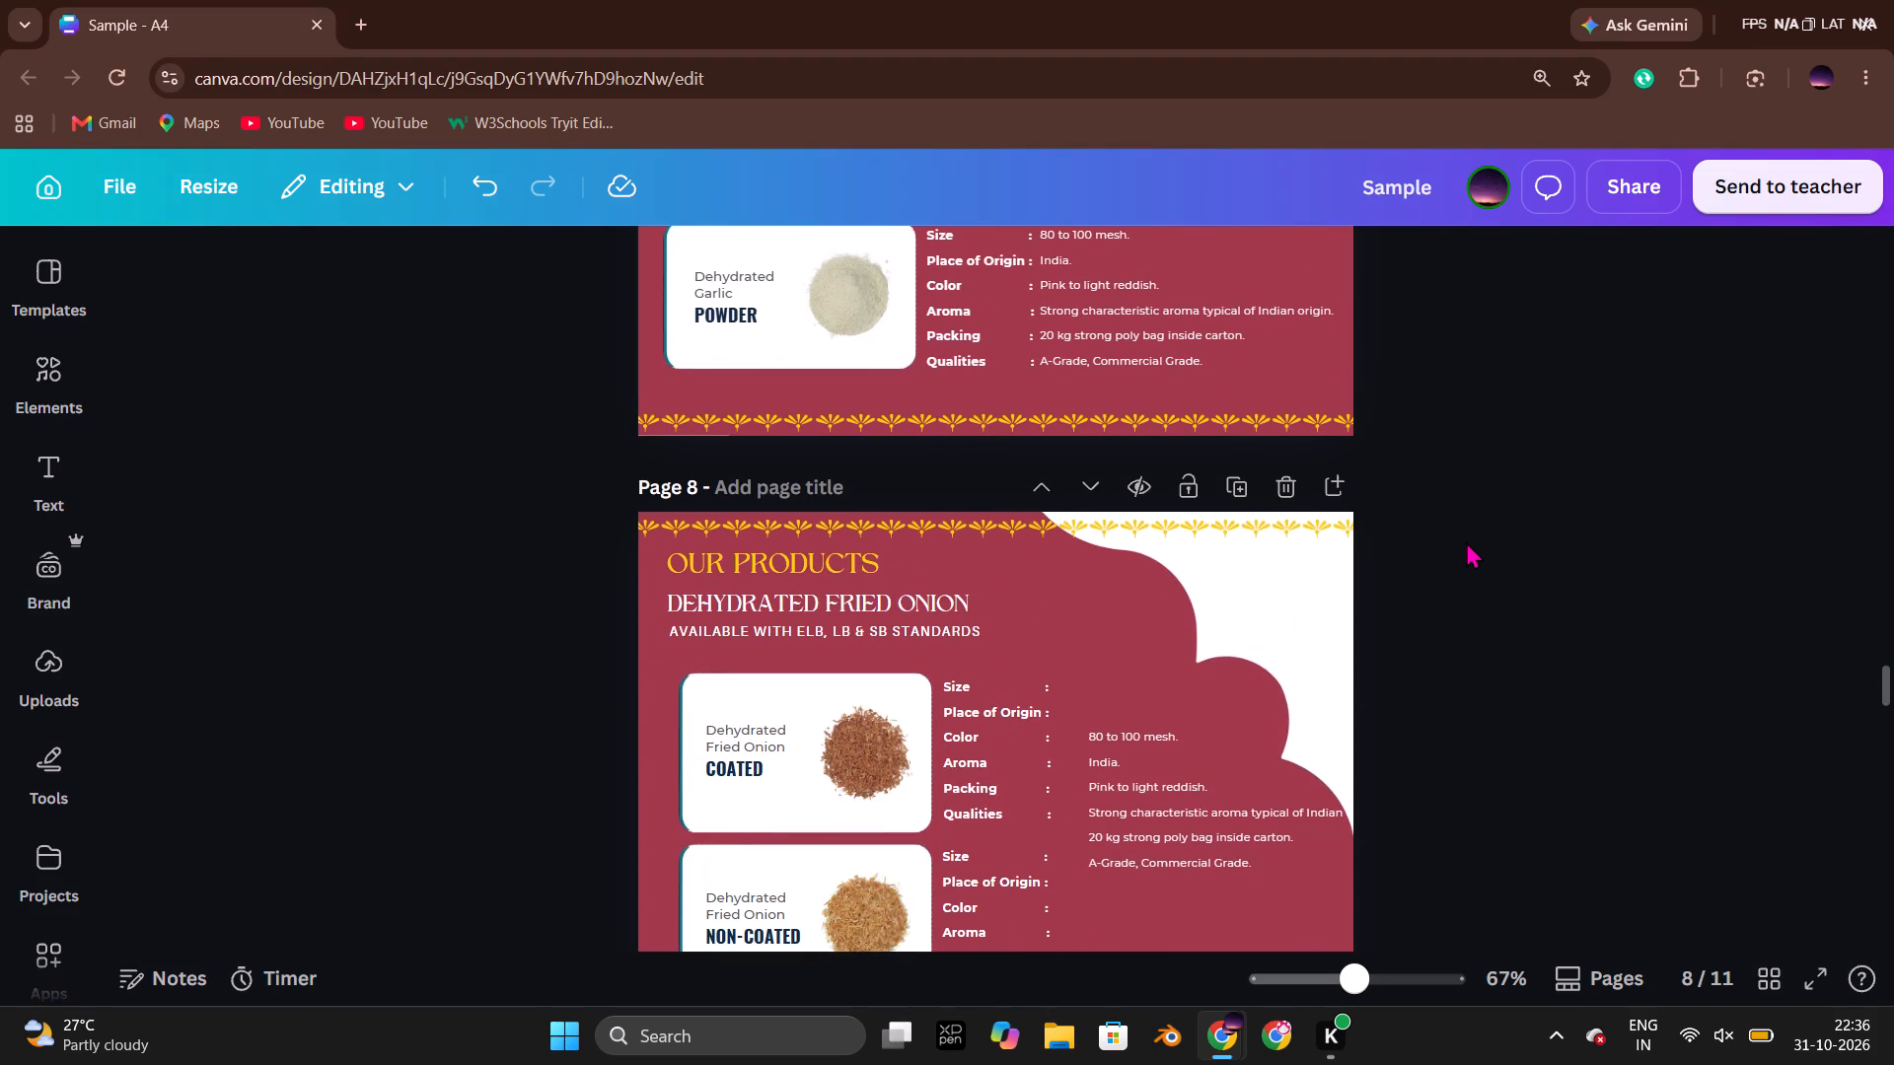
pyautogui.scroll(-3, 1466, 541)
pyautogui.scroll(1, 1447, 538)
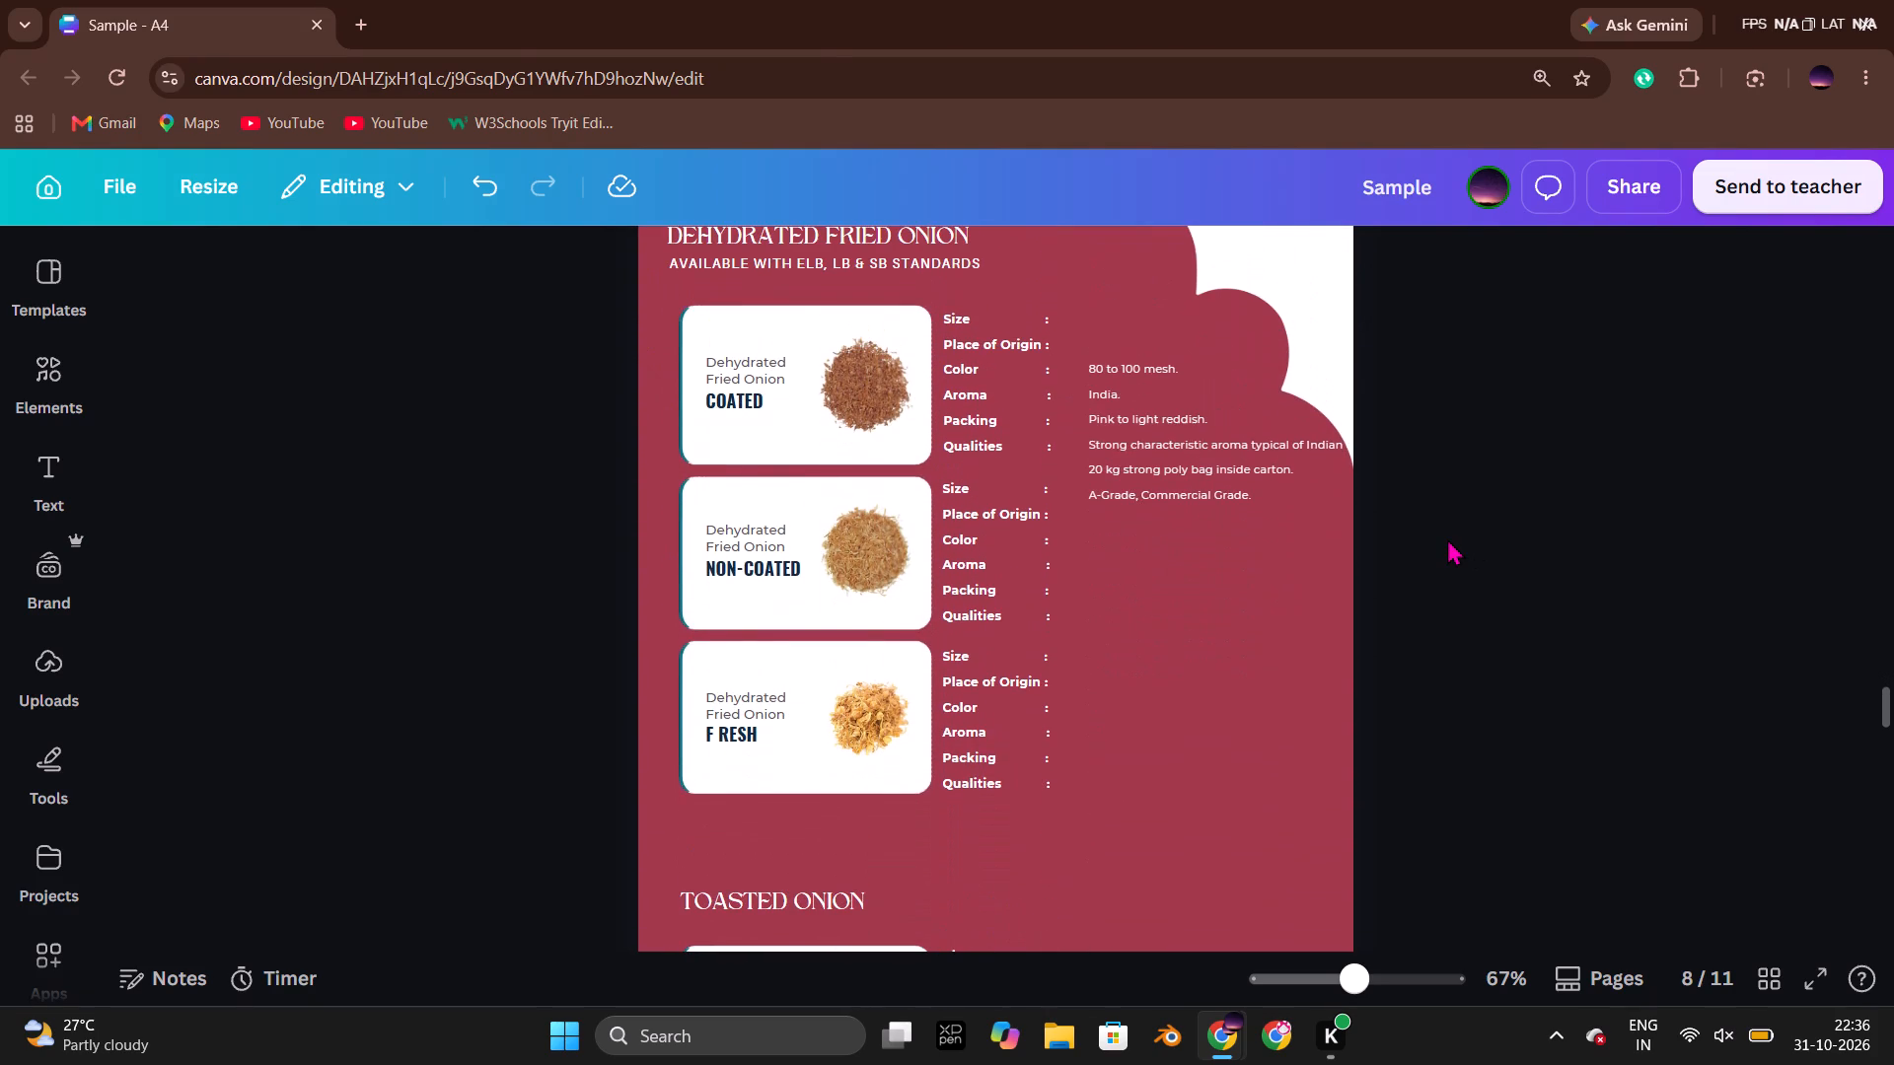
pyautogui.moveTo(1148, 437); pyautogui.dragTo(1125, 382)
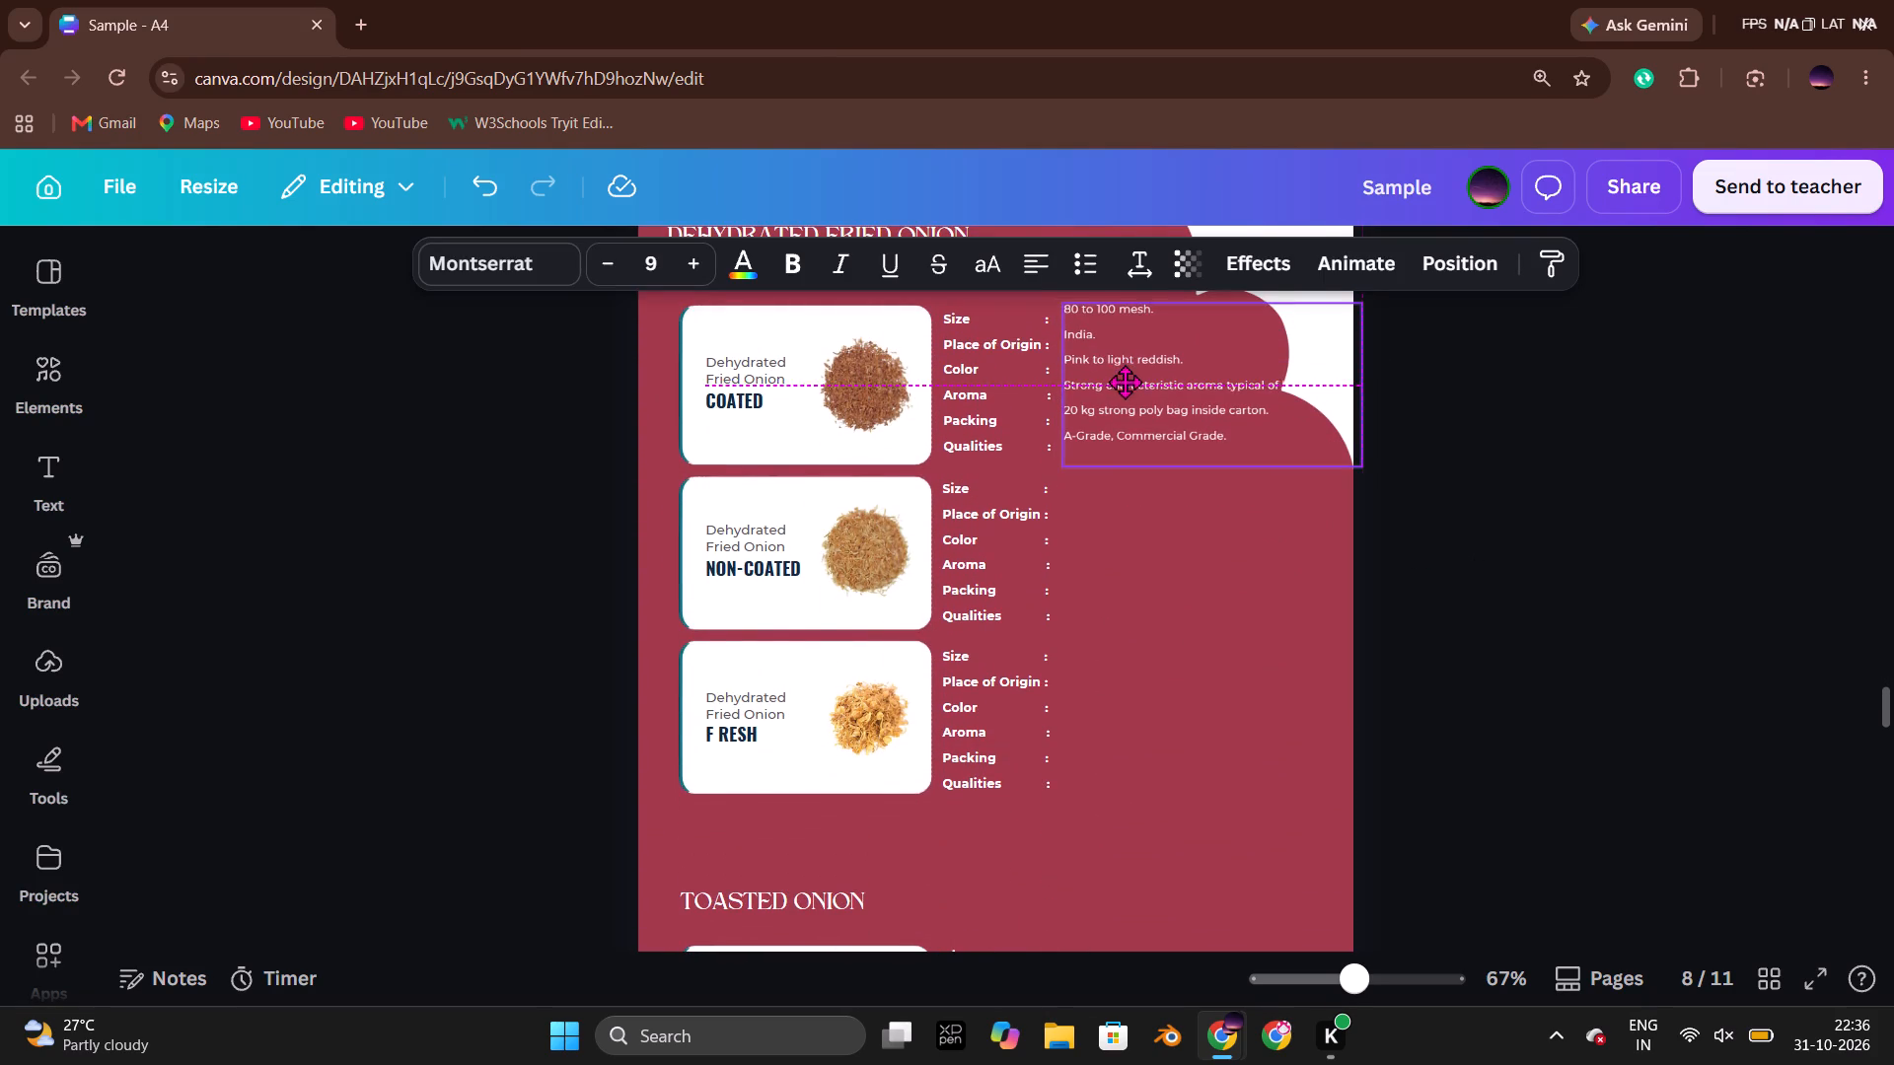
pyautogui.moveTo(1125, 382); pyautogui.dragTo(1128, 388)
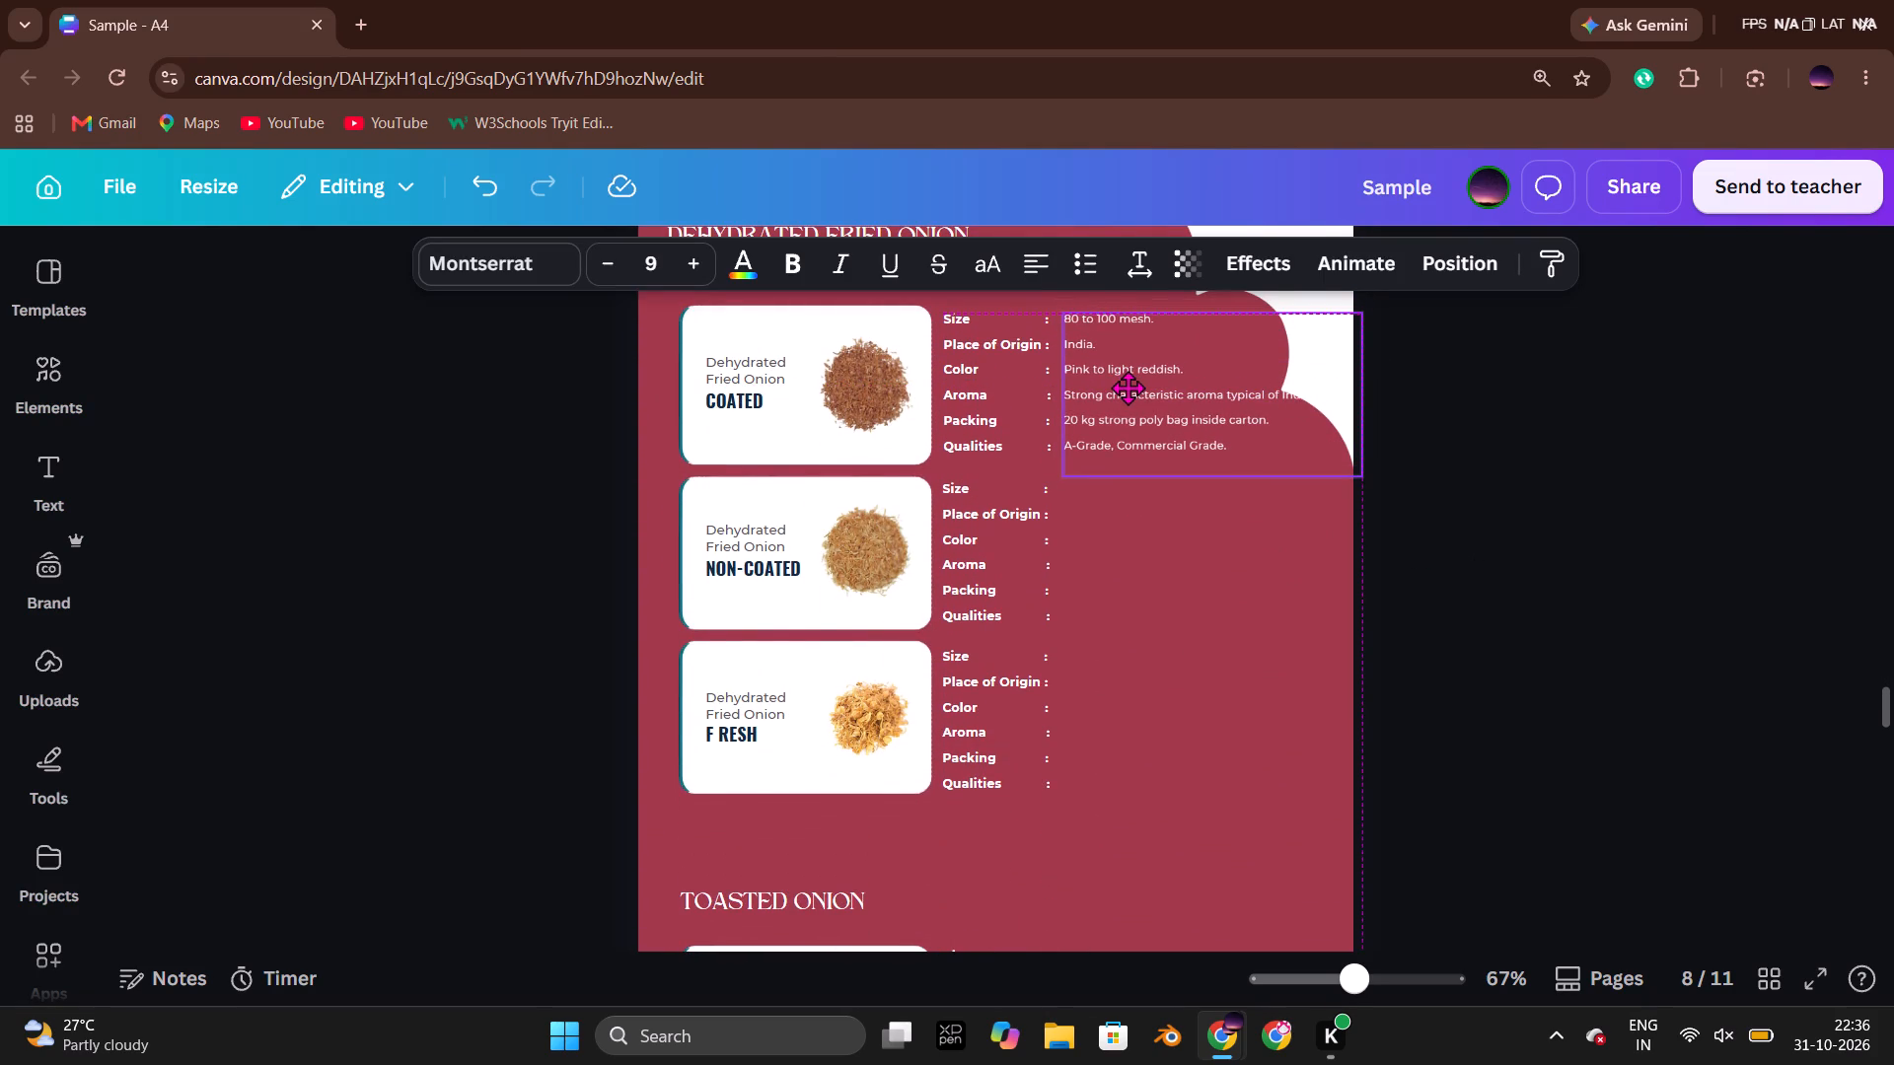
pyautogui.moveTo(1128, 388); pyautogui.dragTo(1125, 387)
pyautogui.moveTo(1125, 387); pyautogui.dragTo(1120, 387)
# Duplicate the Coated specification values and place the copy in line with the Non-Coated fried onion labels.
pyautogui.click(1223, 532)
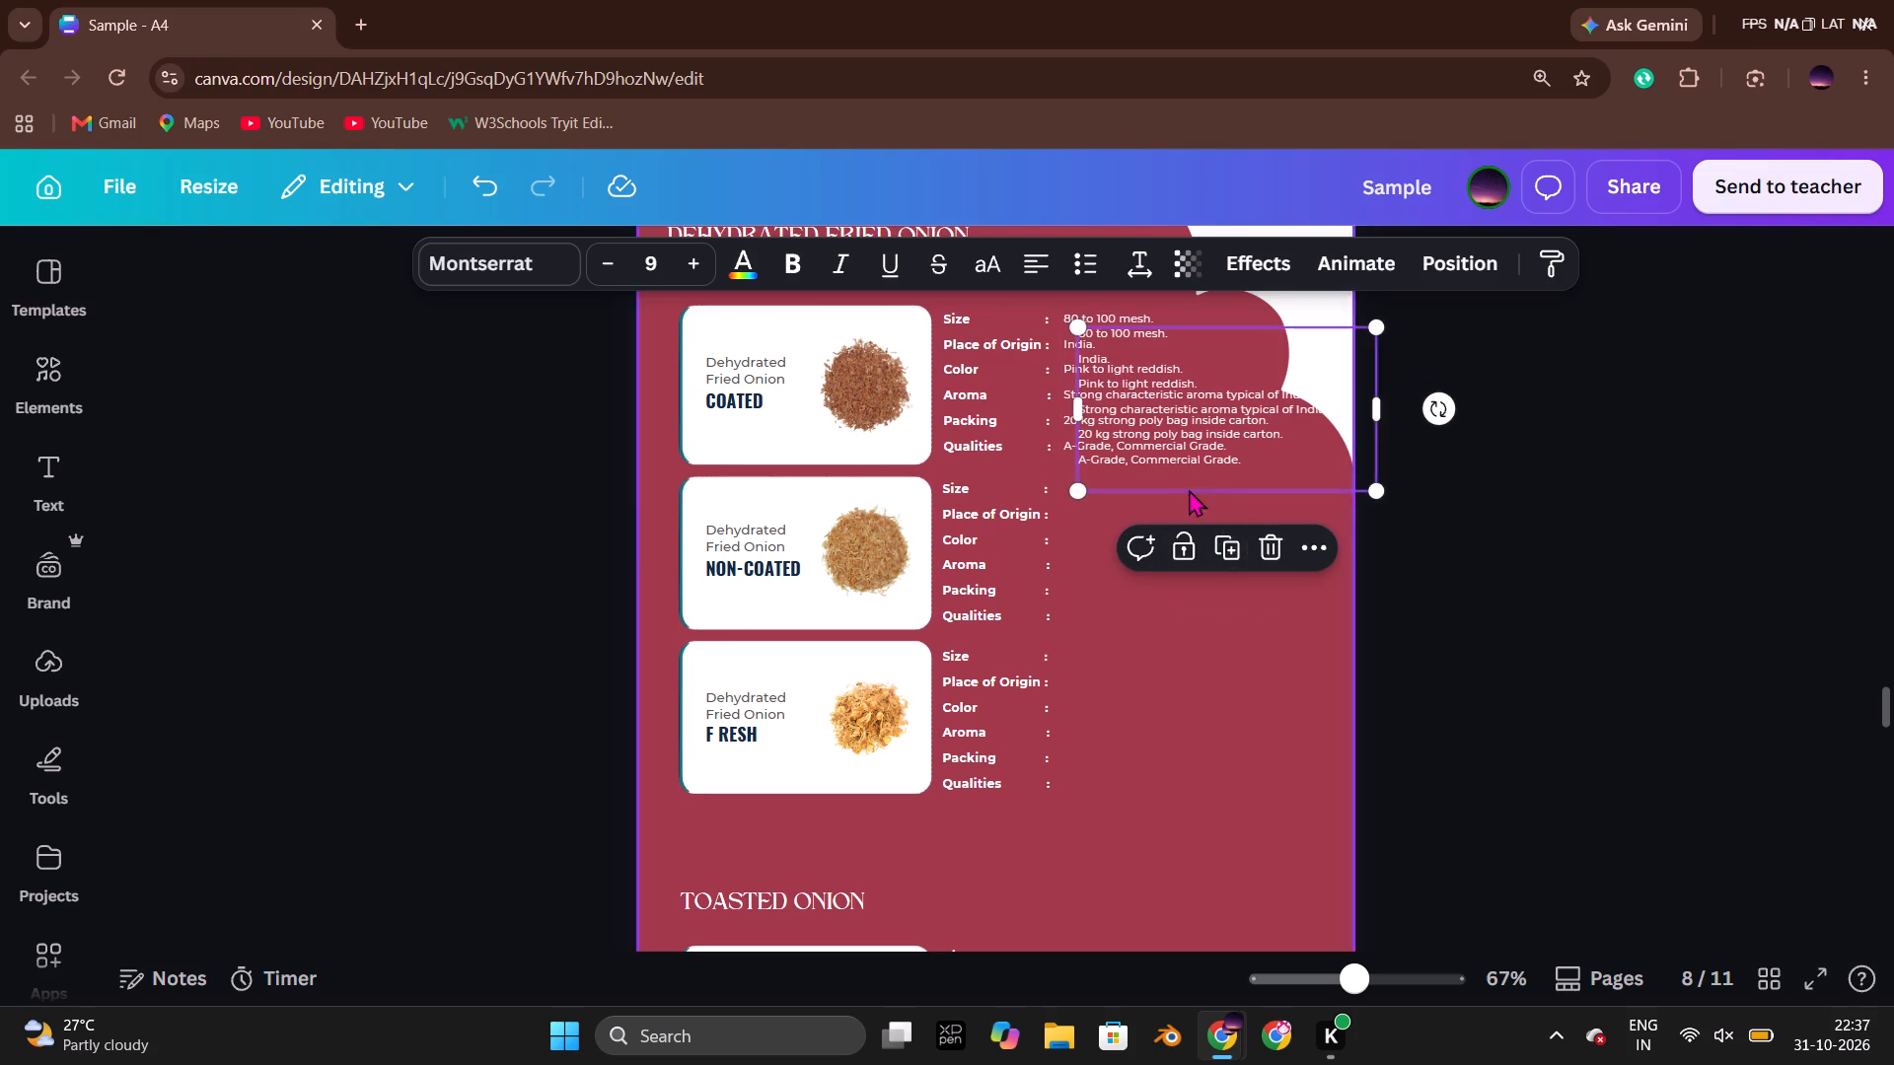
pyautogui.moveTo(1189, 418); pyautogui.dragTo(1171, 571)
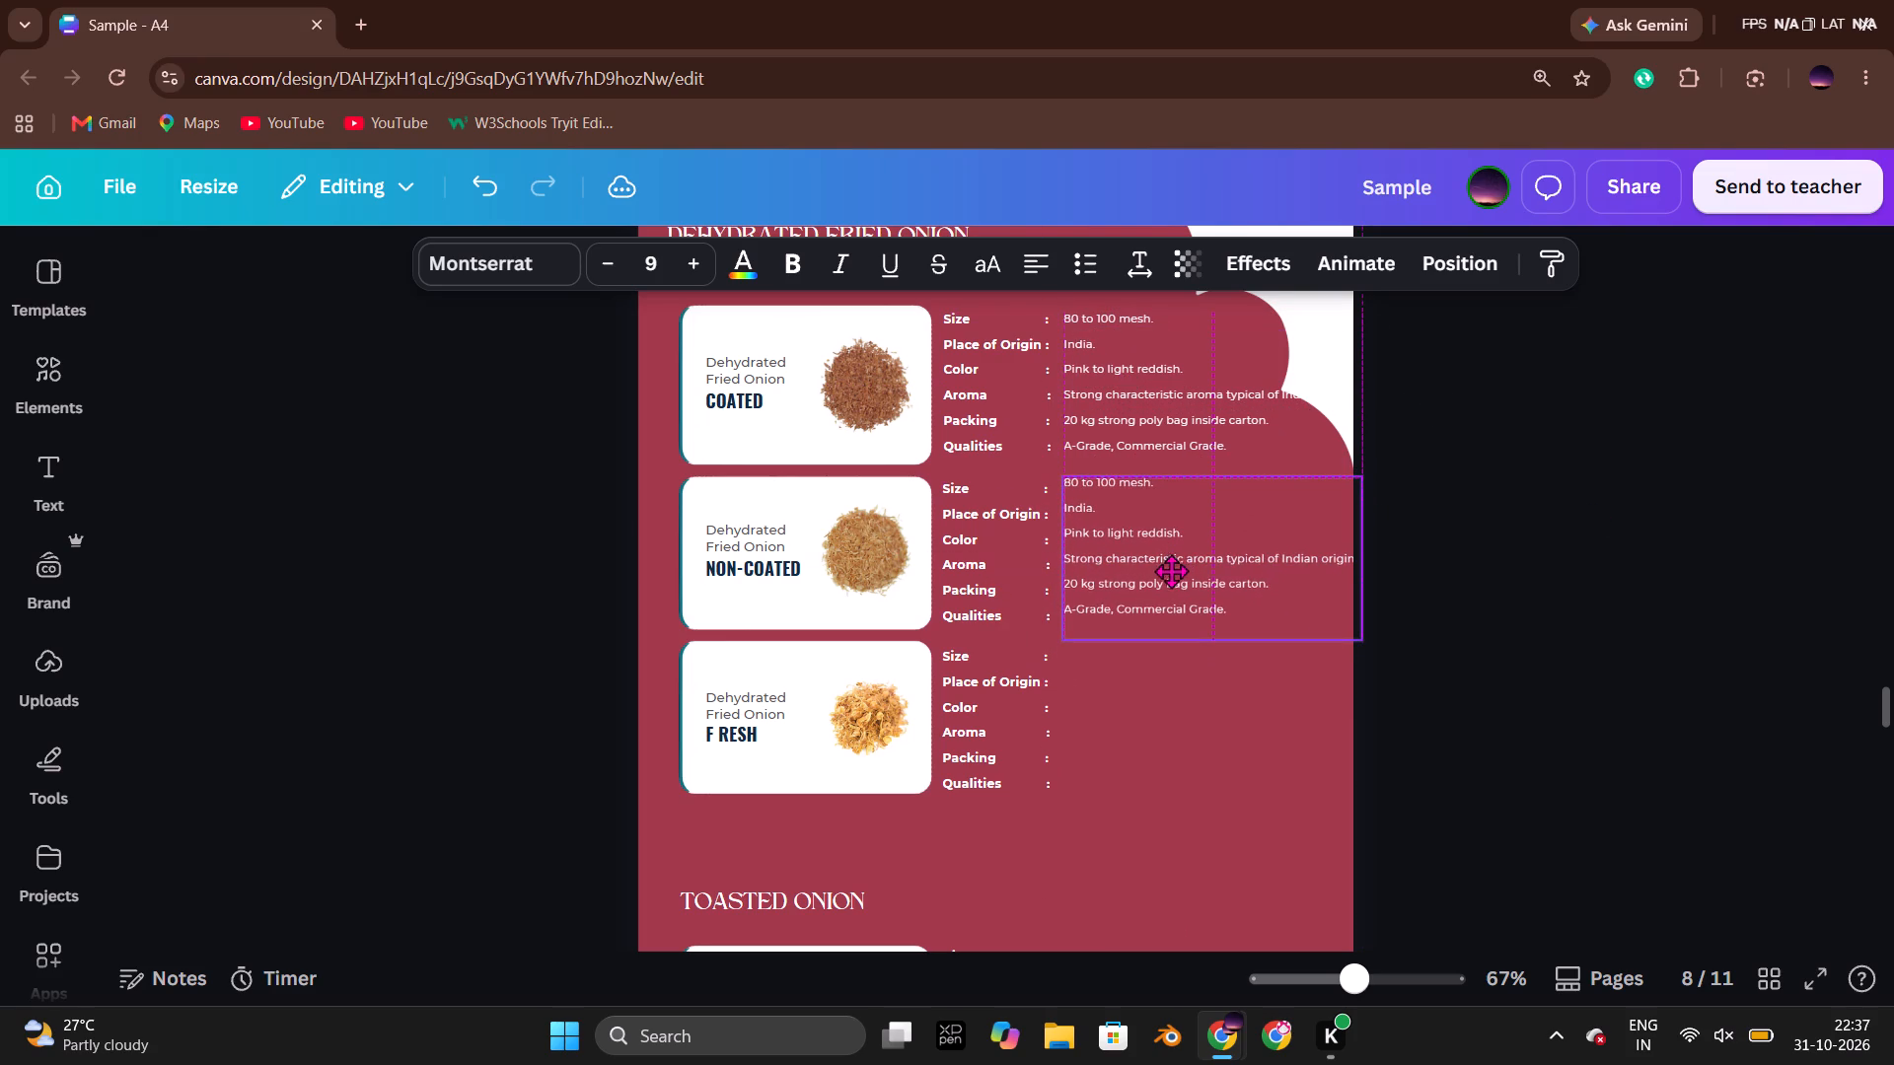
pyautogui.moveTo(1171, 571); pyautogui.dragTo(1171, 572)
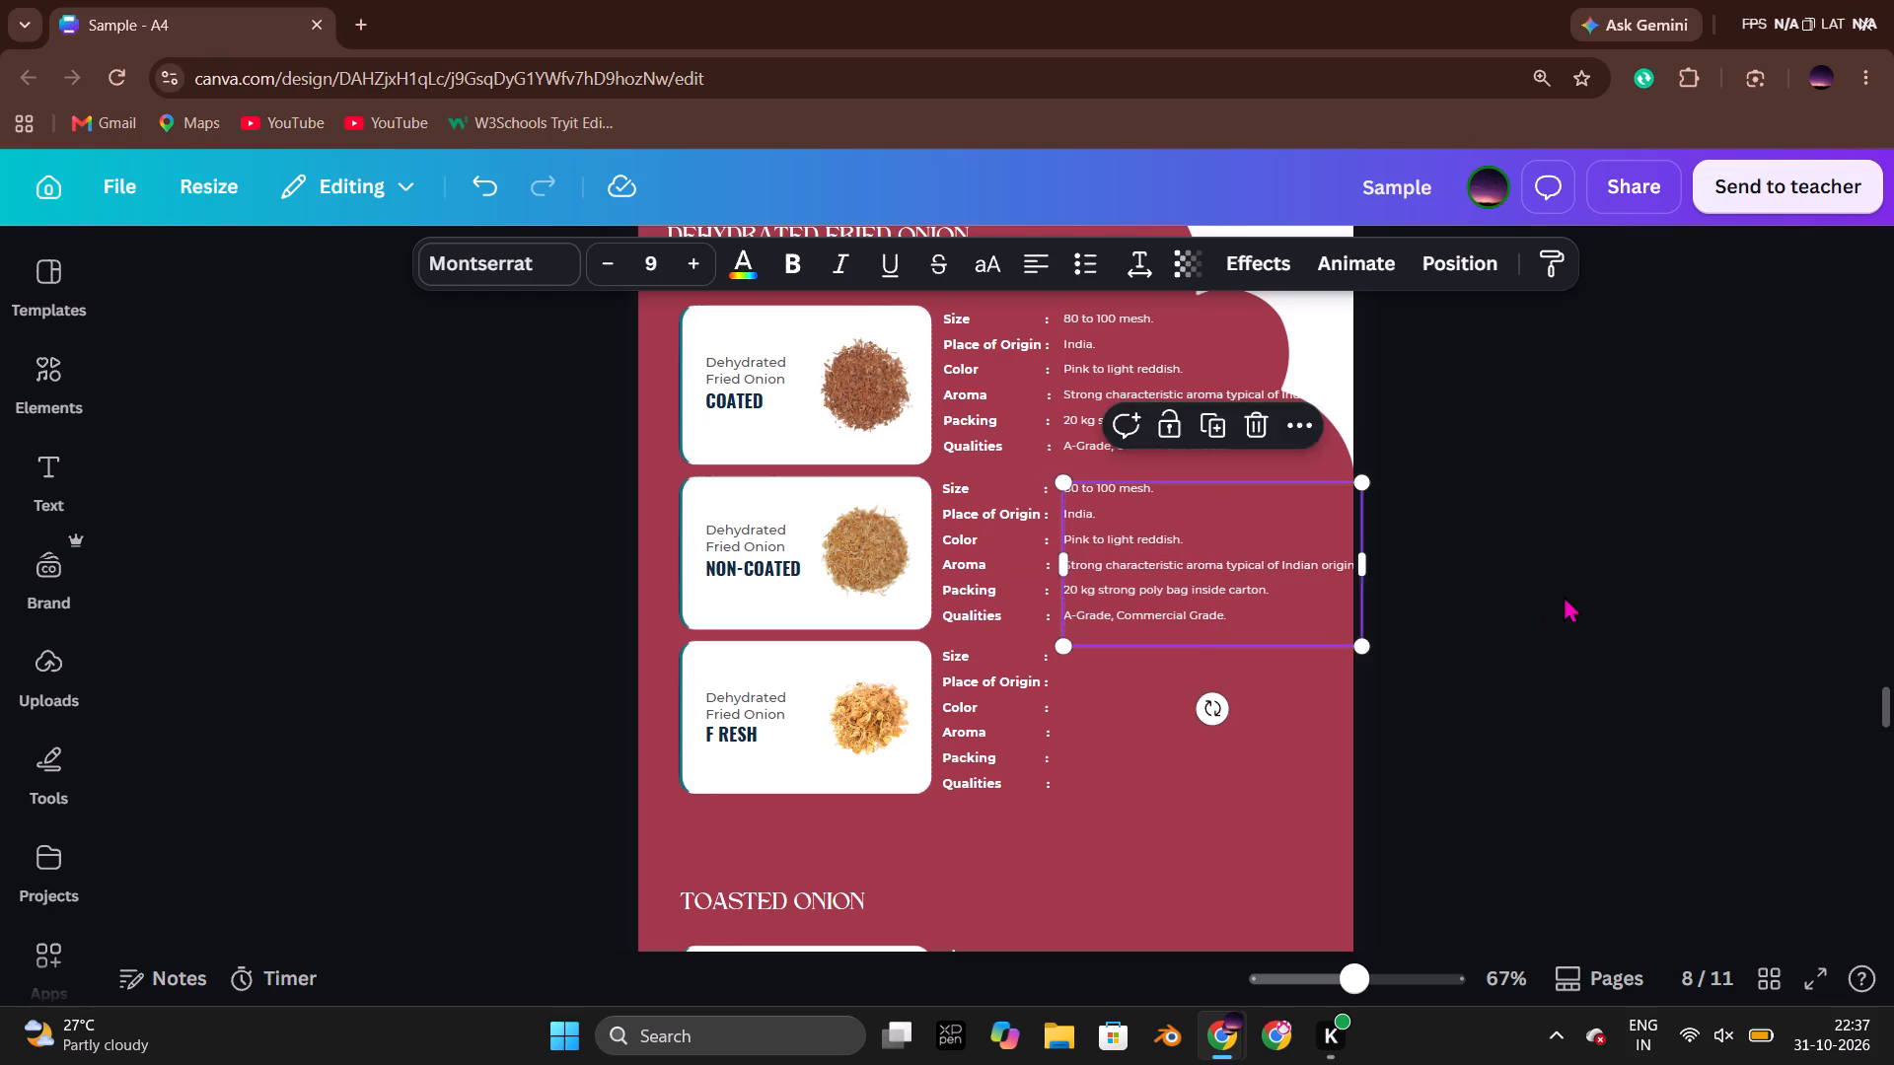
pyautogui.click(1566, 596)
# Duplicate the Non-Coated specification values and align the copy with the Fresh fried onion labels.
pyautogui.scroll(-1, 1558, 595)
pyautogui.click(1032, 415)
pyautogui.click(1154, 426)
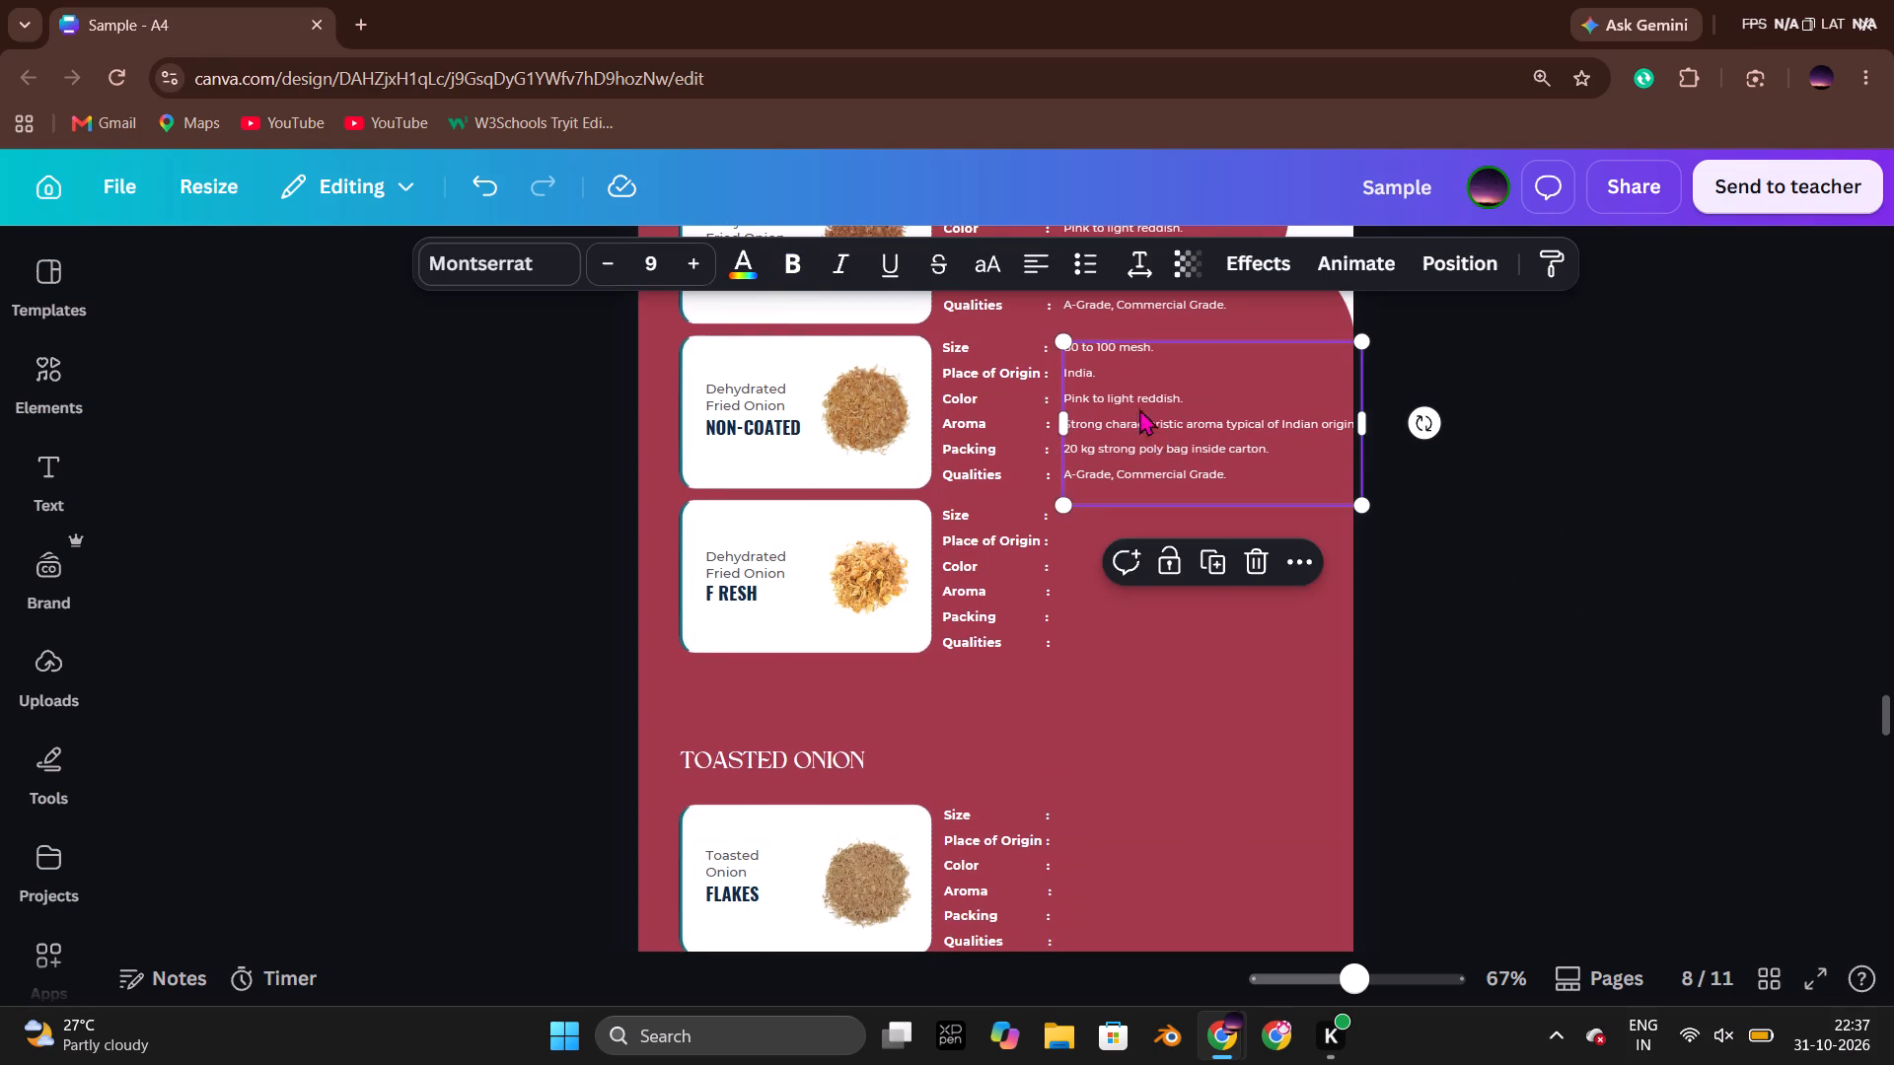
pyautogui.click(1205, 564)
pyautogui.click(1147, 567)
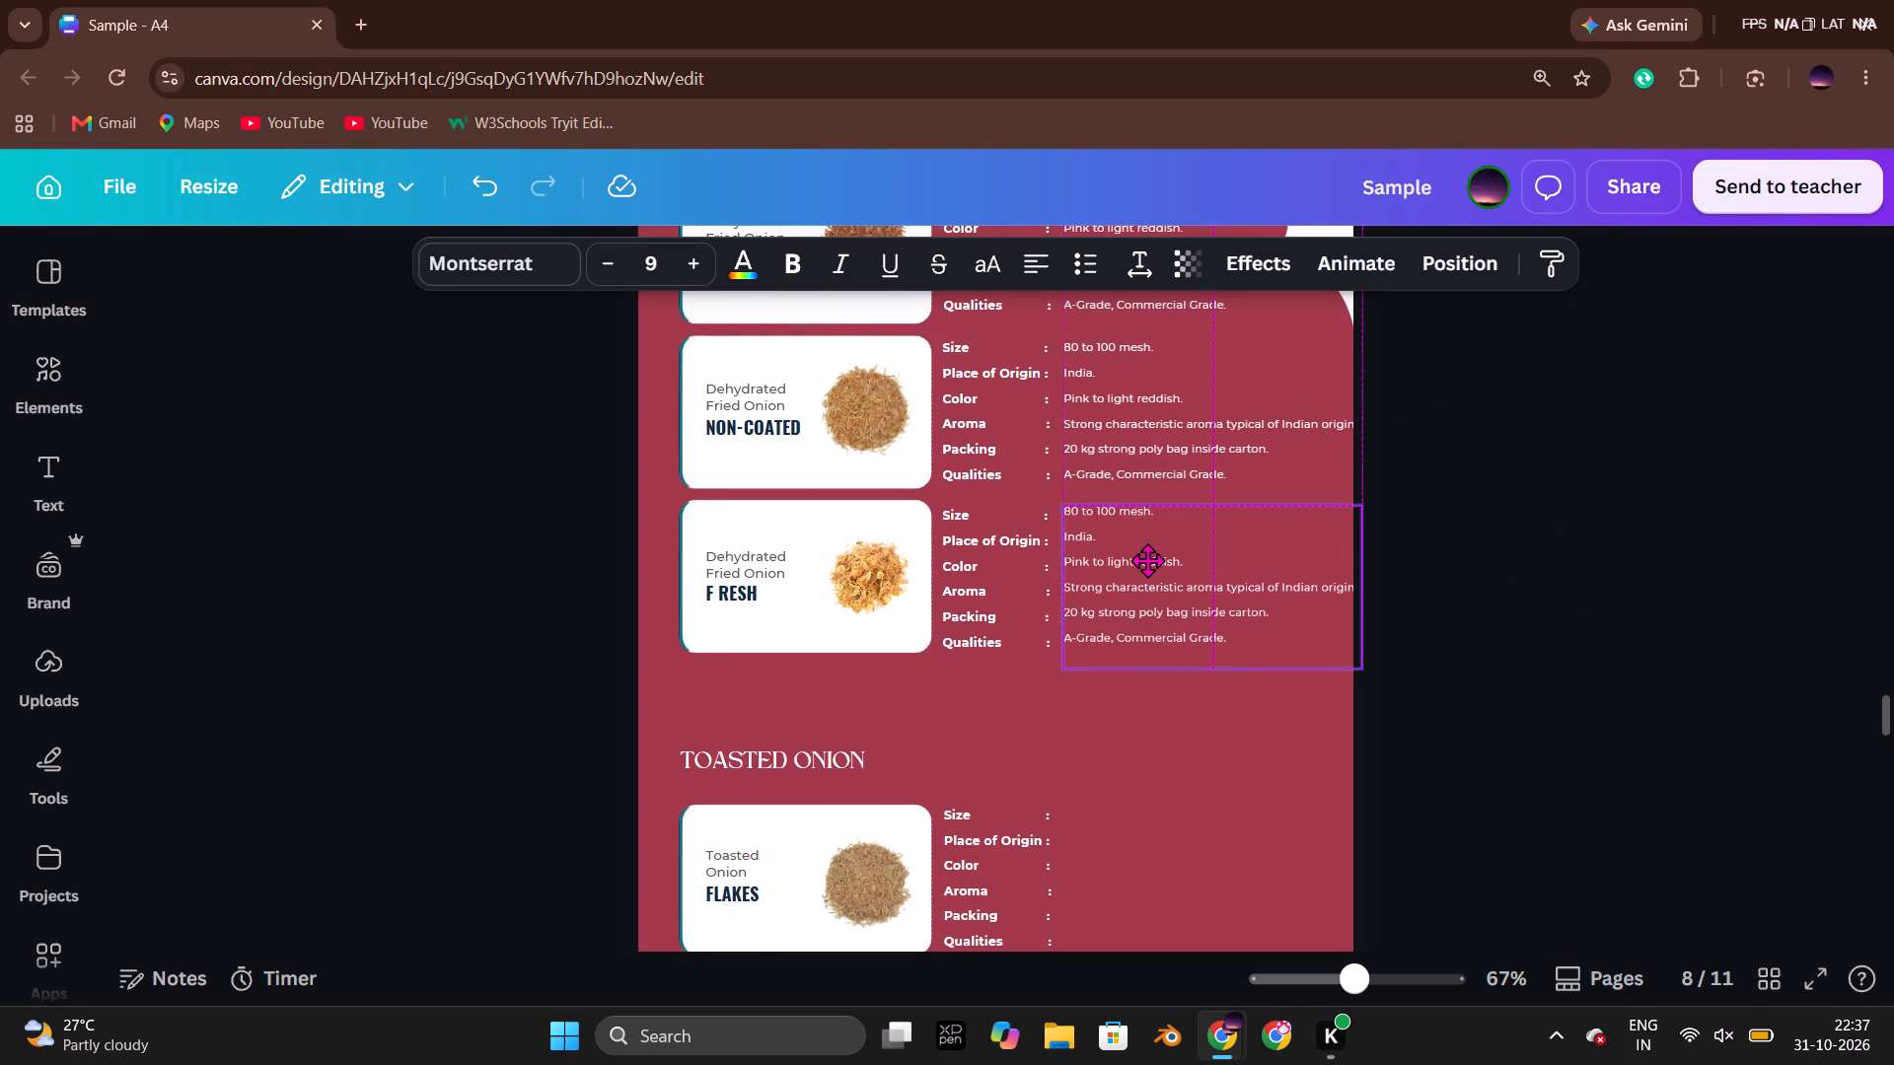
pyautogui.click(1538, 544)
pyautogui.scroll(-1, 1537, 544)
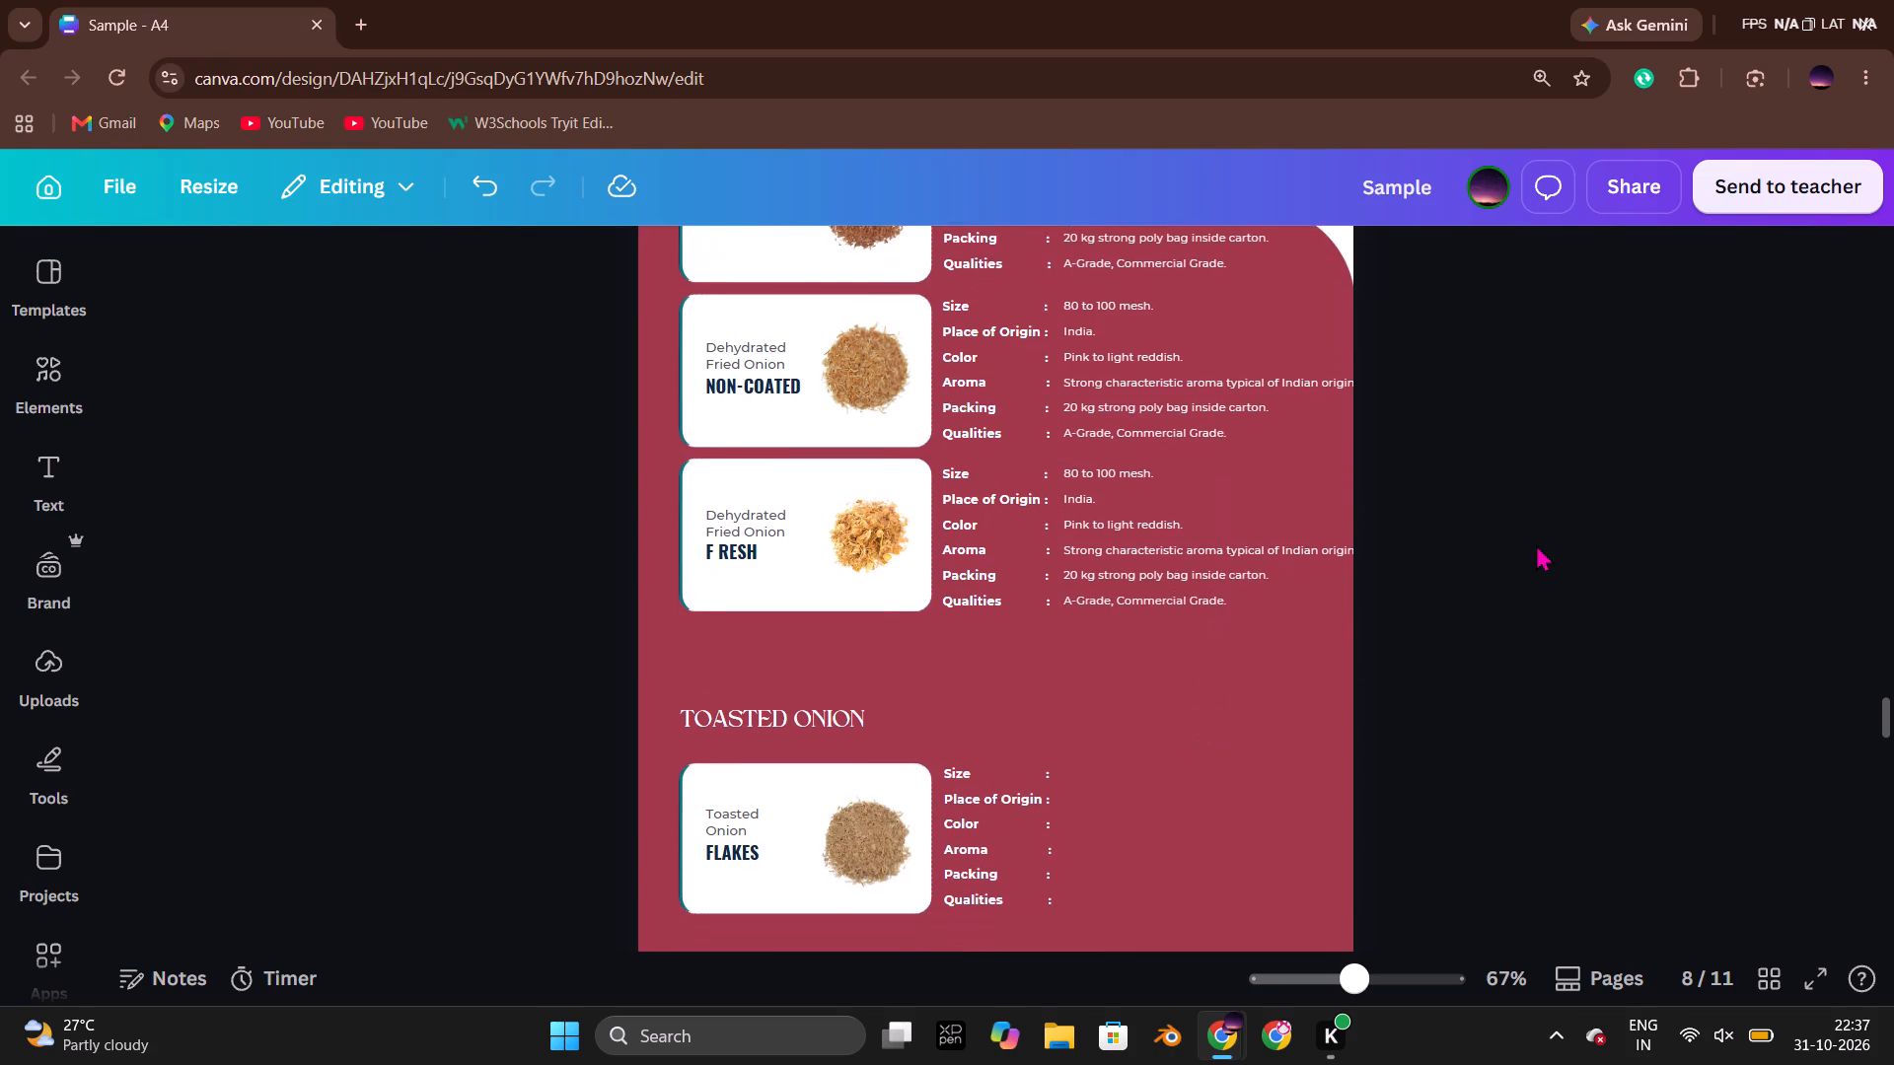
pyautogui.scroll(-1, 1536, 544)
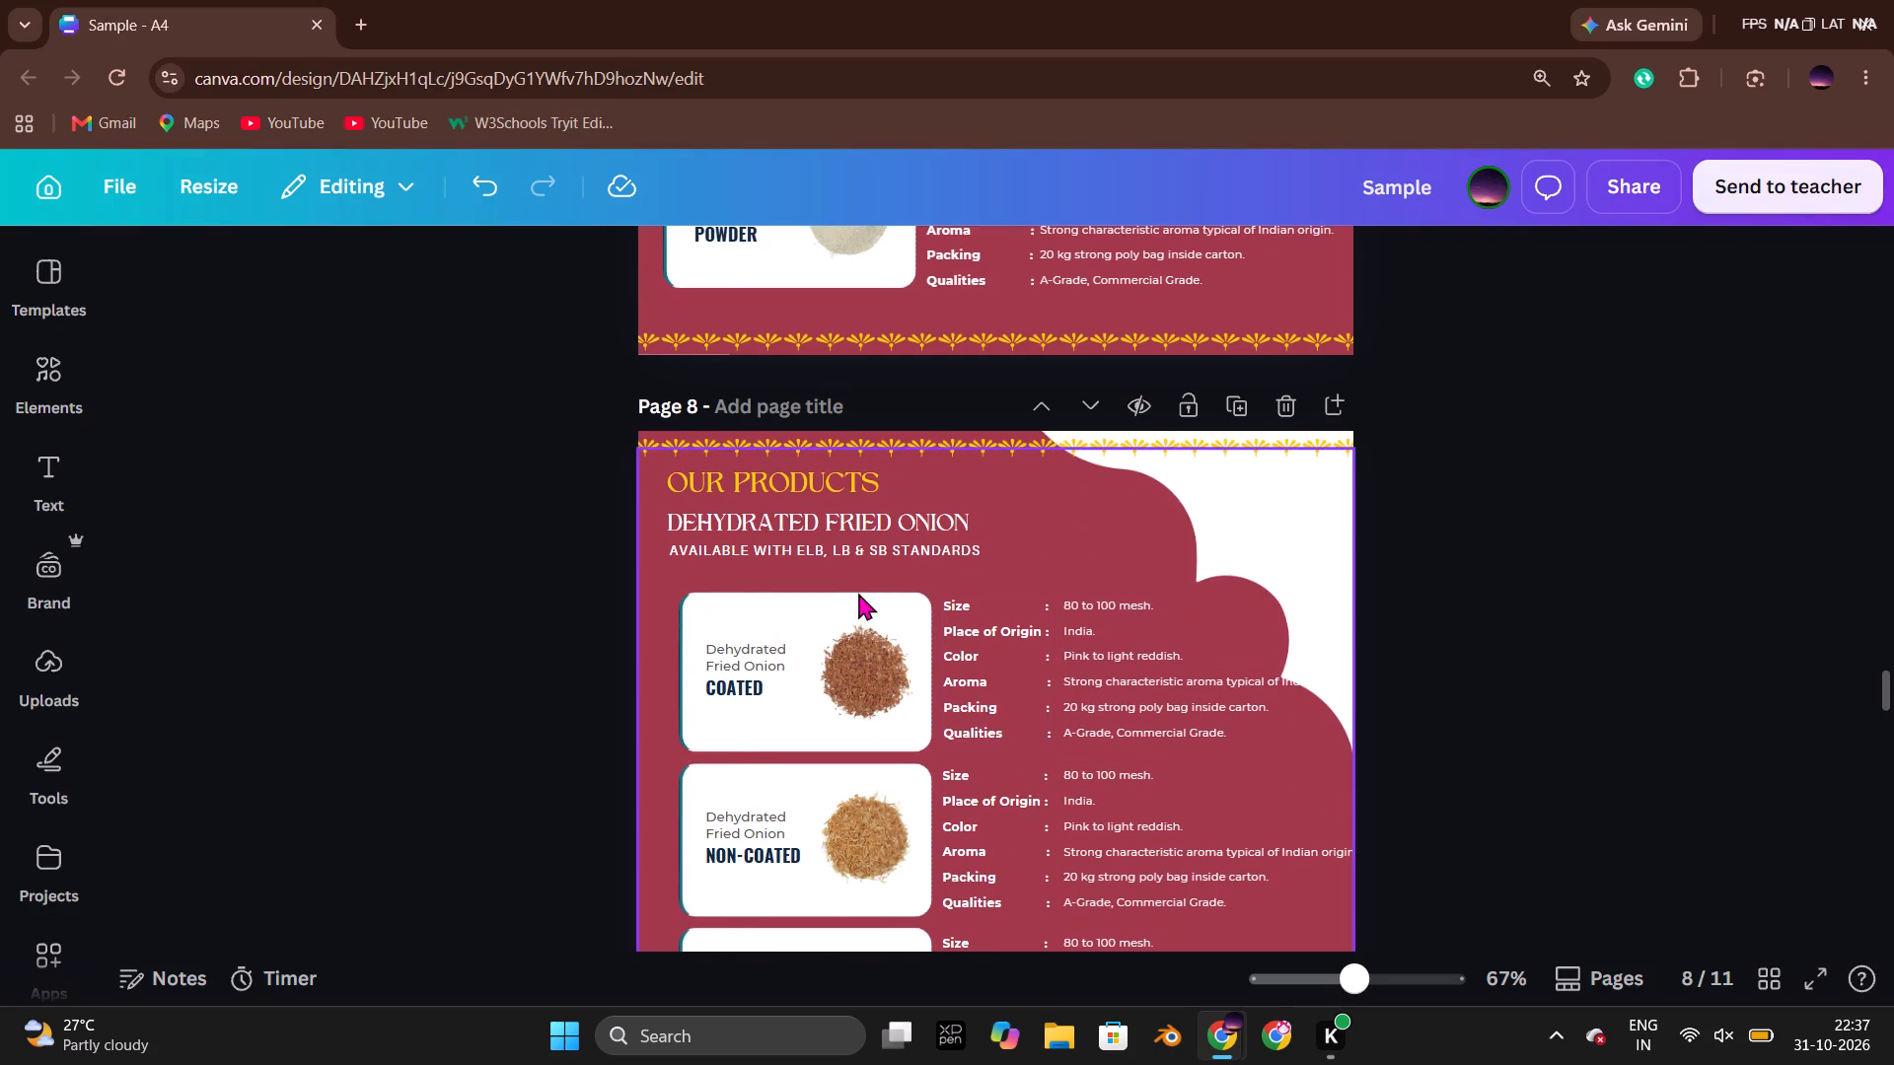
pyautogui.doubleClick(968, 600)
pyautogui.click(978, 608)
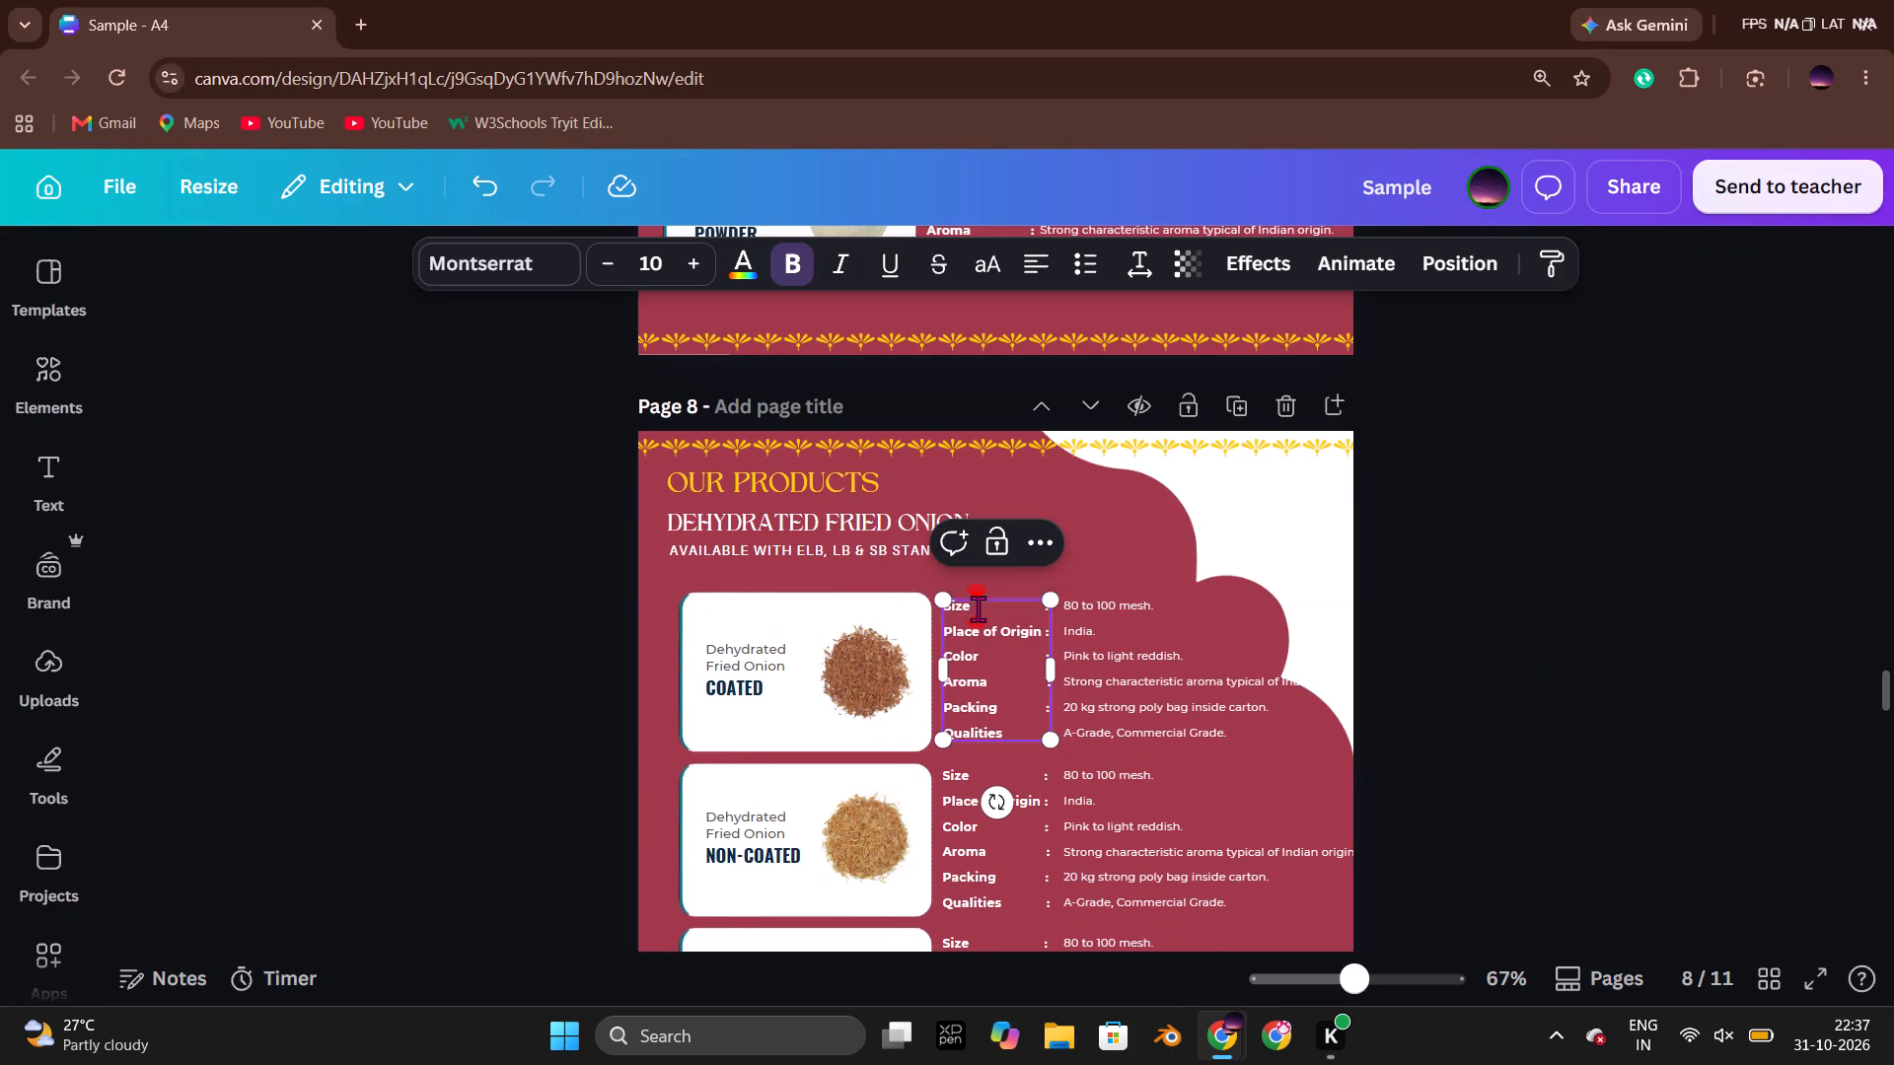
pyautogui.moveTo(989, 612); pyautogui.dragTo(940, 605)
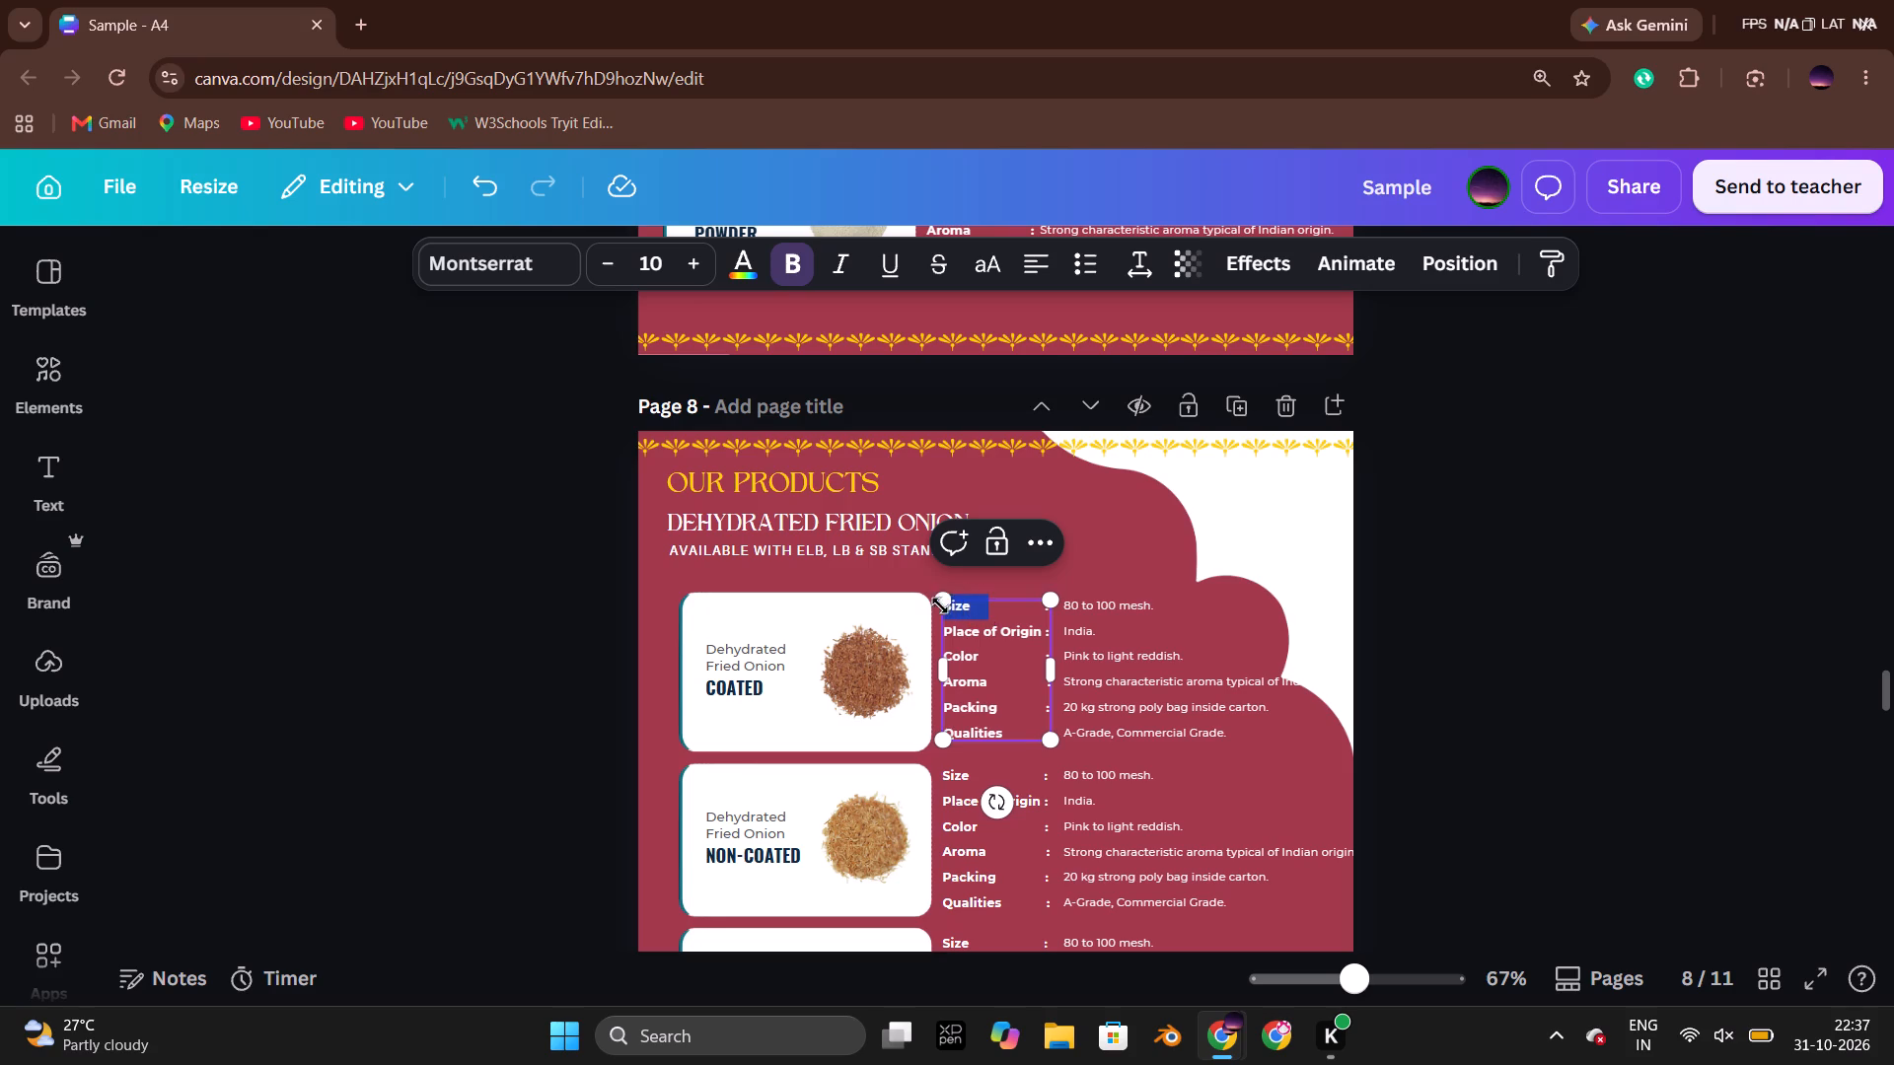
pyautogui.moveTo(940, 605); pyautogui.dragTo(936, 605)
pyautogui.click(977, 610)
pyautogui.click(972, 608)
pyautogui.press('BackSpace')
pyautogui.press('BackSpace')
pyautogui.press('BackSpace')
pyautogui.press('BackSpace')
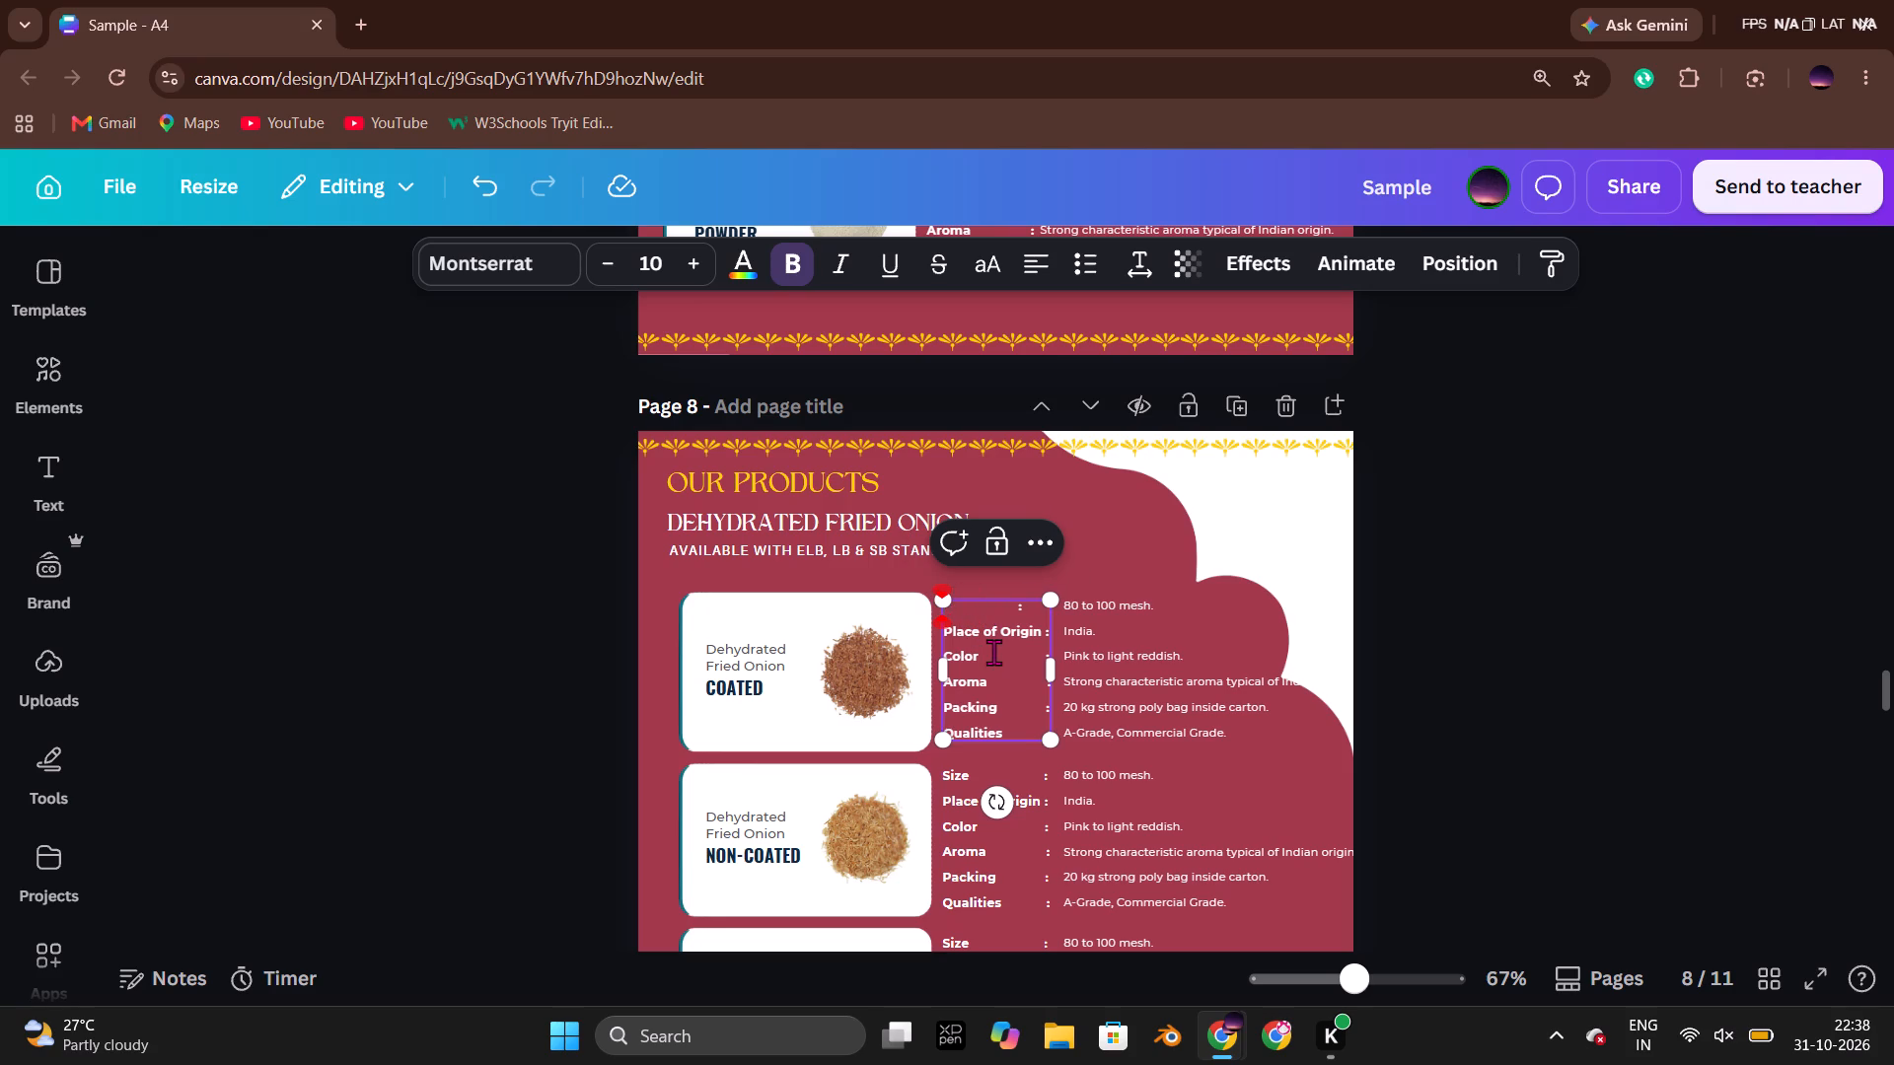
pyautogui.write('cOATING')
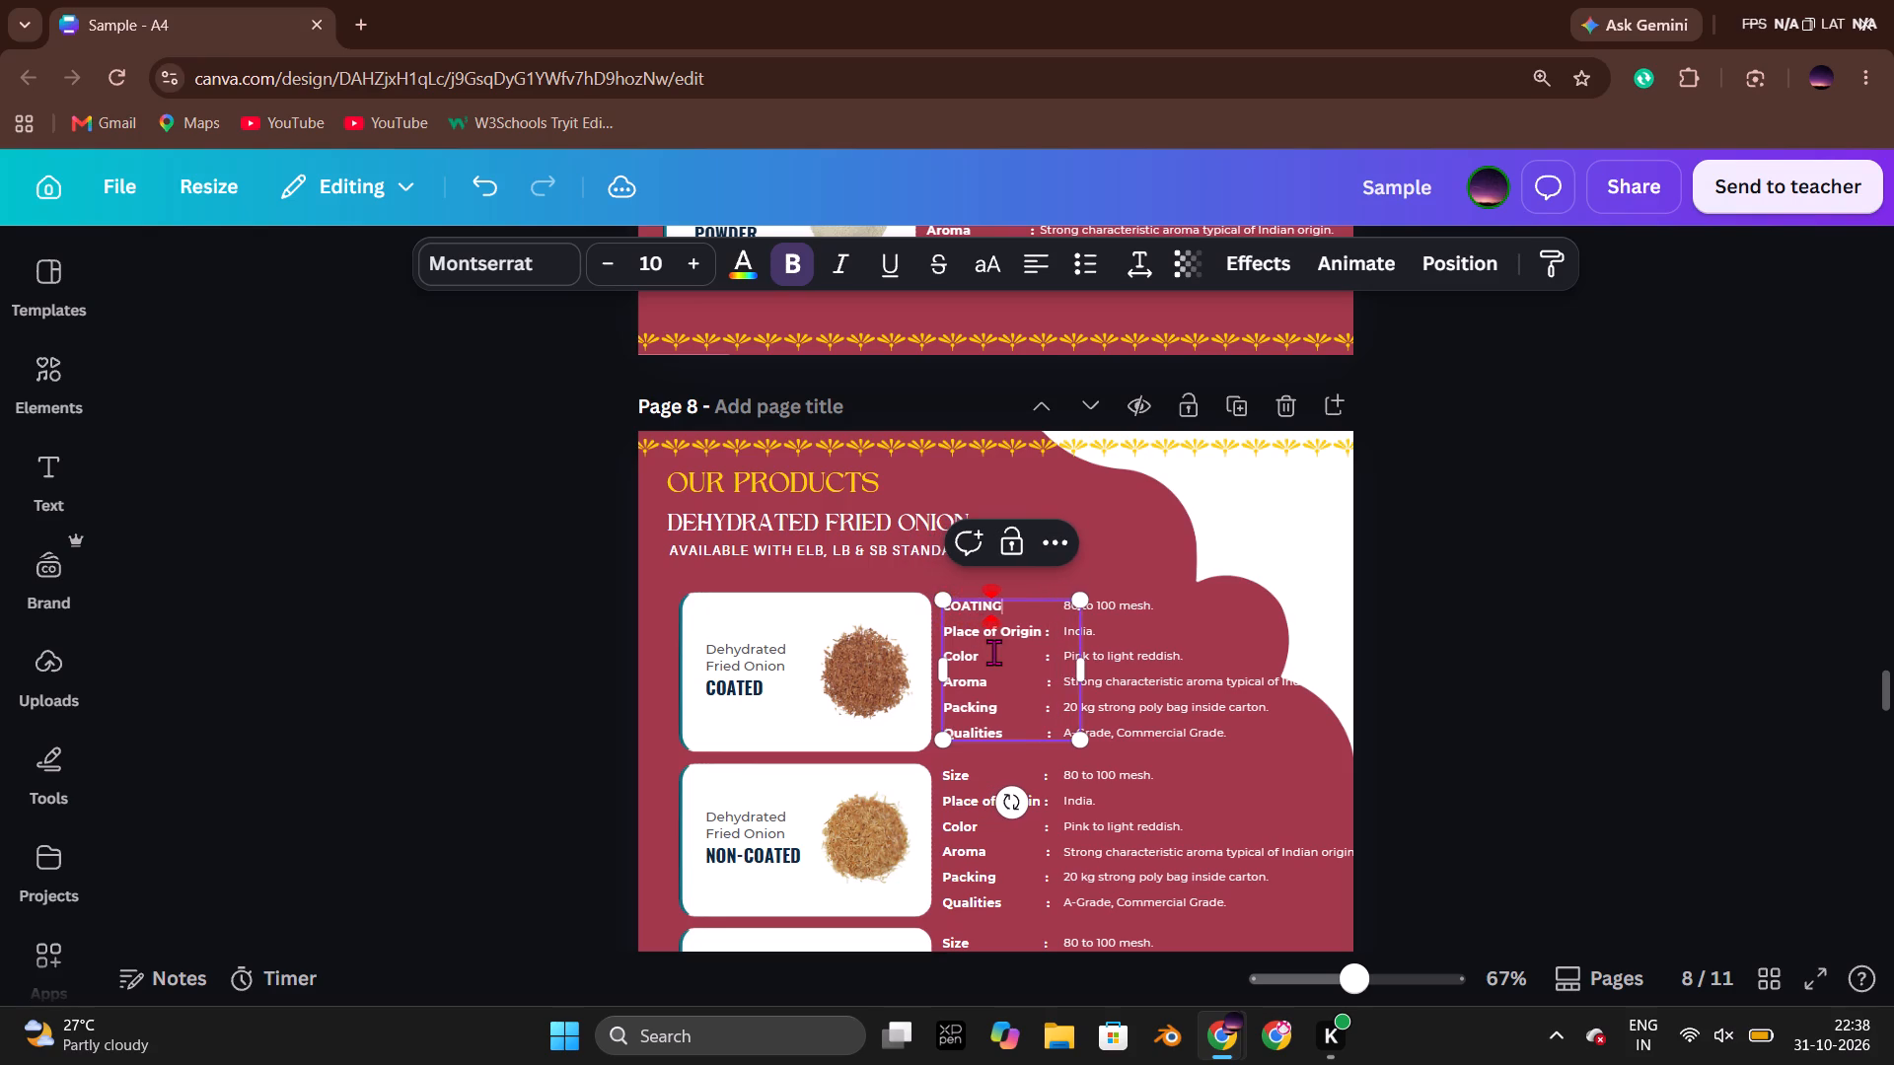
pyautogui.press('BackSpace')
pyautogui.press('BackSpace')
pyautogui.press('BackSpace')
pyautogui.press('BackSpace')
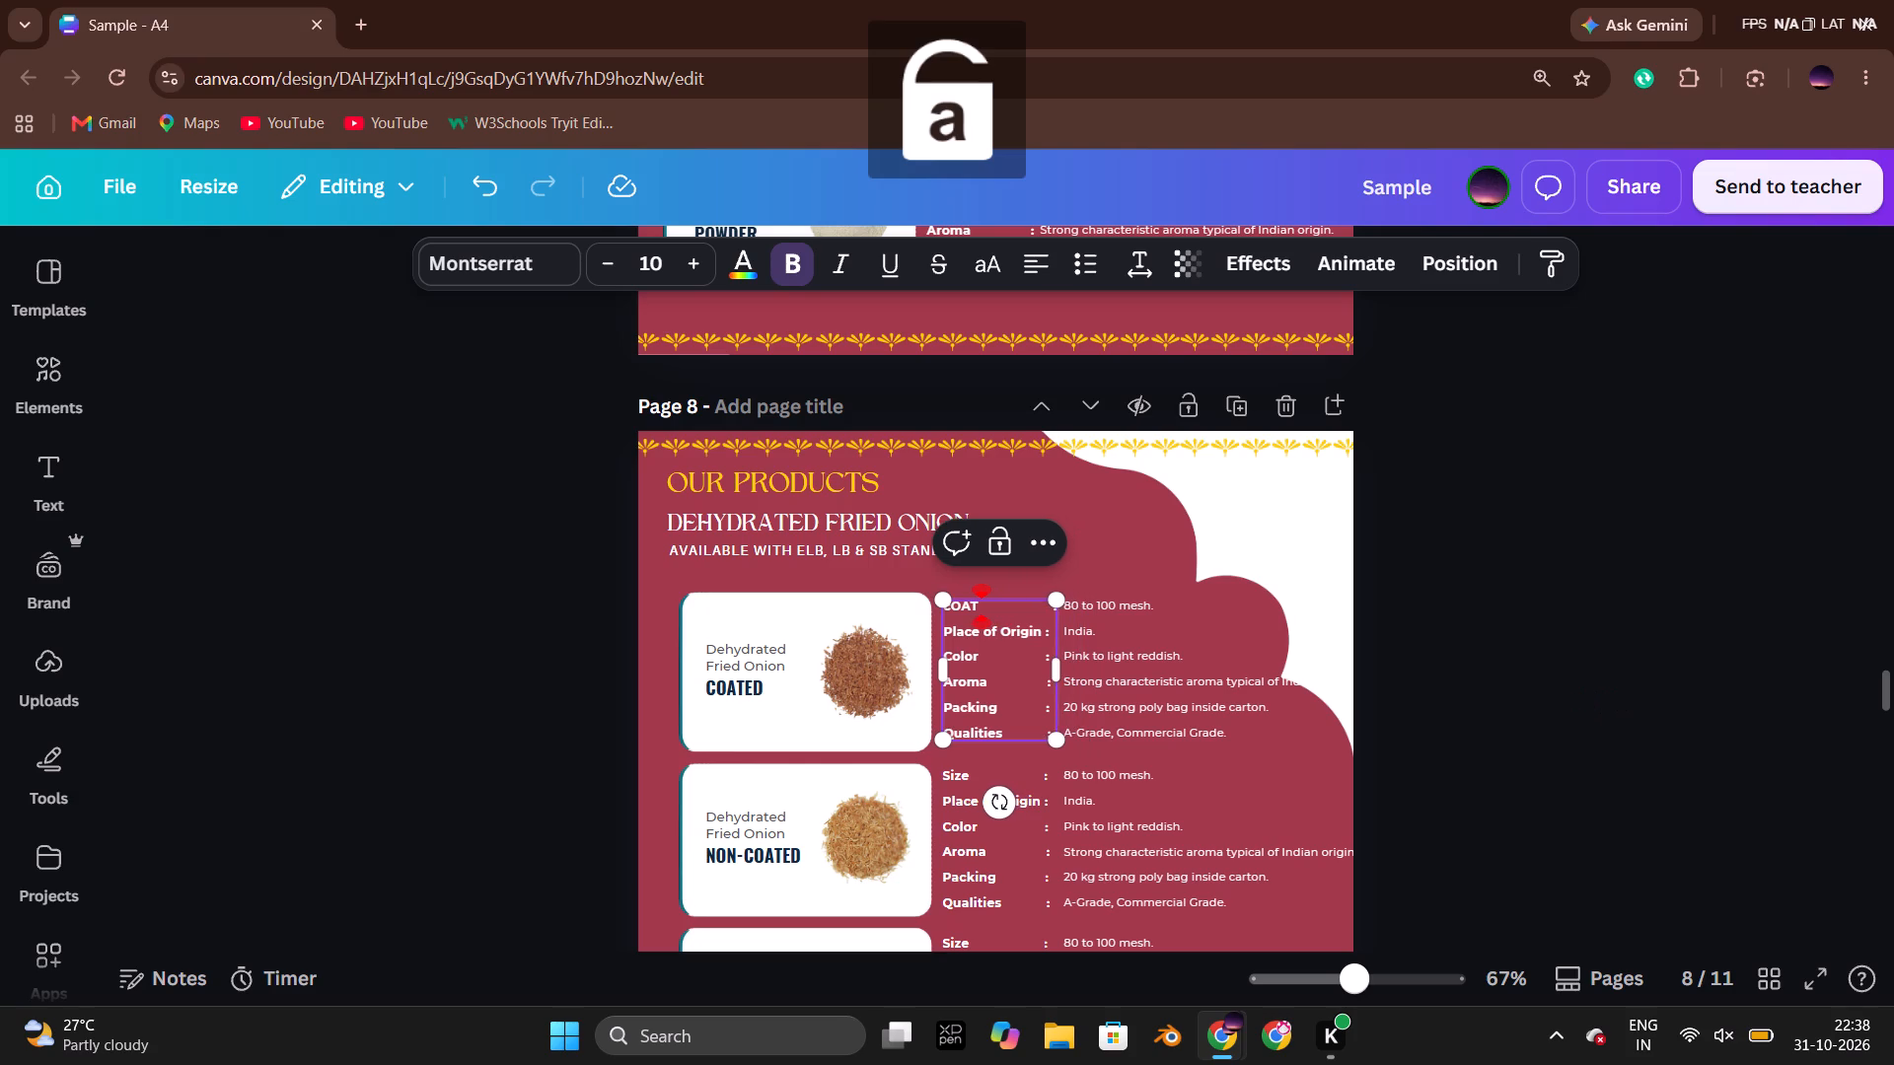
pyautogui.press('BackSpace')
pyautogui.press('BackSpace')
pyautogui.write('oating')
pyautogui.click(1604, 653)
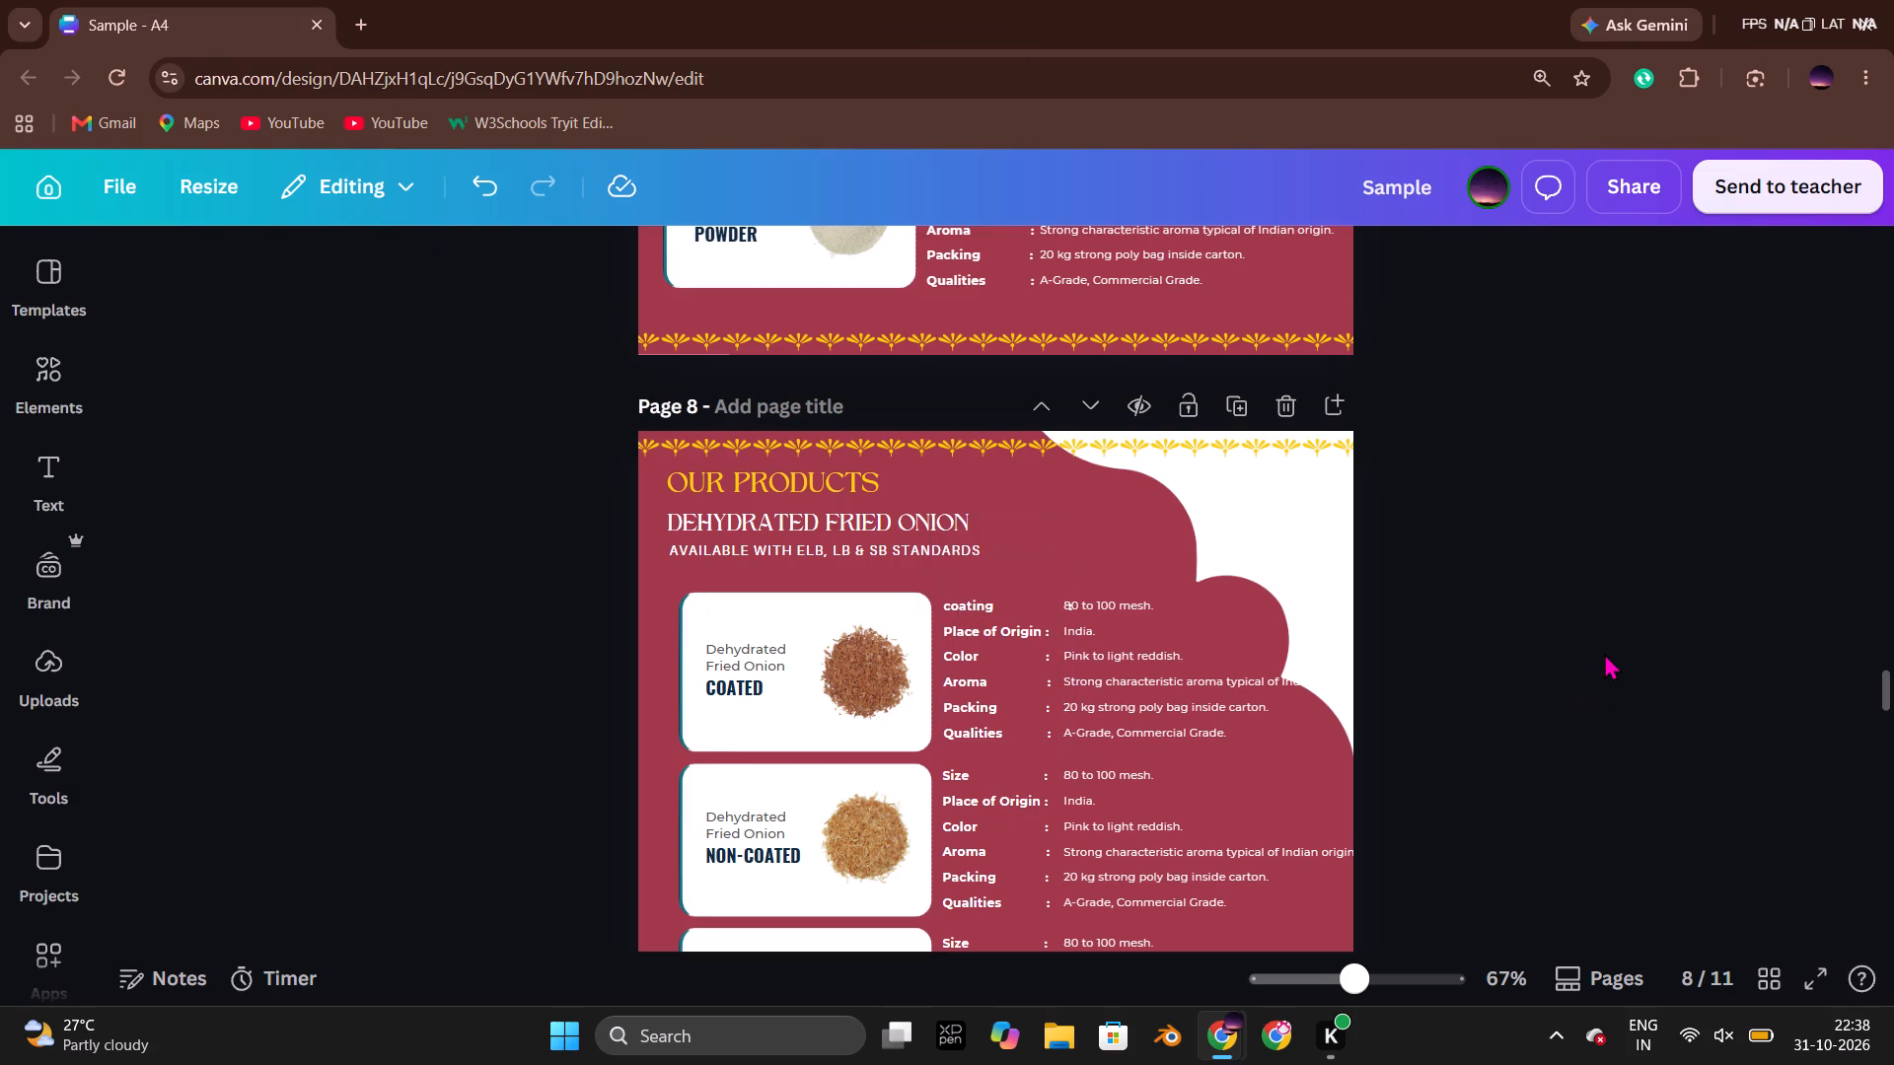
# Delete the extra spaces after the "coating" label to bring its colon back in line with the other labels.
pyautogui.doubleClick(1020, 606)
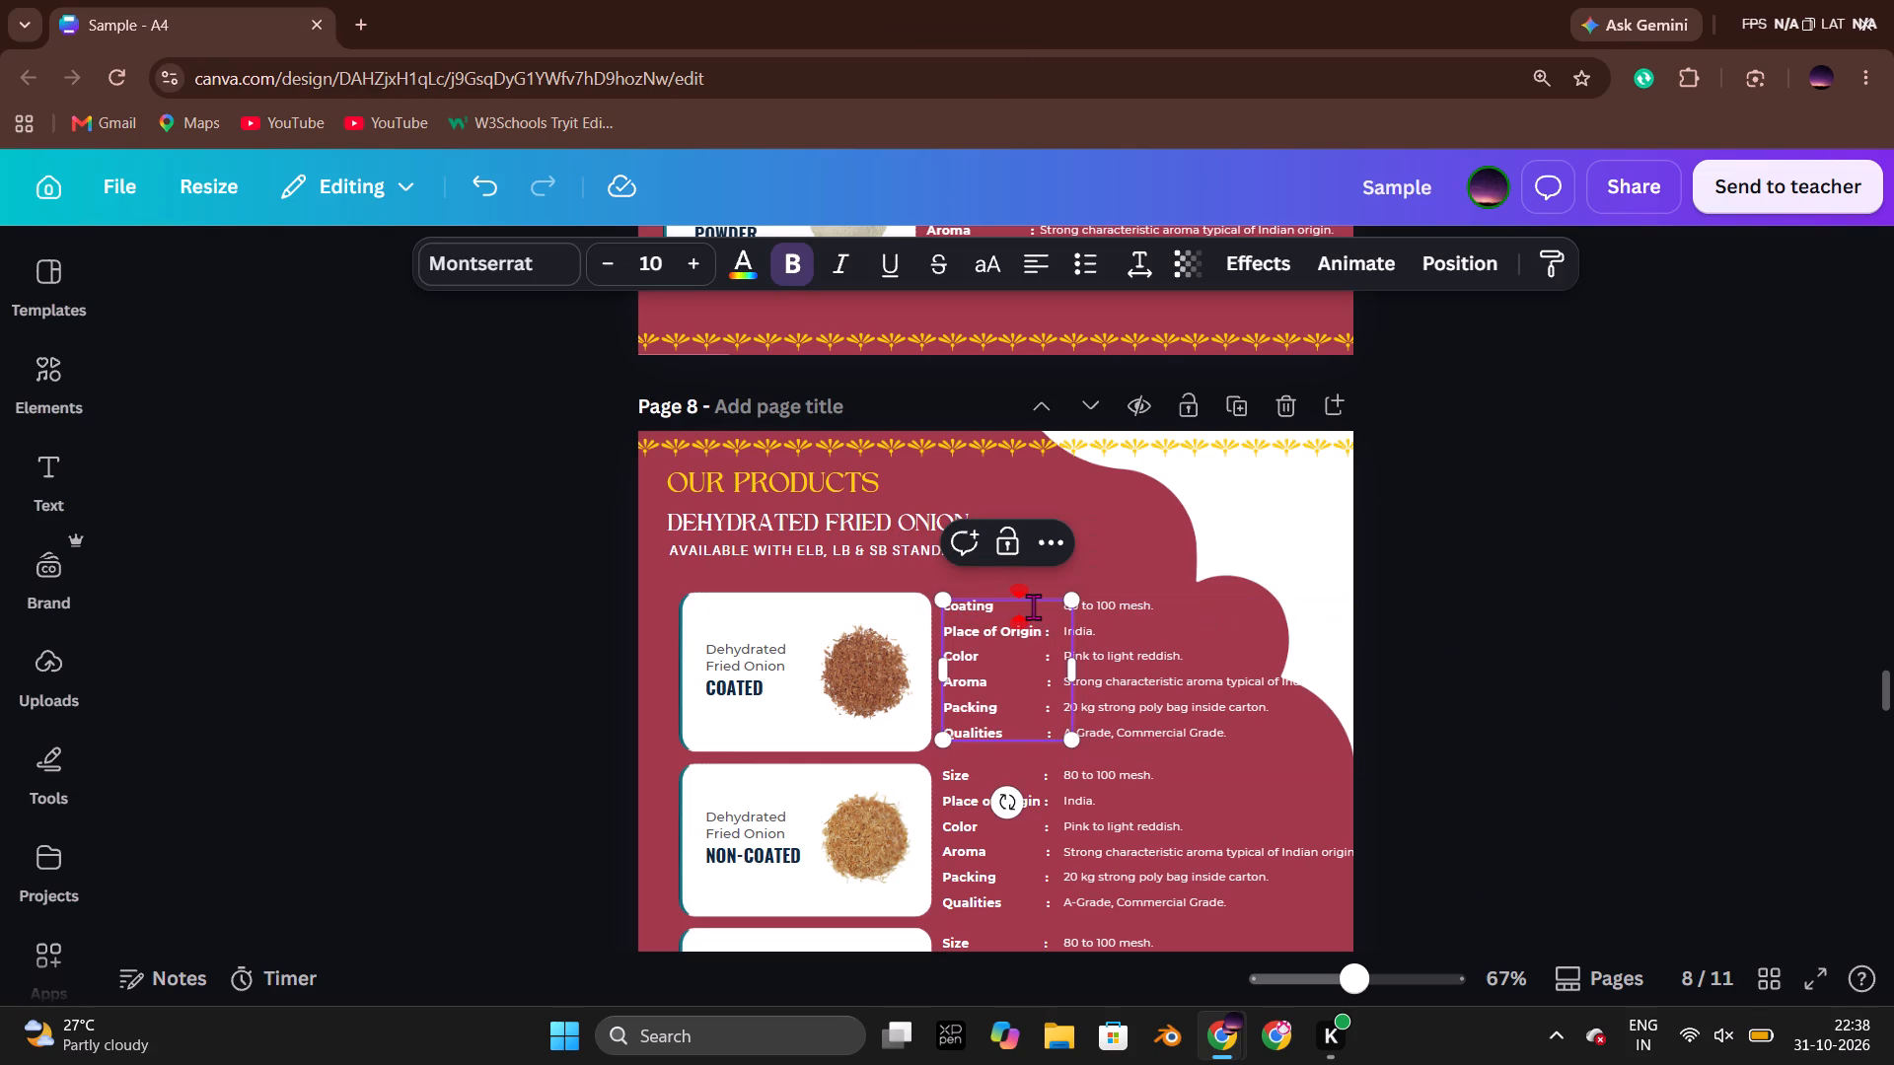
pyautogui.press('BackSpace')
pyautogui.press('BackSpace')
pyautogui.press('BackSpace')
pyautogui.press('BackSpace')
pyautogui.press('BackSpace')
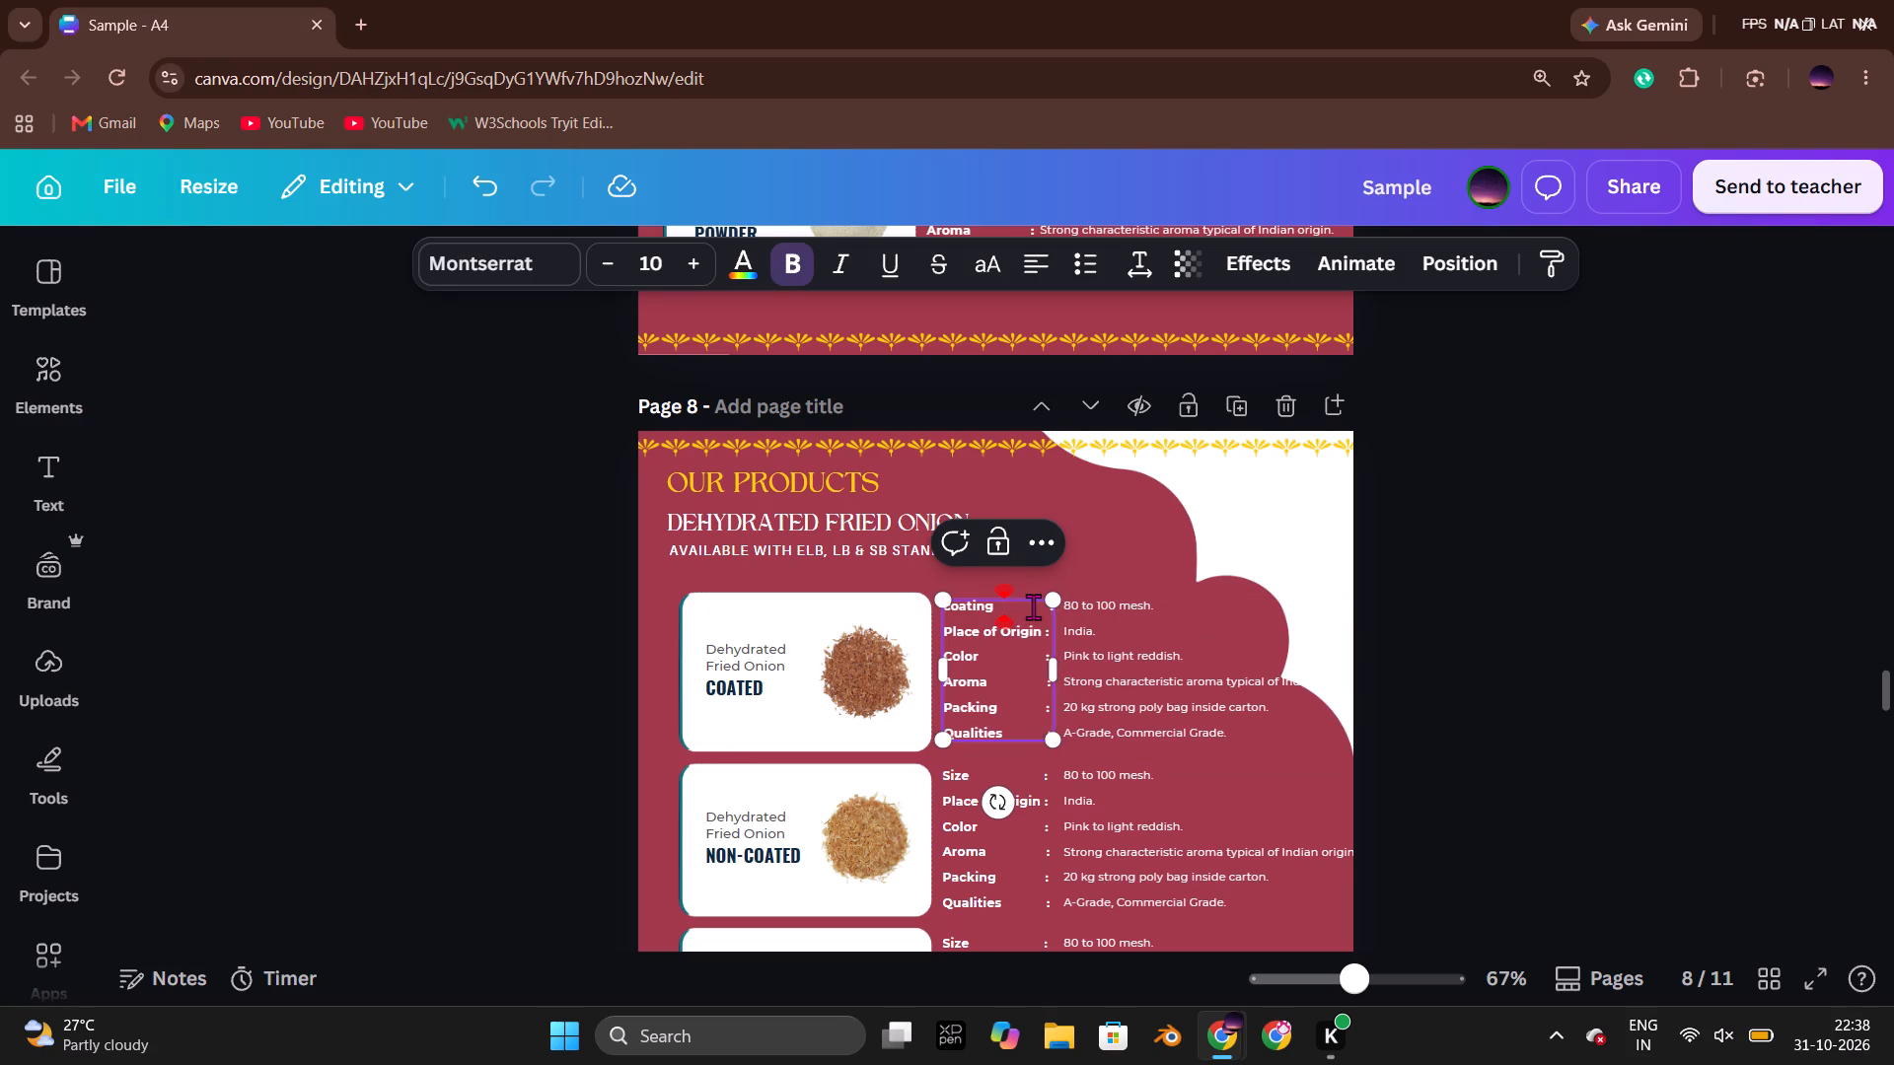
pyautogui.press('BackSpace')
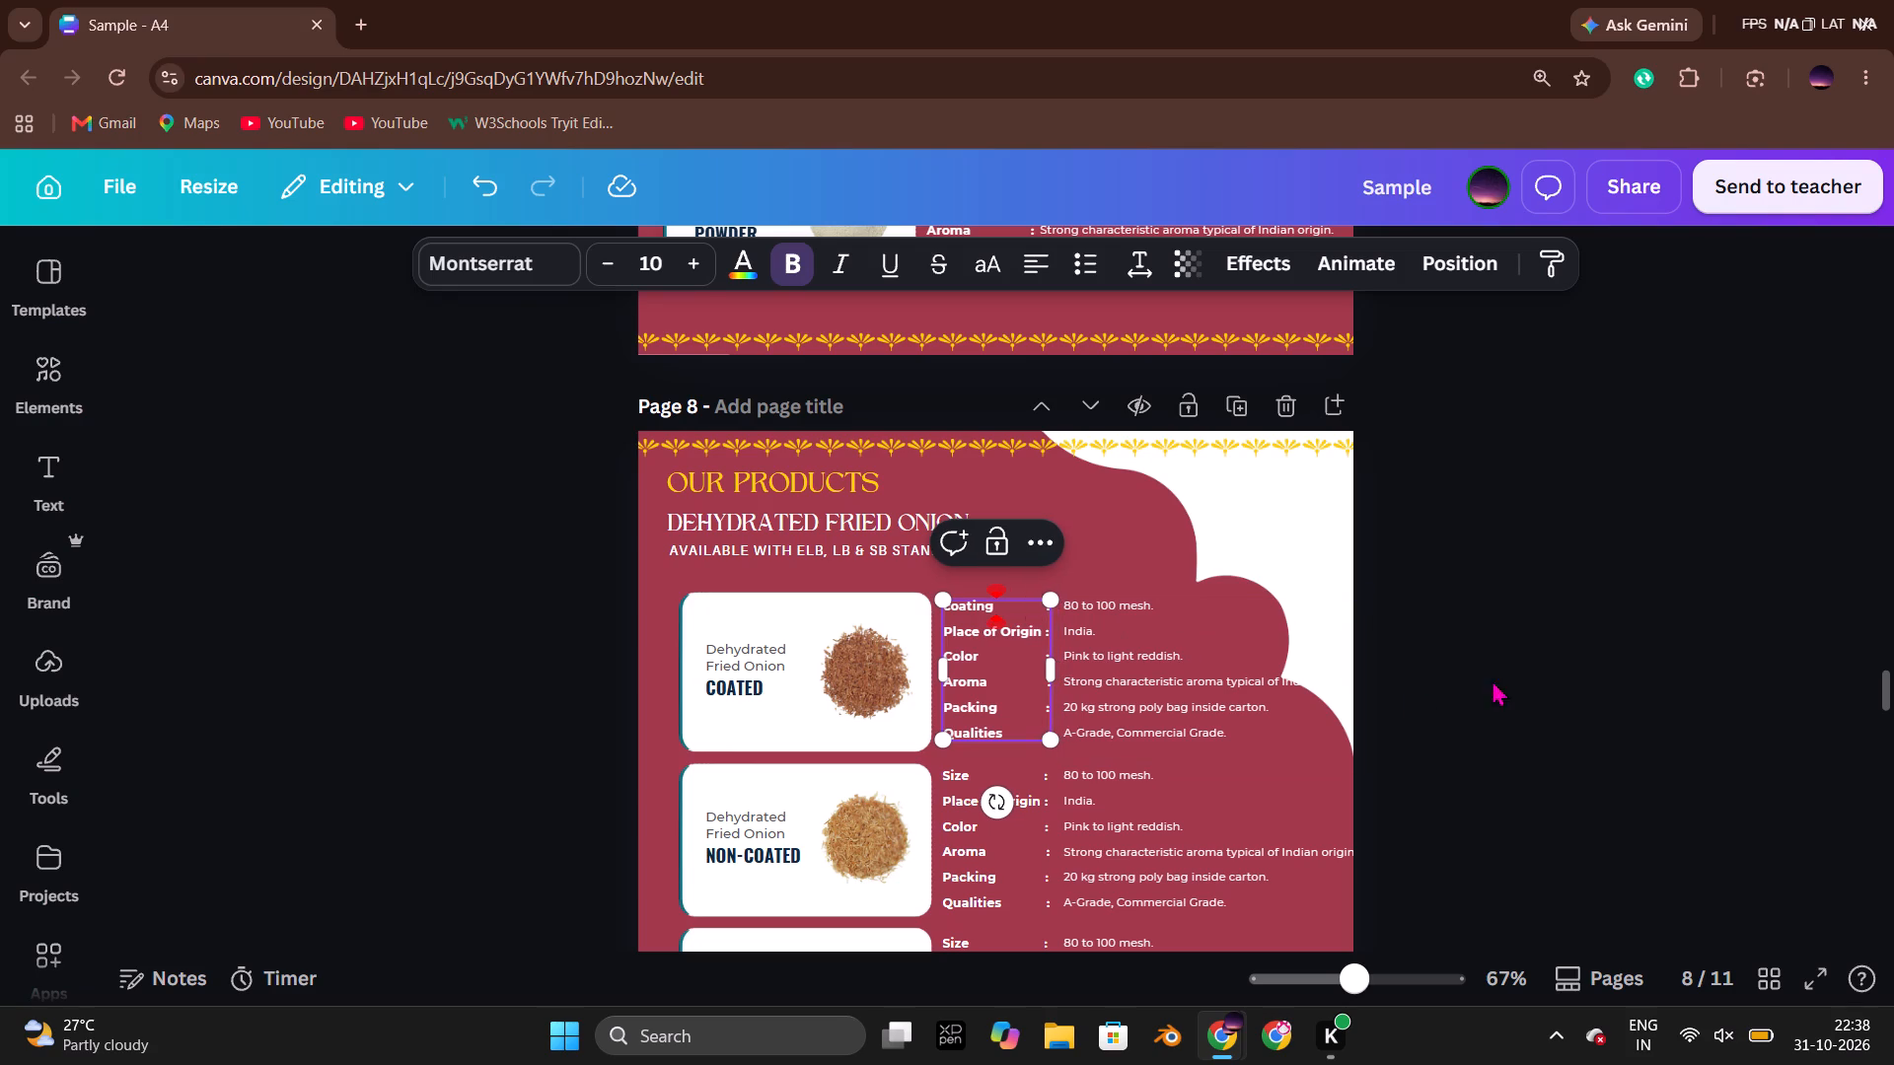
# Replace the "Place of Origin" label in the Coated fried onion row on page 8 with "Oil Type".
pyautogui.click(1502, 674)
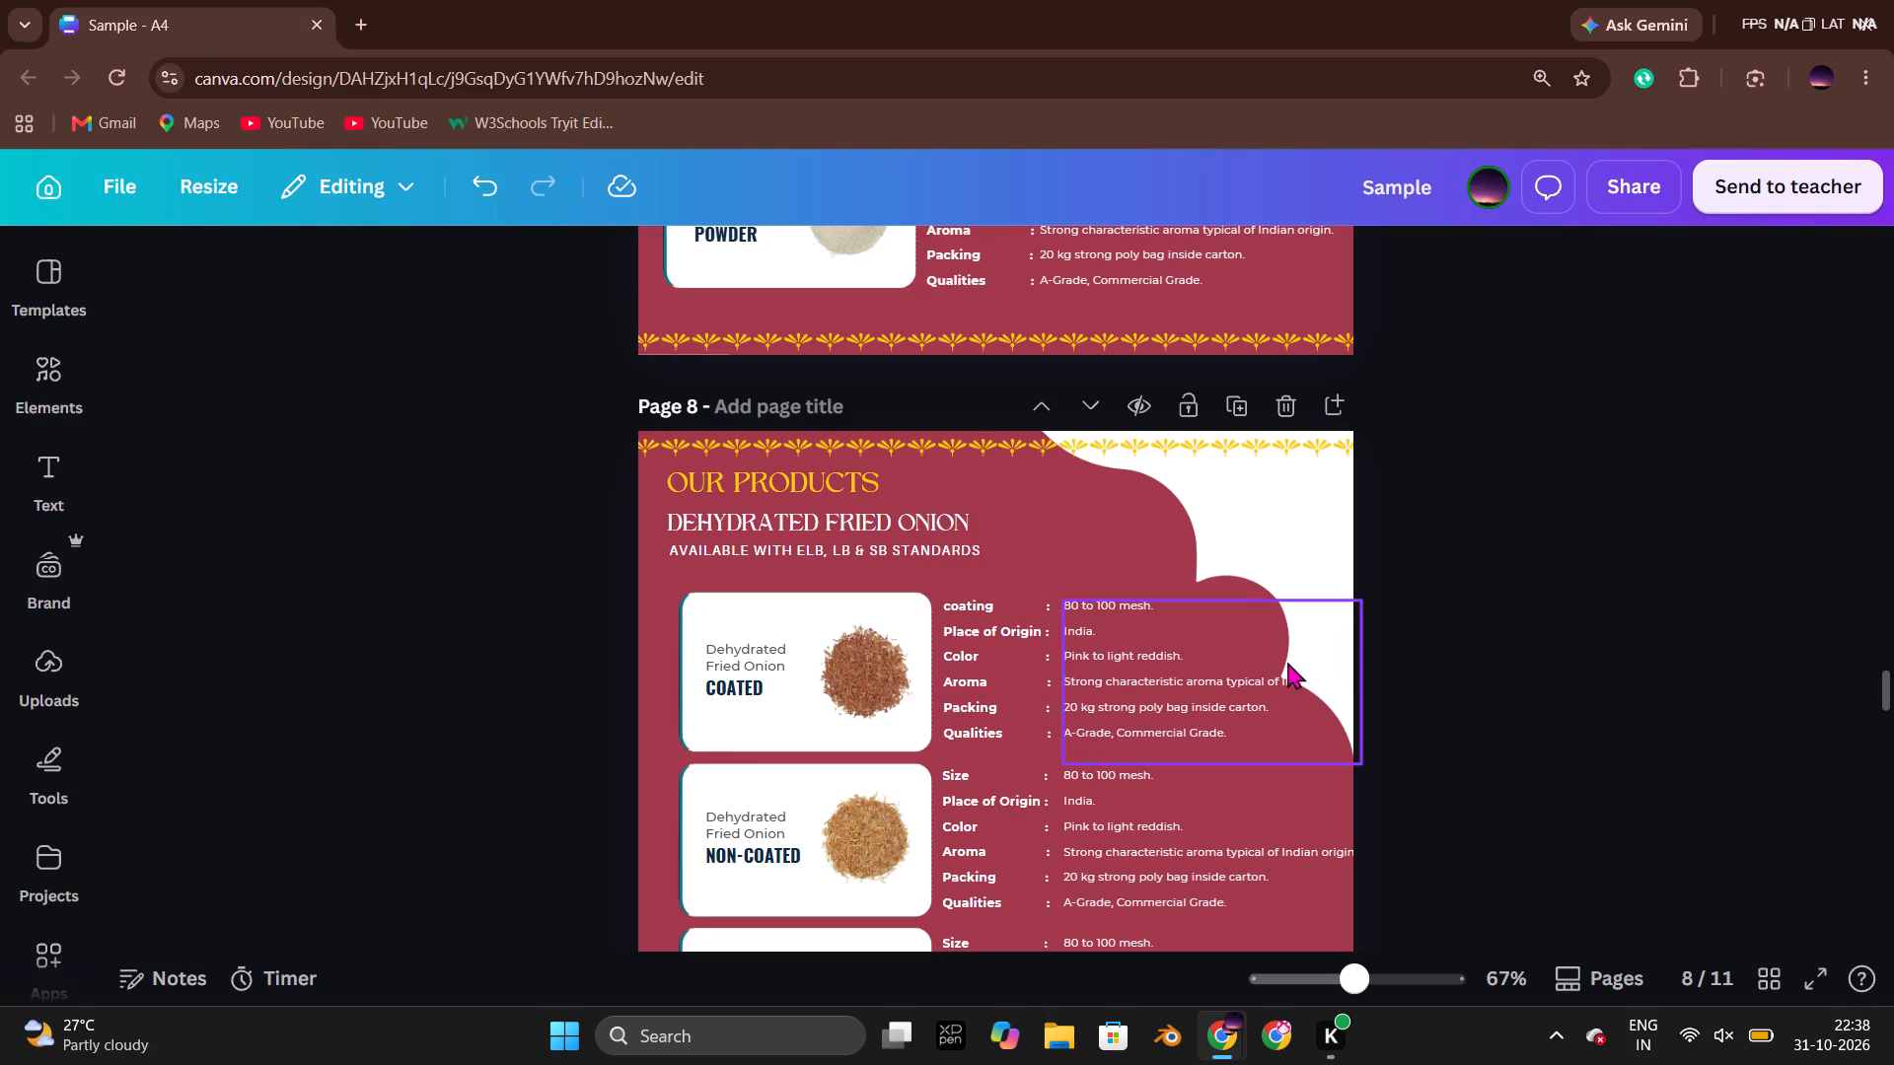
pyautogui.doubleClick(990, 628)
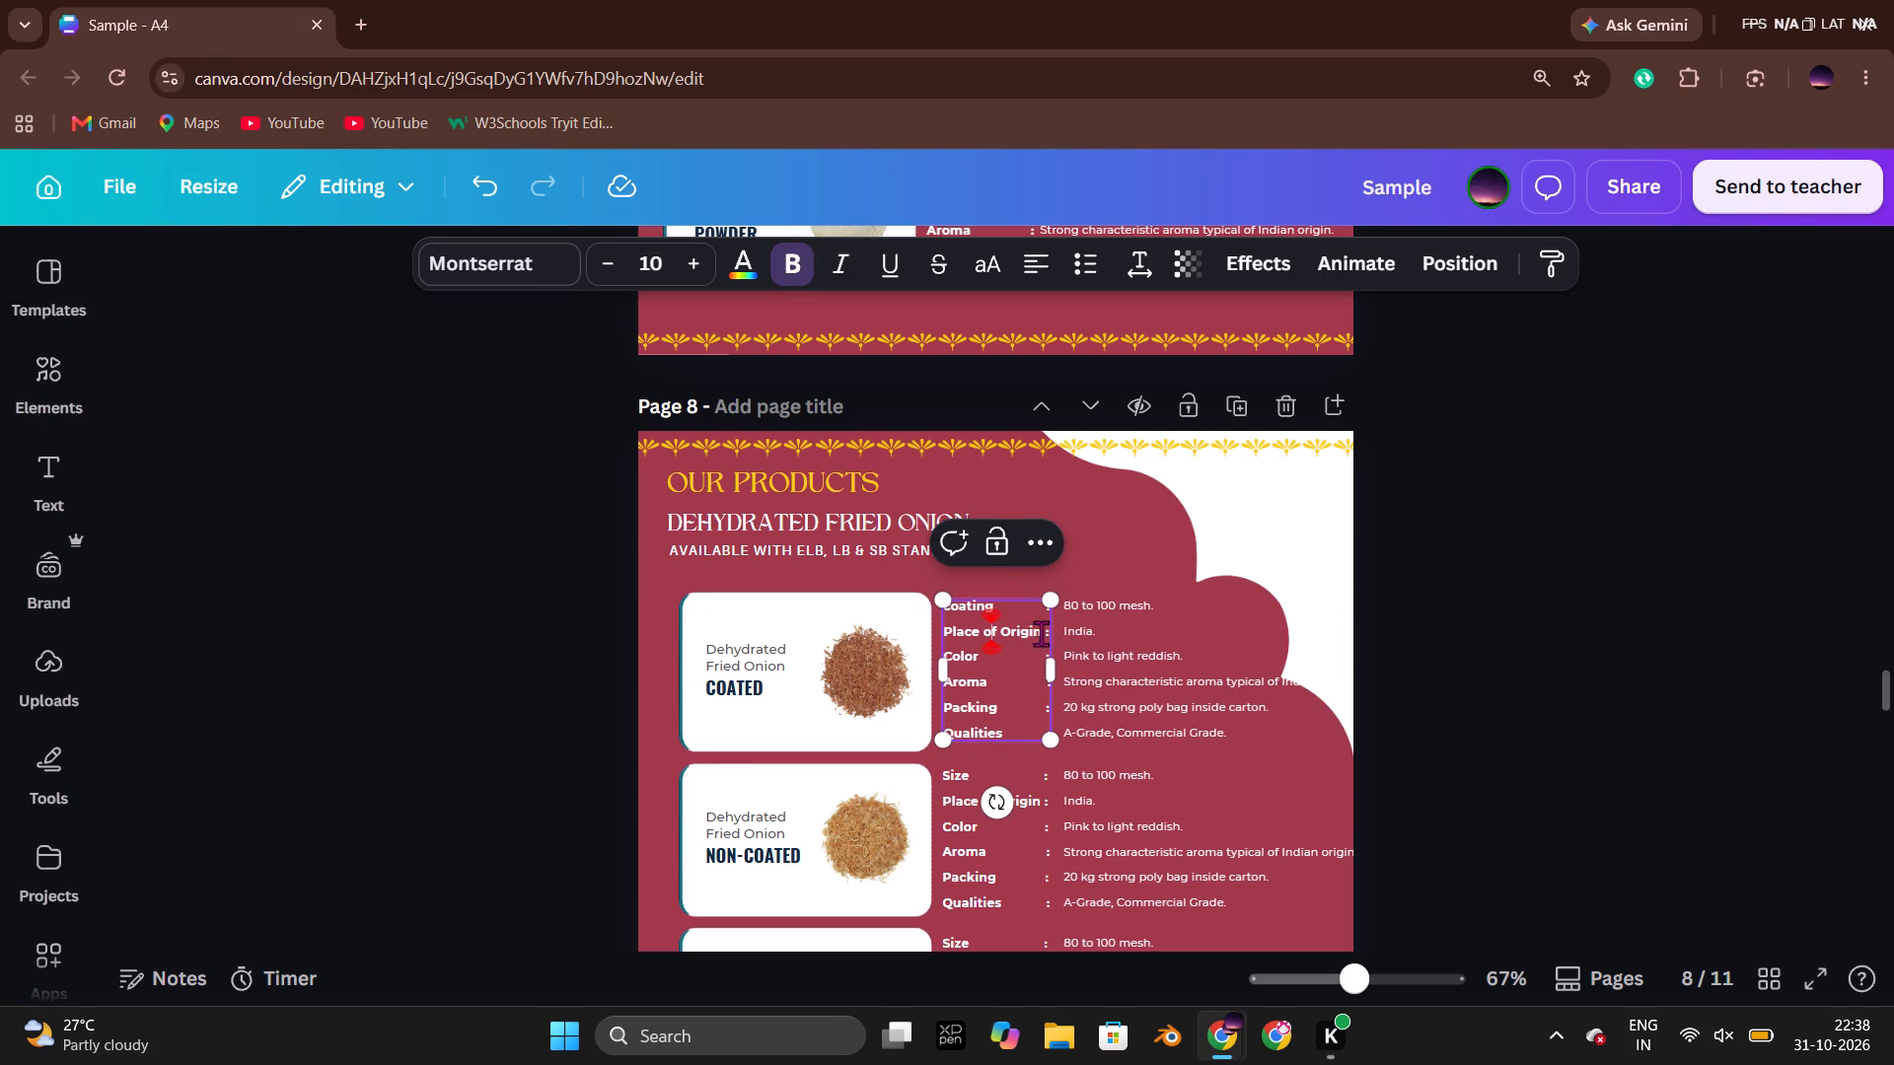
pyautogui.moveTo(1041, 633); pyautogui.dragTo(948, 632)
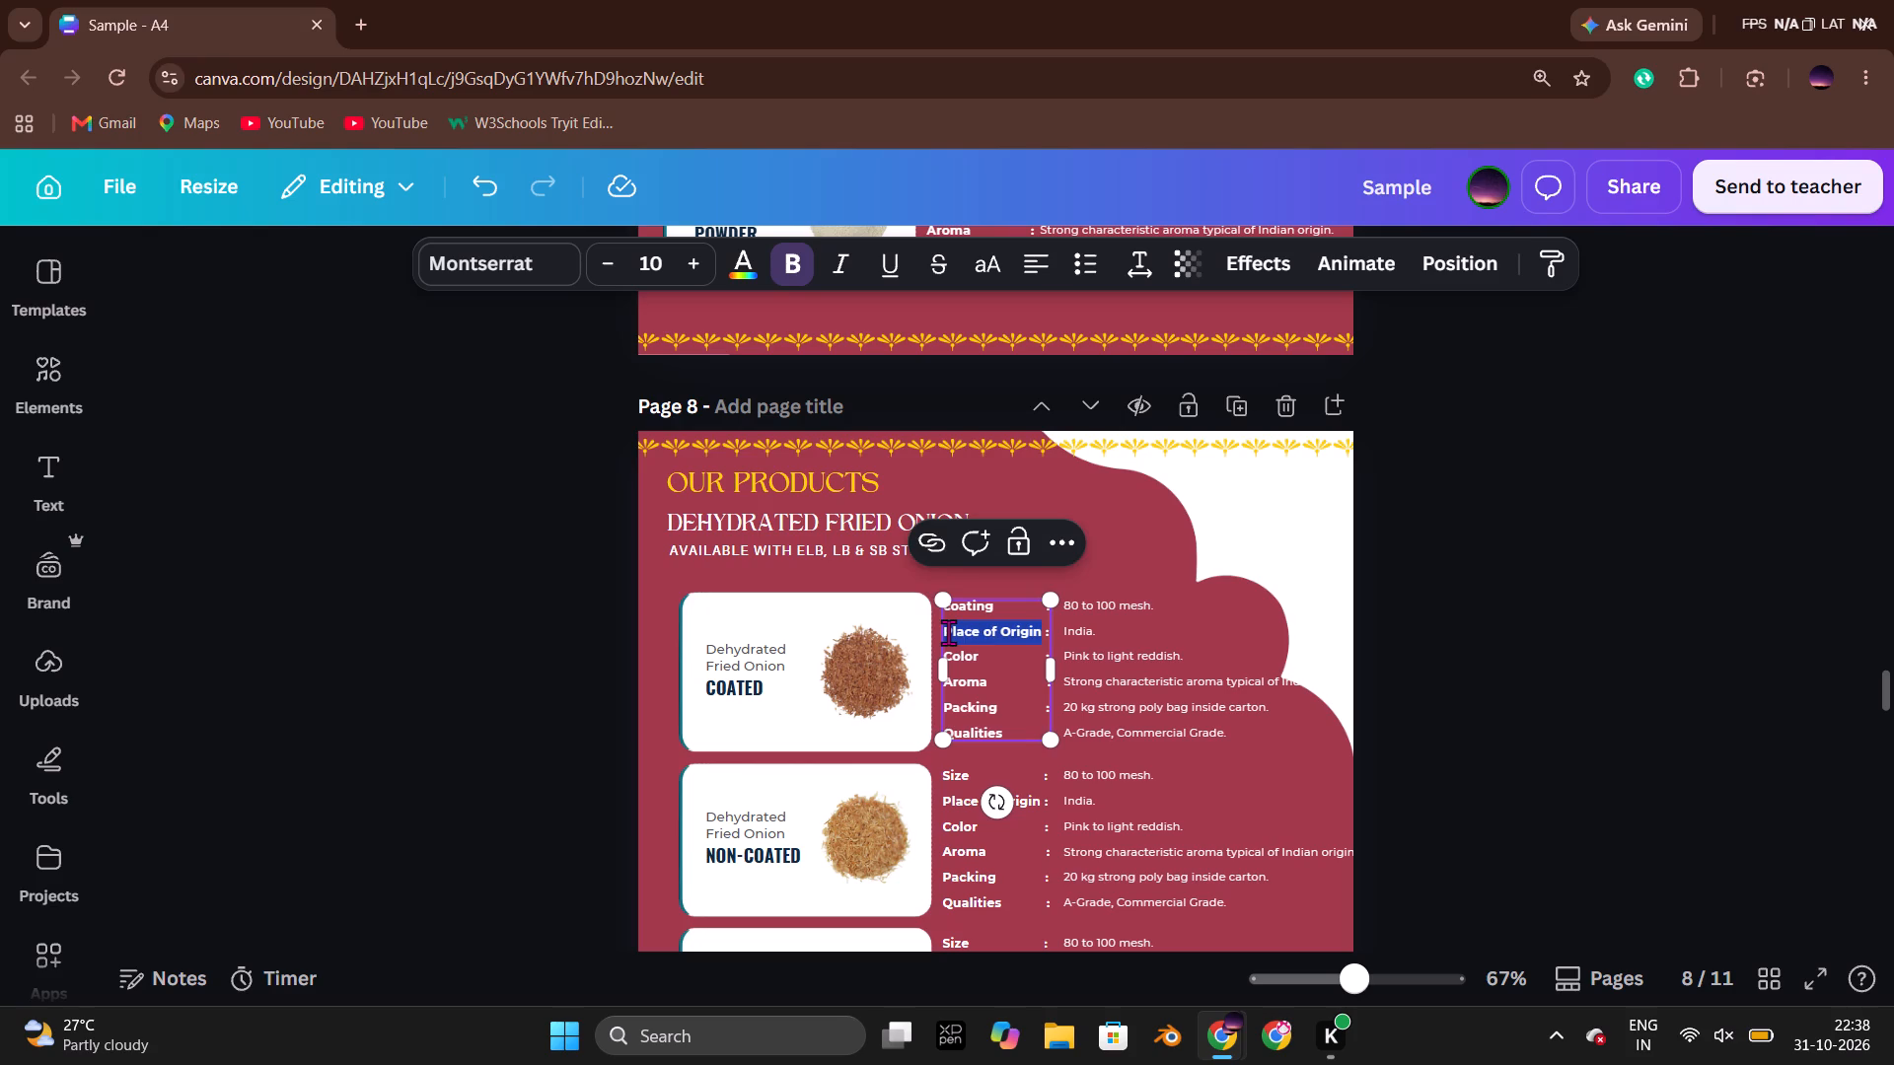
pyautogui.write('Oil Type')
pyautogui.click(1527, 662)
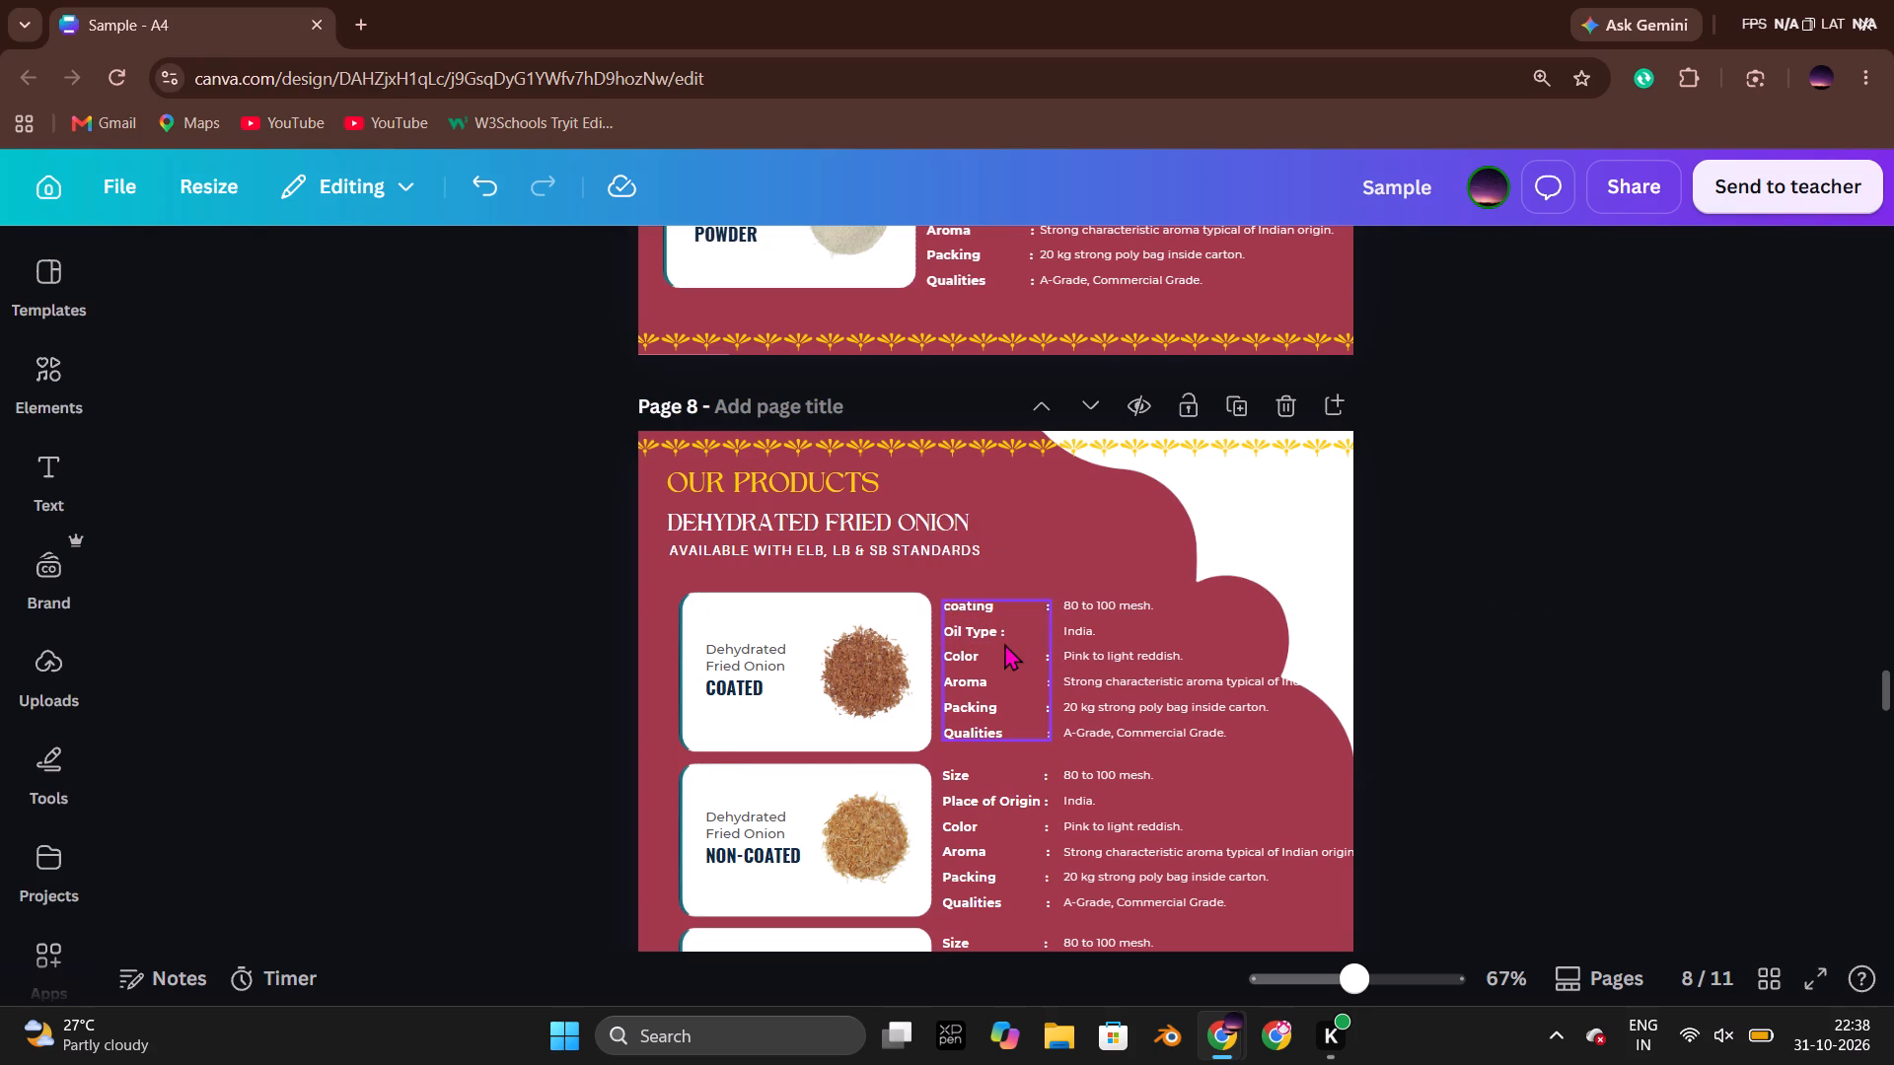
# Change the "Color" label in the Coated fried onion row to "Composition".
pyautogui.doubleClick(966, 661)
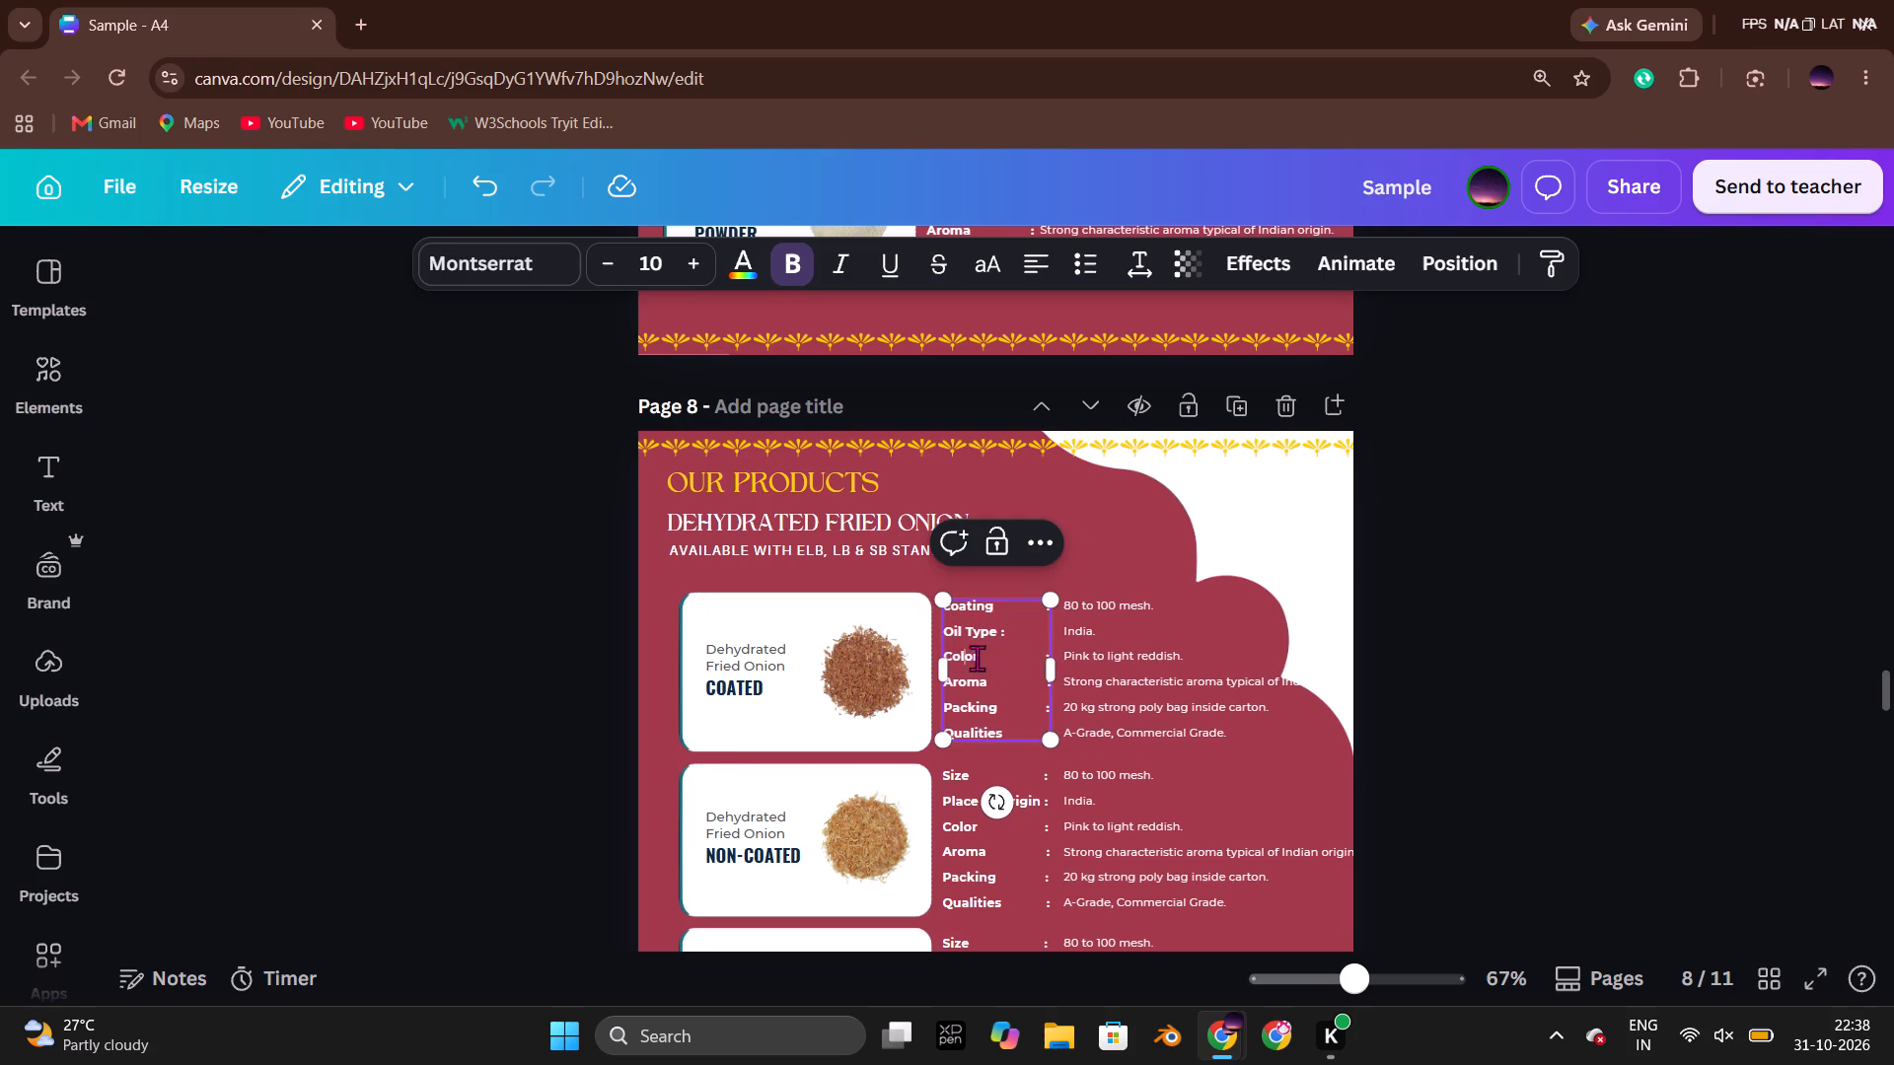
pyautogui.click(979, 657)
pyautogui.press('BackSpace')
pyautogui.press('BackSpace')
pyautogui.press('BackSpace')
pyautogui.write('mposition')
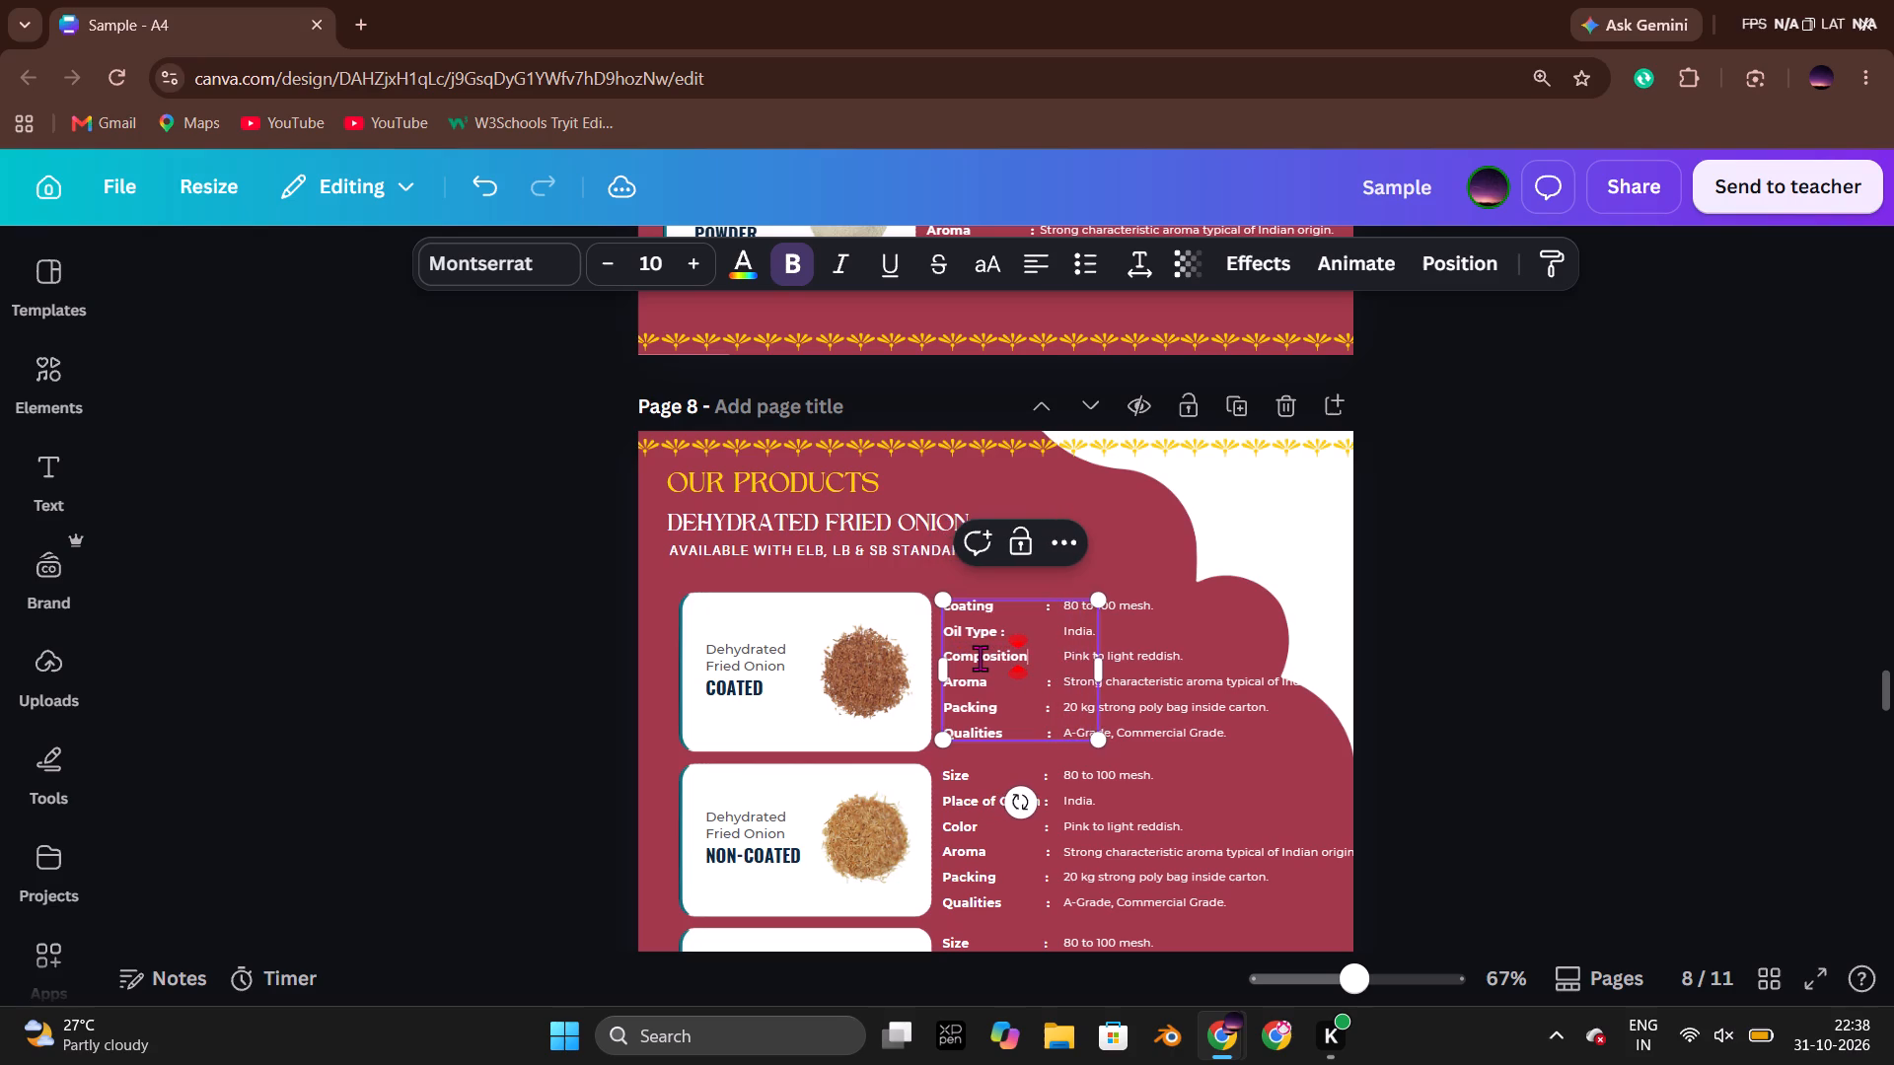
# Delete the extra spaces after the "Composition" label to bring its colon back in line with the other labels.
pyautogui.press('Right')
pyautogui.press('Right')
pyautogui.press('Right')
pyautogui.press('Right')
pyautogui.press('Right')
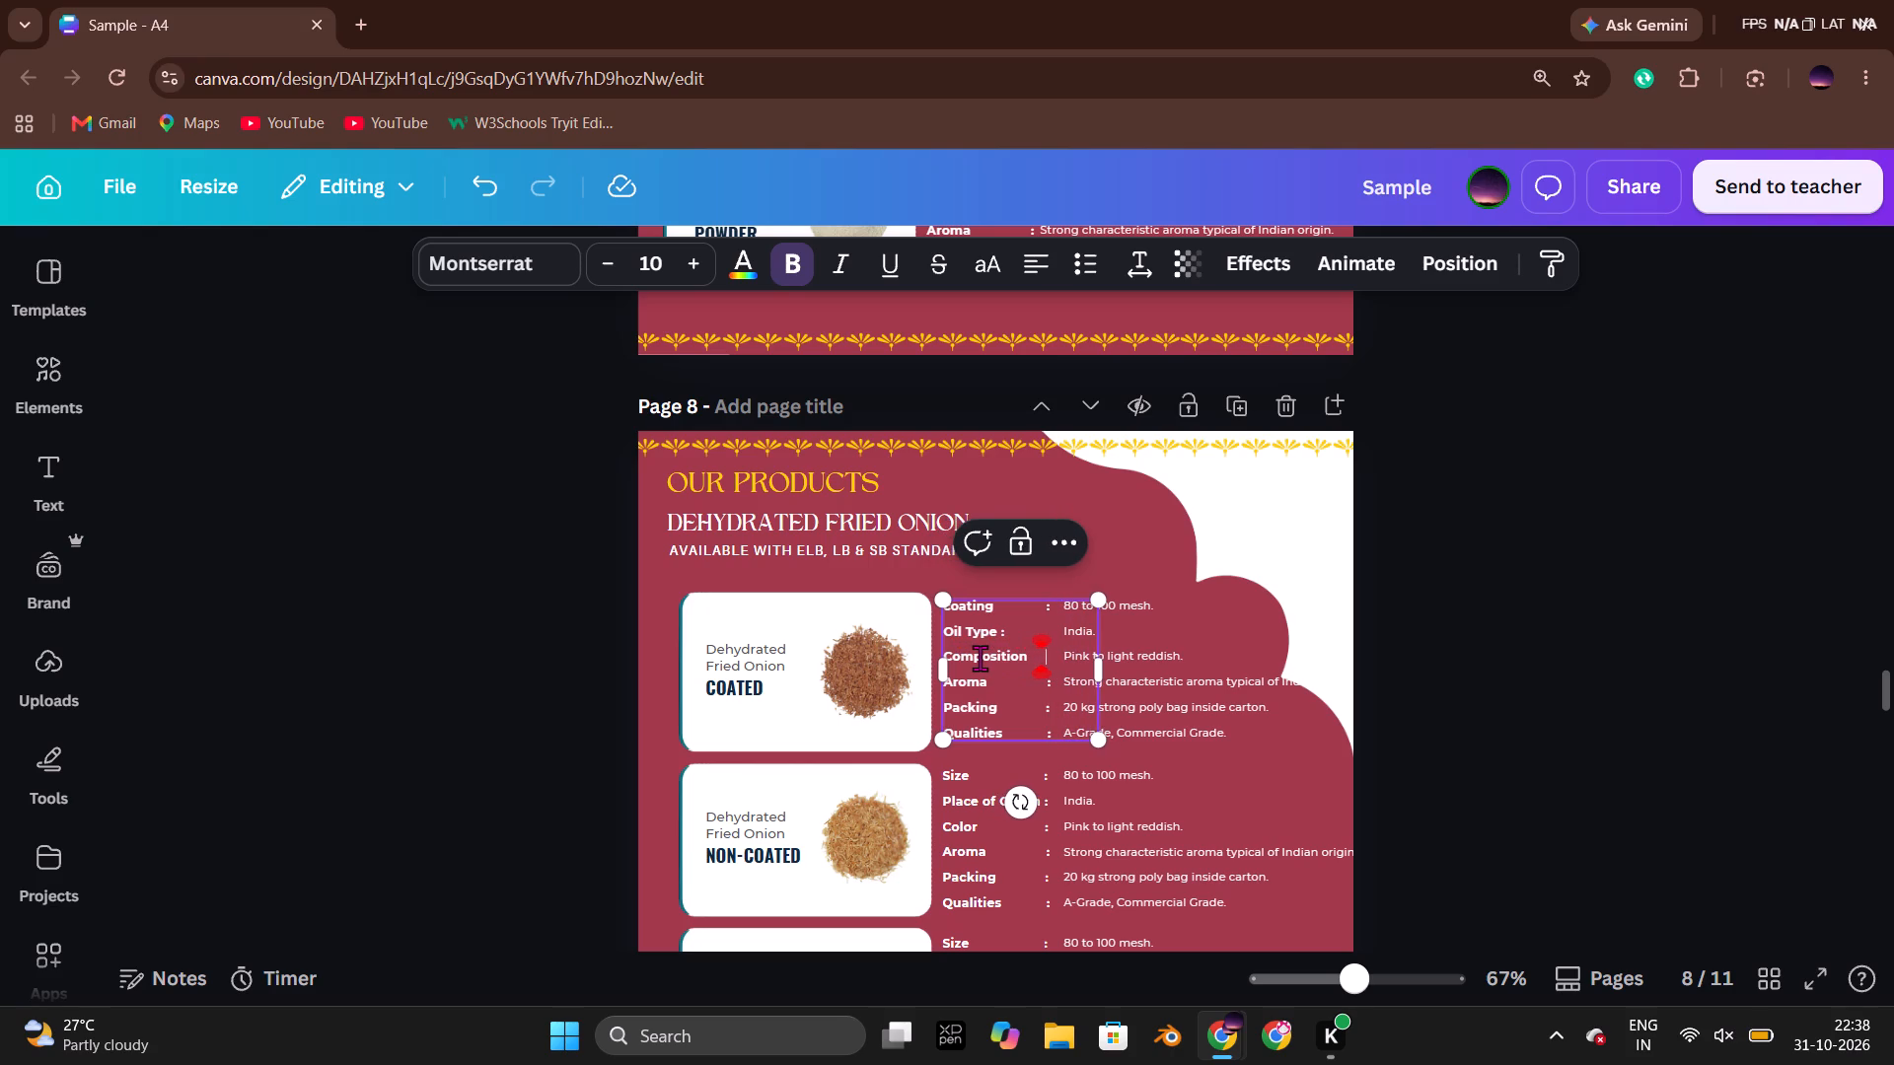
pyautogui.press('Right')
pyautogui.press('Right')
pyautogui.press('Right')
pyautogui.press('Right')
pyautogui.press('Right')
pyautogui.press('Right')
pyautogui.press('Right')
pyautogui.press('Right')
pyautogui.press('Right')
pyautogui.press('BackSpace')
pyautogui.press('BackSpace')
pyautogui.press('BackSpace')
pyautogui.press('BackSpace')
pyautogui.press('BackSpace')
pyautogui.press('BackSpace')
pyautogui.press('BackSpace')
pyautogui.press('BackSpace')
pyautogui.press('BackSpace')
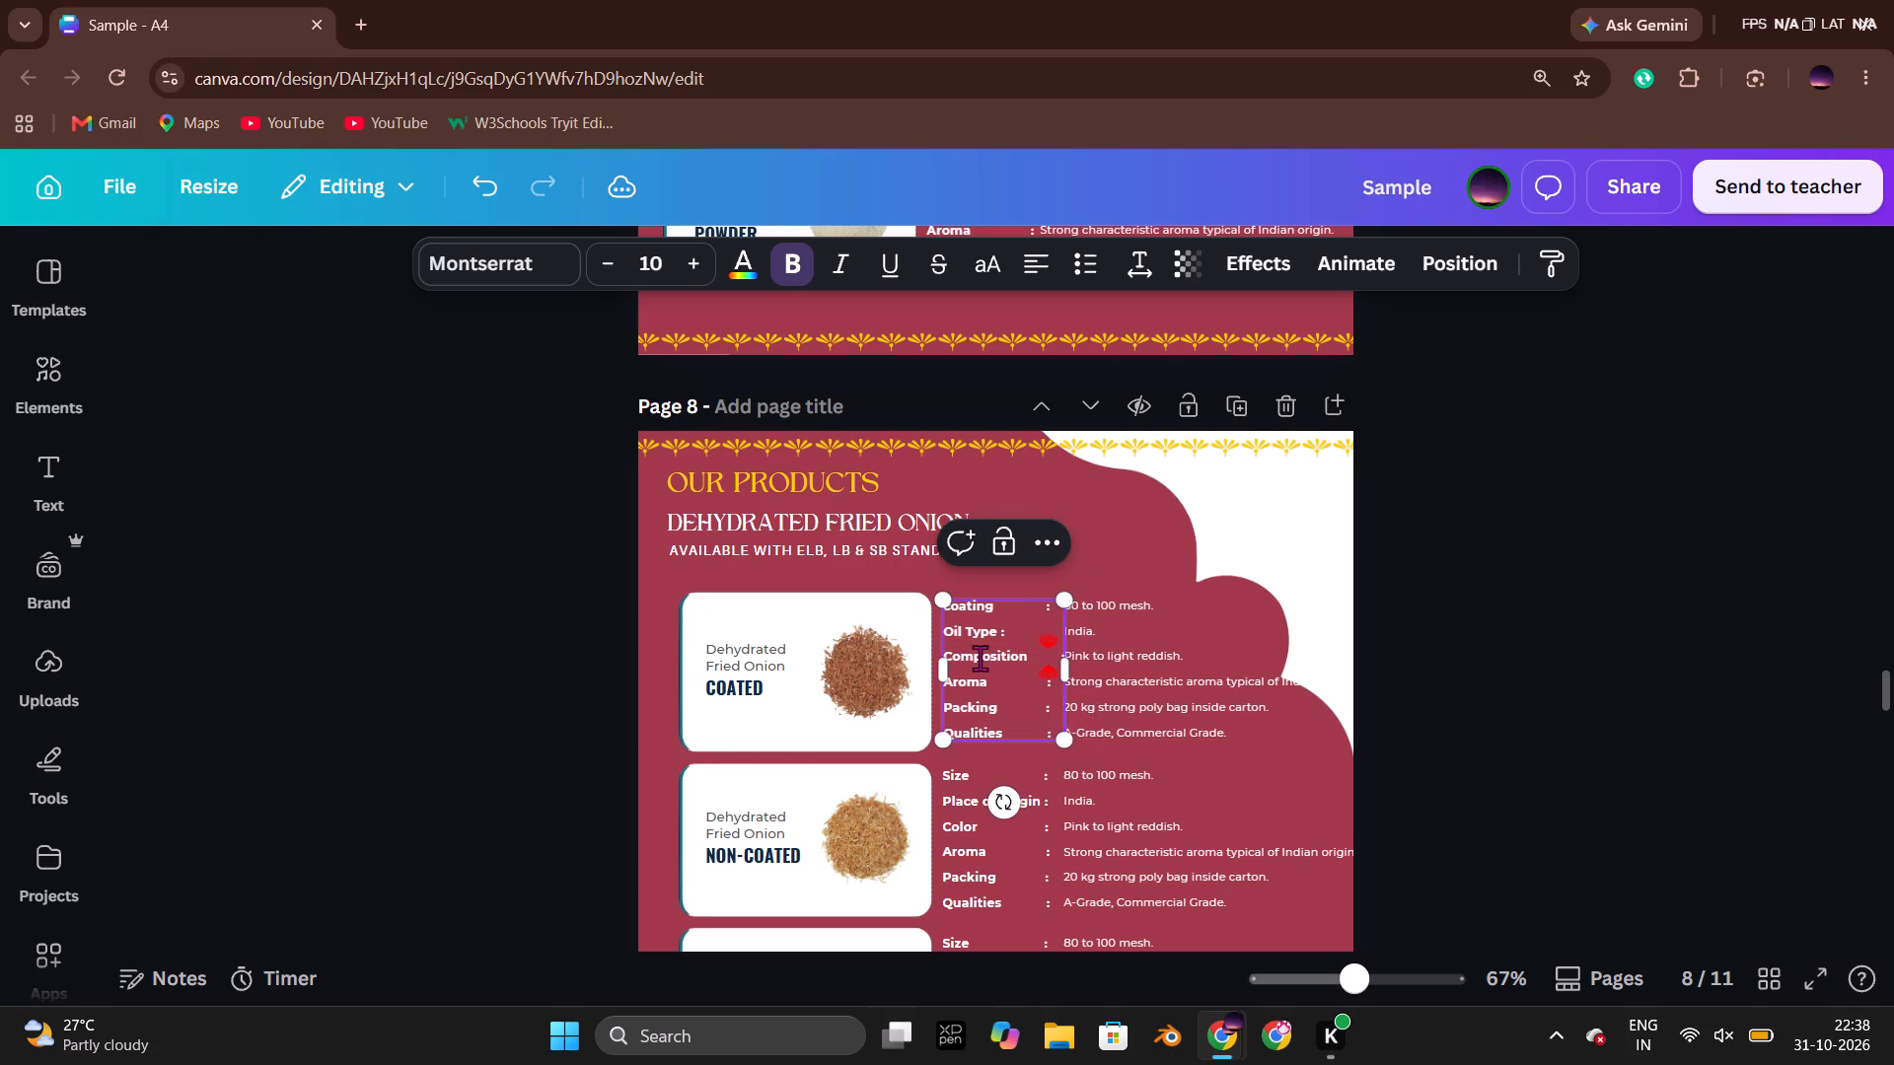
pyautogui.press('BackSpace')
pyautogui.press('BackSpace')
pyautogui.press('BackSpace')
pyautogui.press('BackSpace')
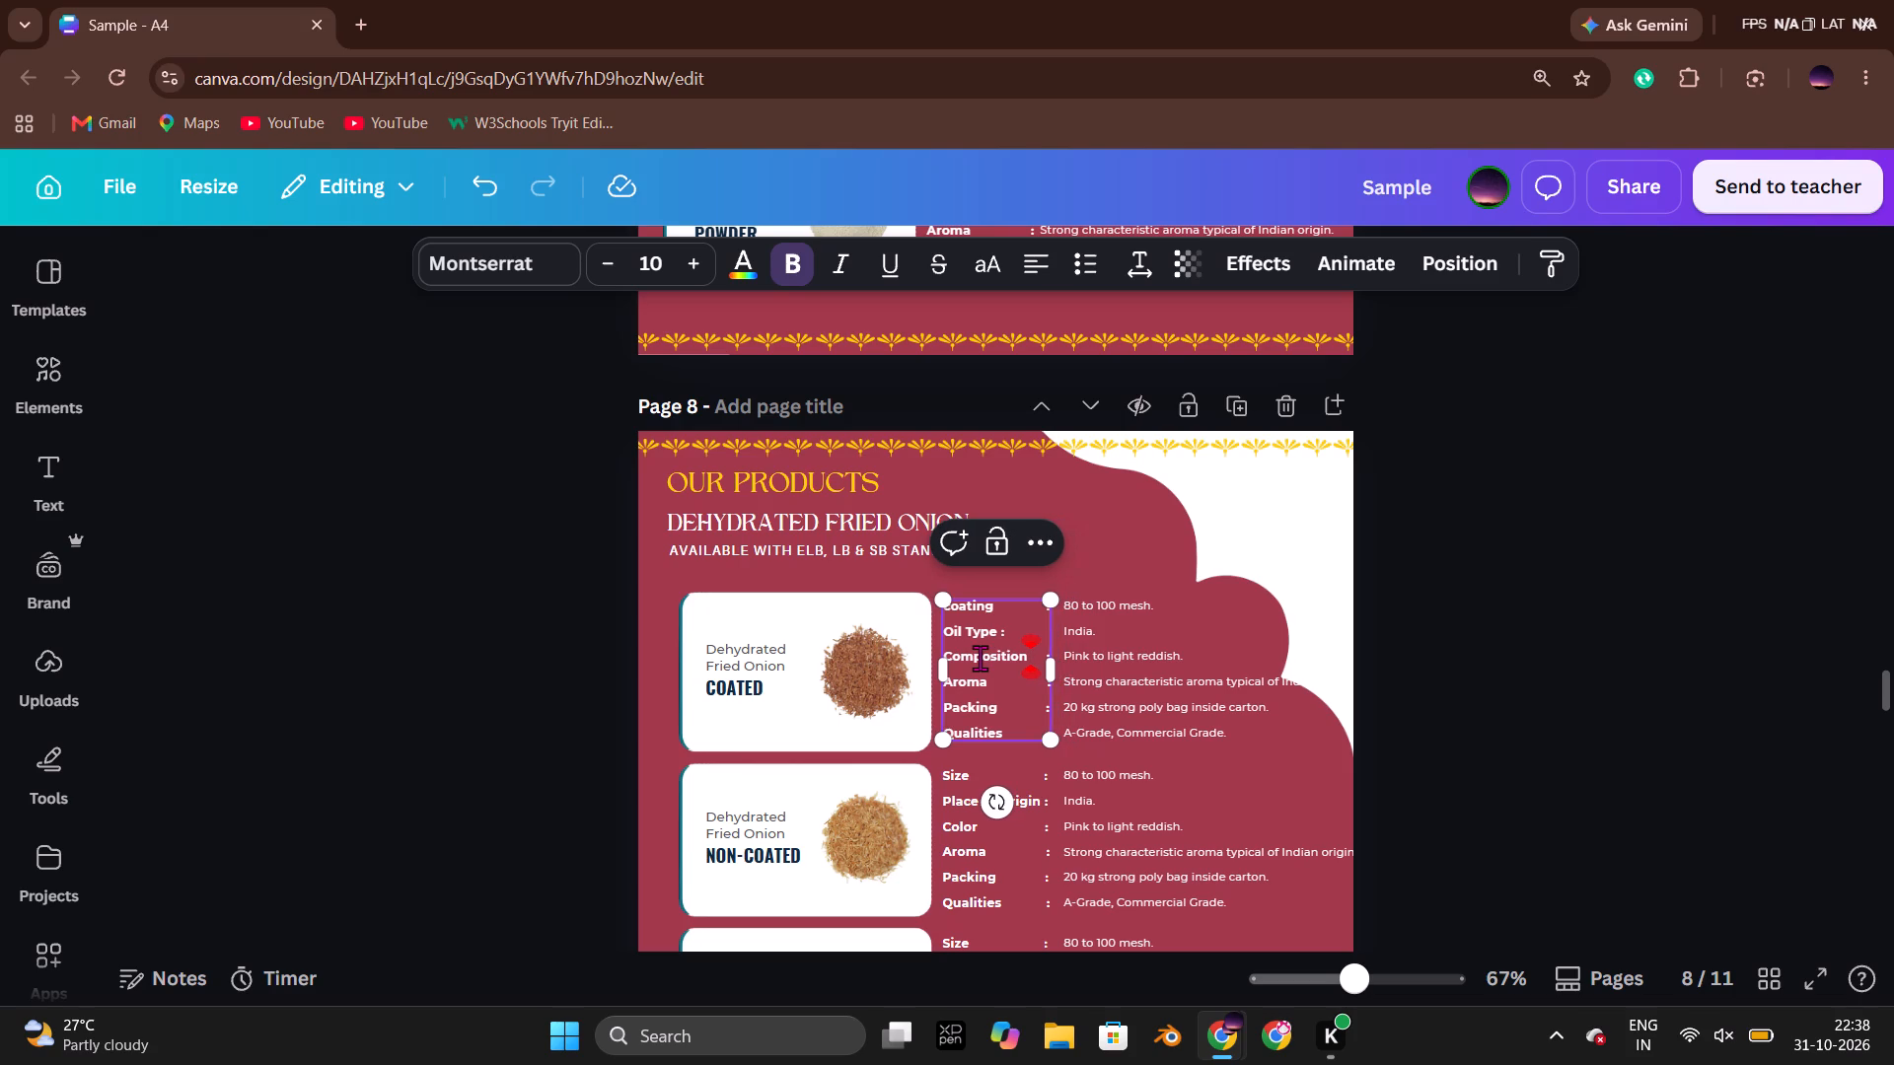
pyautogui.click(1466, 668)
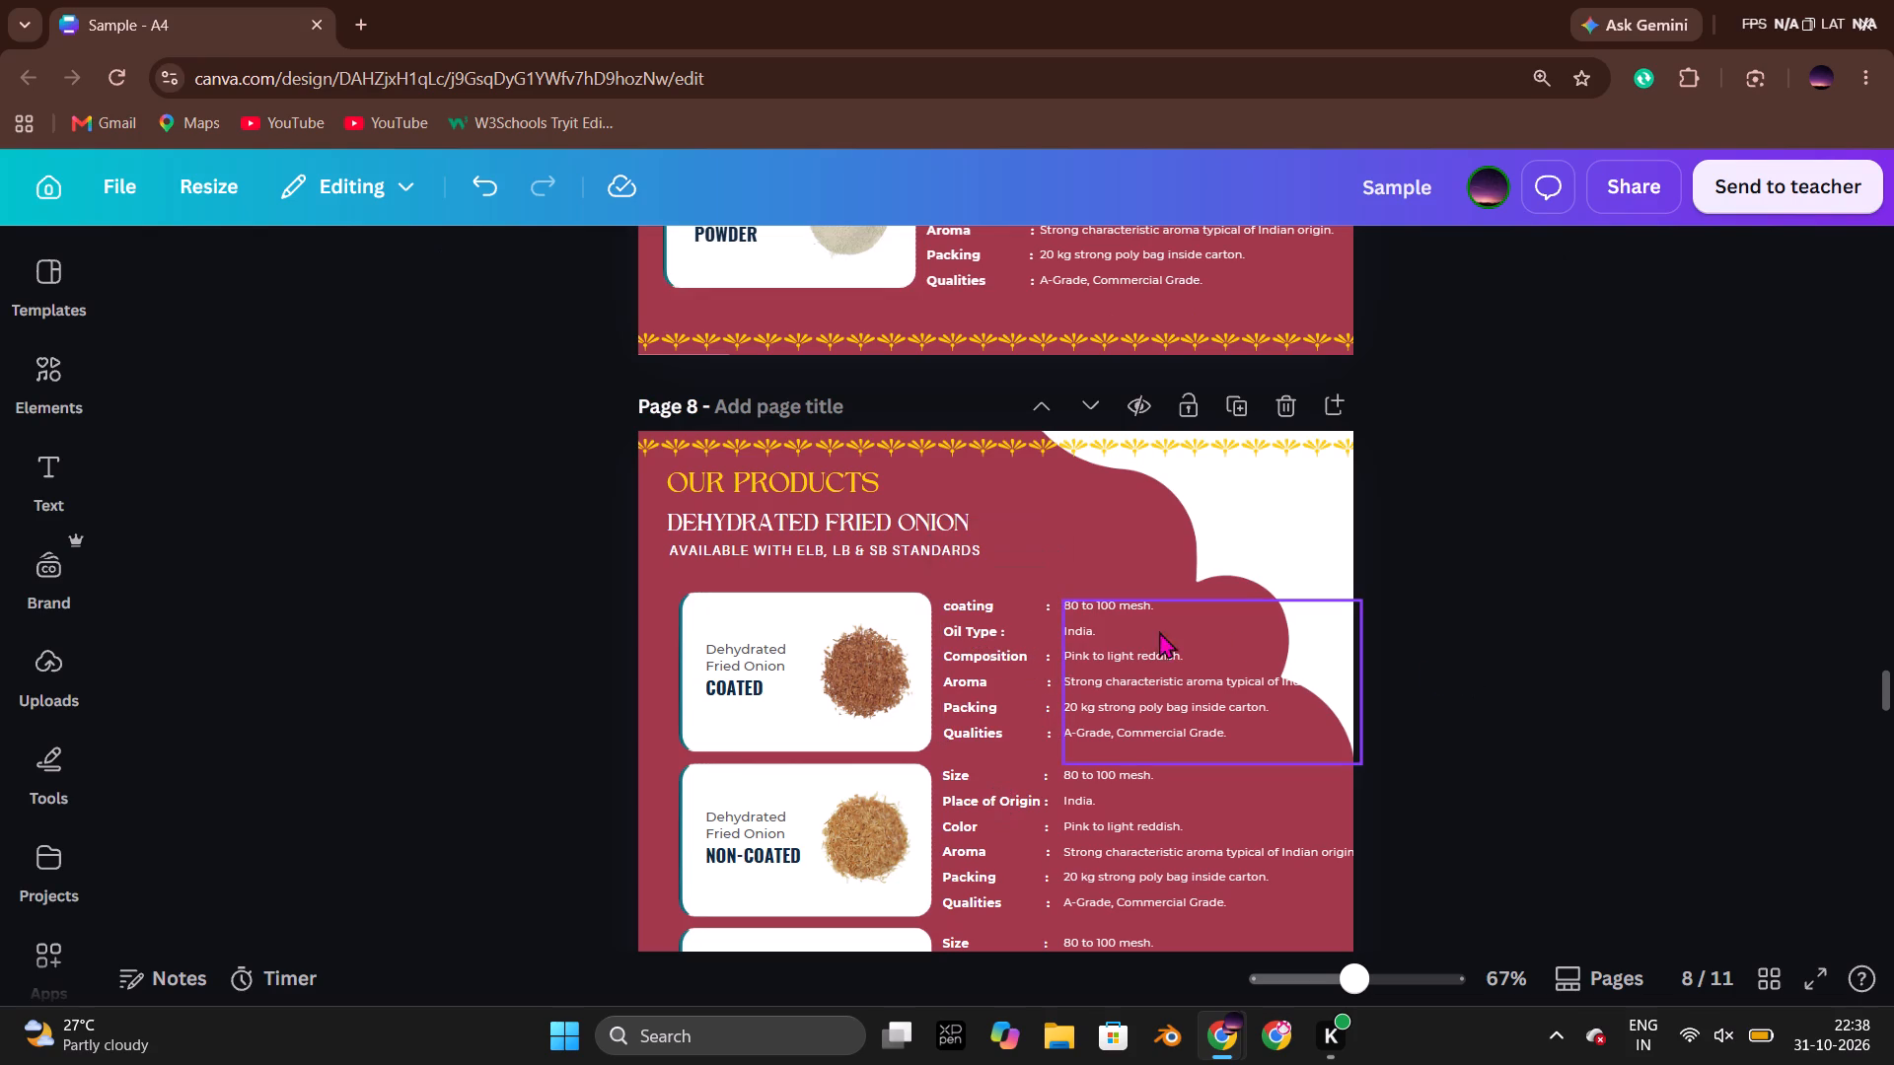
# Add spaces after the "Oil Type" label so its colon lines up with the other colons in the Coated row.
pyautogui.doubleClick(981, 632)
pyautogui.click(1002, 634)
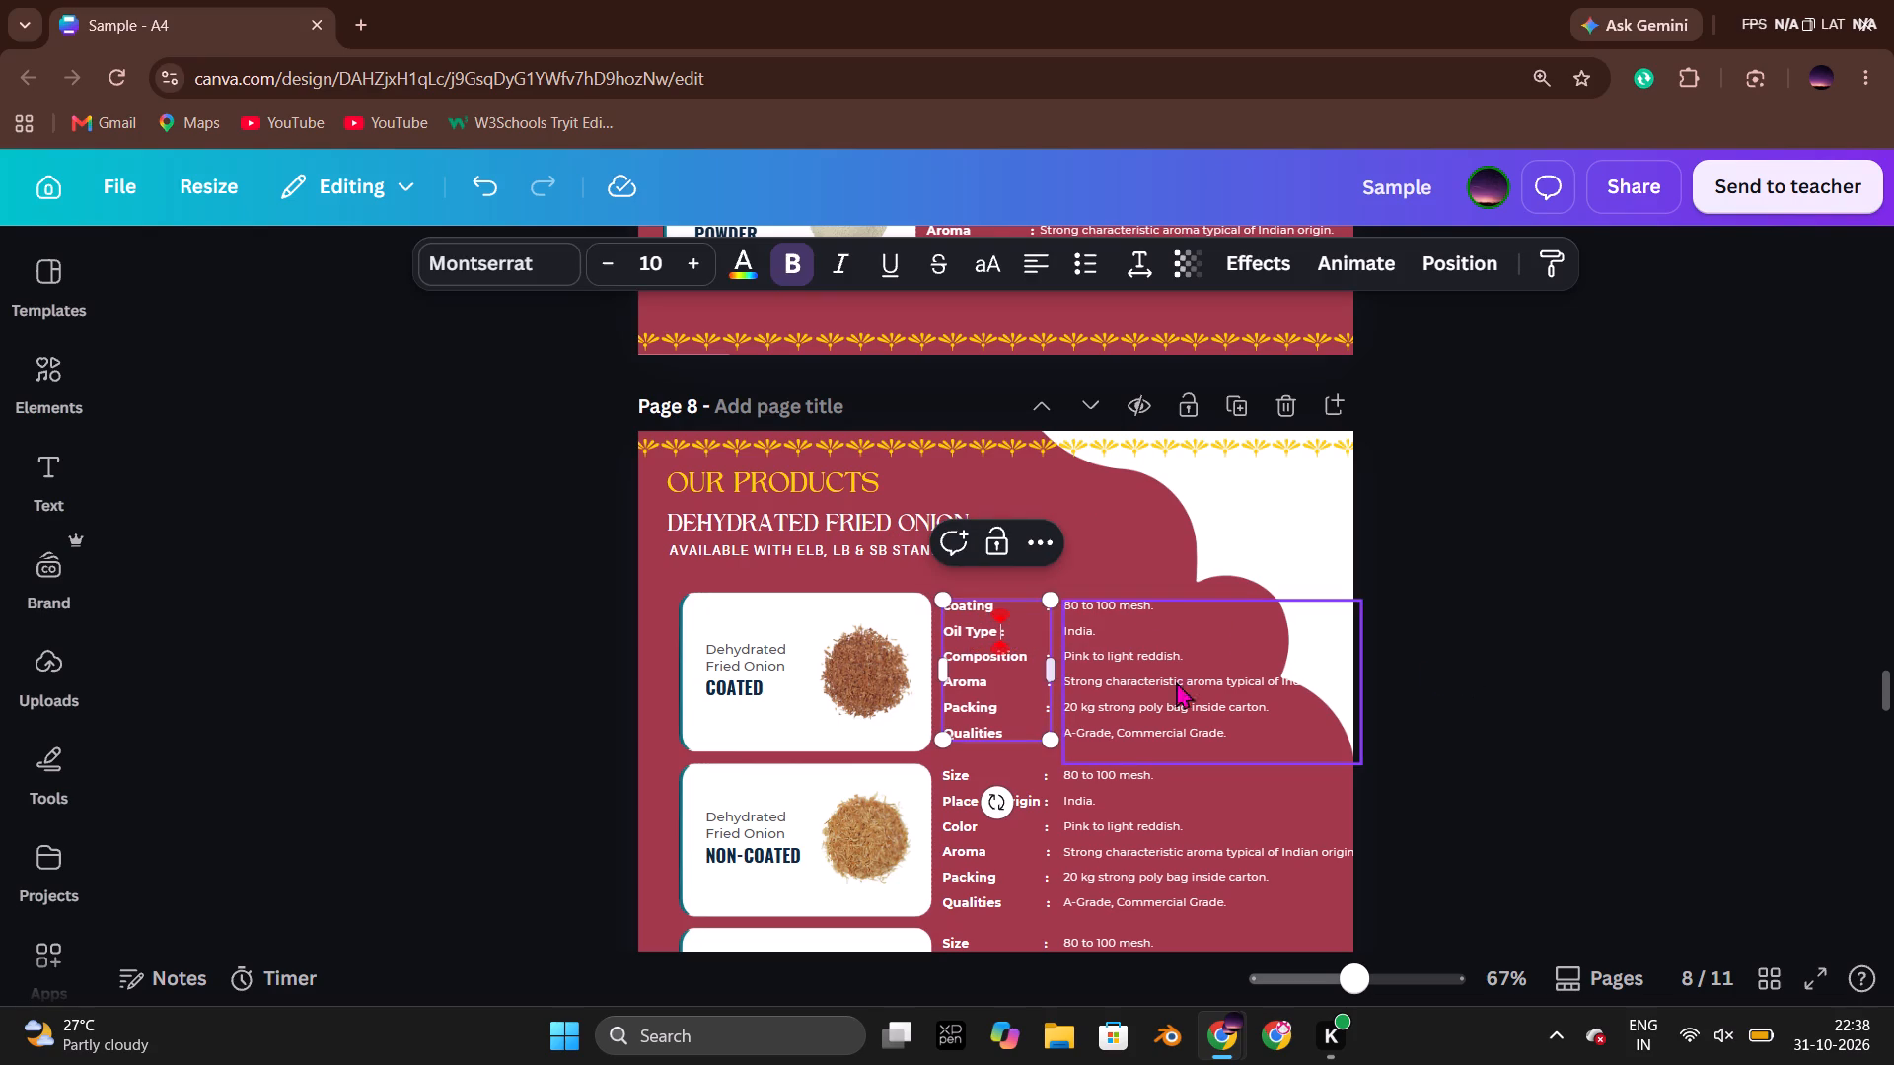
pyautogui.press('space')
pyautogui.press('space')
pyautogui.press('space')
pyautogui.press('space')
pyautogui.press('space')
pyautogui.press('space')
pyautogui.press('space')
pyautogui.press('space')
pyautogui.press('space')
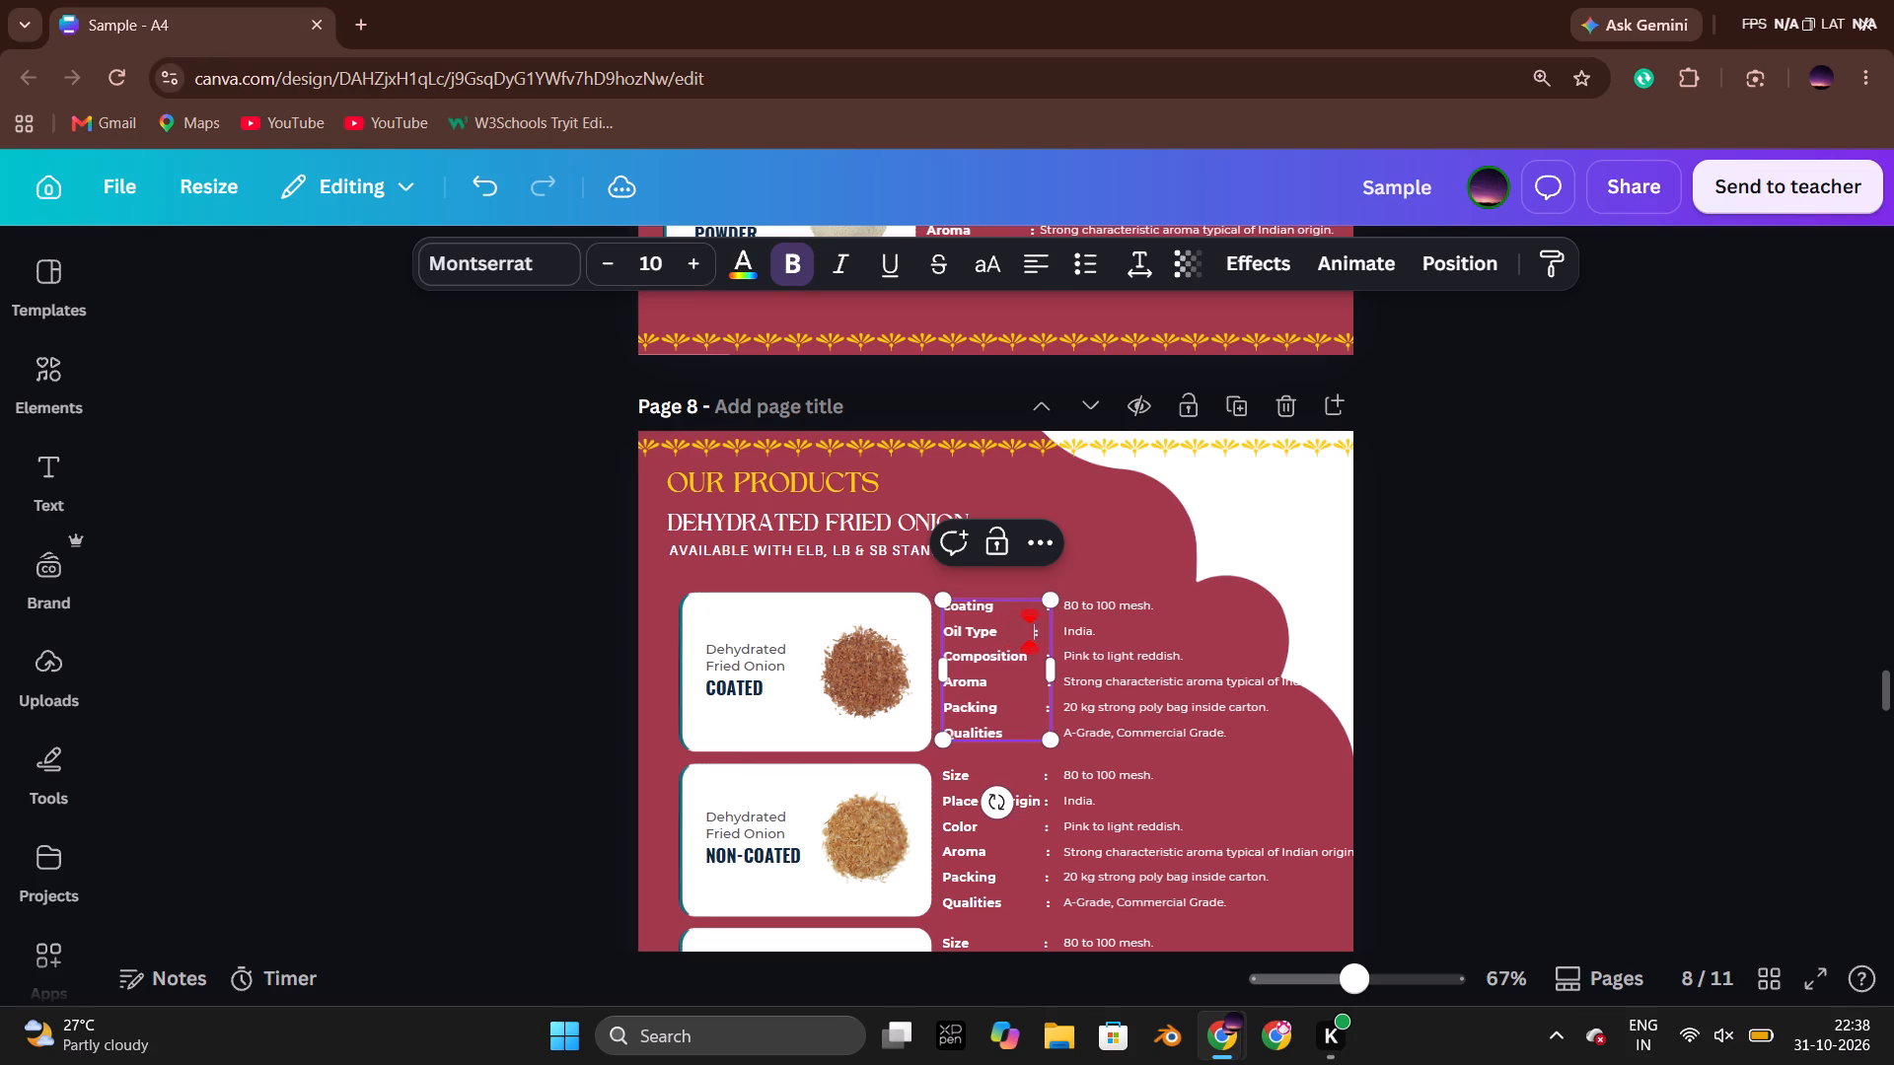
pyautogui.press('space')
pyautogui.press('space')
pyautogui.press('space')
pyautogui.click(1493, 665)
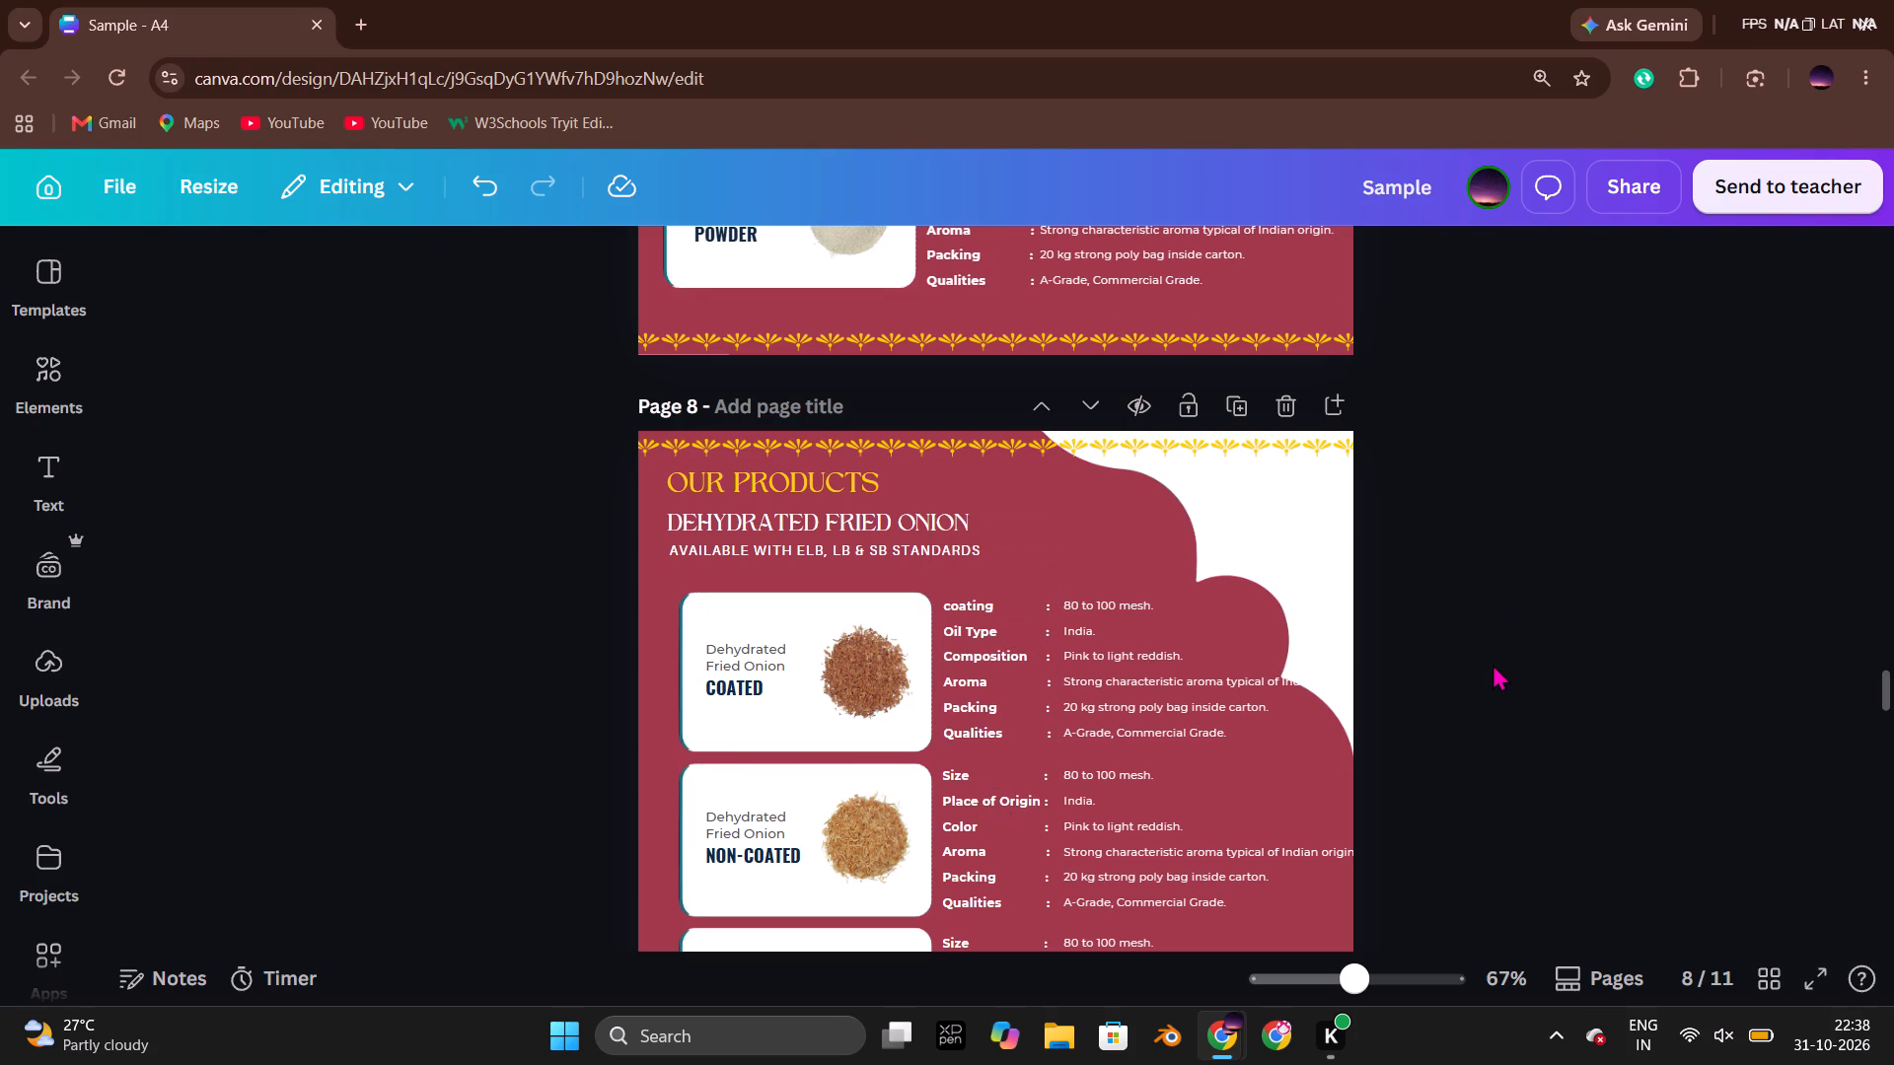
# Replace the "Aroma" label in the Coated row with "Color" and space its colon into line with the others.
pyautogui.doubleClick(989, 686)
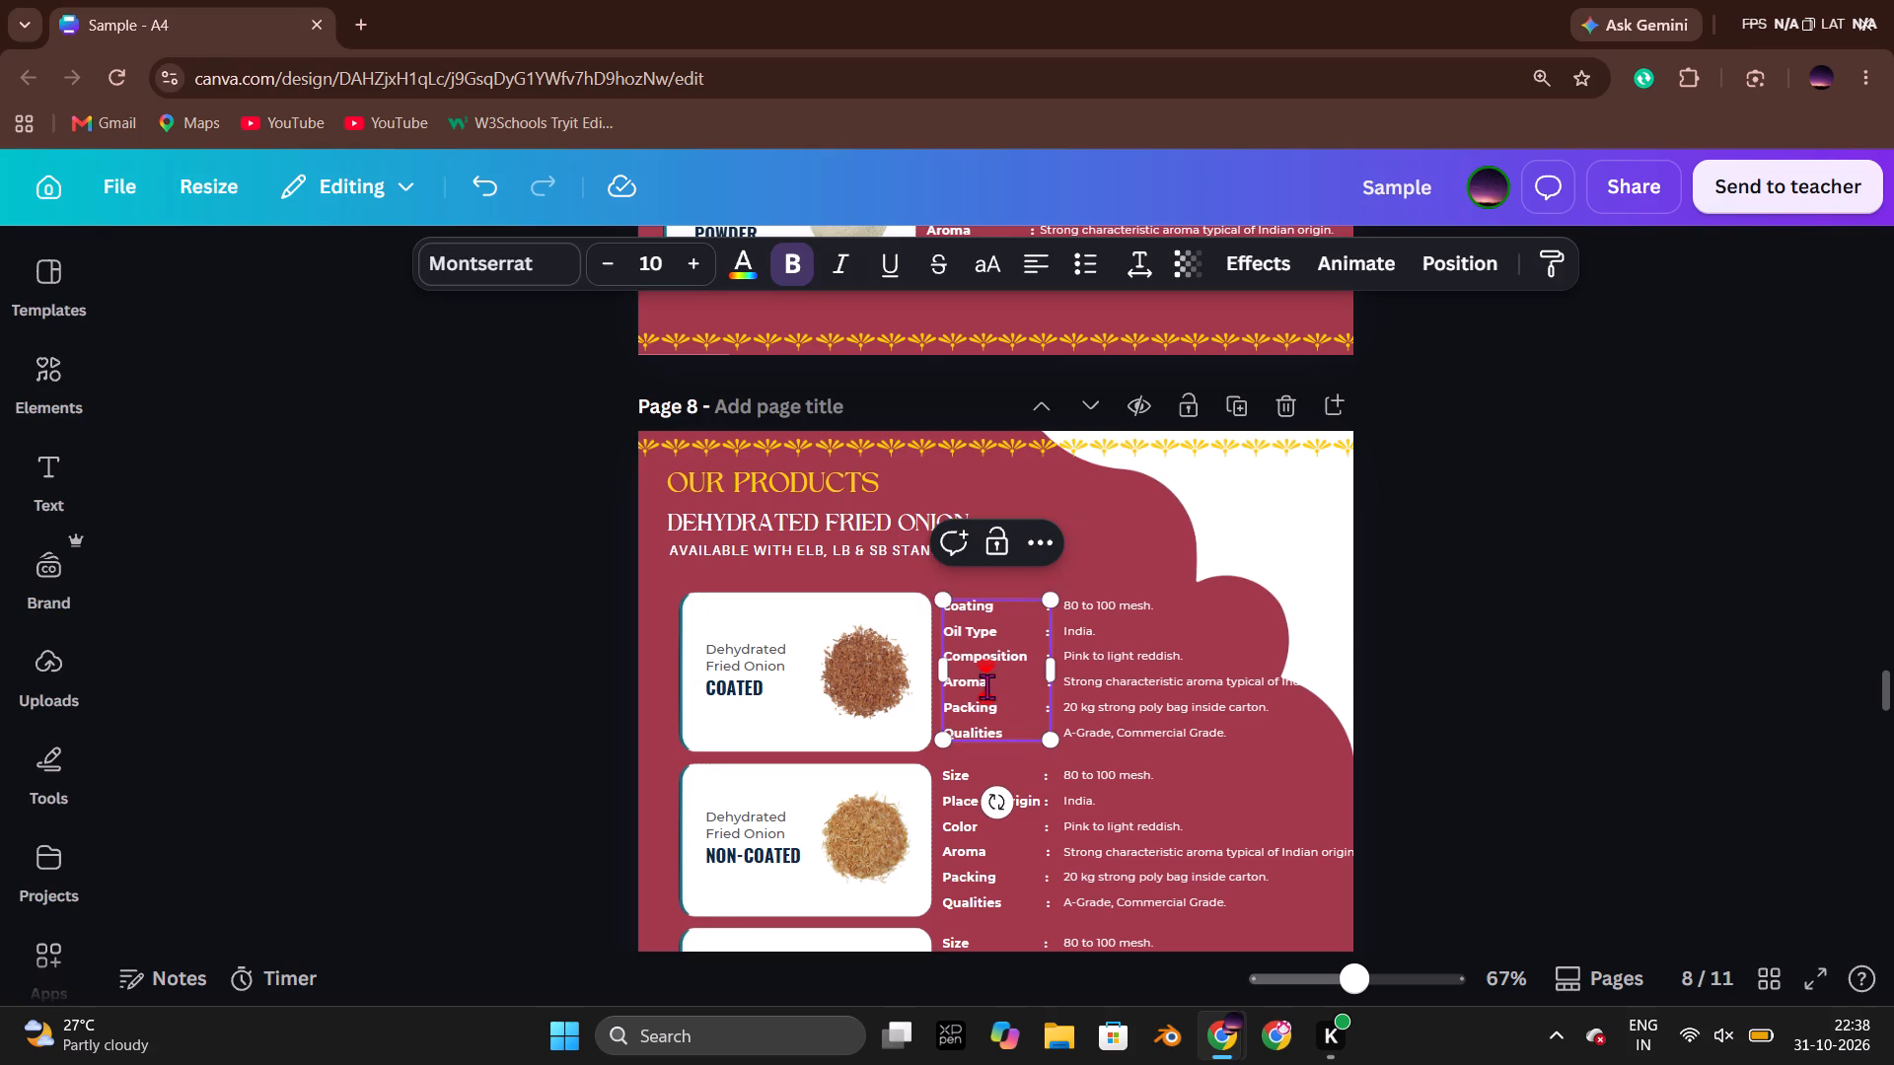
pyautogui.moveTo(984, 685); pyautogui.dragTo(947, 685)
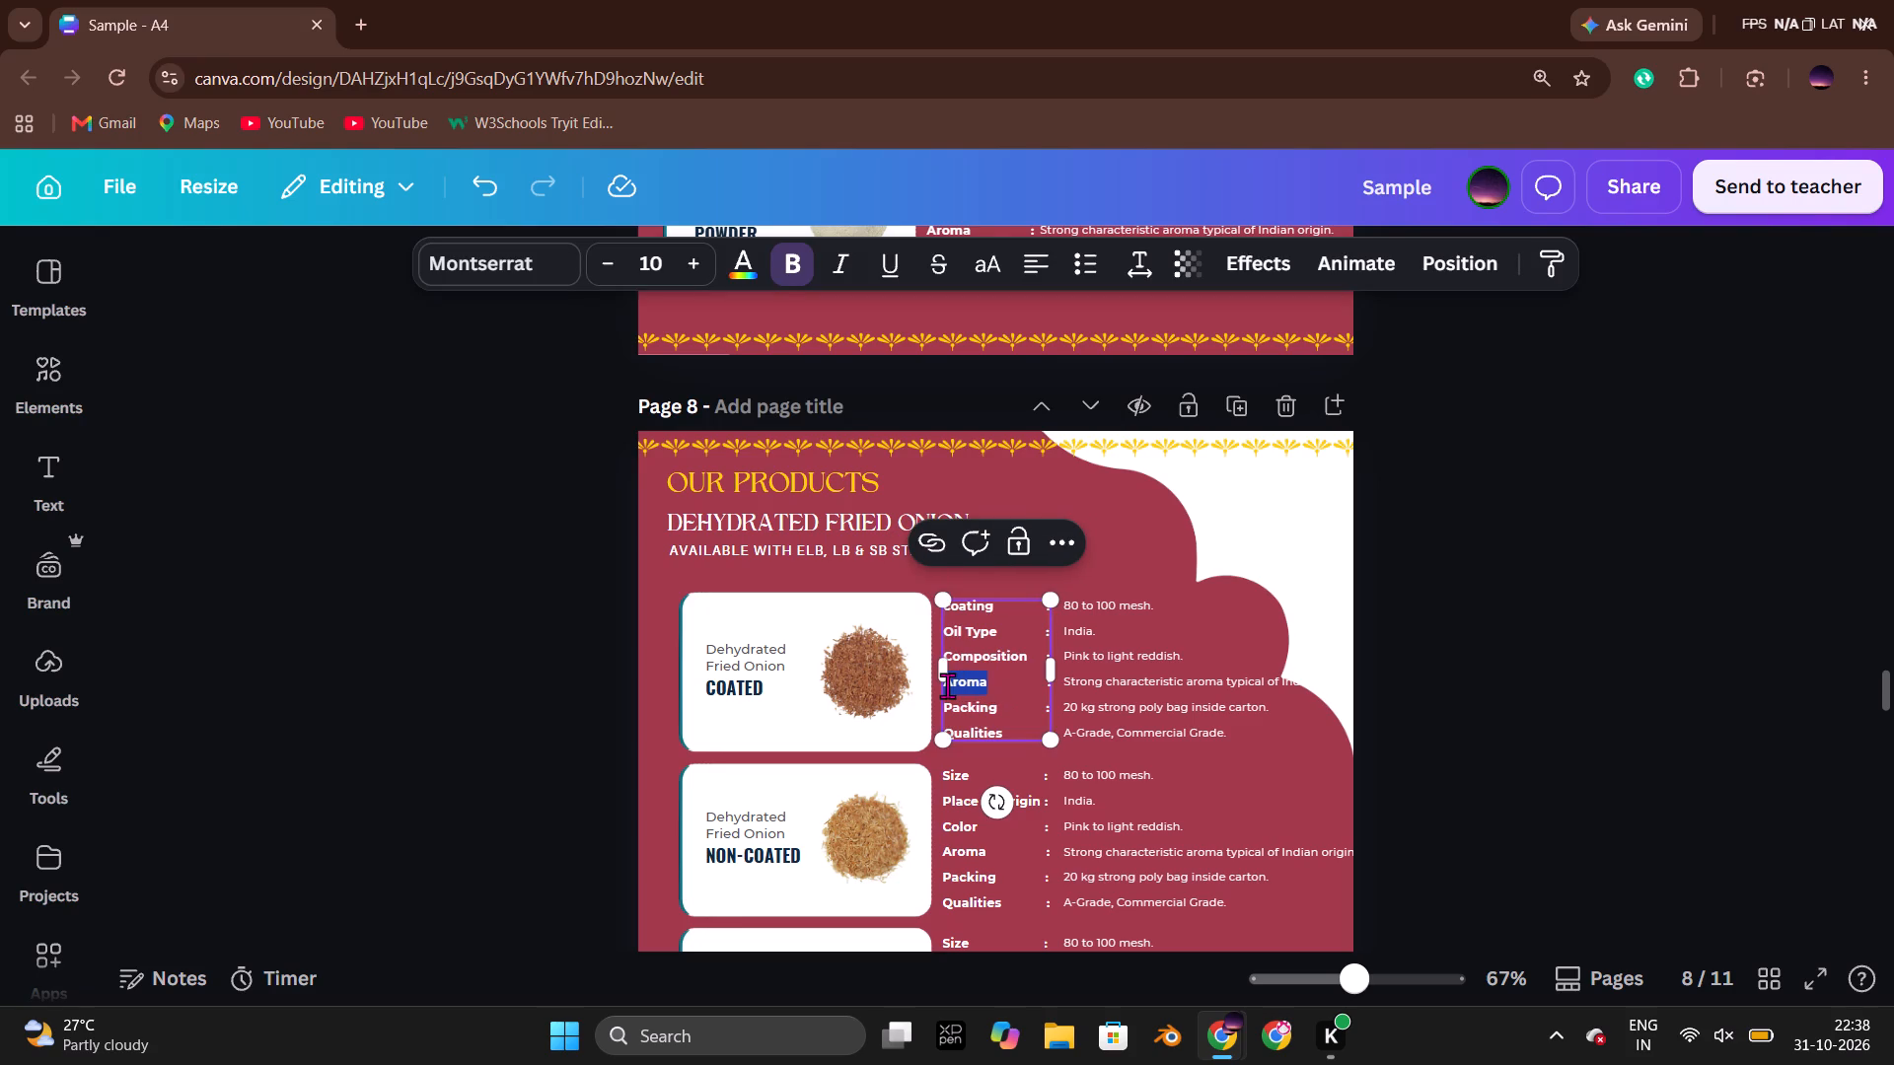
pyautogui.write('Colo')
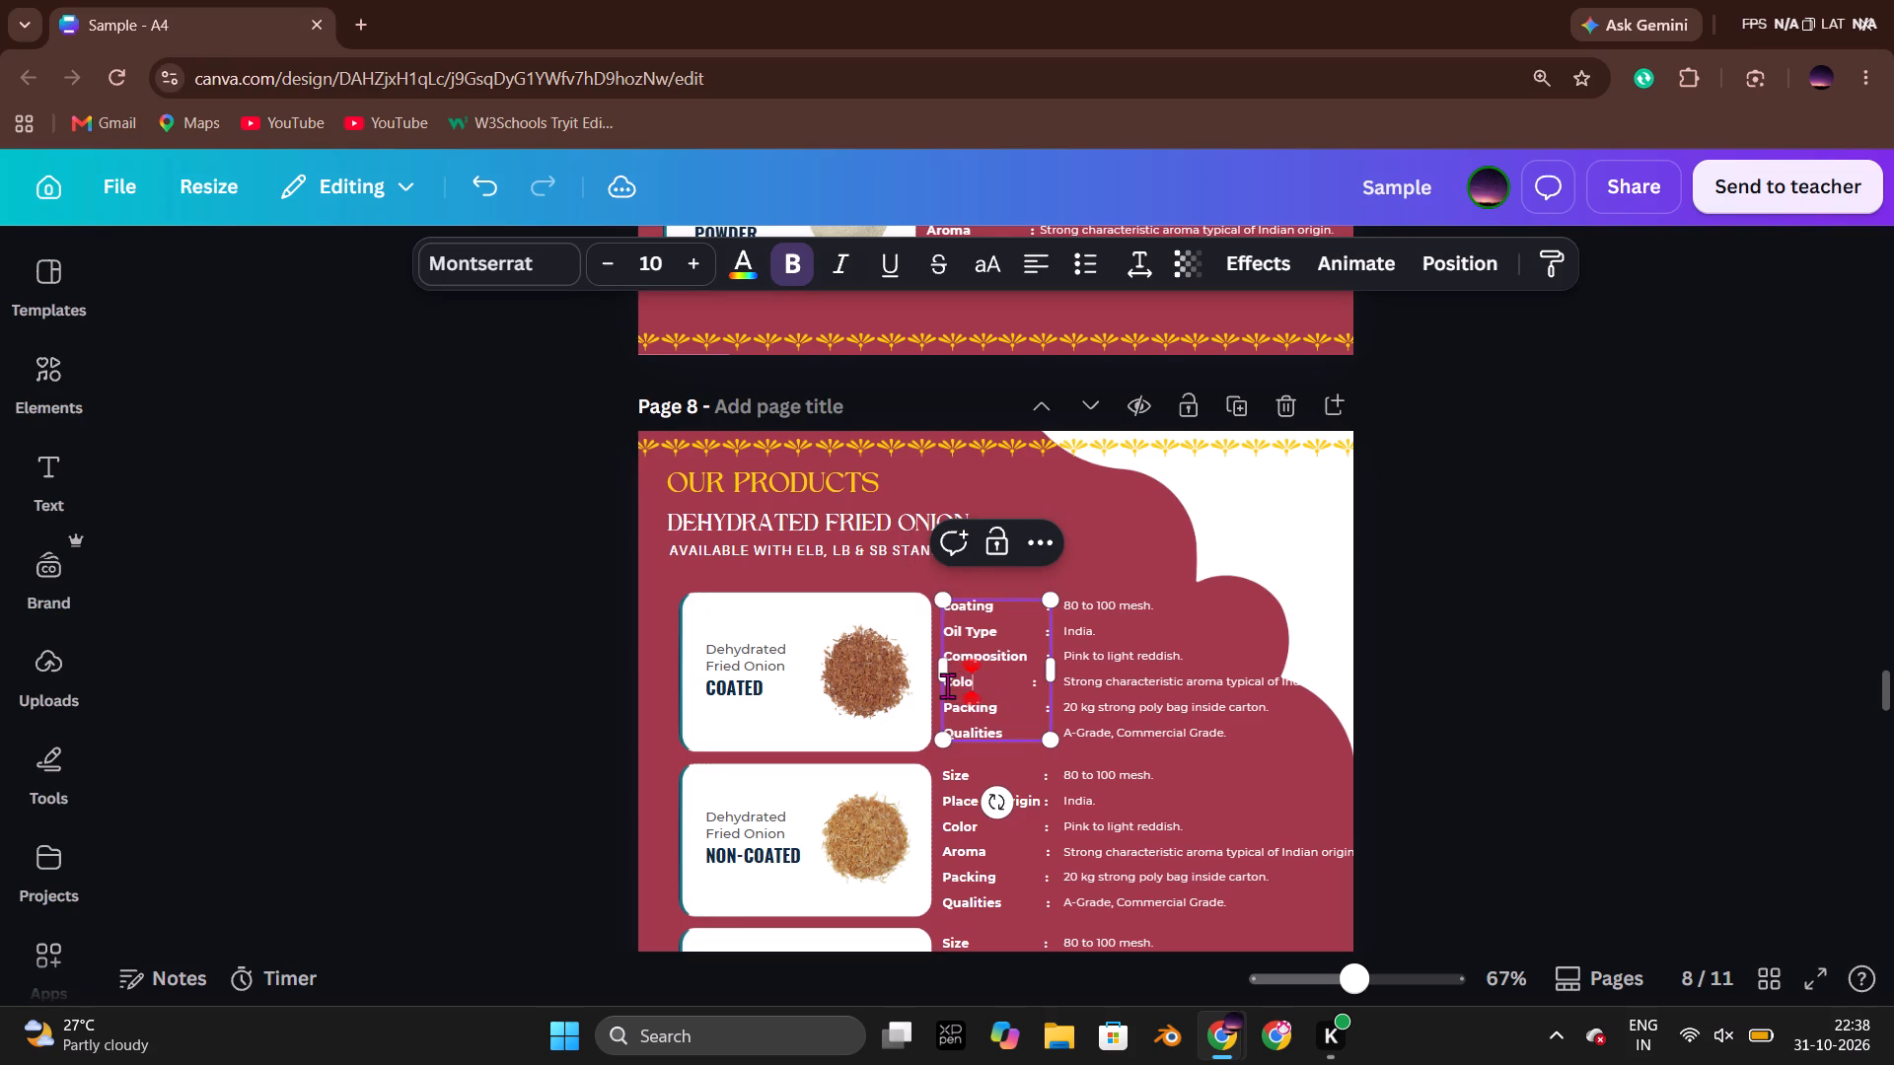
pyautogui.press('r')
pyautogui.press('space')
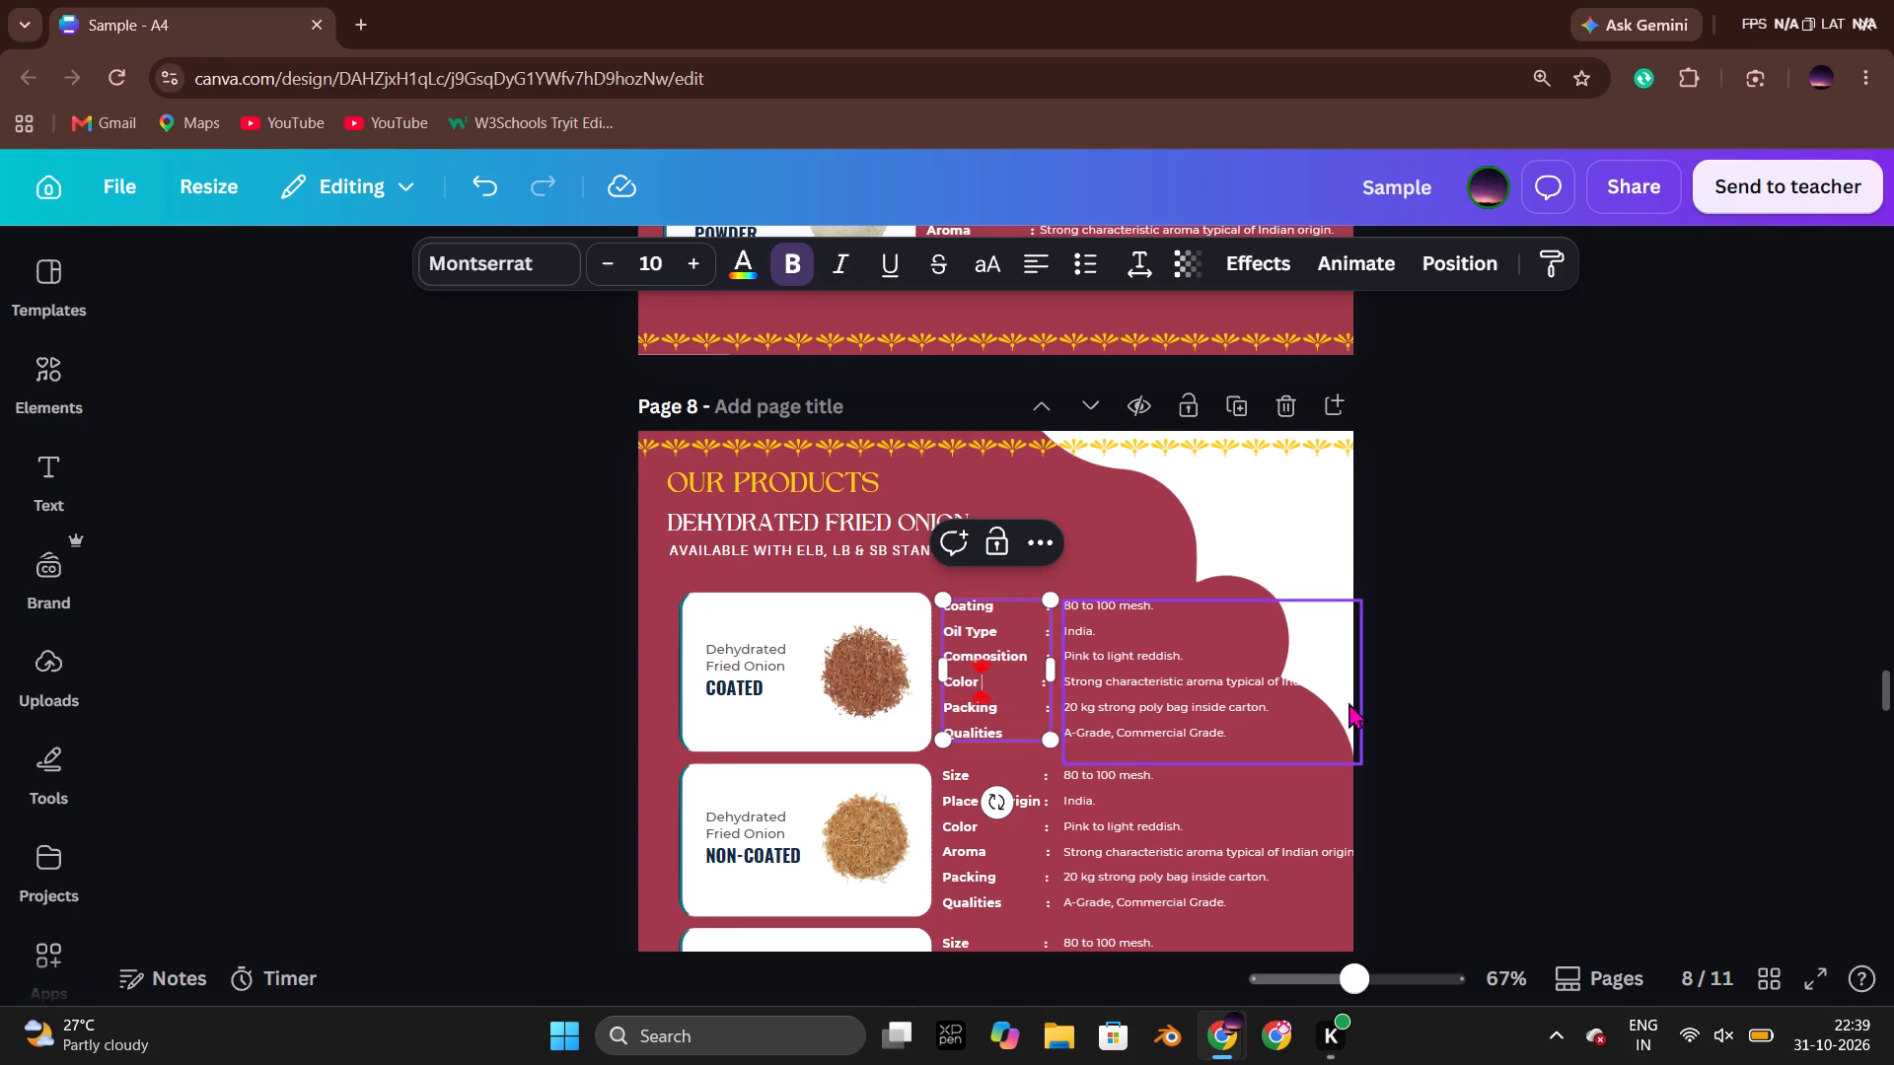
pyautogui.press('space')
pyautogui.click(1425, 699)
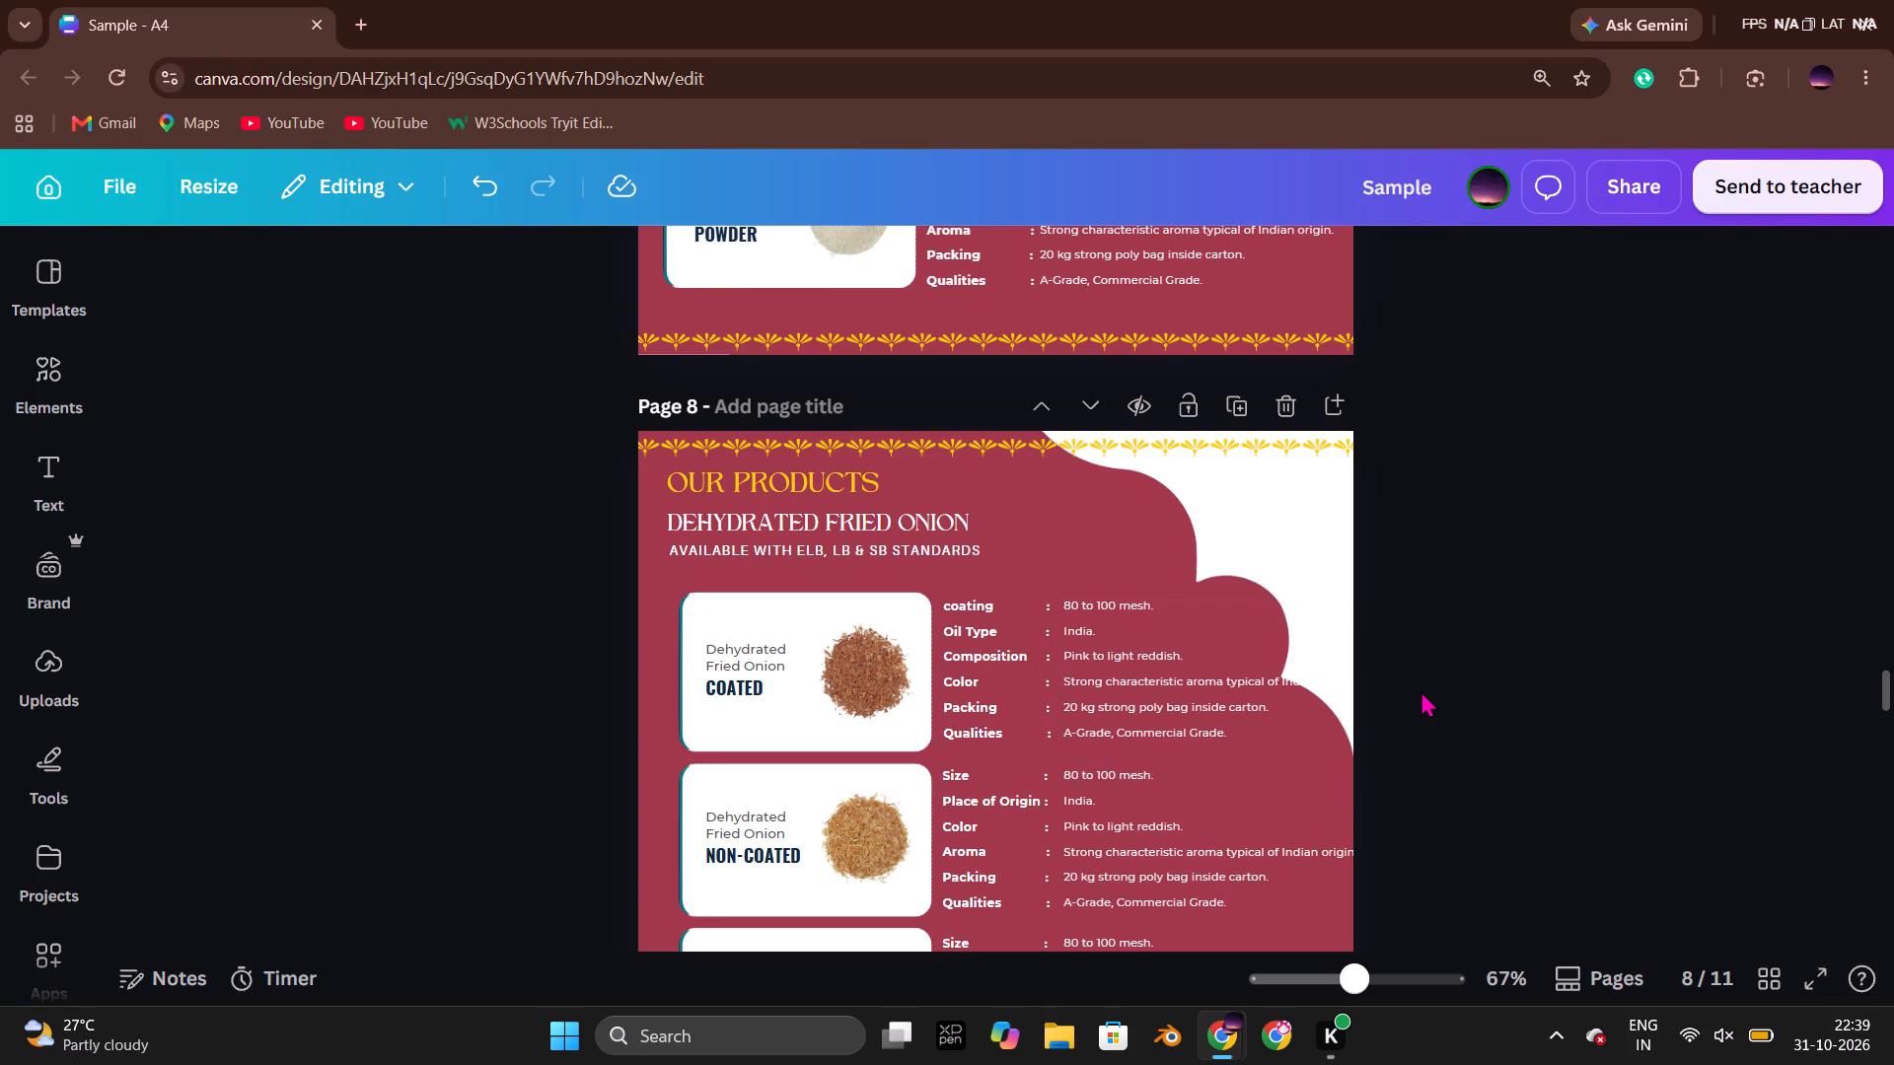
# Replace the "Packing" label in the Coated row with "Texture", adding a space to keep its colon aligned.
pyautogui.doubleClick(968, 702)
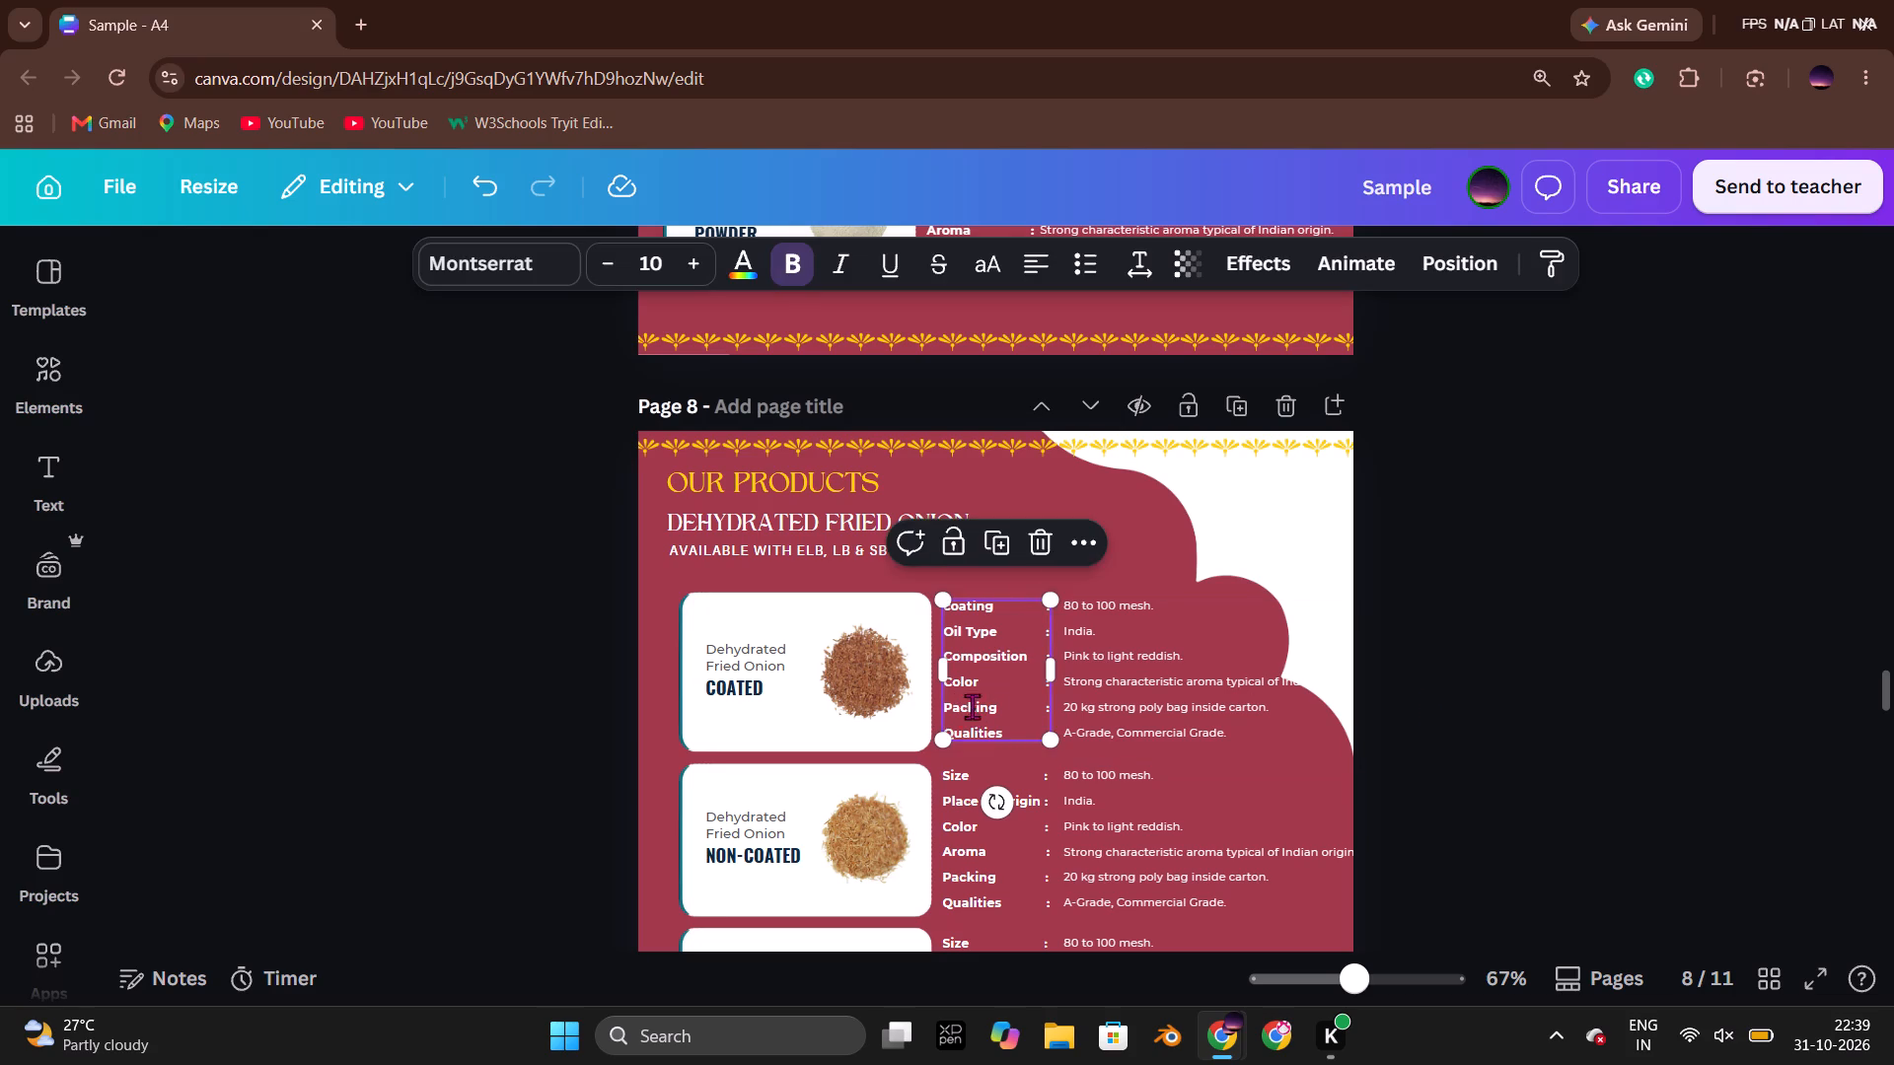
pyautogui.moveTo(995, 714); pyautogui.dragTo(948, 714)
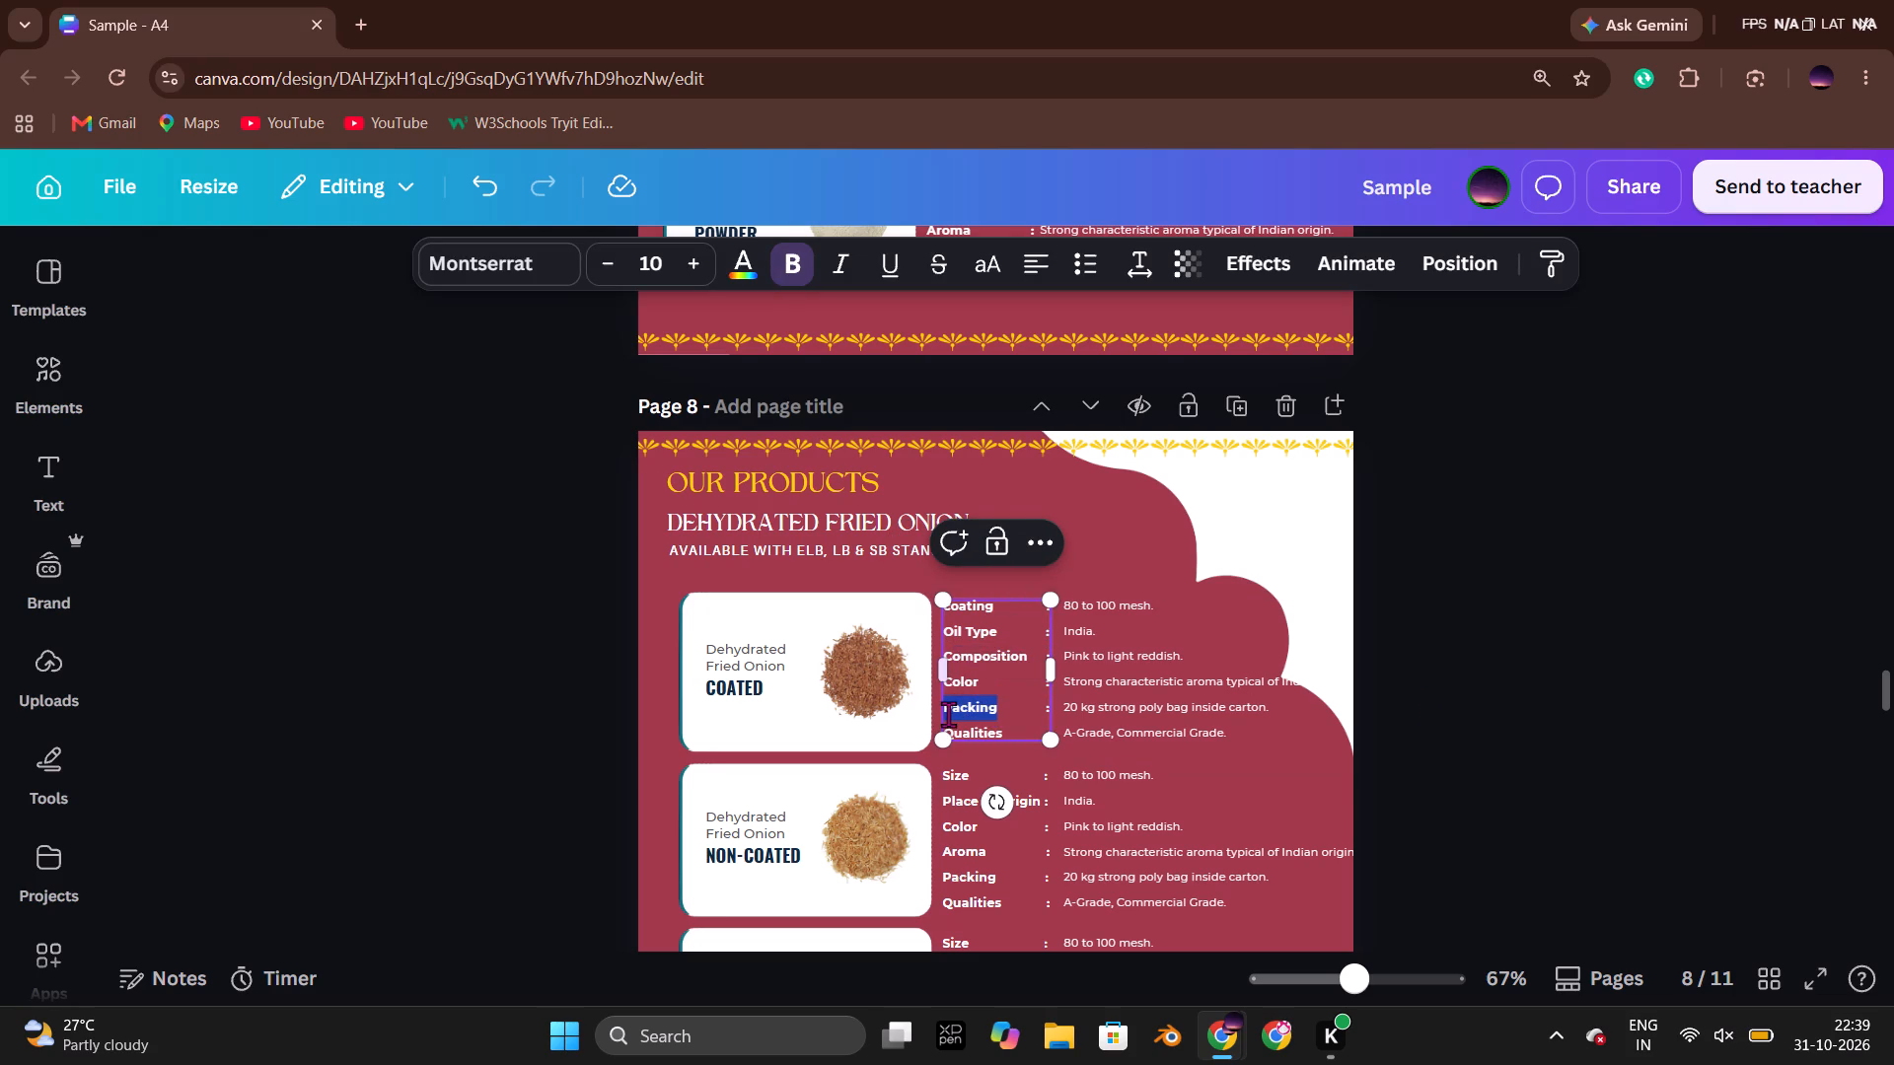
pyautogui.moveTo(948, 714); pyautogui.dragTo(947, 714)
pyautogui.write('Texture')
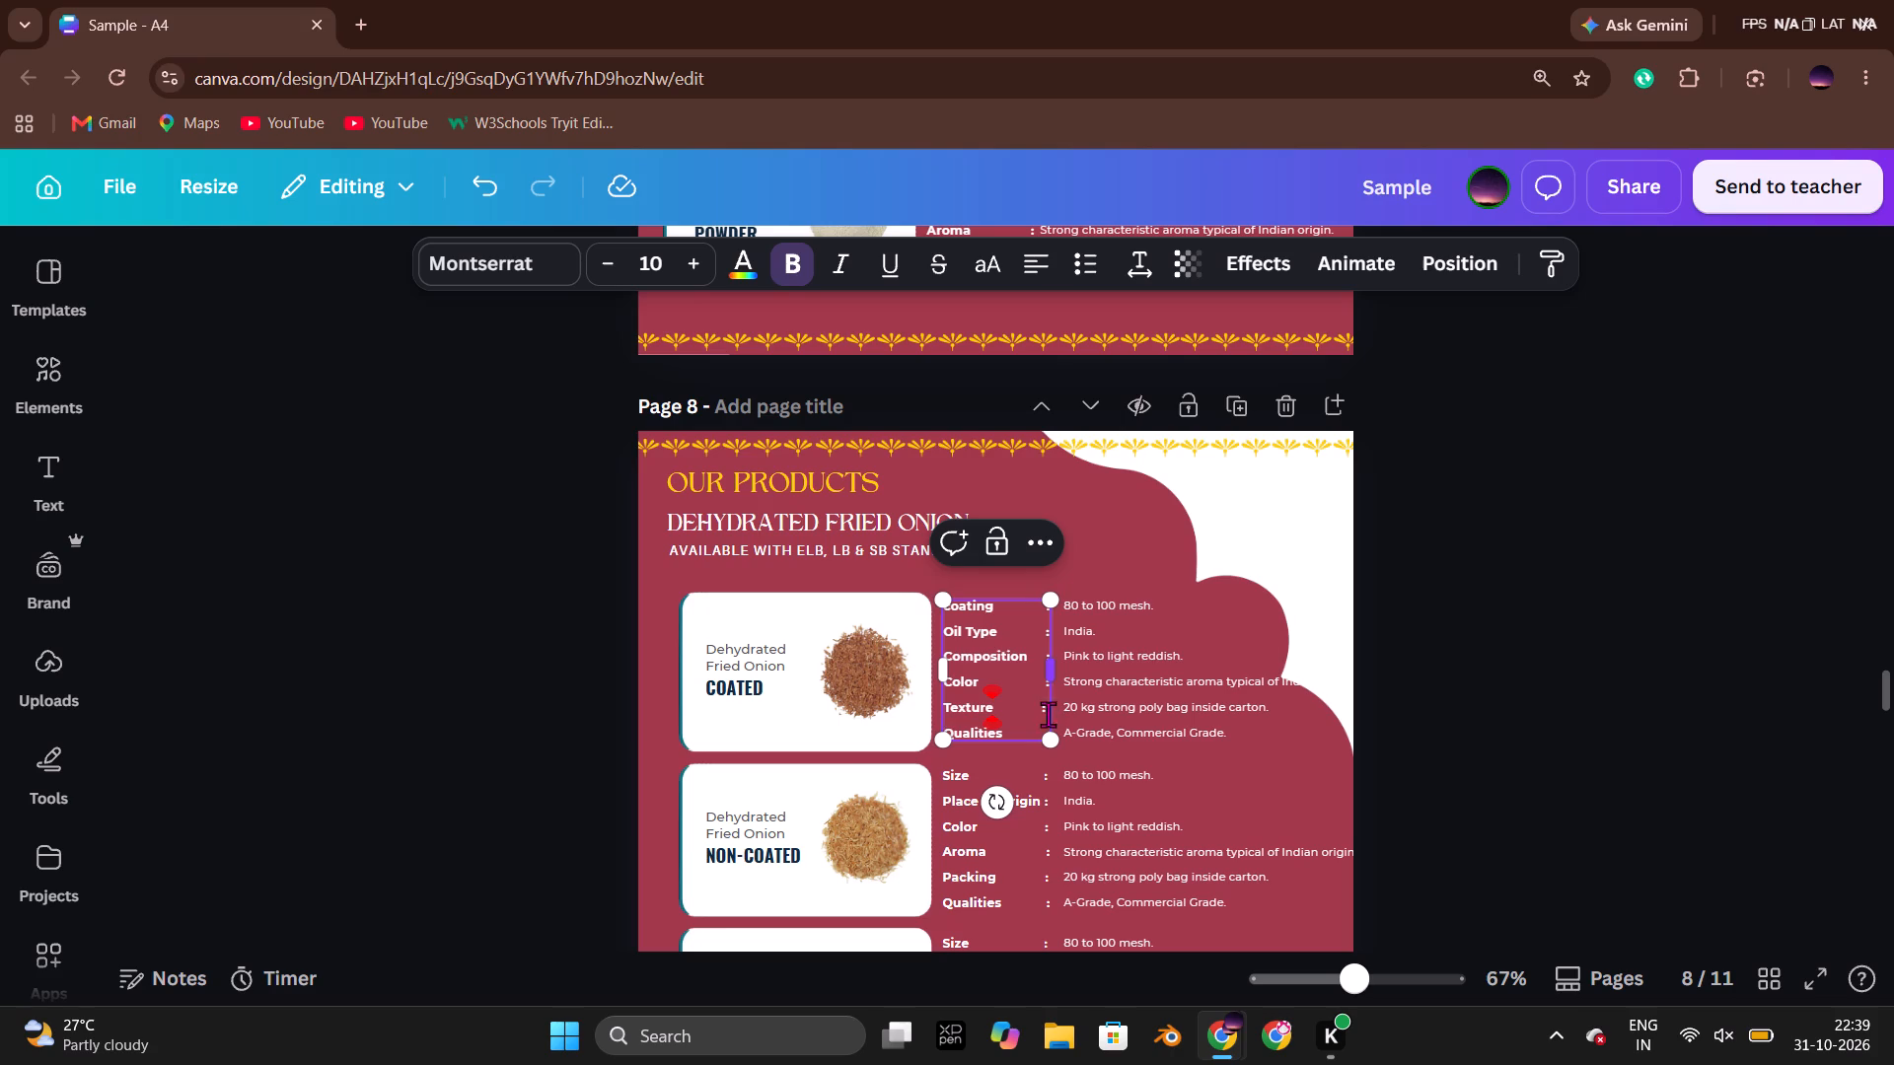
pyautogui.press('space')
pyautogui.press('space')
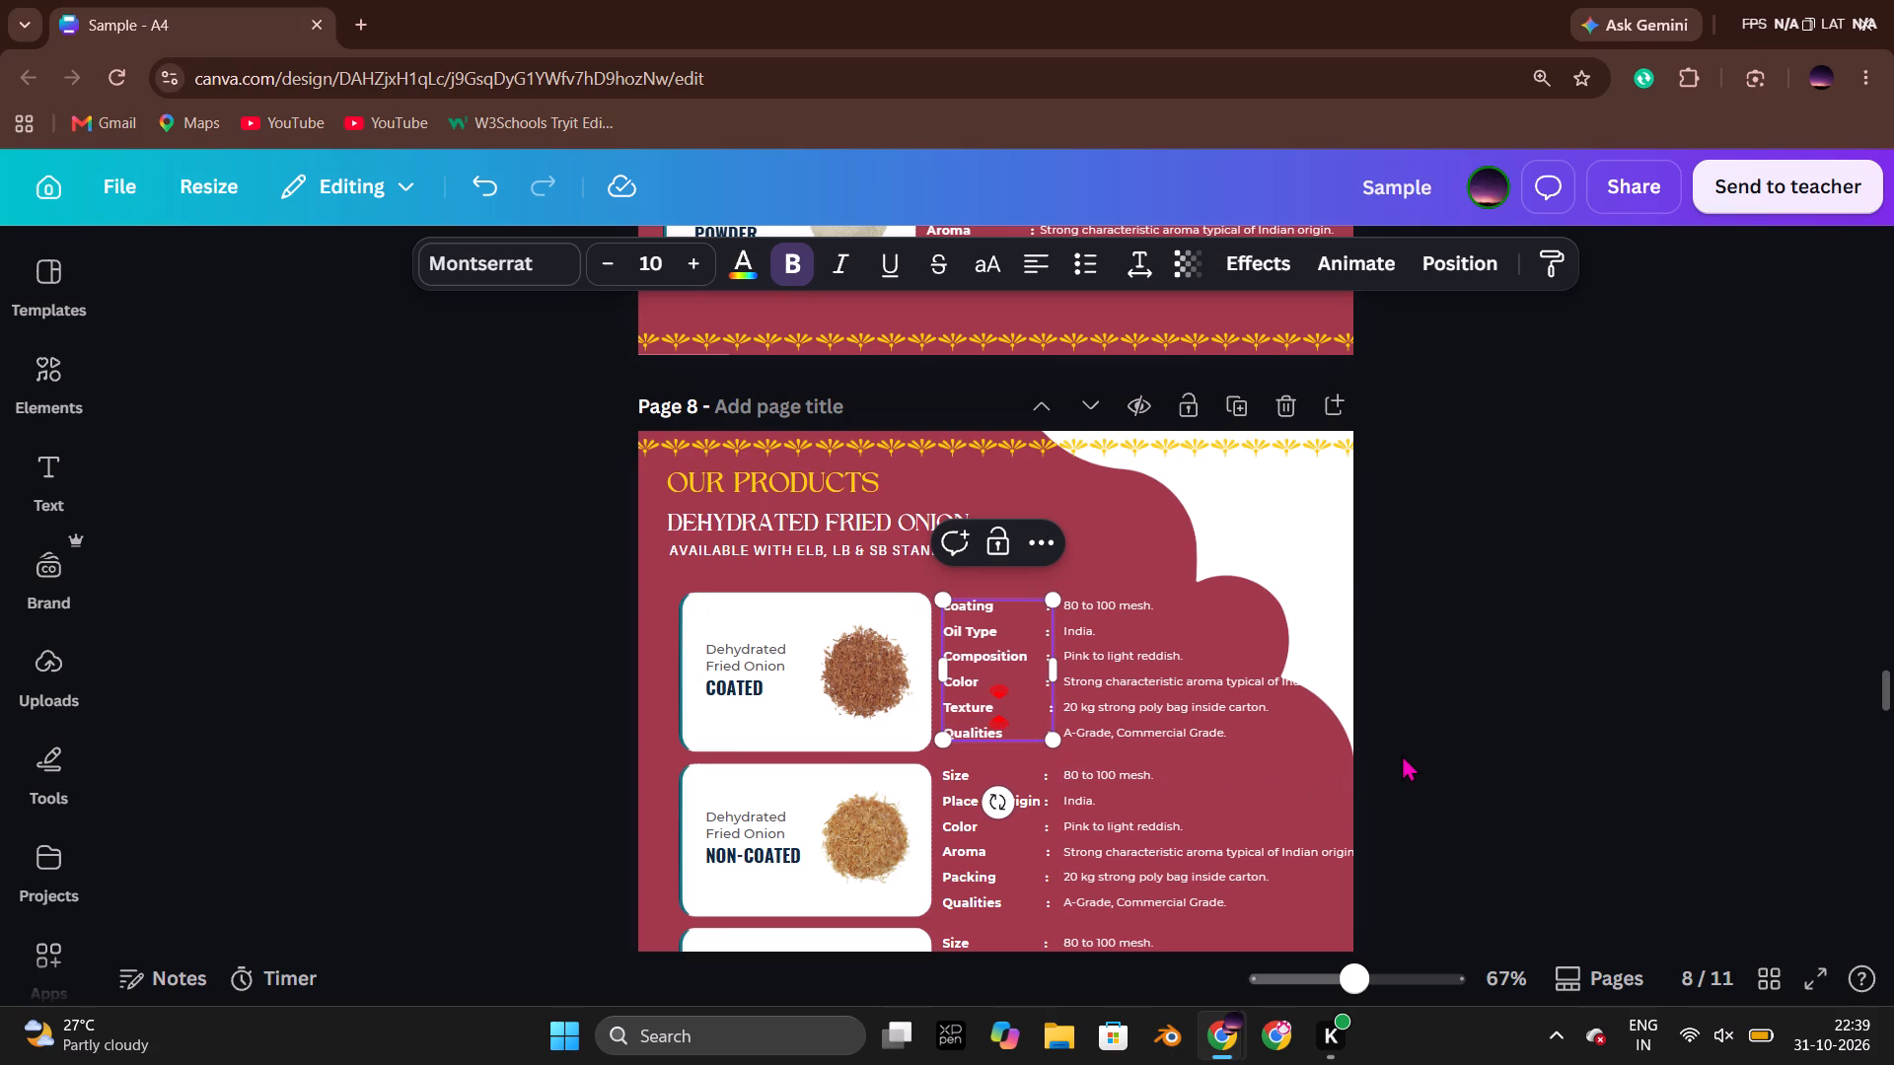
pyautogui.press('BackSpace')
pyautogui.click(1573, 720)
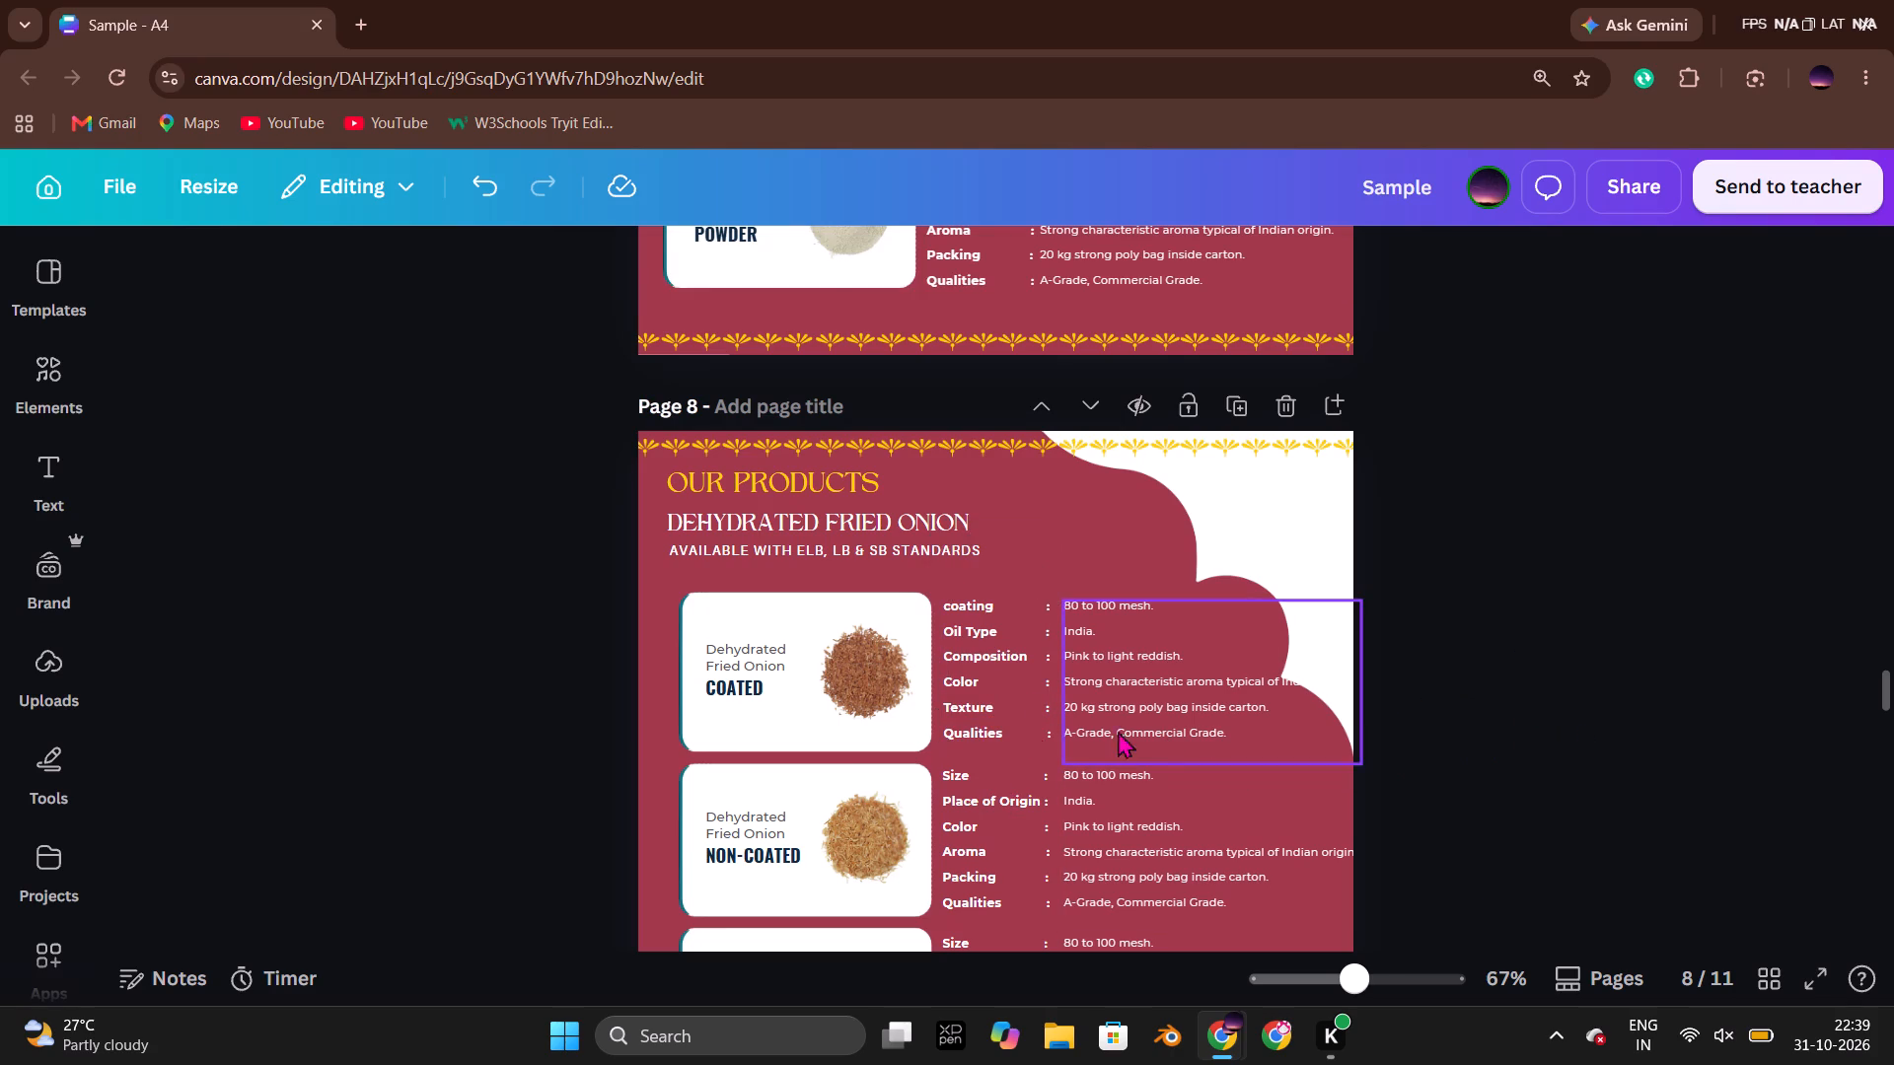
# Replace the "Qualities" label at the end of the Coated row's labels with "Packing", keeping its colon aligned.
pyautogui.doubleClick(1000, 724)
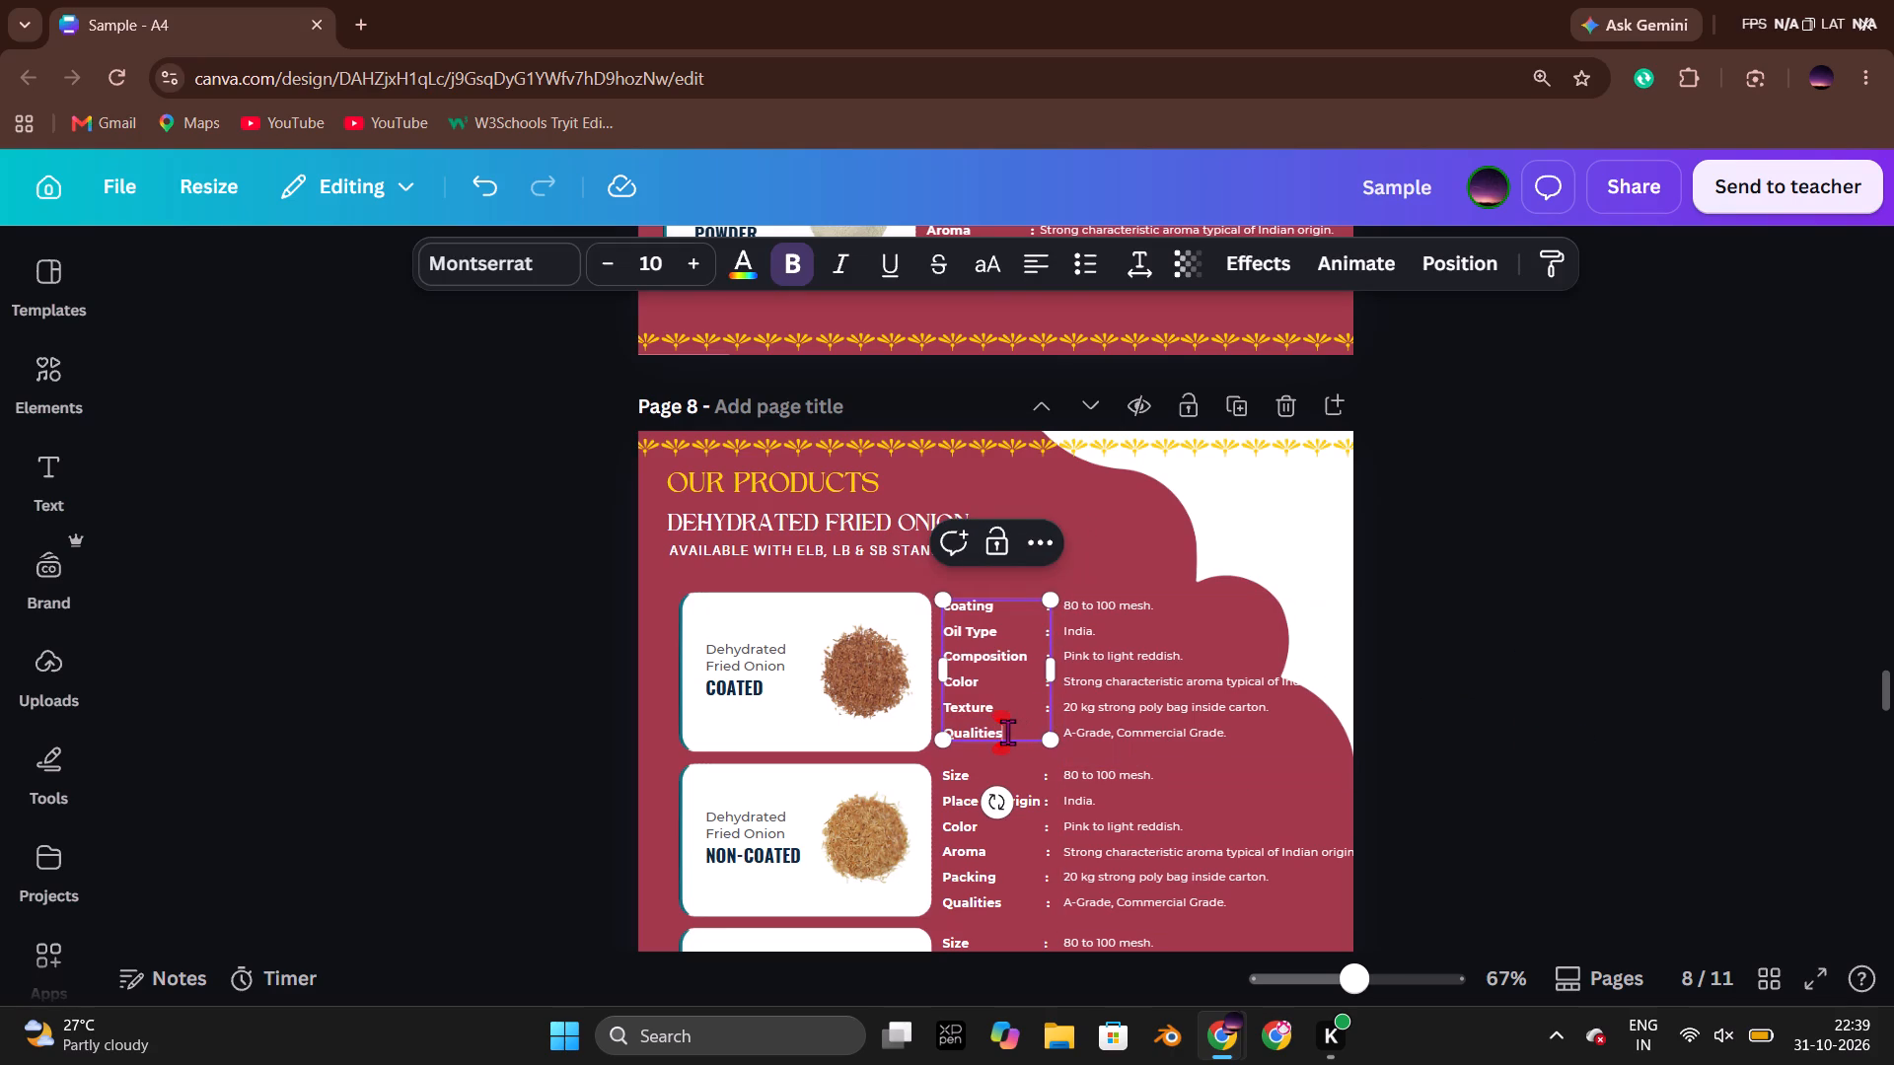
pyautogui.press('BackSpace')
pyautogui.press('BackSpace')
pyautogui.press('BackSpace')
pyautogui.press('BackSpace')
pyautogui.press('BackSpace')
pyautogui.press('BackSpace')
pyautogui.press('BackSpace')
pyautogui.press('BackSpace')
pyautogui.press('BackSpace')
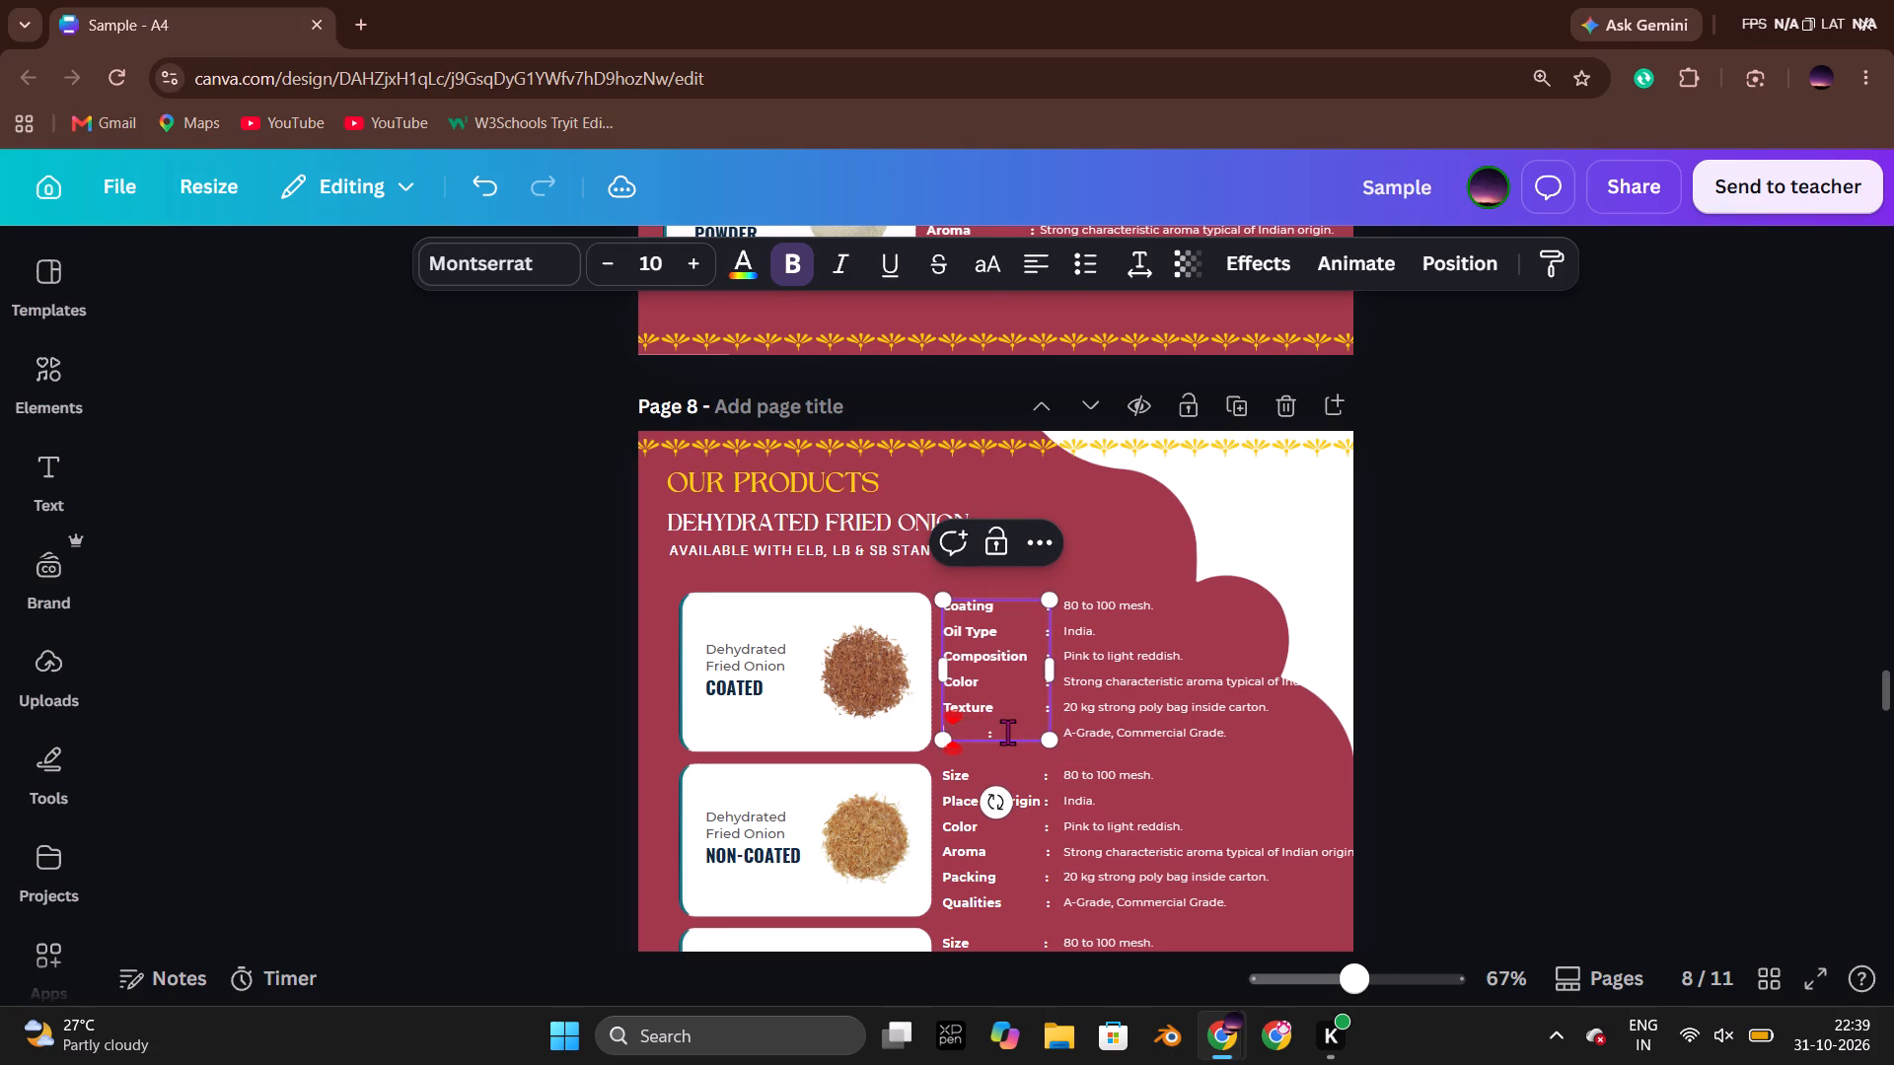
pyautogui.write('Packing')
pyautogui.press('space')
pyautogui.click(1507, 723)
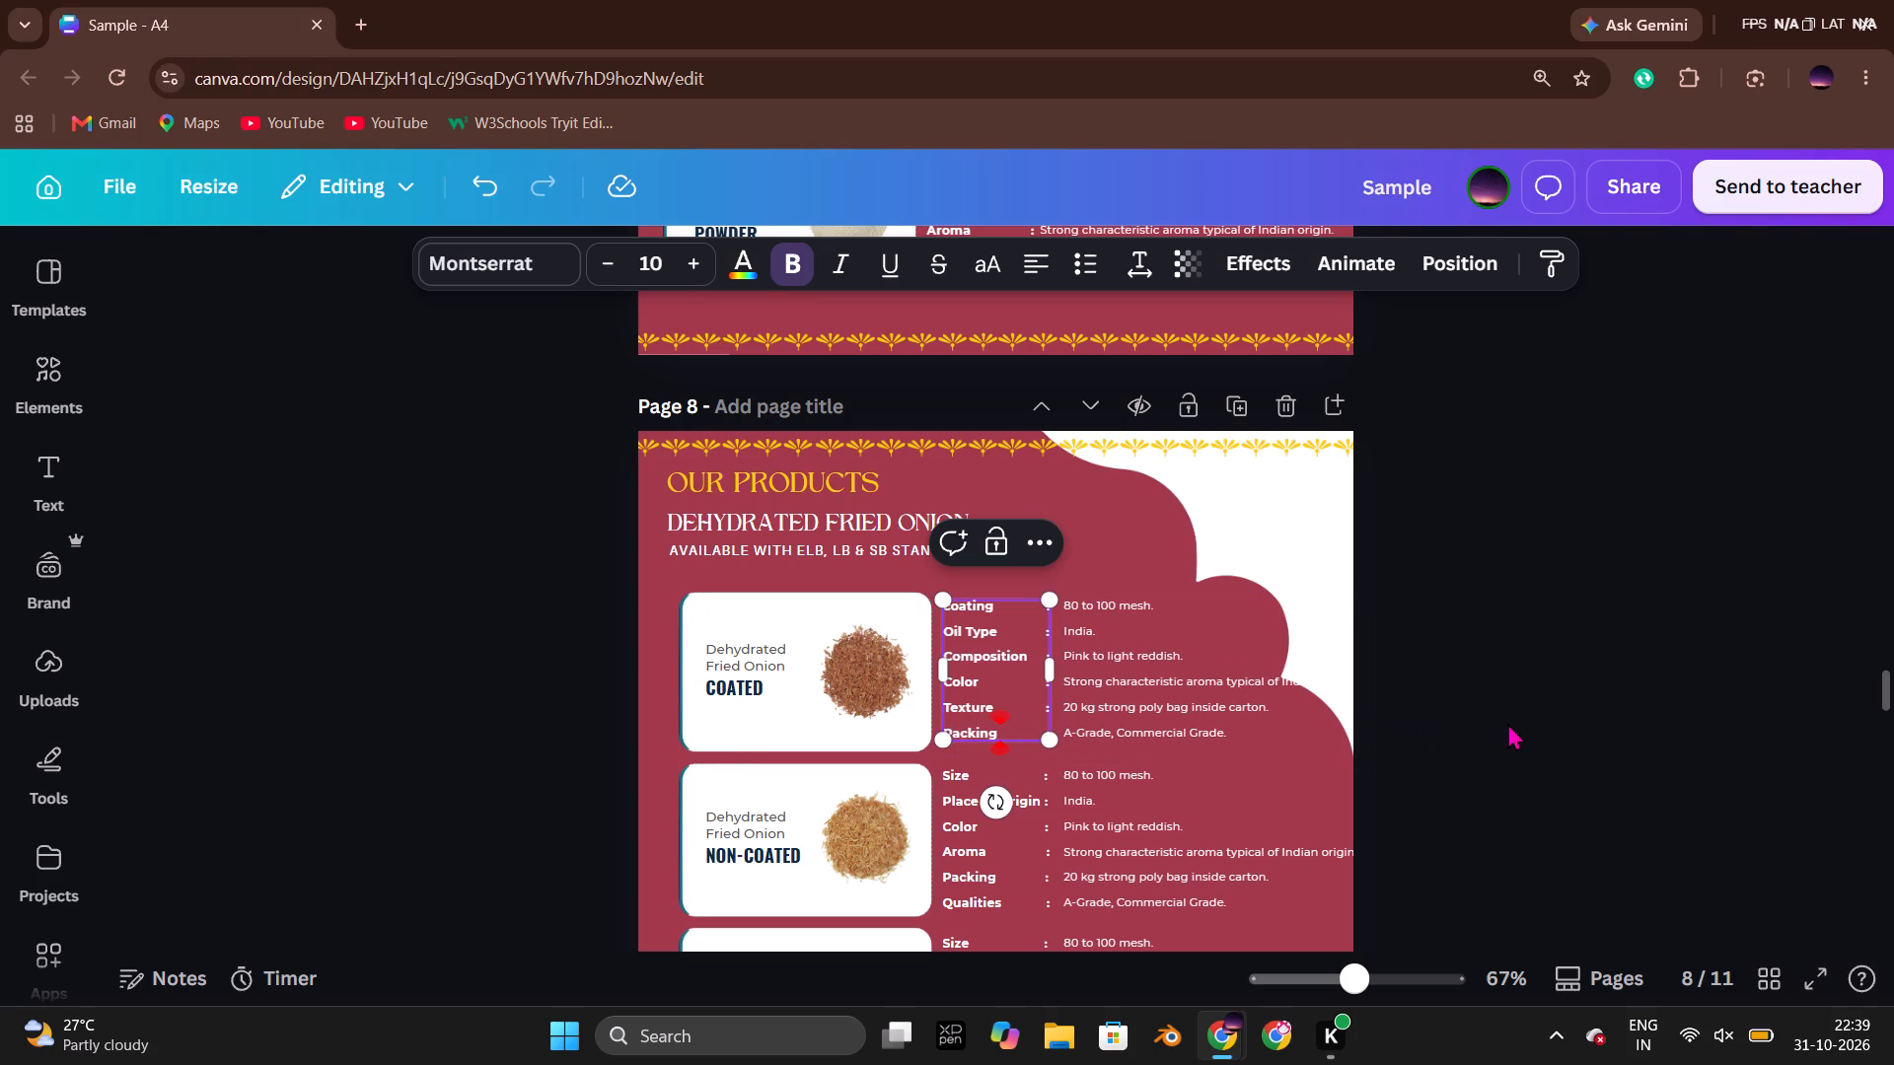
pyautogui.click(1024, 721)
pyautogui.click(1496, 736)
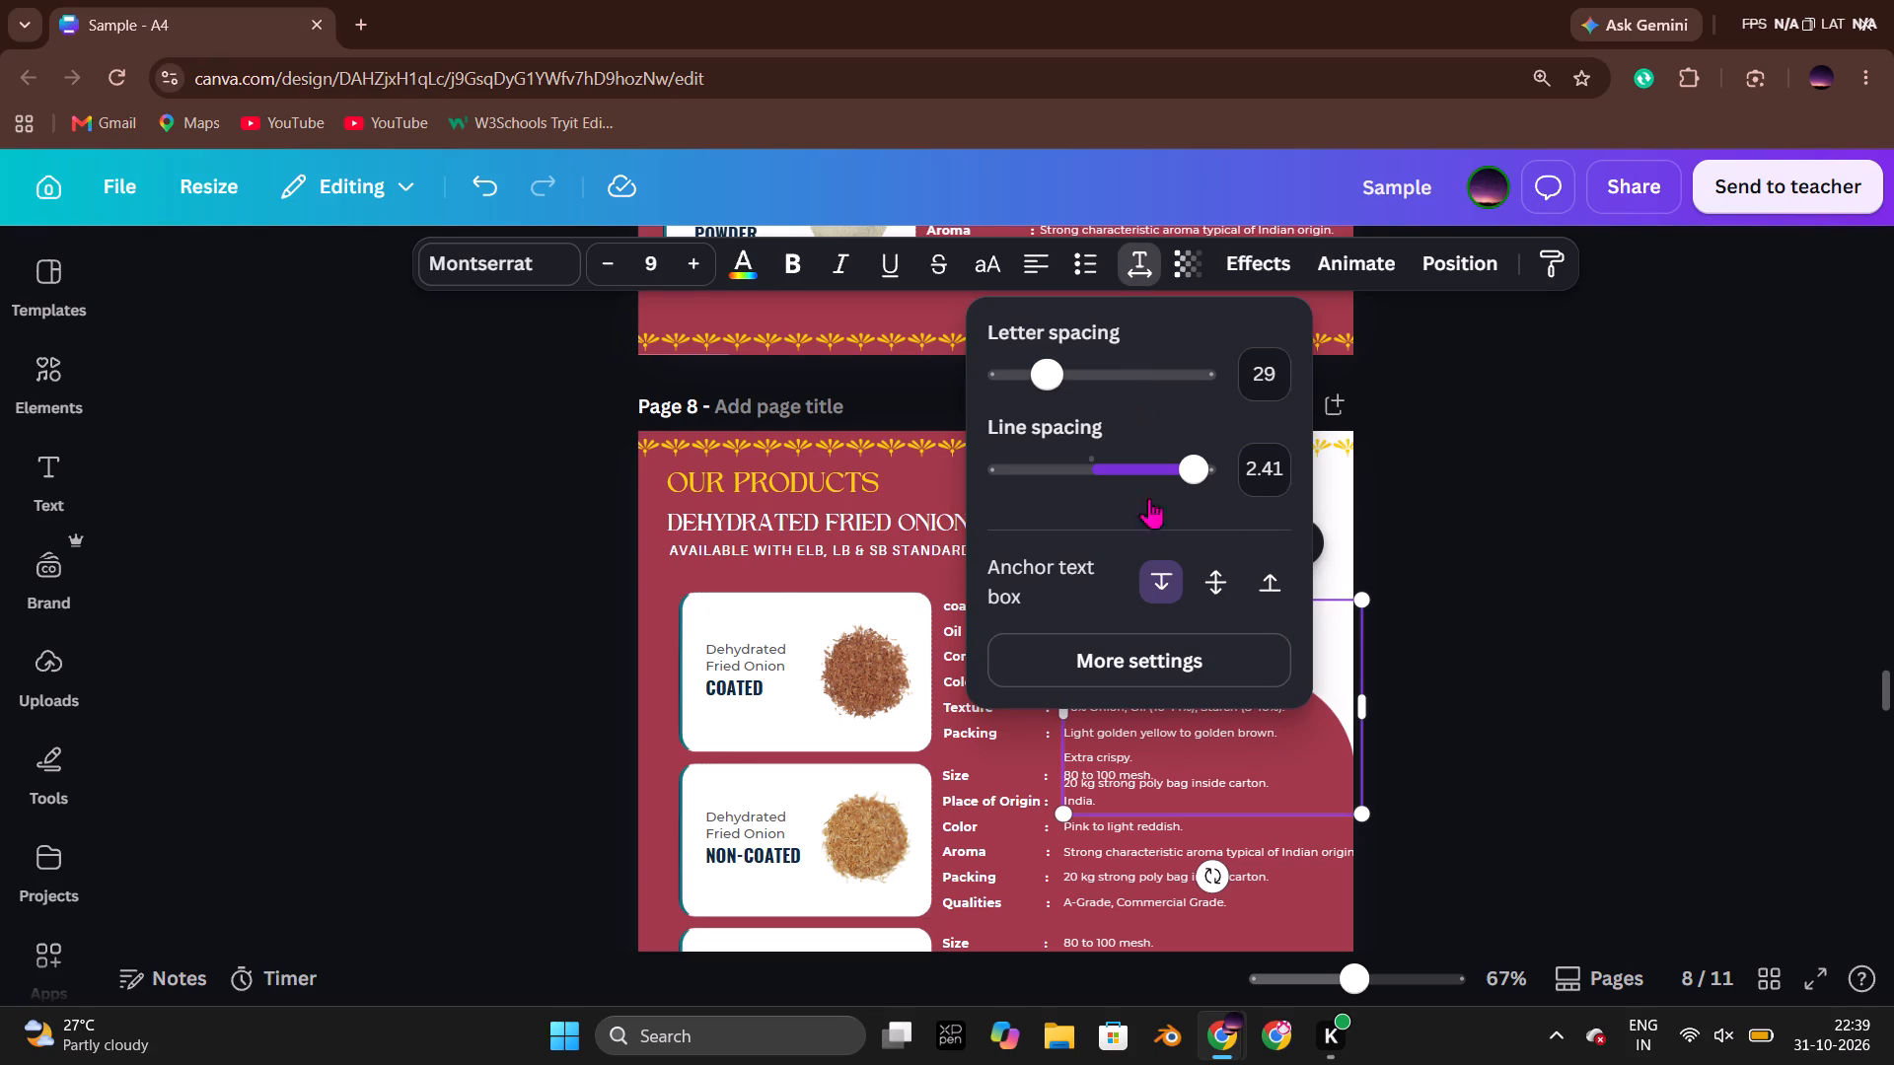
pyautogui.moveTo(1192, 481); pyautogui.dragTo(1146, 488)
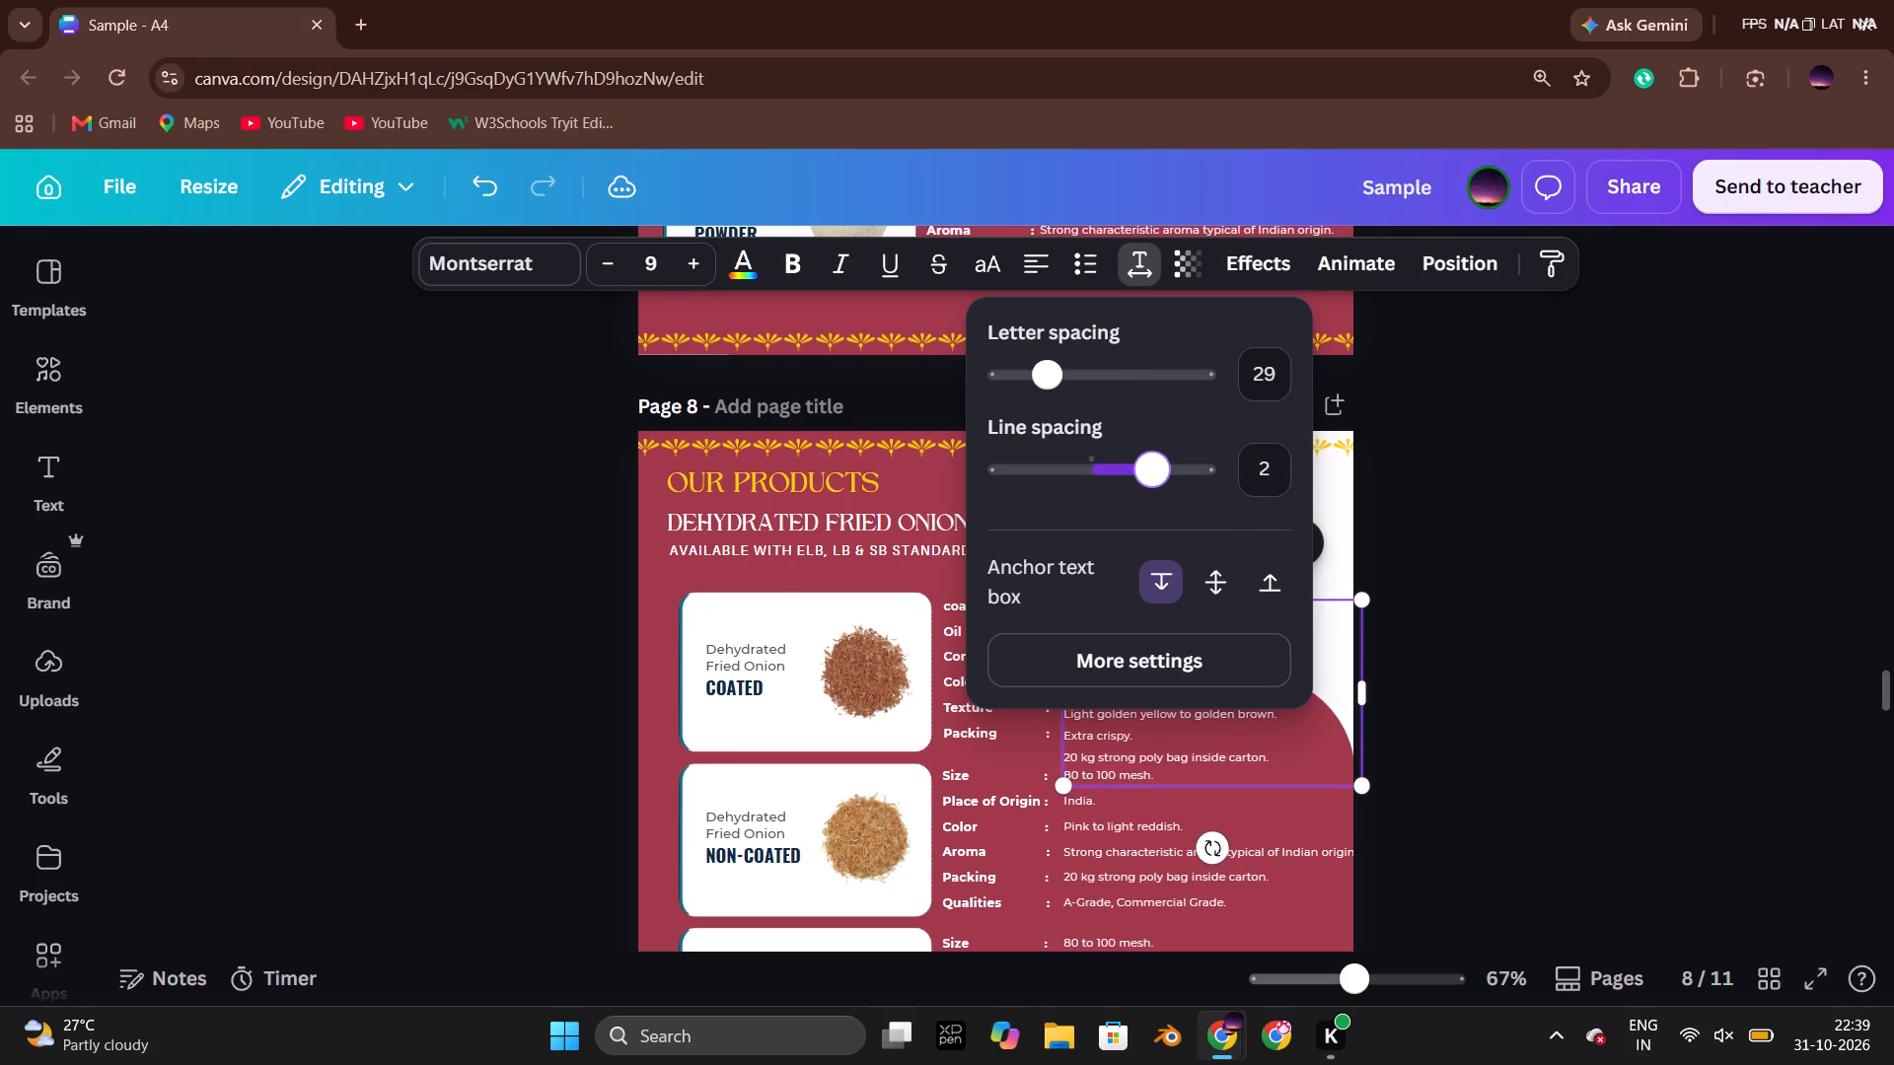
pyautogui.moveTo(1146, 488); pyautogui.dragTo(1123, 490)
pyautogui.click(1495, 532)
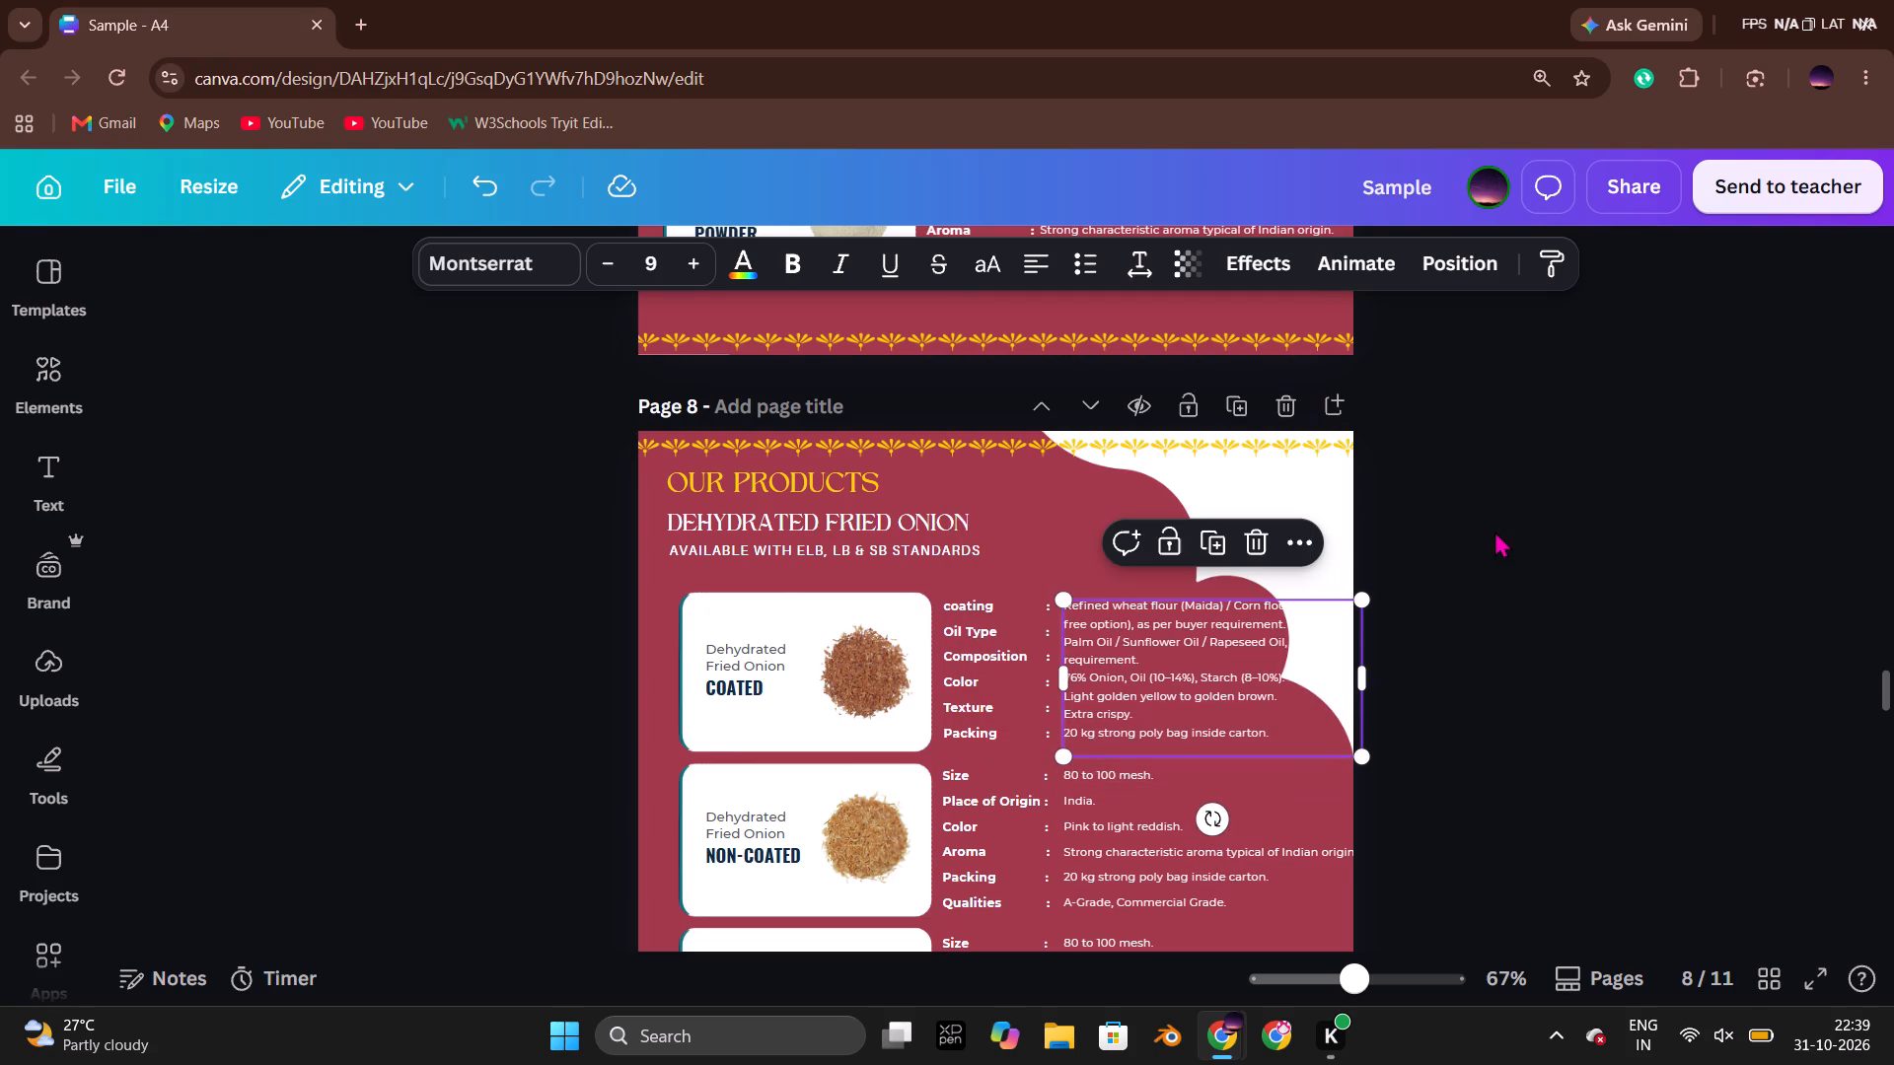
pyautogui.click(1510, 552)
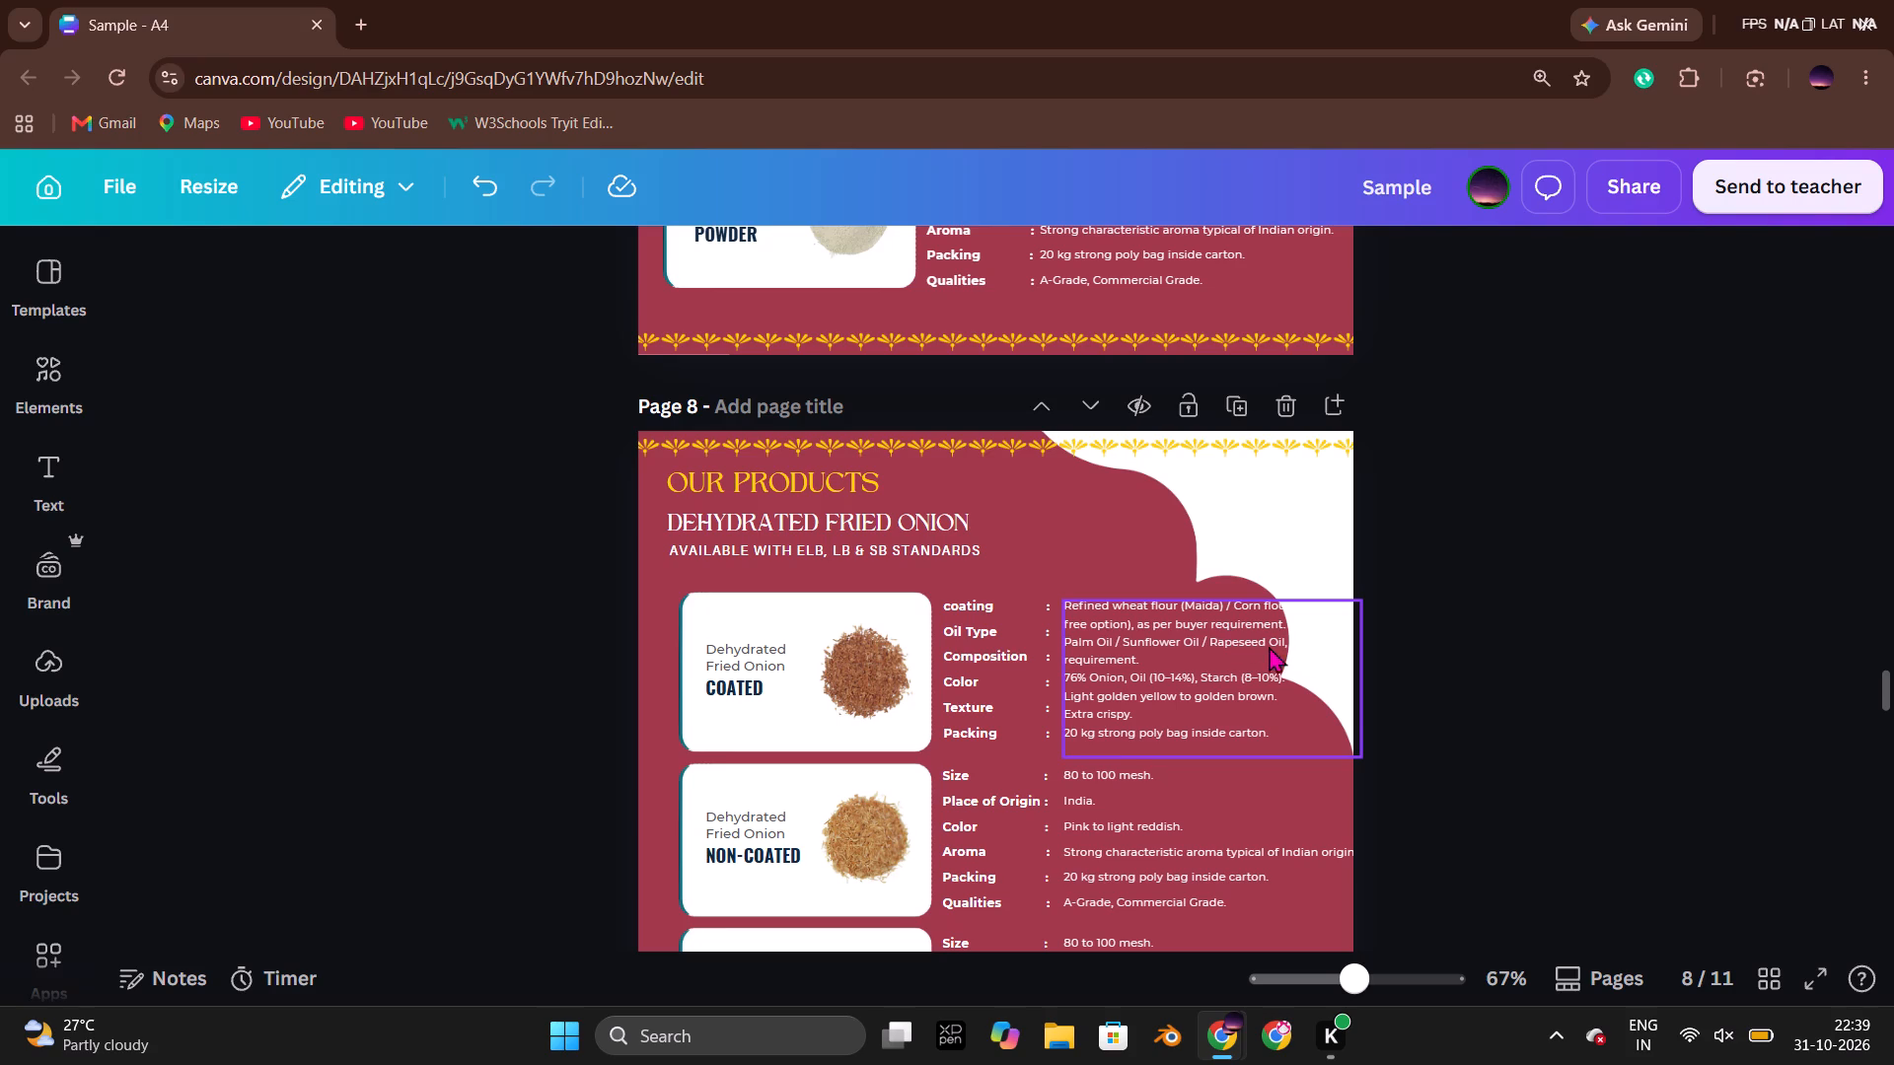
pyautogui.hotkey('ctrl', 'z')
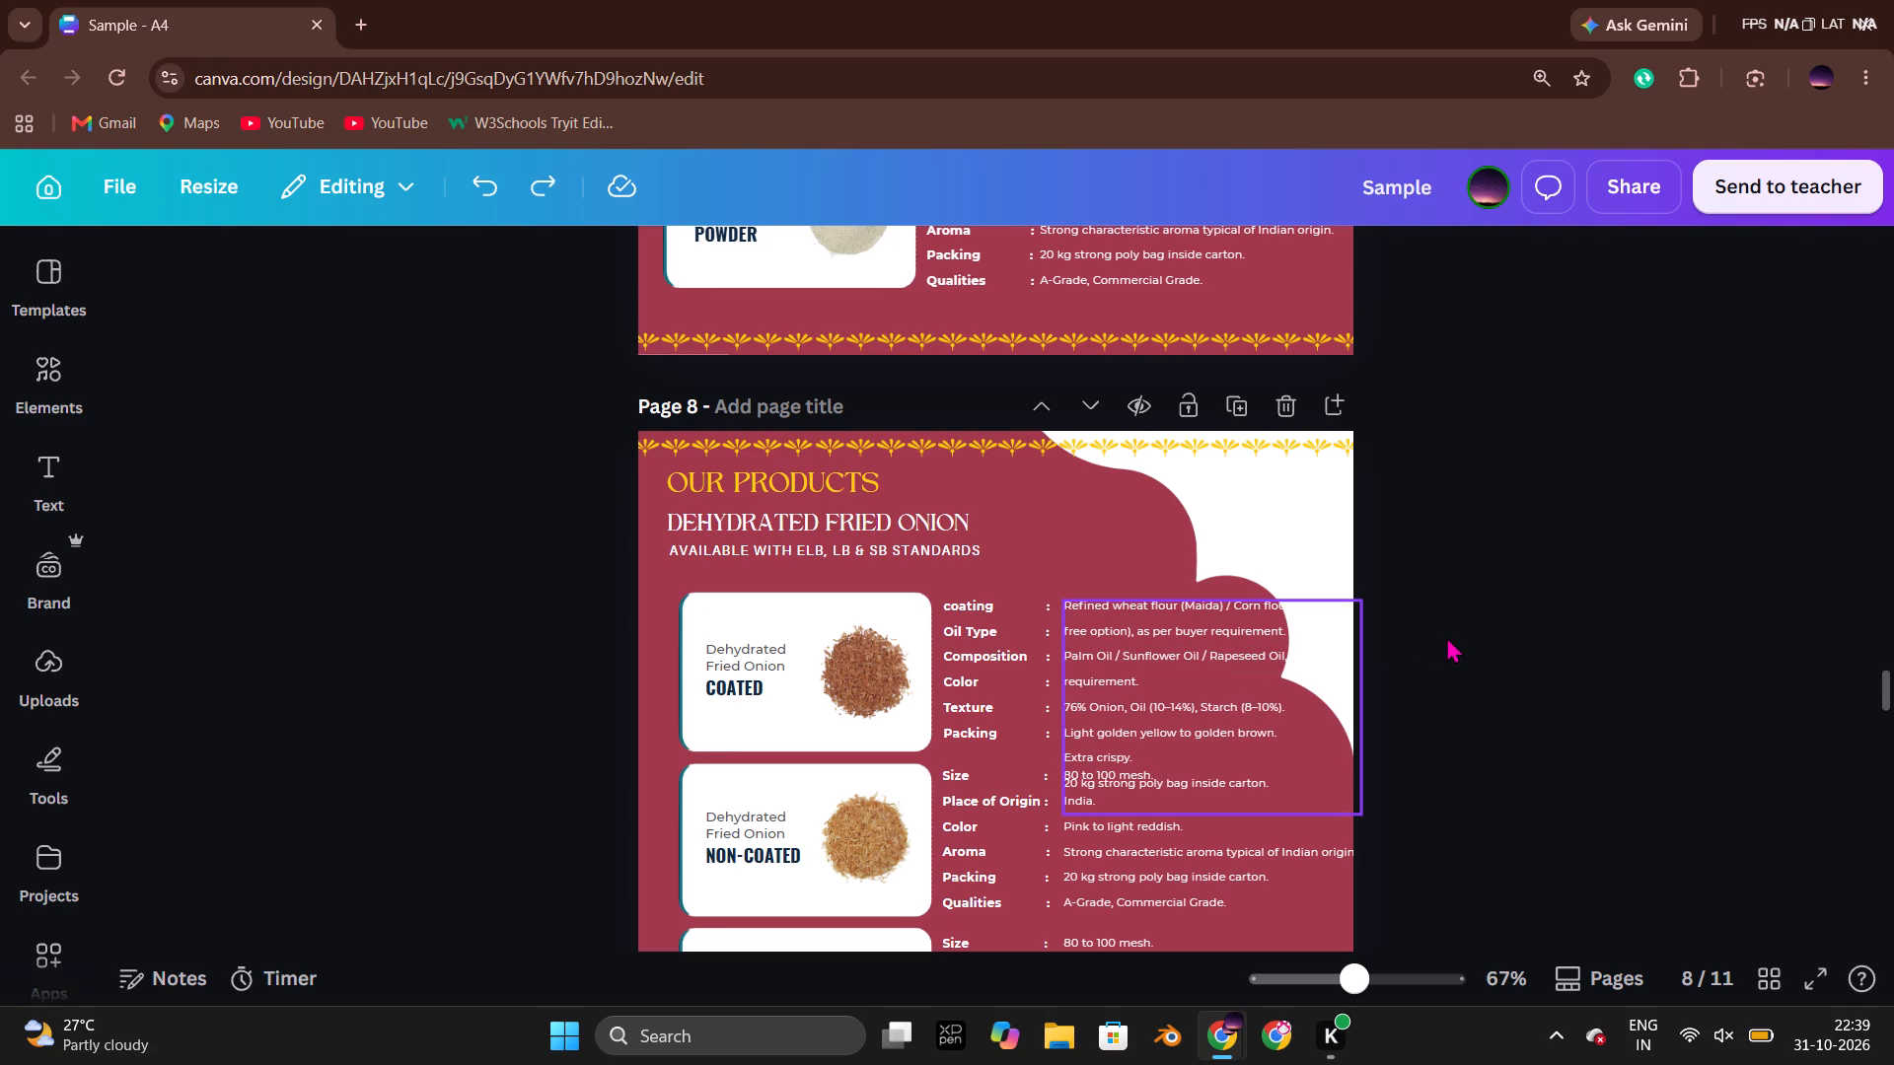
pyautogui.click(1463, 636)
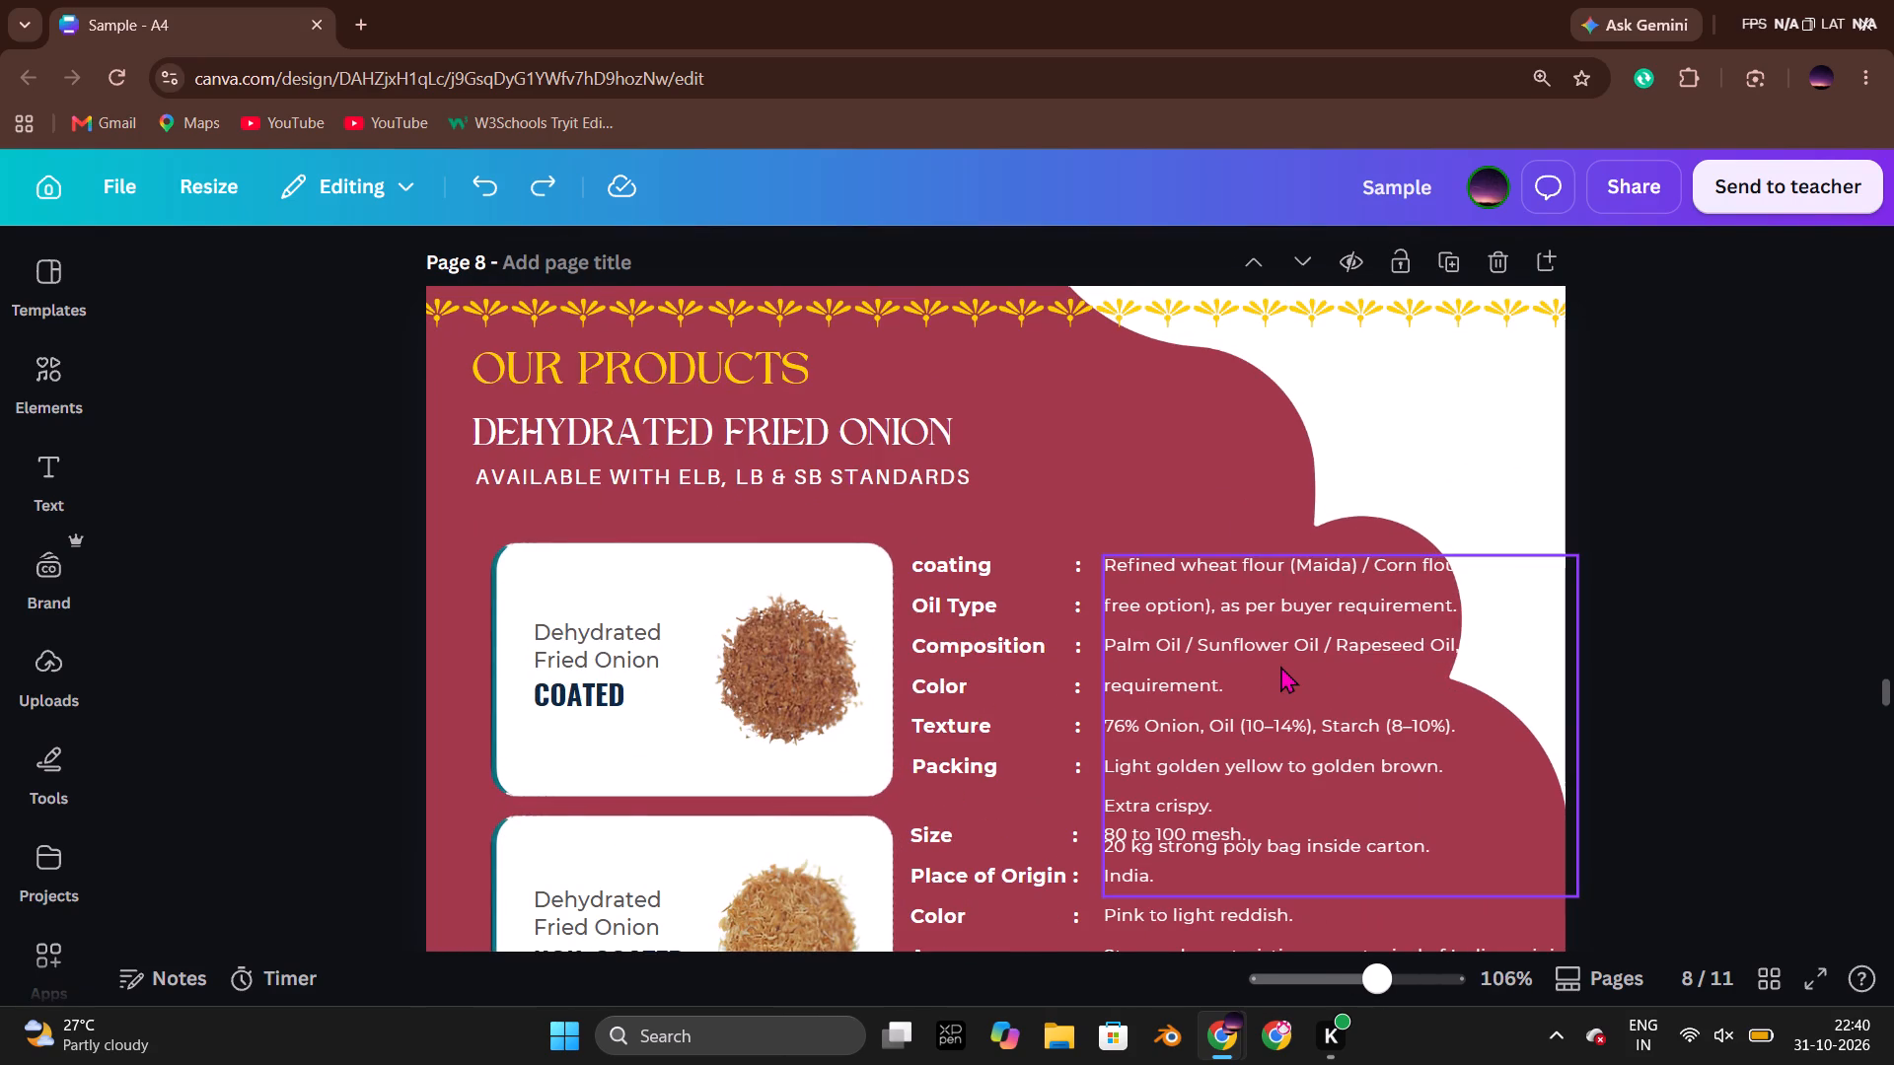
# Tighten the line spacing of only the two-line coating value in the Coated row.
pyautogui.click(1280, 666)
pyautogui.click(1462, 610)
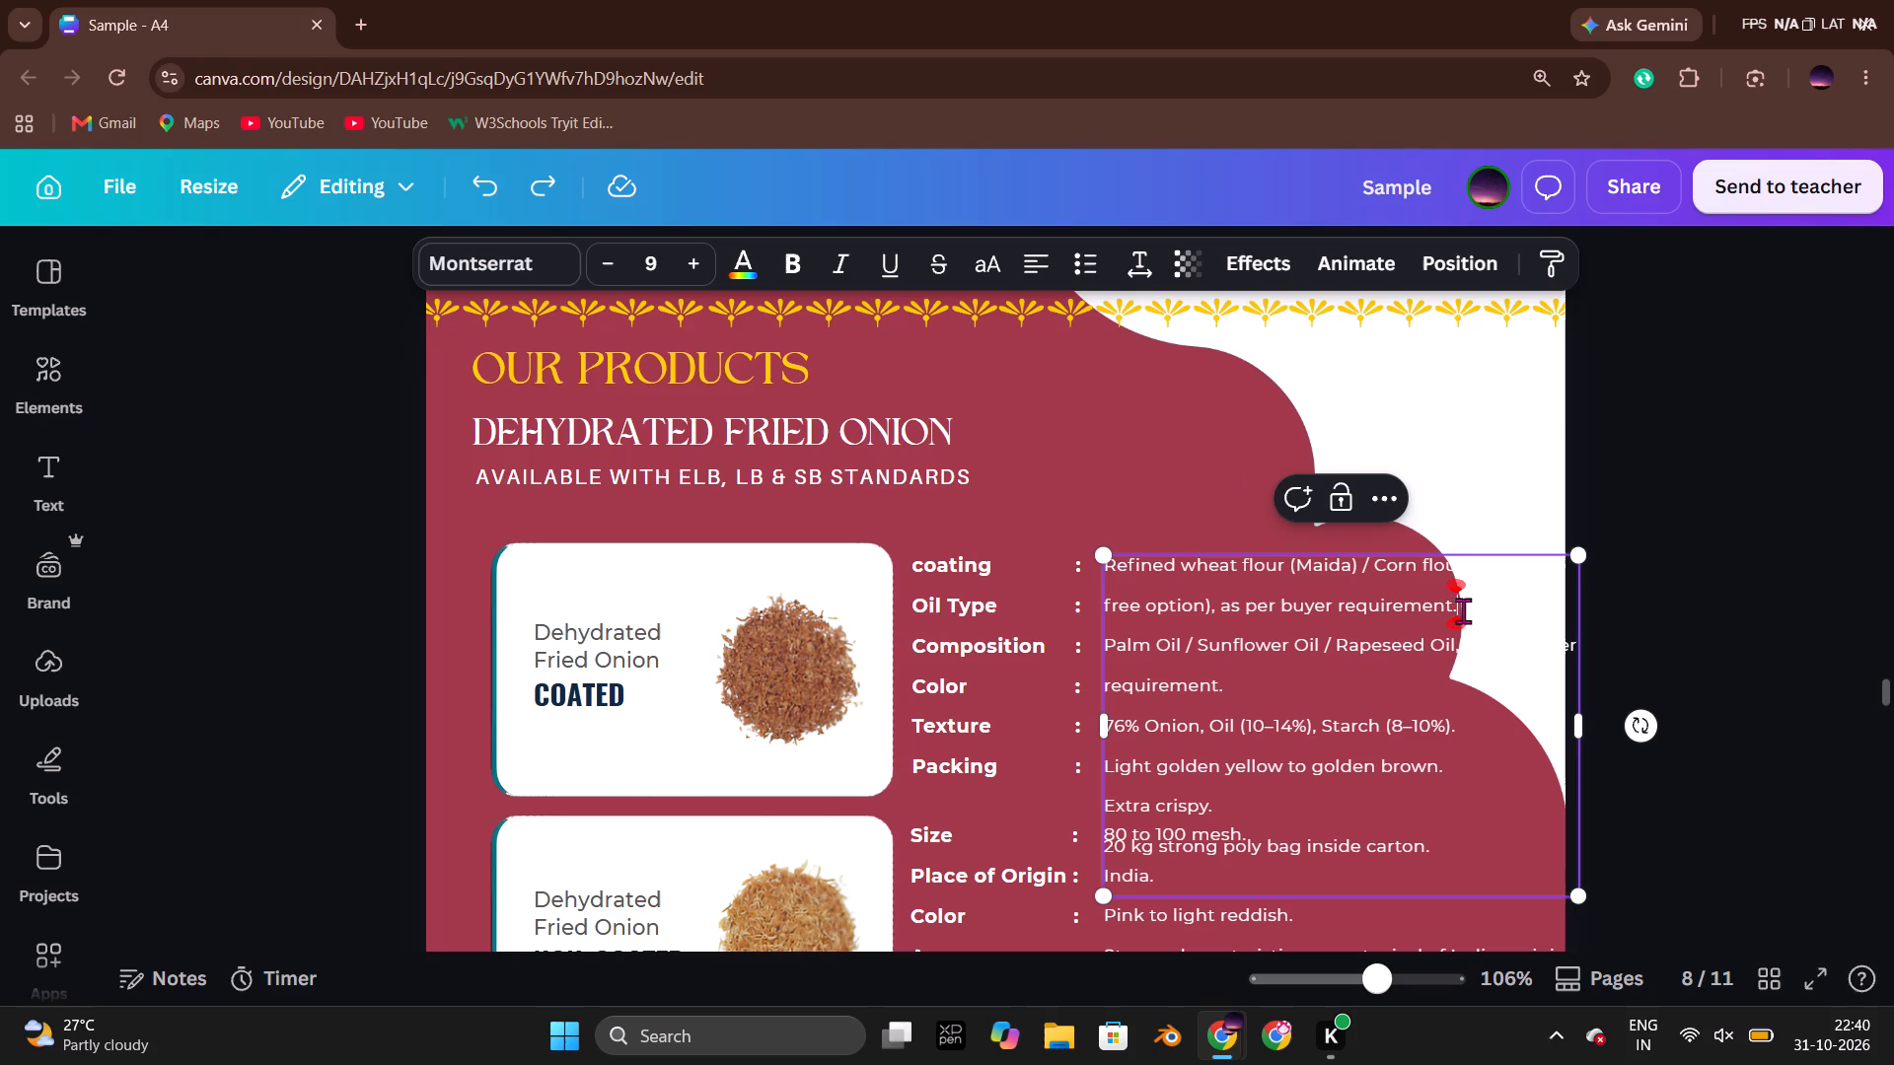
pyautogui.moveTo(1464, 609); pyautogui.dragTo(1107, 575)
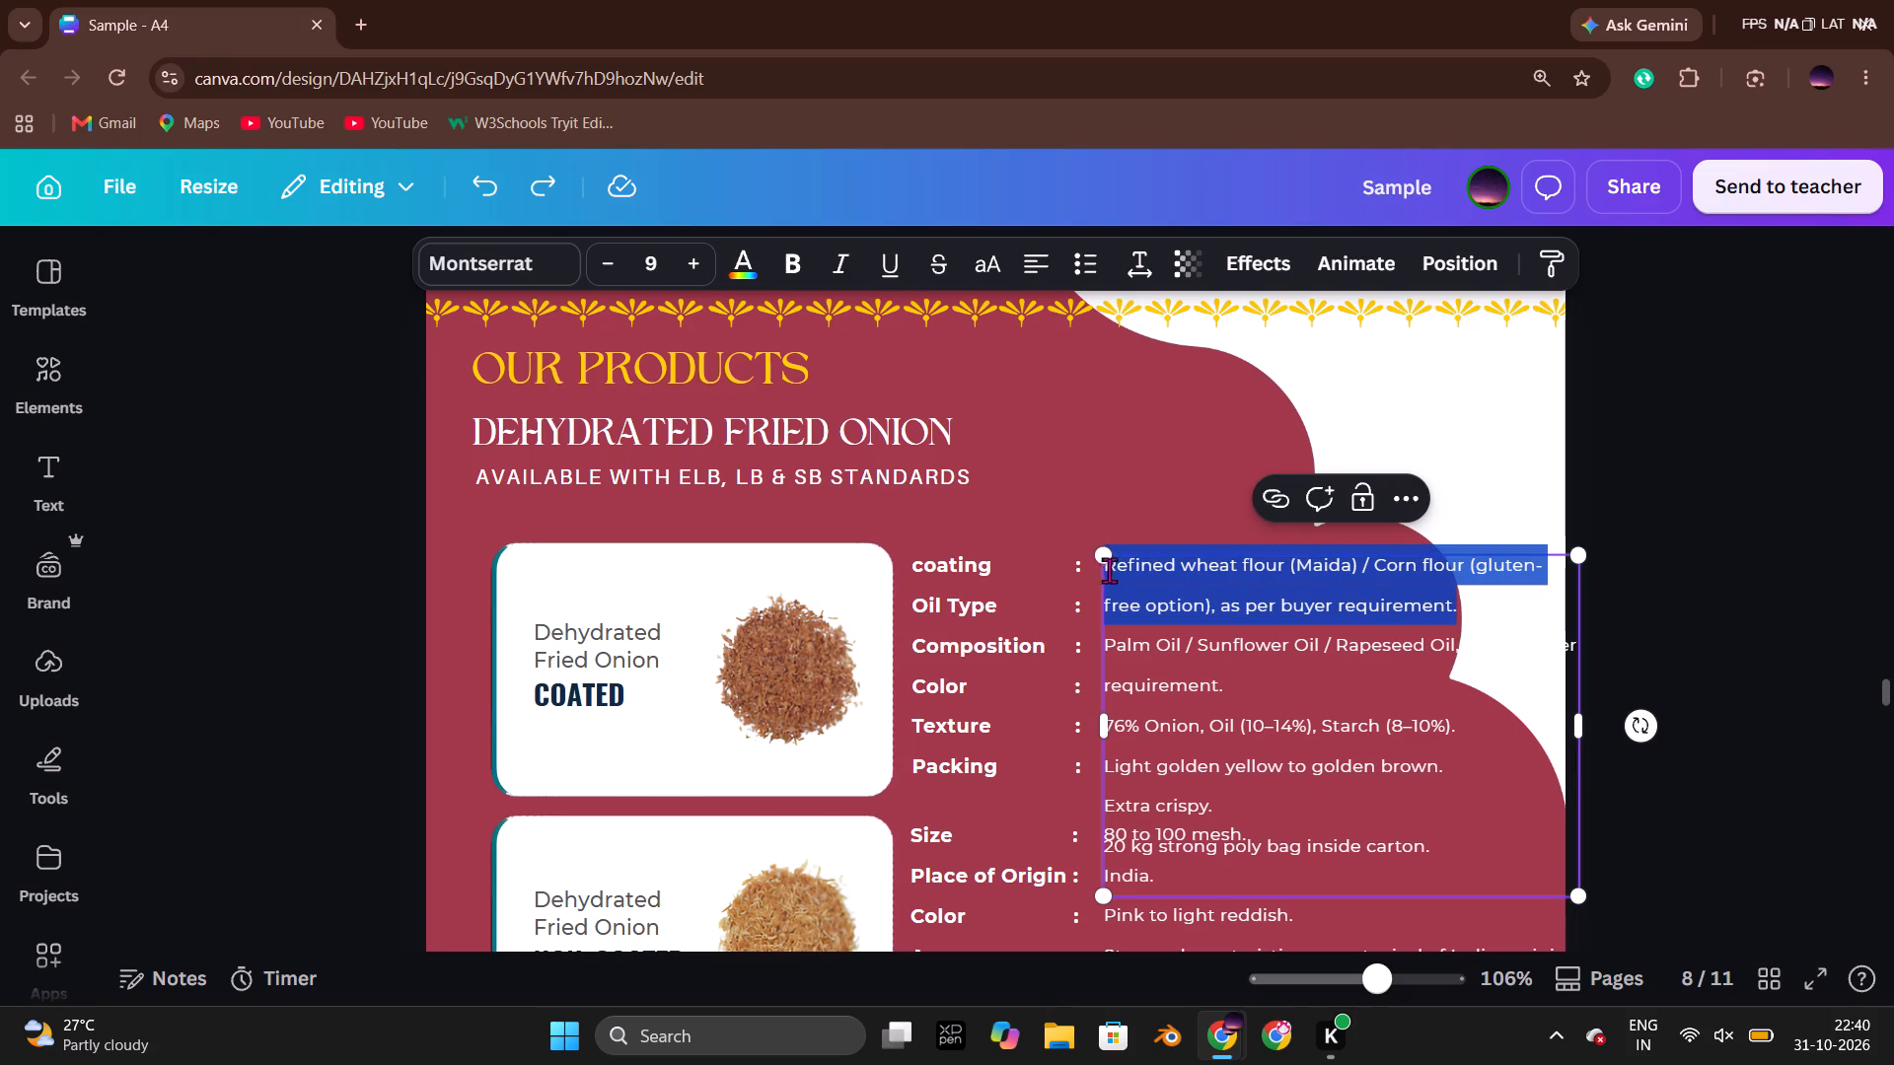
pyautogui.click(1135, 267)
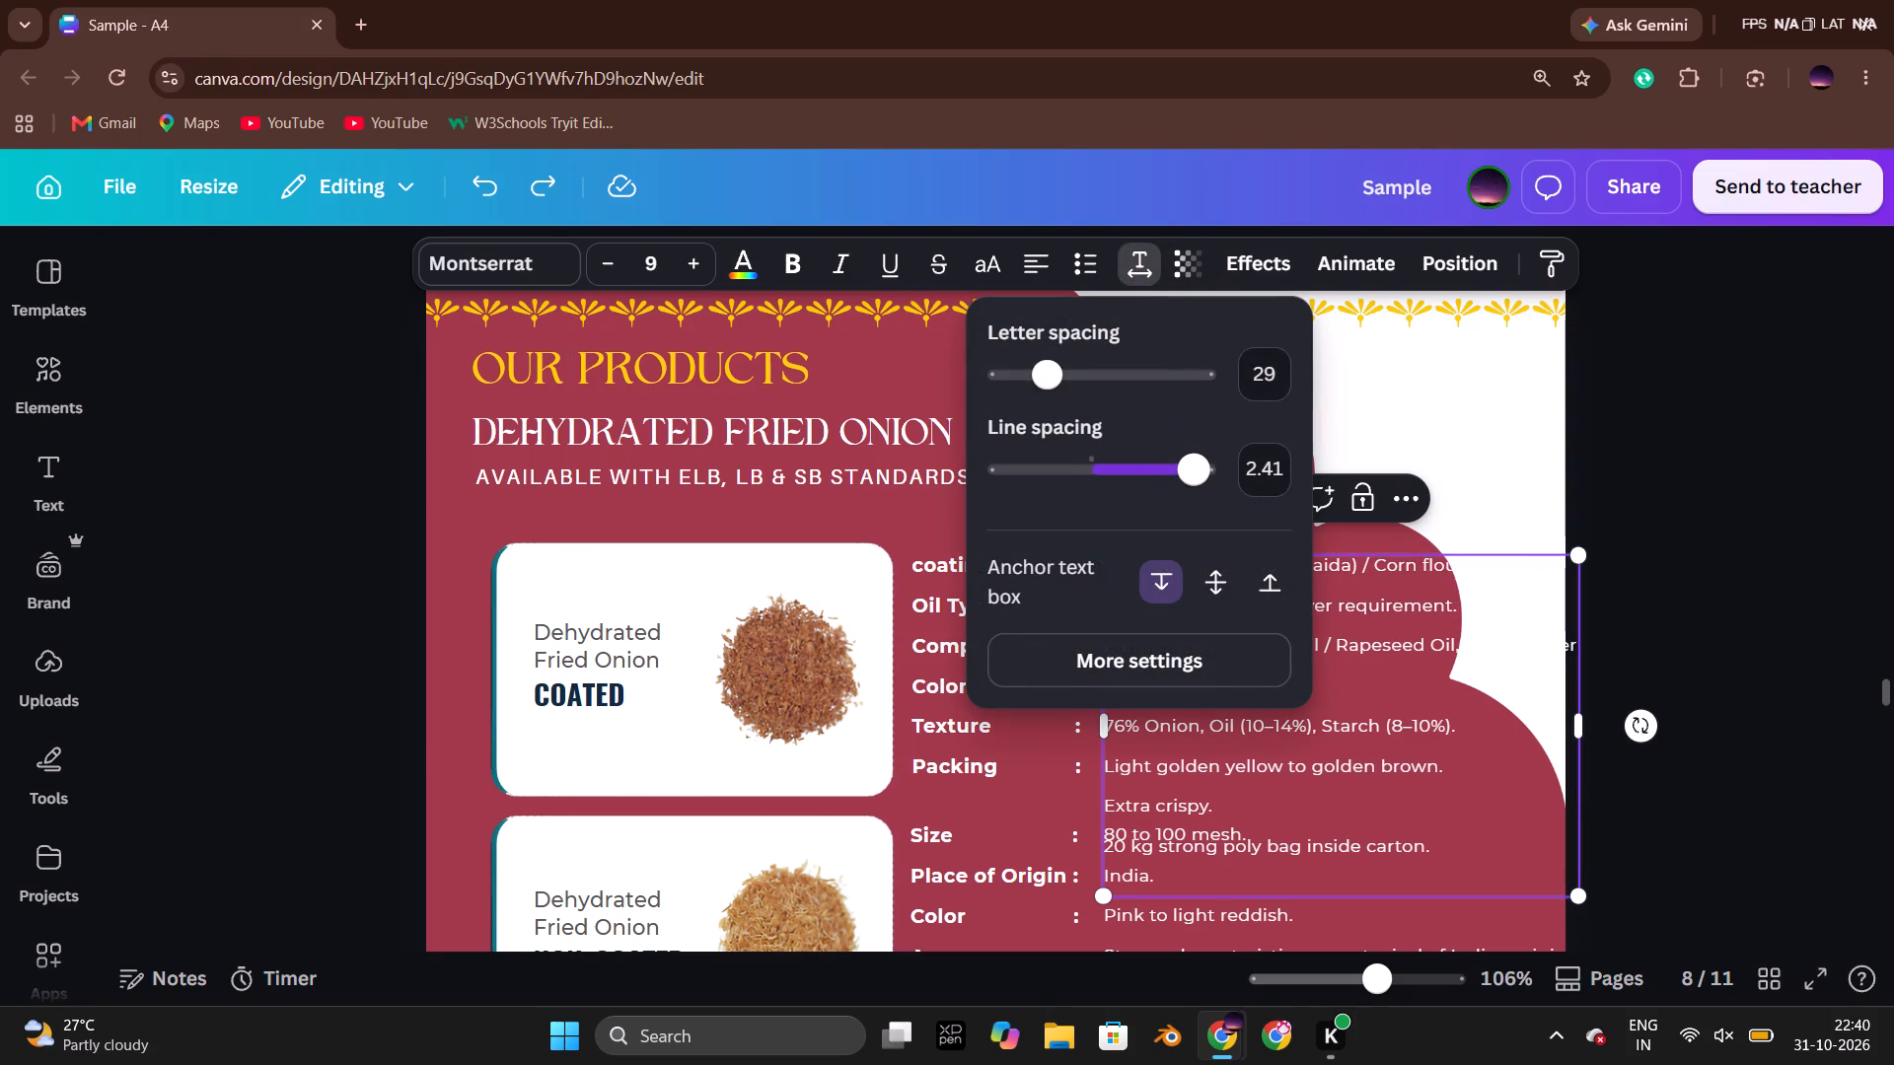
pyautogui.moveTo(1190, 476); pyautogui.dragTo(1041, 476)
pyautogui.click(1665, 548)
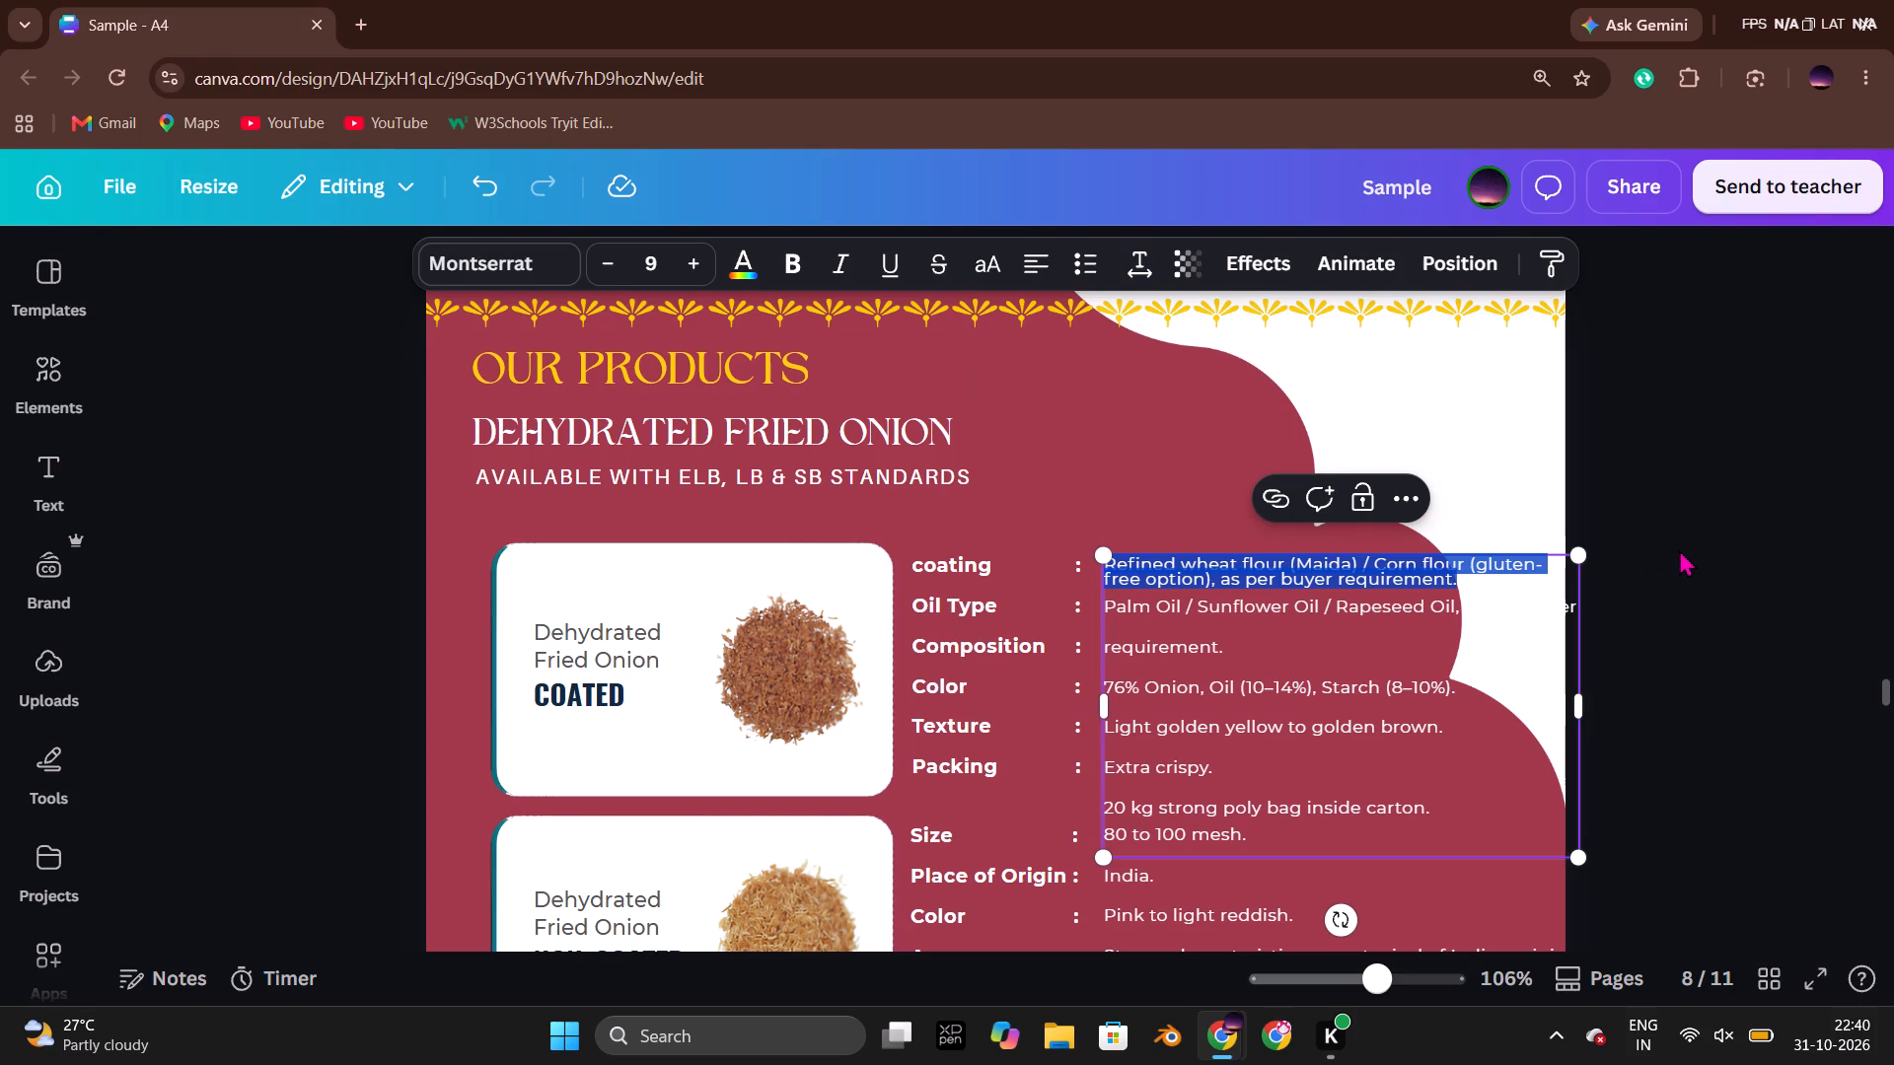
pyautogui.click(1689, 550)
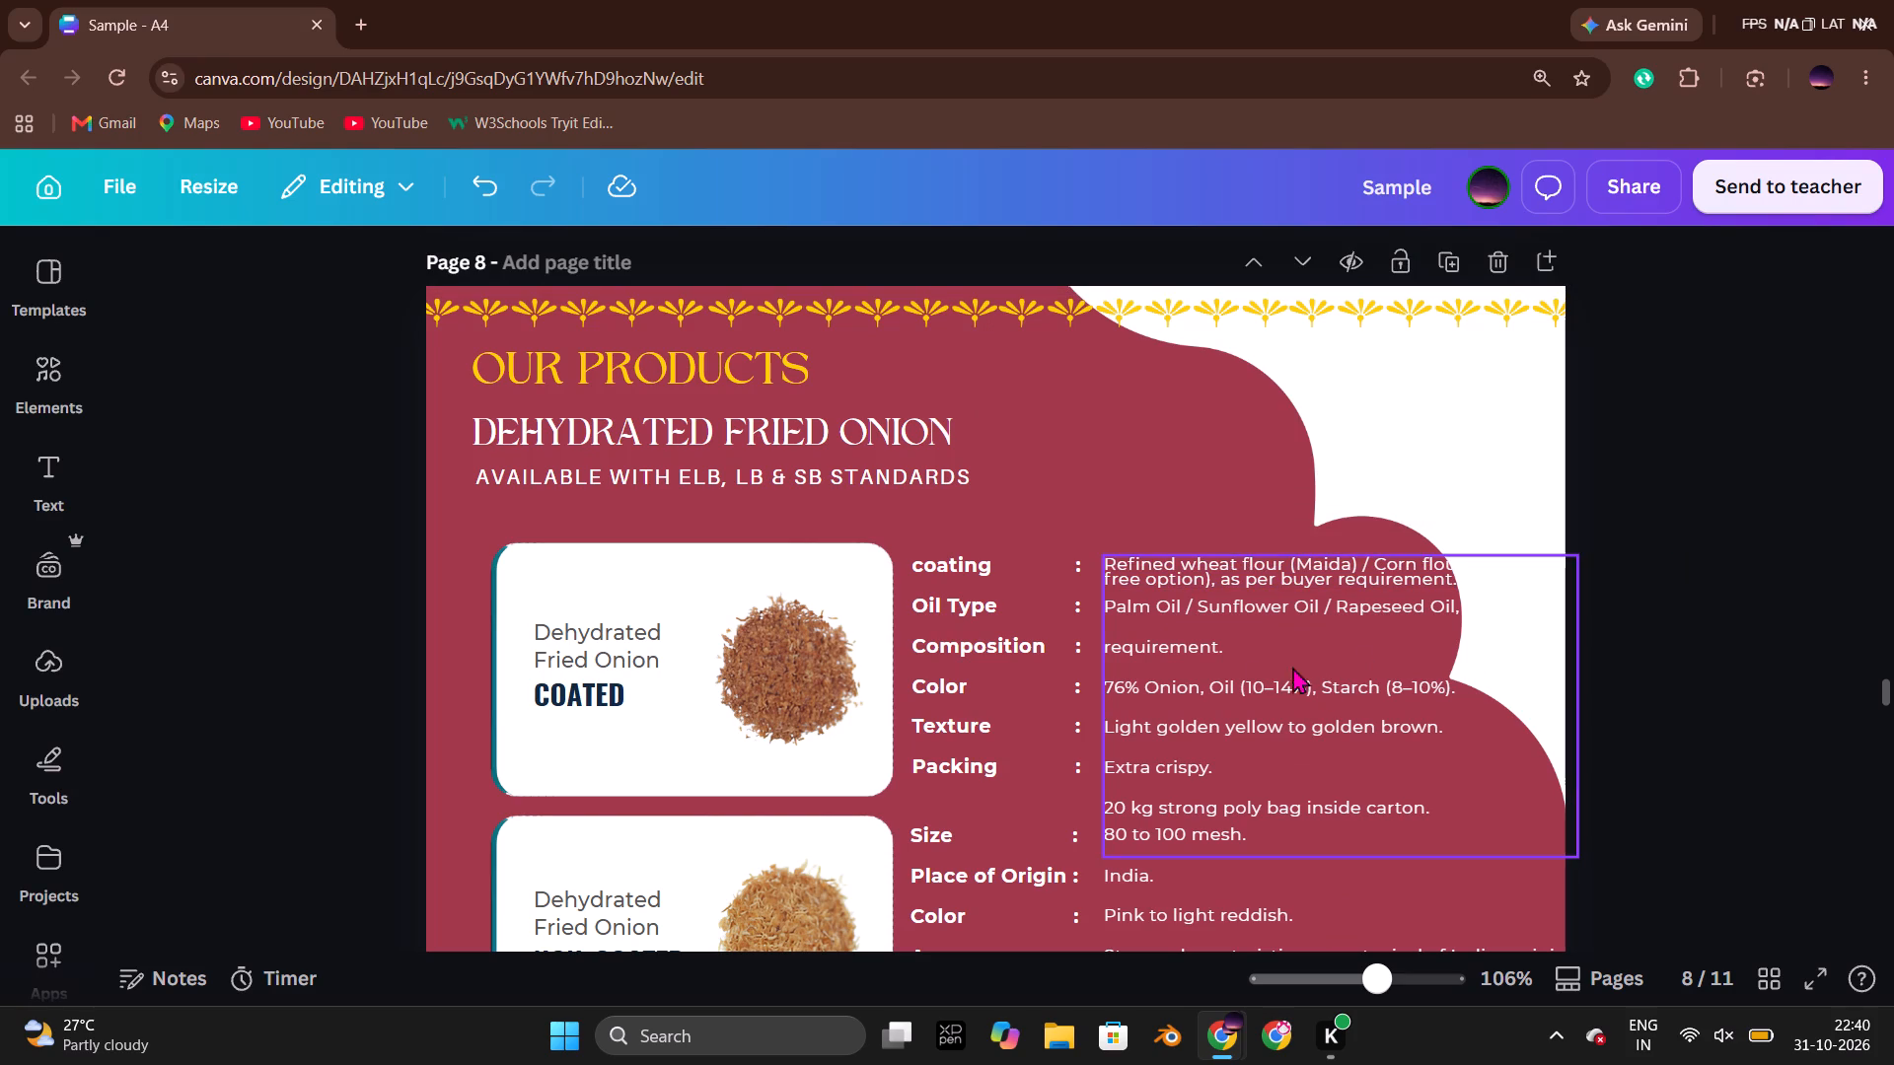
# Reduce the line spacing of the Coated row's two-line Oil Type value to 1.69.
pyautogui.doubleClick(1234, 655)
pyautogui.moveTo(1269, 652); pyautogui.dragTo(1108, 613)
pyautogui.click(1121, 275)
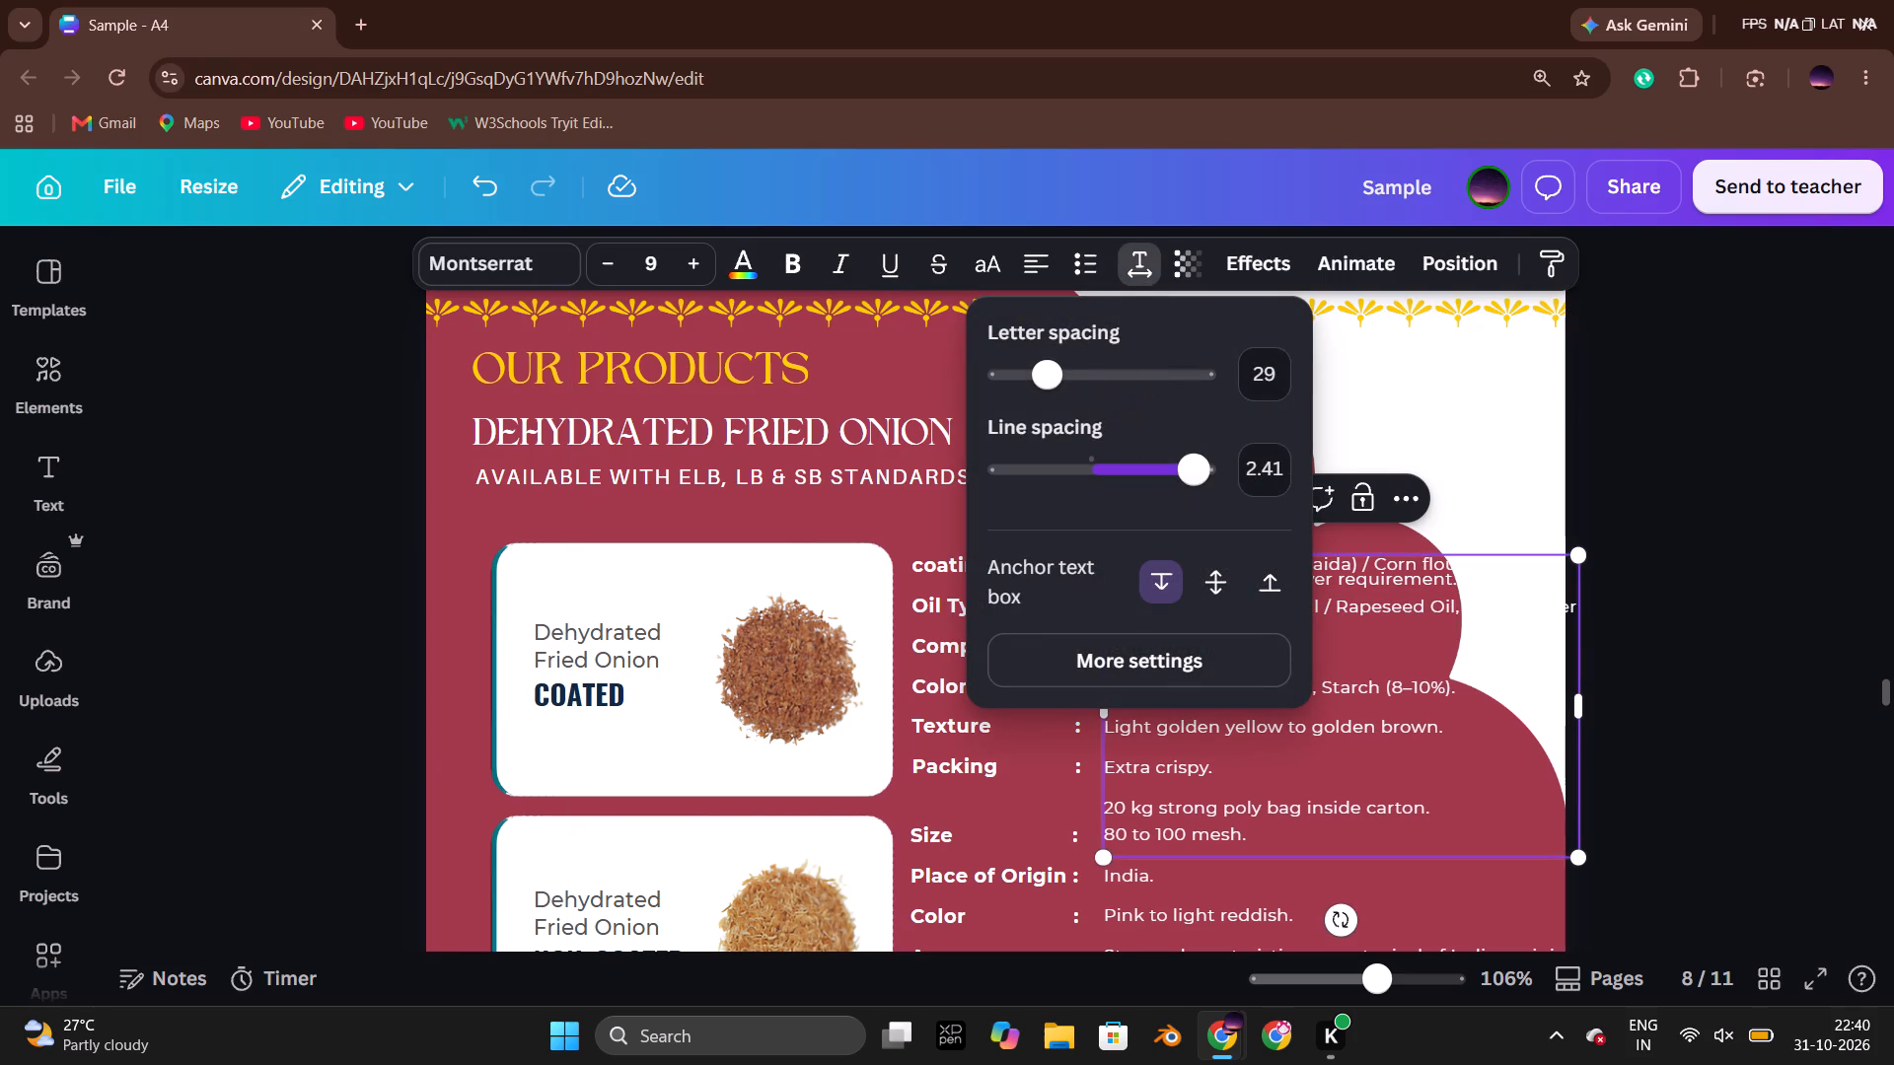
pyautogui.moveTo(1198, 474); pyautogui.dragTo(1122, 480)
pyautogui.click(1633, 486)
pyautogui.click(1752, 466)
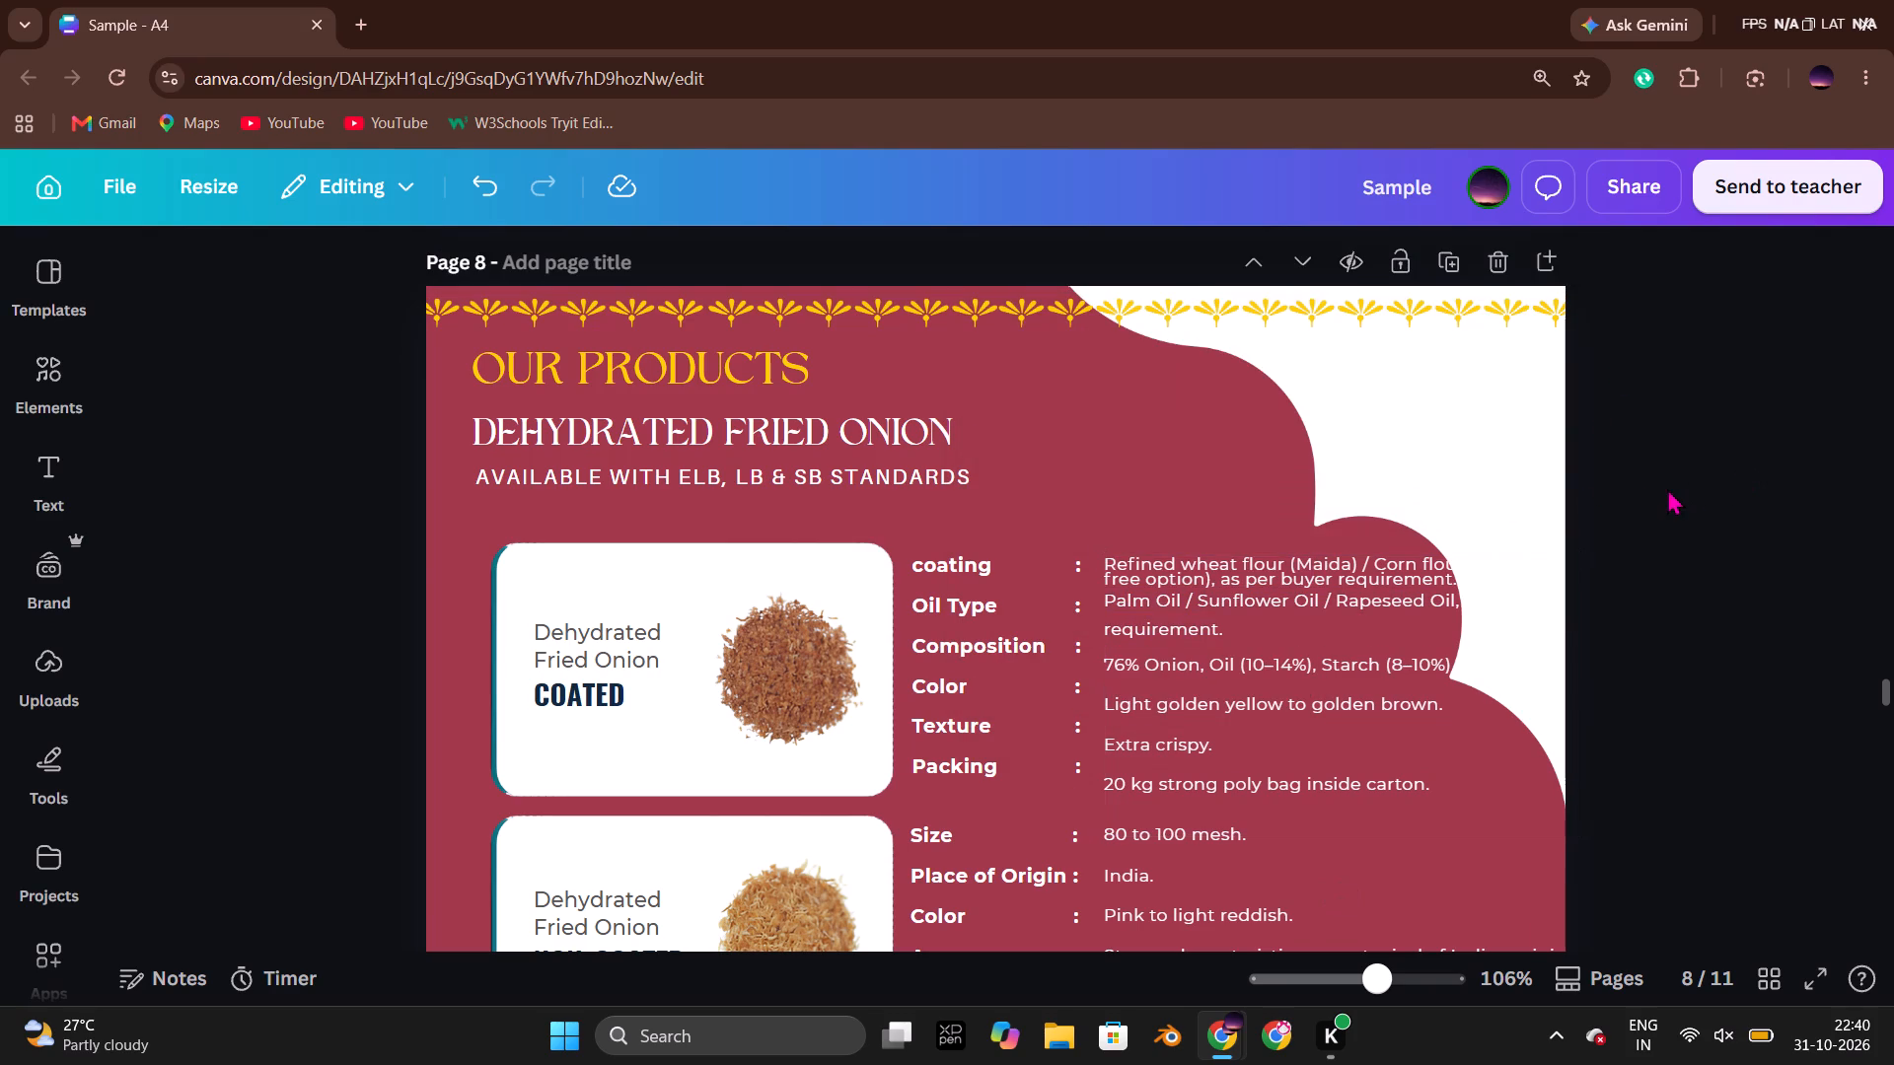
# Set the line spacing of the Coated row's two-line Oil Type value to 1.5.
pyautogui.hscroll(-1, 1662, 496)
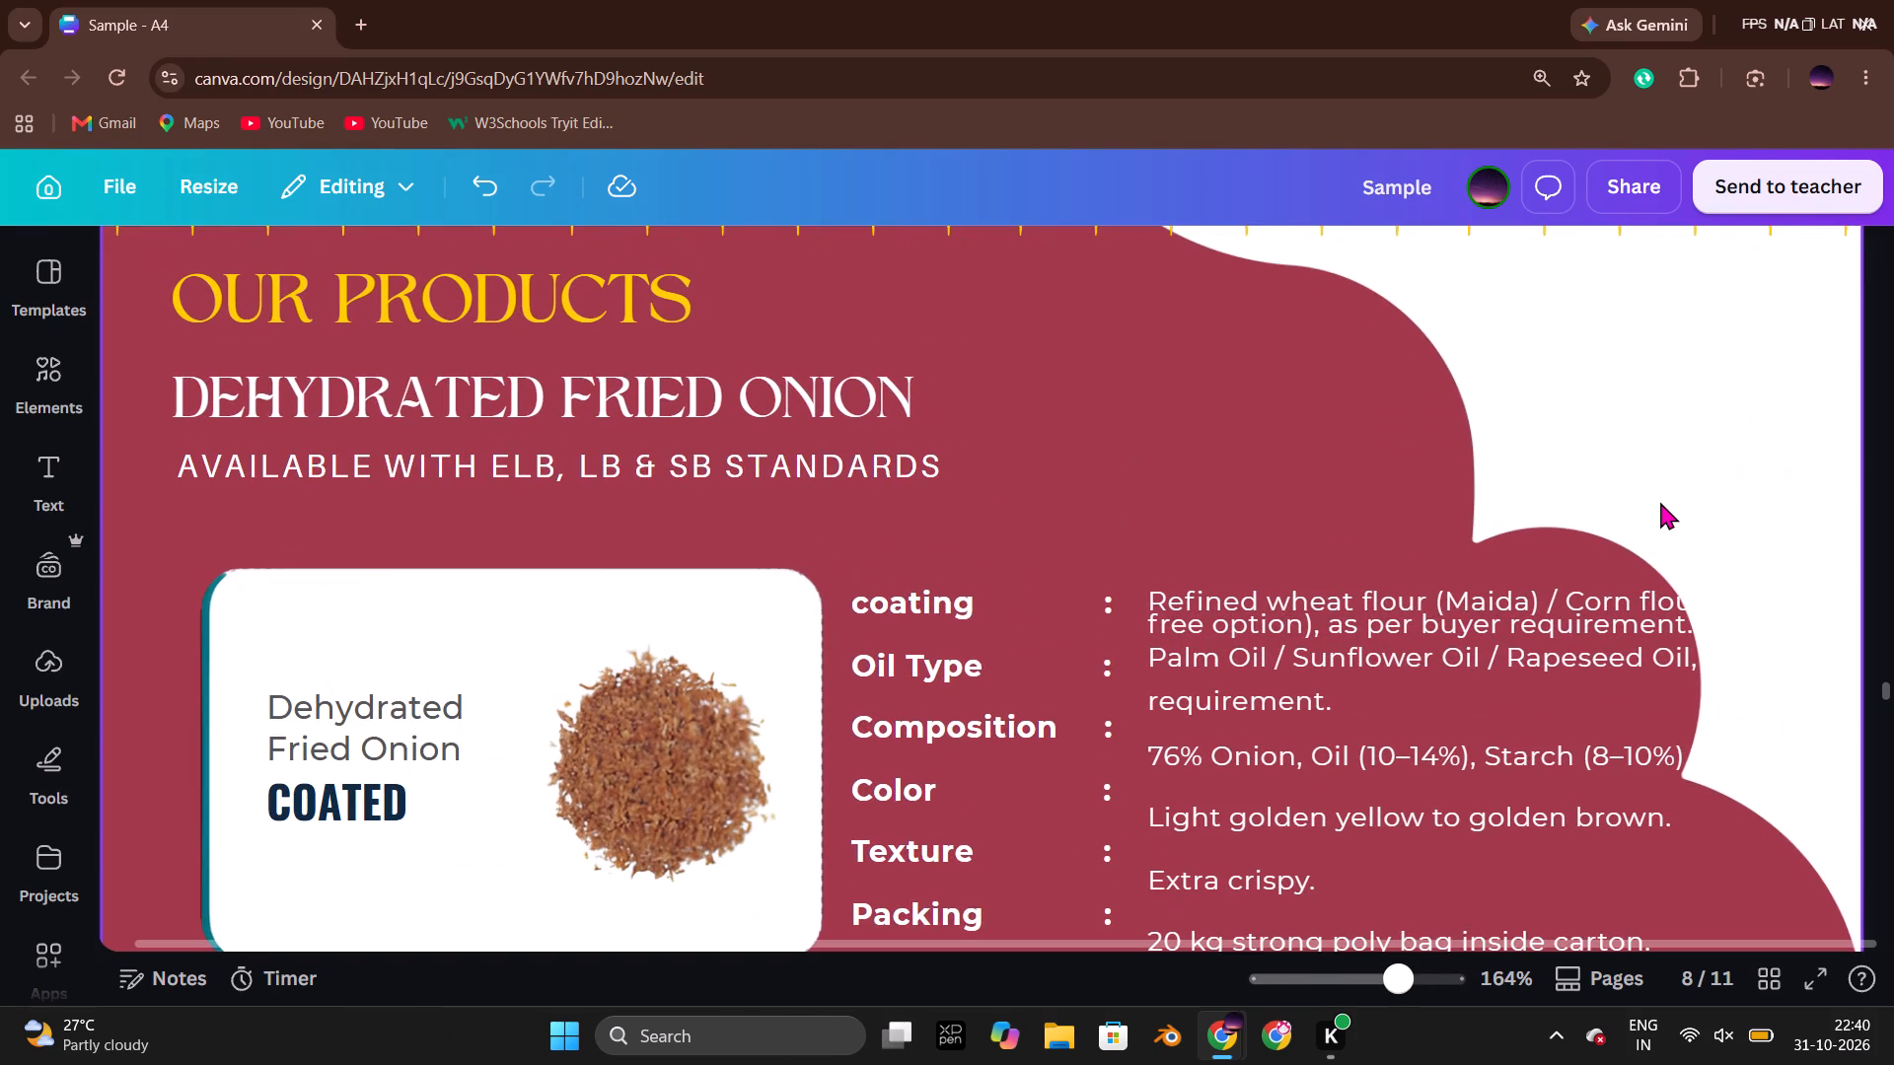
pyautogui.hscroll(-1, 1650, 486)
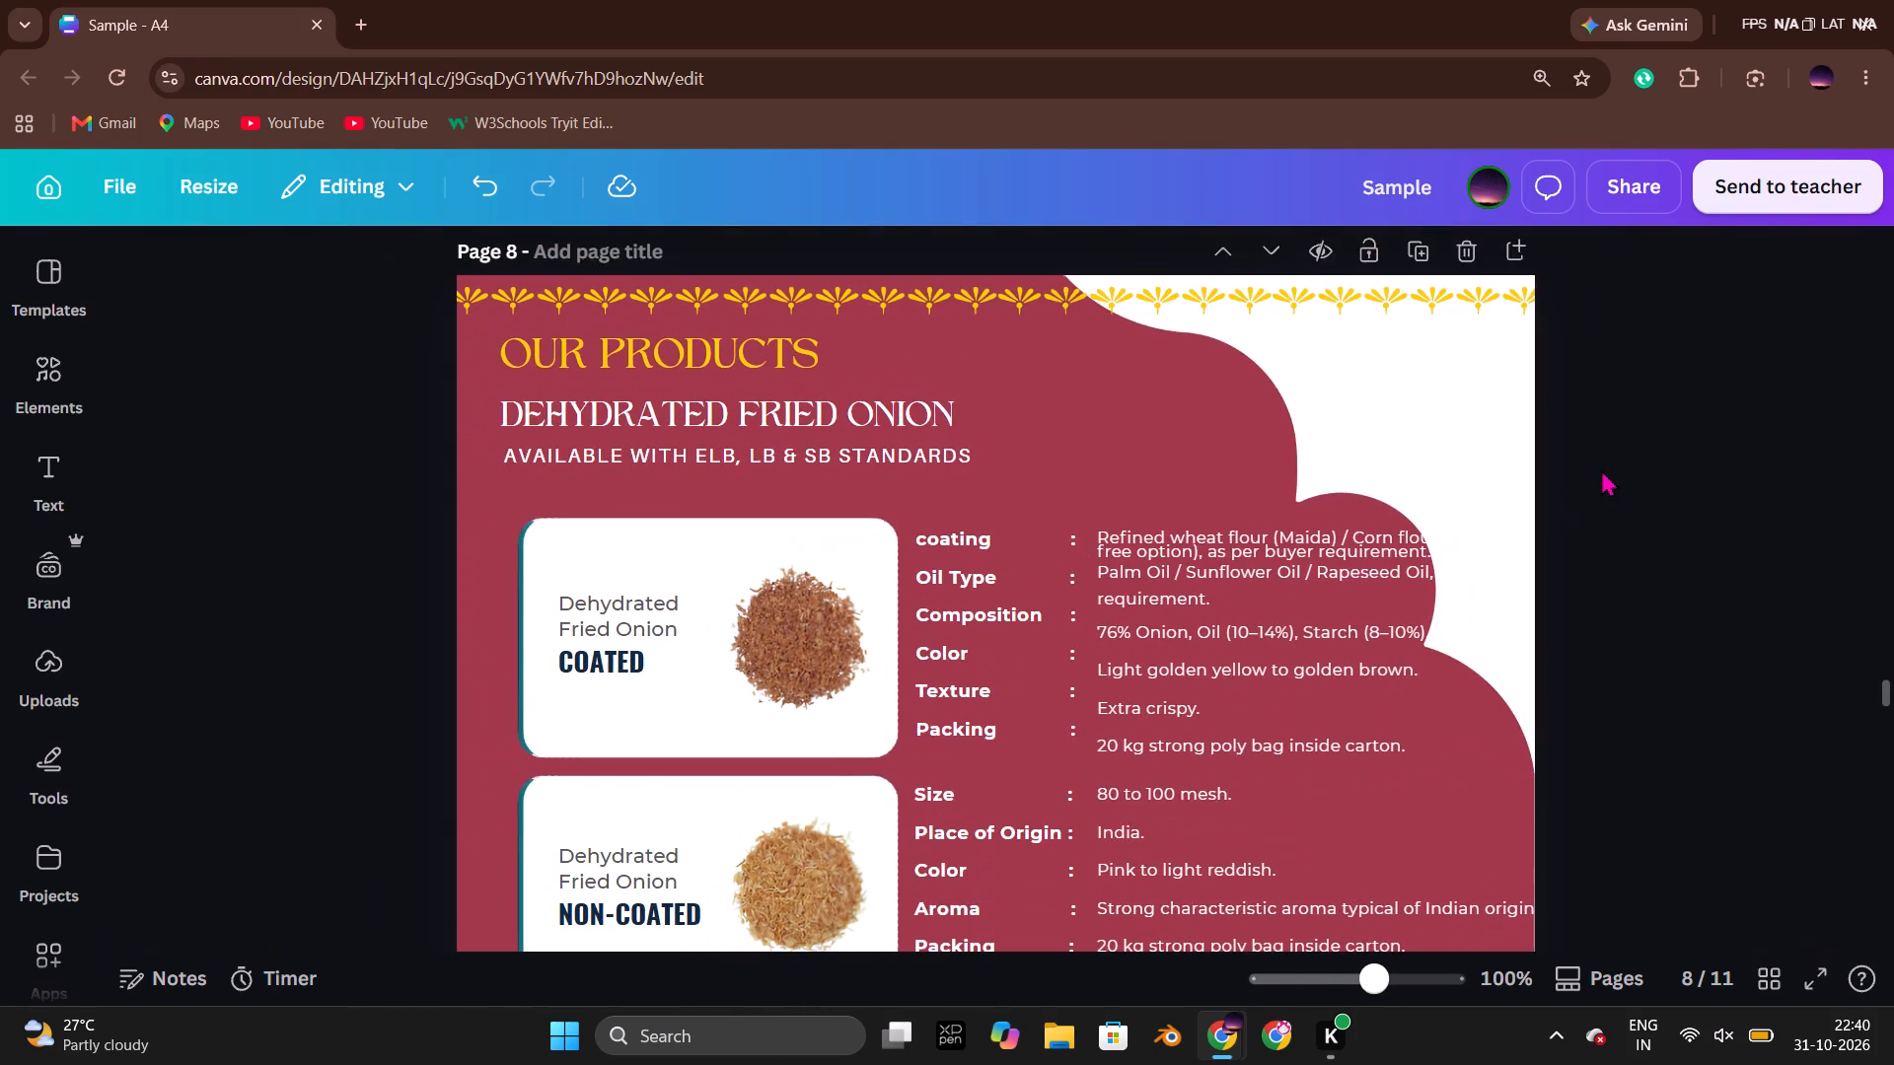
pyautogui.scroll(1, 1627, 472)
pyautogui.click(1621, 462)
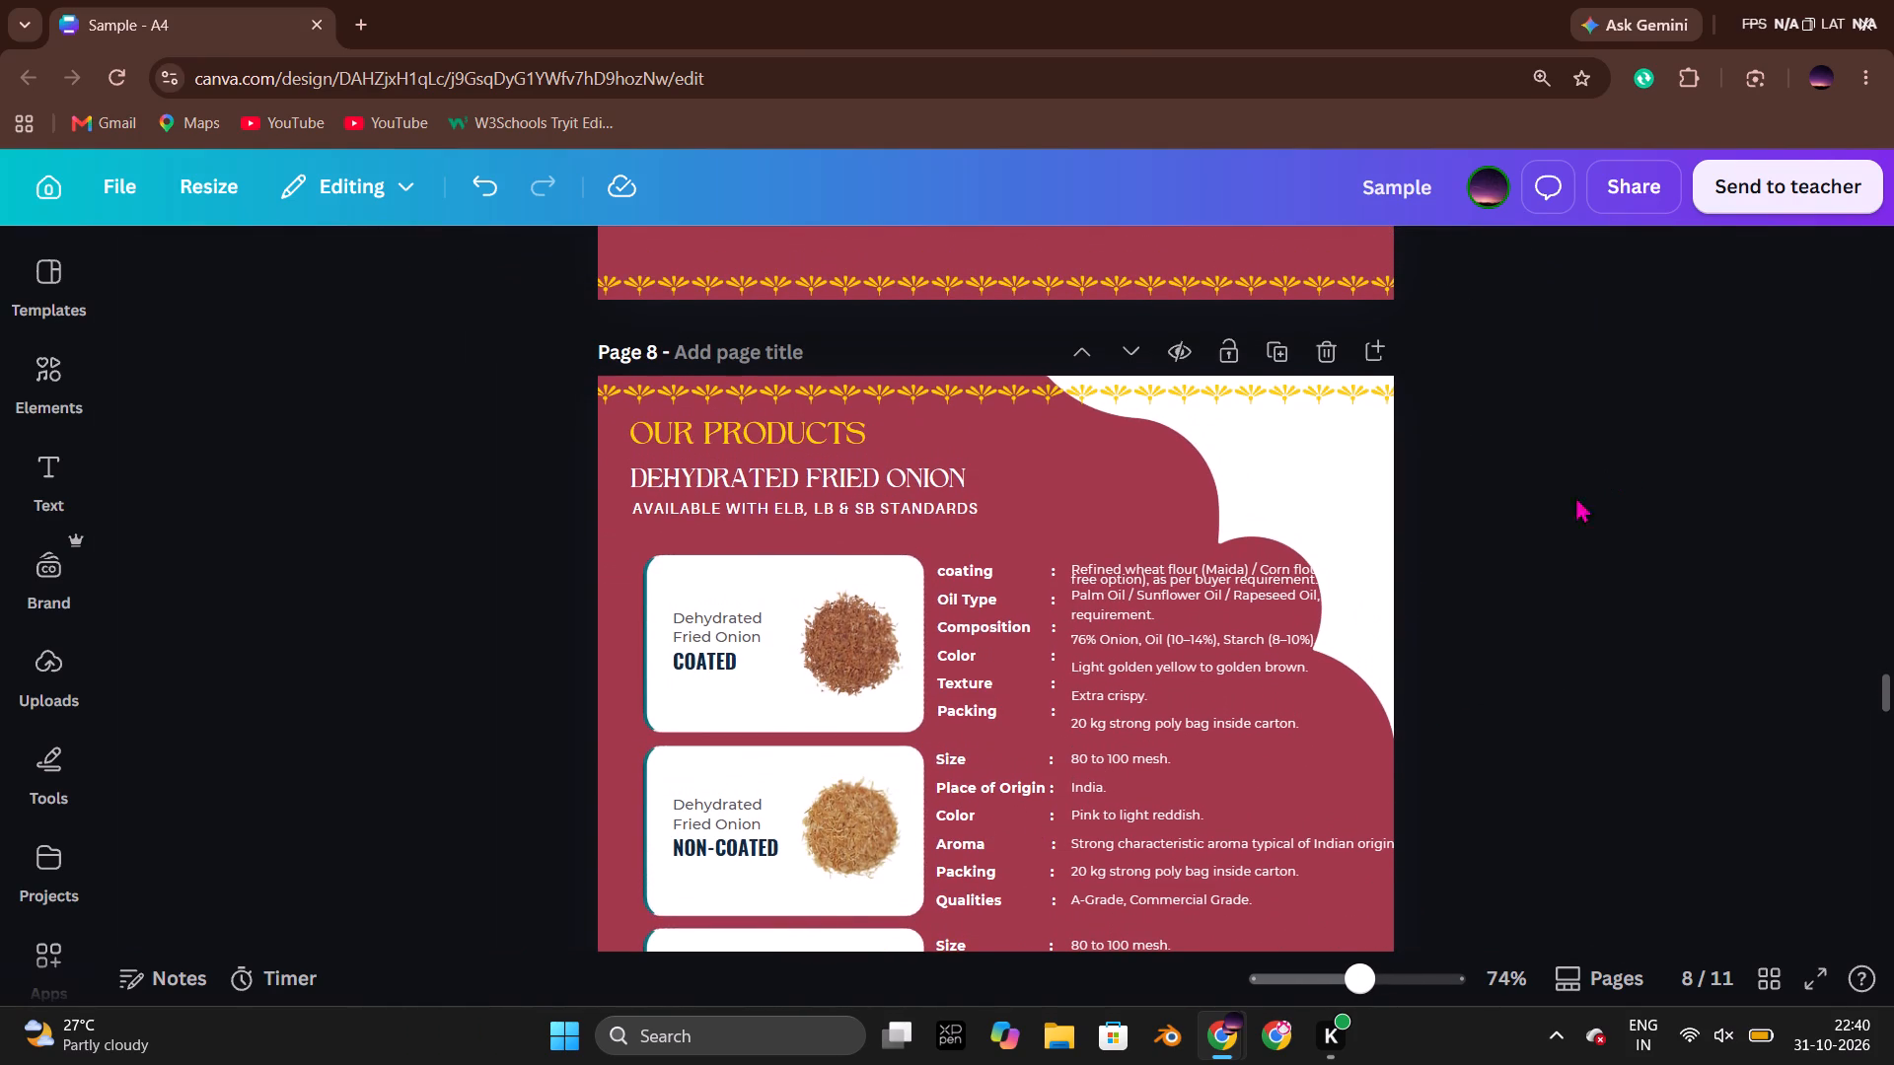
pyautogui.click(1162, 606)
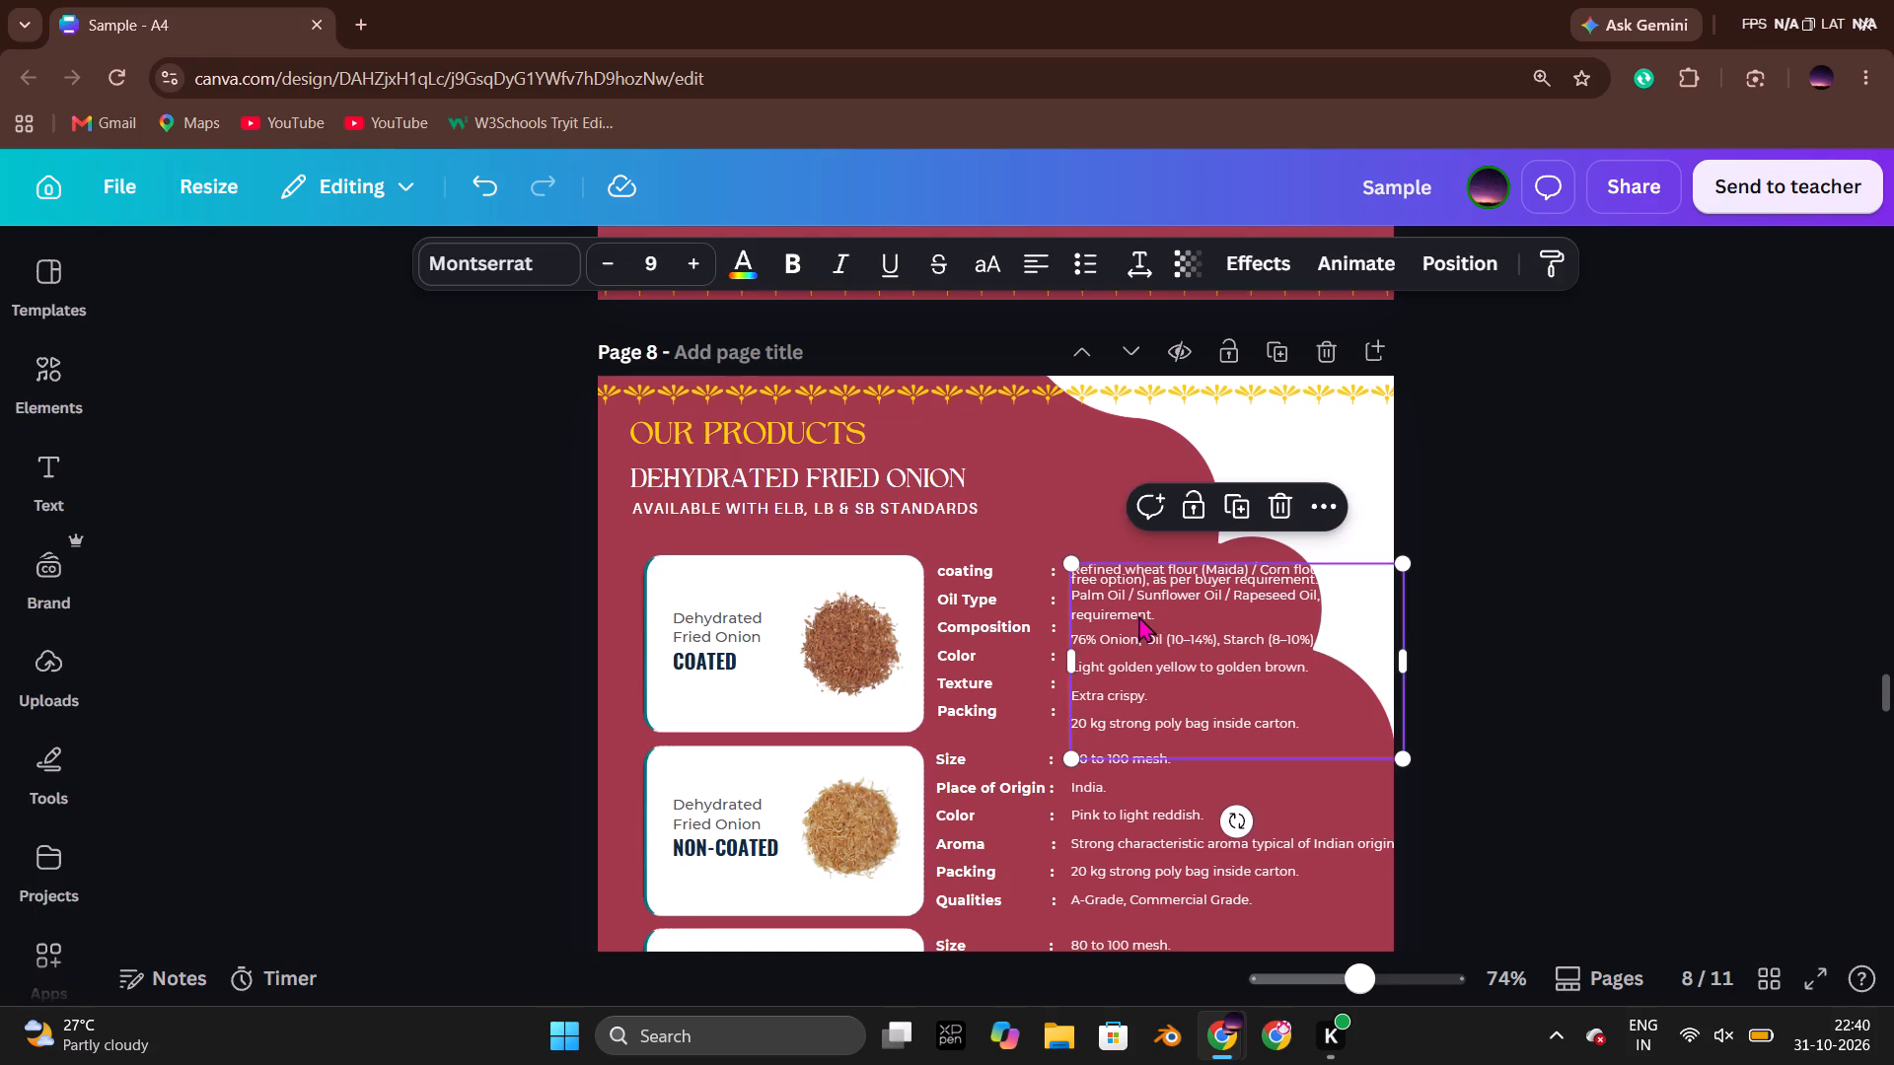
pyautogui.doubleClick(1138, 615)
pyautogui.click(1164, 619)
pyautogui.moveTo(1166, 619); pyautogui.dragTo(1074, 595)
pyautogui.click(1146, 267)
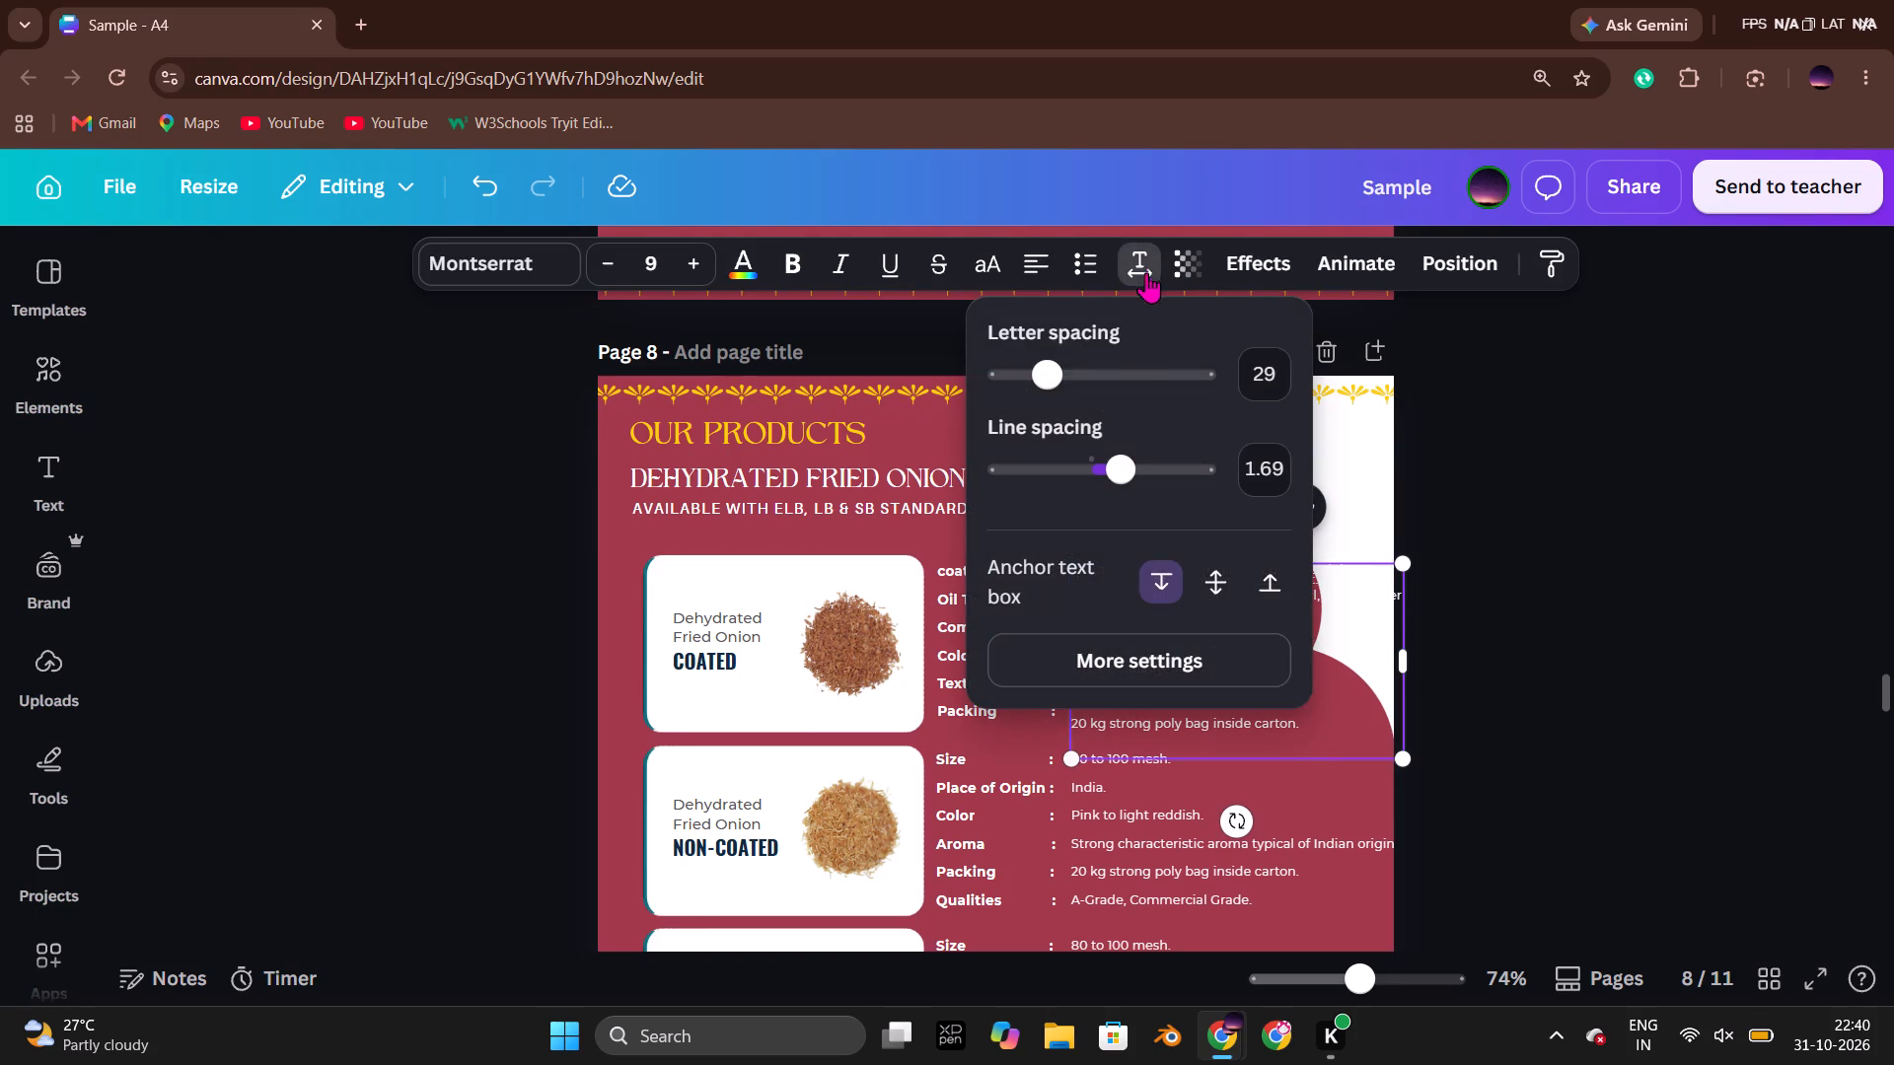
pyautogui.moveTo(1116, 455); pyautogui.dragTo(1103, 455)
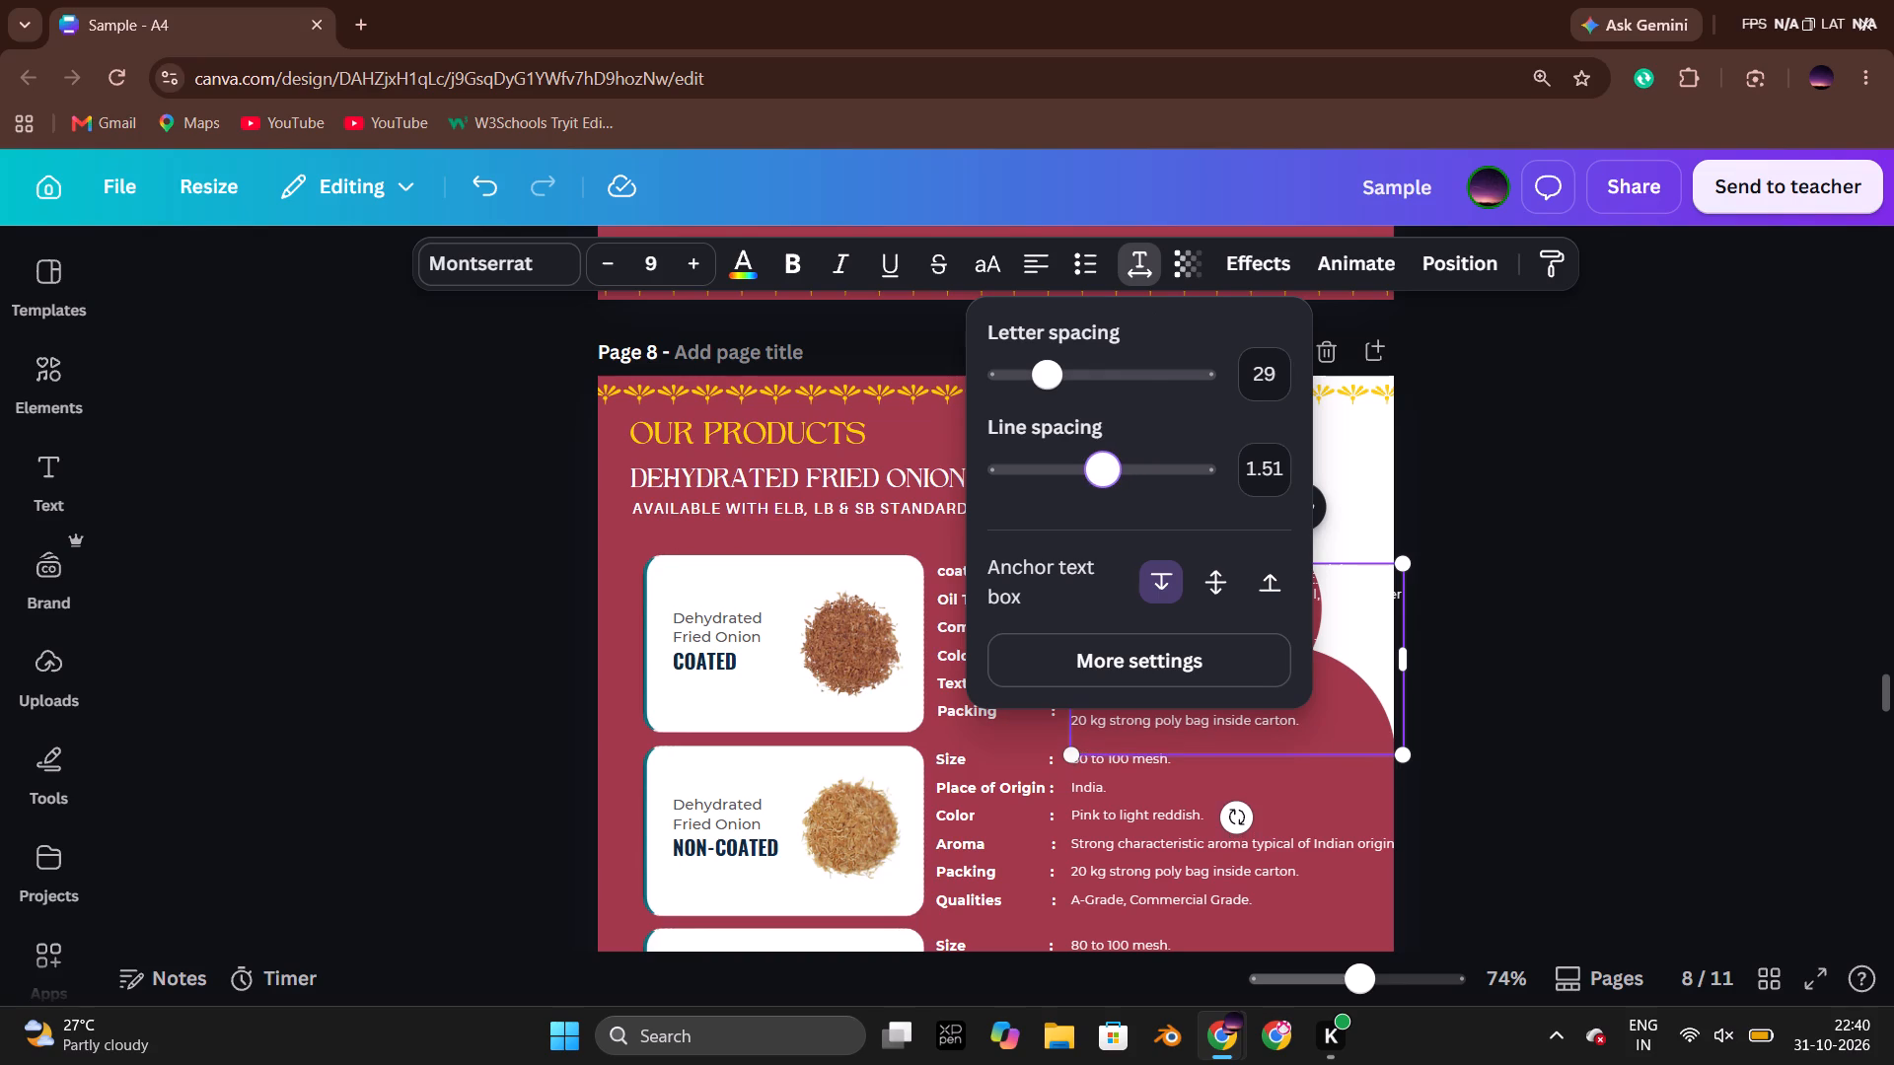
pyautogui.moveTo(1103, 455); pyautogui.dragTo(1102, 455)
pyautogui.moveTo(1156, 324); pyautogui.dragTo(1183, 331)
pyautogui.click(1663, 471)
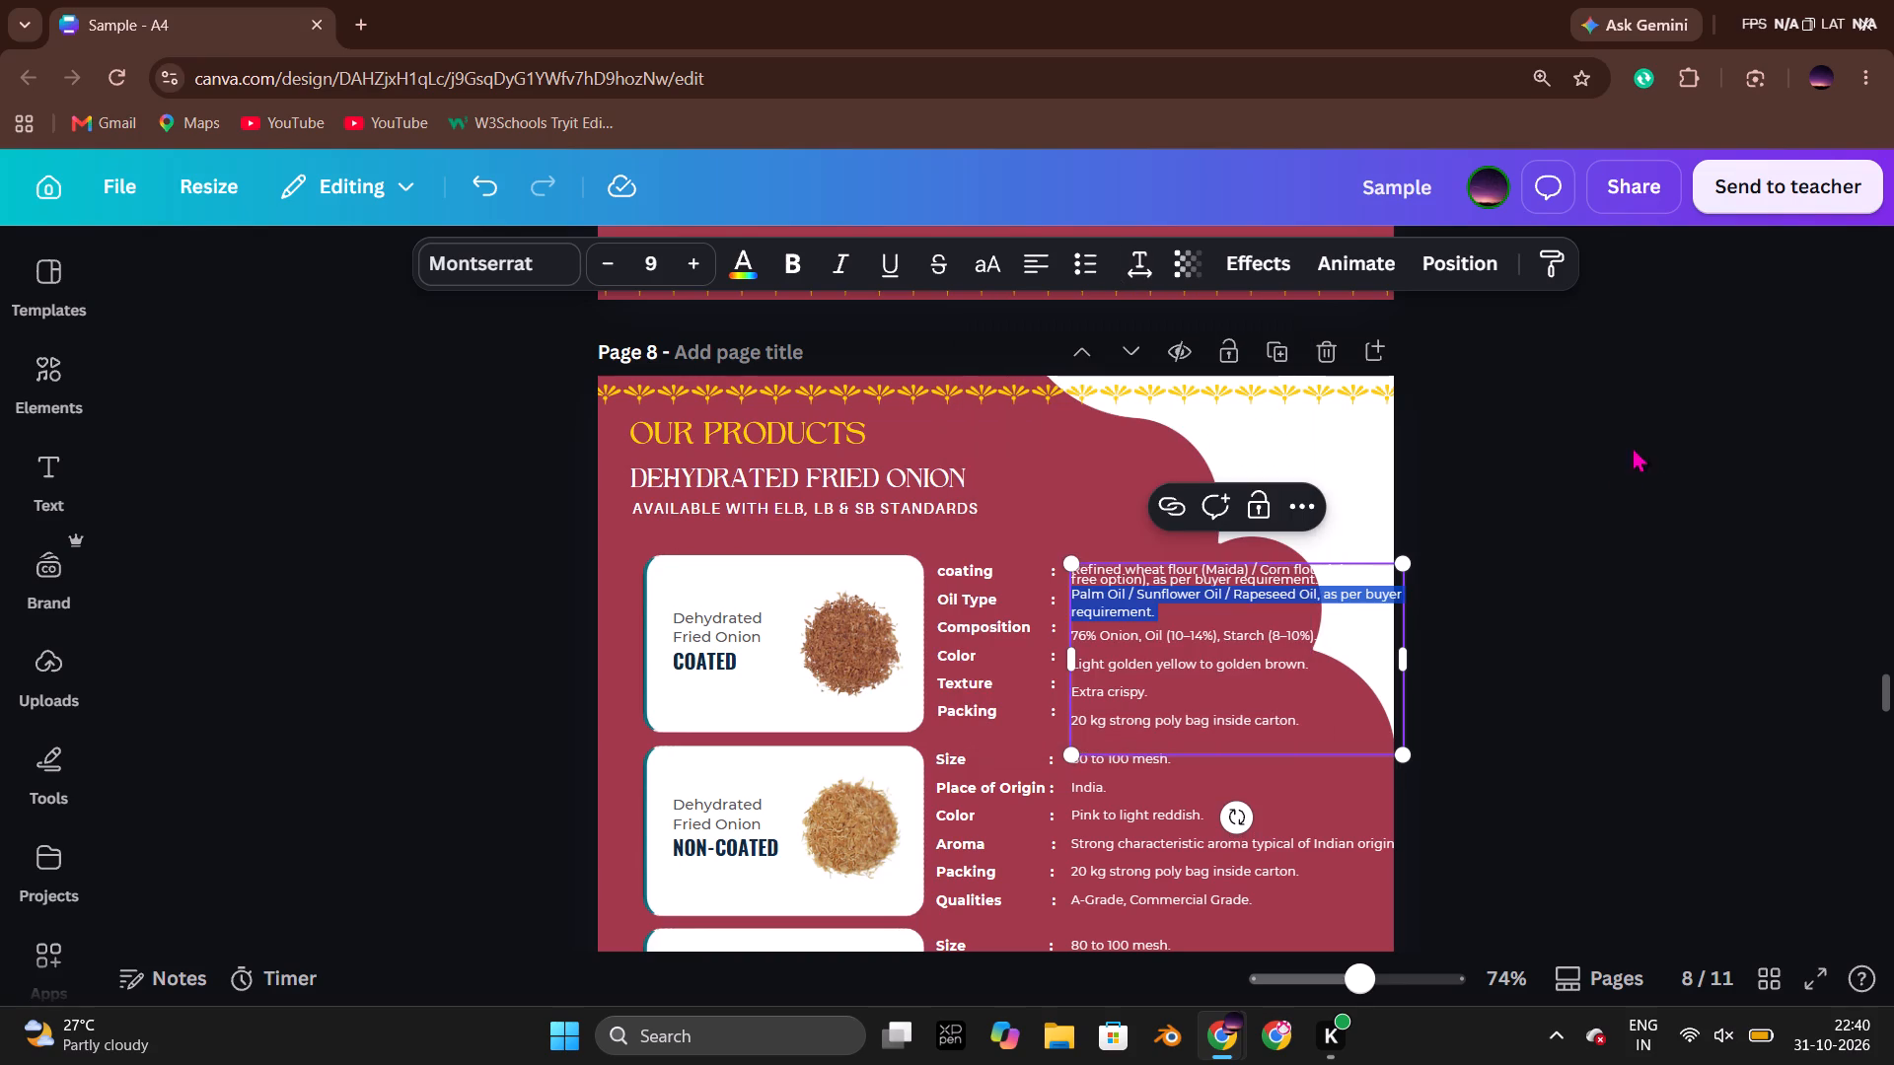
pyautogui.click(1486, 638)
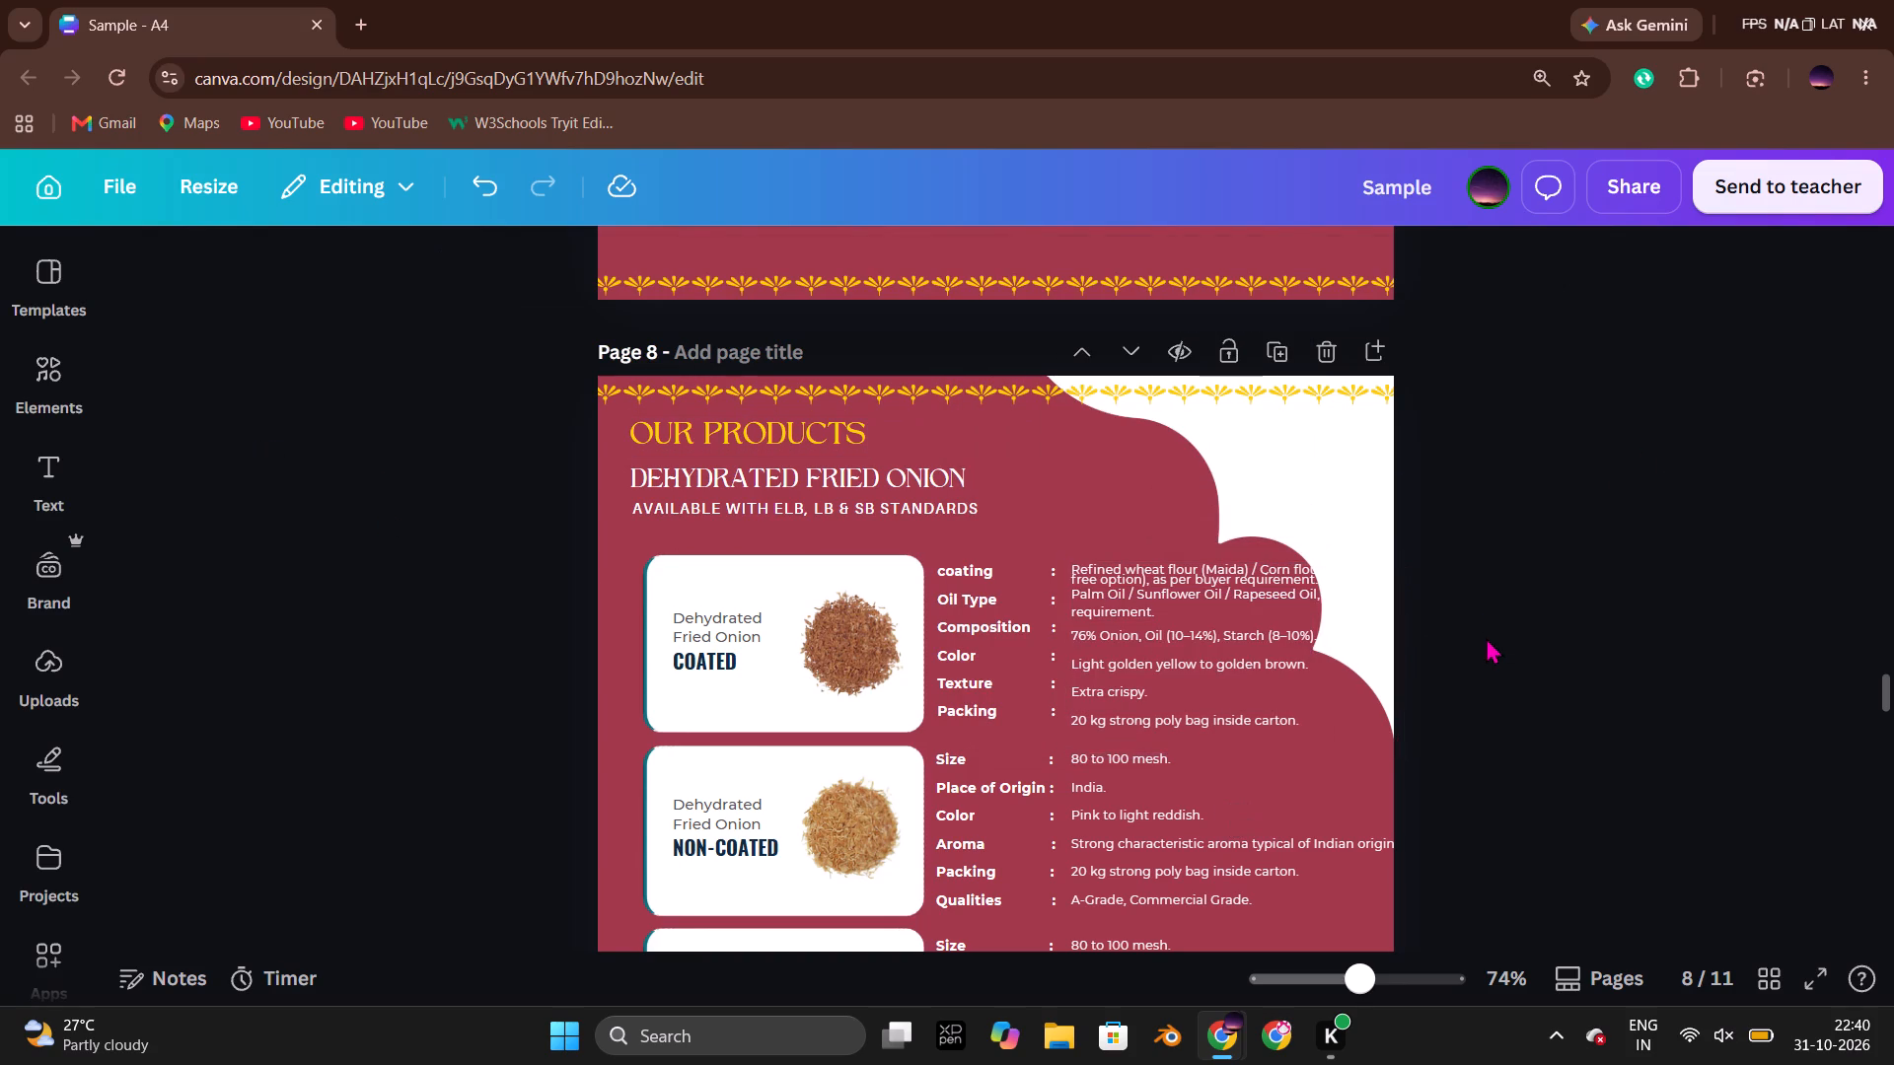
# Set the line spacing of the Coated row's two-line Oil Type value to 1.4.
pyautogui.click(1274, 580)
pyautogui.doubleClick(1293, 596)
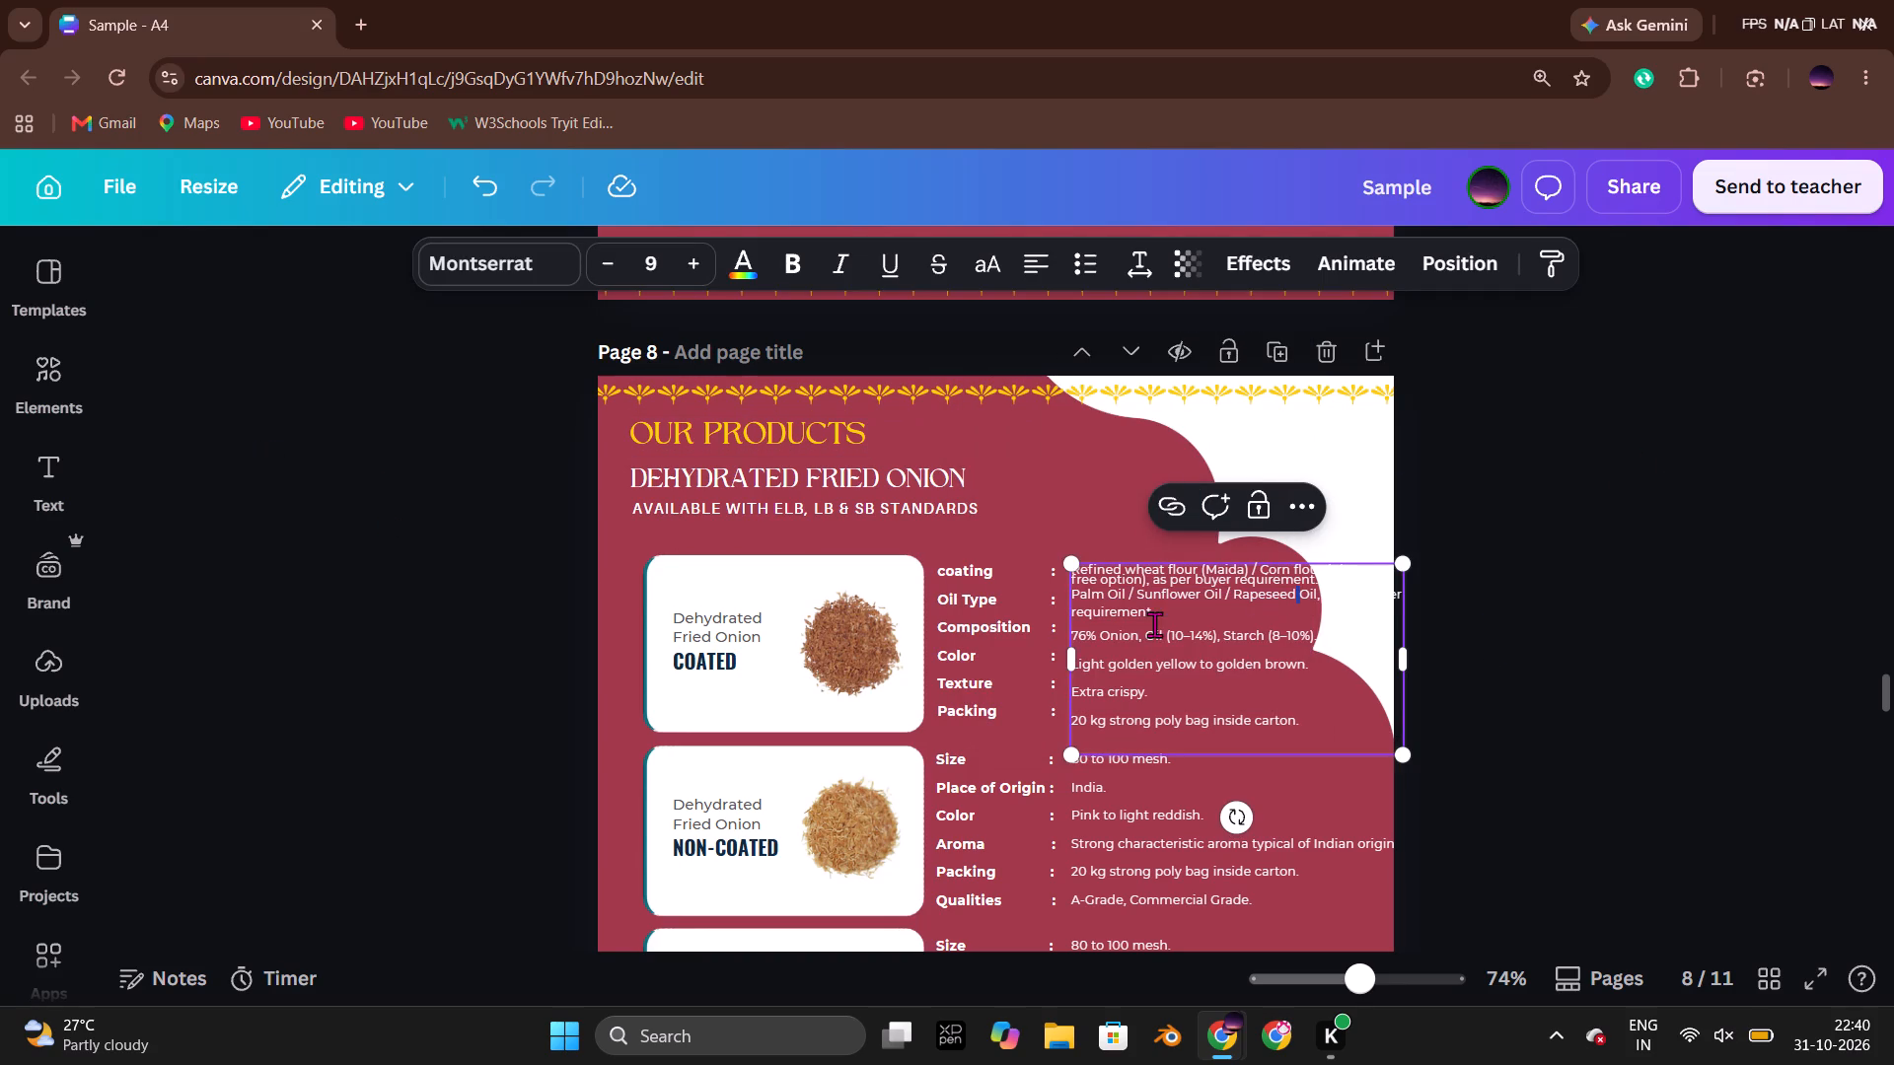
pyautogui.moveTo(1176, 616); pyautogui.dragTo(1062, 597)
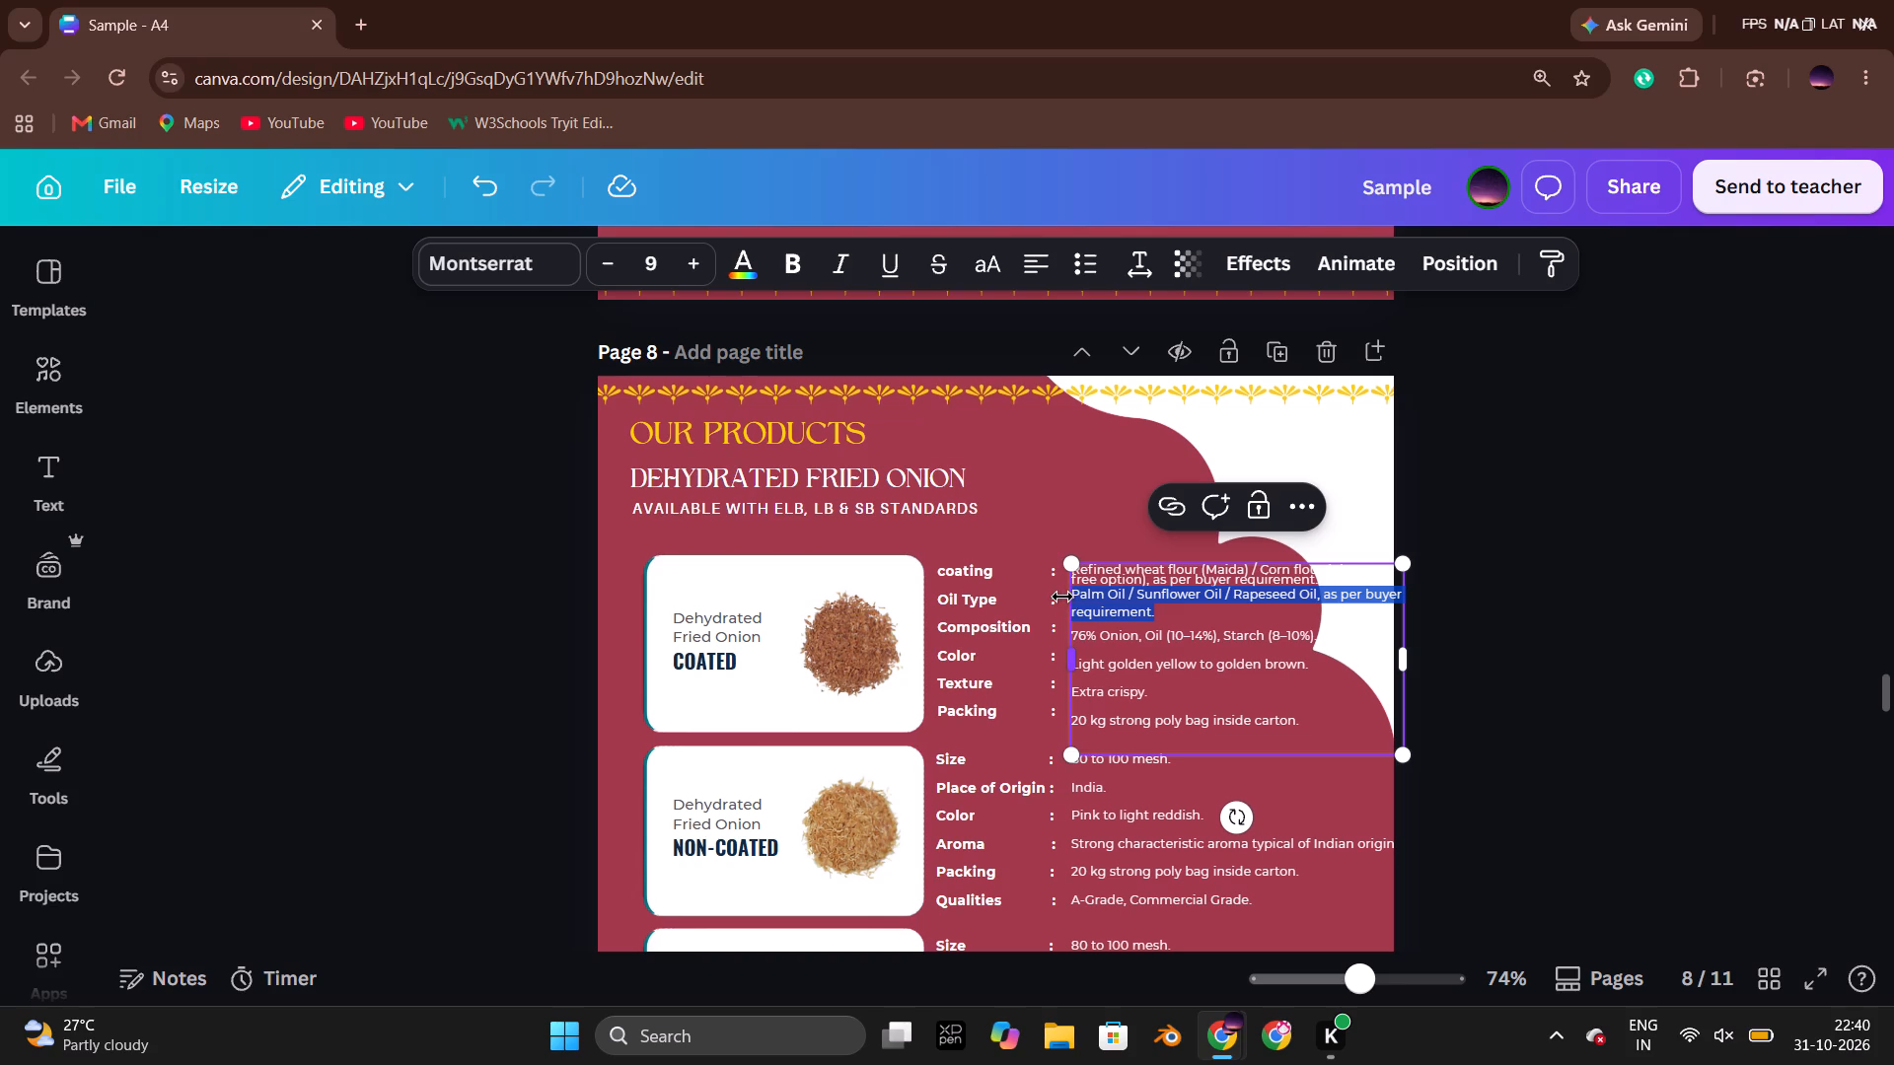
pyautogui.moveTo(1062, 597); pyautogui.dragTo(1060, 597)
pyautogui.click(1128, 270)
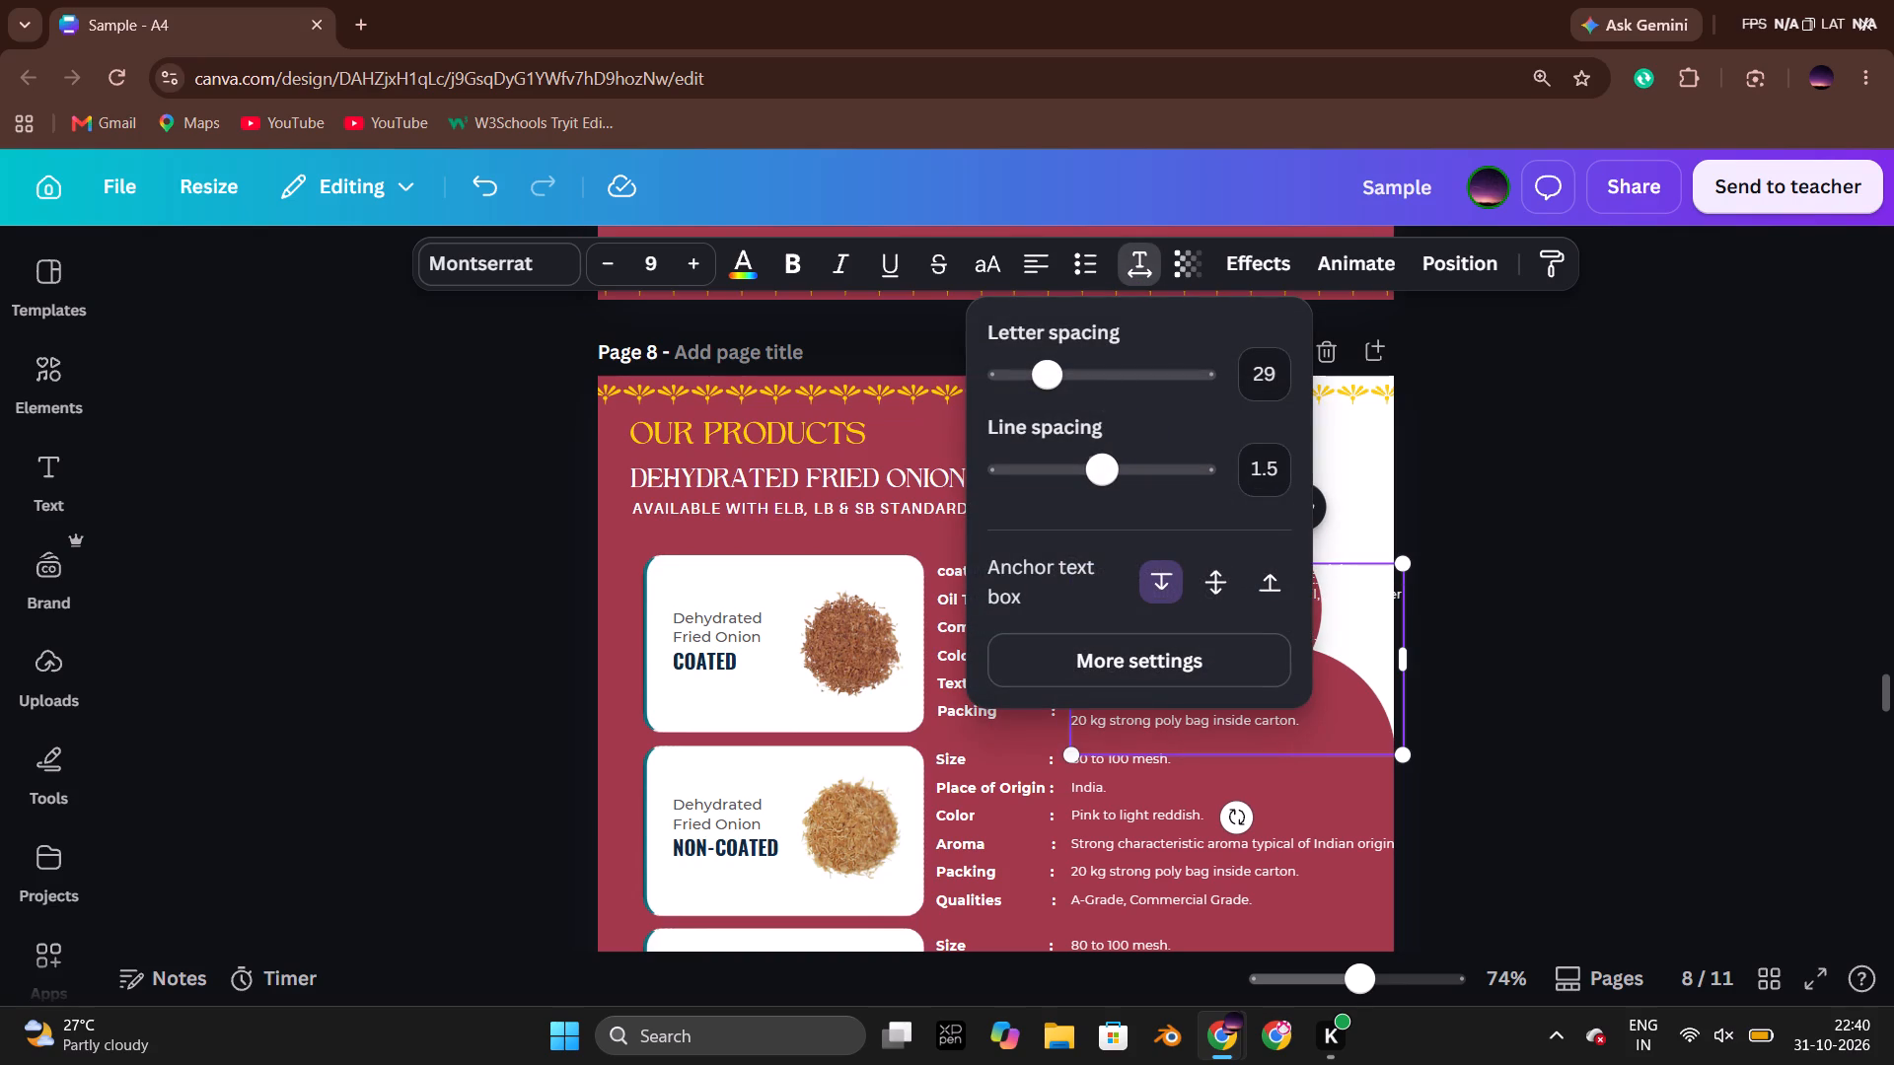
pyautogui.moveTo(1102, 474); pyautogui.dragTo(1086, 476)
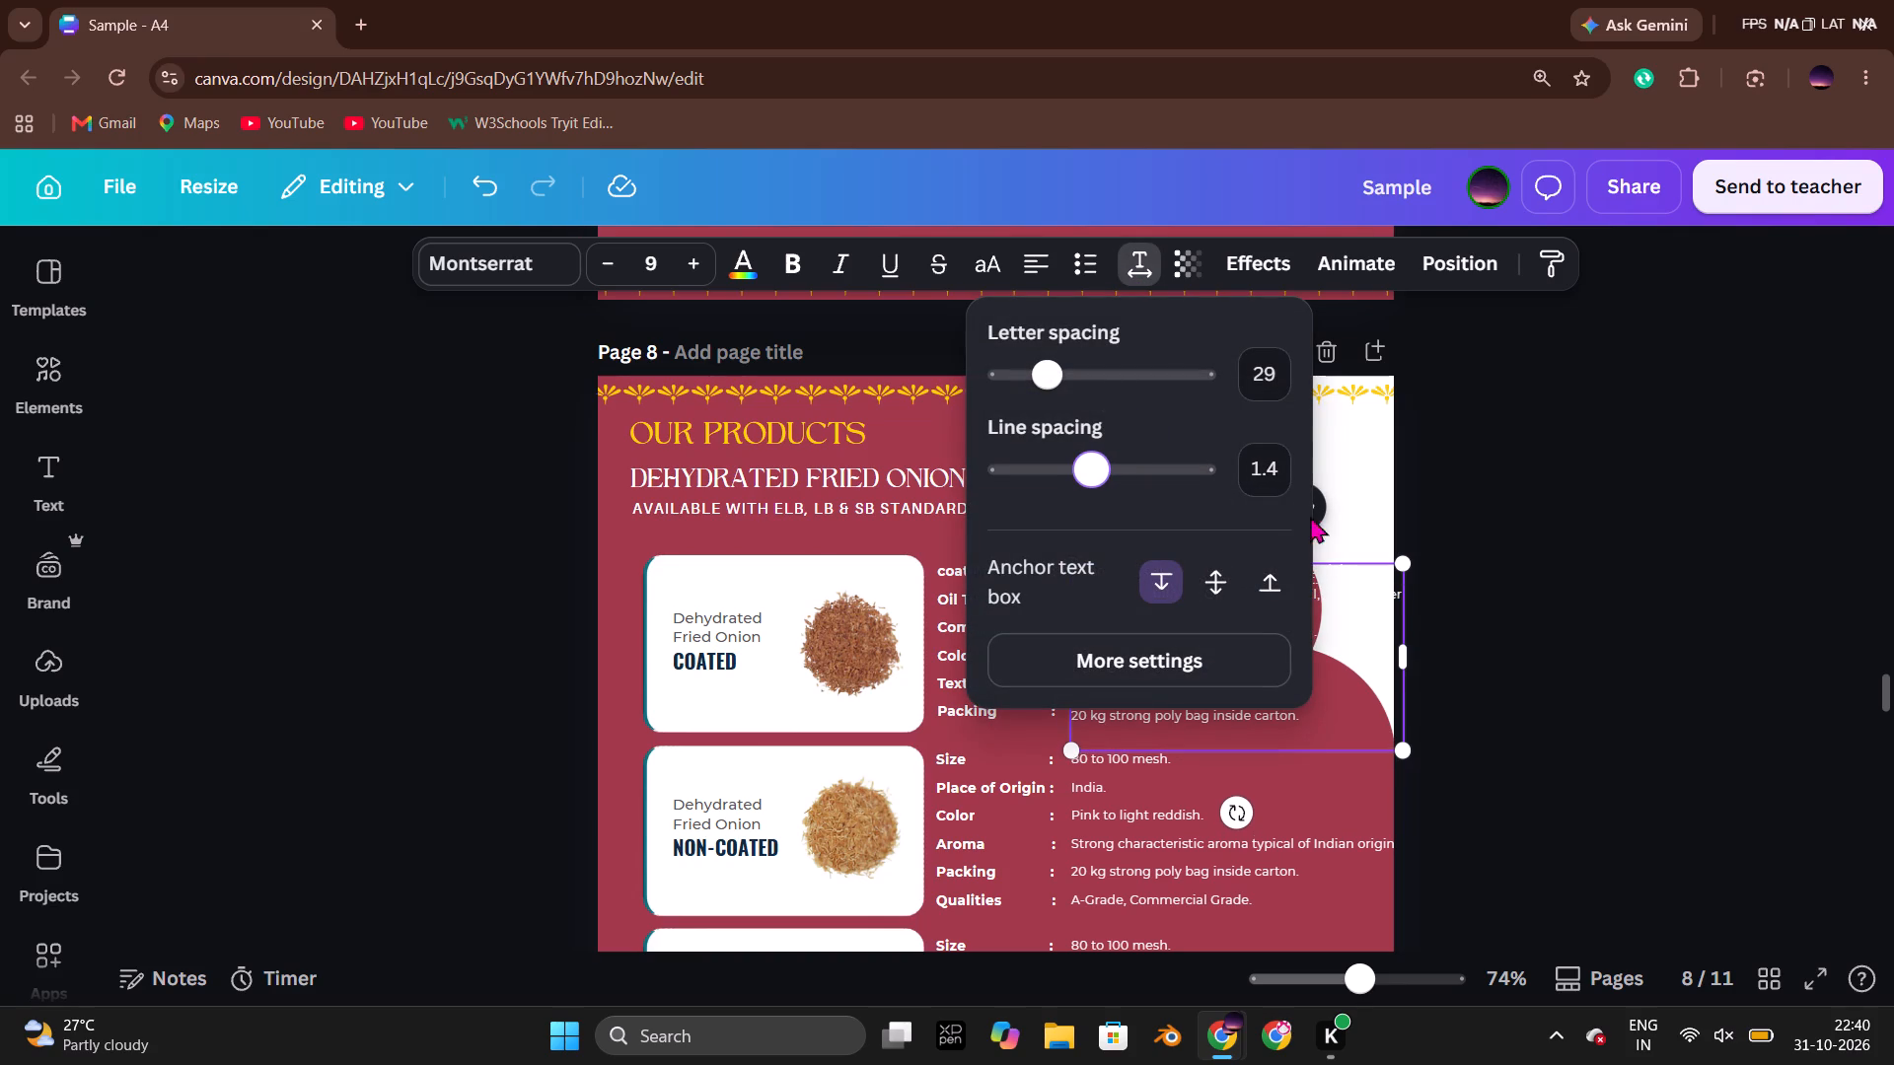
pyautogui.click(1627, 519)
pyautogui.click(1624, 519)
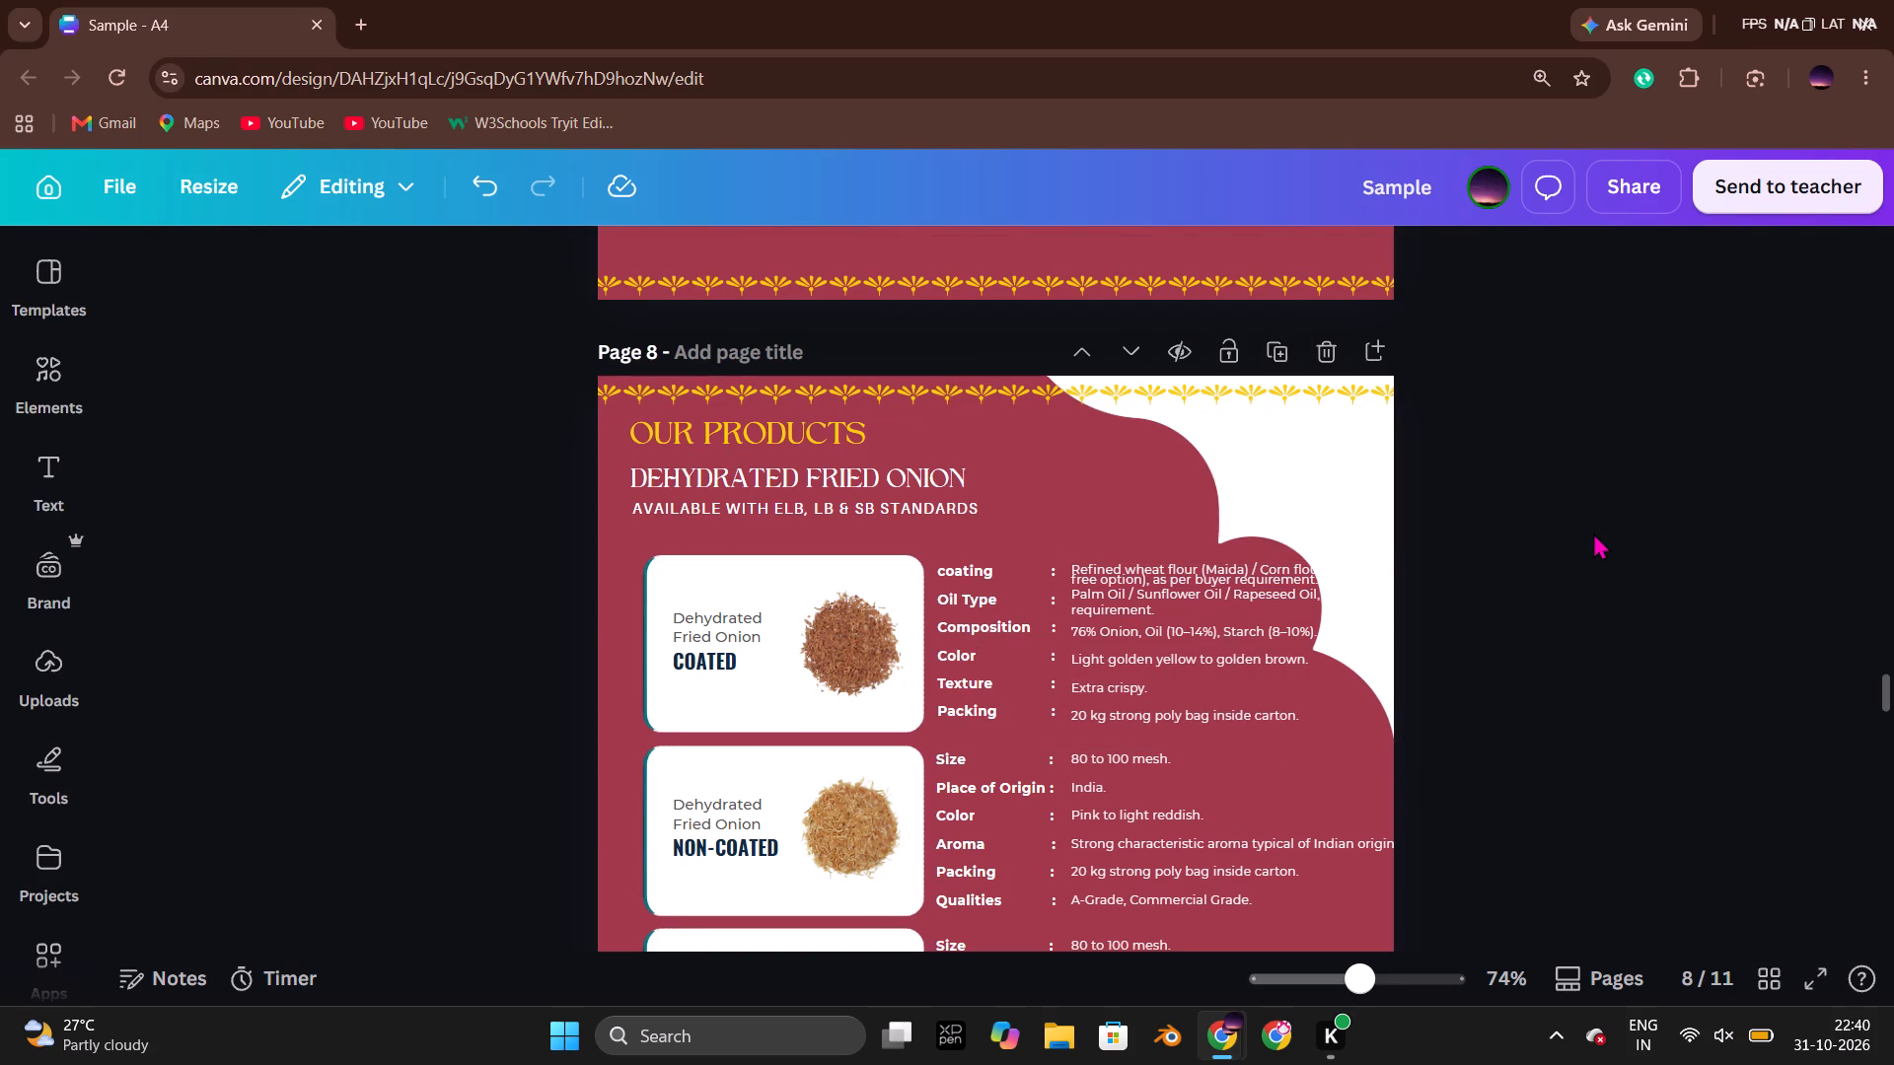
# Set the line spacing of the Coated row's two-line coating value to 1.06.
pyautogui.click(1310, 574)
pyautogui.click(1212, 586)
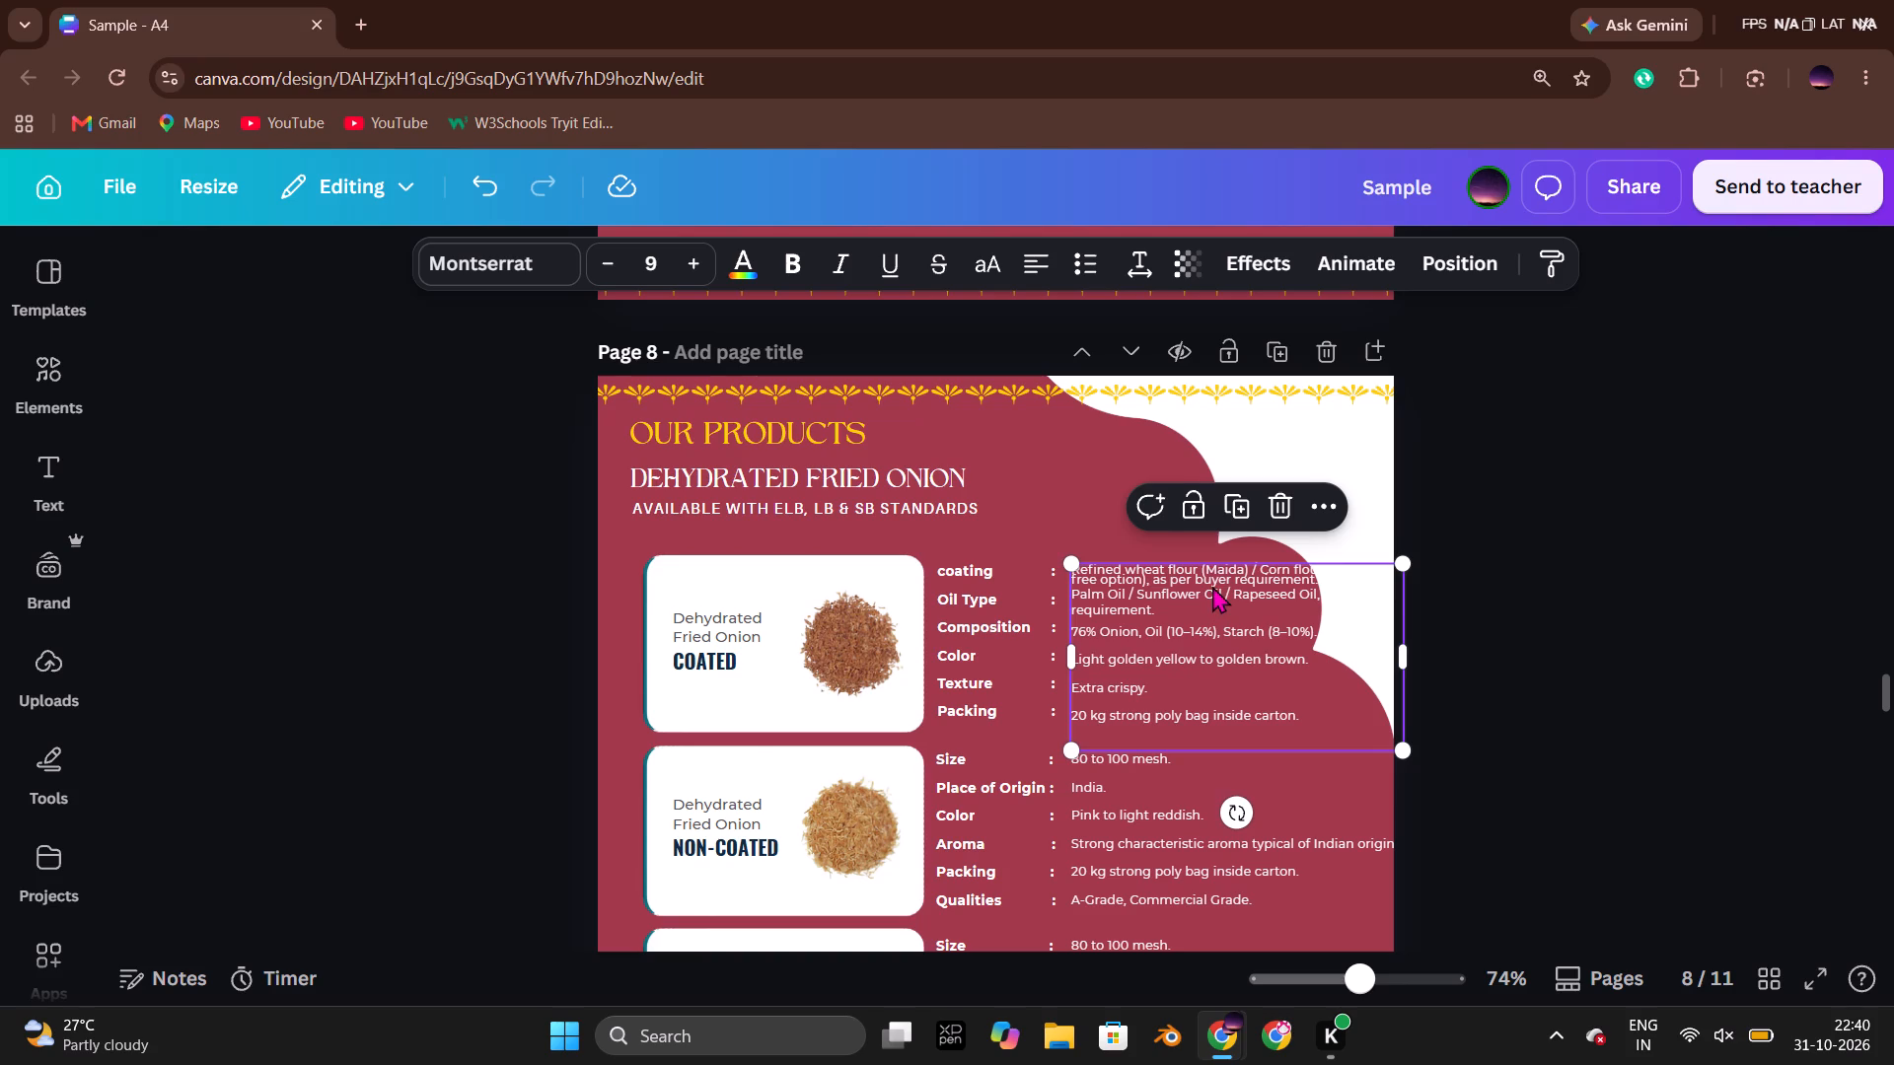
pyautogui.moveTo(1362, 585); pyautogui.dragTo(1234, 580)
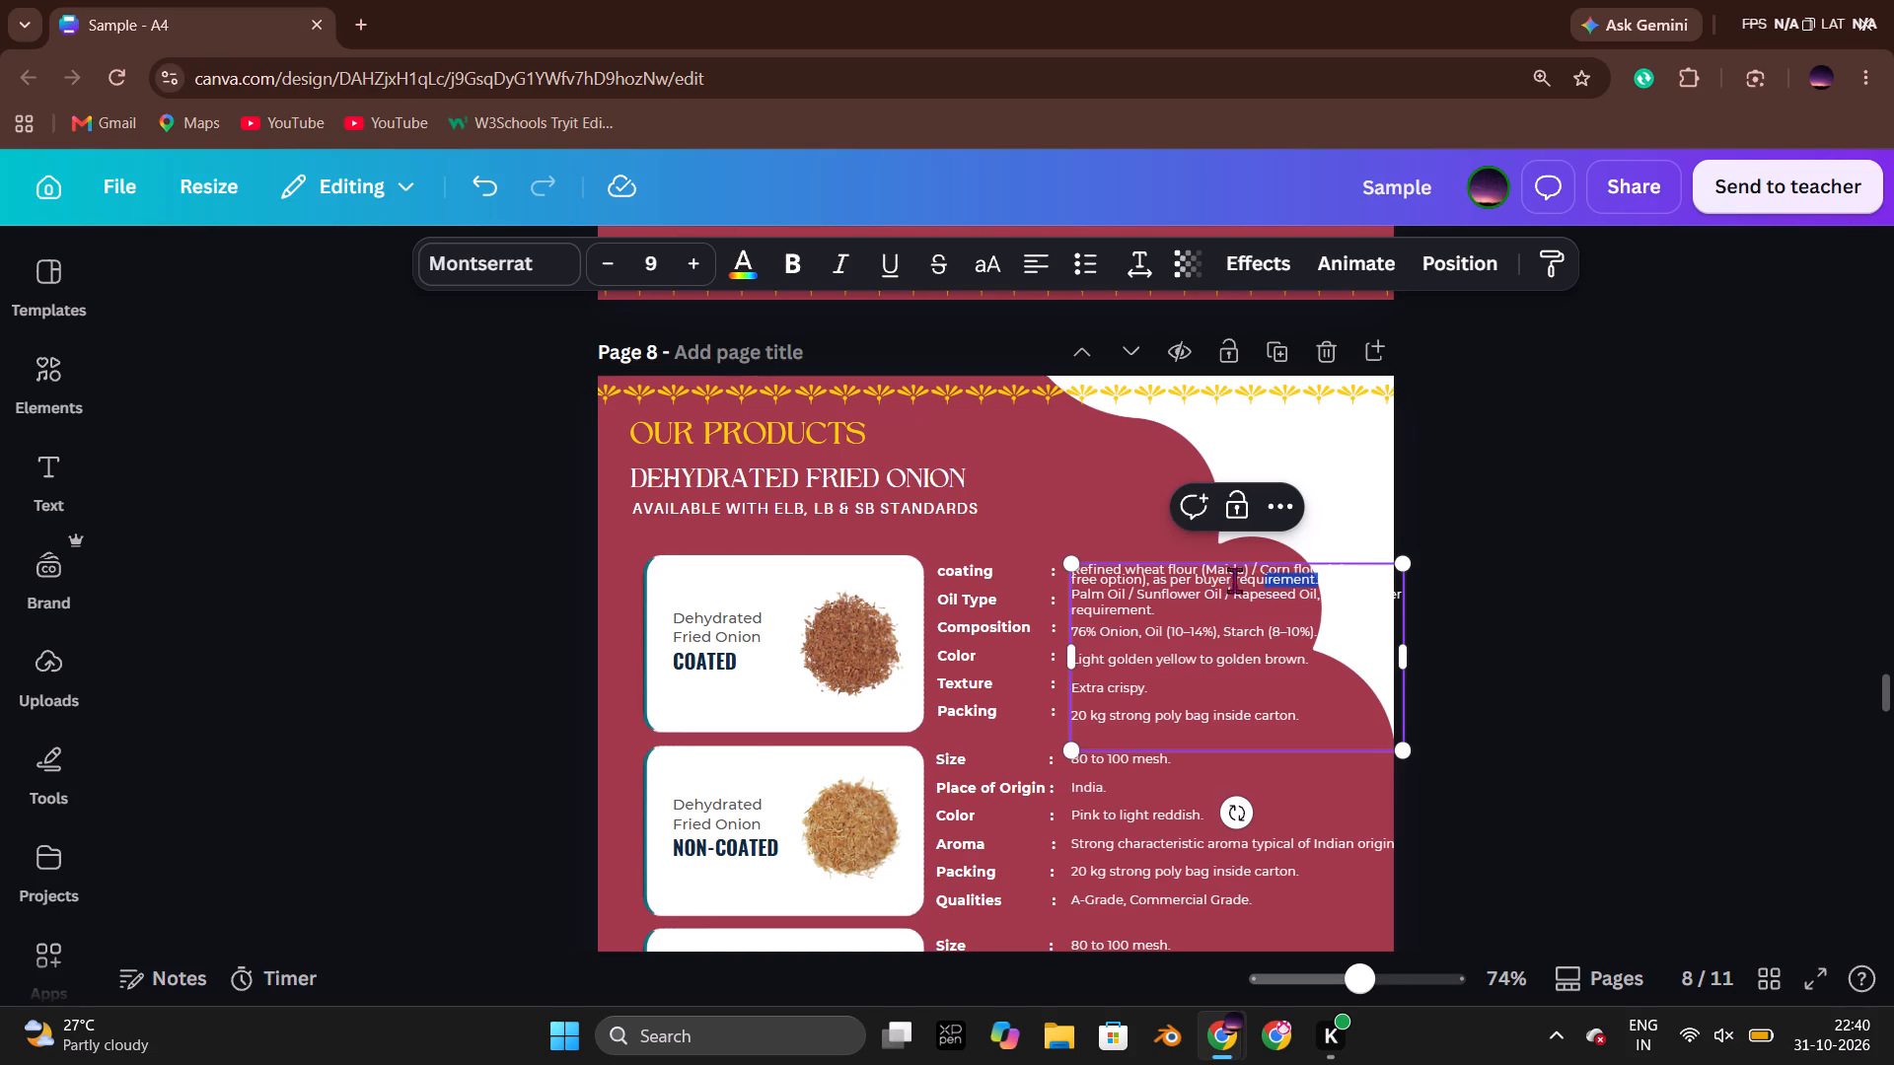
pyautogui.moveTo(1234, 580); pyautogui.dragTo(1070, 574)
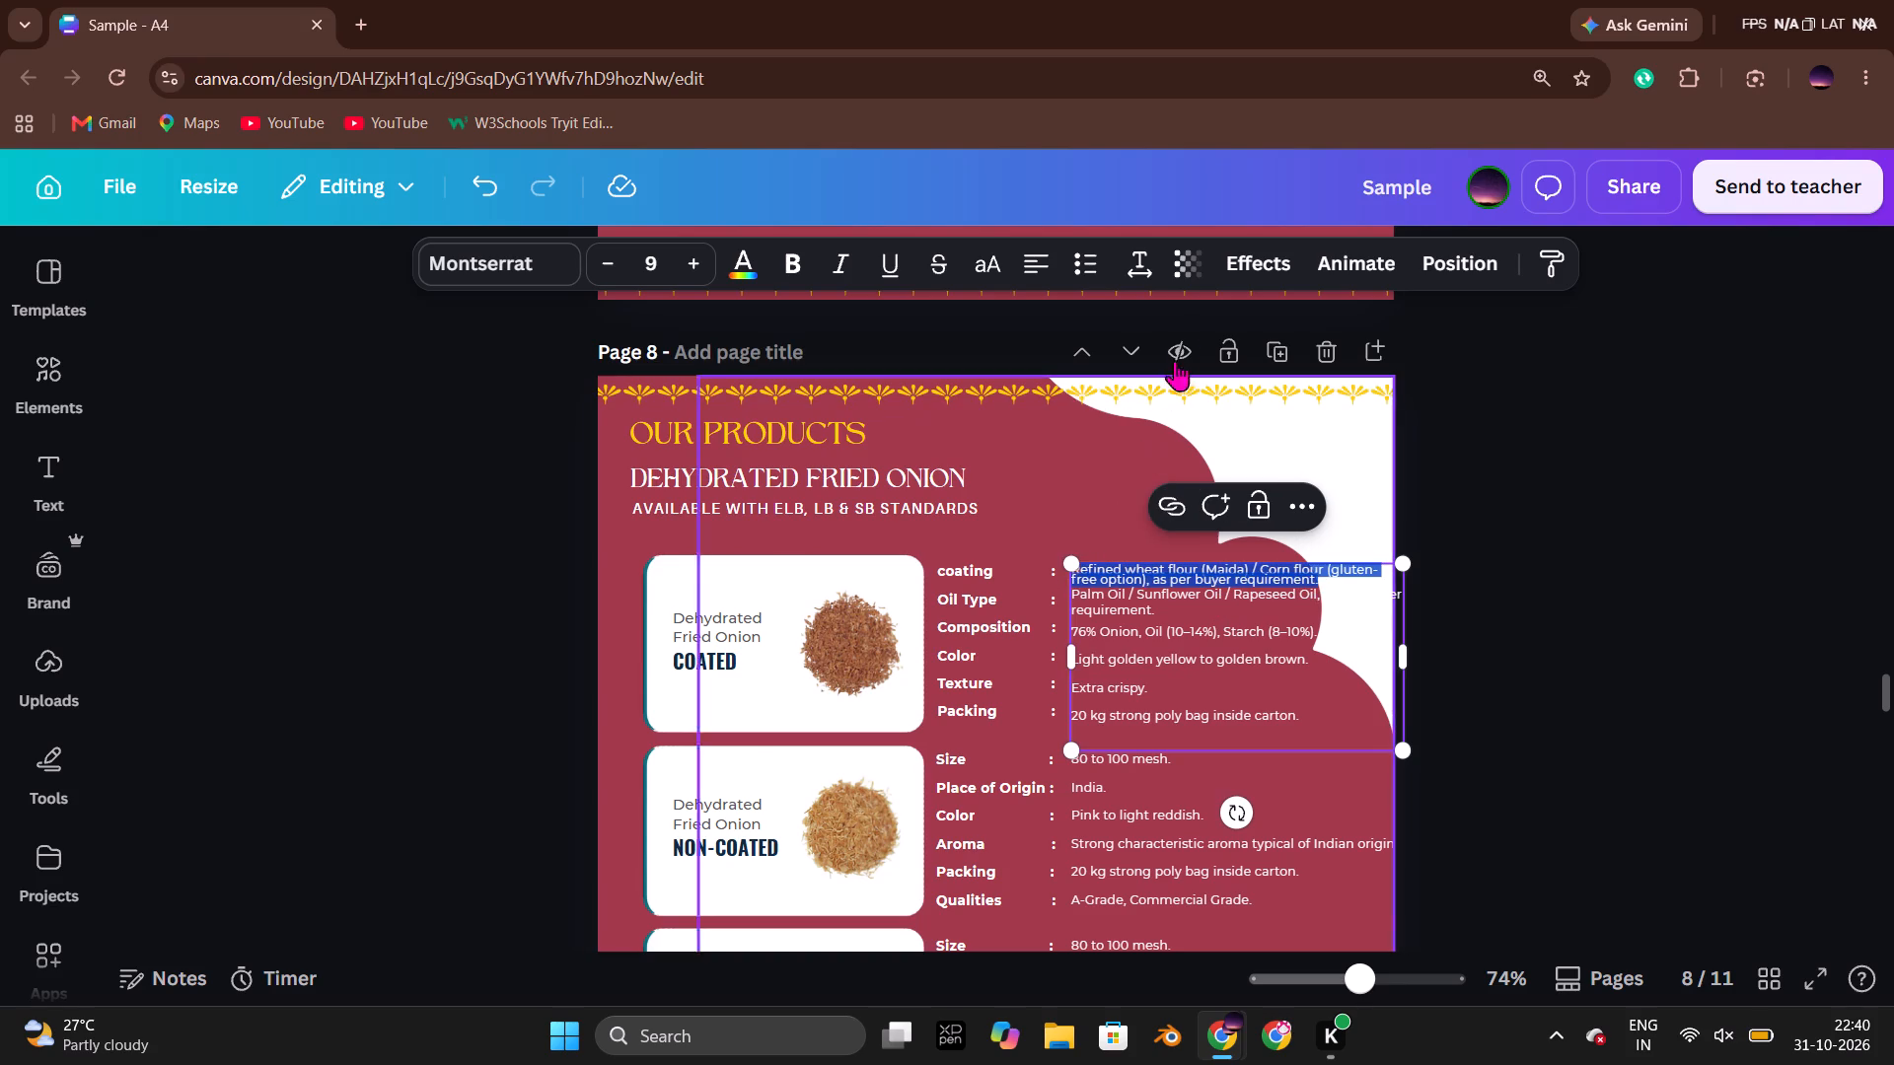
pyautogui.click(1149, 272)
pyautogui.moveTo(1047, 469); pyautogui.dragTo(1056, 469)
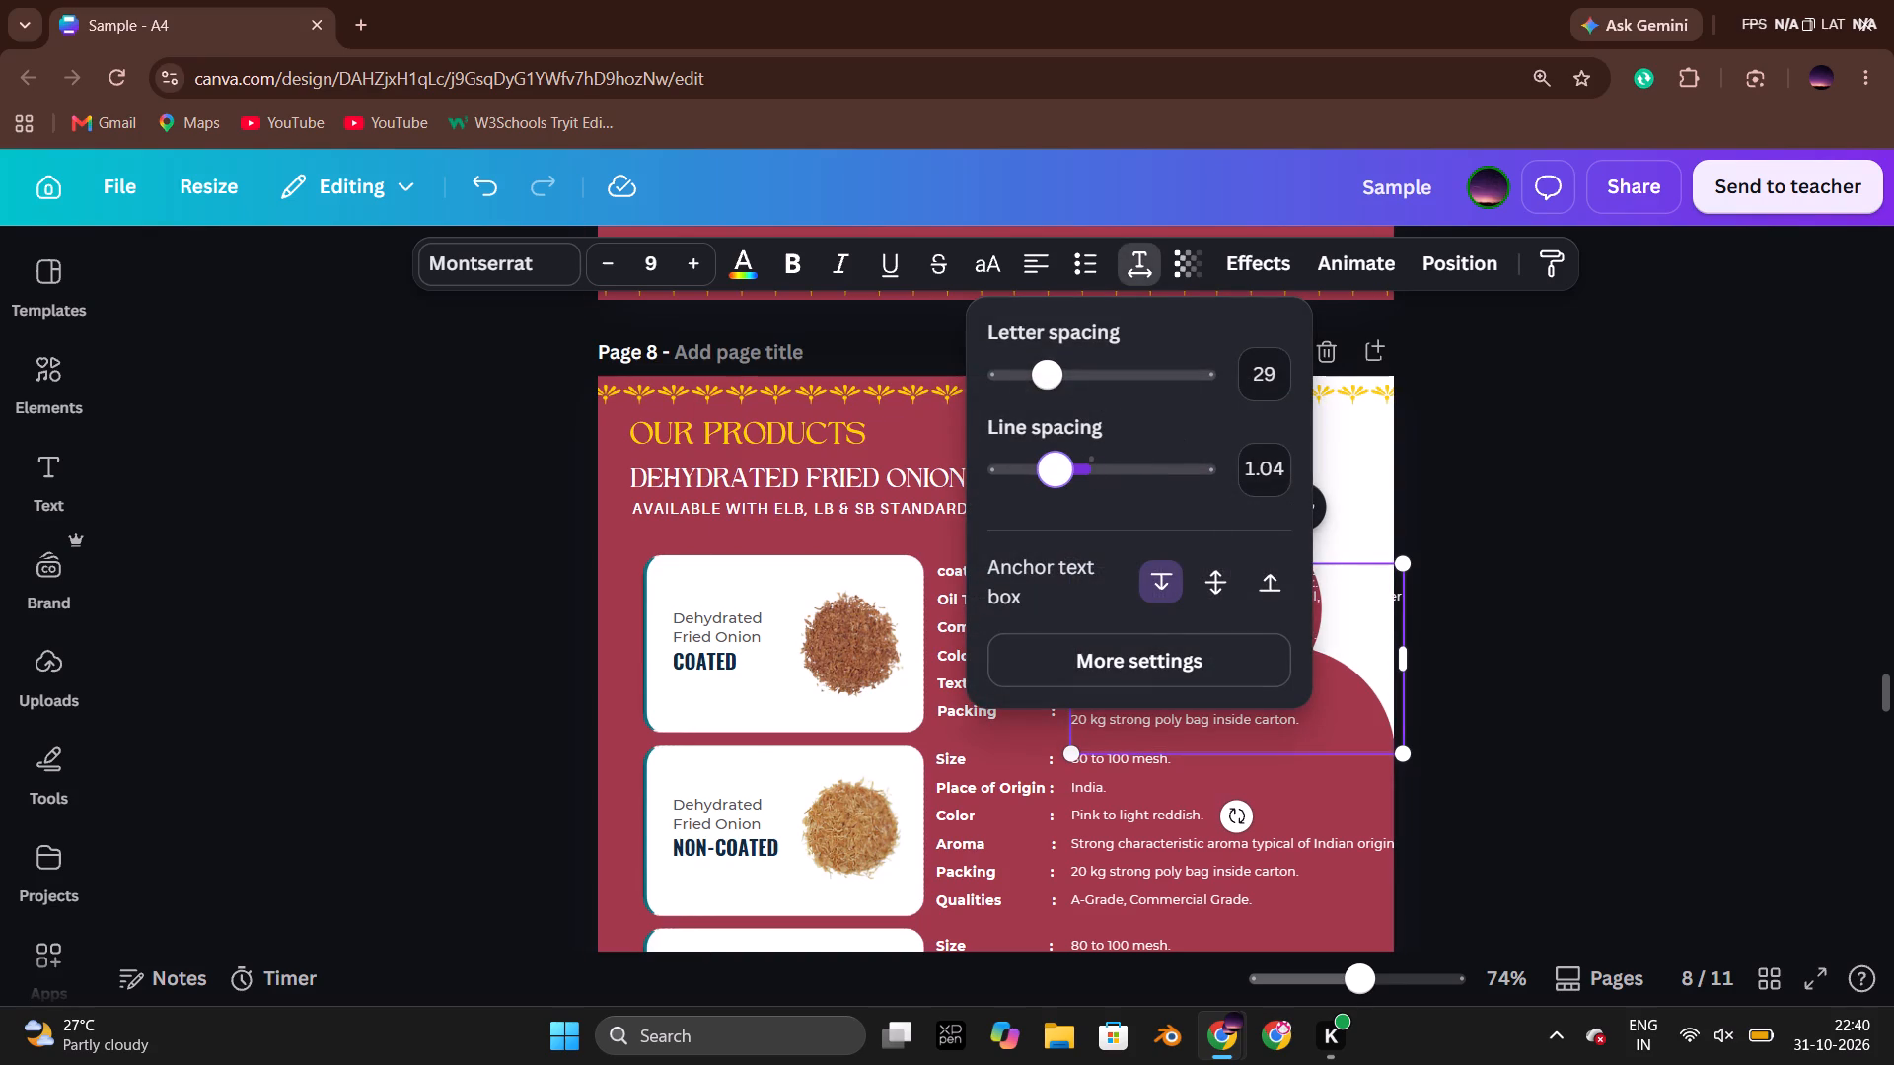
pyautogui.moveTo(1056, 469); pyautogui.dragTo(1056, 469)
pyautogui.click(1599, 501)
pyautogui.click(1598, 501)
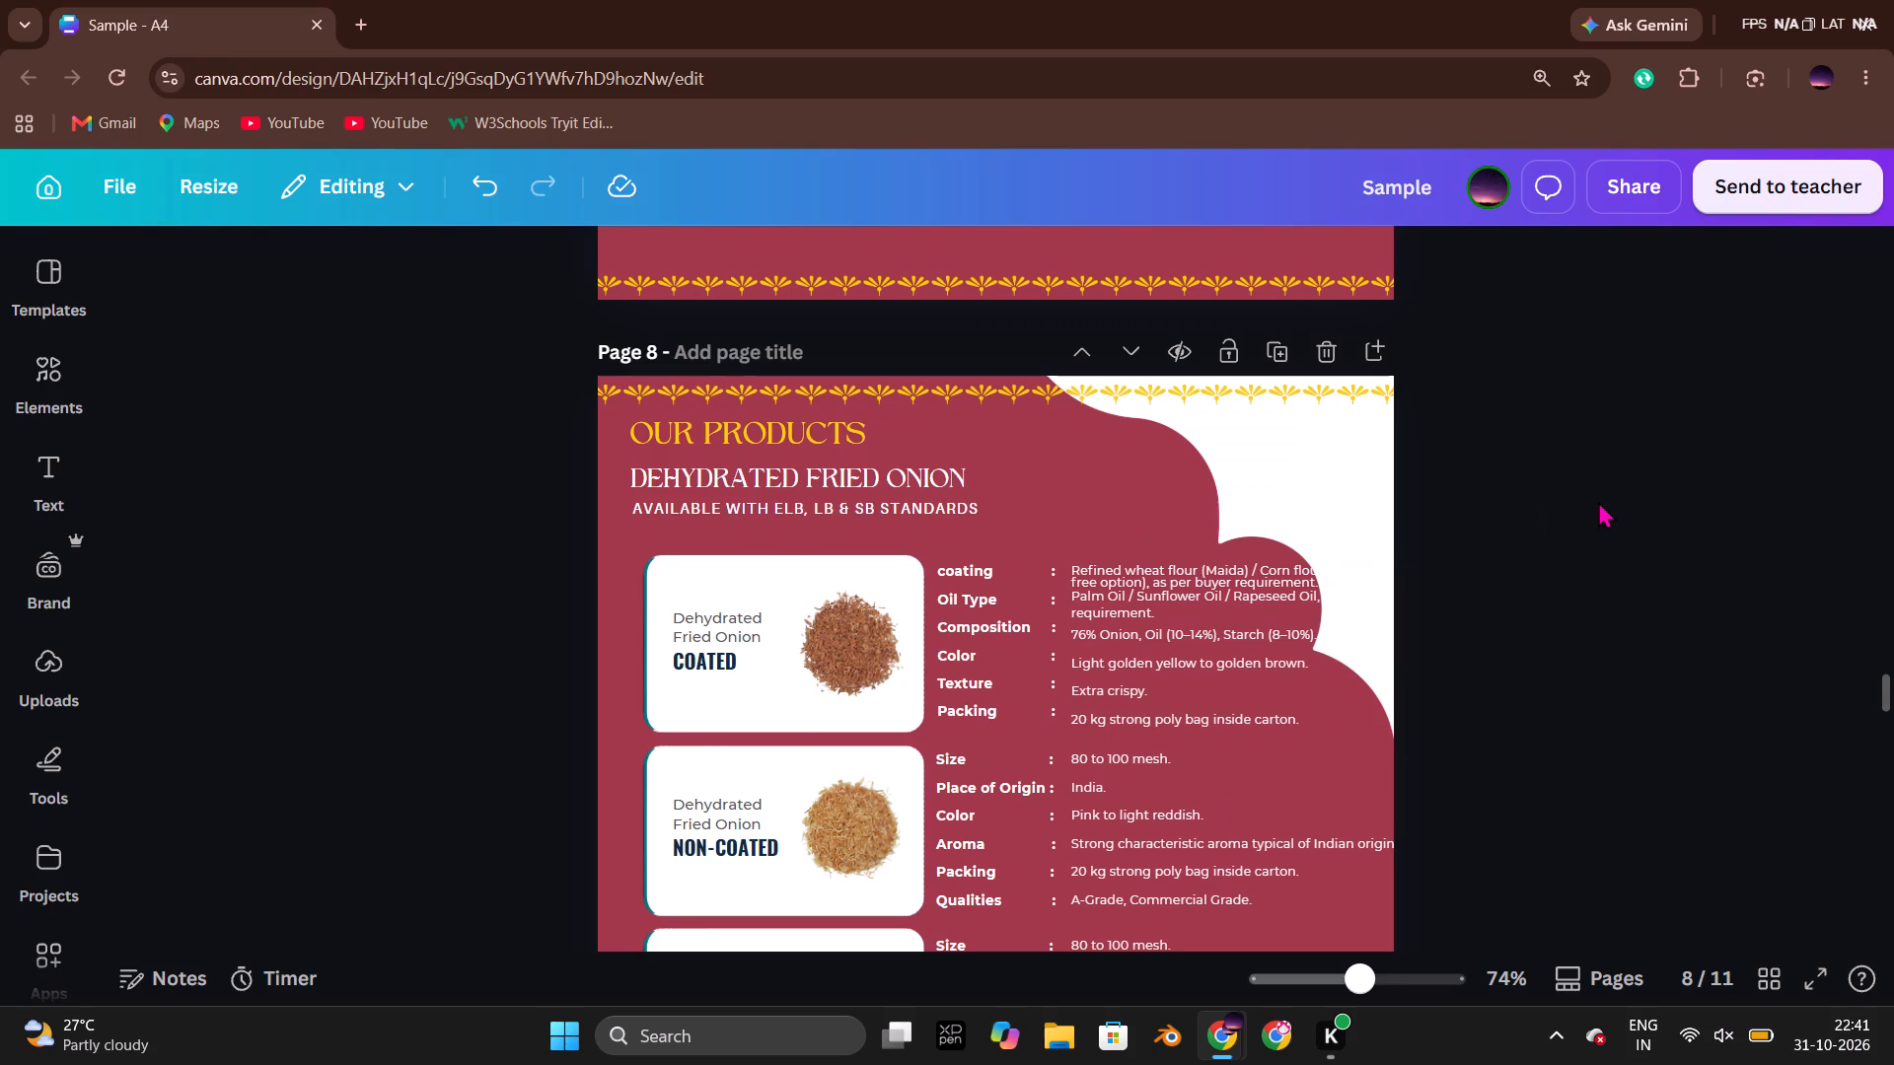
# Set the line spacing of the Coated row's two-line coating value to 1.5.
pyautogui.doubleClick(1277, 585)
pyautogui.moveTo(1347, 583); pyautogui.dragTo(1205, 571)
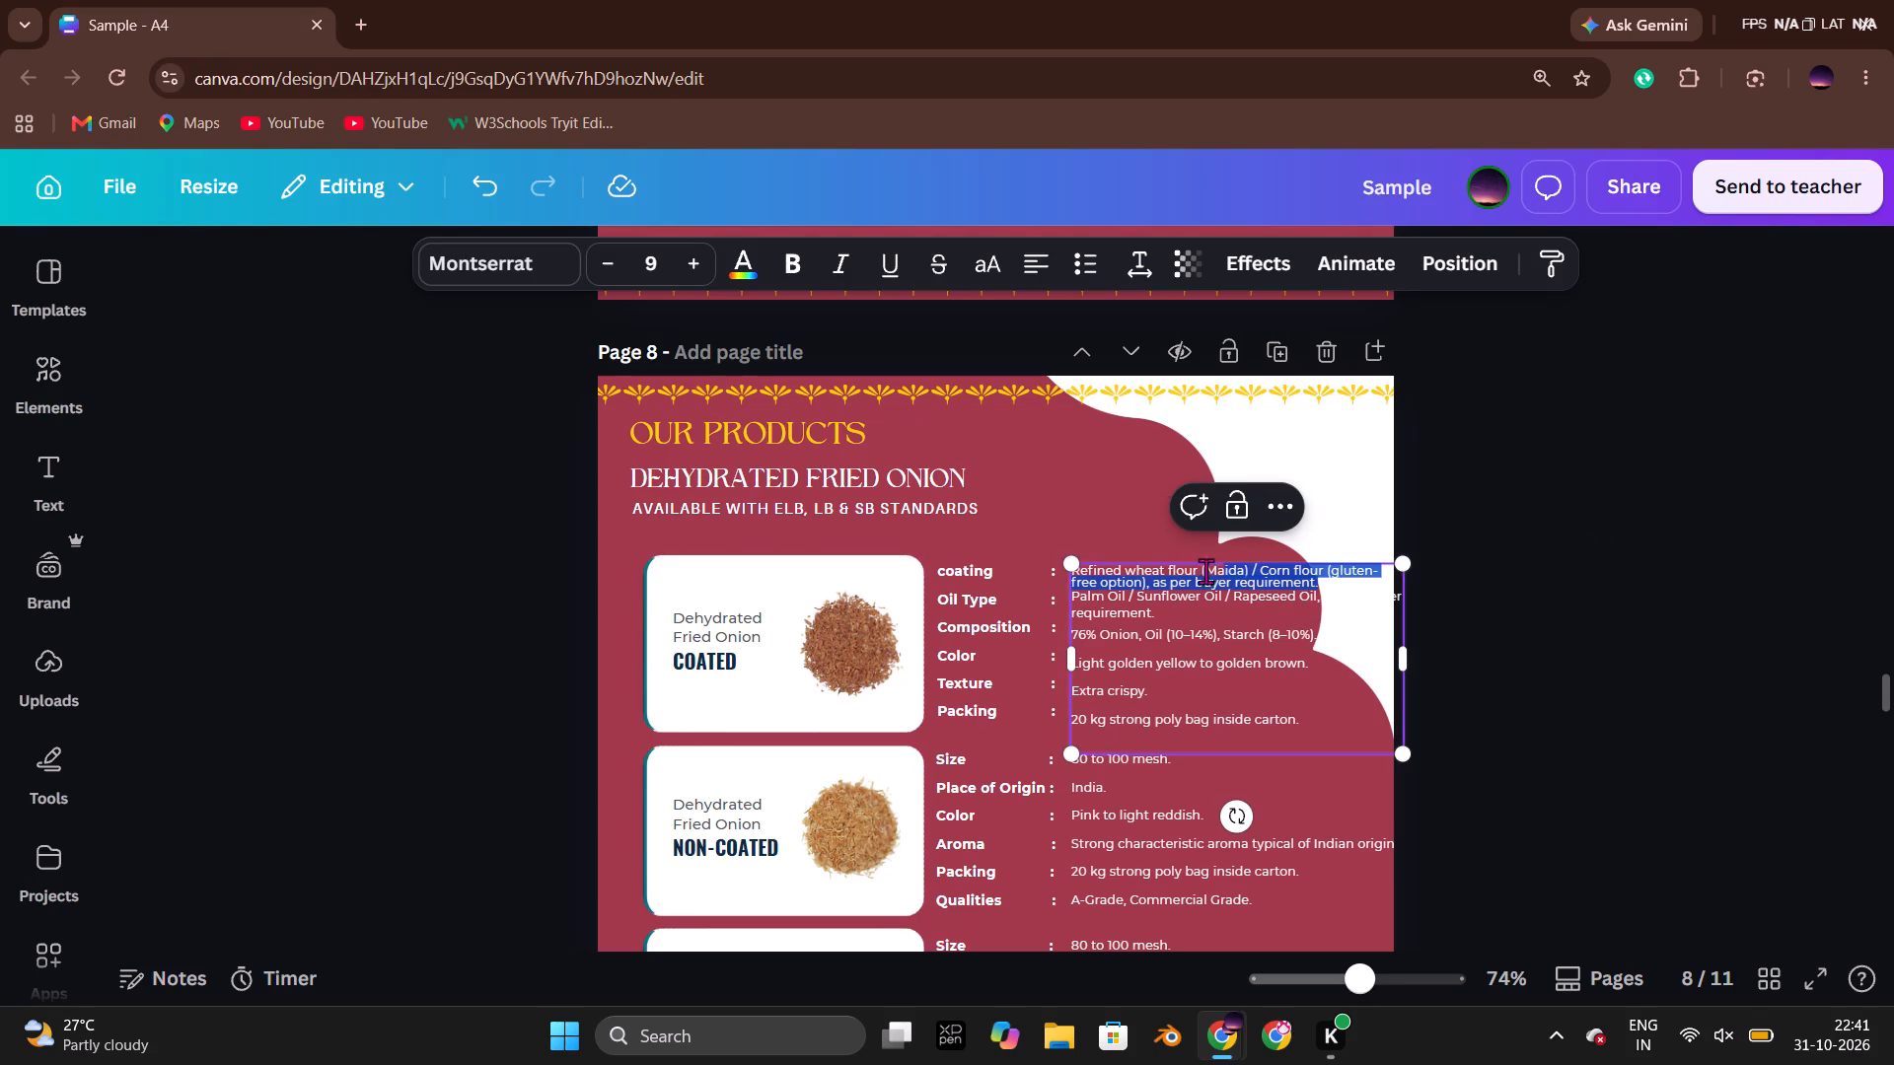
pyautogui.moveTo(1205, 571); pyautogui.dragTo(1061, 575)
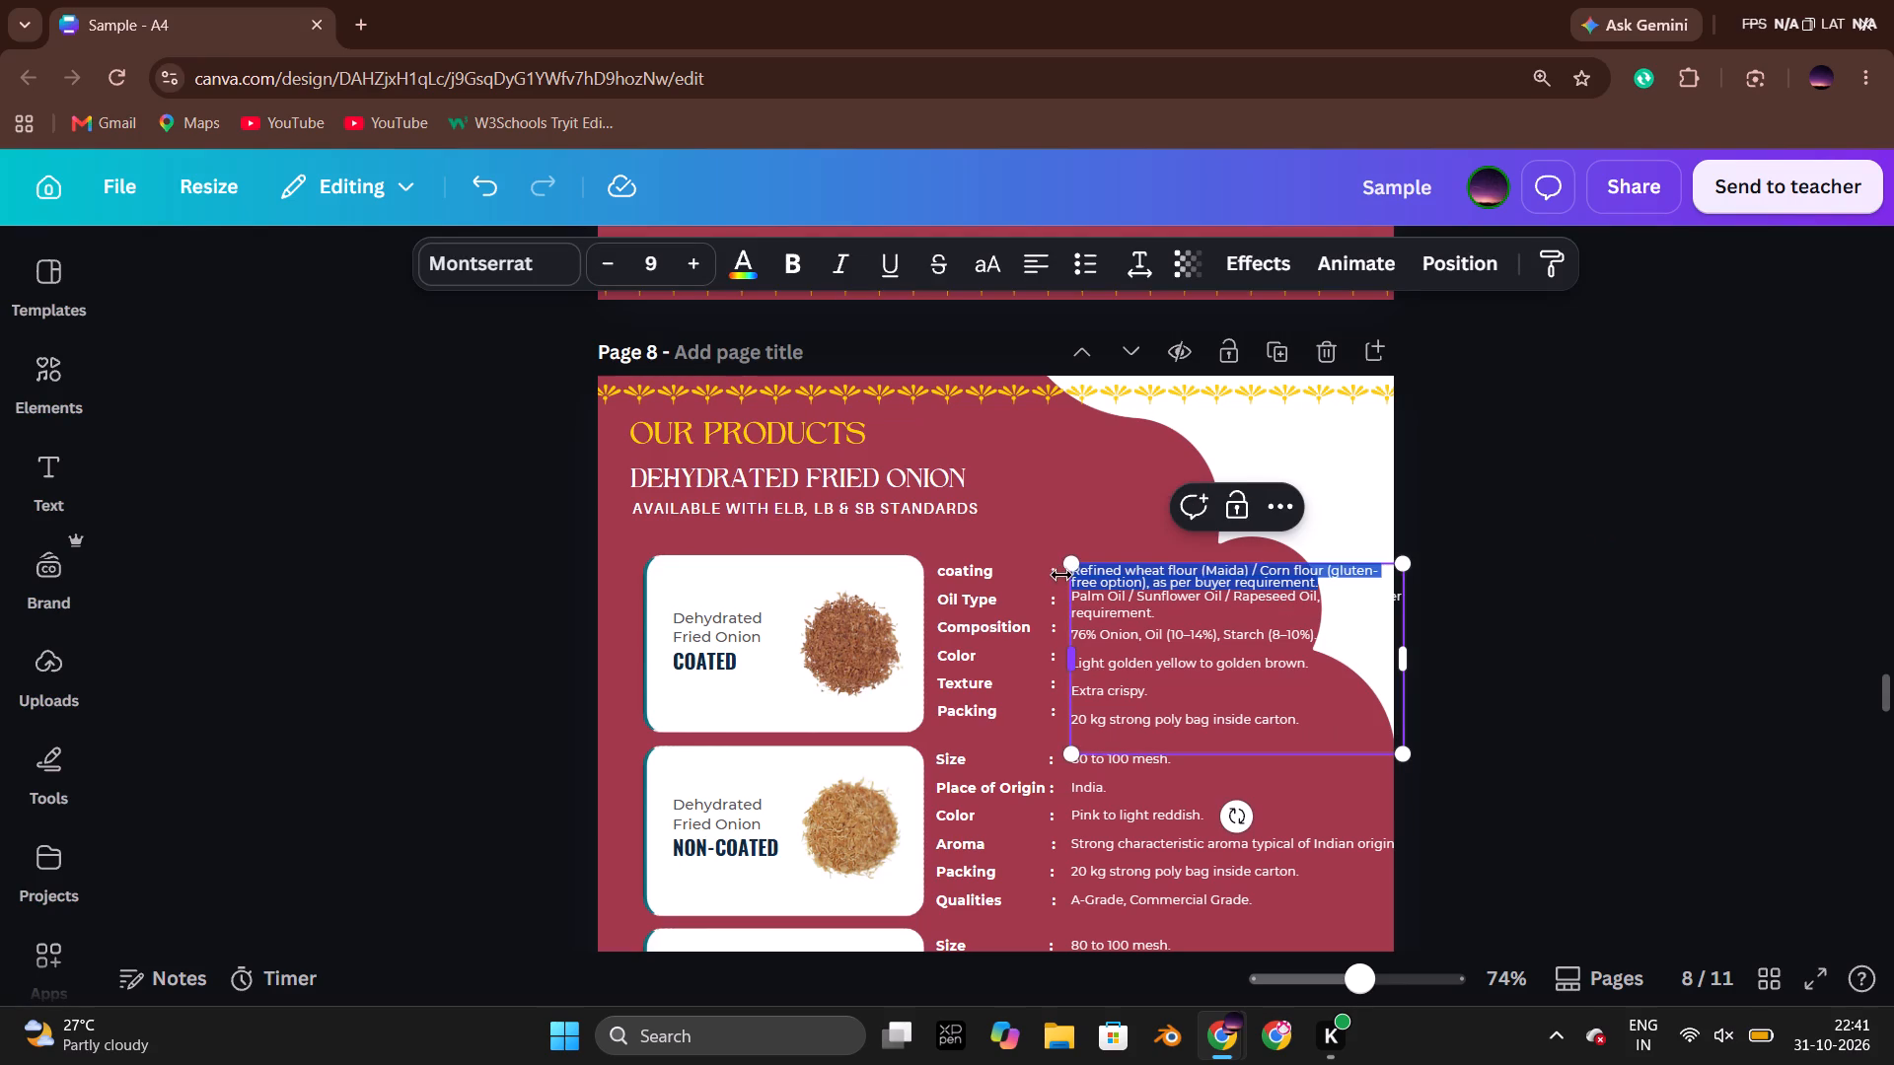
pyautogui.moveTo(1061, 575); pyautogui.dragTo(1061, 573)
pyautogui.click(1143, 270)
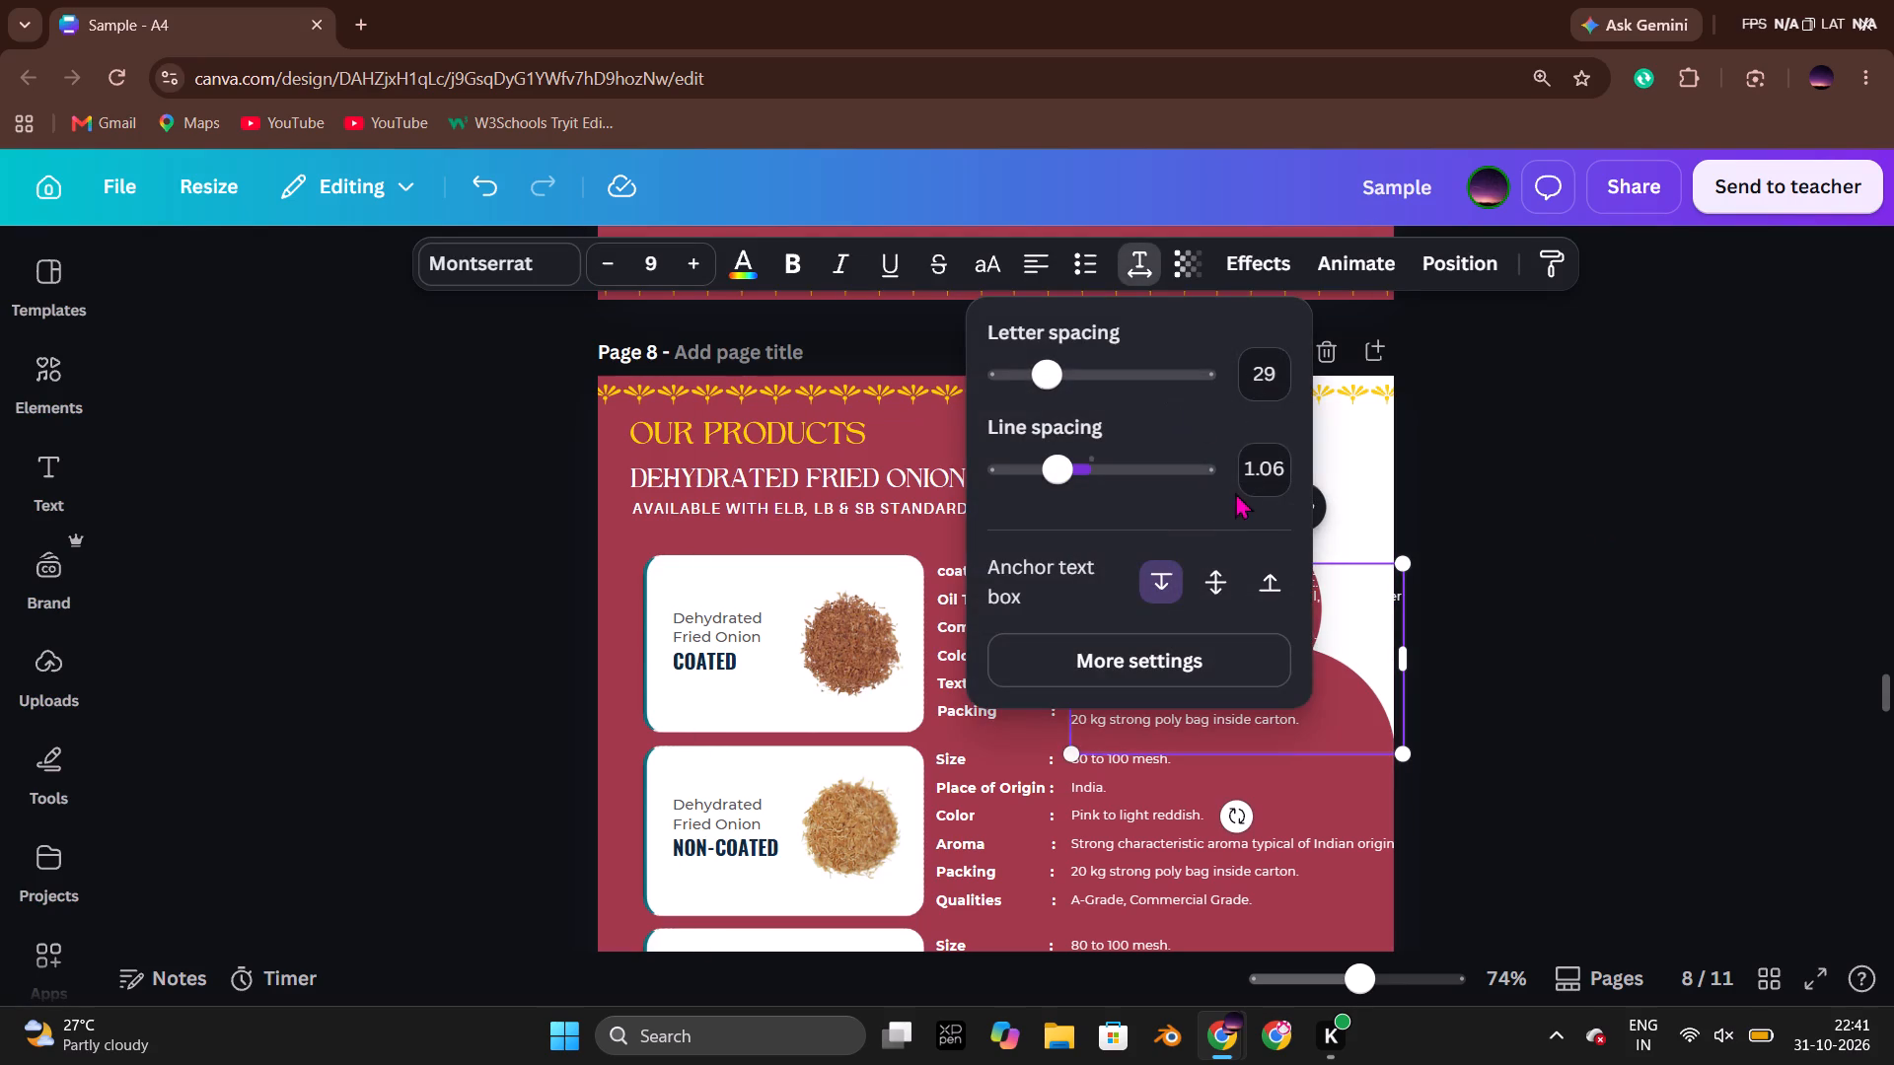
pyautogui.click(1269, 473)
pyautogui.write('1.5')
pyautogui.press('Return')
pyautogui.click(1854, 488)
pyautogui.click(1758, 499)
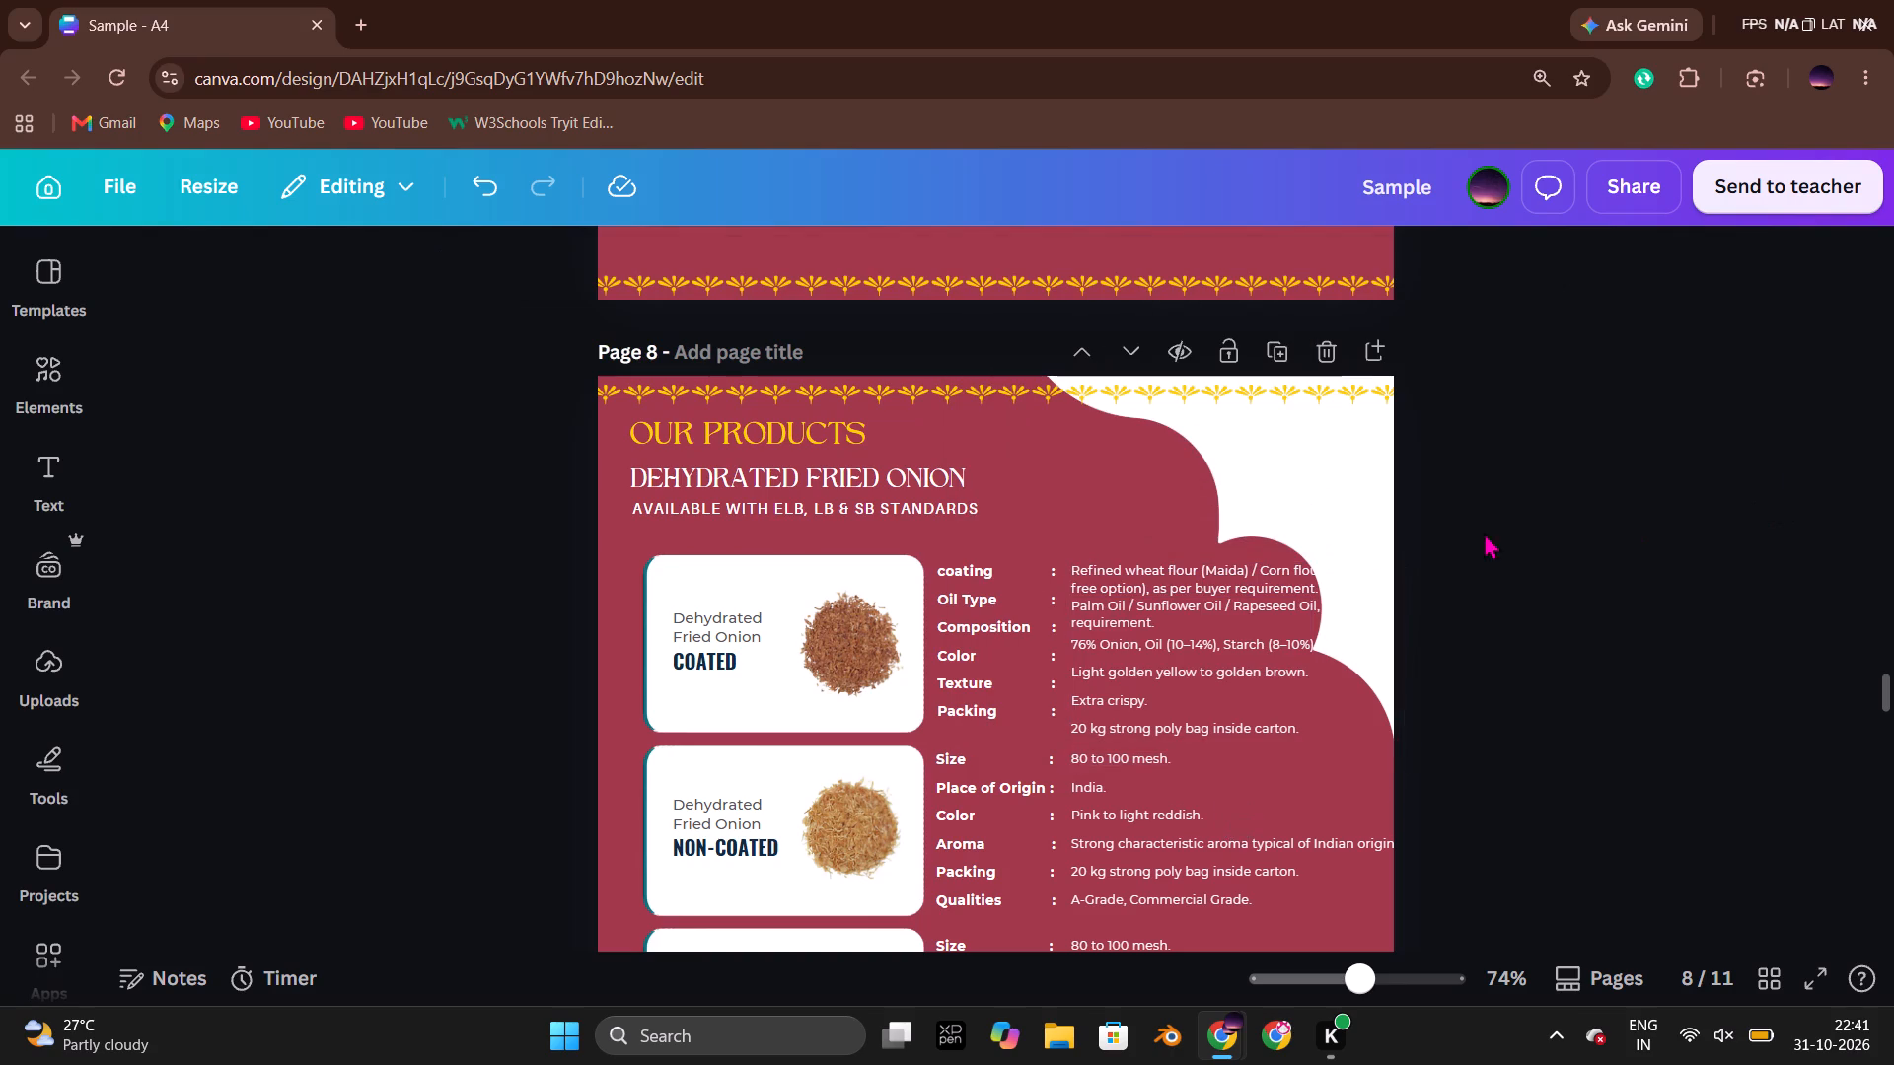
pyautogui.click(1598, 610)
# Set the line spacing of the Coated row's two-line coating value to 1.3.
pyautogui.doubleClick(1165, 583)
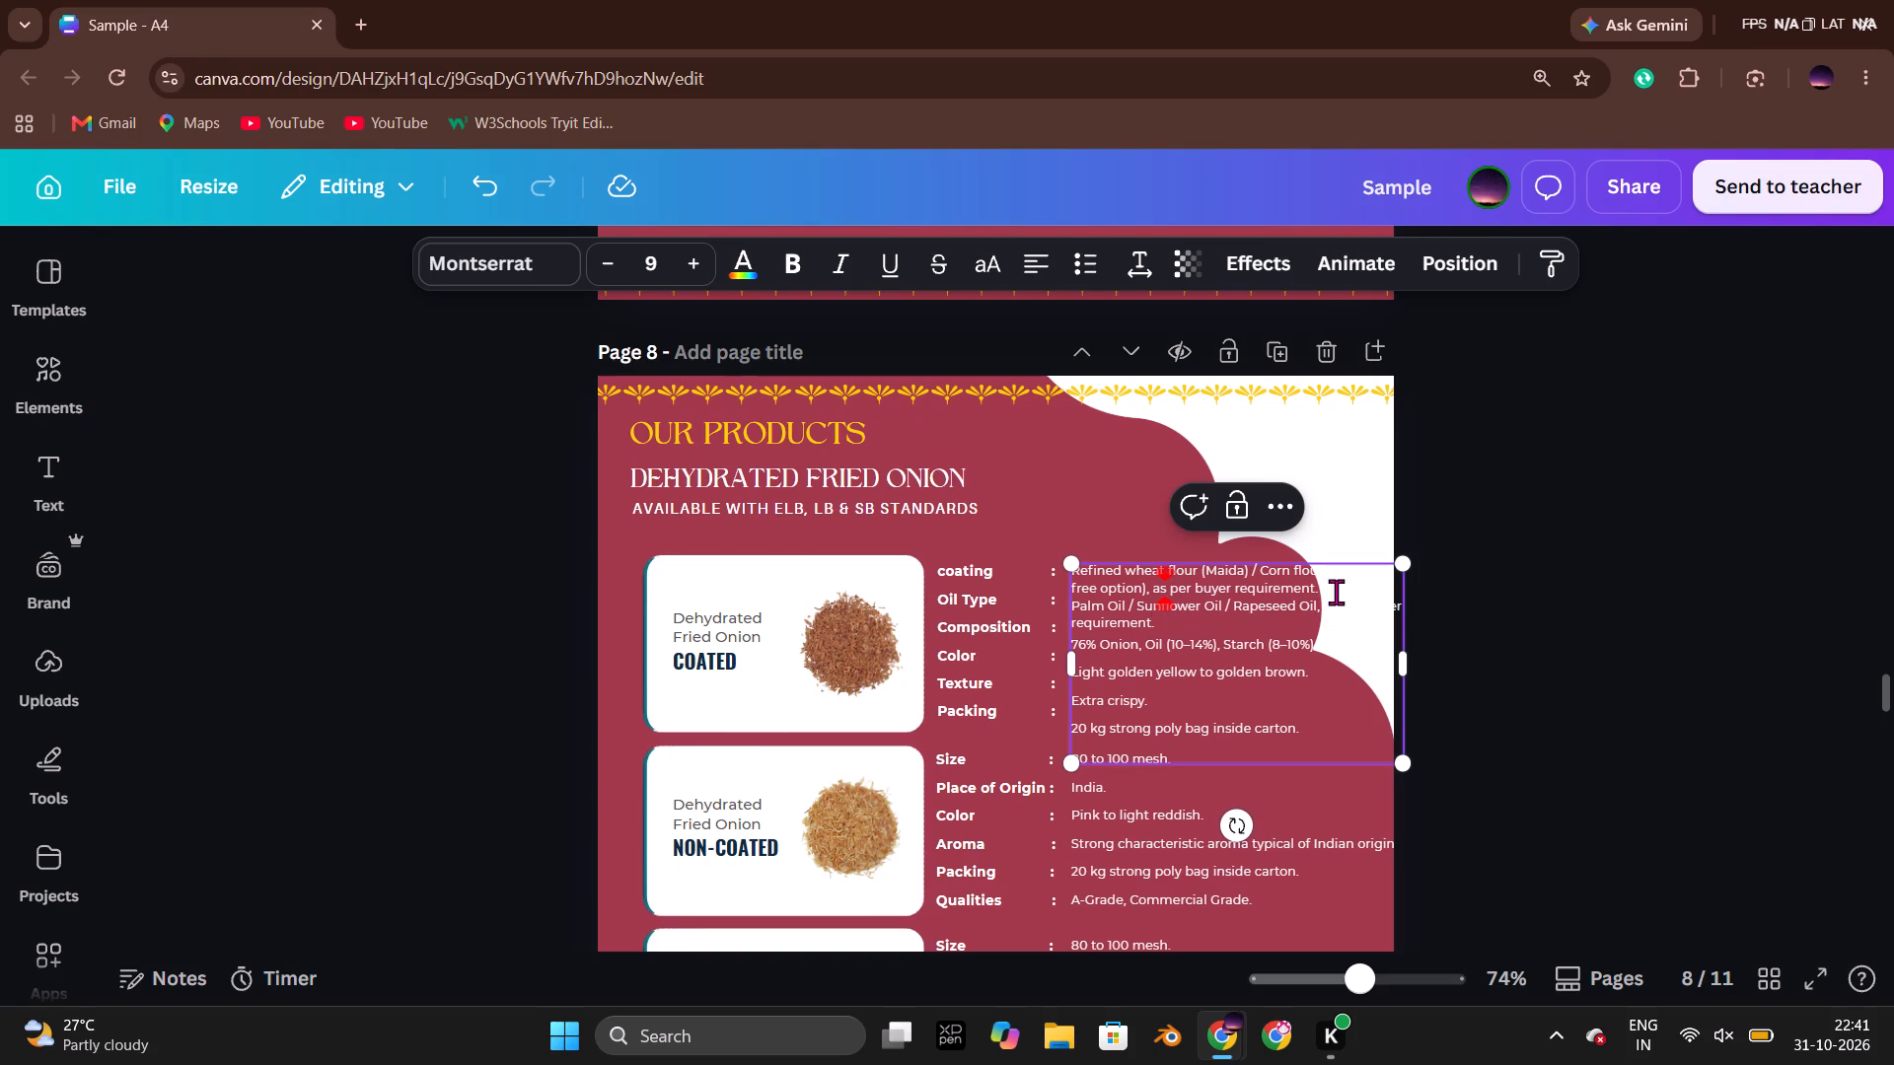
pyautogui.moveTo(1338, 590); pyautogui.dragTo(1073, 573)
pyautogui.click(1142, 273)
pyautogui.click(1268, 473)
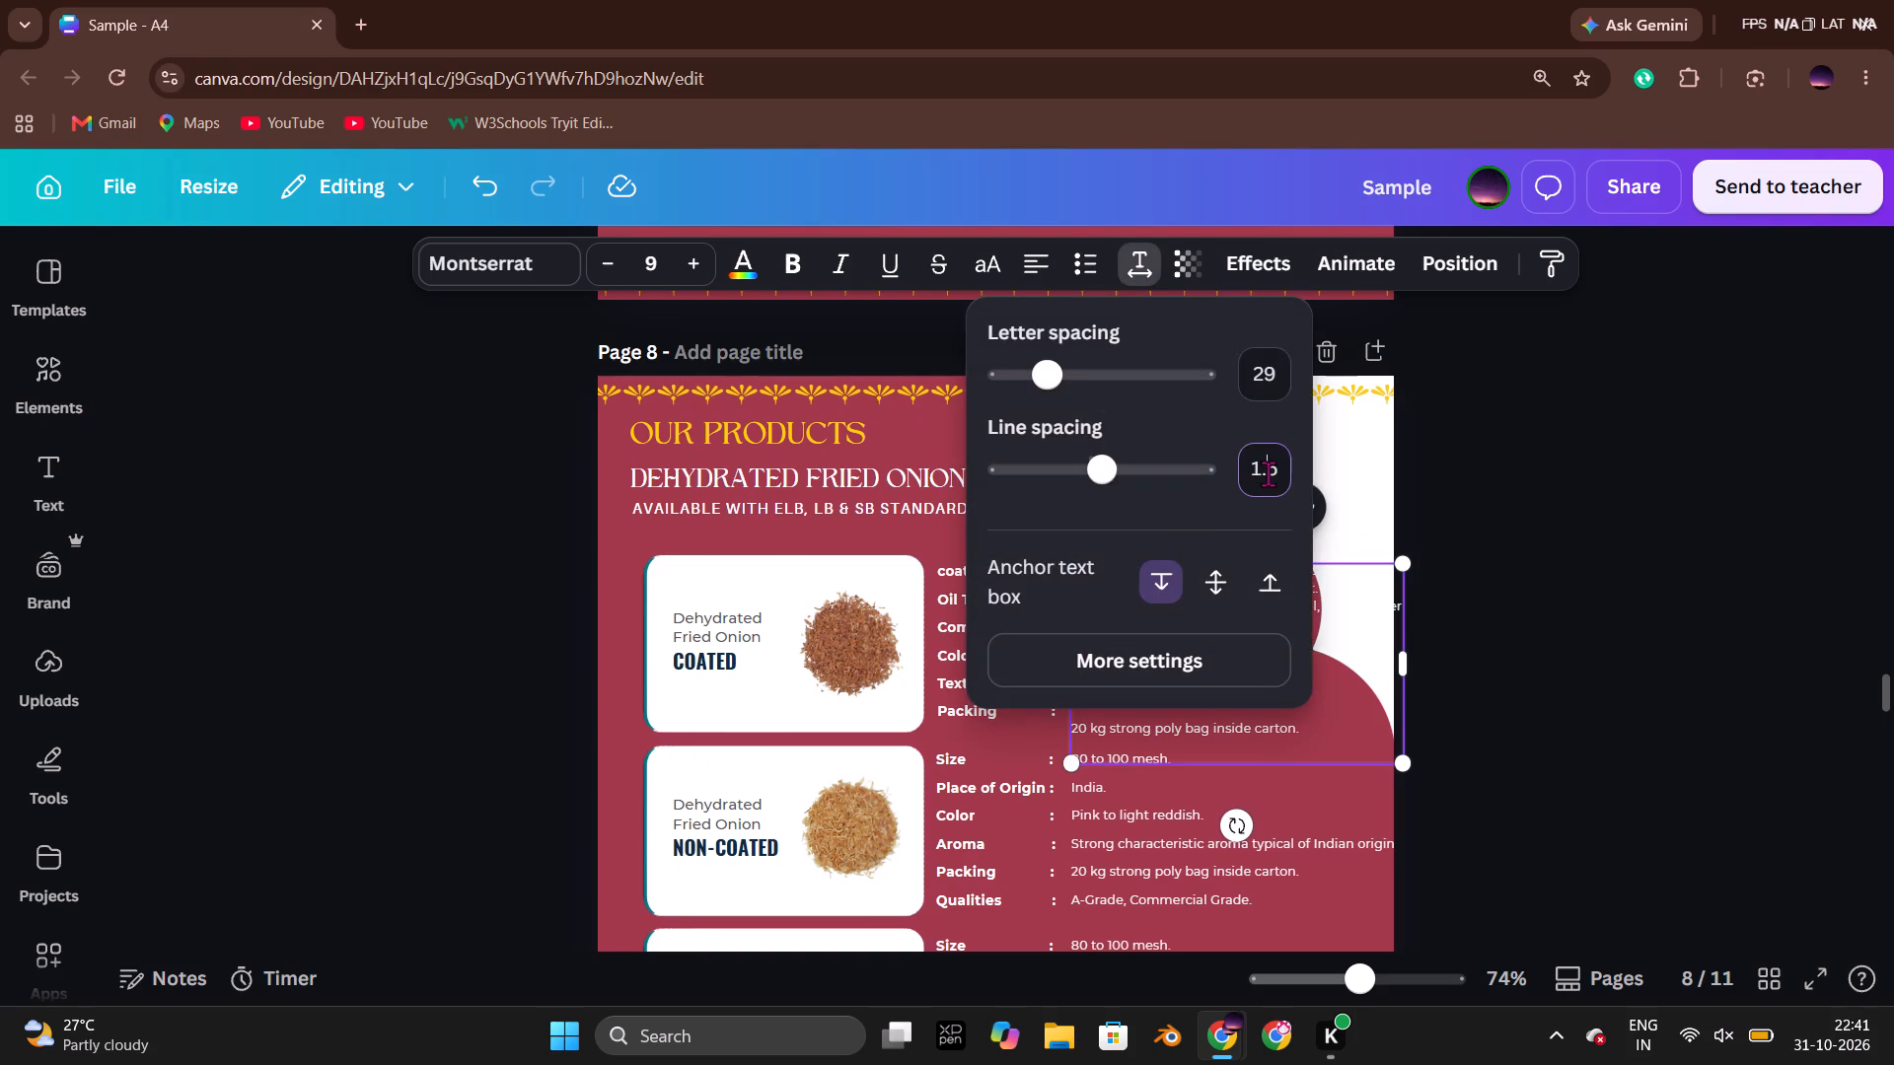
pyautogui.write('1.3')
pyautogui.press('Return')
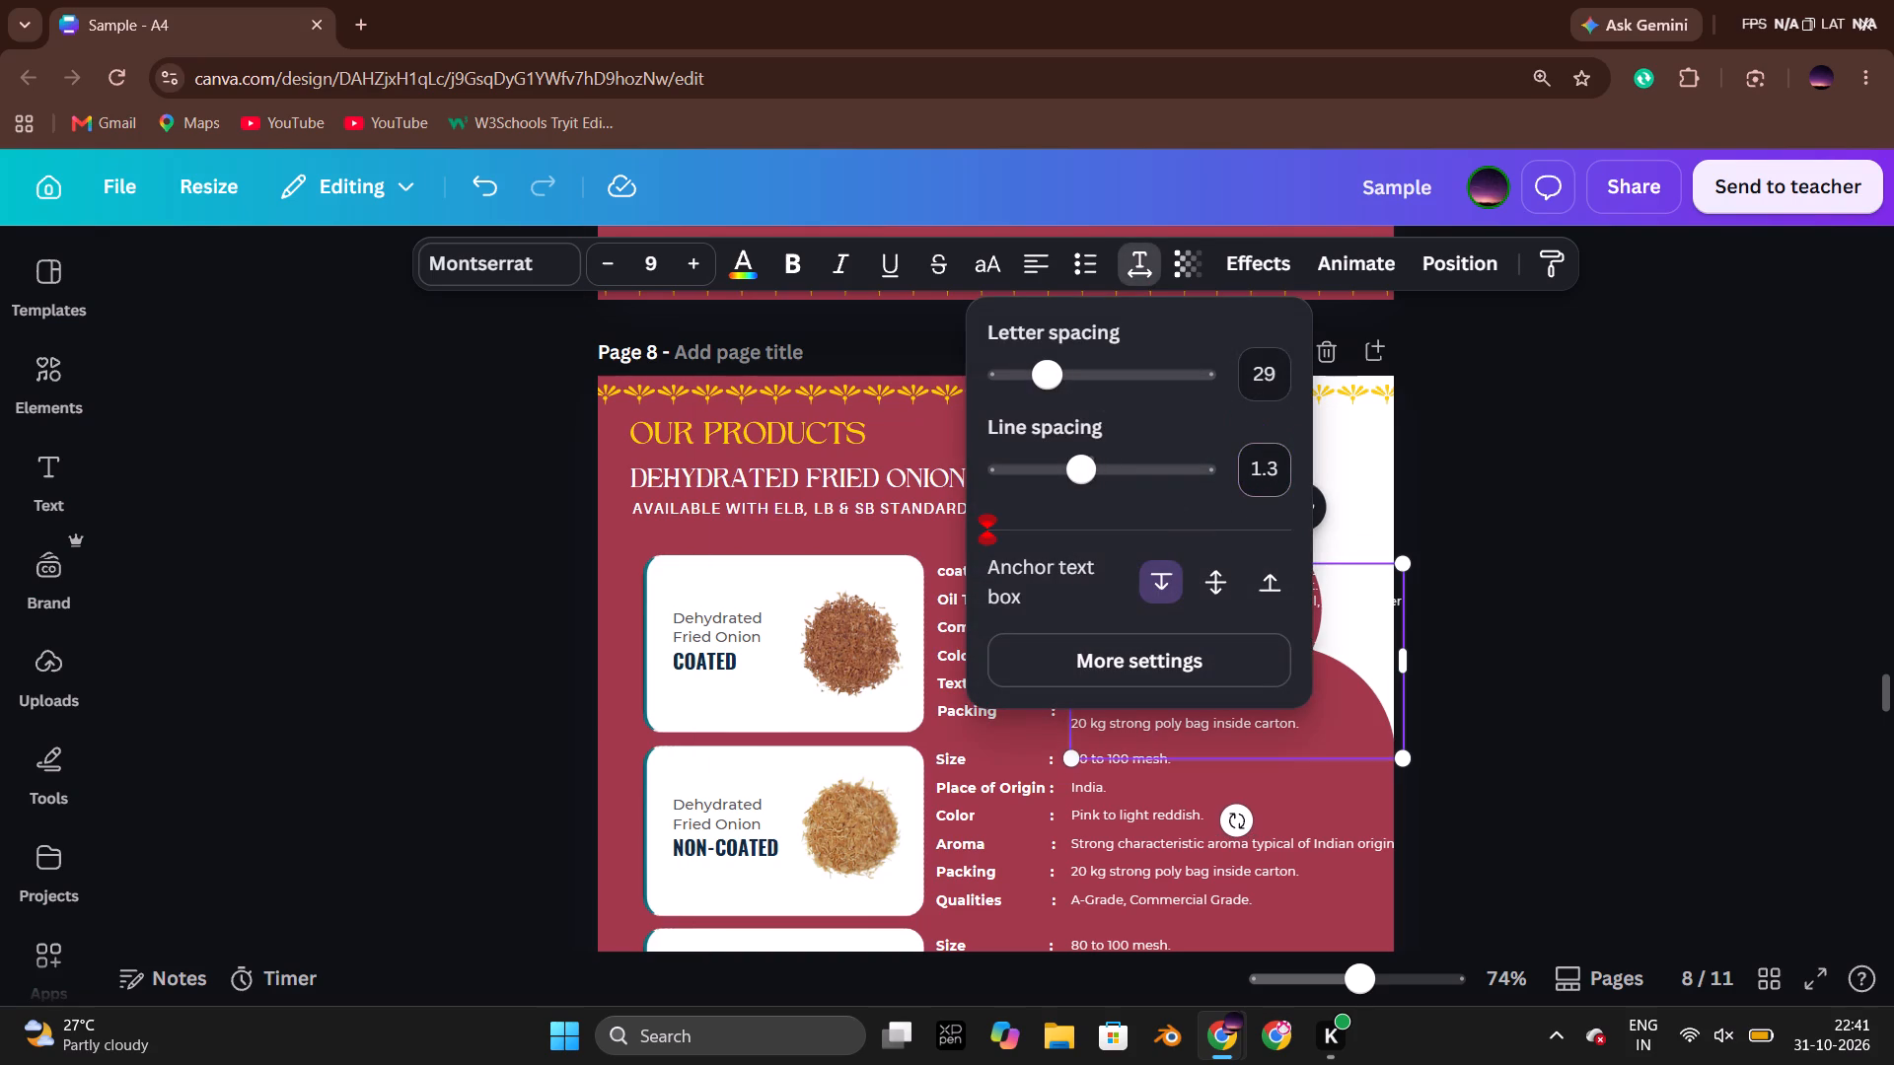
pyautogui.click(1702, 517)
pyautogui.click(1662, 543)
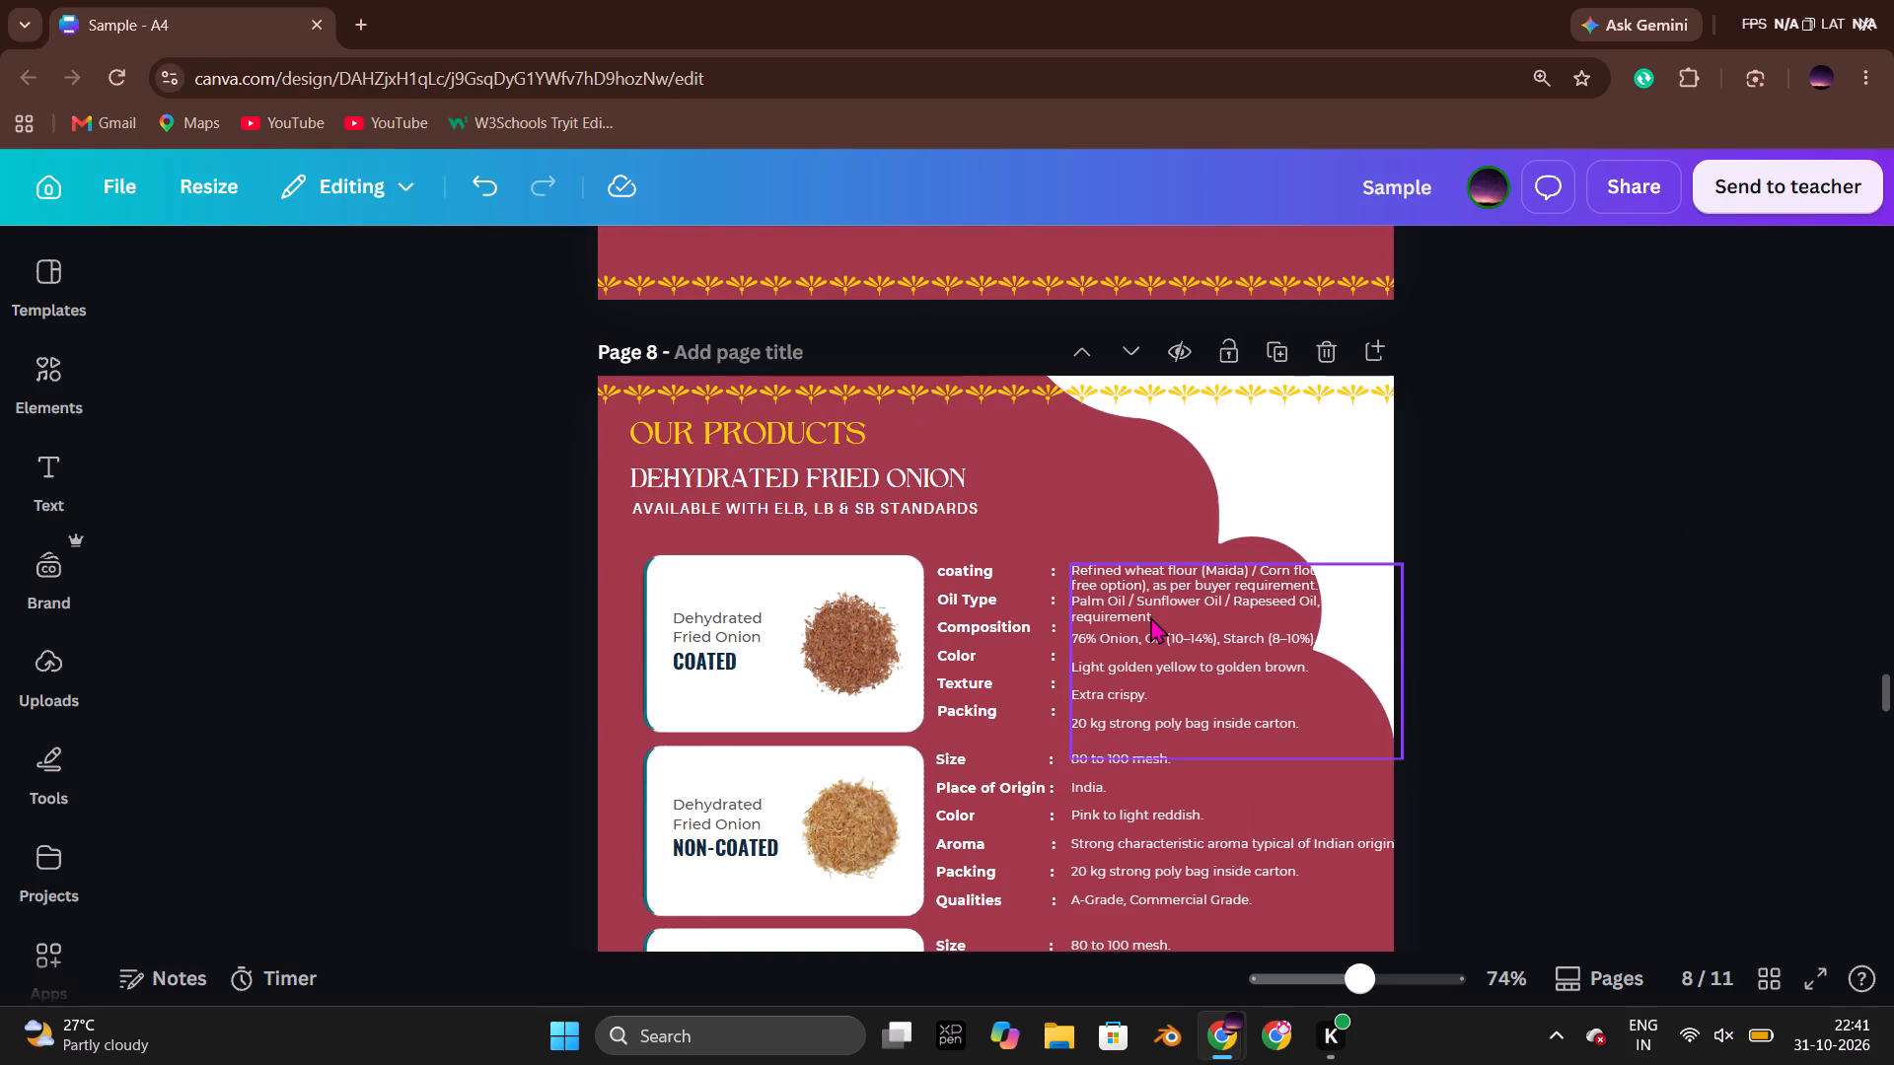
# Set the line spacing of the Coated row's two-line Oil Type value to 1.3.
pyautogui.doubleClick(1150, 616)
pyautogui.moveTo(1171, 621); pyautogui.dragTo(1114, 614)
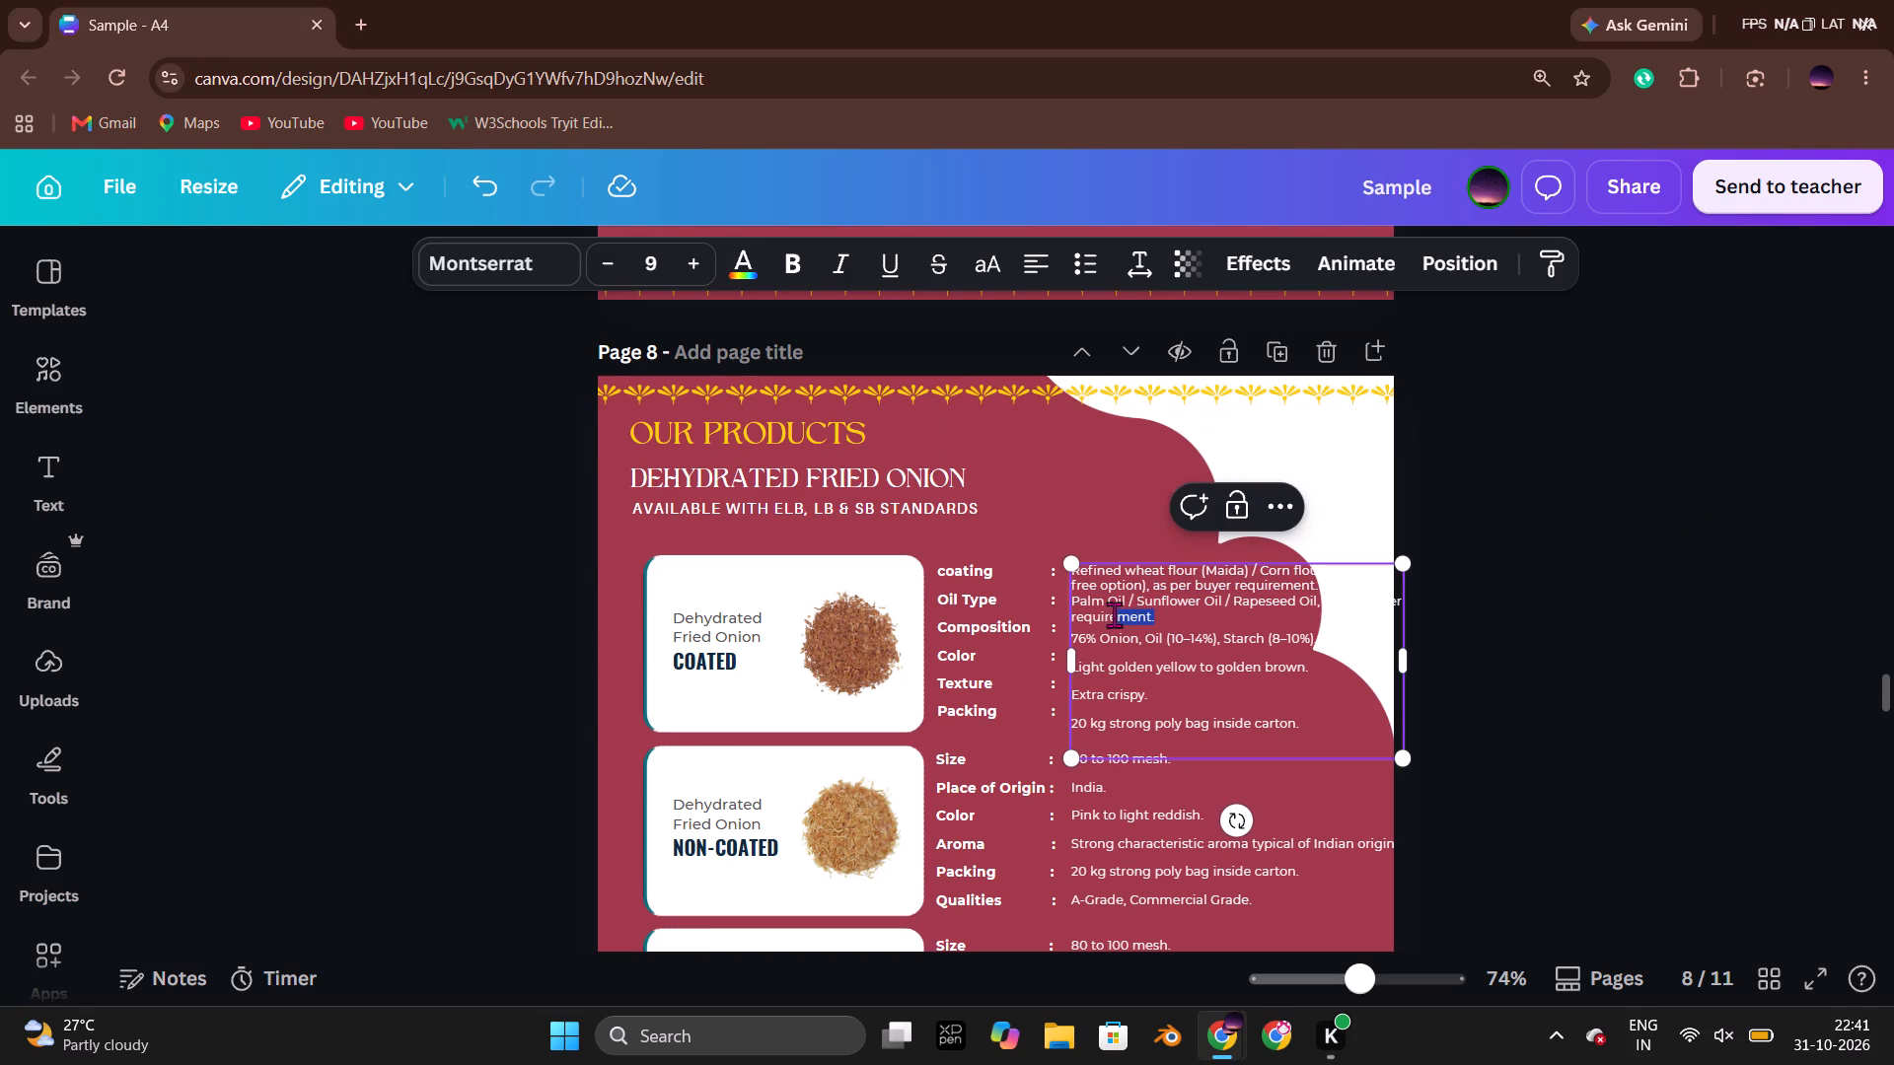
pyautogui.moveTo(1114, 614); pyautogui.dragTo(1074, 605)
pyautogui.click(1148, 255)
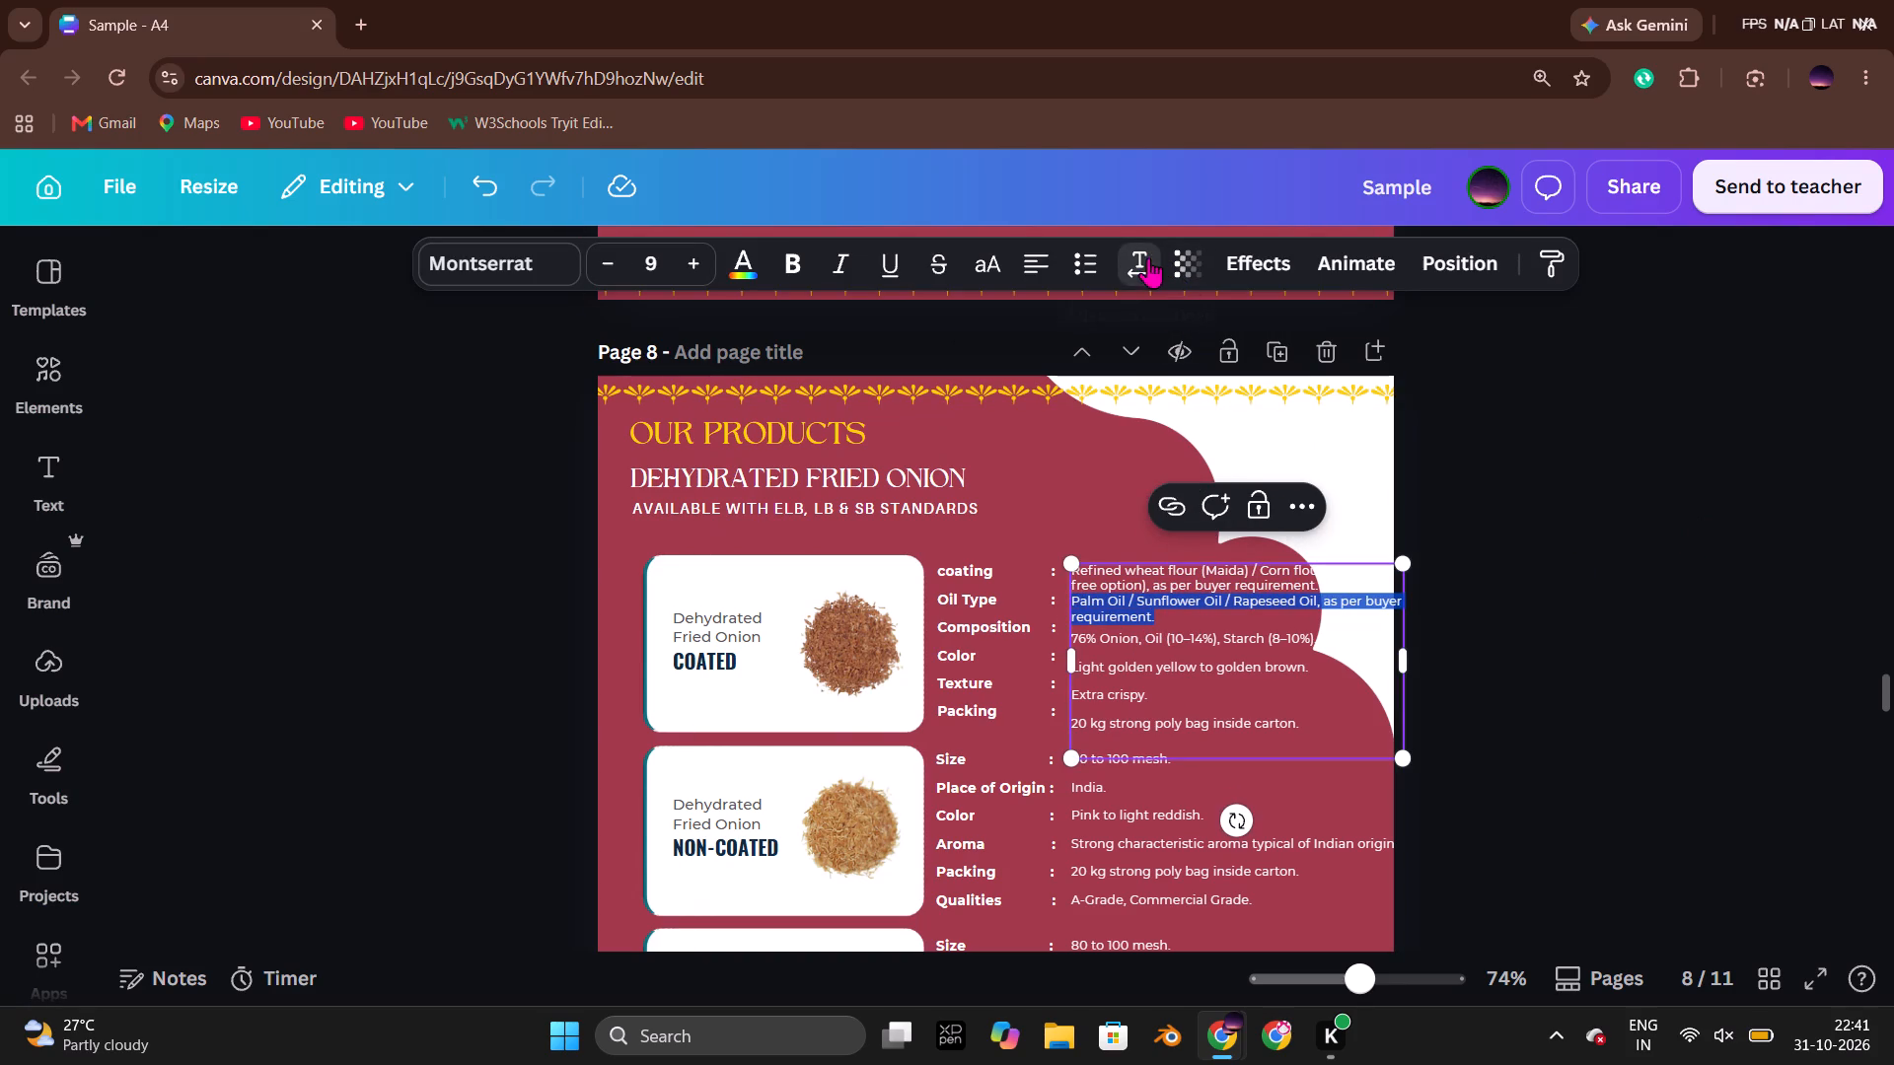
pyautogui.click(1264, 479)
pyautogui.write('1.3')
pyautogui.press('Return')
pyautogui.click(1678, 548)
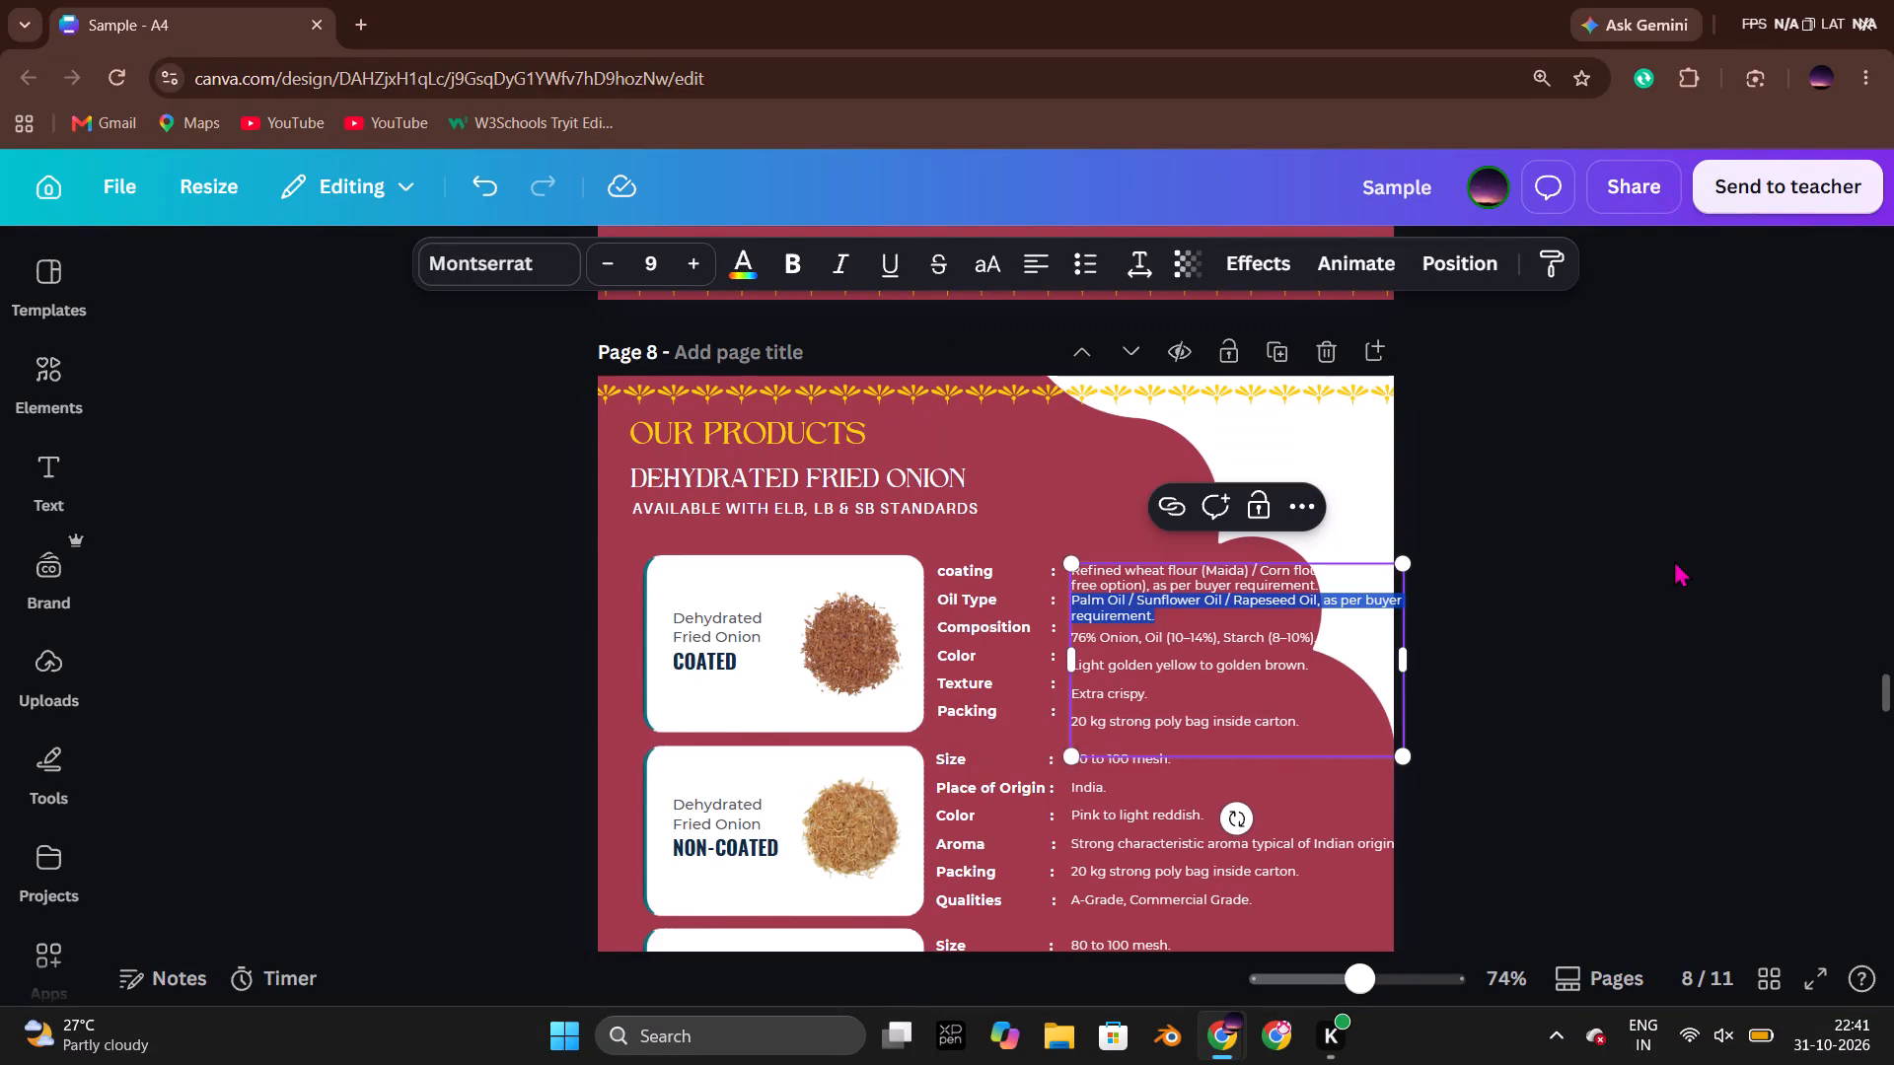
pyautogui.click(1674, 560)
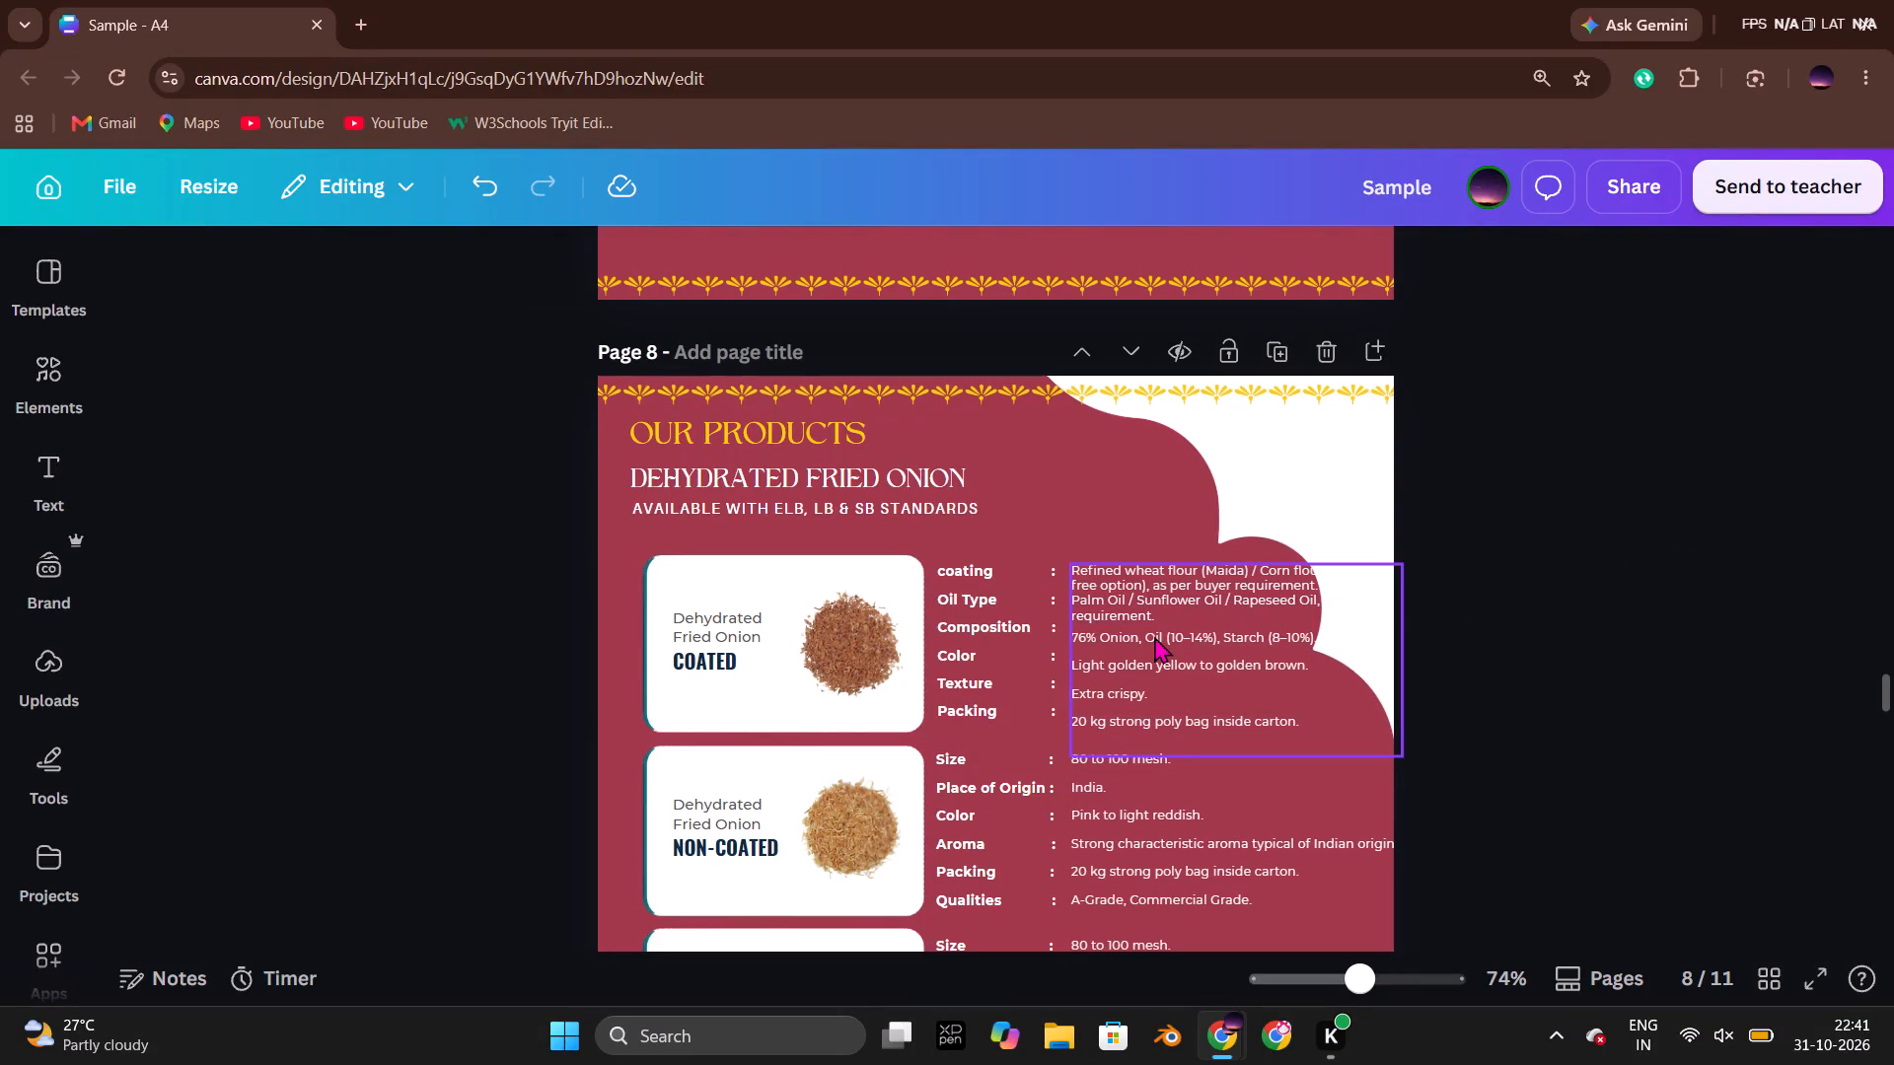
# Move the Coated row's values text box up slightly to bring its lines closer to their labels.
pyautogui.moveTo(1154, 634); pyautogui.dragTo(1154, 625)
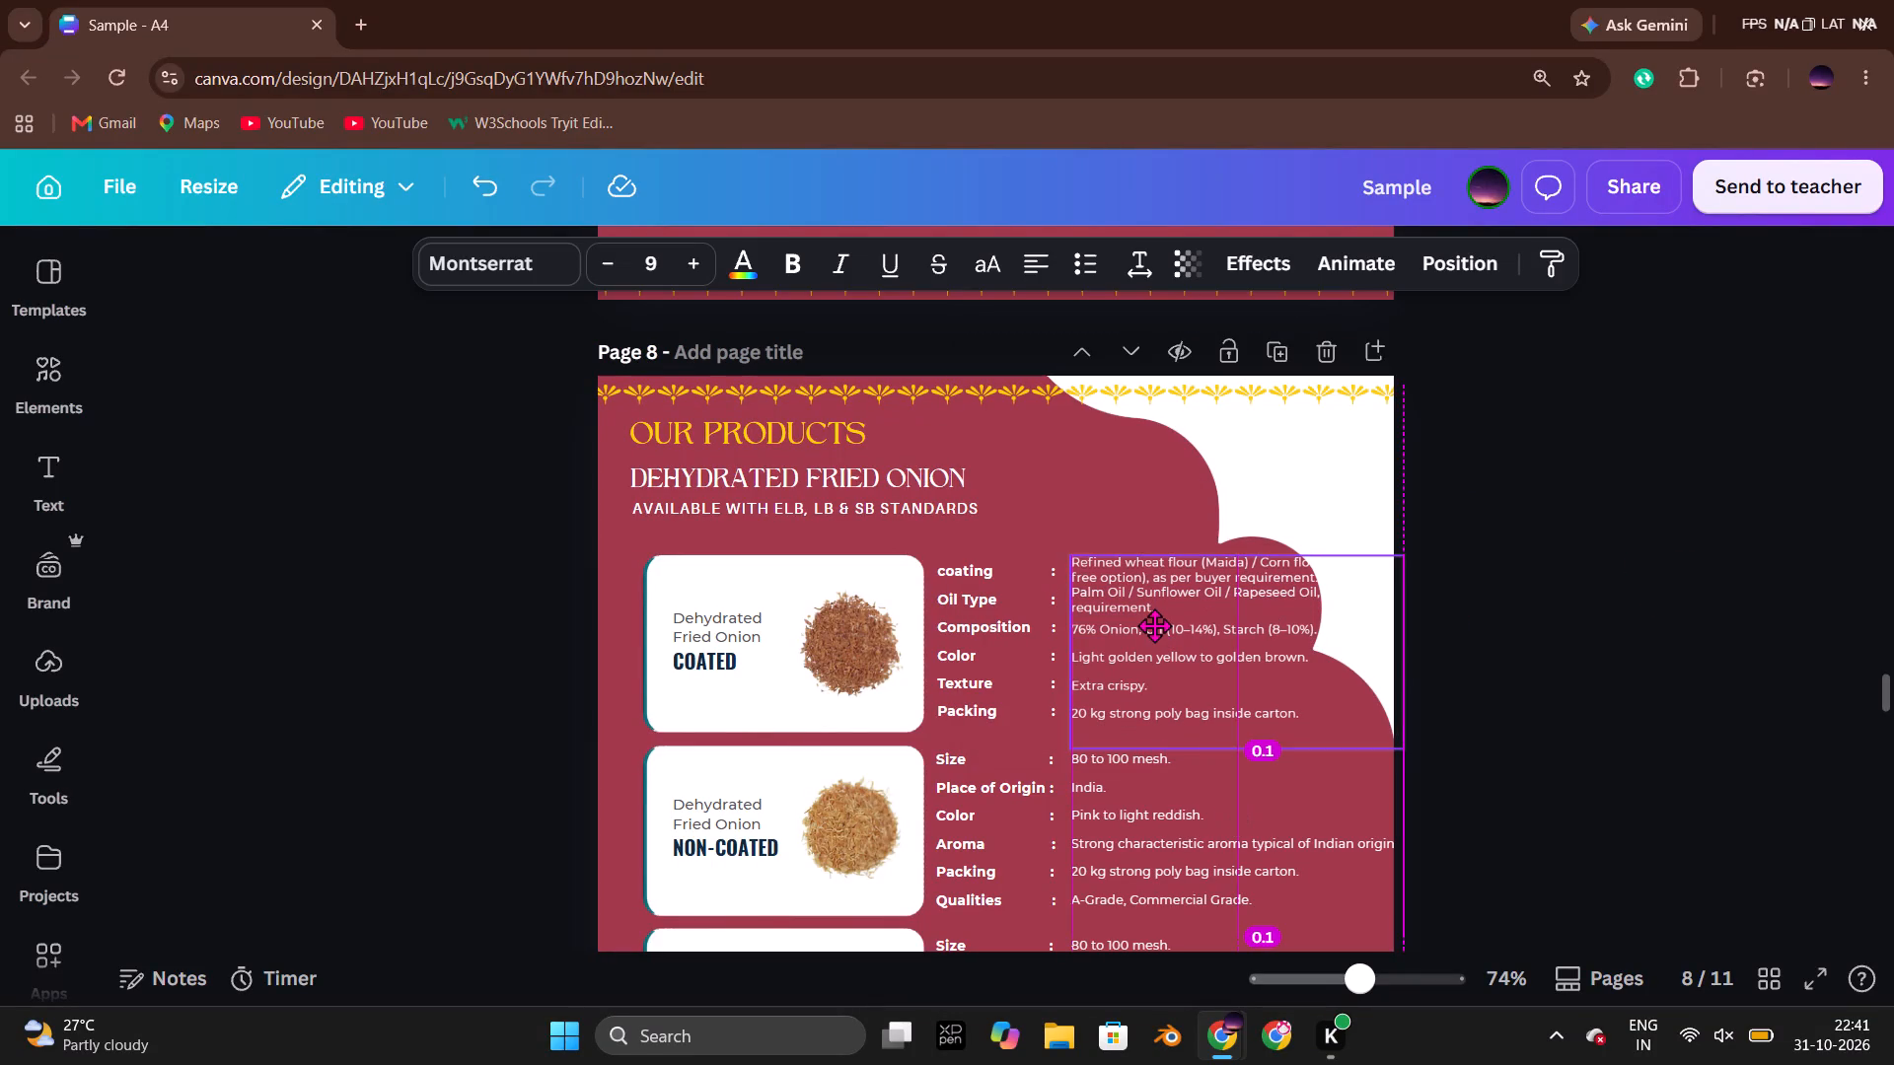
pyautogui.moveTo(1154, 625); pyautogui.dragTo(1153, 625)
pyautogui.click(1667, 620)
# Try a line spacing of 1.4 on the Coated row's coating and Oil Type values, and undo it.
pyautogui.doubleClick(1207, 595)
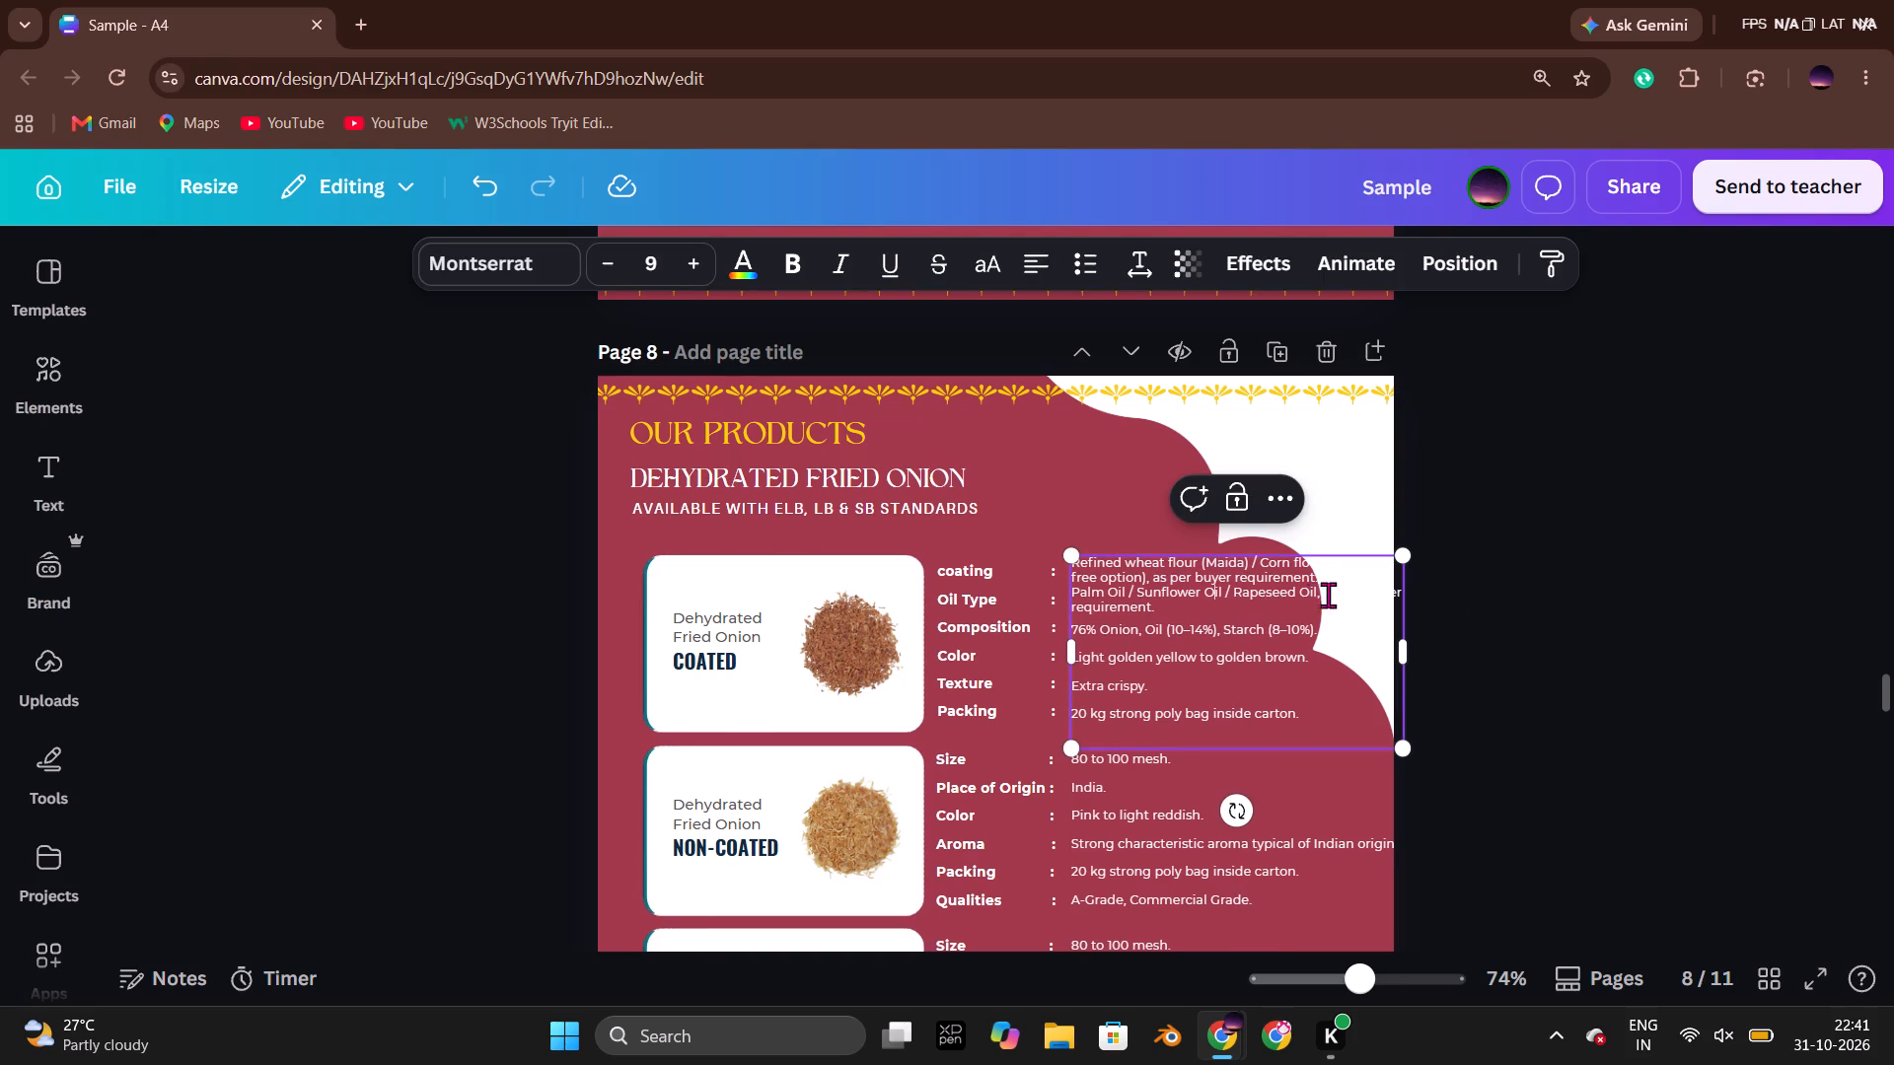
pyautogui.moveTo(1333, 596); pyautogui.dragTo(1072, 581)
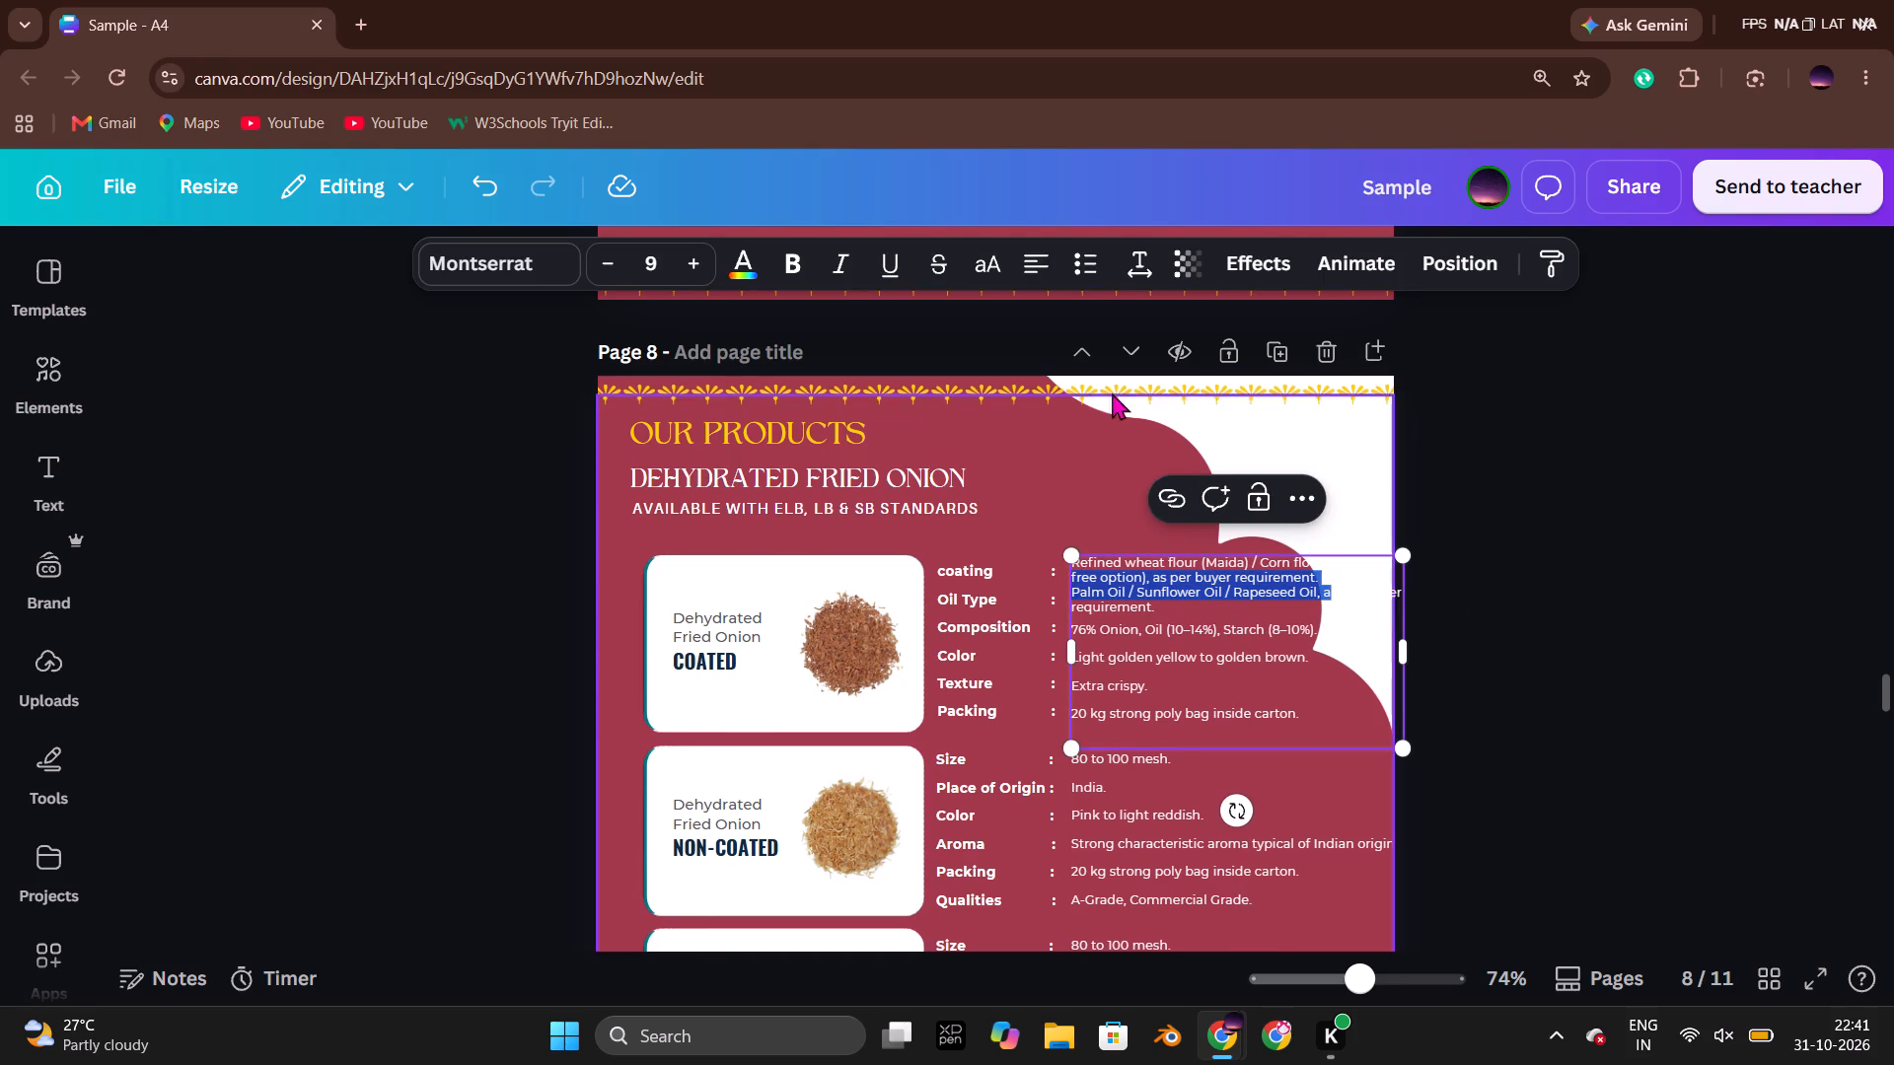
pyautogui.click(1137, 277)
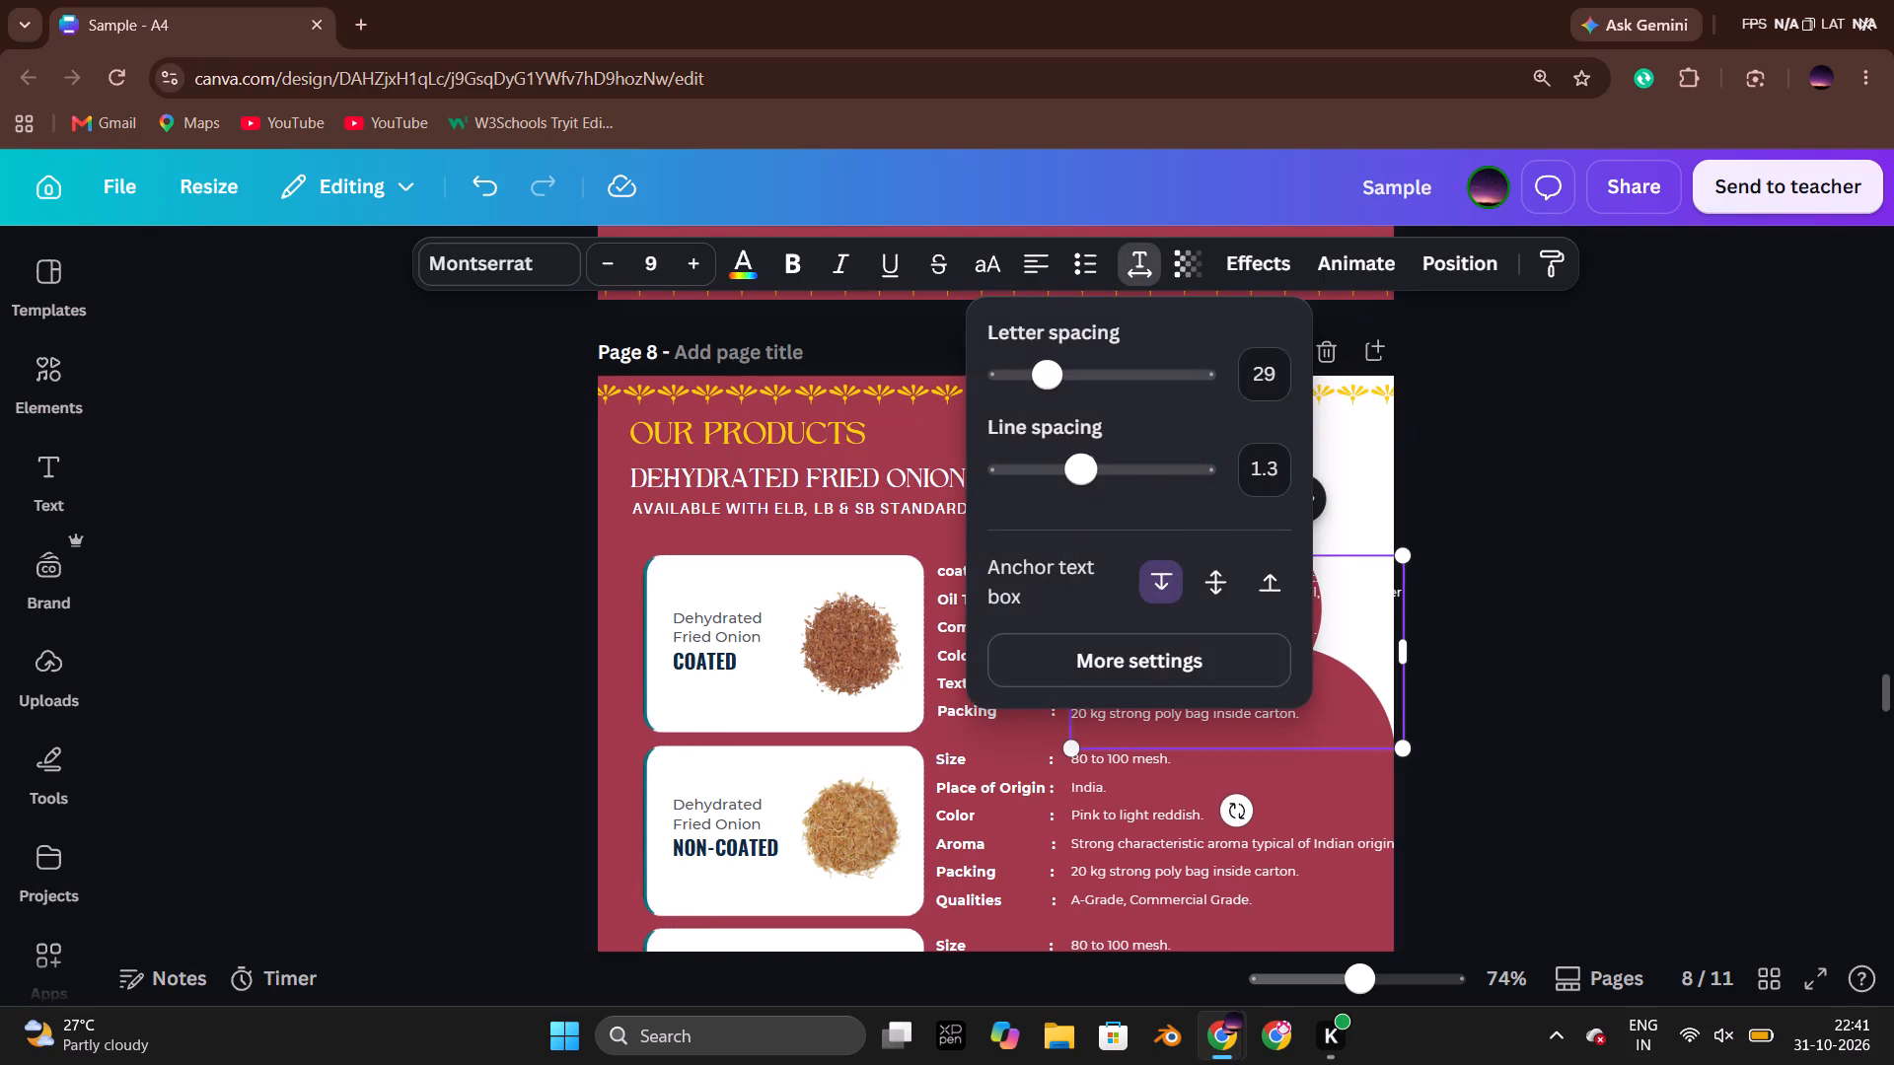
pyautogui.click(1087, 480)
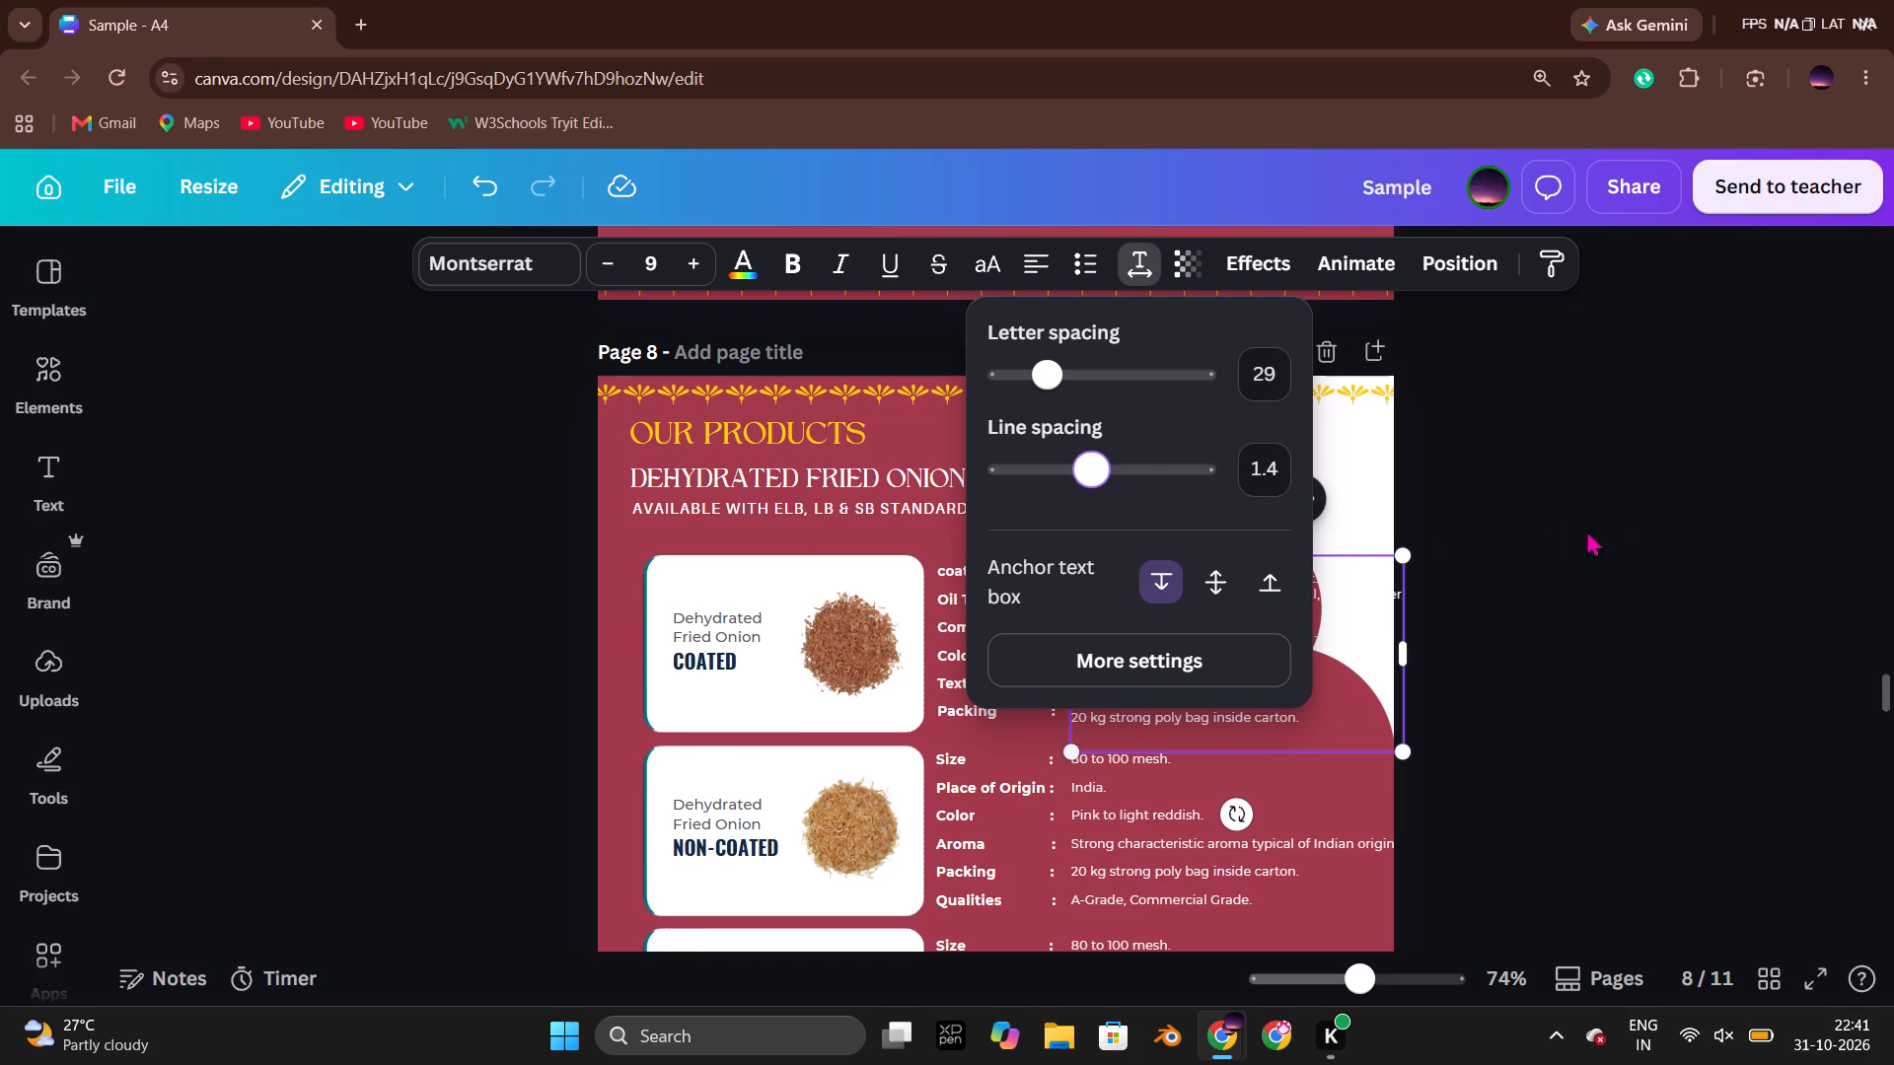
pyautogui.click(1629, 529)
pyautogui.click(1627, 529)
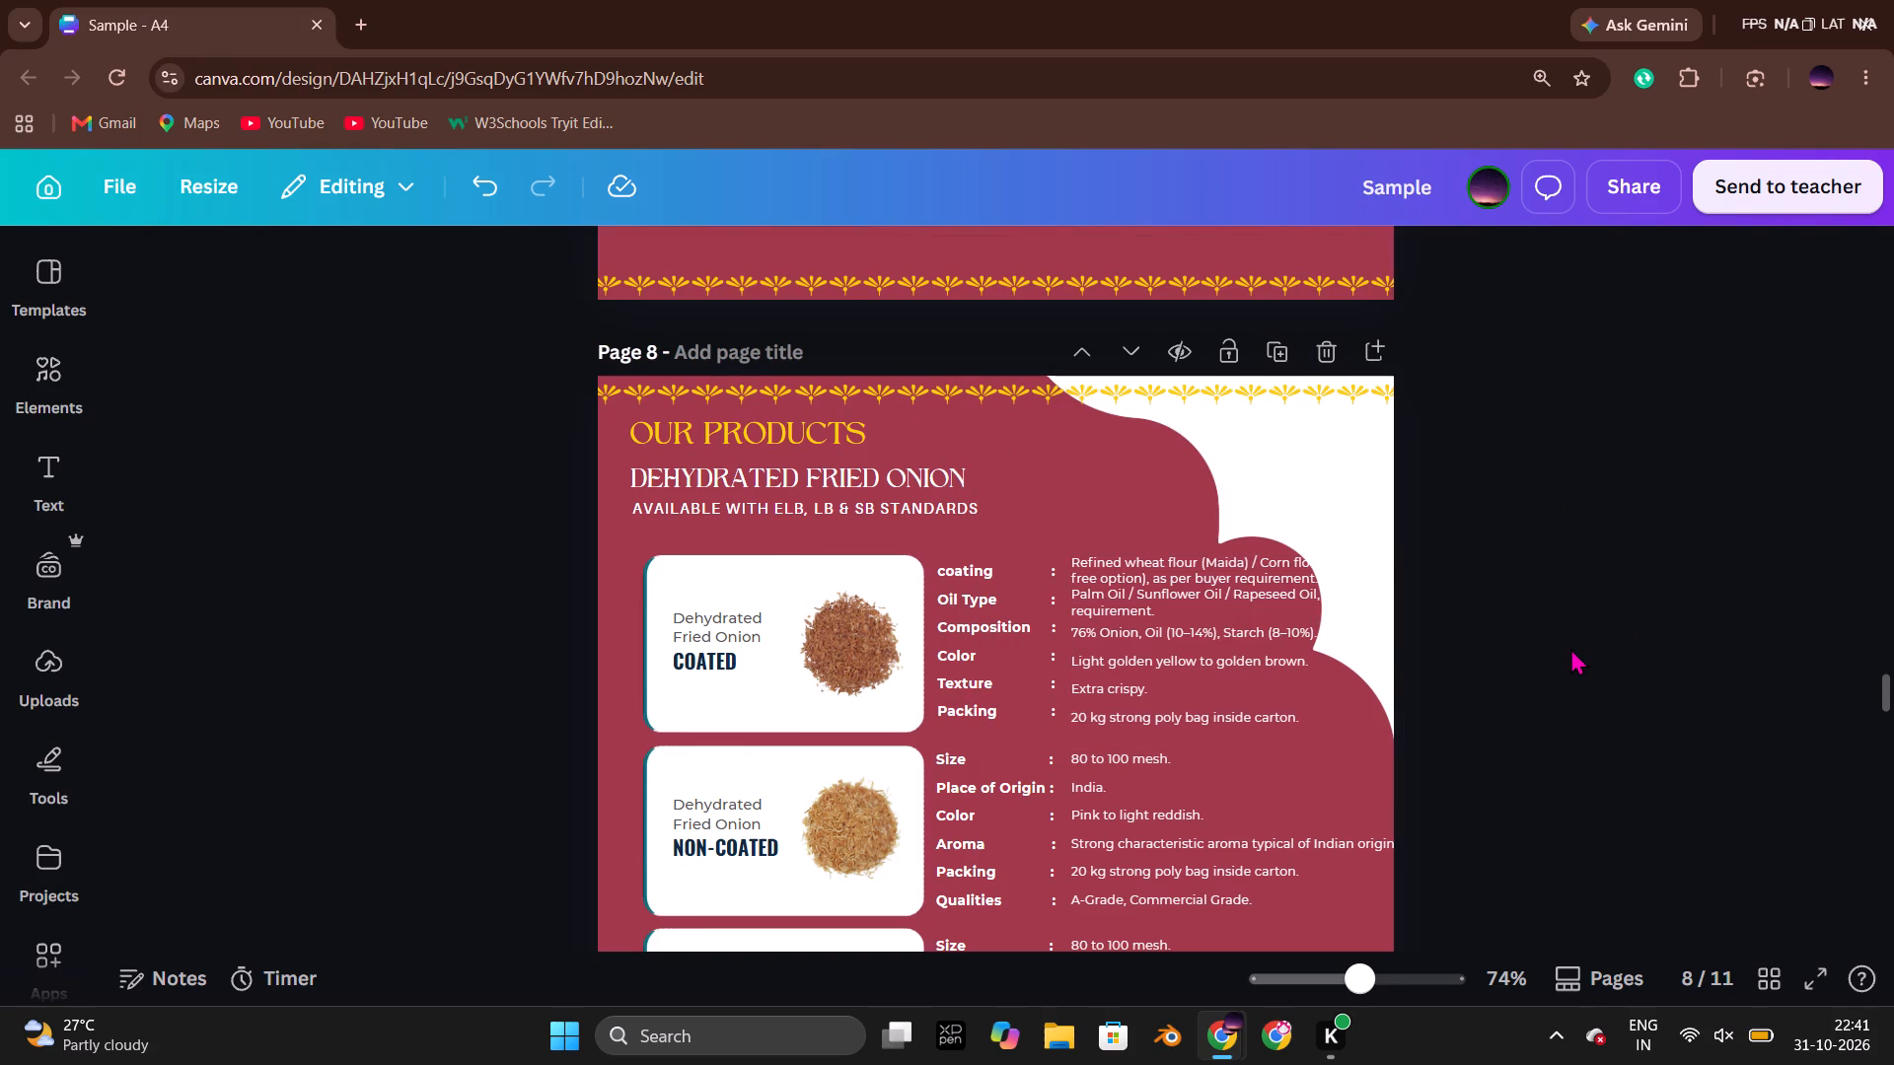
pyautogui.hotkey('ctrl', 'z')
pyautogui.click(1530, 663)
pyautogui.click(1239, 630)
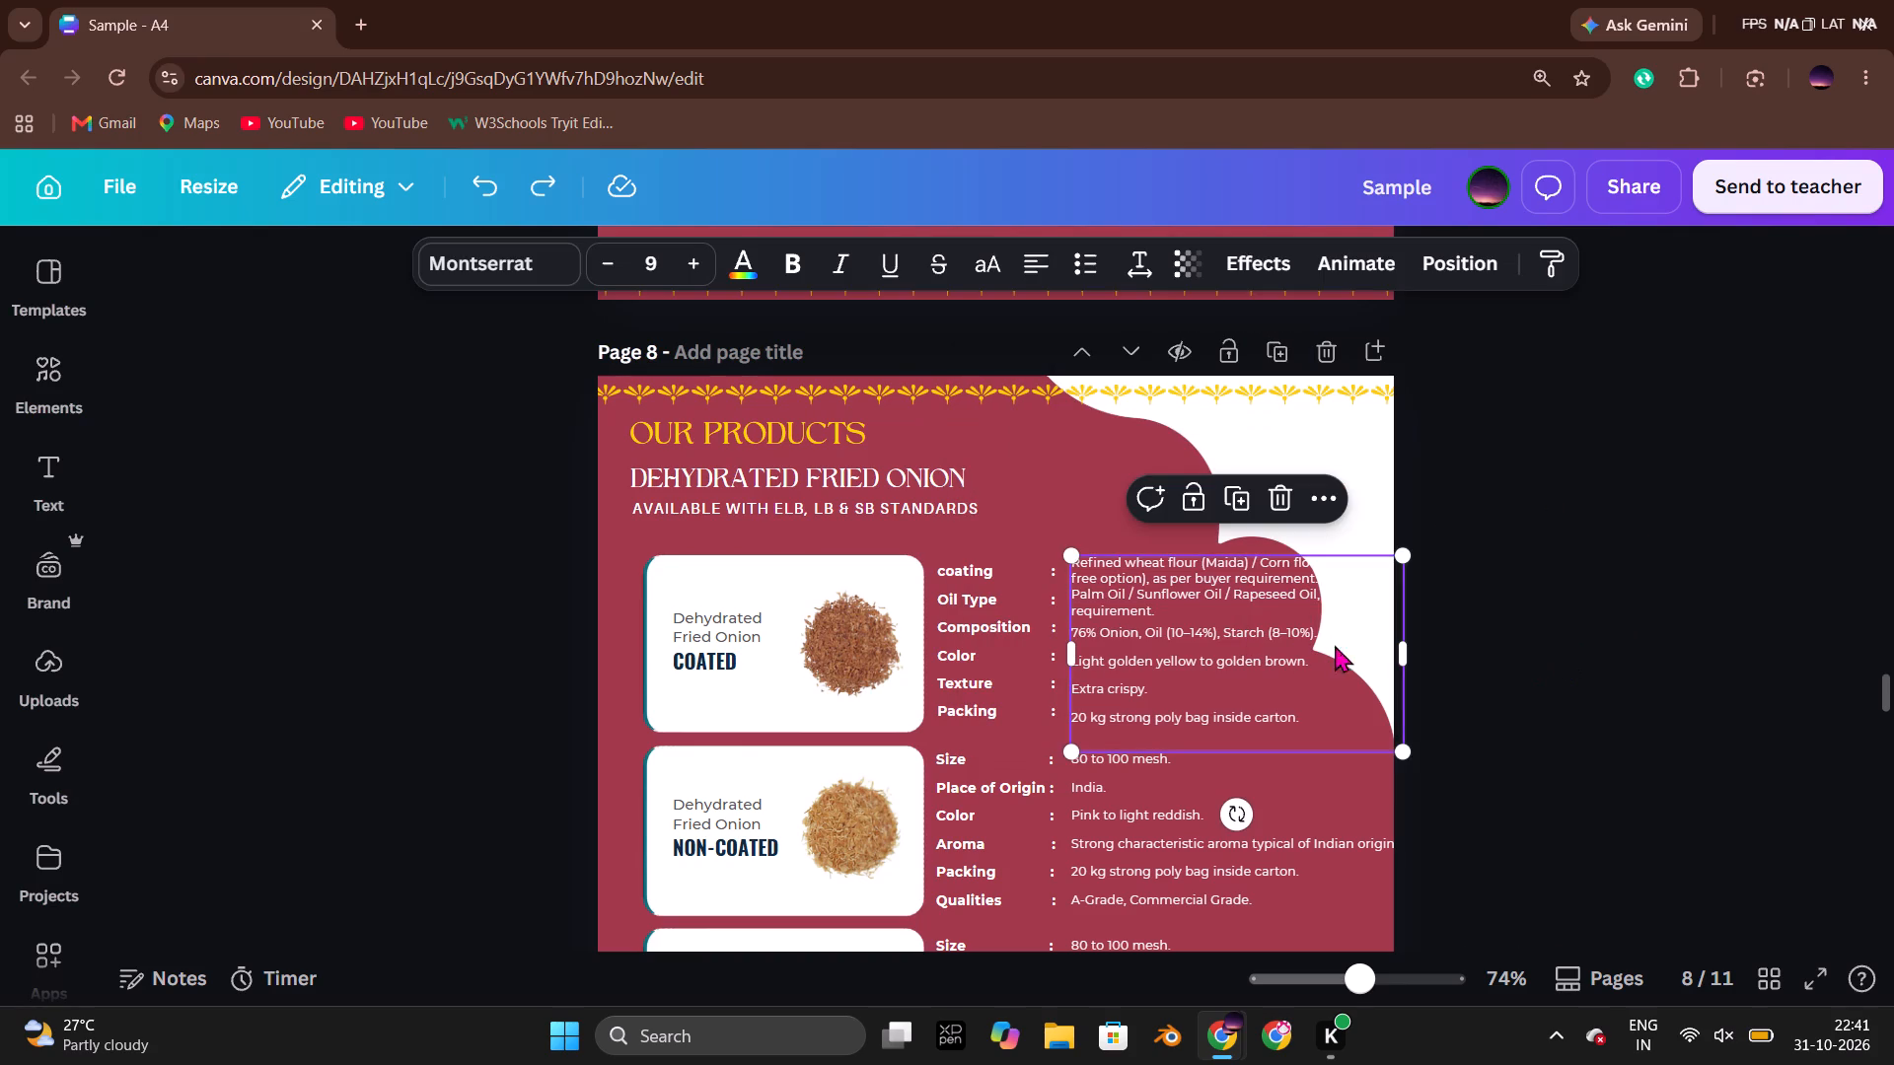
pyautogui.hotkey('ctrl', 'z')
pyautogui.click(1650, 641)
# Widen the Coated row's values text box slightly on its outer side.
pyautogui.click(1141, 637)
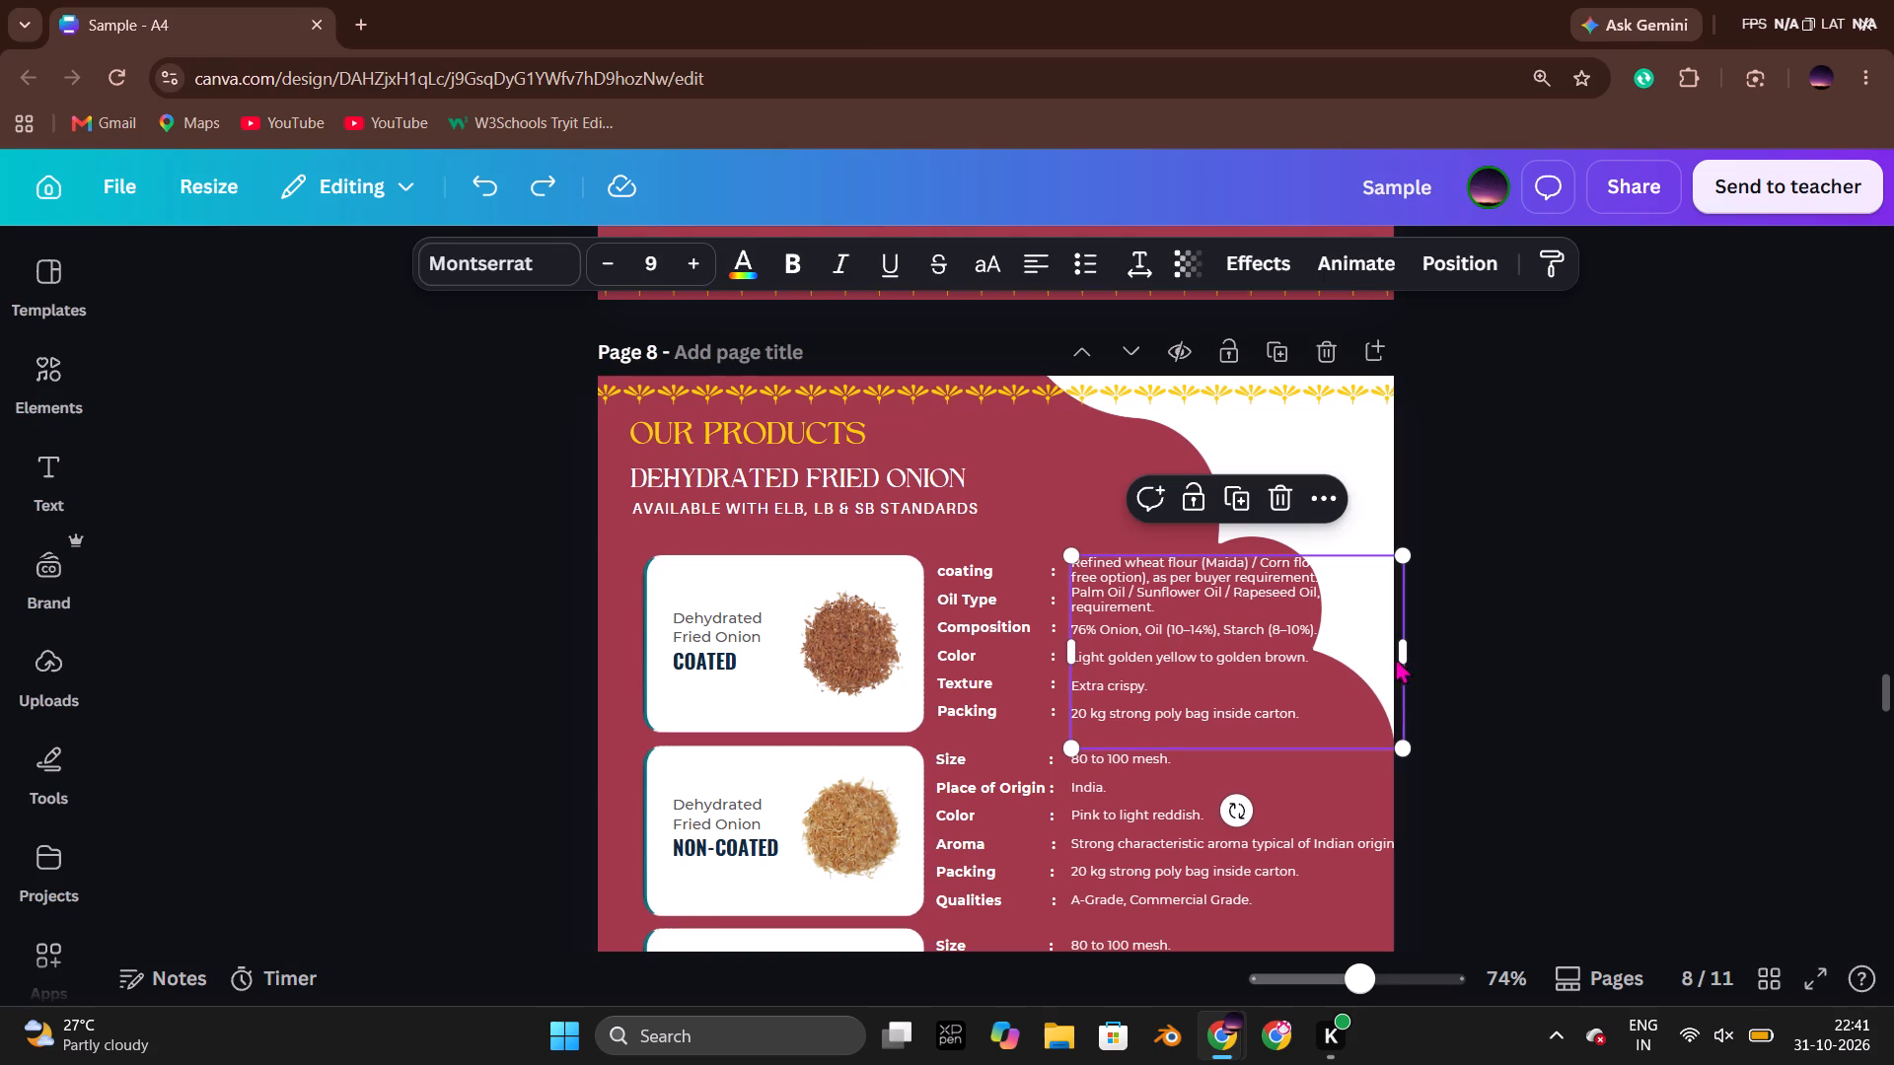
pyautogui.moveTo(1406, 657); pyautogui.dragTo(1597, 653)
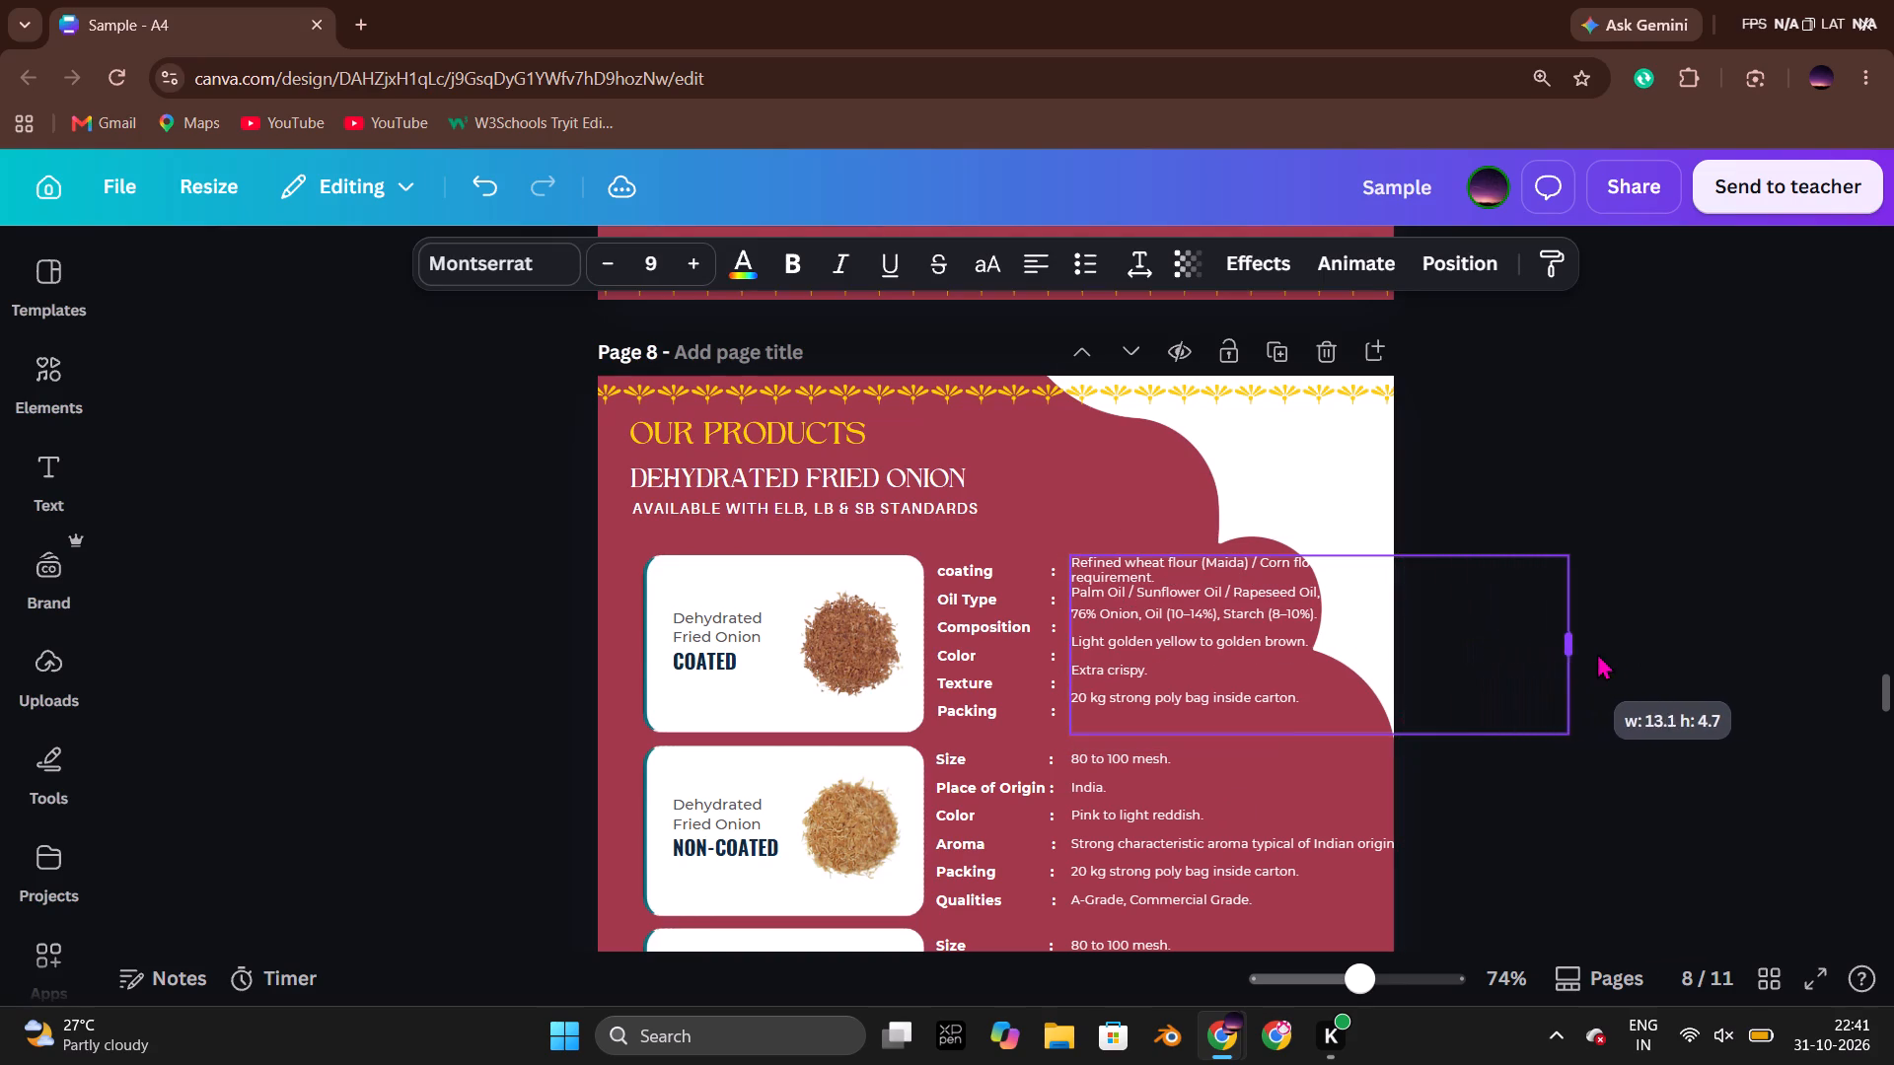
pyautogui.moveTo(1597, 653); pyautogui.dragTo(1360, 652)
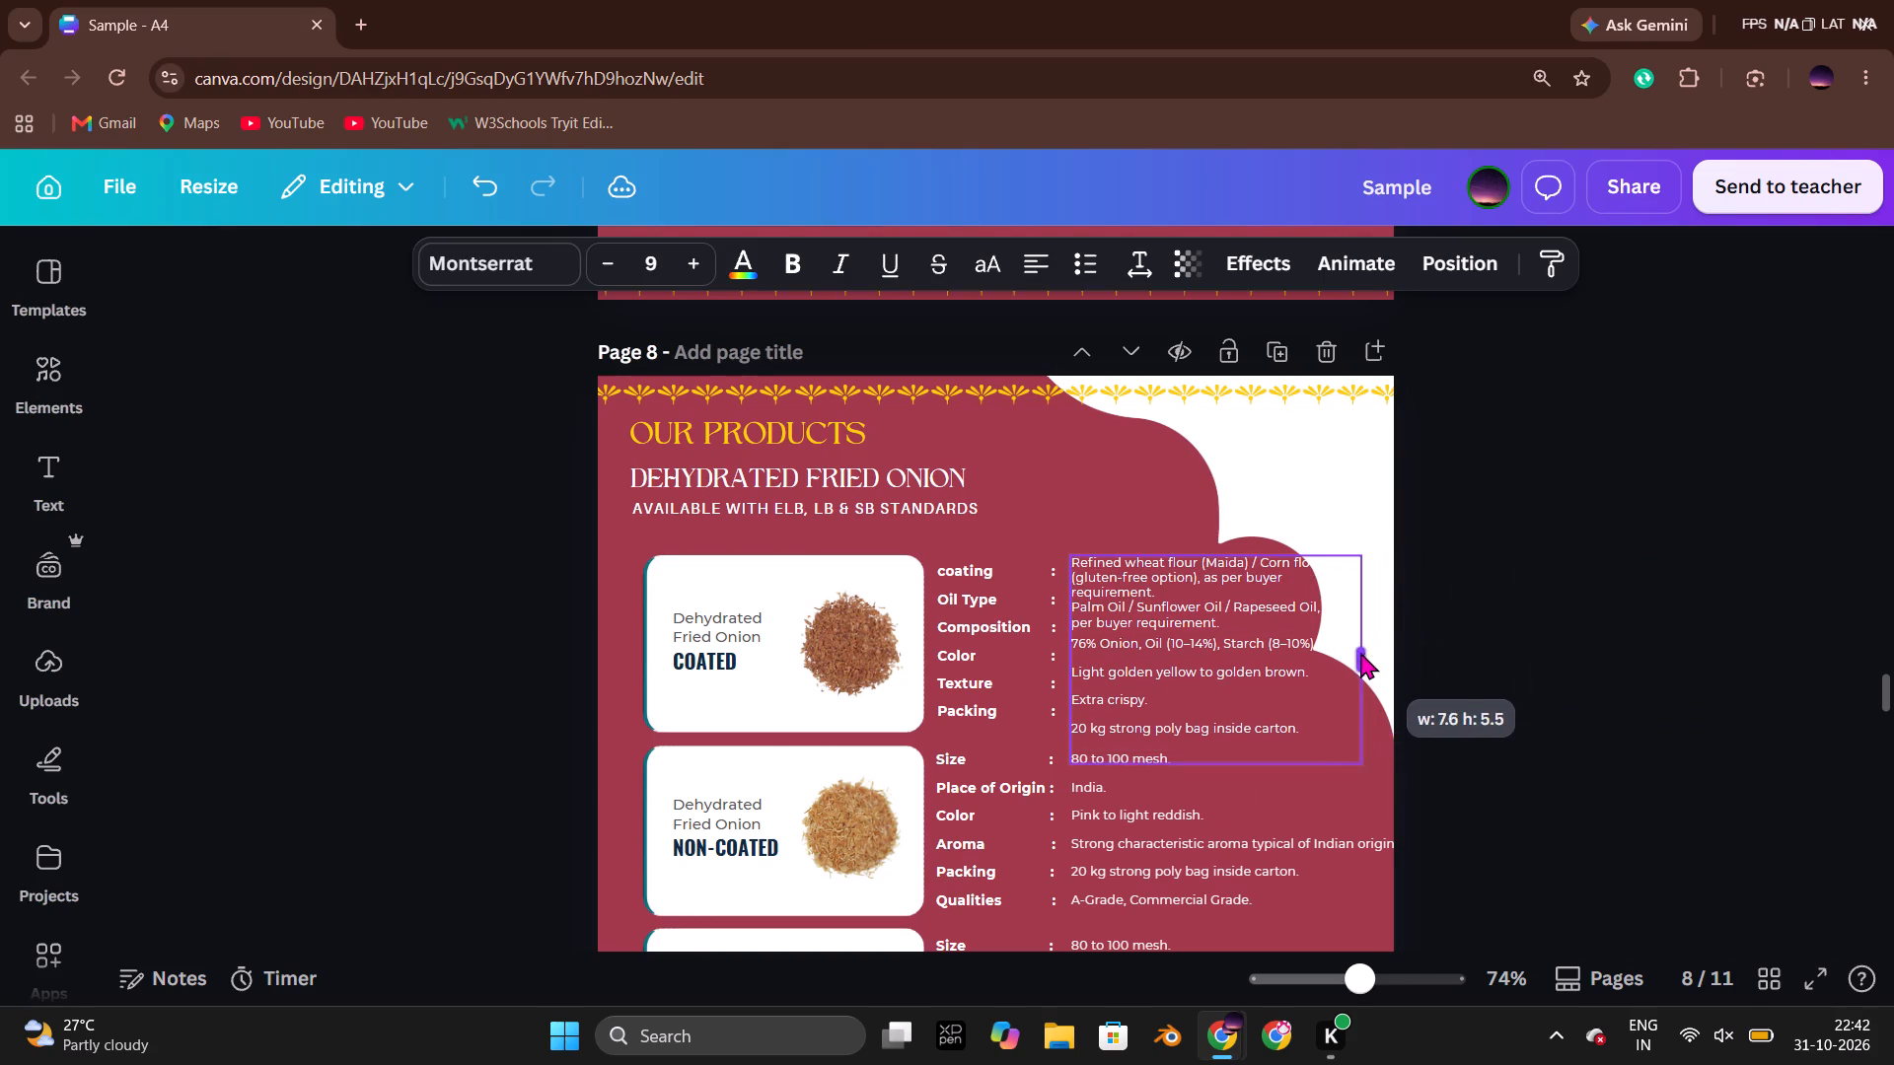
pyautogui.moveTo(1360, 652); pyautogui.dragTo(1416, 645)
pyautogui.click(1621, 652)
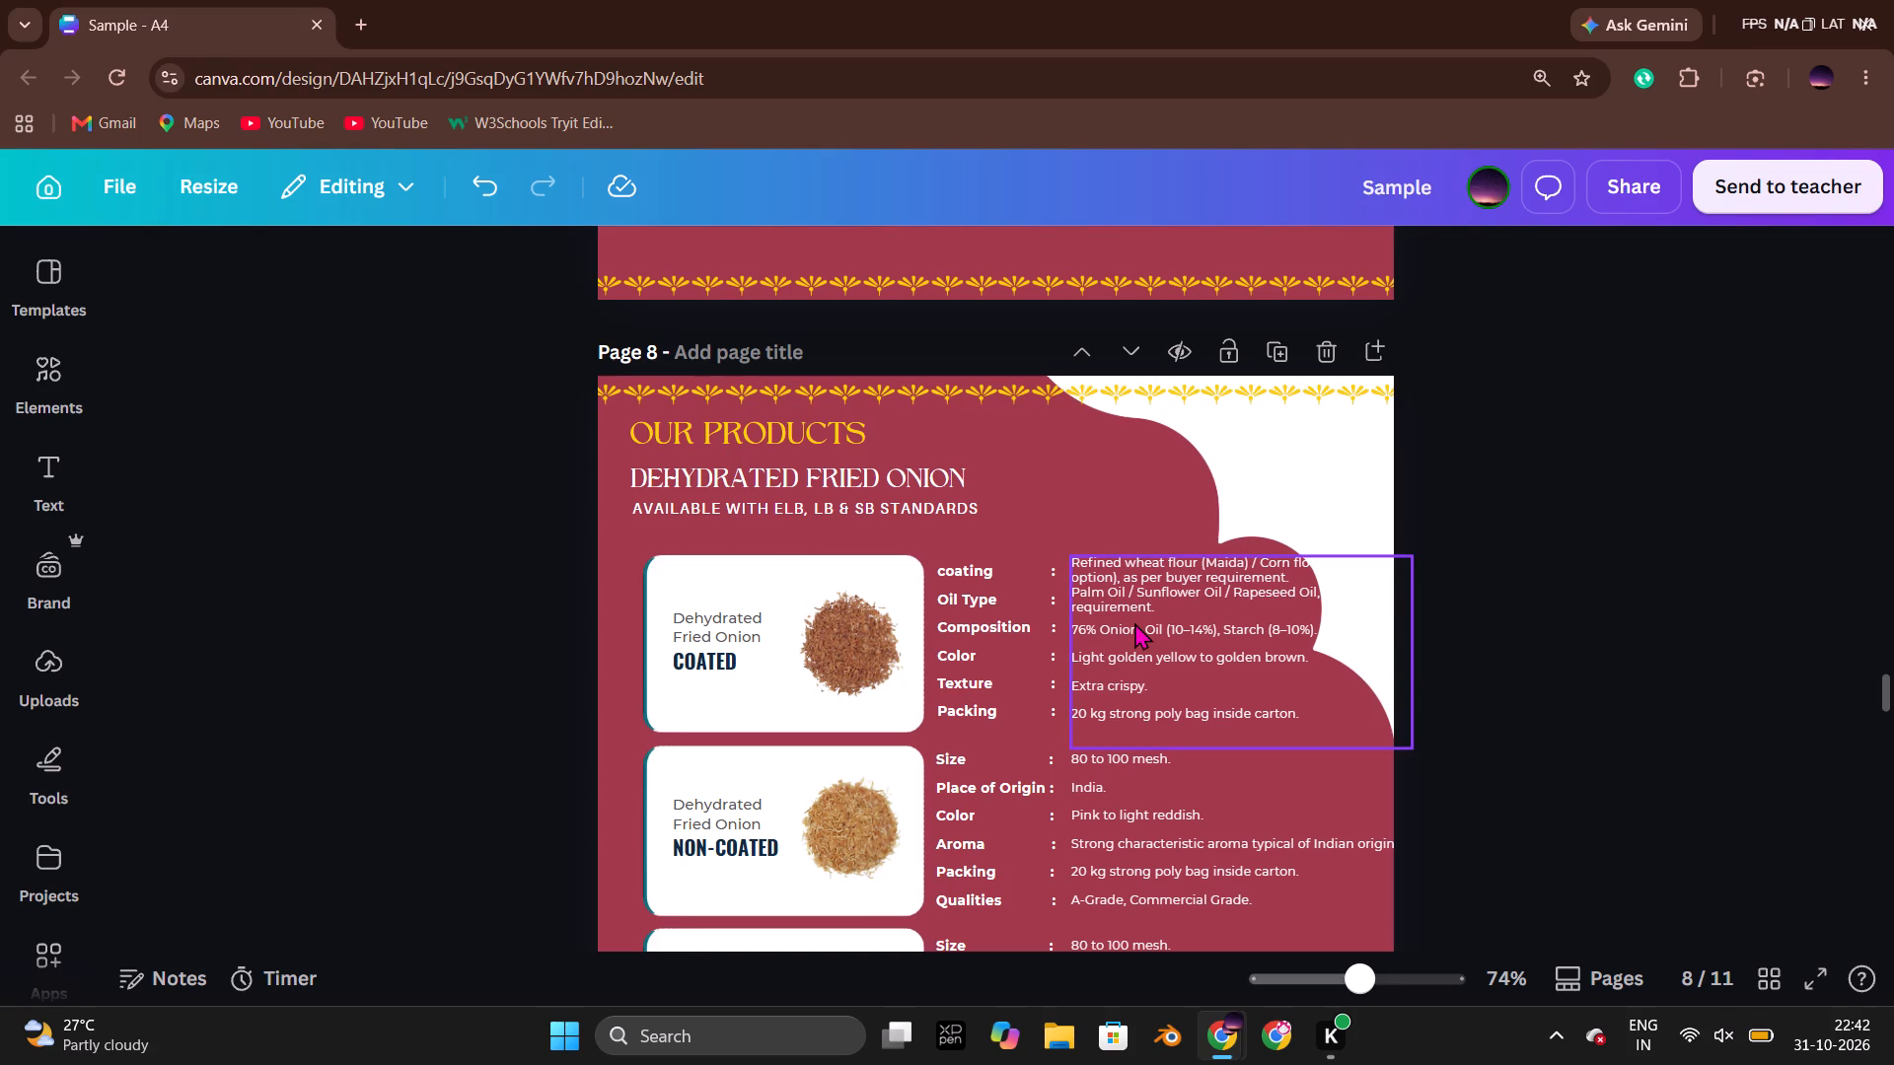
pyautogui.click(1667, 604)
# Examine the layout of page 8's fried onion and Toasted Onion rows and the start of page 9.
pyautogui.scroll(-4, 1667, 604)
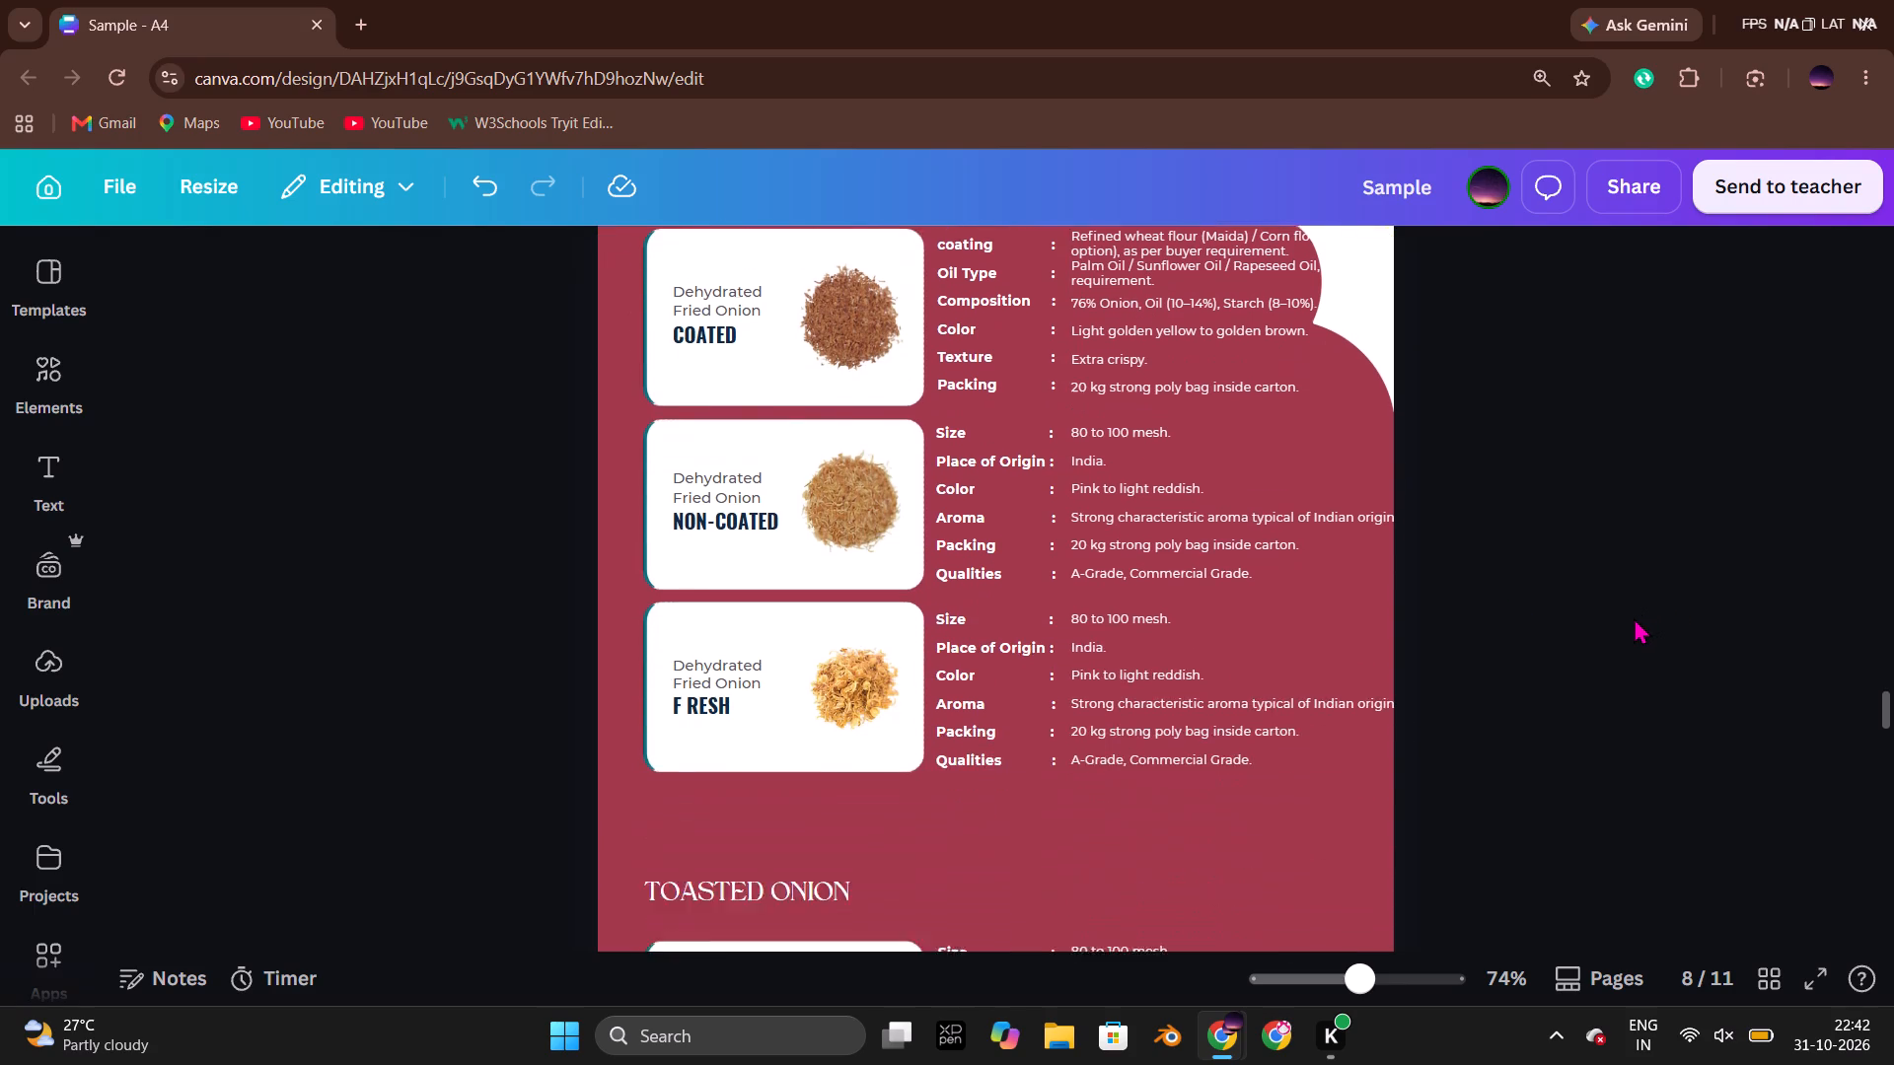
pyautogui.scroll(-1, 1634, 617)
pyautogui.scroll(3, 1634, 617)
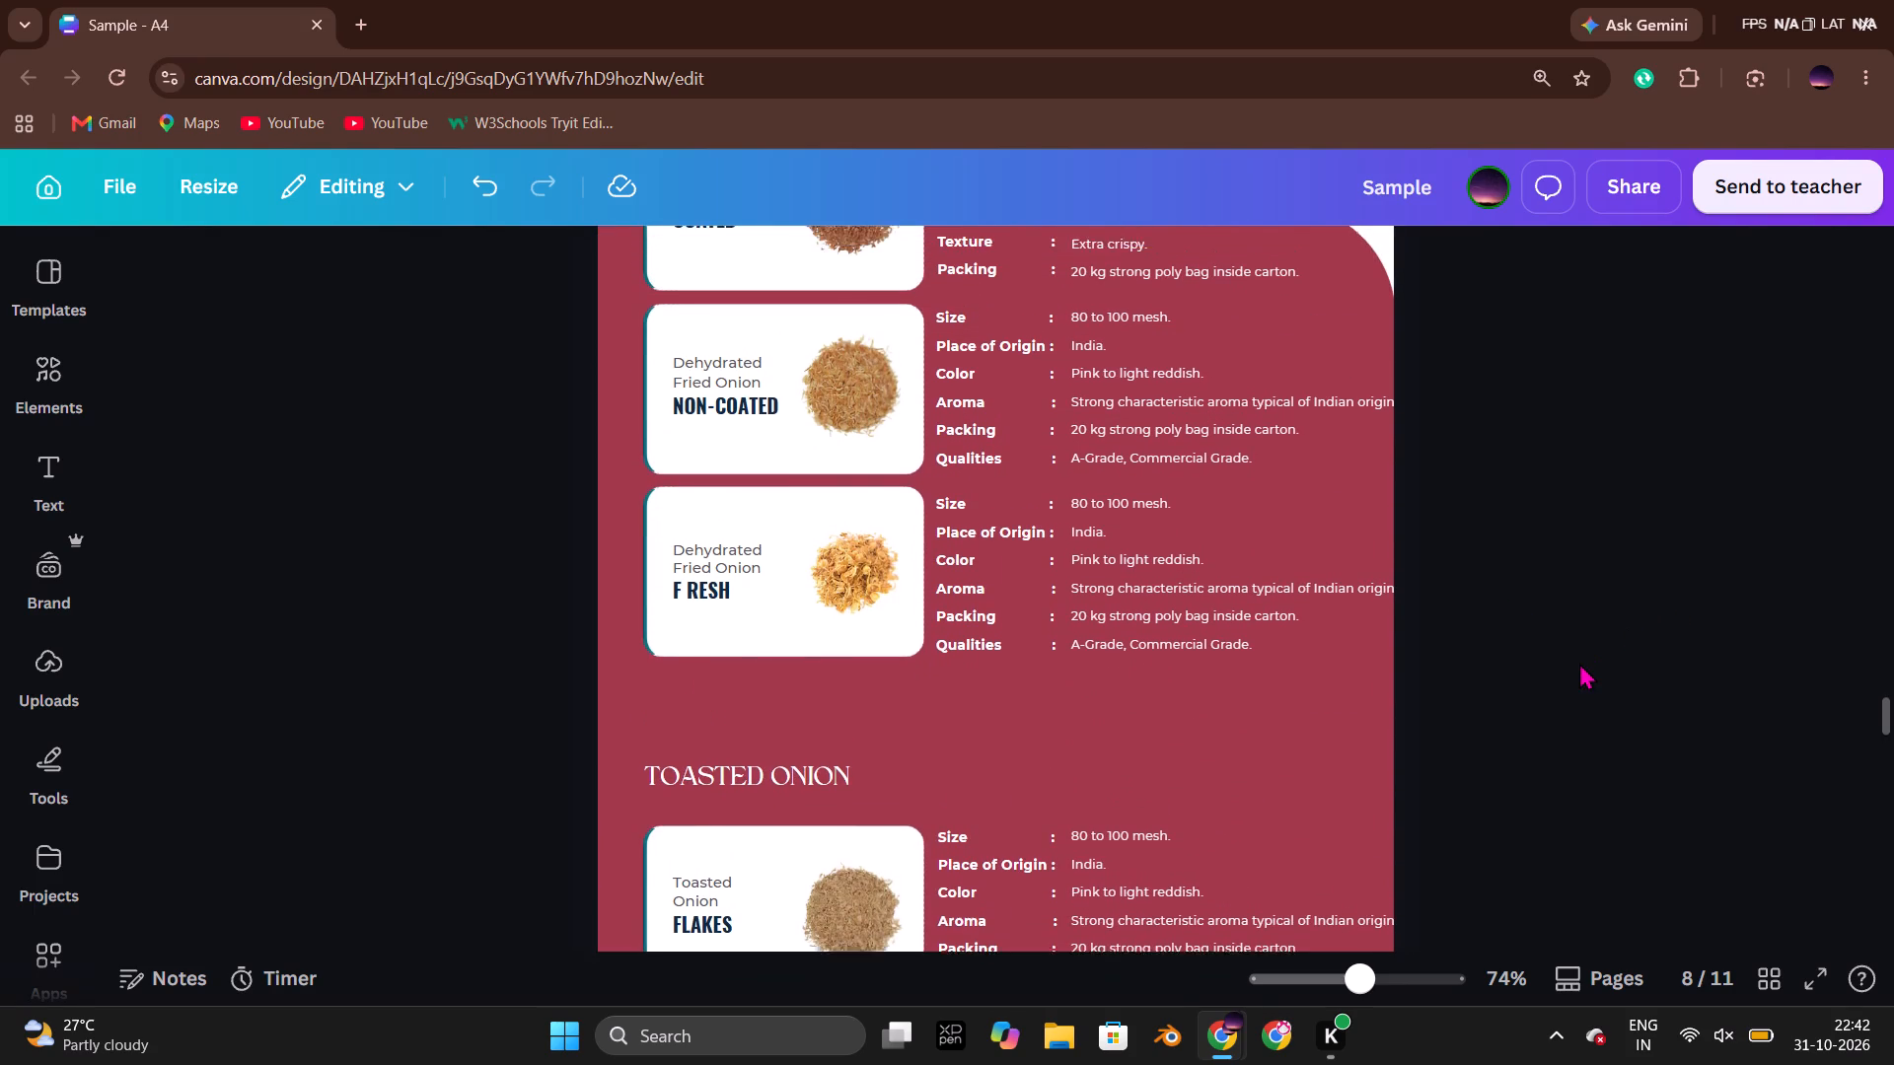
pyautogui.scroll(1, 1579, 663)
pyautogui.click(801, 763)
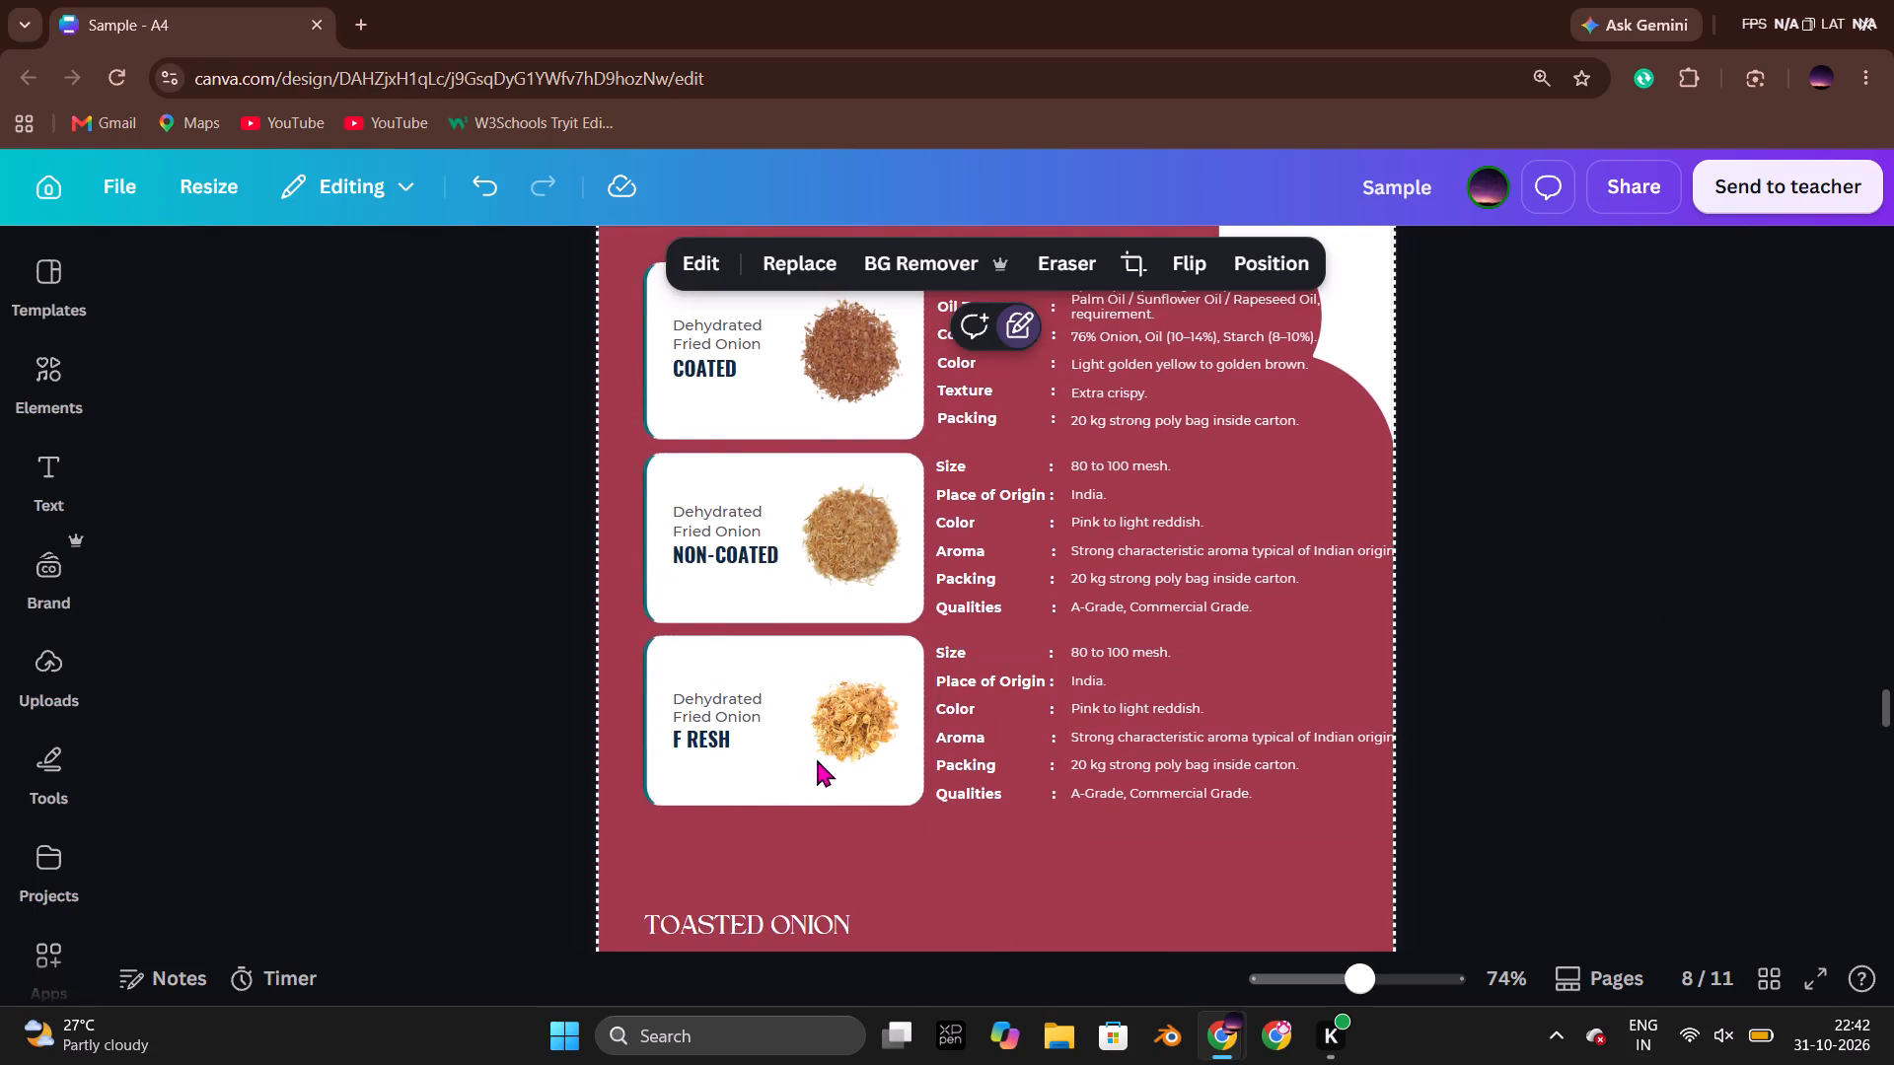
pyautogui.click(1786, 695)
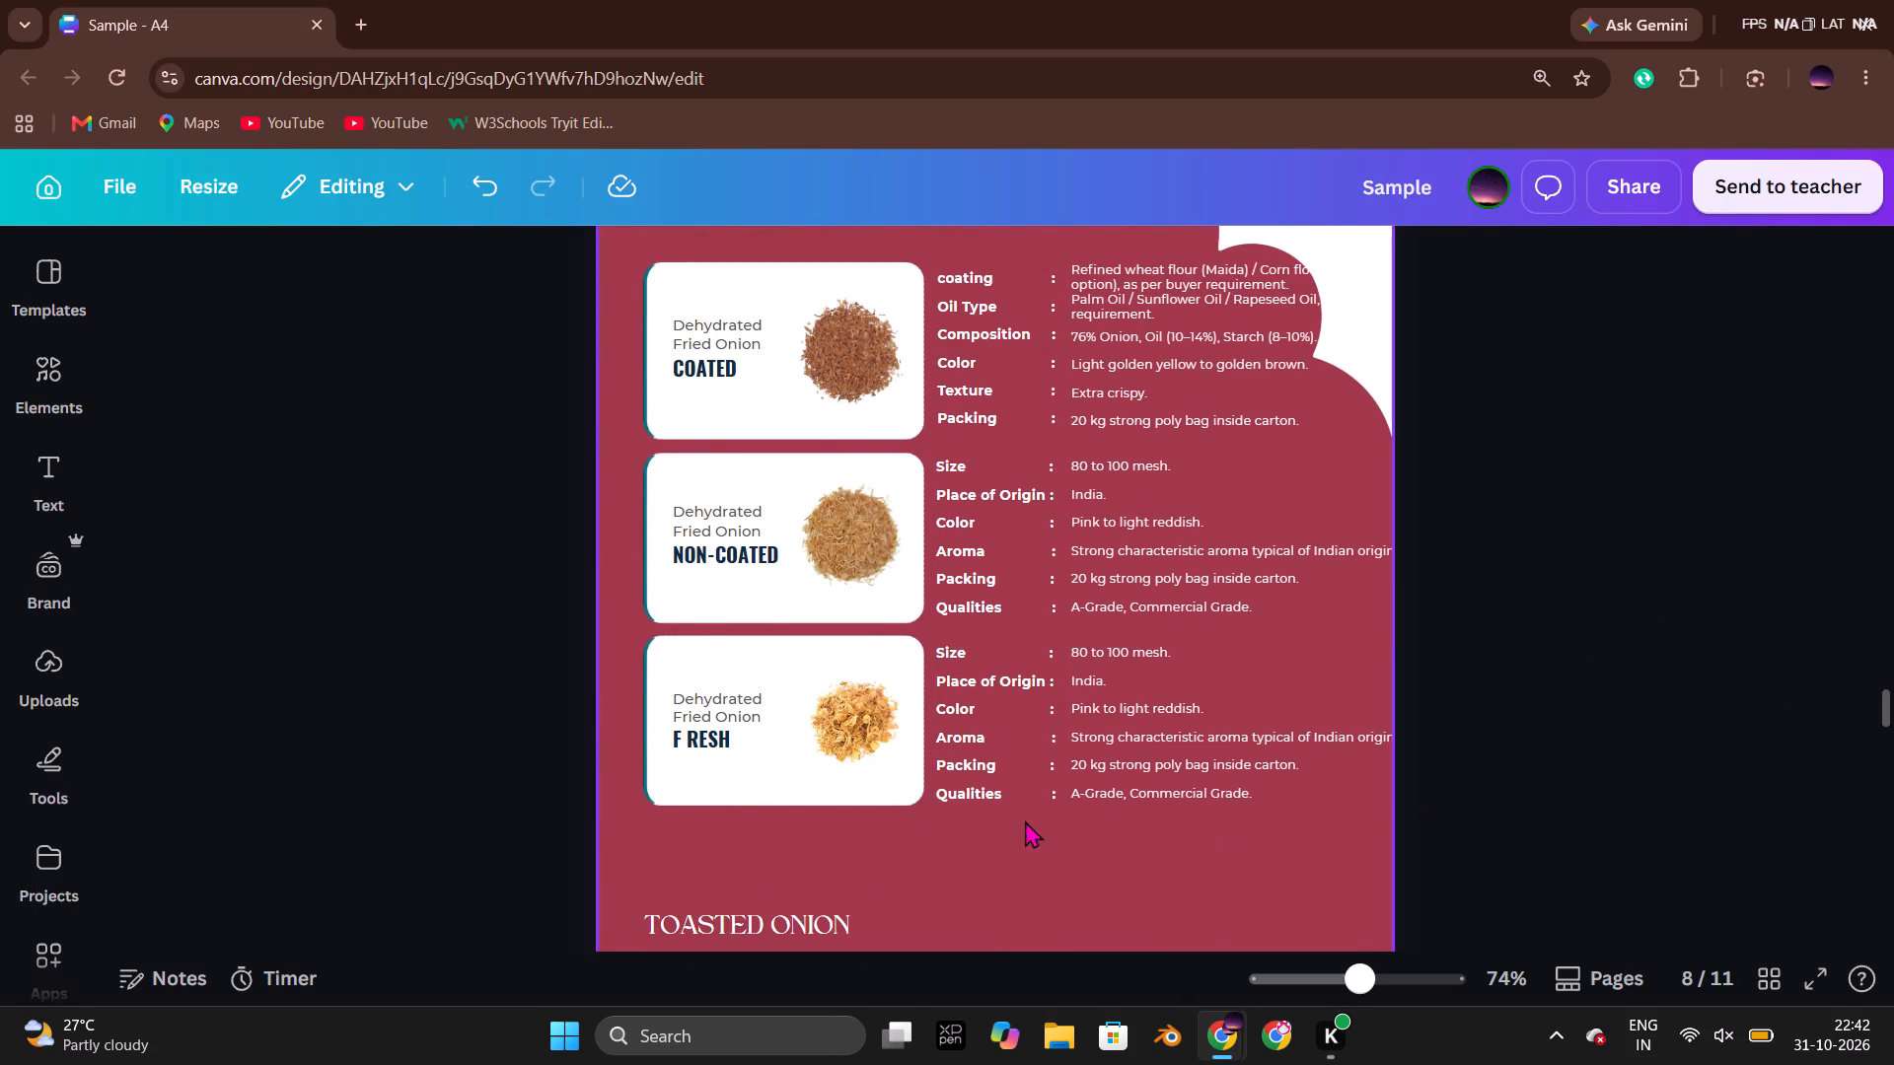
pyautogui.scroll(-3, 1177, 815)
pyautogui.scroll(4, 1256, 813)
pyautogui.scroll(-3, 1333, 808)
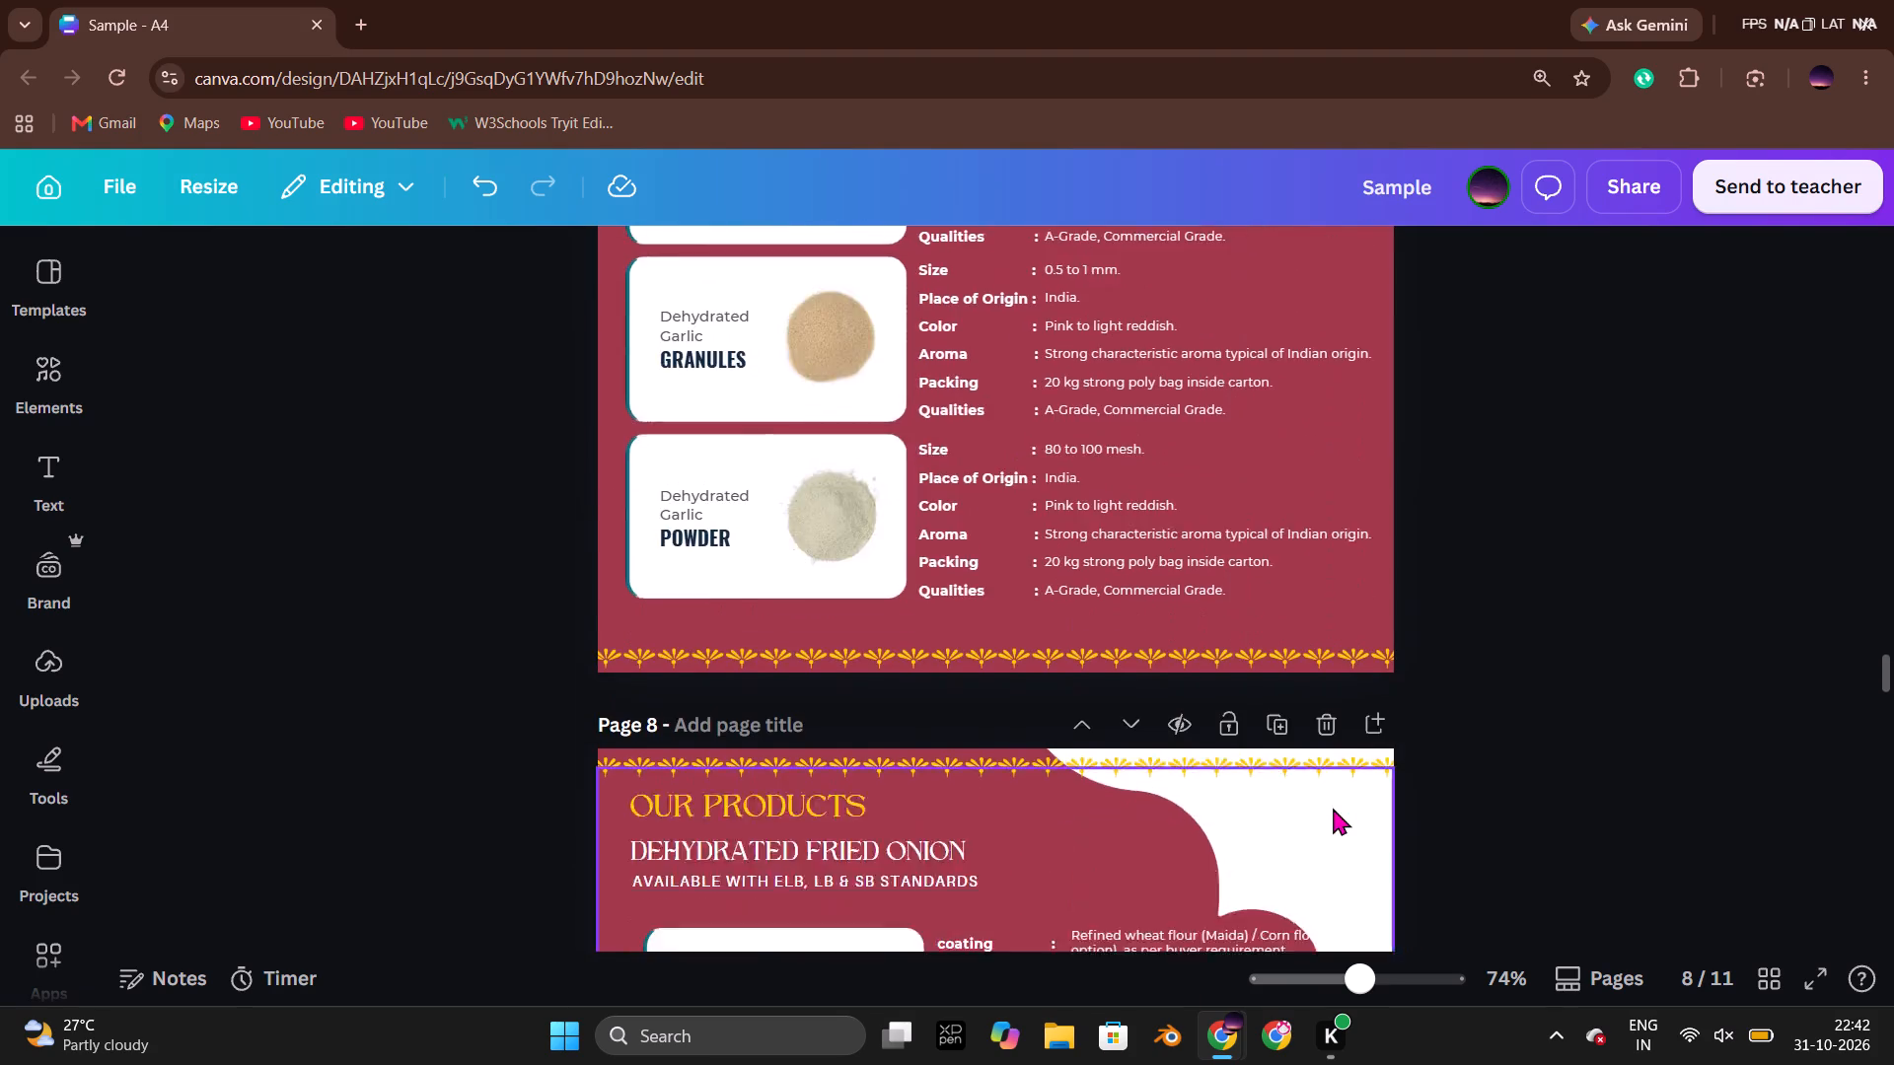
pyautogui.scroll(-3, 1333, 808)
pyautogui.scroll(4, 1527, 723)
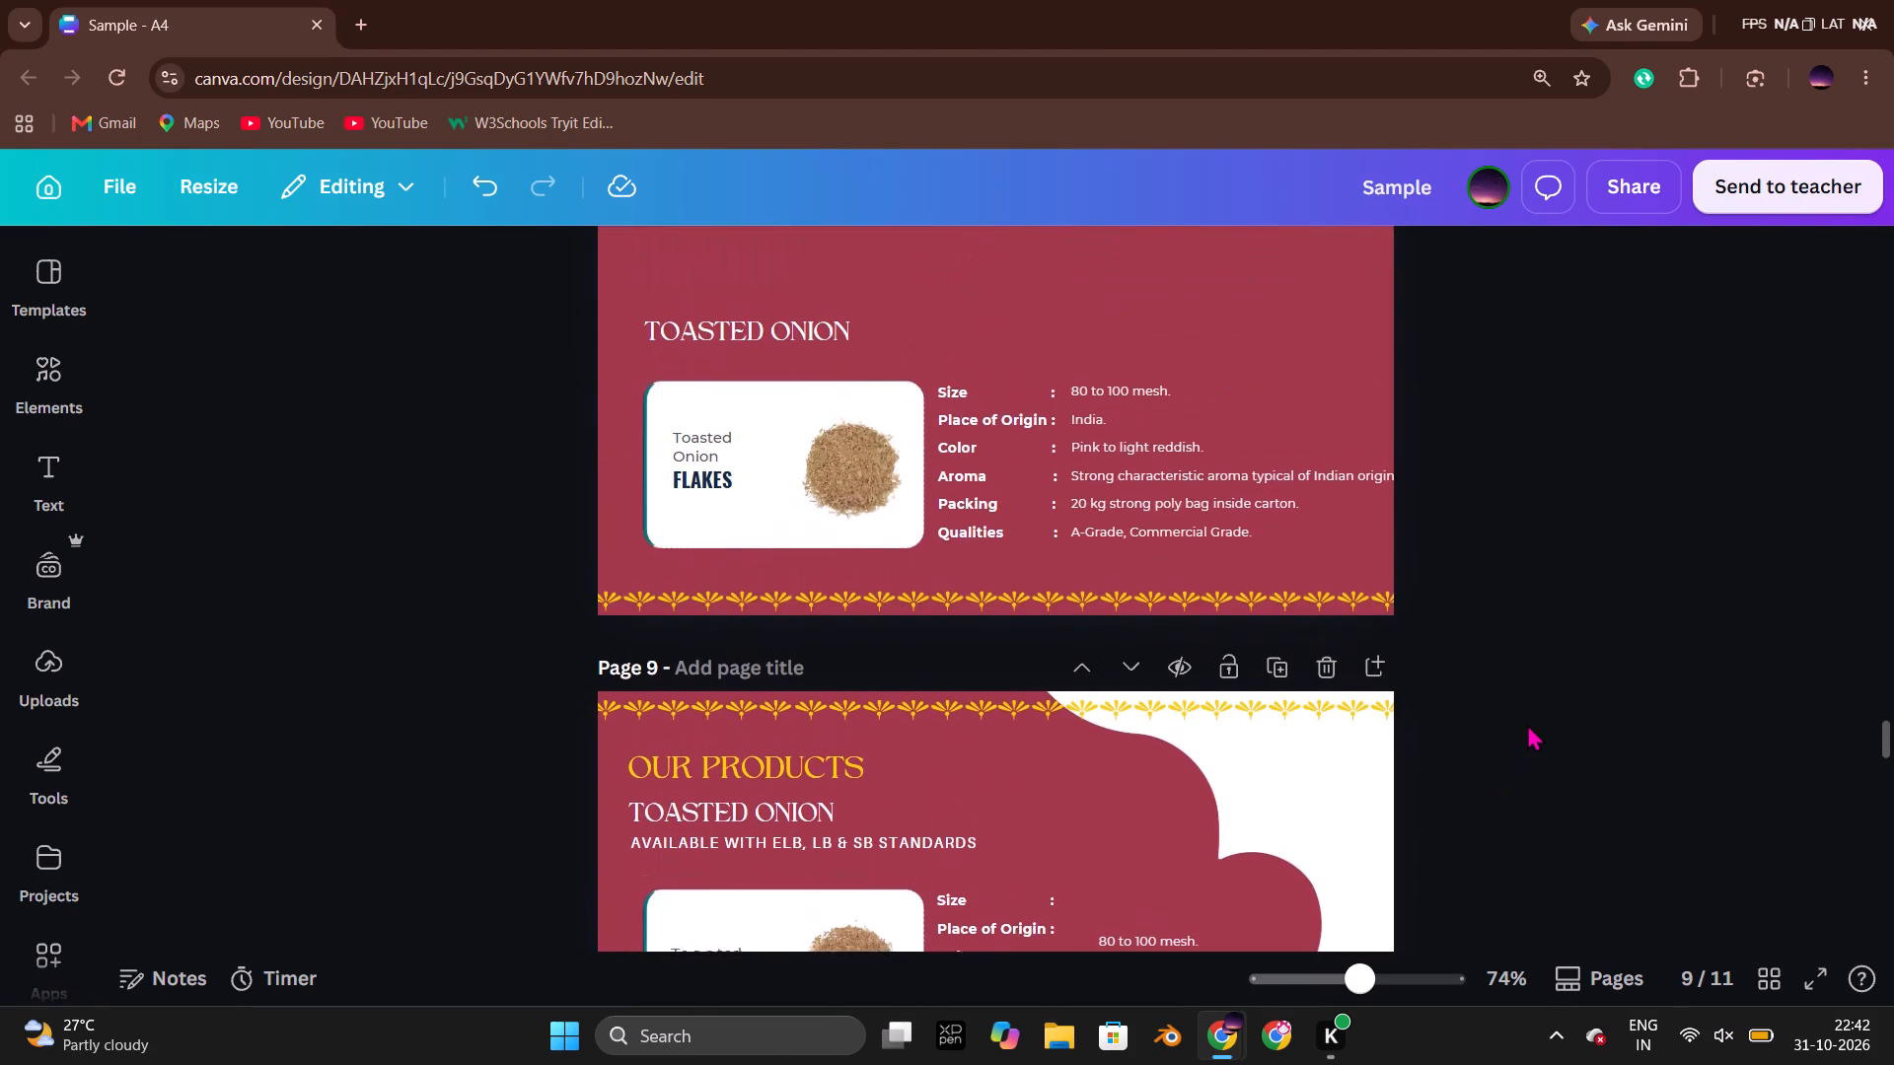
pyautogui.scroll(2, 1527, 724)
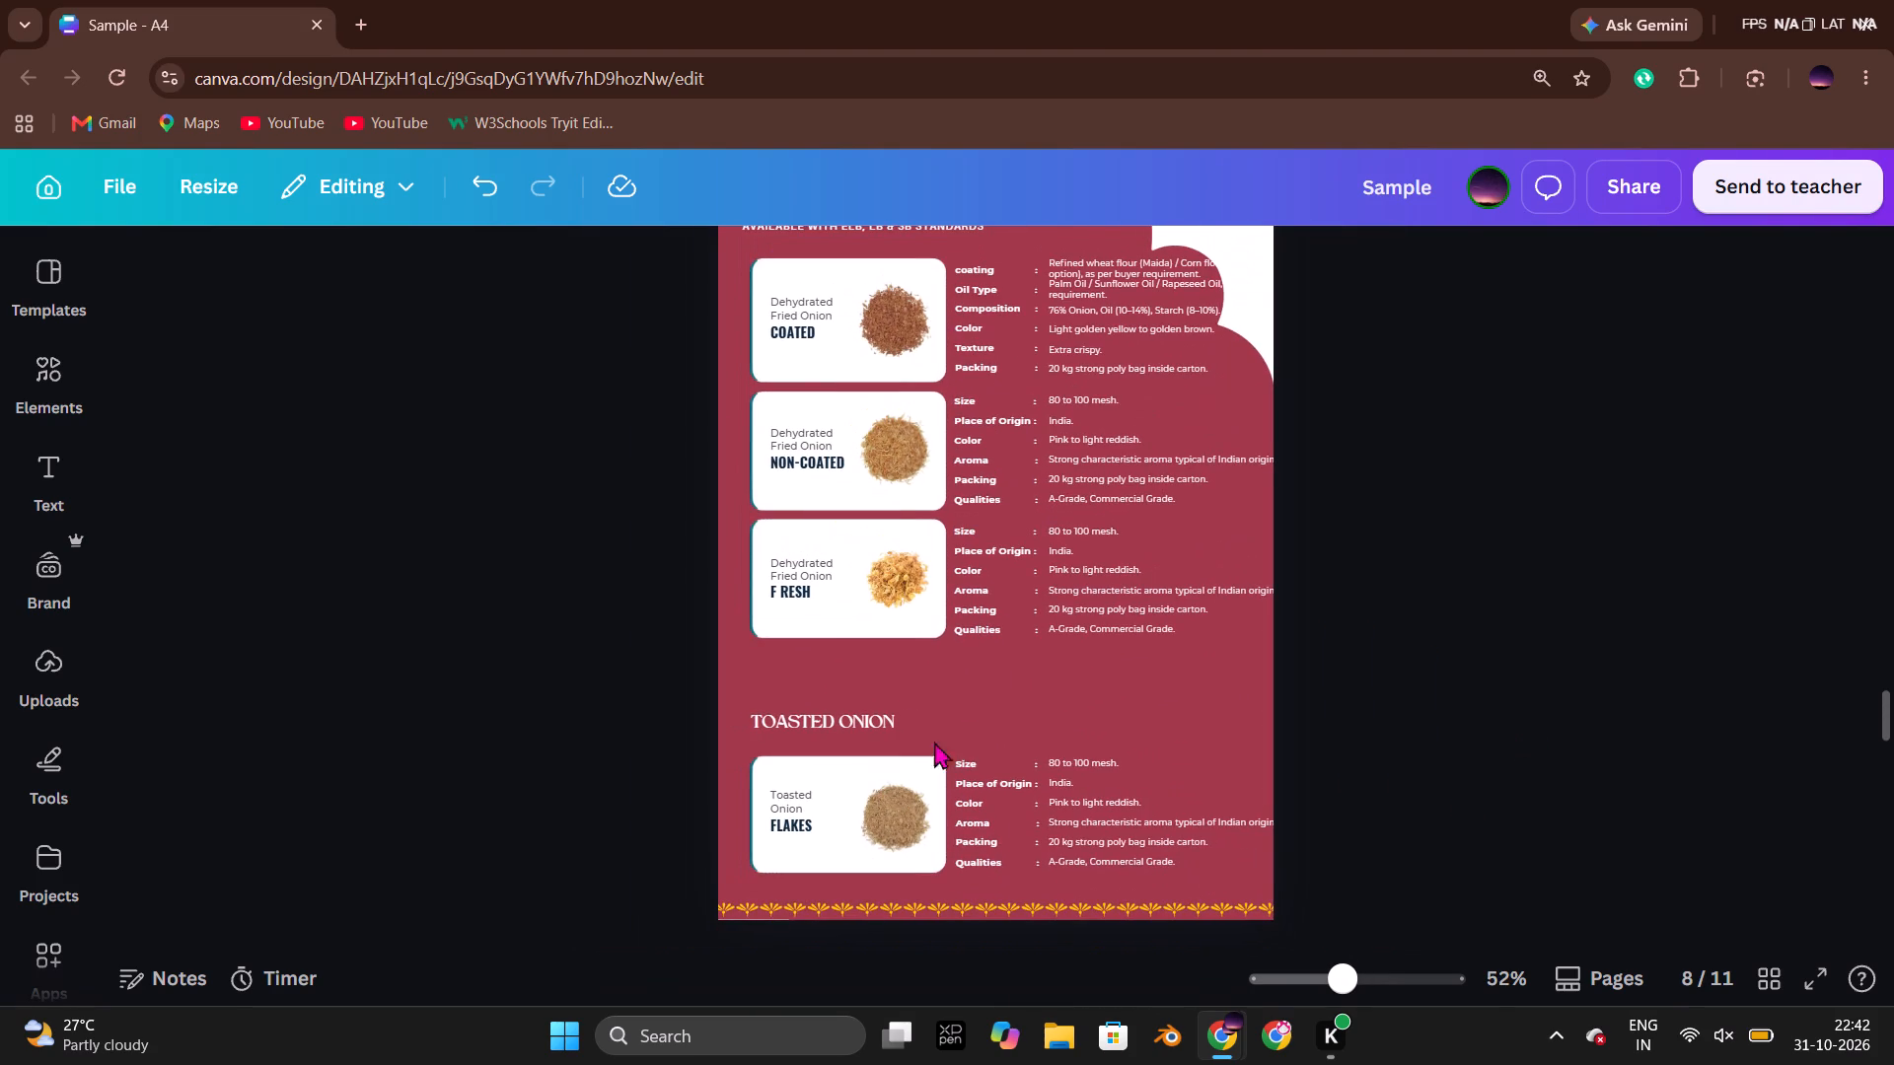
# Unlock page 8's full-page background picture that carries the product cards.
pyautogui.click(975, 725)
pyautogui.click(1021, 864)
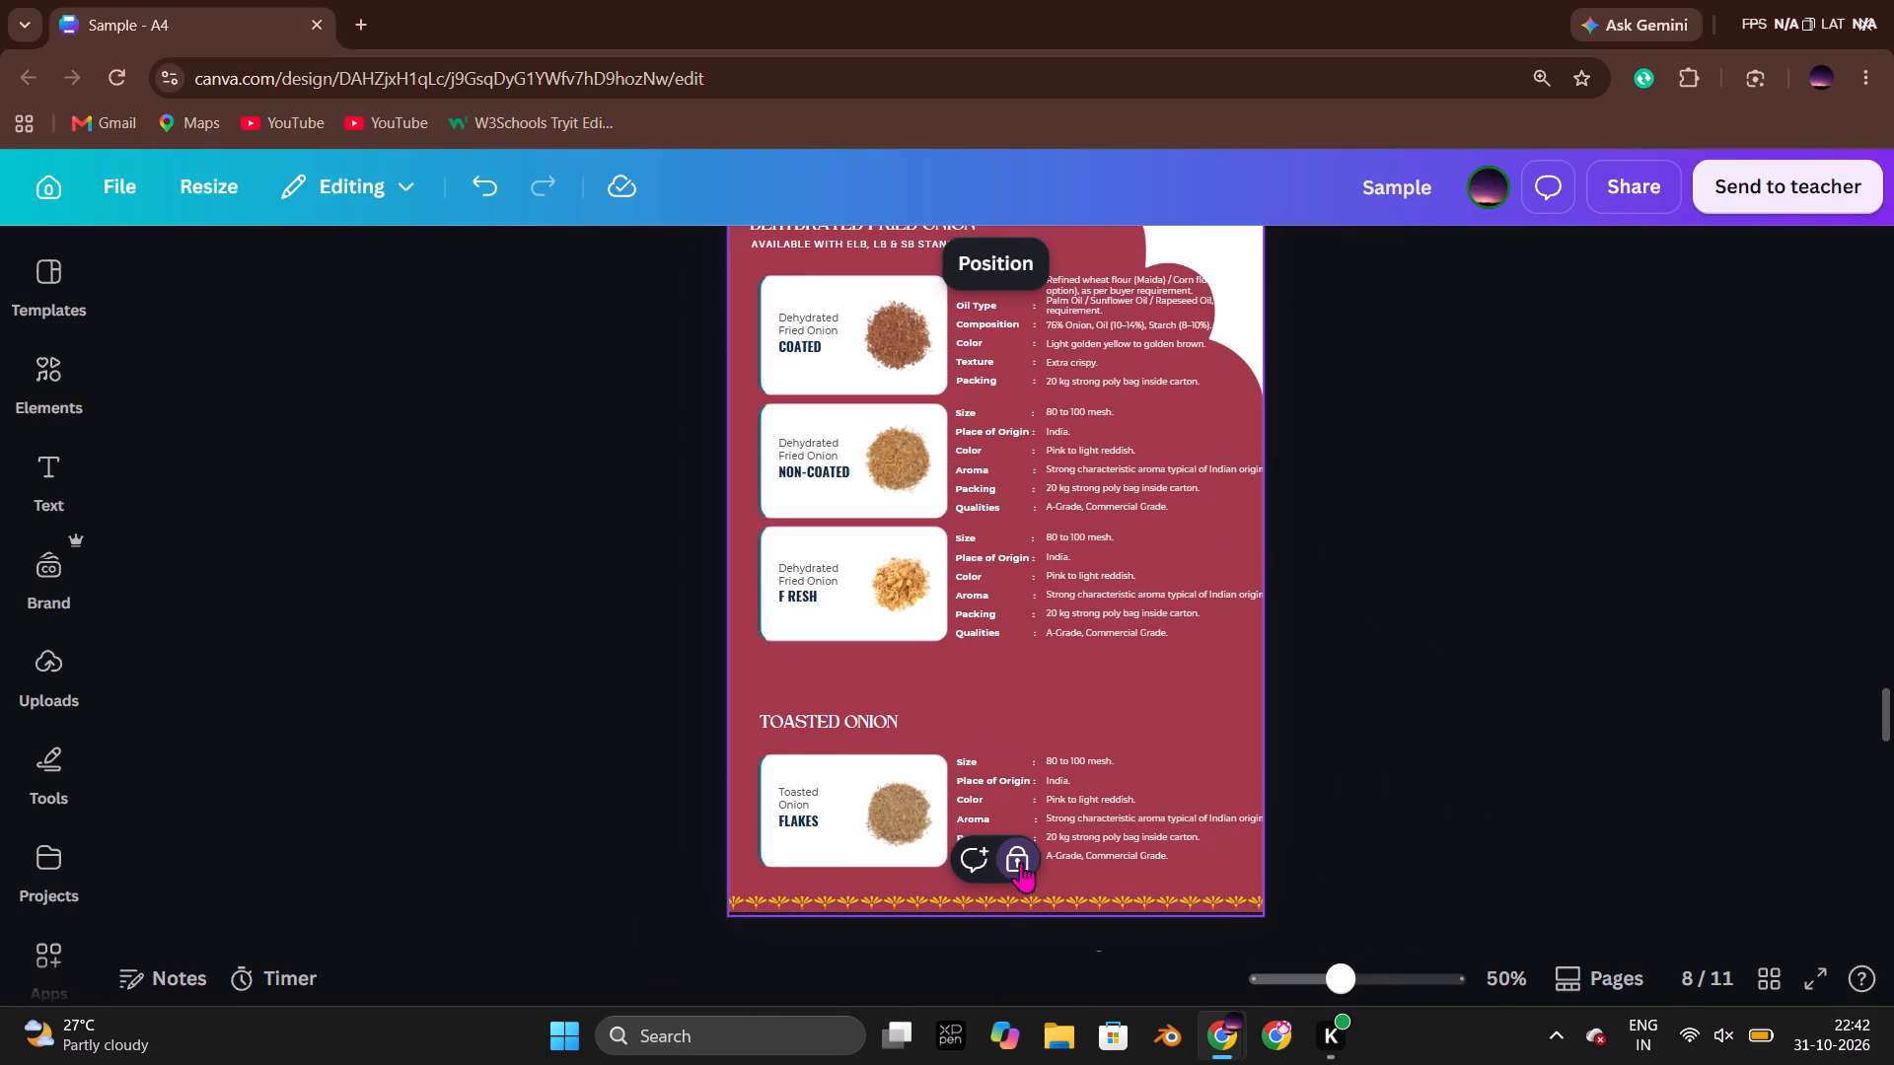
pyautogui.click(1021, 862)
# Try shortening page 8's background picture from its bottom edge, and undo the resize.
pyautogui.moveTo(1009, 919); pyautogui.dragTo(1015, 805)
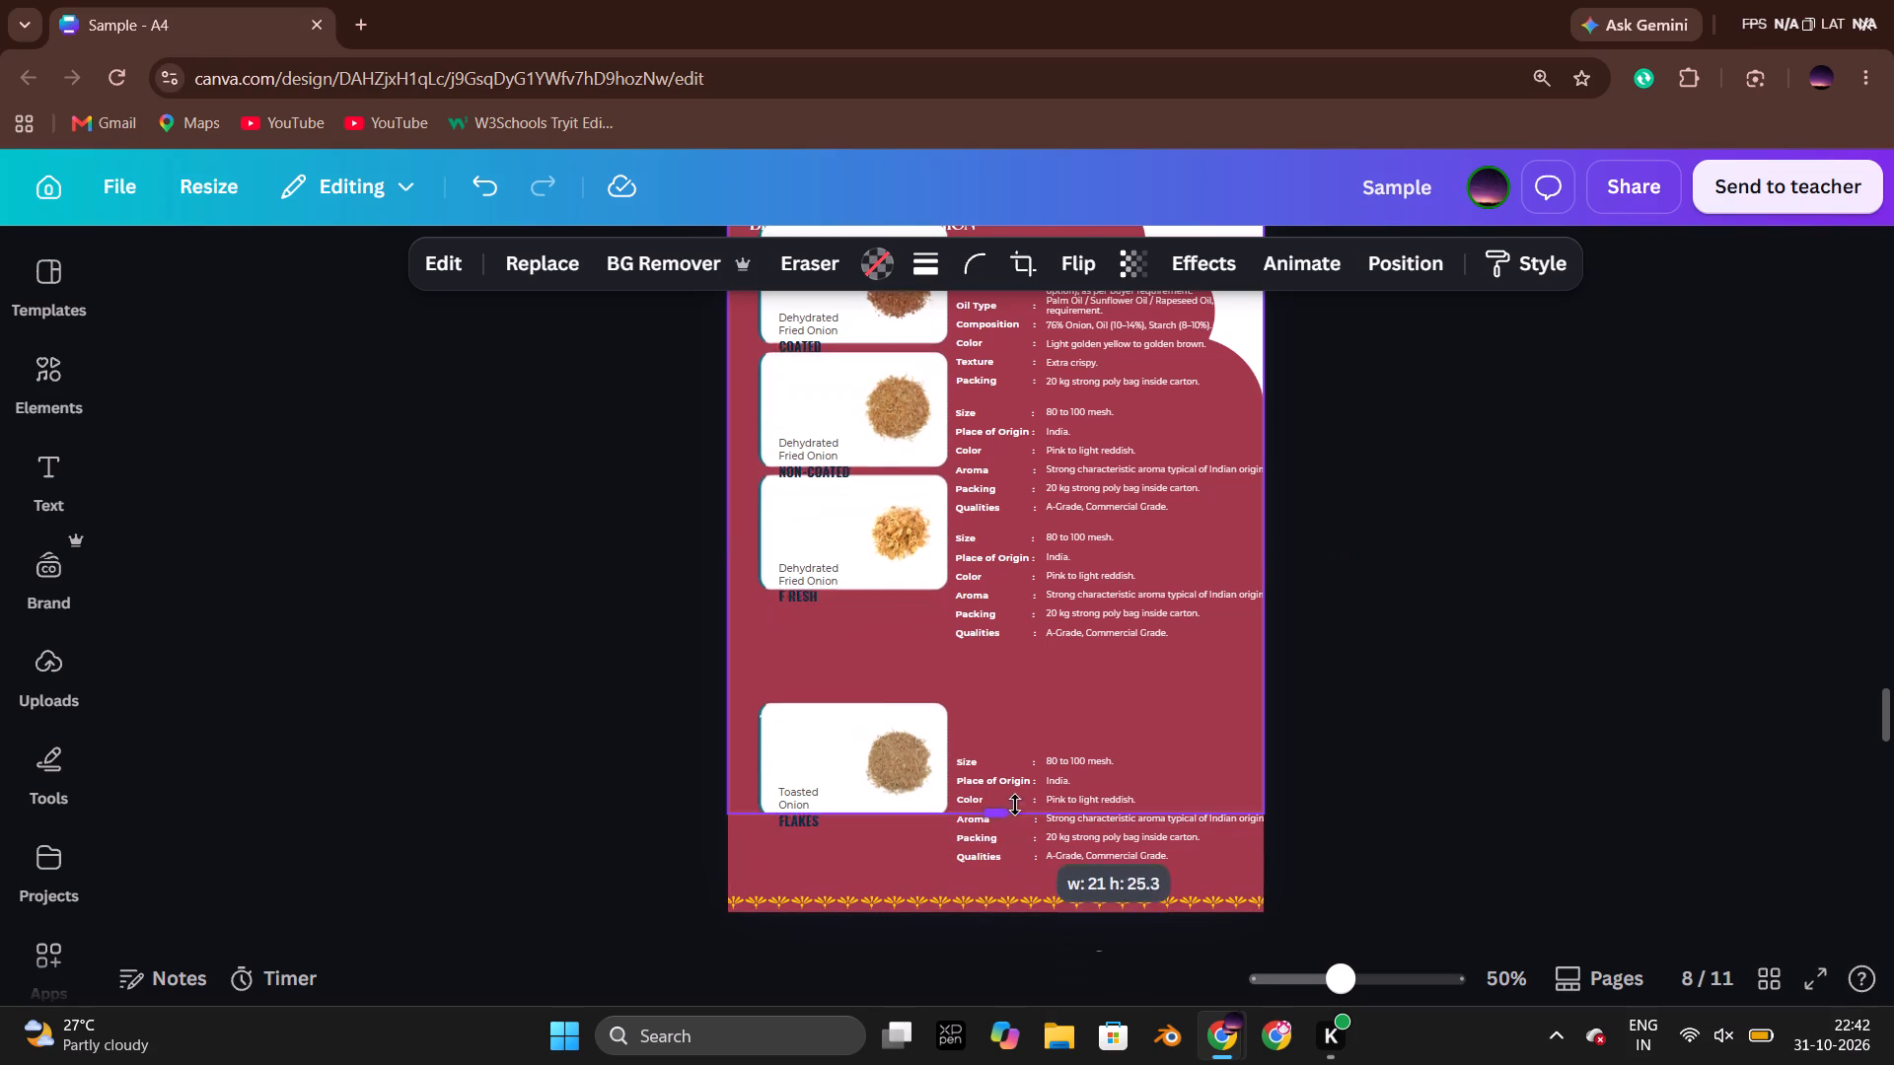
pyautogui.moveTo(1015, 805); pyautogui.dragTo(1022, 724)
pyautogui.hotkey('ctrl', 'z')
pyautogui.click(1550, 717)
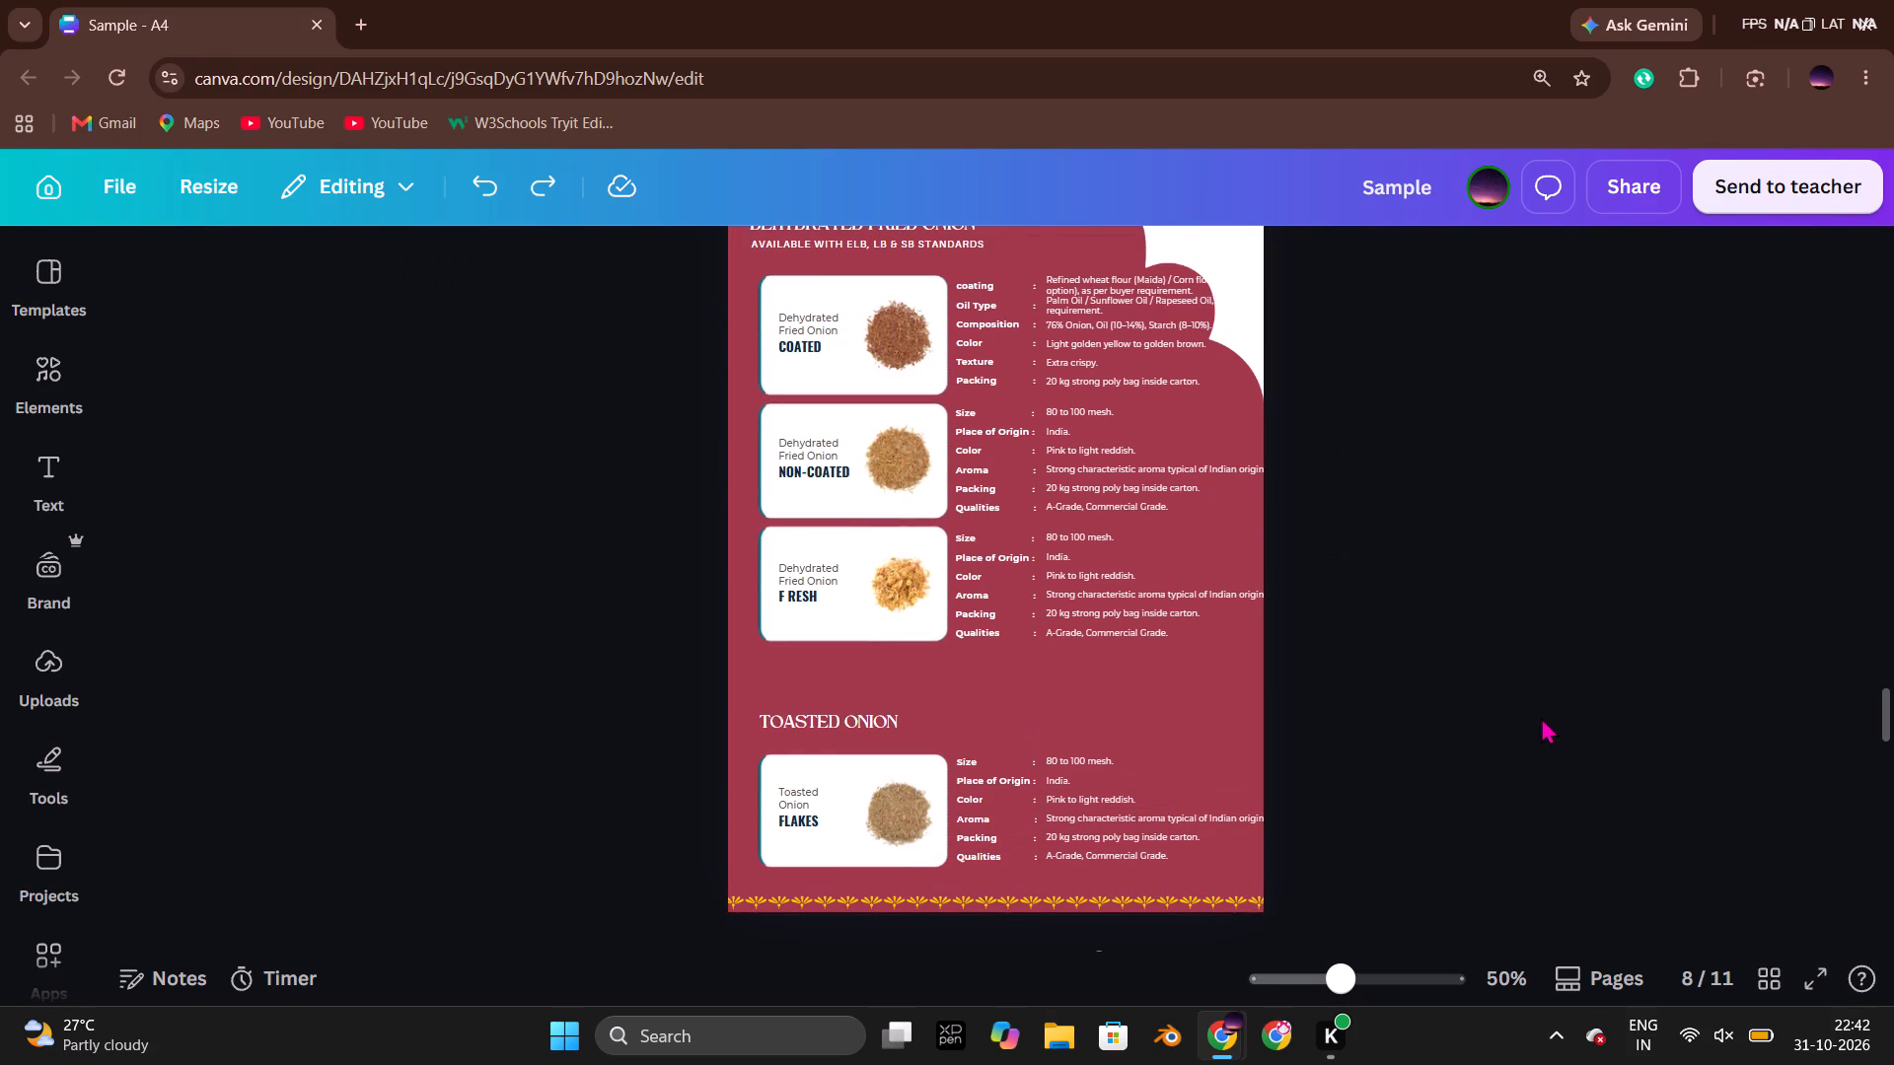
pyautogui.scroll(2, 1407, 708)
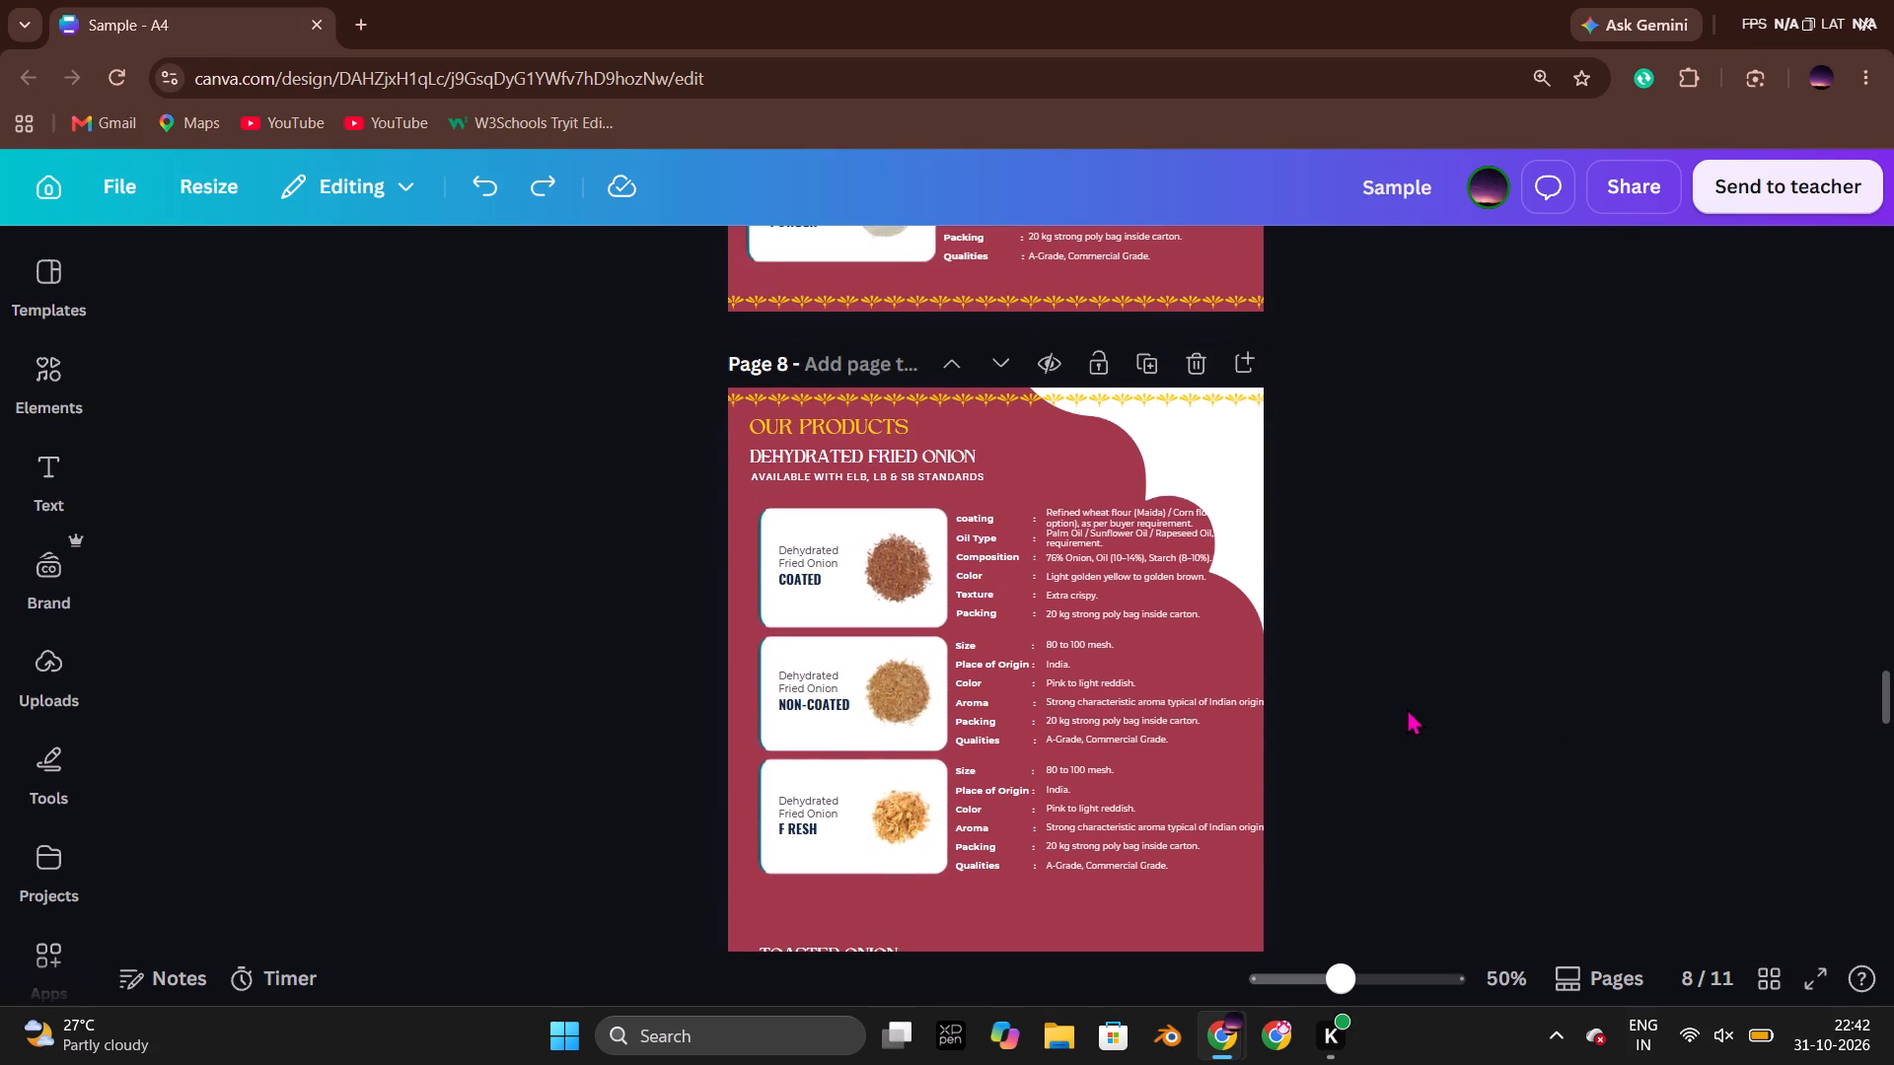
# Increase the line spacing of the Coating and Oil Type labels in page 8's Coated row beyond 2.3.
pyautogui.click(988, 535)
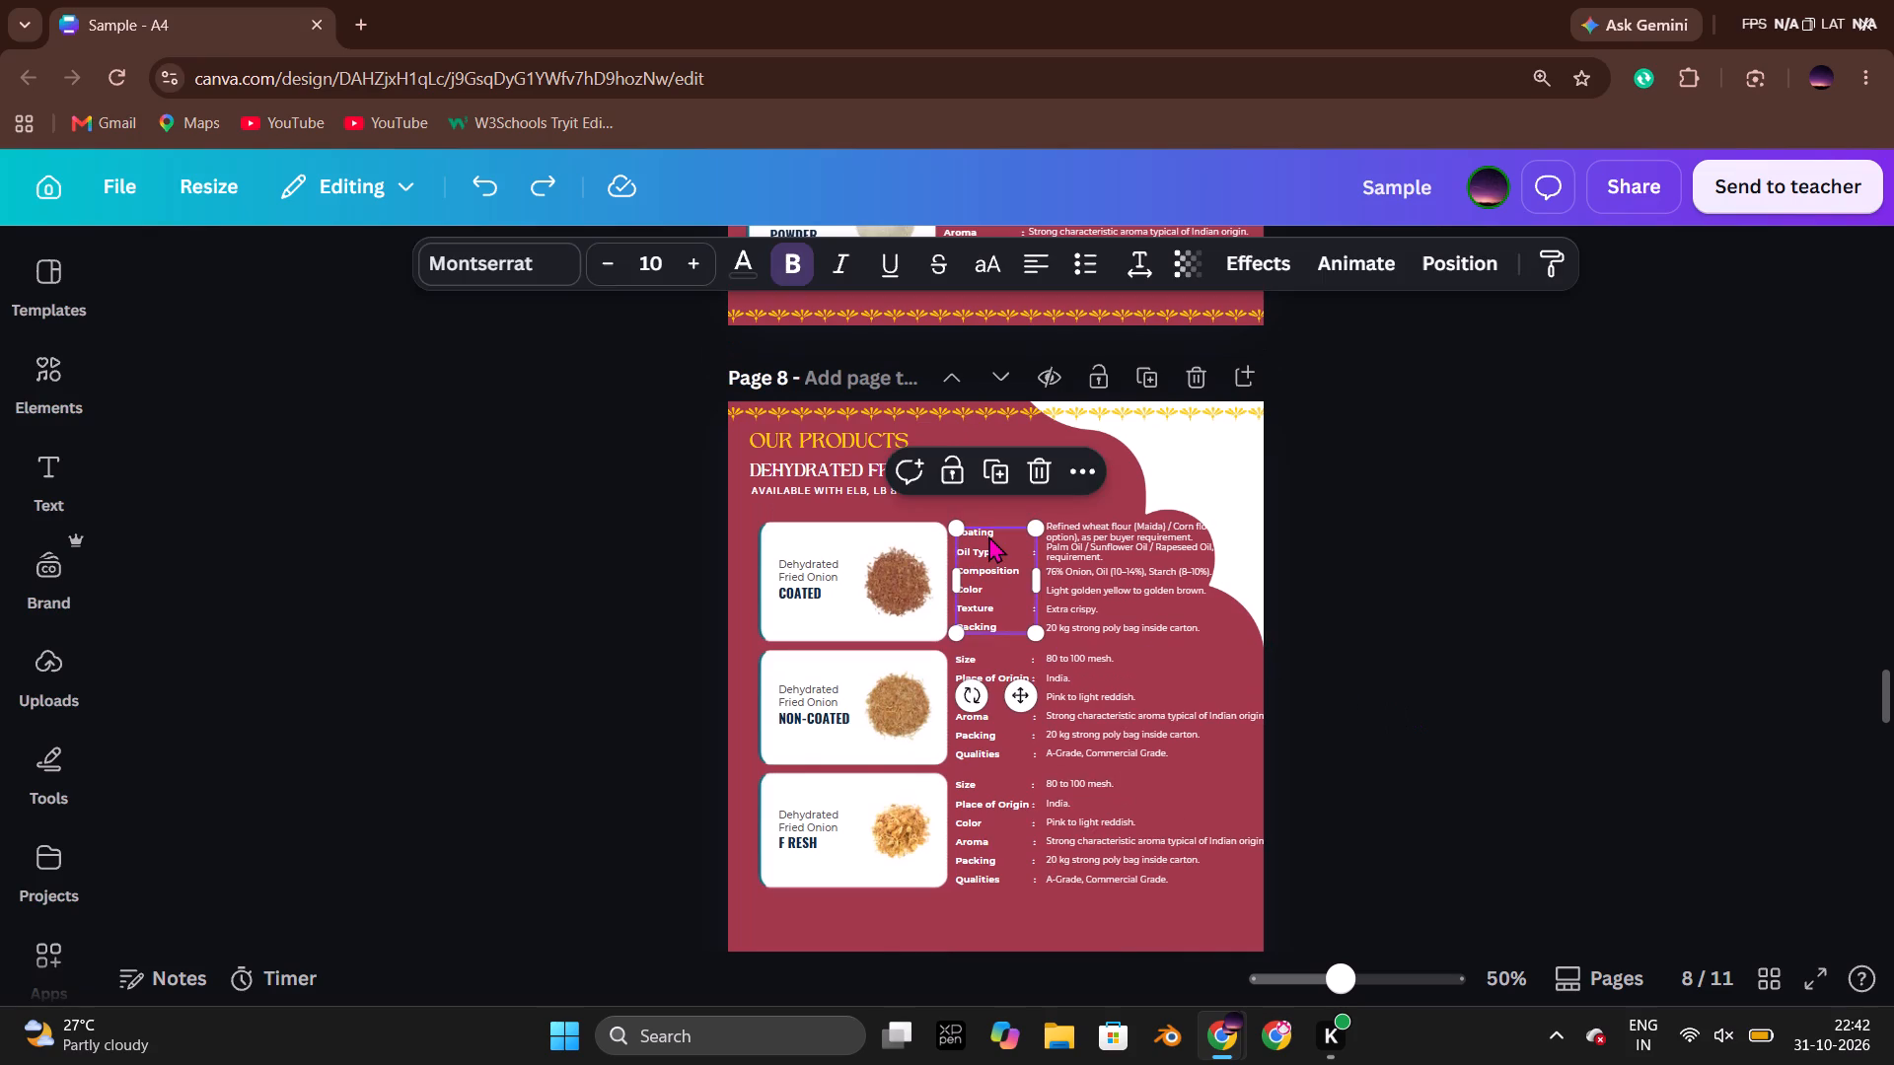
pyautogui.click(1513, 639)
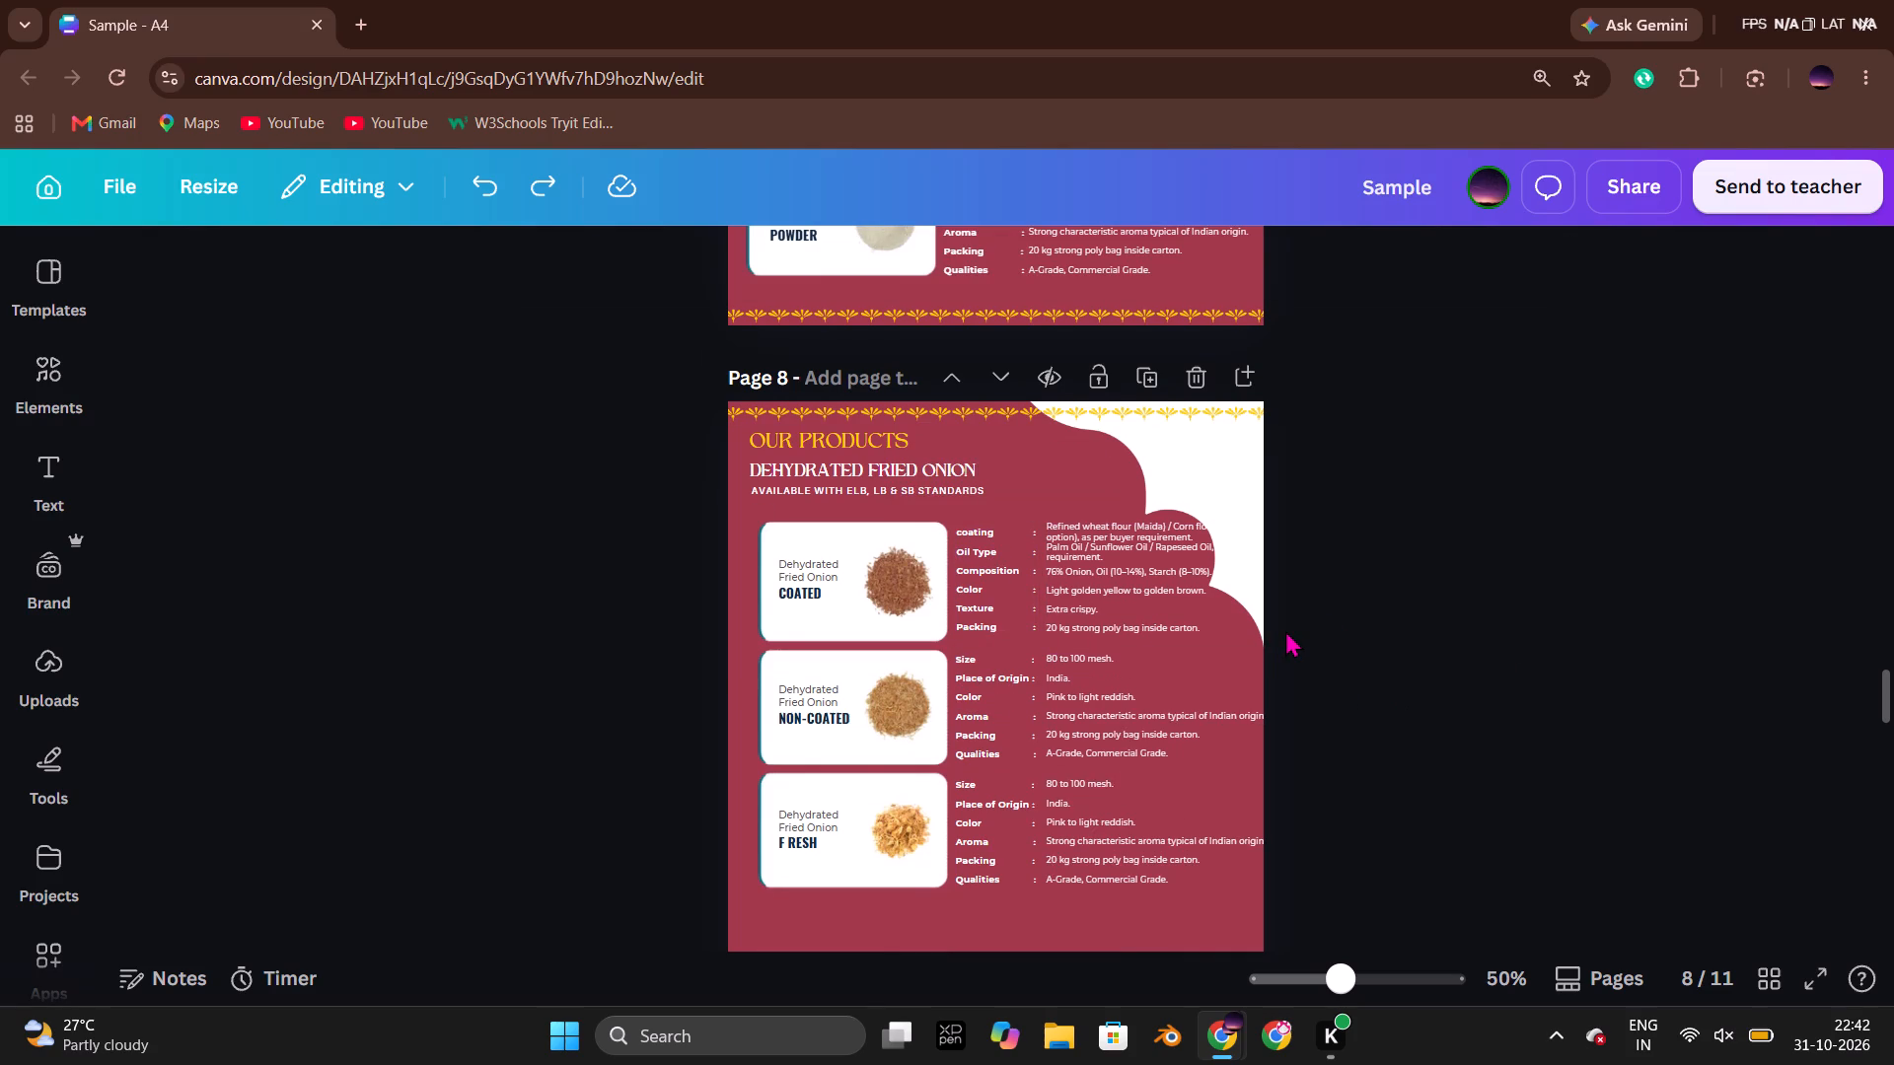
pyautogui.doubleClick(1005, 556)
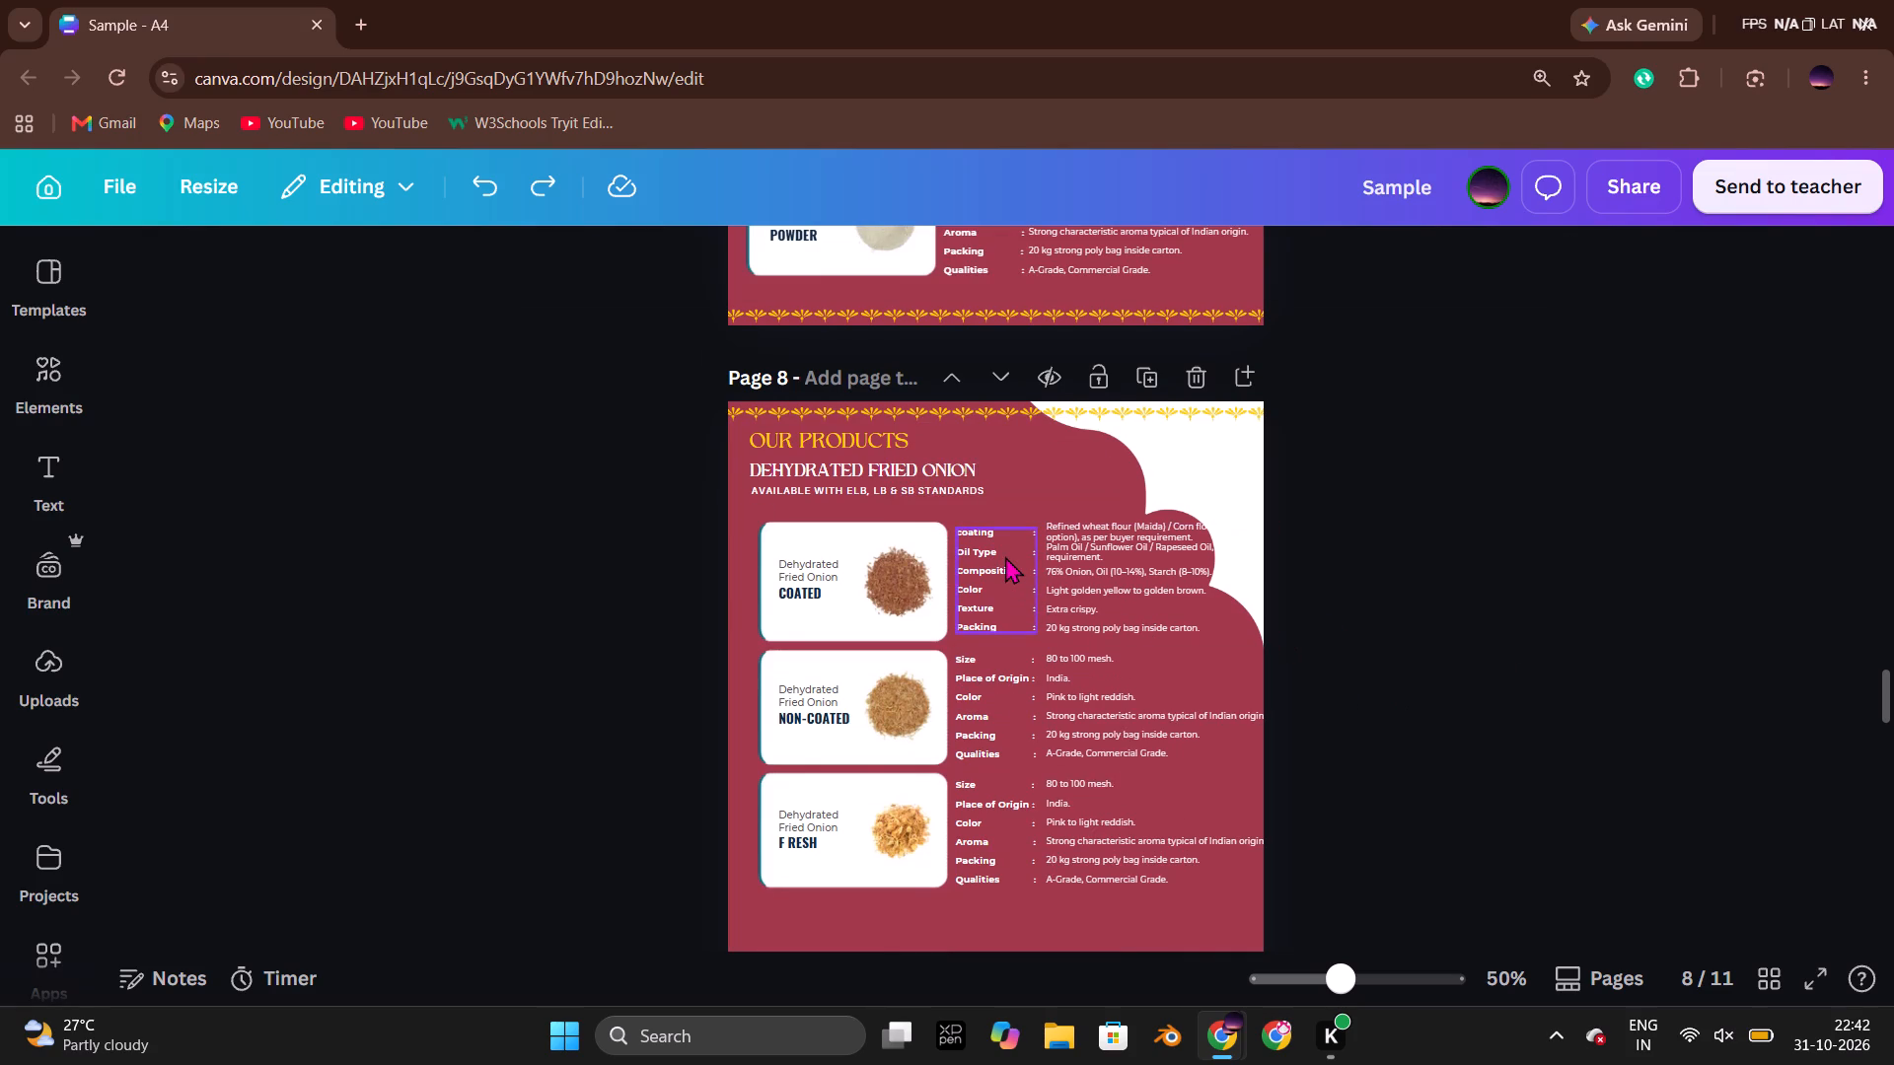
pyautogui.click(1420, 575)
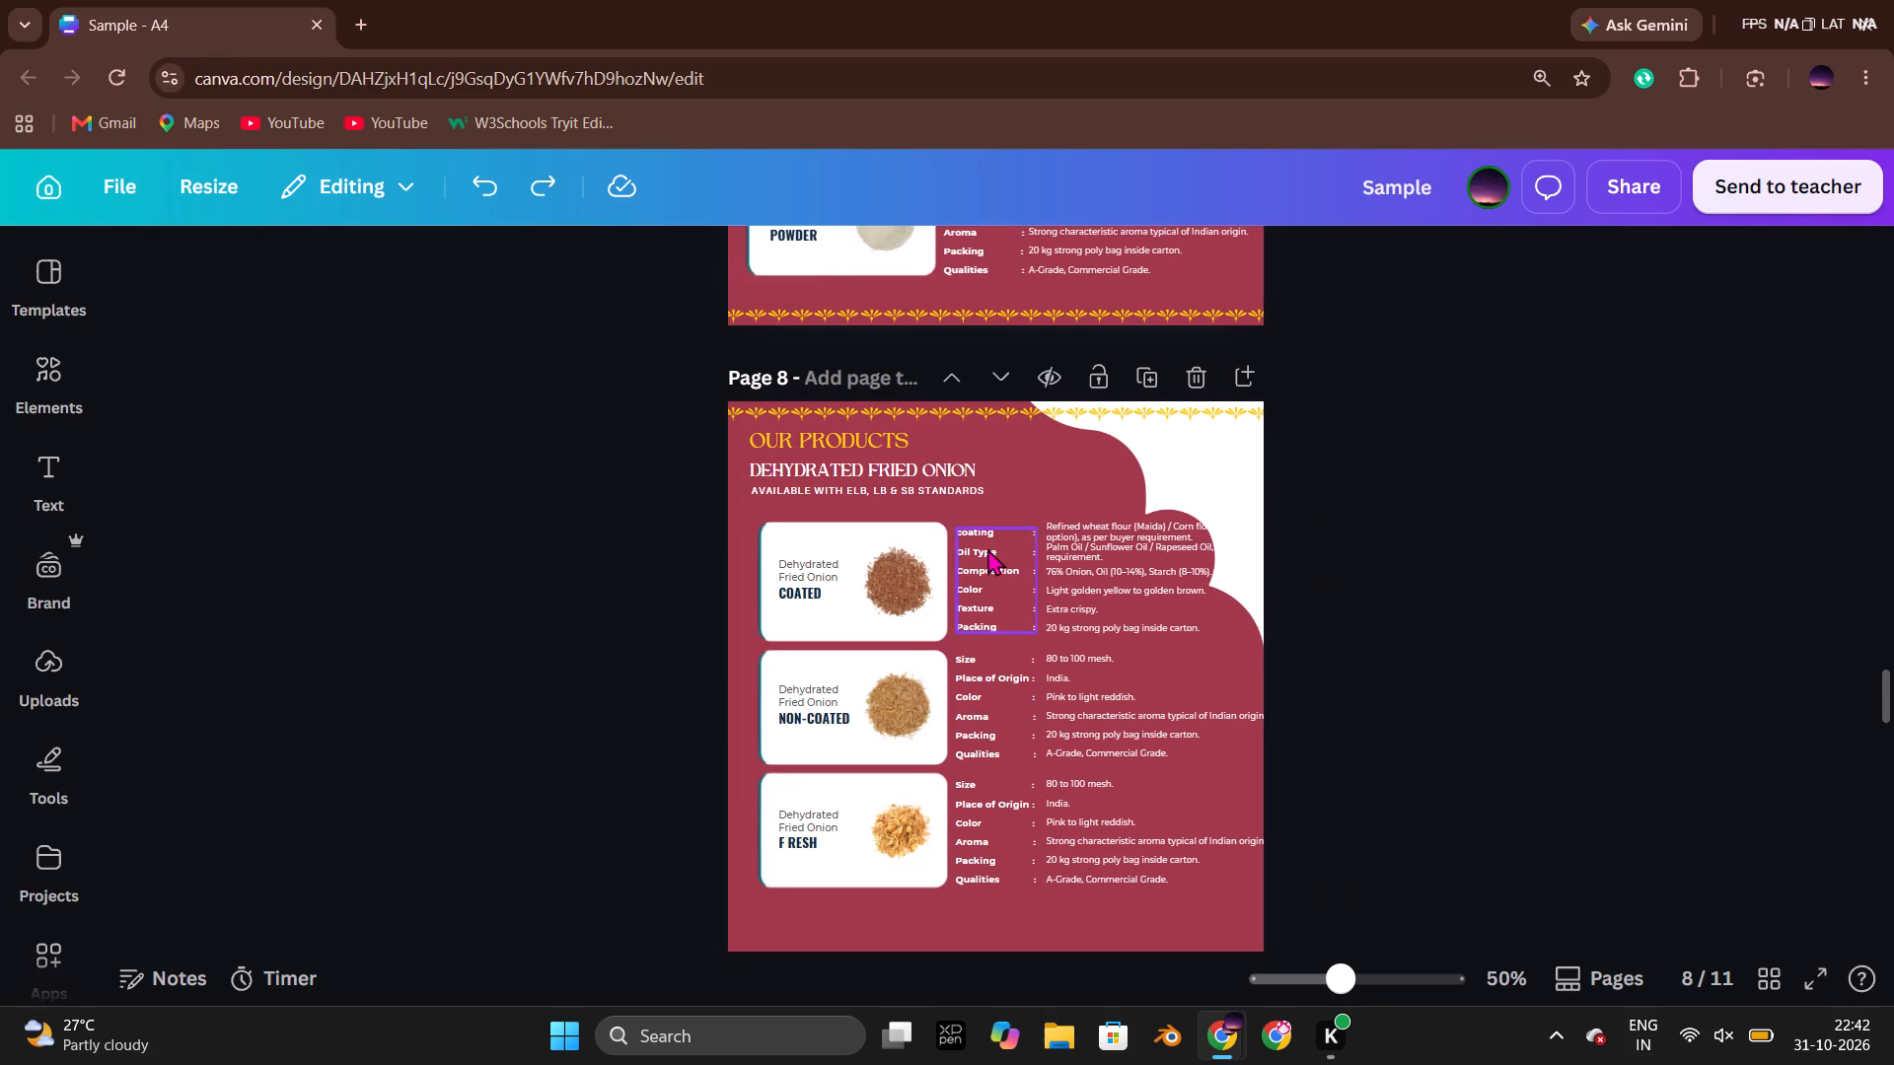
pyautogui.doubleClick(989, 549)
pyautogui.moveTo(1035, 554); pyautogui.dragTo(947, 536)
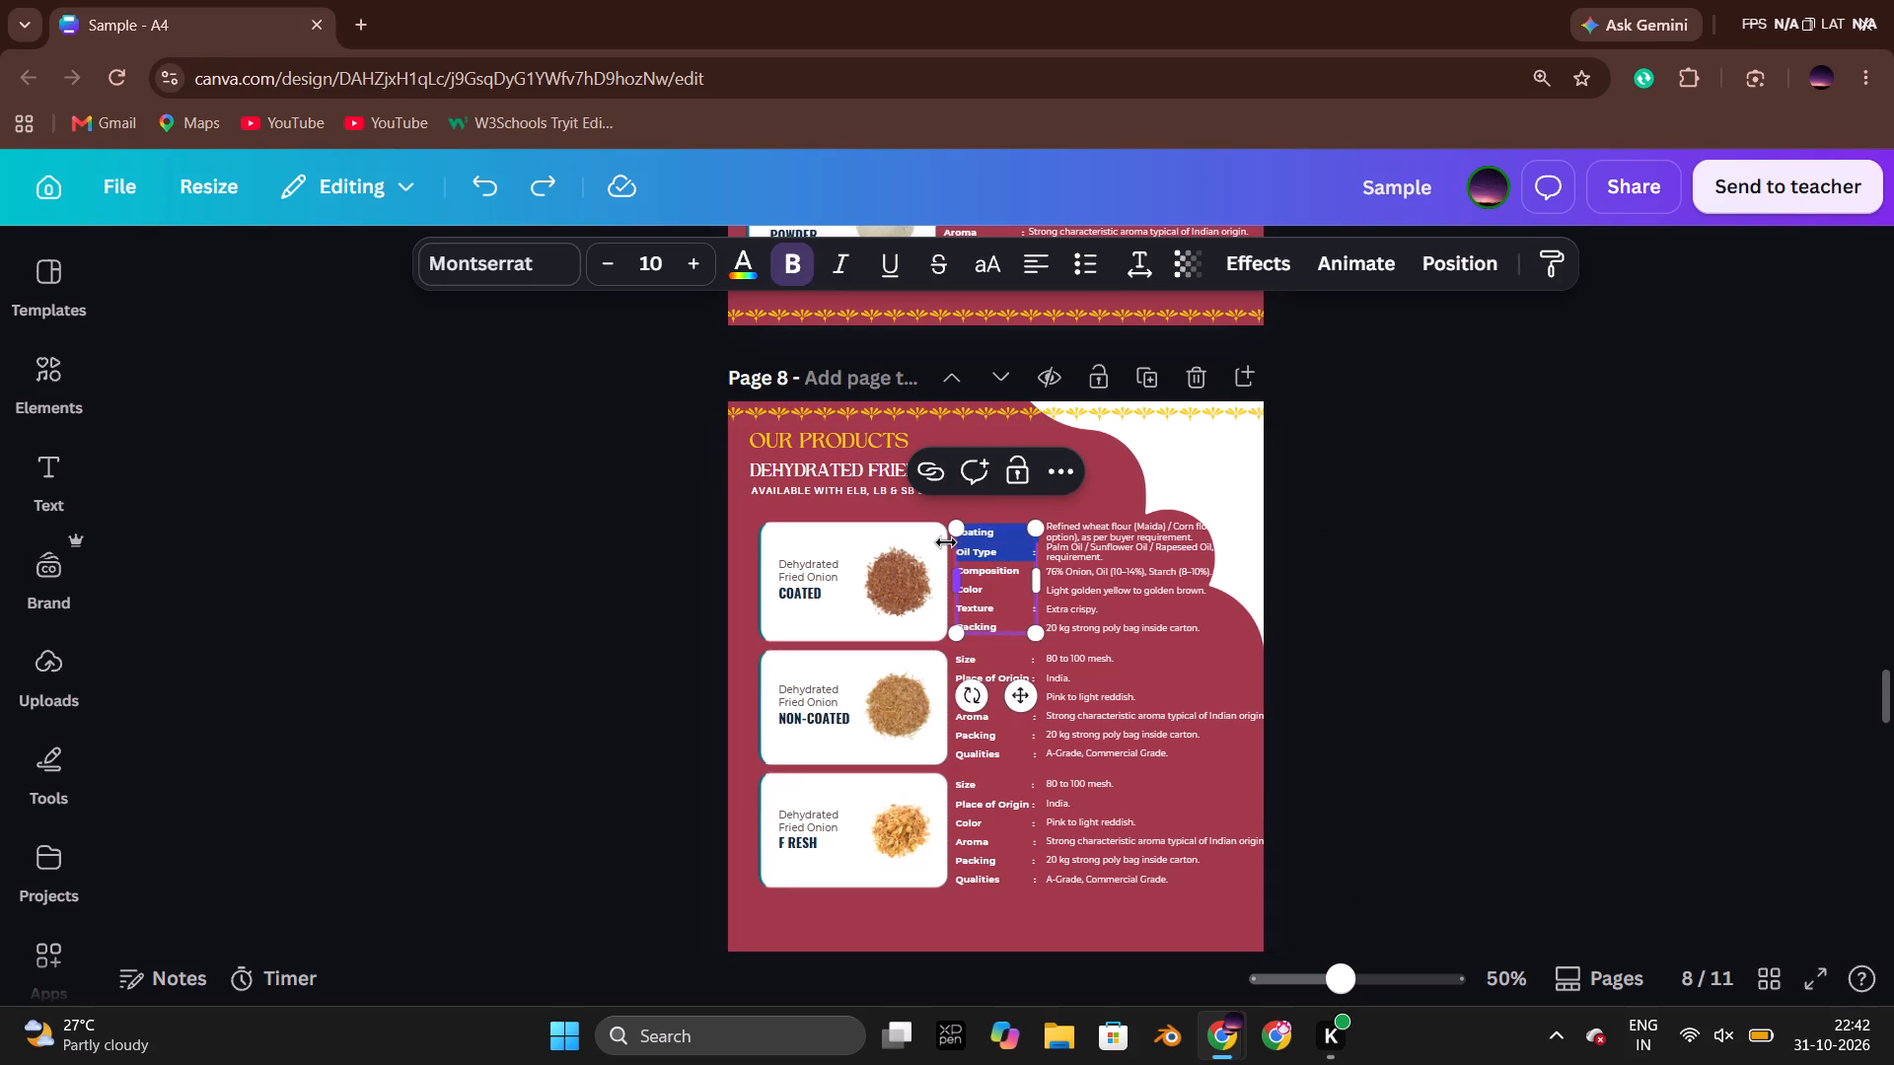
pyautogui.click(1142, 255)
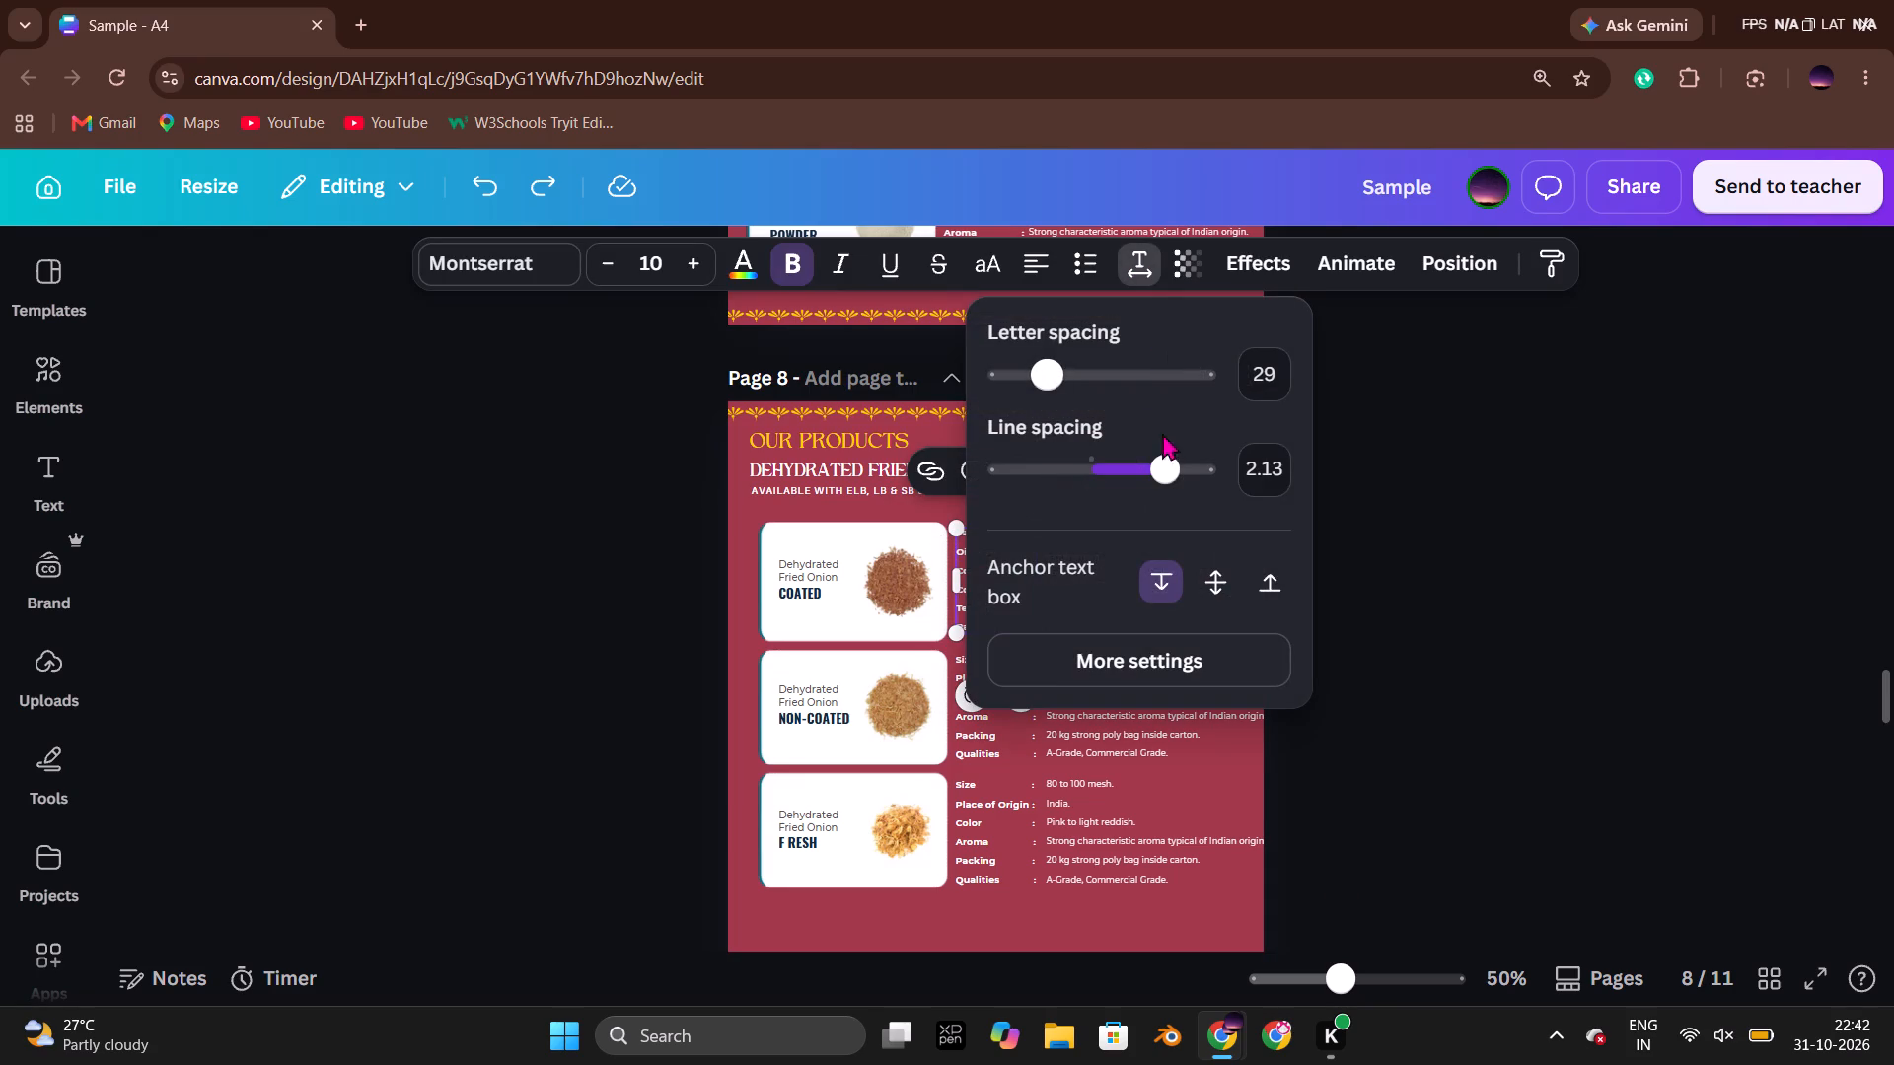
pyautogui.moveTo(1164, 475); pyautogui.dragTo(1186, 477)
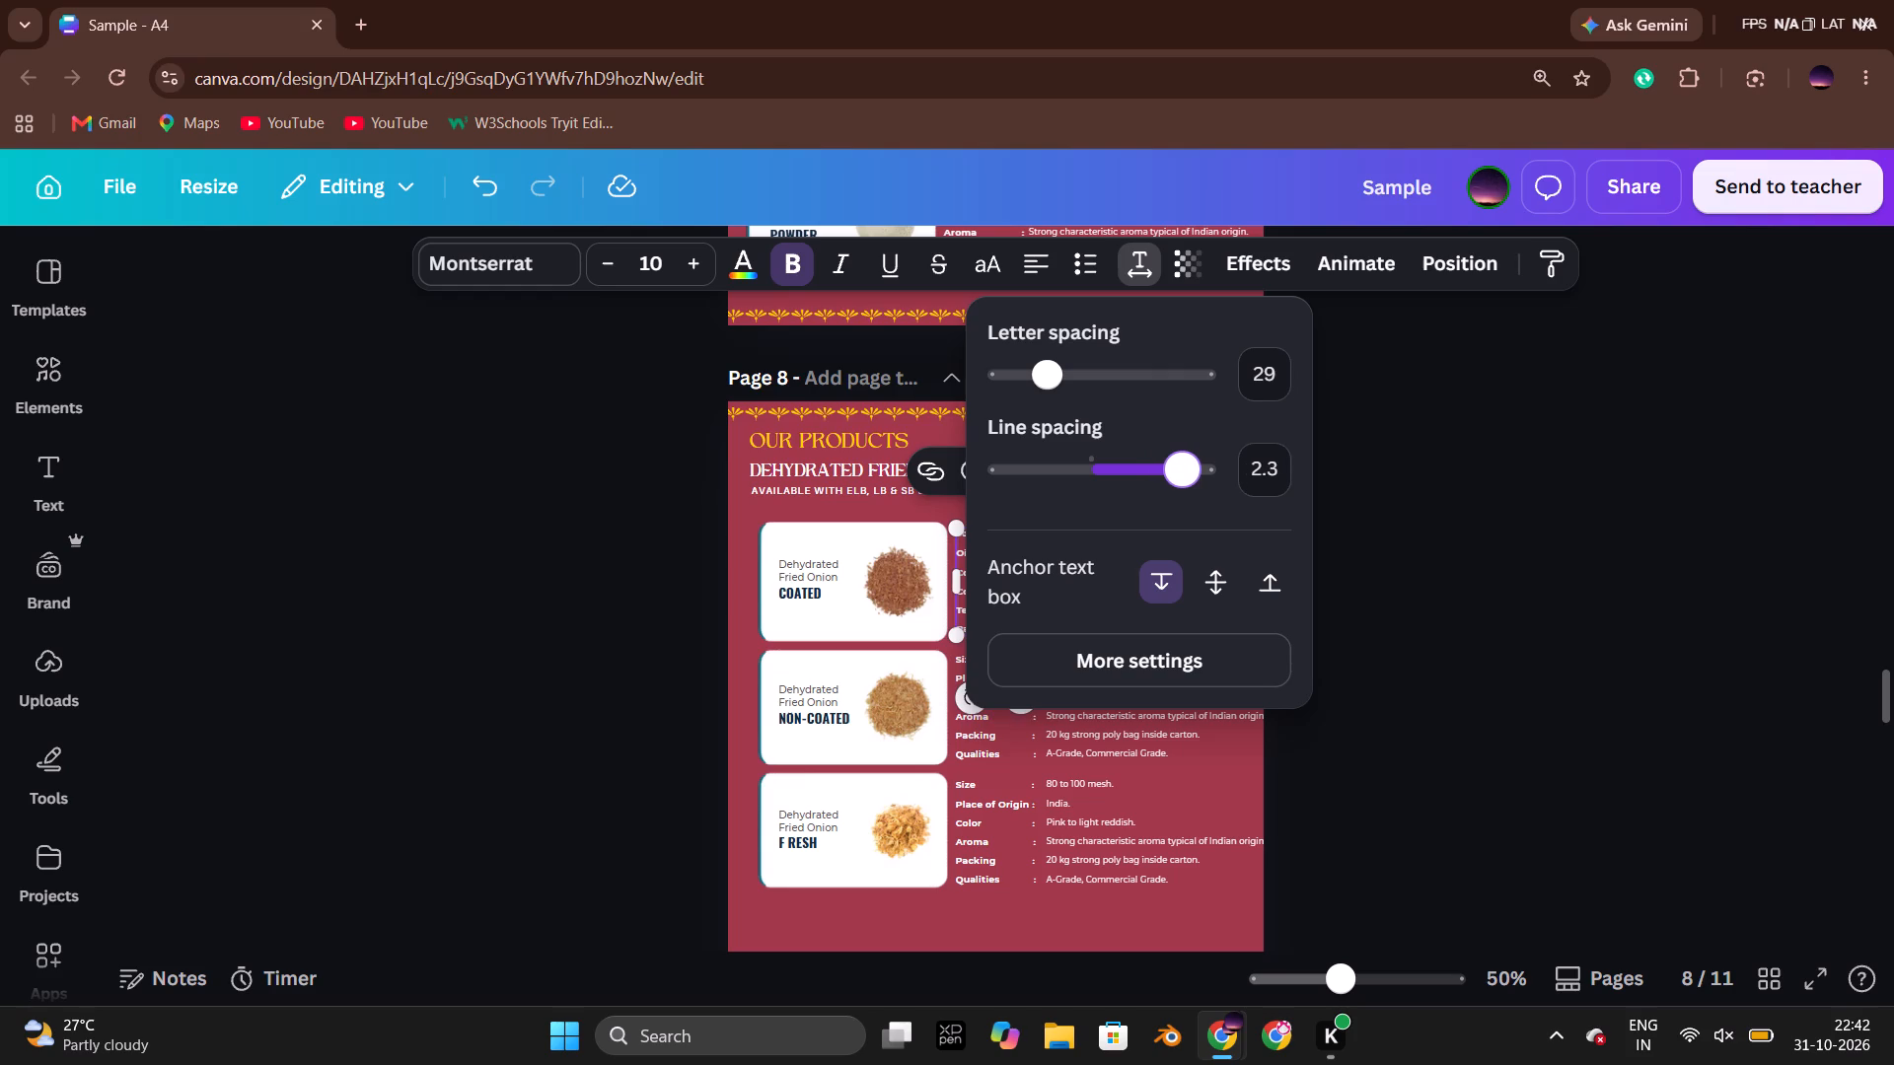
pyautogui.moveTo(1186, 477); pyautogui.dragTo(1203, 482)
pyautogui.doubleClick(1547, 497)
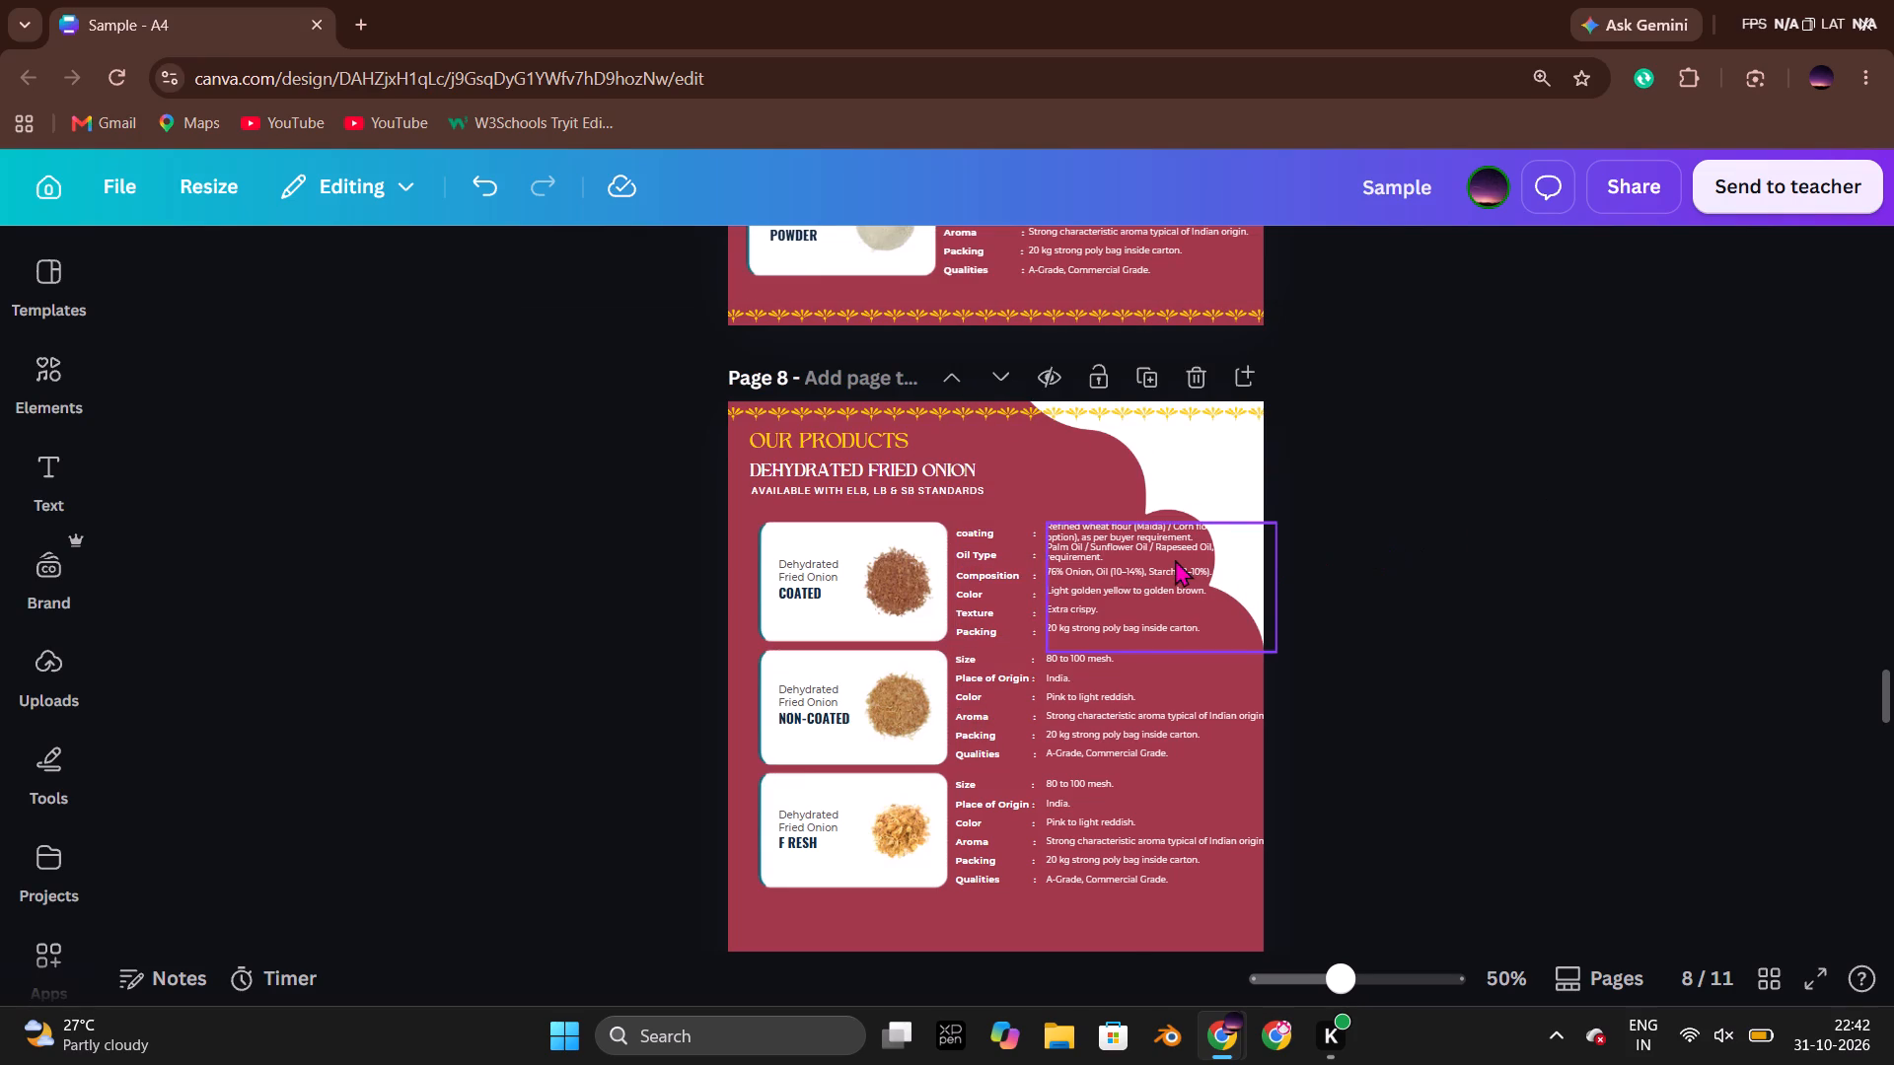
# Capitalize the first letter of the Coated row's first label so it reads "Coating".
pyautogui.click(932, 512)
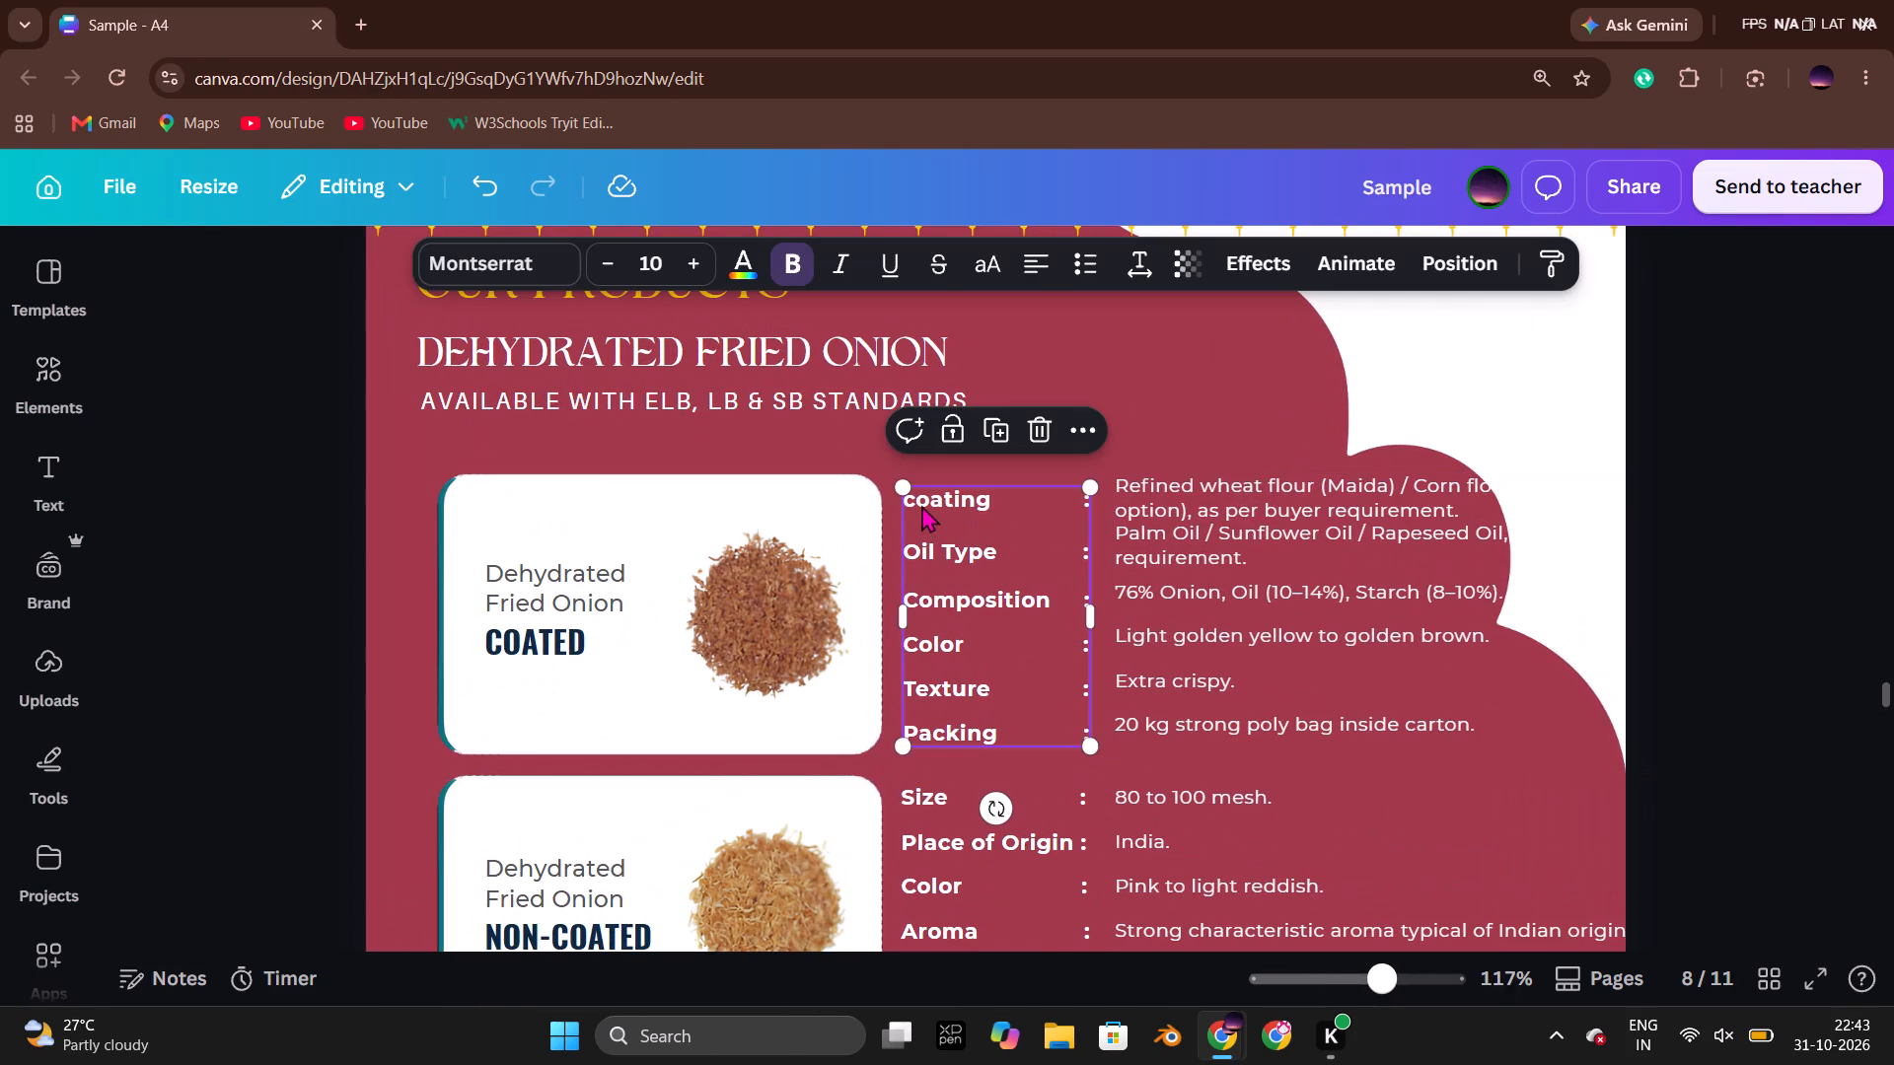
pyautogui.click(921, 504)
pyautogui.press('BackSpace')
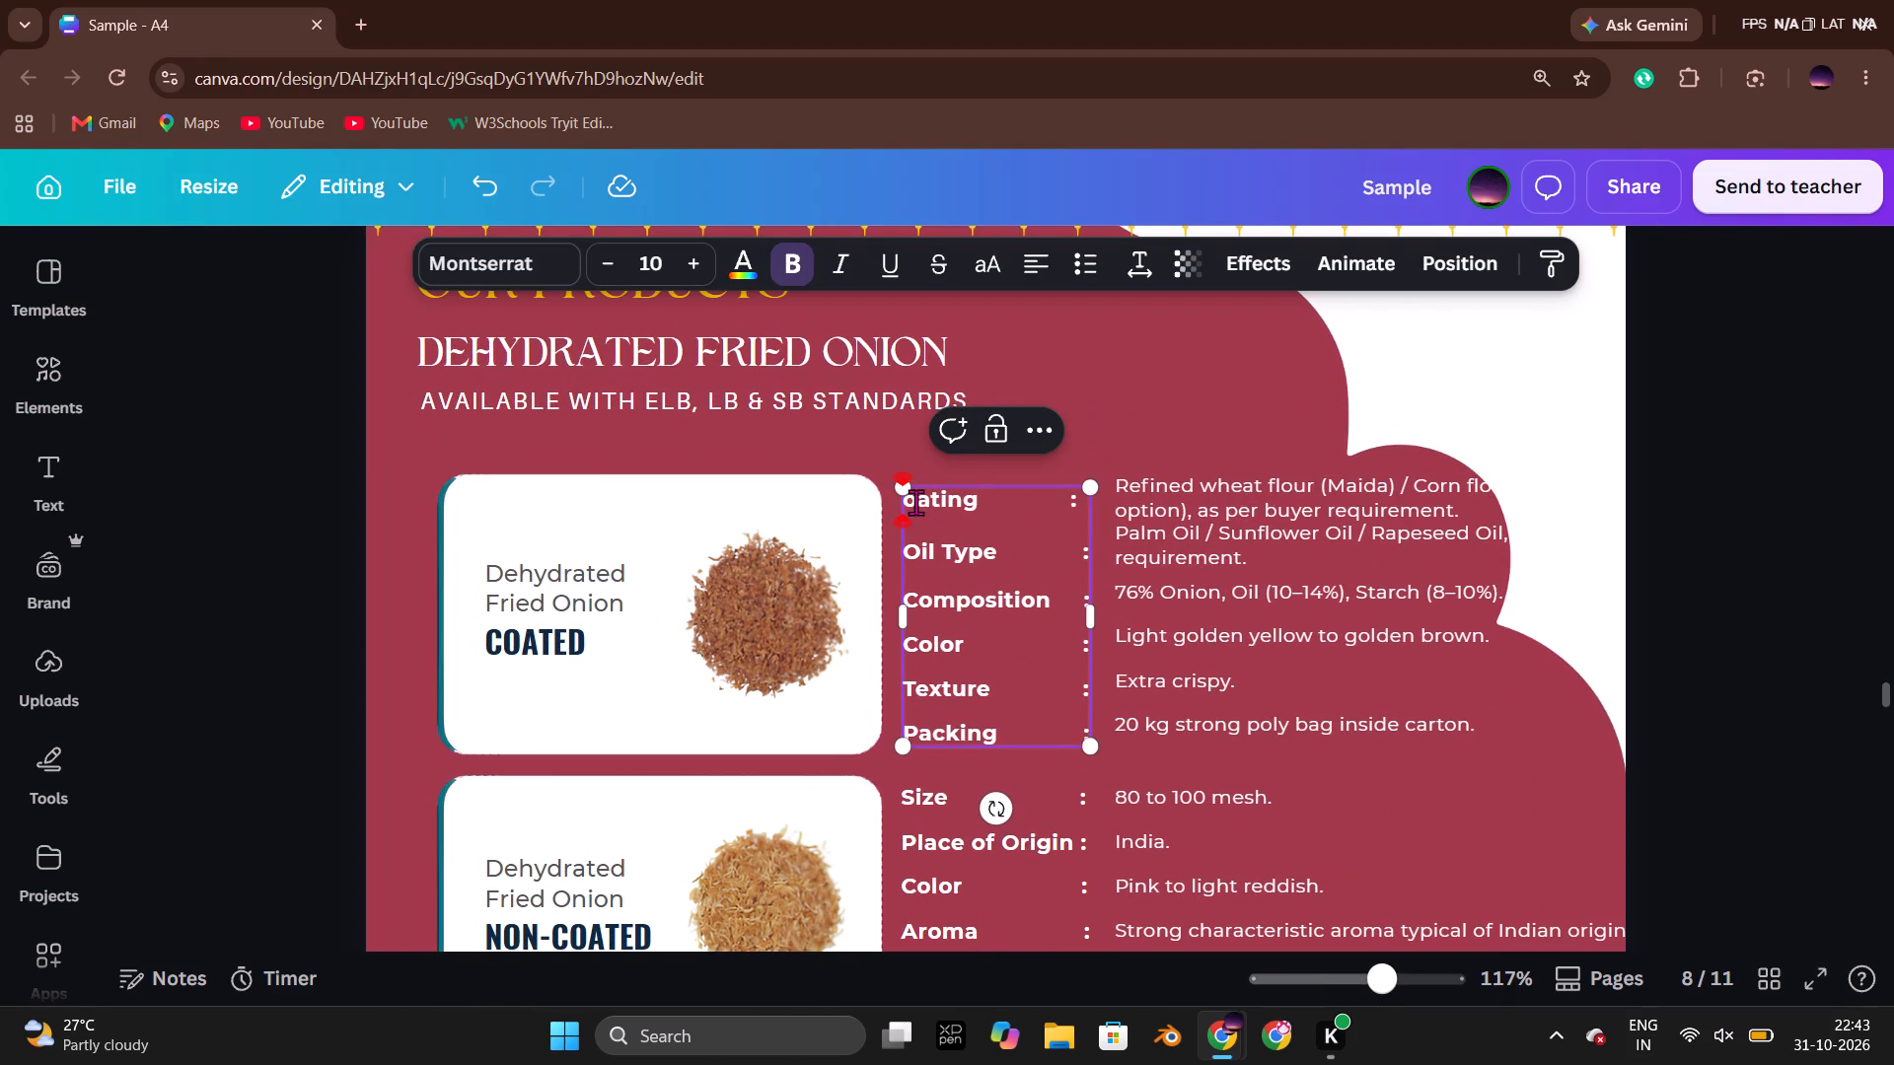
pyautogui.hotkey('shift', 'c')
pyautogui.click(1749, 568)
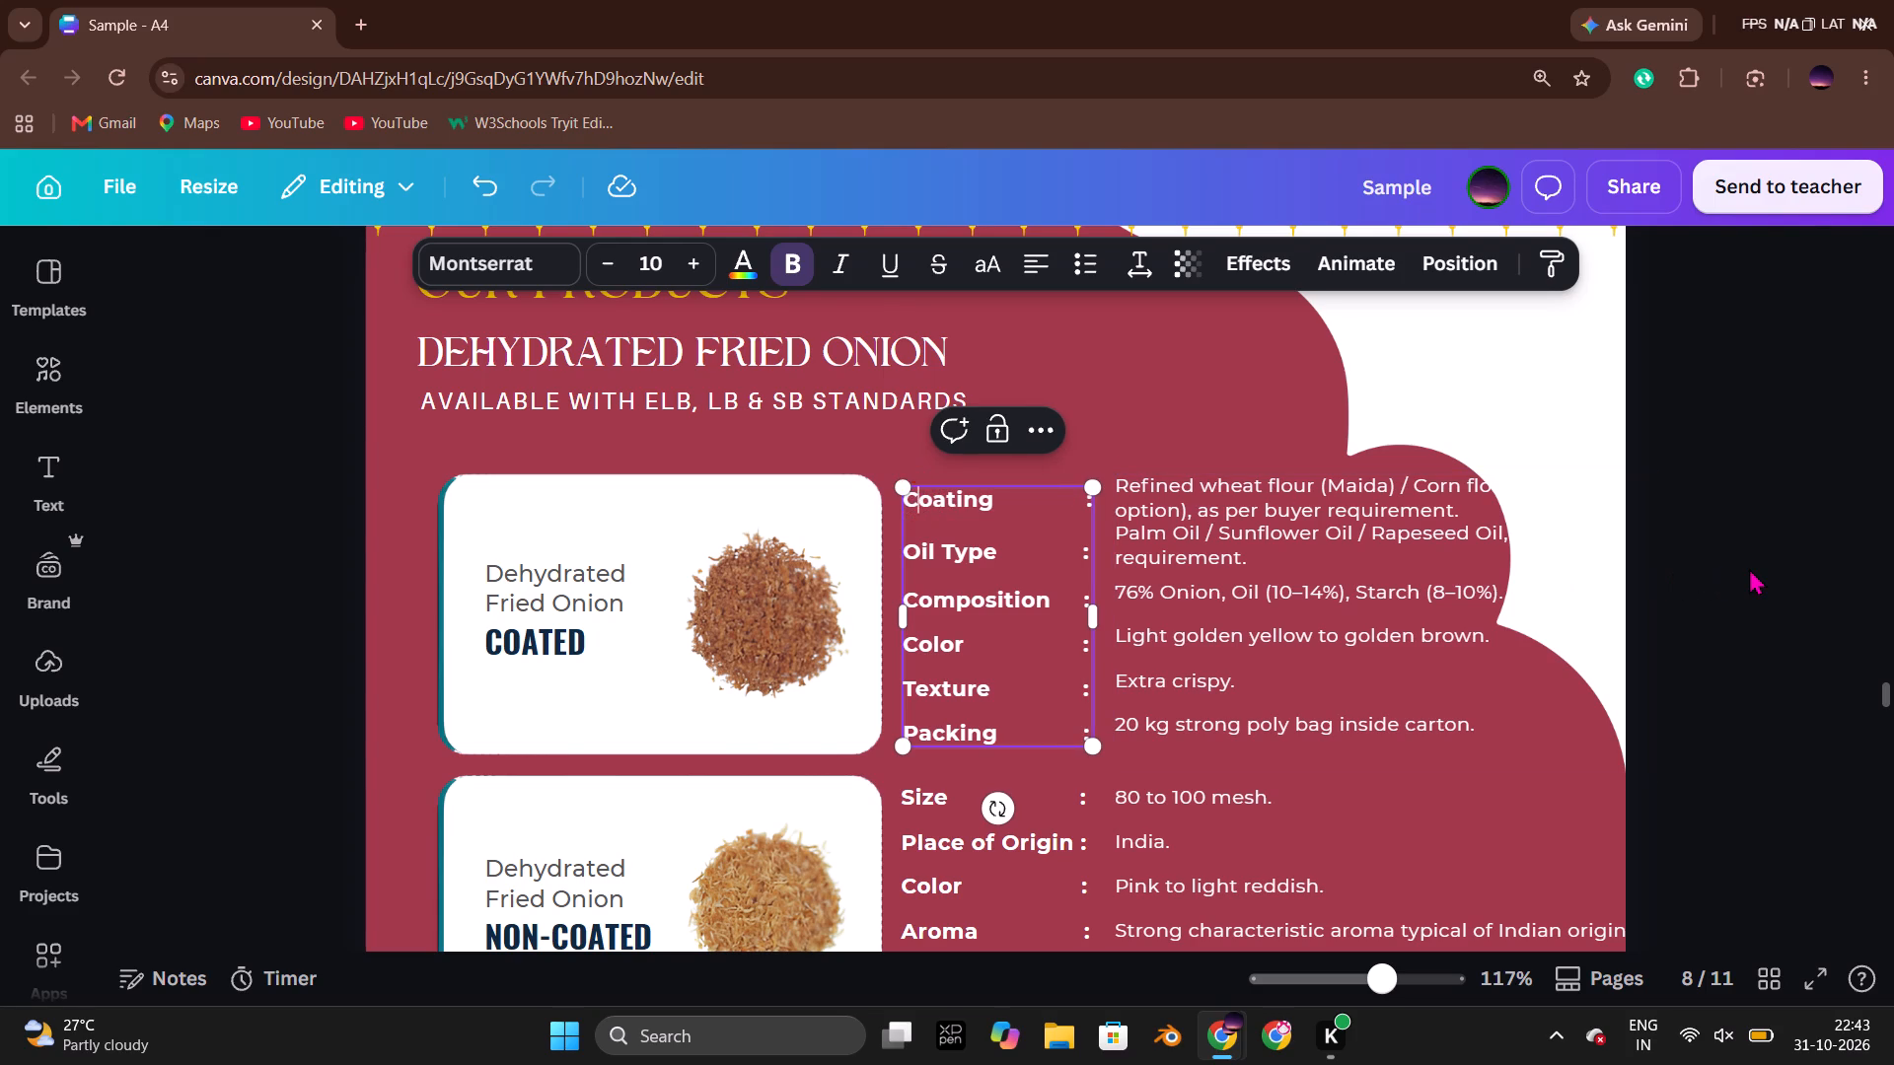
# Insert a line break after "as per buyer requirement." in the Coated row's Coating value.
pyautogui.click(1221, 535)
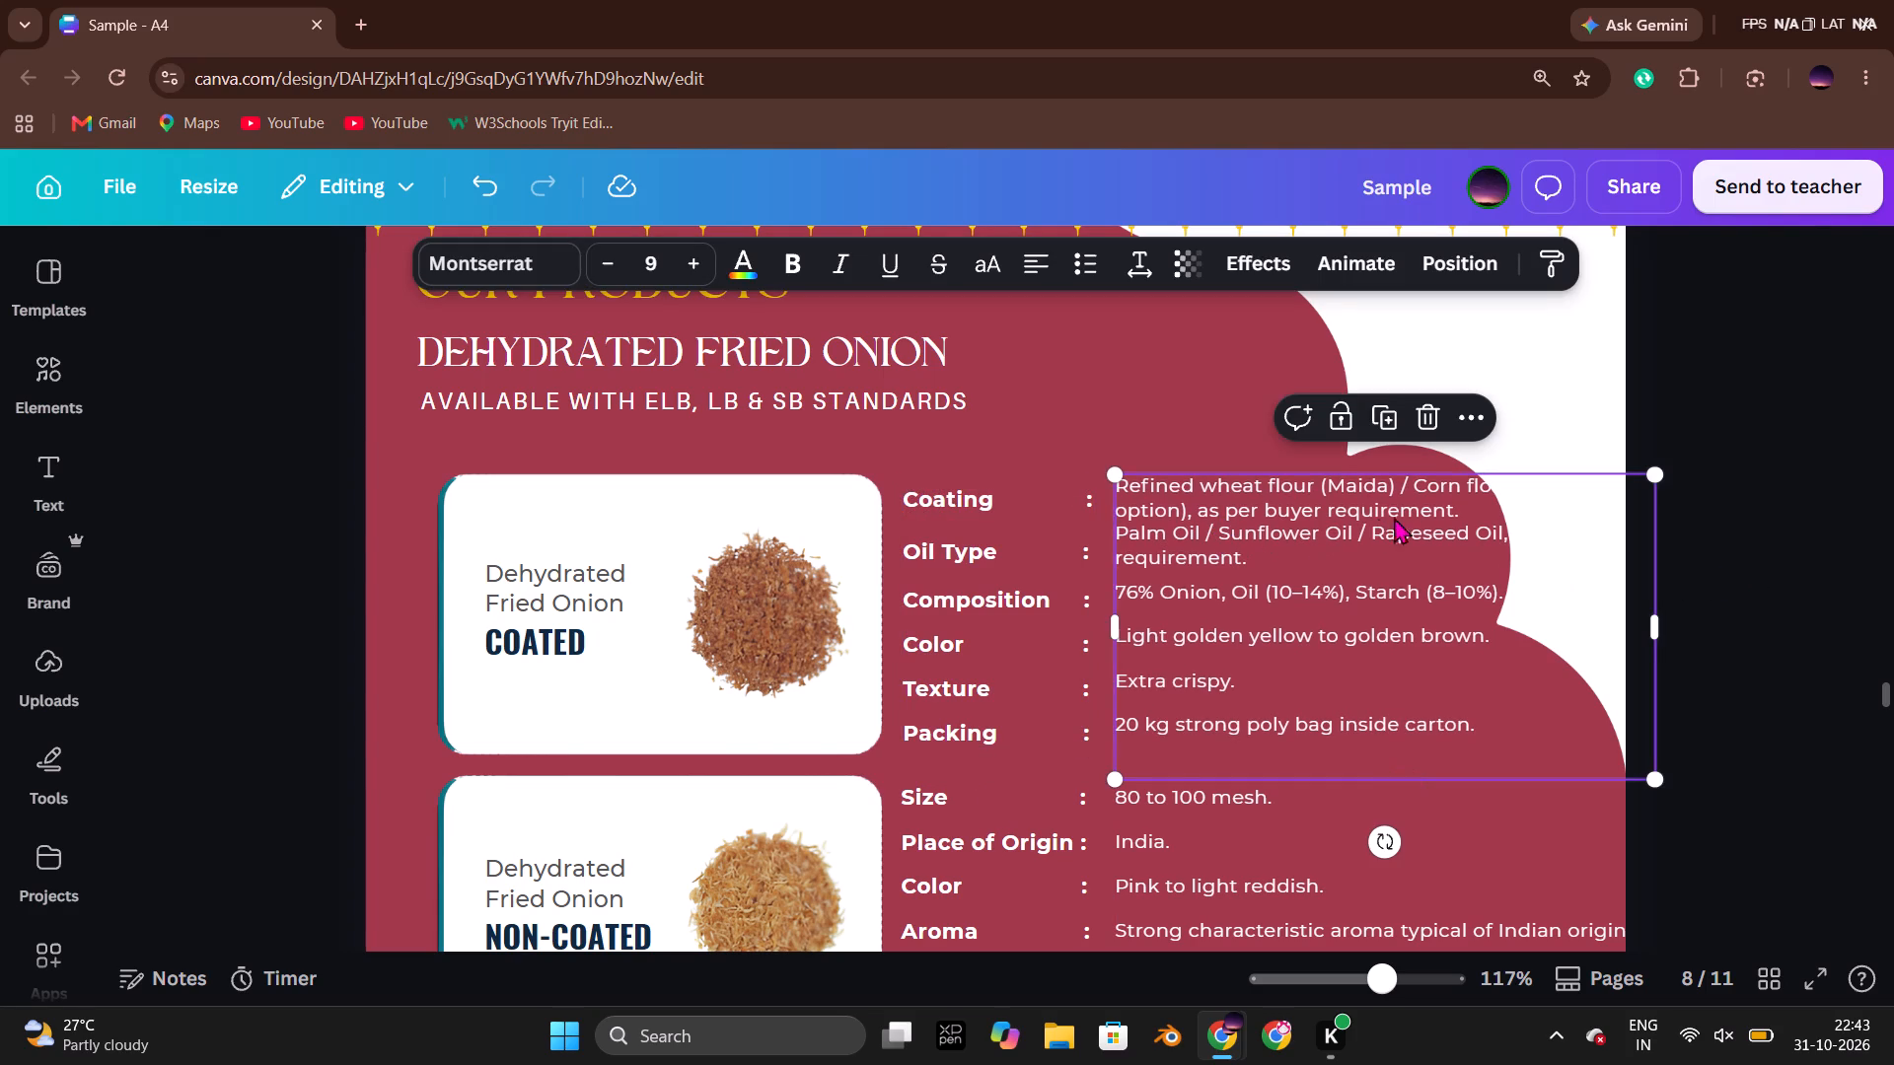
pyautogui.click(1460, 507)
pyautogui.press('Return')
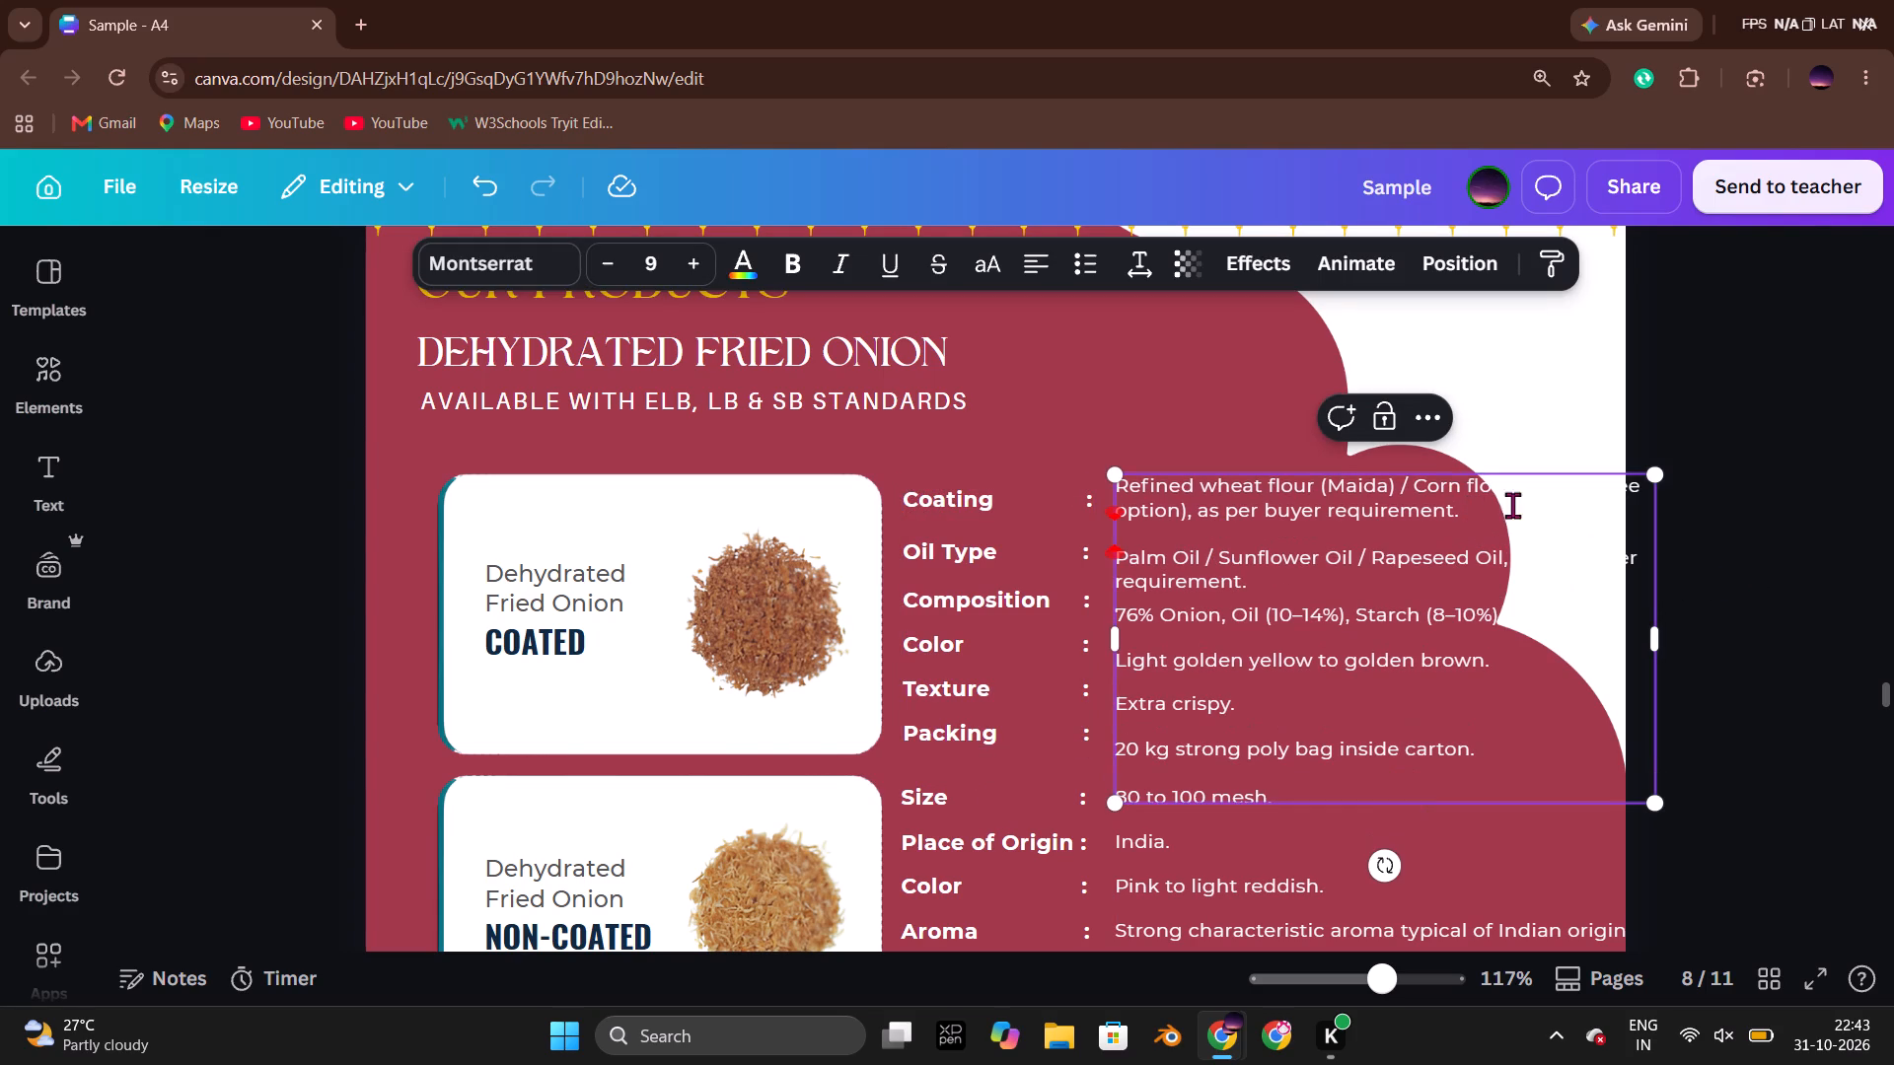
pyautogui.click(1812, 512)
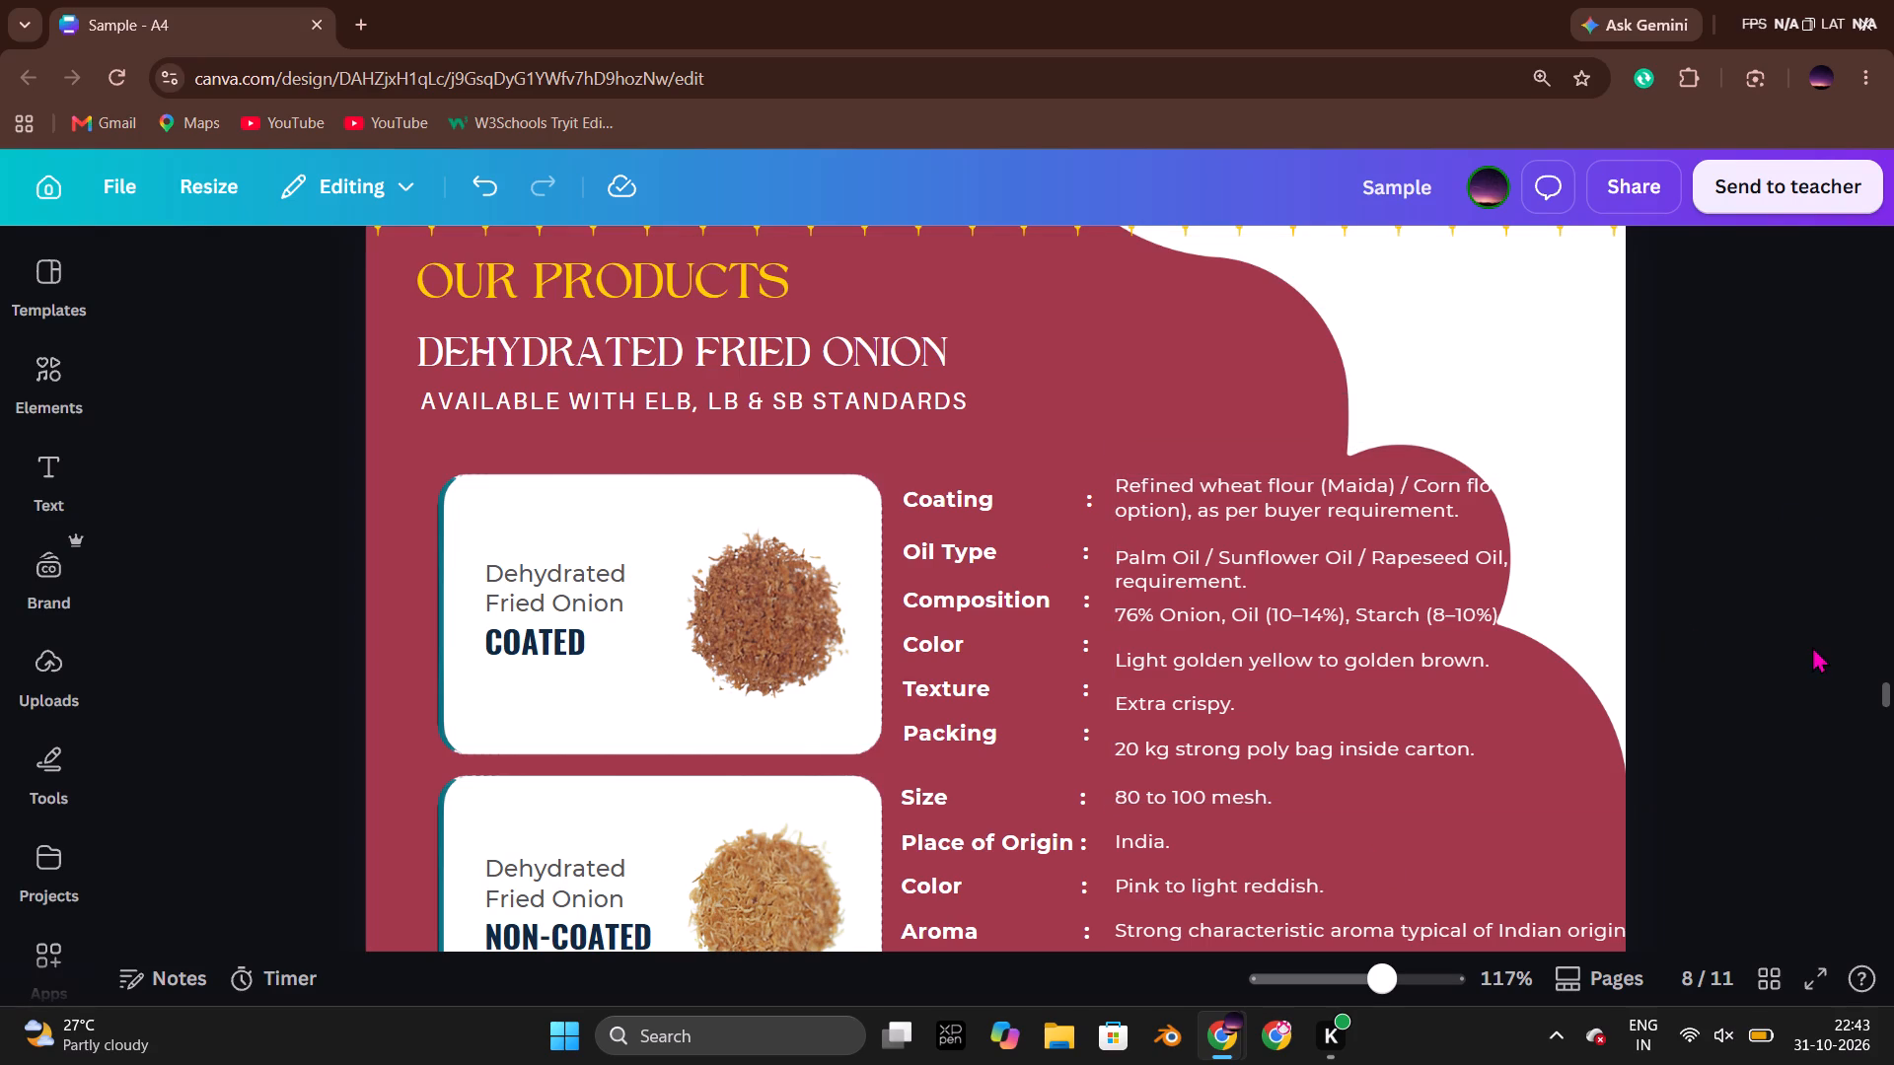
pyautogui.click(1201, 674)
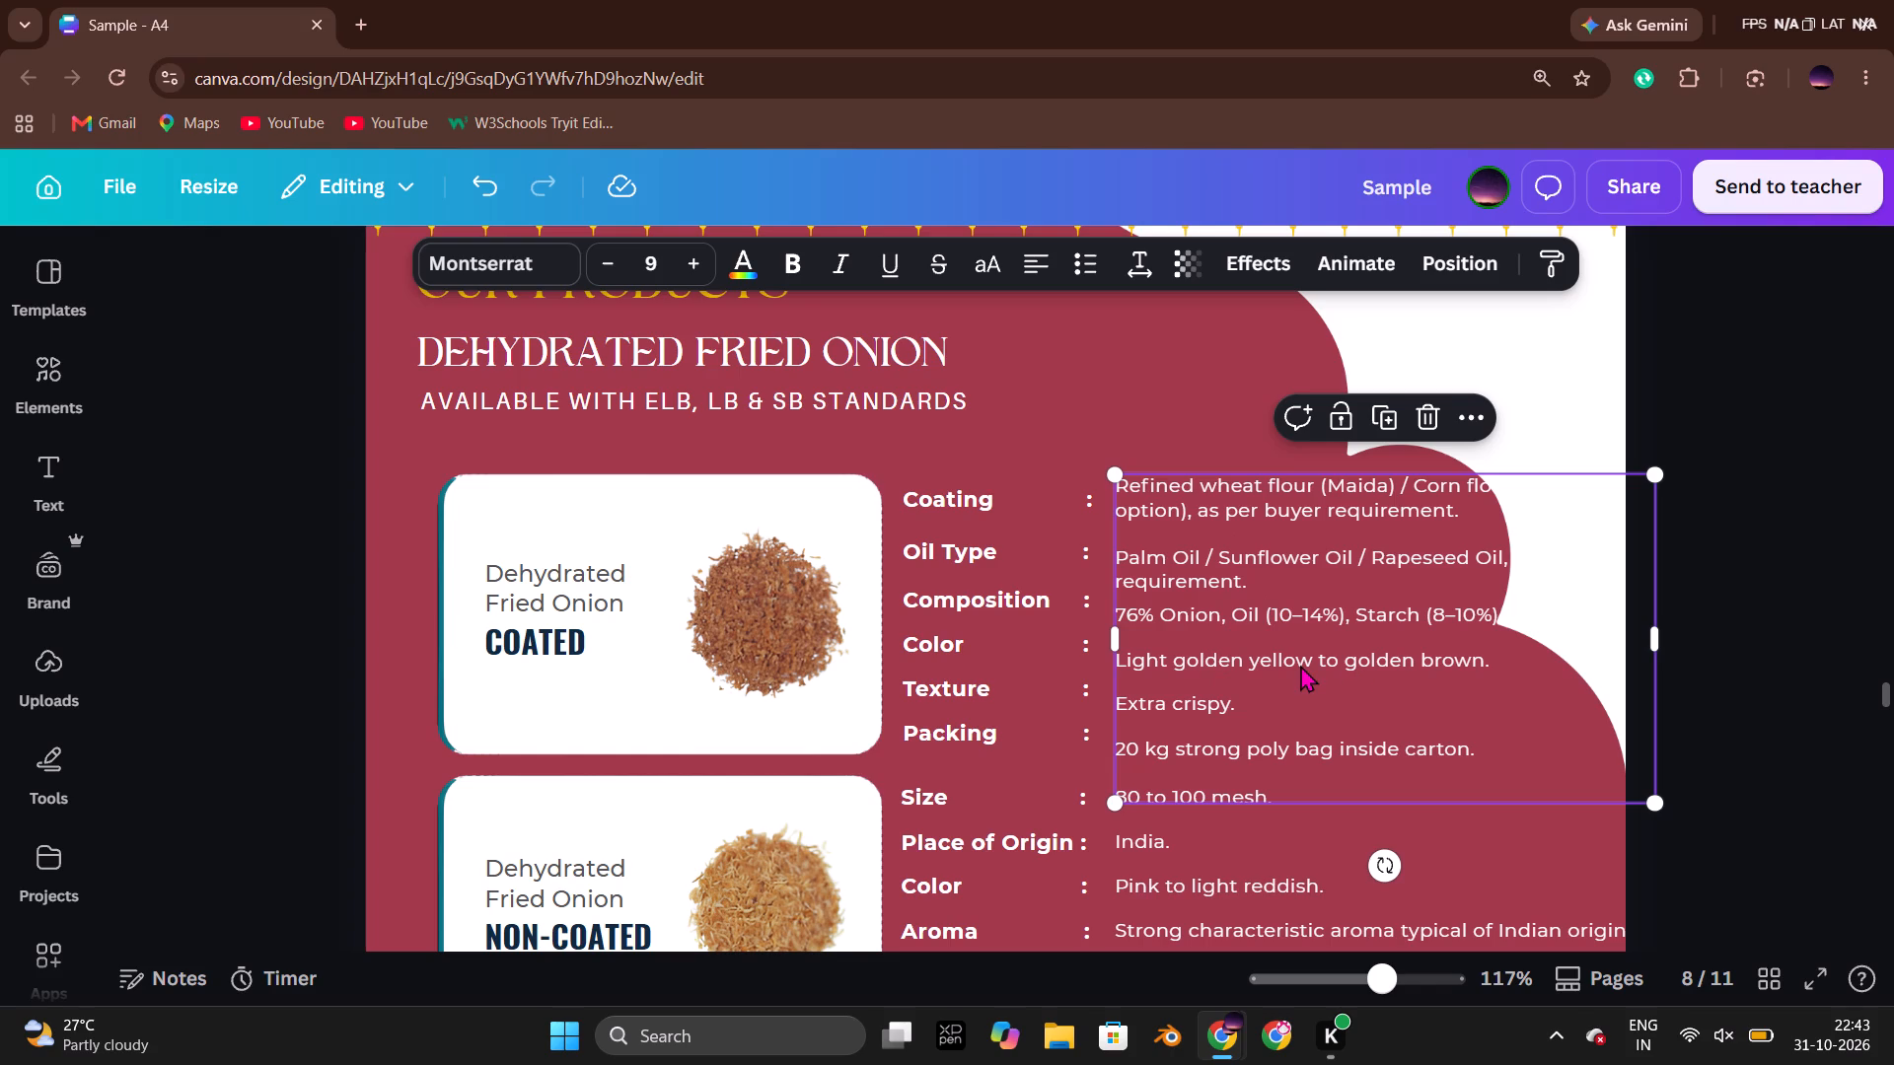
pyautogui.doubleClick(1287, 765)
pyautogui.click(1302, 795)
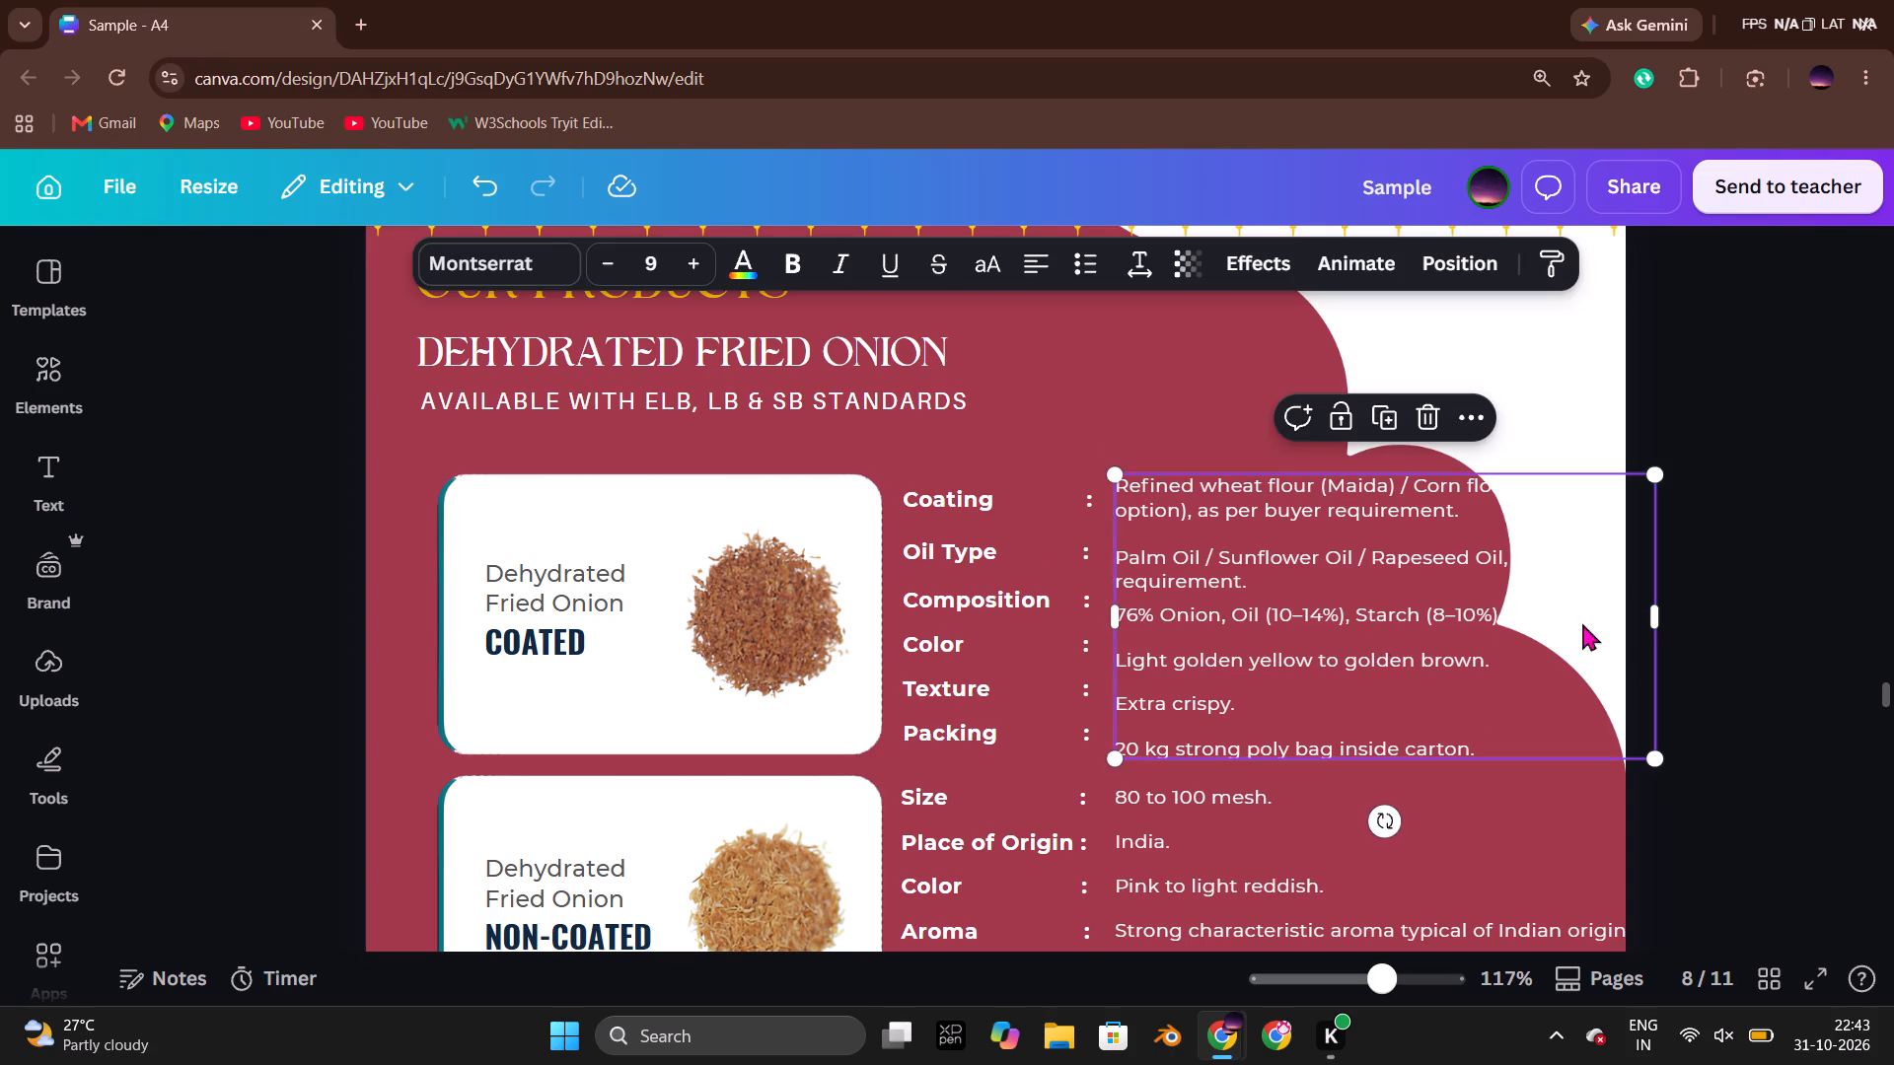
pyautogui.click(1751, 611)
pyautogui.doubleClick(1191, 582)
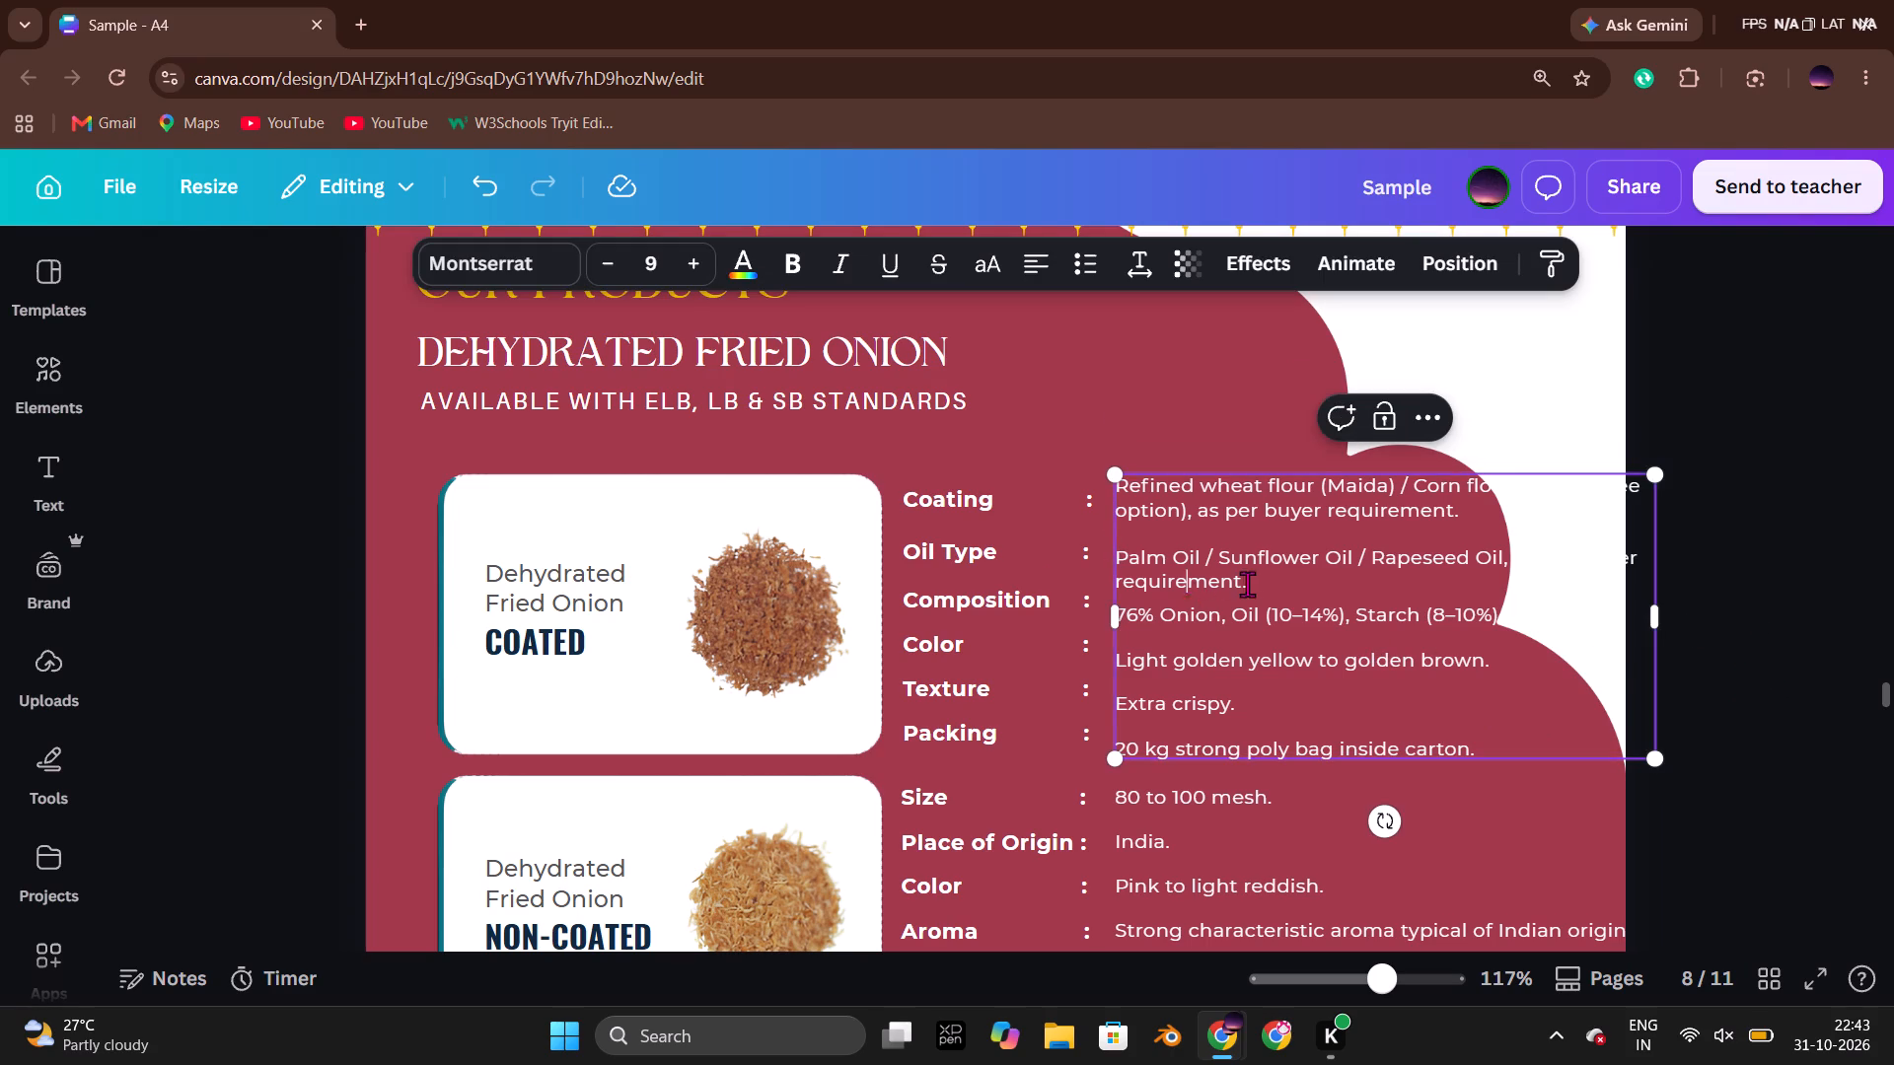
pyautogui.moveTo(1253, 584); pyautogui.dragTo(1119, 557)
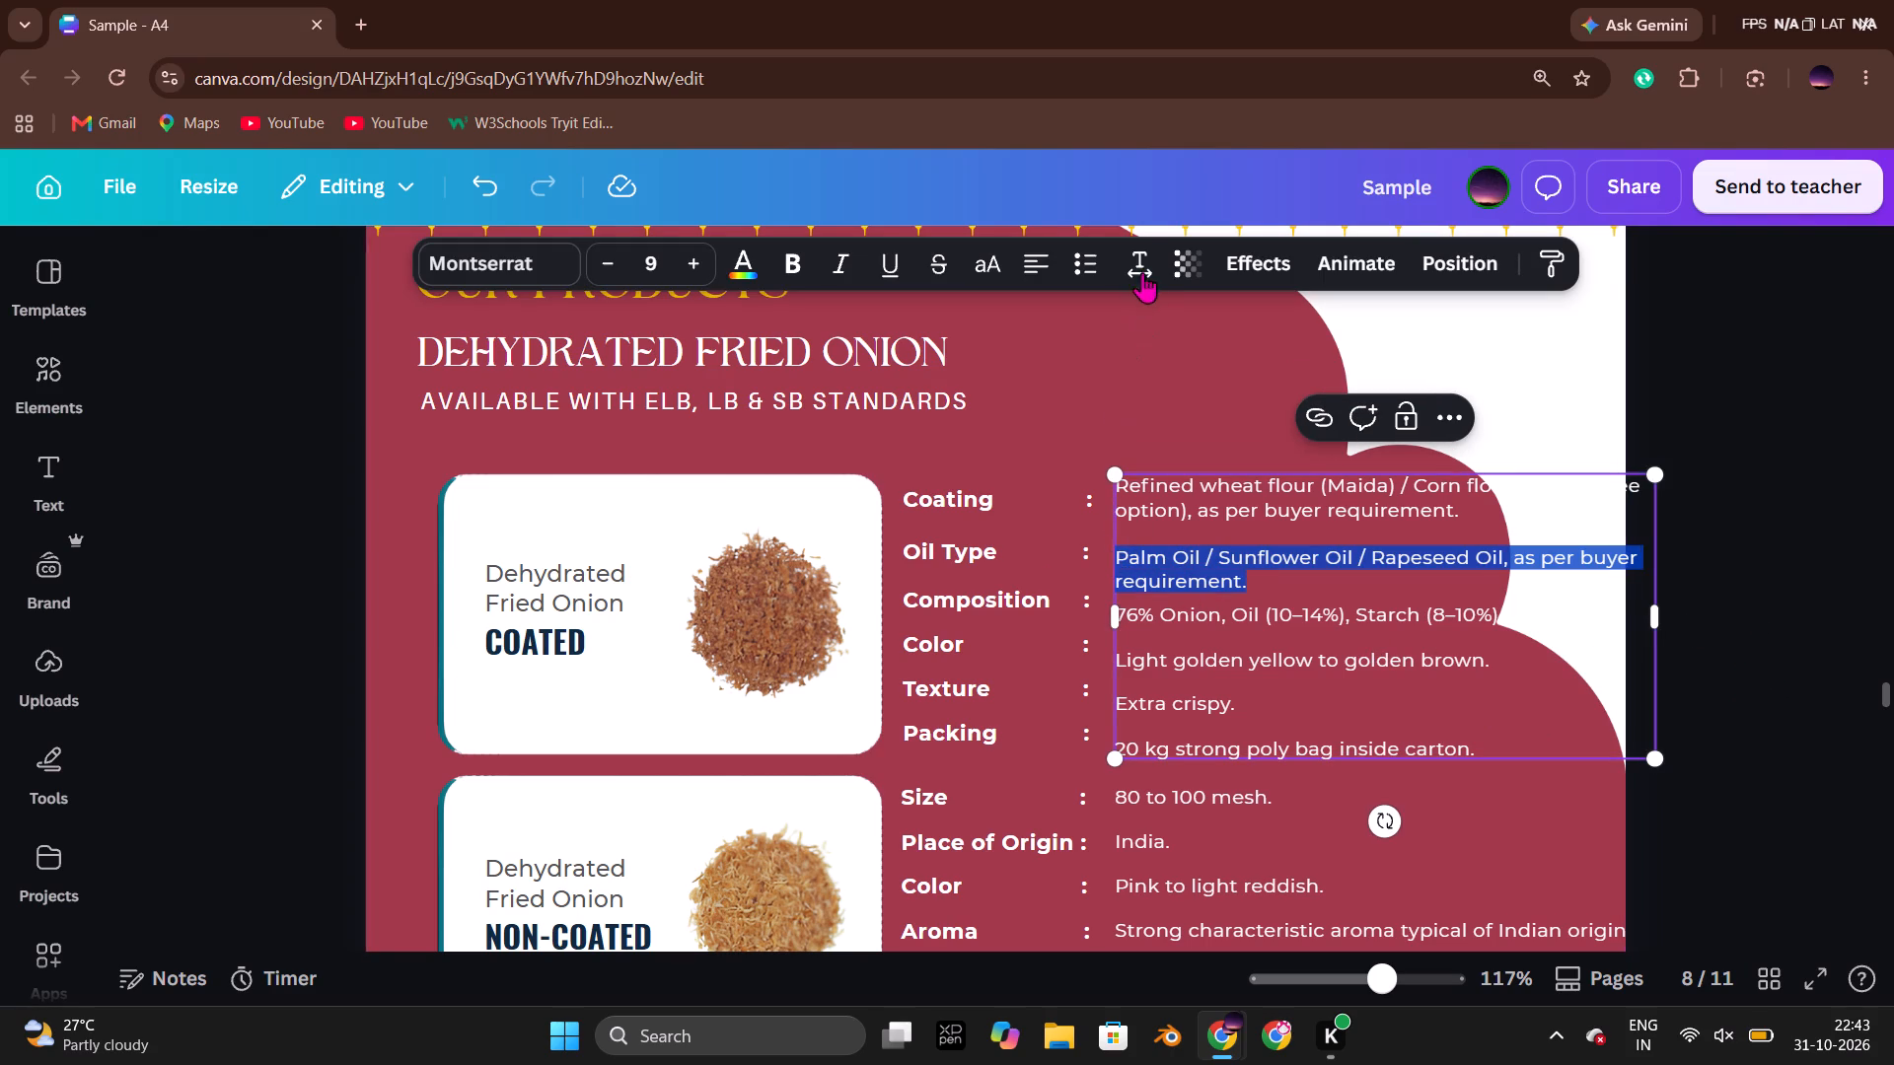
pyautogui.click(1142, 268)
pyautogui.click(1262, 475)
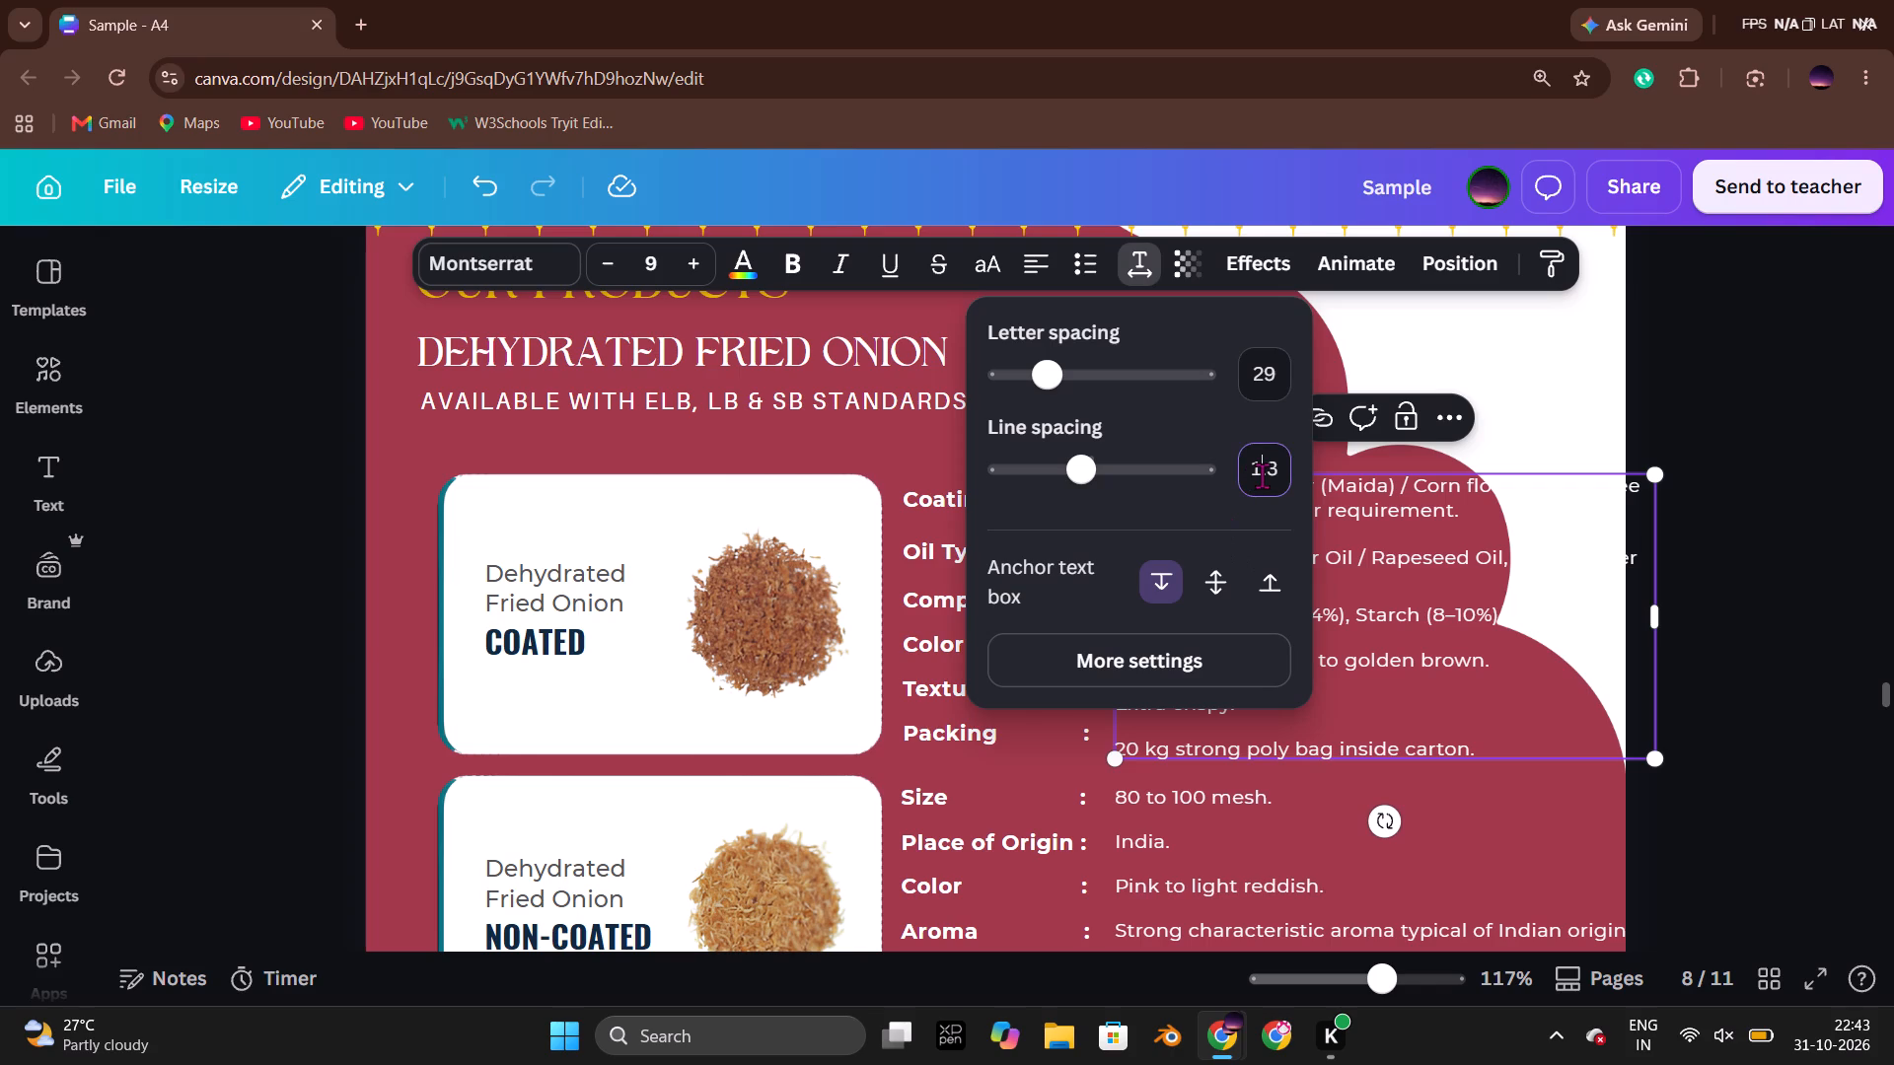
pyautogui.write('1.2')
pyautogui.press('Return')
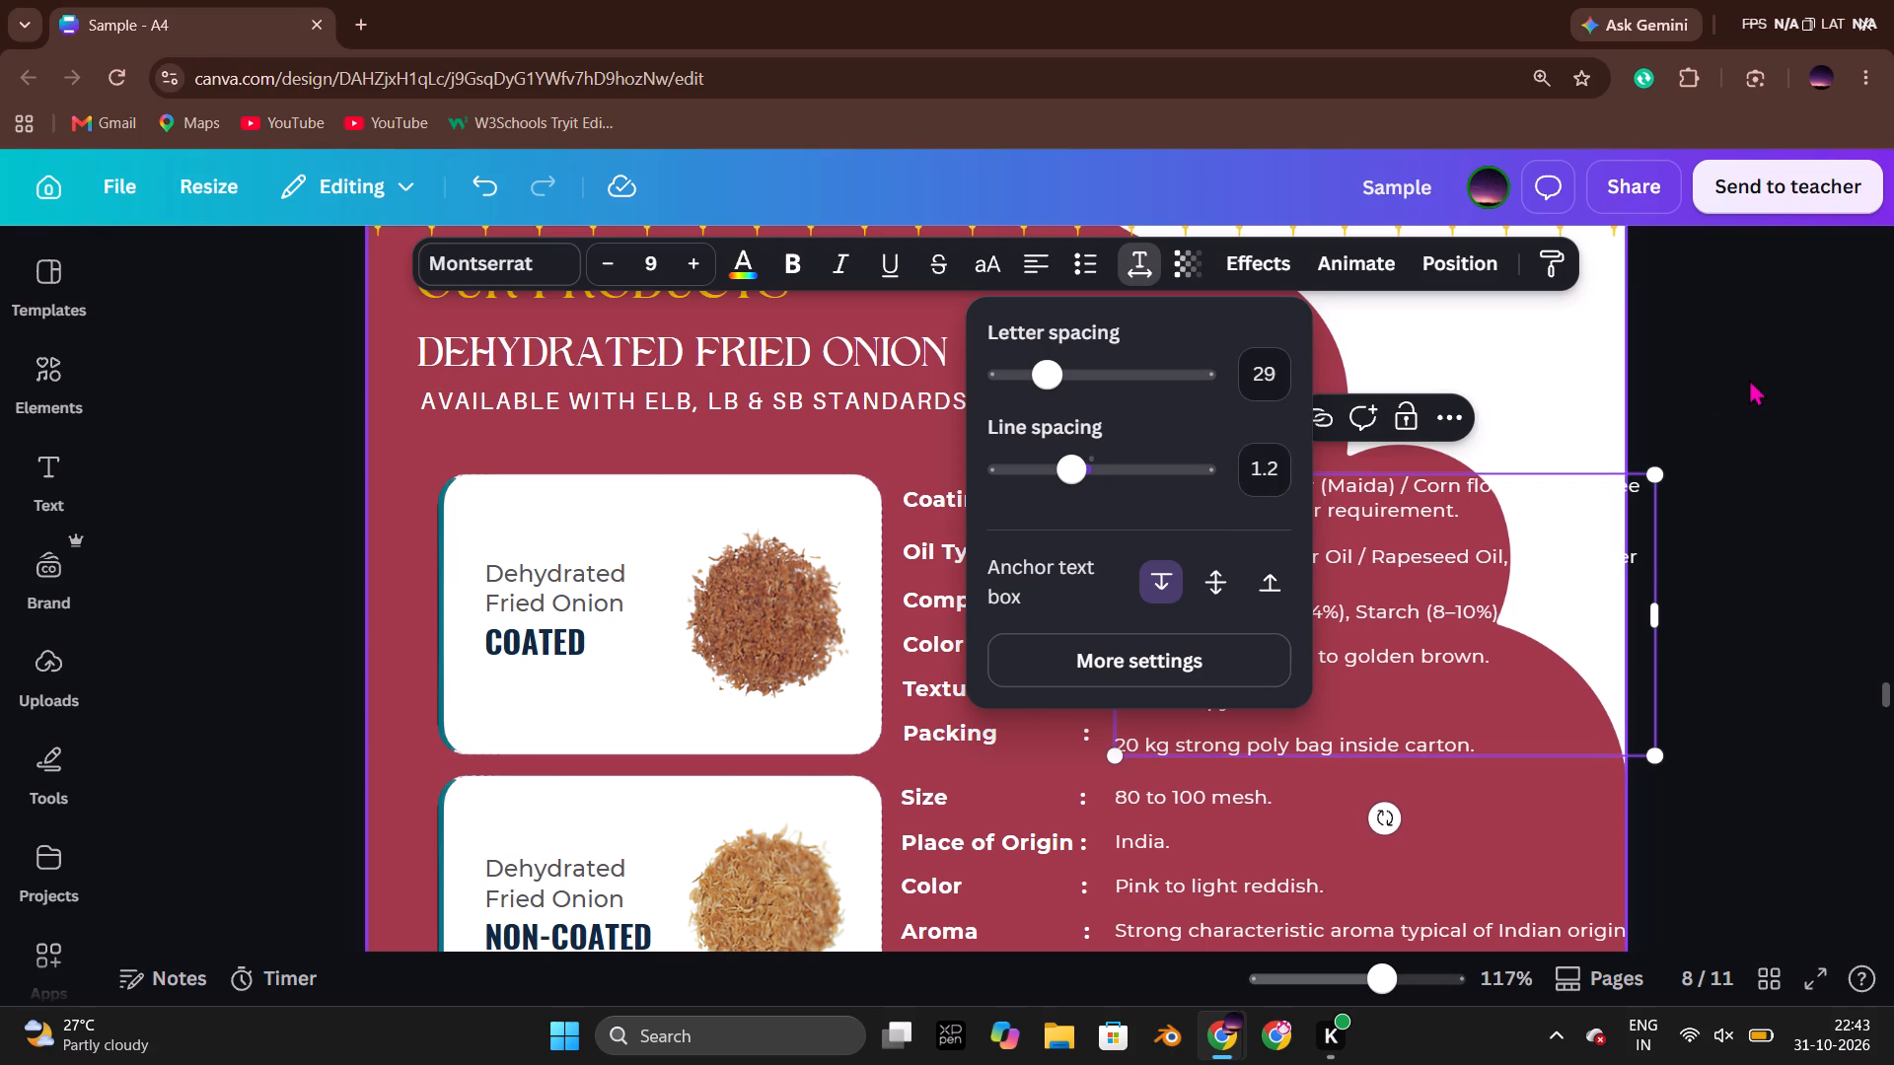
pyautogui.click(1747, 379)
# Set the line spacing of the Coated row's two-line Coating value to 1.2.
pyautogui.click(1326, 517)
pyautogui.moveTo(1469, 518); pyautogui.dragTo(1467, 517)
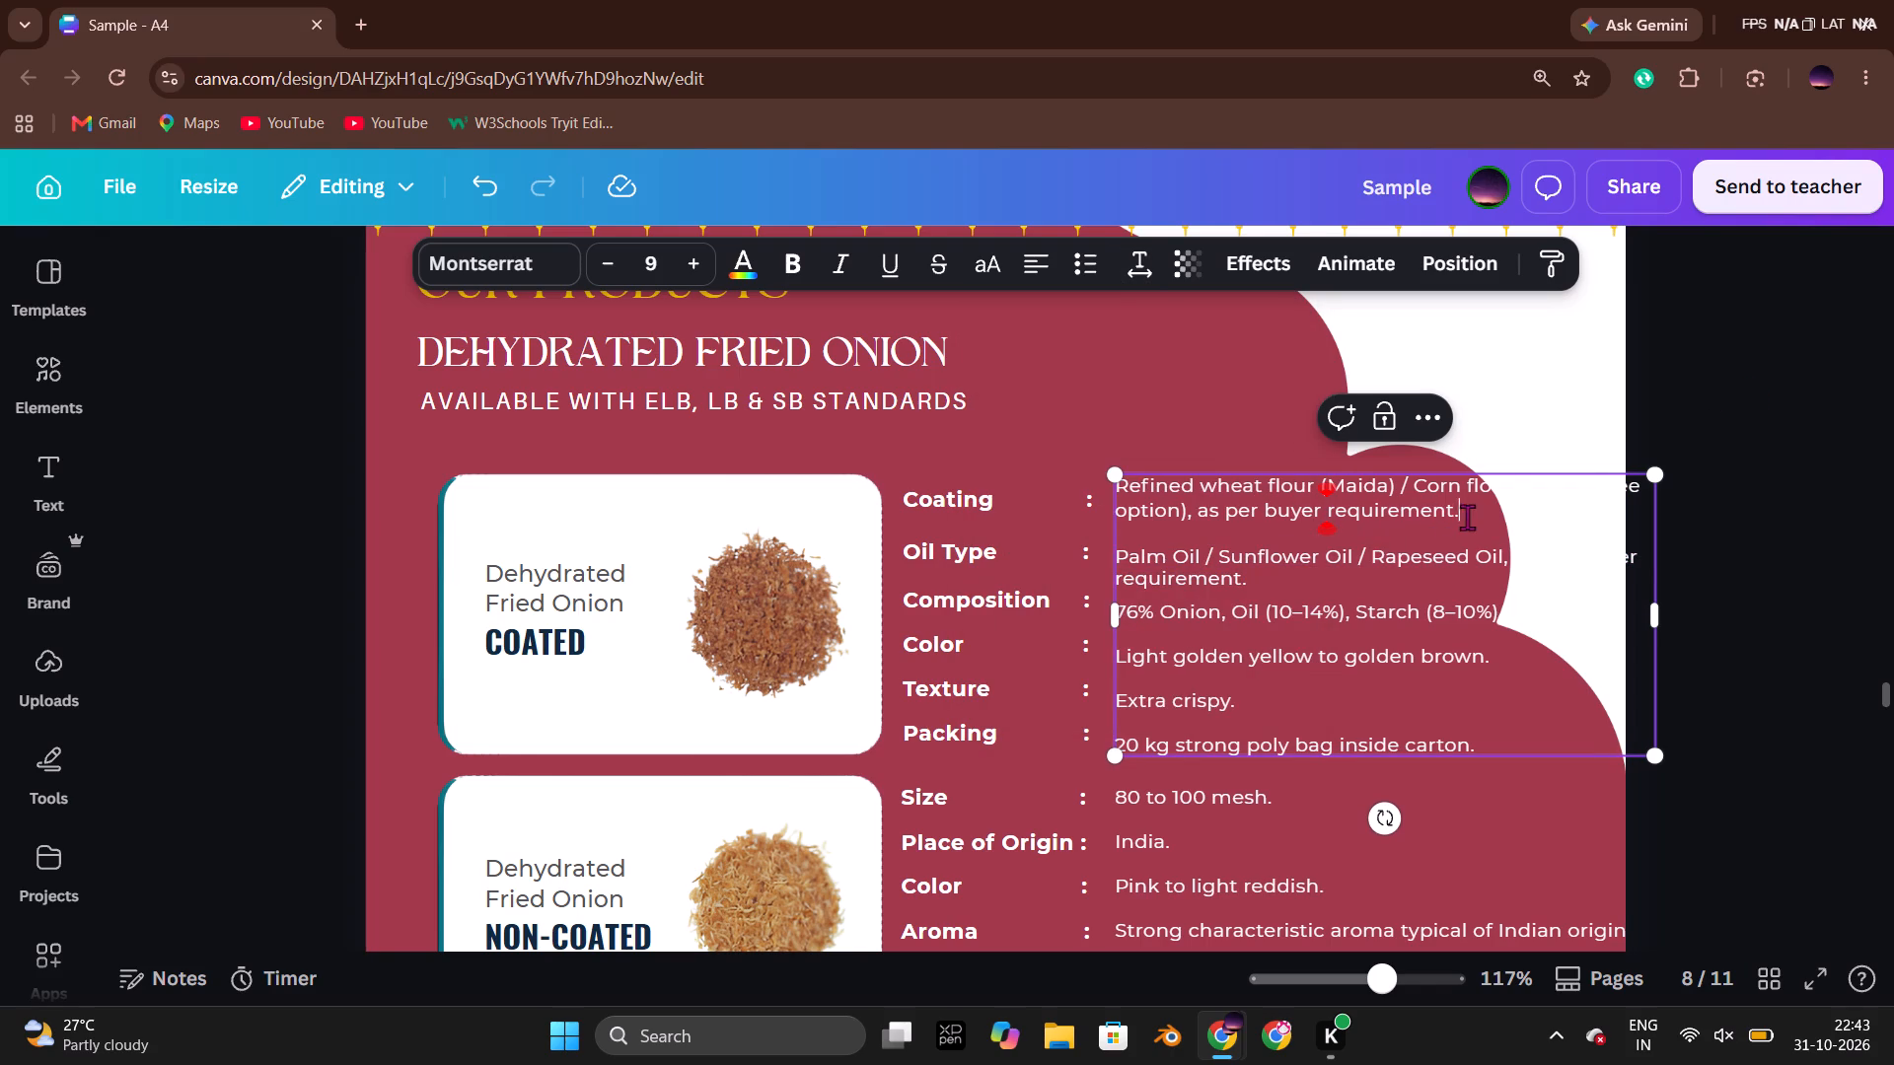
pyautogui.moveTo(1467, 517); pyautogui.dragTo(1112, 493)
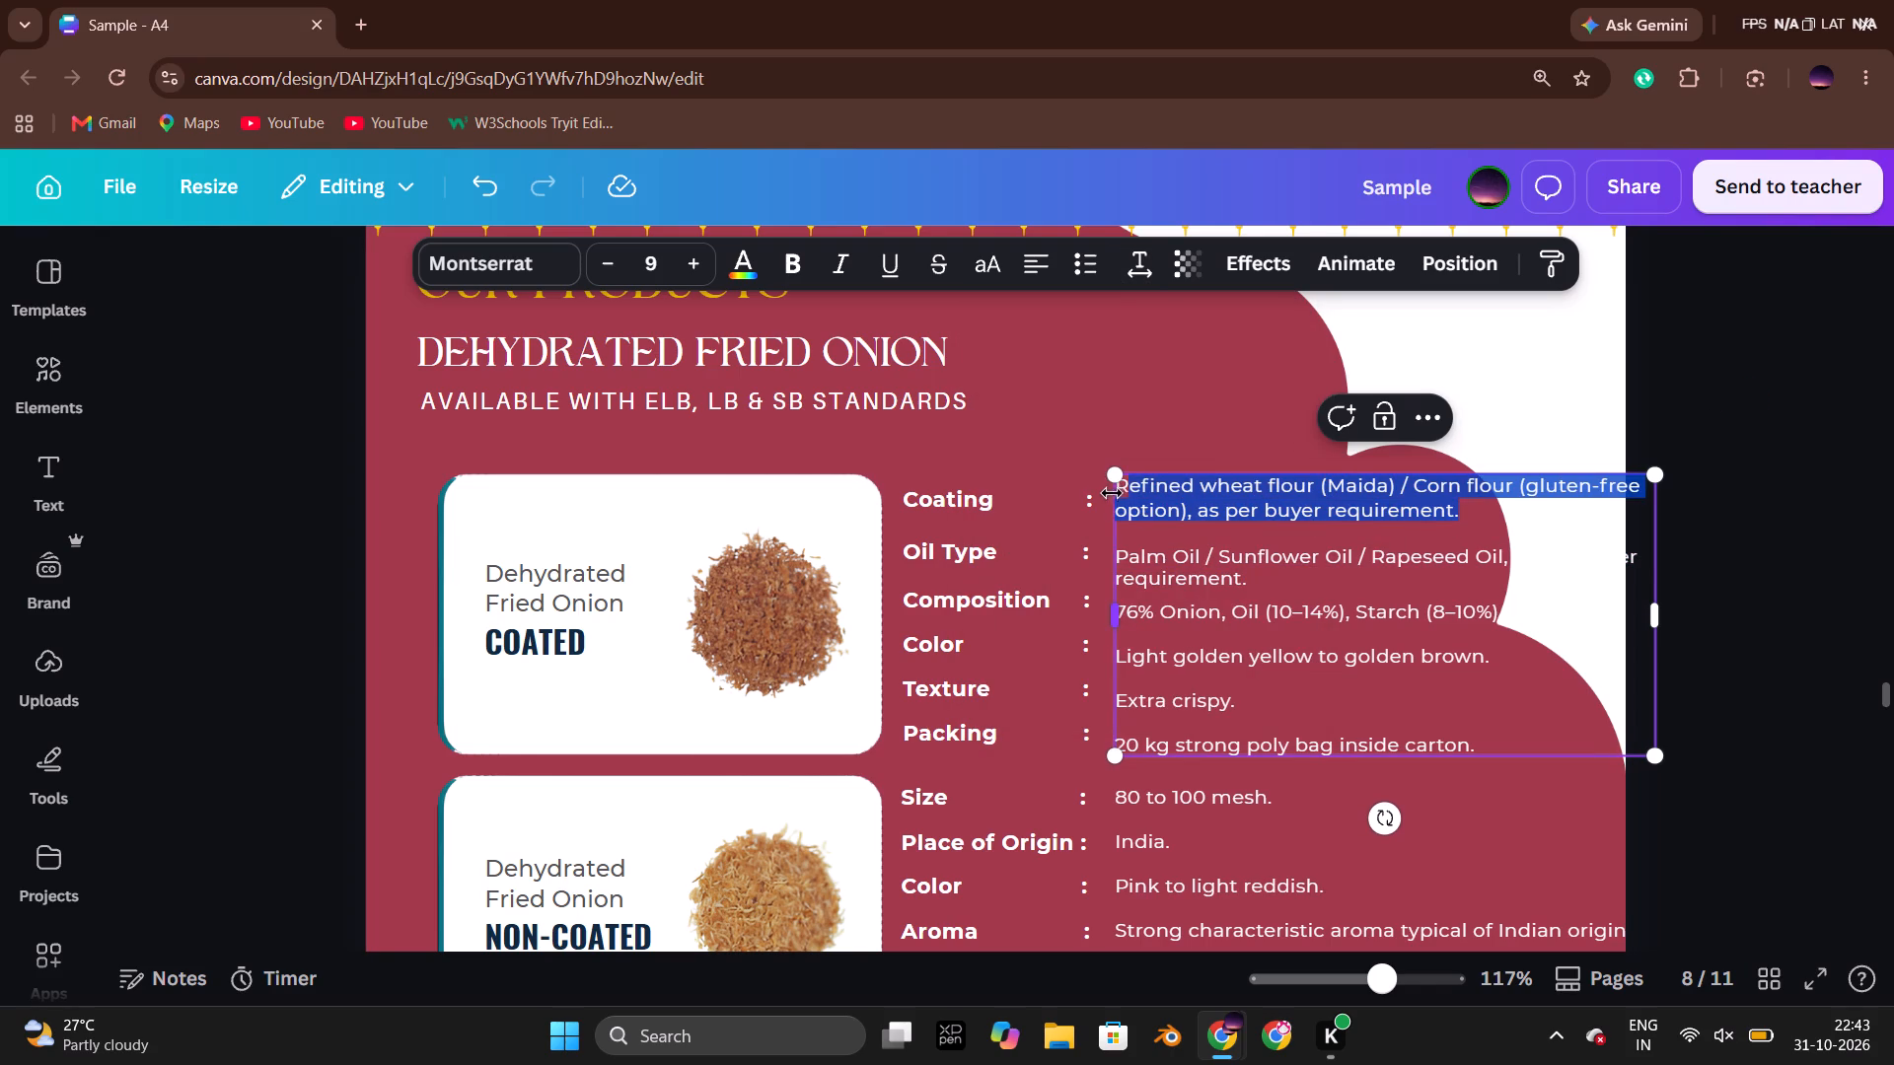
pyautogui.moveTo(1112, 493); pyautogui.dragTo(1116, 492)
pyautogui.click(1129, 272)
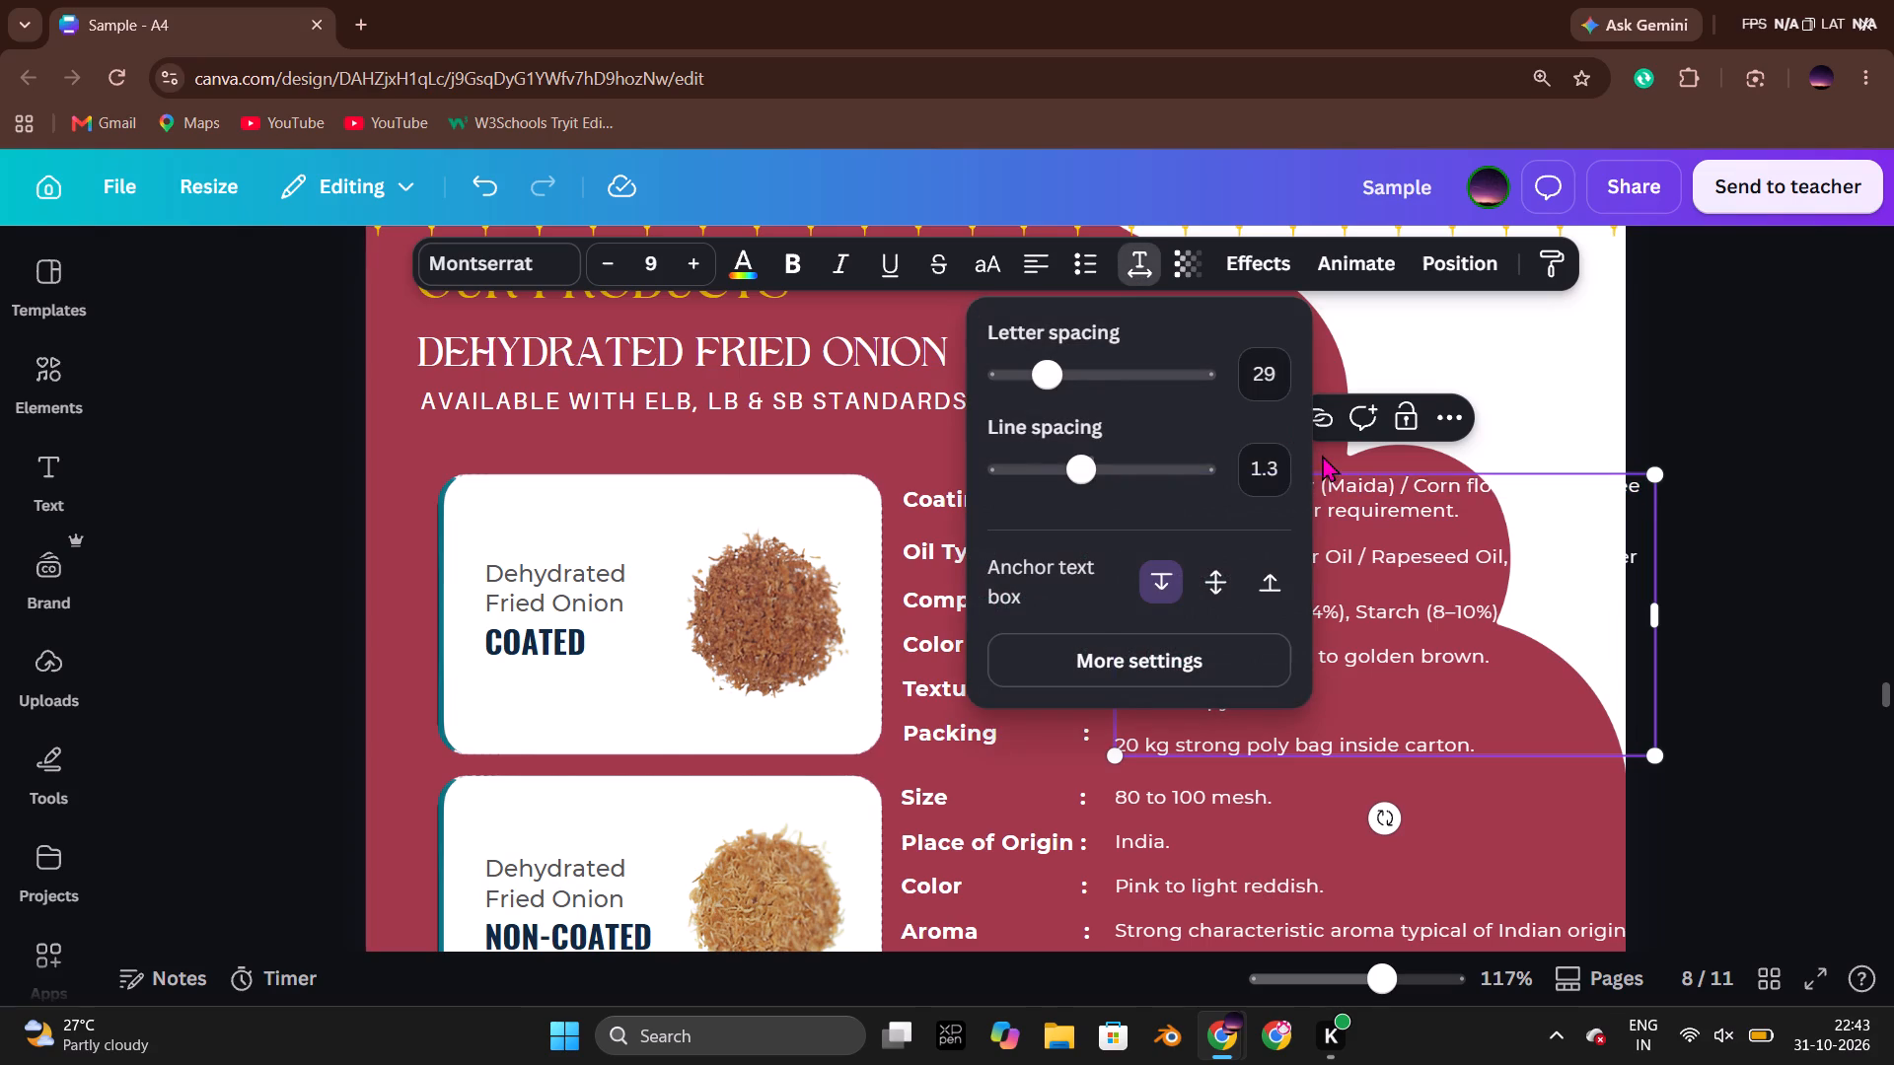
pyautogui.click(1265, 463)
pyautogui.write('1.2')
pyautogui.press('Return')
pyautogui.click(1825, 383)
pyautogui.click(1820, 385)
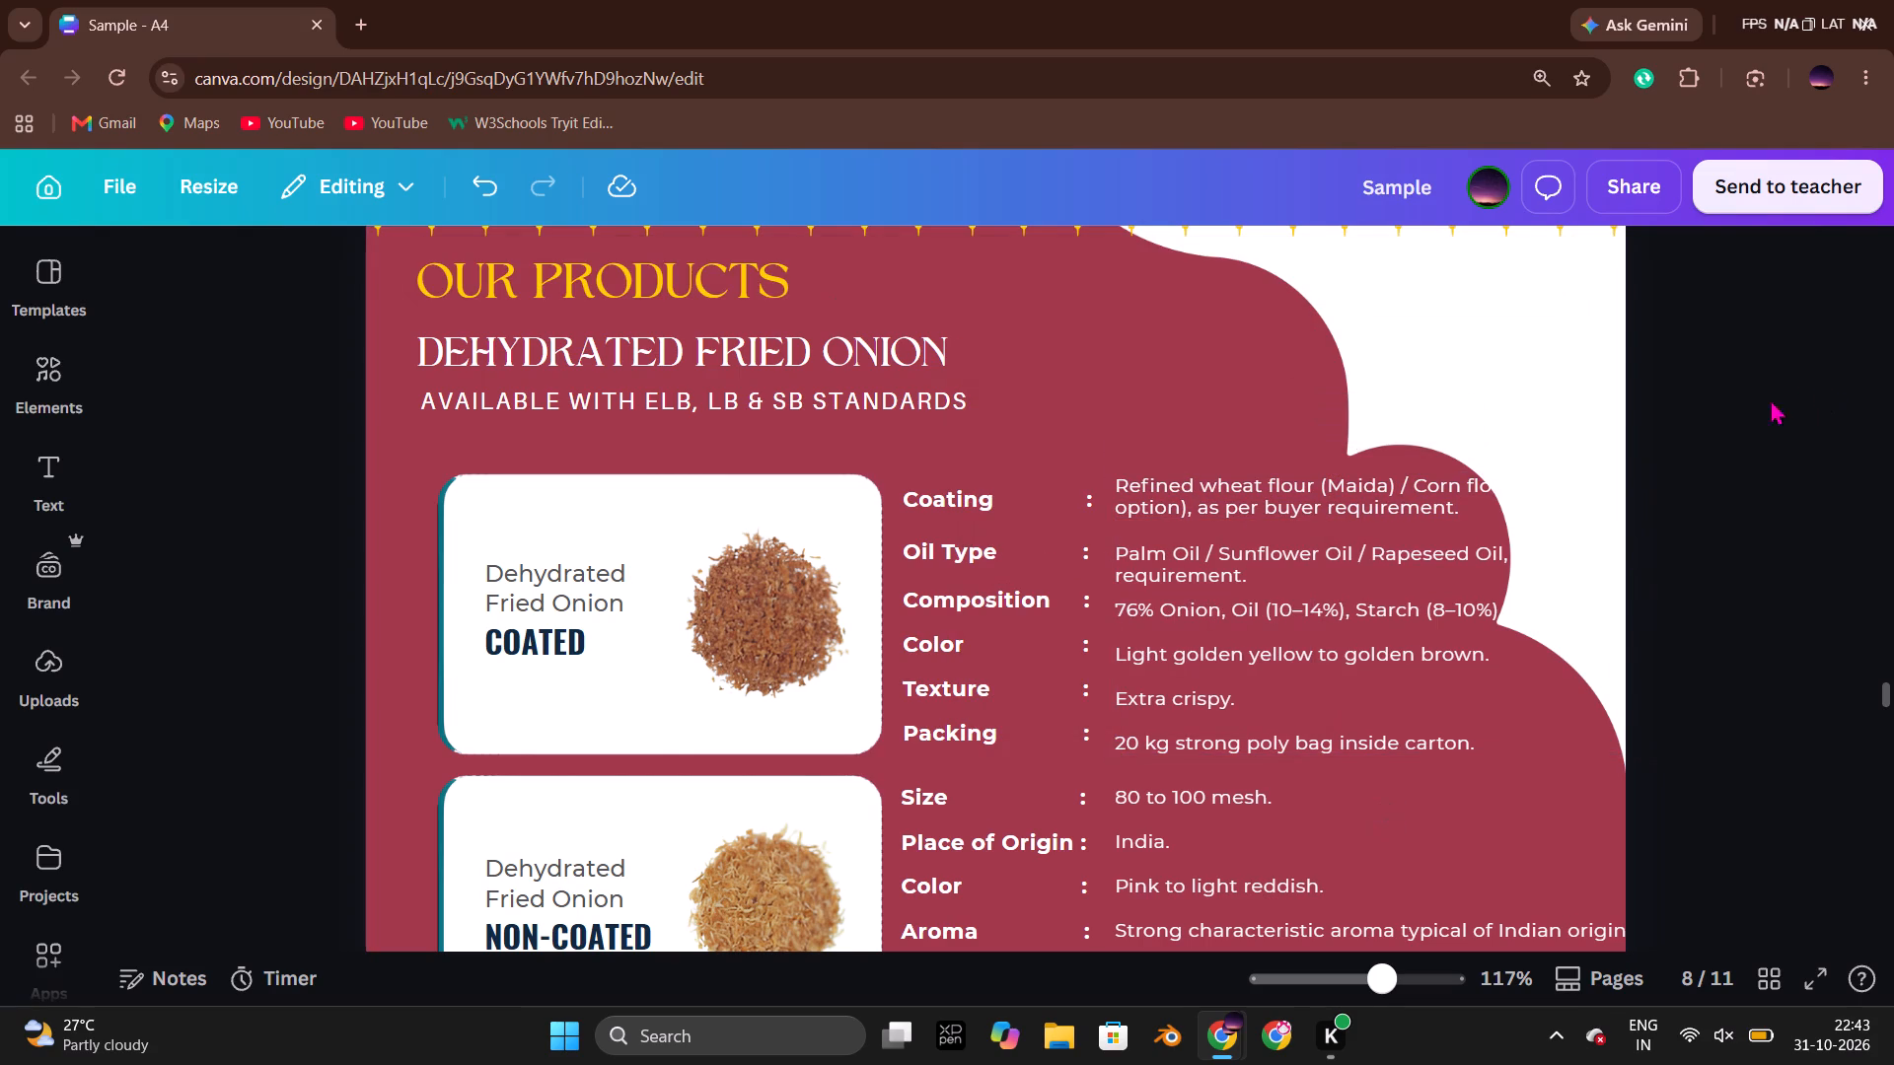
pyautogui.click(1736, 547)
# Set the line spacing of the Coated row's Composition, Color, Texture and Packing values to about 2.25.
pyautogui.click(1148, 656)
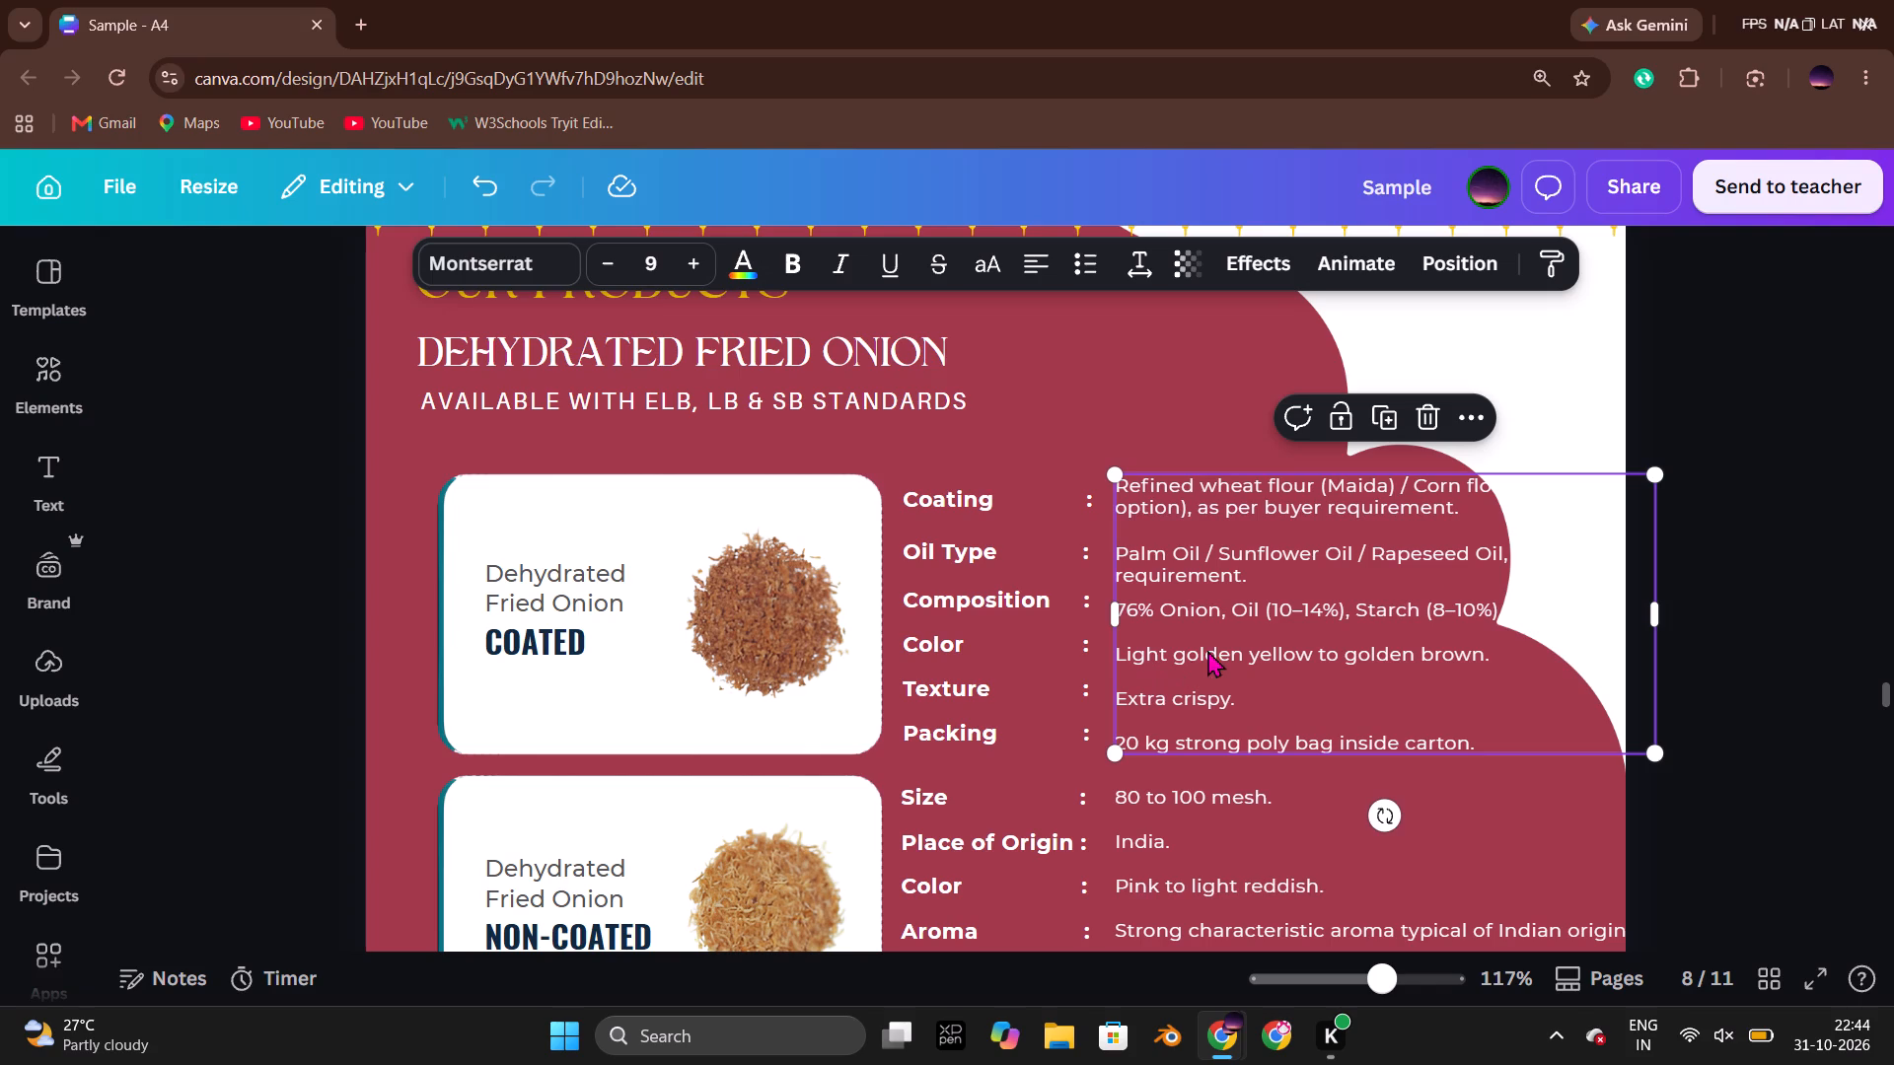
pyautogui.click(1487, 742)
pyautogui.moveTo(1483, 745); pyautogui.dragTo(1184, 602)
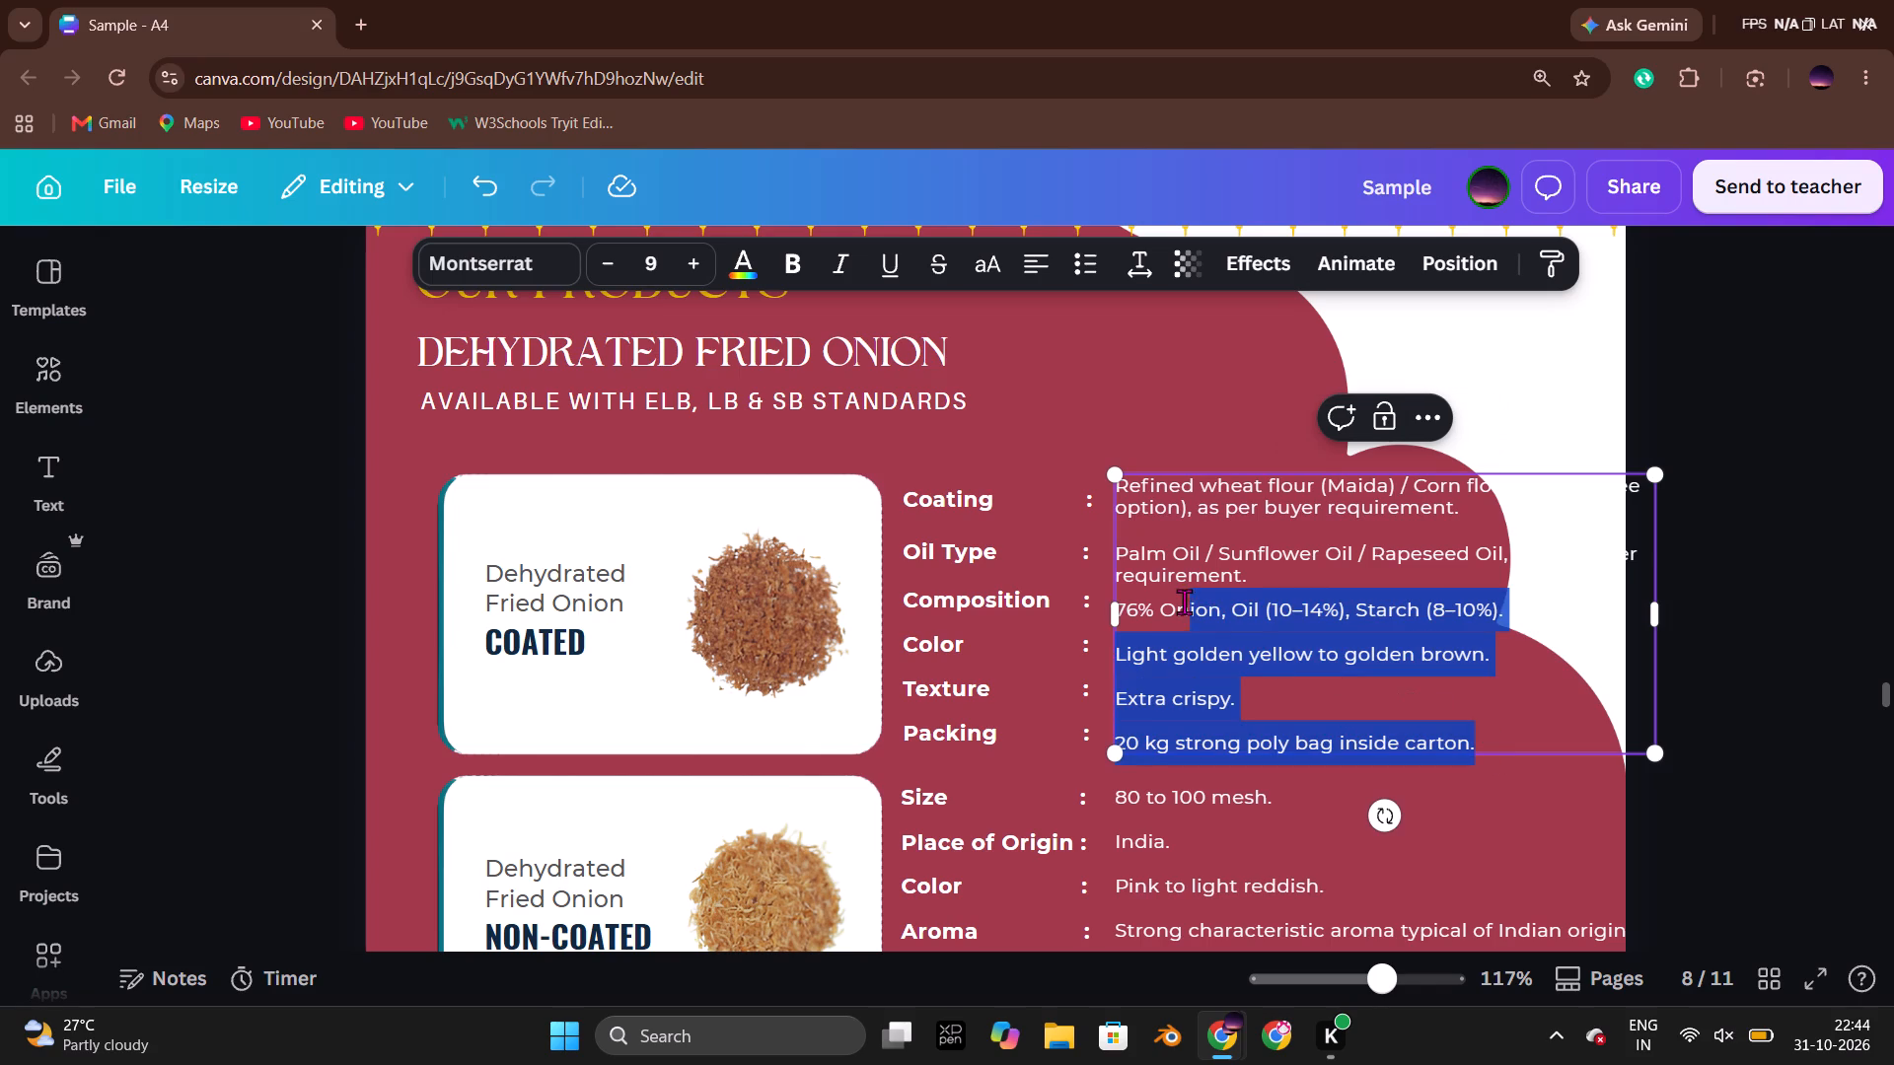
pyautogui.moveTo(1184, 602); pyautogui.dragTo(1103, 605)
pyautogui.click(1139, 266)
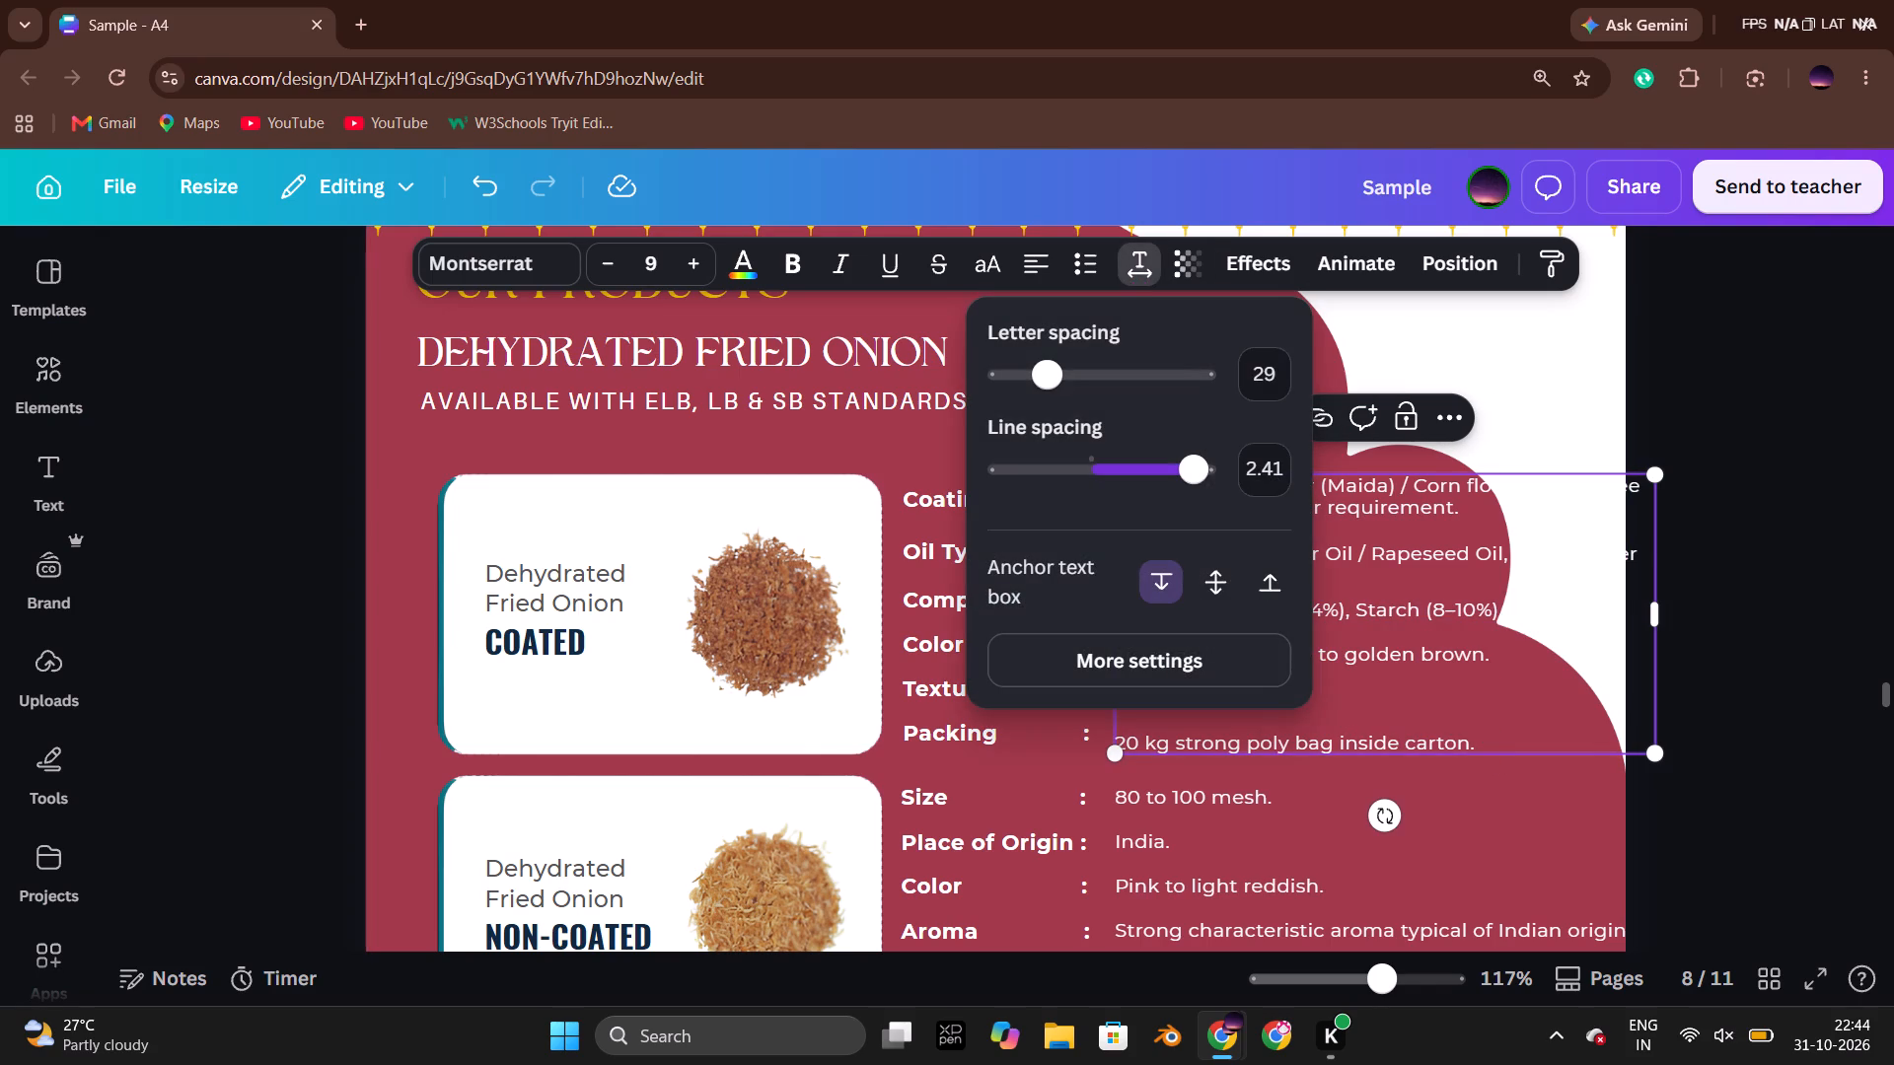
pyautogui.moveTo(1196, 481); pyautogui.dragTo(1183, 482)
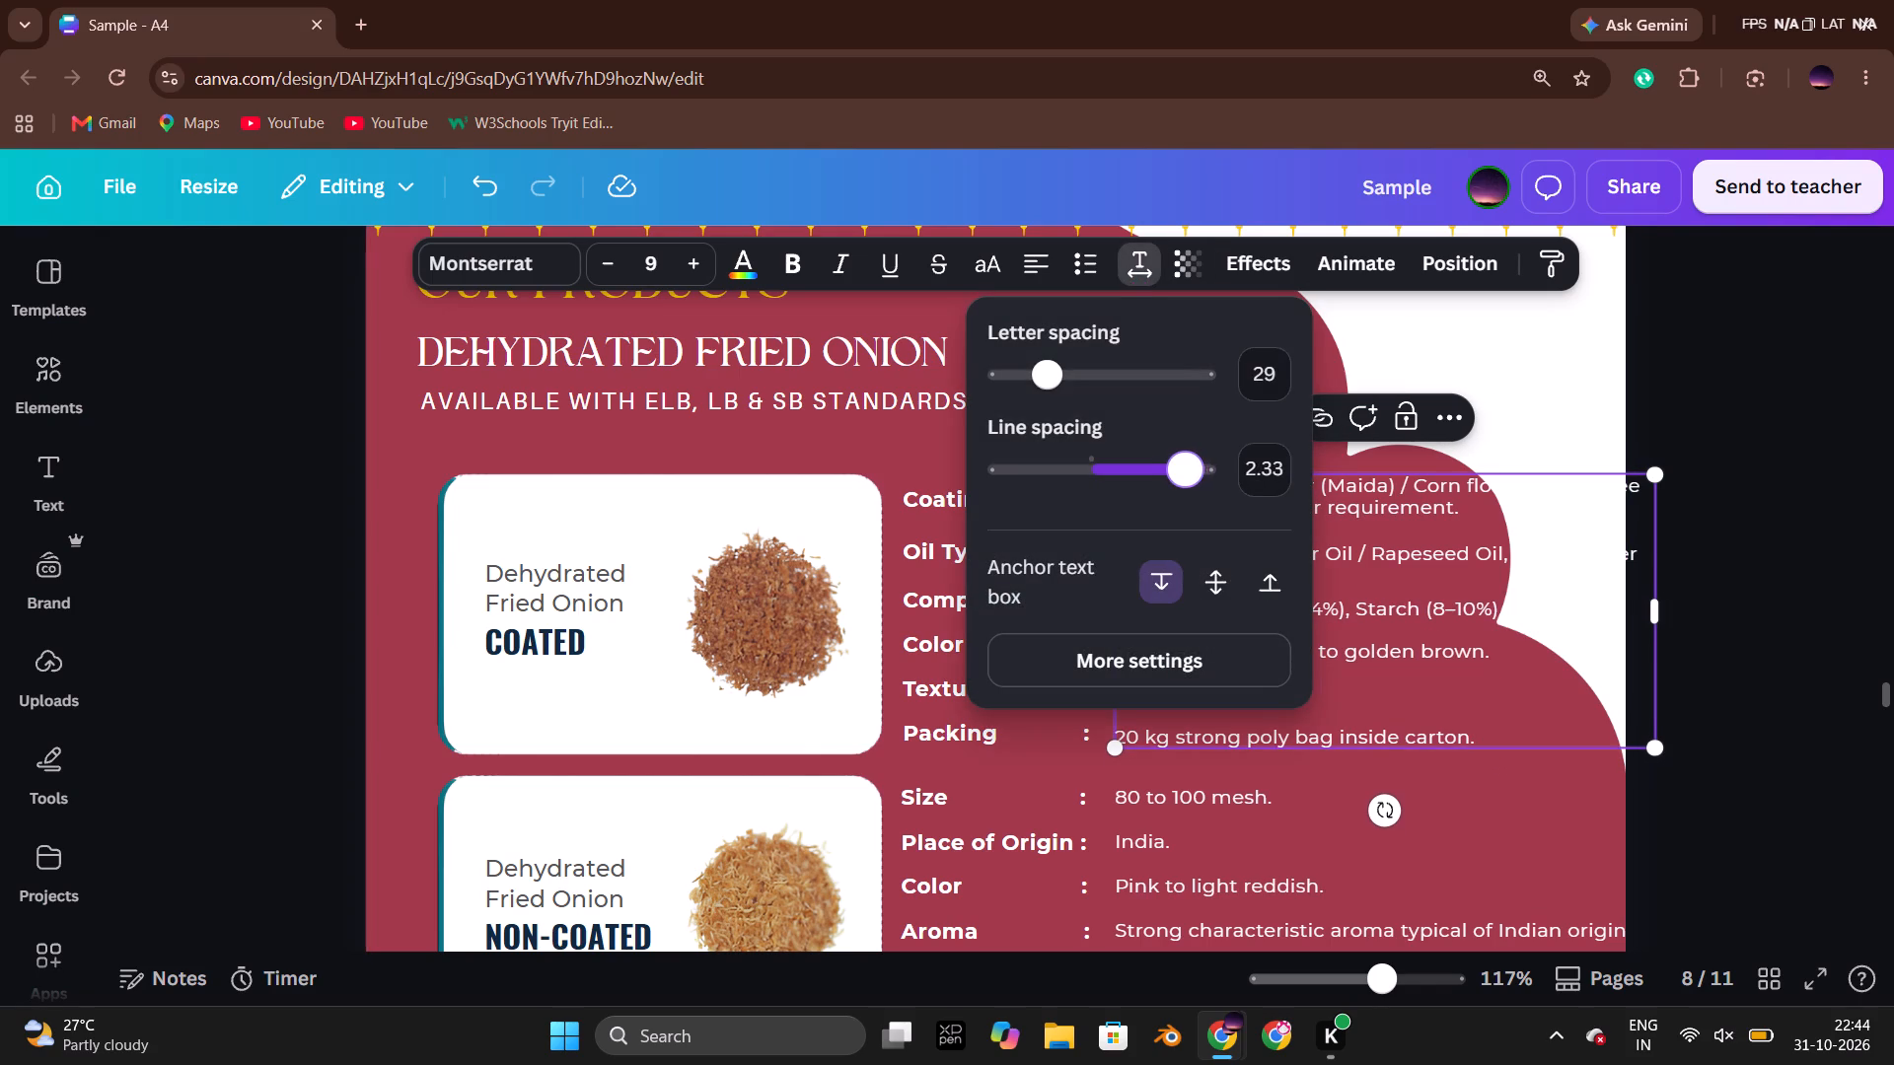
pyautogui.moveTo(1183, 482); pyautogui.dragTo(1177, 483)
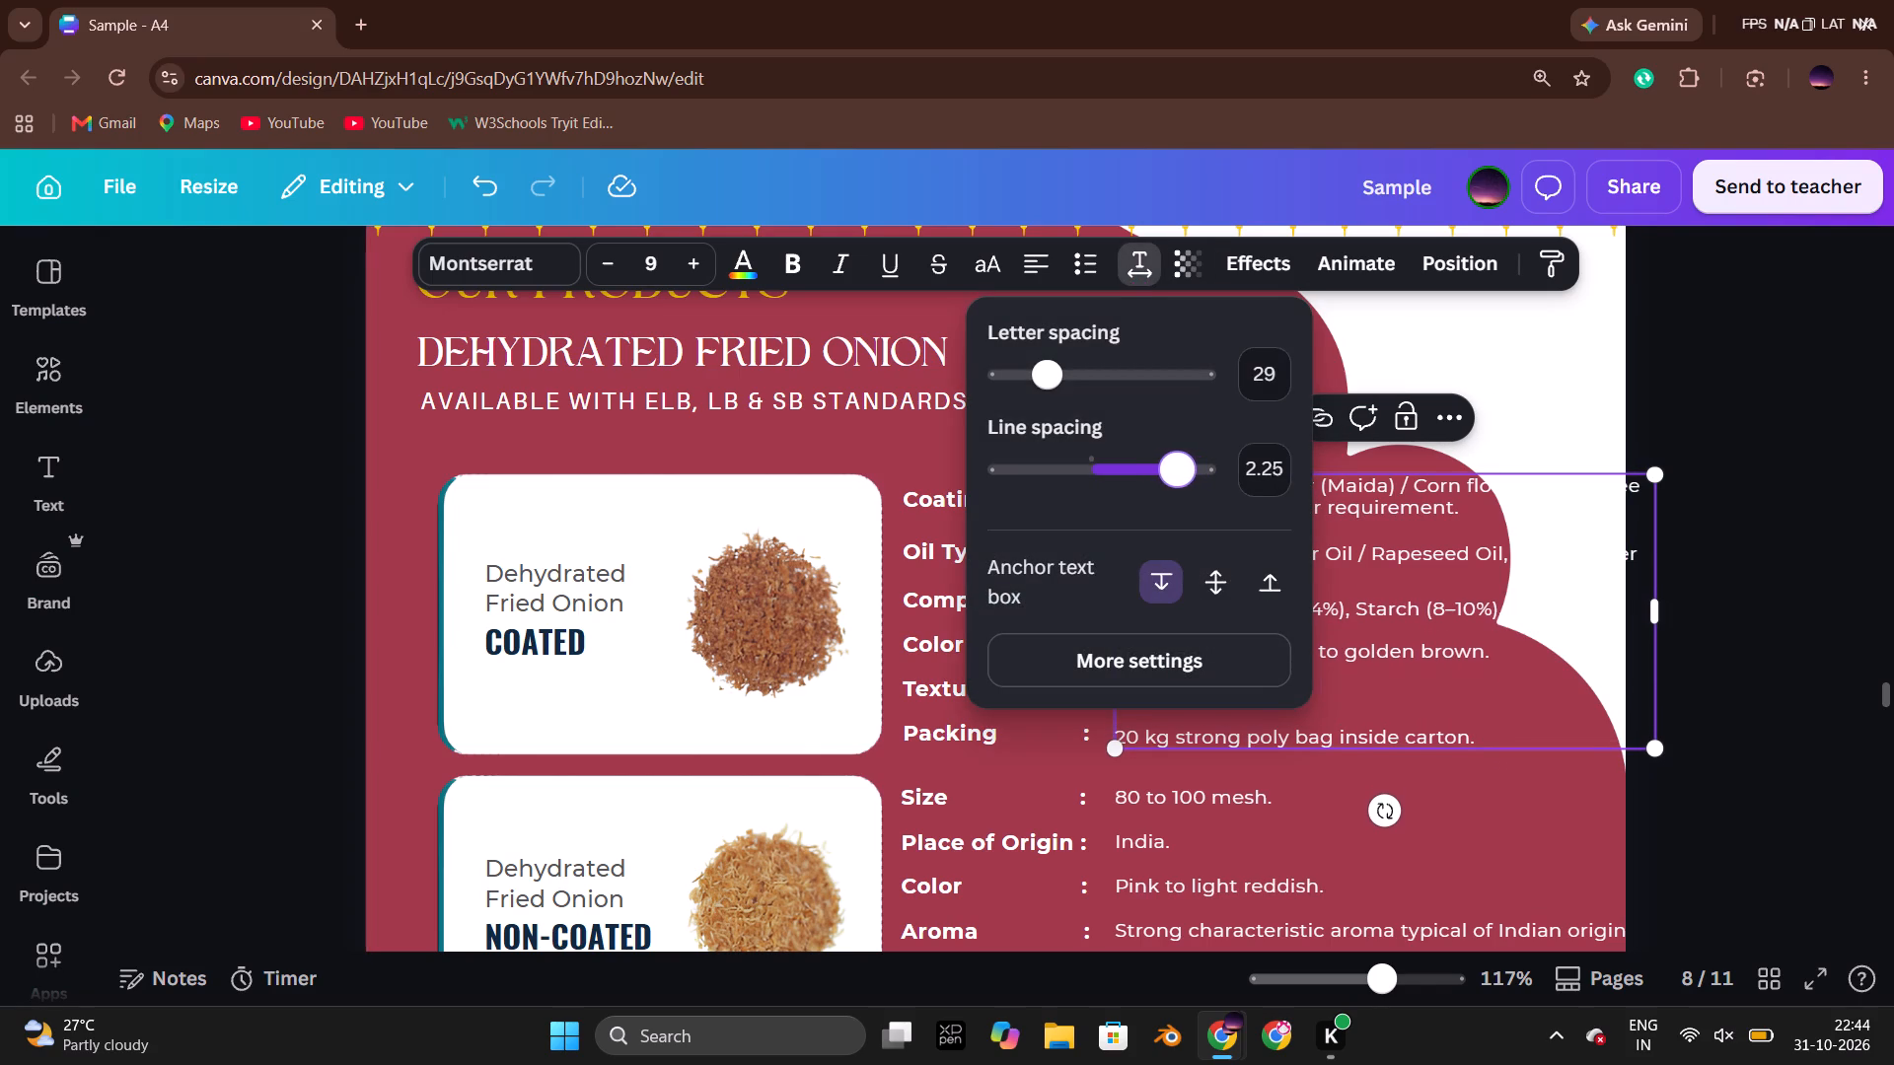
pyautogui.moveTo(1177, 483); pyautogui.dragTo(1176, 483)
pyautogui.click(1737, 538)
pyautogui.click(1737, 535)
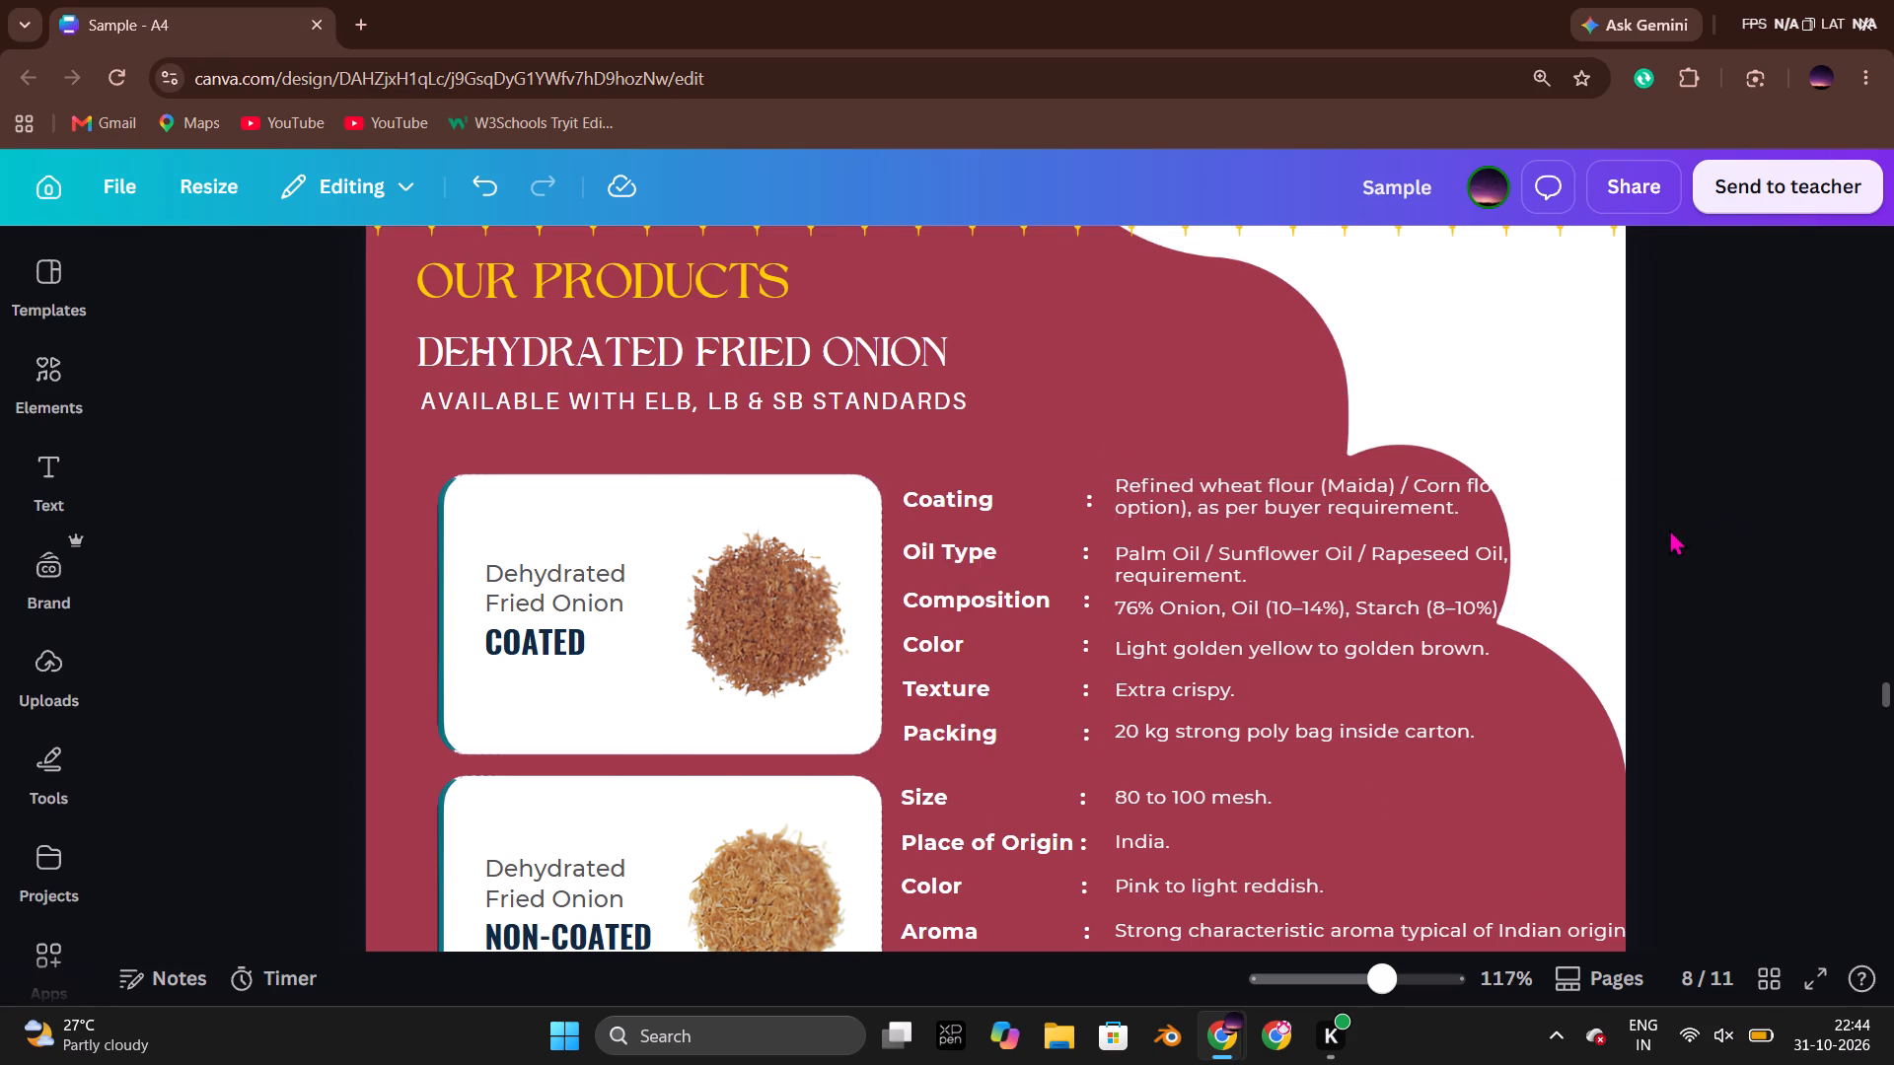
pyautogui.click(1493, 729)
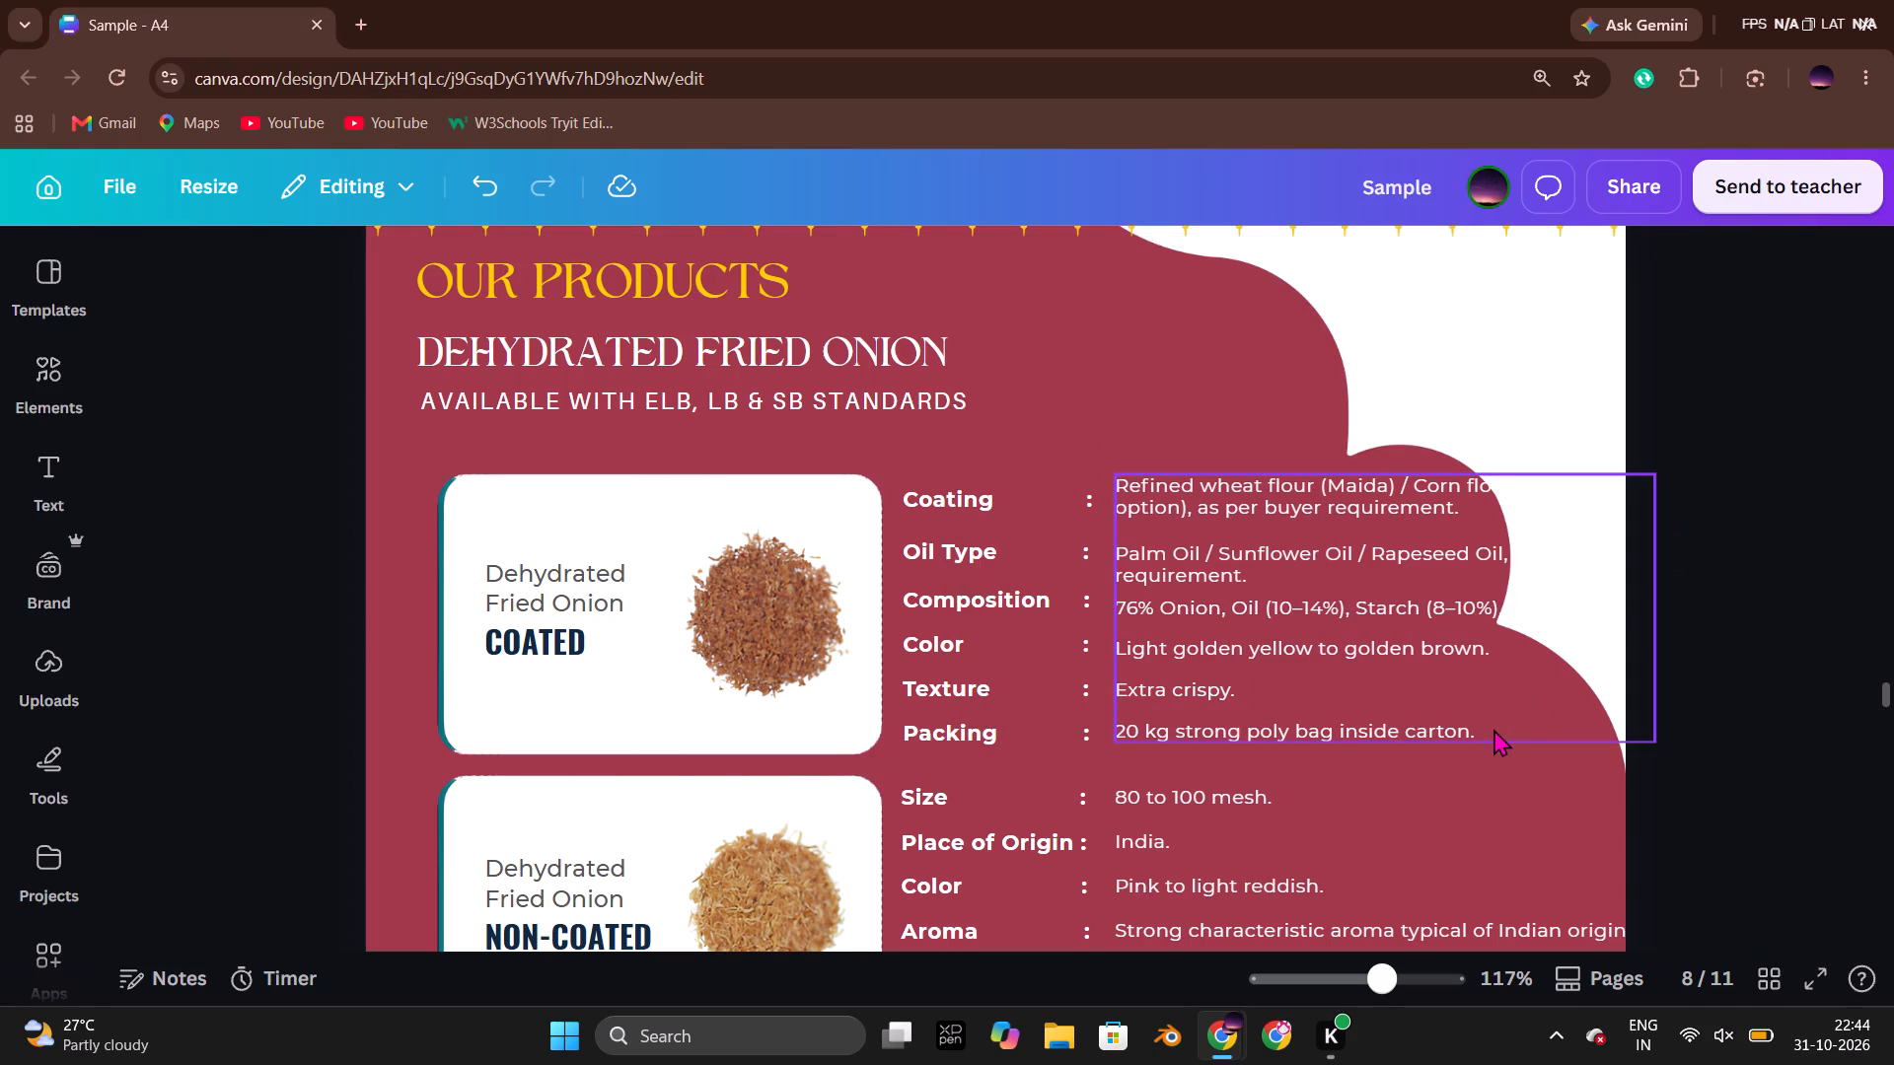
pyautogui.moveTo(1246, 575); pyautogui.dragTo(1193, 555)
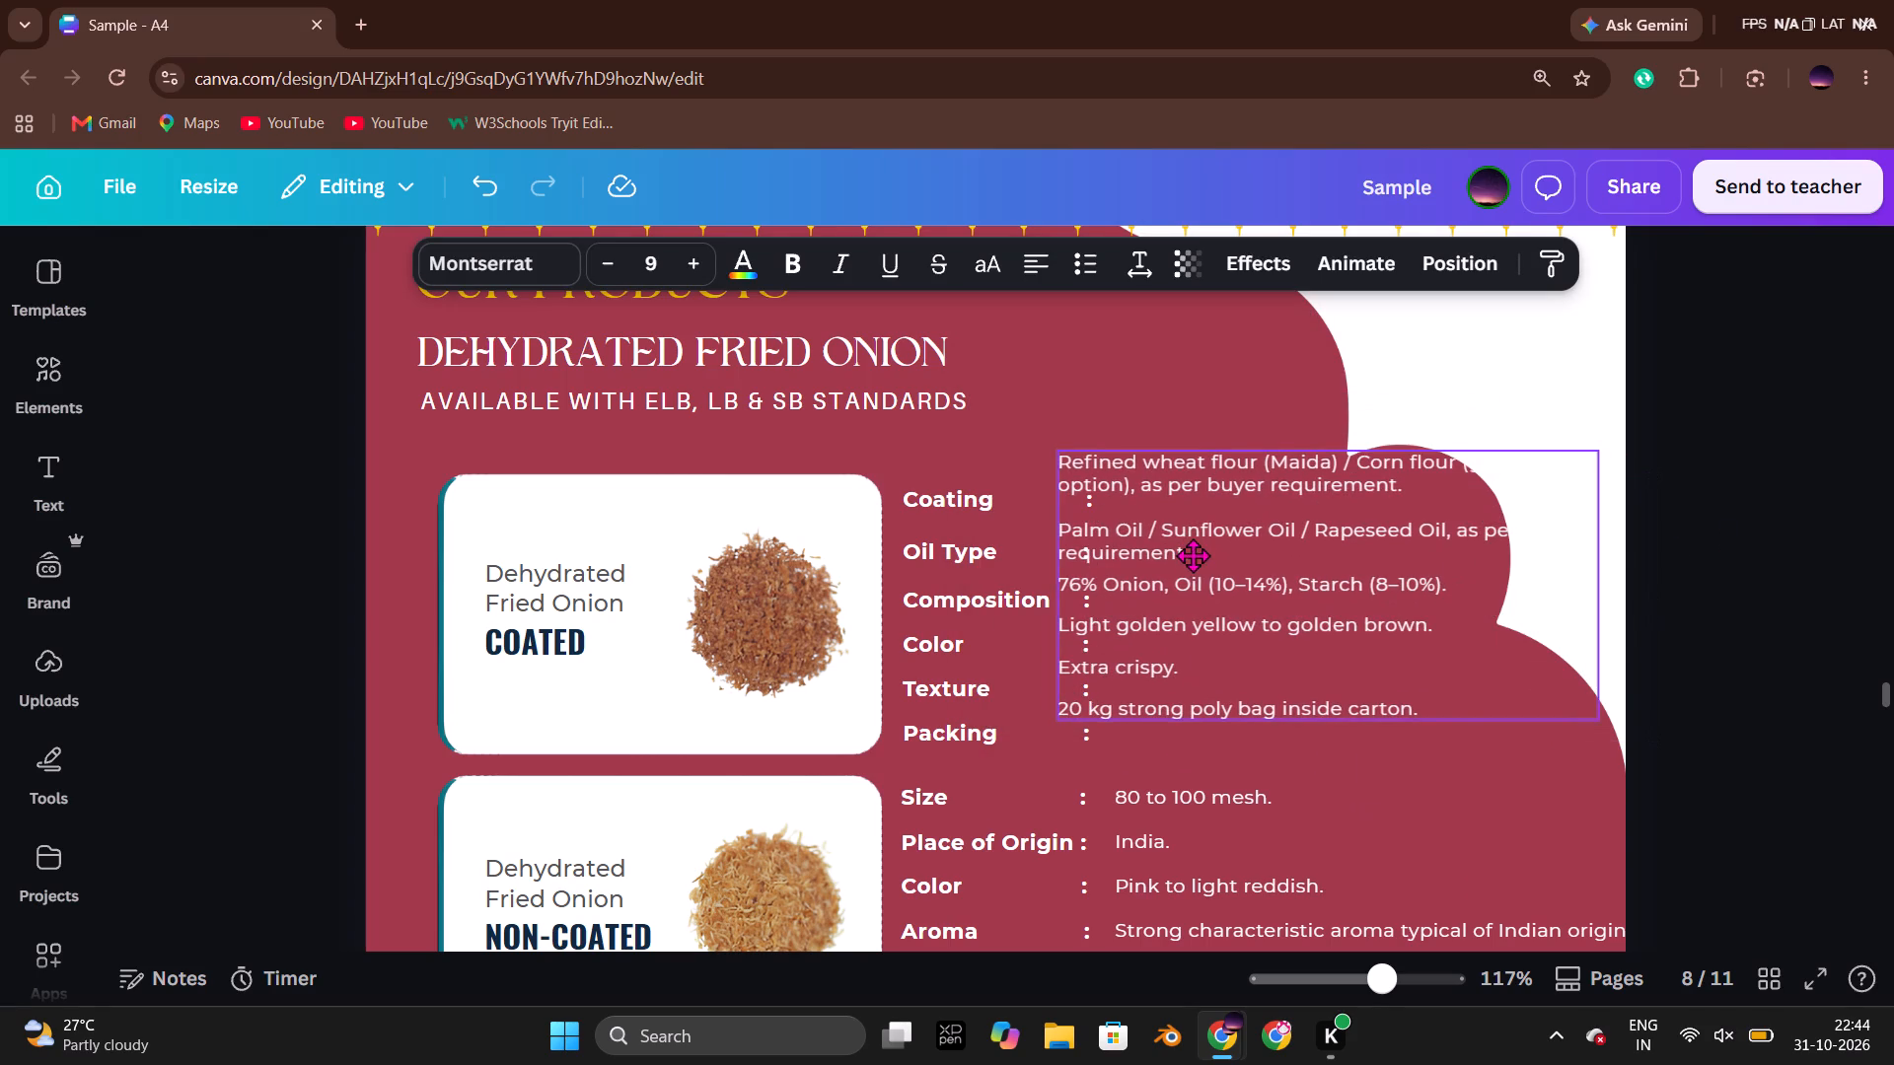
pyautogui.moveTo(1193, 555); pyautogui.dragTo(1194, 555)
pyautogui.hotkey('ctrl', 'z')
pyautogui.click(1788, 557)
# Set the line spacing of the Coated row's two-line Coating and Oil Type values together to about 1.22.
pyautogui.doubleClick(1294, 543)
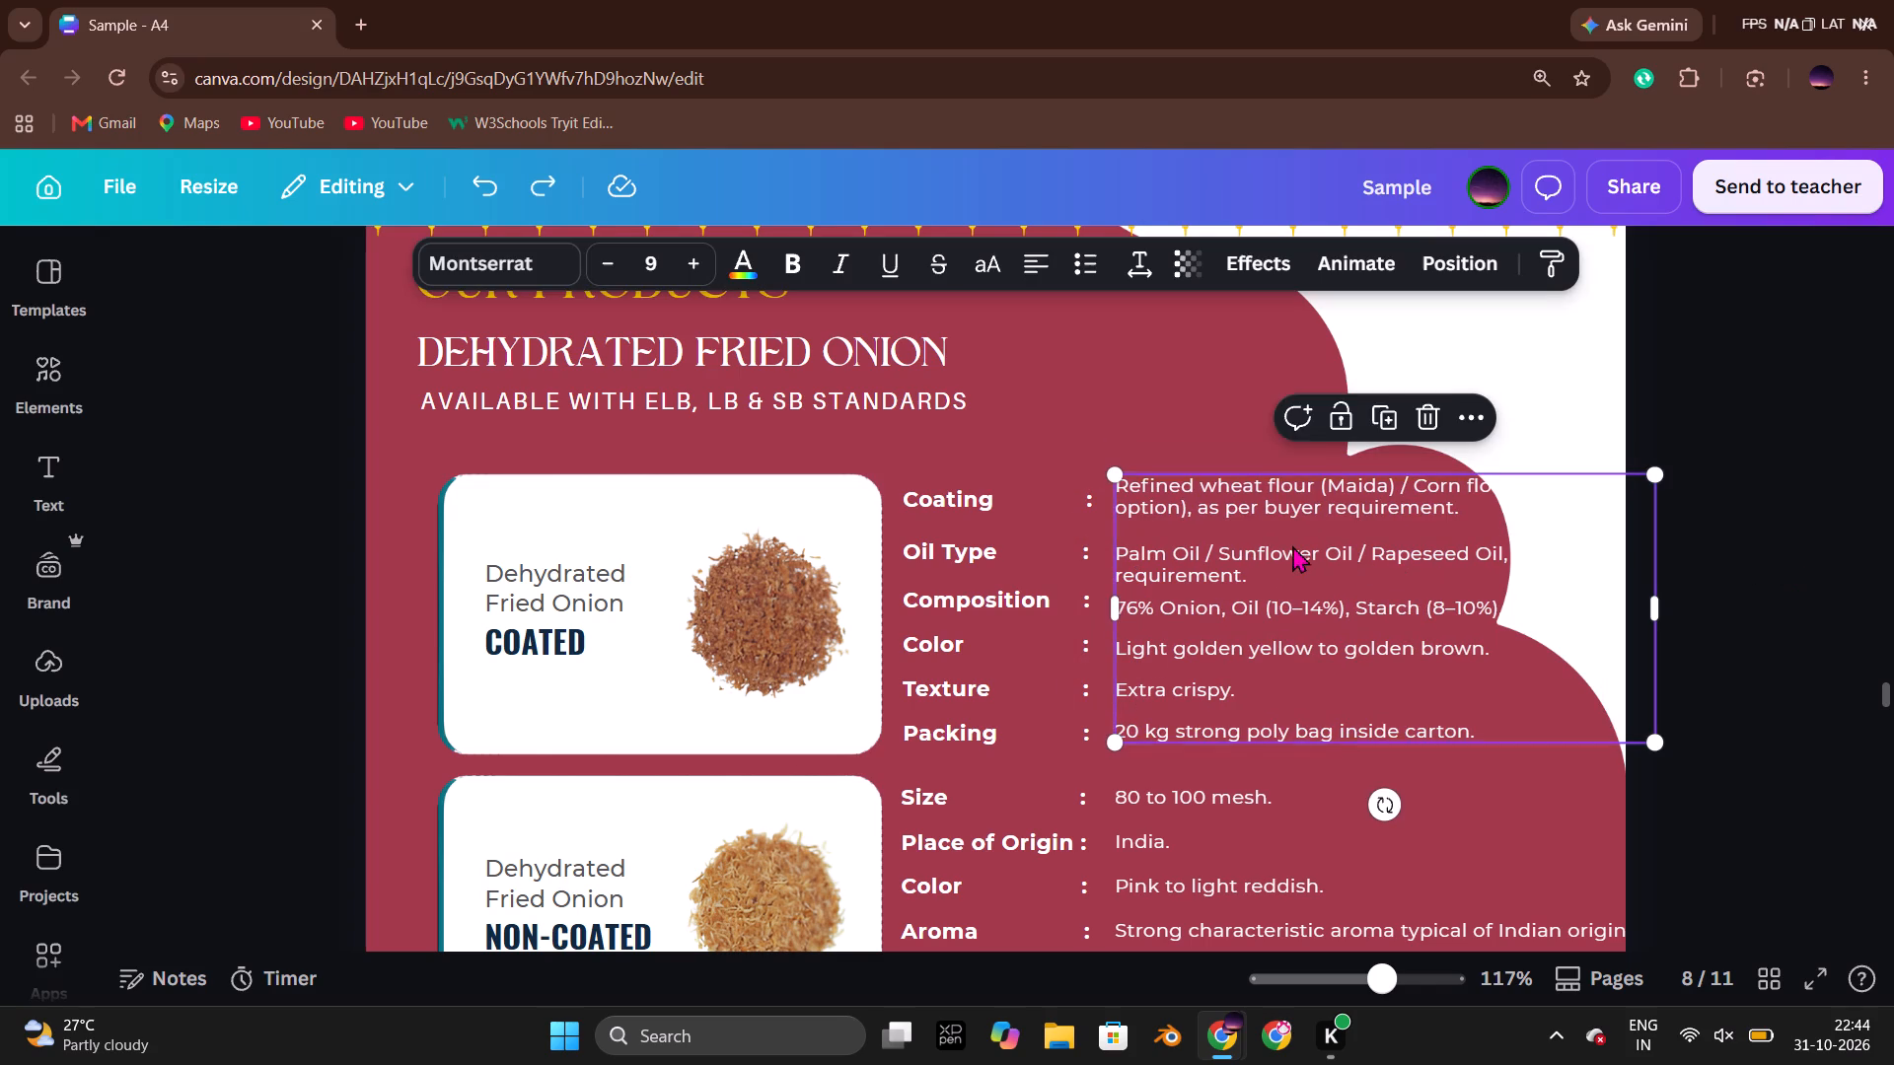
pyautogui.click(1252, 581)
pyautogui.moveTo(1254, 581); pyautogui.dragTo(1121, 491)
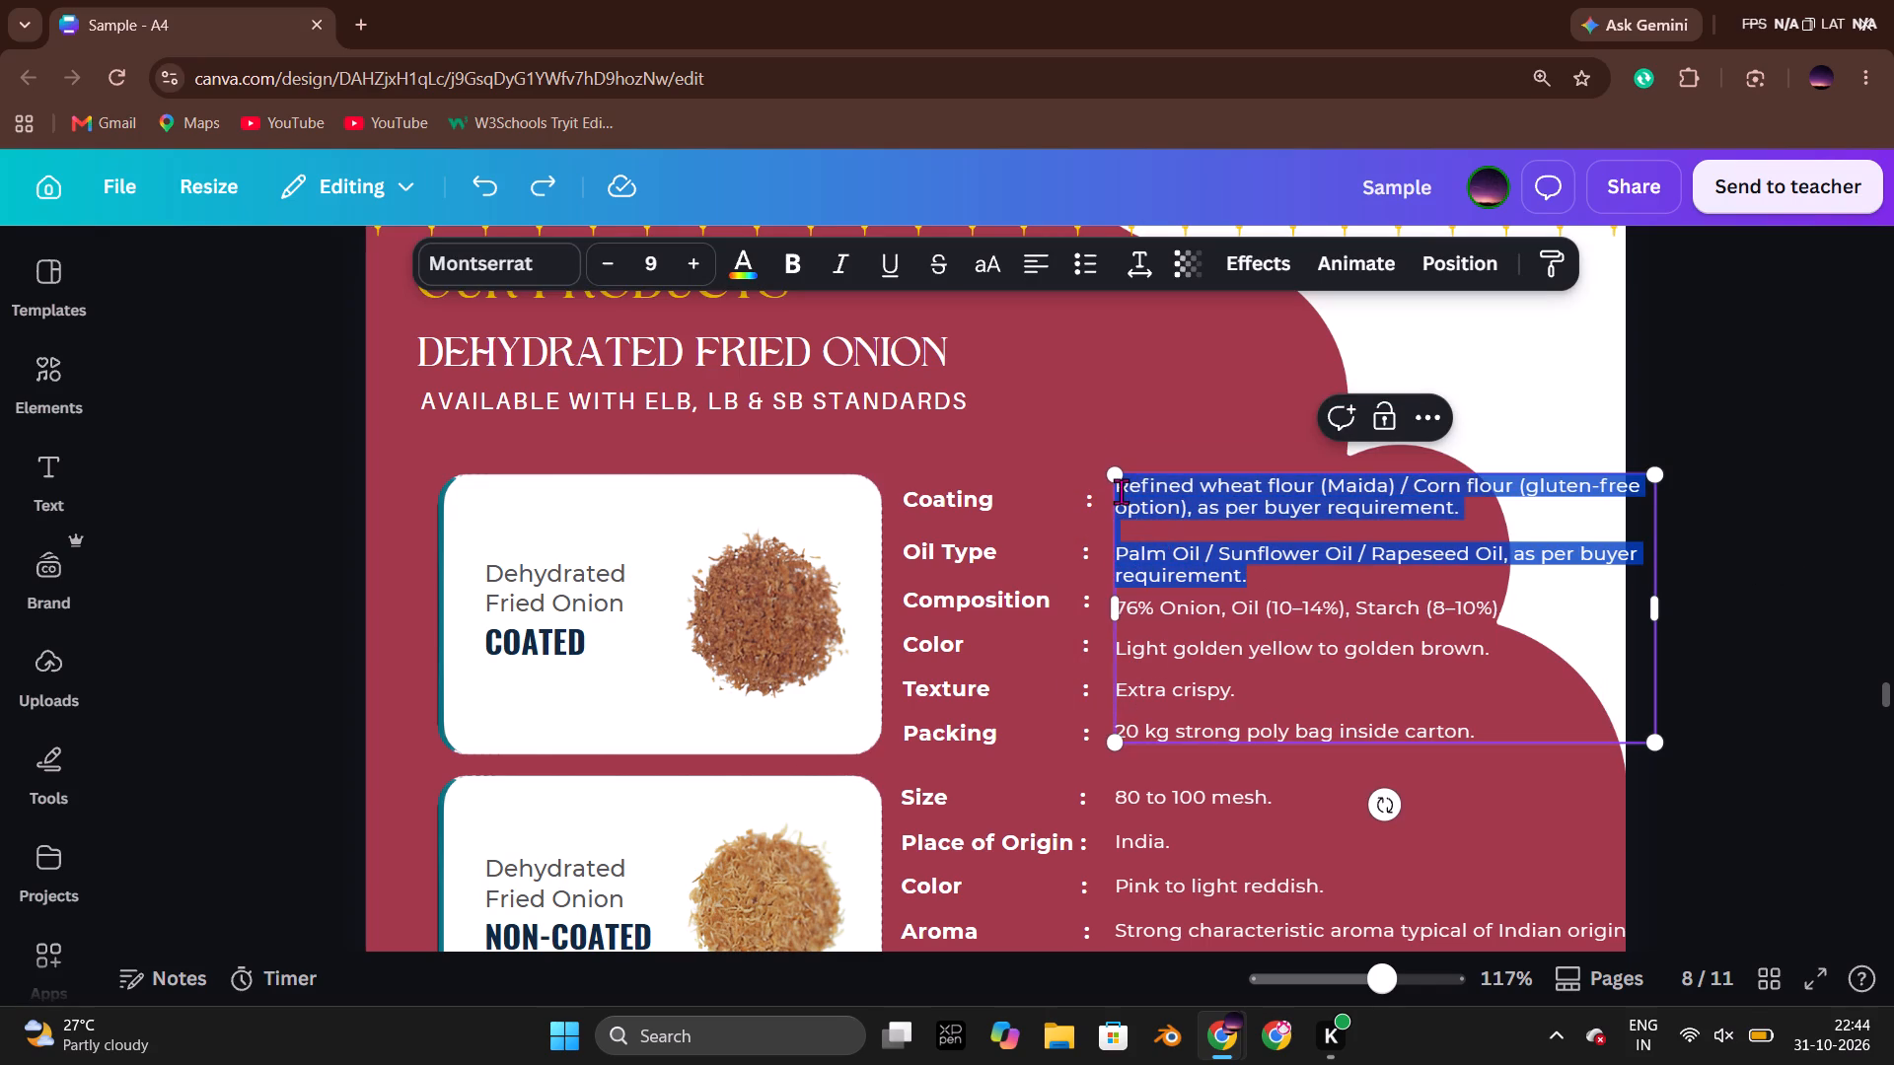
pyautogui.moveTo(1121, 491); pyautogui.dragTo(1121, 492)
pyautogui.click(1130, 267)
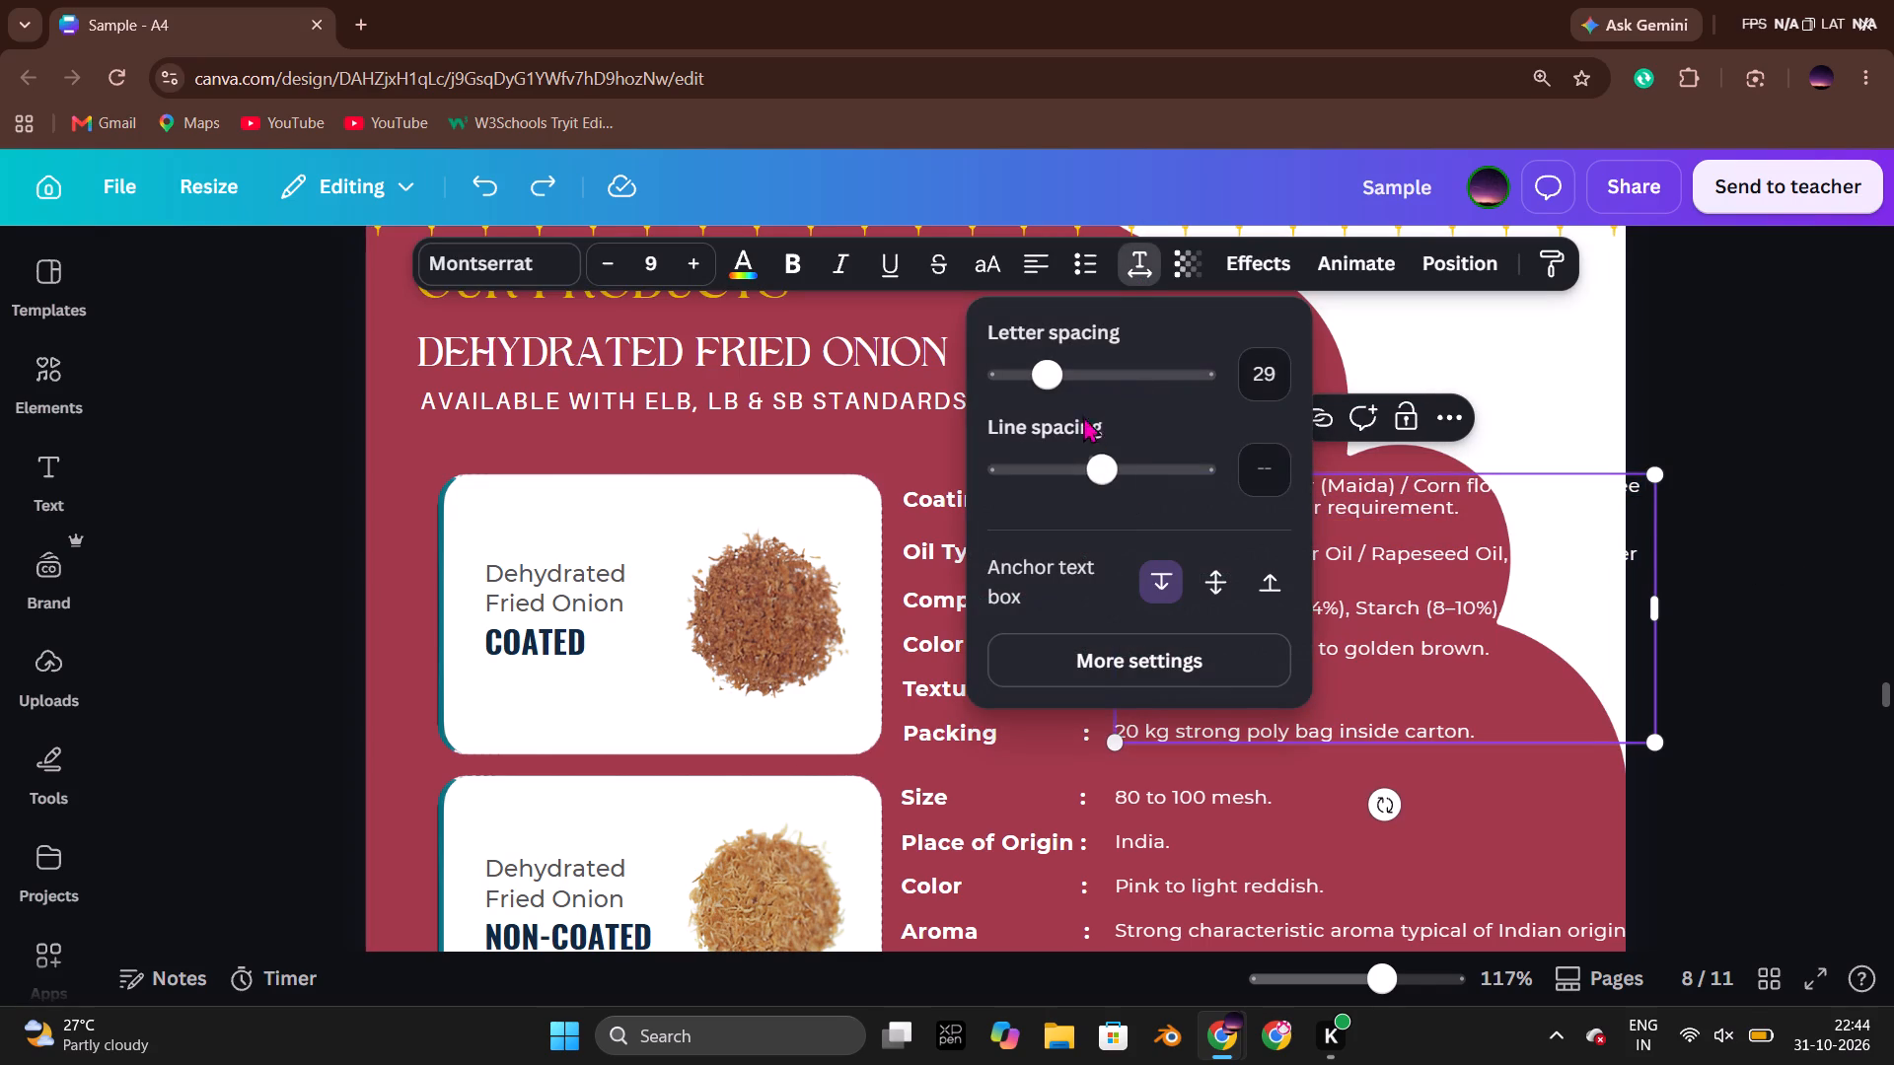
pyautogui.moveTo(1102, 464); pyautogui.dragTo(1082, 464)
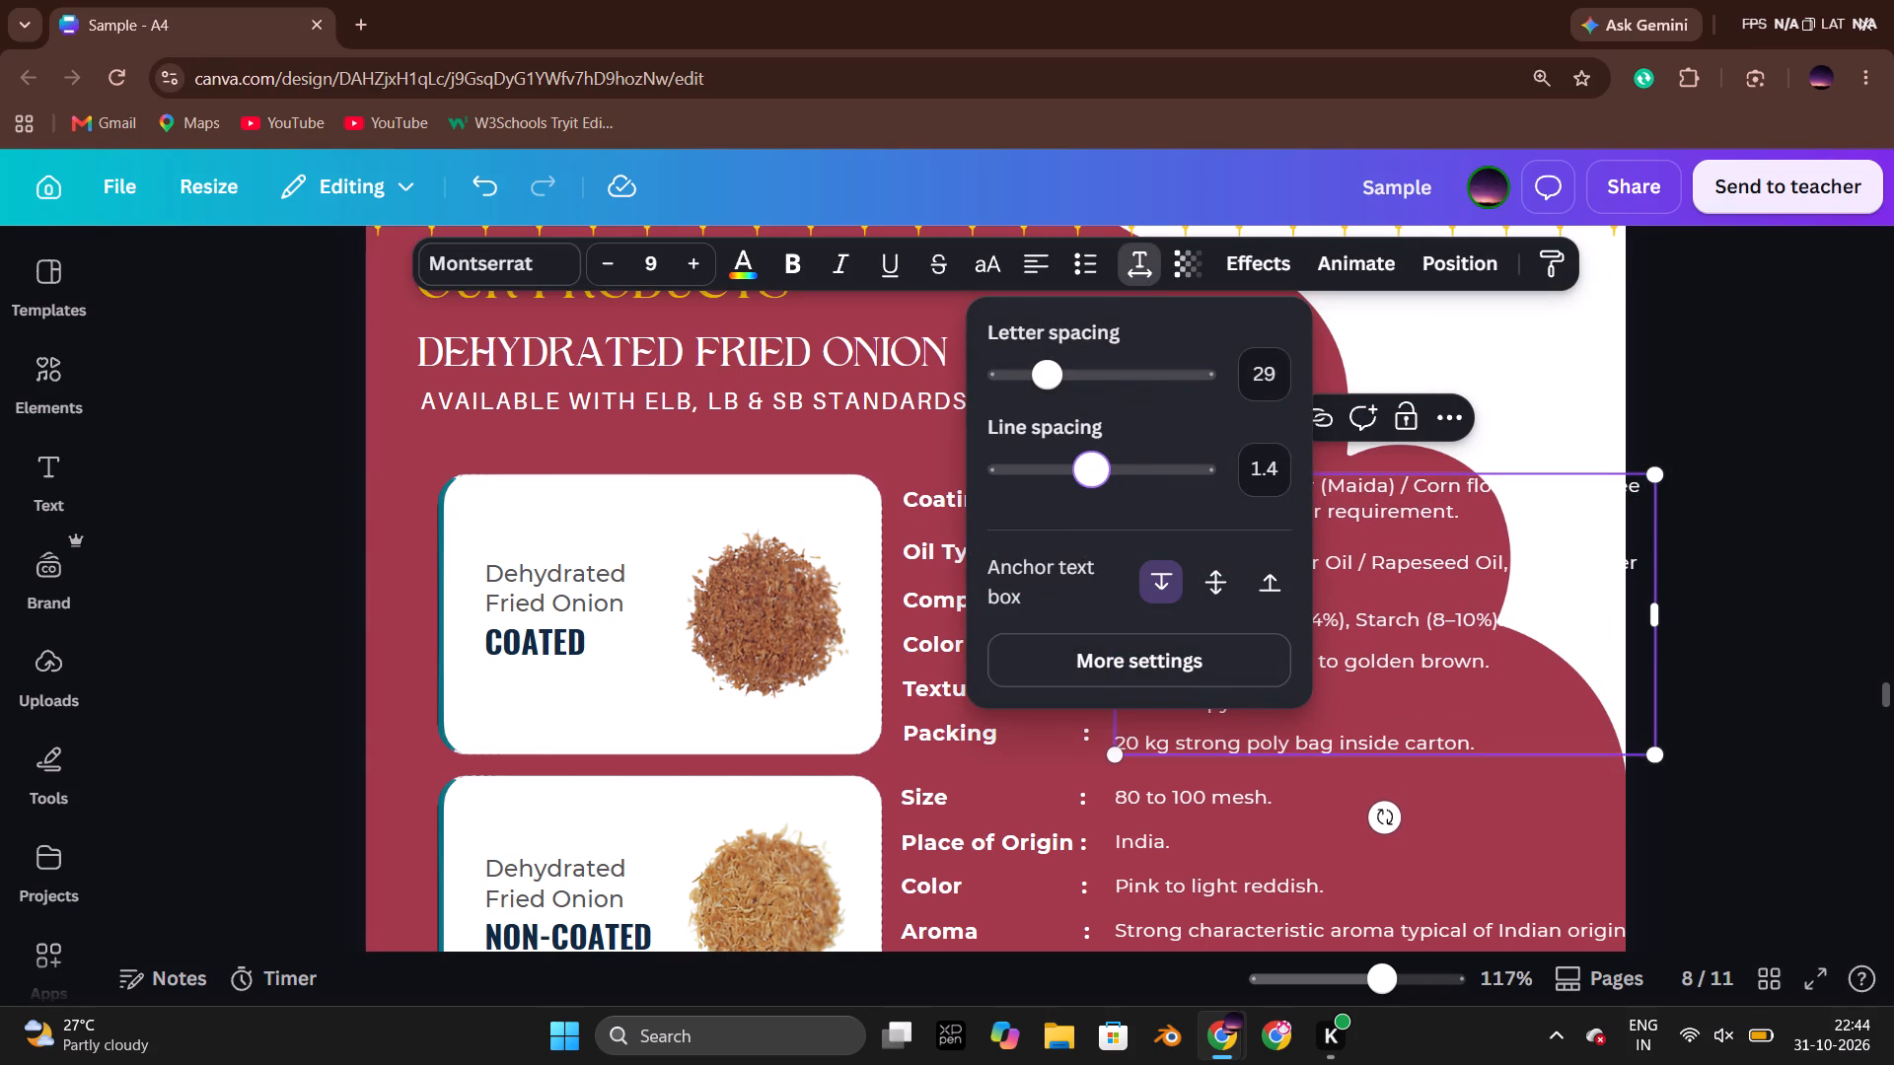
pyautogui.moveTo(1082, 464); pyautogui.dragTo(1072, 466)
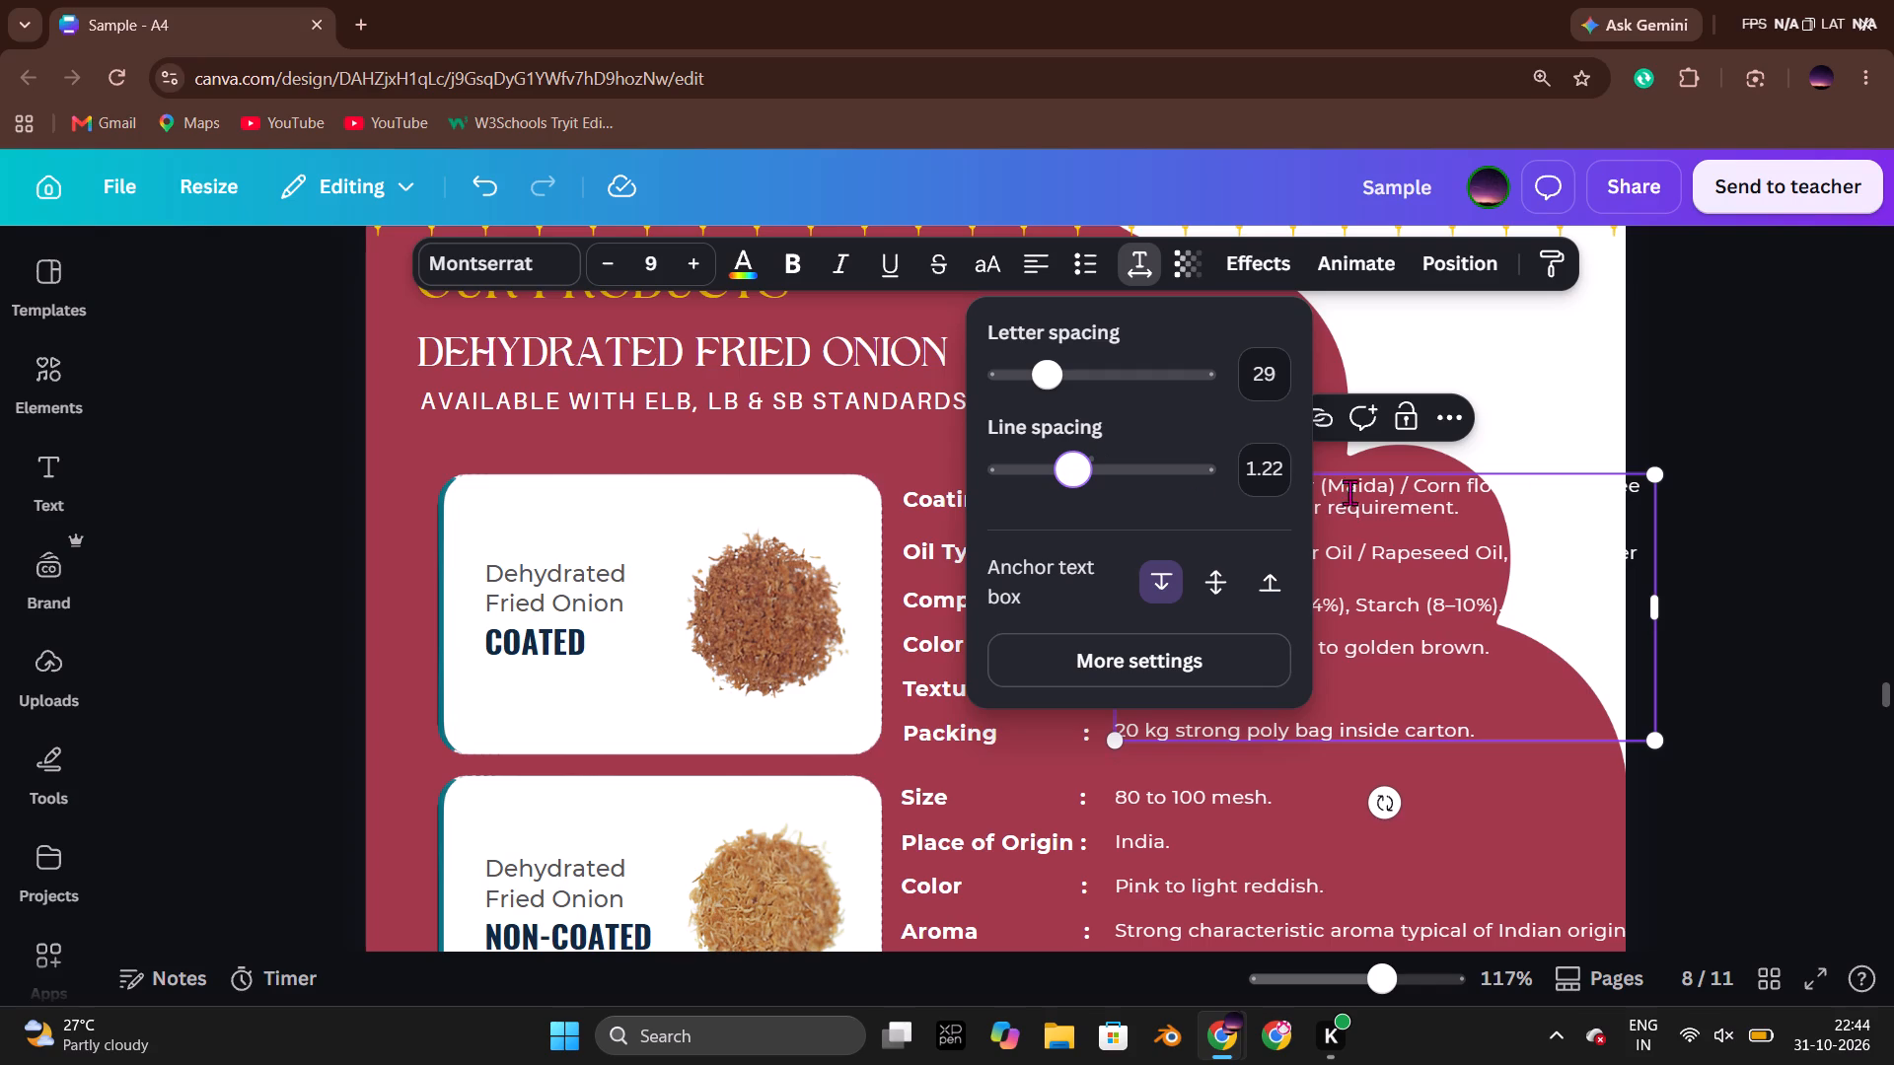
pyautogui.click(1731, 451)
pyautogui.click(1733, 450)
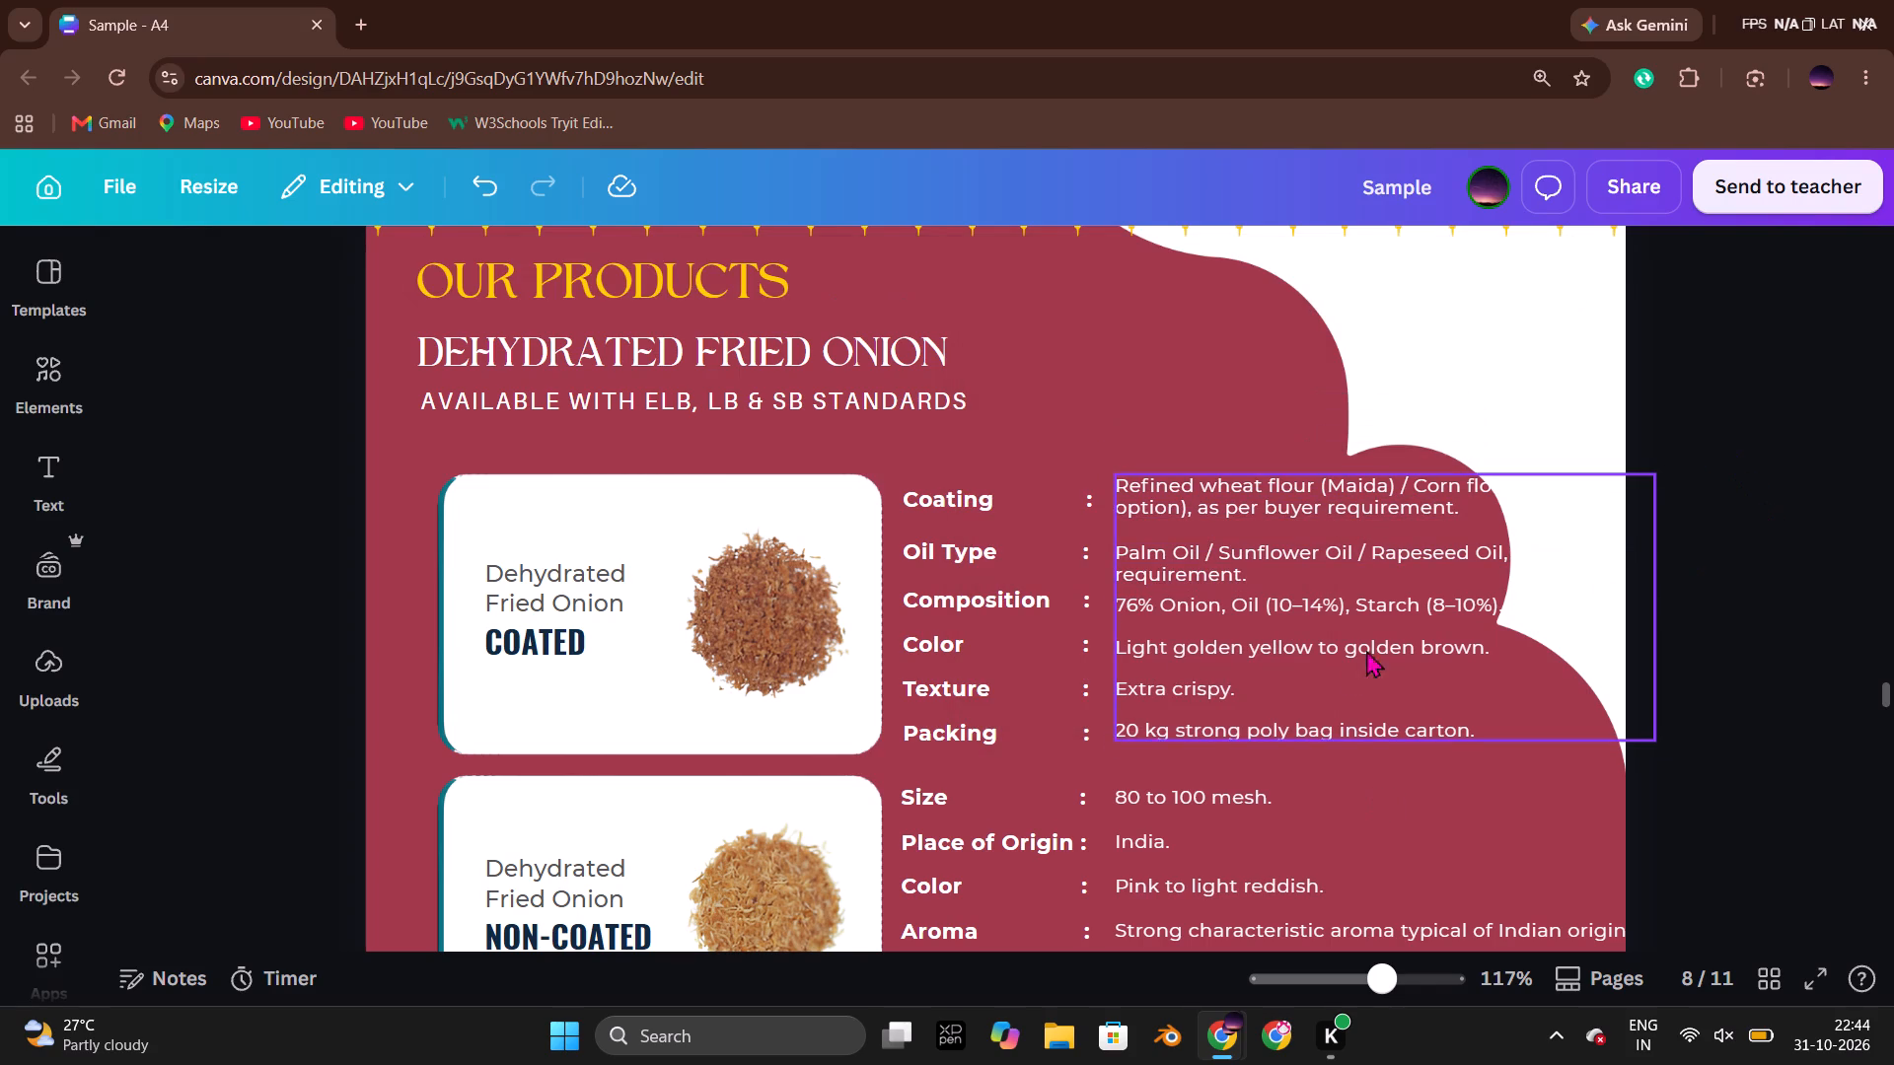
# Set the line spacing of the Coated row's entire values text box to 1.70.
pyautogui.click(1299, 678)
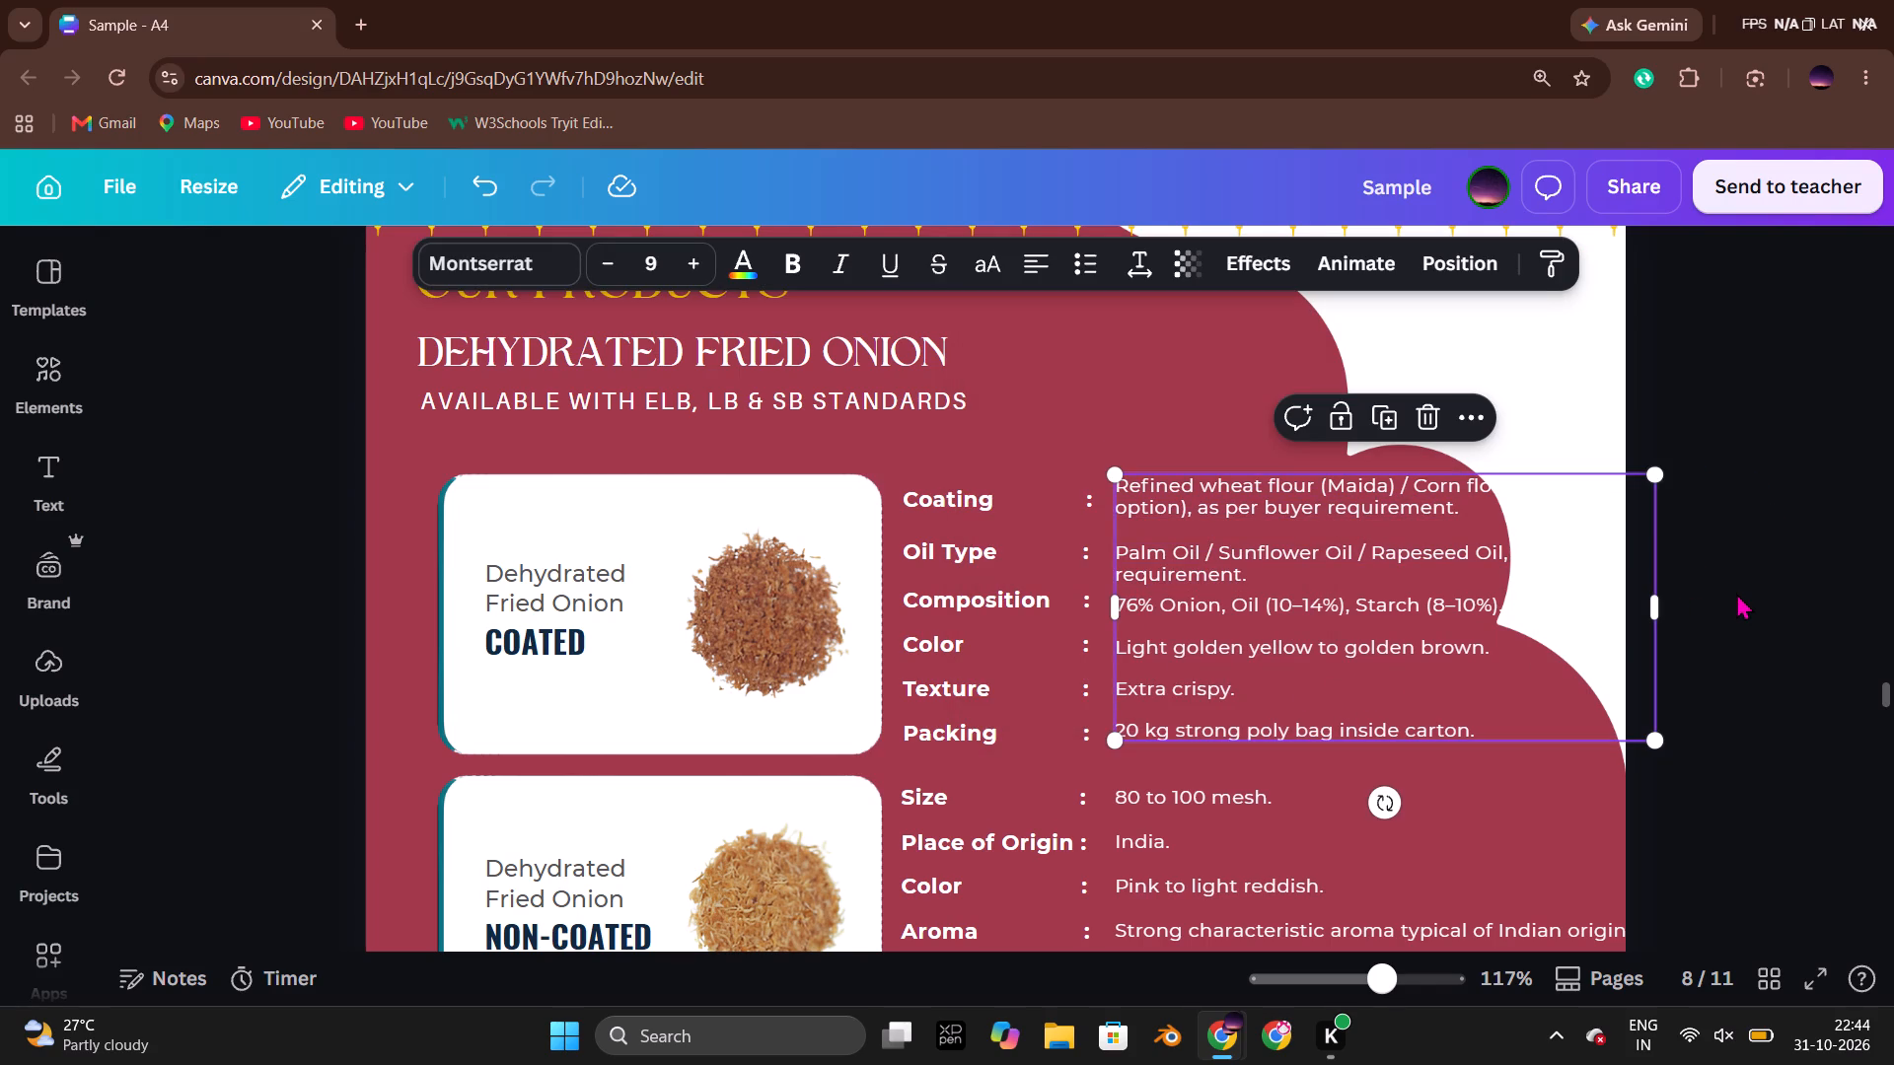
pyautogui.click(1736, 593)
pyautogui.click(1359, 670)
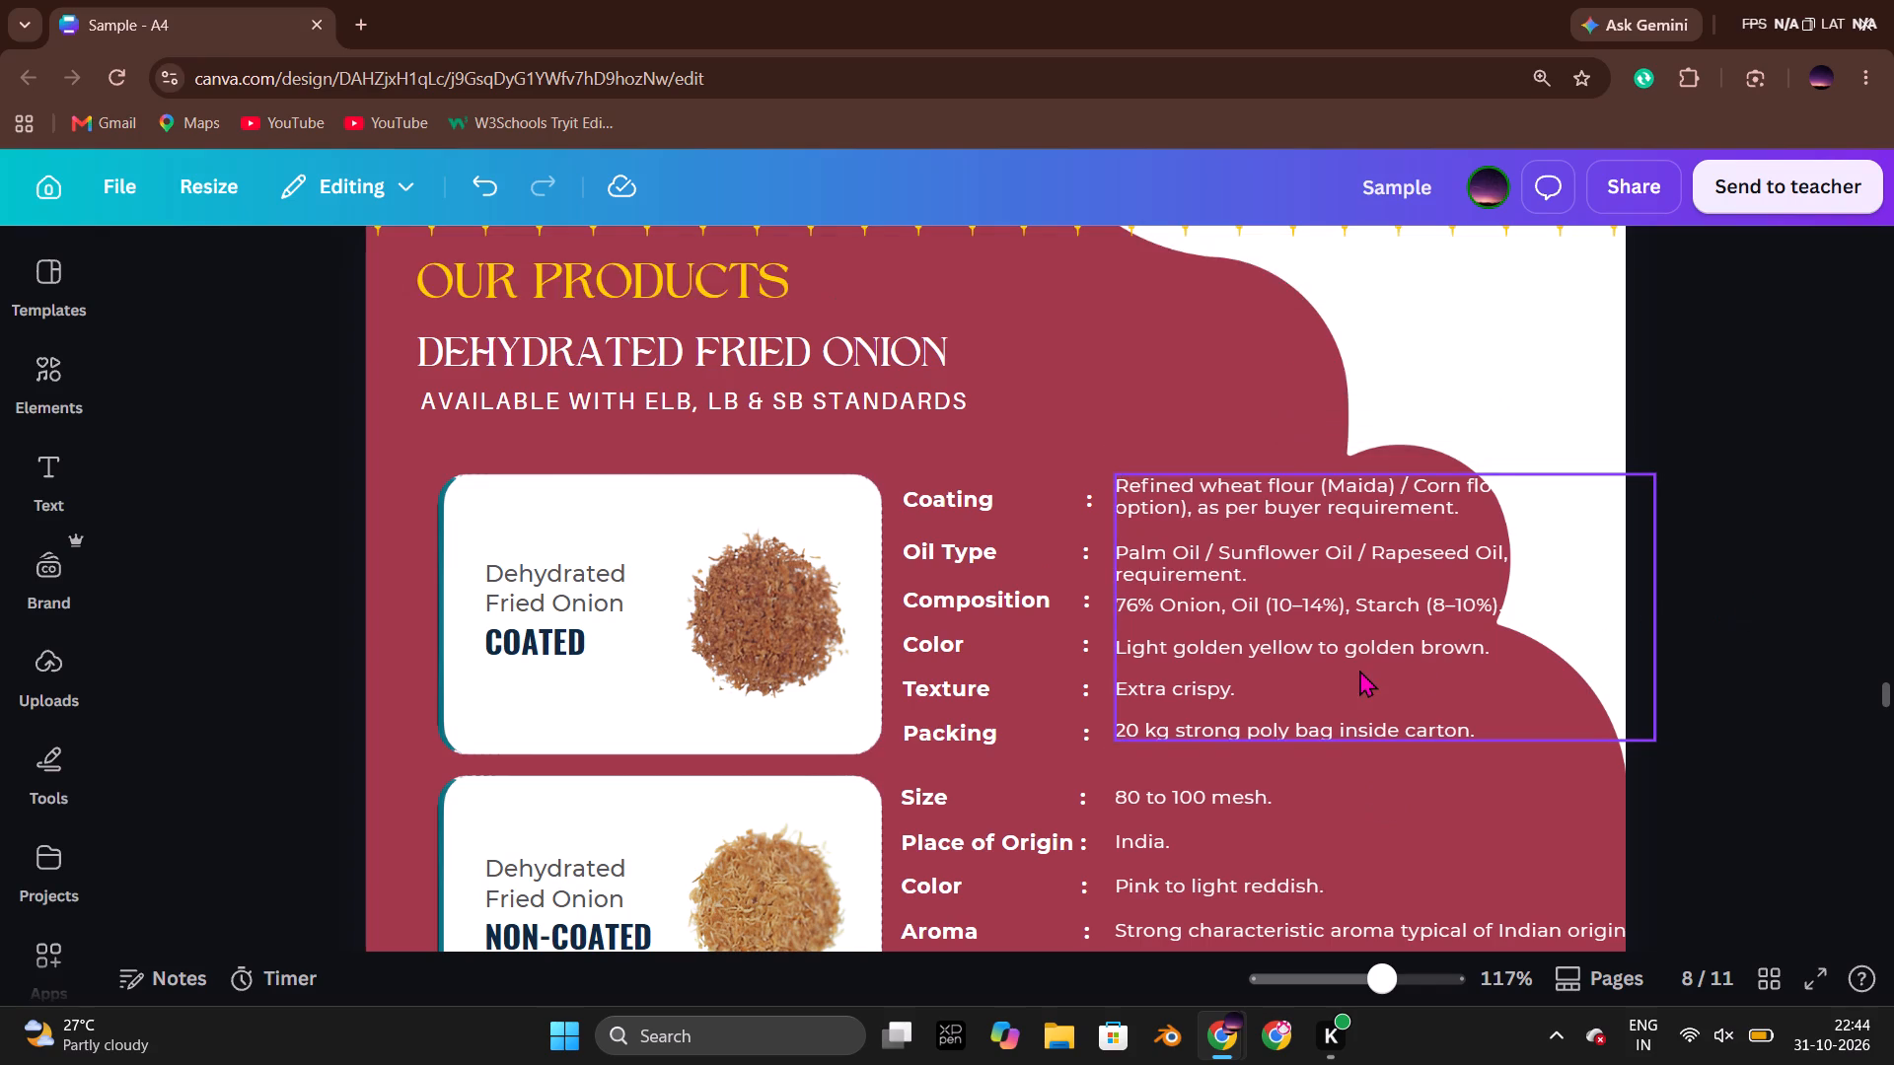
pyautogui.click(1139, 276)
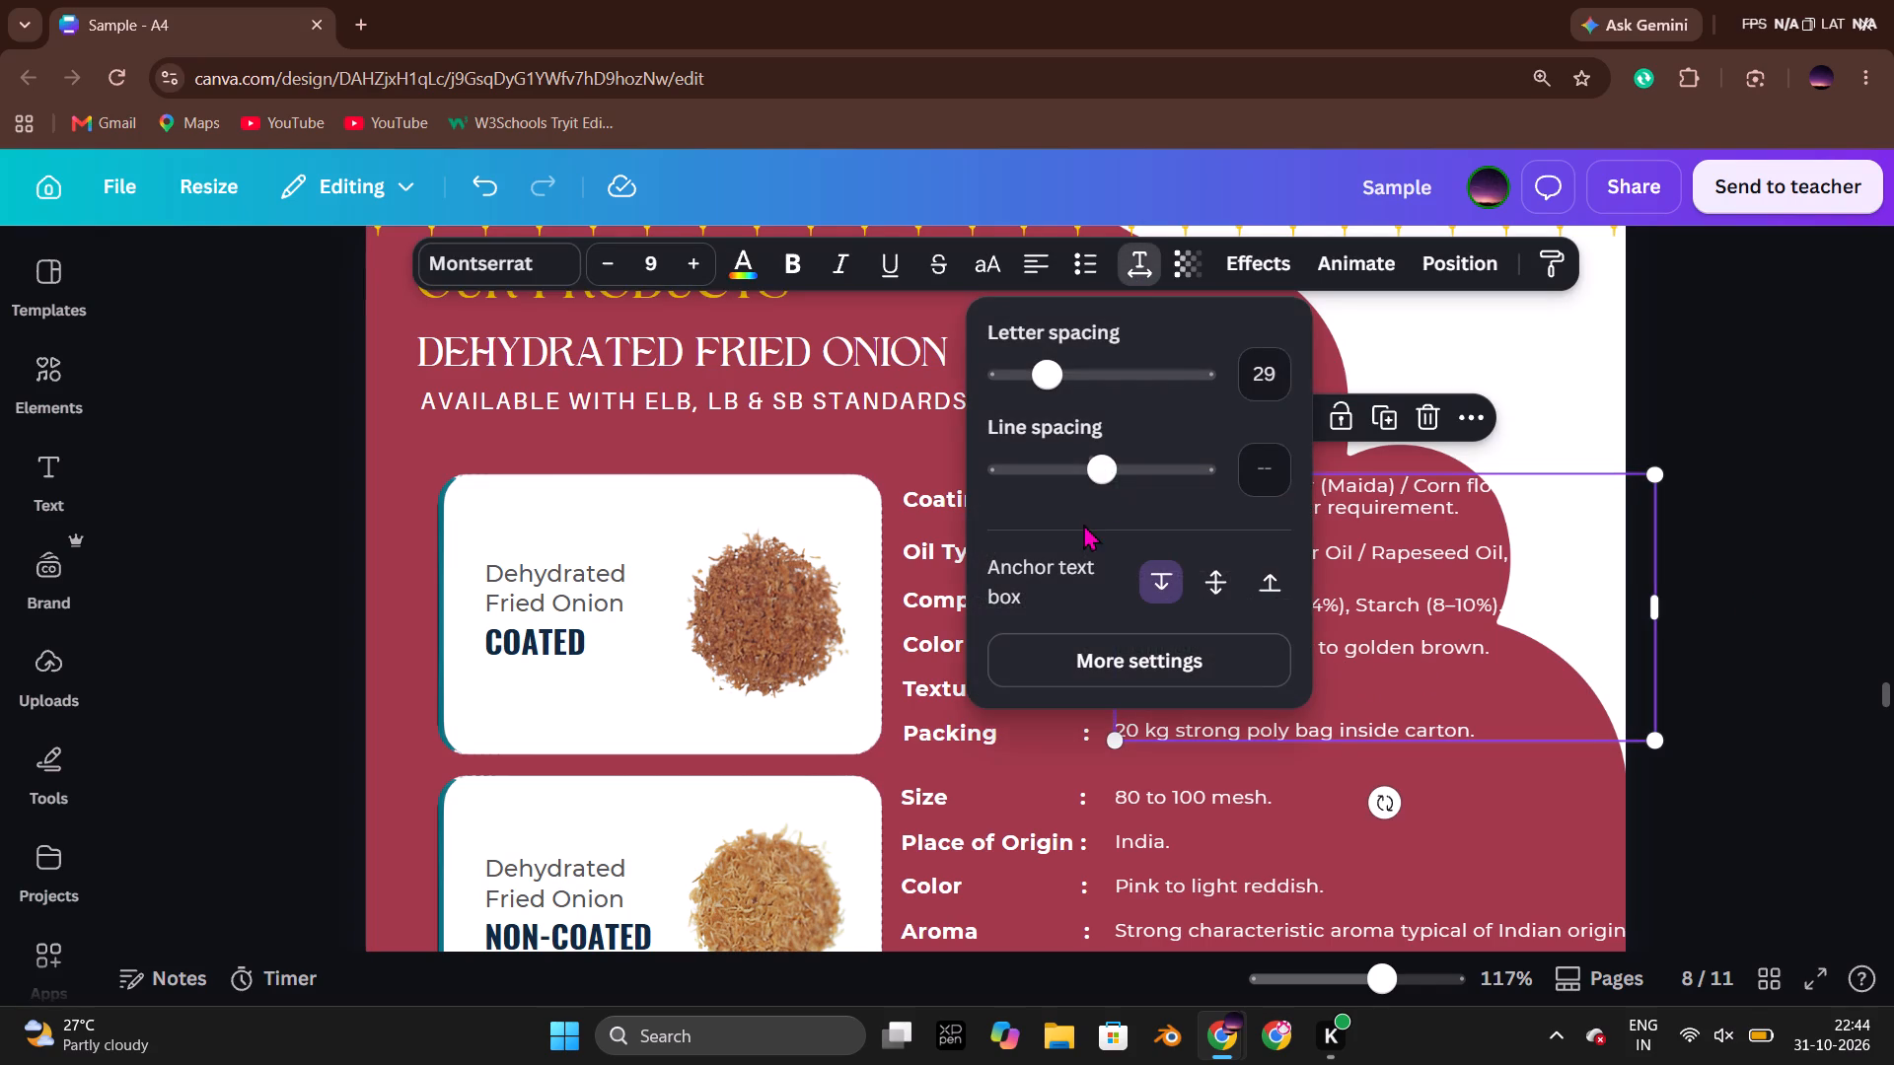
pyautogui.moveTo(1101, 473); pyautogui.dragTo(1113, 473)
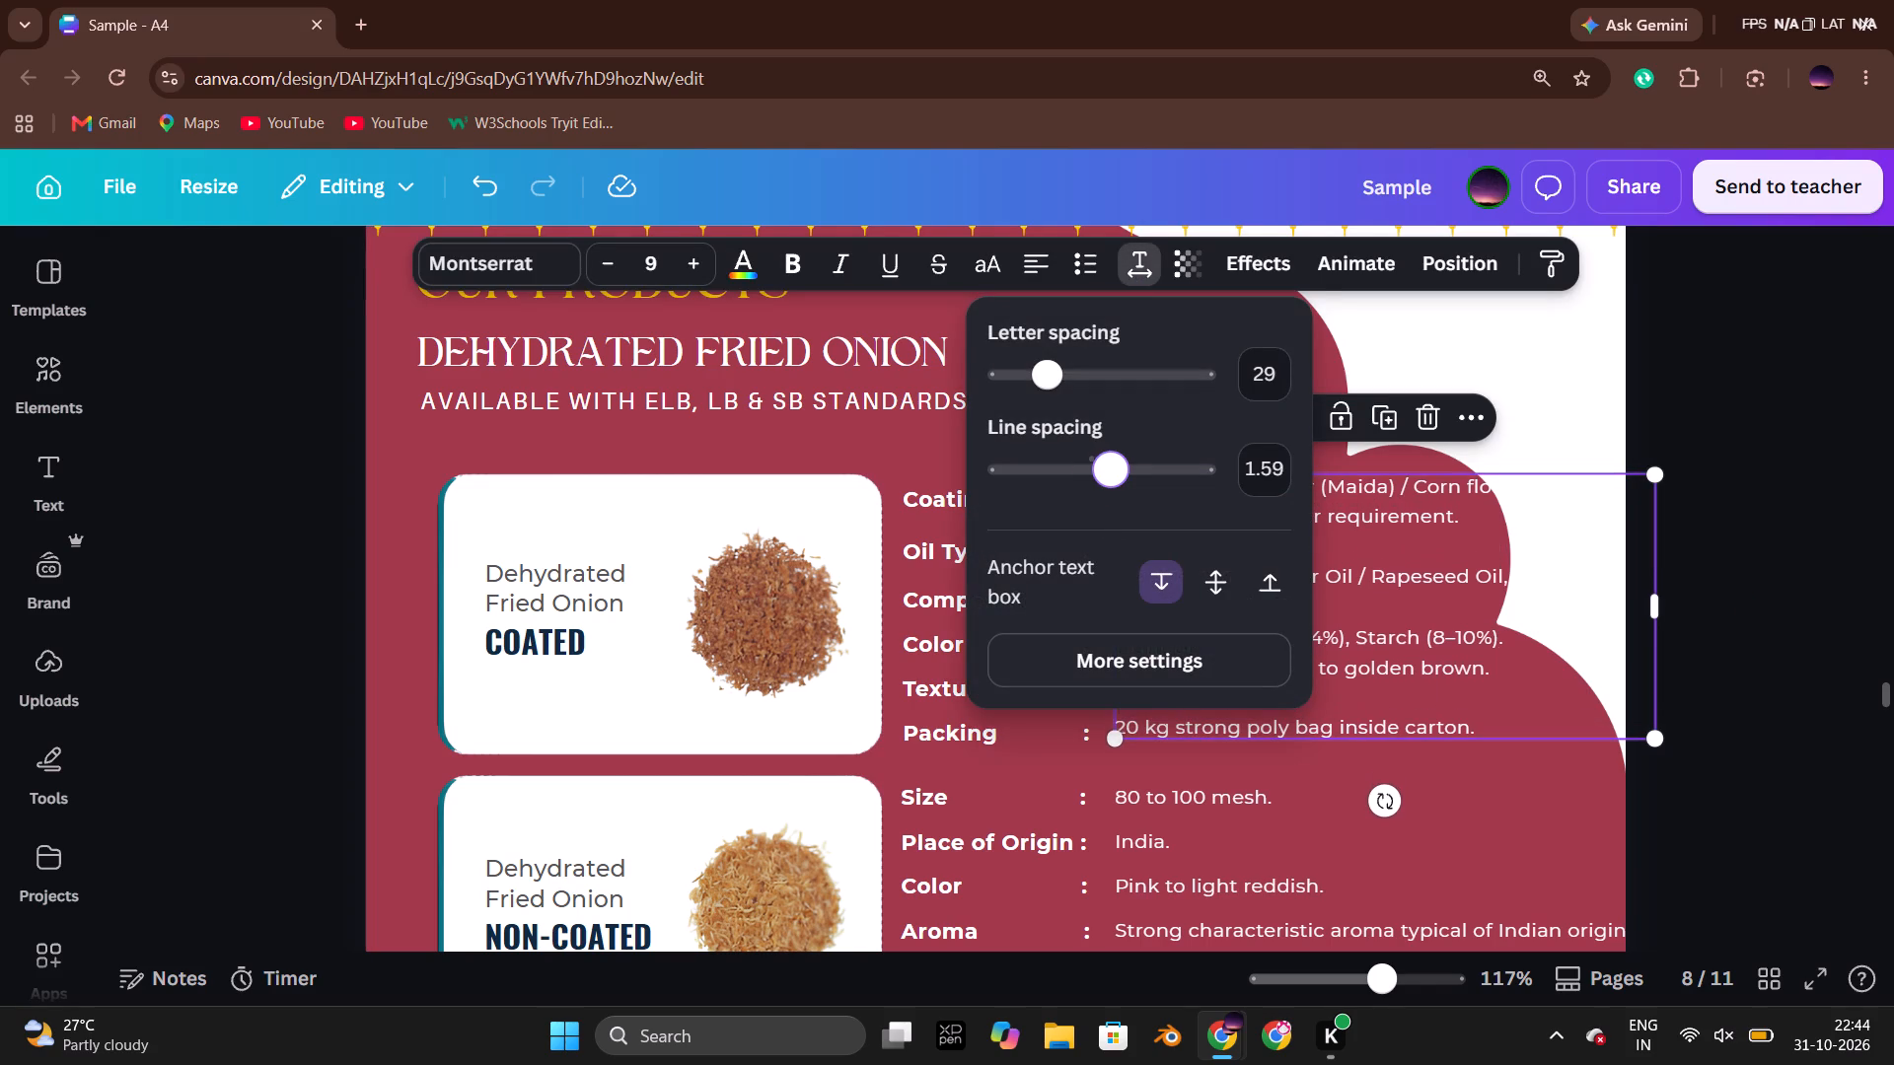
pyautogui.moveTo(1113, 473); pyautogui.dragTo(1119, 475)
pyautogui.click(1263, 478)
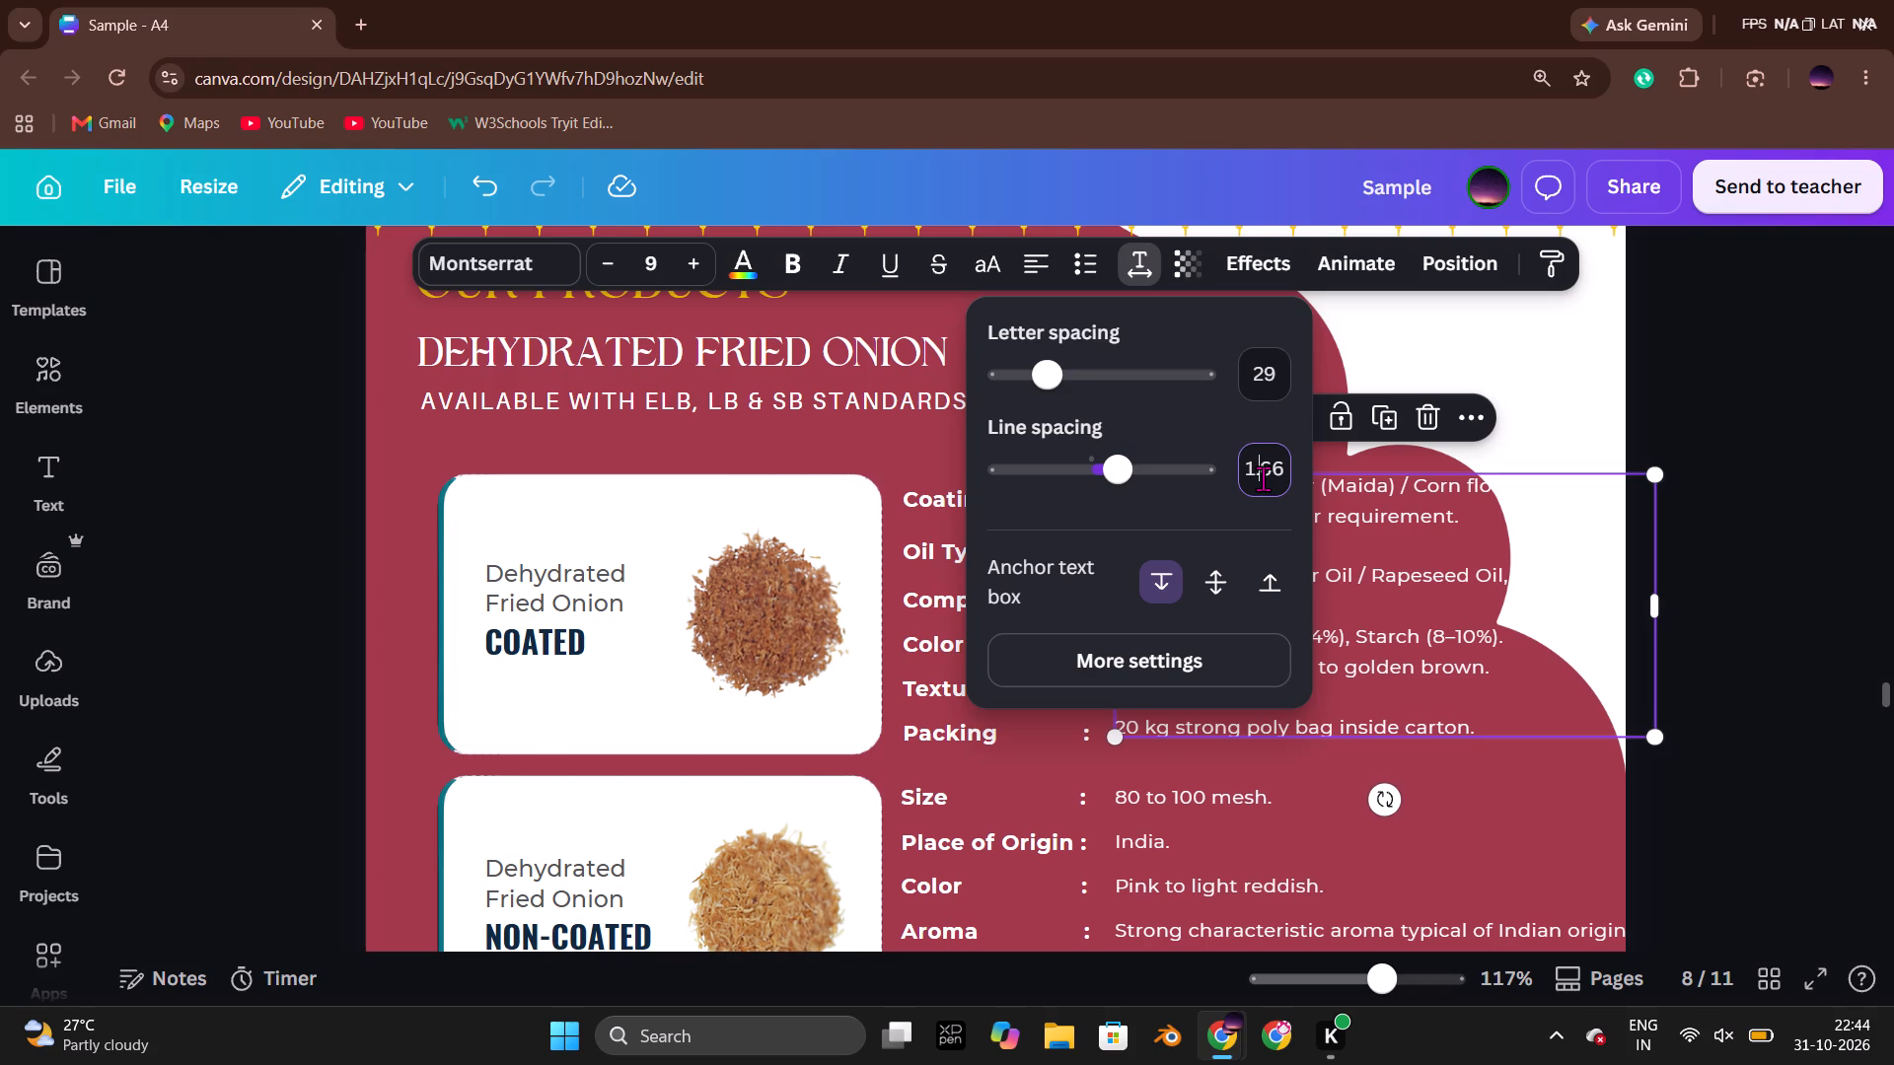
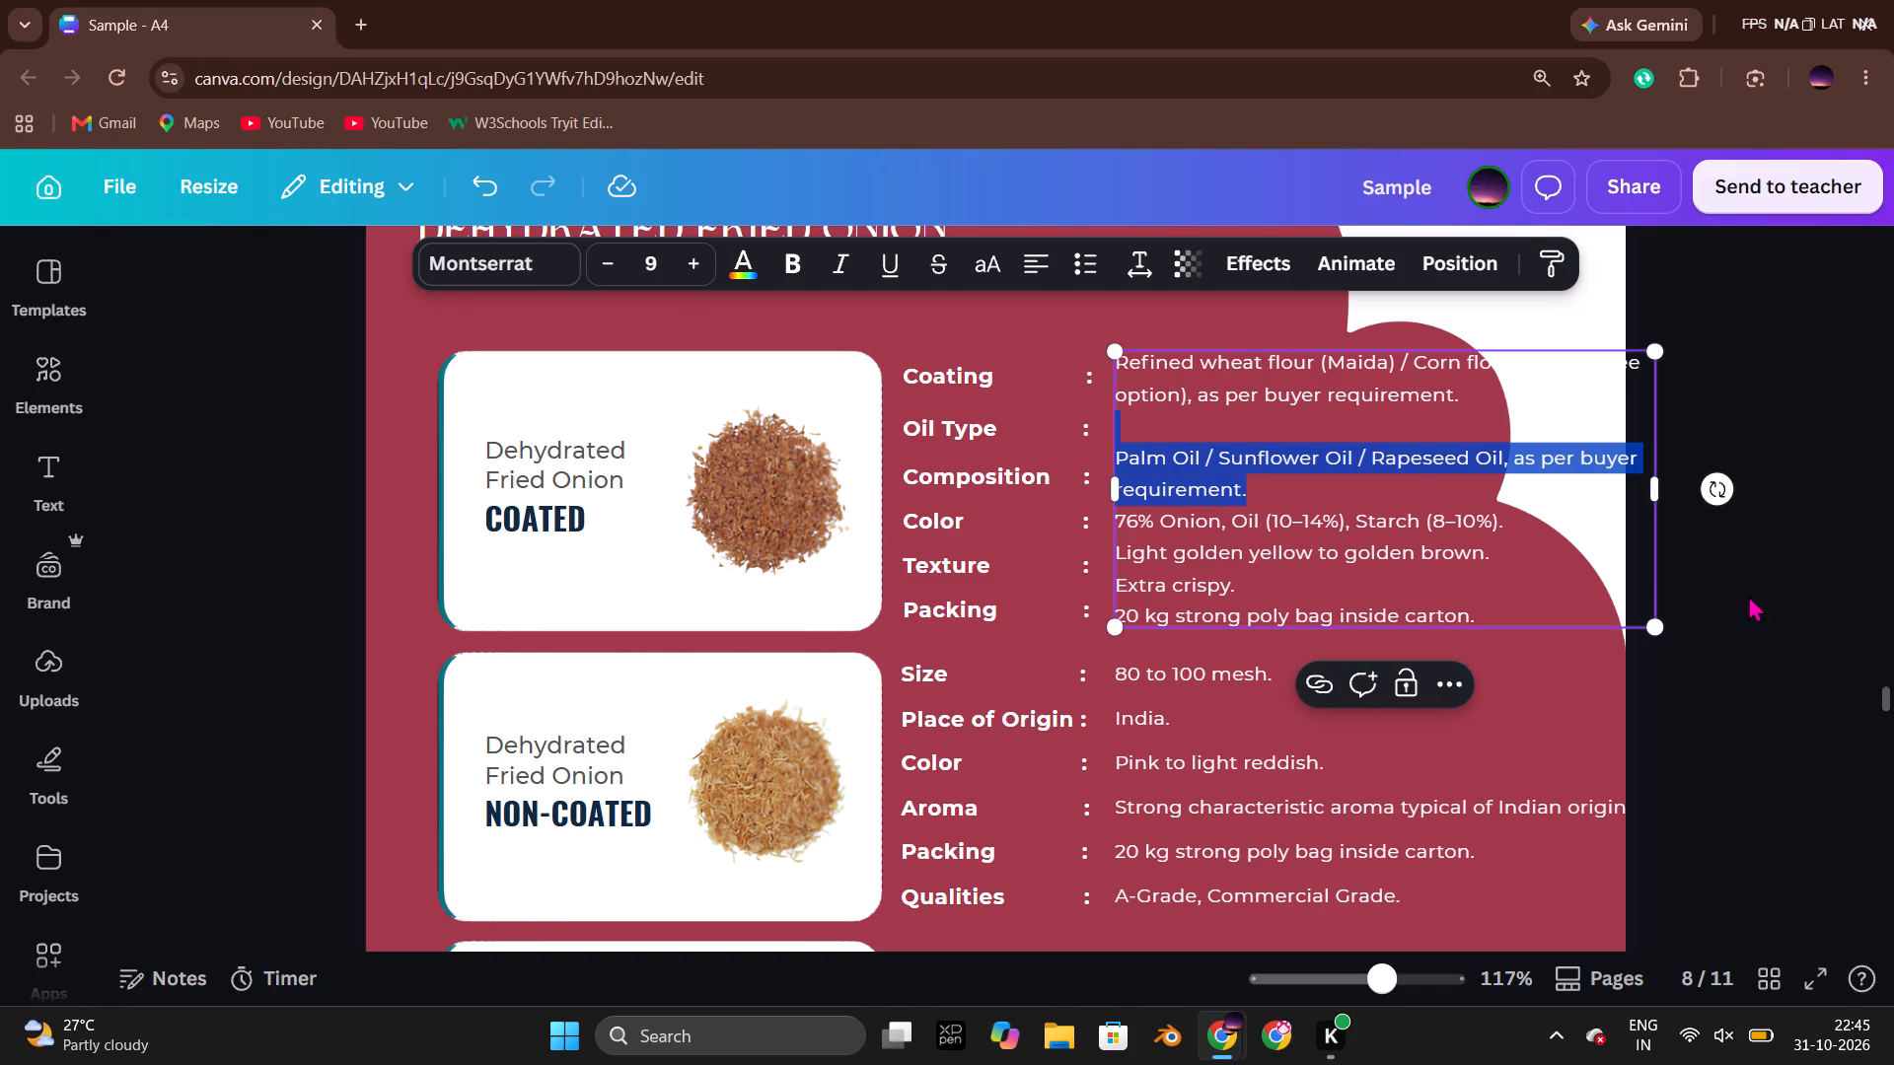
pyautogui.click(1761, 596)
pyautogui.hotkey('ctrl', 'z')
pyautogui.hotkey('ctrl', 'z')
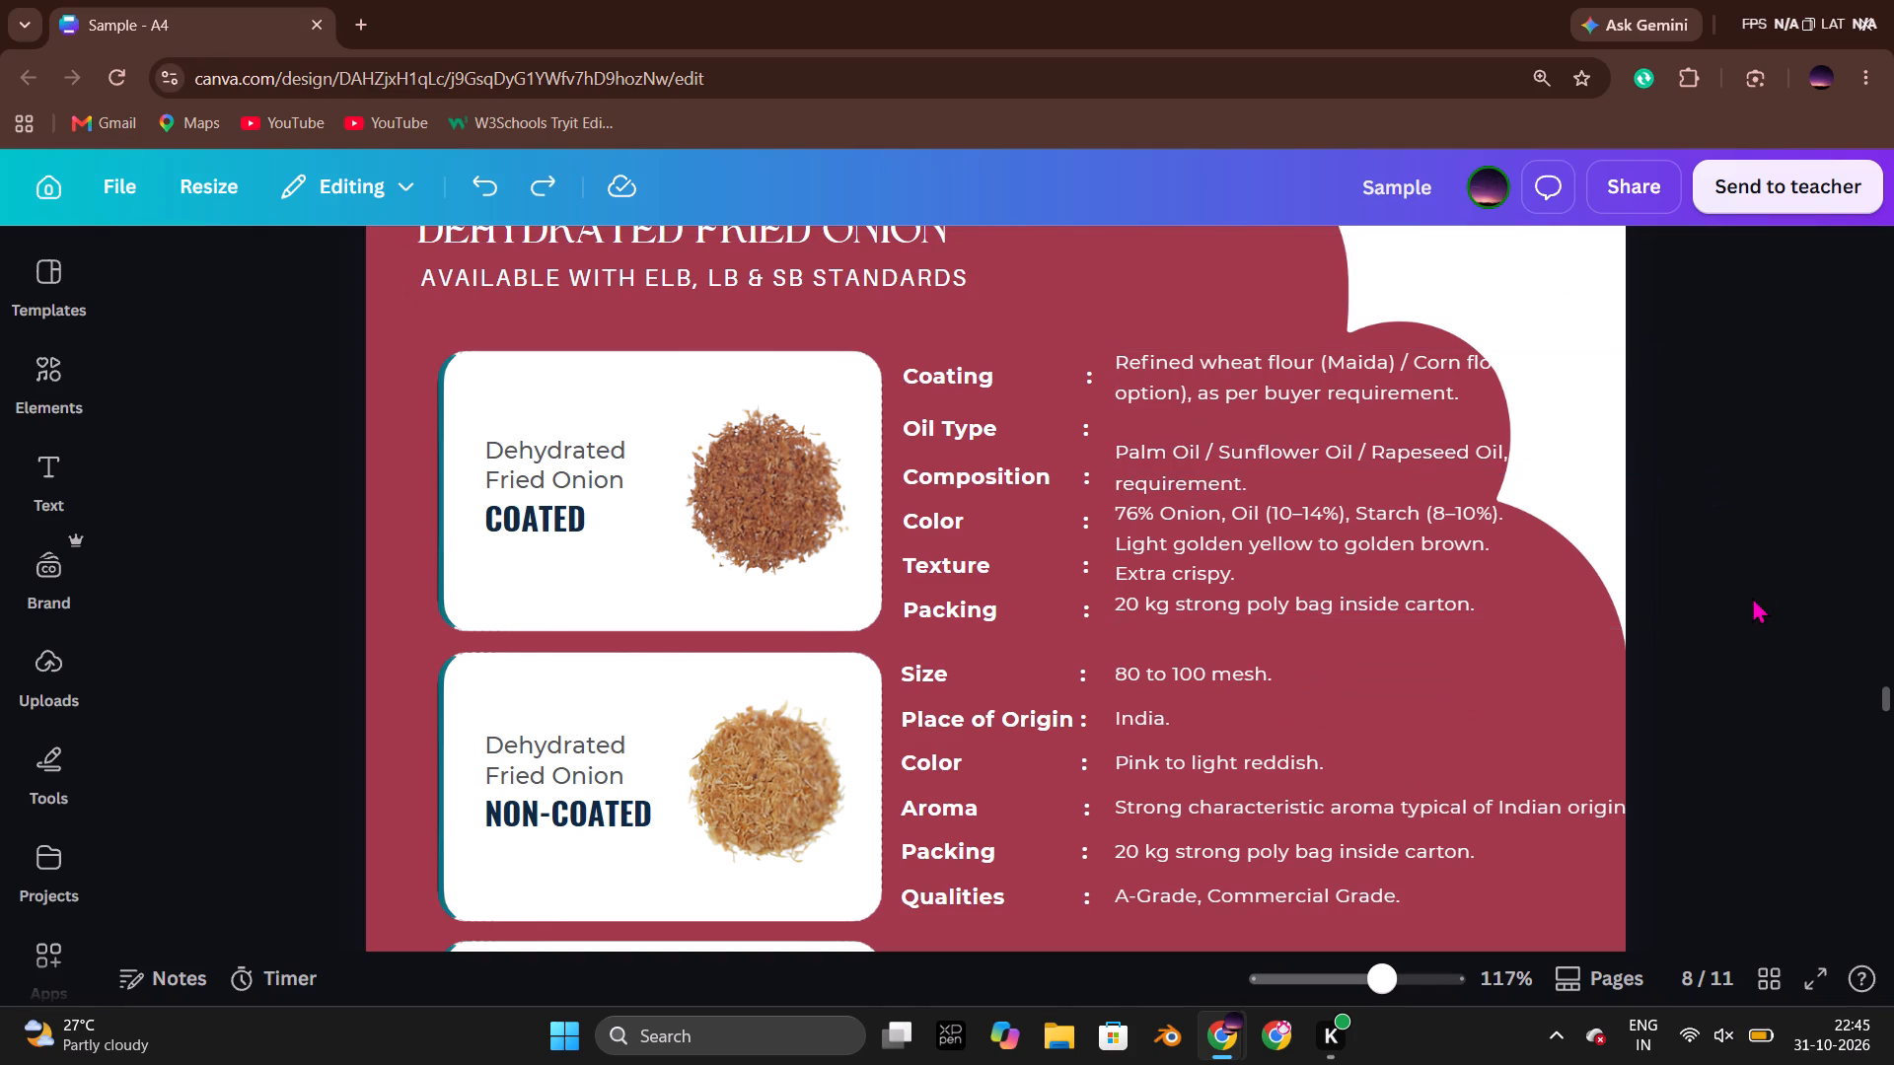
pyautogui.hotkey('ctrl', 'z')
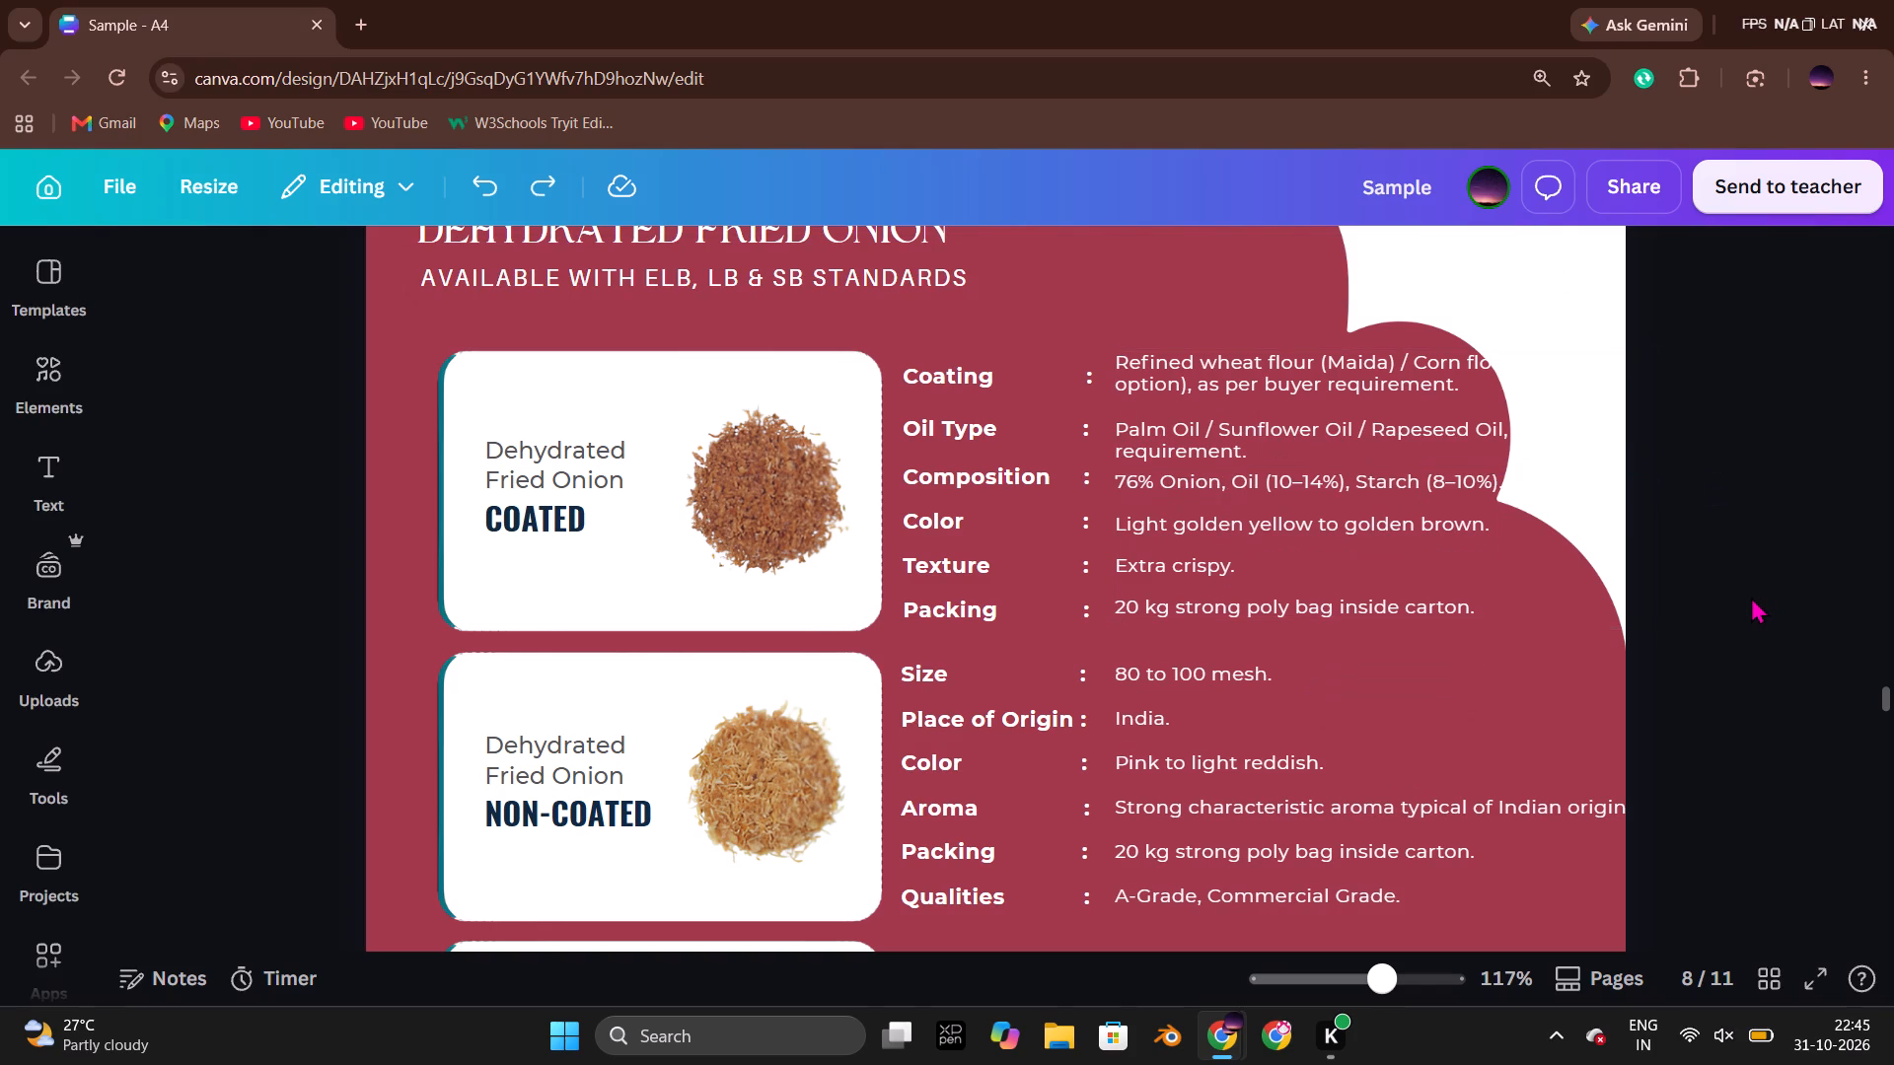
pyautogui.hotkey('ctrl', 'z')
# Nudge the Coated row's values text box slightly left, closer to the colons, keeping its height on the page.
pyautogui.click(1269, 580)
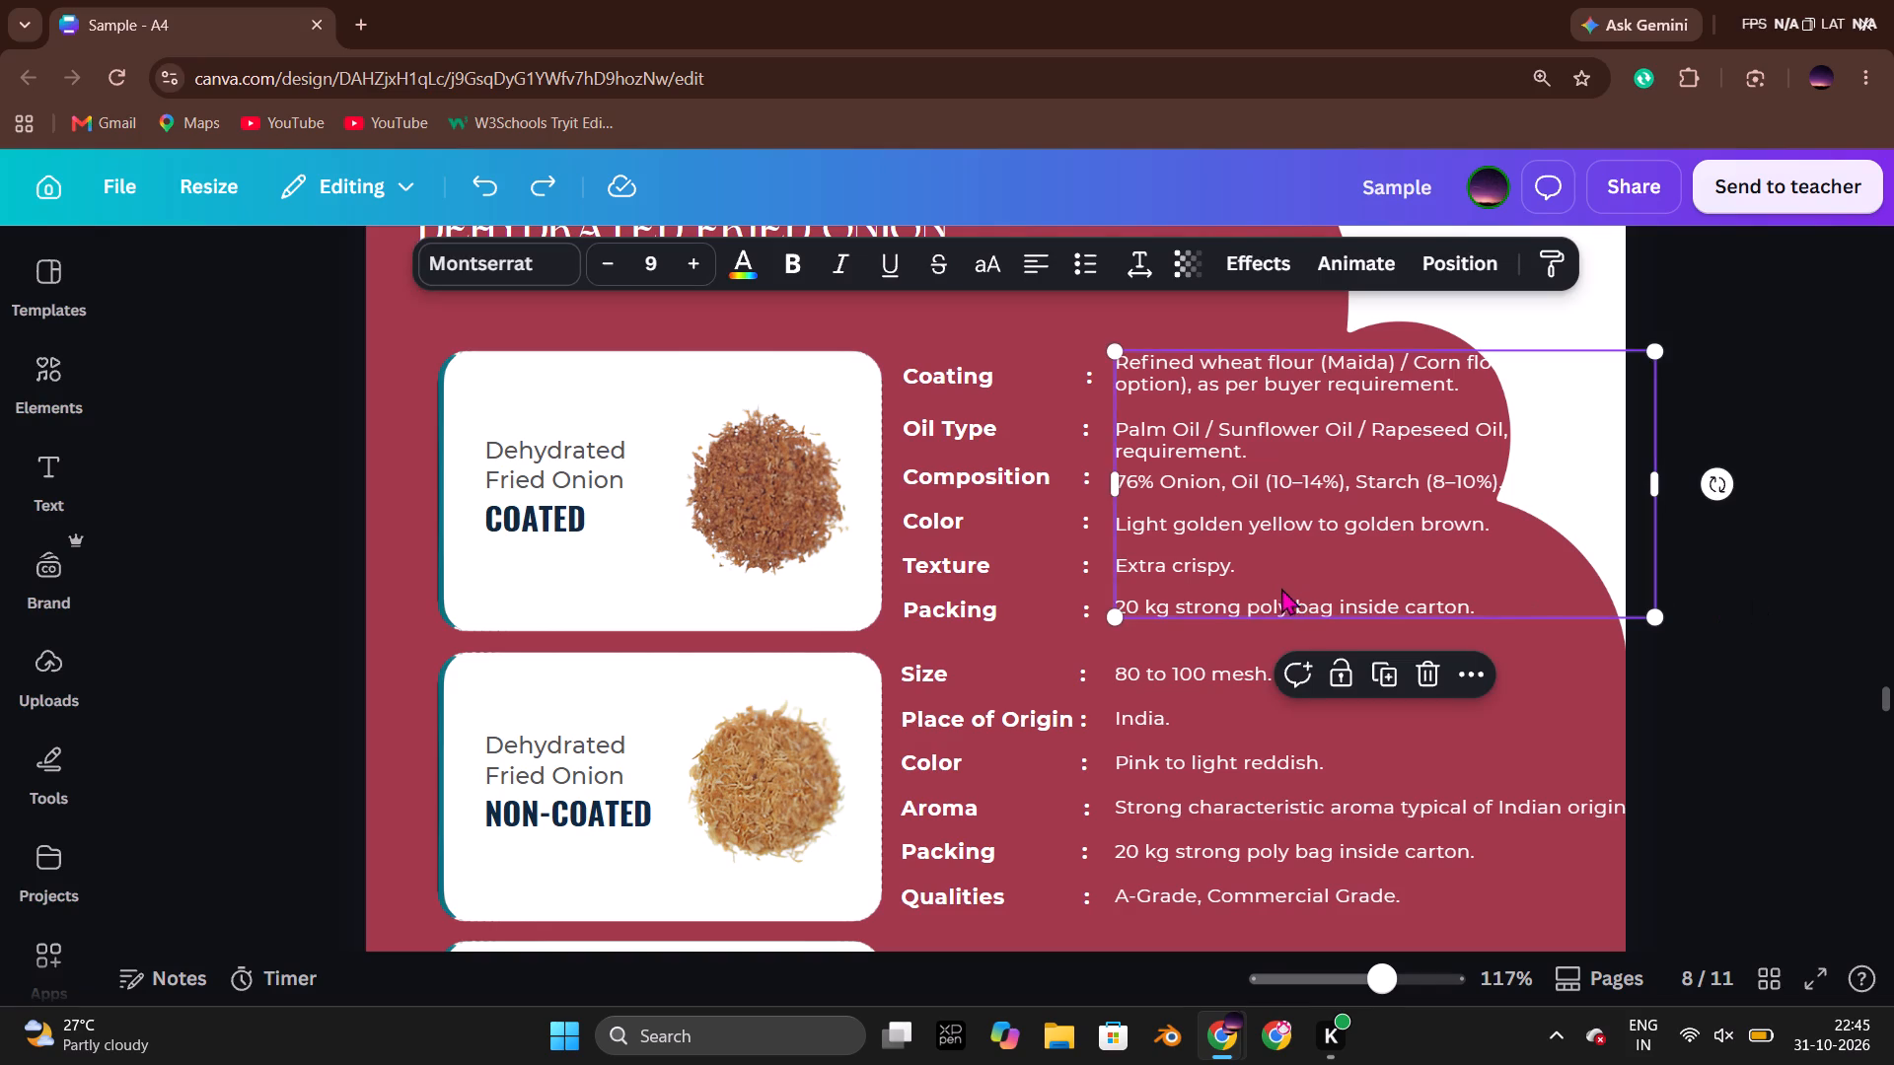
pyautogui.press('Down')
pyautogui.press('Left')
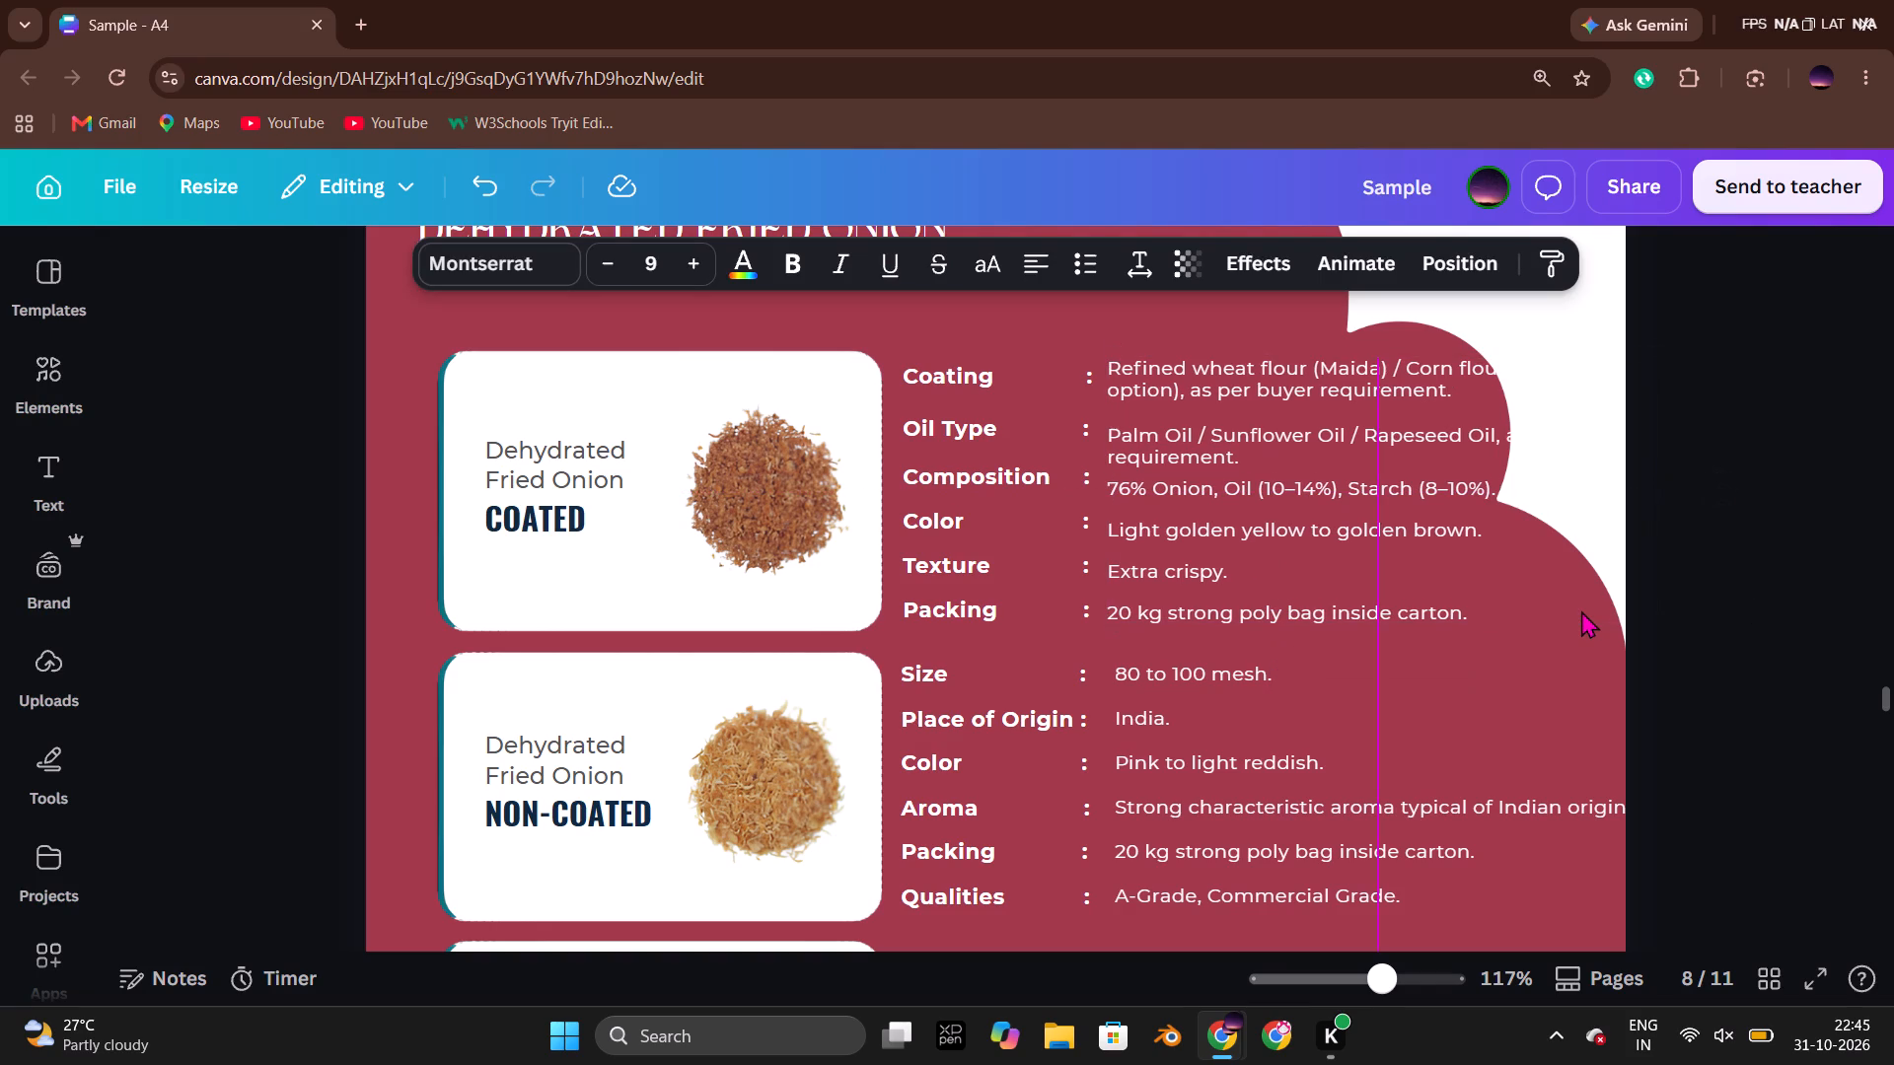
pyautogui.press('Up')
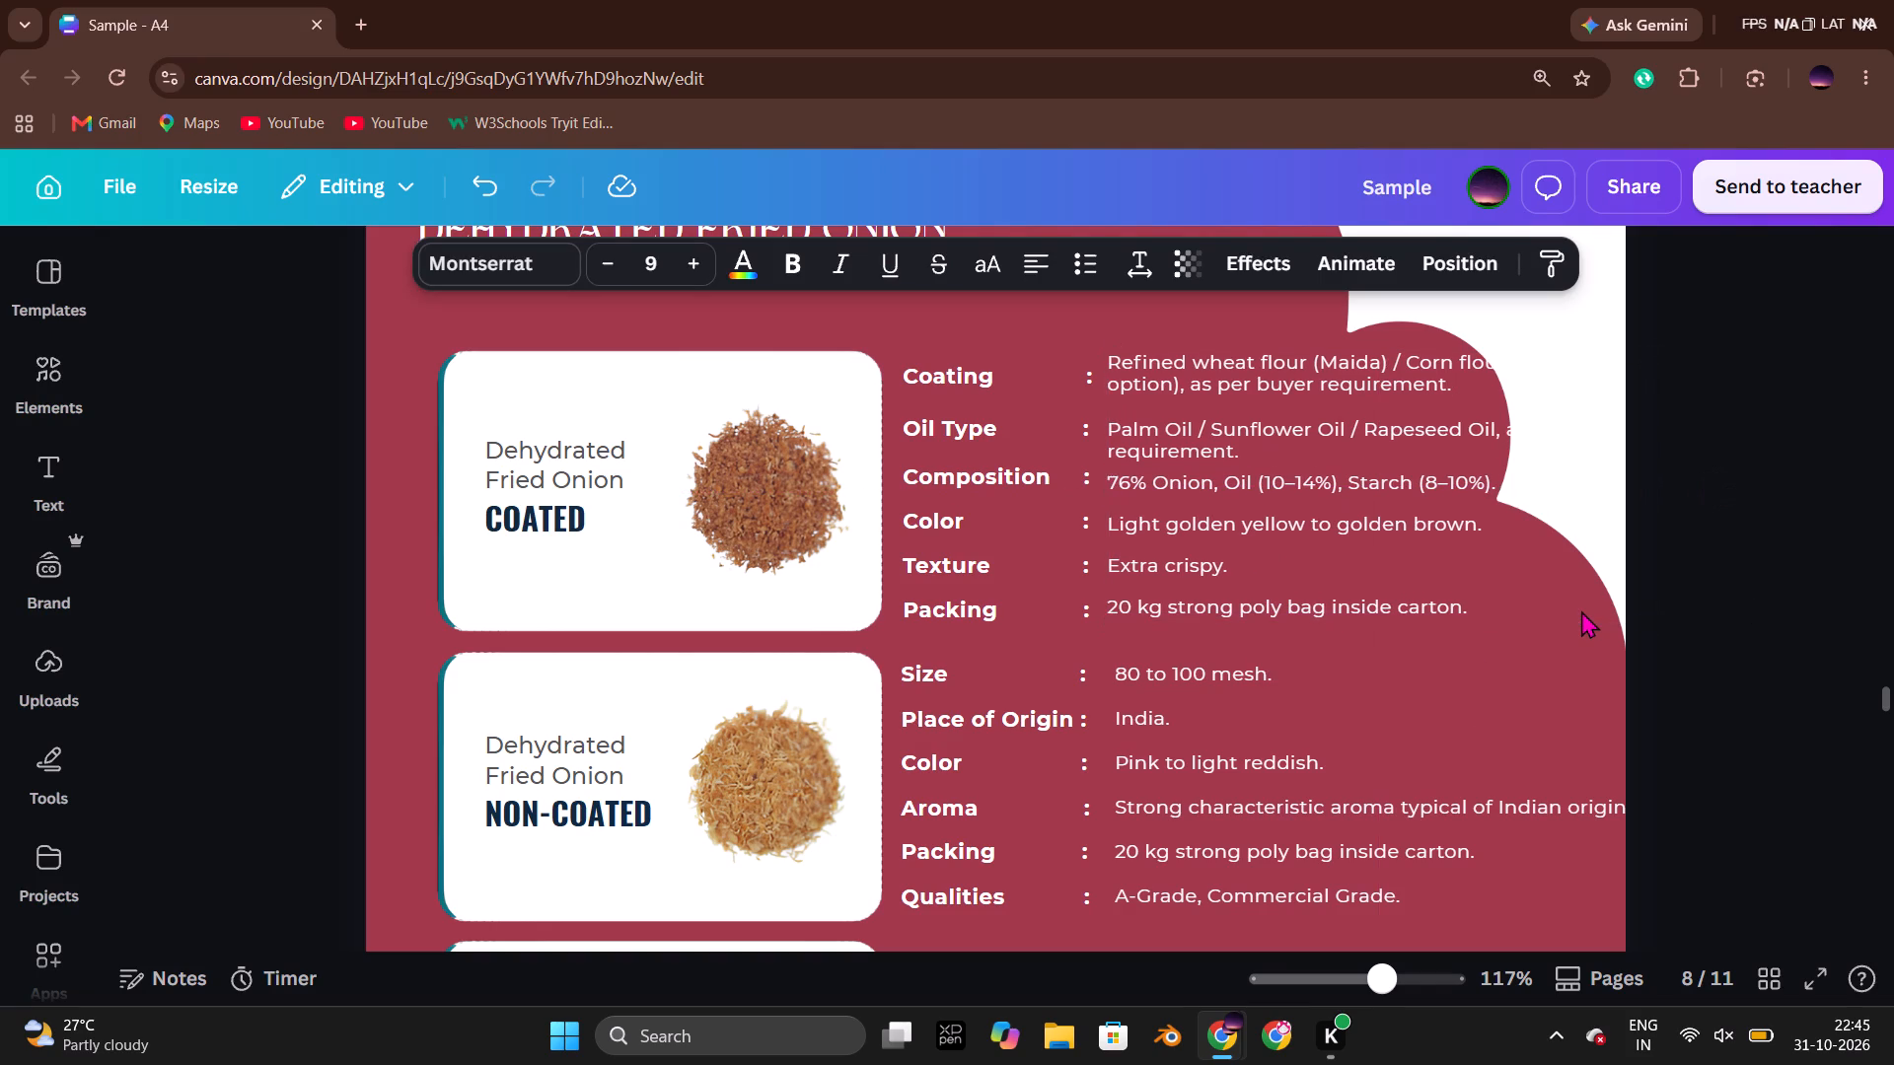
pyautogui.click(1809, 598)
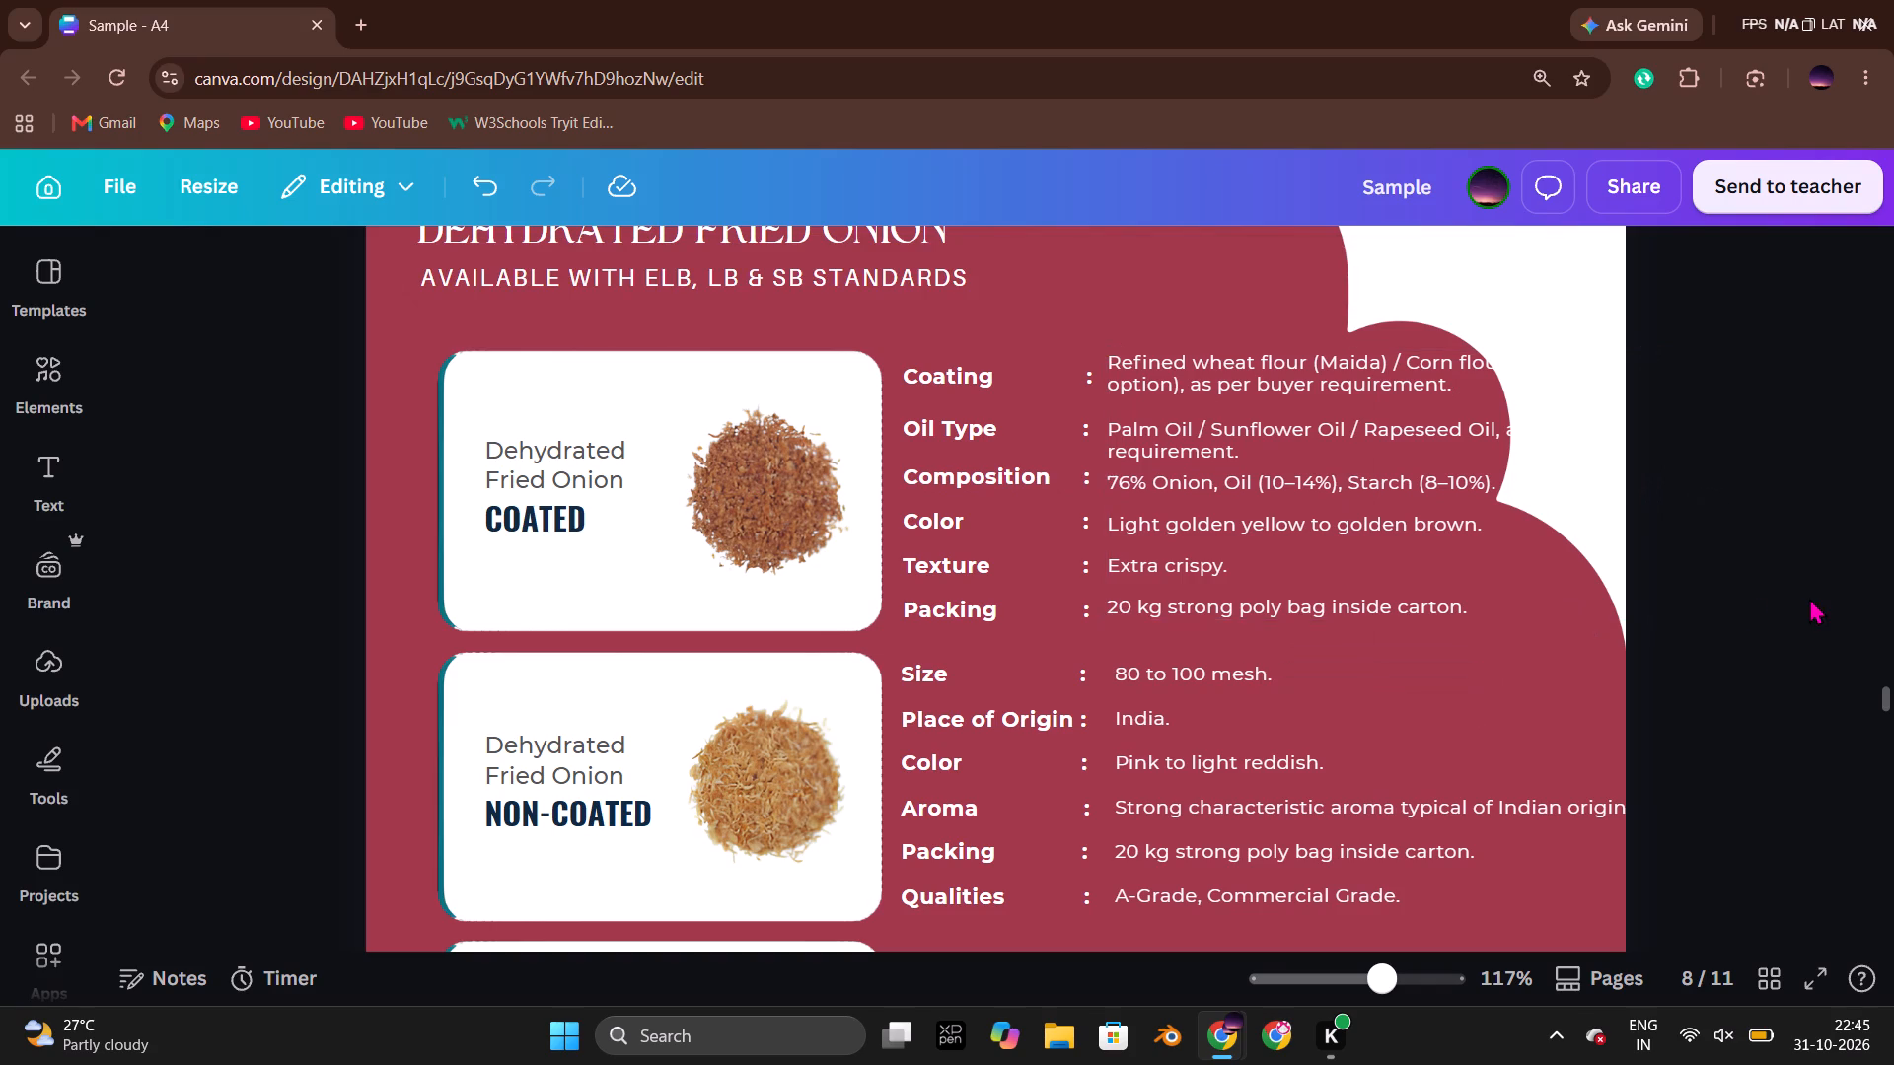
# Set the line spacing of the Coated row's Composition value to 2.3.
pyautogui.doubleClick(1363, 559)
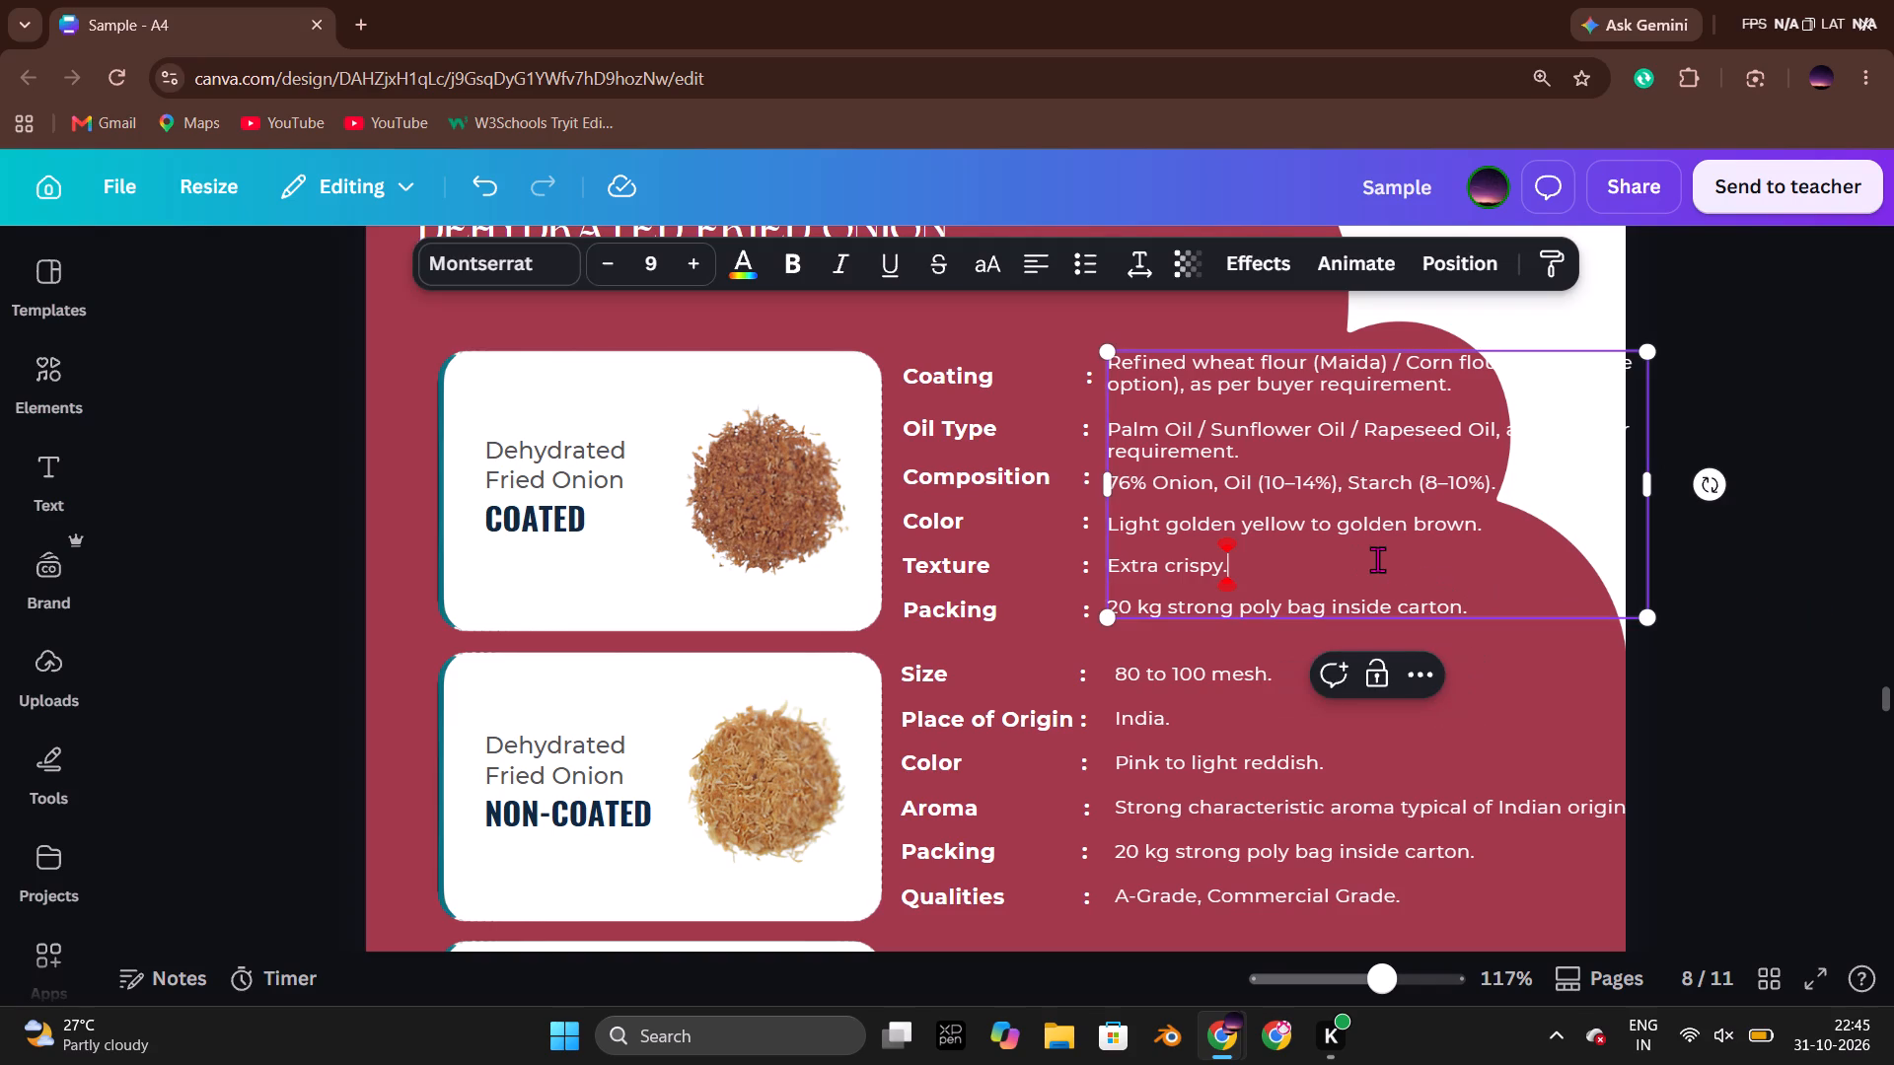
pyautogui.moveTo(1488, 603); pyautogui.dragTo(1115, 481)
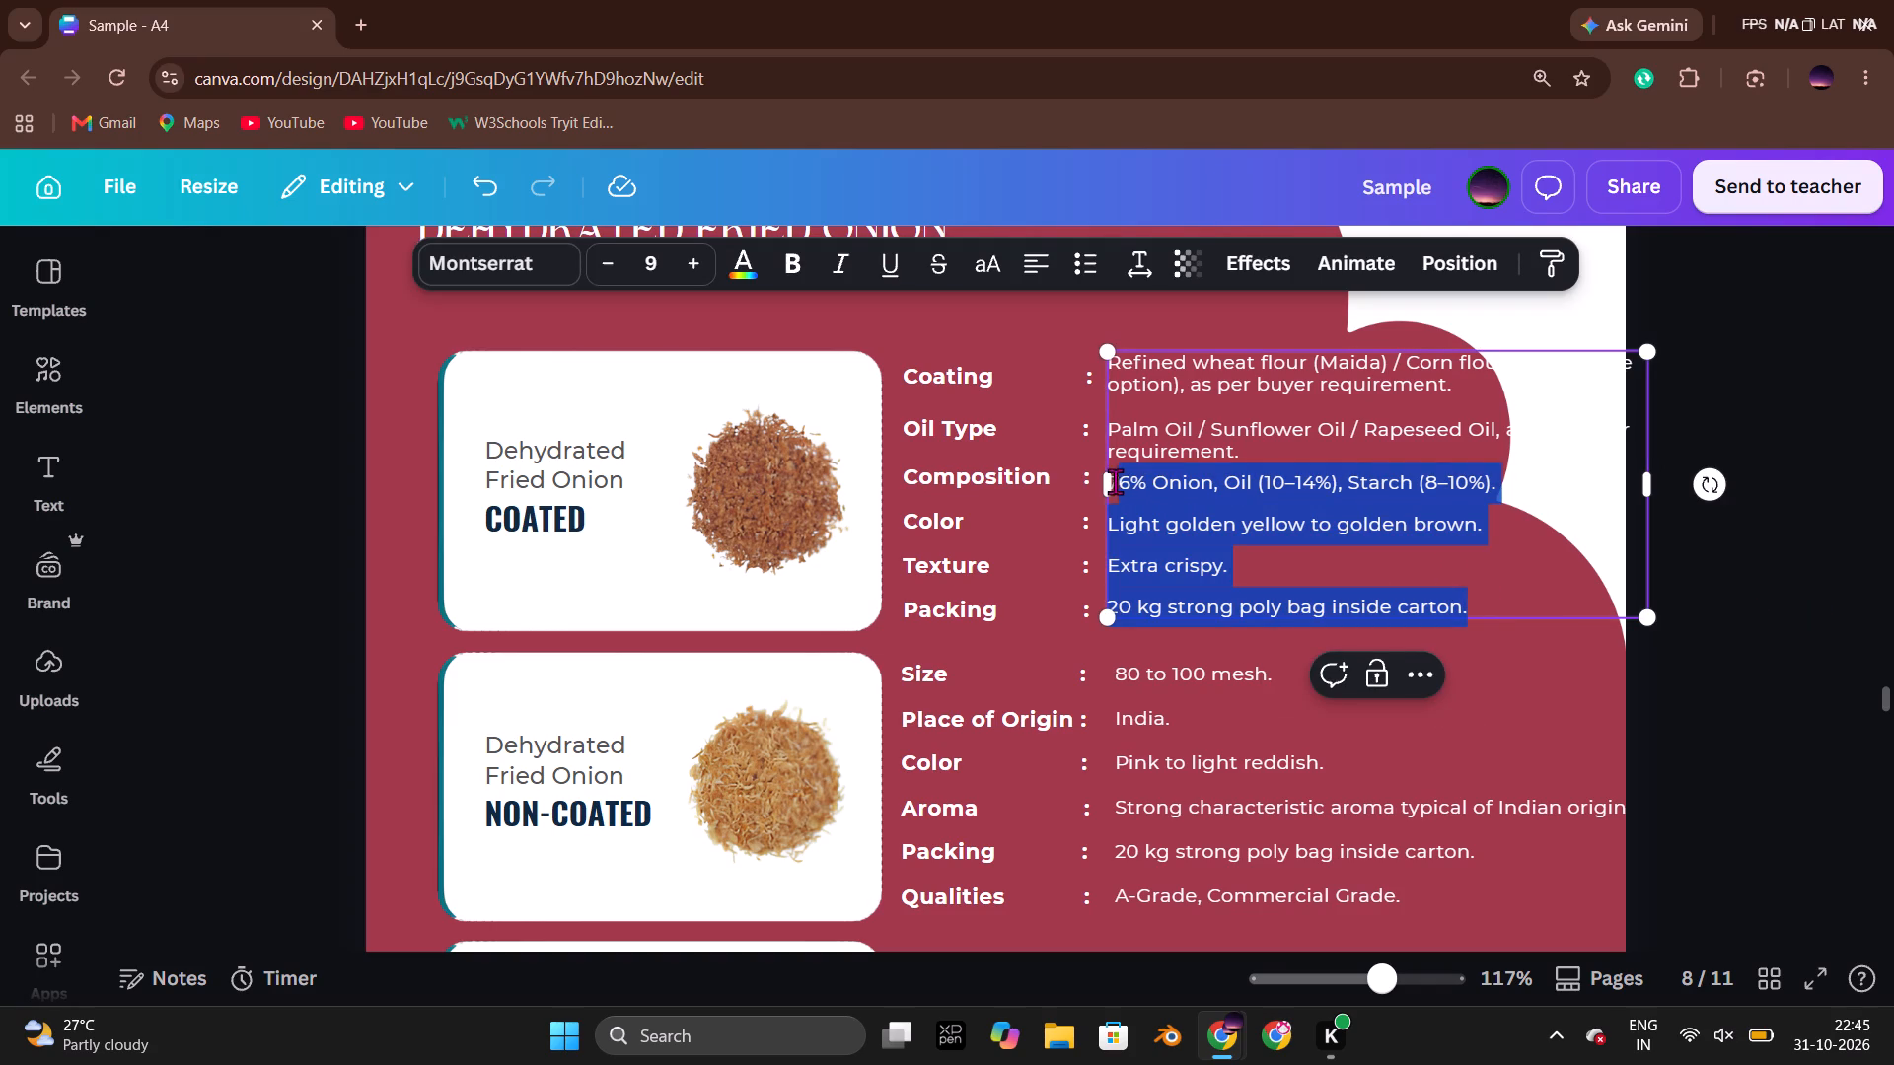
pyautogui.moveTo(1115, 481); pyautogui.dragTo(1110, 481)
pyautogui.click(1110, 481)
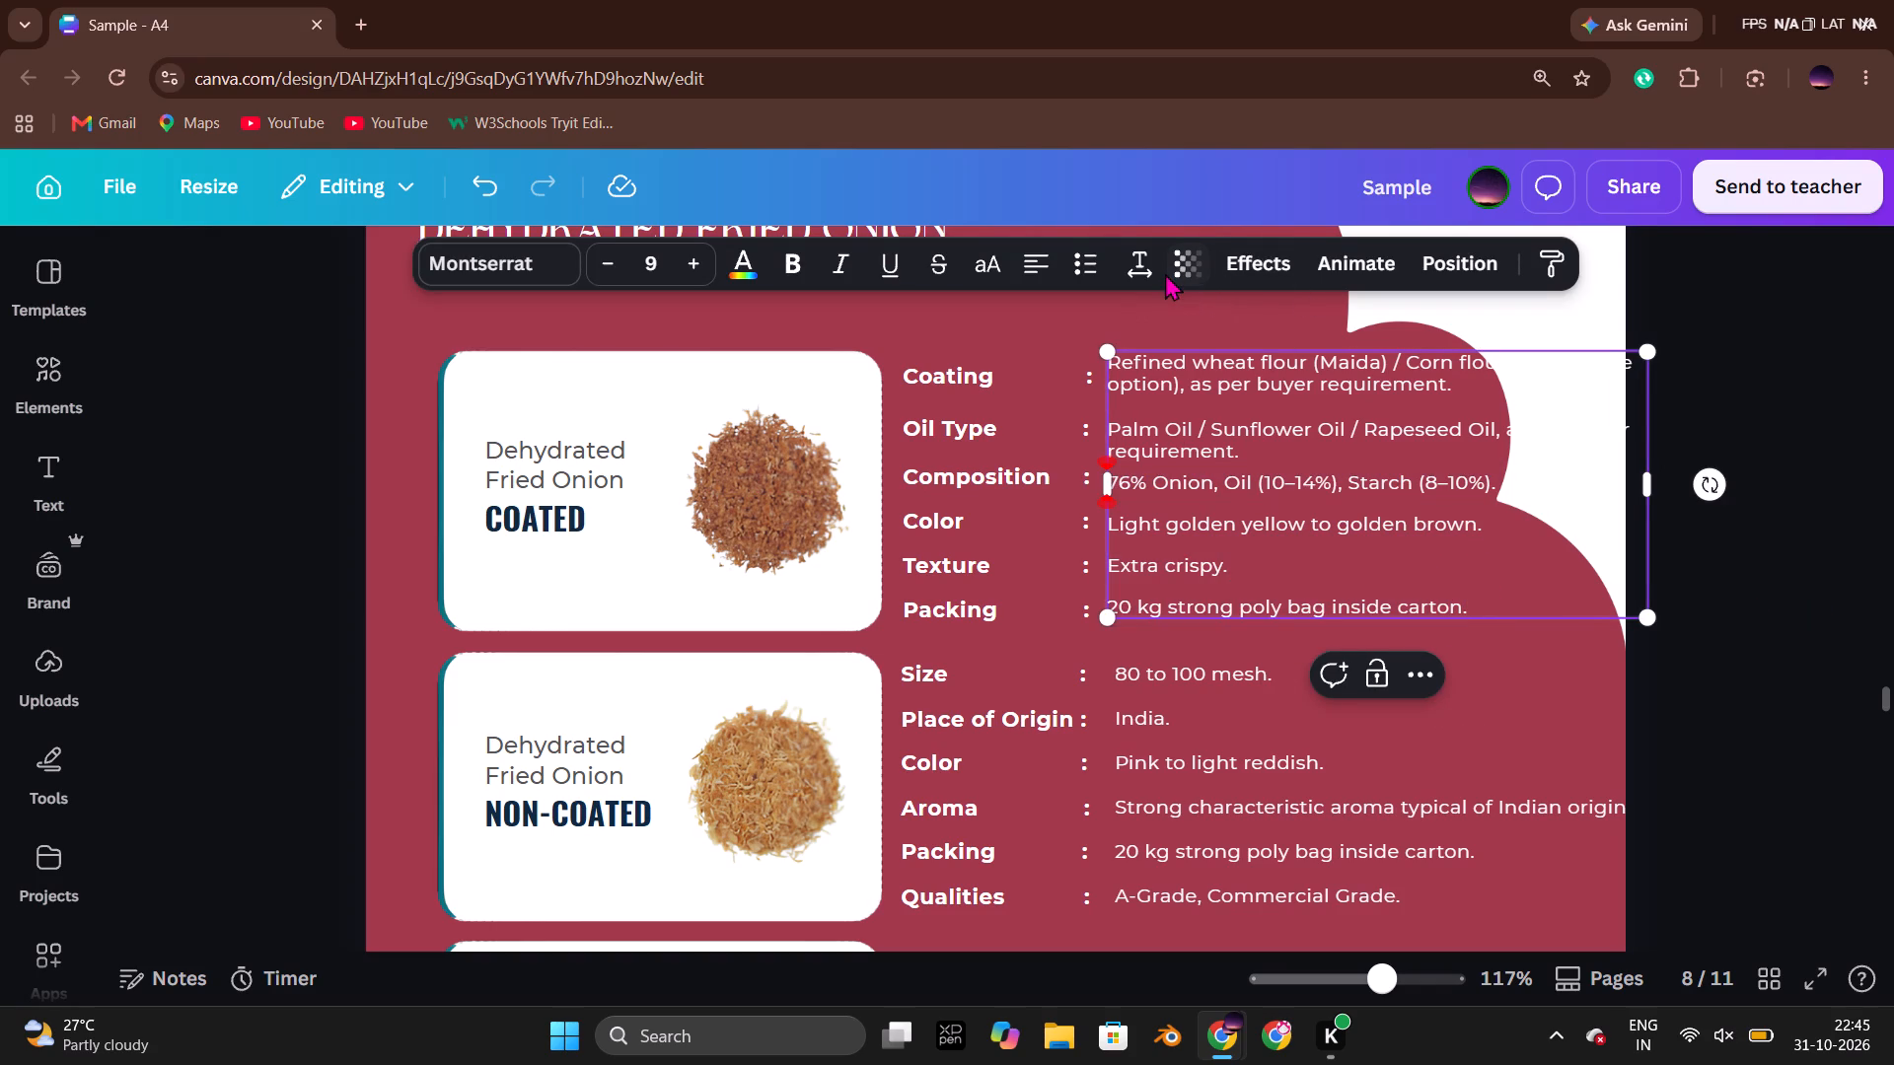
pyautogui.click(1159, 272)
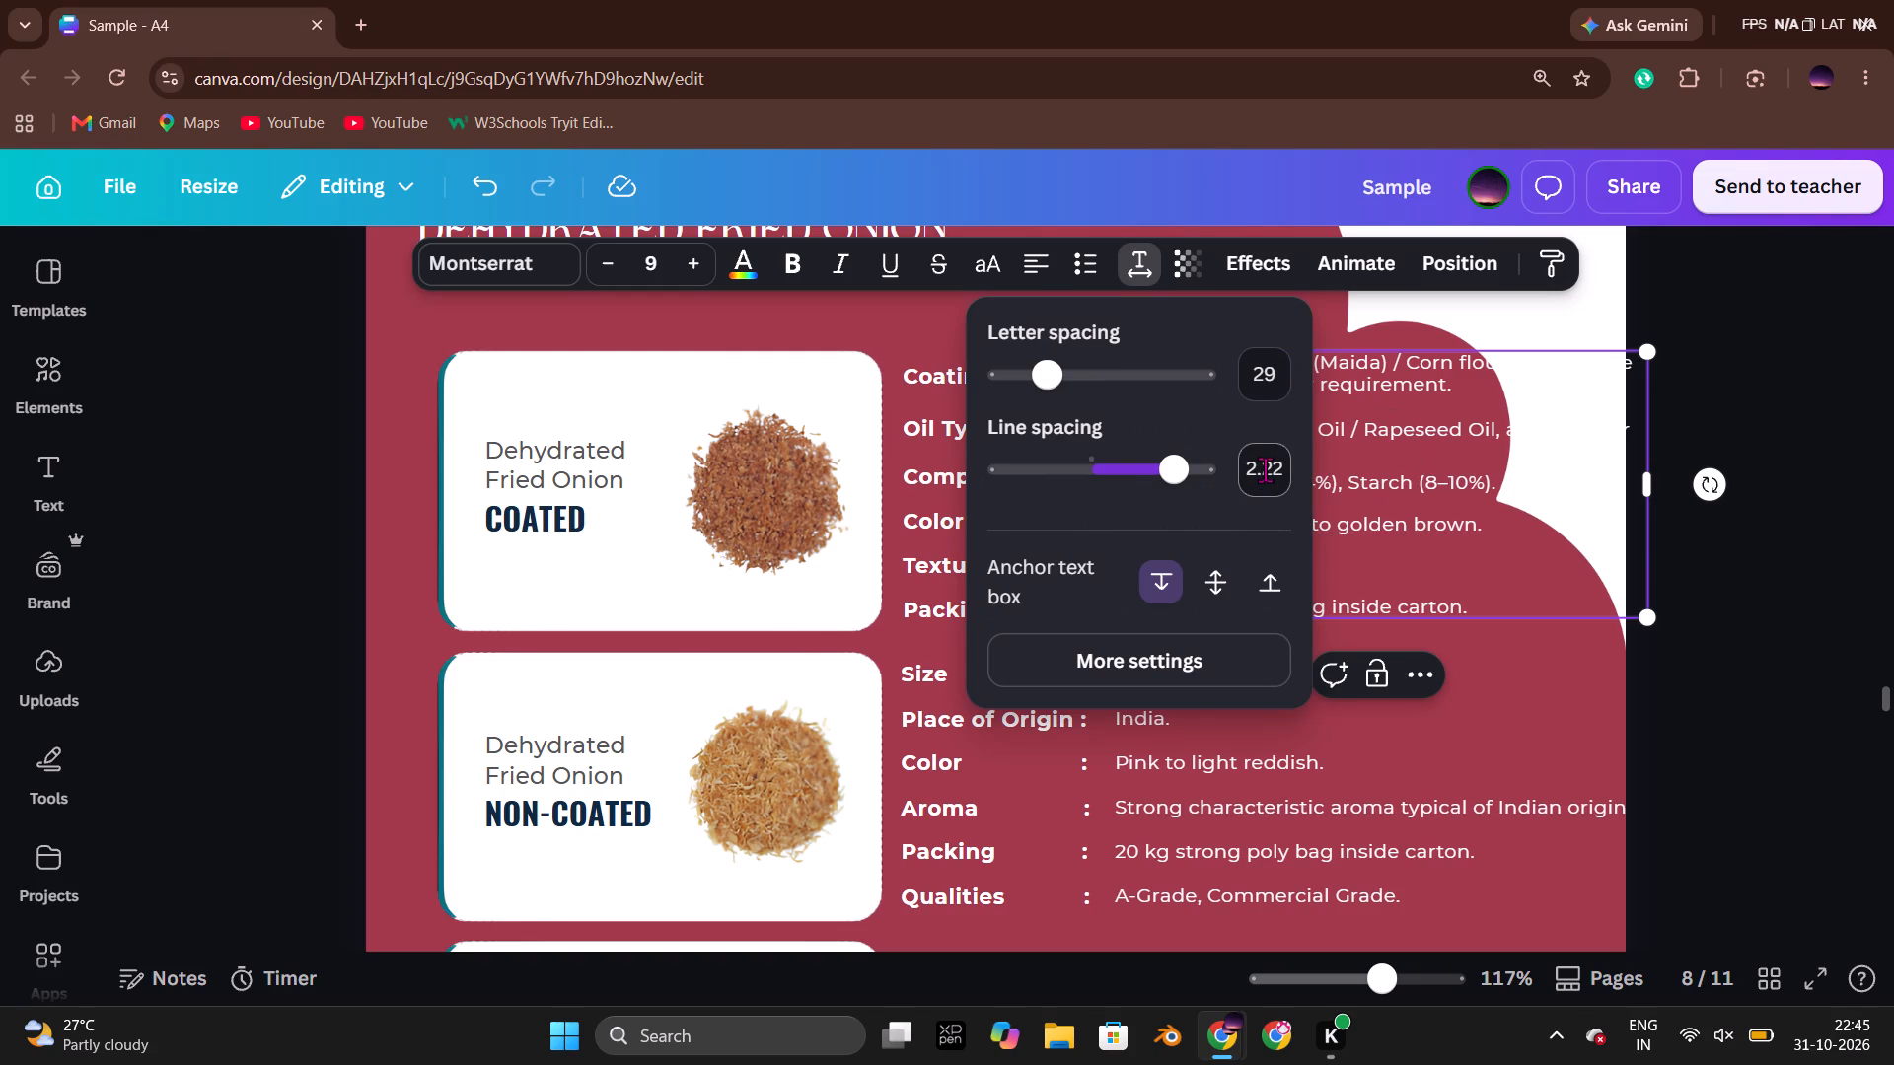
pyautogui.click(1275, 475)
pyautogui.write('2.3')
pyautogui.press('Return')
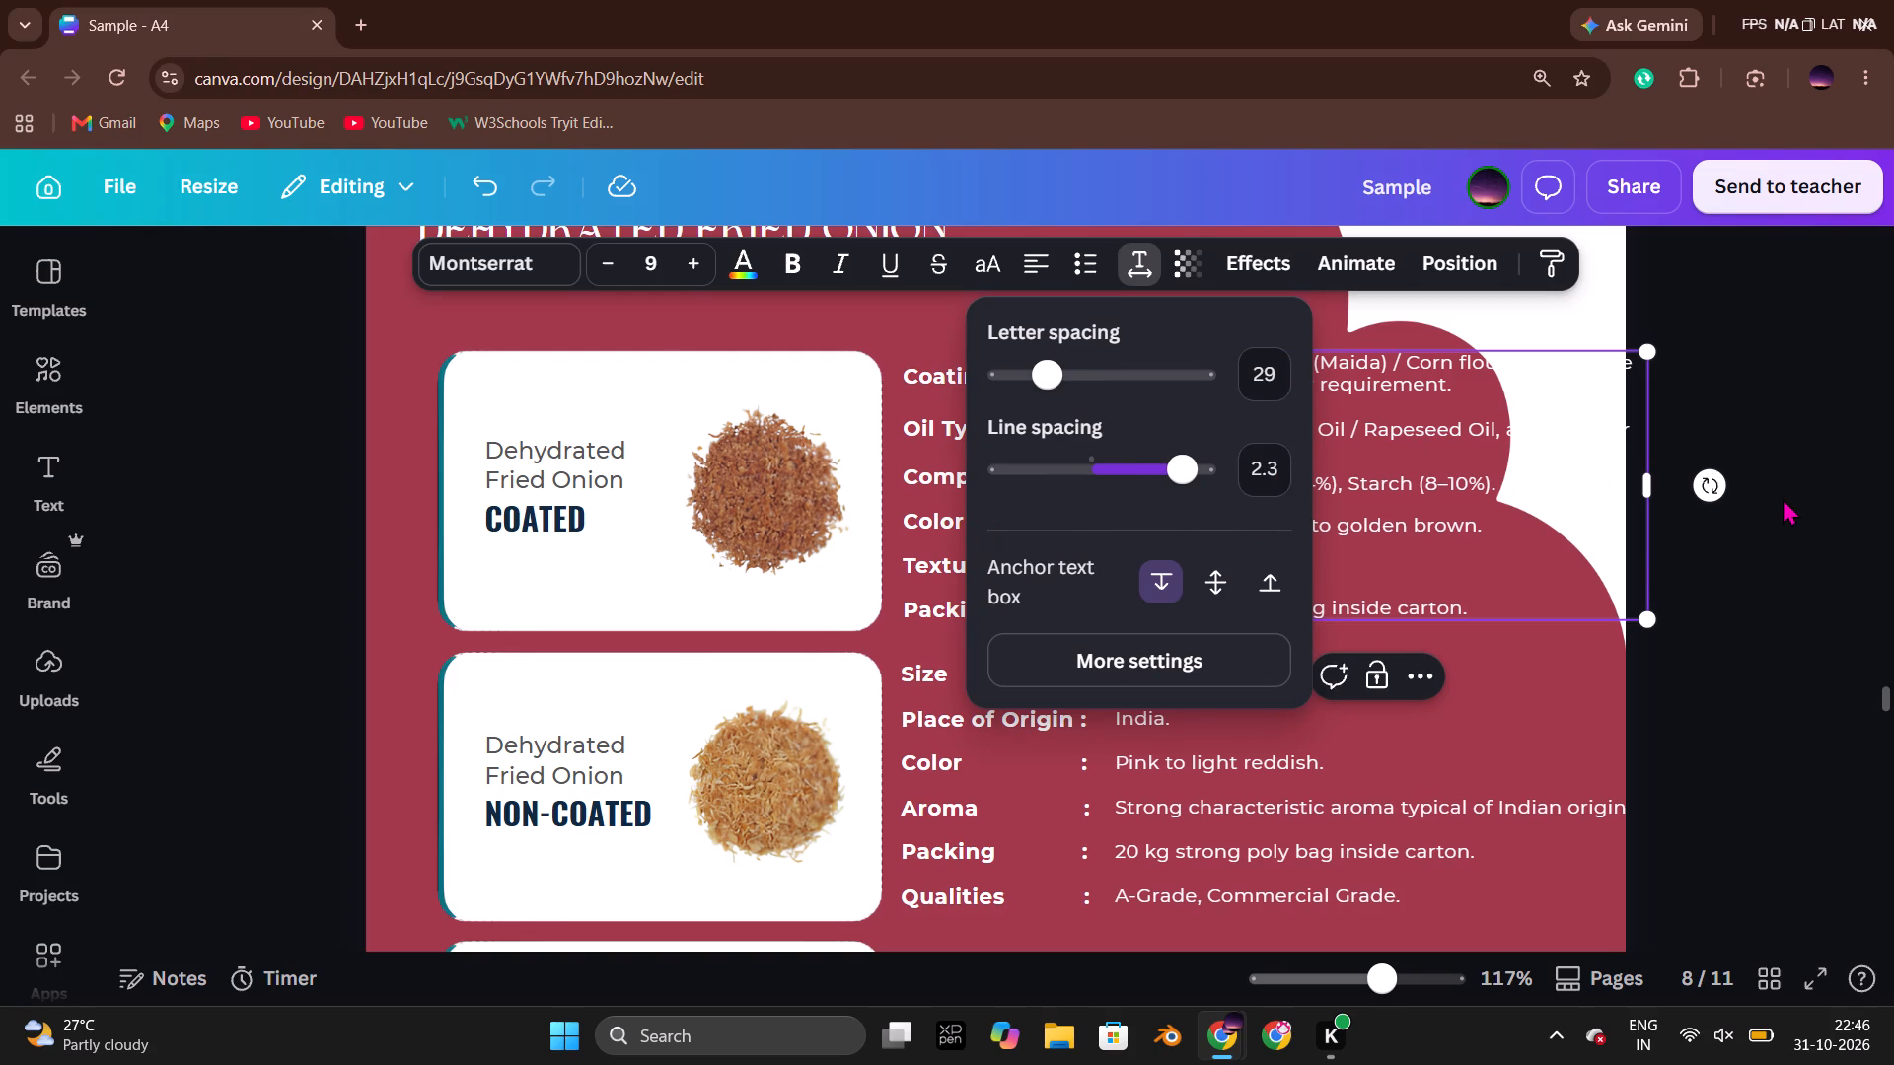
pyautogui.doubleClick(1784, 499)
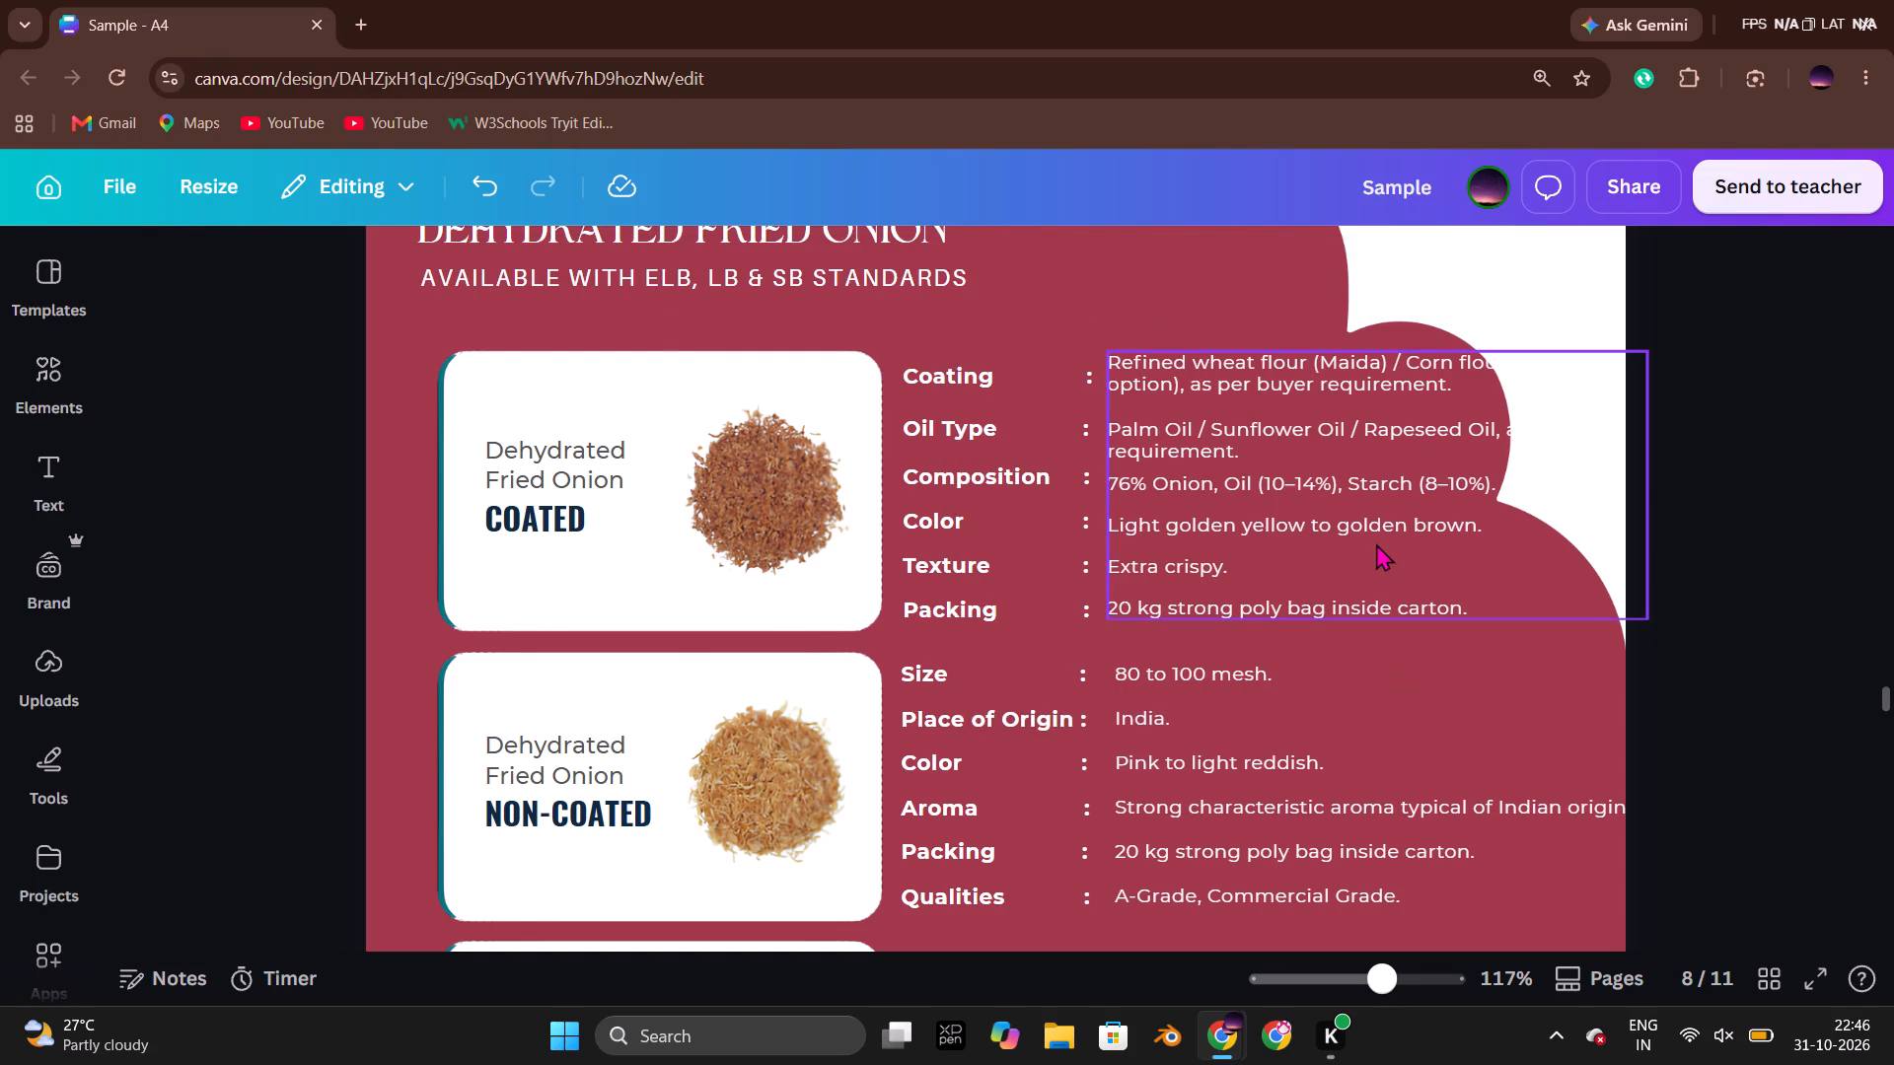
# Set the line spacing of the Coated row's Composition, Color, Texture and Packing values together to about 2.2.
pyautogui.doubleClick(1376, 543)
pyautogui.moveTo(1493, 605); pyautogui.dragTo(1108, 484)
pyautogui.click(1140, 267)
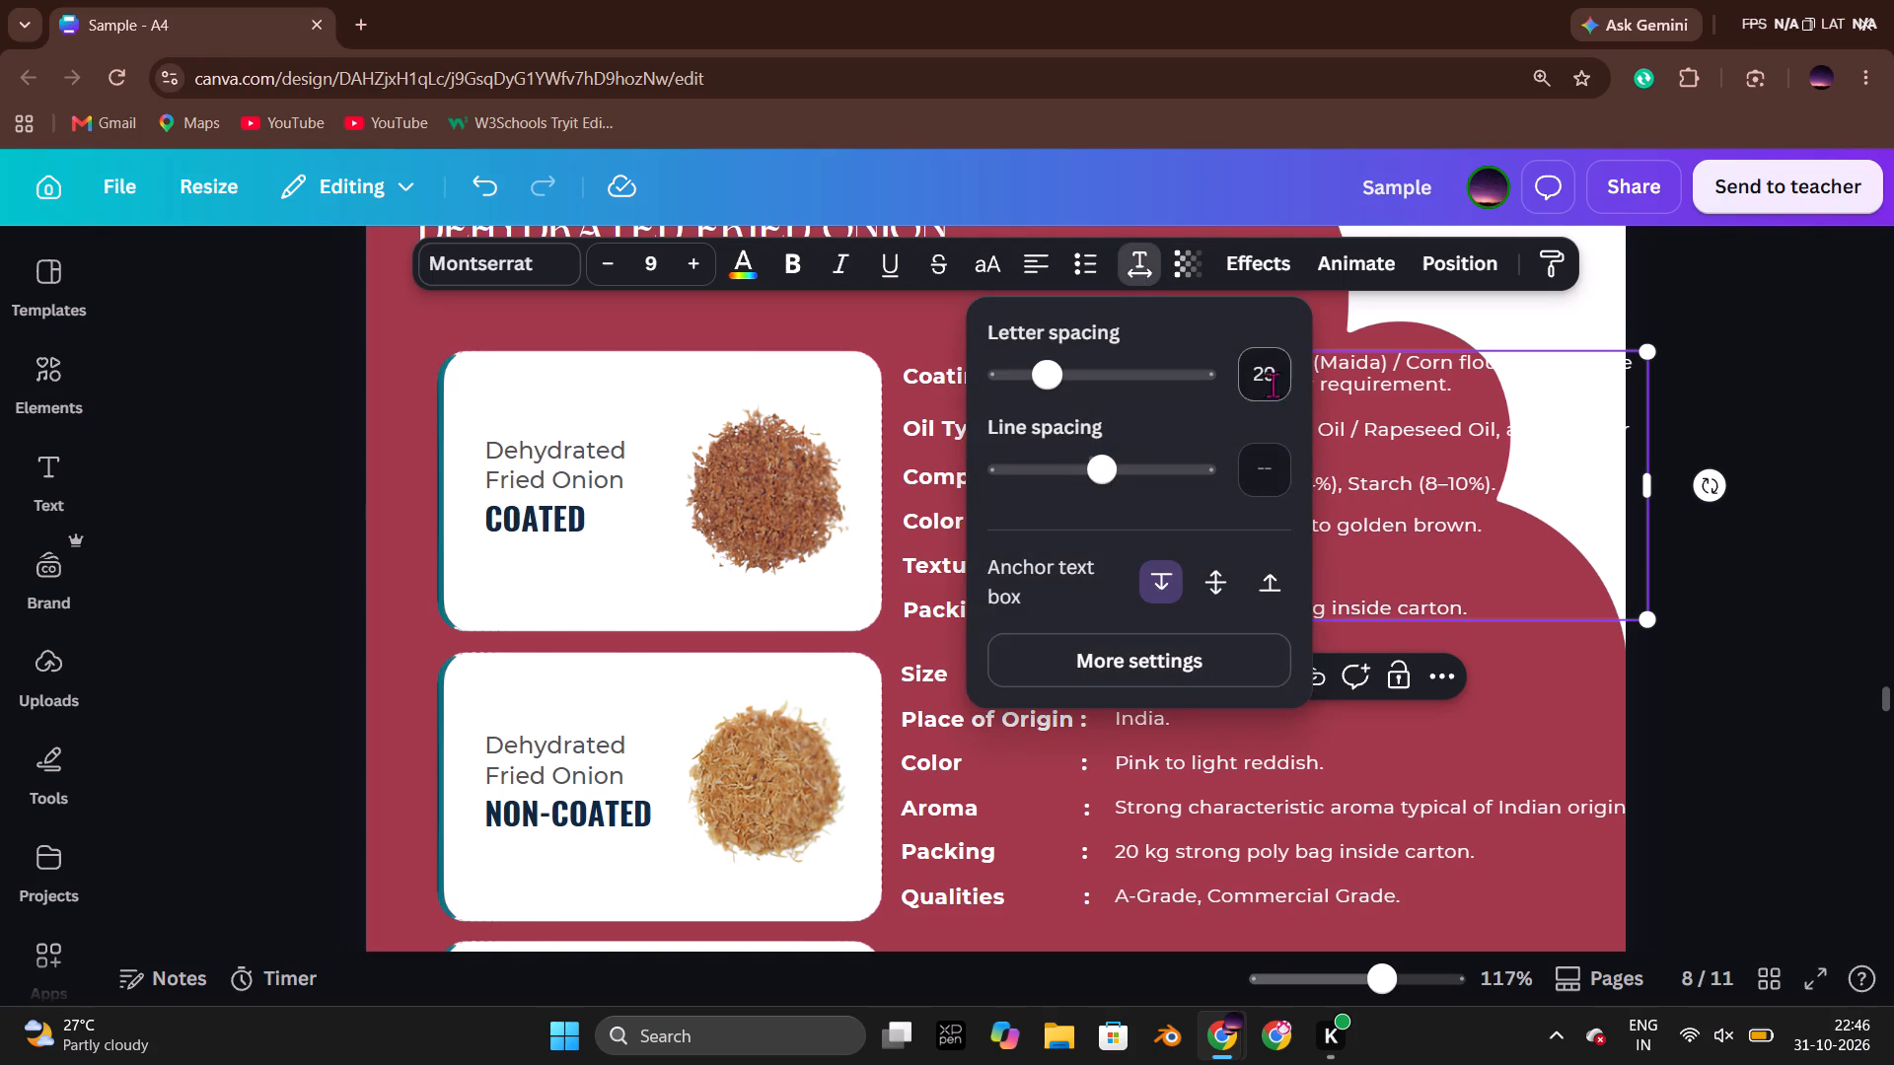
pyautogui.click(1823, 690)
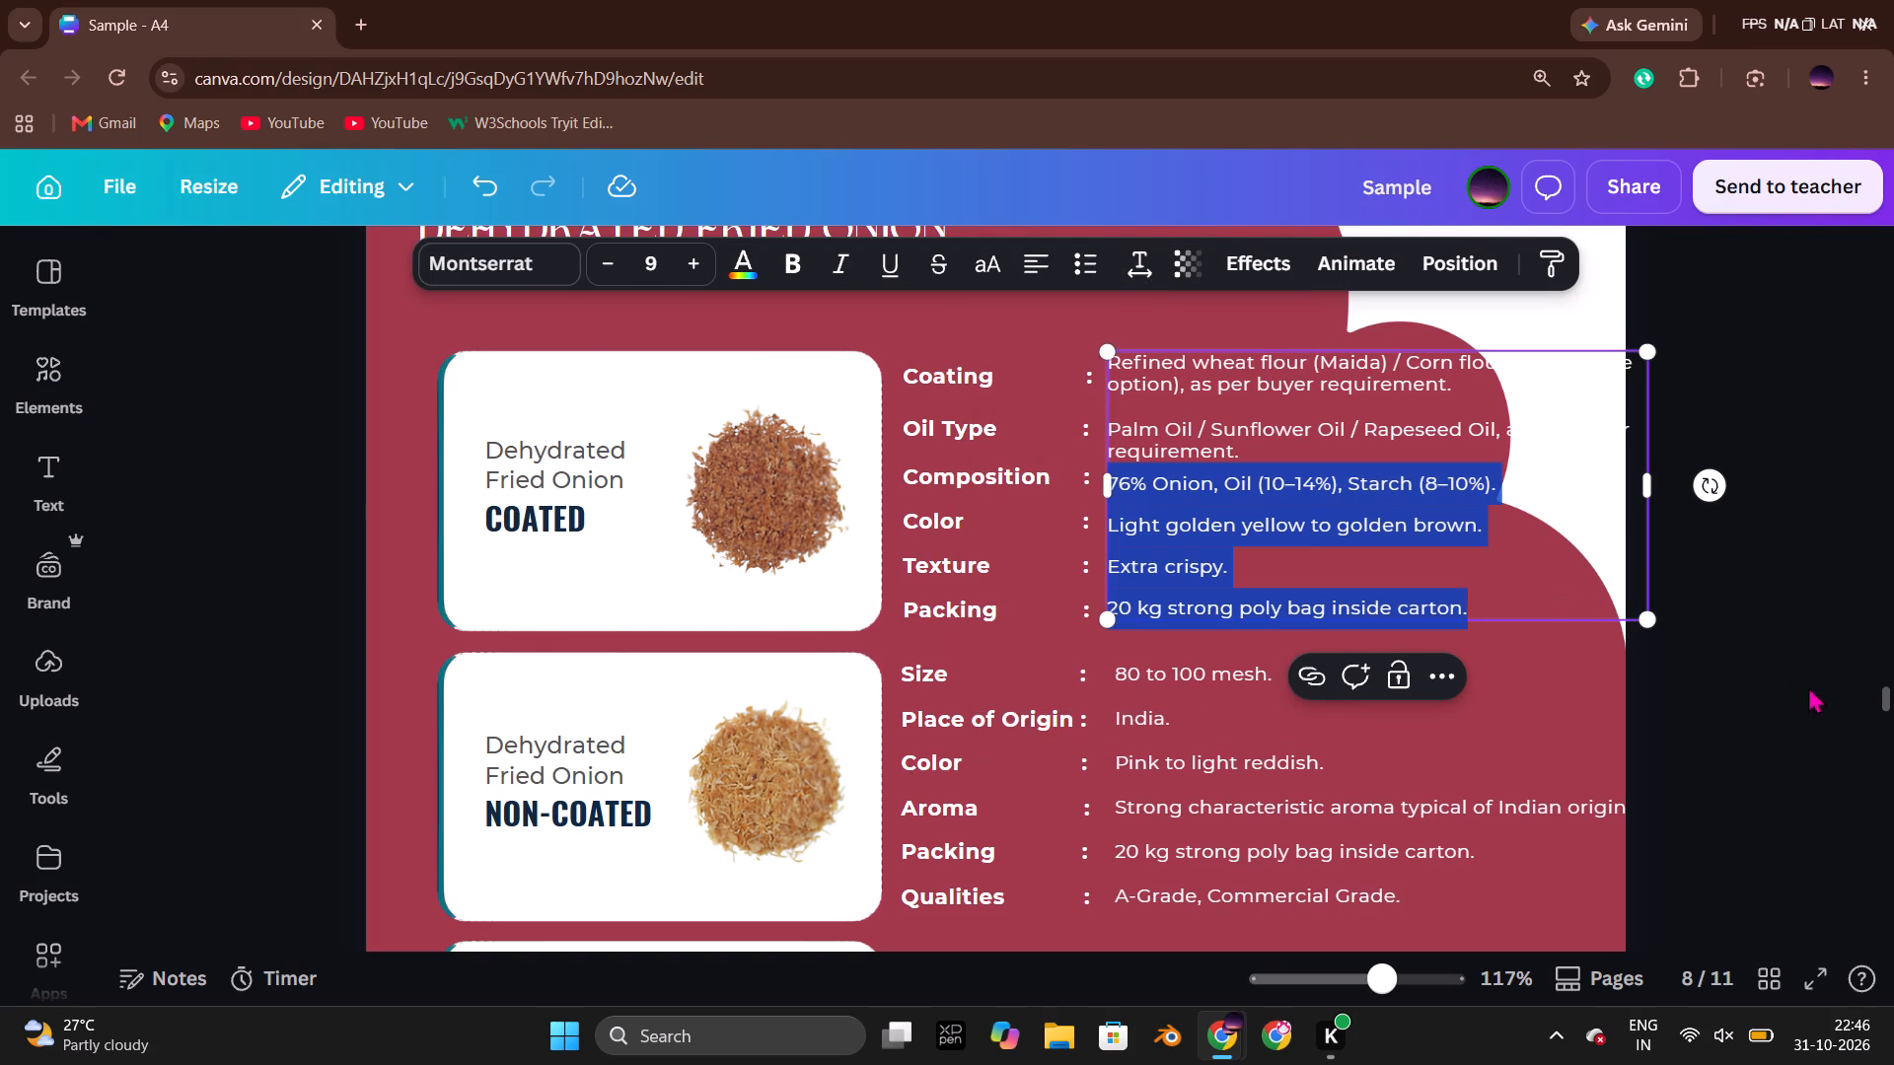
pyautogui.click(1140, 269)
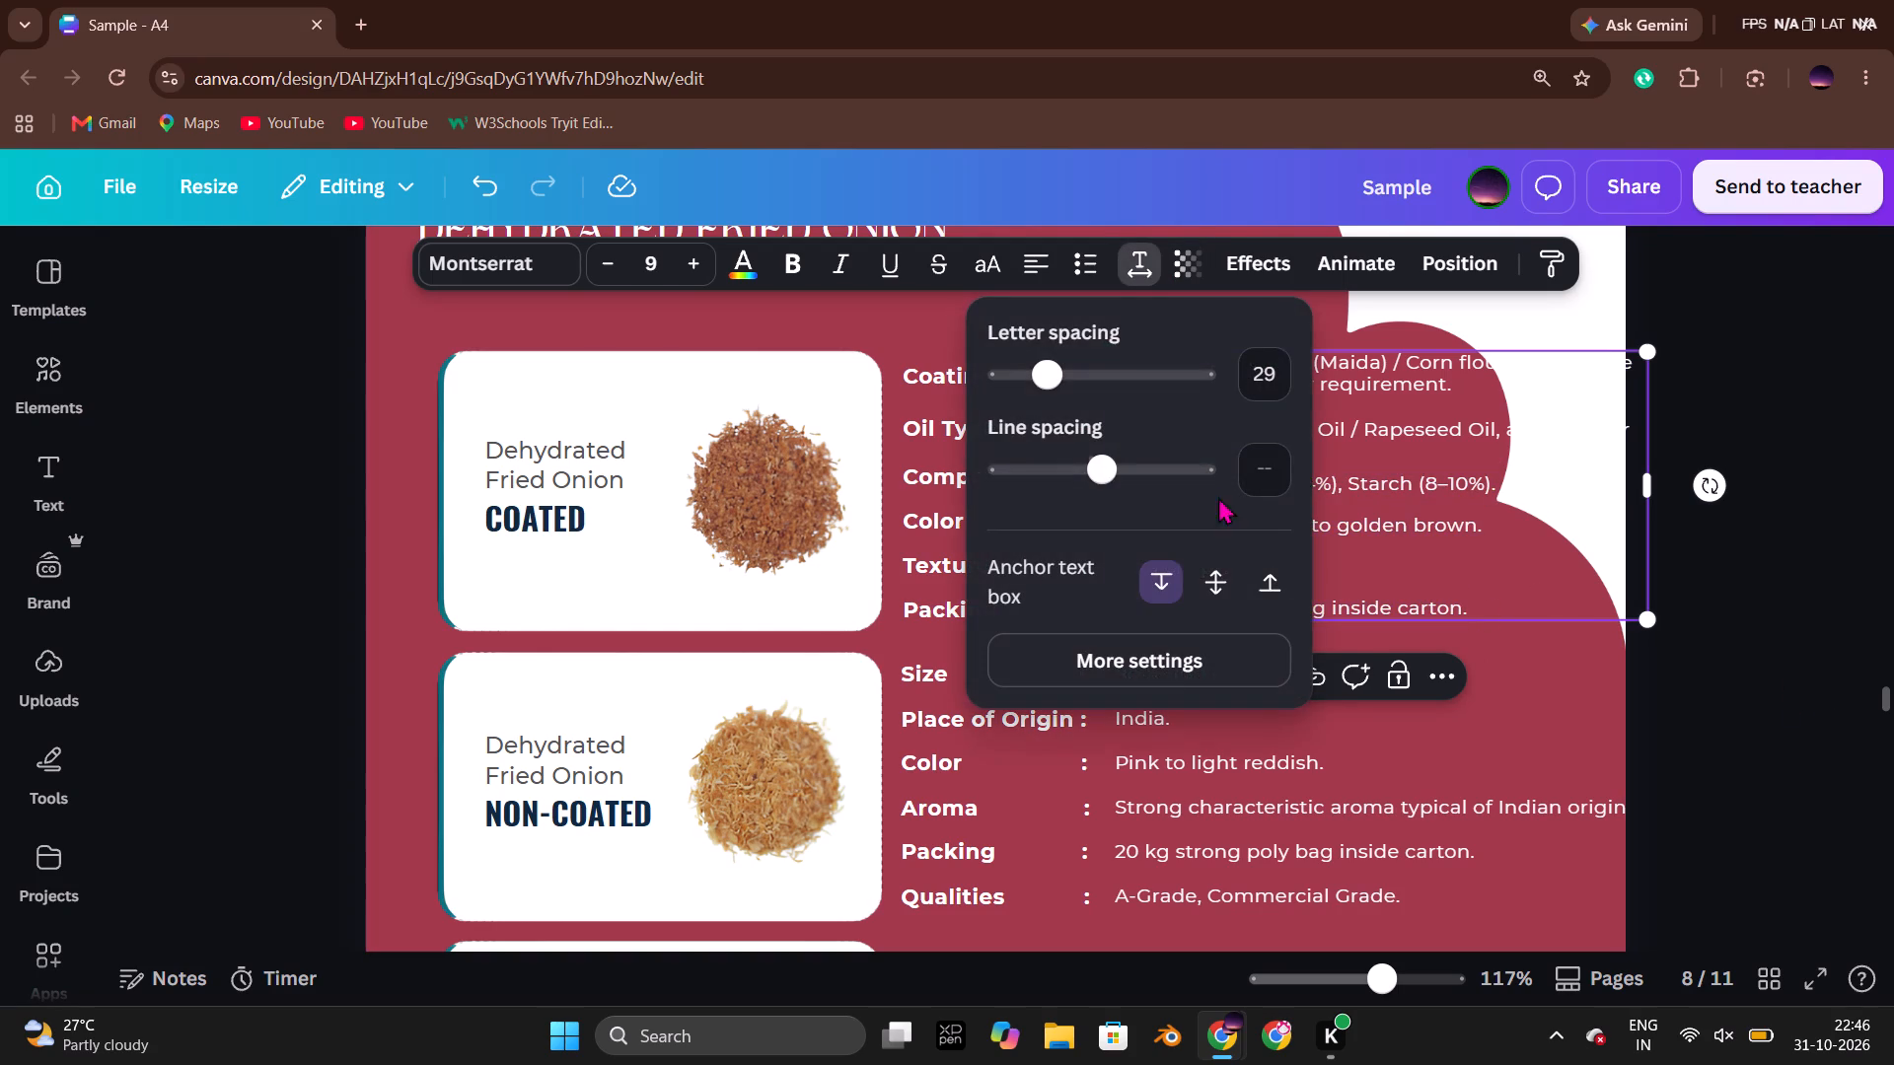
pyautogui.moveTo(1106, 470); pyautogui.dragTo(1103, 472)
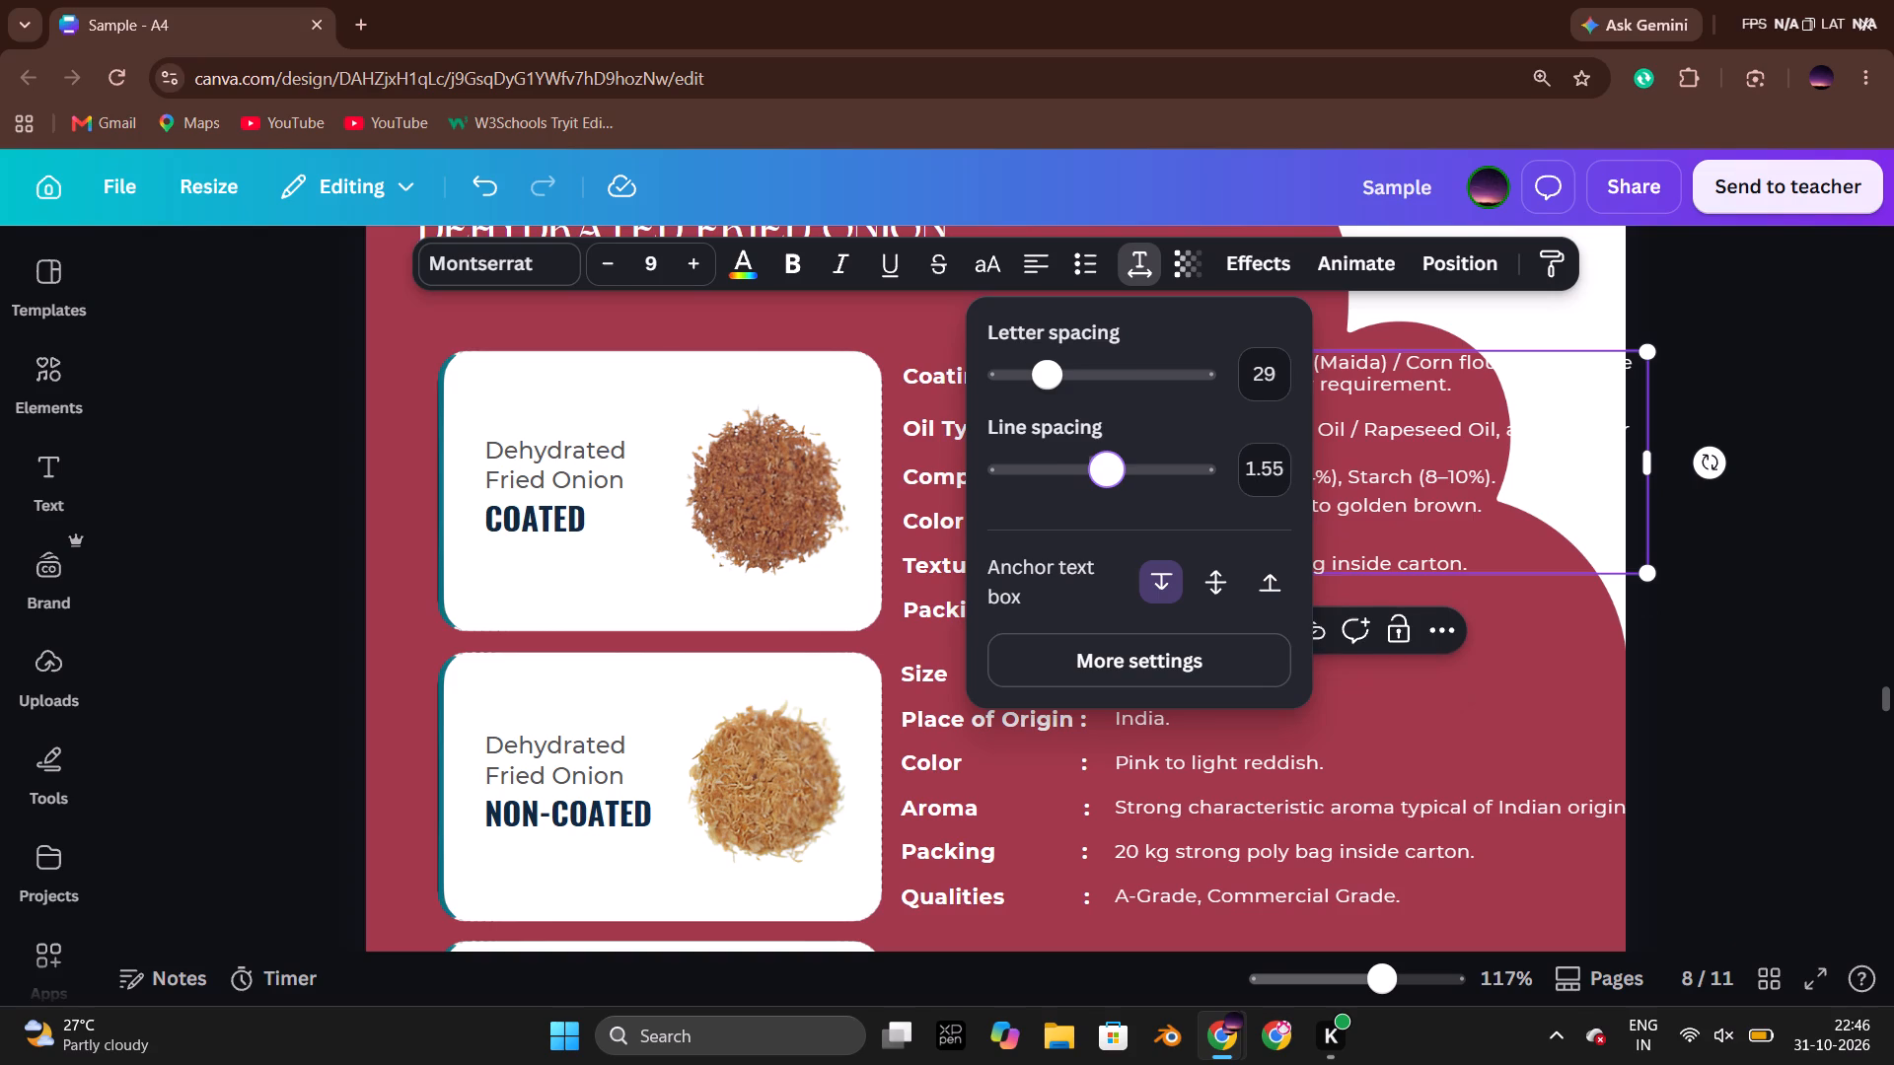
pyautogui.moveTo(1103, 472); pyautogui.dragTo(1147, 484)
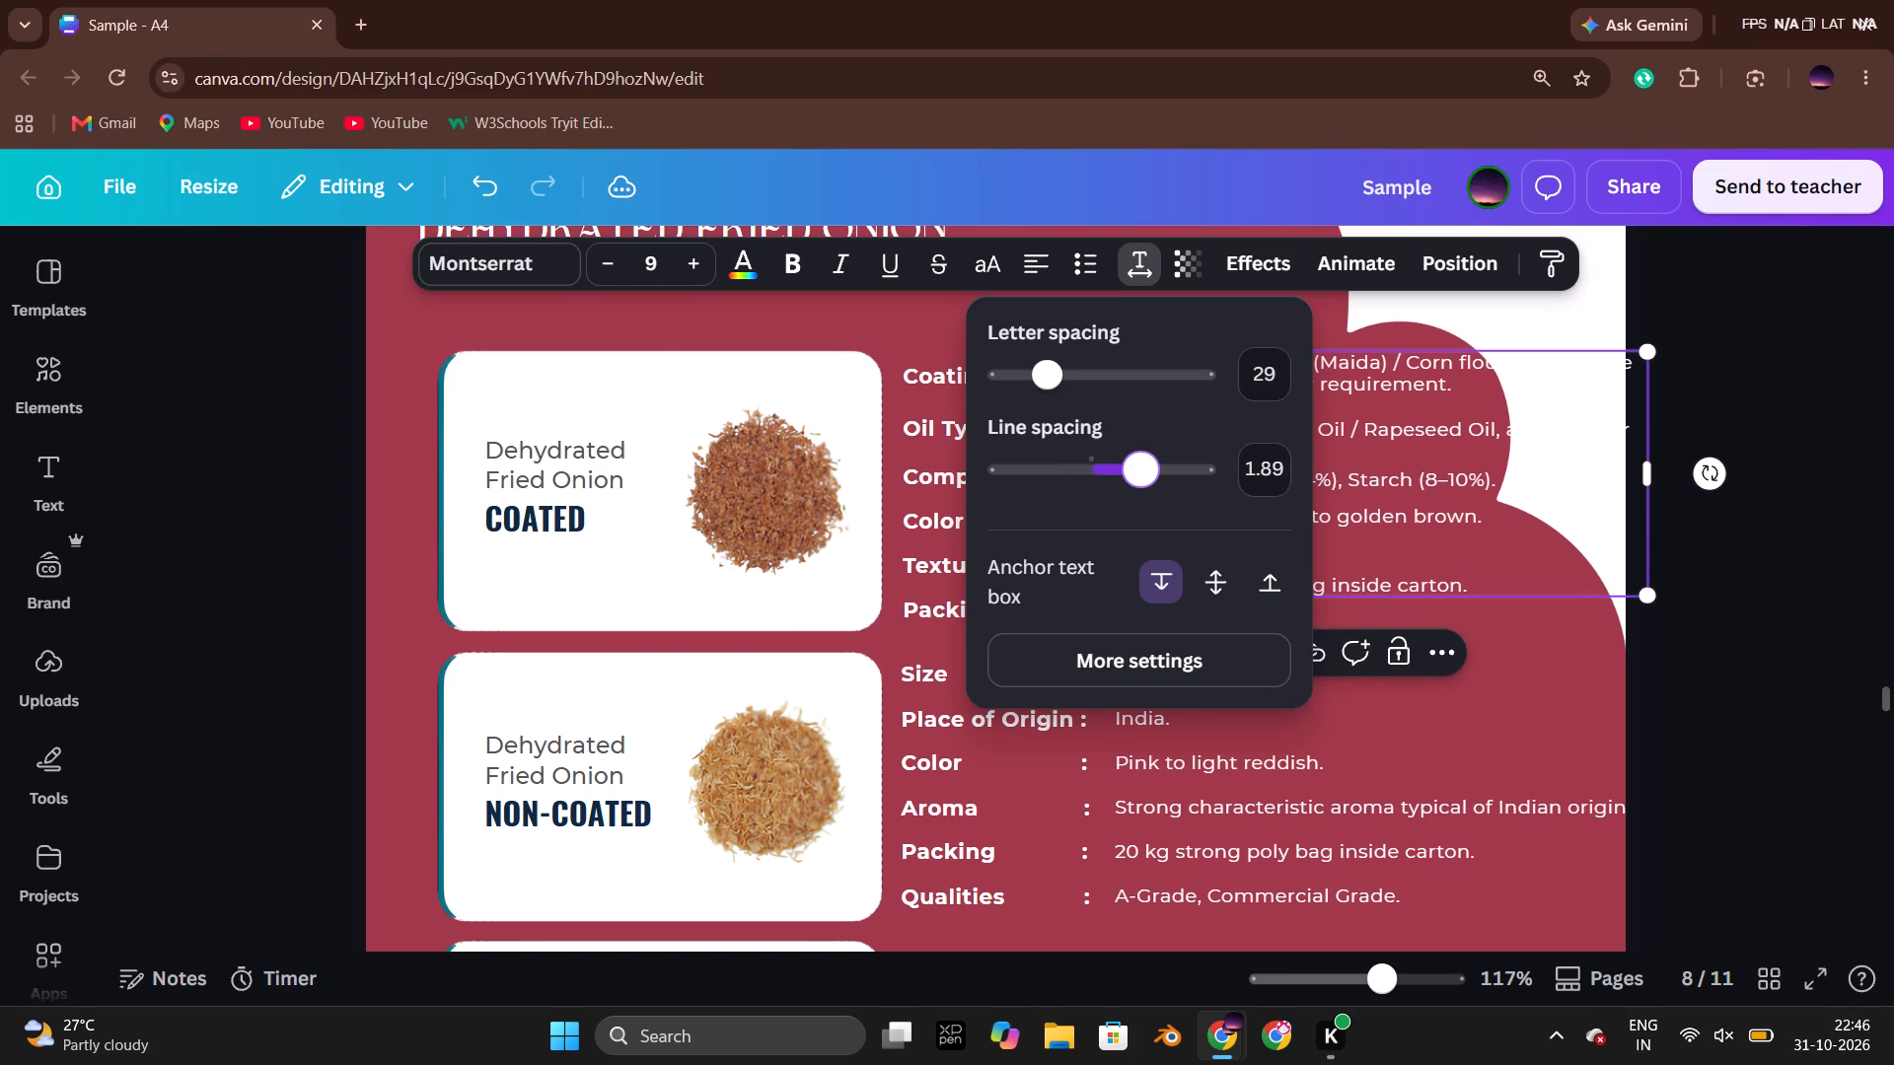
pyautogui.moveTo(1147, 484); pyautogui.dragTo(1143, 486)
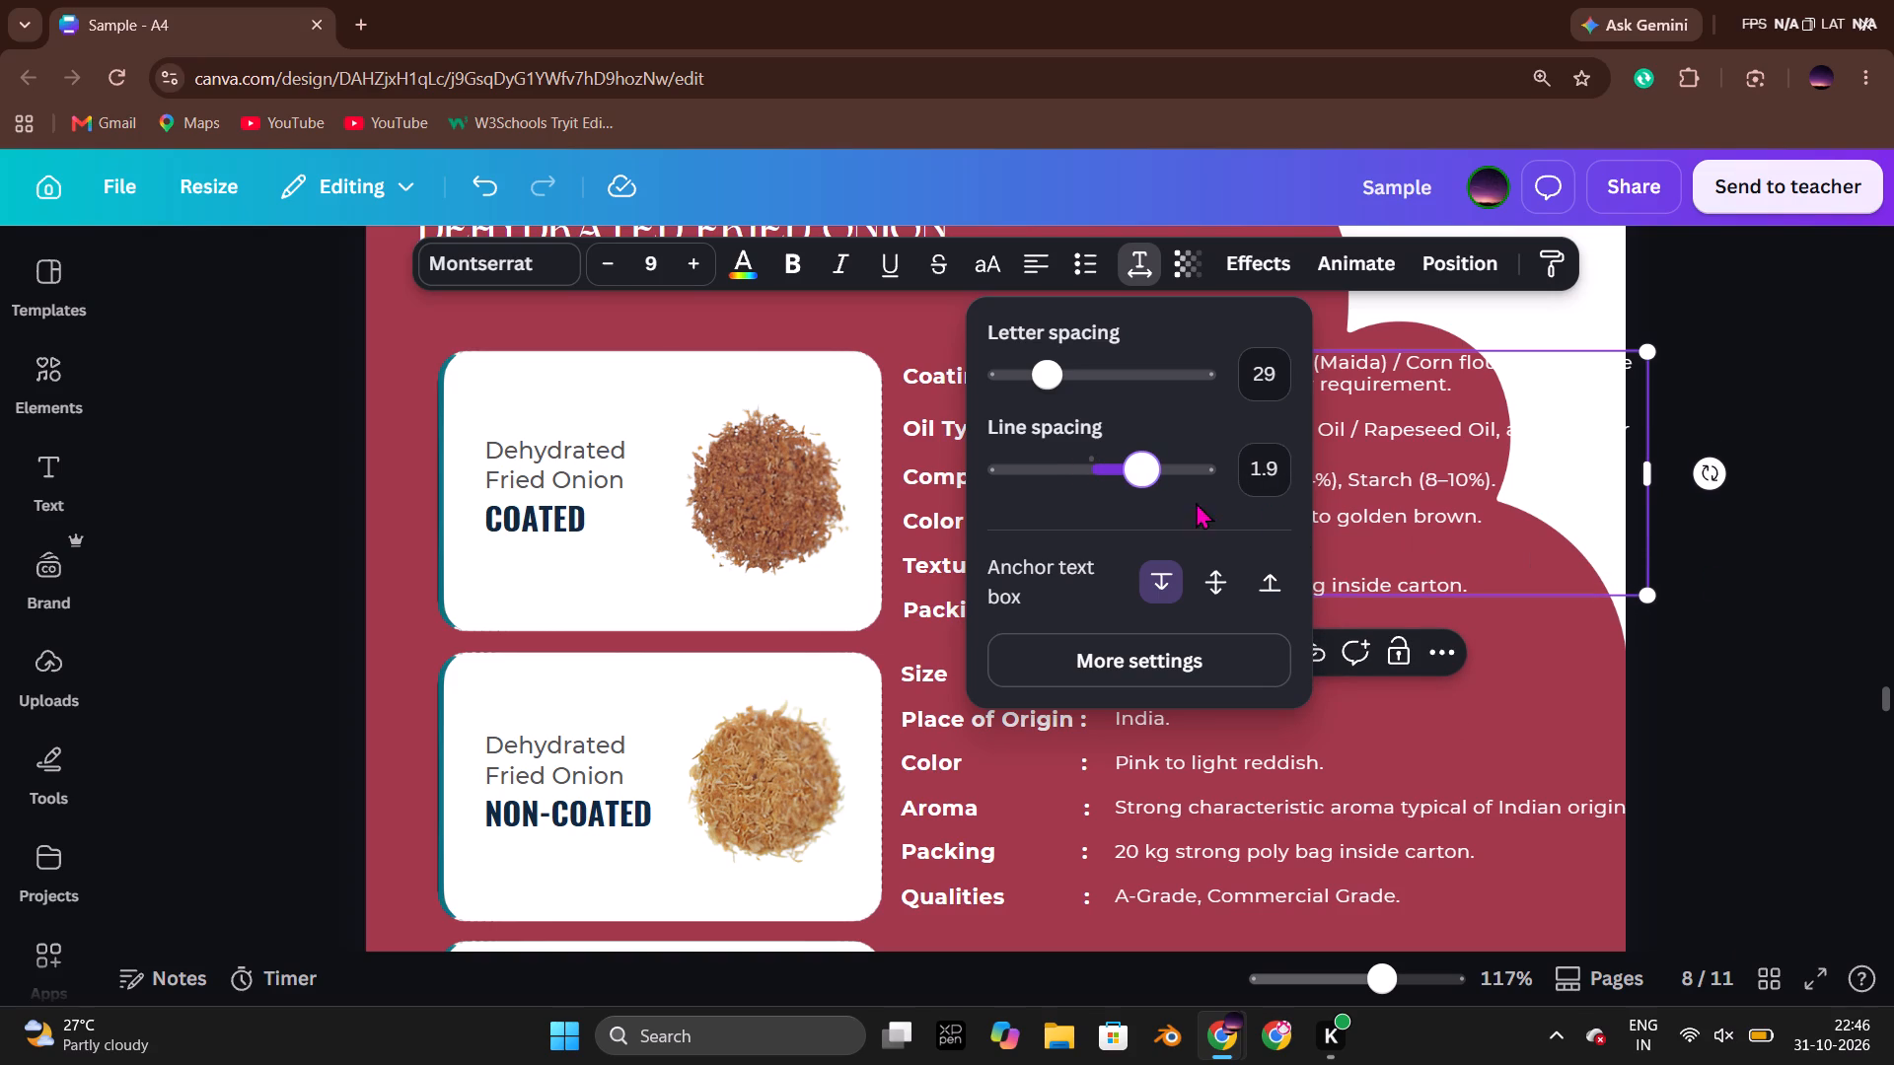
pyautogui.click(1146, 475)
pyautogui.click(1772, 532)
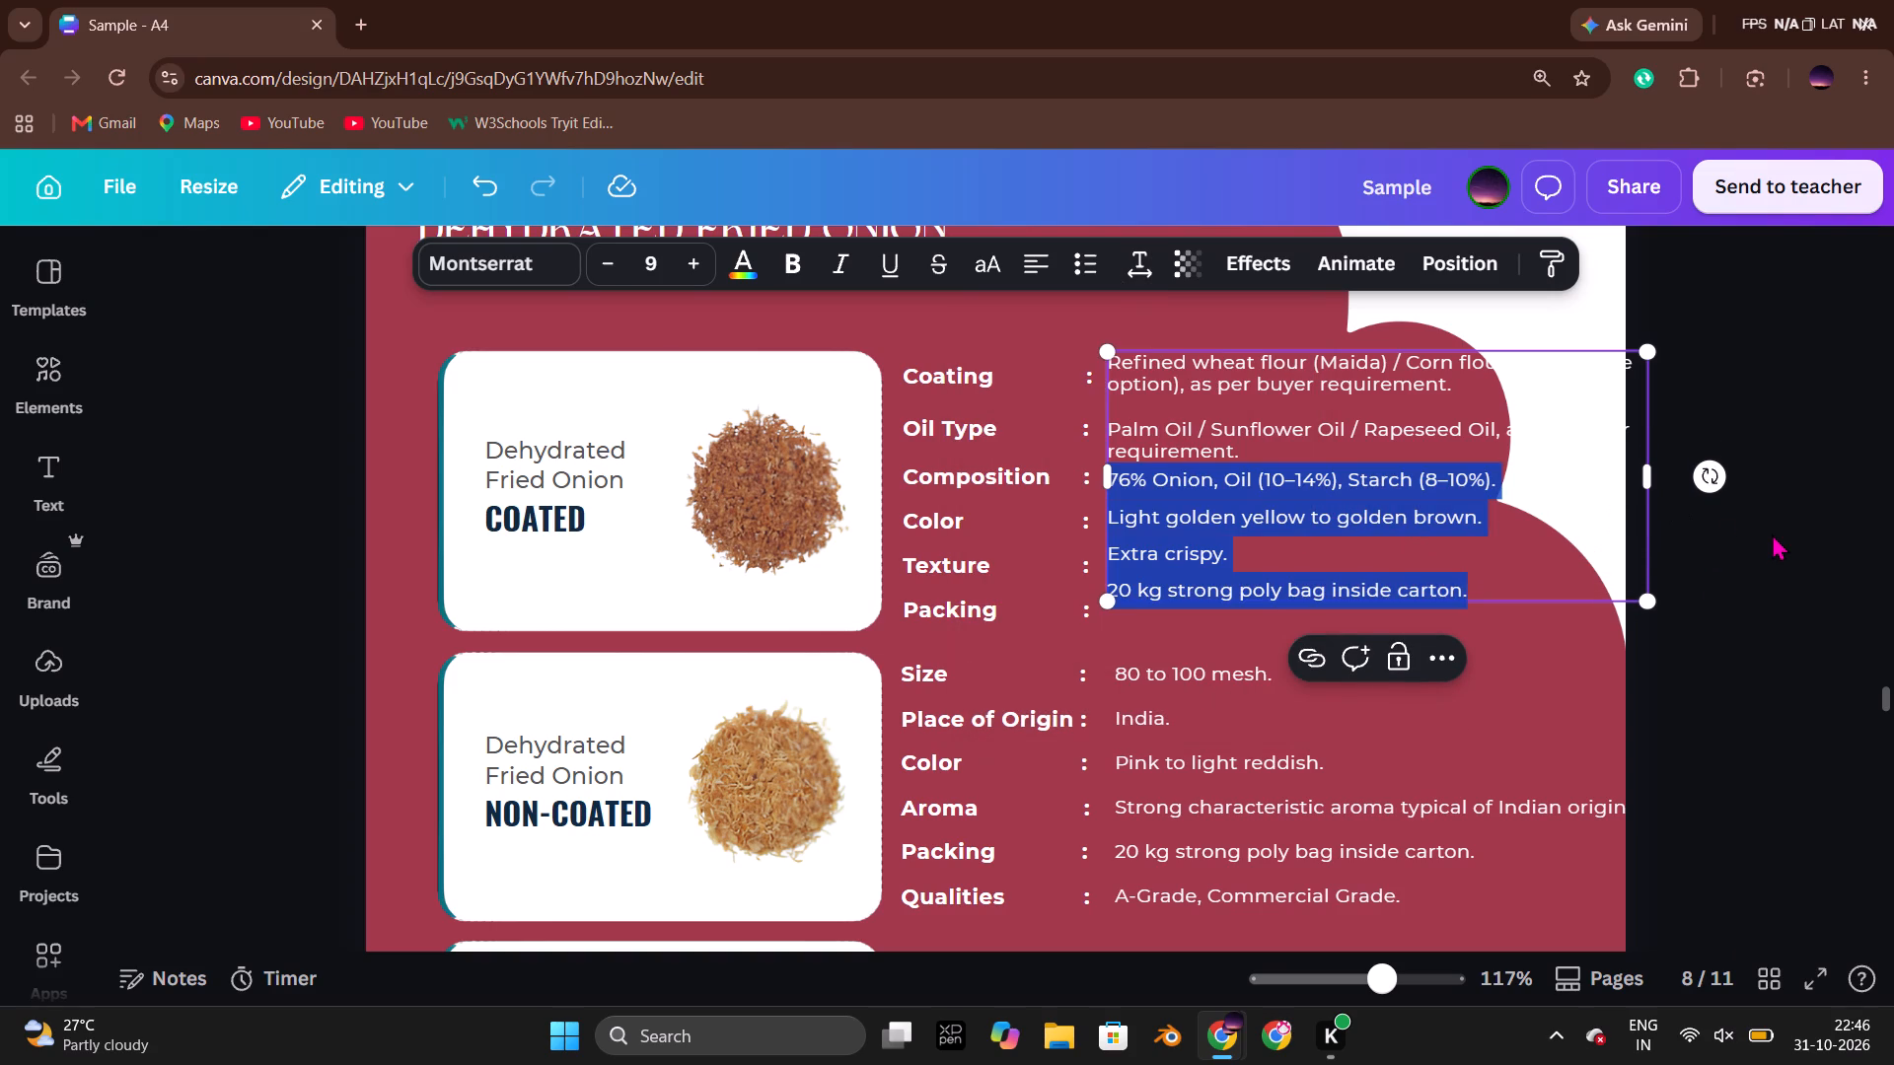
pyautogui.click(1154, 276)
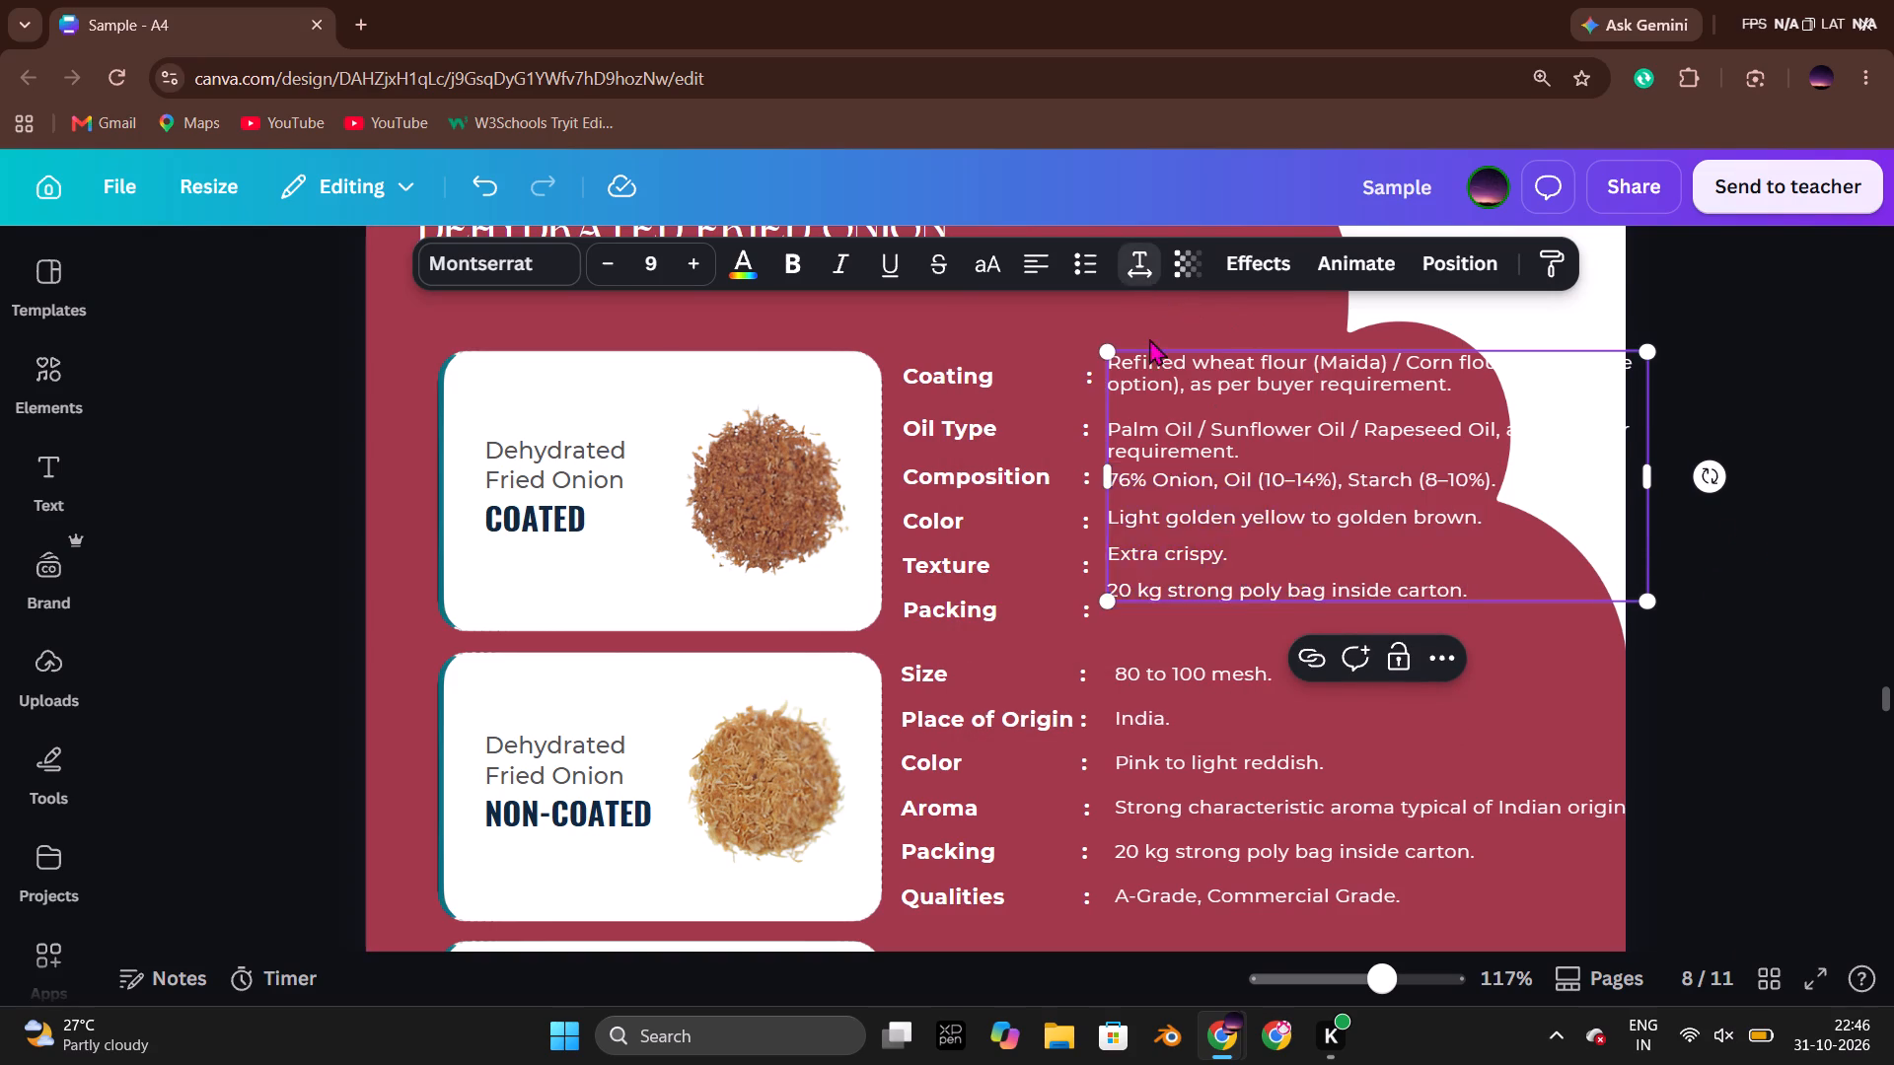
pyautogui.moveTo(1155, 478); pyautogui.dragTo(1170, 478)
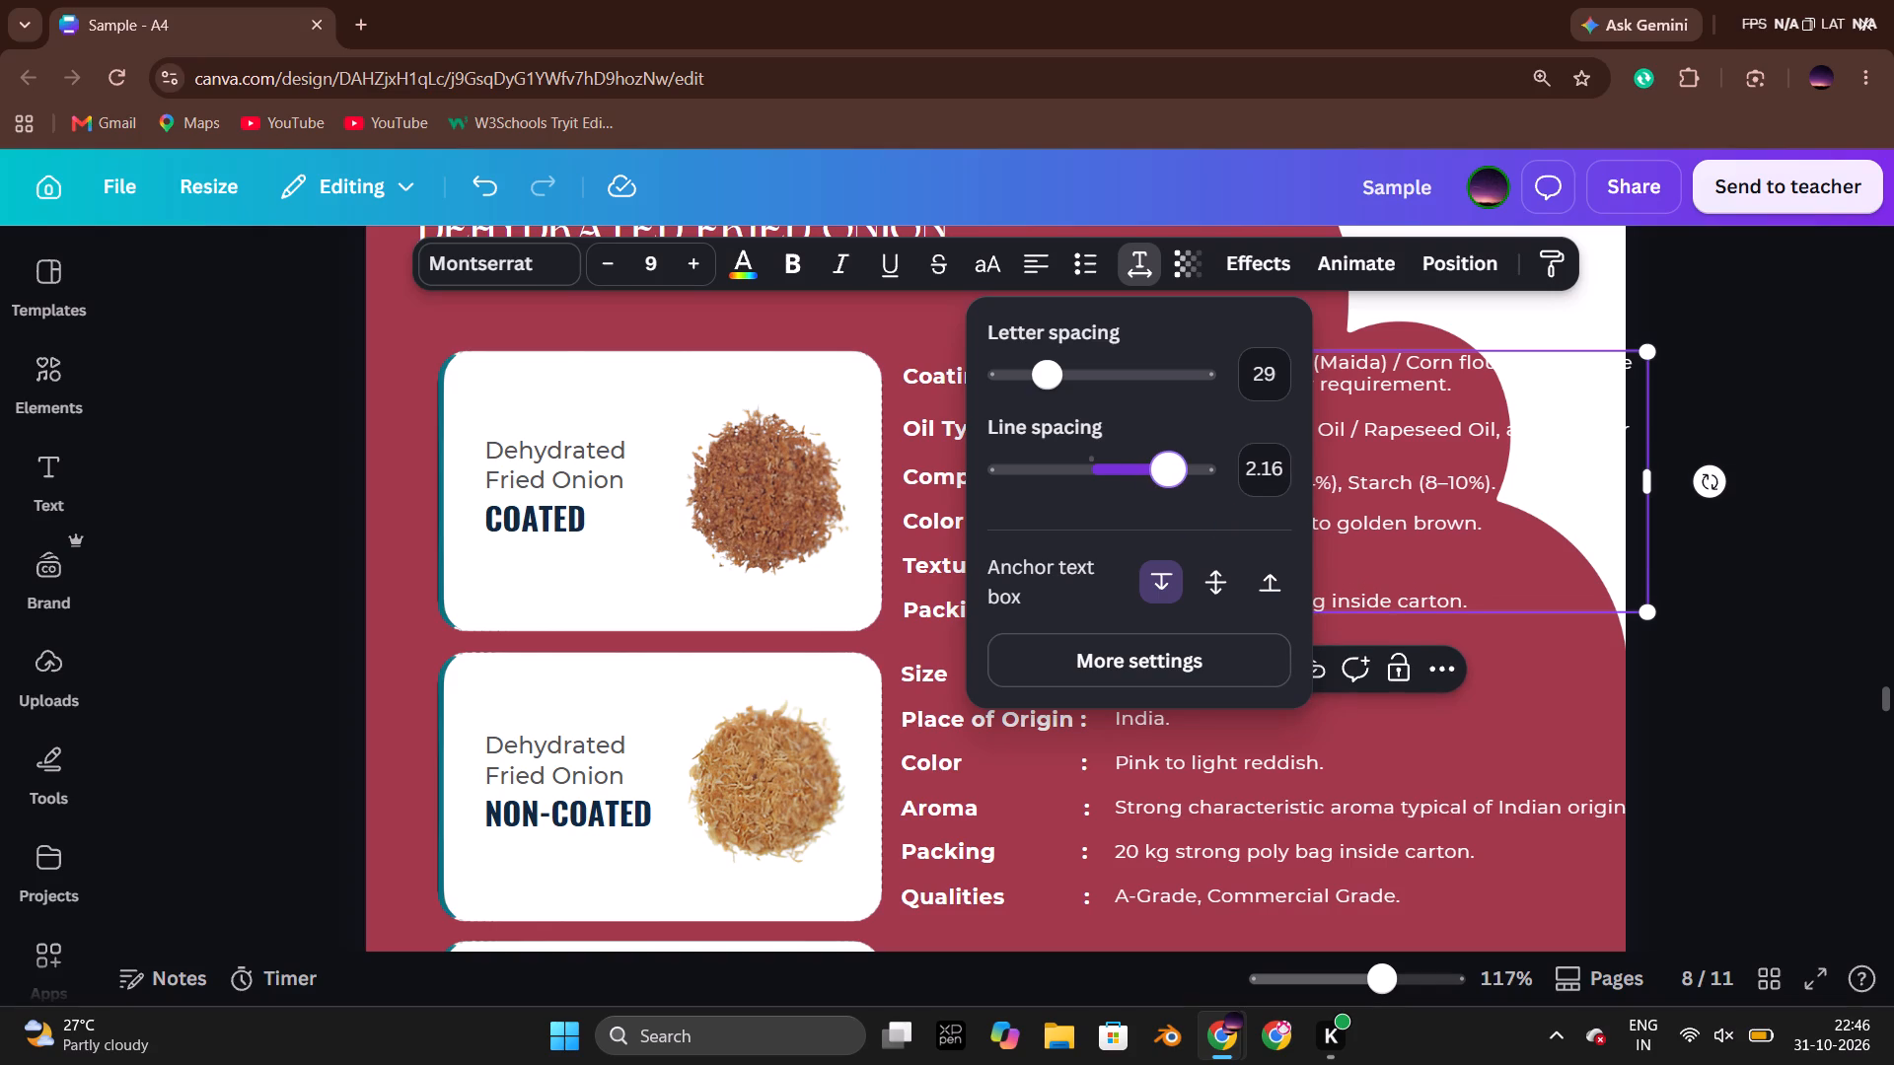
pyautogui.moveTo(1170, 478); pyautogui.dragTo(1174, 478)
pyautogui.click(1804, 569)
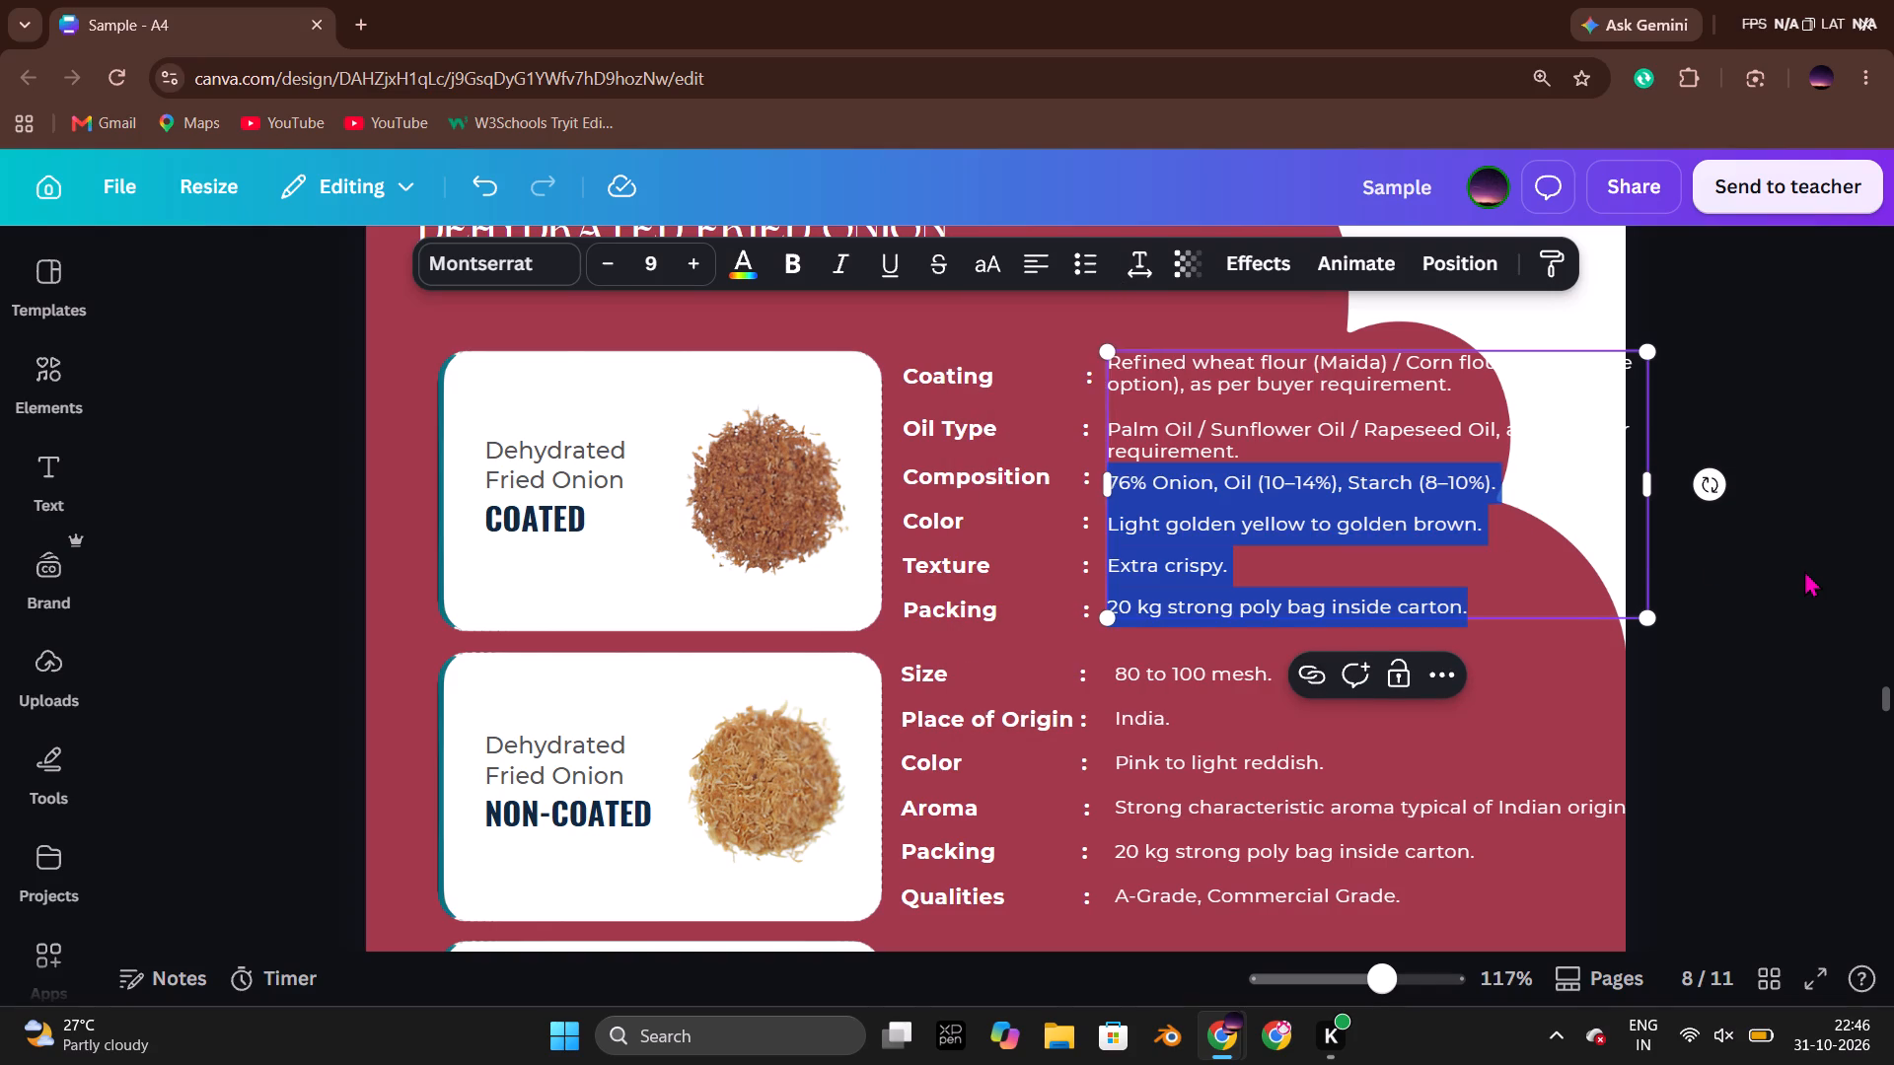
pyautogui.click(1804, 570)
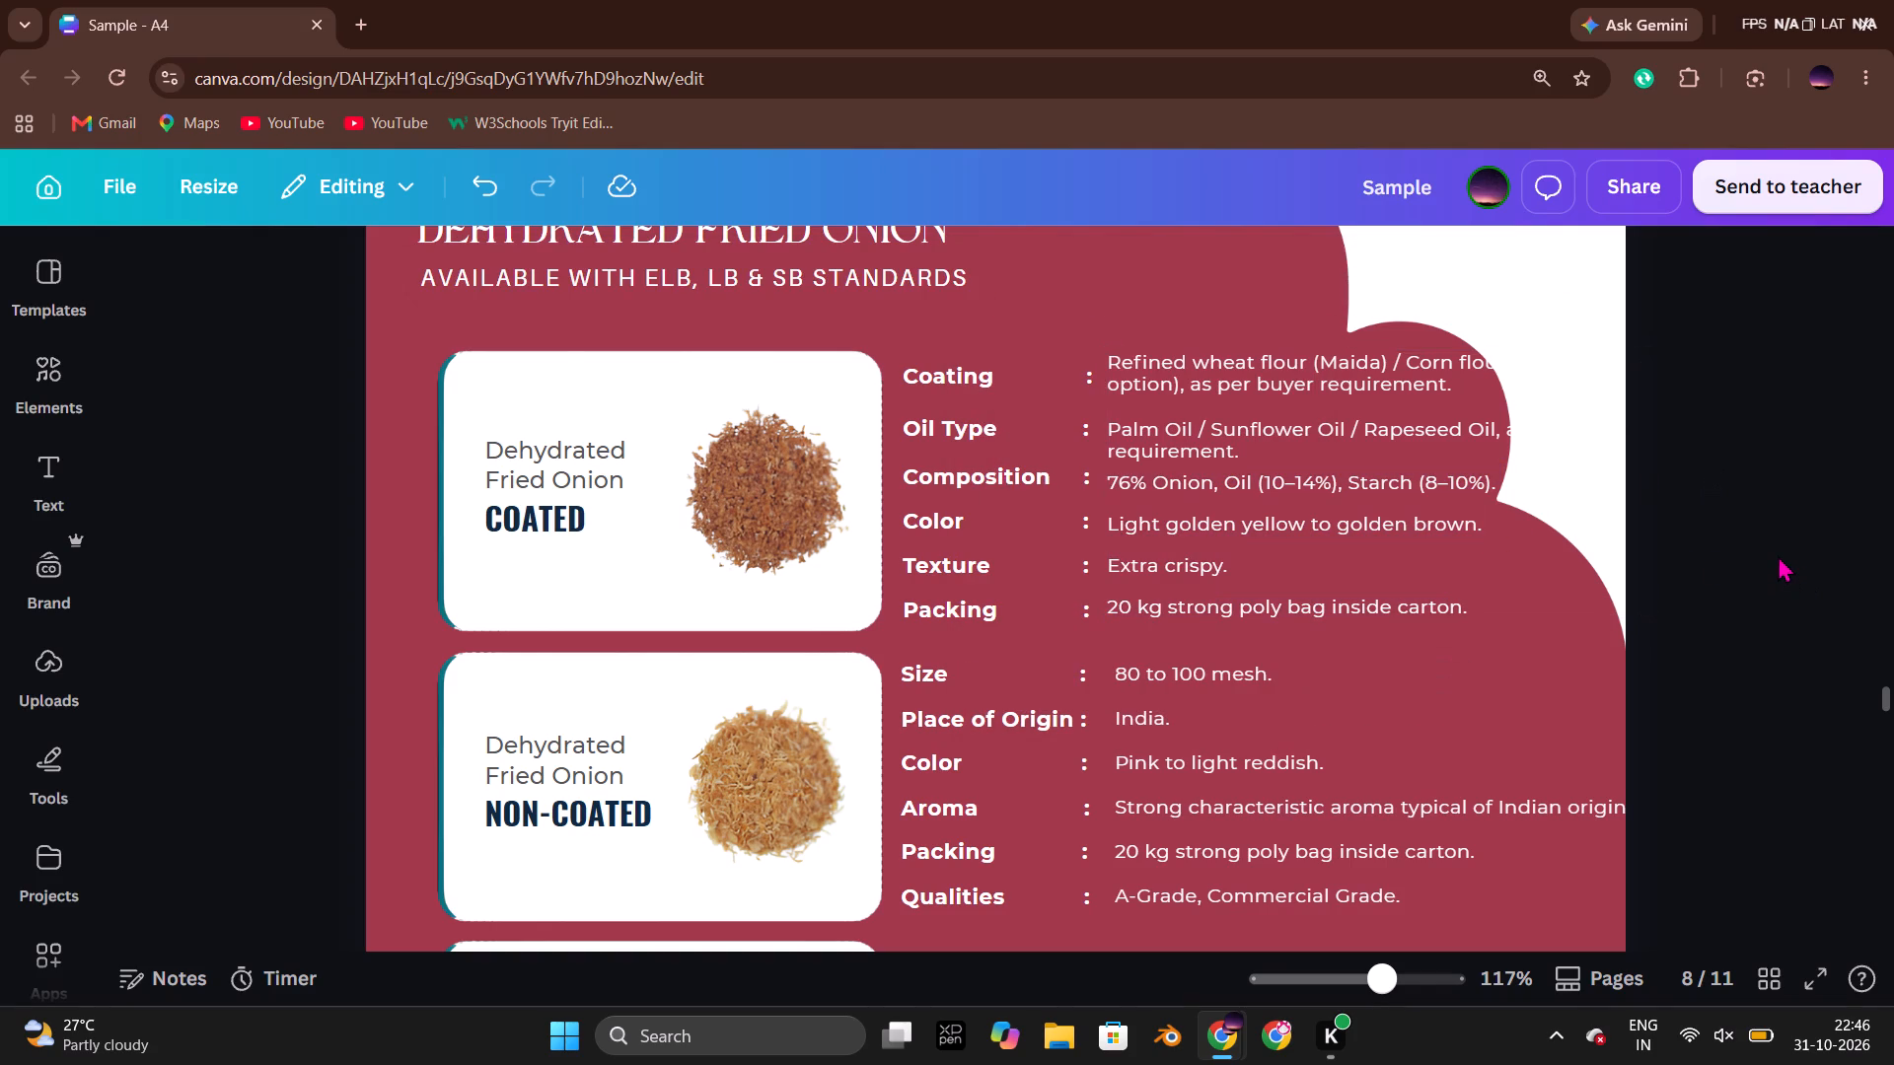
# Set the line spacing of the Coated row's Coating and Oil Type values together to 1.05.
pyautogui.click(1237, 455)
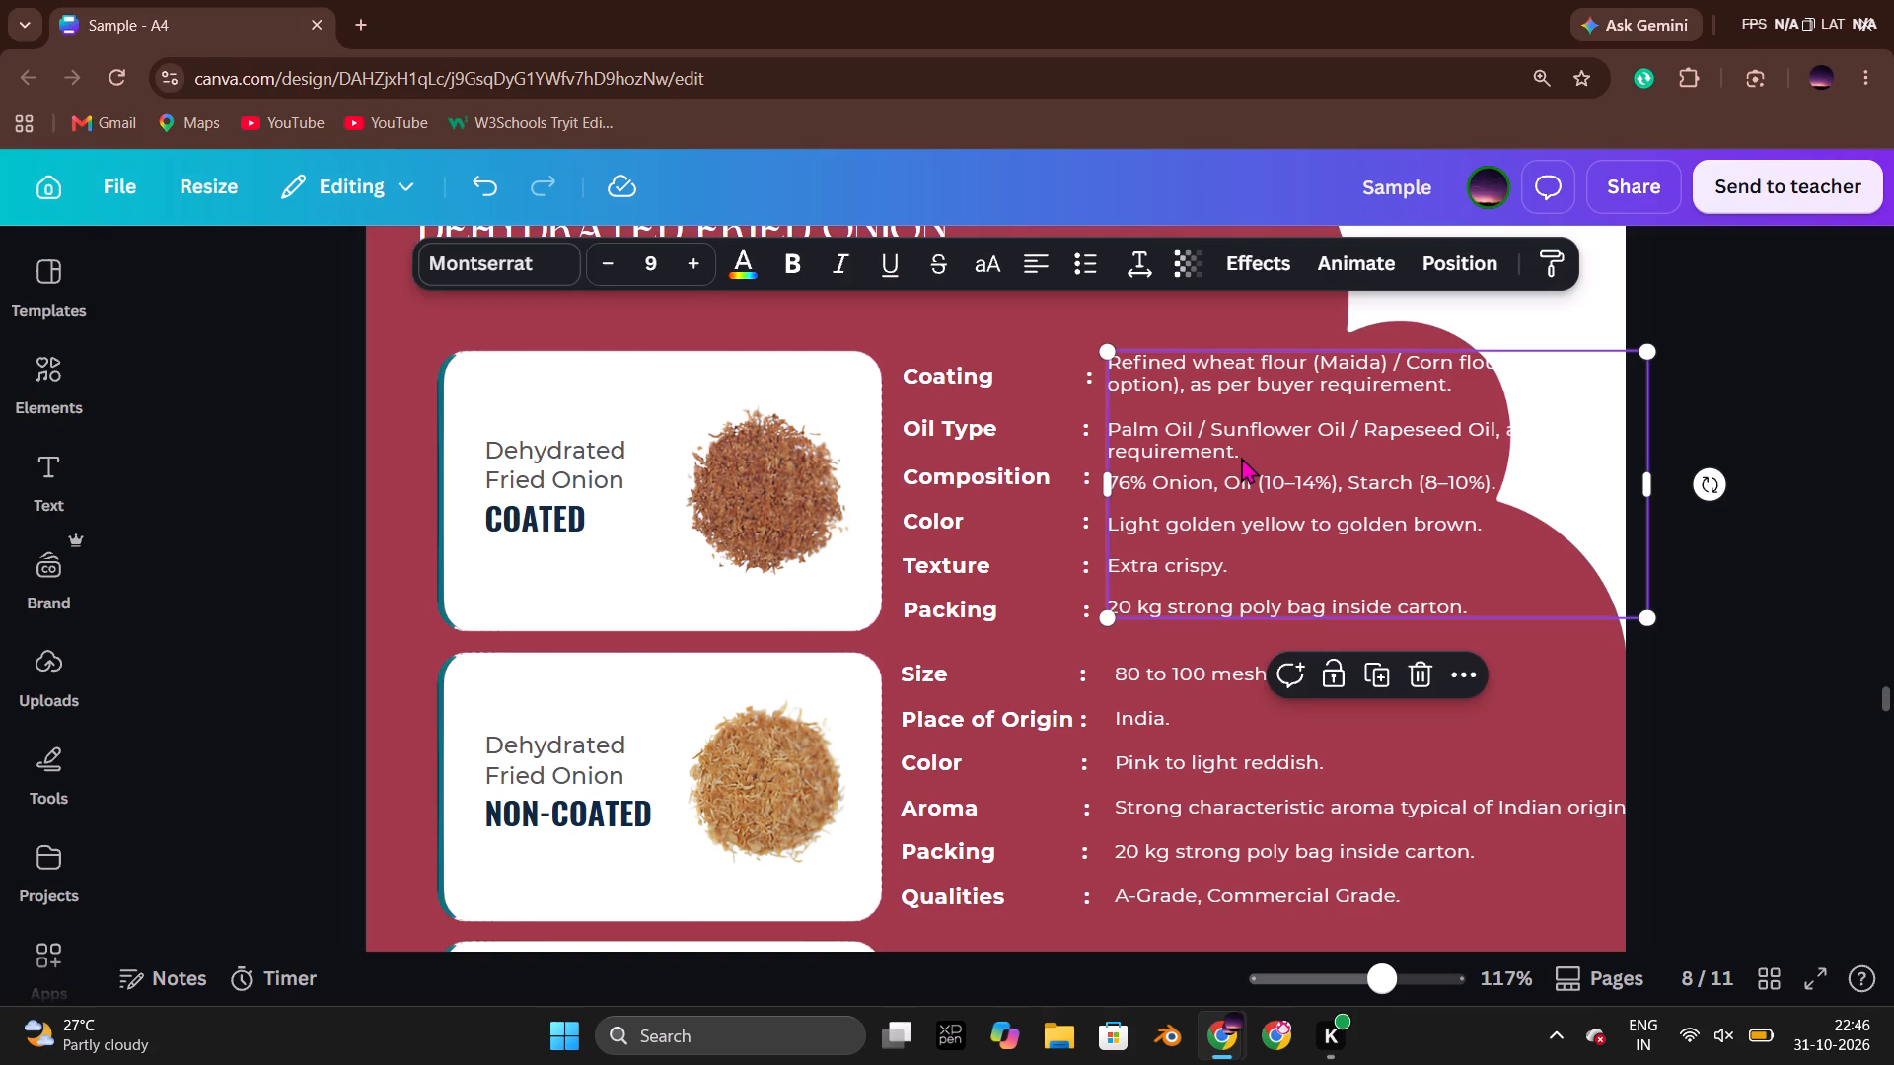
pyautogui.click(1241, 456)
pyautogui.moveTo(1245, 456); pyautogui.dragTo(1111, 365)
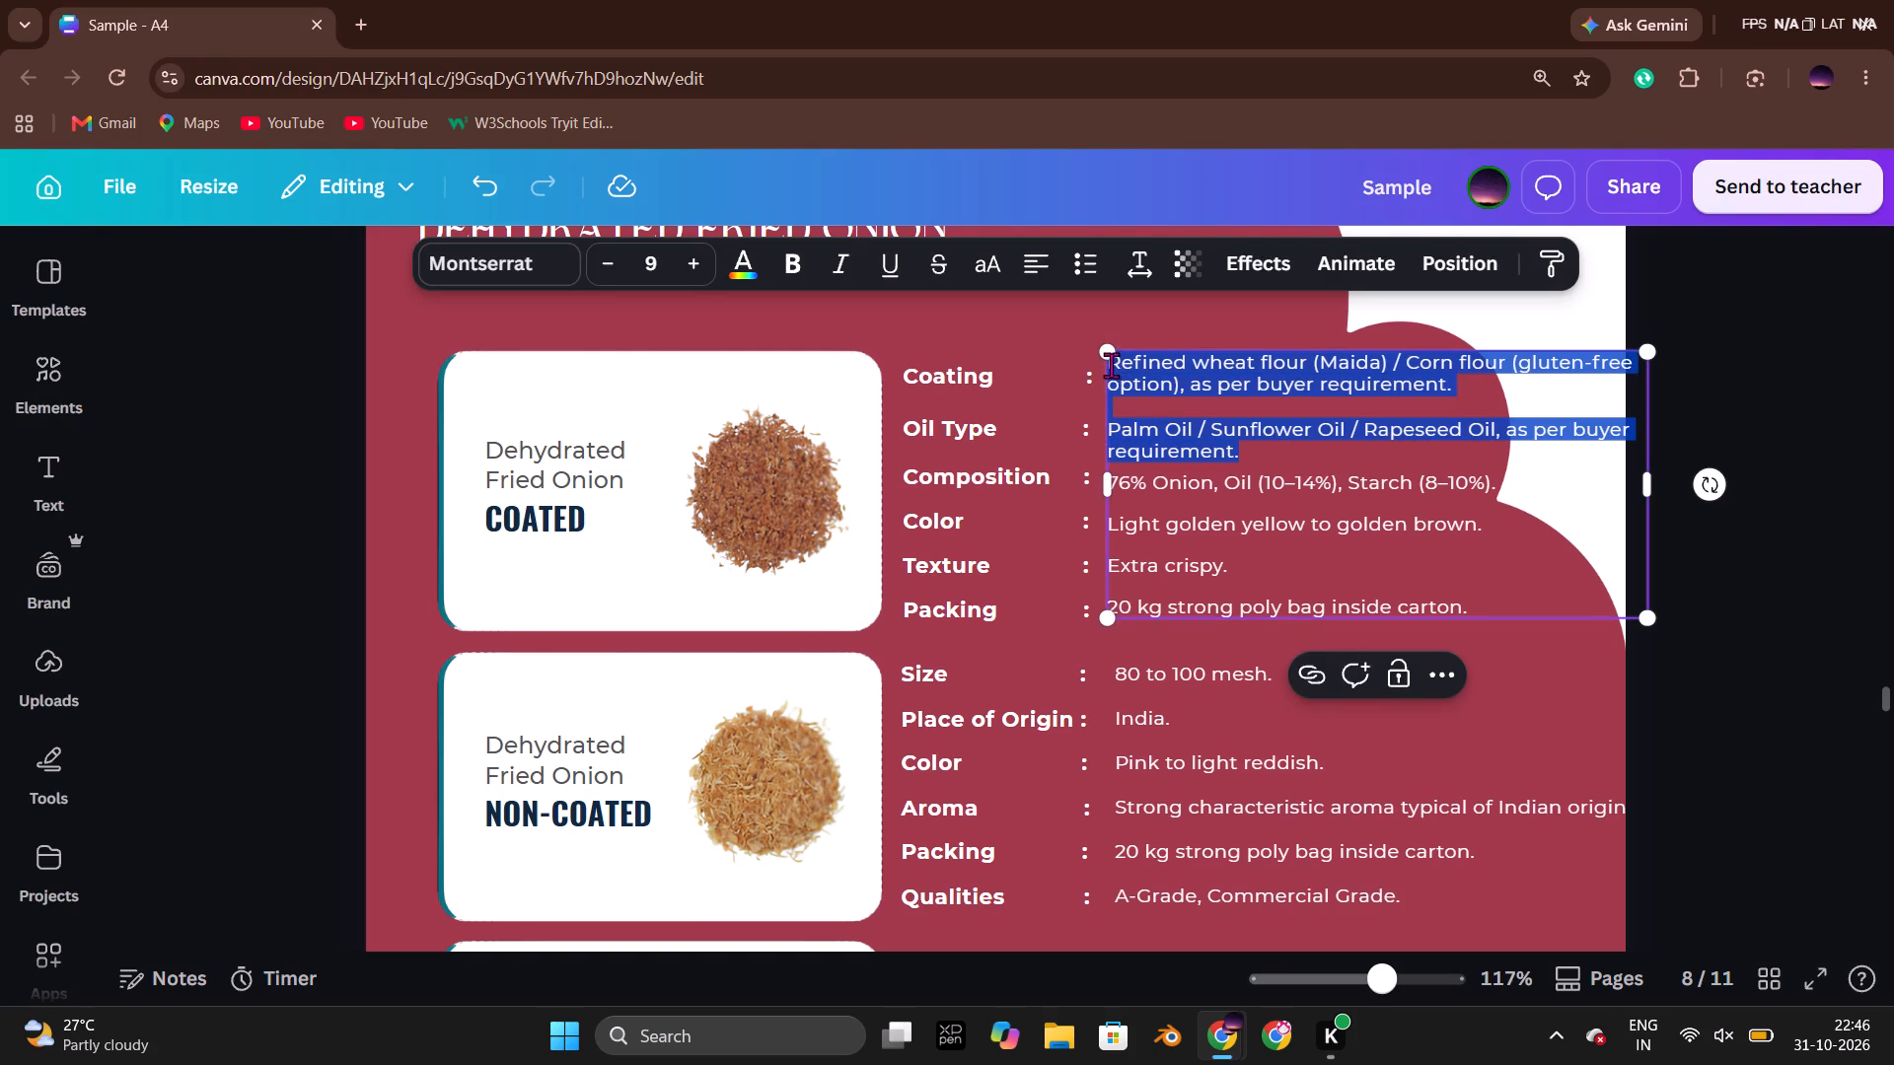
pyautogui.click(1137, 272)
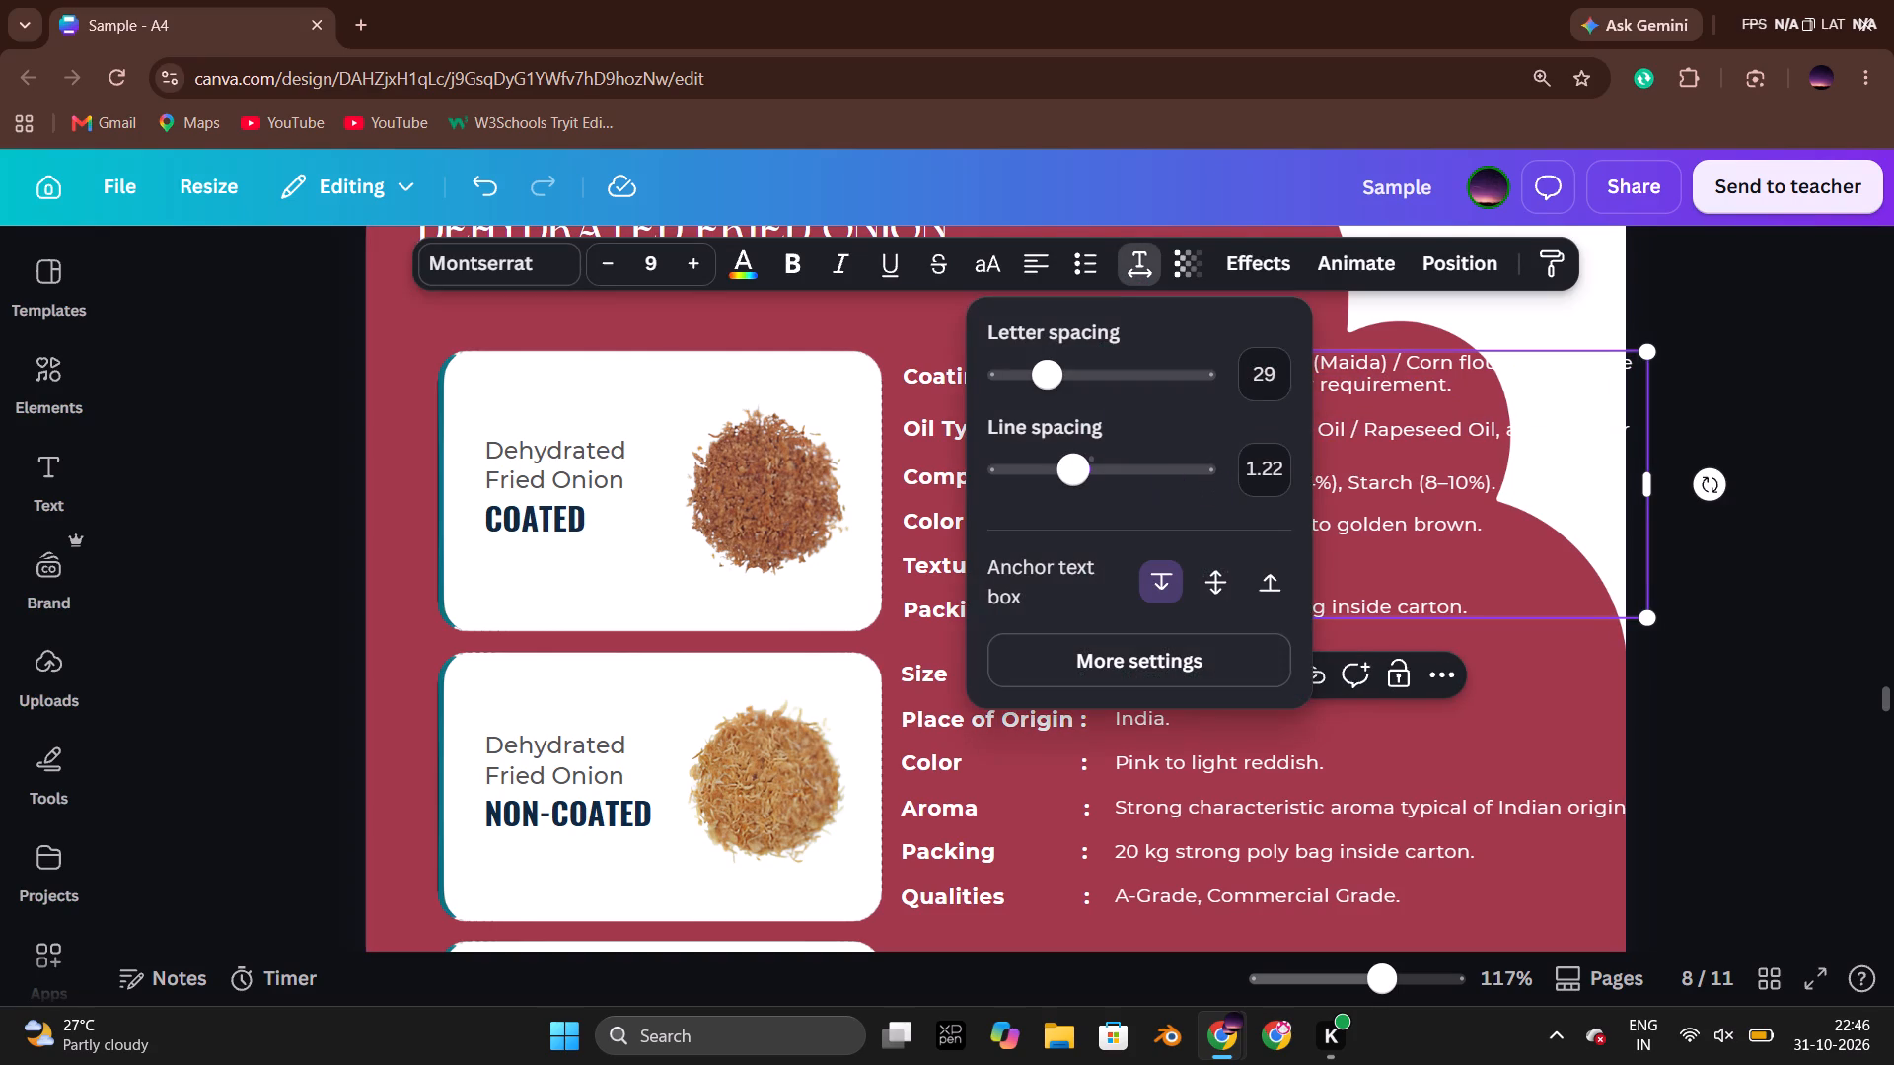
pyautogui.moveTo(1074, 469); pyautogui.dragTo(1046, 470)
pyautogui.click(1731, 528)
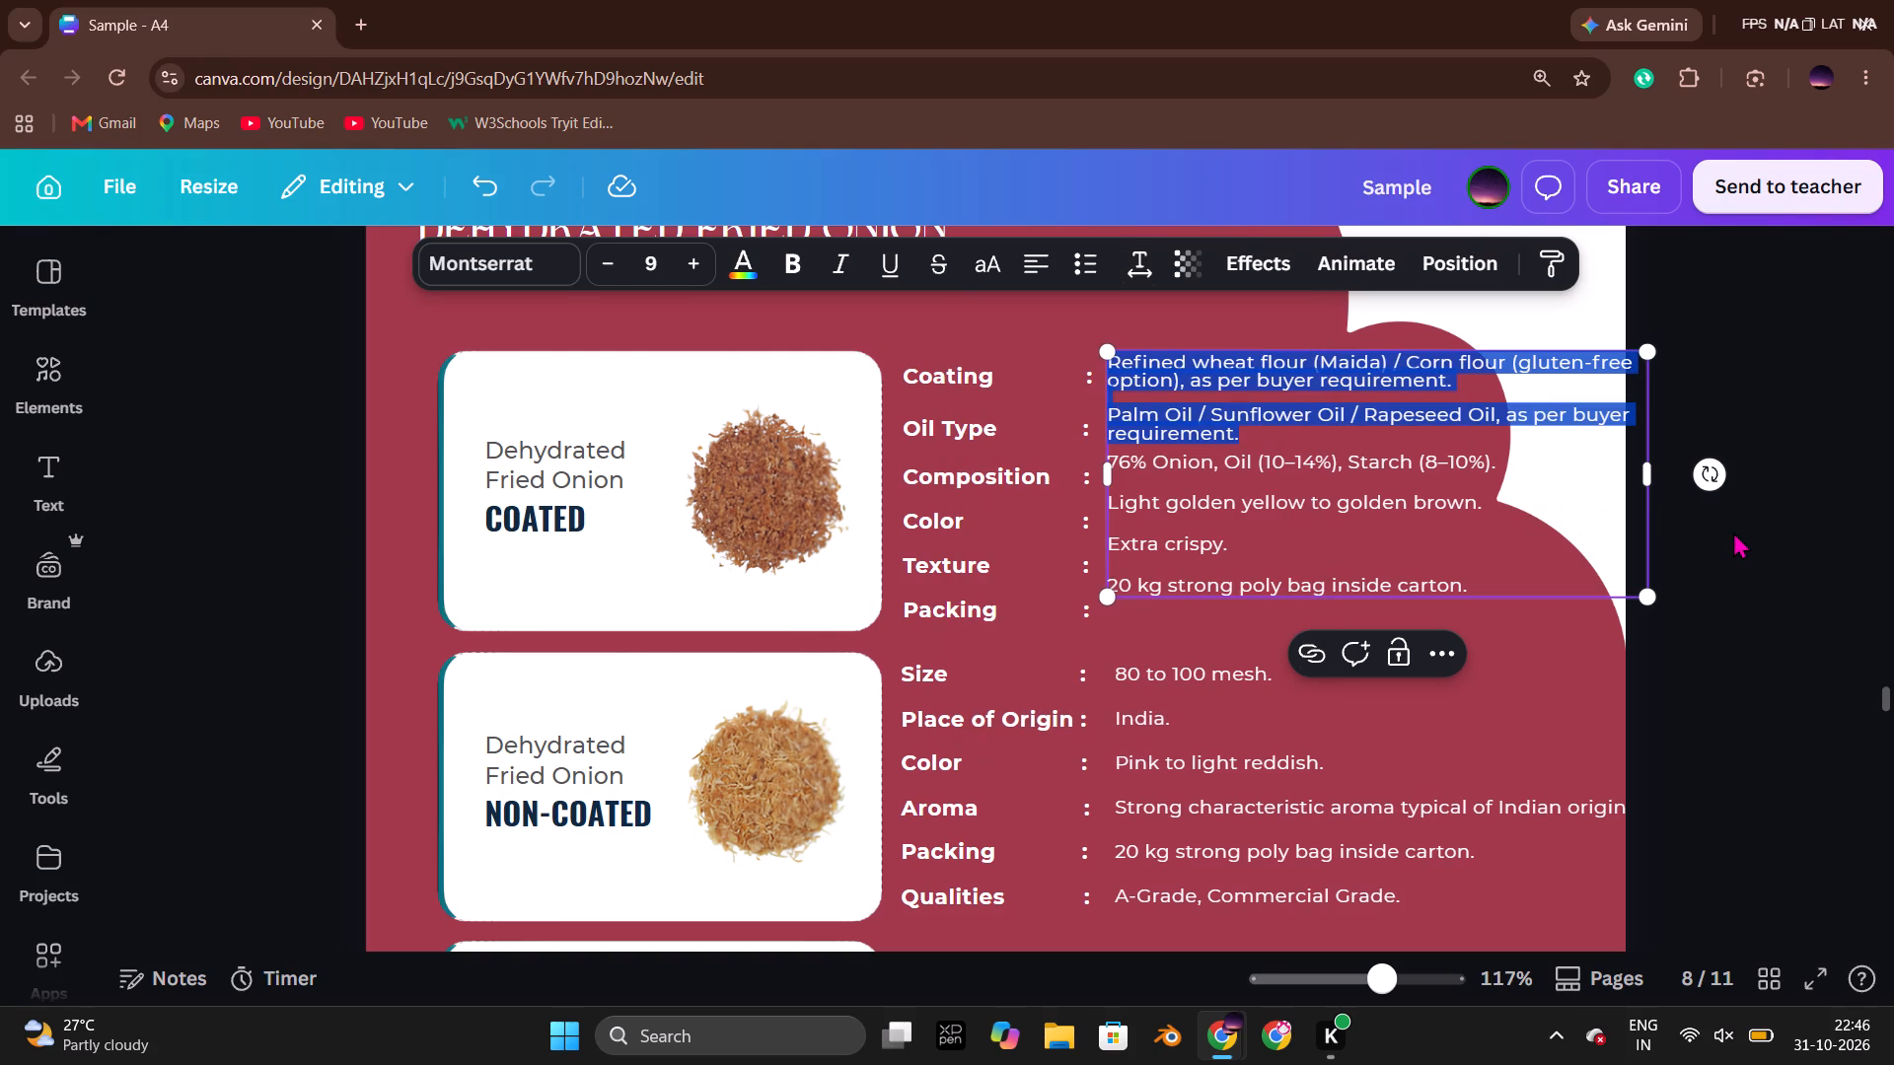
pyautogui.click(1144, 274)
pyautogui.moveTo(1052, 458); pyautogui.dragTo(1109, 472)
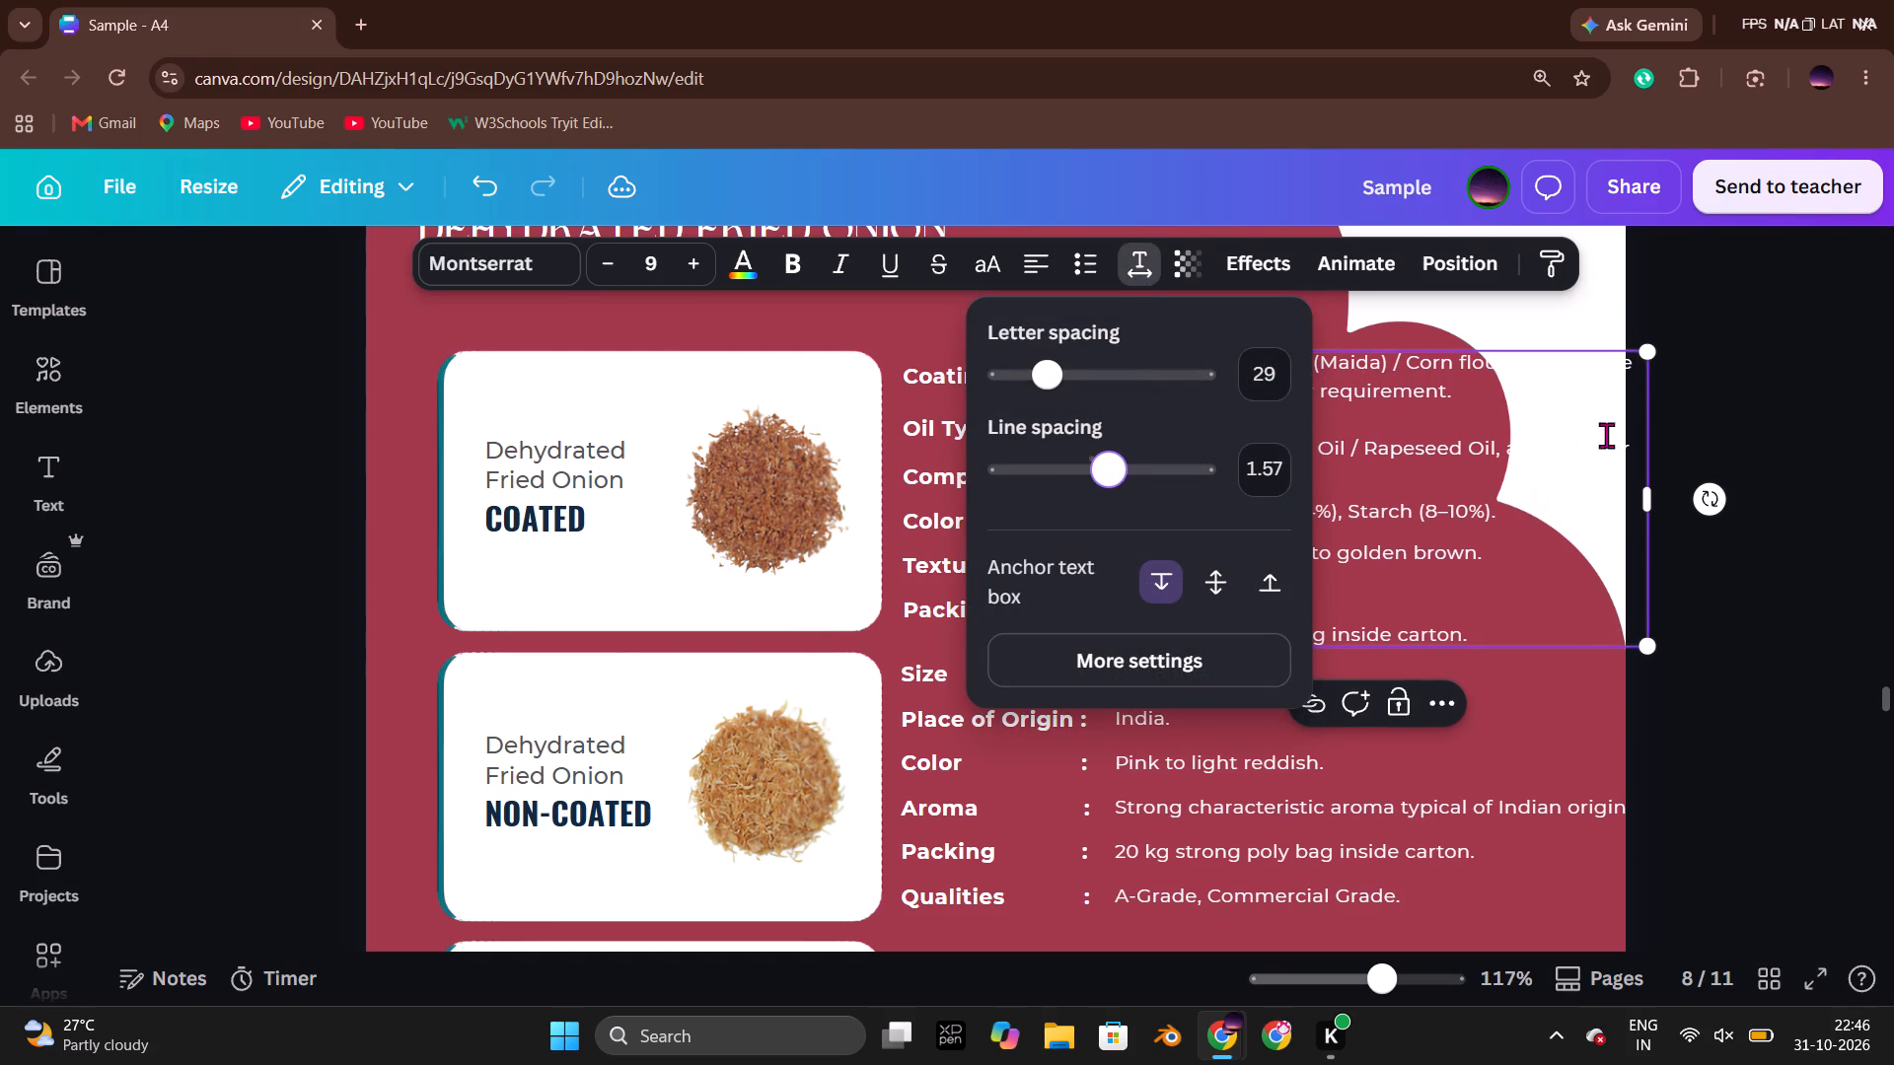
pyautogui.click(1757, 420)
pyautogui.click(1142, 266)
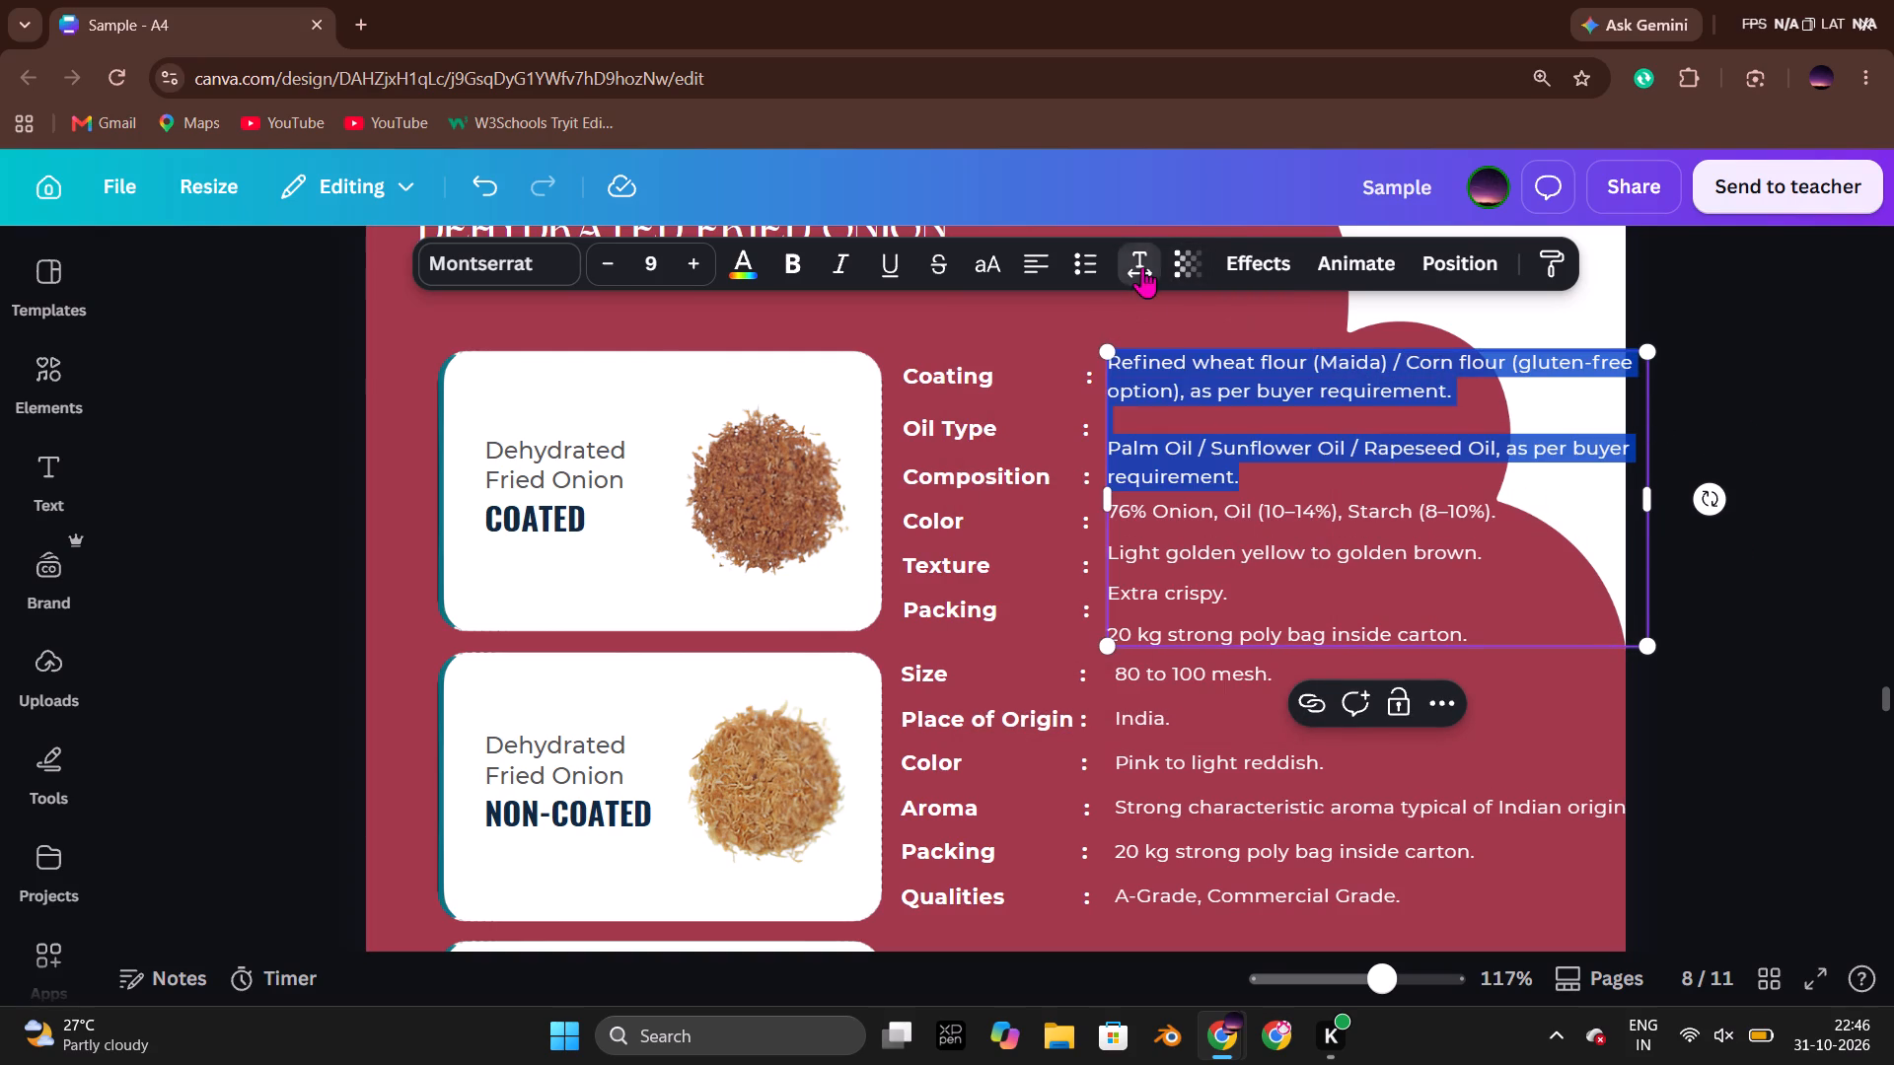
pyautogui.moveTo(1105, 487); pyautogui.dragTo(1090, 489)
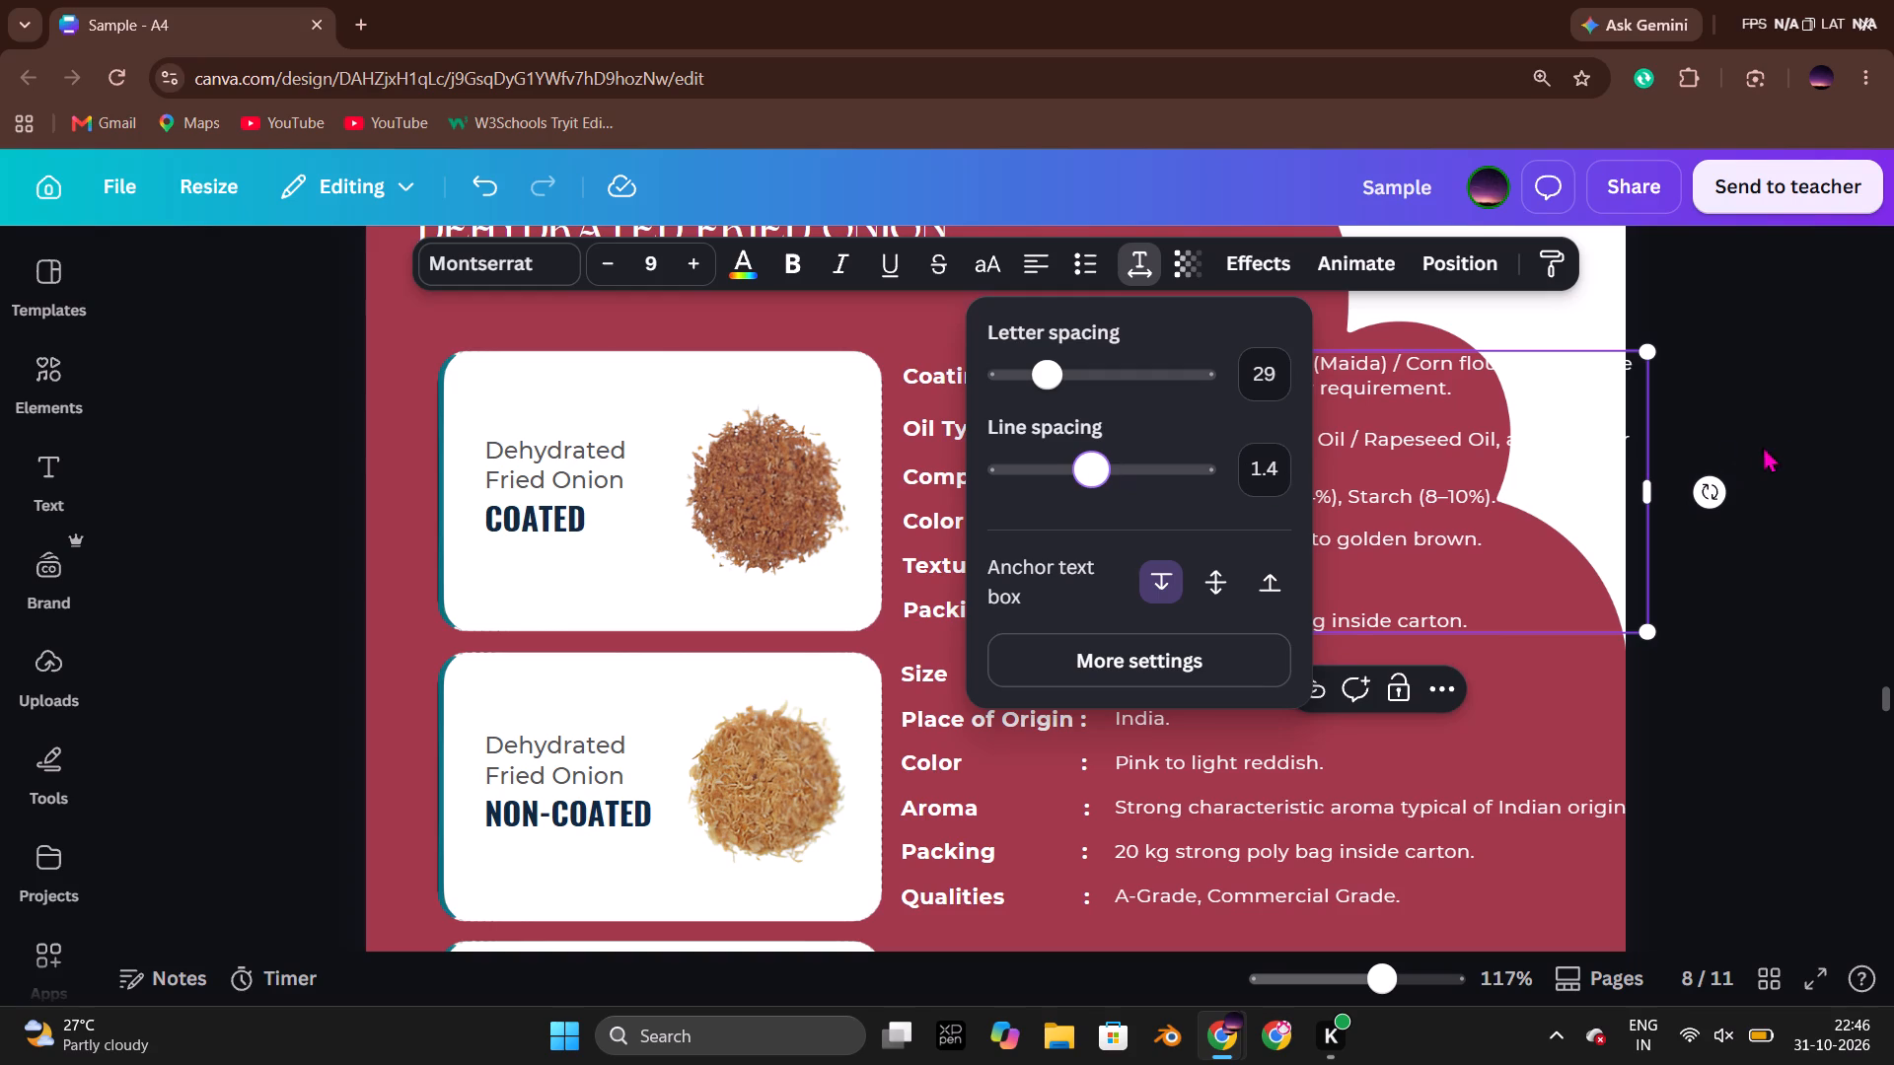
pyautogui.click(1791, 437)
pyautogui.click(1138, 279)
pyautogui.moveTo(1088, 468); pyautogui.dragTo(1056, 471)
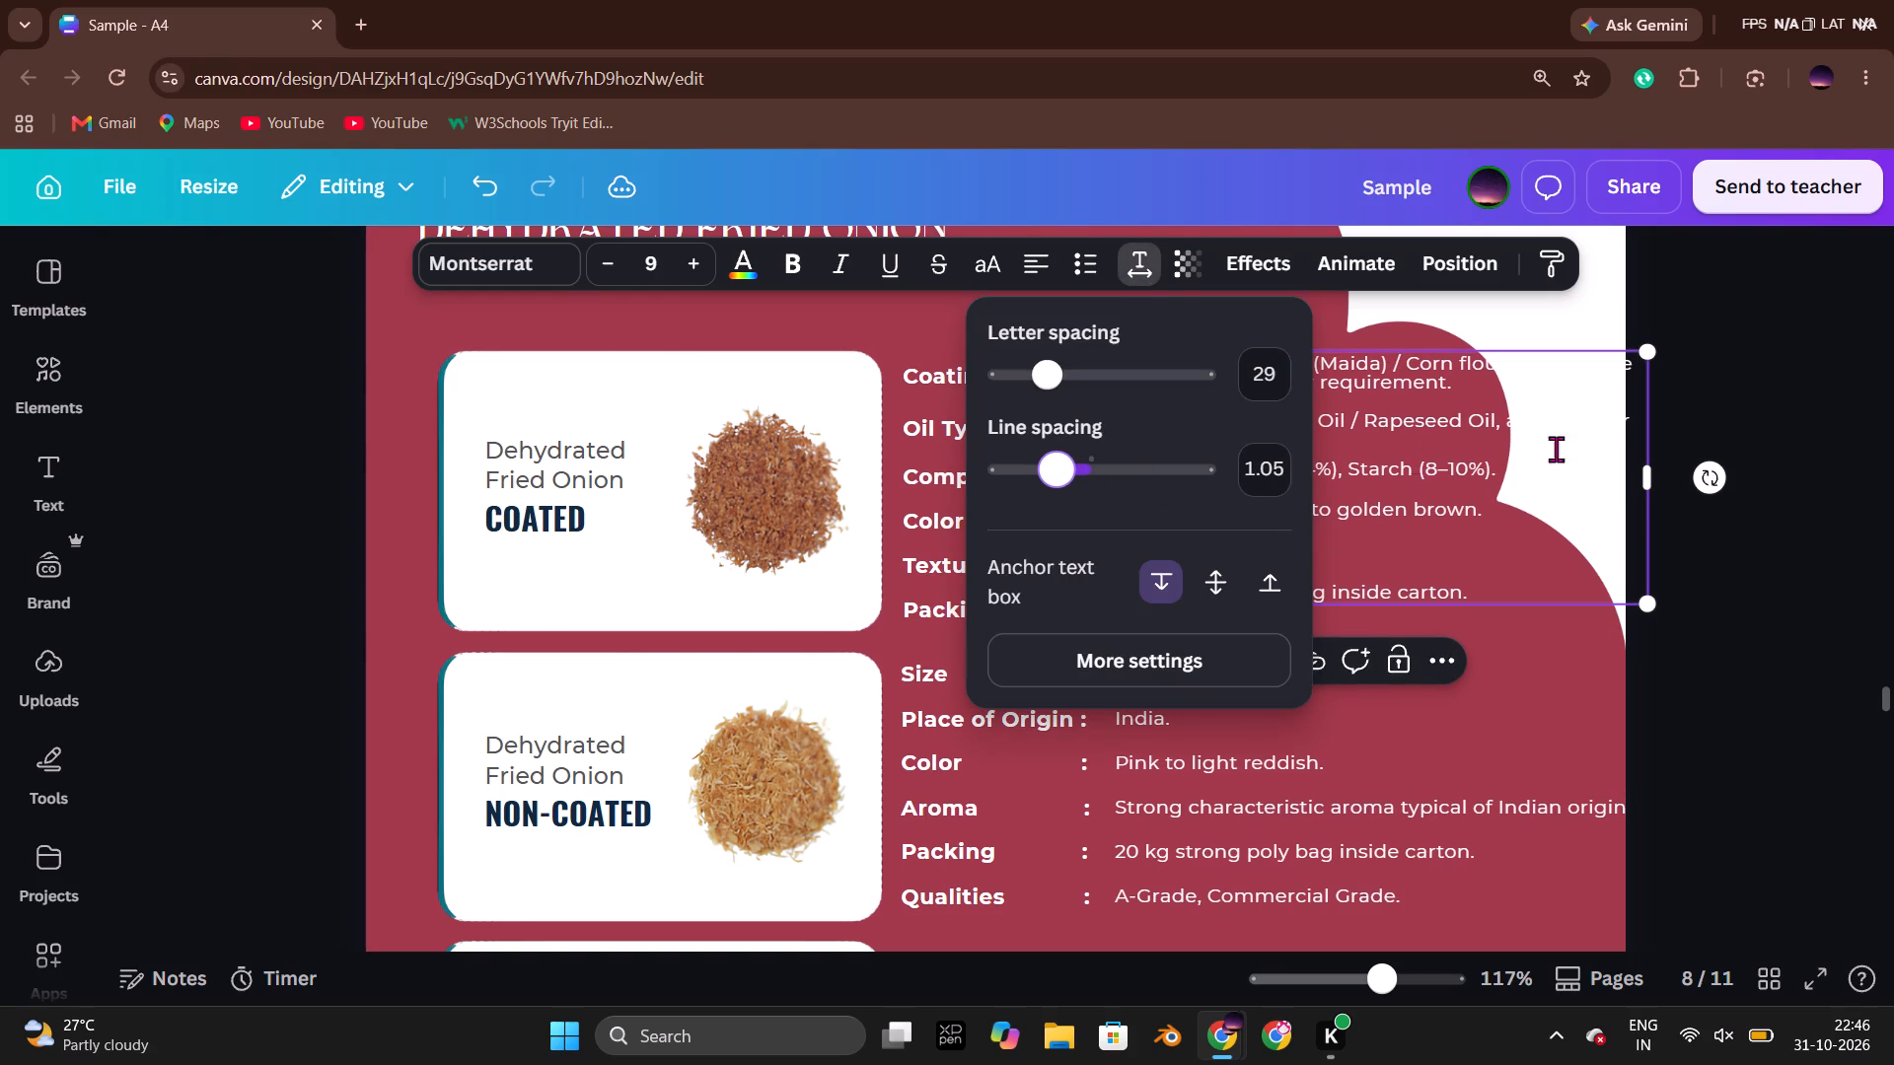
pyautogui.click(1731, 416)
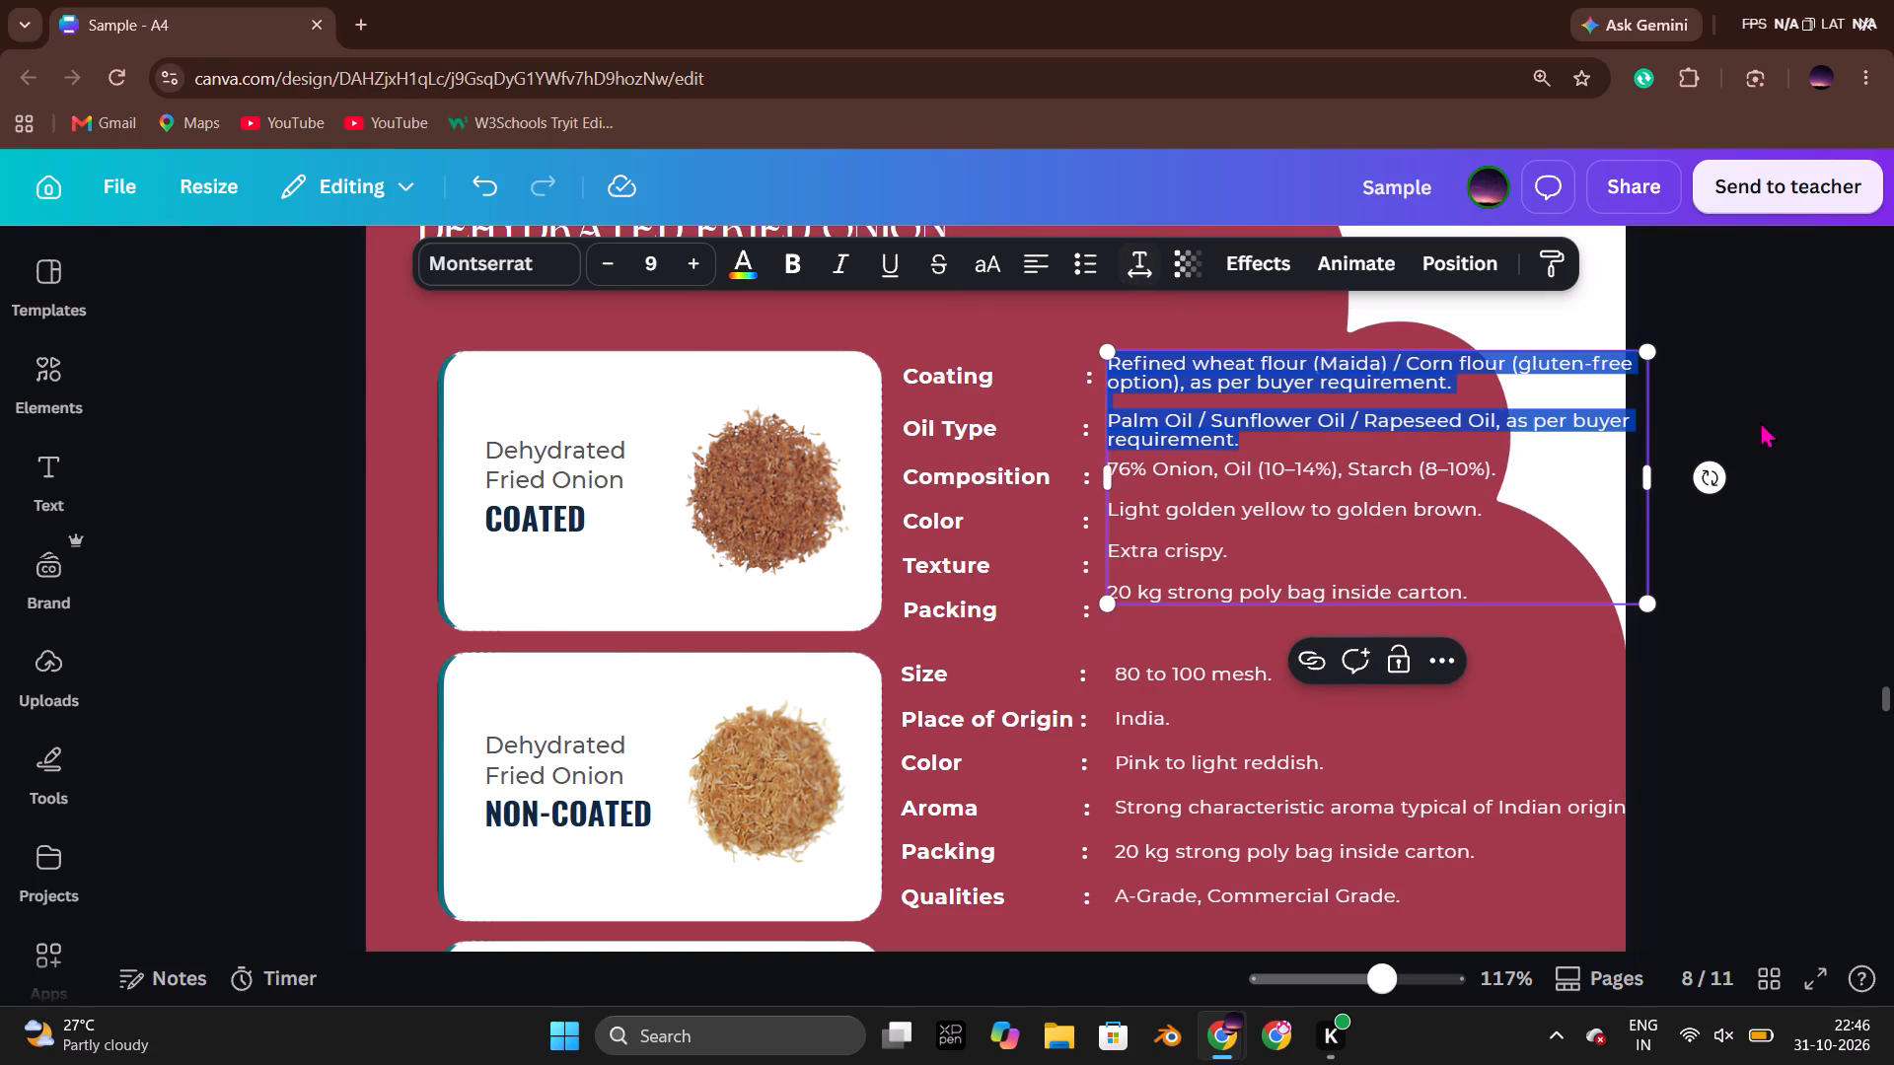
pyautogui.click(1760, 421)
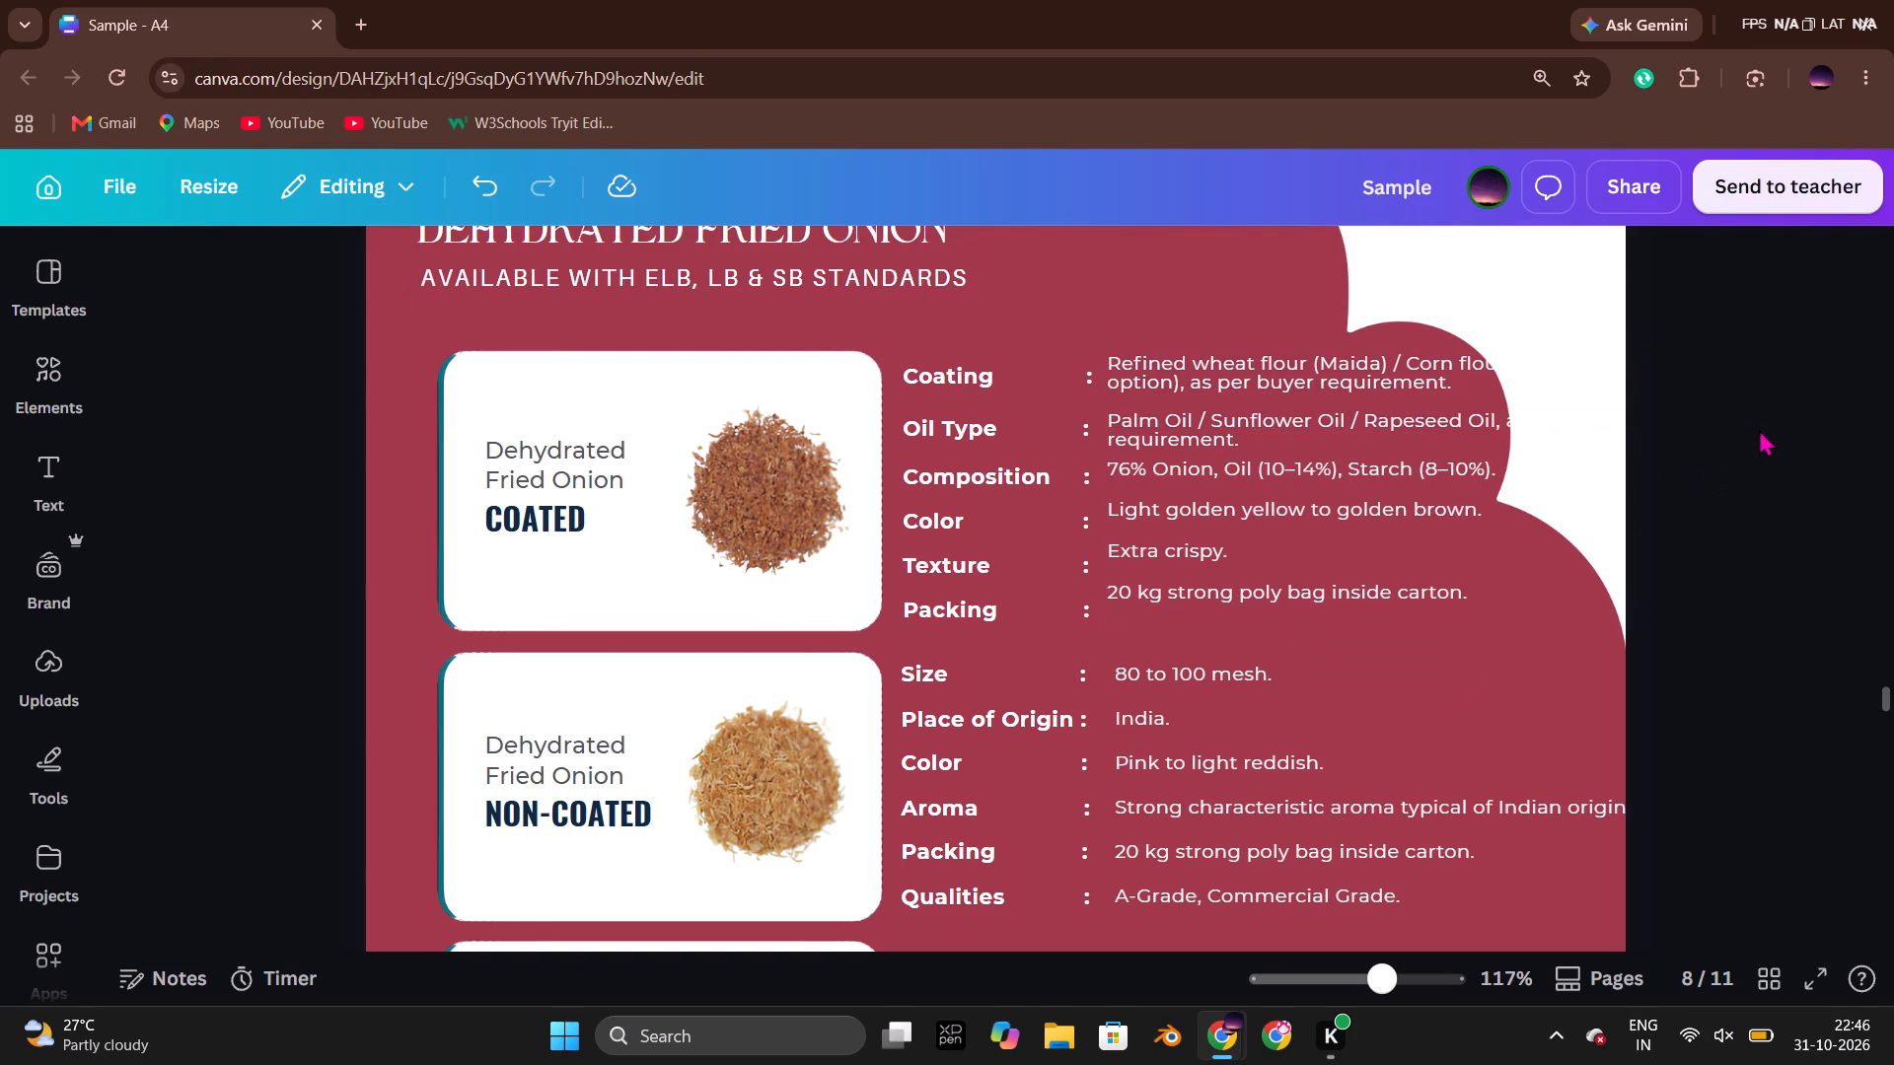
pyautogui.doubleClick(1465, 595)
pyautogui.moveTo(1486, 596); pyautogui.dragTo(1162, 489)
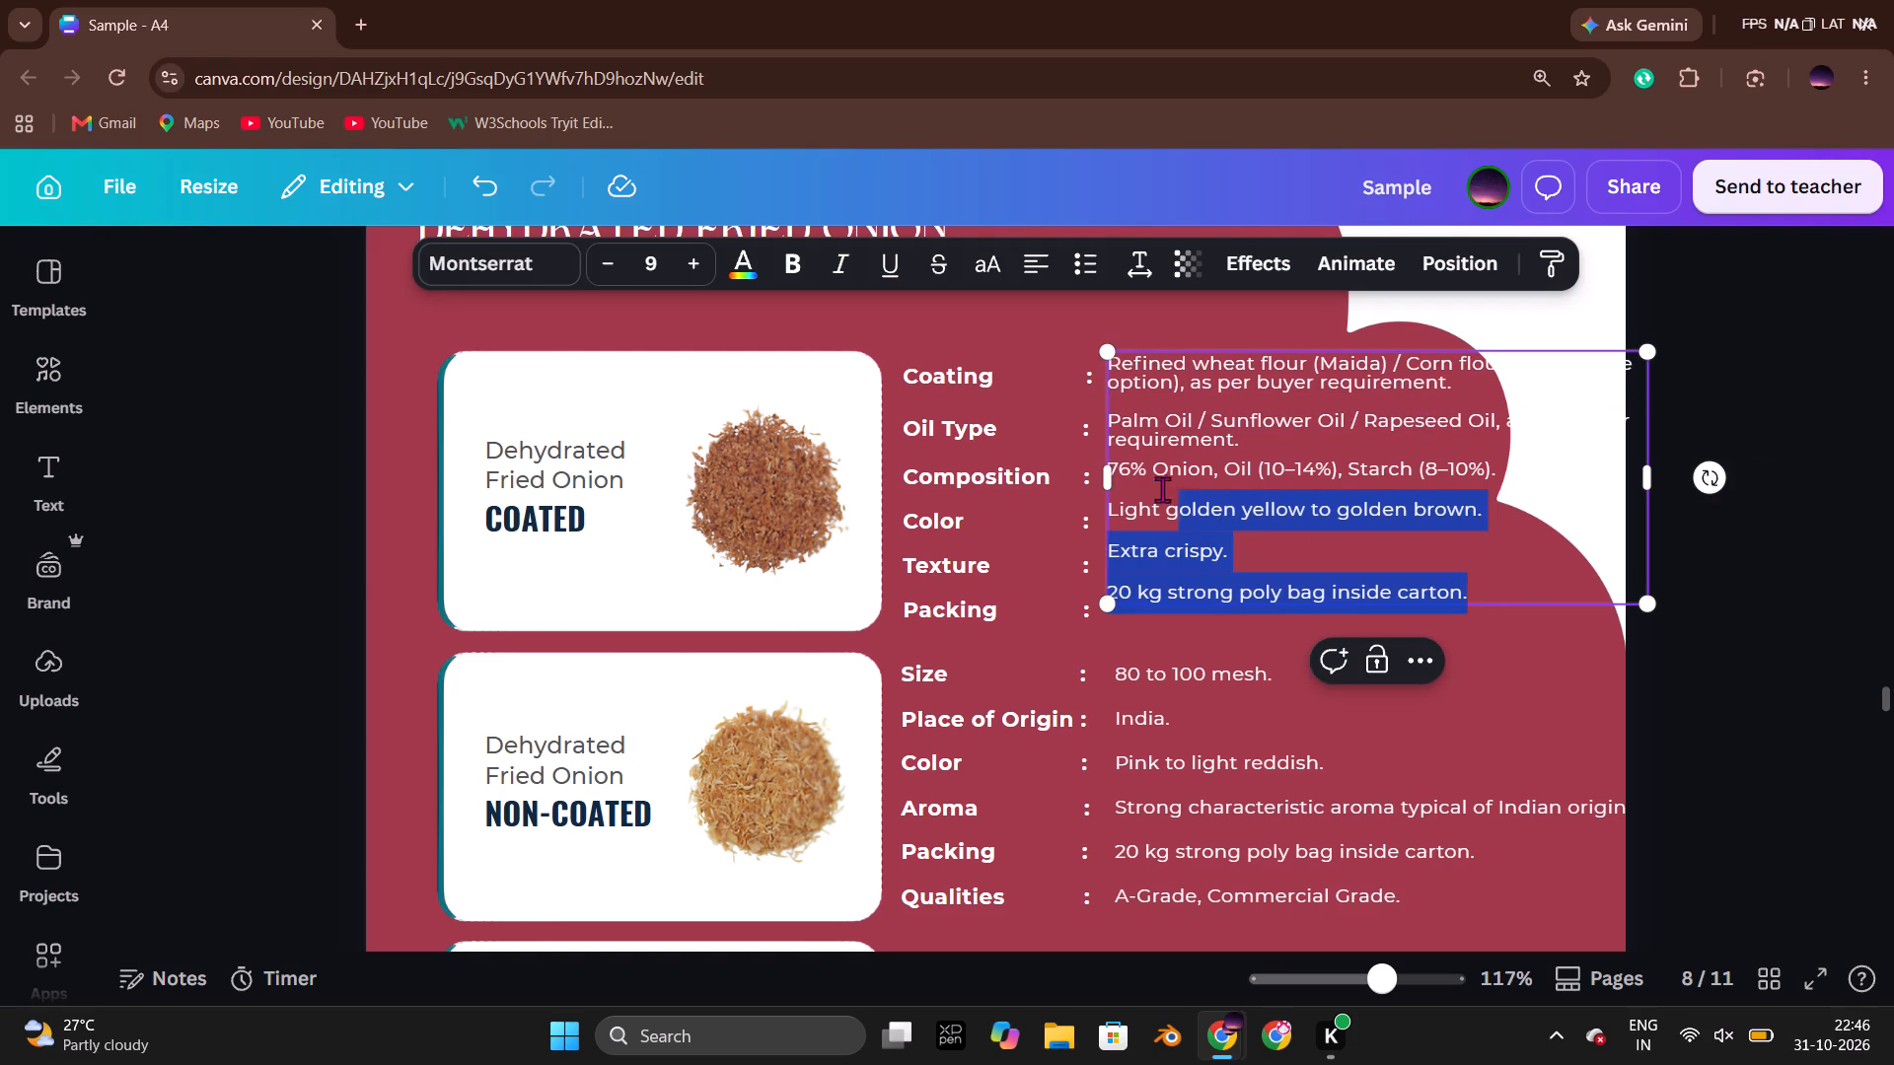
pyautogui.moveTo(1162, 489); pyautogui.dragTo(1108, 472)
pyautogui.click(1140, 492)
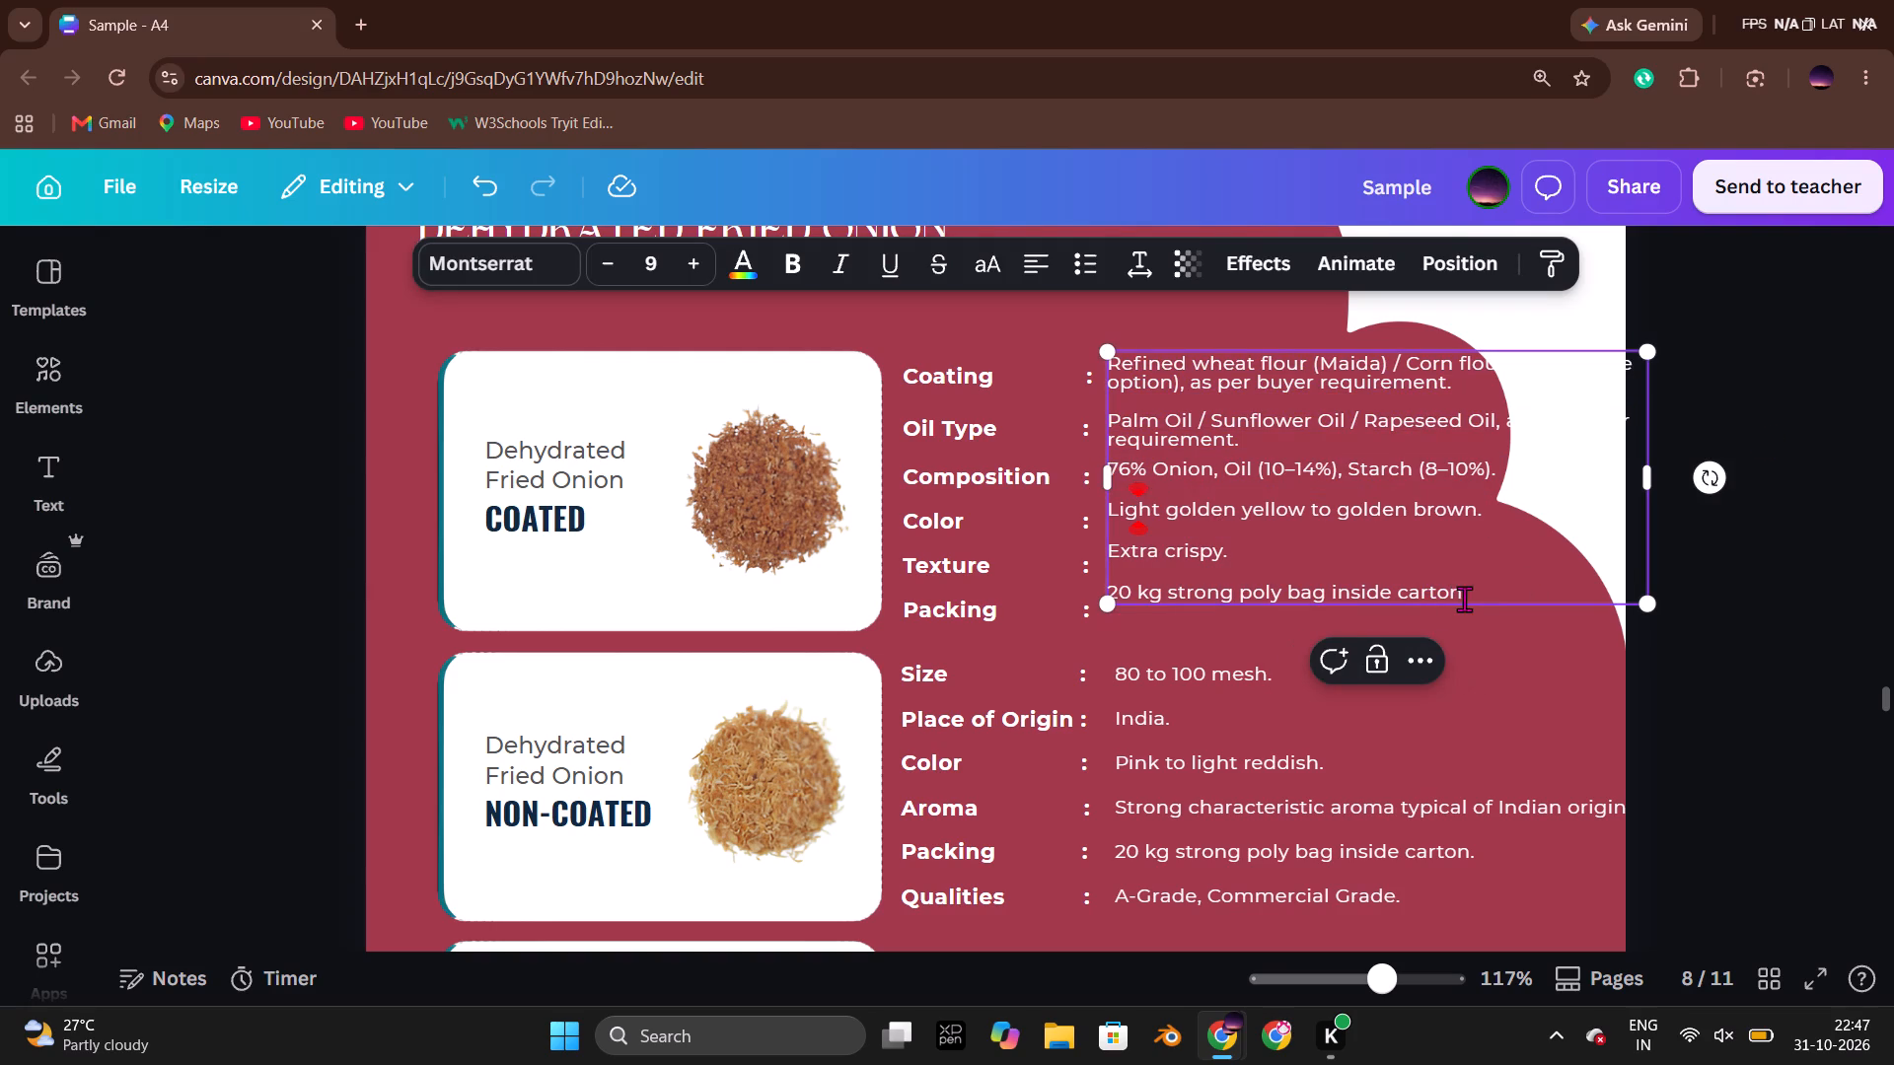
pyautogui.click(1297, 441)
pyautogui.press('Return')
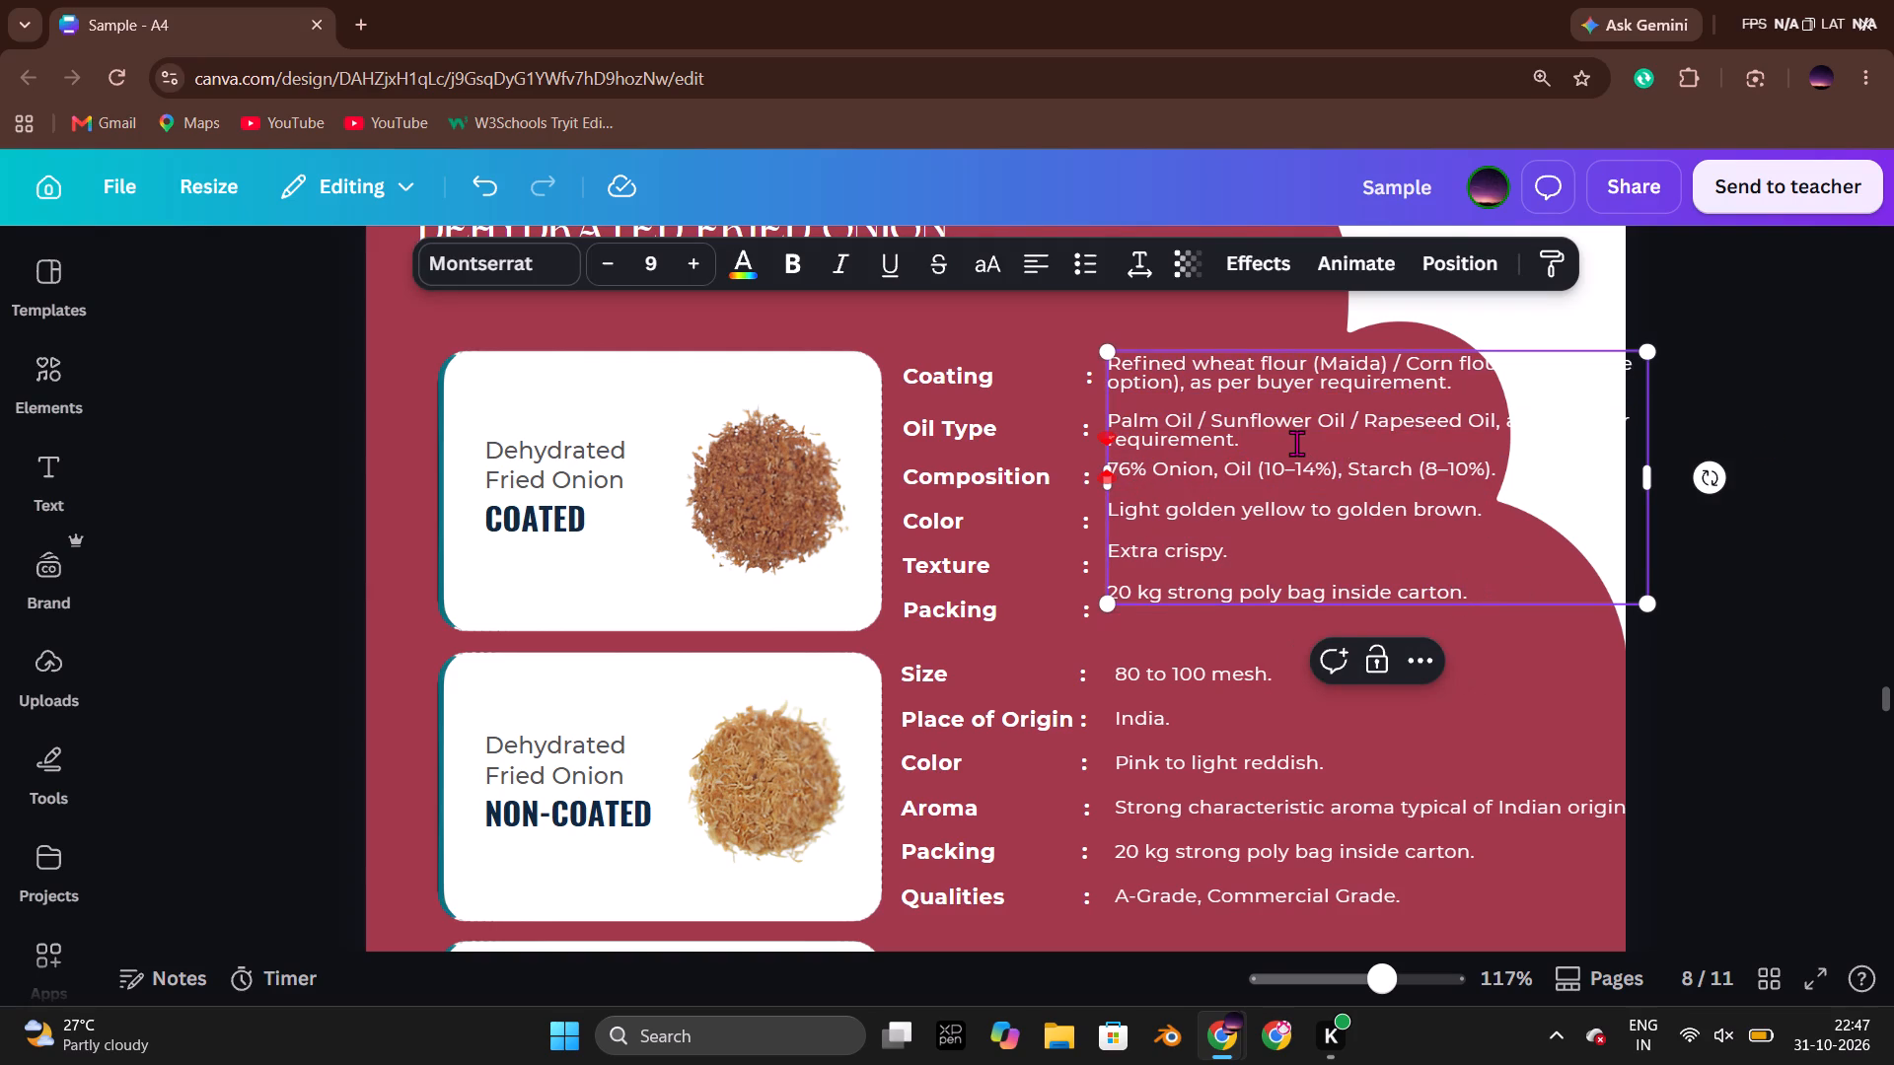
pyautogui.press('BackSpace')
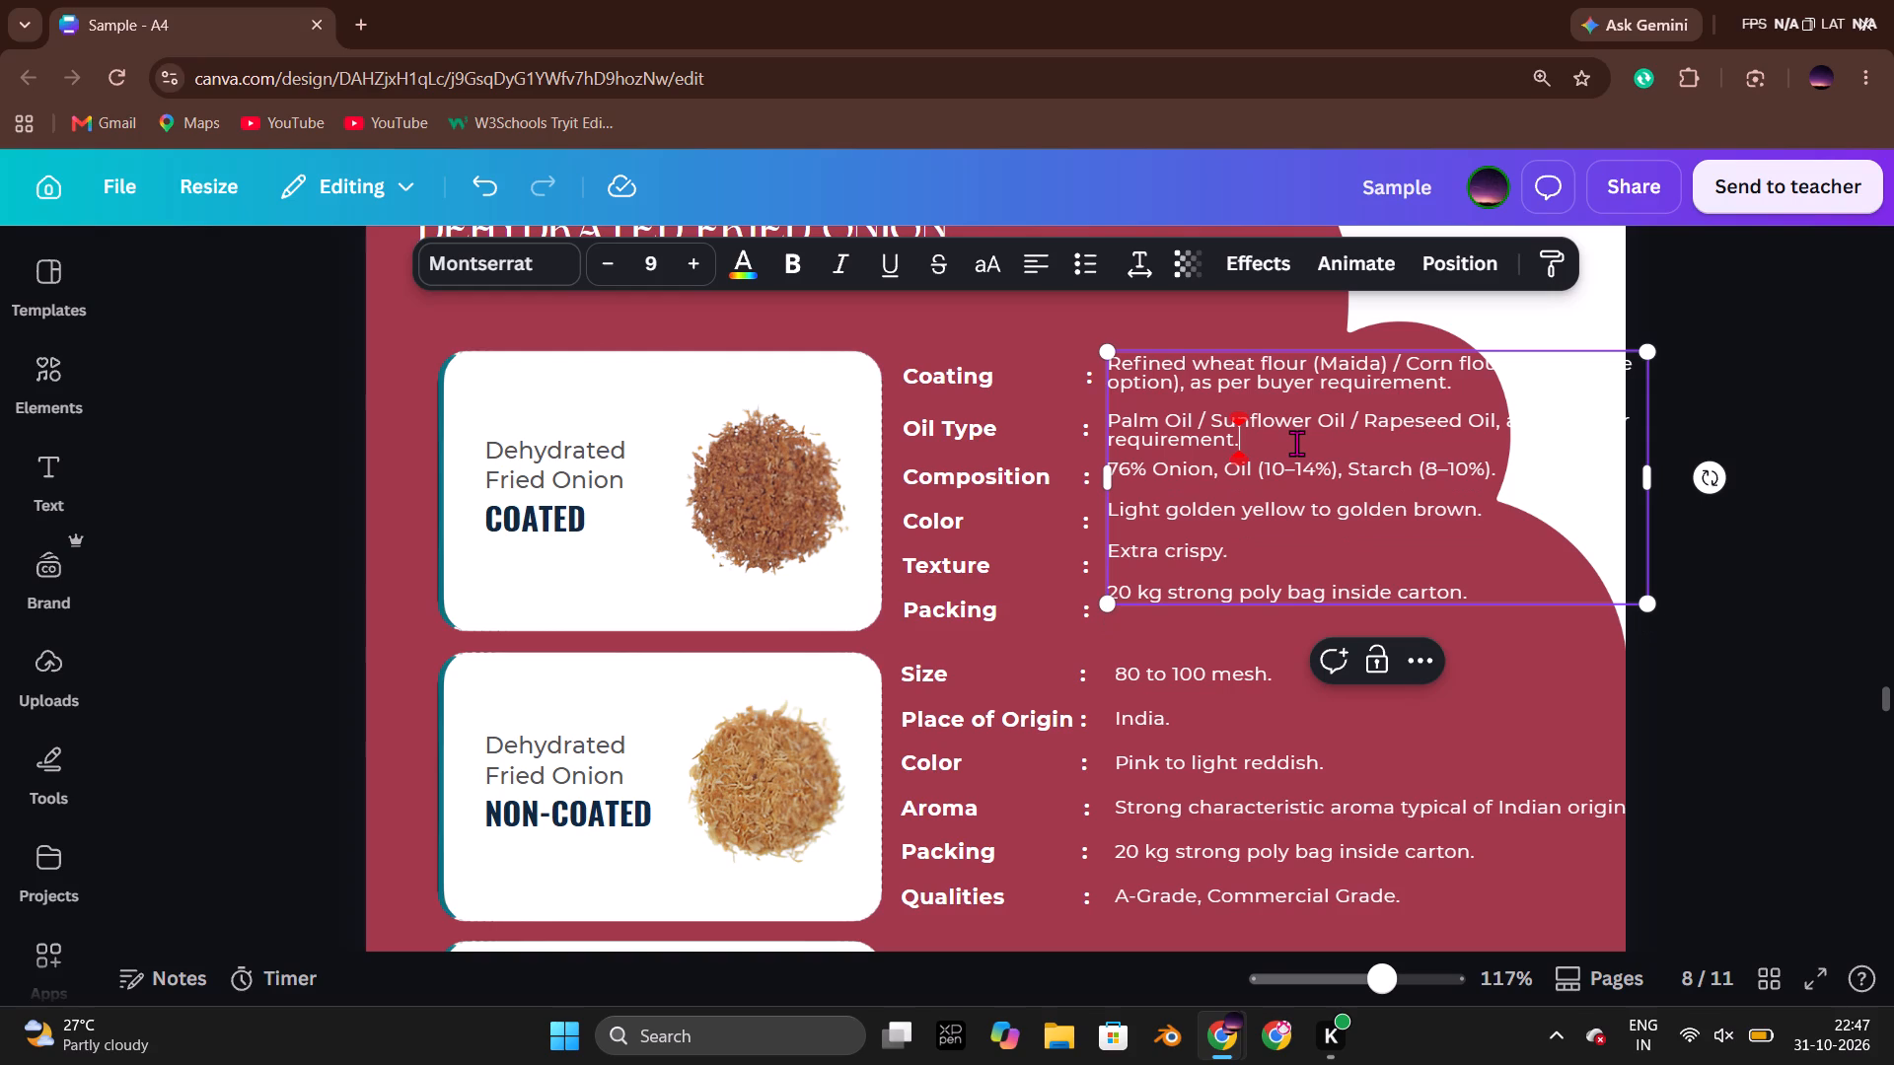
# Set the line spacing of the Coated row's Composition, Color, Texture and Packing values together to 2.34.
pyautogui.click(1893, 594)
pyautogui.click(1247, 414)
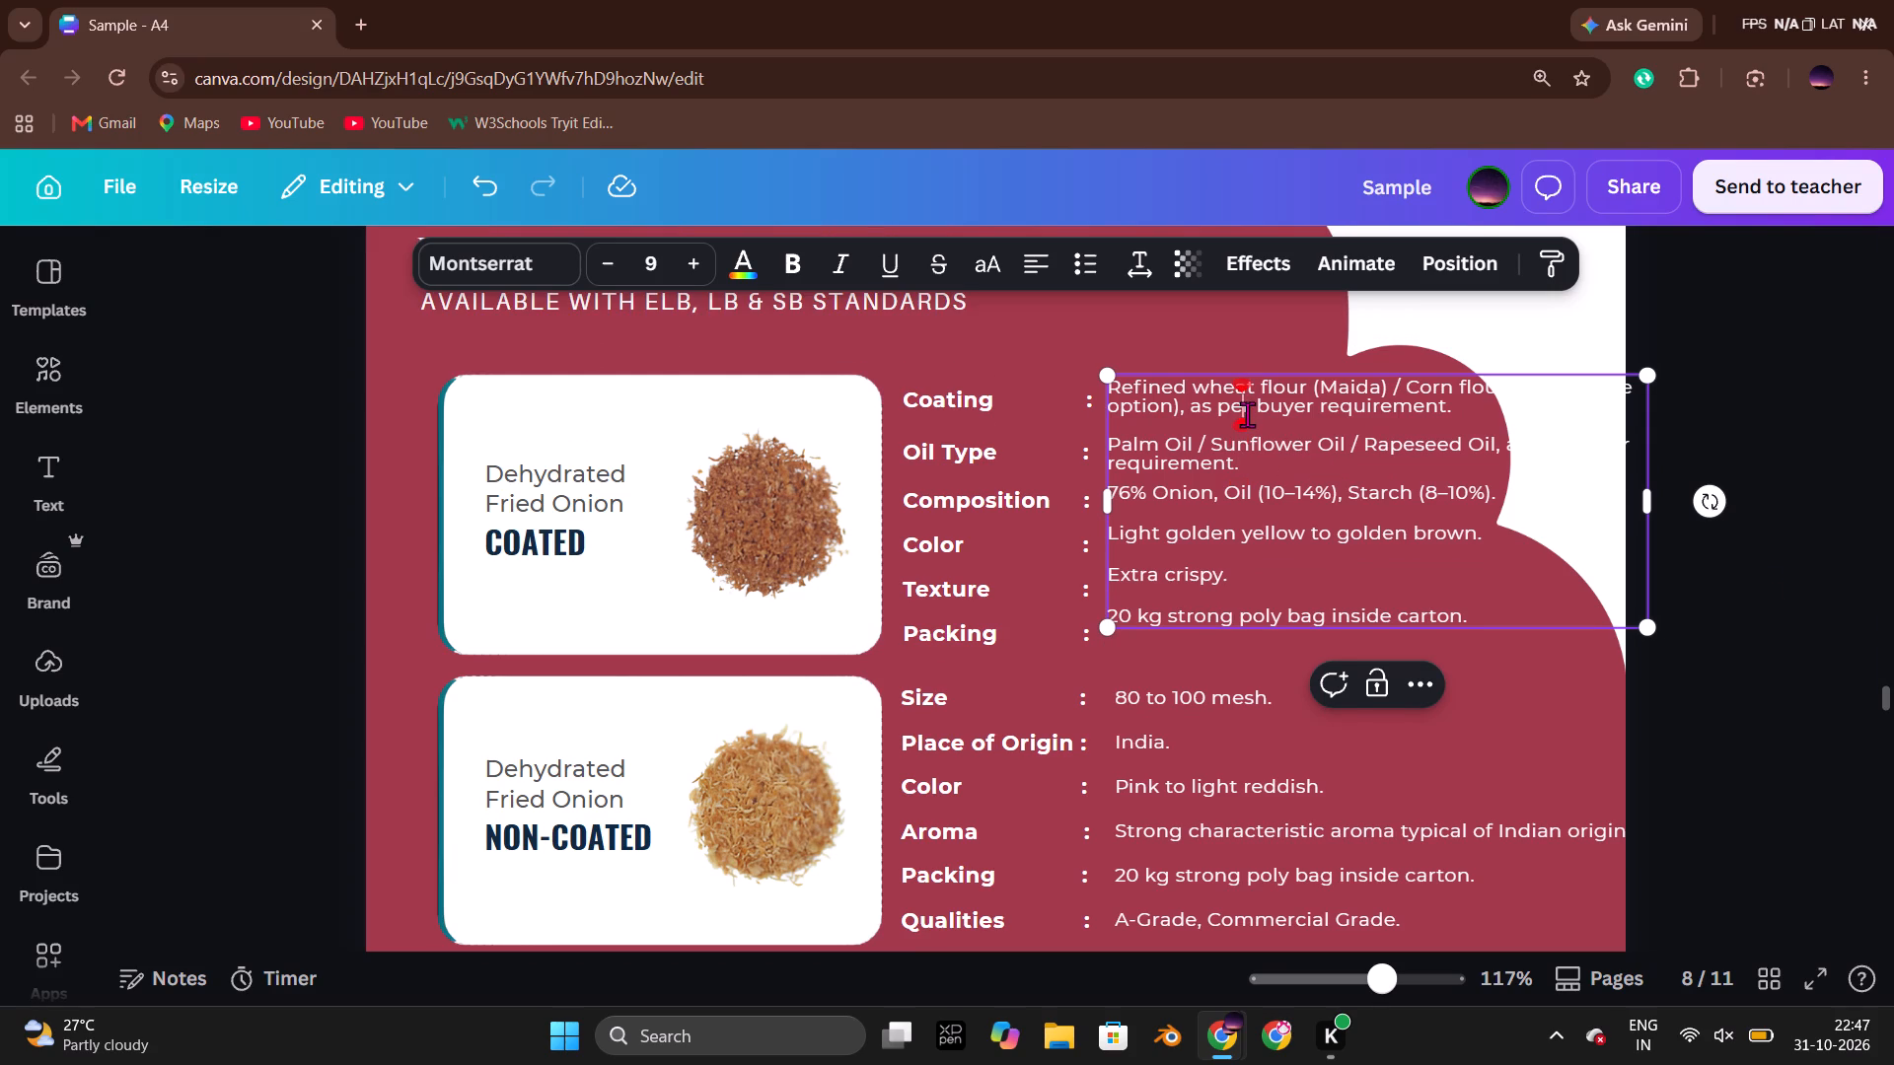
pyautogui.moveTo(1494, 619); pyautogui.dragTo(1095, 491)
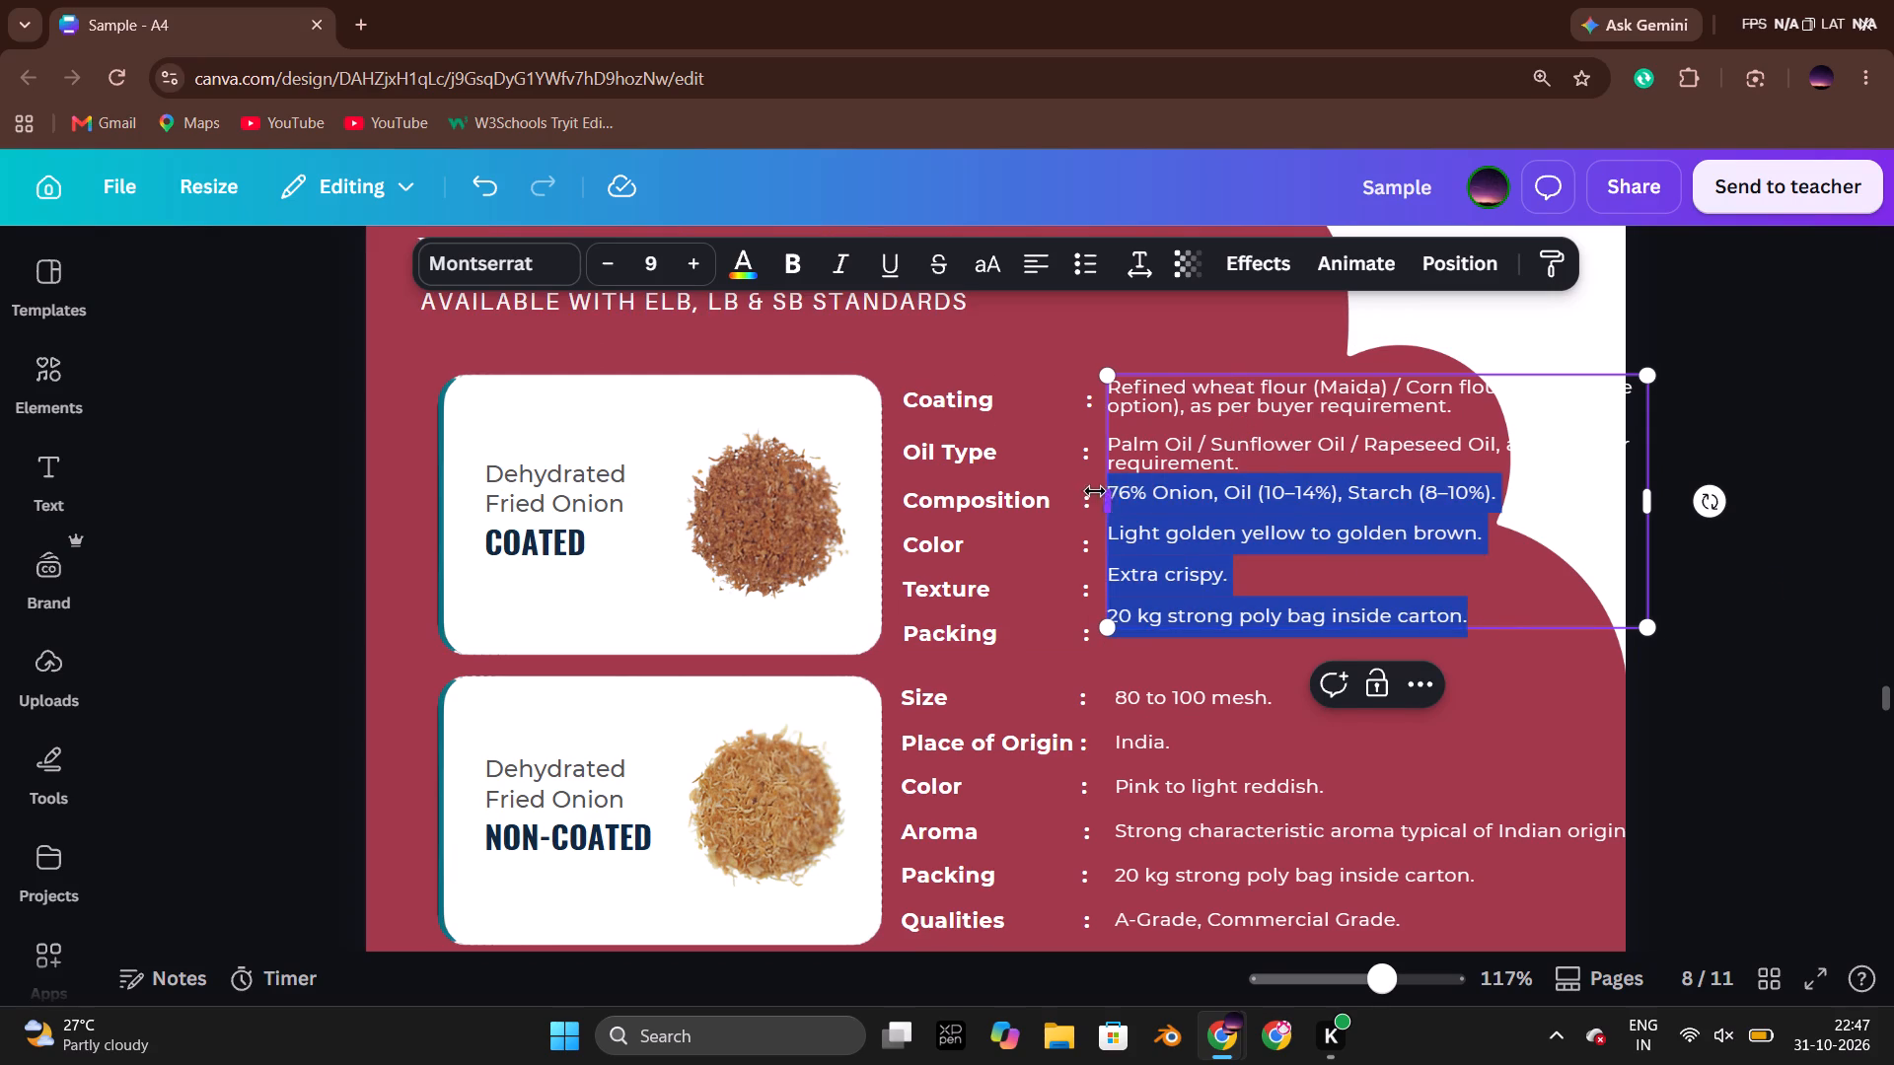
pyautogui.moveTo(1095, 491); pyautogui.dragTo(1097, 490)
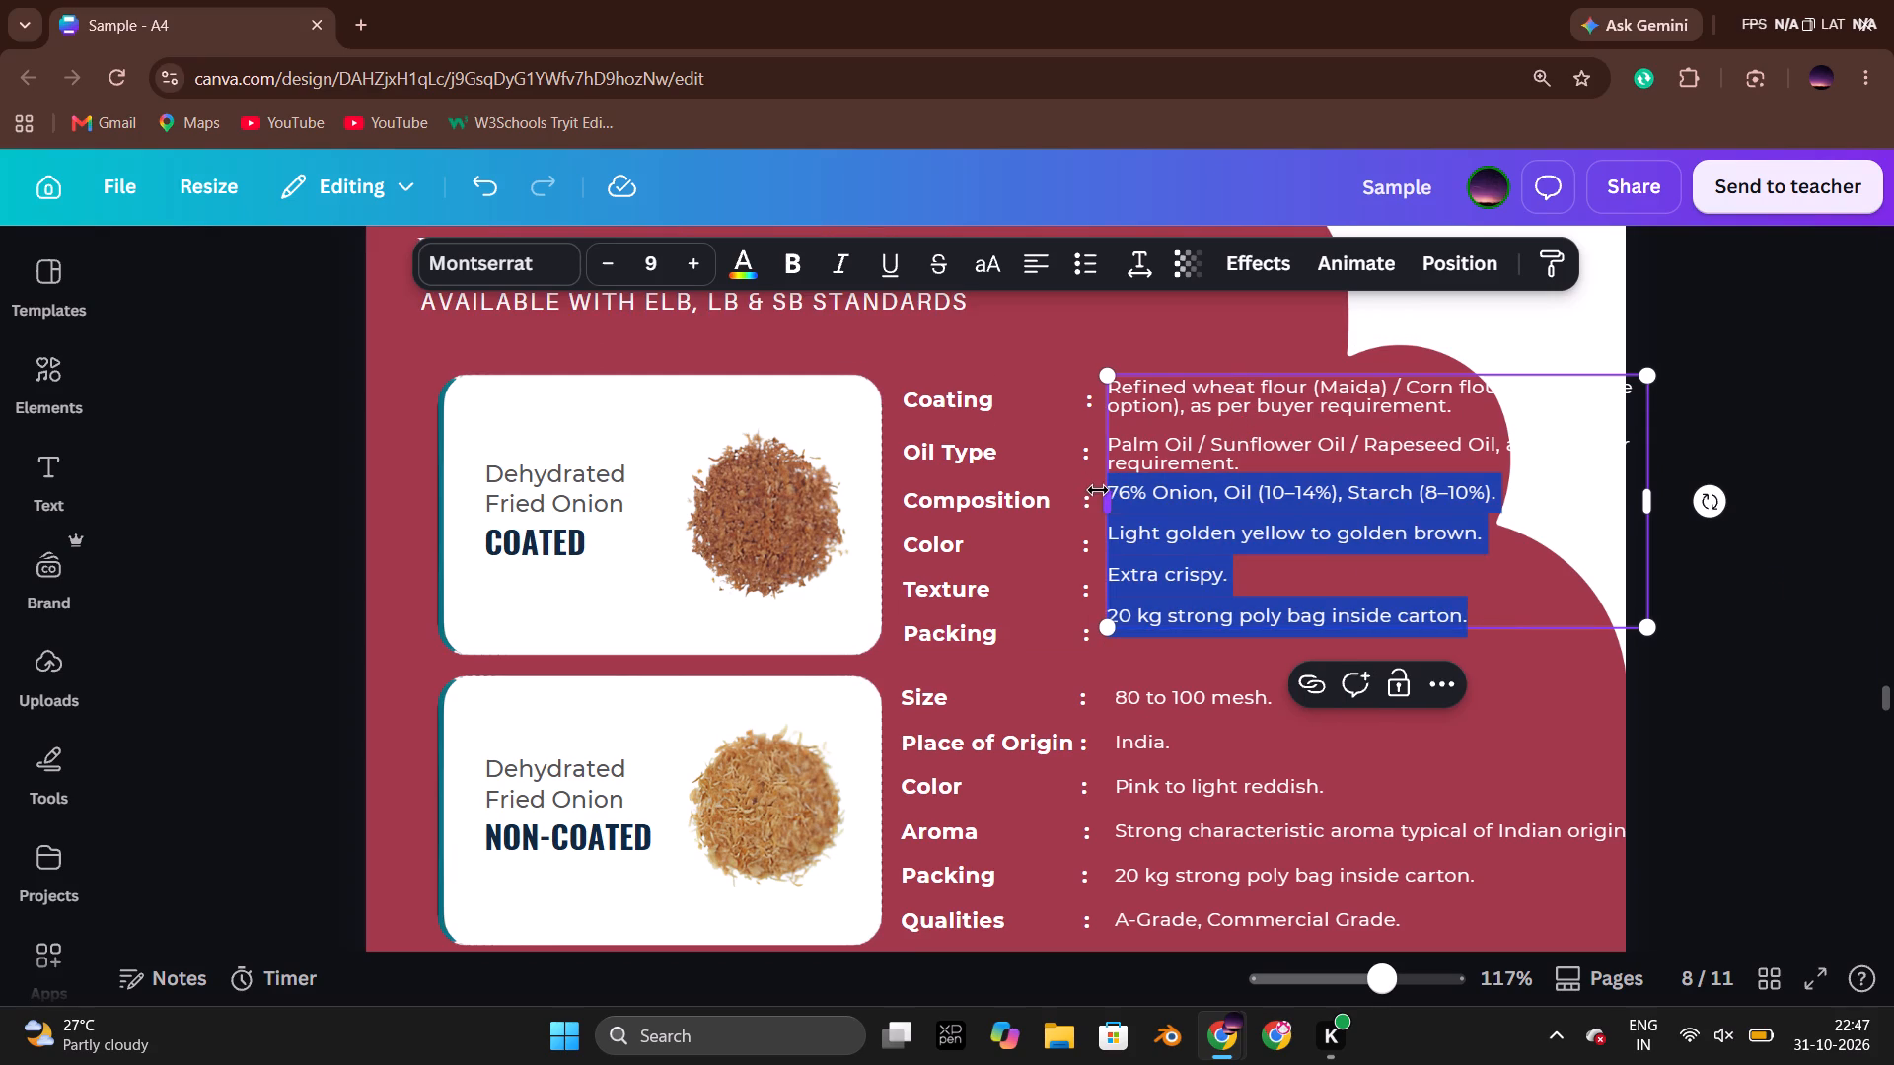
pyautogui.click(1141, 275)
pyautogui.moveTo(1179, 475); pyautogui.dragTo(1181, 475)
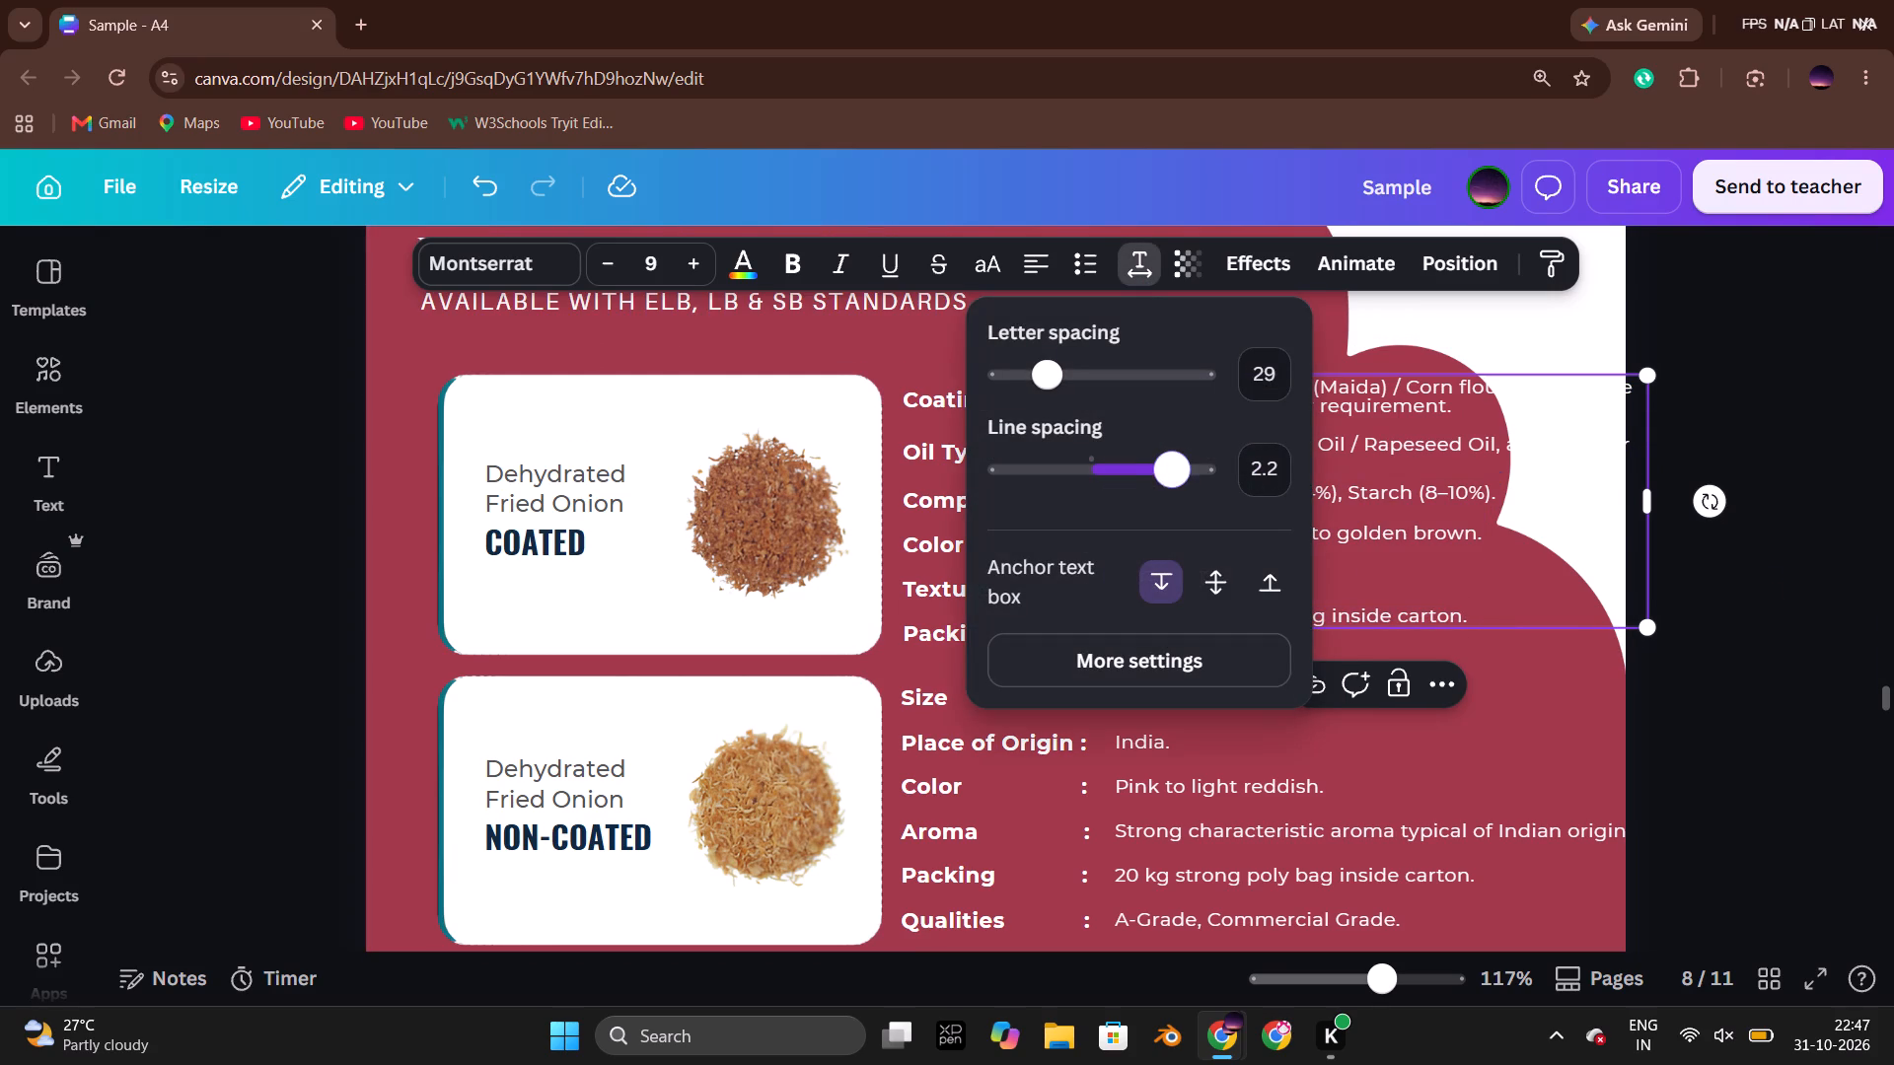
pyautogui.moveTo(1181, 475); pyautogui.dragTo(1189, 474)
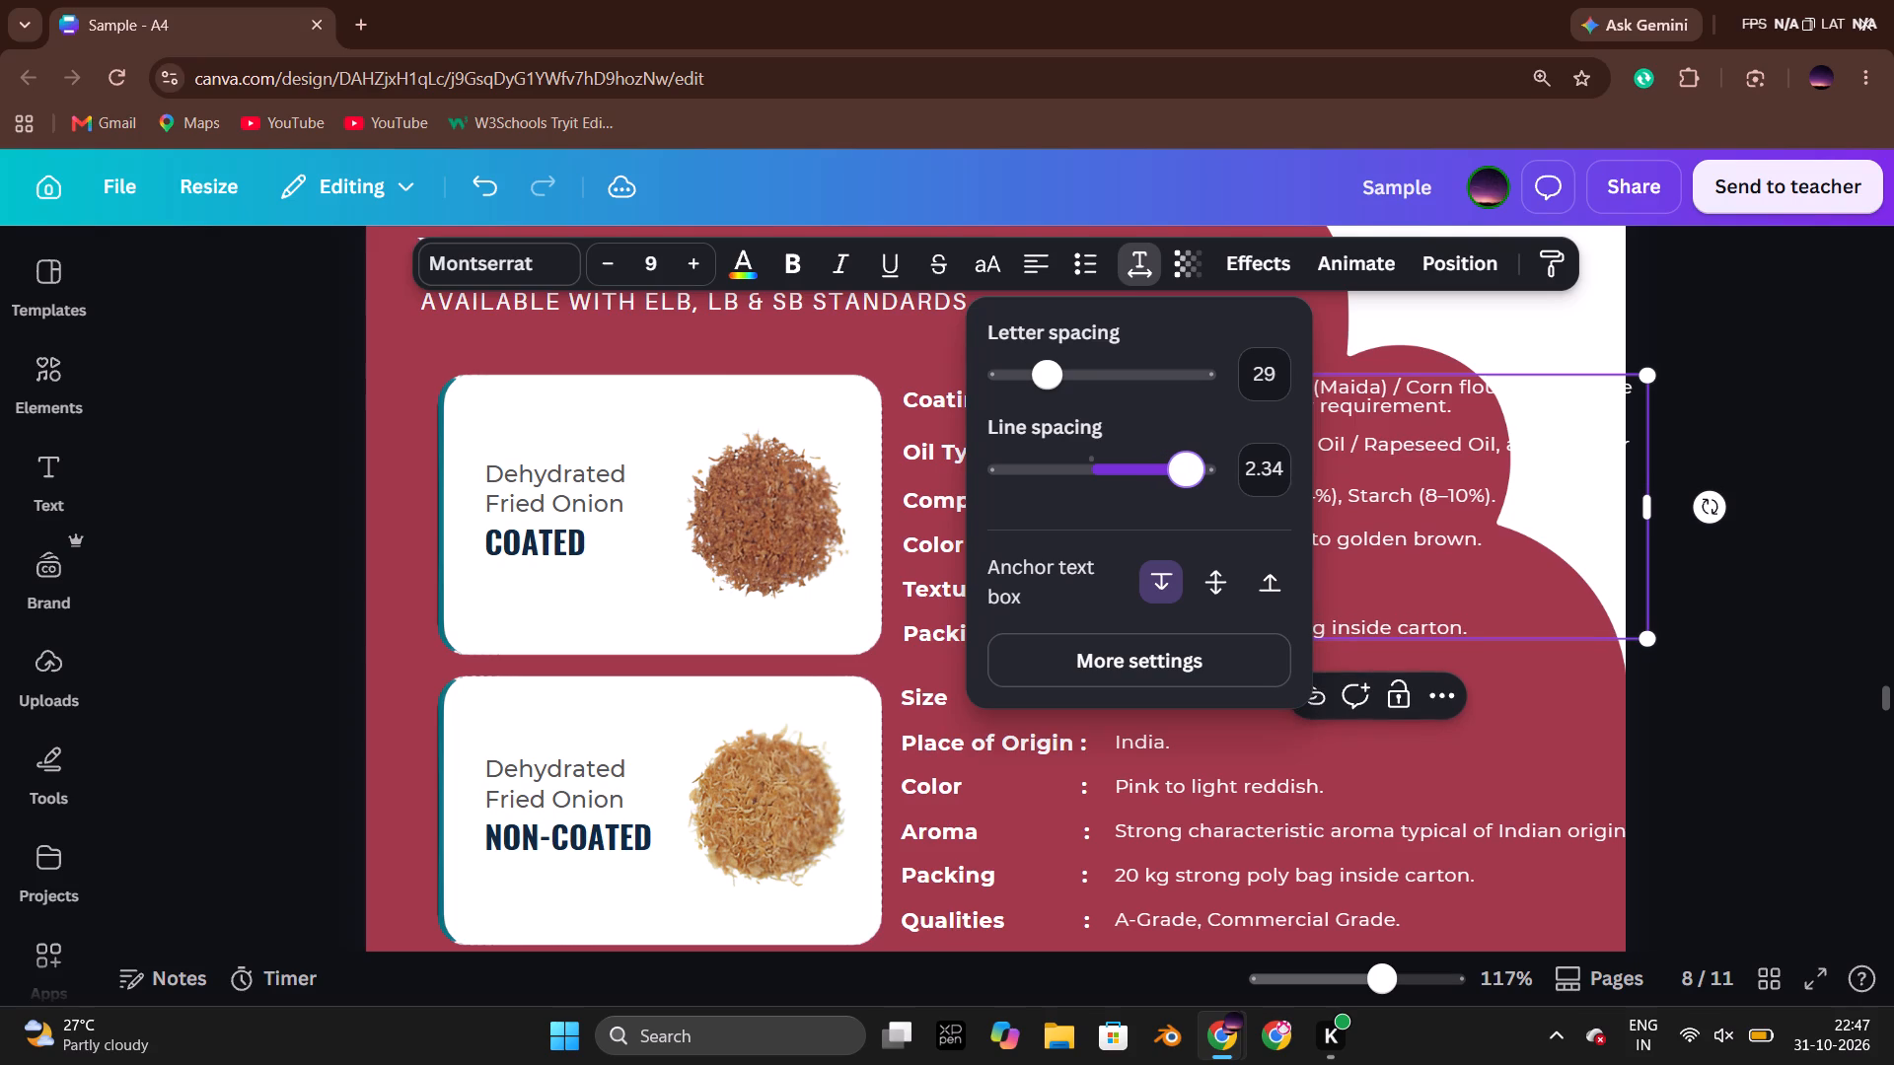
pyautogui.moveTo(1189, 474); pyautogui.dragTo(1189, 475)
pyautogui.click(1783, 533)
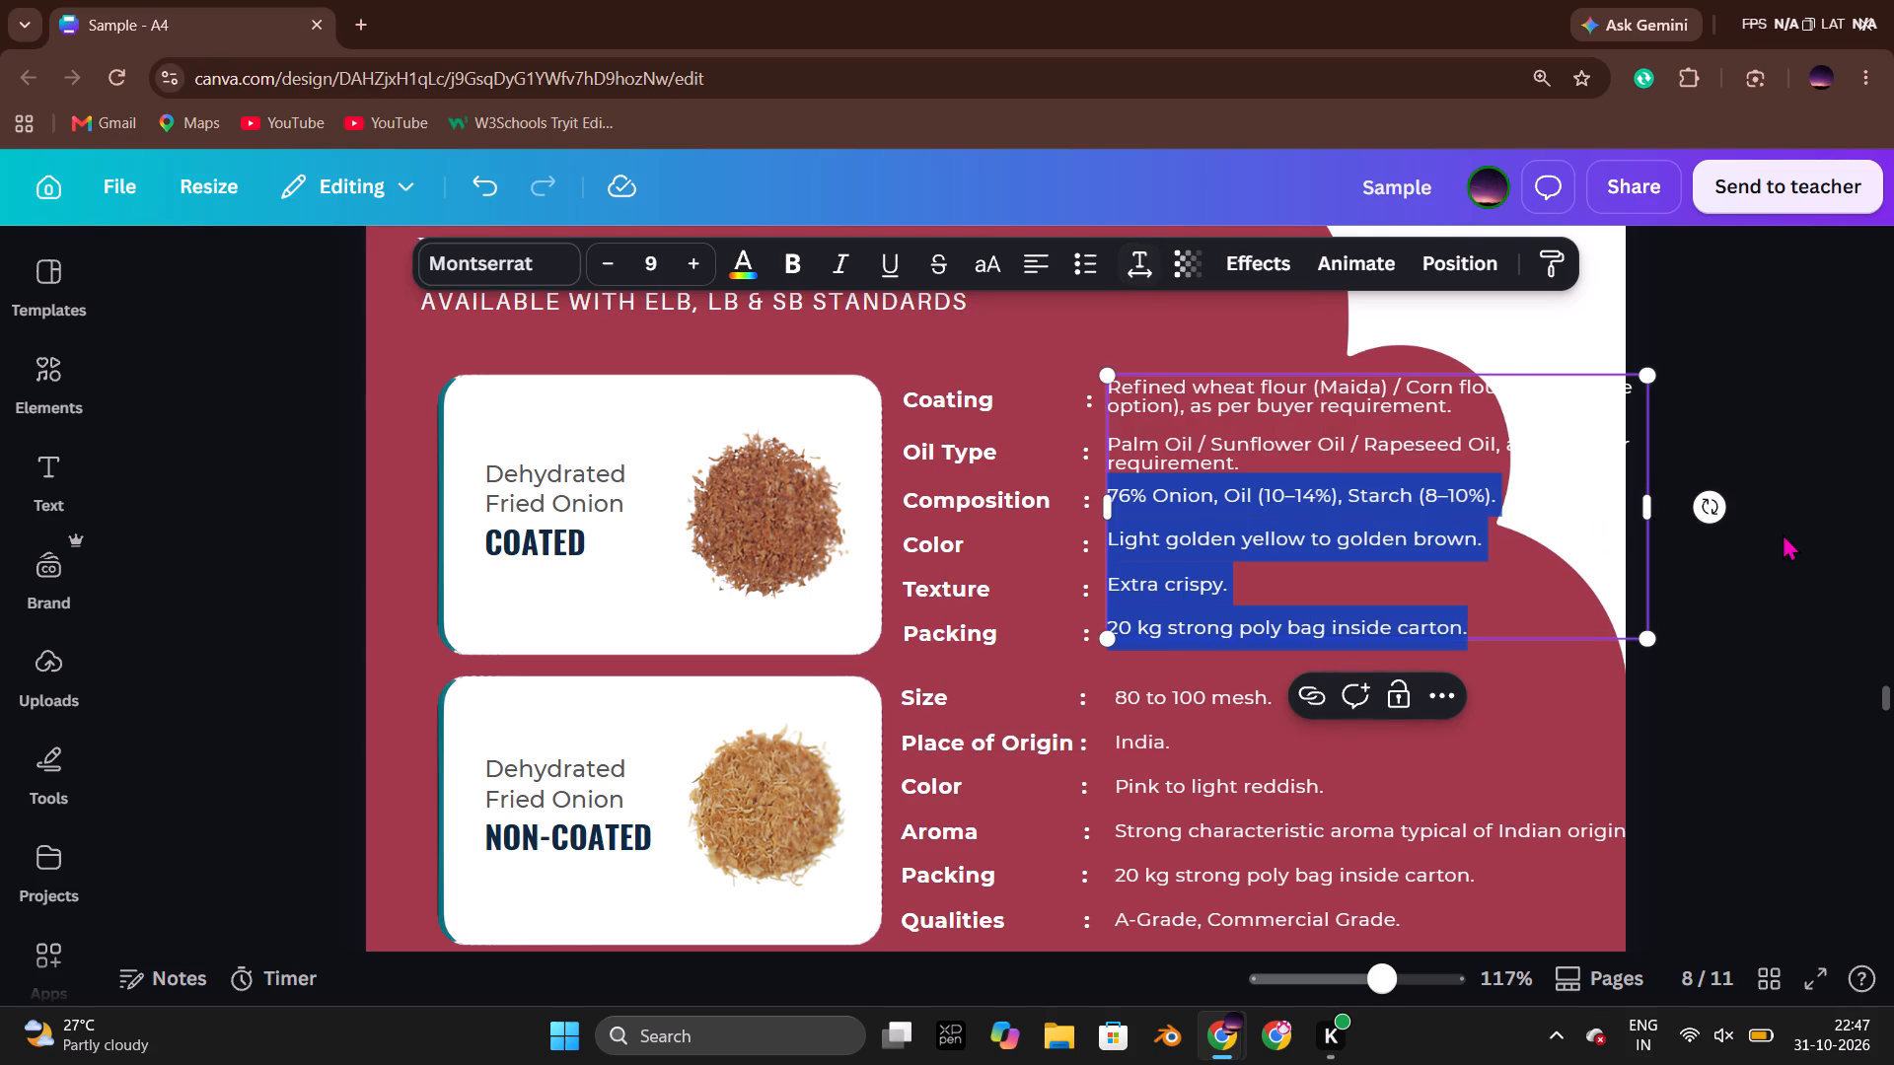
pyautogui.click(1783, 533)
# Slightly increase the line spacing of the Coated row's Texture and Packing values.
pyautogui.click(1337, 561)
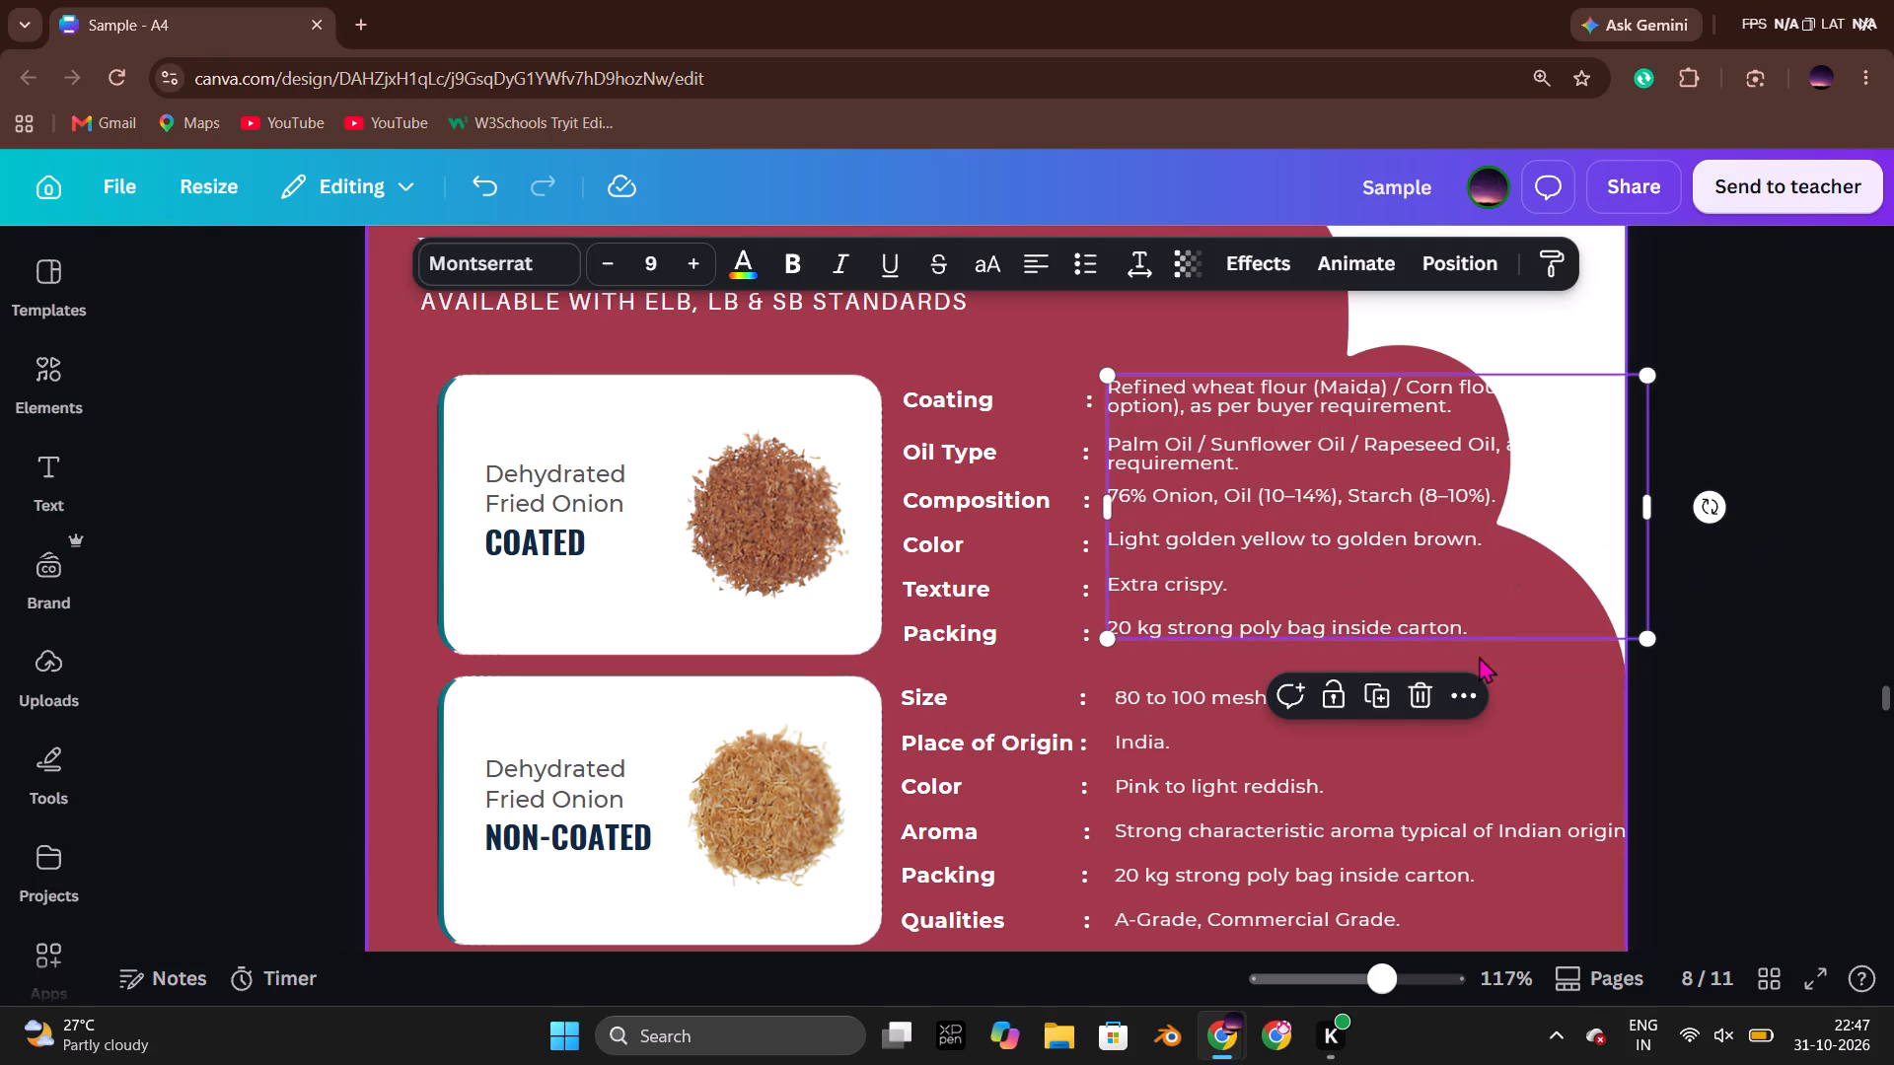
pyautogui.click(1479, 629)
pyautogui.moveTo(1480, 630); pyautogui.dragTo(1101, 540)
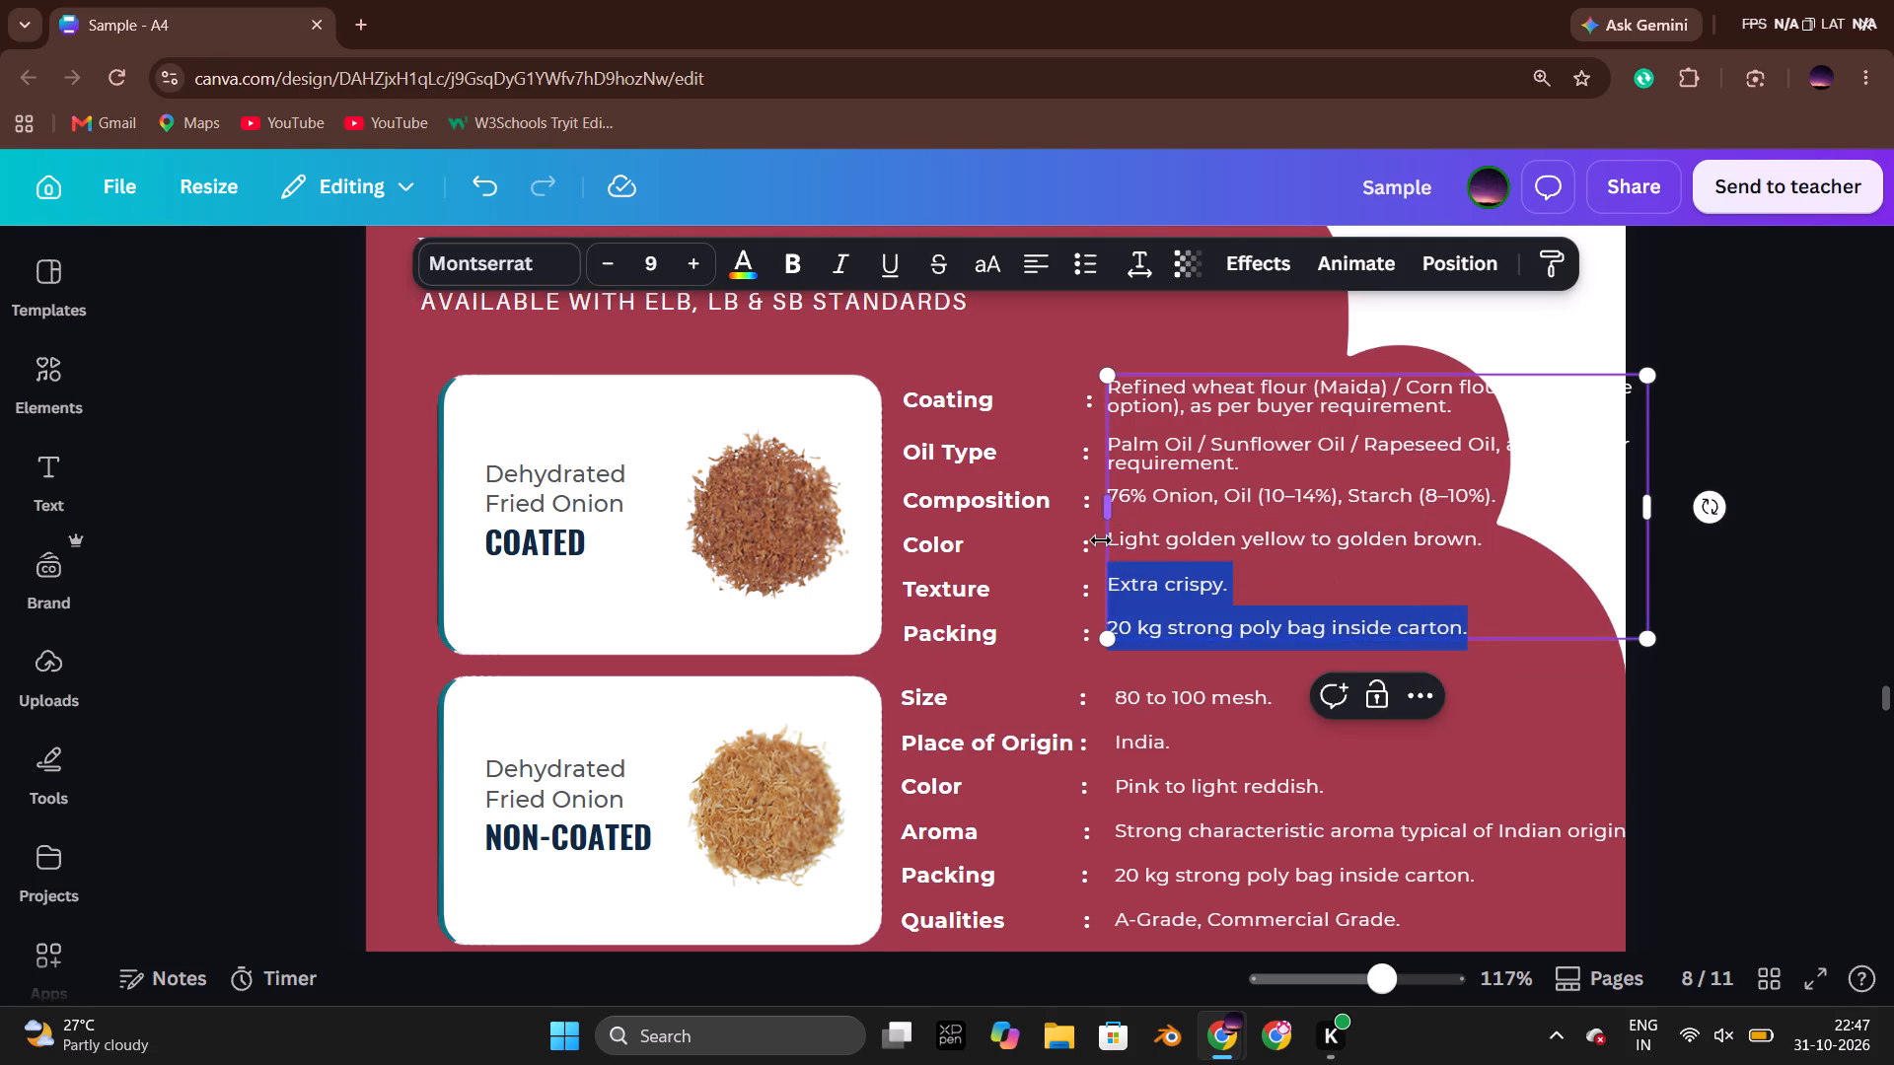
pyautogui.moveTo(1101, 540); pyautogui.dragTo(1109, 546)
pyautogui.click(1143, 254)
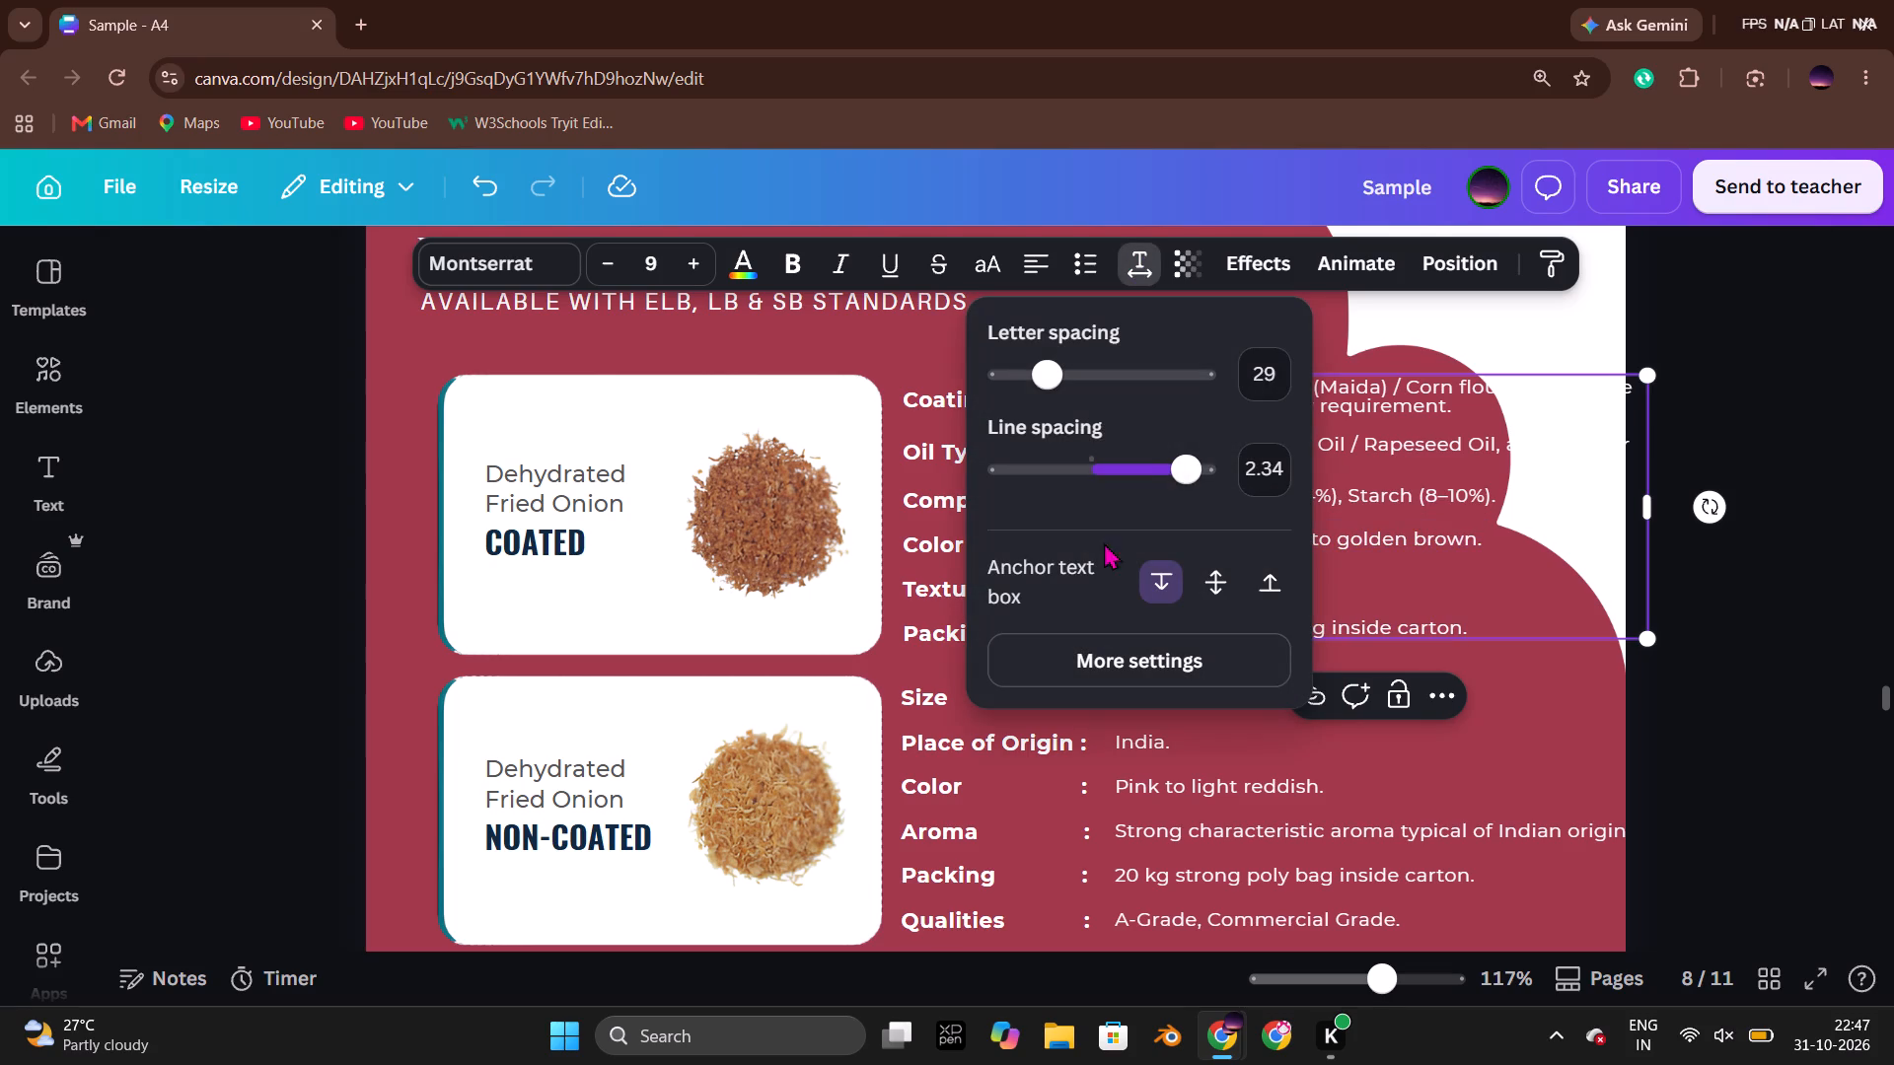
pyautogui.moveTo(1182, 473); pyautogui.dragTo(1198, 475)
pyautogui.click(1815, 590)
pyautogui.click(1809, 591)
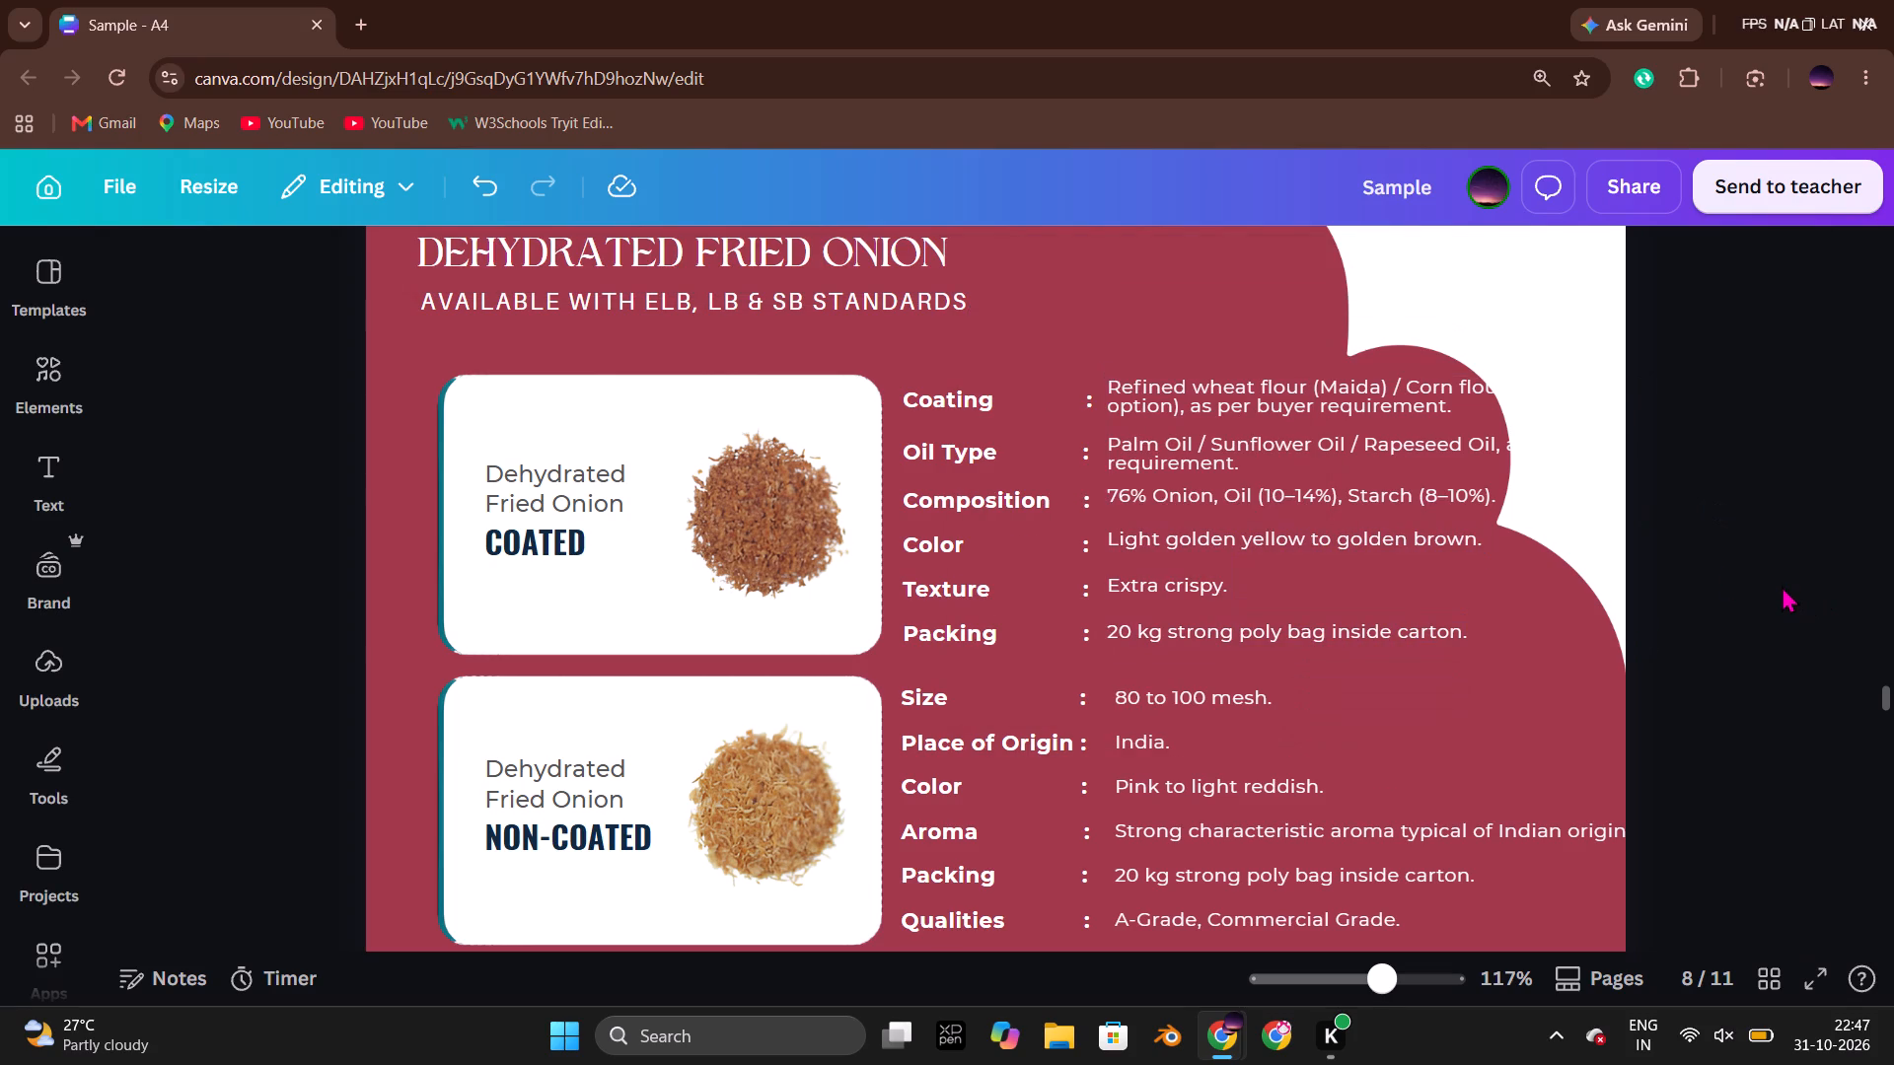
# Set the line spacing of the Coated row's Composition, Color, Texture and Packing values together to 2.45.
pyautogui.click(1374, 562)
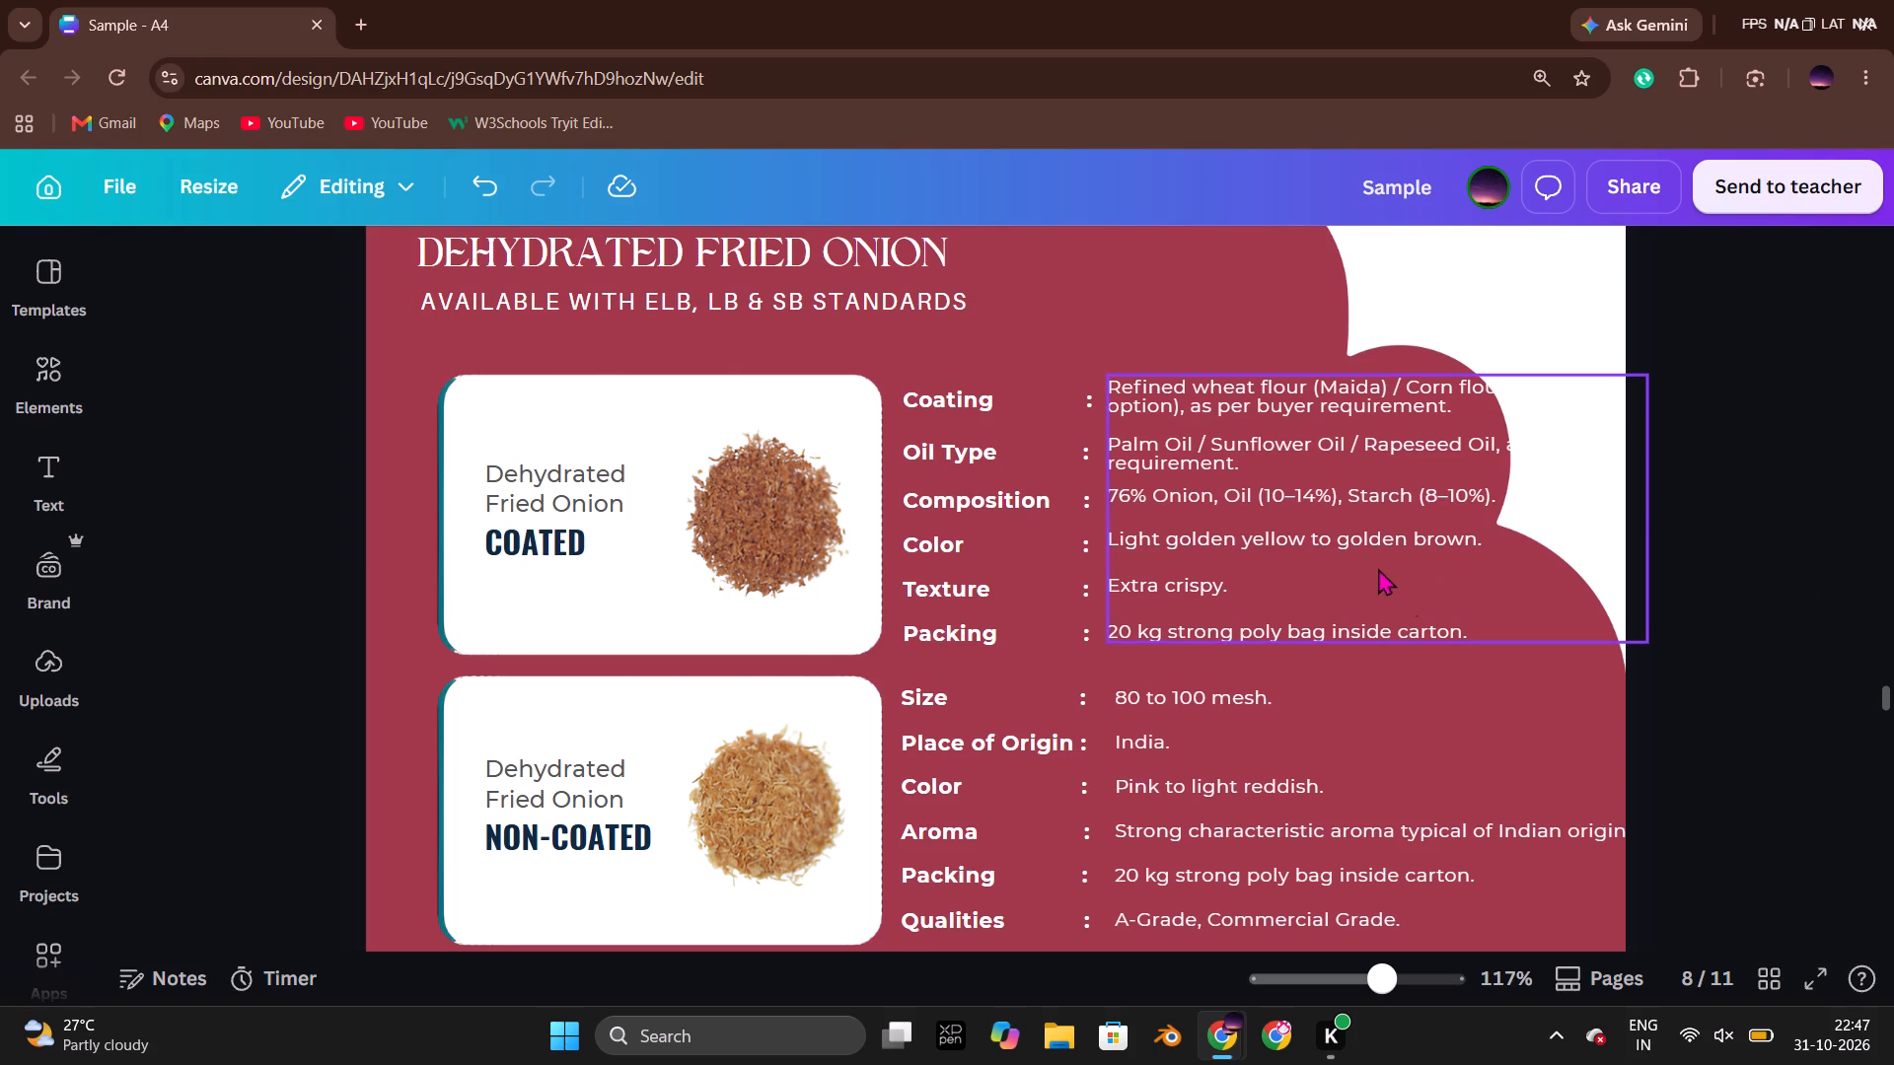
pyautogui.click(1483, 619)
pyautogui.moveTo(1480, 630); pyautogui.dragTo(1115, 503)
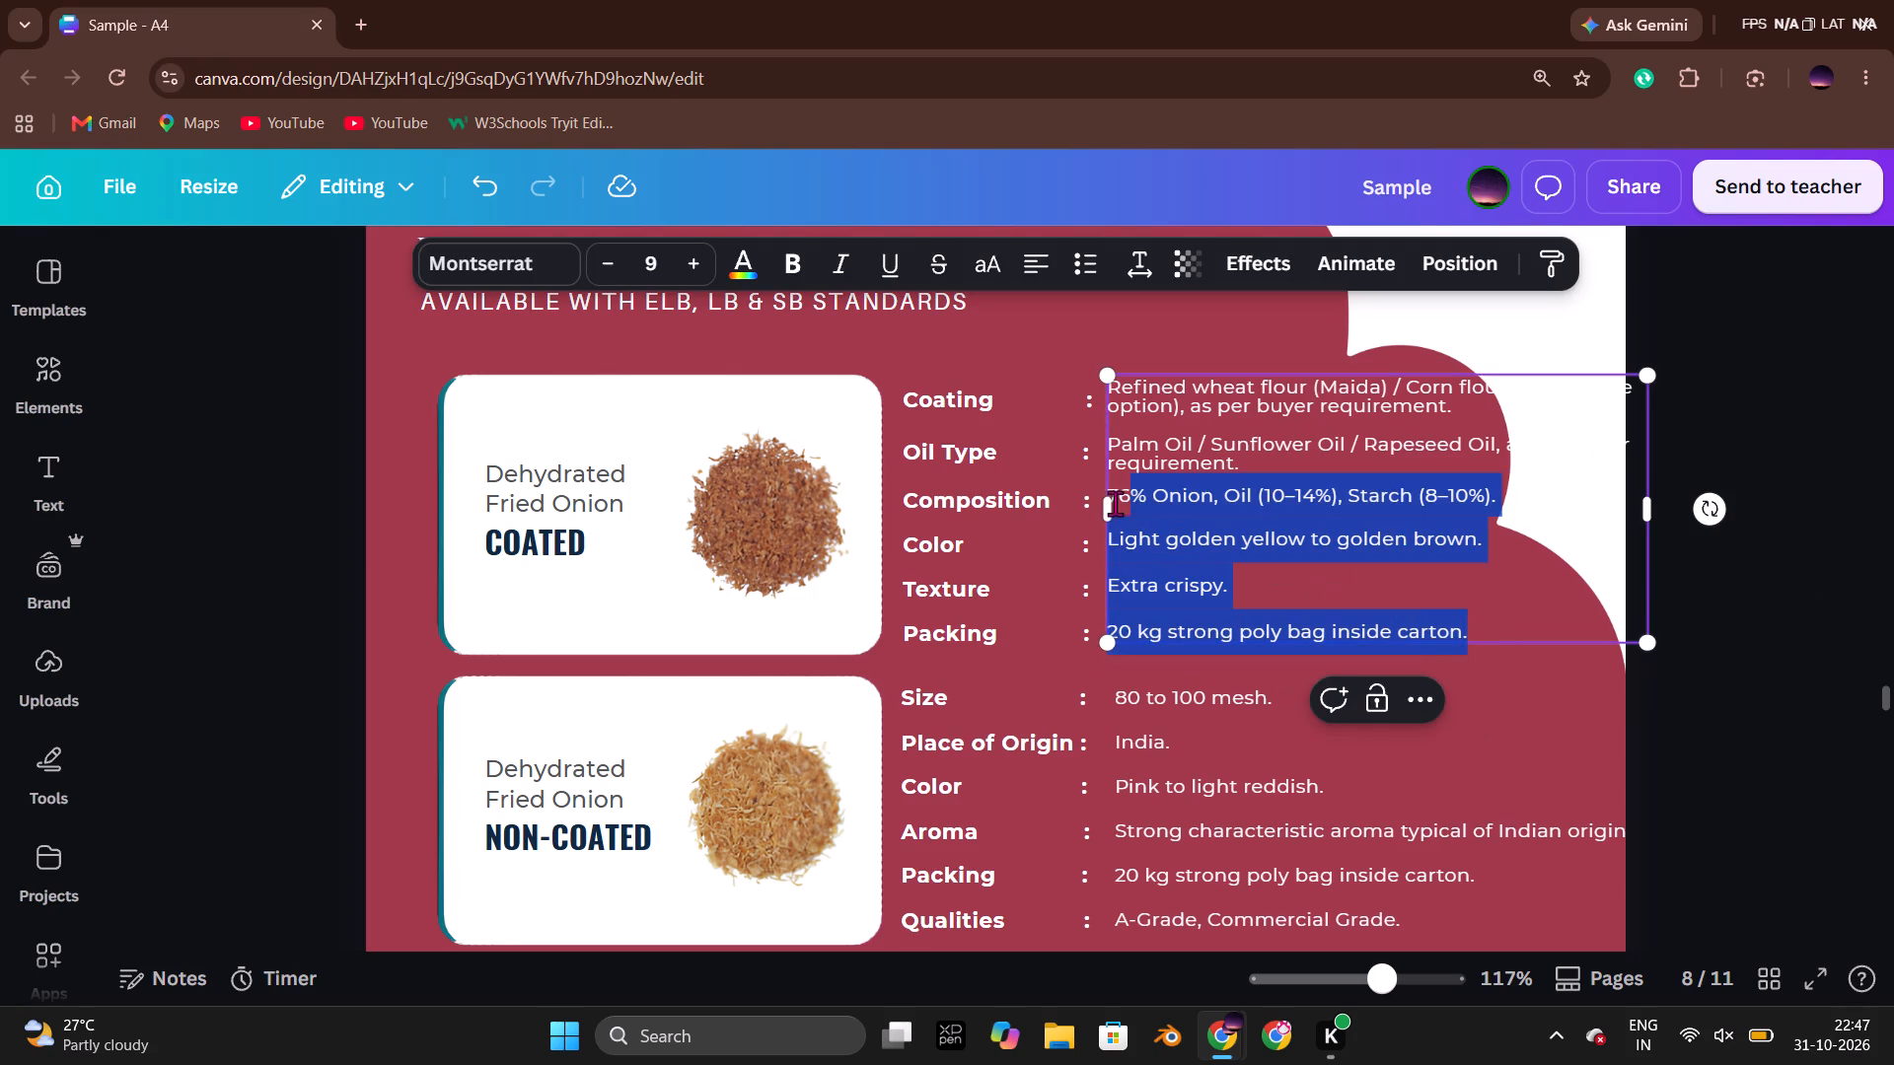
pyautogui.moveTo(1115, 503); pyautogui.dragTo(1110, 497)
pyautogui.click(1138, 272)
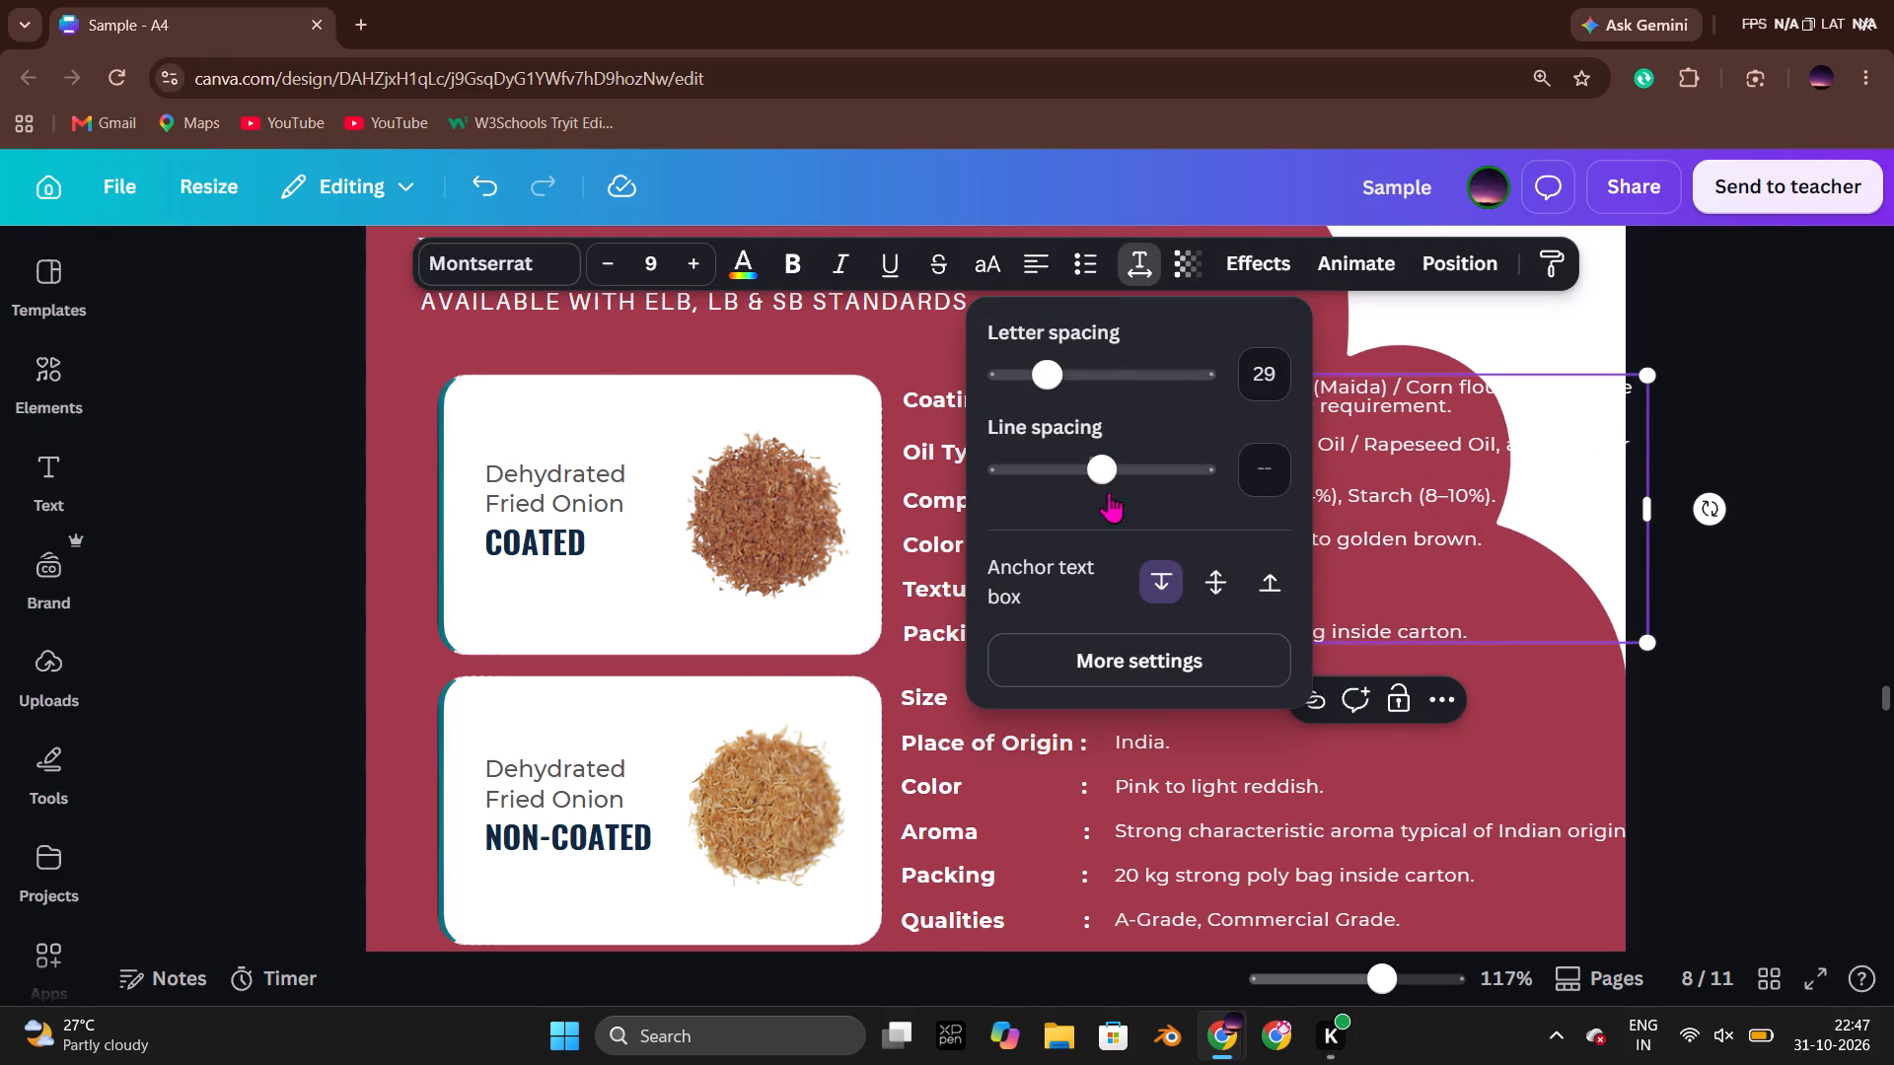
pyautogui.moveTo(1099, 474); pyautogui.dragTo(1218, 500)
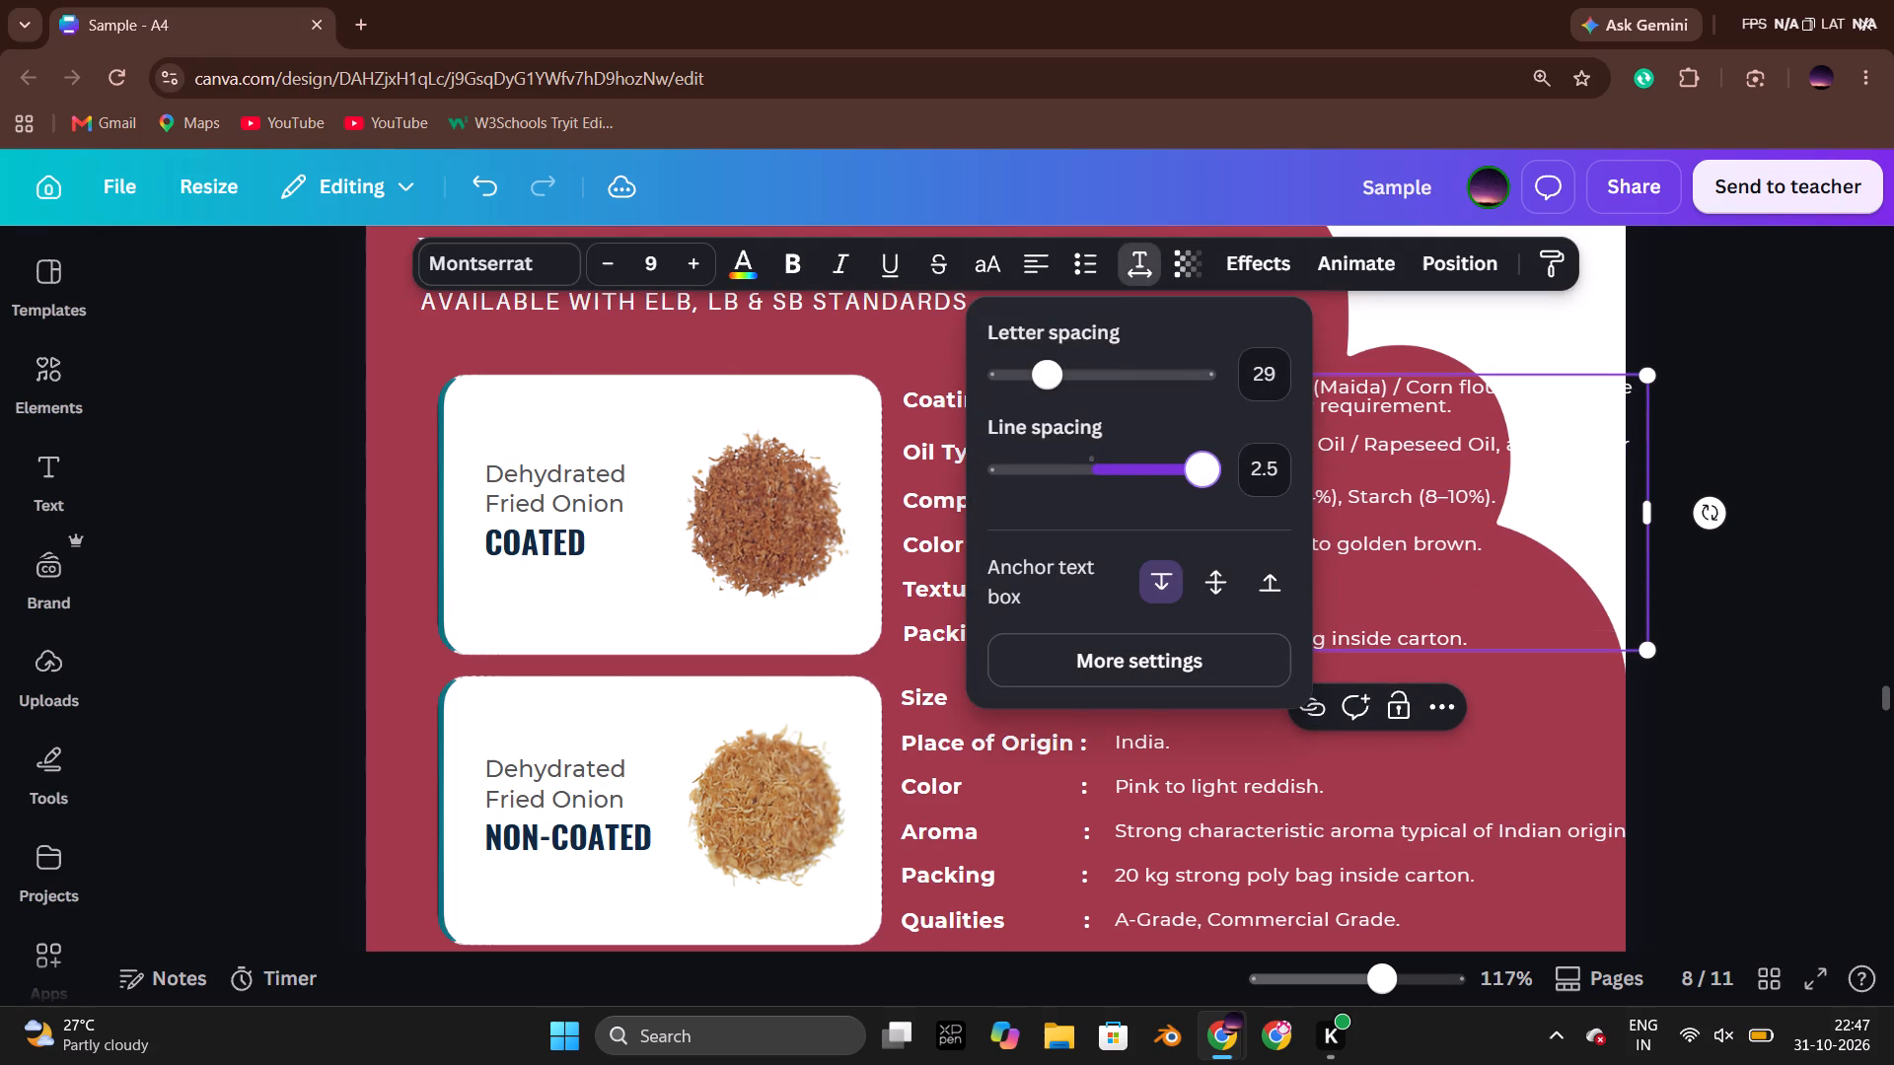
pyautogui.moveTo(1218, 500); pyautogui.dragTo(1246, 509)
pyautogui.click(1774, 587)
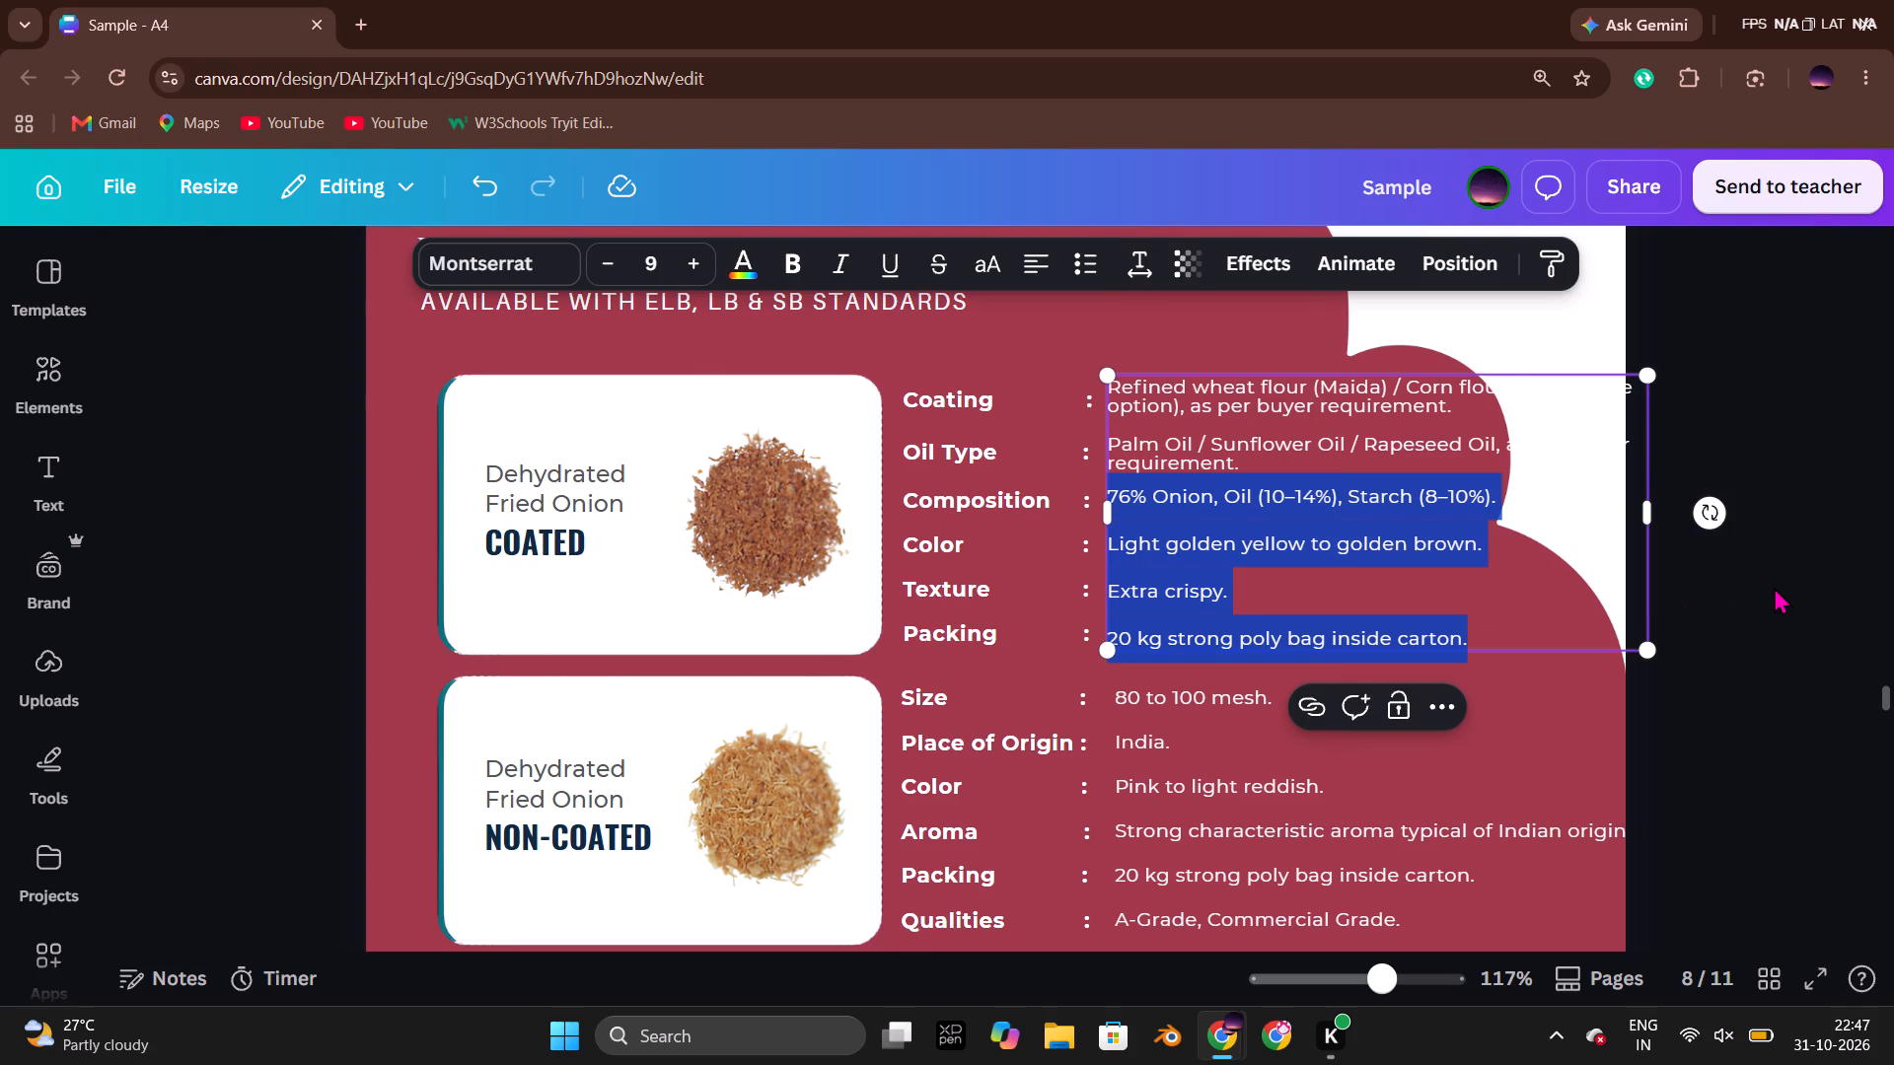
pyautogui.click(1144, 266)
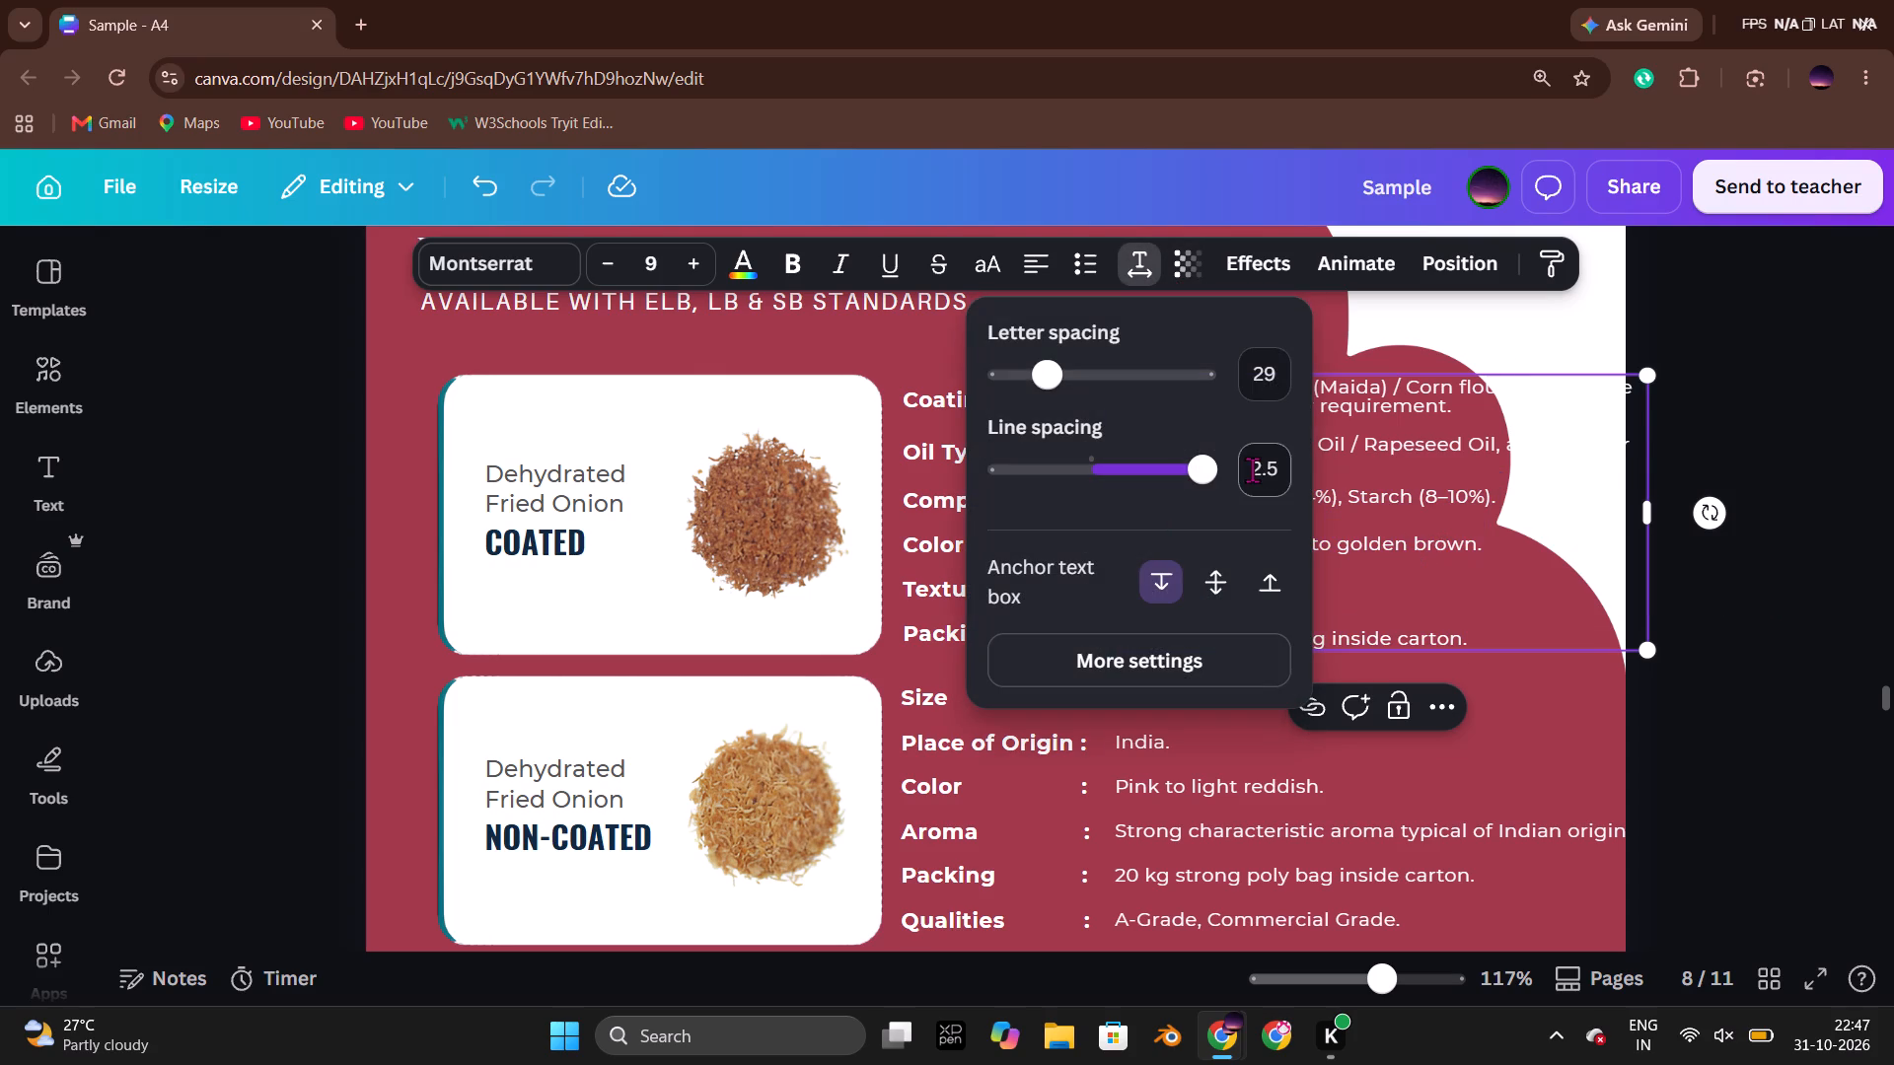
pyautogui.click(1252, 469)
pyautogui.write('2.45')
pyautogui.press('Return')
pyautogui.click(1863, 623)
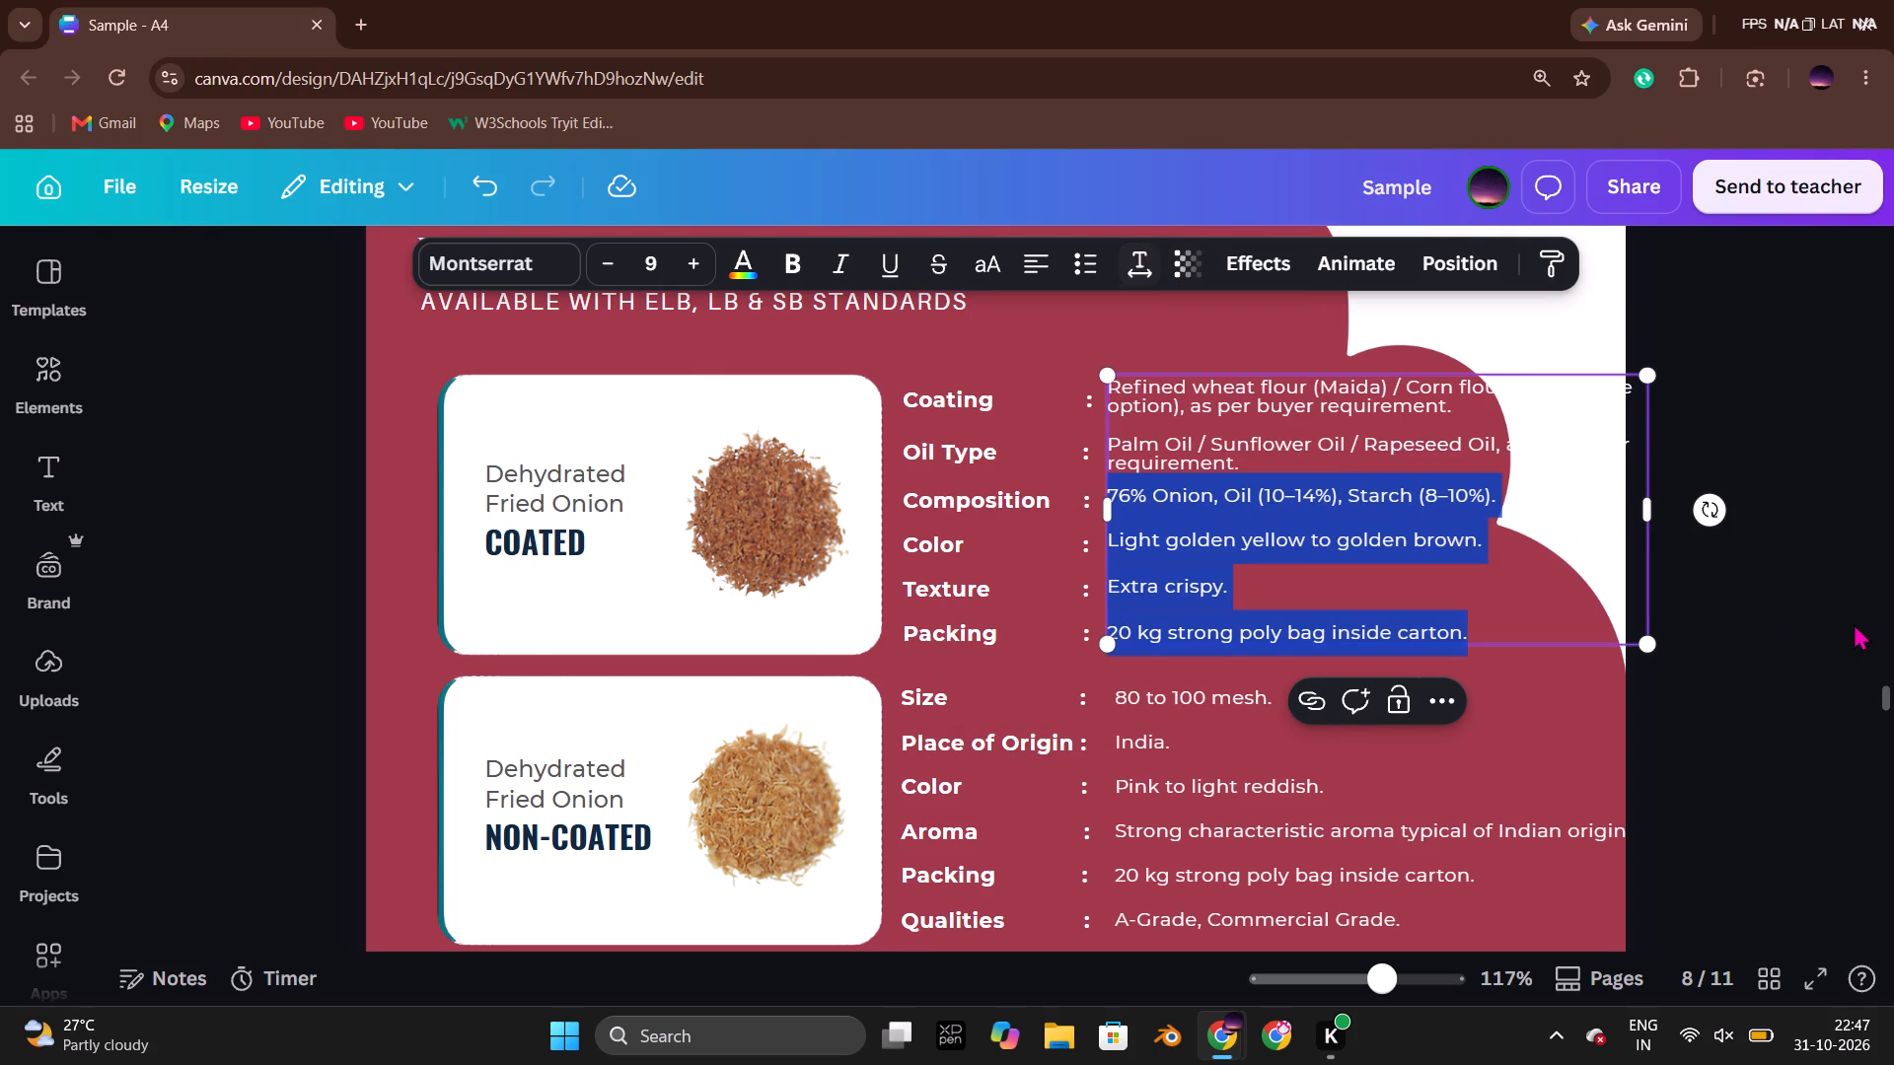
pyautogui.click(1854, 623)
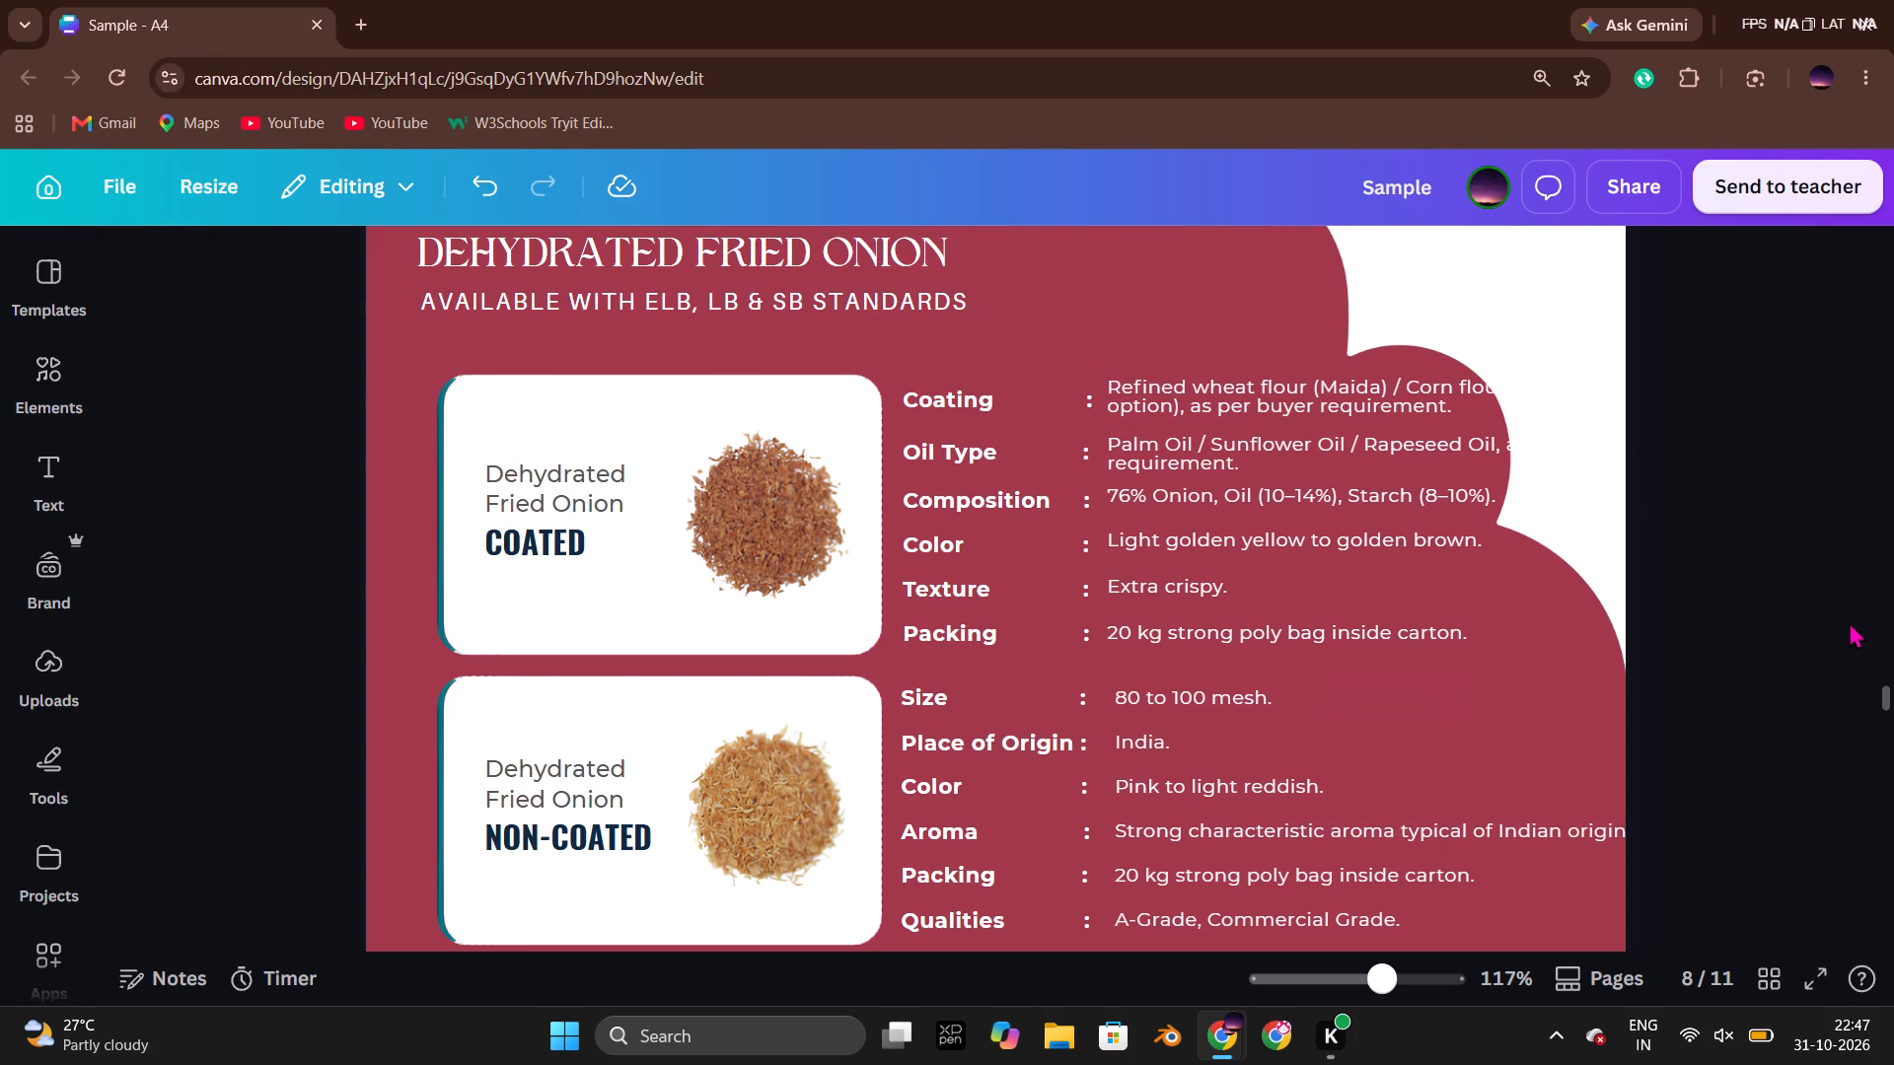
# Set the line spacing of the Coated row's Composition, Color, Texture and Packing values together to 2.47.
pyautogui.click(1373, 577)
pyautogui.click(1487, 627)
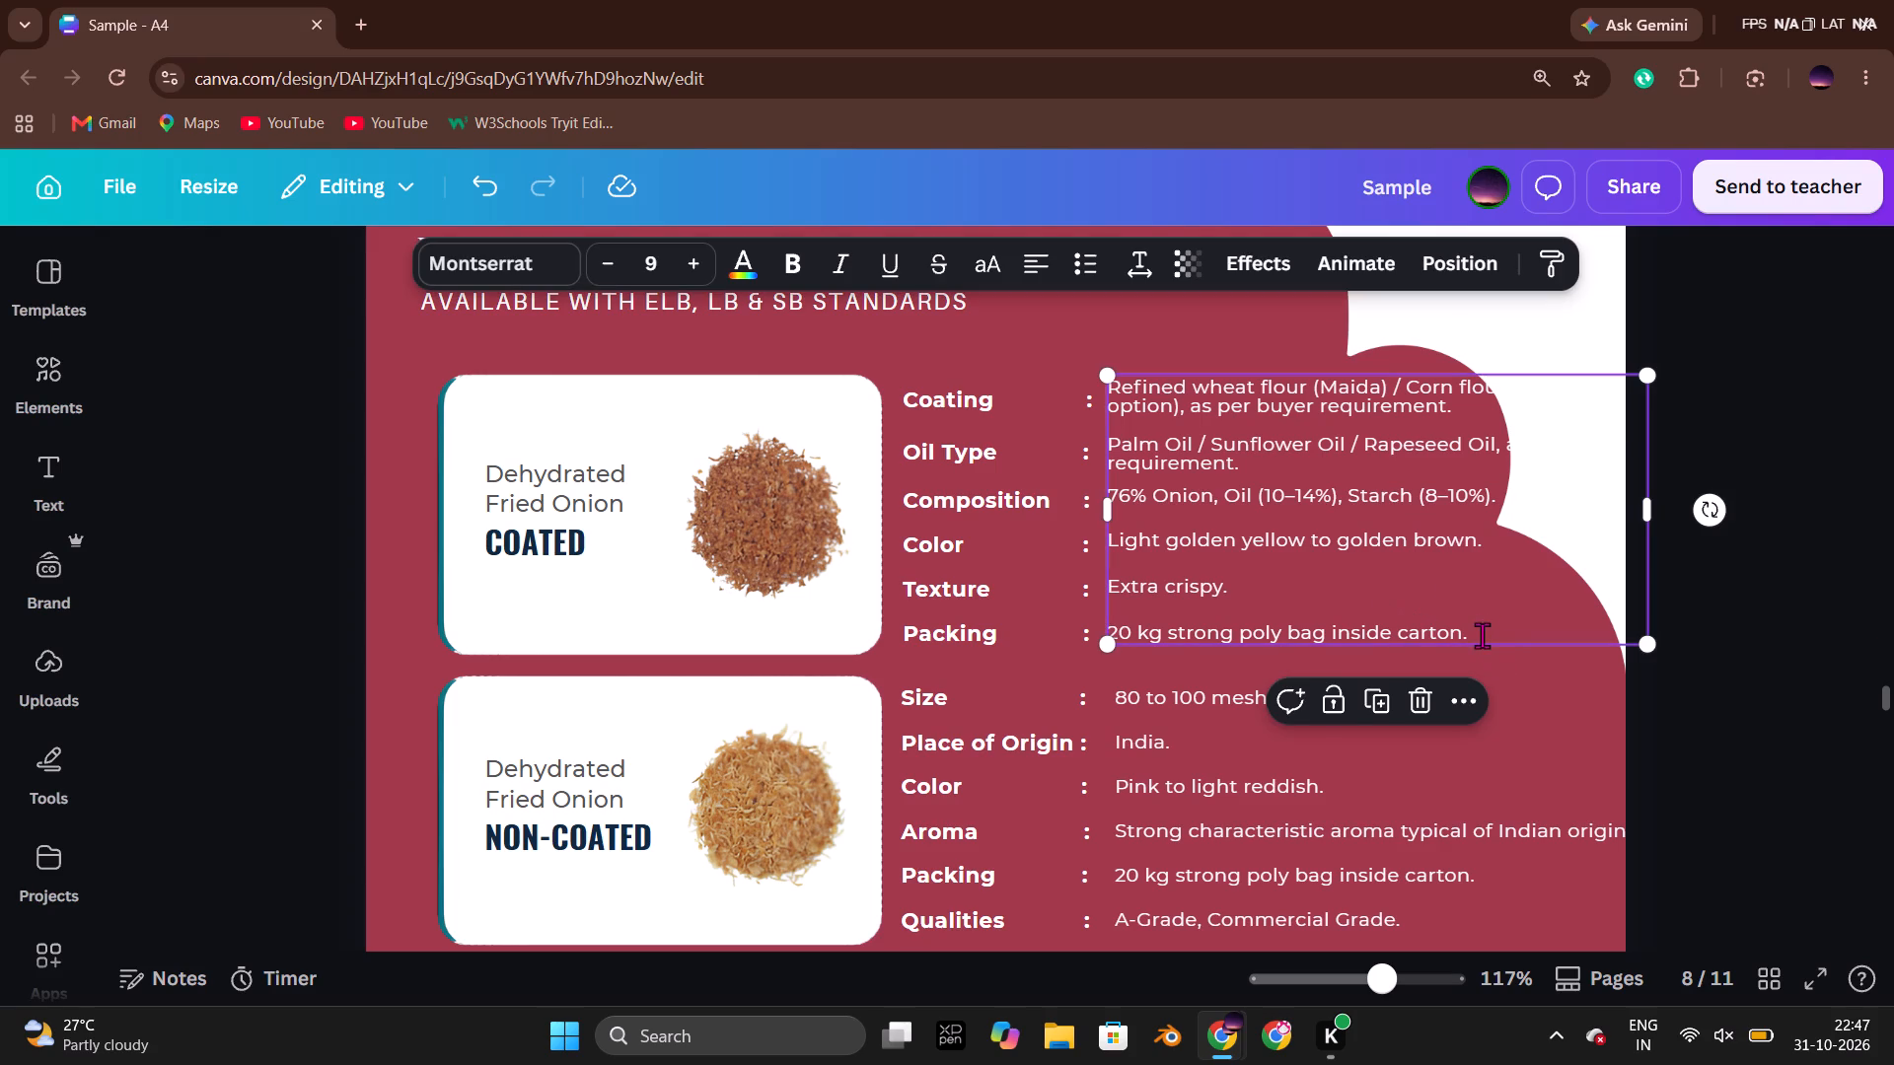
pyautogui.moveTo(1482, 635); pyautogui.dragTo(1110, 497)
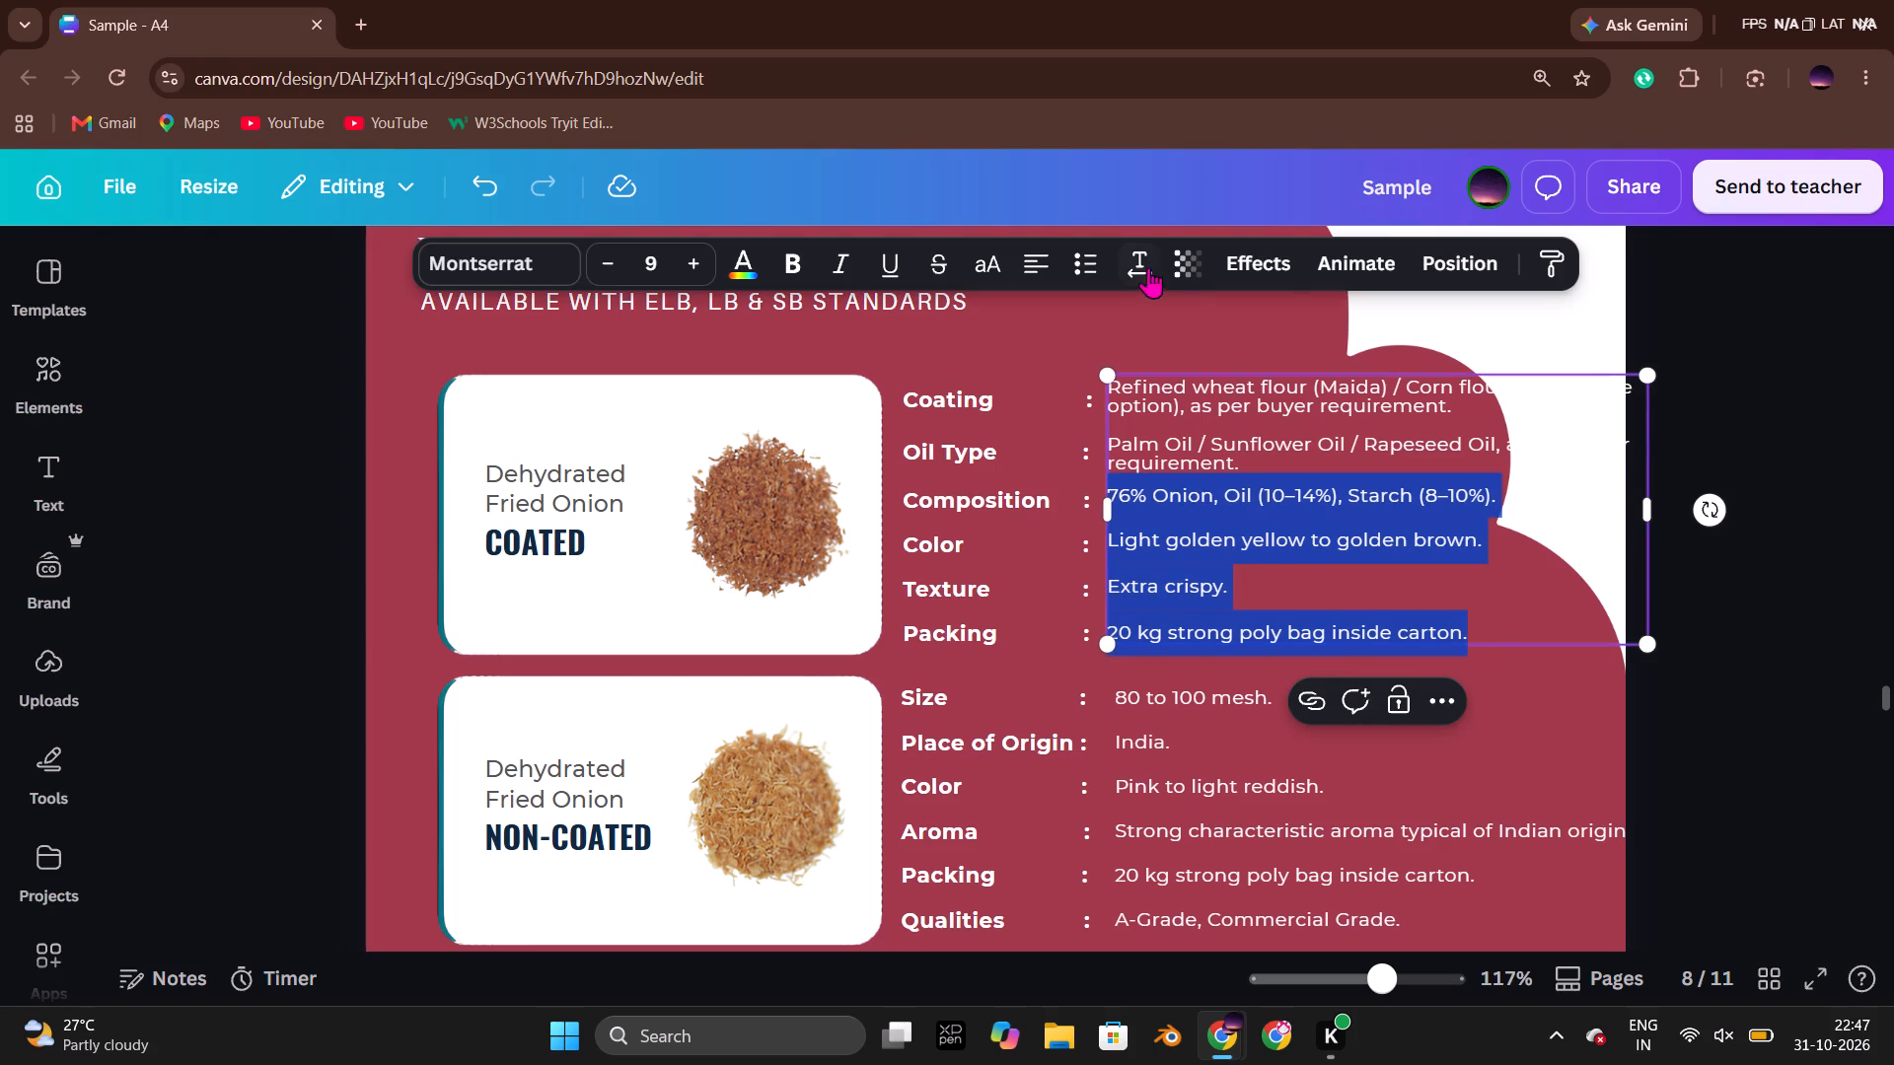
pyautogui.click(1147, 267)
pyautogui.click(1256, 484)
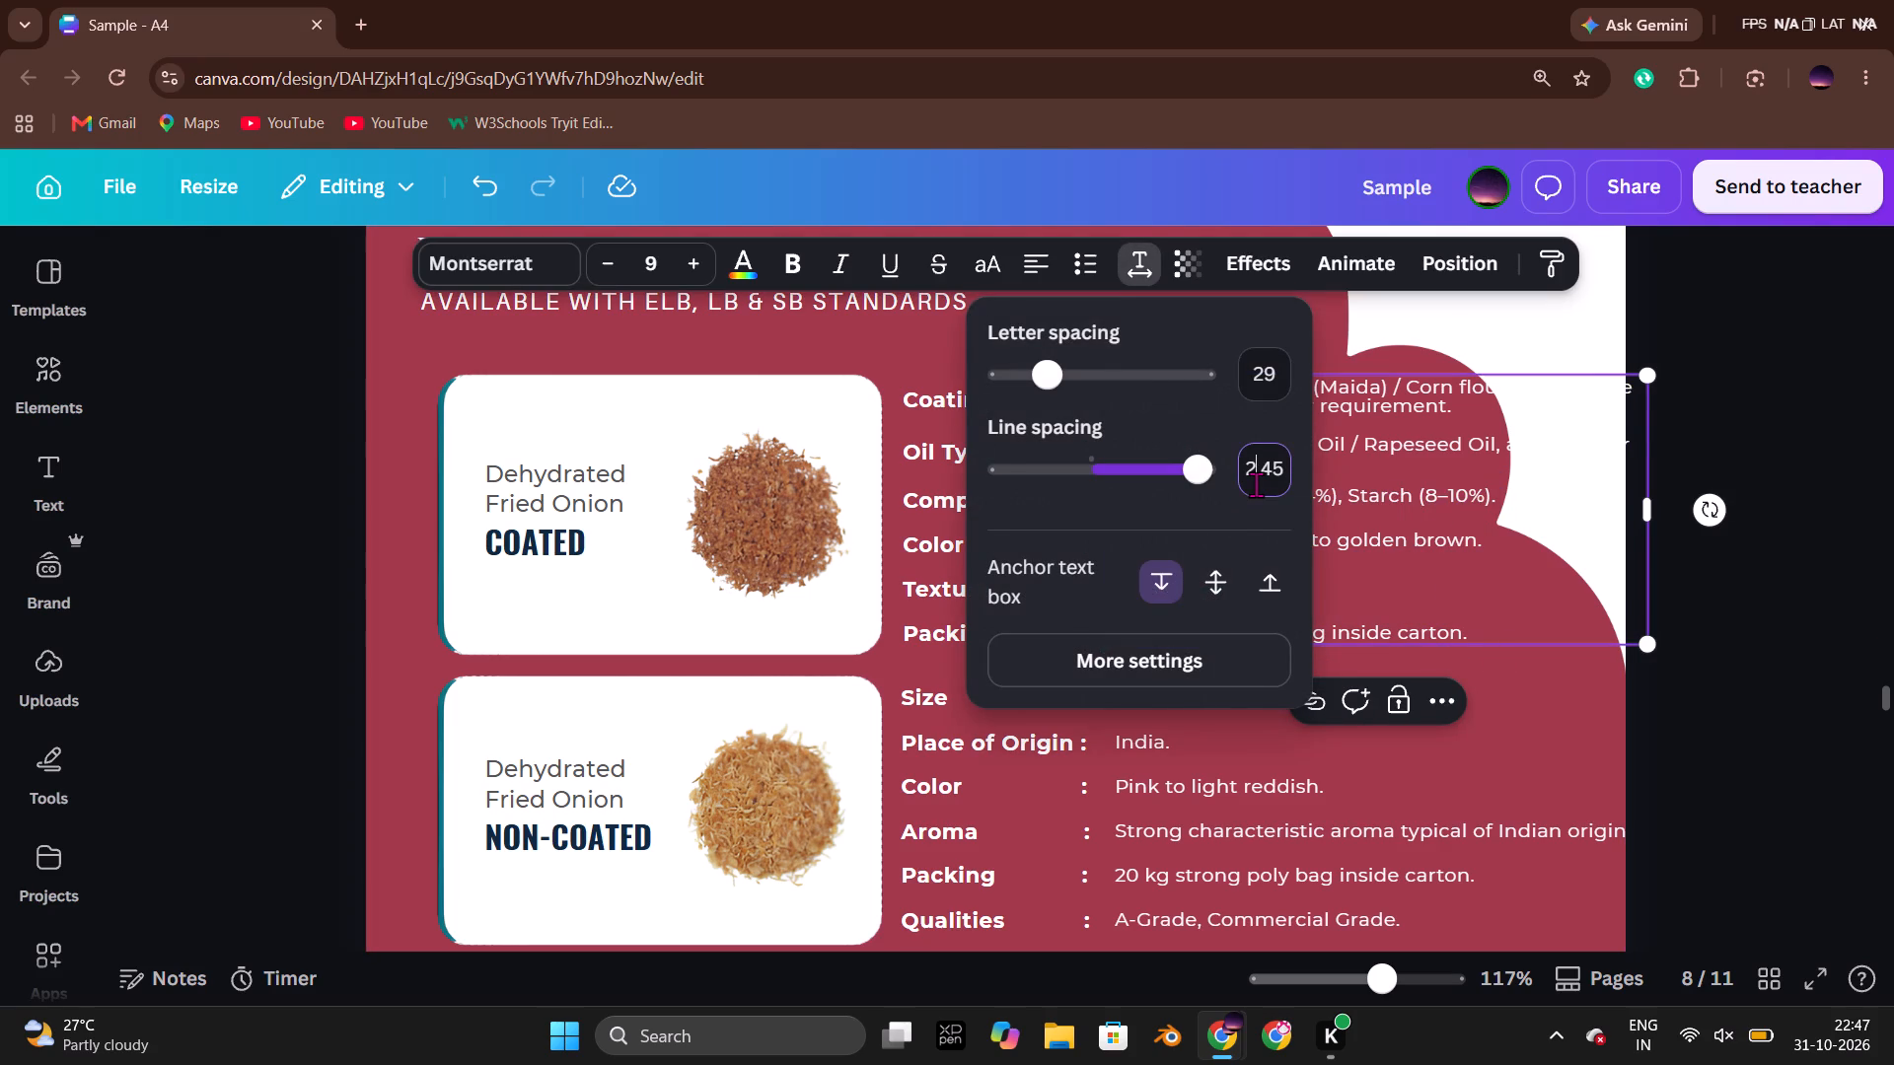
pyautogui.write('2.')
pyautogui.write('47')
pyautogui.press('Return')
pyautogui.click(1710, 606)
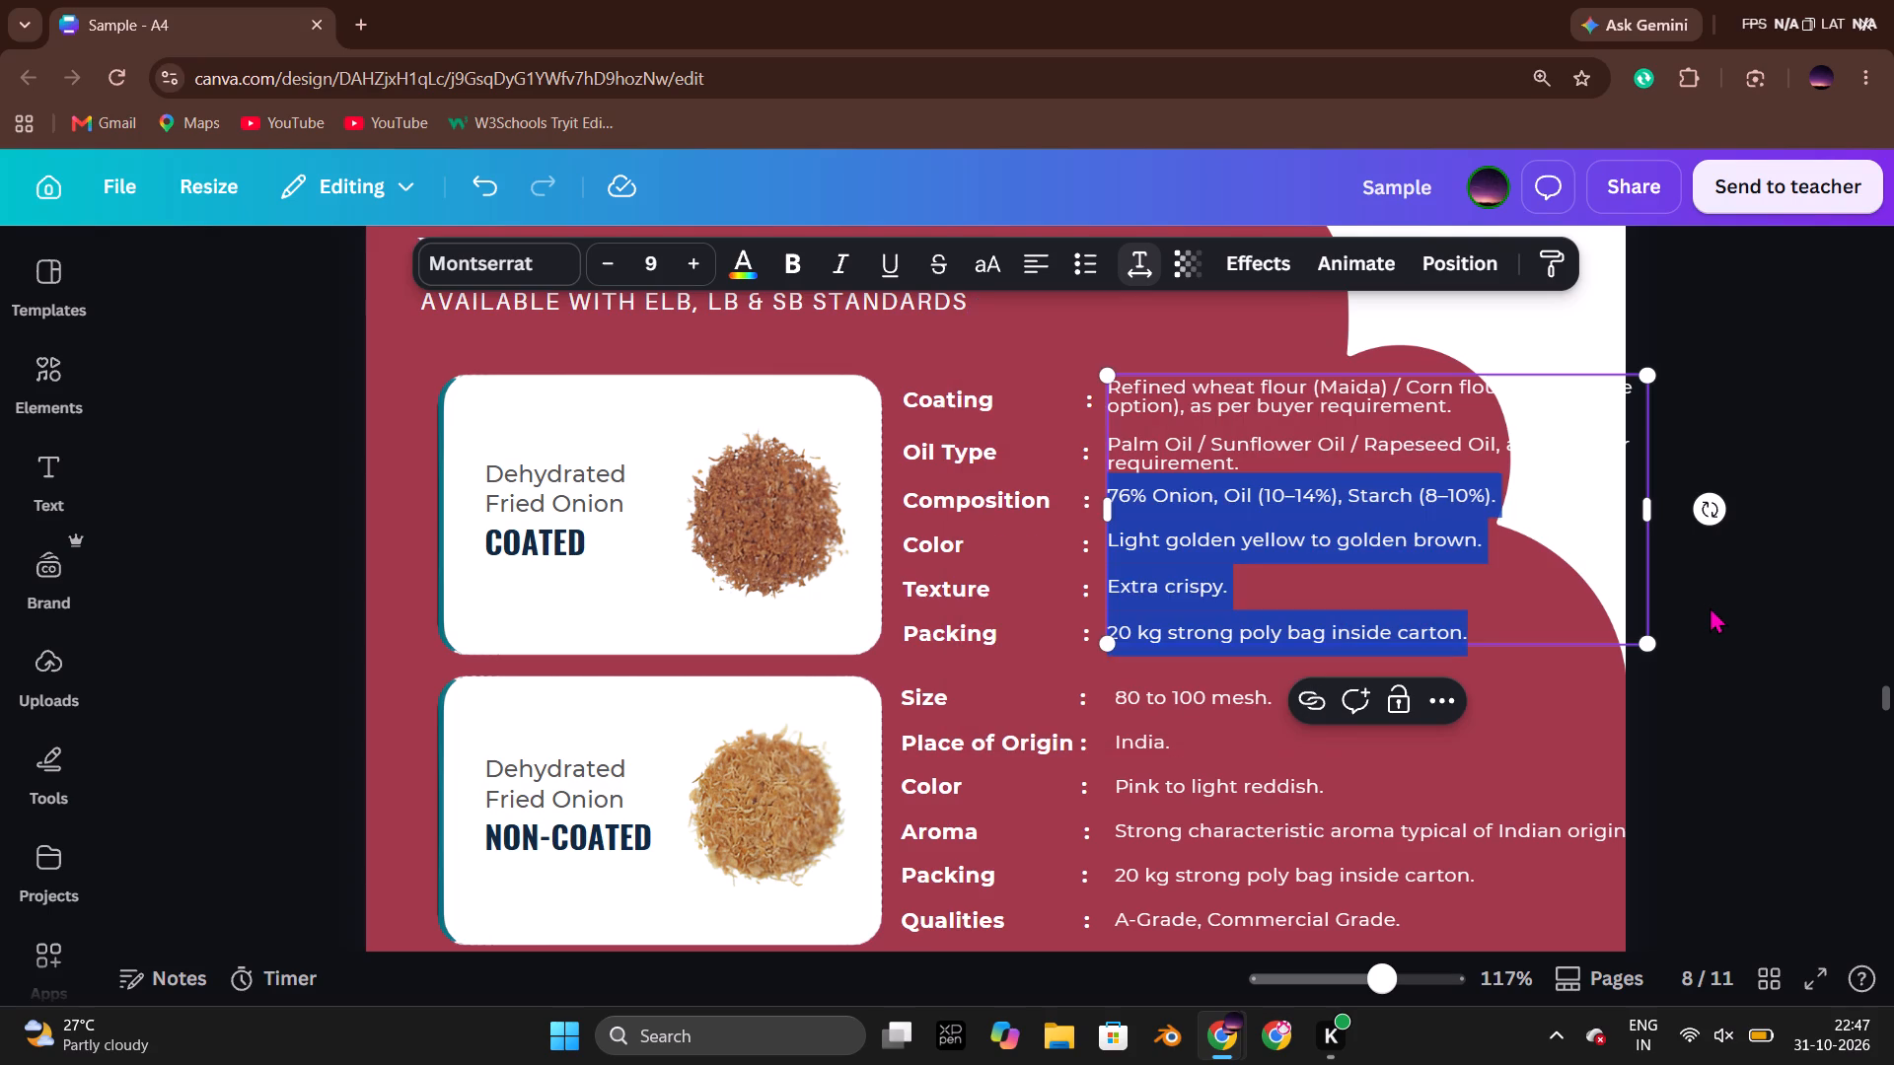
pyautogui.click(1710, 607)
# Set the line spacing of the Coated row's Composition, Color, Texture and Packing values together to 2.48.
pyautogui.doubleClick(1366, 585)
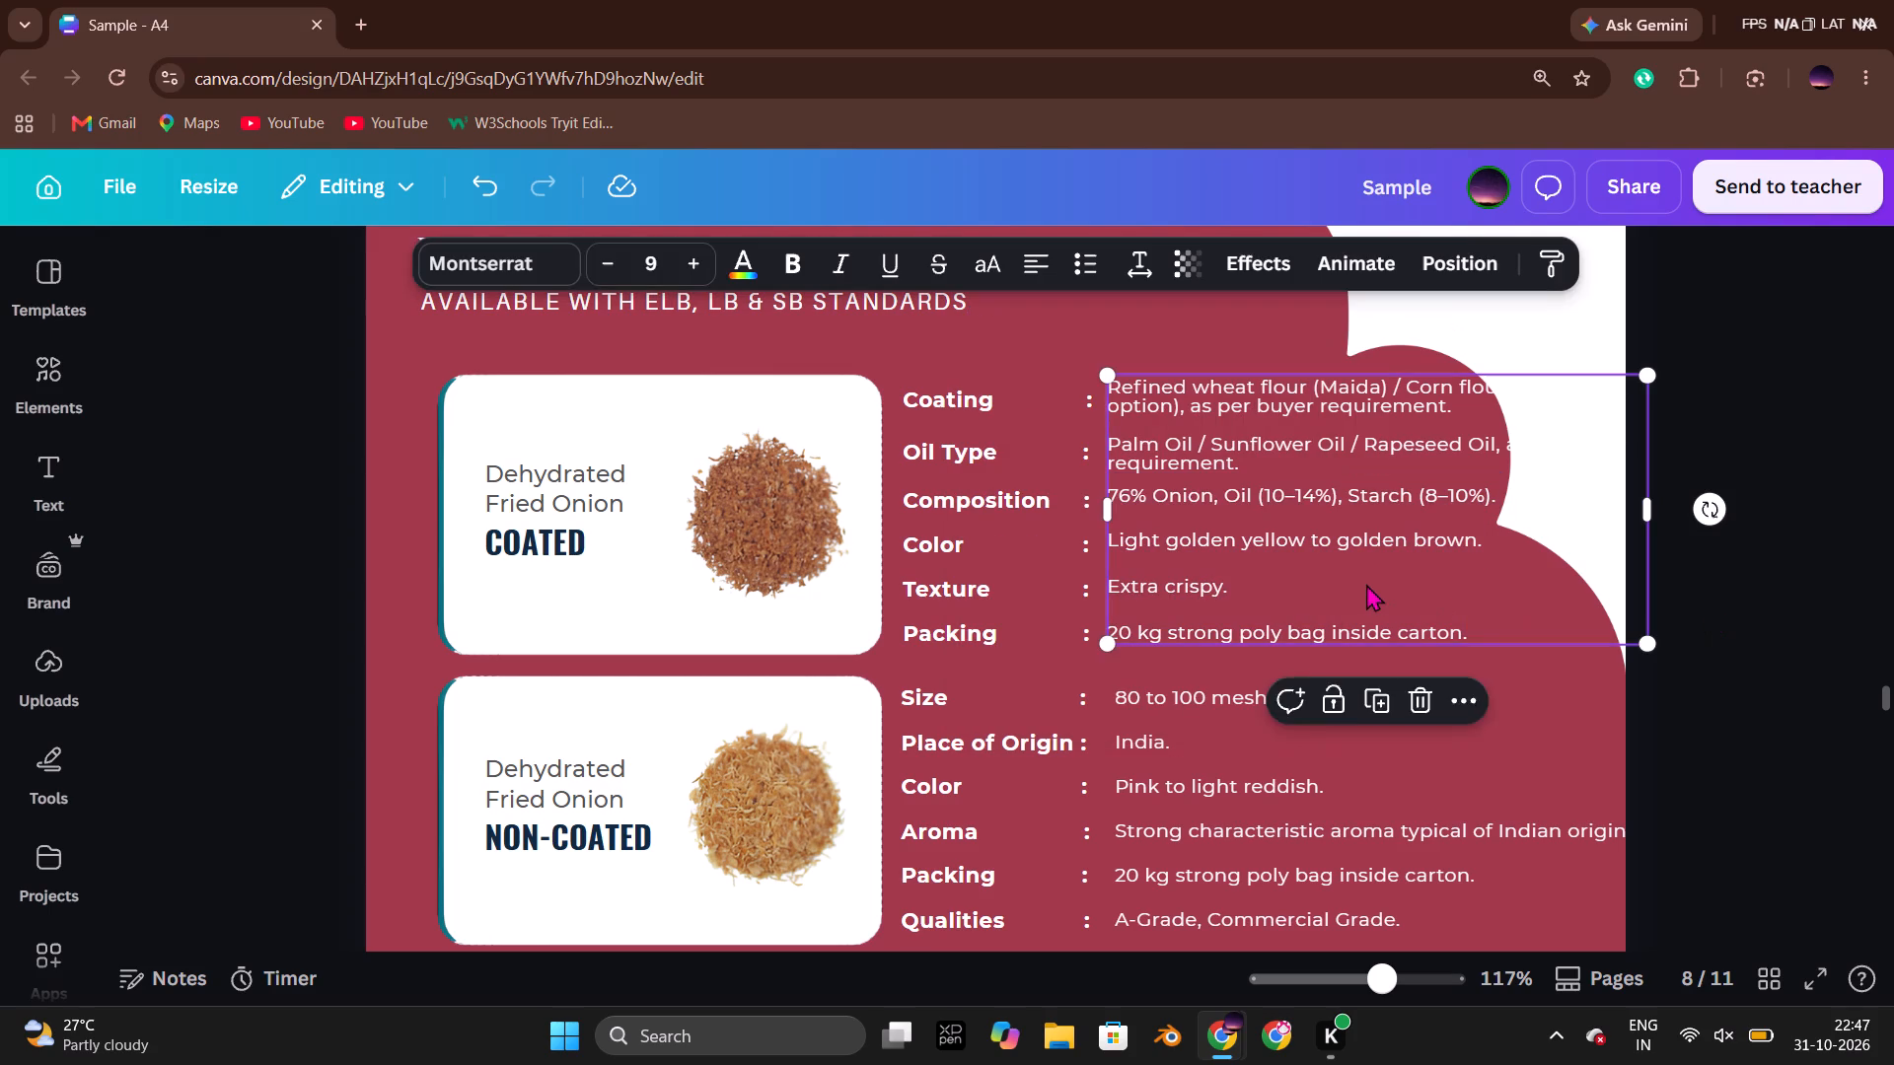
pyautogui.moveTo(1498, 639); pyautogui.dragTo(1112, 501)
pyautogui.click(1139, 266)
pyautogui.click(1256, 492)
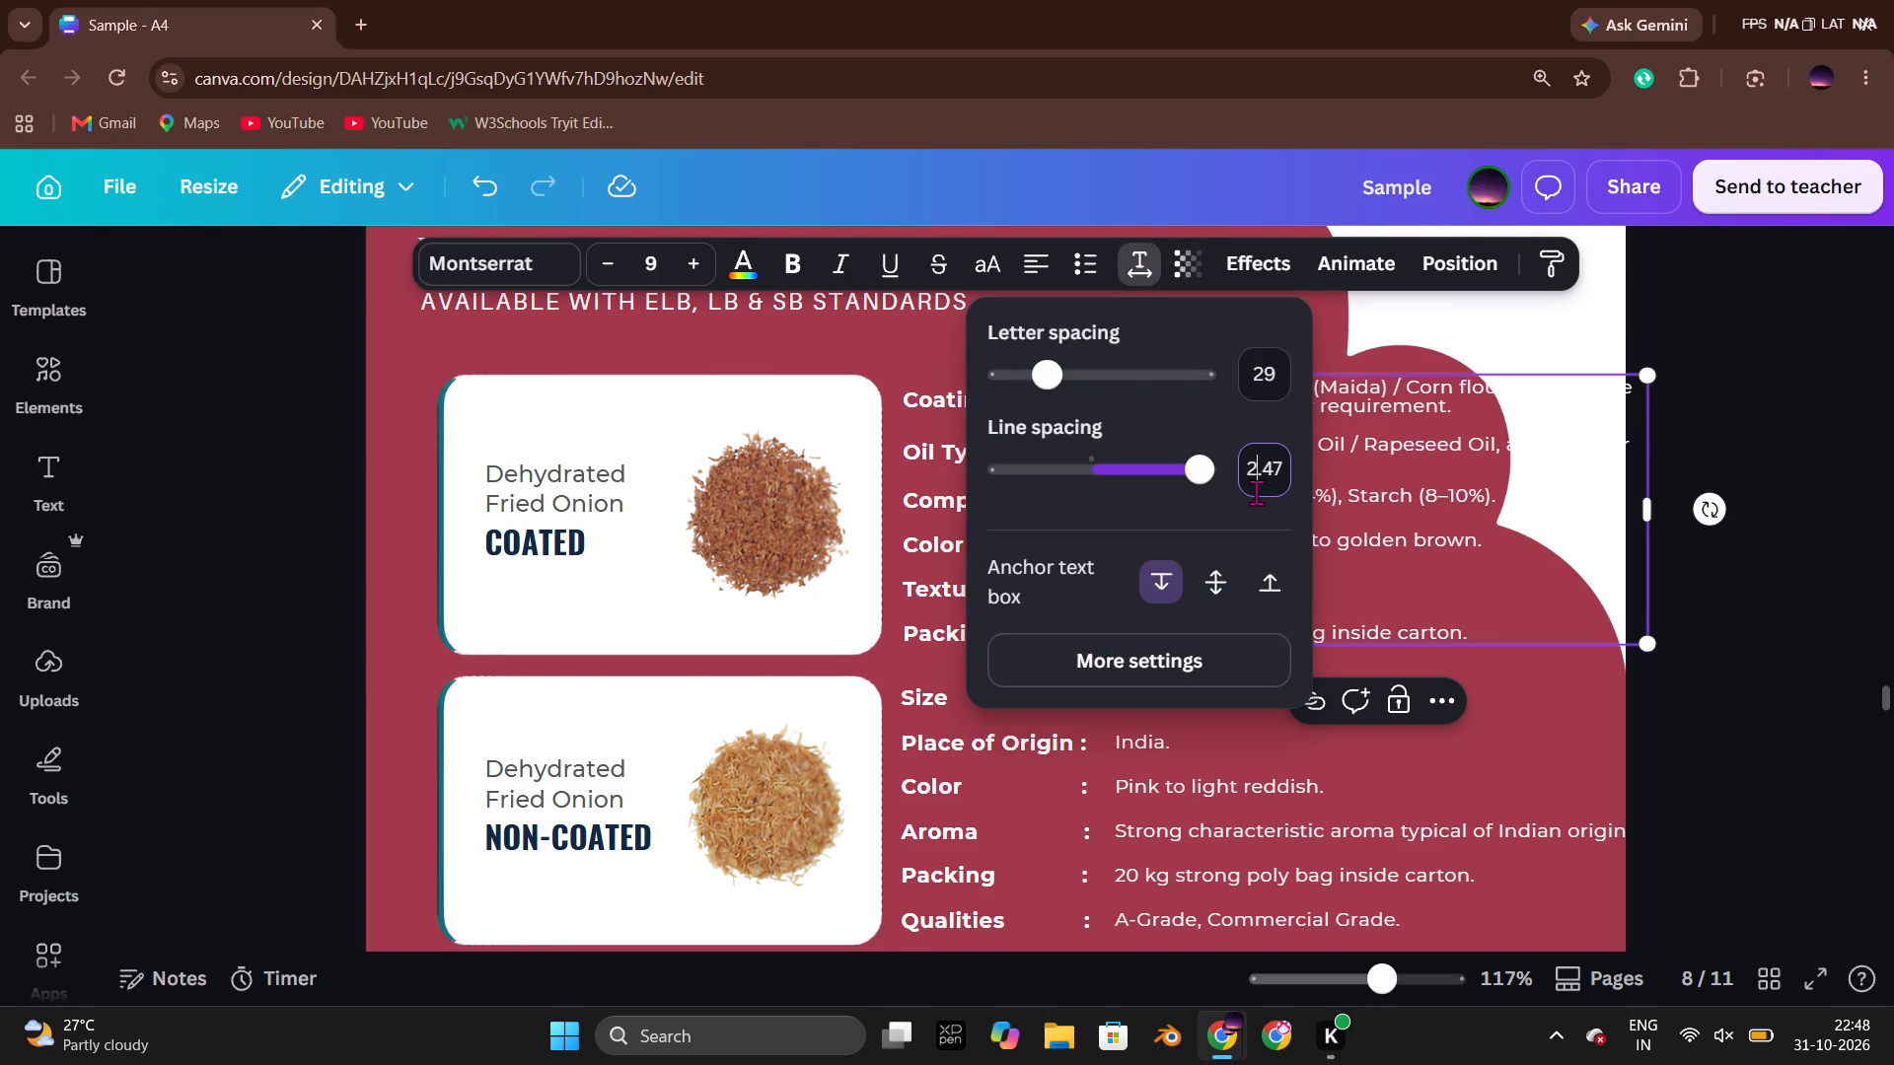
pyautogui.write('2.')
pyautogui.write('48')
pyautogui.press('Return')
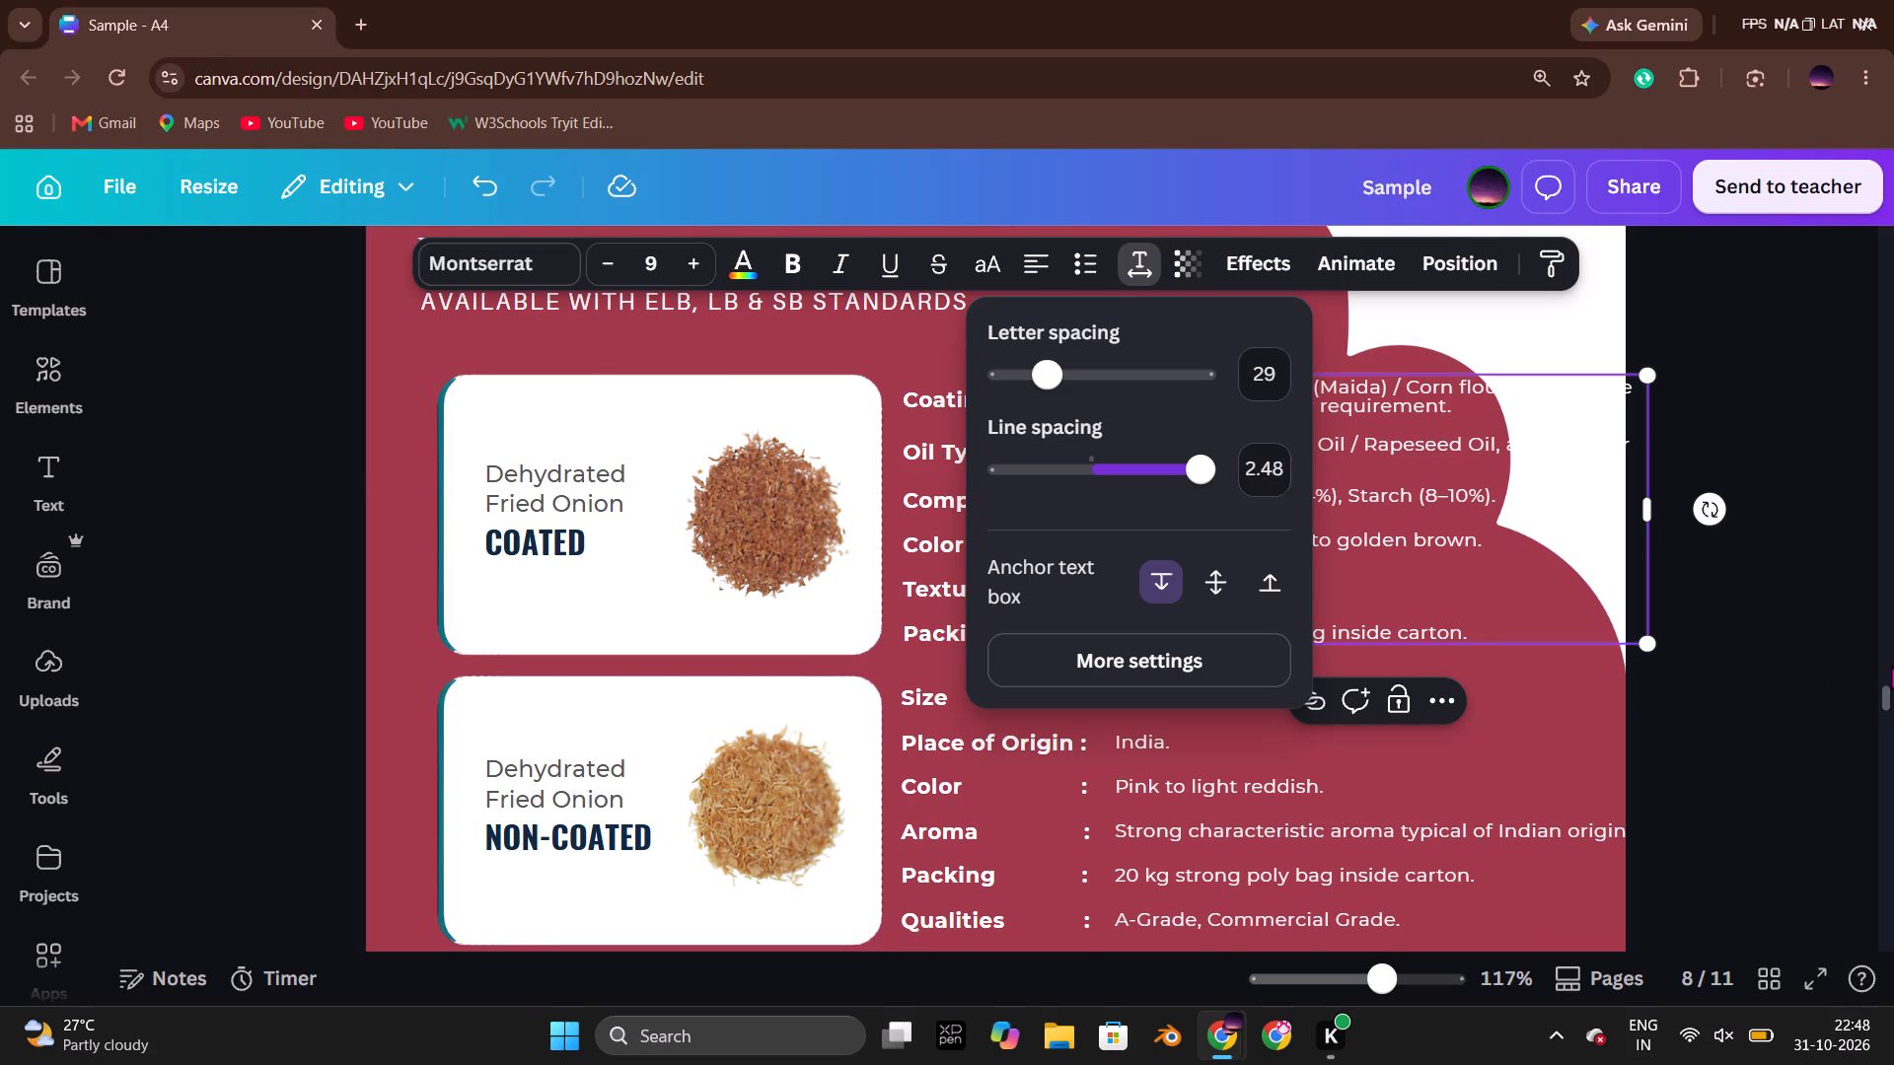
pyautogui.click(1891, 665)
pyautogui.click(1804, 650)
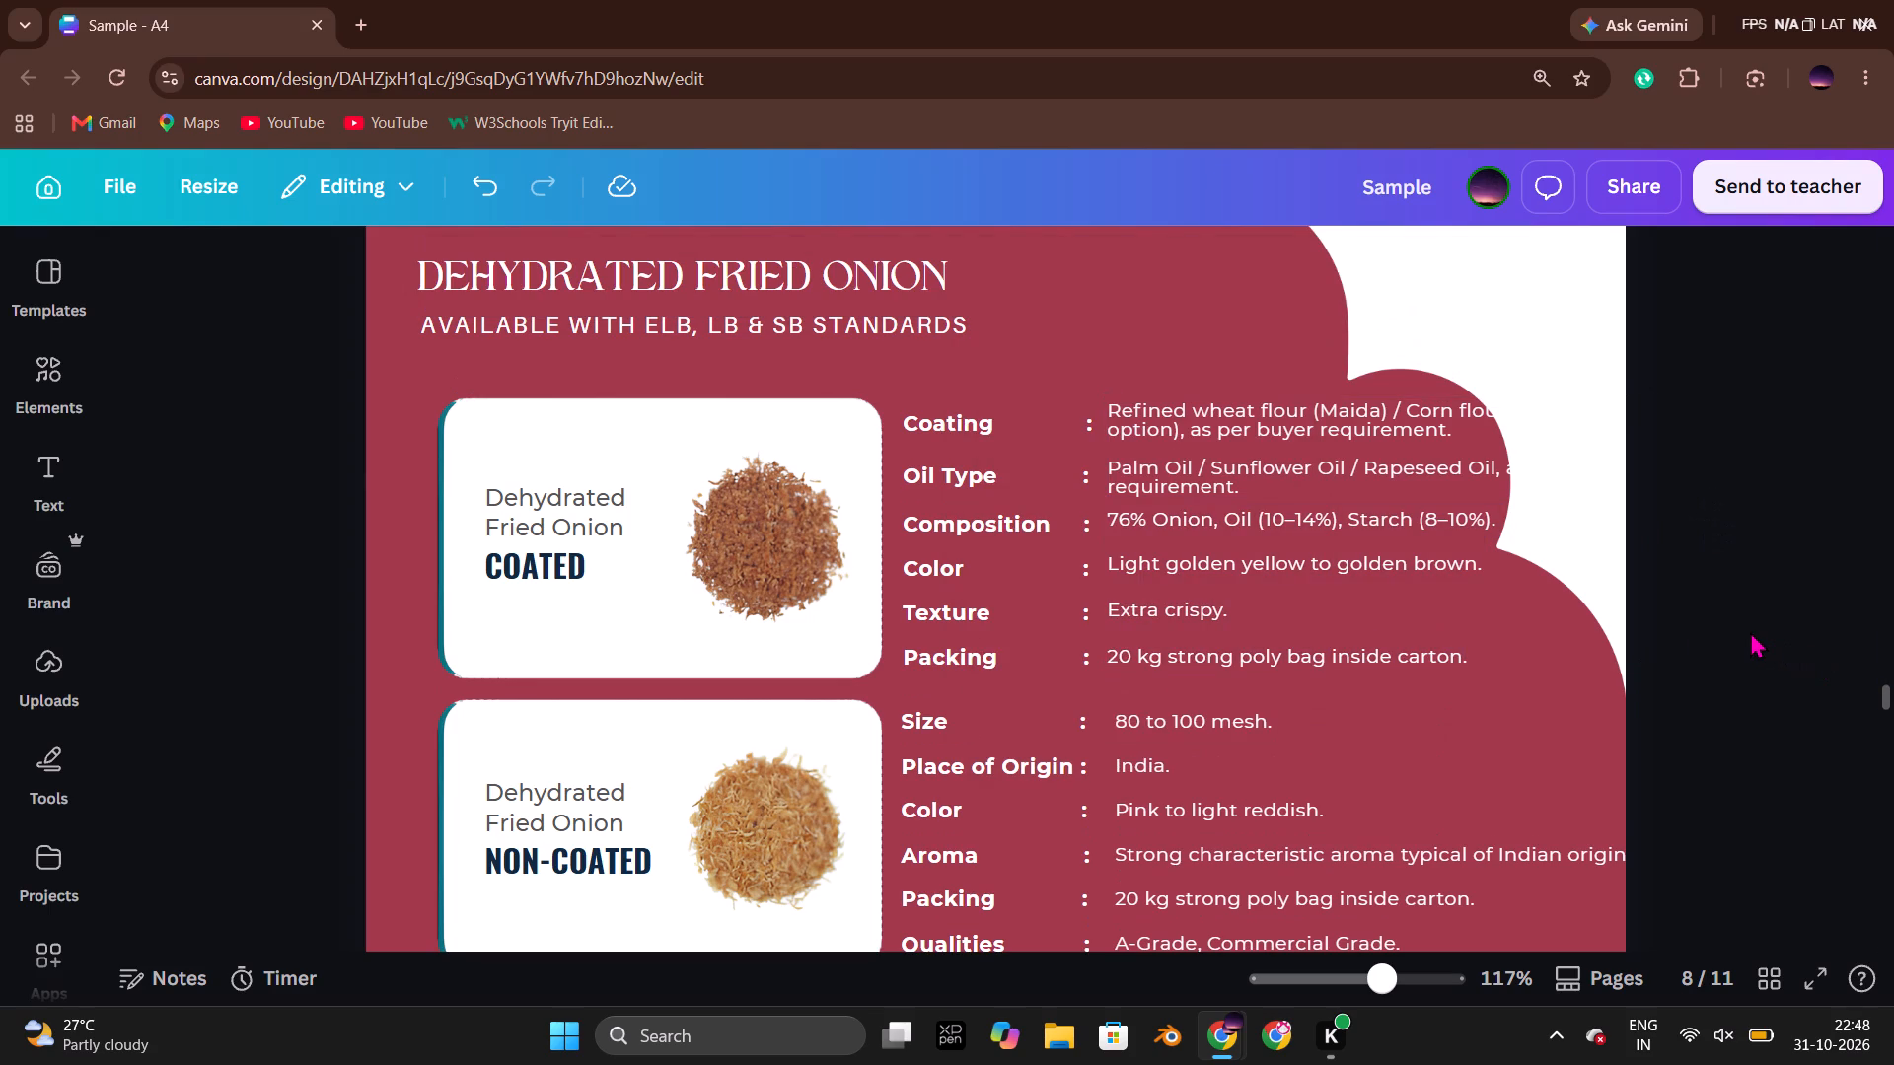
# Delete the old specification labels and values beside the Non-Coated and Fresh cards on page 8.
pyautogui.scroll(-2, 1750, 631)
pyautogui.click(1306, 773)
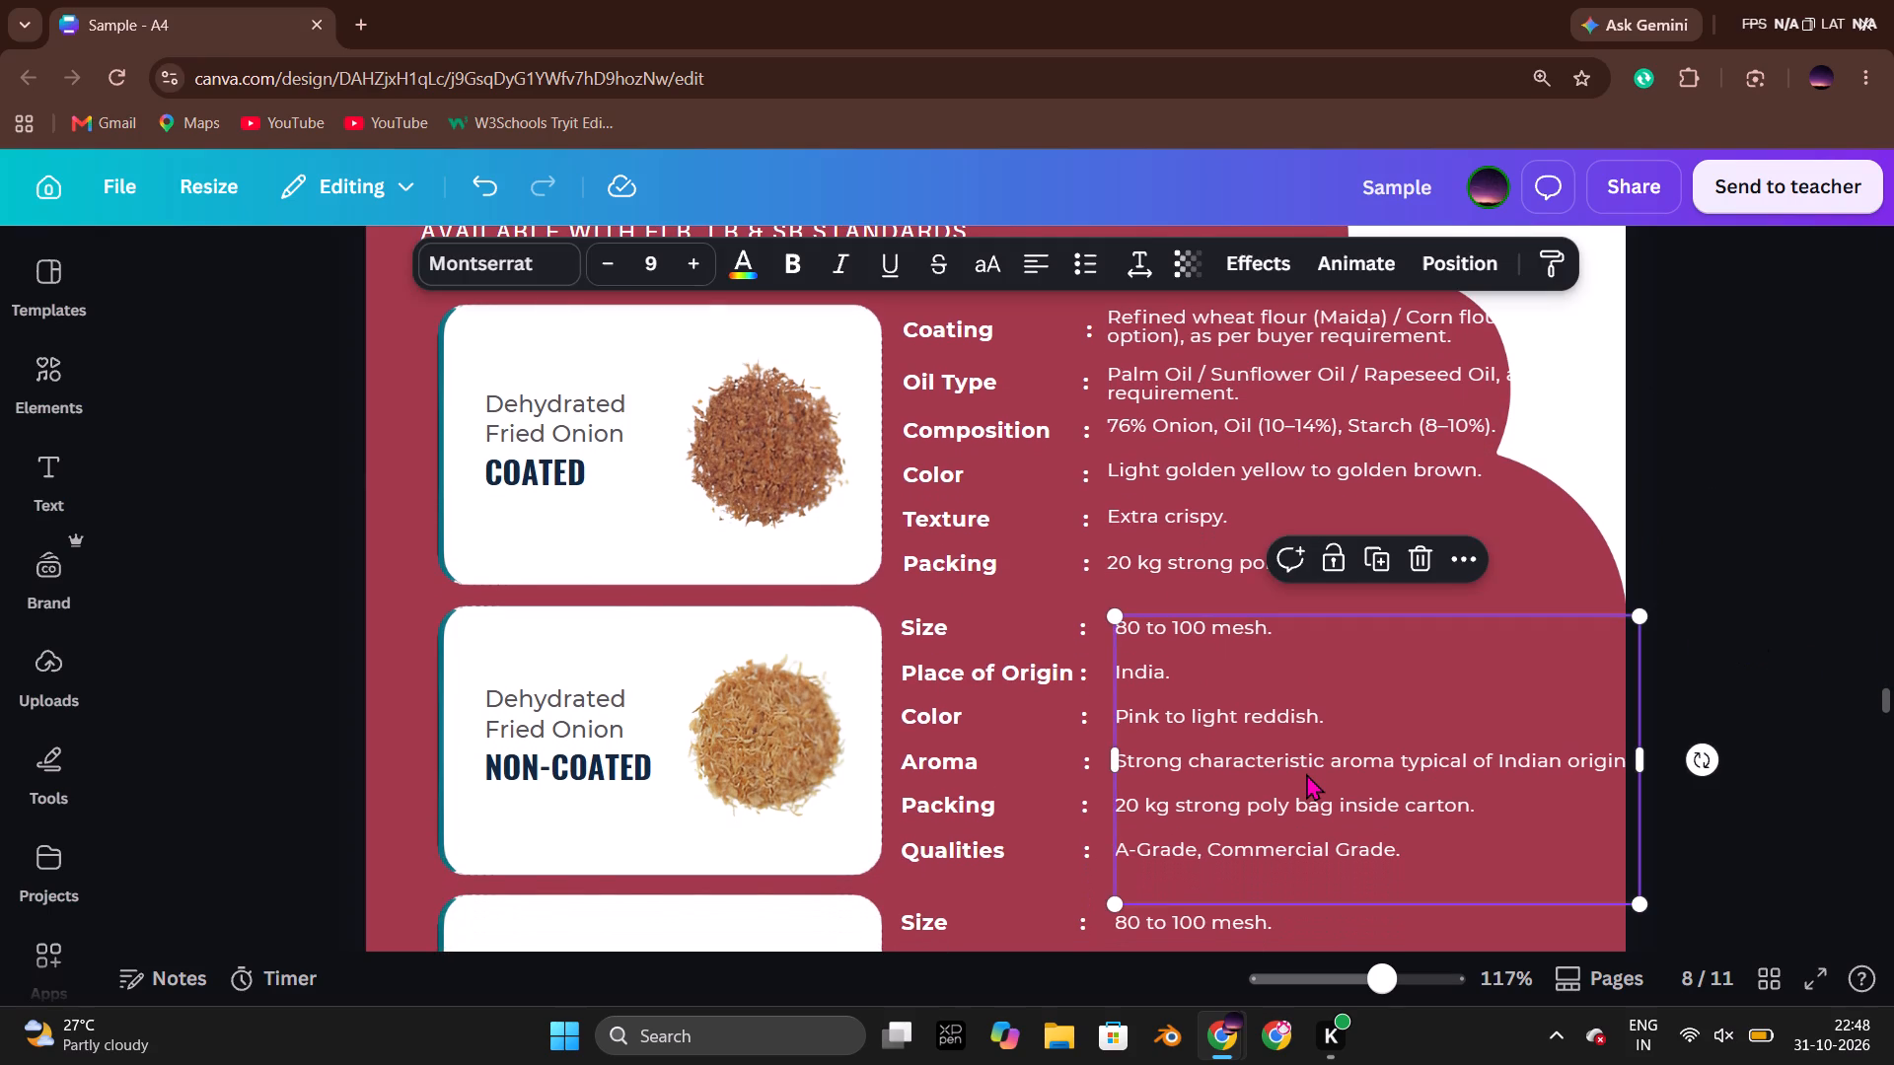
pyautogui.press('Delete')
pyautogui.click(969, 699)
pyautogui.press('Delete')
pyautogui.scroll(-2, 1083, 680)
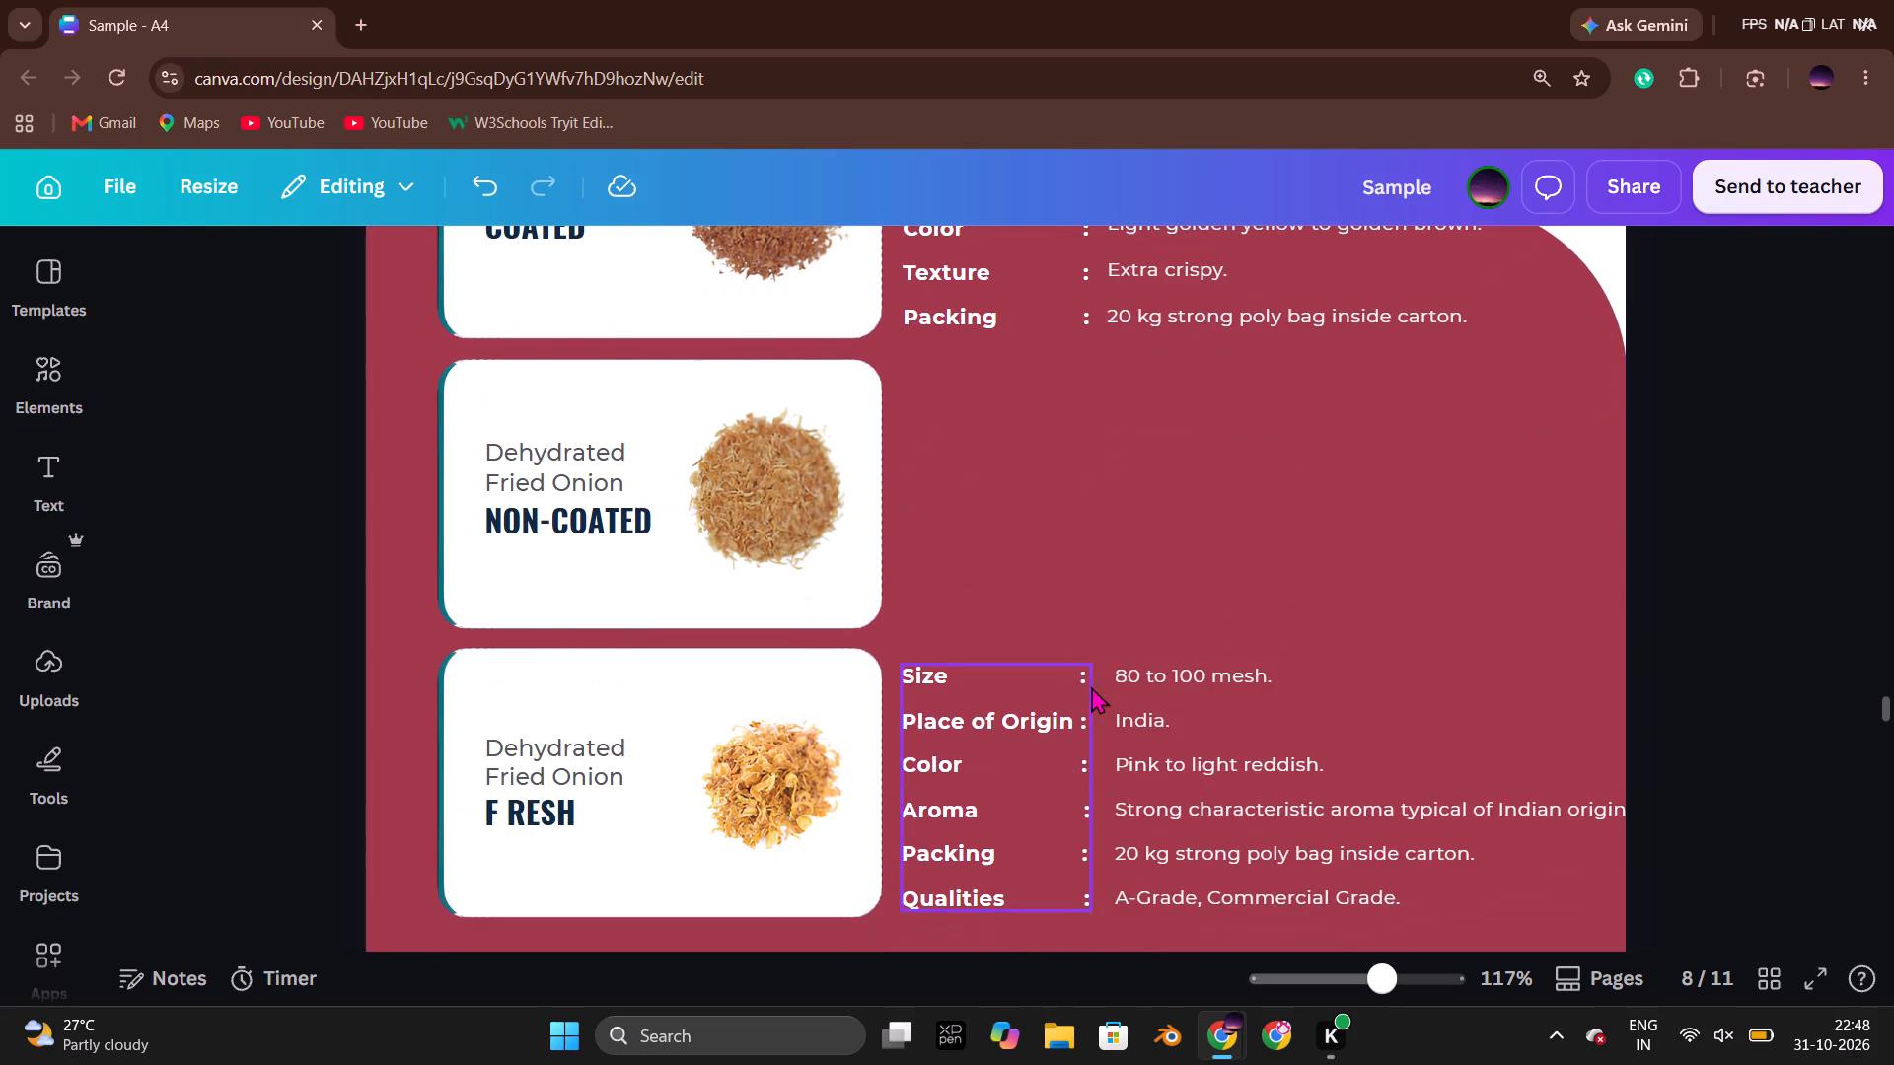
pyautogui.click(1170, 692)
pyautogui.press('Delete')
pyautogui.click(970, 696)
pyautogui.press('Delete')
# Duplicate the Coated row's labels and values together and place the copy beside the Non-Coated card, vertically centred on it.
pyautogui.scroll(2, 1271, 640)
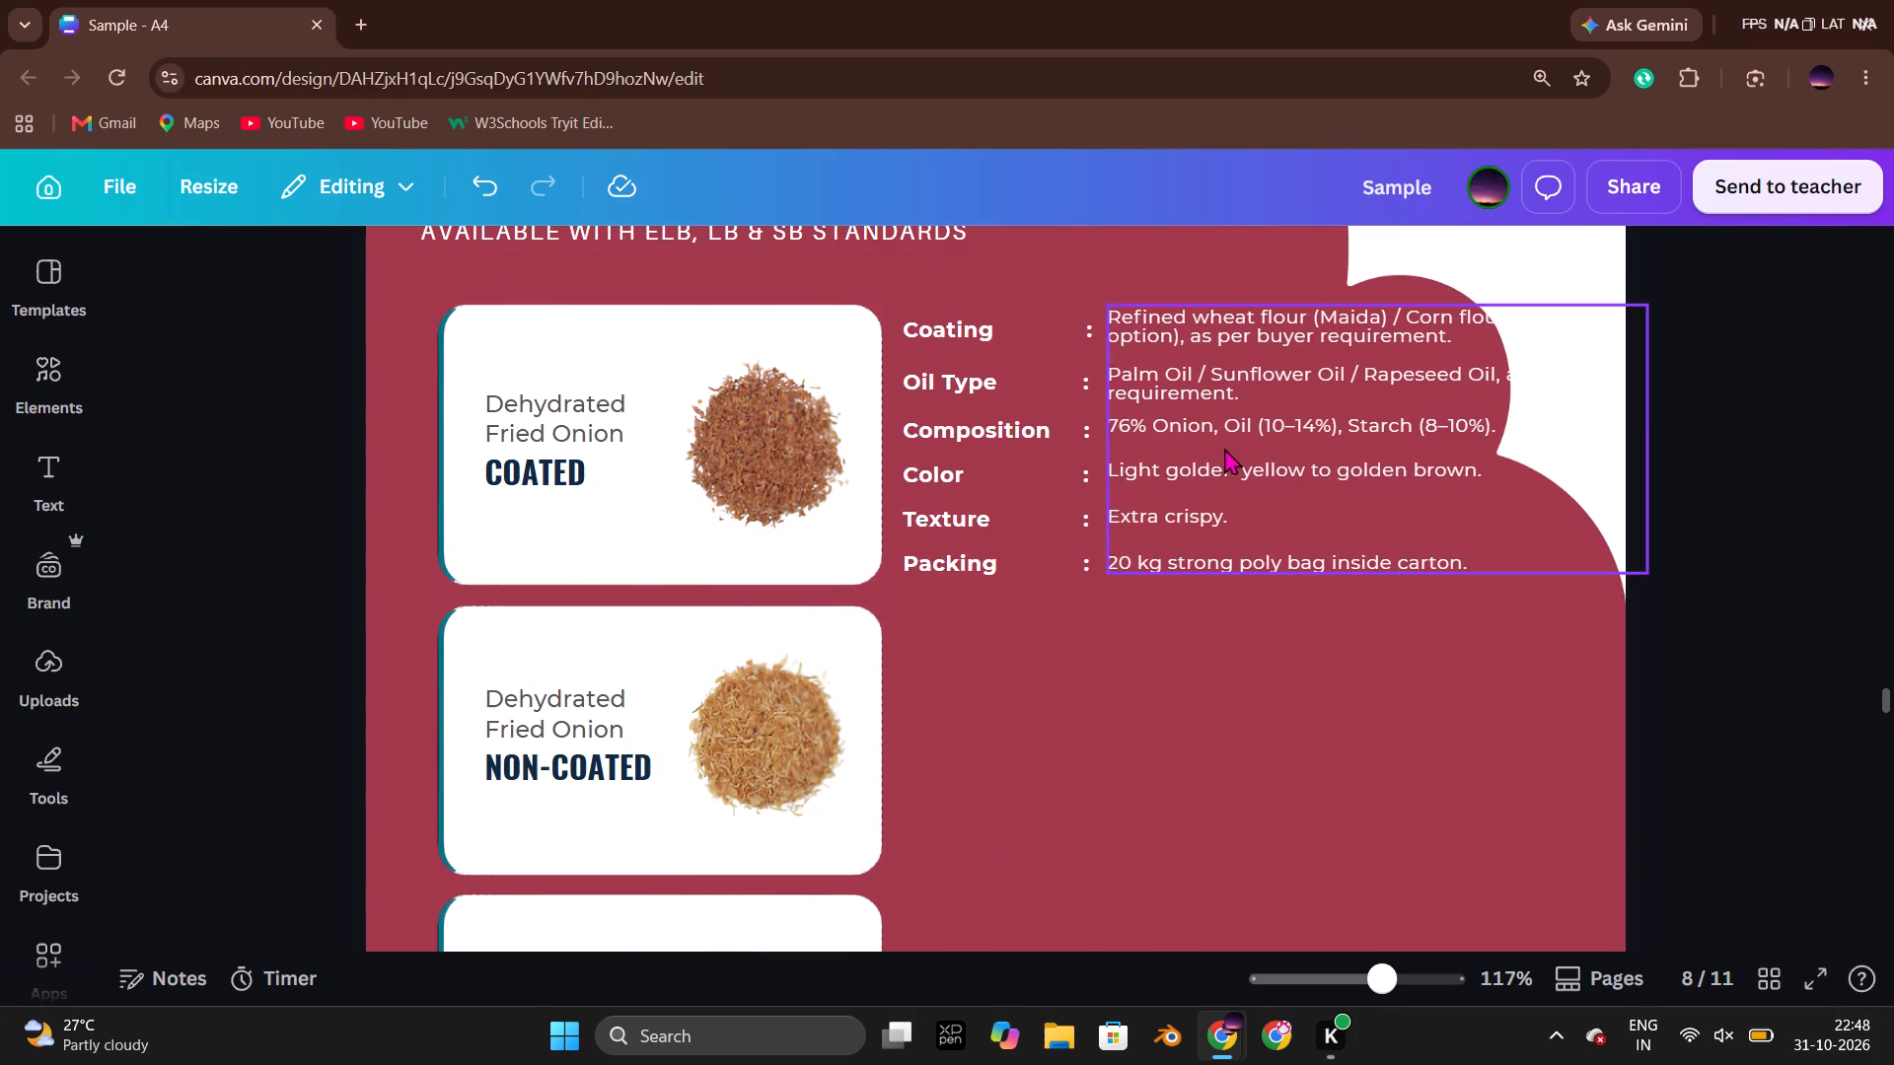
pyautogui.click(1224, 448)
pyautogui.keyDown('shift'); pyautogui.click(1033, 443); pyautogui.keyUp('shift')
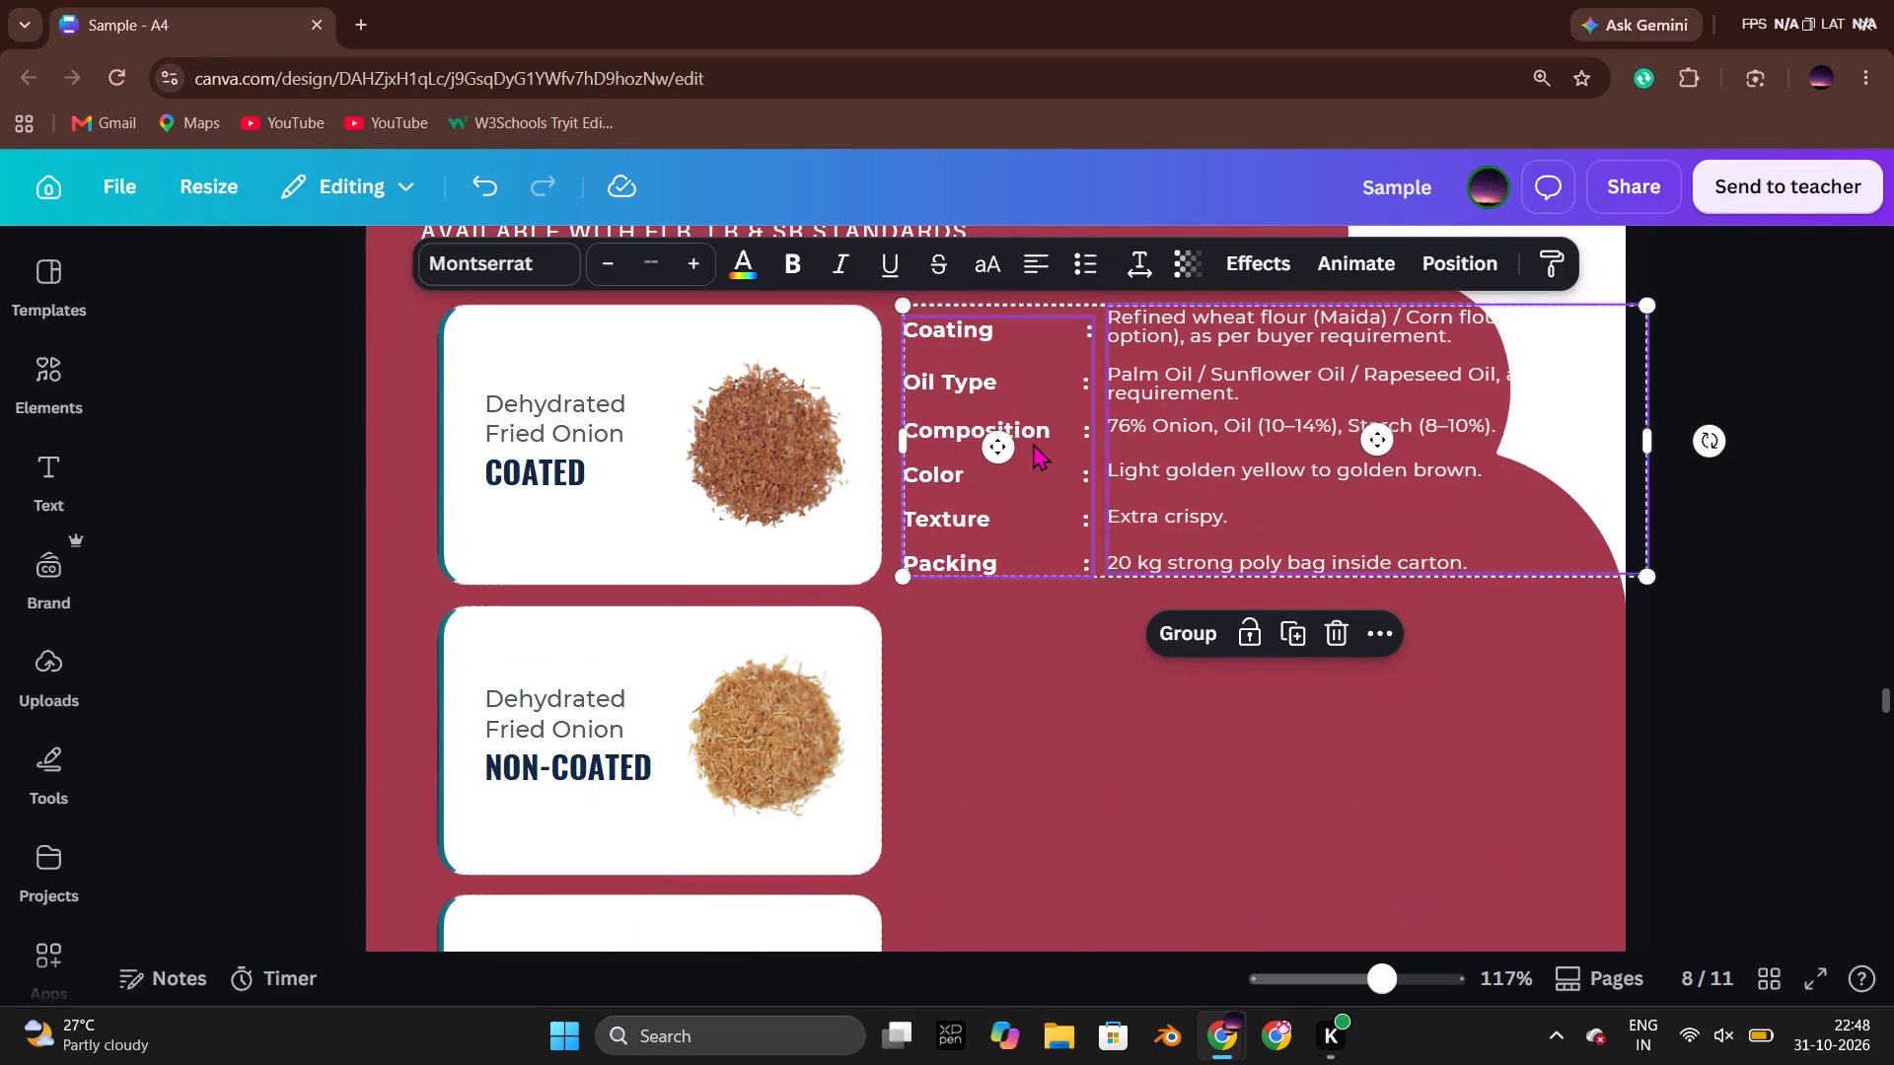
pyautogui.hotkey('ctrl', 'c')
pyautogui.hotkey('ctrl', 'v')
pyautogui.moveTo(1215, 477); pyautogui.dragTo(1207, 636)
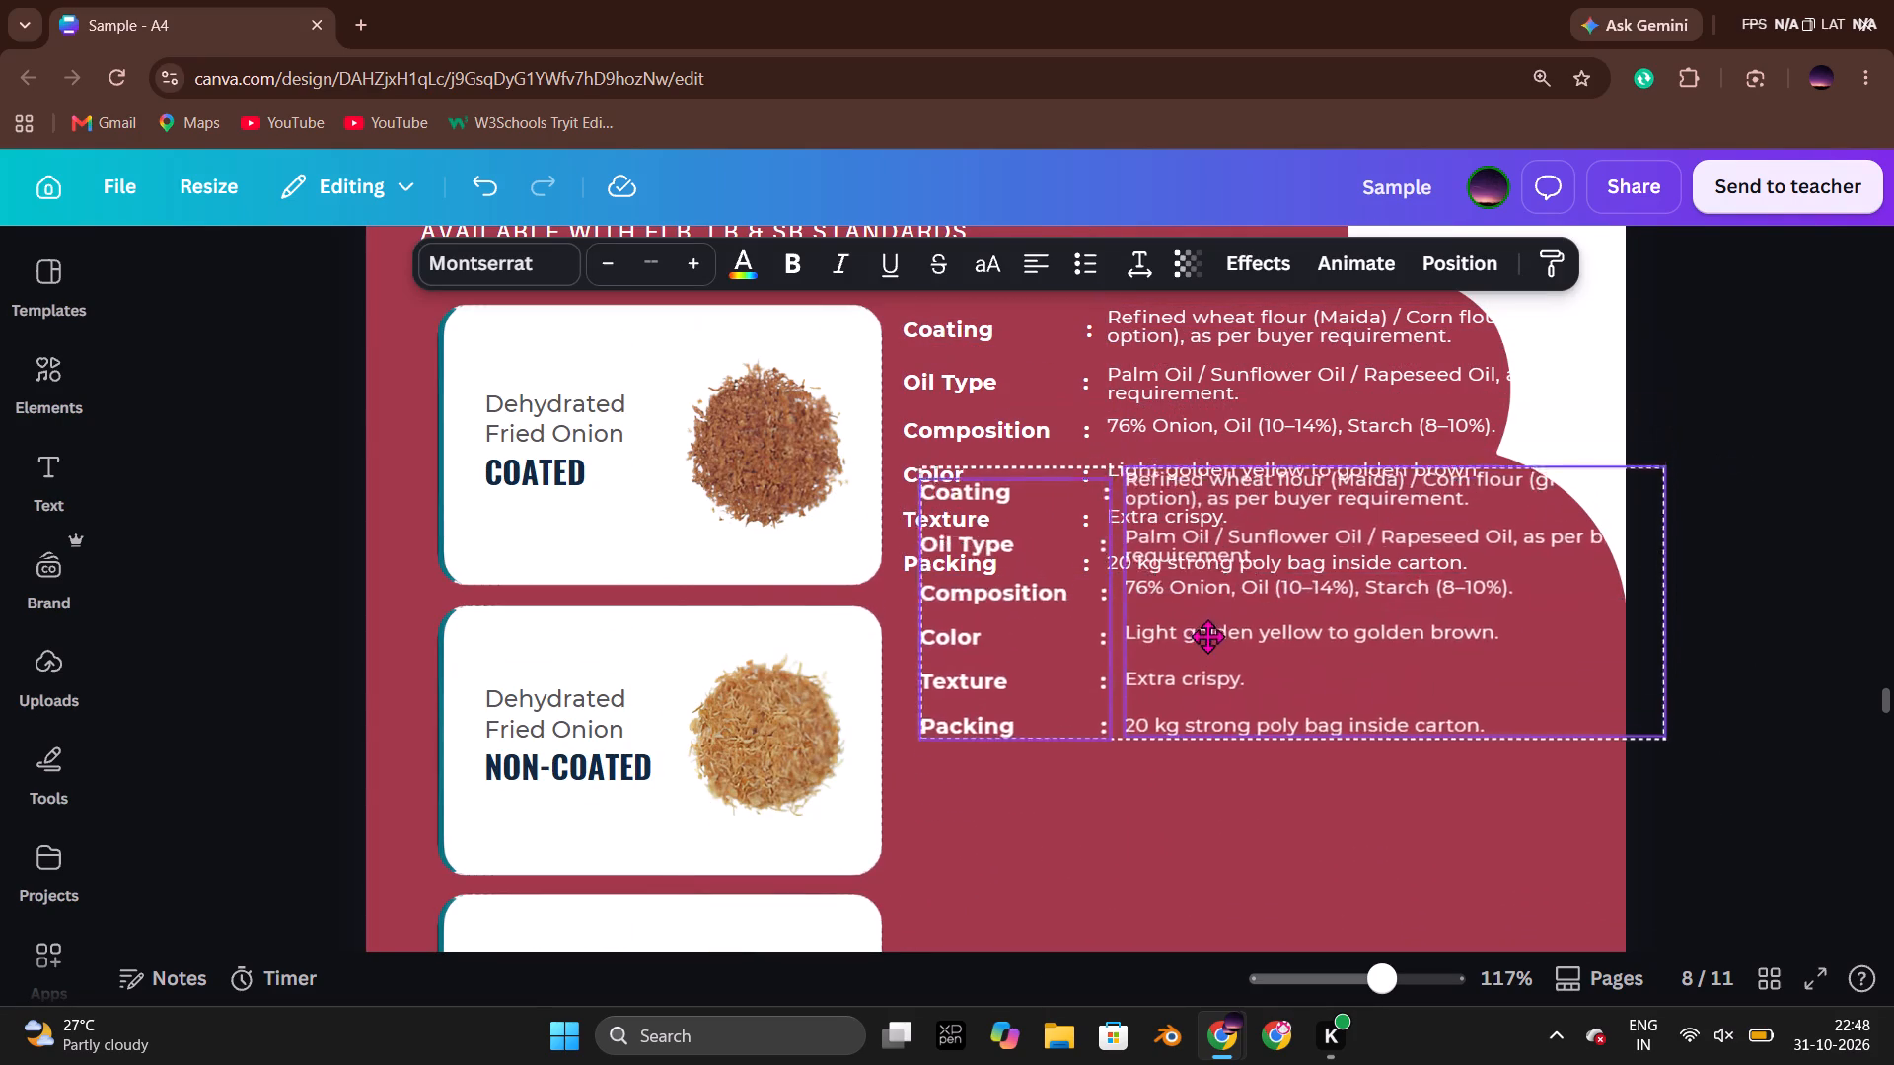
pyautogui.moveTo(1207, 636); pyautogui.dragTo(1181, 749)
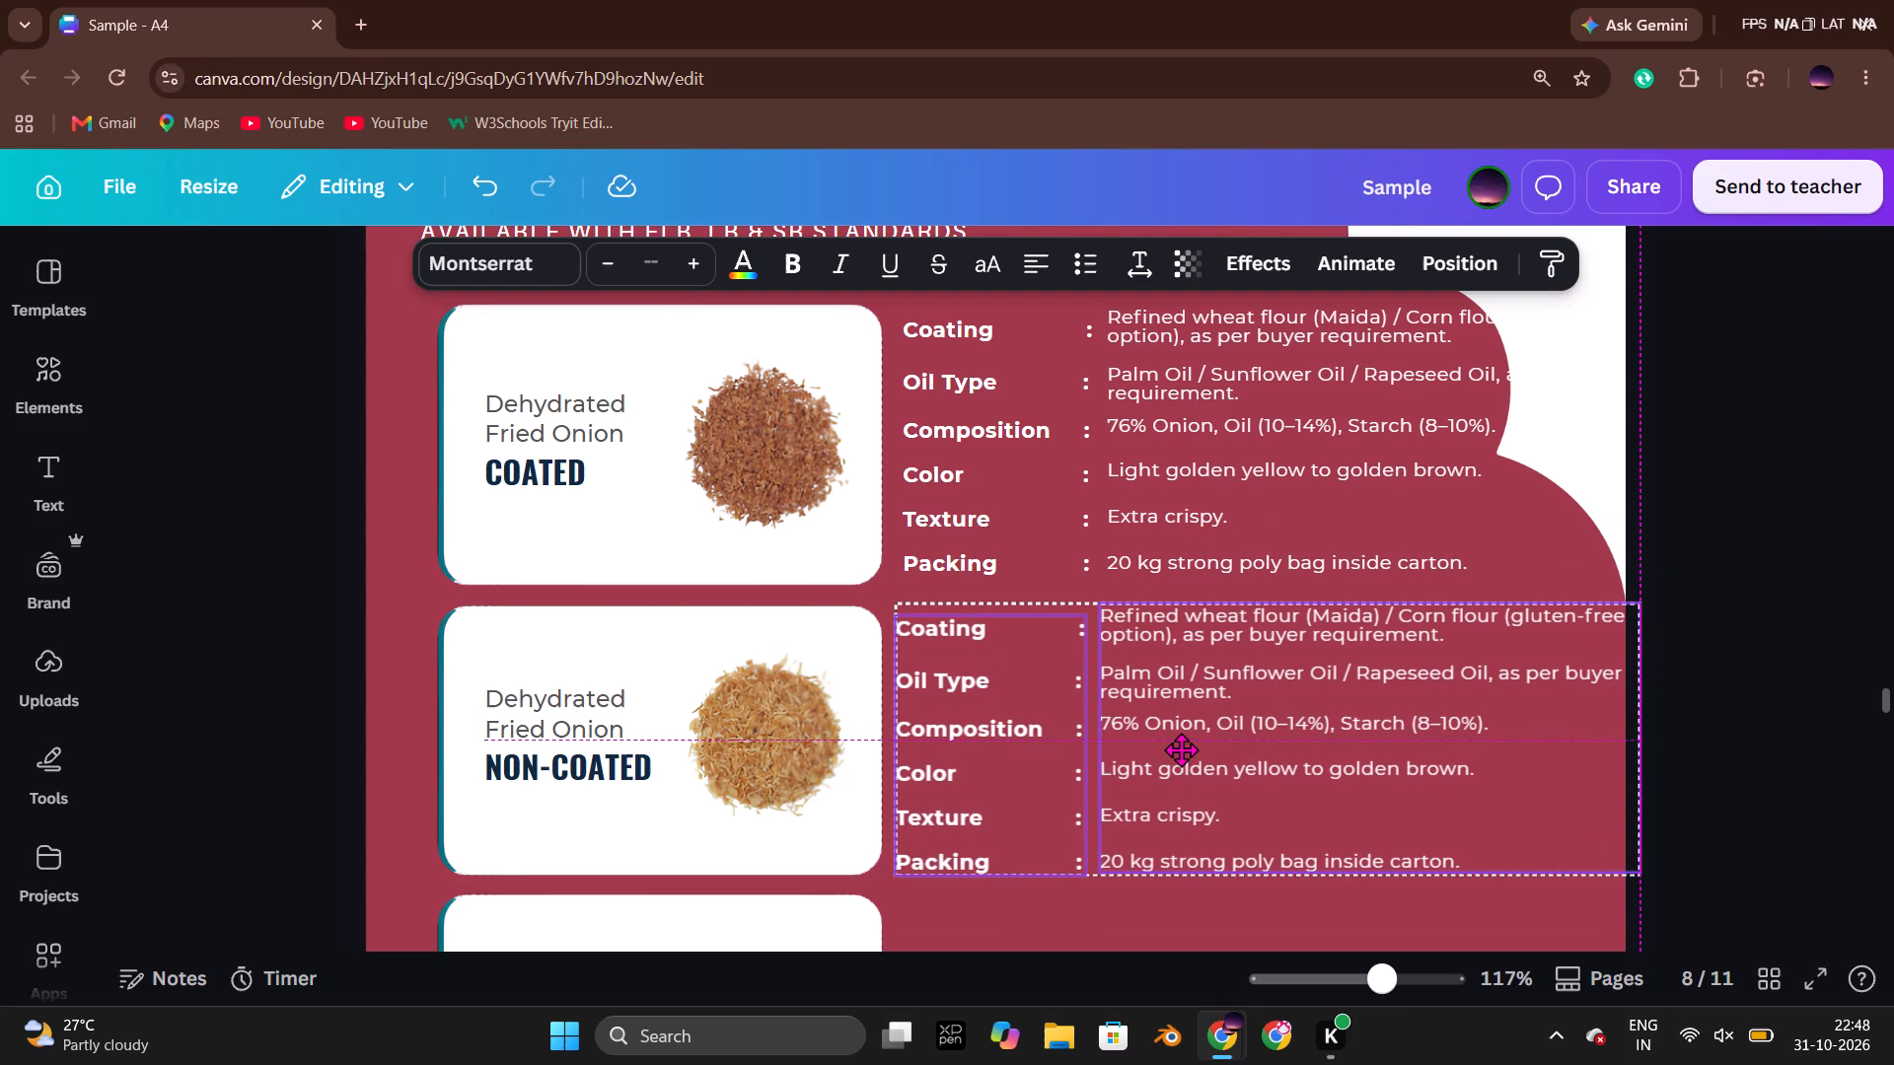
pyautogui.moveTo(1181, 749); pyautogui.dragTo(1174, 750)
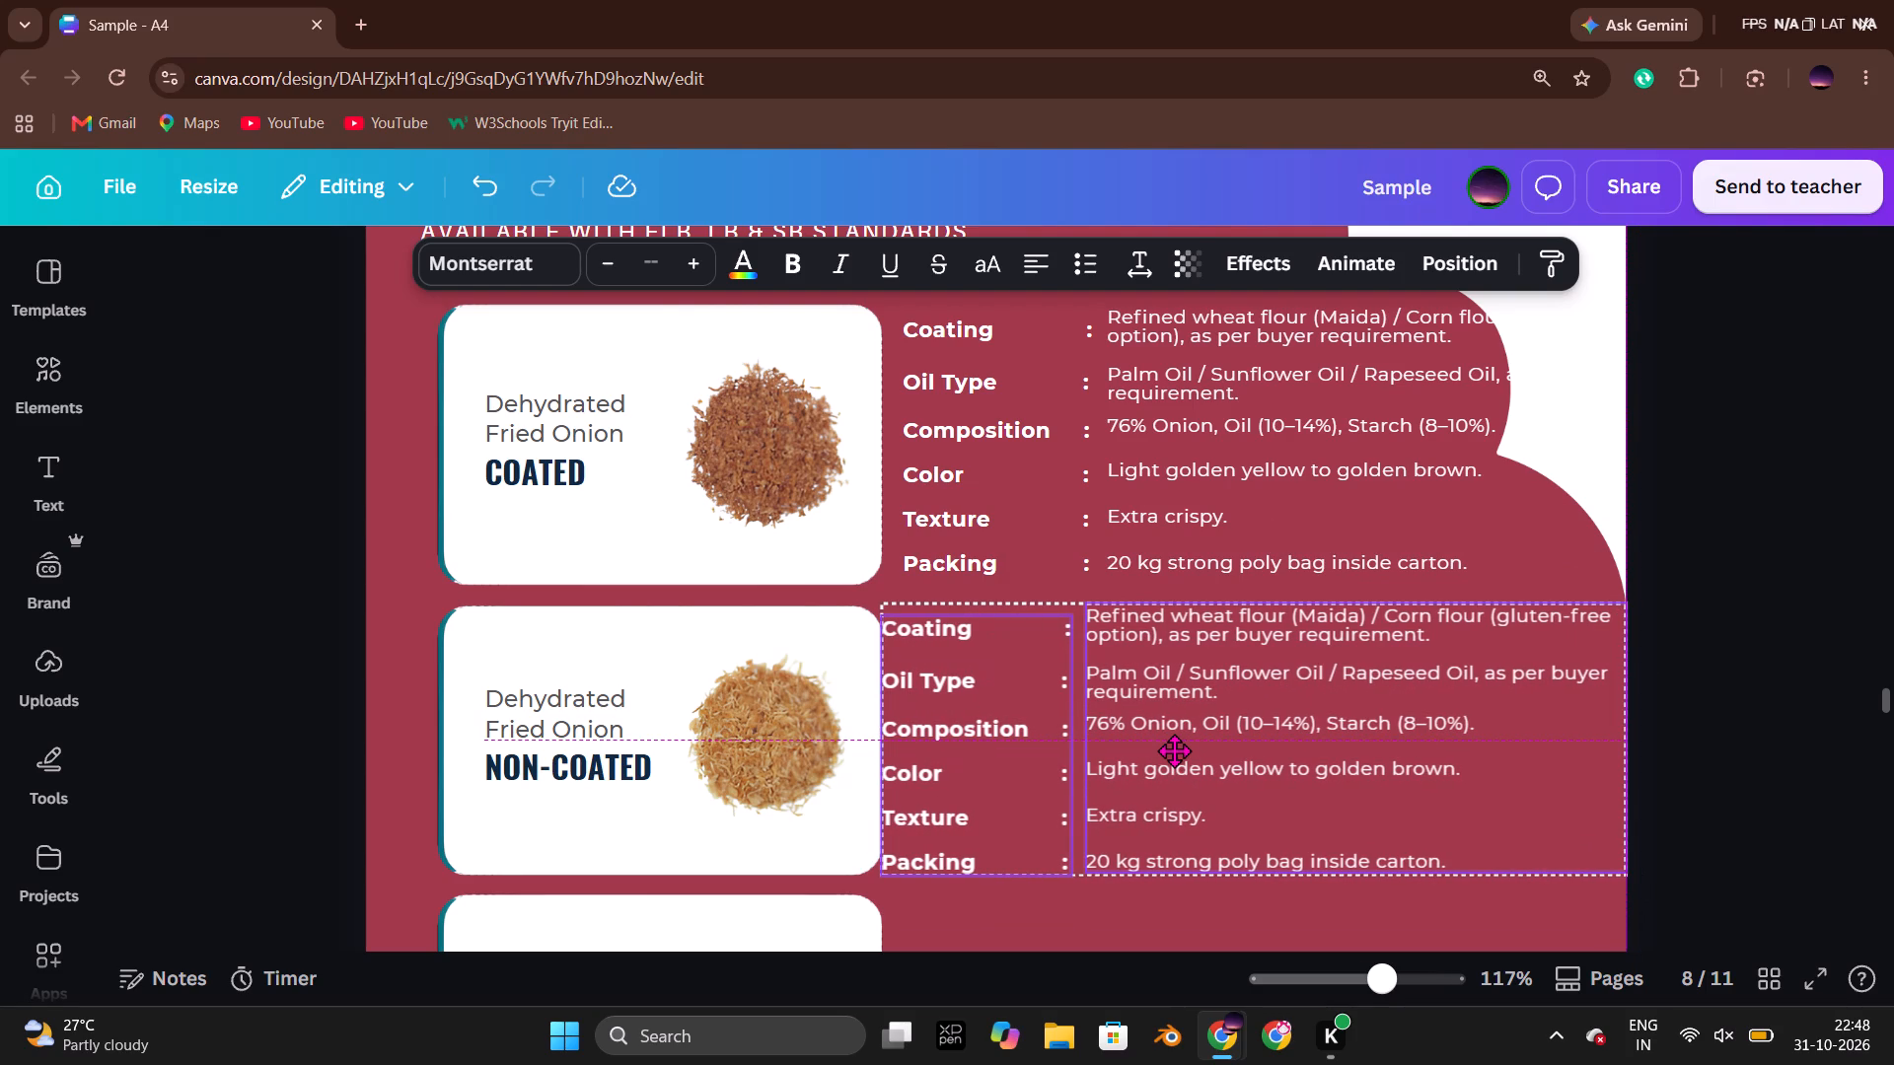
pyautogui.moveTo(1174, 750); pyautogui.dragTo(1181, 751)
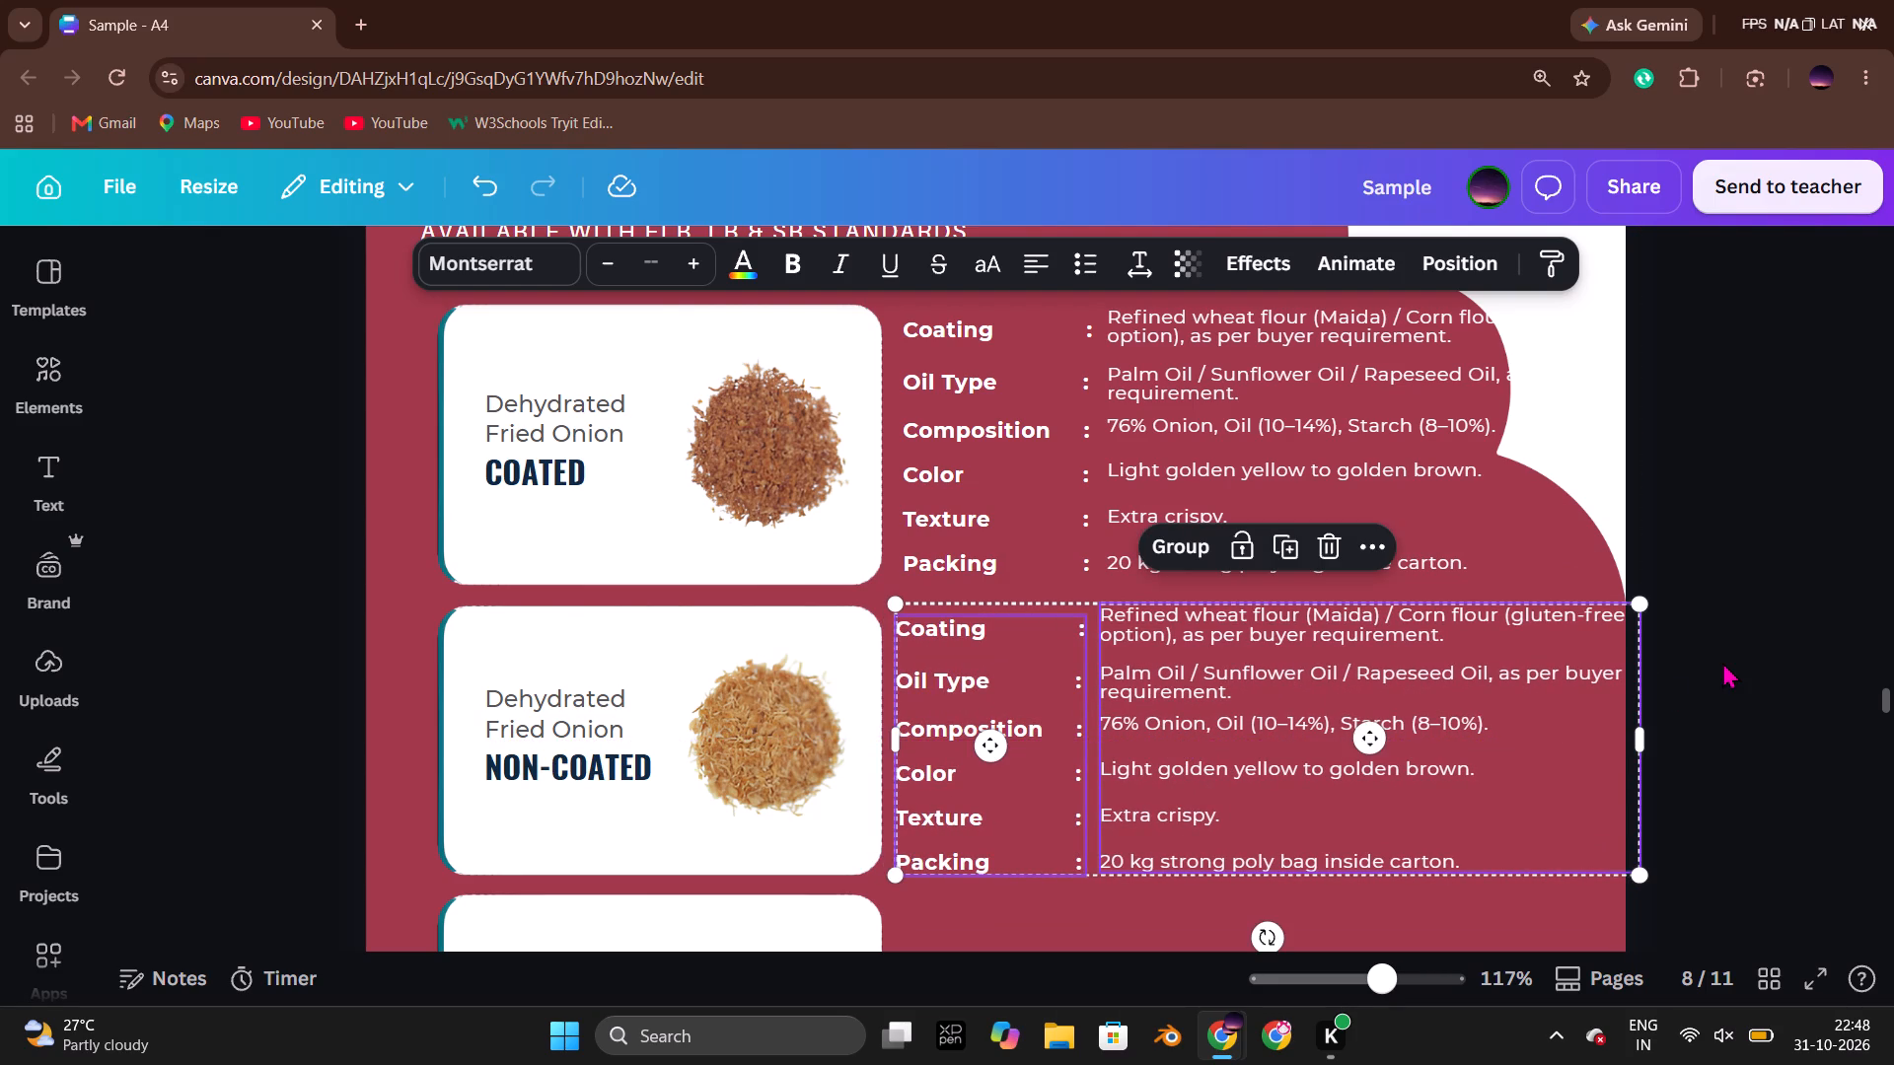
pyautogui.click(1722, 660)
# Paste another copy of the Coated labels and values beside the Fresh card, aligned with the Non-Coated row's text.
pyautogui.scroll(-1, 1722, 660)
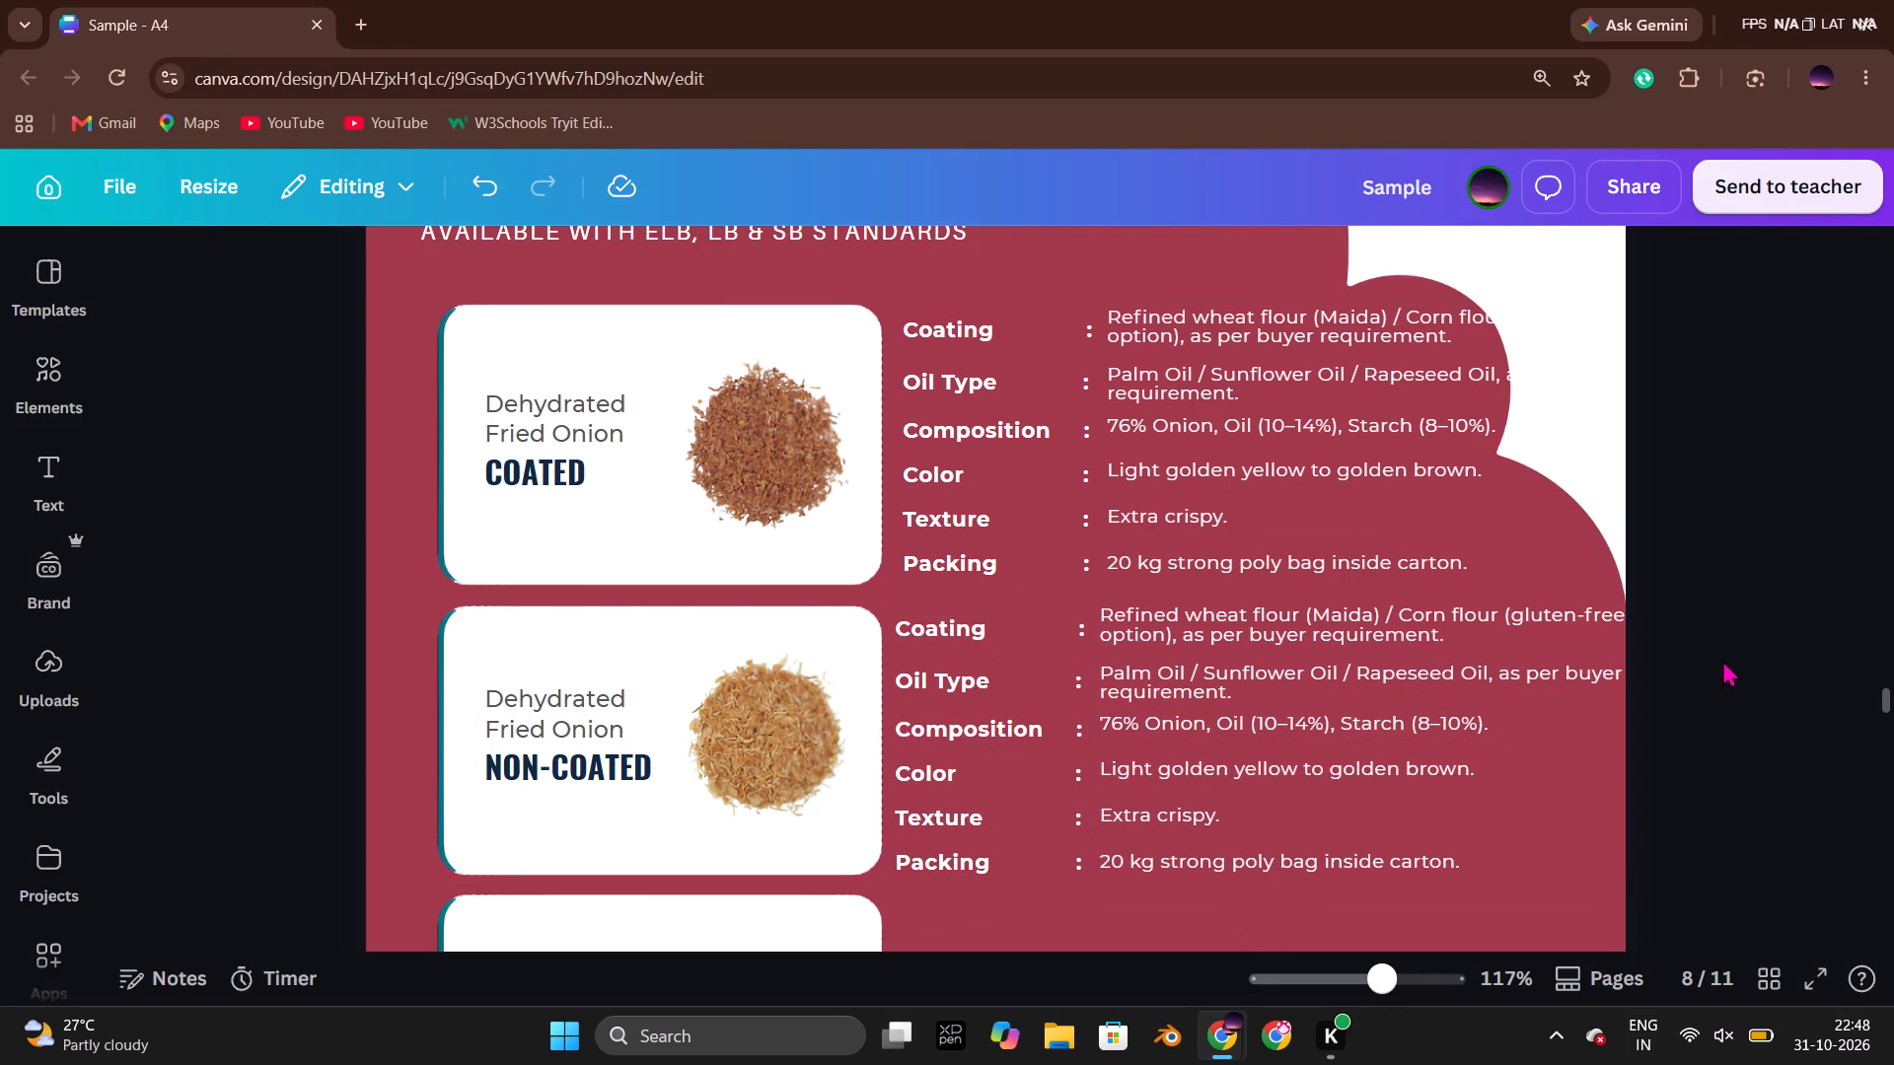
pyautogui.scroll(-2, 1722, 660)
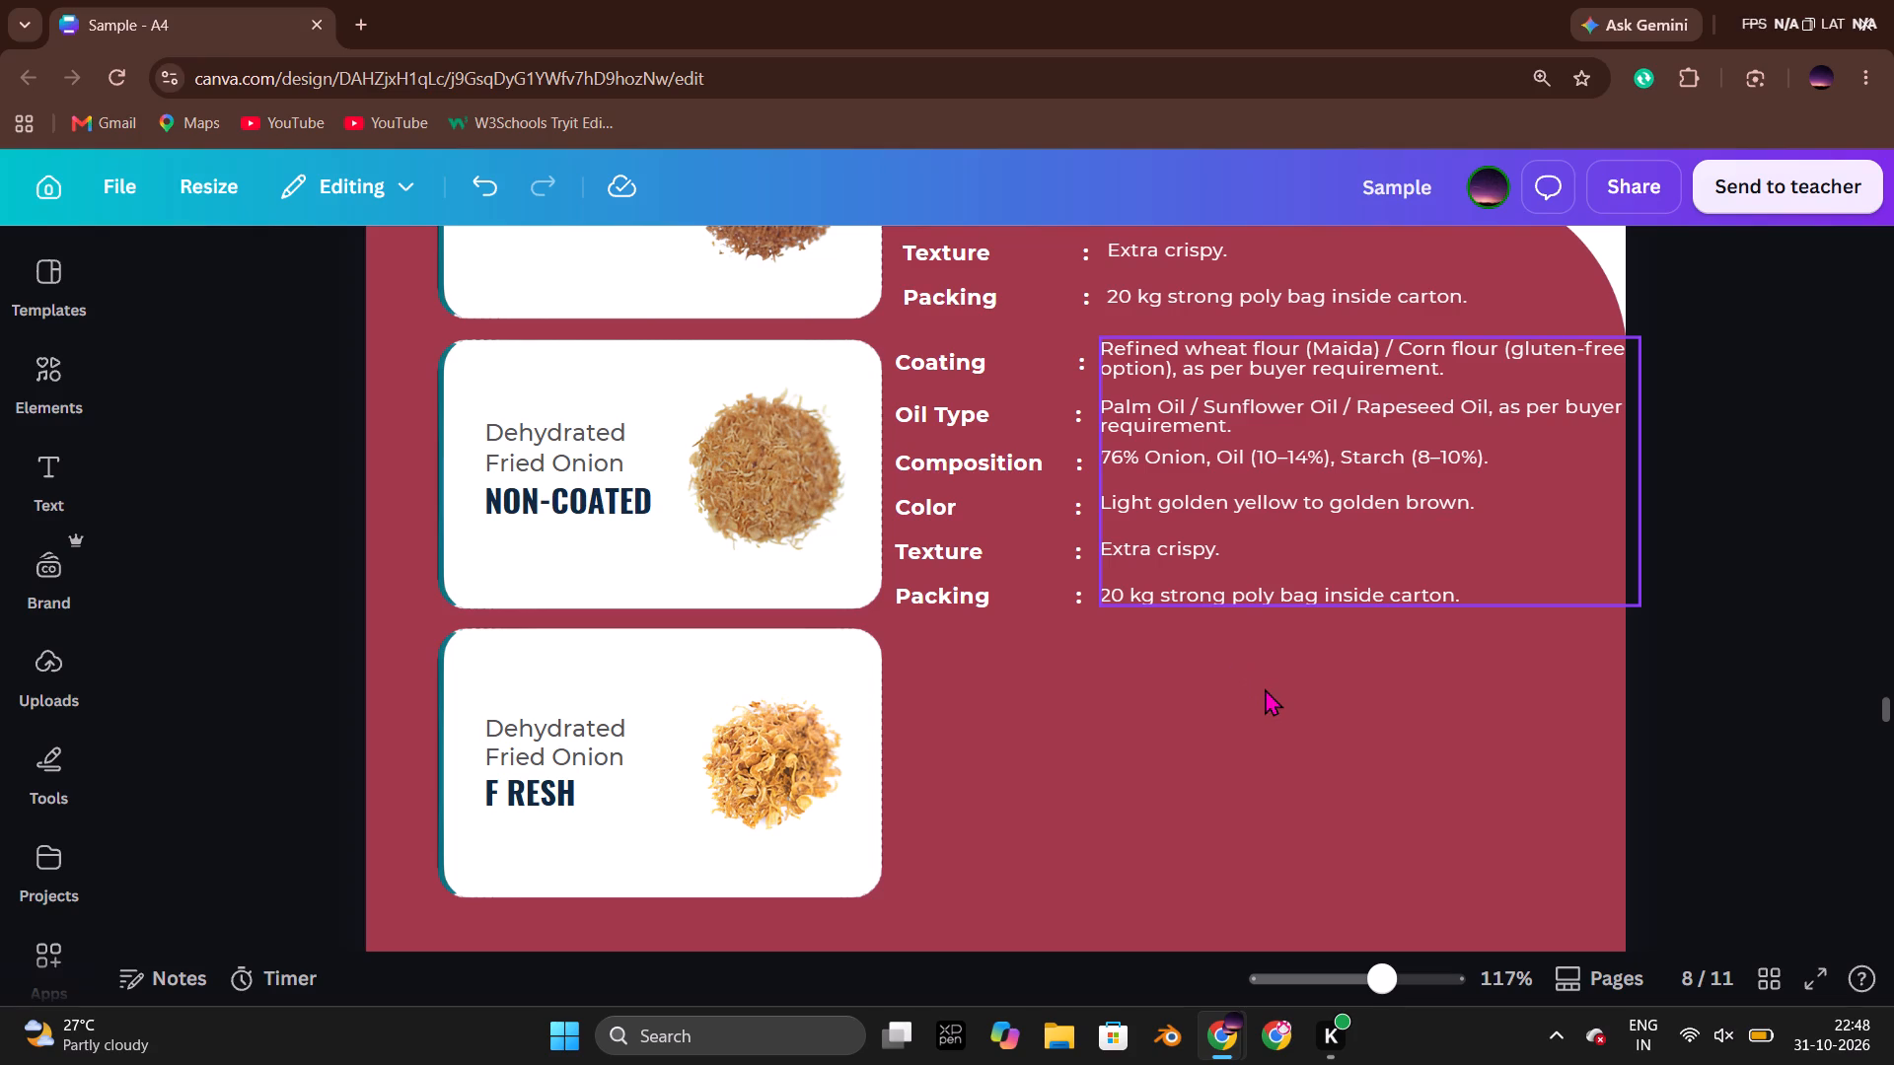
pyautogui.hotkey('ctrl', 'v')
pyautogui.moveTo(1280, 319); pyautogui.dragTo(1239, 756)
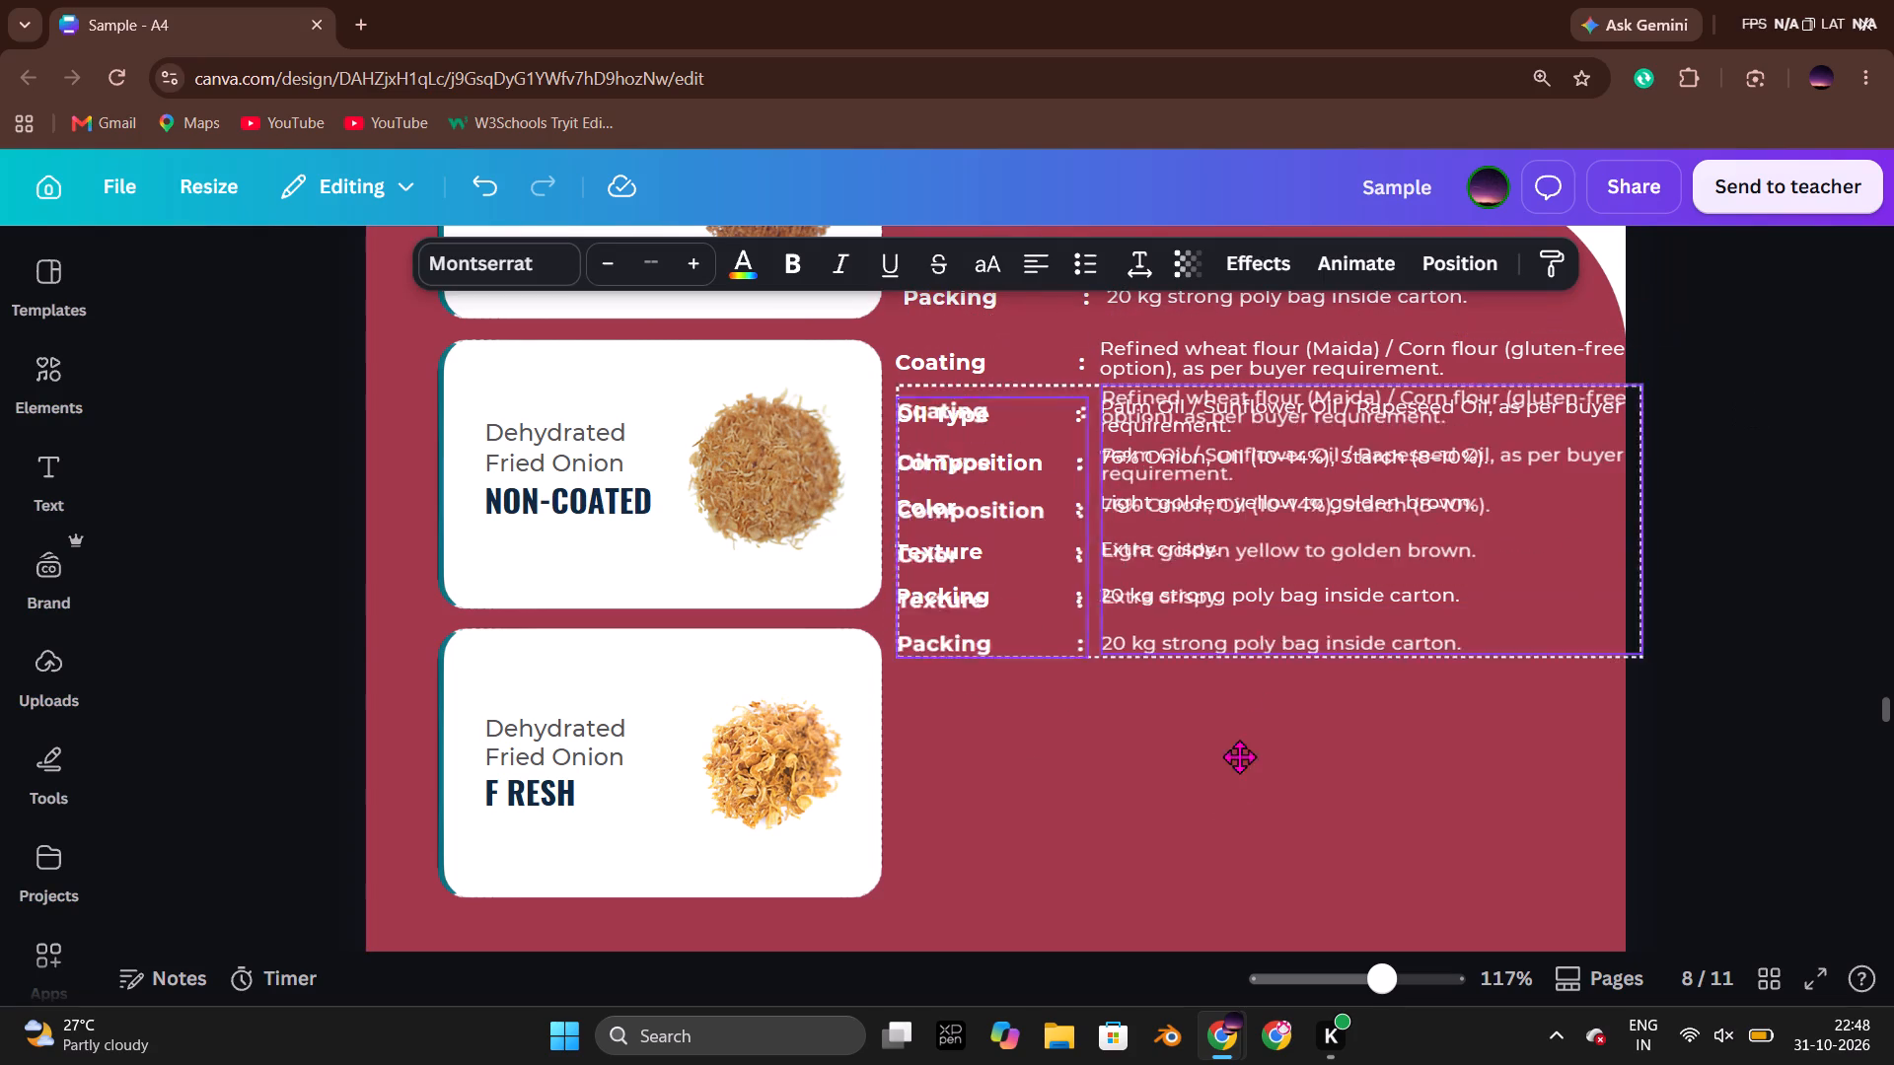
pyautogui.moveTo(1239, 756); pyautogui.dragTo(1244, 881)
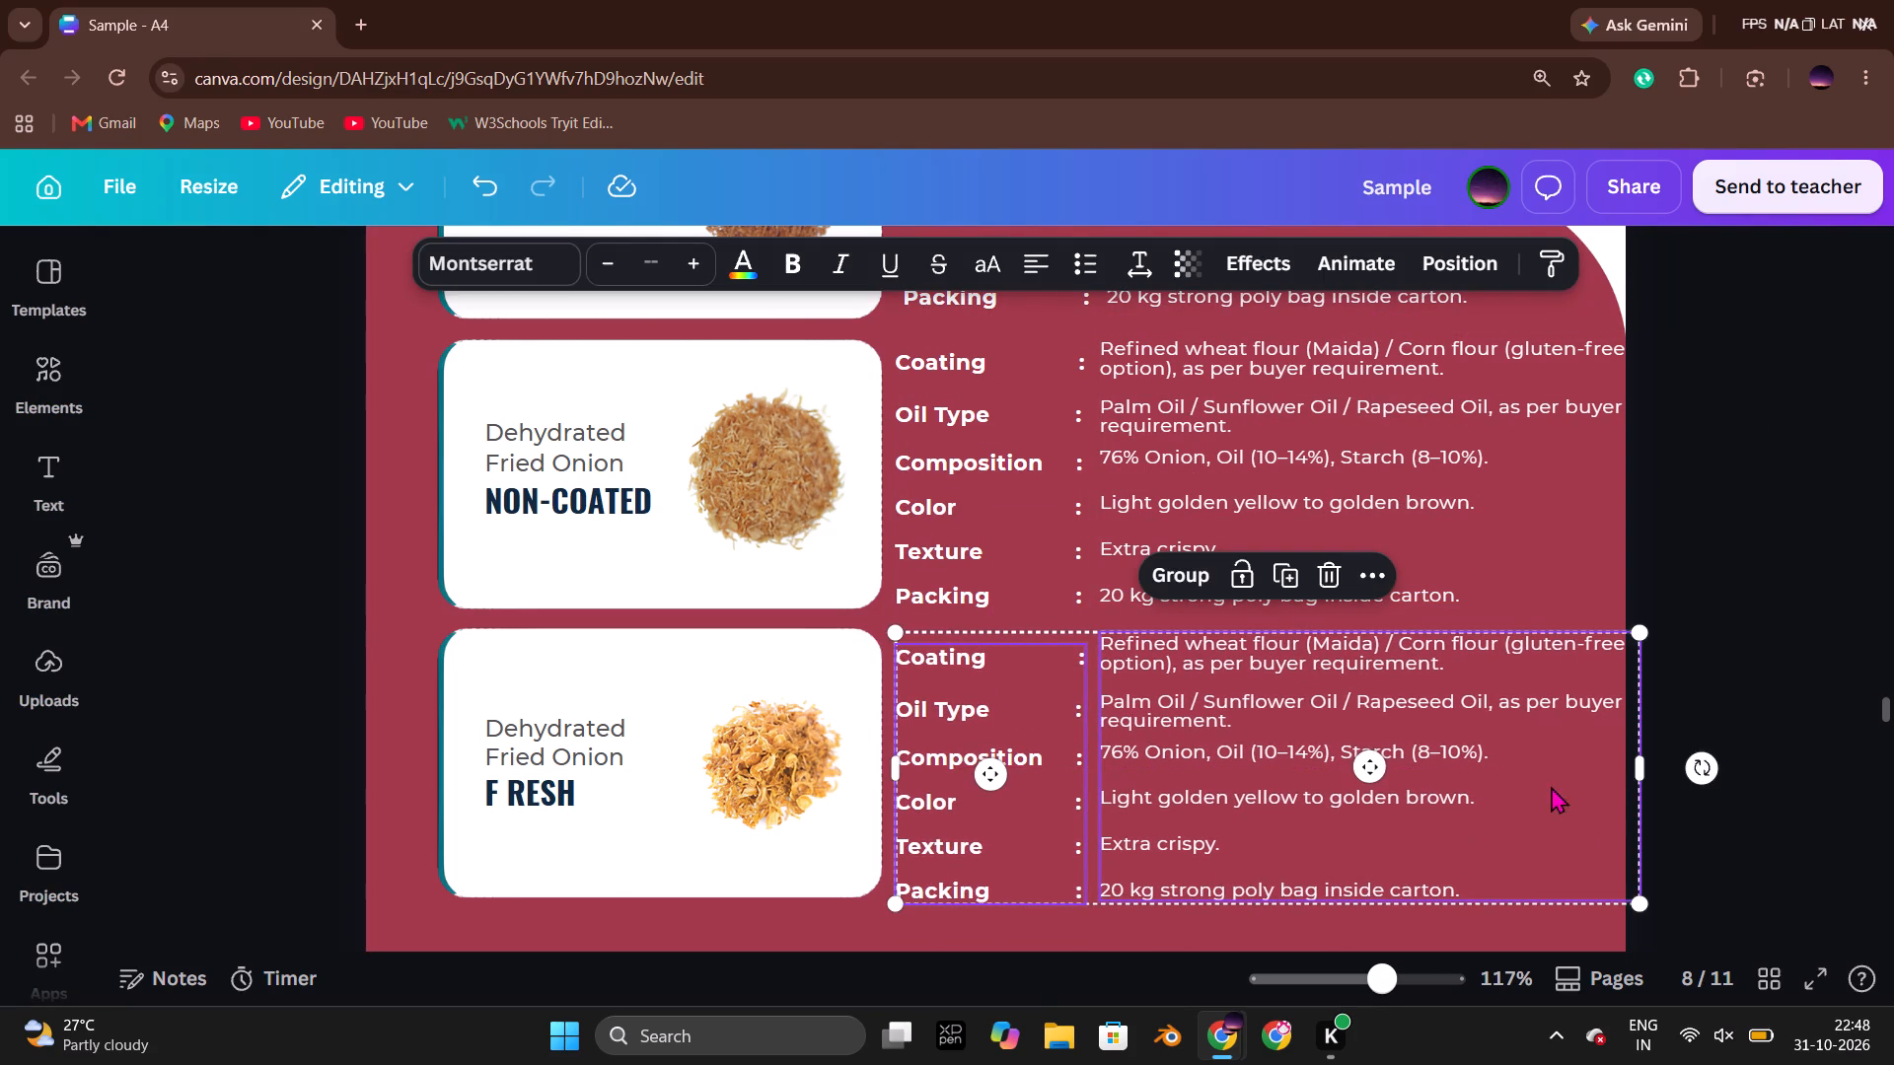
pyautogui.click(1752, 678)
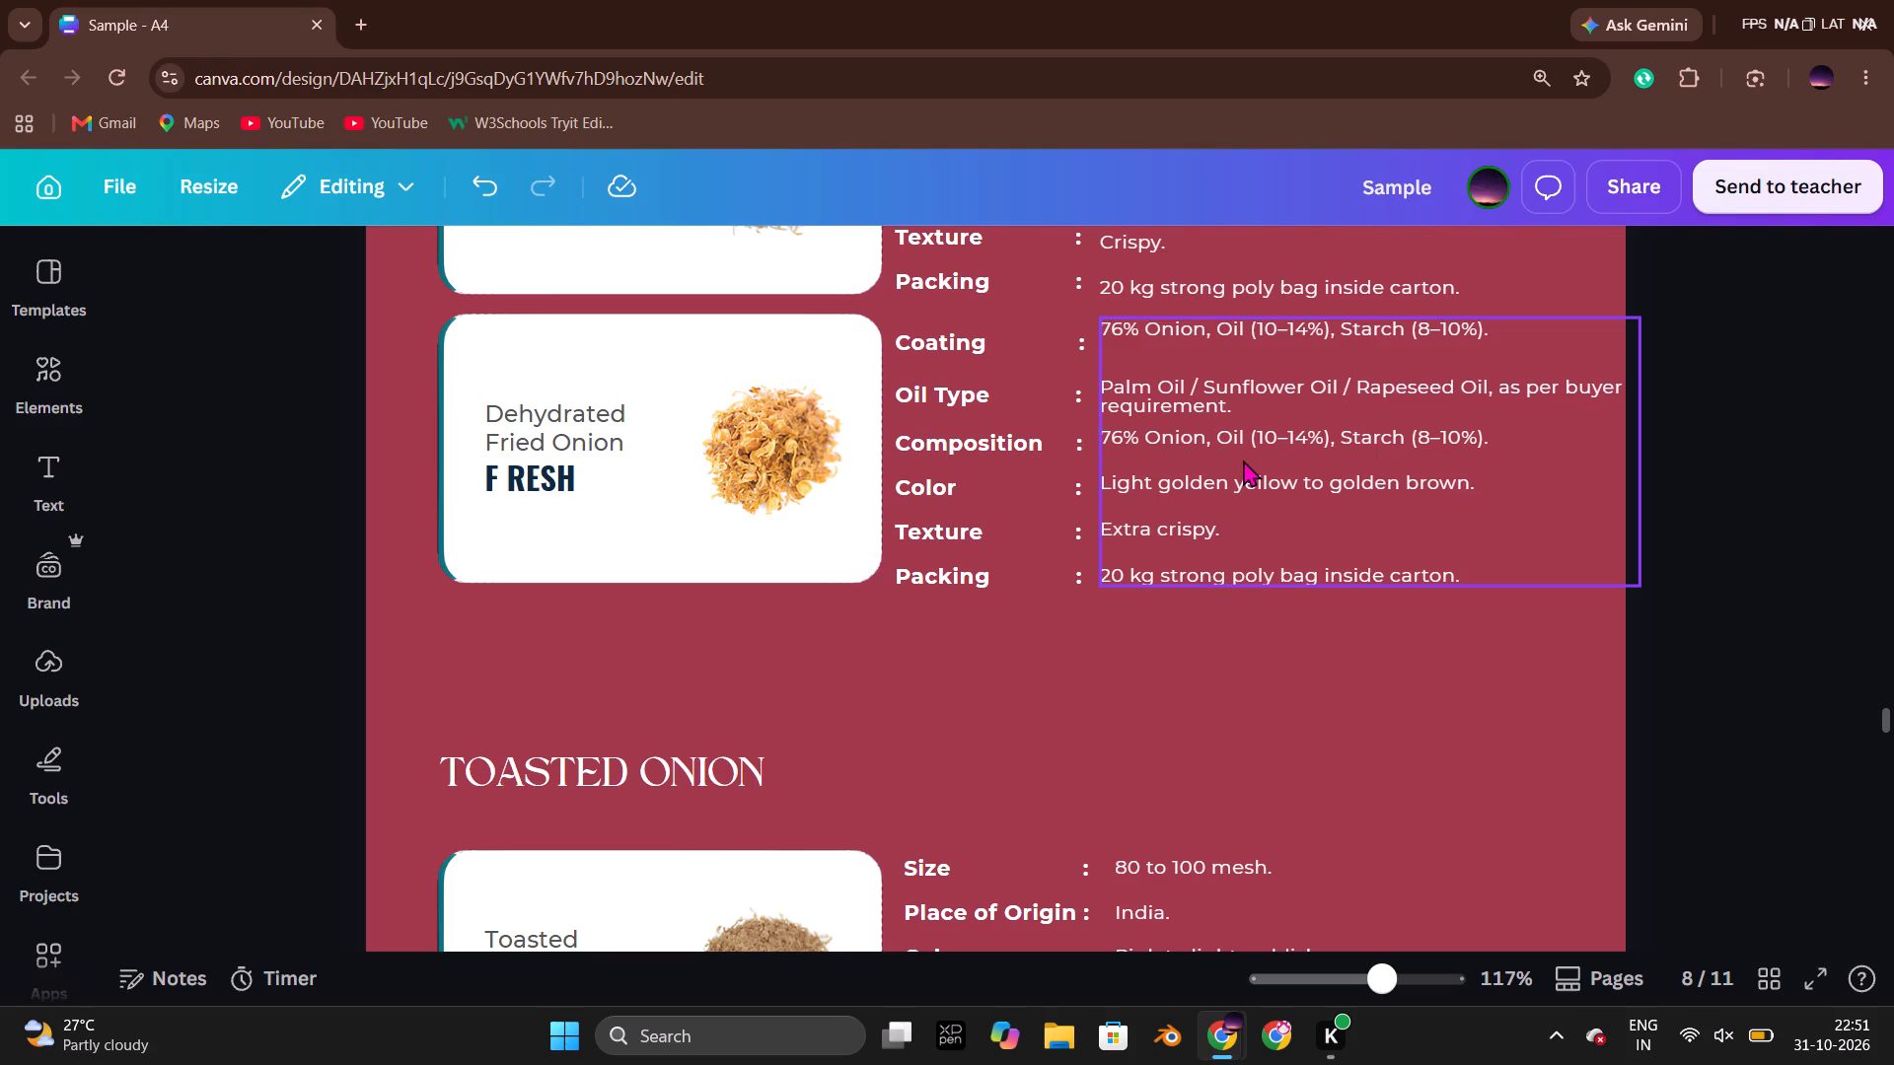
# Replace the Non-Coated row's third label, Composition, with "Color" and pad it with spaces so its colon lines up with the others.
pyautogui.scroll(1, 1343, 555)
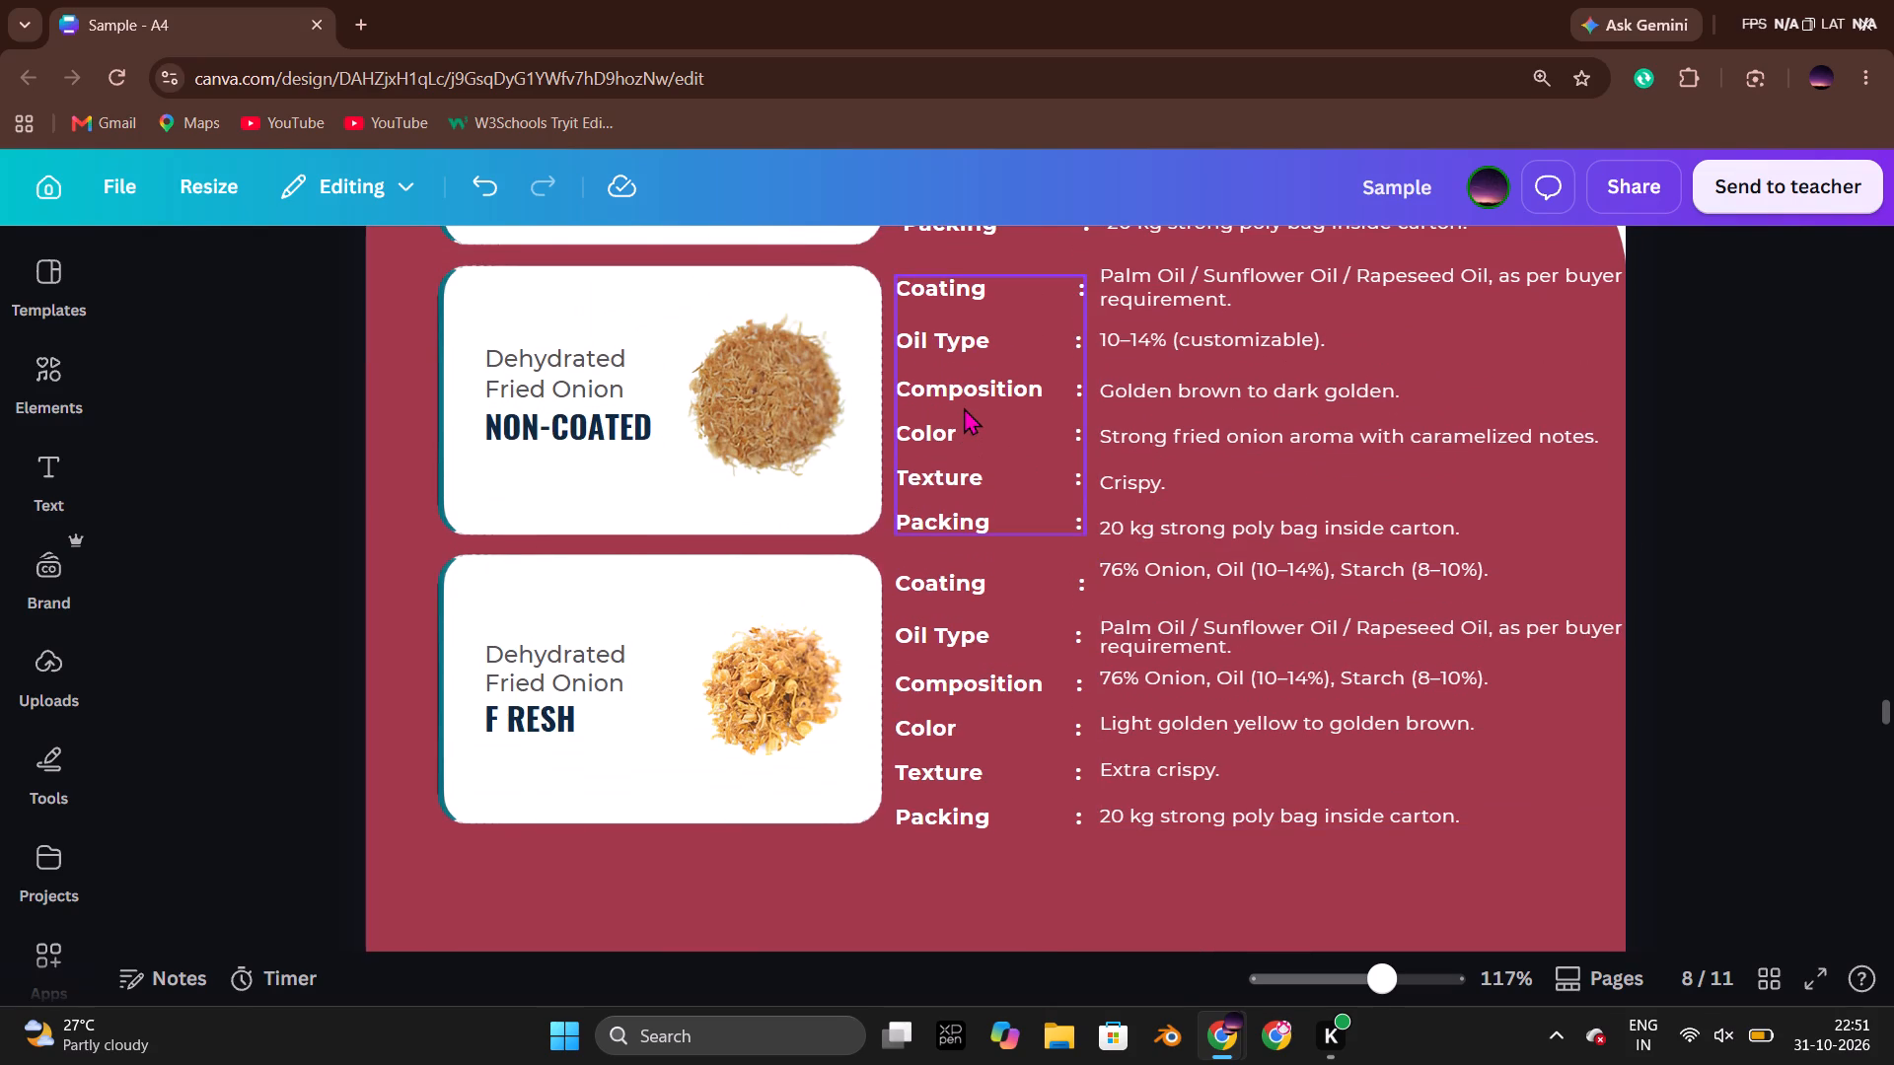
pyautogui.doubleClick(989, 391)
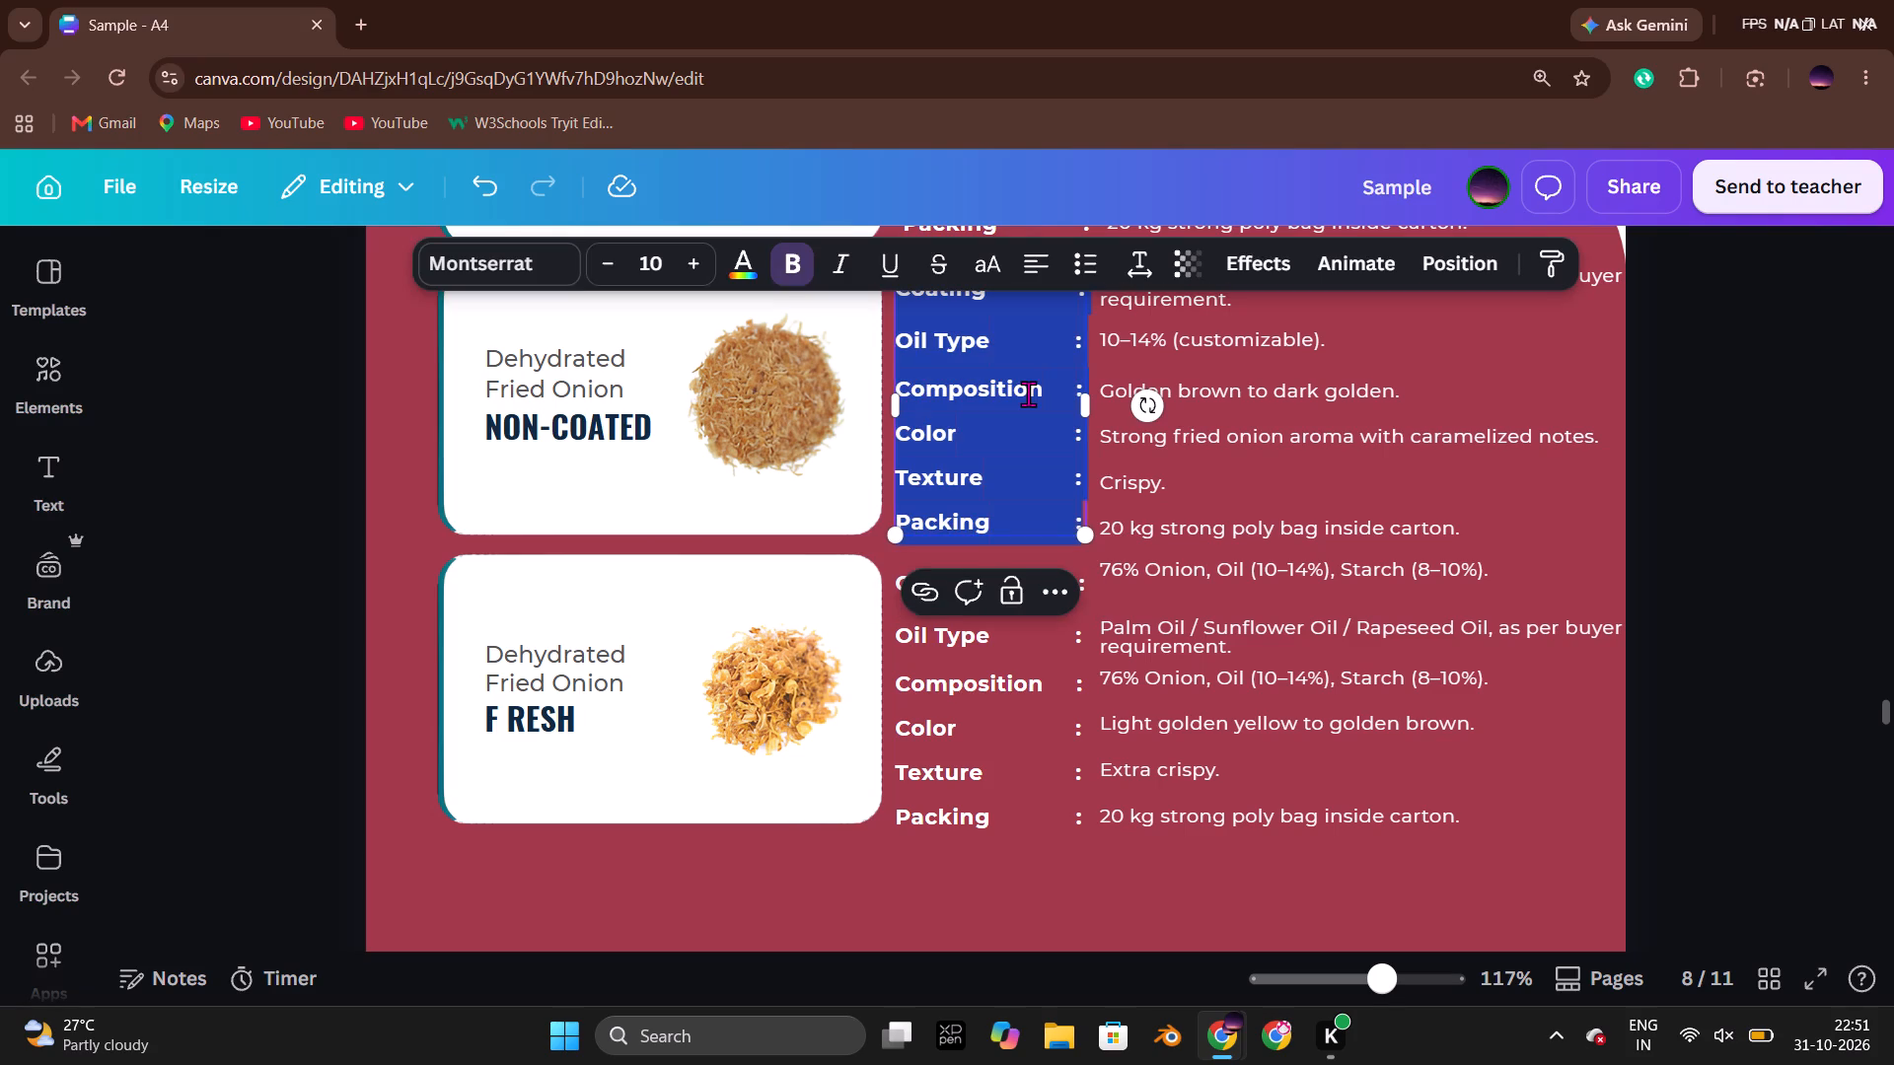
pyautogui.click(1028, 393)
pyautogui.moveTo(1045, 395); pyautogui.dragTo(960, 395)
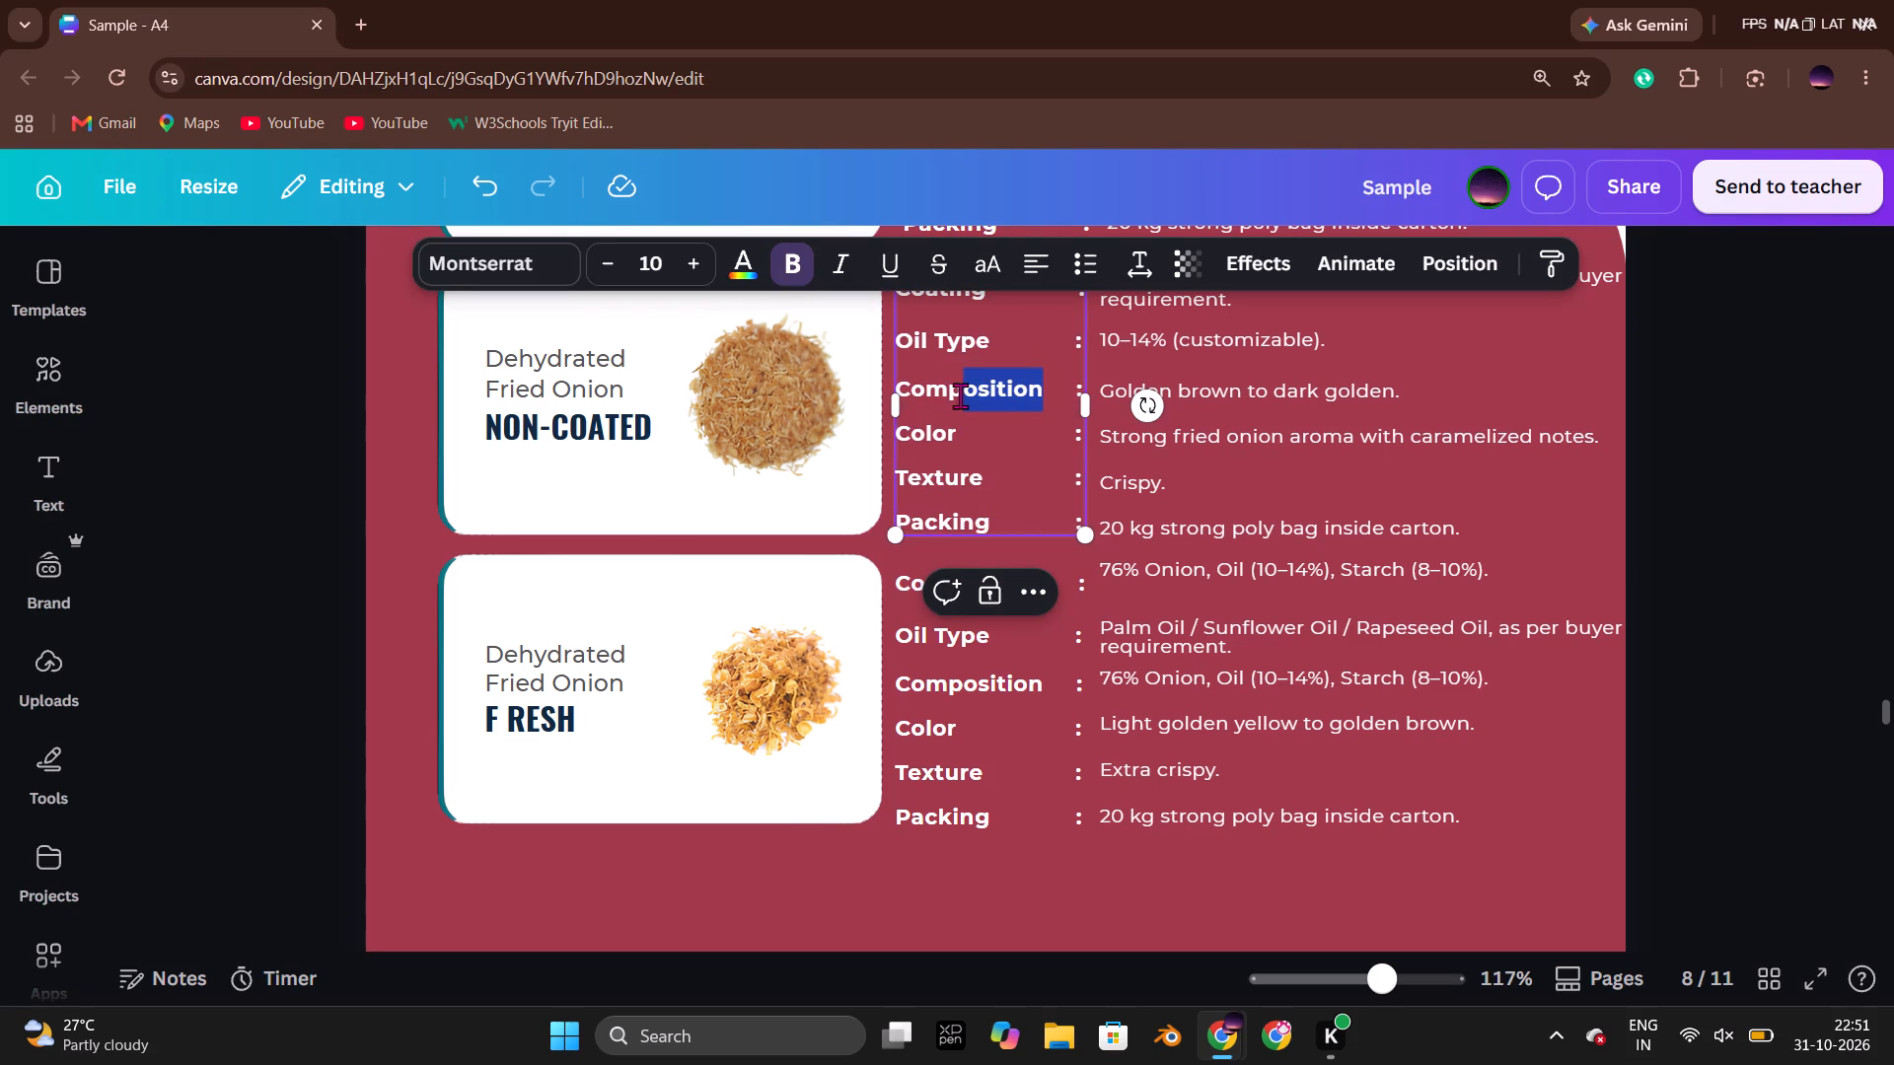
pyautogui.moveTo(960, 395); pyautogui.dragTo(935, 395)
pyautogui.click(960, 439)
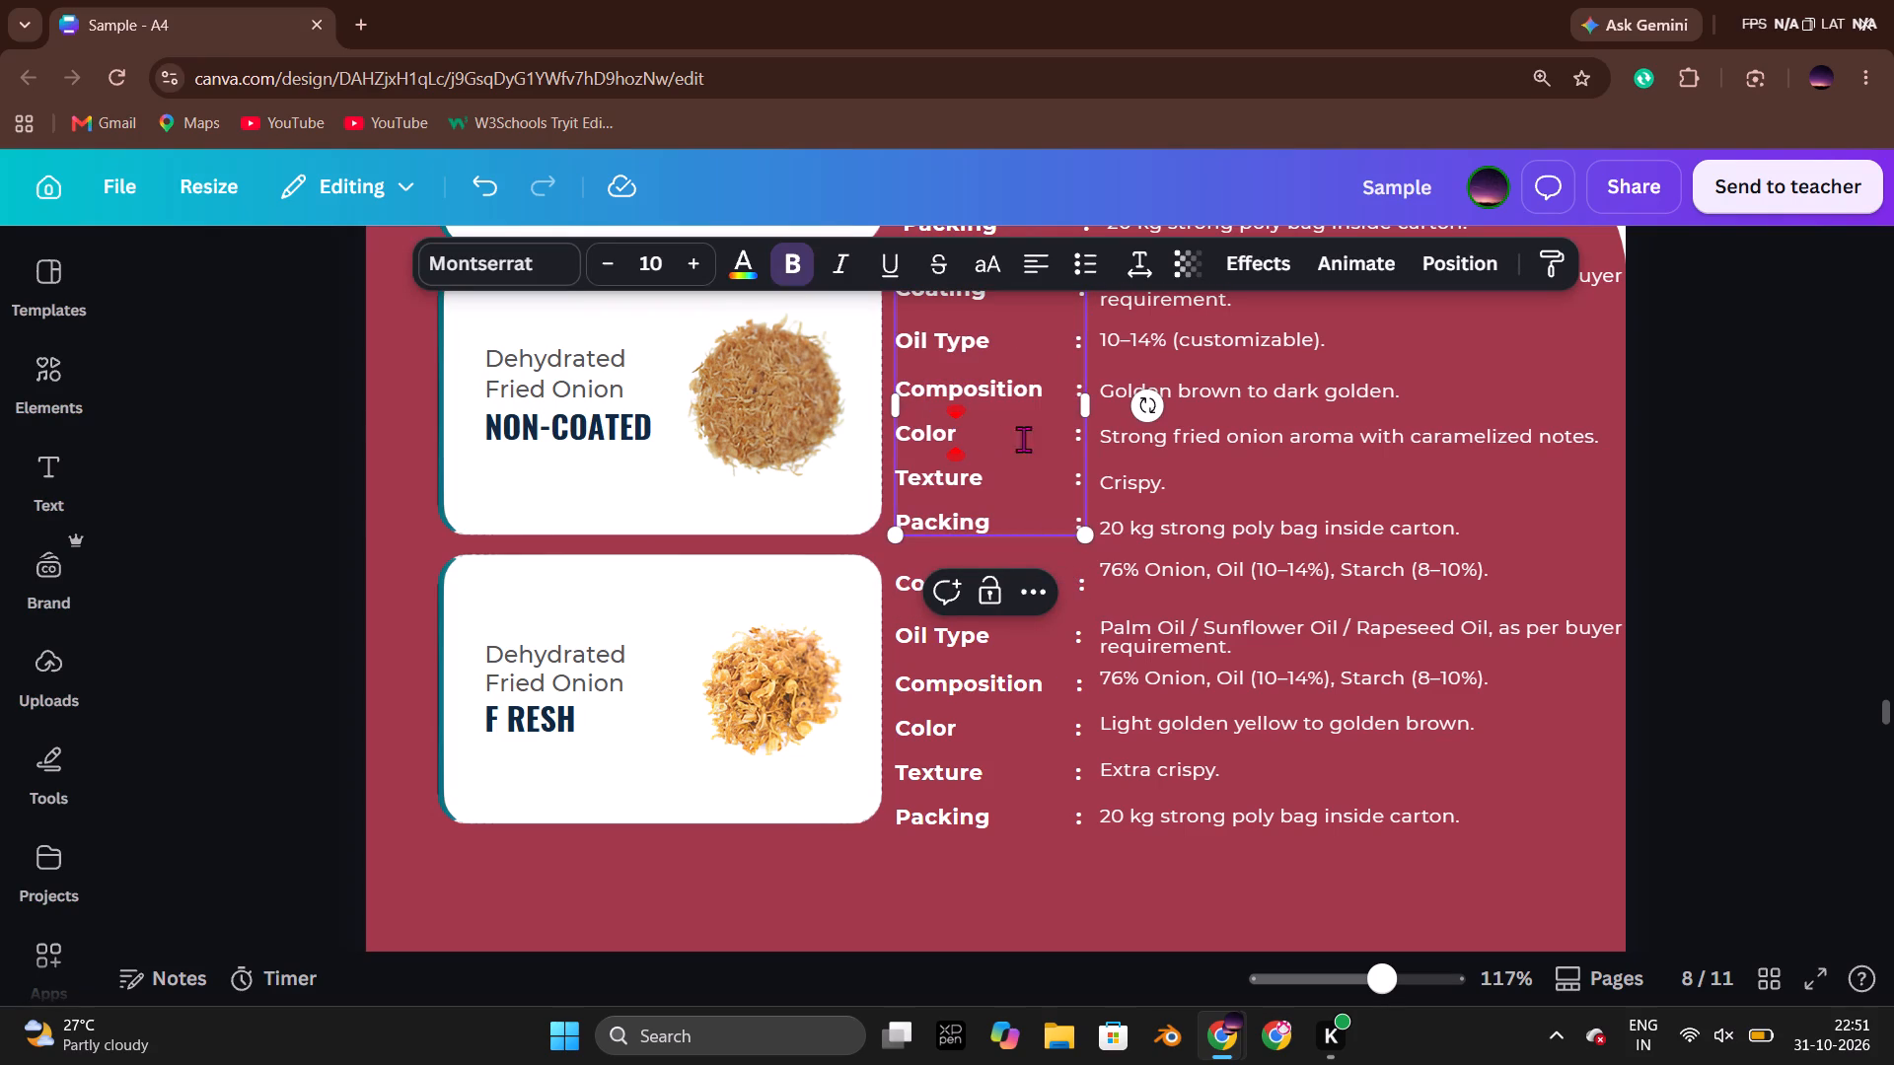
pyautogui.moveTo(1081, 439); pyautogui.dragTo(897, 439)
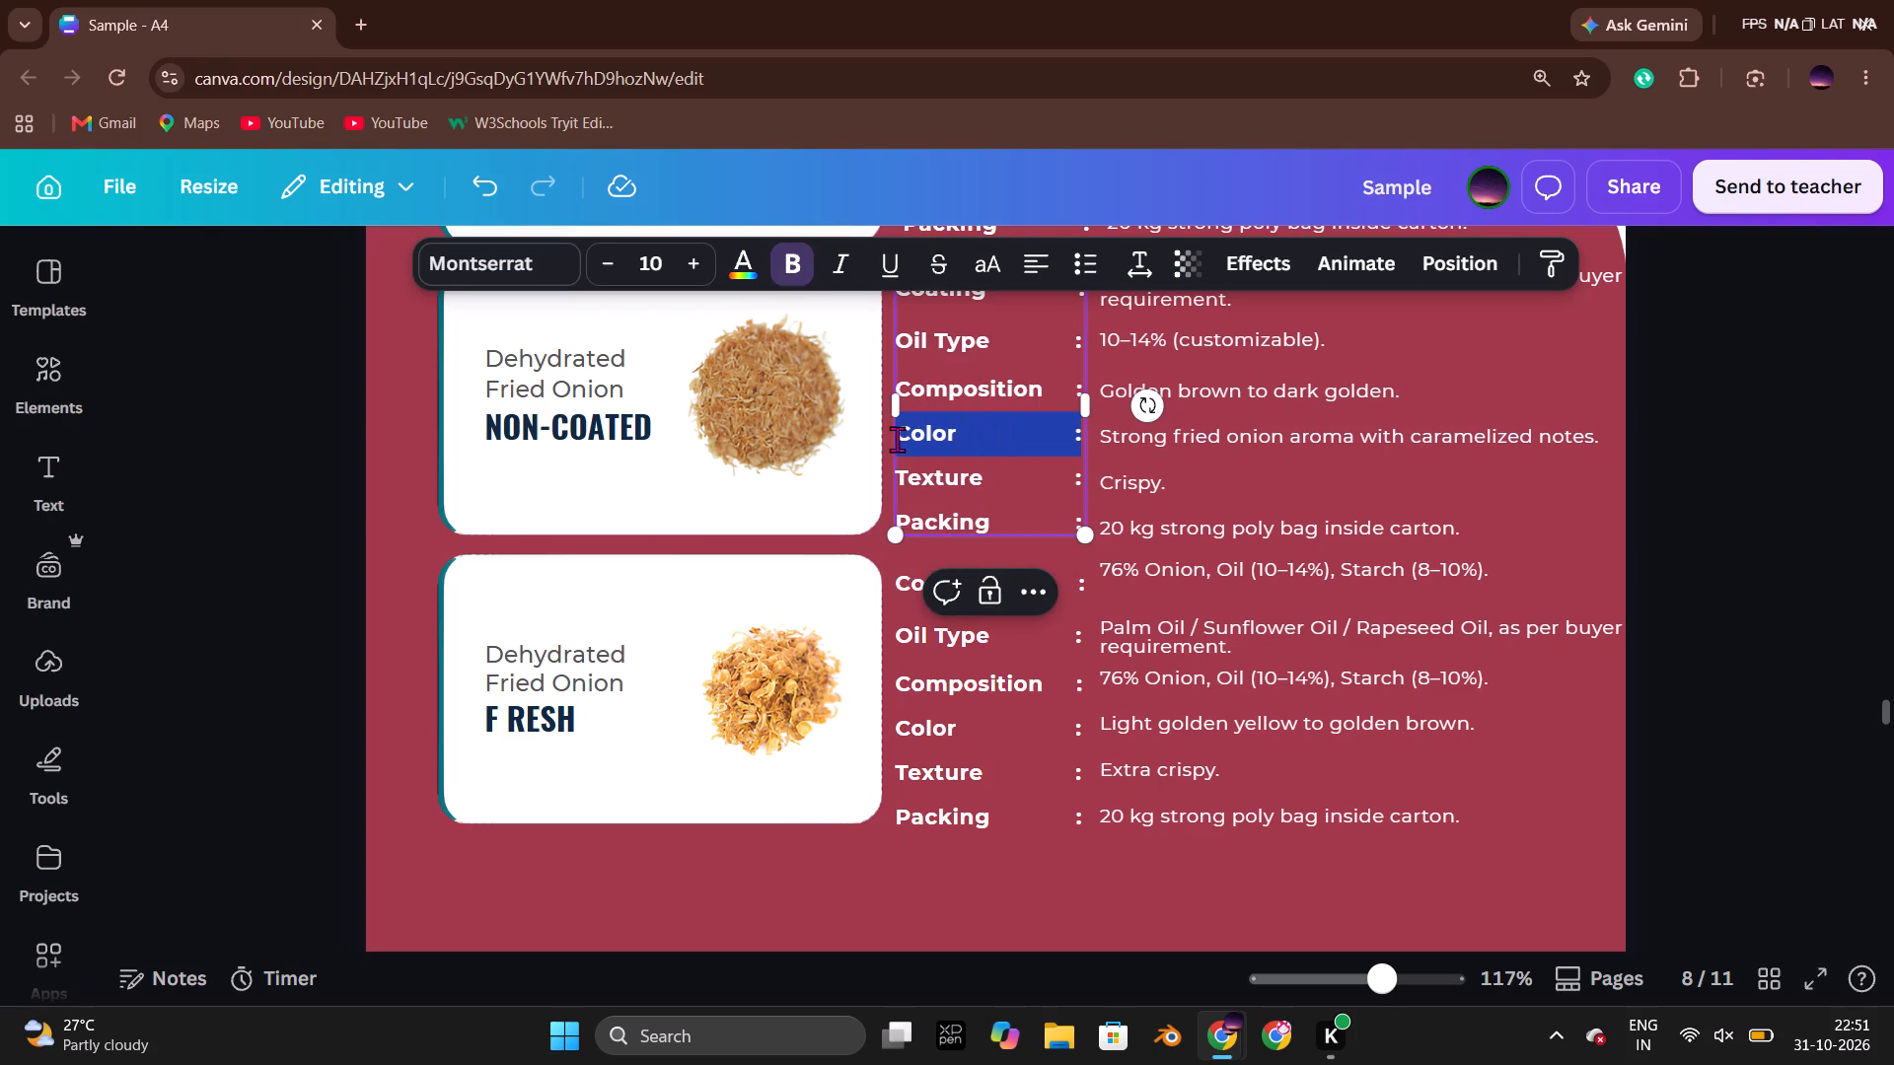
pyautogui.moveTo(897, 439); pyautogui.dragTo(898, 442)
pyautogui.click(970, 428)
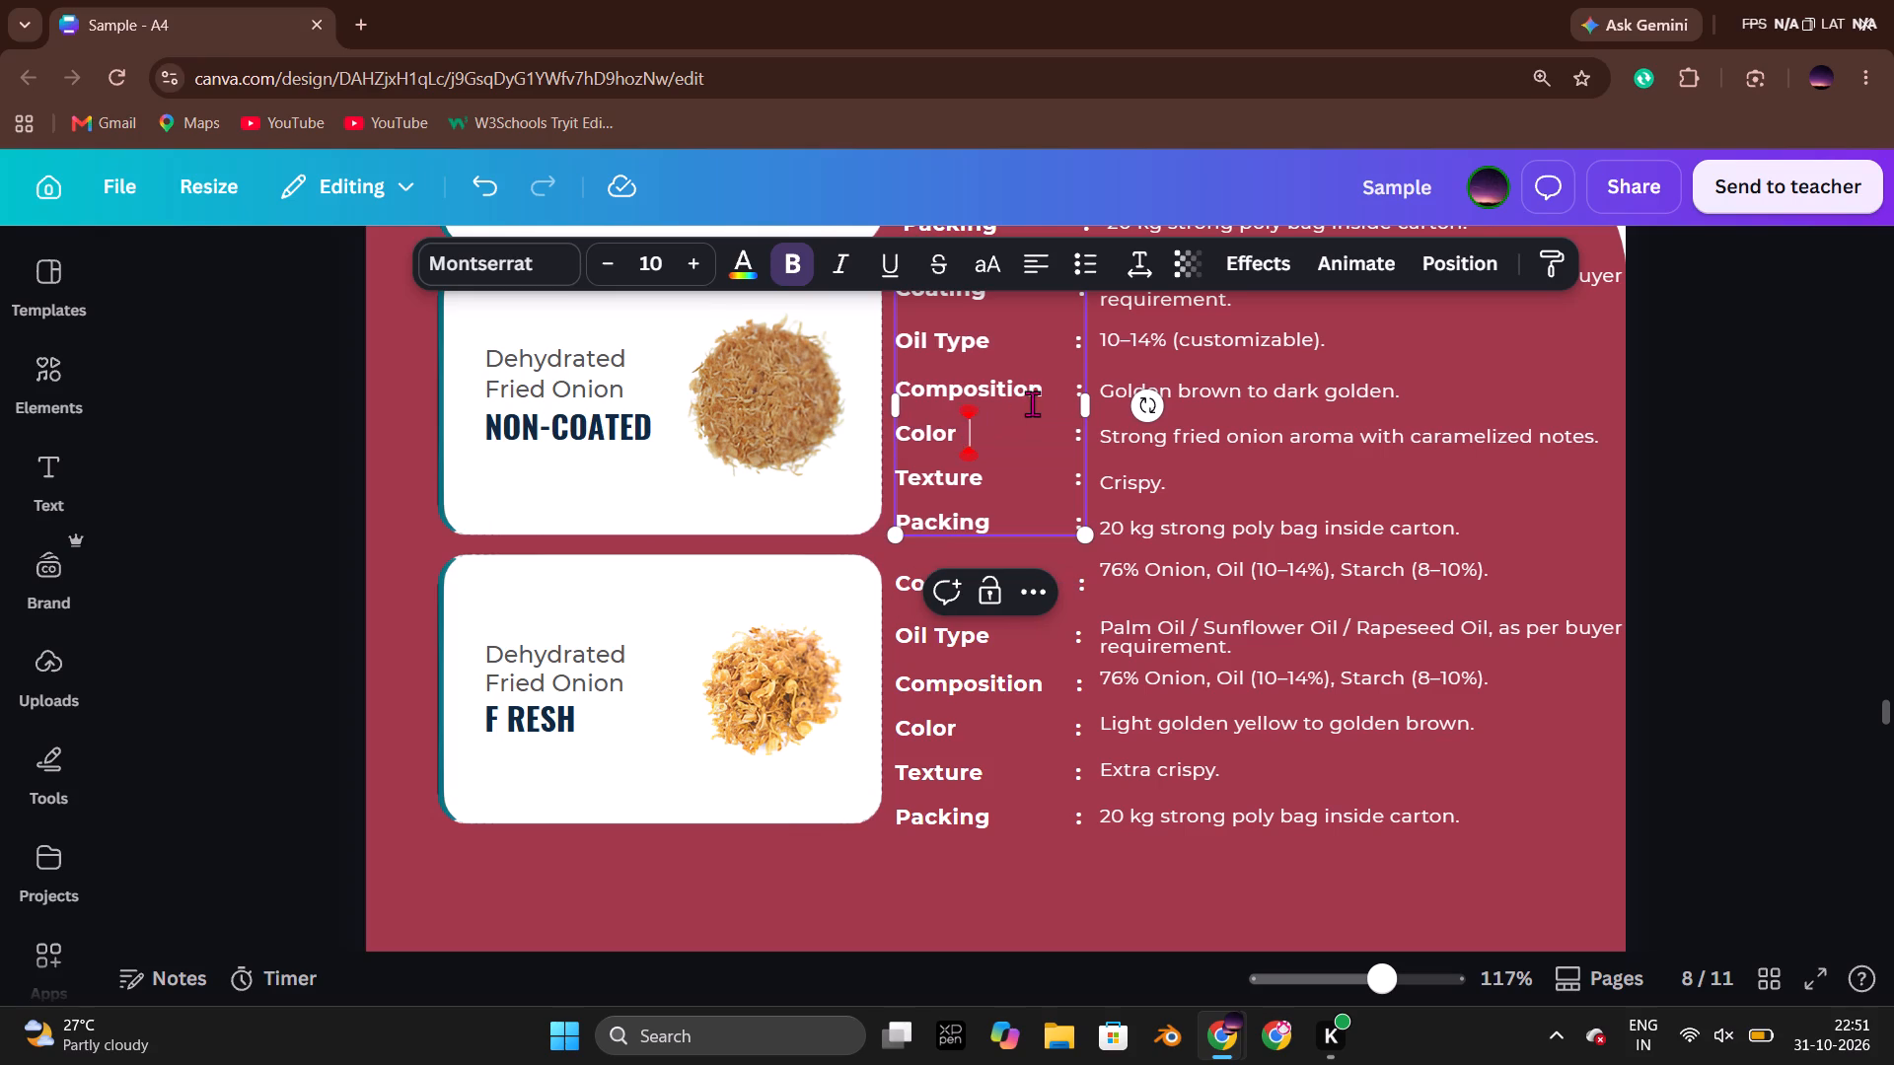
pyautogui.moveTo(1046, 394); pyautogui.dragTo(929, 395)
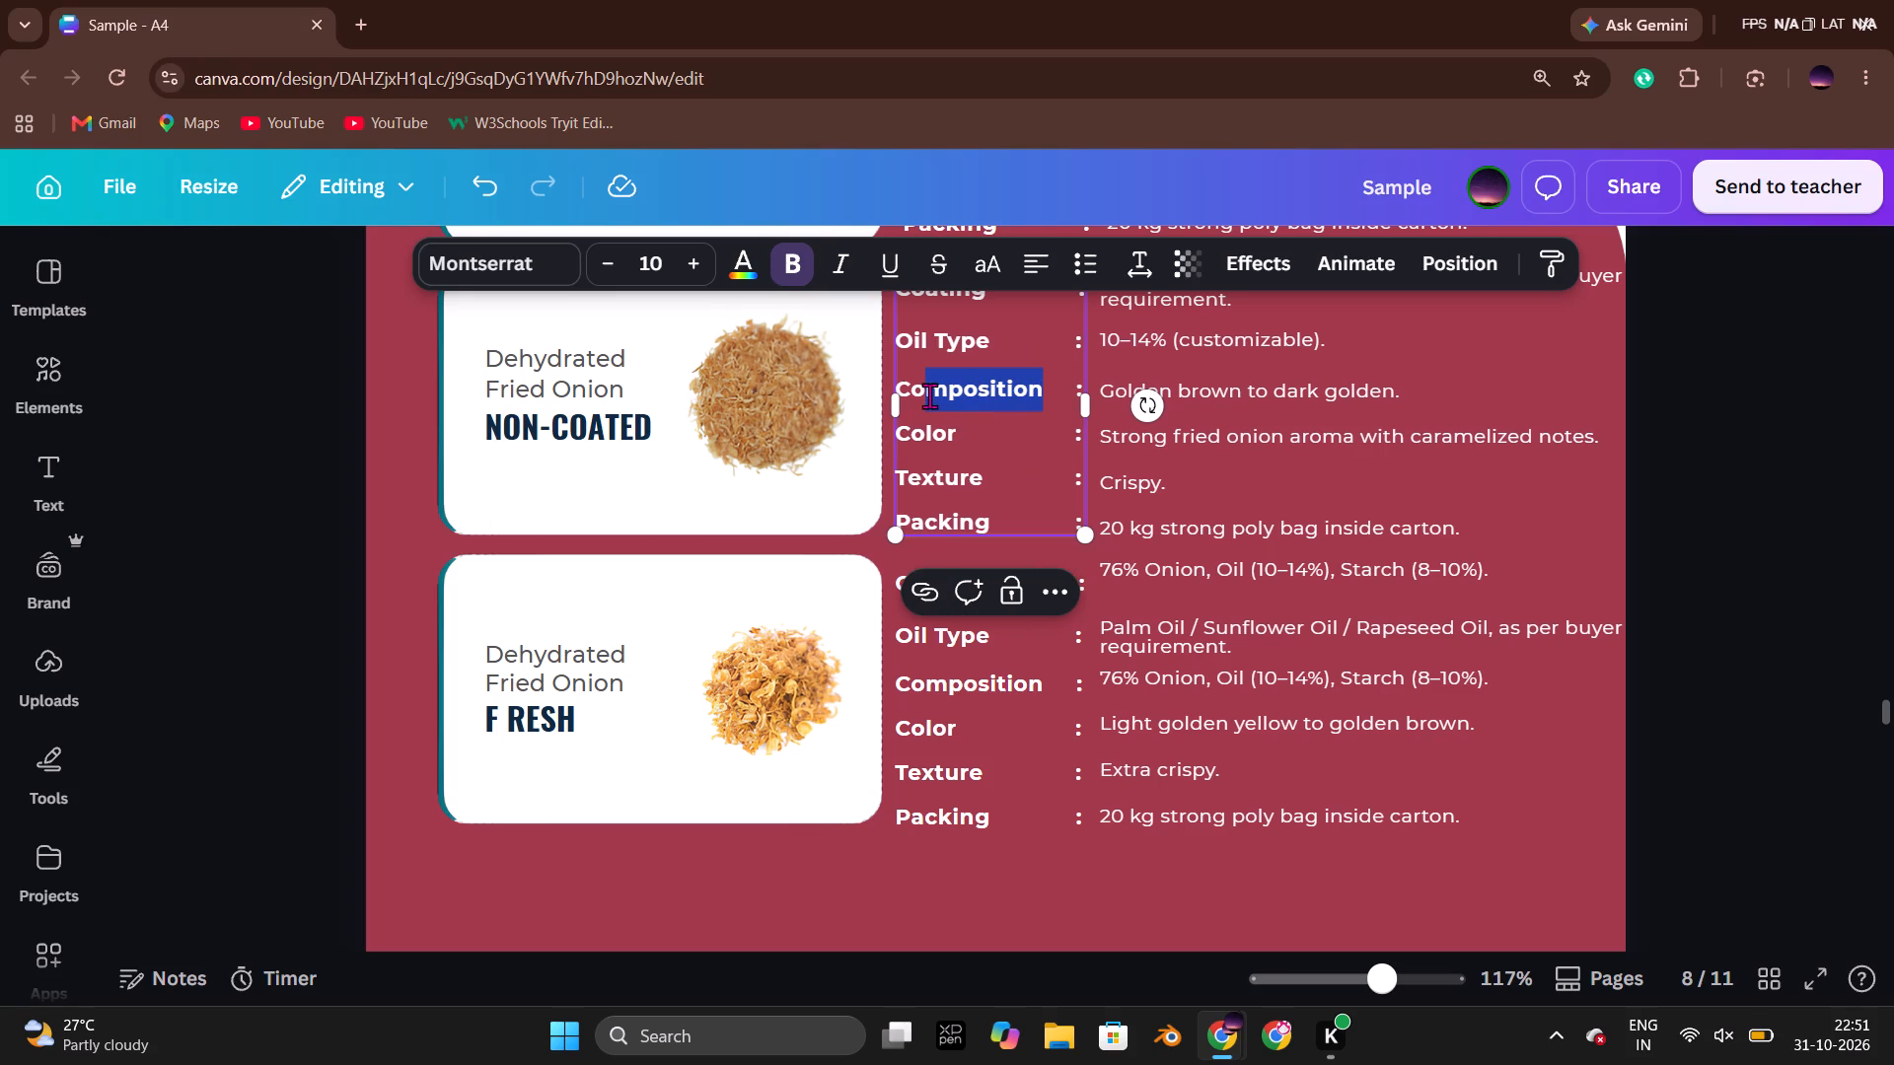
pyautogui.write('lor')
pyautogui.press('space')
pyautogui.press('space')
pyautogui.press('space')
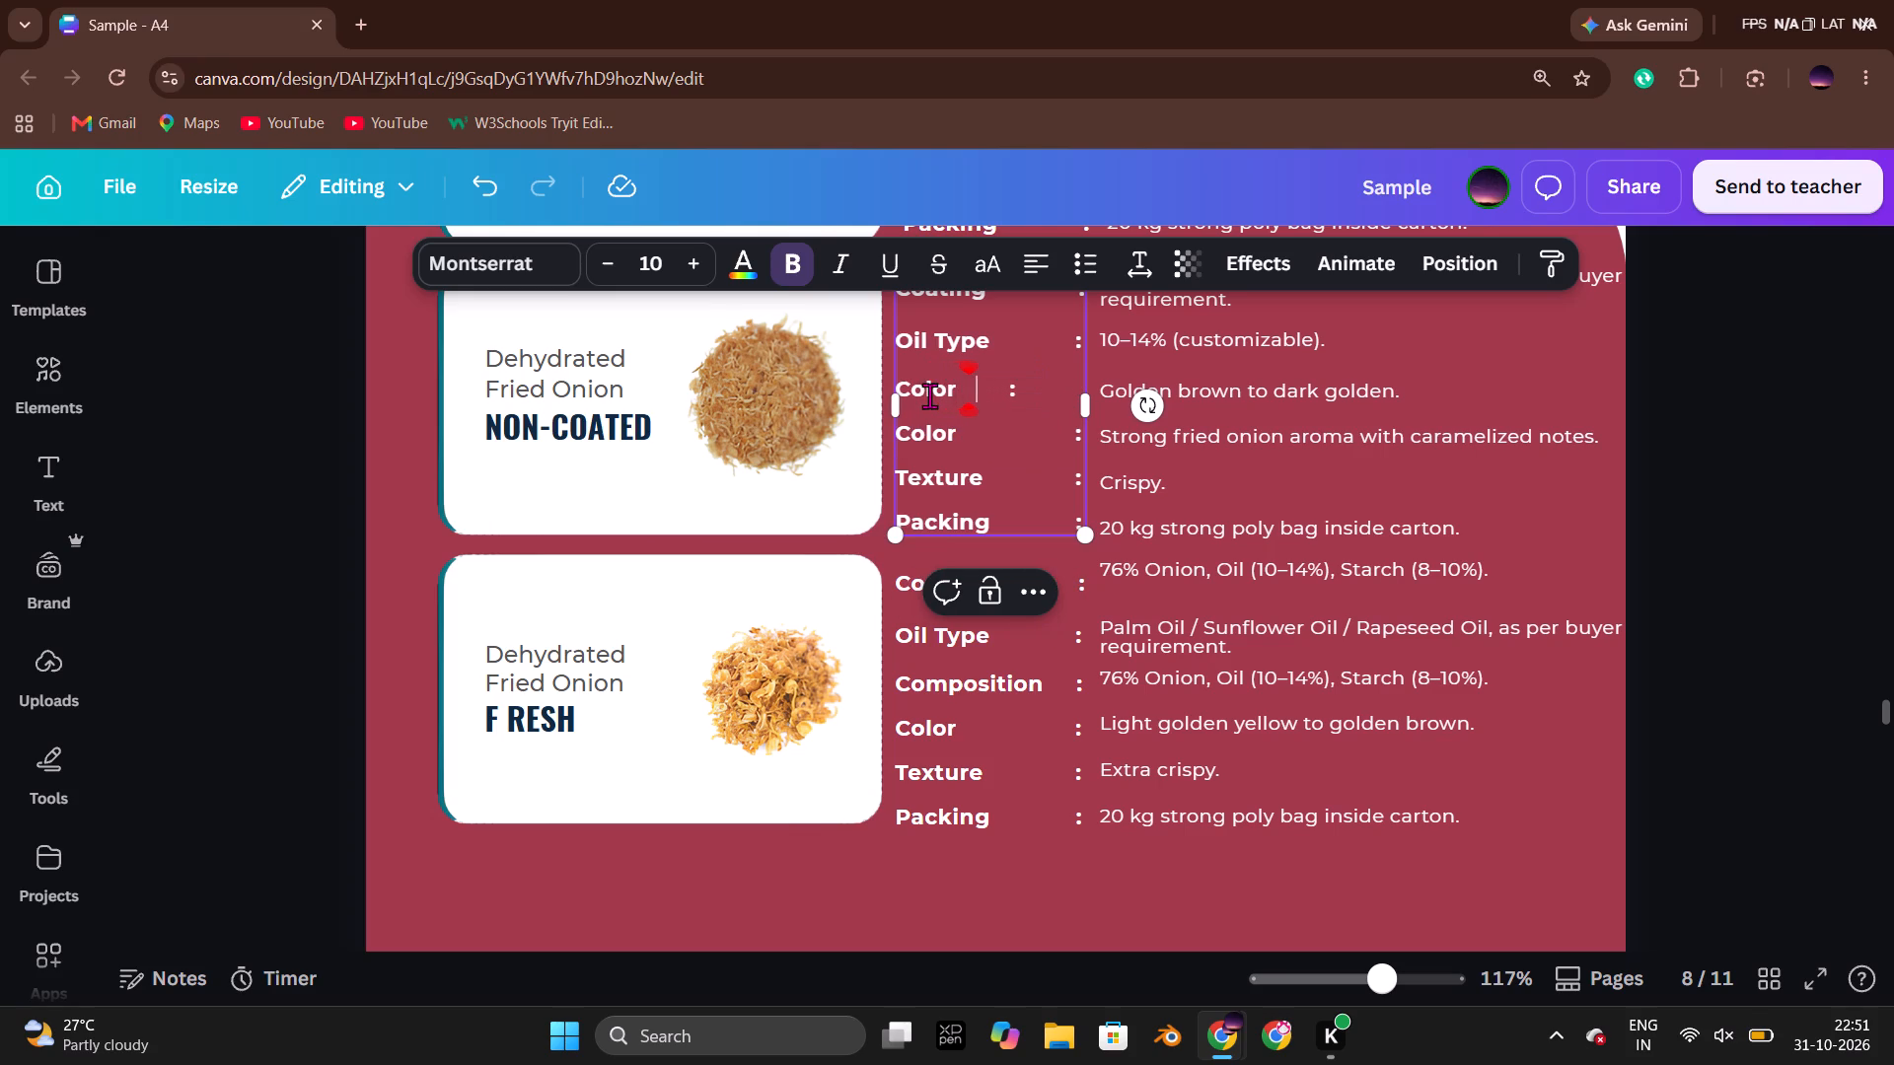
pyautogui.press('space')
pyautogui.press('space')
pyautogui.press('space')
pyautogui.press('space')
pyautogui.press('space')
pyautogui.press('space')
pyautogui.press('space')
pyautogui.press('space')
pyautogui.press('space')
pyautogui.press('space')
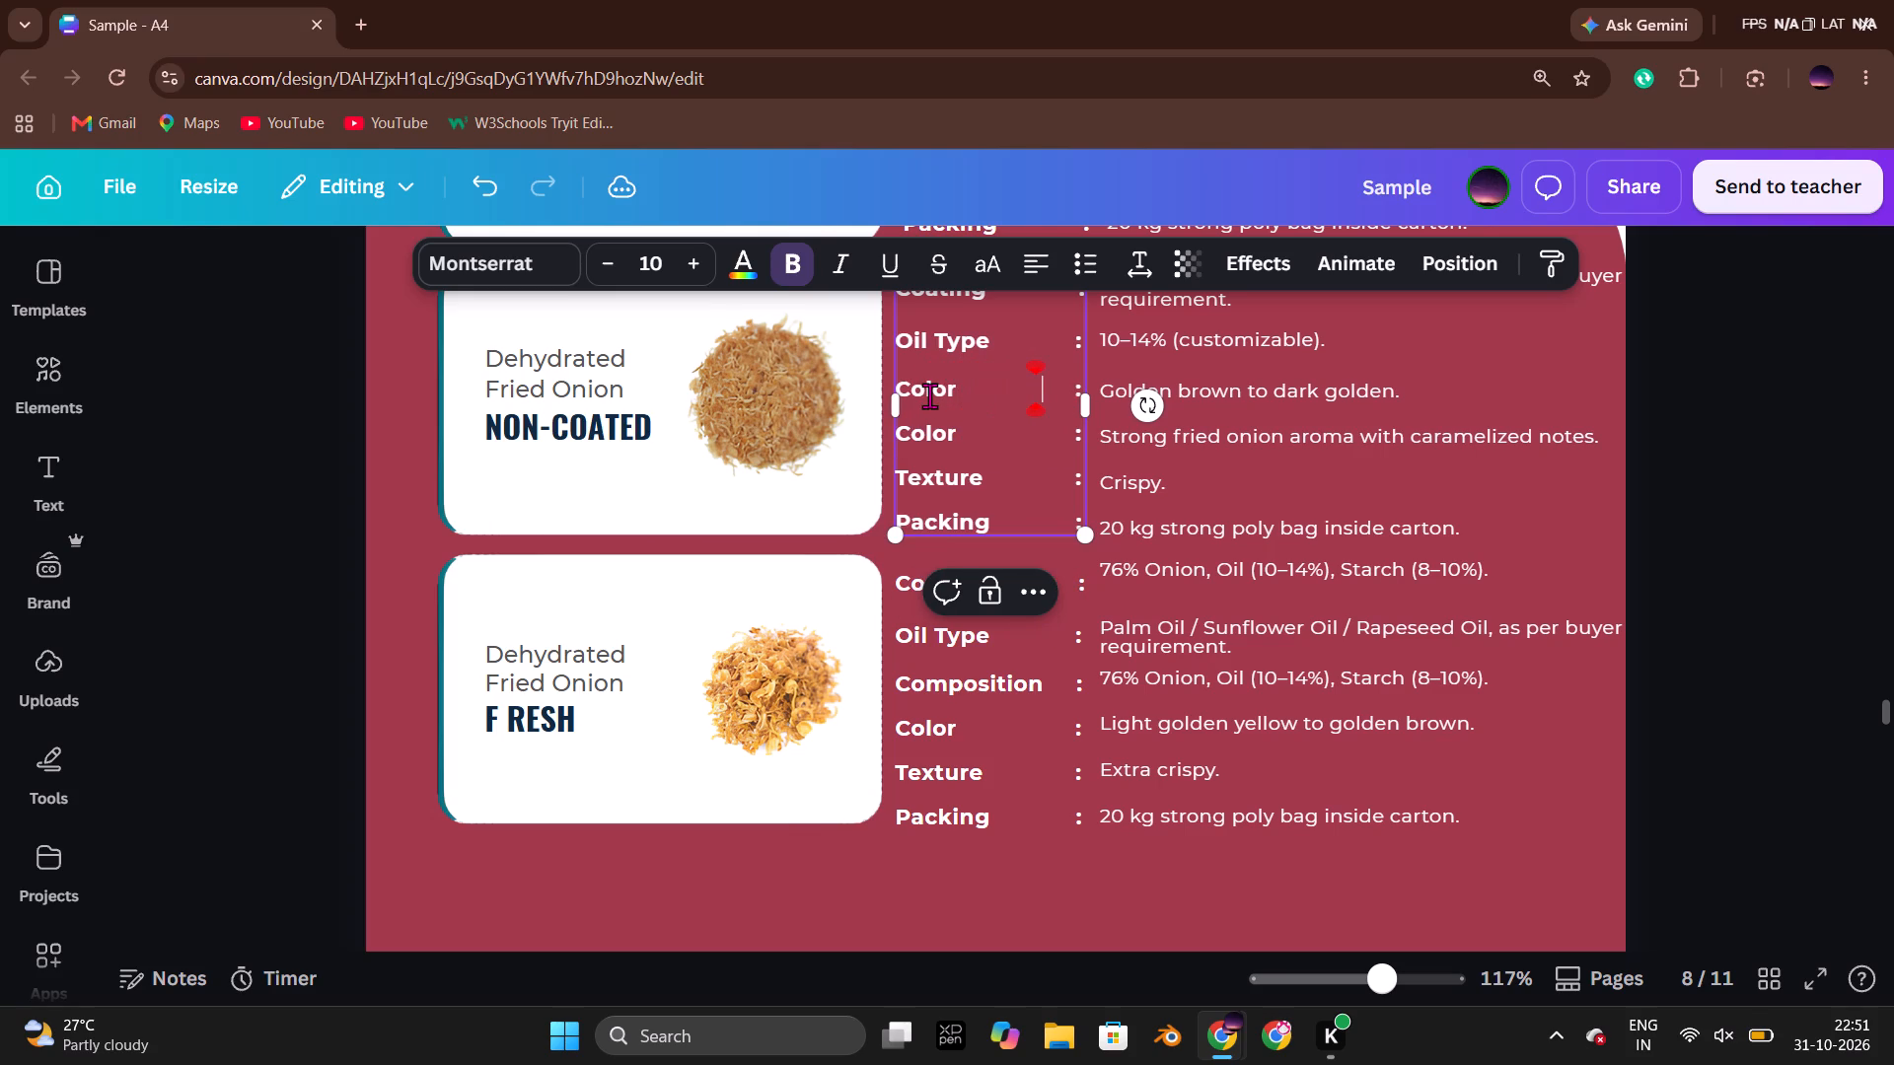
pyautogui.press('space')
pyautogui.press('BackSpace')
# Replace the Non-Coated row's fourth label, Color, with "Composition" and remove the surplus spaces so its colon lines up with the others.
pyautogui.click(967, 436)
pyautogui.press('BackSpace')
pyautogui.press('BackSpace')
pyautogui.press('BackSpace')
pyautogui.press('BackSpace')
pyautogui.press('BackSpace')
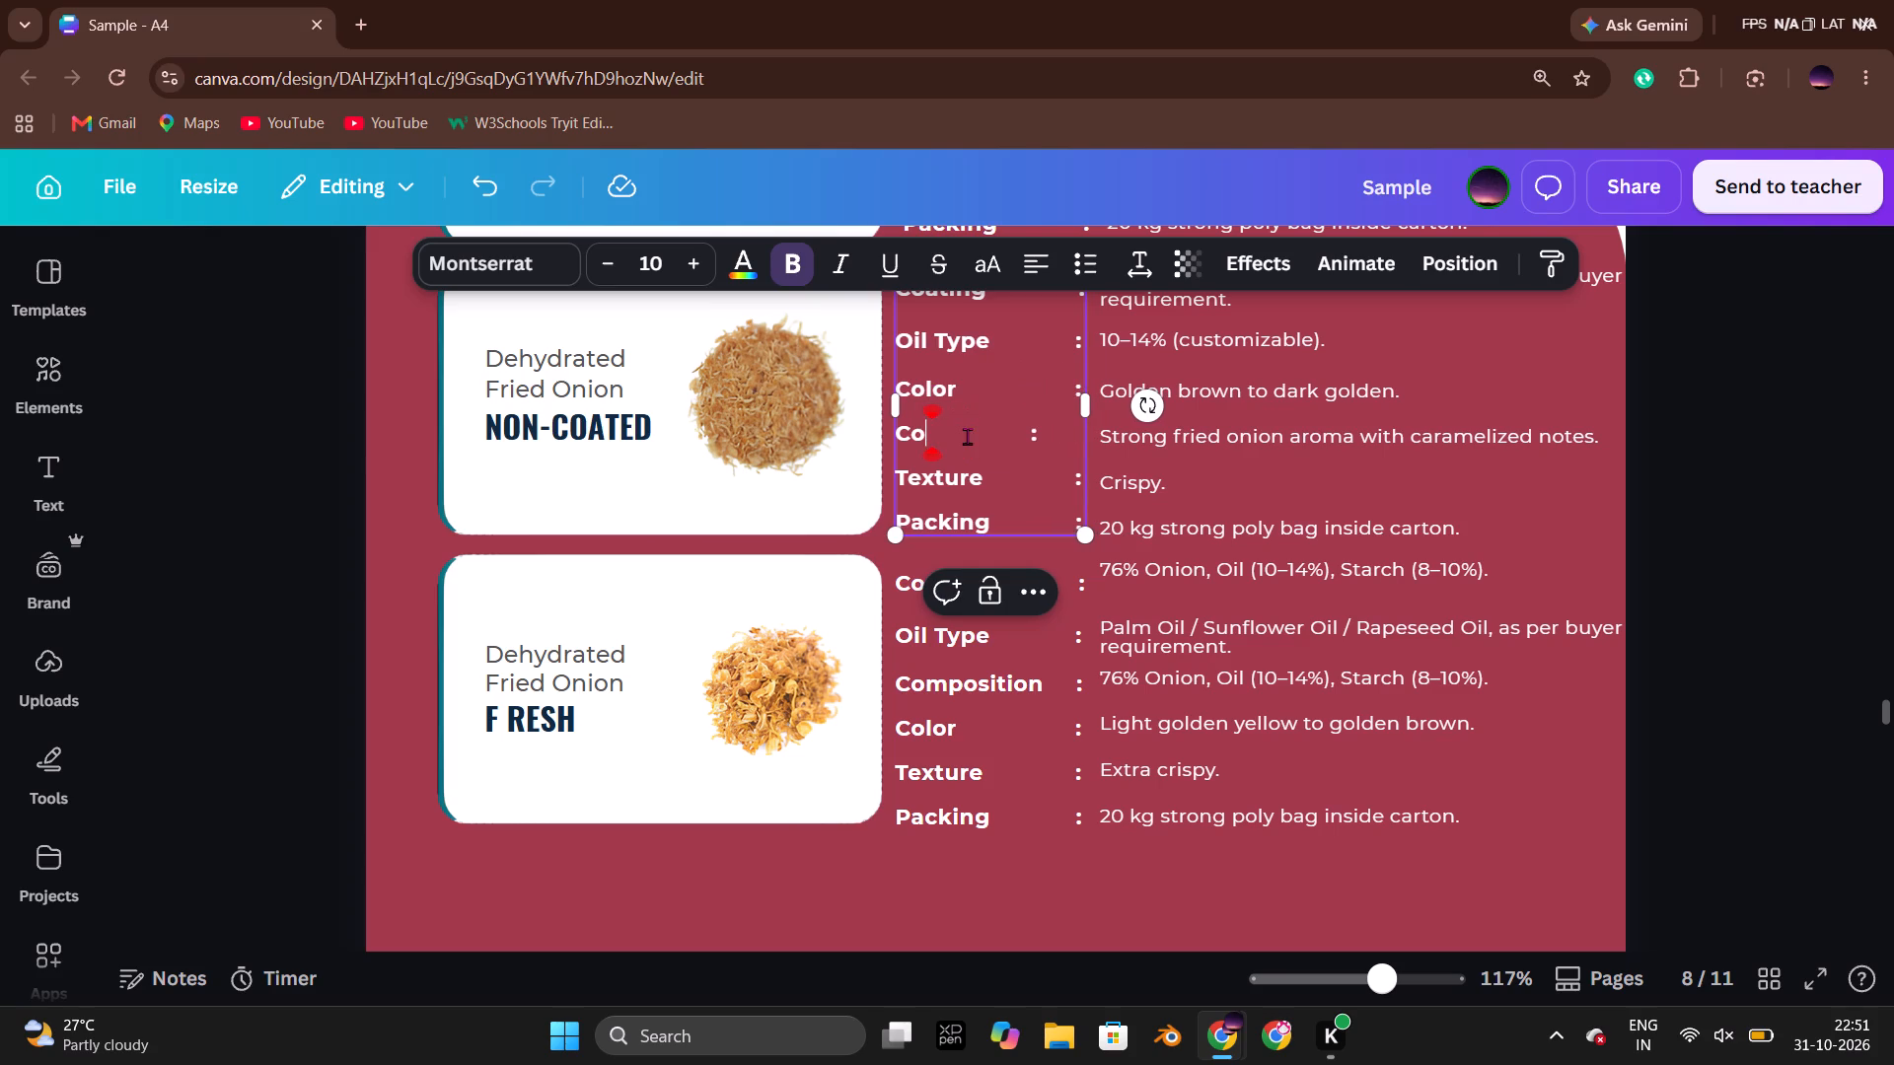
pyautogui.write('mposition')
pyautogui.press('BackSpace')
pyautogui.press('BackSpace')
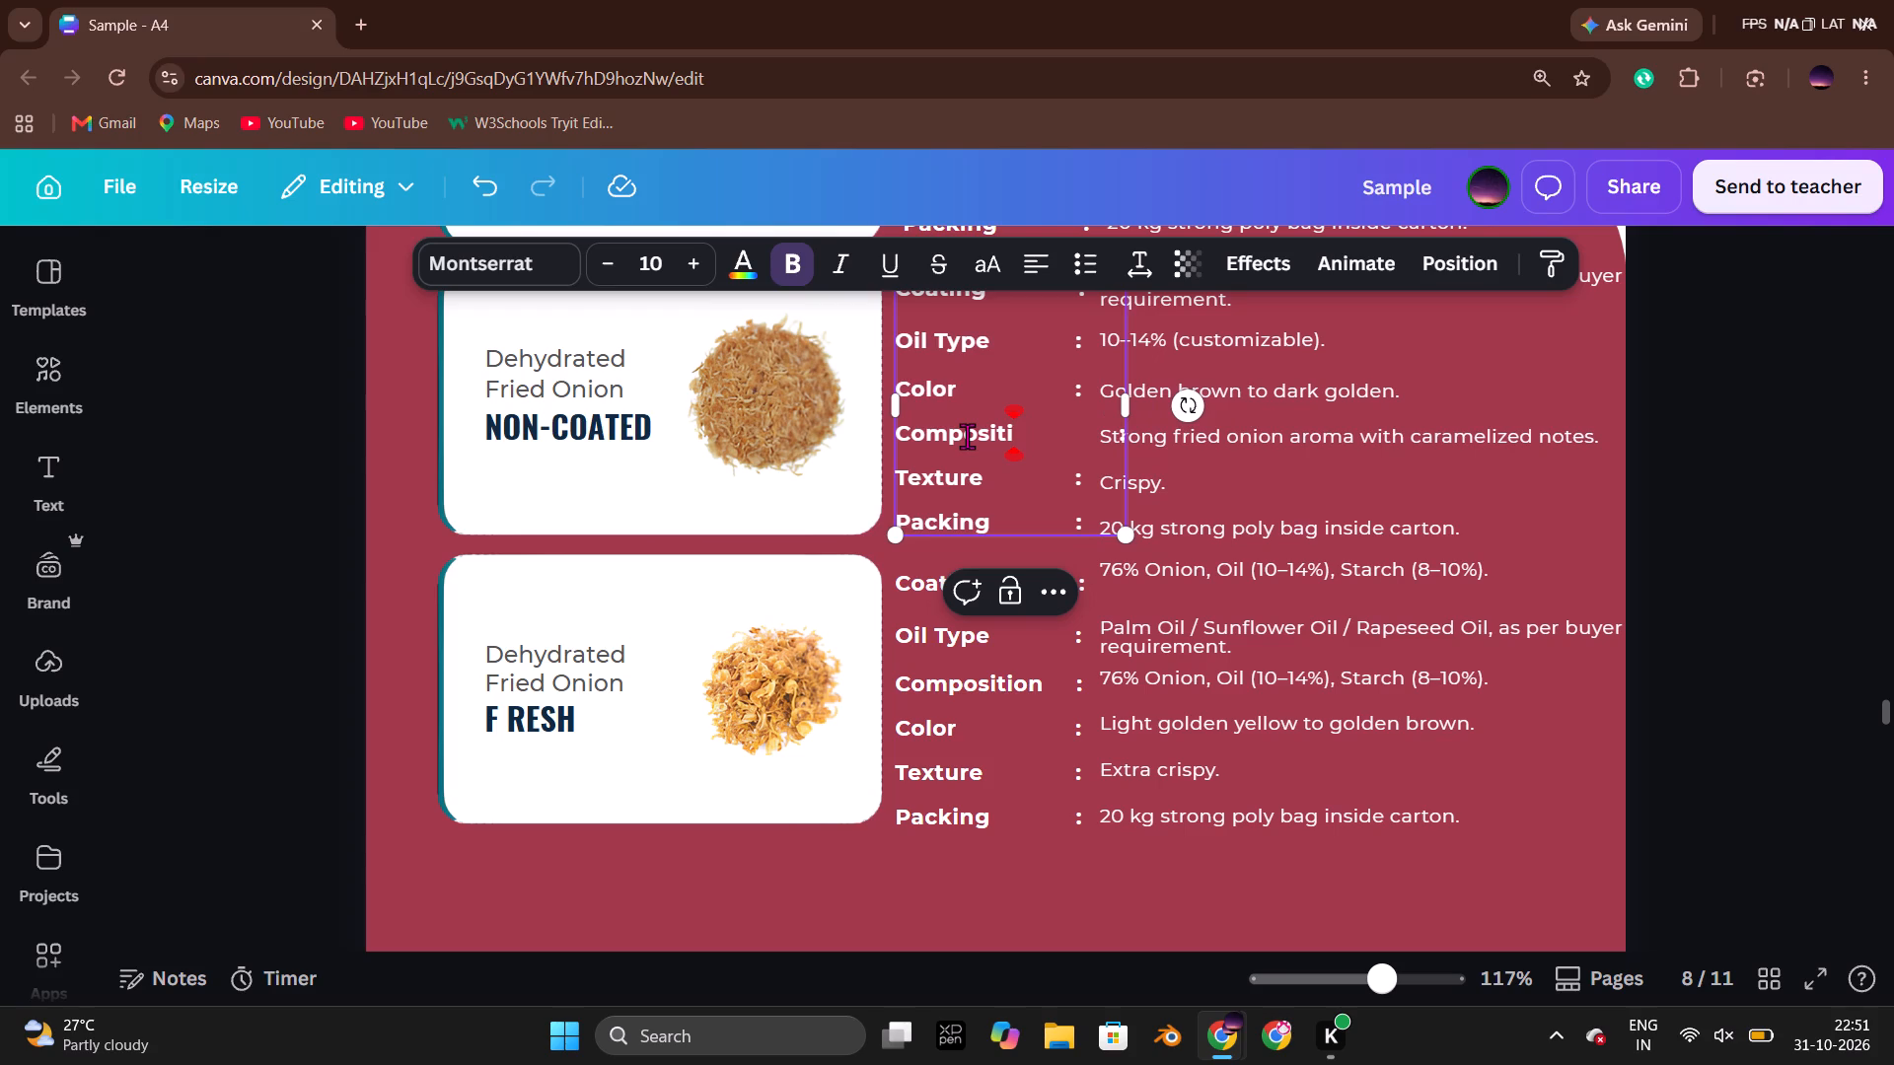
pyautogui.write('on')
pyautogui.press('Right')
pyautogui.press('Right')
pyautogui.press('Right')
pyautogui.press('Right')
pyautogui.press('Right')
pyautogui.press('Right')
pyautogui.press('Right')
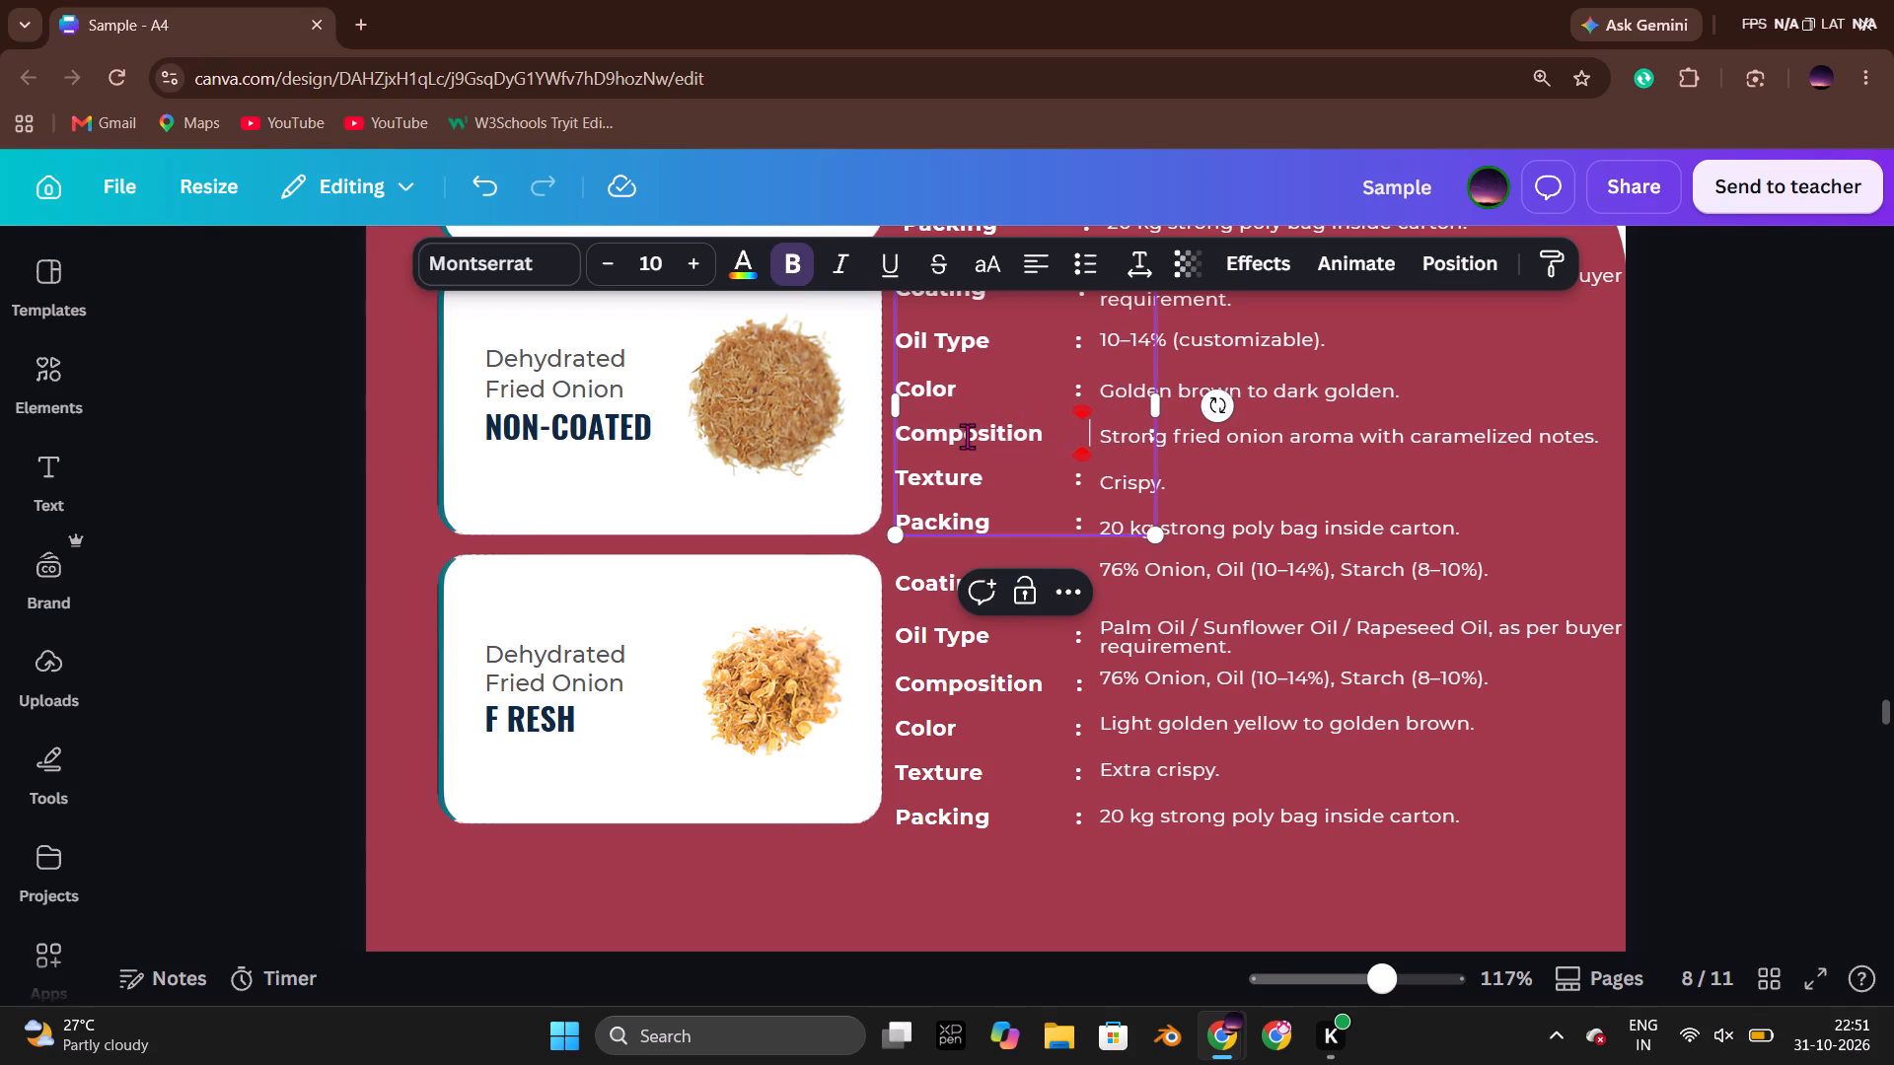
pyautogui.press('BackSpace')
pyautogui.press('BackSpace')
pyautogui.press('BackSpace')
pyautogui.press('BackSpace')
pyautogui.press('BackSpace')
pyautogui.press('Right')
pyautogui.press('Right')
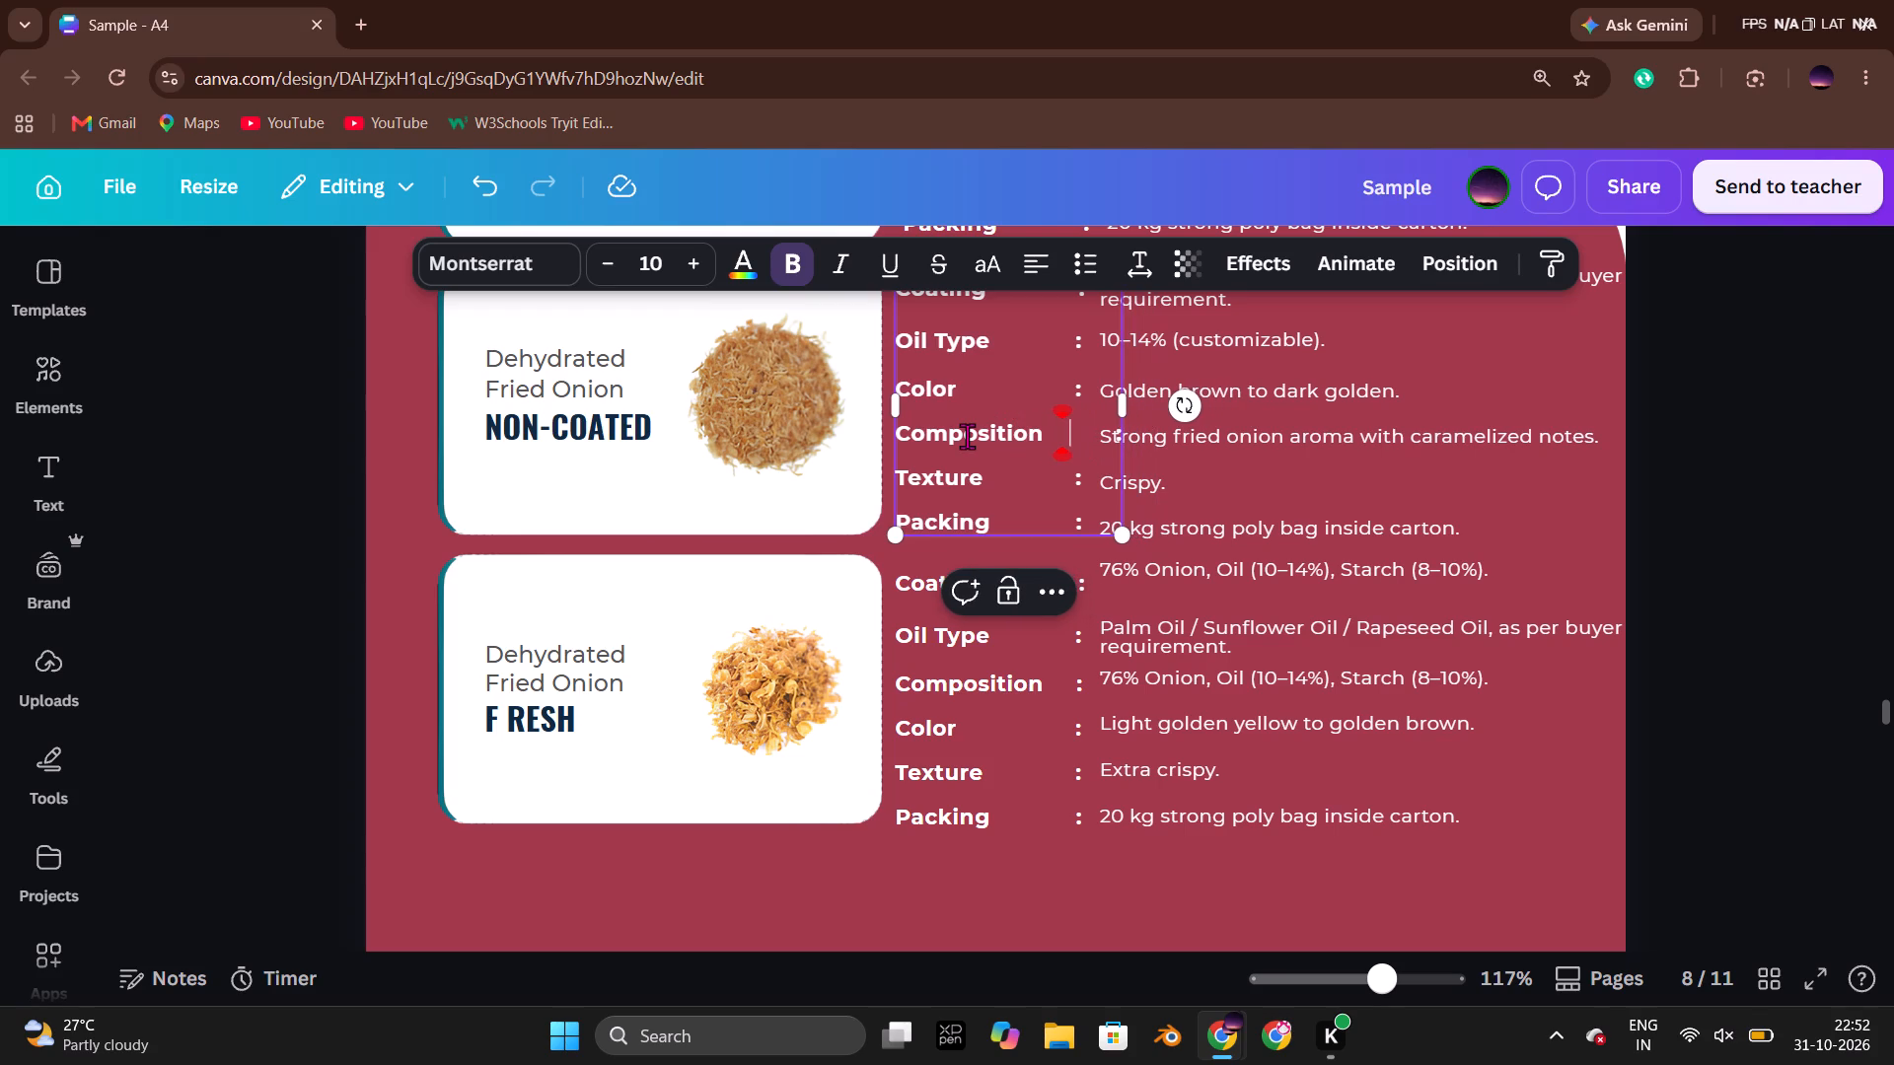
pyautogui.press('Right')
pyautogui.press('Right')
pyautogui.press('BackSpace')
pyautogui.press('BackSpace')
pyautogui.press('BackSpace')
pyautogui.press('BackSpace')
pyautogui.press('BackSpace')
pyautogui.press('Right')
pyautogui.press('Right')
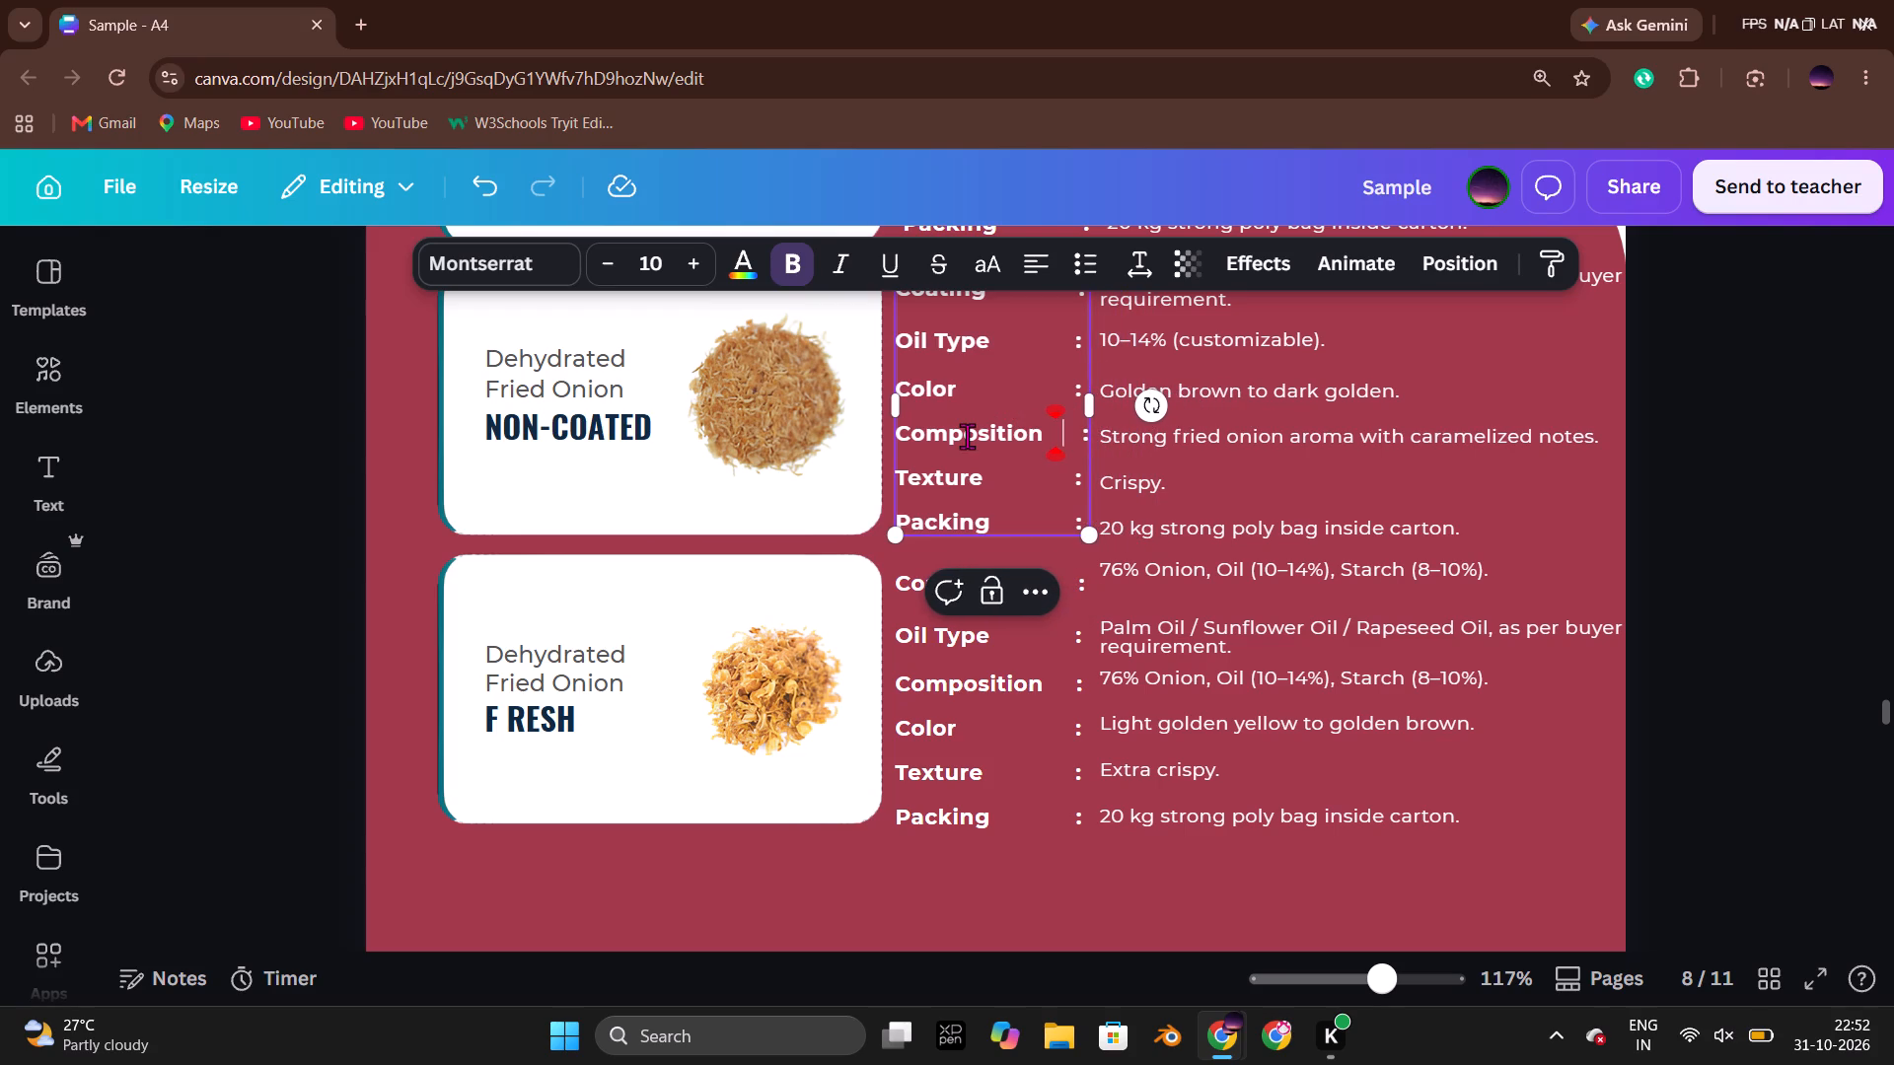
pyautogui.press('Right')
pyautogui.press('BackSpace')
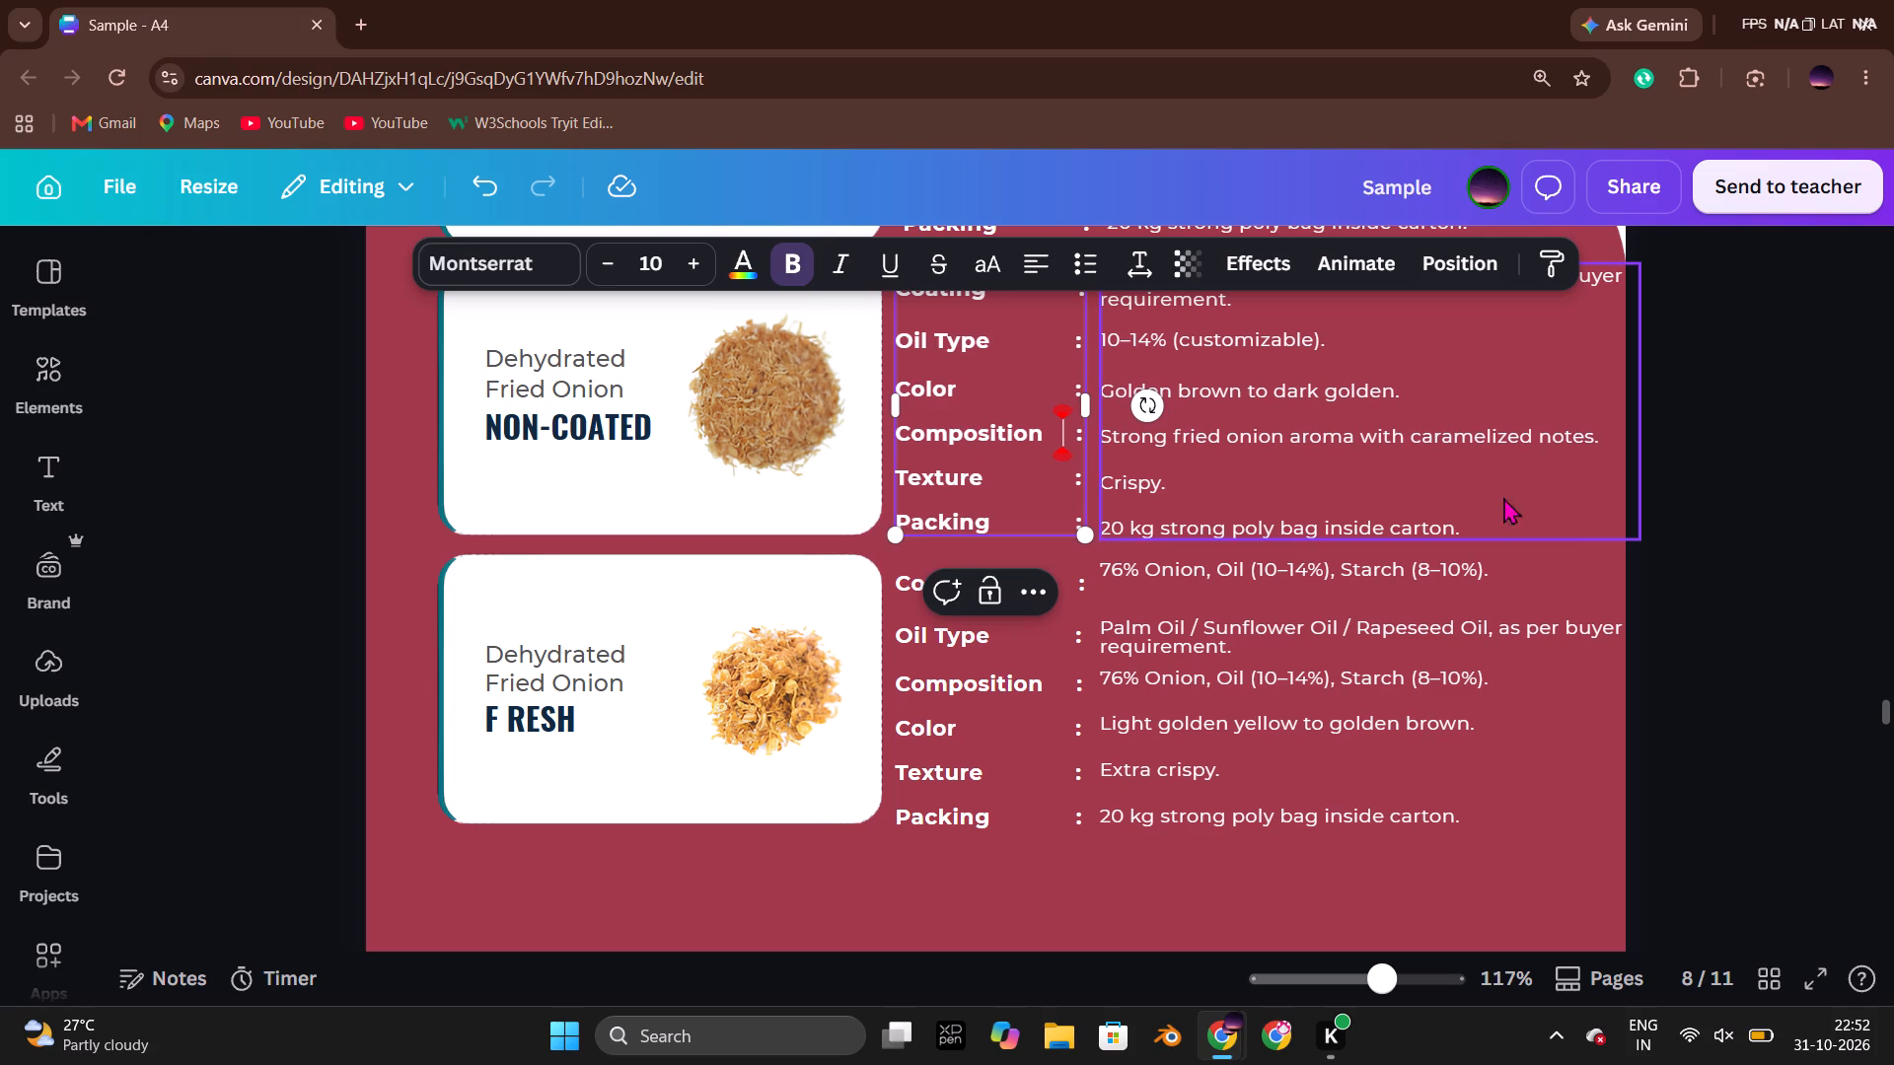
pyautogui.click(1707, 505)
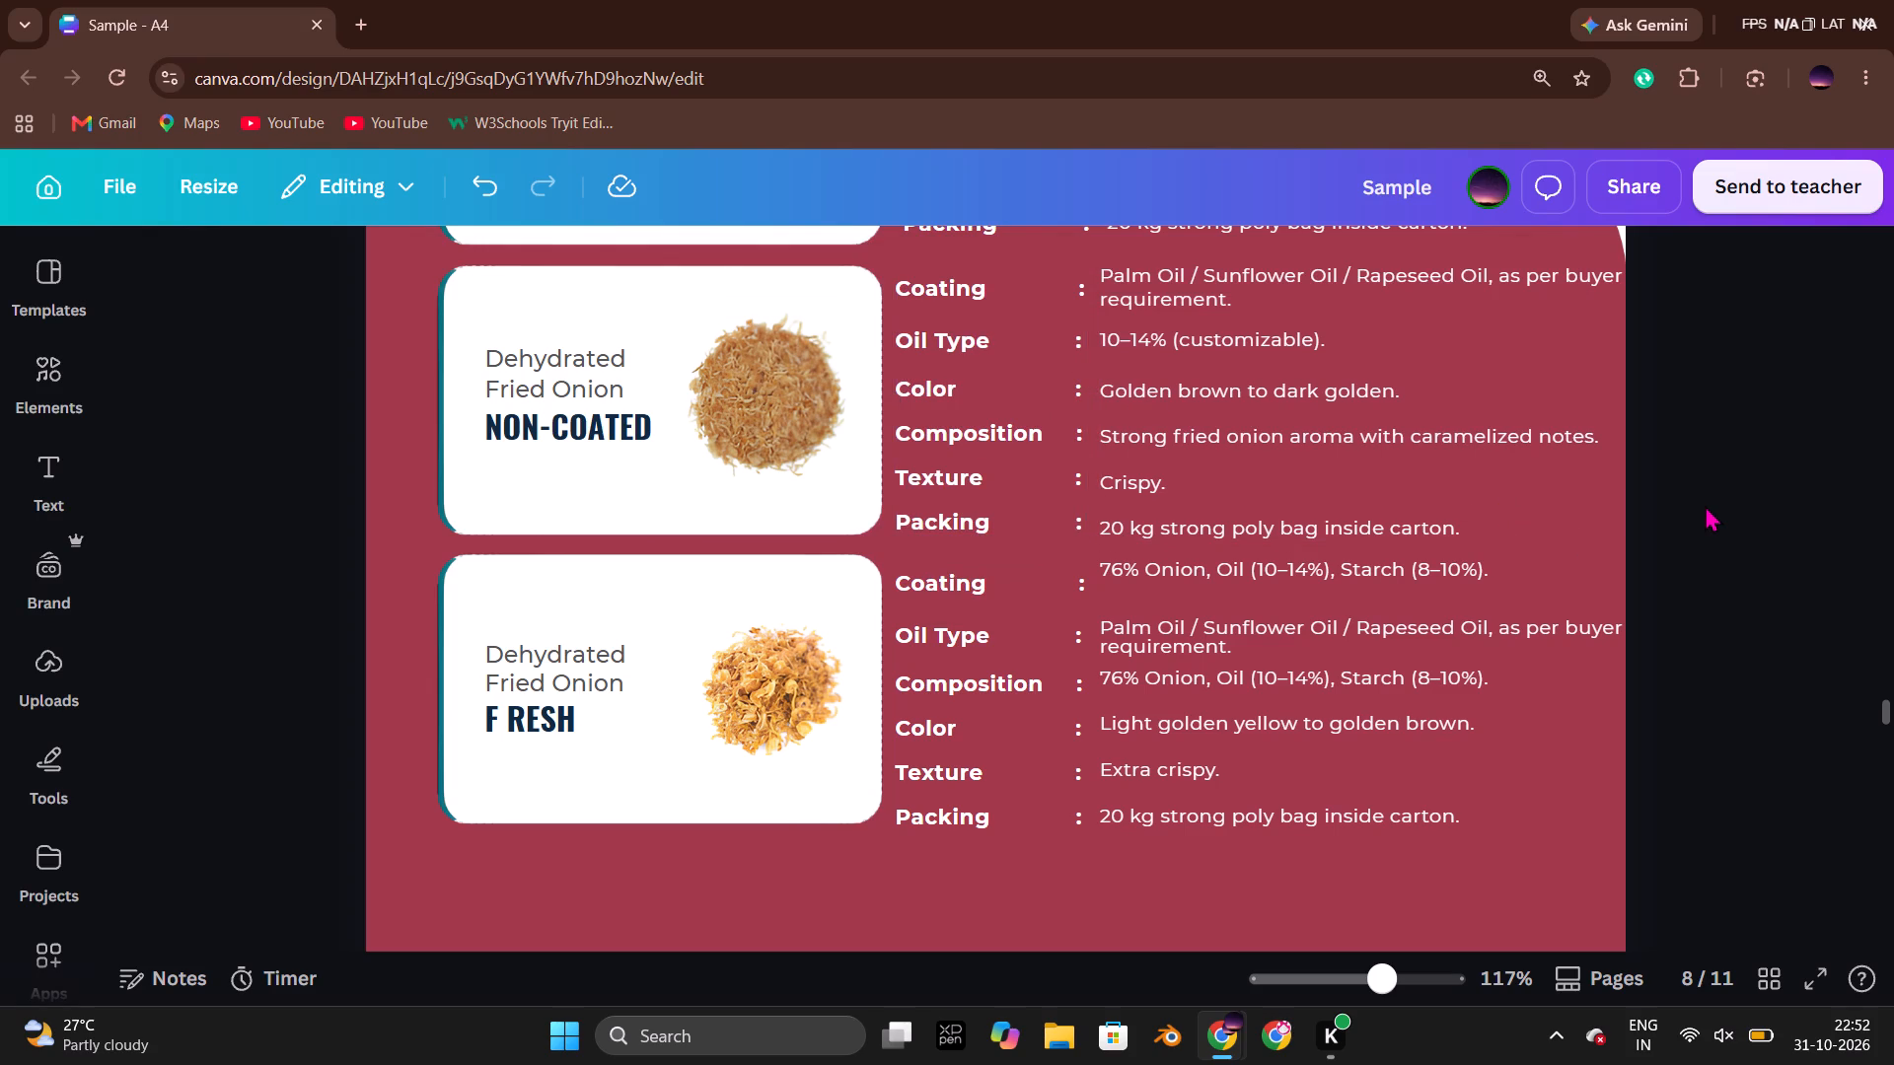
# Replace the Fresh row's Coating label with "Composition" and remove the surplus spaces so its colon lines up with the labels below.
pyautogui.scroll(-2, 1704, 506)
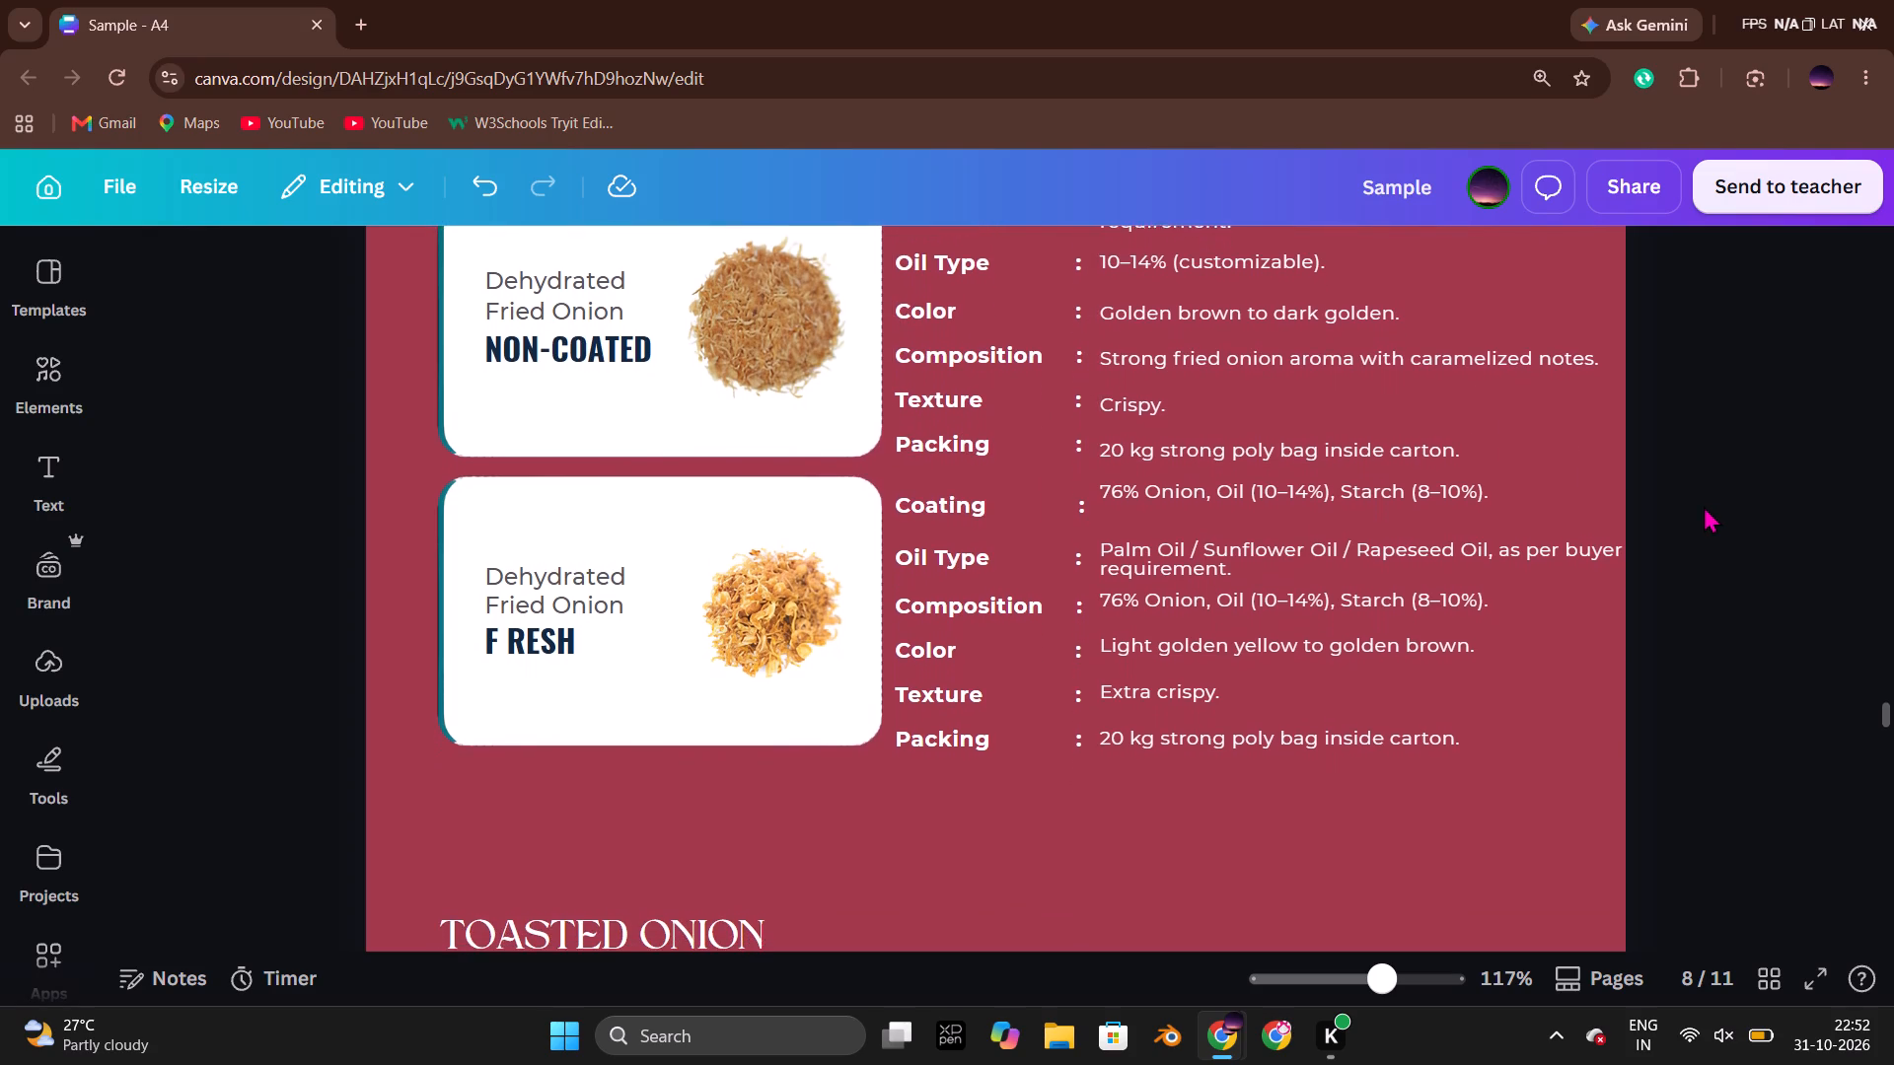
pyautogui.scroll(-1, 1704, 506)
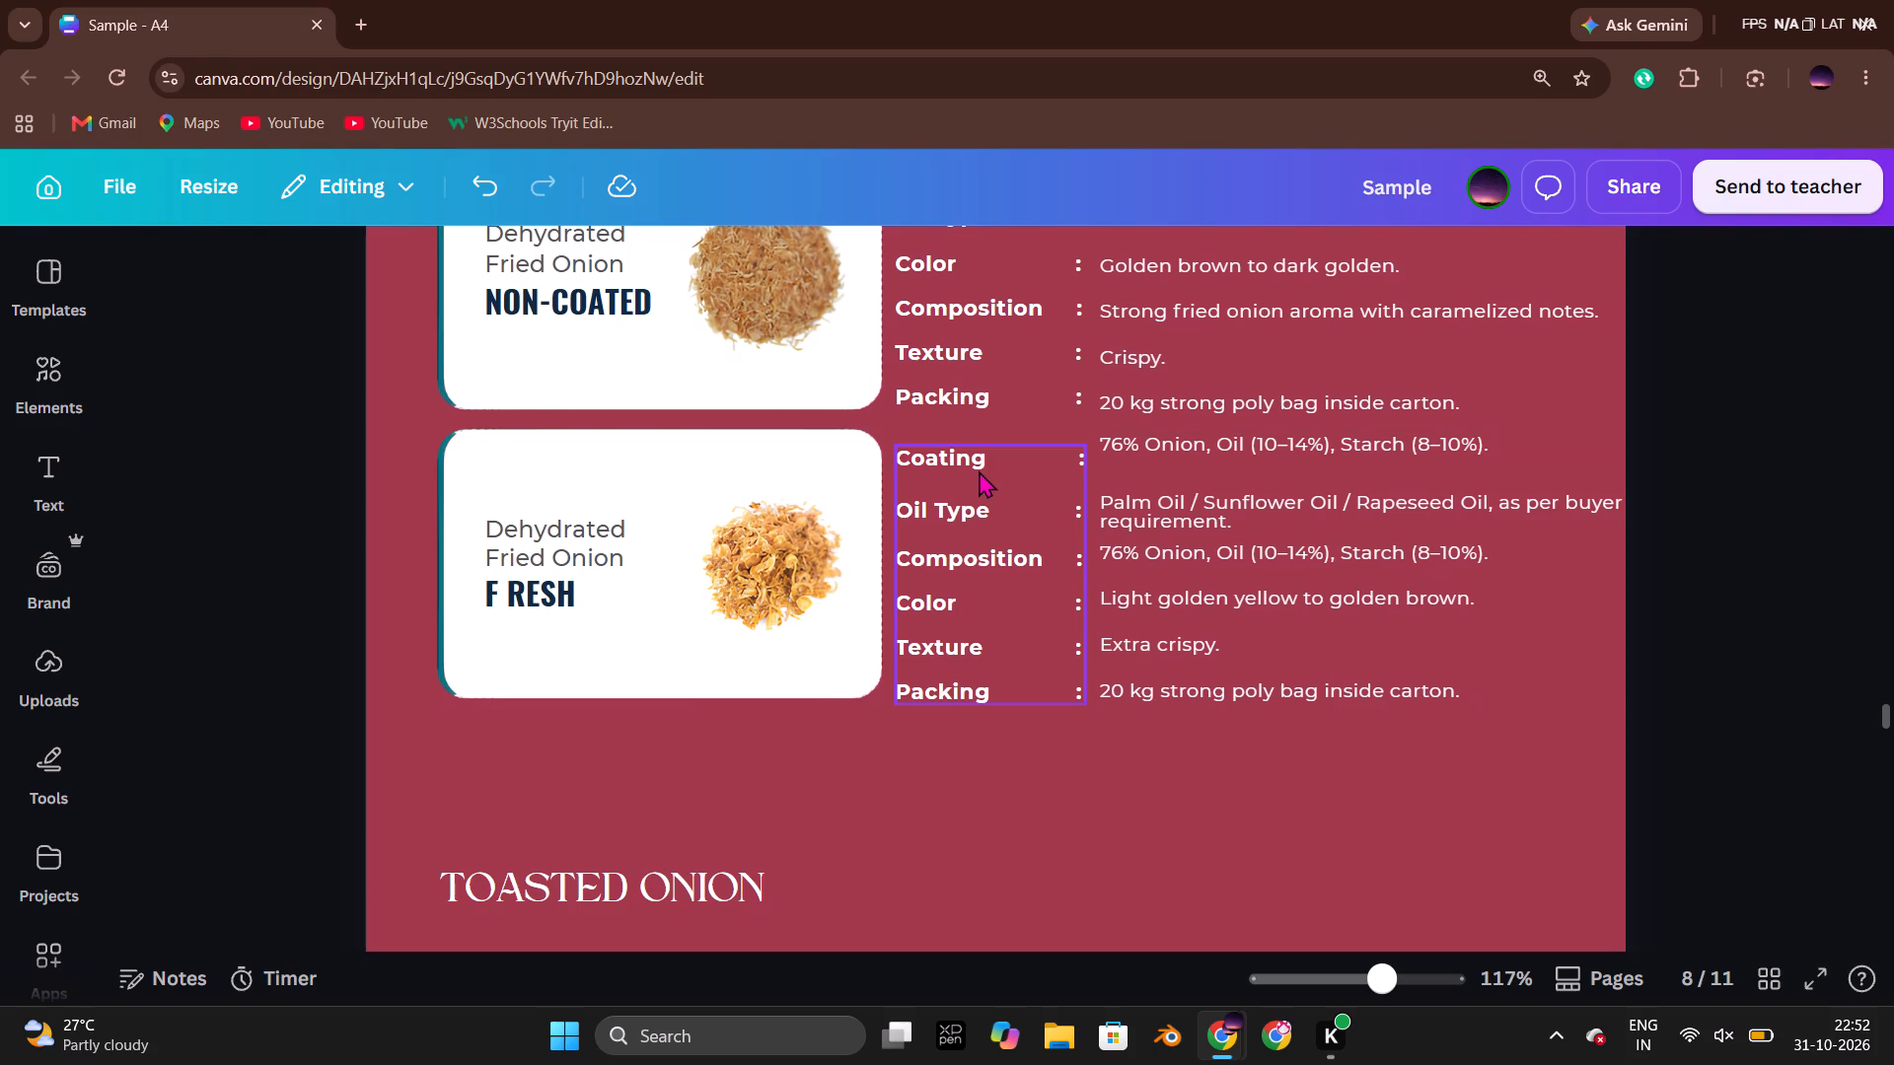
pyautogui.doubleClick(965, 461)
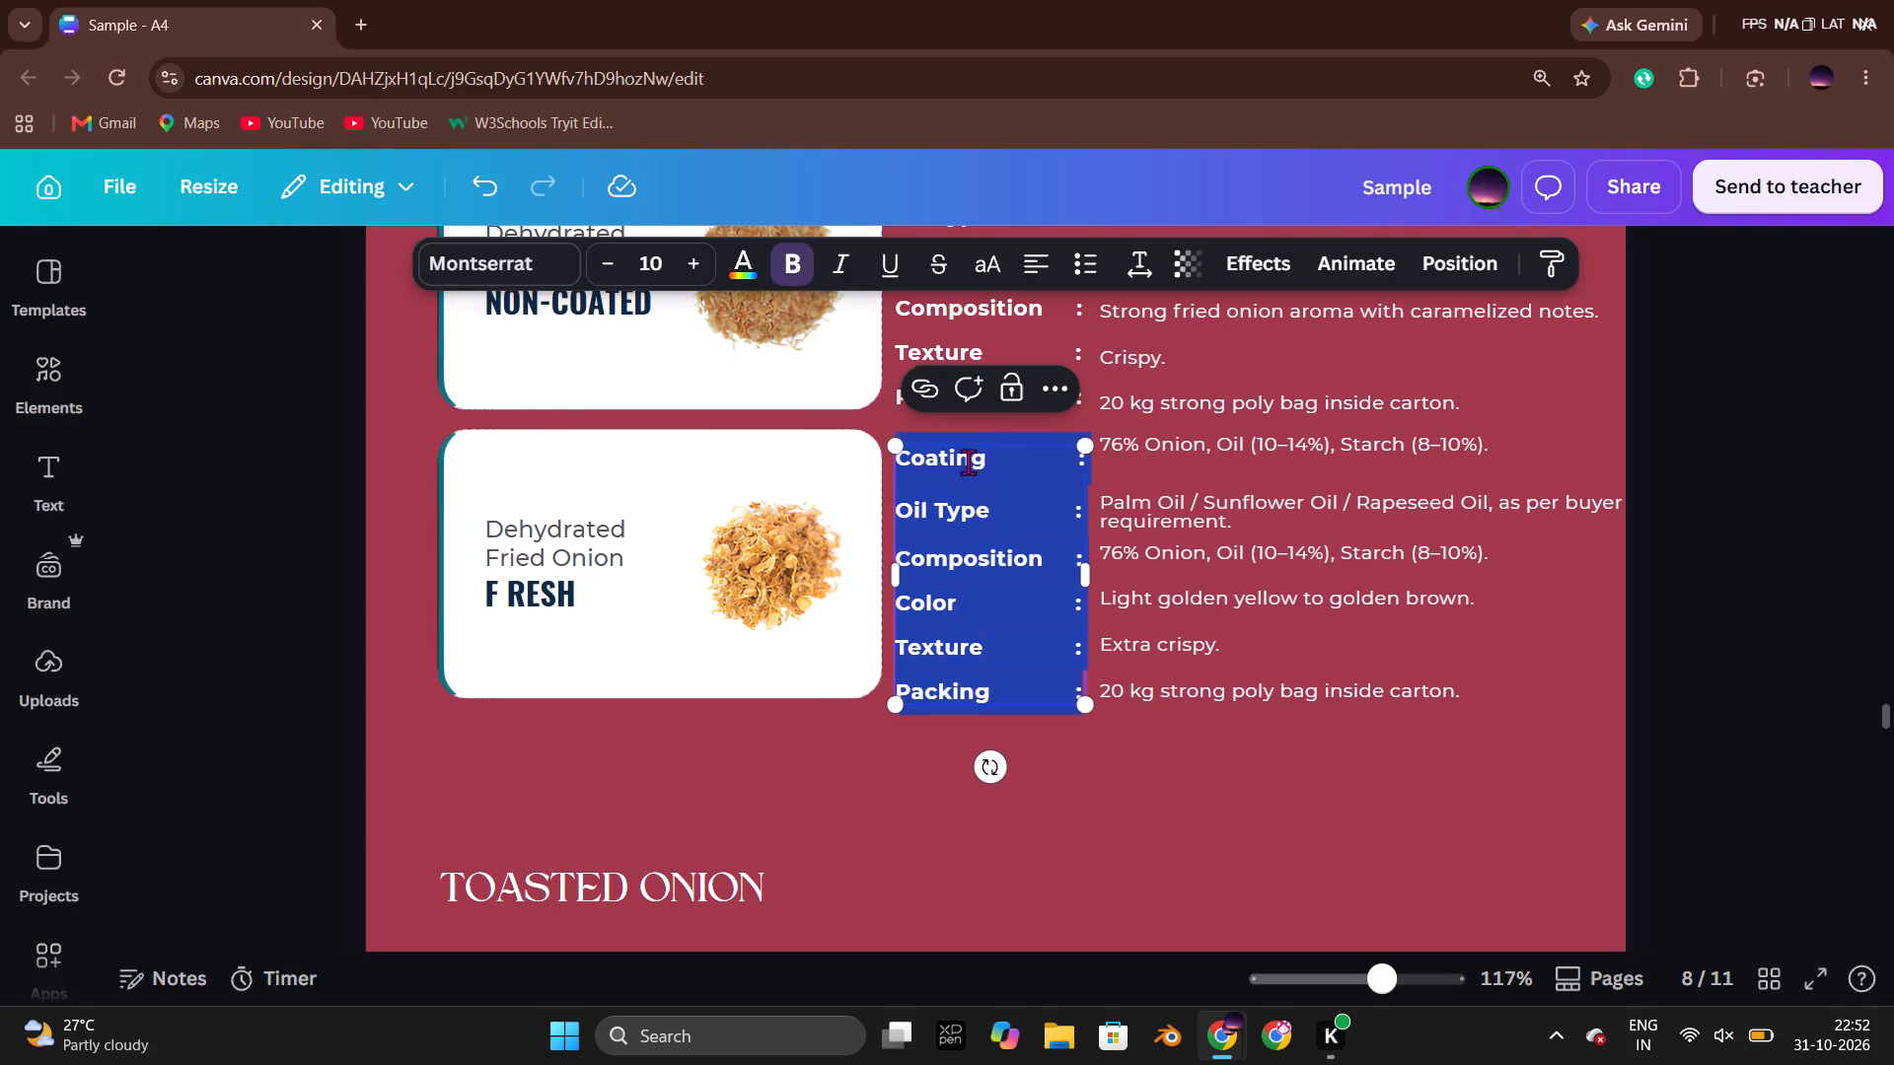
pyautogui.click(994, 463)
pyautogui.click(994, 462)
pyautogui.click(983, 462)
pyautogui.click(968, 463)
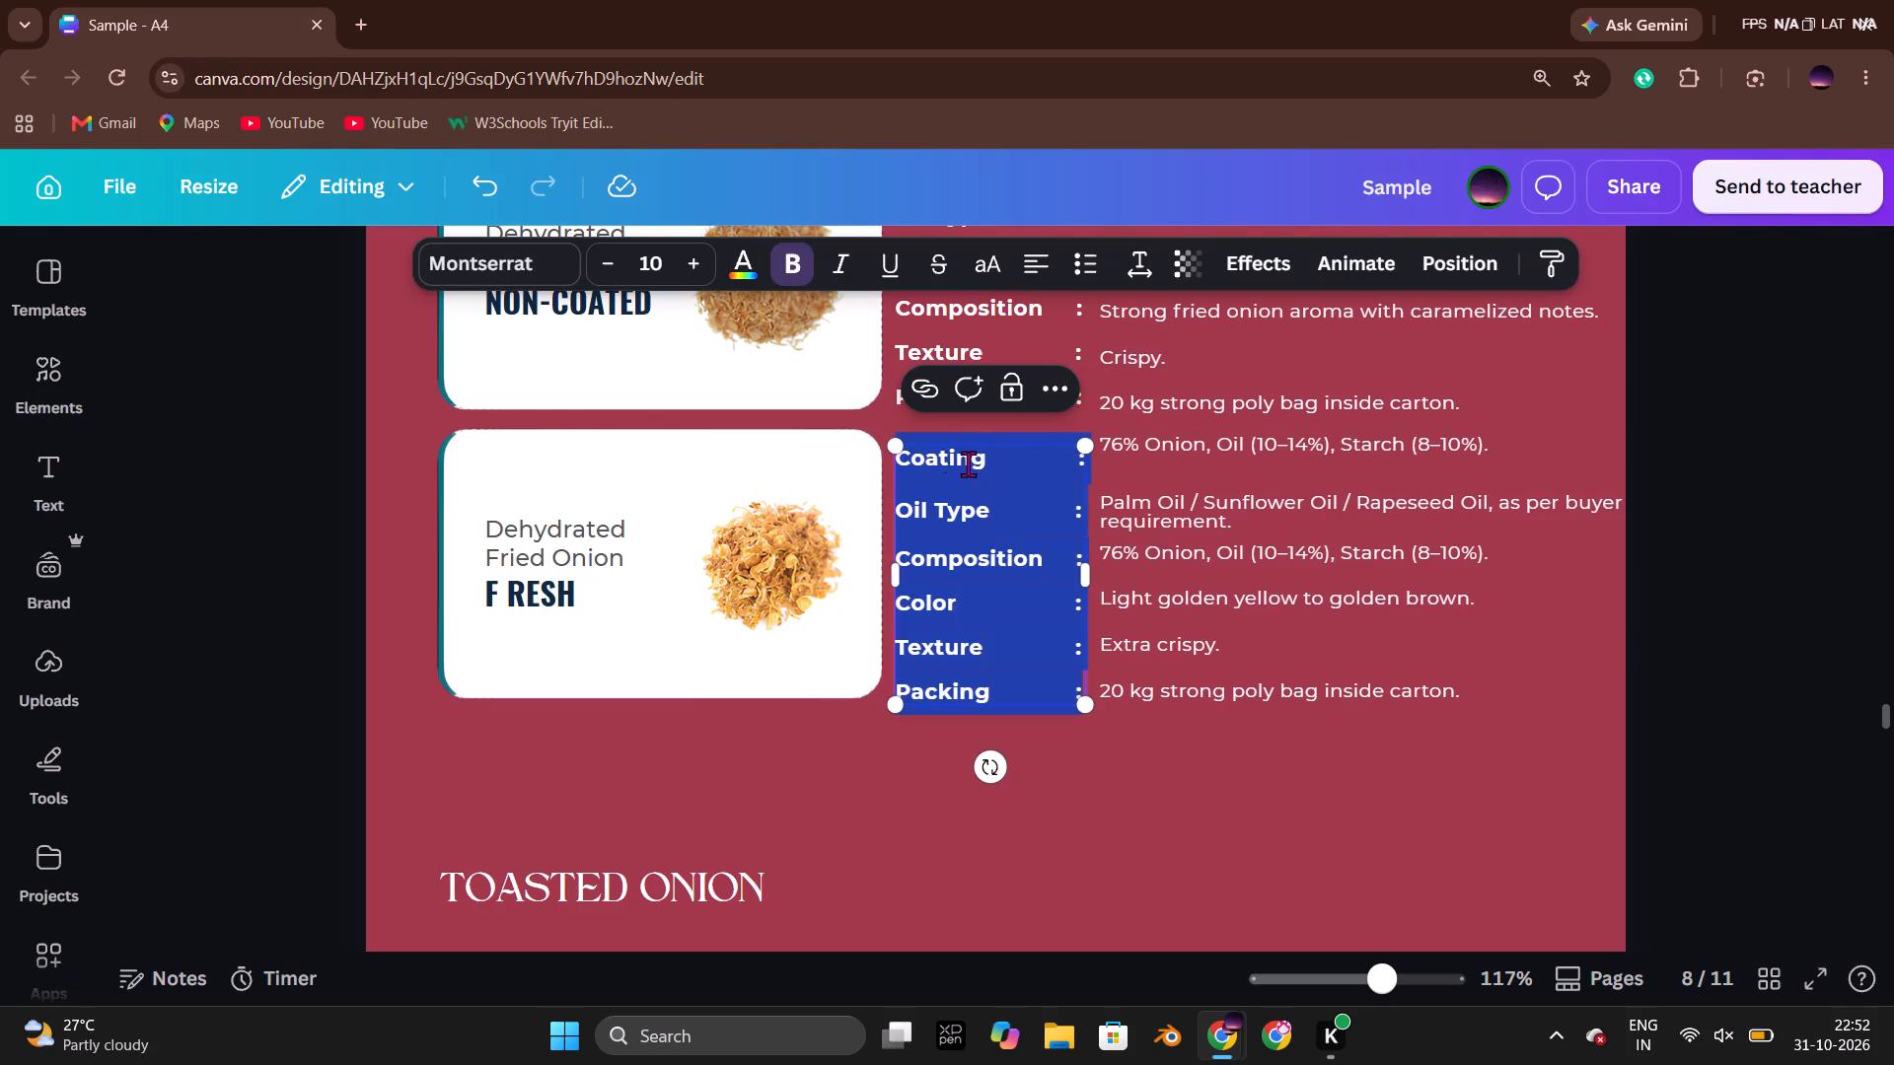
pyautogui.doubleClick(950, 461)
pyautogui.click(982, 462)
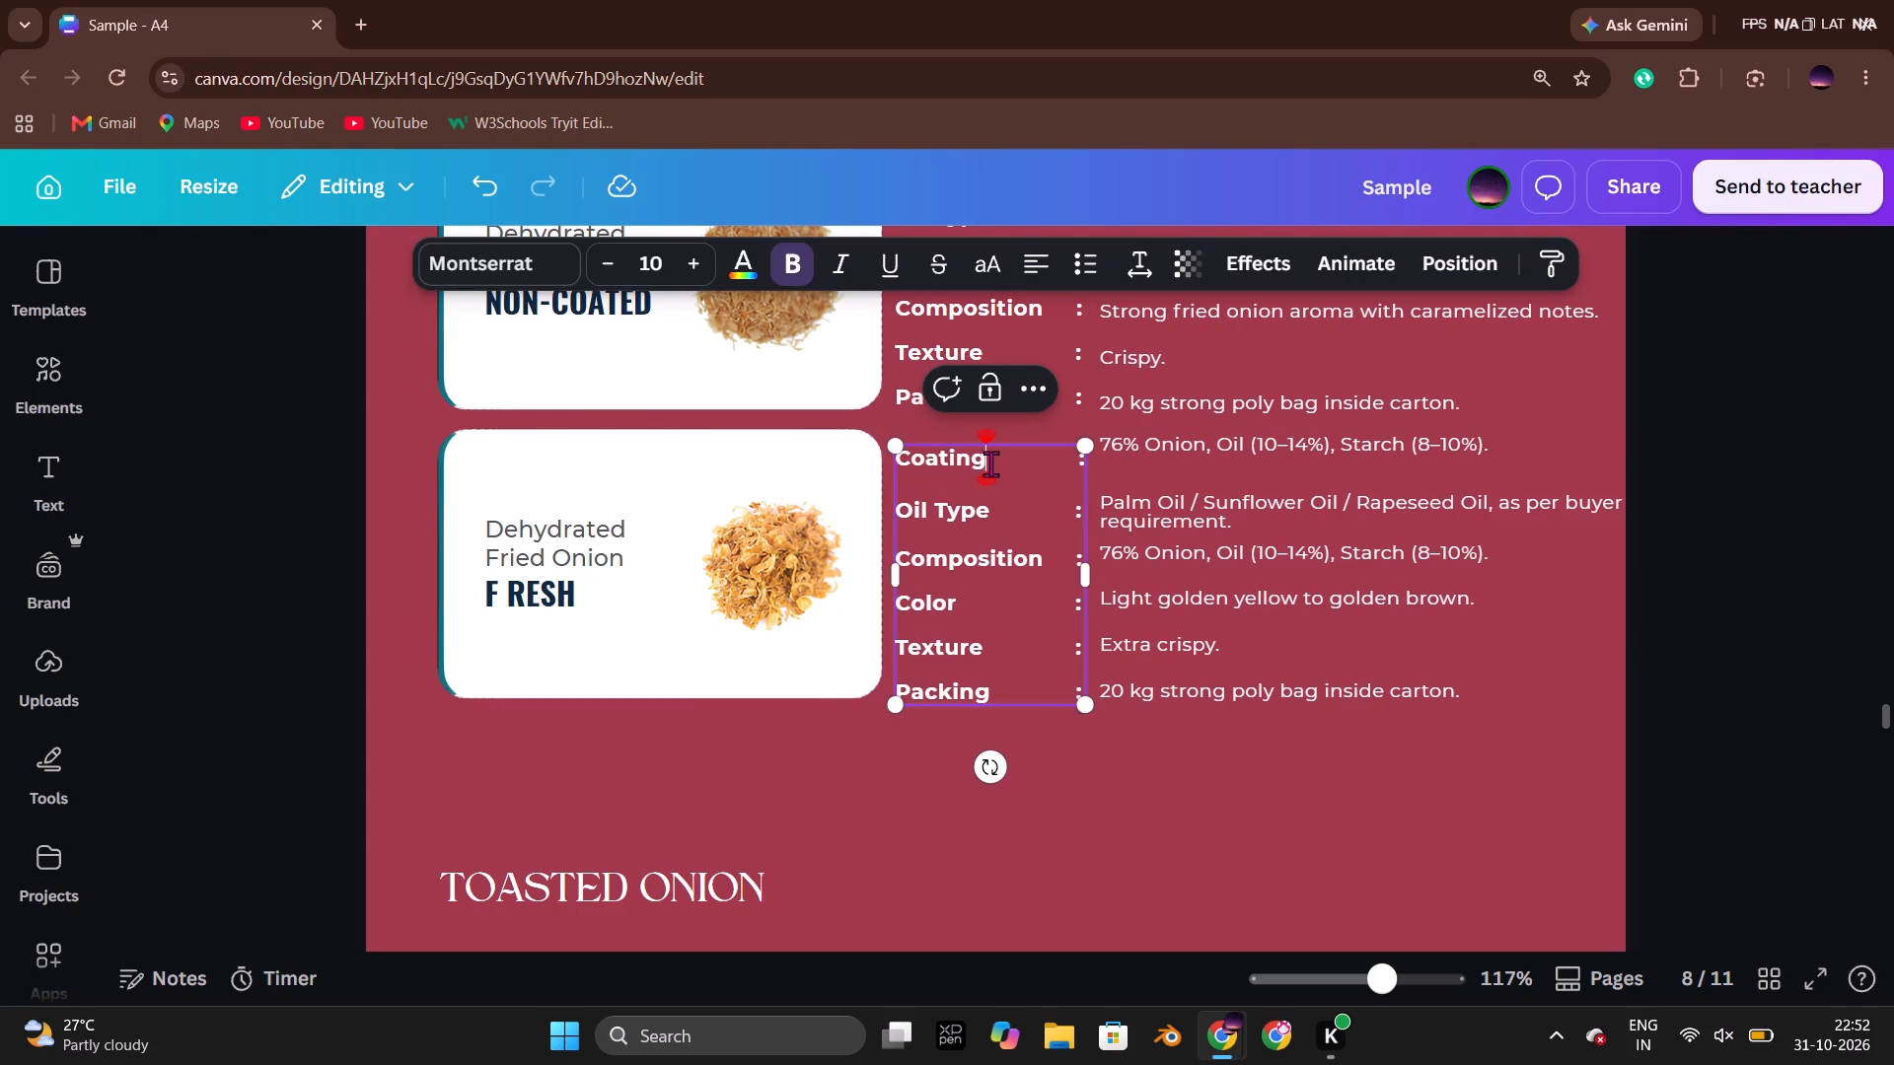
pyautogui.press('BackSpace')
pyautogui.press('BackSpace')
pyautogui.press('BackSpace')
pyautogui.press('BackSpace')
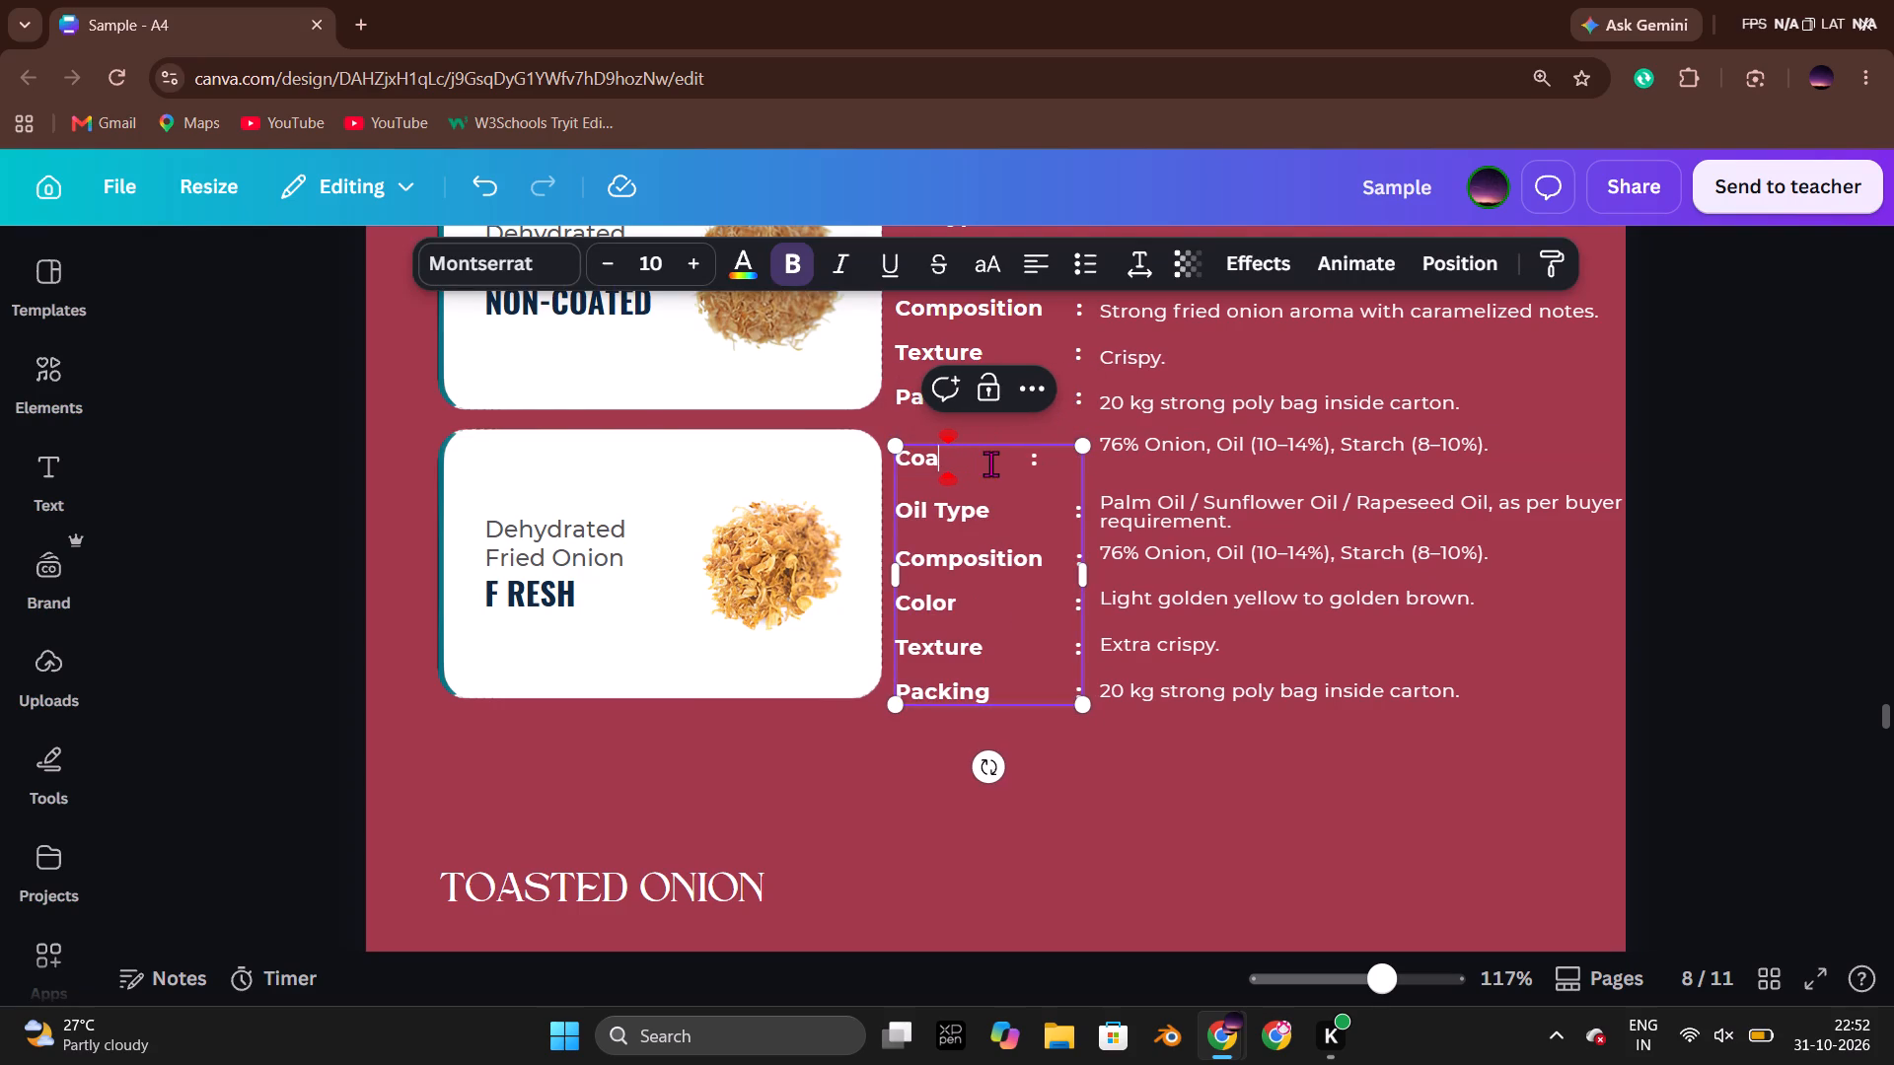
pyautogui.press('BackSpace')
pyautogui.write('mposi')
pyautogui.write('tion')
pyautogui.press('Right')
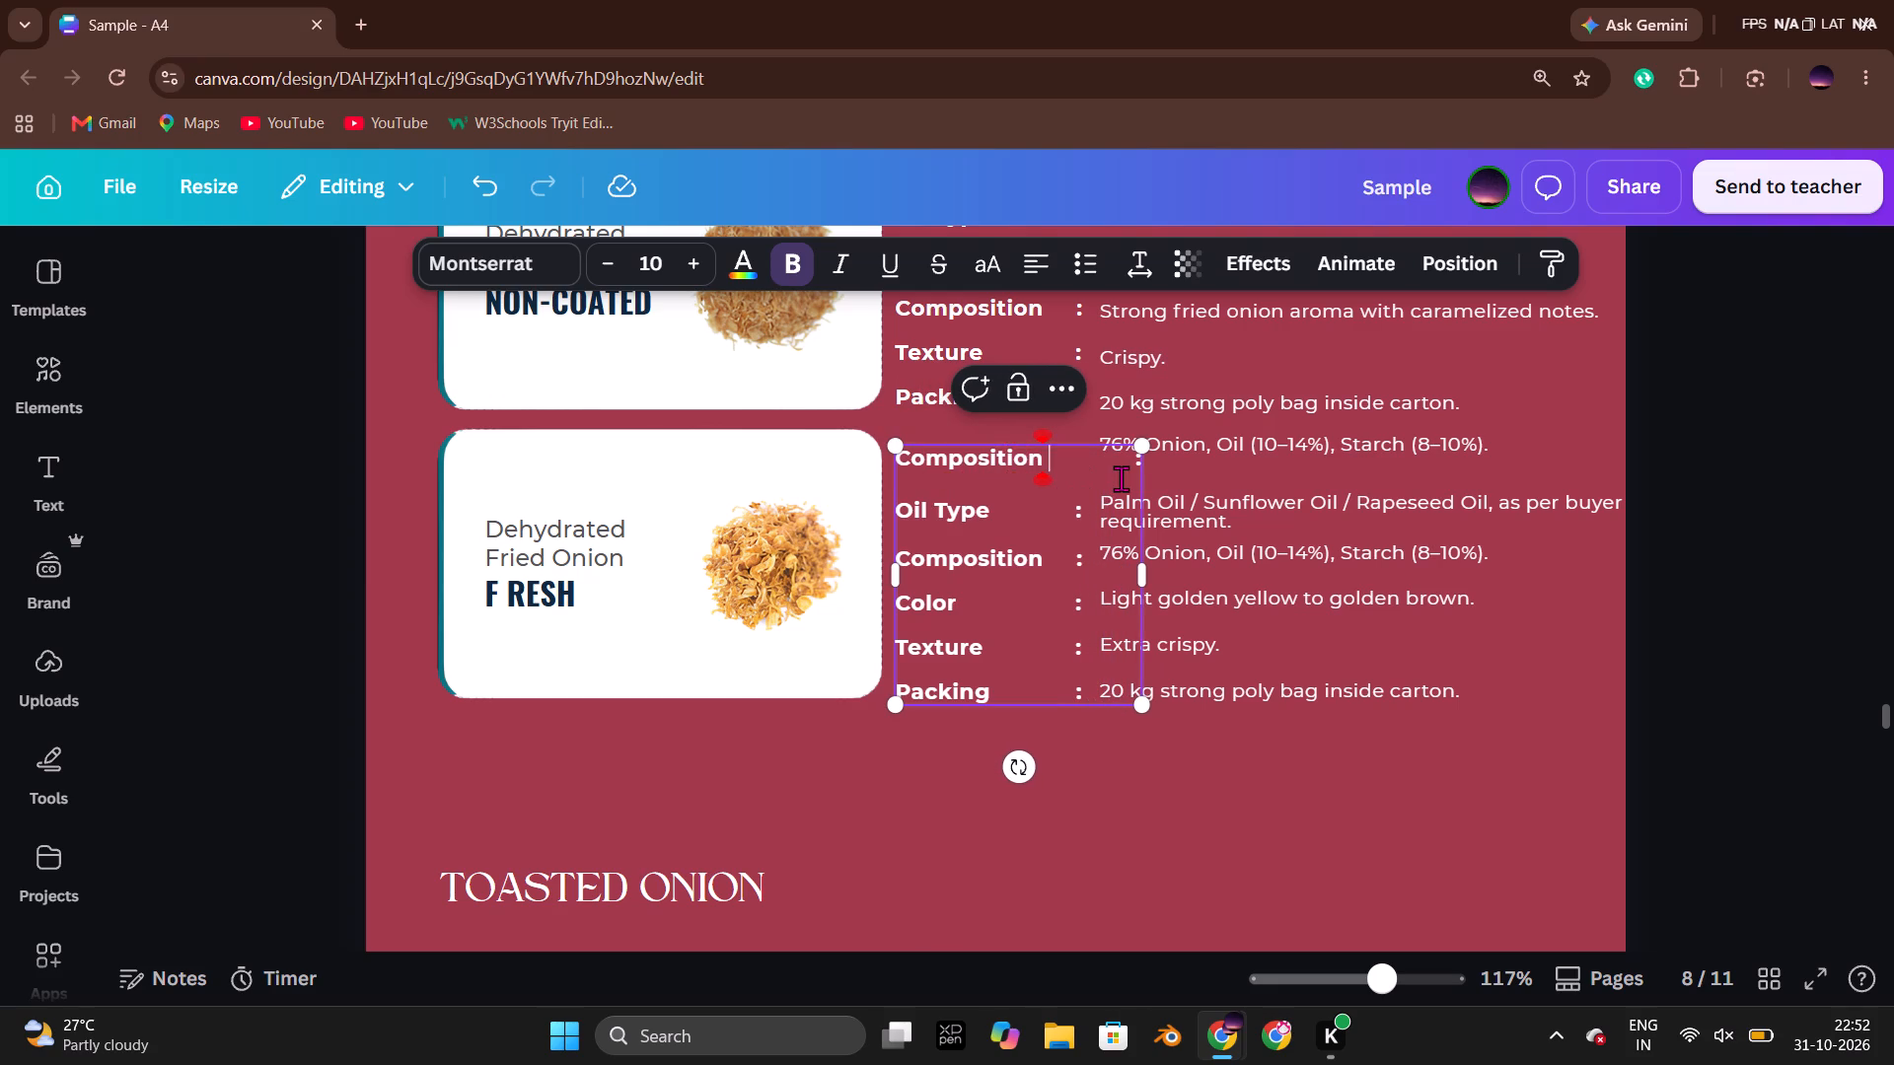
pyautogui.press('Right')
pyautogui.press('Right')
pyautogui.press('Right')
pyautogui.press('Right')
pyautogui.press('Right')
pyautogui.press('Right')
pyautogui.press('Right')
pyautogui.press('Right')
pyautogui.press('Right')
pyautogui.press('BackSpace')
pyautogui.press('BackSpace')
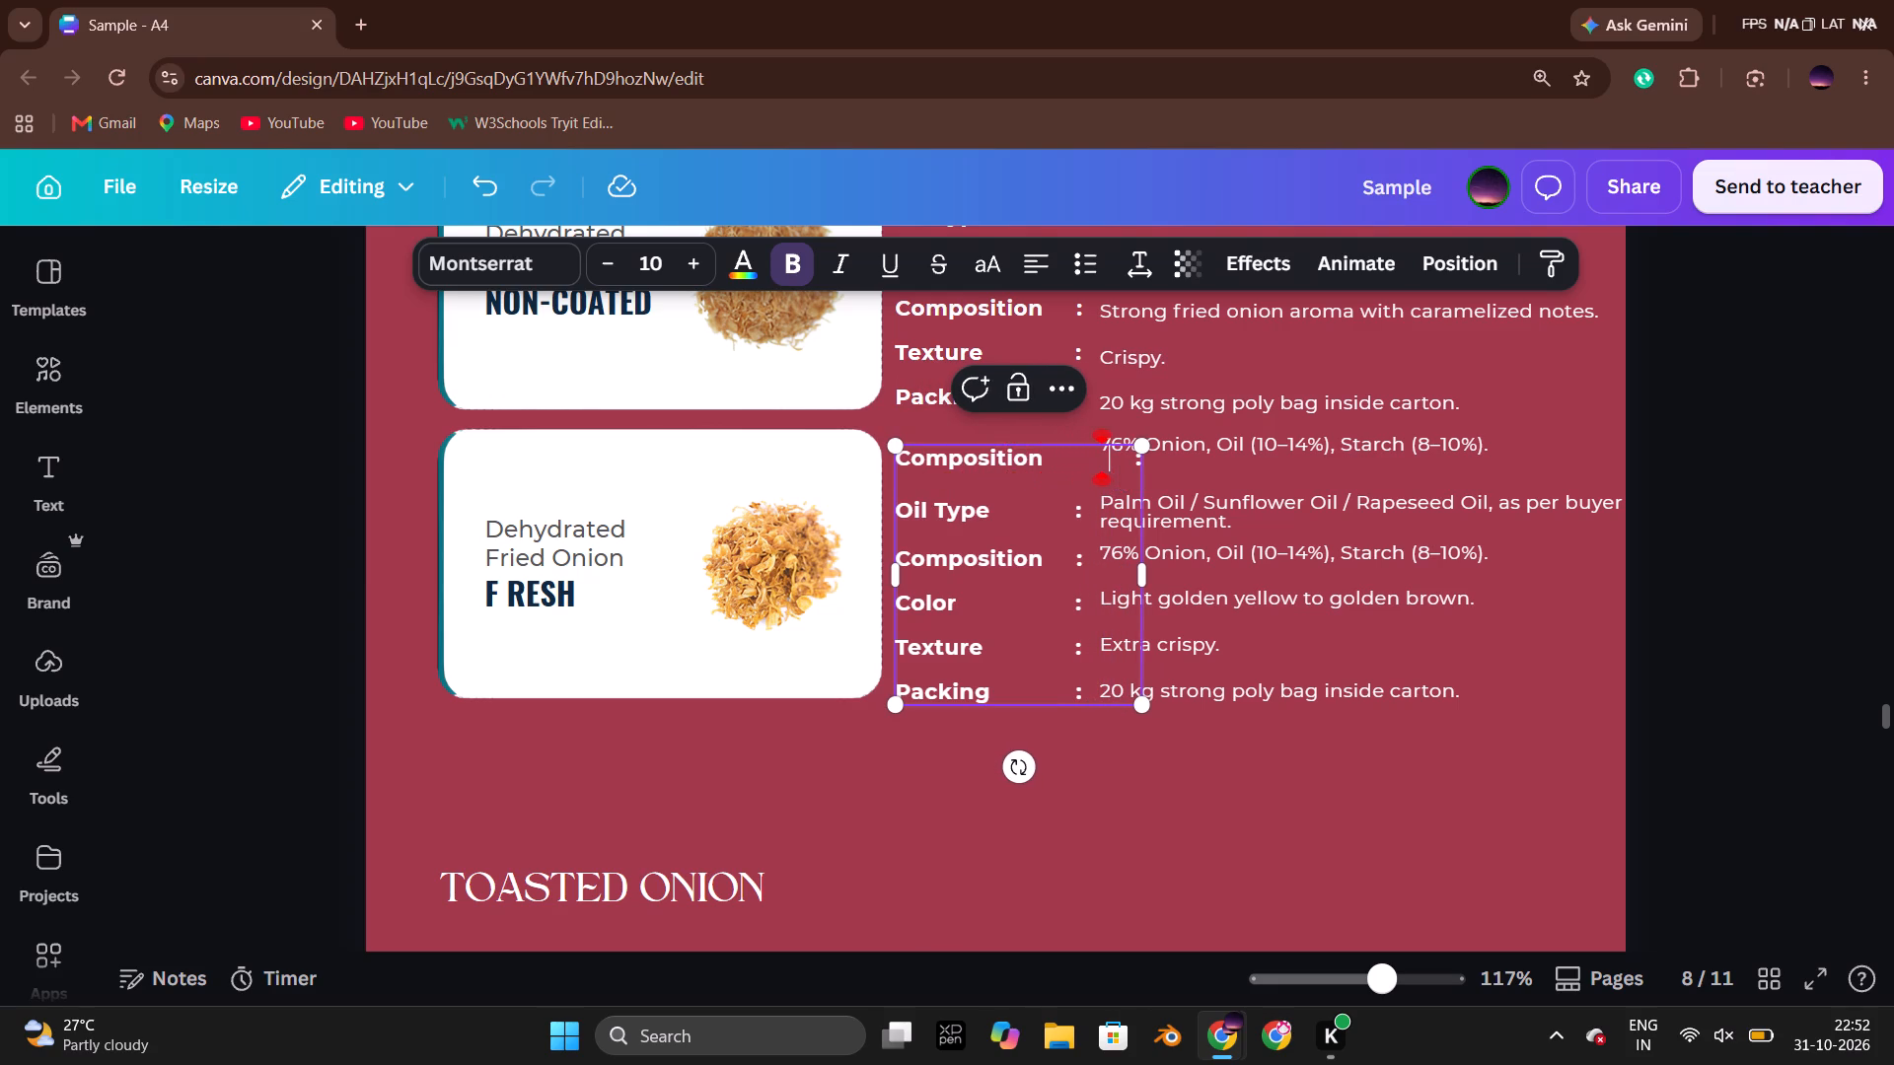
pyautogui.press('BackSpace')
pyautogui.press('BackSpace')
pyautogui.press('BackSpace')
pyautogui.press('BackSpace')
pyautogui.press('BackSpace')
pyautogui.press('BackSpace')
pyautogui.press('BackSpace')
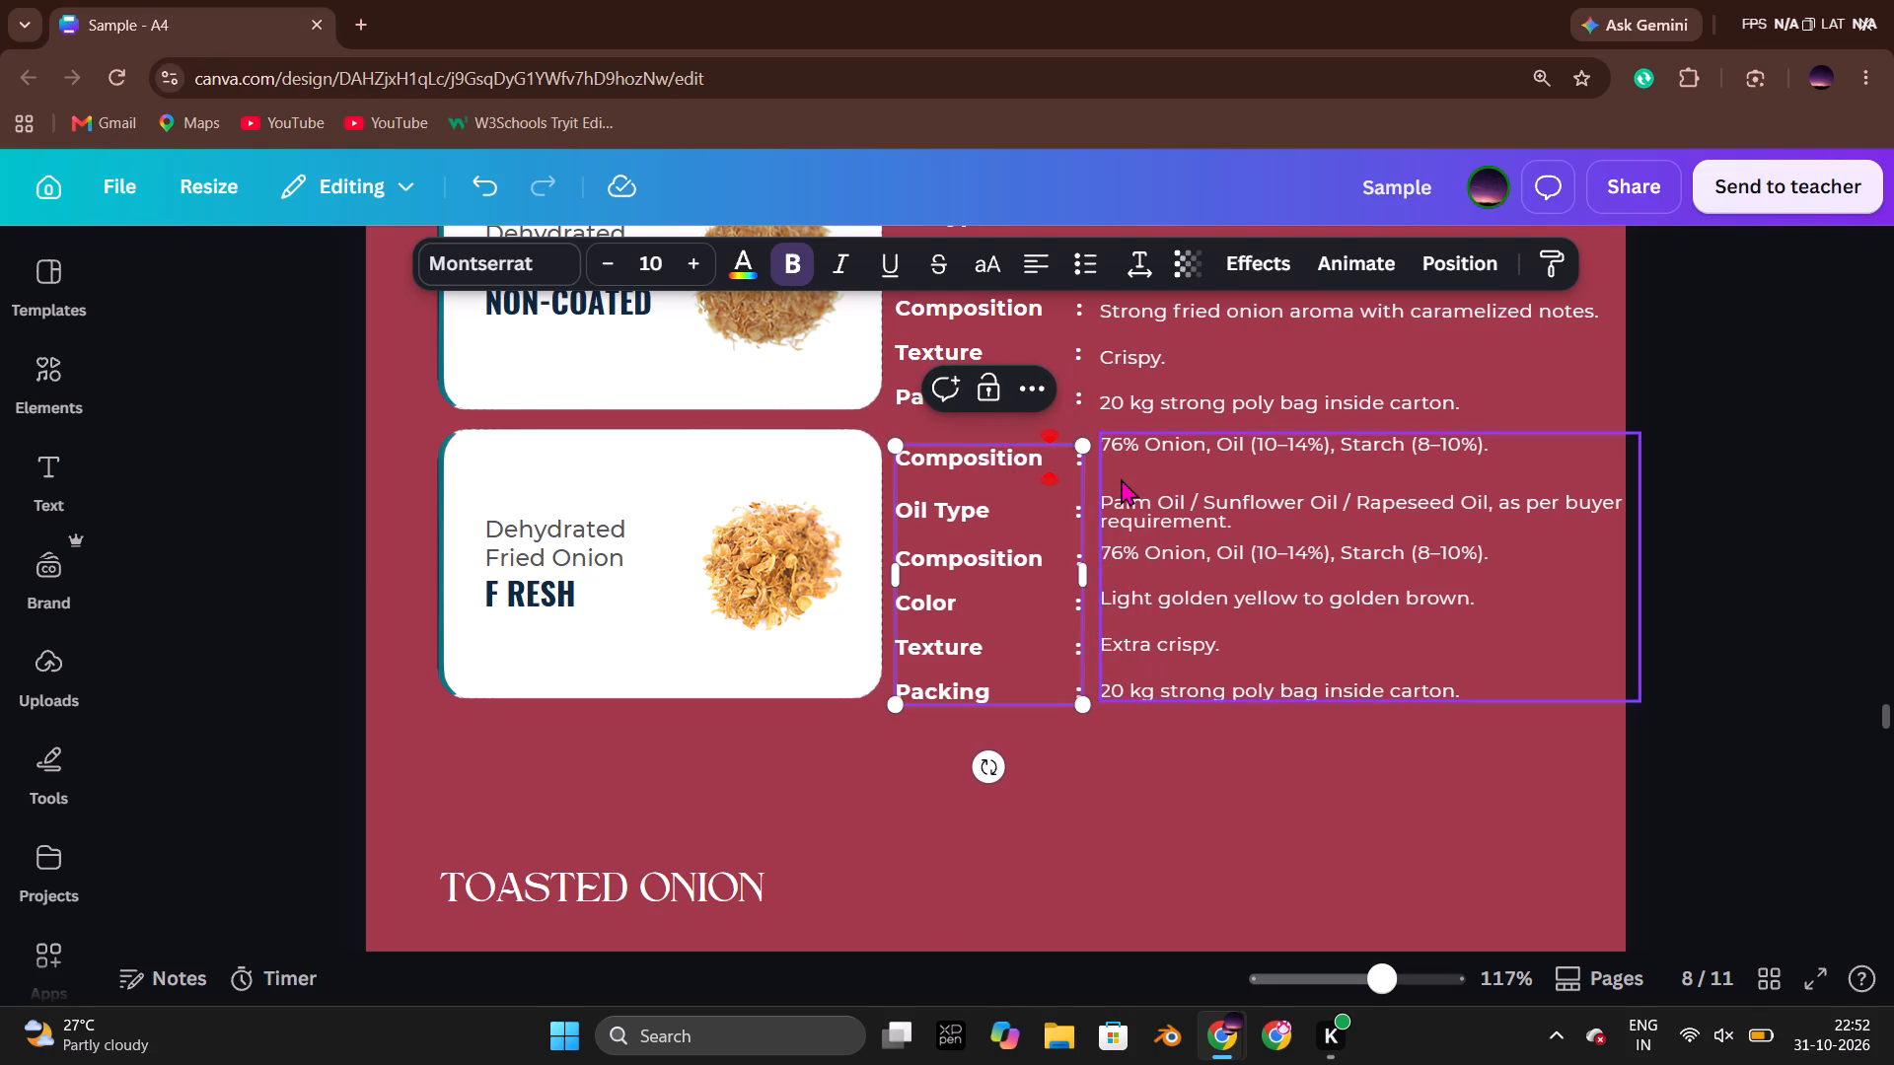
pyautogui.click(1711, 445)
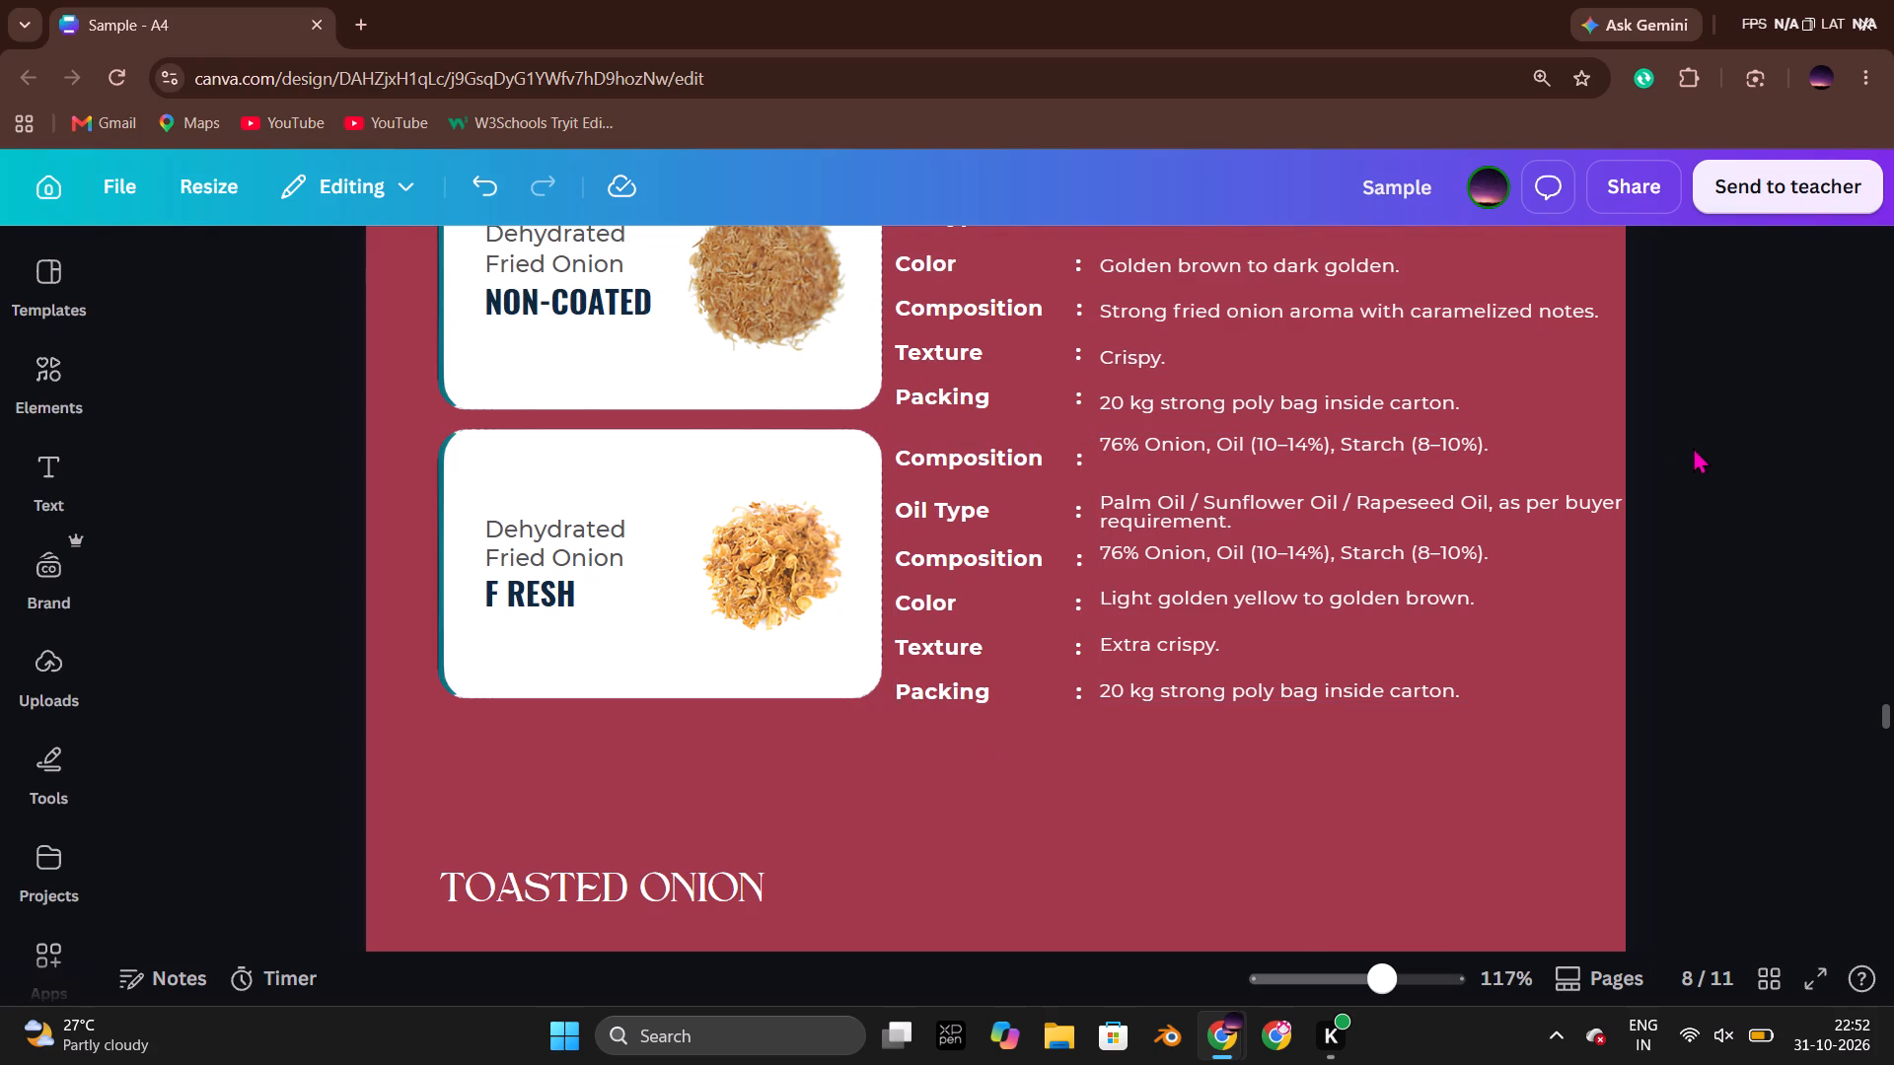
# Replace the Fresh row's Oil Type label with "Color" and pad it with spaces so its colon lines up with the others.
pyautogui.doubleClick(1003, 516)
pyautogui.click(998, 514)
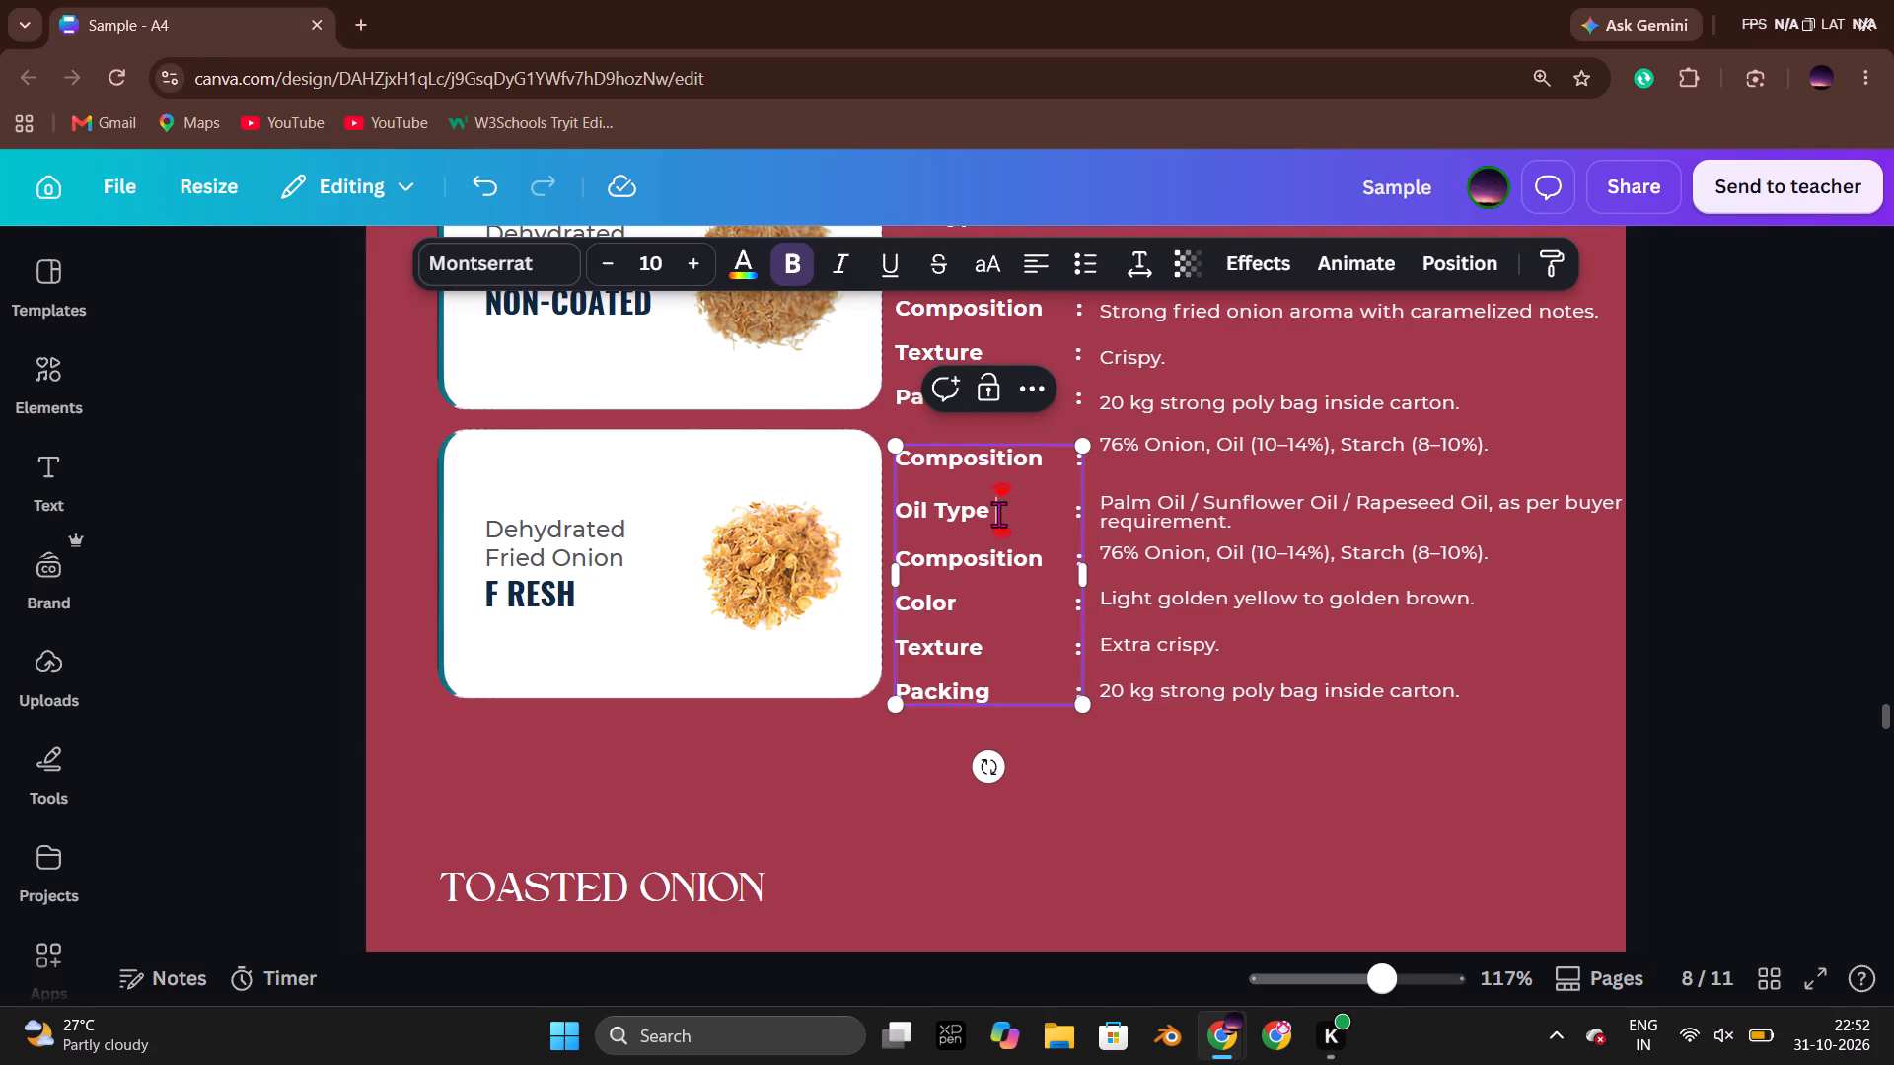
pyautogui.moveTo(989, 514); pyautogui.dragTo(902, 516)
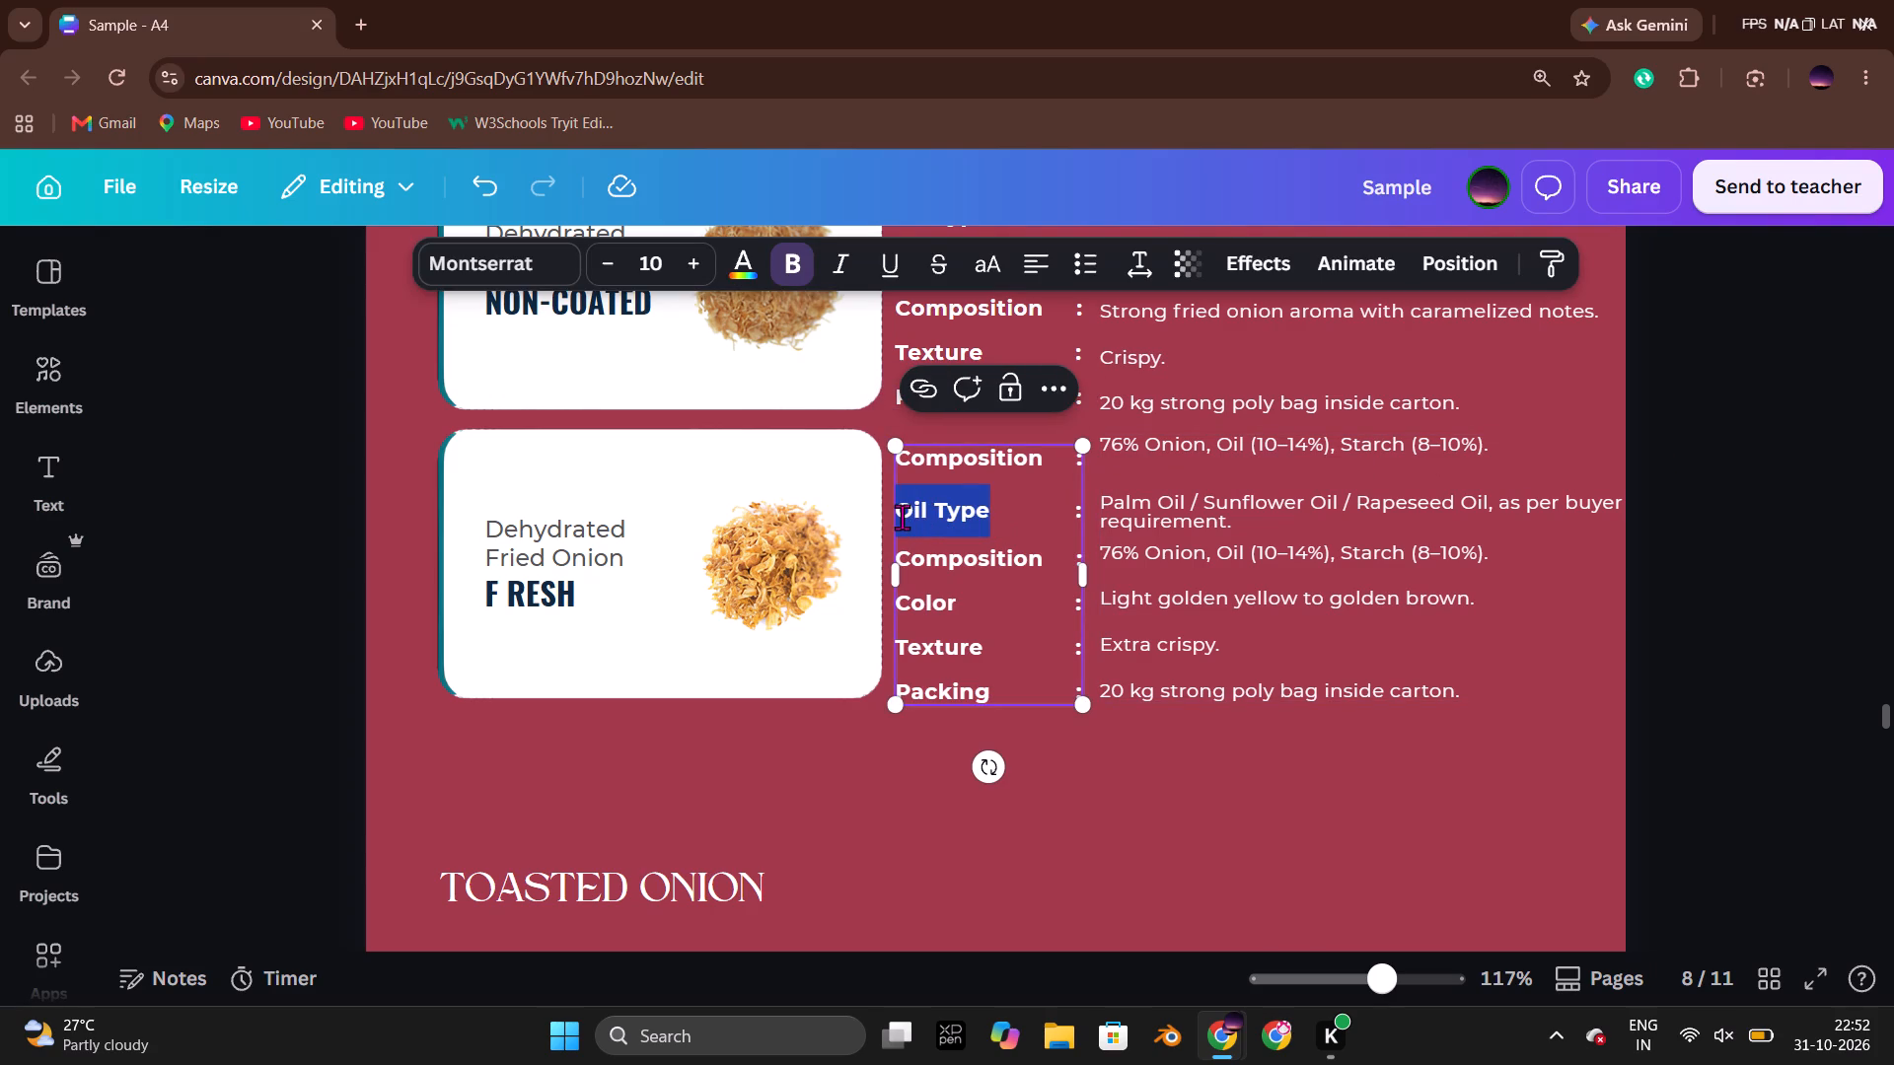
pyautogui.write('clo')
pyautogui.press('r')
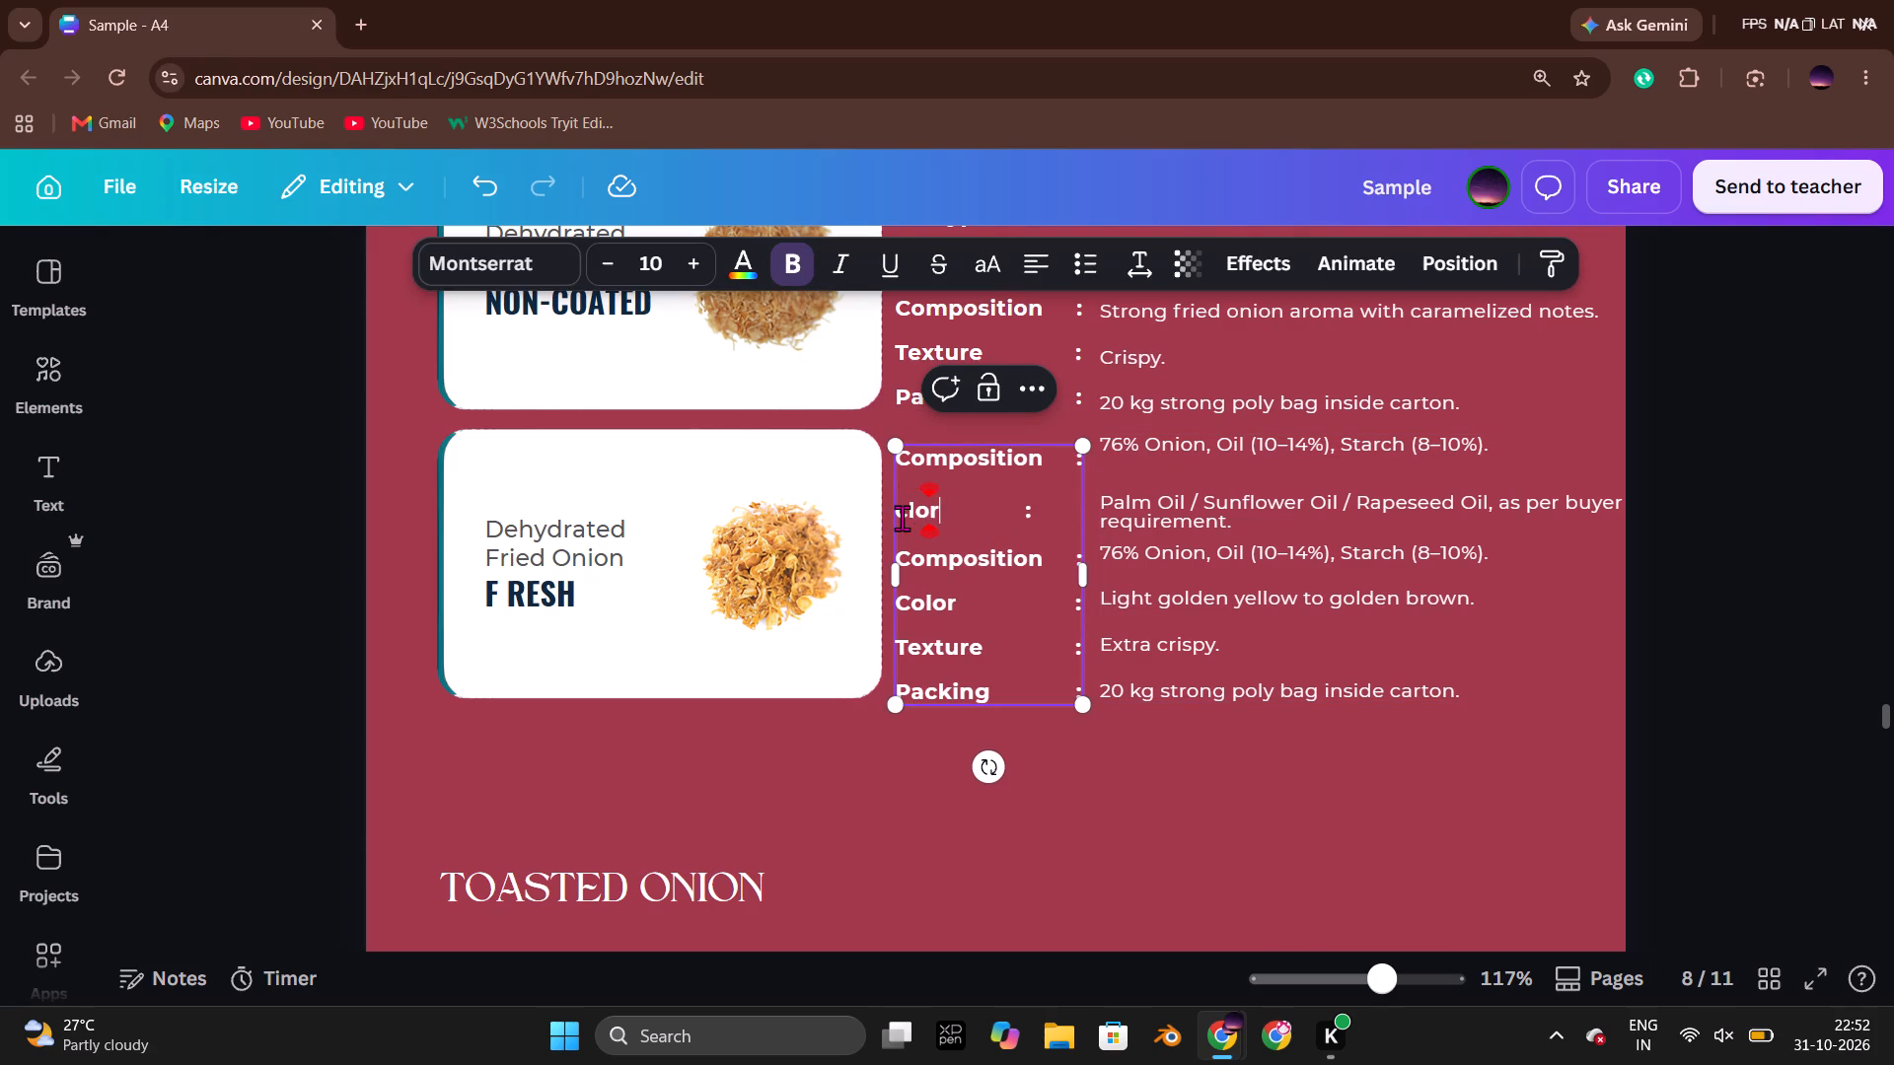
pyautogui.press('BackSpace')
pyautogui.press('BackSpace')
pyautogui.press('BackSpace')
pyautogui.press('BackSpace')
pyautogui.write('Color')
pyautogui.press('space')
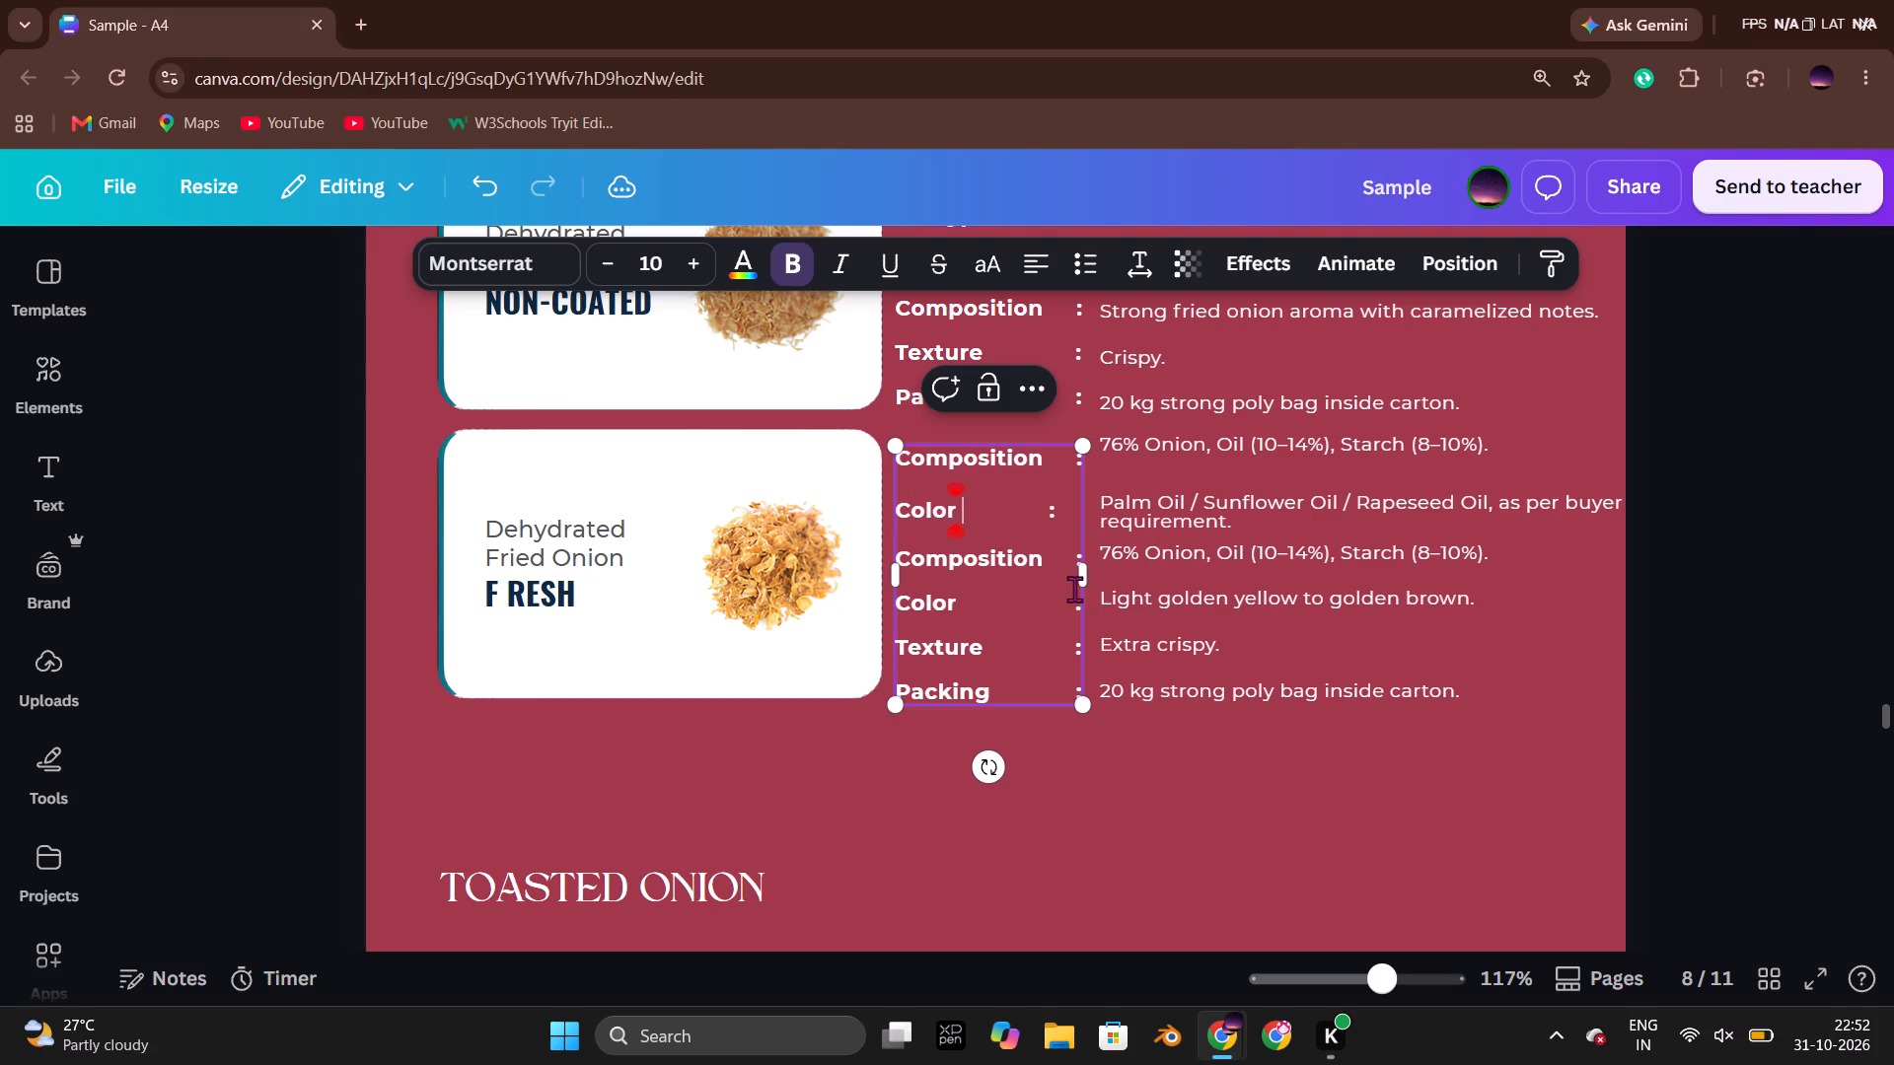
pyautogui.press('space')
pyautogui.press('space')
pyautogui.press('space')
pyautogui.press('space')
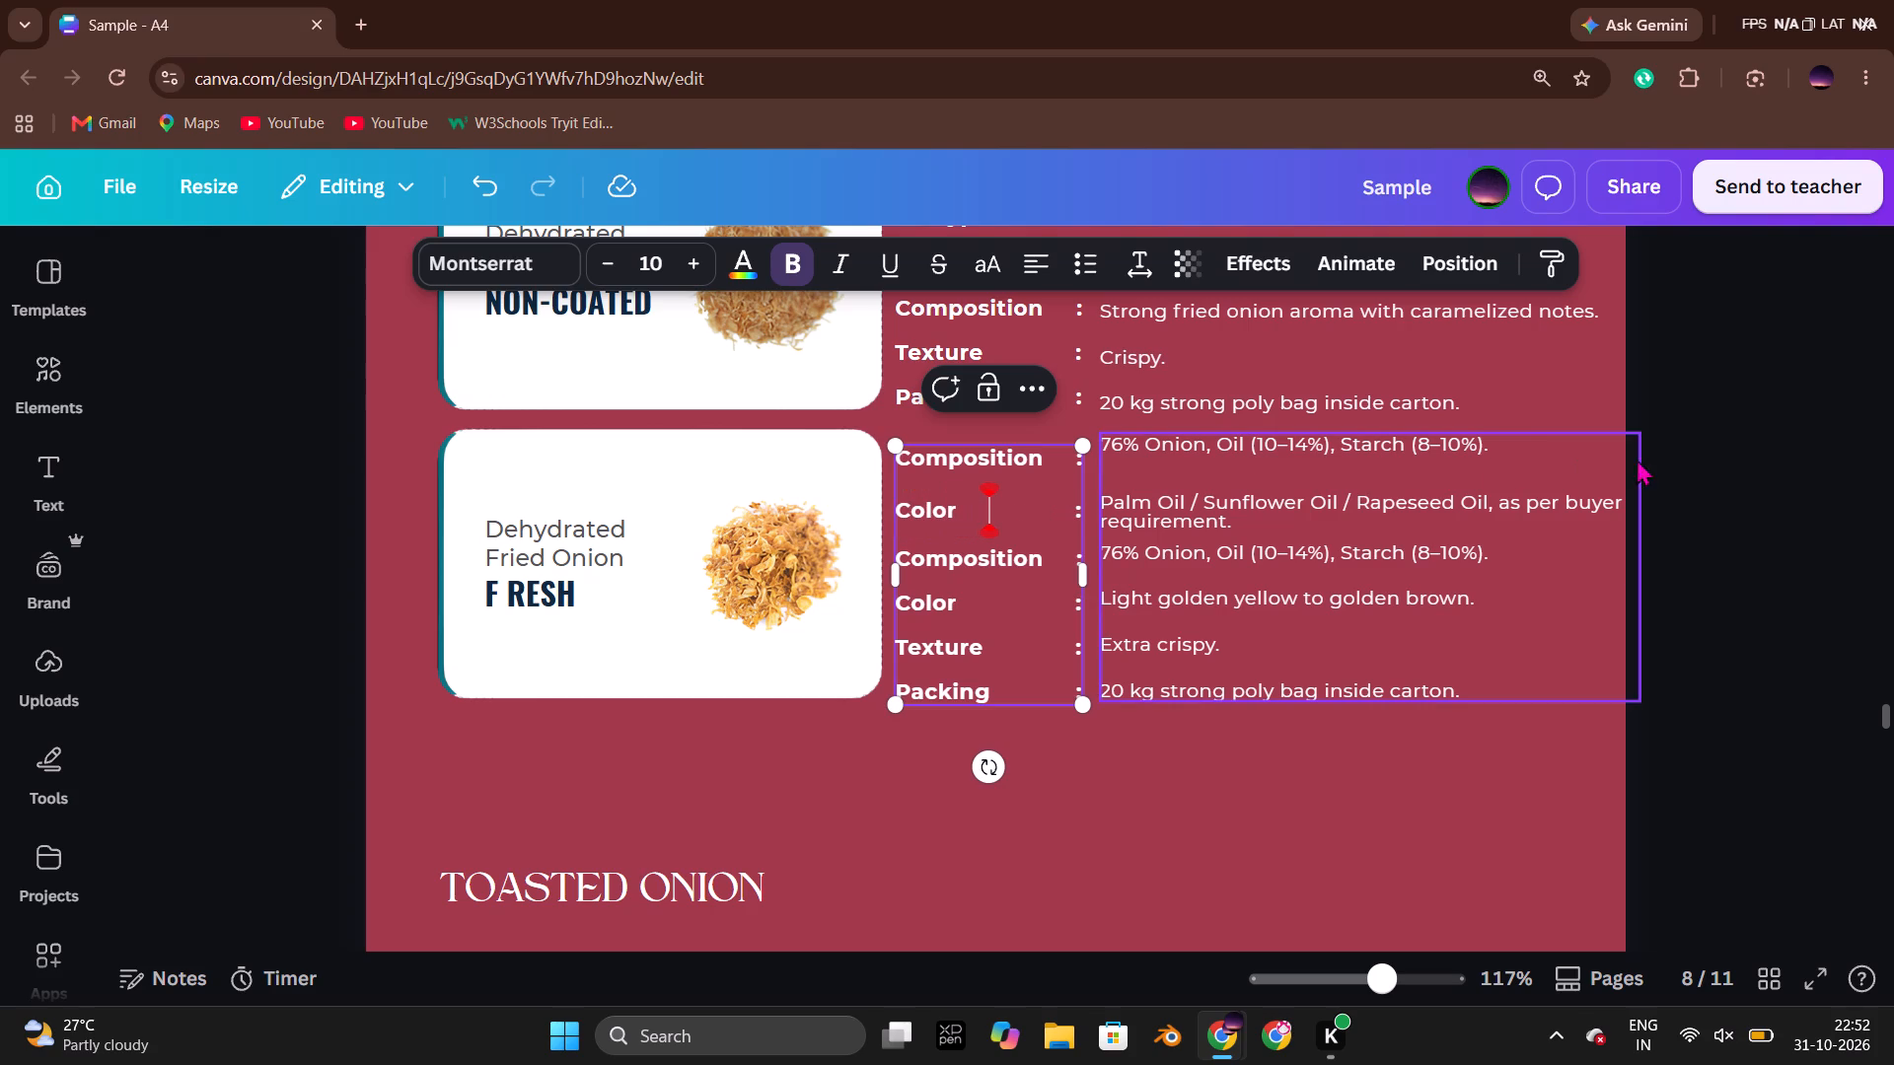
pyautogui.click(1732, 456)
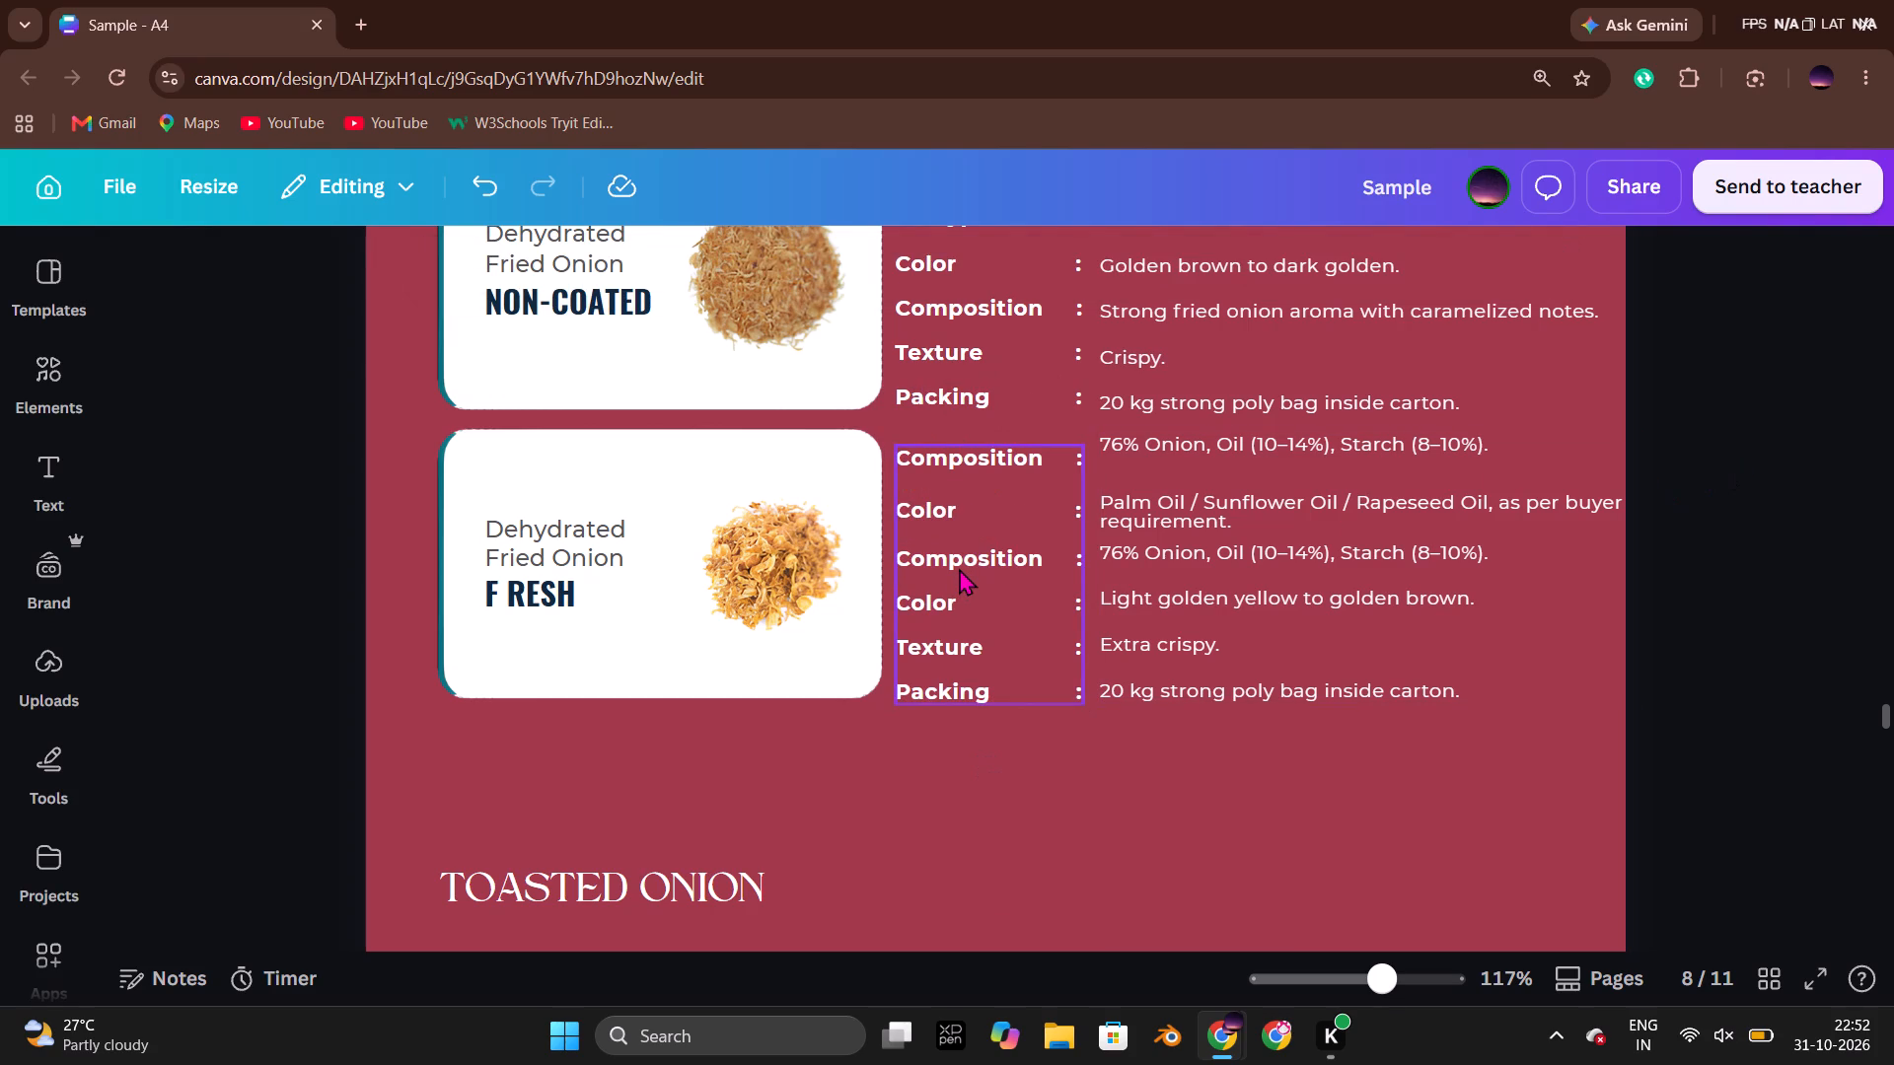
# Replace the Fresh row's third label, Composition, with "Aroma" and pad it with spaces so its colon lines up with the others.
pyautogui.doubleClick(979, 558)
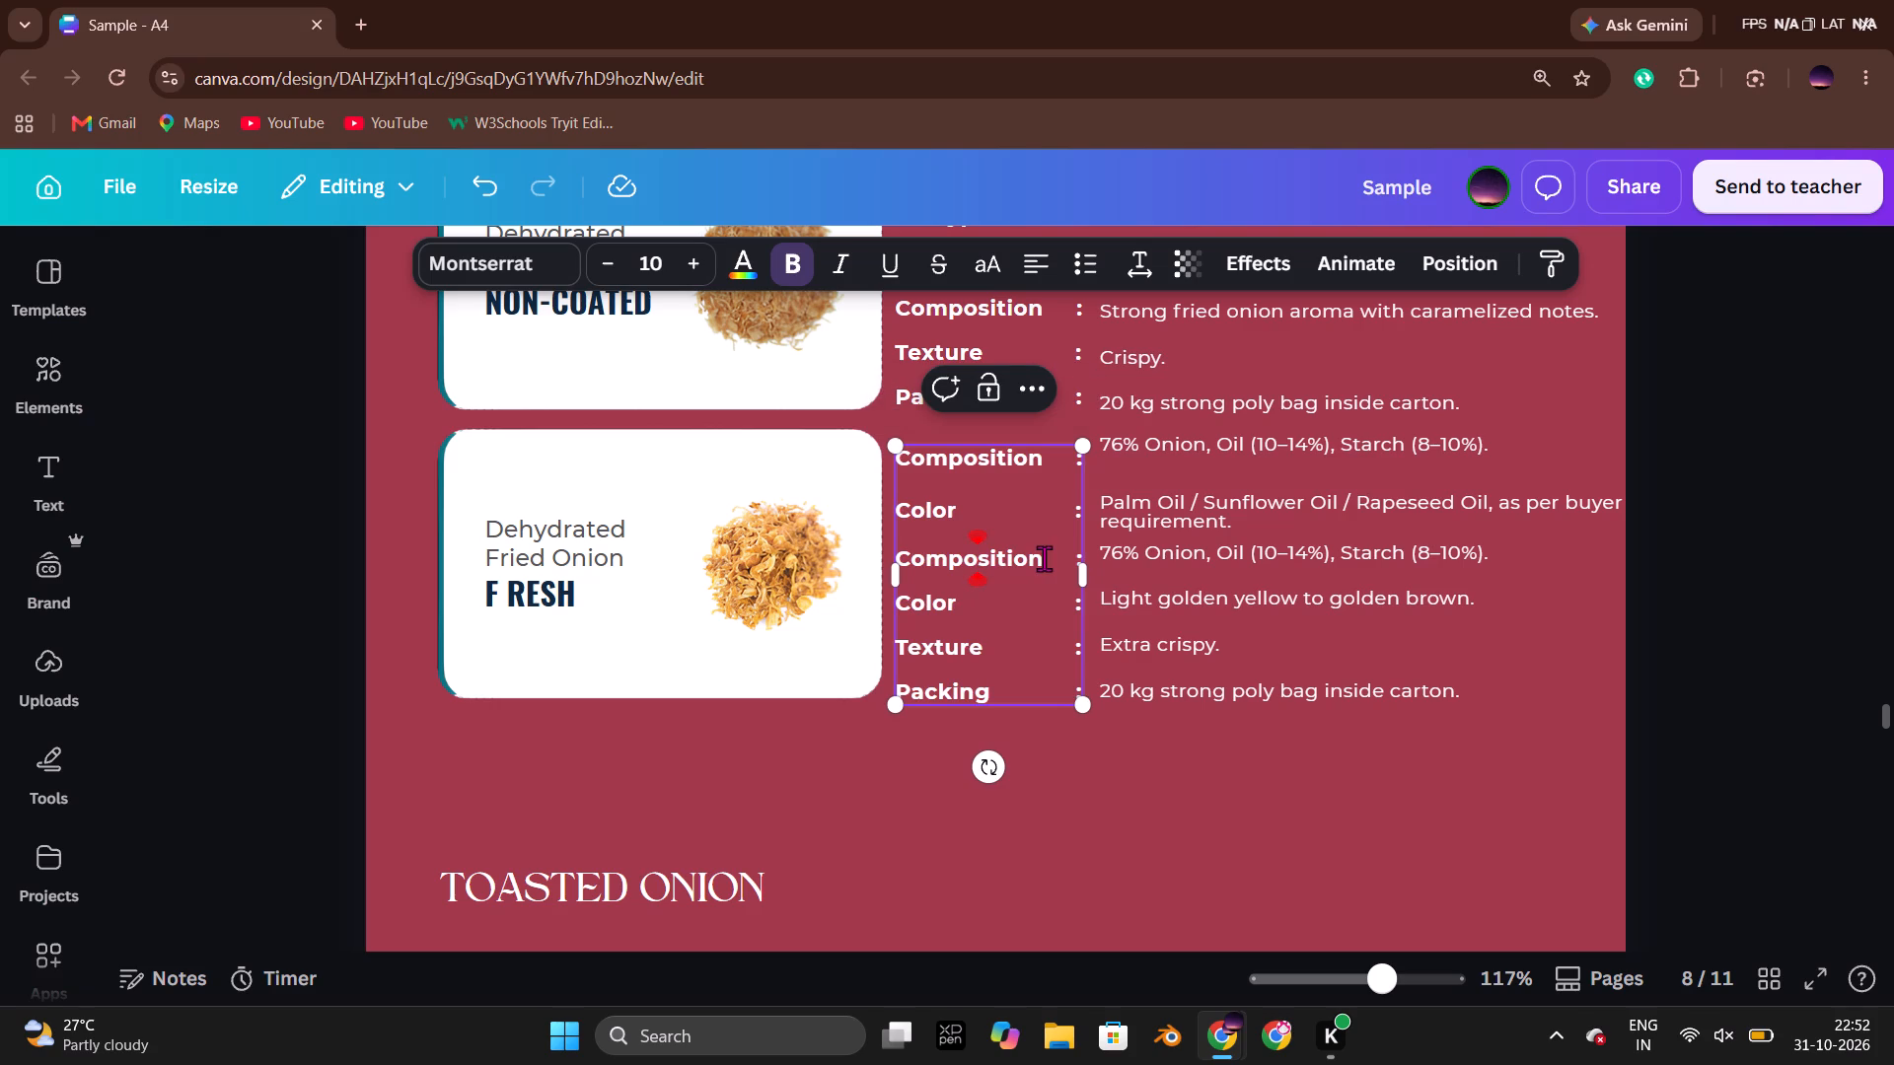
pyautogui.moveTo(1044, 558); pyautogui.dragTo(900, 561)
pyautogui.write('Aroma')
pyautogui.press('space')
pyautogui.press('space')
pyautogui.press('space')
pyautogui.press('space')
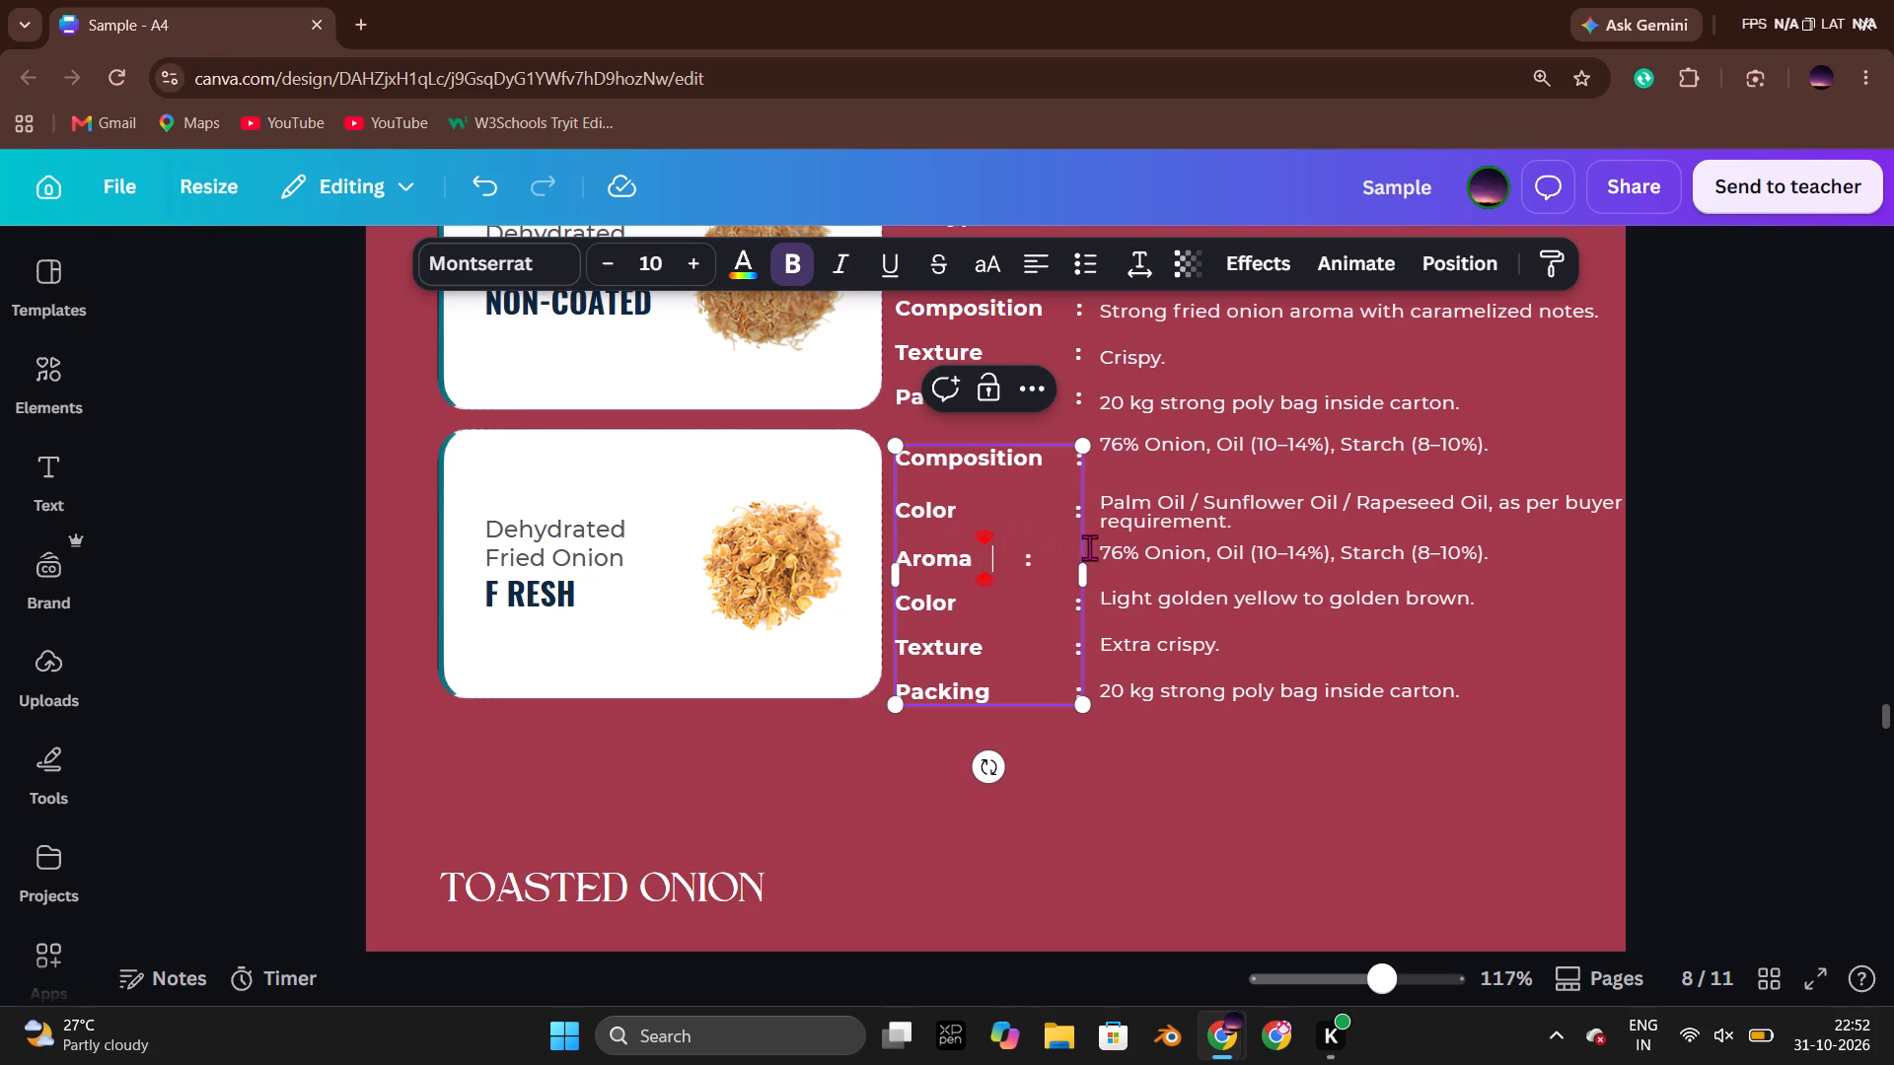
pyautogui.press('space')
pyautogui.press('space')
pyautogui.press('space')
pyautogui.press('space')
pyautogui.press('space')
pyautogui.press('space')
pyautogui.press('space')
pyautogui.press('space')
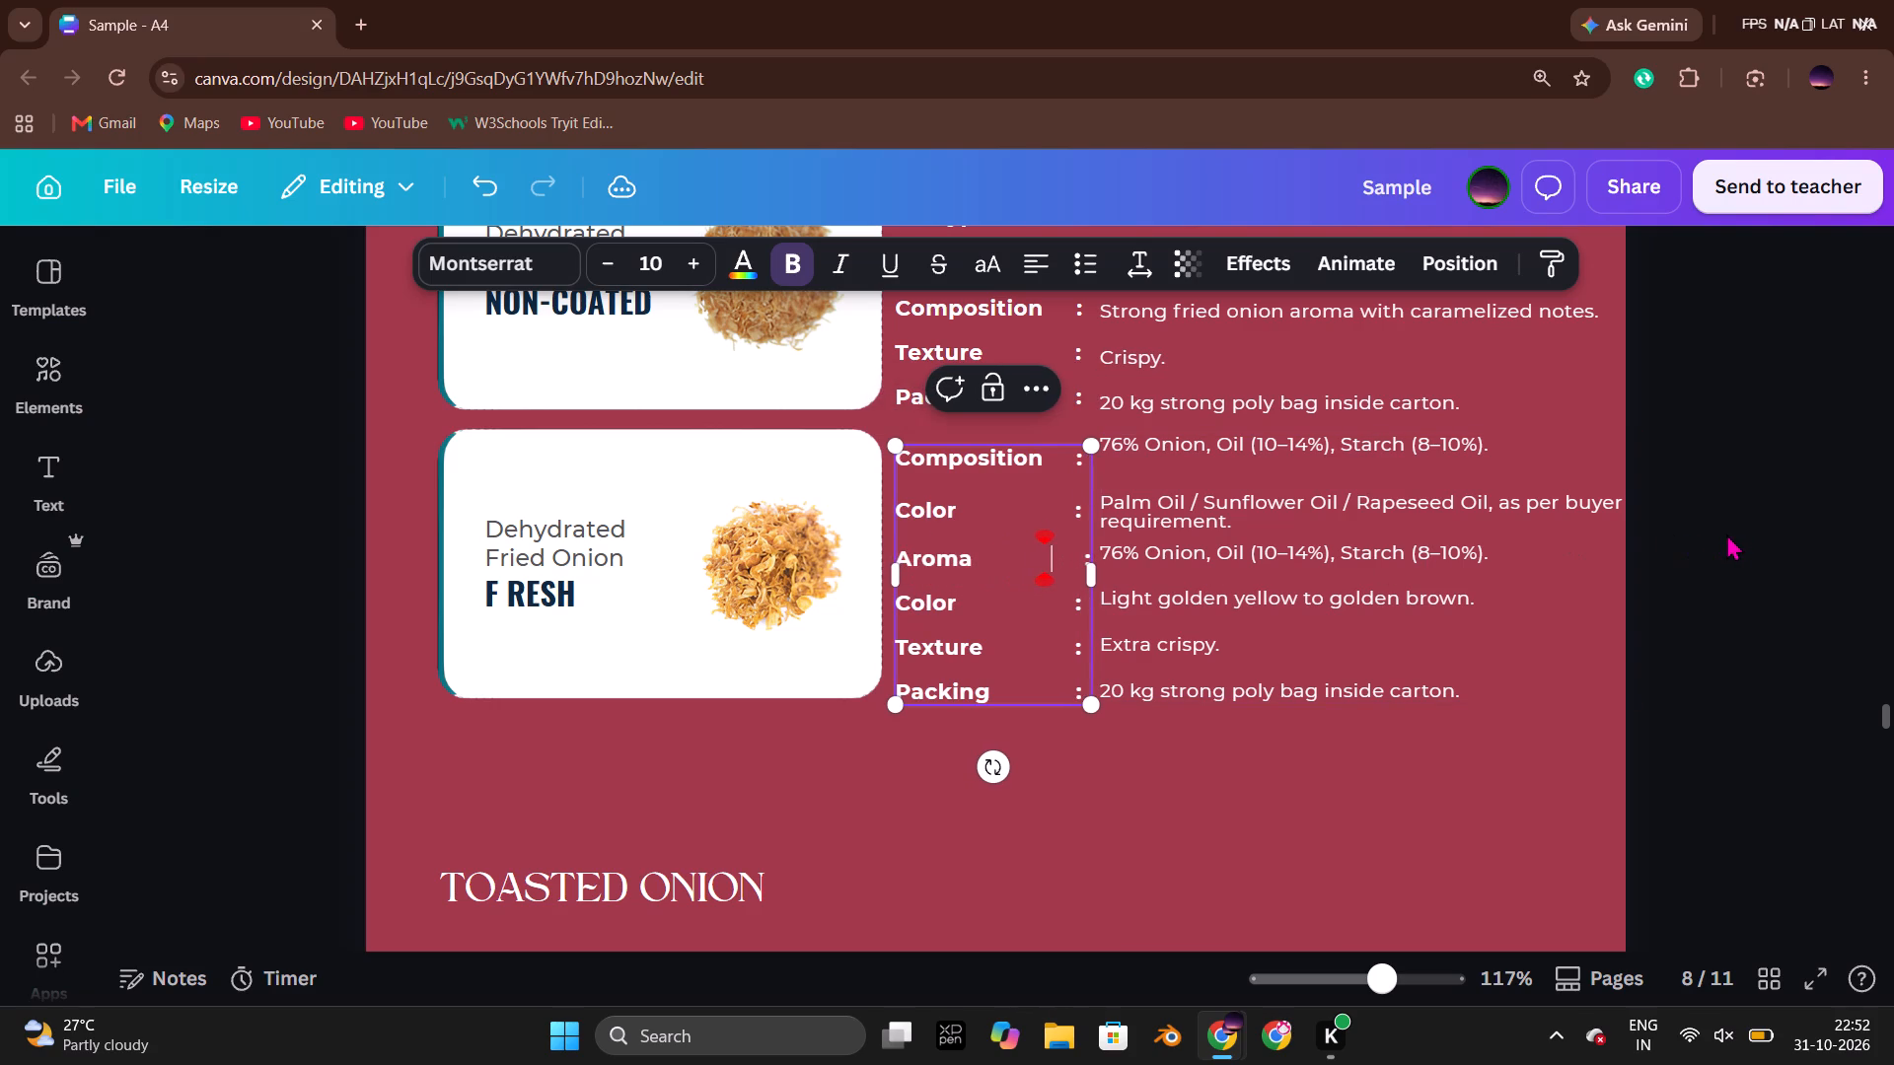
pyautogui.press('BackSpace')
pyautogui.click(1726, 533)
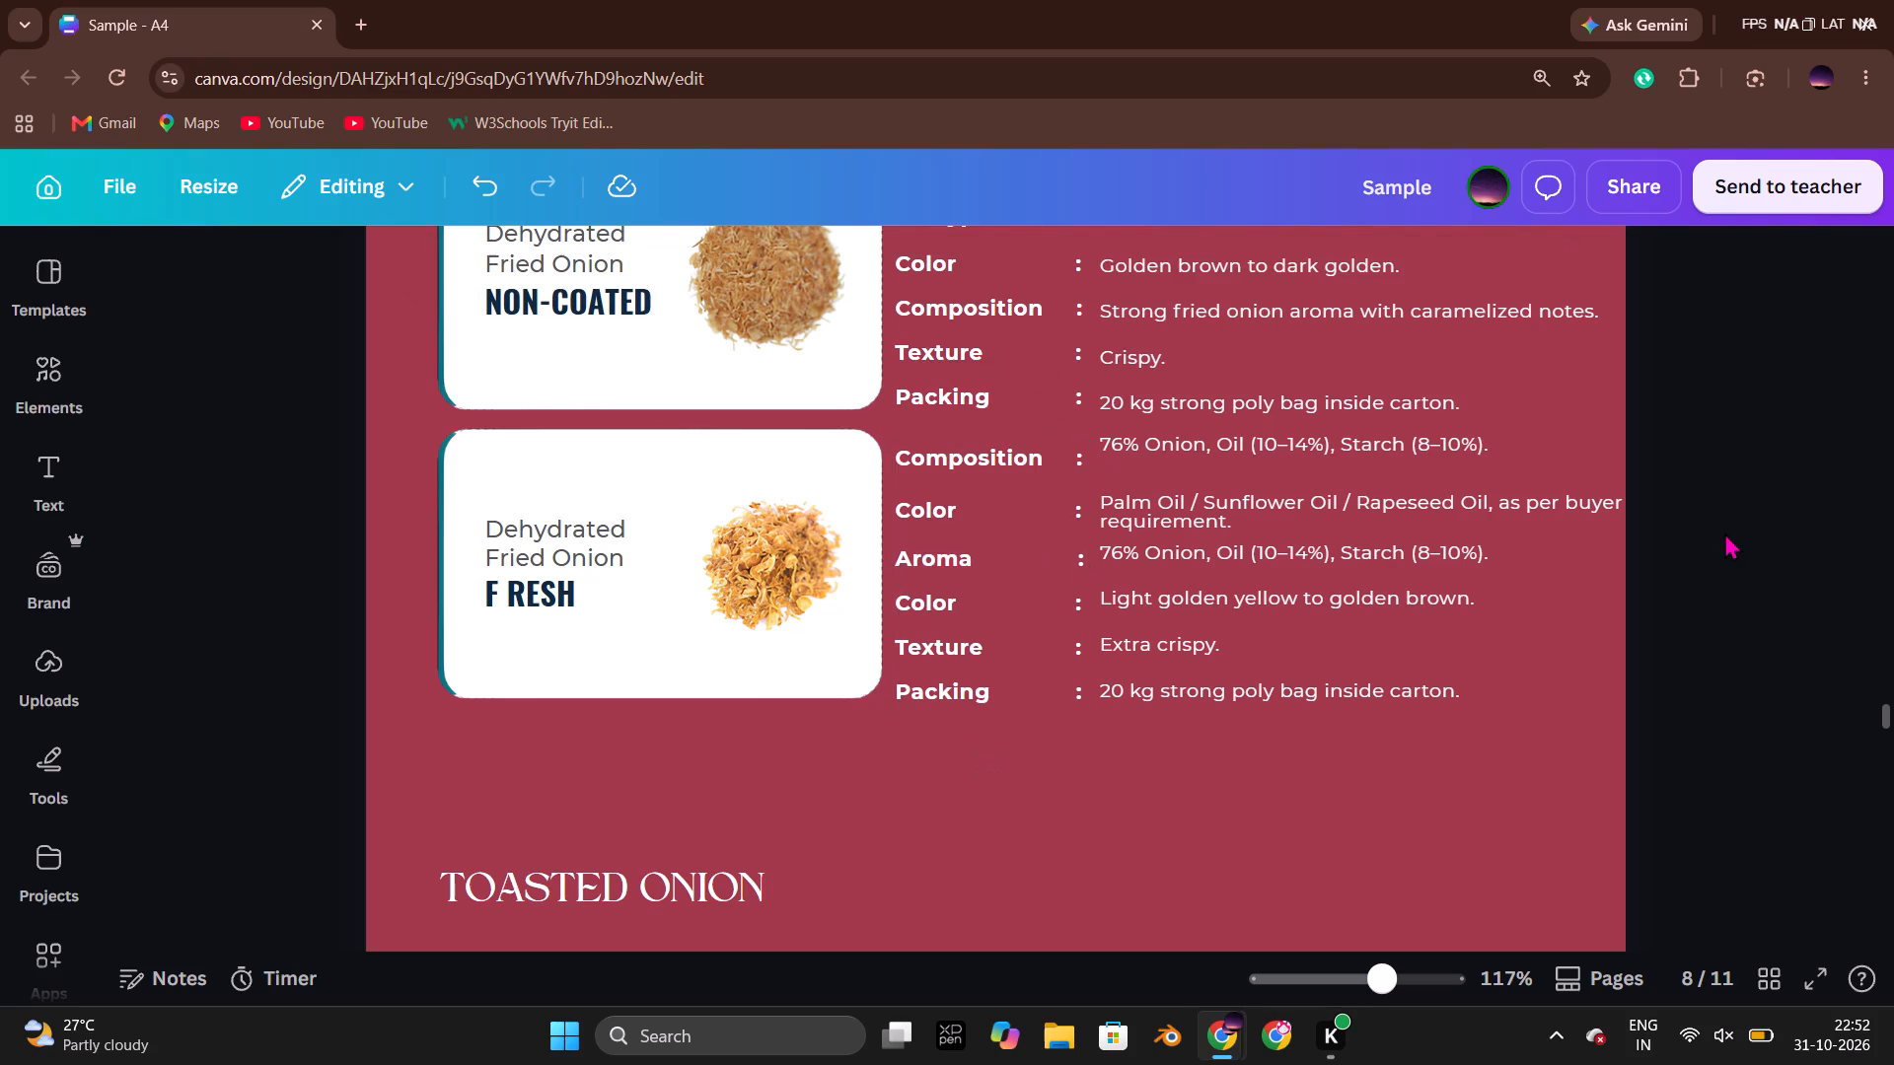
pyautogui.click(1072, 556)
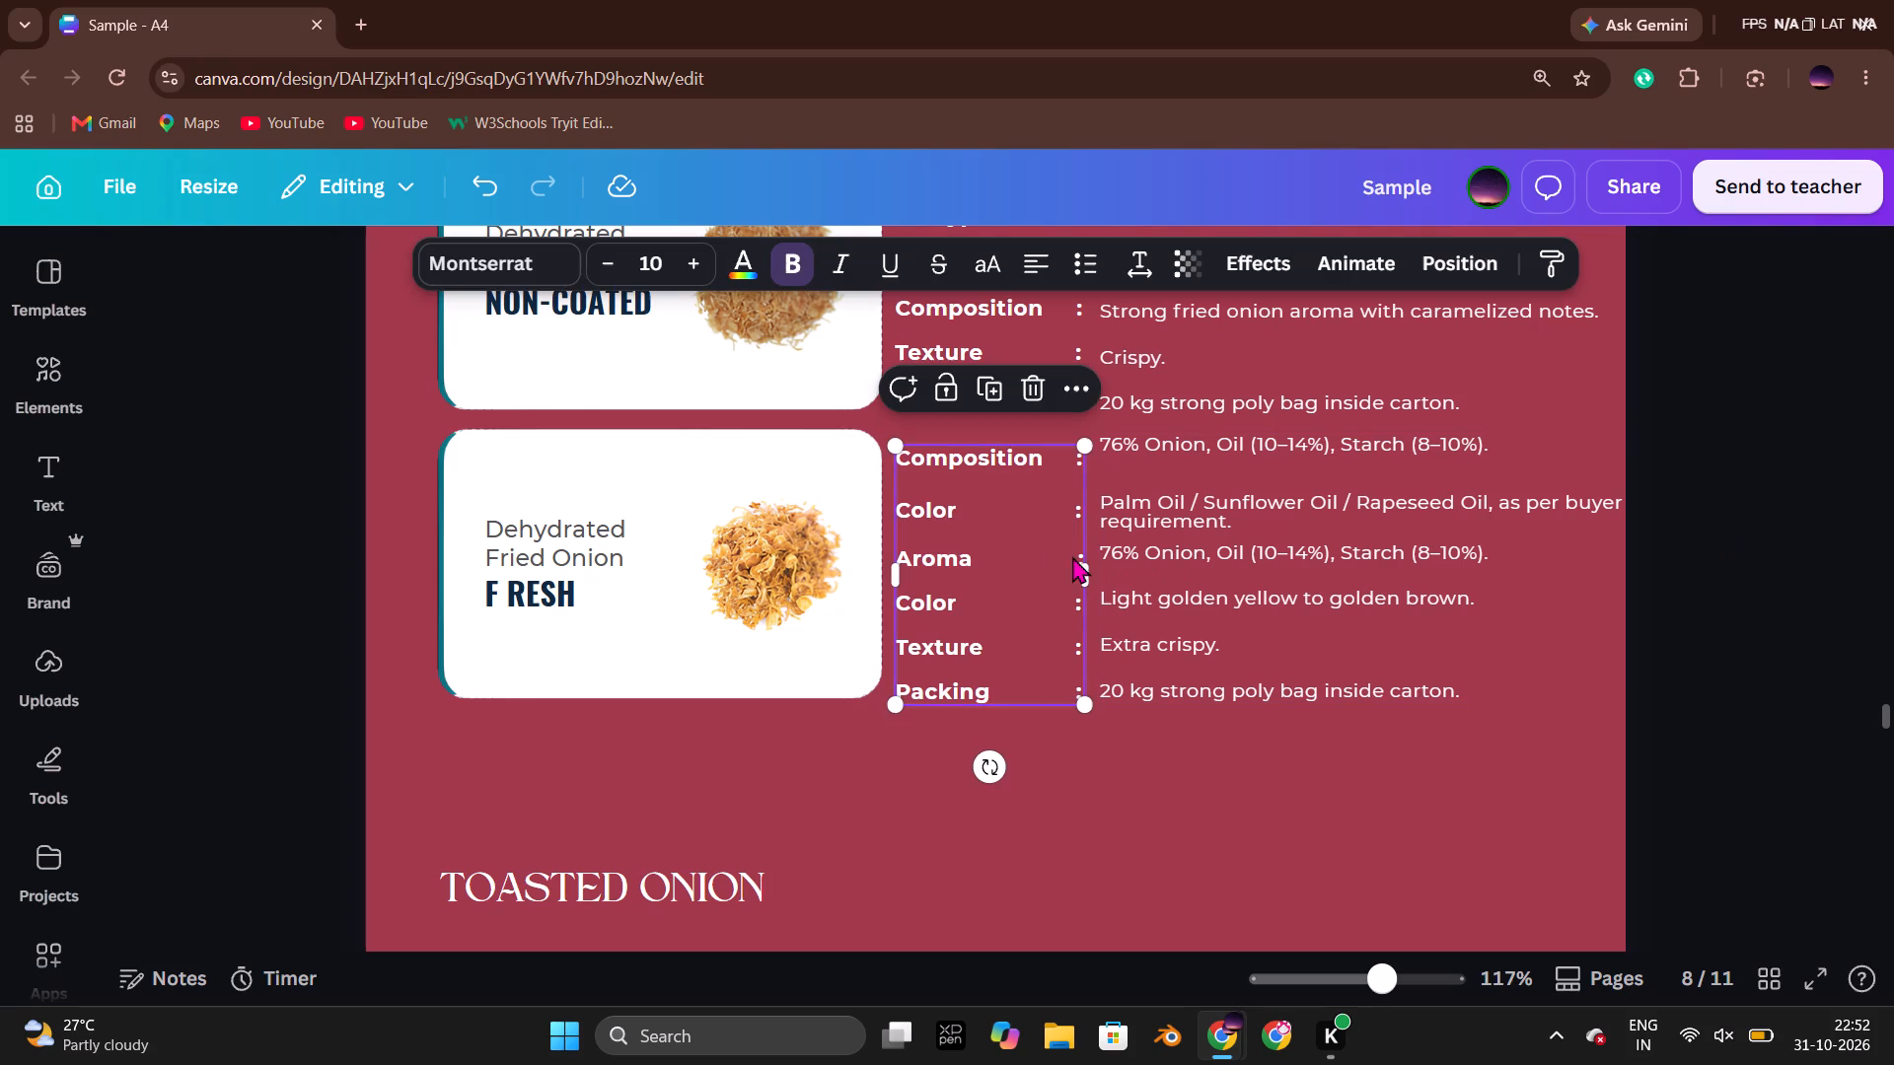
pyautogui.click(1790, 535)
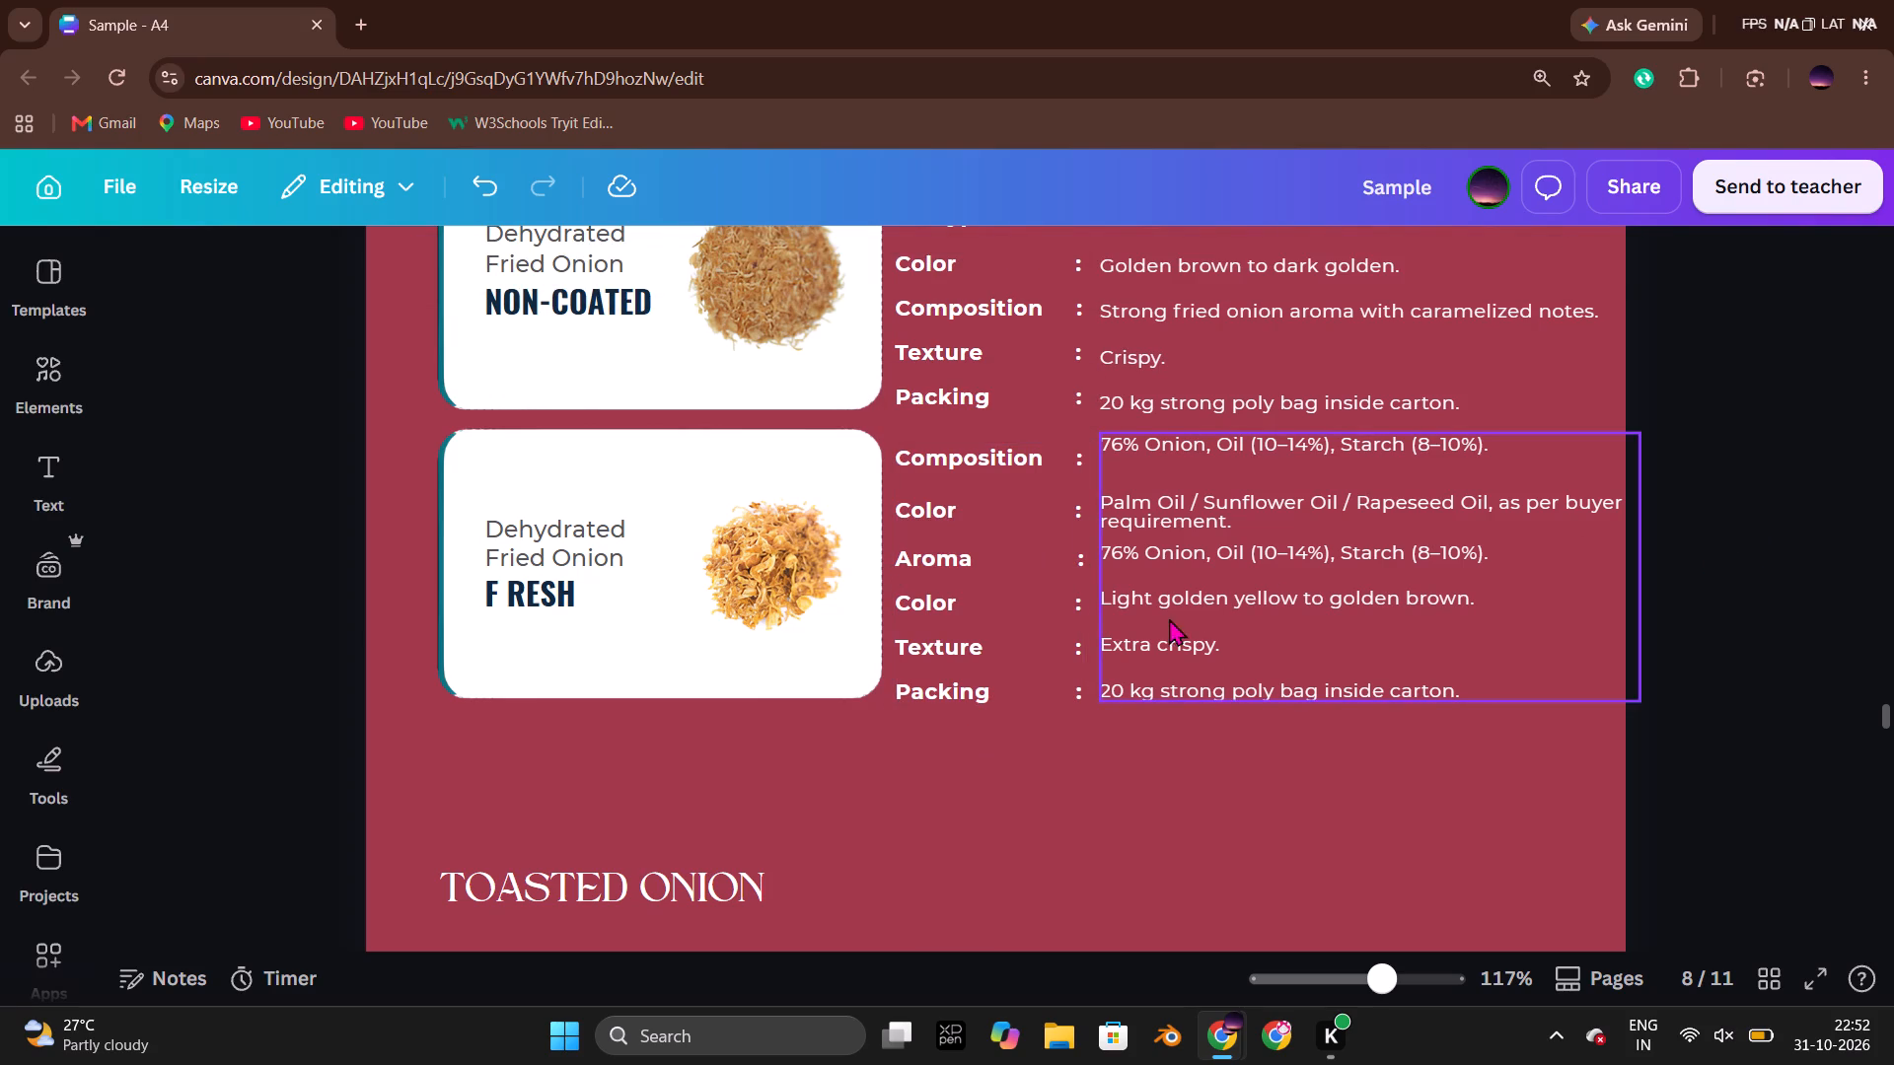
# Delete the second Color label line, below Aroma, from the Fresh row's labels.
pyautogui.doubleClick(979, 603)
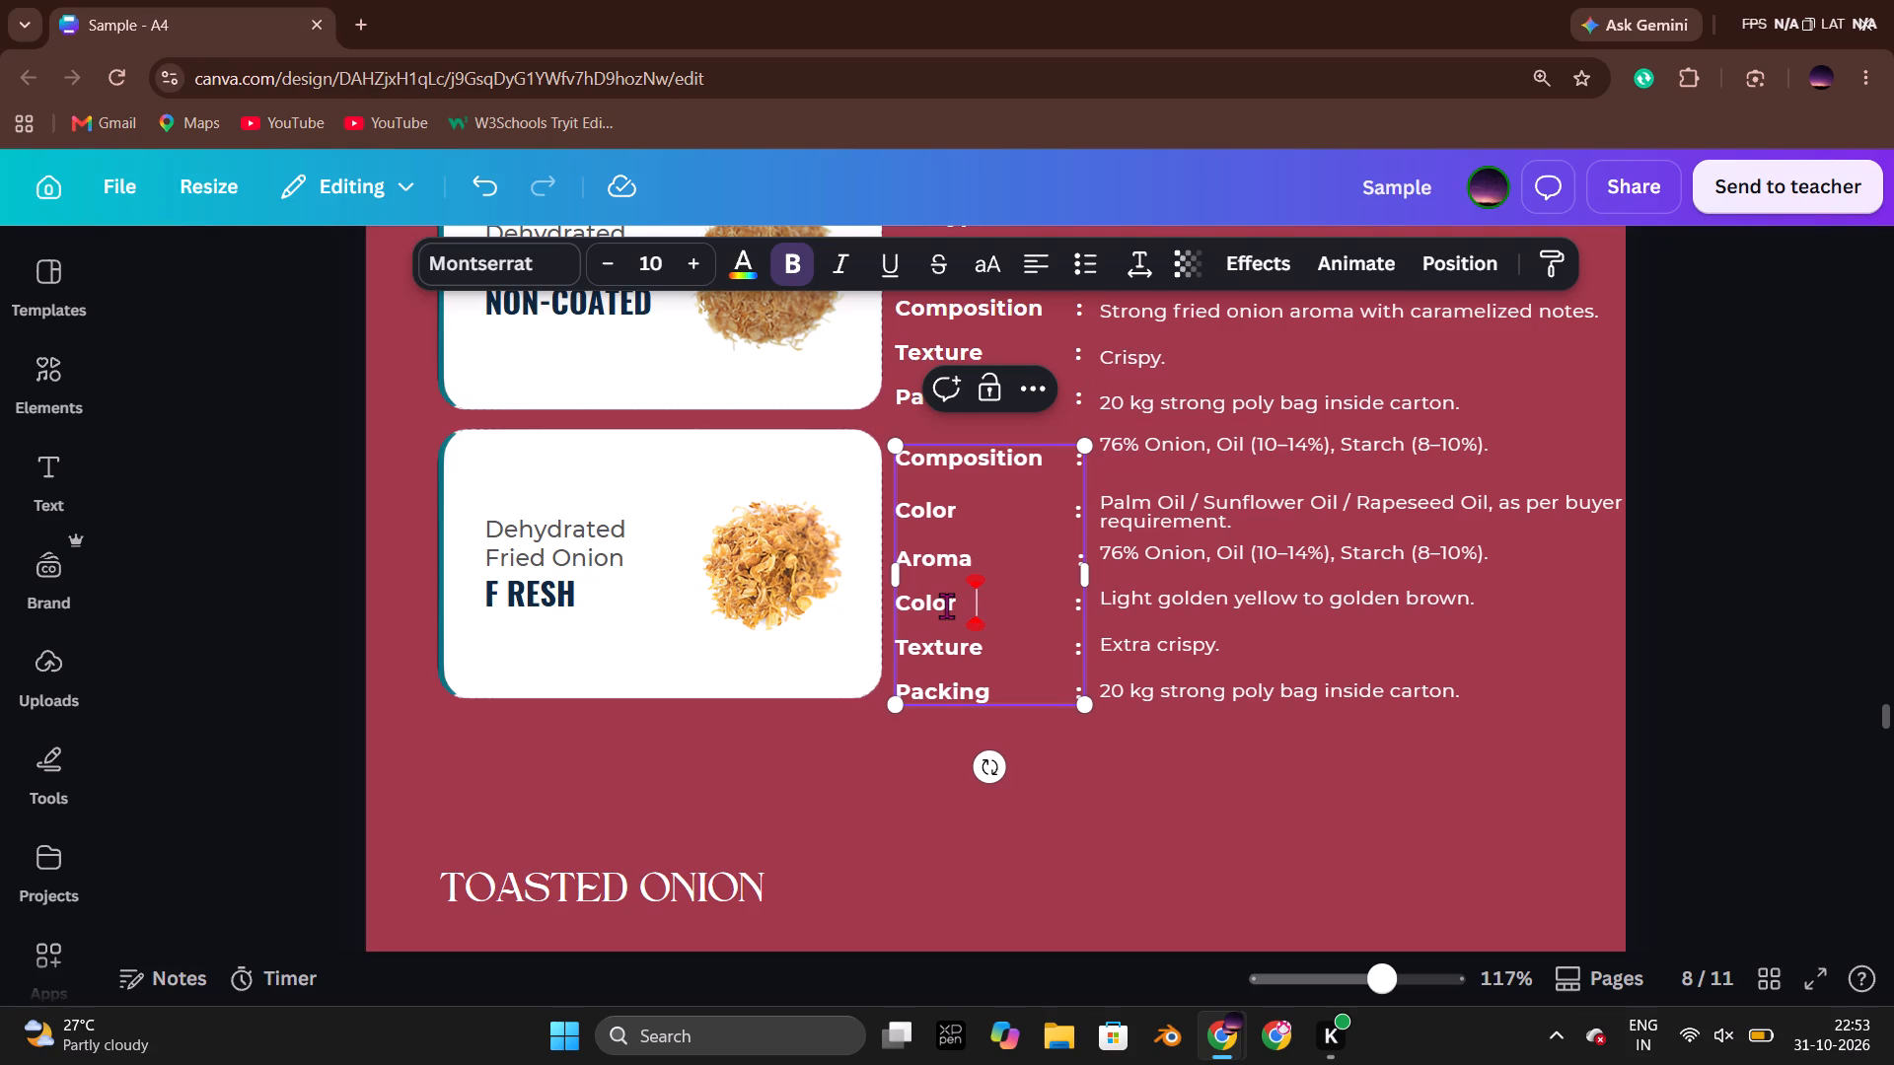
pyautogui.moveTo(1083, 607); pyautogui.dragTo(1057, 606)
pyautogui.moveTo(1057, 606); pyautogui.dragTo(896, 610)
pyautogui.press('BackSpace')
pyautogui.press('BackSpace')
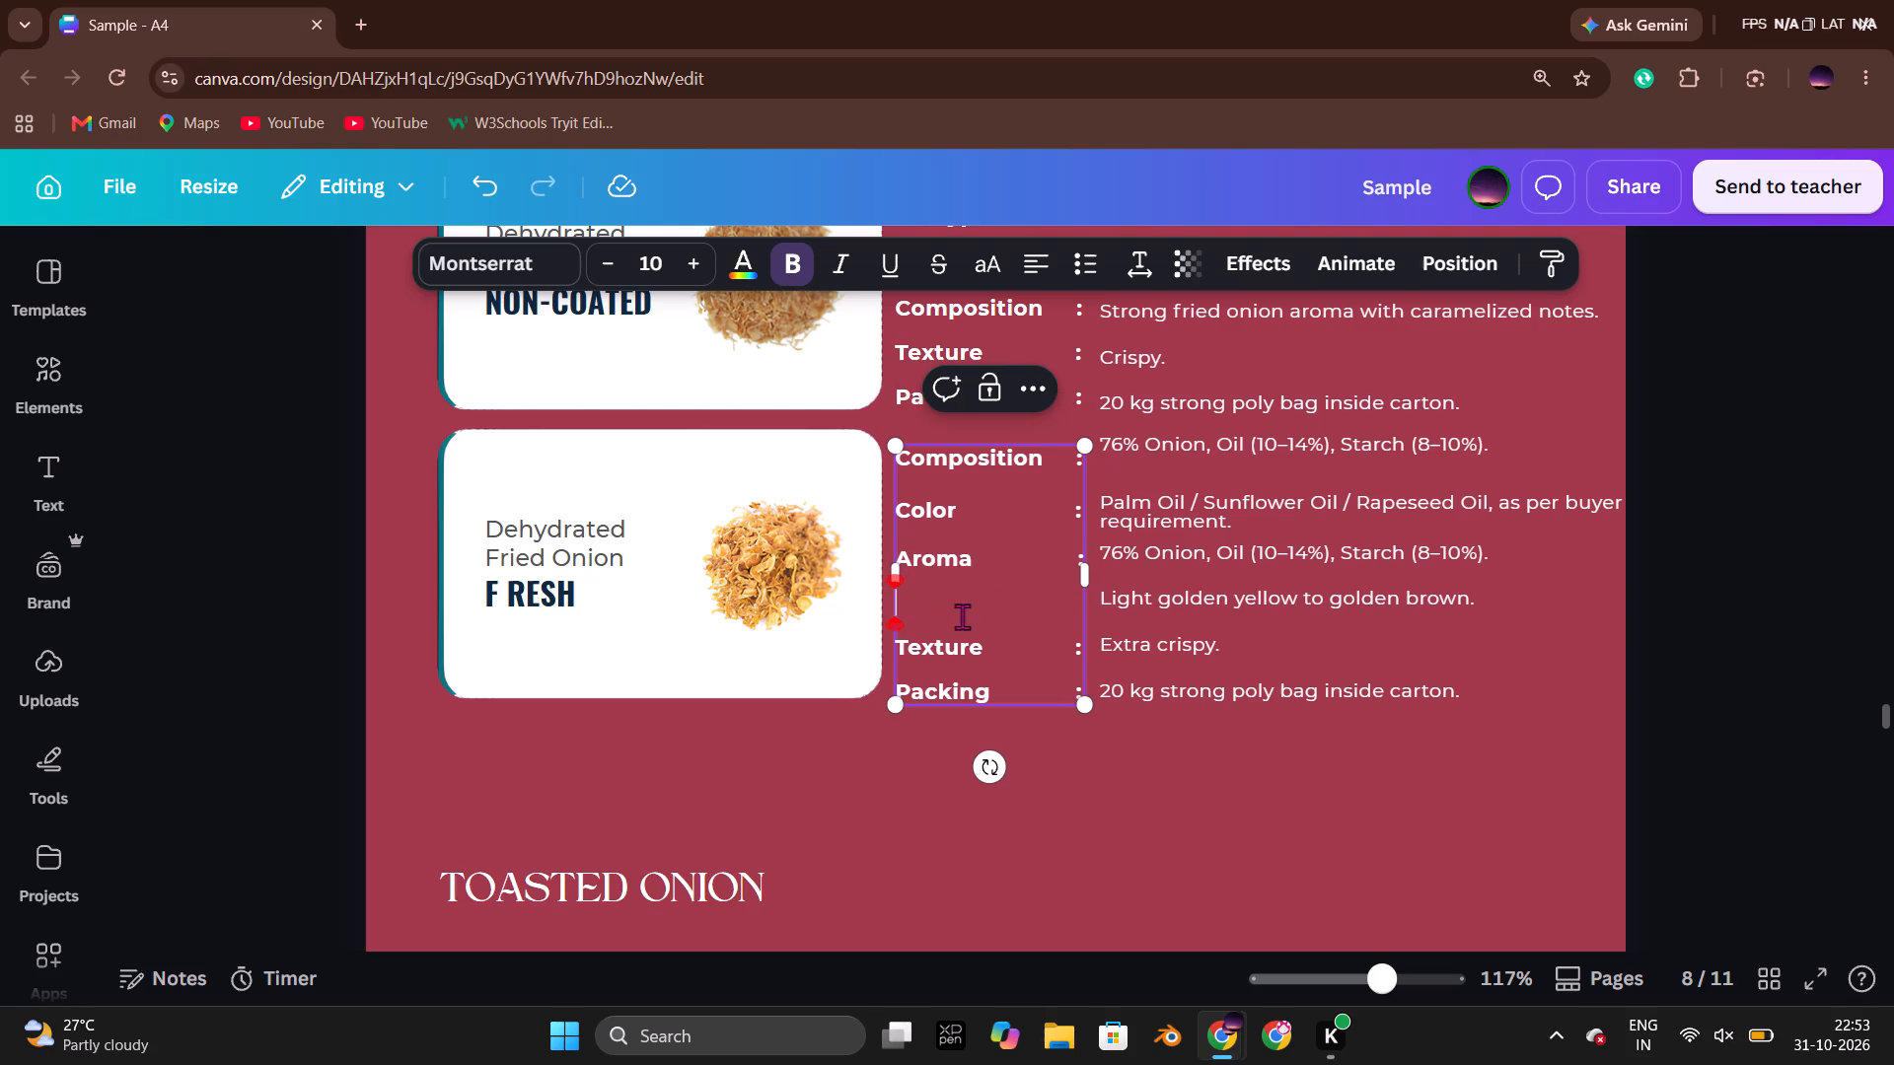
pyautogui.click(1715, 581)
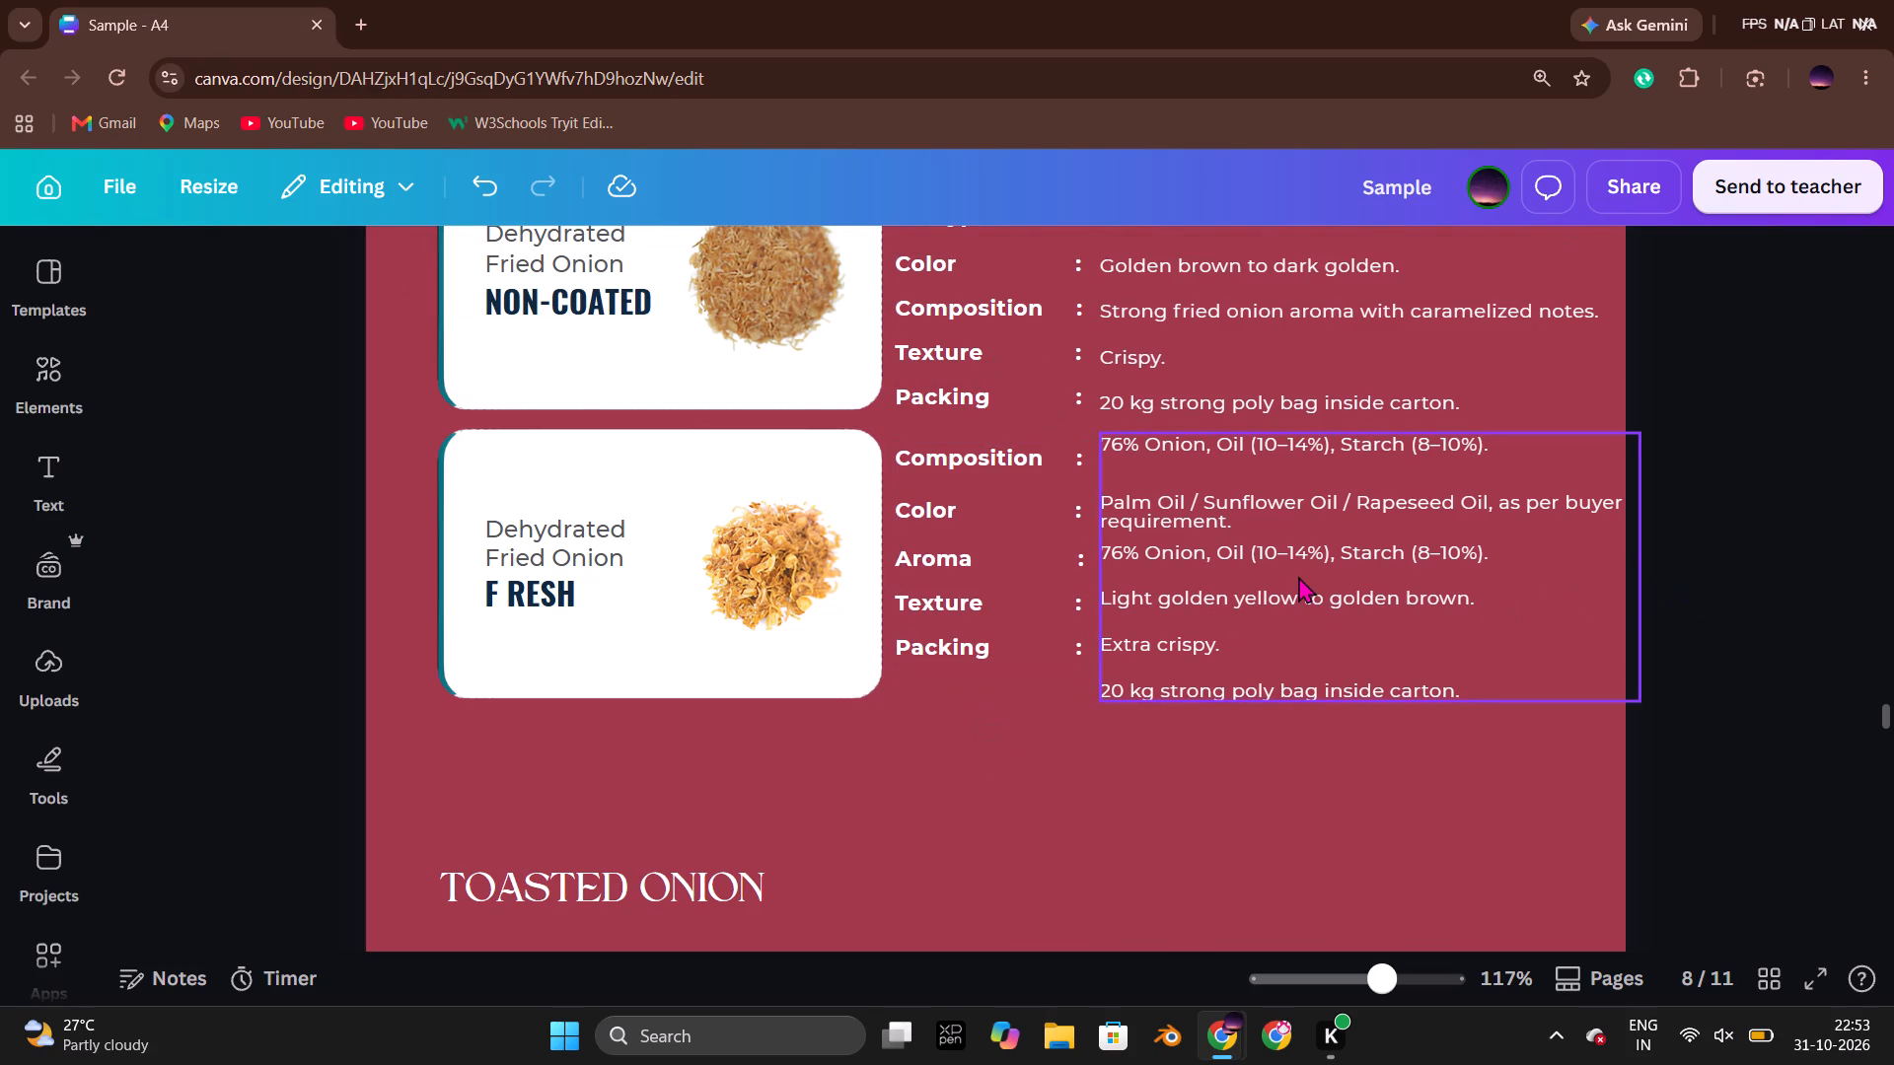
# Move the Fresh row's value text block down slightly so its first line is level with the Composition label.
pyautogui.moveTo(1298, 576); pyautogui.dragTo(1293, 587)
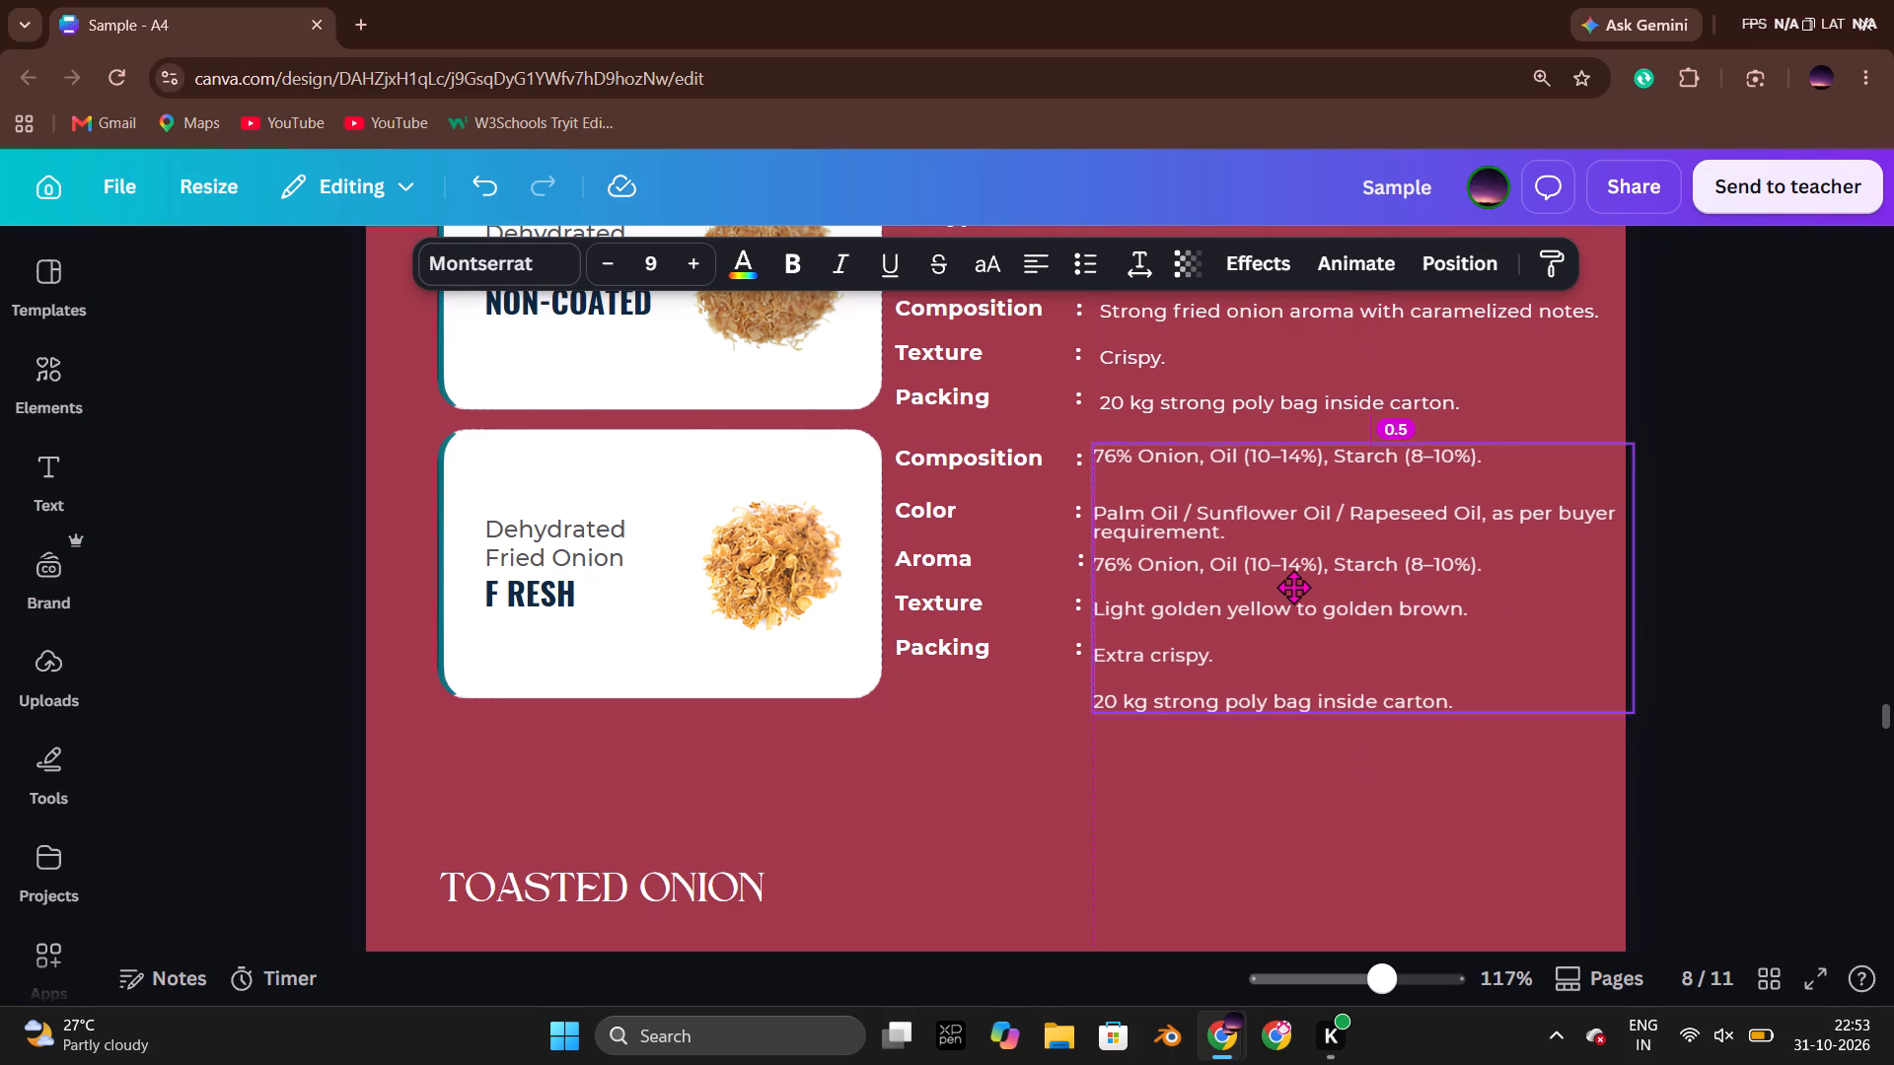
pyautogui.moveTo(1293, 587); pyautogui.dragTo(1296, 591)
pyautogui.click(1183, 550)
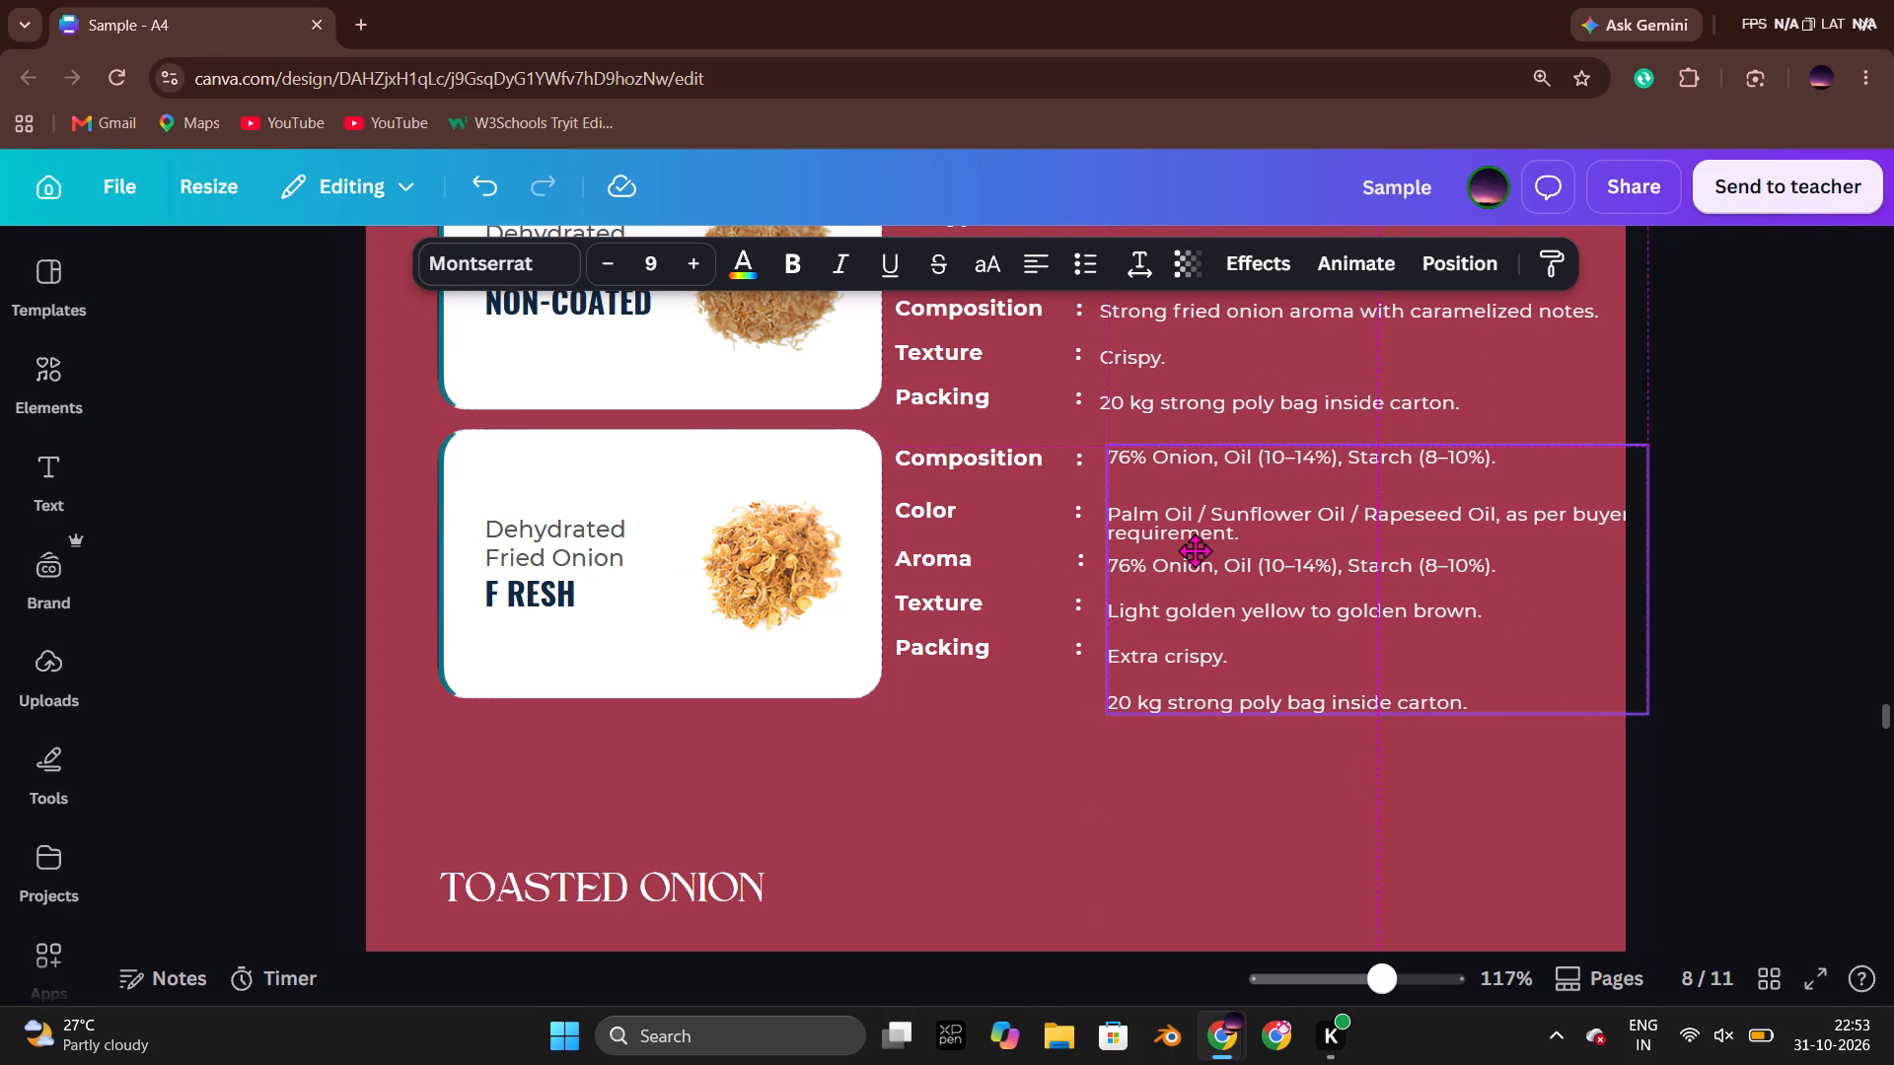
pyautogui.click(1699, 520)
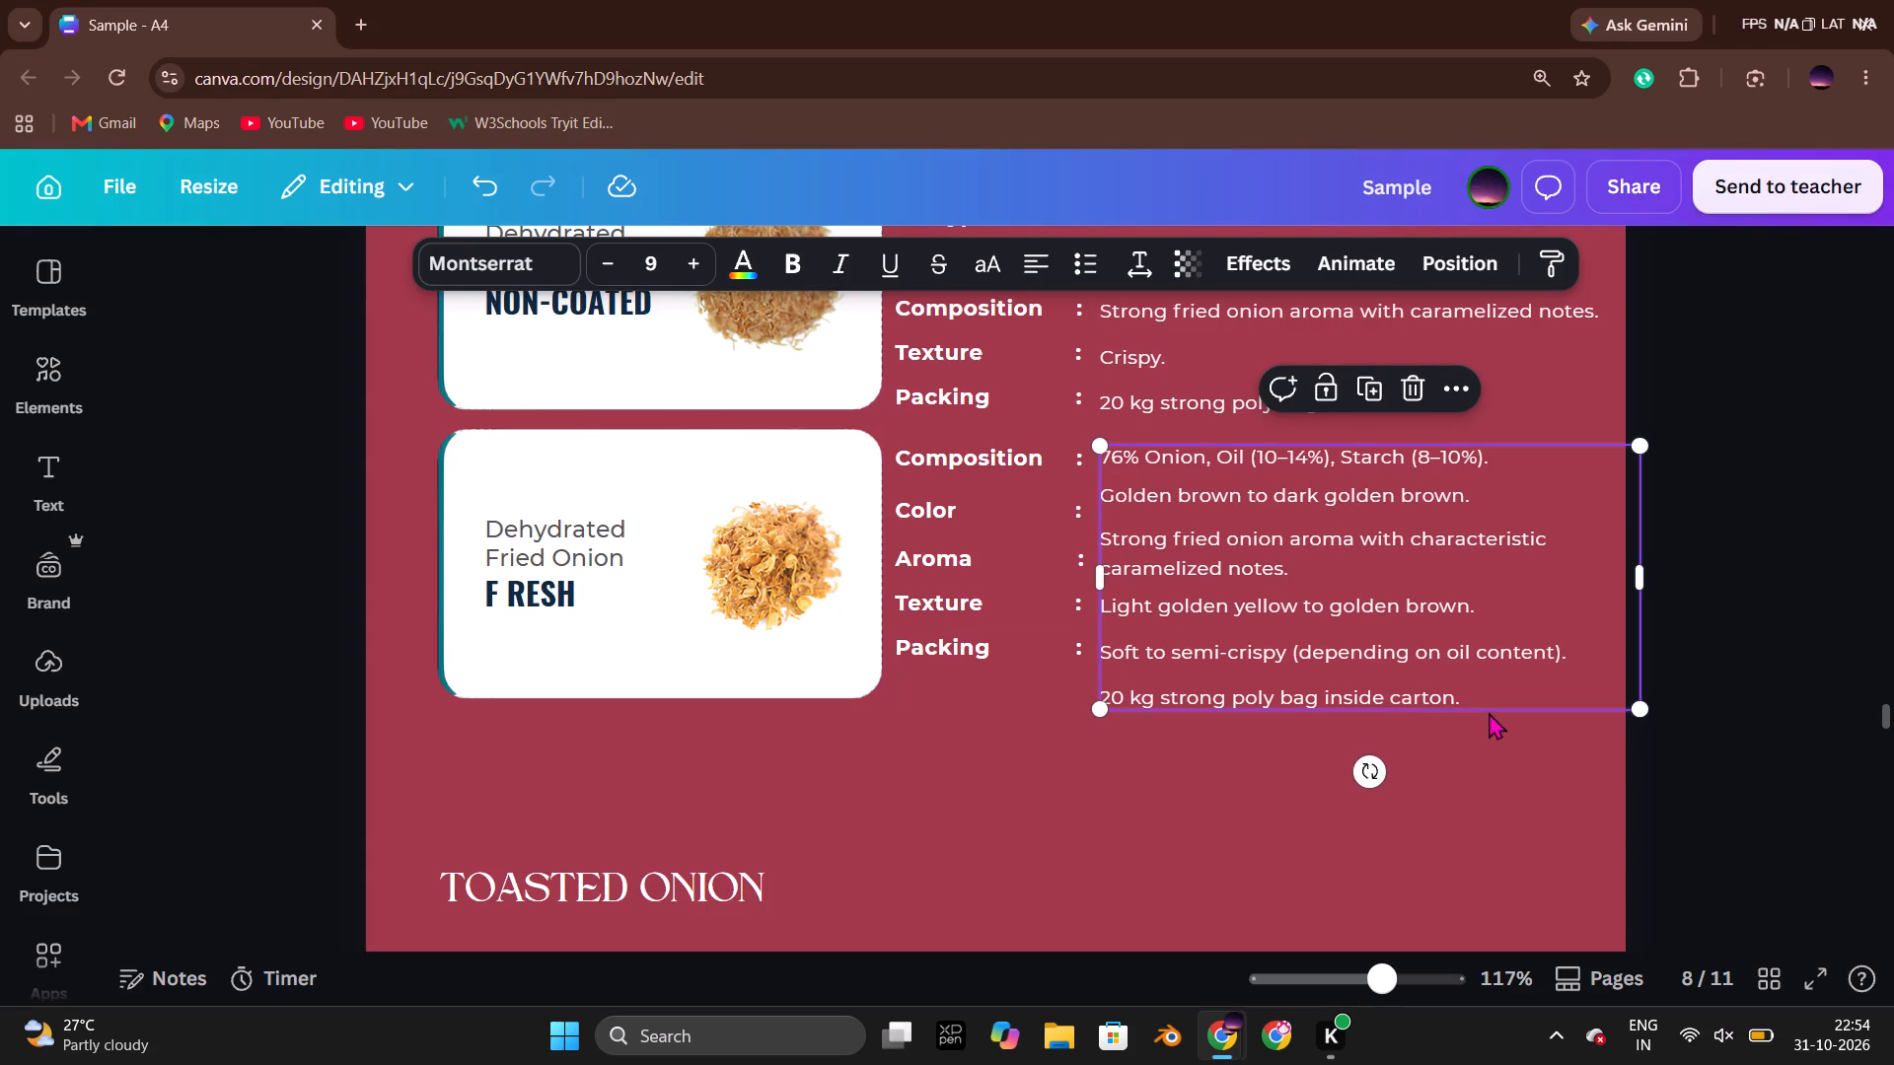
pyautogui.click(1453, 690)
pyautogui.moveTo(1480, 699); pyautogui.dragTo(1117, 696)
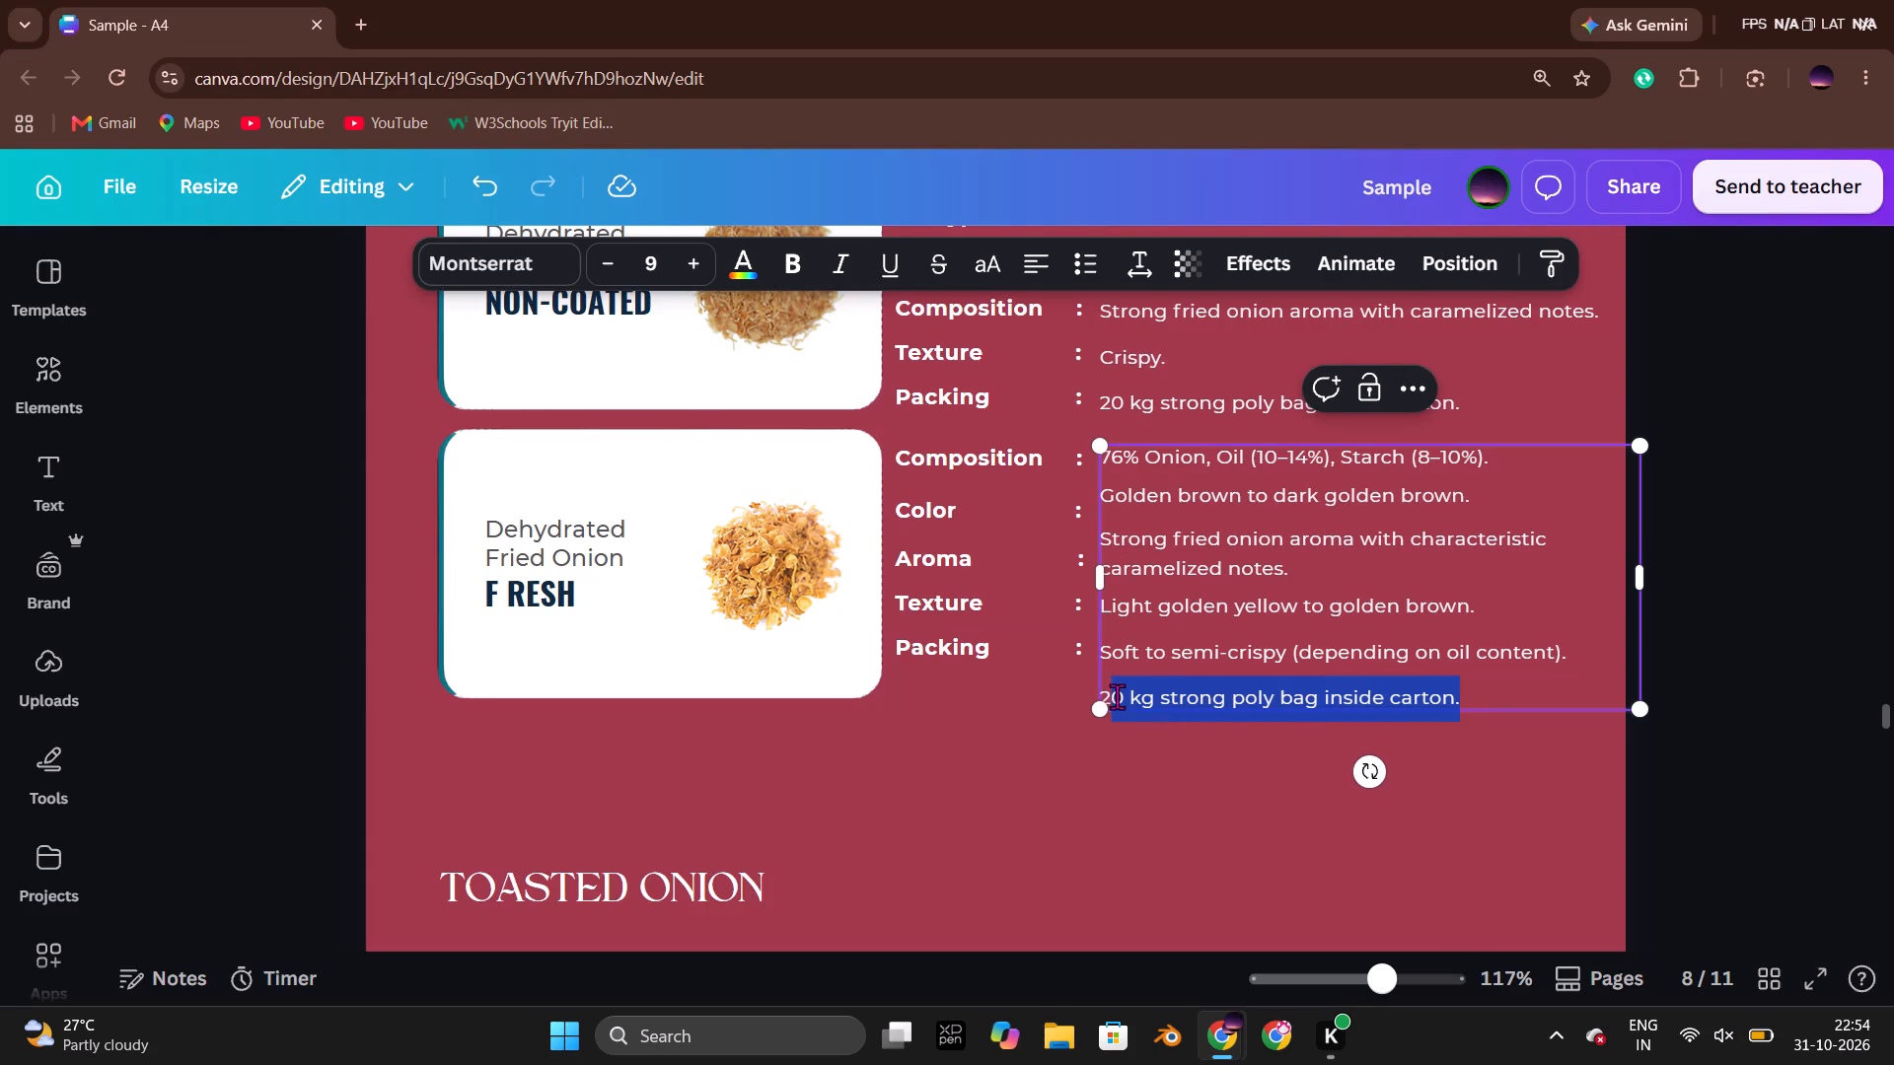
pyautogui.moveTo(1117, 696); pyautogui.dragTo(1103, 696)
pyautogui.hotkey('ctrl', 'v')
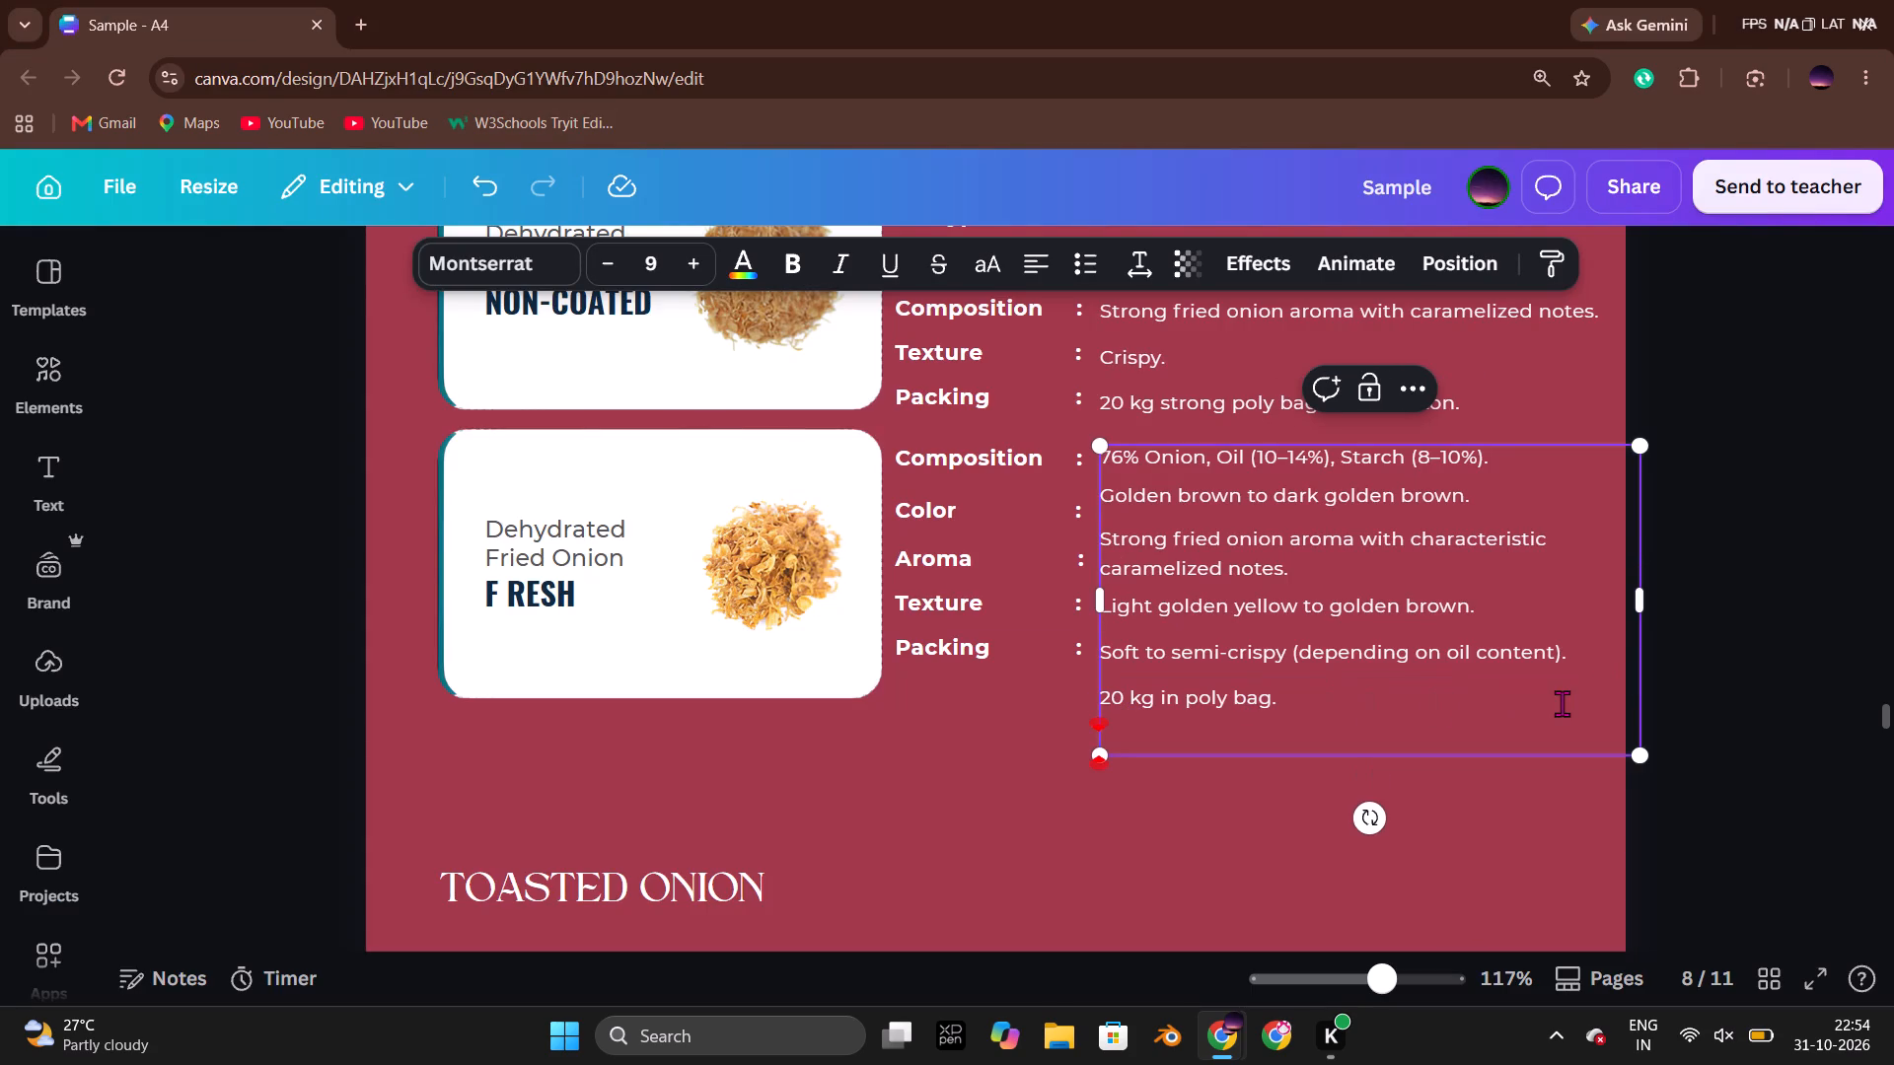
pyautogui.press('BackSpace')
pyautogui.click(1766, 663)
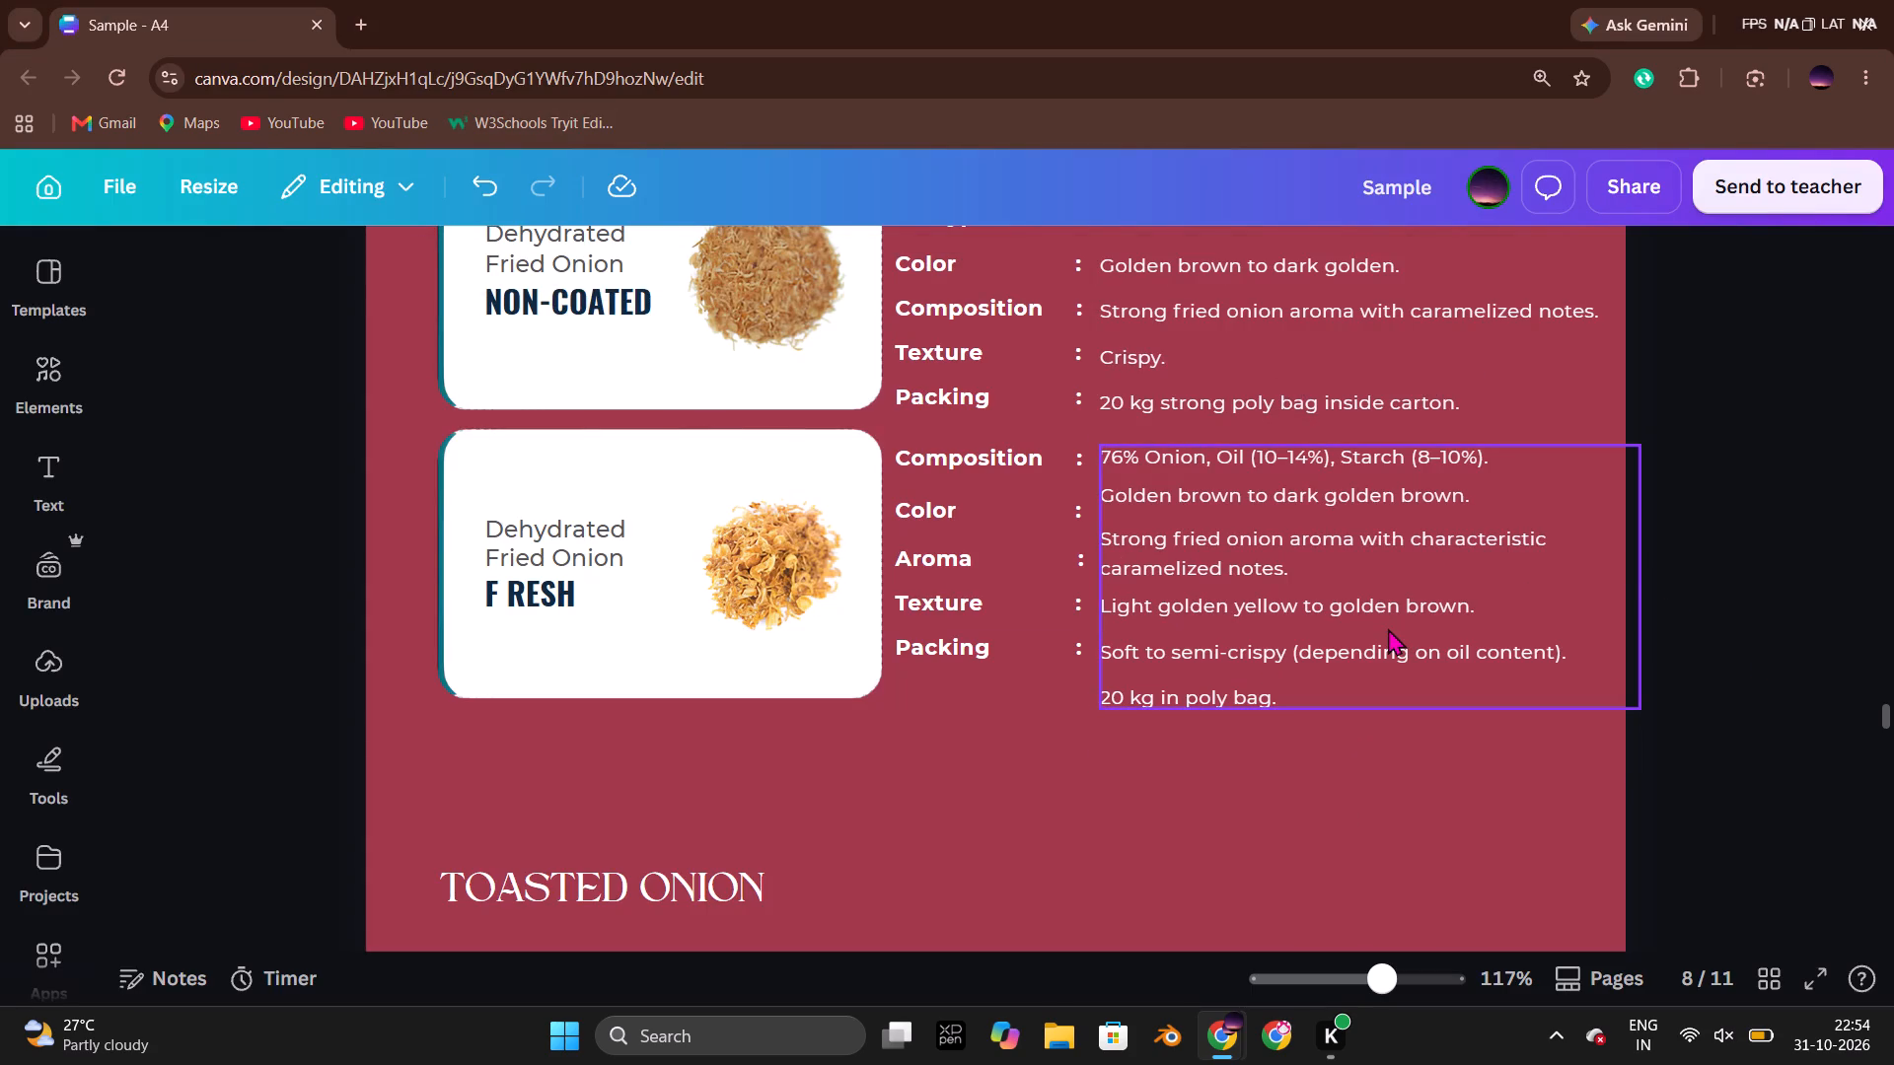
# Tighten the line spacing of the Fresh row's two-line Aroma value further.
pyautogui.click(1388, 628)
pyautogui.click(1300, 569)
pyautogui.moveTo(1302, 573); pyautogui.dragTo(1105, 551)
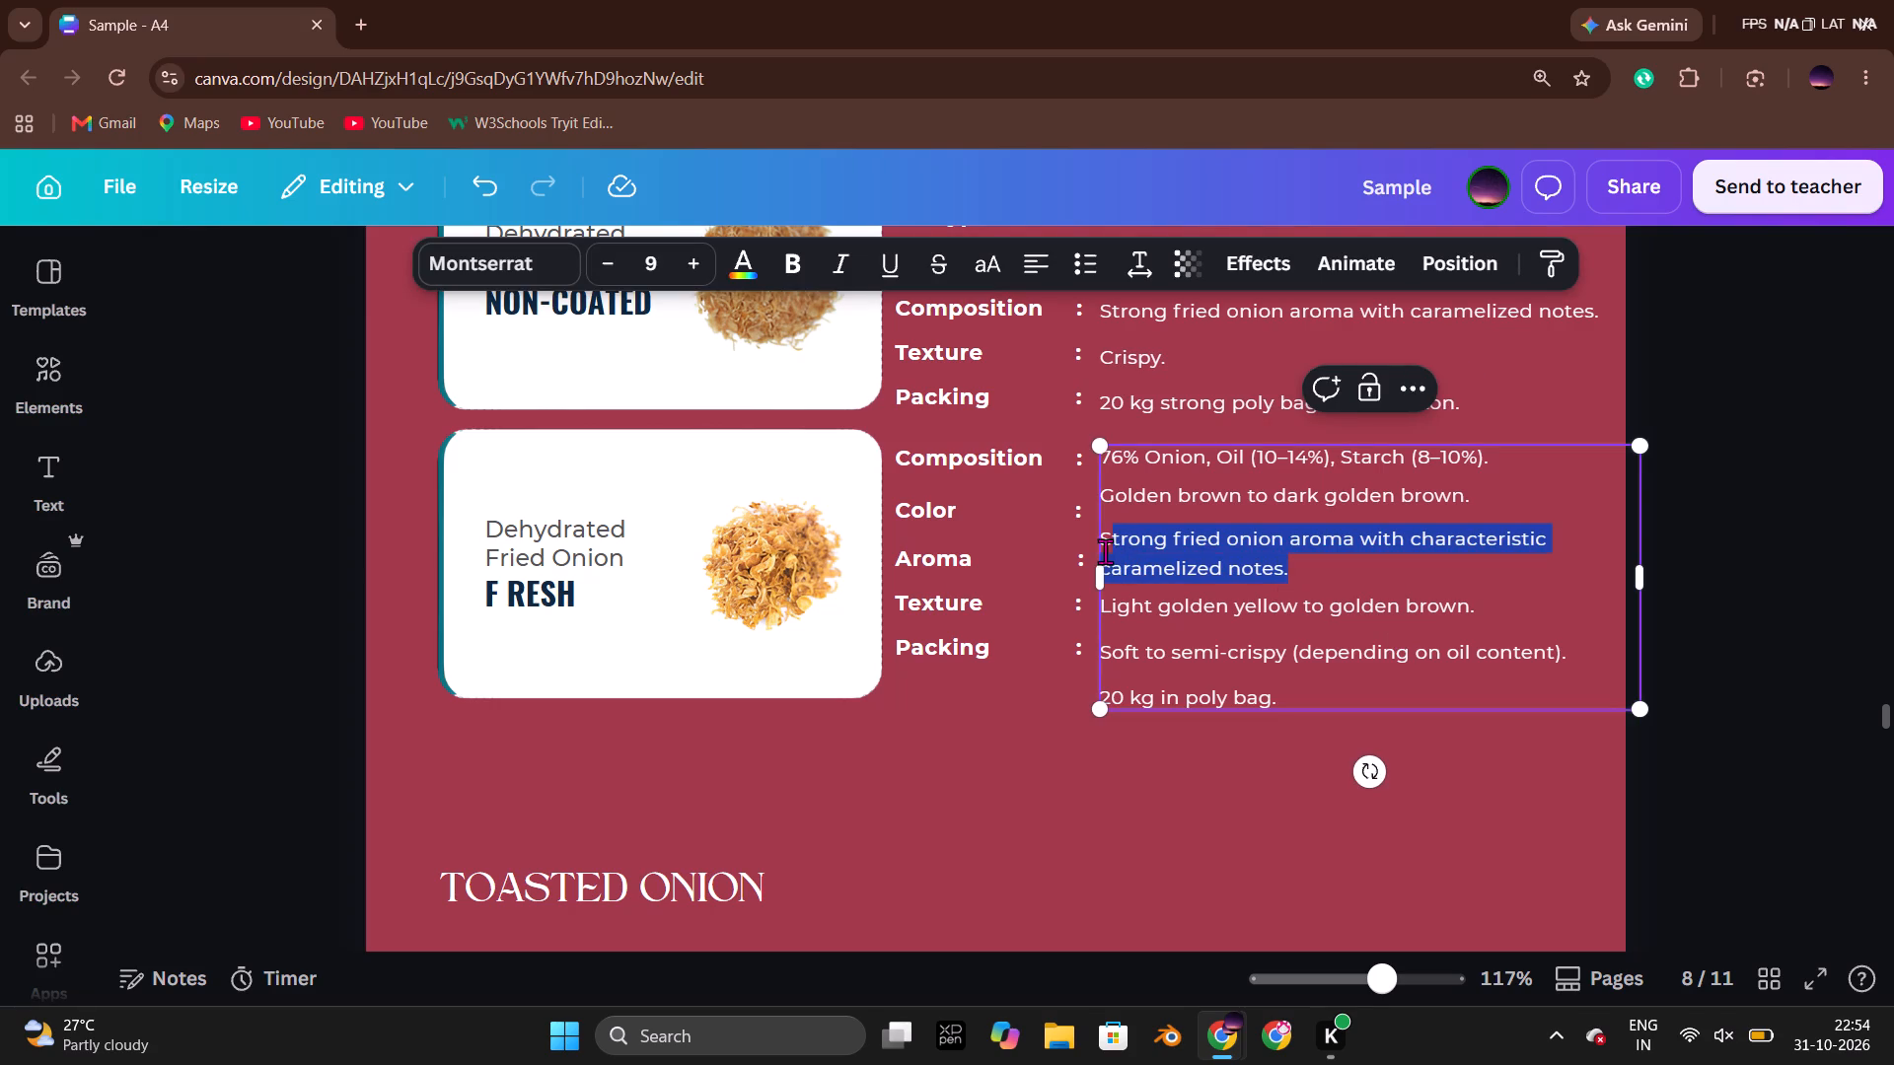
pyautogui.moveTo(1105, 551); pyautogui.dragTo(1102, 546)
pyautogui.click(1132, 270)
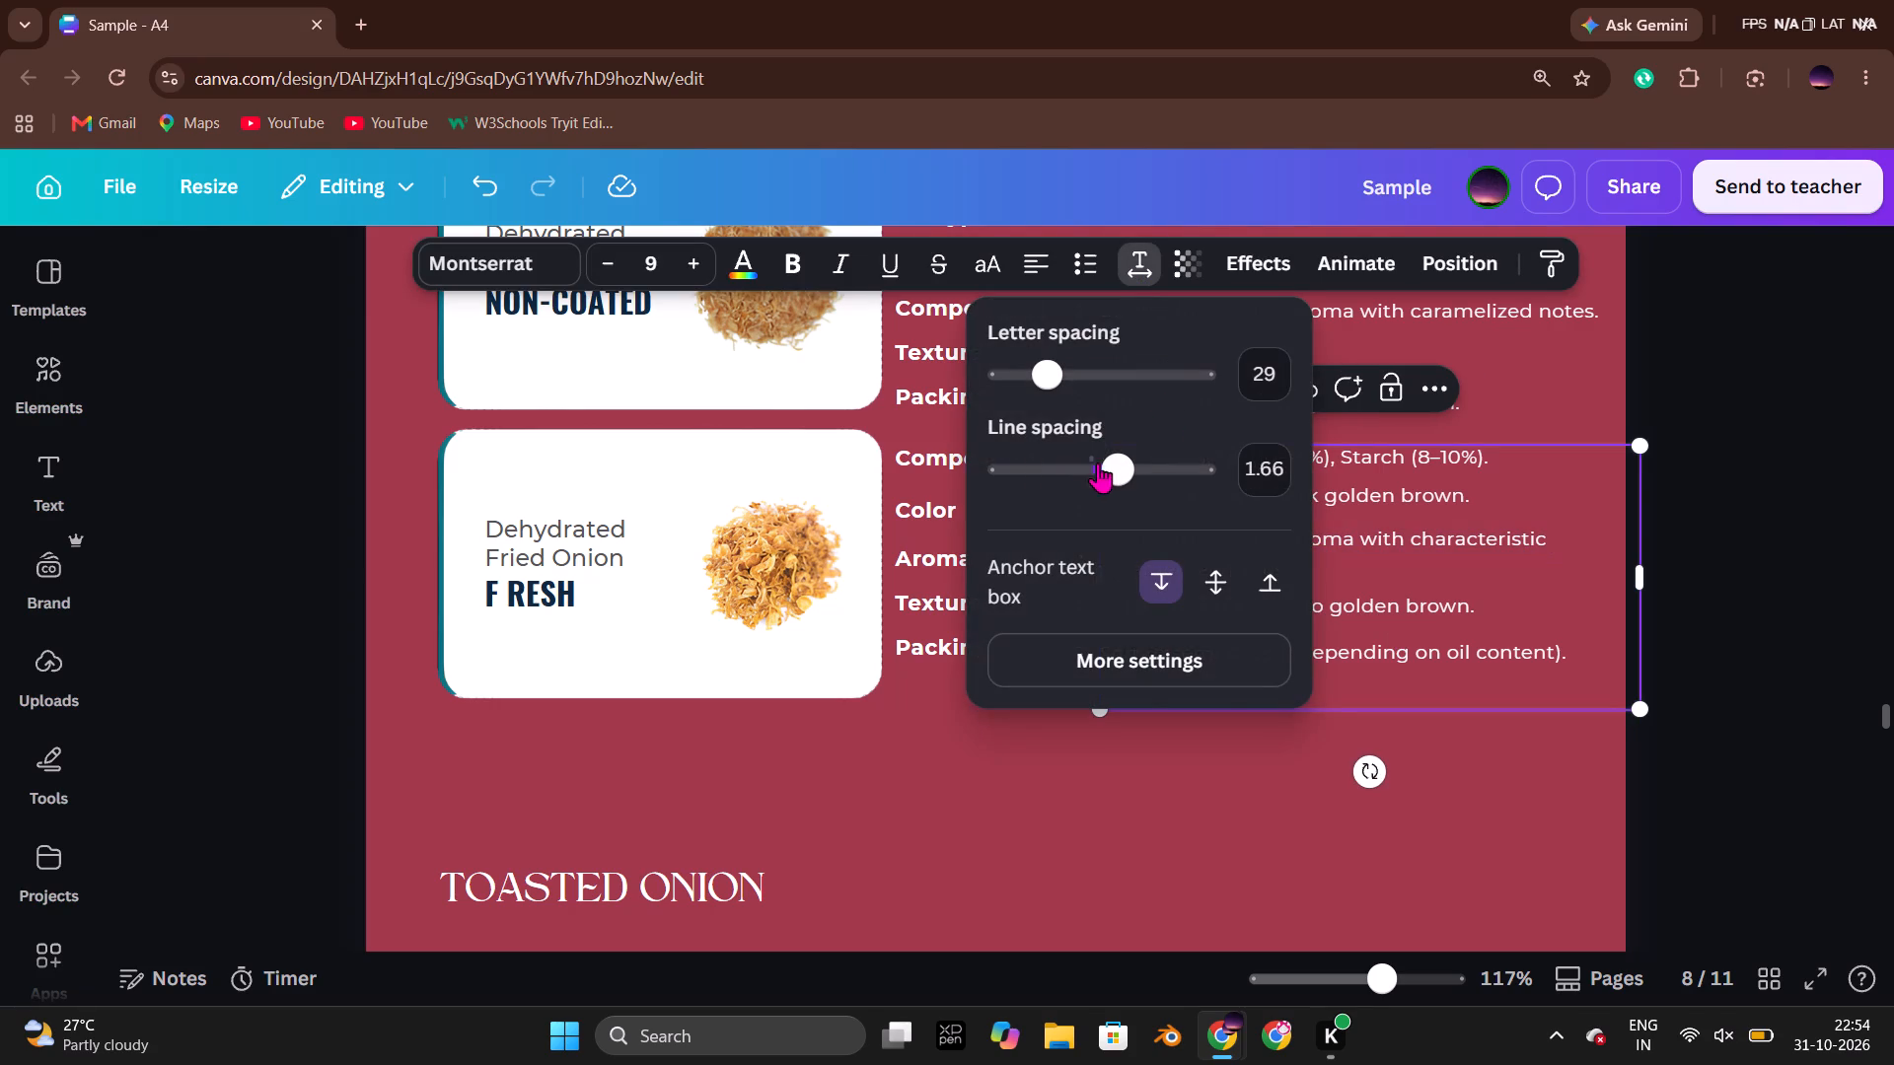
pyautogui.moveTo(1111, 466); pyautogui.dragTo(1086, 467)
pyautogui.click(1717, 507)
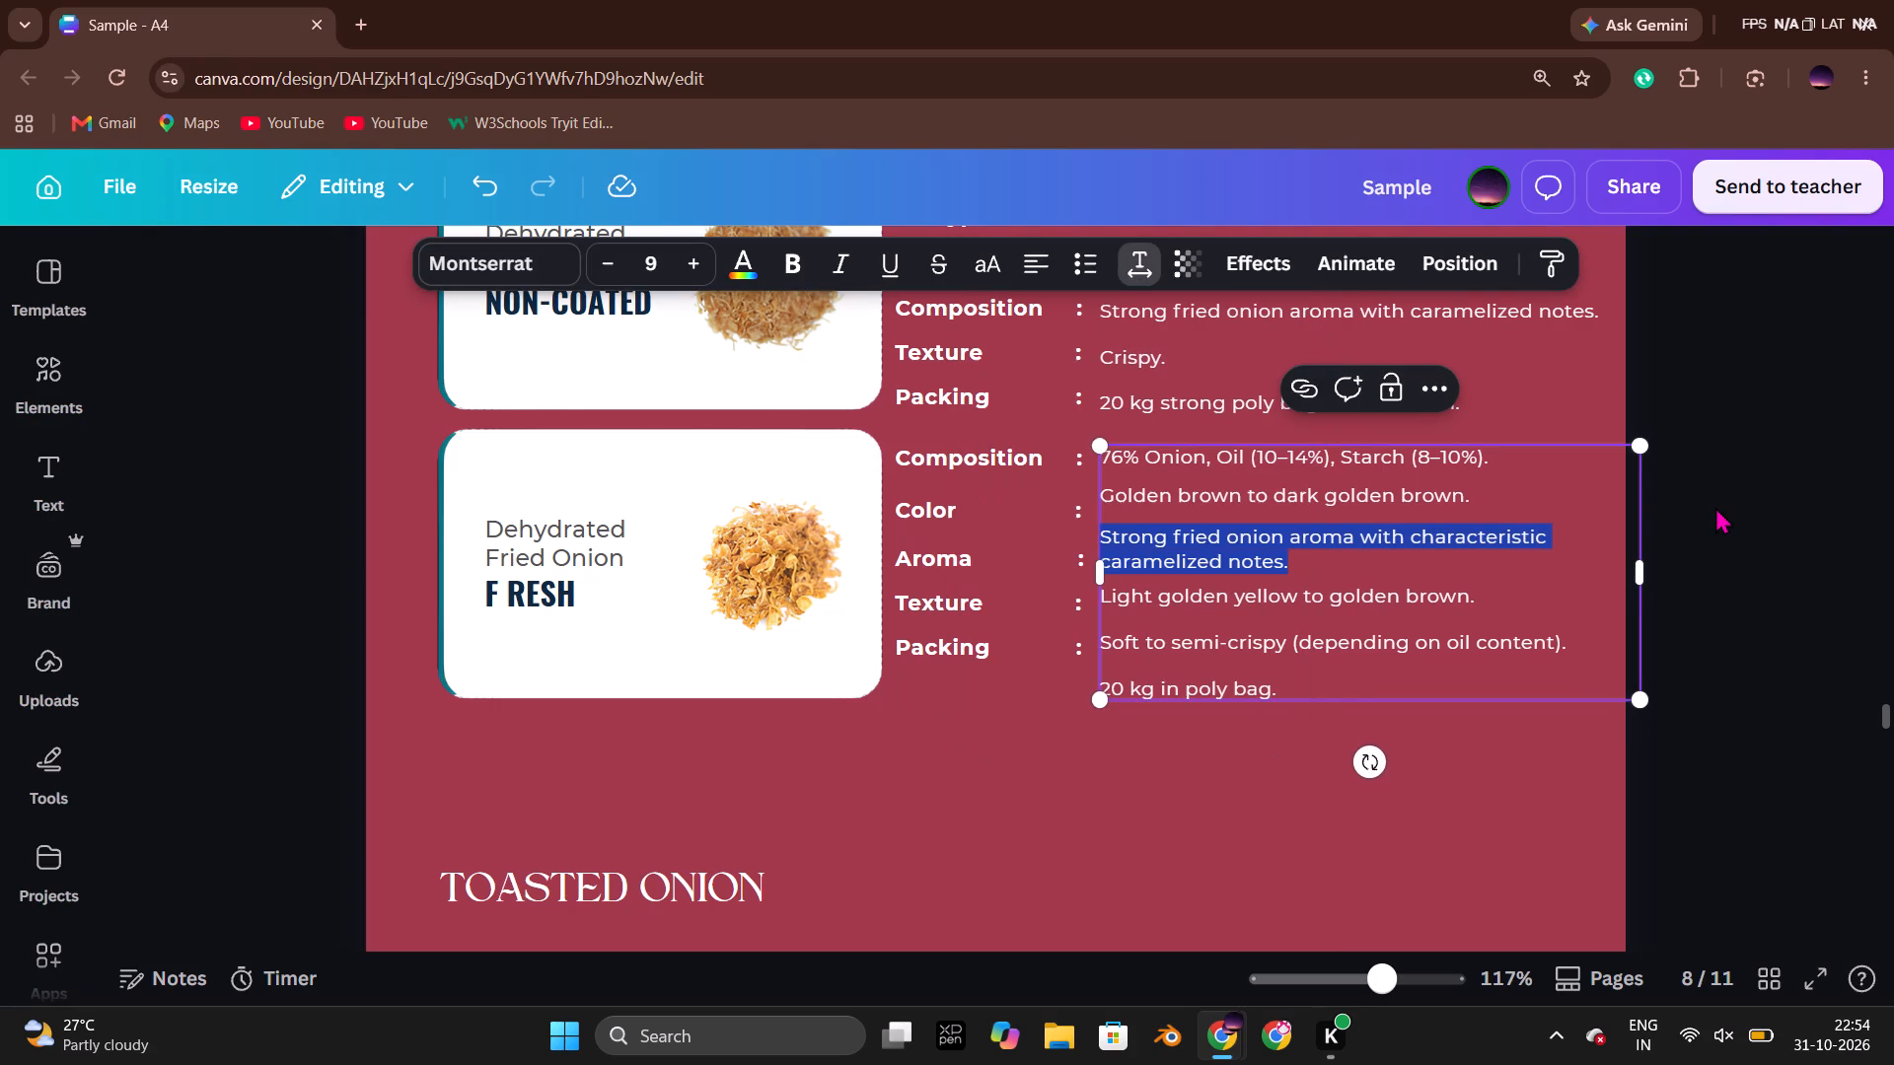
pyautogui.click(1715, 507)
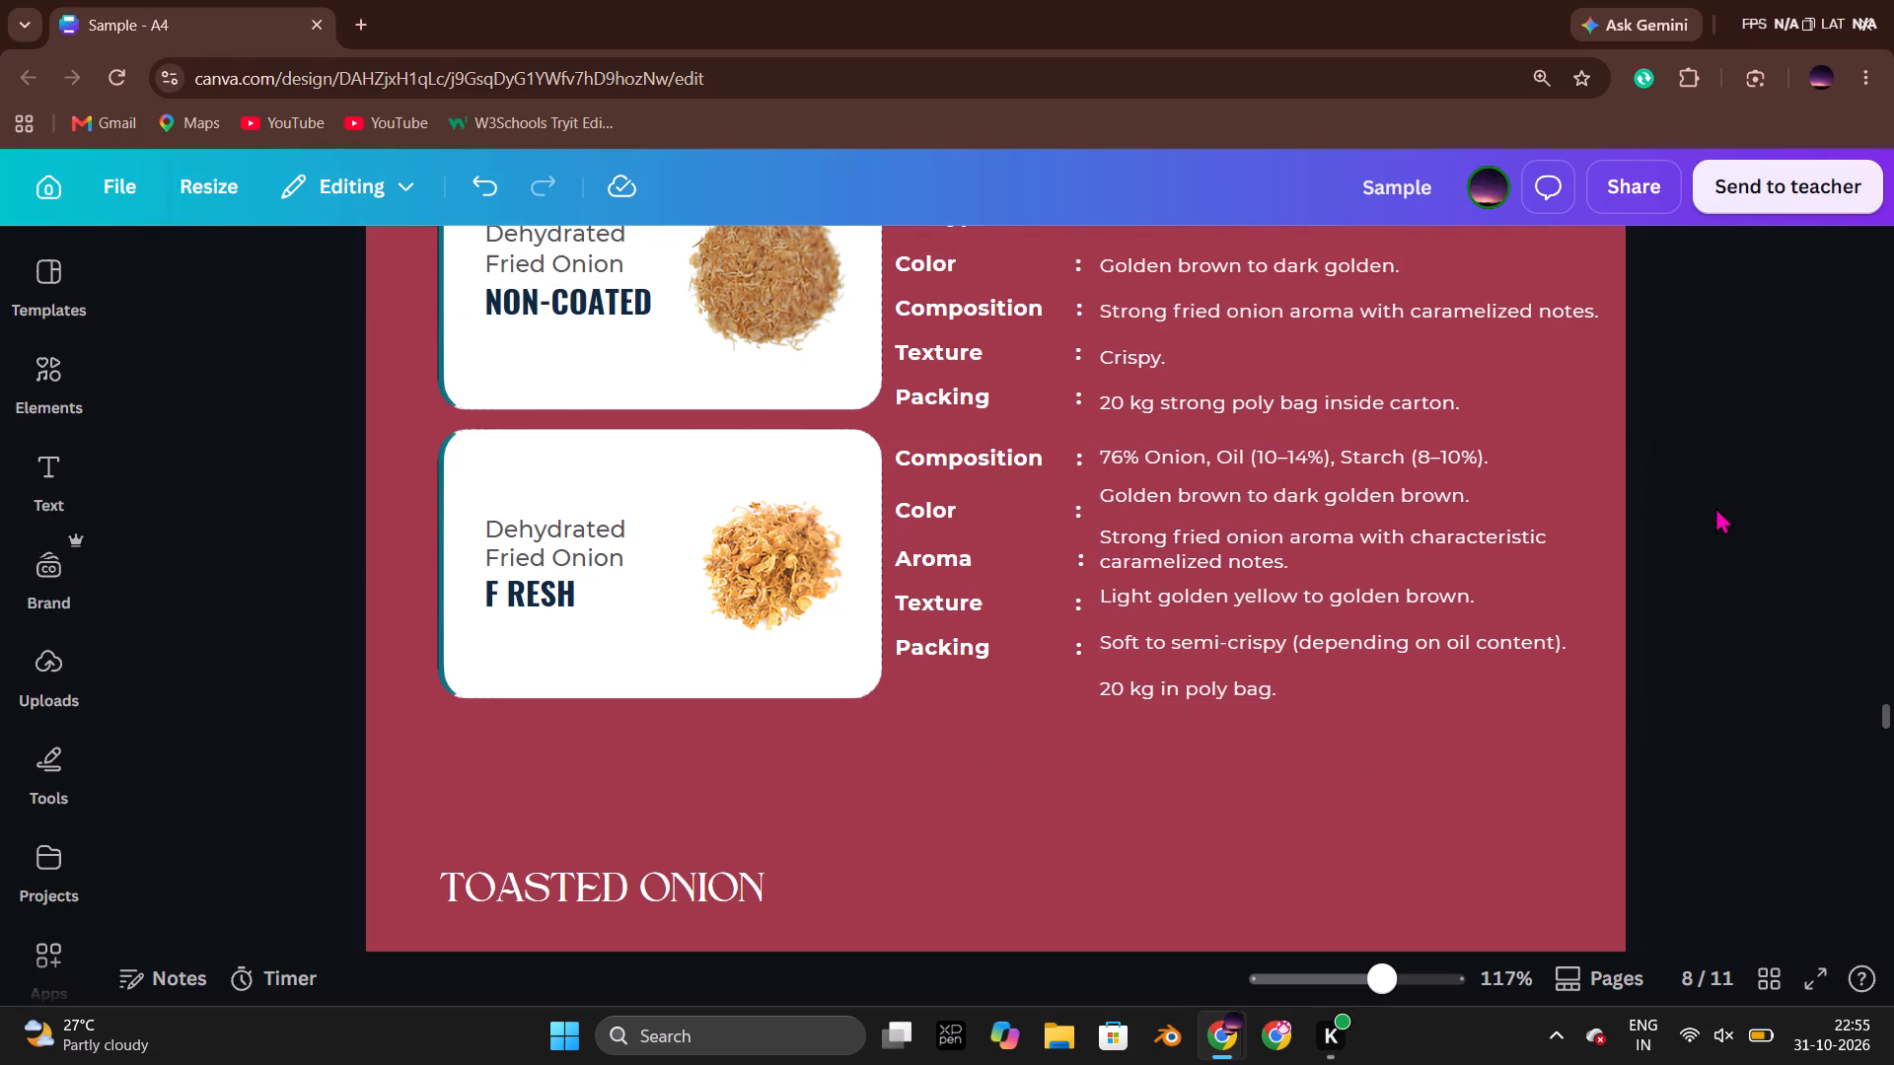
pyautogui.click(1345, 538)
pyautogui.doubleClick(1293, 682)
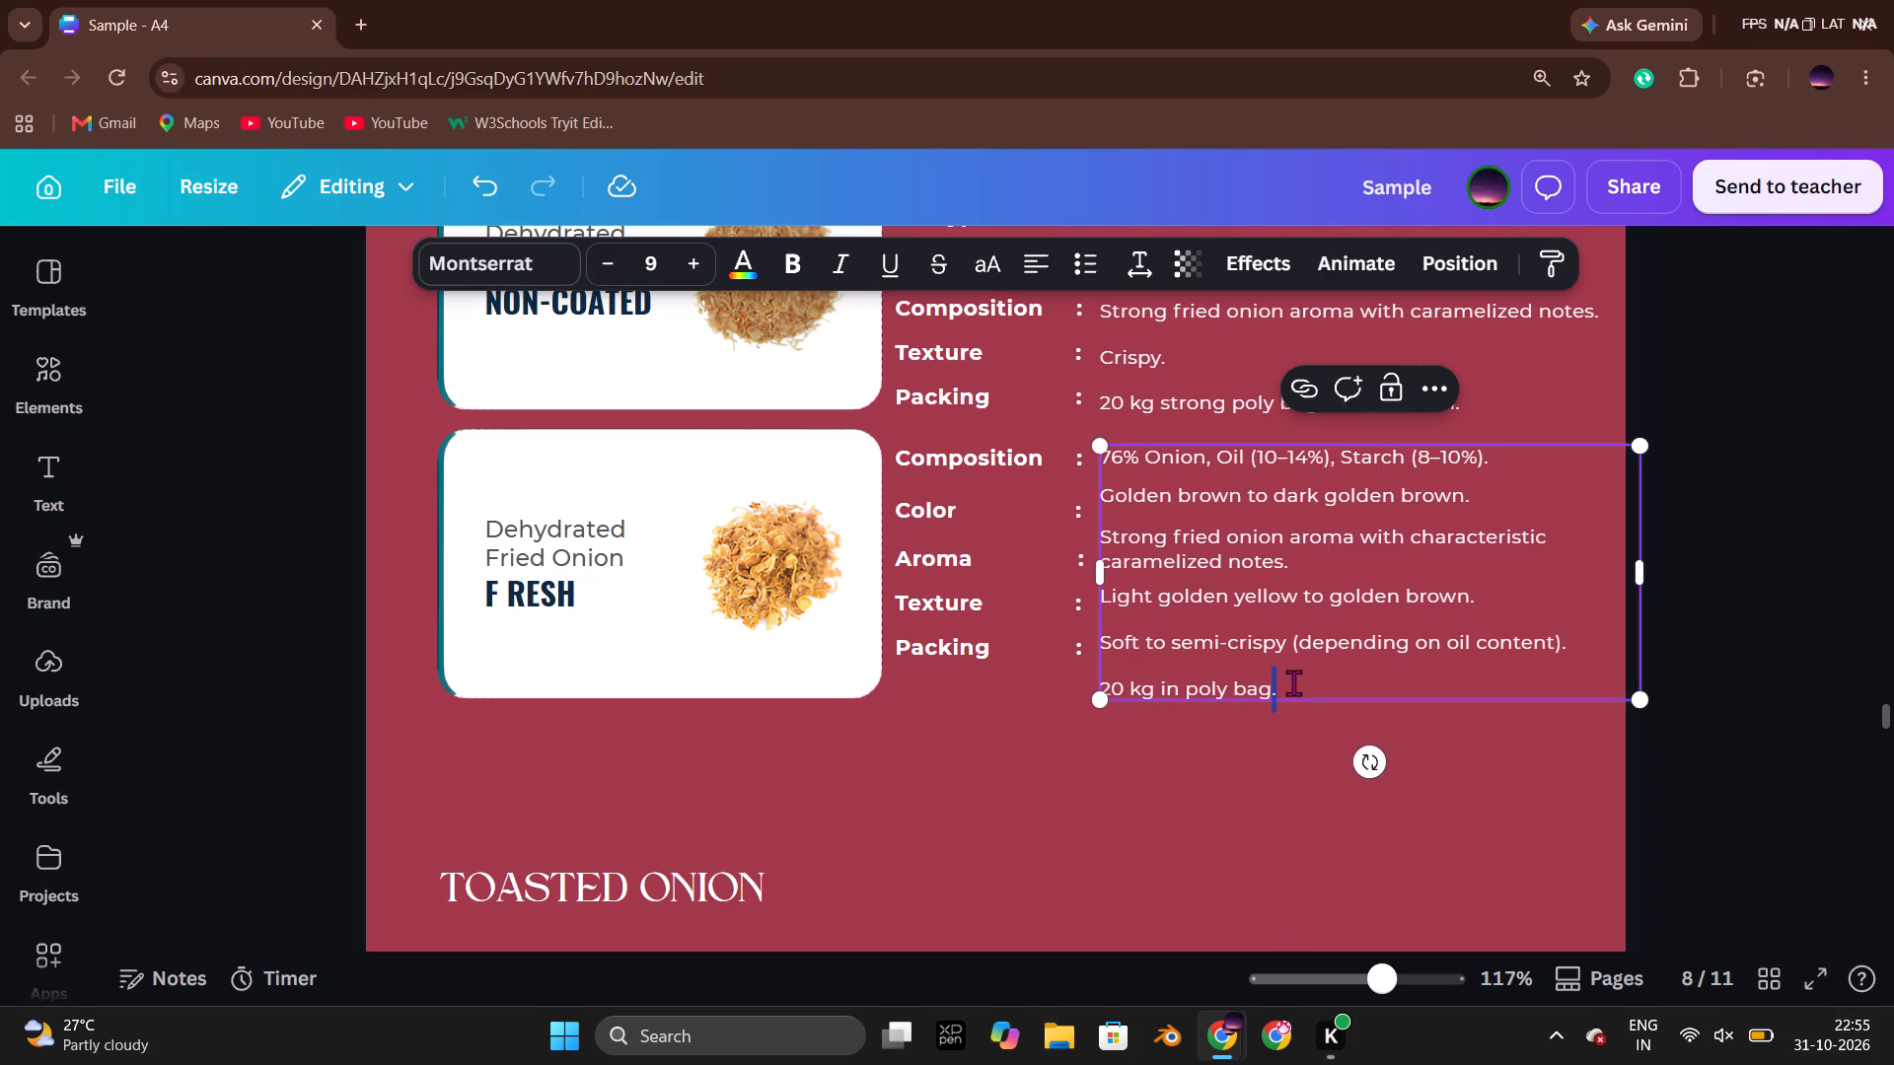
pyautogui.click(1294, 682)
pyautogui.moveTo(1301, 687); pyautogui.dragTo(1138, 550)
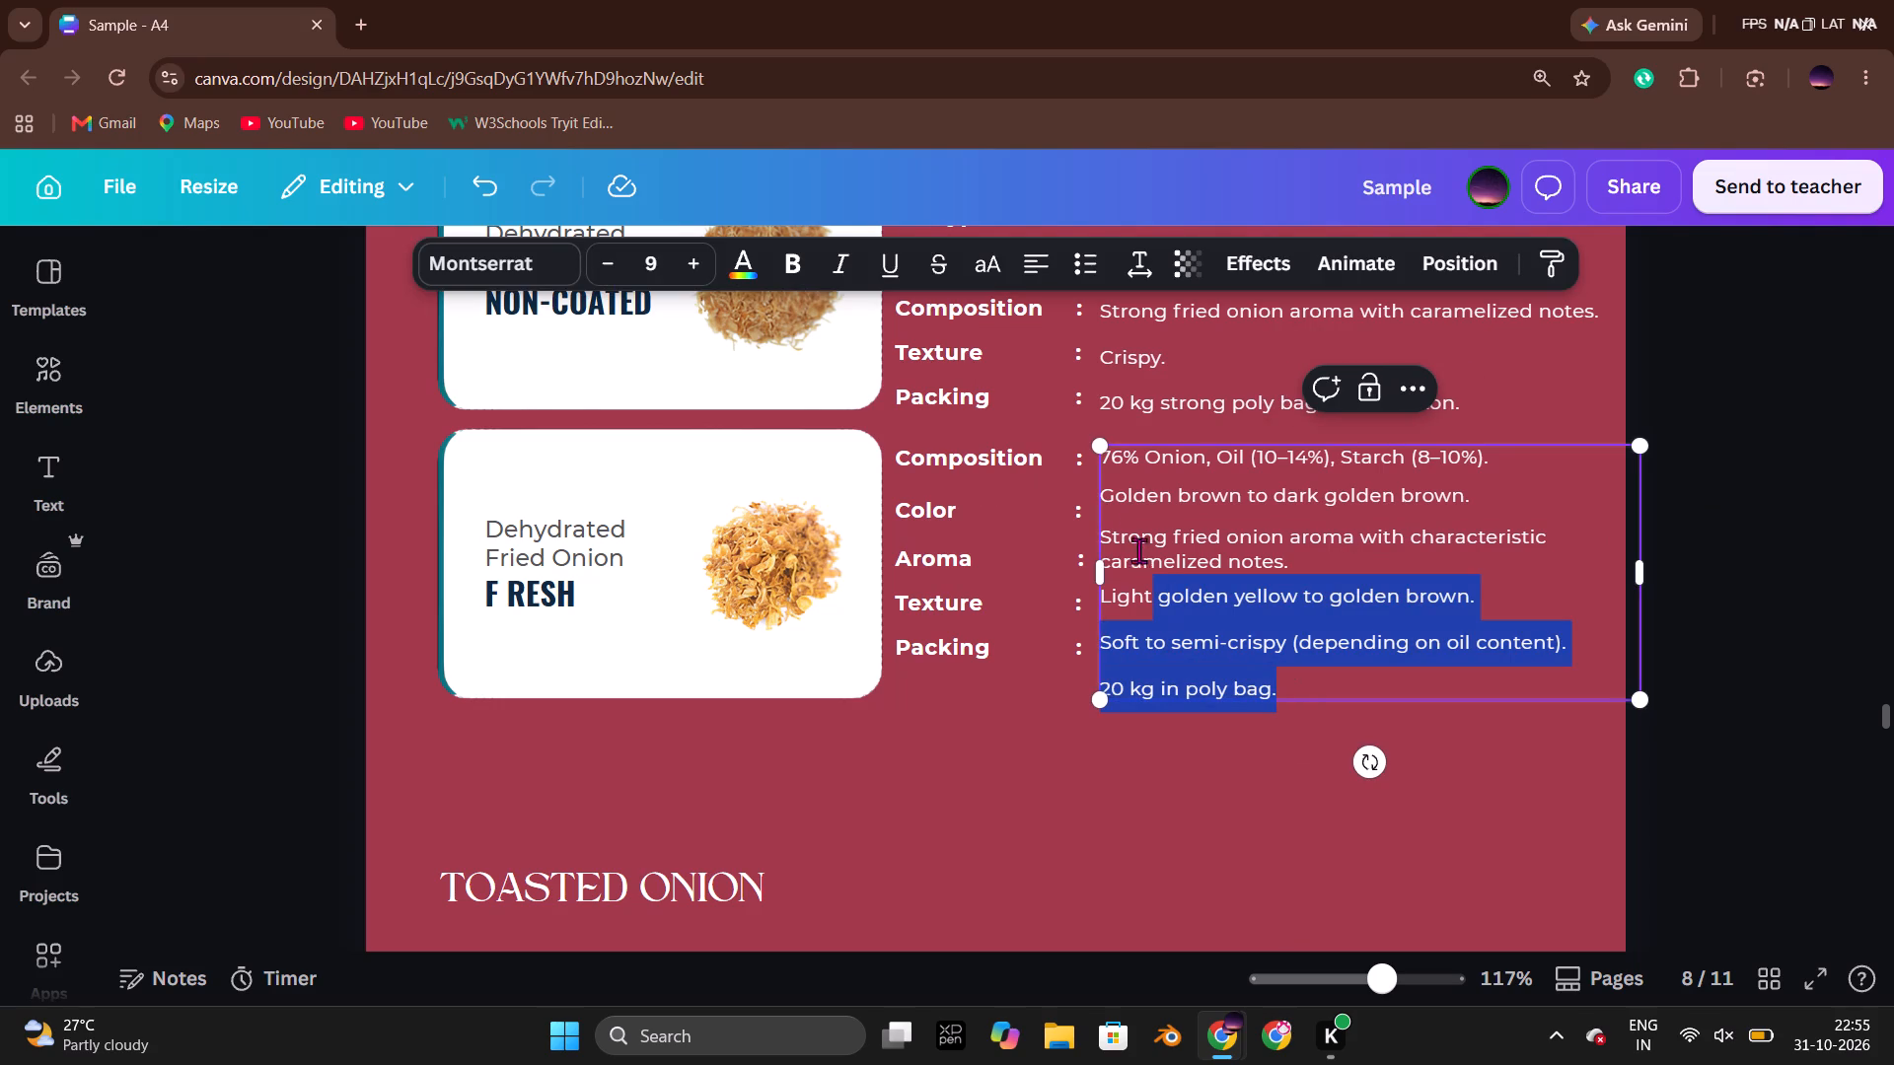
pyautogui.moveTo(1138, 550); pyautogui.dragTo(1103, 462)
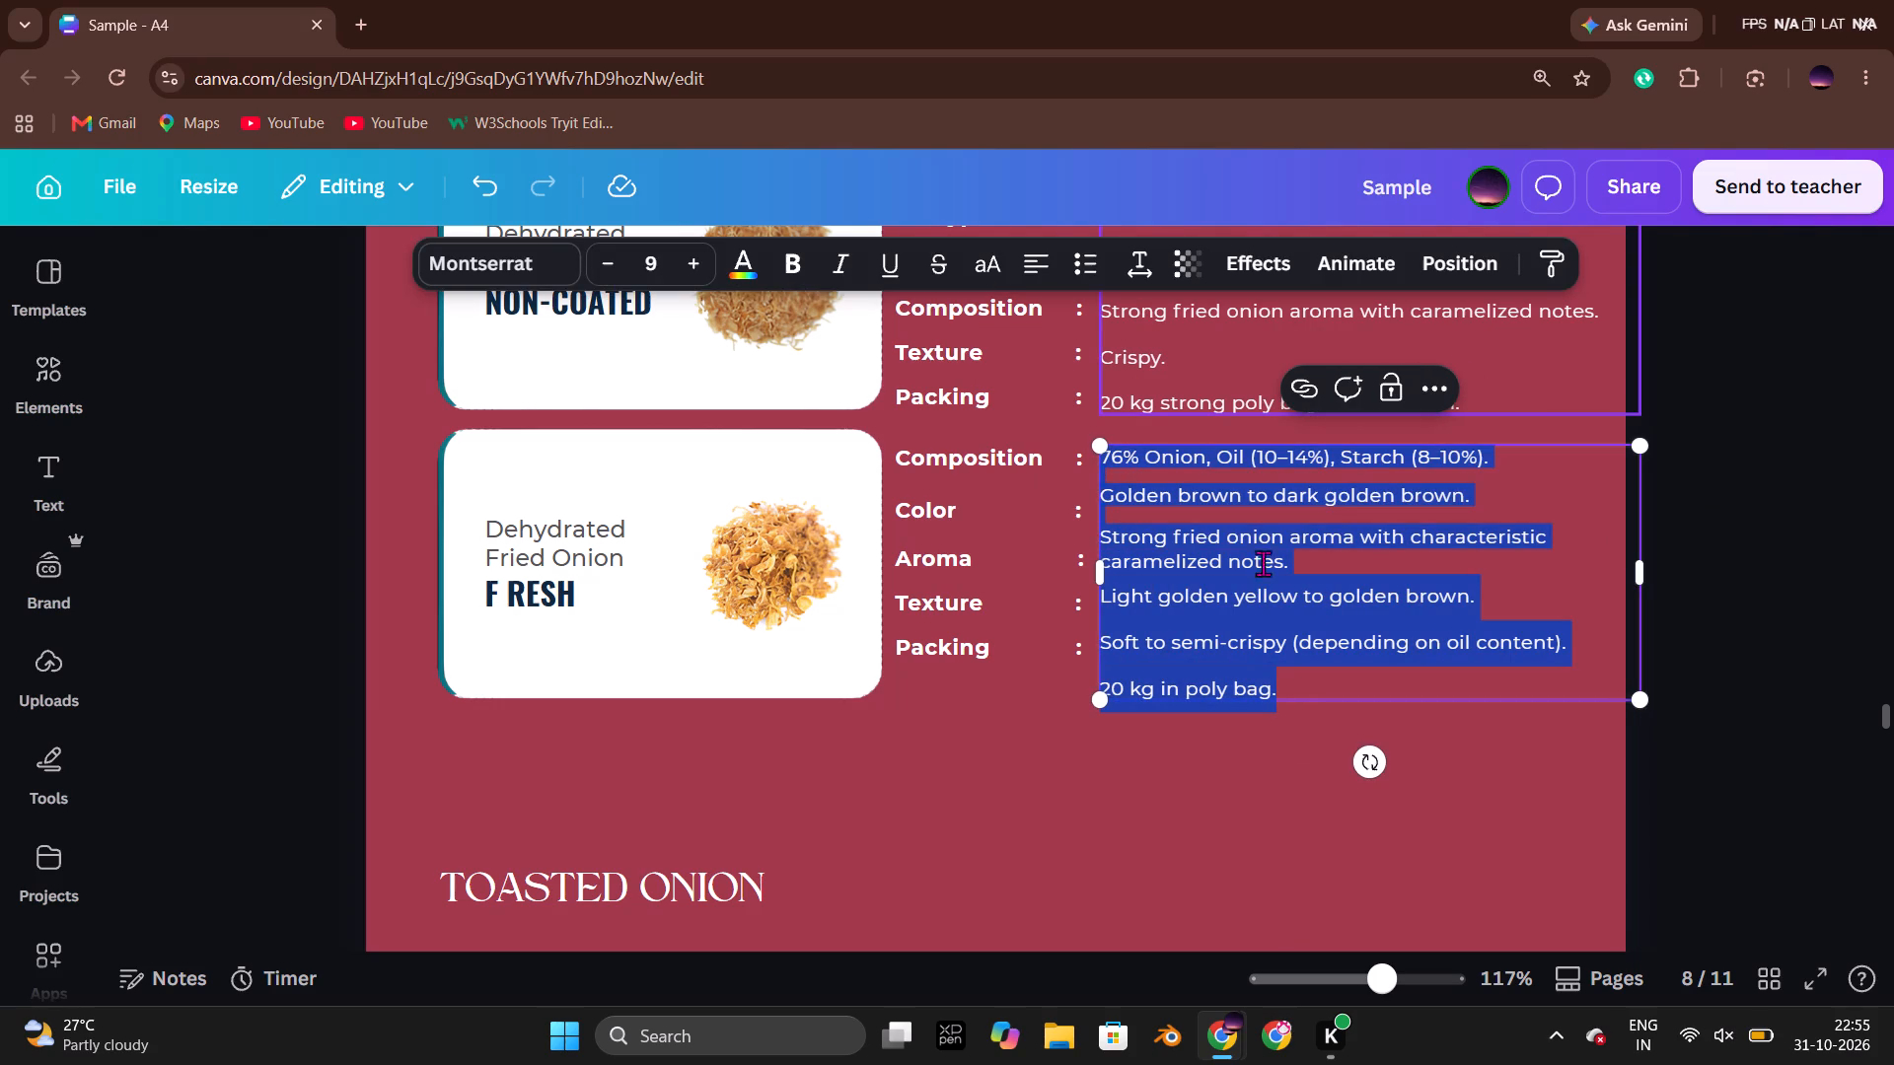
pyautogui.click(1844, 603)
# Set the line spacing of the Fresh row's label text, from Composition to Packing, to 2.5.
pyautogui.click(966, 617)
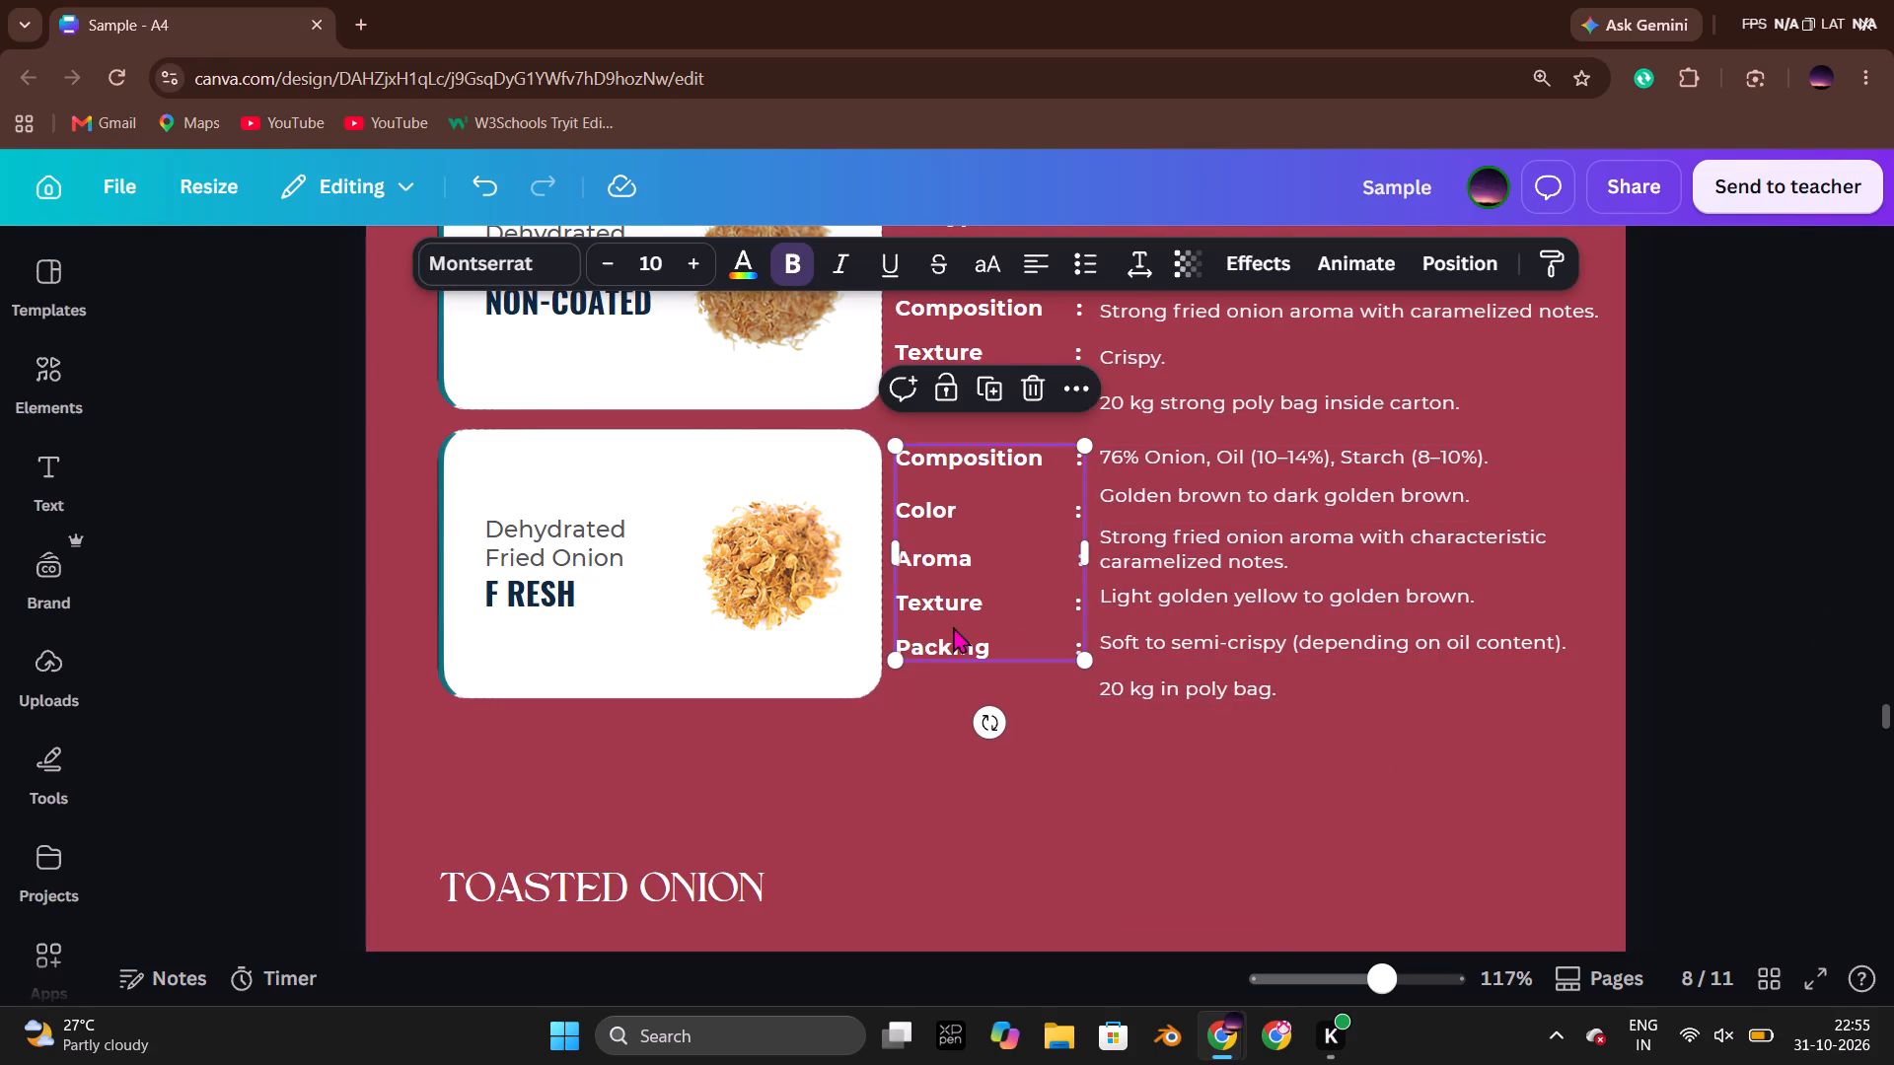
pyautogui.click(1143, 270)
pyautogui.moveTo(1107, 470); pyautogui.dragTo(1120, 470)
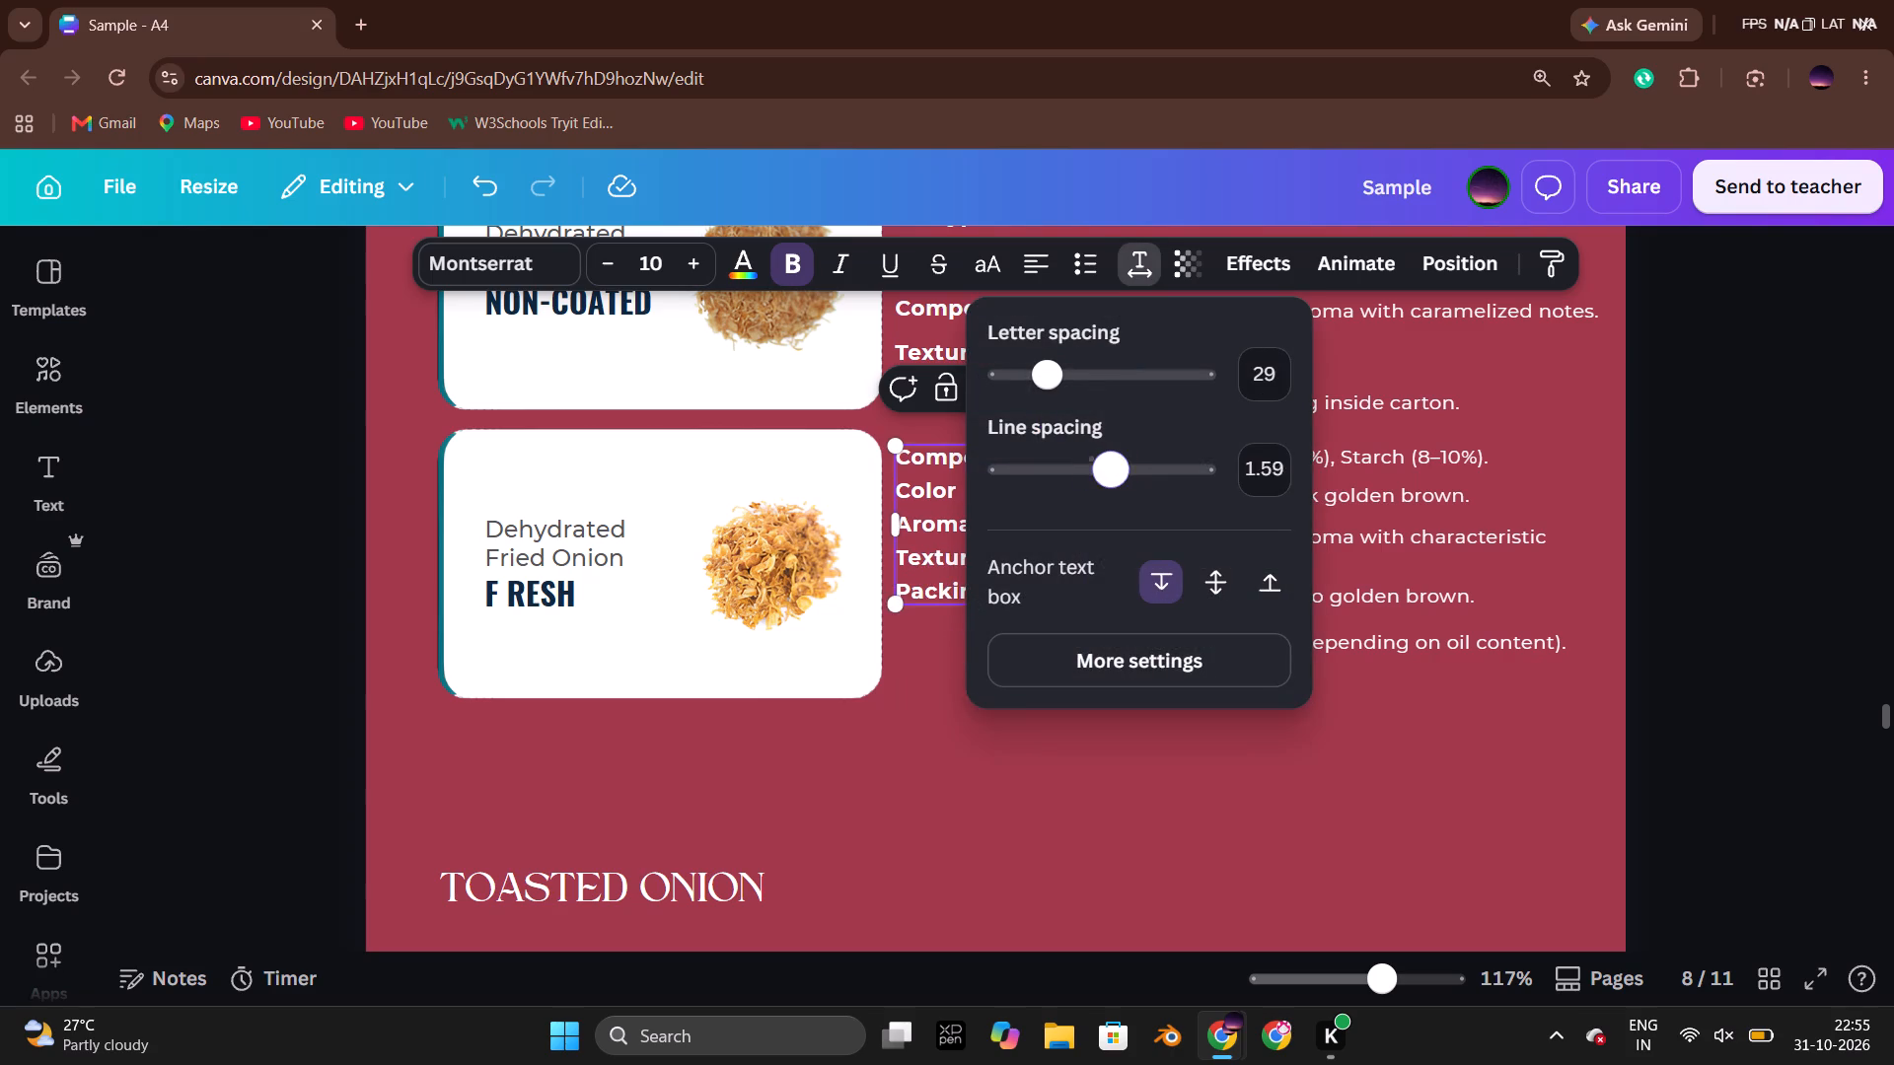
pyautogui.moveTo(1120, 470); pyautogui.dragTo(1236, 488)
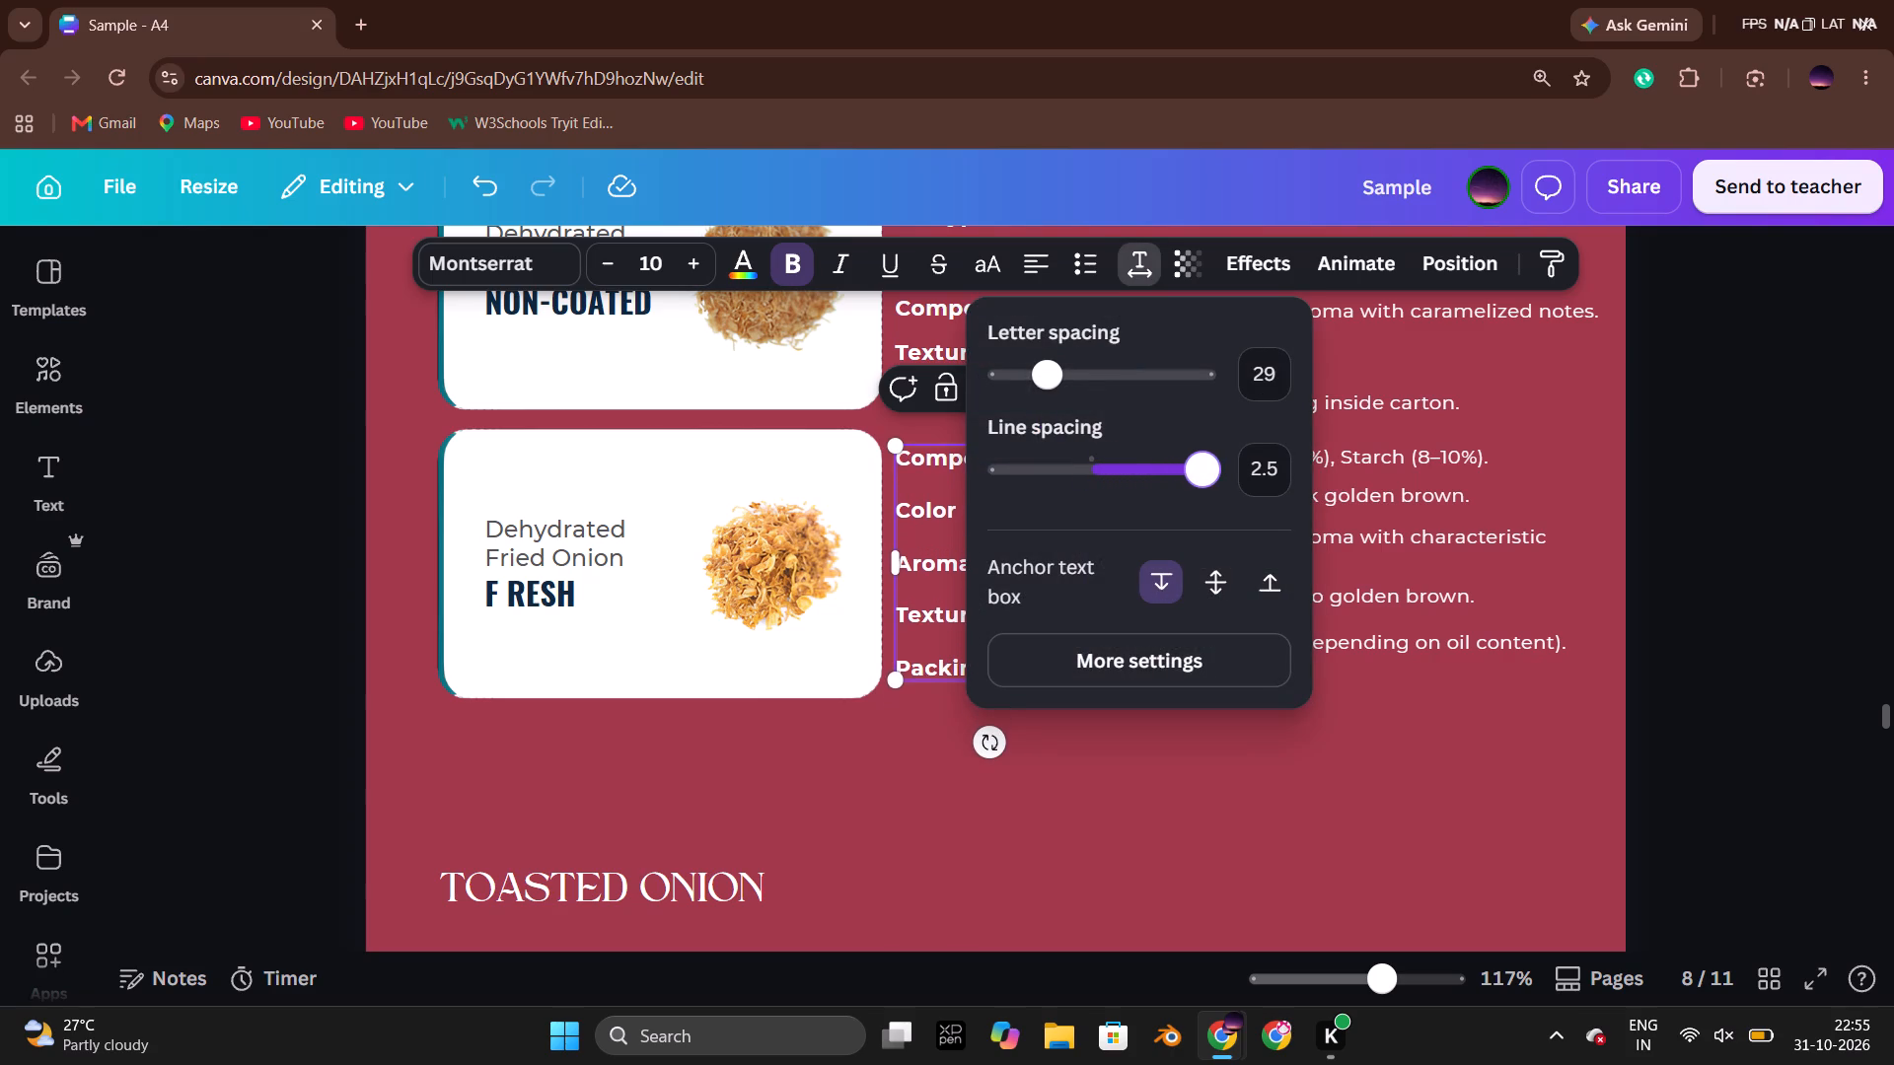
pyautogui.moveTo(1236, 488); pyautogui.dragTo(1236, 489)
pyautogui.click(1722, 502)
pyautogui.click(1717, 502)
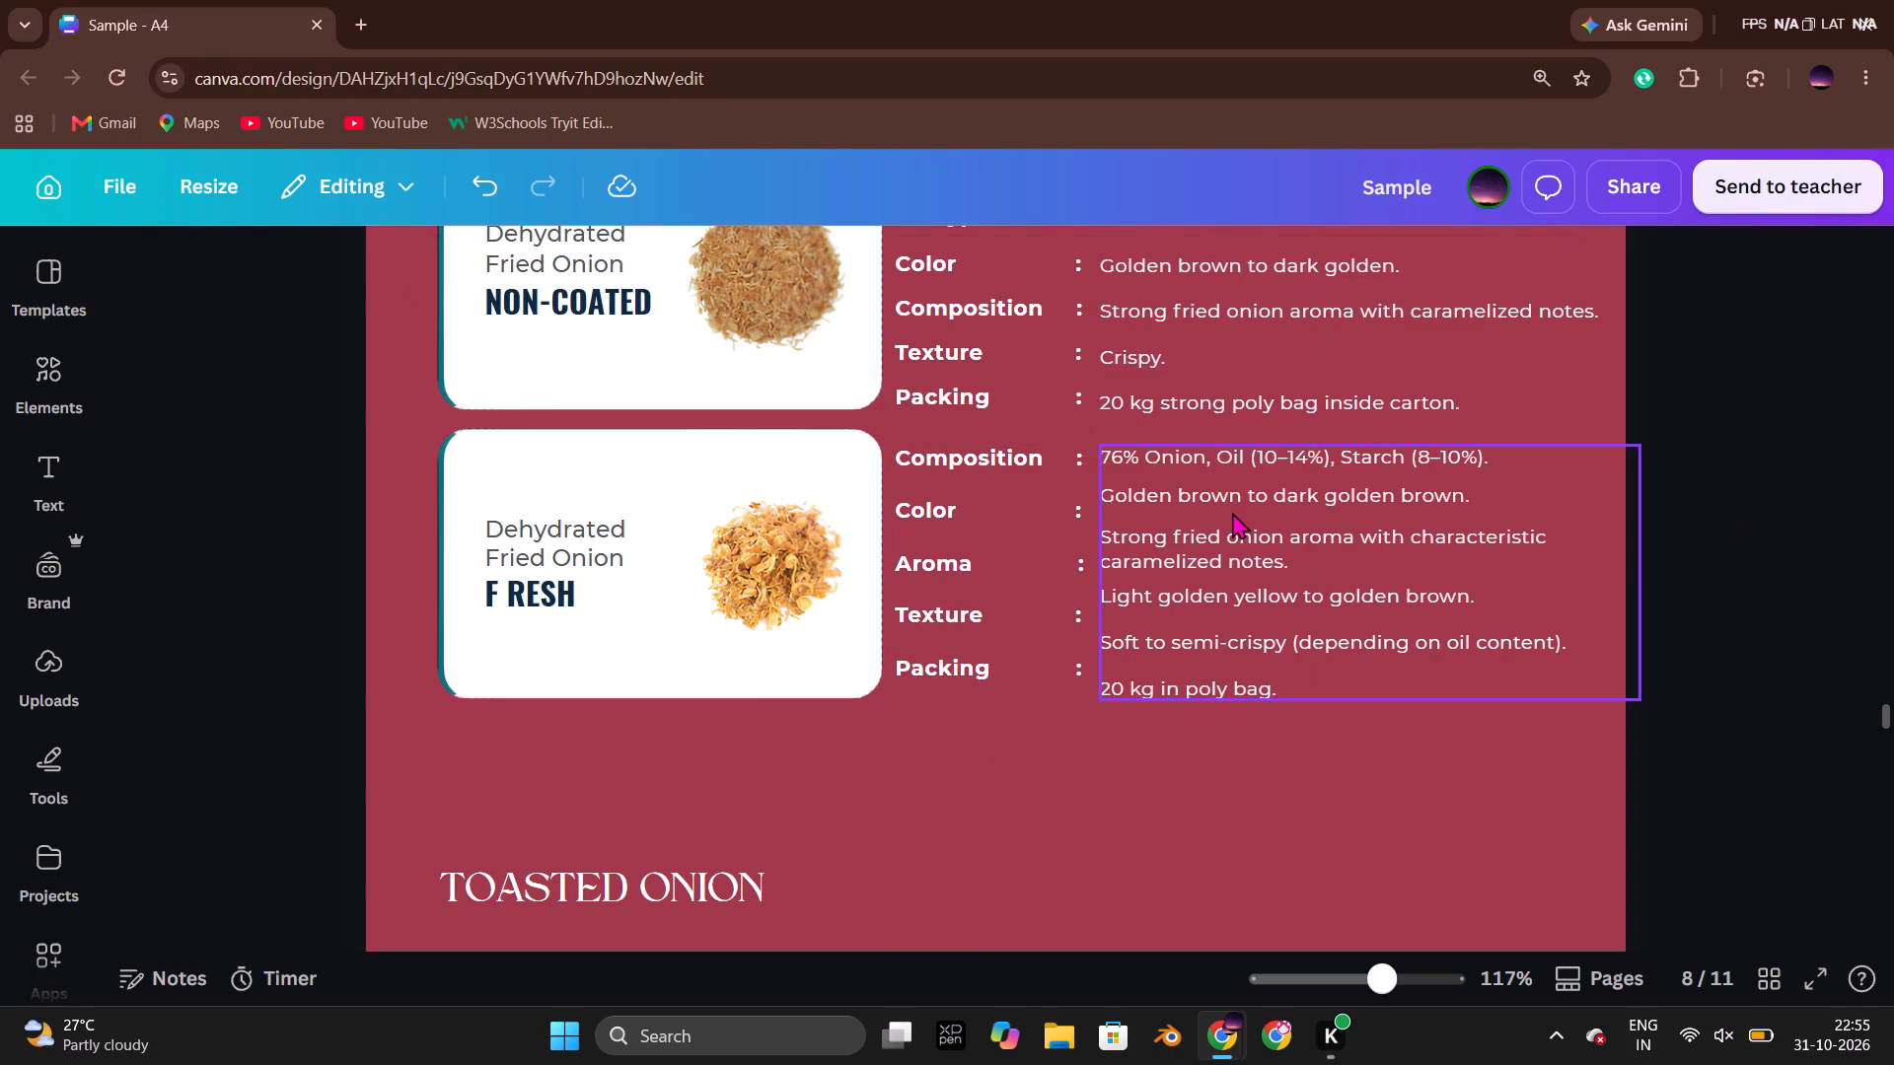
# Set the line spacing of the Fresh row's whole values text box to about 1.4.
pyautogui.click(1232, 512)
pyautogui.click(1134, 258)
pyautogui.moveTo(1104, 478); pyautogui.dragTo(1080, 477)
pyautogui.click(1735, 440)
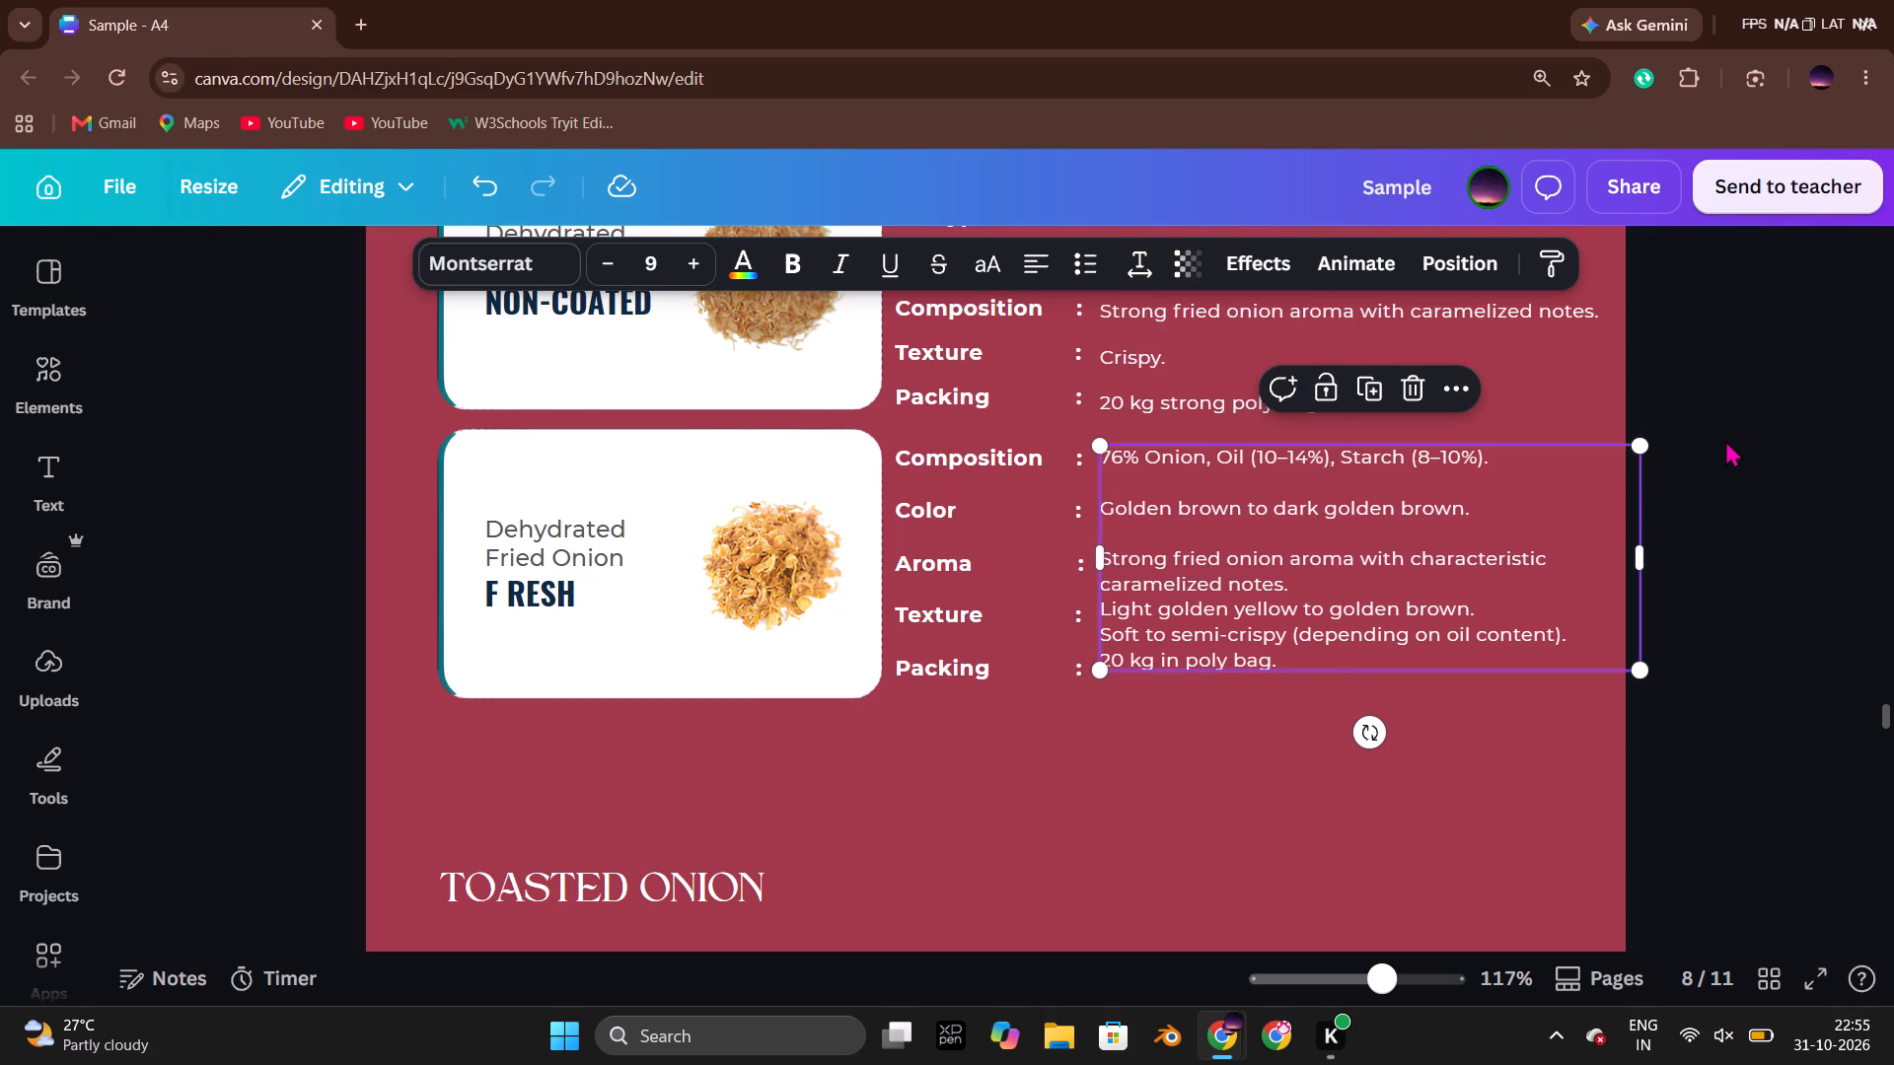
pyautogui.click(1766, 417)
# Increase the line spacing of the Fresh row's whole values text box slightly.
pyautogui.click(1285, 553)
pyautogui.click(1134, 253)
pyautogui.moveTo(1093, 467); pyautogui.dragTo(1095, 467)
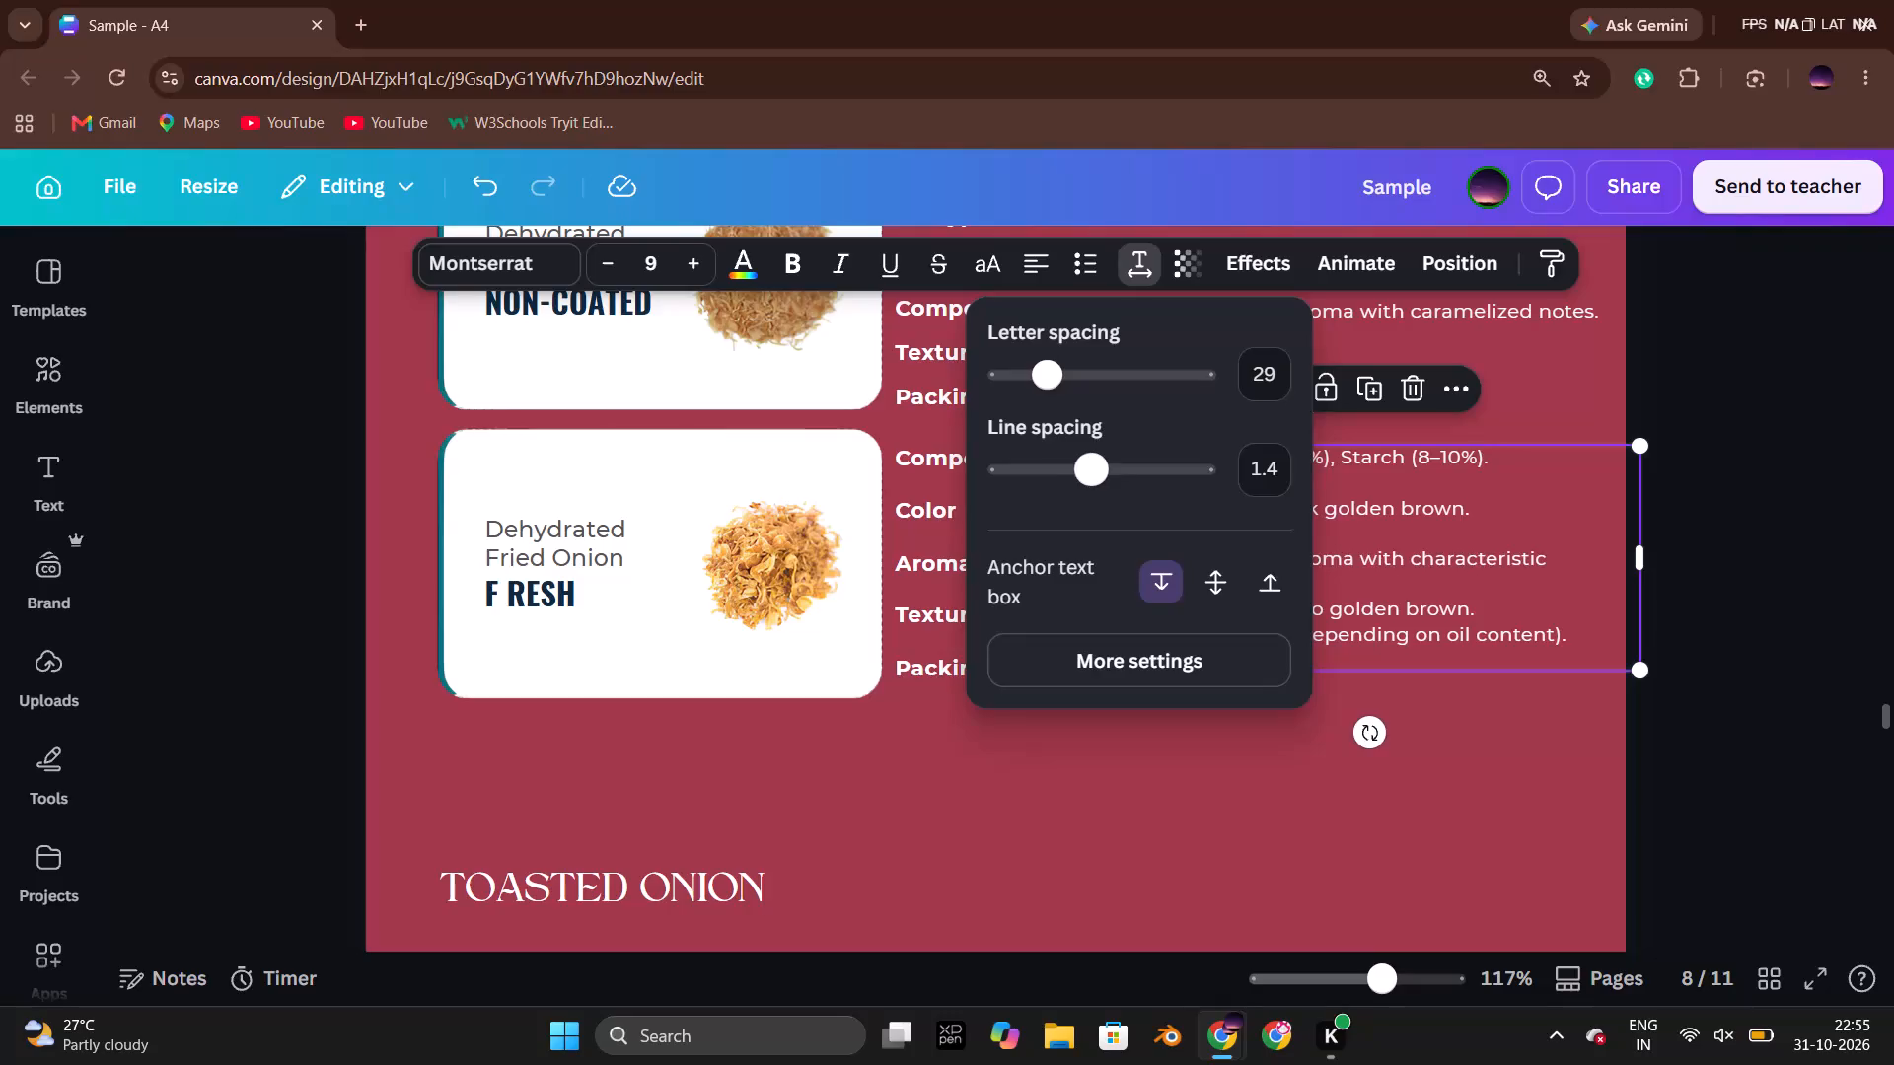
pyautogui.moveTo(1095, 467); pyautogui.dragTo(1119, 469)
pyautogui.click(1730, 501)
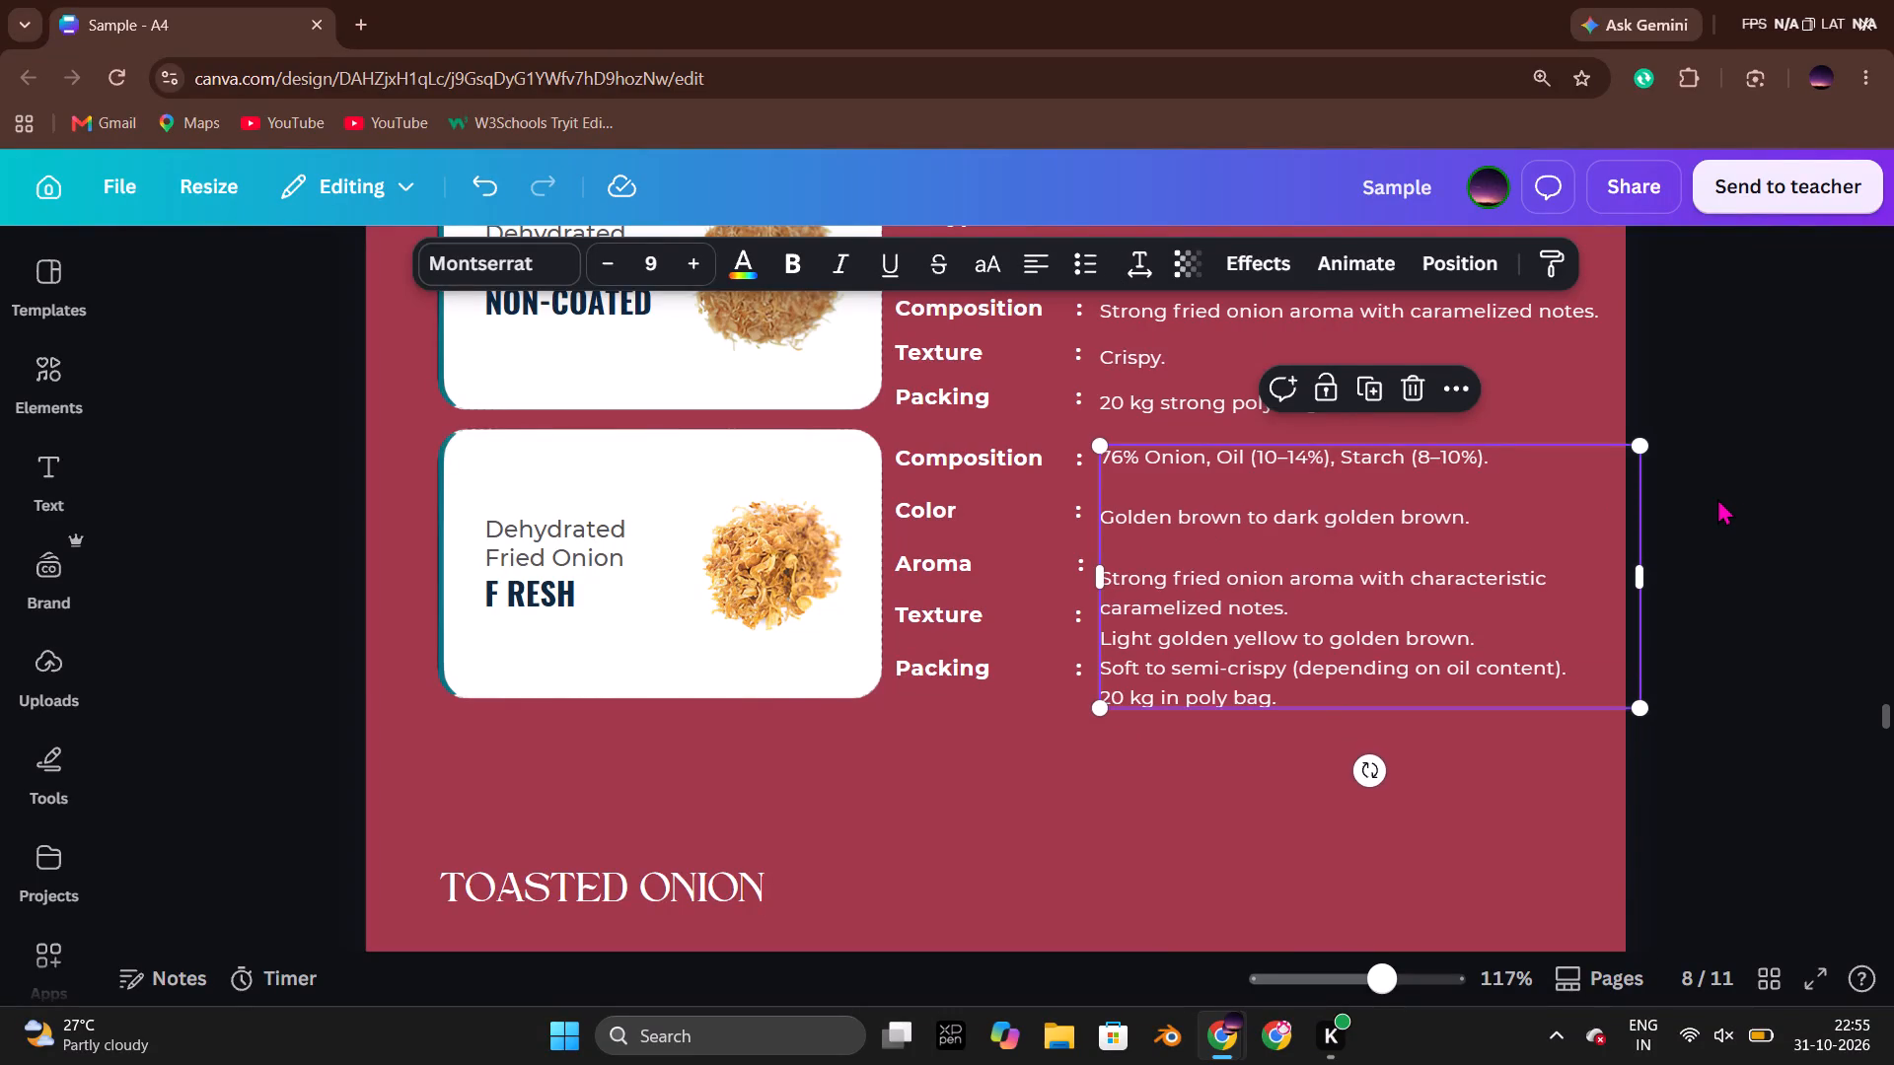
# Remove the blank lines above and below the Color value in the Fresh row's values text.
pyautogui.click(1317, 556)
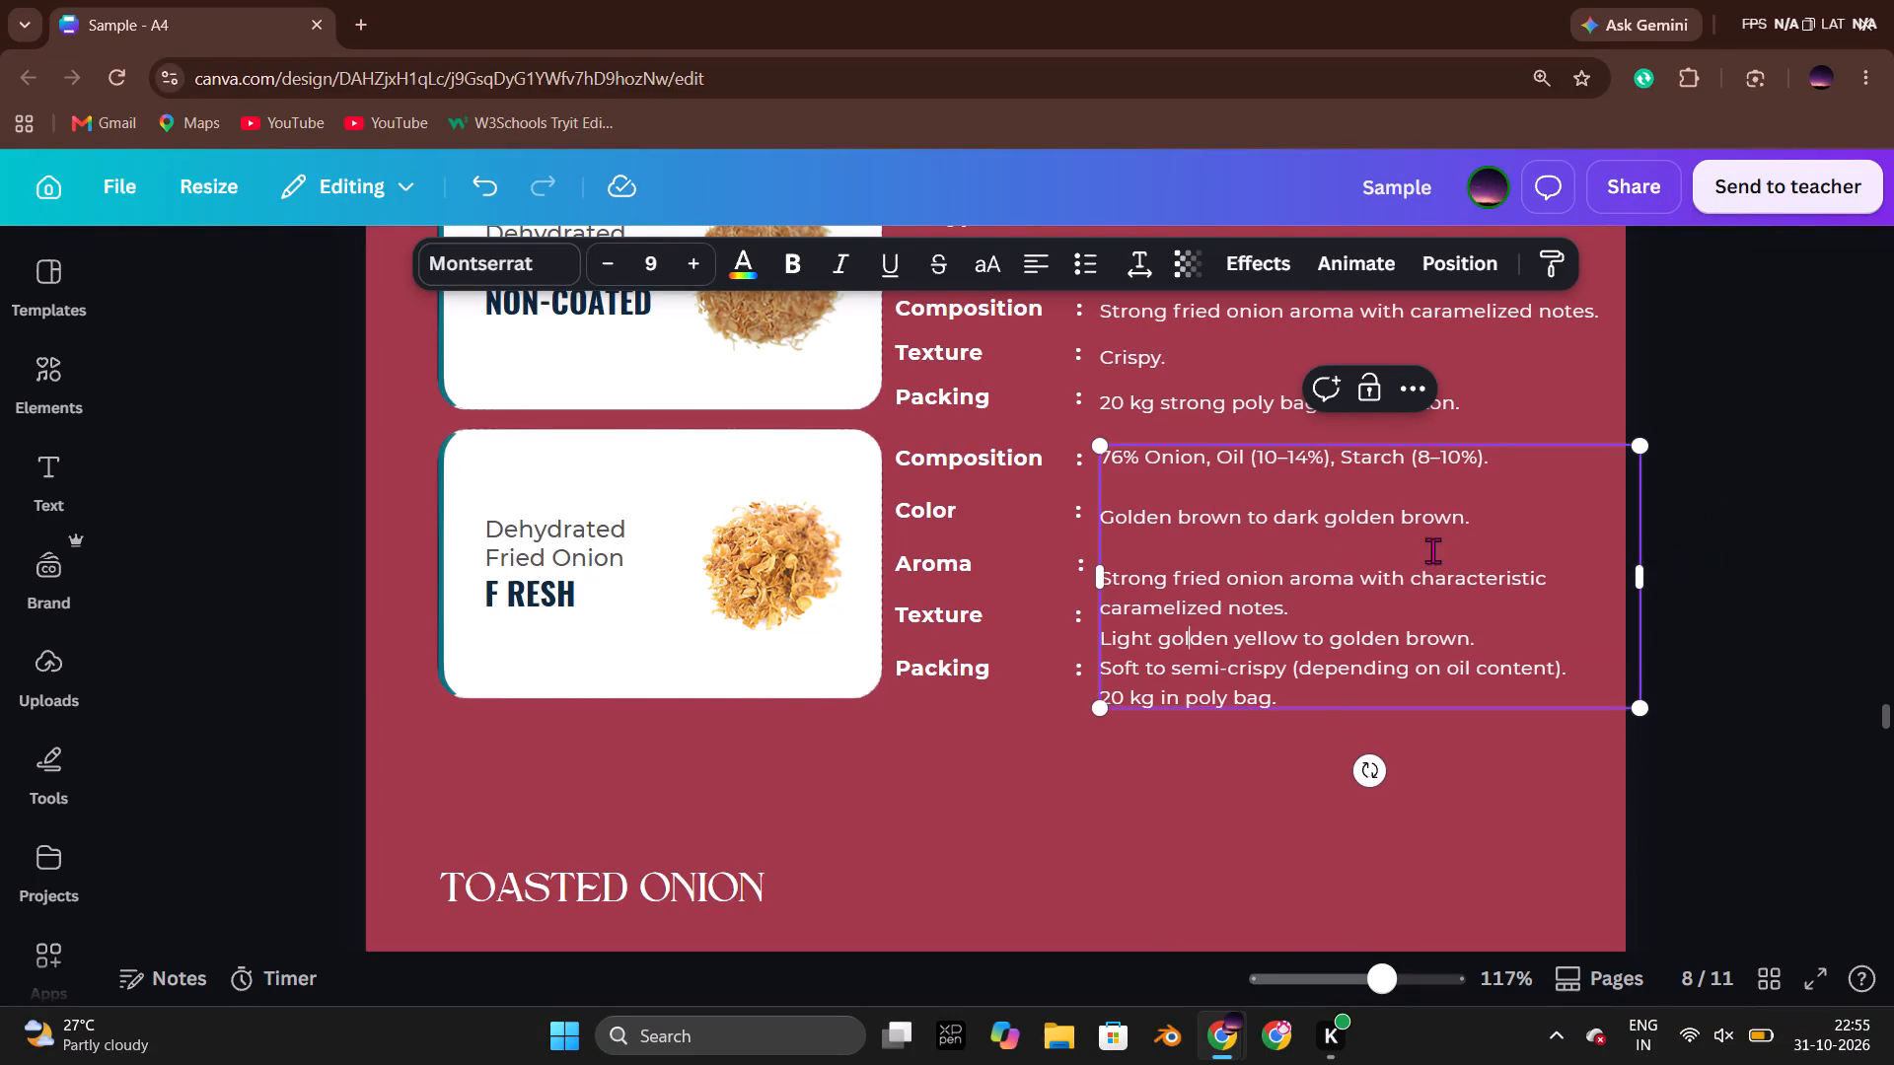
pyautogui.moveTo(1528, 550); pyautogui.dragTo(1297, 529)
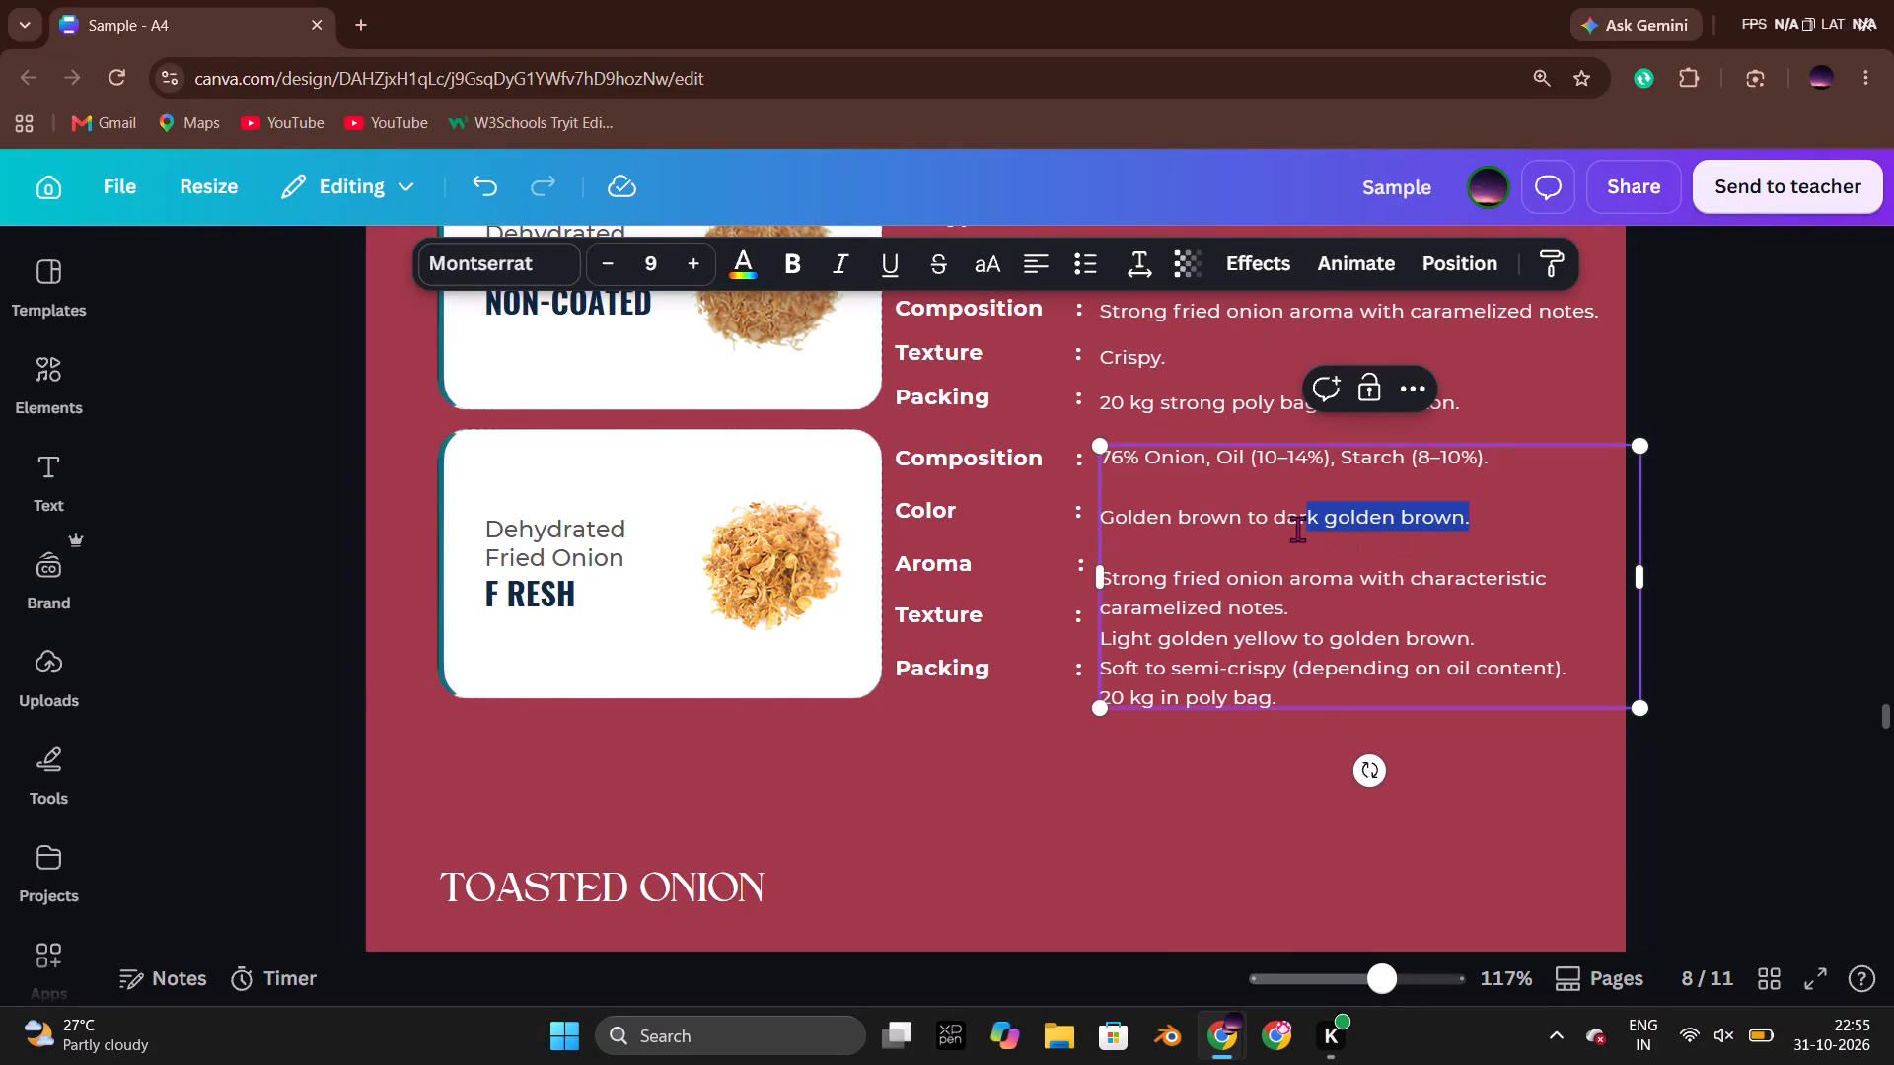
pyautogui.moveTo(1297, 529); pyautogui.dragTo(1296, 529)
pyautogui.click(1269, 548)
pyautogui.press('BackSpace')
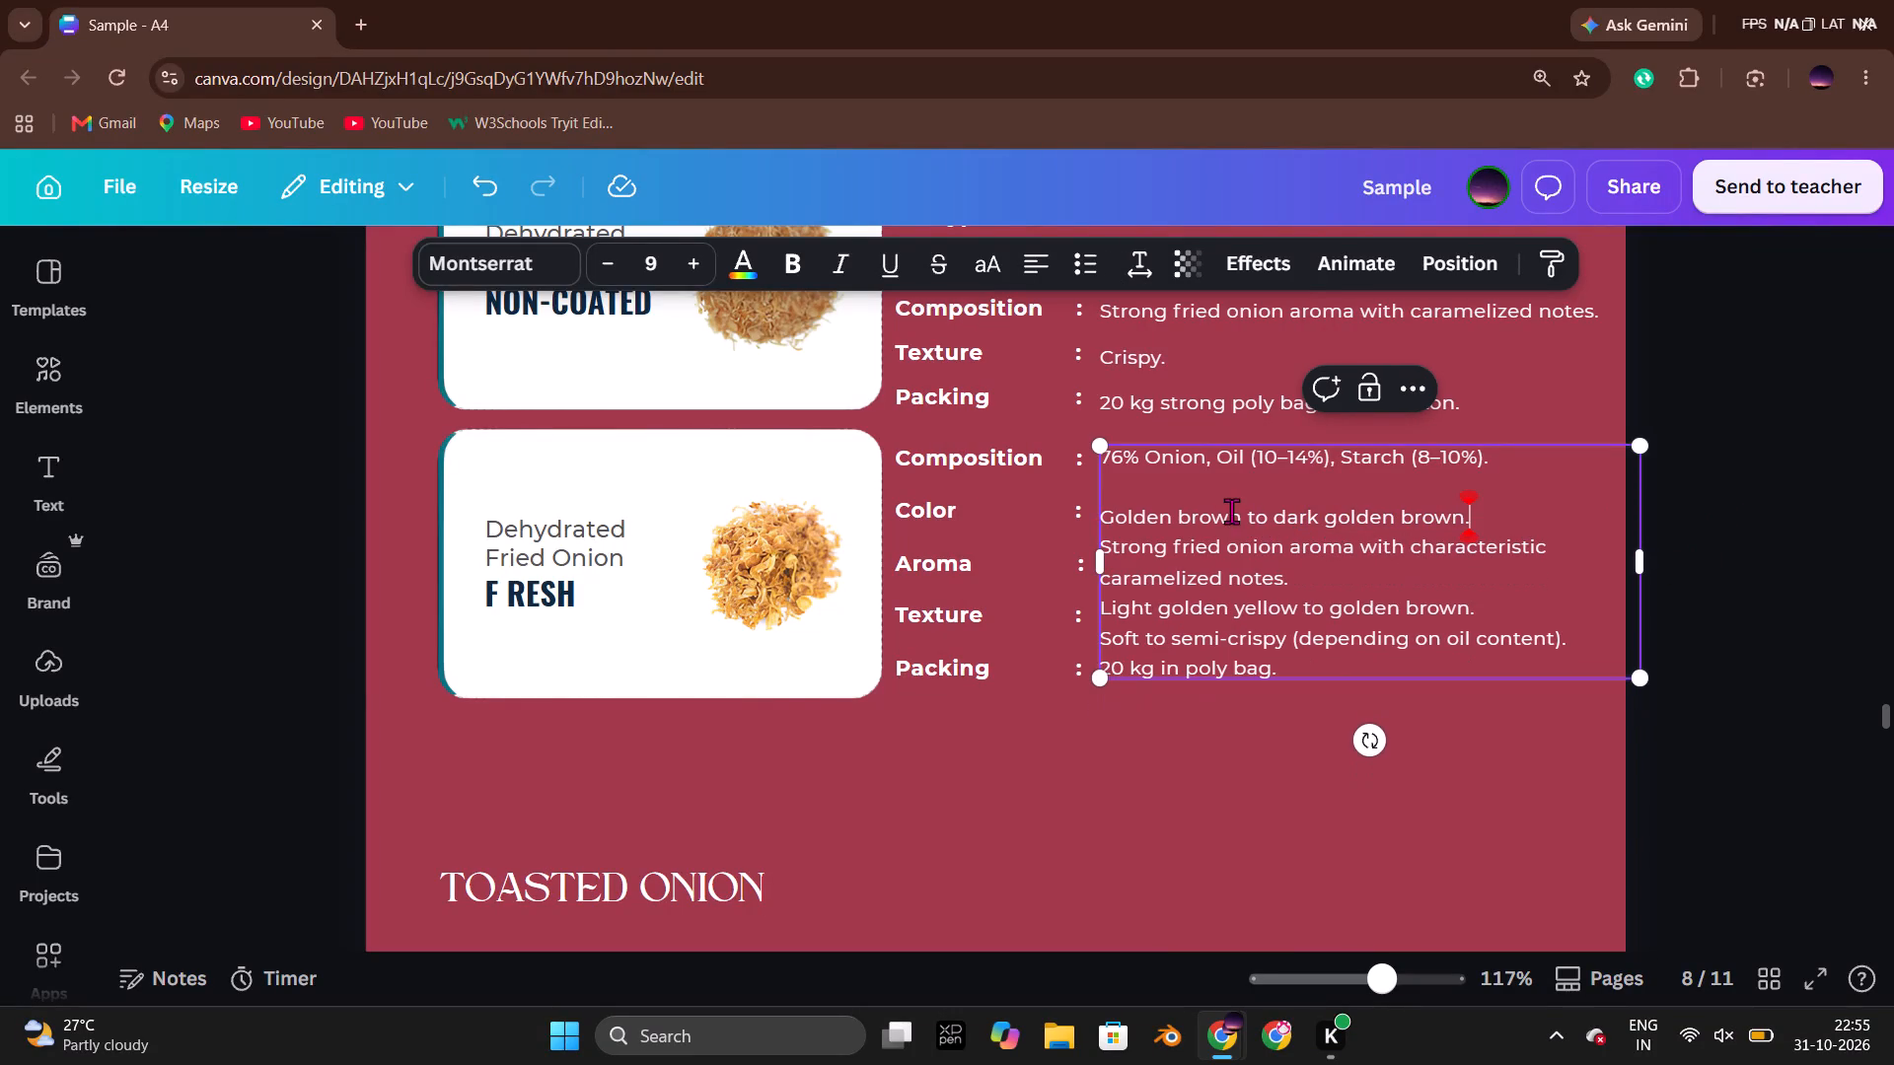
pyautogui.click(1229, 503)
pyautogui.click(1216, 489)
pyautogui.press('BackSpace')
pyautogui.click(1797, 571)
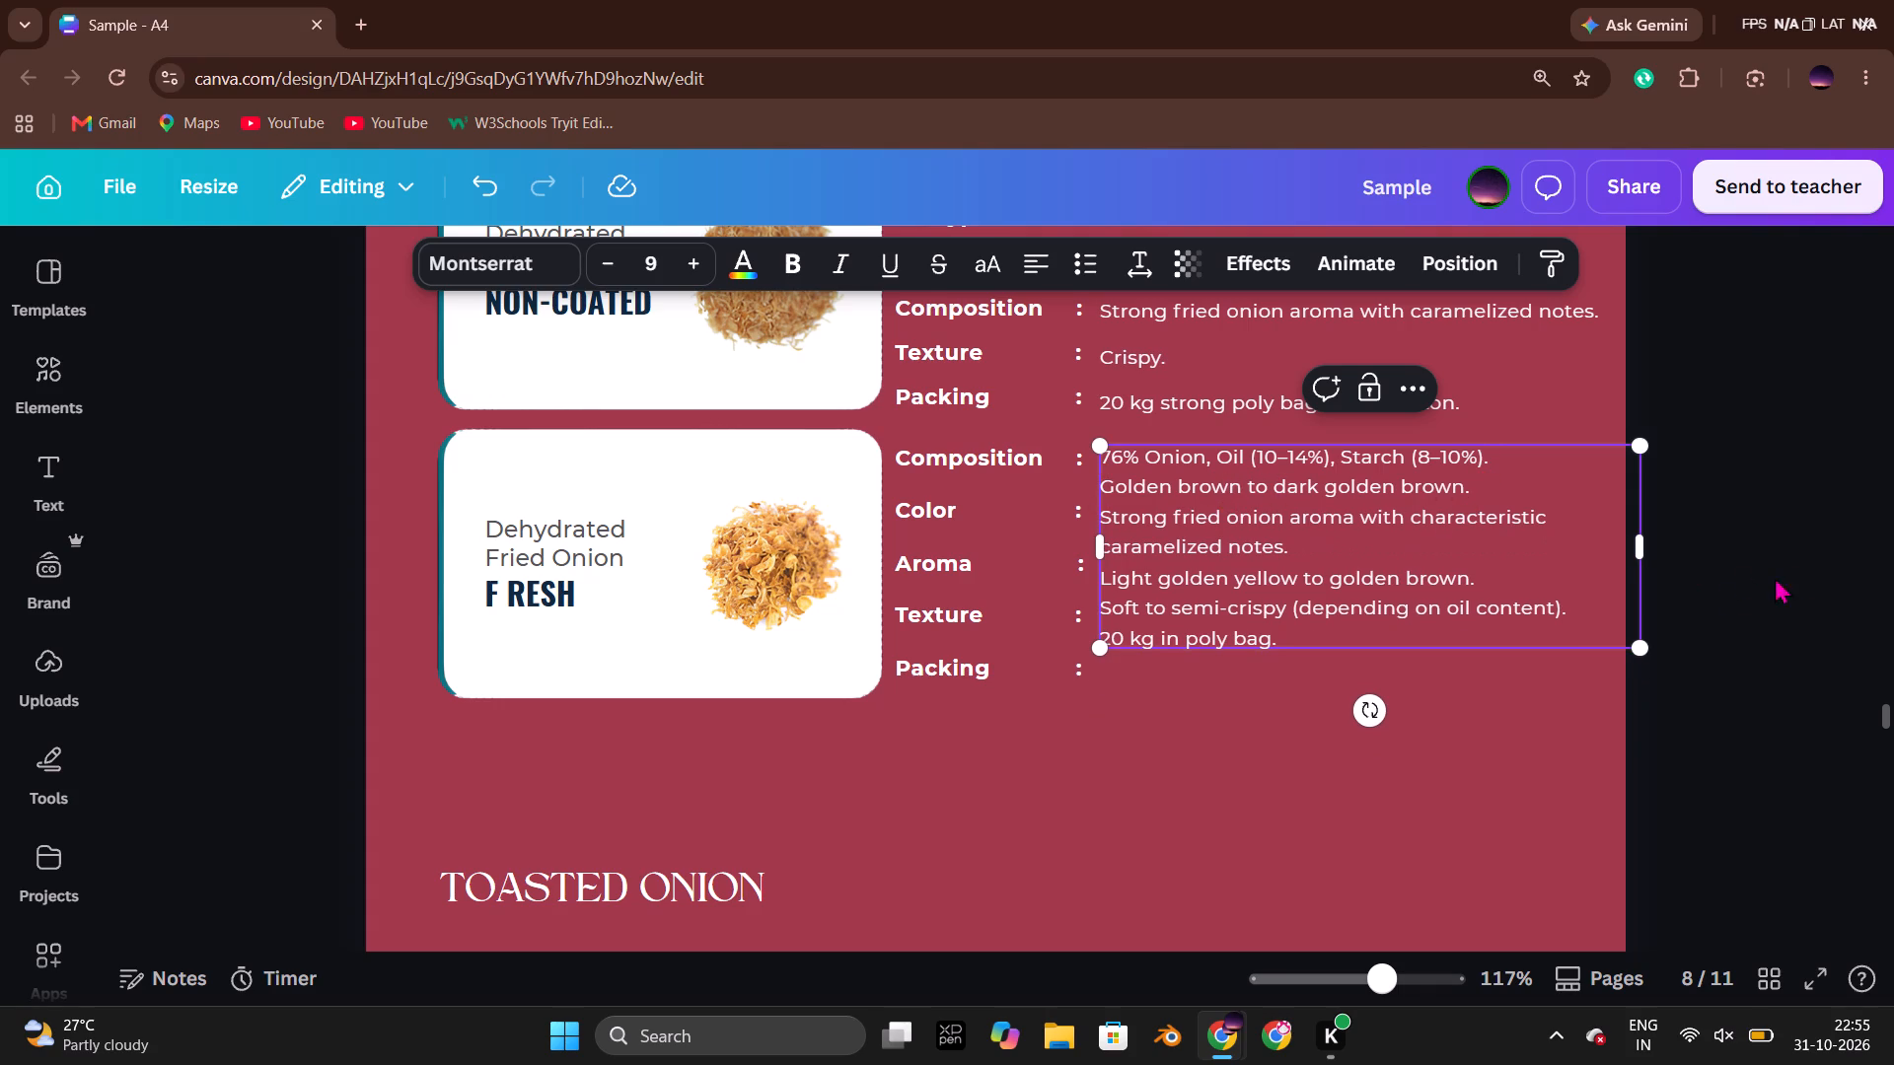
# Set the line spacing of all the Fresh row's values, from Composition to Packing, to about 1.97.
pyautogui.click(1347, 626)
pyautogui.click(1283, 637)
pyautogui.moveTo(1288, 637); pyautogui.dragTo(1287, 636)
pyautogui.moveTo(1287, 636); pyautogui.dragTo(1103, 463)
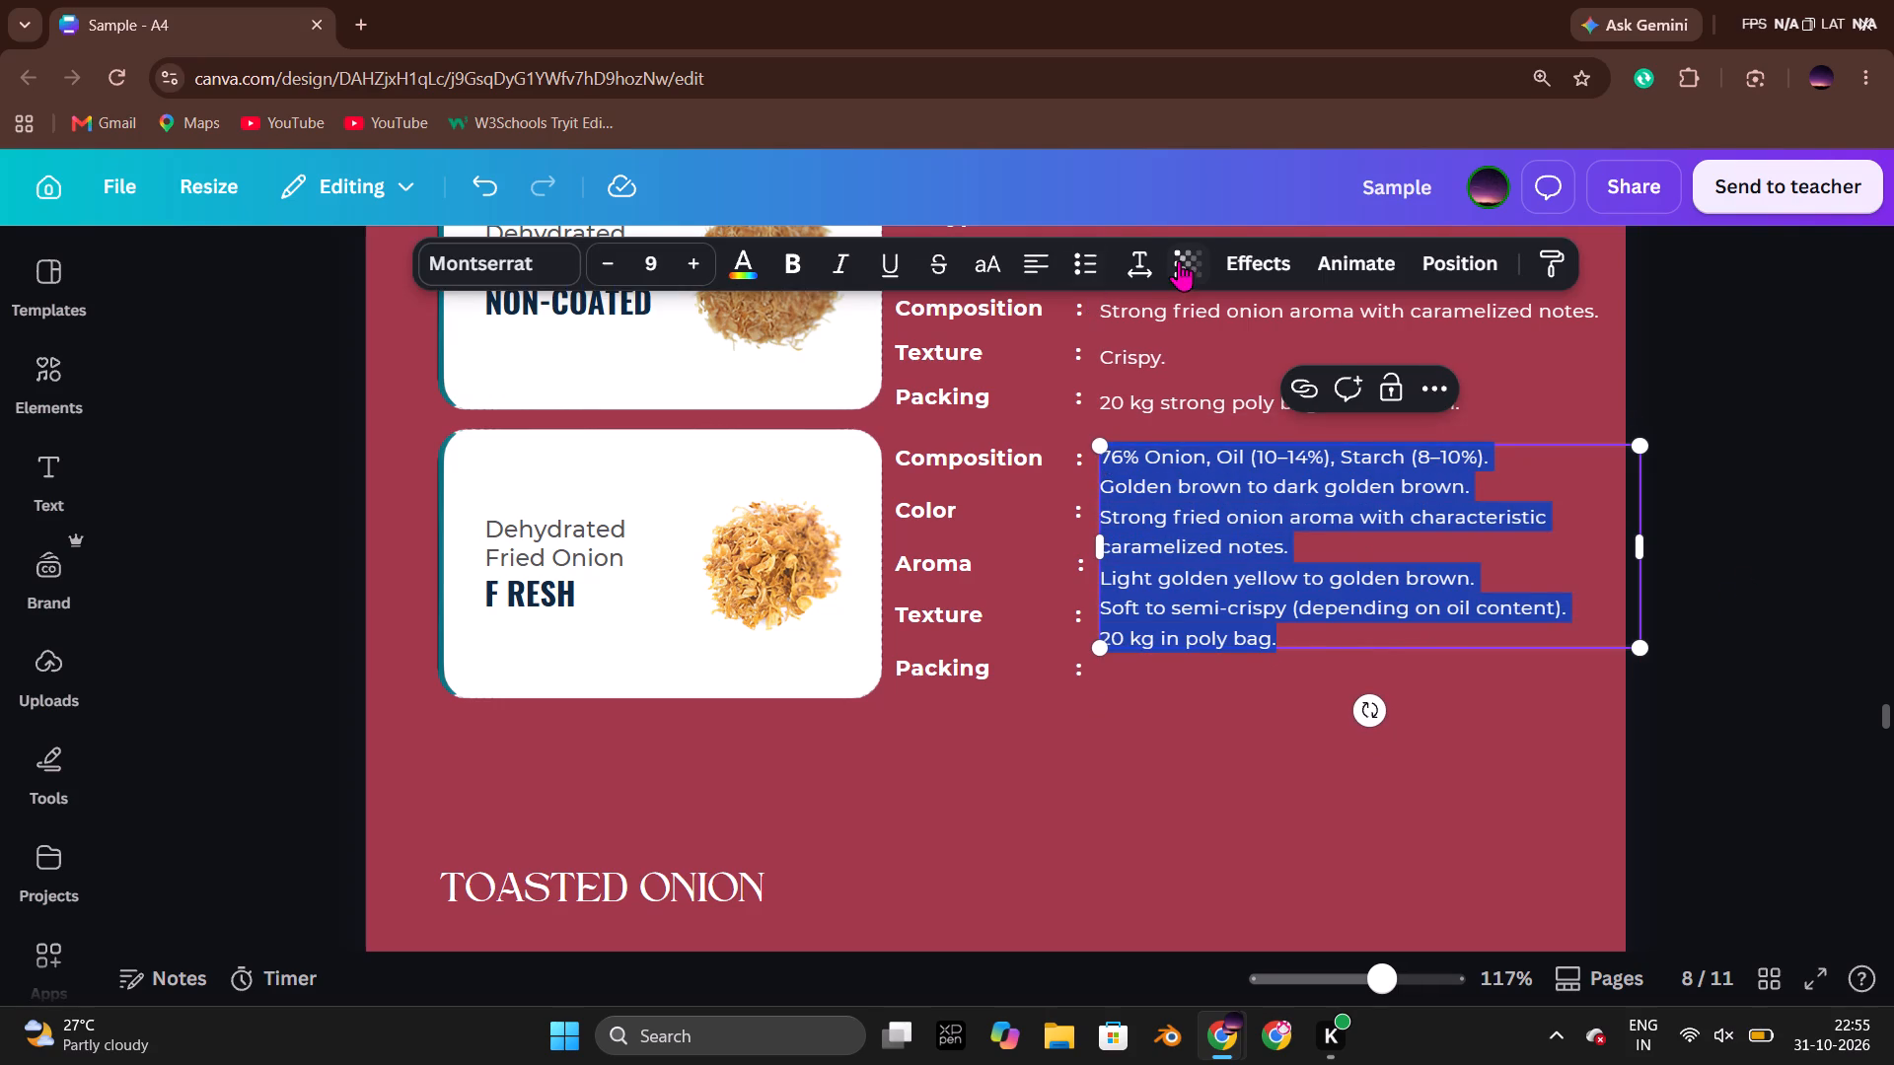
pyautogui.click(1149, 270)
pyautogui.moveTo(1113, 467); pyautogui.dragTo(1143, 467)
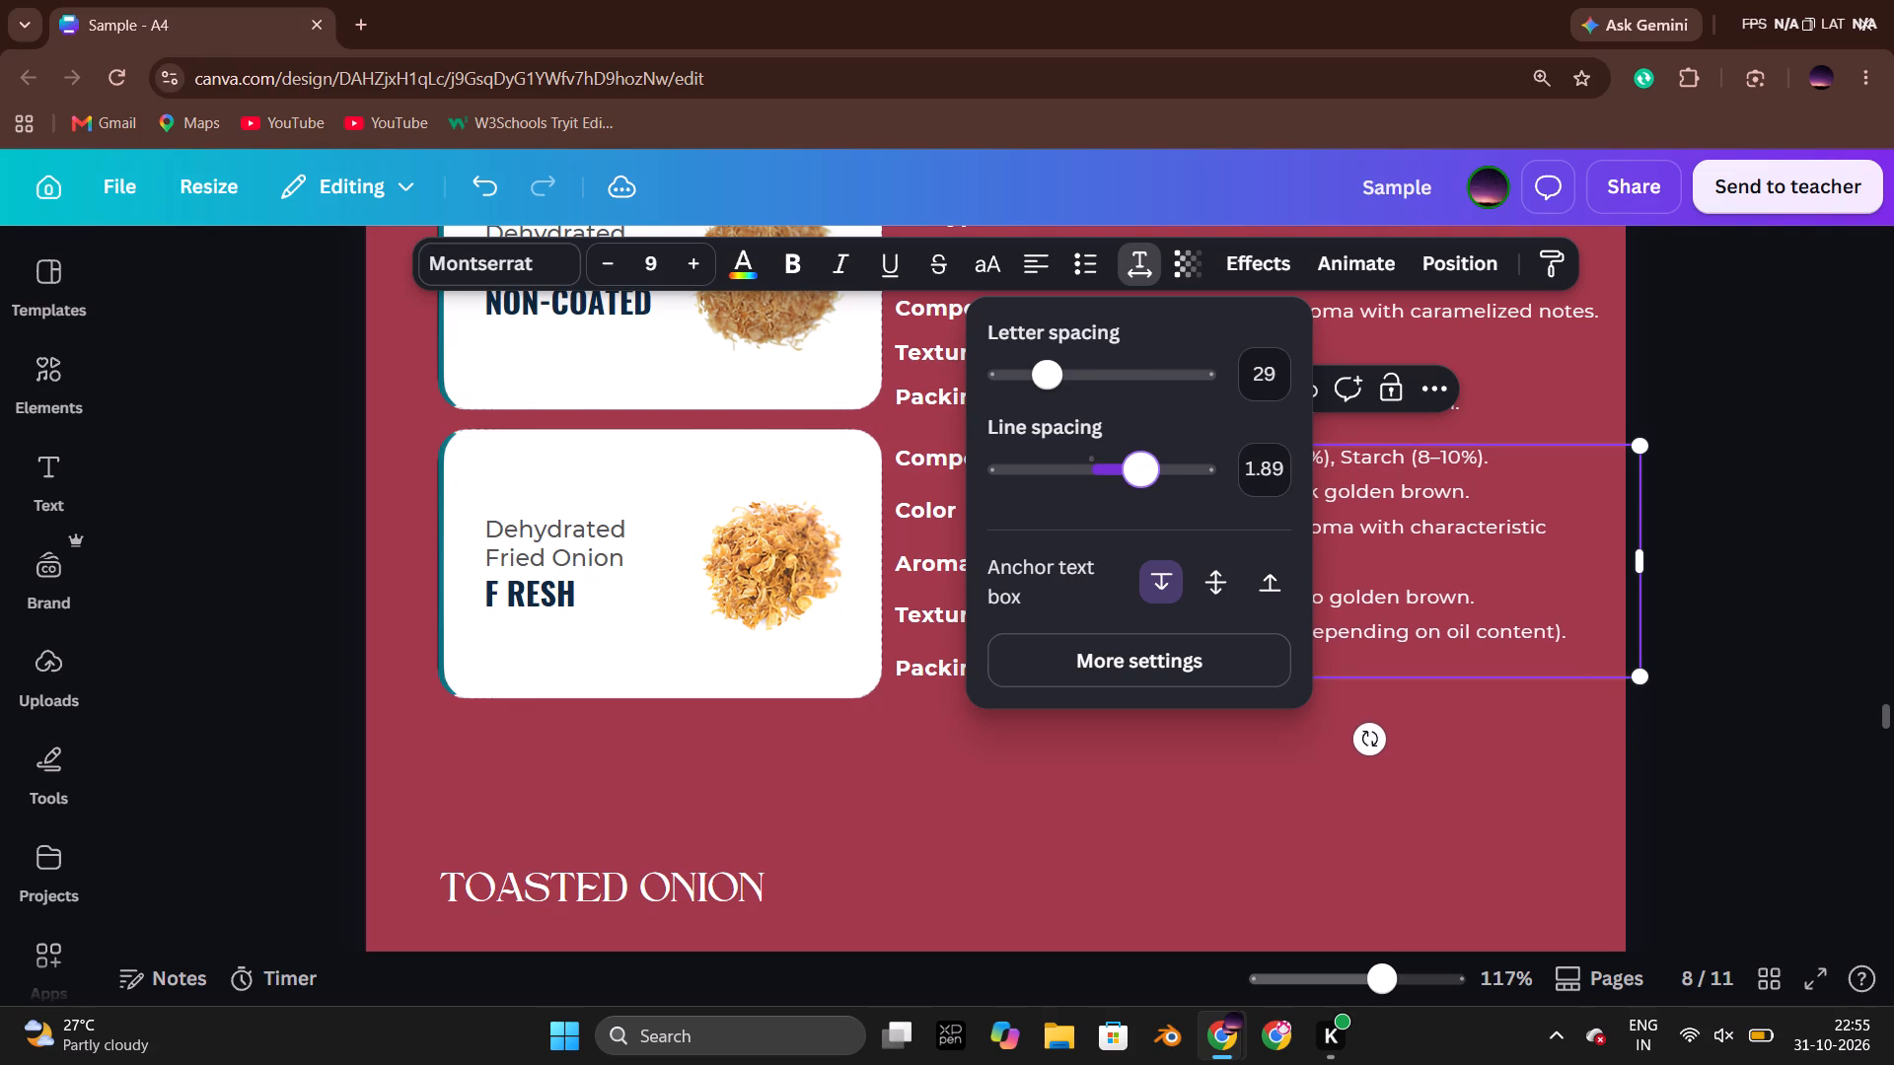
pyautogui.moveTo(1143, 467); pyautogui.dragTo(1150, 468)
pyautogui.click(1734, 524)
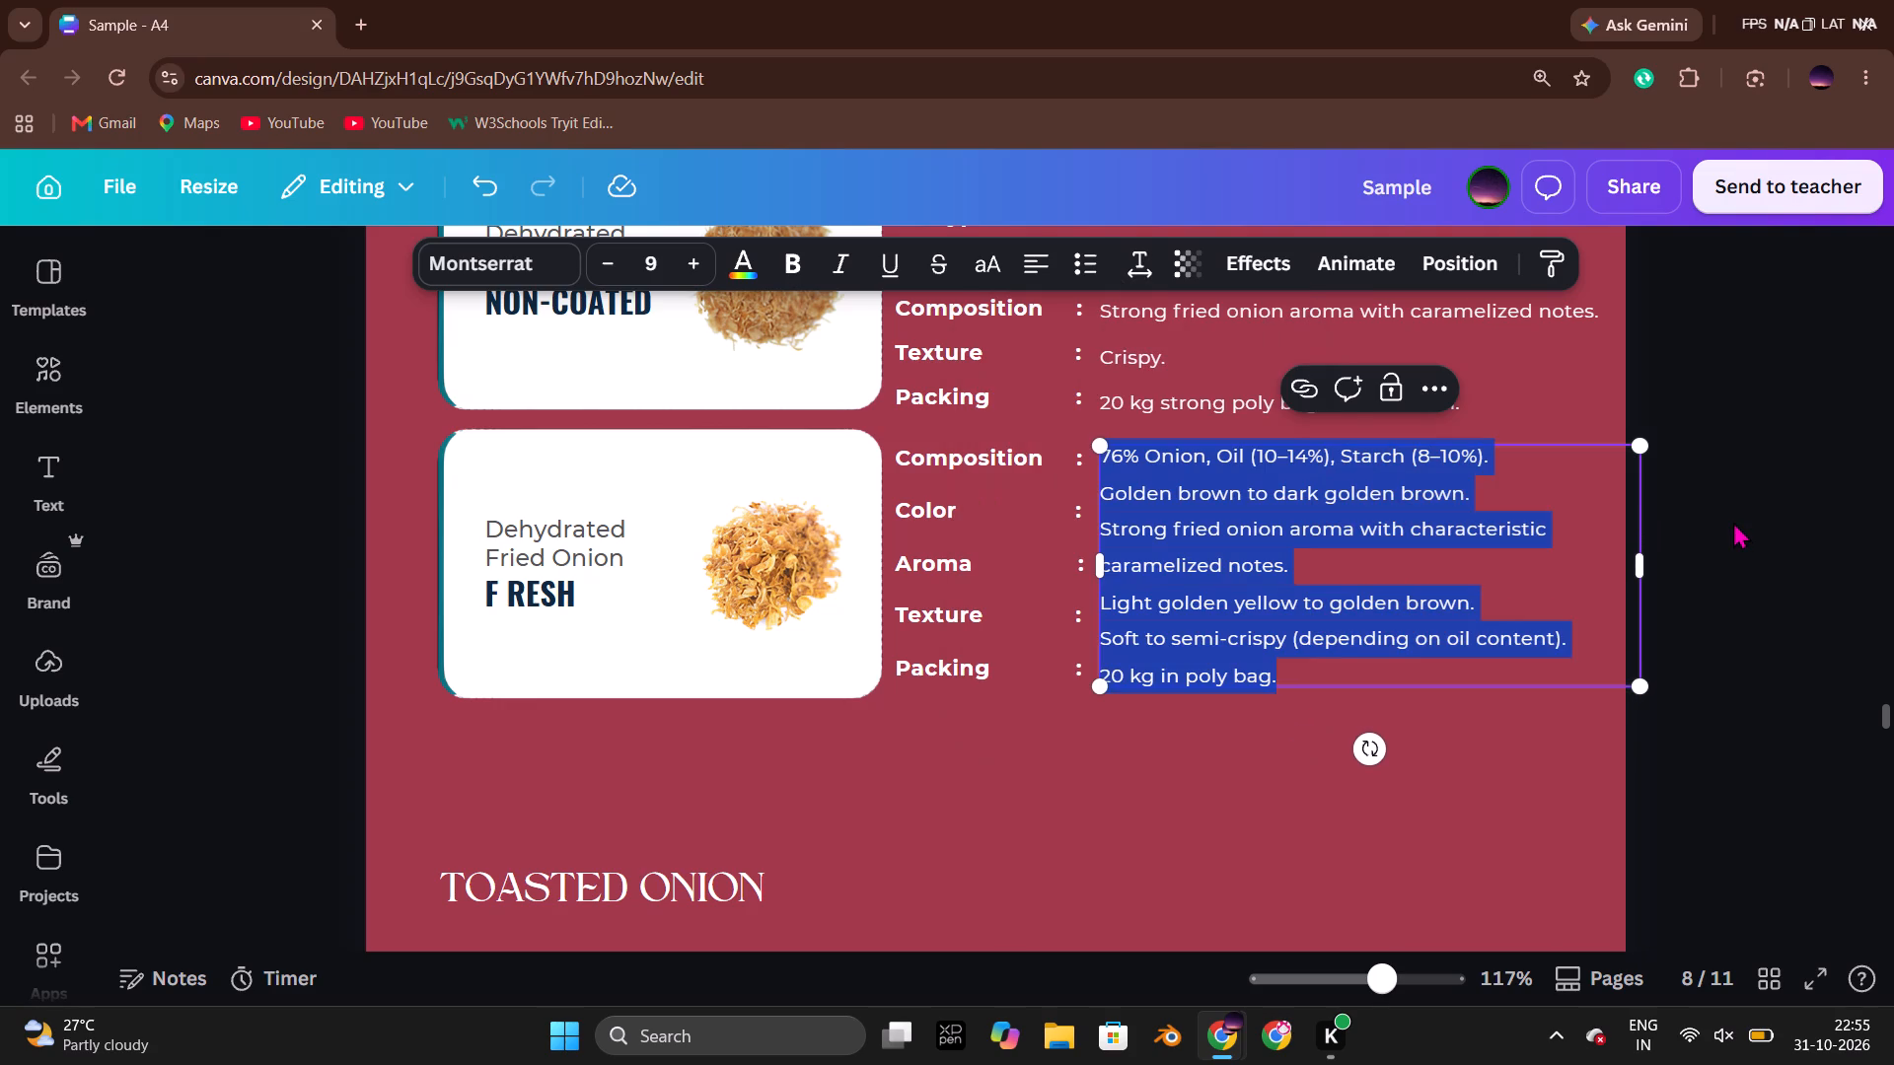
pyautogui.click(1733, 521)
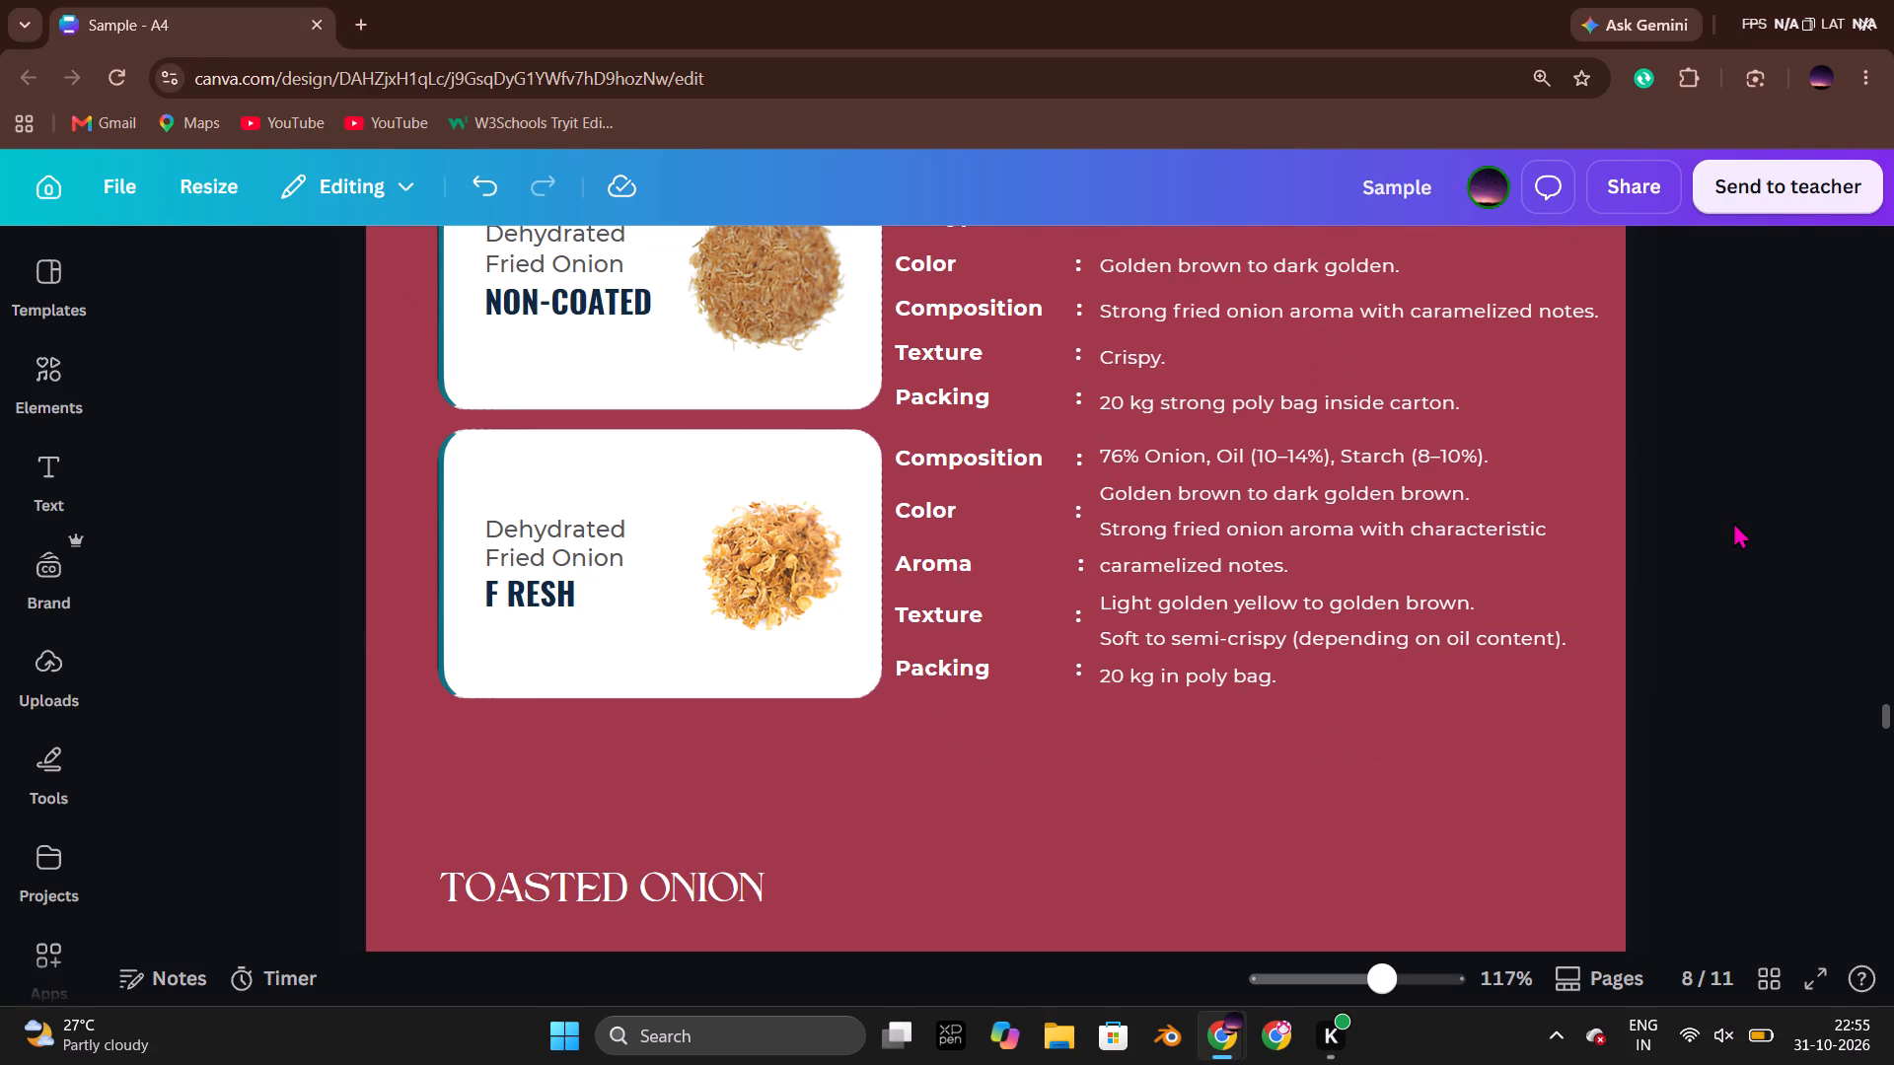
# Insert a blank line between the Fresh row's Composition and Color values.
pyautogui.click(1694, 486)
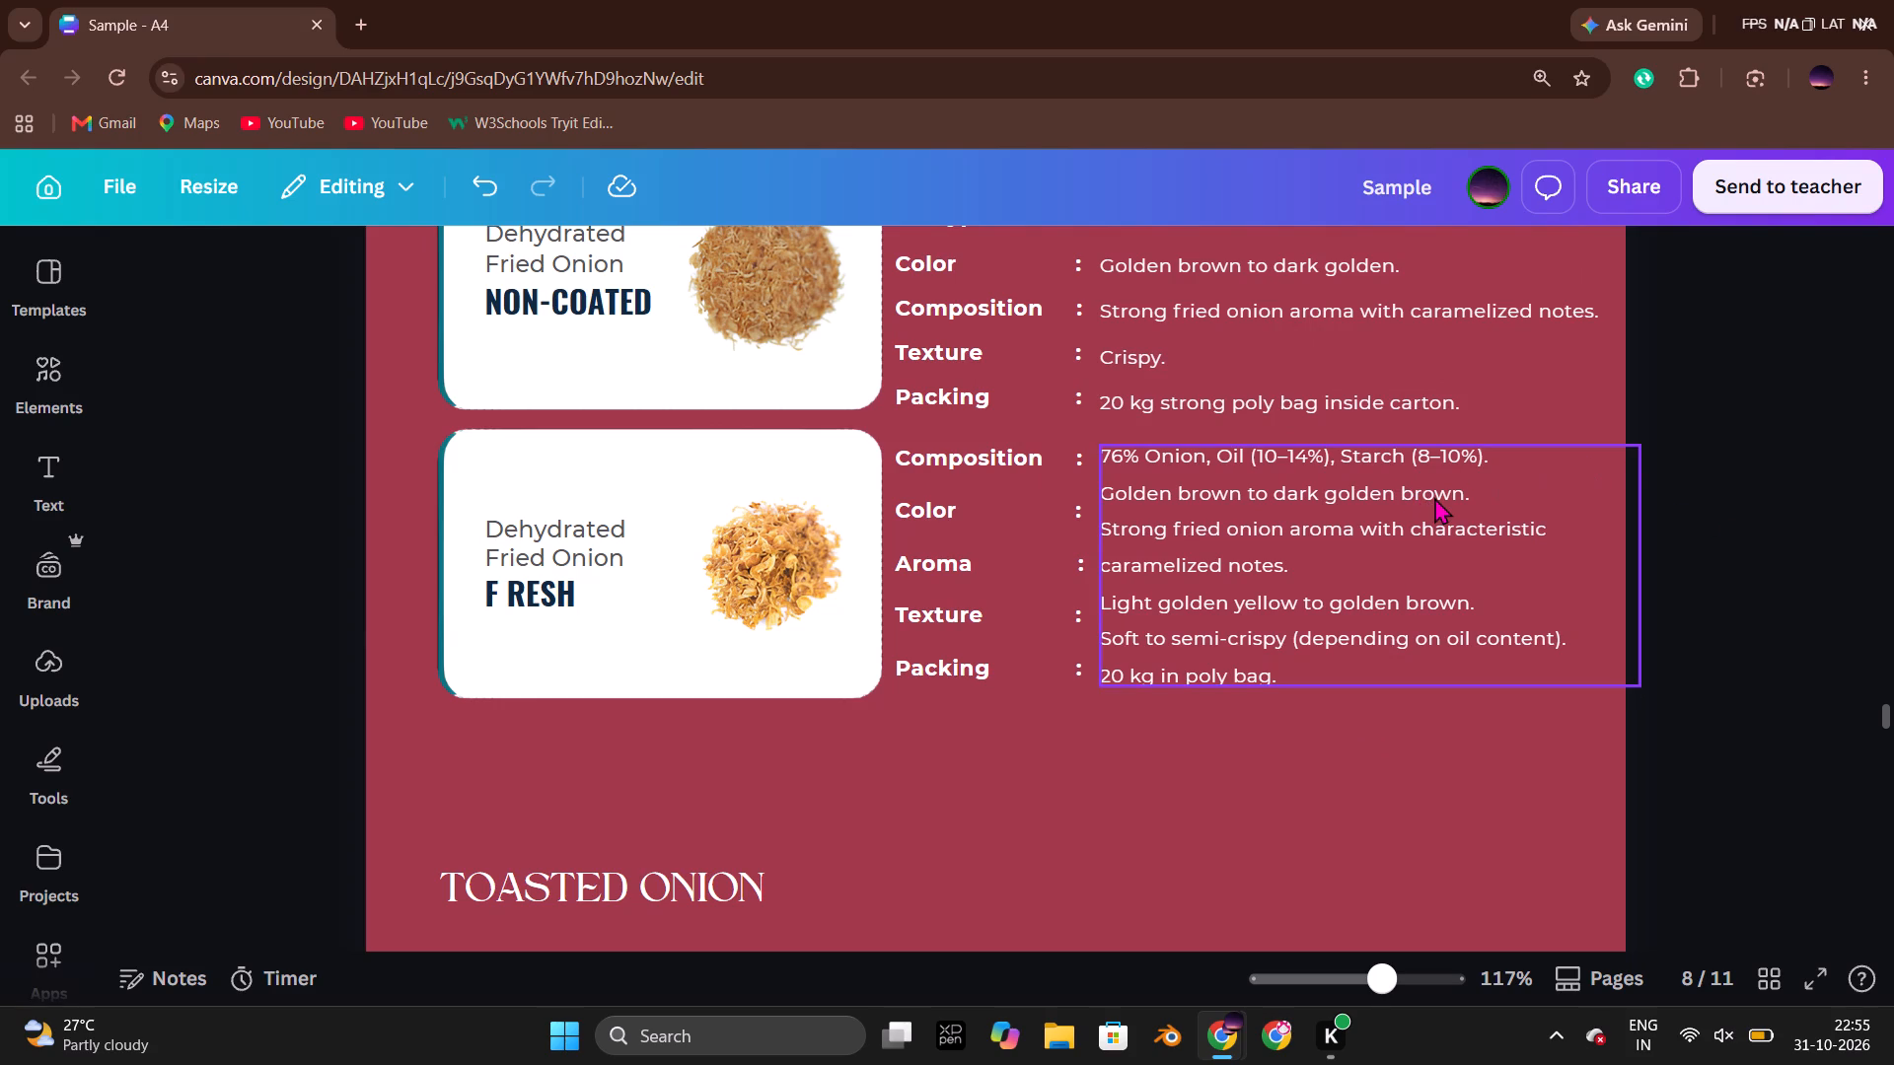
pyautogui.click(1434, 497)
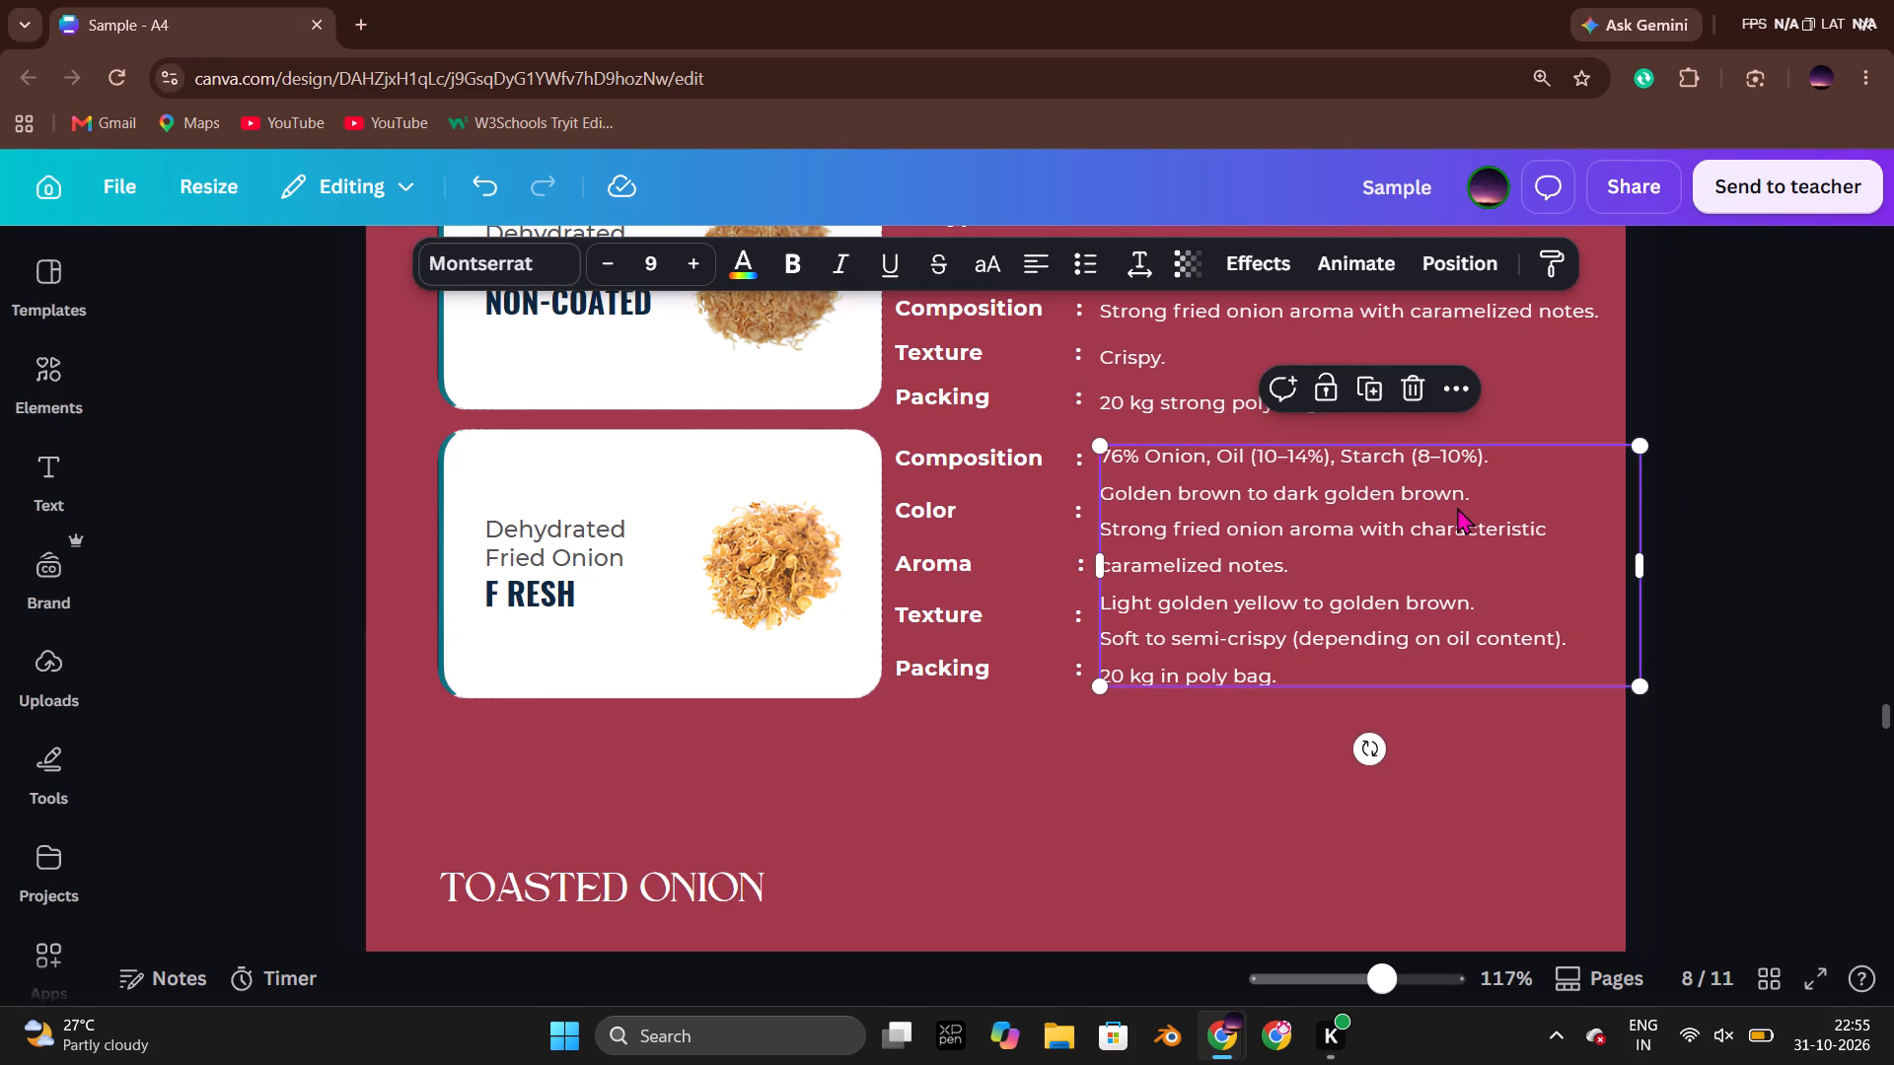
pyautogui.click(1457, 507)
pyautogui.click(1502, 465)
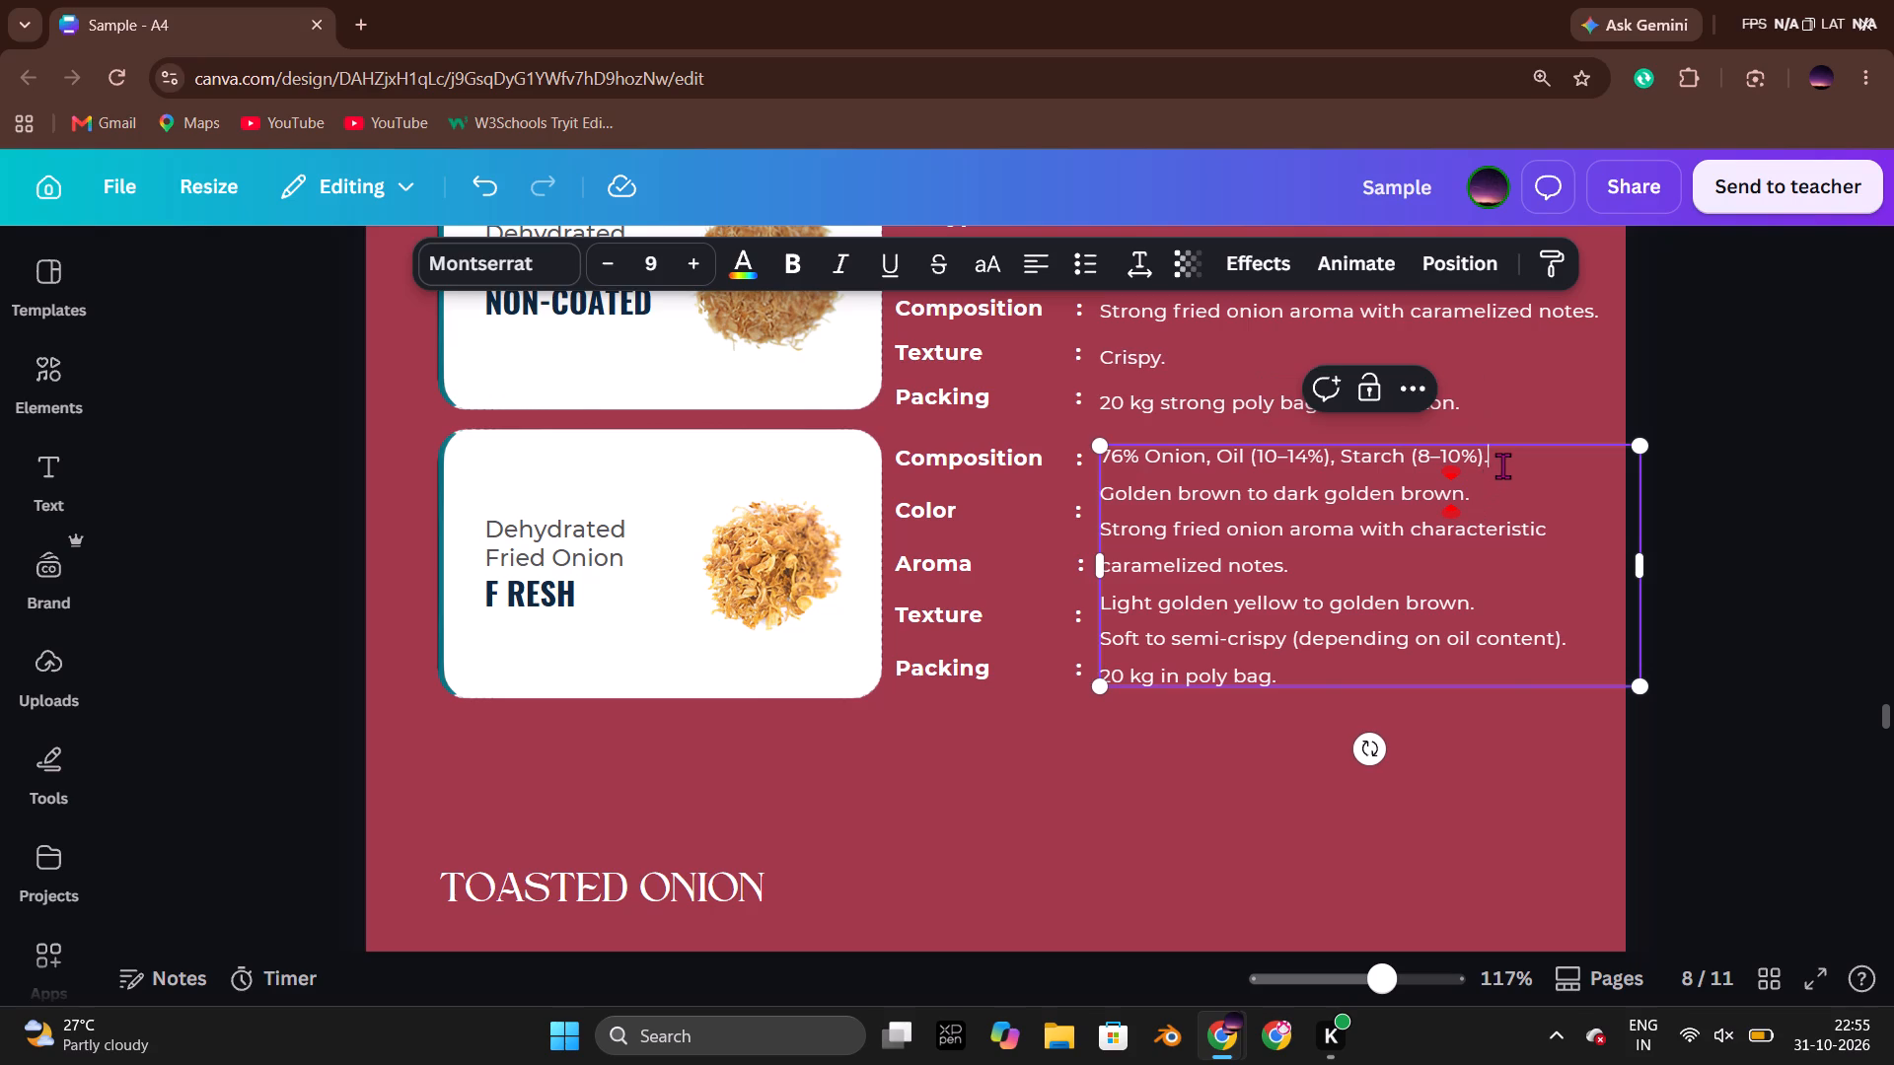
pyautogui.press('Return')
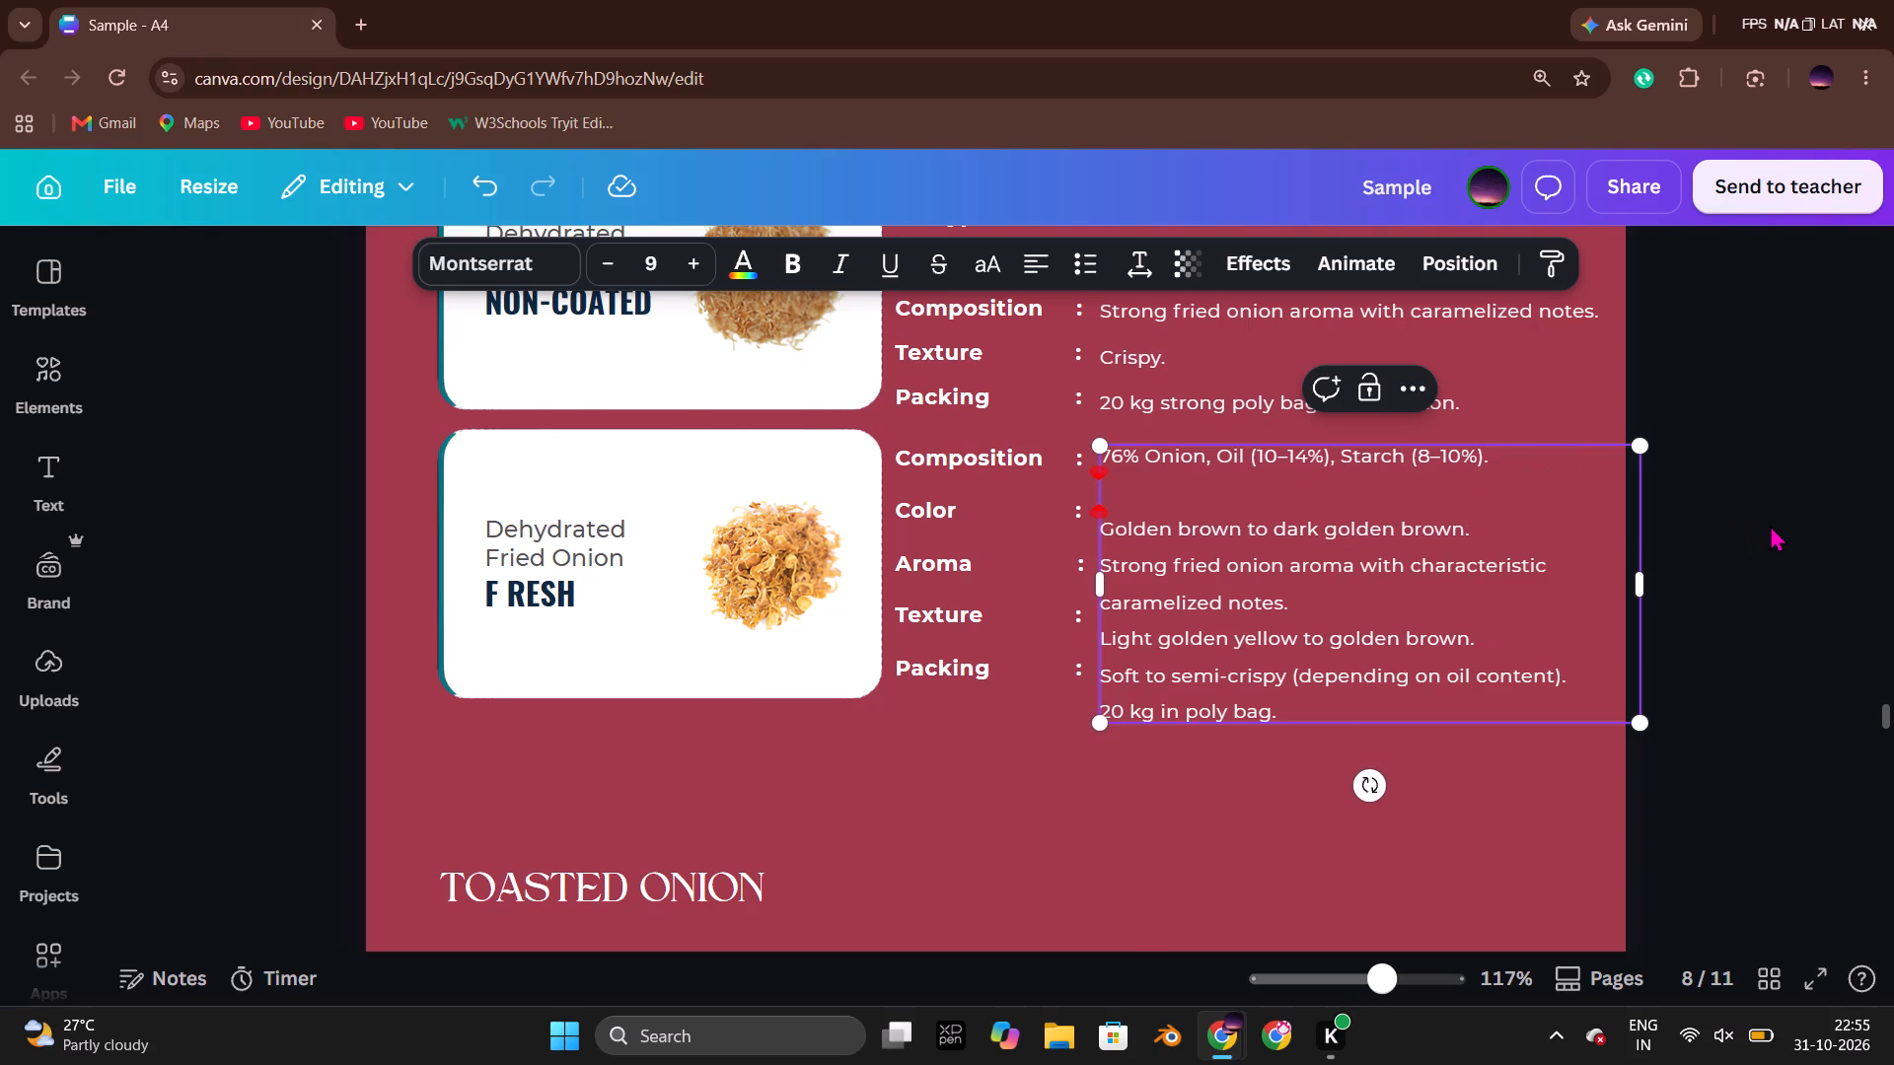
pyautogui.click(1770, 524)
# Set the line spacing of the Fresh row's Composition and Color values, including the blank line between them, to about 1.17.
pyautogui.click(1310, 515)
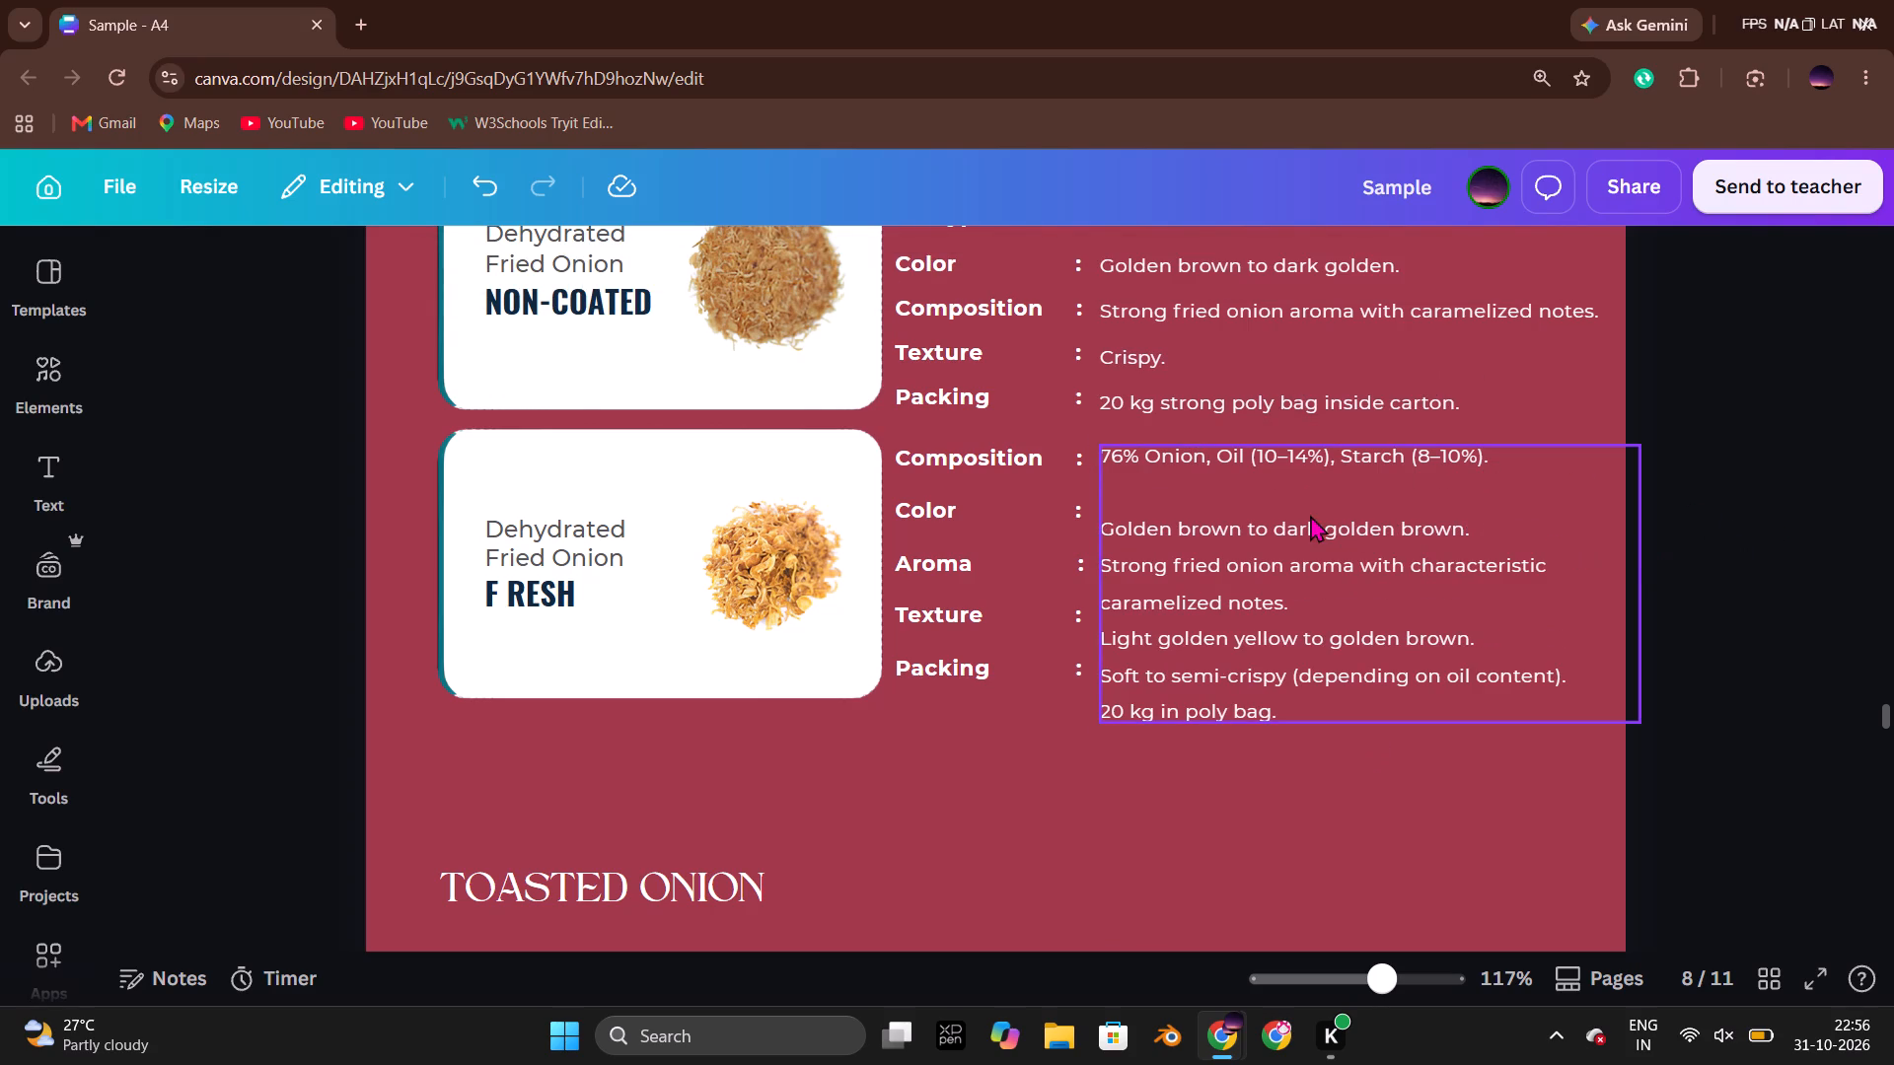
pyautogui.click(1262, 501)
pyautogui.moveTo(1492, 533); pyautogui.dragTo(1210, 492)
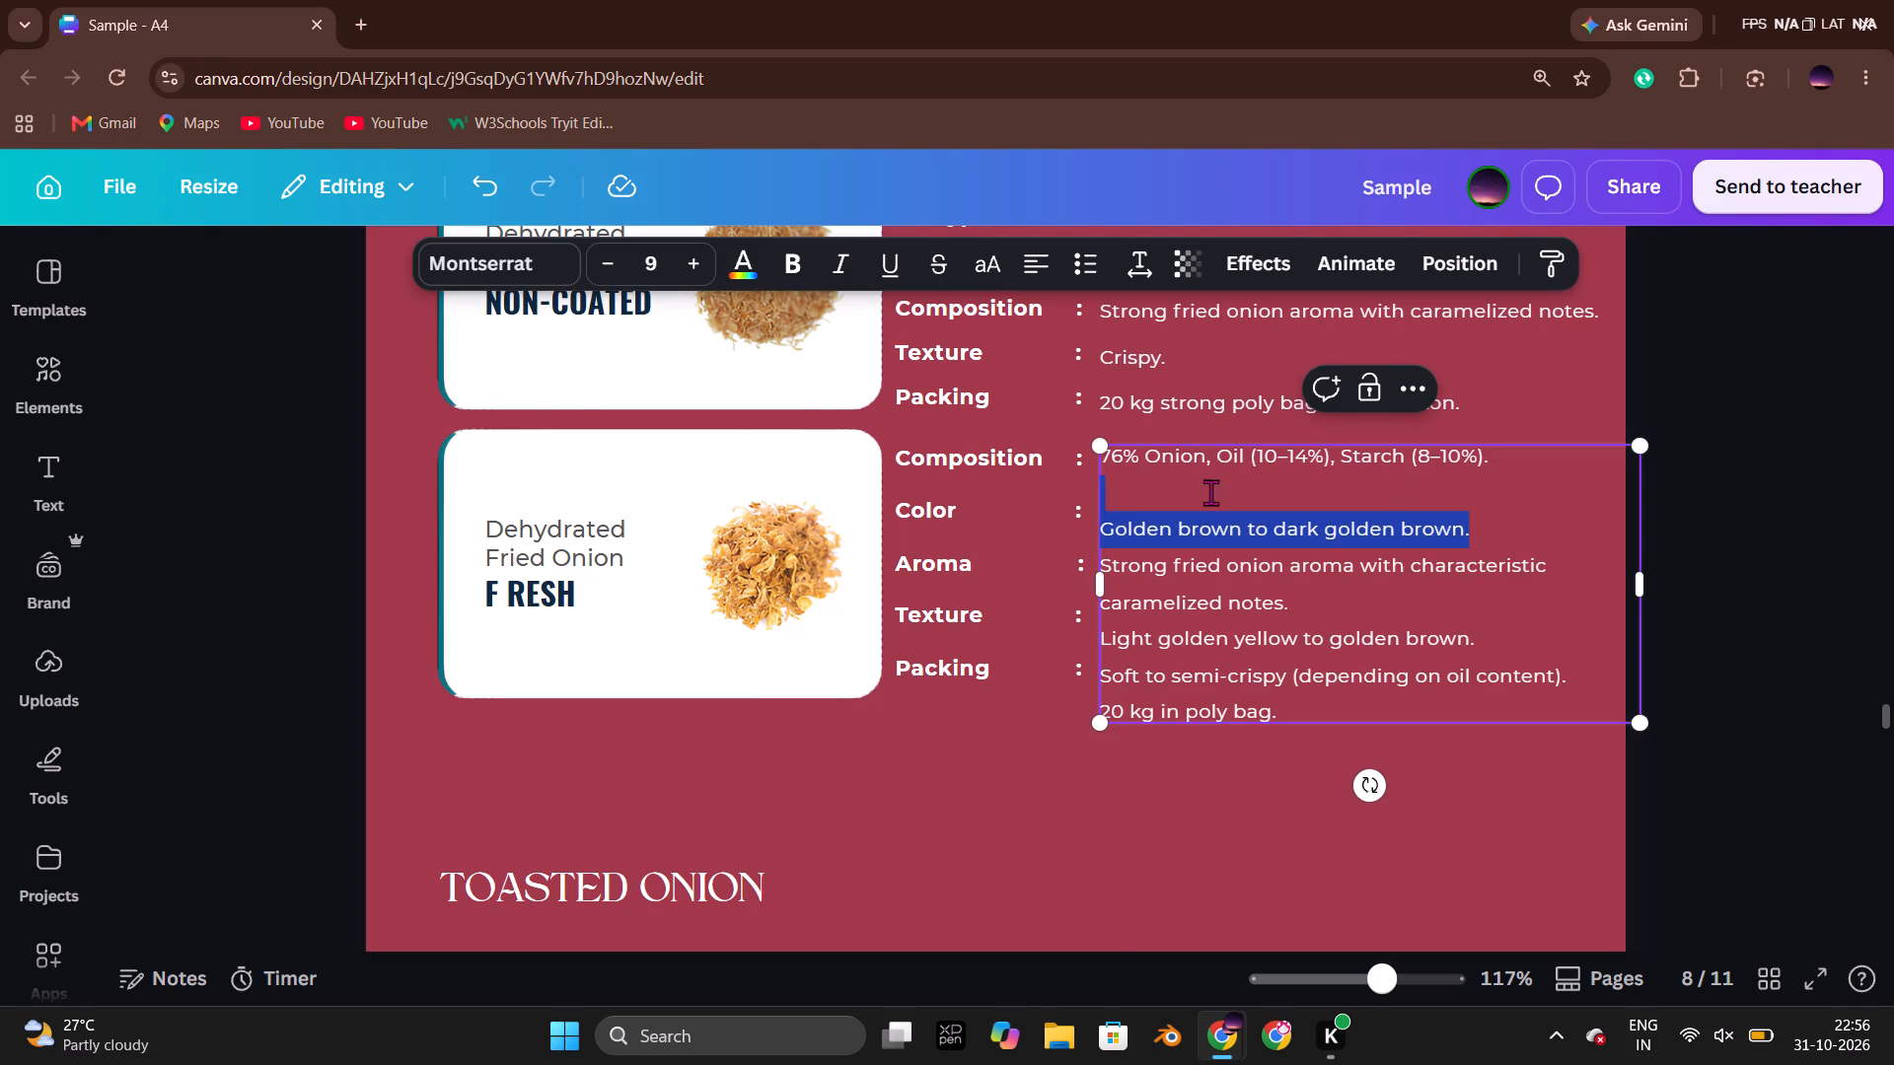
pyautogui.moveTo(1210, 492); pyautogui.dragTo(1092, 471)
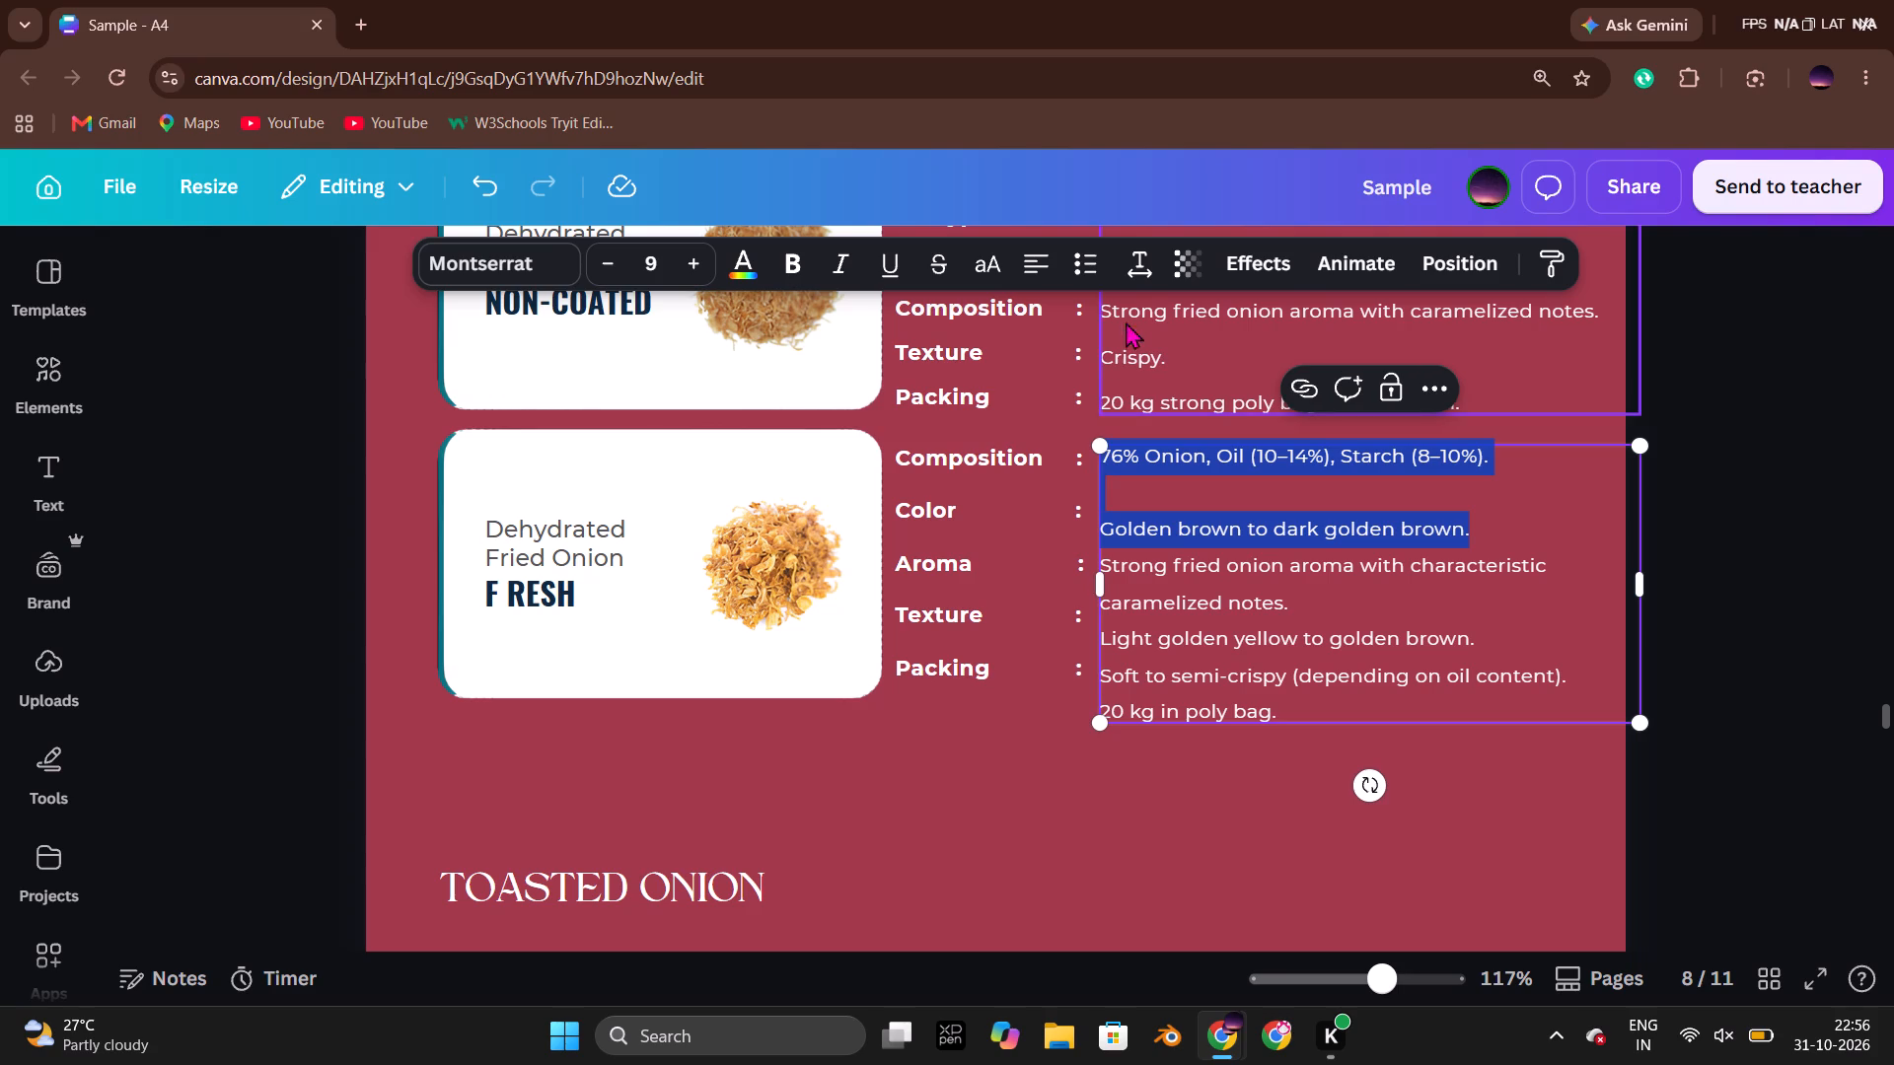
pyautogui.click(1139, 268)
pyautogui.moveTo(1145, 472); pyautogui.dragTo(1109, 474)
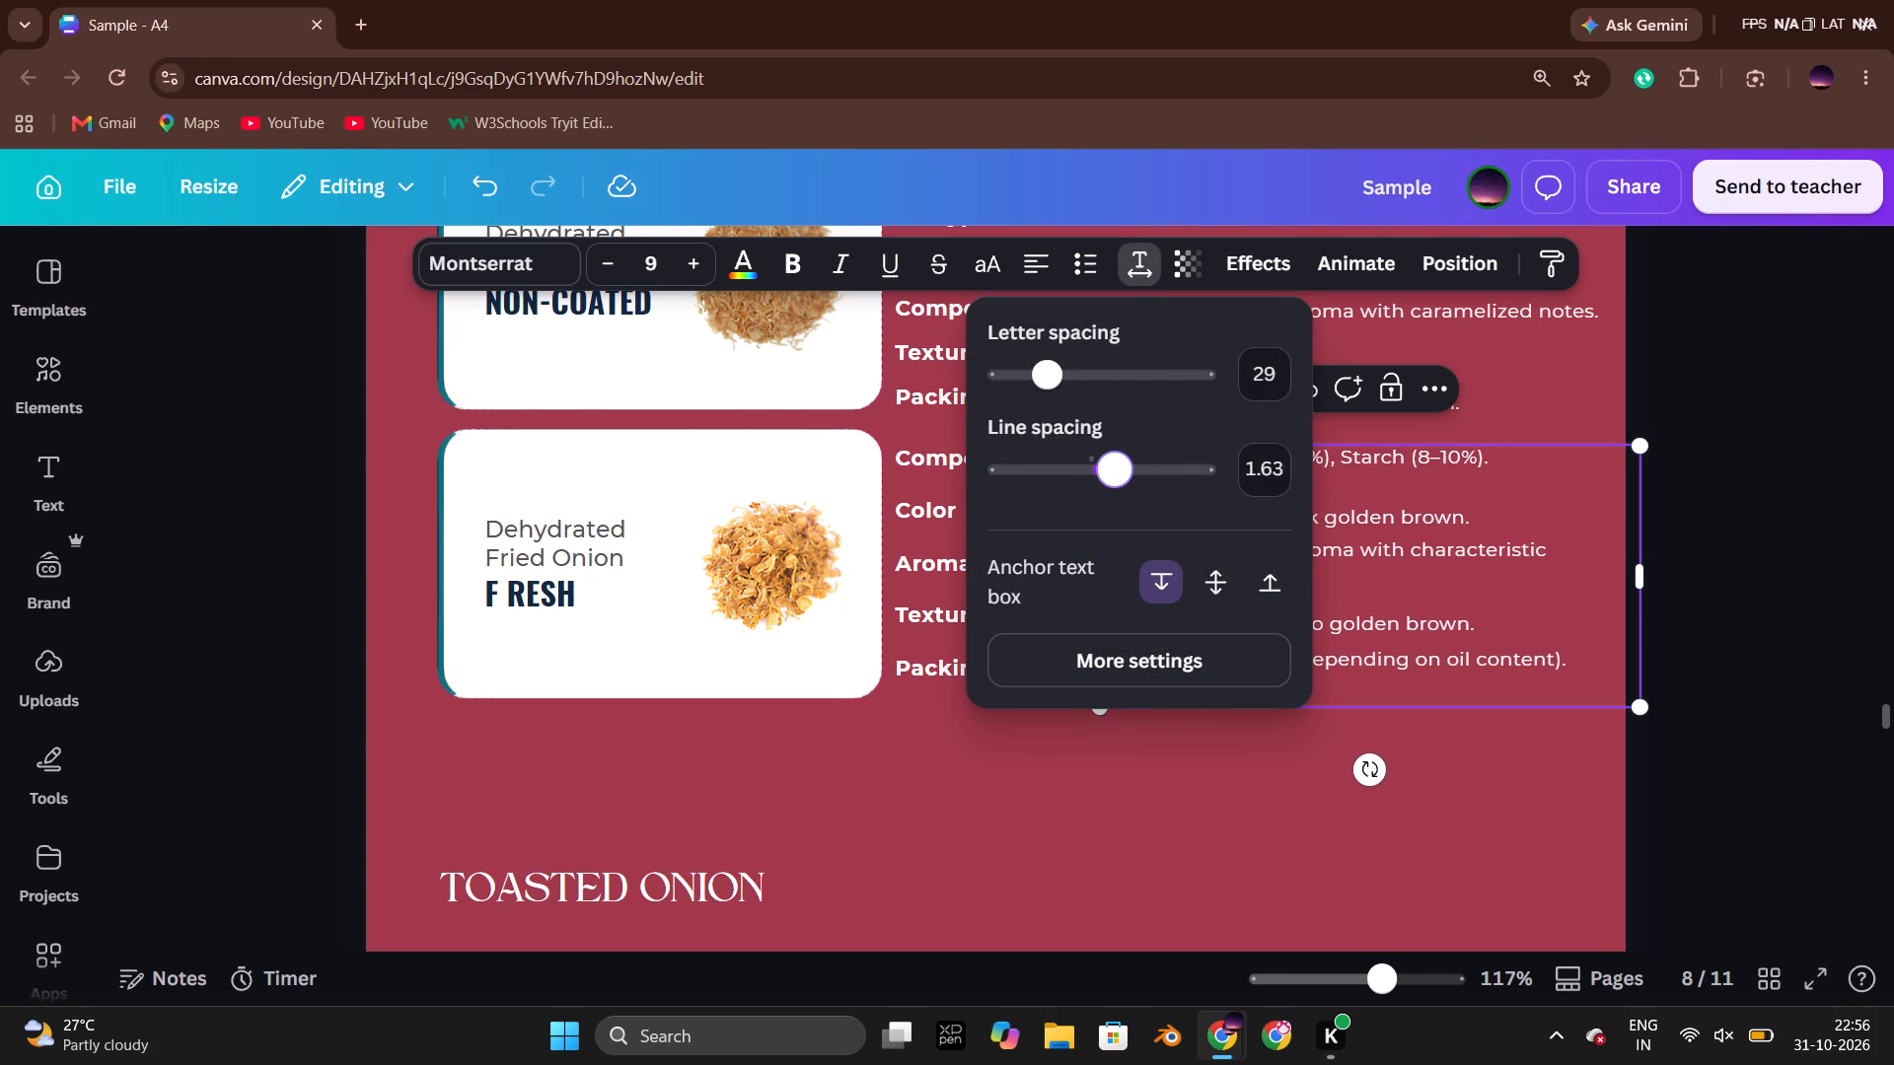
pyautogui.moveTo(1109, 474); pyautogui.dragTo(1040, 476)
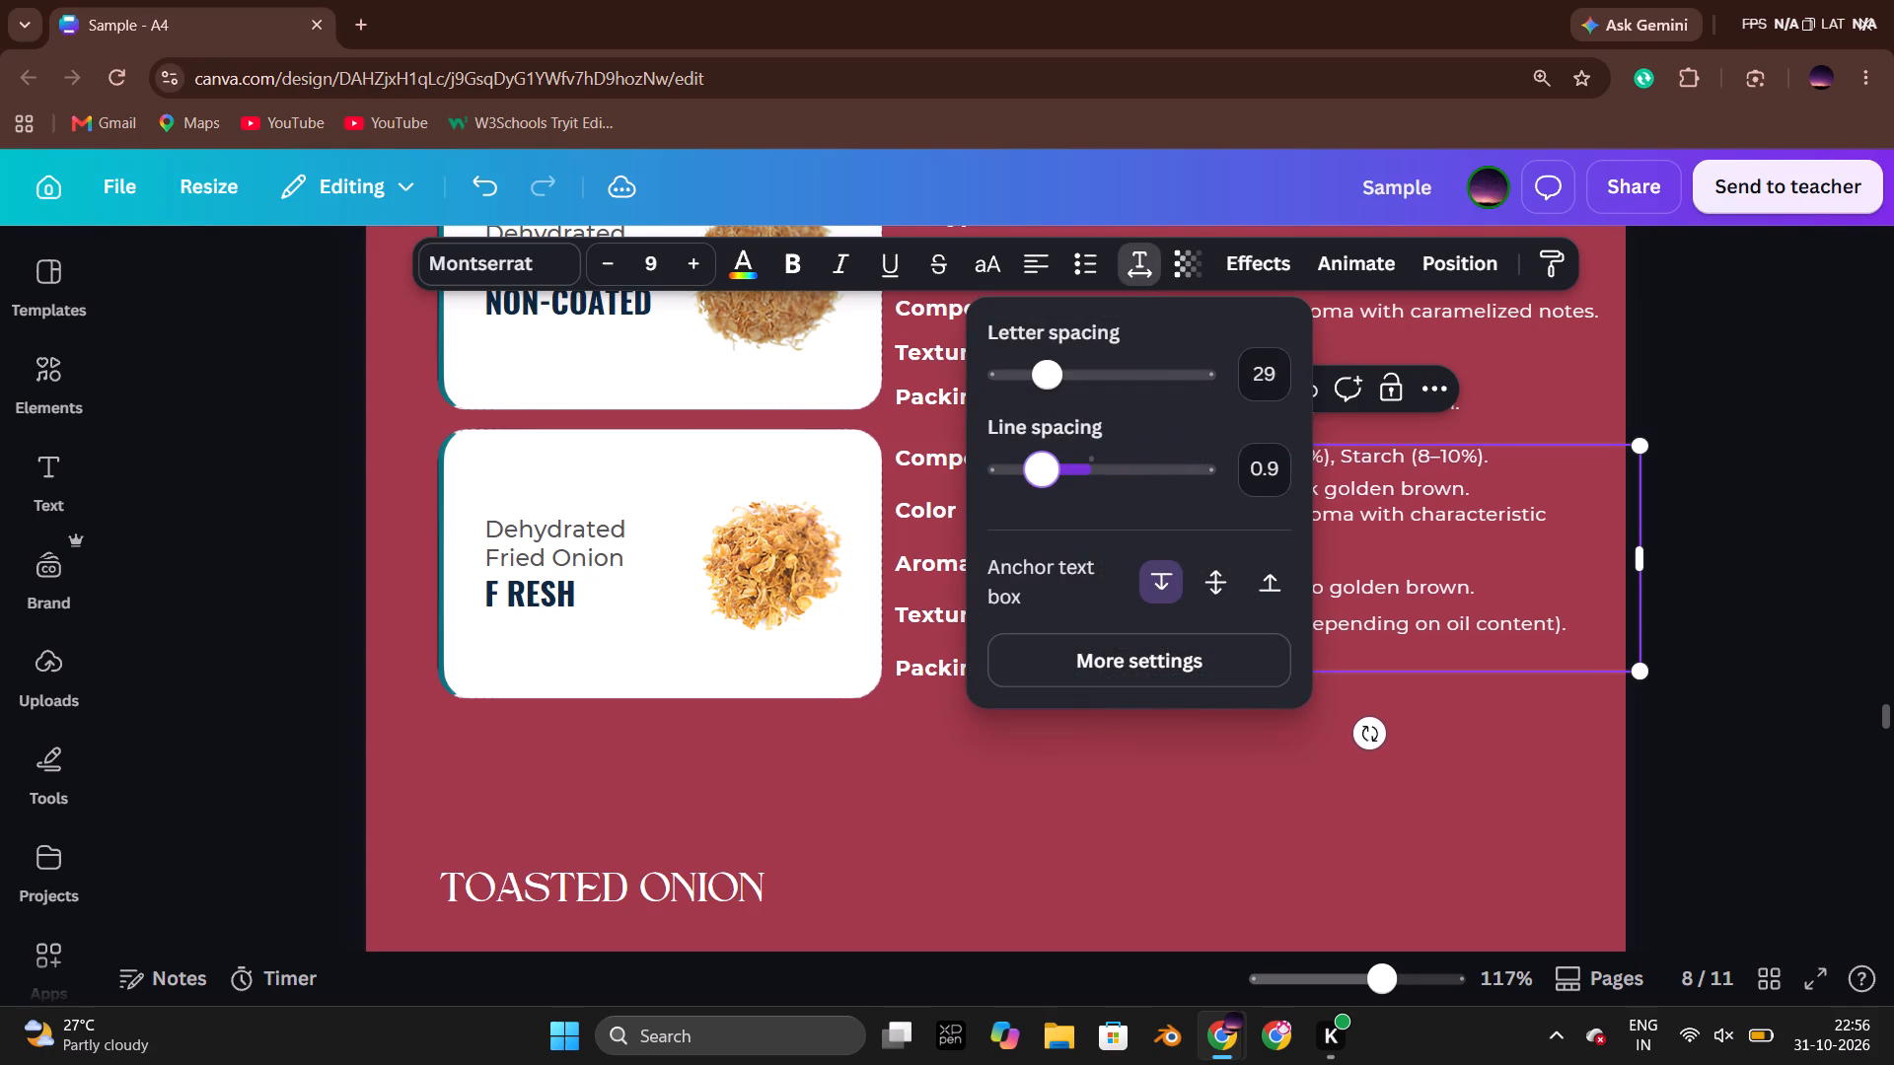
pyautogui.moveTo(1040, 476); pyautogui.dragTo(1067, 481)
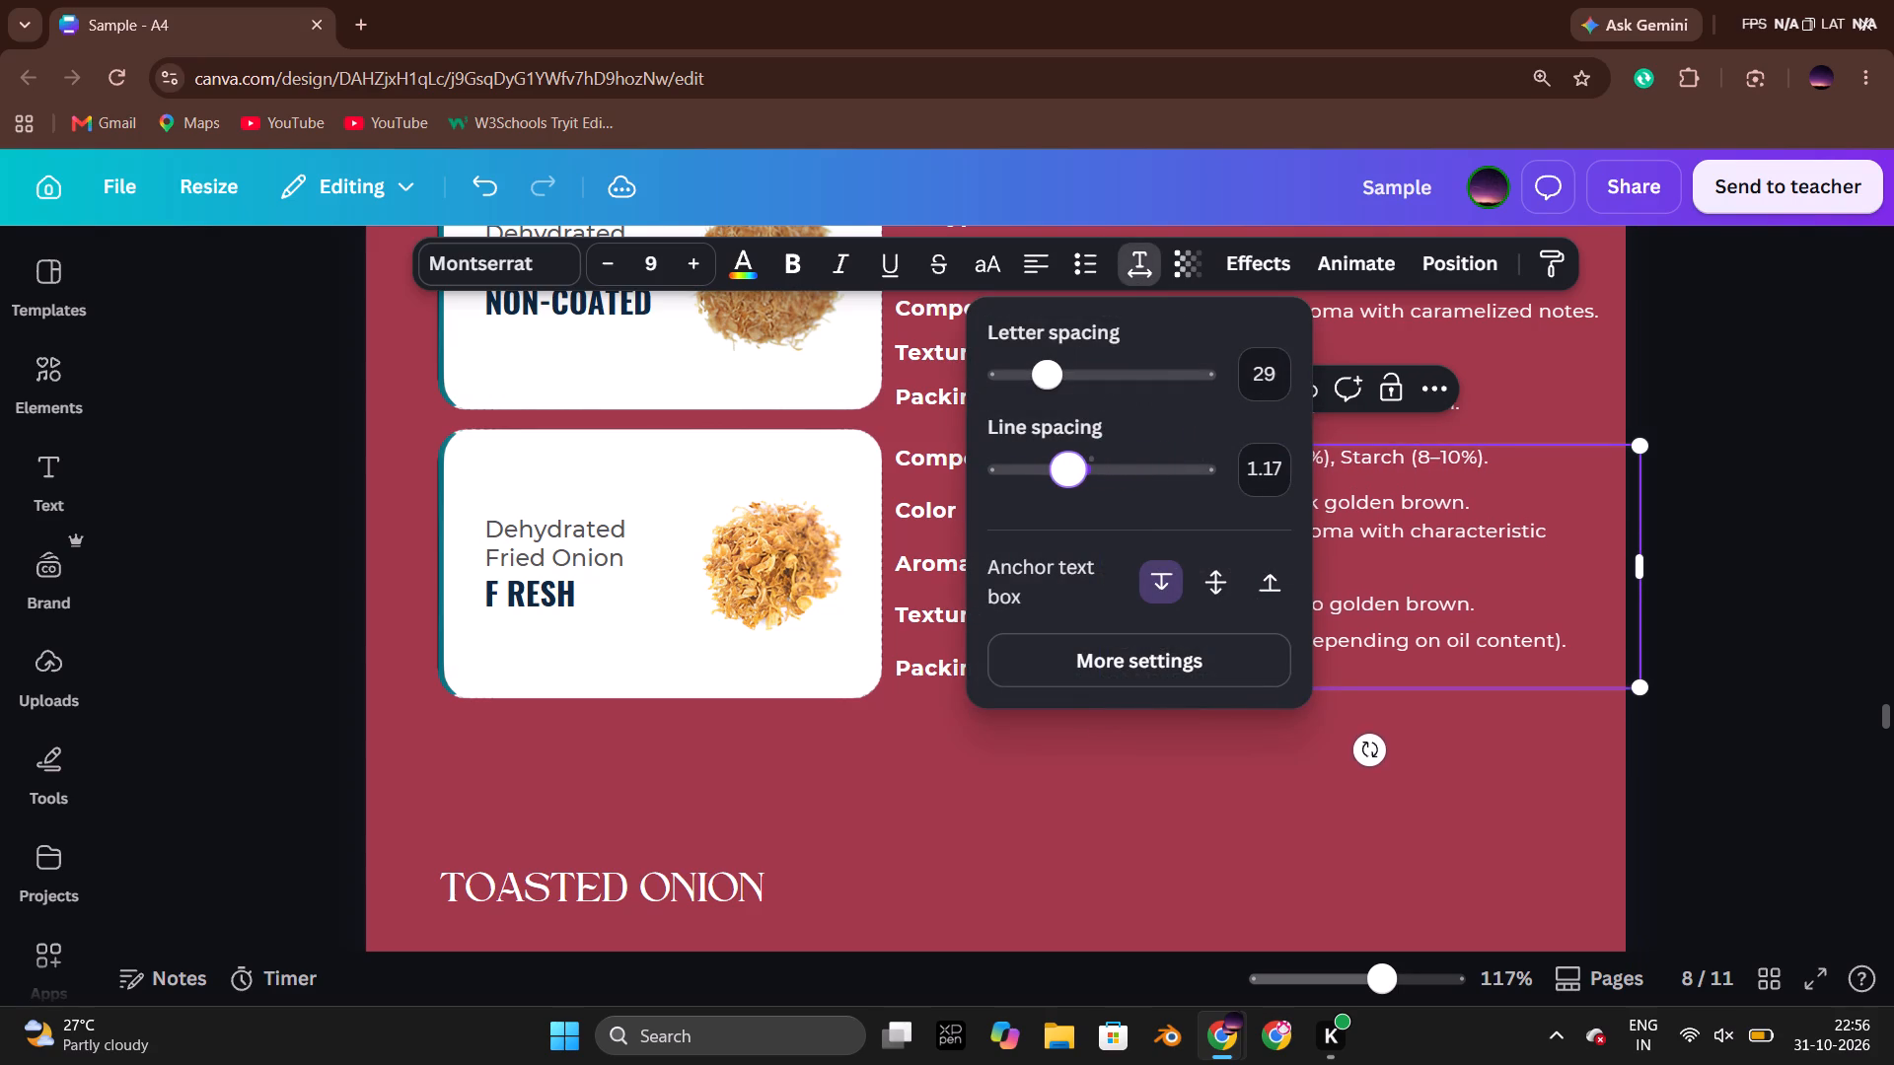
pyautogui.moveTo(1067, 481); pyautogui.dragTo(1067, 482)
pyautogui.click(1754, 490)
pyautogui.click(1754, 491)
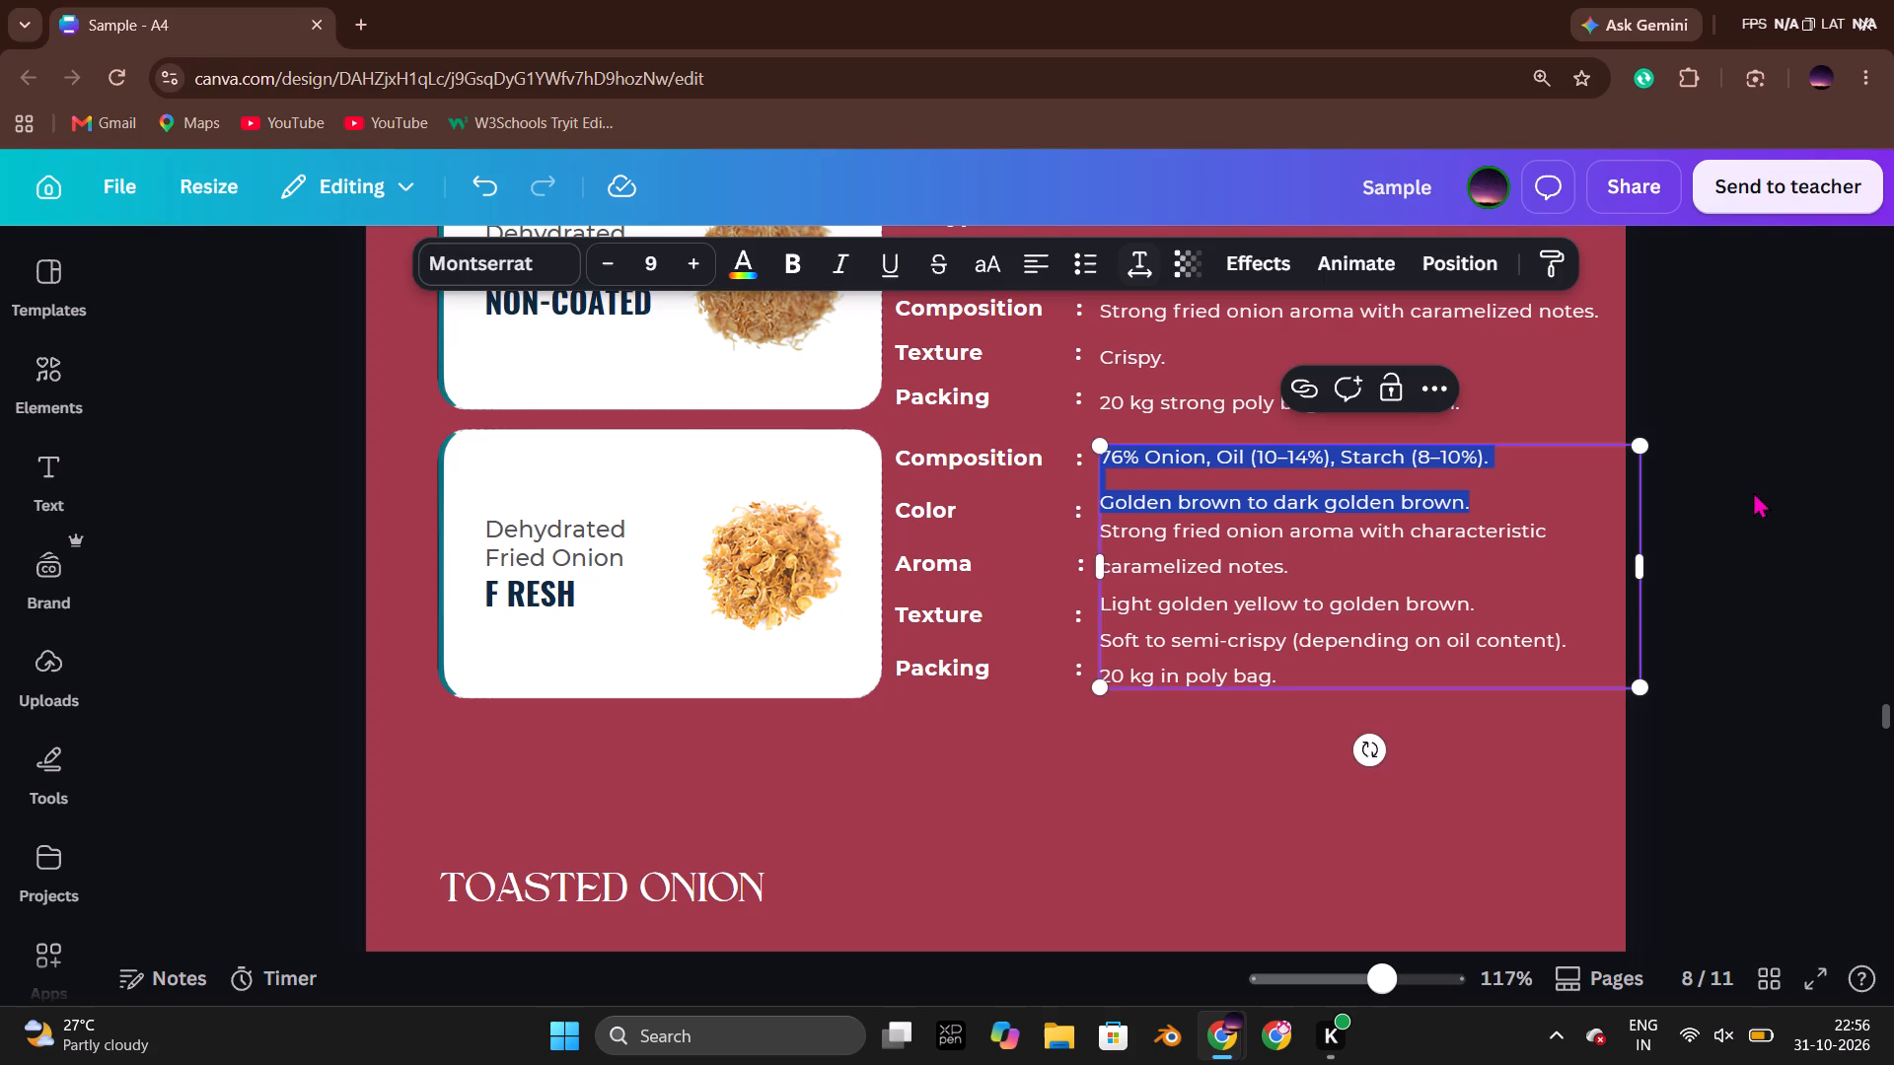
# Set the line spacing of the Fresh row's two-line Aroma value to about 1.25.
pyautogui.click(1319, 563)
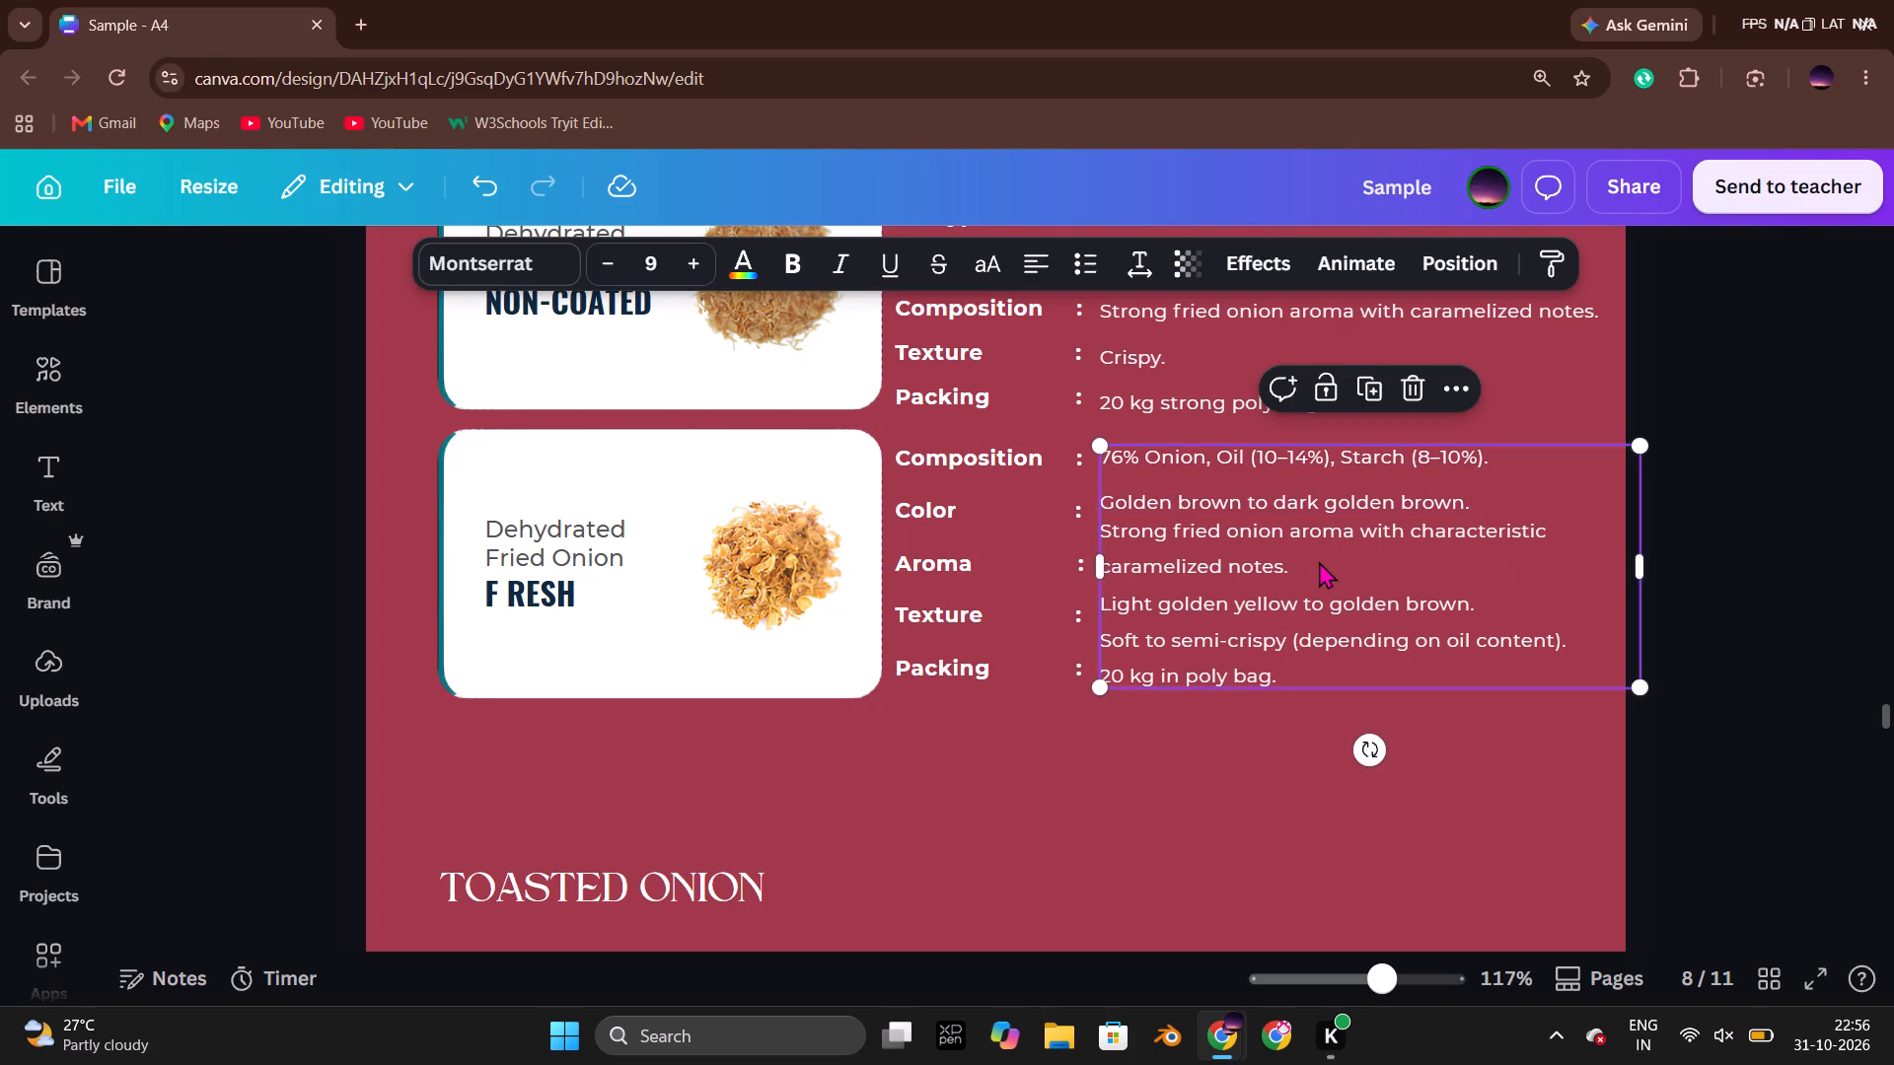
pyautogui.click(1313, 569)
pyautogui.moveTo(1299, 572); pyautogui.dragTo(1122, 542)
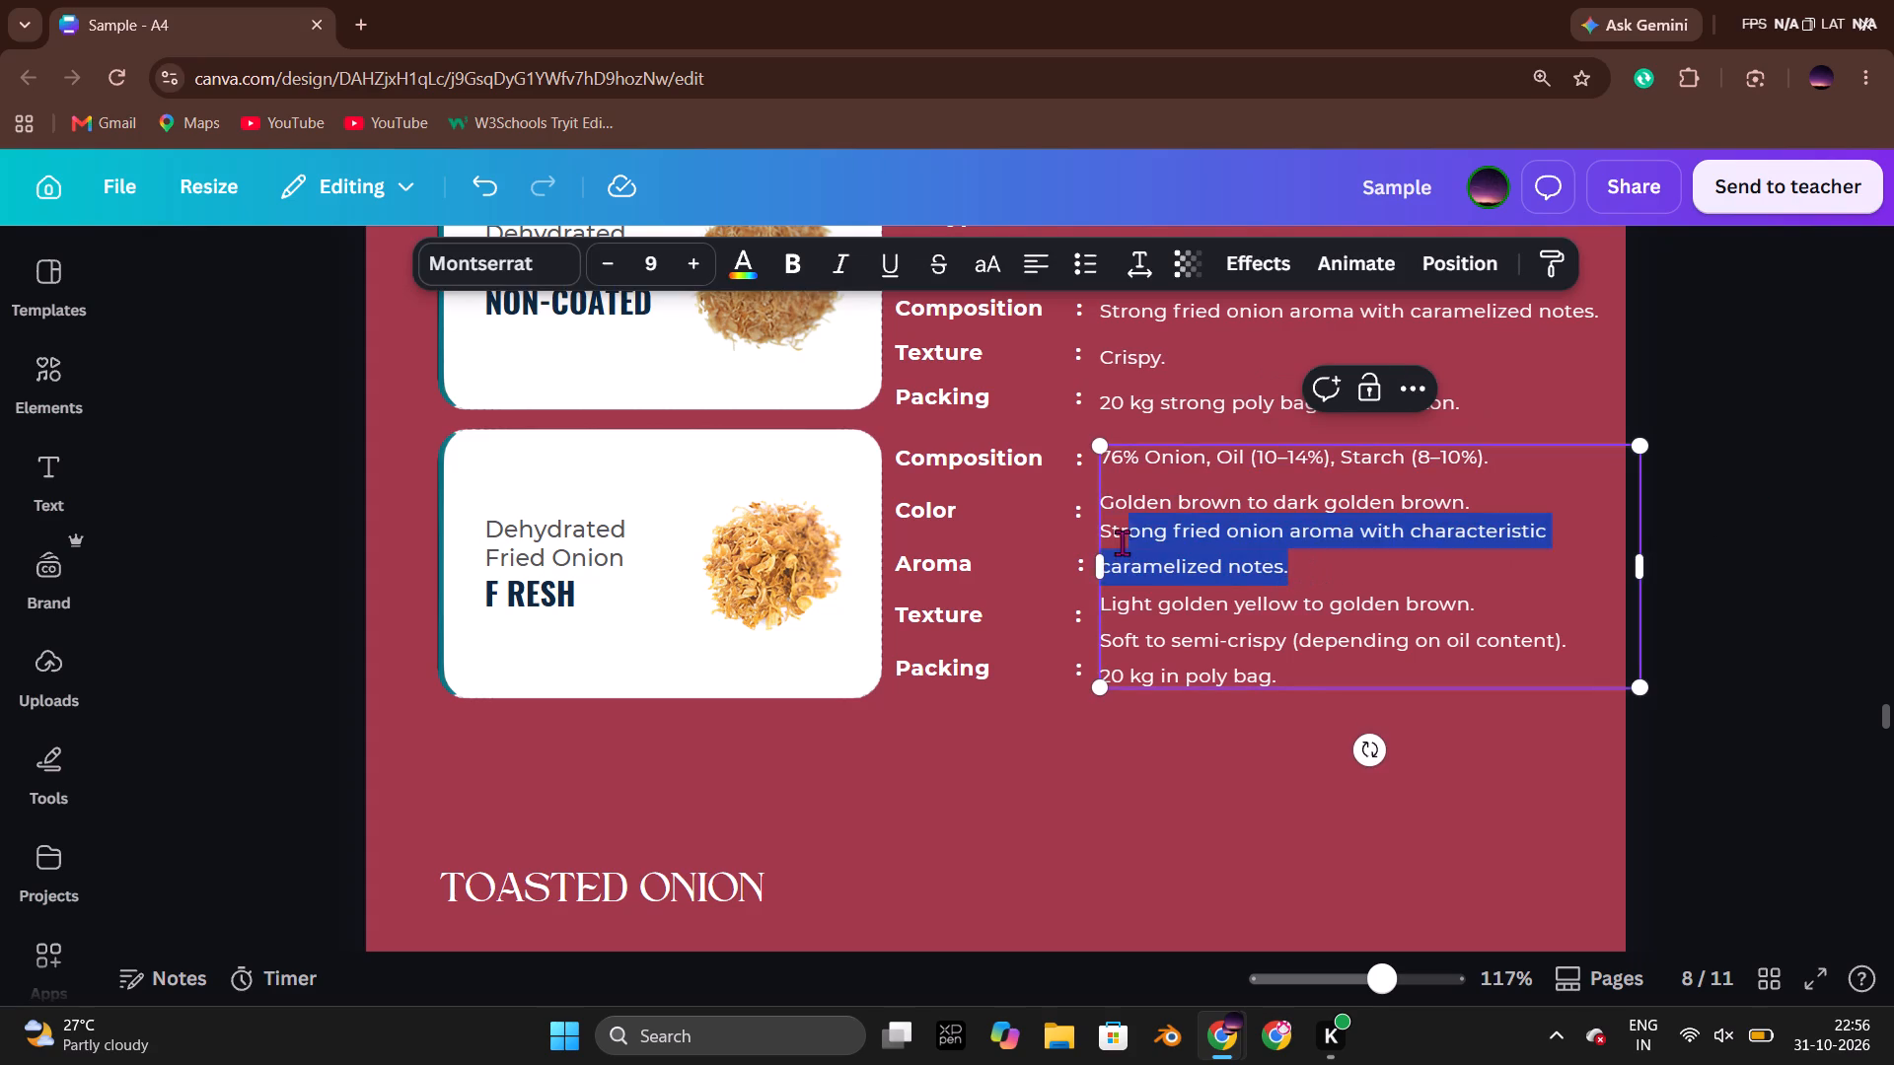
pyautogui.moveTo(1122, 542); pyautogui.dragTo(1100, 533)
pyautogui.click(1136, 257)
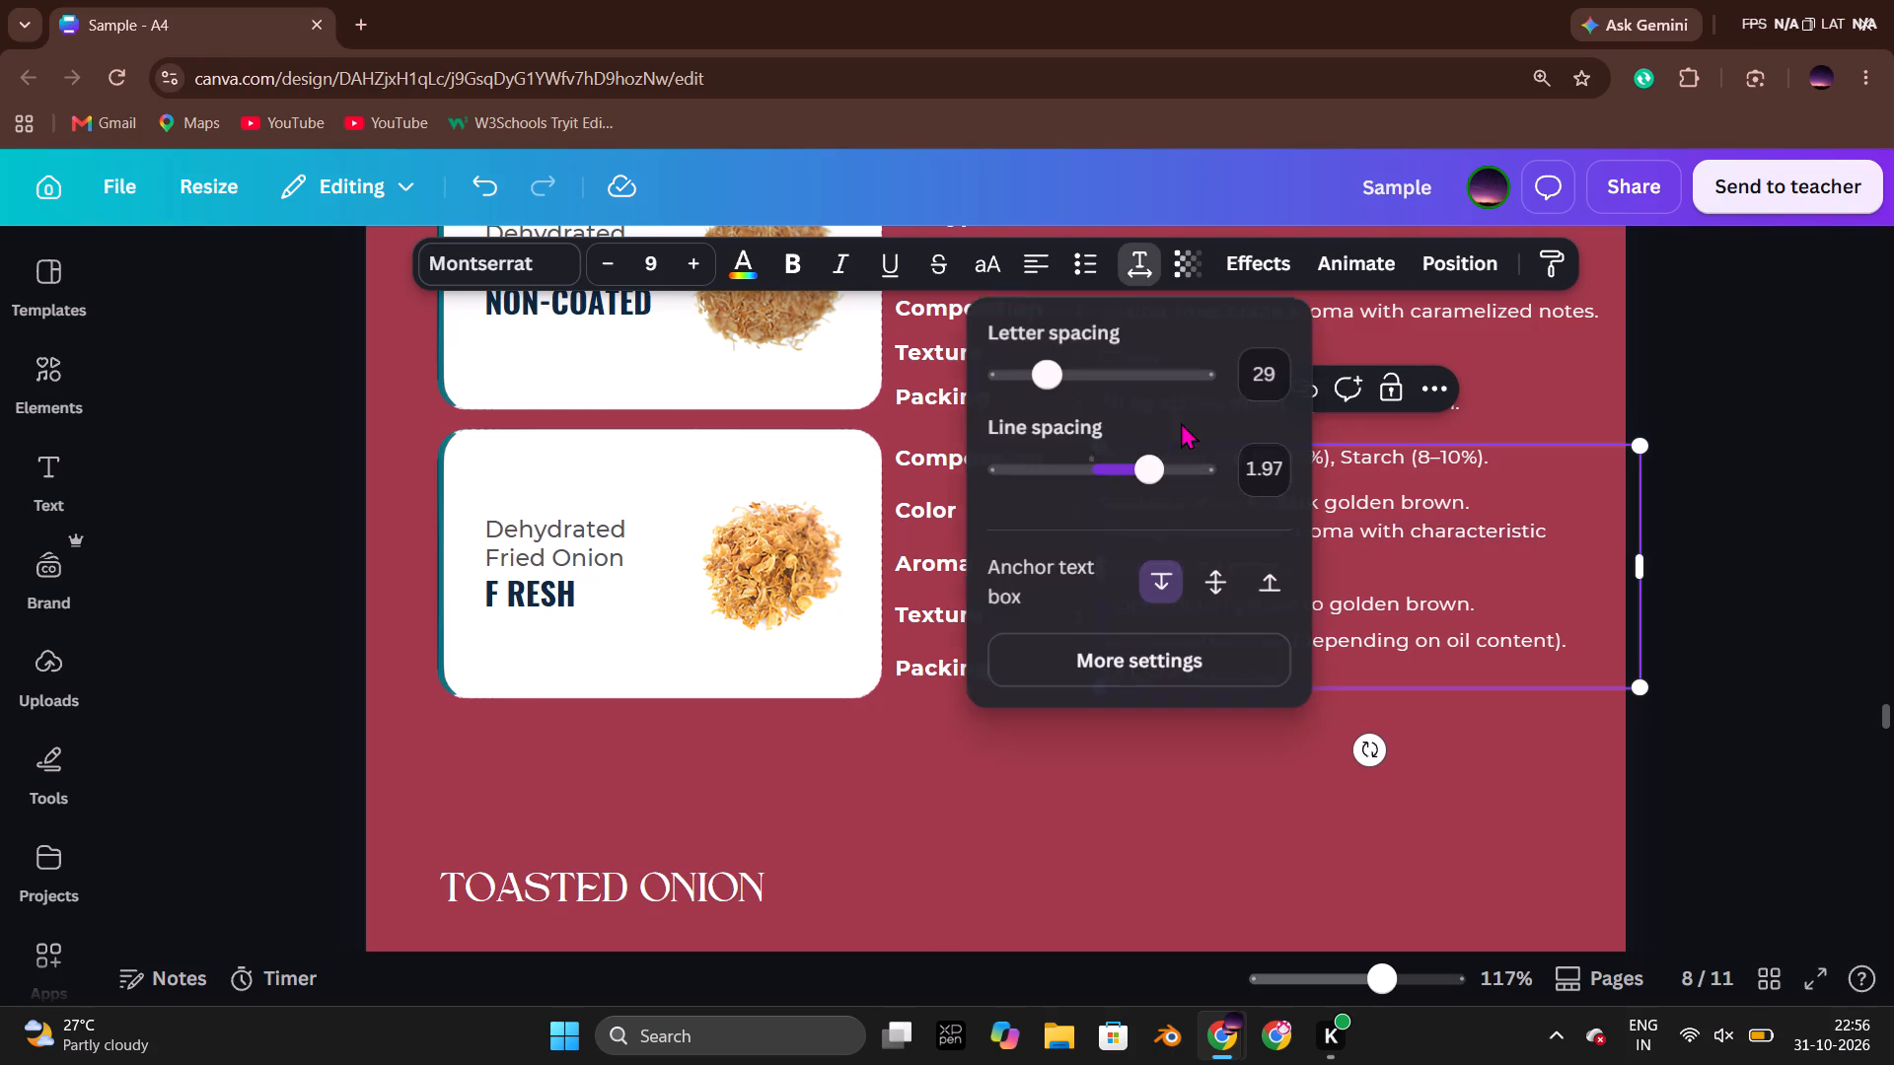
pyautogui.moveTo(1146, 464); pyautogui.dragTo(1073, 467)
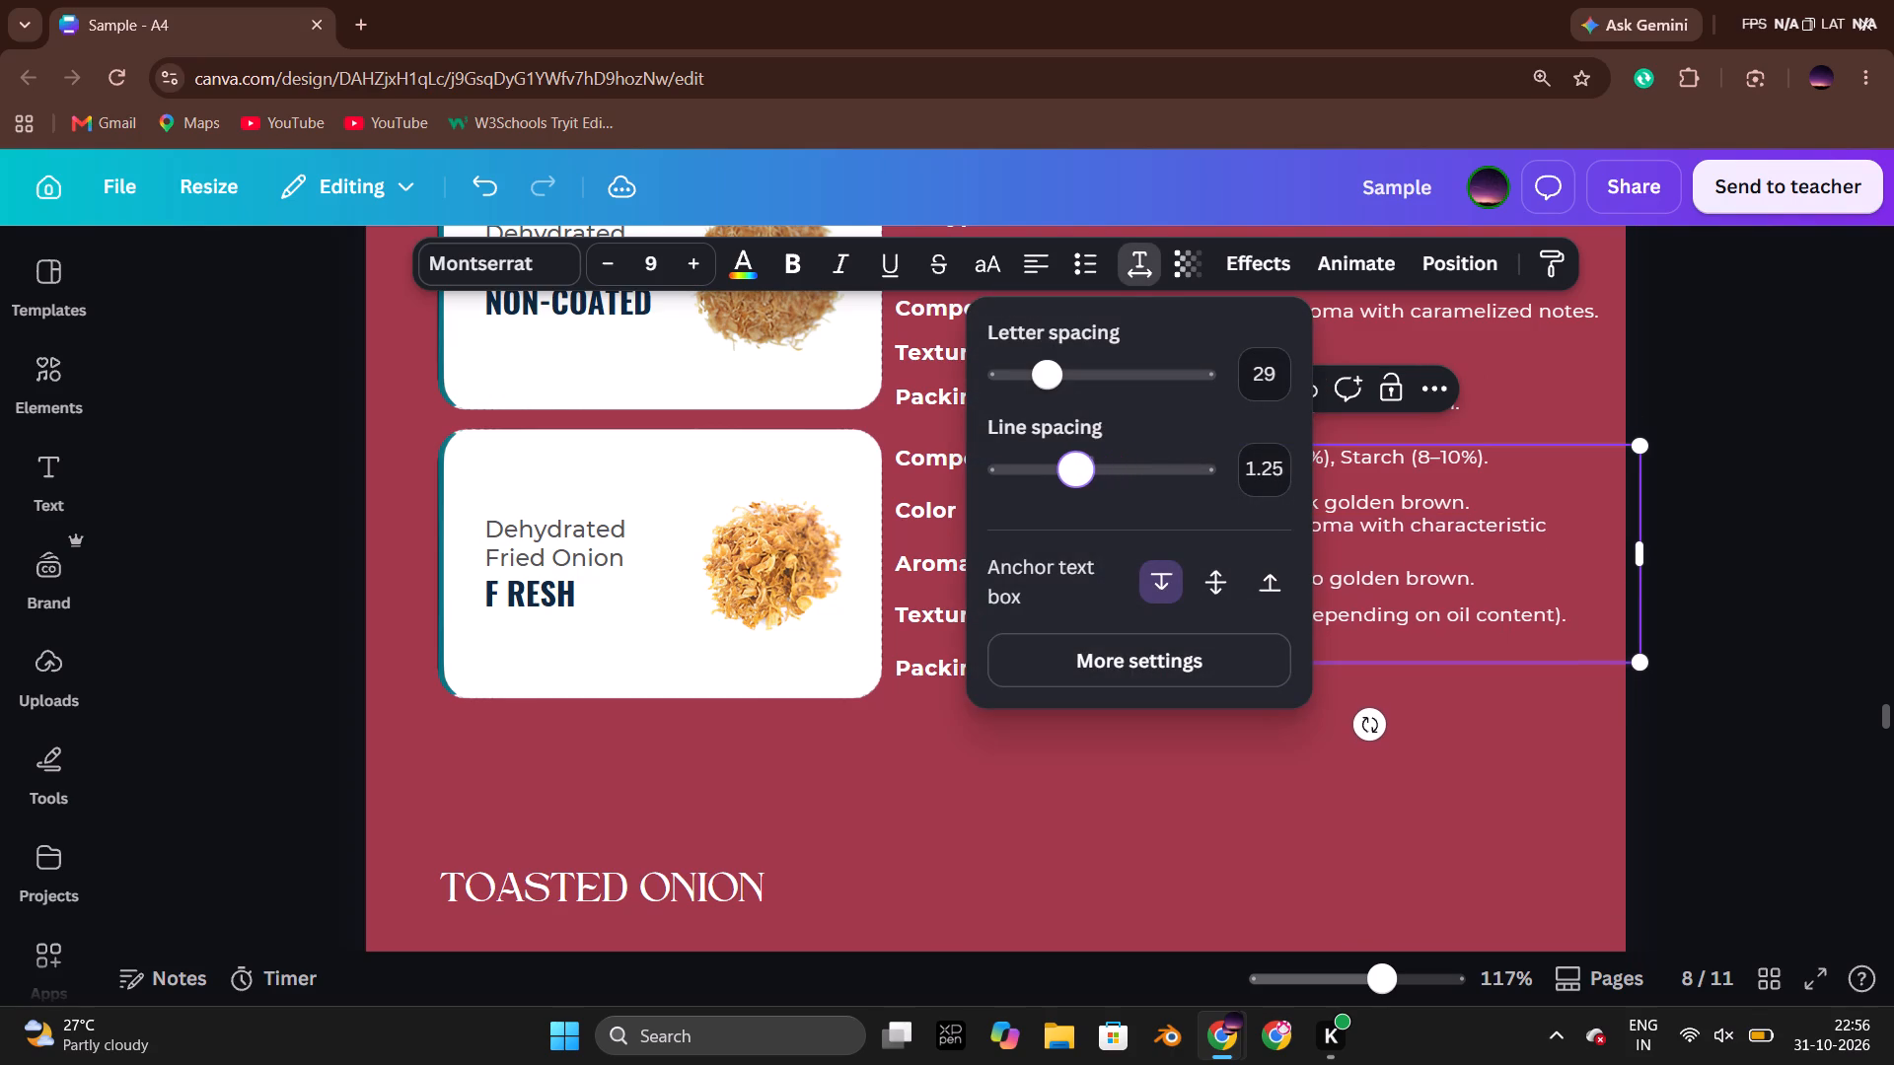
pyautogui.moveTo(1073, 467); pyautogui.dragTo(1070, 468)
pyautogui.click(1764, 462)
pyautogui.click(1703, 442)
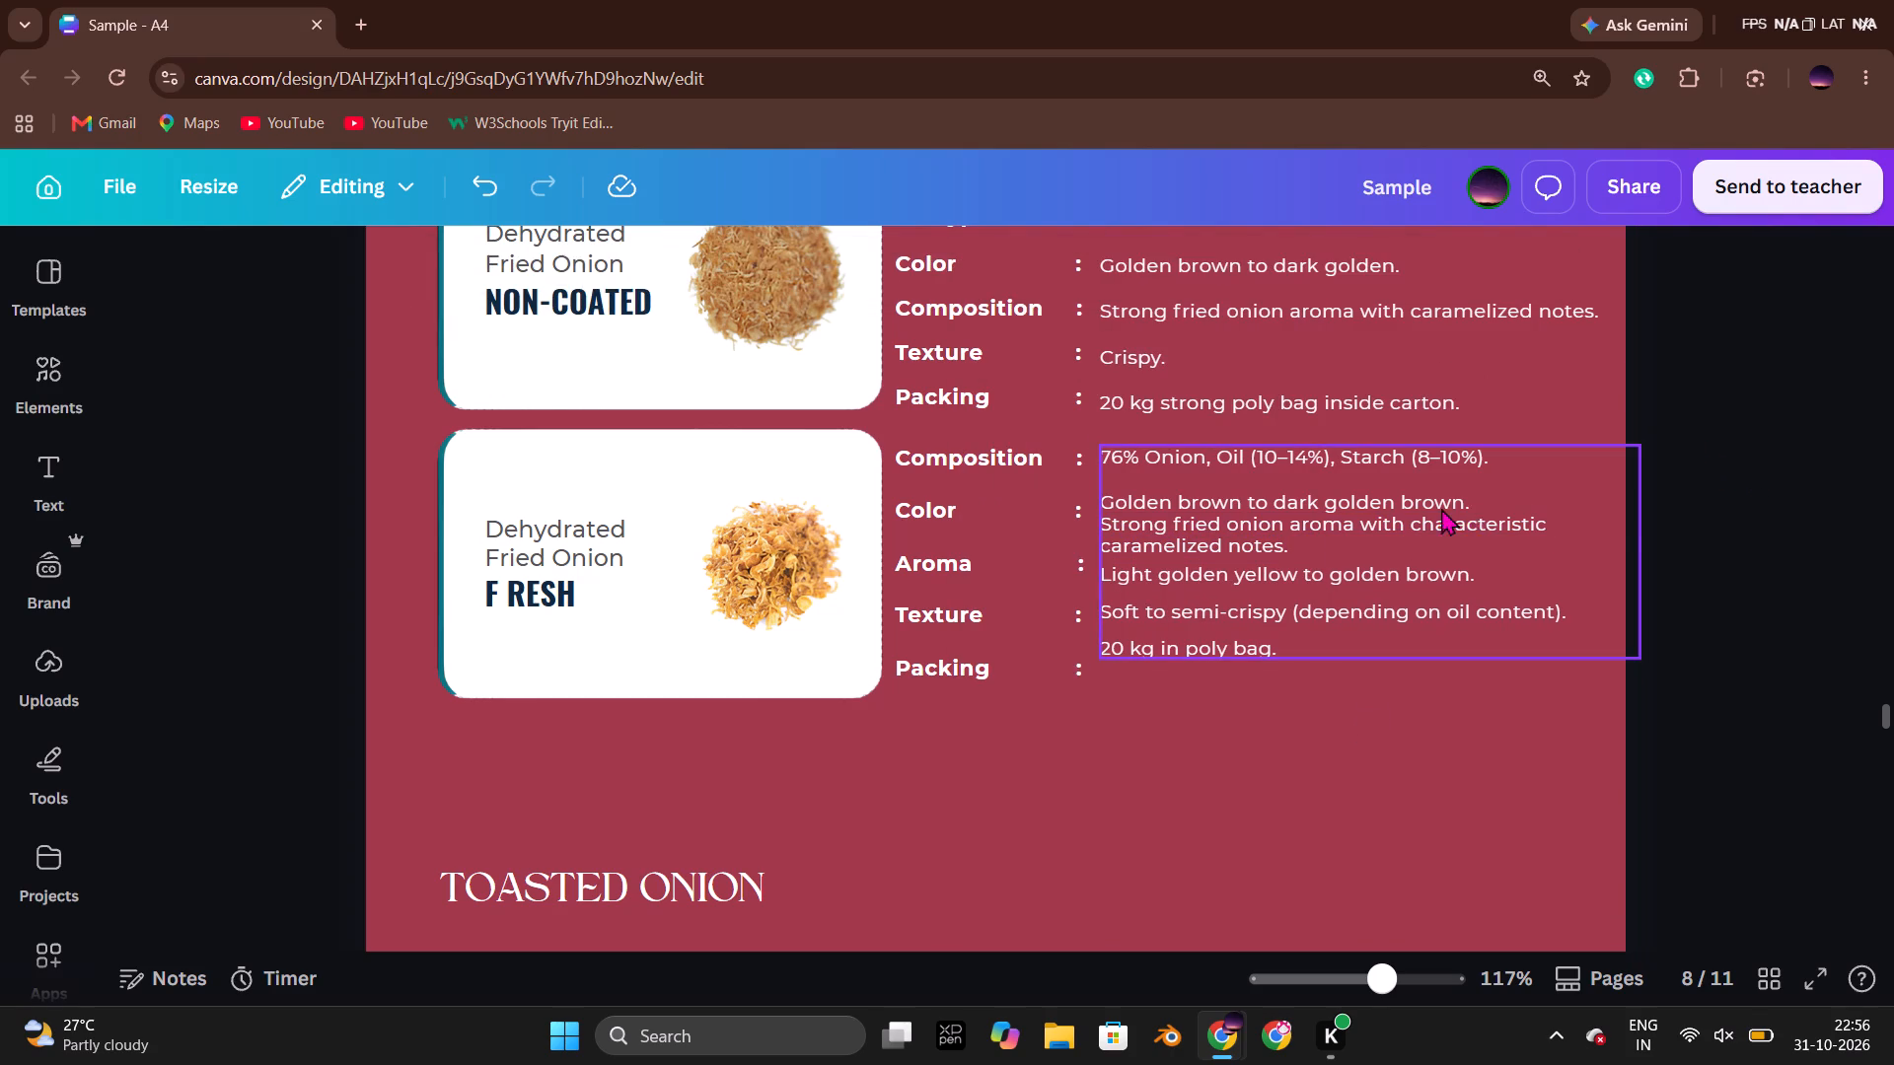
# Insert a blank line between the Fresh row's Color and Aroma values.
pyautogui.click(1473, 501)
pyautogui.click(1489, 501)
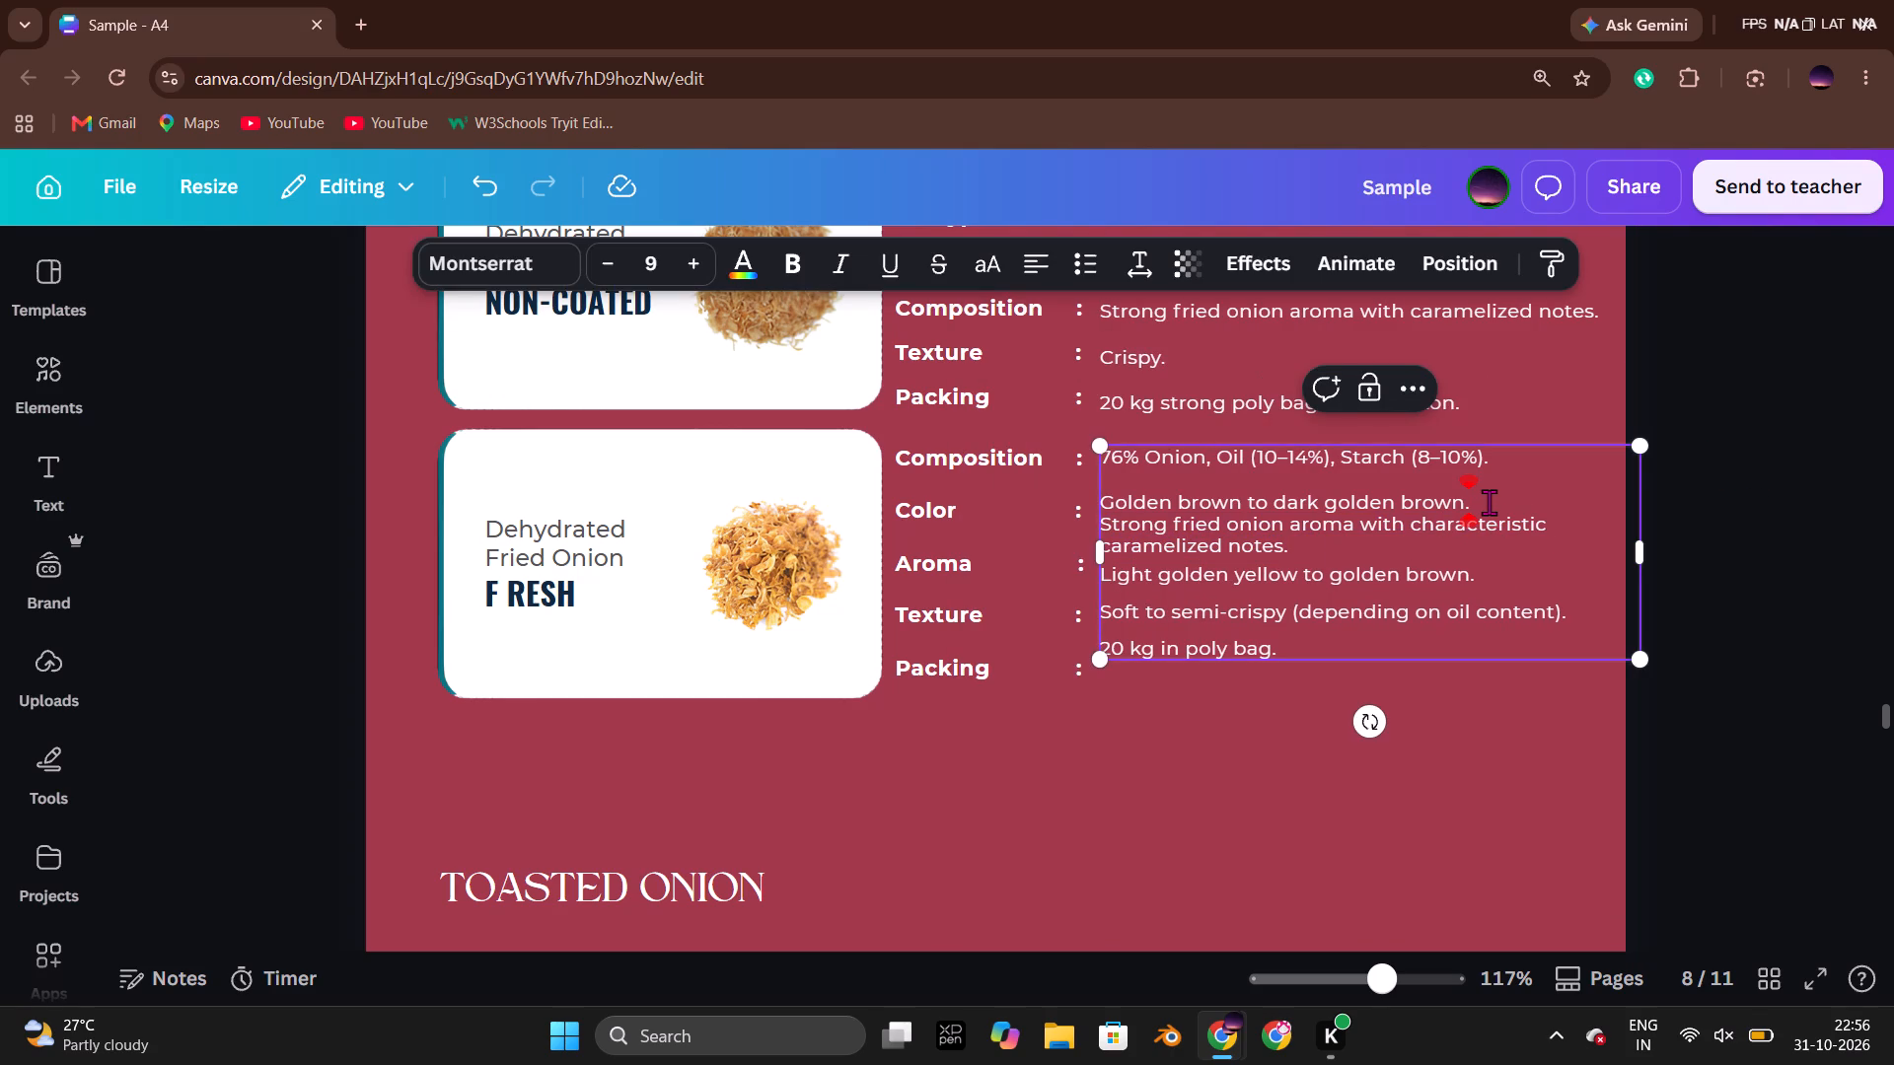
pyautogui.press('Return')
pyautogui.click(1767, 520)
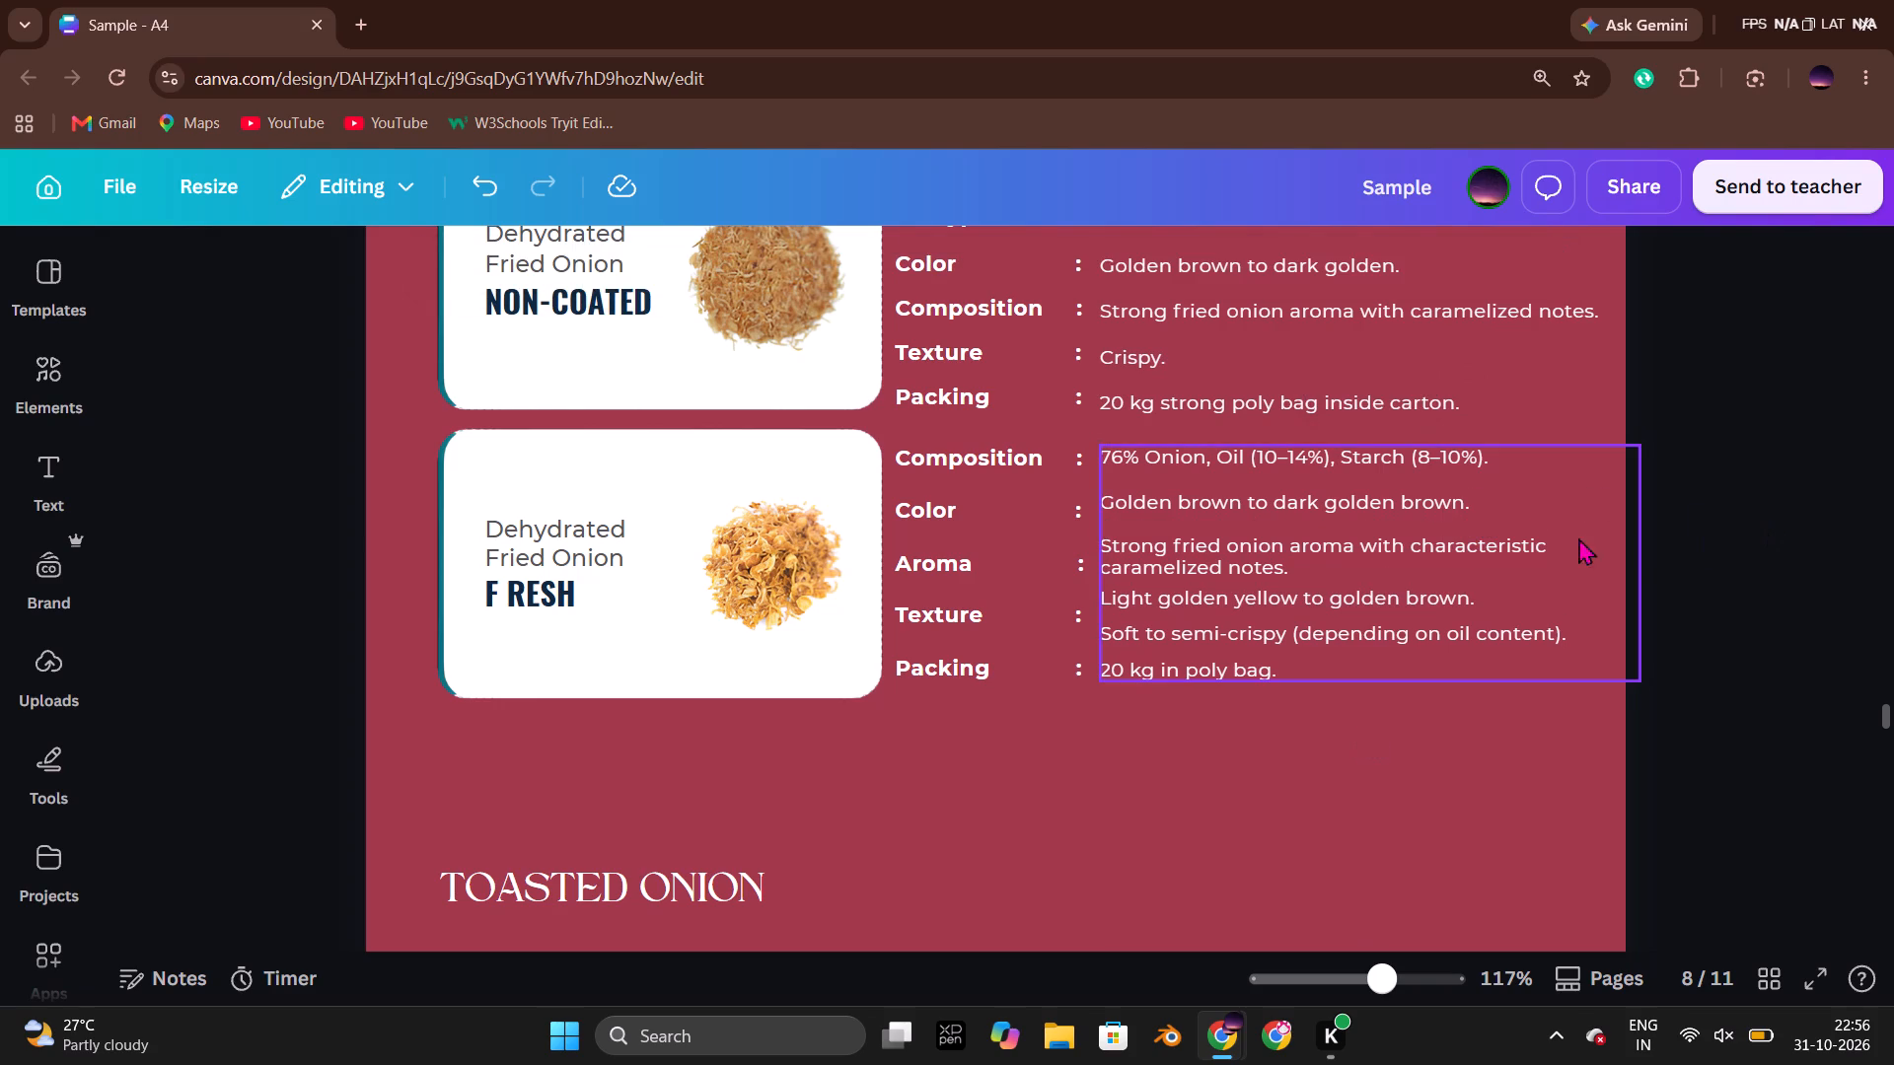
# Nudge the Fresh row's values text box slightly down to line up with its labels.
pyautogui.click(1451, 524)
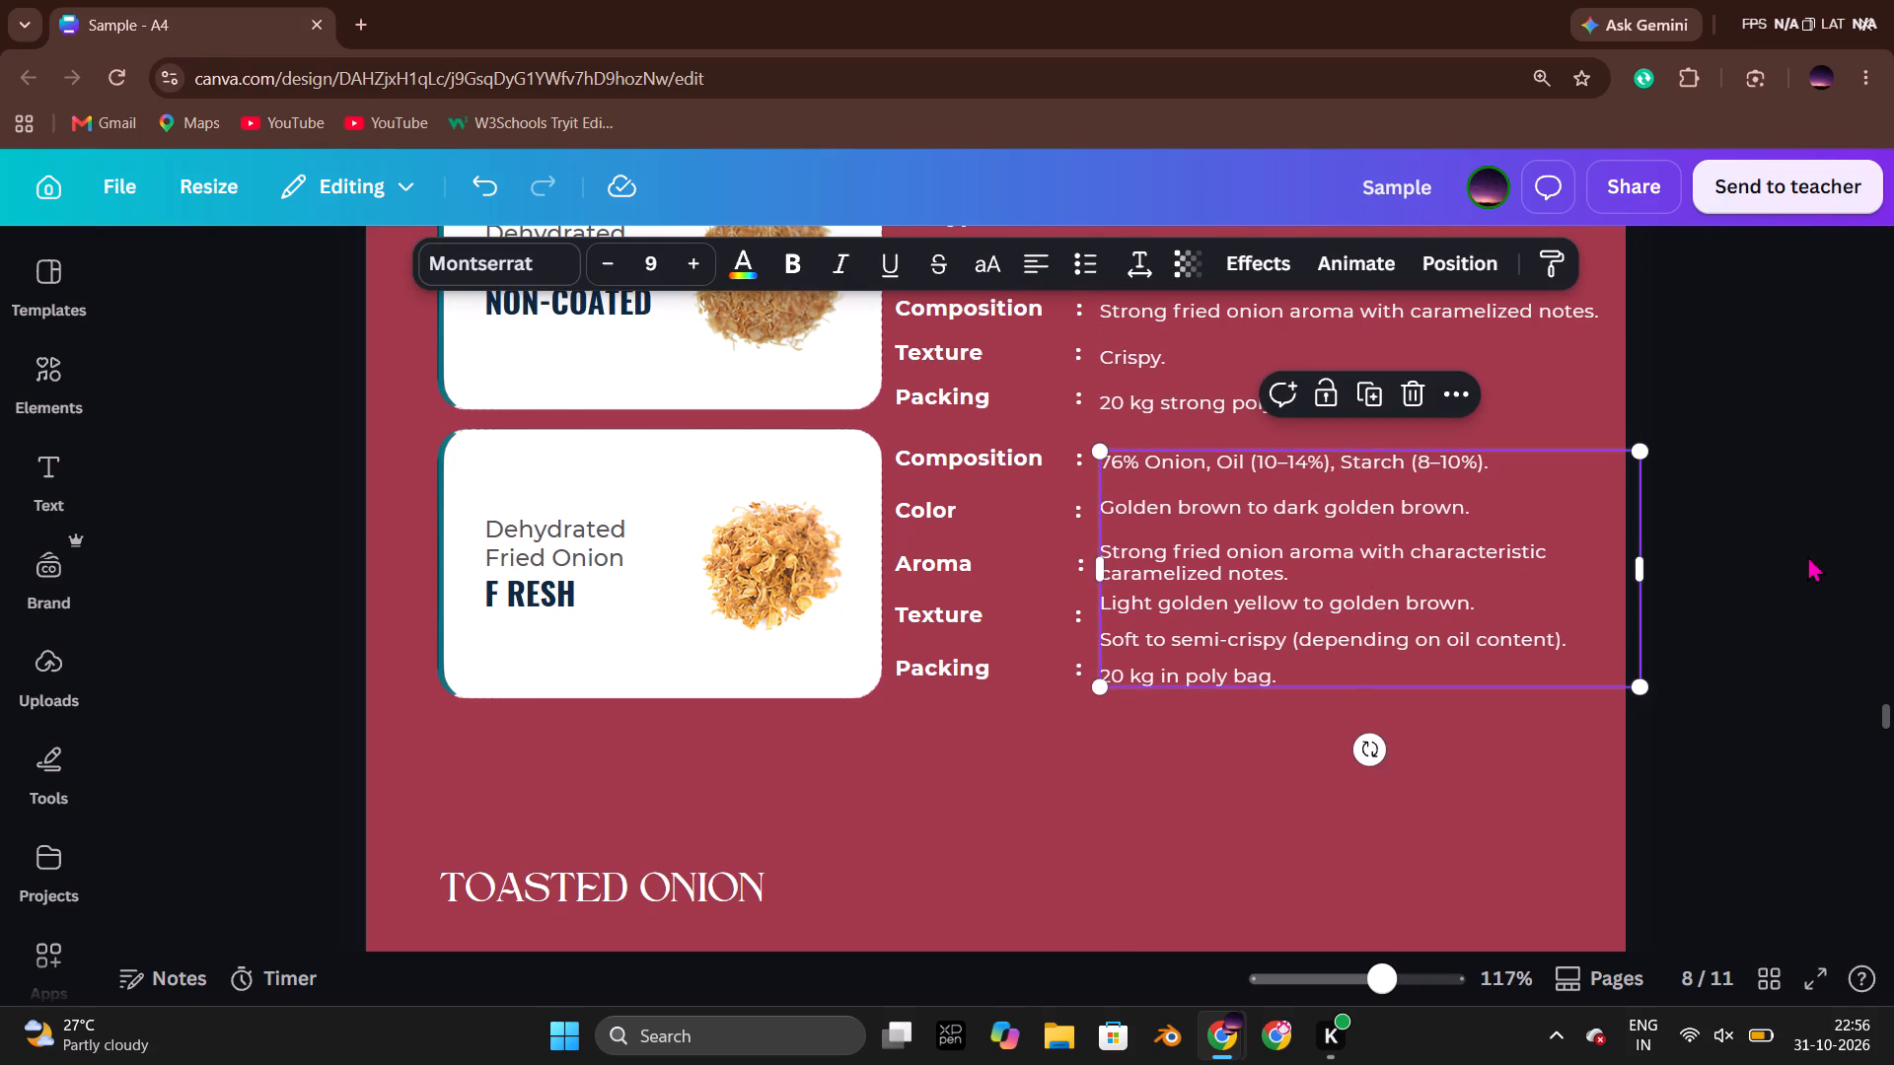
pyautogui.click(1807, 553)
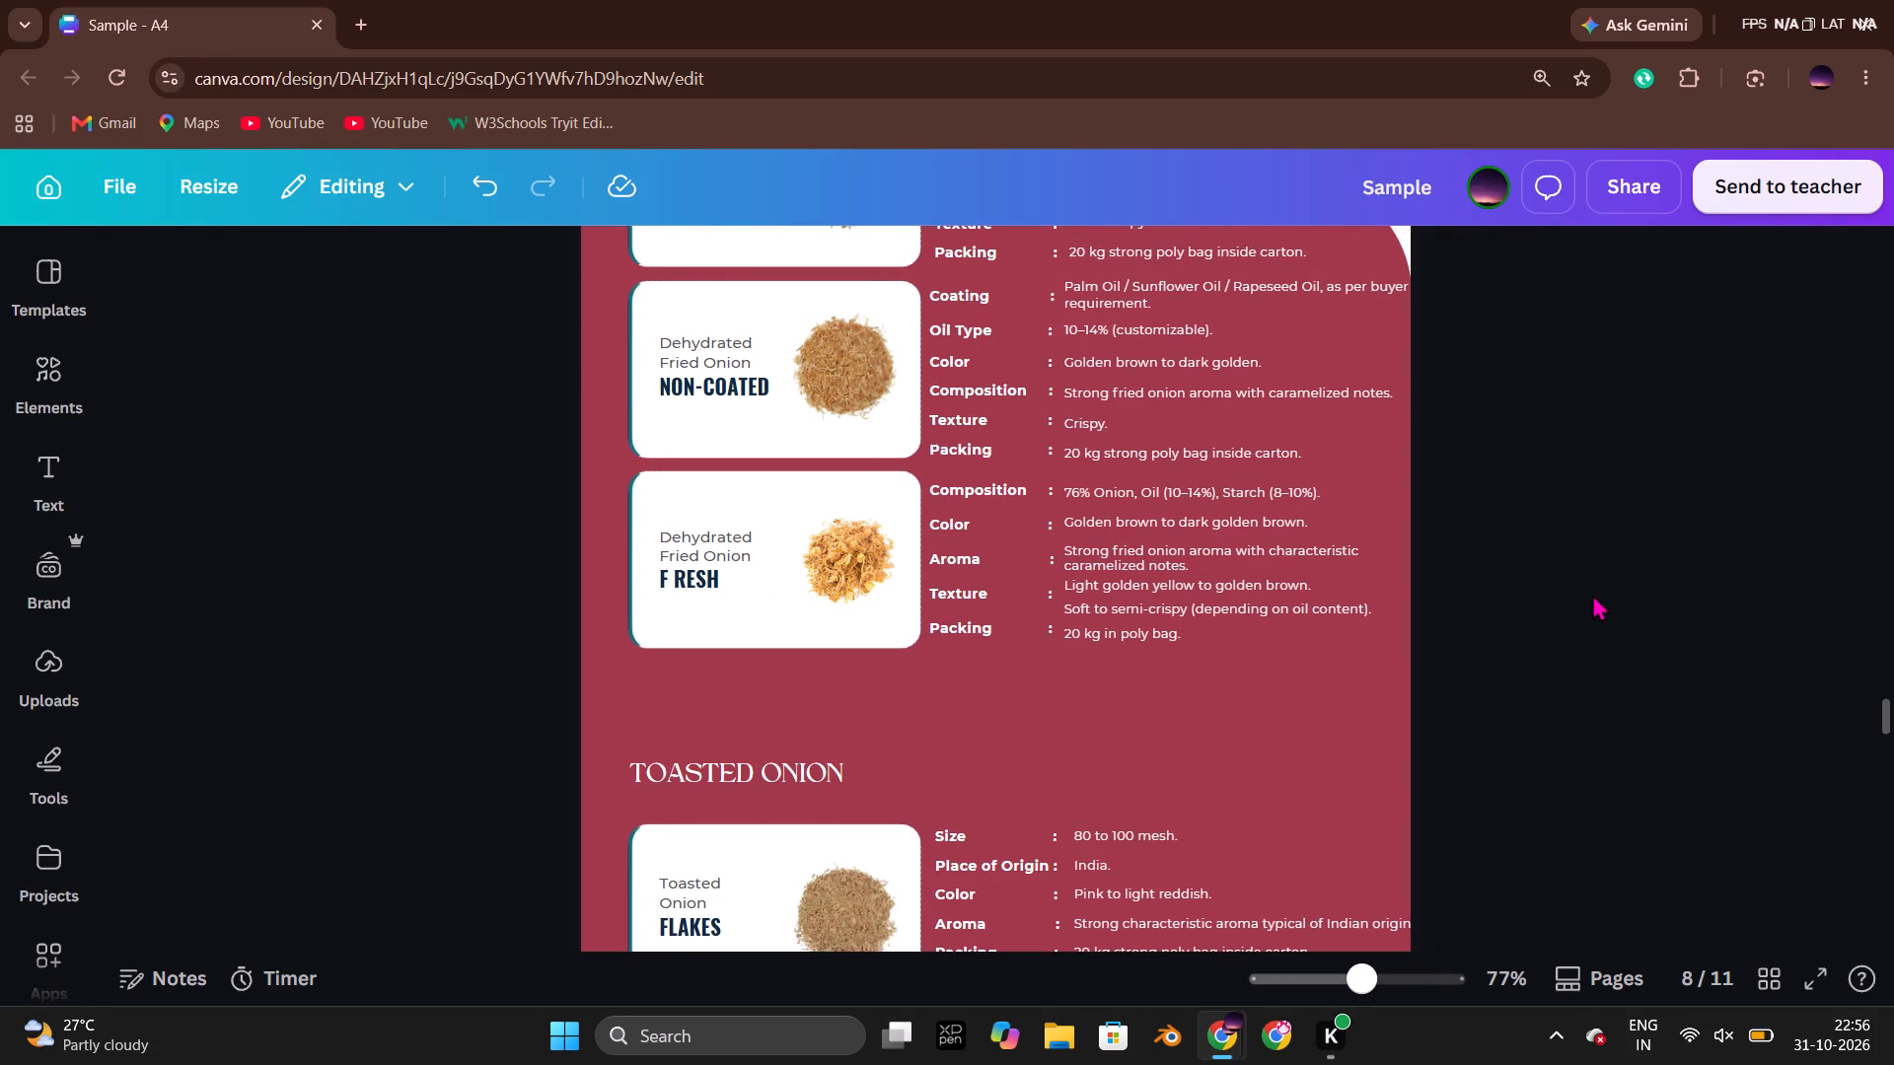
# Delete the Qualities label and its colon from the Toasted Onion Flakes row on page 8.
pyautogui.scroll(-1, 1571, 601)
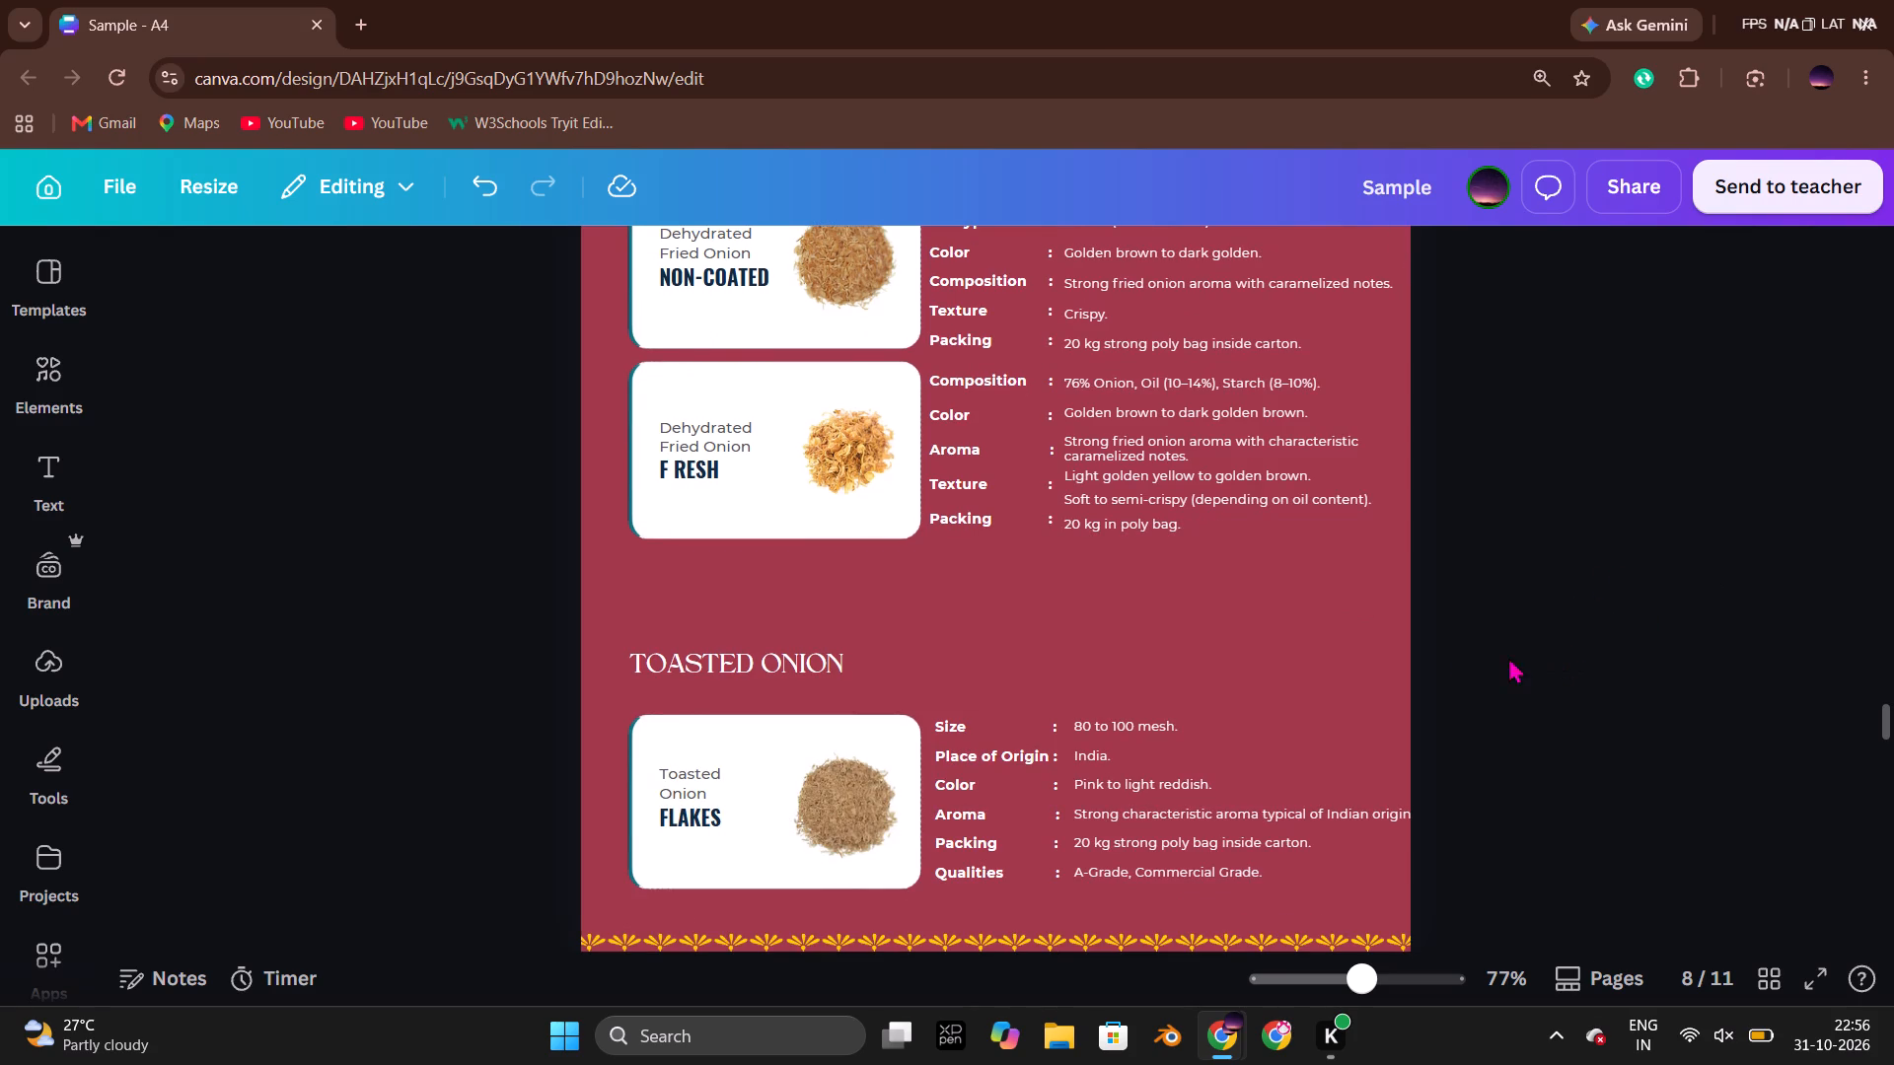
pyautogui.doubleClick(991, 865)
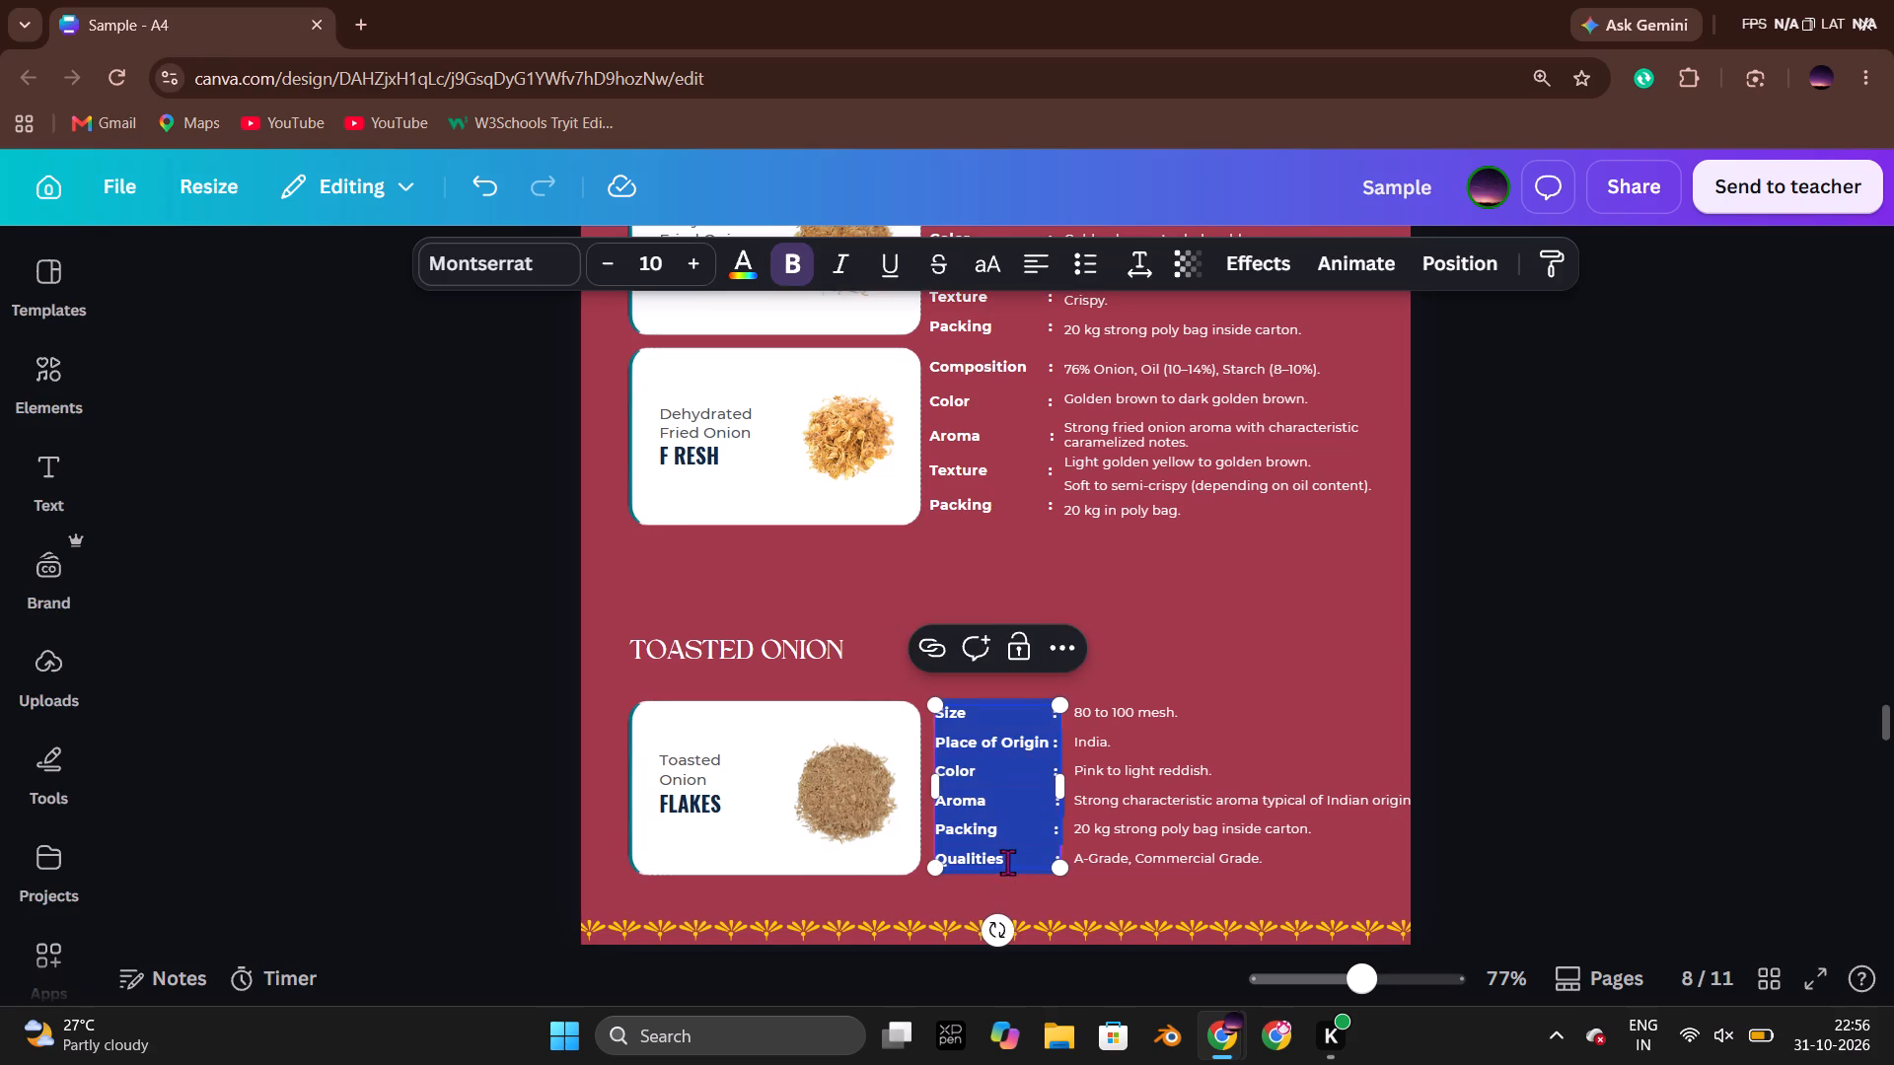
pyautogui.click(1011, 860)
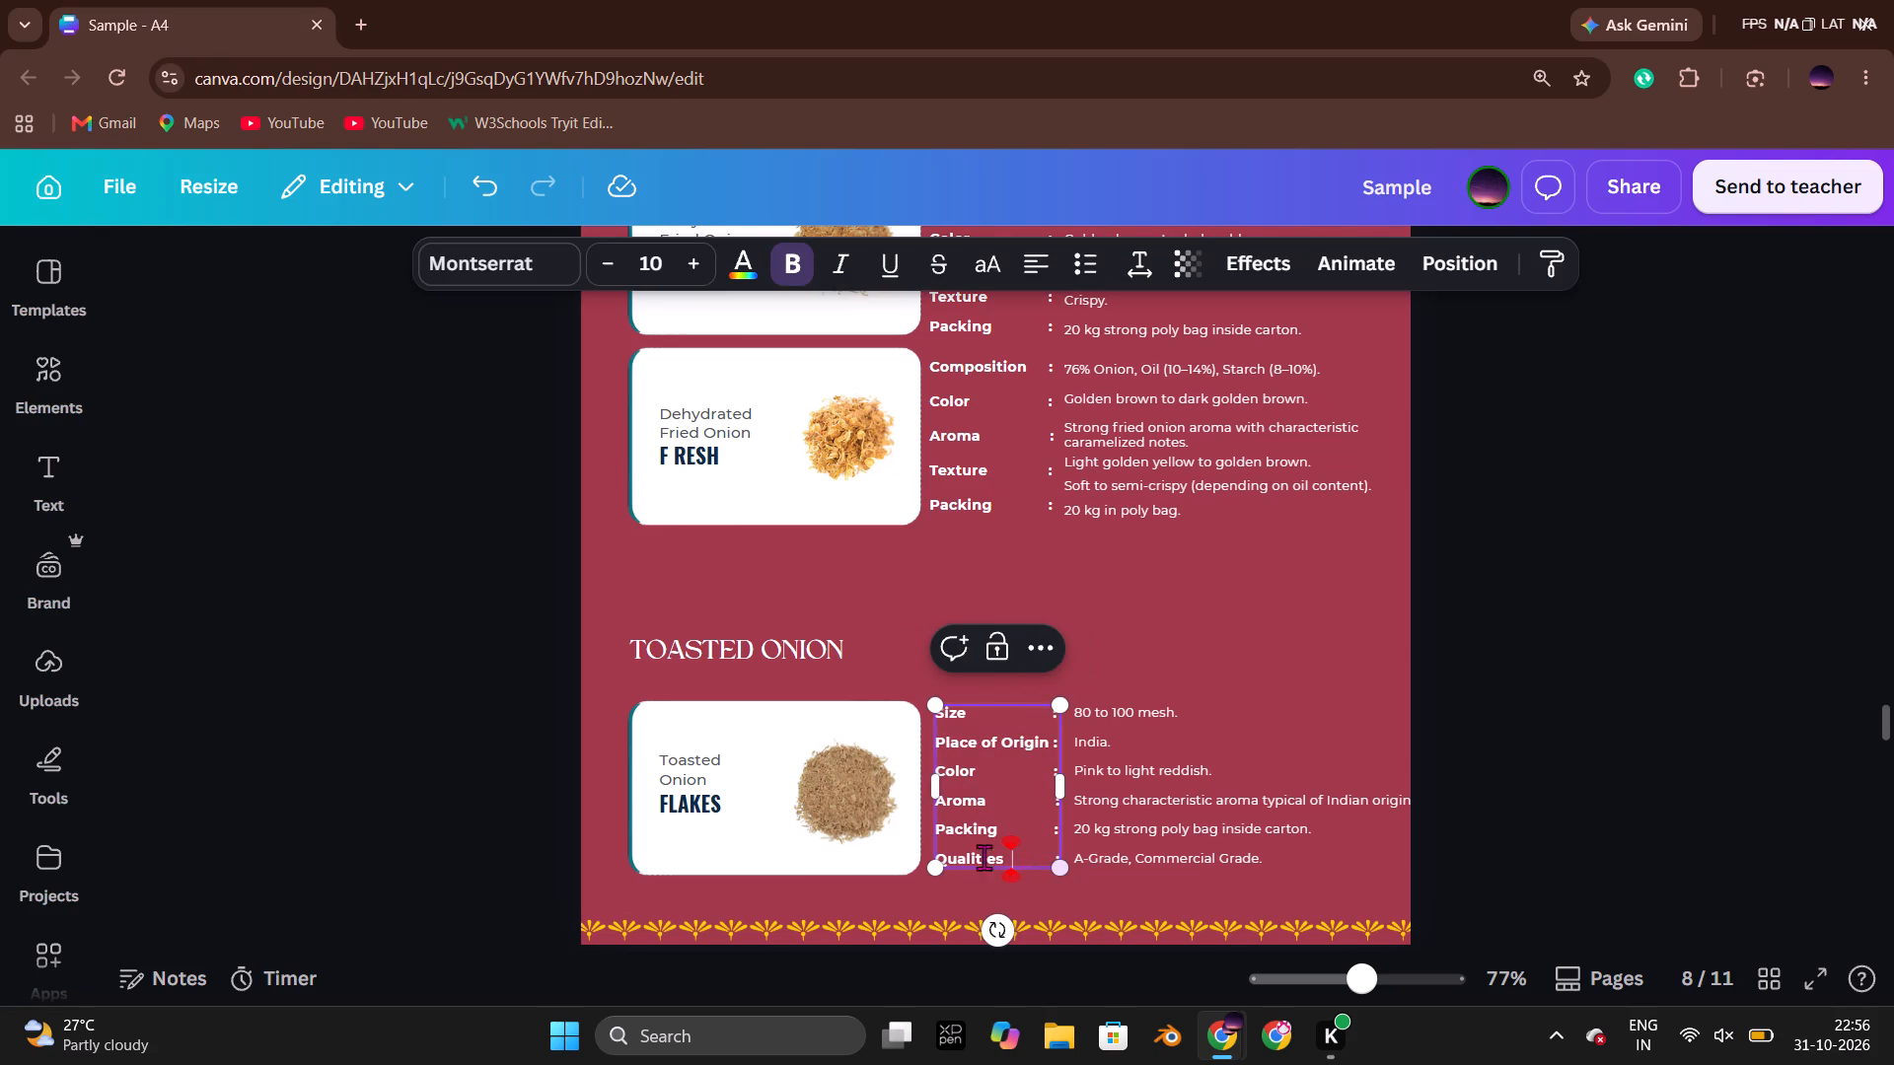
pyautogui.moveTo(940, 856); pyautogui.dragTo(1062, 861)
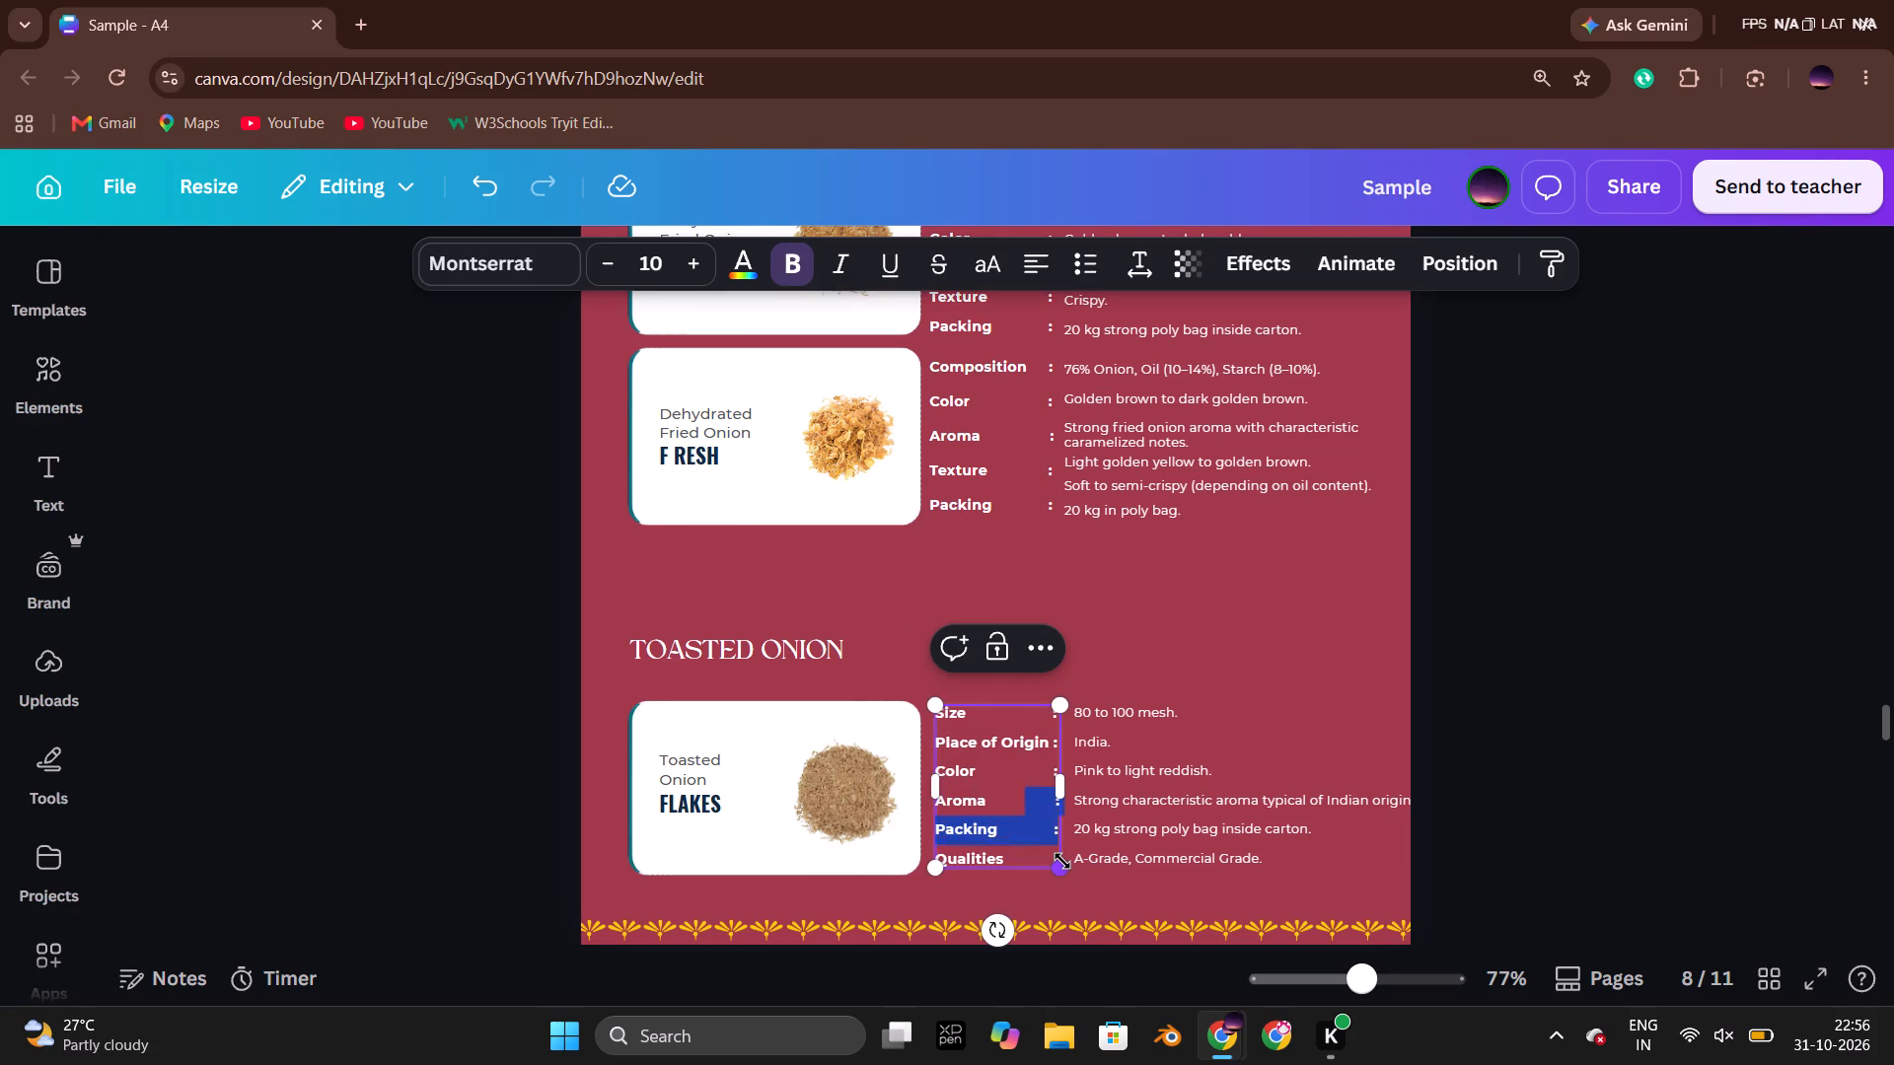
pyautogui.moveTo(1062, 861); pyautogui.dragTo(1011, 909)
pyautogui.press('BackSpace')
pyautogui.click(1589, 796)
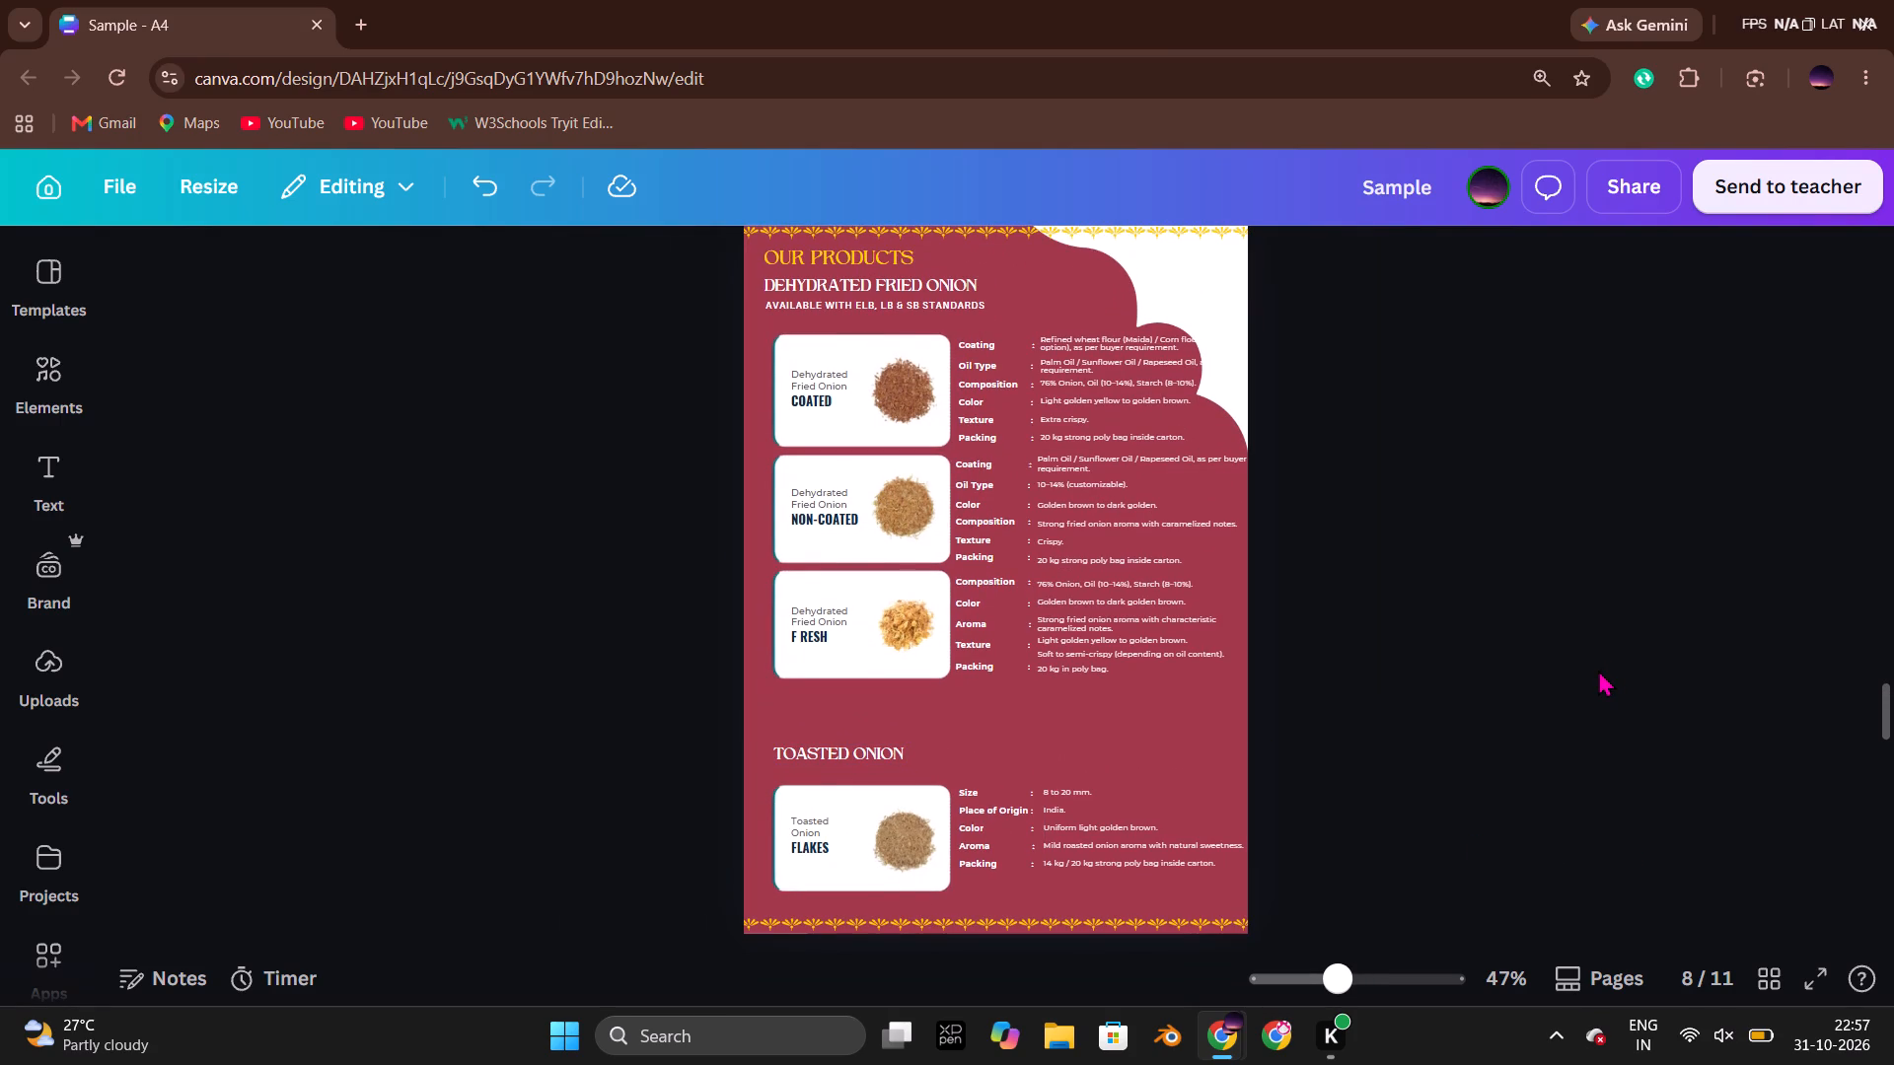
# Delete page 8's Our Products title, Dehydrated Fried Onion heading and "Available with ELB, LB & SB Standards" subtitle.
pyautogui.click(1671, 674)
pyautogui.scroll(1, 1524, 609)
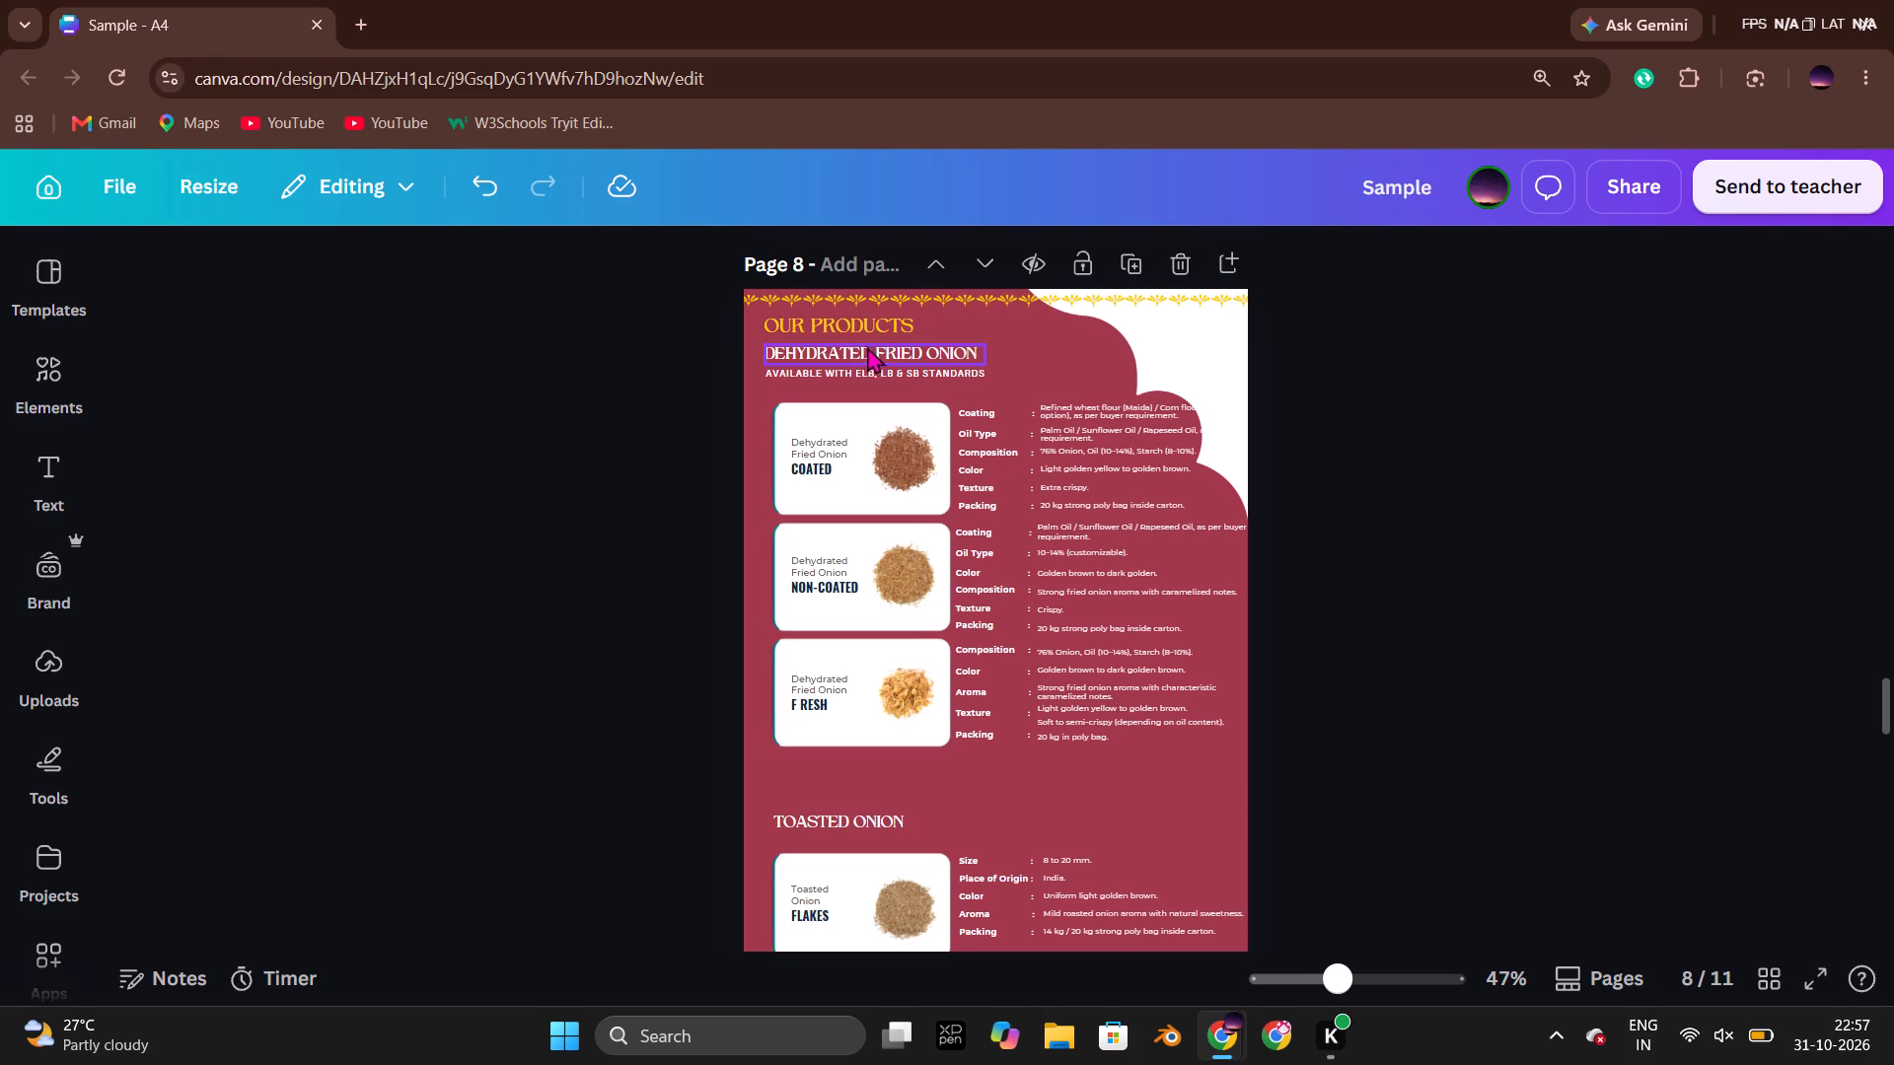
pyautogui.click(1393, 528)
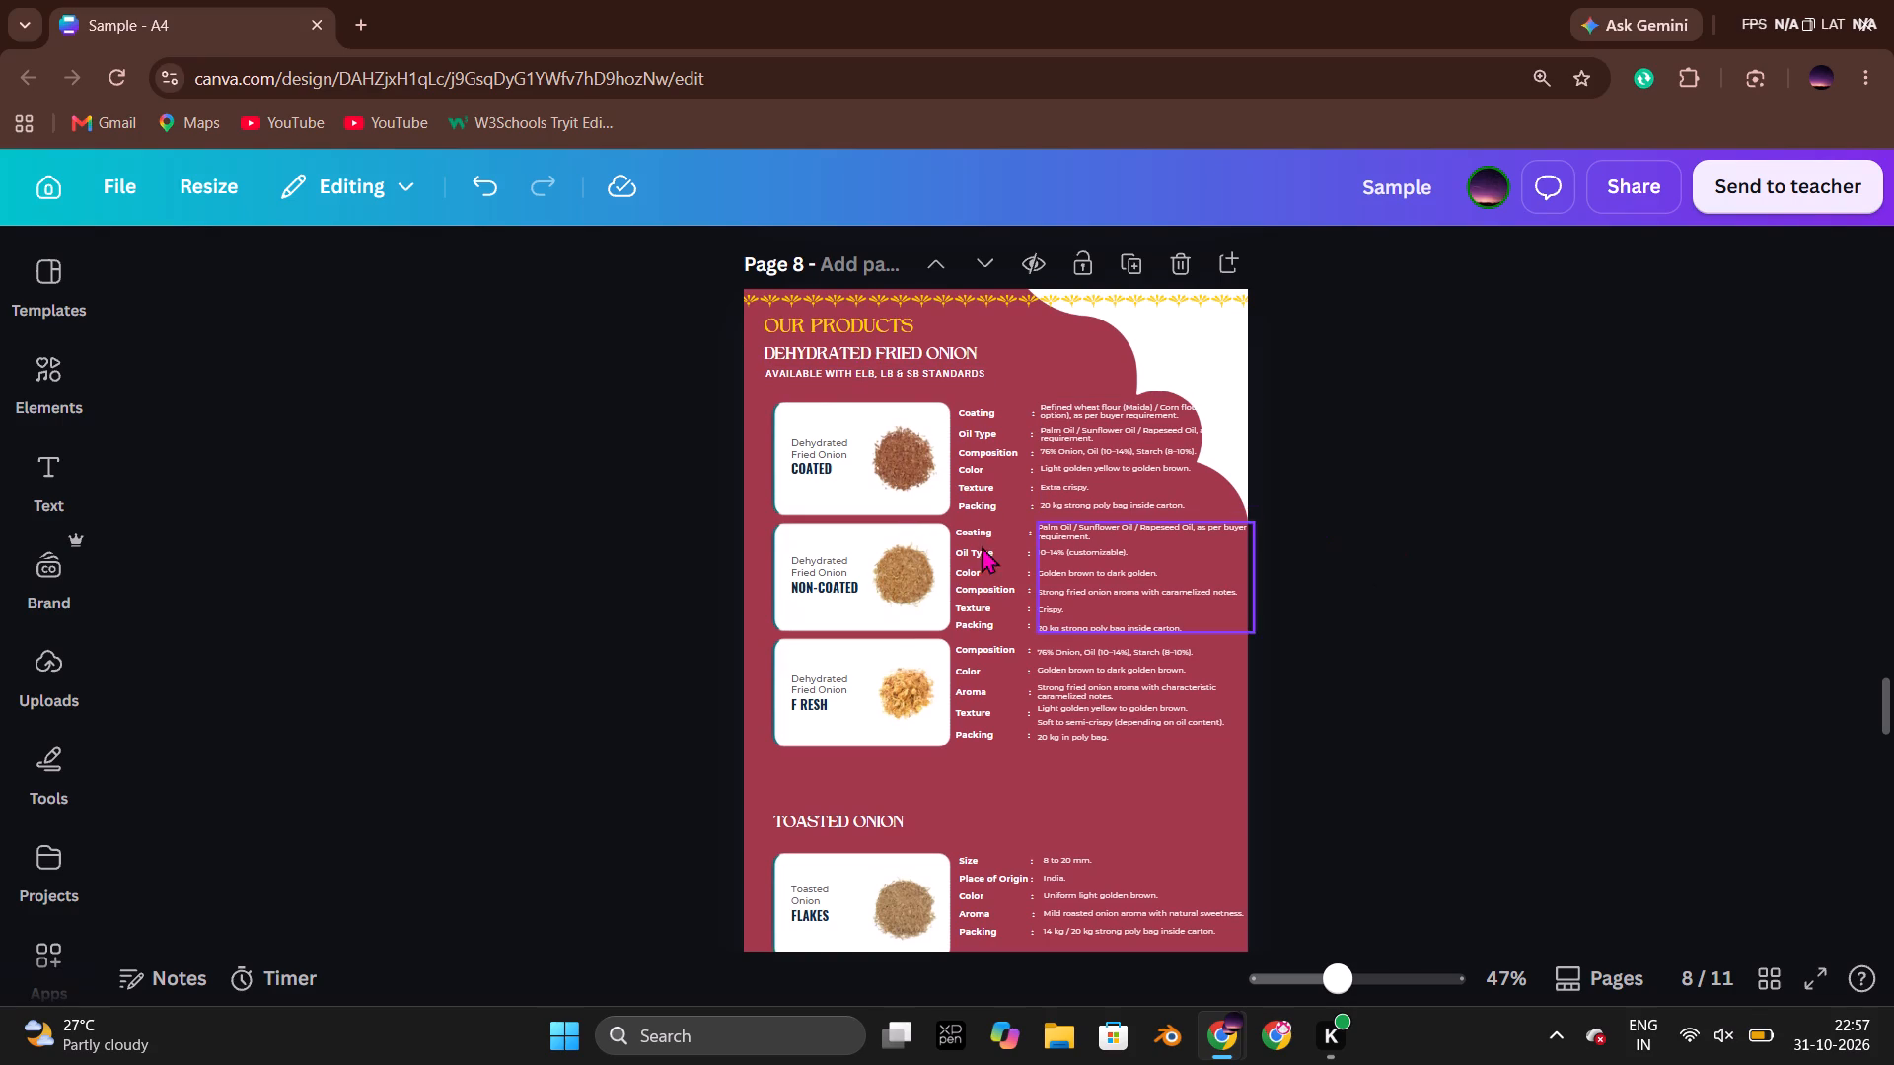
pyautogui.click(828, 321)
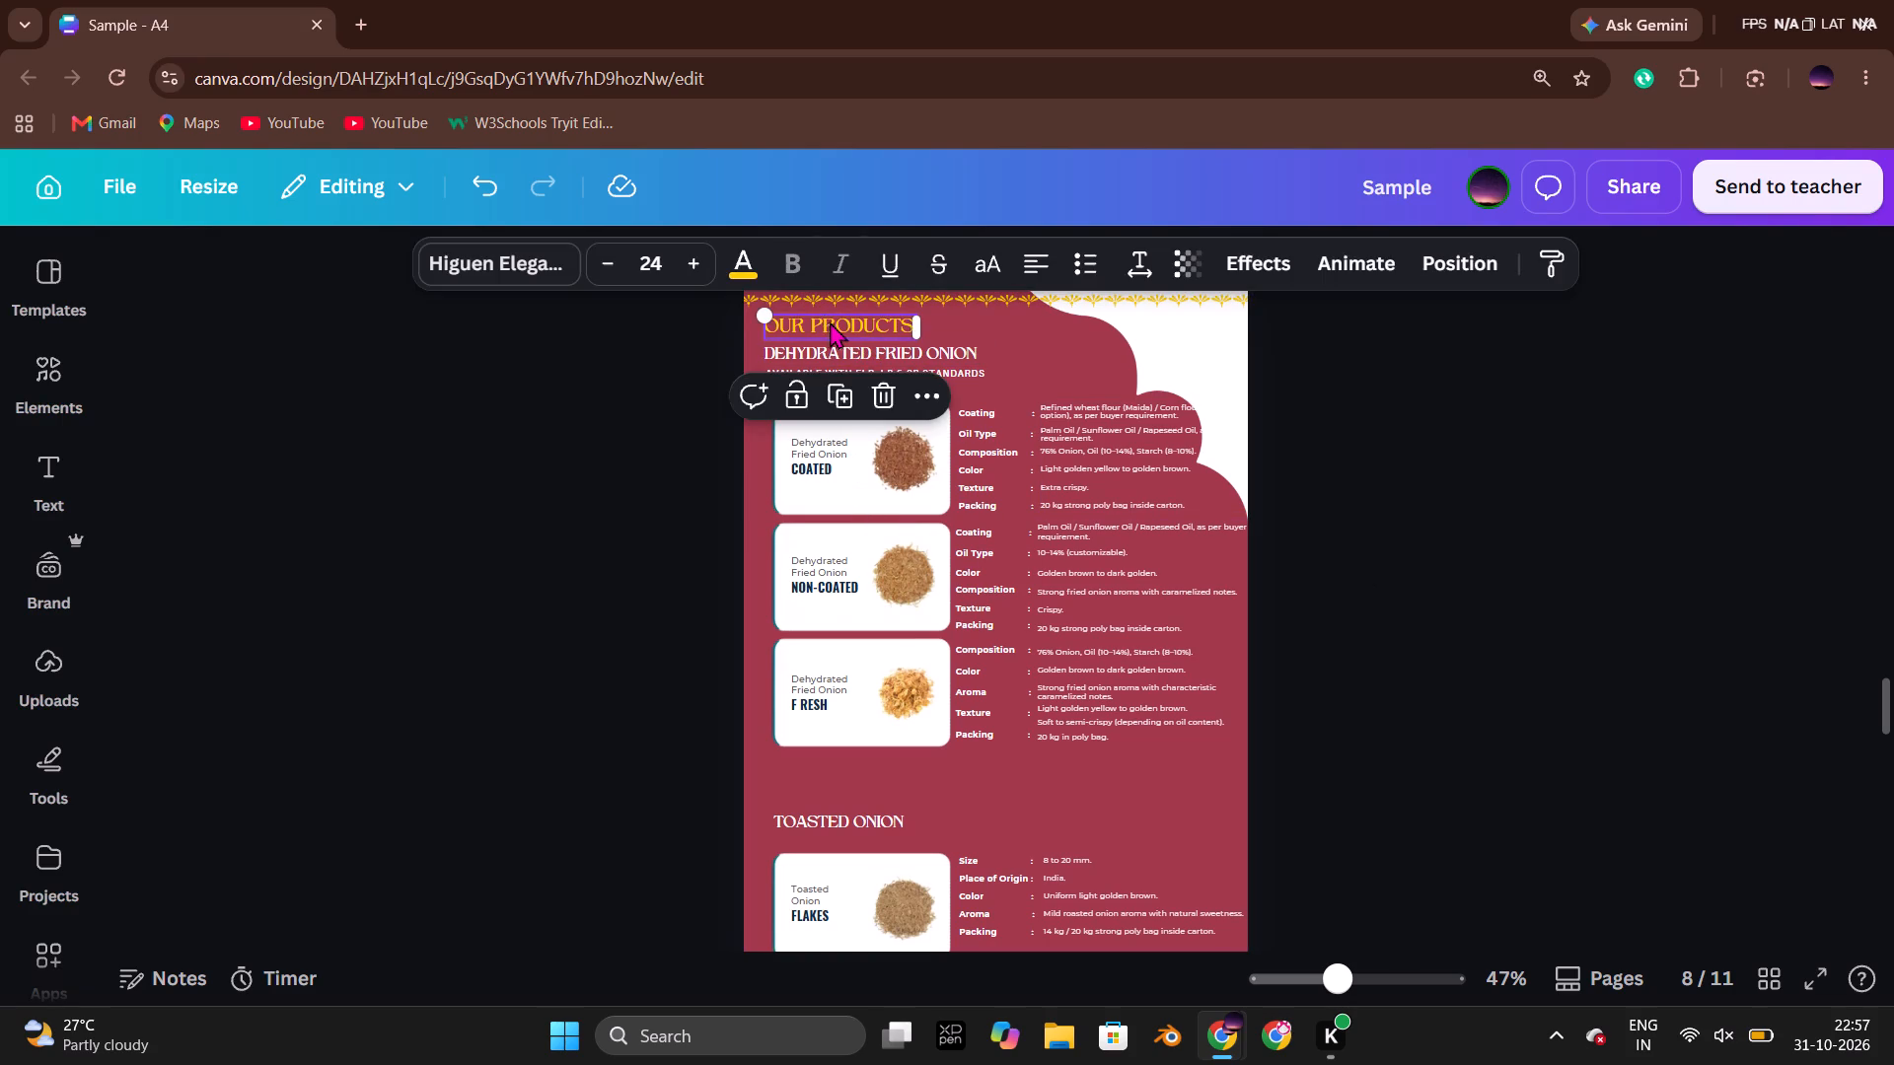
pyautogui.press('Delete')
pyautogui.click(855, 349)
pyautogui.press('Delete')
pyautogui.click(868, 368)
pyautogui.press('Delete')
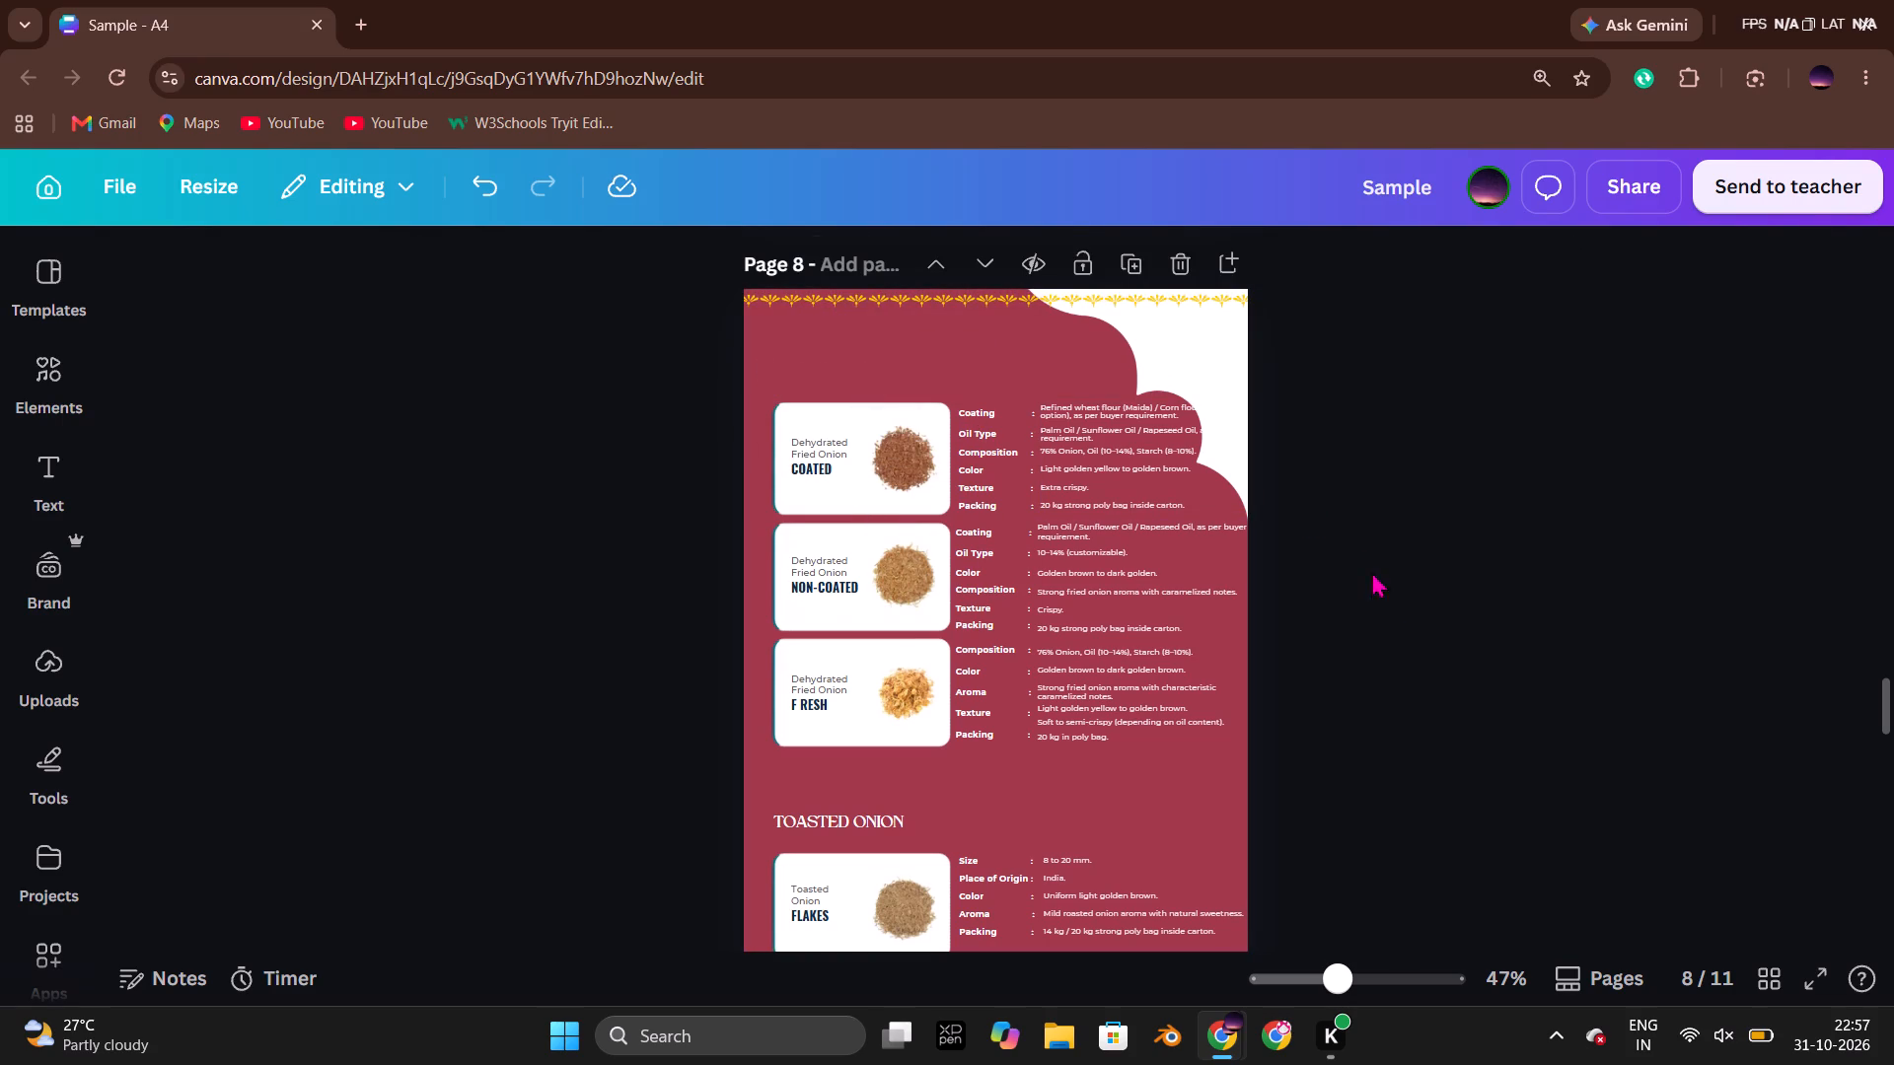
# Group page 8's product cards, labels, values and Toasted Onion heading into a single group.
pyautogui.scroll(-1, 1388, 631)
pyautogui.moveTo(692, 311); pyautogui.dragTo(815, 410)
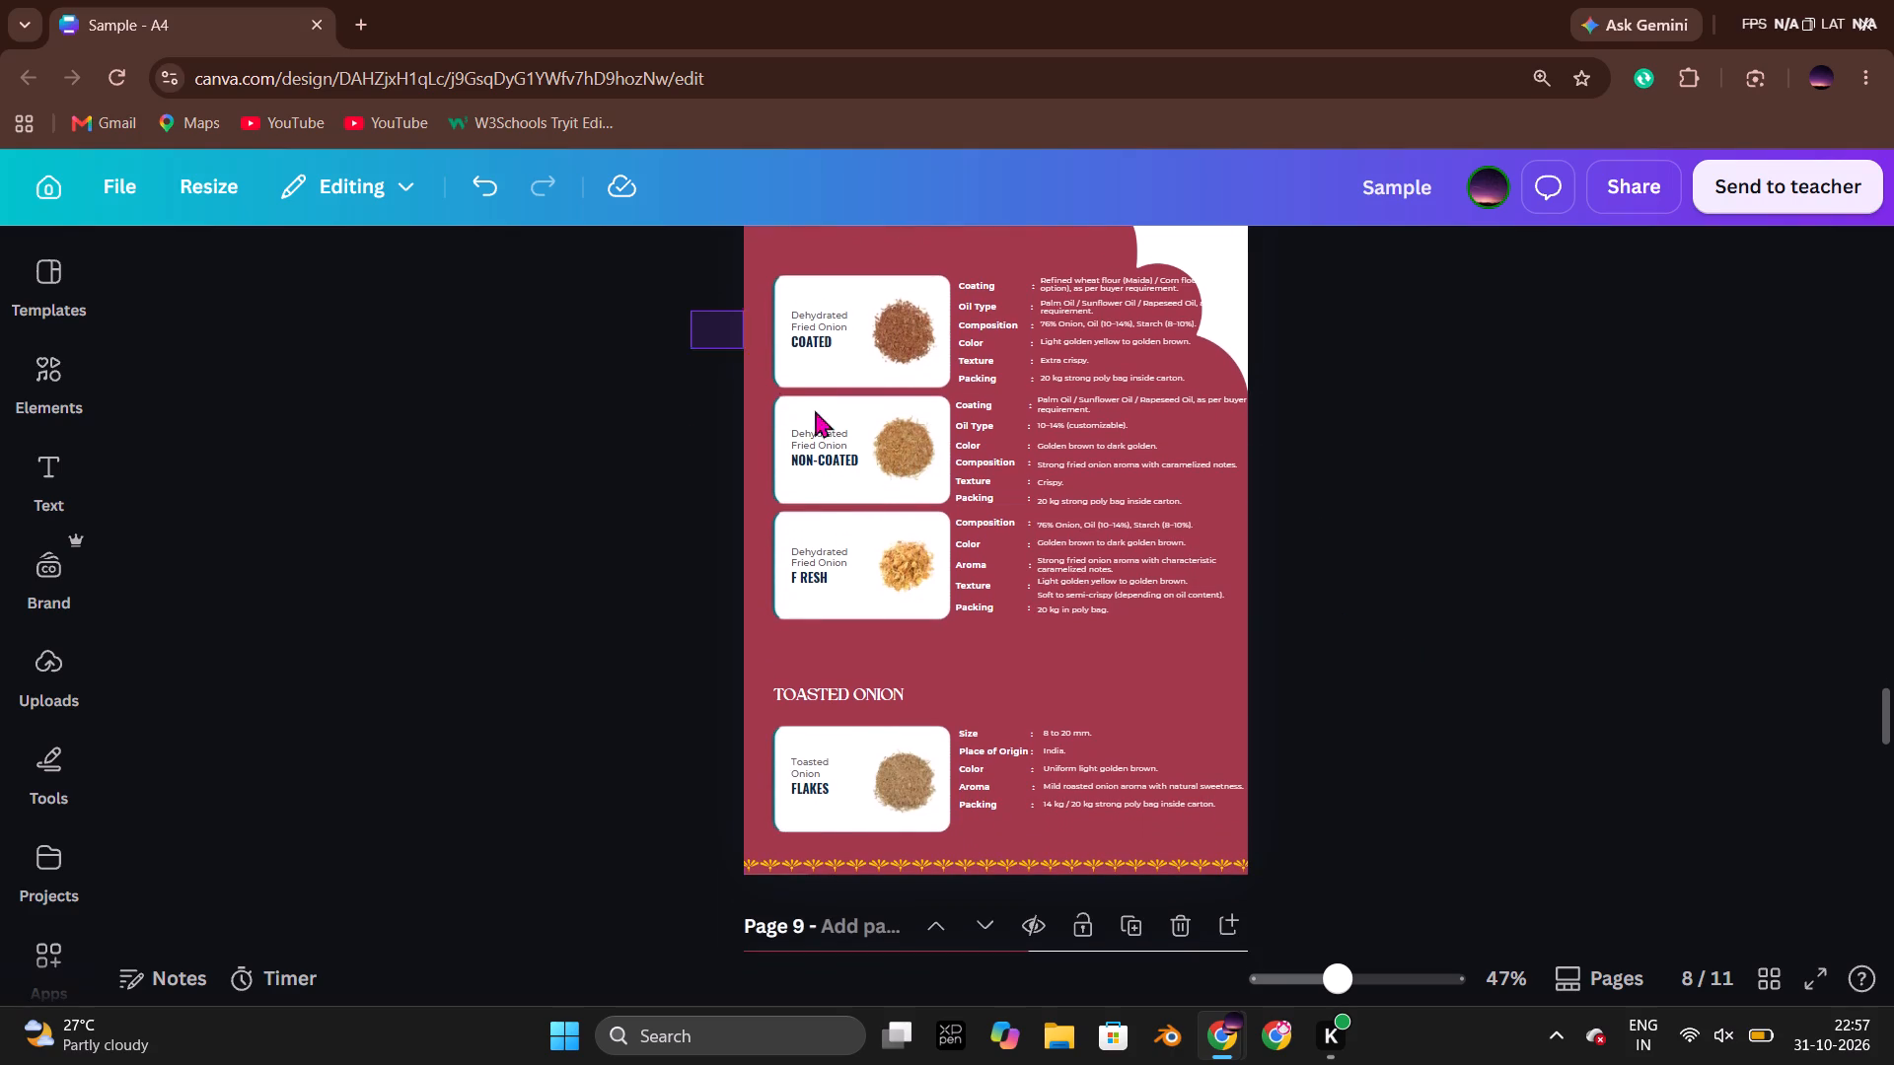
pyautogui.moveTo(815, 410); pyautogui.dragTo(1134, 803)
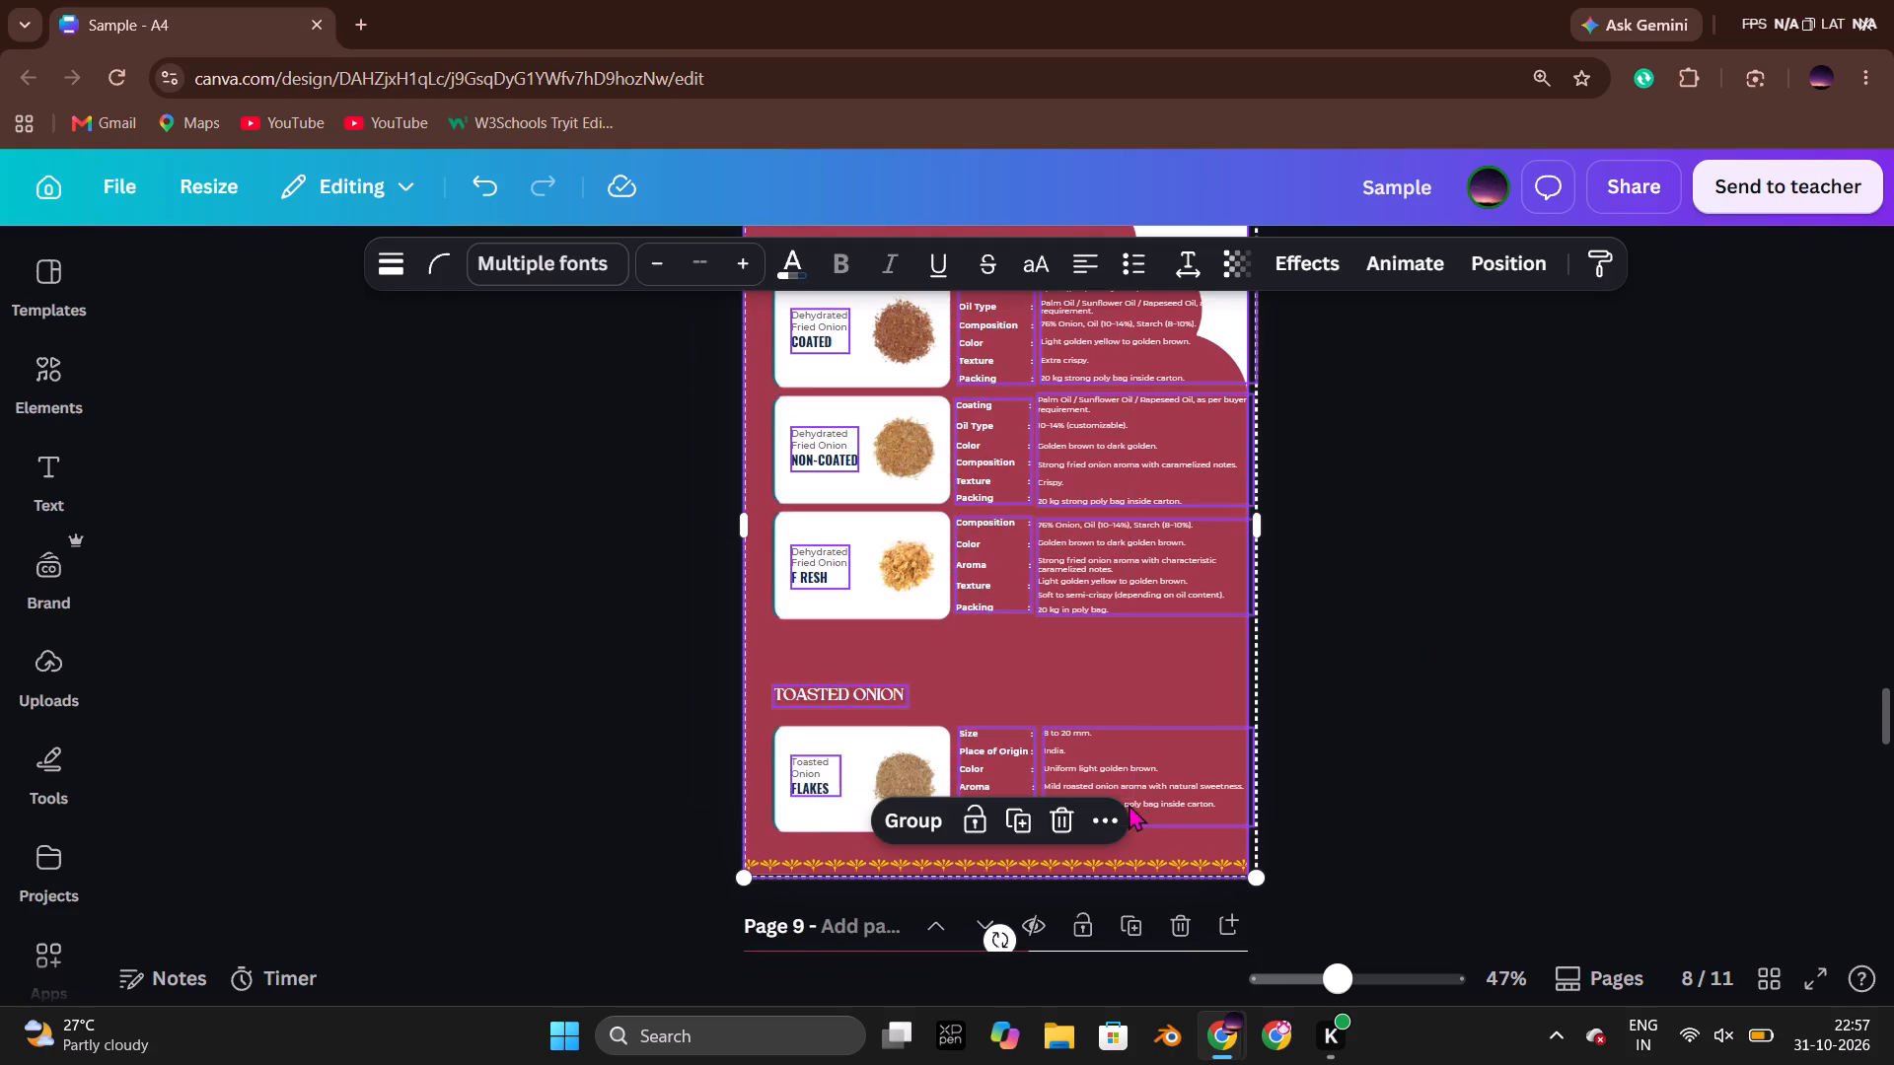
pyautogui.scroll(1, 1199, 755)
pyautogui.scroll(-4, 1244, 747)
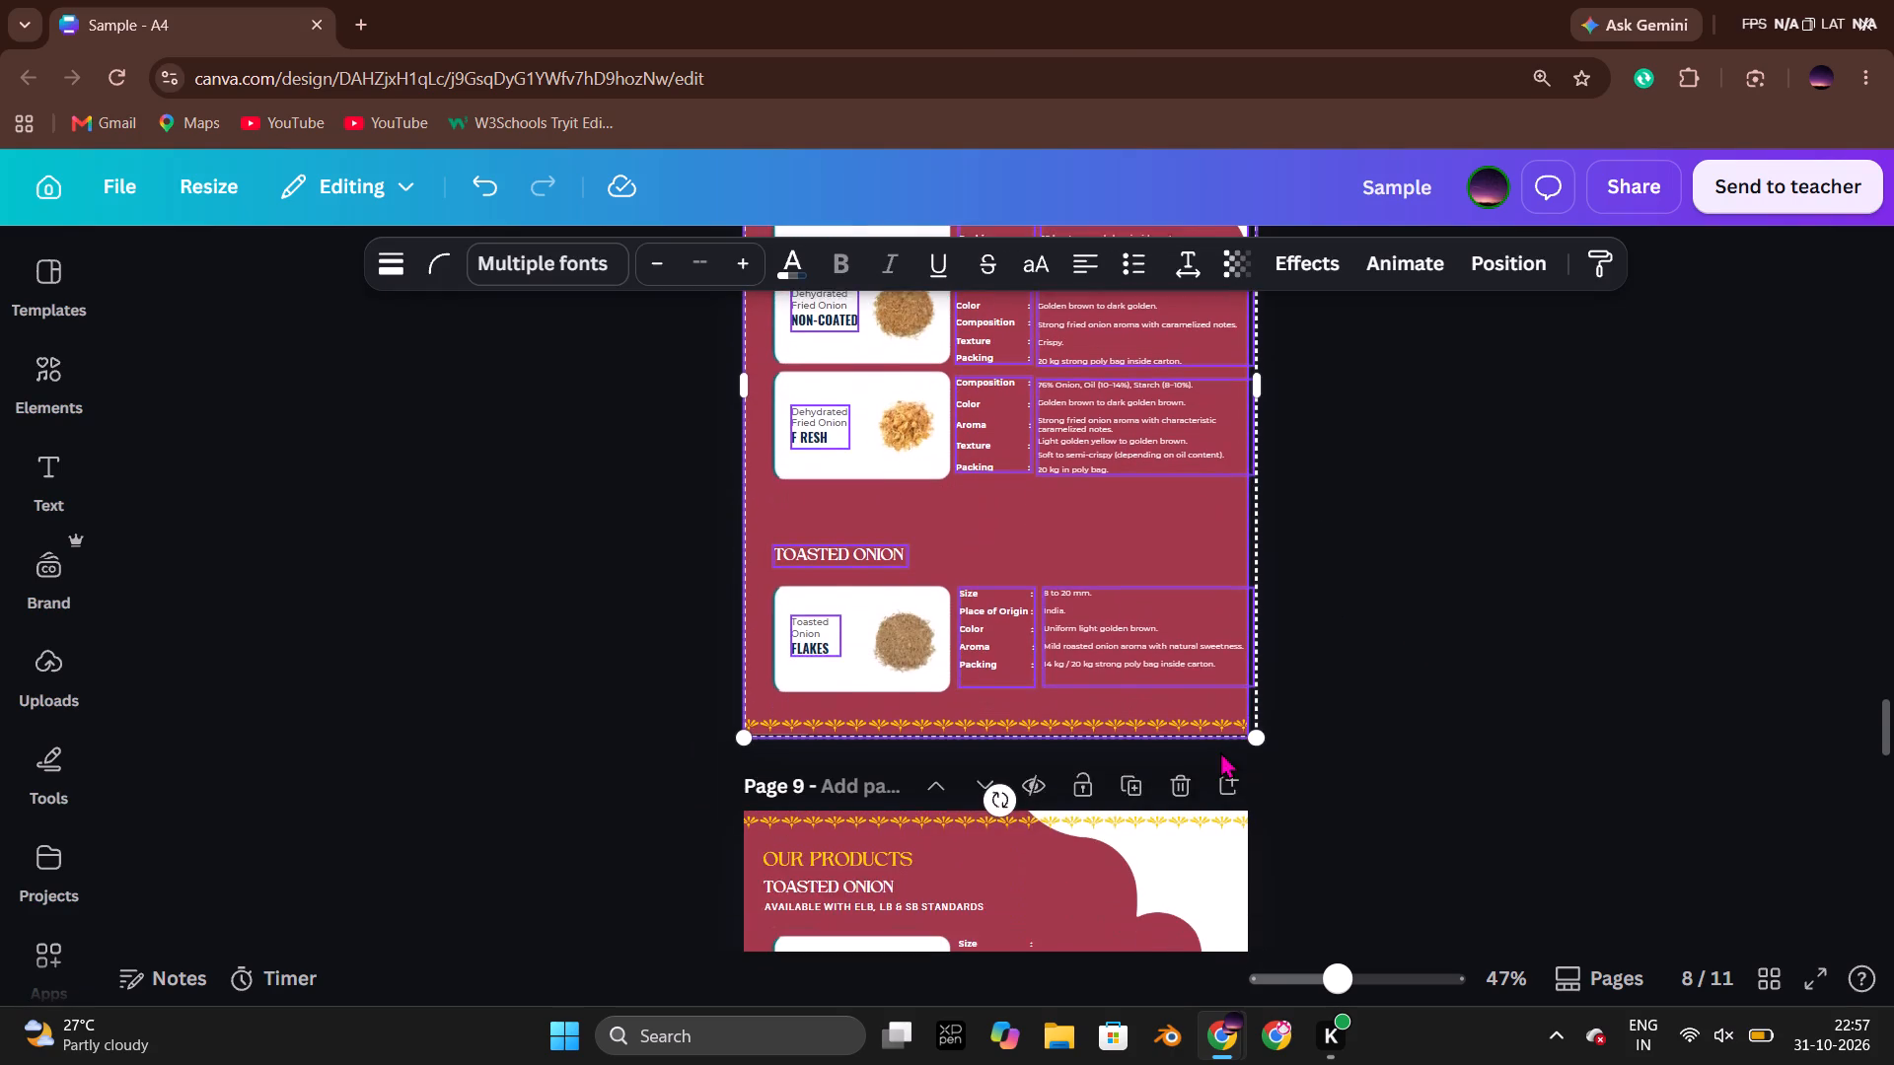
pyautogui.scroll(2, 1028, 654)
pyautogui.scroll(-3, 1341, 688)
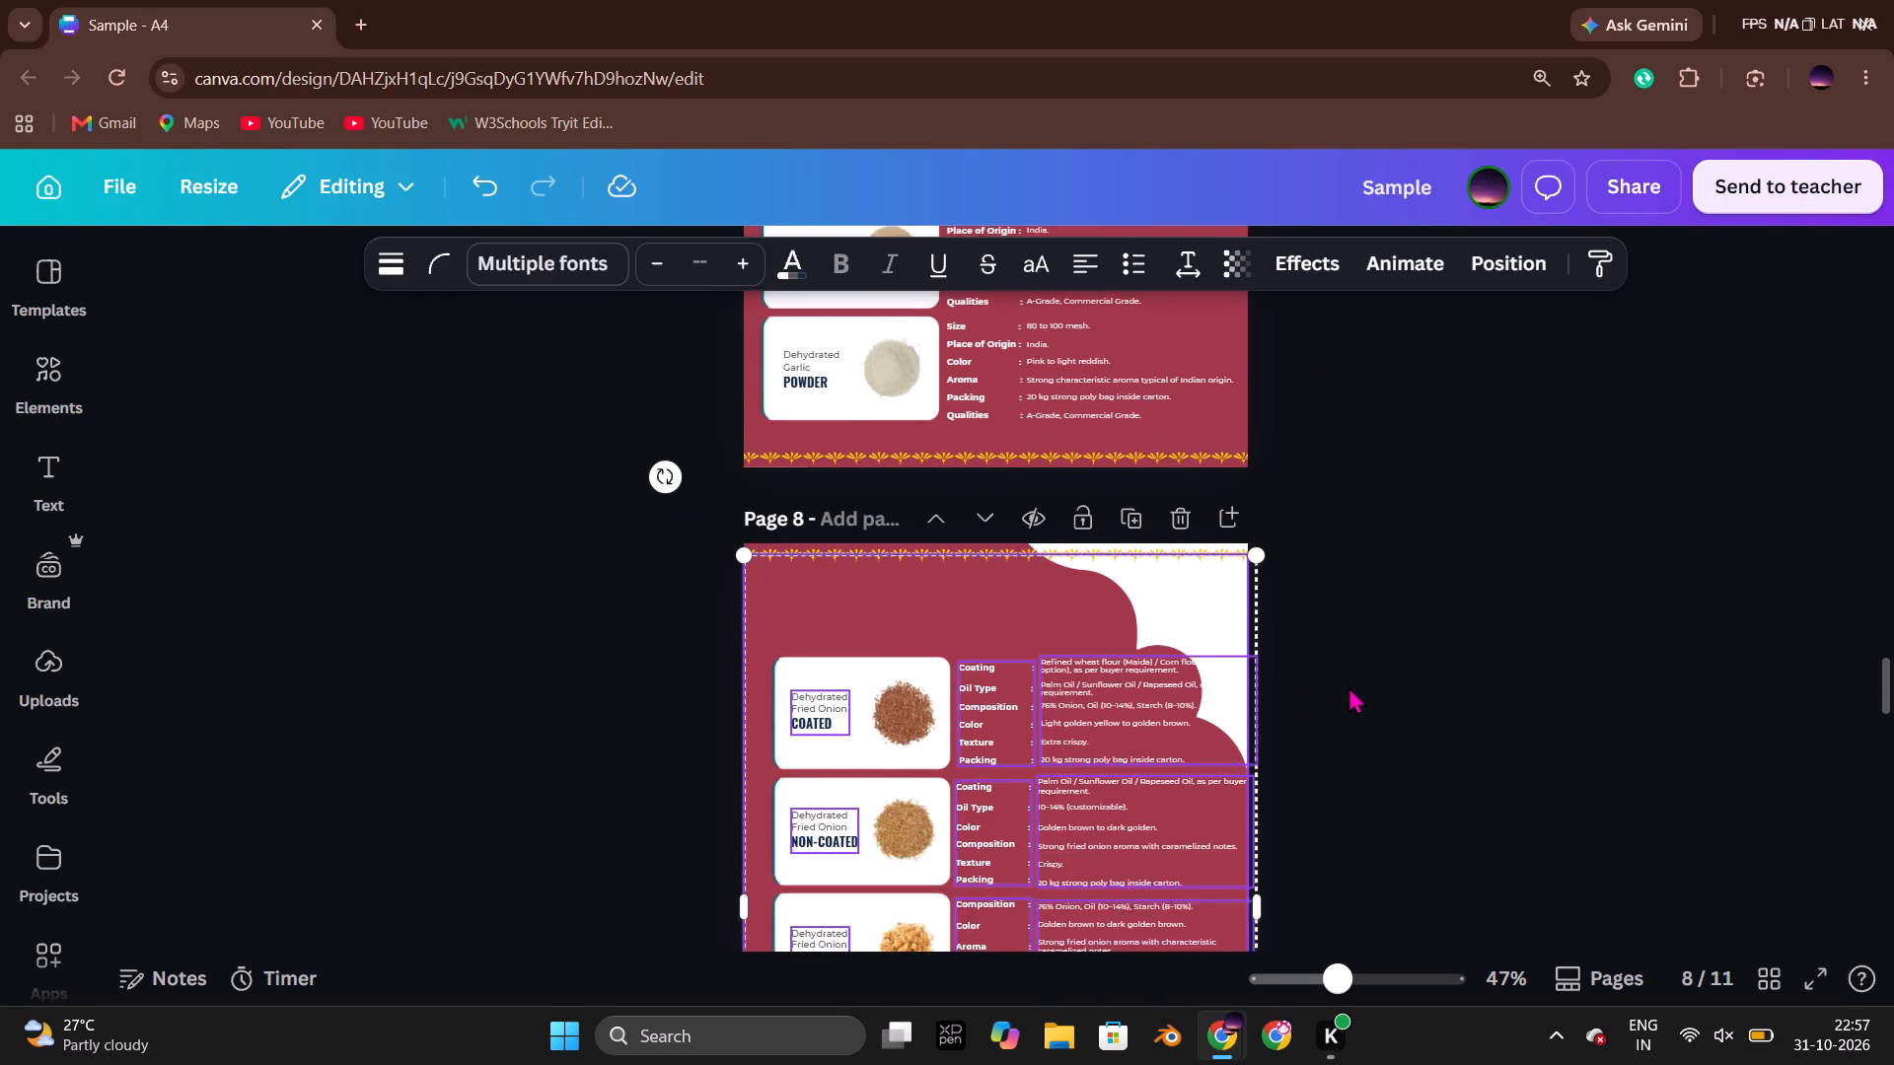
pyautogui.scroll(-3, 1348, 686)
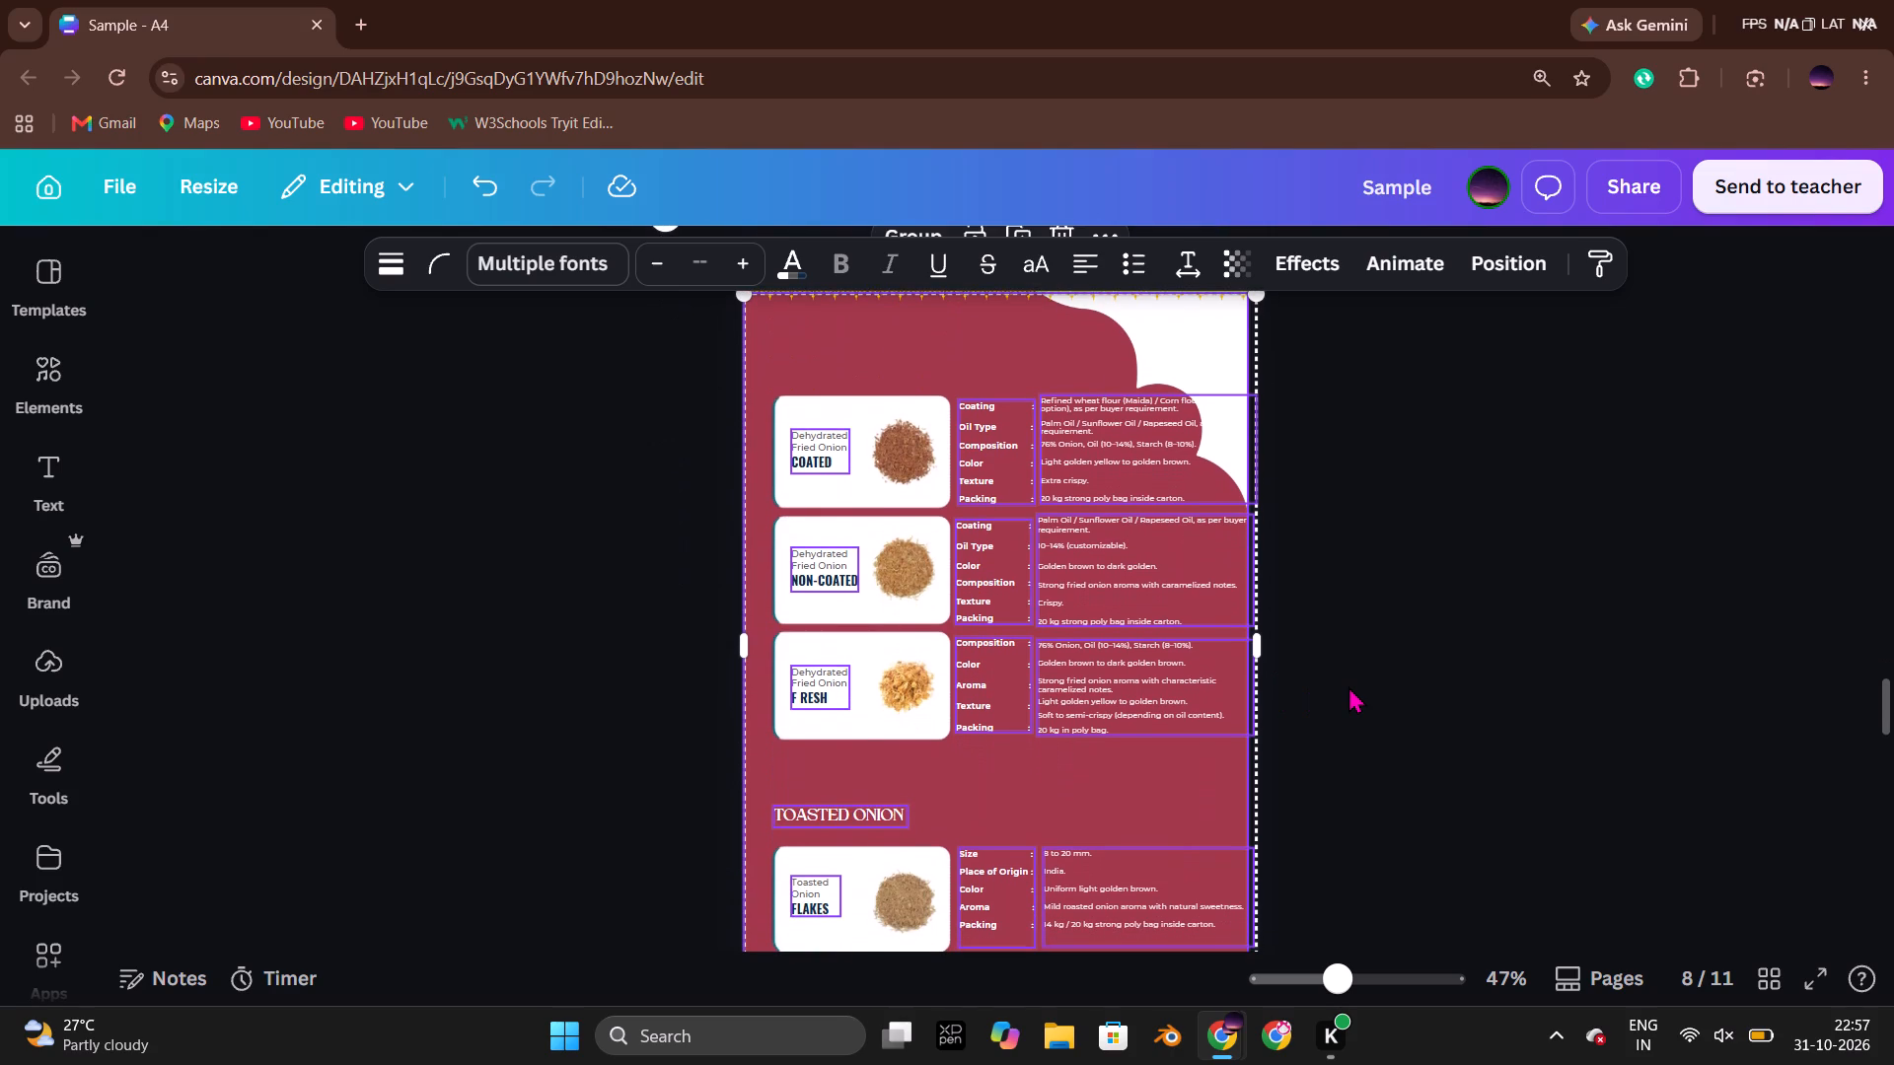
pyautogui.hotkey('ctrl', 'g')
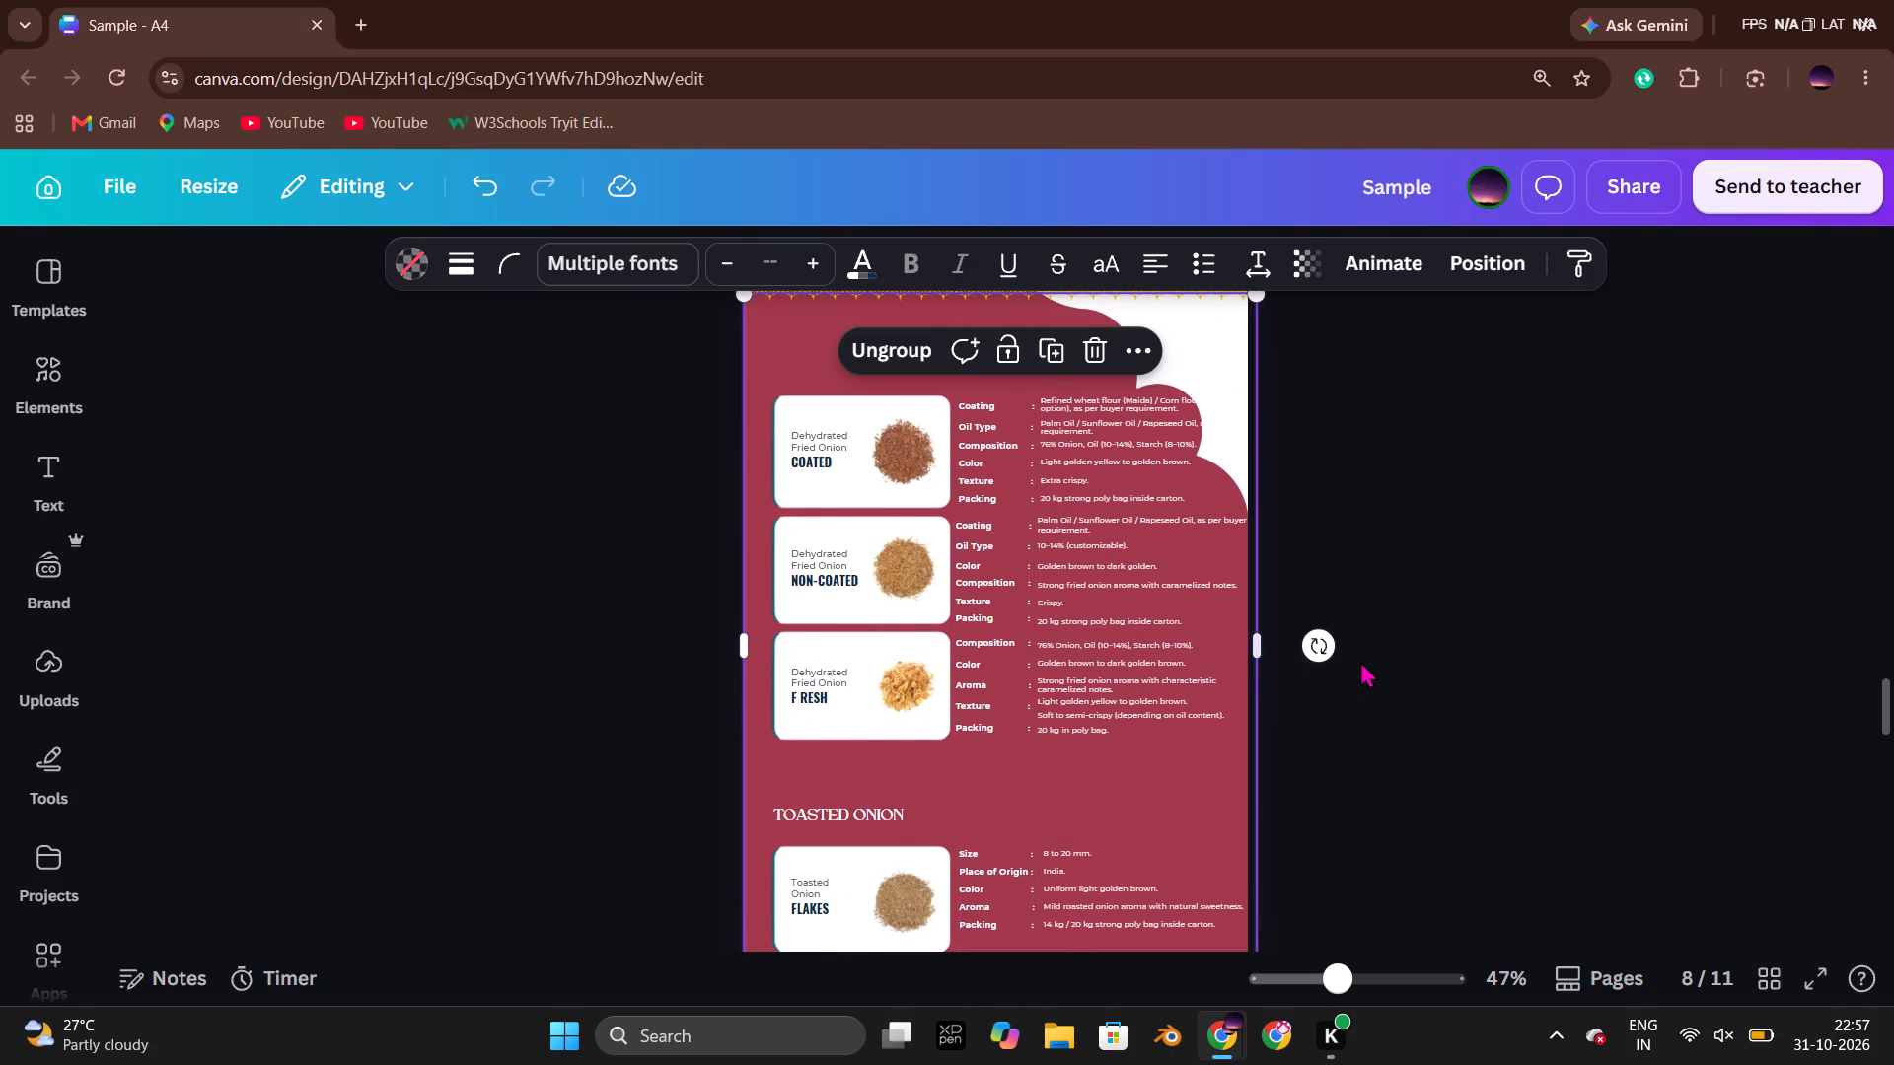
# Nudge the grouped page 8 content slightly left and slightly up.
pyautogui.click(1360, 661)
pyautogui.scroll(-1, 1337, 662)
pyautogui.click(1123, 604)
pyautogui.press('Left')
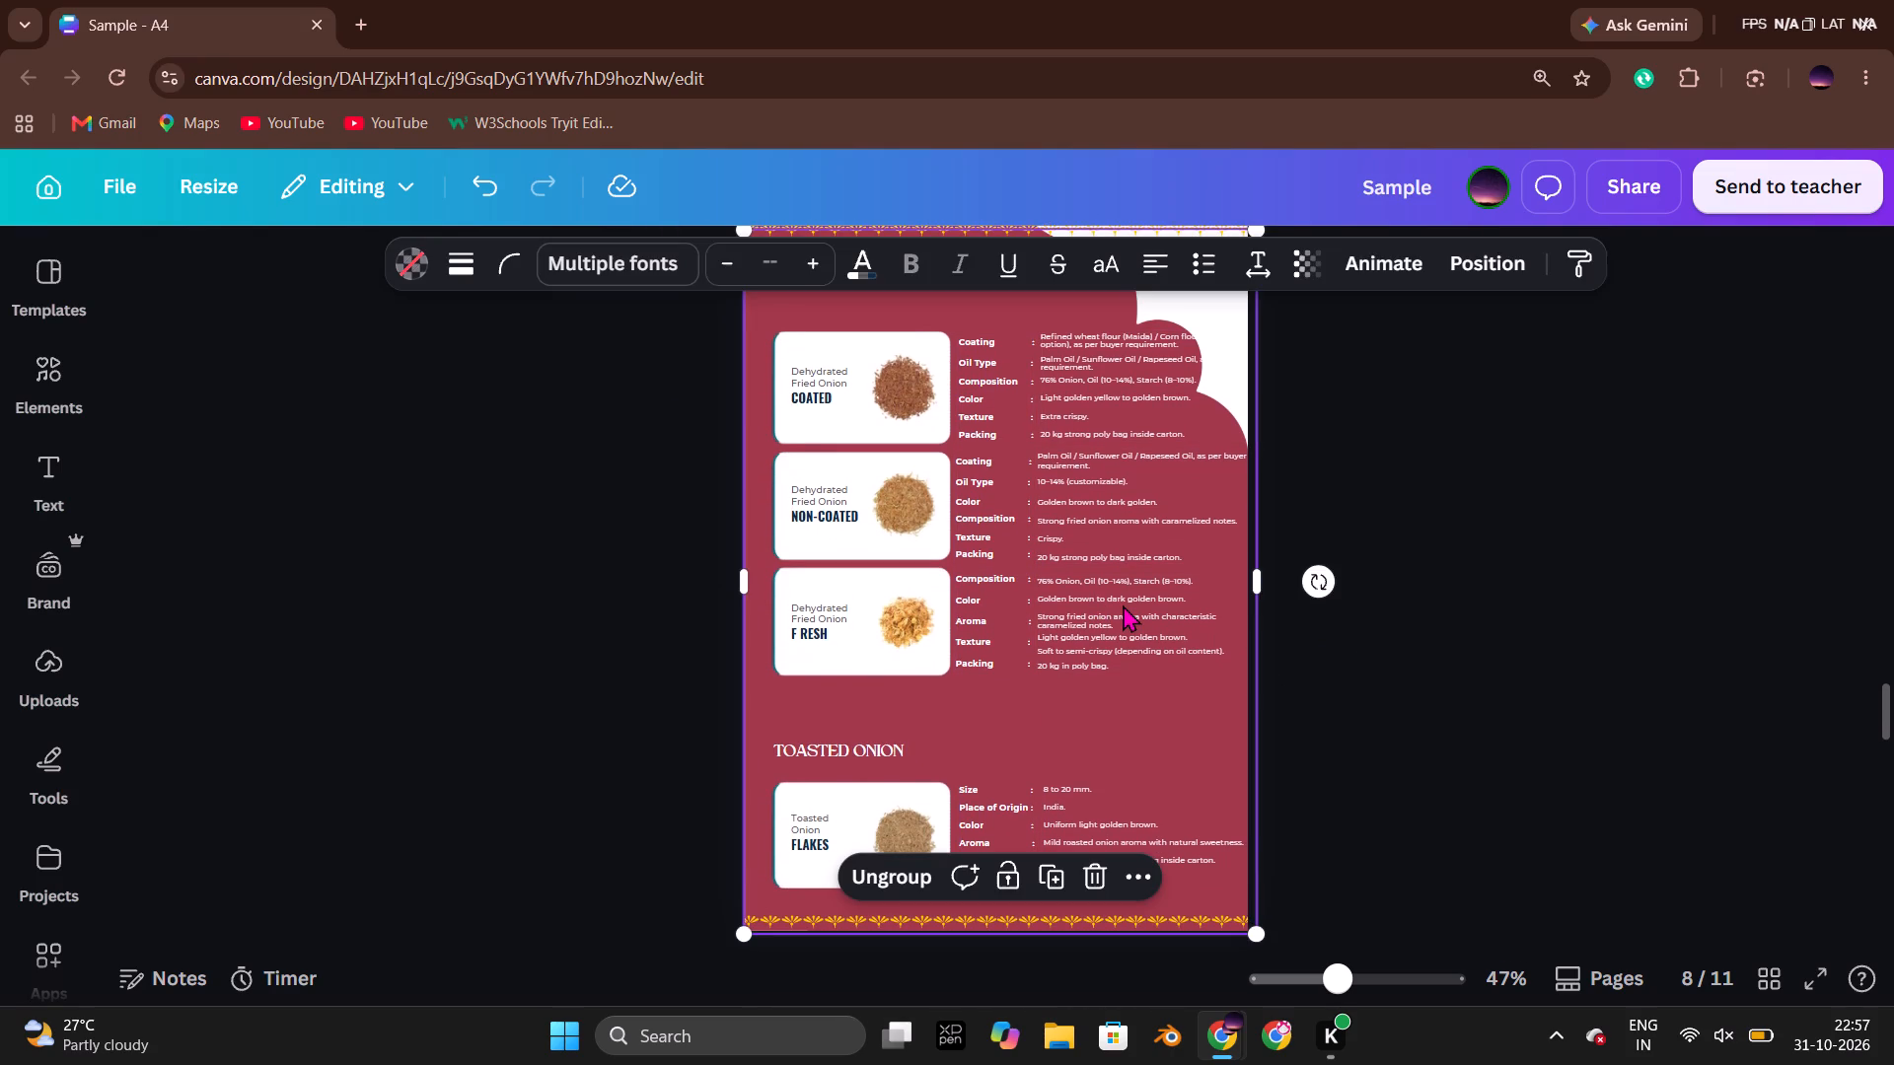
pyautogui.press('Left')
pyautogui.press('Left')
pyautogui.press('Left')
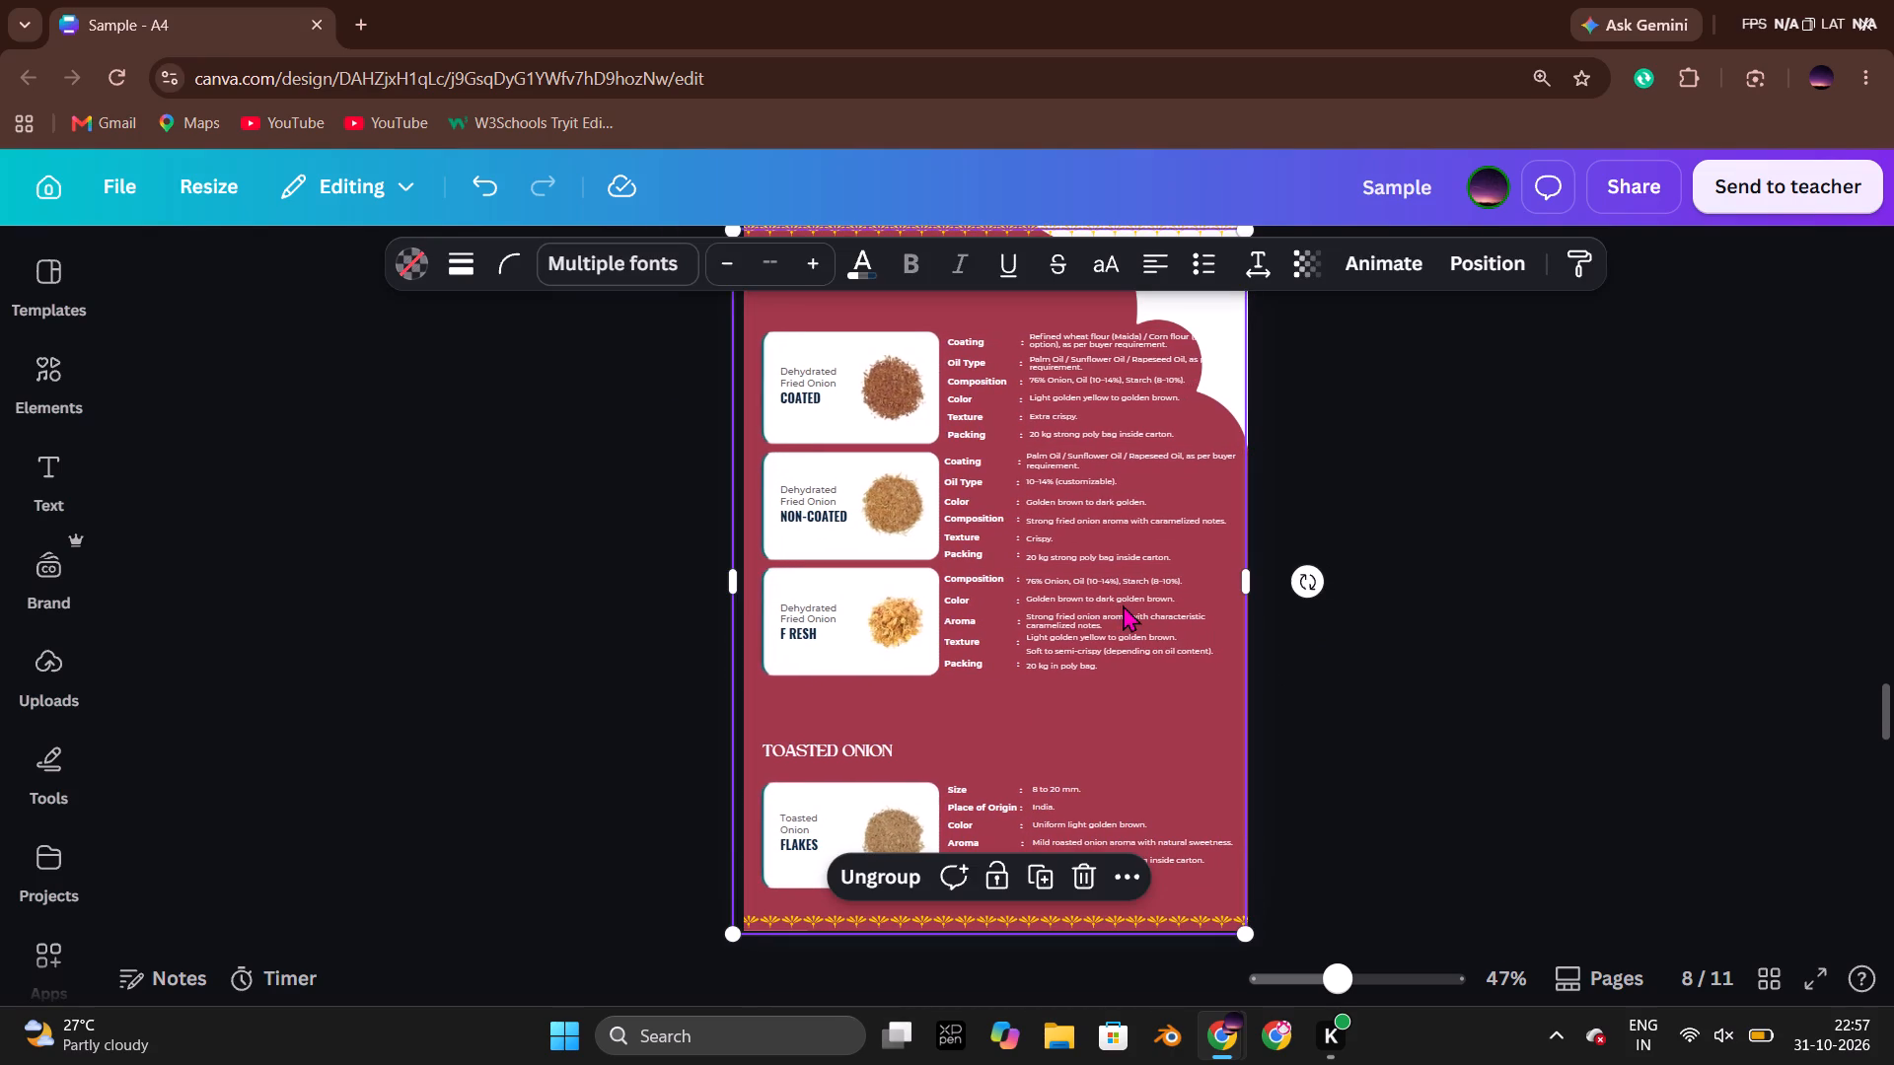
pyautogui.press('Up')
pyautogui.press('Up')
pyautogui.press('Up')
pyautogui.press('Up')
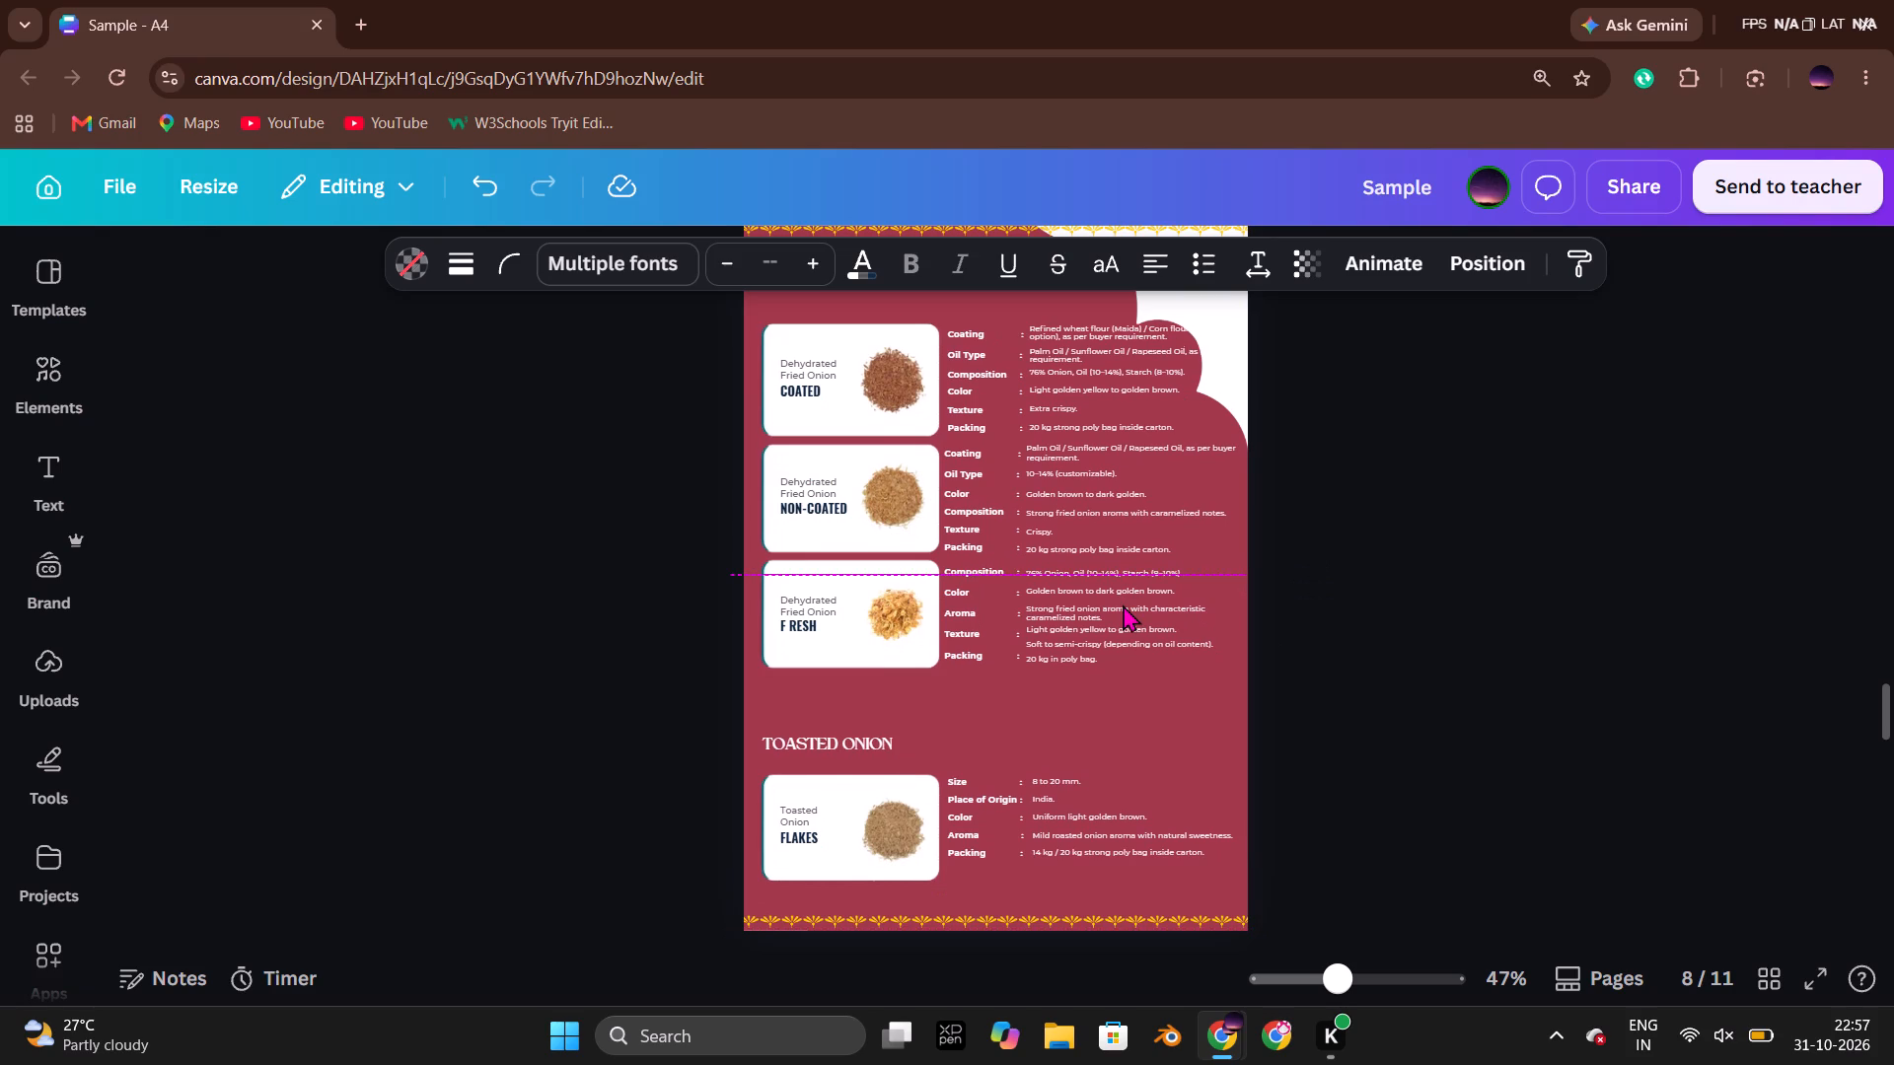
pyautogui.click(1420, 439)
# Copy the Our Products title and the Dehydrated Garlic heading with its subtitle from page 7 onto page 8.
pyautogui.scroll(1, 1415, 437)
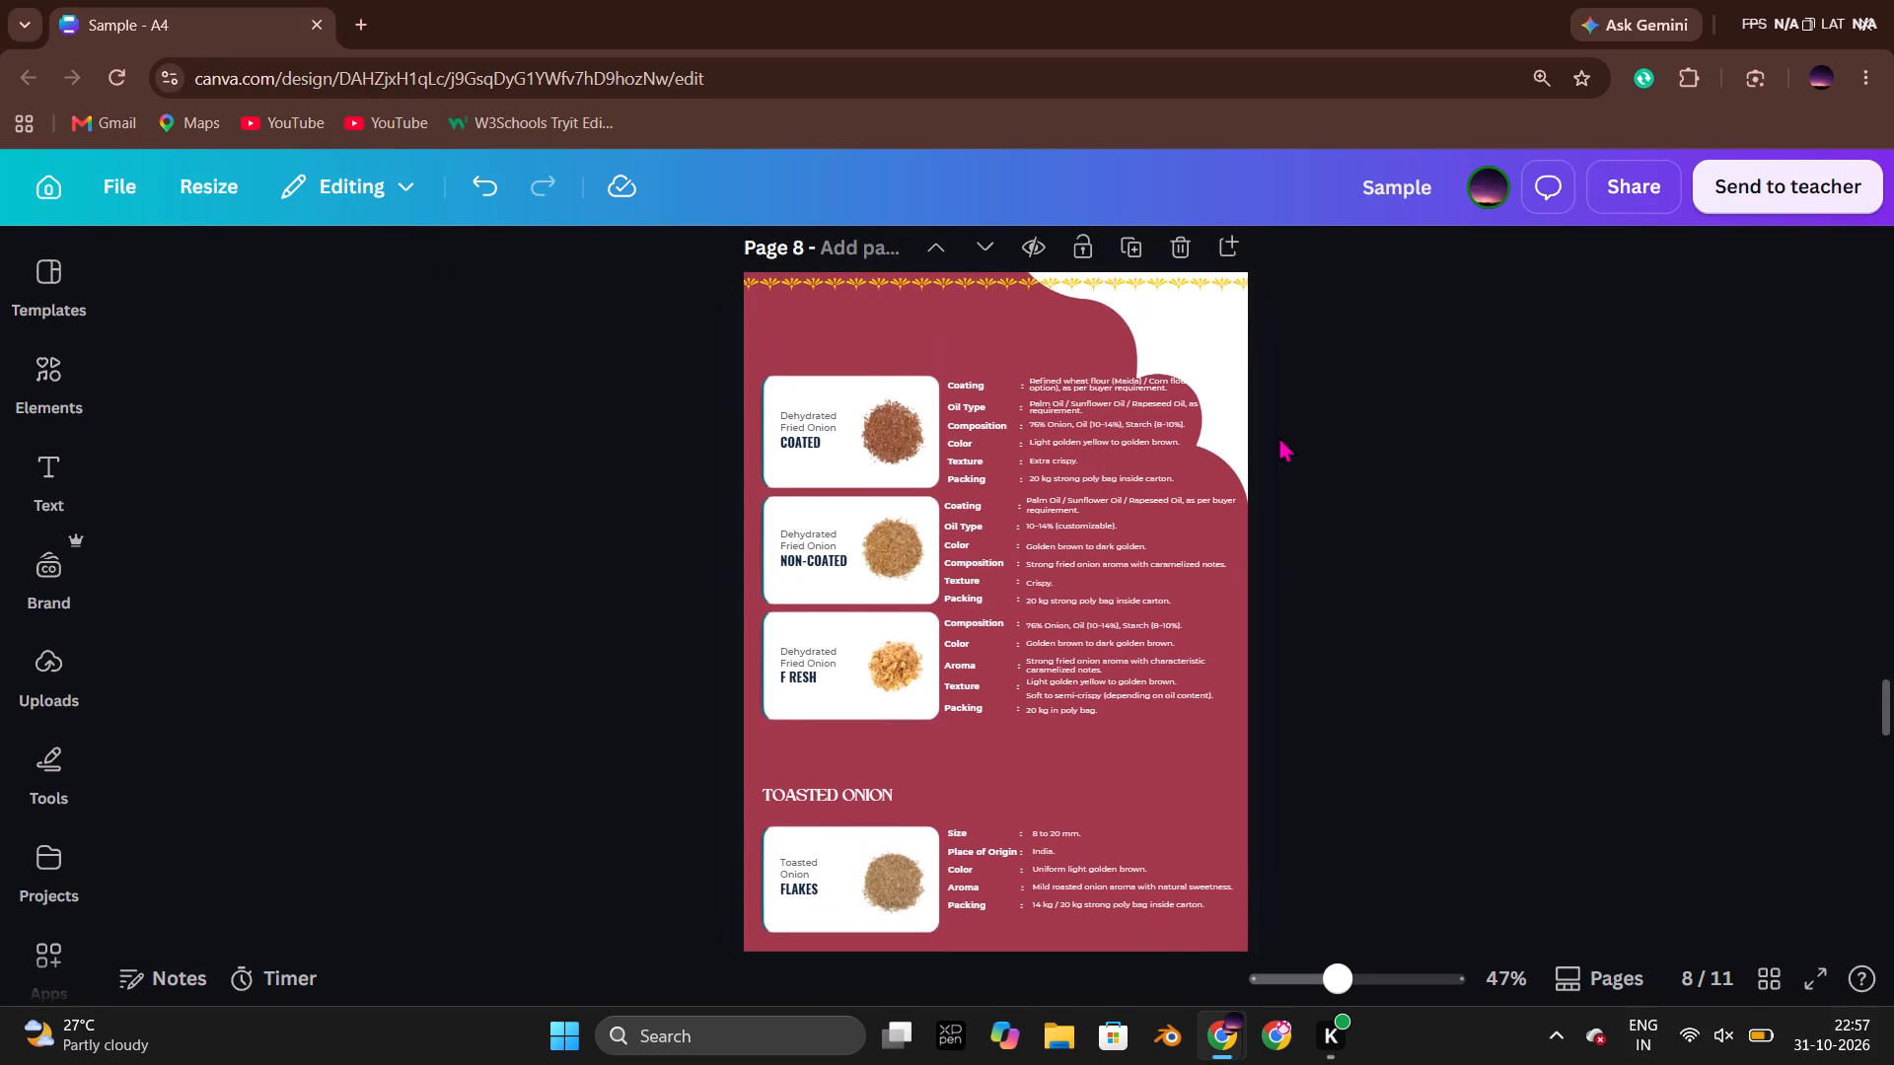
pyautogui.click(1551, 467)
pyautogui.scroll(6, 1538, 471)
pyautogui.click(782, 455)
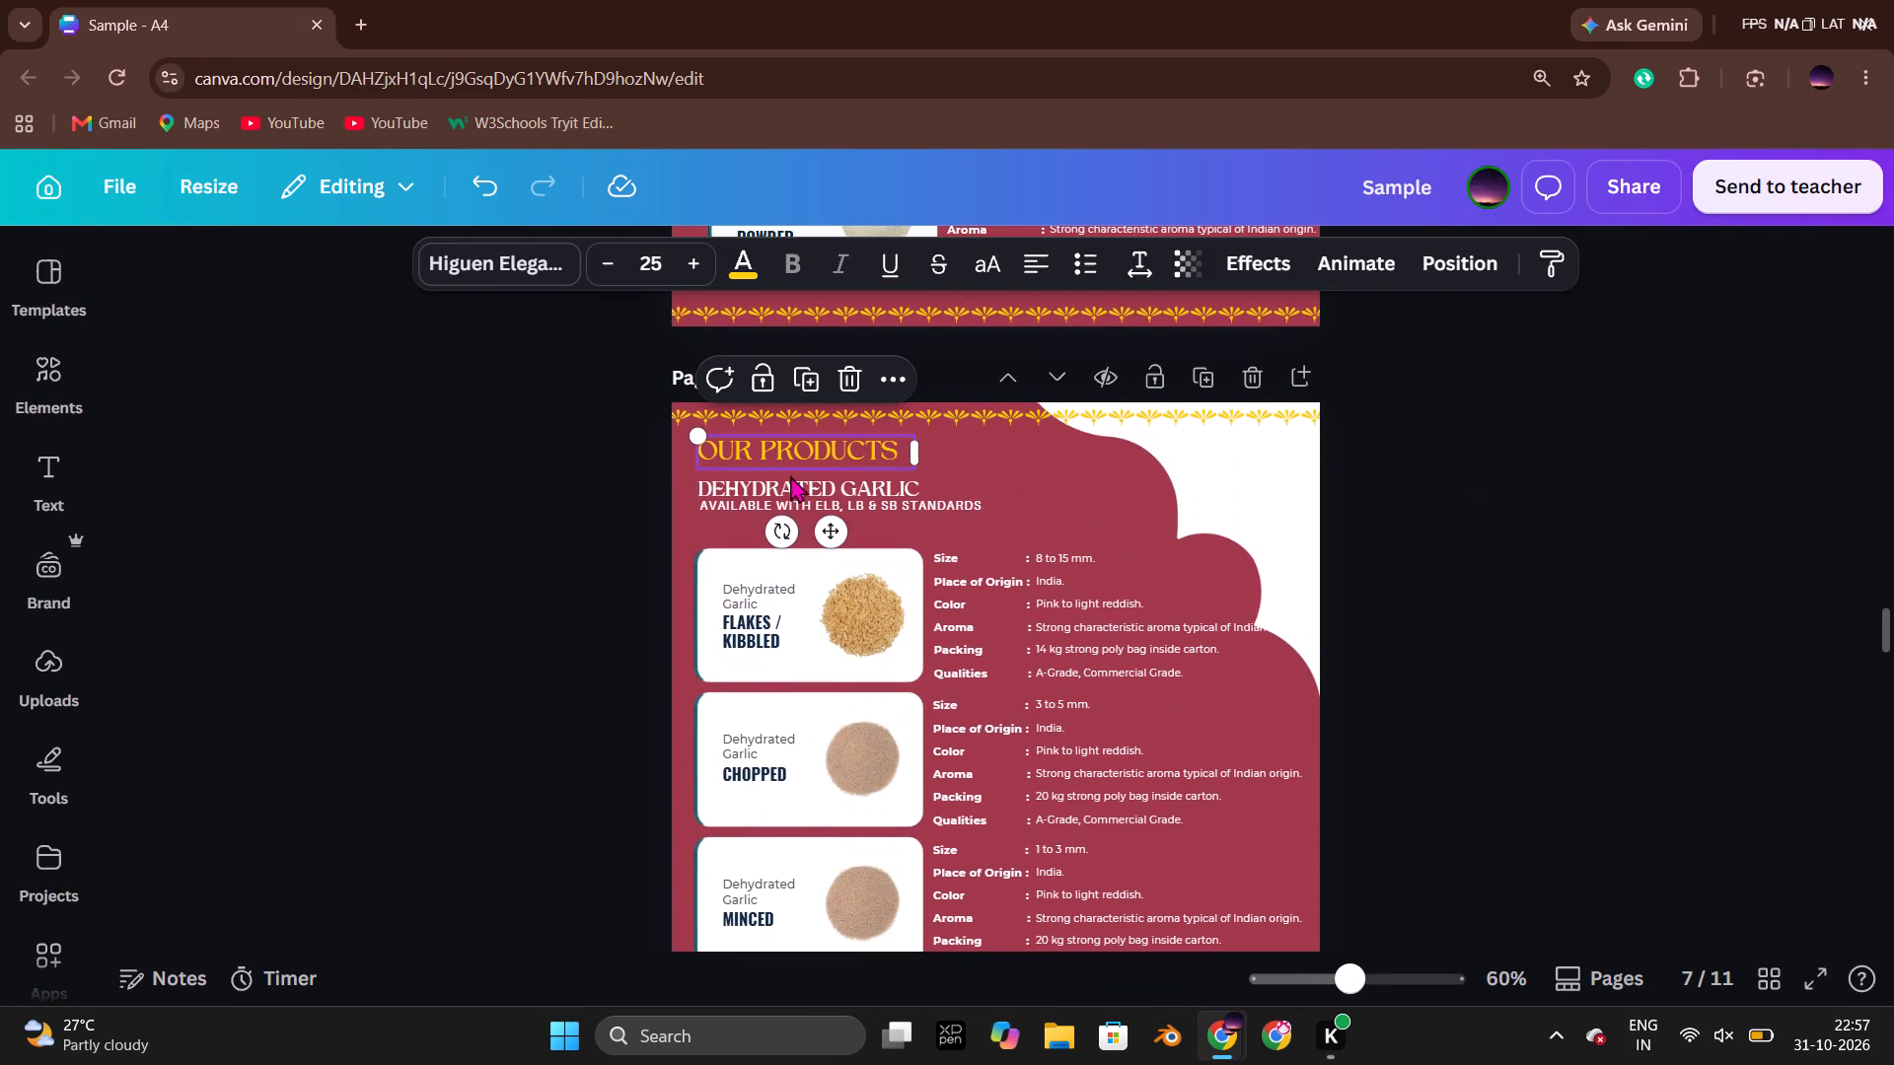
pyautogui.keyDown('shift'); pyautogui.click(793, 490); pyautogui.keyUp('shift')
pyautogui.hotkey('ctrl', 'c')
pyautogui.click(1481, 553)
pyautogui.scroll(-3, 1480, 553)
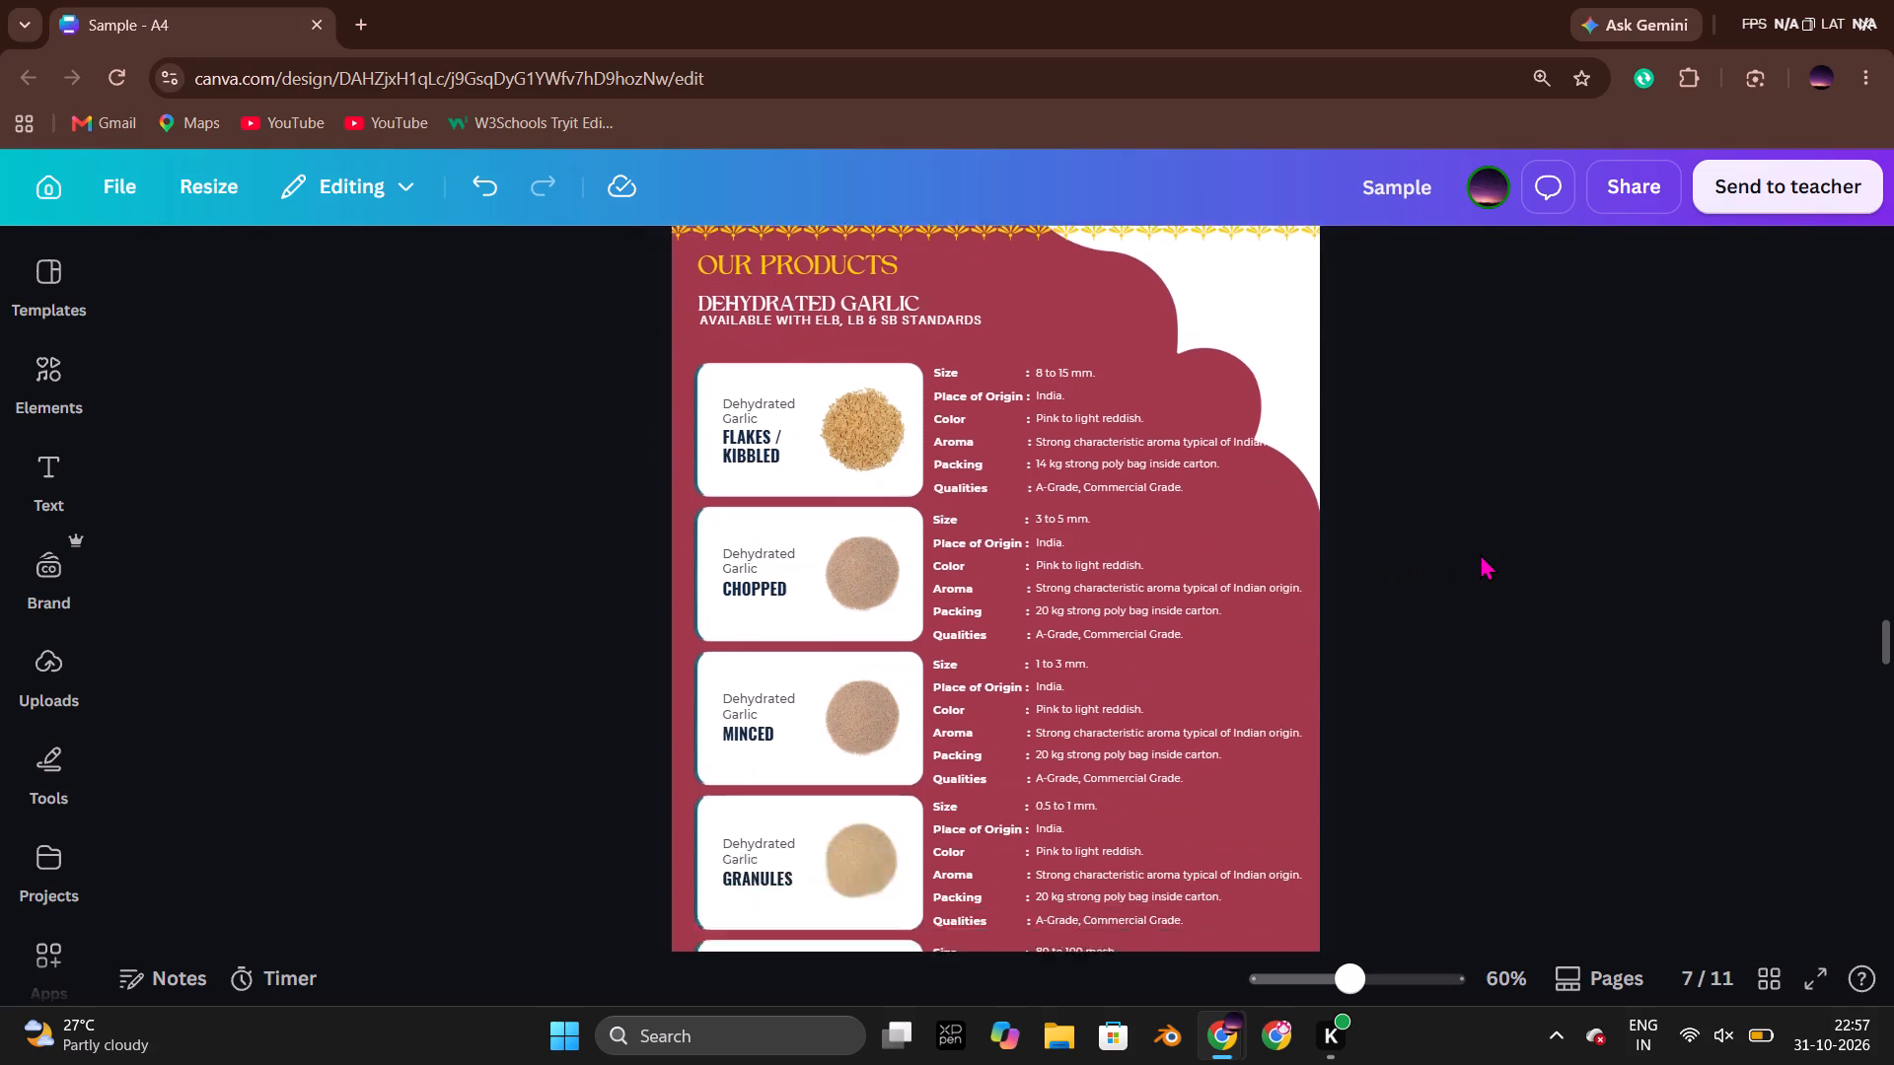
pyautogui.scroll(-5, 1480, 553)
pyautogui.click(771, 478)
pyautogui.hotkey('ctrl', 'v')
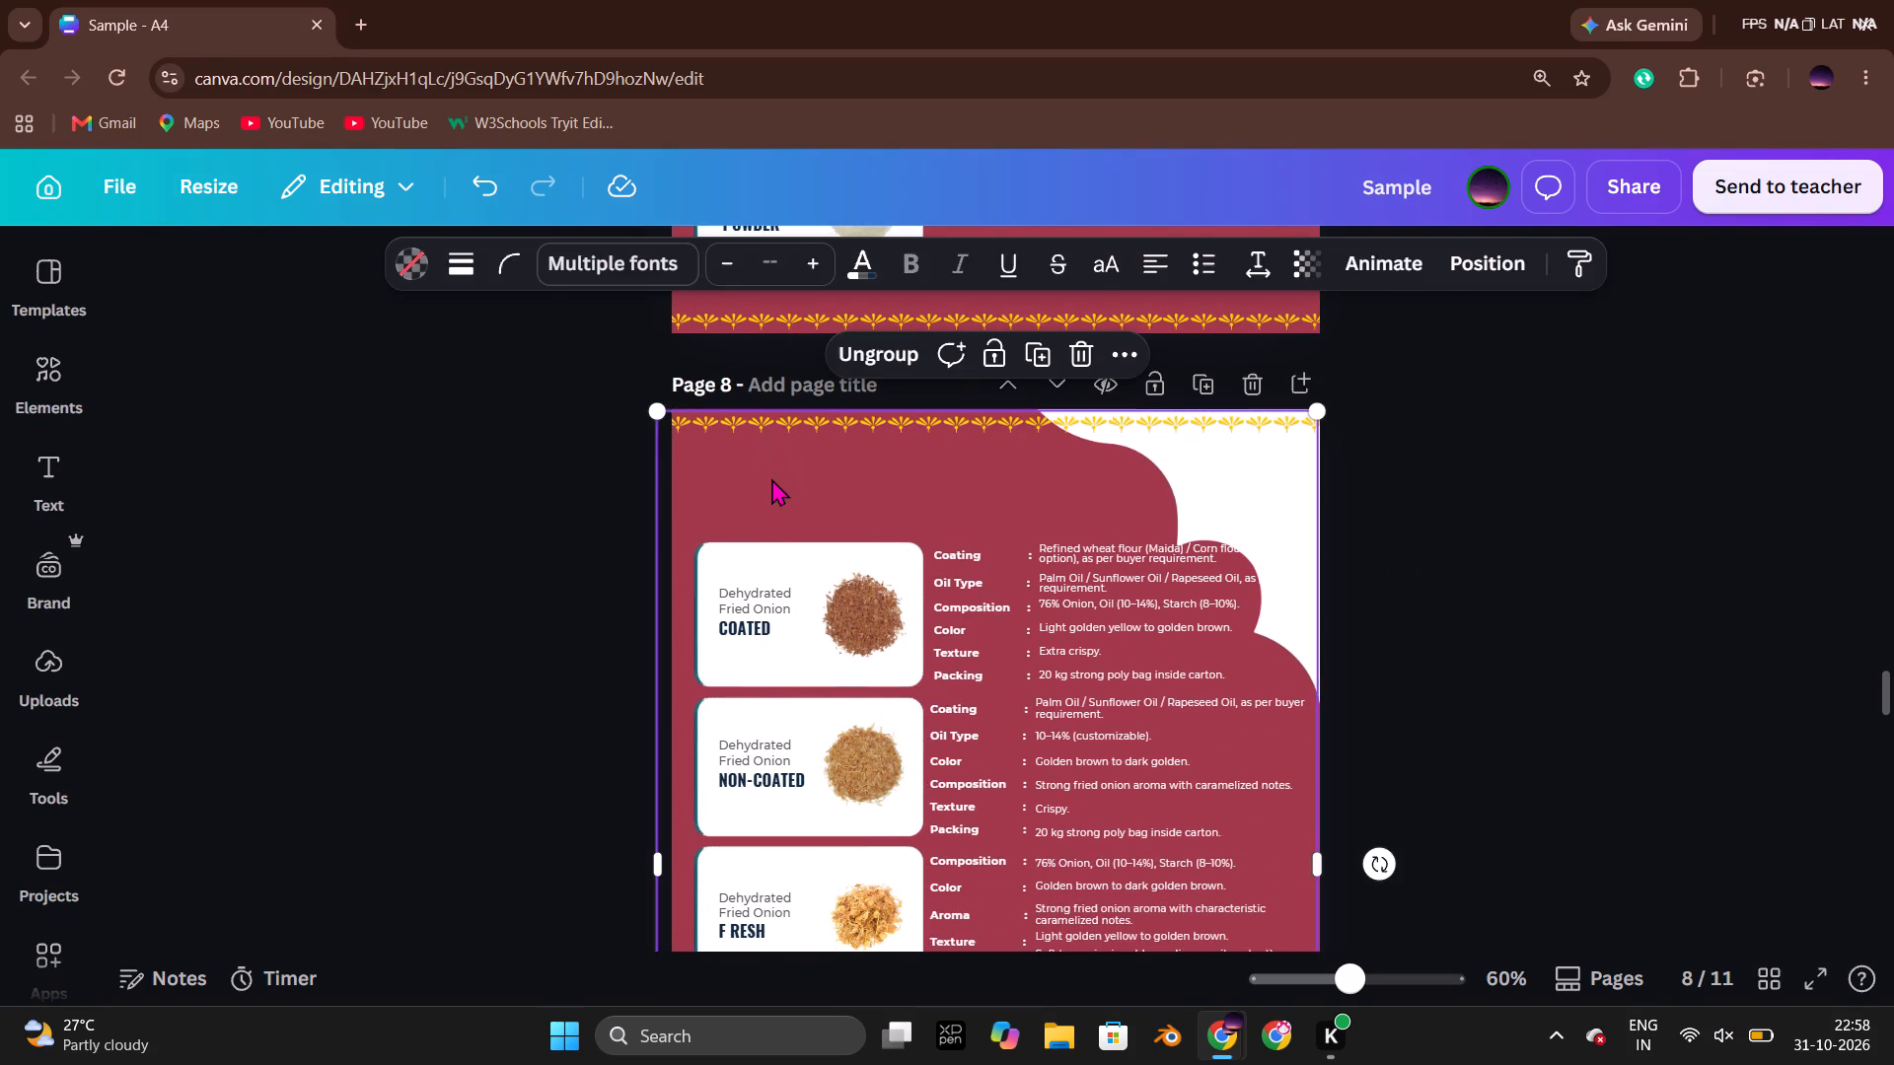
pyautogui.click(1409, 532)
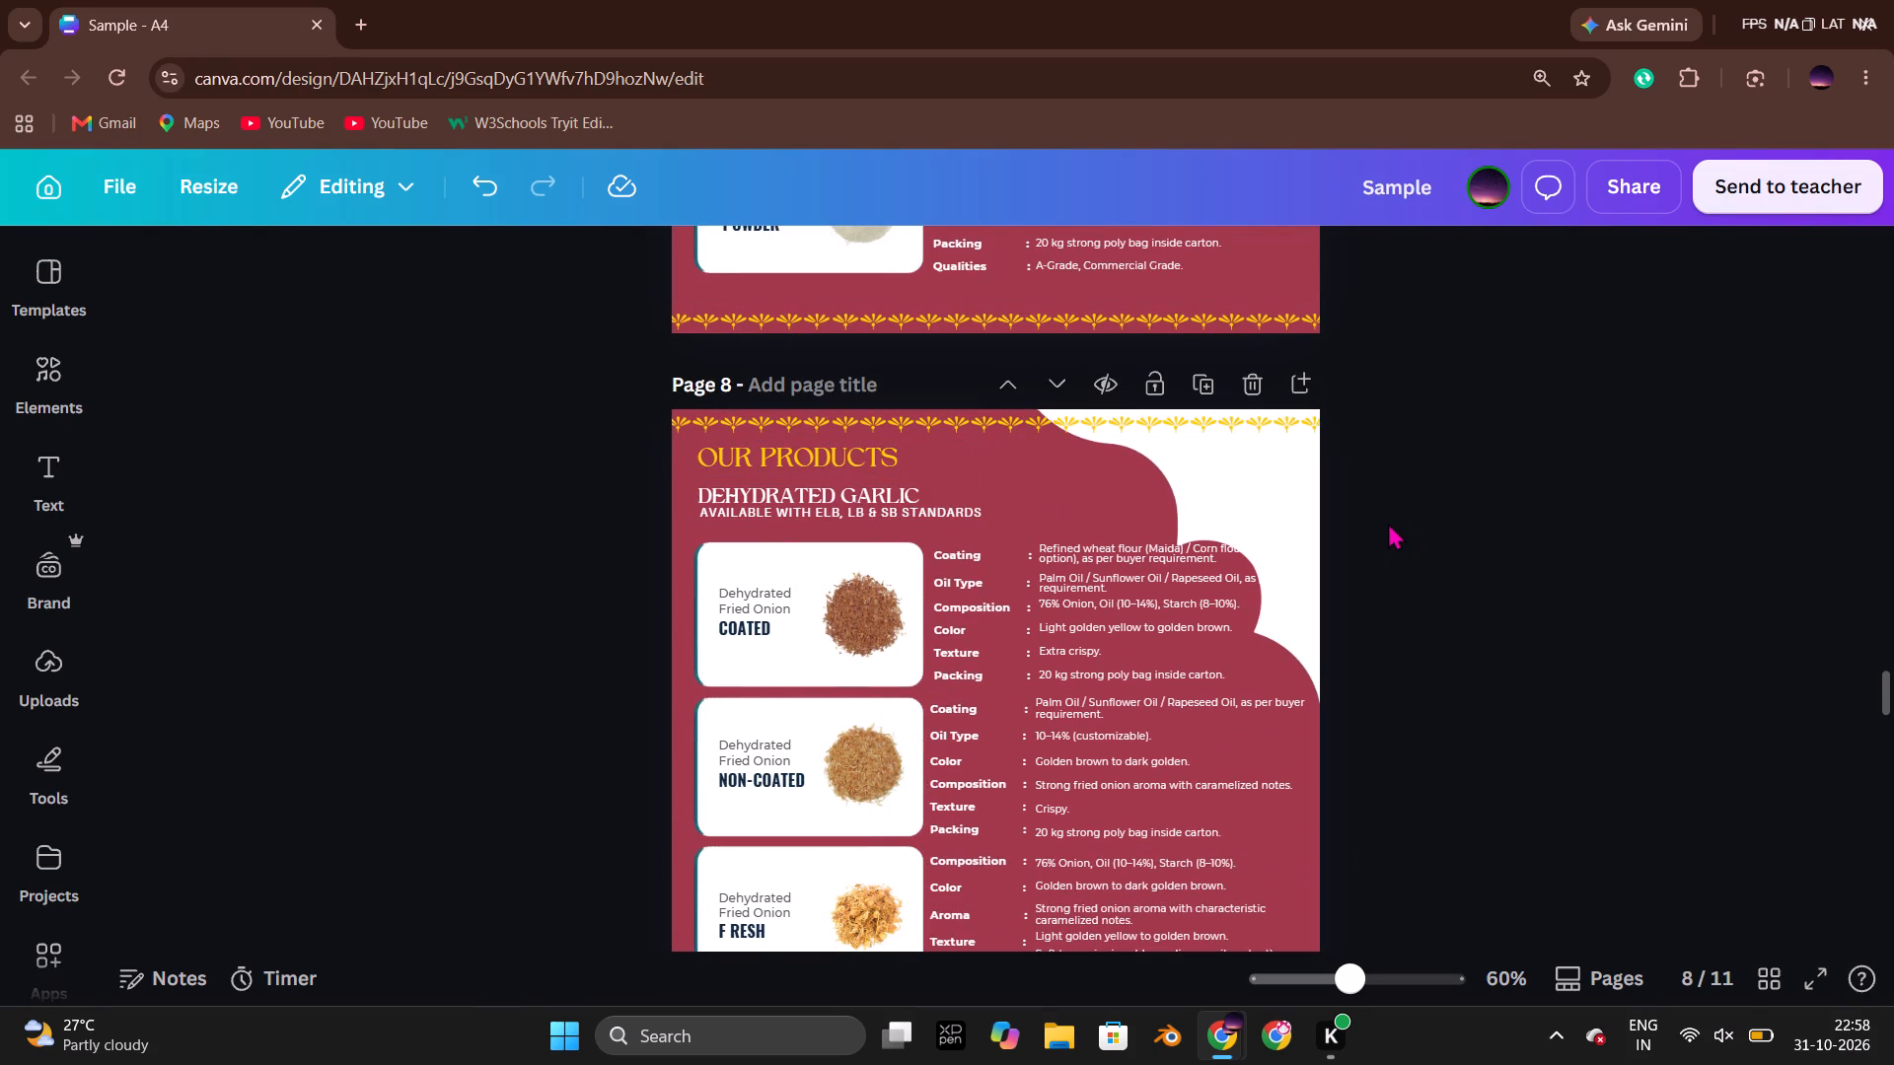
# Change page 8's pasted product heading to read DEHYDRATED FRIED ONION.
pyautogui.doubleClick(835, 498)
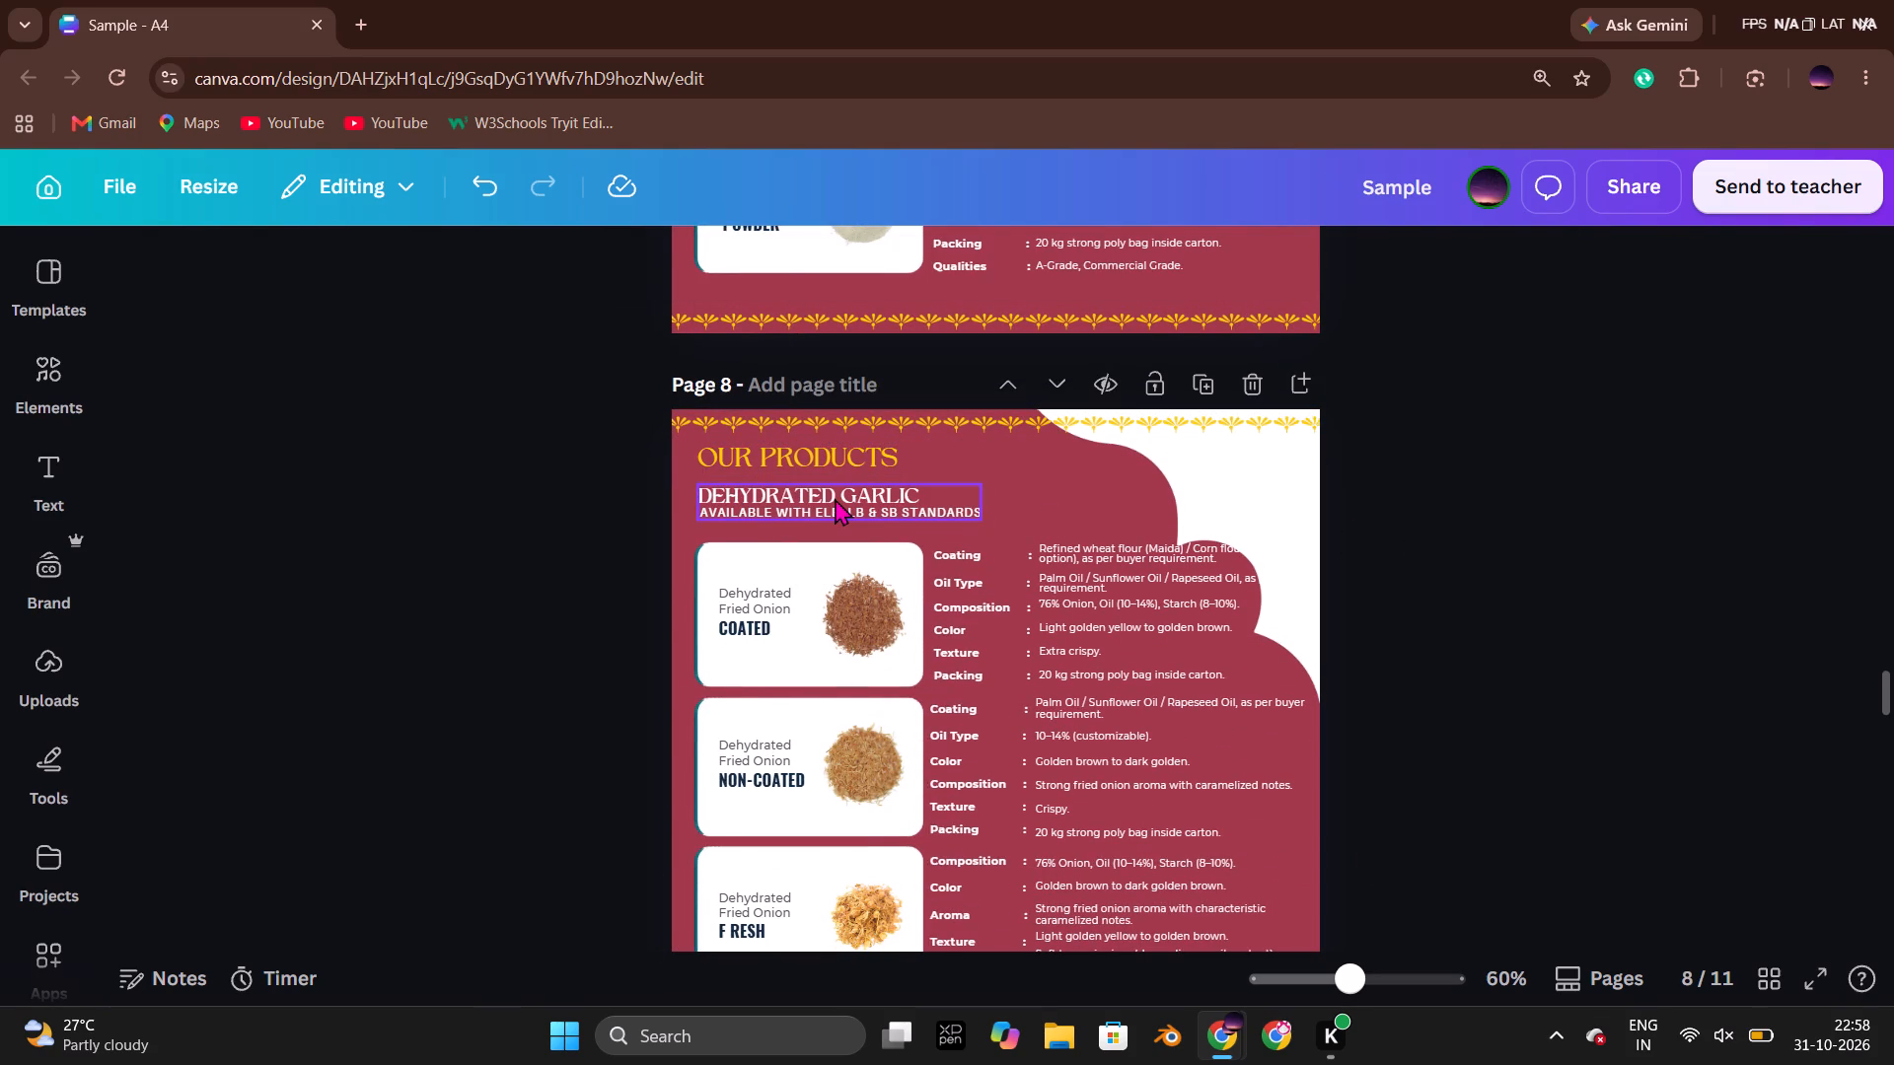
pyautogui.click(901, 496)
pyautogui.moveTo(933, 499); pyautogui.dragTo(848, 497)
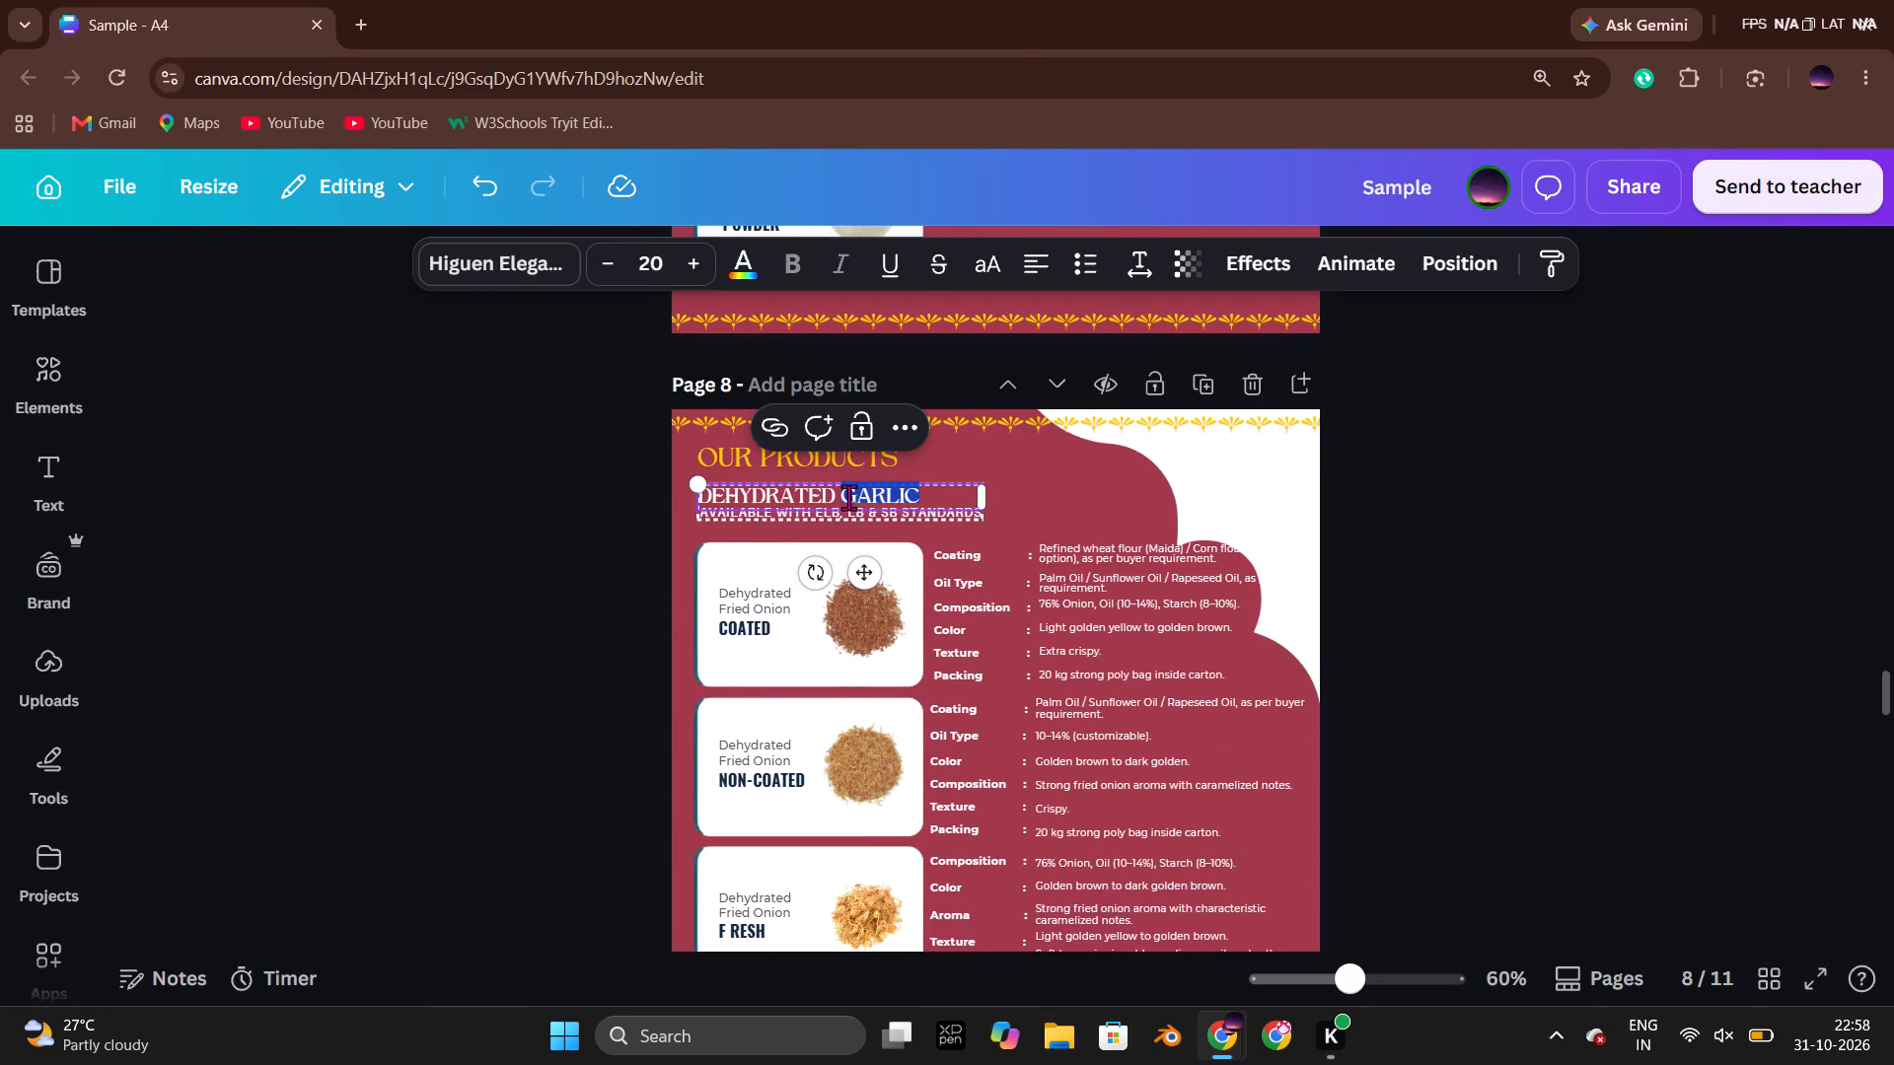
pyautogui.write('FRIED')
pyautogui.press('space')
pyautogui.press('i')
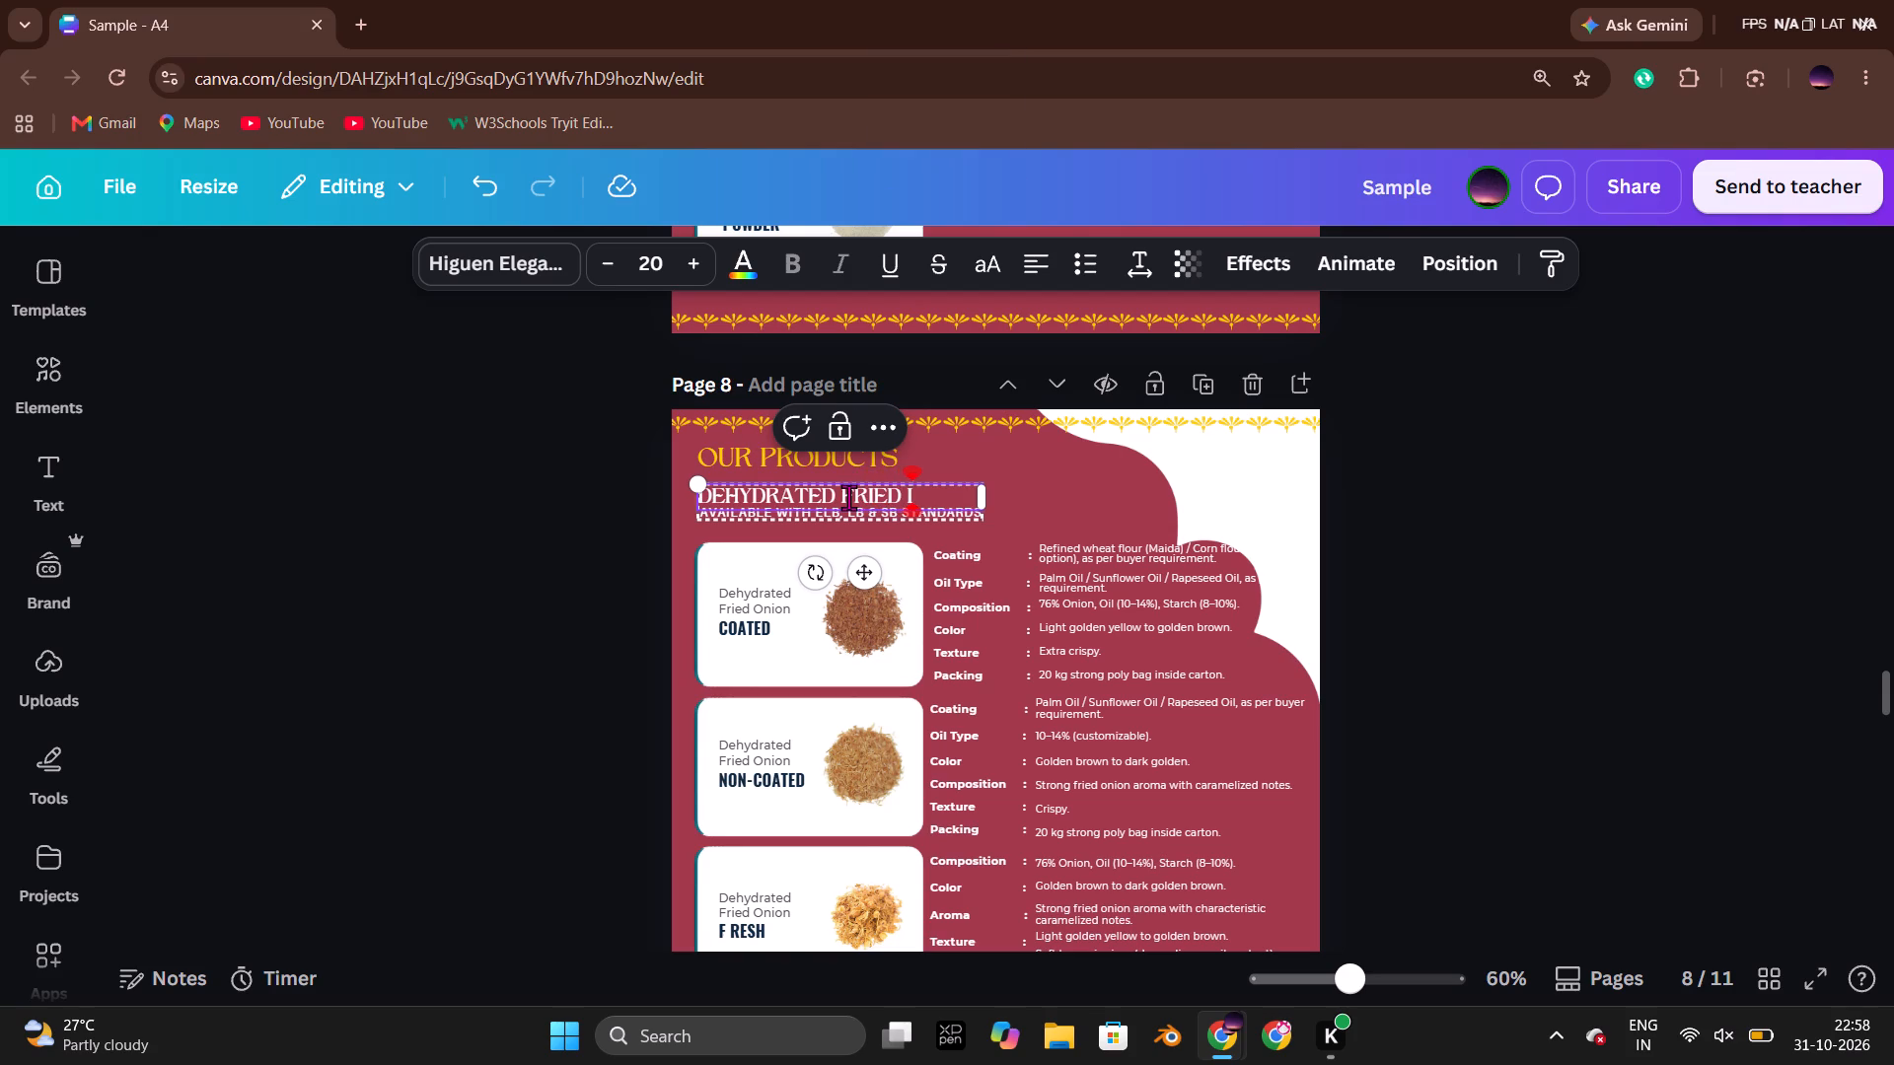
pyautogui.press('BackSpace')
pyautogui.write('ONION')
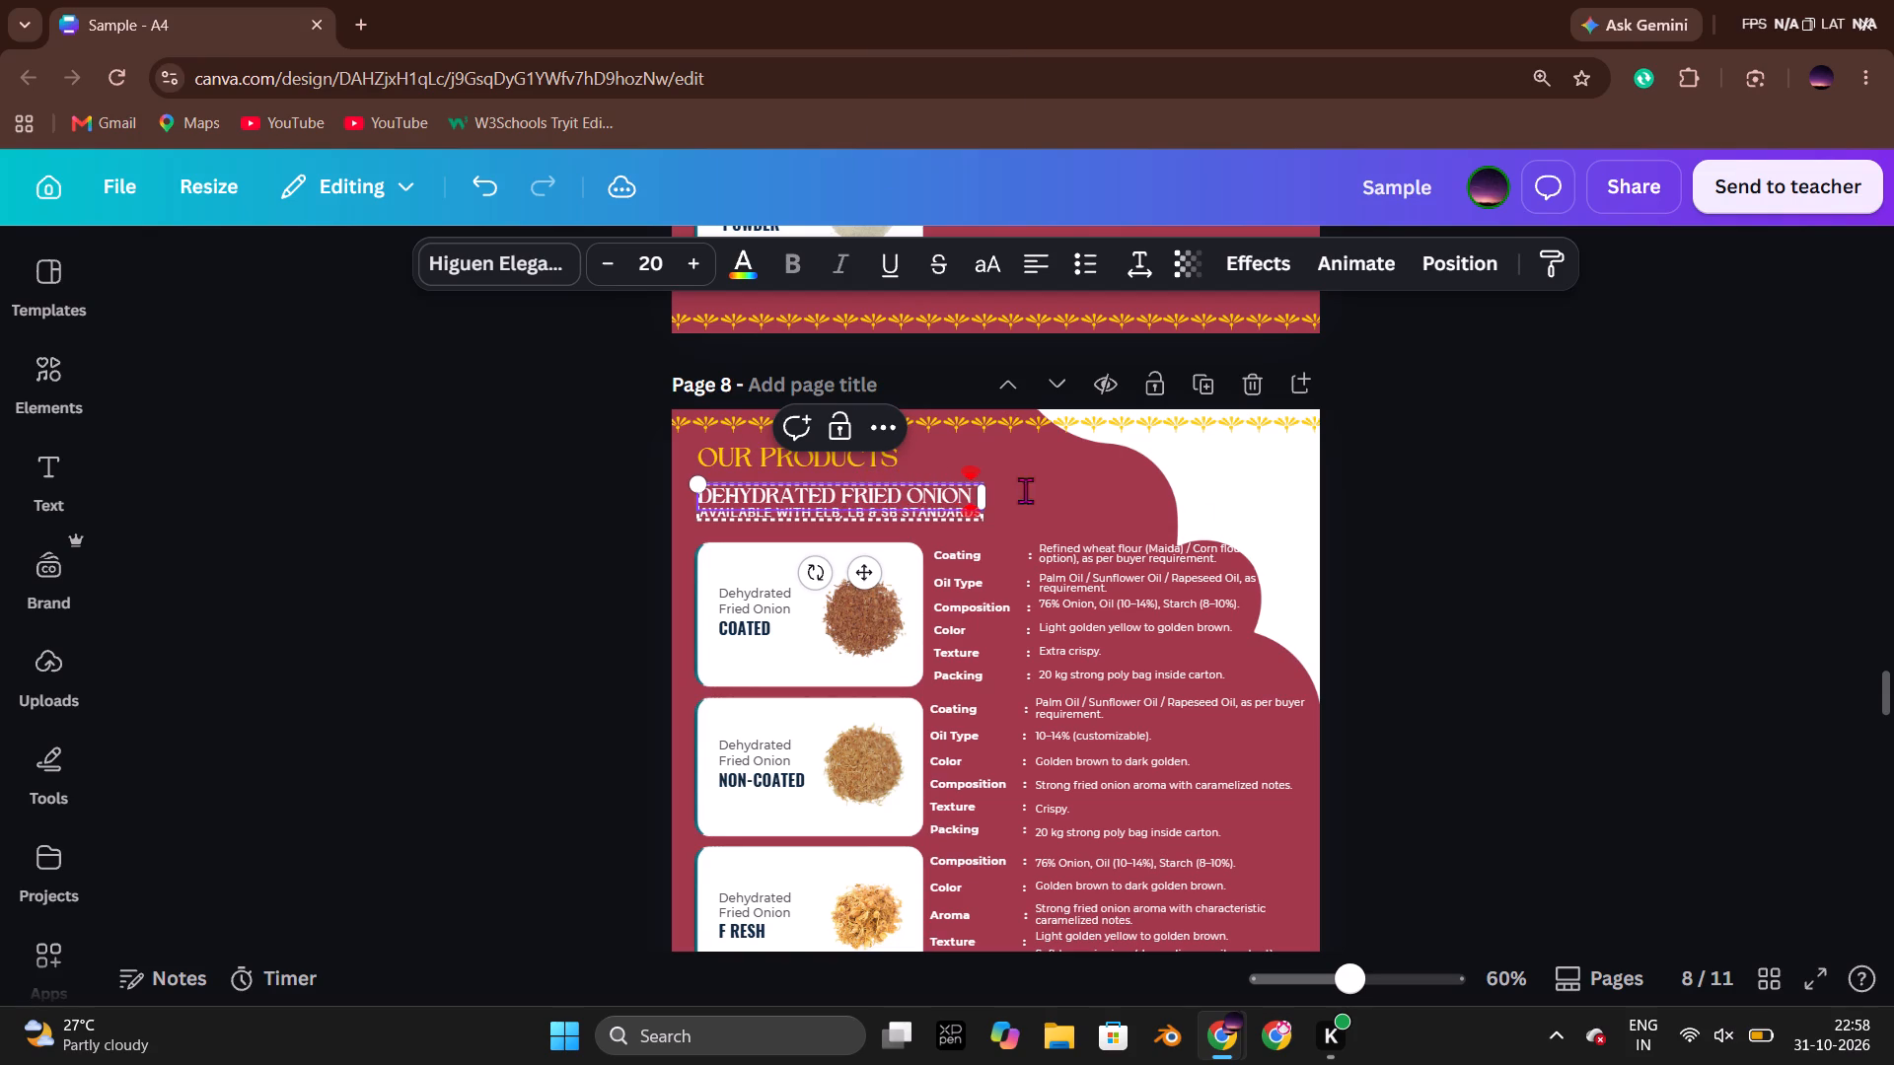
pyautogui.click(1626, 540)
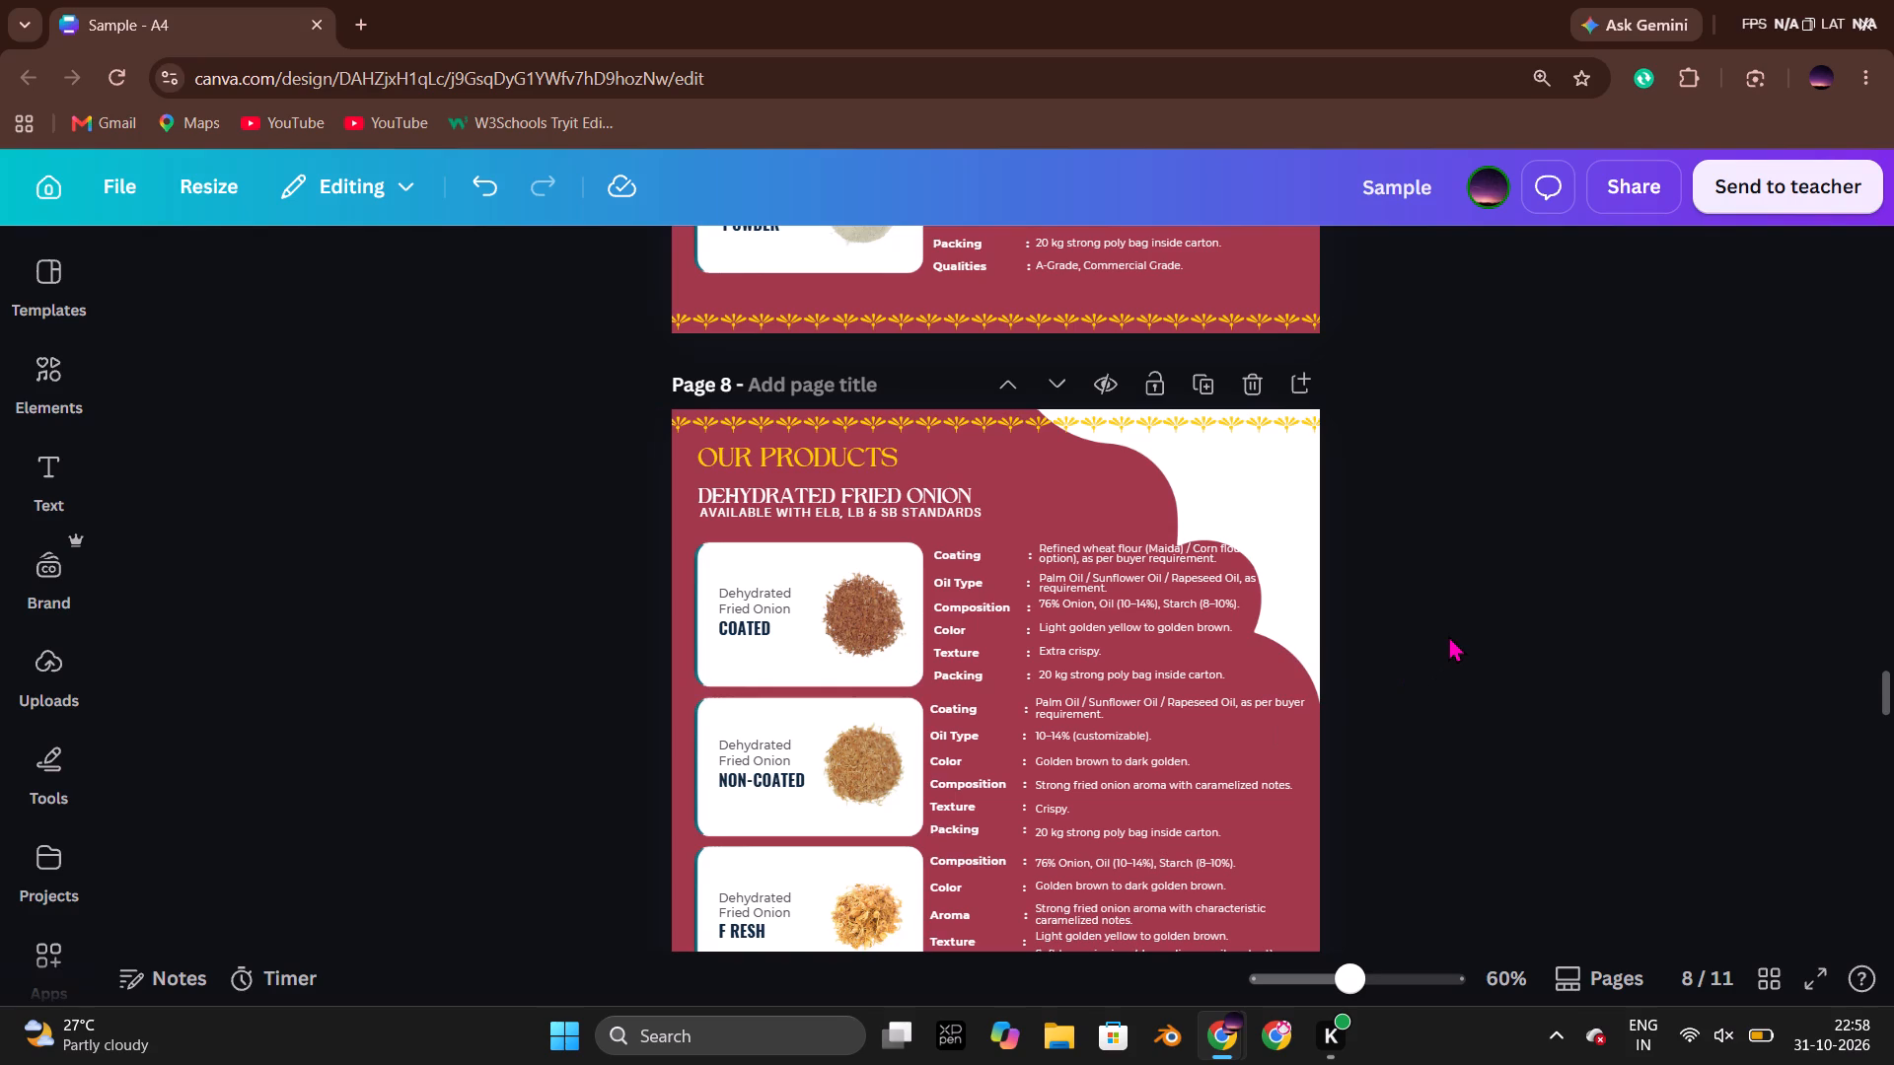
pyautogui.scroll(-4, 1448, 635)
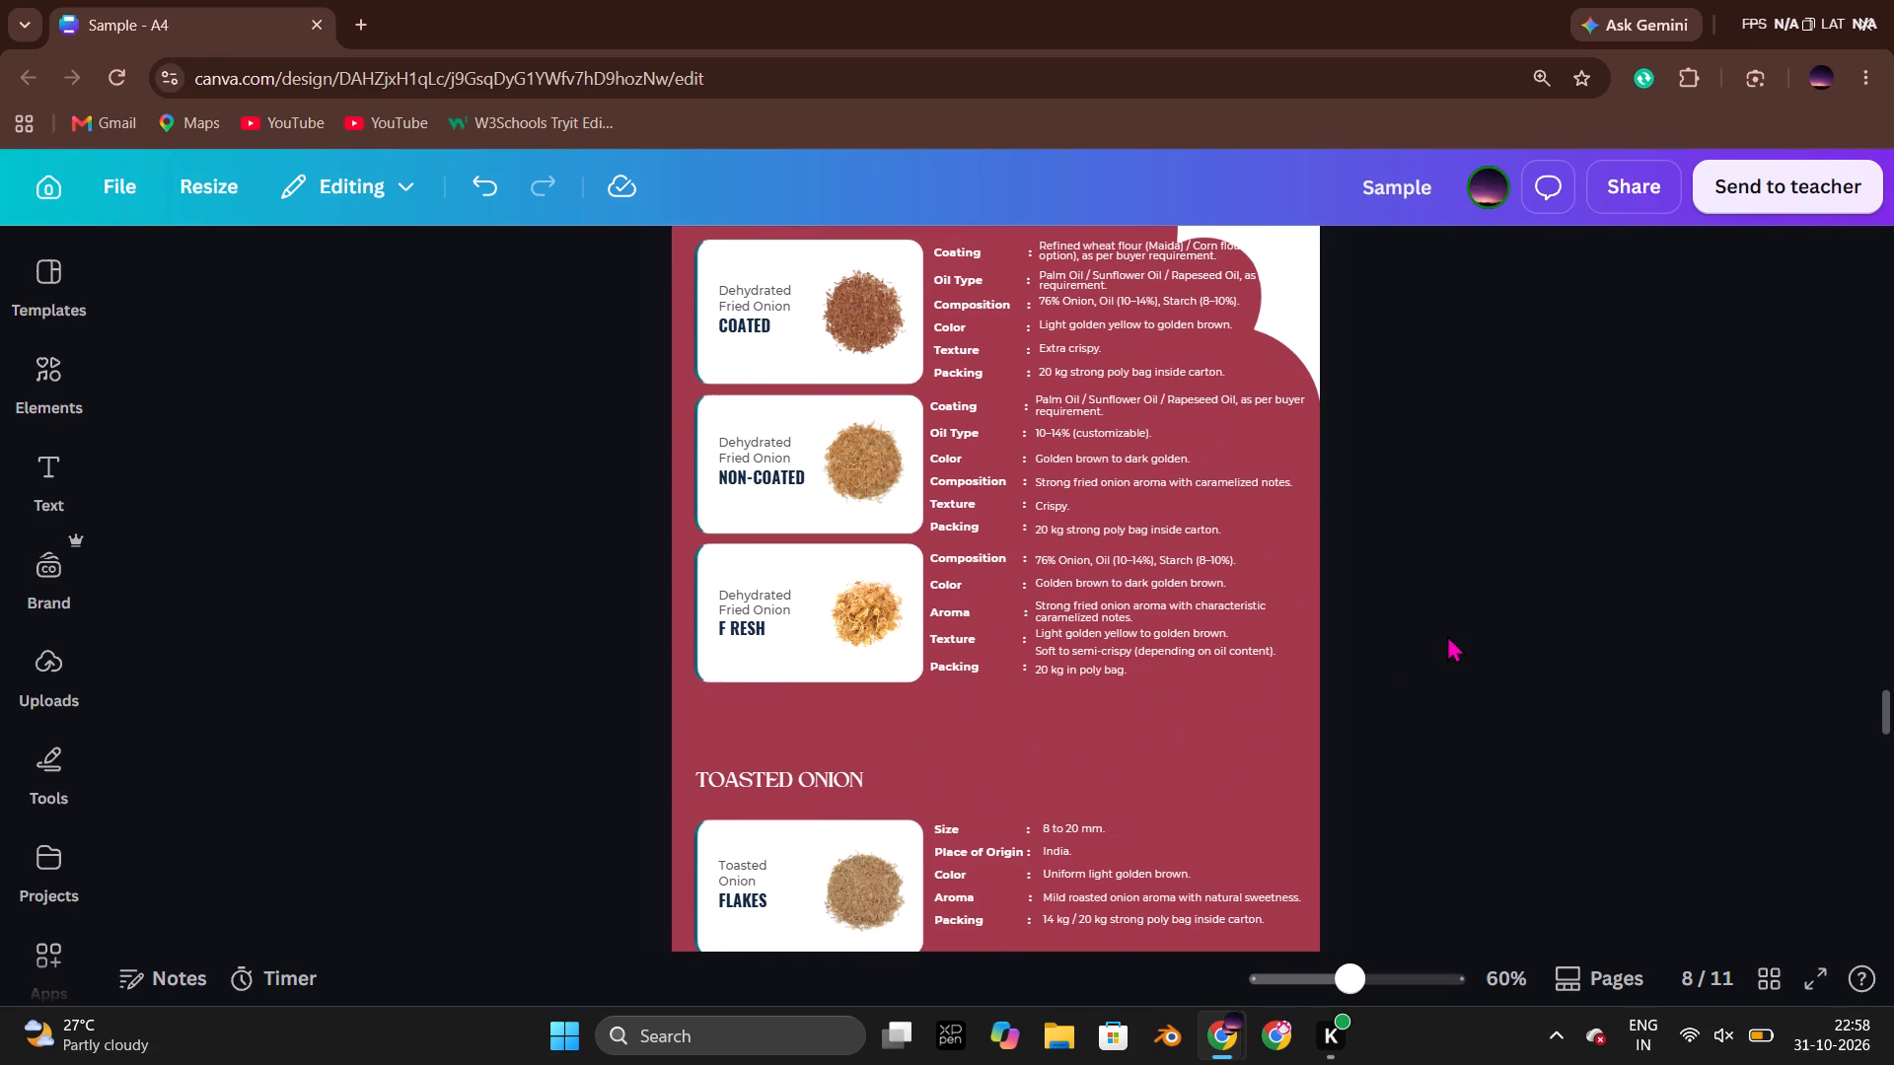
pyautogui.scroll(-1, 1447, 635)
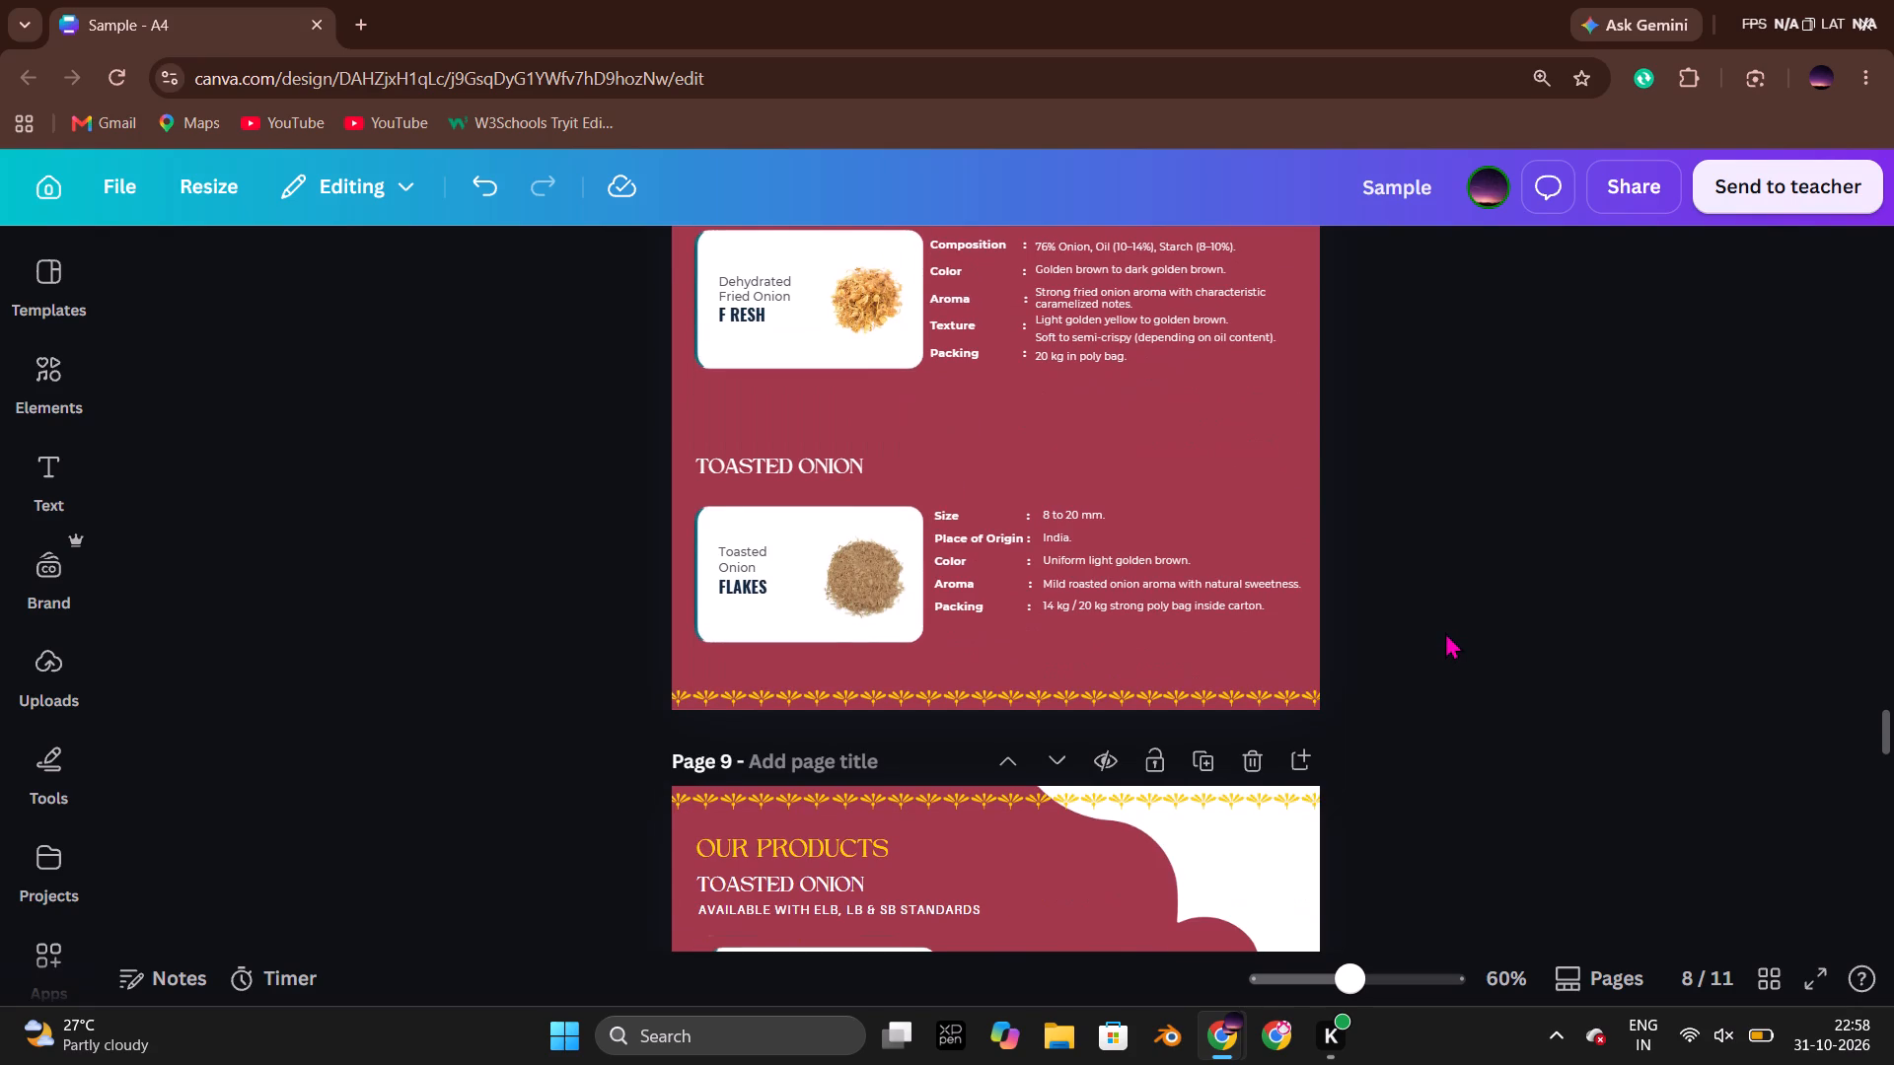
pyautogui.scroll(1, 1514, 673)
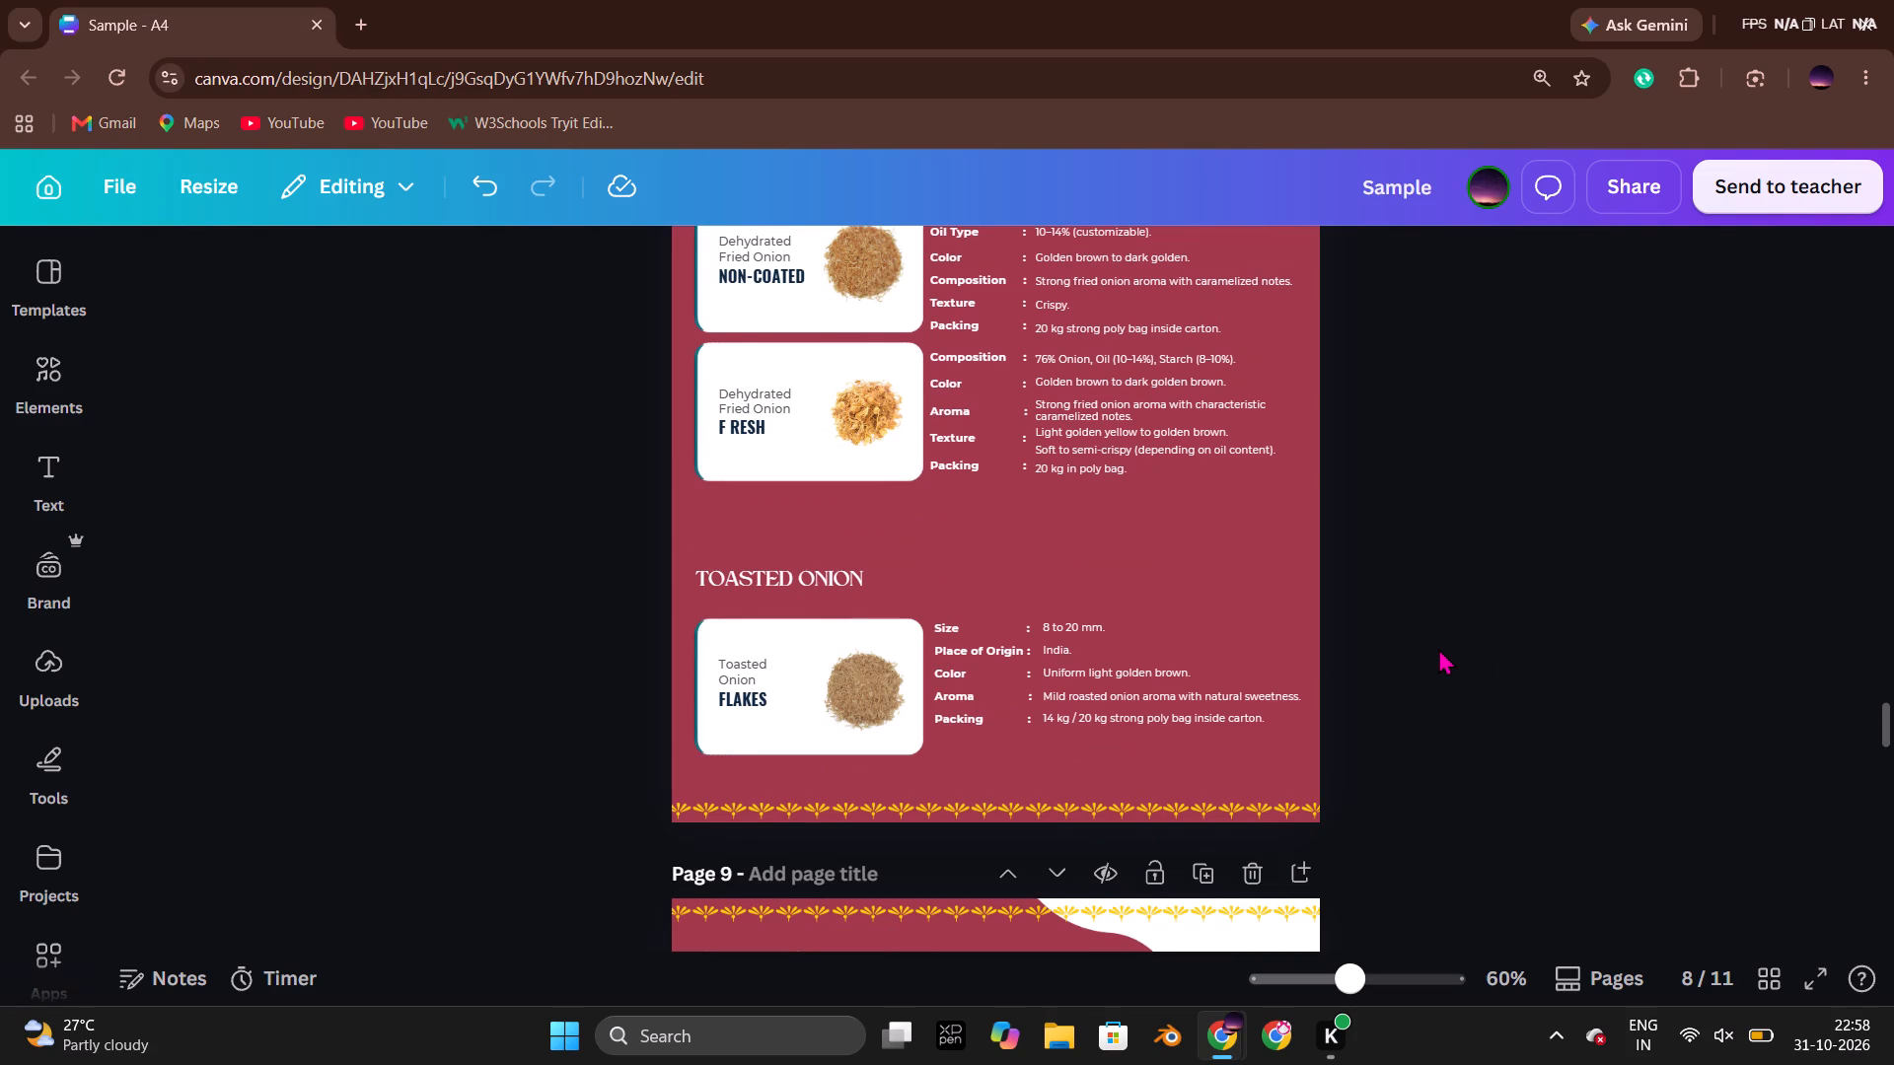
pyautogui.scroll(1, 1438, 648)
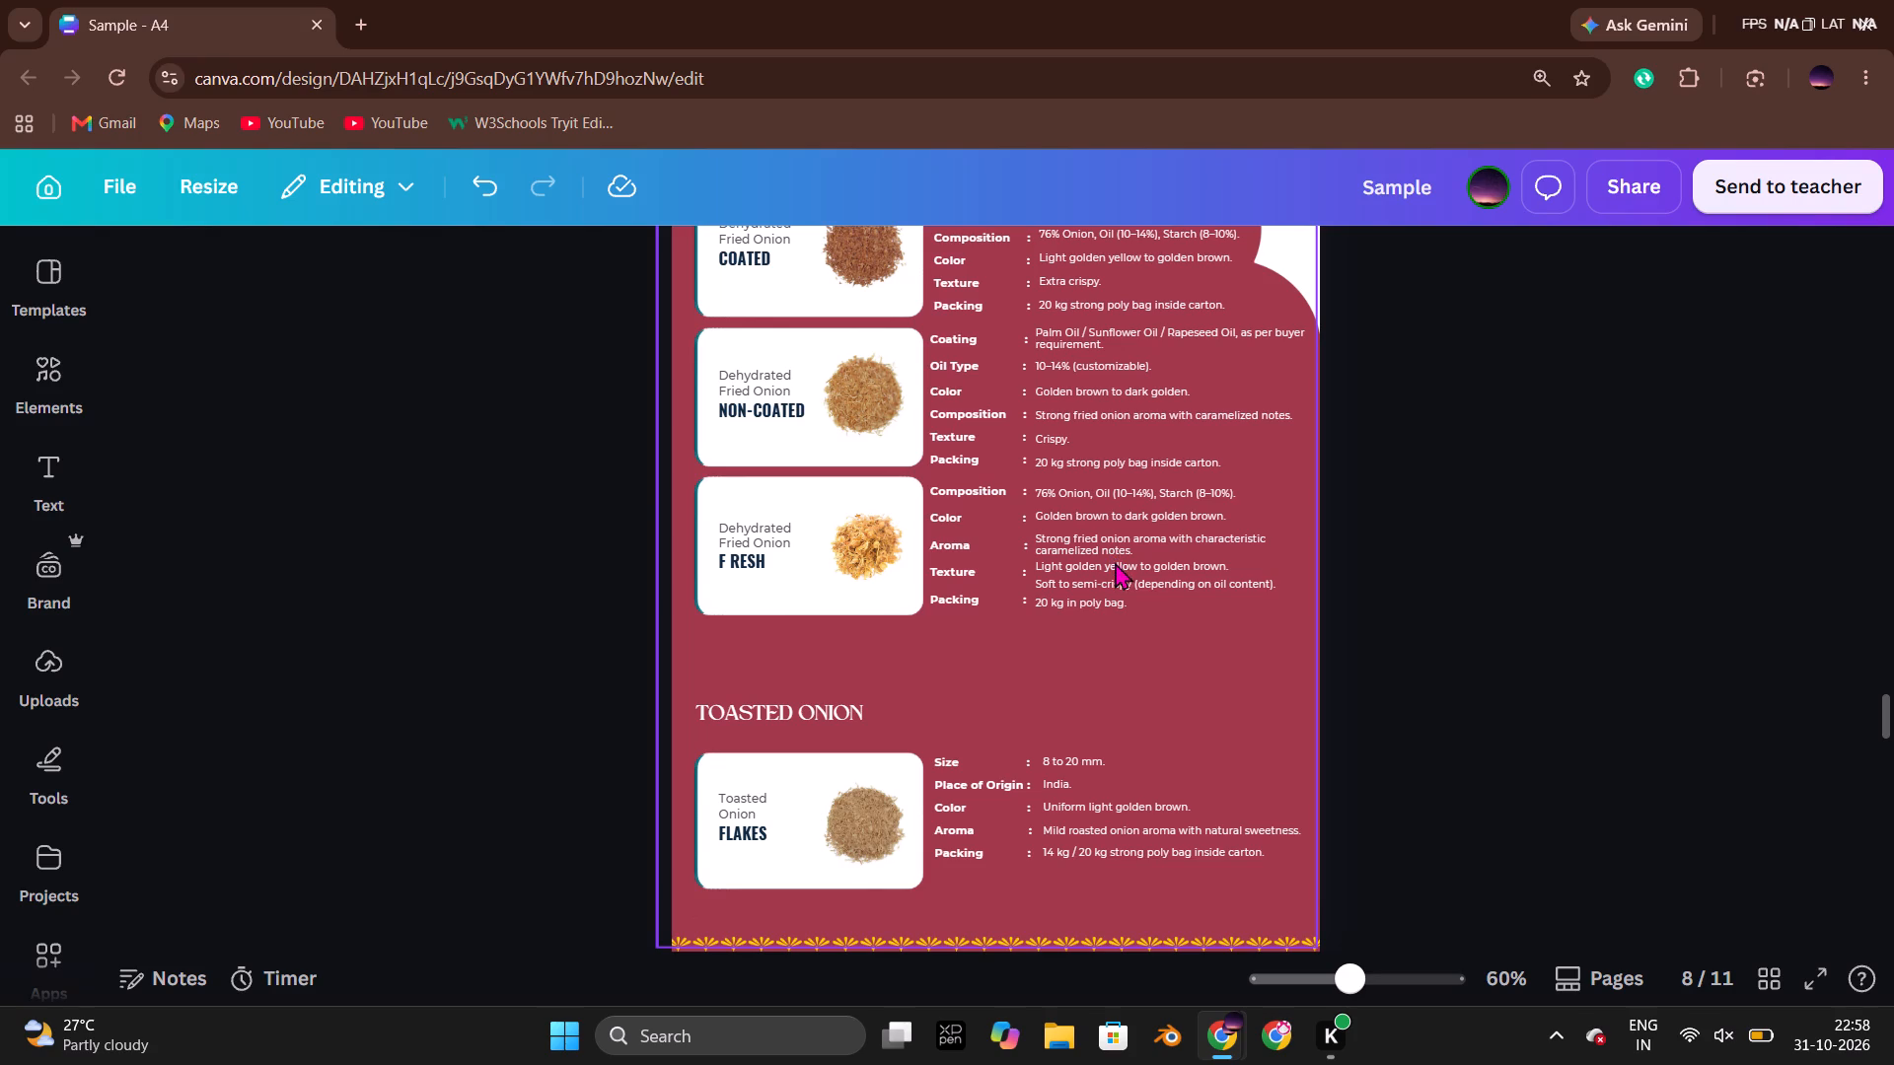
pyautogui.click(1116, 565)
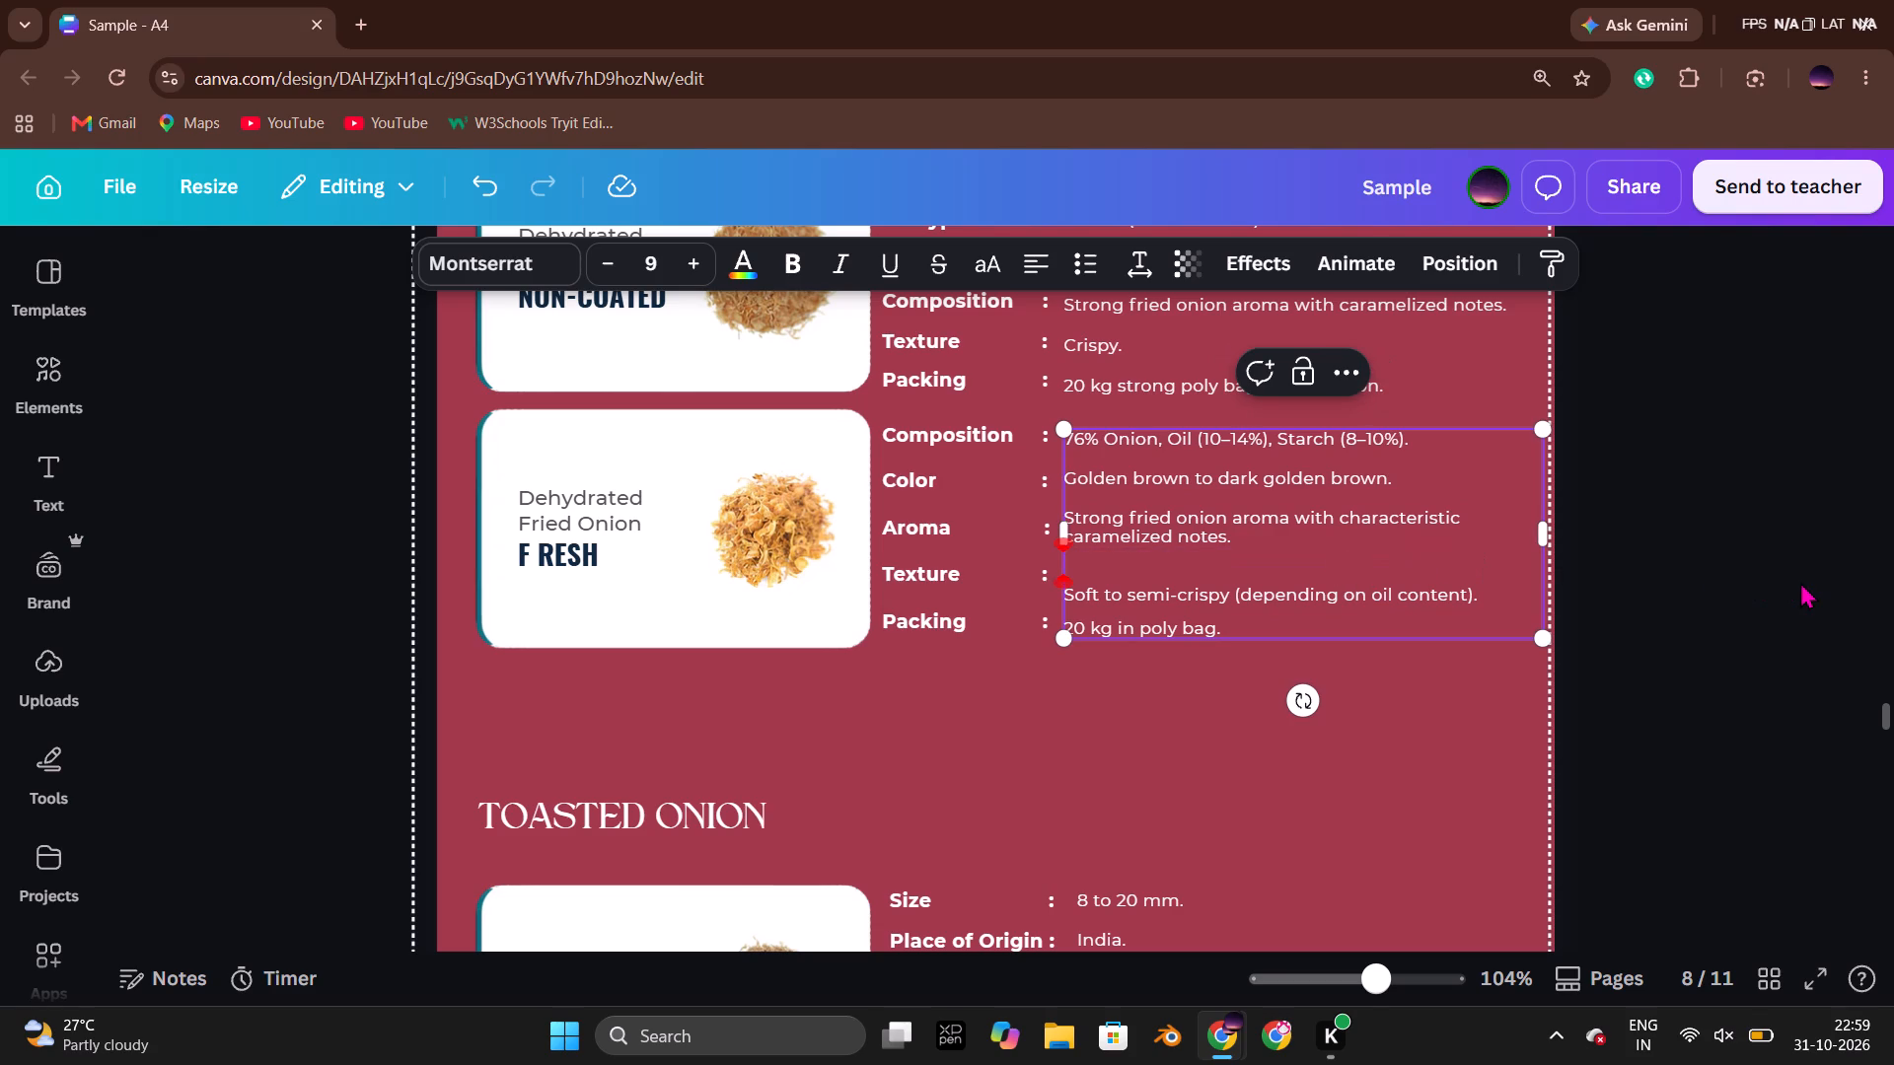
pyautogui.press('BackSpace')
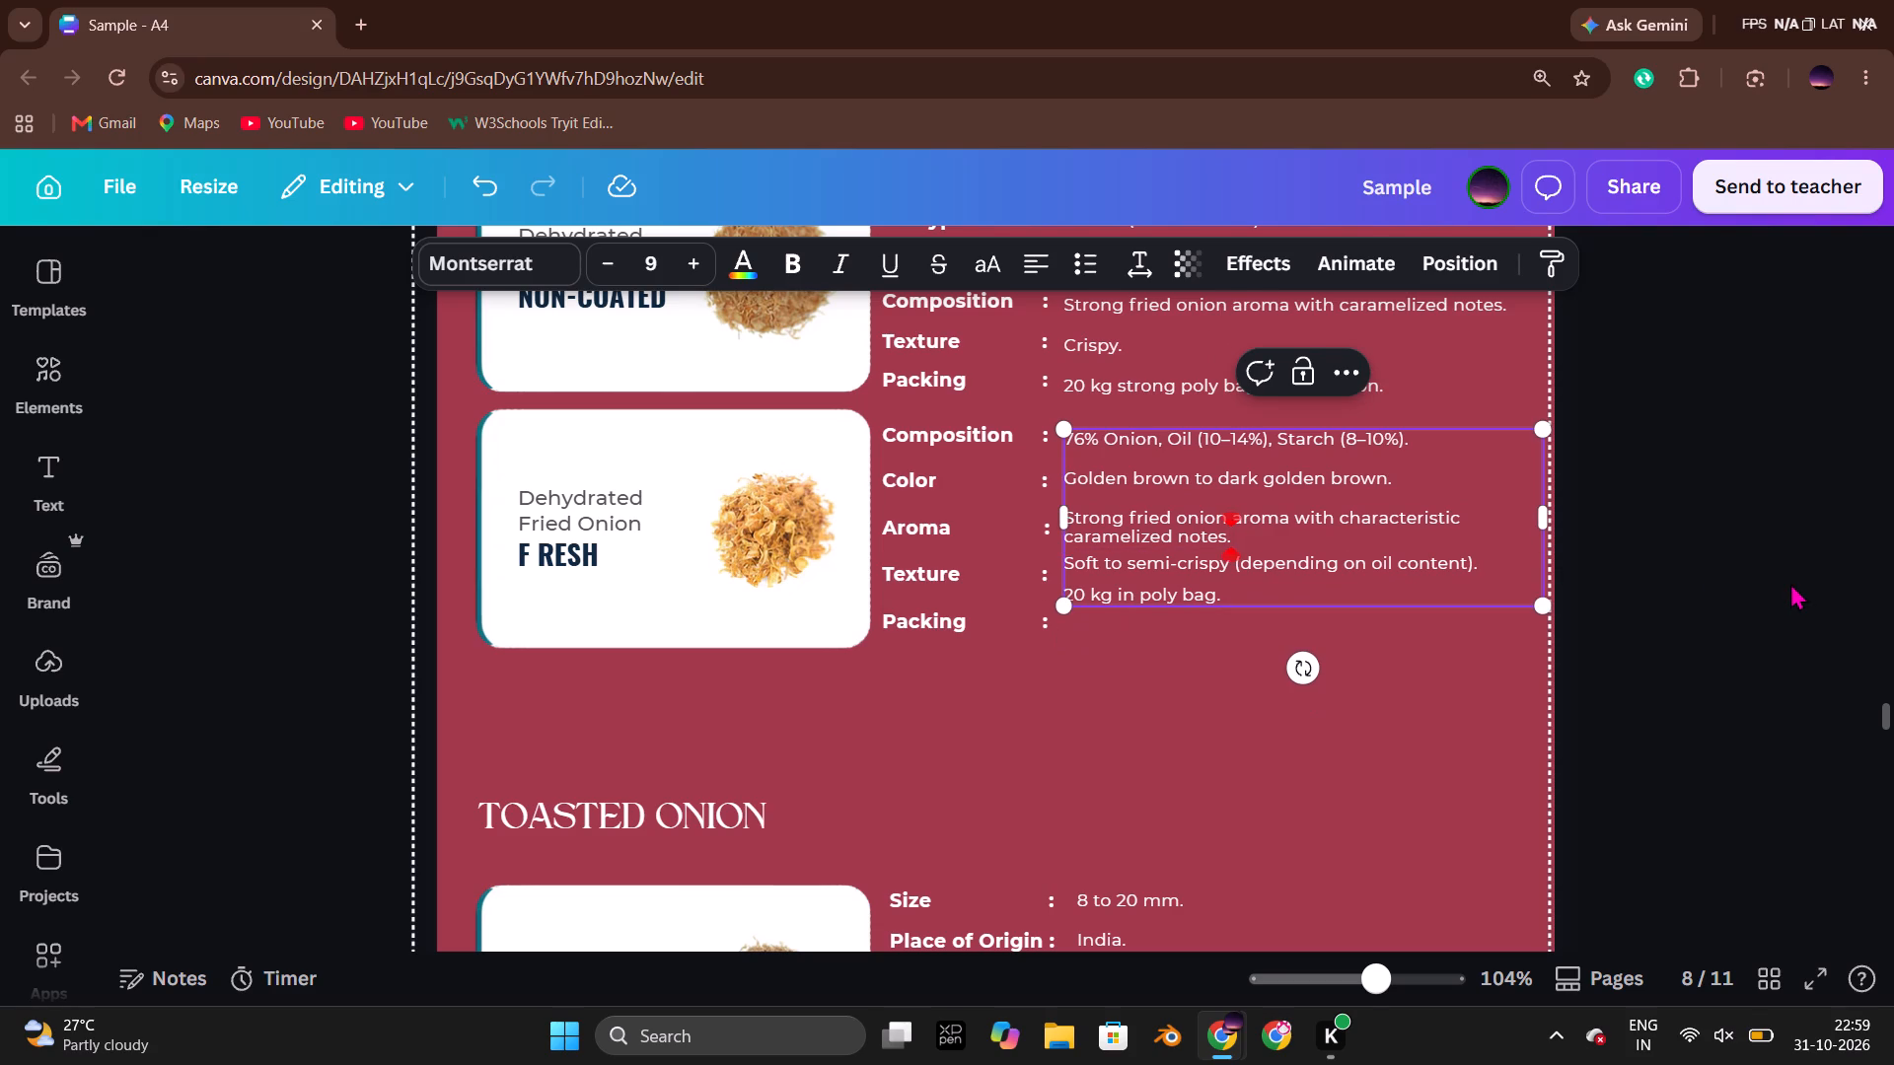
pyautogui.click(1790, 583)
# Increase the line spacing of the Fresh card's Texture and Packing values so they line up better with their labels.
pyautogui.doubleClick(1261, 563)
pyautogui.moveTo(1239, 594); pyautogui.dragTo(1052, 564)
pyautogui.click(1140, 268)
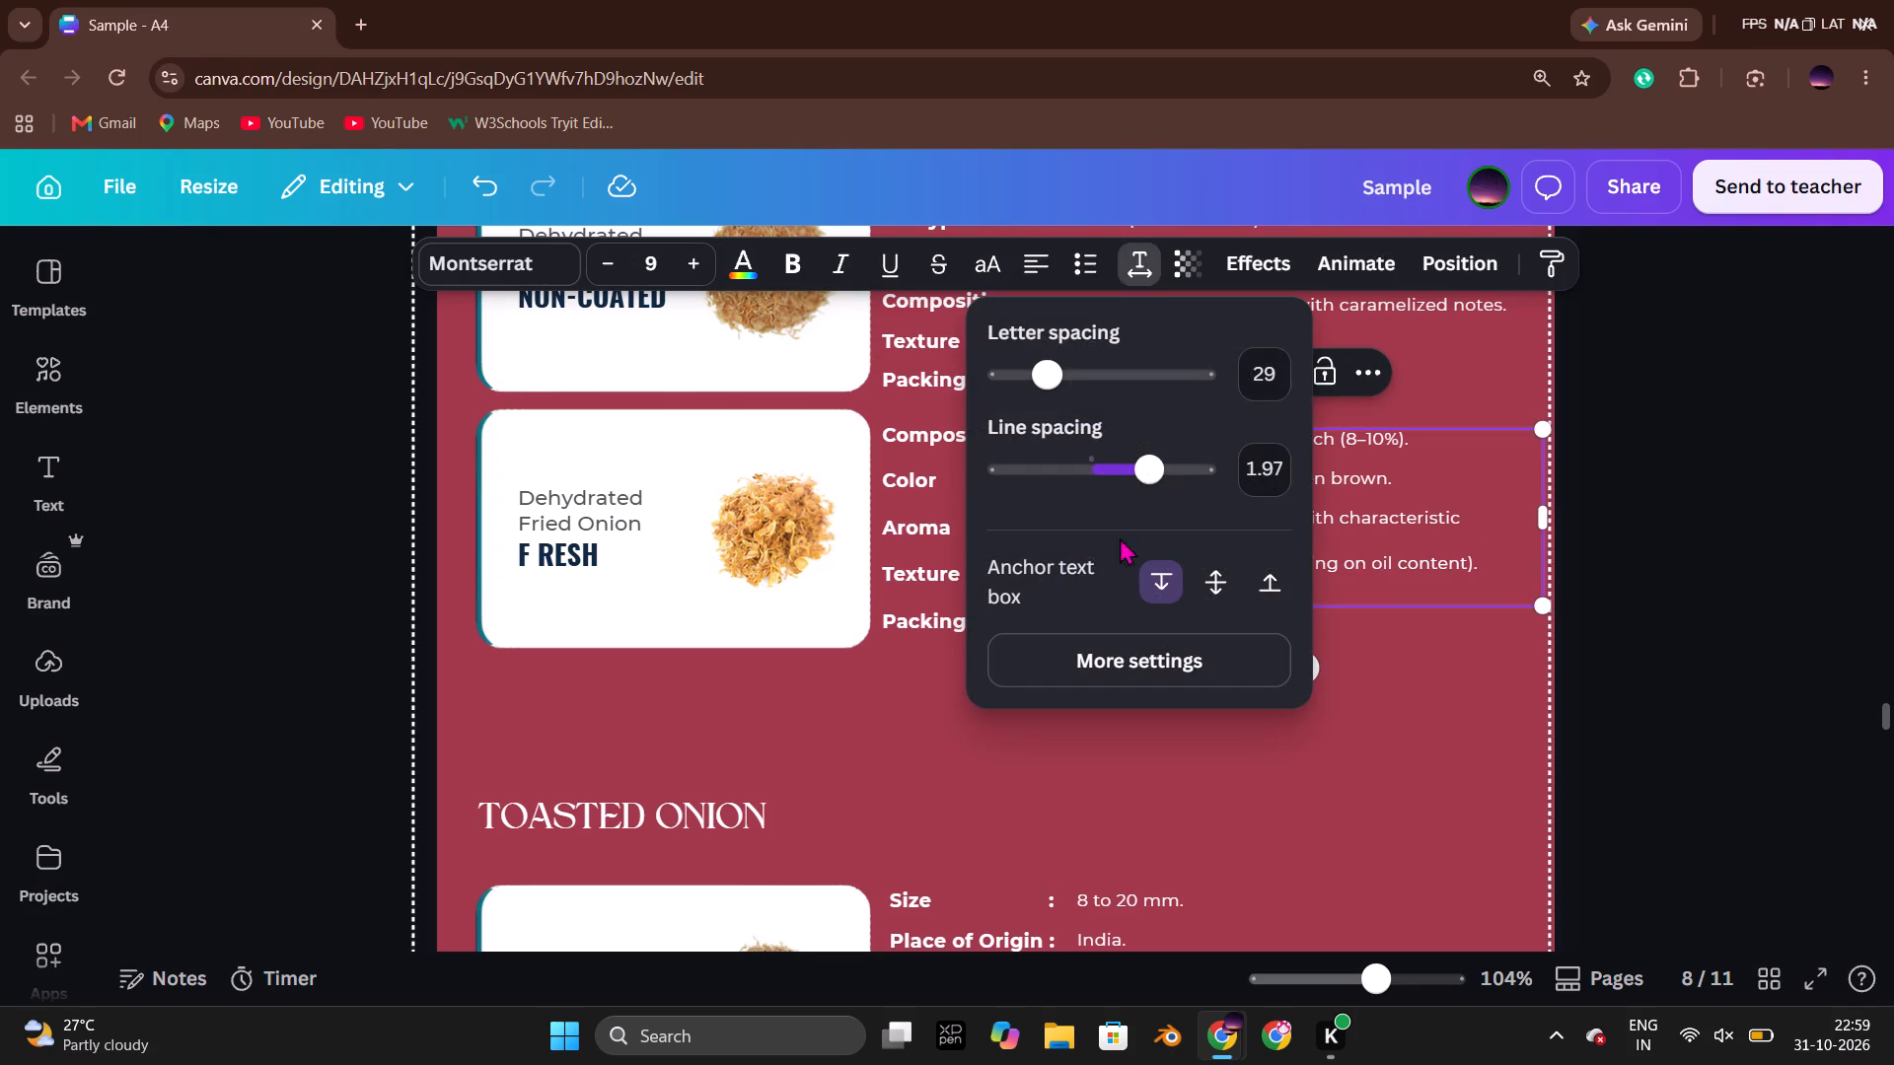
pyautogui.moveTo(1150, 464); pyautogui.dragTo(1236, 494)
pyautogui.doubleClick(1763, 575)
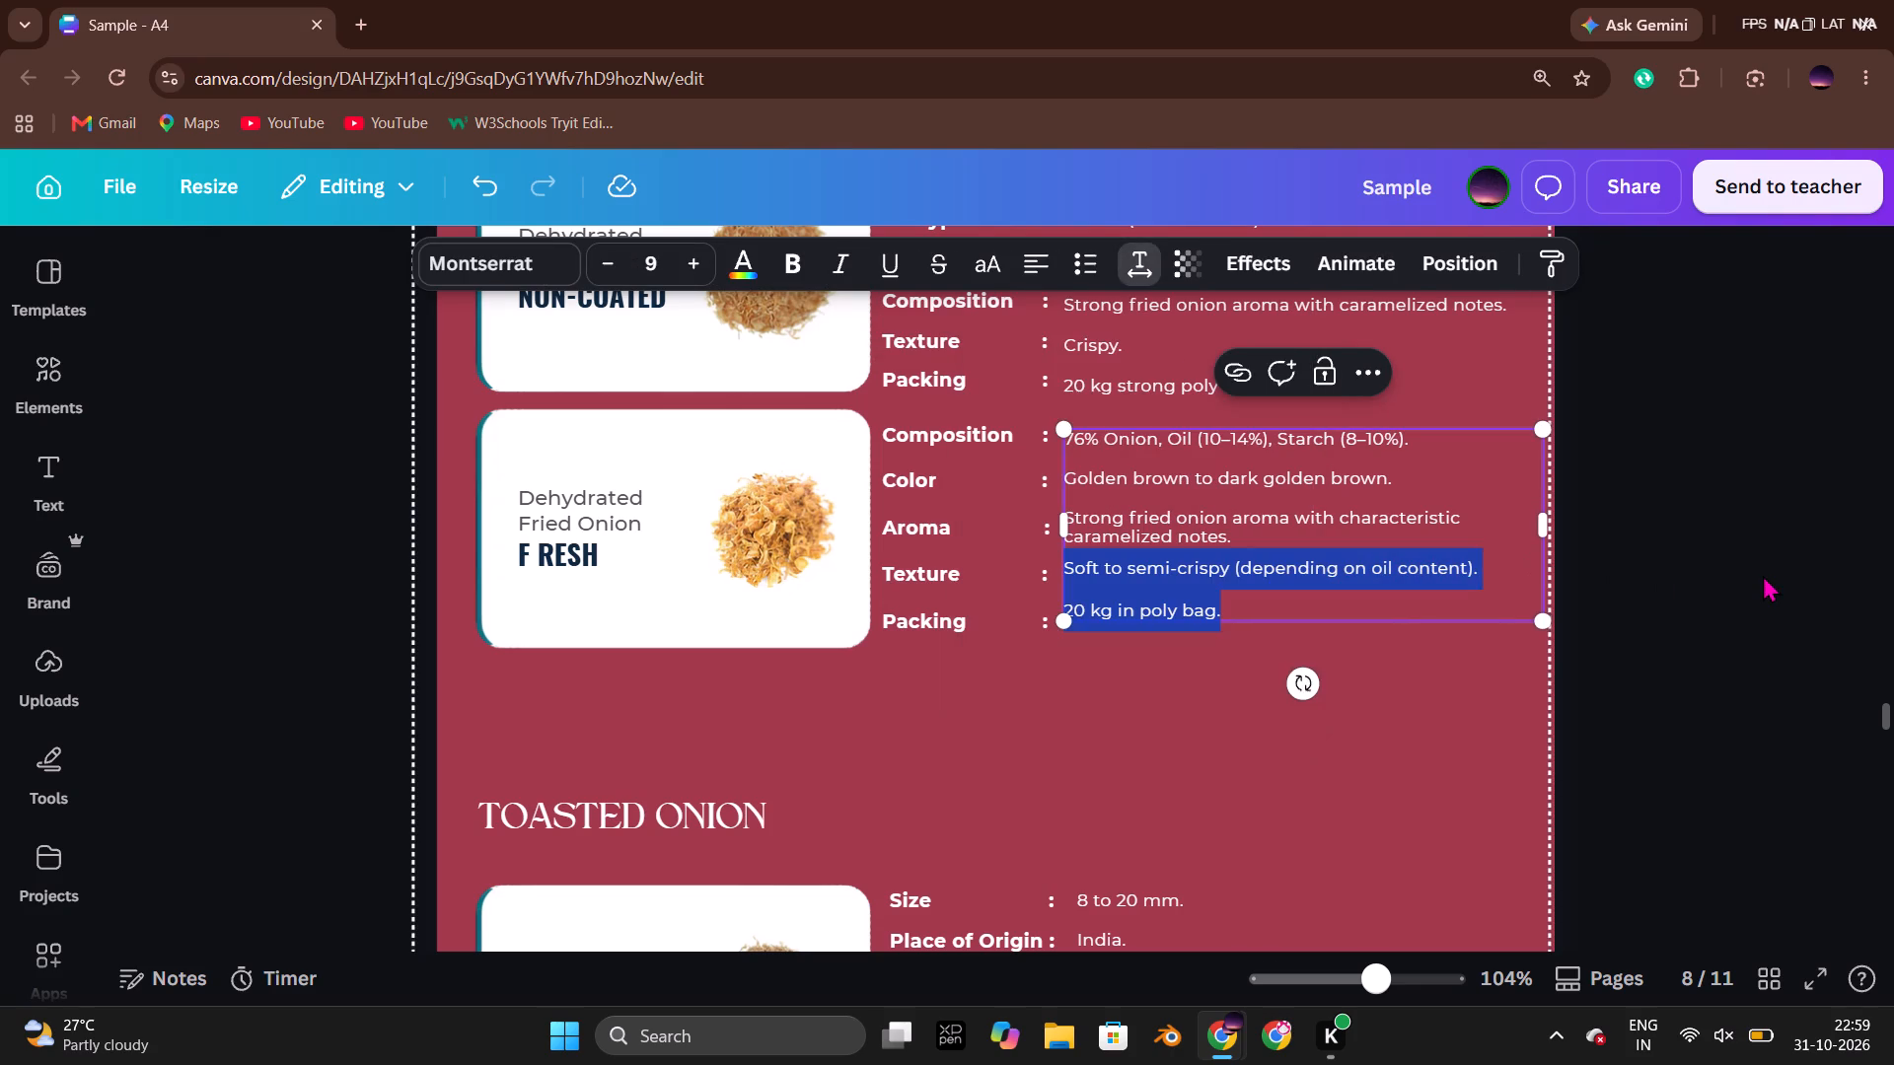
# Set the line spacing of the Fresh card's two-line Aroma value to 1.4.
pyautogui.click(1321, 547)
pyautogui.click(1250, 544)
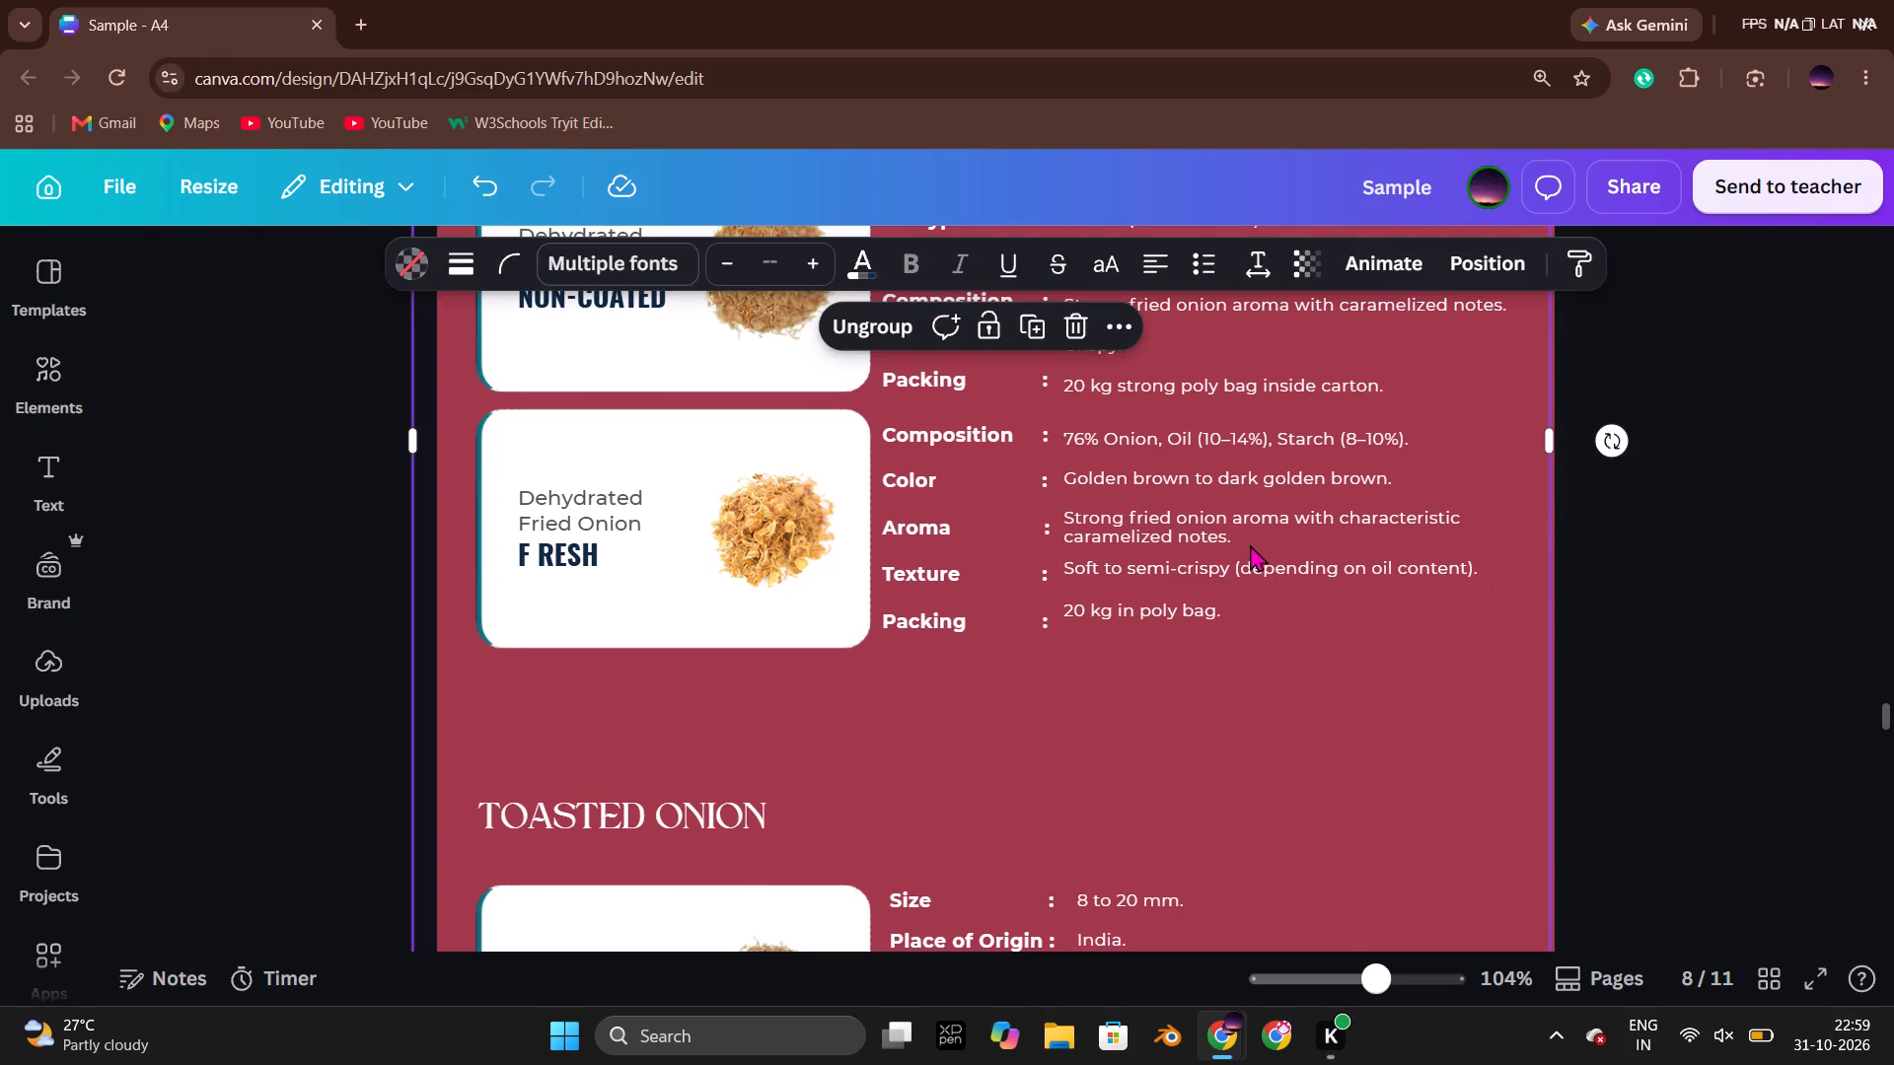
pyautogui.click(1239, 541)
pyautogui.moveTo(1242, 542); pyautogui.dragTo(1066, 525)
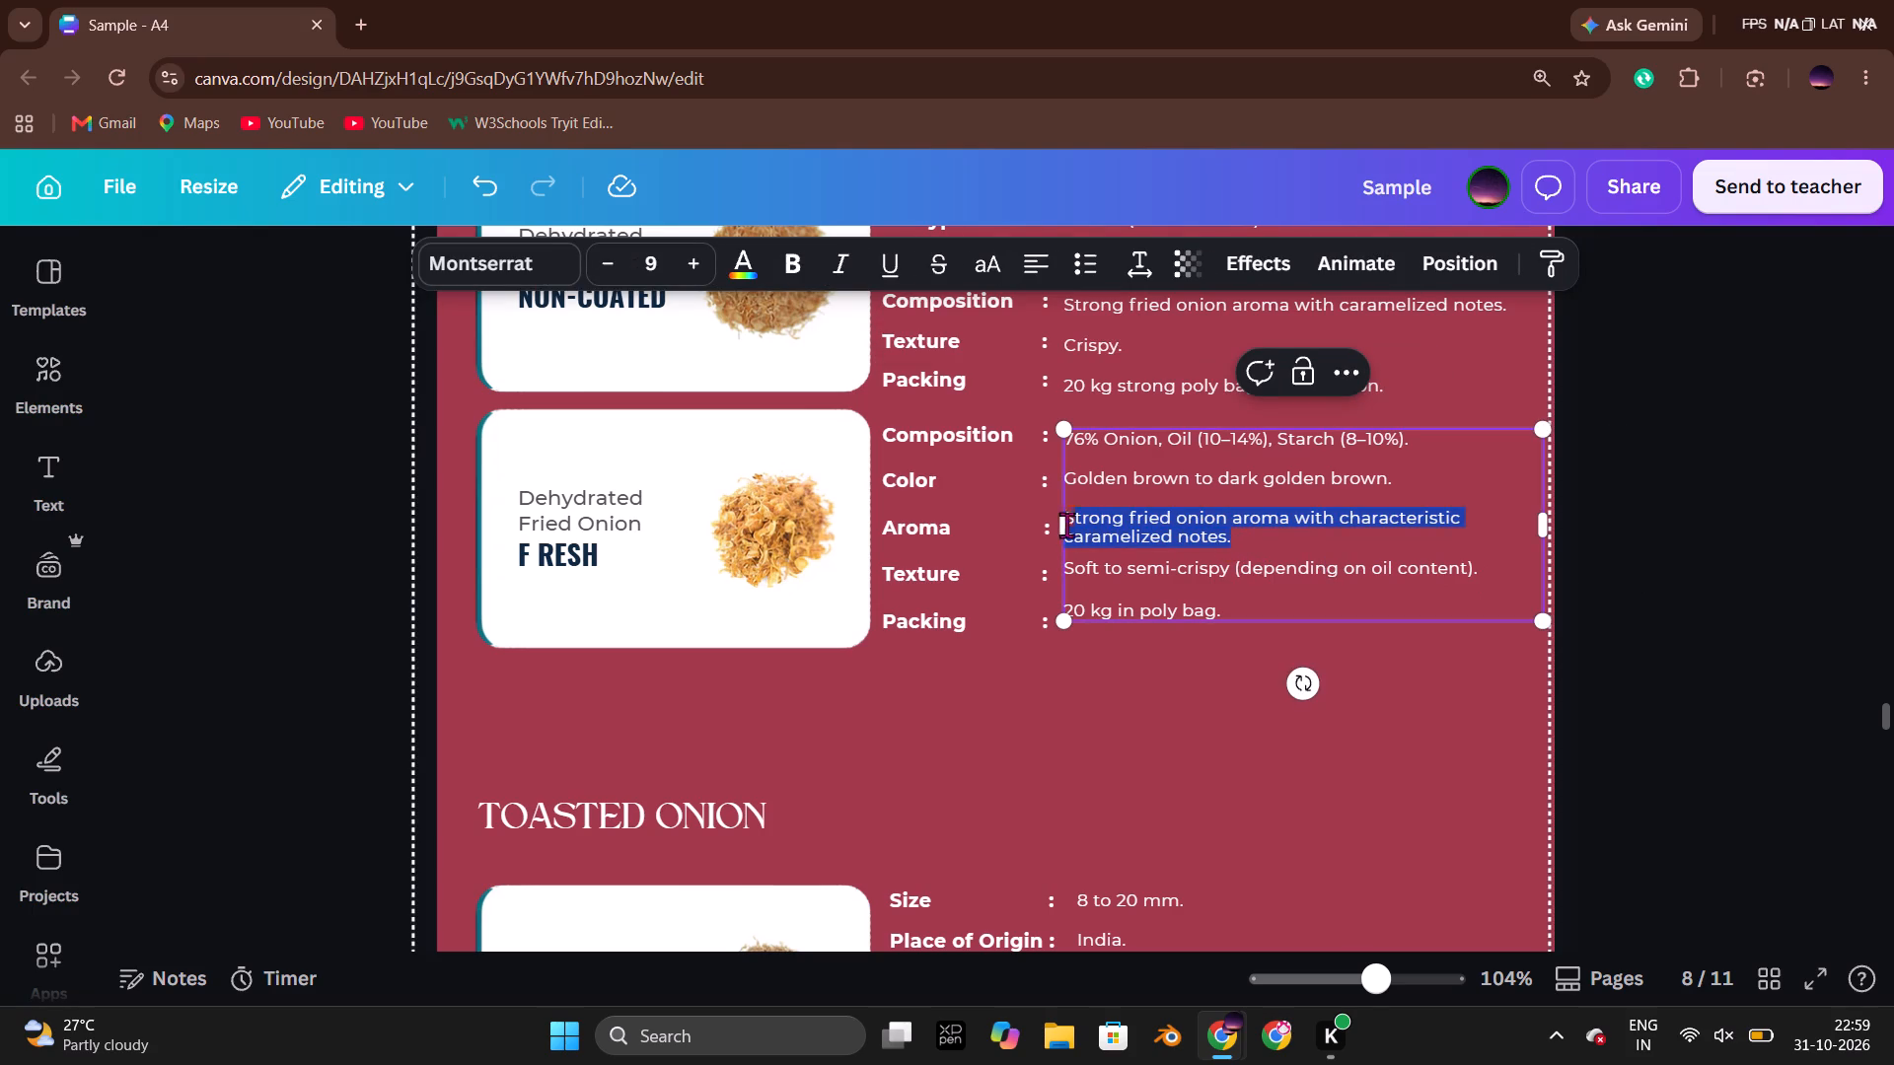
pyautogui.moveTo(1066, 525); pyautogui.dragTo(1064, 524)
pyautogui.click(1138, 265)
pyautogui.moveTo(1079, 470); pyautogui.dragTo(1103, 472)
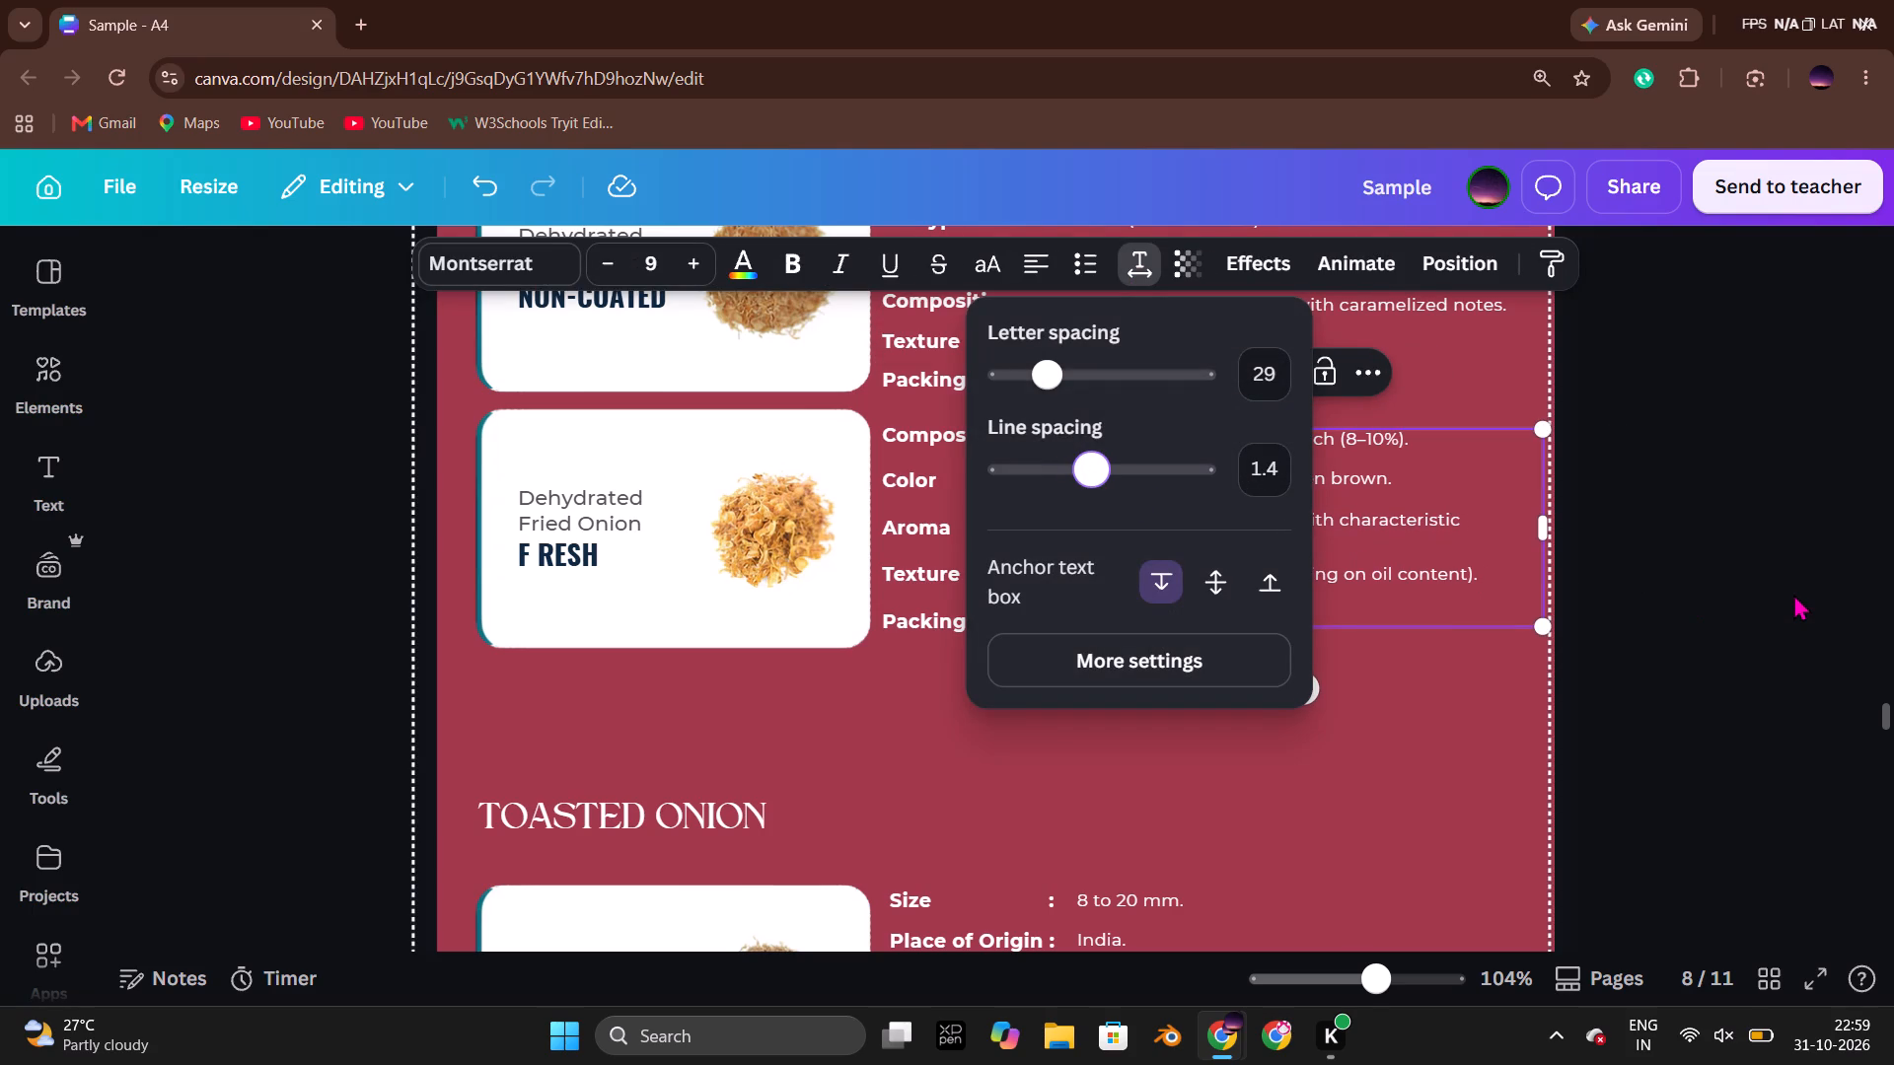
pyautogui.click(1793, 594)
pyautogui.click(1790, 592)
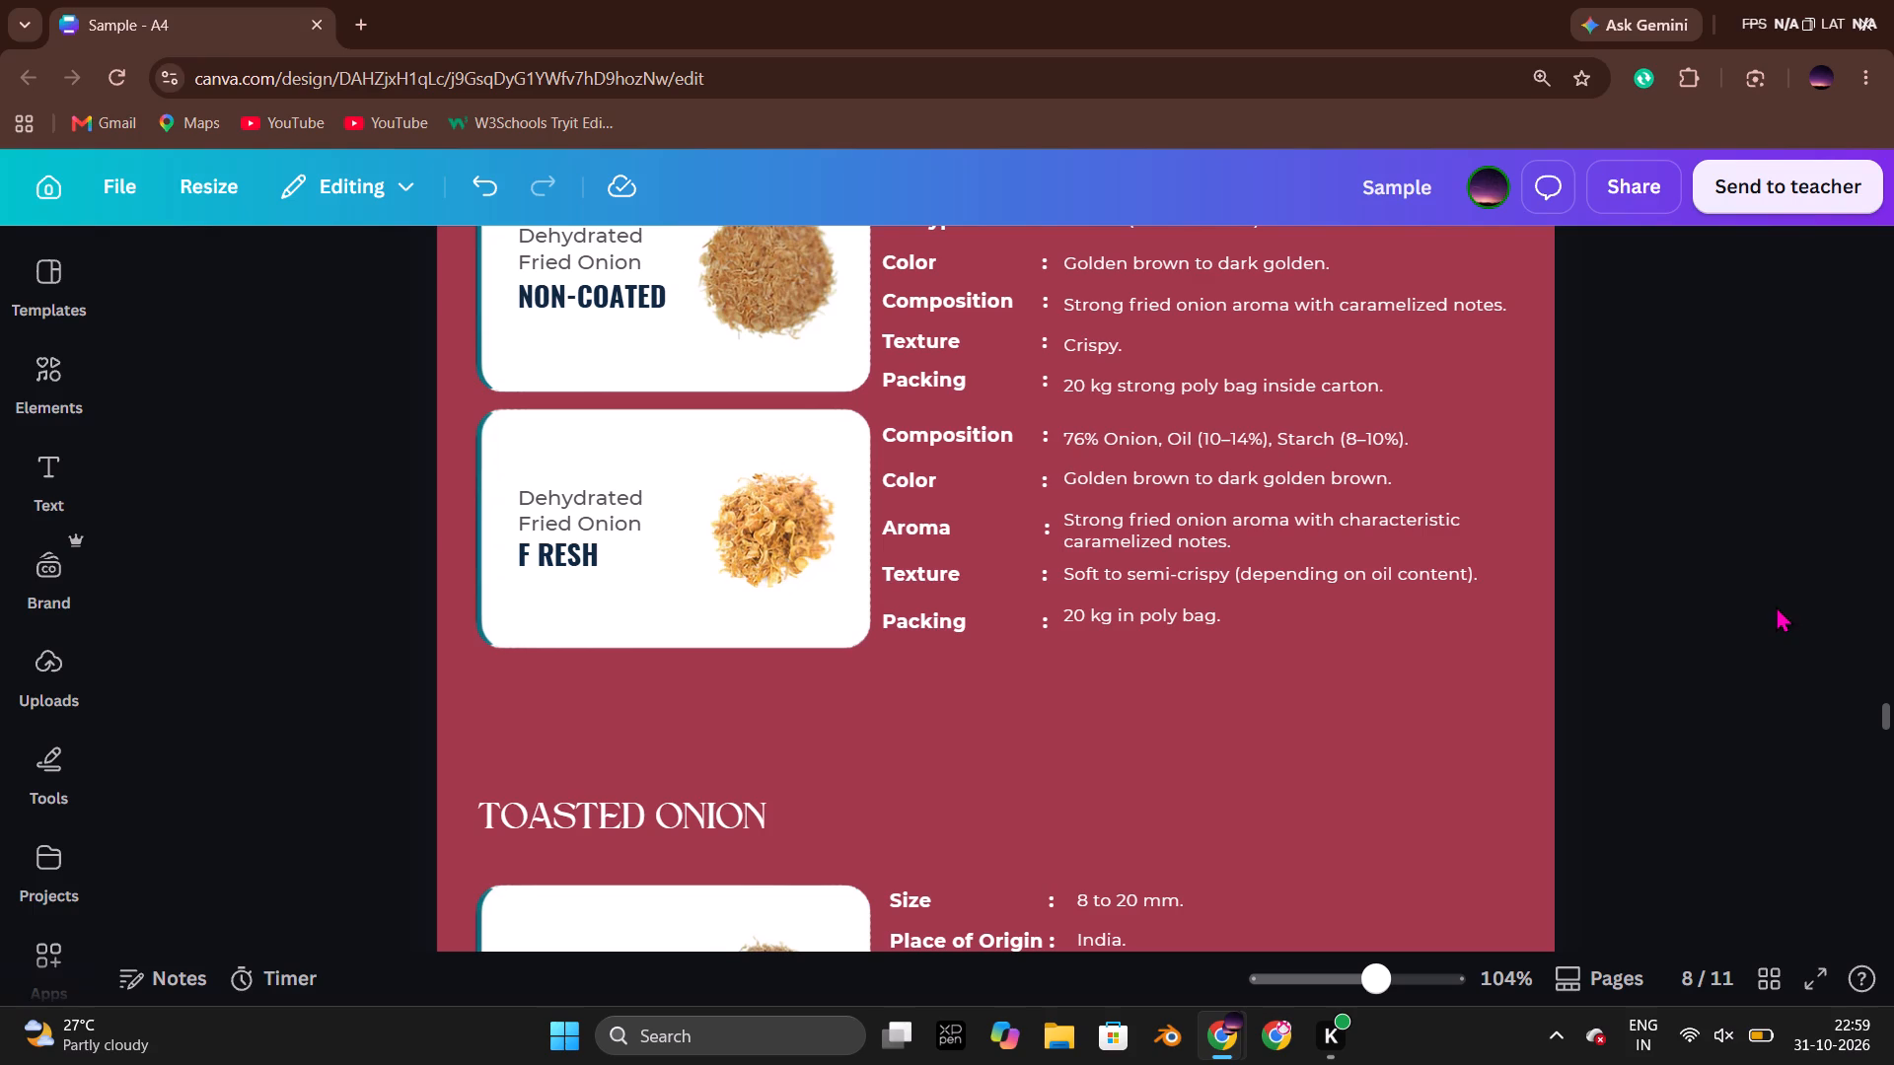
# Set the line spacing of the Fresh card's Aroma value to about 1.5.
pyautogui.doubleClick(1178, 602)
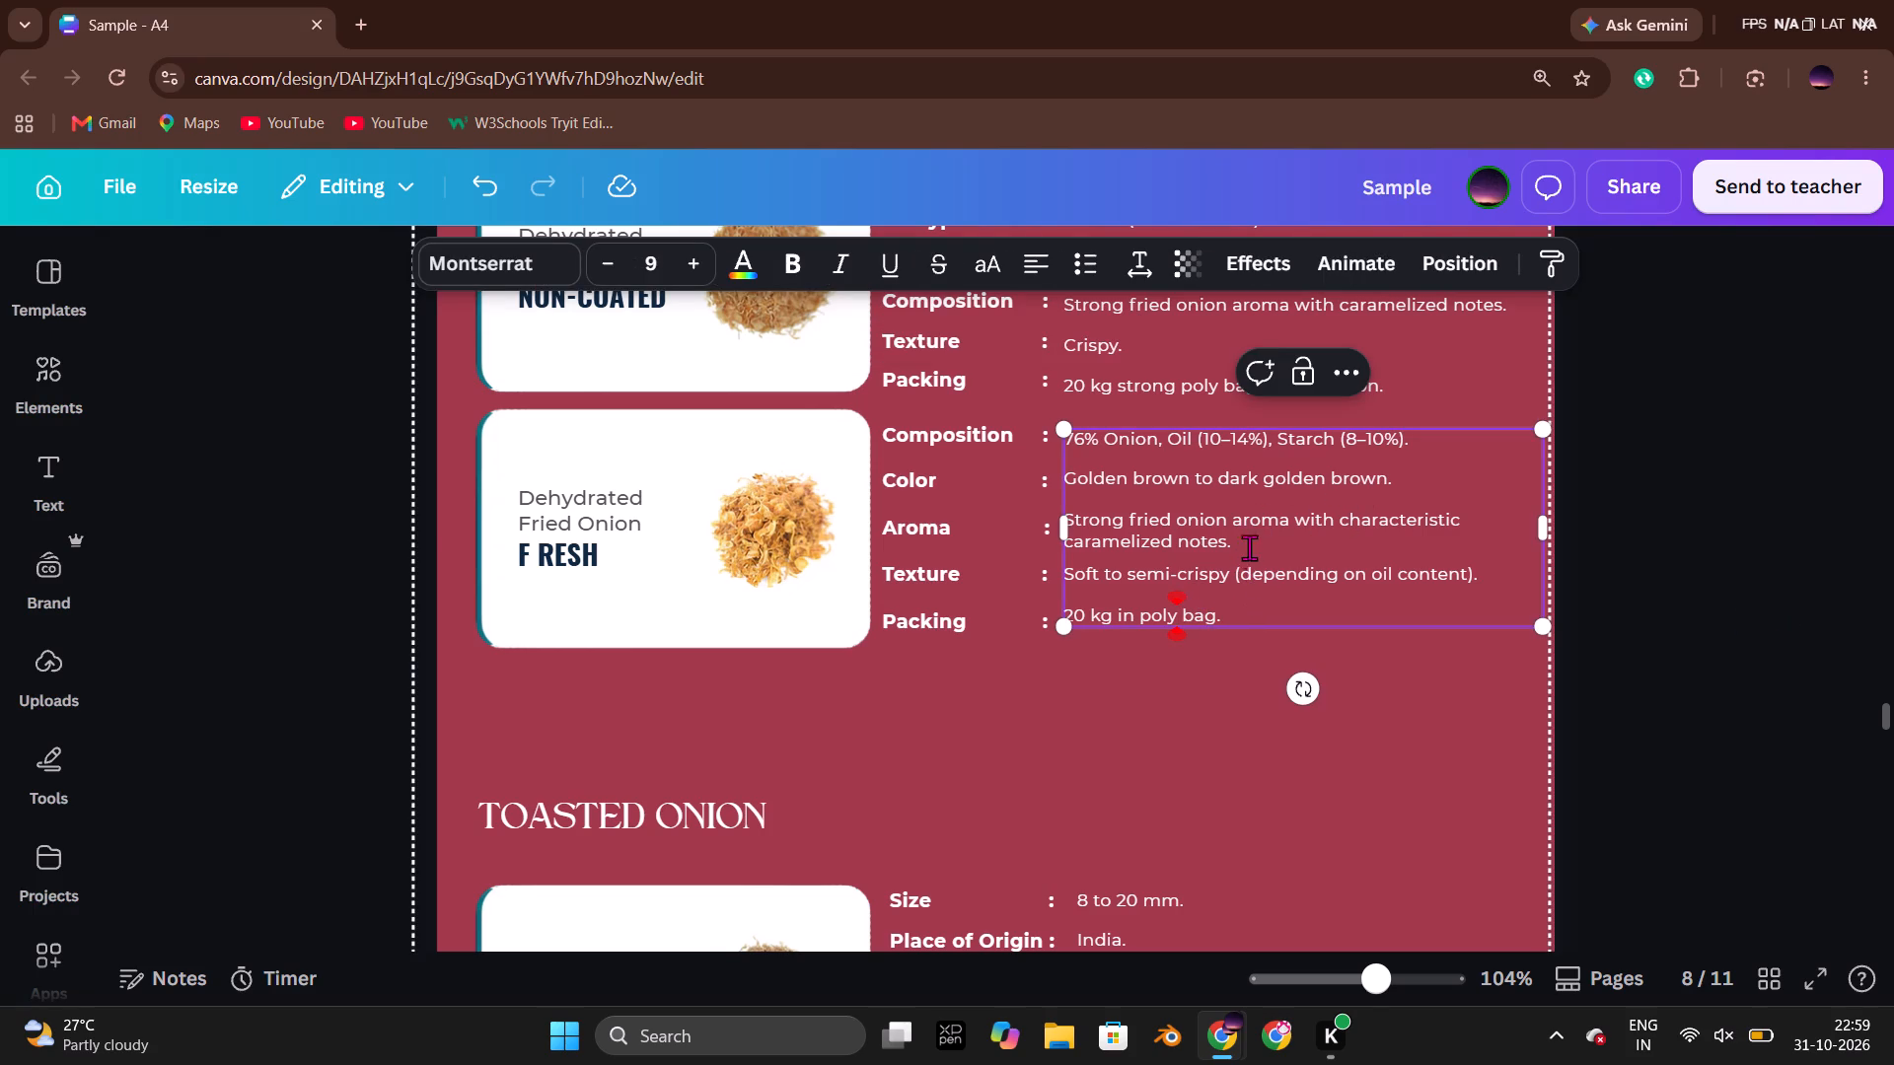
pyautogui.moveTo(1246, 548); pyautogui.dragTo(1066, 522)
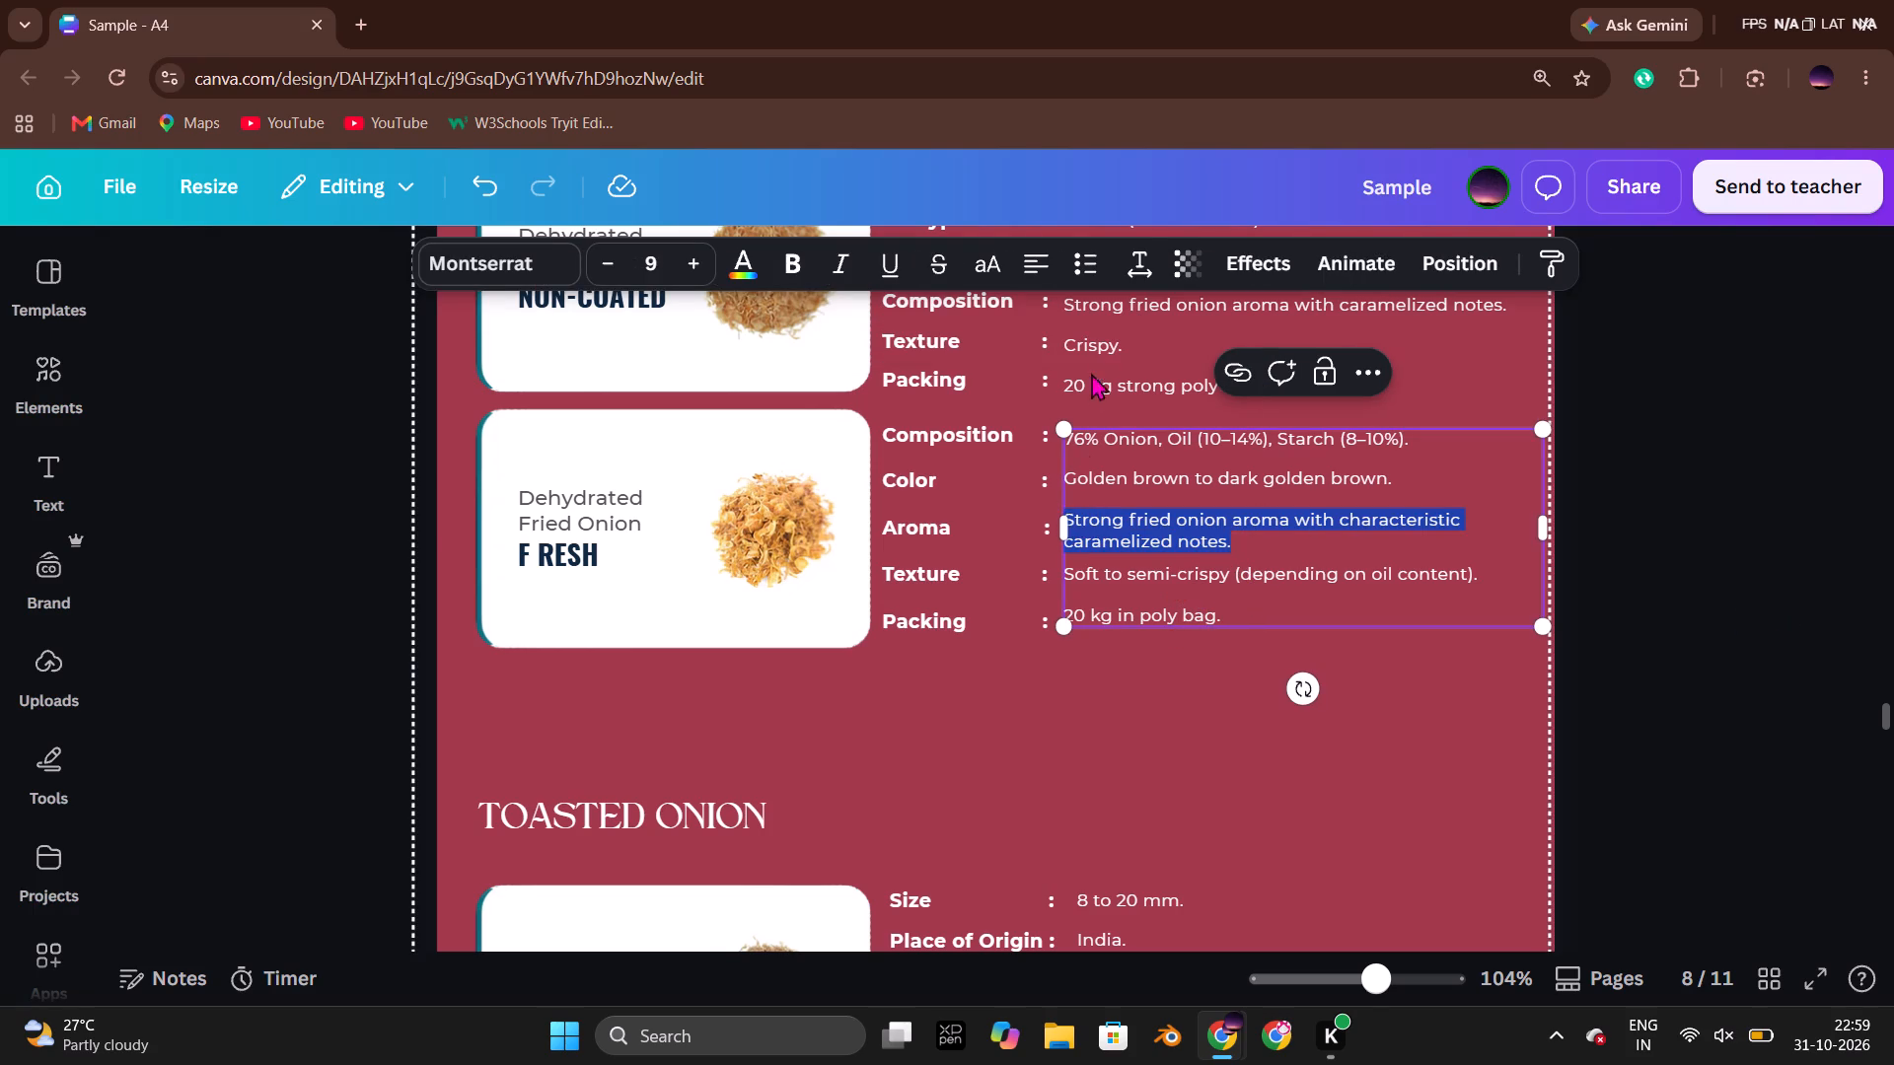
pyautogui.click(1142, 254)
pyautogui.moveTo(1083, 478); pyautogui.dragTo(1090, 478)
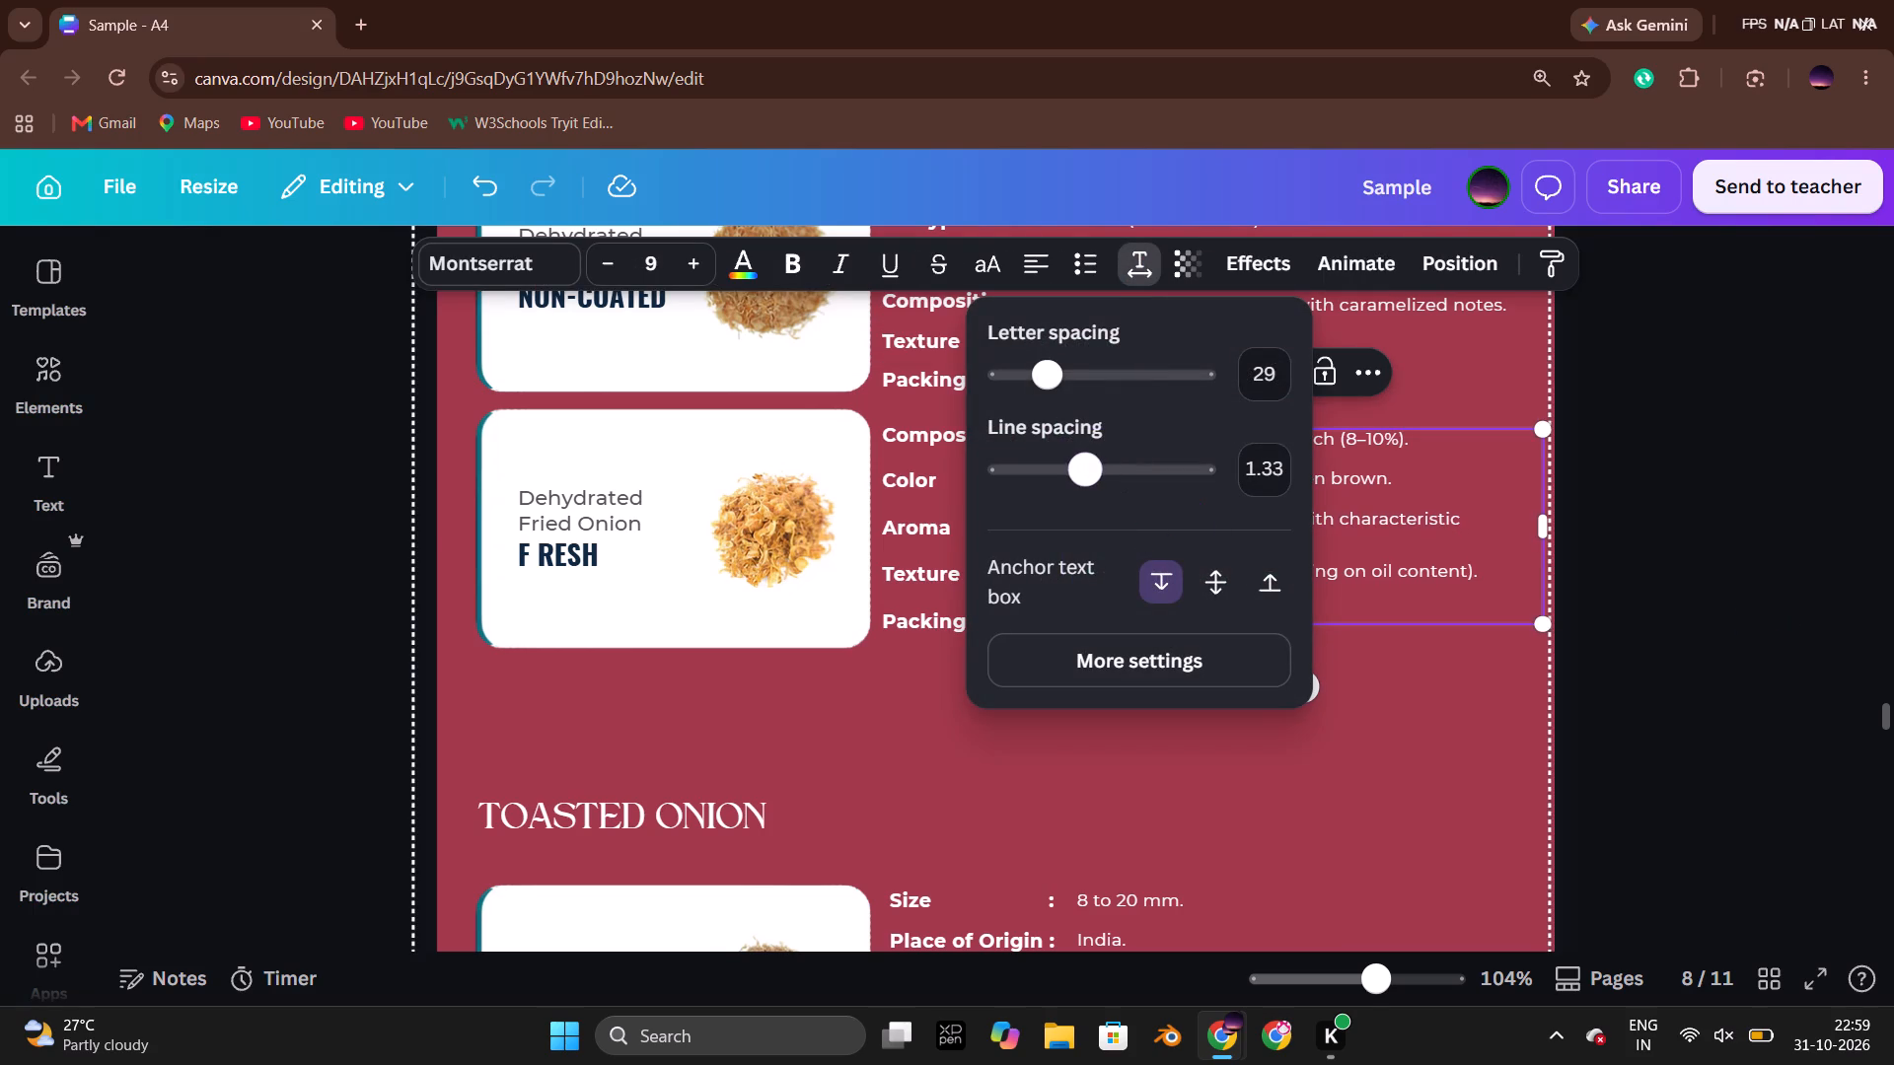
pyautogui.moveTo(1090, 478); pyautogui.dragTo(1105, 481)
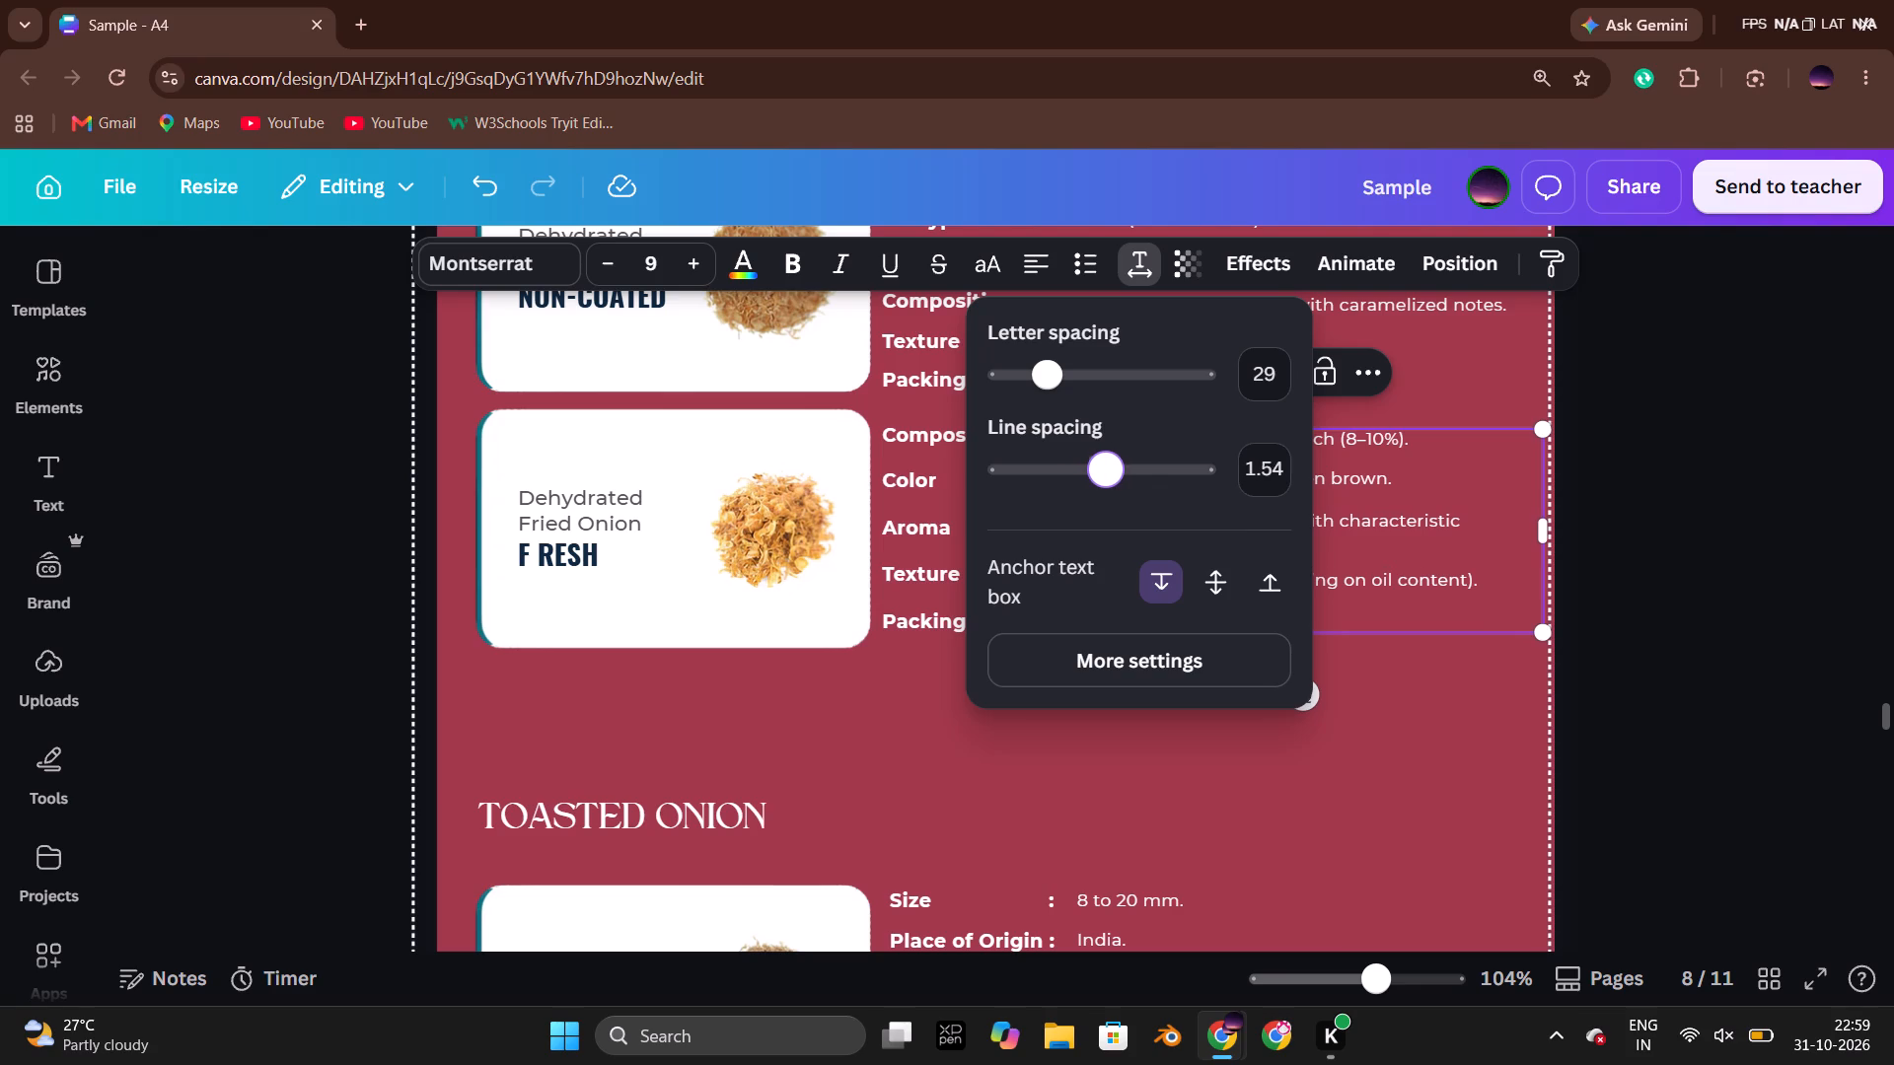
pyautogui.moveTo(1105, 481); pyautogui.dragTo(1103, 482)
pyautogui.click(1805, 592)
pyautogui.click(1781, 590)
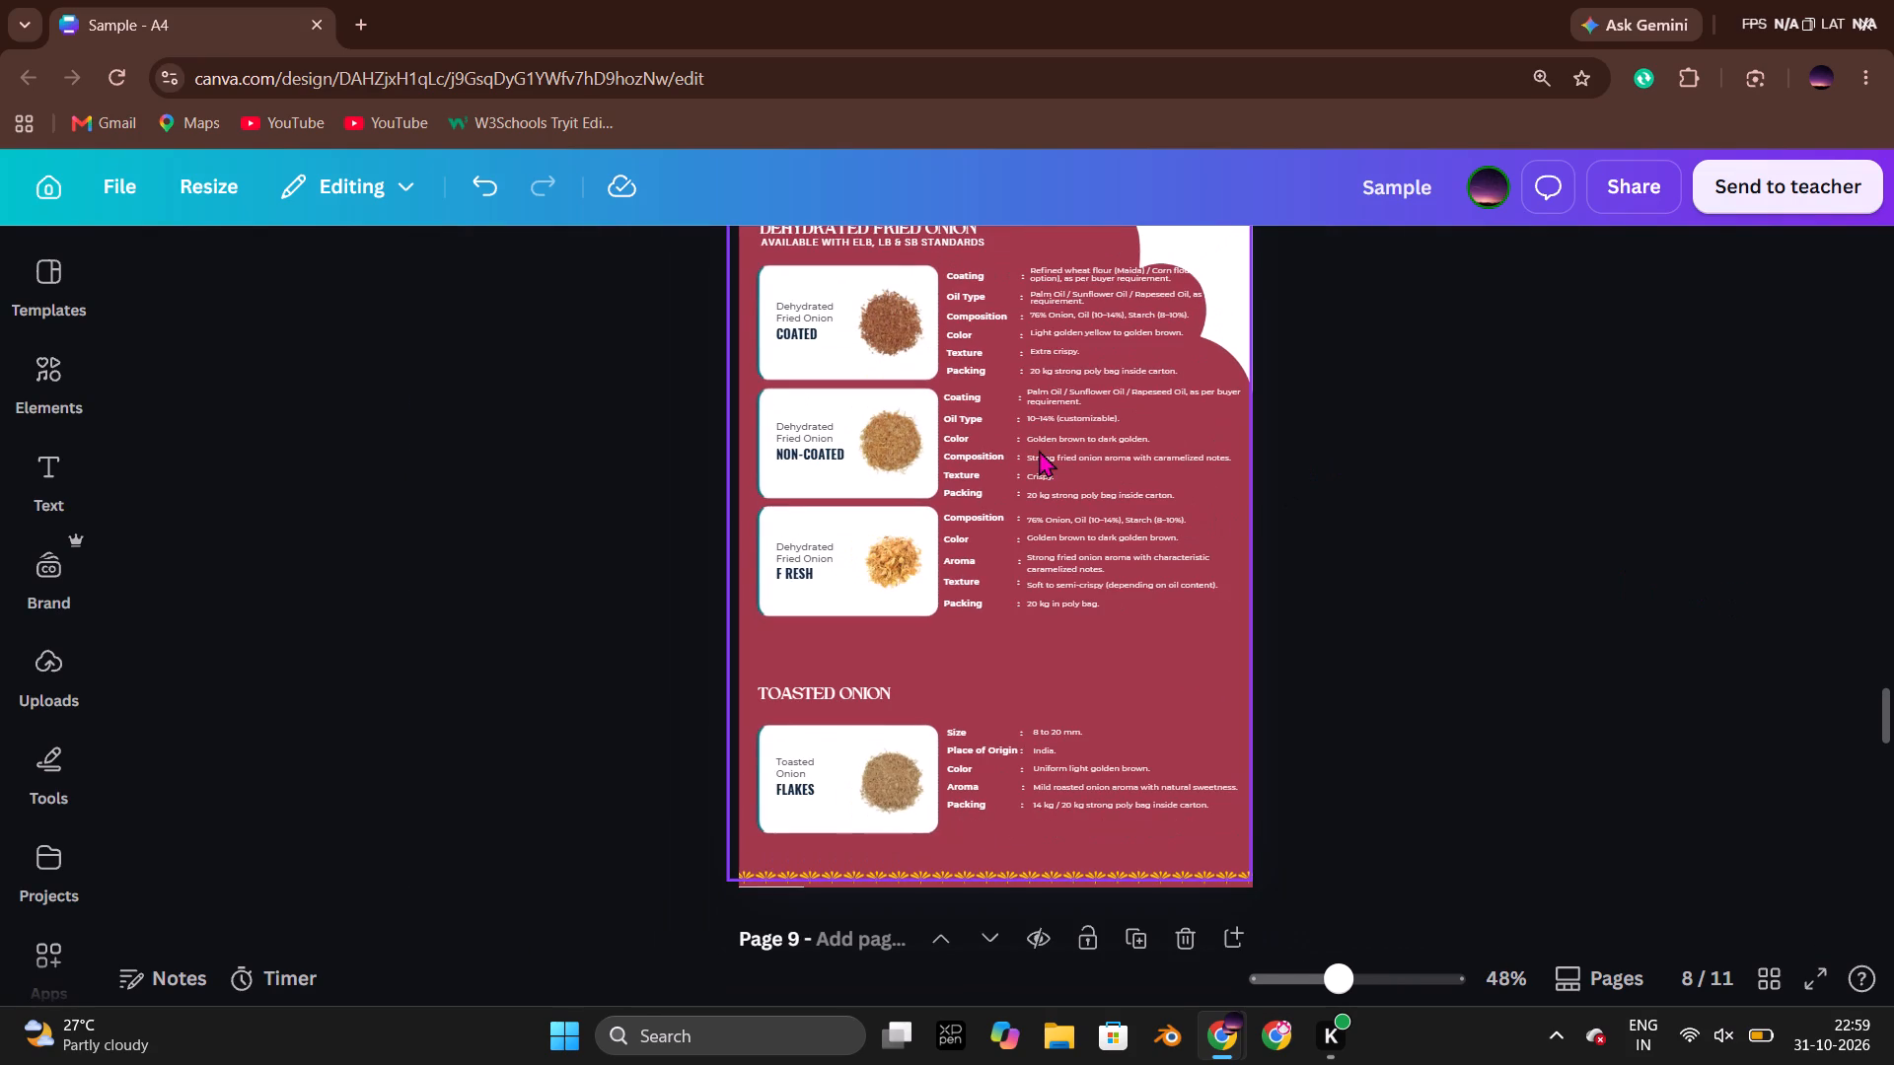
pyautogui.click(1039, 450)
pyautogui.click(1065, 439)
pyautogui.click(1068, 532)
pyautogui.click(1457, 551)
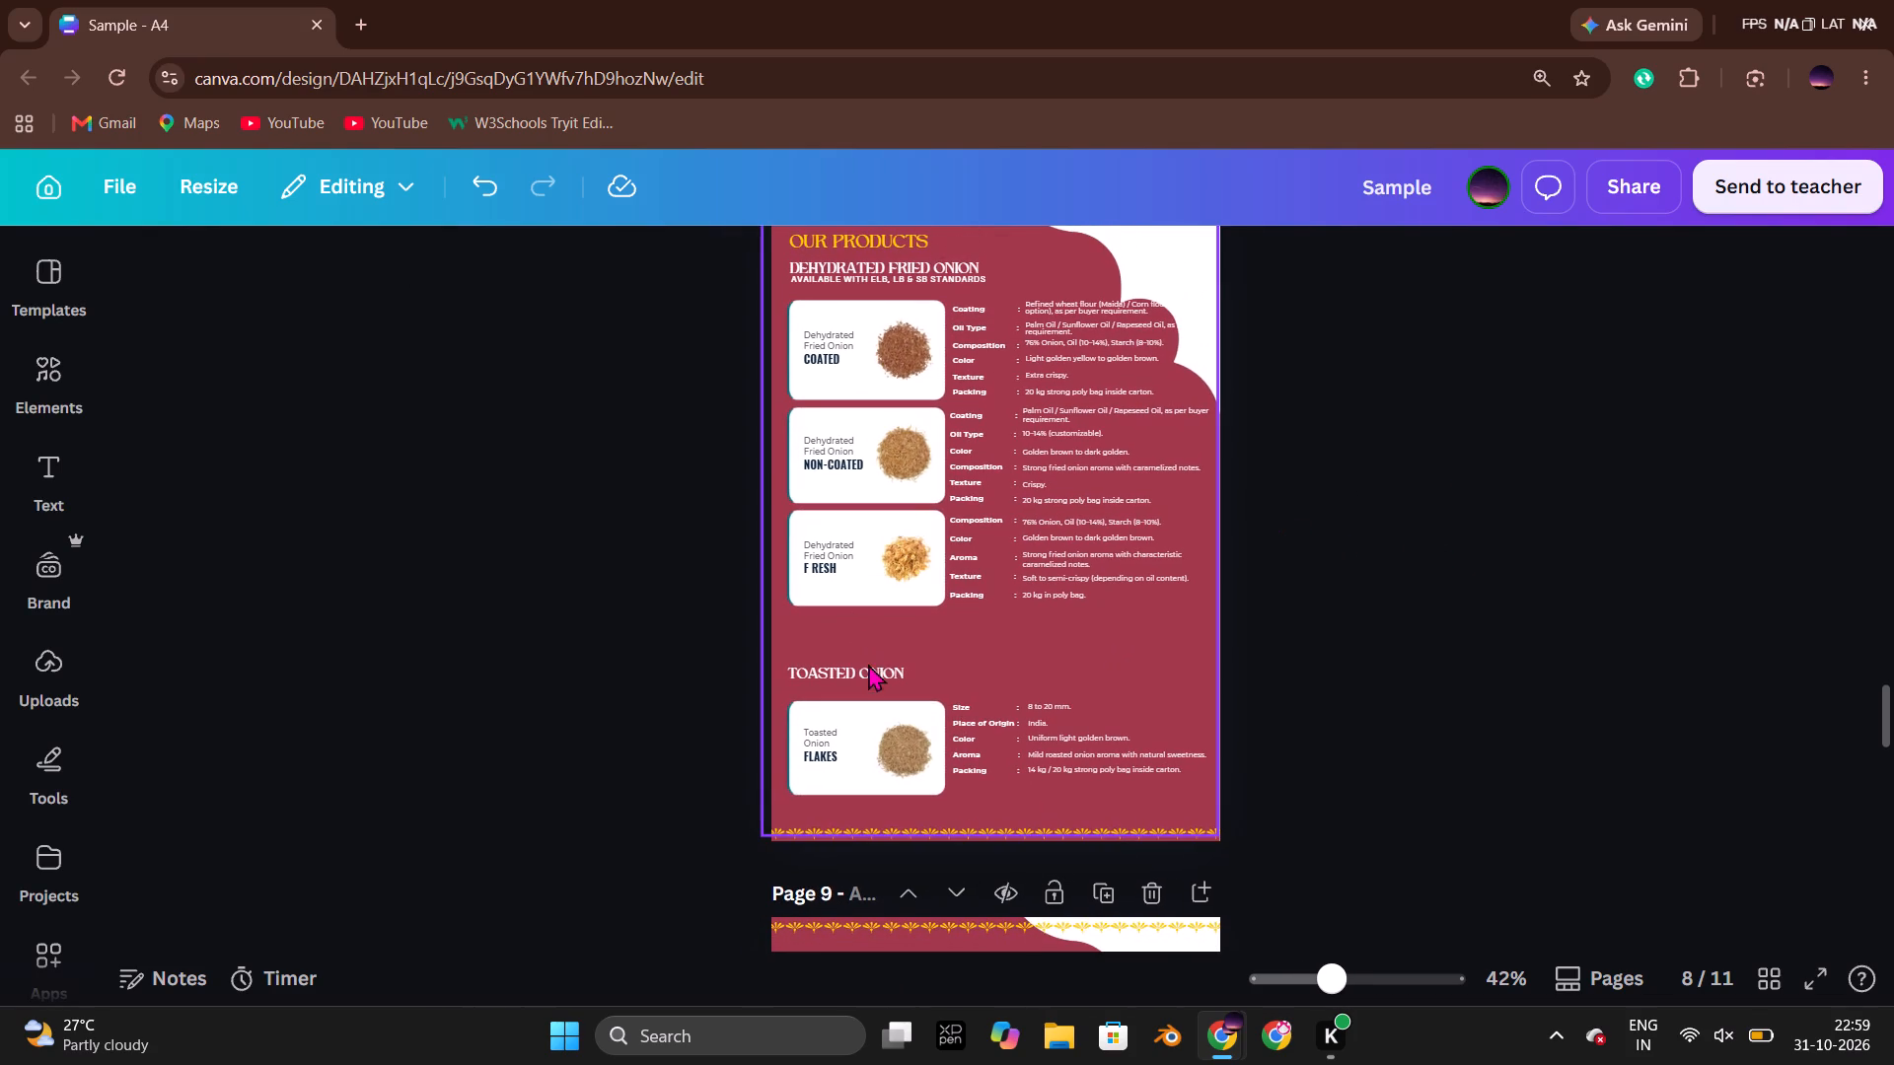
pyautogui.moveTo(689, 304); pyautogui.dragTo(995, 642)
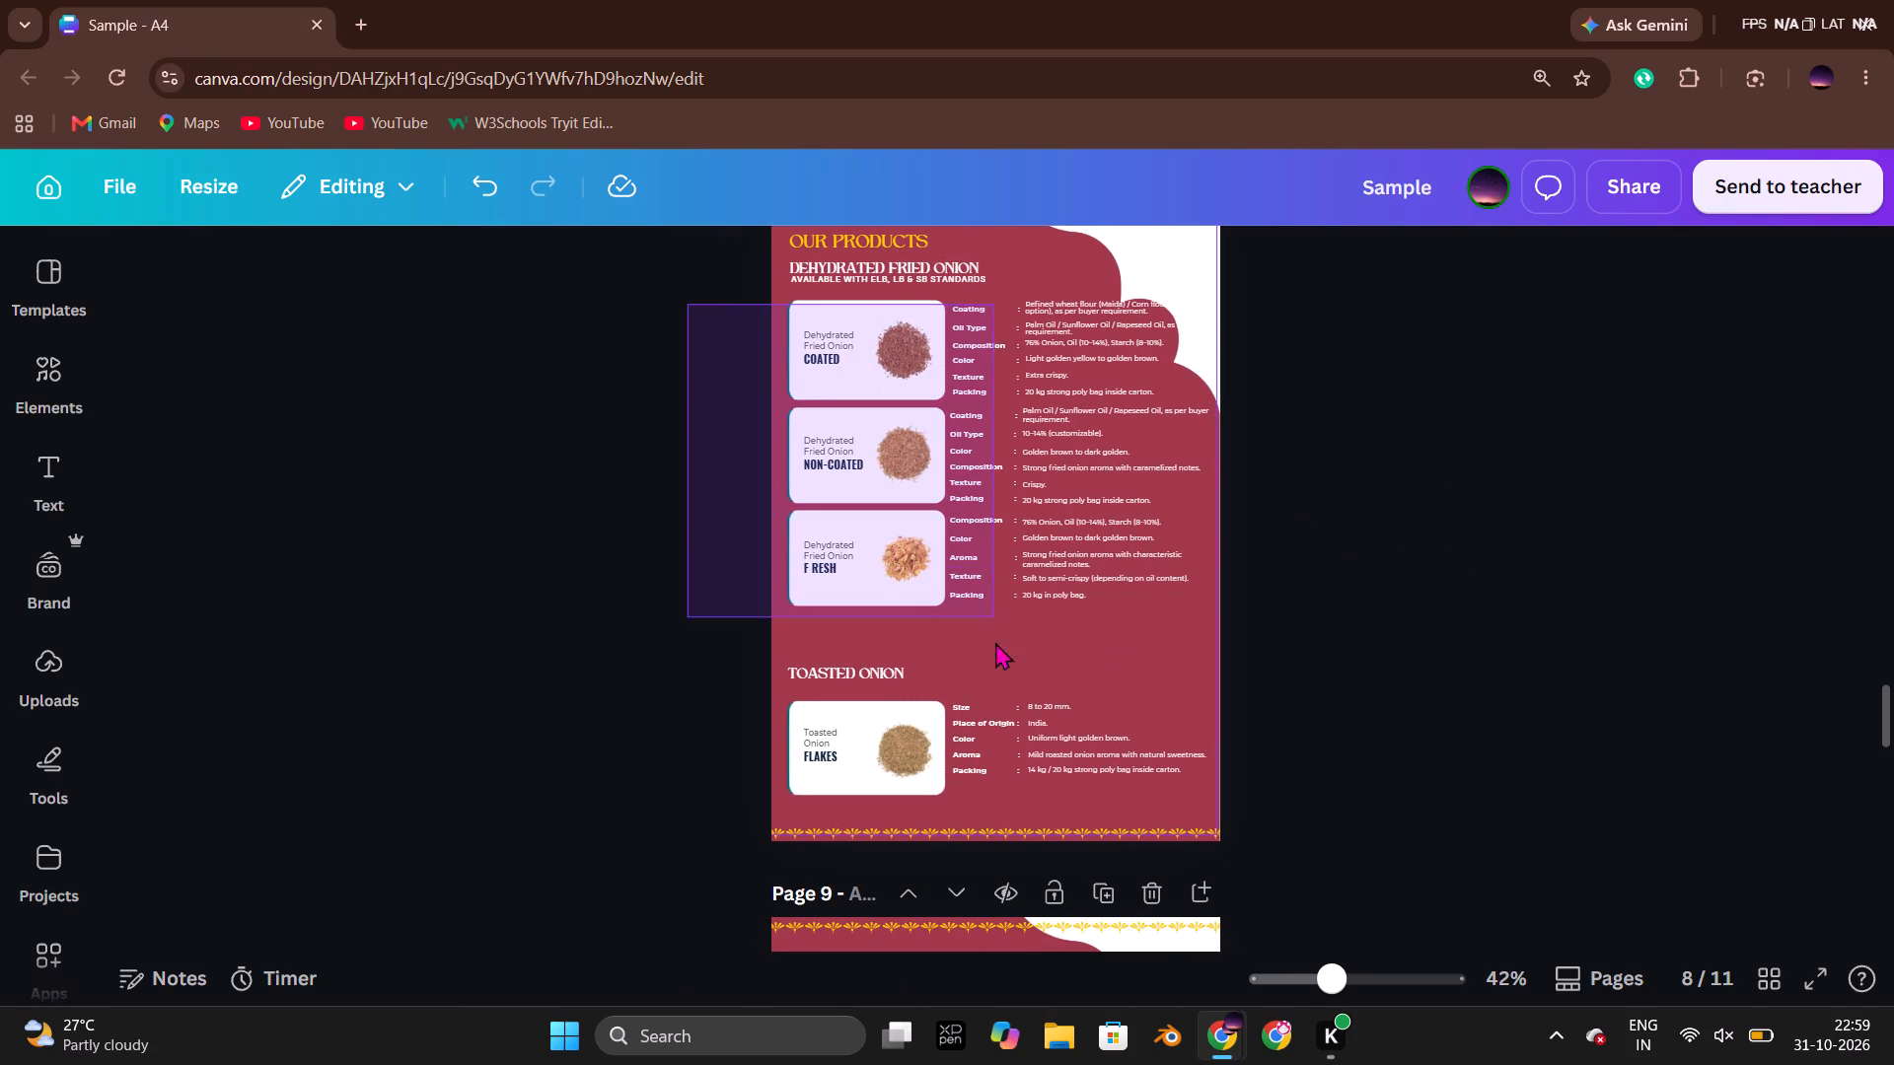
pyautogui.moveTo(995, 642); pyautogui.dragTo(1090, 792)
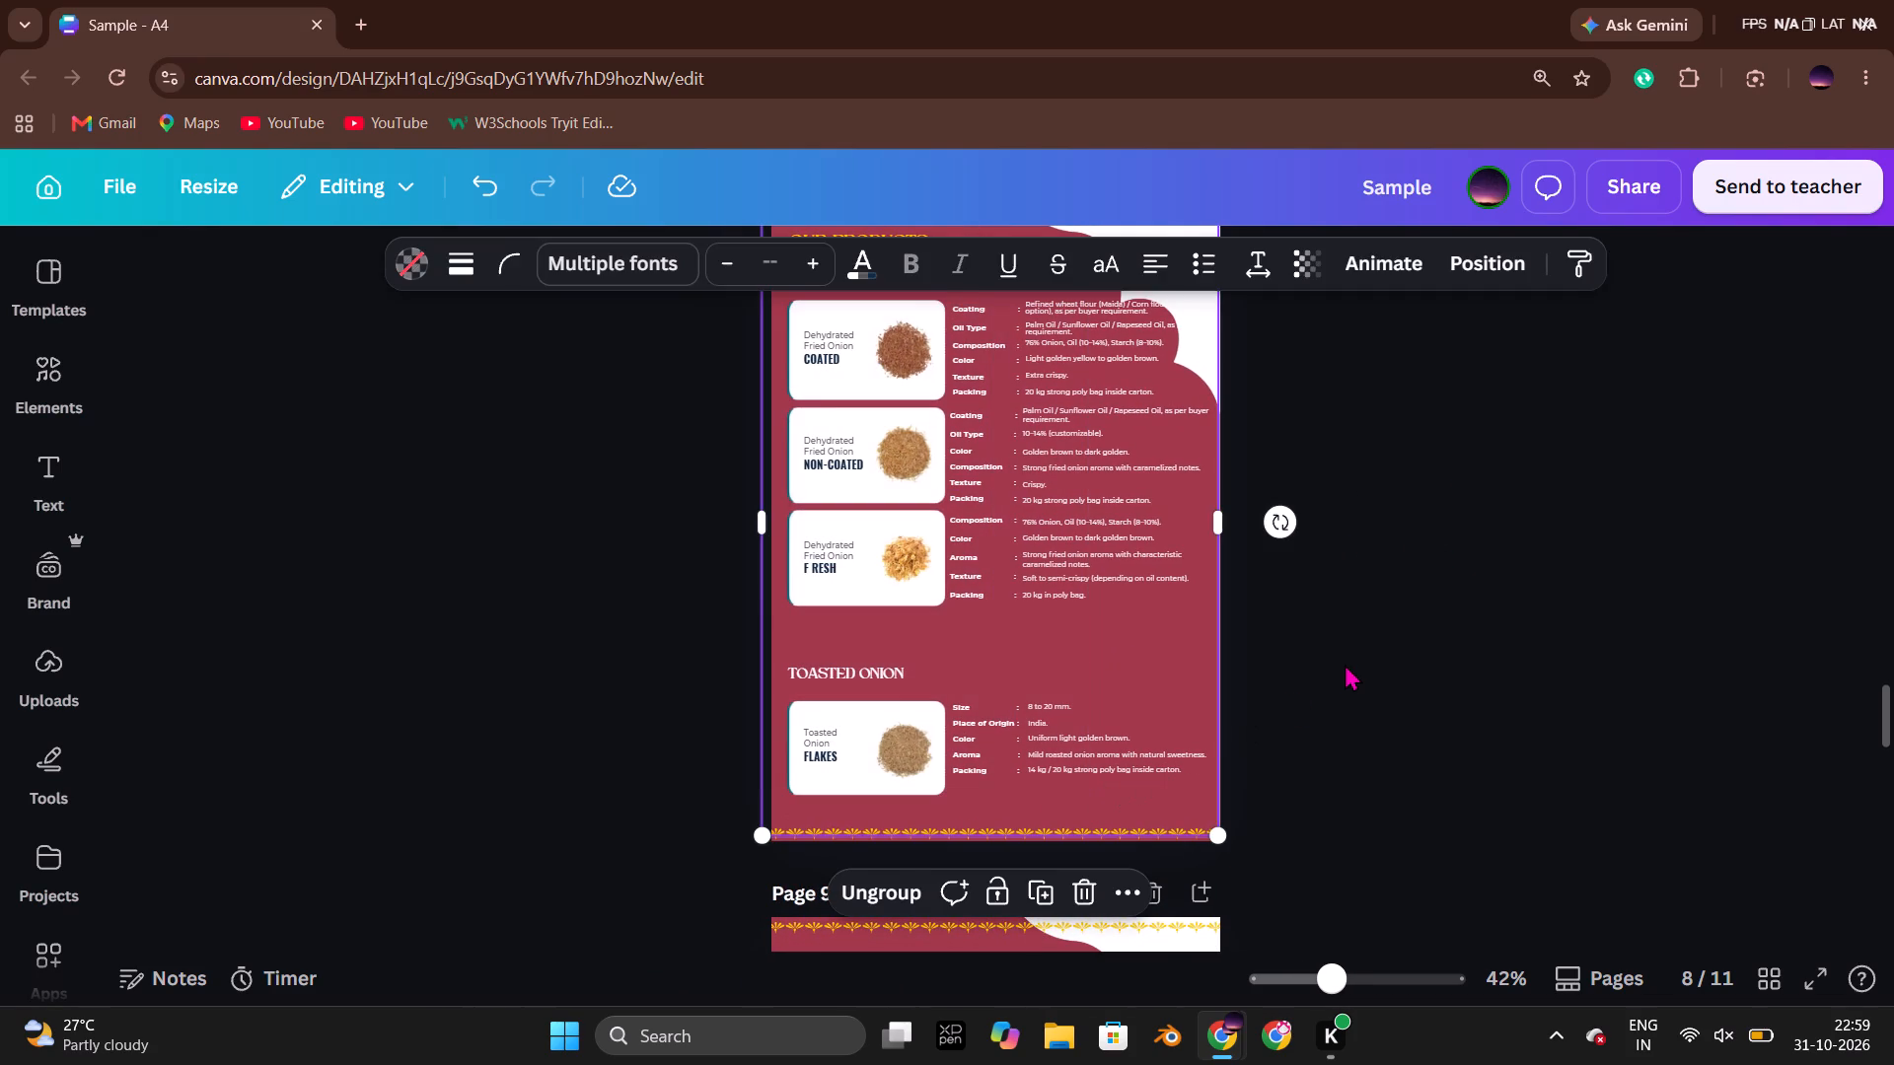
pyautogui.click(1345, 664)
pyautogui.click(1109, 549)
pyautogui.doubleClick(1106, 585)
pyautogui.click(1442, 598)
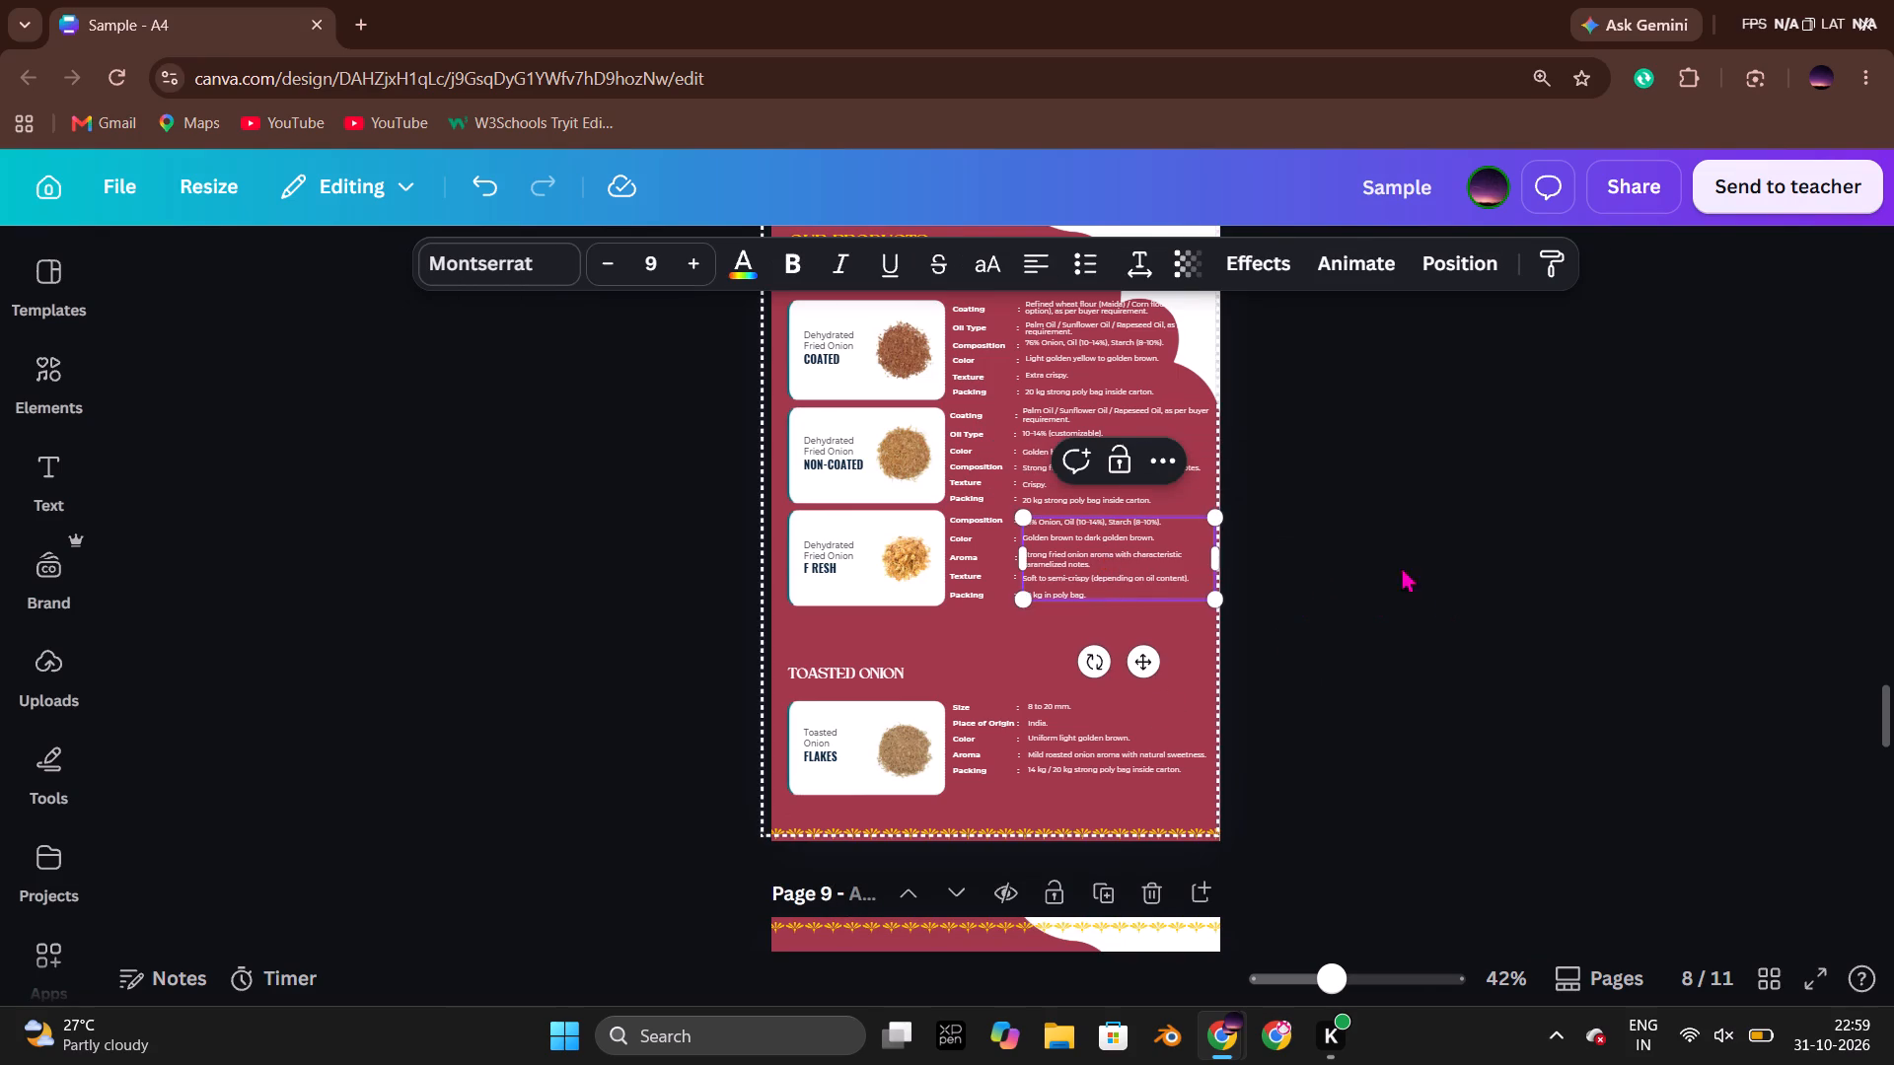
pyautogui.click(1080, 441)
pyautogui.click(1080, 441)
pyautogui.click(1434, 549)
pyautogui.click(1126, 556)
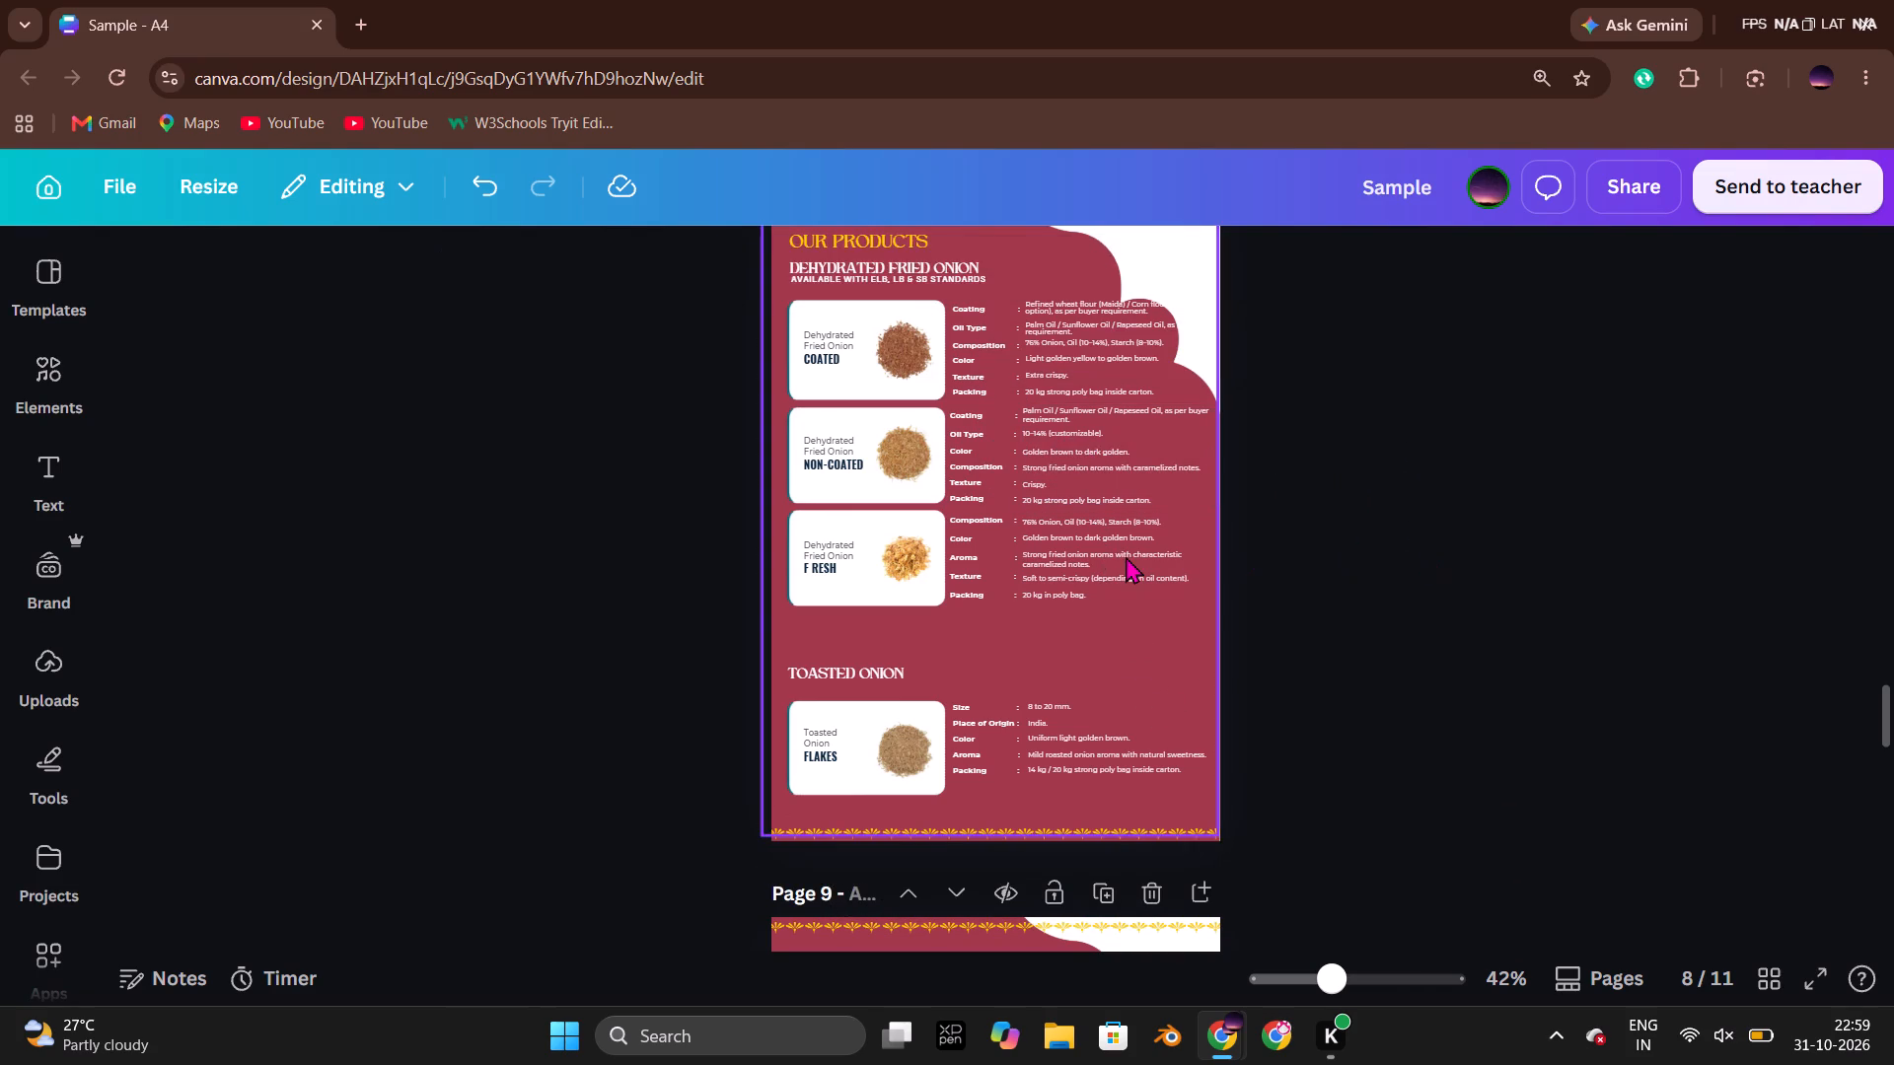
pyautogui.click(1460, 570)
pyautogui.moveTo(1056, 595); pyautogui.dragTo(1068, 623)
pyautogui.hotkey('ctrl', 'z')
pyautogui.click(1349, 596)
# Review the brochure's product pages from page 9 back to page 6, checking their headings, product details and layout.
pyautogui.scroll(-1, 1289, 527)
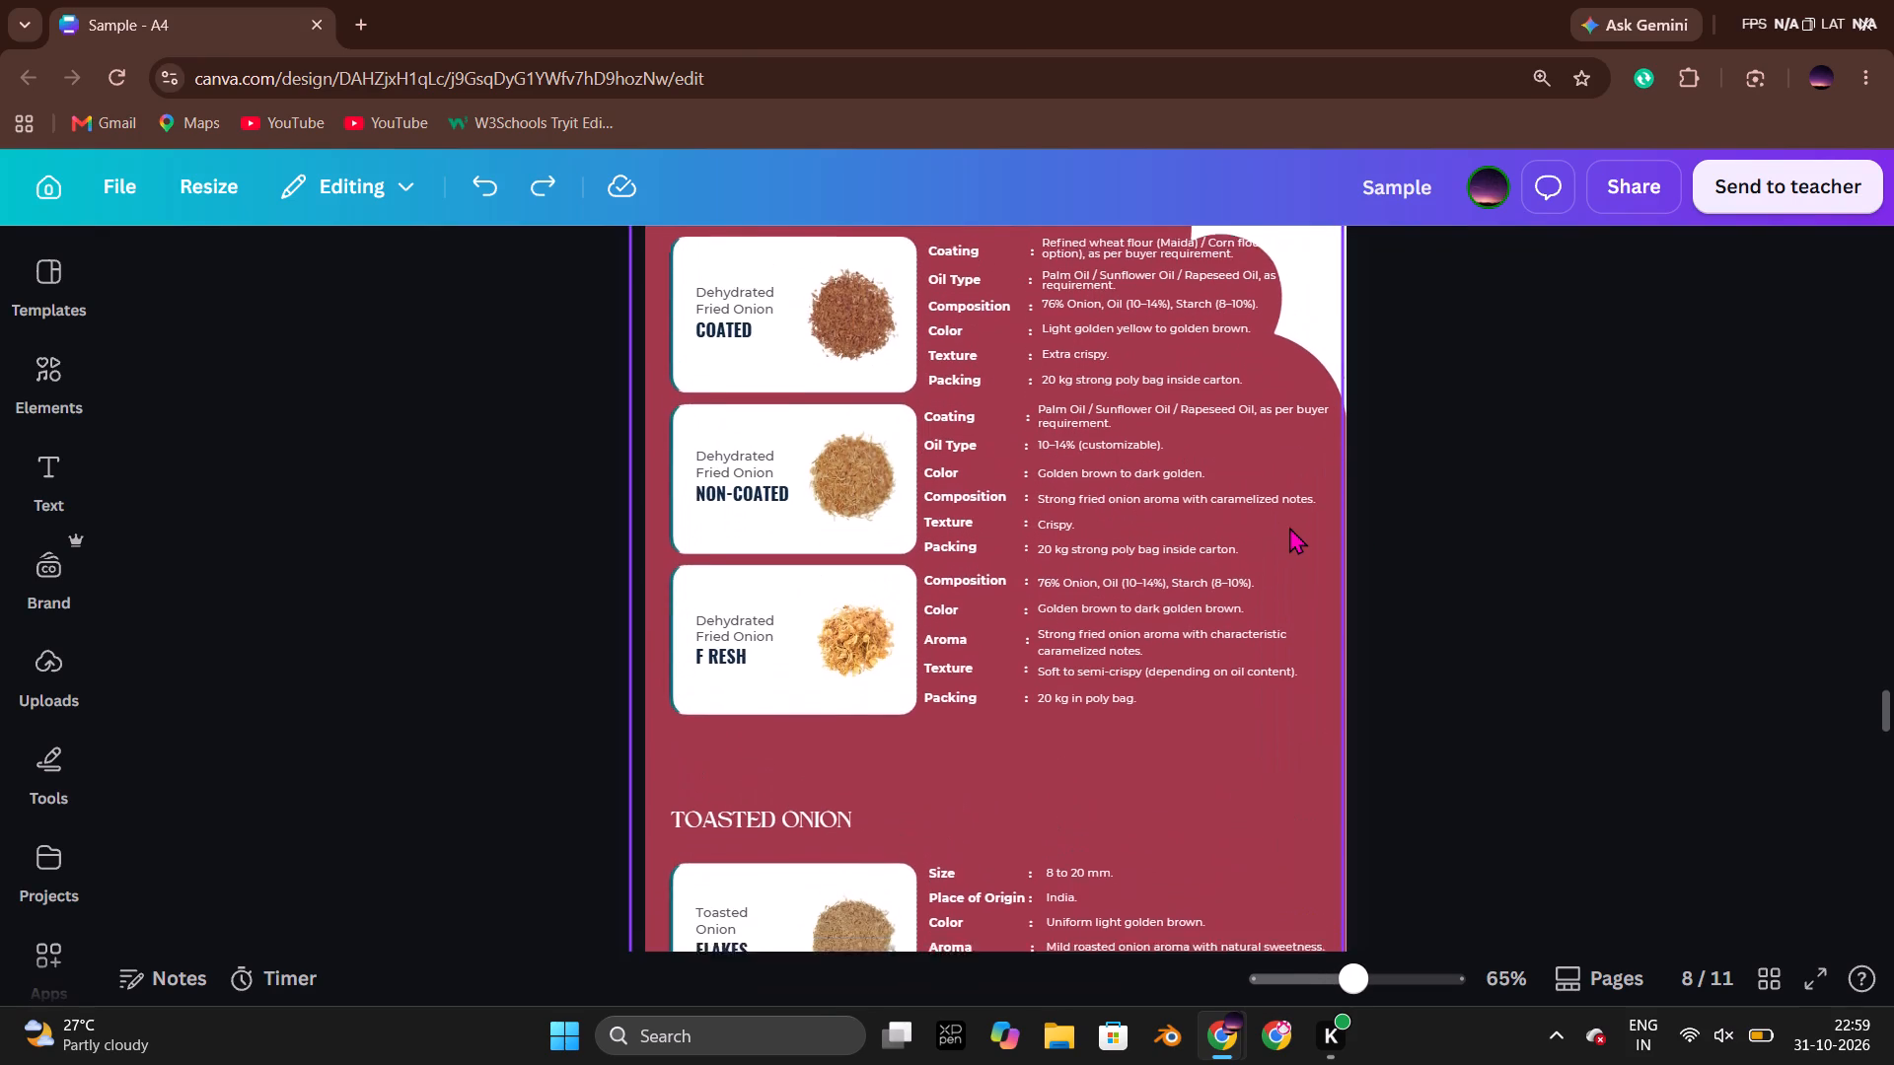
pyautogui.scroll(-1, 1289, 527)
pyautogui.scroll(2, 1490, 566)
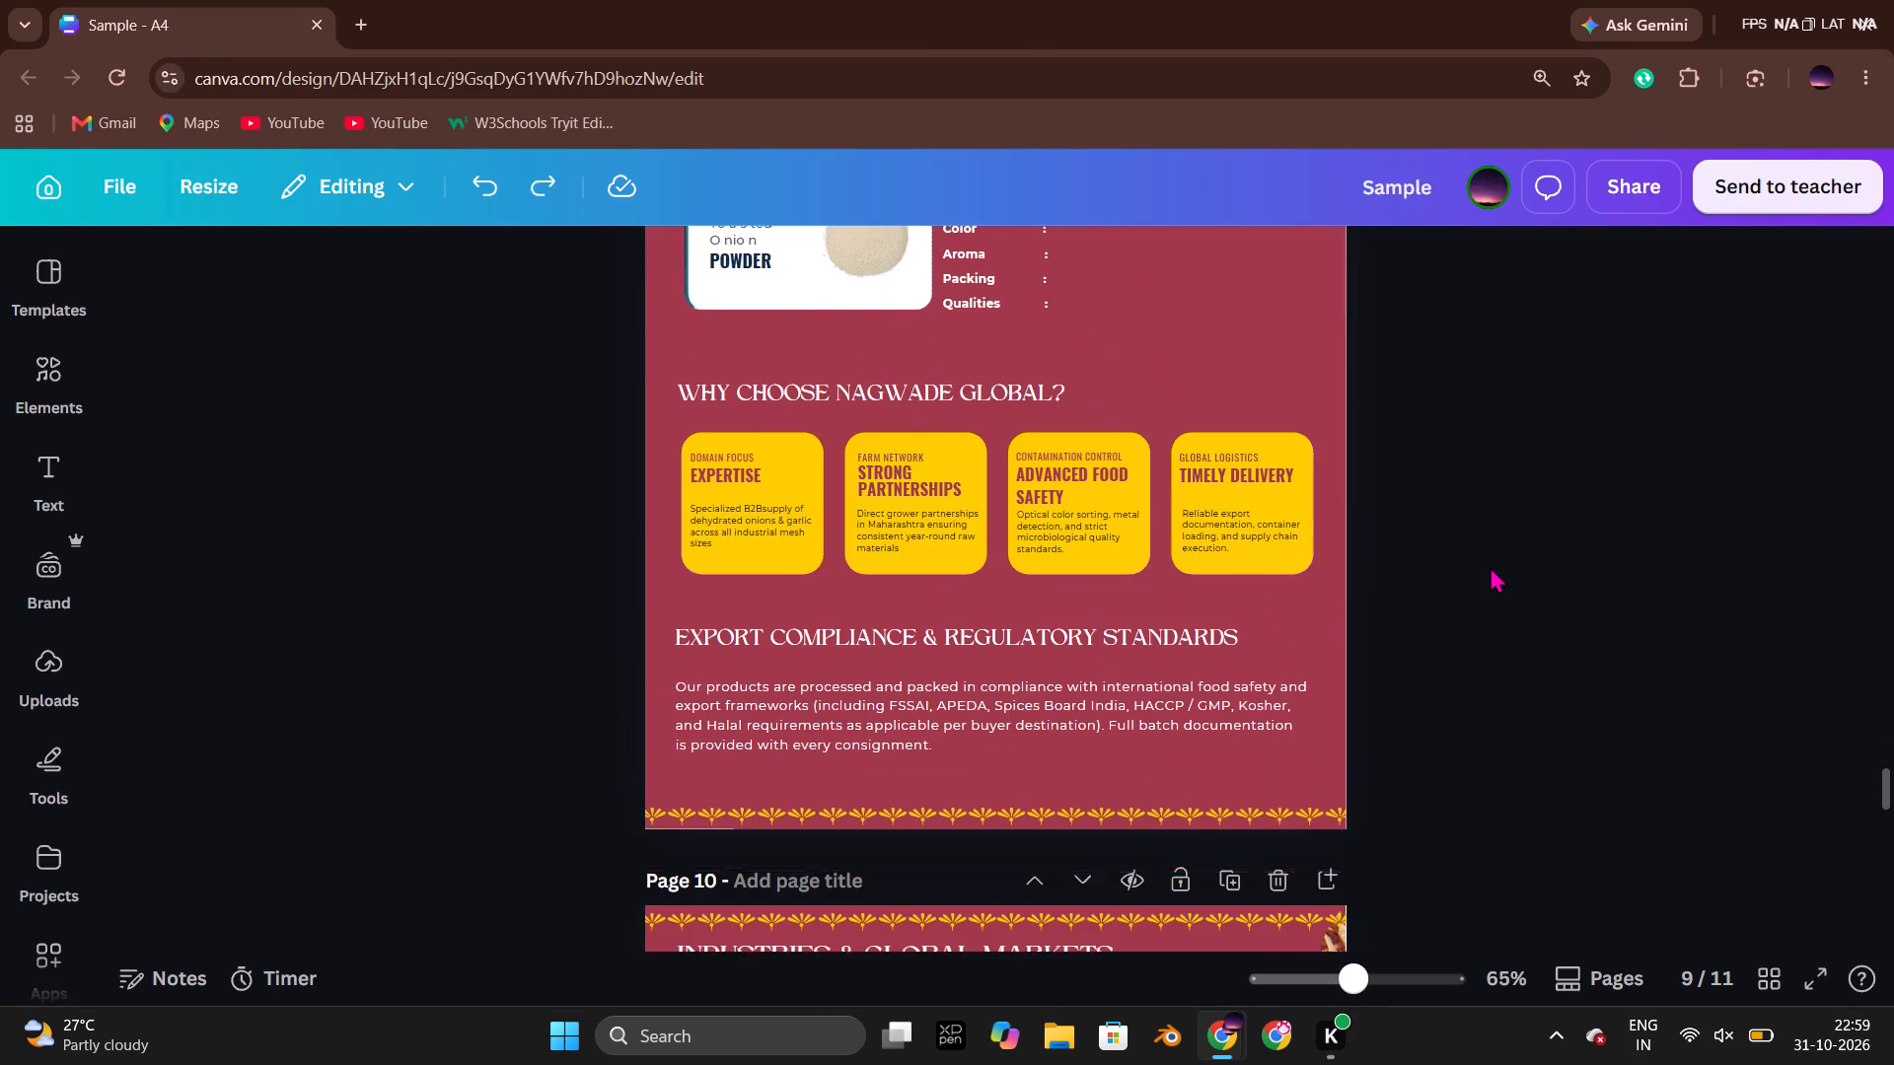
pyautogui.scroll(6, 1490, 566)
pyautogui.click(1490, 566)
pyautogui.scroll(1, 1490, 566)
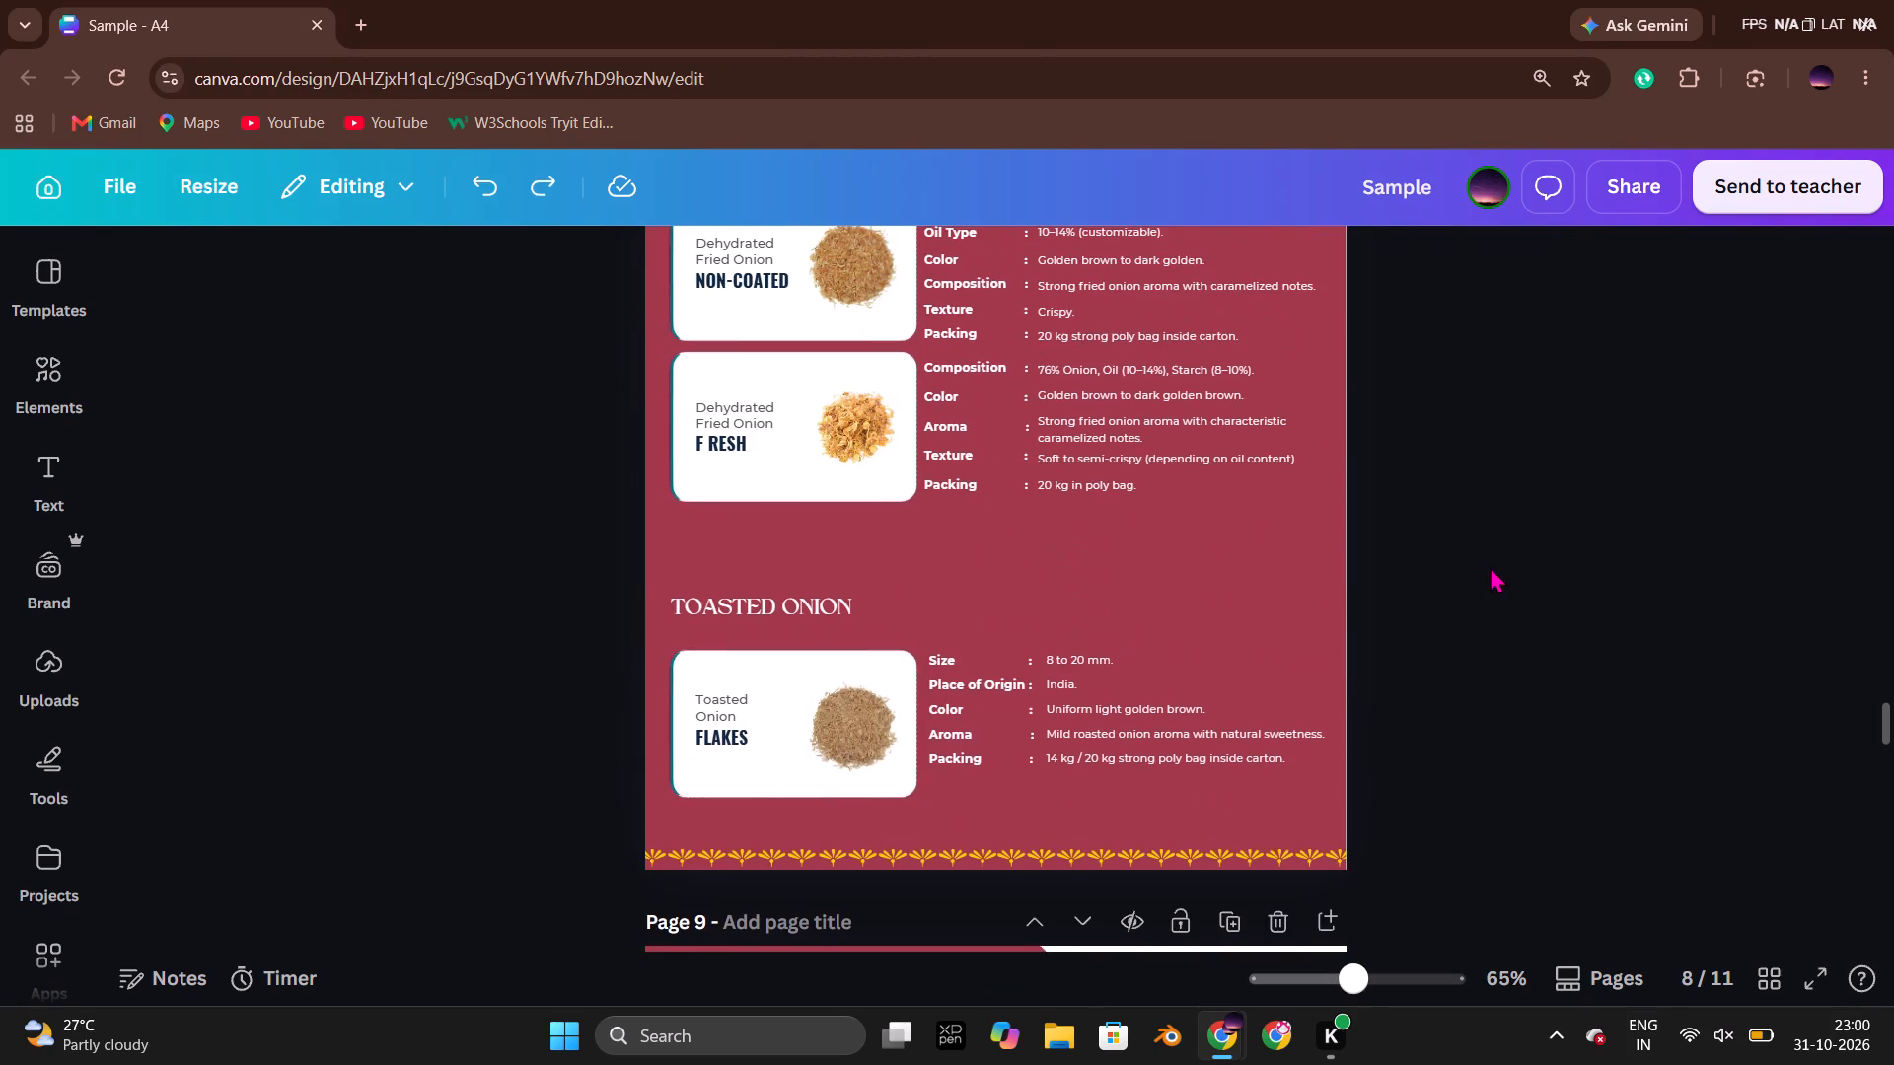
pyautogui.scroll(4, 1490, 566)
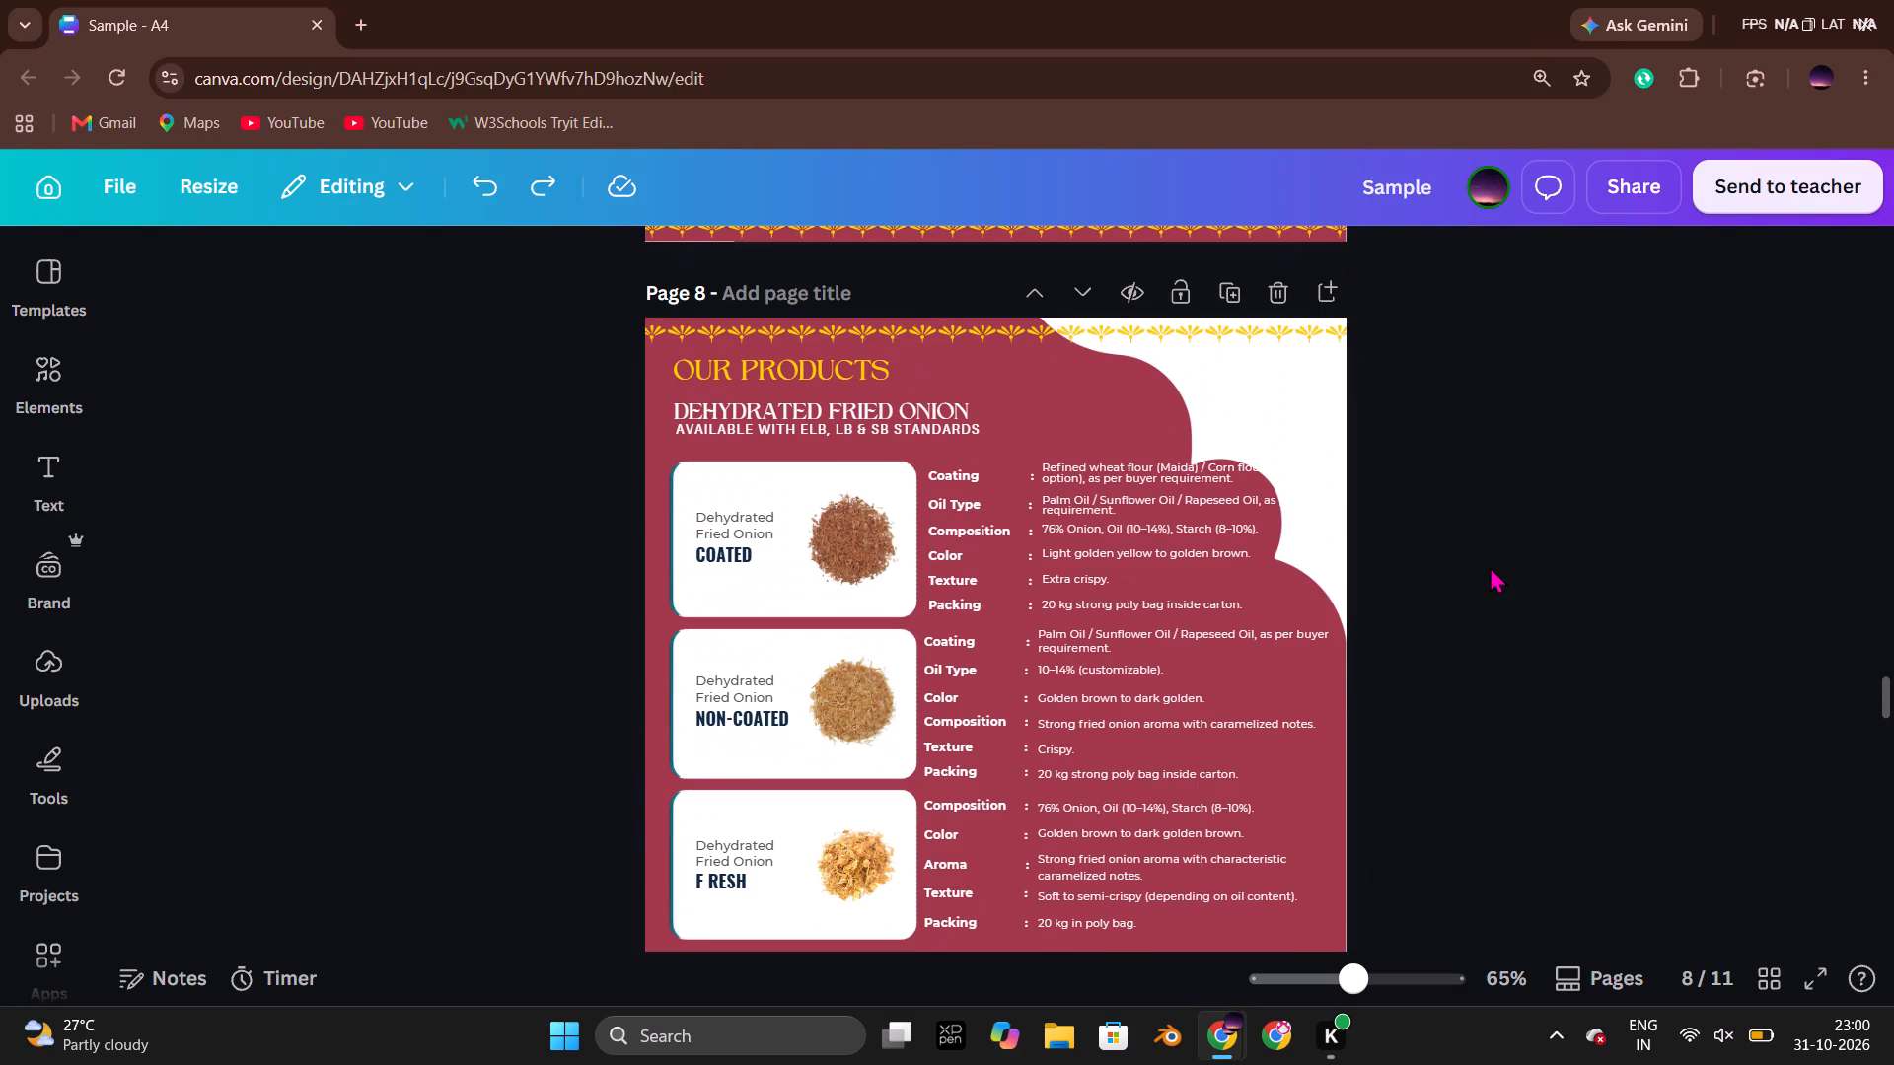
pyautogui.scroll(5, 1490, 566)
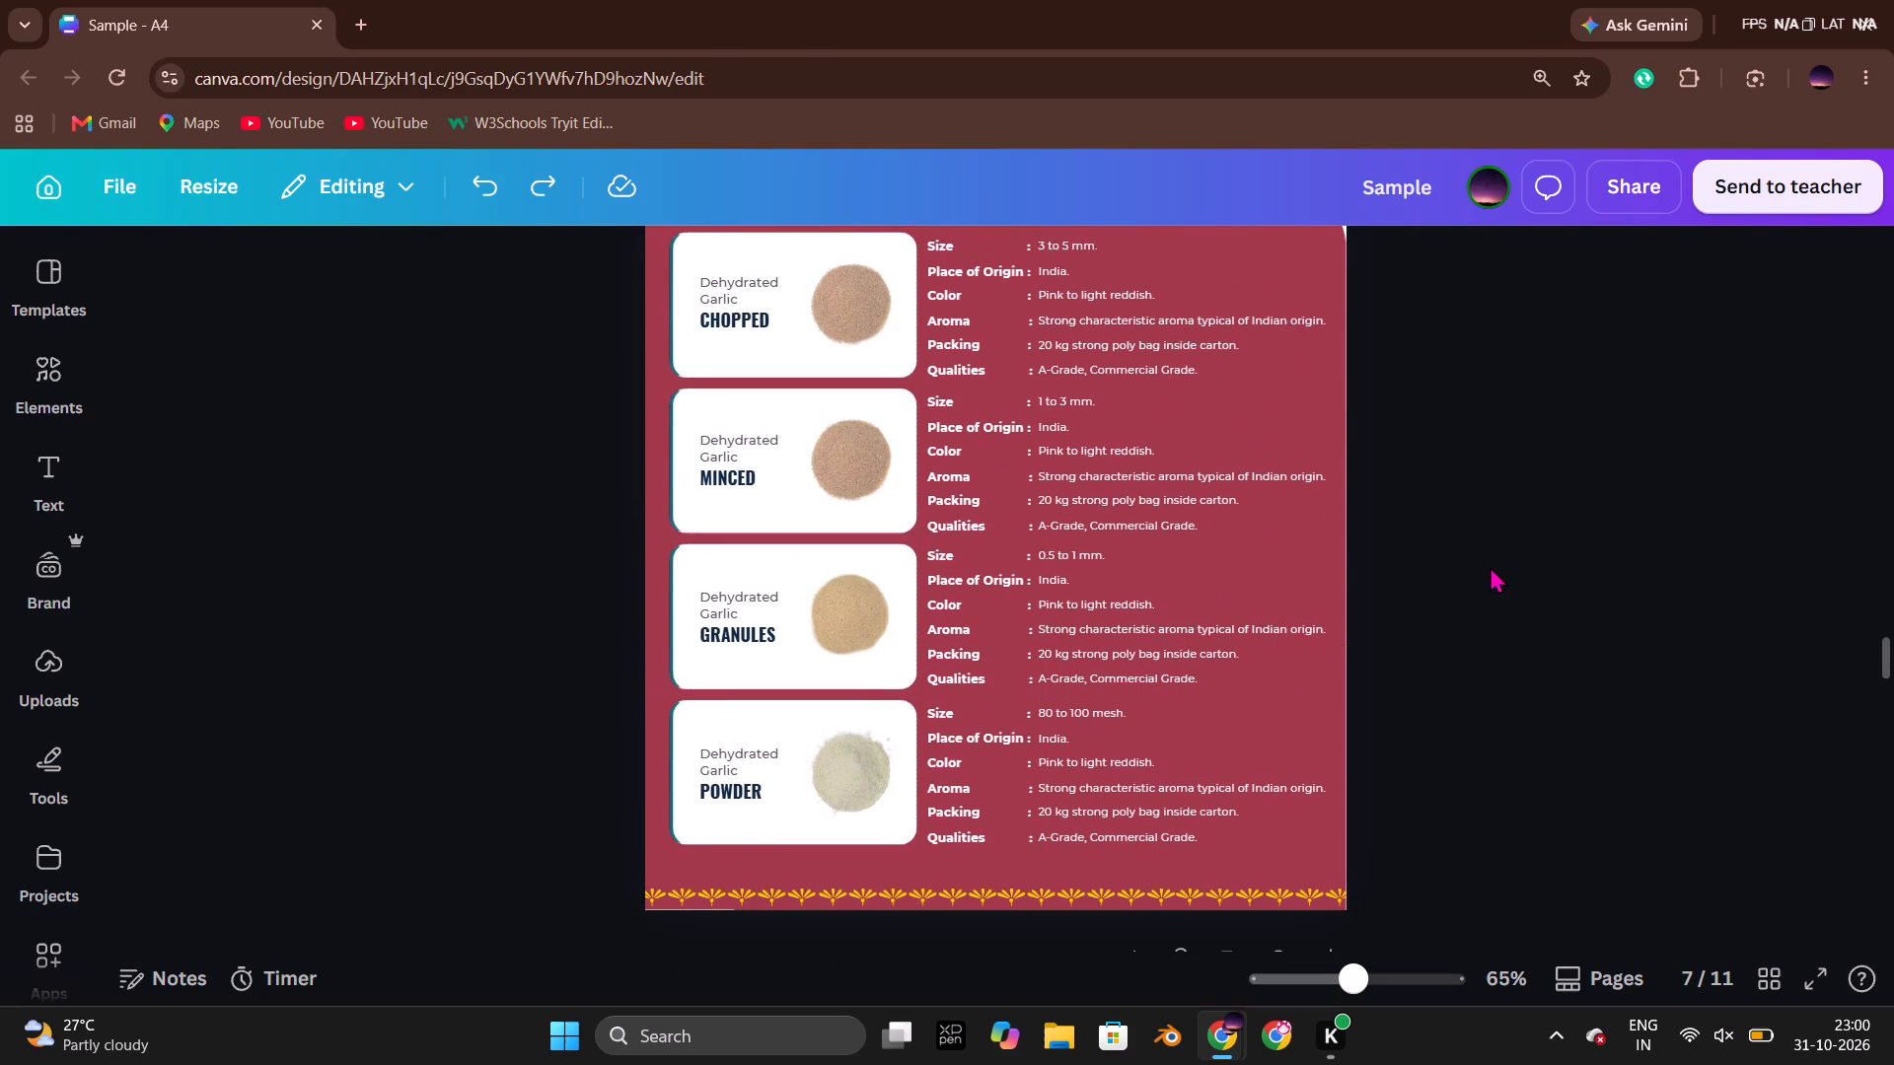
pyautogui.scroll(3, 1490, 566)
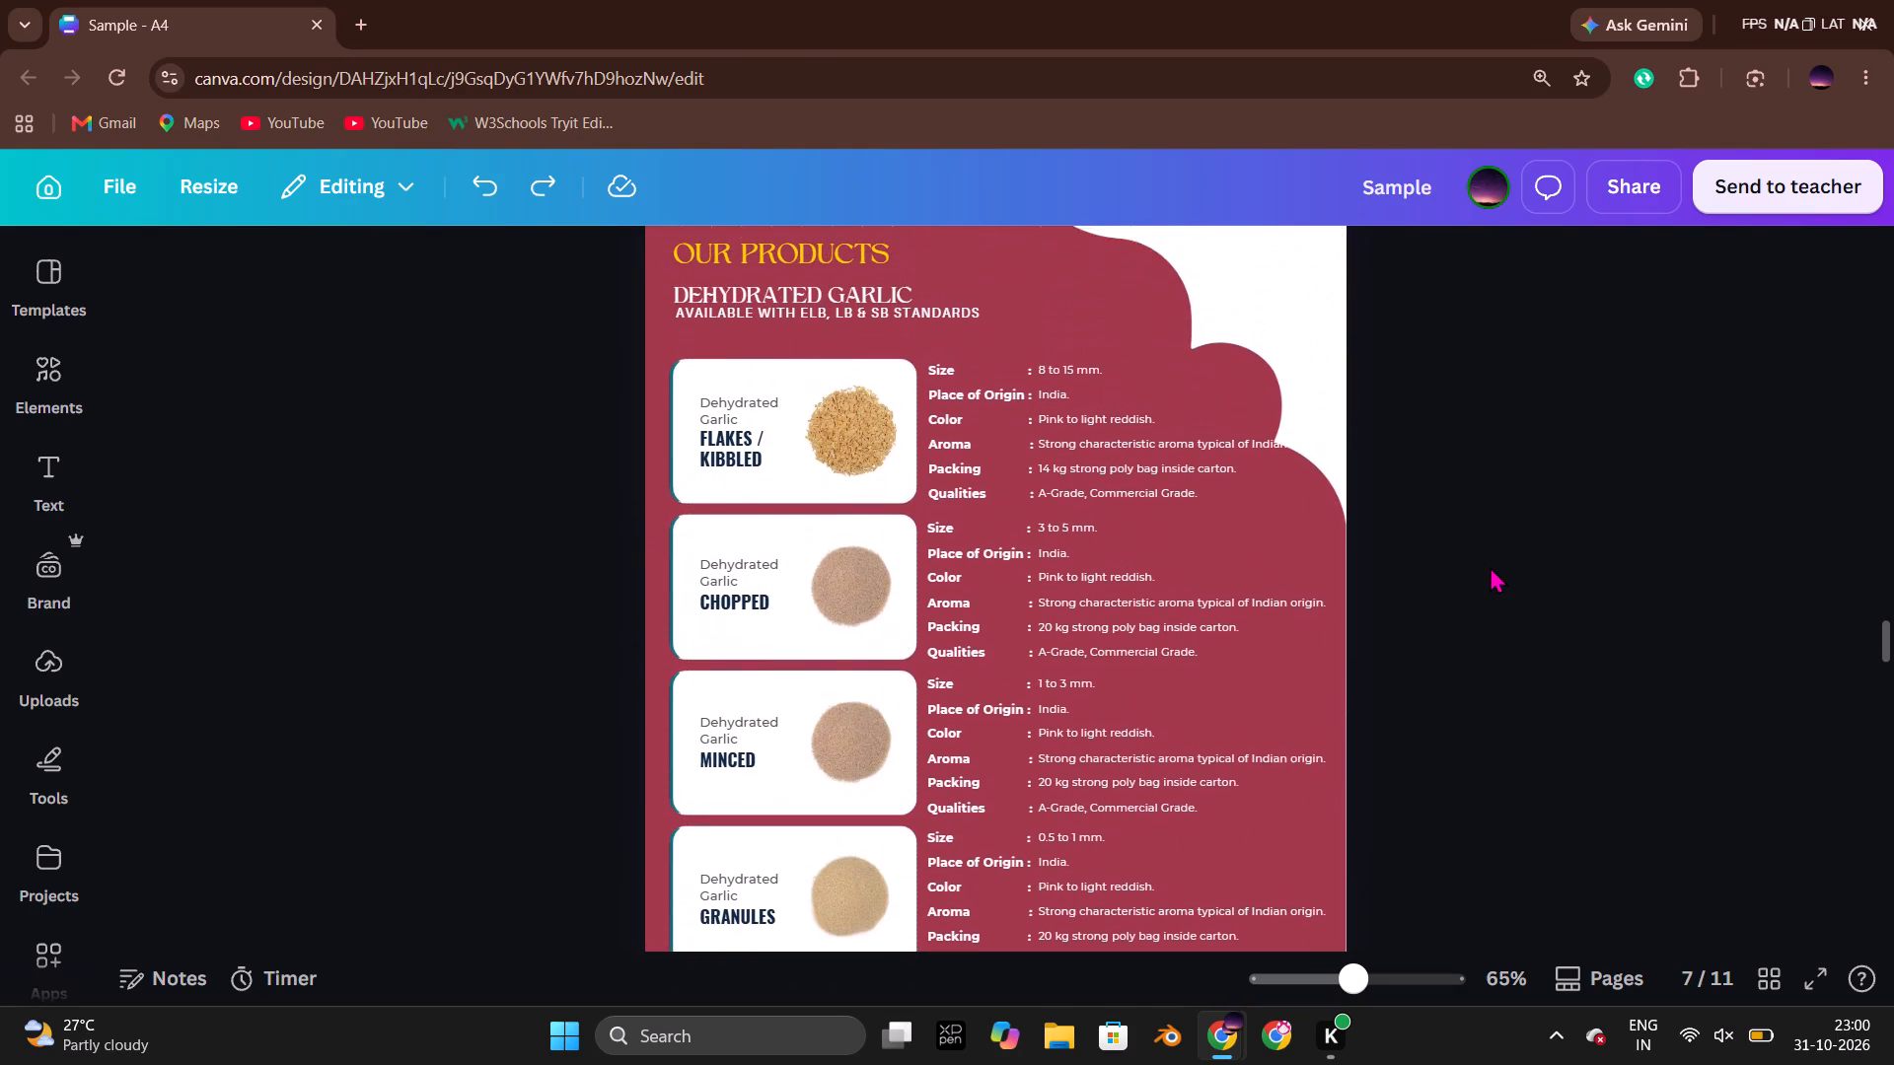
pyautogui.scroll(5, 1490, 566)
pyautogui.scroll(-3, 1490, 566)
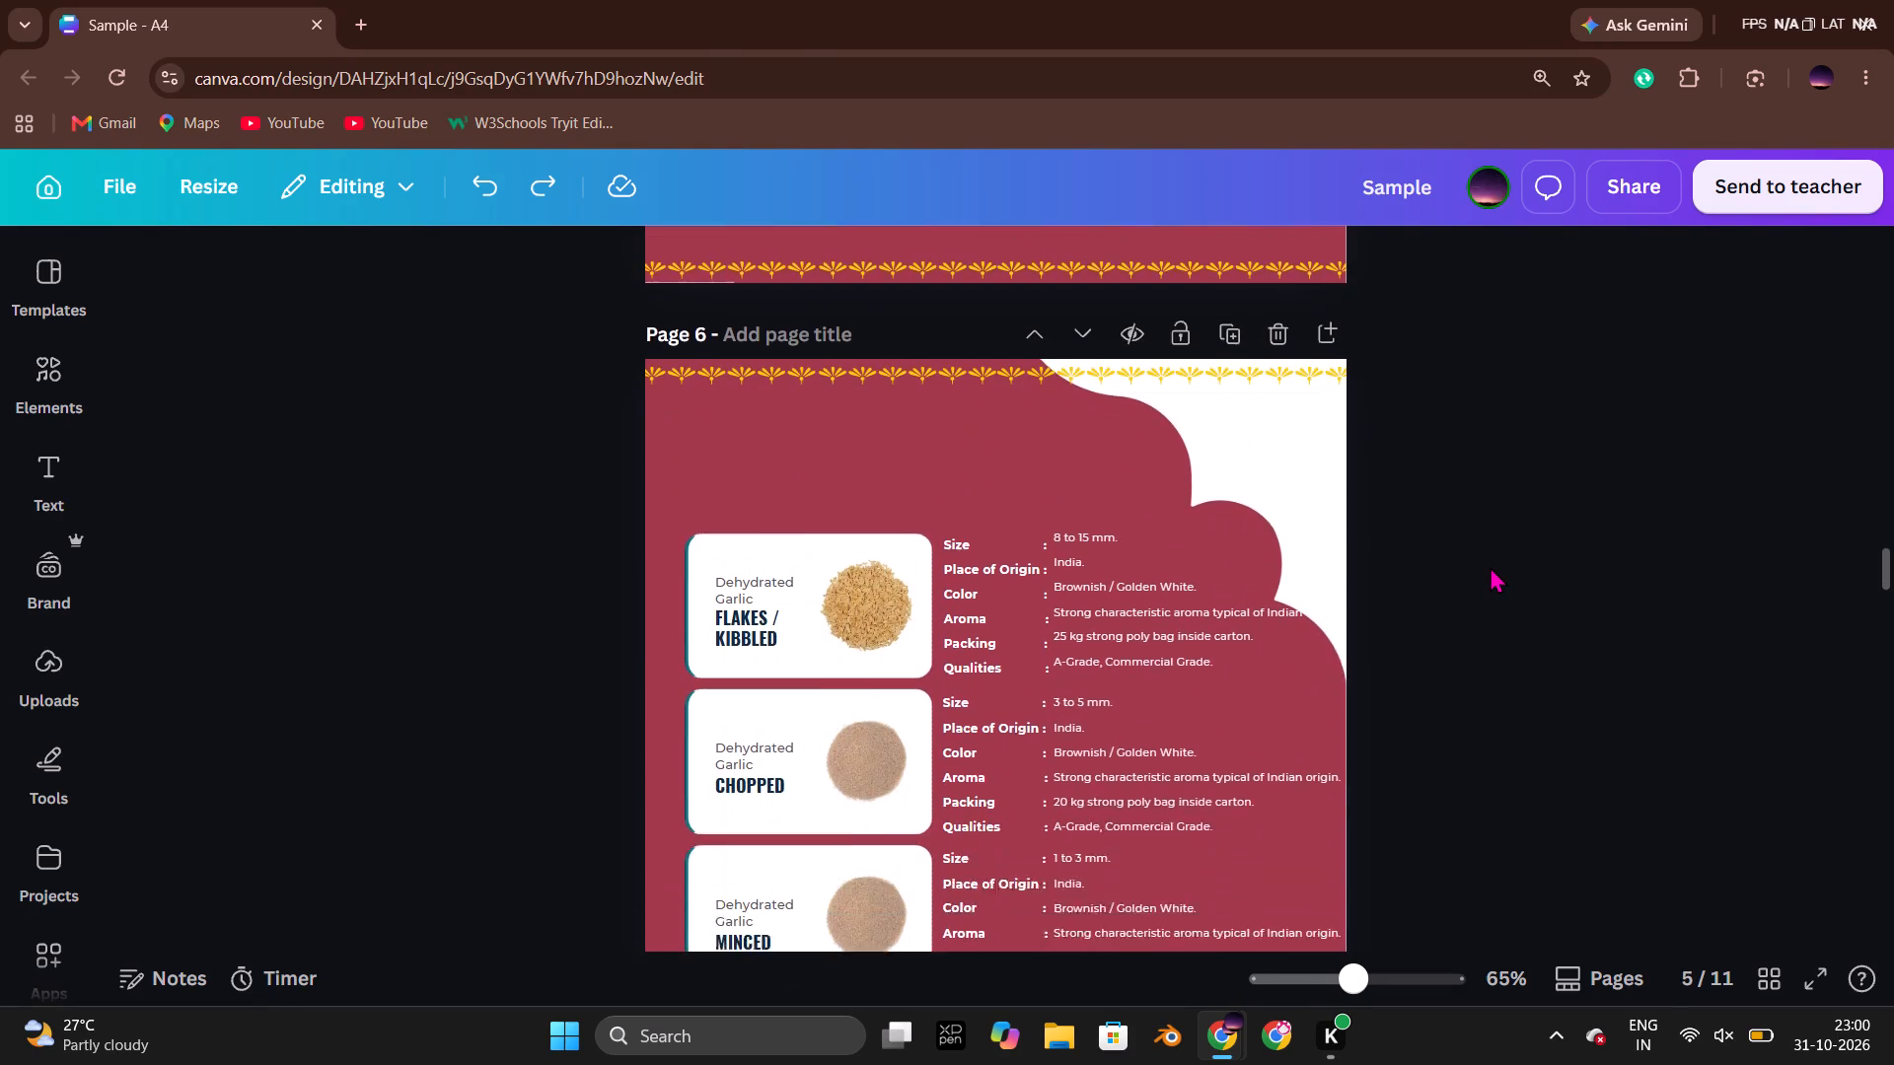
# Review the product pages from page 6 through page 9, comparing their headings, product details and layout.
pyautogui.scroll(-6, 1490, 566)
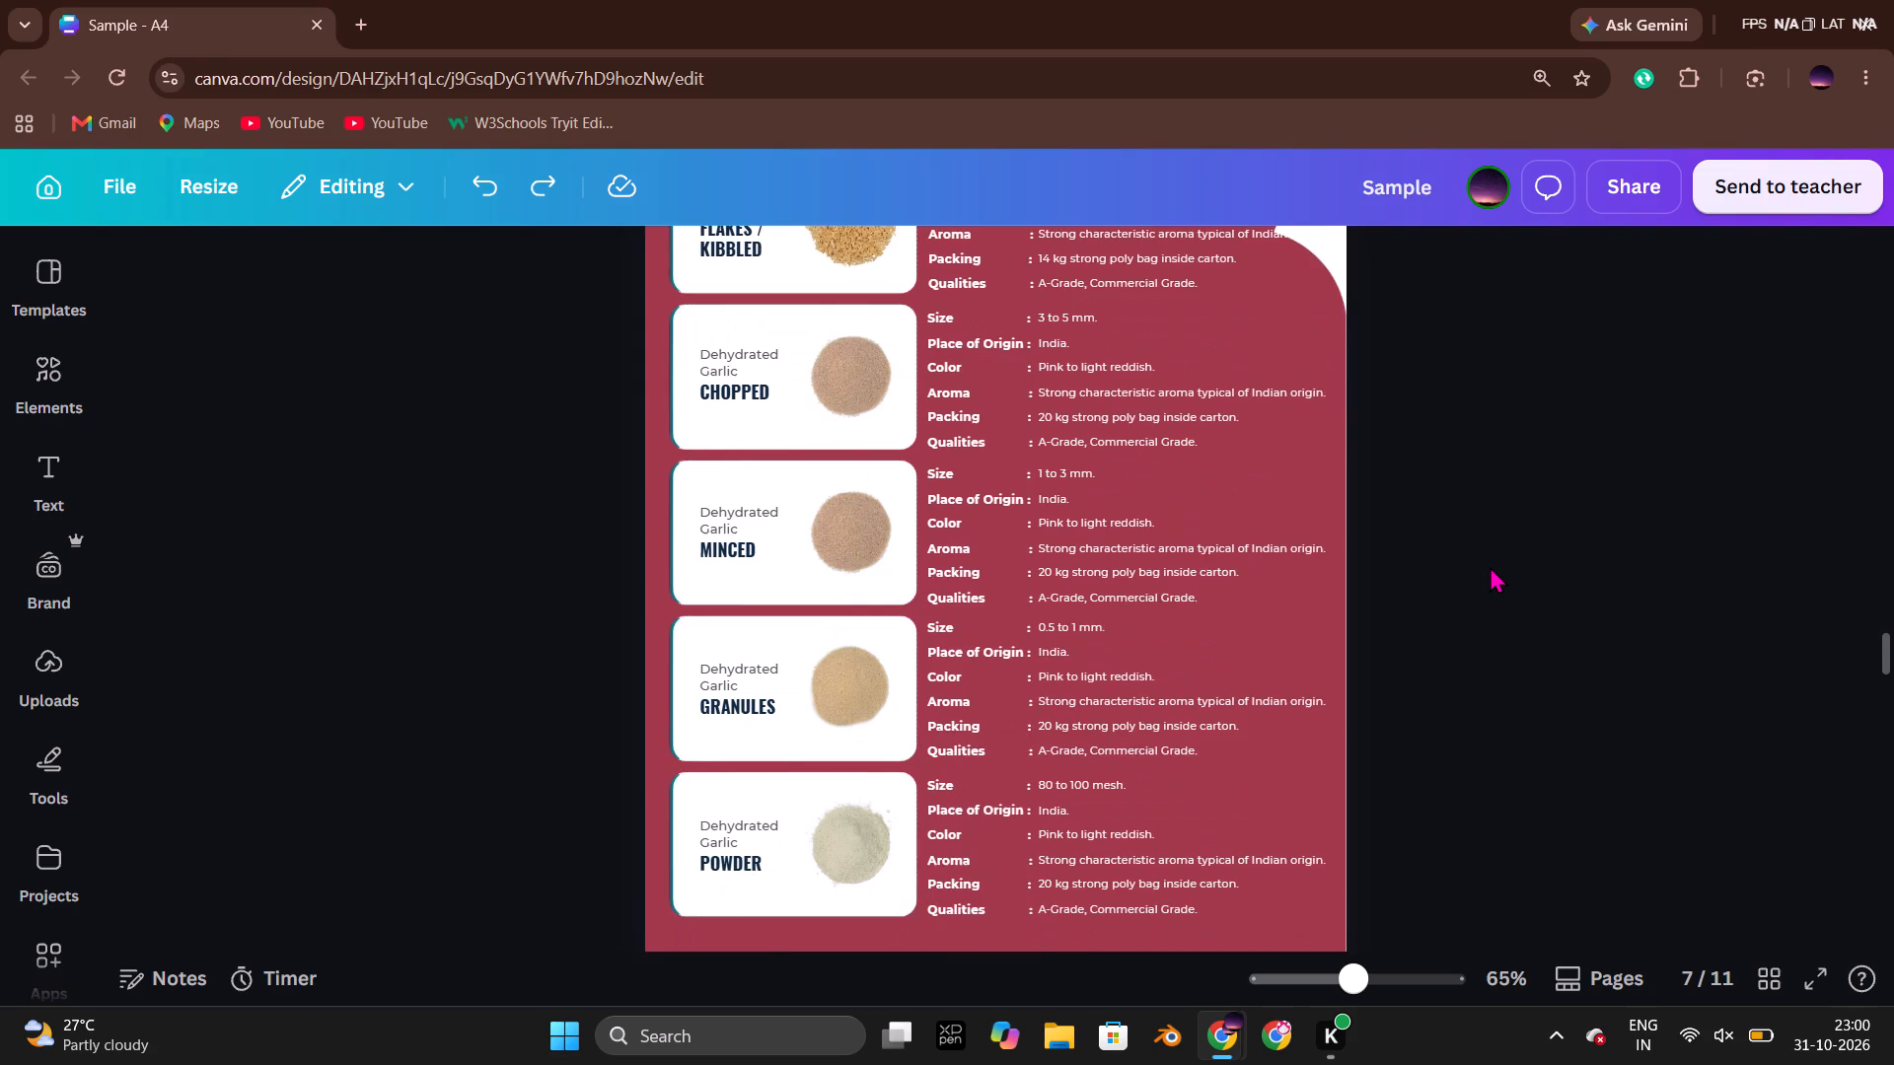
pyautogui.scroll(-5, 1490, 566)
pyautogui.scroll(2, 1490, 566)
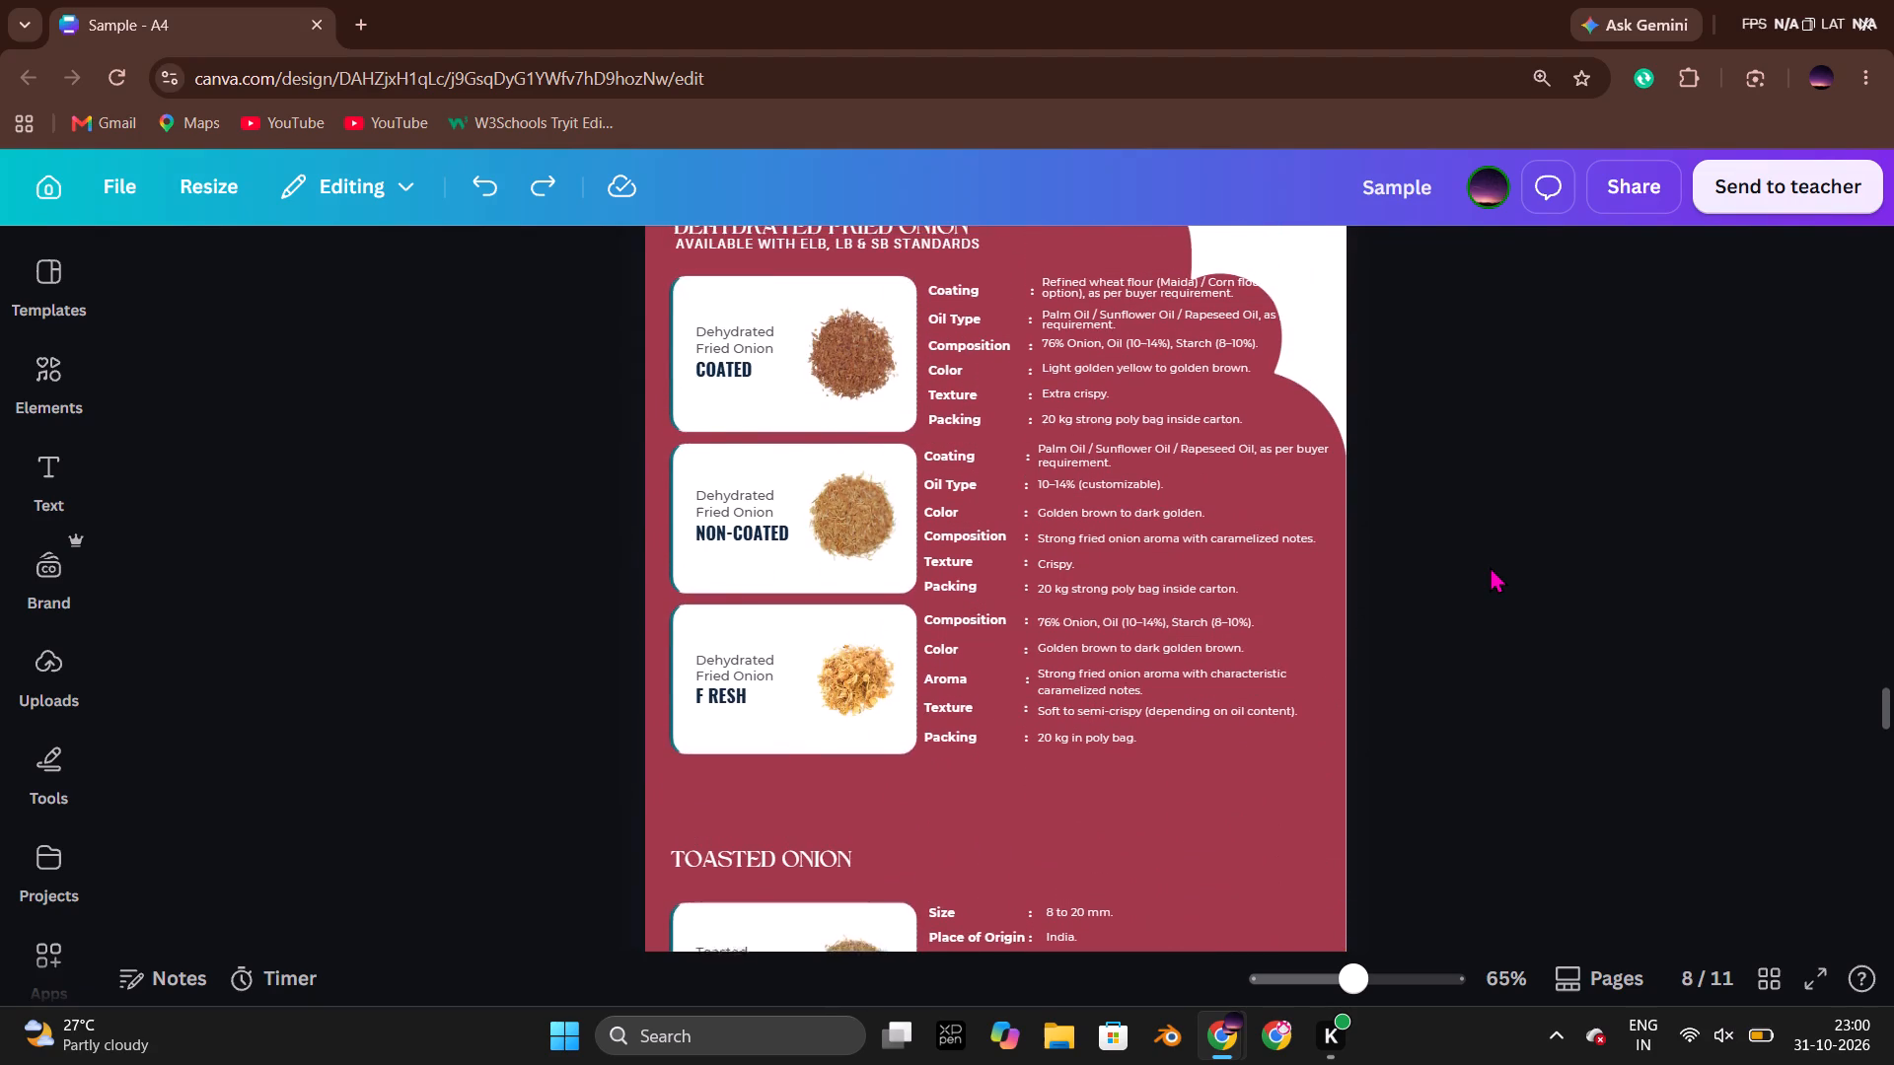
pyautogui.scroll(1, 1490, 566)
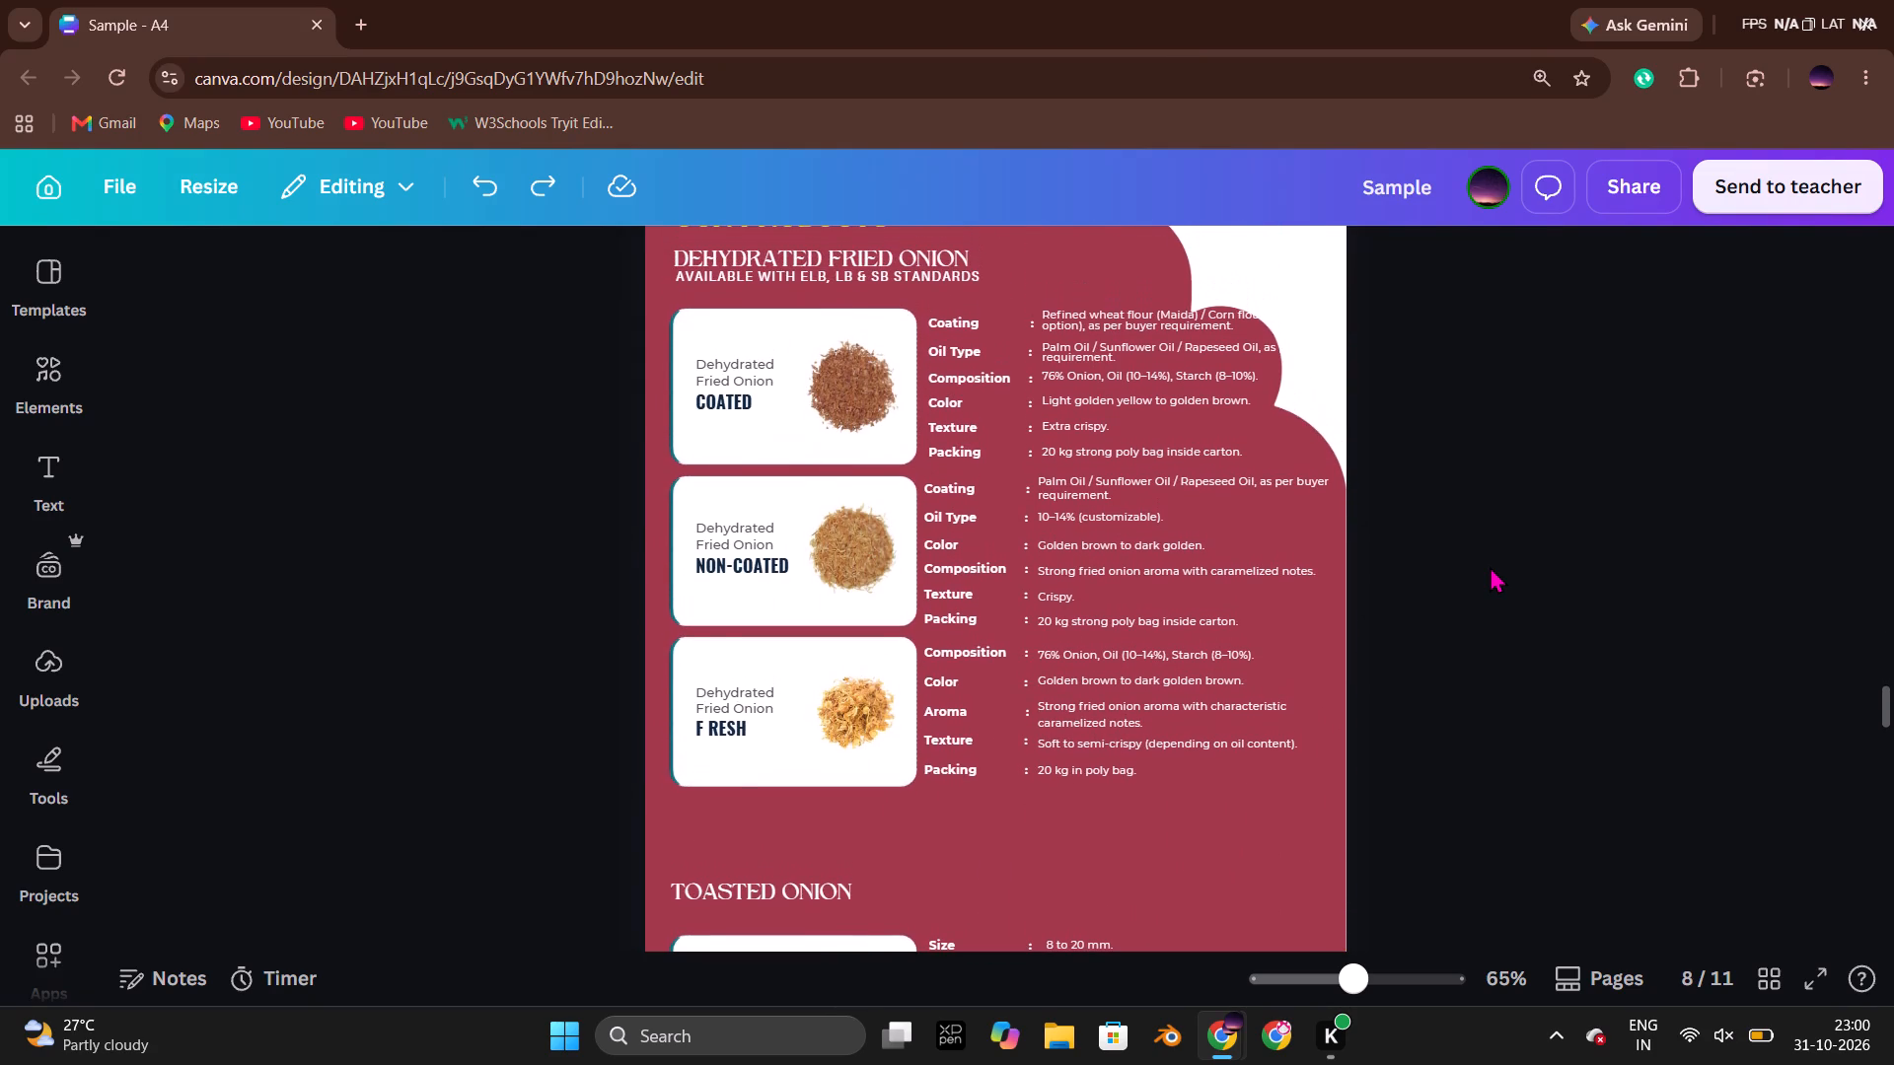
pyautogui.scroll(-2, 1490, 566)
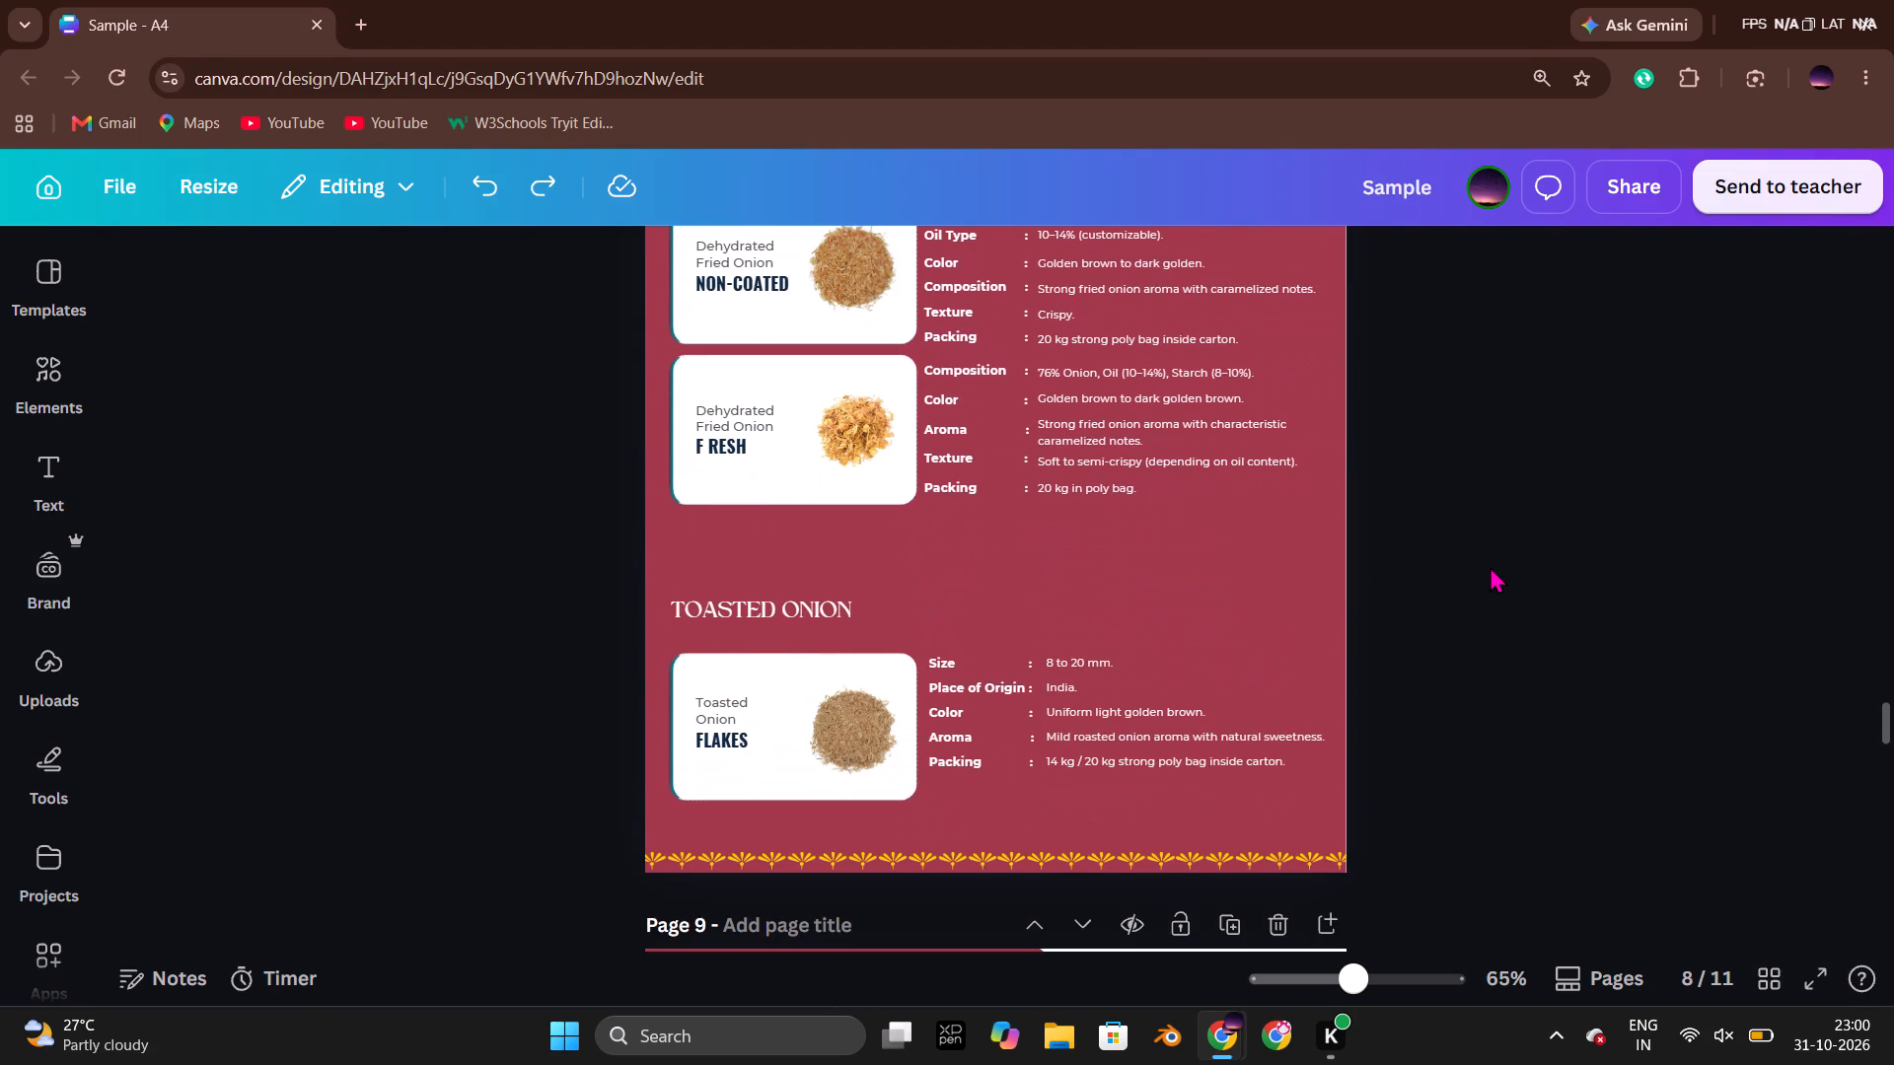
pyautogui.scroll(-5, 1490, 566)
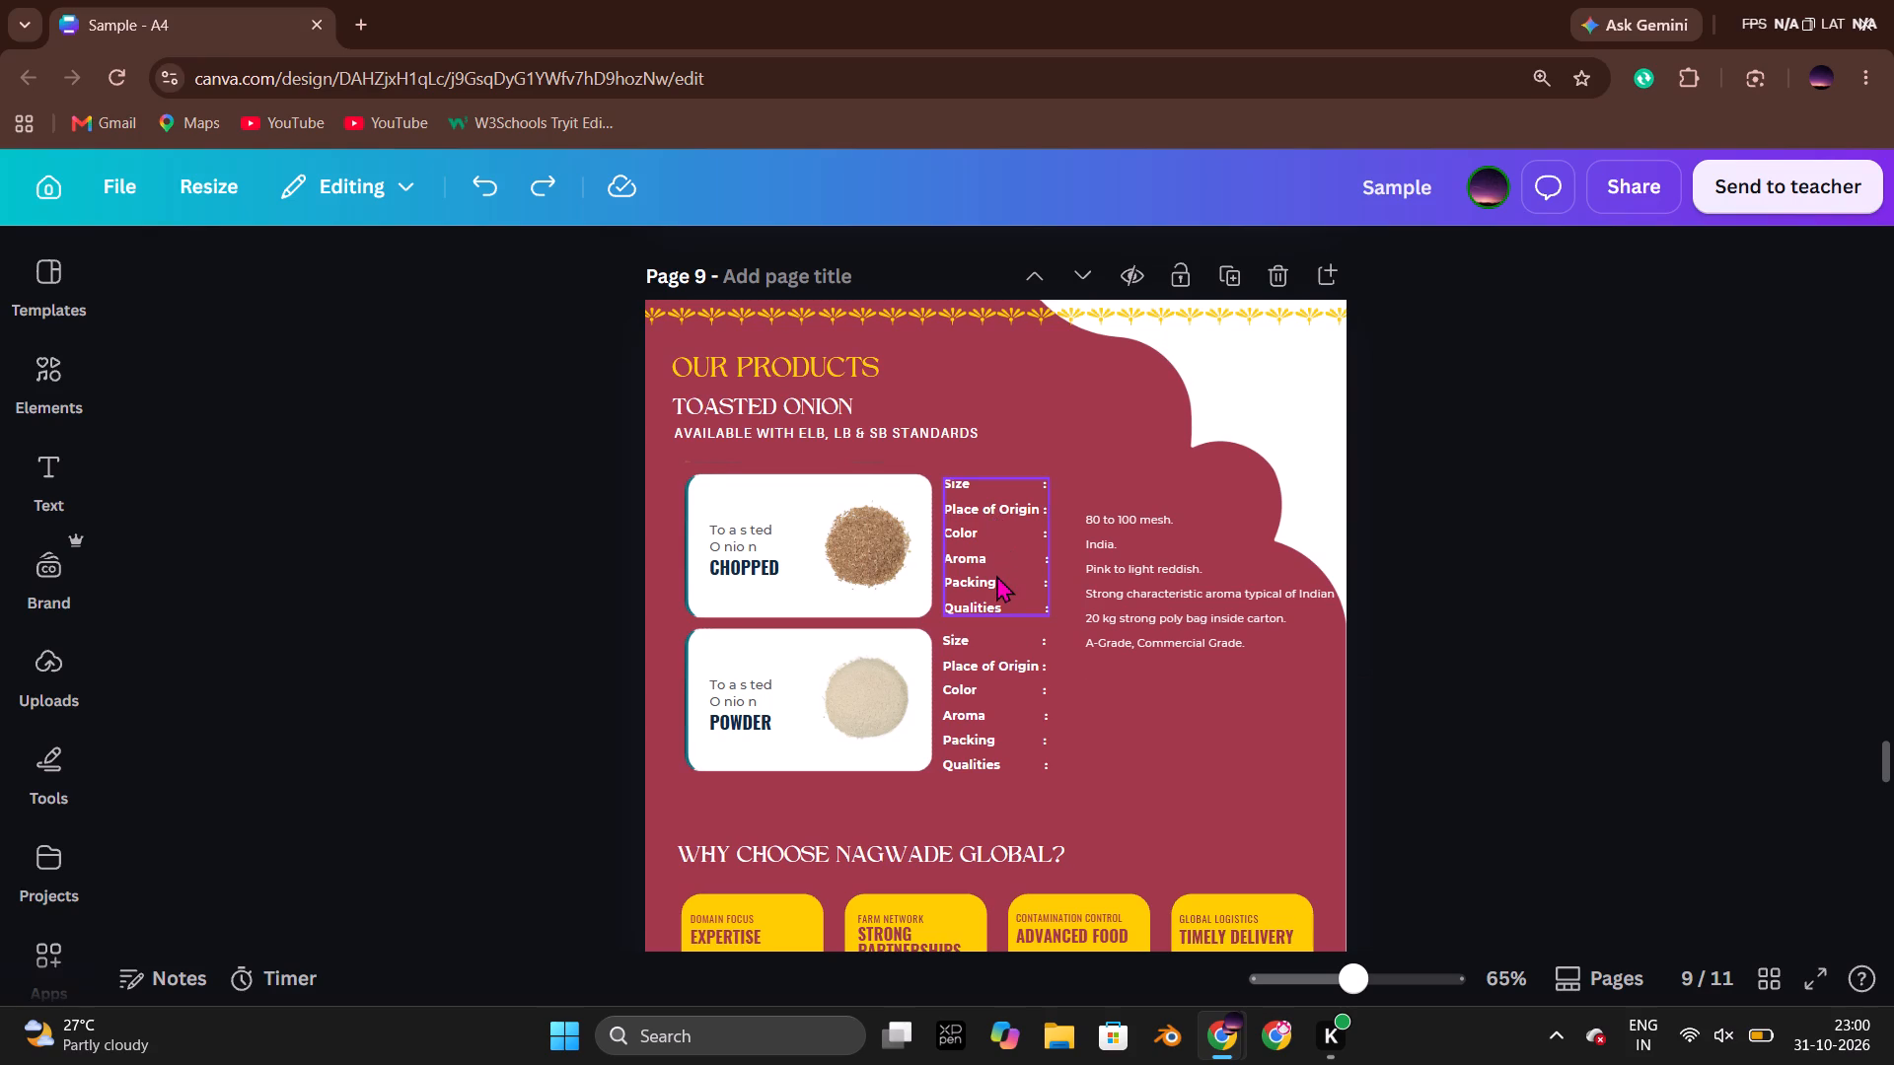
# Delete the Qualities line from the Toasted Onion Chopped card's label list on page 9.
pyautogui.doubleClick(999, 601)
pyautogui.click(1019, 604)
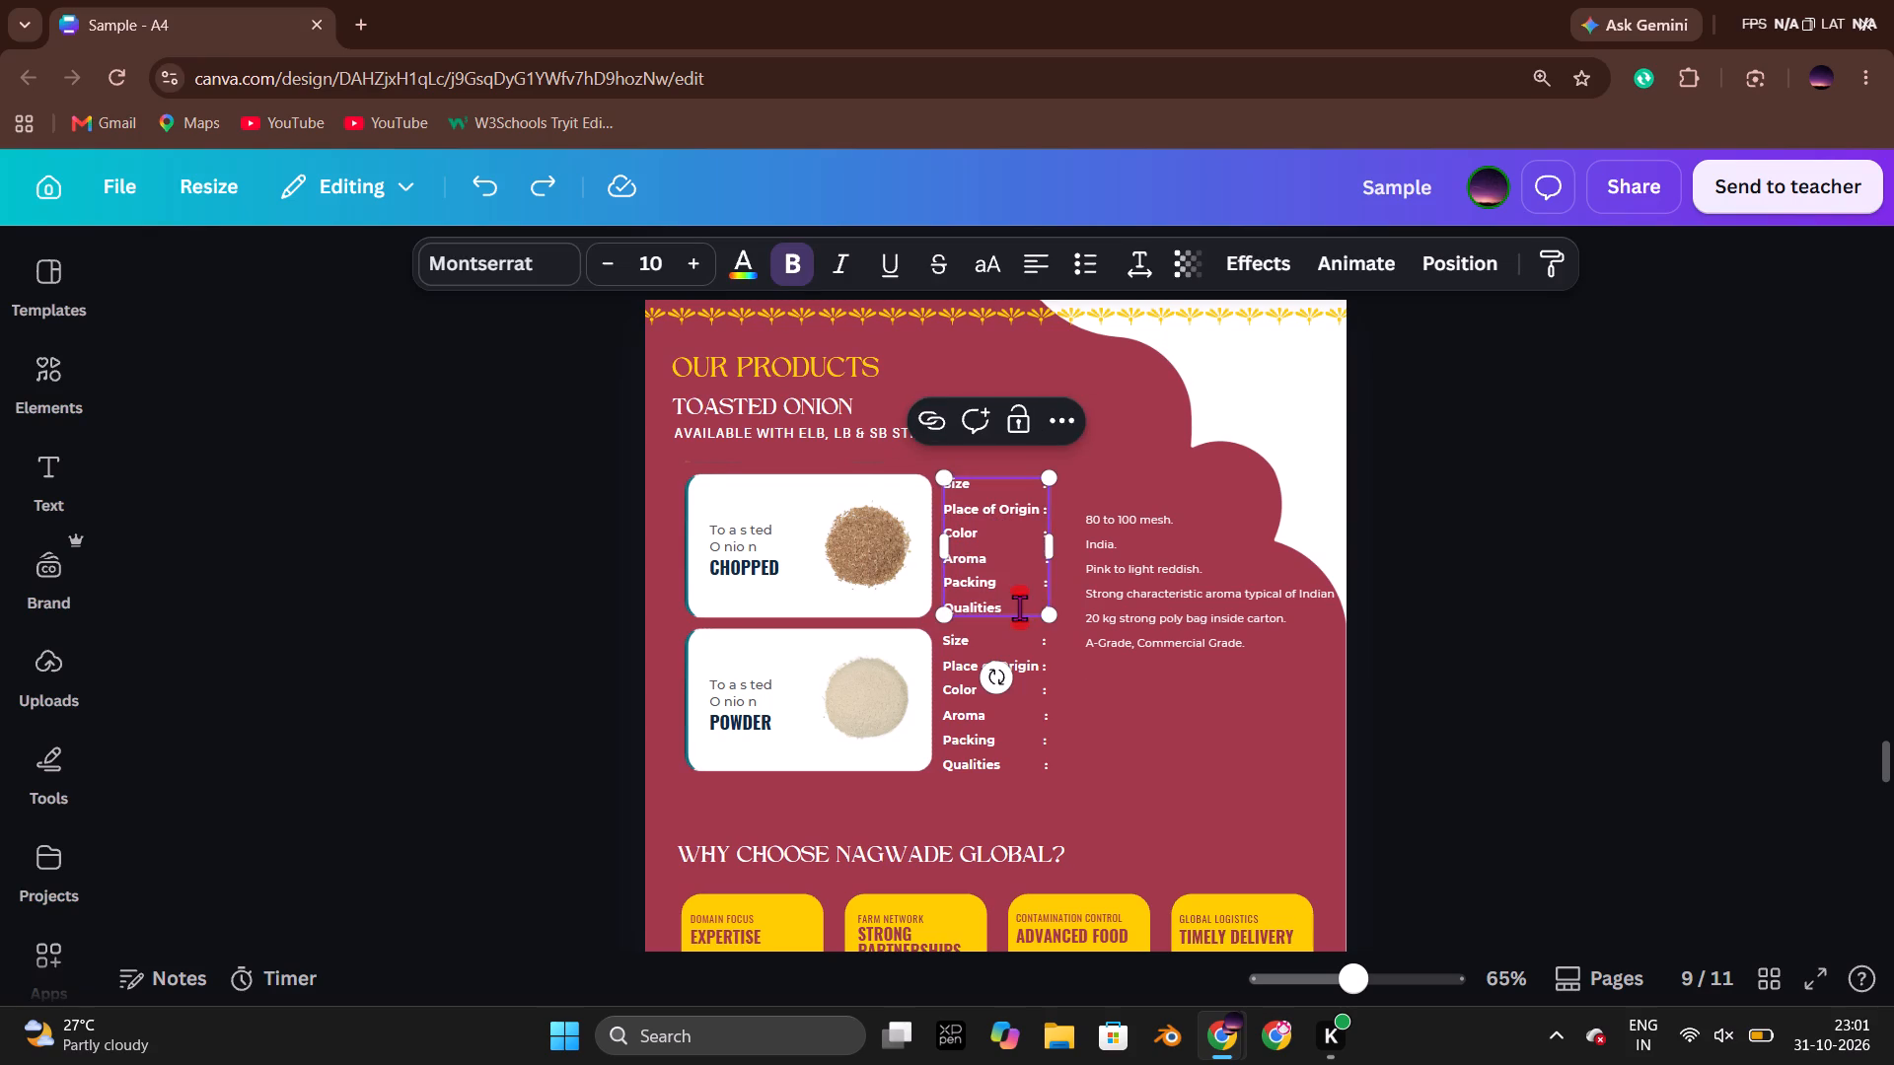
pyautogui.doubleClick(1019, 607)
pyautogui.click(1019, 607)
pyautogui.press('BackSpace')
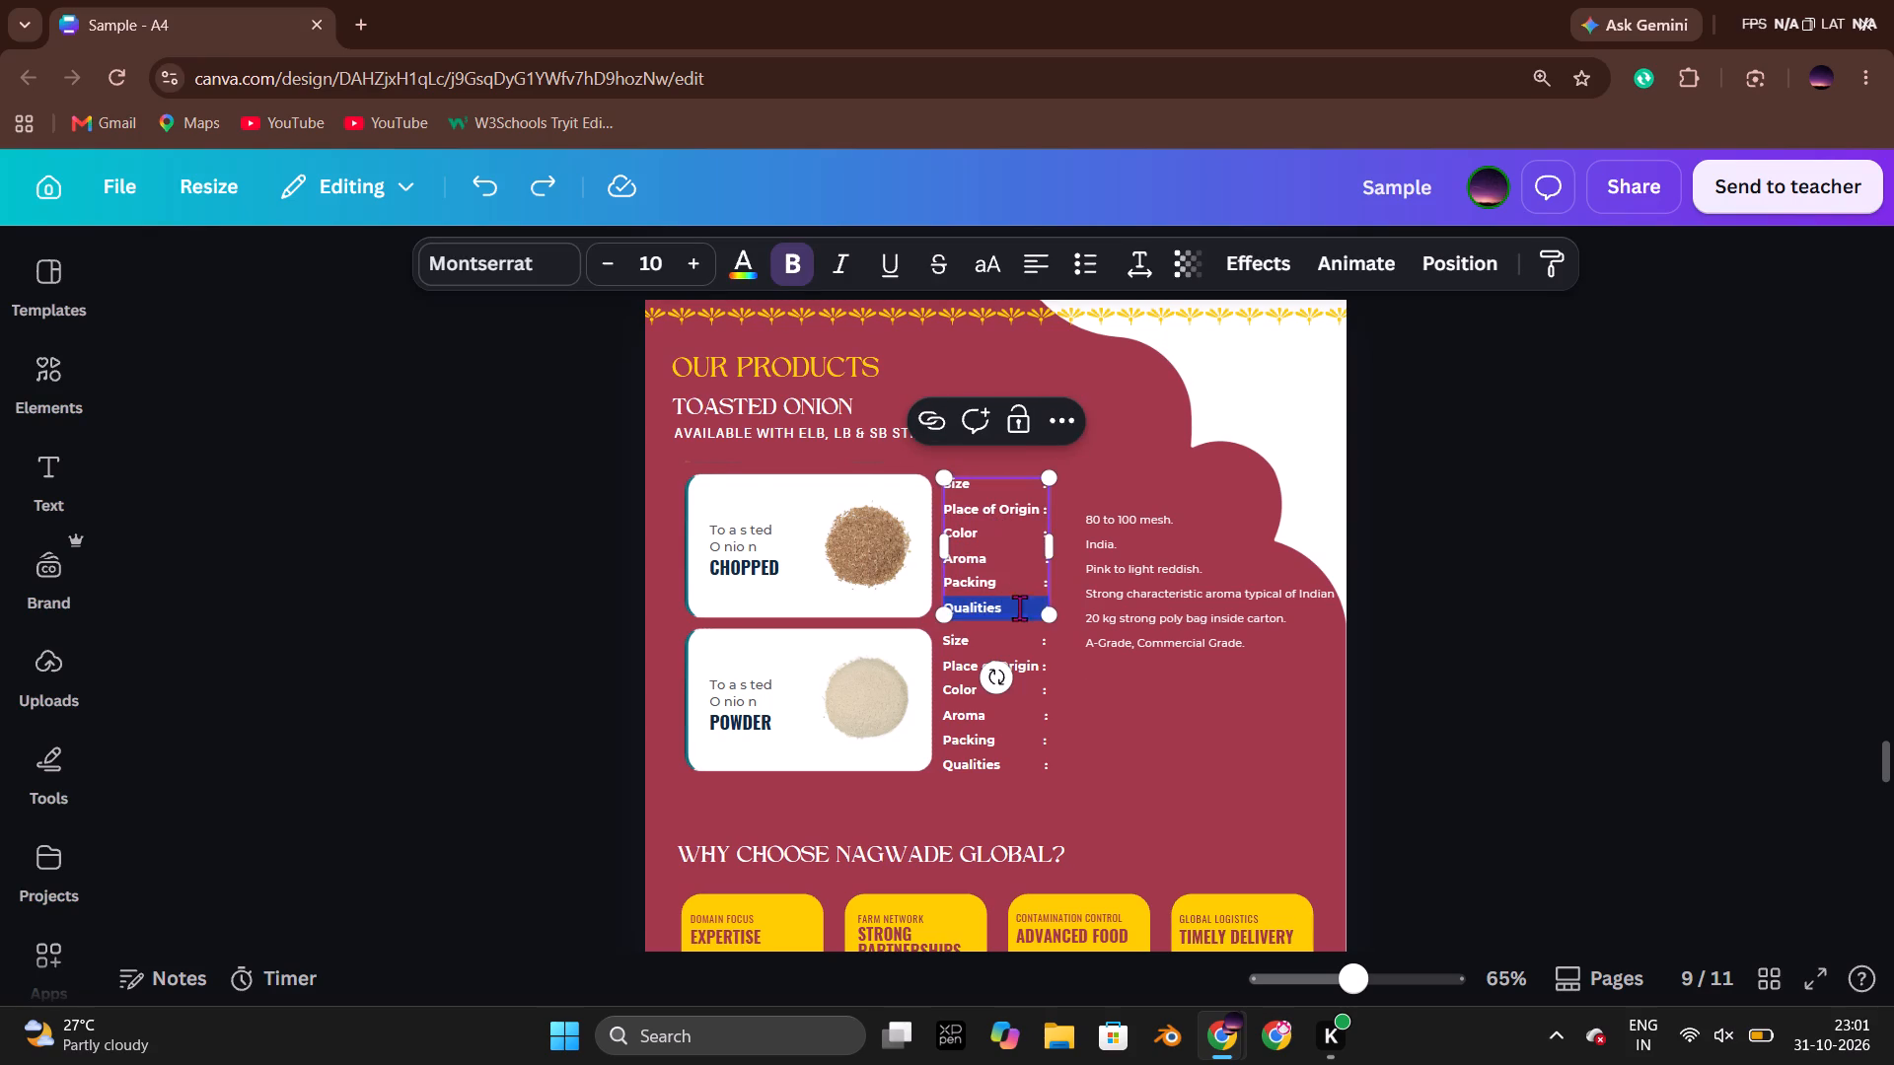
pyautogui.press('BackSpace')
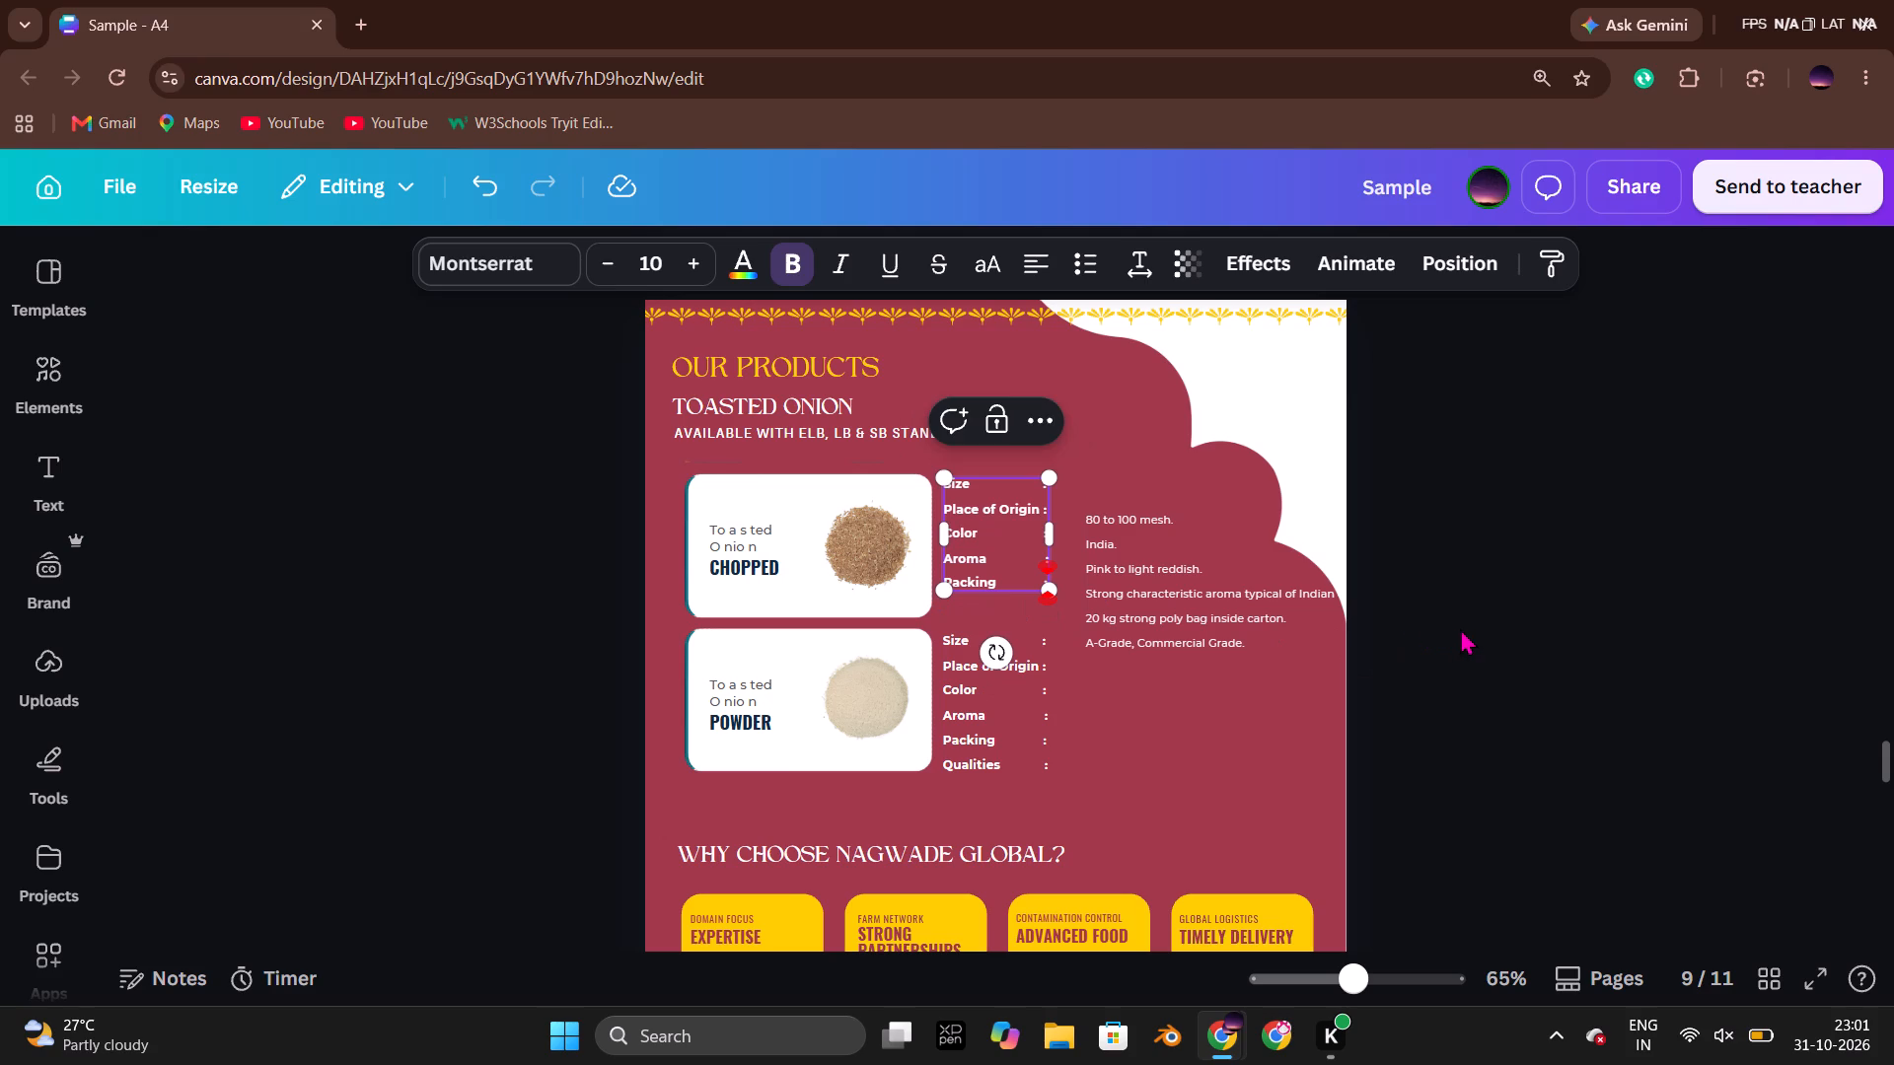
pyautogui.click(1460, 628)
# Replace the Powder card's labels with a duplicate of the Chopped card's five-line label list, aligned beside the Powder card.
pyautogui.click(979, 749)
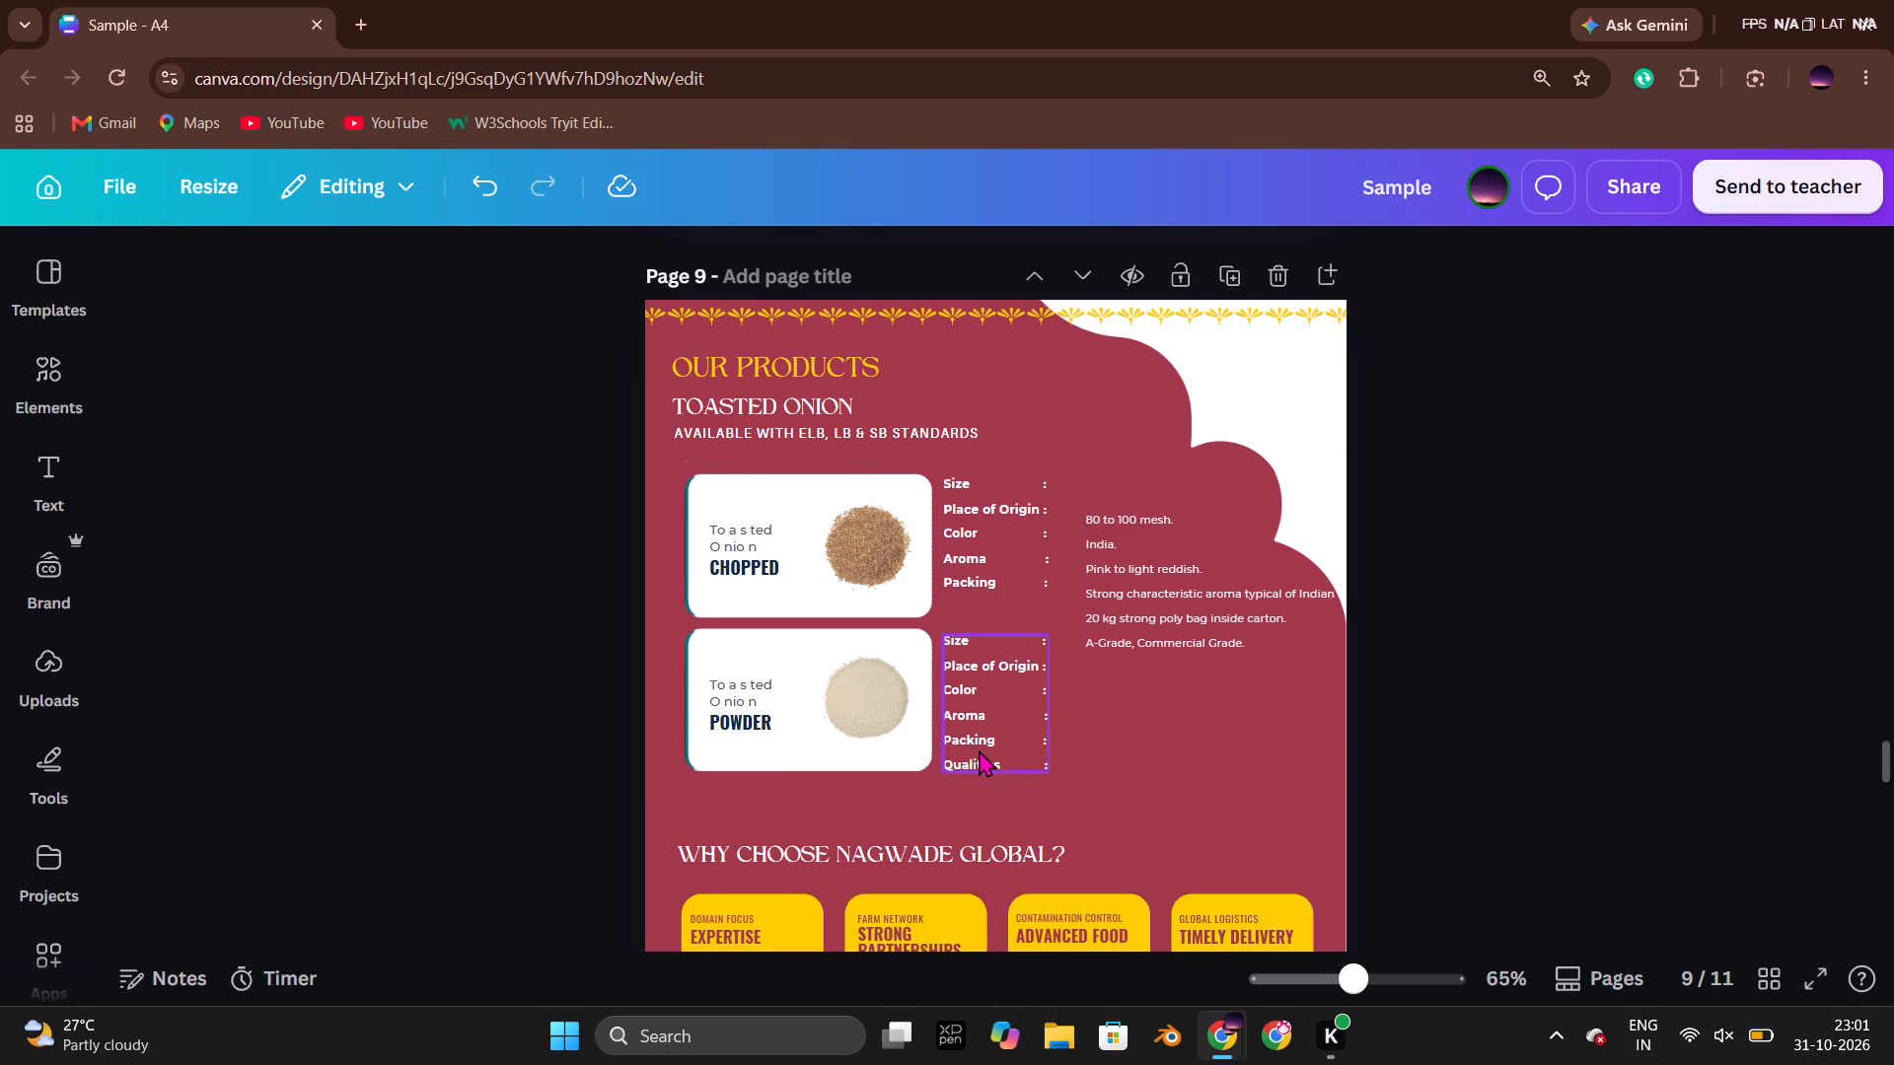
pyautogui.press('Delete')
pyautogui.click(1001, 586)
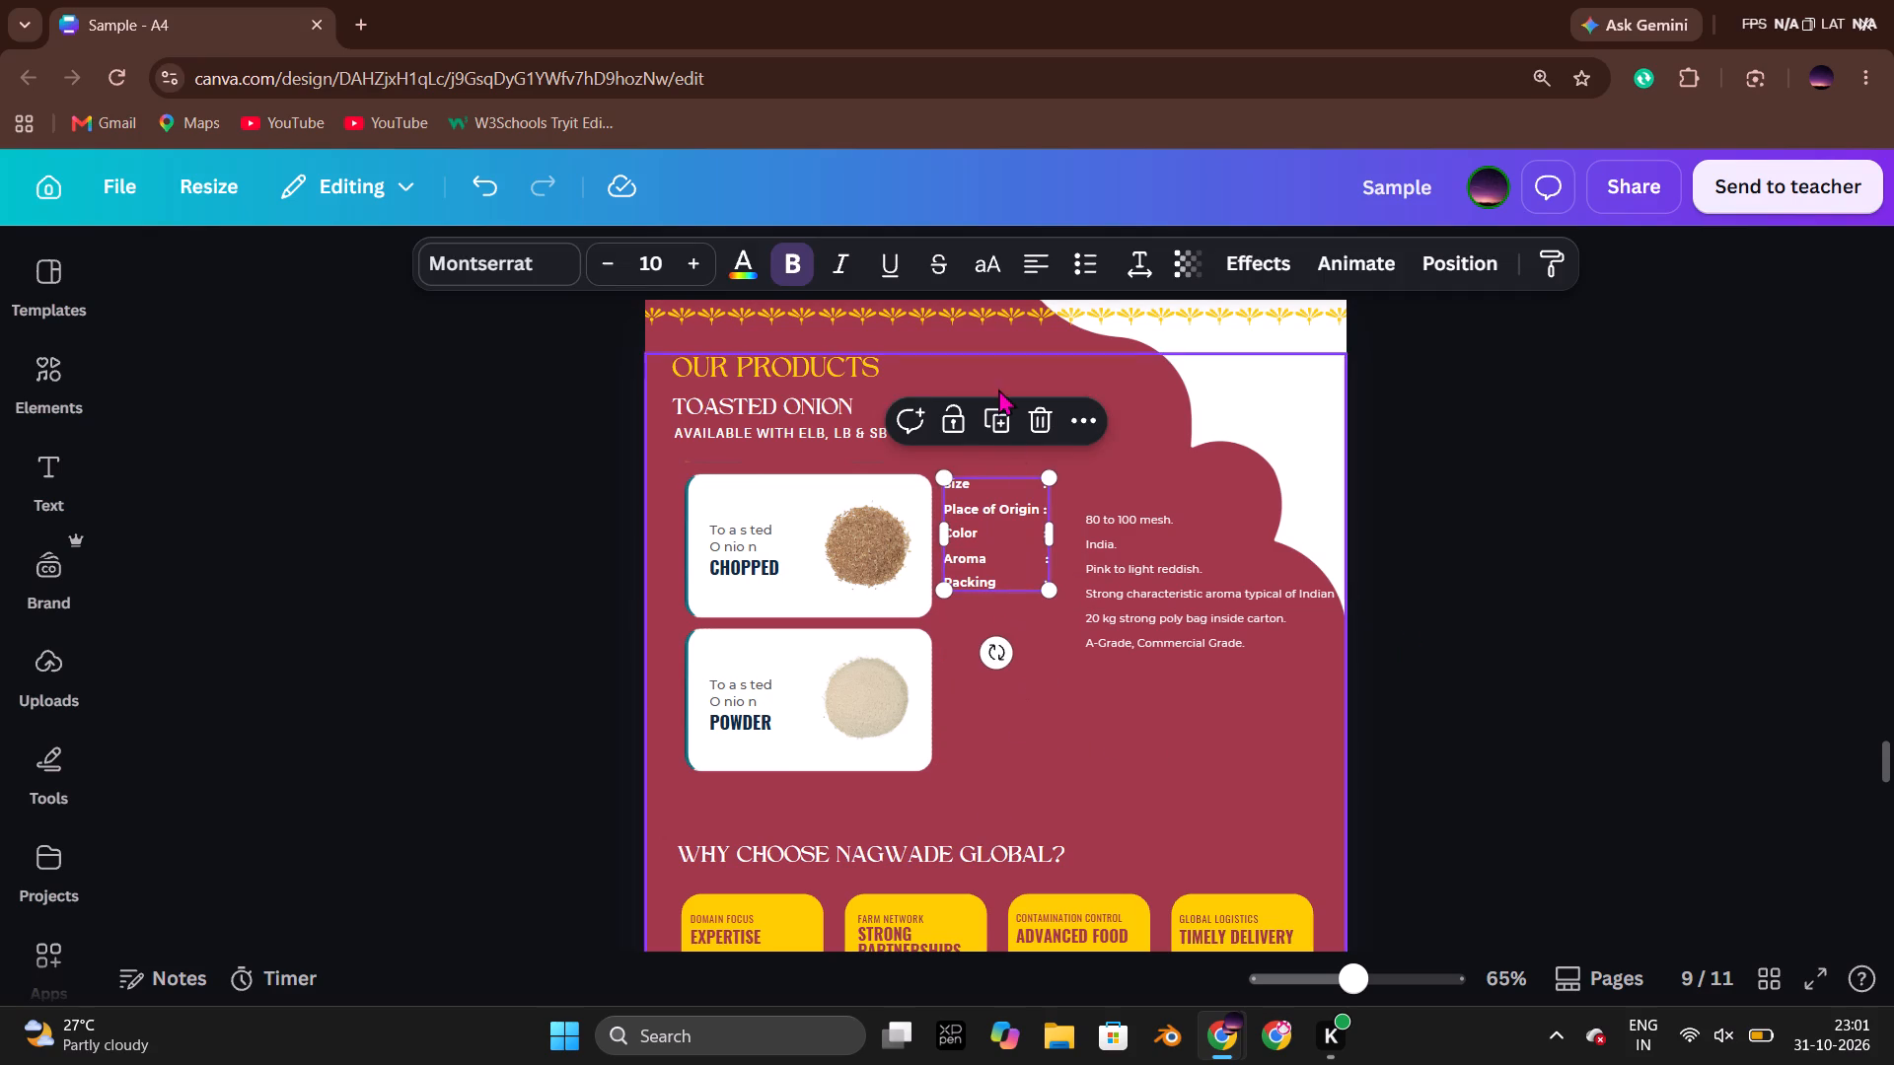
pyautogui.click(997, 415)
pyautogui.moveTo(1006, 565); pyautogui.dragTo(987, 724)
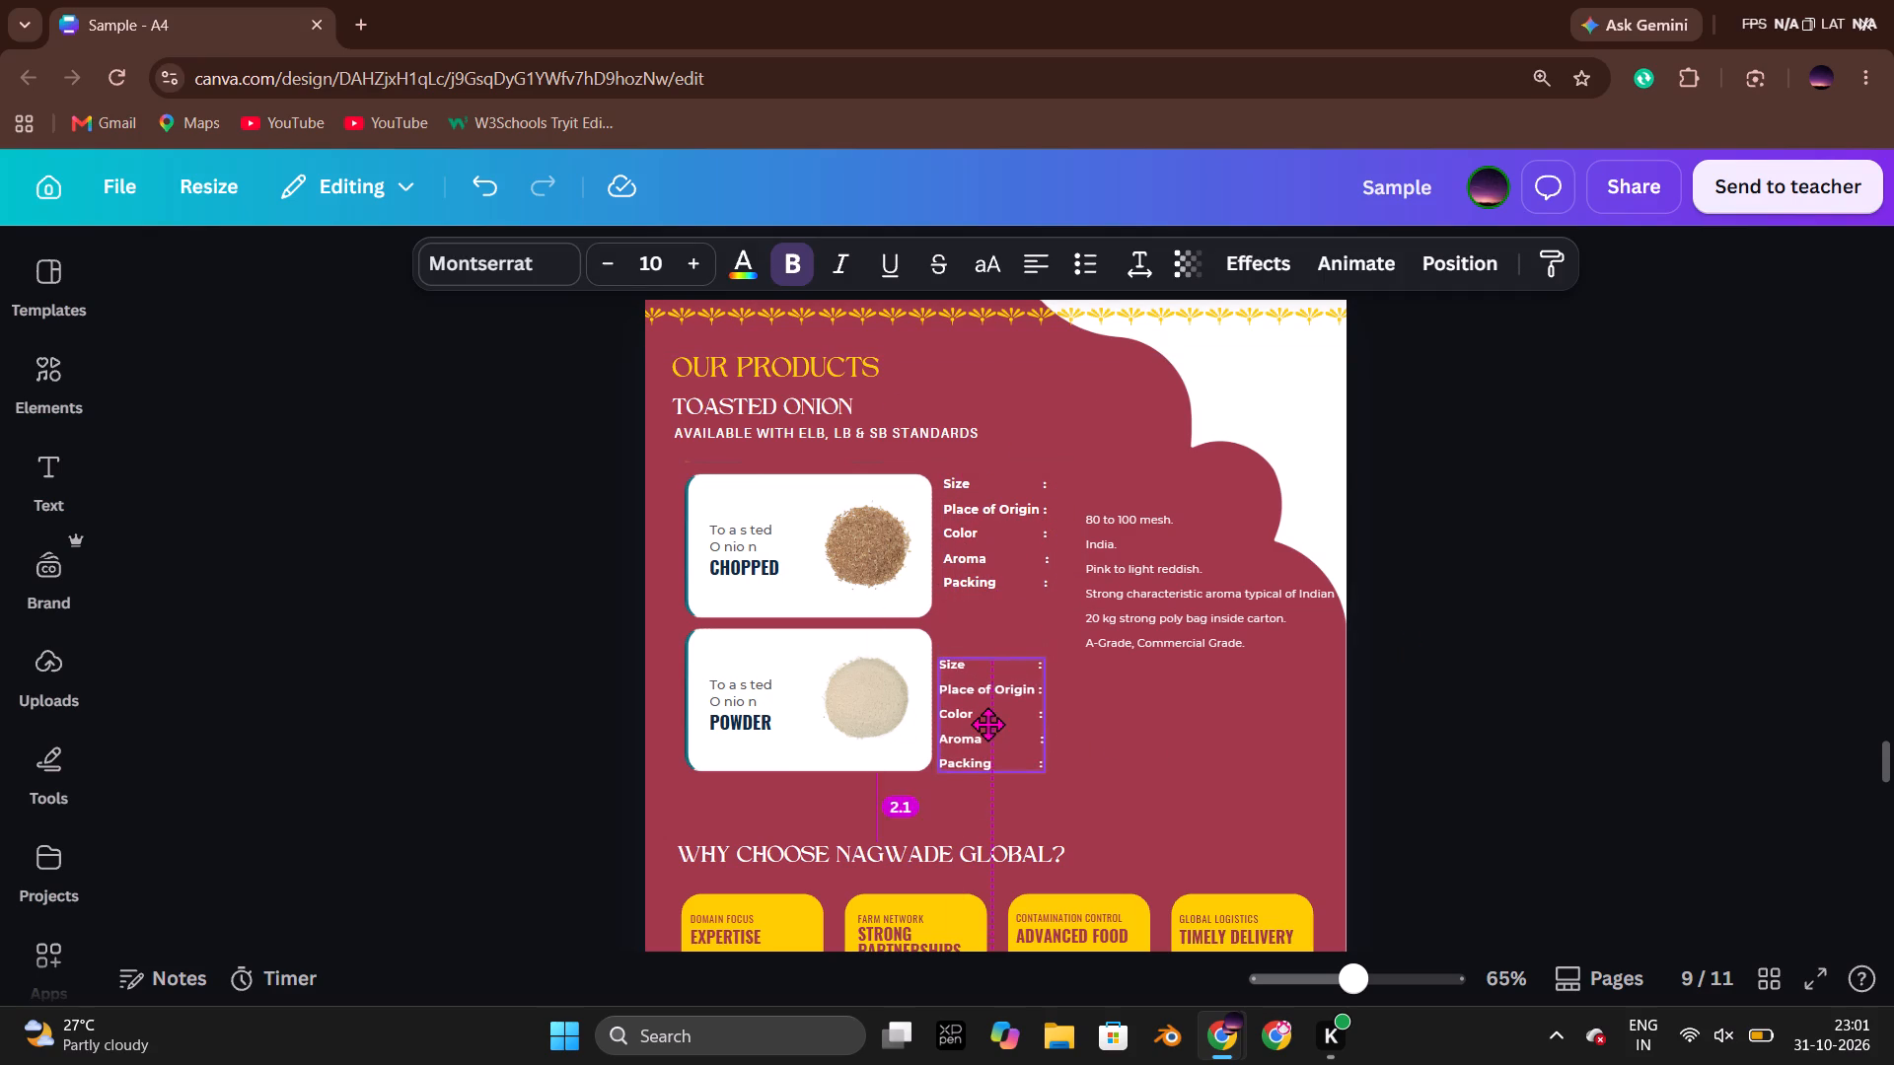
pyautogui.moveTo(987, 724); pyautogui.dragTo(997, 721)
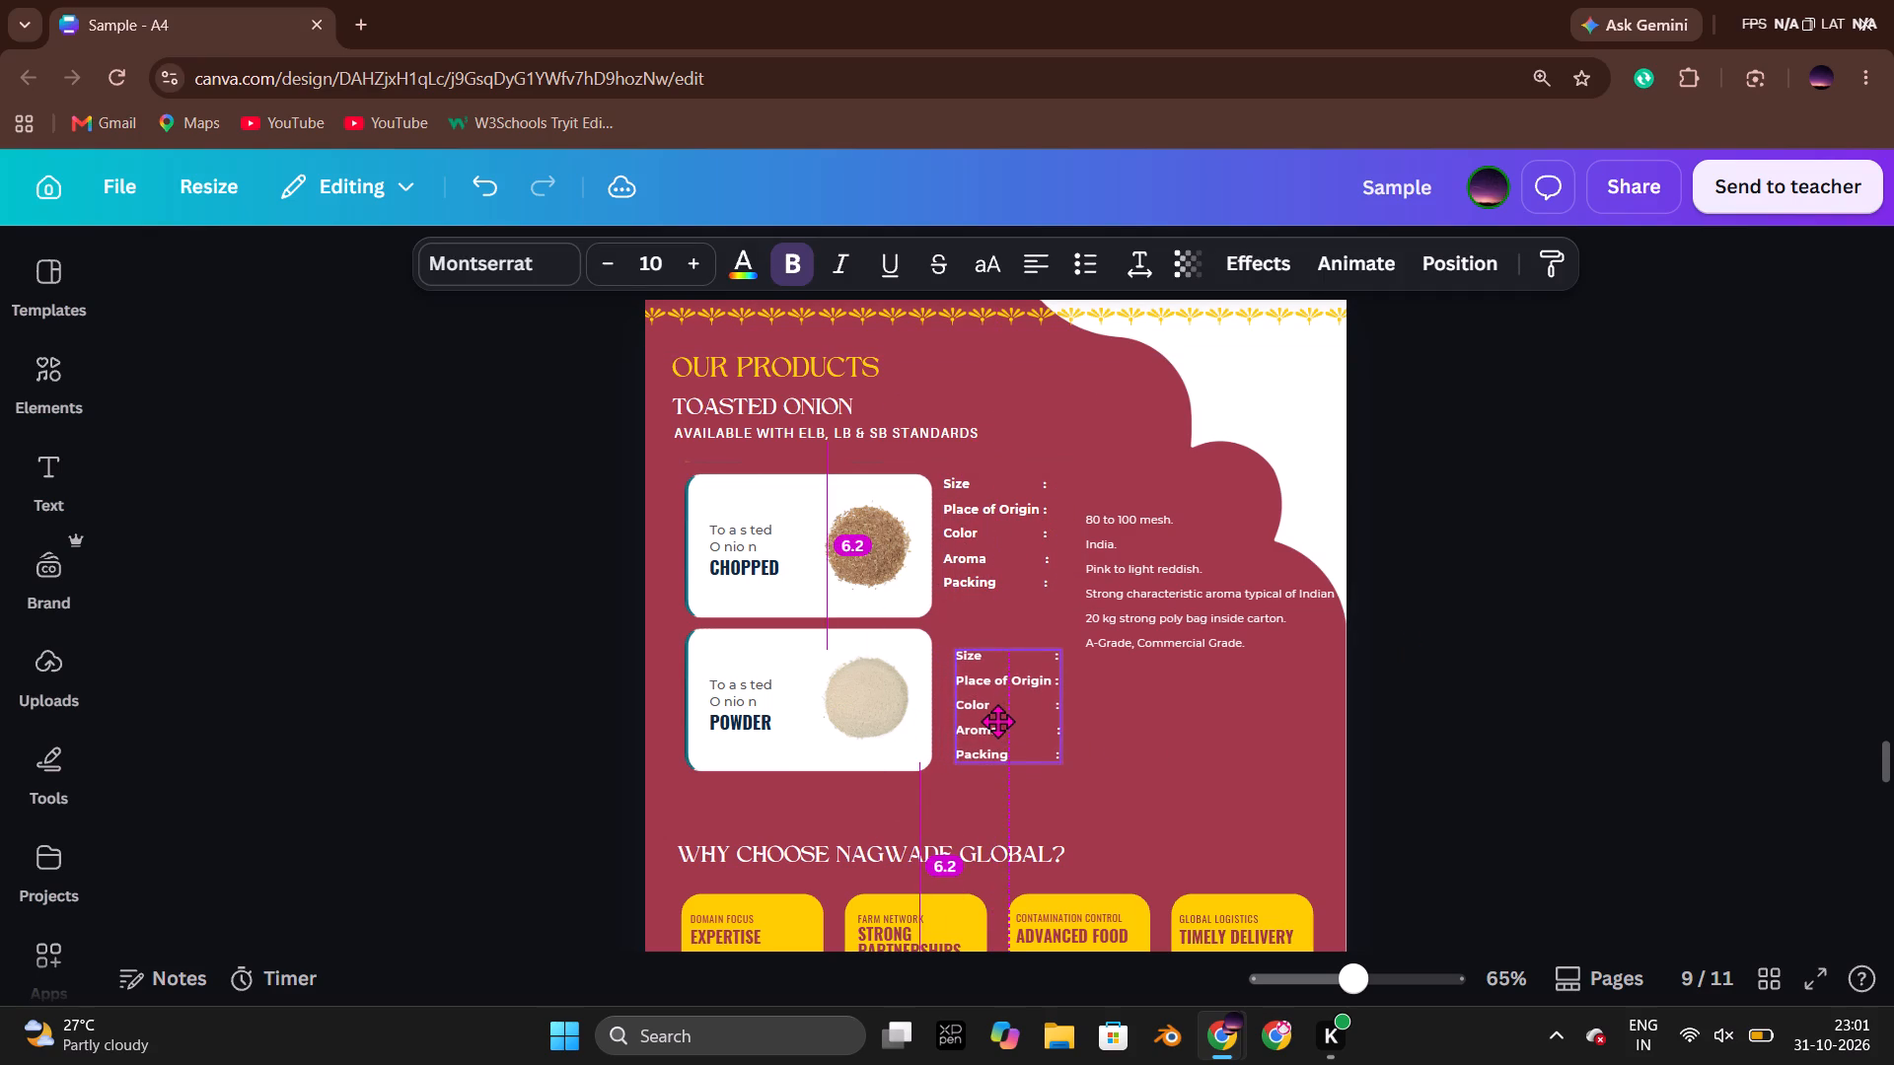
pyautogui.moveTo(997, 721); pyautogui.dragTo(991, 711)
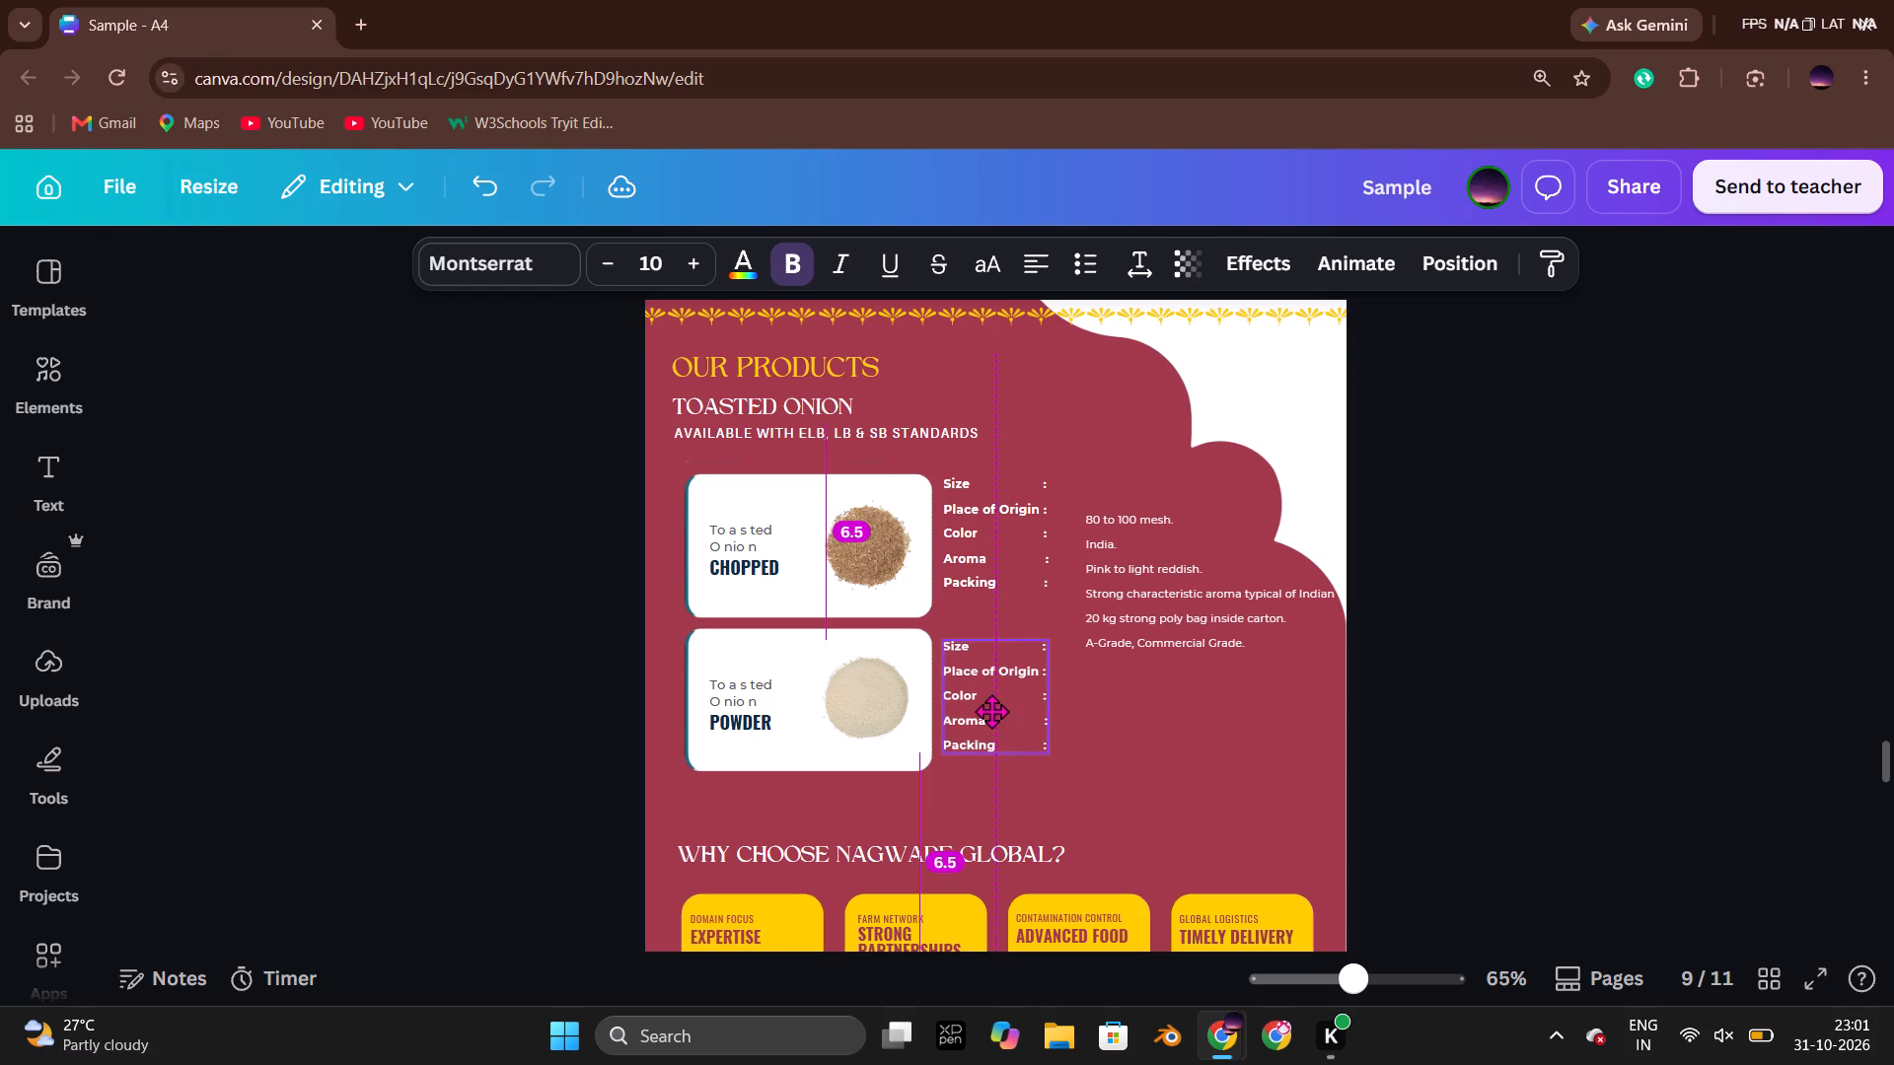
pyautogui.moveTo(991, 711); pyautogui.dragTo(991, 724)
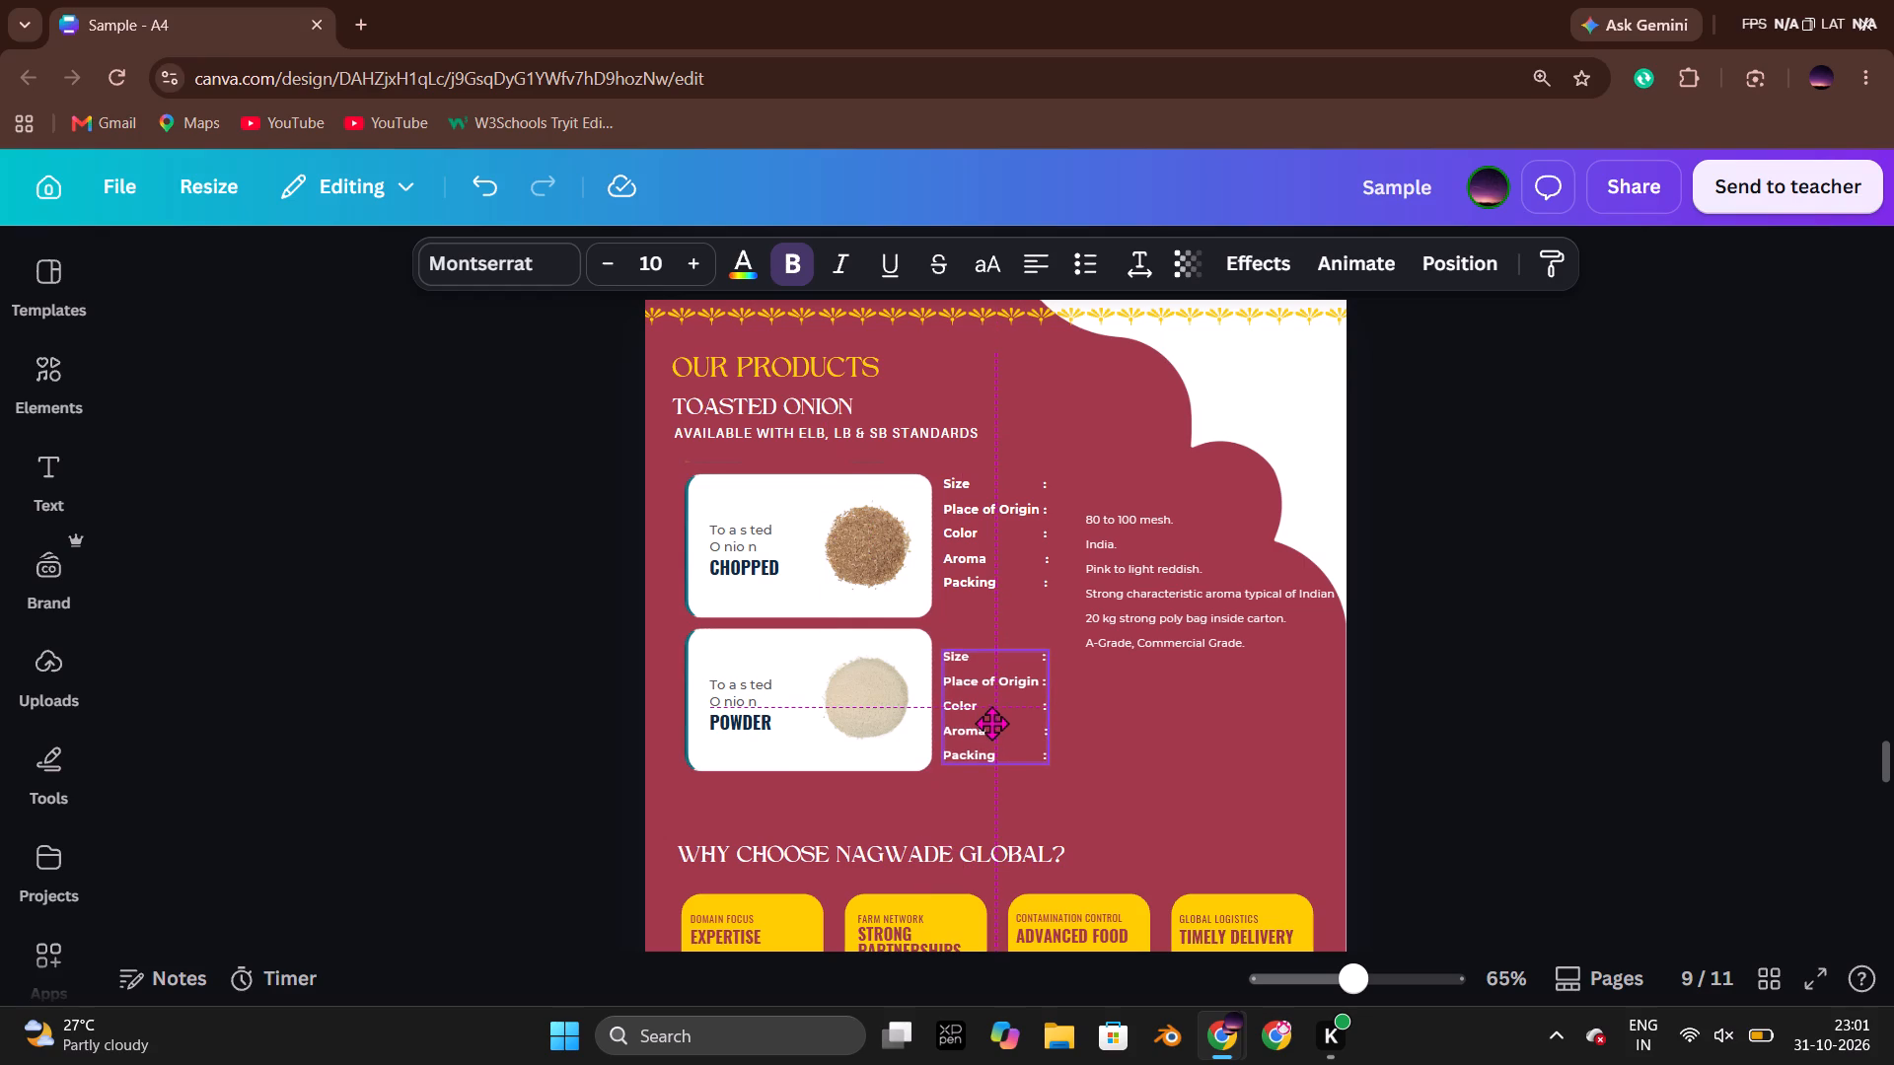
pyautogui.click(663, 592)
# Move the Chopped card's label list down so it sits vertically centred beside its card, in line with the Powder labels.
pyautogui.moveTo(988, 537); pyautogui.dragTo(988, 543)
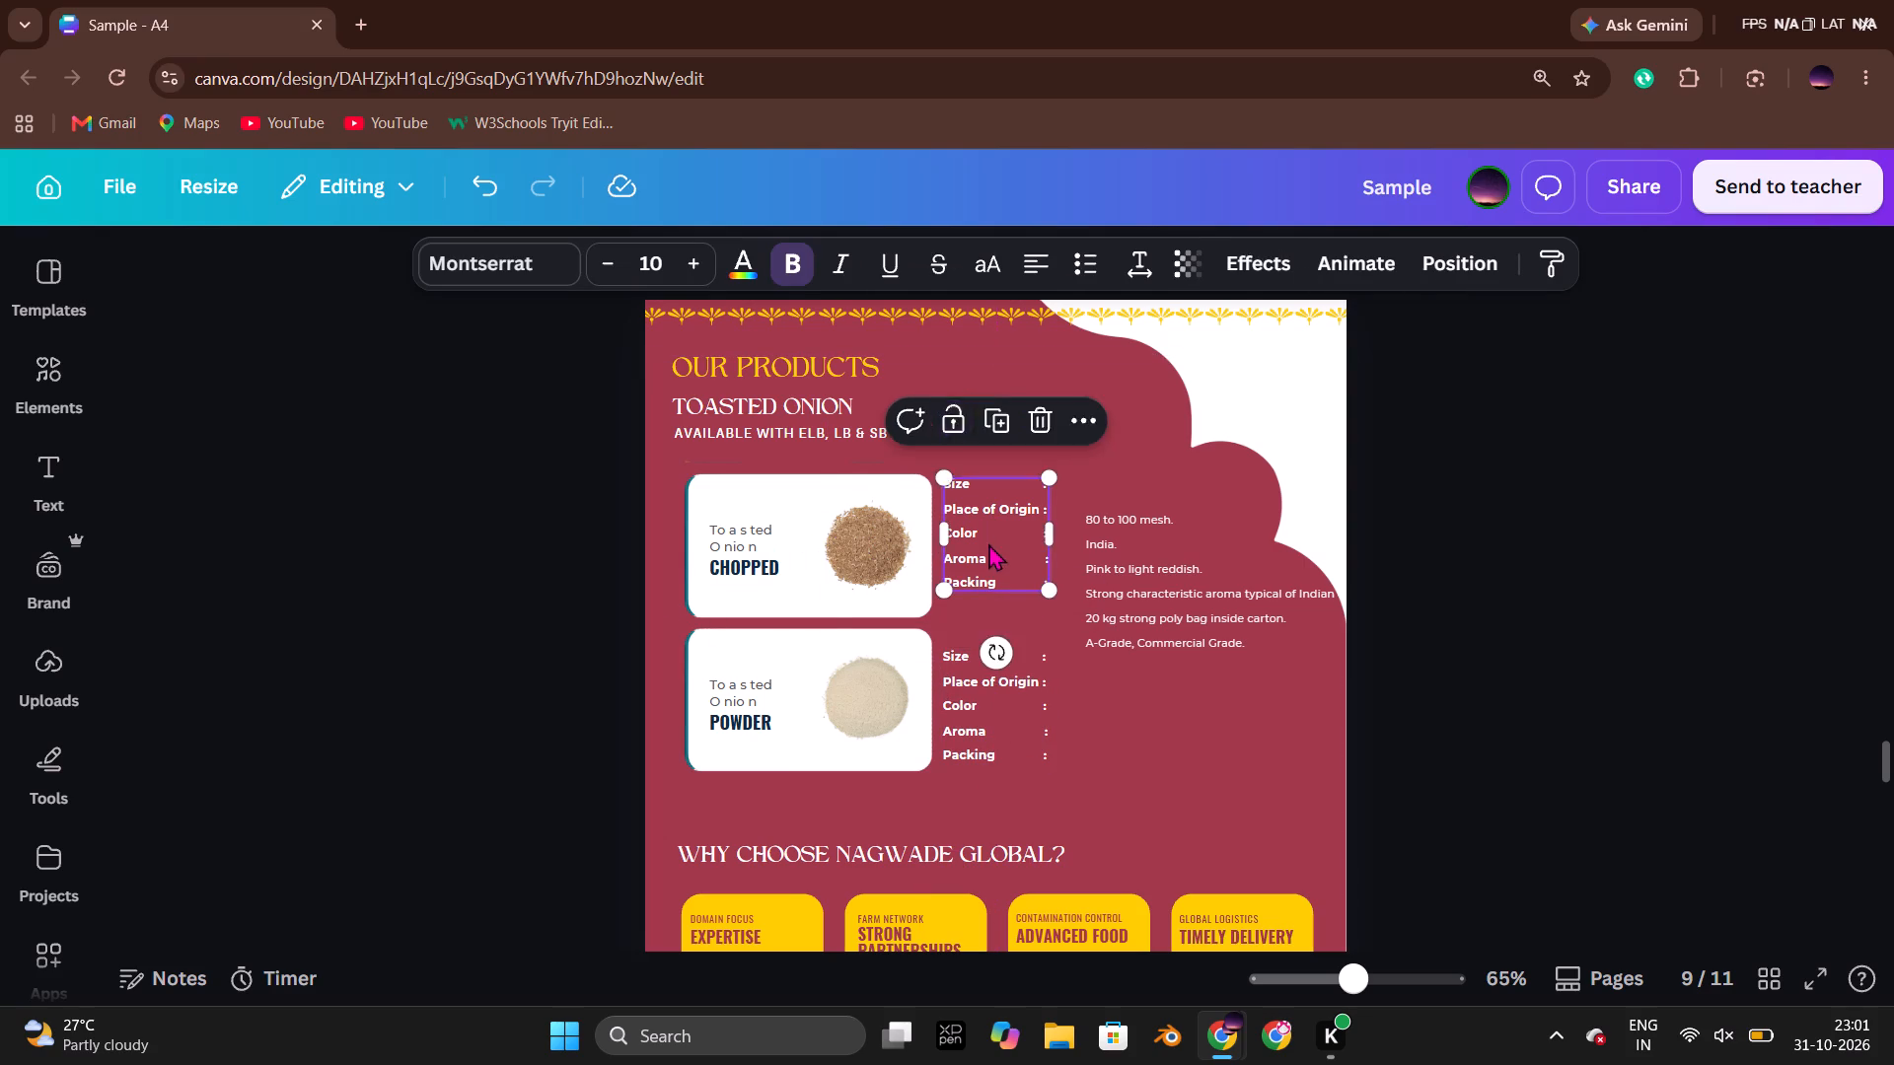
pyautogui.moveTo(988, 543); pyautogui.dragTo(987, 556)
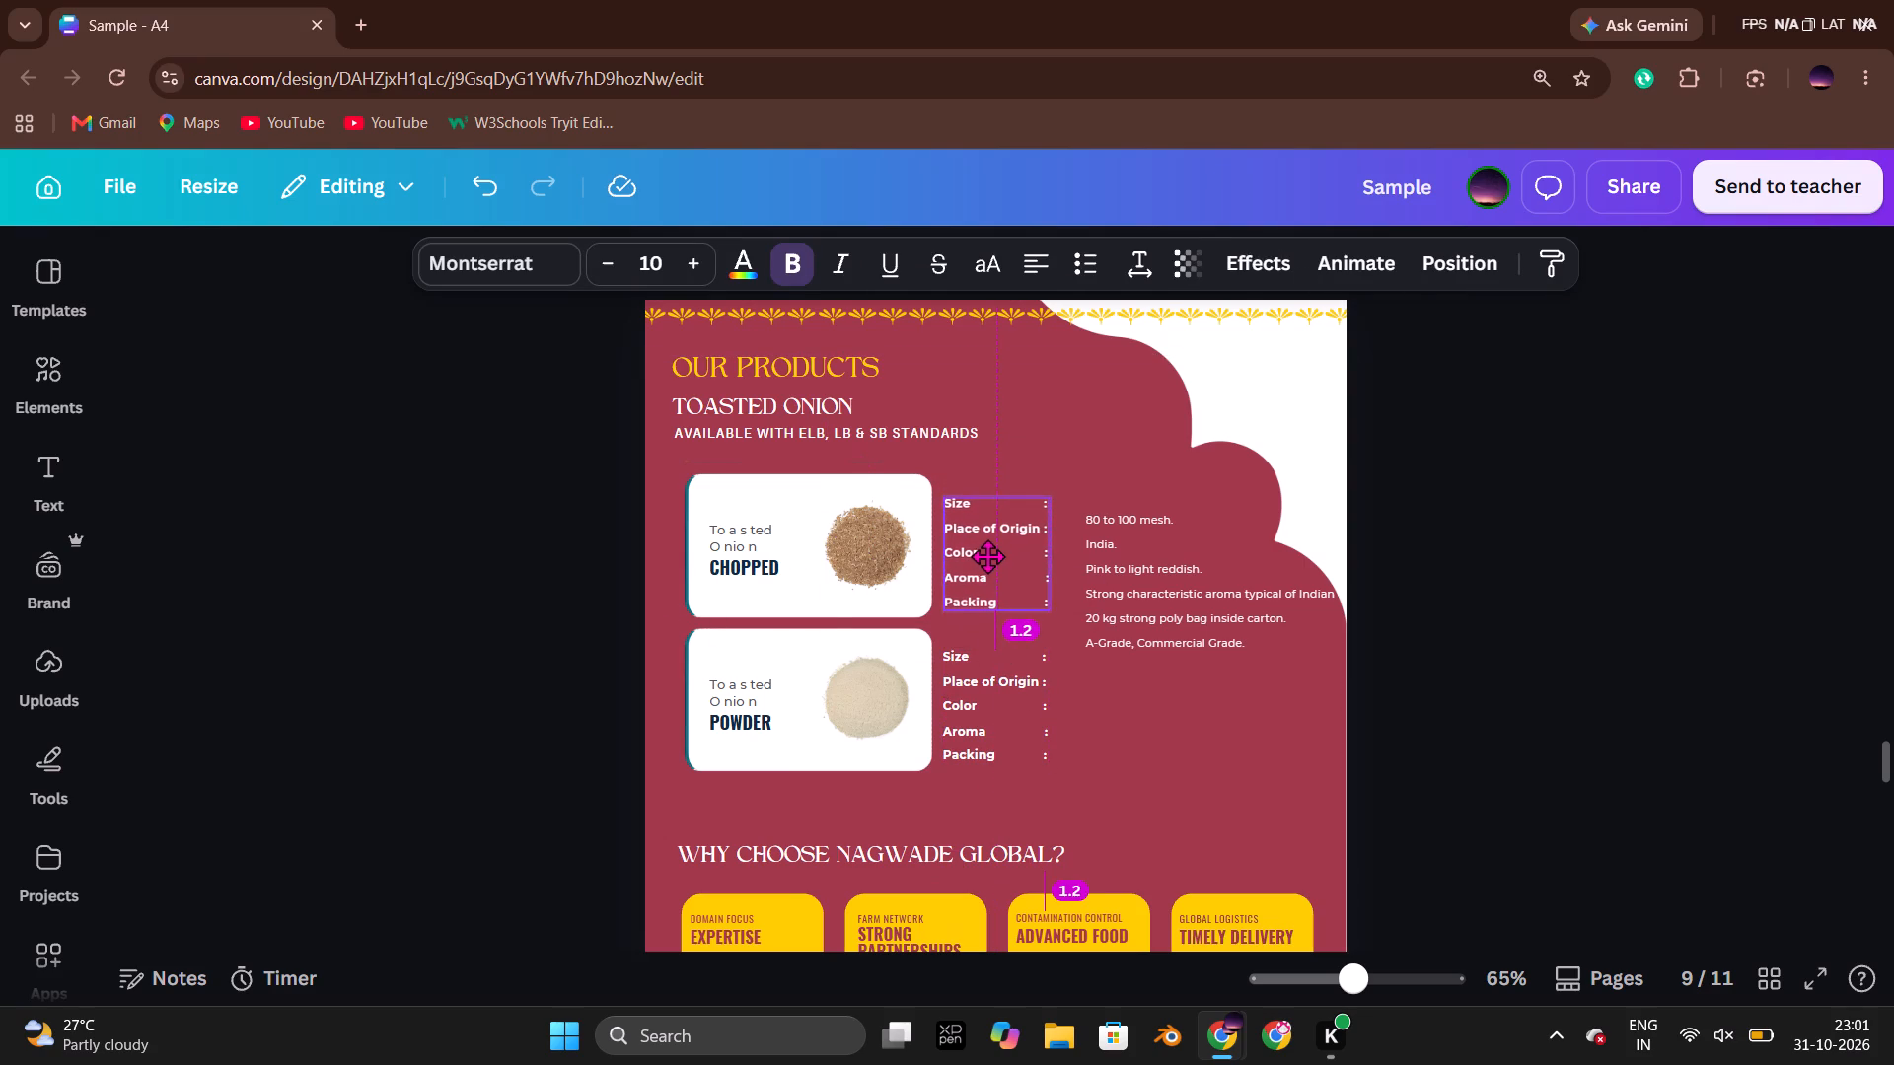
pyautogui.moveTo(987, 556); pyautogui.dragTo(985, 558)
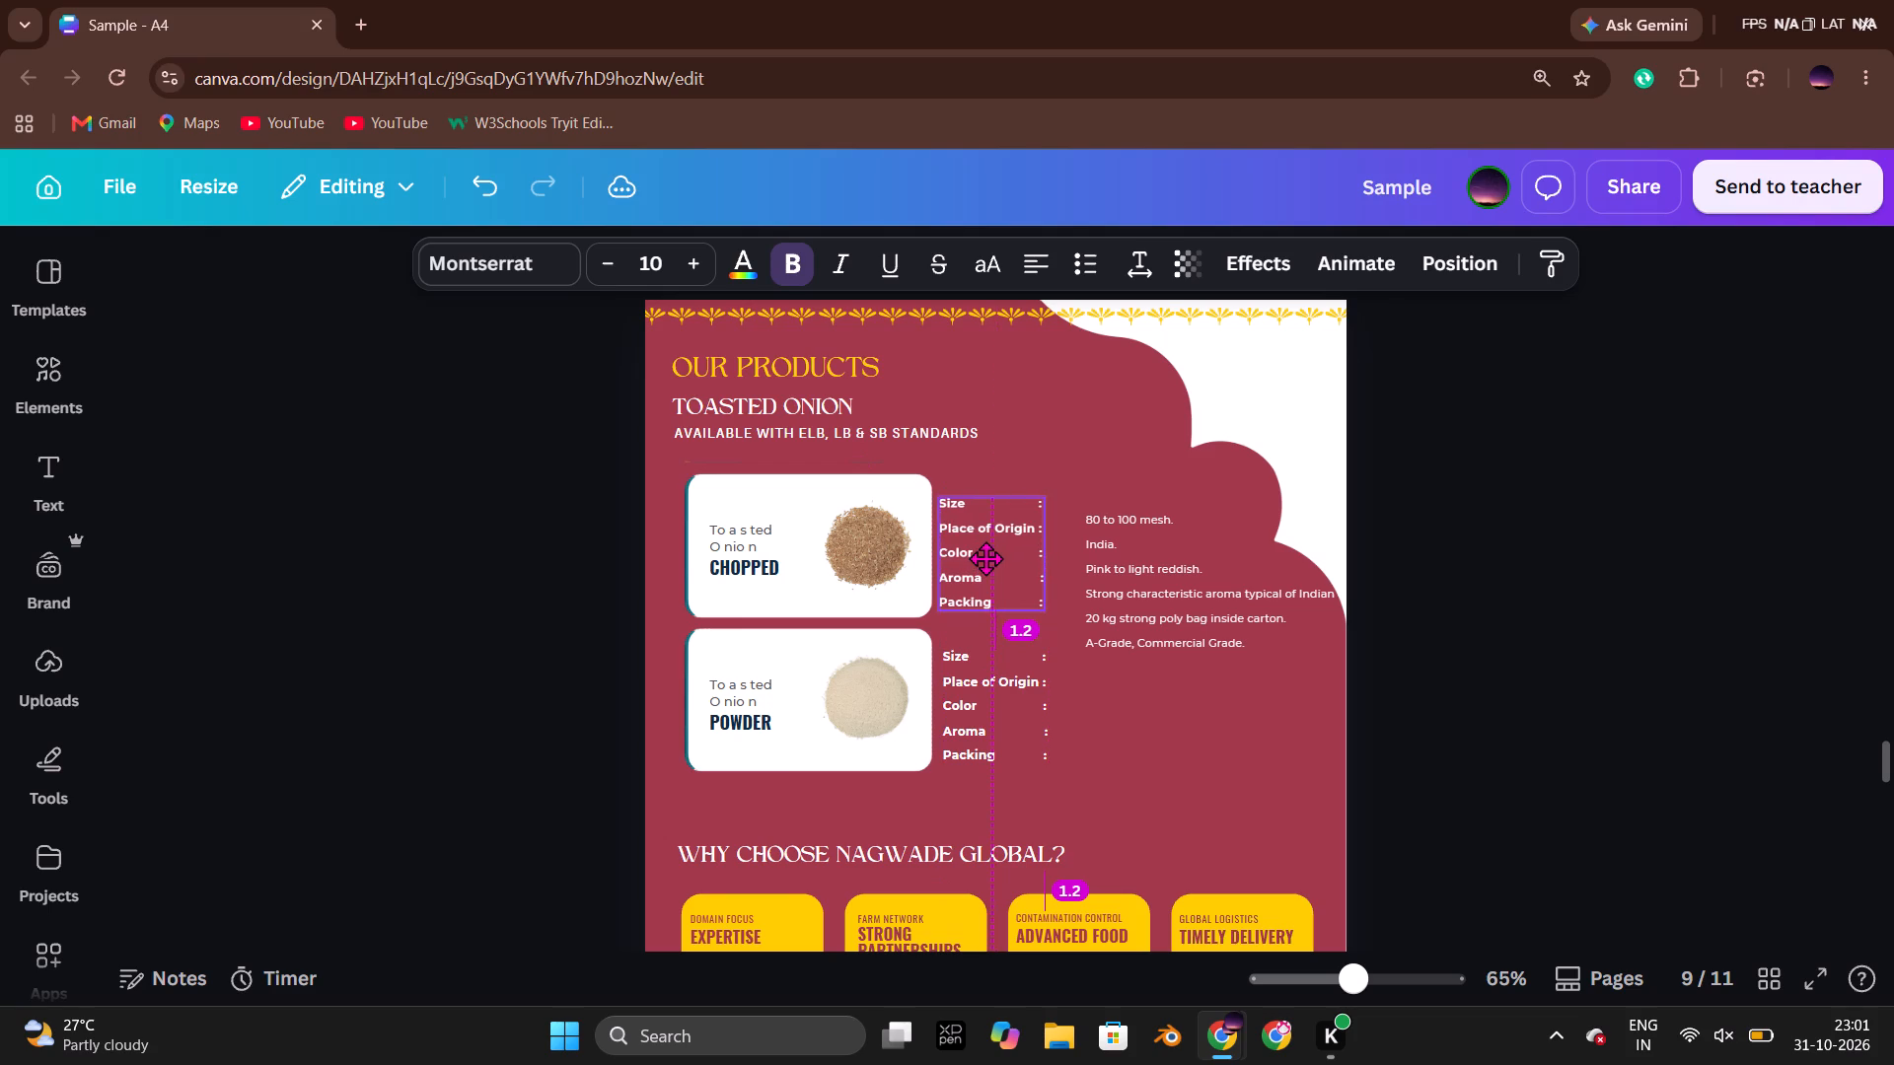
pyautogui.moveTo(985, 558); pyautogui.dragTo(985, 557)
pyautogui.moveTo(985, 557); pyautogui.dragTo(986, 552)
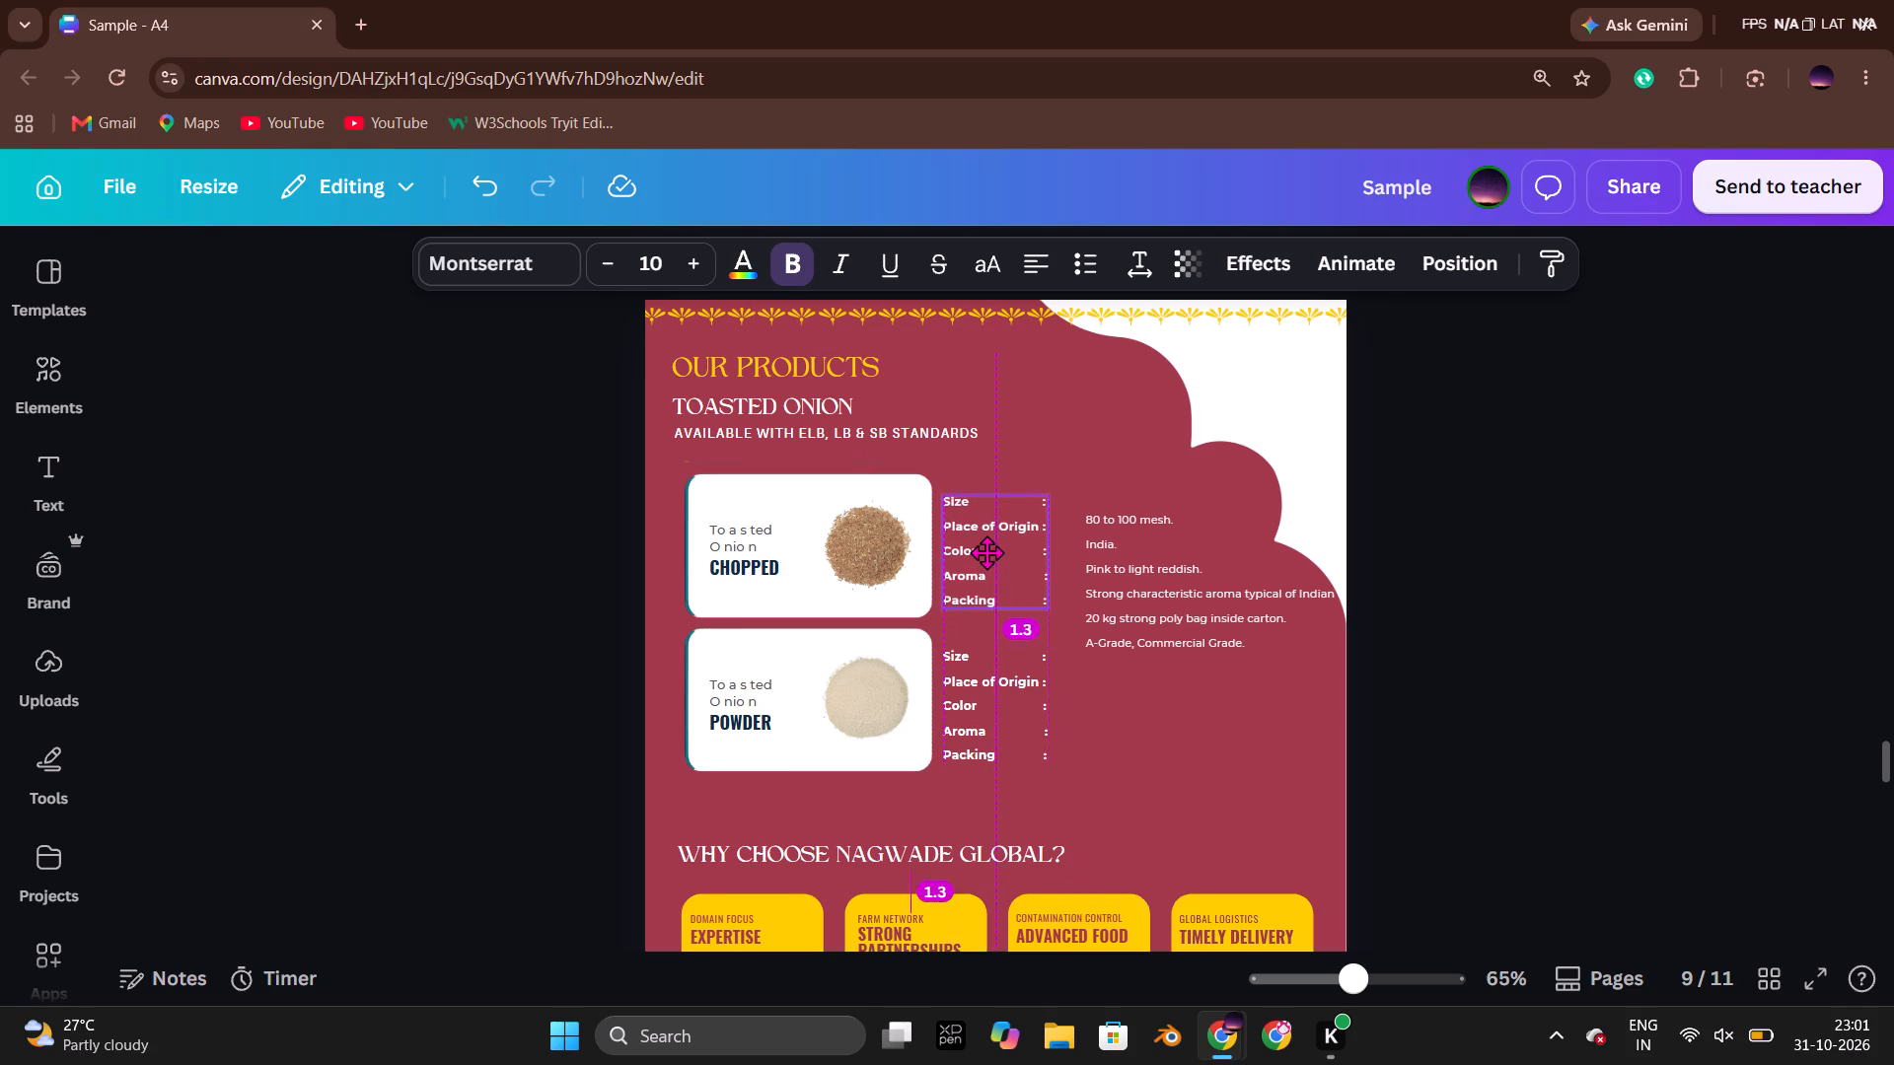
pyautogui.moveTo(986, 552); pyautogui.dragTo(986, 559)
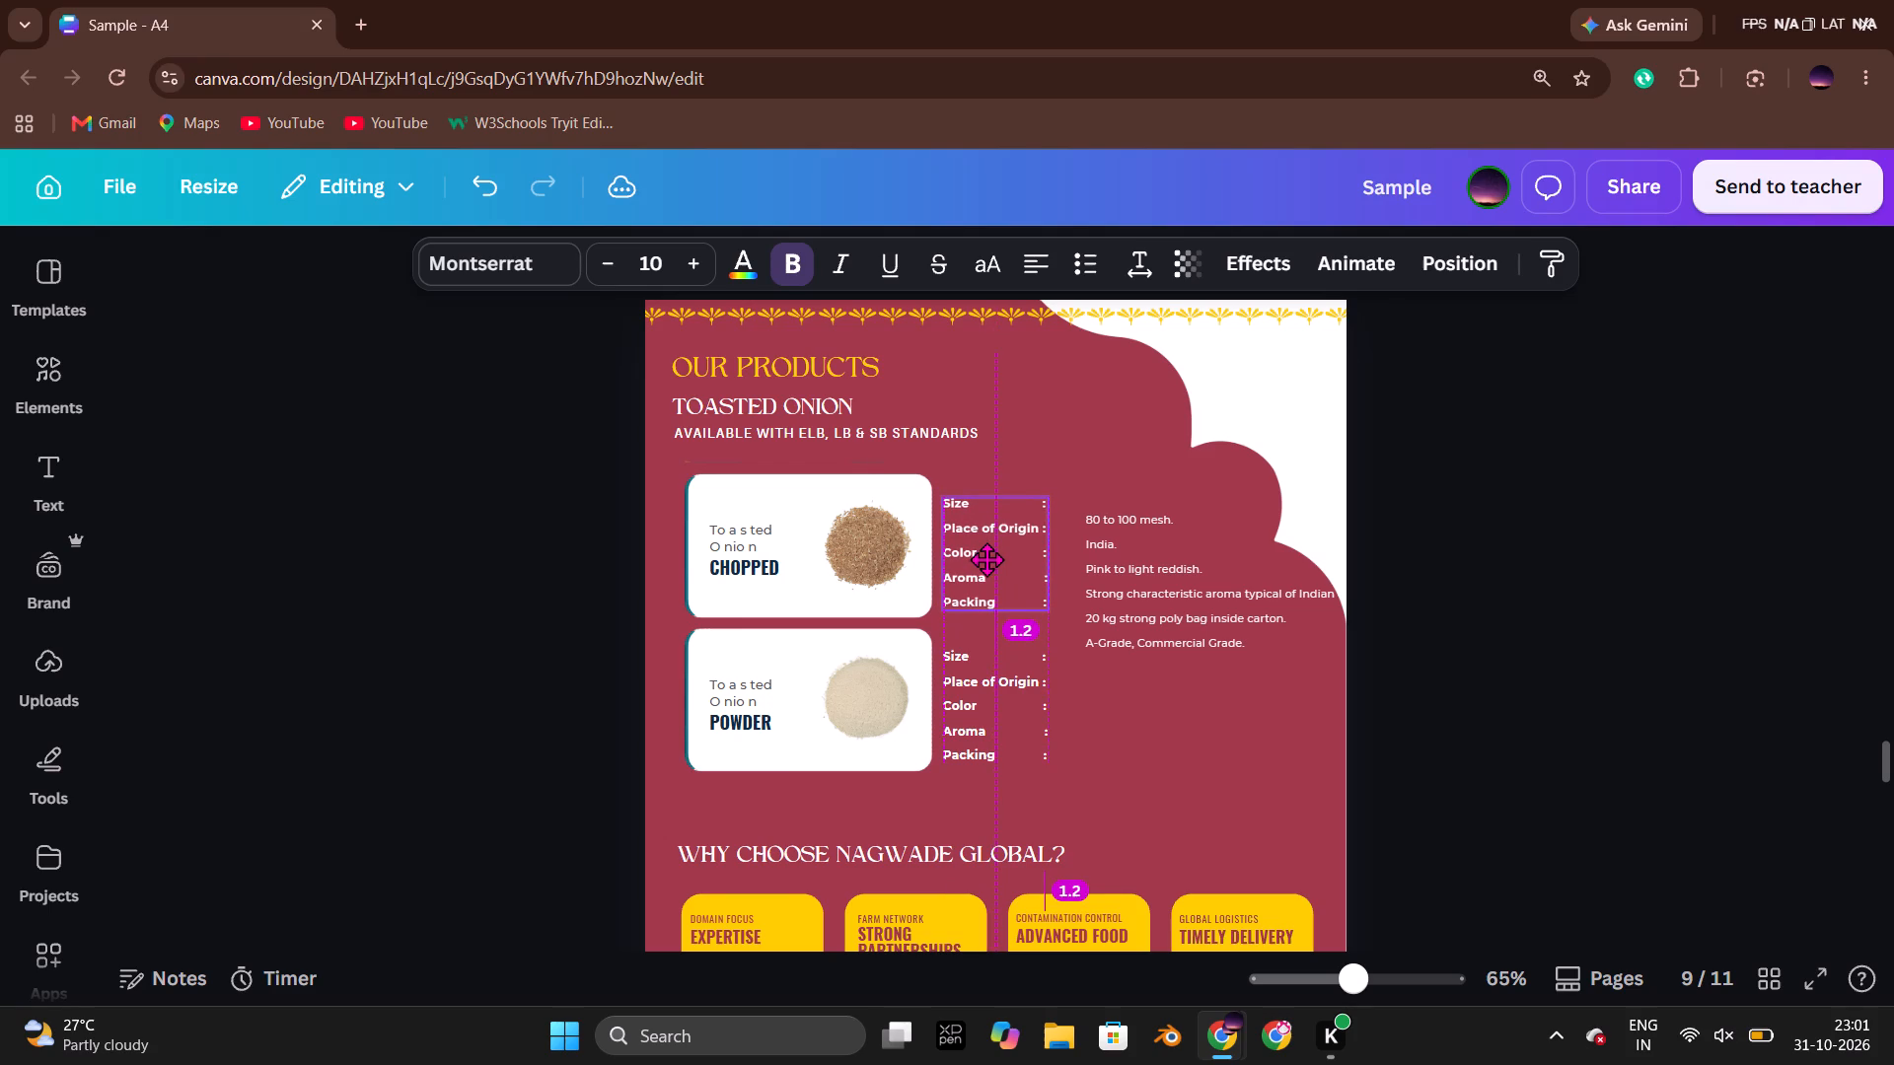
pyautogui.moveTo(986, 559); pyautogui.dragTo(986, 550)
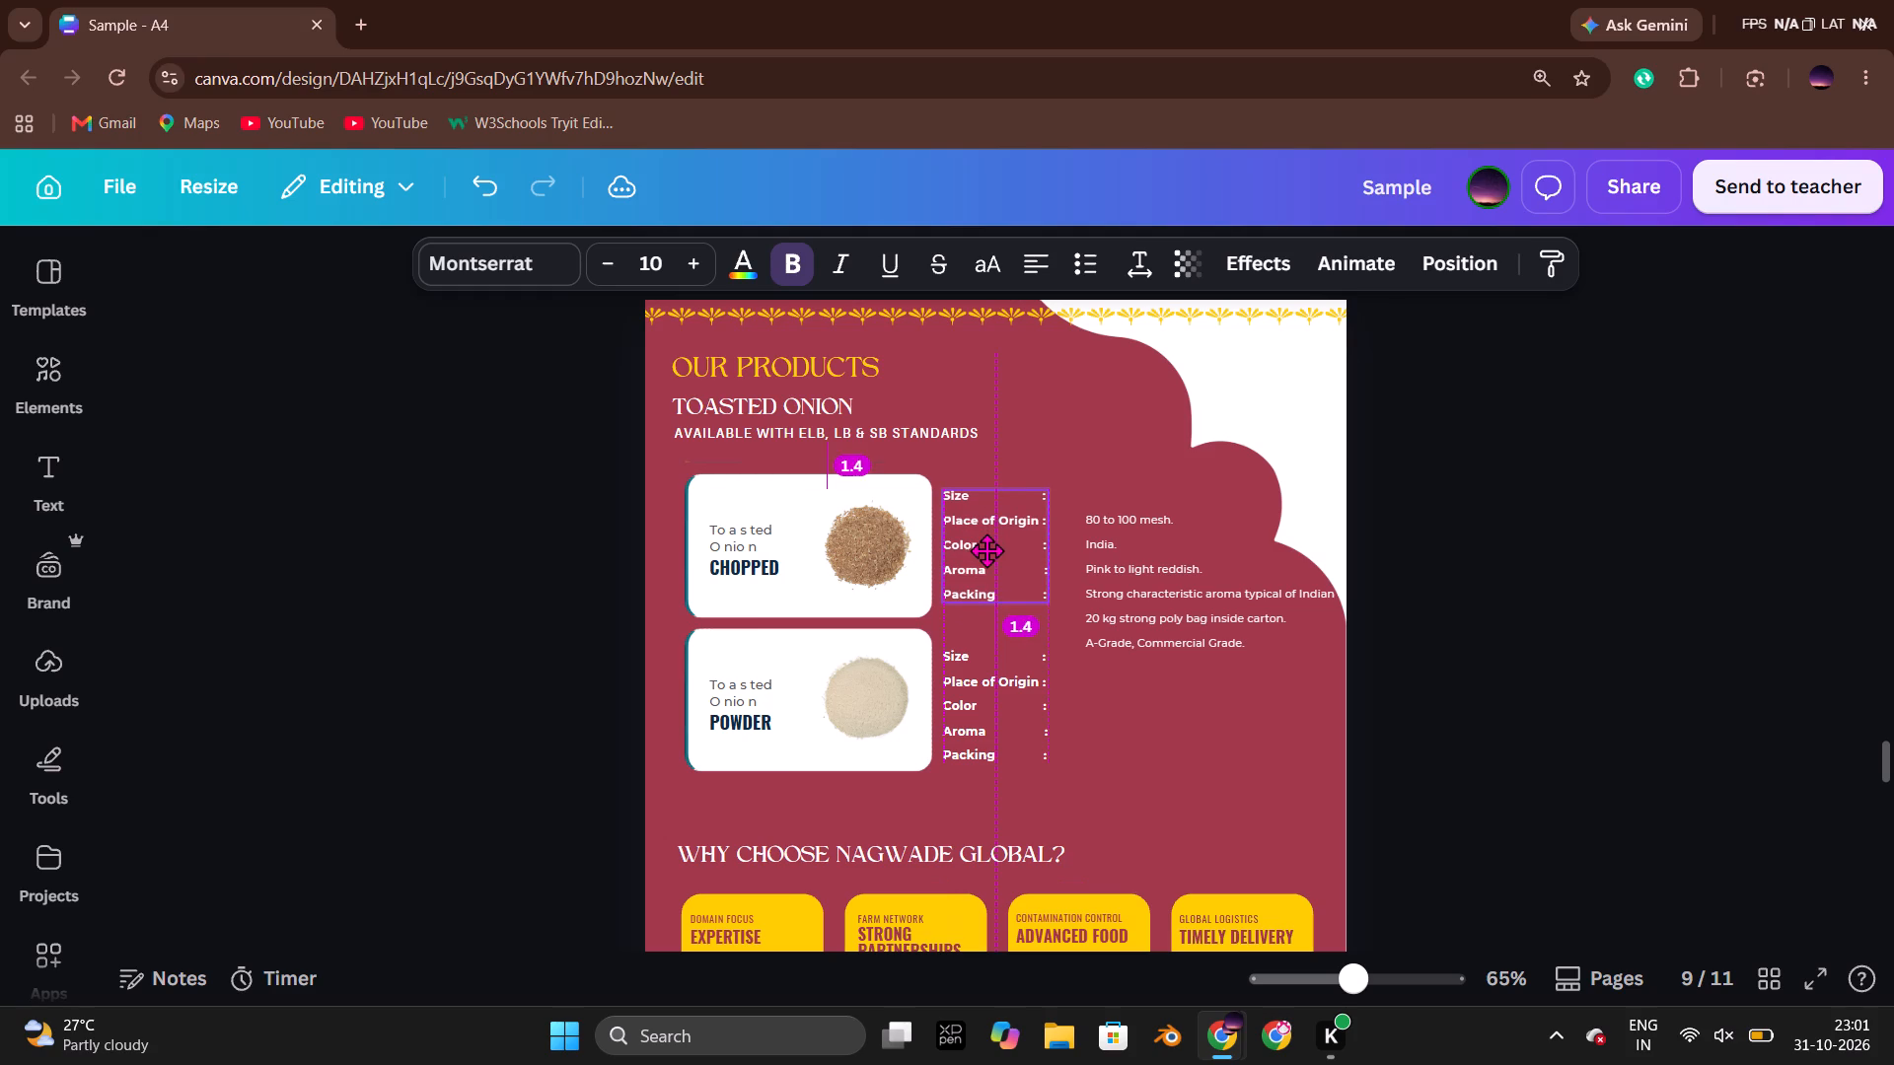
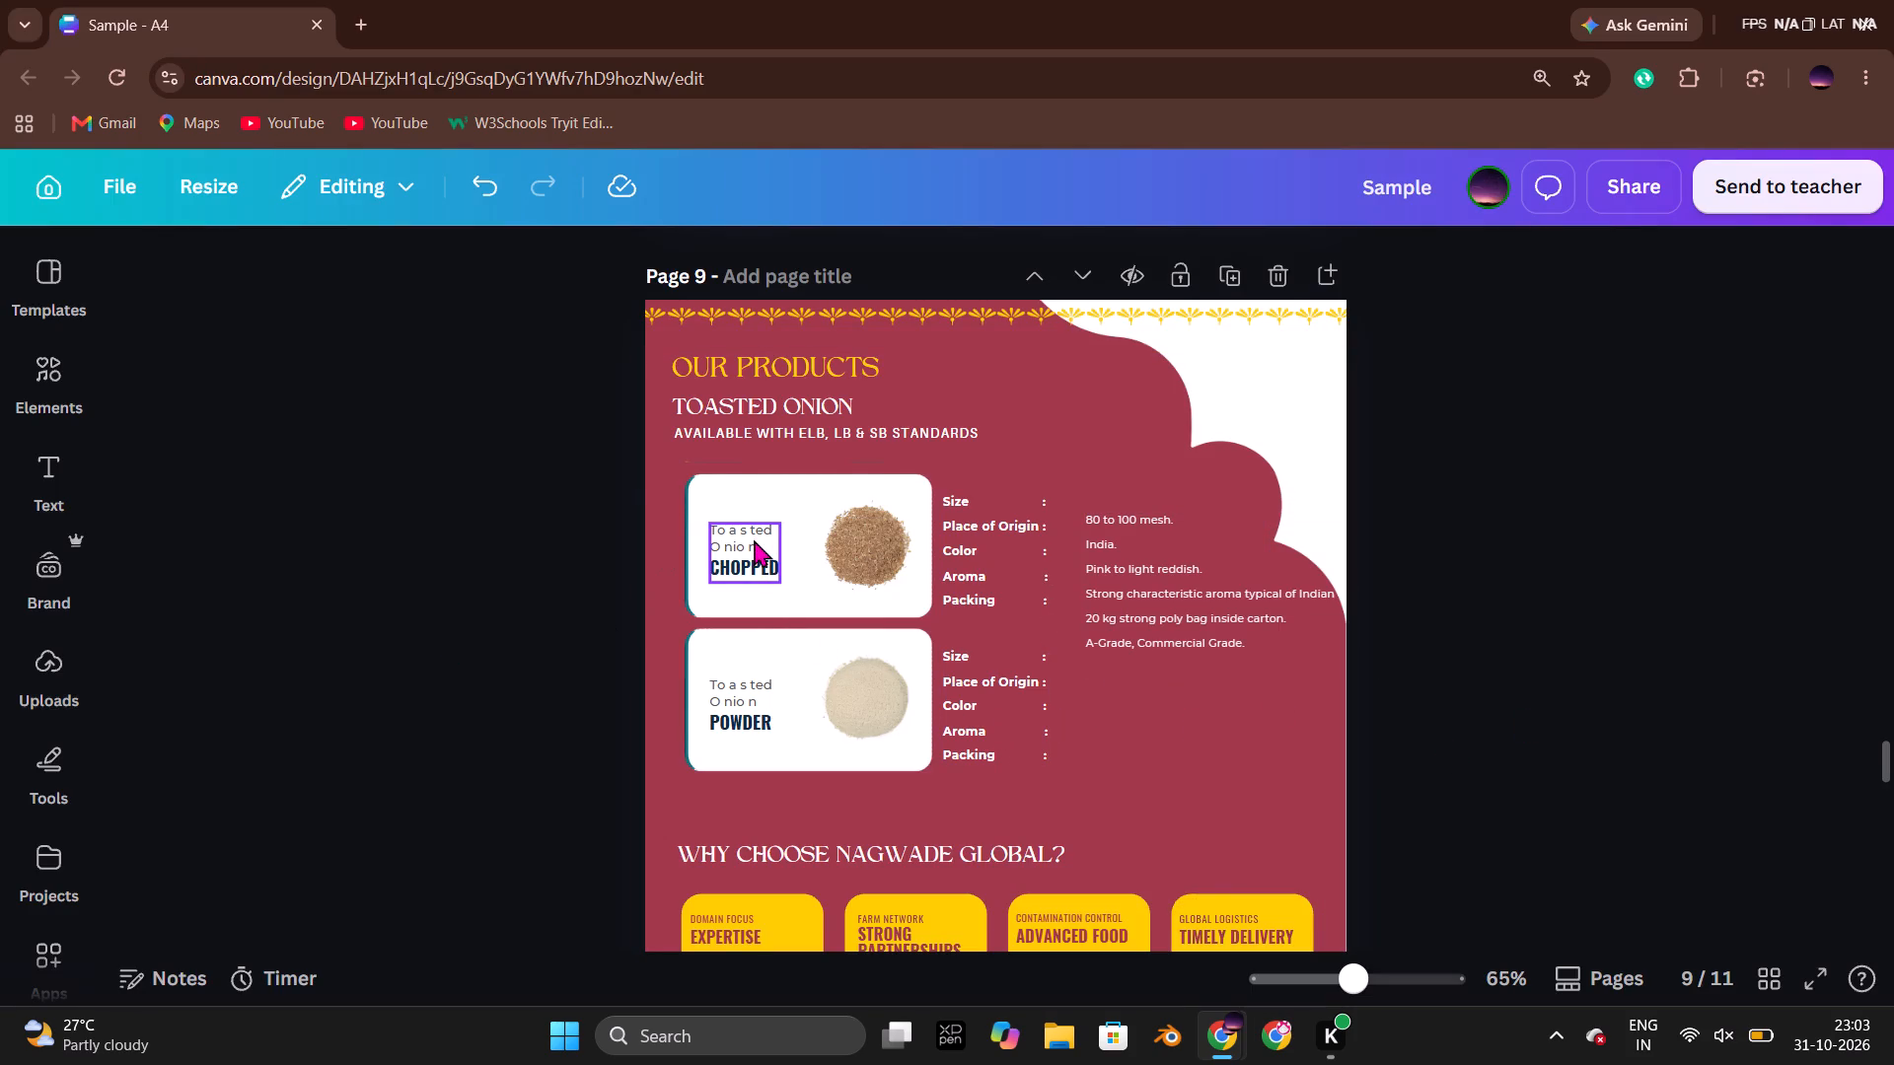
pyautogui.click(732, 536)
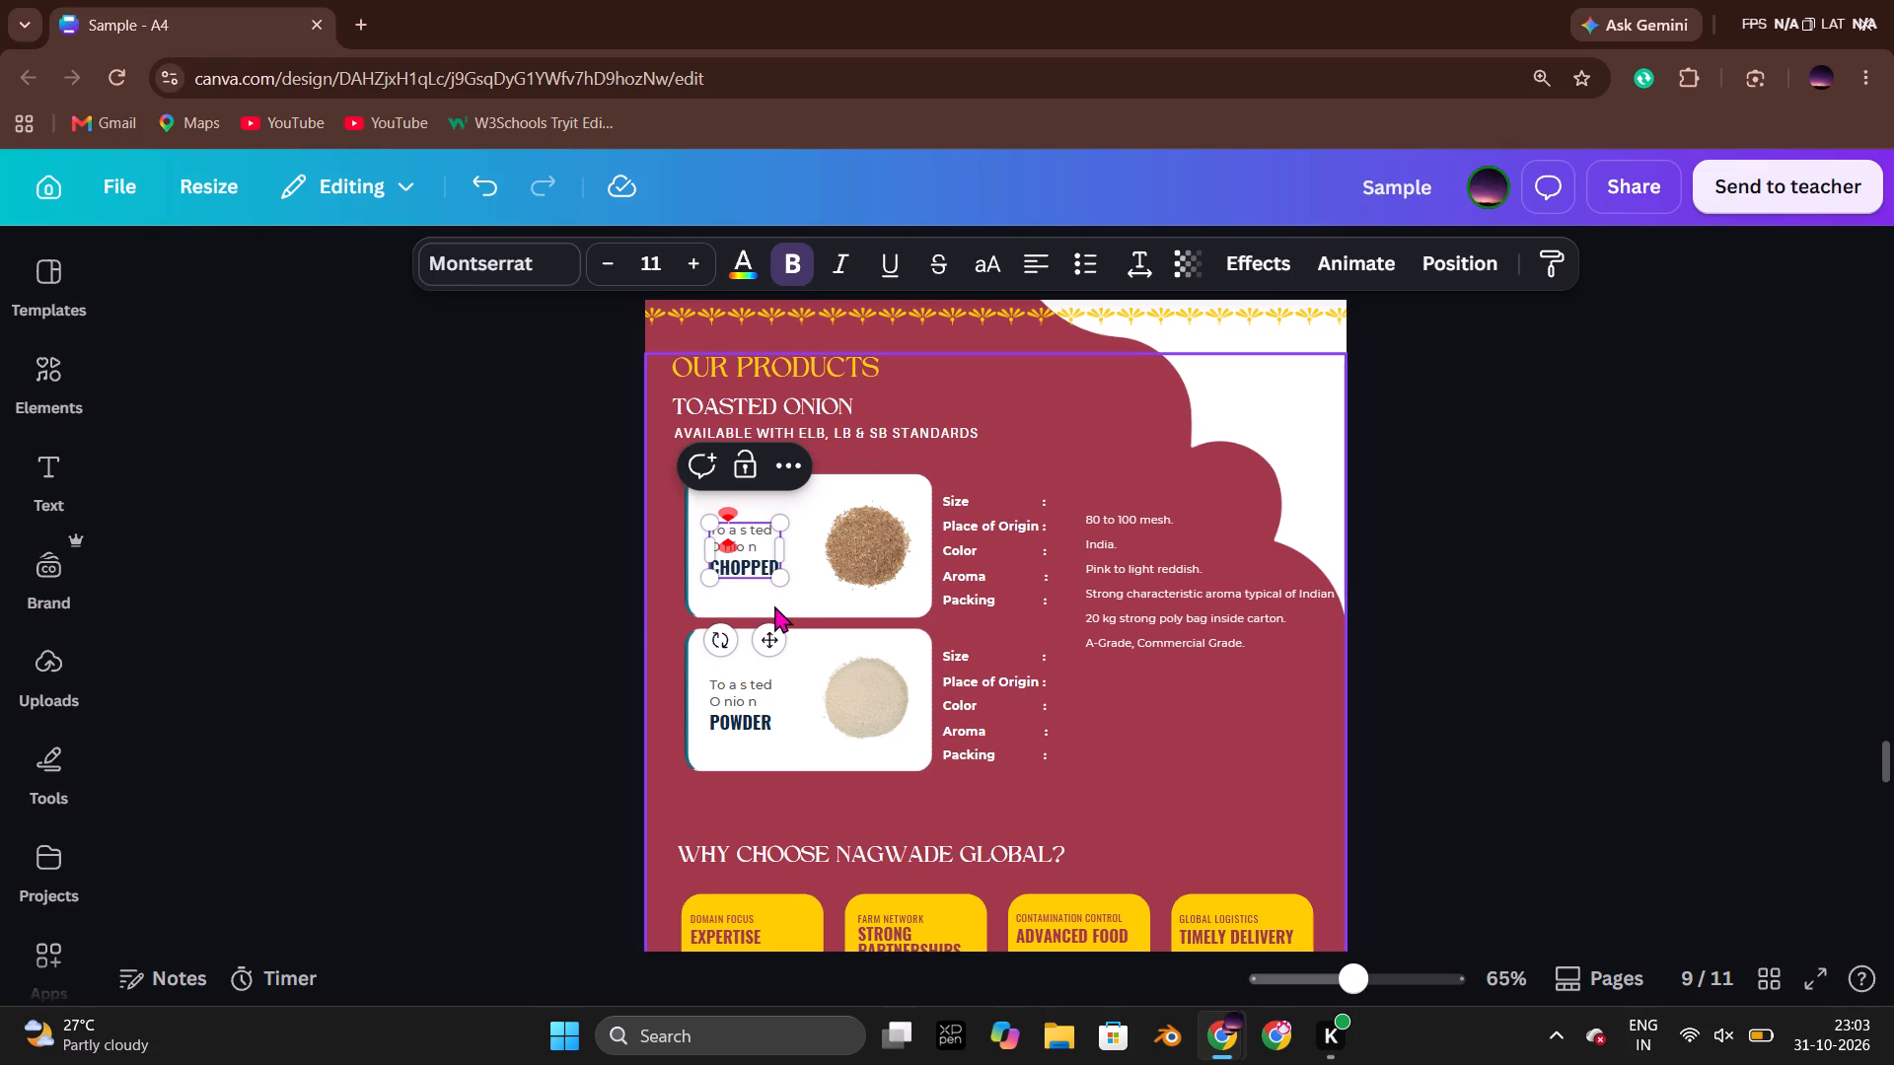
pyautogui.press('BackSpace')
pyautogui.press('Right')
pyautogui.press('Right')
pyautogui.press('BackSpace')
pyautogui.press('Right')
pyautogui.press('Right')
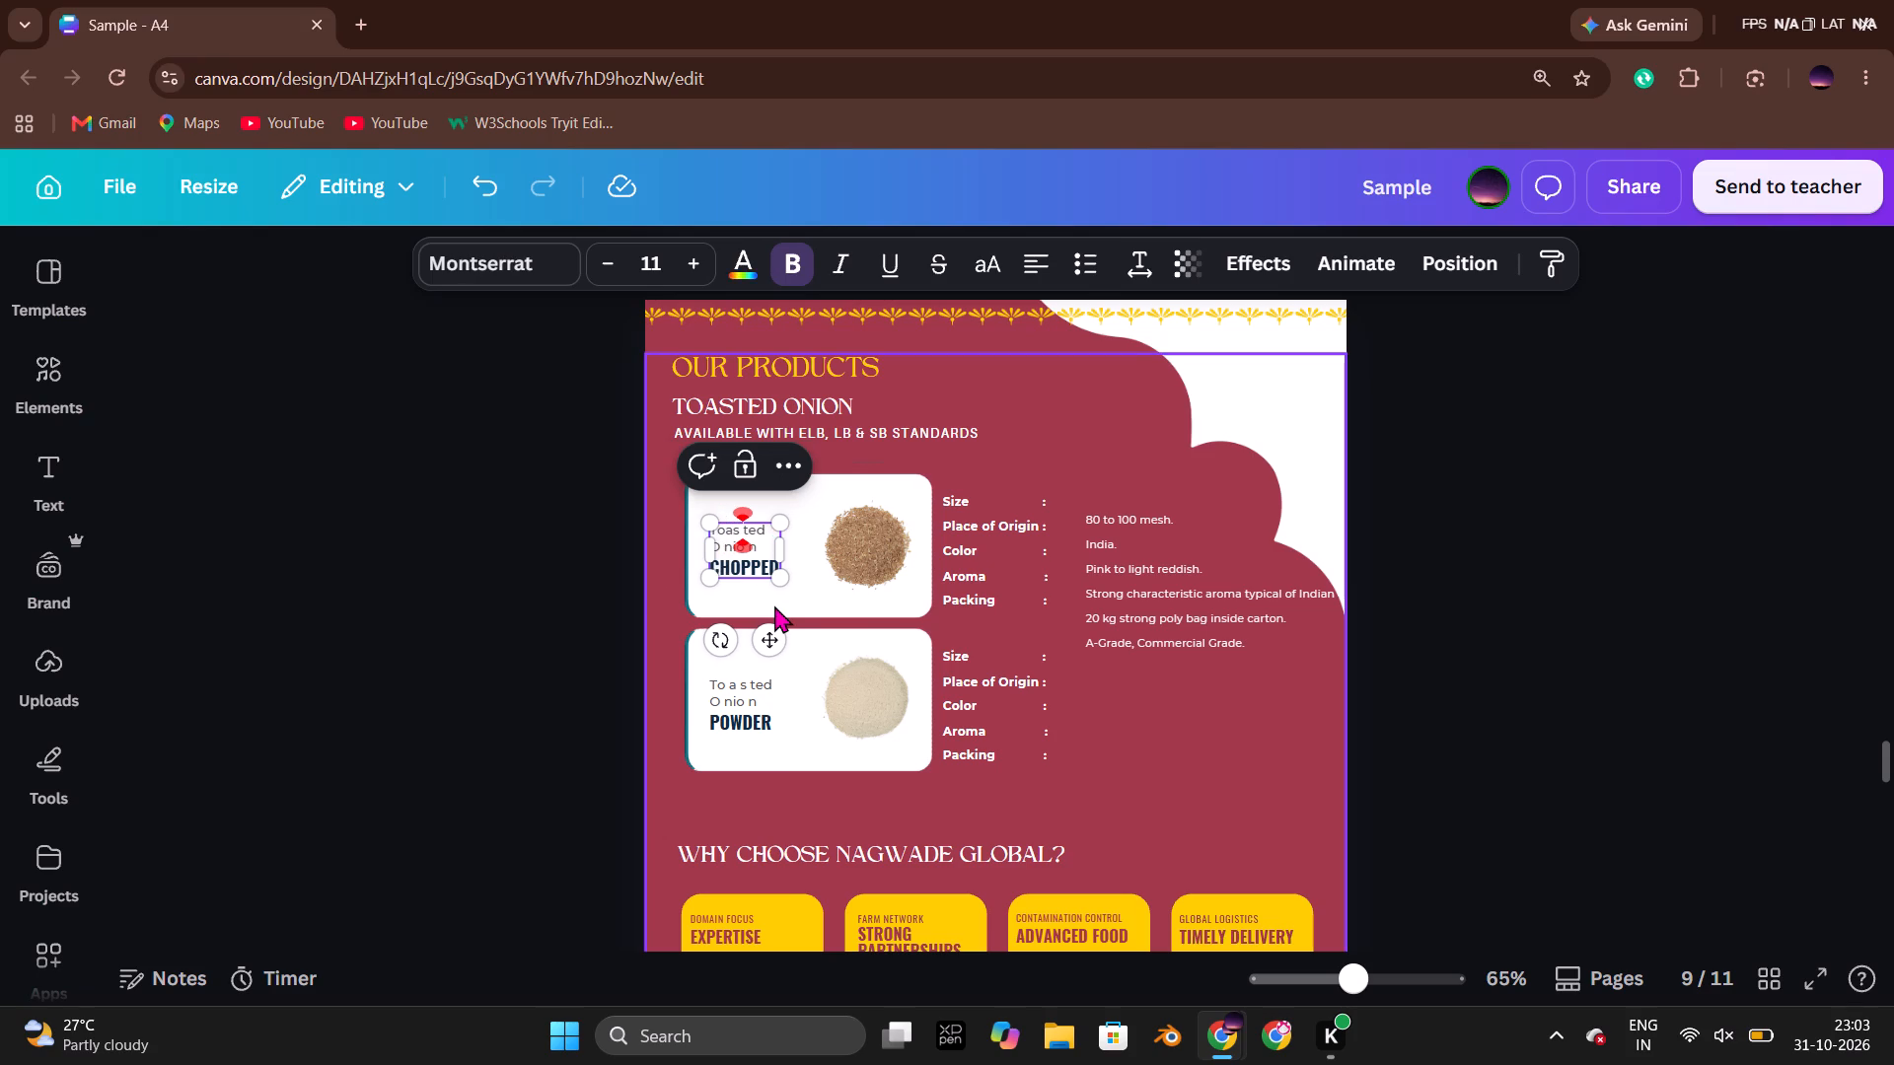
pyautogui.press('BackSpace')
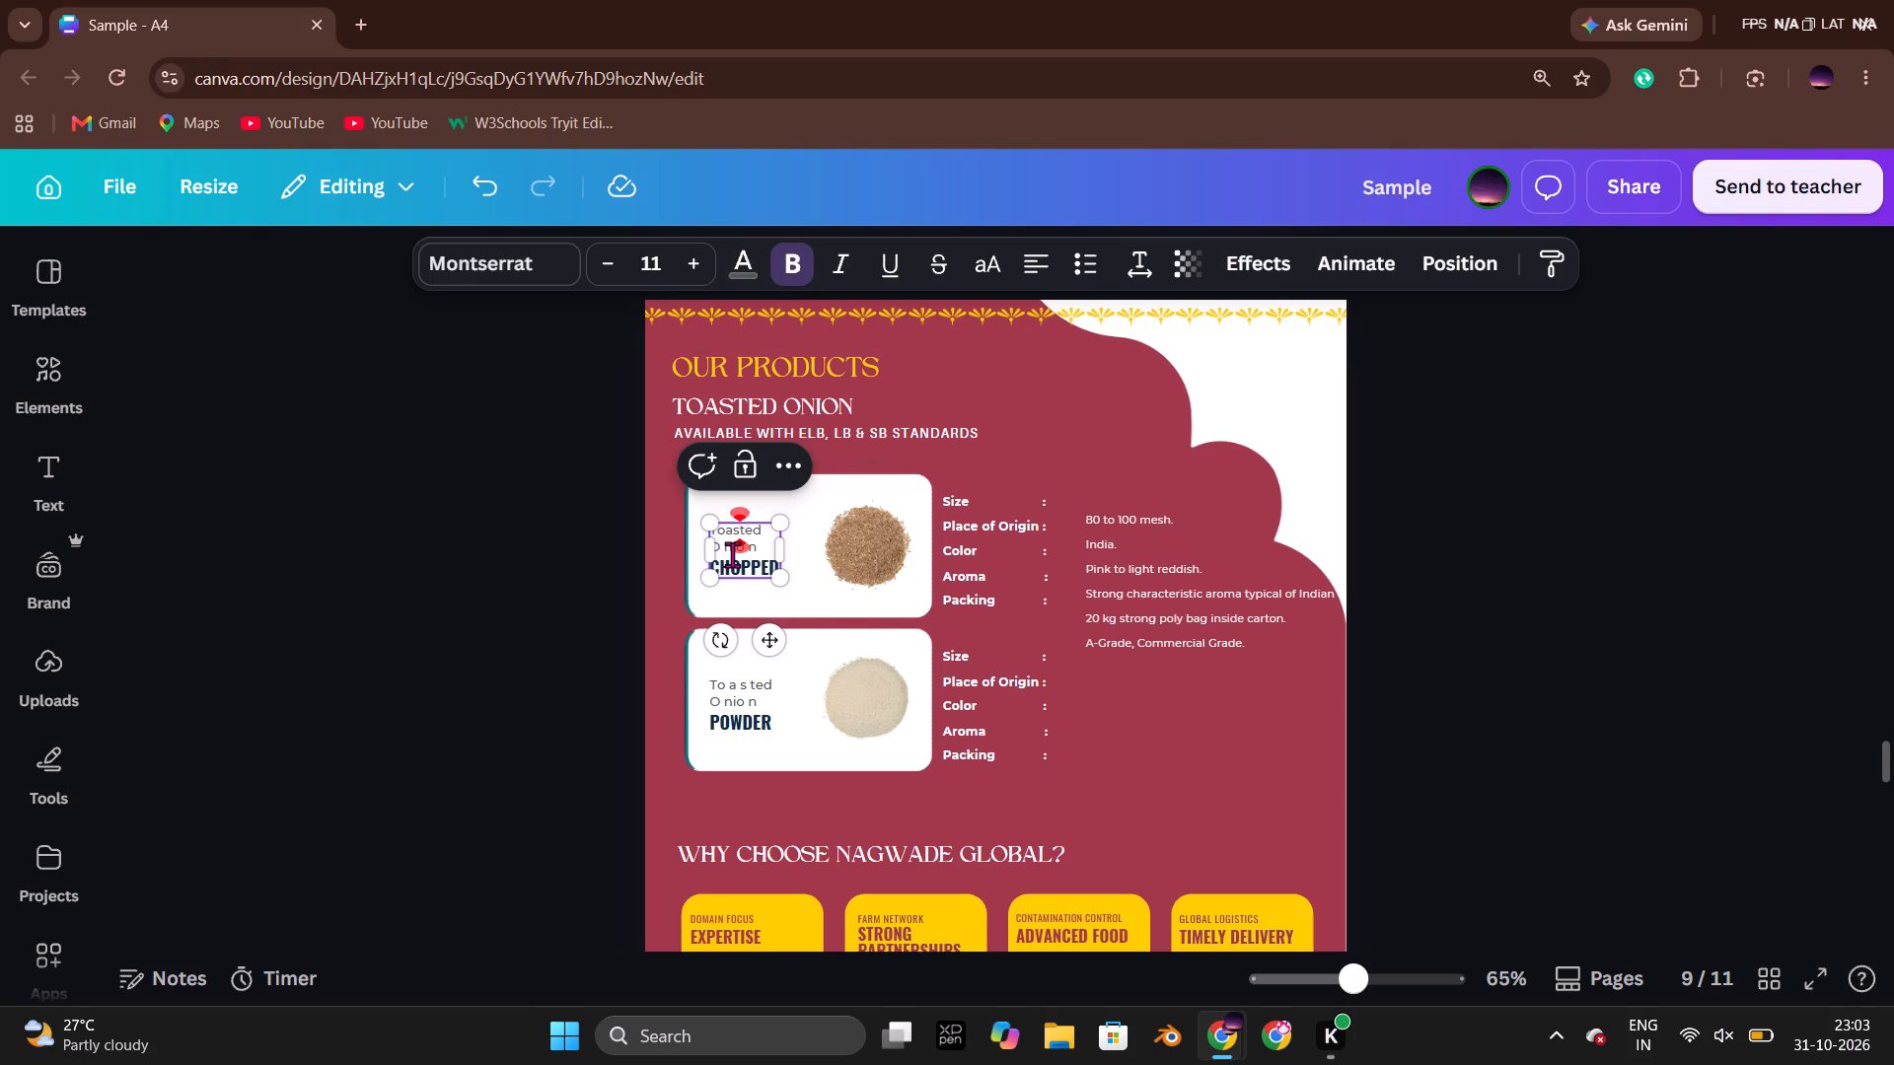
# Remove the stray spaces within the word "Onion" on the CHOPPED card.
pyautogui.press('Down')
pyautogui.press('Left')
pyautogui.press('Left')
pyautogui.press('BackSpace')
pyautogui.click(617, 552)
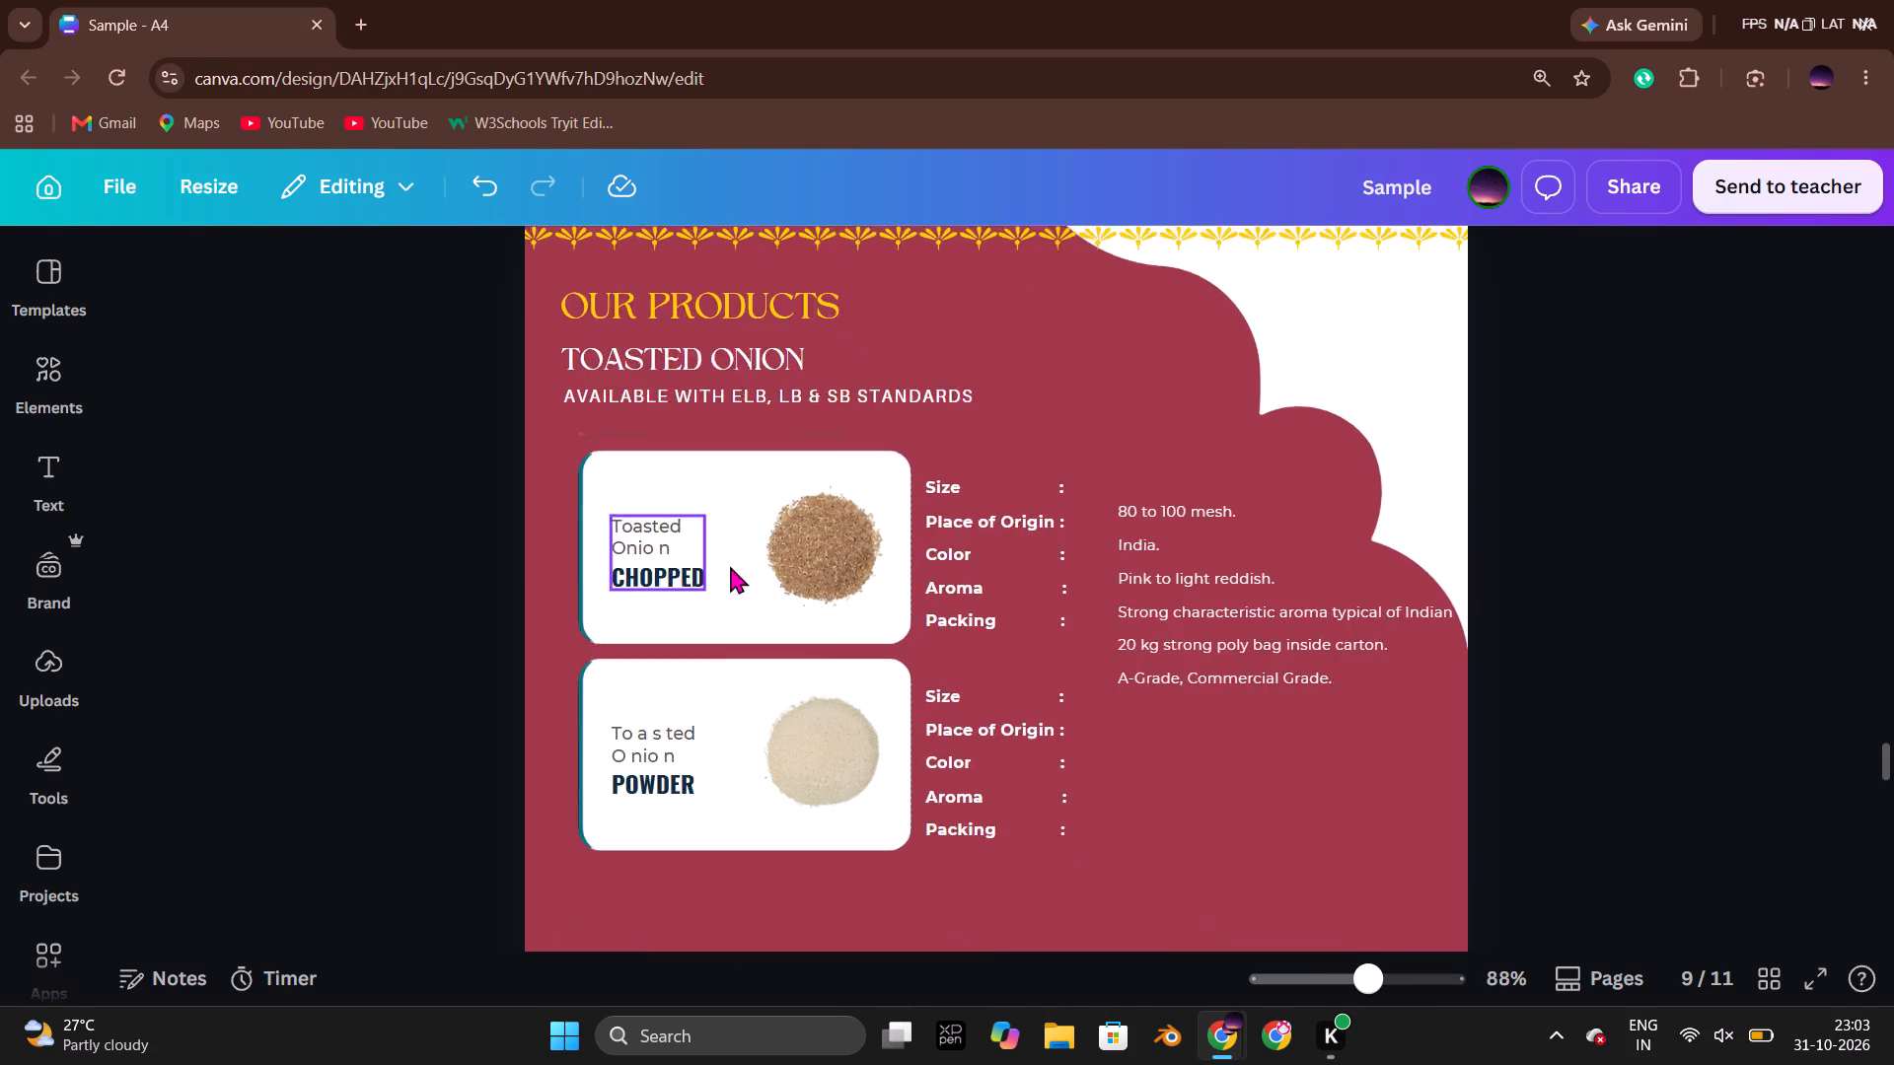
pyautogui.doubleClick(583, 554)
pyautogui.click(596, 555)
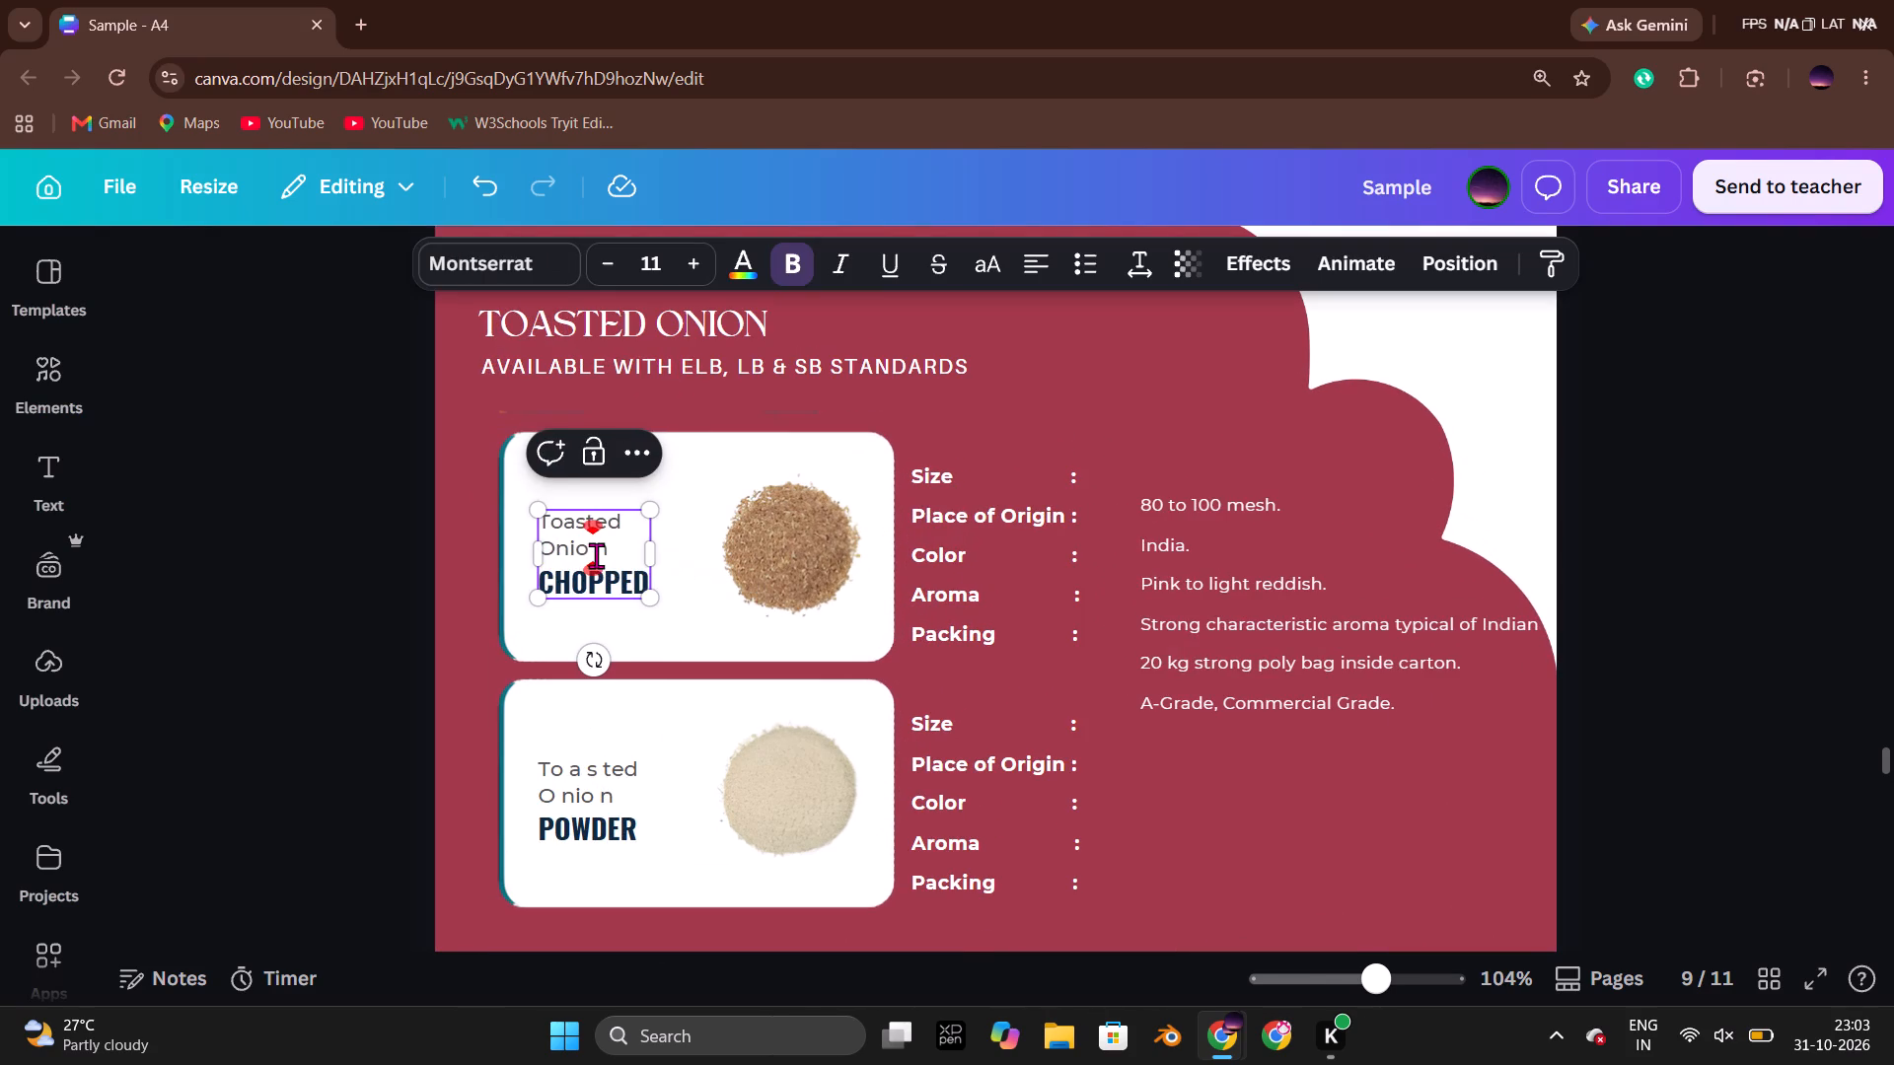
pyautogui.press('BackSpace')
pyautogui.click(384, 513)
# Remove the stray spaces within the word "Toasted" on the POWDER card.
pyautogui.click(586, 797)
pyautogui.click(586, 797)
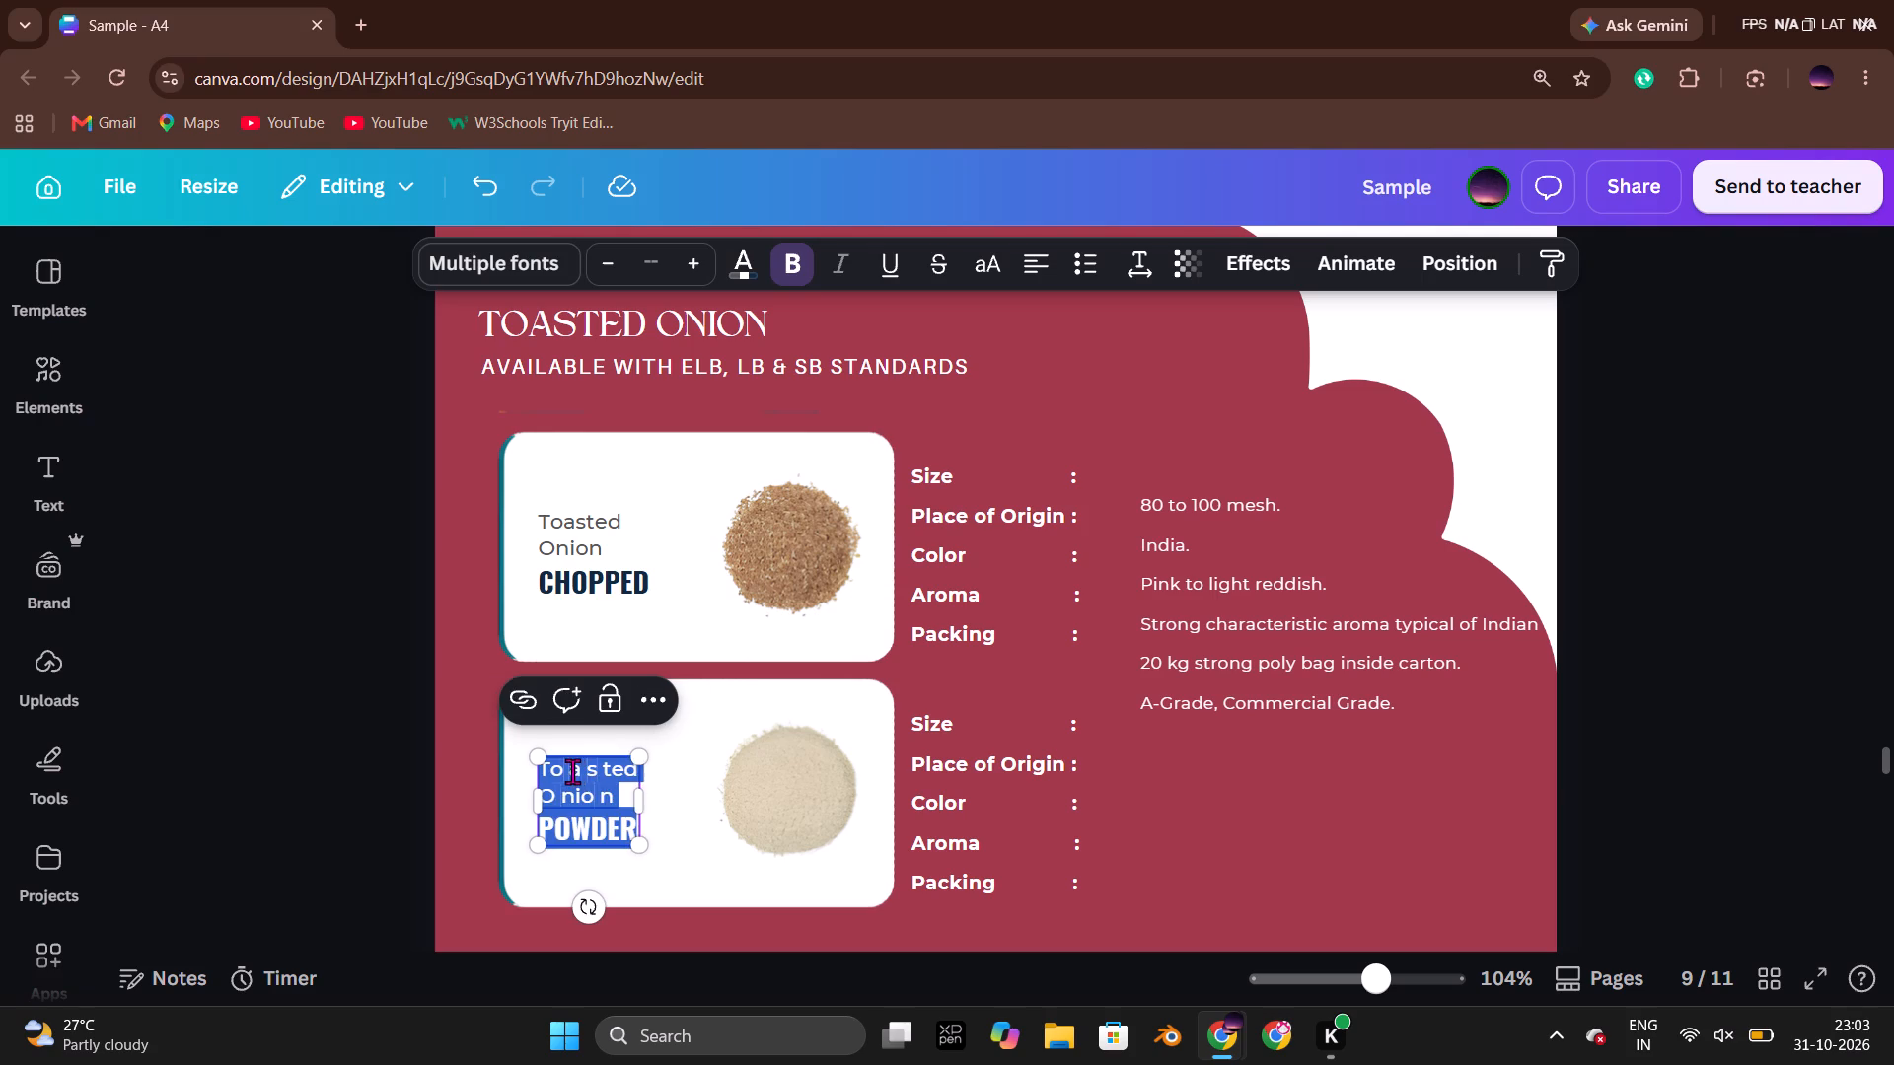
pyautogui.click(572, 771)
pyautogui.press('BackSpace')
pyautogui.press('Right')
pyautogui.press('Right')
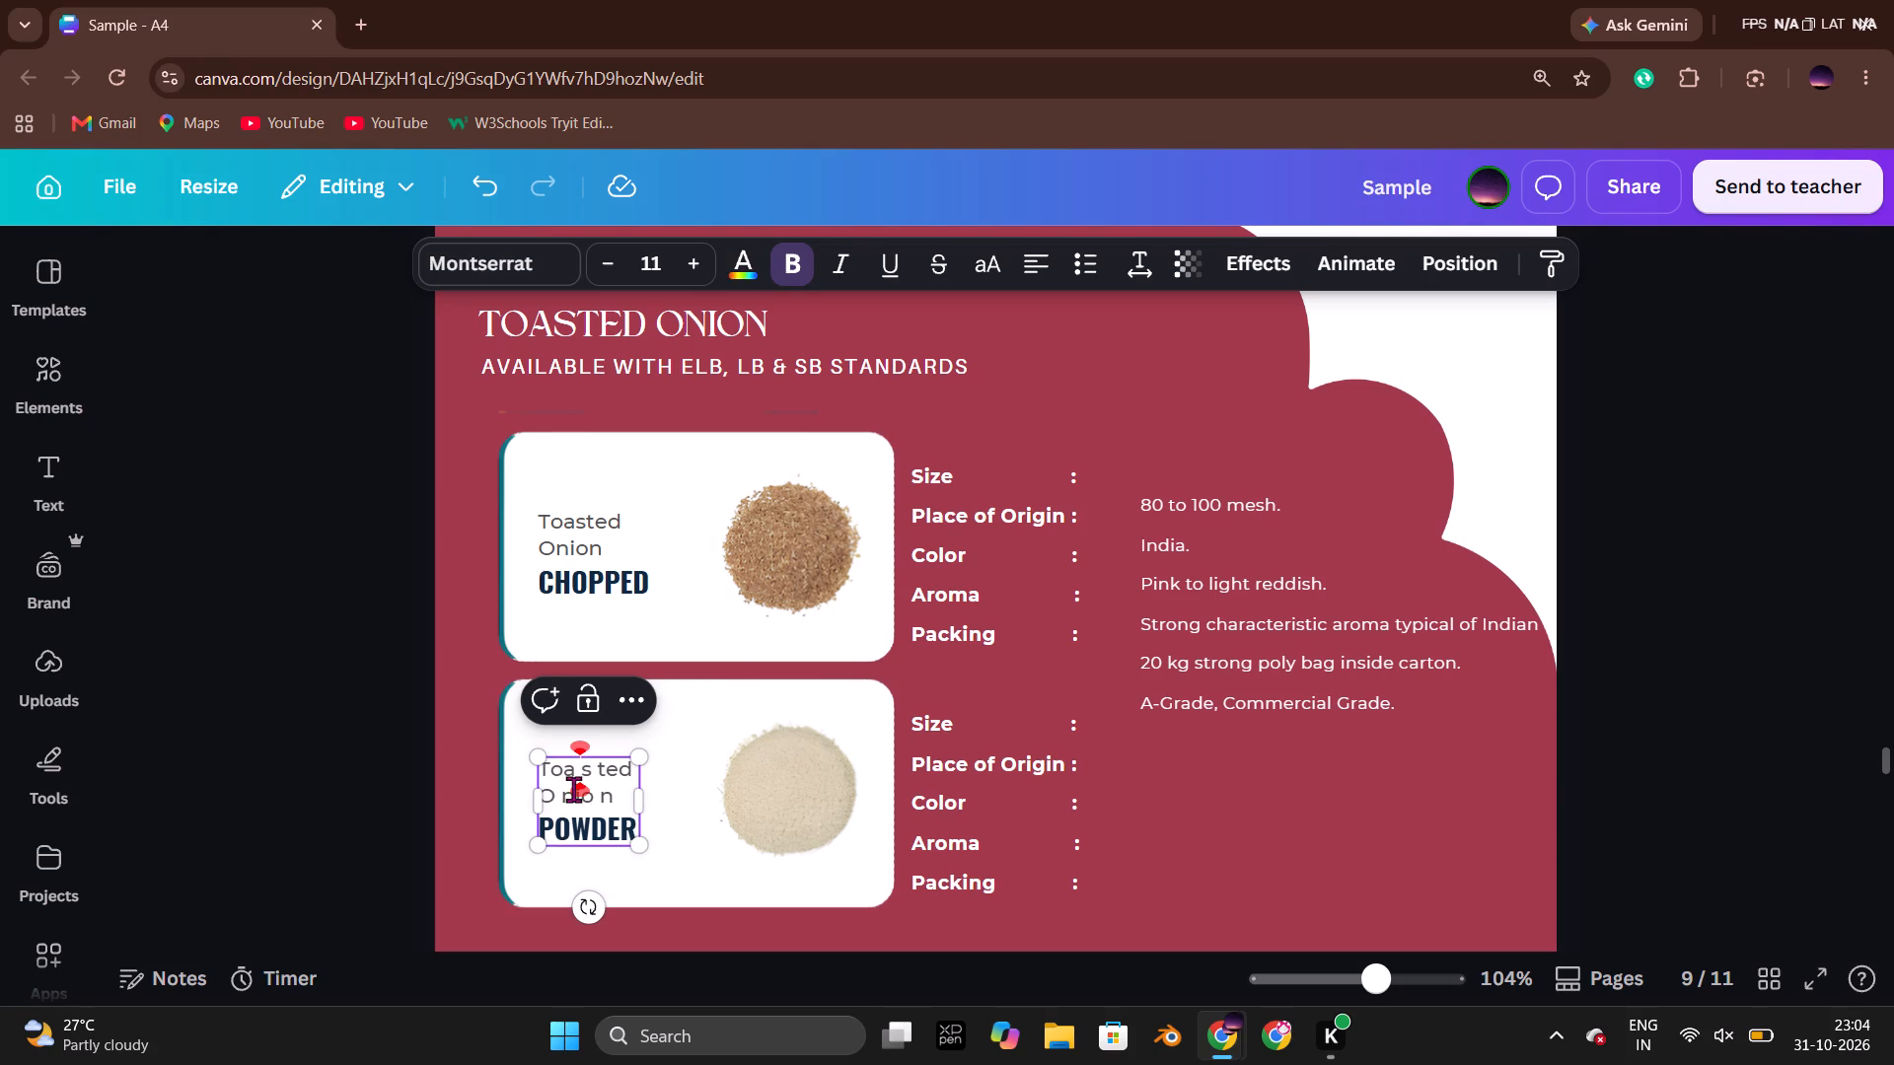
pyautogui.press('BackSpace')
pyautogui.press('Right')
pyautogui.press('Right')
pyautogui.press('BackSpace')
# Remove the stray spaces within the word "Onion" on the POWDER card.
pyautogui.press('Down')
pyautogui.press('Left')
pyautogui.press('Left')
pyautogui.press('BackSpace')
pyautogui.press('Right')
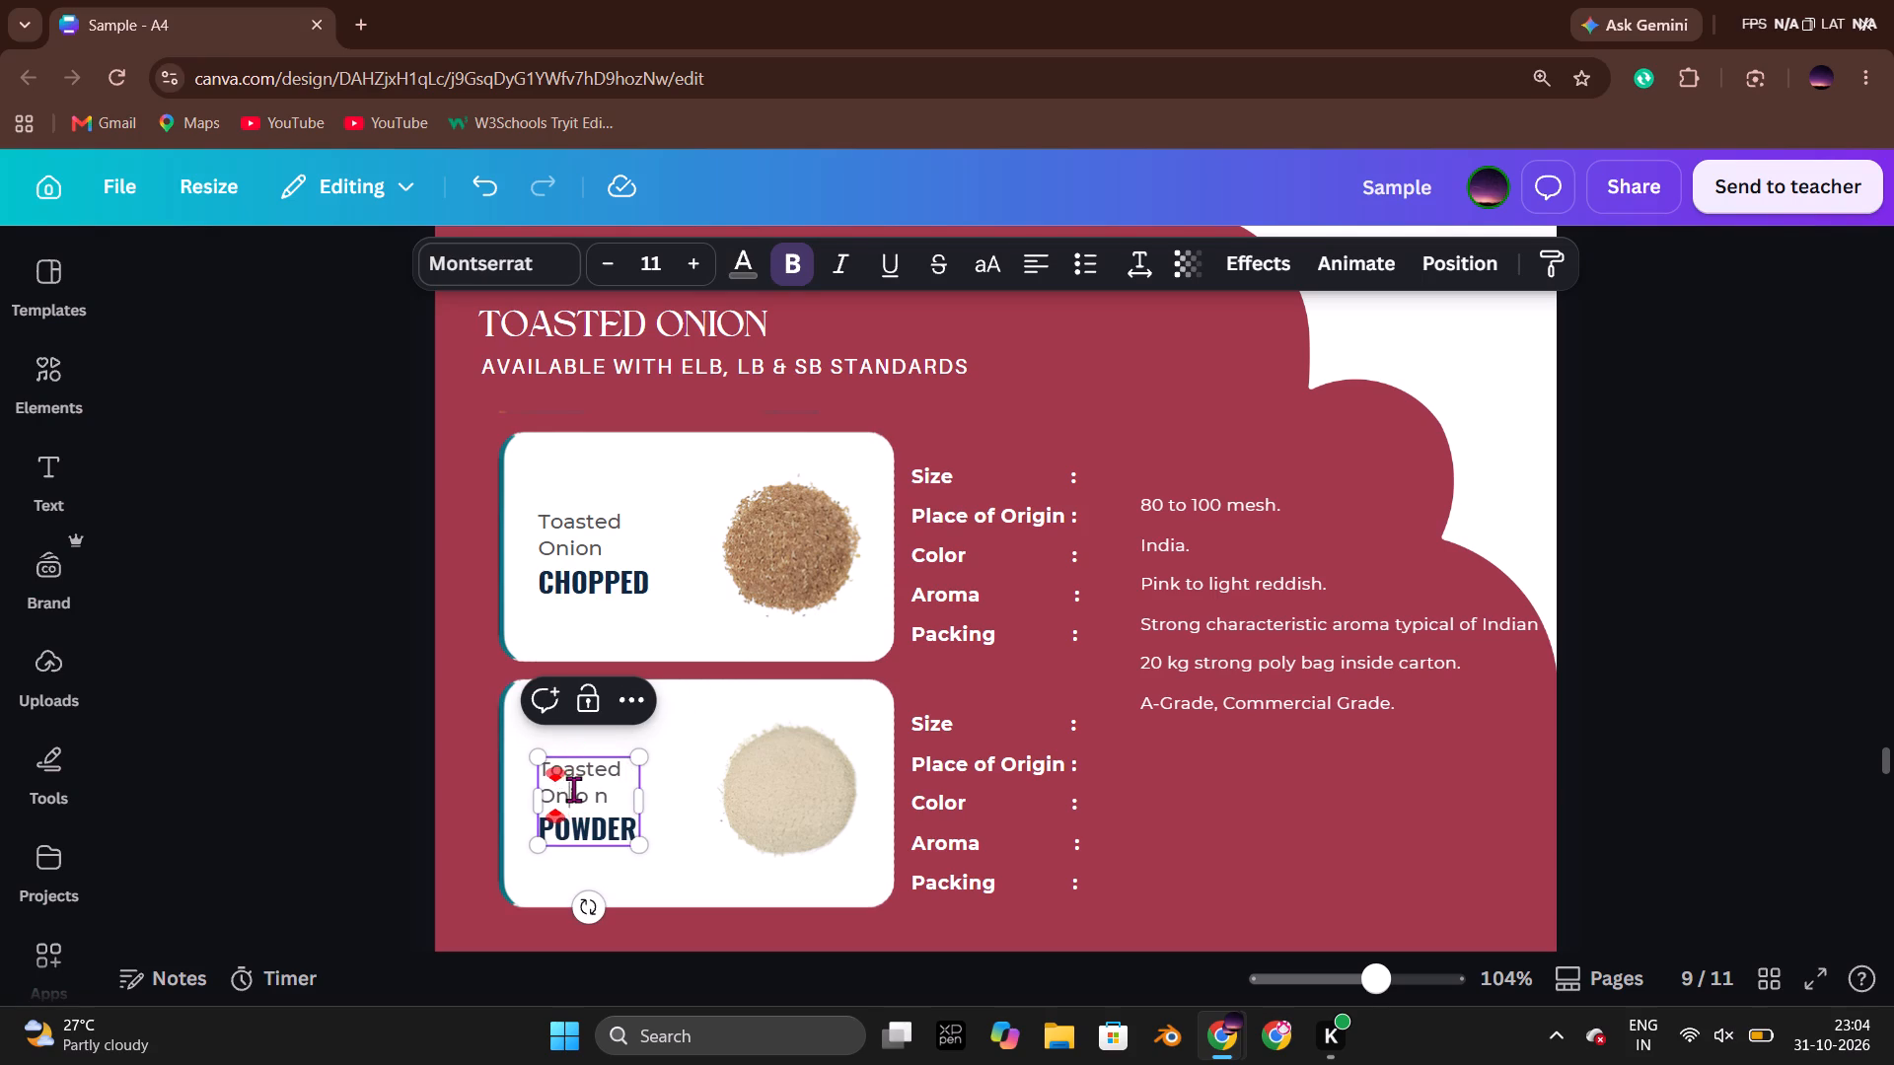
pyautogui.press('Right')
pyautogui.press('Right')
pyautogui.press('Right')
pyautogui.press('BackSpace')
pyautogui.click(355, 715)
# Correct the third Dehydrated Fried Onion card's label on page 8 so it reads "FRESH".
pyautogui.scroll(11, 839, 740)
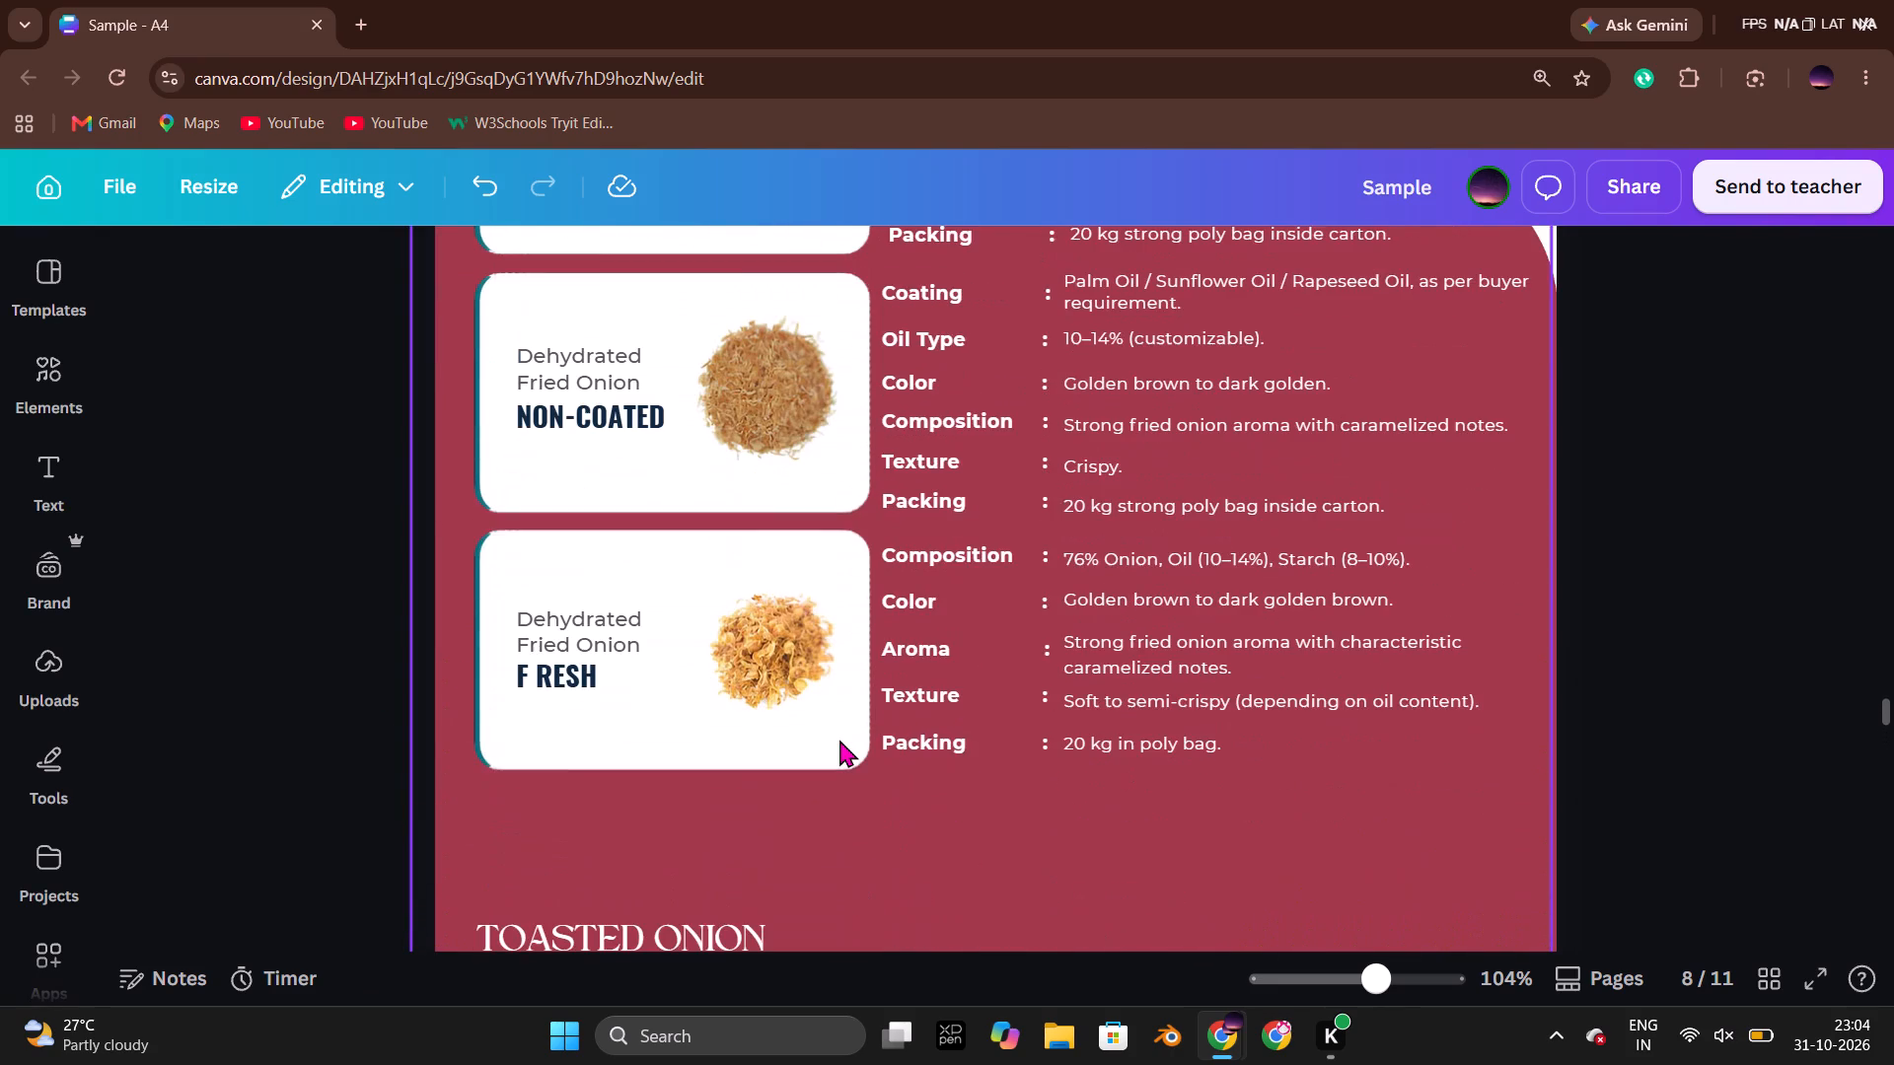
pyautogui.doubleClick(565, 745)
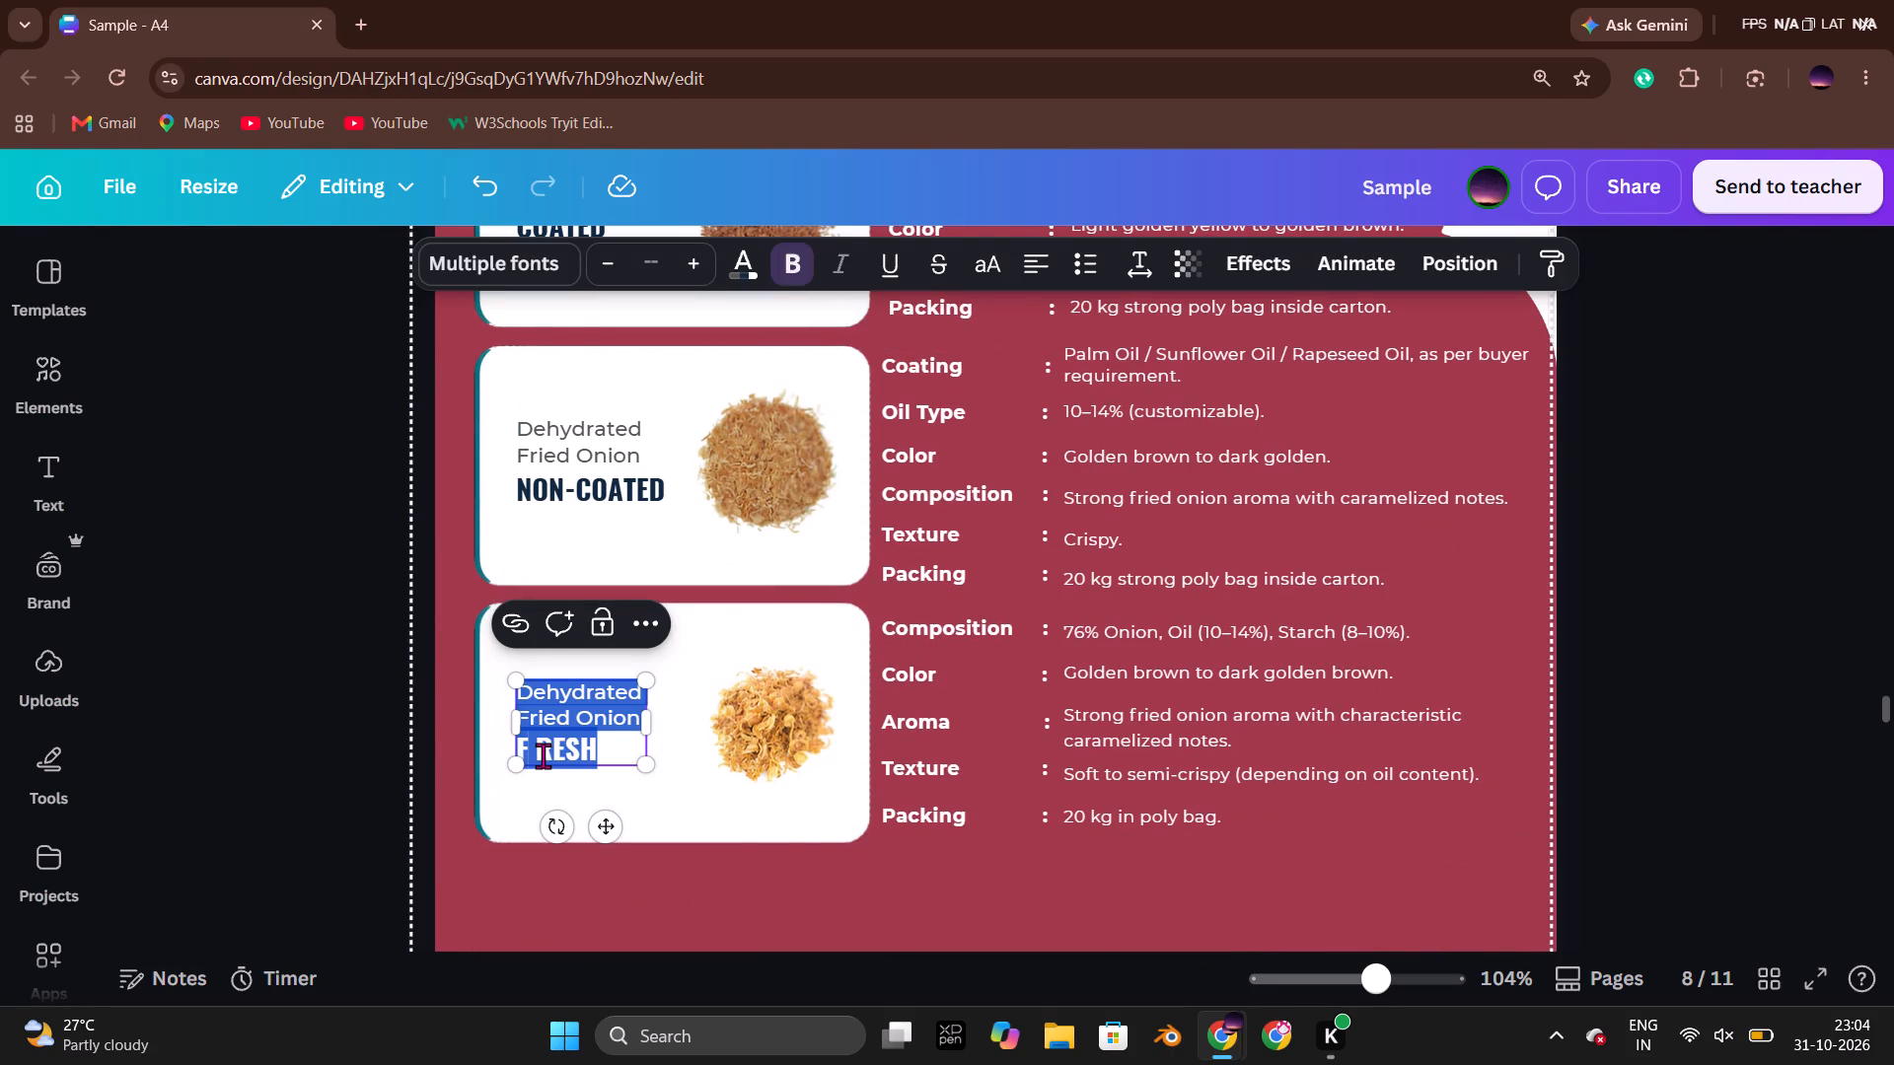
pyautogui.click(543, 755)
pyautogui.click(539, 754)
pyautogui.press('BackSpace')
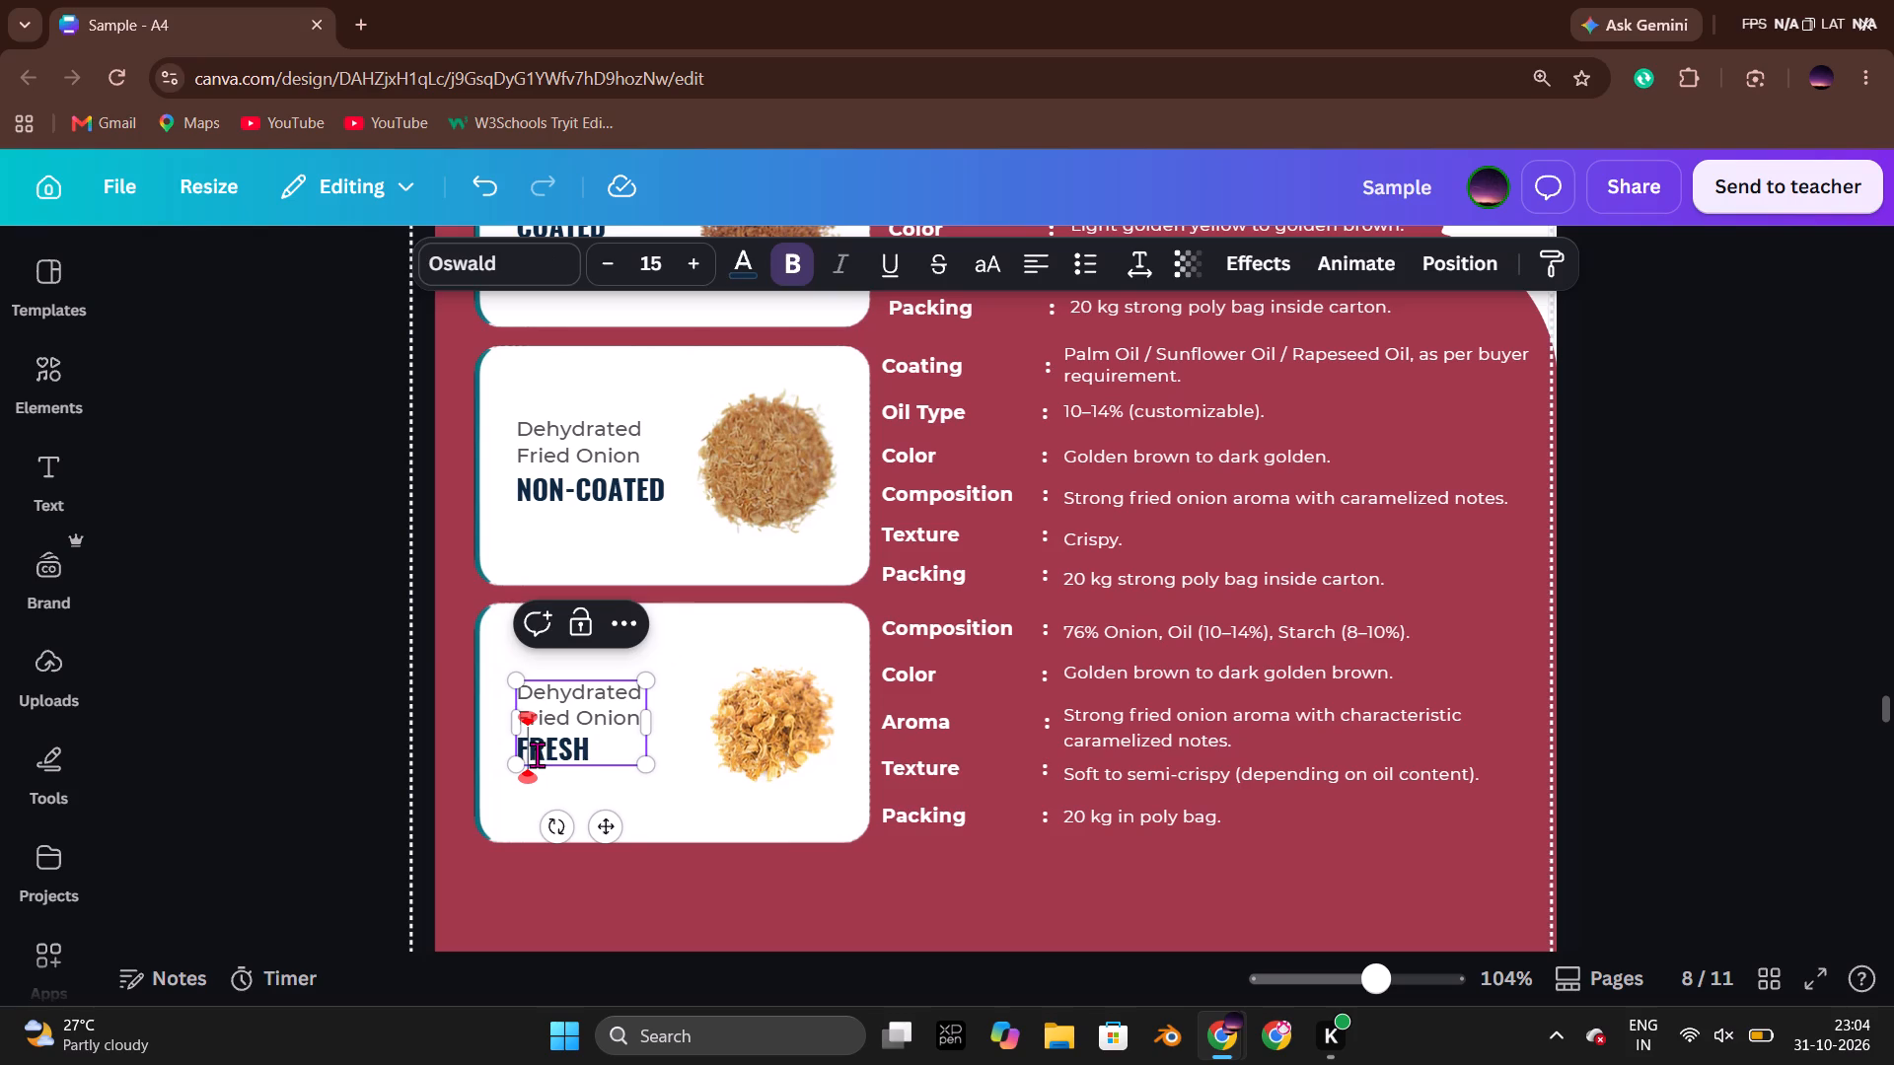
pyautogui.click(386, 651)
# Examine the product cards on pages 7 to 9, checking their names and detail text.
pyautogui.scroll(2, 387, 654)
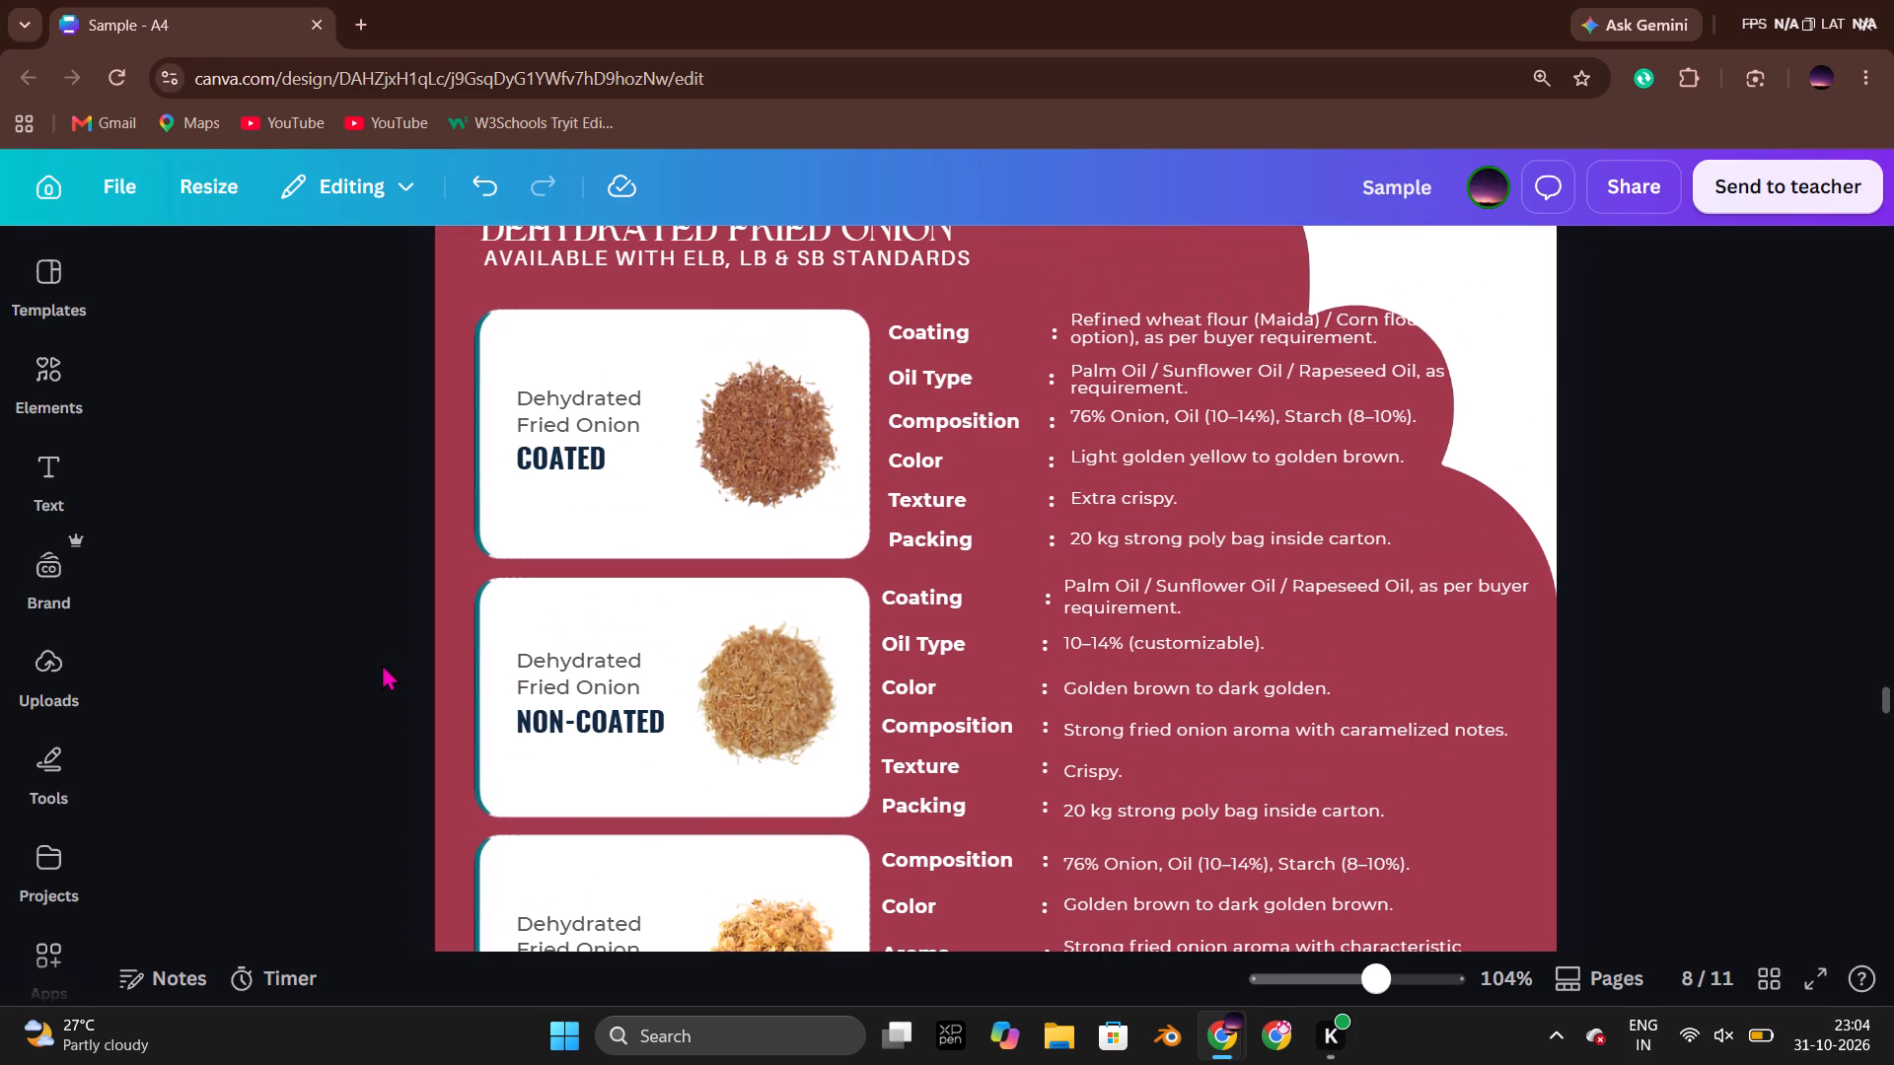
pyautogui.scroll(-1, 712, 696)
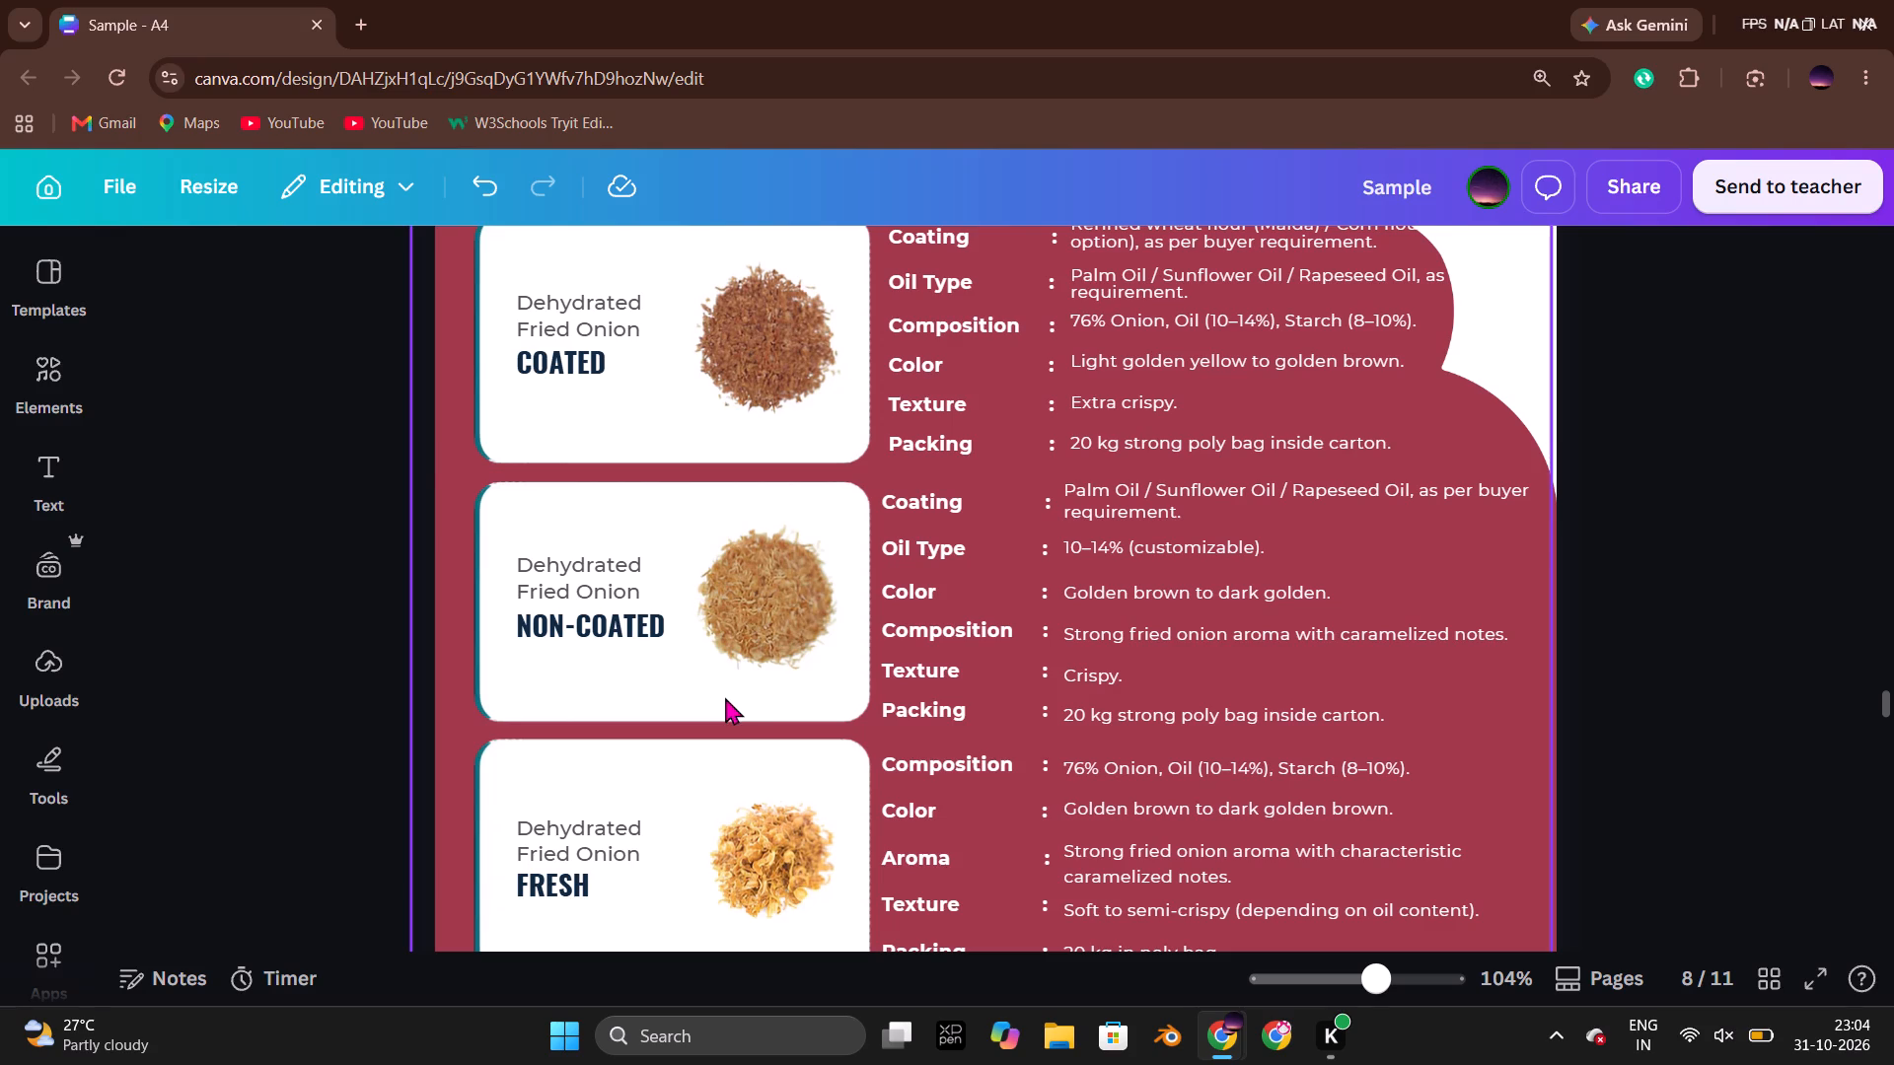
pyautogui.scroll(11, 737, 697)
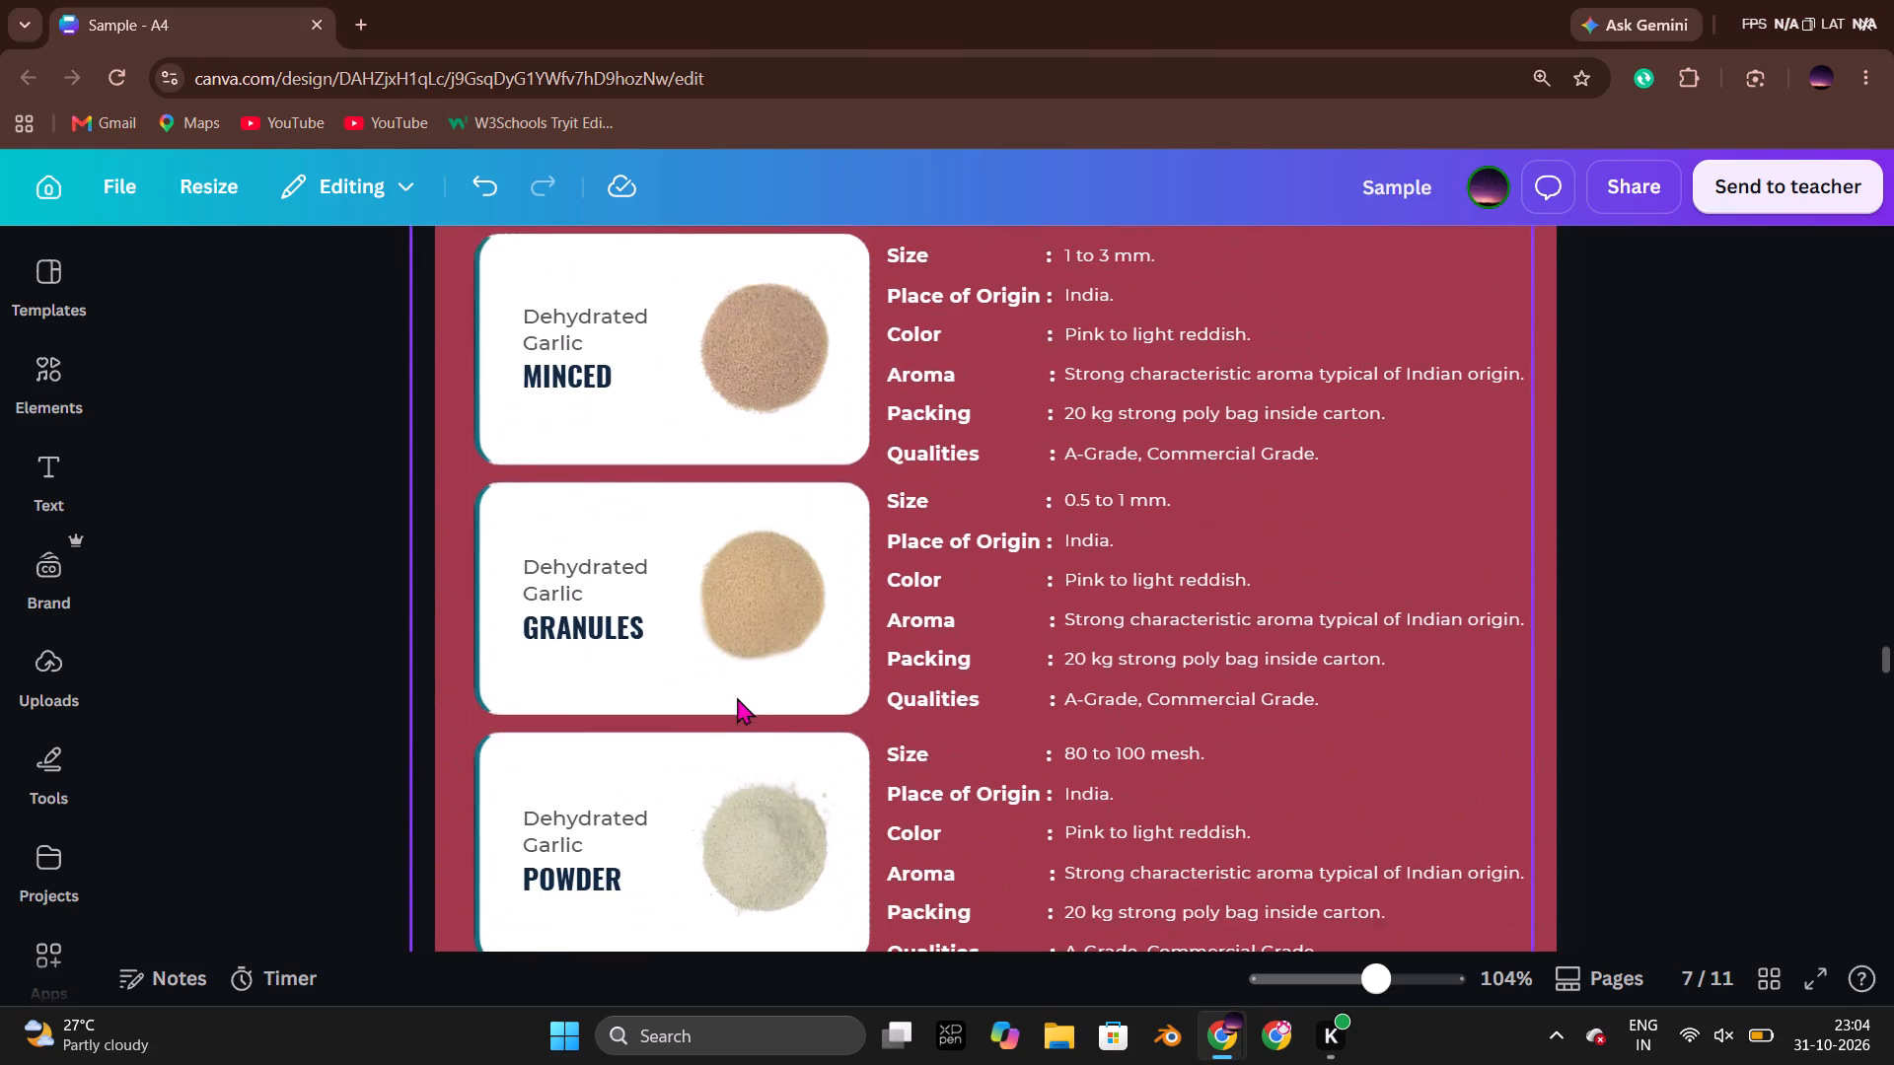
pyautogui.scroll(3, 737, 697)
pyautogui.scroll(-4, 737, 697)
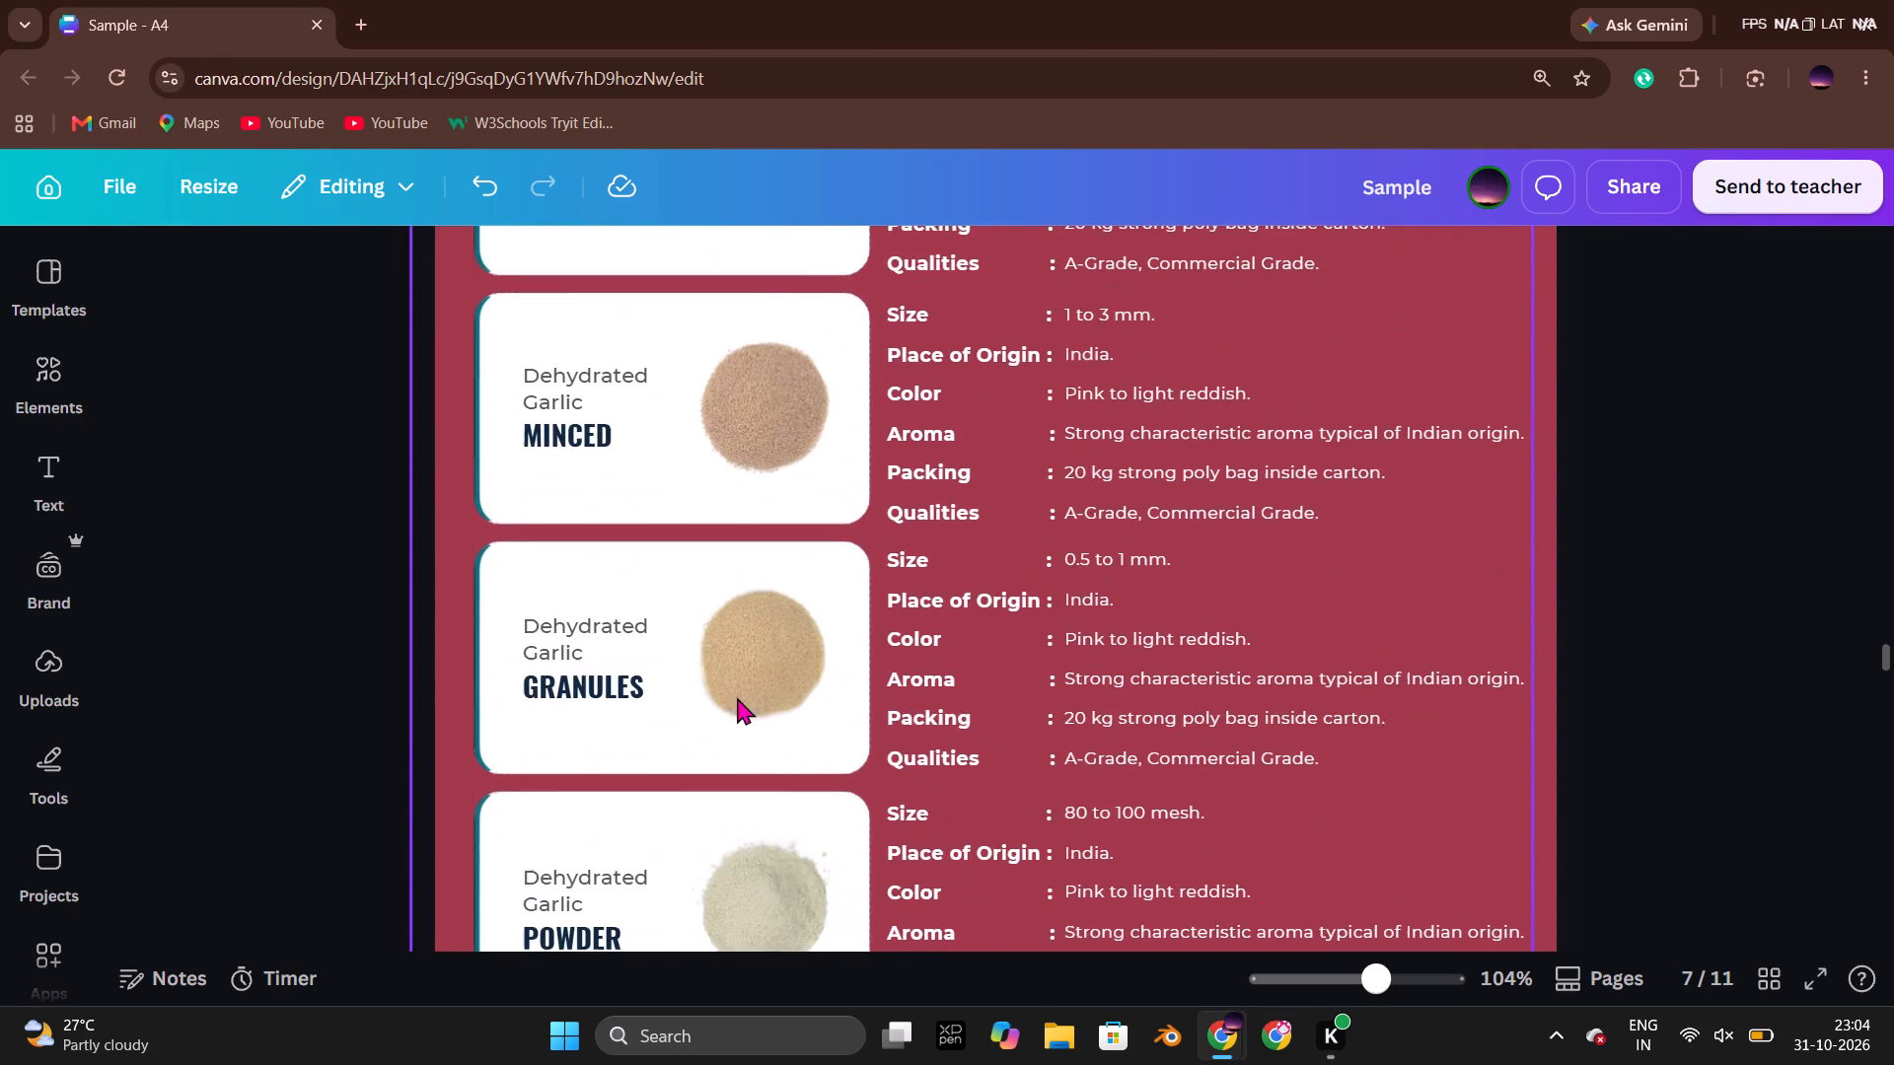
pyautogui.scroll(-8, 737, 697)
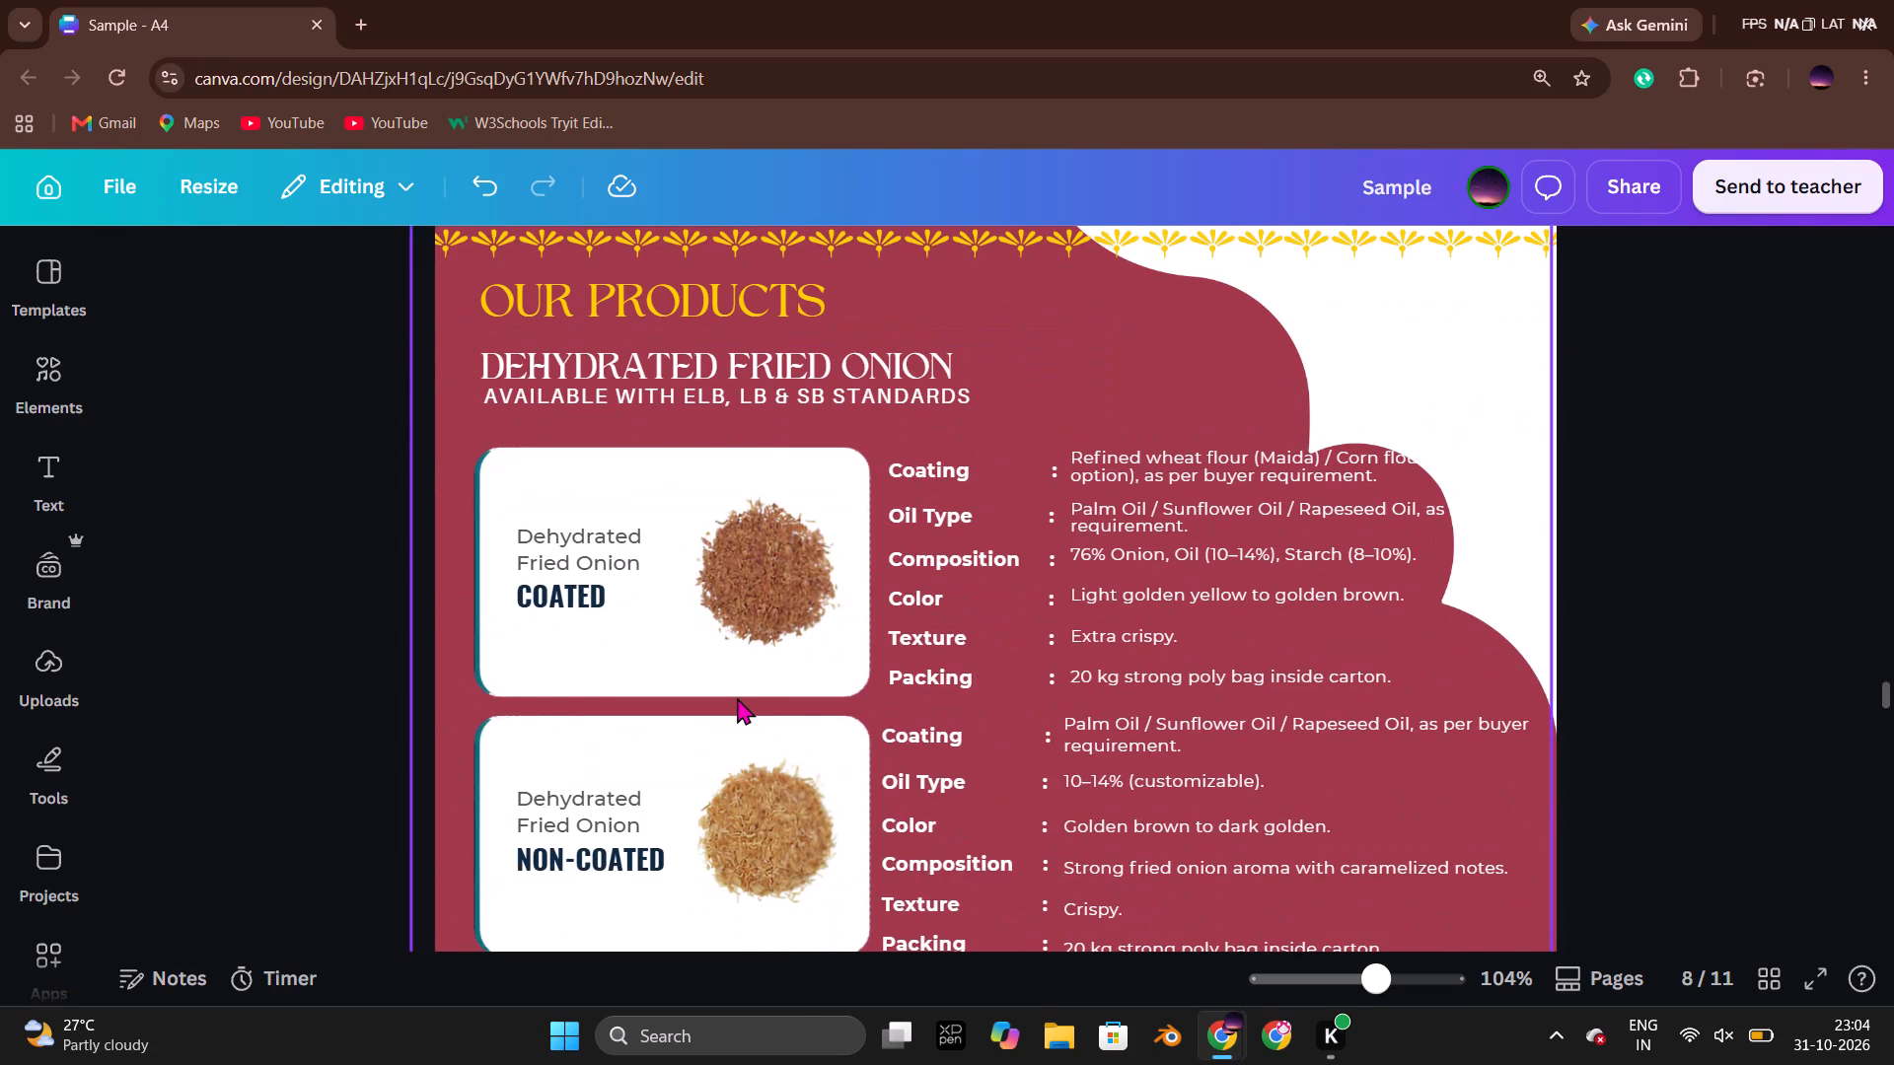
pyautogui.scroll(-7, 737, 698)
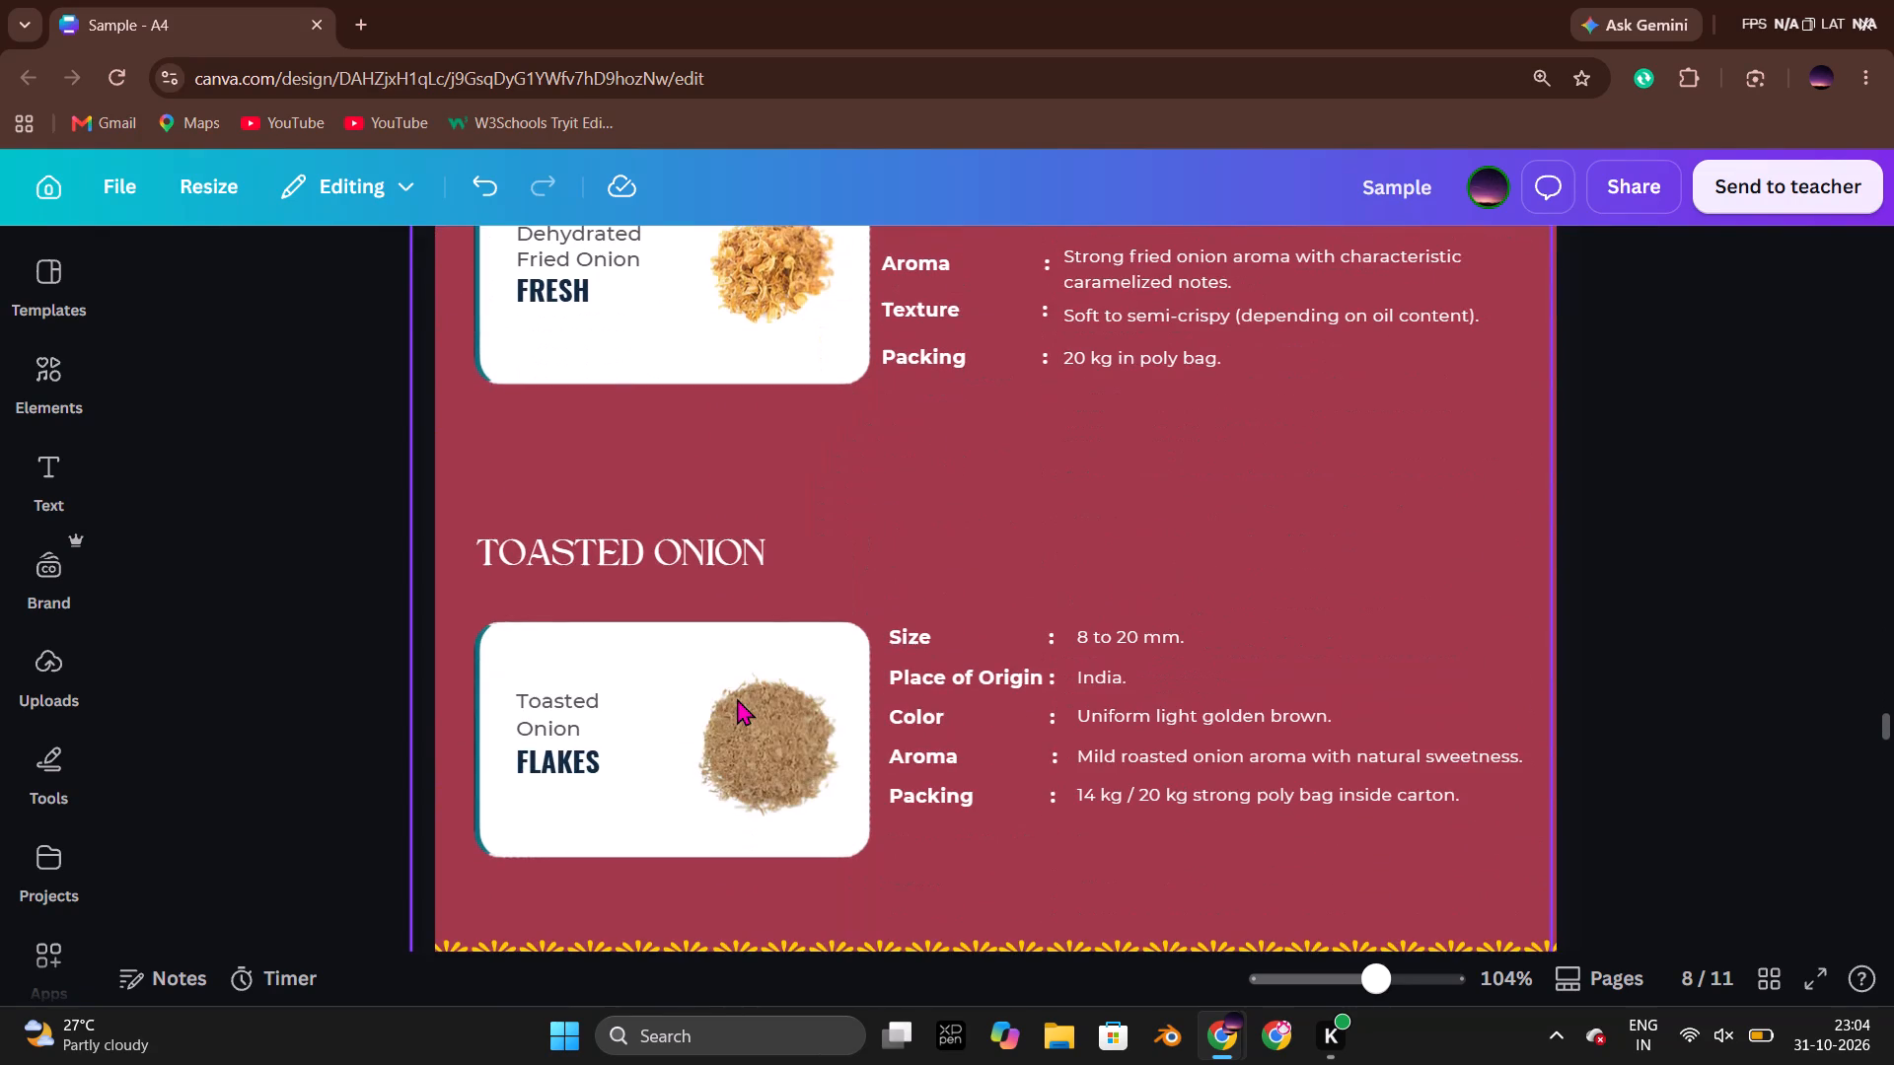
pyautogui.scroll(-3, 370, 692)
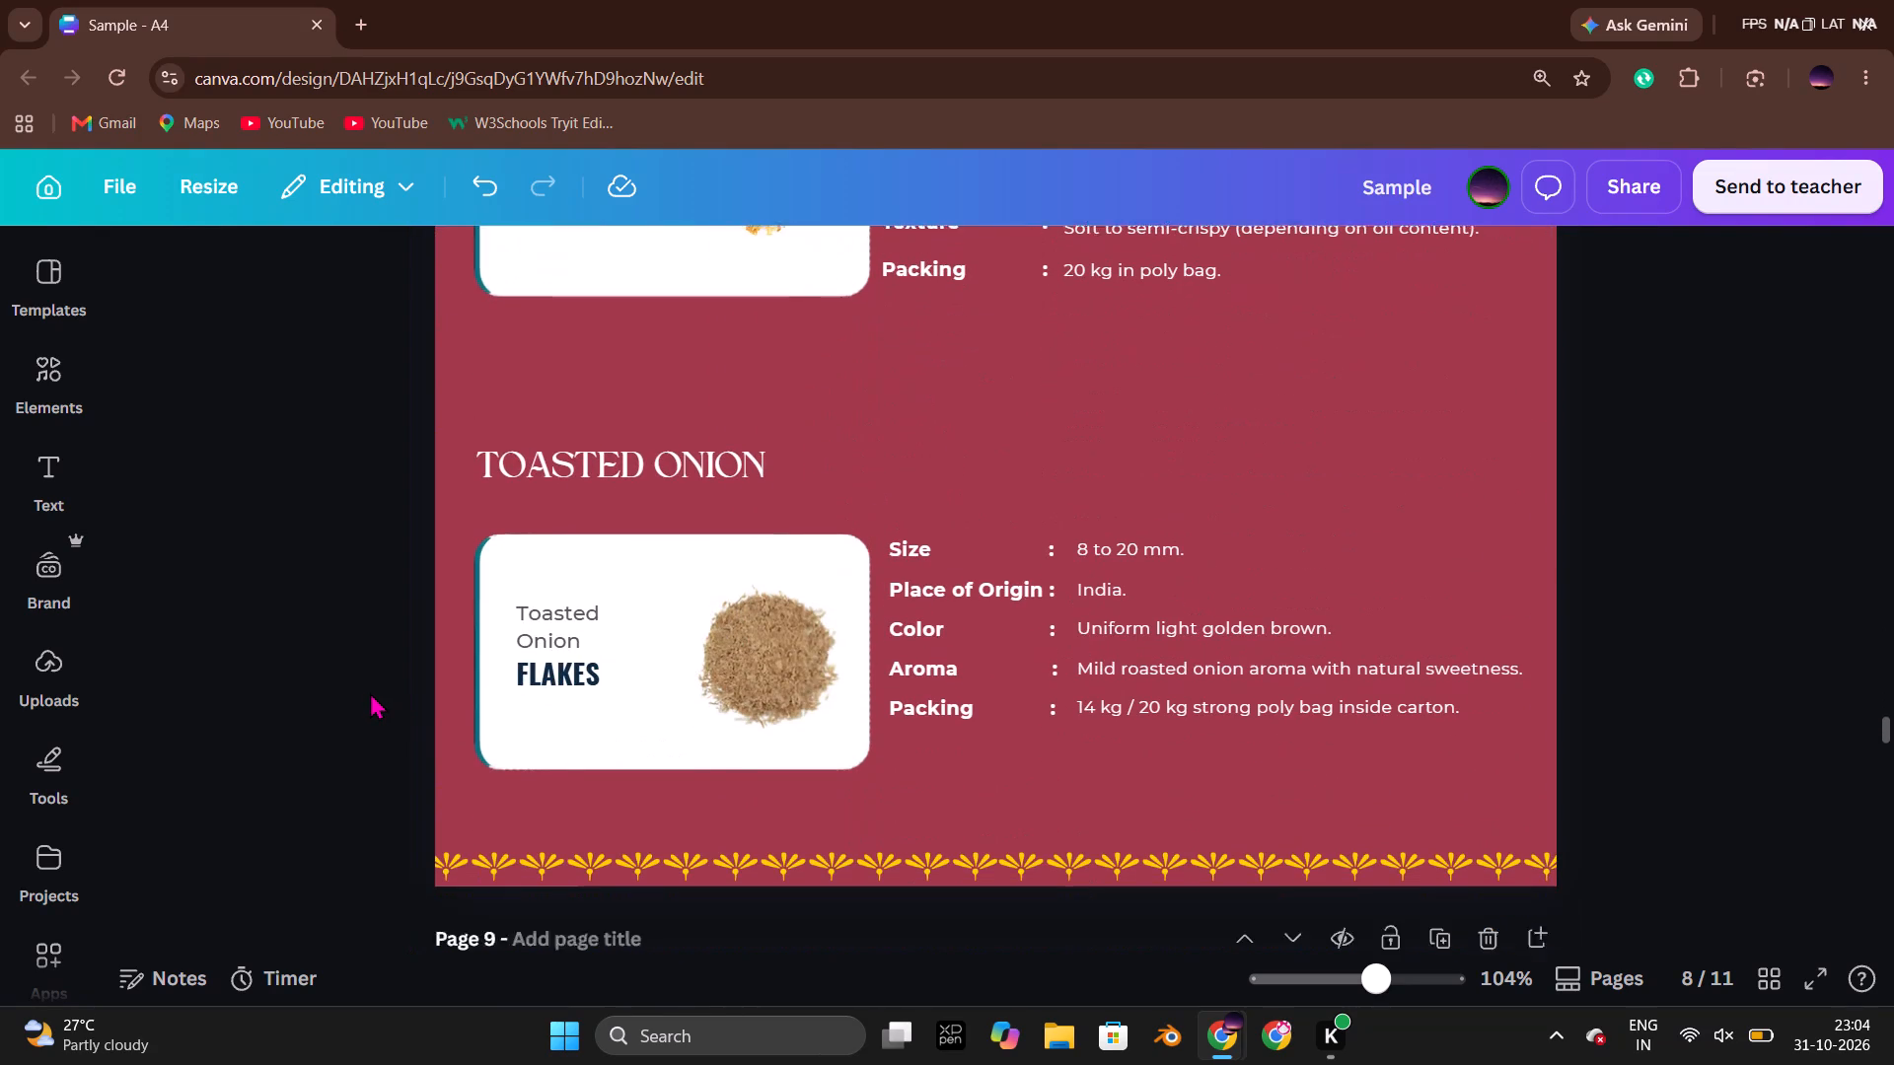
pyautogui.scroll(-4, 370, 692)
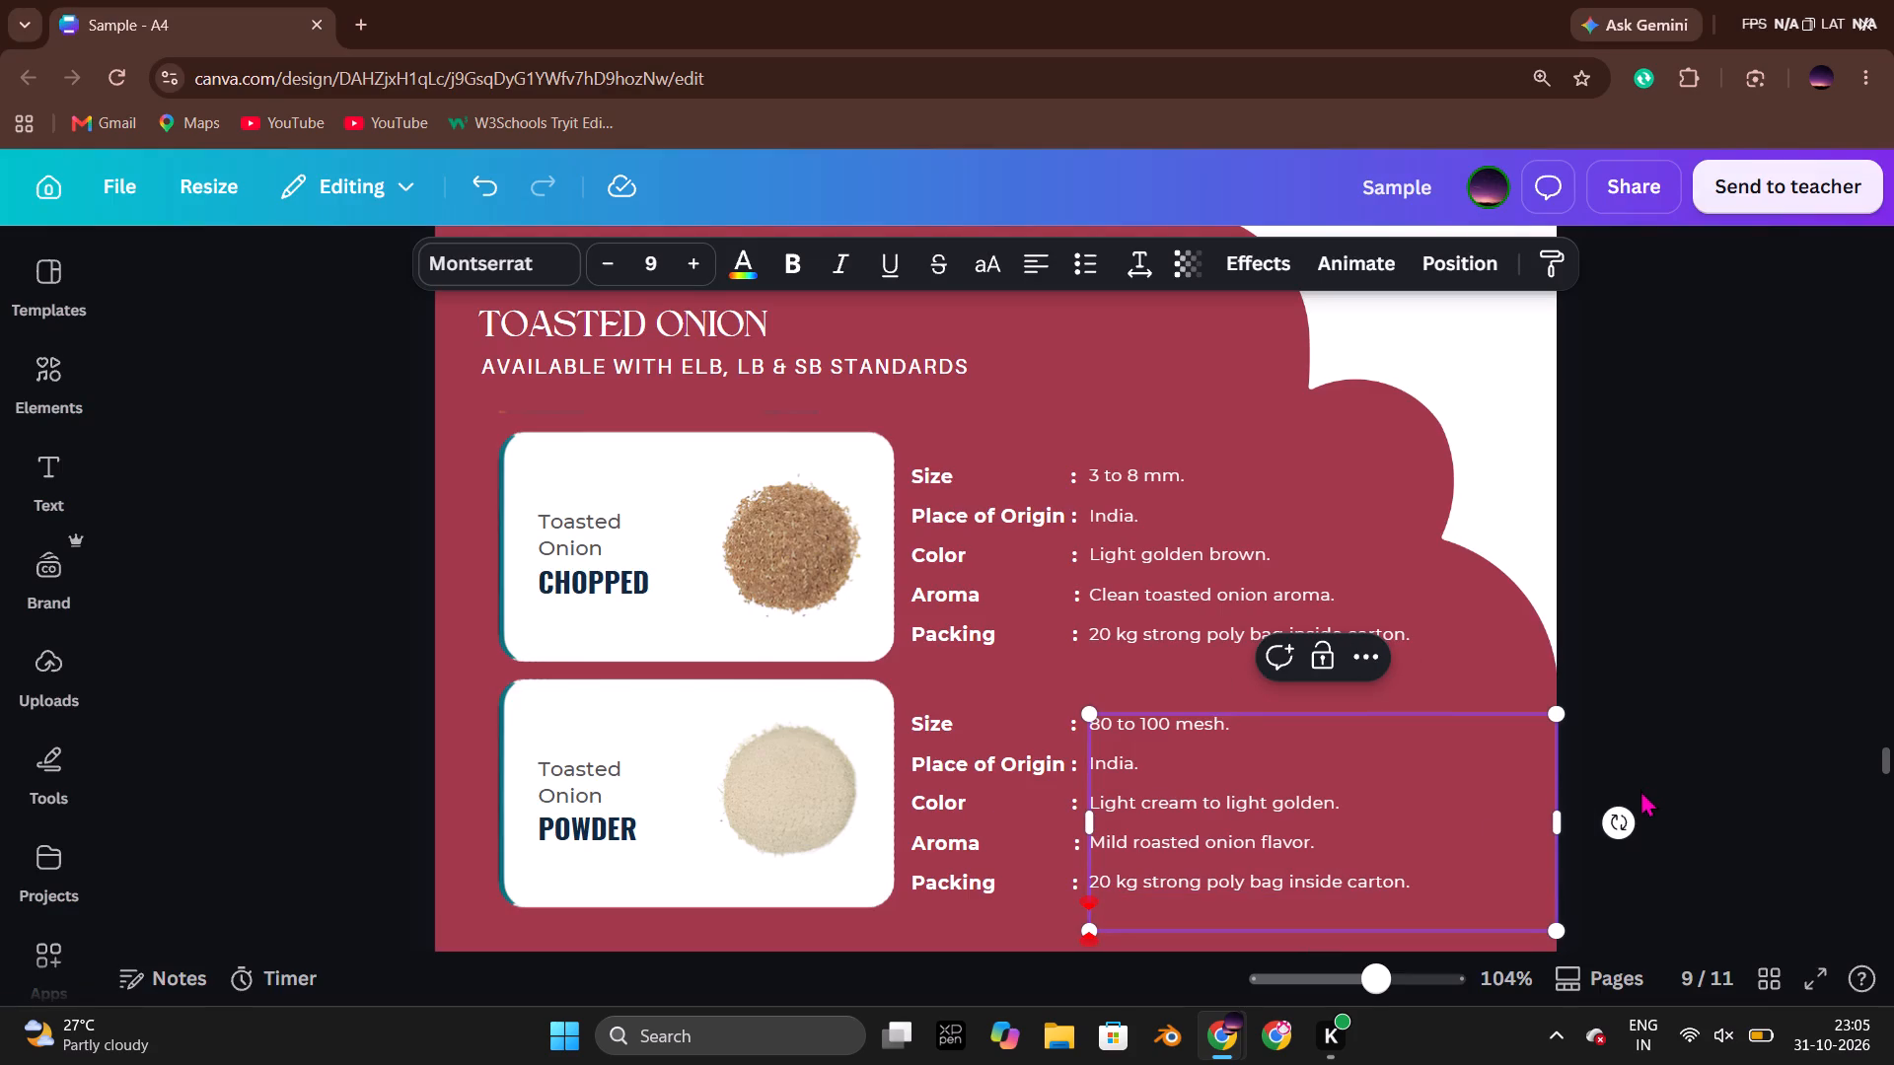
pyautogui.press('BackSpace')
pyautogui.click(1678, 766)
# Nudge the Toasted Onion CHOPPED name slightly upward and fine-tune the vertical position of the POWDER name within its card.
pyautogui.scroll(-2, 1670, 768)
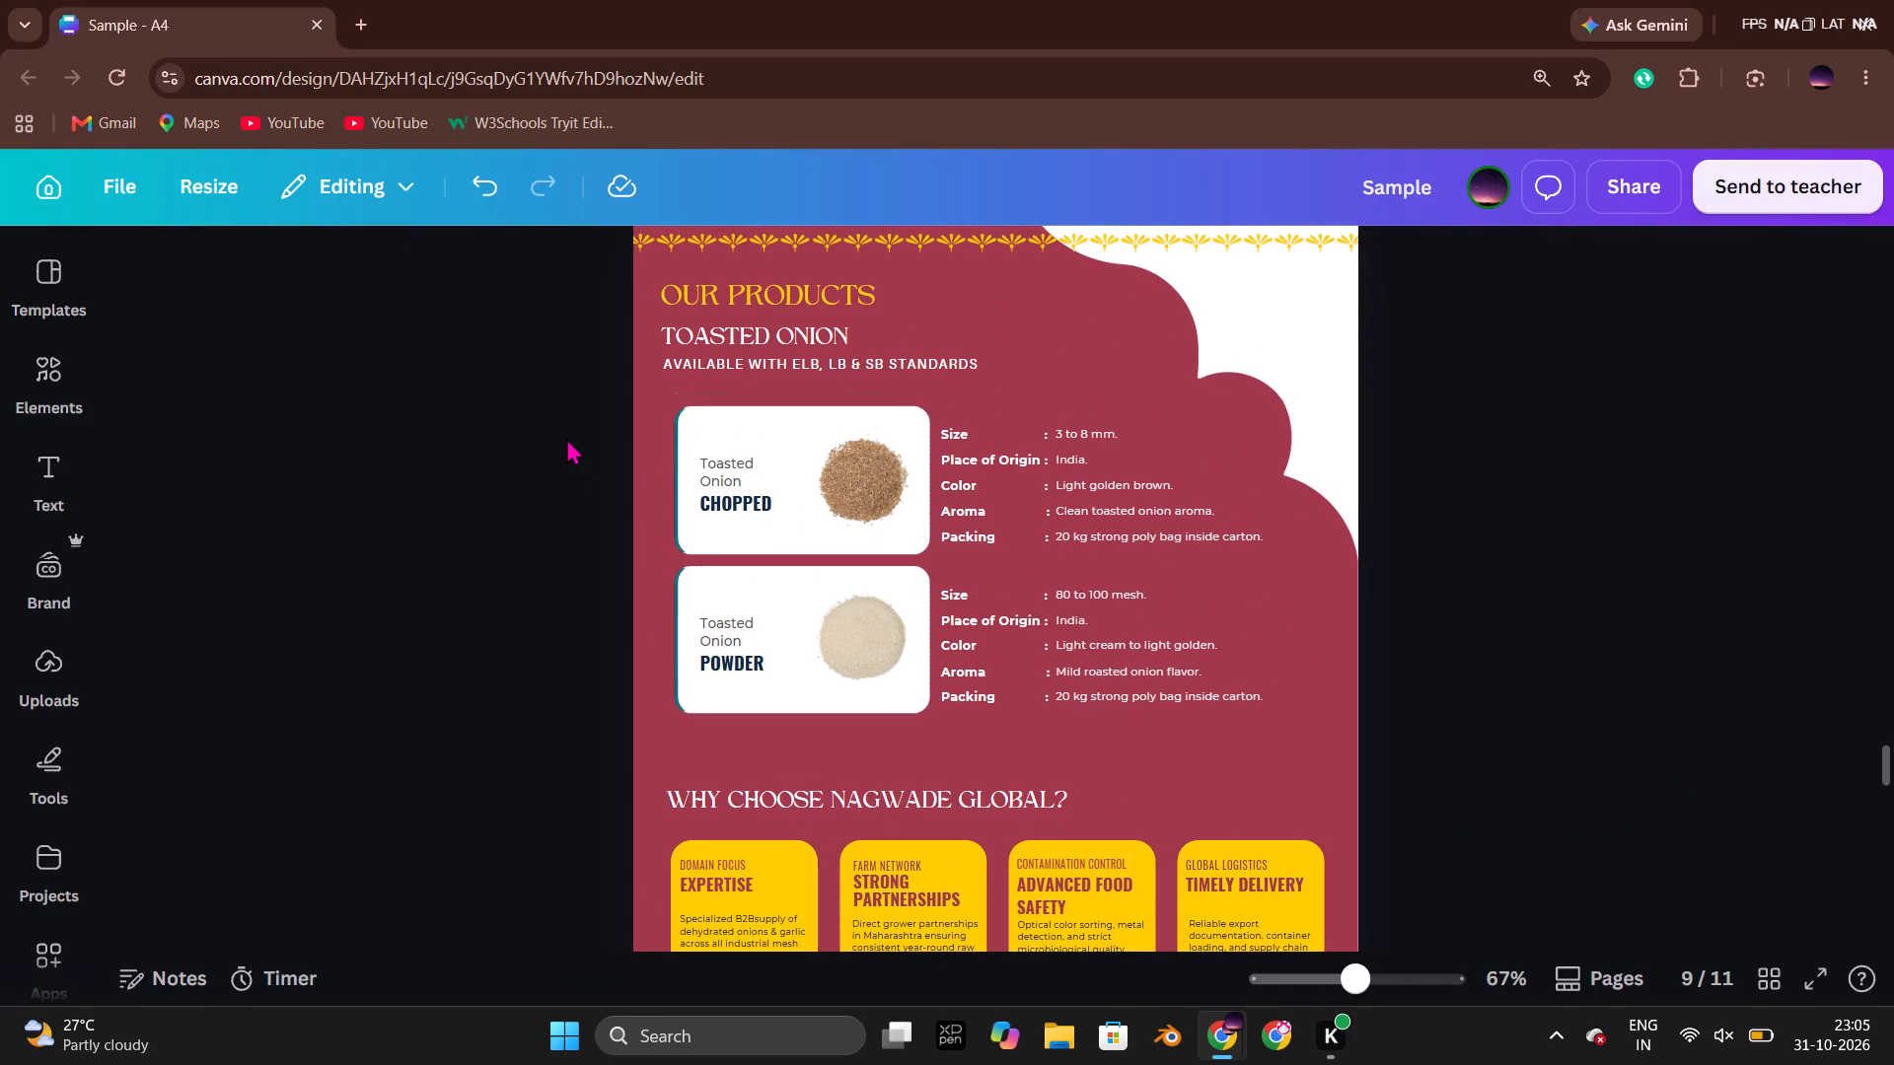
pyautogui.click(729, 493)
pyautogui.press('Up')
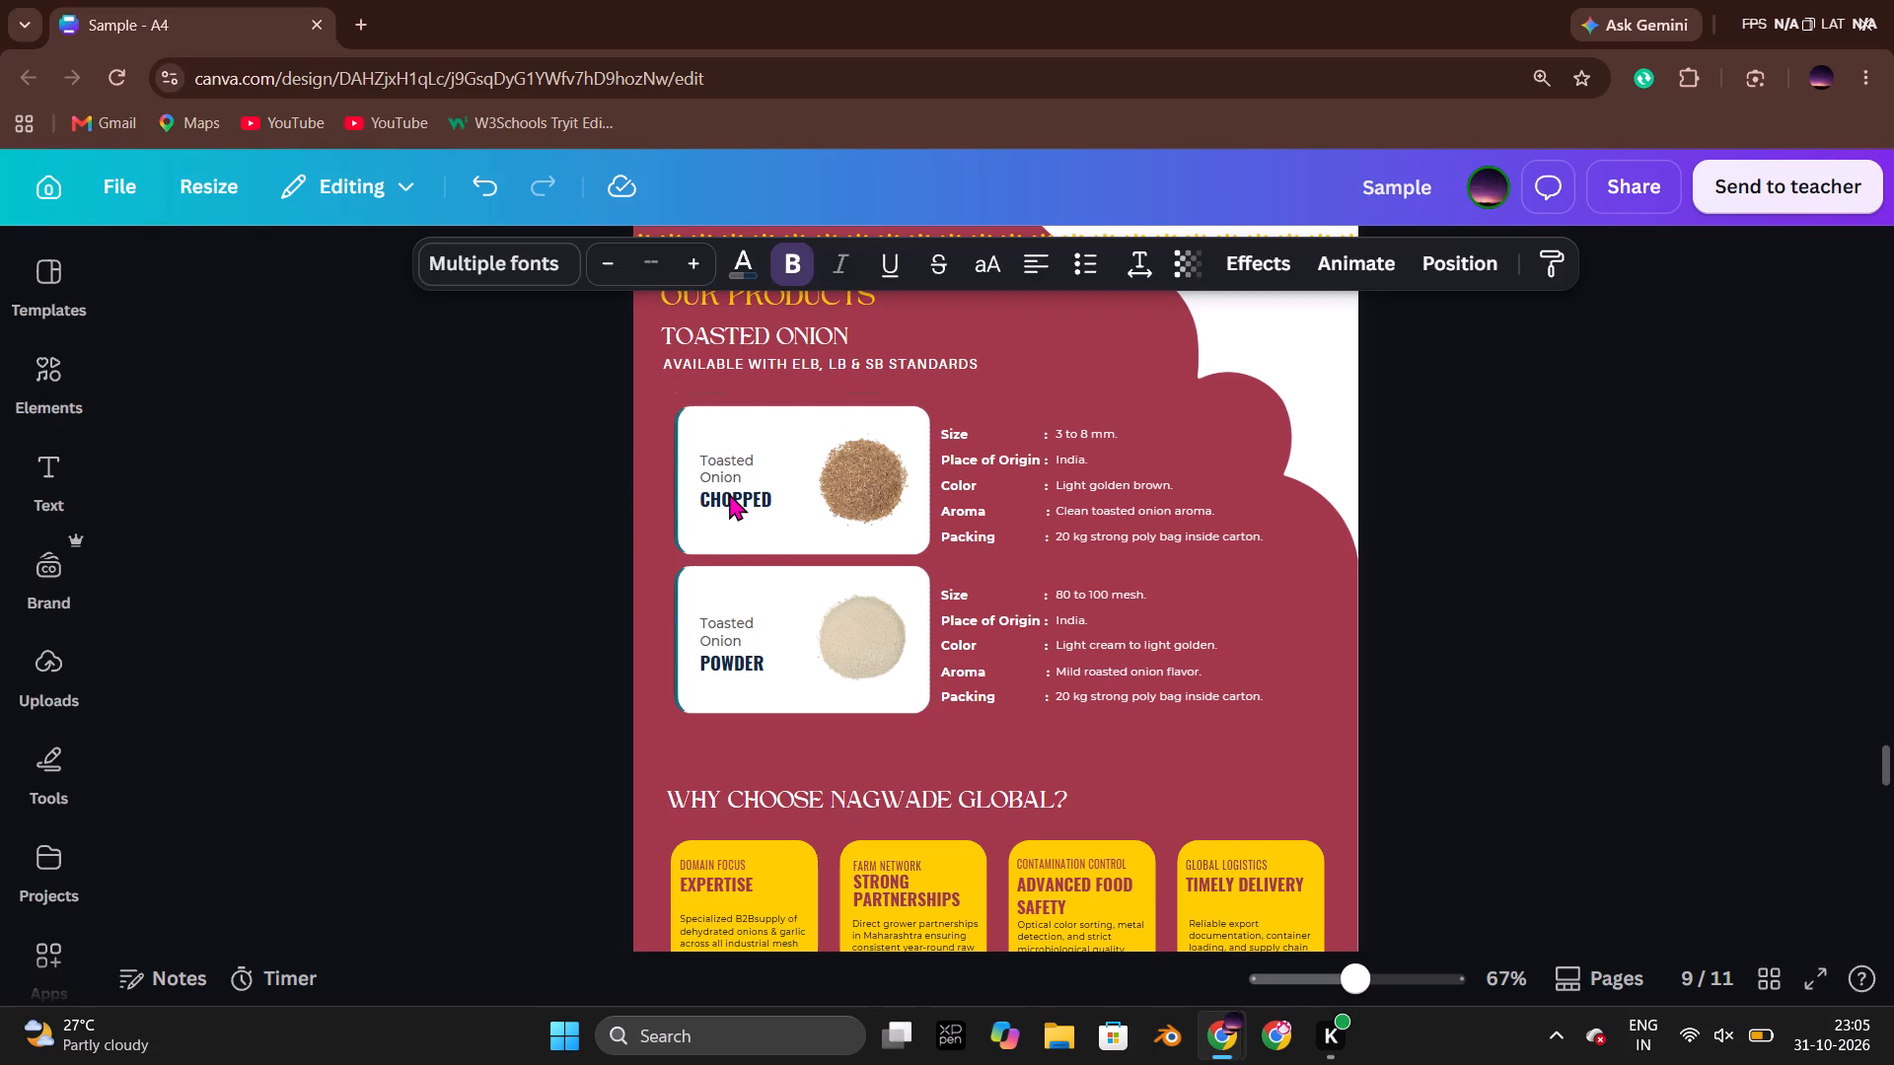
pyautogui.click(403, 666)
pyautogui.click(738, 648)
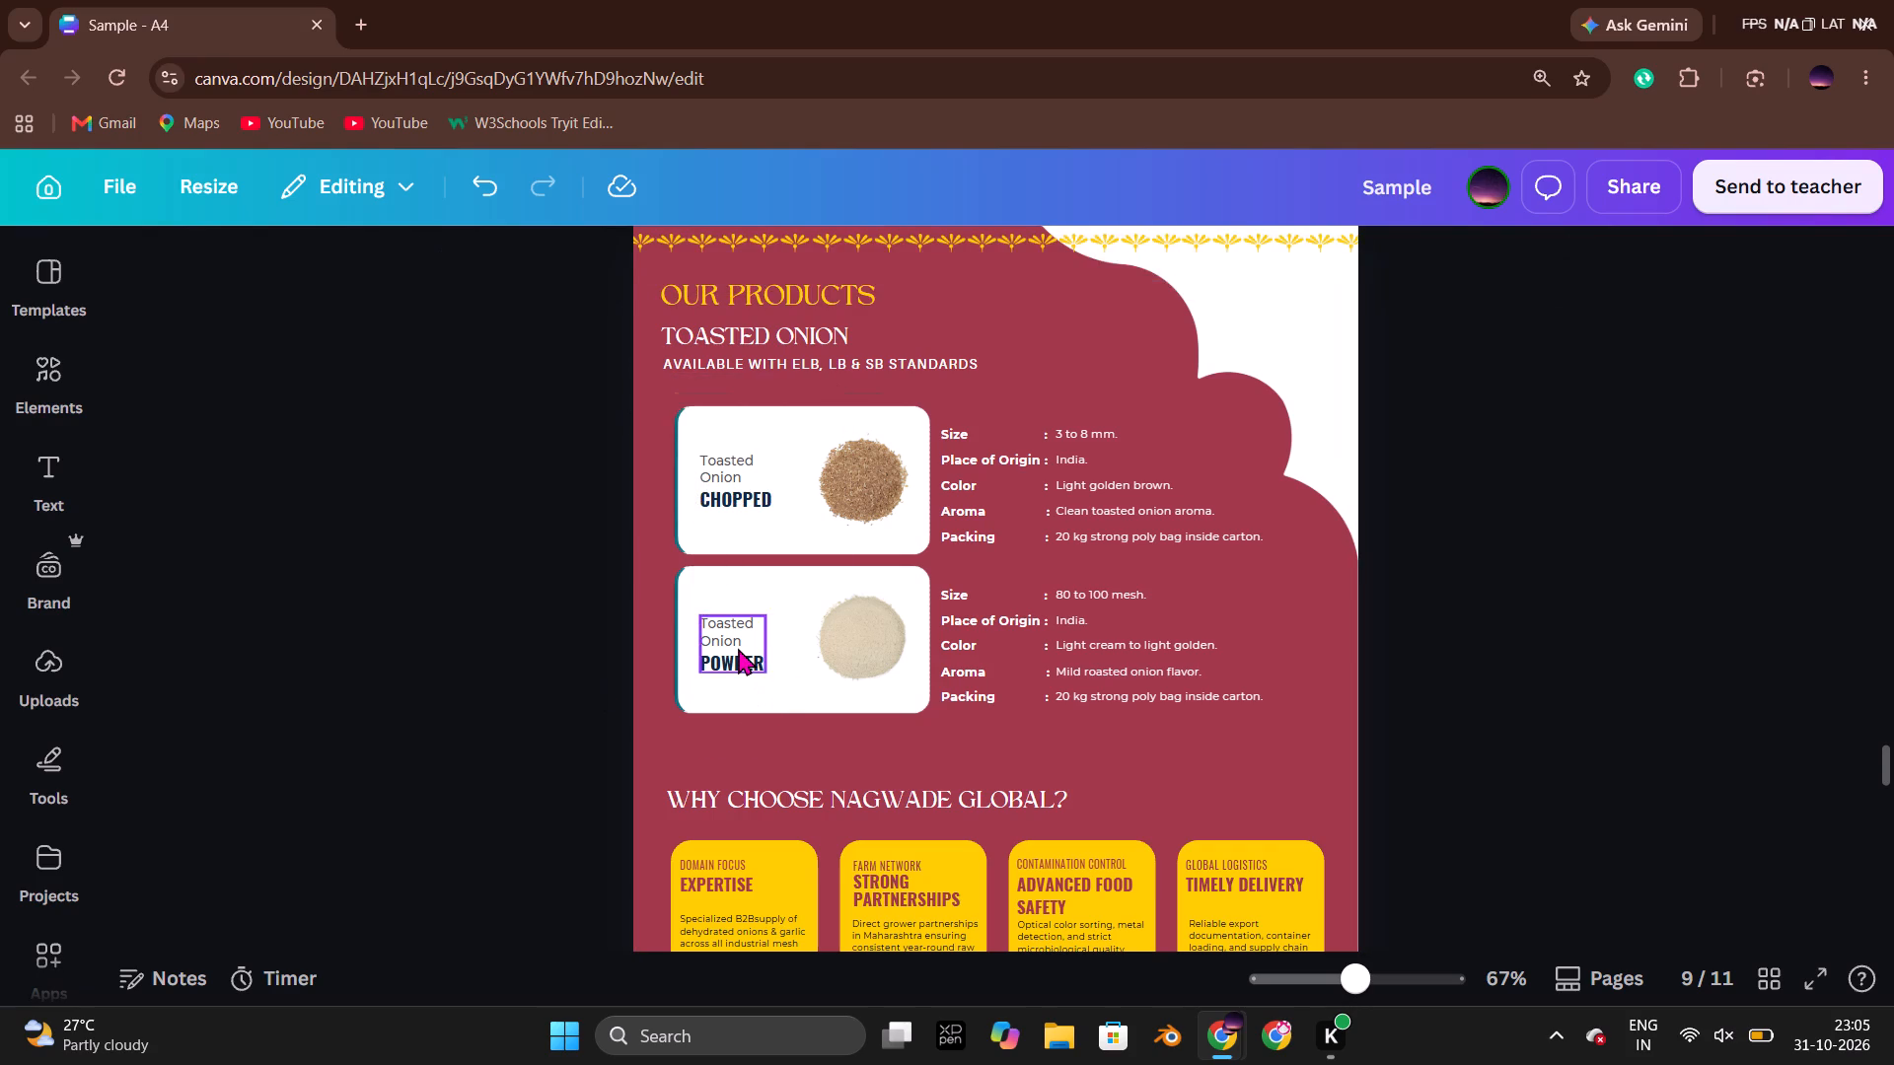
pyautogui.press('Up')
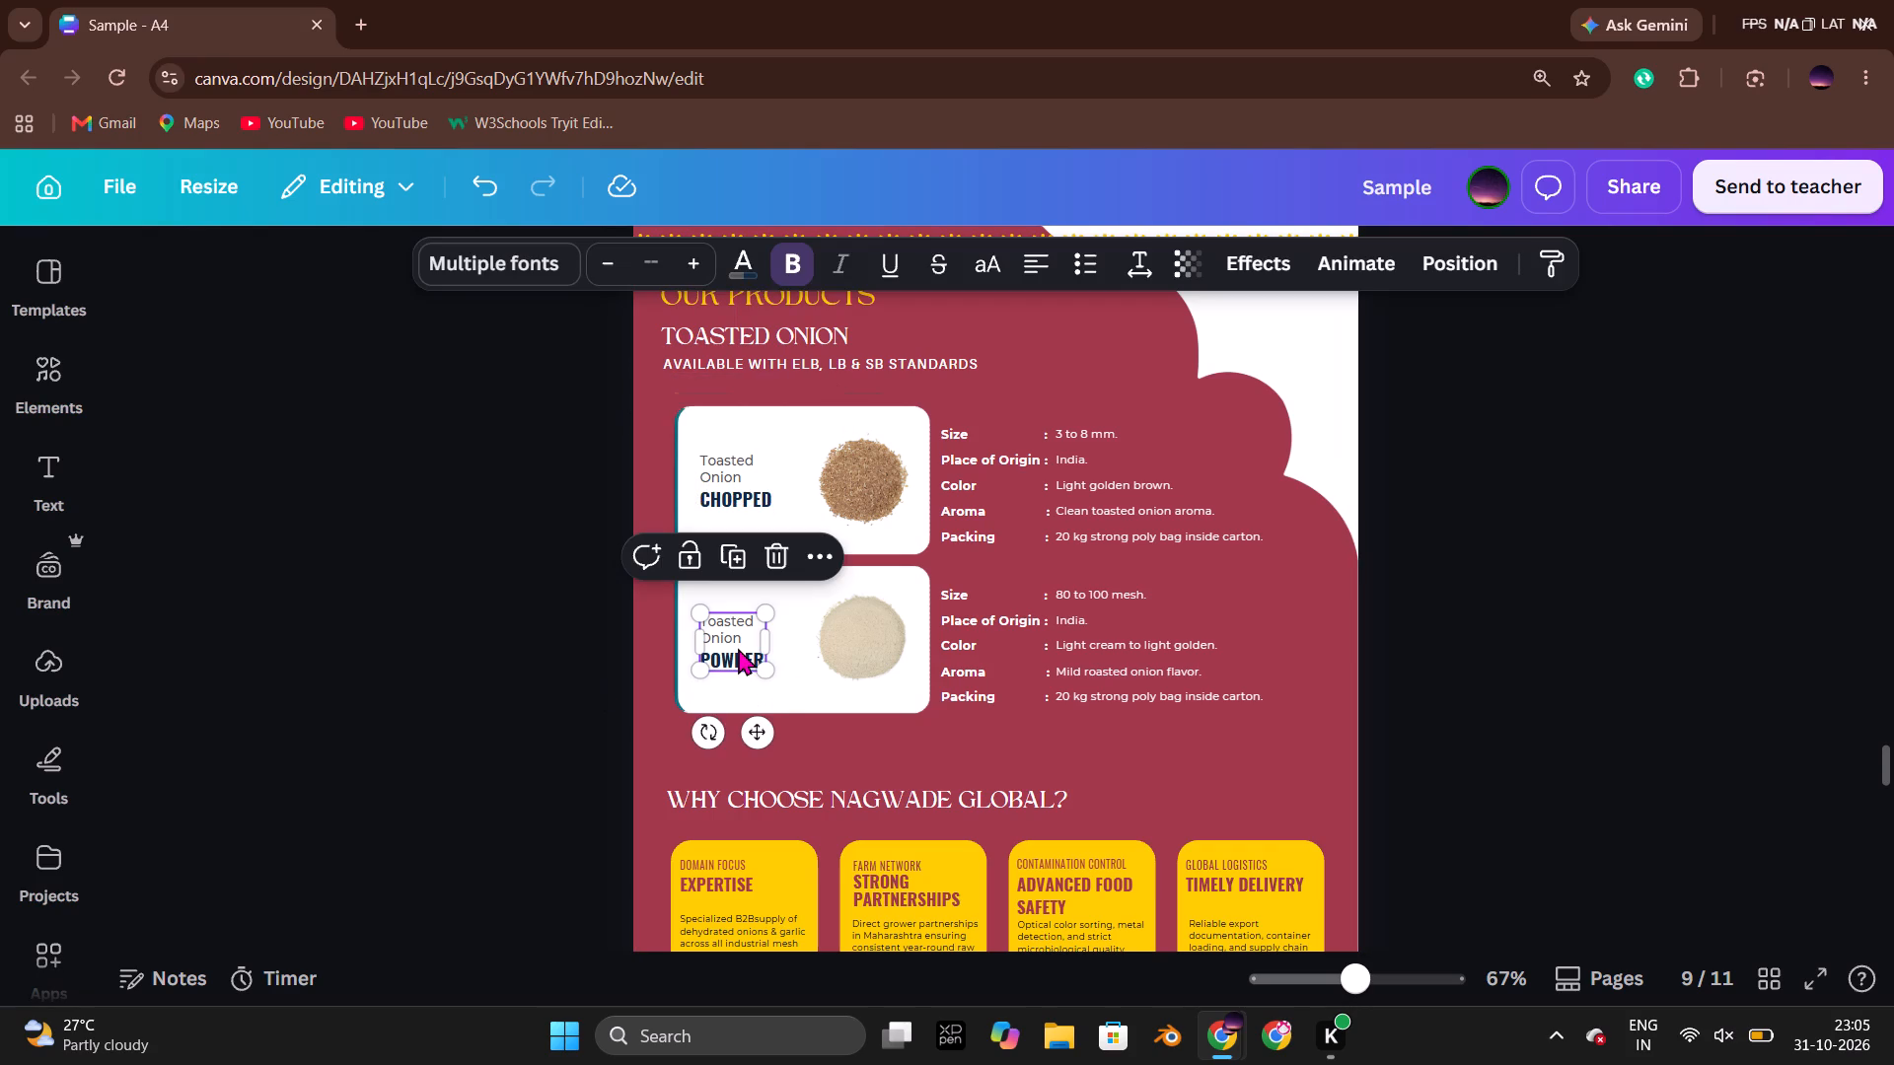
pyautogui.press('Down')
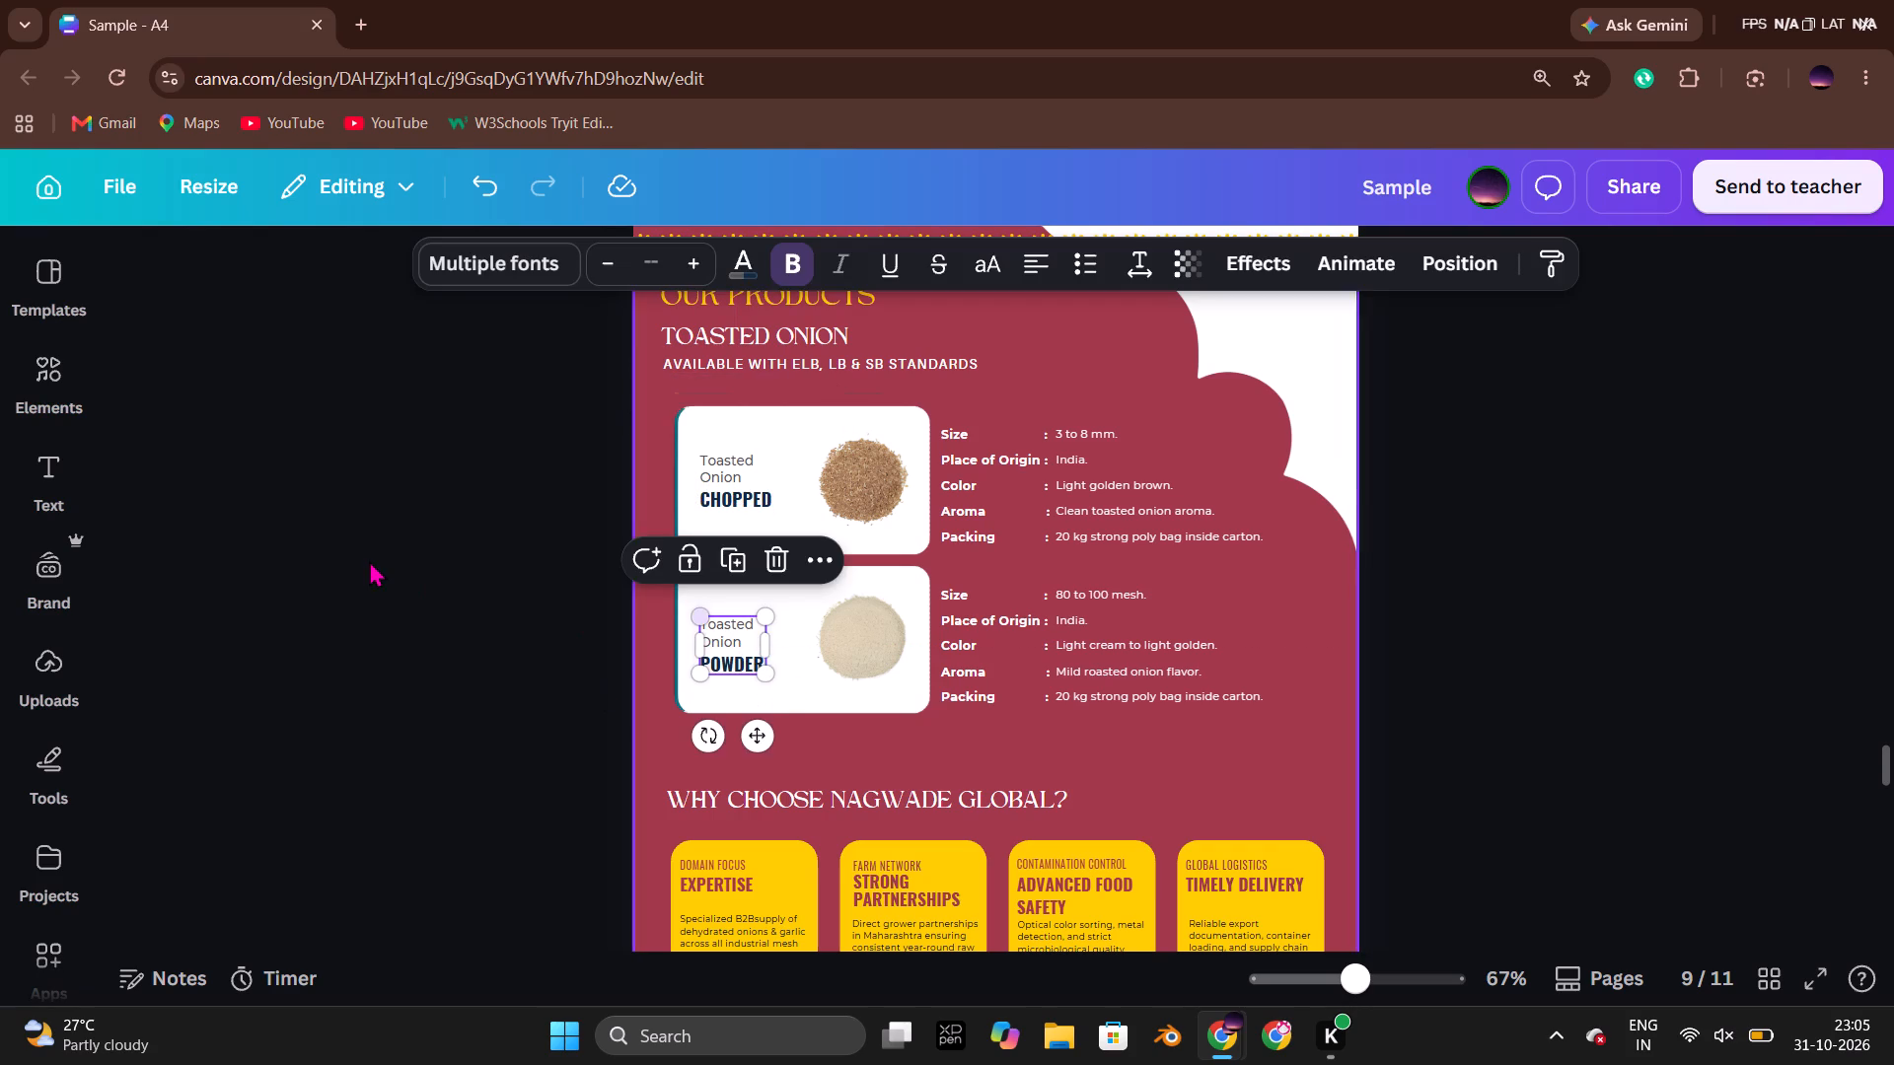
pyautogui.click(353, 556)
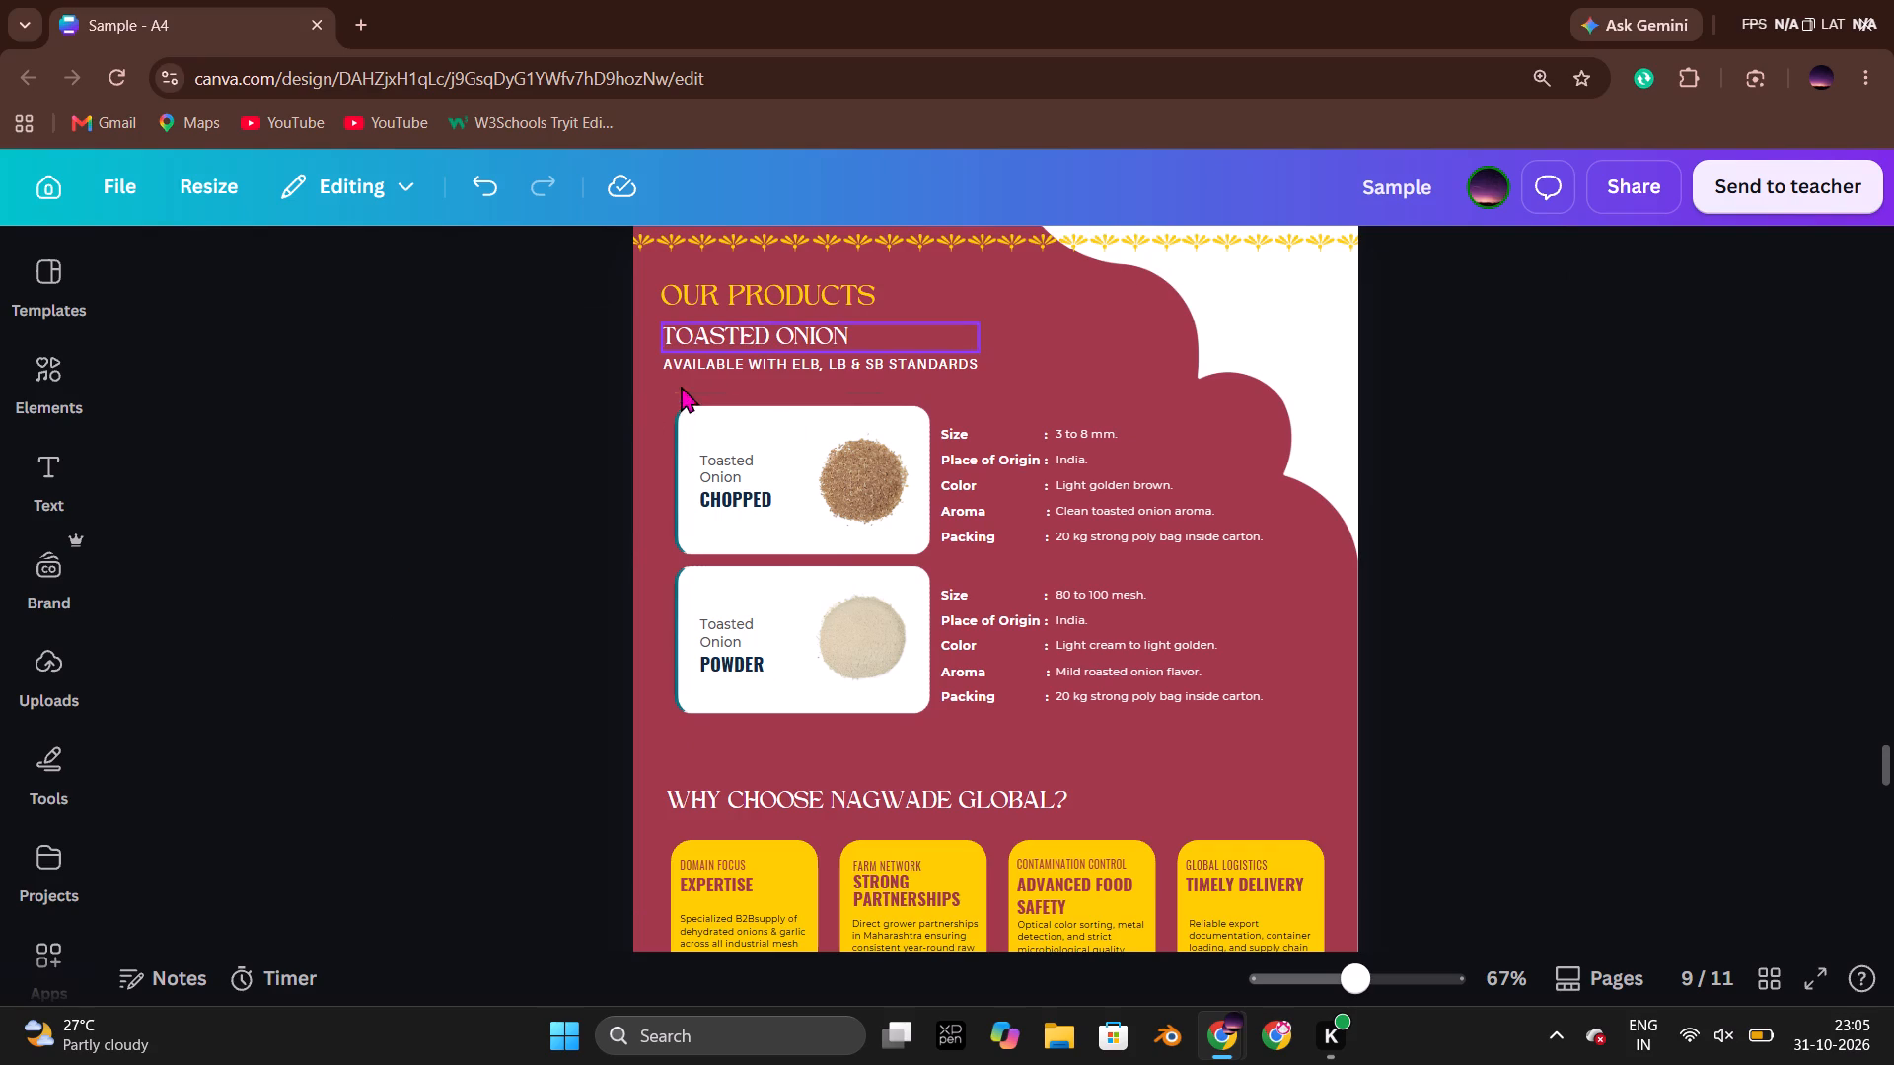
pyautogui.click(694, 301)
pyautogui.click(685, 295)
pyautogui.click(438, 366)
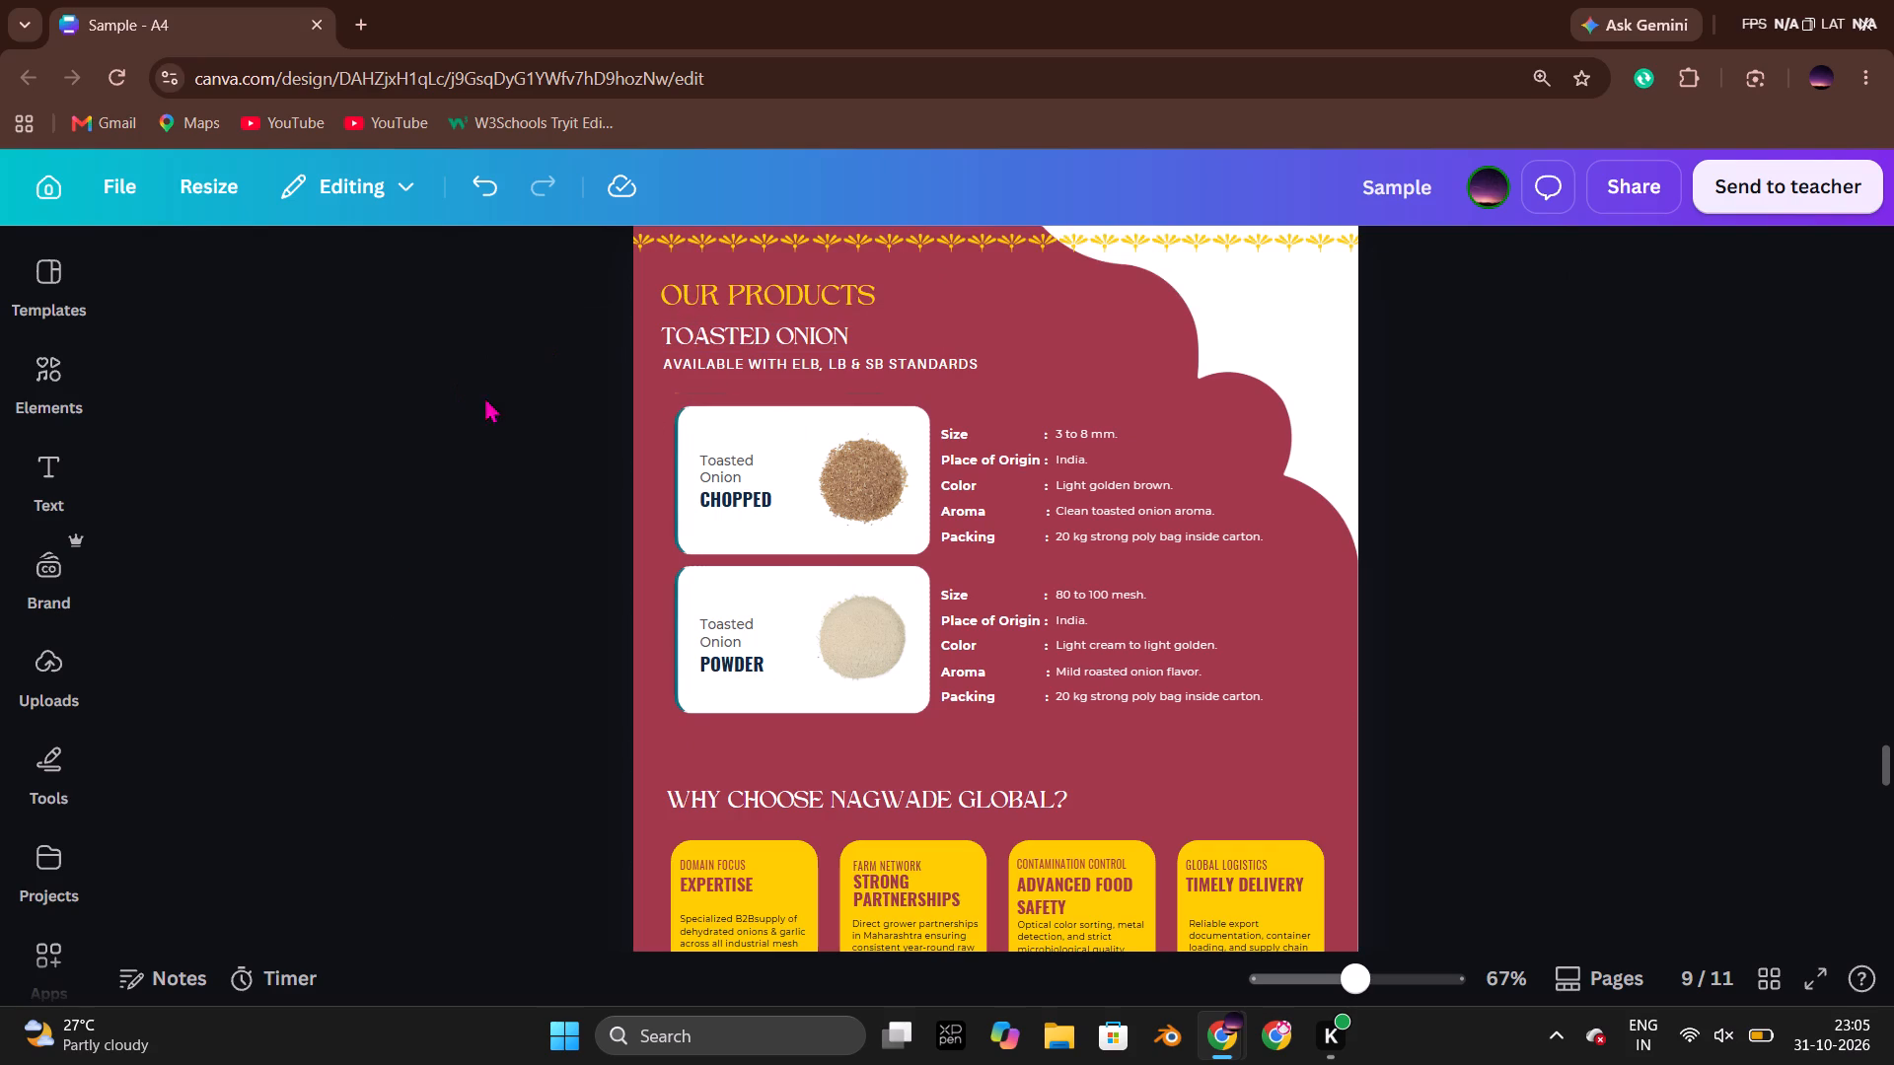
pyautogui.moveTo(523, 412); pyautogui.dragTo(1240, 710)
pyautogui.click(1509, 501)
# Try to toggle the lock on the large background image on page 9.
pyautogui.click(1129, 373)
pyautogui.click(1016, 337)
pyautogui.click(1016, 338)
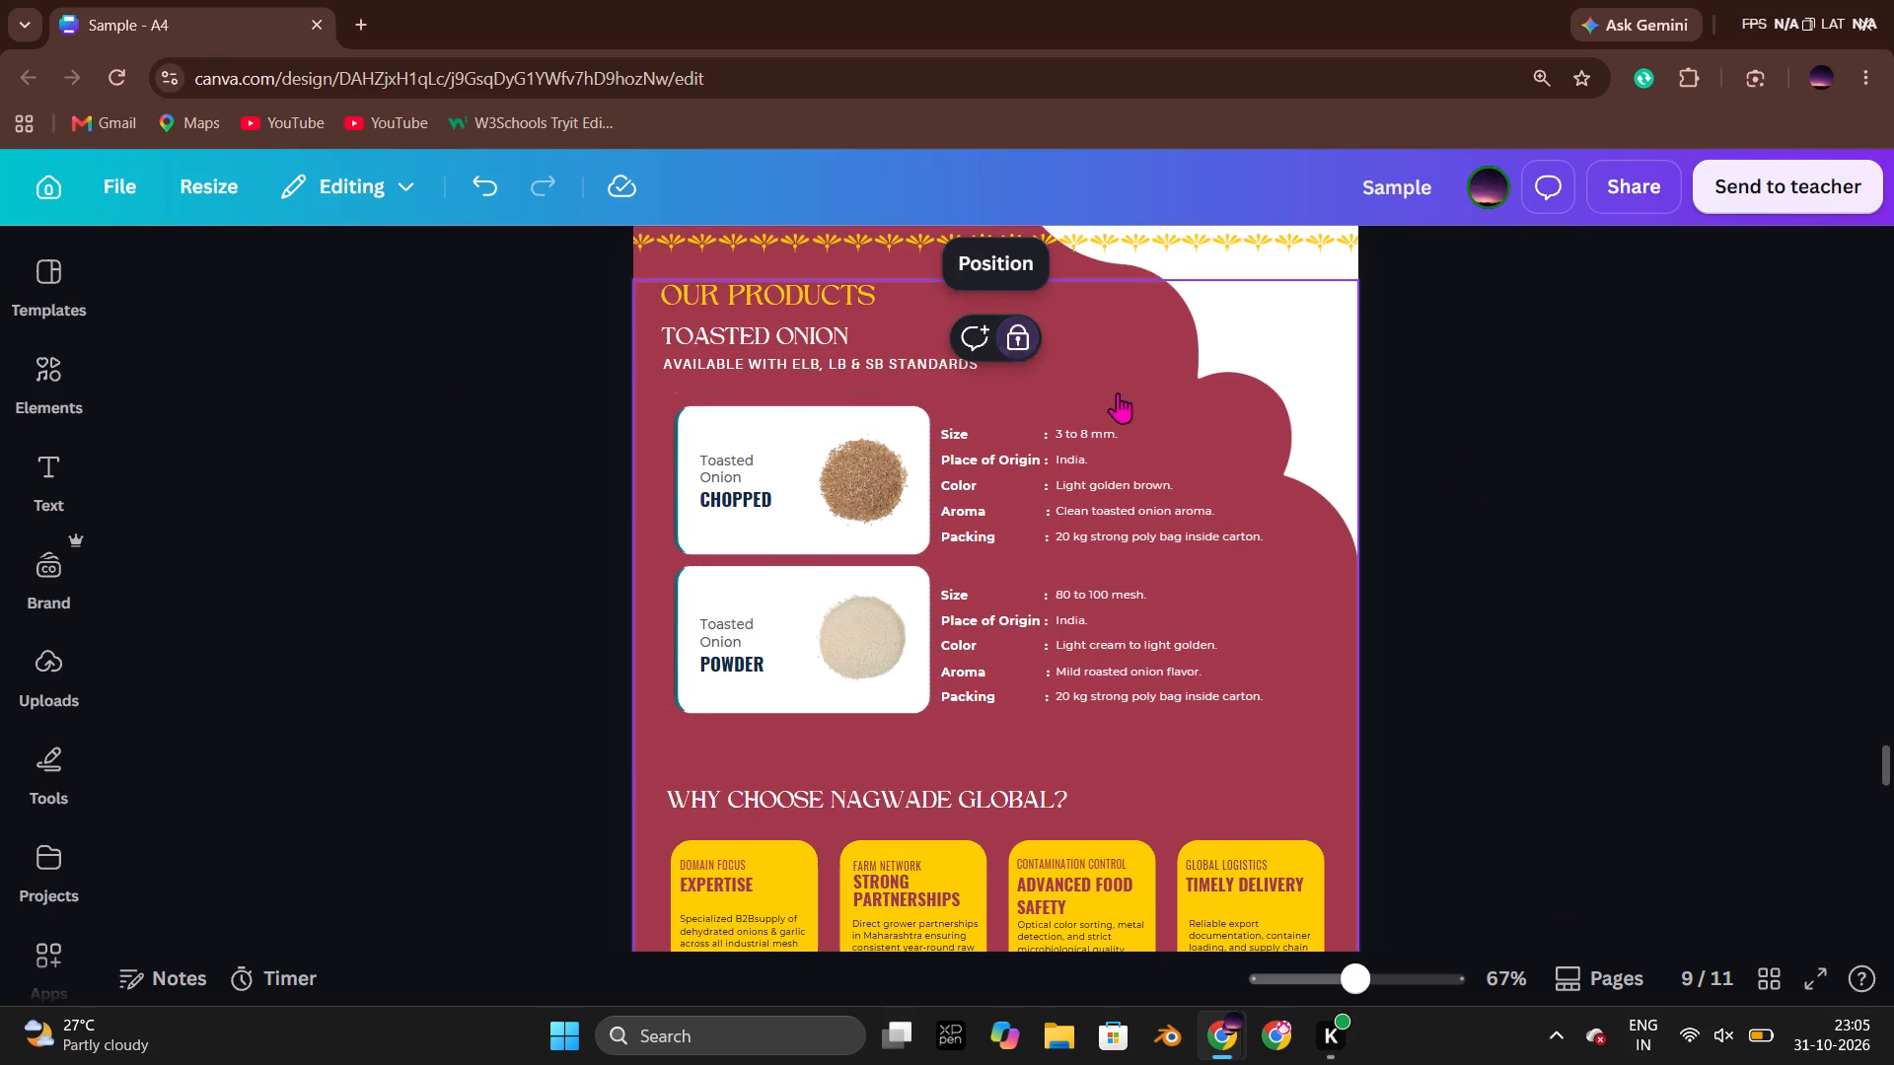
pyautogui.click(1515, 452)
# Lock the names, labels and details text of both Toasted Onion cards together.
pyautogui.moveTo(567, 434); pyautogui.dragTo(1163, 714)
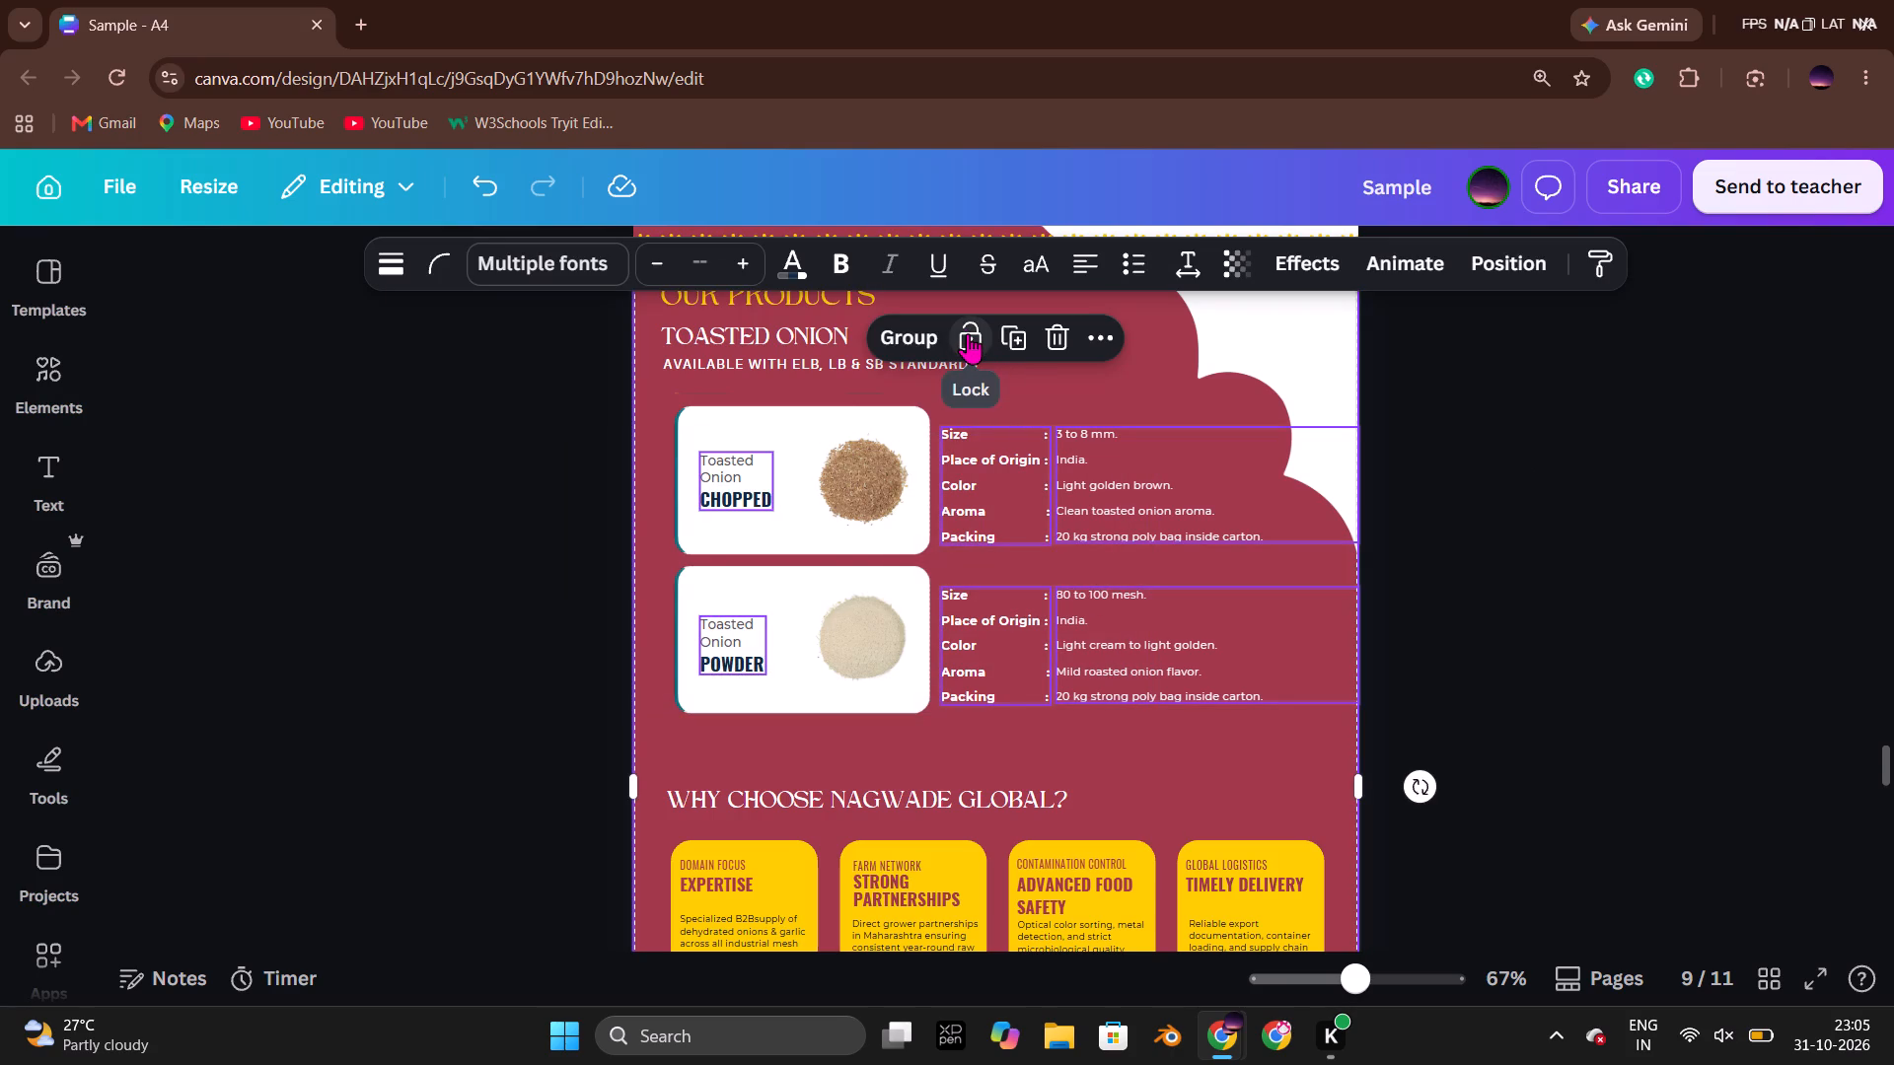
pyautogui.click(968, 333)
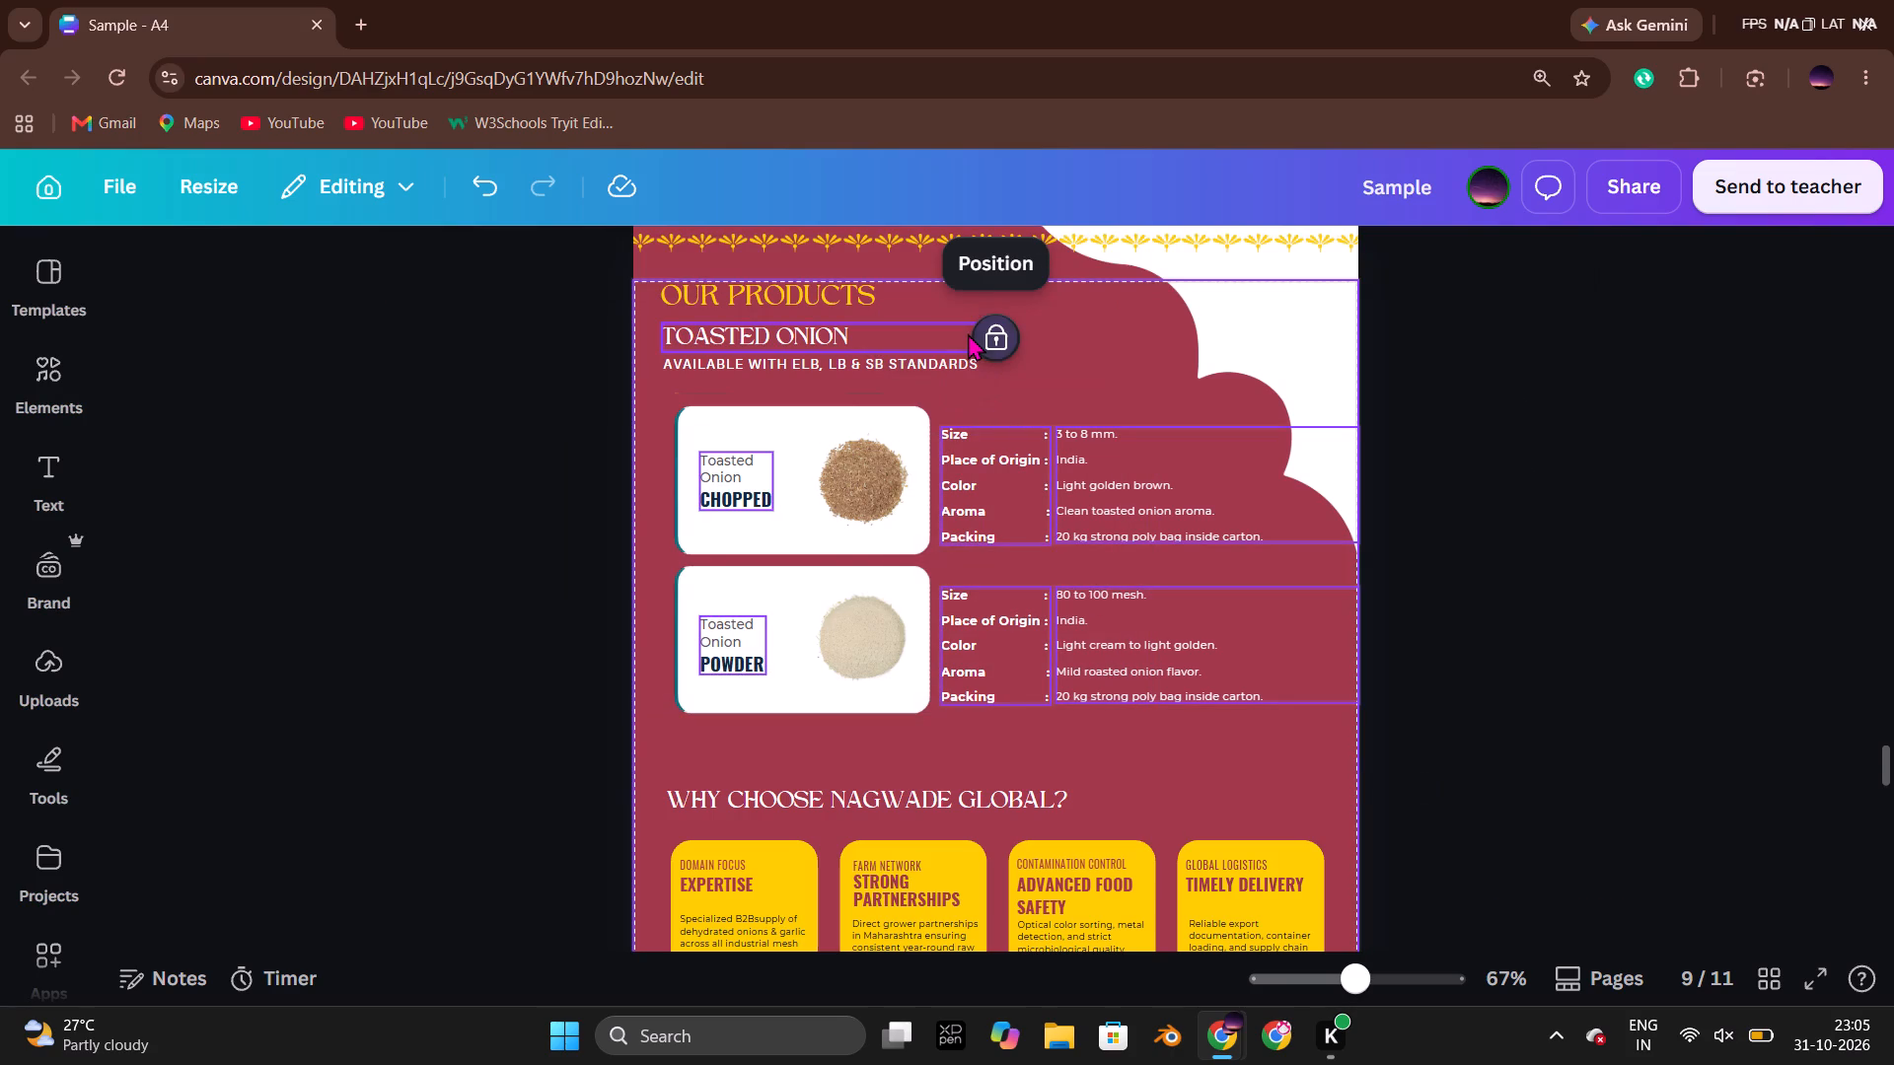
pyautogui.click(1521, 474)
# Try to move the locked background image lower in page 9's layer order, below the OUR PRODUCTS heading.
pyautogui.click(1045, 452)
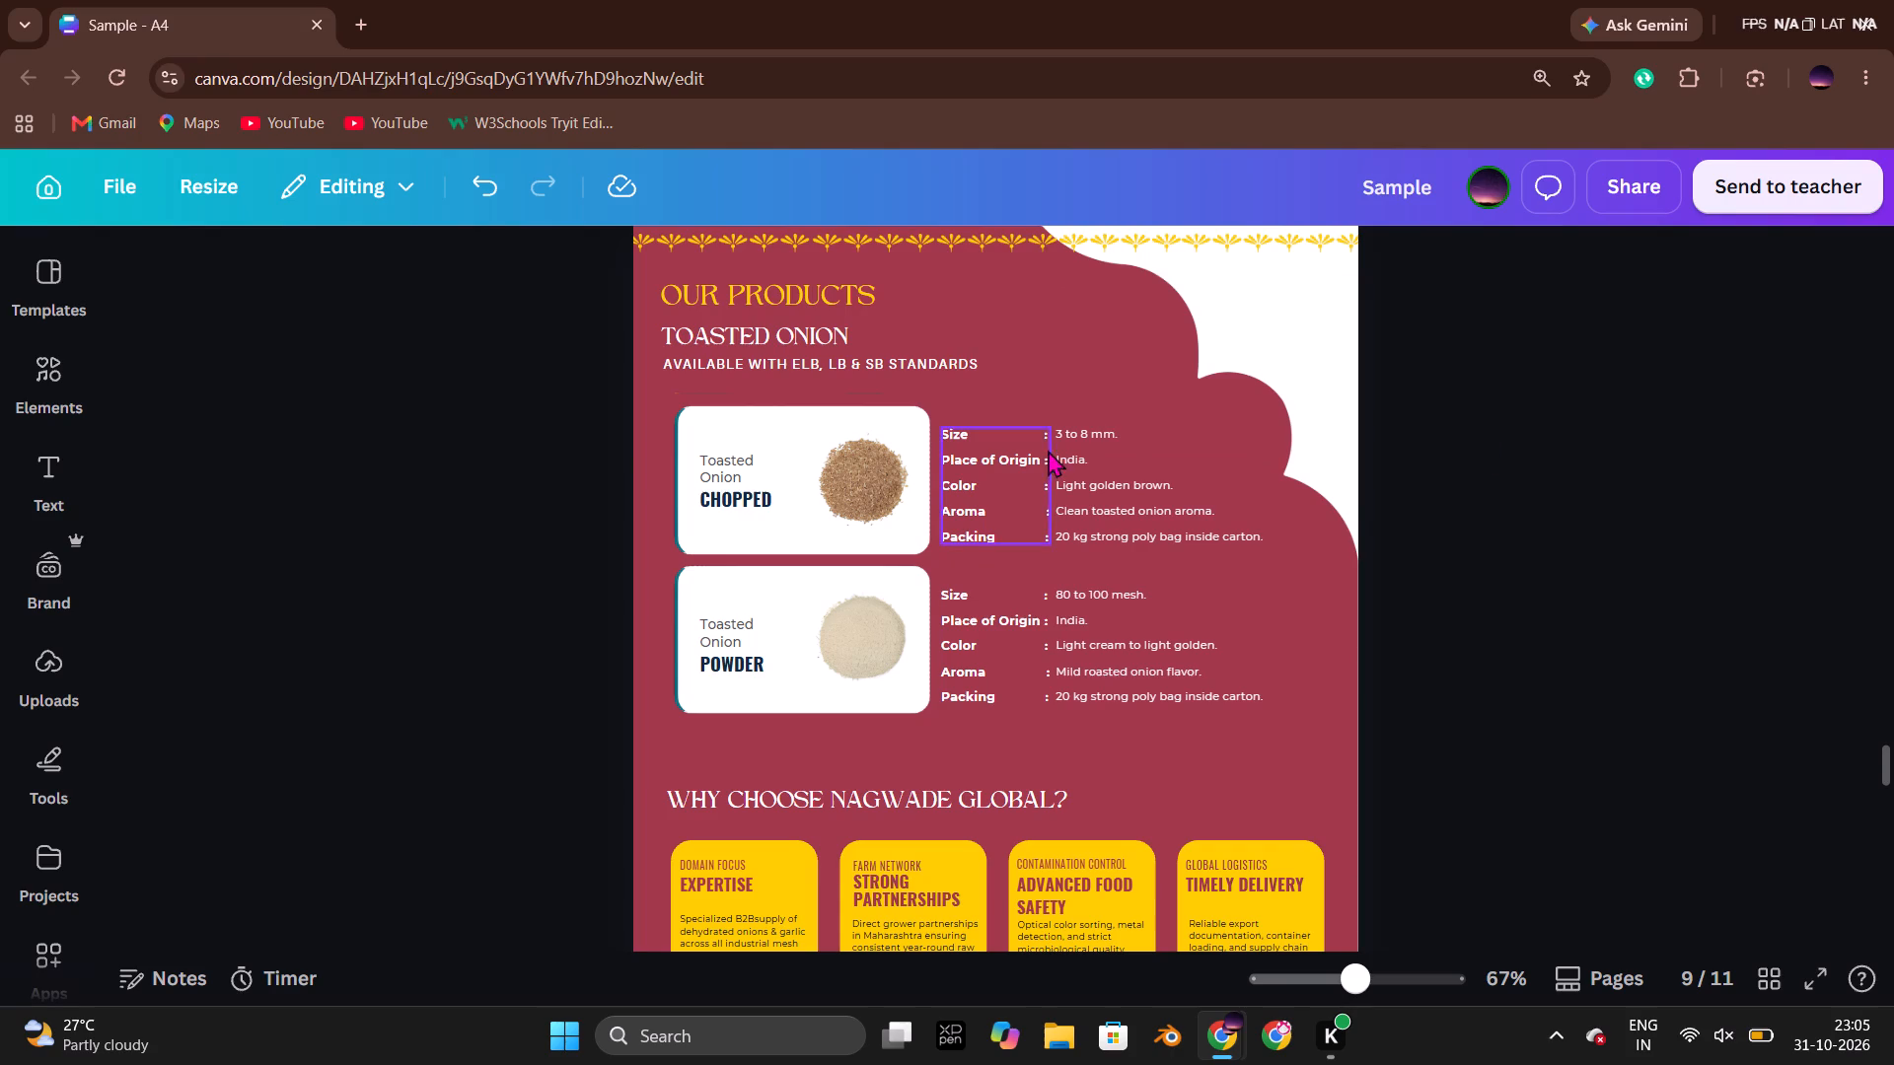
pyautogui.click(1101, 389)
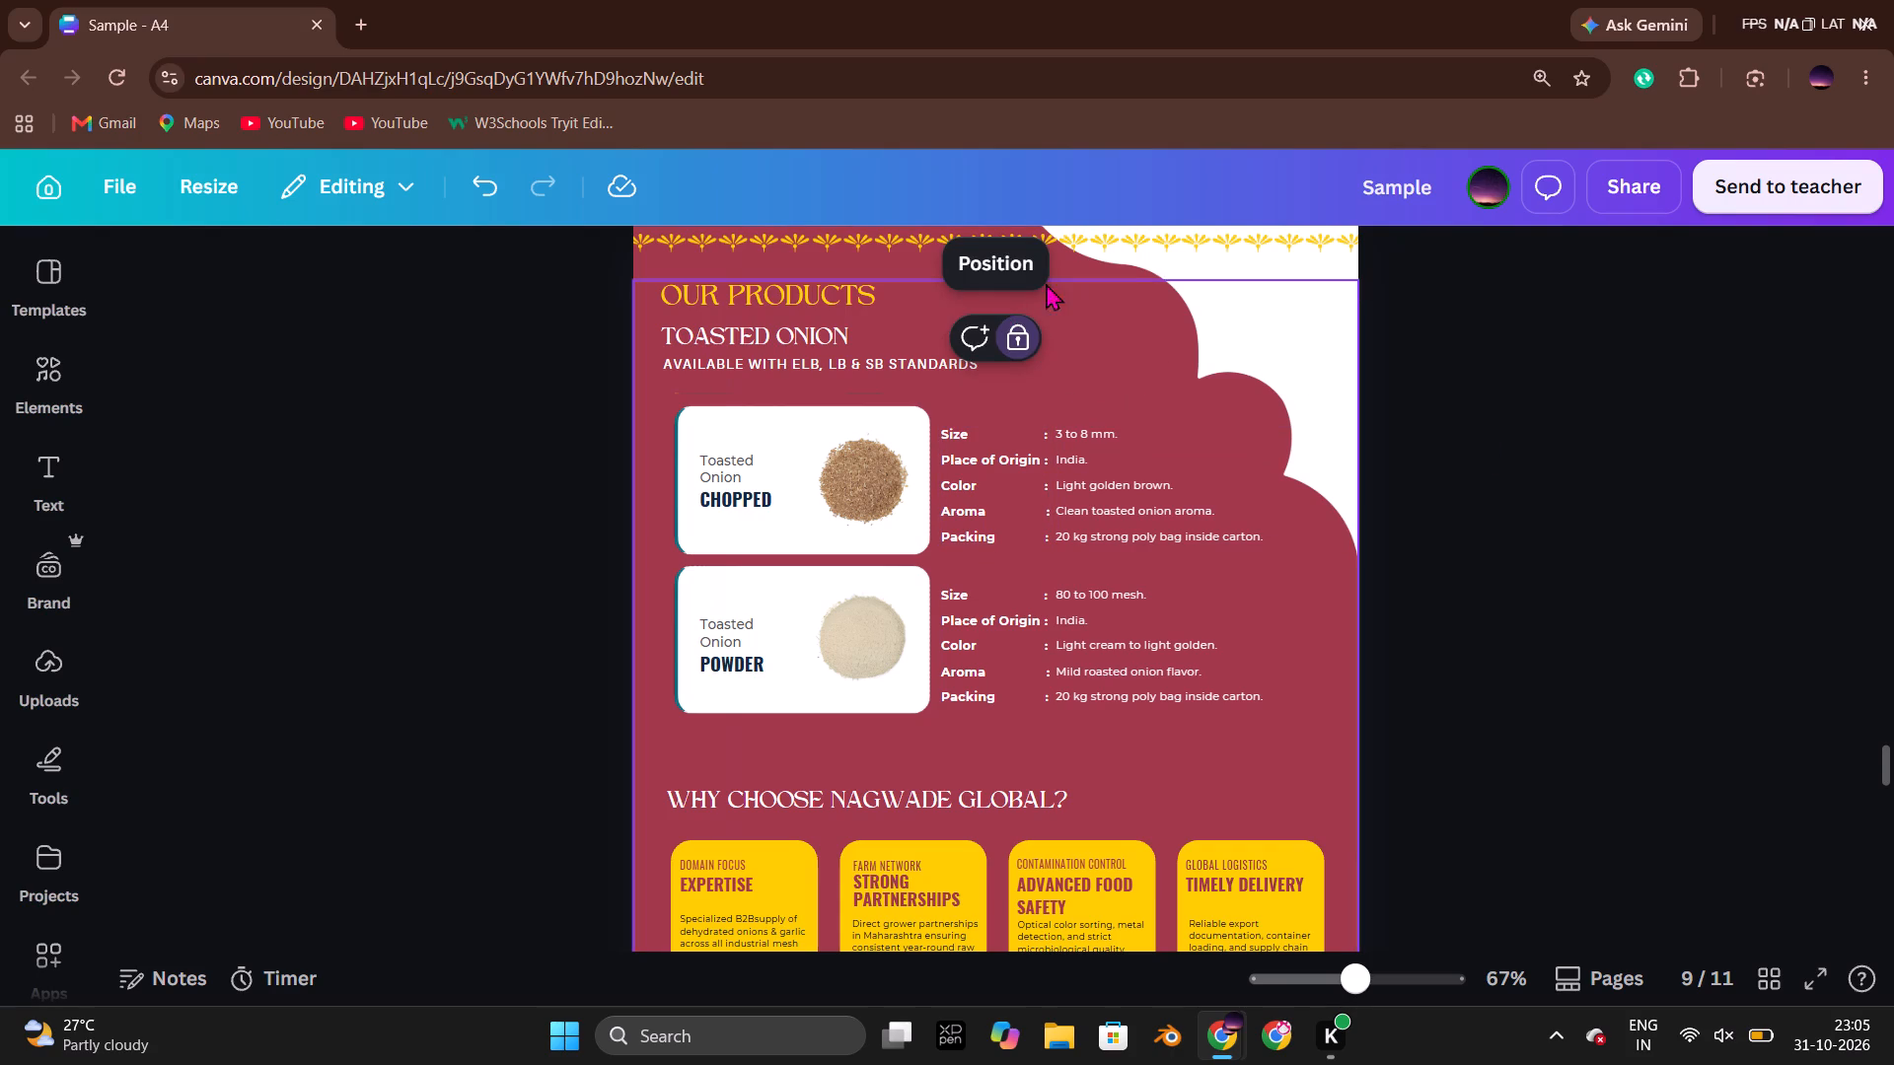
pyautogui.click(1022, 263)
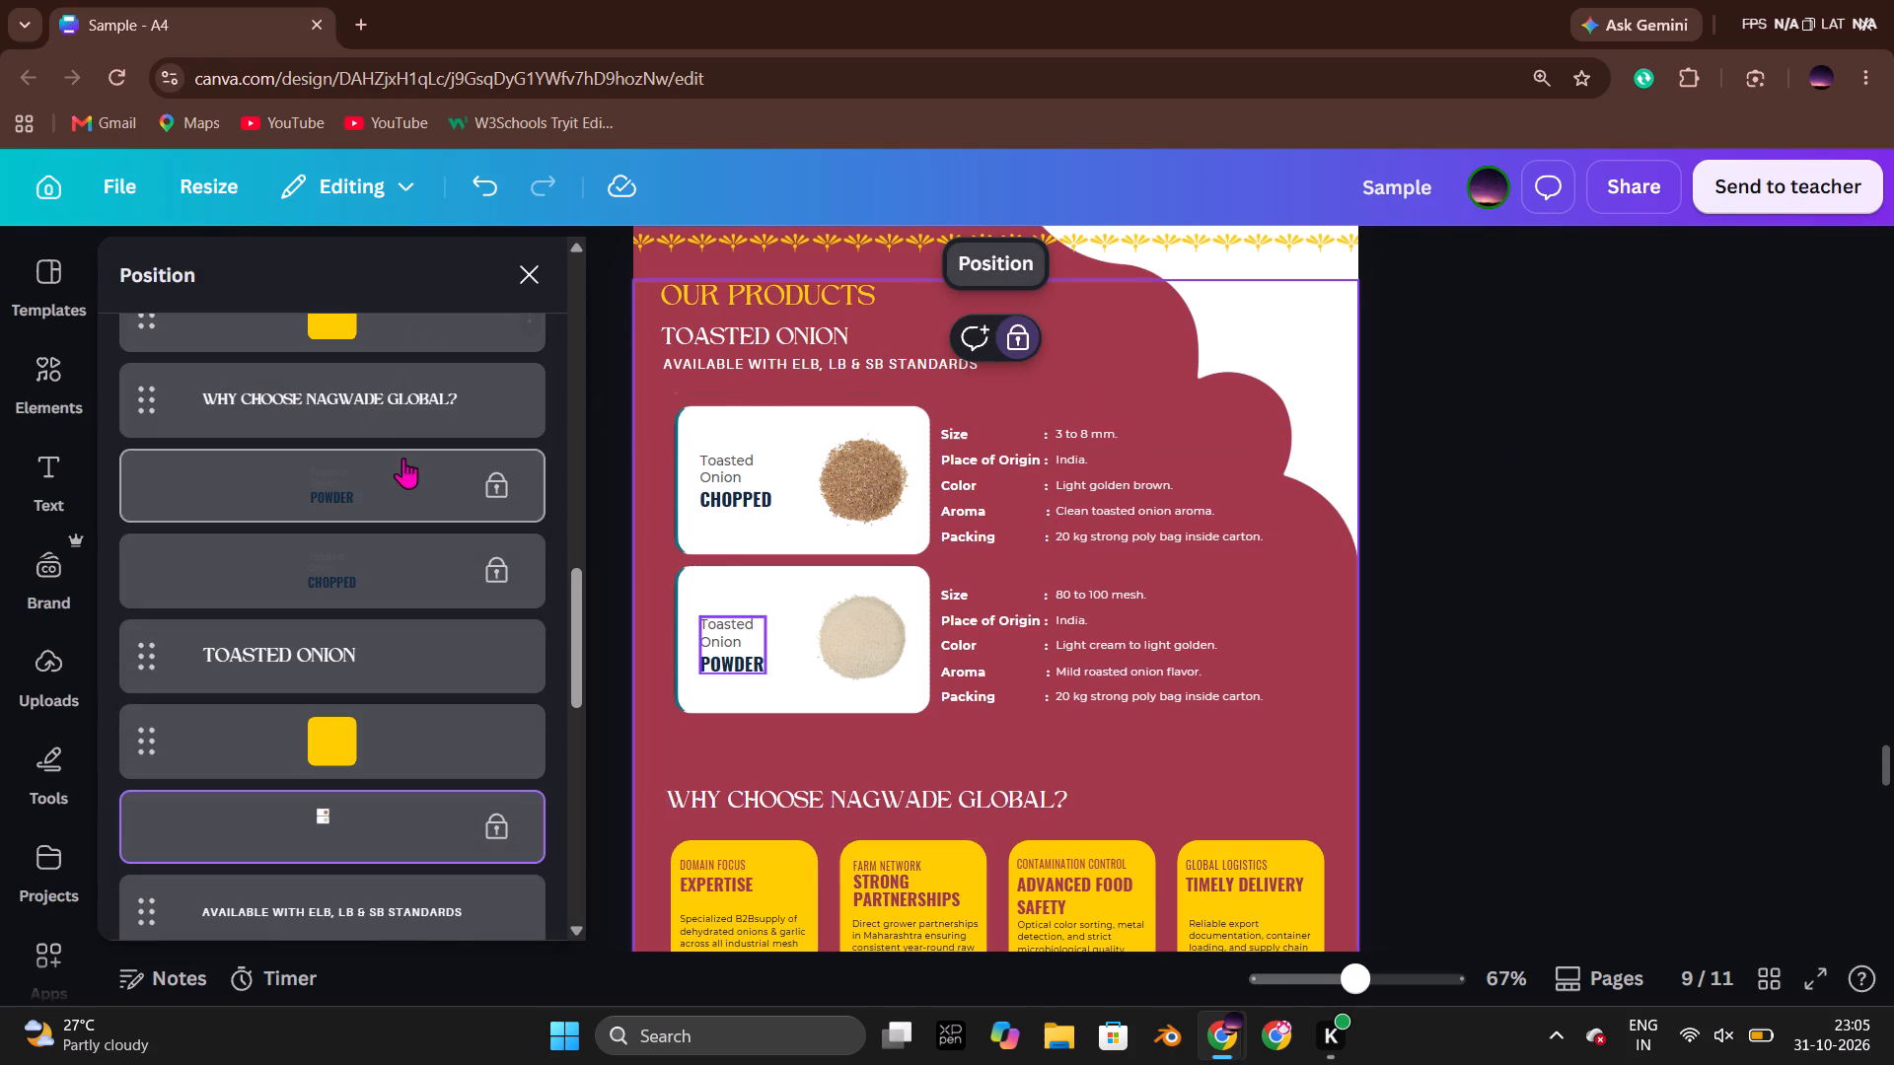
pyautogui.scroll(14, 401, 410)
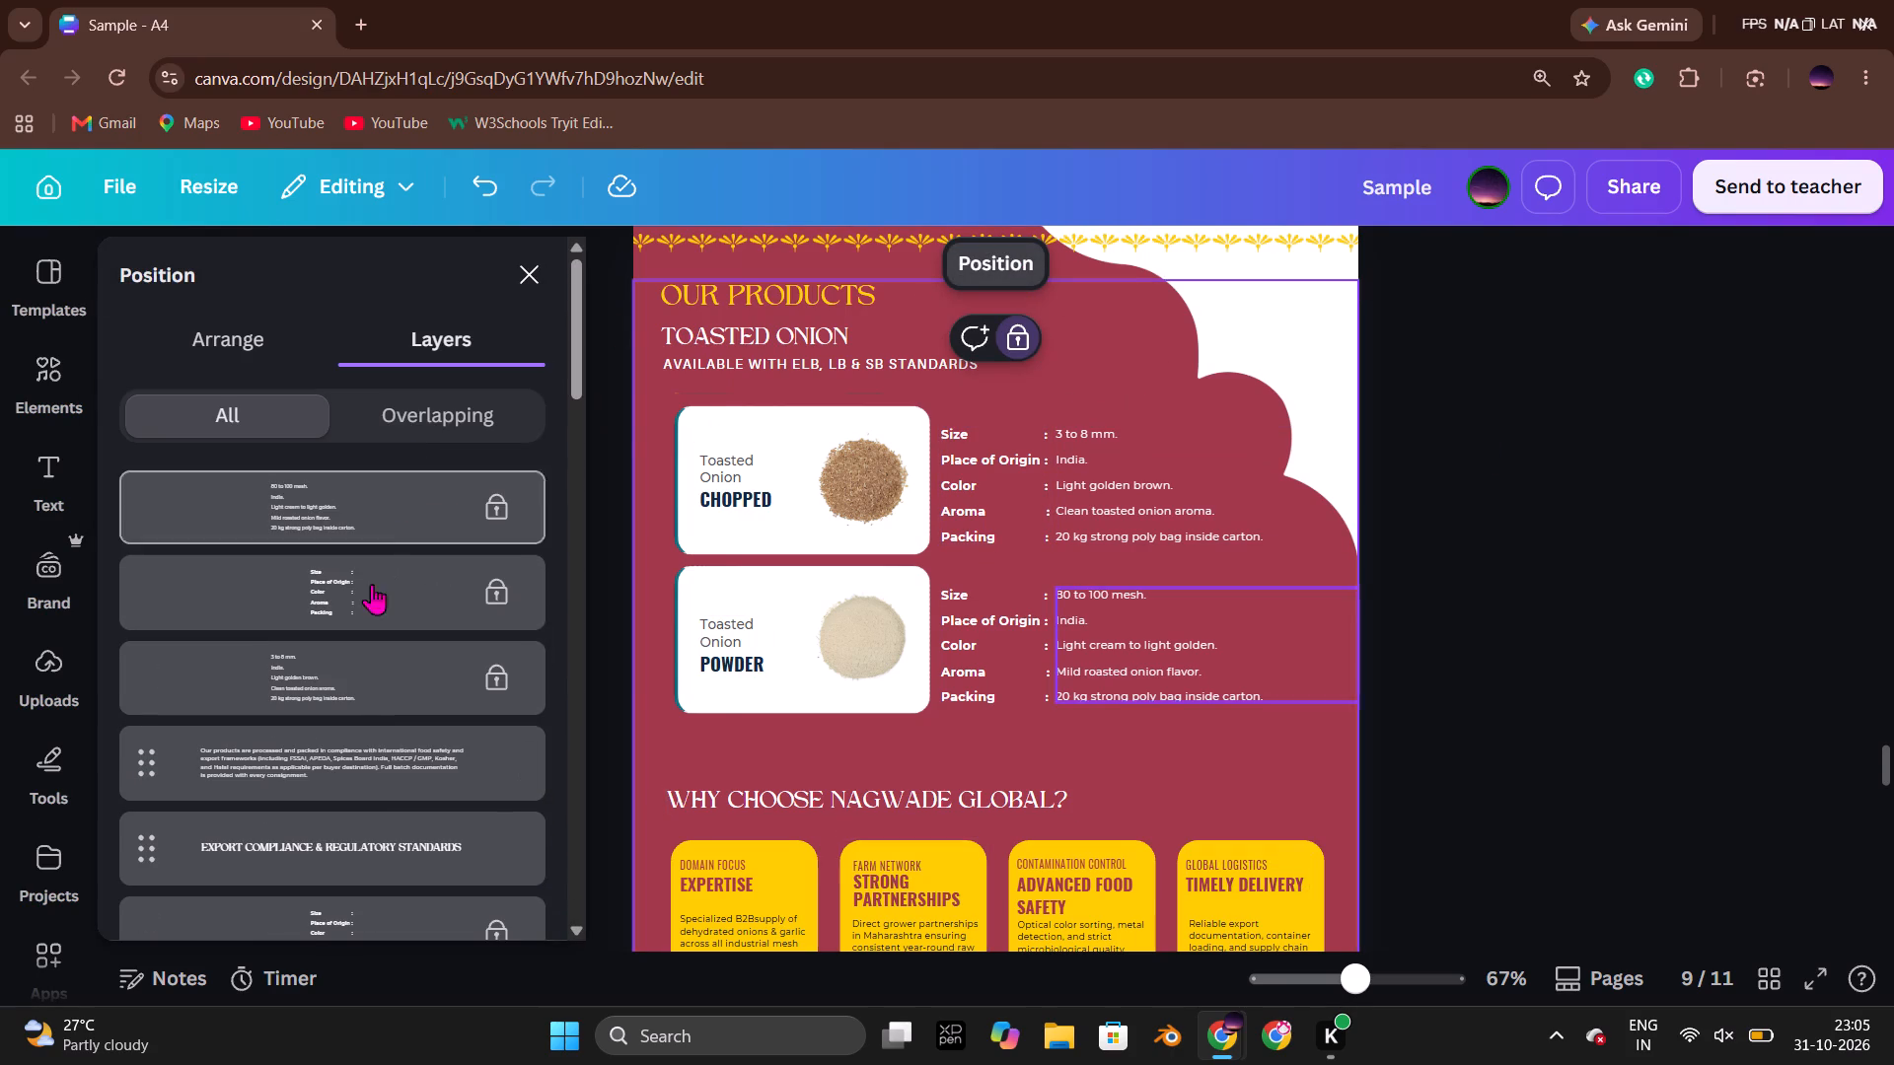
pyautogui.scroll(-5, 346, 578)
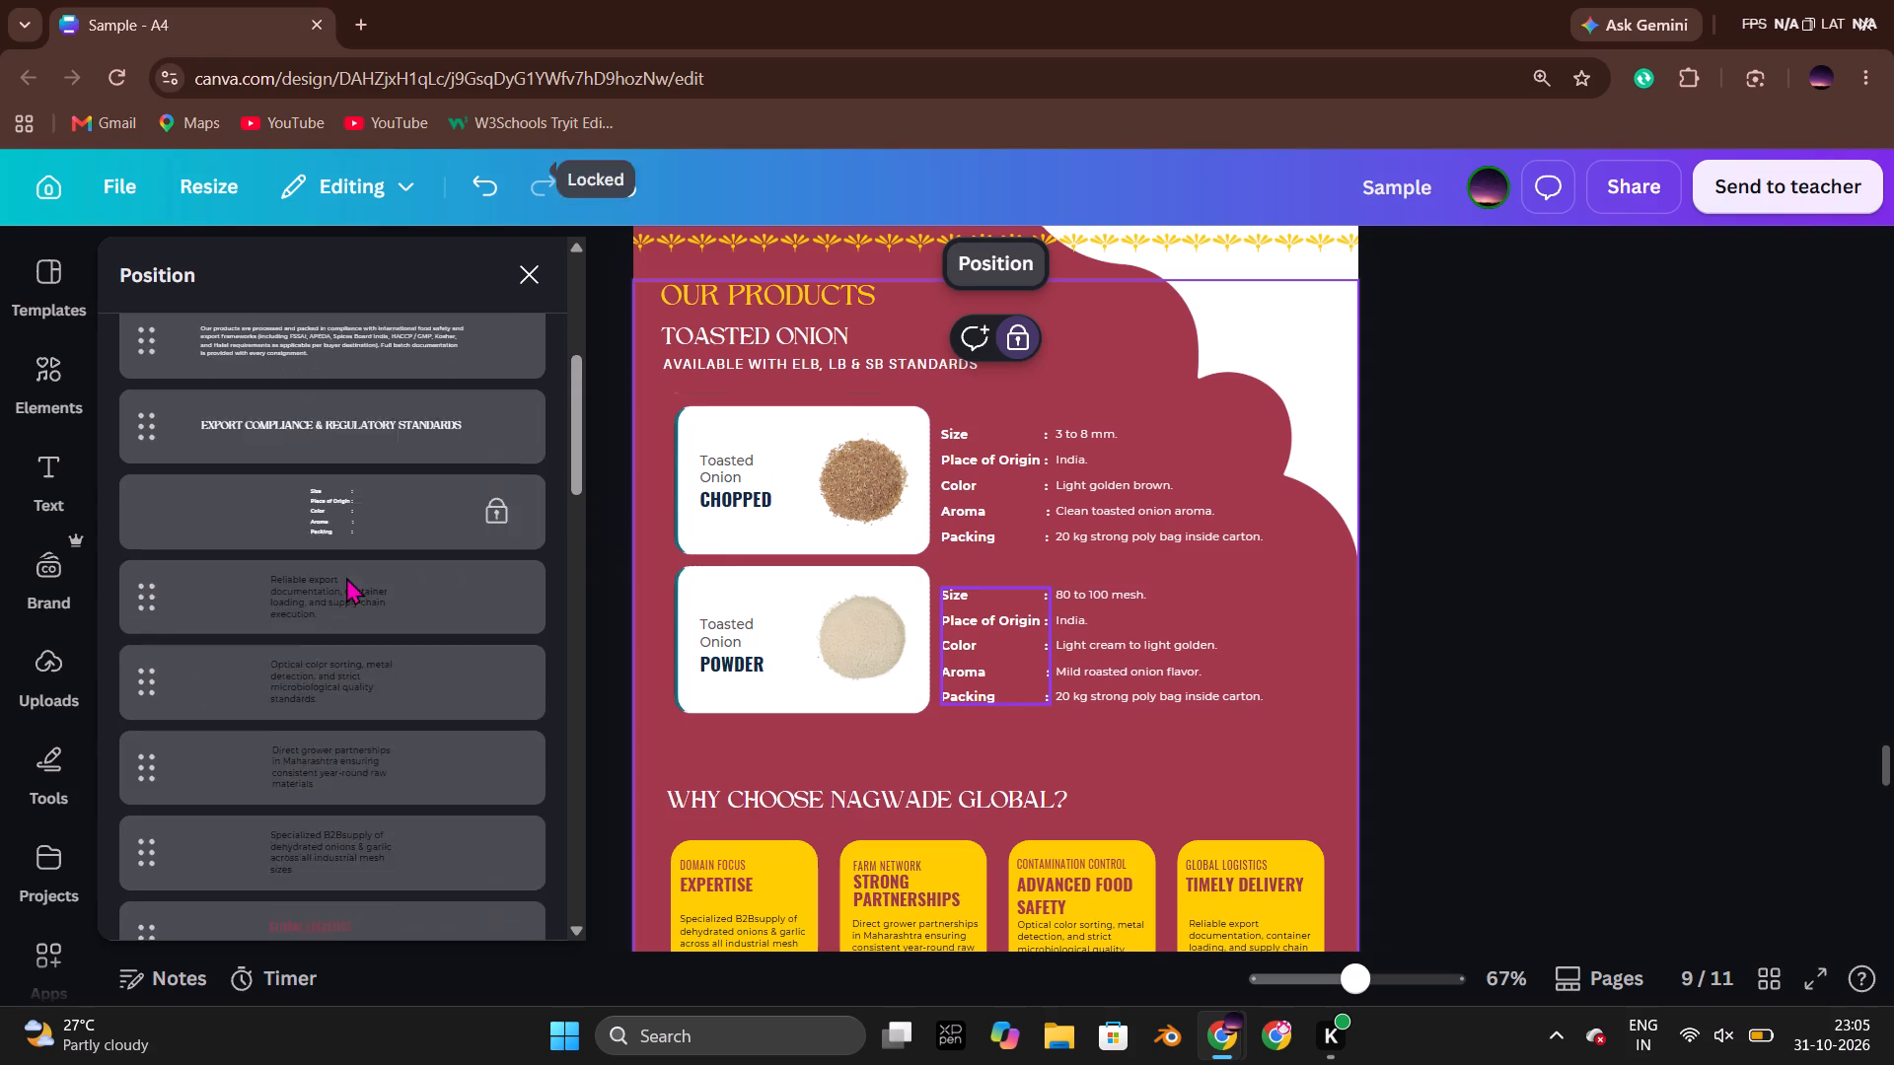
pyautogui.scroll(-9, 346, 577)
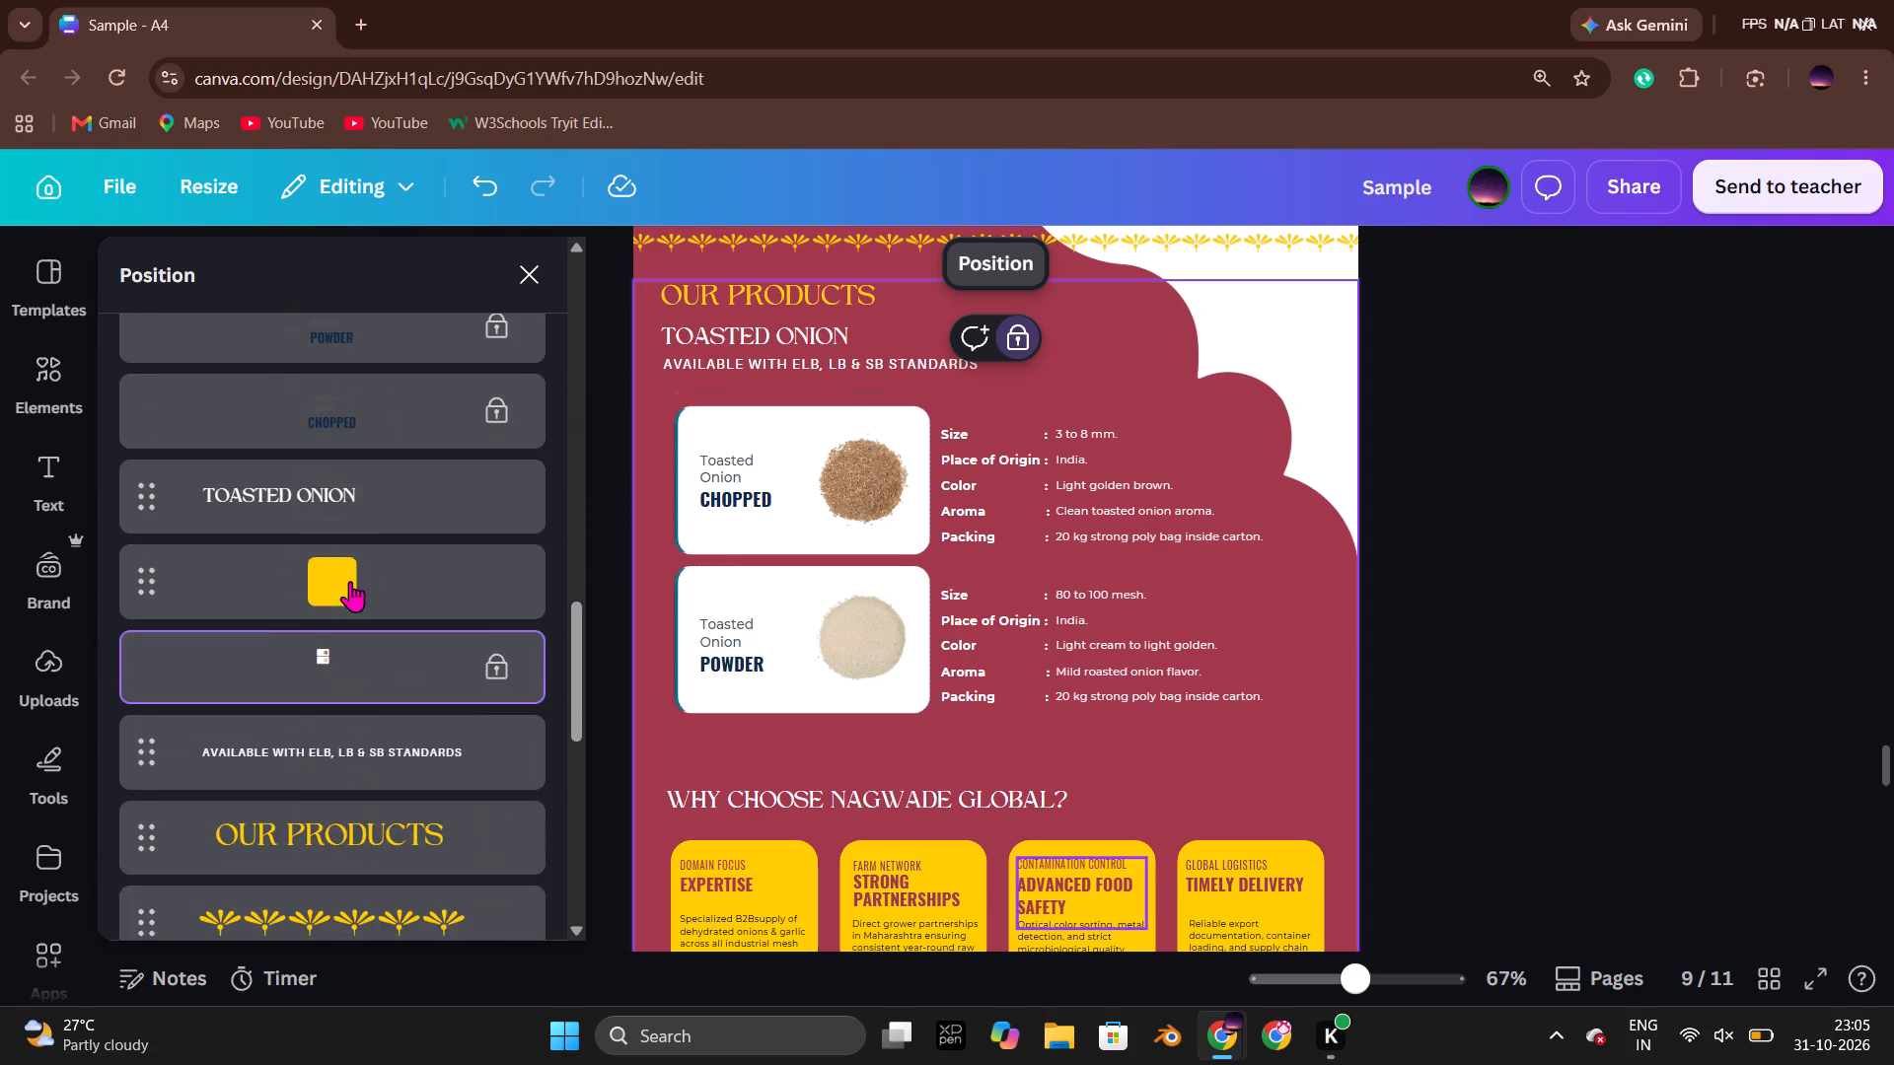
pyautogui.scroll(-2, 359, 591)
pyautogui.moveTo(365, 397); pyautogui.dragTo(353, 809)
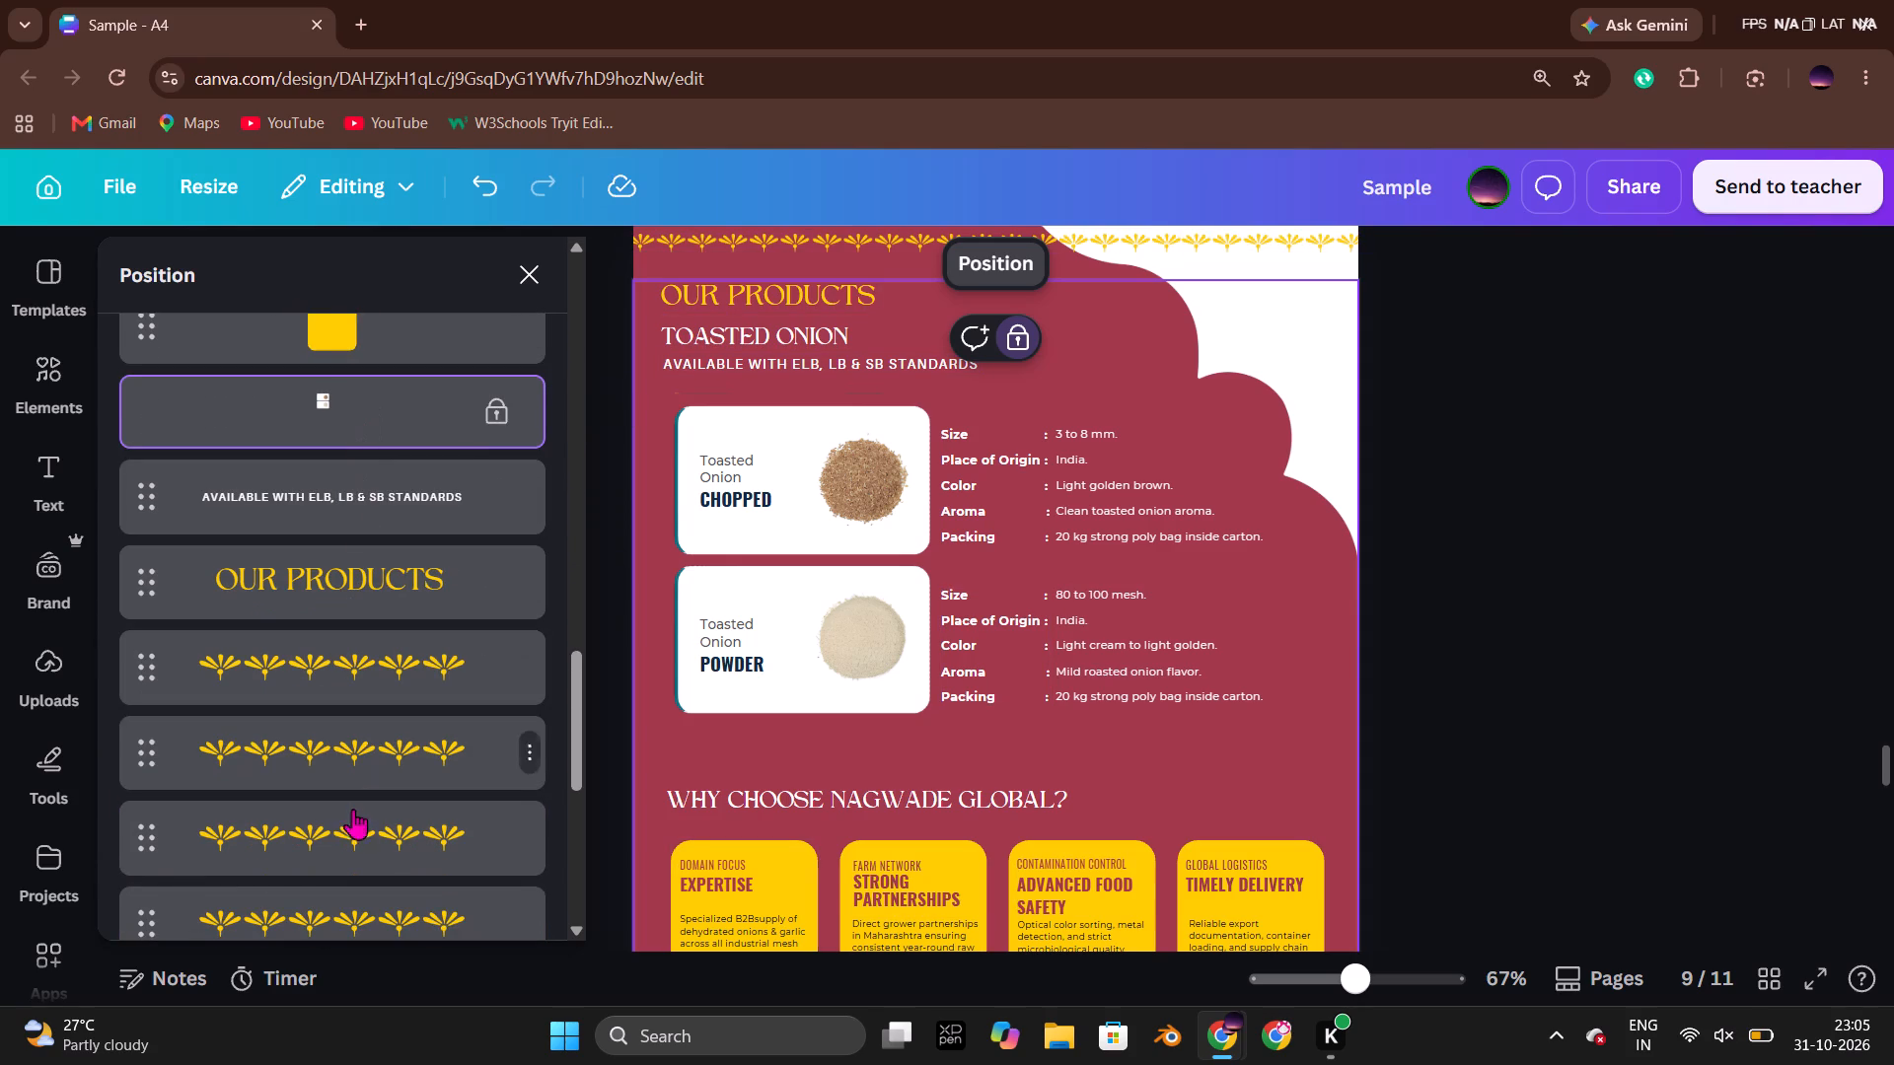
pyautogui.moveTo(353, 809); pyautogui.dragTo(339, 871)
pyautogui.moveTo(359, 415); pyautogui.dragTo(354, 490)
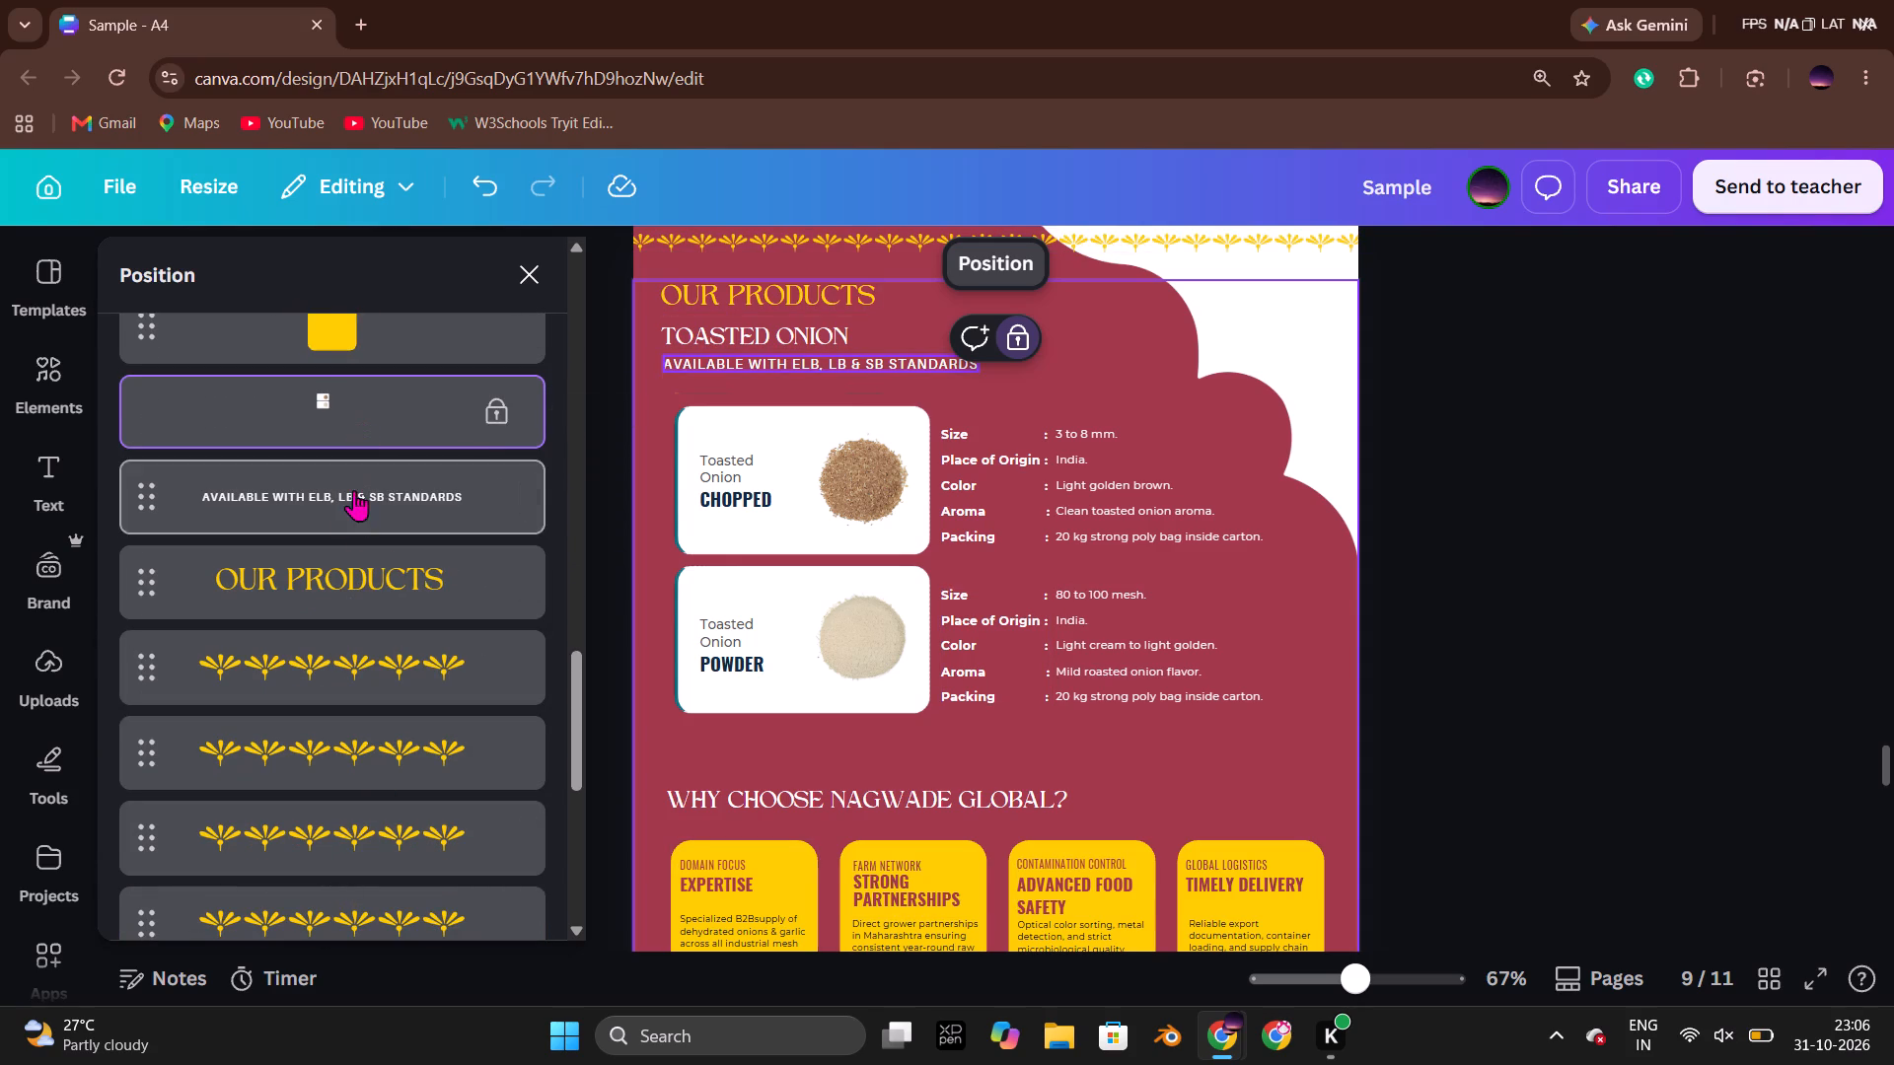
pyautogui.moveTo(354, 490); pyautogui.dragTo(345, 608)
# Unlock the background image behind the Toasted Onion text on page 9.
pyautogui.click(1031, 346)
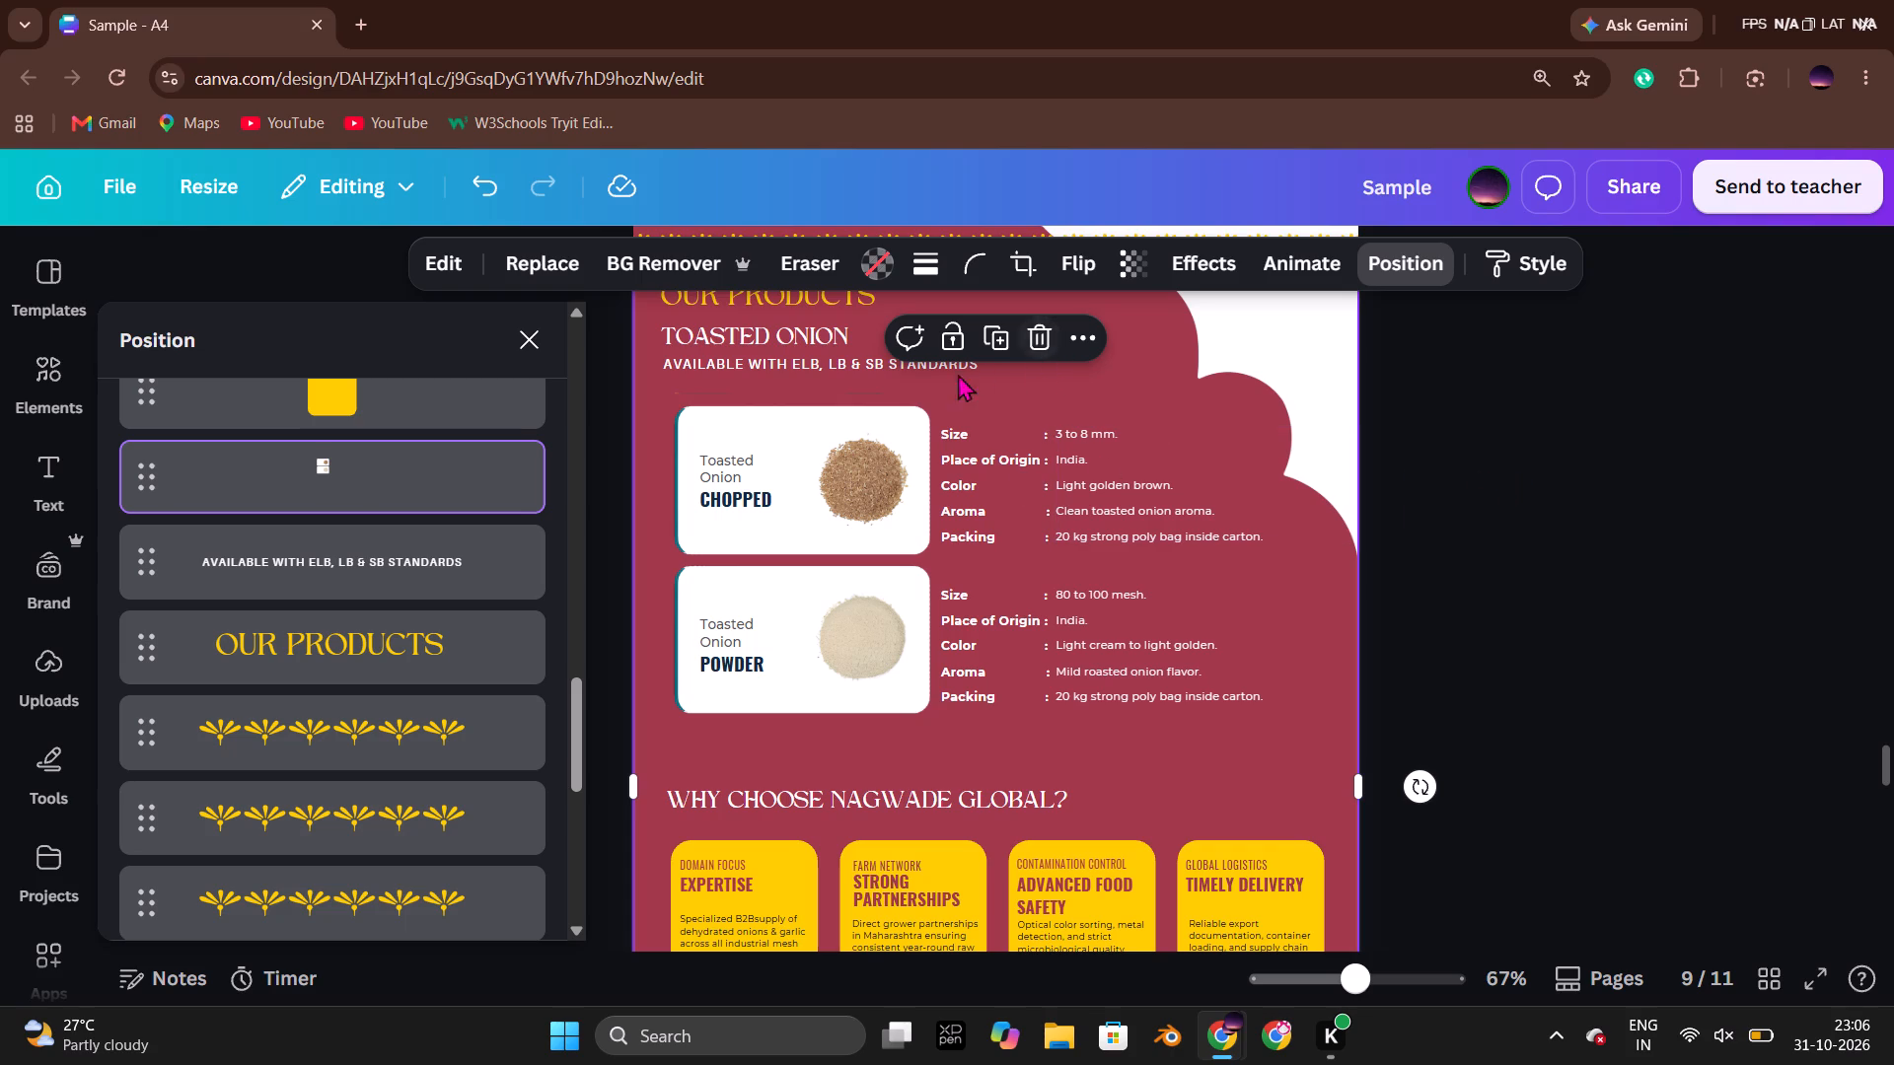
pyautogui.click(1613, 578)
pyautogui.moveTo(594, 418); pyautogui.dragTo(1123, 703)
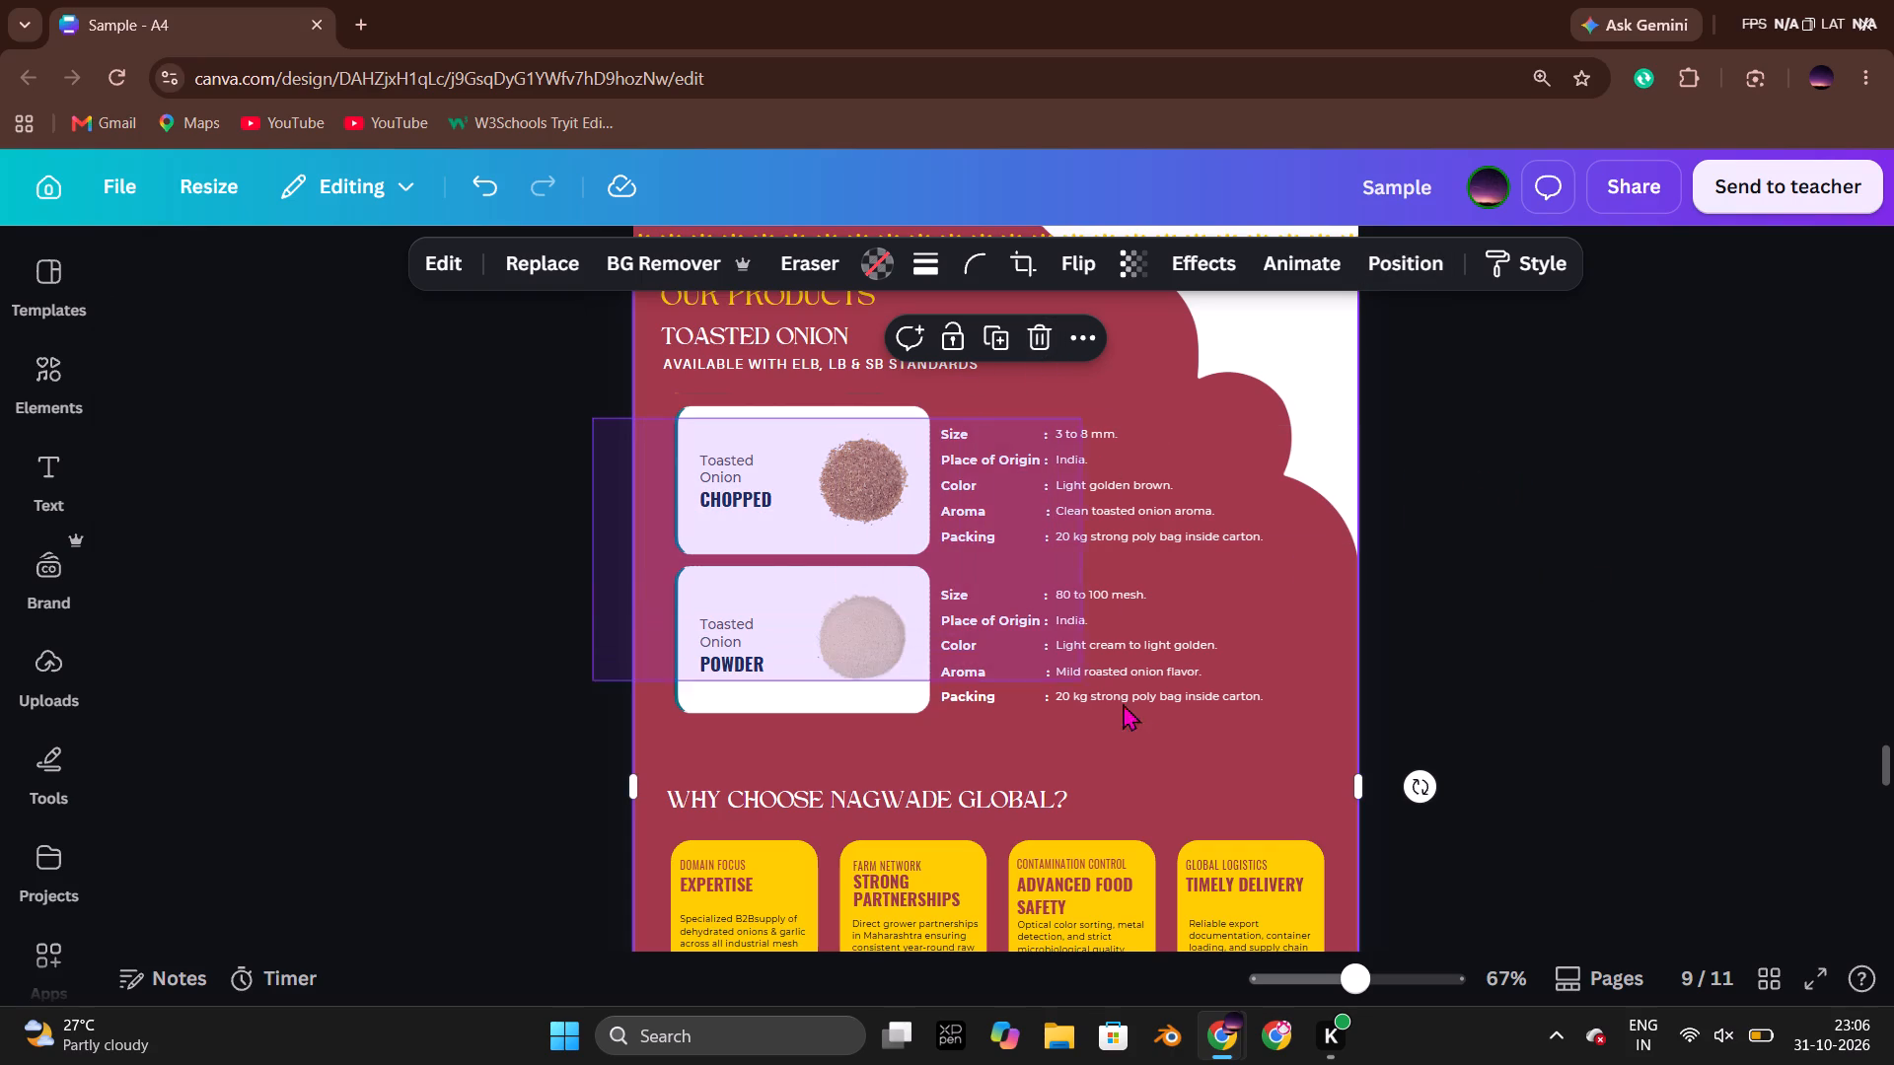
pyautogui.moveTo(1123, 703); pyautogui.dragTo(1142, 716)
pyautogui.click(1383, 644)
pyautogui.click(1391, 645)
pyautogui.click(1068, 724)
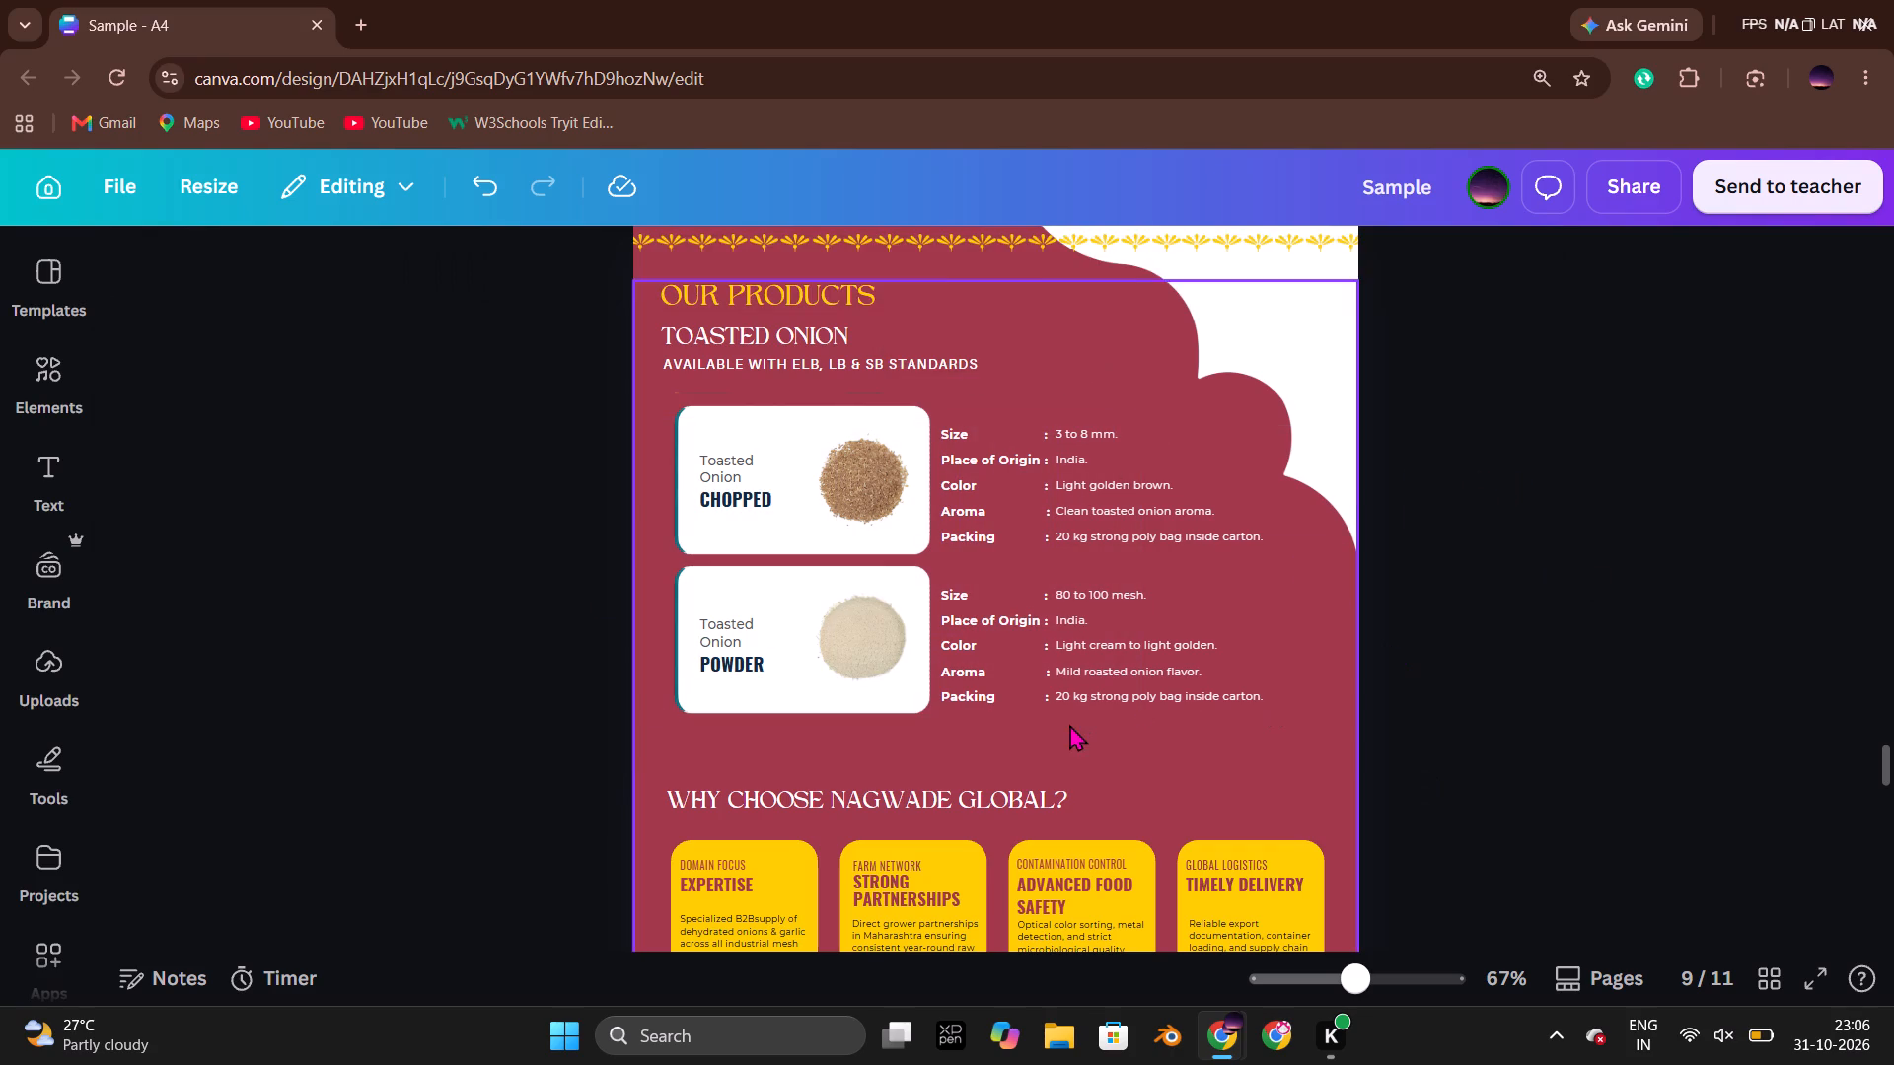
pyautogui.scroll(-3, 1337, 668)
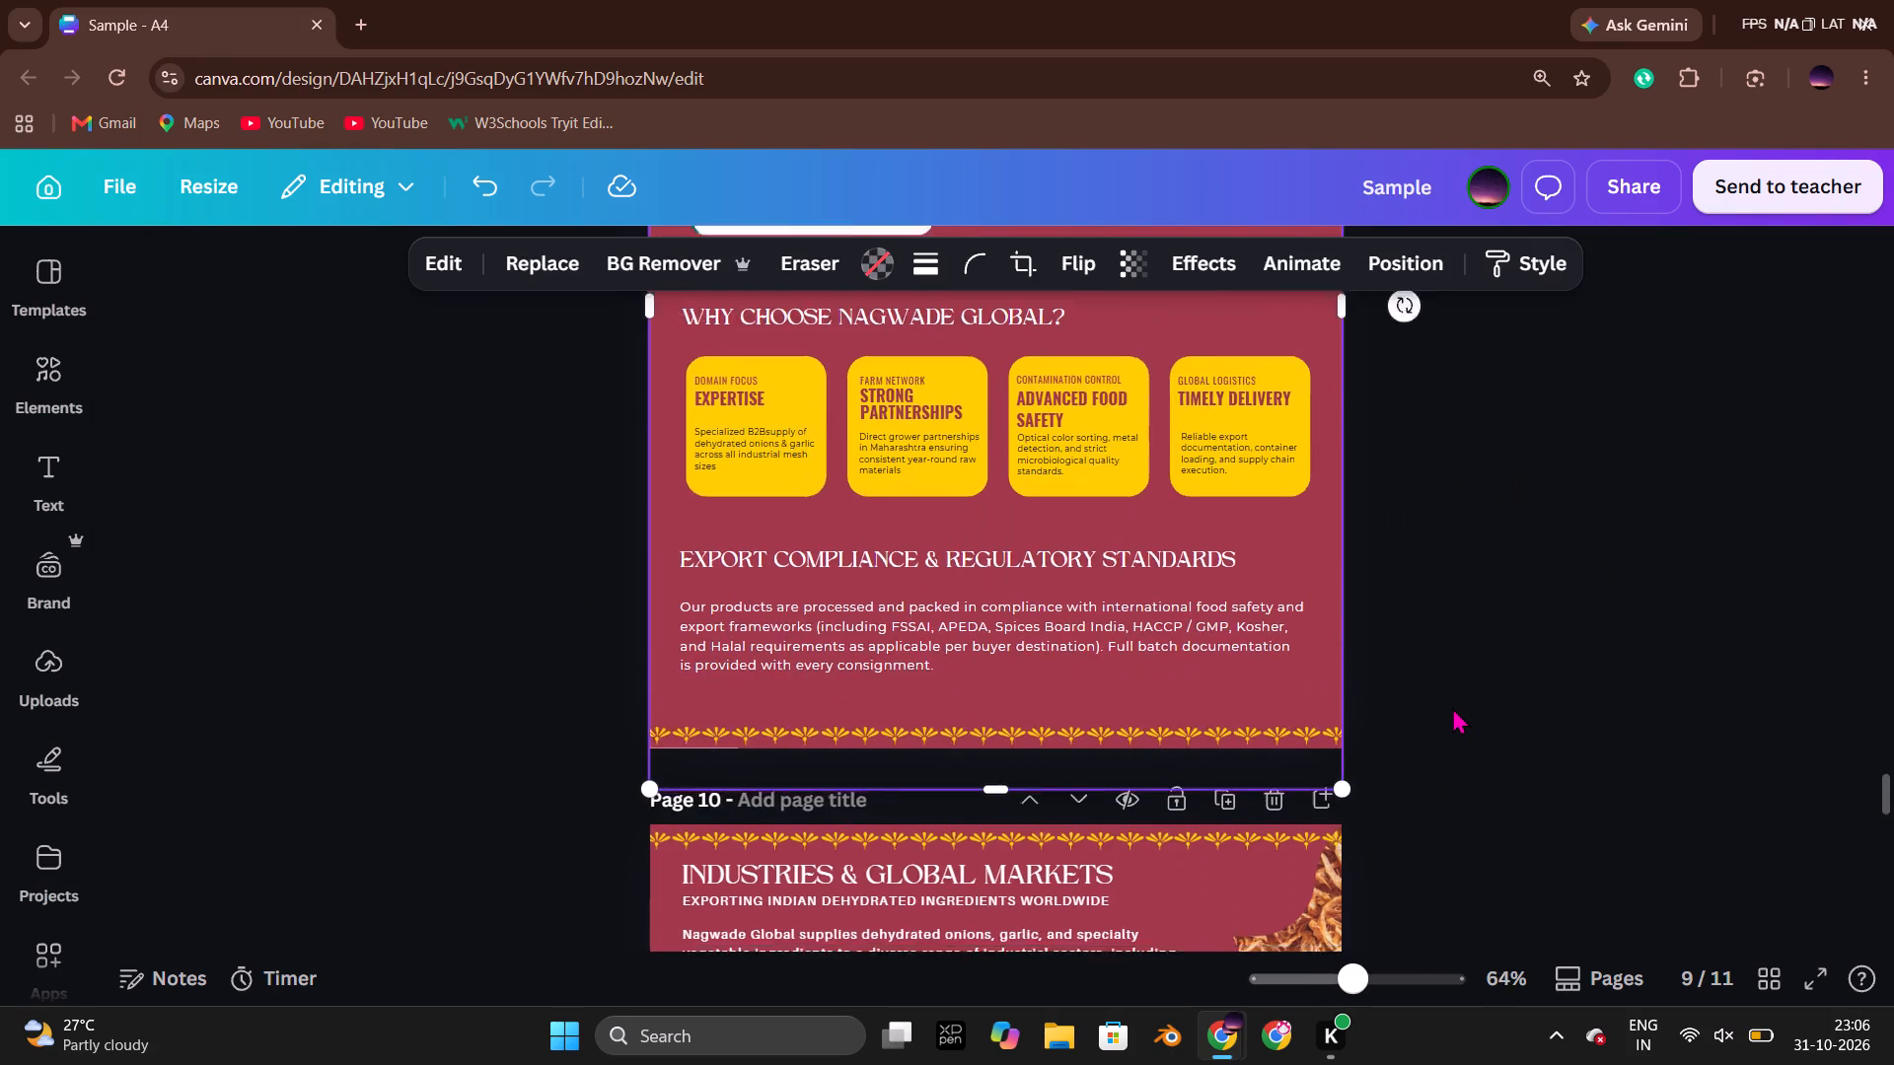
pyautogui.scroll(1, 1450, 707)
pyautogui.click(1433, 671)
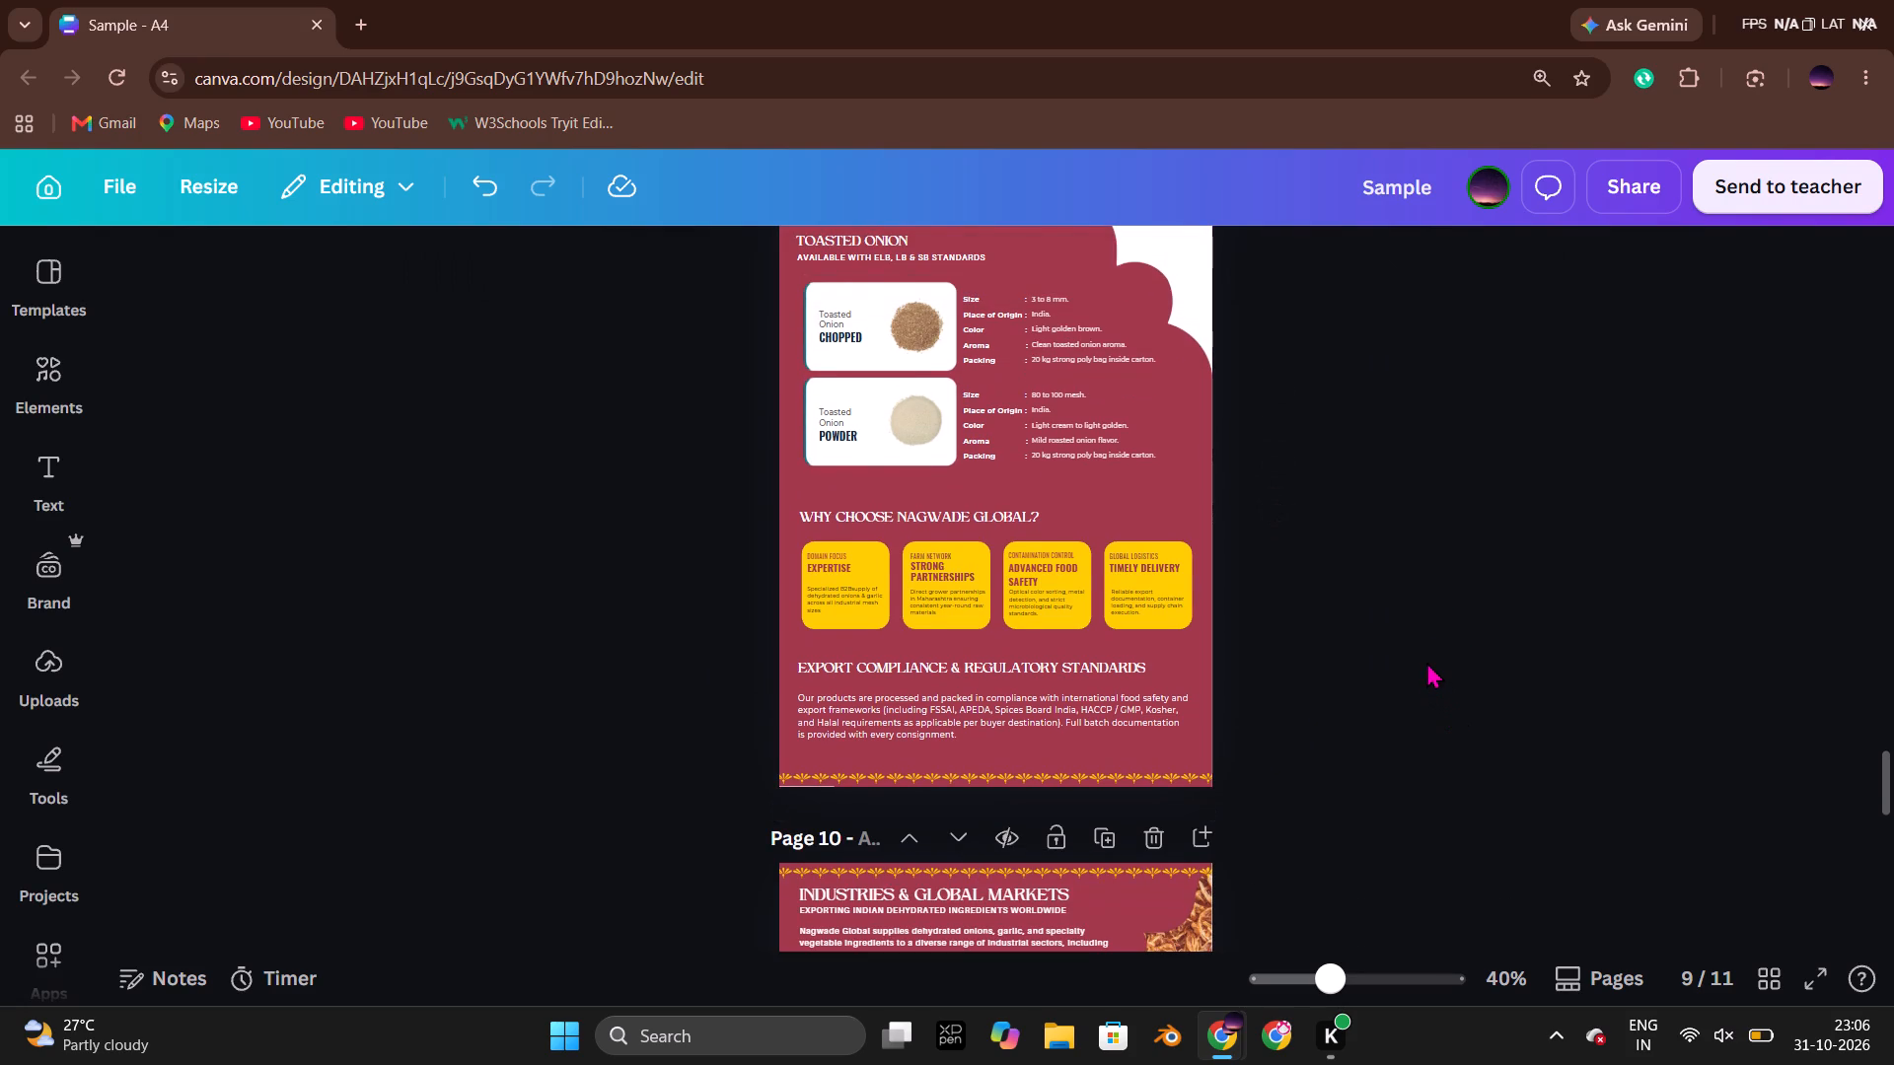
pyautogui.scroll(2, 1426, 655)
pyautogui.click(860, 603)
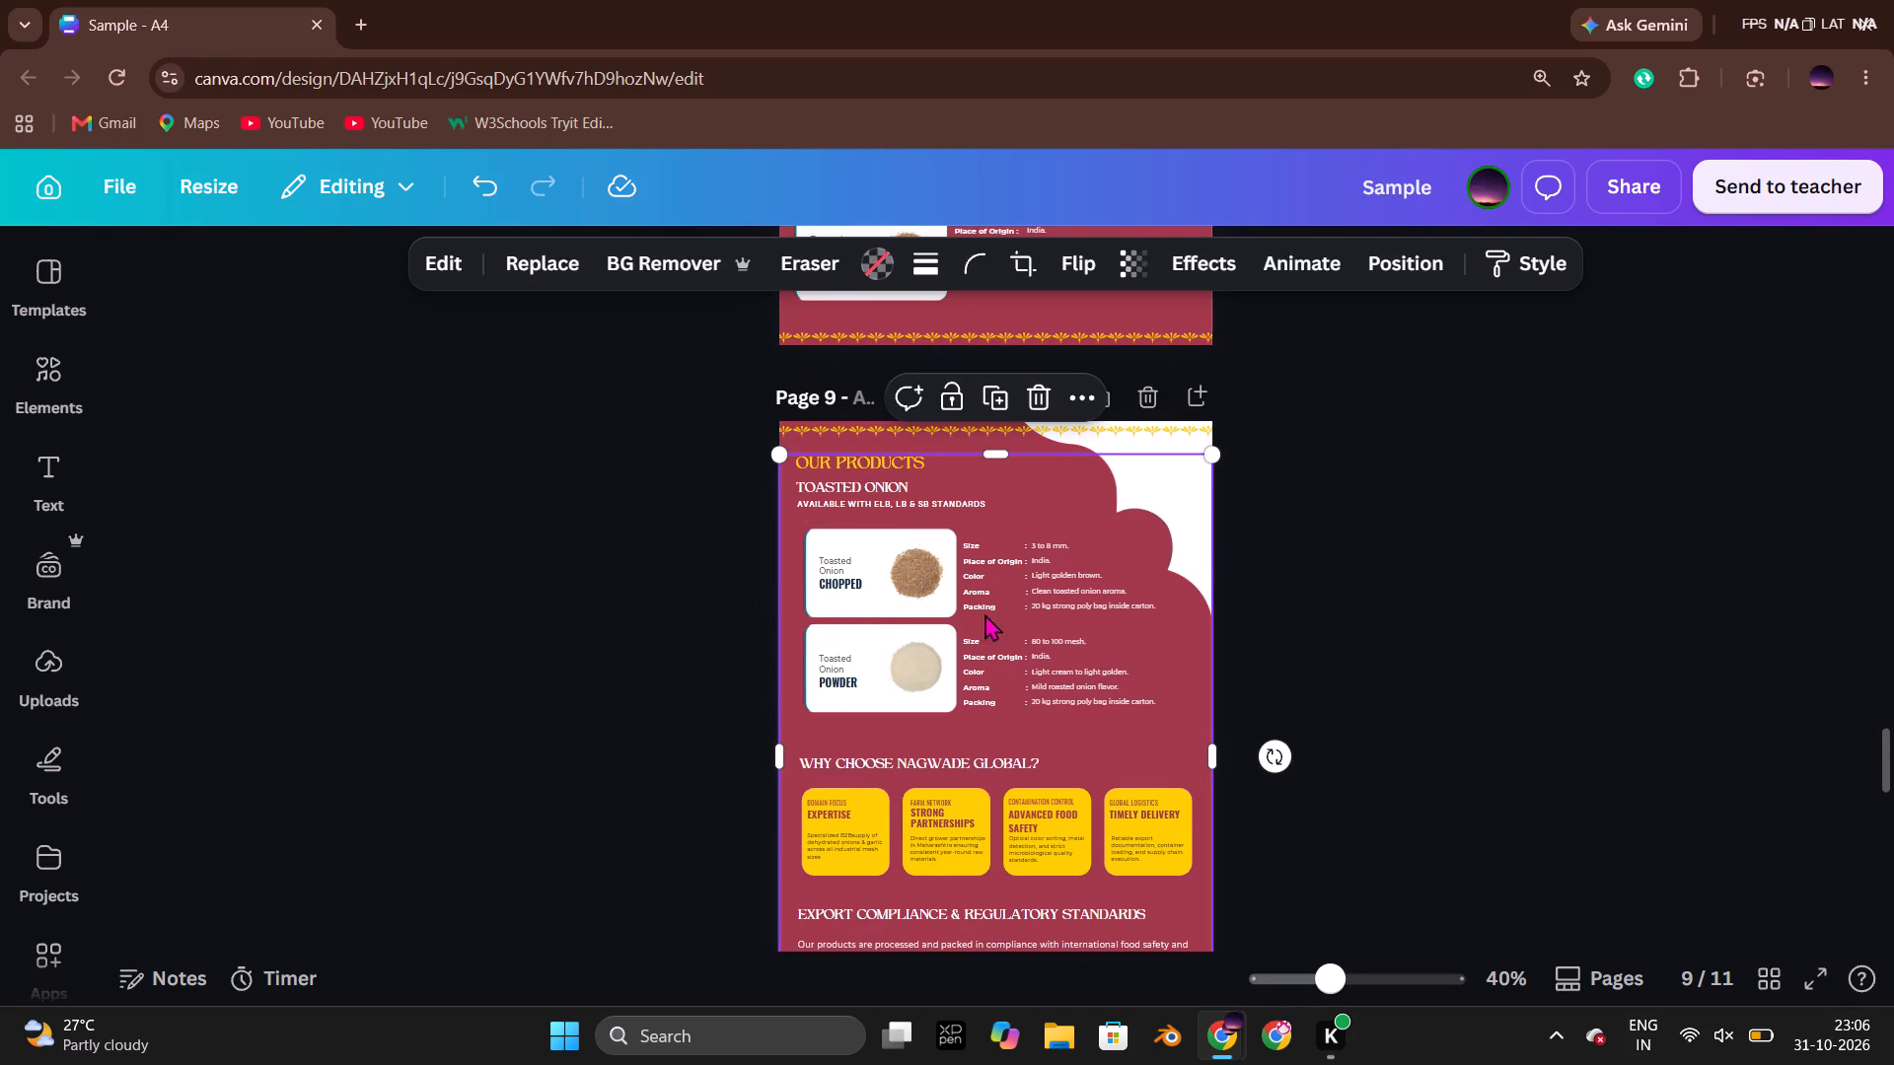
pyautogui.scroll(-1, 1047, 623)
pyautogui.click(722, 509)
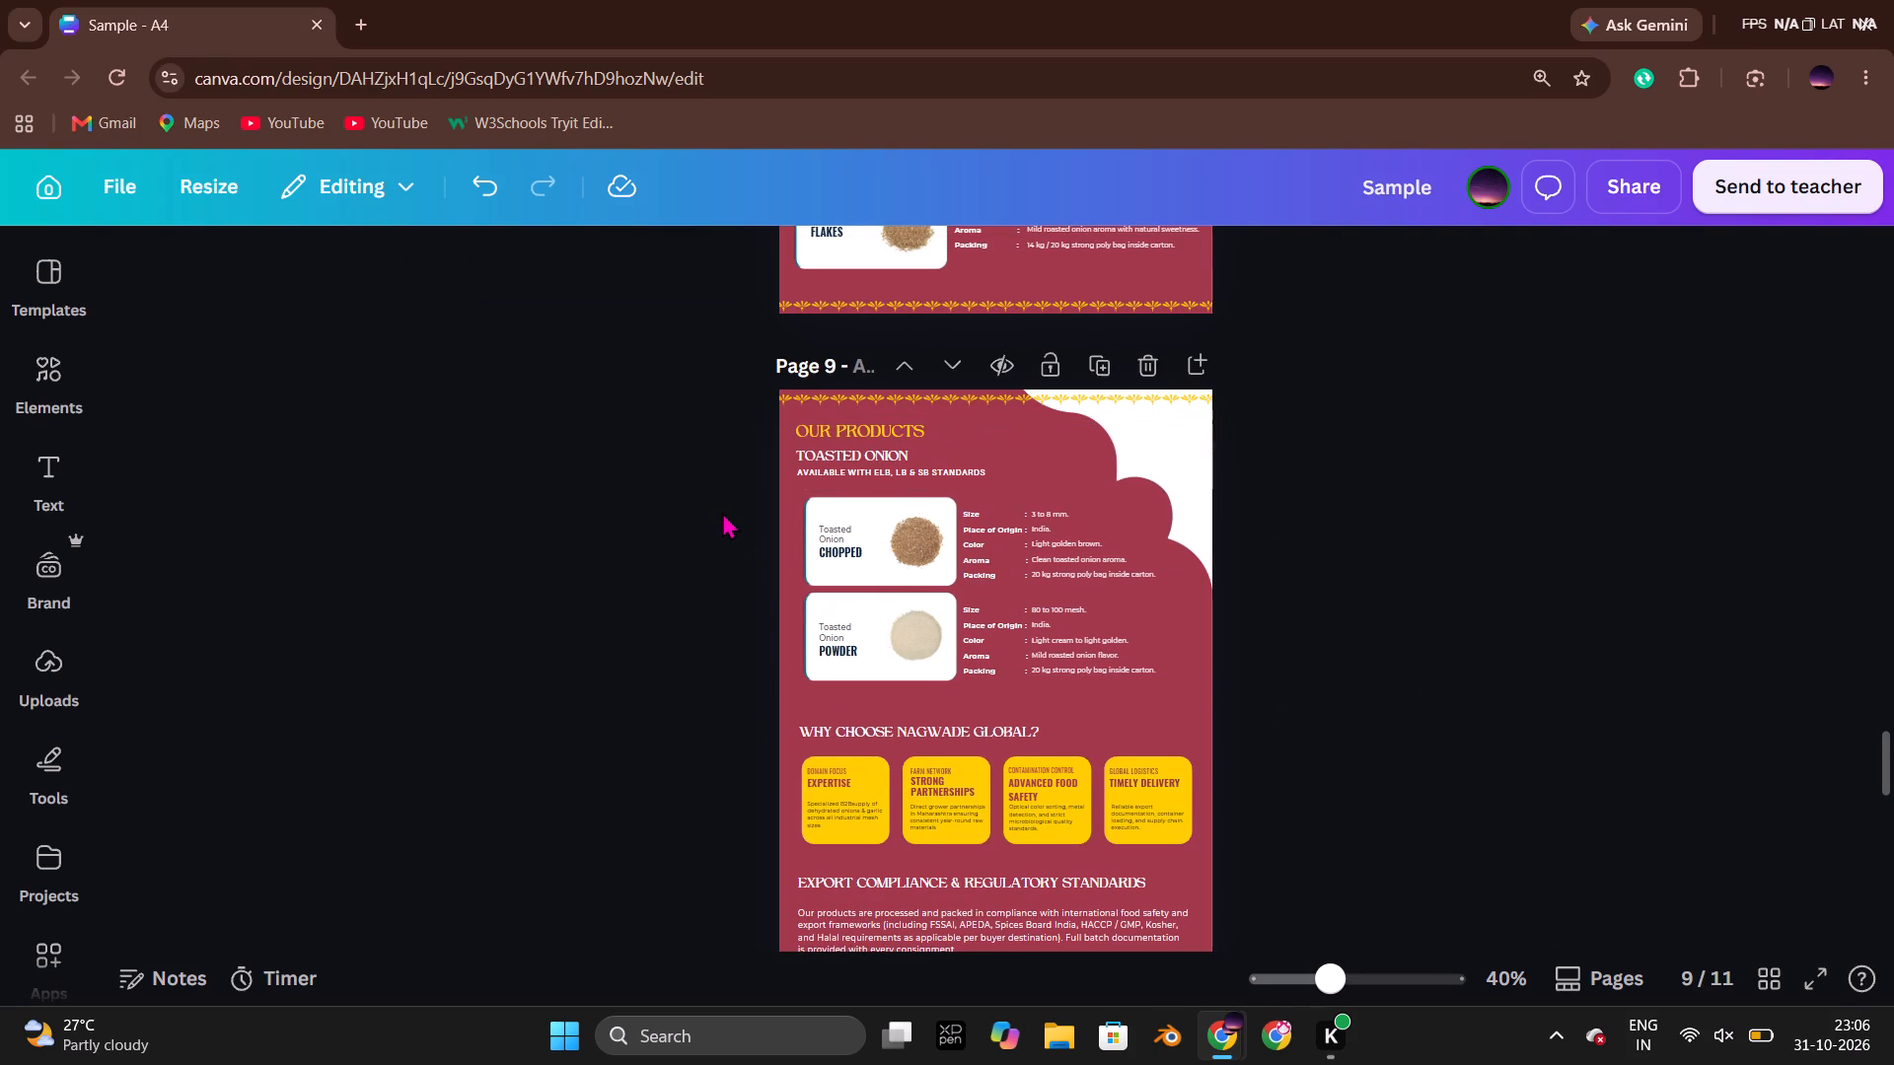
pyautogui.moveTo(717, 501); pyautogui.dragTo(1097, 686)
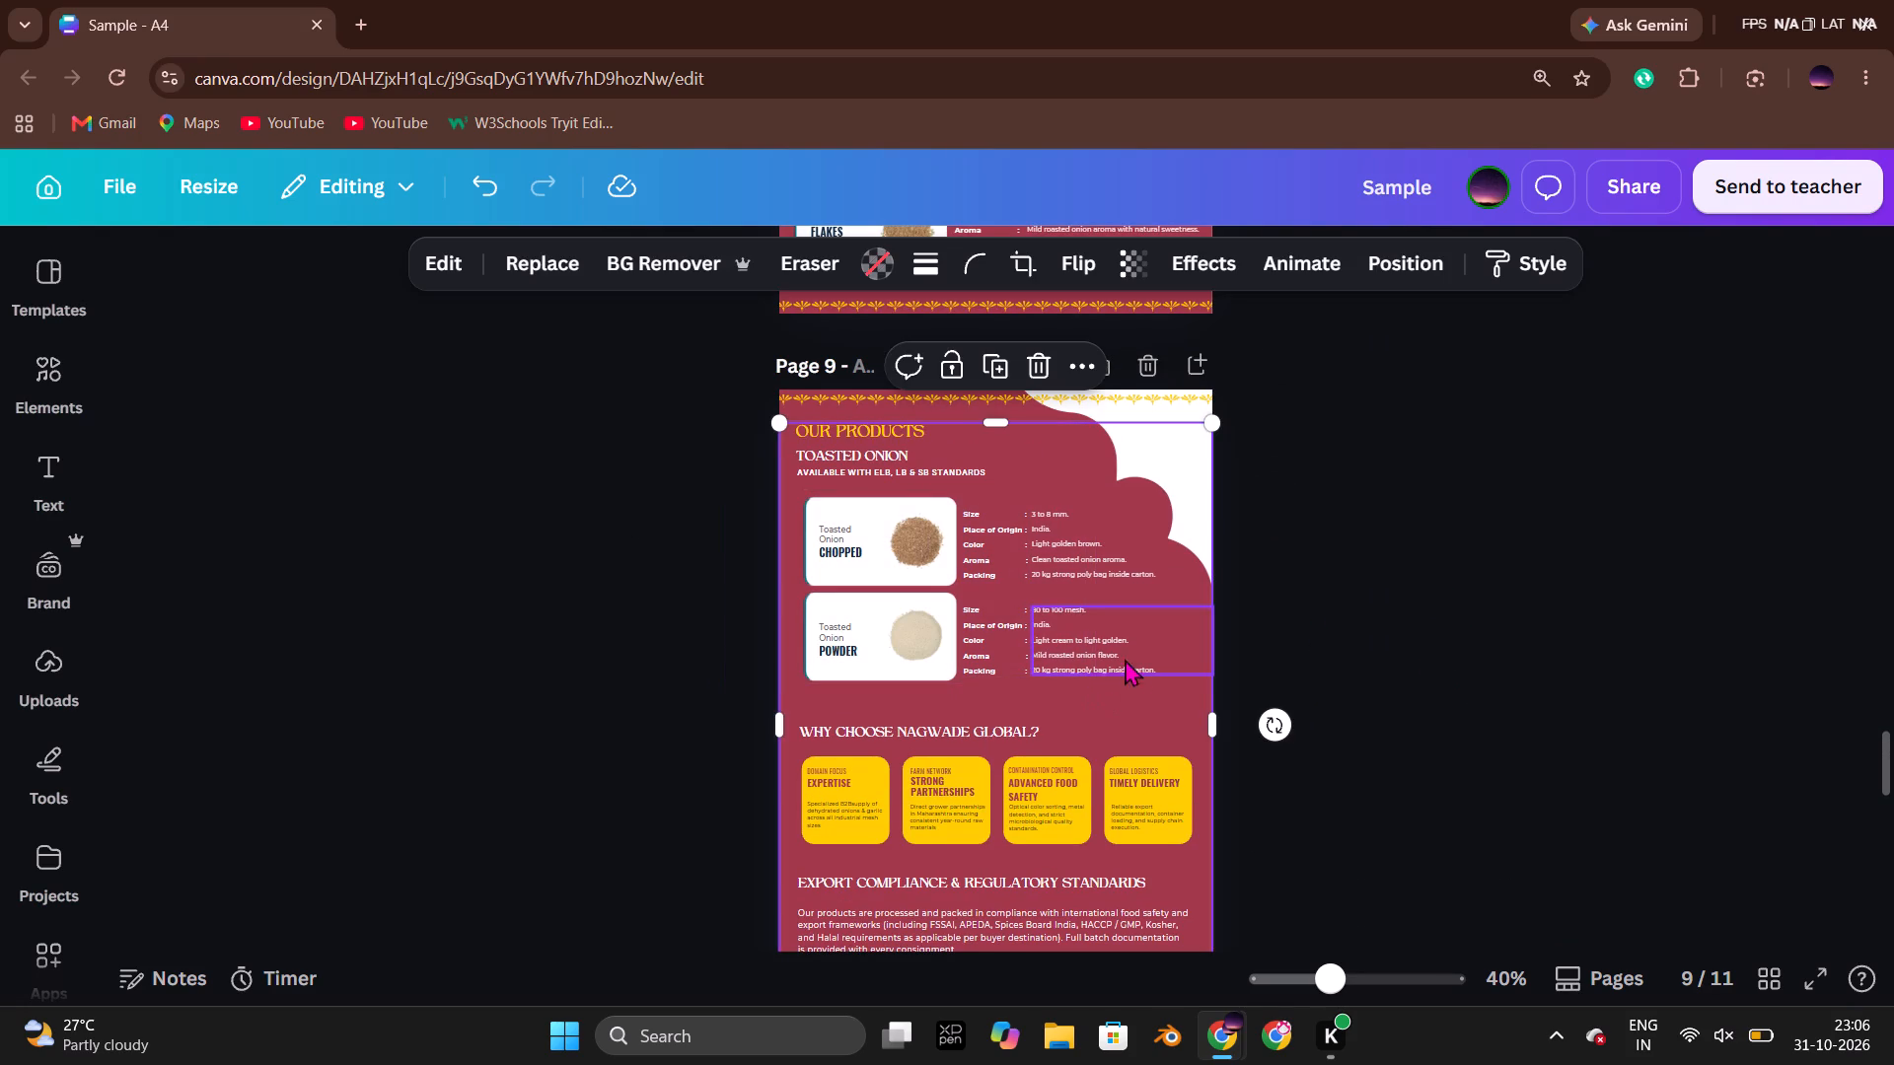
# Unlock the details text and the Size-to-Packing labels of both Toasted Onion cards on page 9.
pyautogui.click(1086, 639)
pyautogui.click(1140, 562)
pyautogui.click(1369, 584)
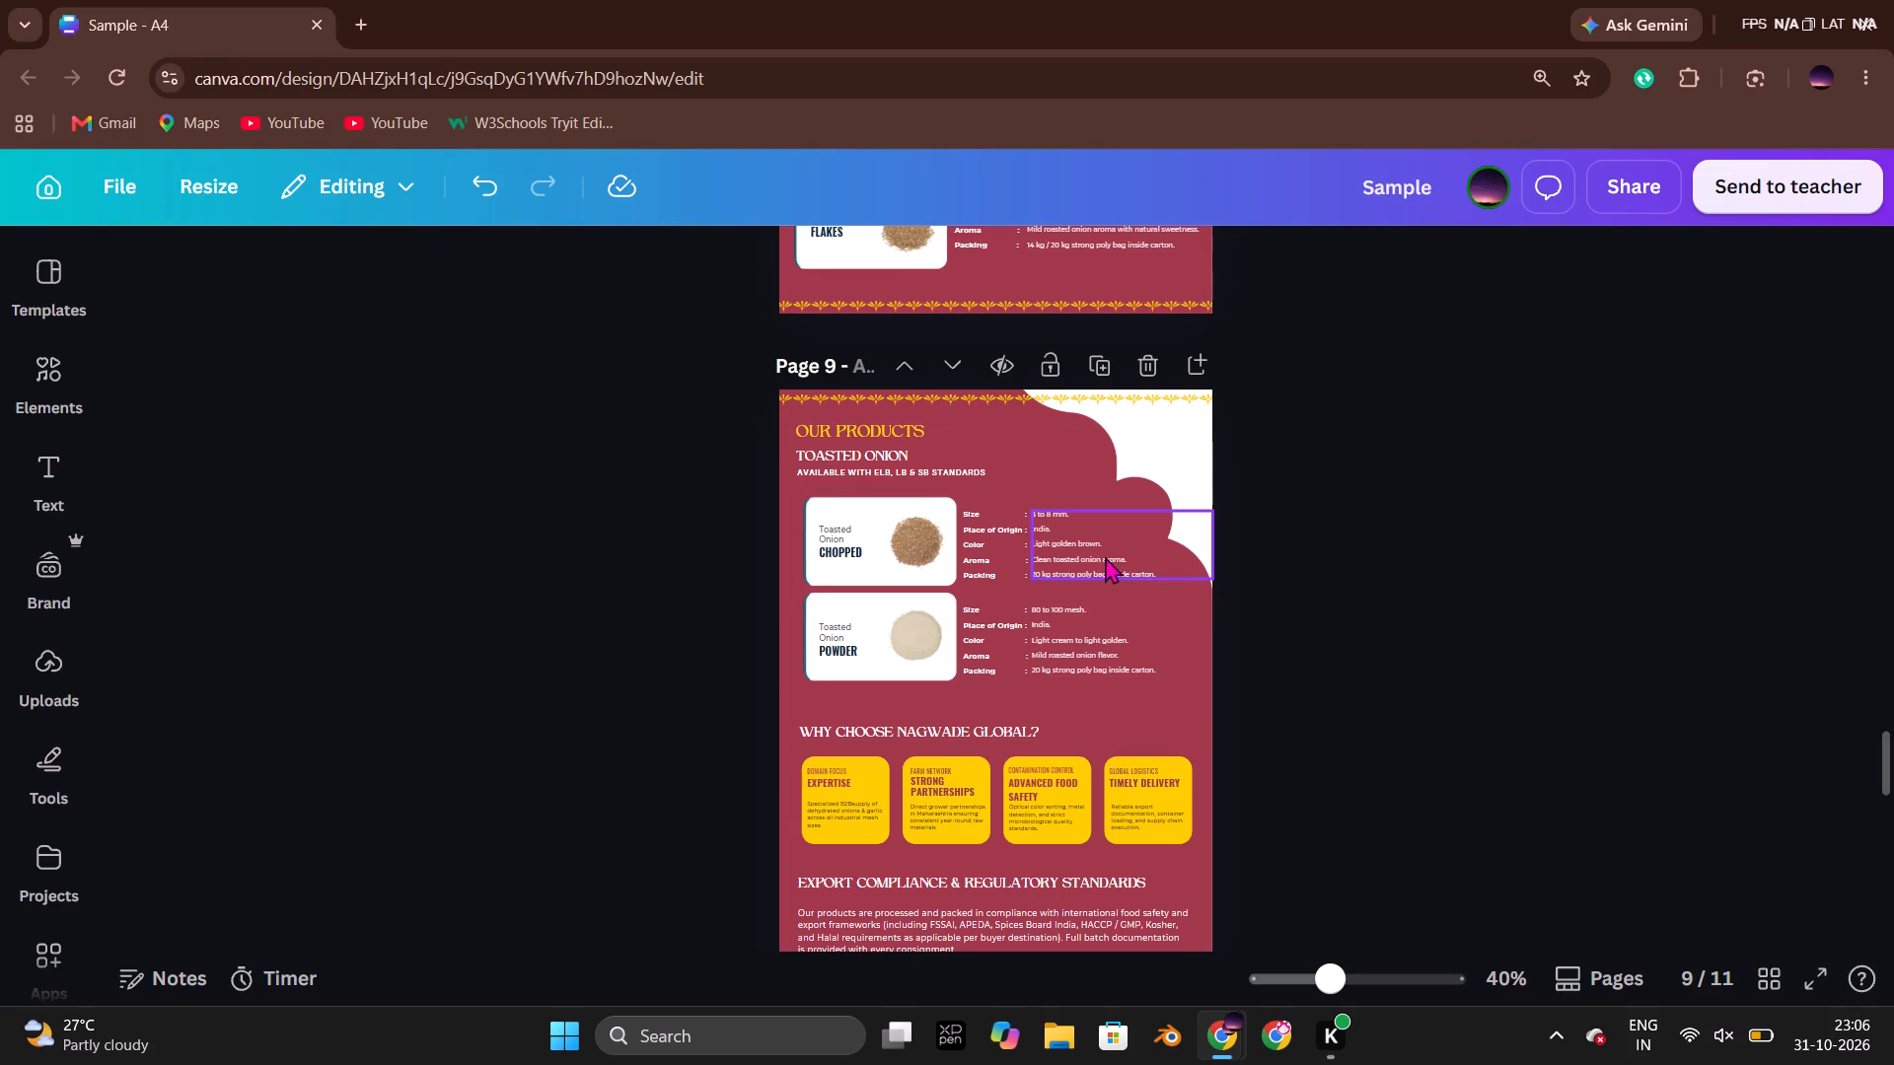
pyautogui.click(1093, 554)
pyautogui.click(1147, 474)
pyautogui.click(1348, 500)
pyautogui.click(1002, 542)
pyautogui.keyDown('shift'); pyautogui.click(991, 626); pyautogui.keyUp('shift')
pyautogui.click(1001, 446)
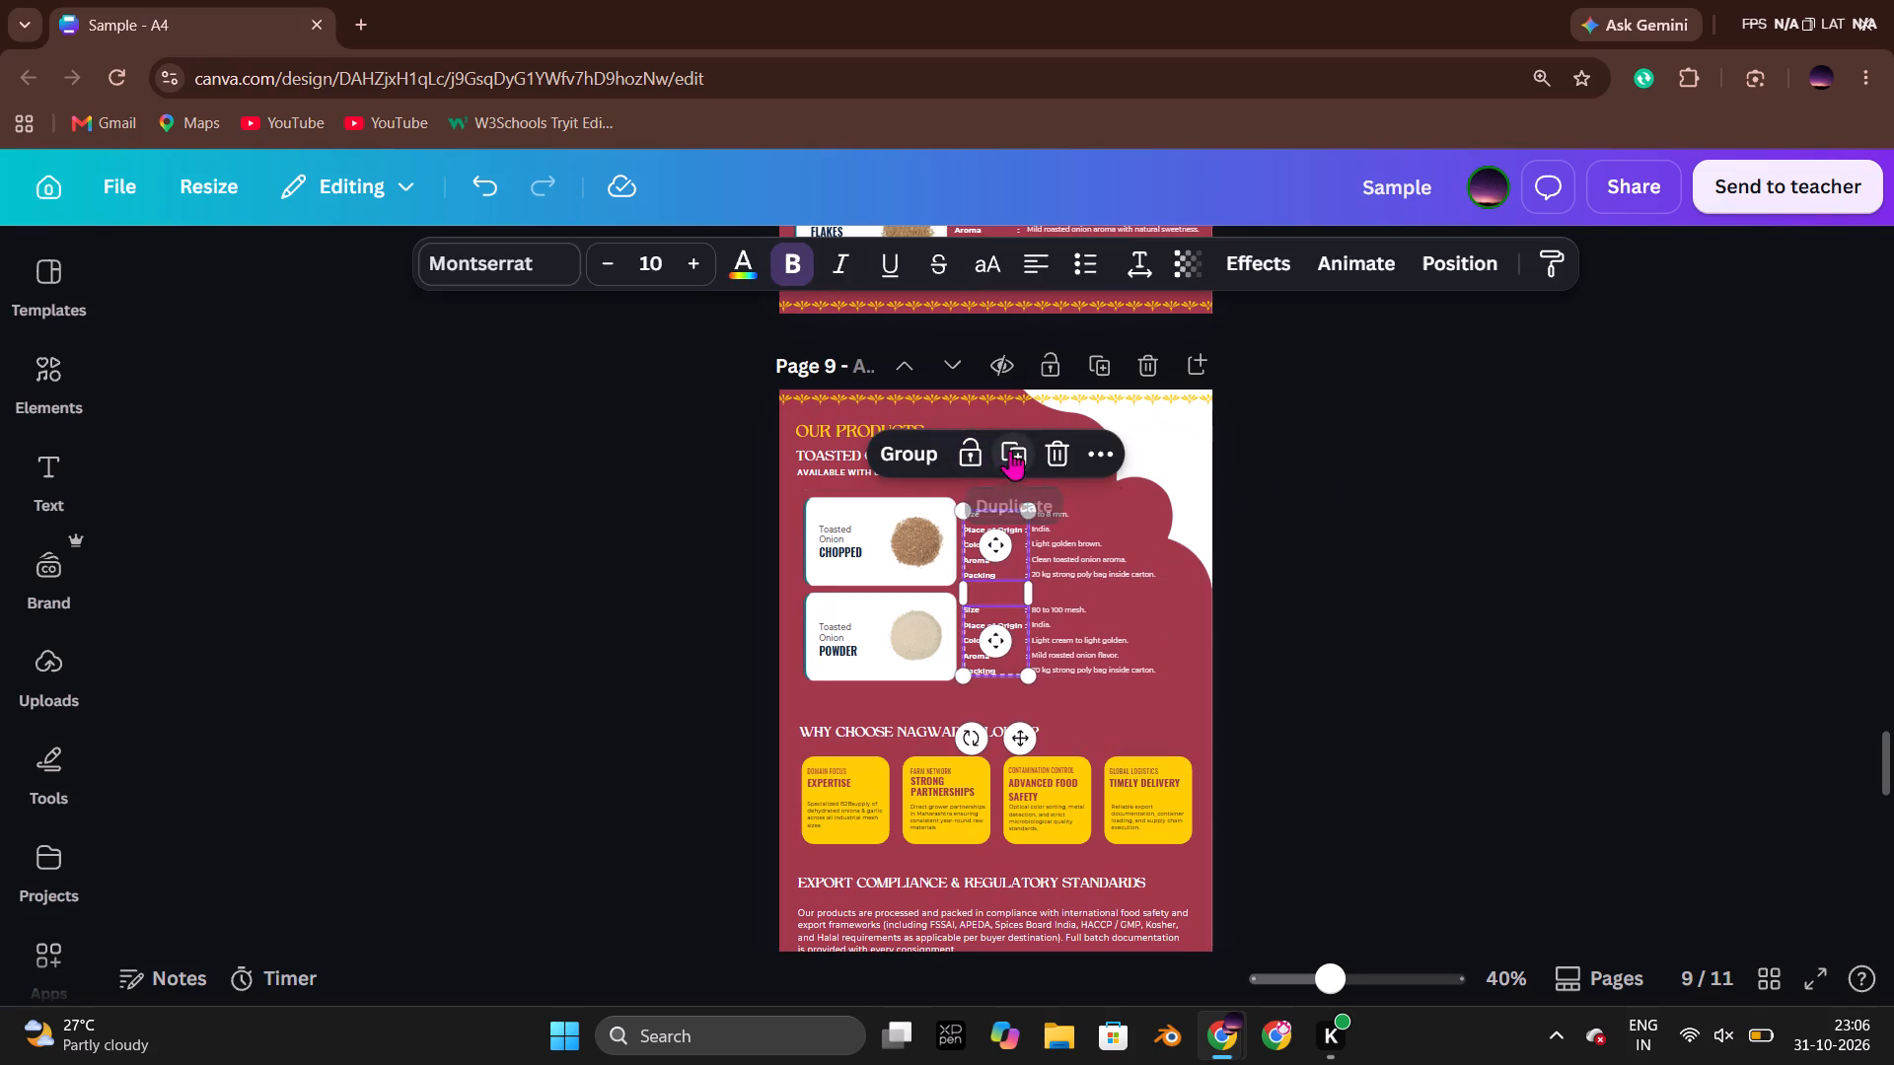
pyautogui.click(1365, 518)
# Group the Toasted Onion details and labels with the background image and move the group down page 9's layer order, just above the locked maroon shape.
pyautogui.moveTo(717, 517); pyautogui.dragTo(1071, 682)
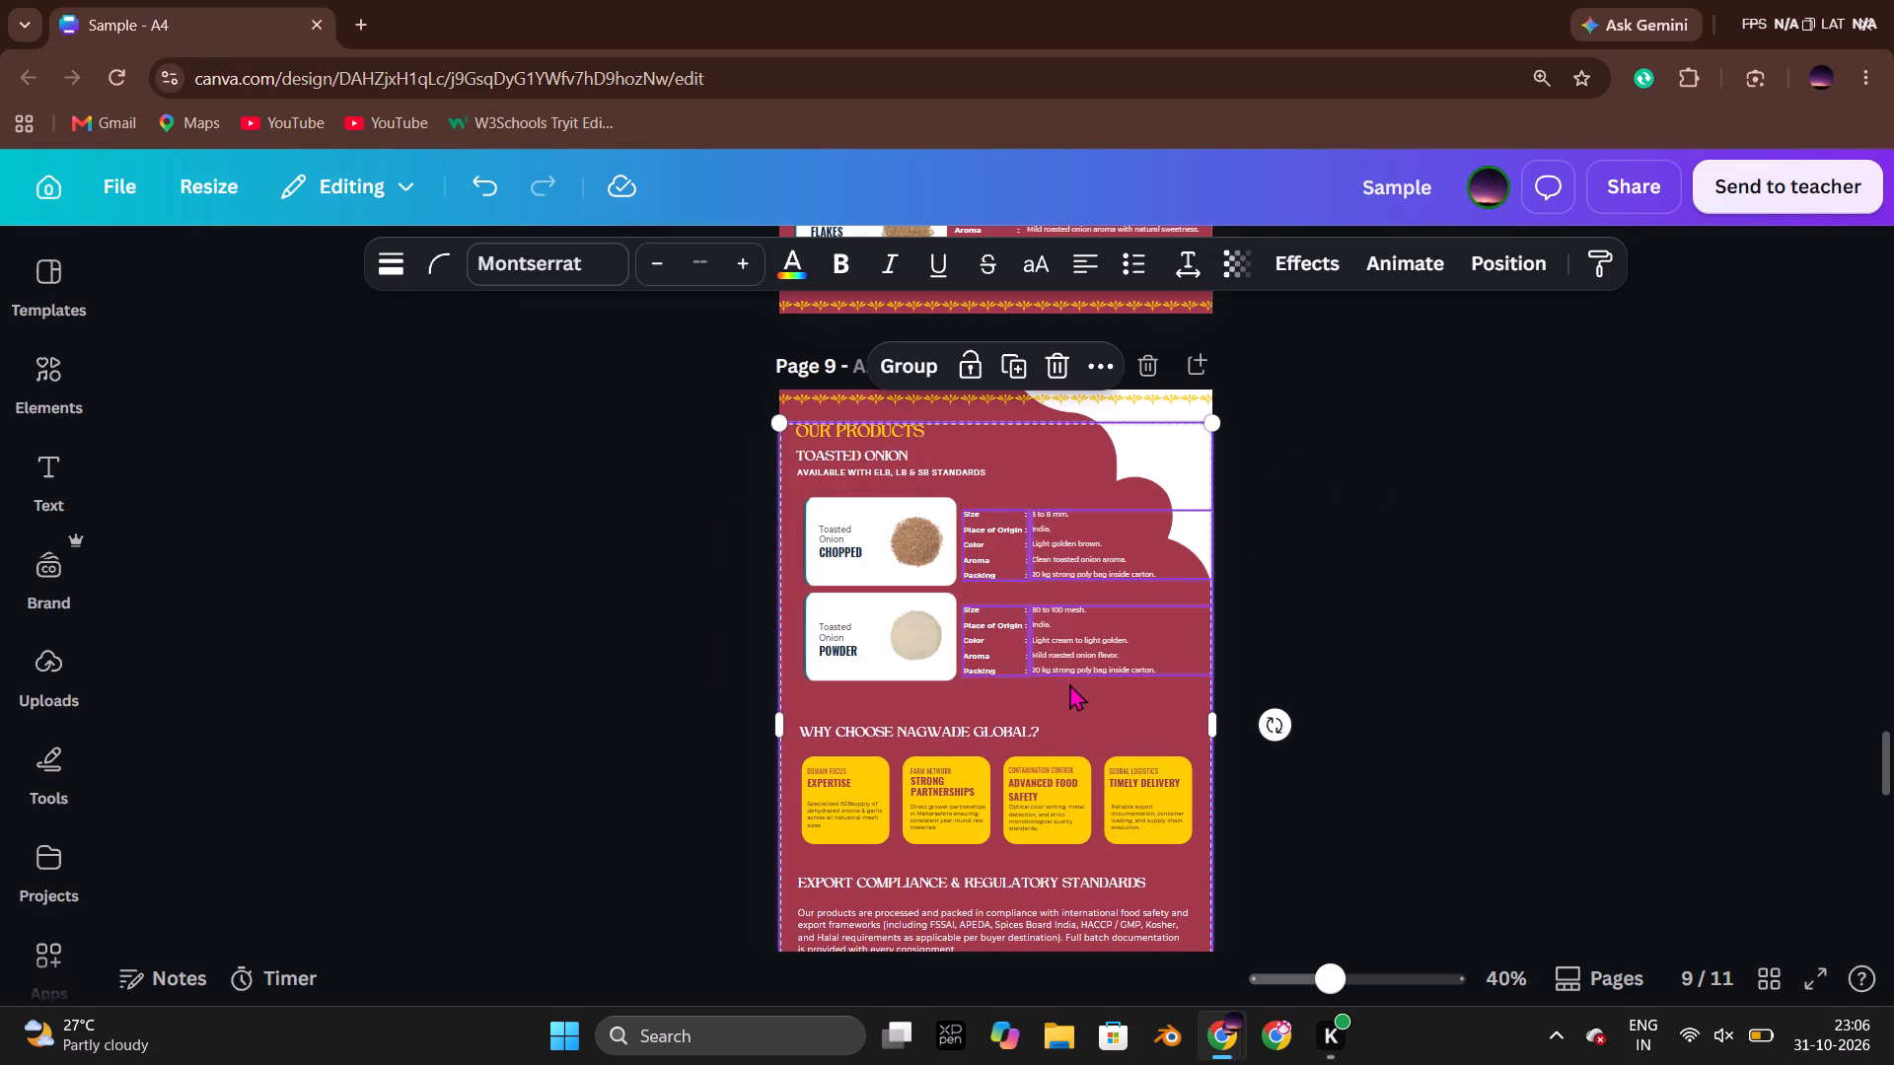
pyautogui.click(909, 368)
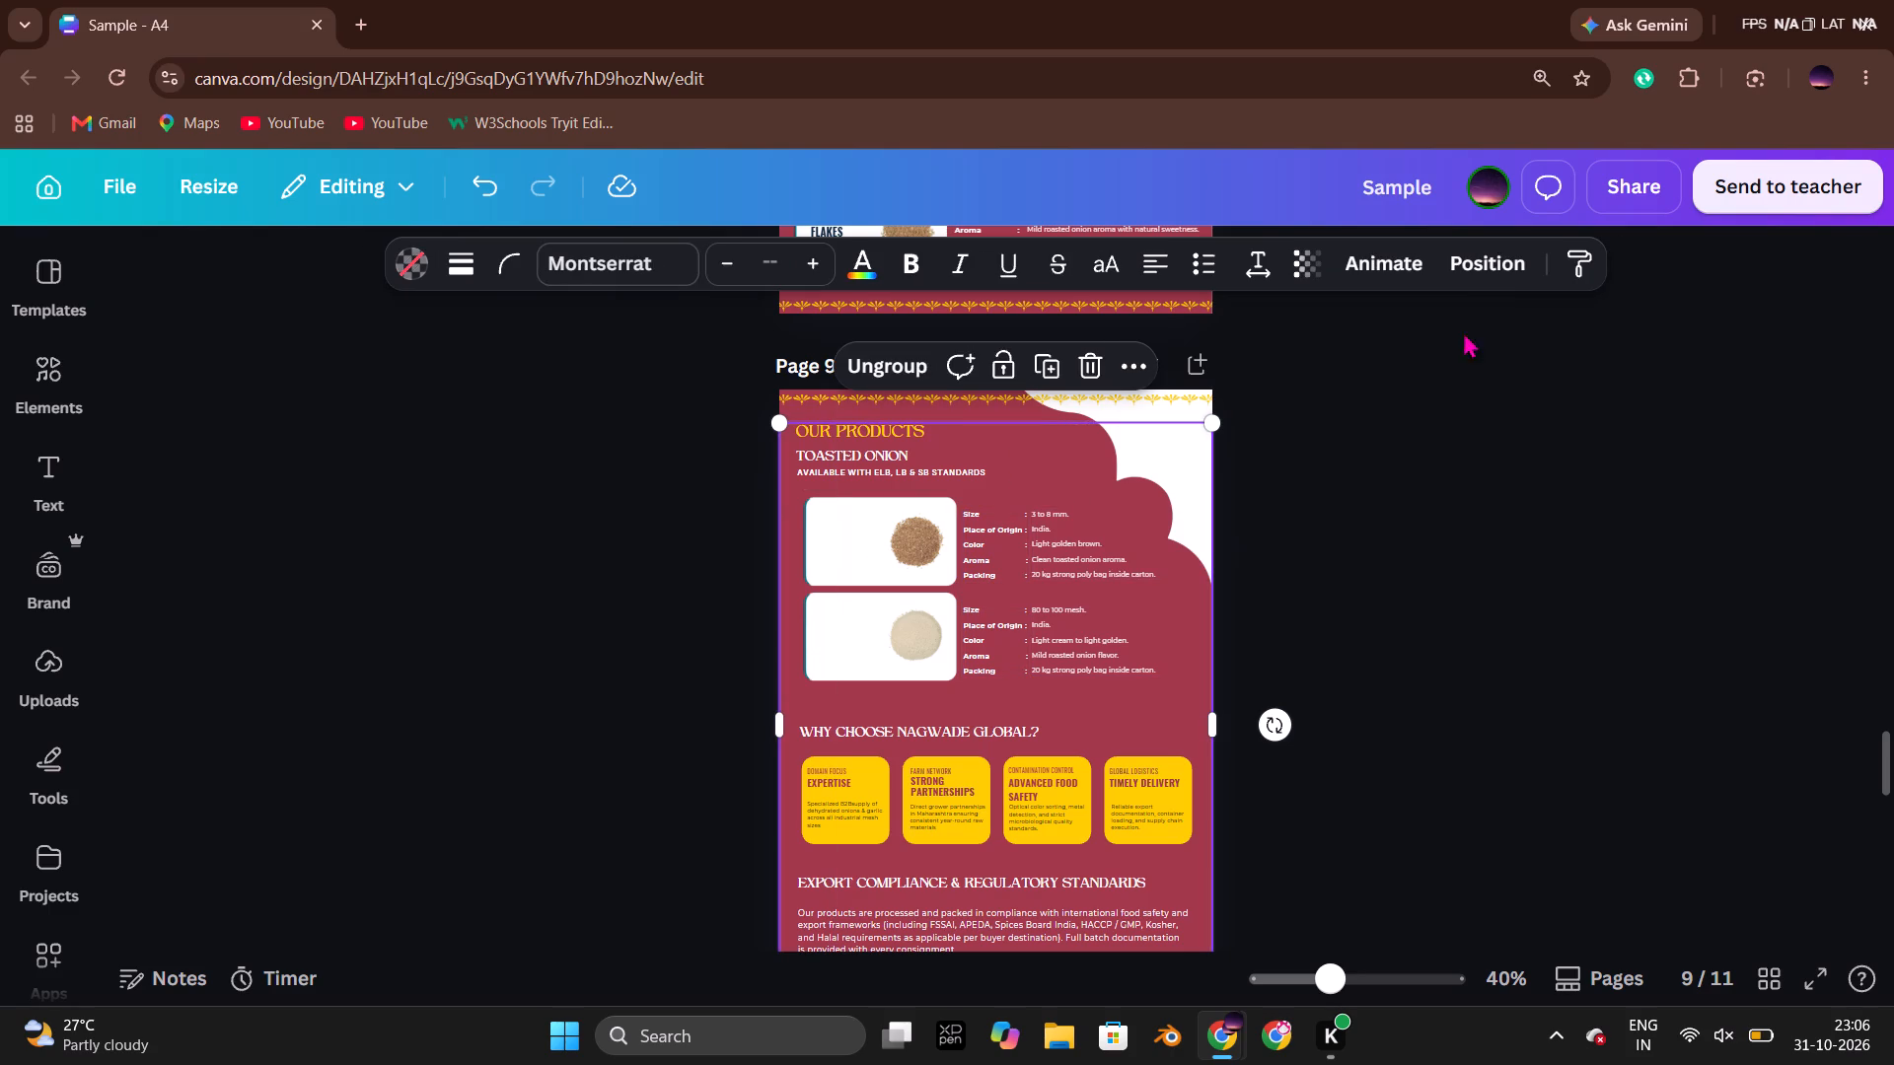
pyautogui.click(1500, 269)
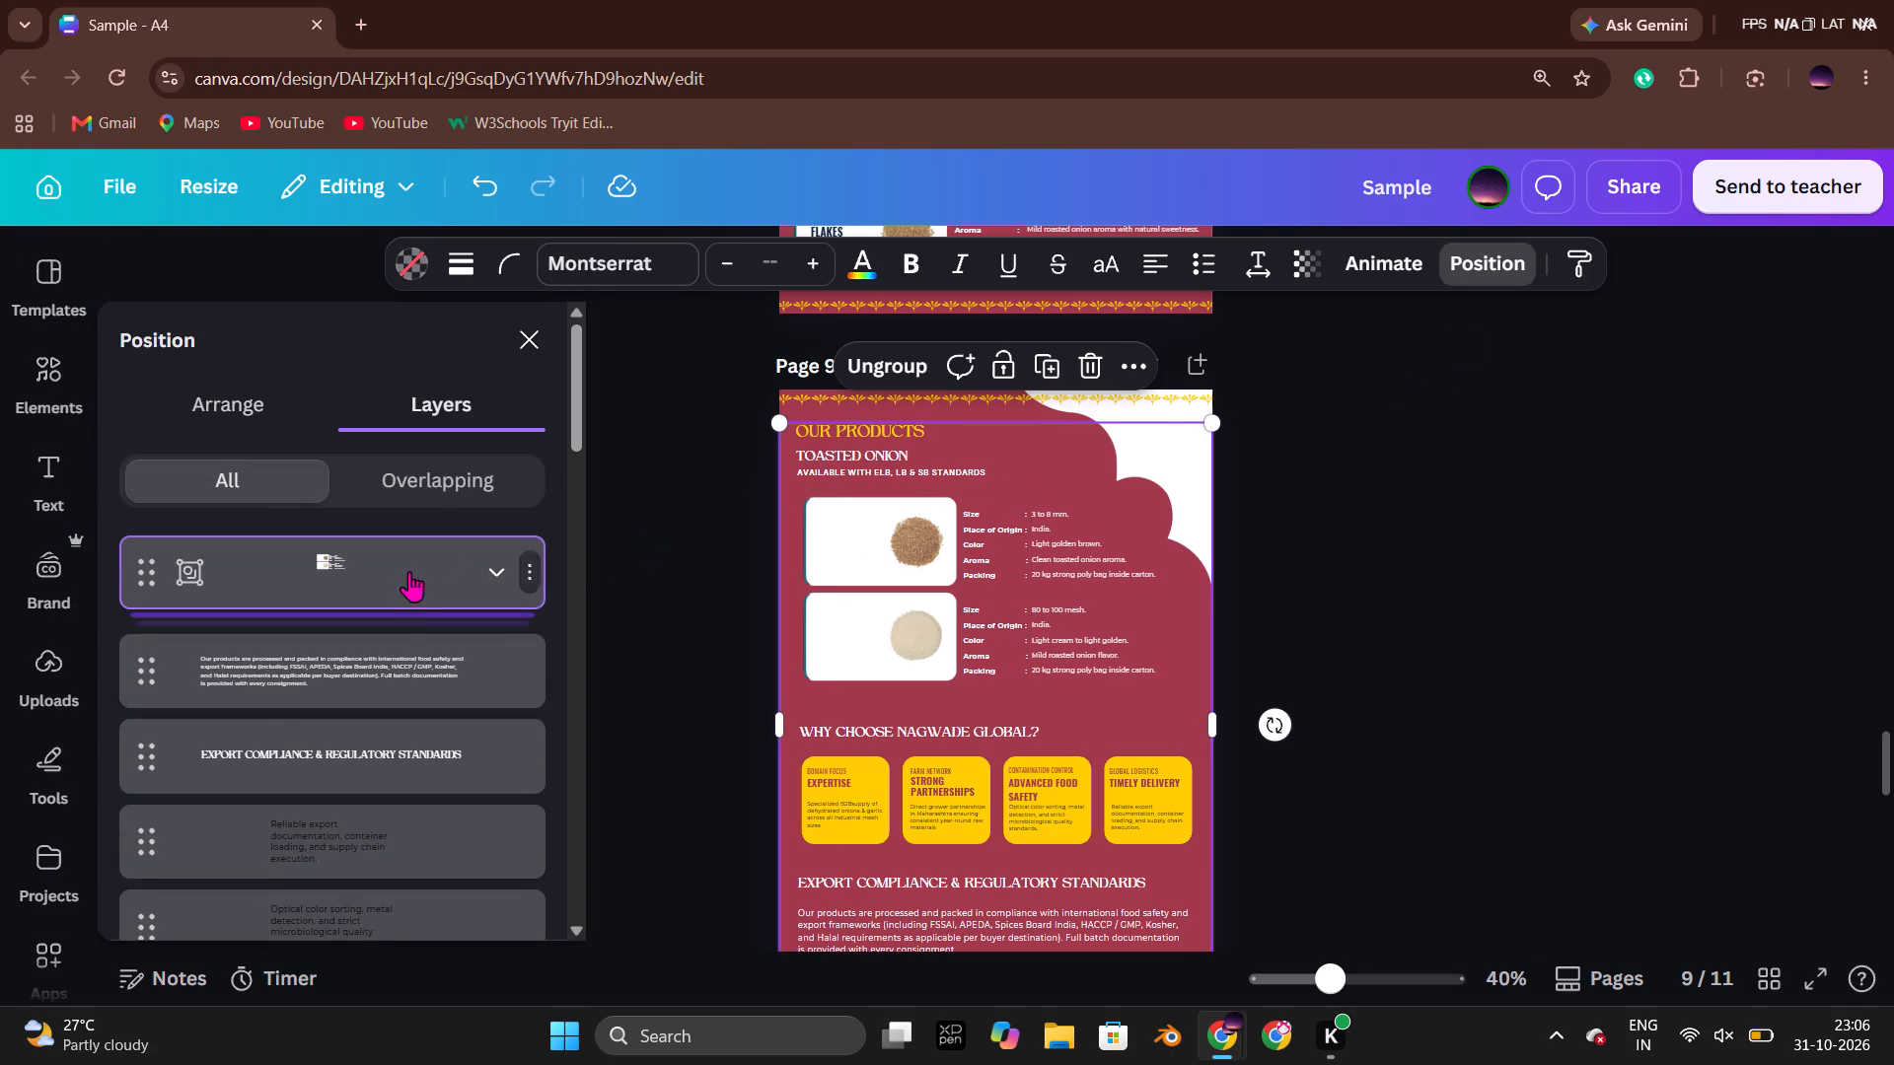
pyautogui.moveTo(412, 561); pyautogui.dragTo(386, 924)
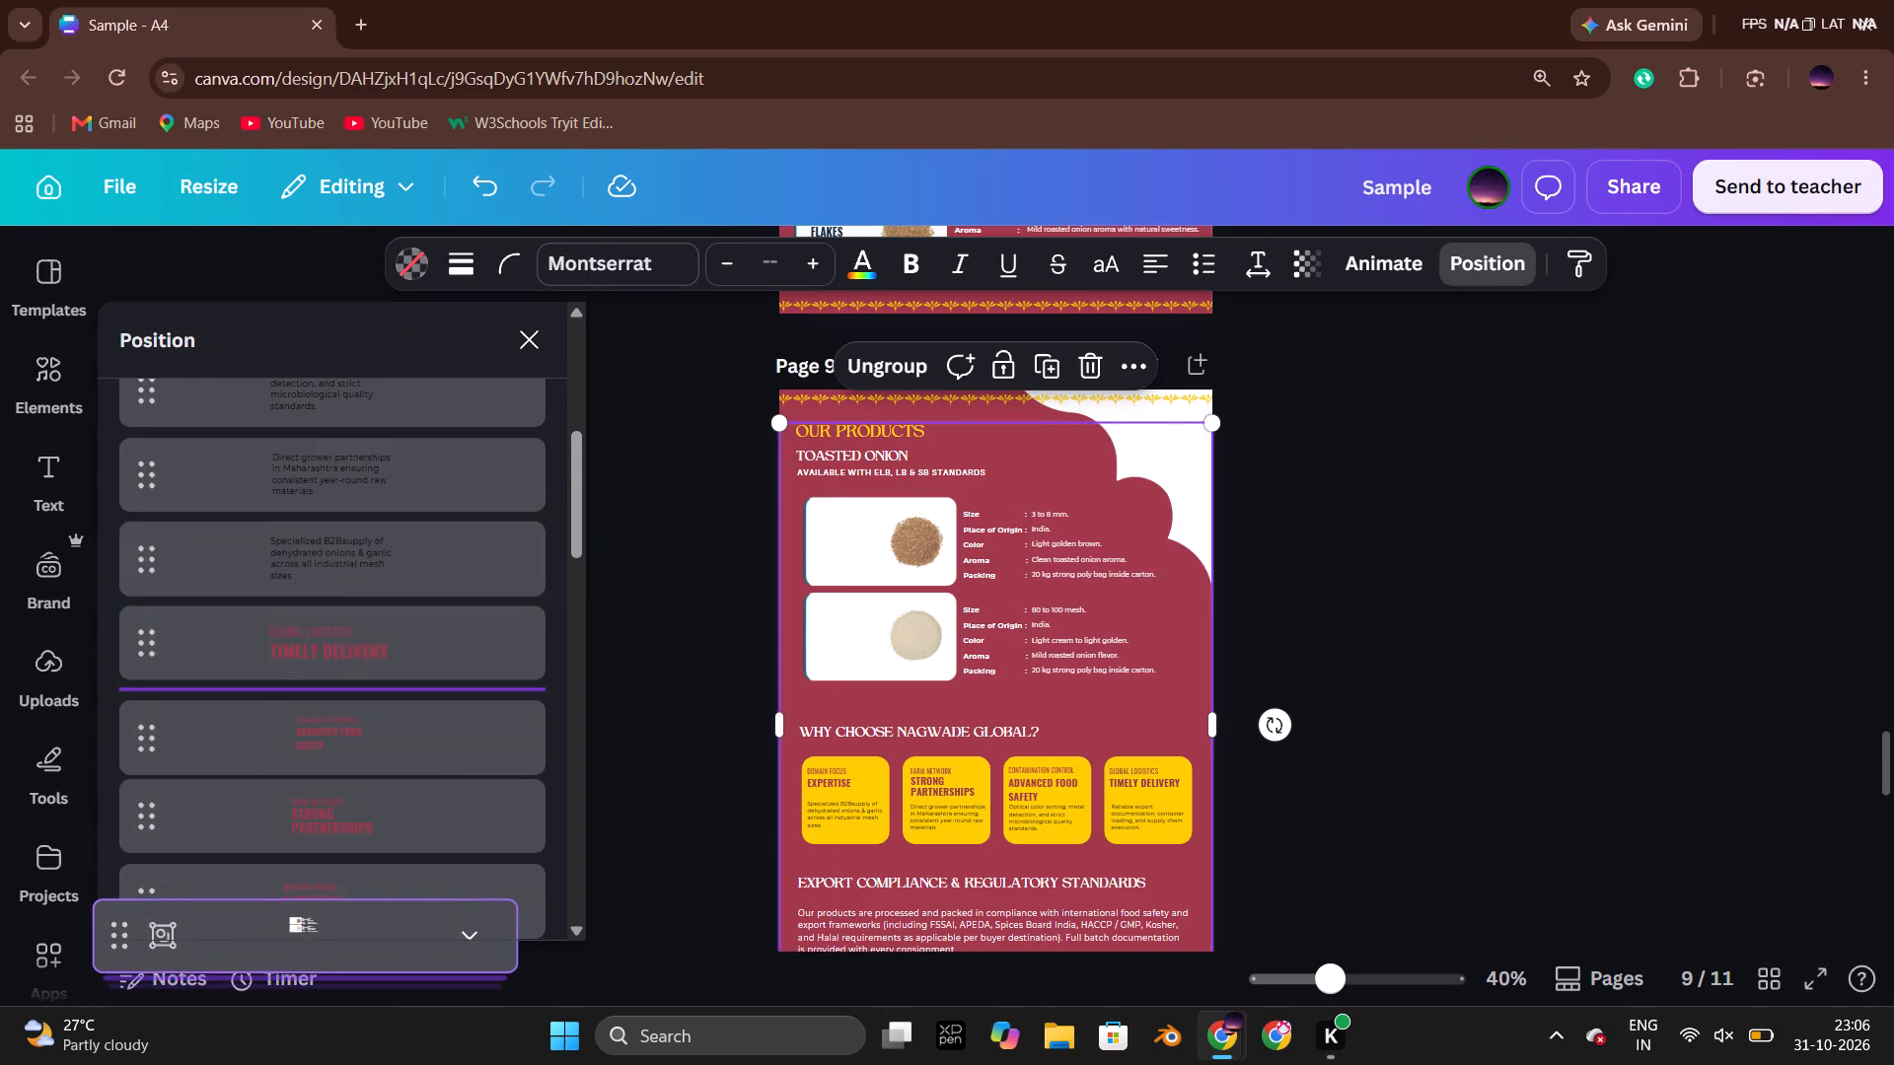
pyautogui.moveTo(386, 924); pyautogui.dragTo(390, 841)
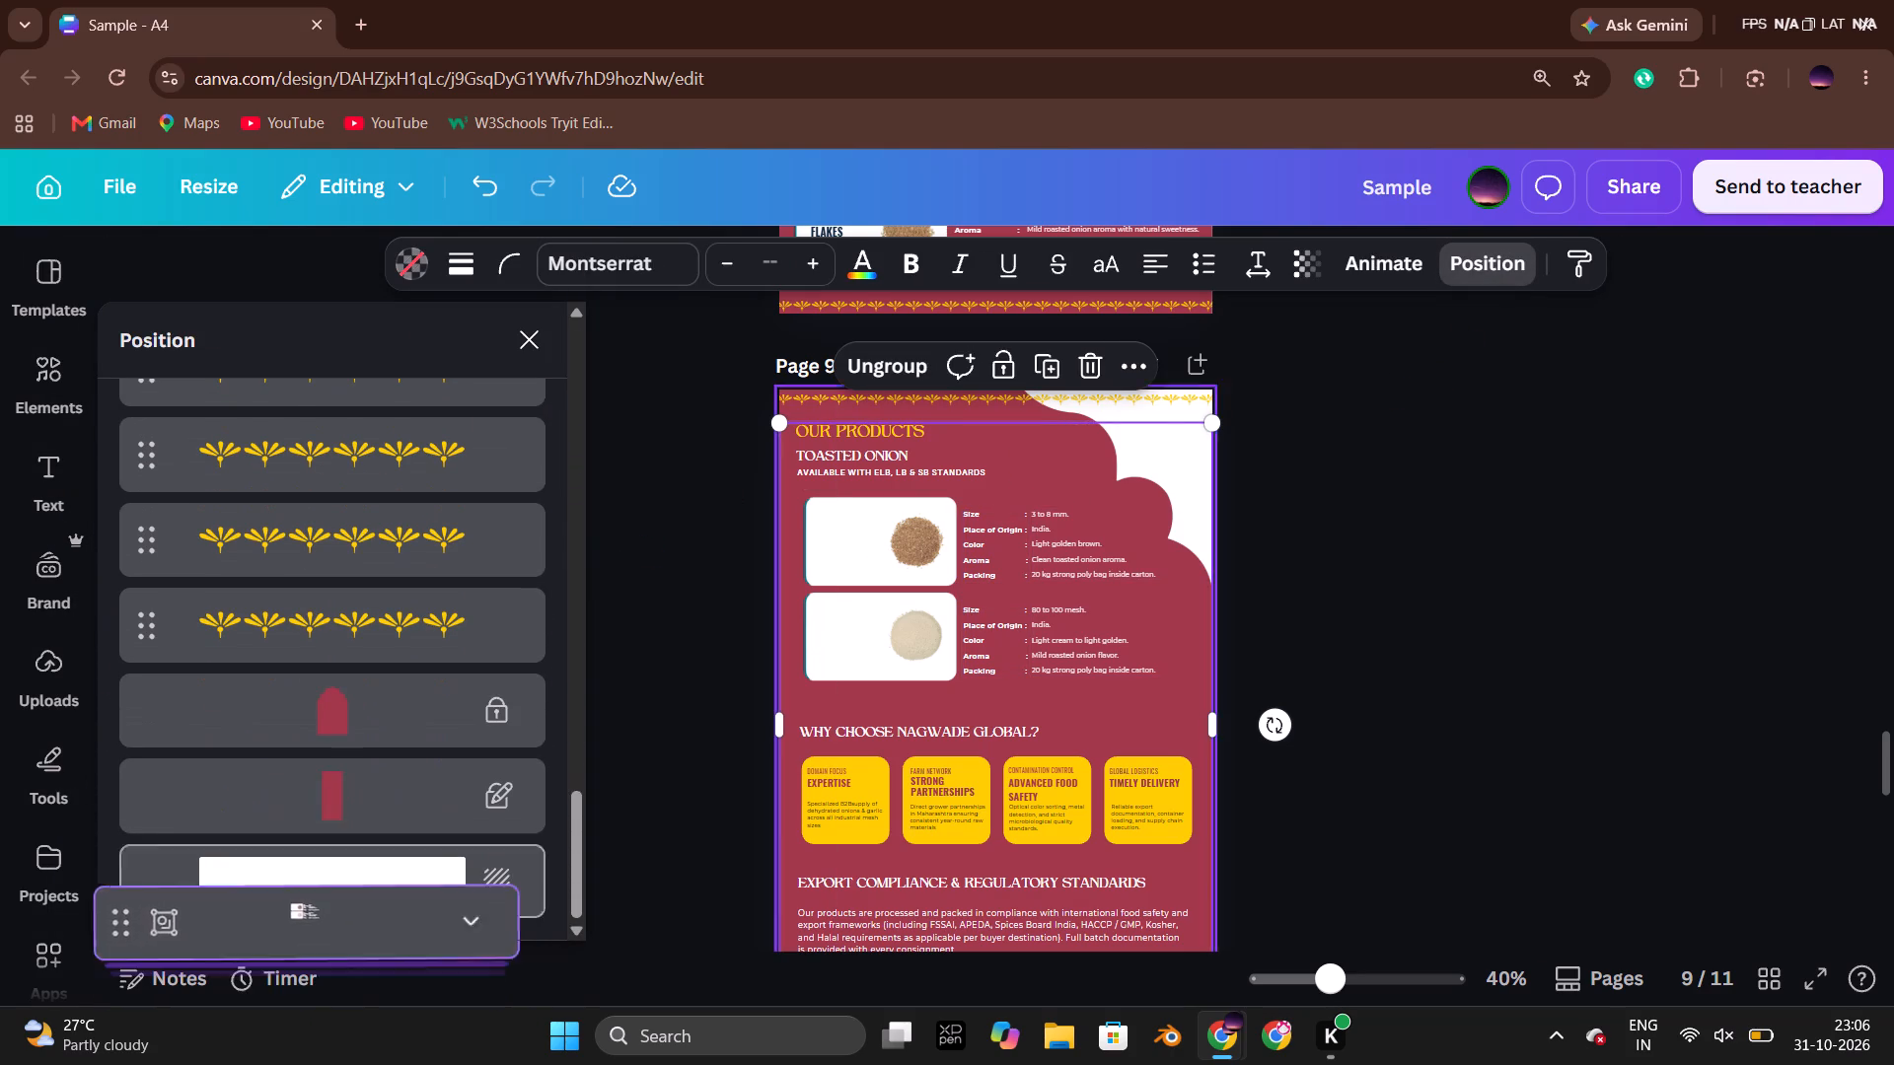
pyautogui.moveTo(390, 841); pyautogui.dragTo(419, 669)
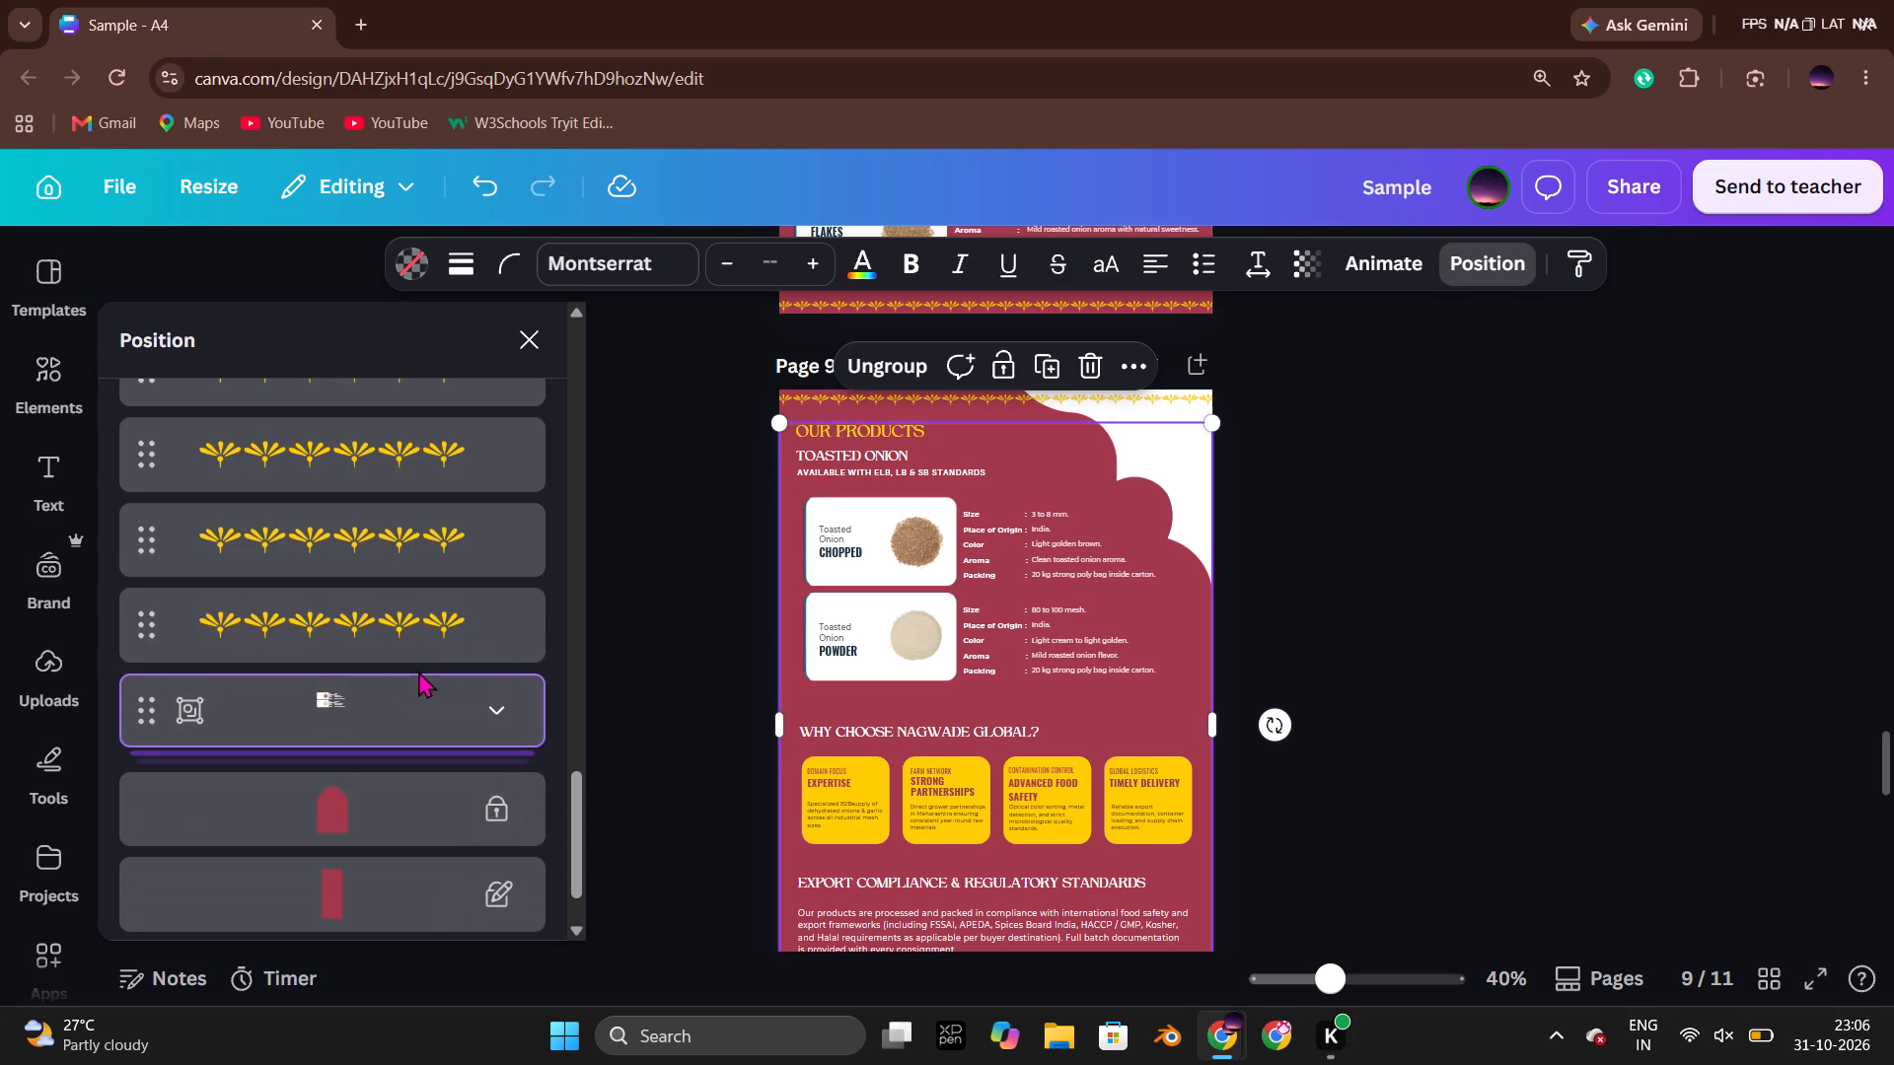
pyautogui.click(1308, 604)
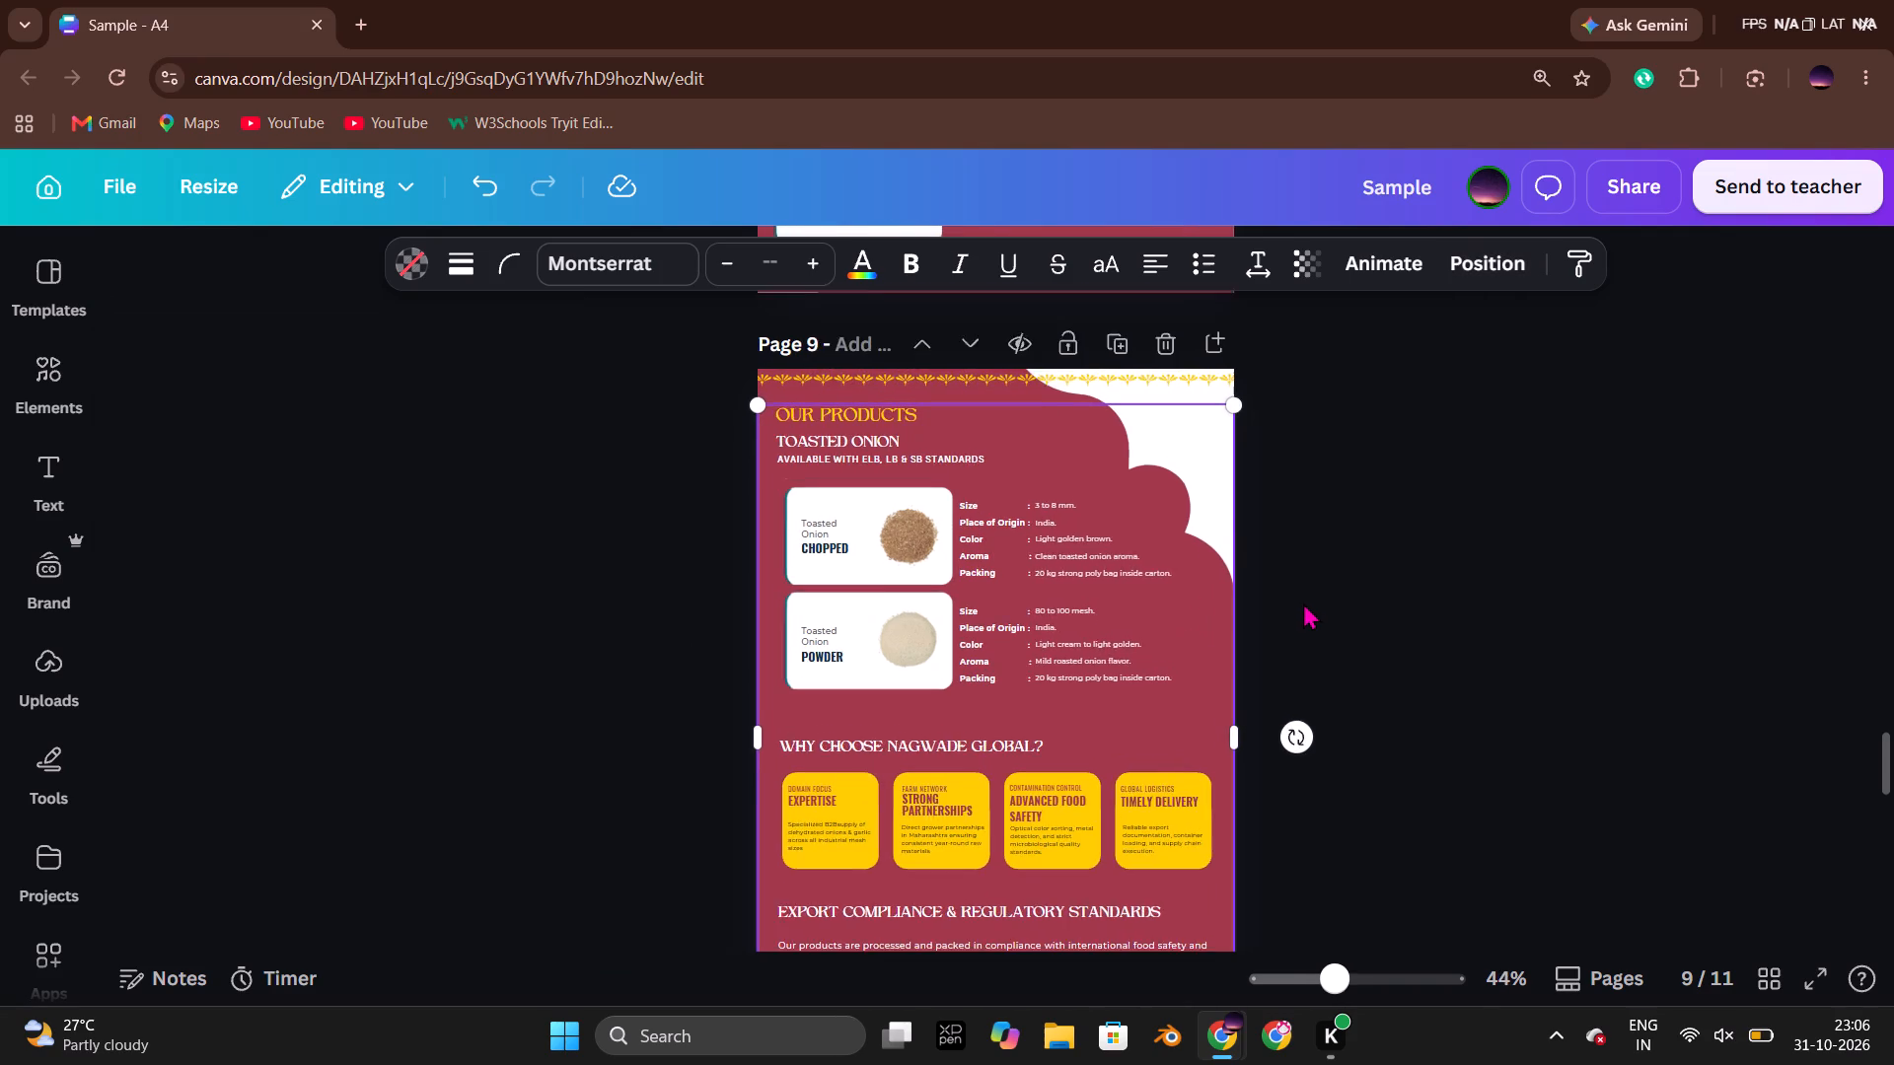
pyautogui.click(1390, 592)
# Delete the TOASTED ONION heading, its ELB, LB & SB standards line and the OUR PRODUCTS heading from page 9.
pyautogui.scroll(1, 1385, 592)
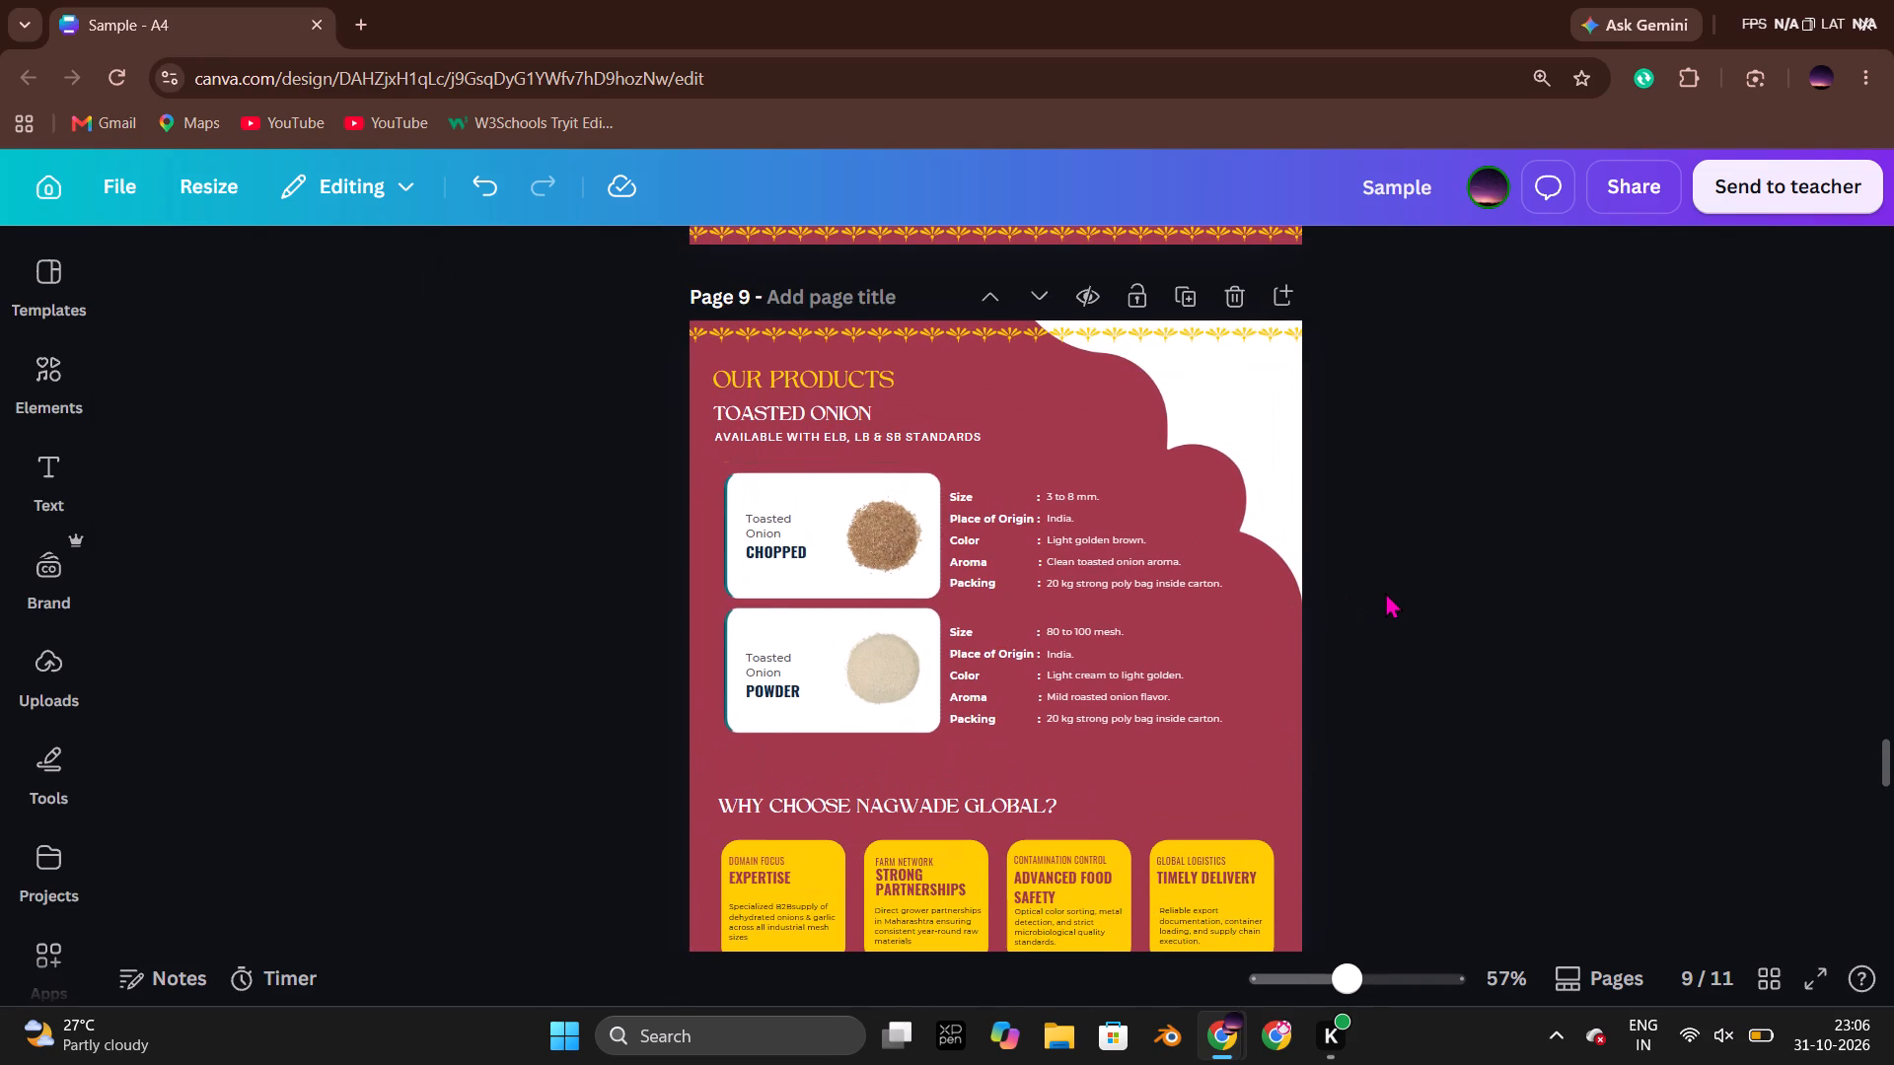
pyautogui.click(769, 425)
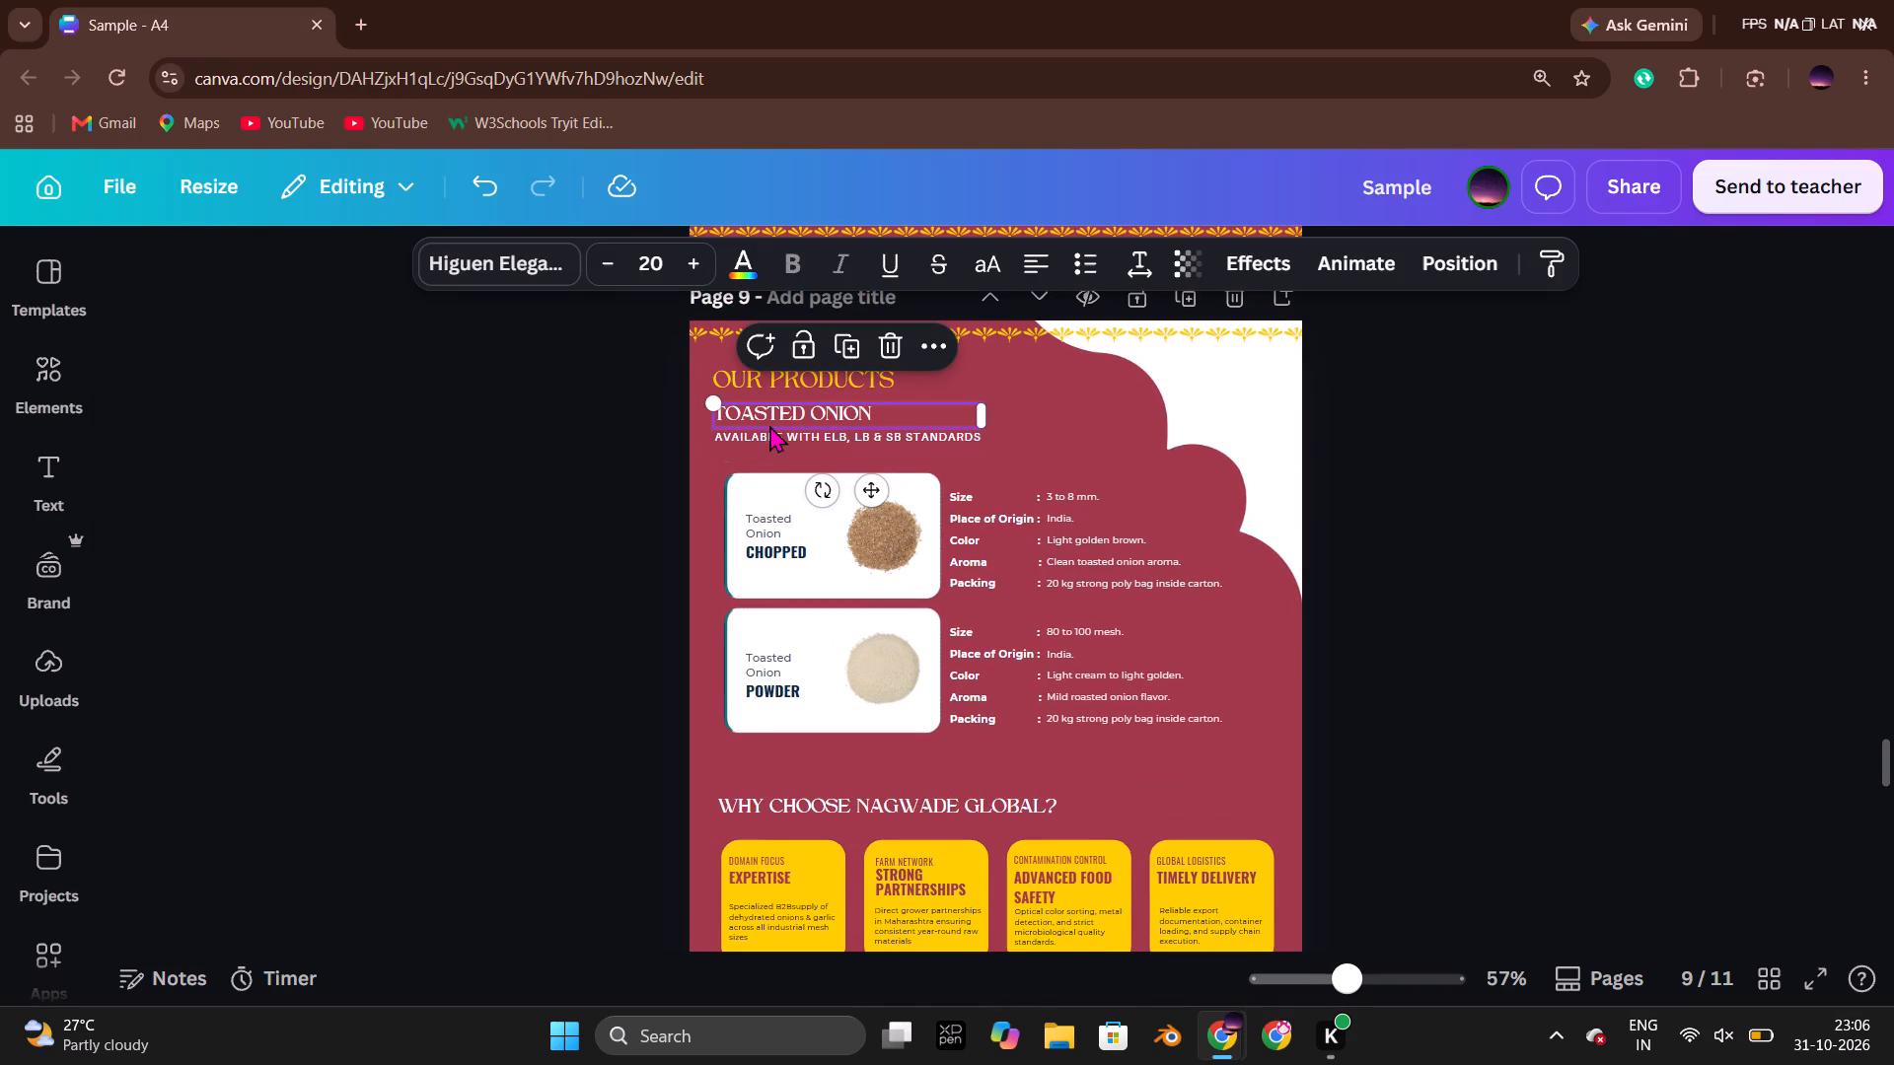
pyautogui.press('Delete')
pyautogui.click(773, 443)
pyautogui.press('Delete')
pyautogui.click(751, 373)
pyautogui.press('Delete')
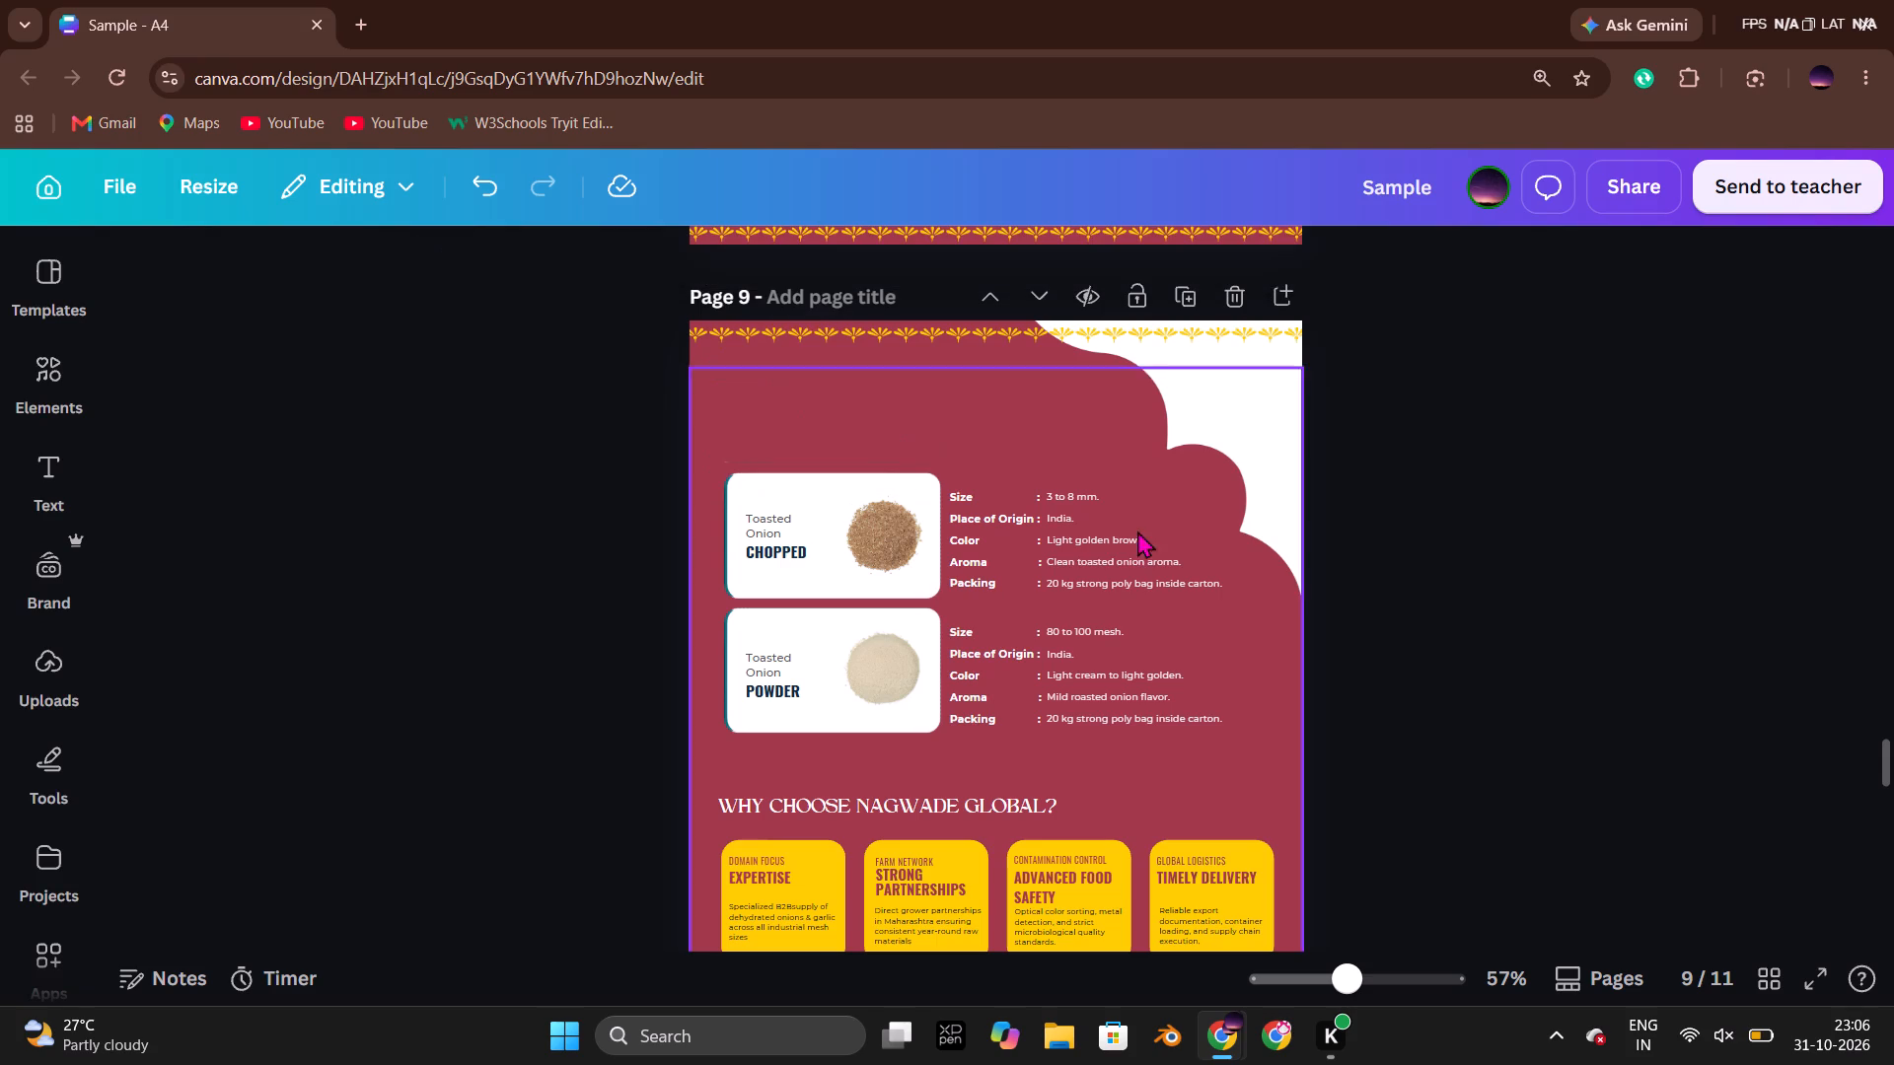
# Copy the OUR PRODUCTS and DEHYDRATED FRIED ONION headings from page 8 and paste them onto page 9.
pyautogui.scroll(8, 1306, 658)
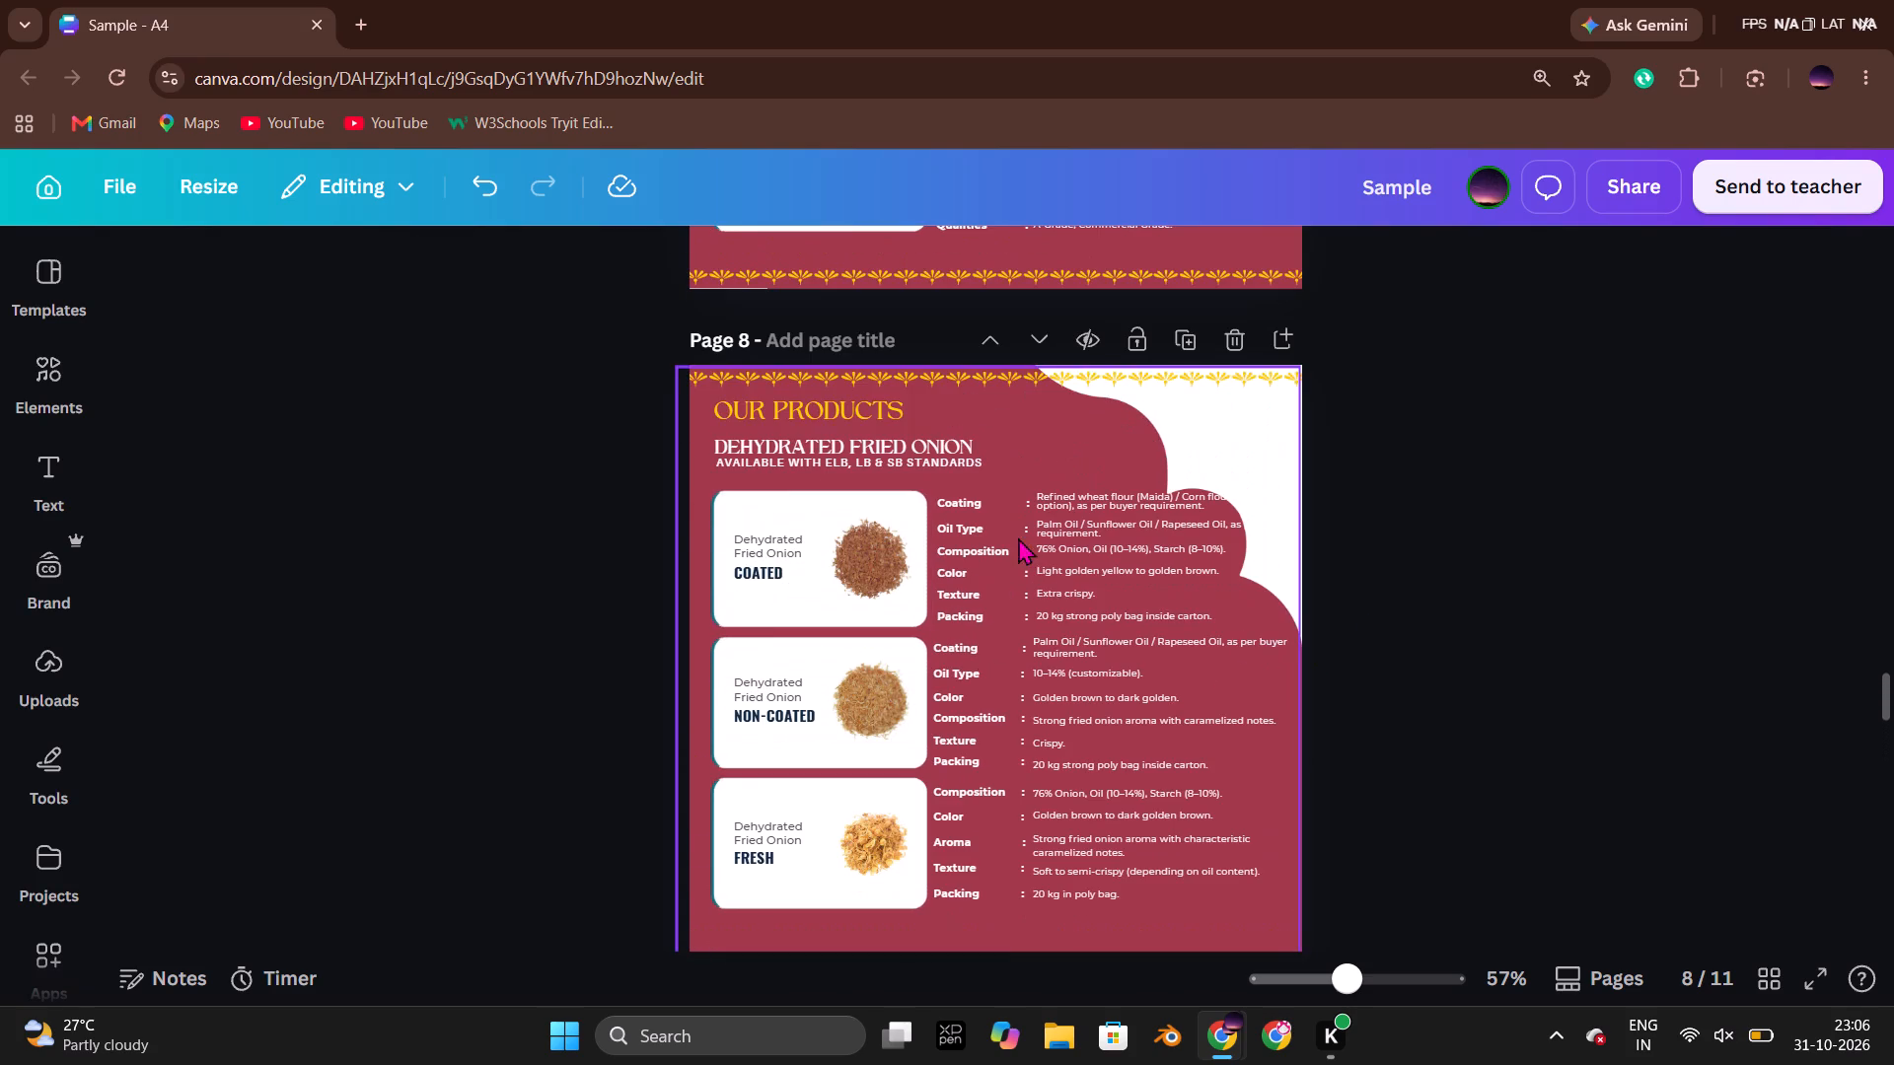
pyautogui.click(742, 409)
pyautogui.keyDown('shift'); pyautogui.click(776, 454); pyautogui.keyUp('shift')
pyautogui.hotkey('ctrl', 'c')
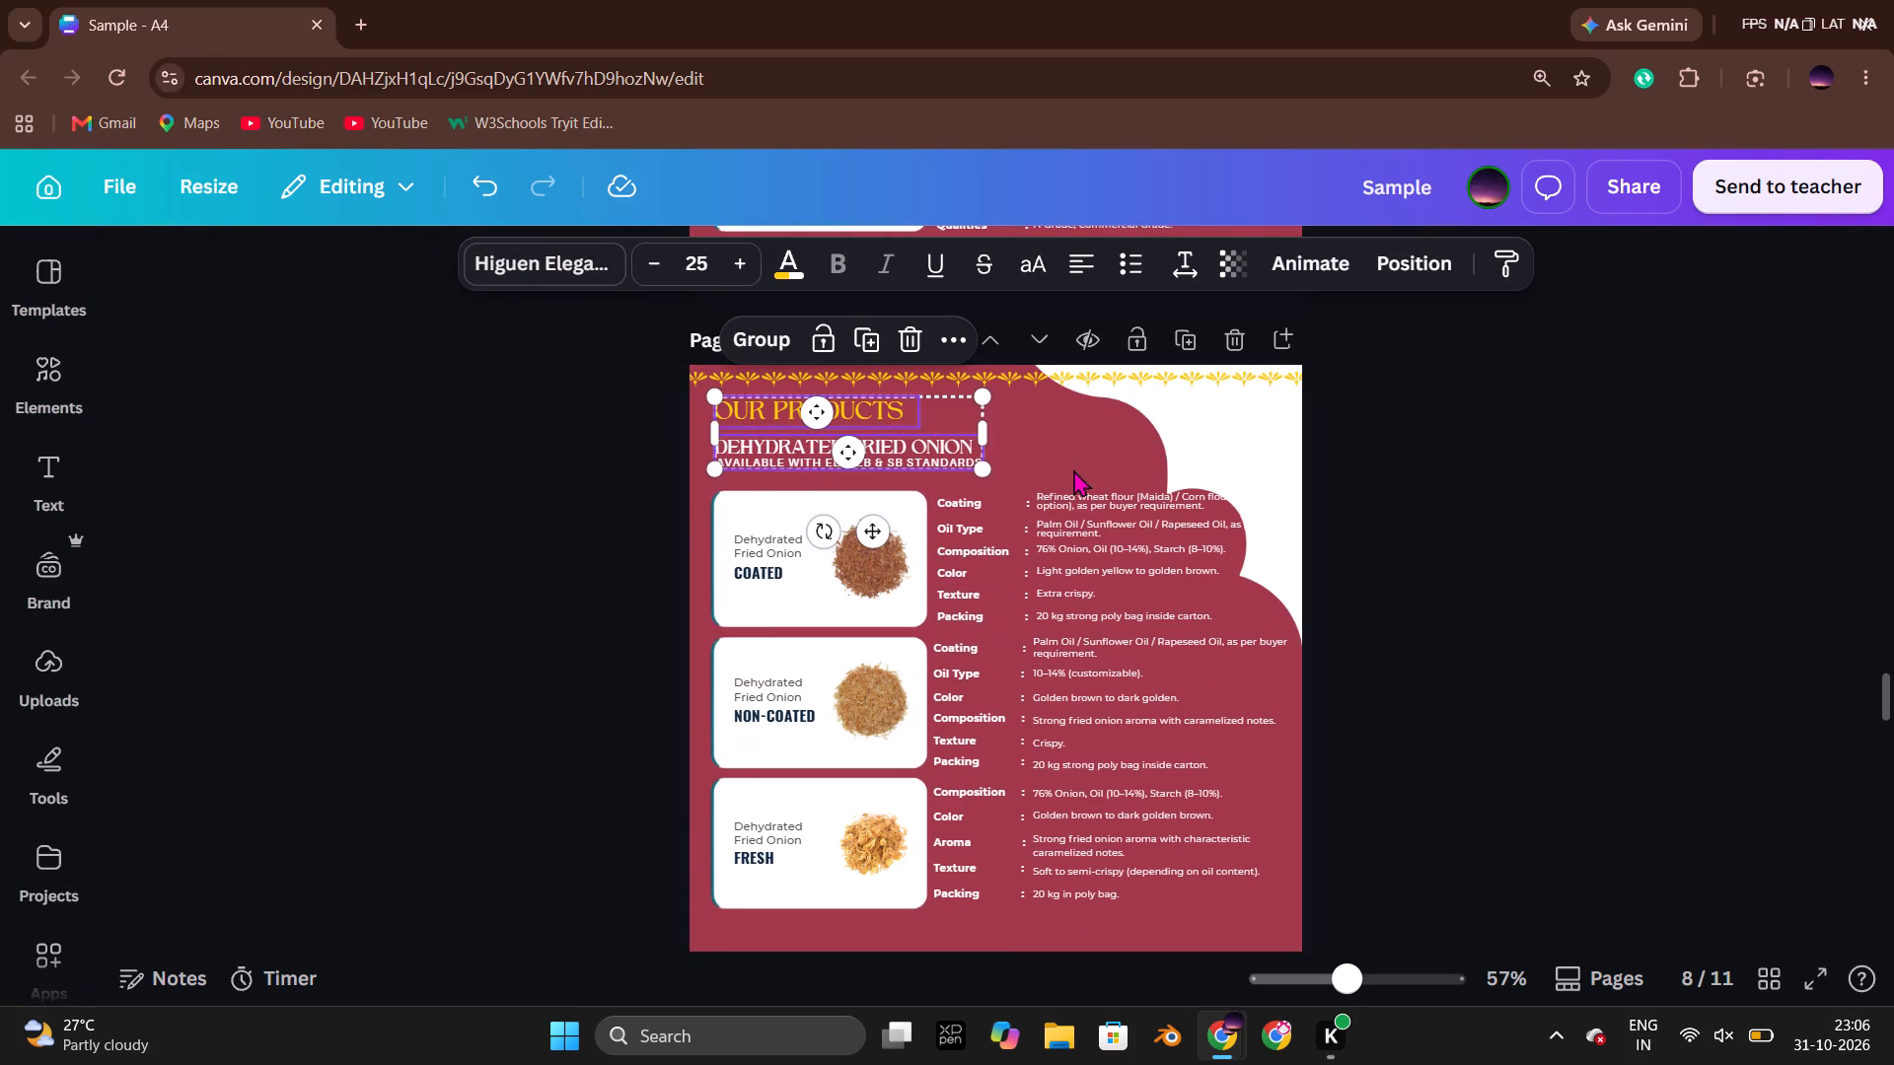
pyautogui.click(1525, 499)
pyautogui.scroll(-6, 1525, 500)
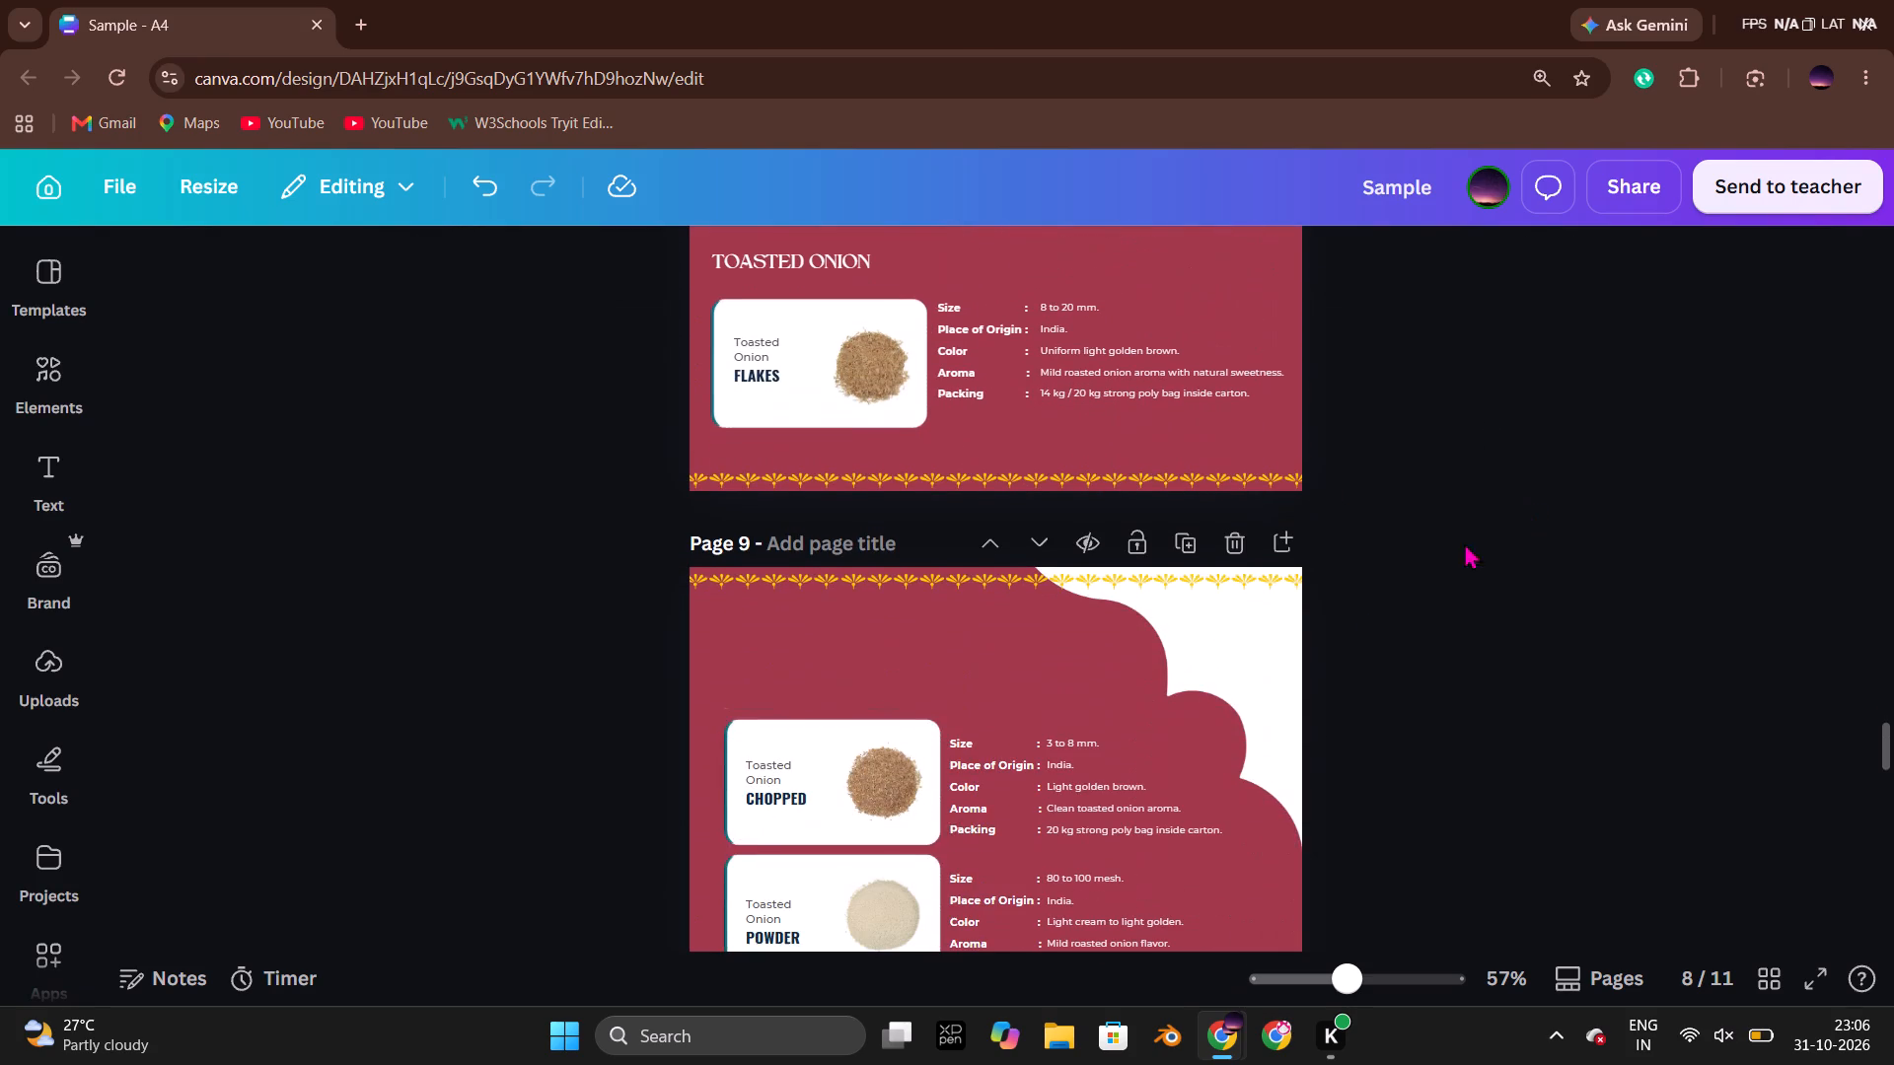
pyautogui.click(919, 625)
pyautogui.hotkey('ctrl', 'v')
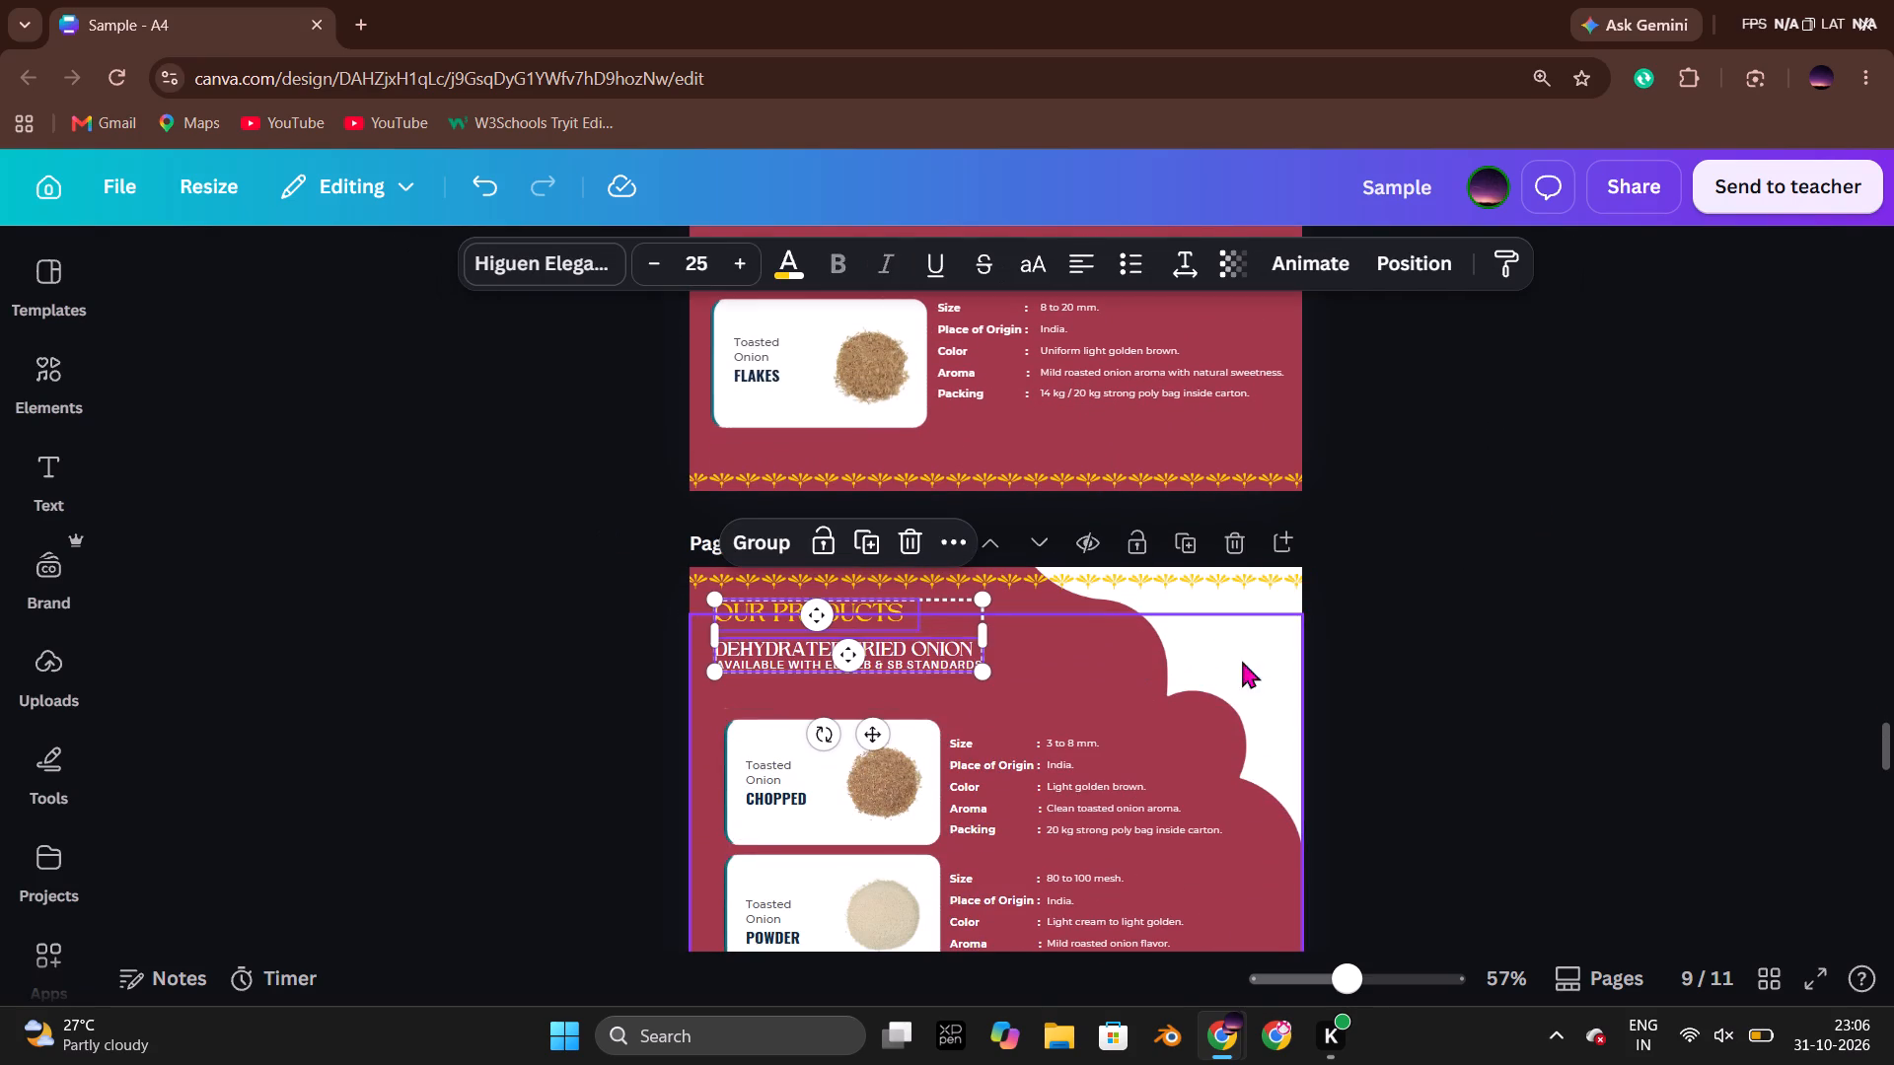
pyautogui.click(1352, 652)
# Examine page 9's layout from the product headings through the export compliance section.
pyautogui.scroll(-1, 1309, 648)
pyautogui.scroll(-2, 1399, 640)
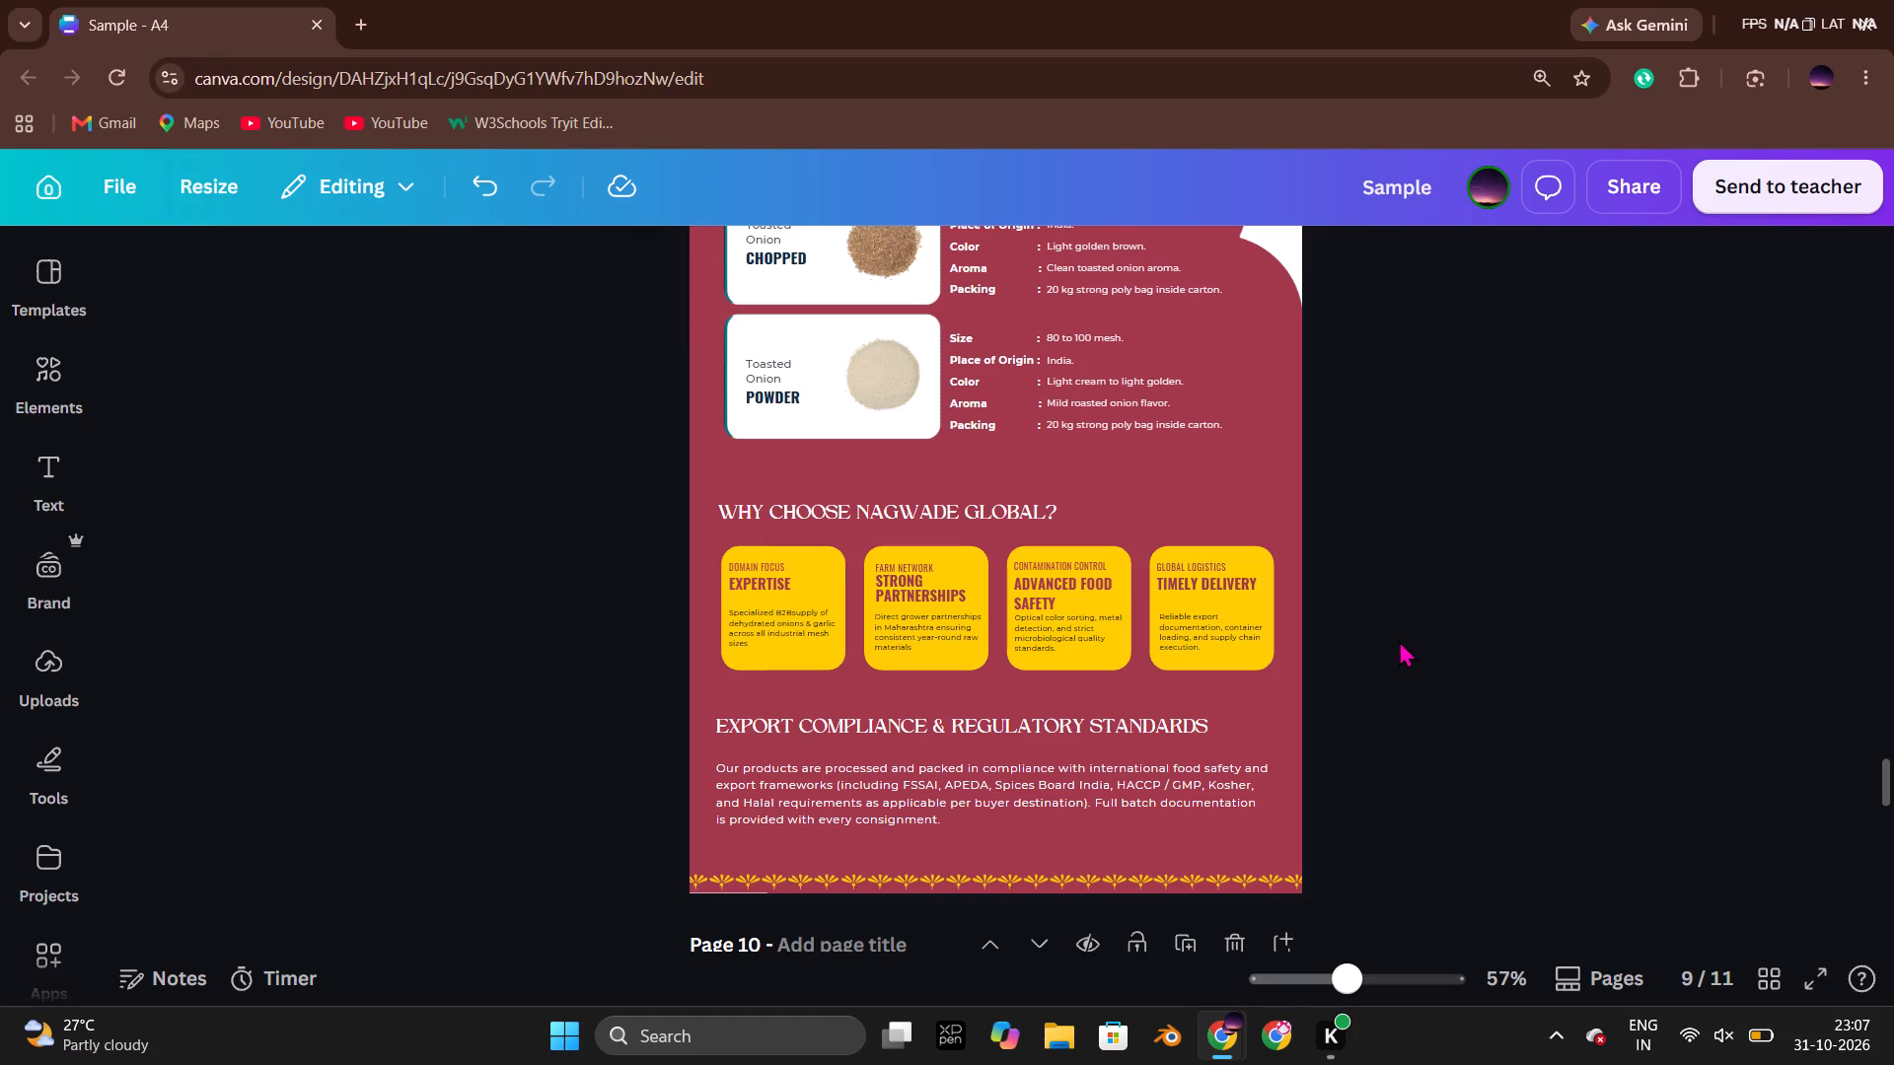
pyautogui.click(1392, 494)
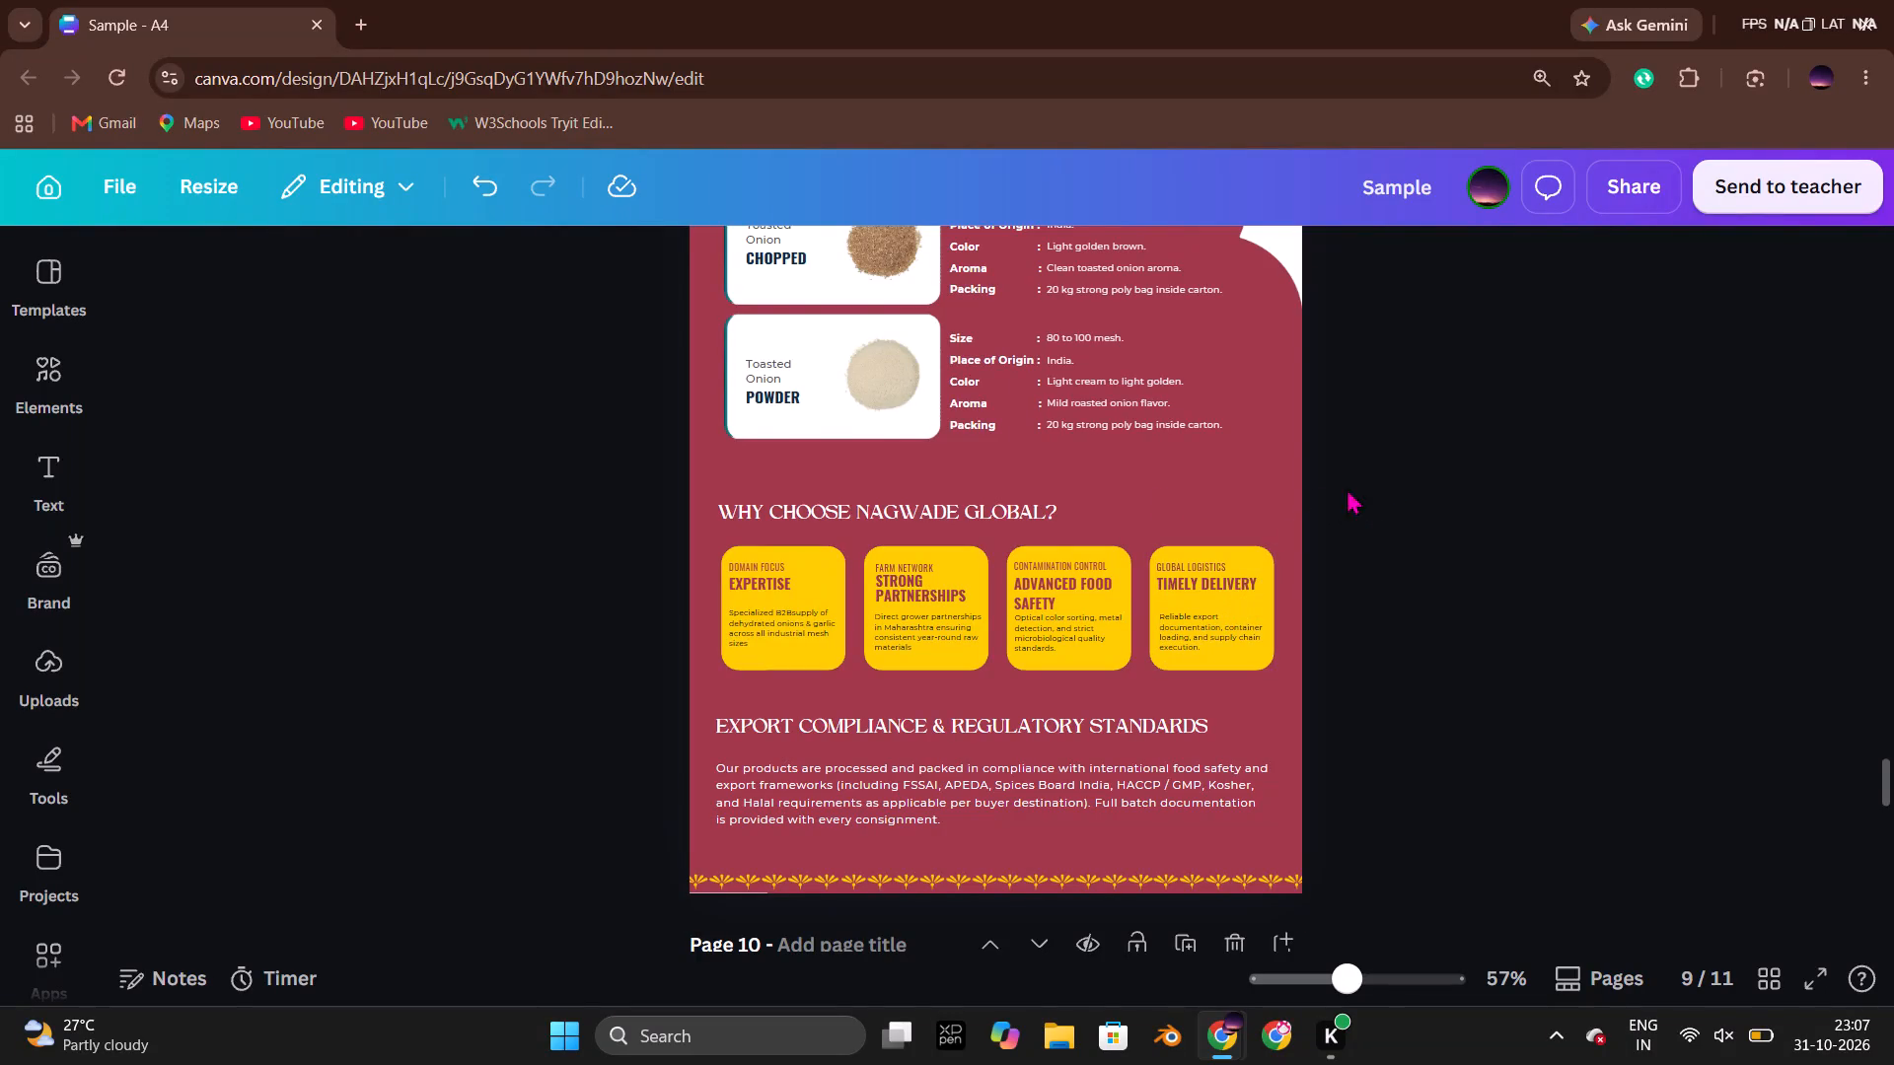
pyautogui.click(1018, 517)
pyautogui.click(1323, 495)
pyautogui.scroll(2, 1361, 497)
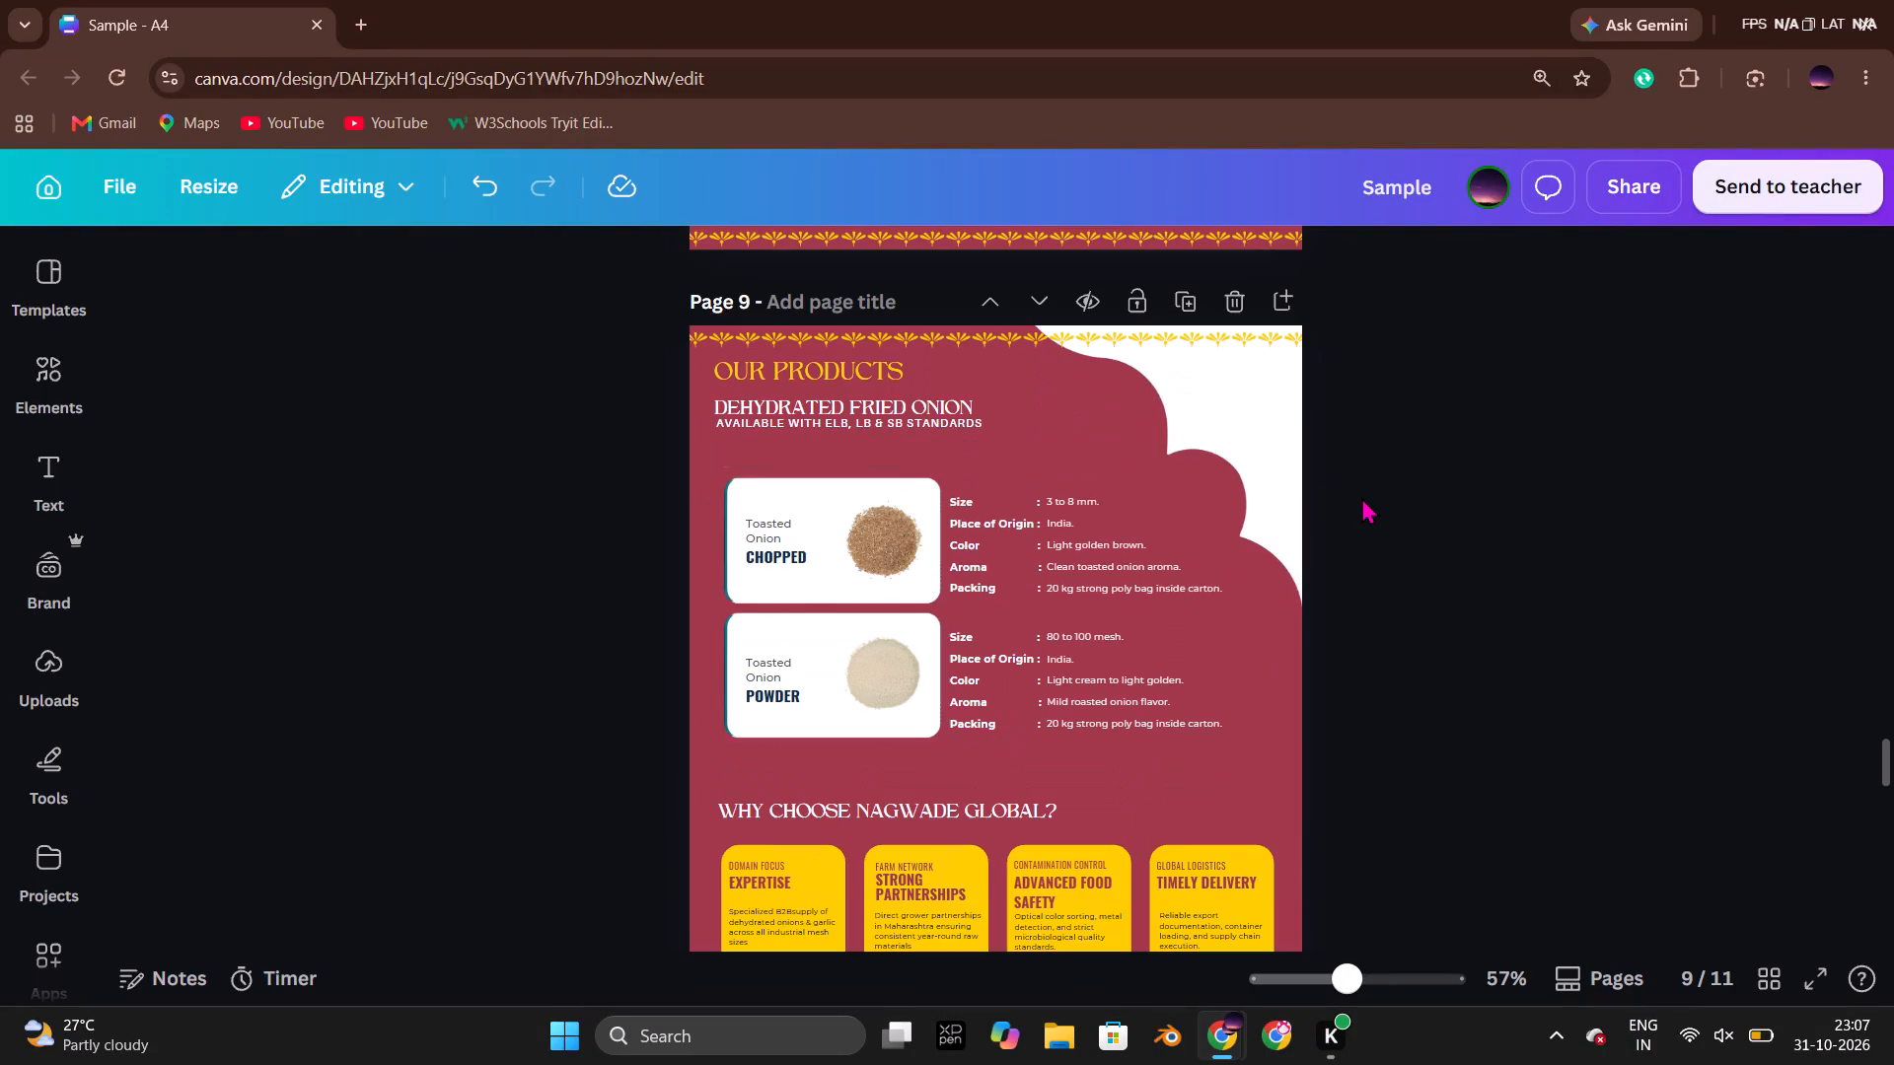
pyautogui.scroll(-2, 1361, 497)
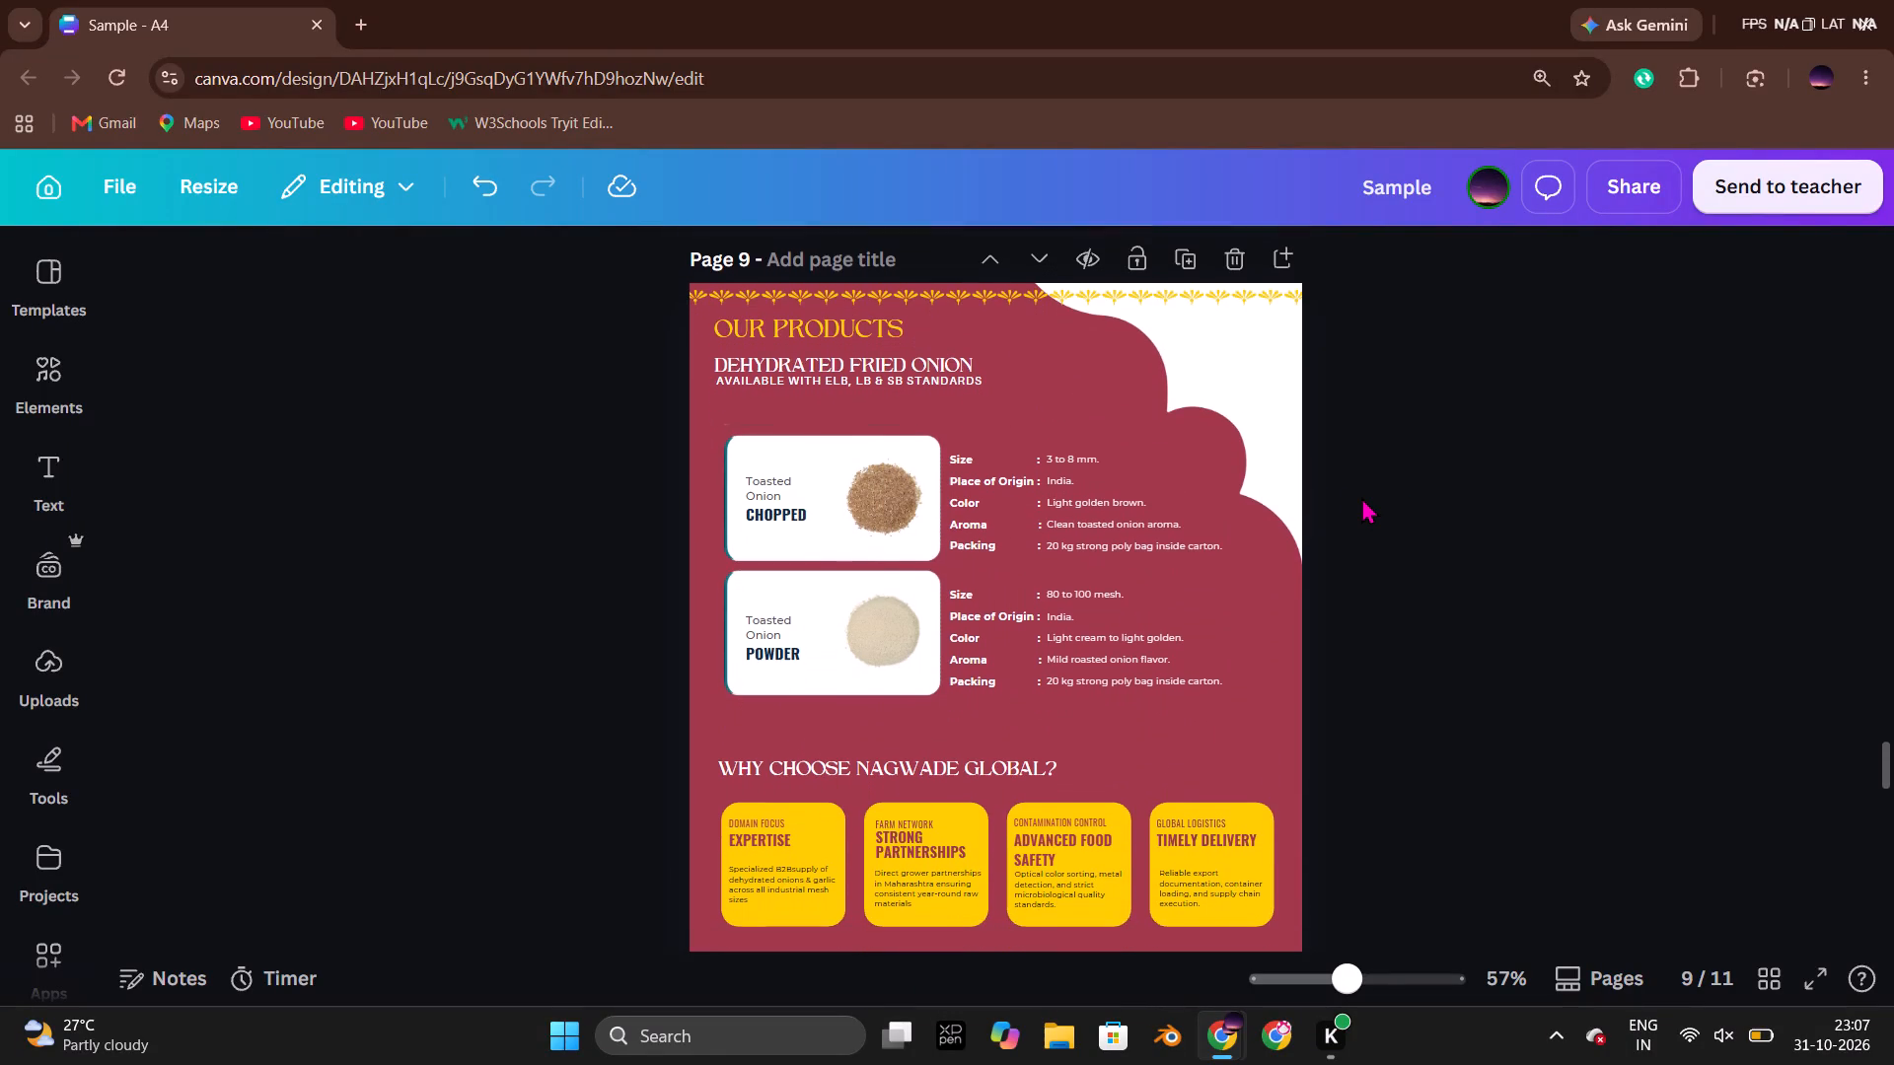
pyautogui.scroll(-2, 1361, 497)
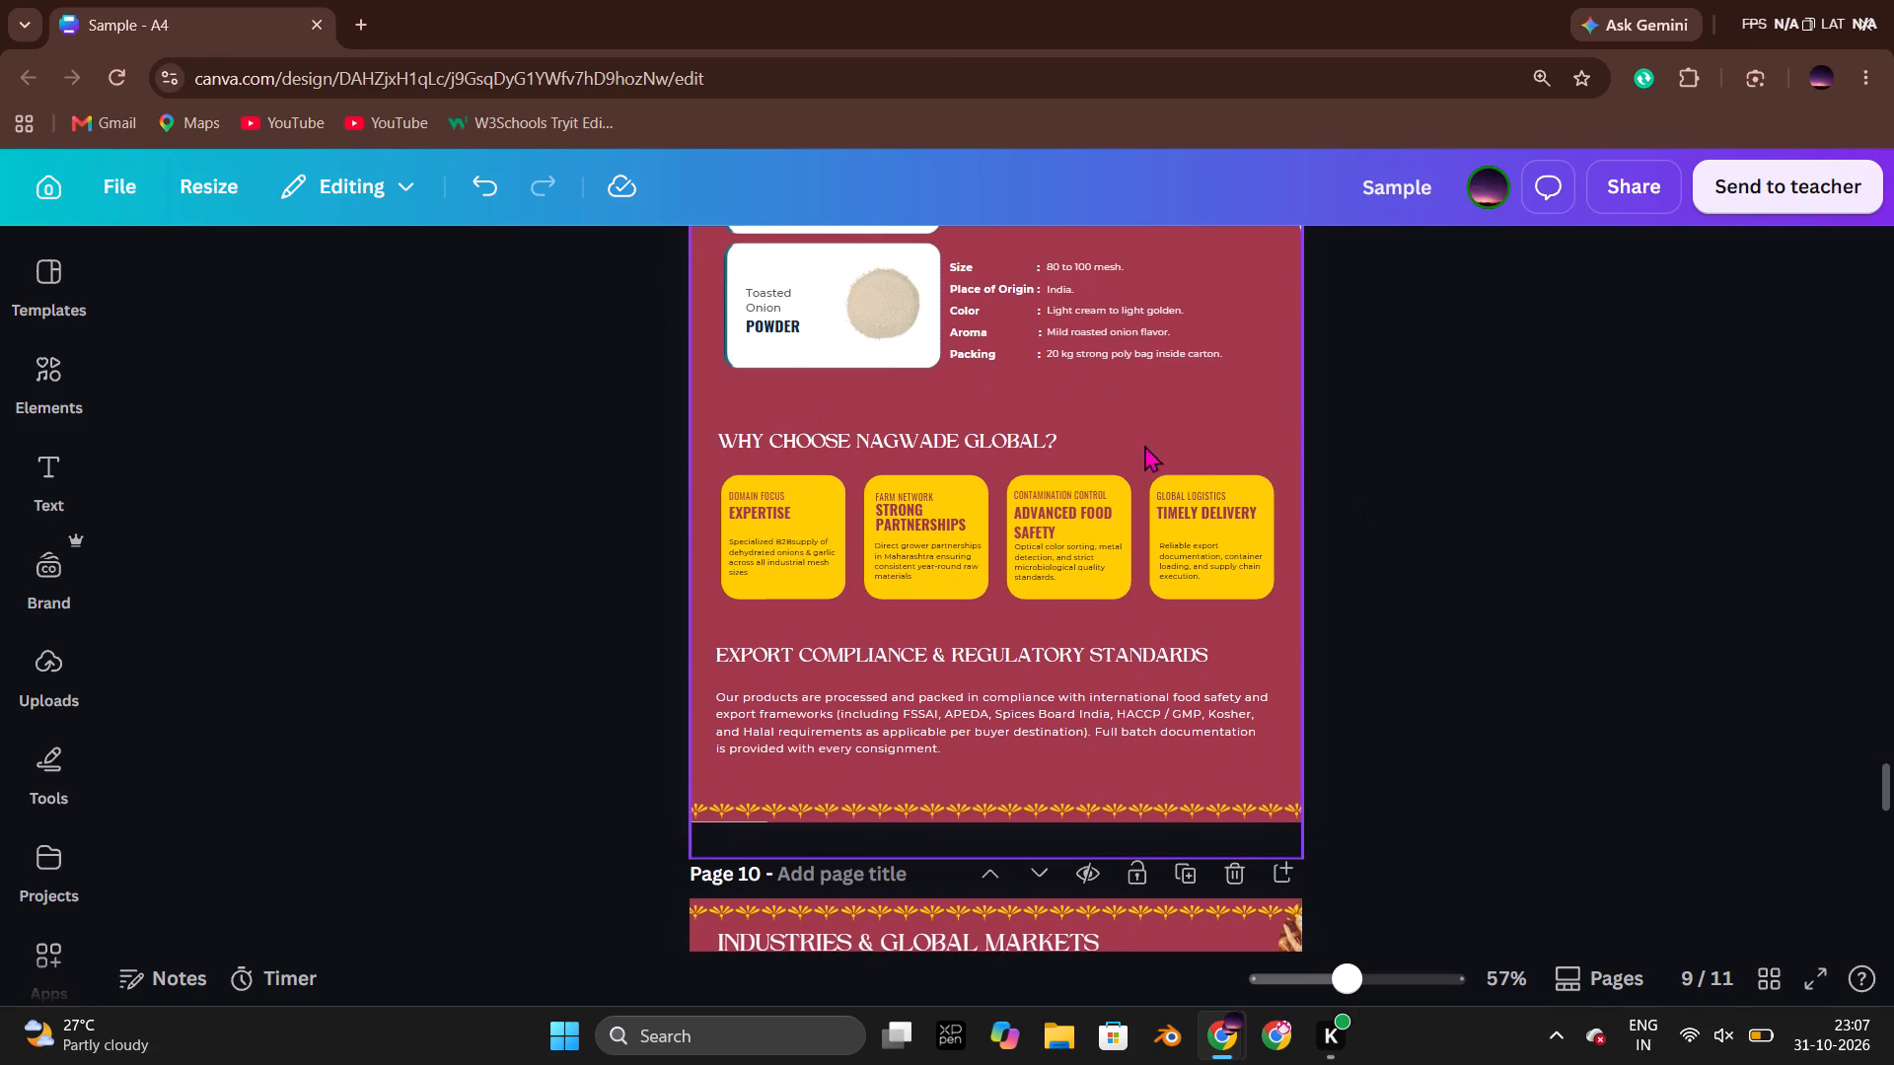
# Nudge the CONTAMINATION CONTROL / ADVANCED FOOD SAFETY heading slightly up and to the right, clear of its description text.
pyautogui.click(1086, 513)
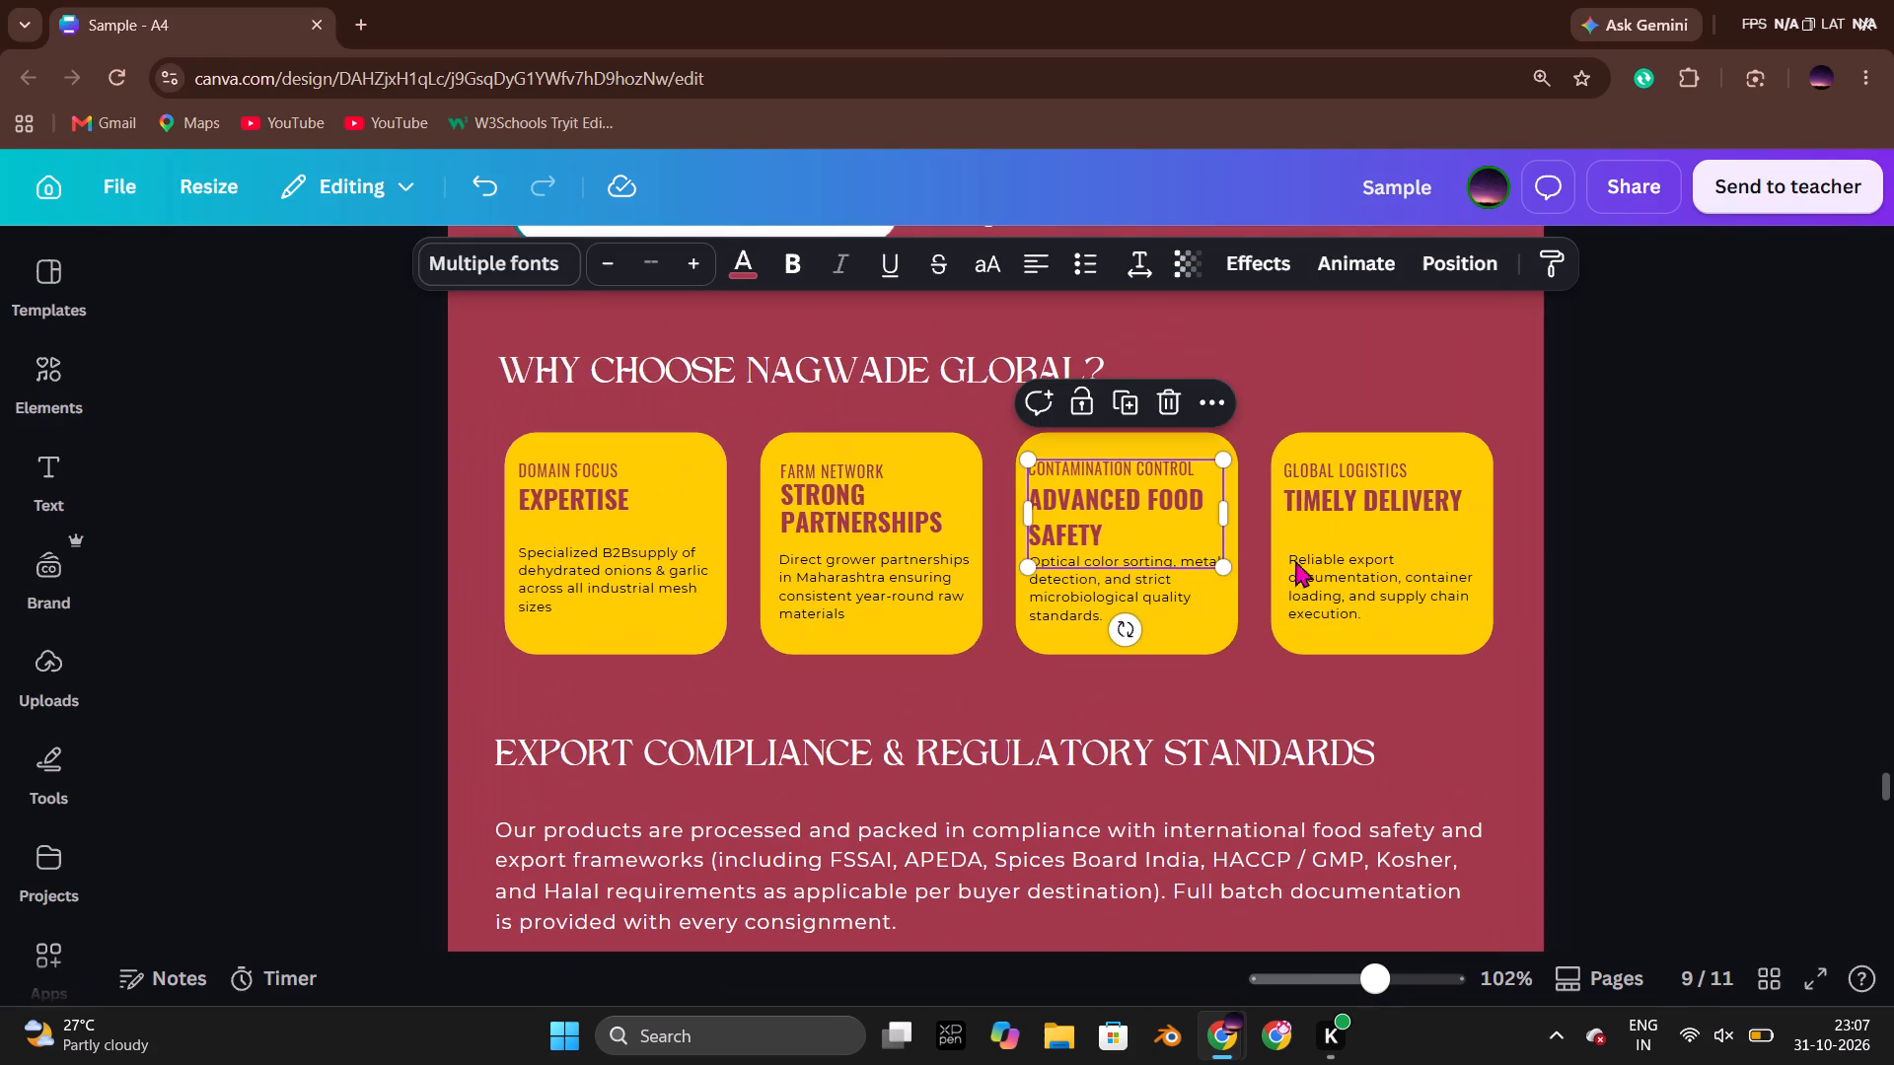
pyautogui.press('Up')
pyautogui.press('Right')
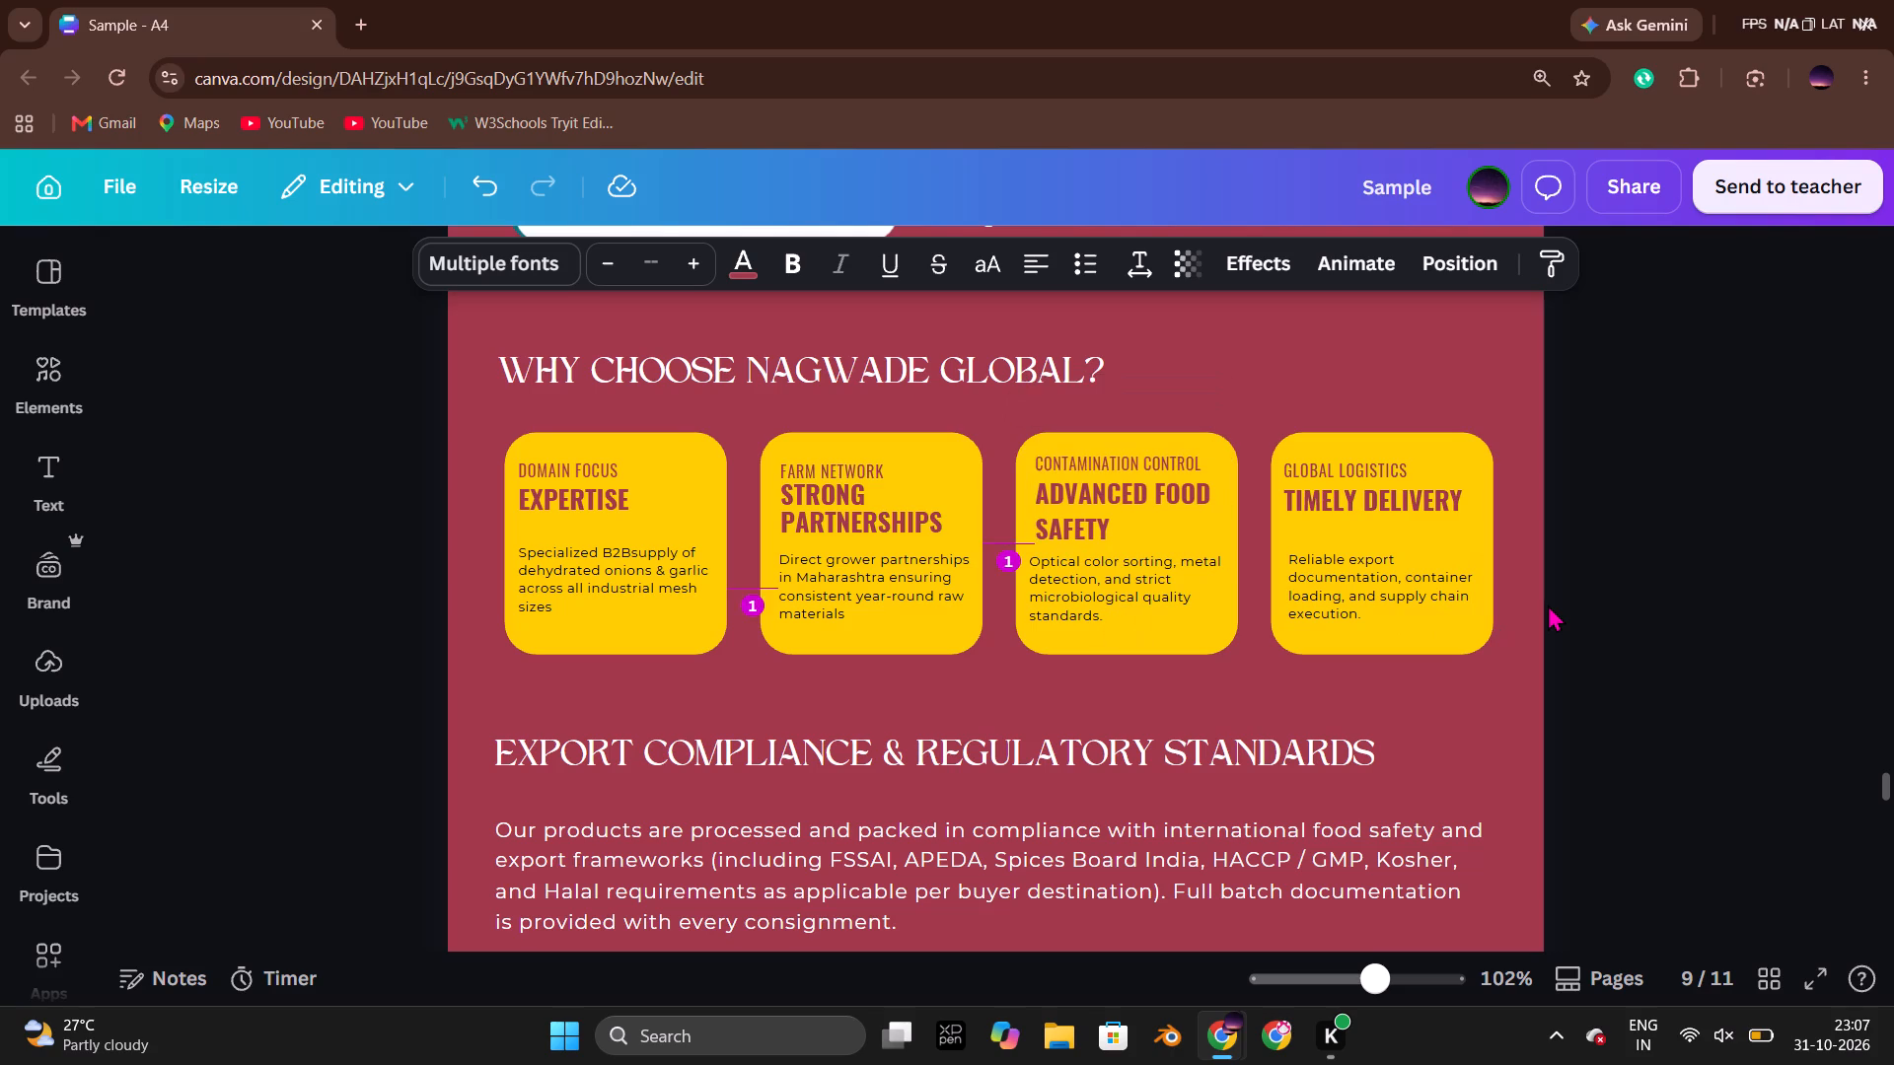
pyautogui.click(1639, 575)
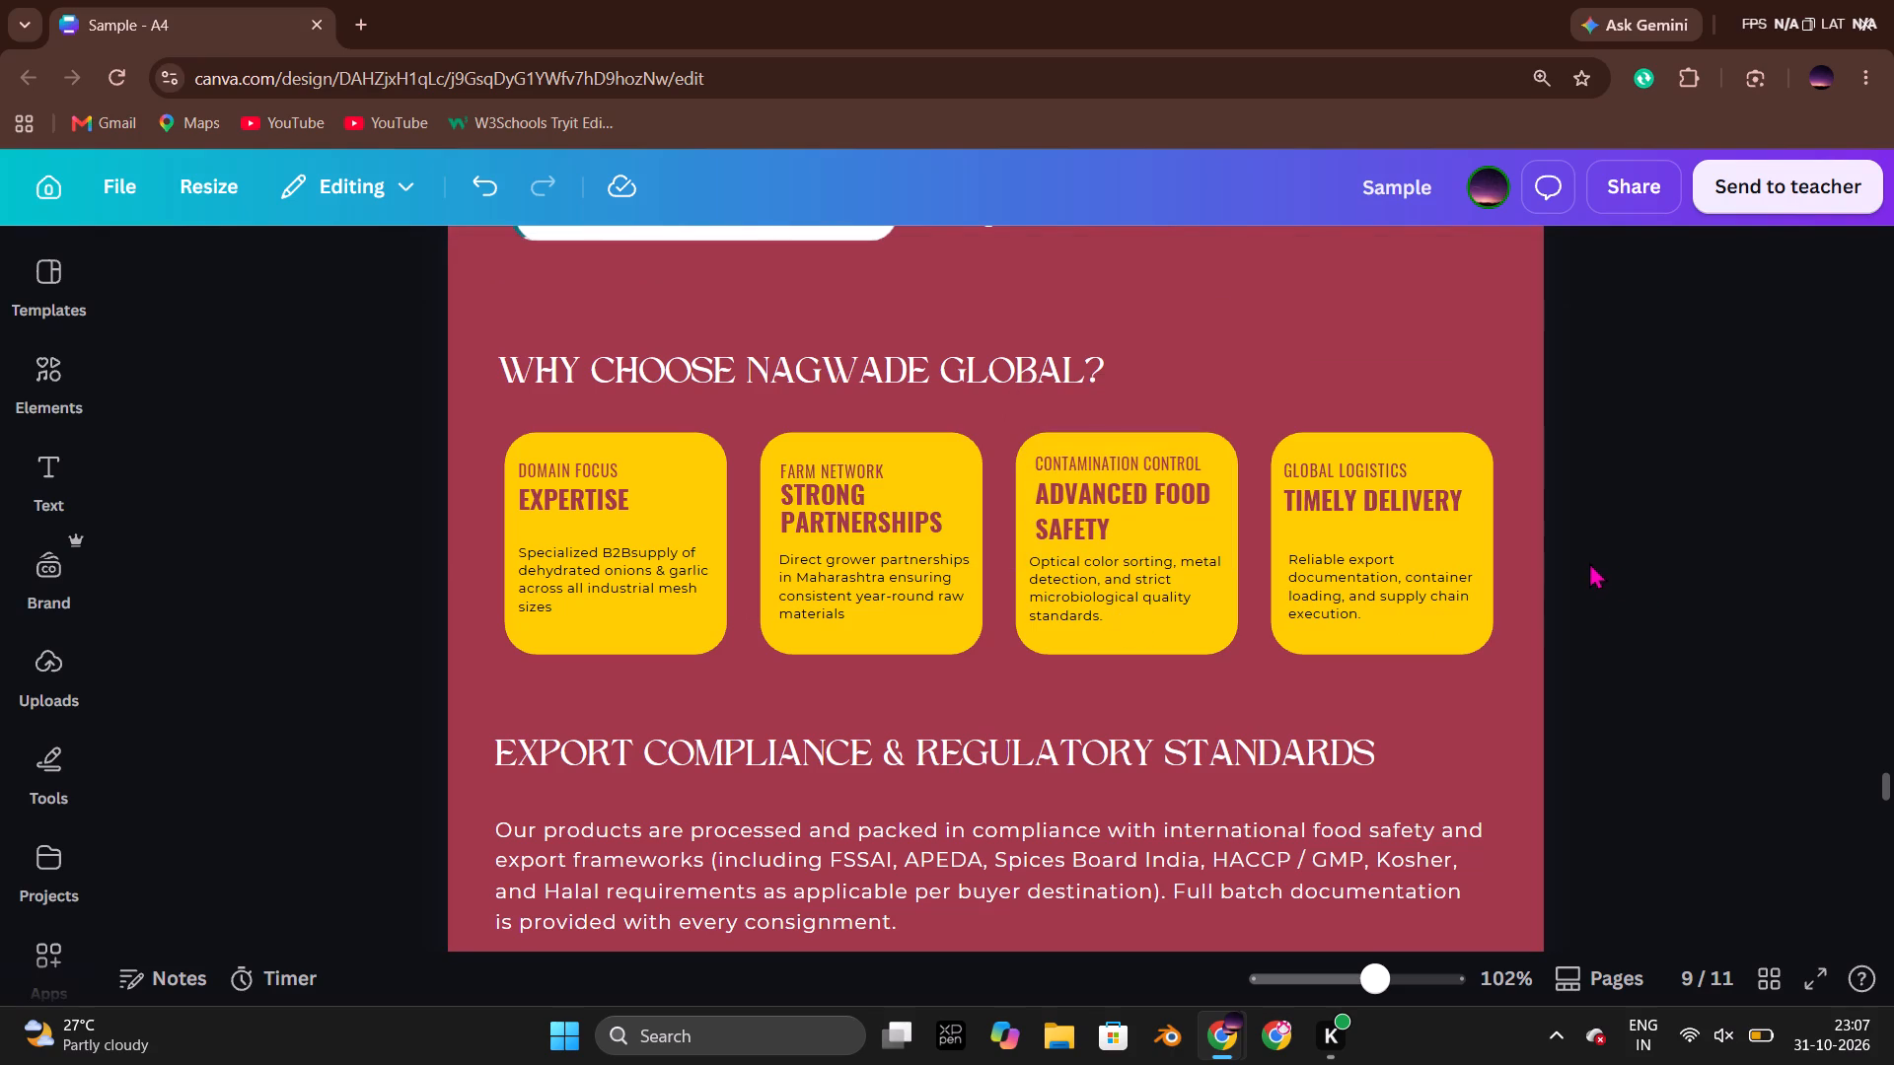
# Nudge the GLOBAL LOGISTICS / TIMELY DELIVERY heading right to line up with its description text.
pyautogui.click(1431, 507)
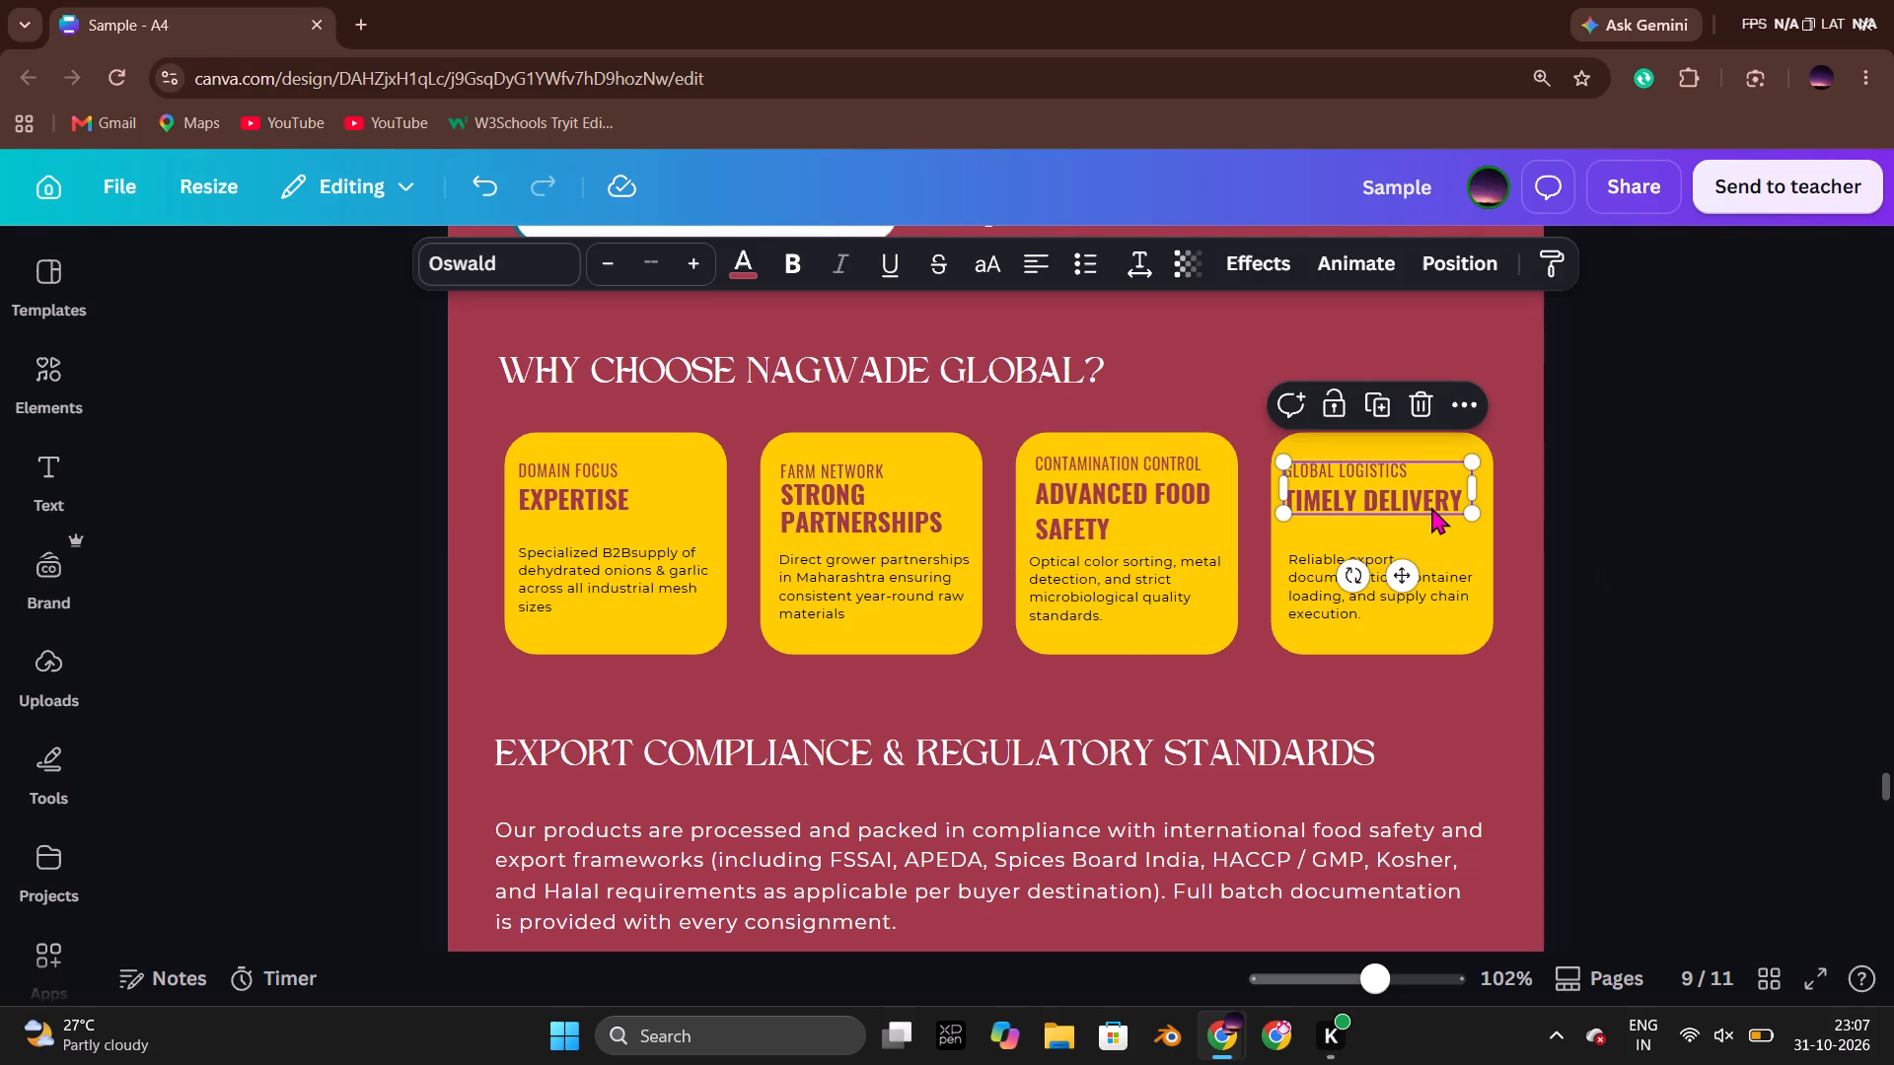
pyautogui.press('Right')
pyautogui.click(1627, 528)
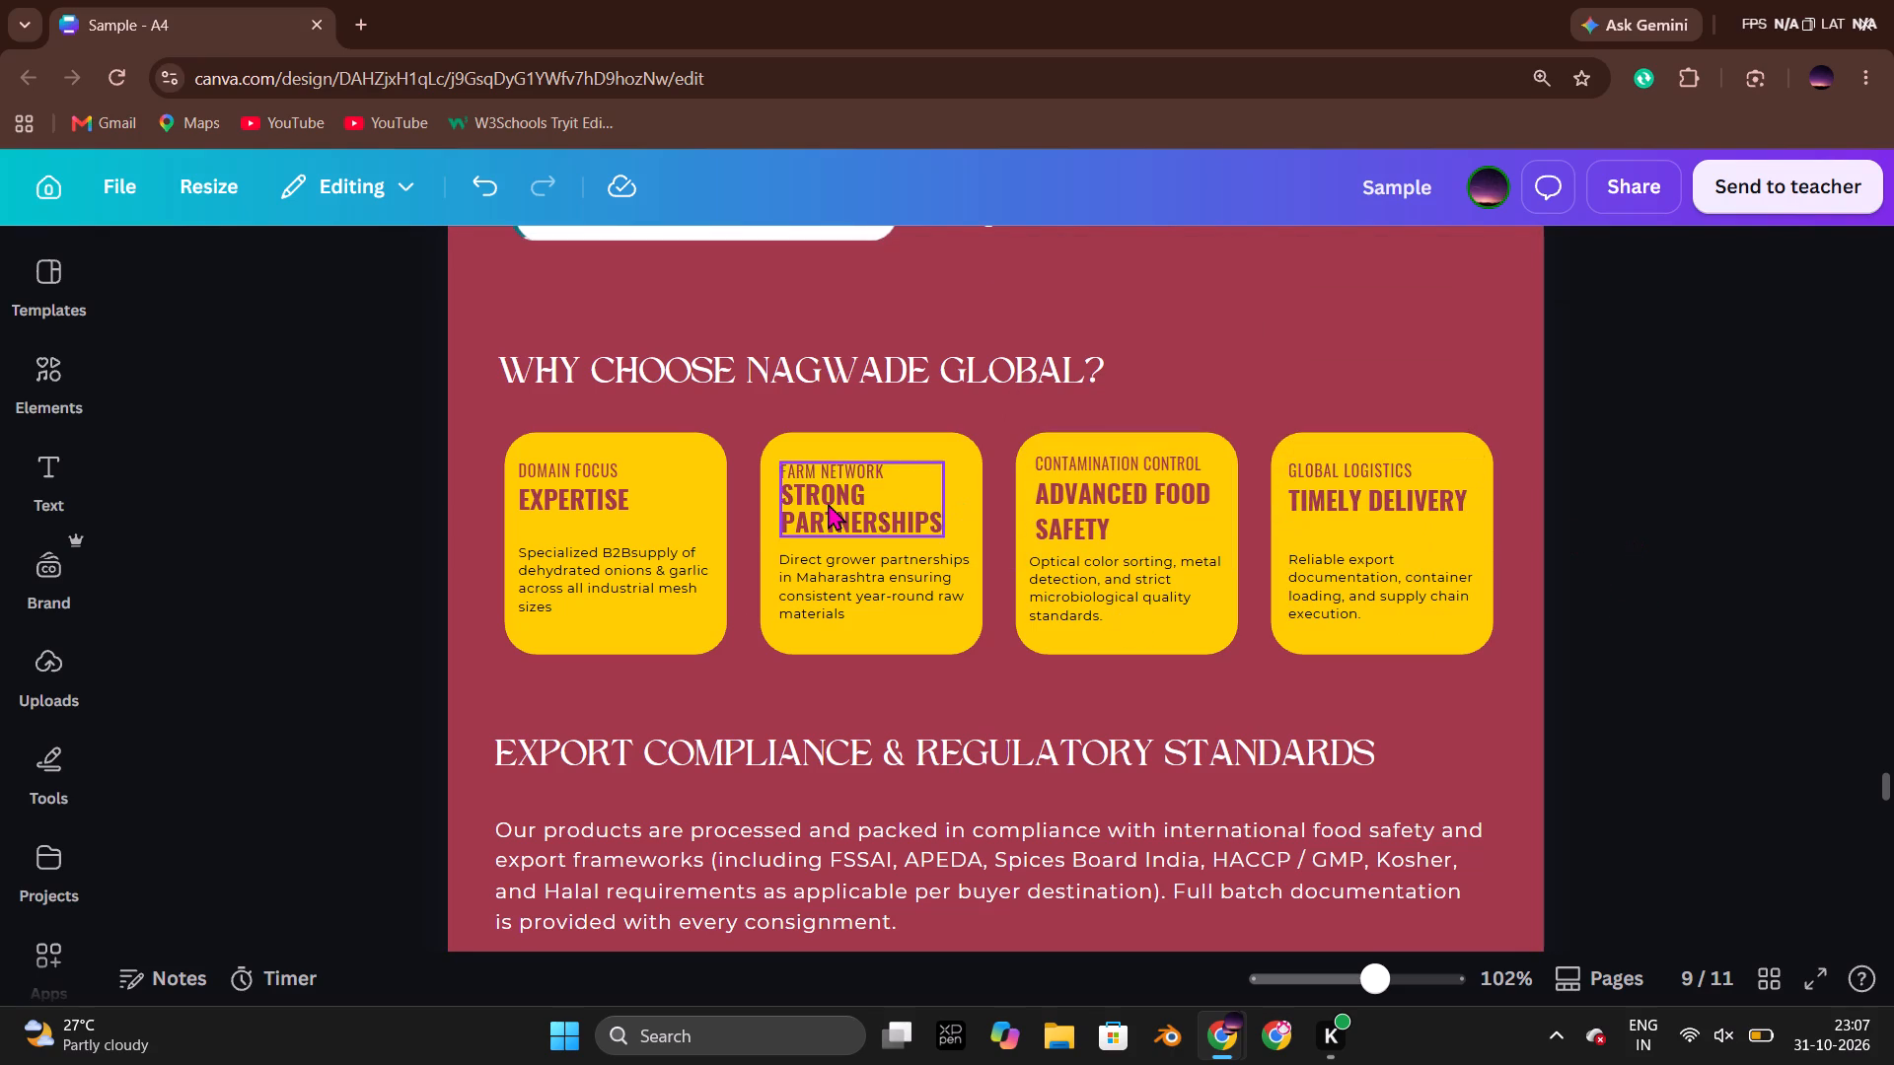
# Nudge the FARM NETWORK / STRONG PARTNERSHIPS heading sideways to line up with the left edge of its description text.
pyautogui.click(828, 503)
pyautogui.press('Right')
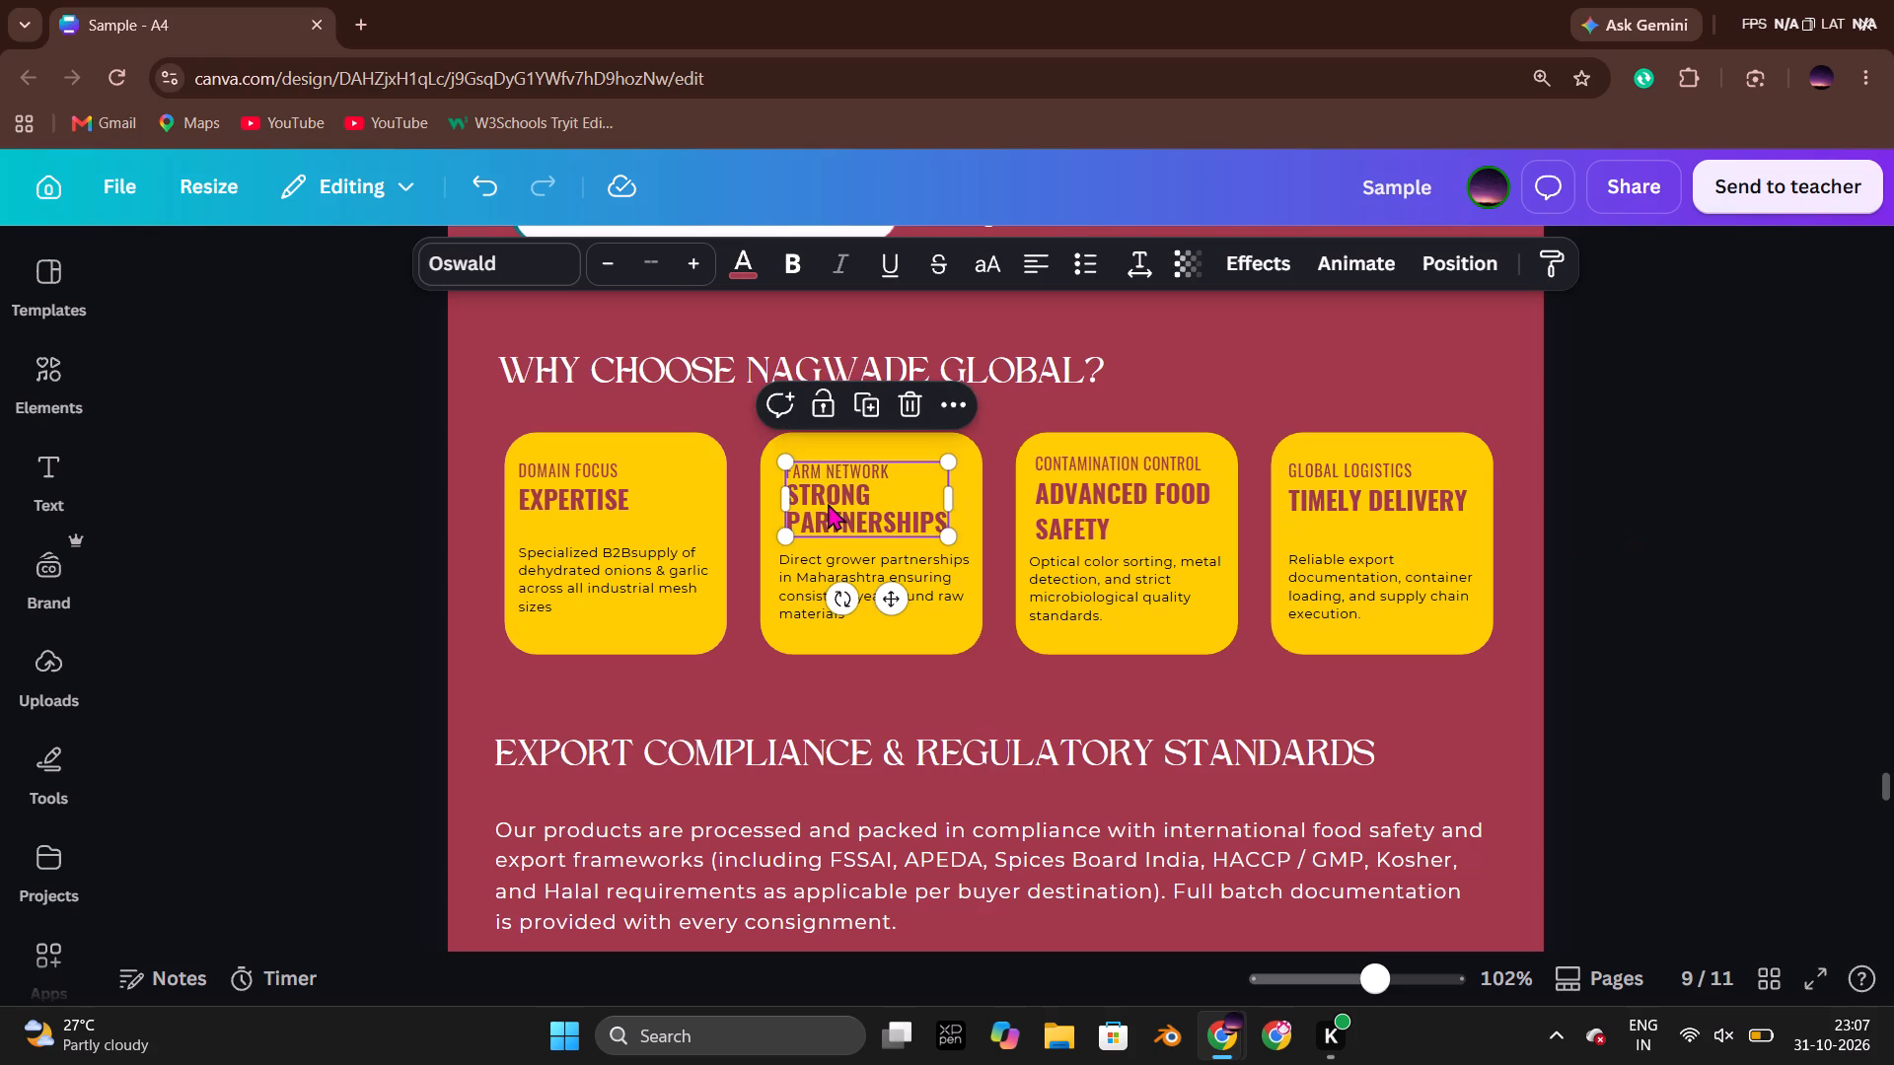
pyautogui.press('Left')
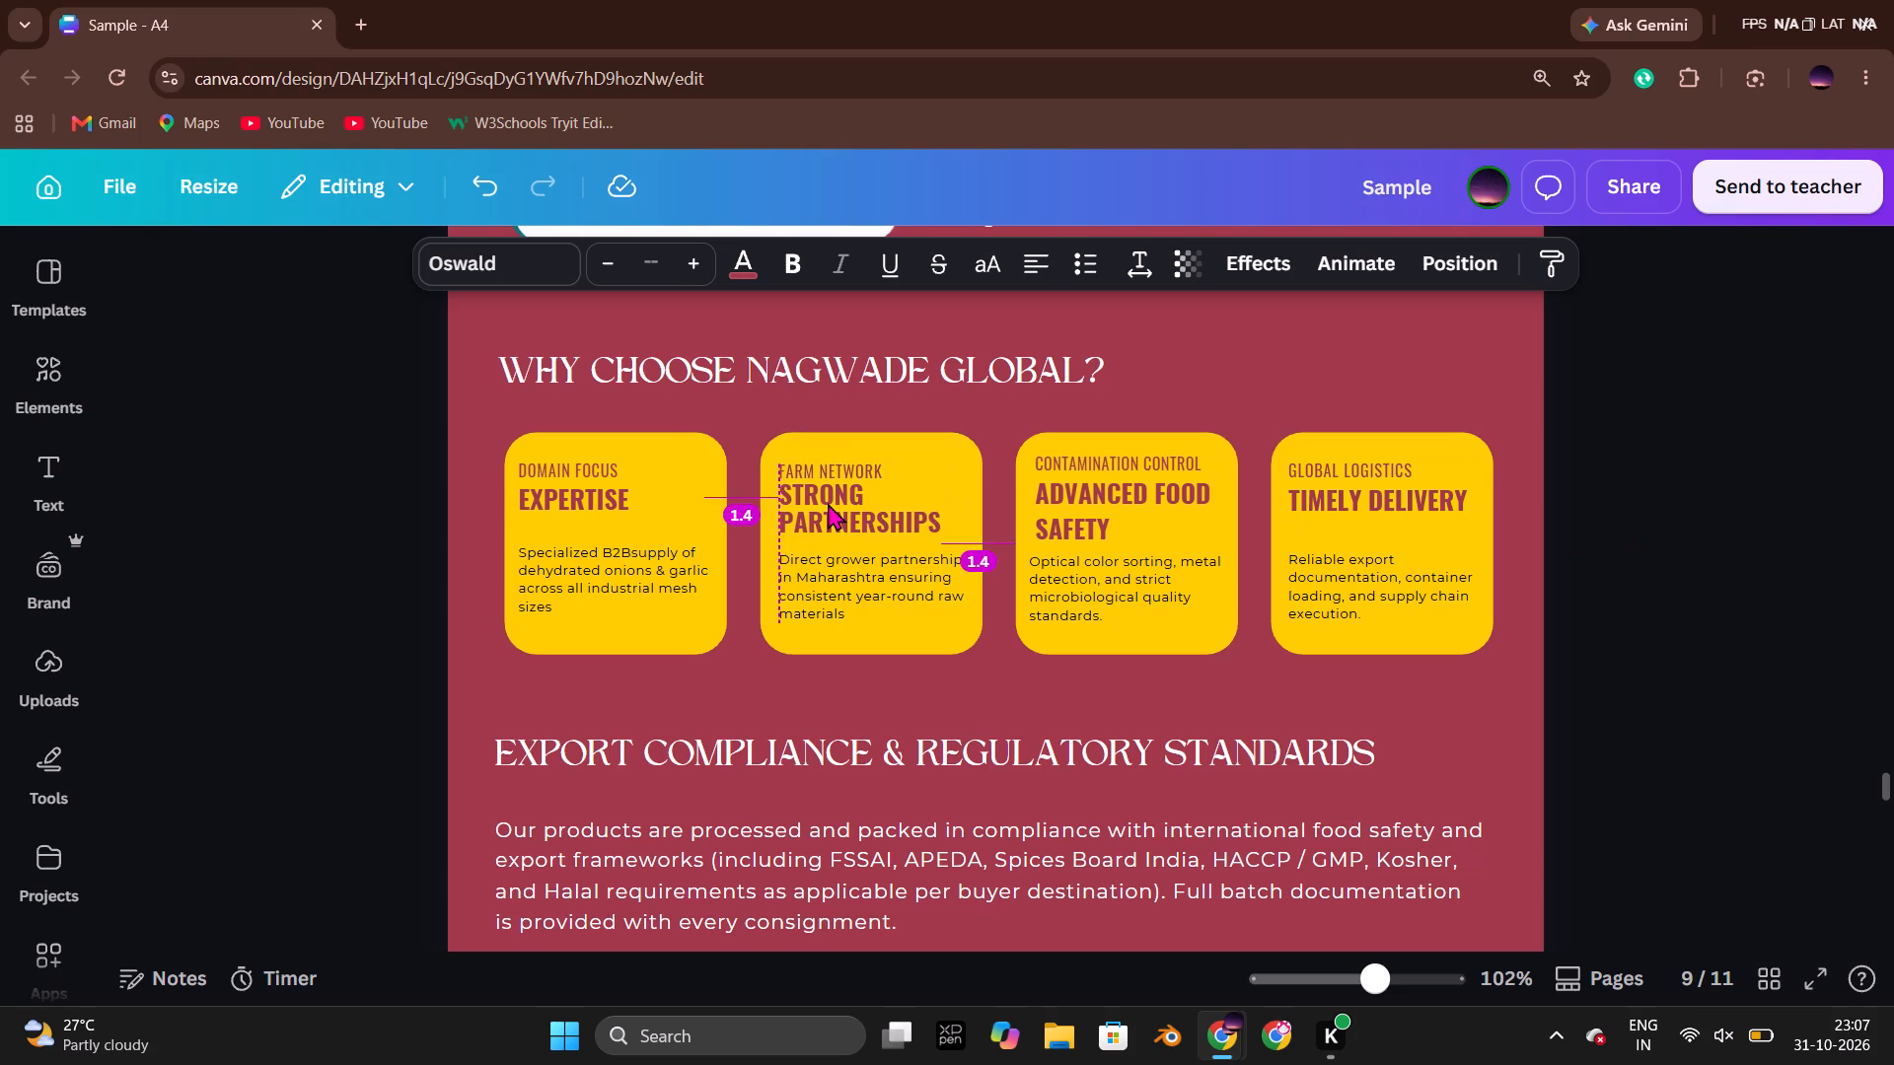
pyautogui.click(291, 507)
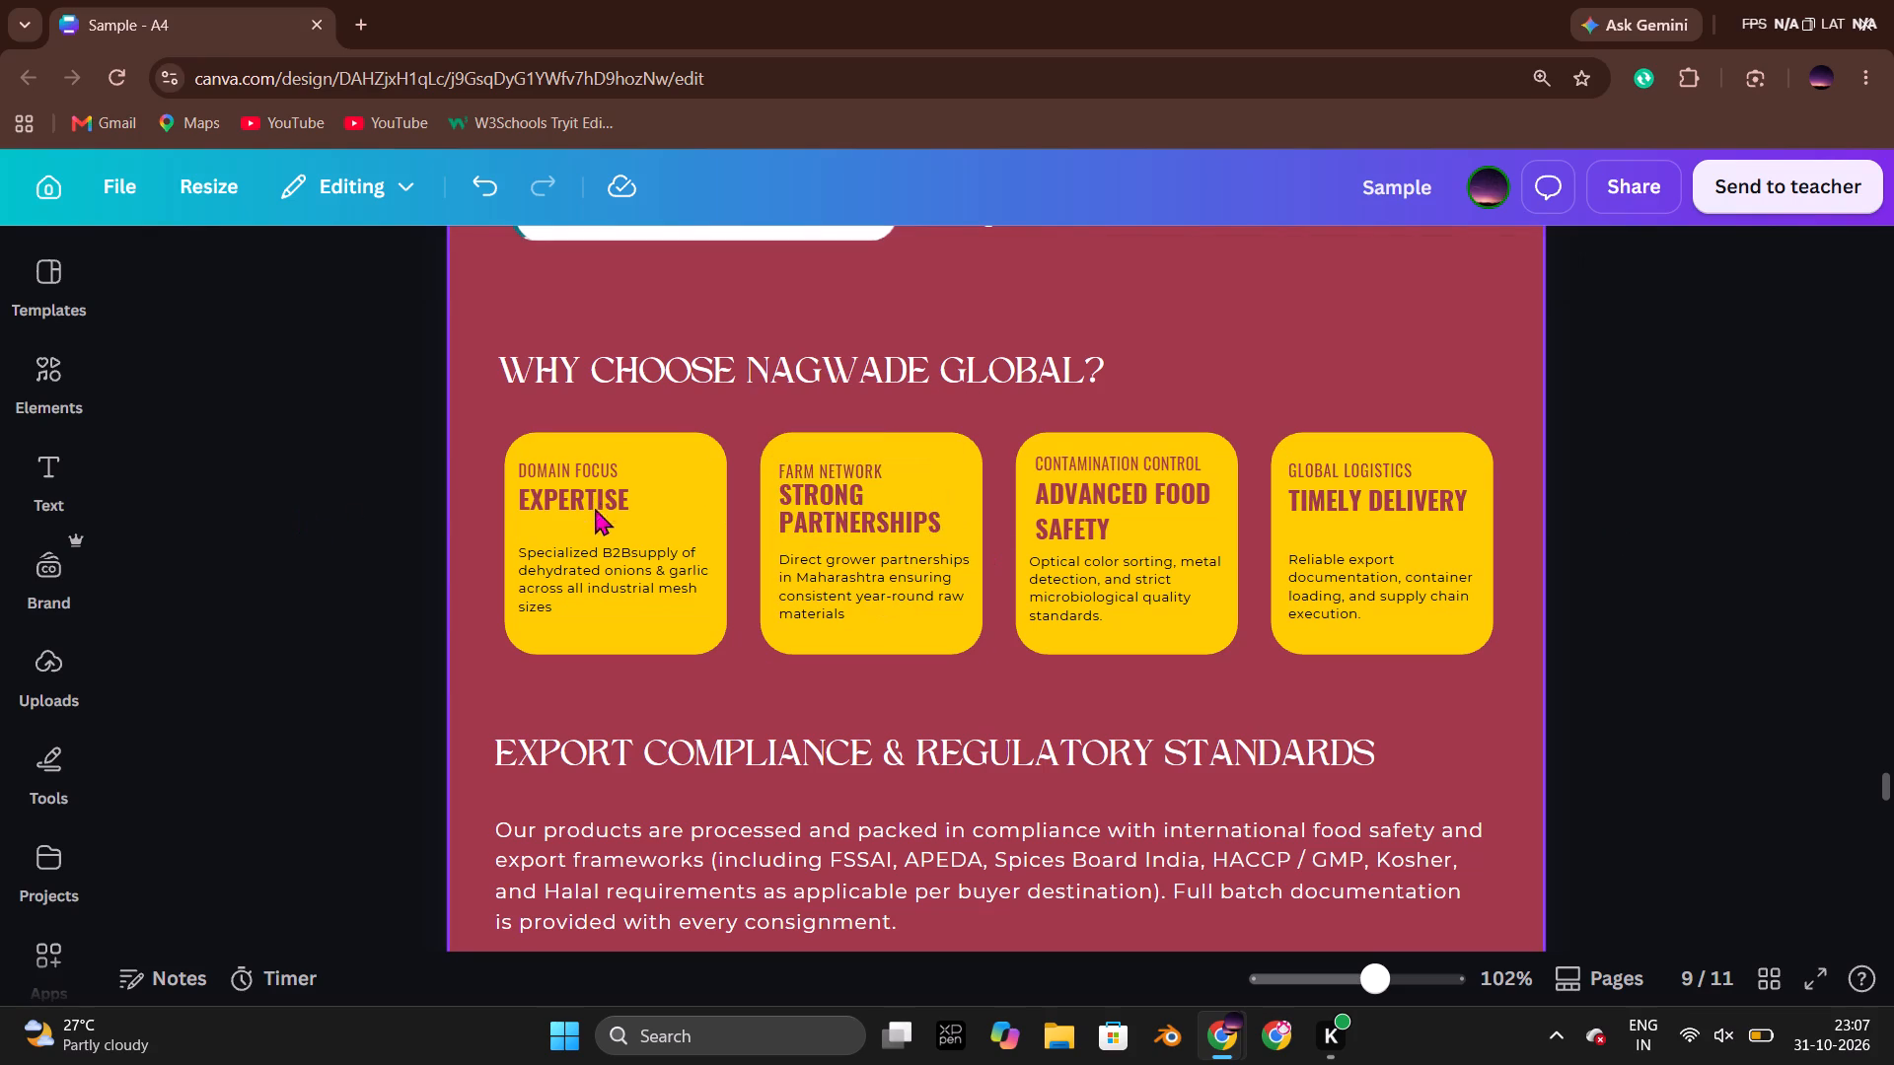
# Set the line spacing of the DOMAIN FOCUS / EXPERTISE heading to 1.02.
pyautogui.click(598, 495)
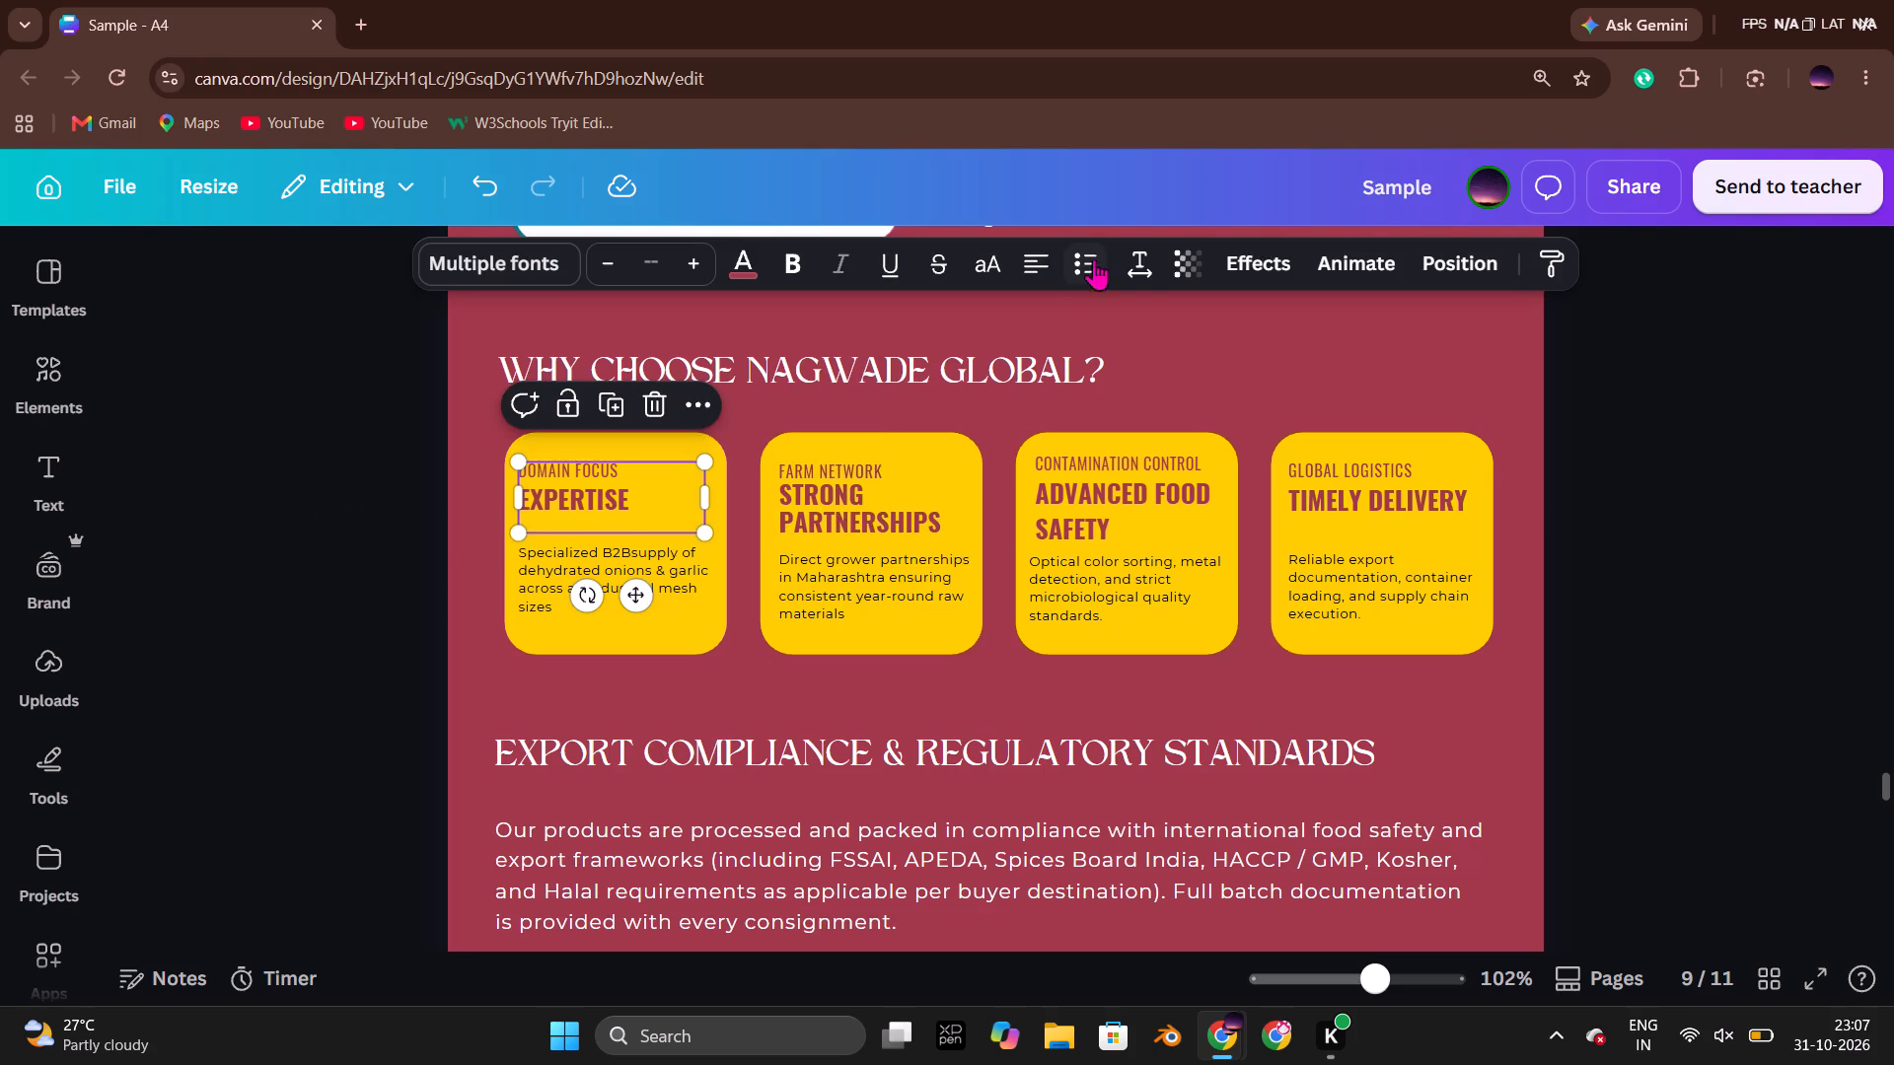
pyautogui.click(1130, 267)
pyautogui.moveTo(1079, 476); pyautogui.dragTo(1078, 476)
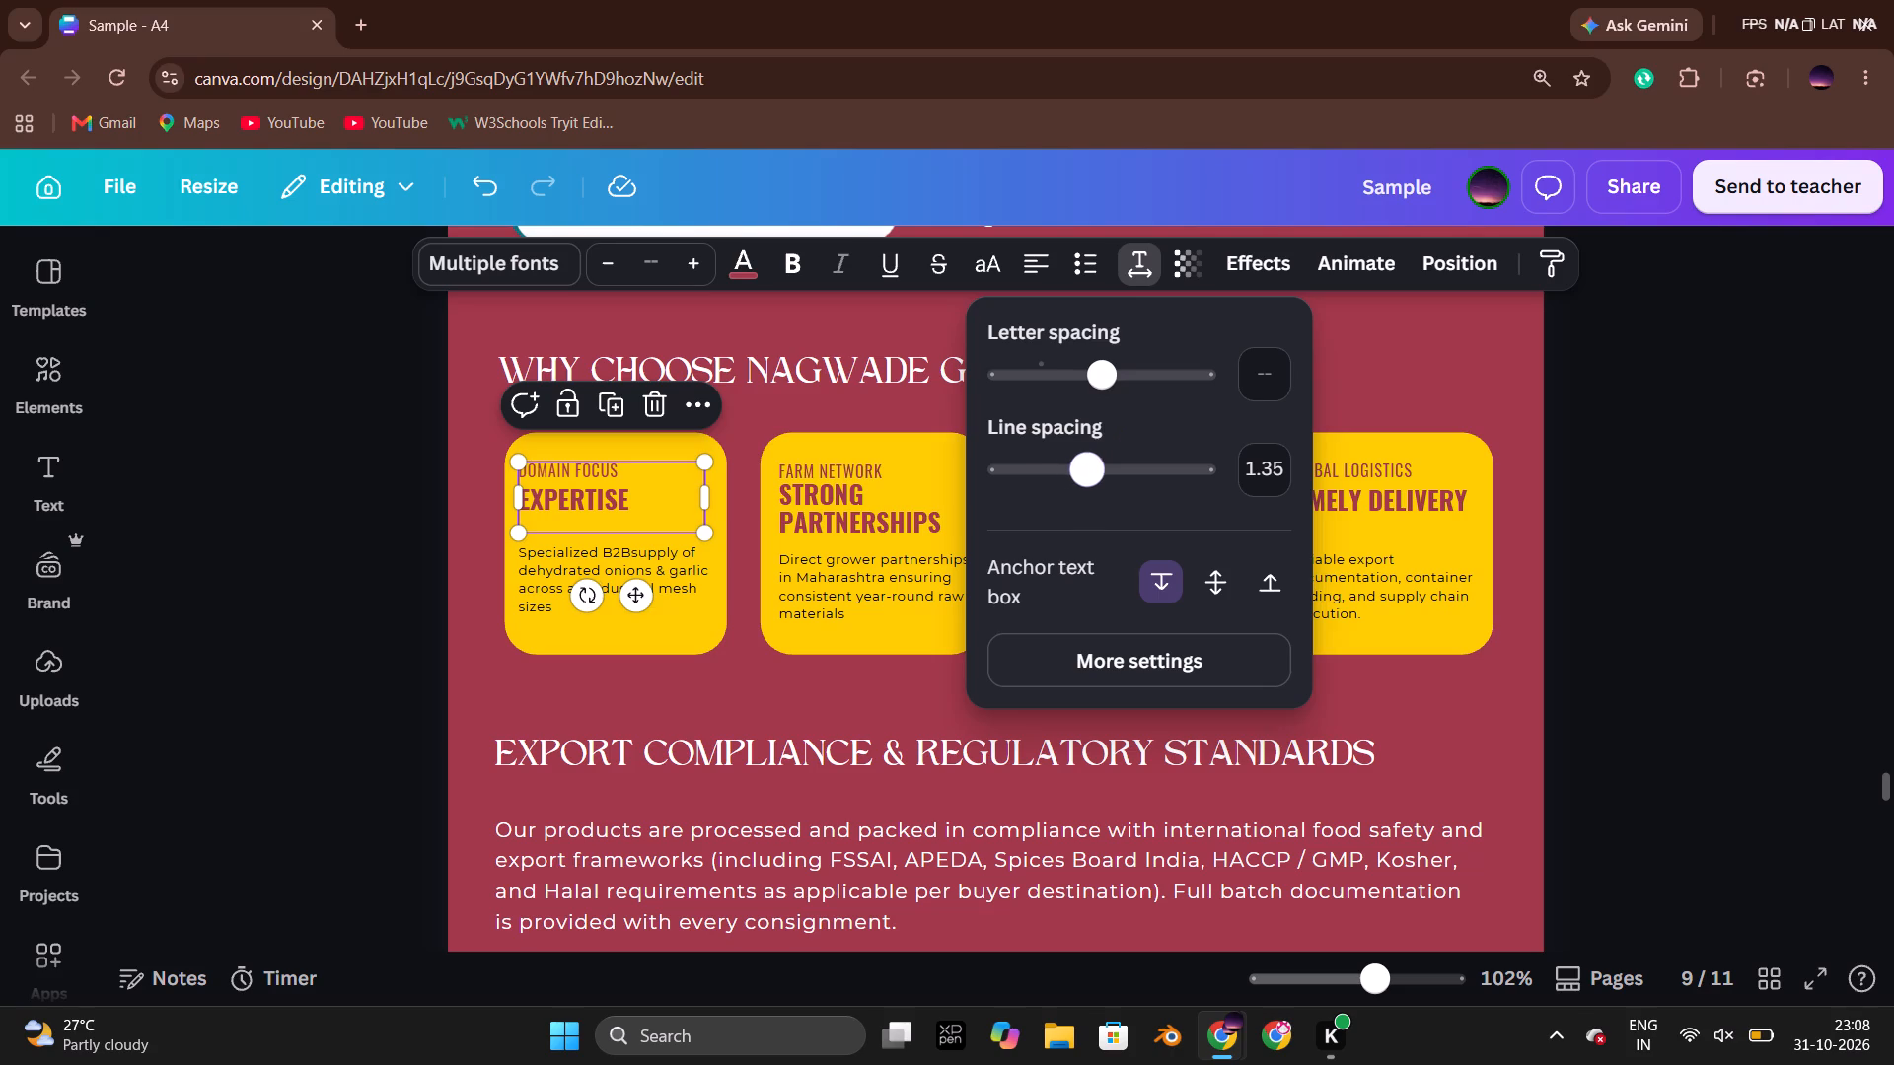
pyautogui.moveTo(1078, 476); pyautogui.dragTo(1053, 483)
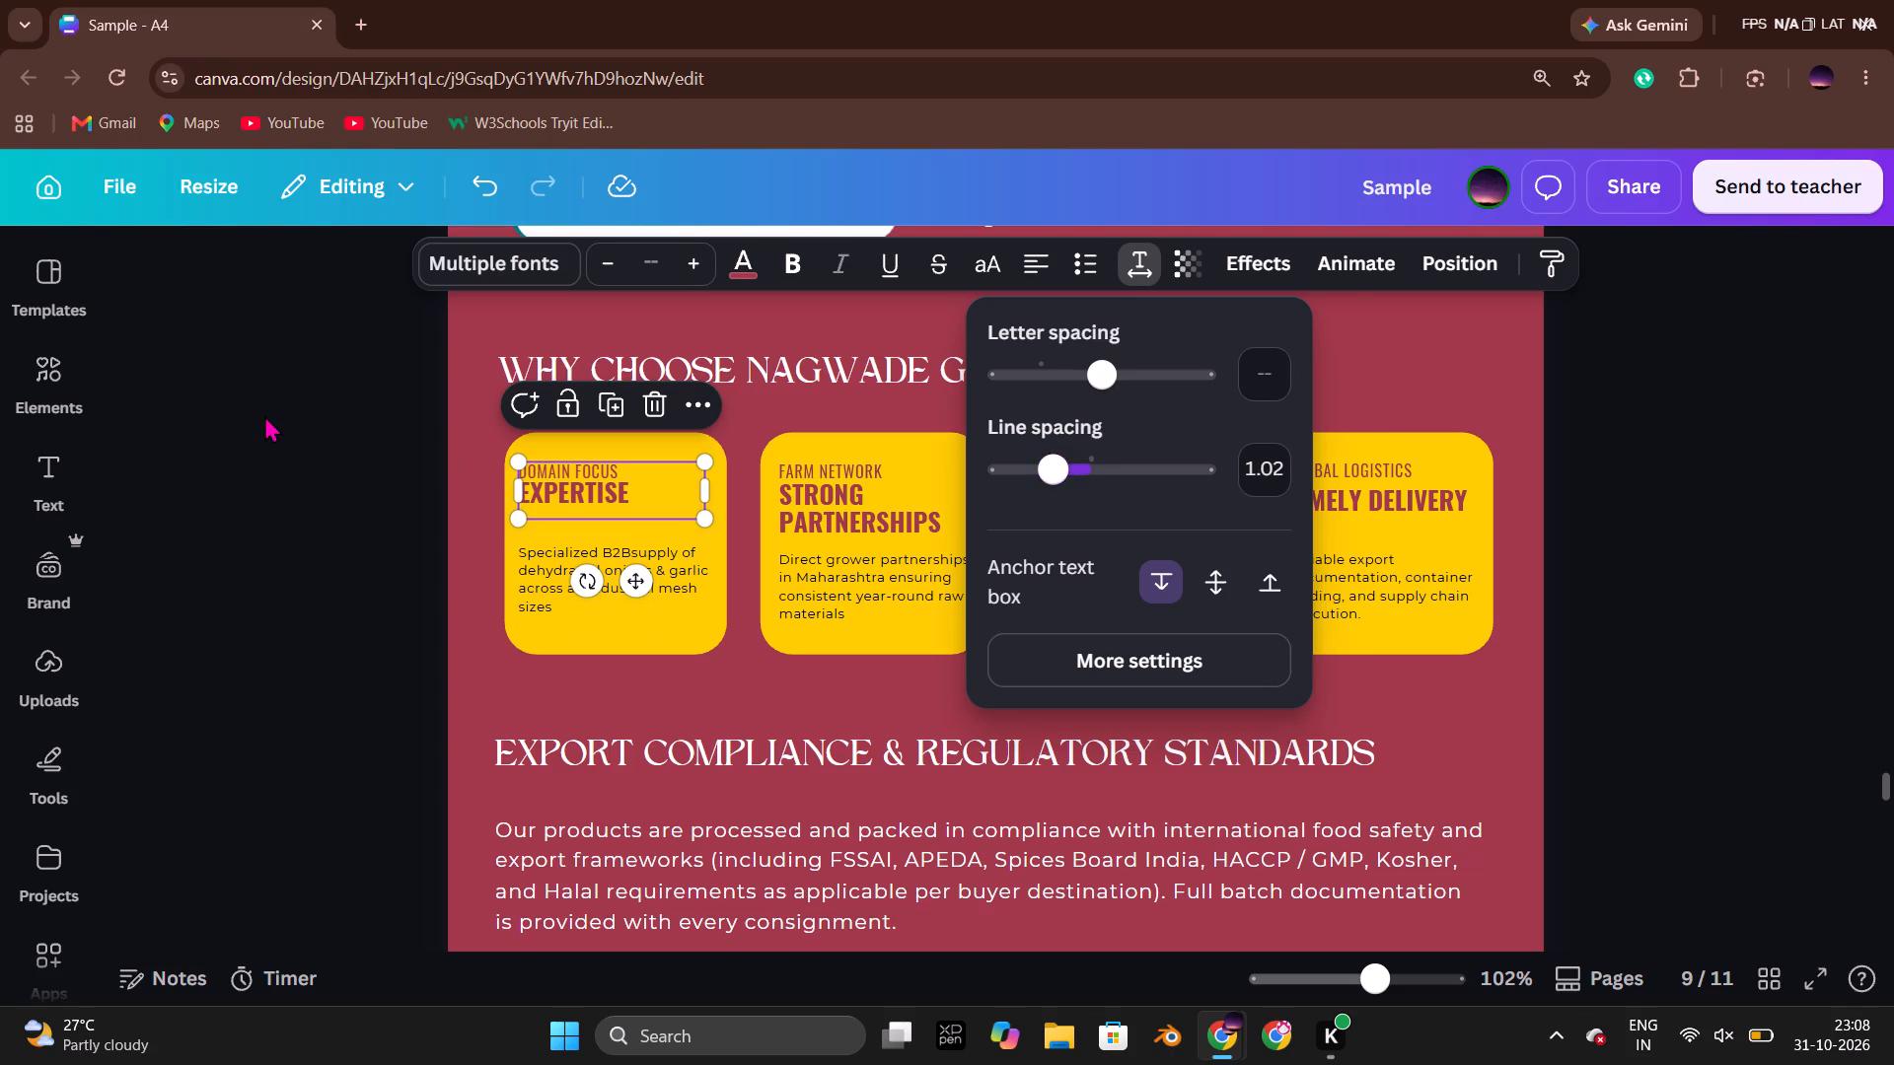
pyautogui.click(264, 415)
pyautogui.click(248, 446)
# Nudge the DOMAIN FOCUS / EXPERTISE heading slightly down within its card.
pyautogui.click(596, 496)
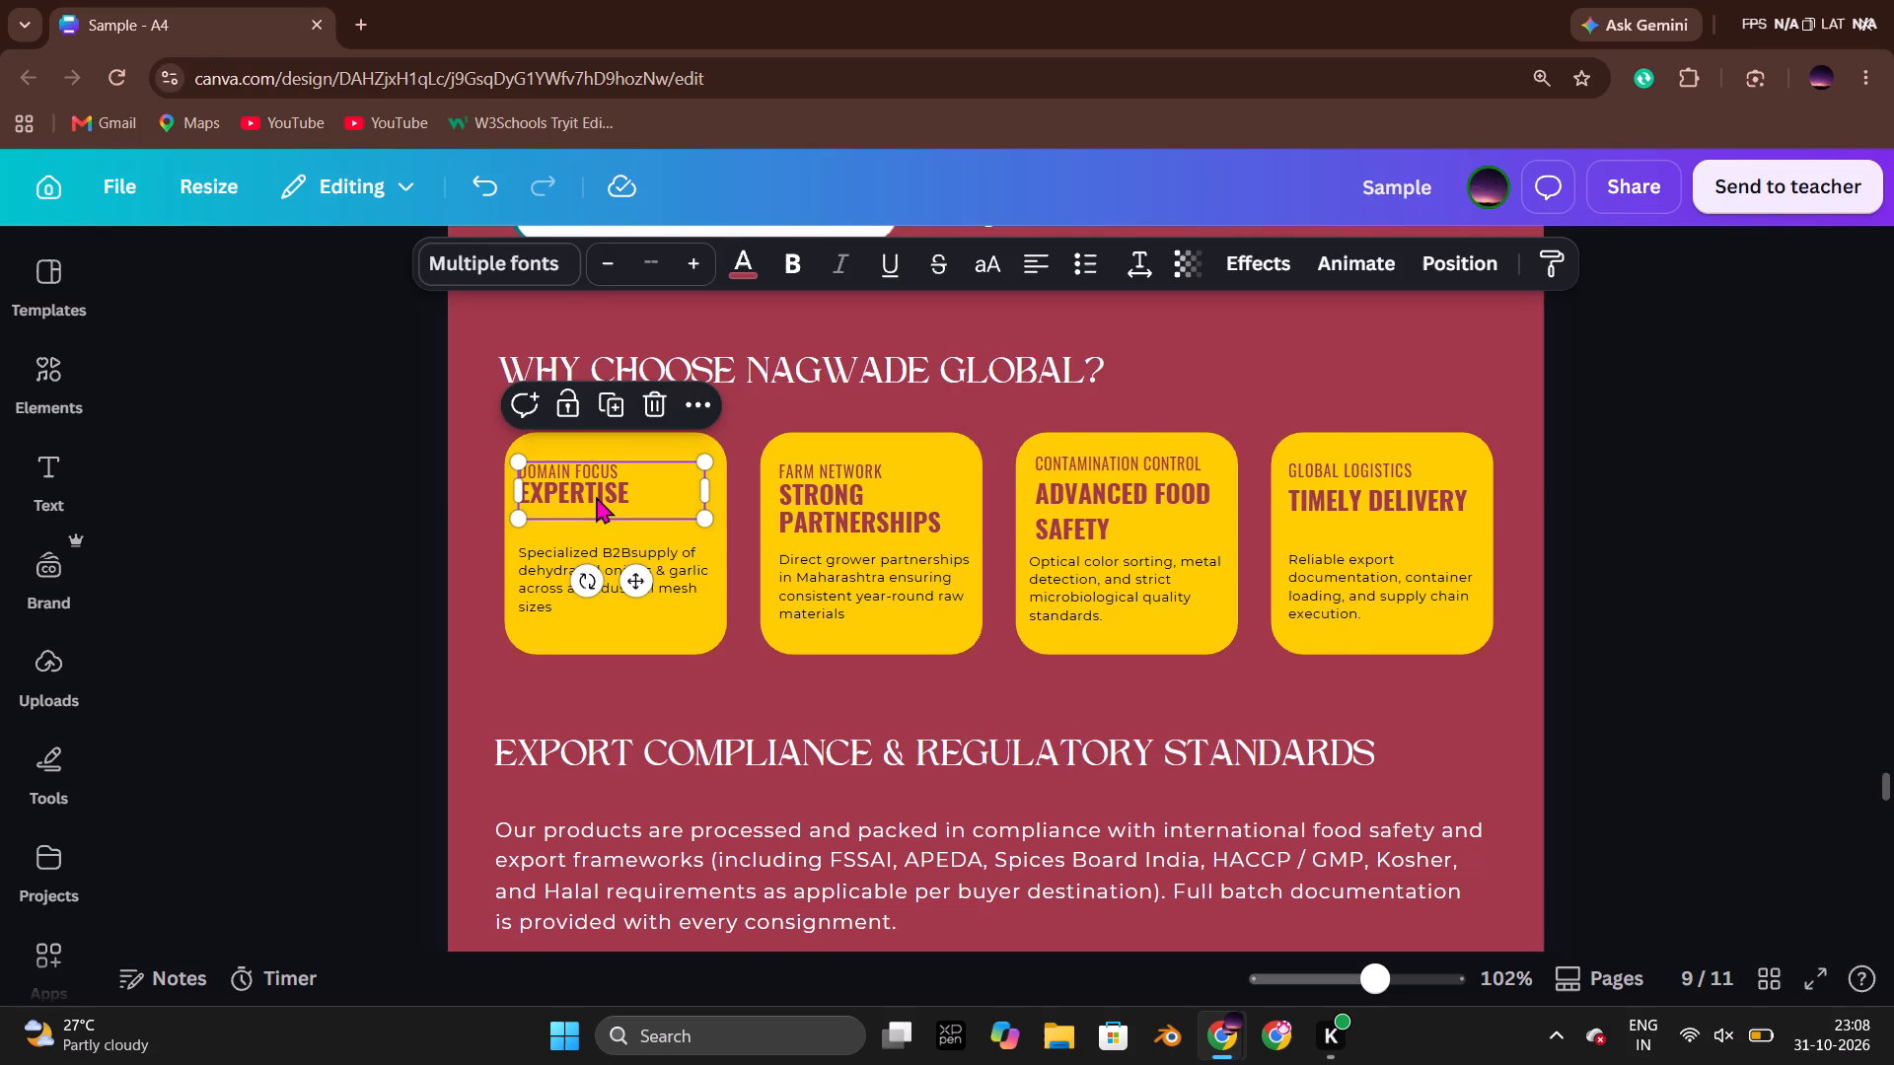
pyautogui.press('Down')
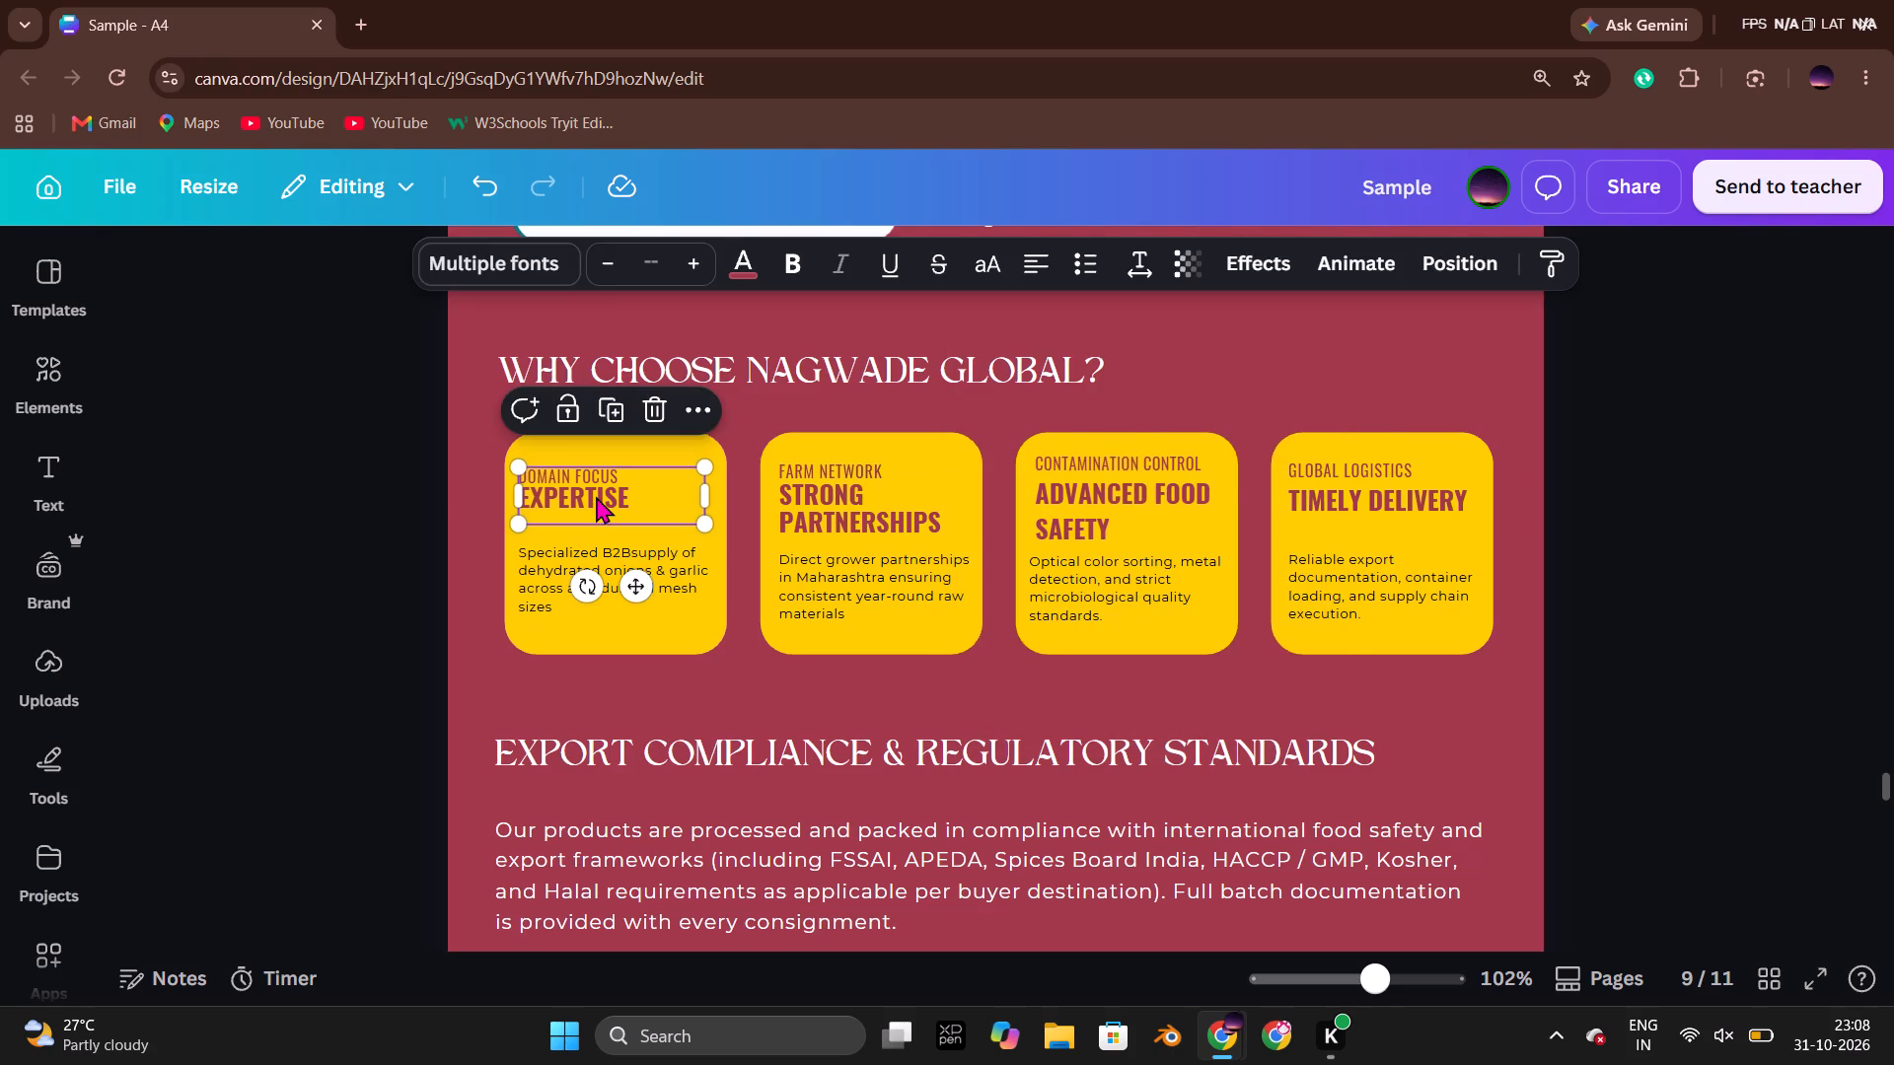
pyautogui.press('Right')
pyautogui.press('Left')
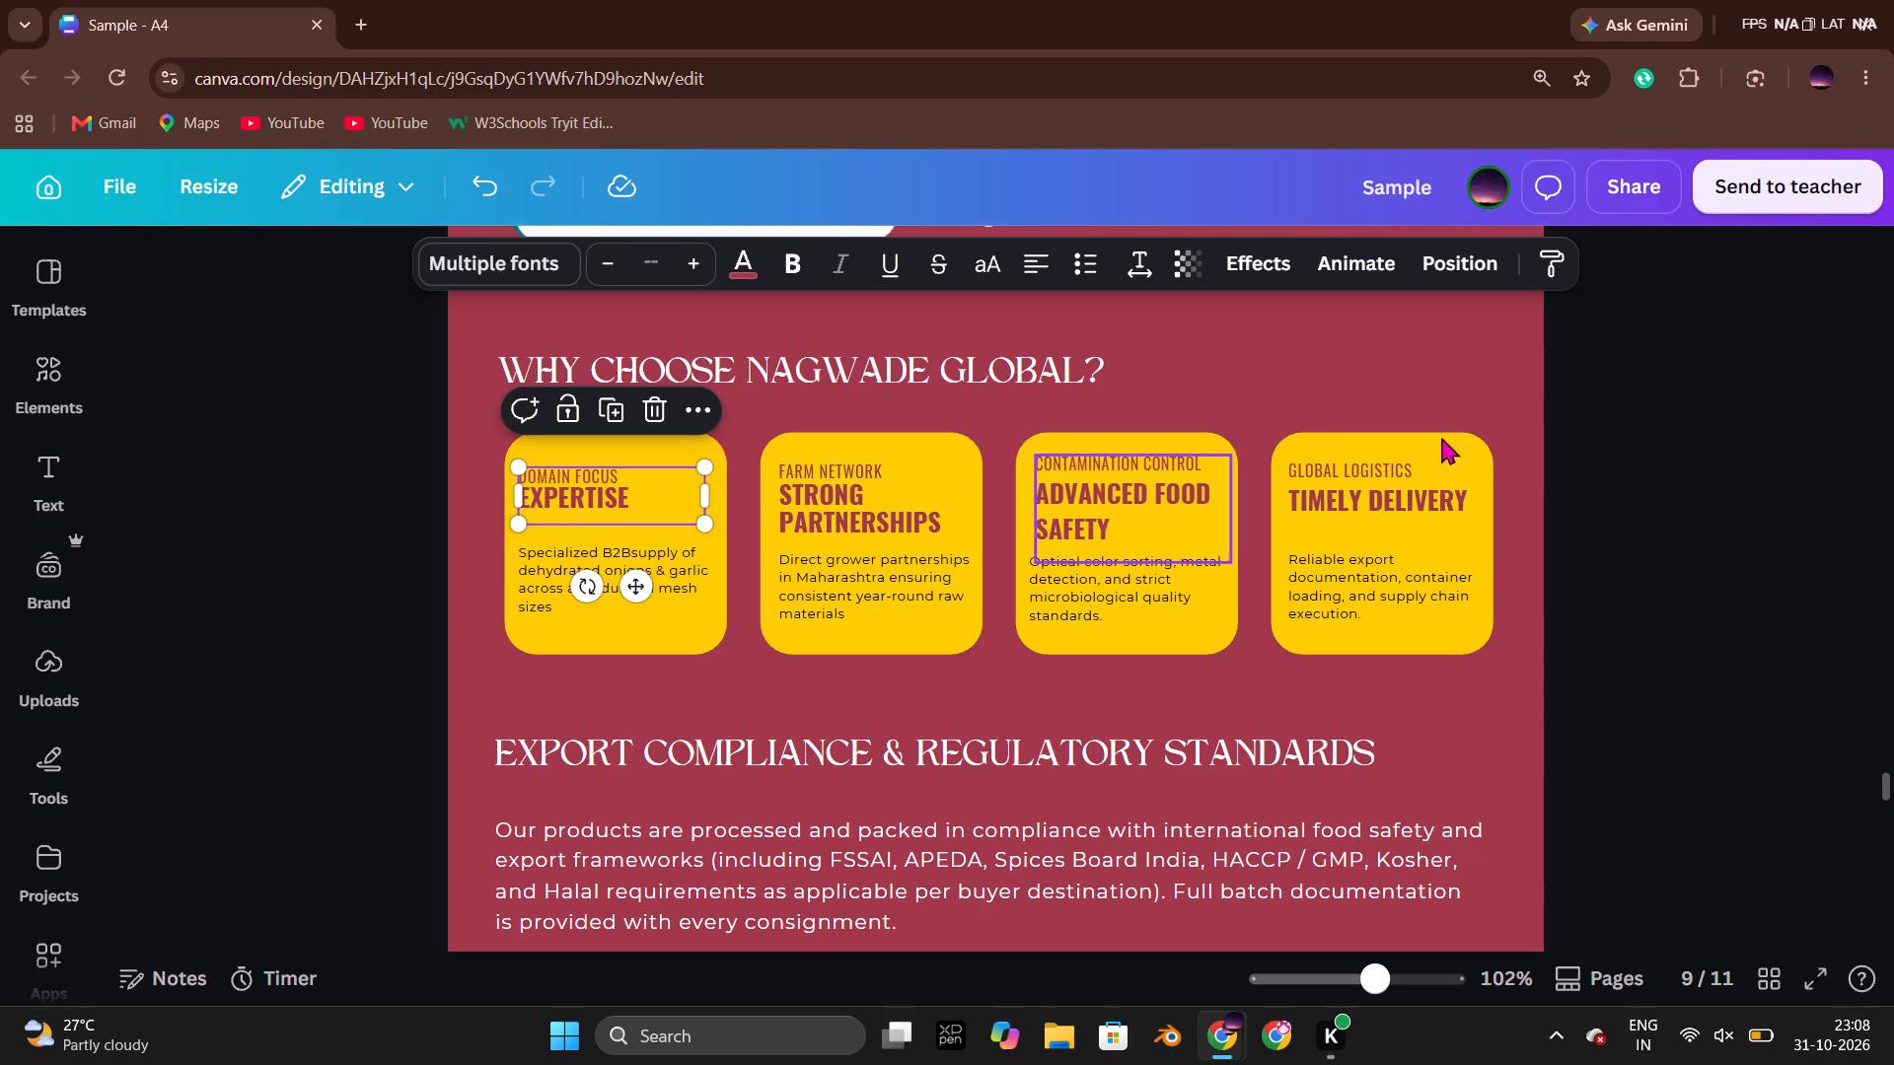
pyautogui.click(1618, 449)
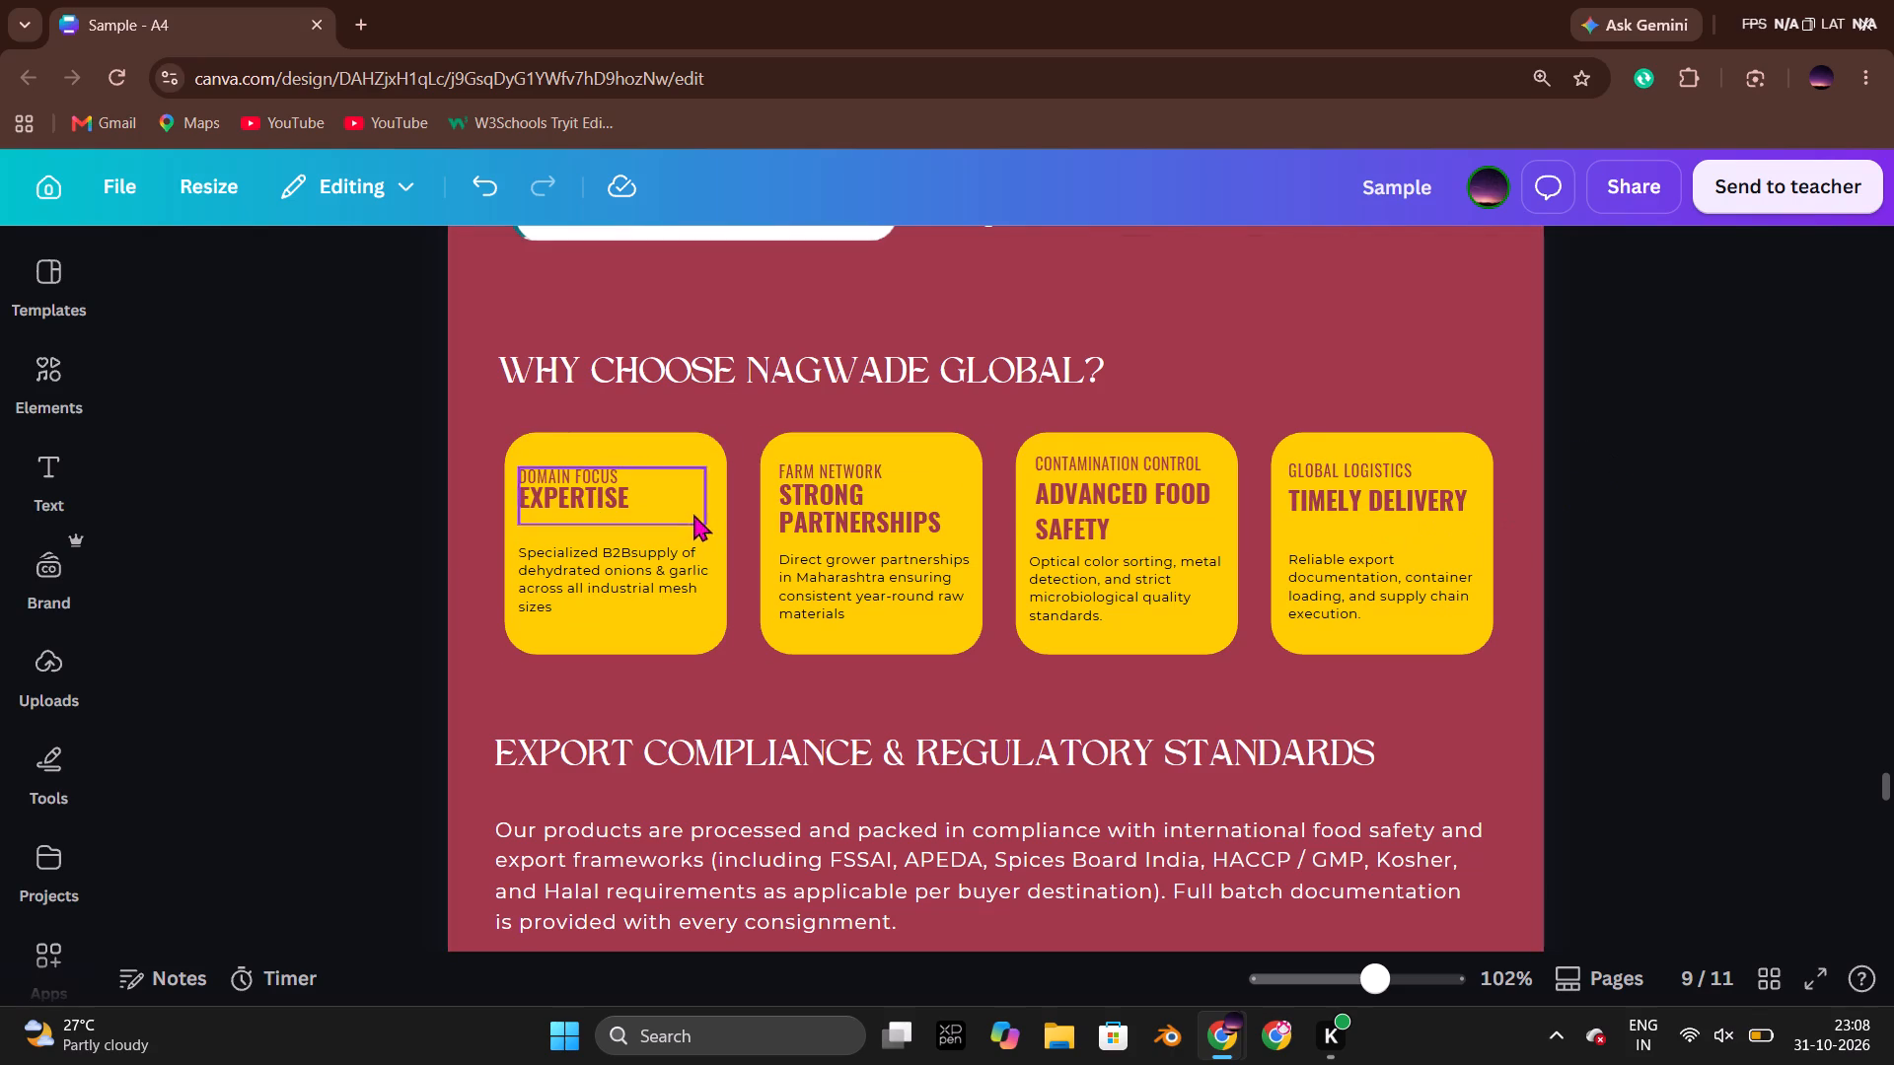
# Tighten the line spacing of the CONTAMINATION CONTROL / ADVANCED FOOD SAFETY heading so its lines sit closer together.
pyautogui.click(1095, 505)
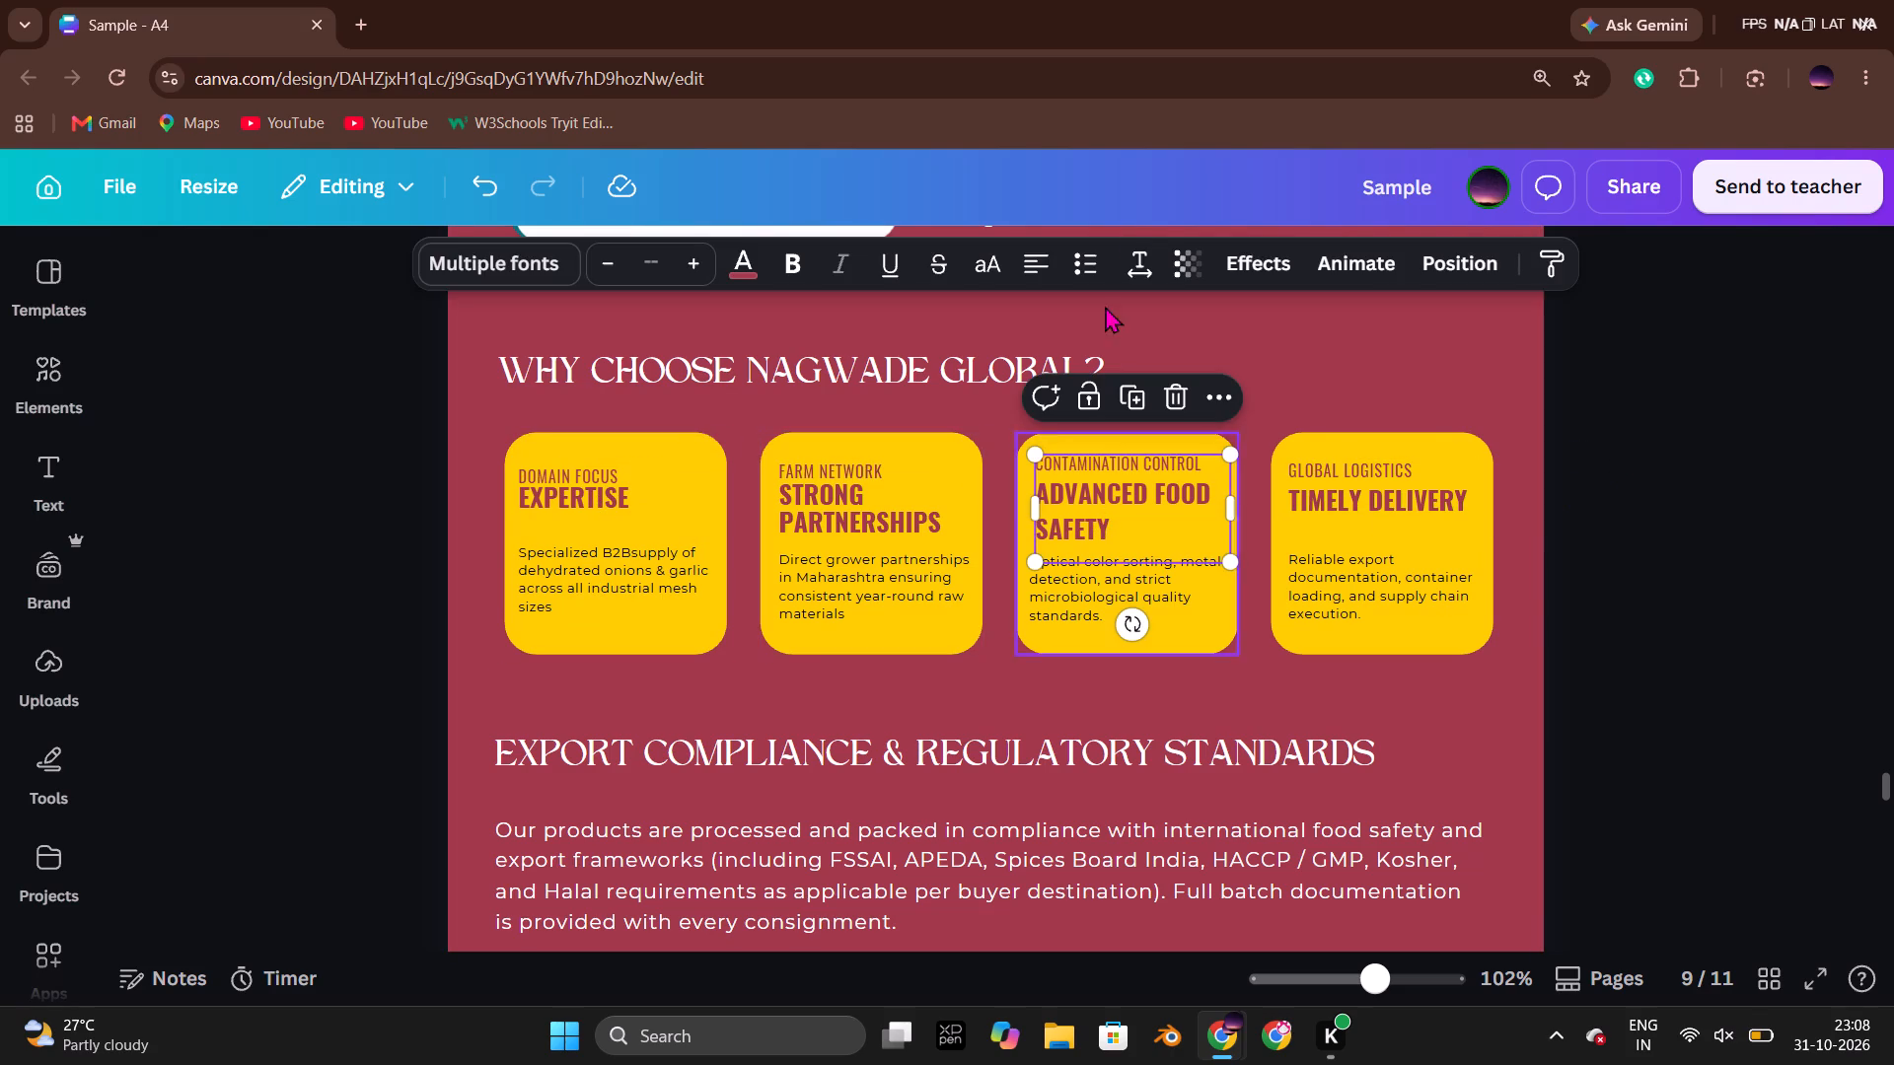
pyautogui.click(1133, 271)
pyautogui.moveTo(1092, 462); pyautogui.dragTo(1074, 463)
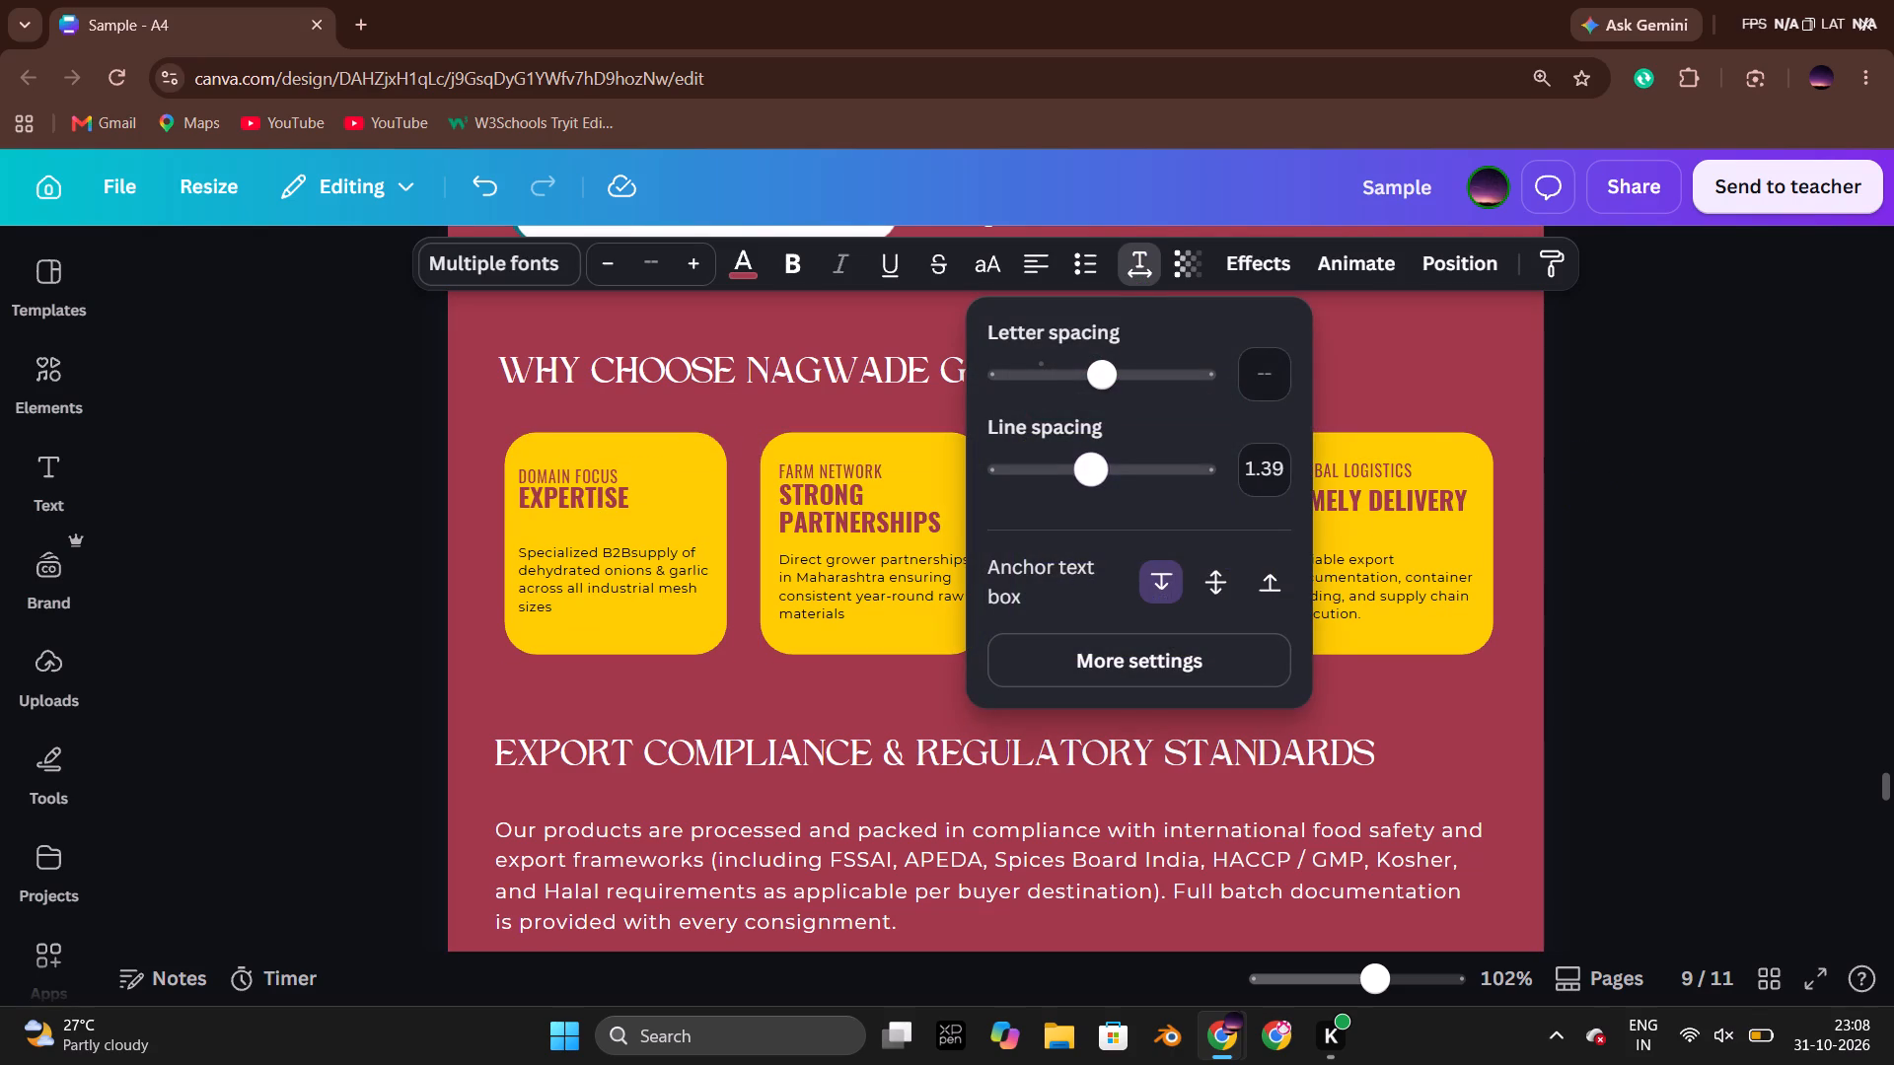
pyautogui.moveTo(1074, 463); pyautogui.dragTo(1061, 467)
pyautogui.click(1606, 465)
pyautogui.click(1607, 464)
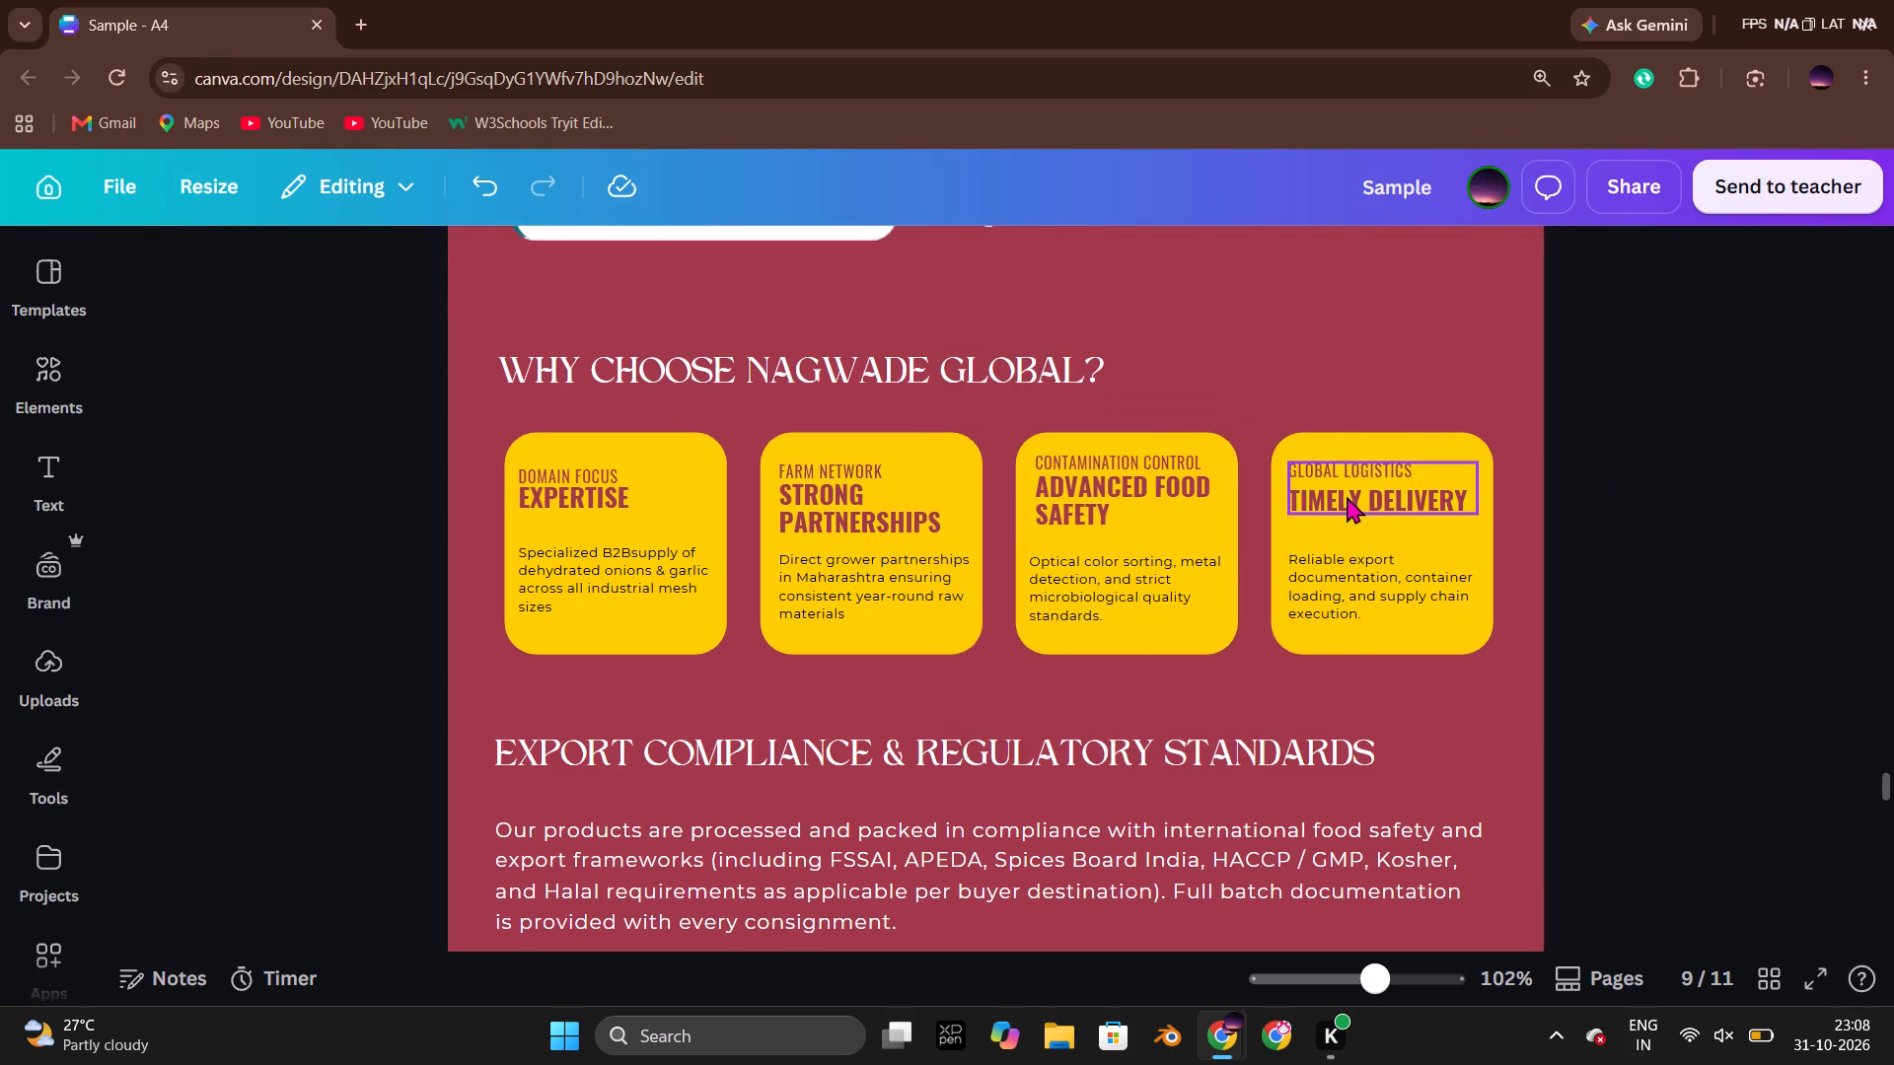
# Reduce the line spacing of the GLOBAL LOGISTICS / TIMELY DELIVERY heading to about 0.92.
pyautogui.click(1347, 496)
pyautogui.click(1145, 268)
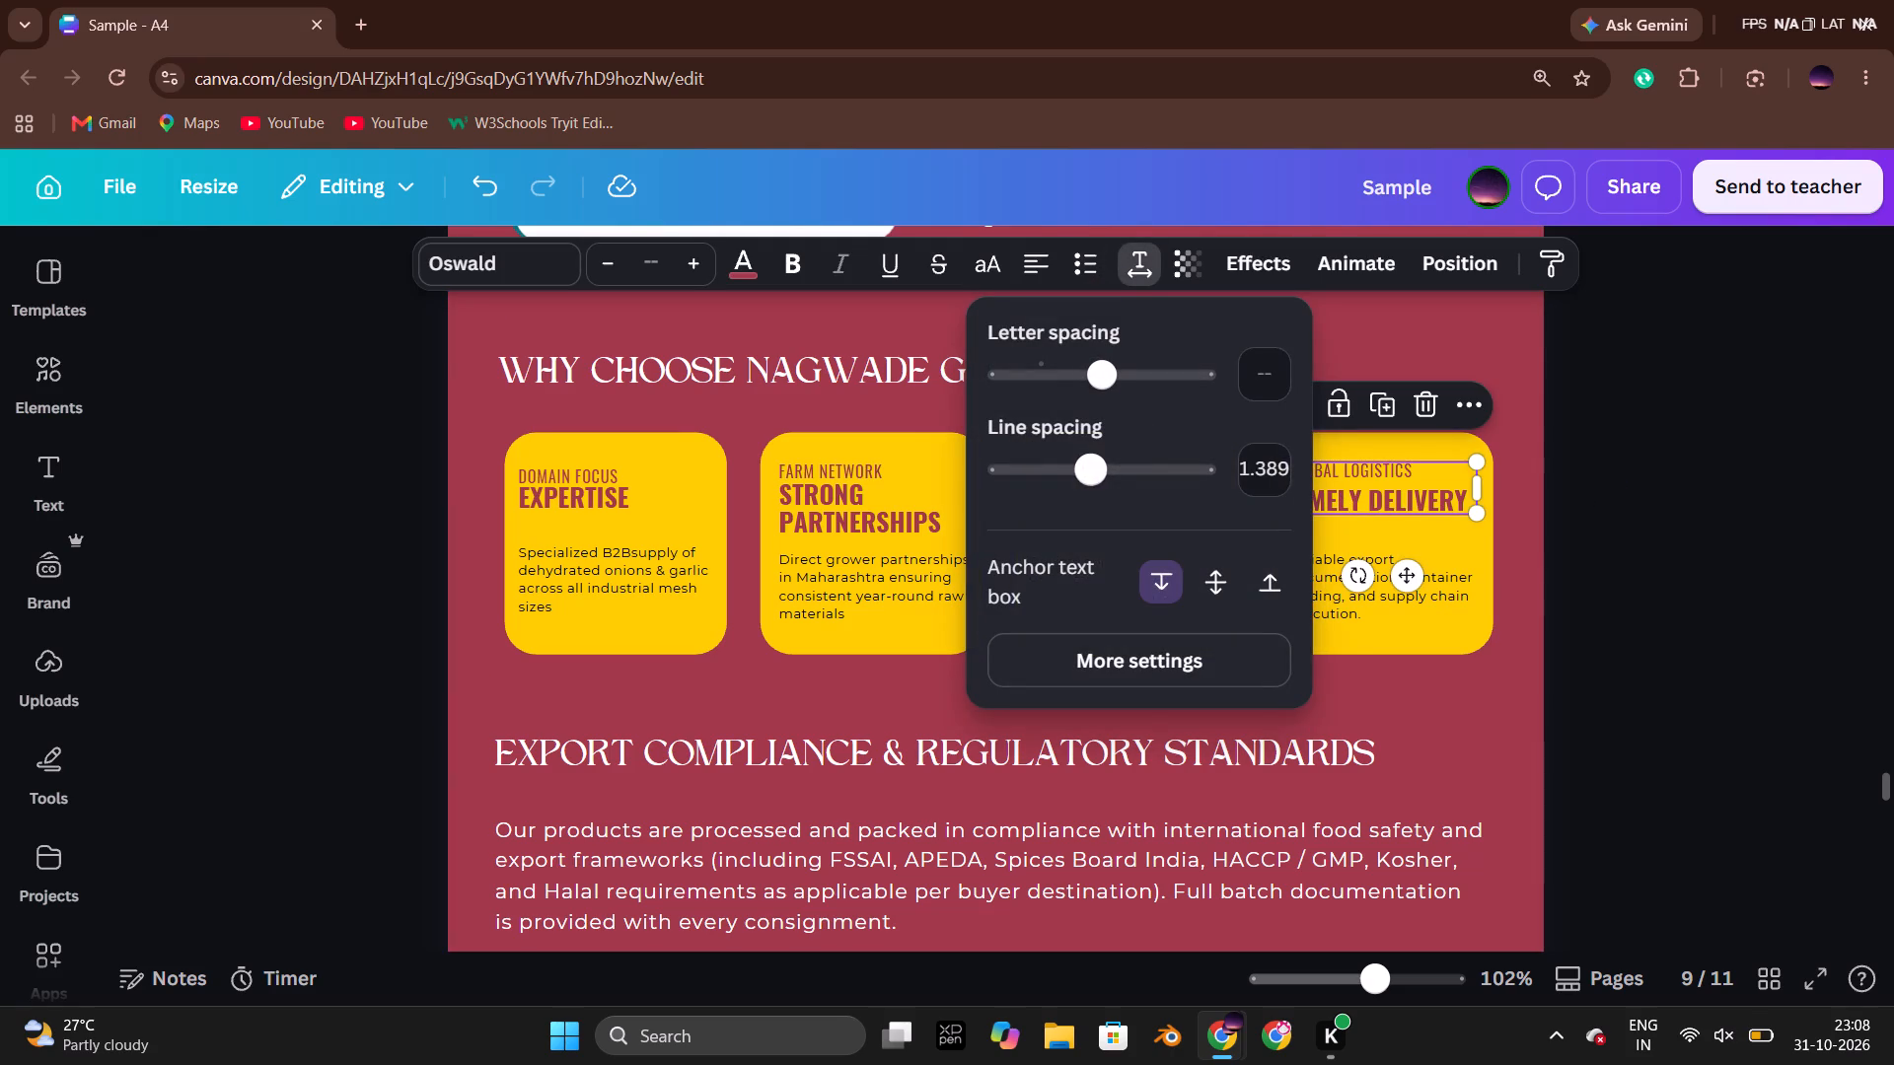
pyautogui.moveTo(1089, 474); pyautogui.dragTo(1043, 474)
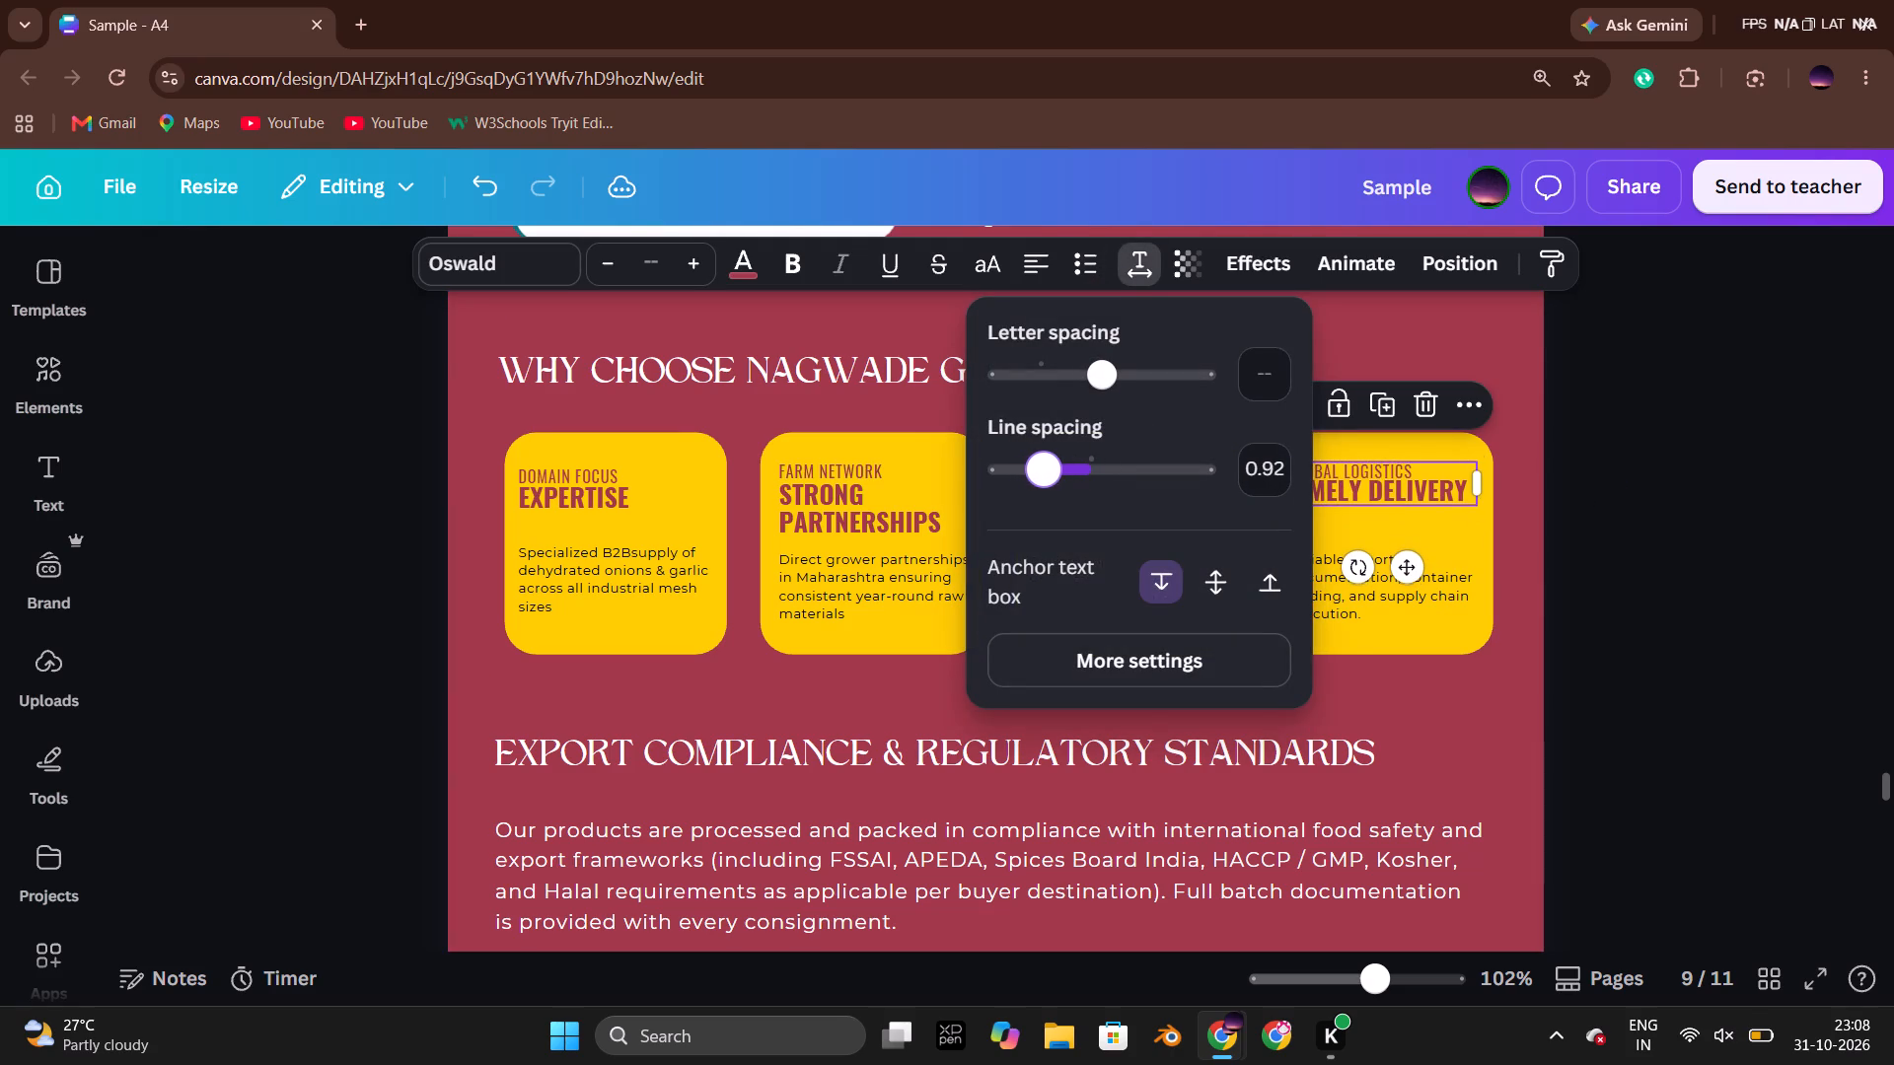
pyautogui.moveTo(1043, 474); pyautogui.dragTo(1045, 473)
pyautogui.doubleClick(1683, 398)
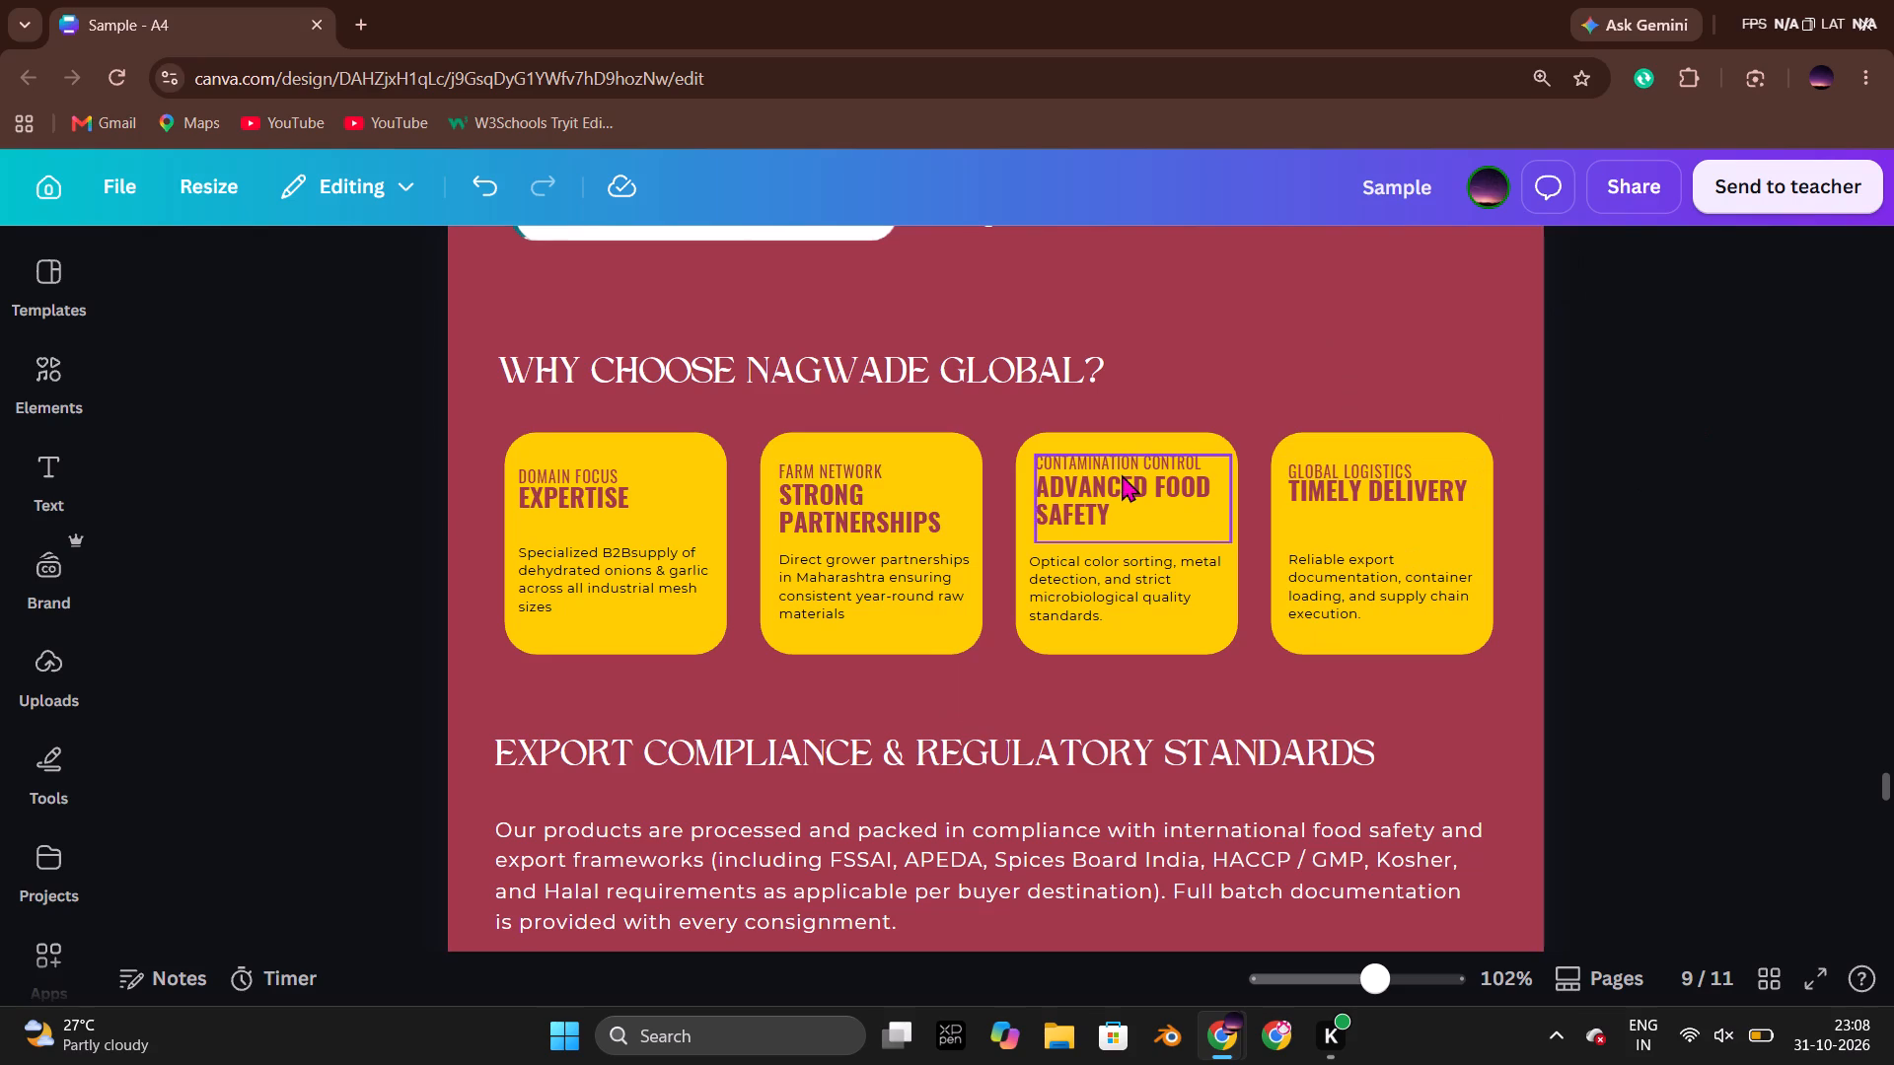
# Move the GLOBAL LOGISTICS, FARM NETWORK and DOMAIN FOCUS headings up, level with the top of the CONTAMINATION CONTROL heading.
pyautogui.click(1364, 481)
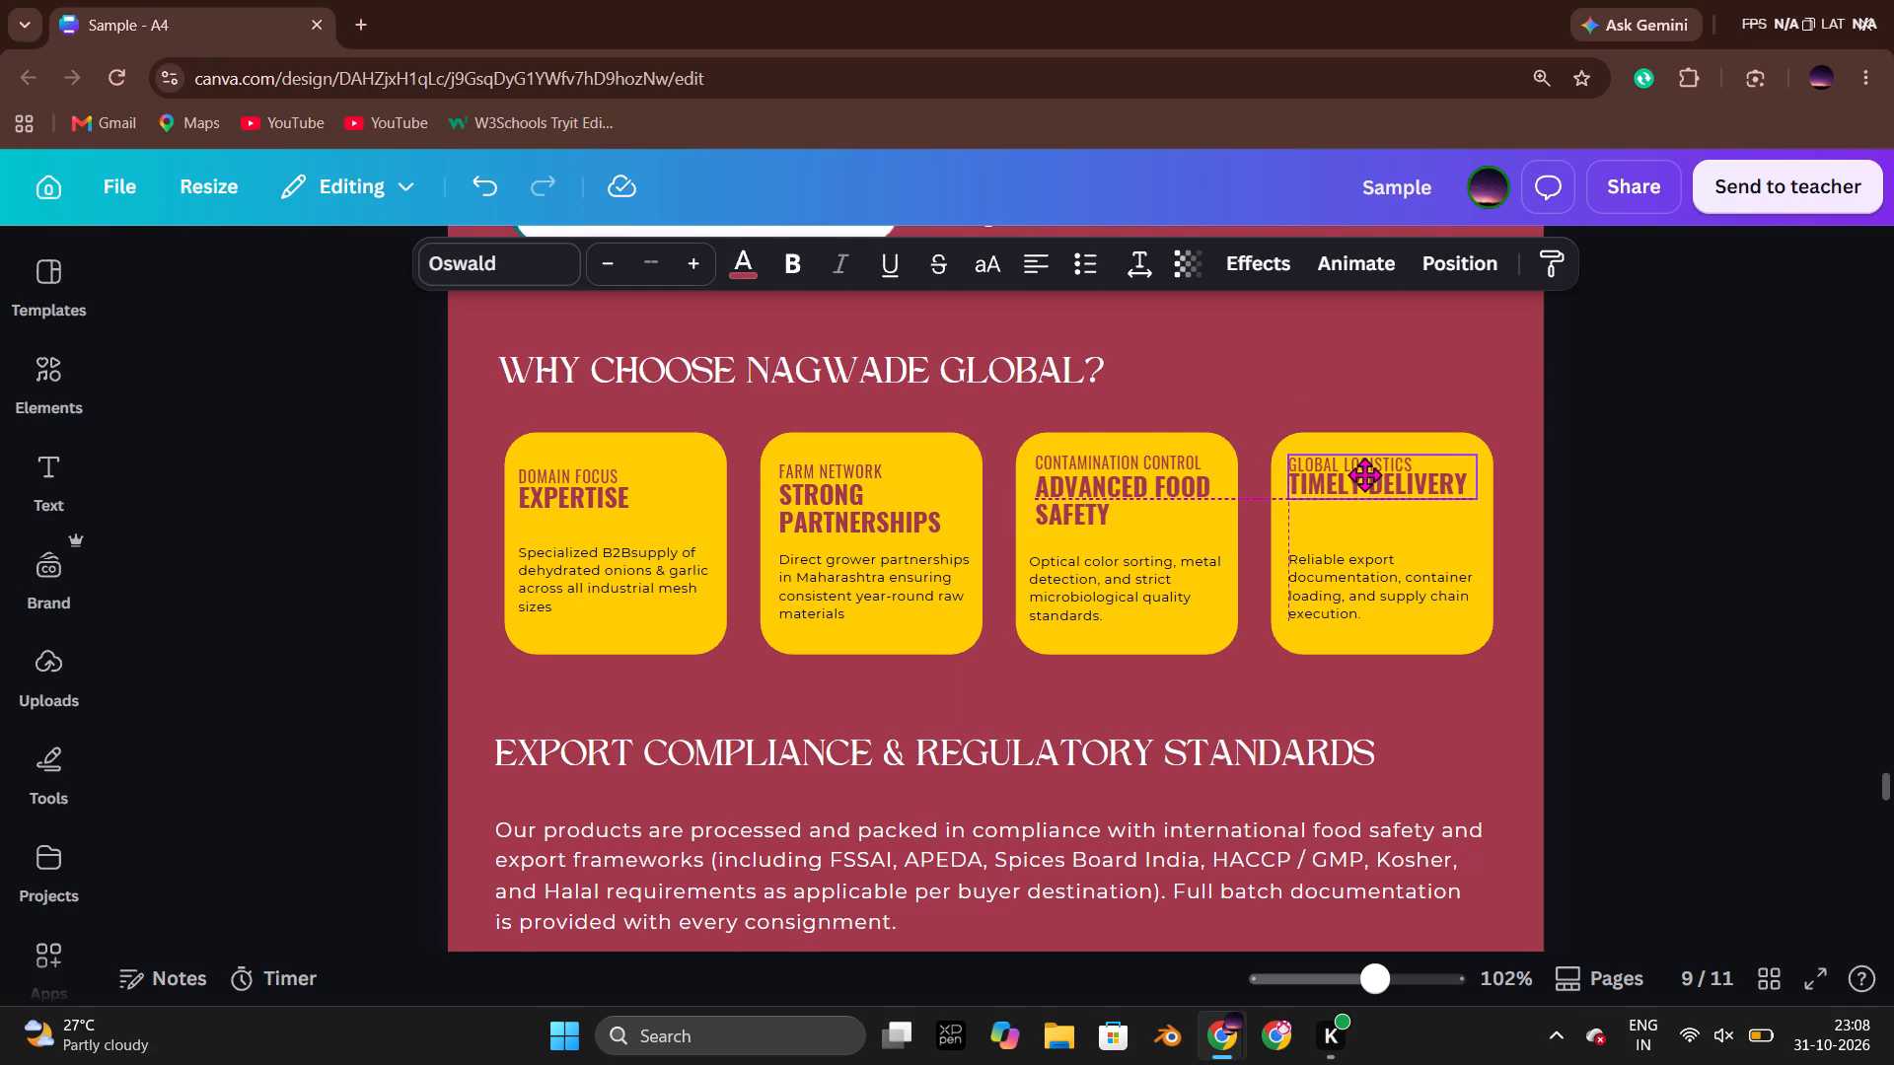
pyautogui.click(870, 493)
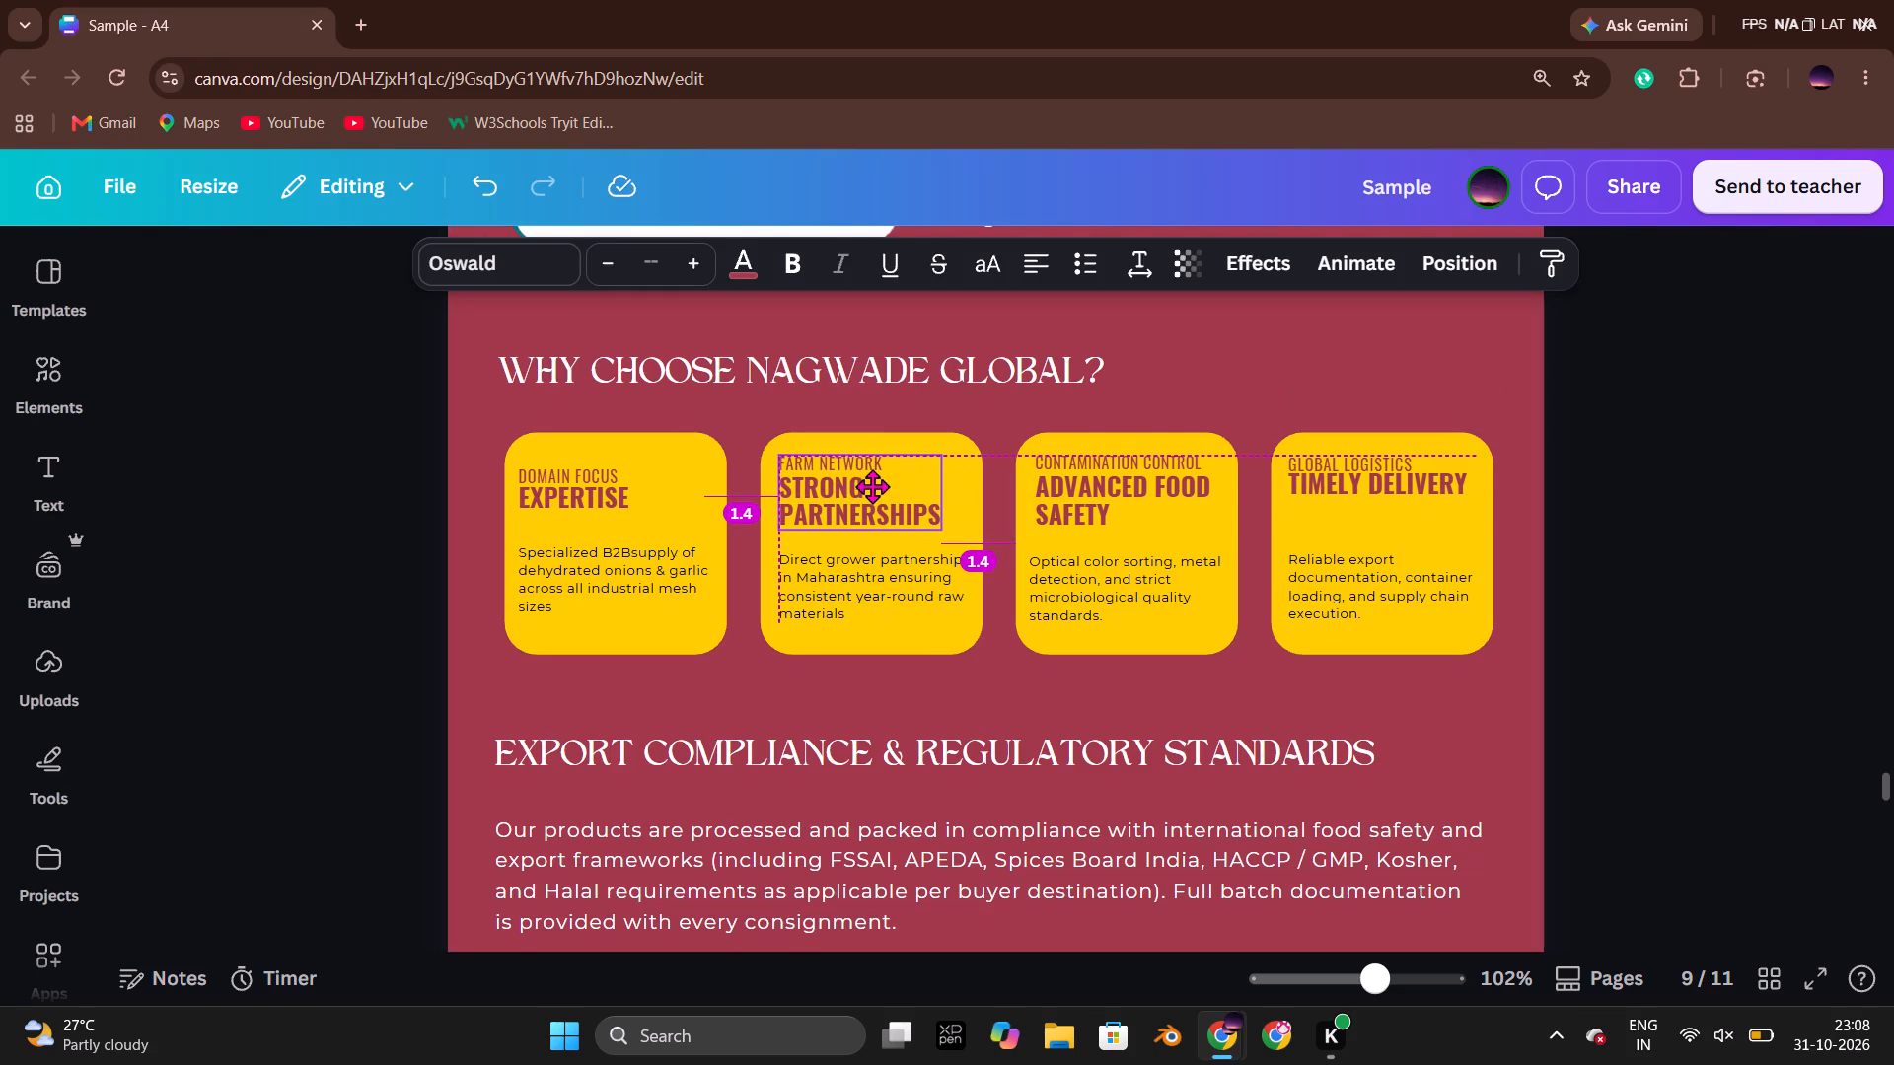
pyautogui.click(599, 484)
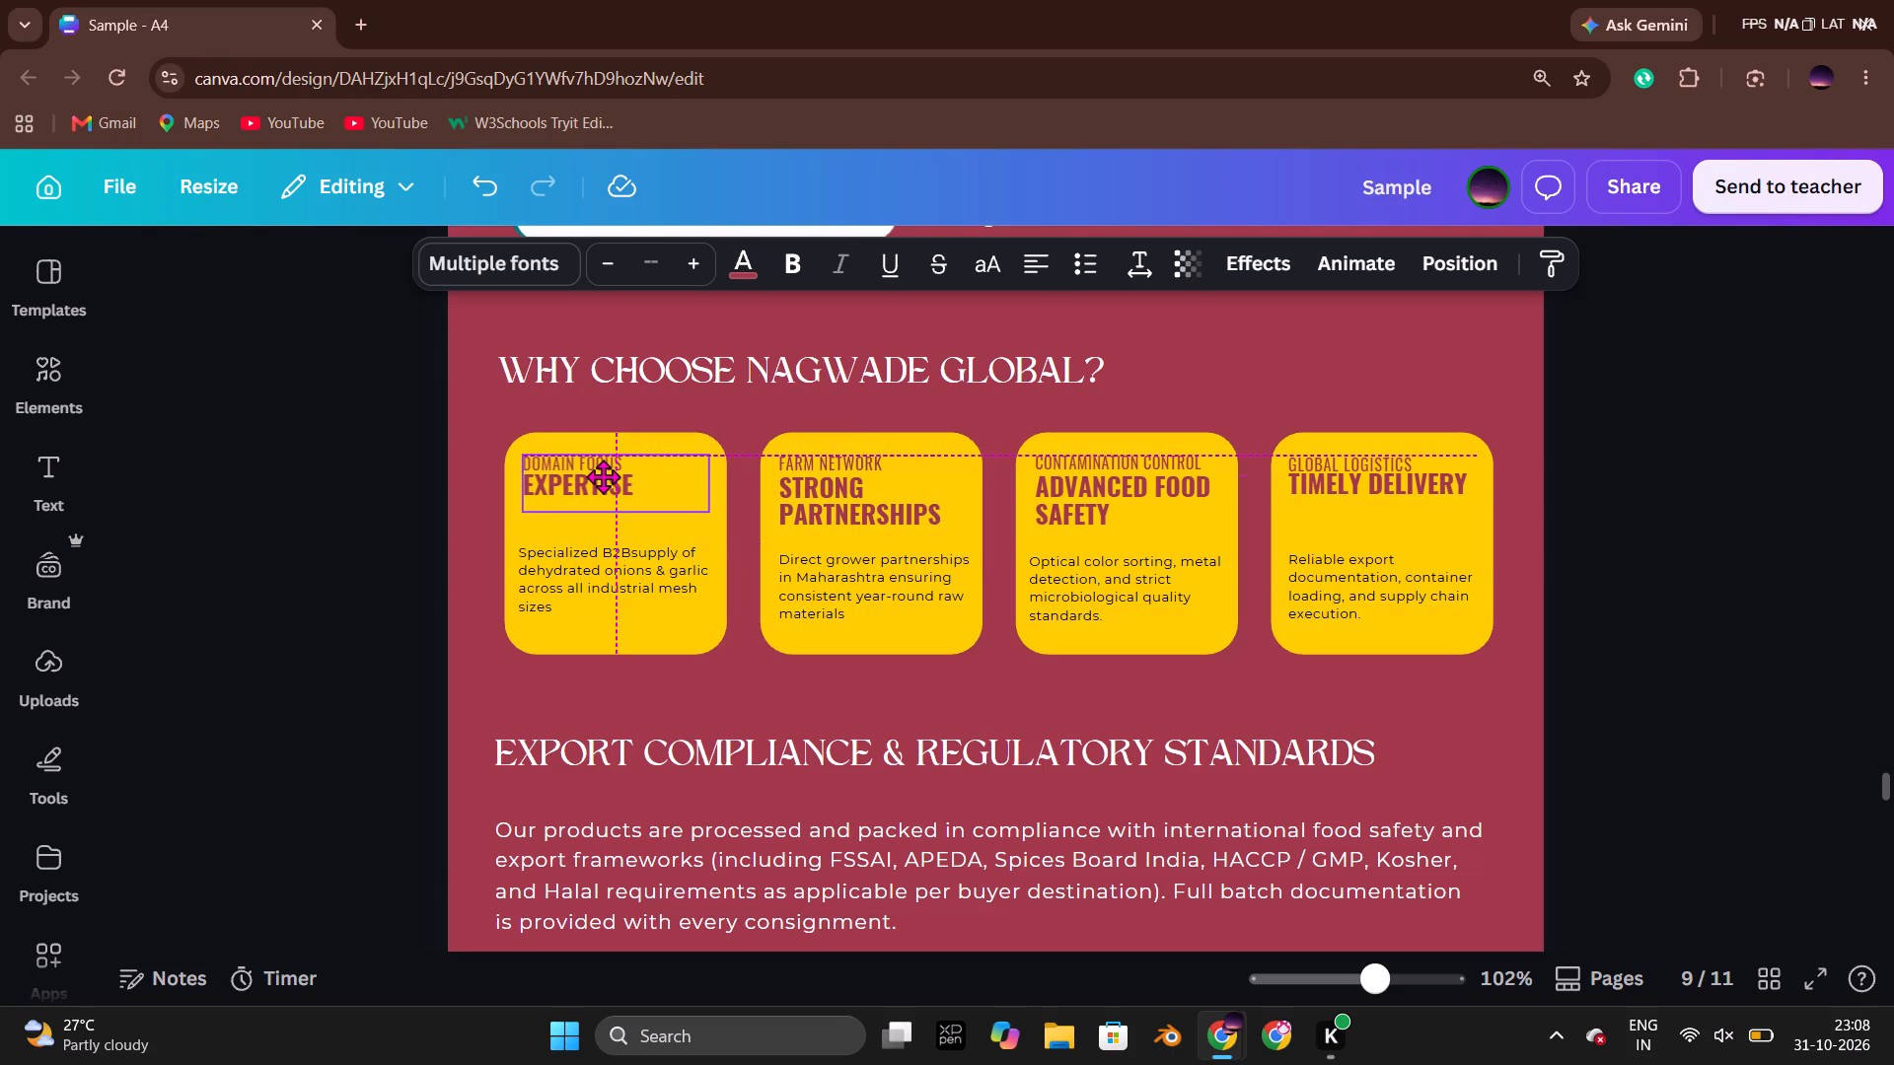
pyautogui.click(422, 422)
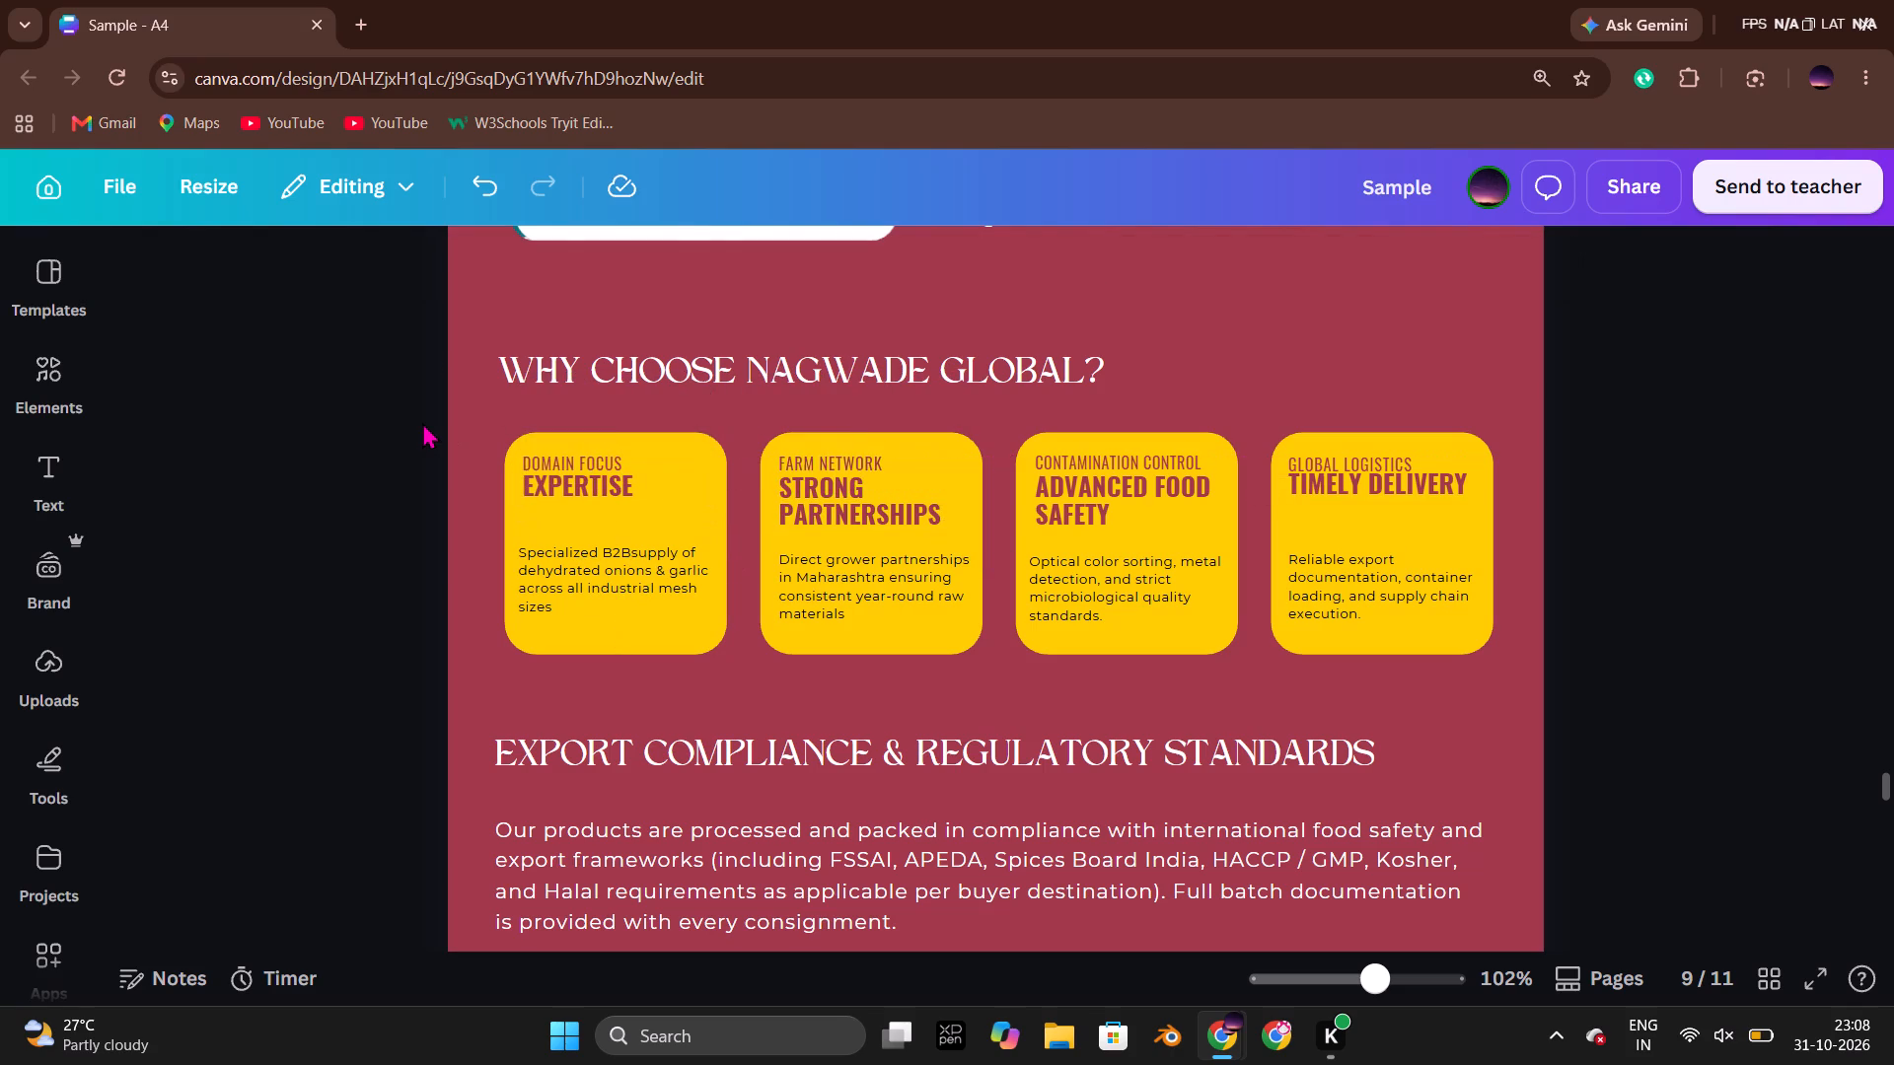
# Move the DOMAIN FOCUS card's description down so its bottom lines up with the descriptions in the neighbouring cards.
pyautogui.click(908, 584)
pyautogui.moveTo(652, 565); pyautogui.dragTo(653, 573)
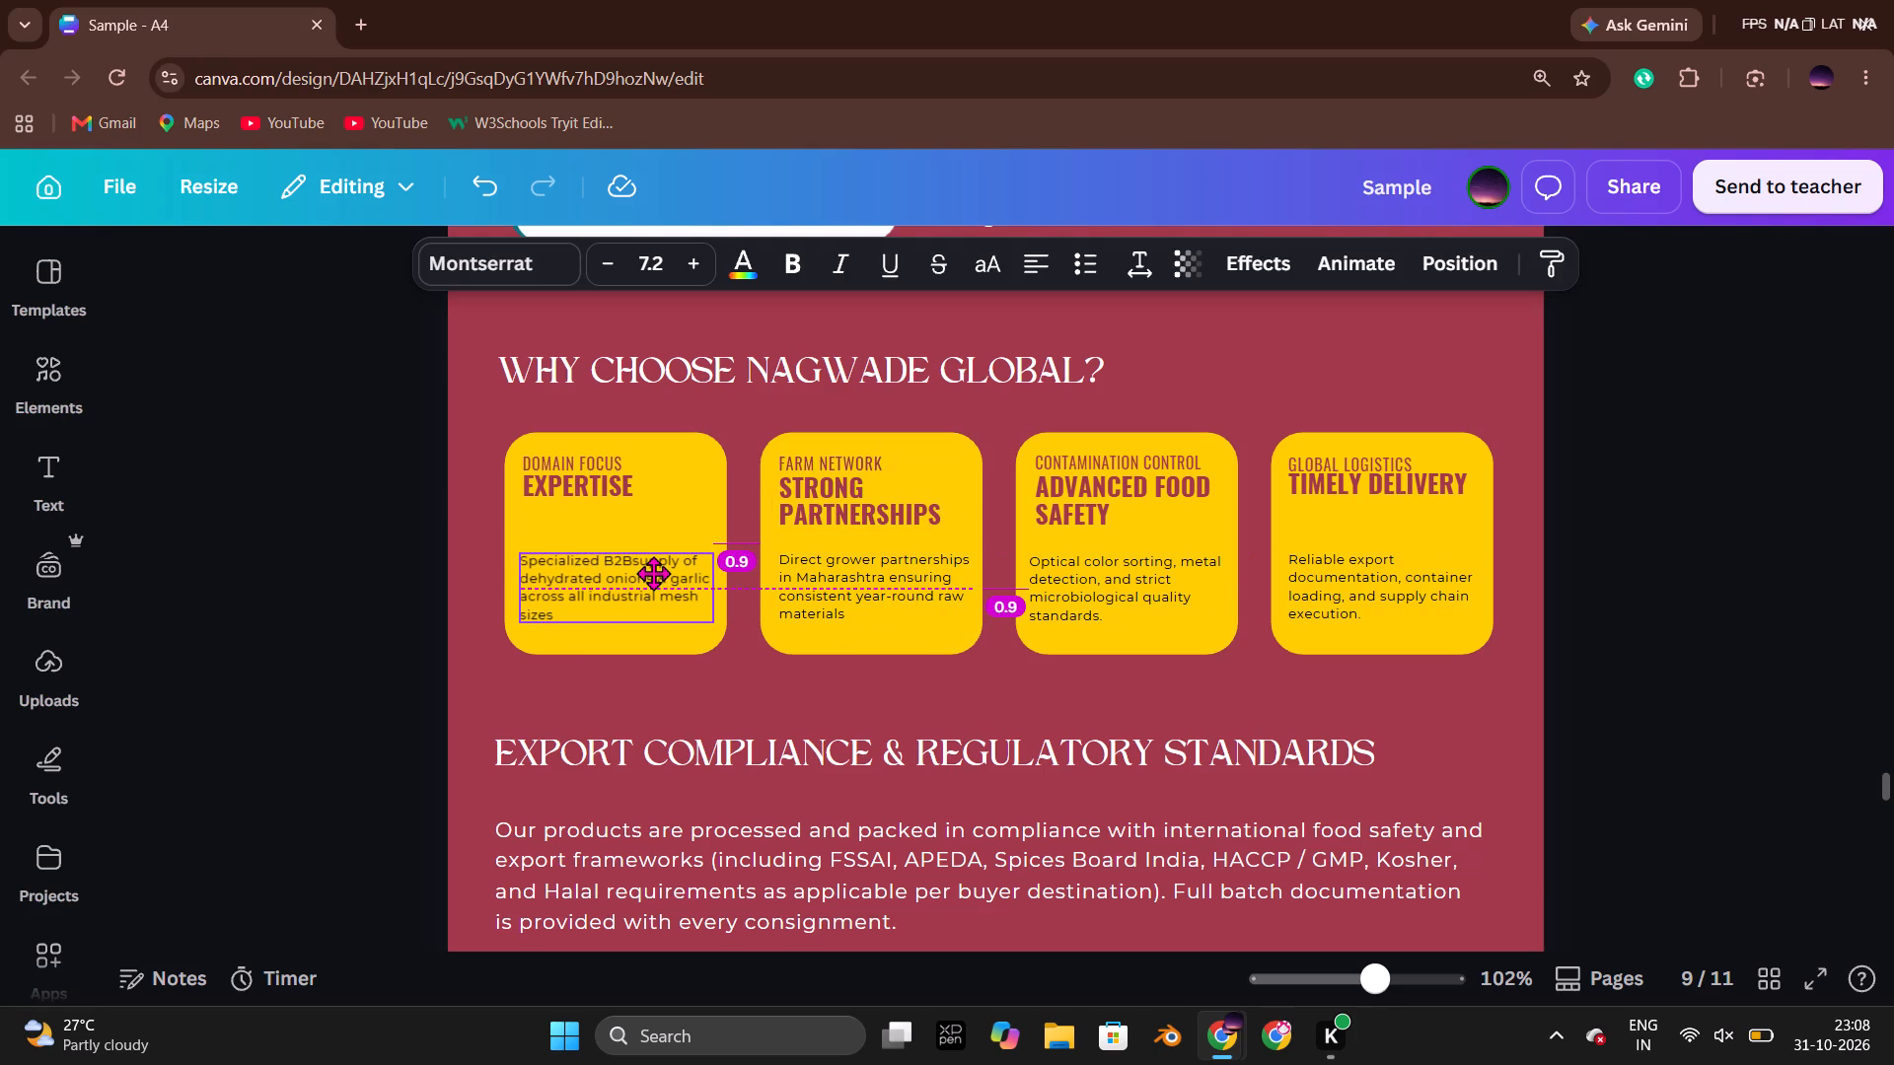
pyautogui.moveTo(653, 573); pyautogui.dragTo(652, 585)
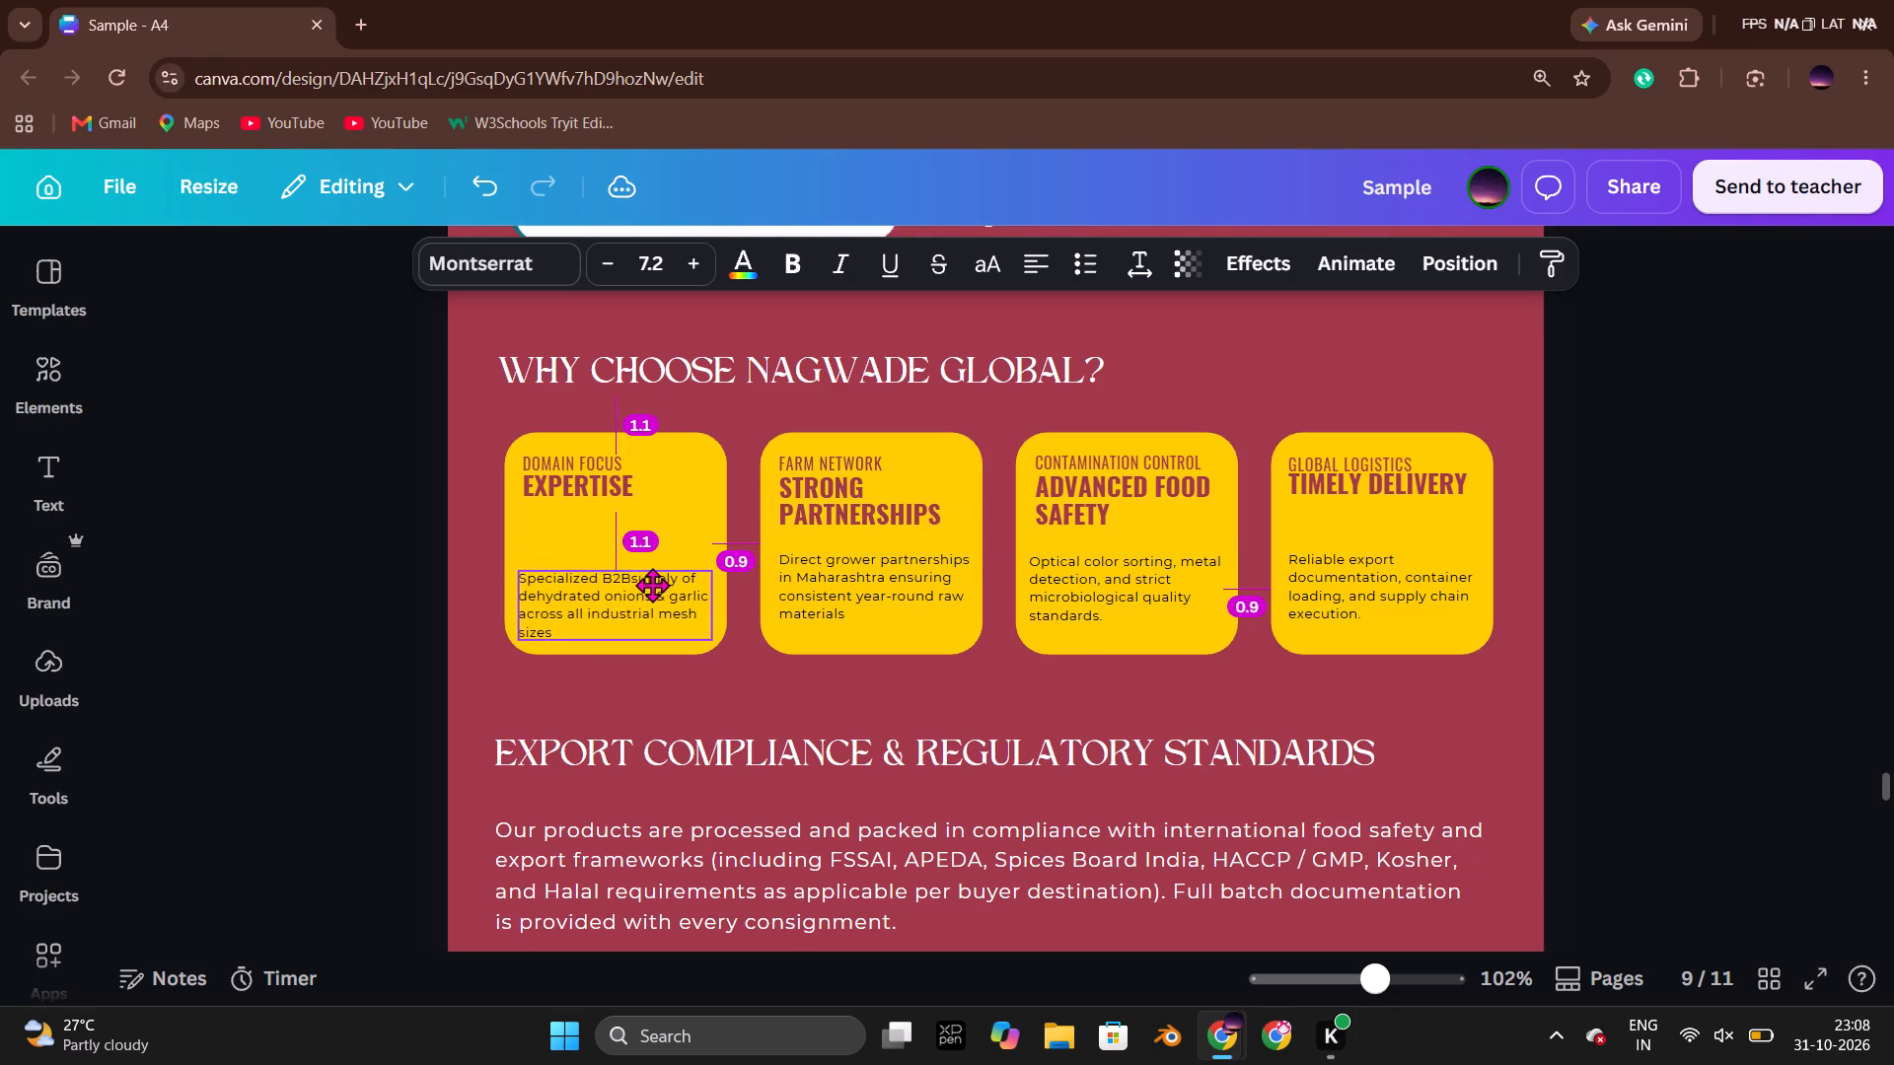
pyautogui.moveTo(652, 585); pyautogui.dragTo(658, 580)
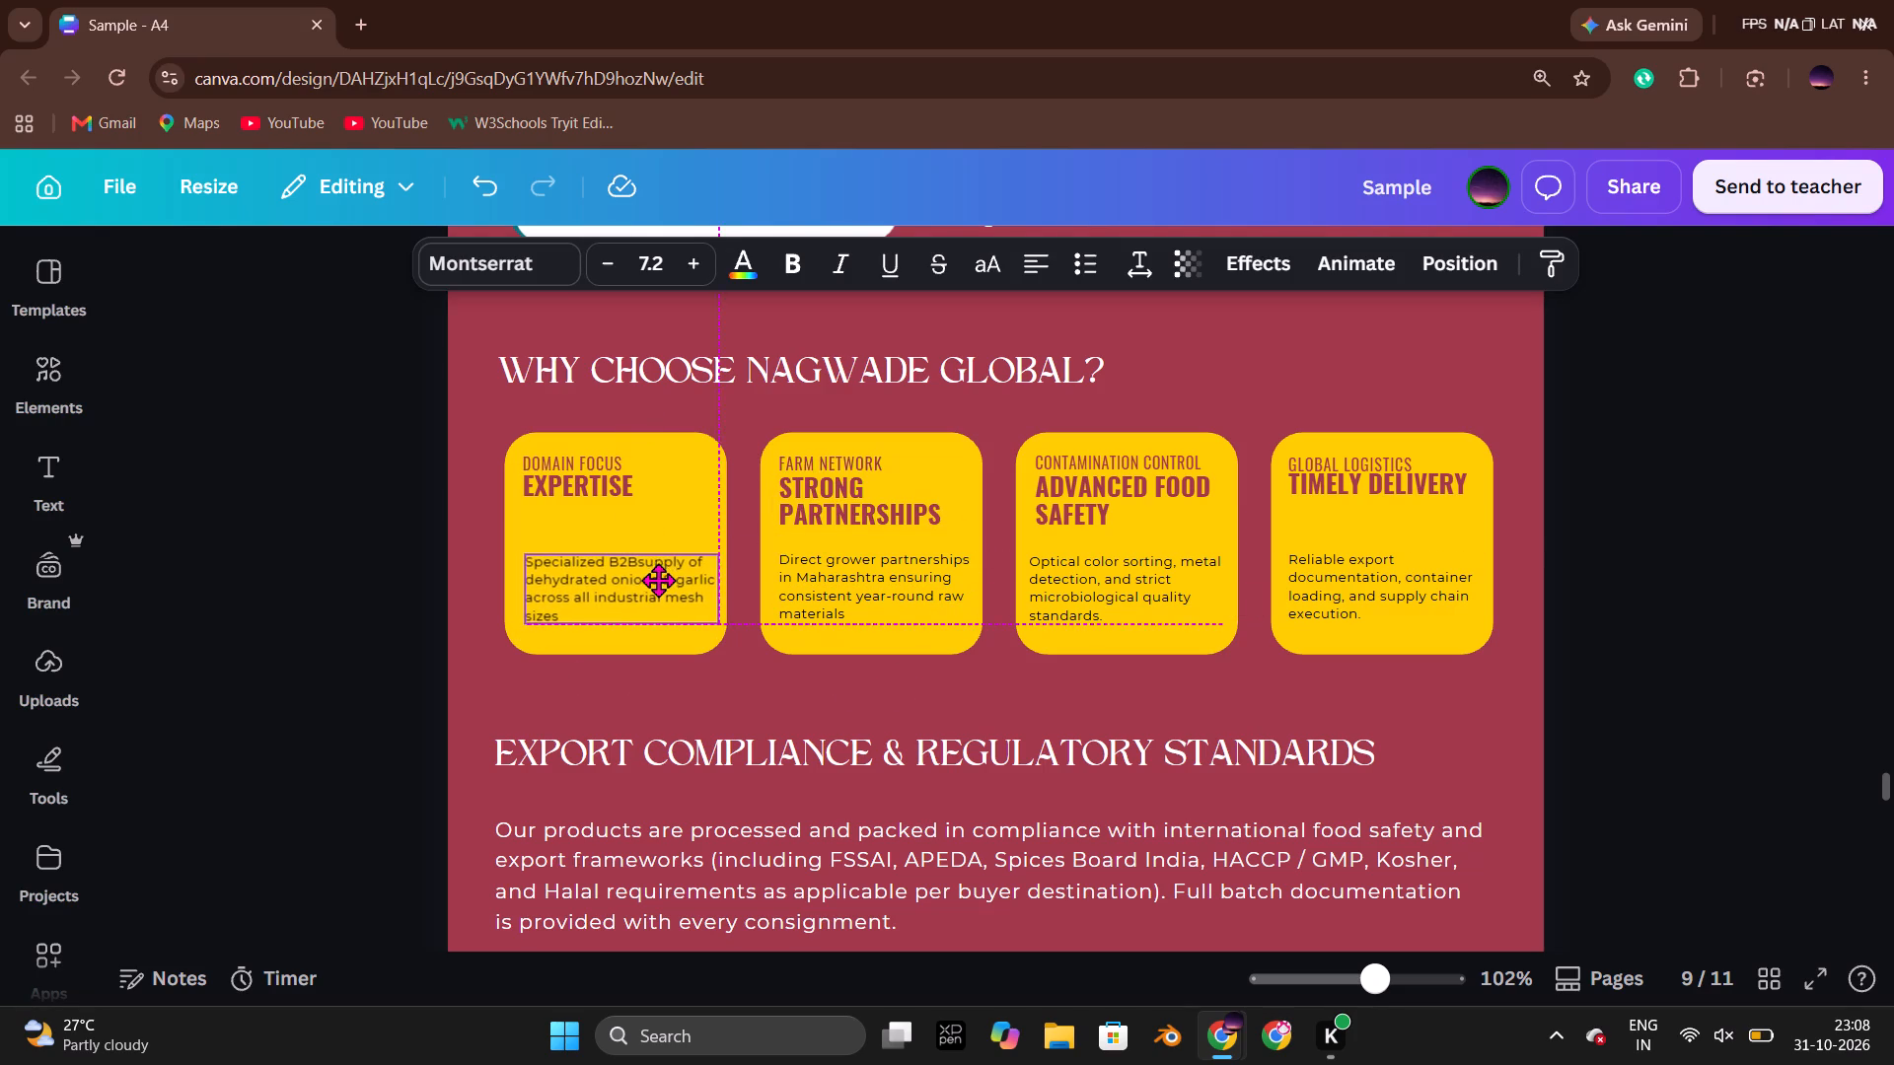
pyautogui.moveTo(658, 580); pyautogui.dragTo(655, 580)
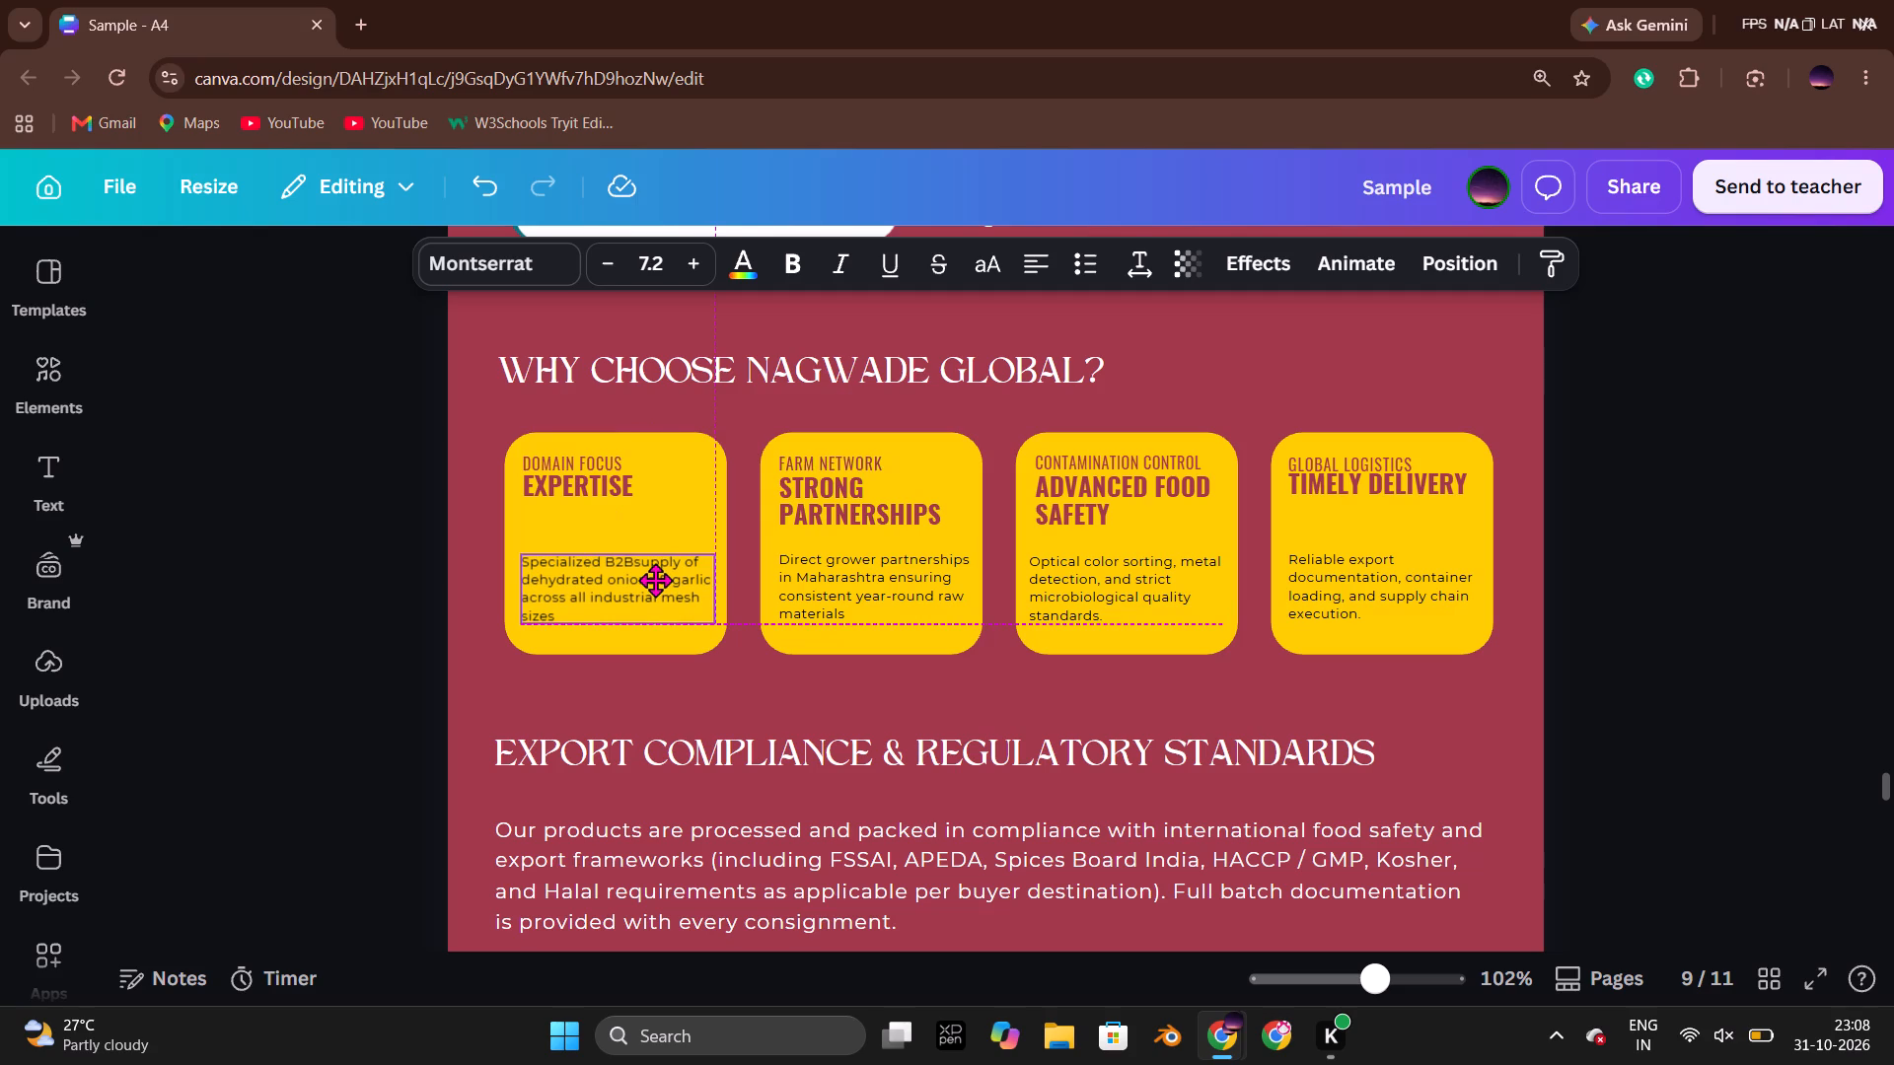
pyautogui.moveTo(655, 580); pyautogui.dragTo(651, 579)
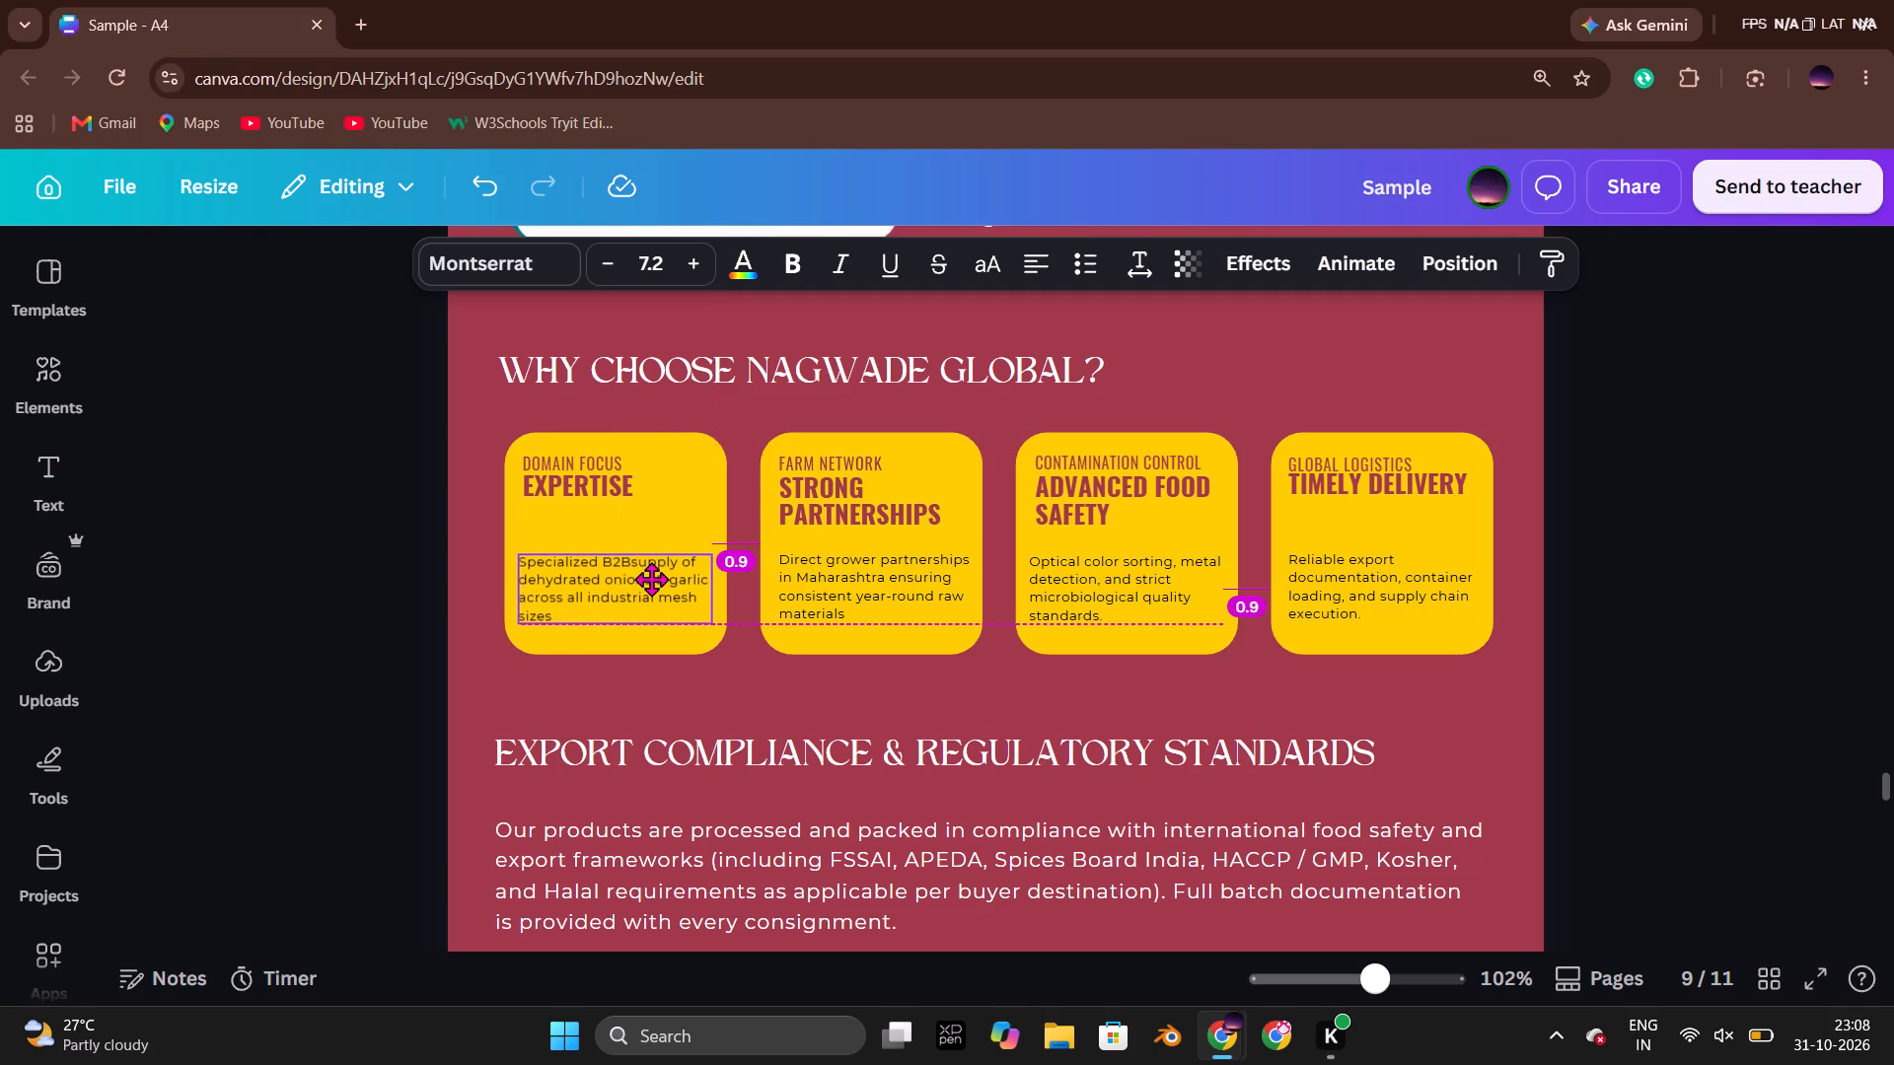
pyautogui.moveTo(651, 579); pyautogui.dragTo(651, 581)
# Shift the CONTAMINATION CONTROL and GLOBAL LOGISTICS descriptions slightly right for even spacing, lining up the former with its heading's left edge.
pyautogui.click(1109, 593)
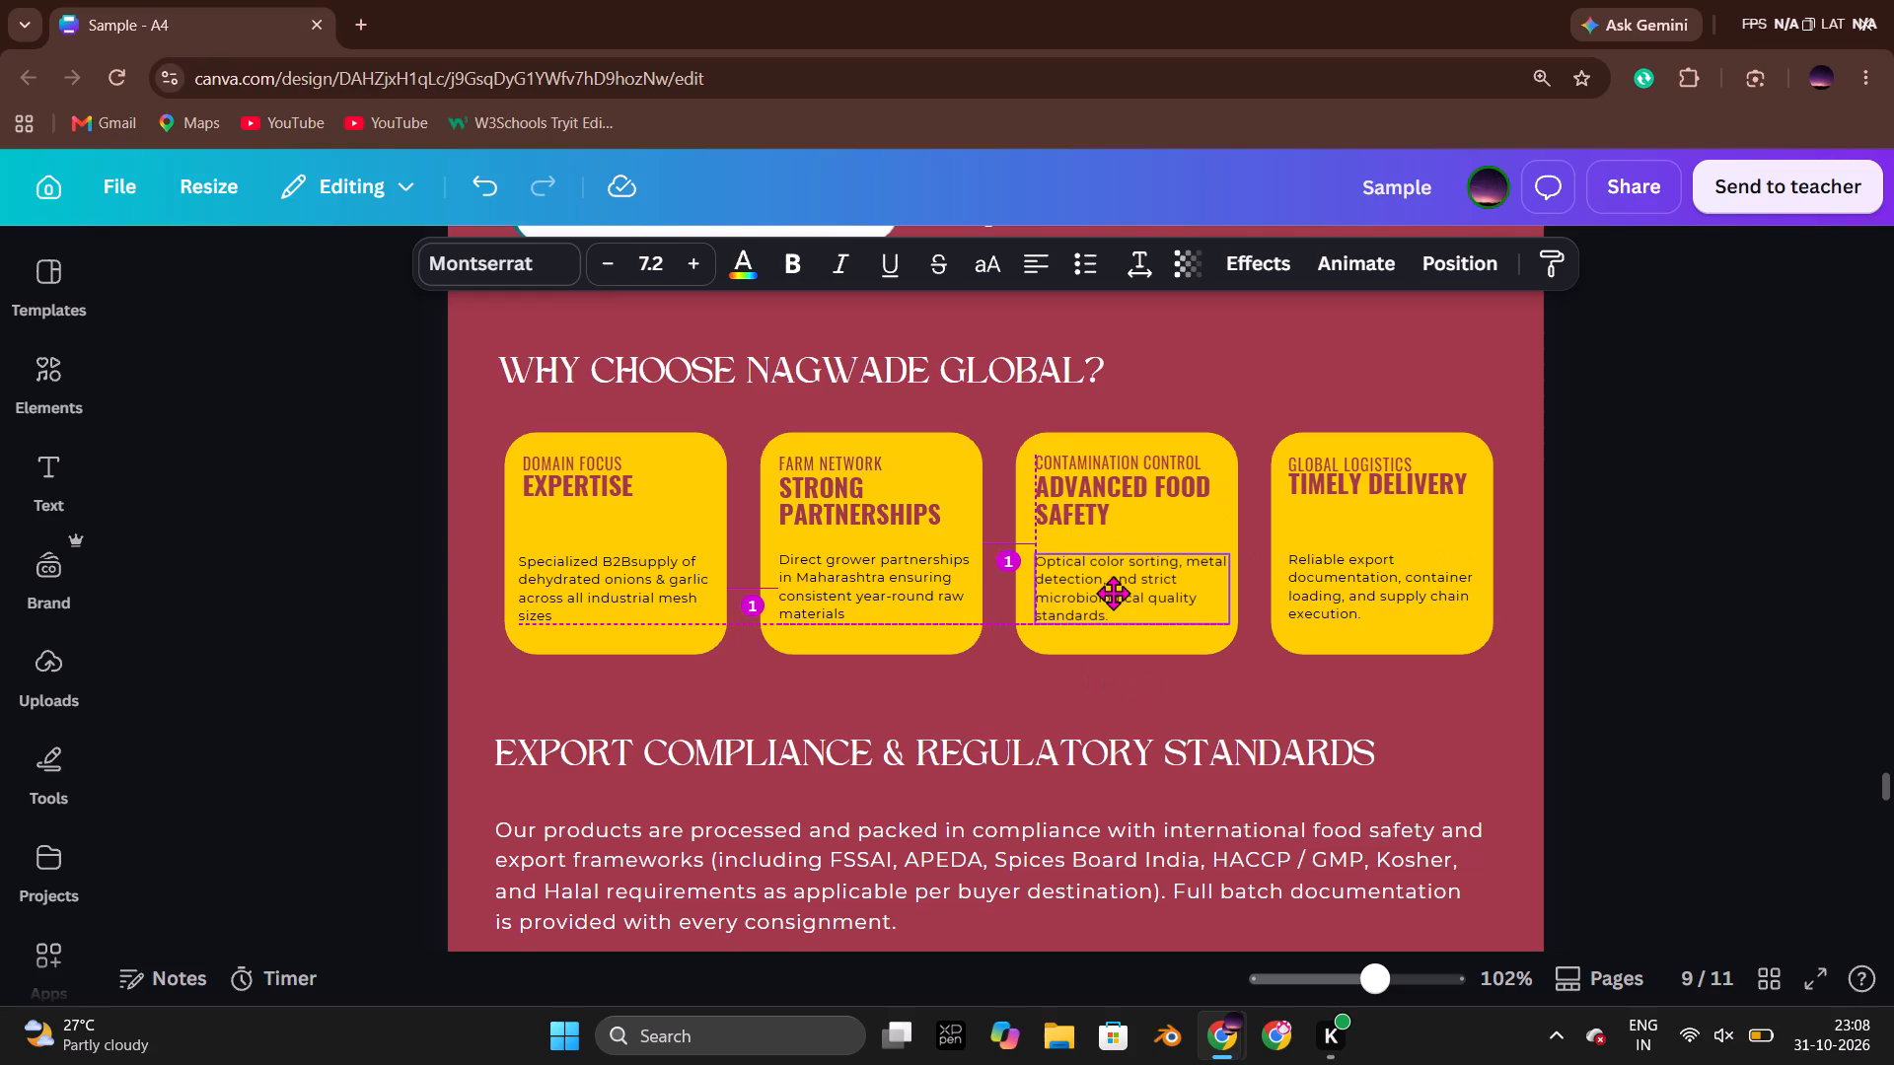
pyautogui.click(1340, 597)
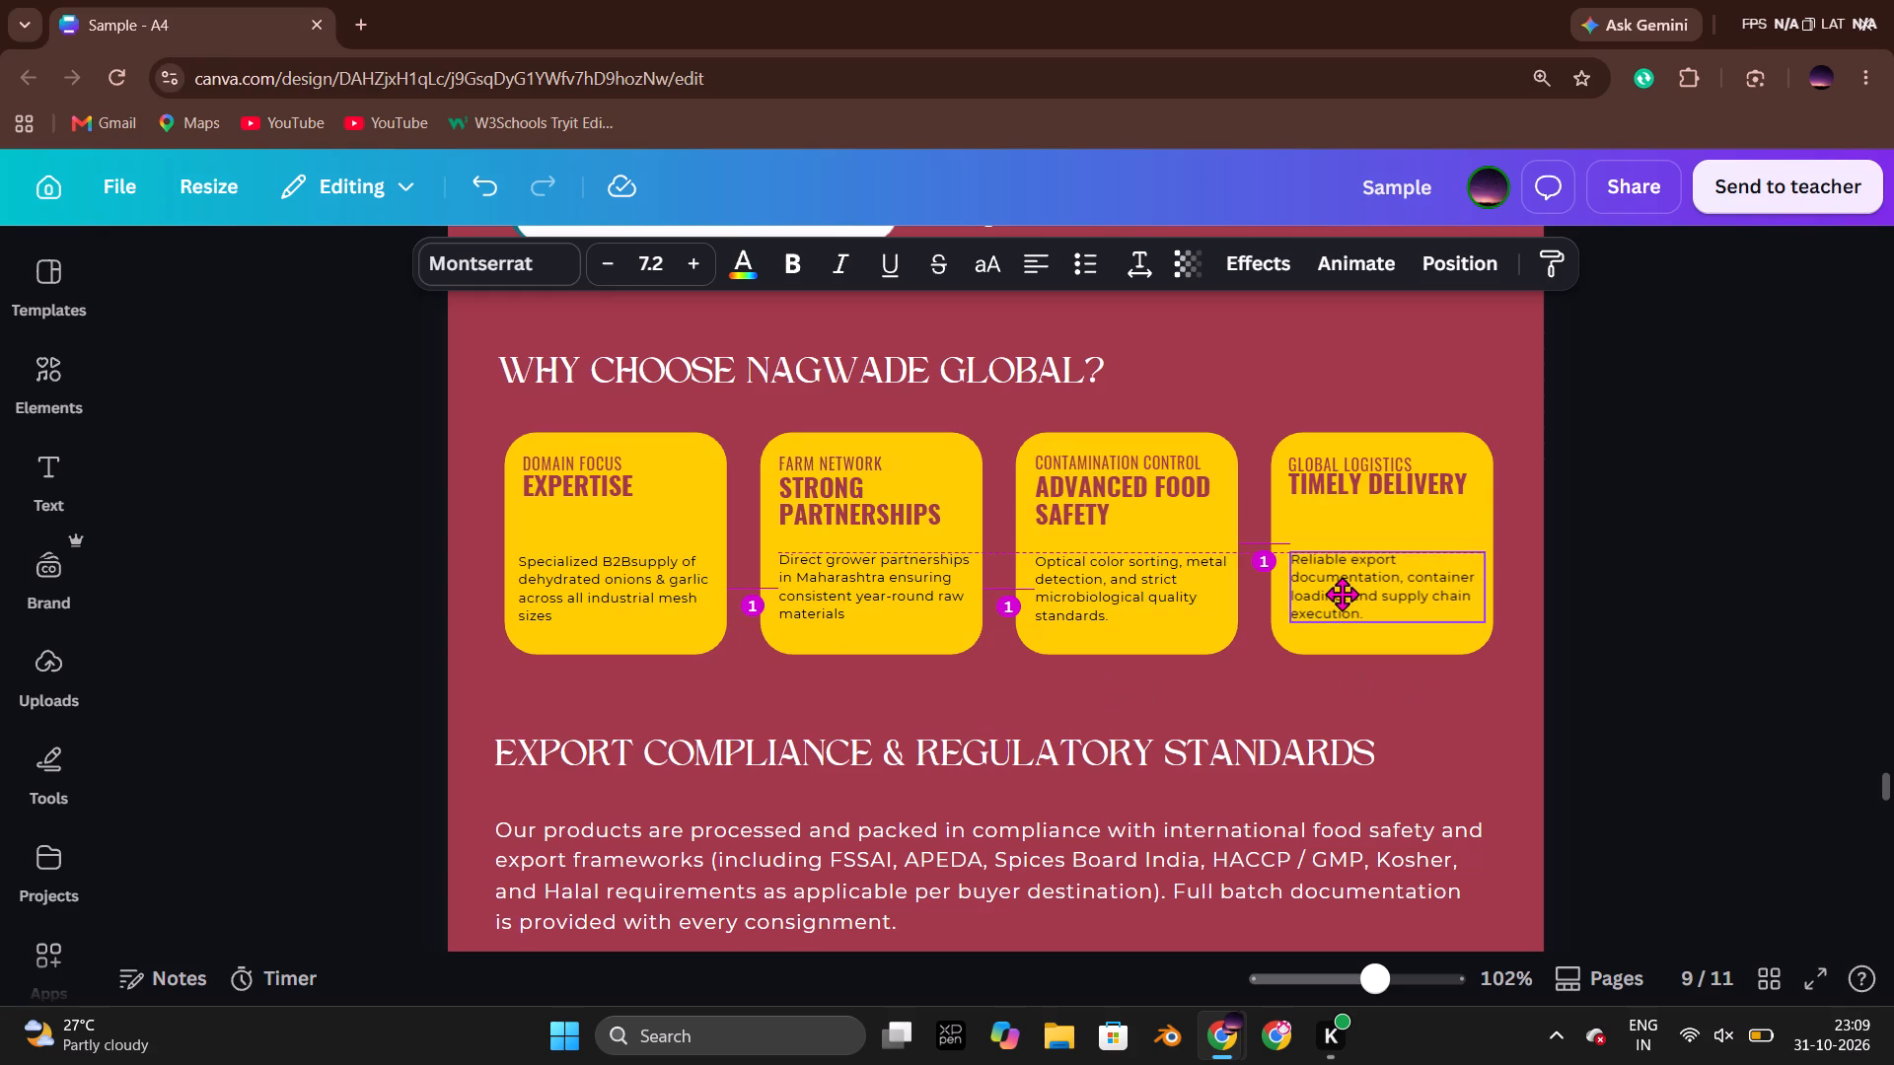
pyautogui.click(1619, 589)
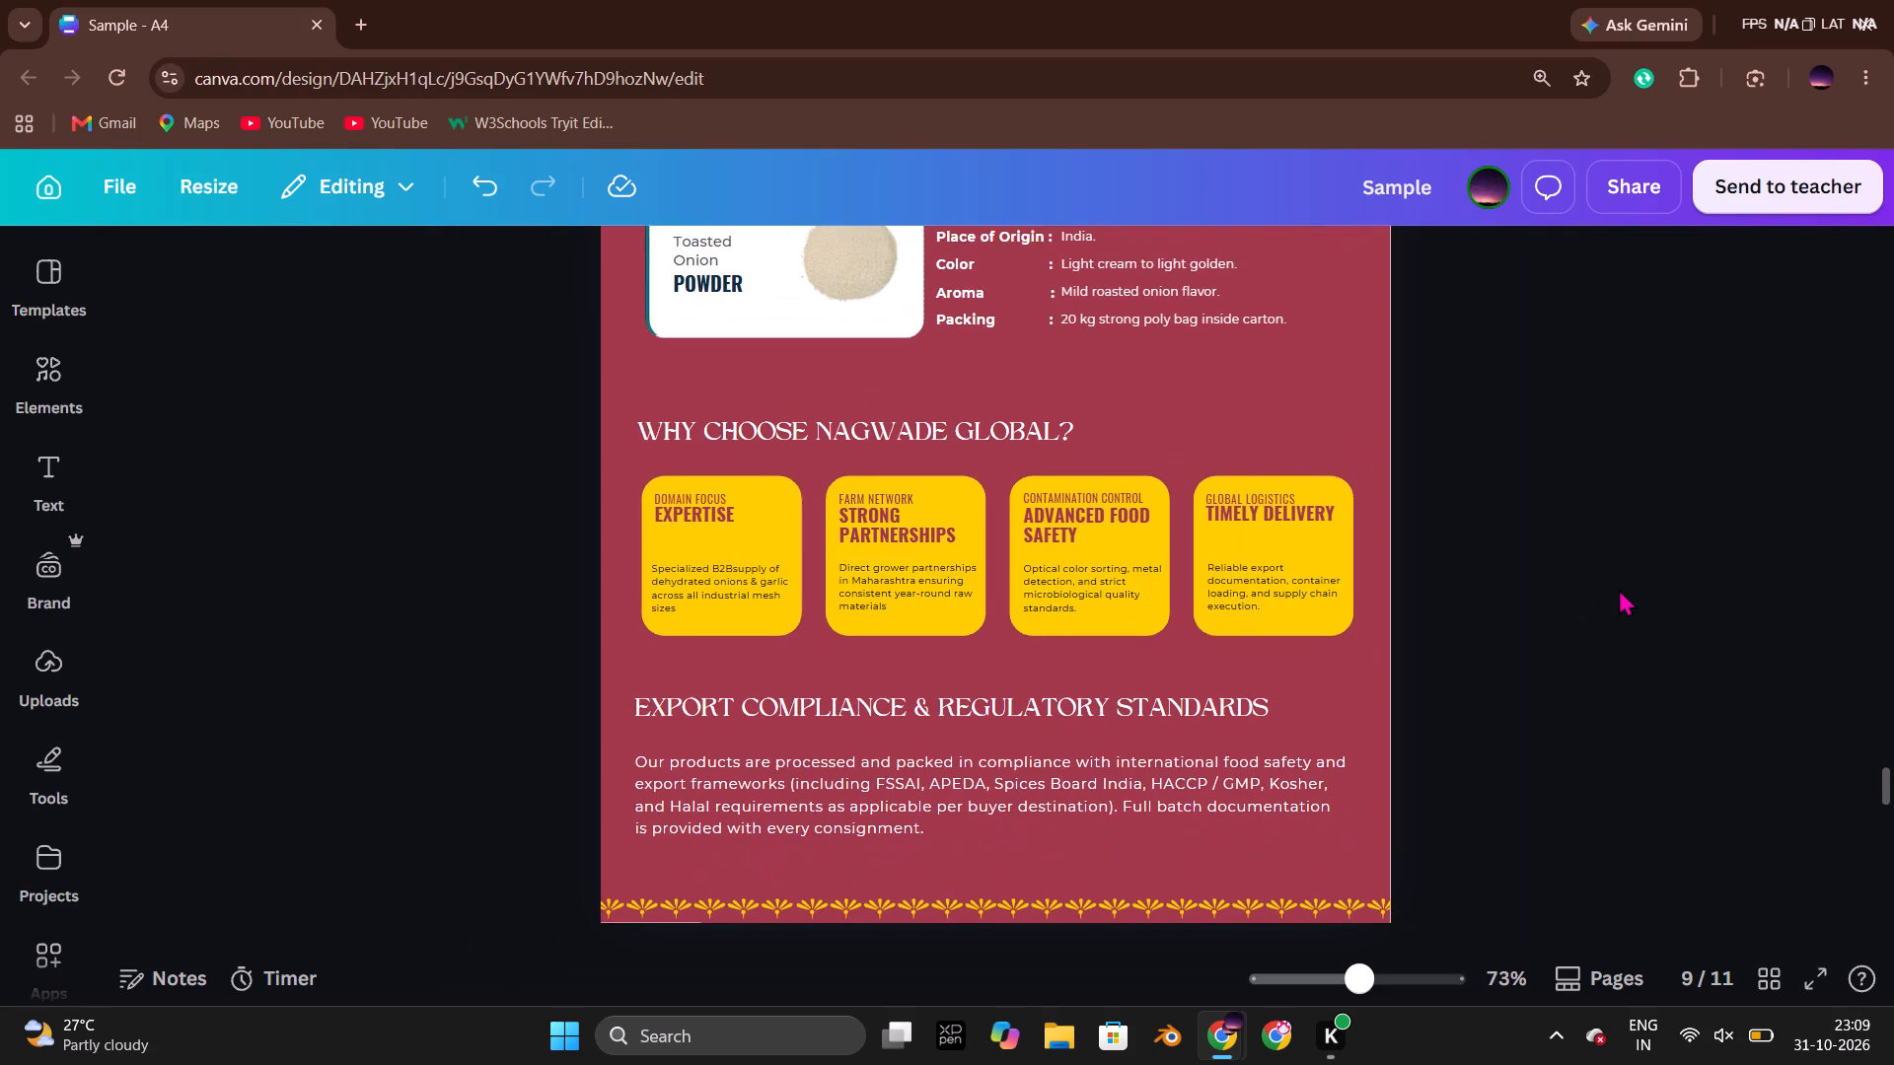
# Review page 9's card row, export compliance section and product entries for alignment.
pyautogui.scroll(-3, 1619, 589)
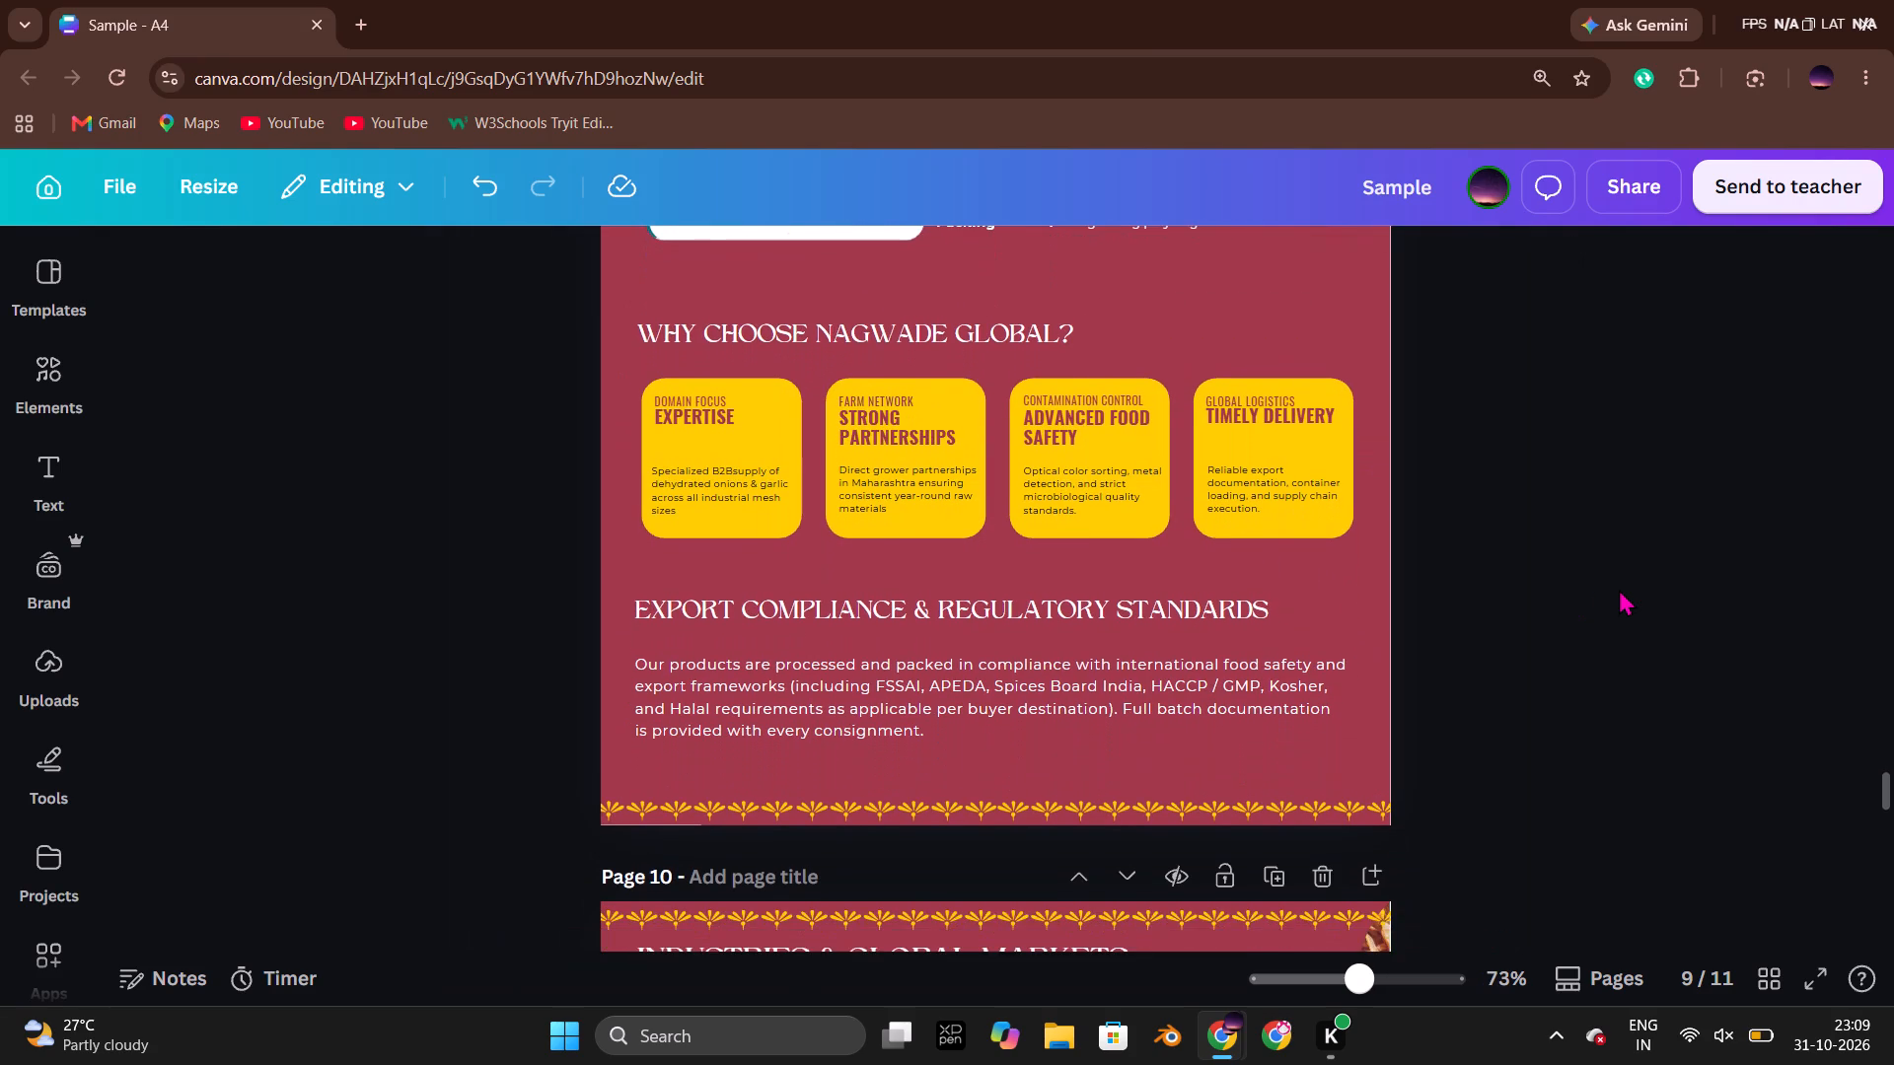
pyautogui.scroll(2, 1619, 589)
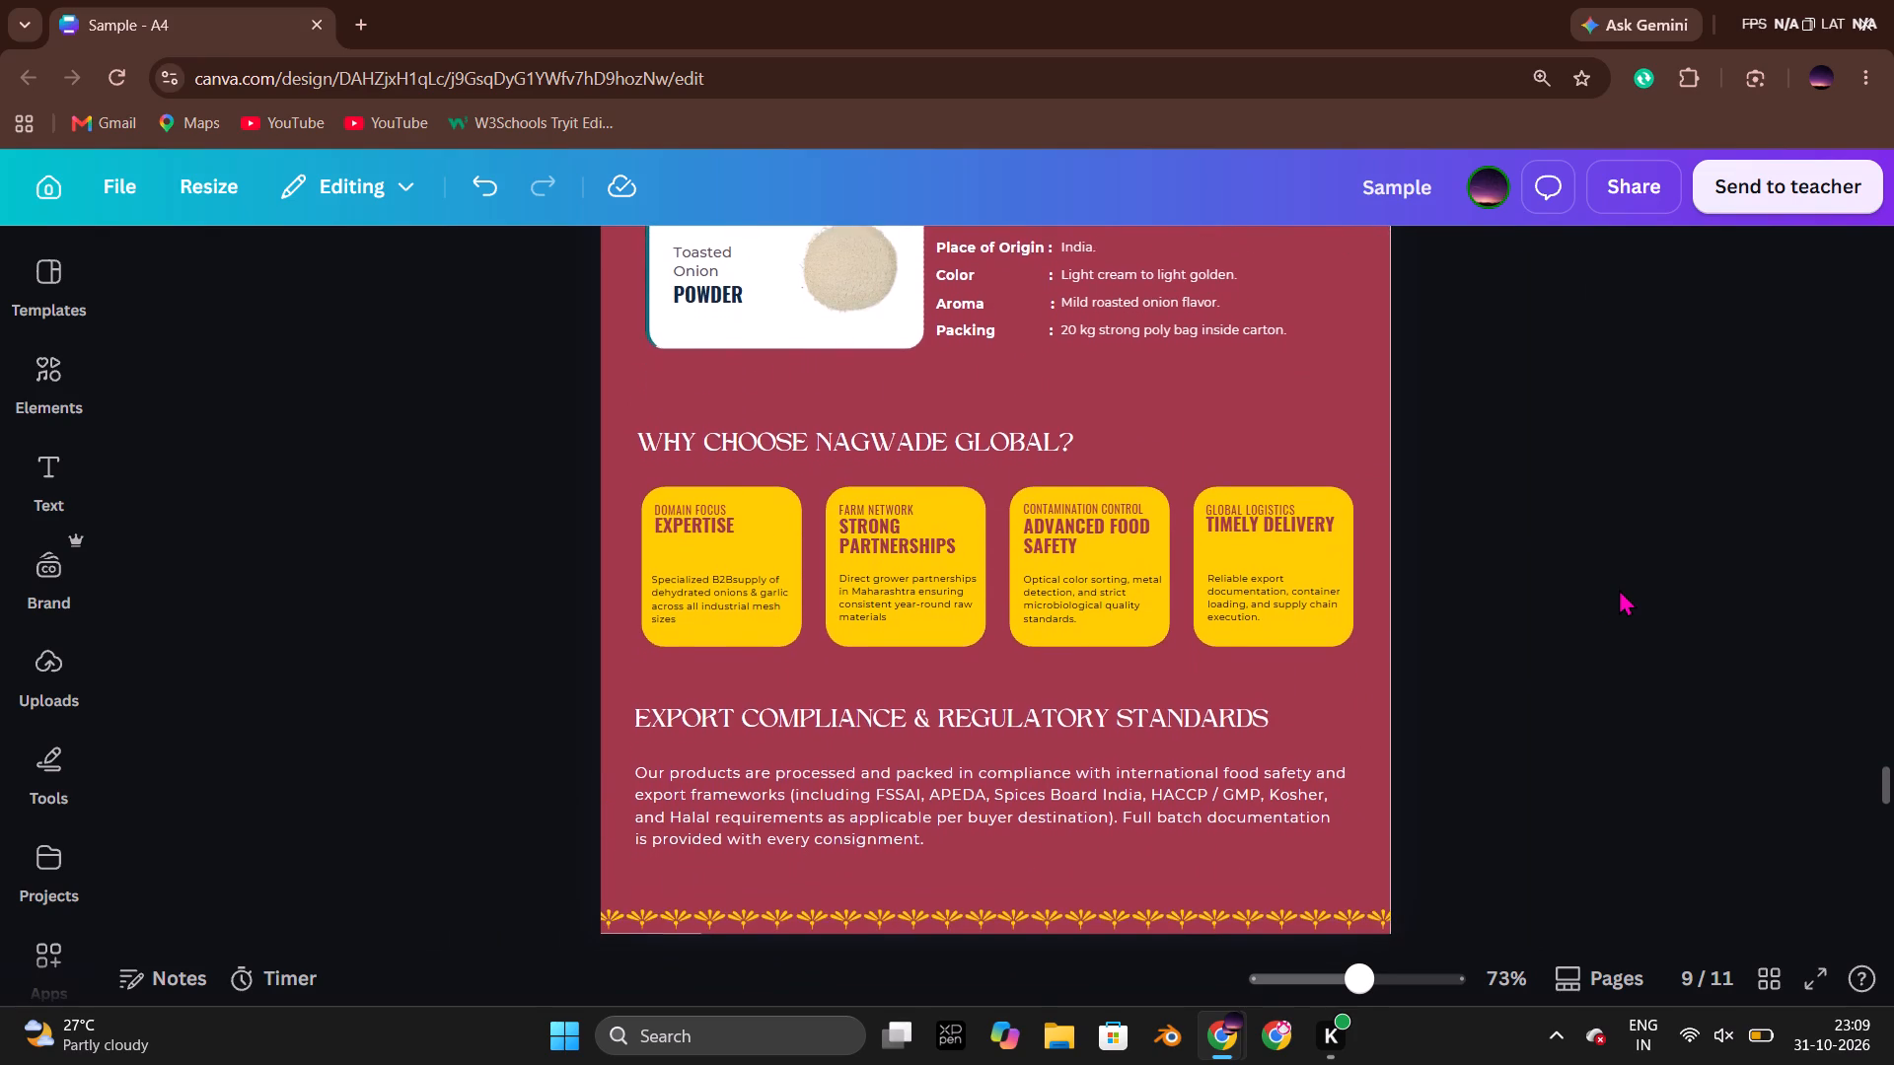
pyautogui.scroll(2, 1619, 589)
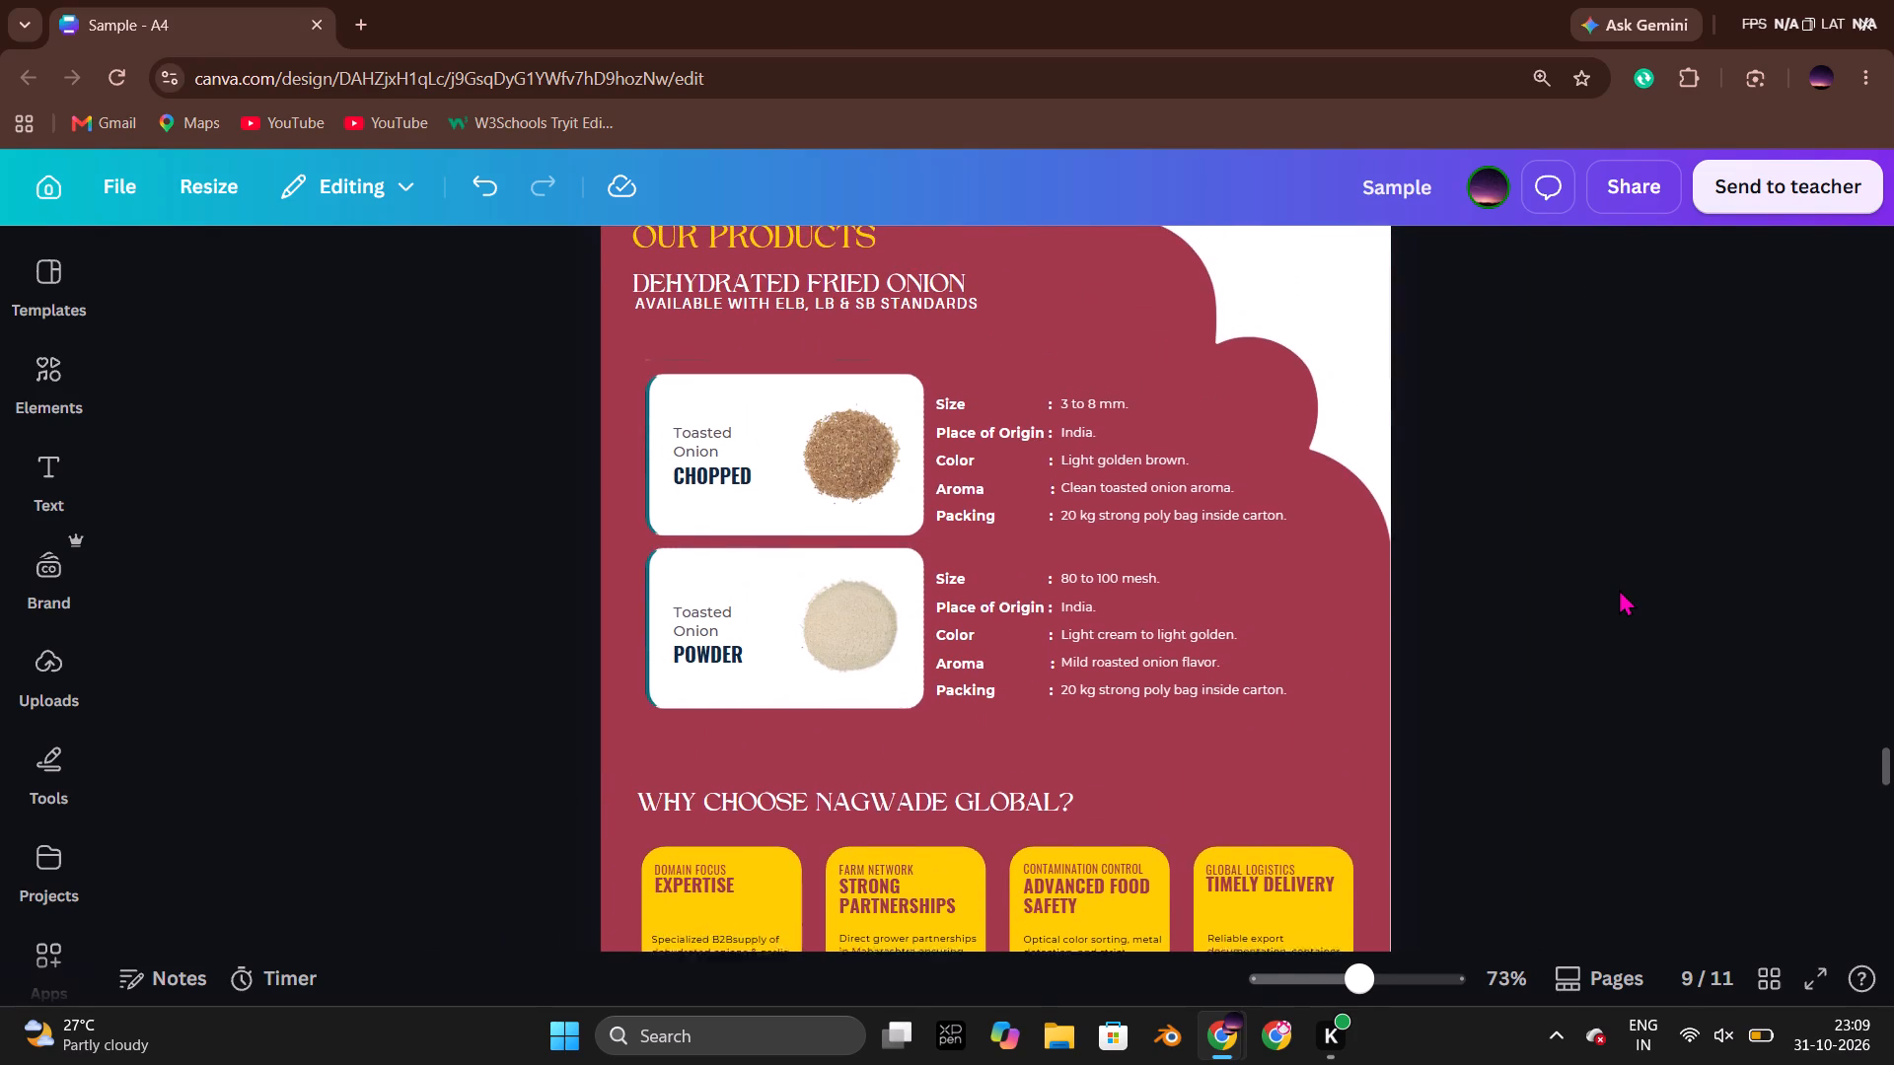
# Review page 10's regional headings and country flags, and the contact details on page 11.
pyautogui.scroll(-5, 1619, 589)
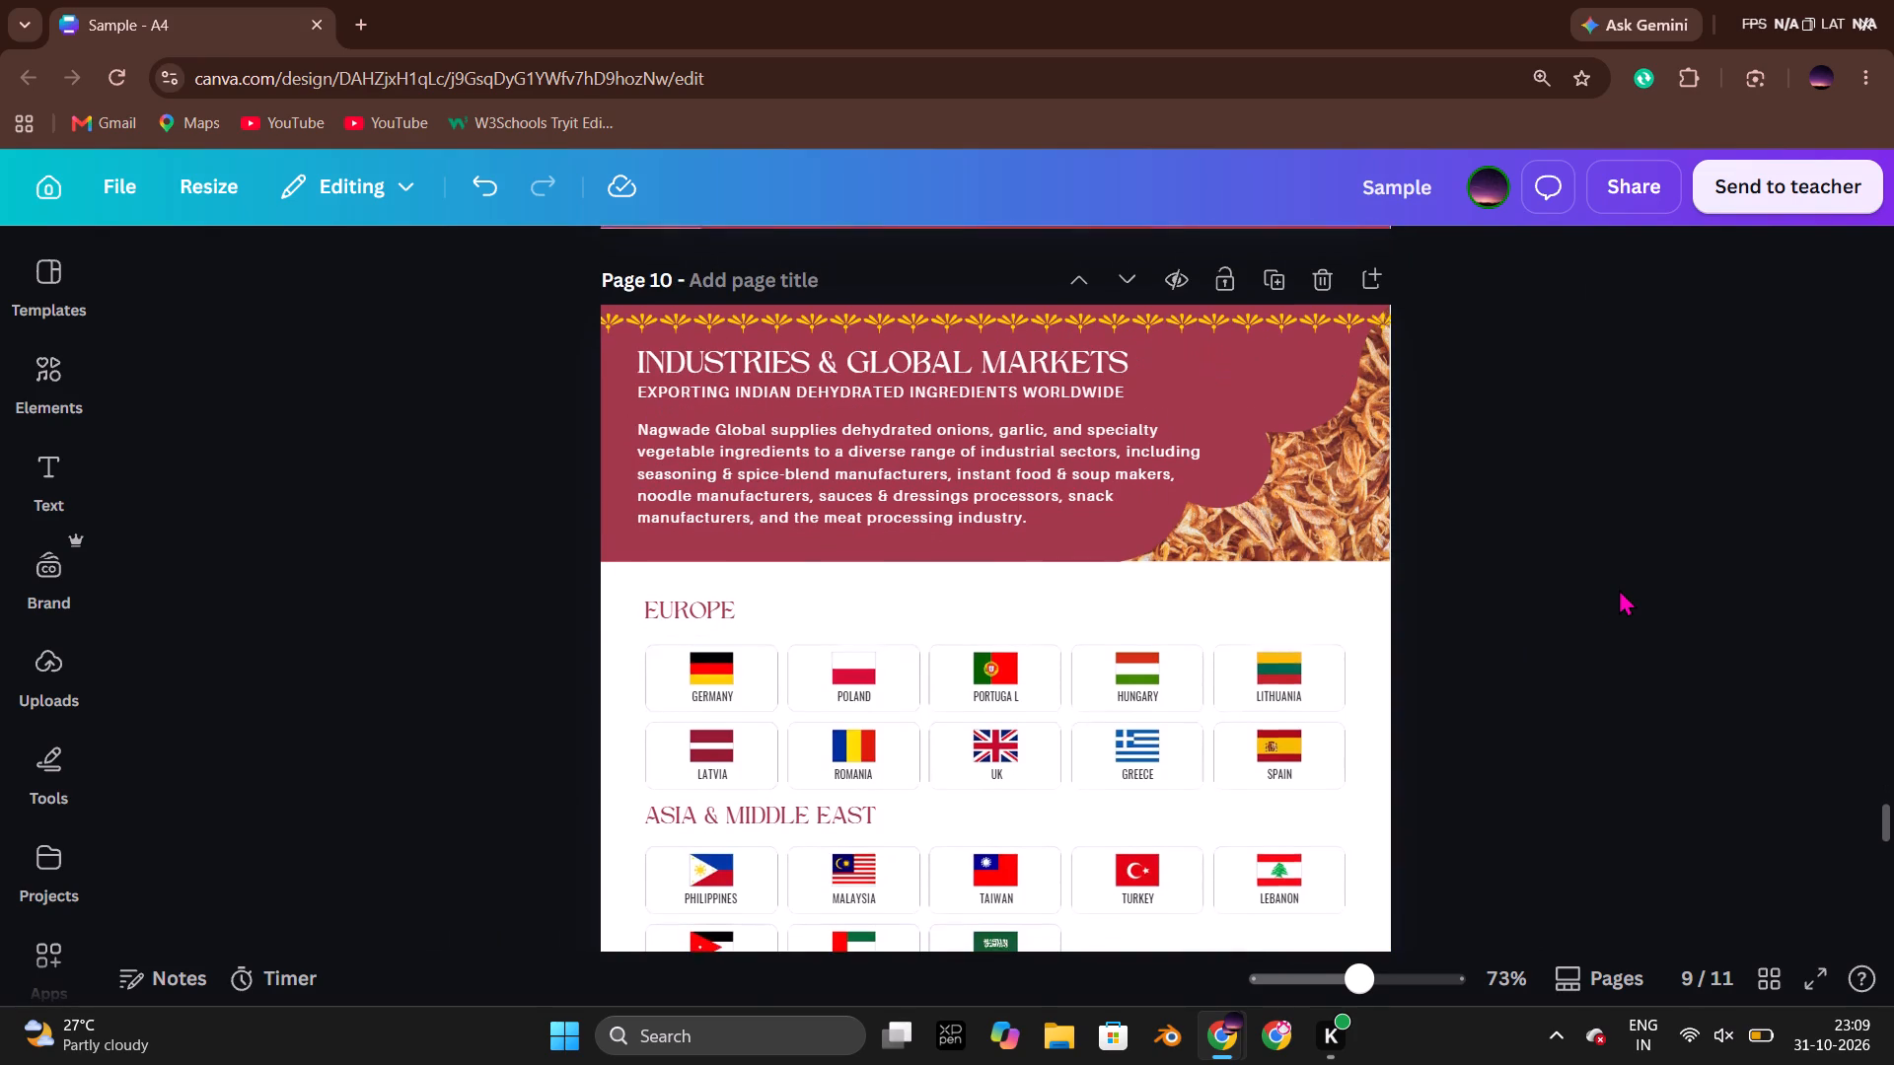
pyautogui.scroll(2, 1619, 589)
pyautogui.scroll(-1, 1619, 589)
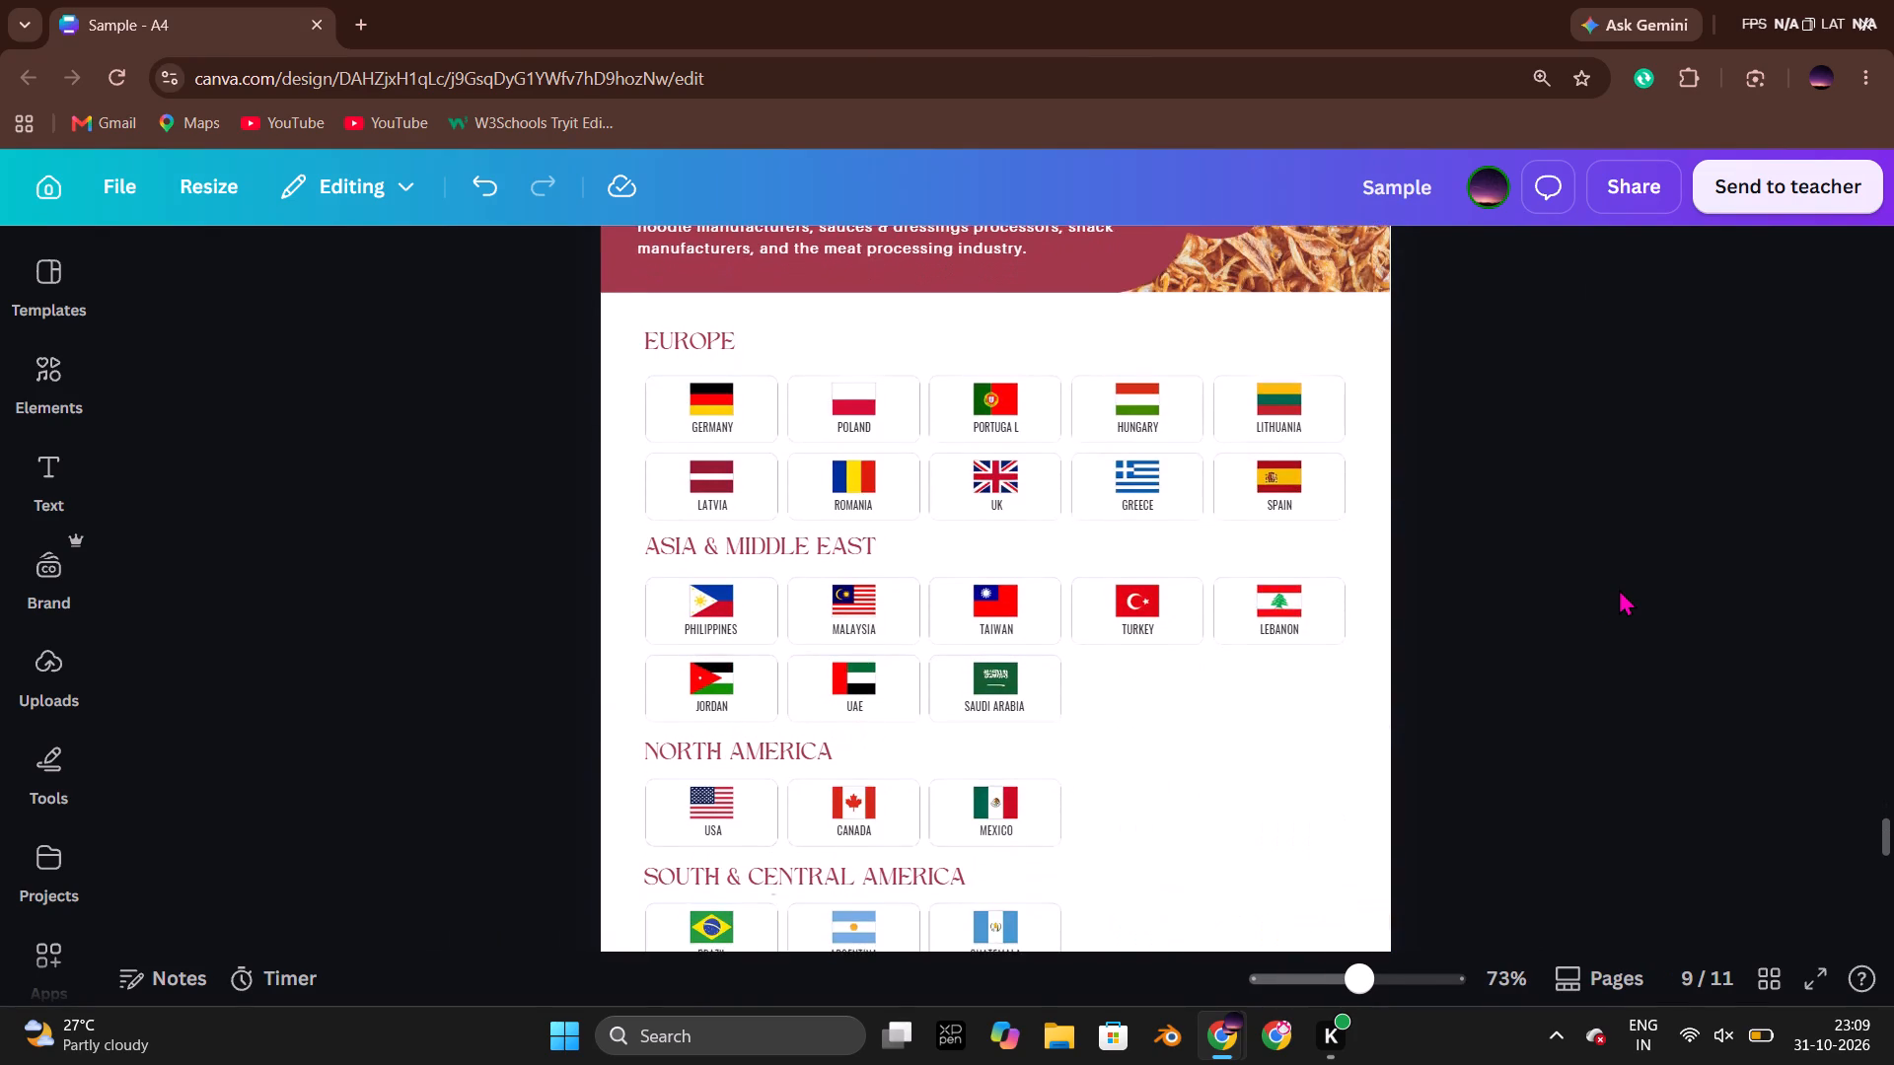
pyautogui.scroll(-2, 1619, 589)
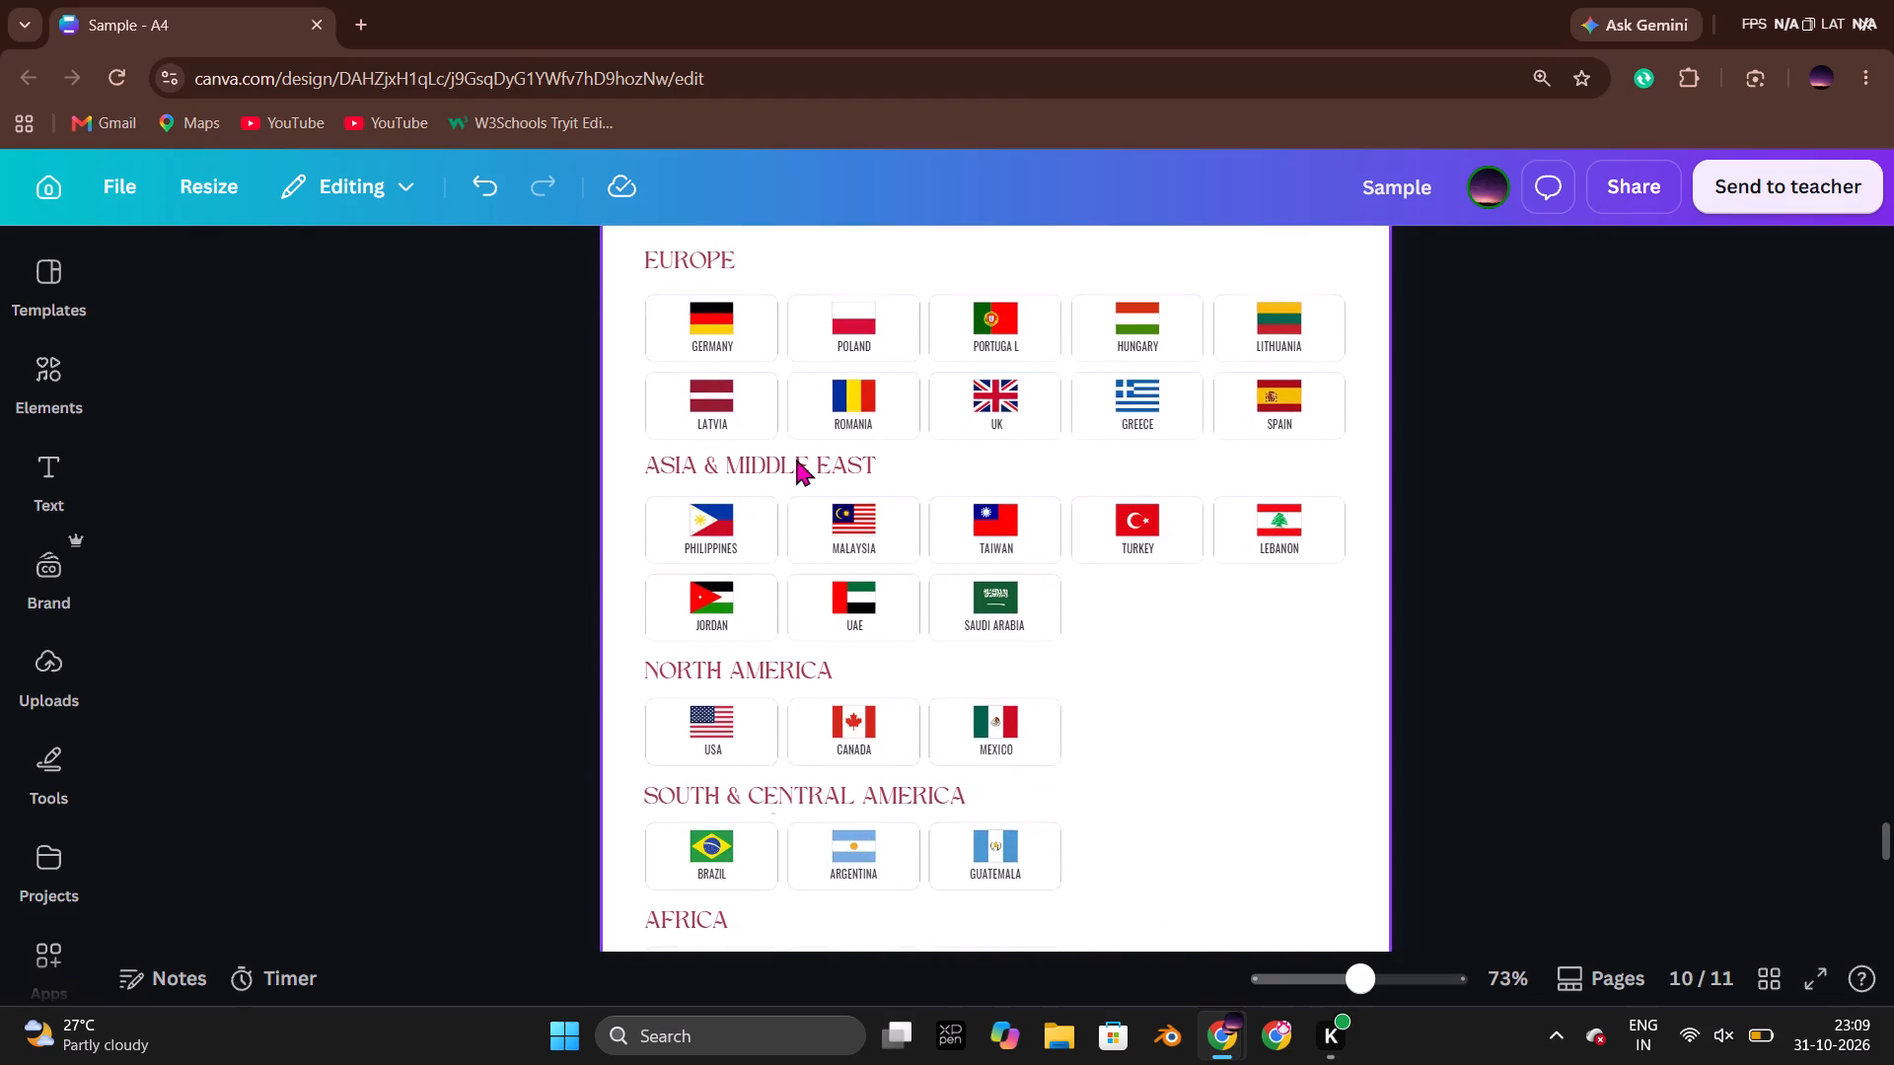
pyautogui.click(646, 463)
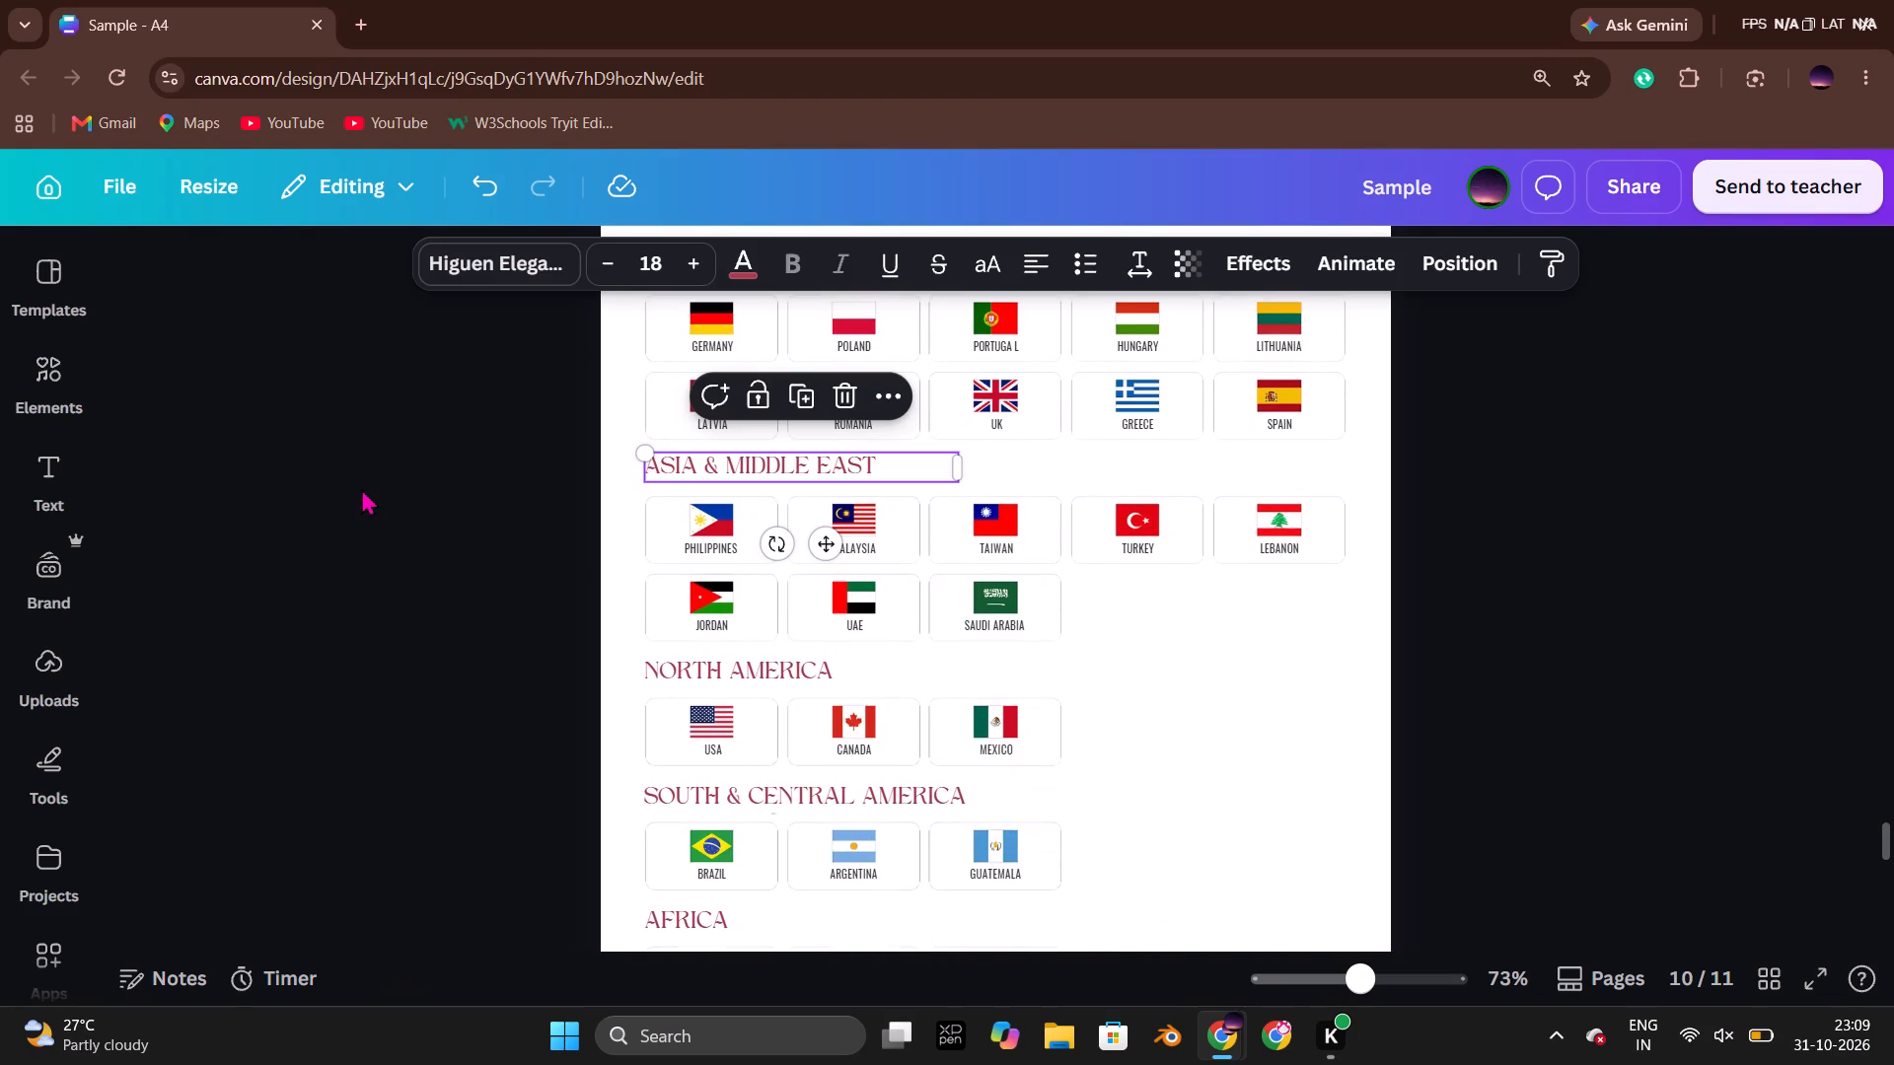
pyautogui.click(361, 488)
pyautogui.scroll(-6, 679, 570)
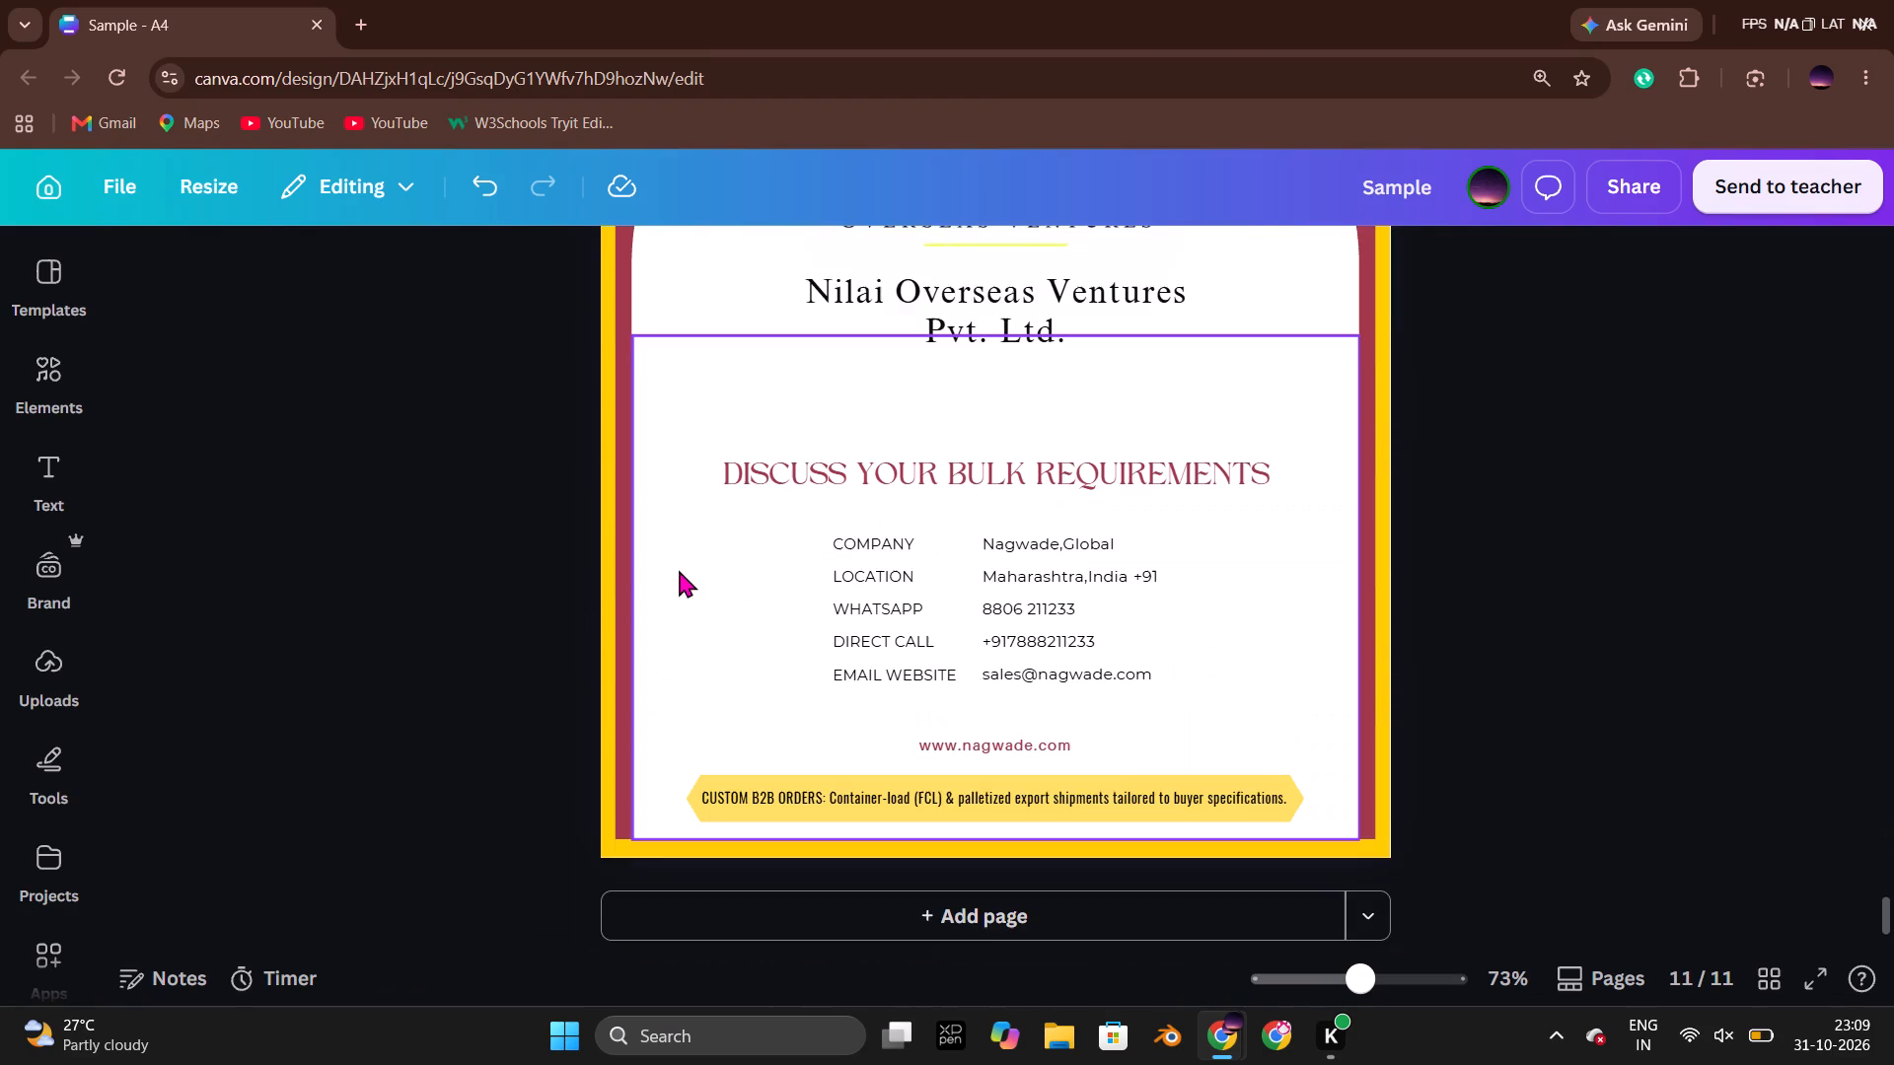
pyautogui.scroll(-1, 679, 570)
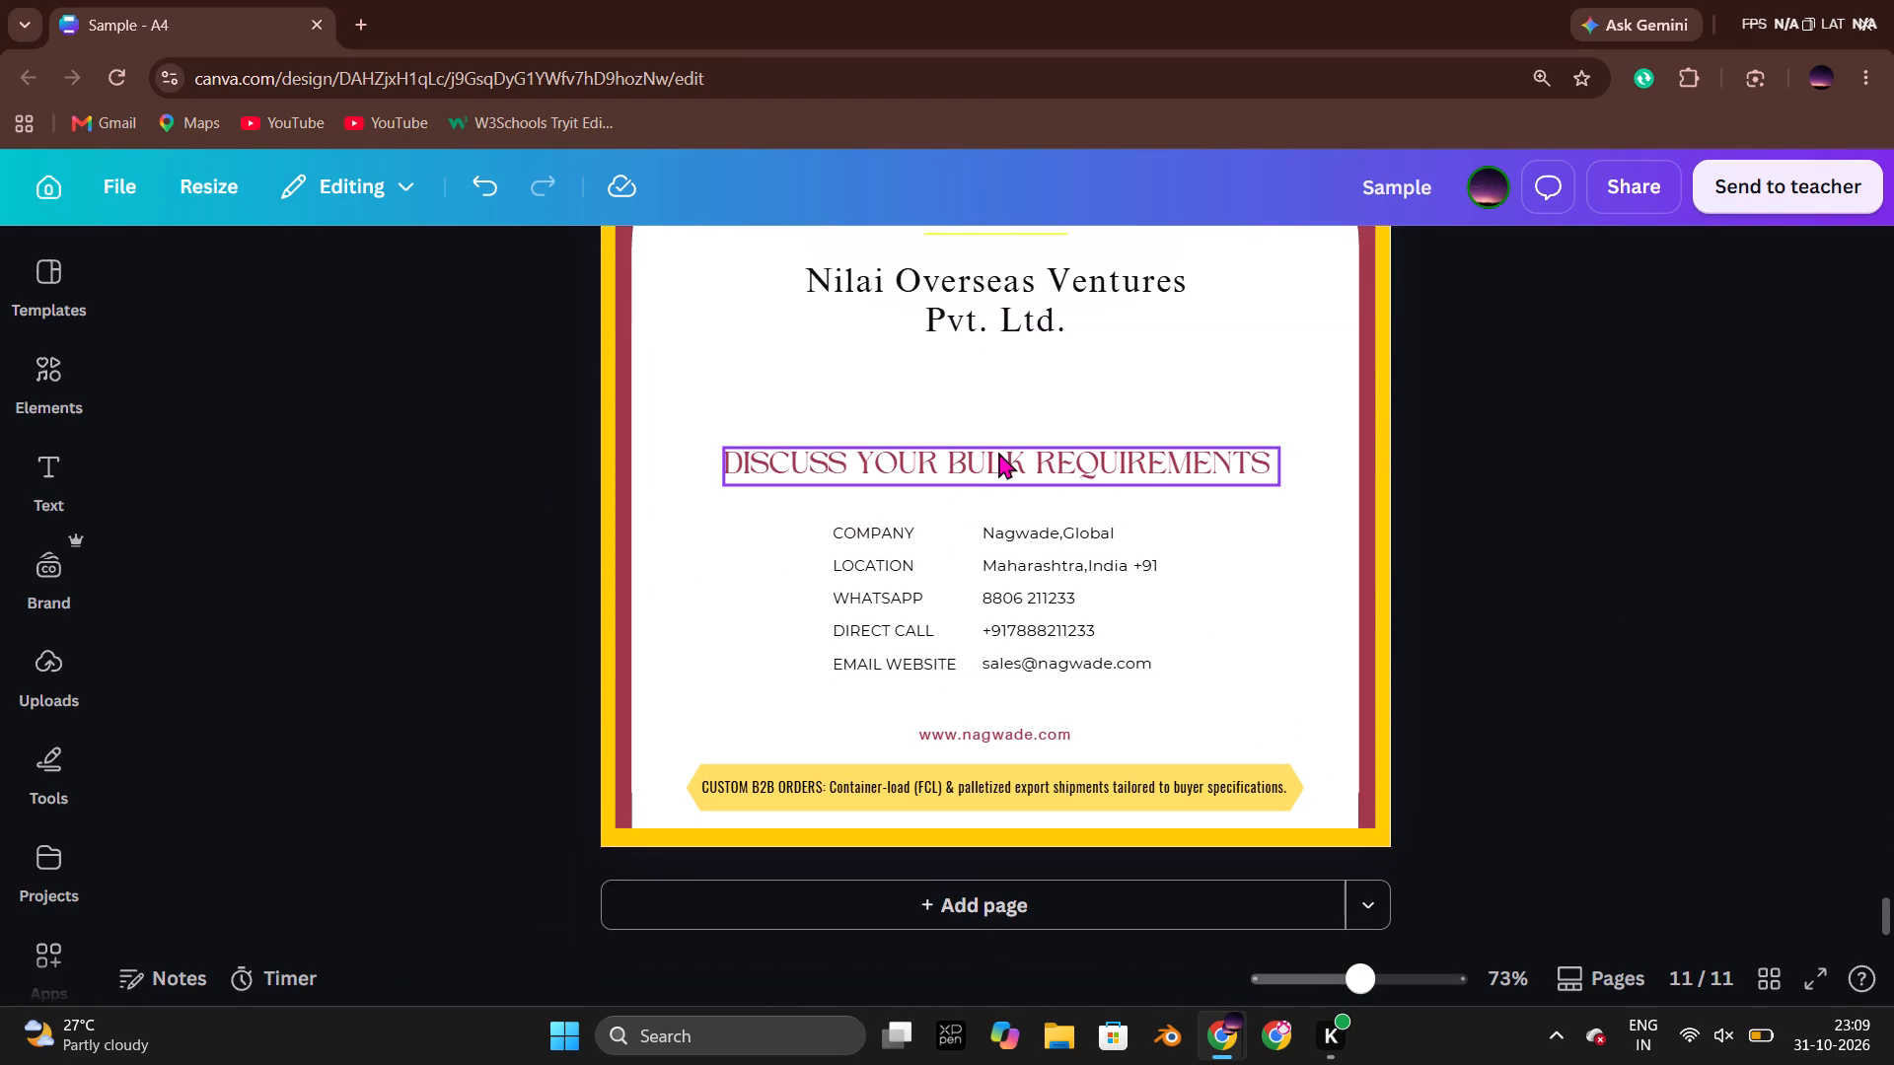
# Nudge the NILAI logo on page 11 slightly down towards the company name.
pyautogui.click(1499, 432)
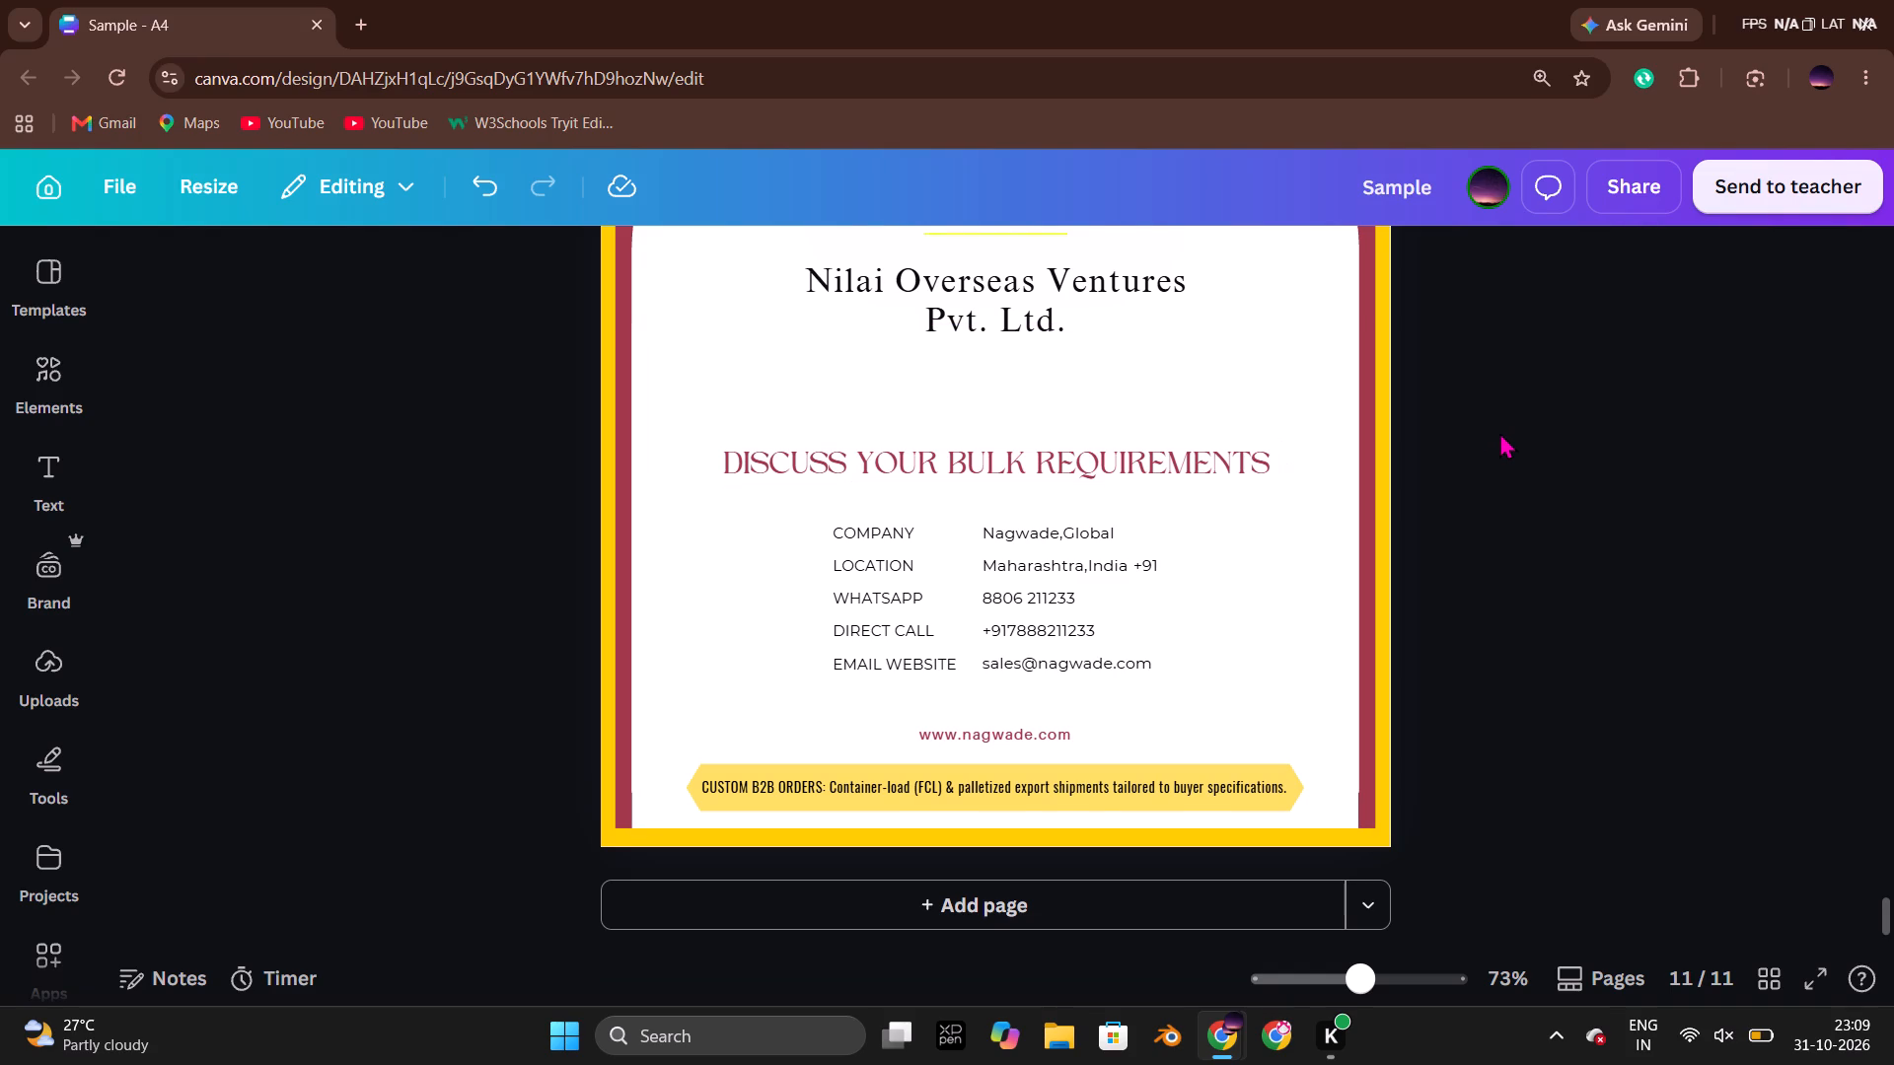
pyautogui.scroll(3, 1499, 432)
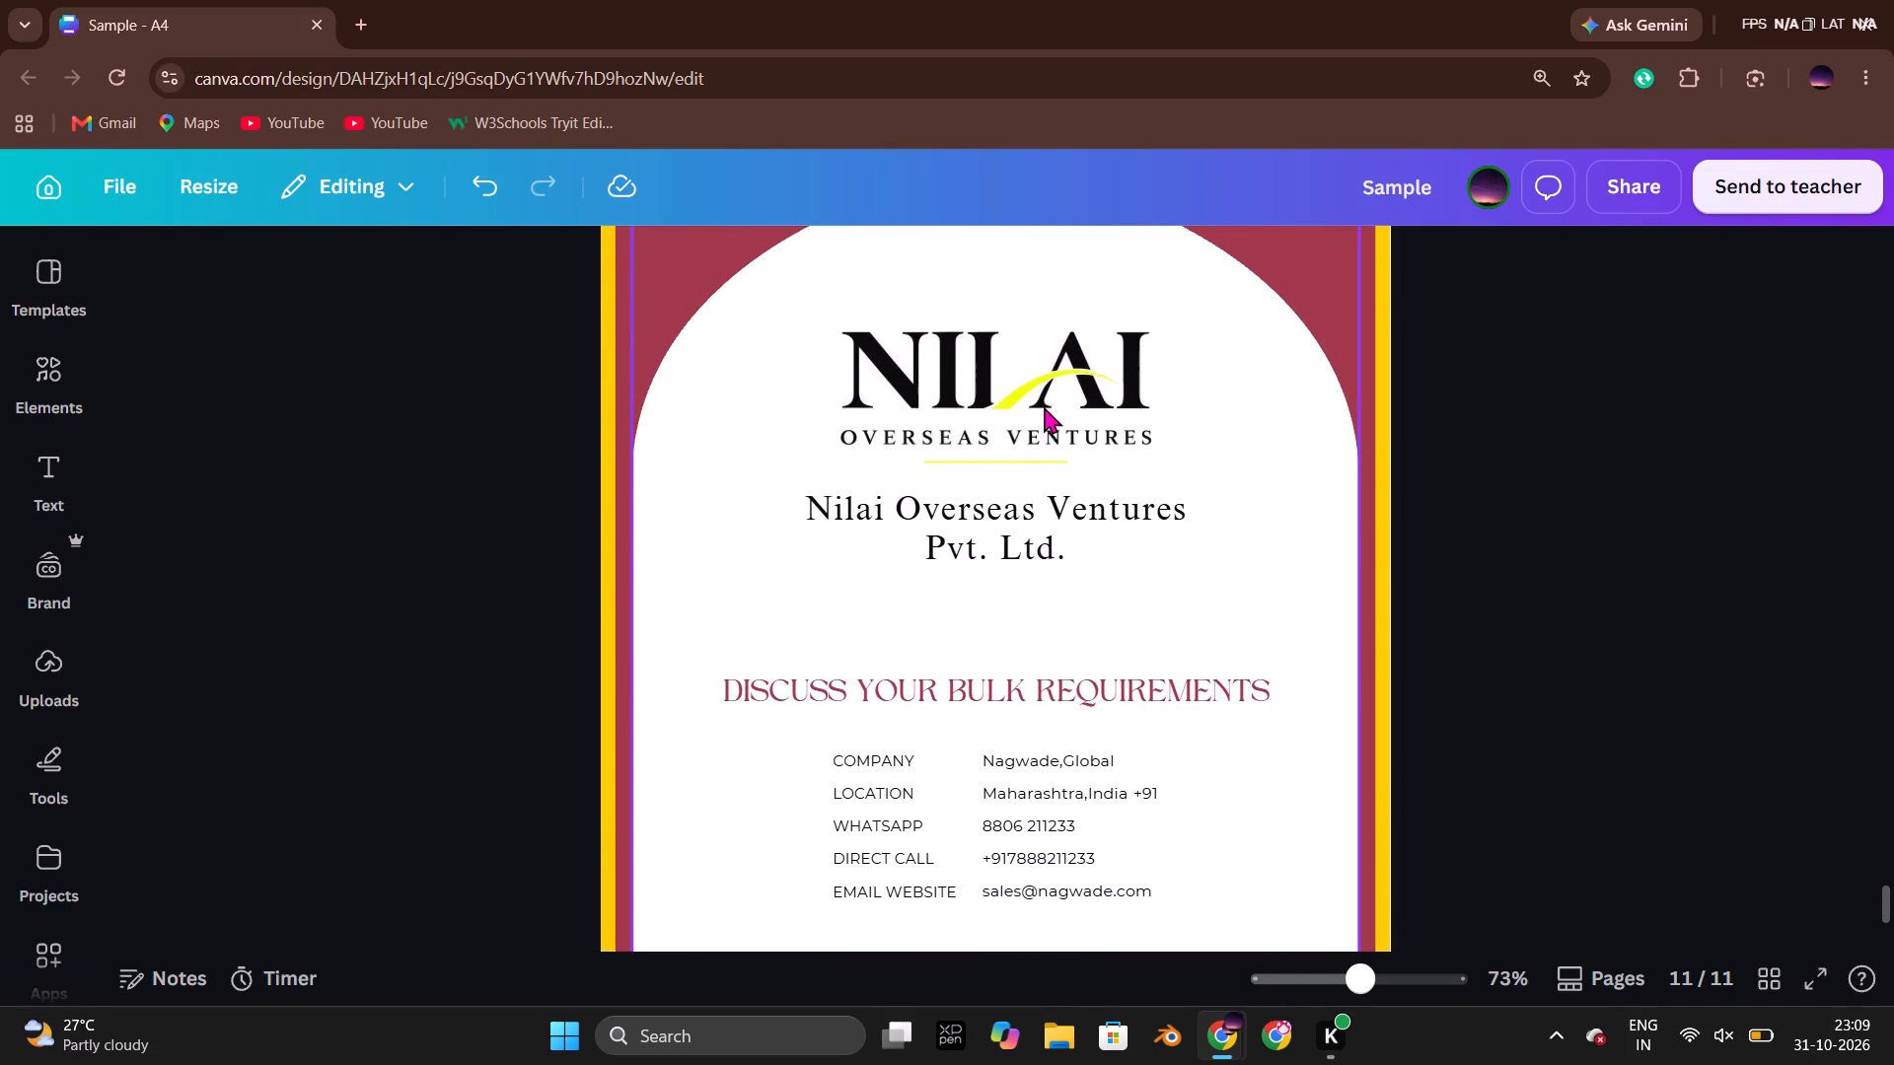
pyautogui.click(1044, 406)
pyautogui.press('Down')
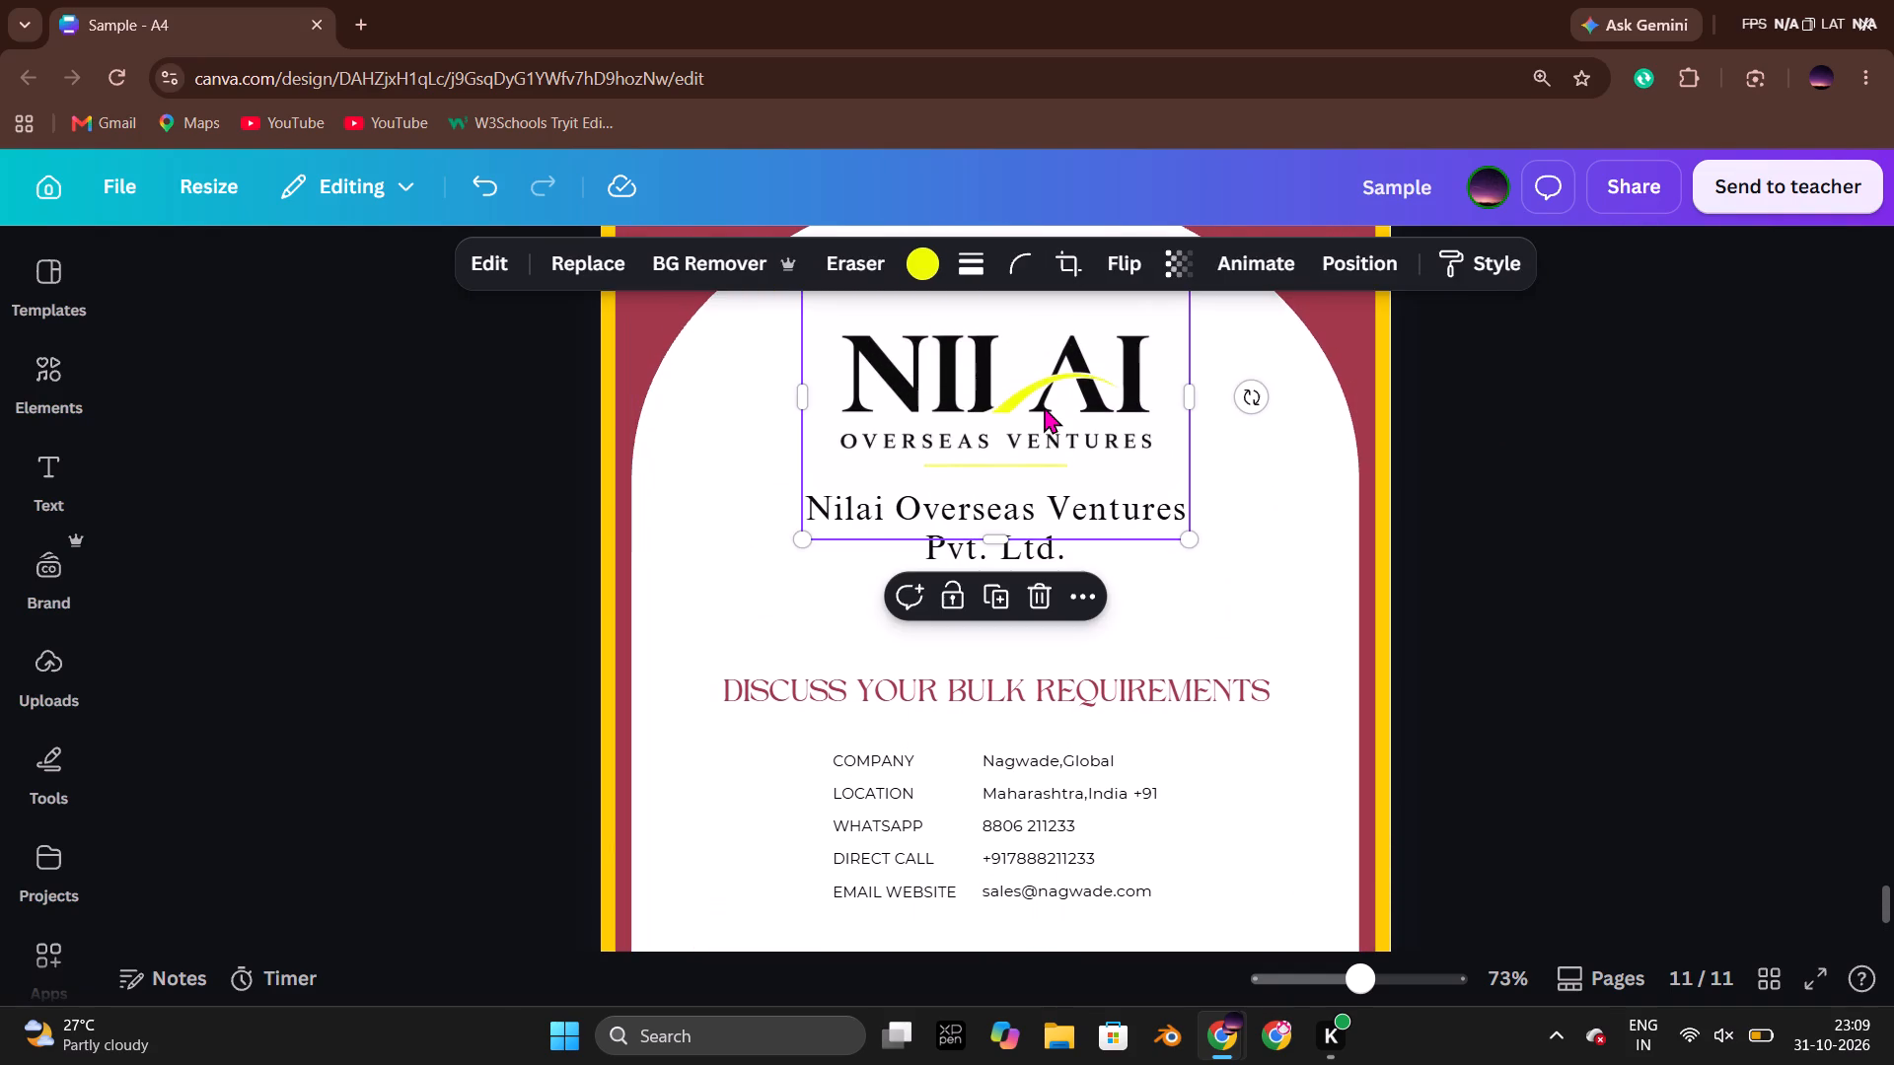
pyautogui.click(1543, 583)
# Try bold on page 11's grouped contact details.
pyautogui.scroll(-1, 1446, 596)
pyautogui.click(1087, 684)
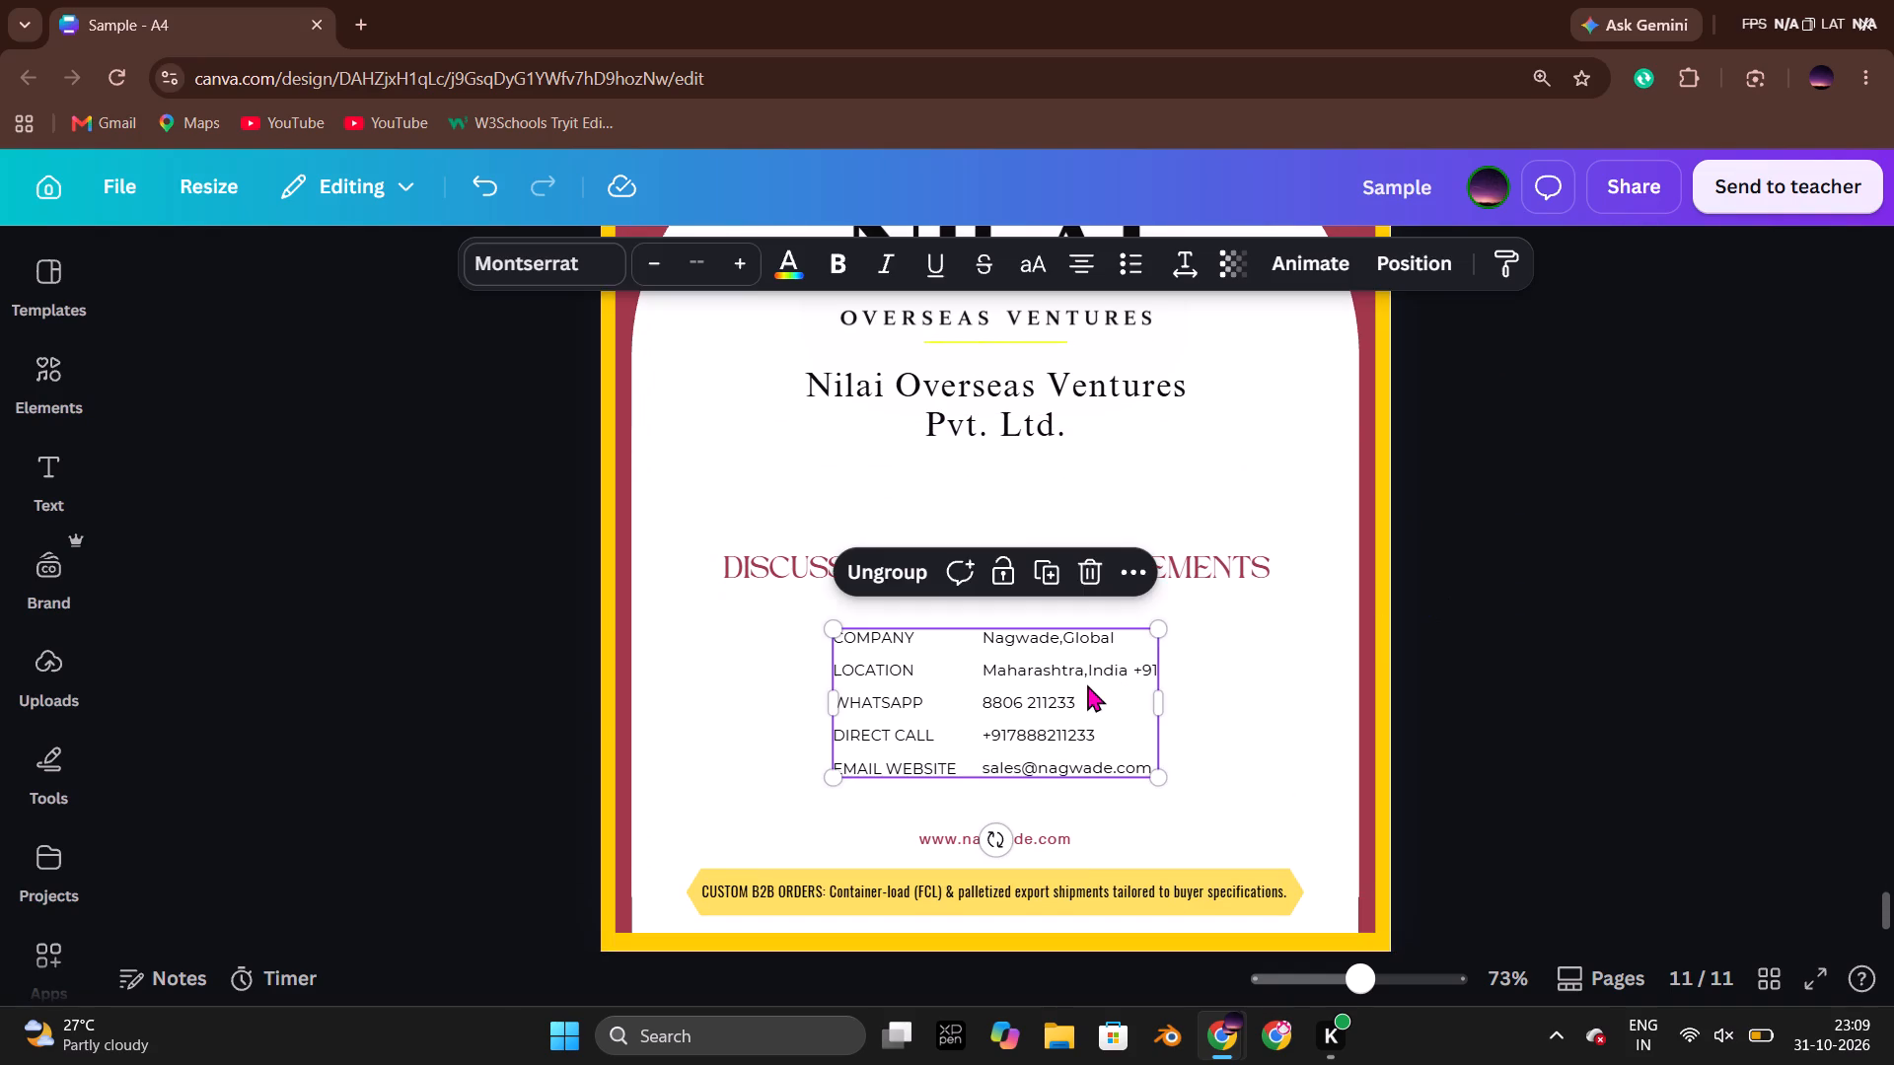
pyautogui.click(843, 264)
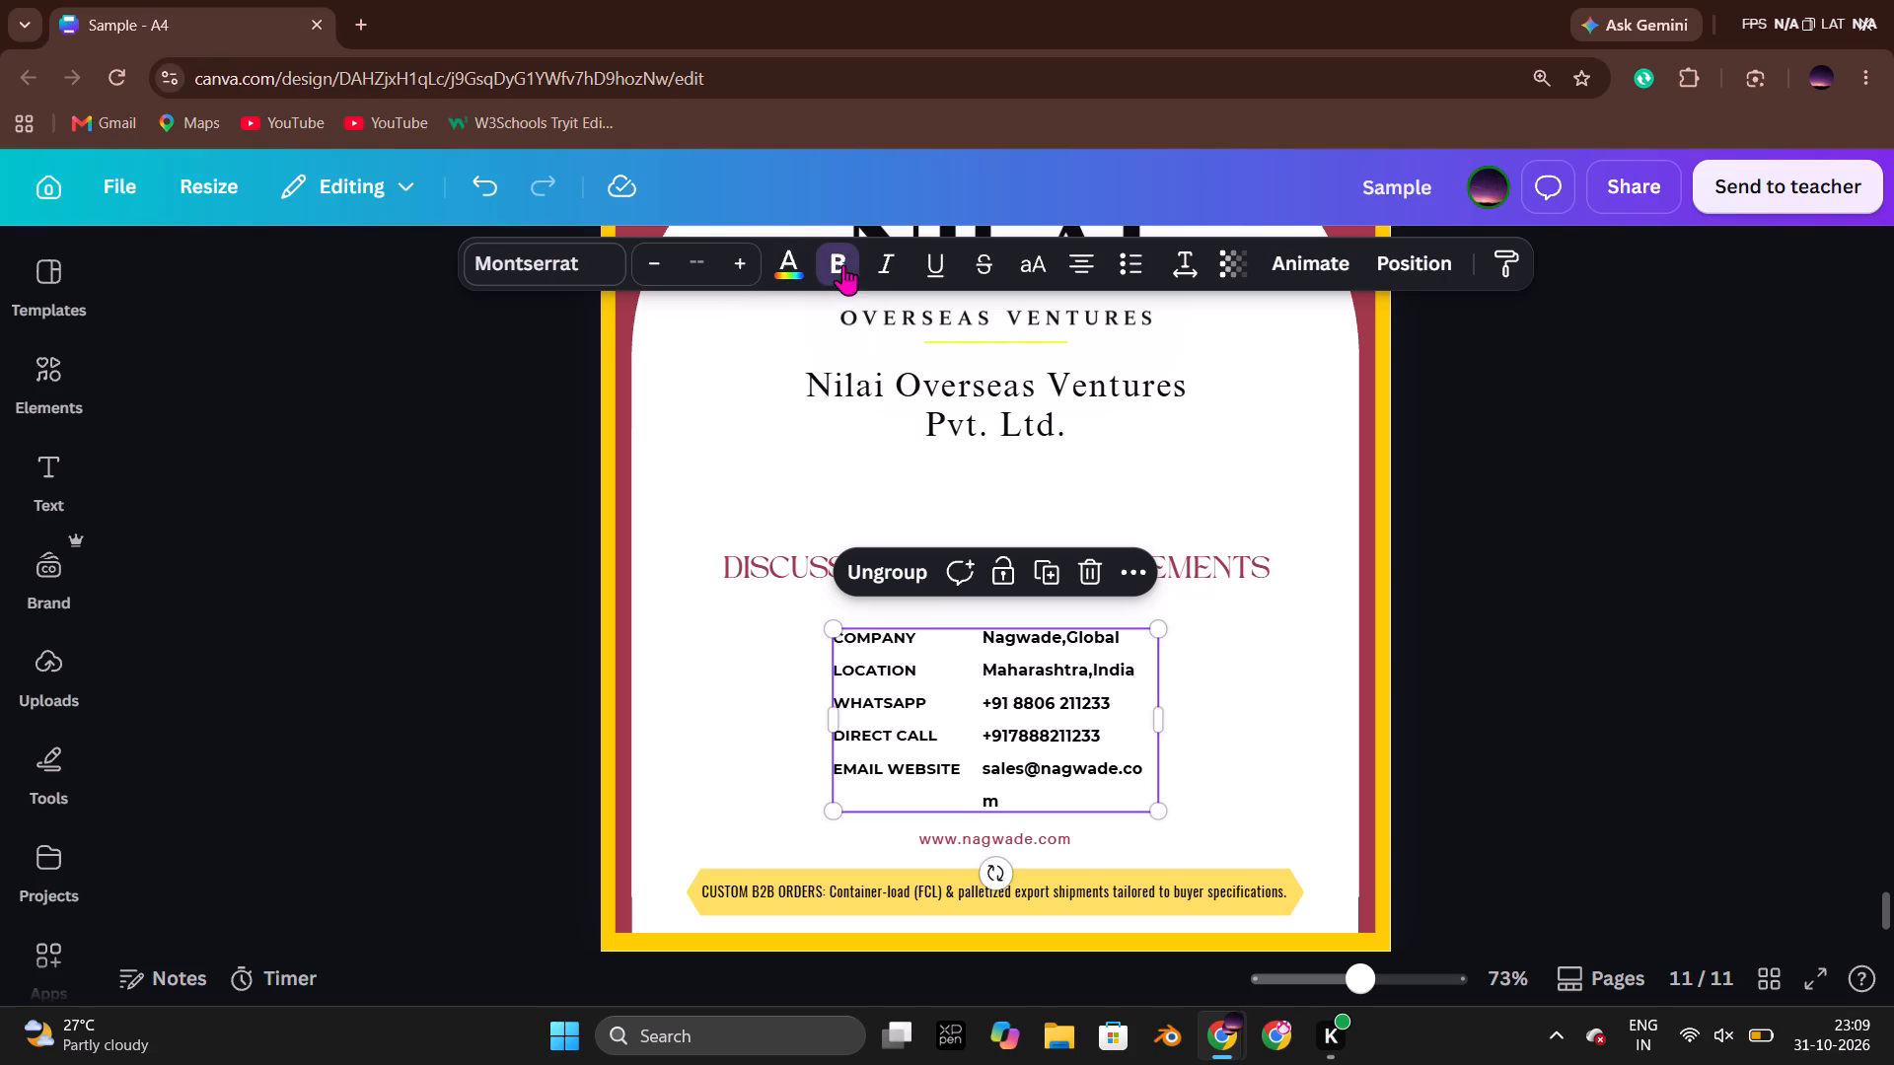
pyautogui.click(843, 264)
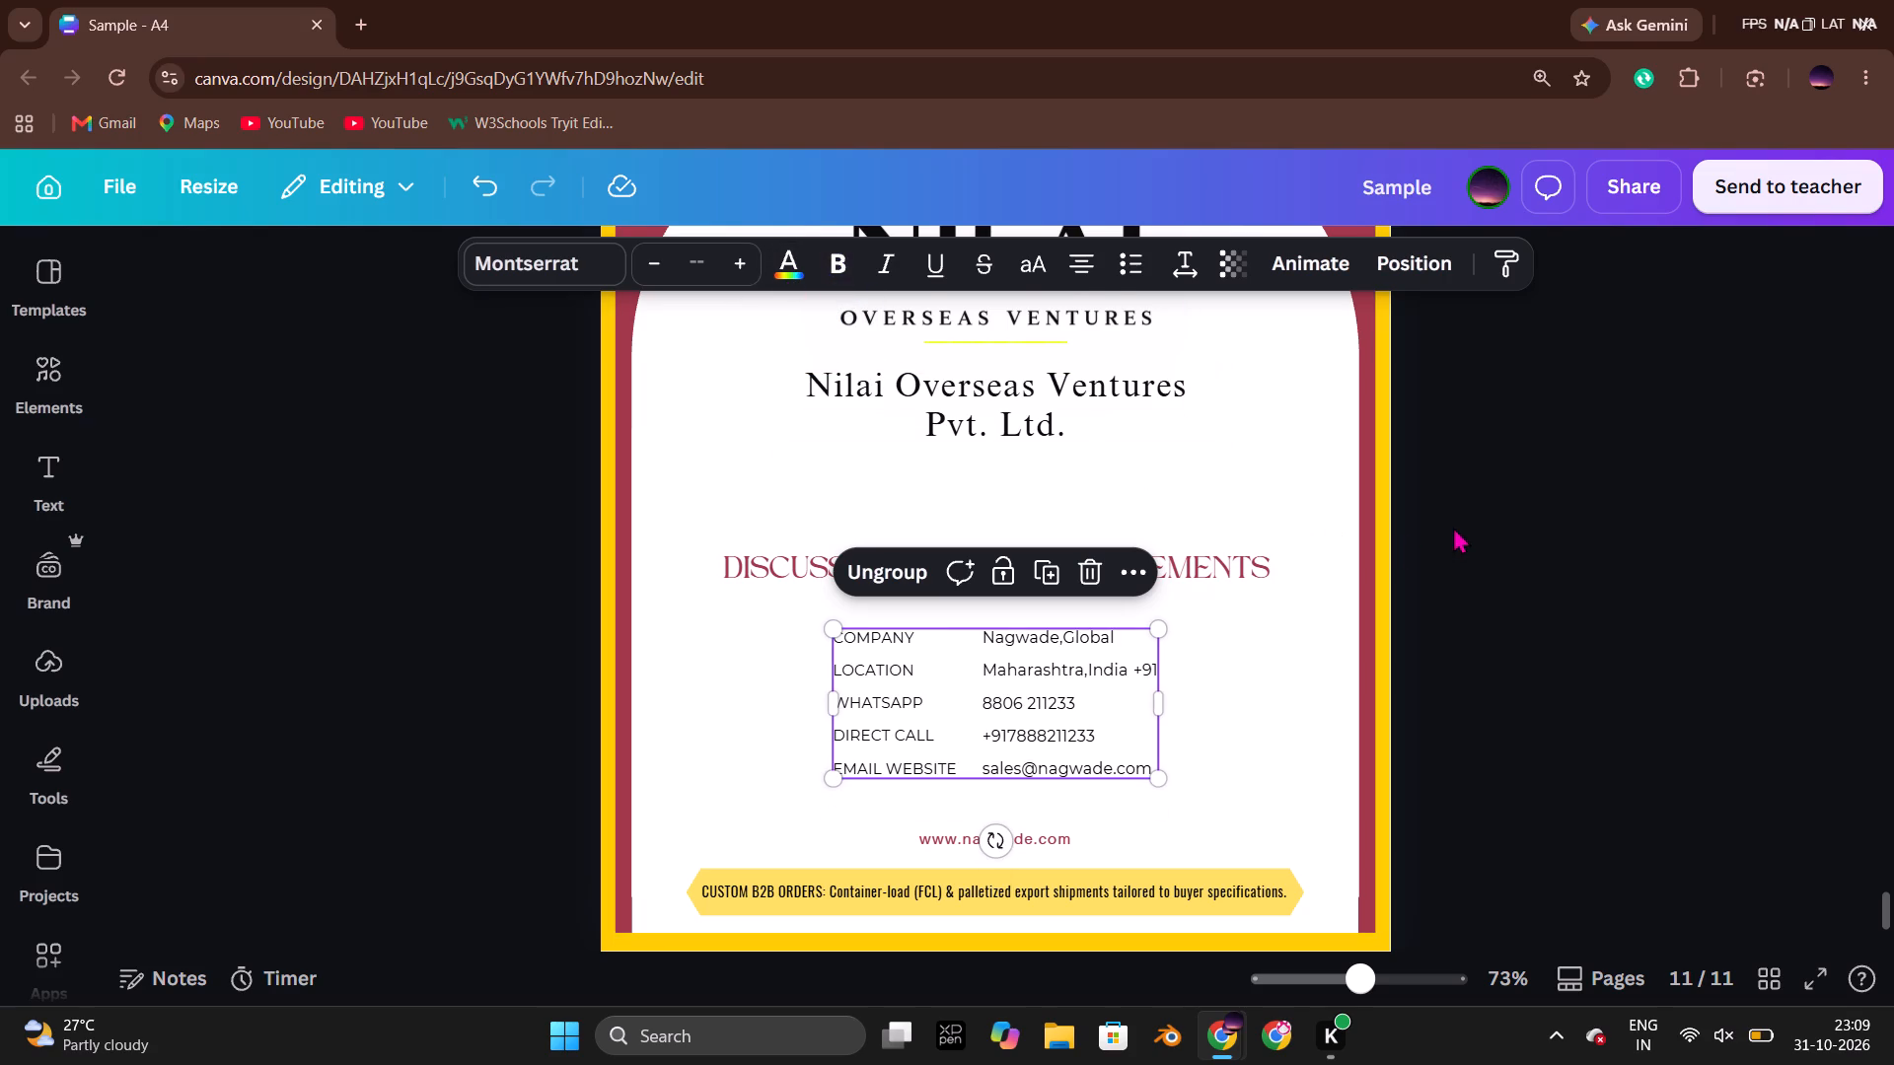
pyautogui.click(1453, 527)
# Move page 10's INDUSTRIES & GLOBAL MARKETS heading and its subheading down, away from the ornamental border.
pyautogui.scroll(12, 1523, 529)
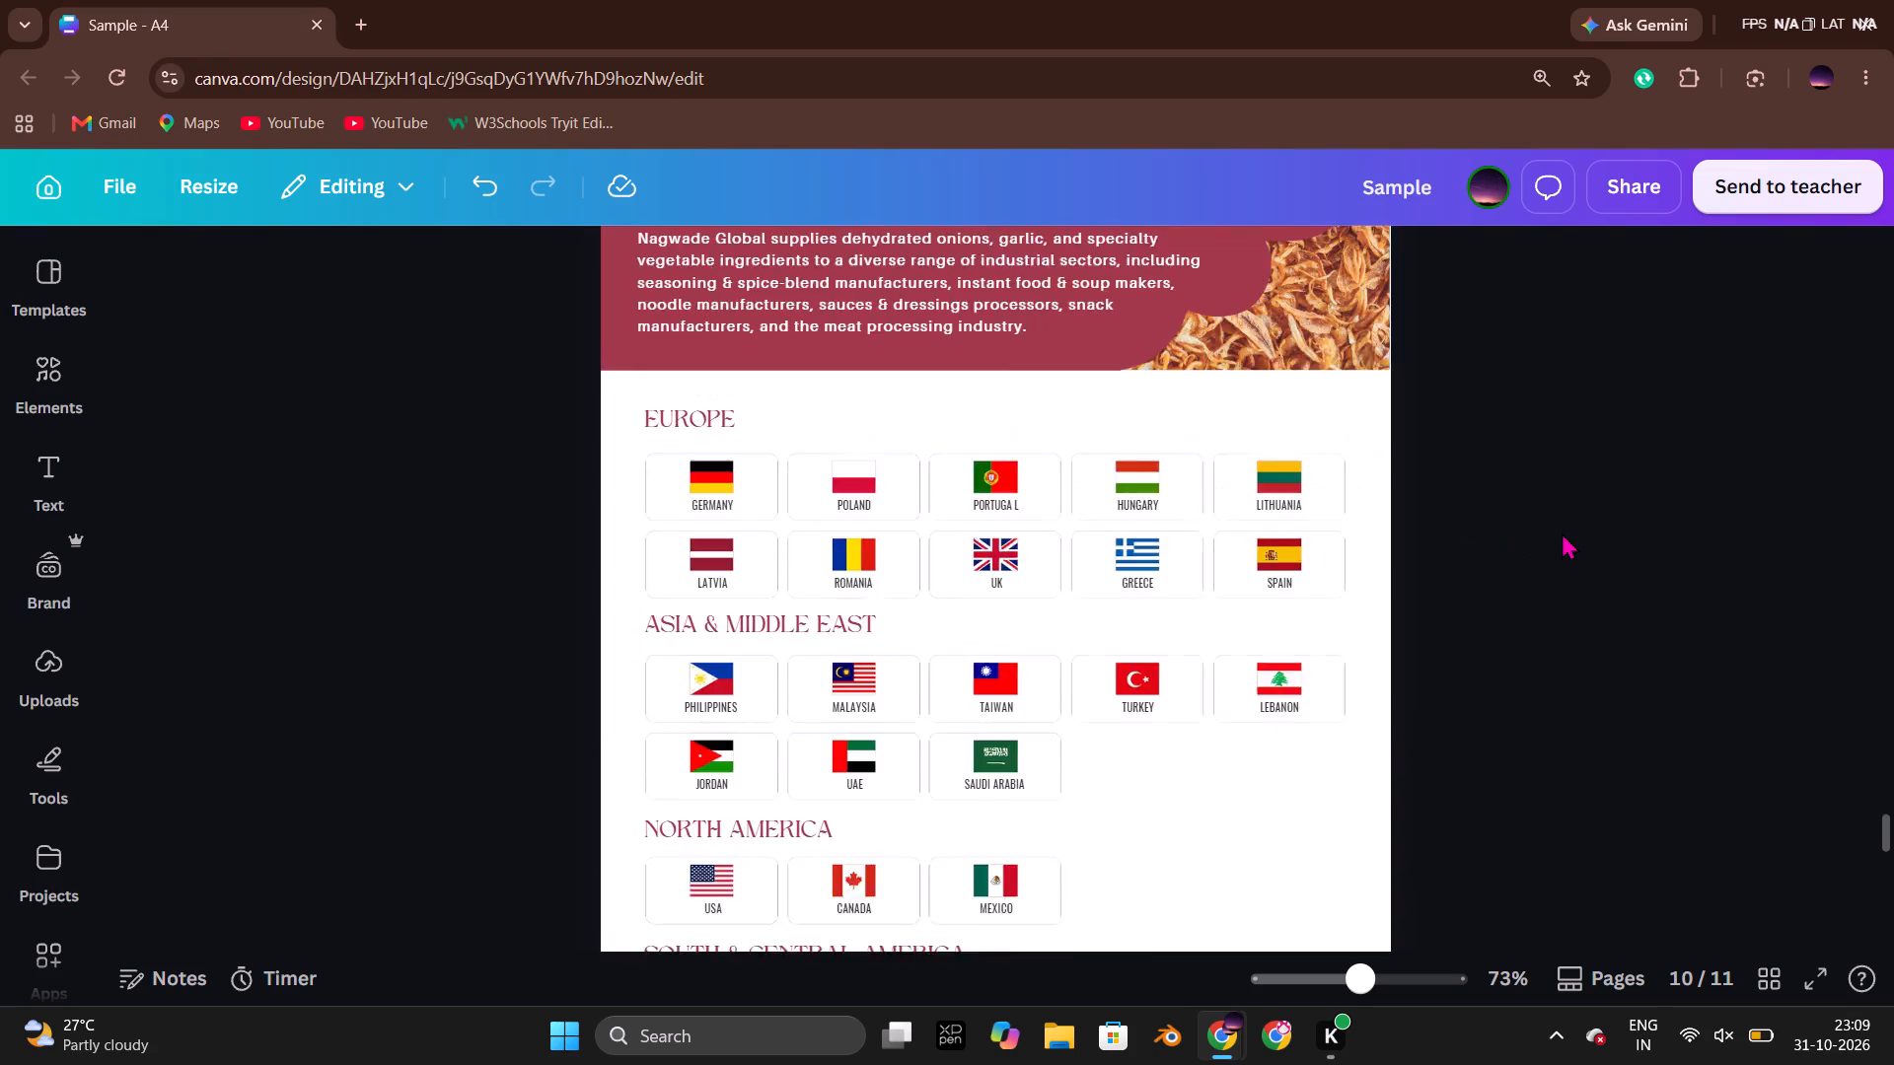
pyautogui.scroll(3, 1562, 532)
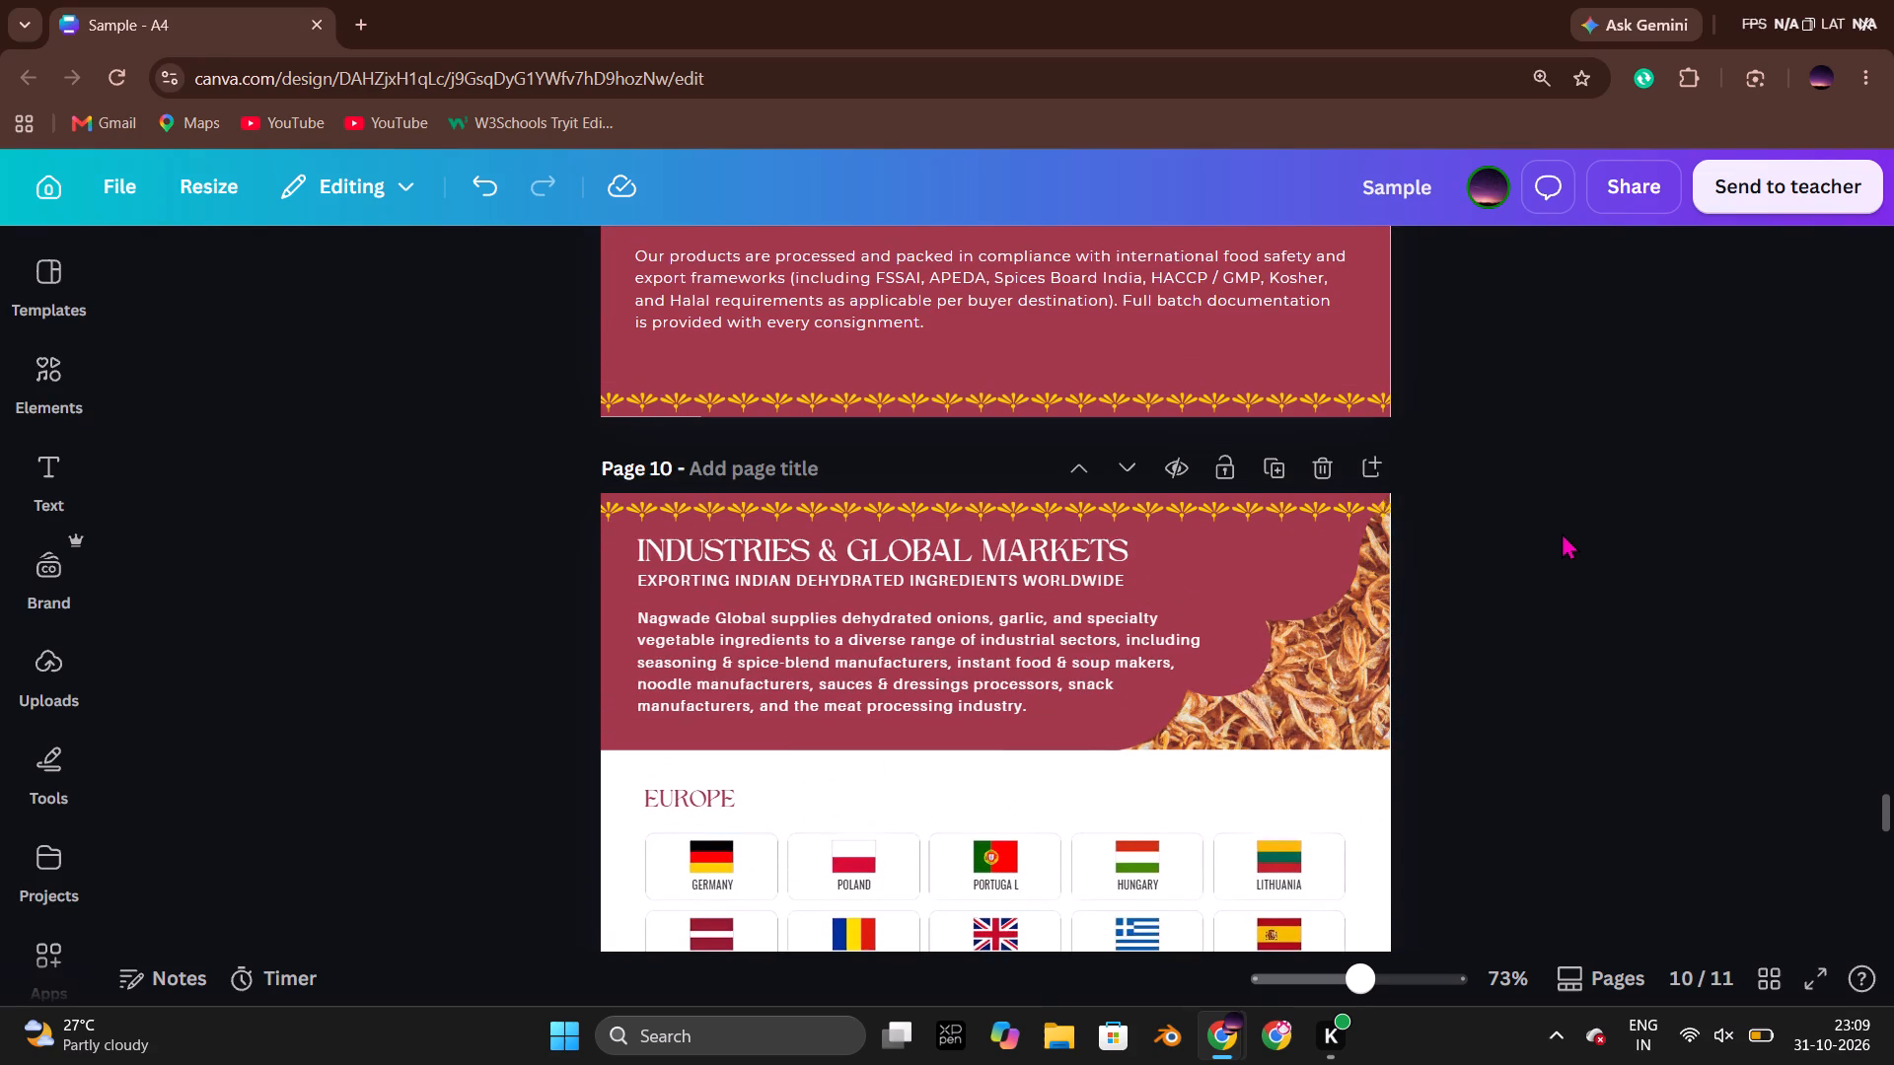
pyautogui.click(860, 556)
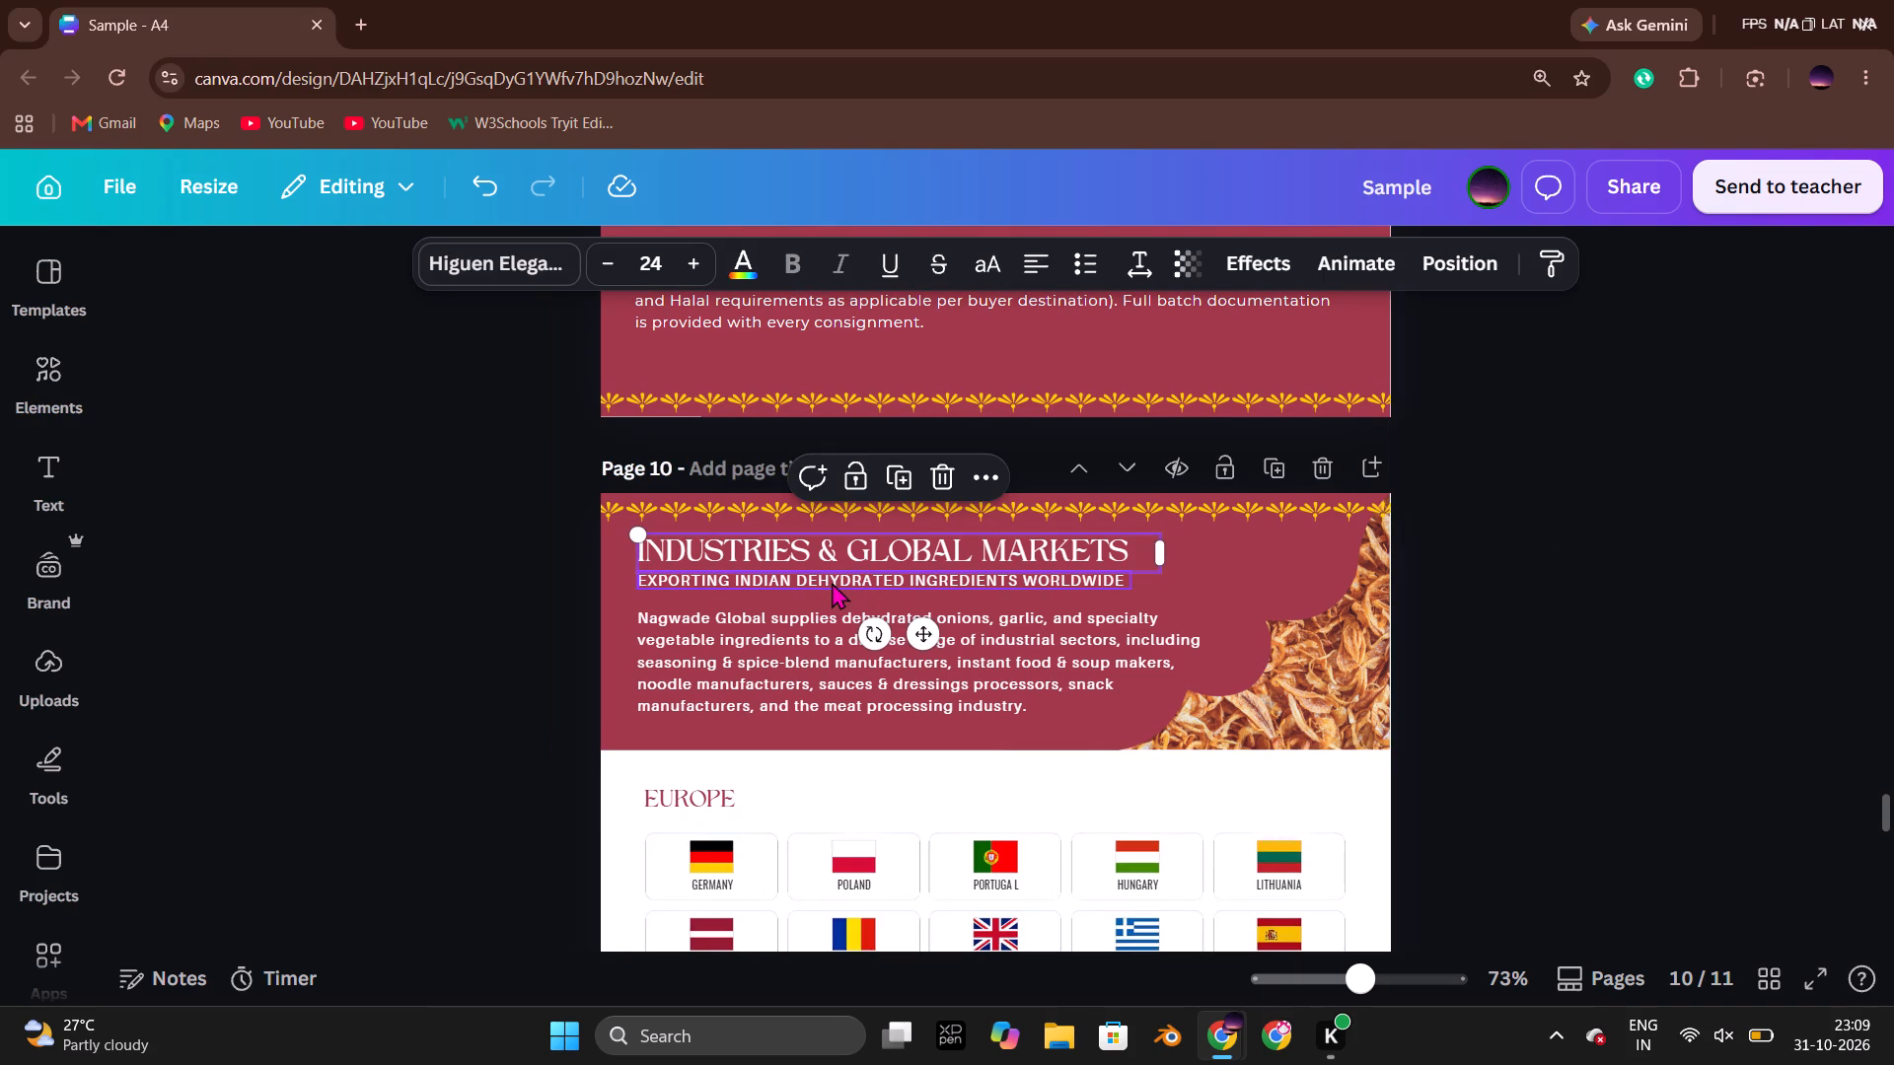
pyautogui.keyDown('shift'); pyautogui.click(832, 582); pyautogui.keyUp('shift')
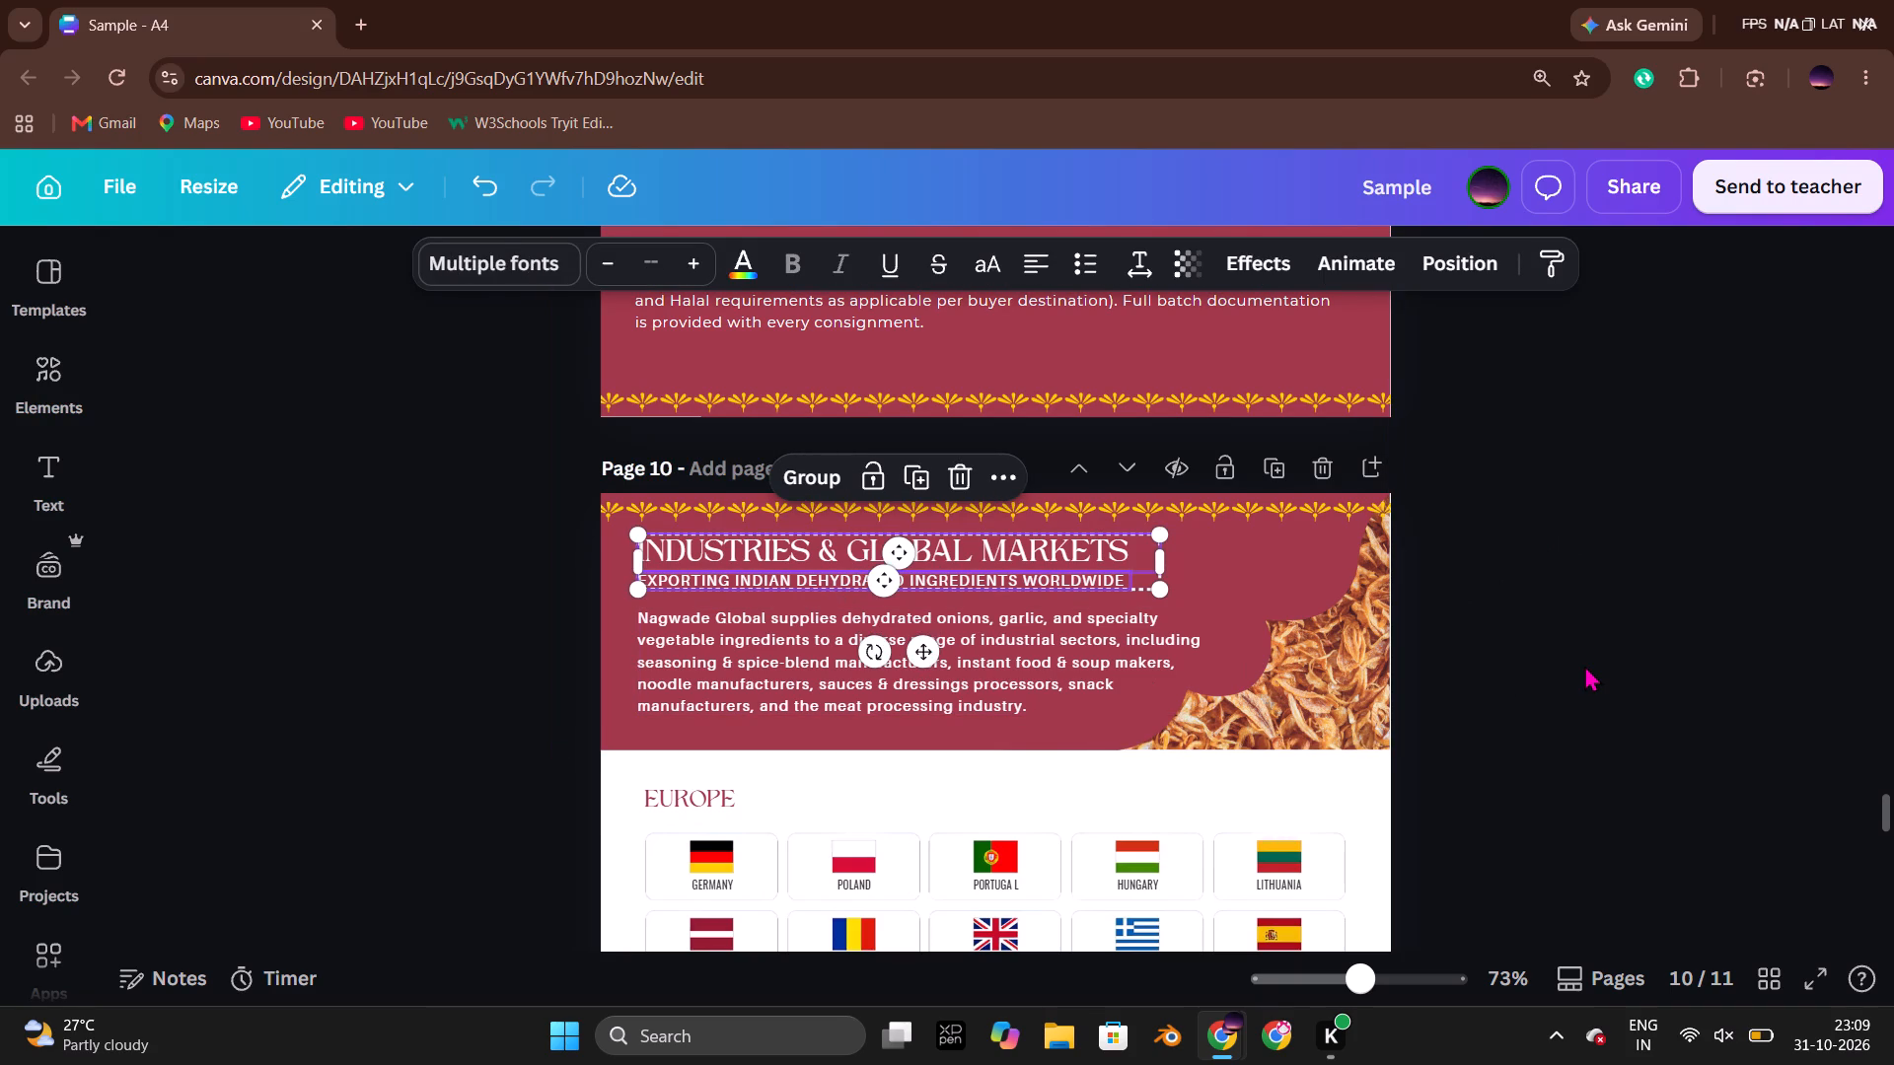
pyautogui.press('Down')
pyautogui.press('Down')
pyautogui.press('Down')
pyautogui.press('Down')
pyautogui.press('Down')
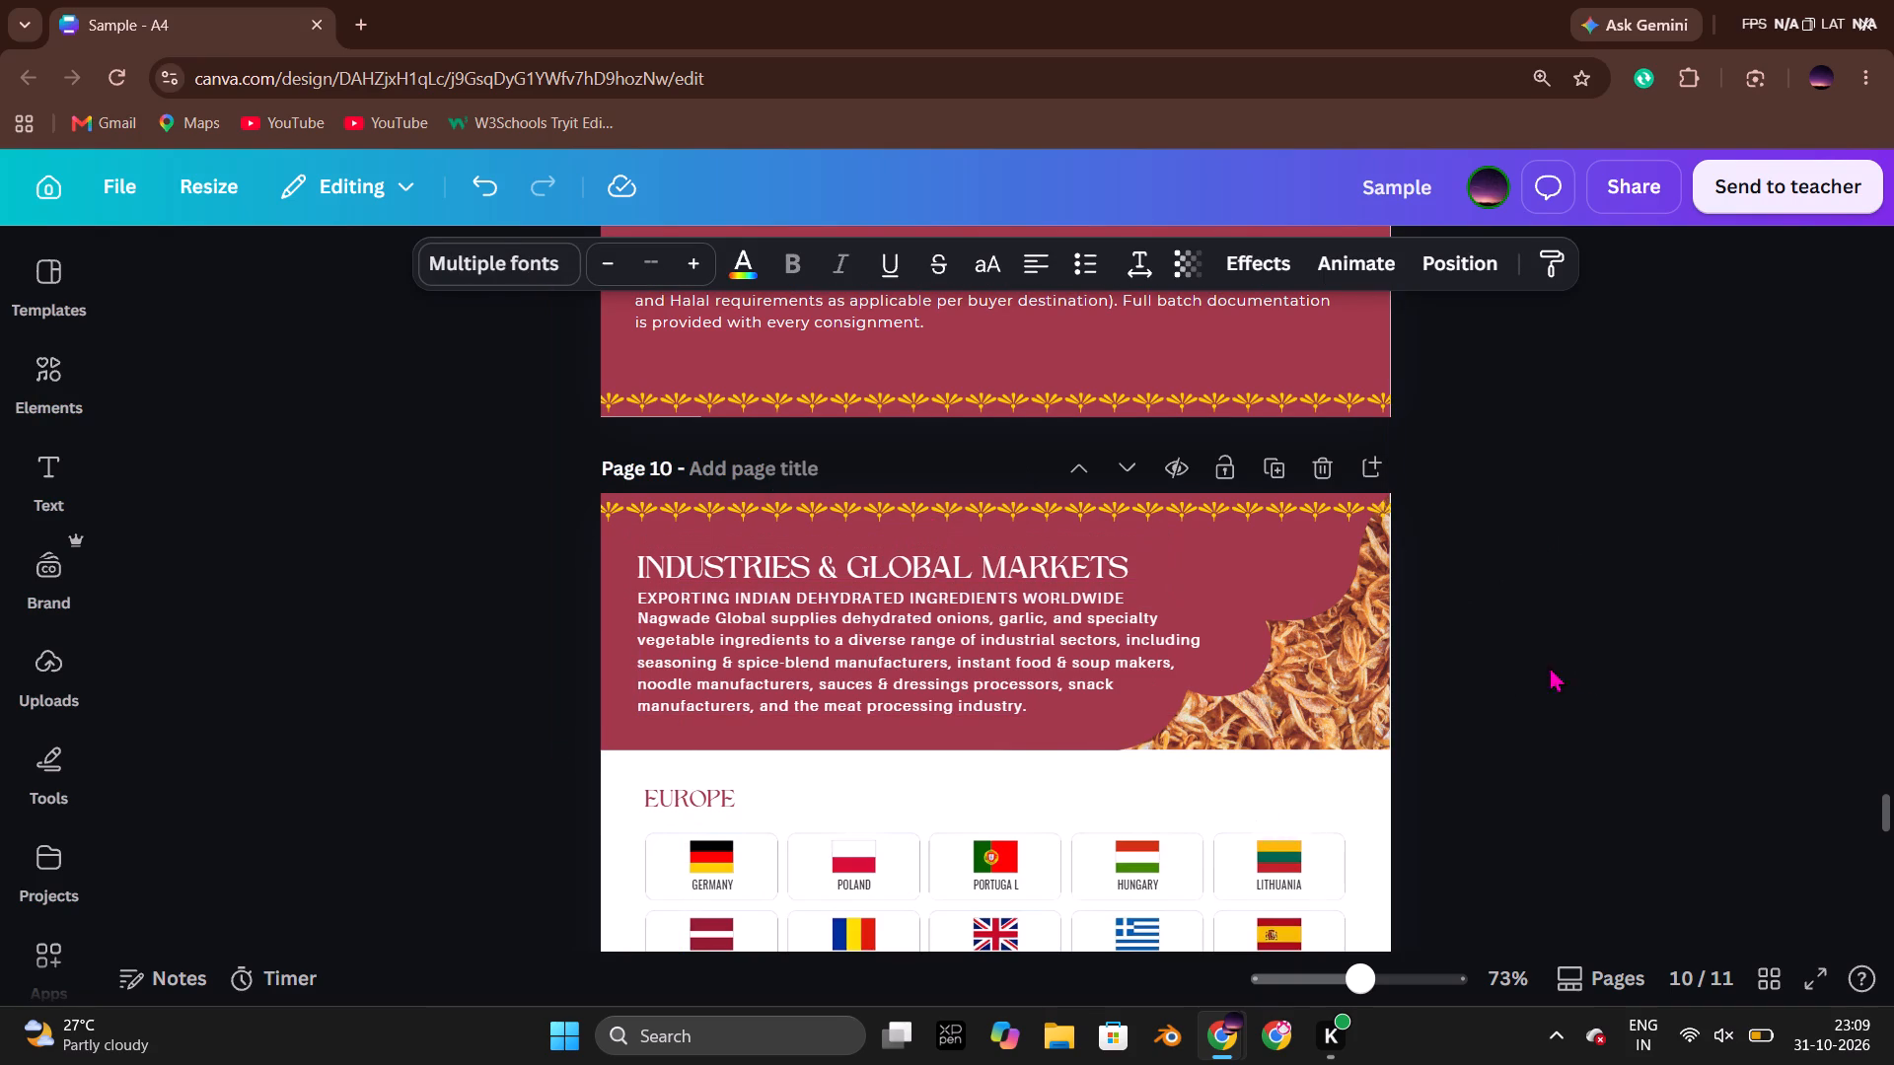
pyautogui.click(407, 634)
# Move page 10's introductory paragraph down to leave a gap below the EXPORTING INDIAN DEHYDRATED INGREDIENTS WORLDWIDE subheading.
pyautogui.click(745, 694)
pyautogui.press('Down')
pyautogui.press('Down')
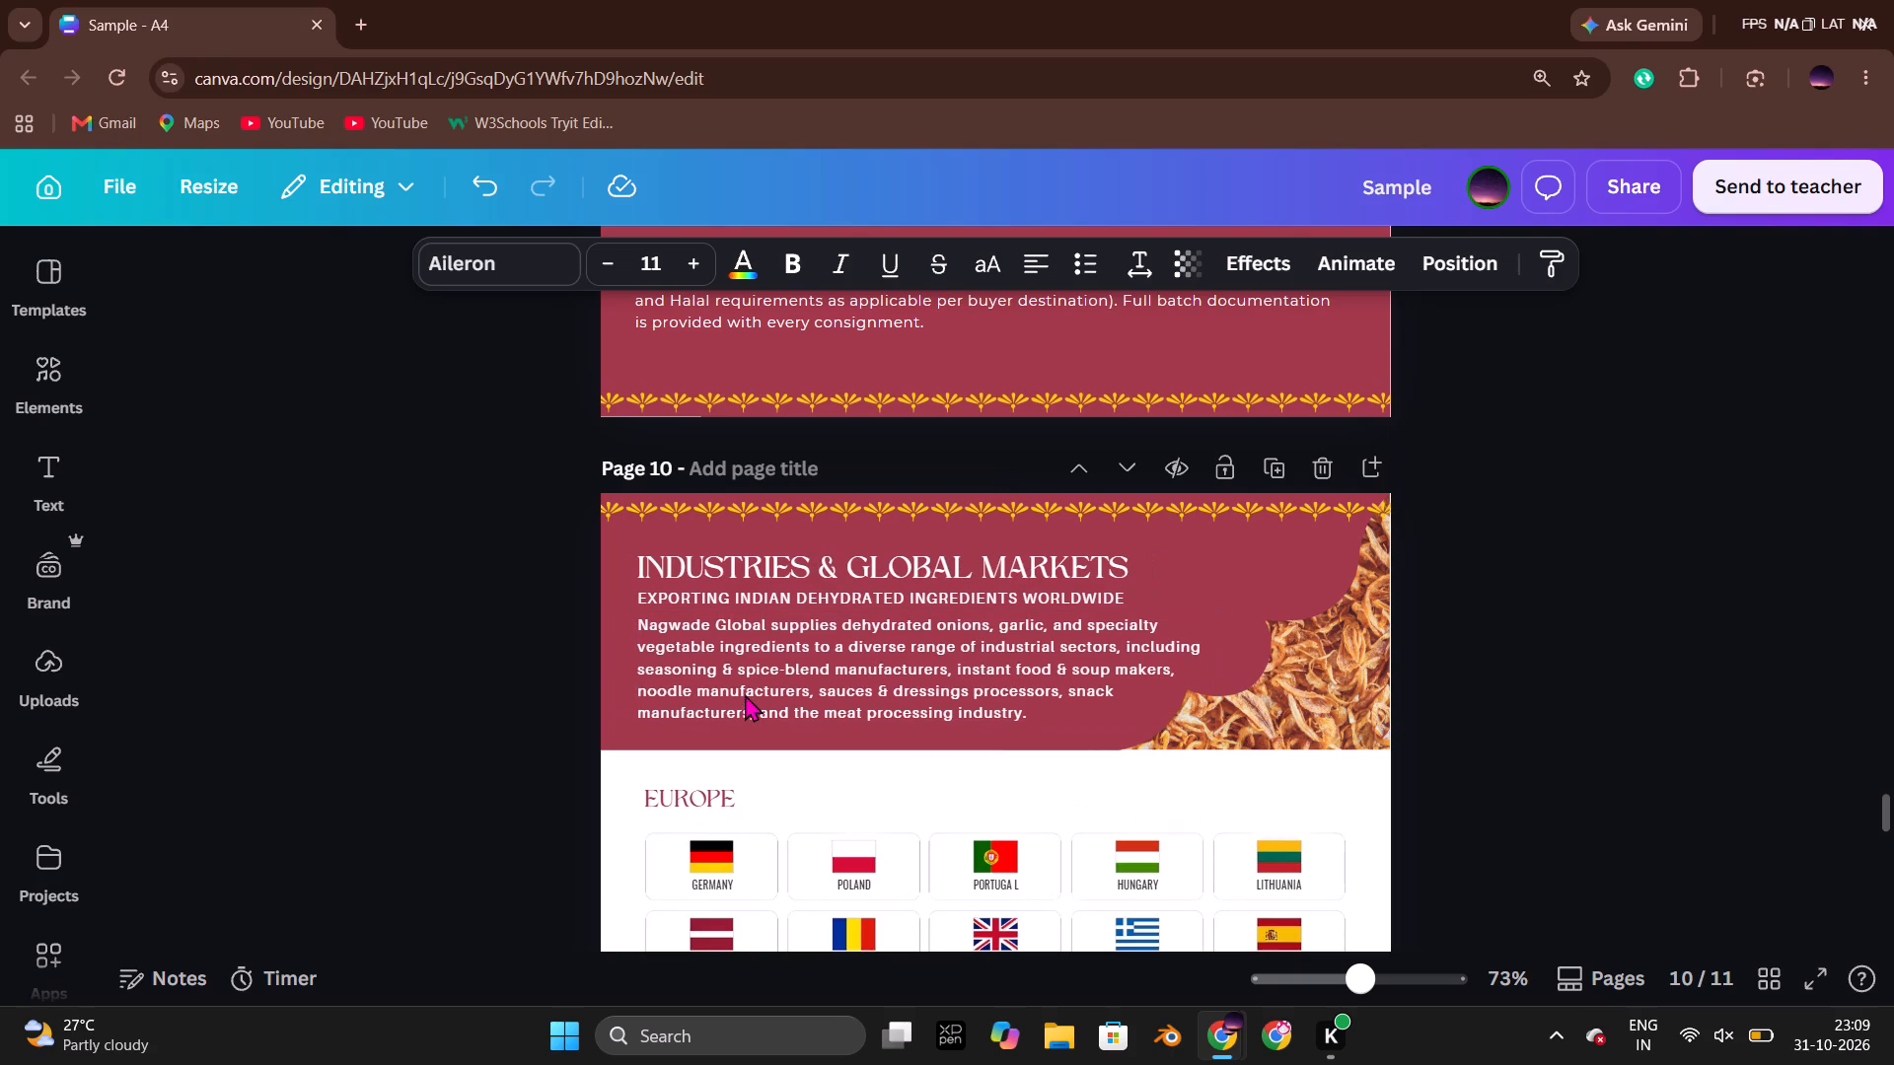
pyautogui.press('Down')
pyautogui.press('Down')
pyautogui.press('Down')
pyautogui.click(423, 487)
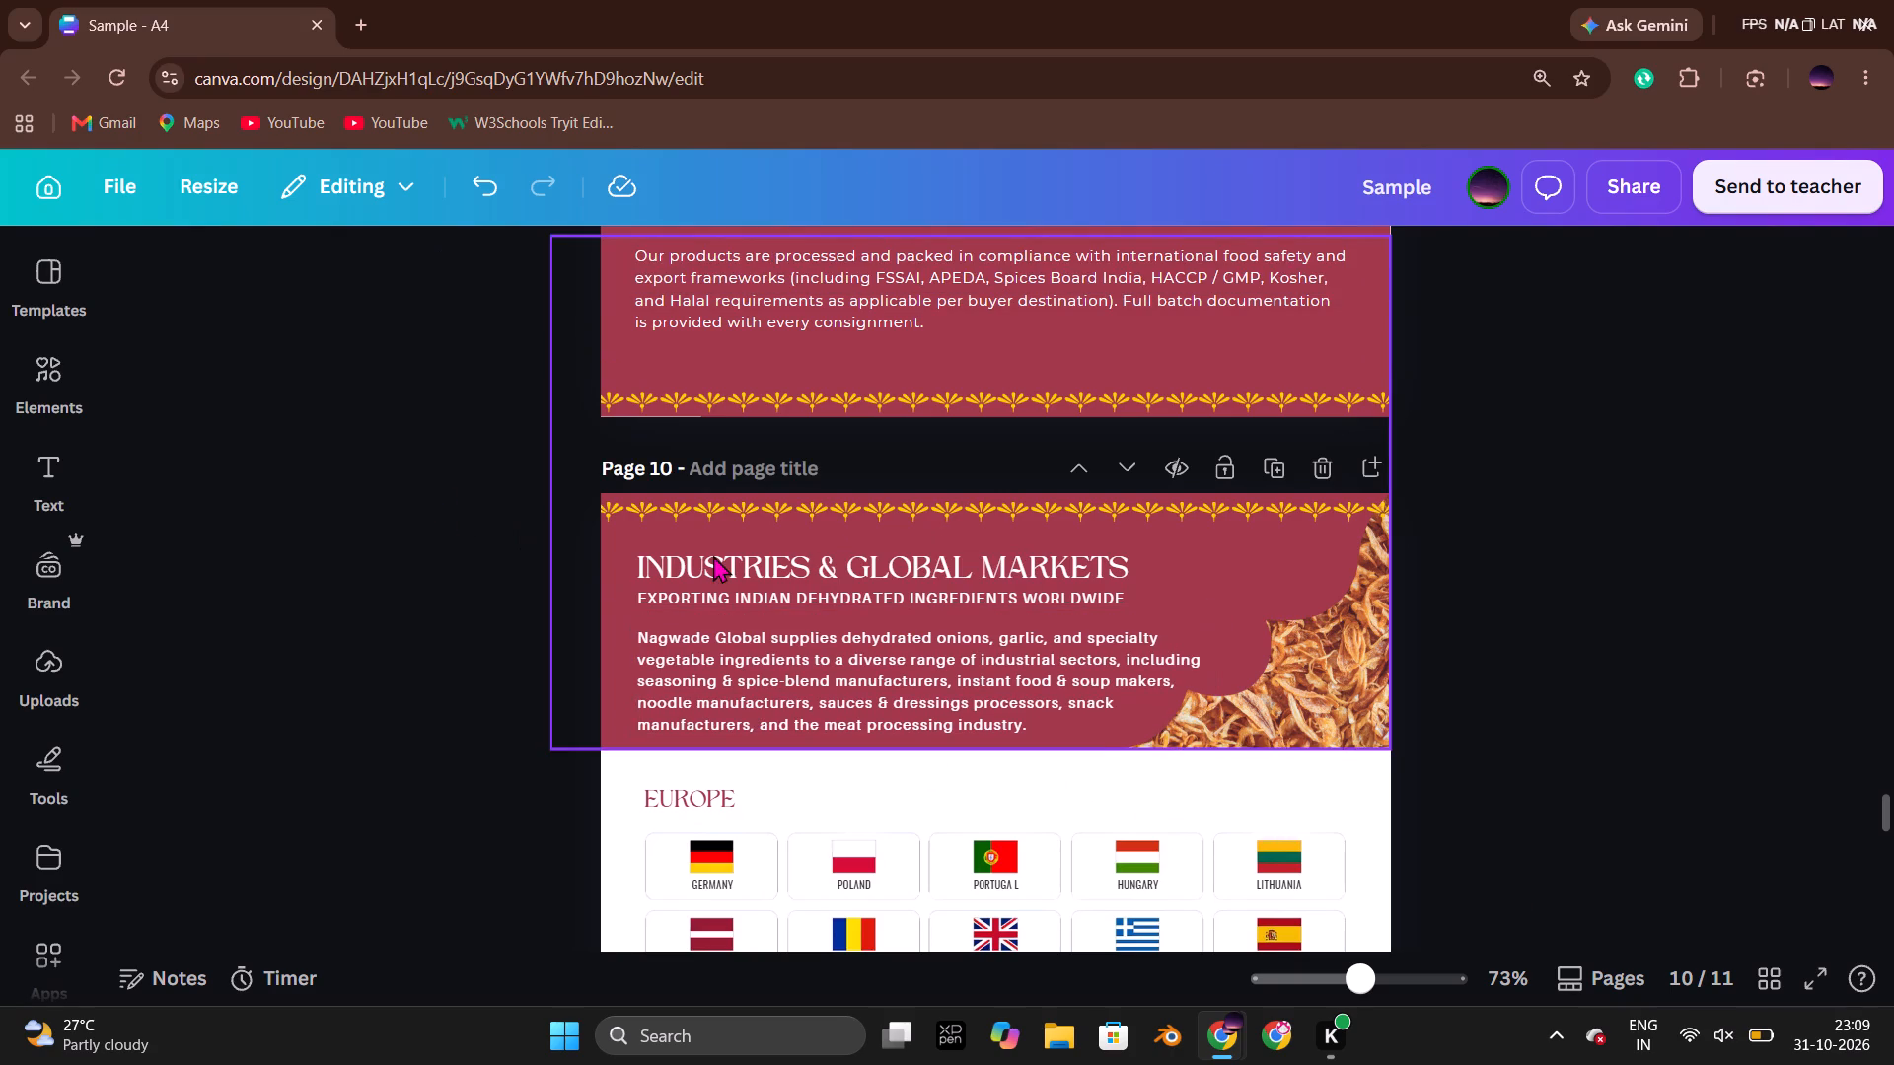
# Shift page 10's main heading and subheading together further down, closer to the introductory paragraph.
pyautogui.click(713, 555)
pyautogui.keyDown('shift'); pyautogui.click(725, 597); pyautogui.keyUp('shift')
pyautogui.press('Down')
pyautogui.press('Down')
pyautogui.press('Down')
pyautogui.press('Down')
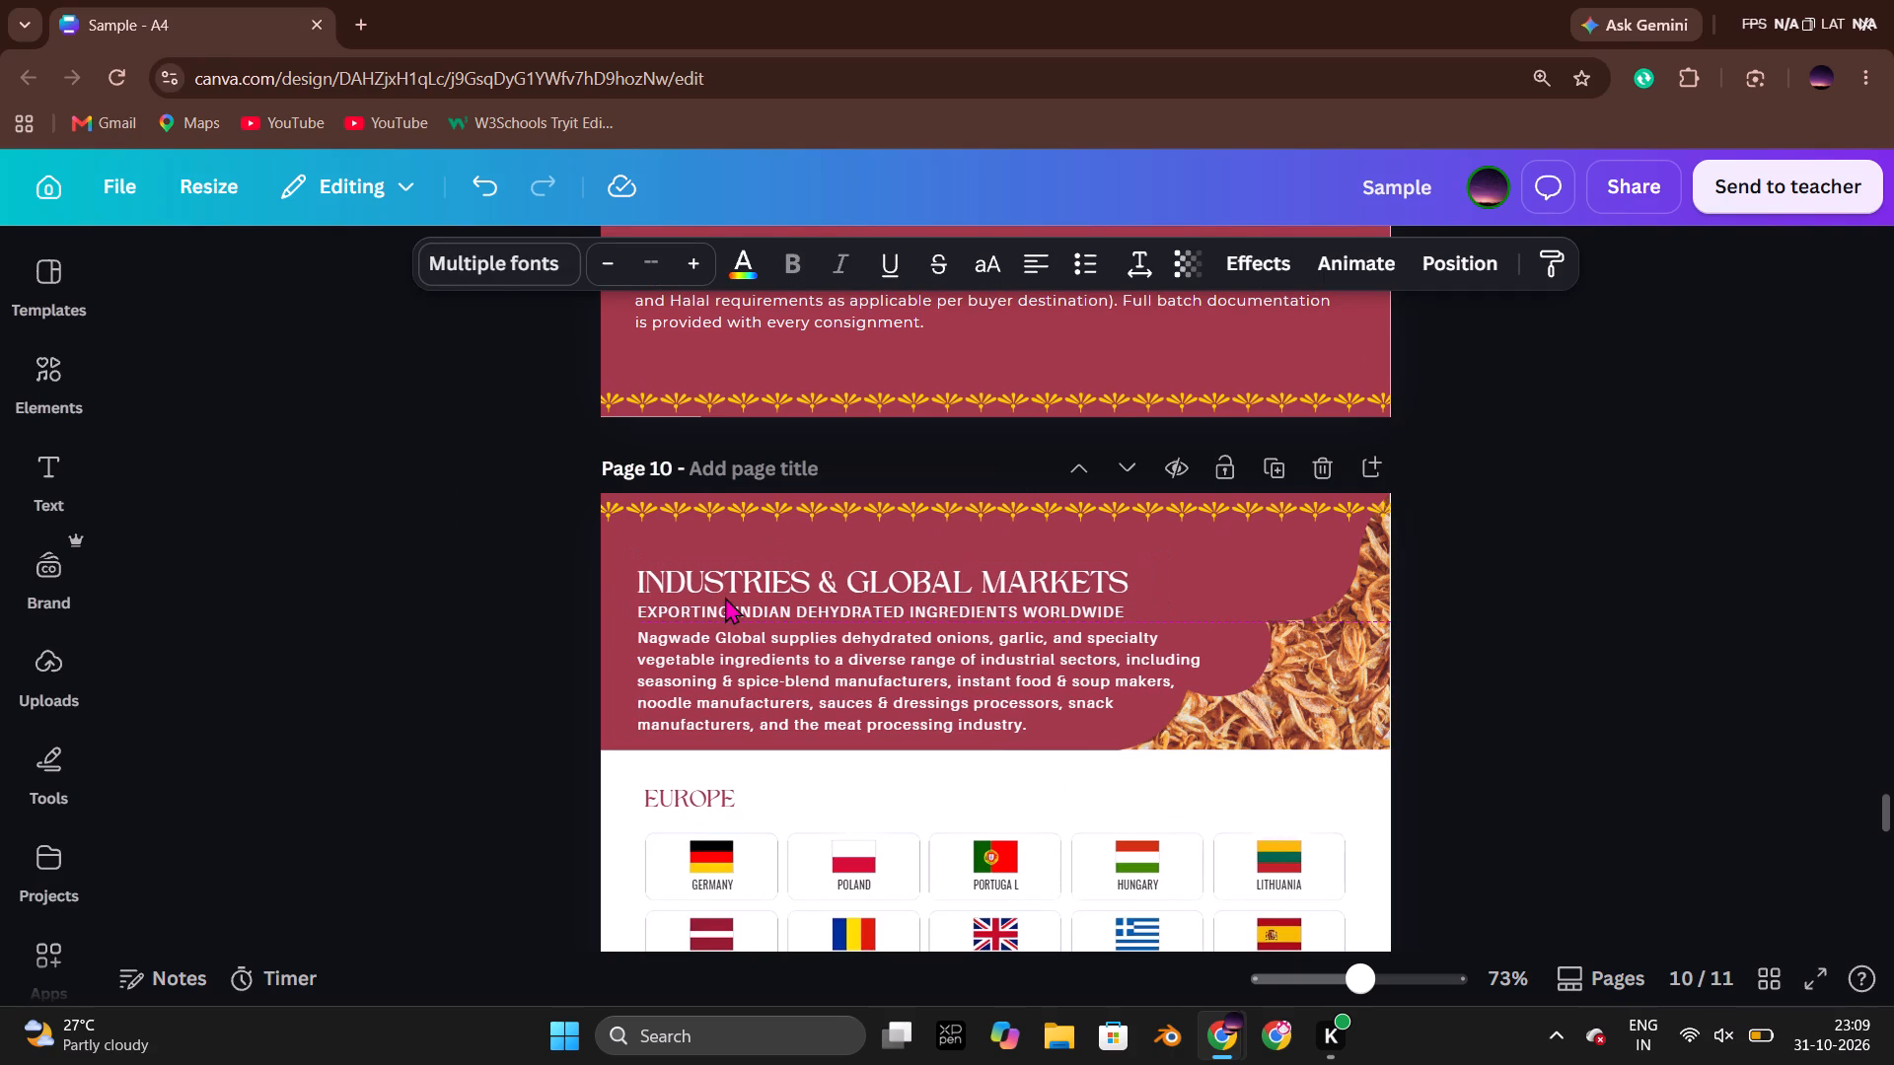
pyautogui.press('Up')
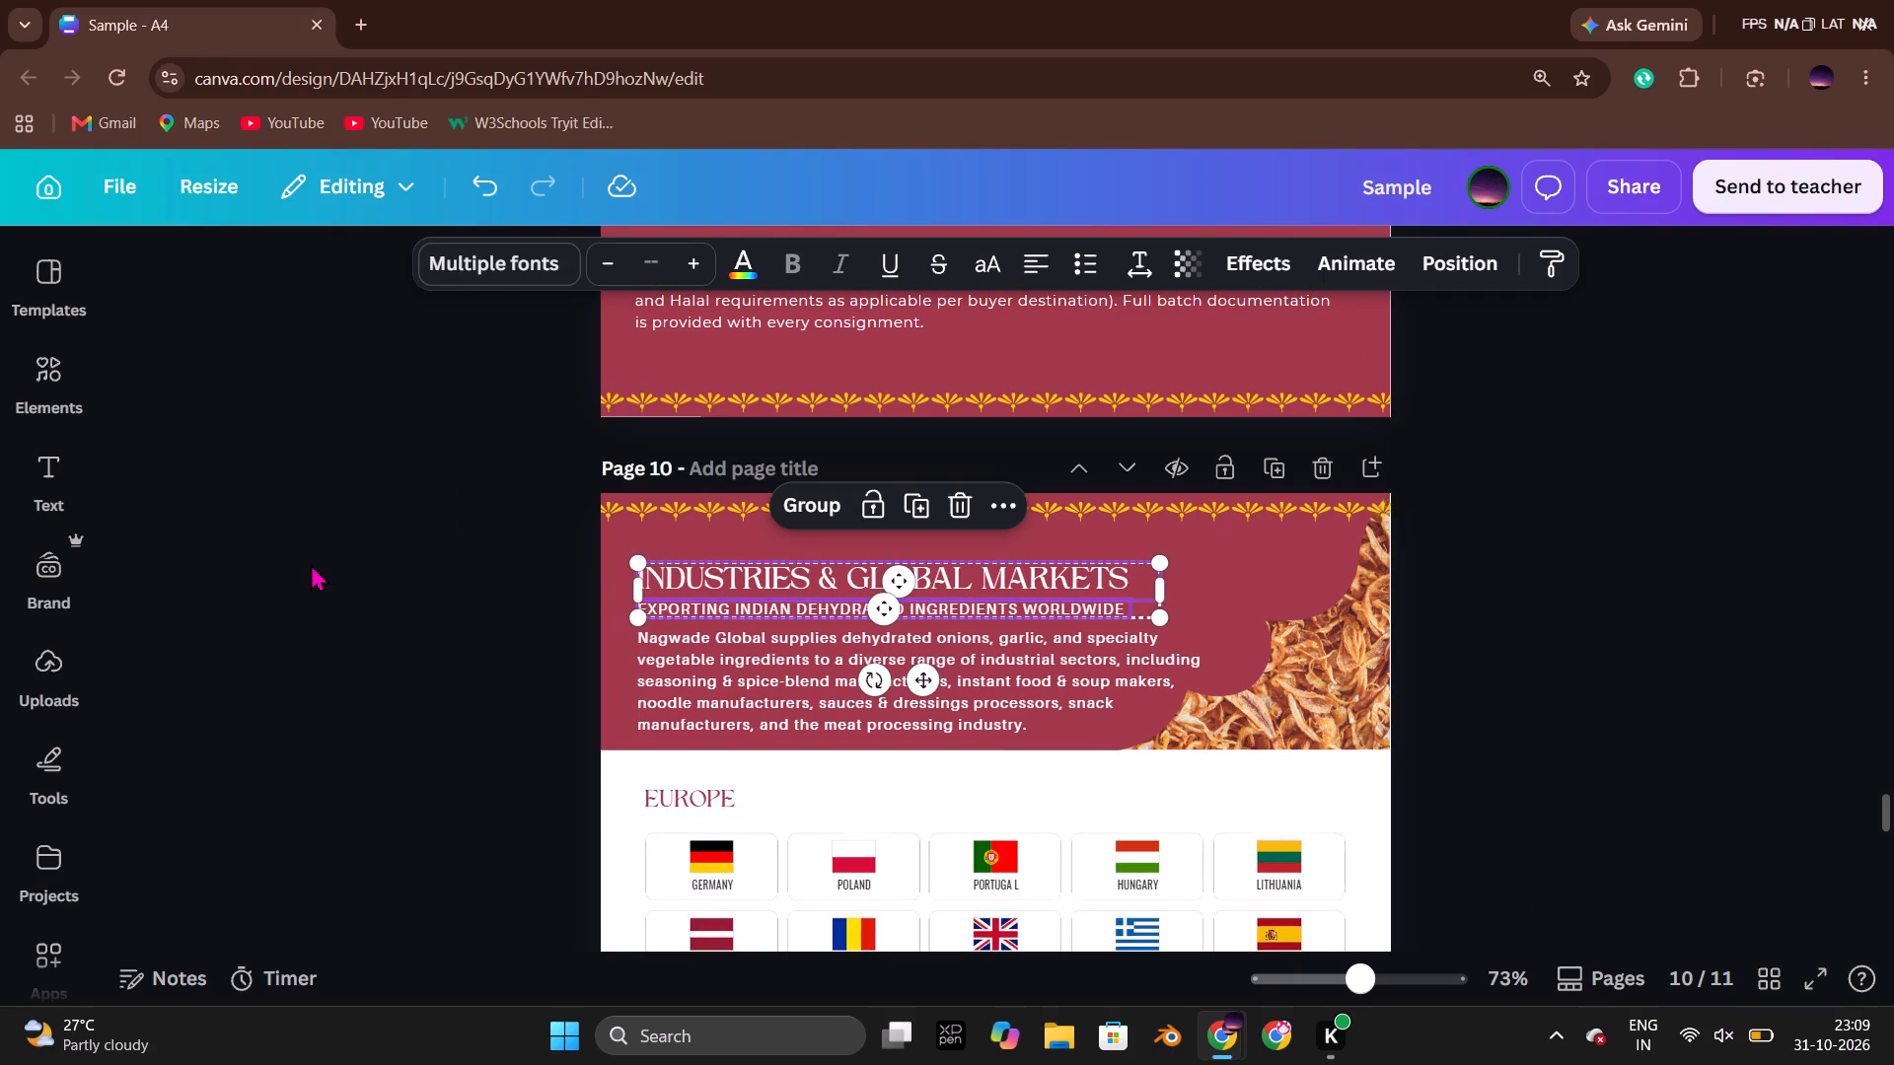
pyautogui.click(311, 564)
# Move the EXPORTING INDIAN DEHYDRATED INGREDIENTS WORLDWIDE subheading up so it sits close beneath the main heading.
pyautogui.click(759, 611)
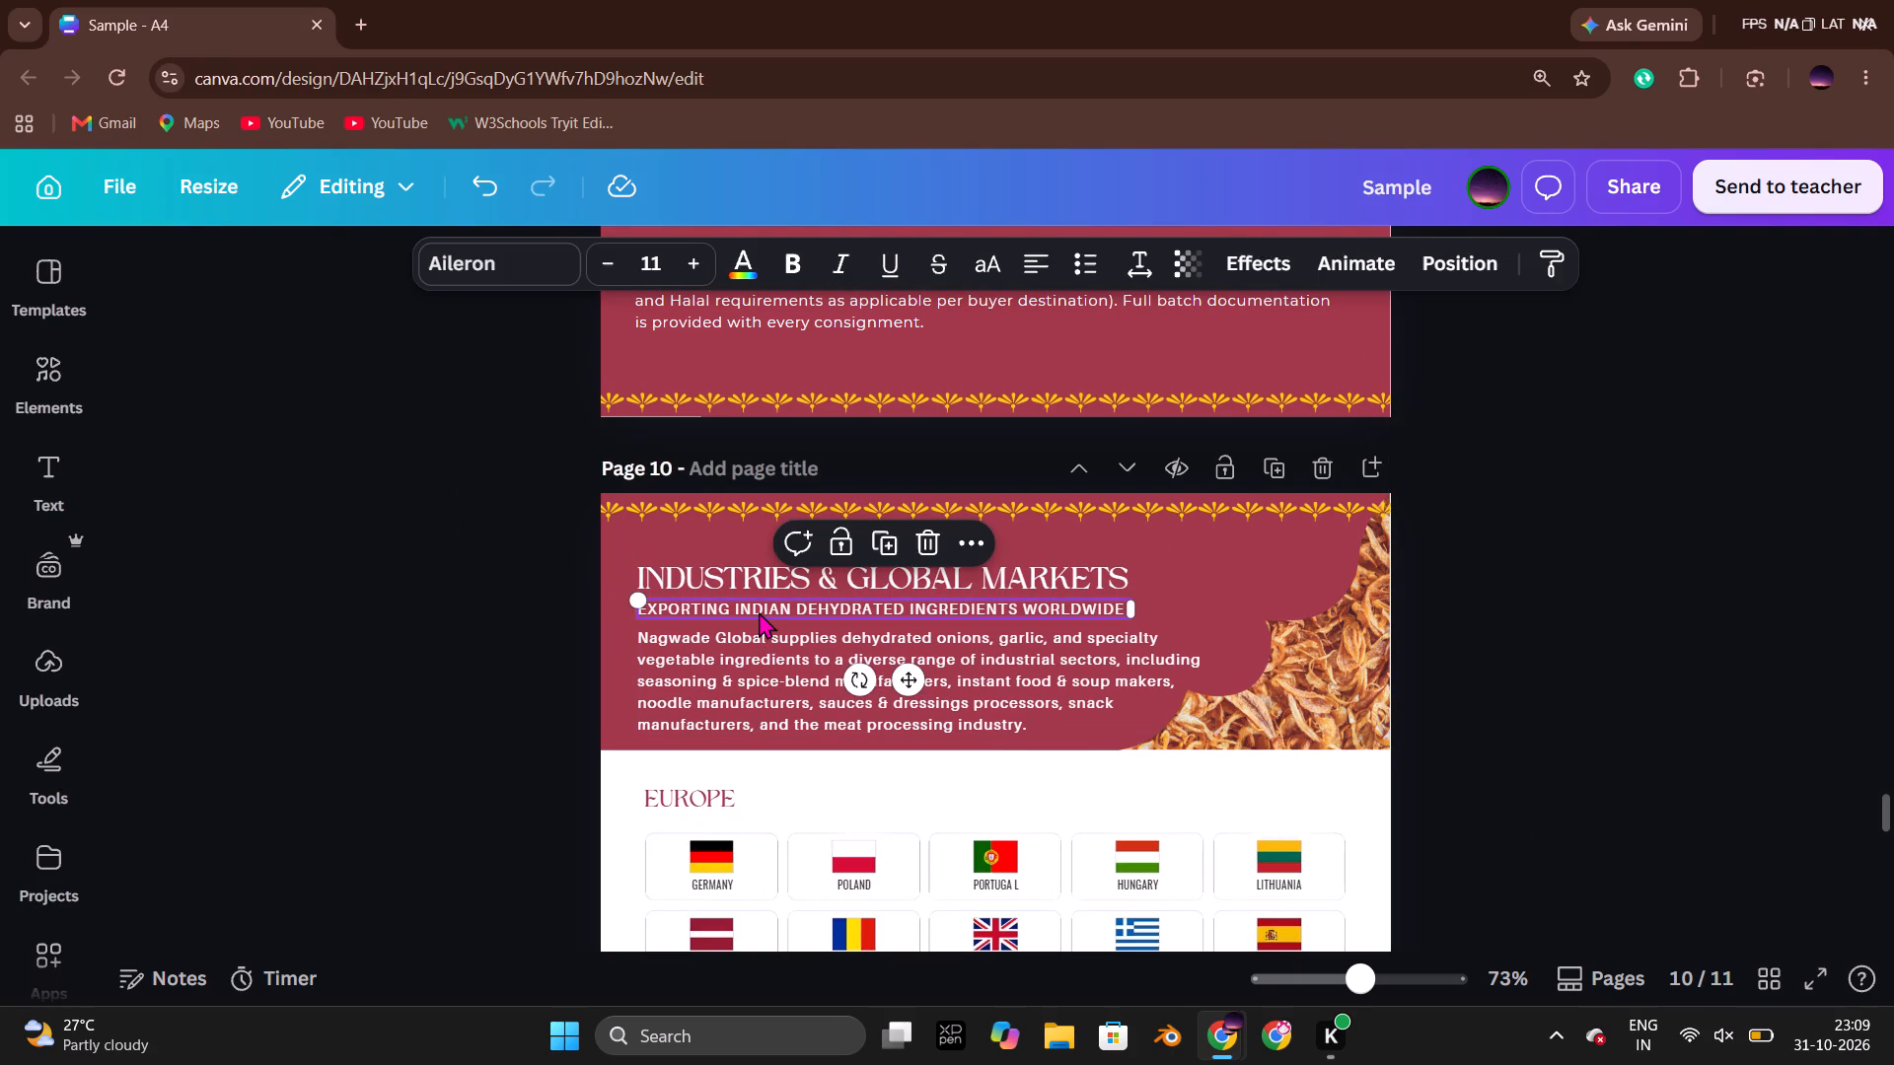
pyautogui.press('Up')
pyautogui.press('Up')
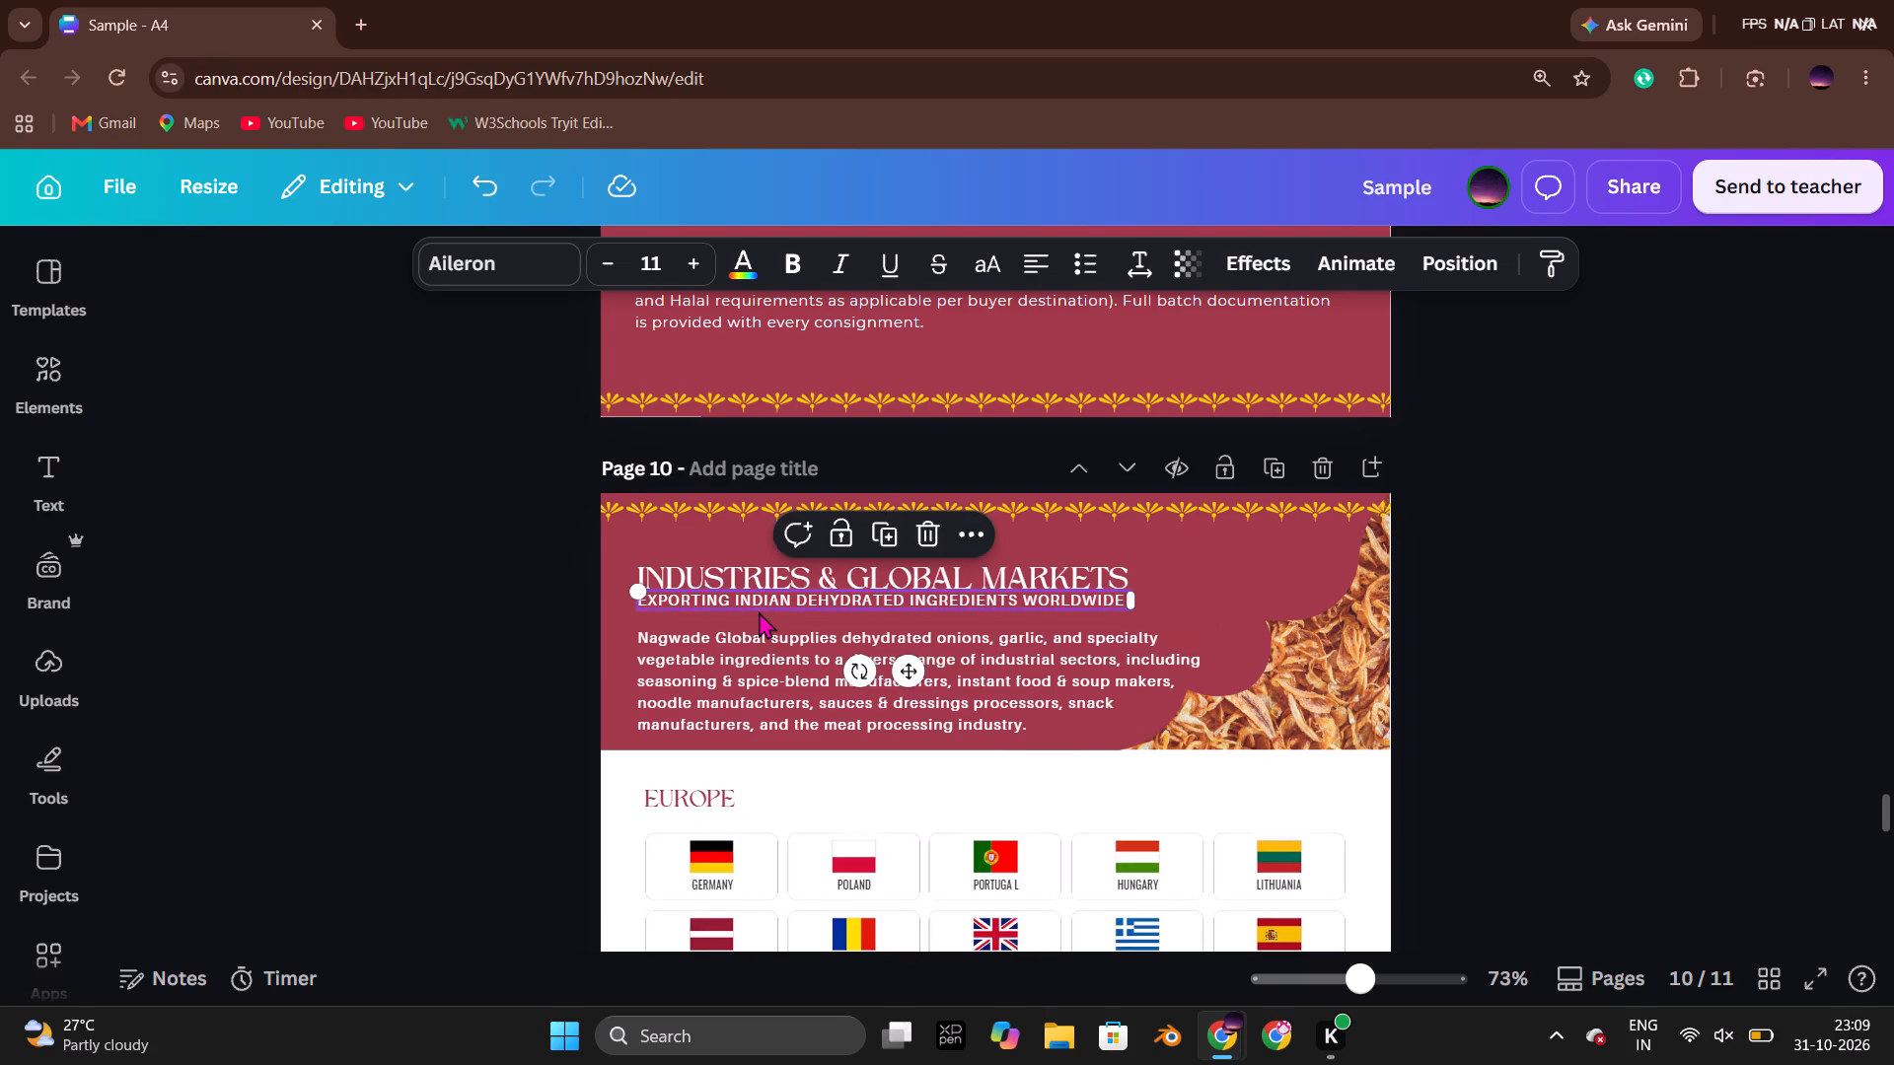
pyautogui.press('Down')
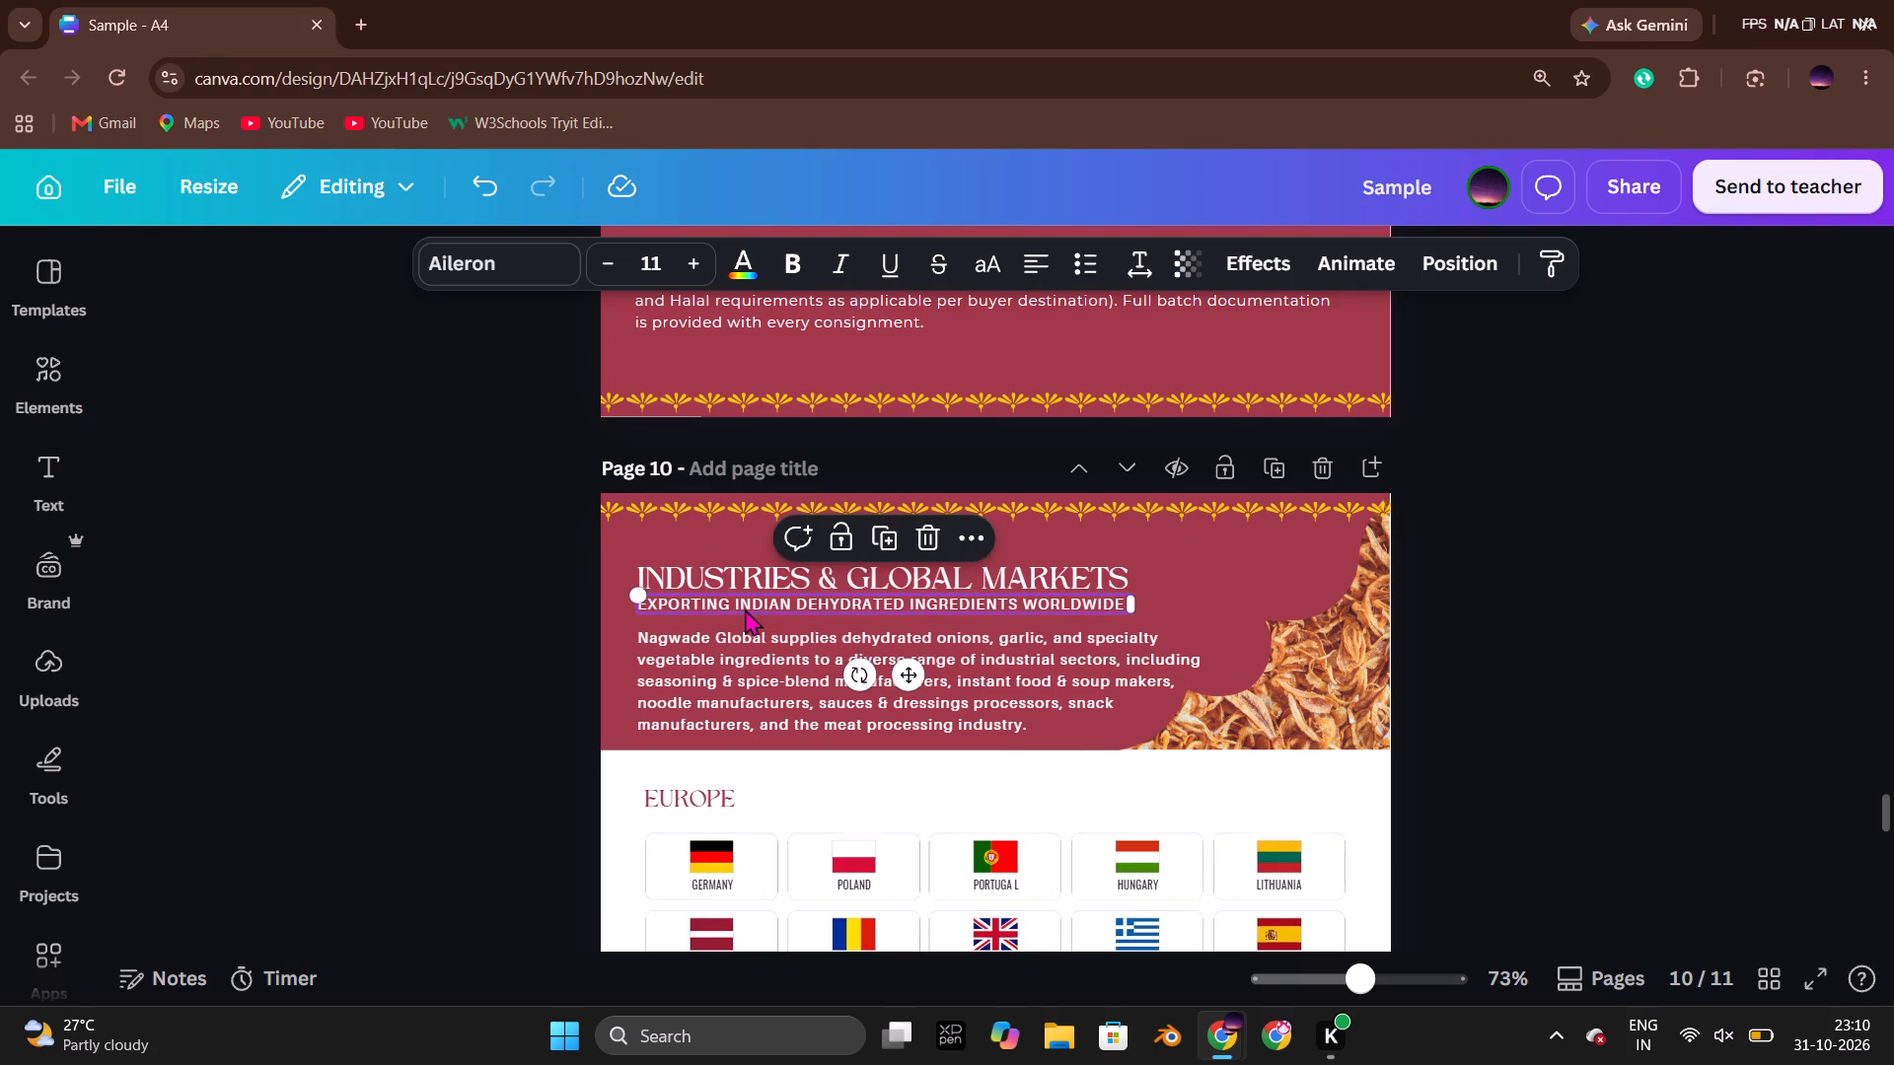
pyautogui.press('Up')
pyautogui.click(466, 590)
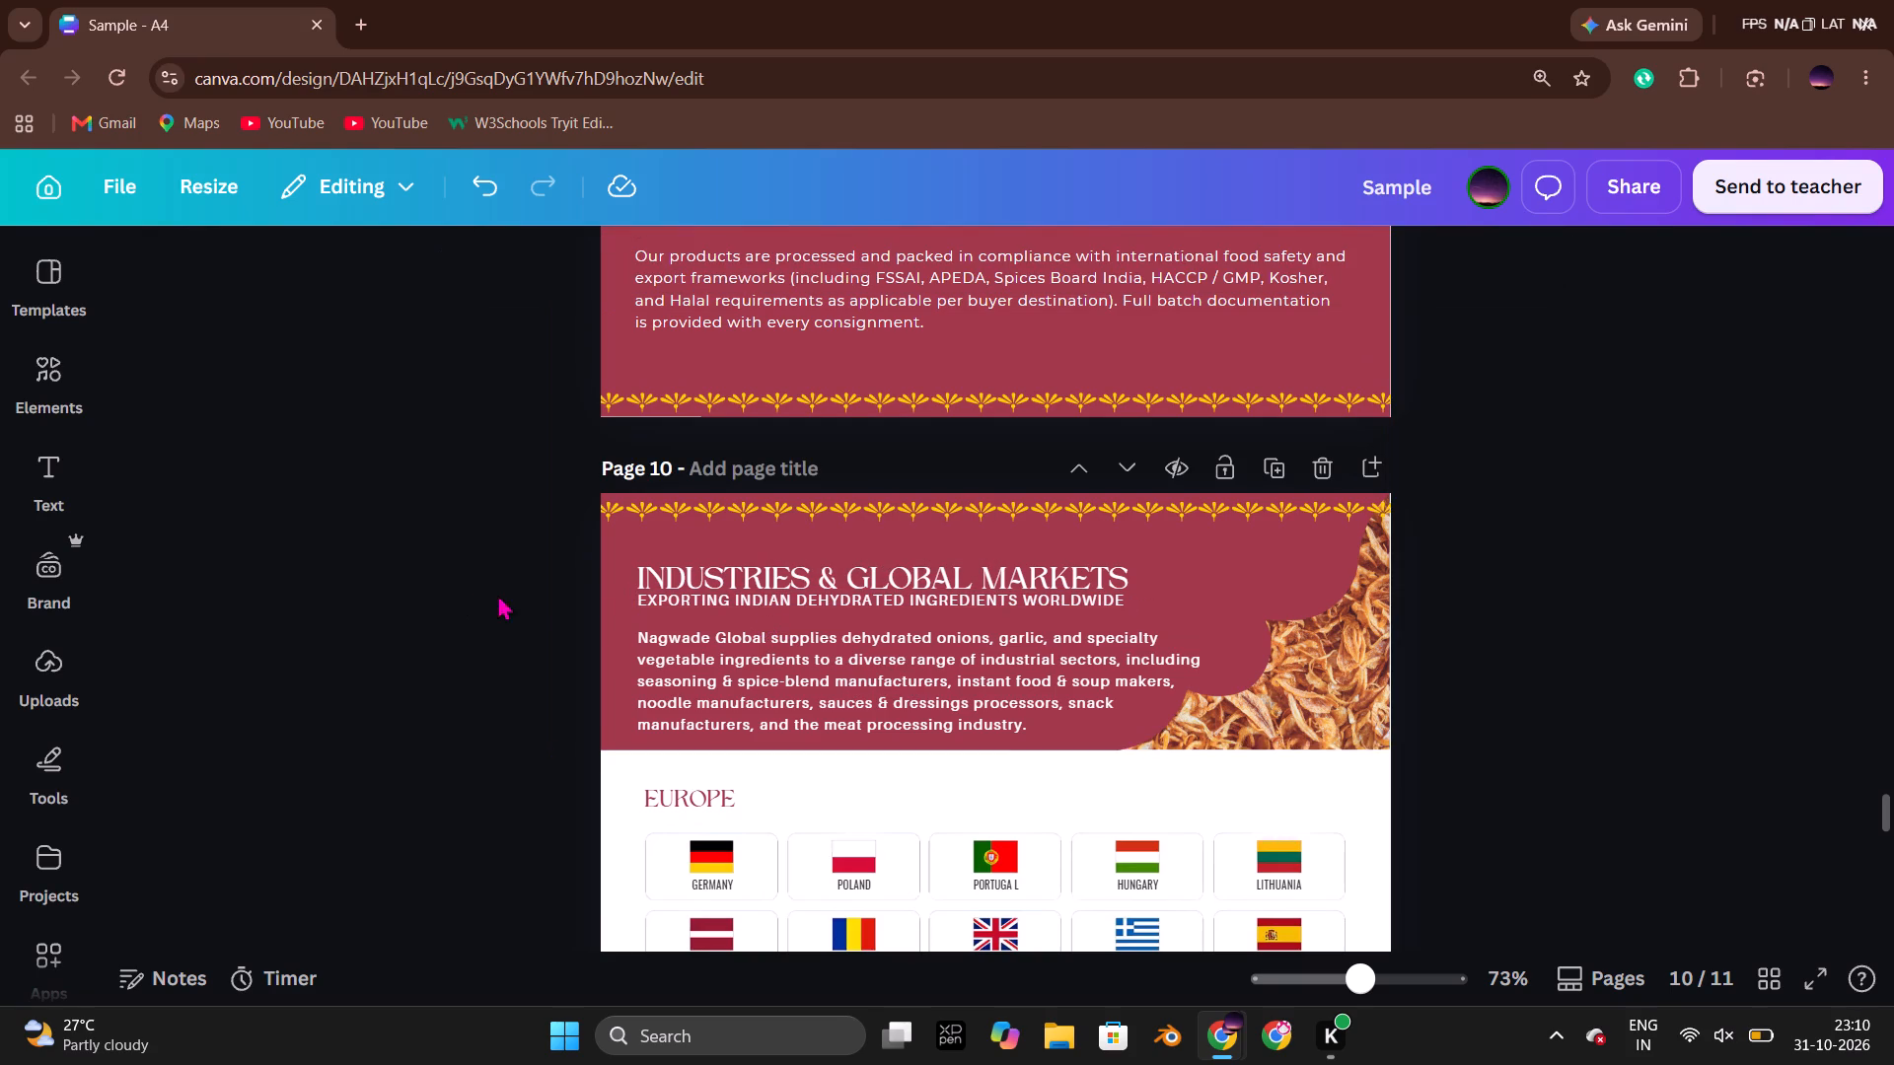
# Nudge the main heading and subheading on page 10 slightly down together to free space above them.
pyautogui.click(672, 583)
pyautogui.keyDown('shift'); pyautogui.click(686, 604); pyautogui.keyUp('shift')
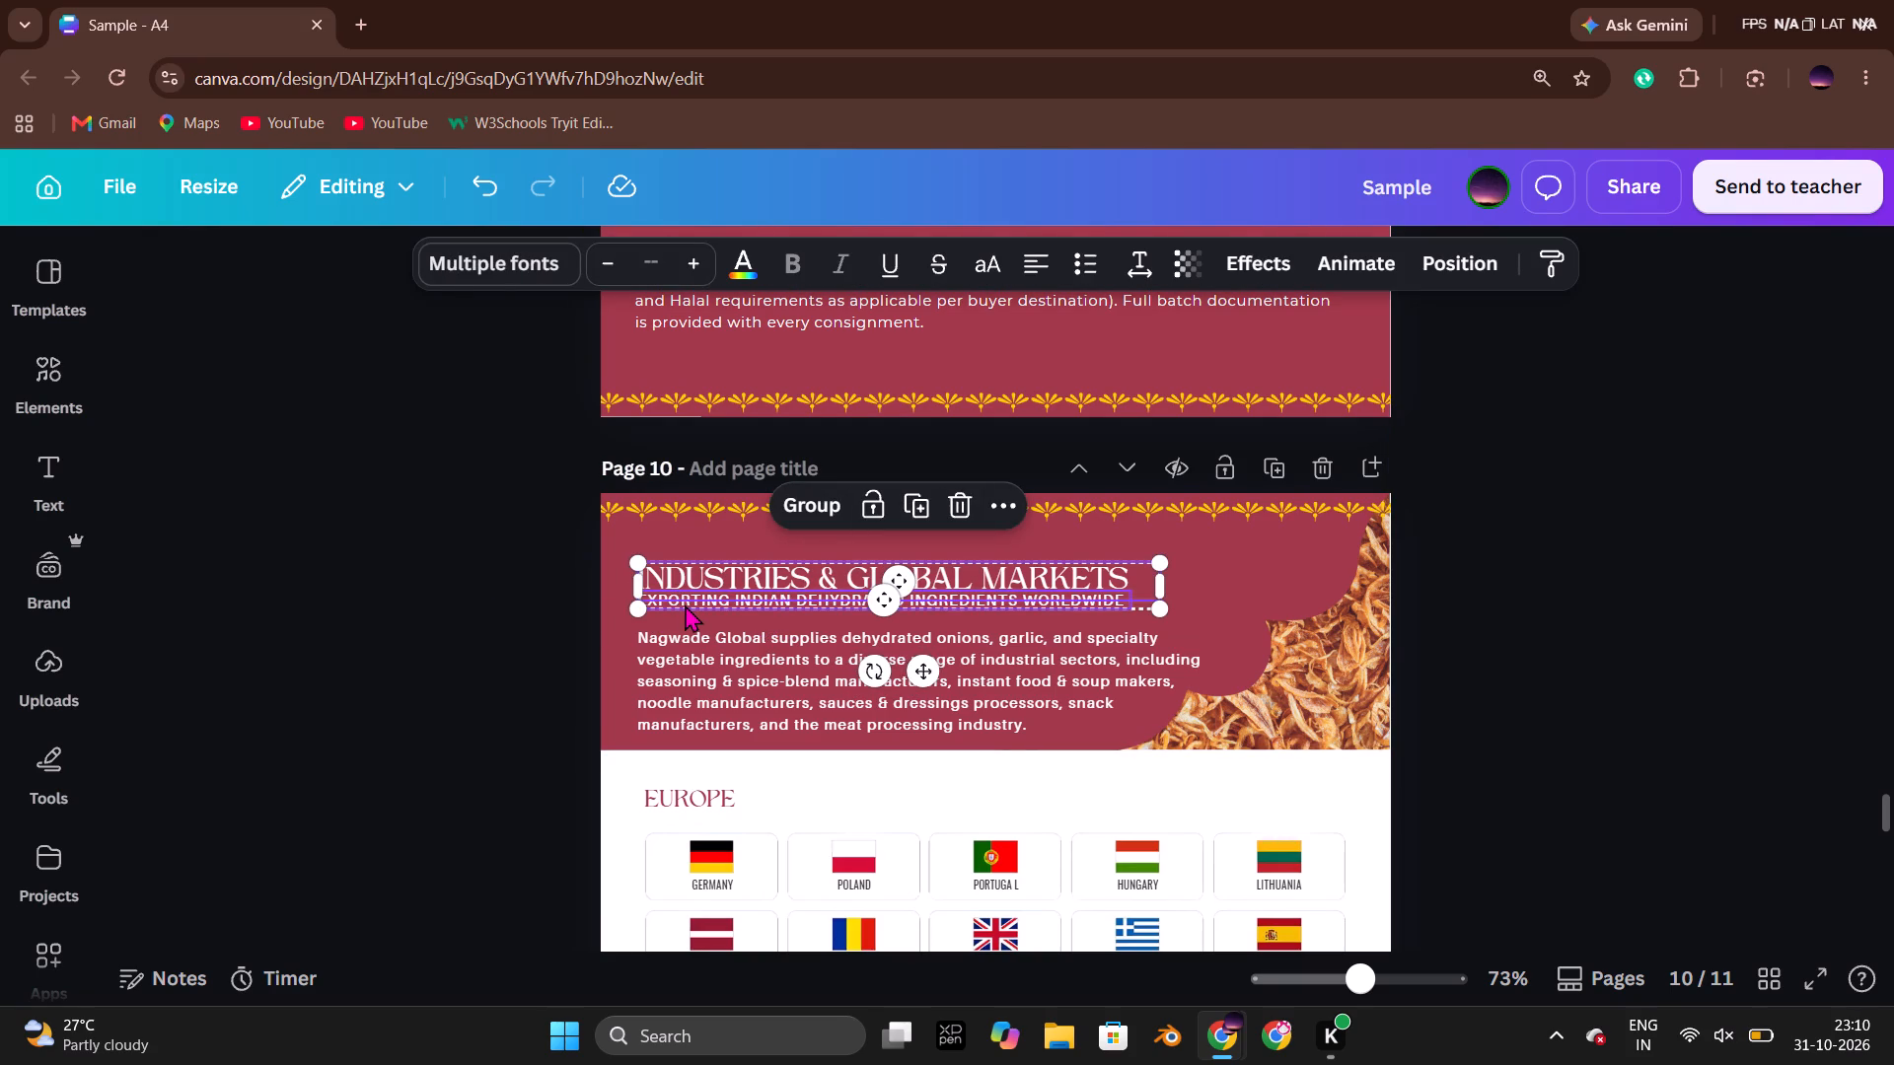
pyautogui.press('Down')
pyautogui.press('Down')
pyautogui.click(450, 538)
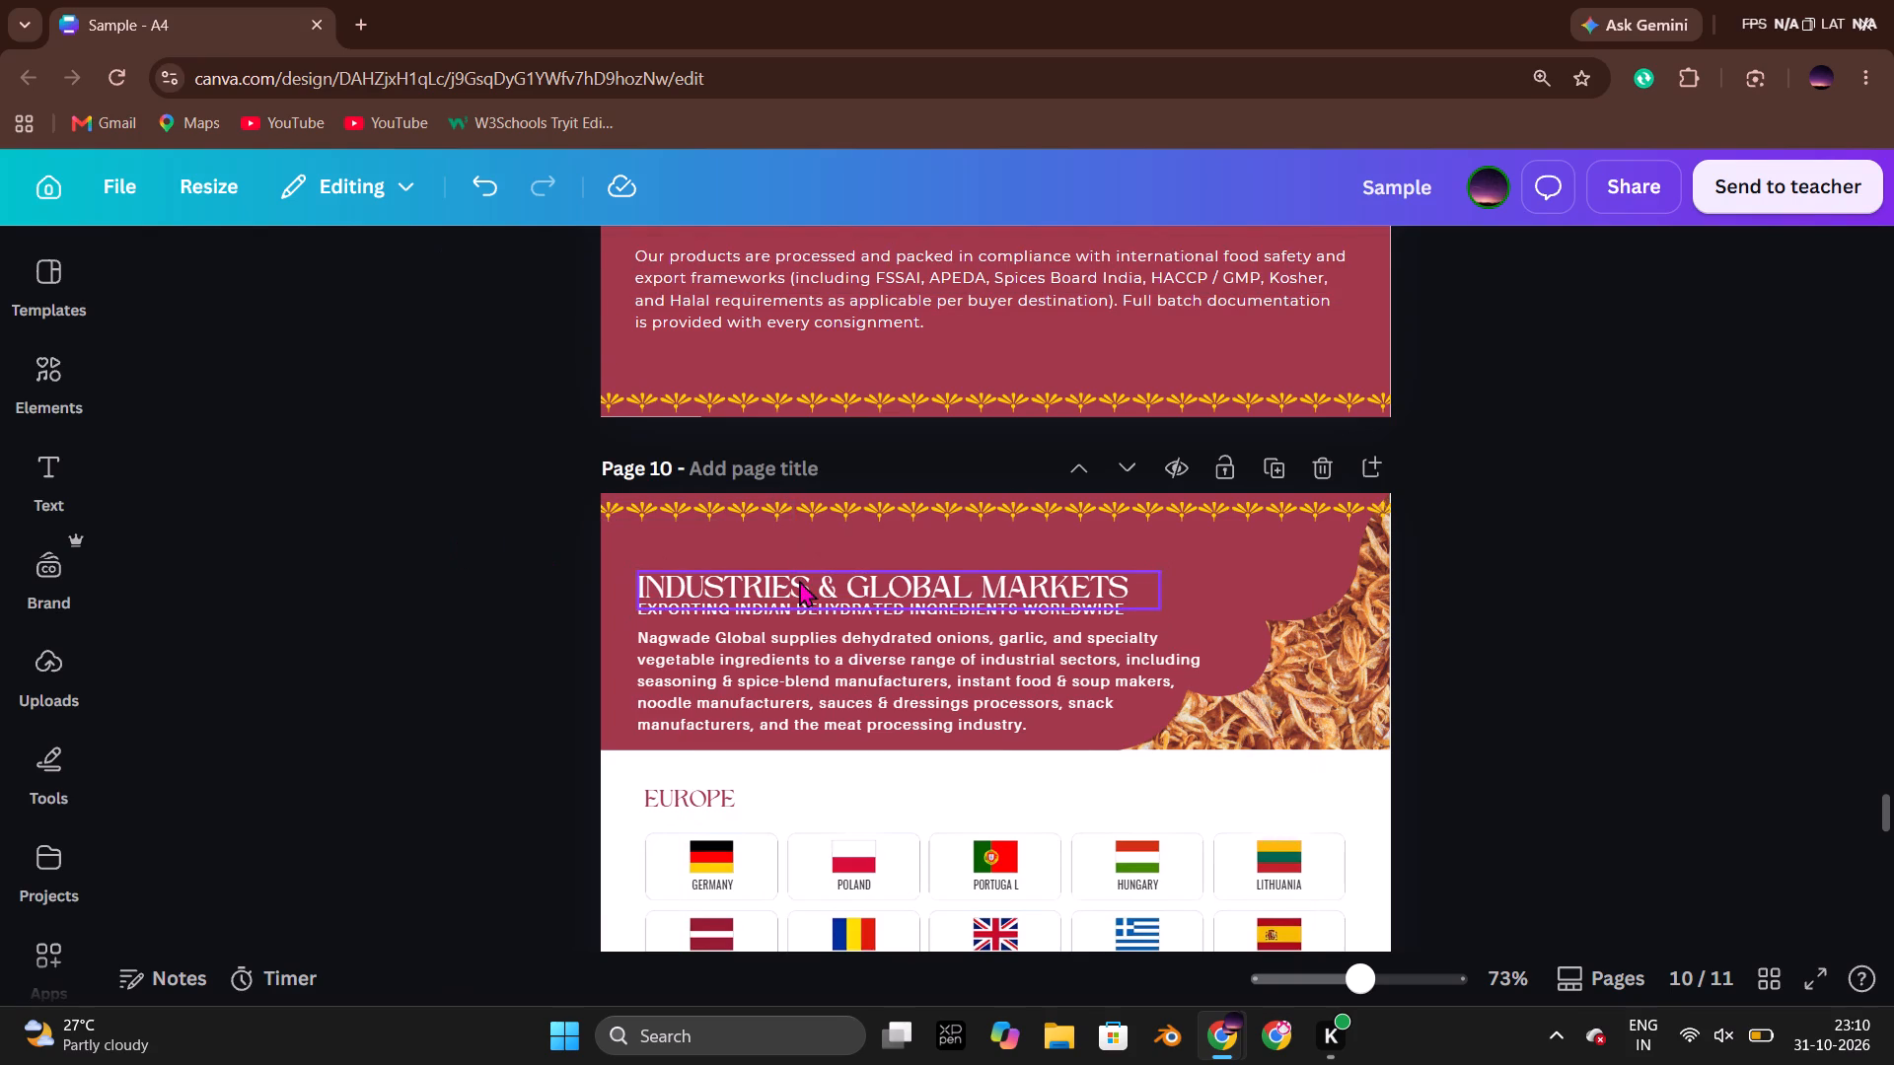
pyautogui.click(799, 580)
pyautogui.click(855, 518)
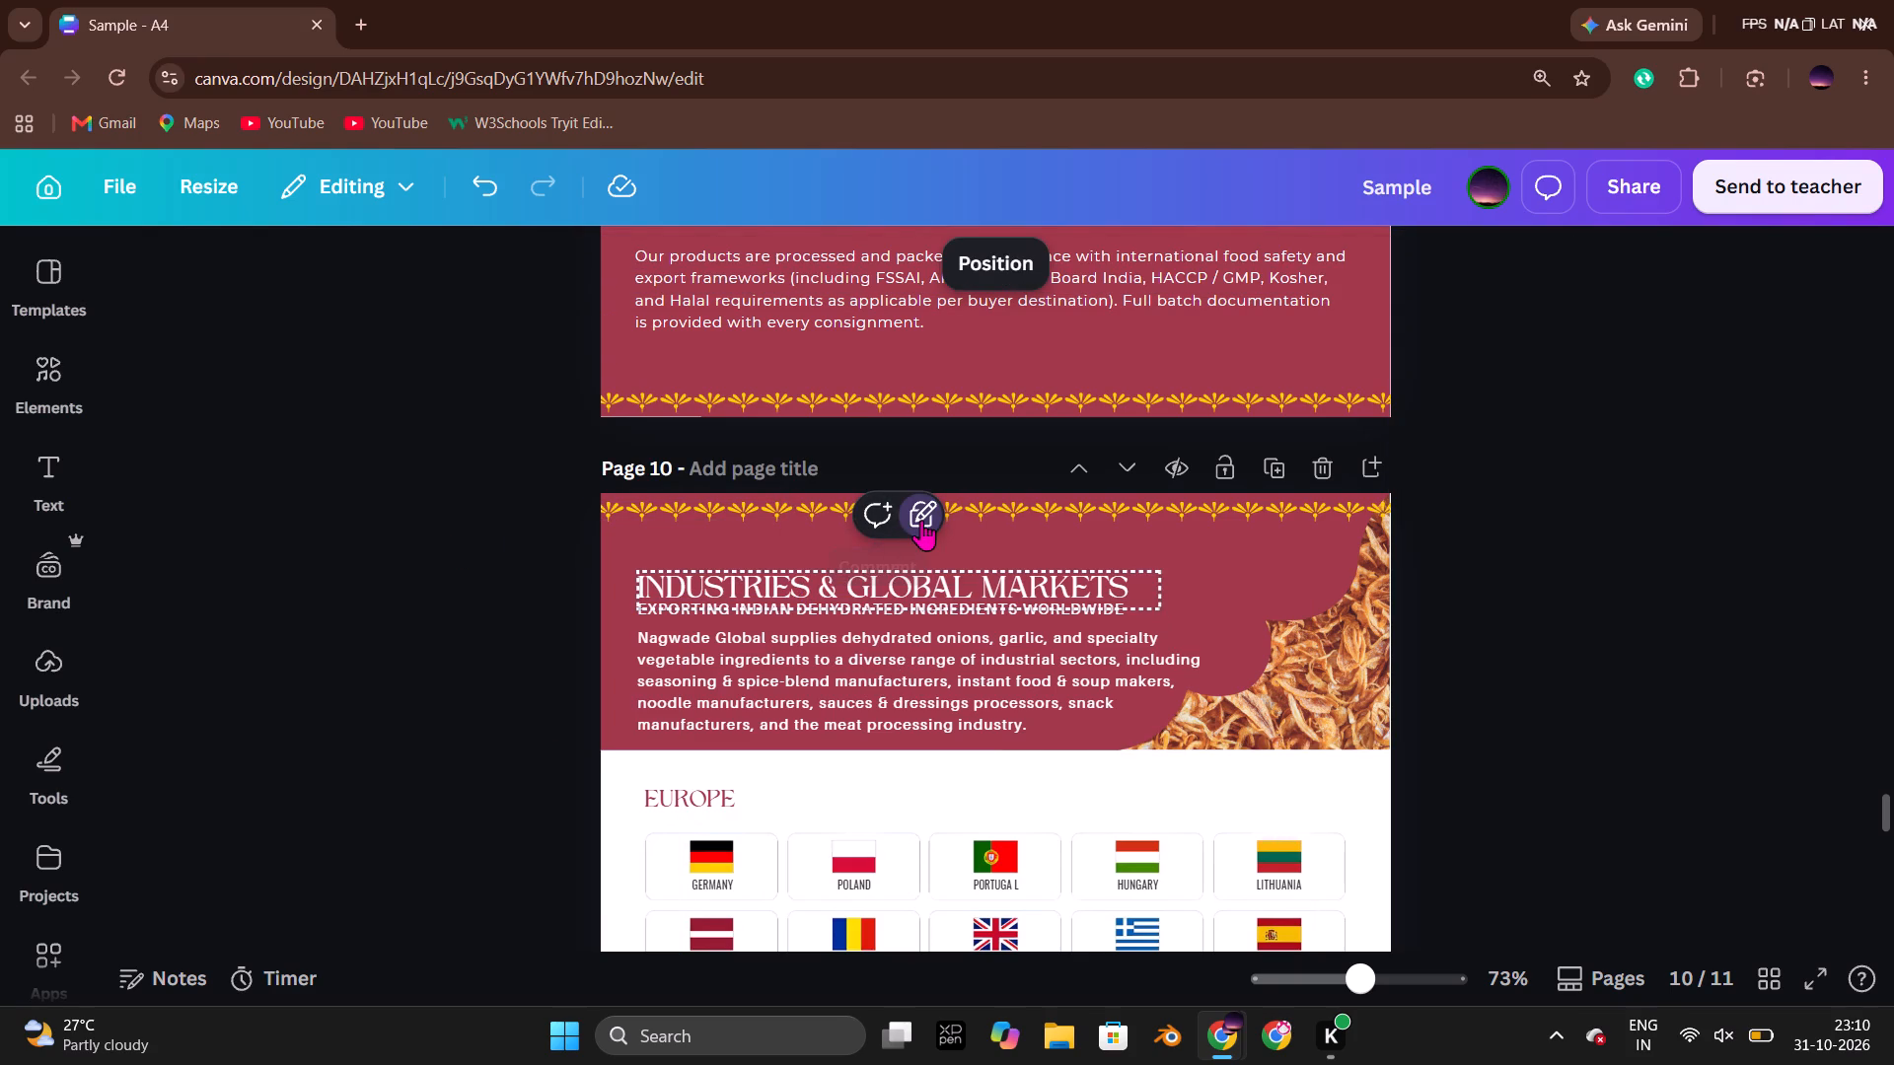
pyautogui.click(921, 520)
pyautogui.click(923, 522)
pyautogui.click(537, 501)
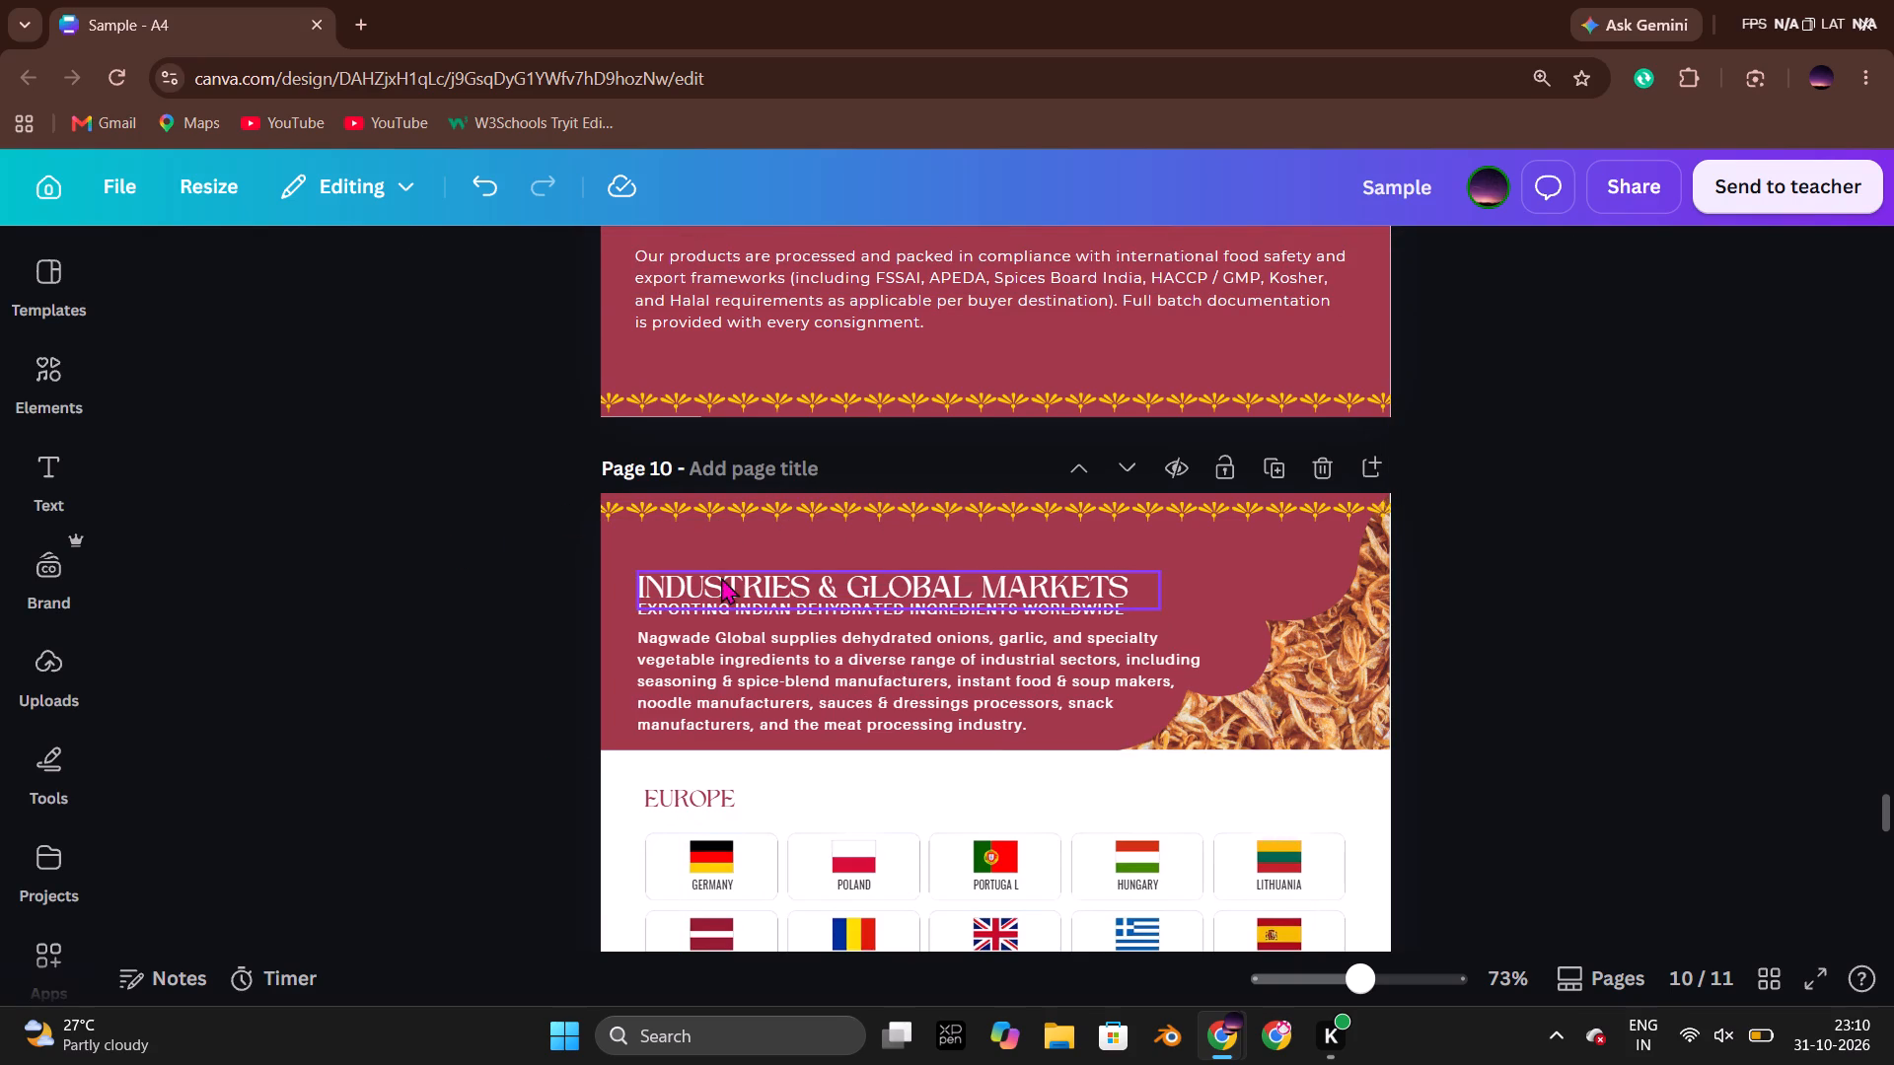
# Duplicate the INDUSTRIES & GLOBAL MARKETS heading and place the copy directly above the original, lined up at its left edge.
pyautogui.click(727, 582)
pyautogui.hotkey('ctrl', 'c')
pyautogui.hotkey('ctrl', 'v')
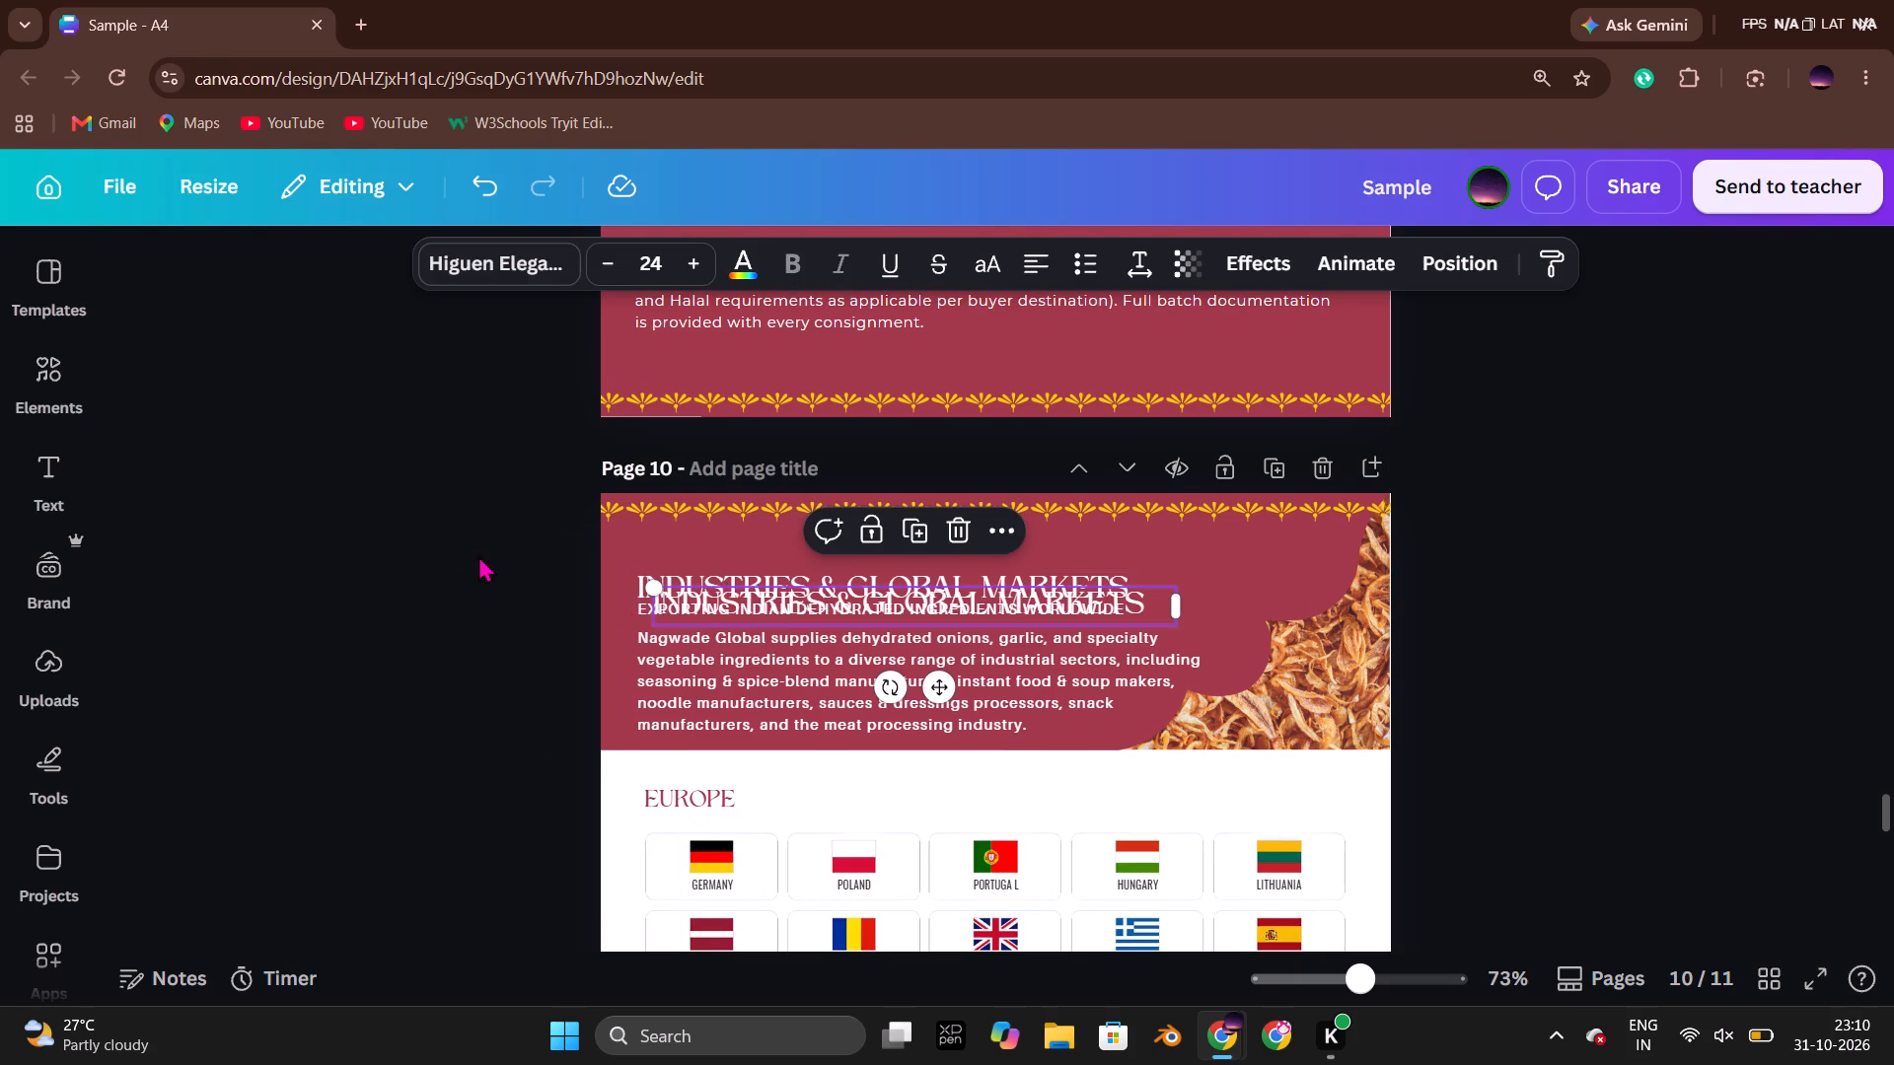
pyautogui.click(478, 555)
pyautogui.moveTo(718, 602); pyautogui.dragTo(704, 542)
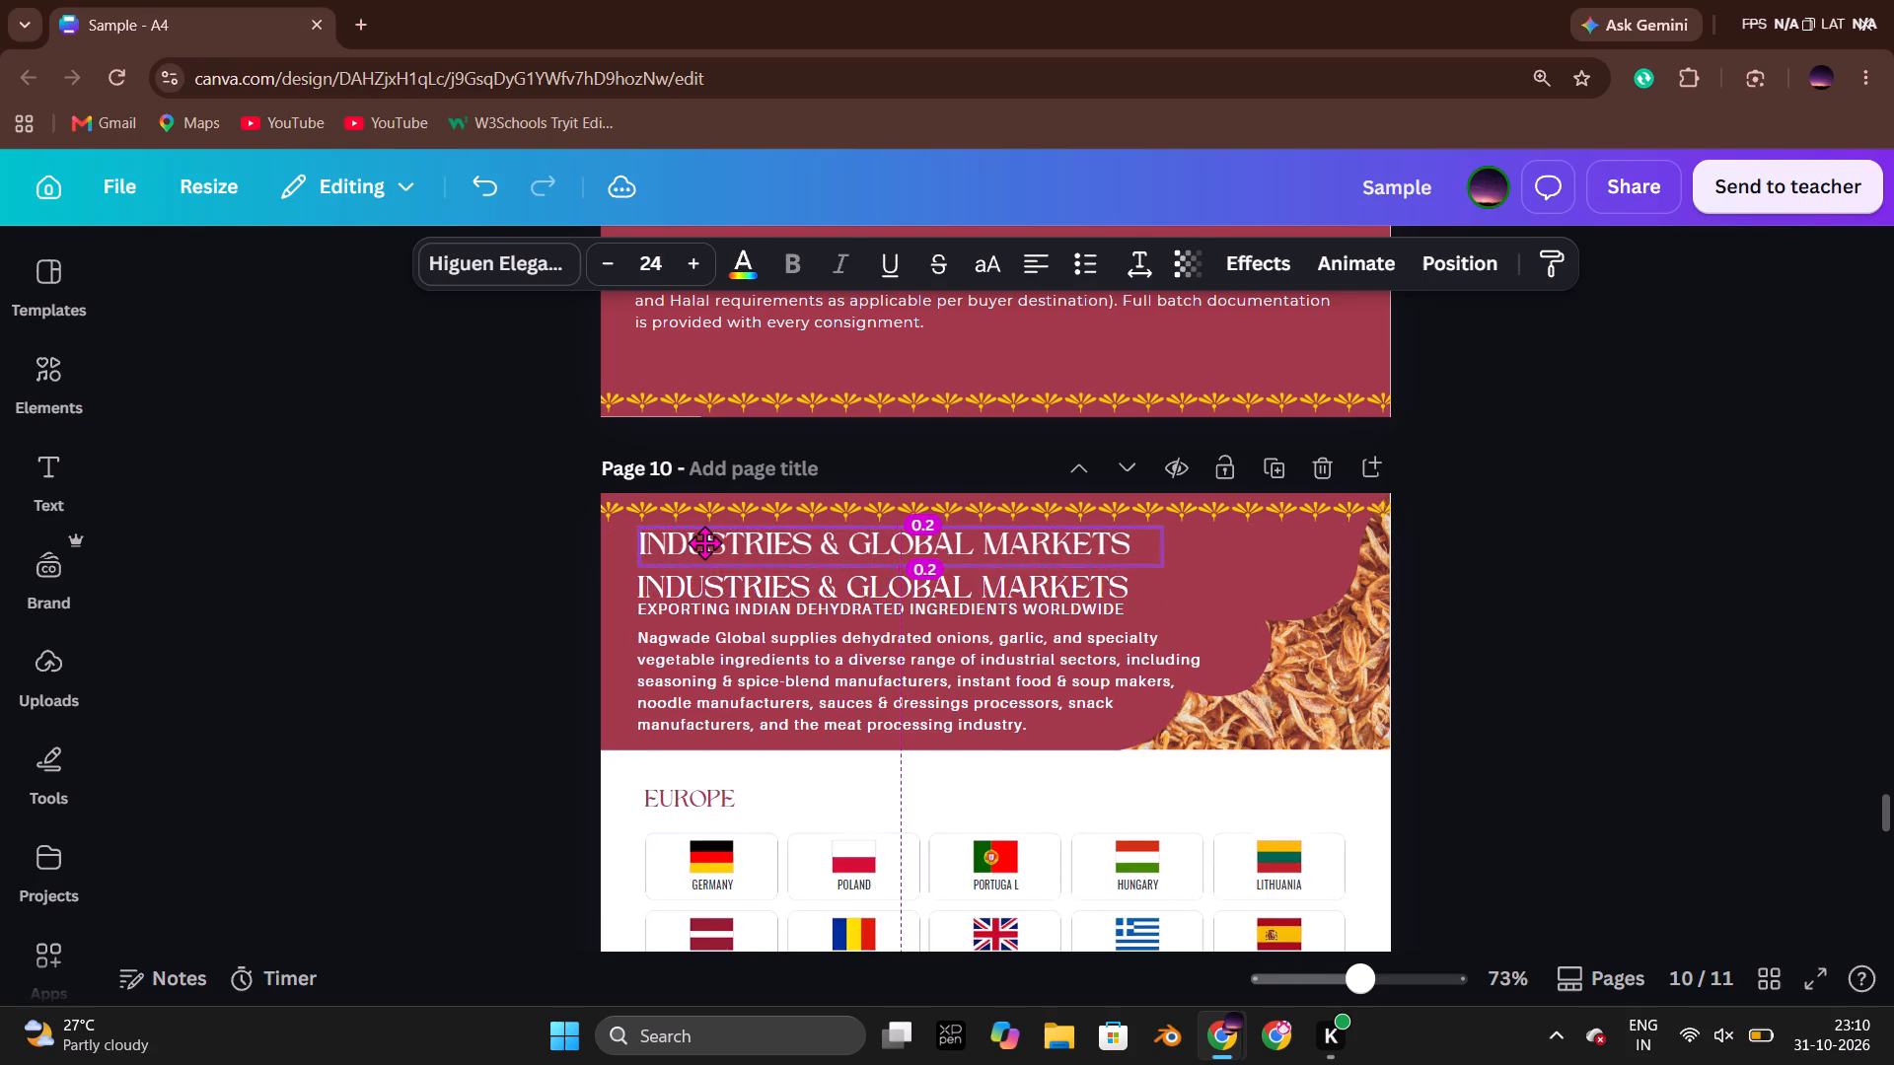
pyautogui.moveTo(704, 542); pyautogui.dragTo(703, 541)
# Replace the duplicated heading's text with OUR MARKETS.
pyautogui.doubleClick(703, 541)
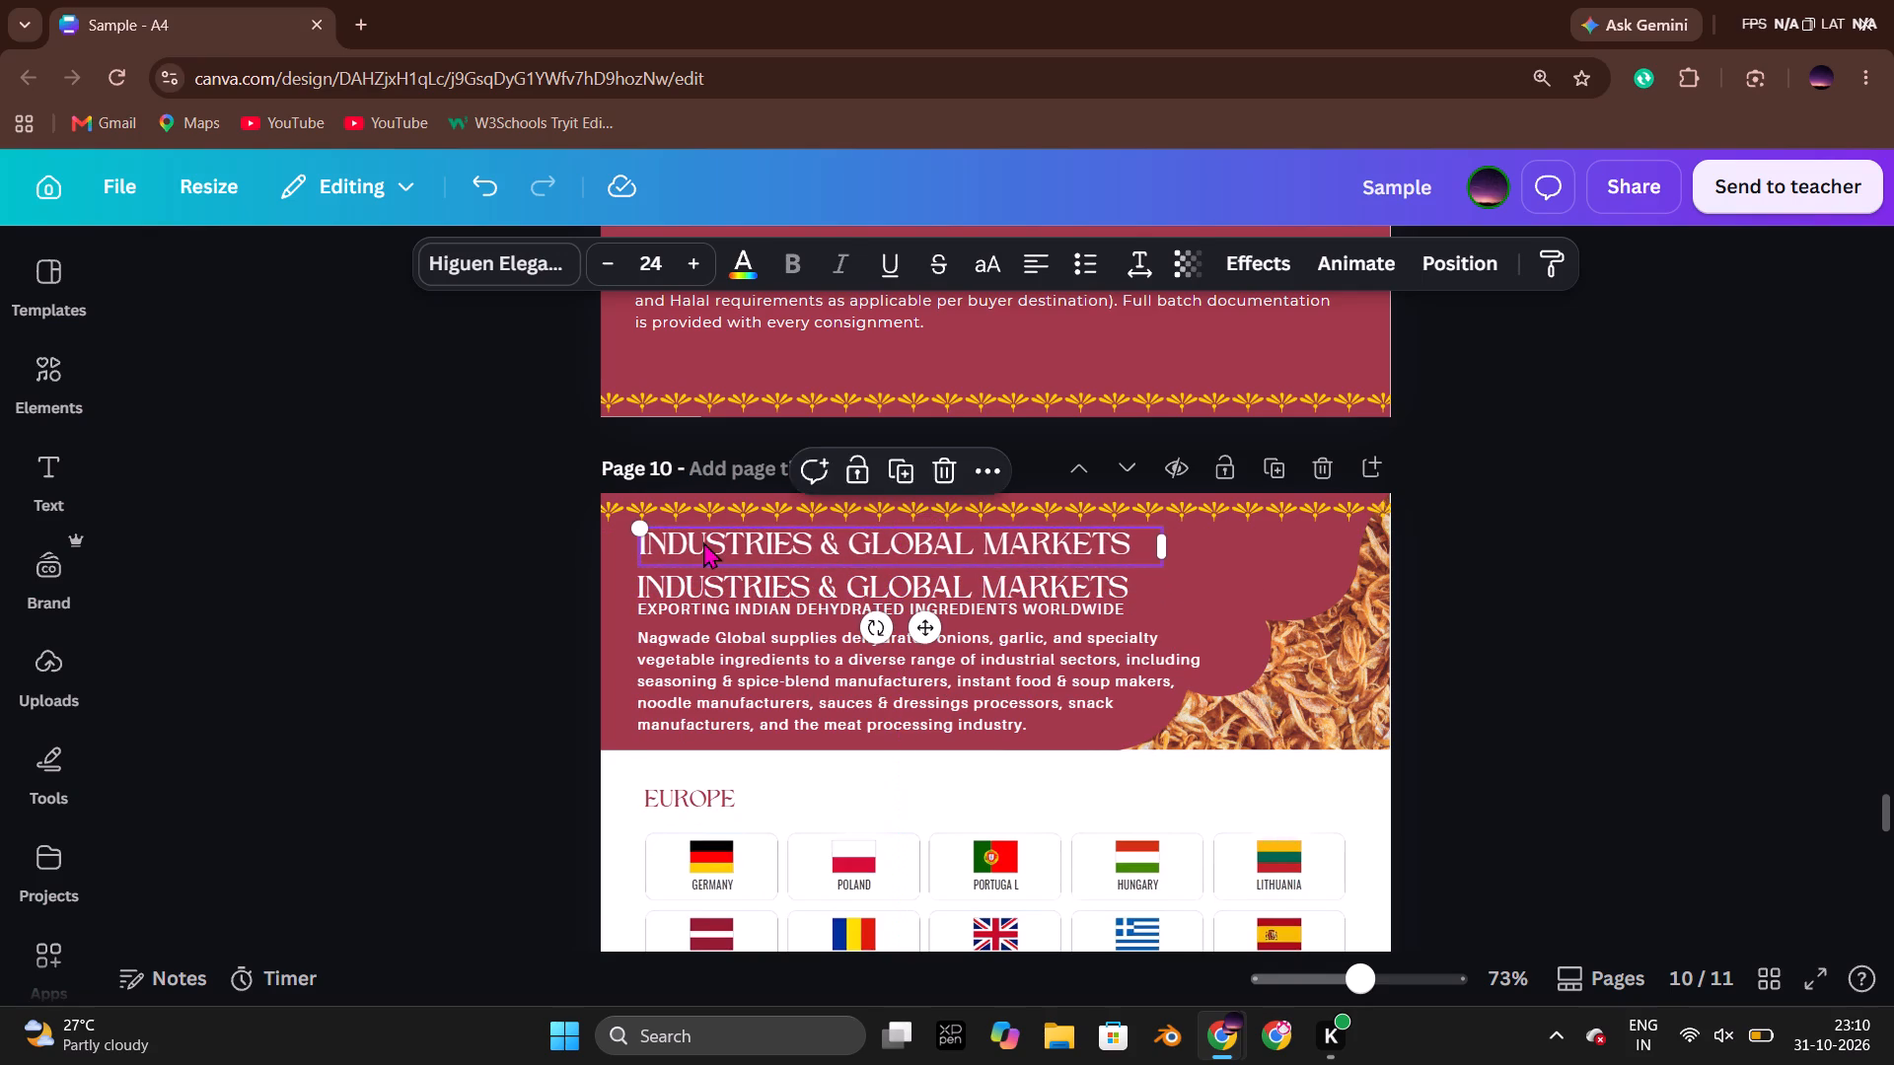
pyautogui.write('oU')
pyautogui.press('BackSpace')
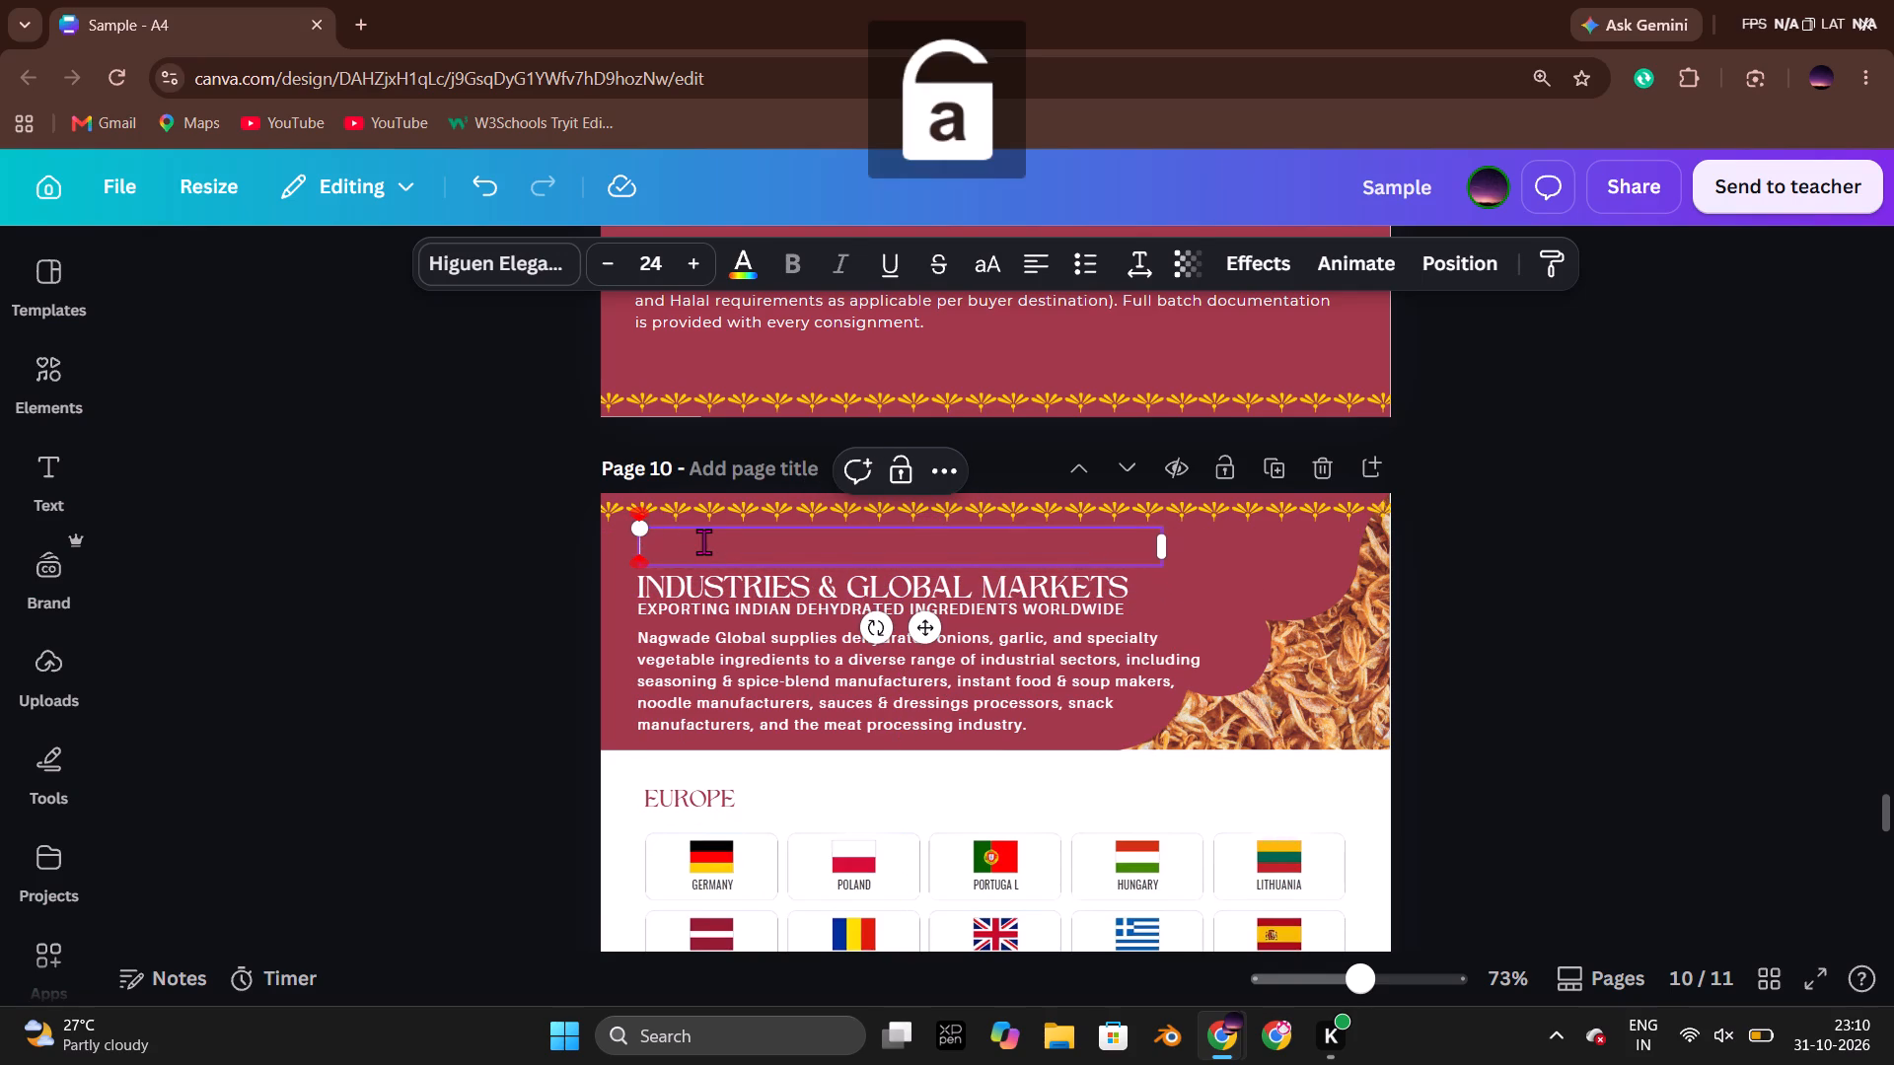
pyautogui.write('OUR MARKETS')
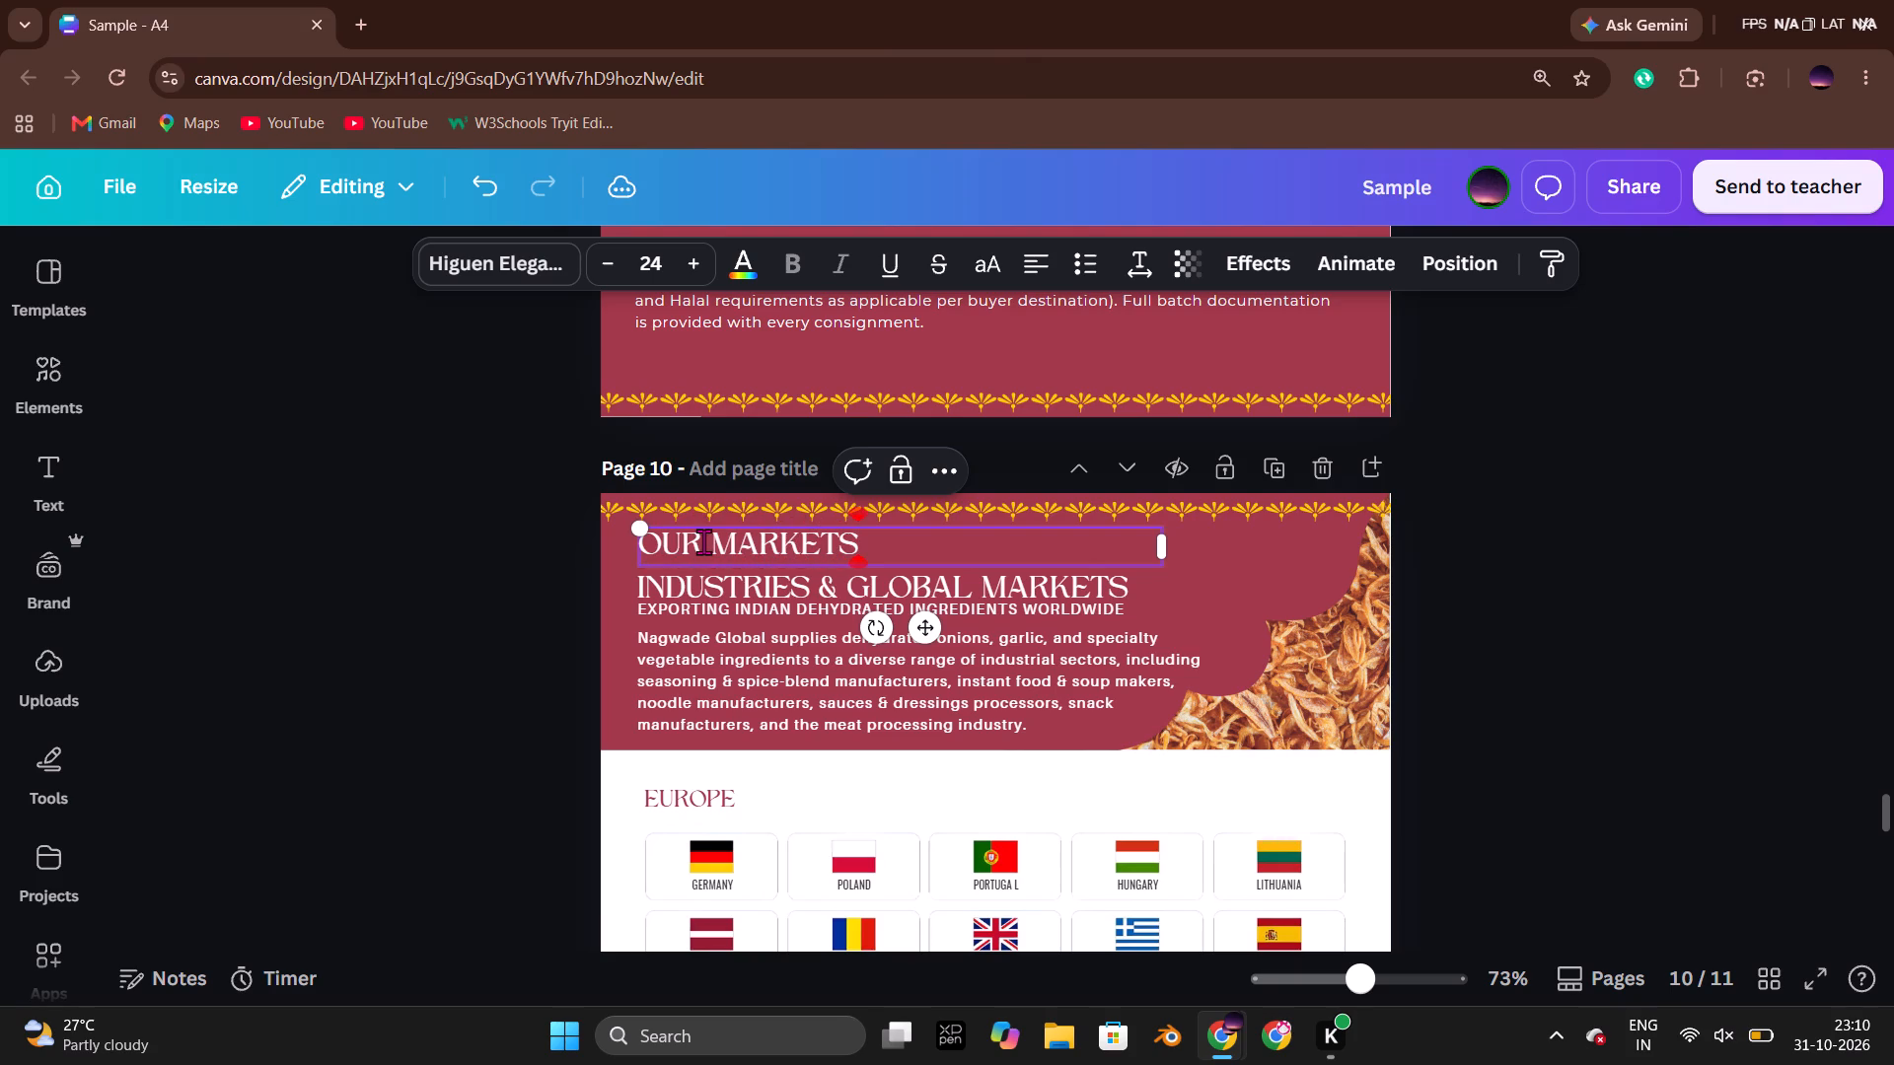
pyautogui.click(444, 537)
# Change the OUR MARKETS heading's text colour to golden yellow.
pyautogui.click(680, 543)
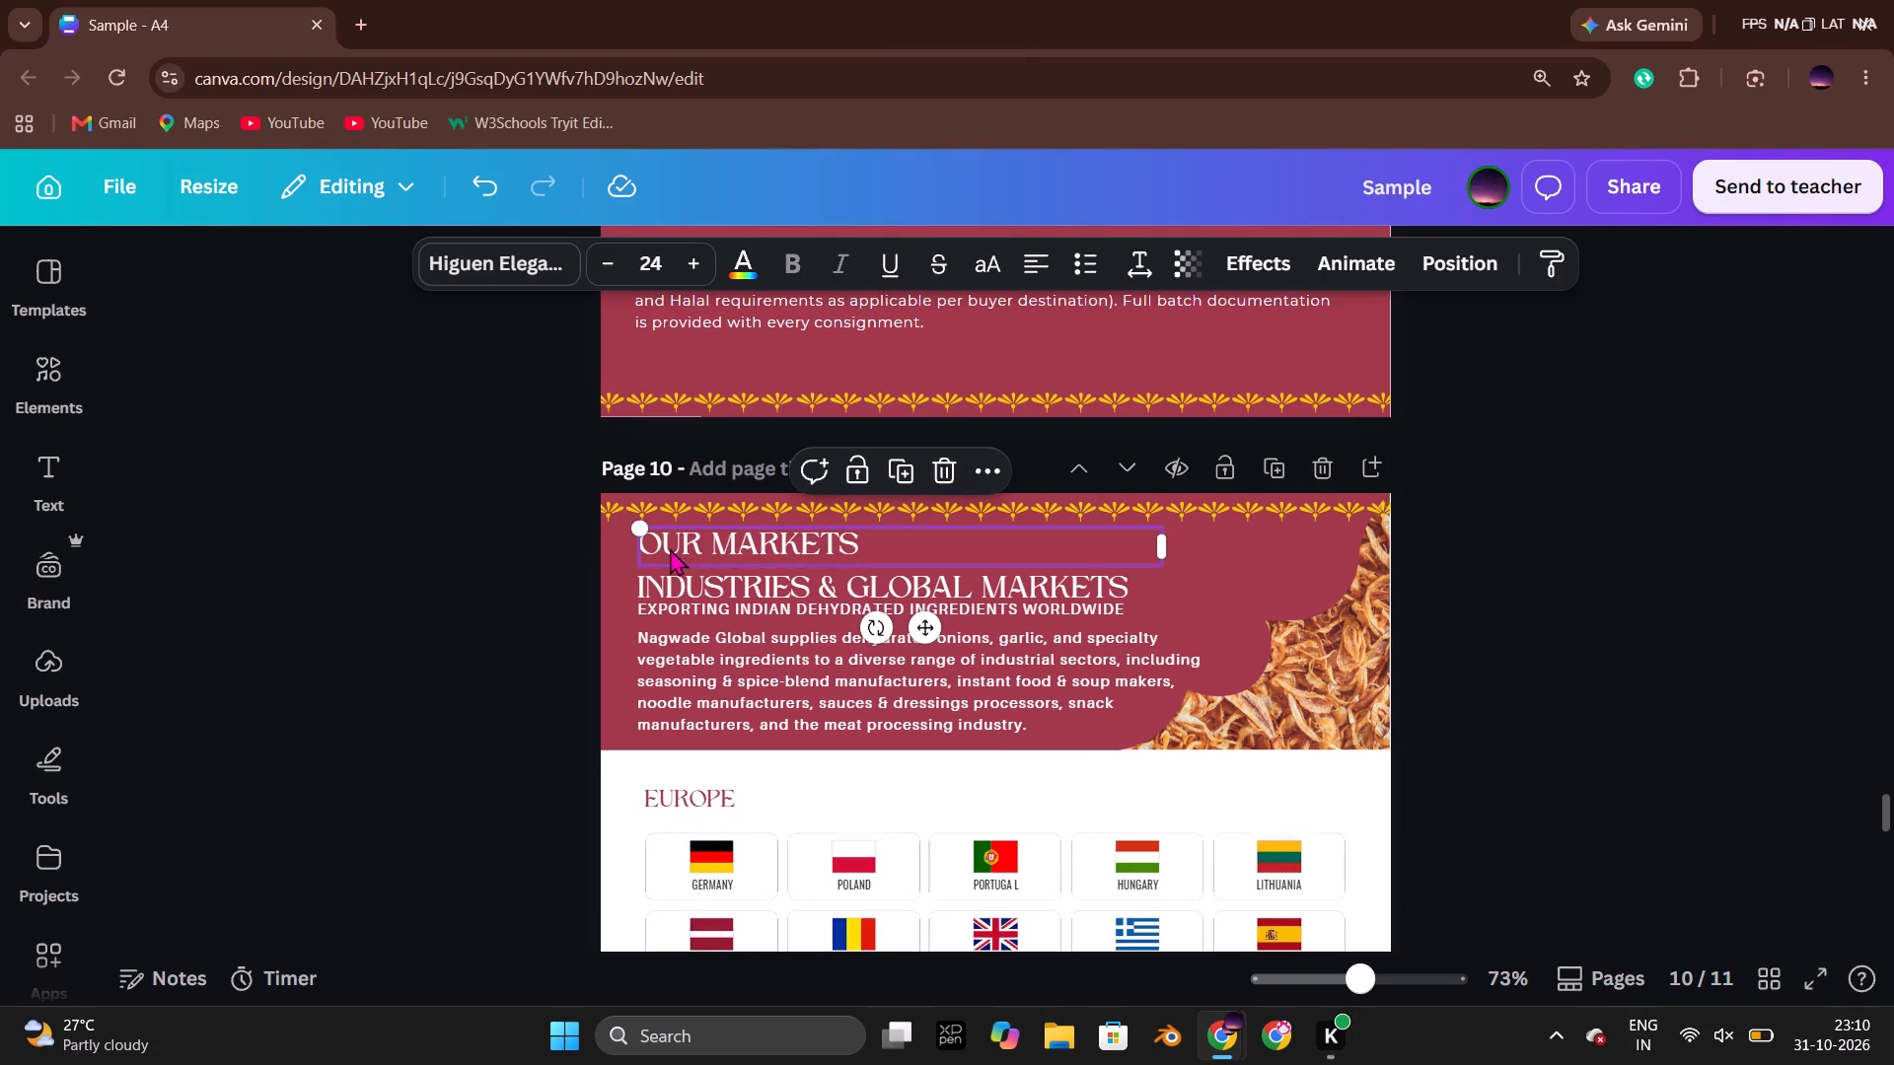
pyautogui.click(754, 286)
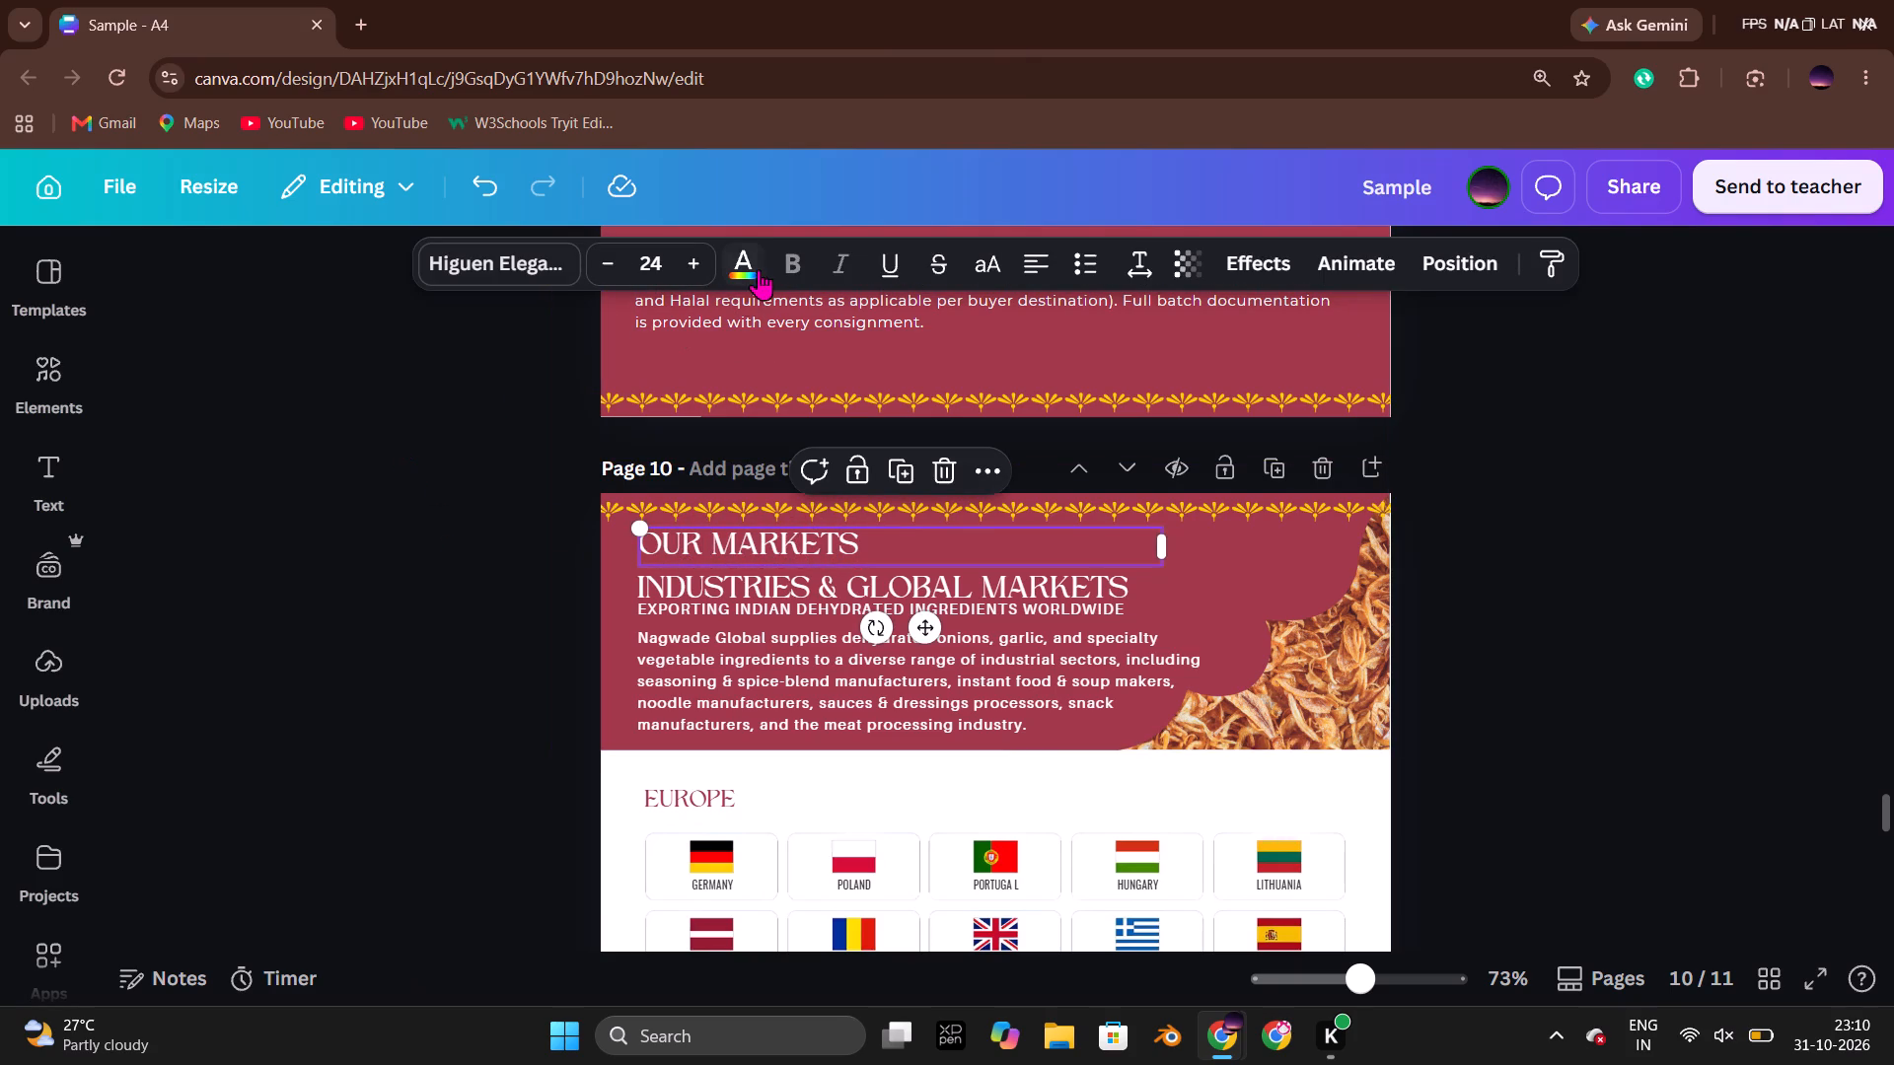
pyautogui.click(759, 269)
pyautogui.click(462, 540)
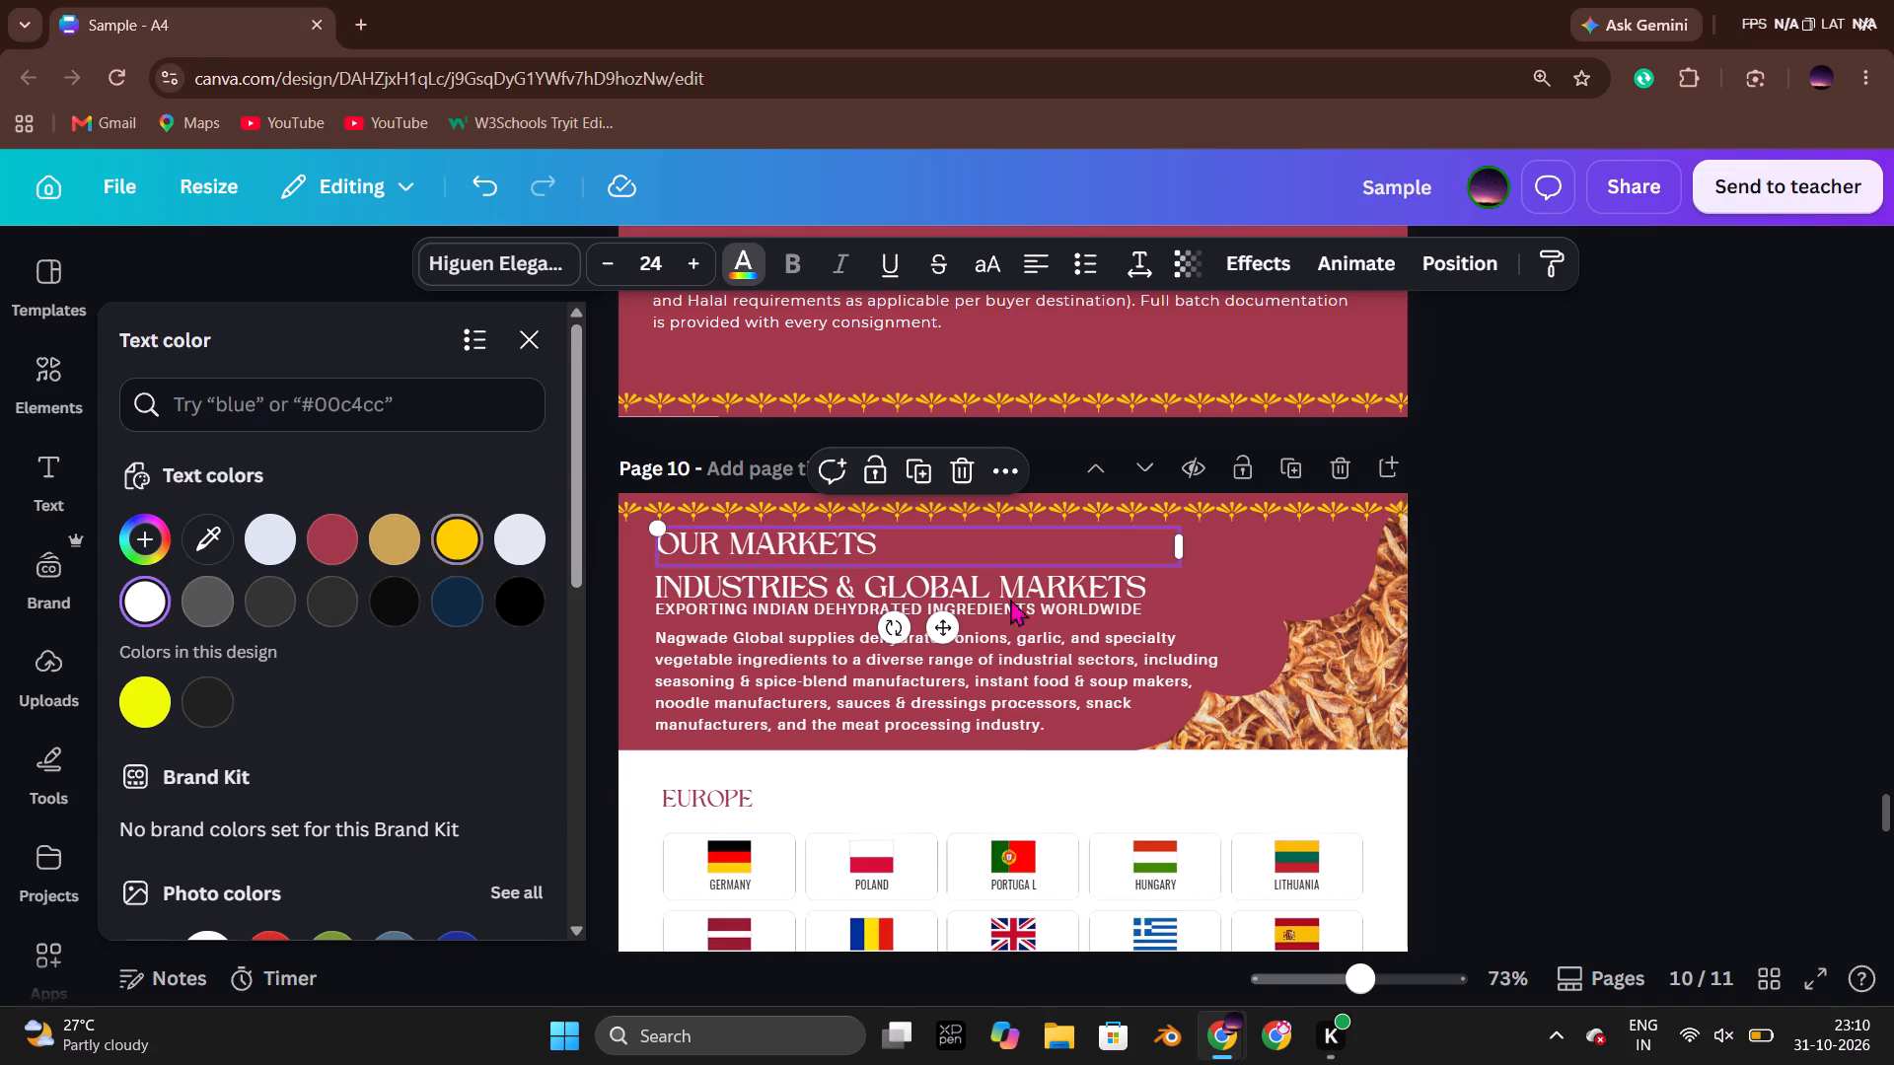
pyautogui.doubleClick(1628, 590)
pyautogui.click(866, 541)
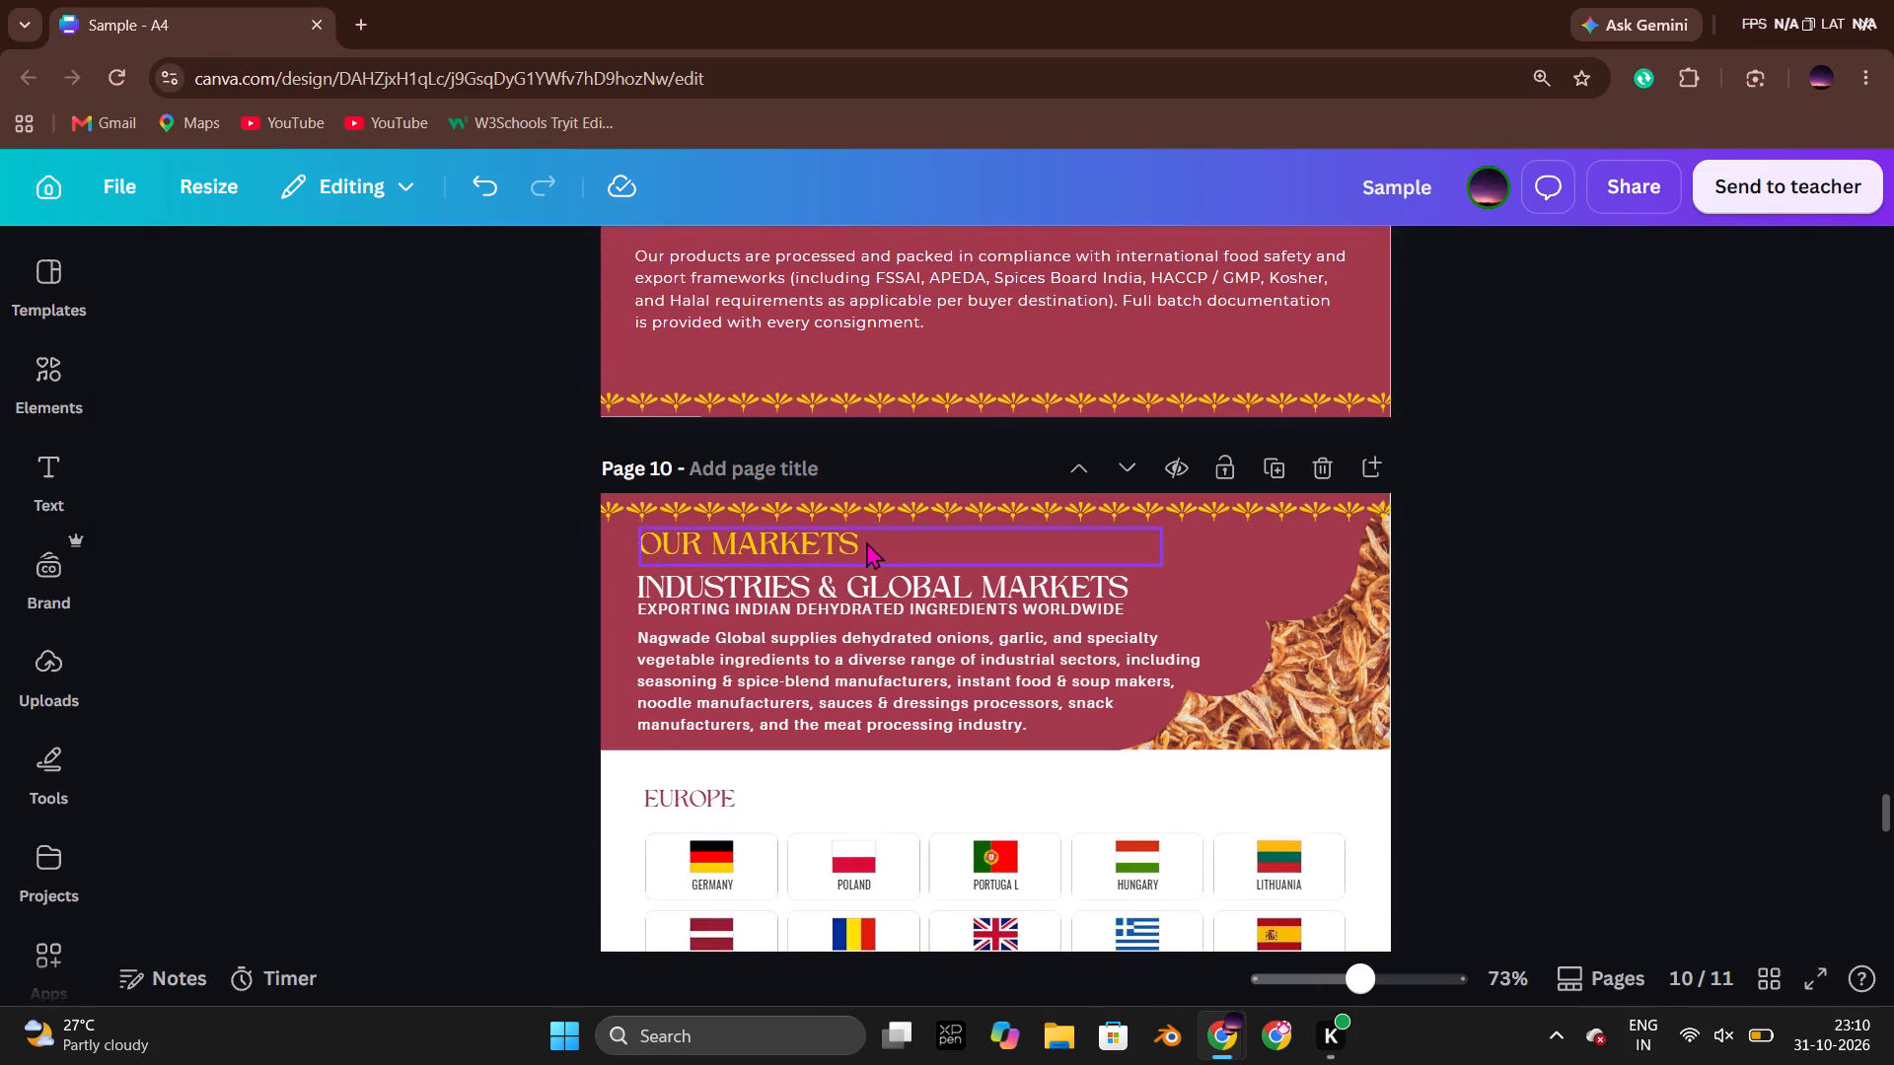
# Reduce the INDUSTRIES & GLOBAL MARKETS heading's font size to 22.
pyautogui.click(694, 583)
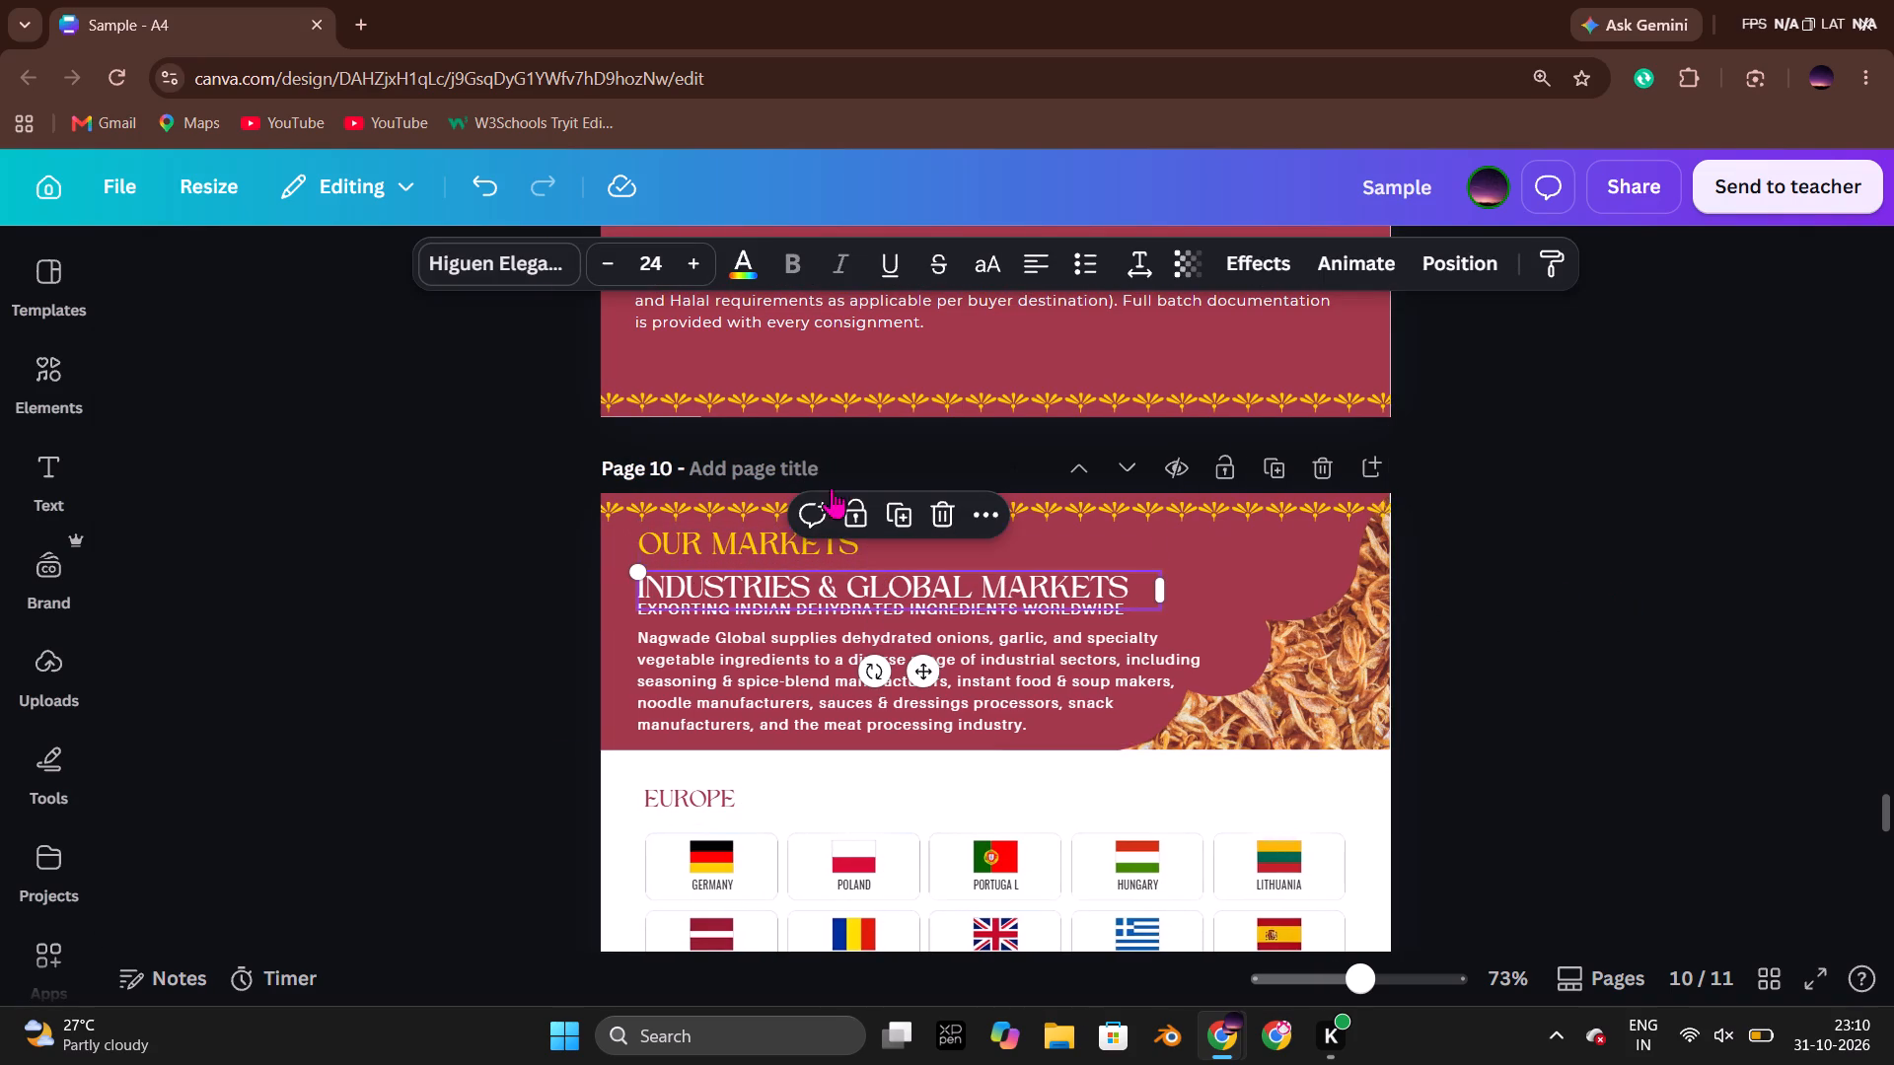
pyautogui.doubleClick(616, 268)
pyautogui.click(491, 581)
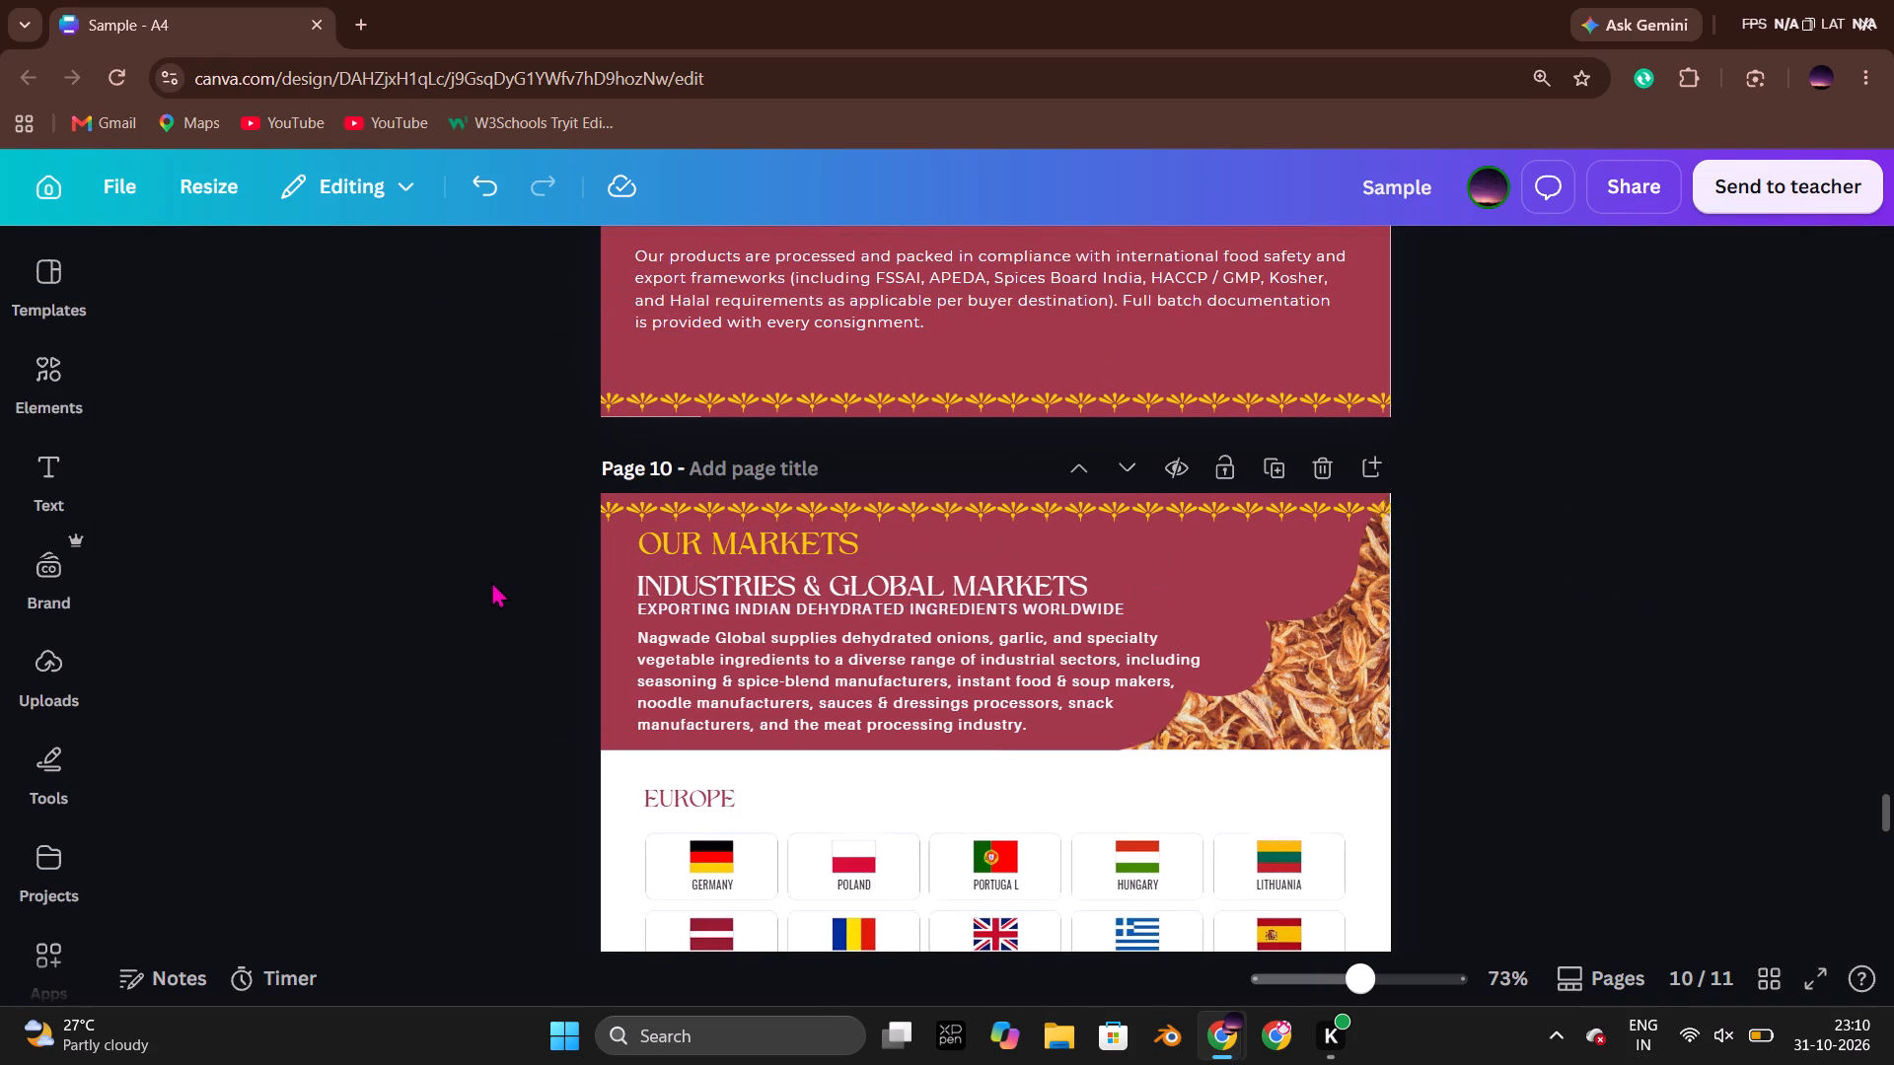
# Nudge the INDUSTRIES & GLOBAL MARKETS heading on page 10 slightly down, away from the OUR MARKETS heading.
pyautogui.click(800, 584)
pyautogui.press('Down')
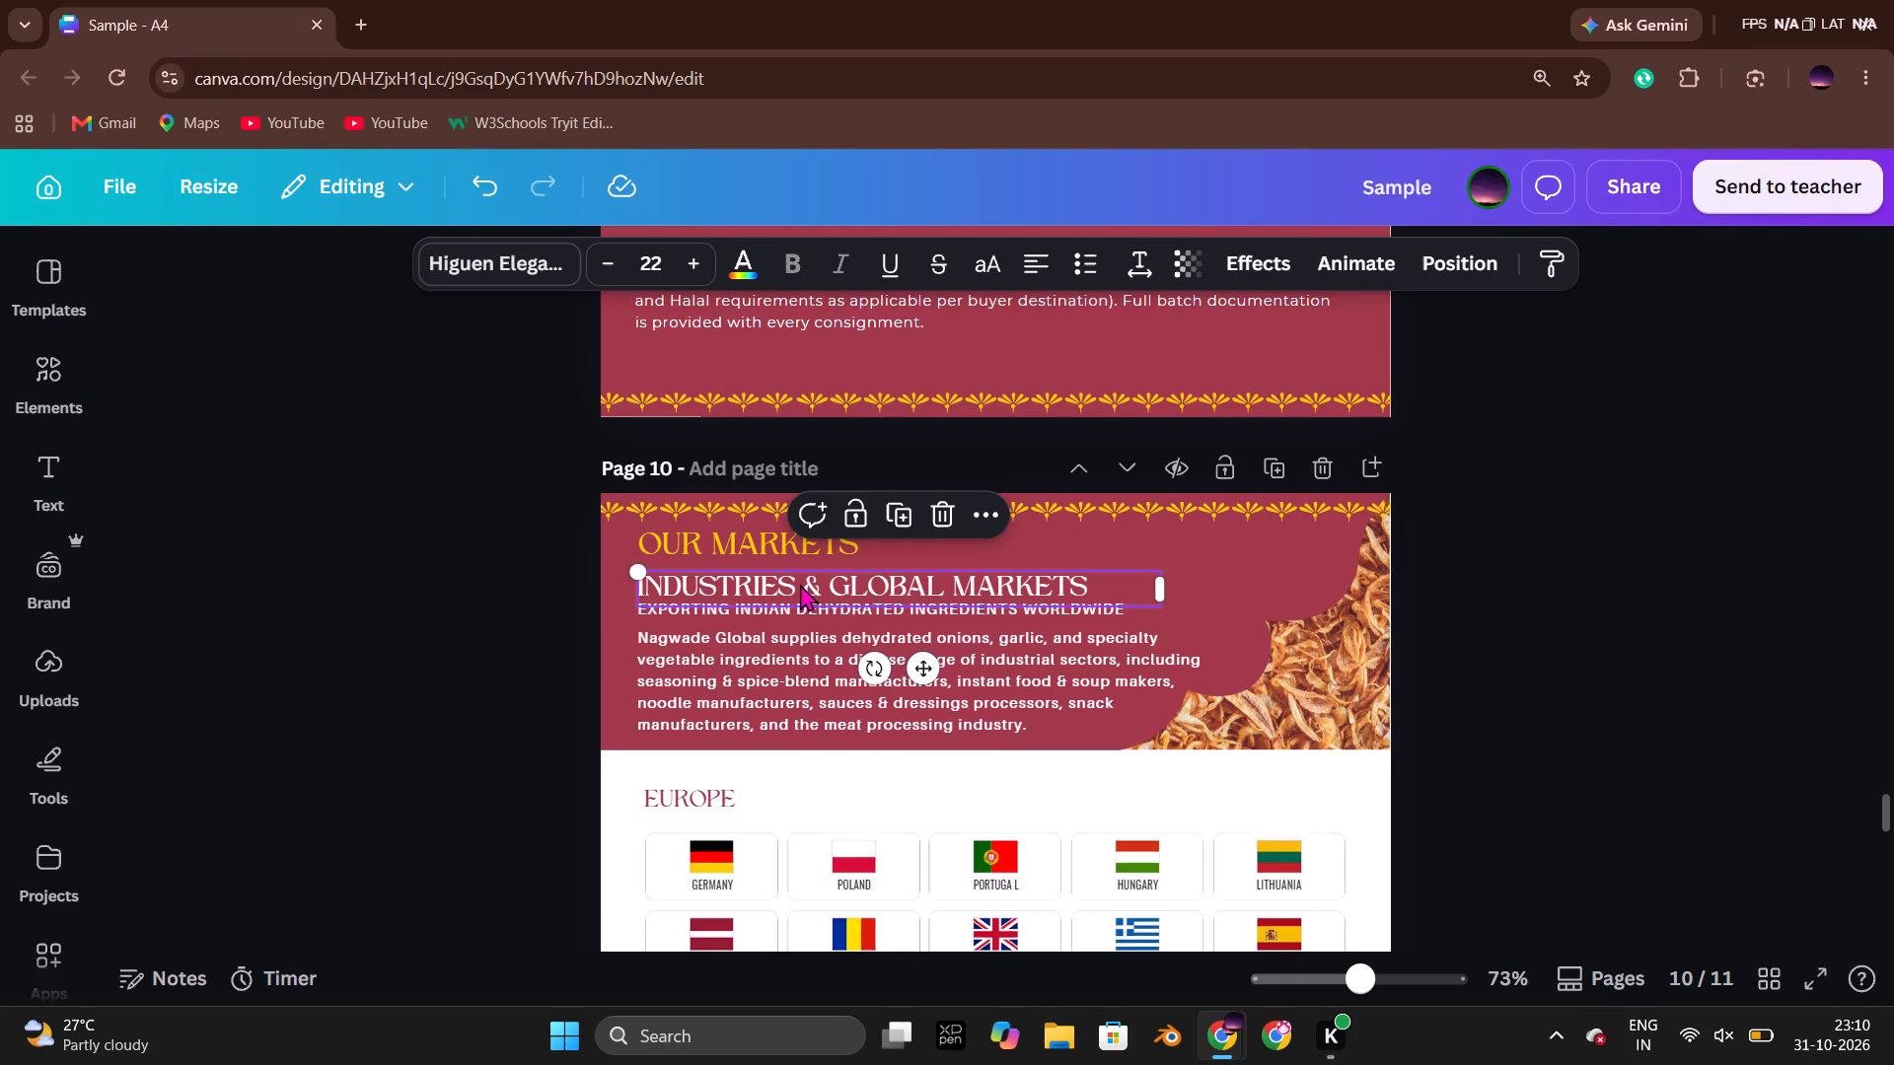
pyautogui.click(587, 550)
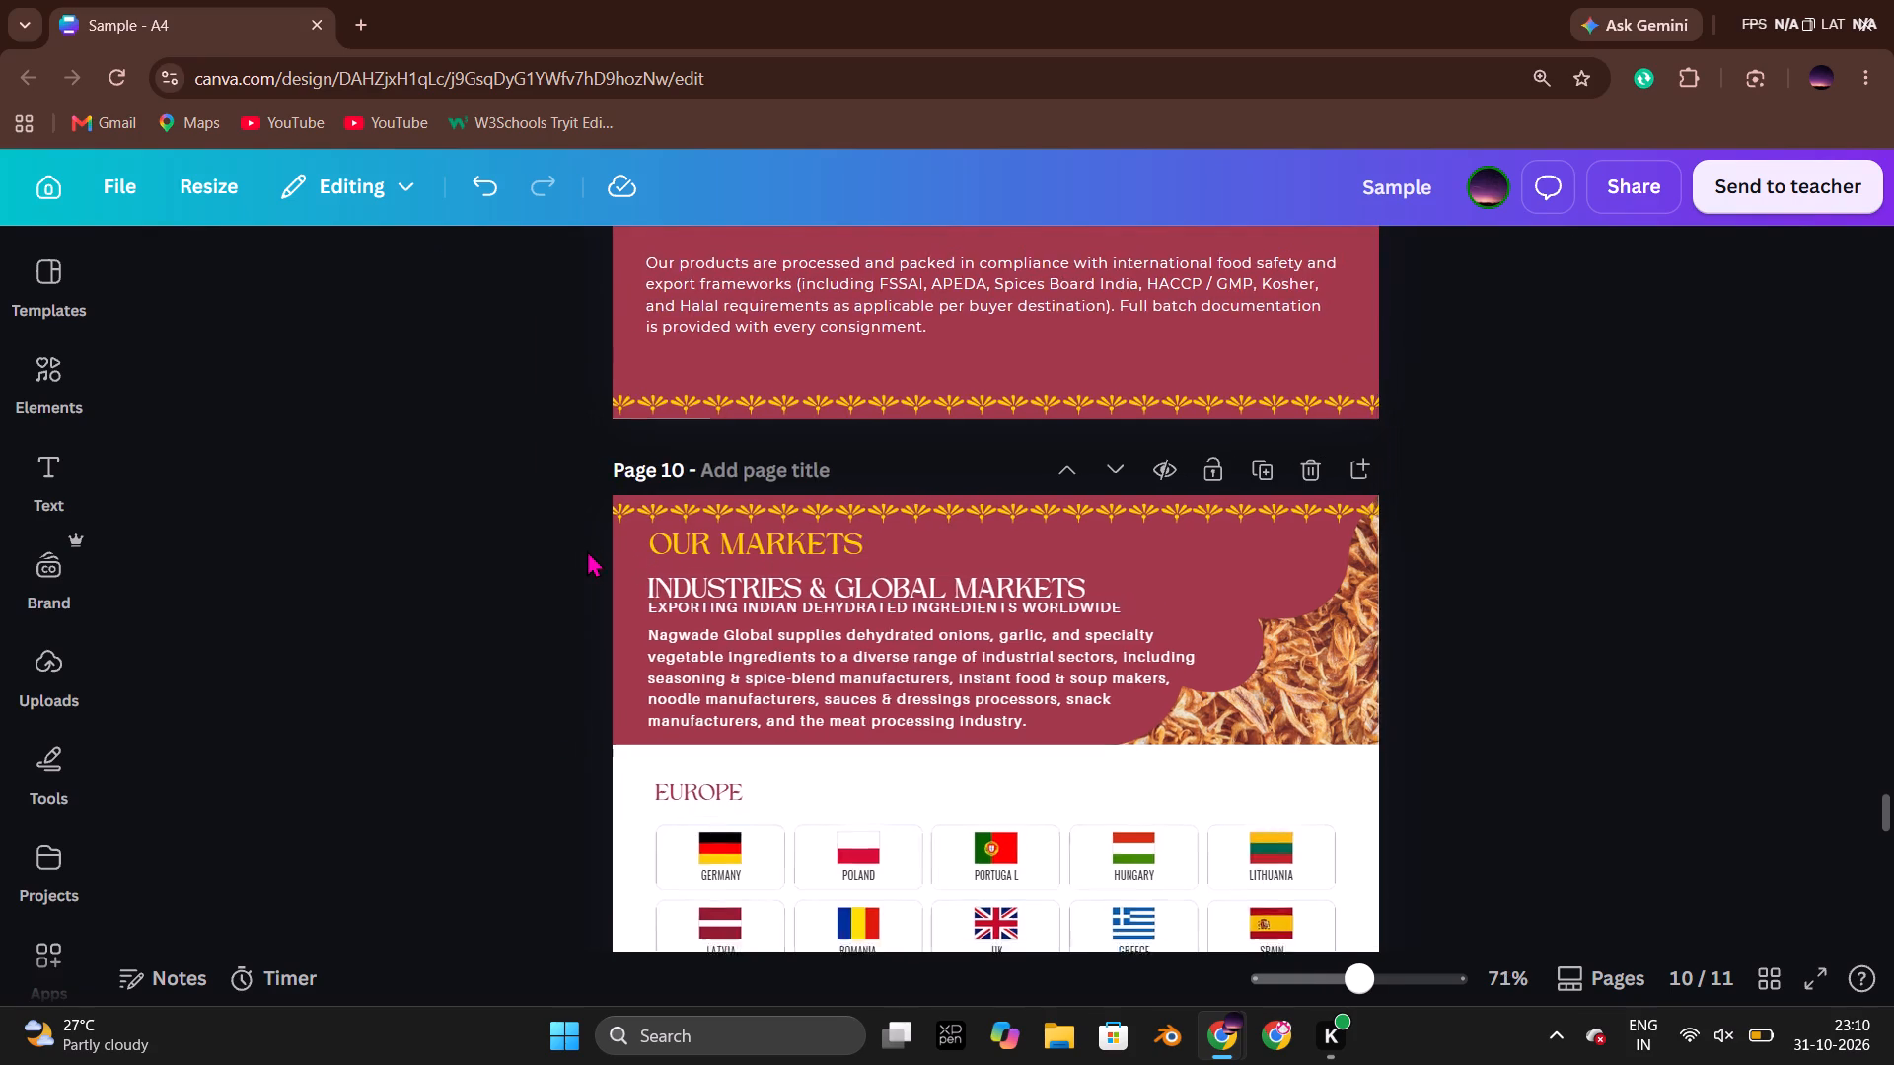
# Replace the company name in the contact details on page 11 with Nalai.
pyautogui.scroll(-5, 587, 550)
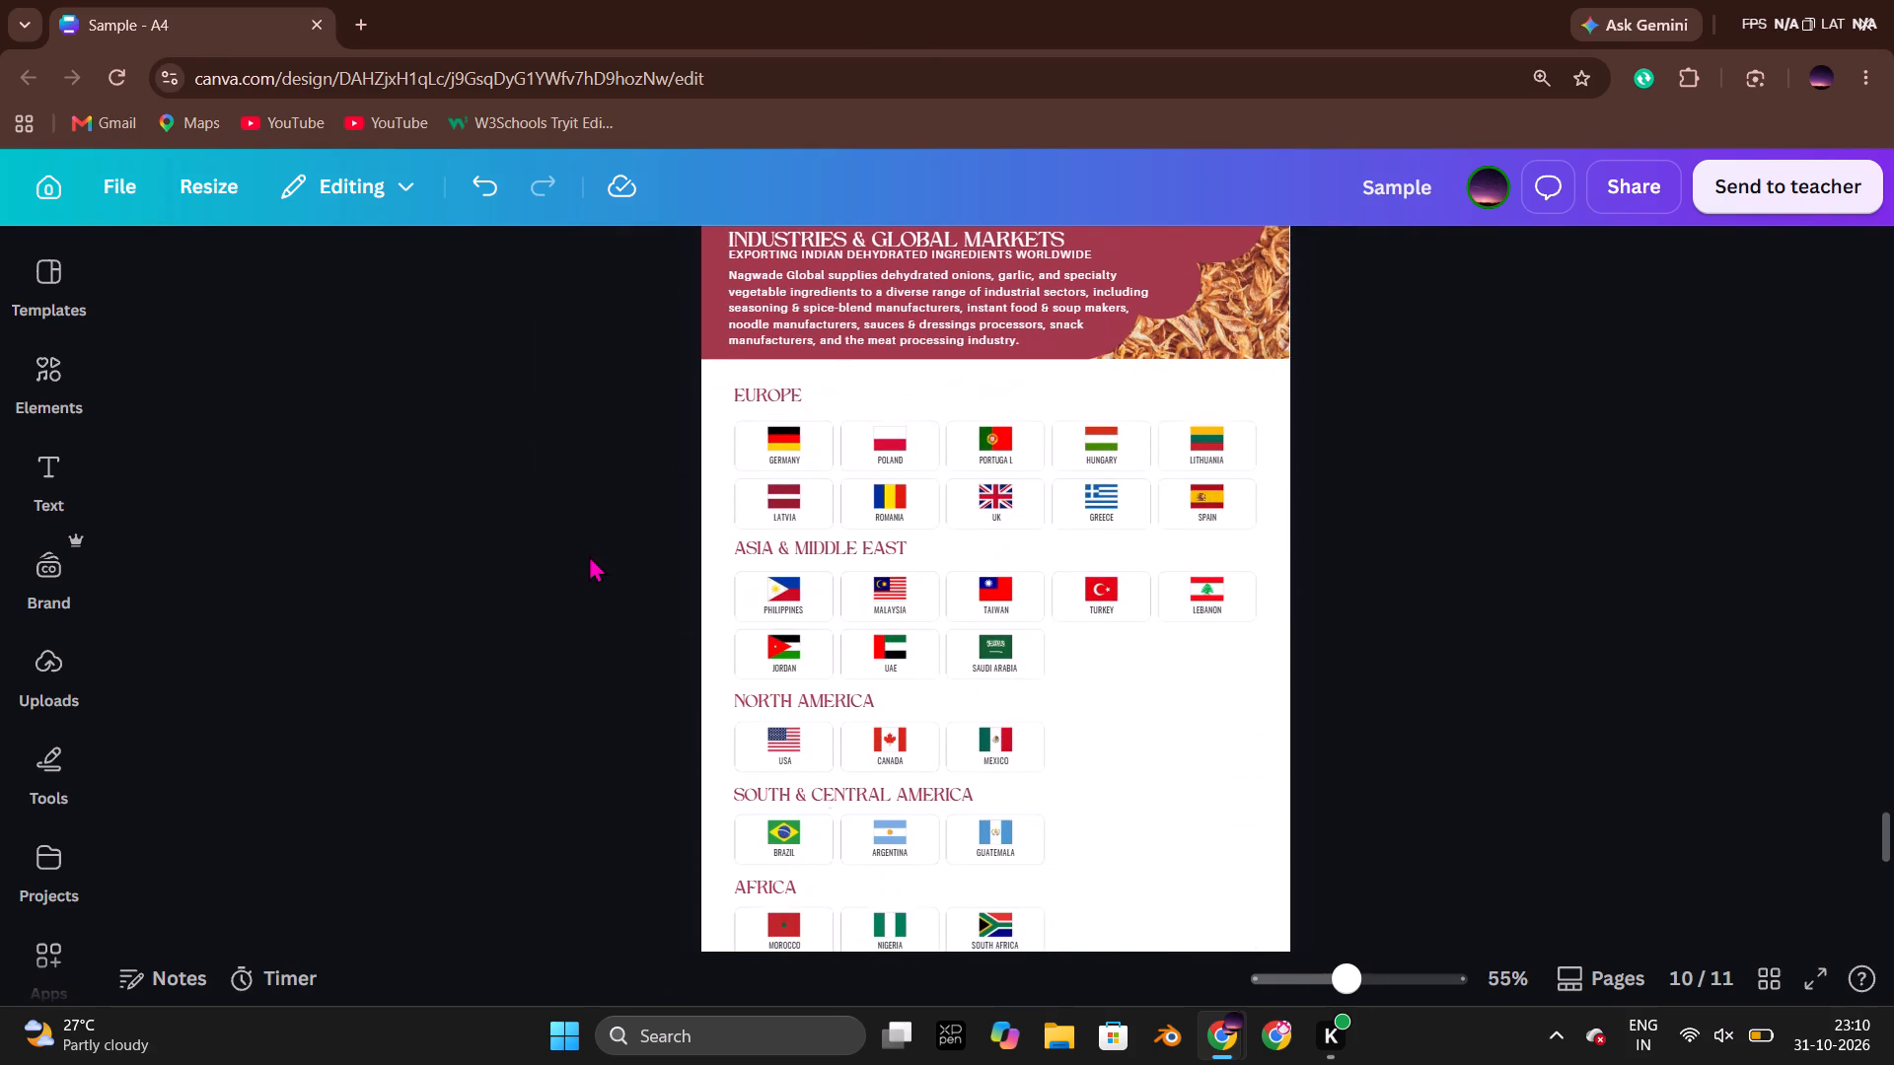
pyautogui.scroll(-3, 591, 555)
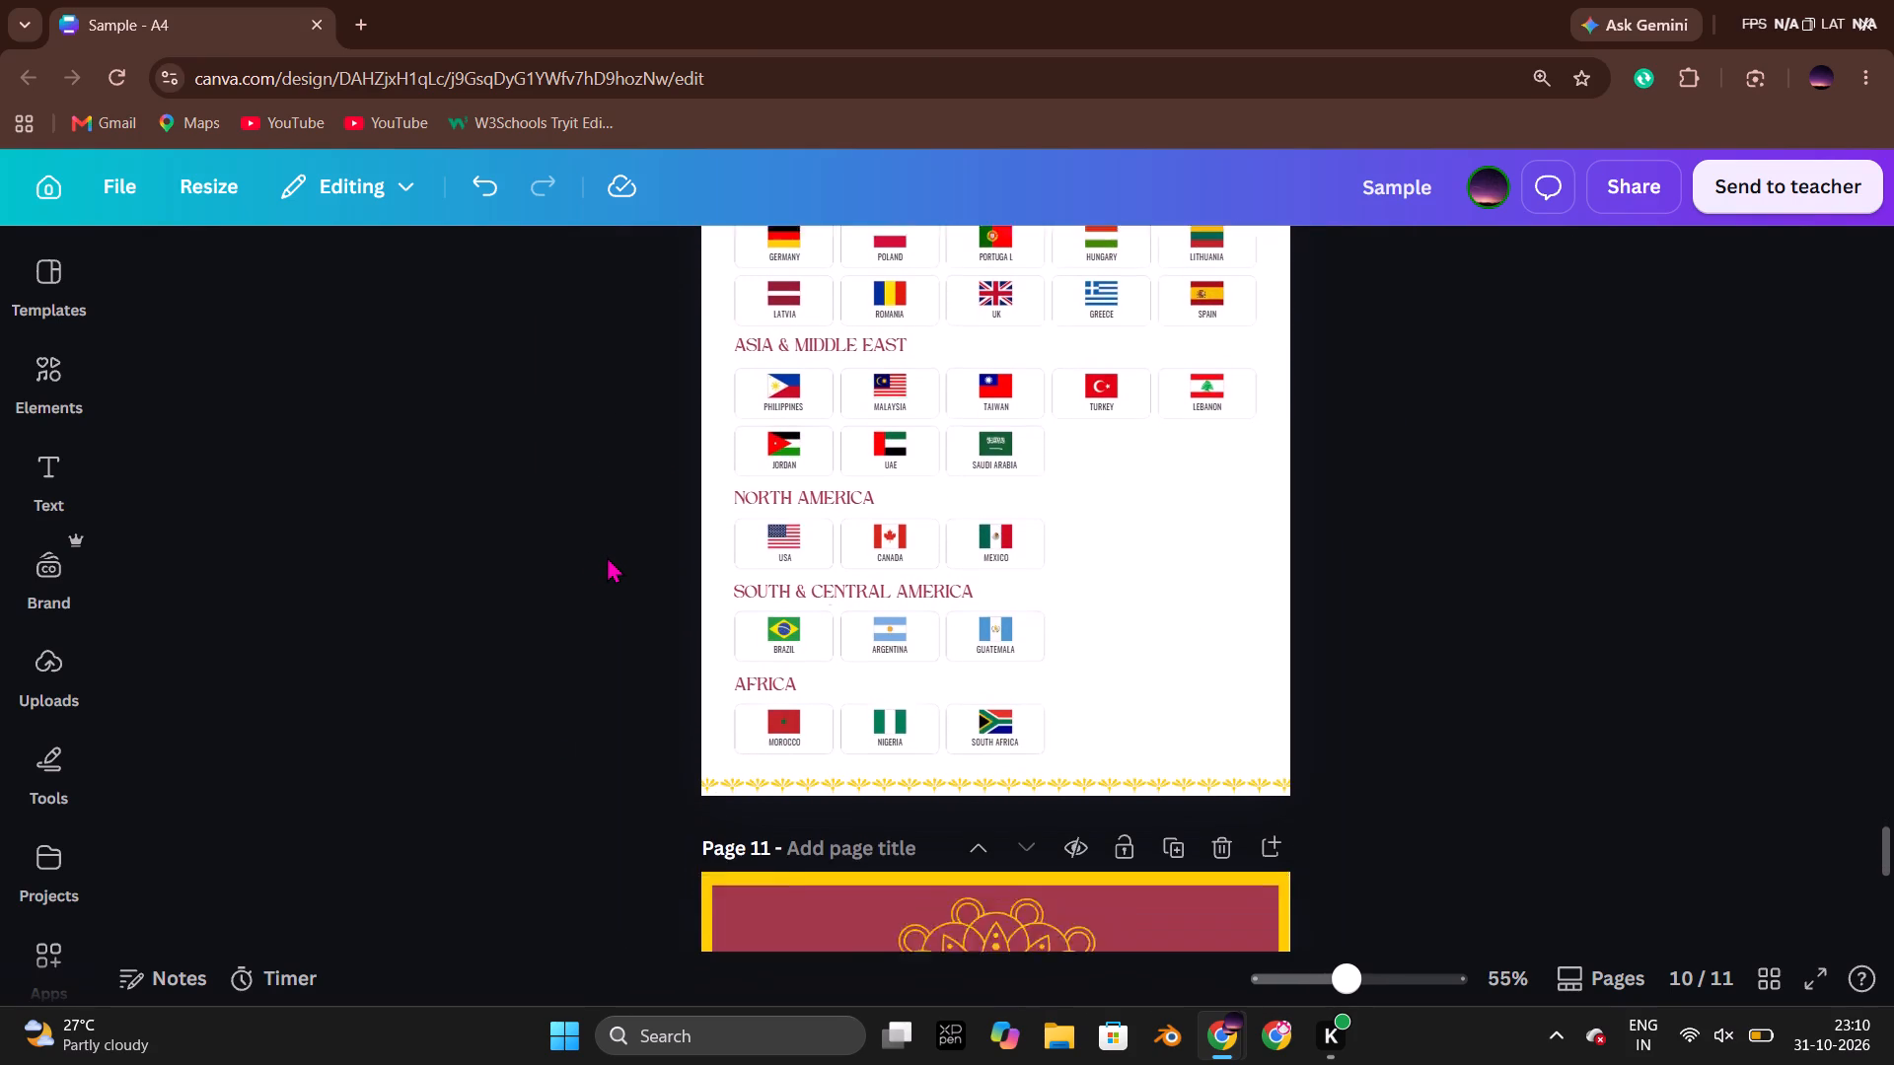
pyautogui.scroll(-6, 607, 556)
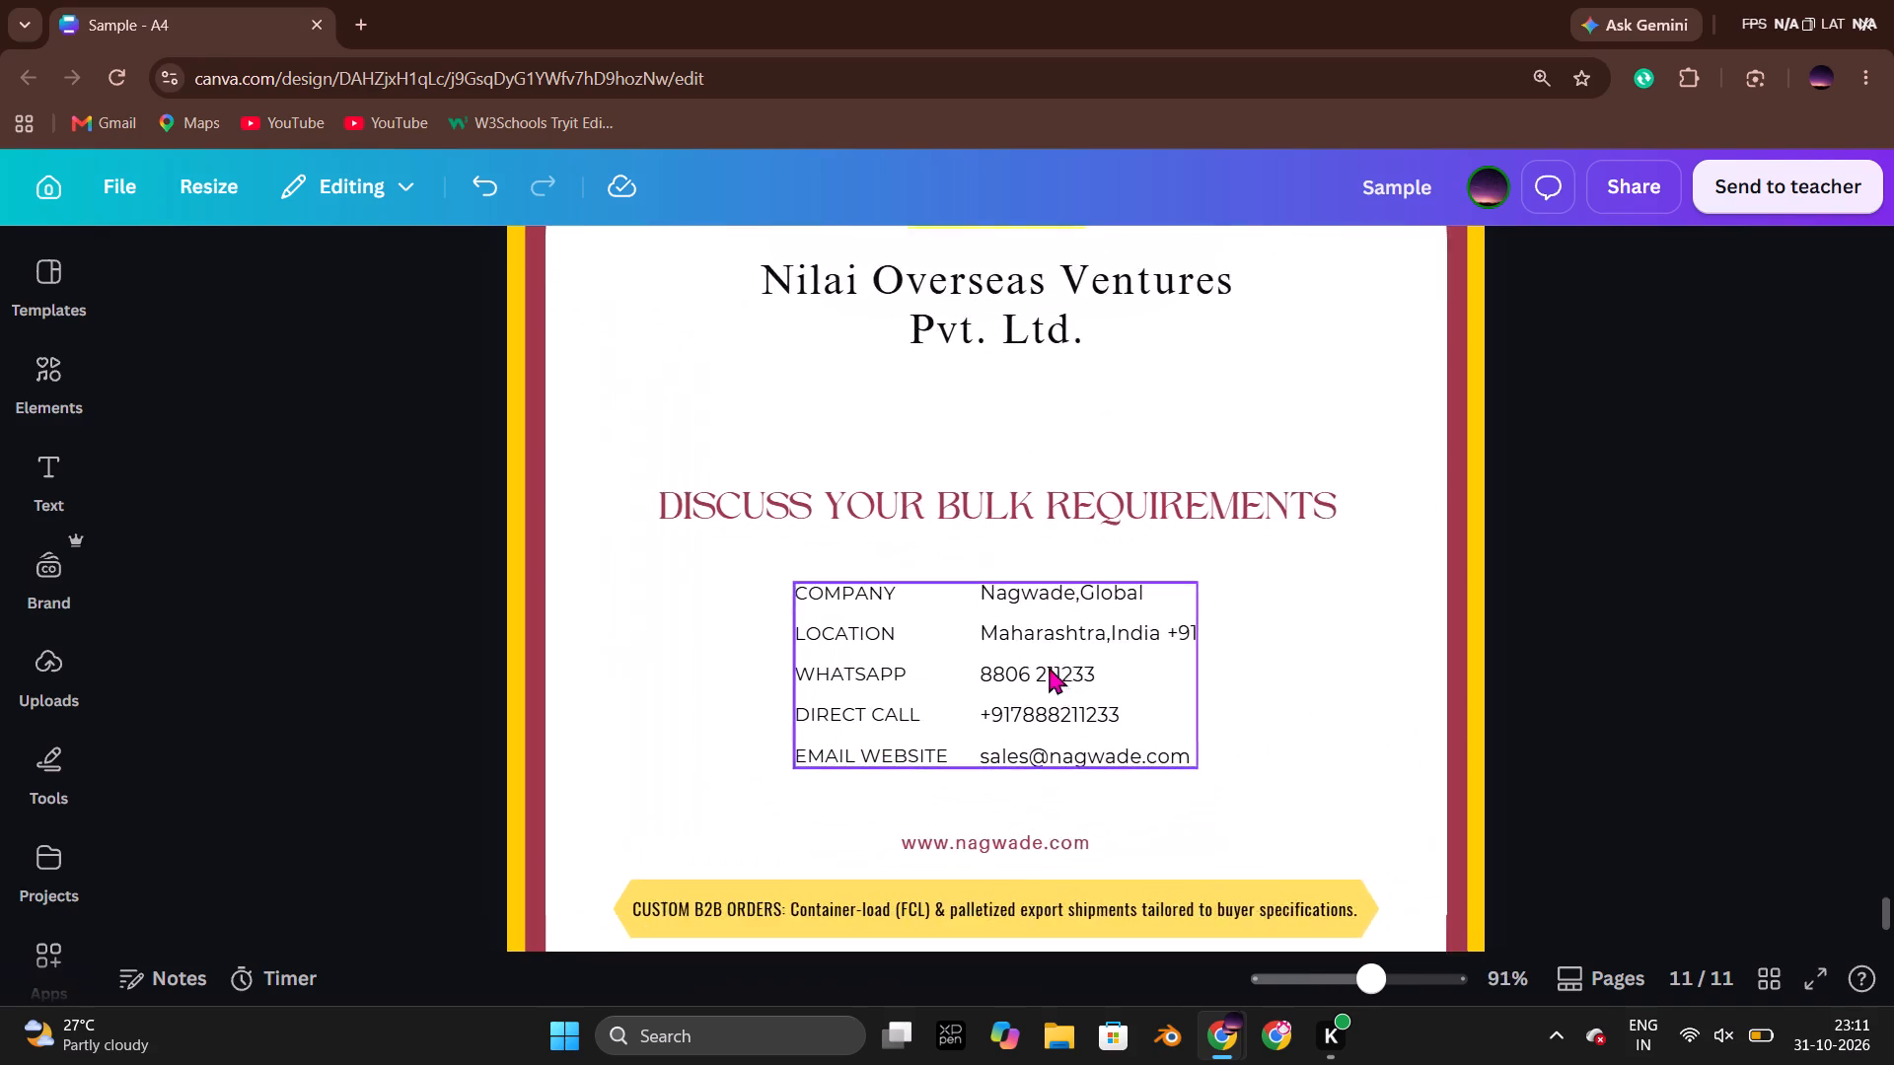
pyautogui.doubleClick(1134, 611)
pyautogui.click(1140, 608)
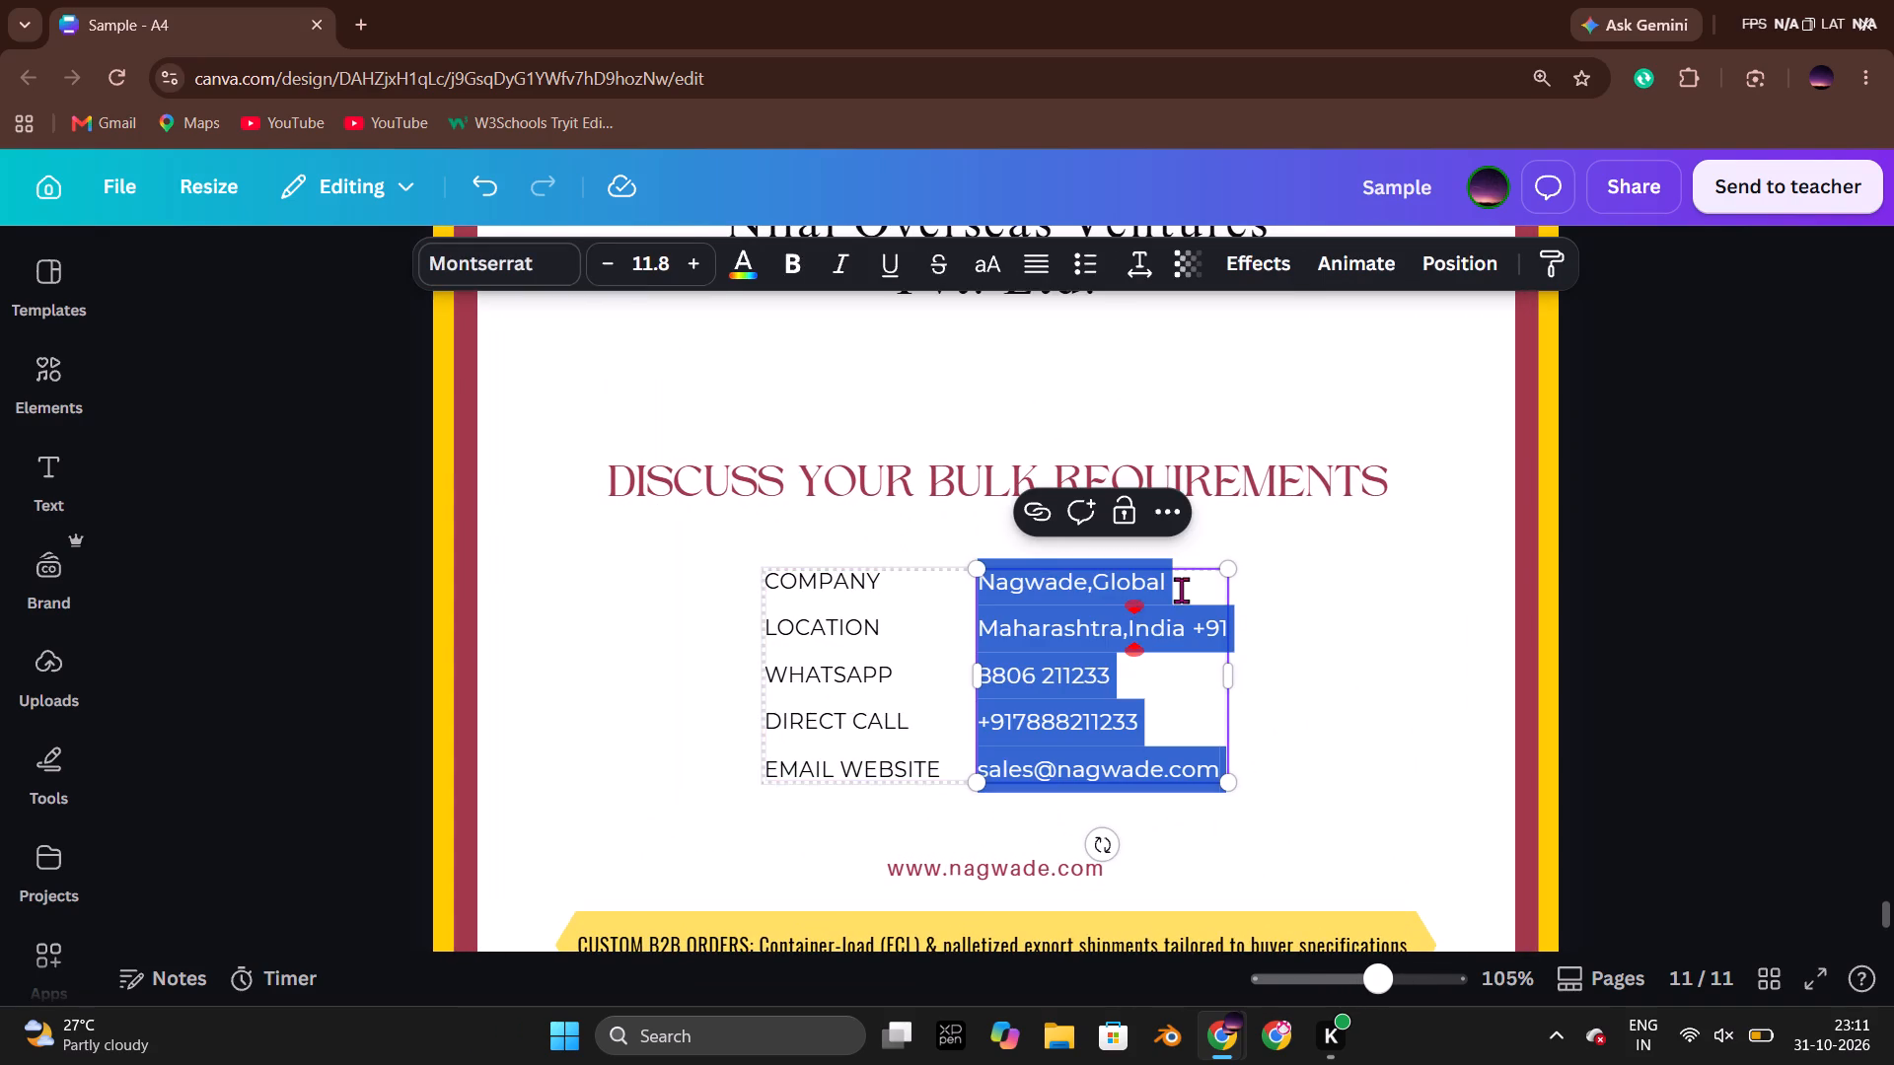
pyautogui.click(1178, 593)
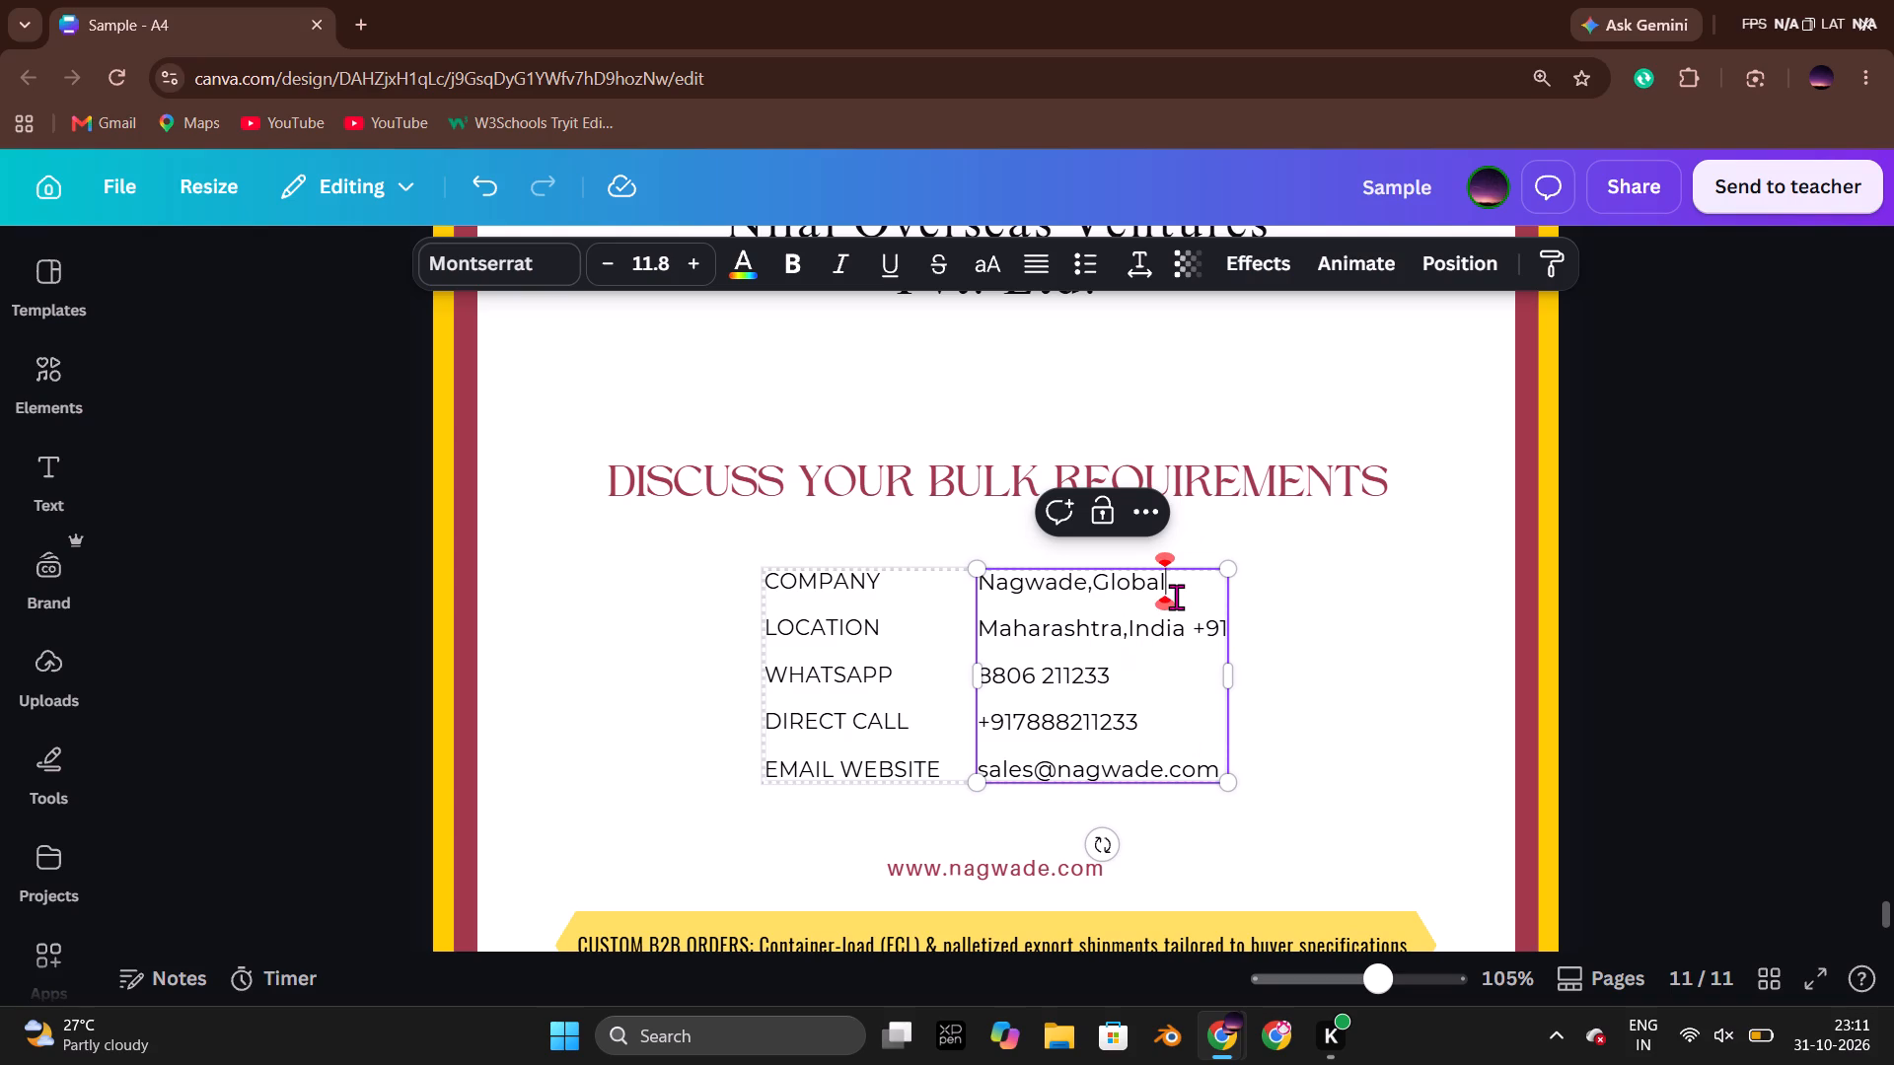
pyautogui.moveTo(1174, 581); pyautogui.dragTo(1015, 585)
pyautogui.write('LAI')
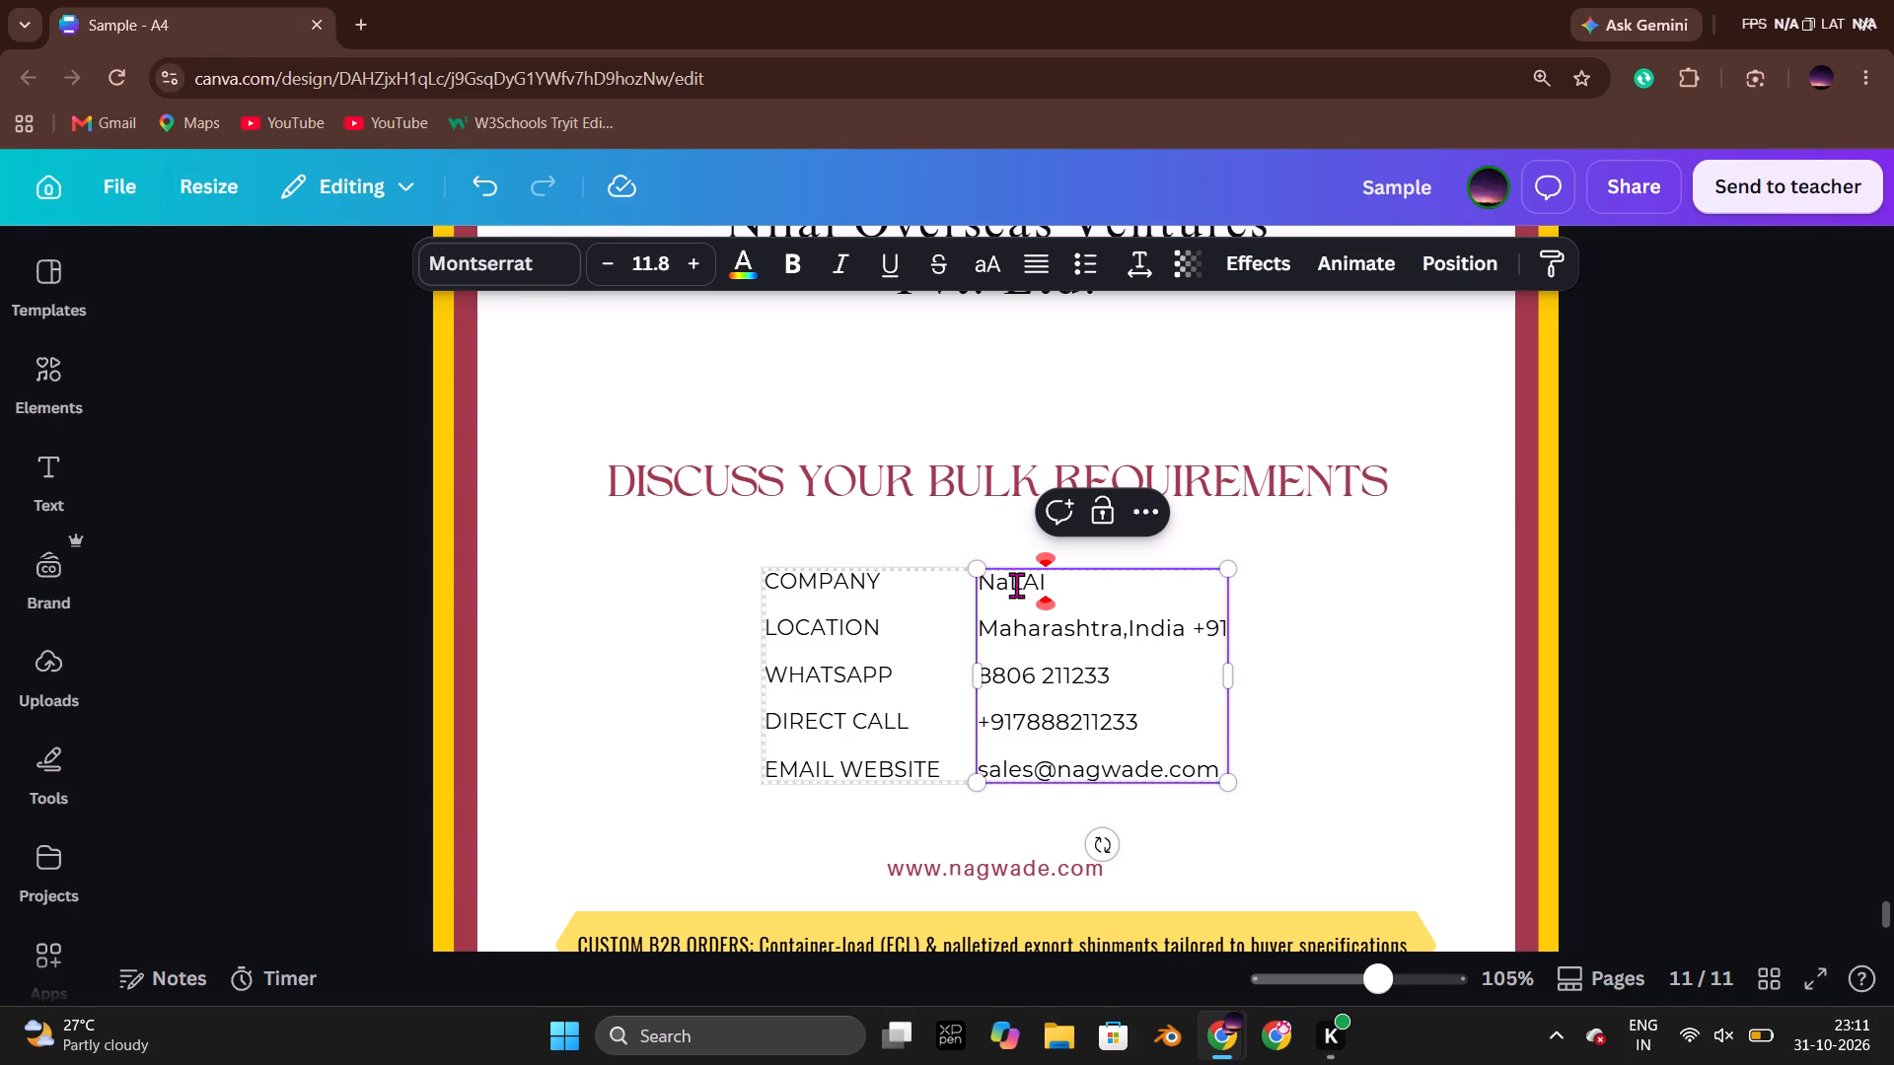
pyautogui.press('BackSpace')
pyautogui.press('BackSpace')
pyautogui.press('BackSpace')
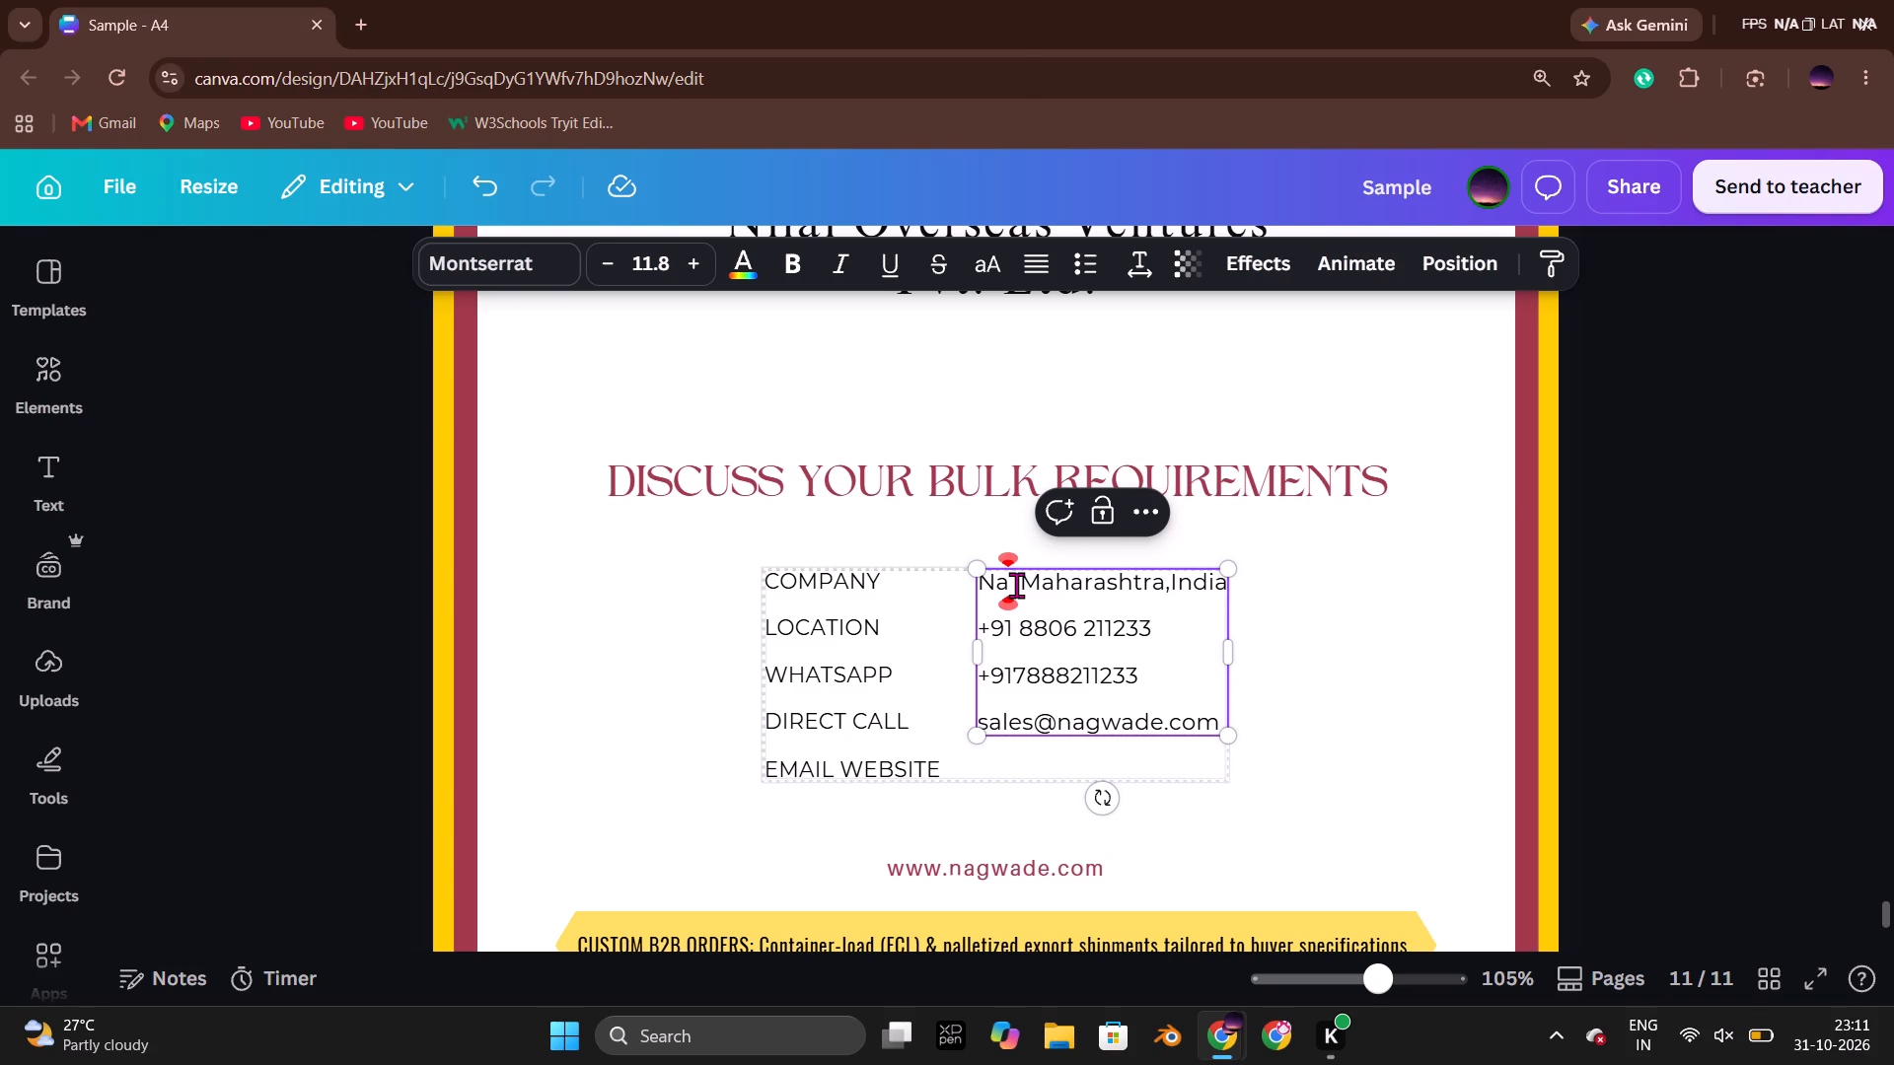
# Finish entering the company value as Nalai in the contact details on page 11.
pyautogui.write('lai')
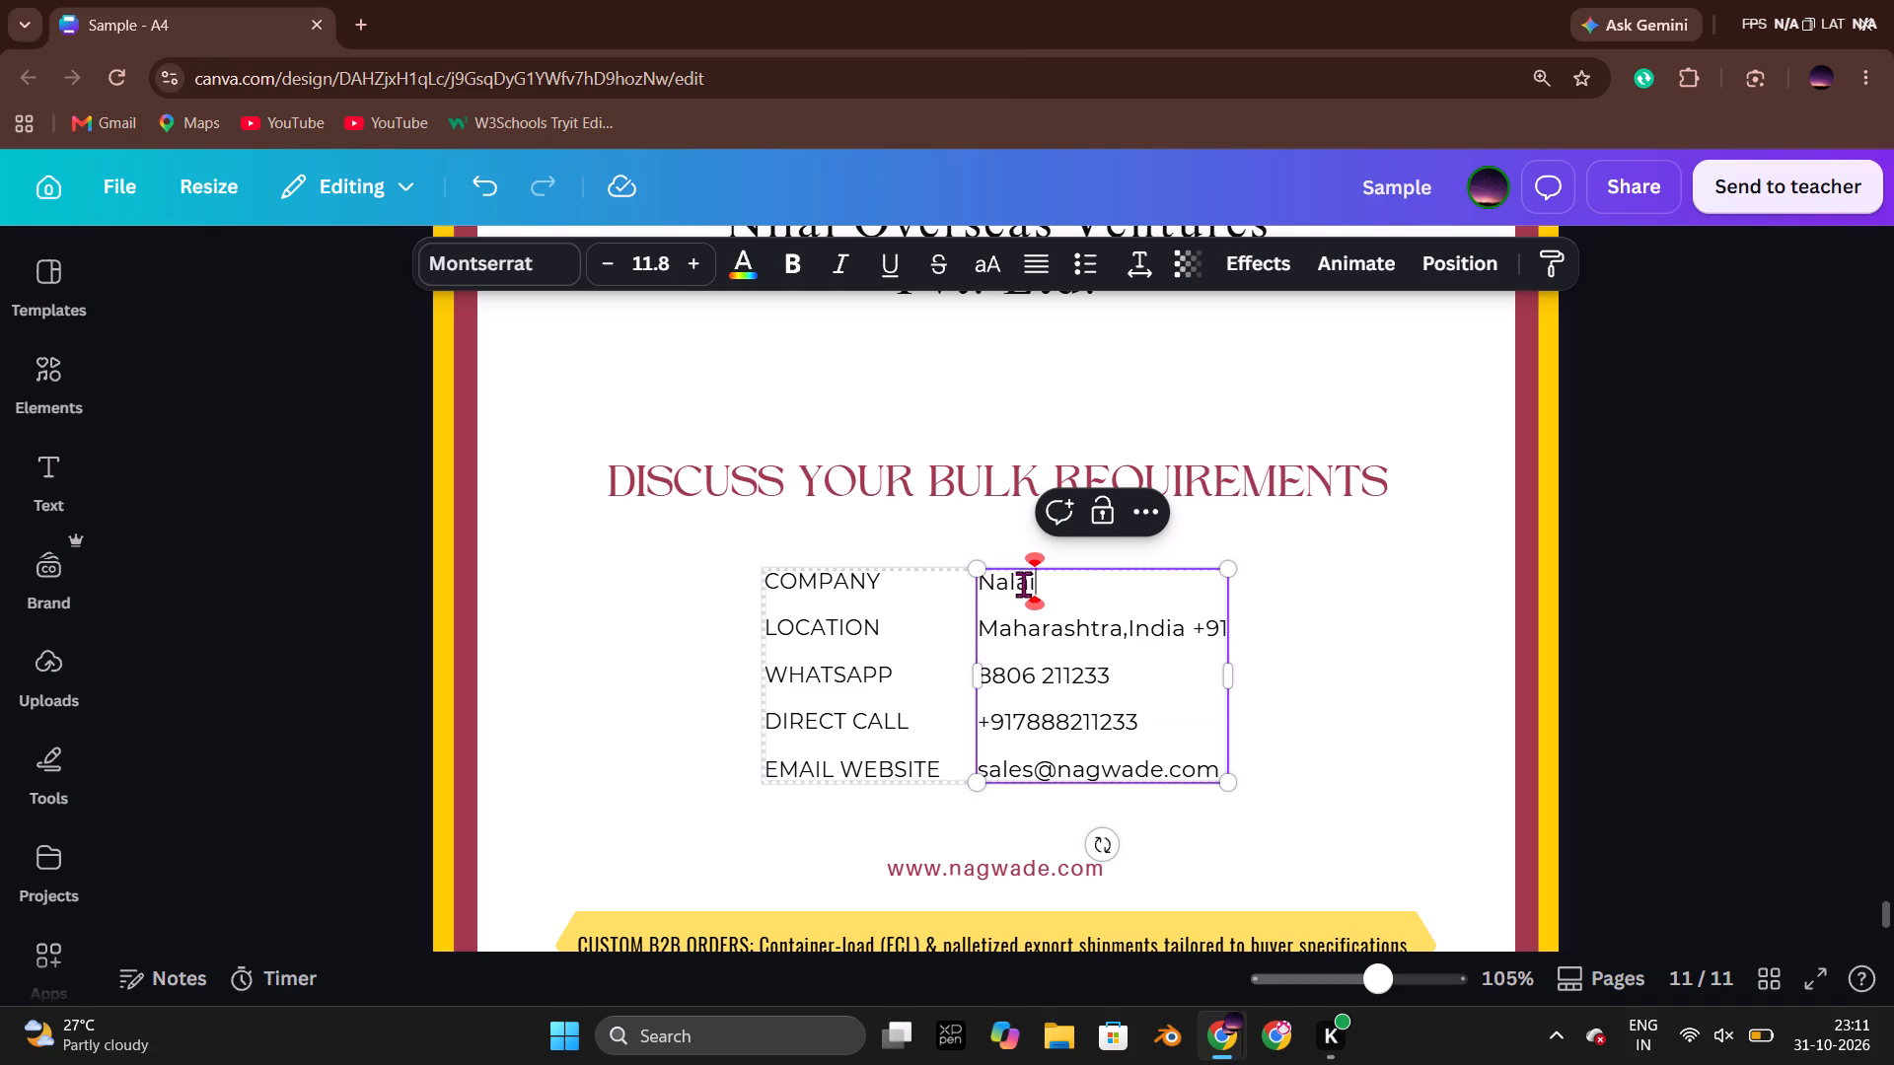
# Shorten the location value to India and put it and the WhatsApp number on separate lines.
pyautogui.moveTo(1129, 632); pyautogui.dragTo(1007, 632)
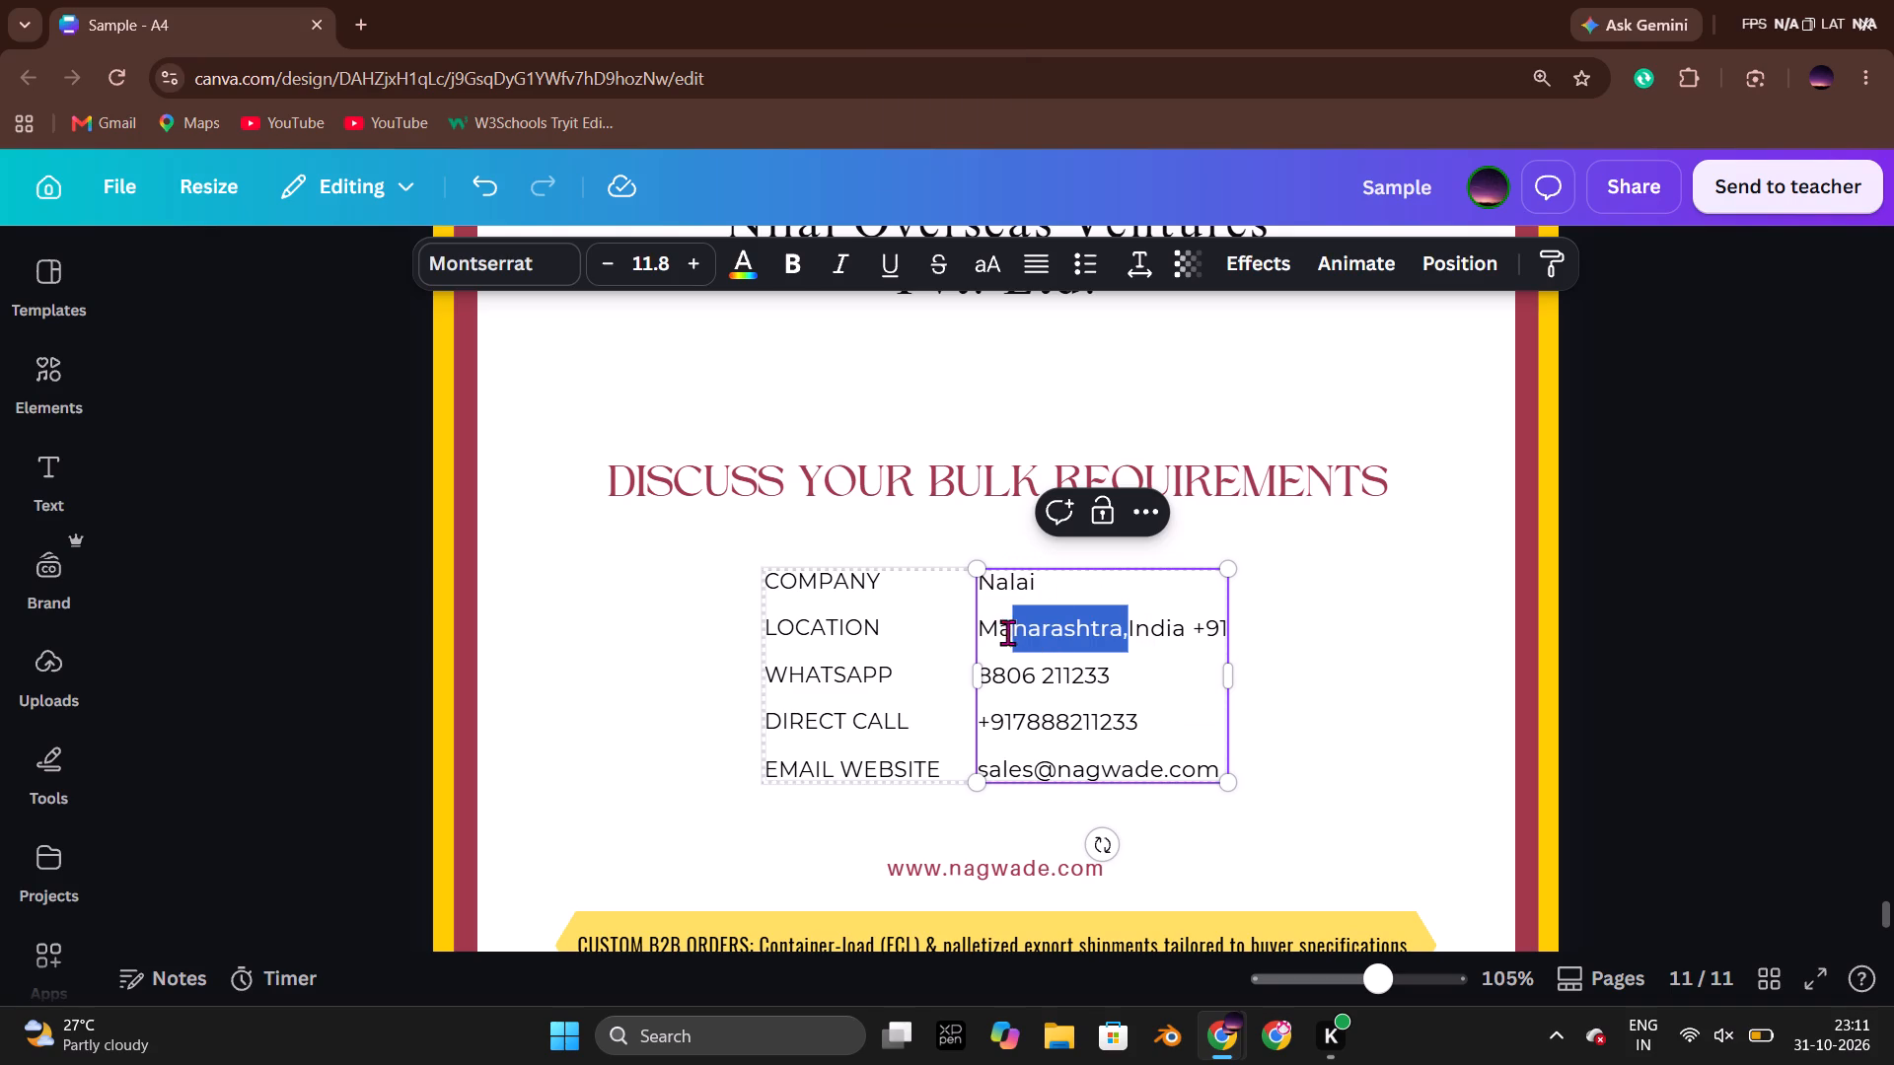
pyautogui.moveTo(1007, 632); pyautogui.dragTo(986, 633)
pyautogui.press('BackSpace')
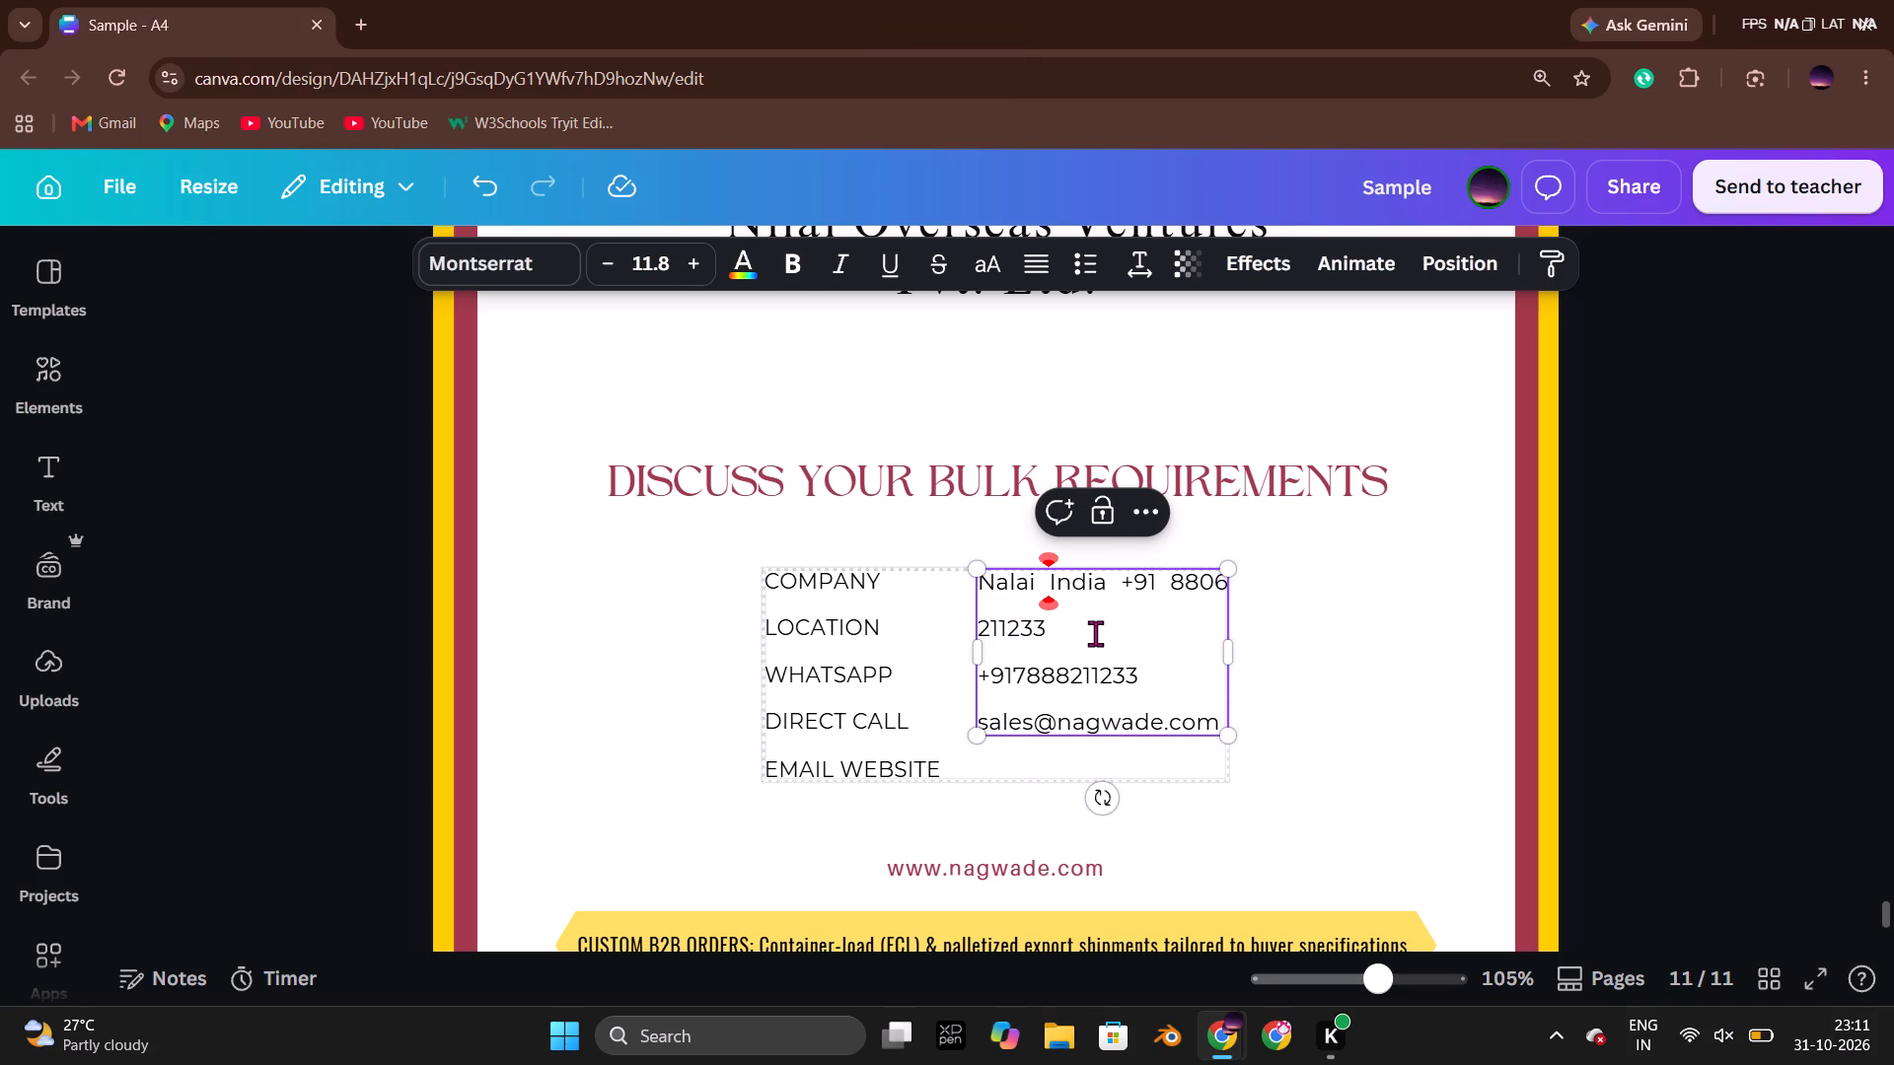
pyautogui.press('Return')
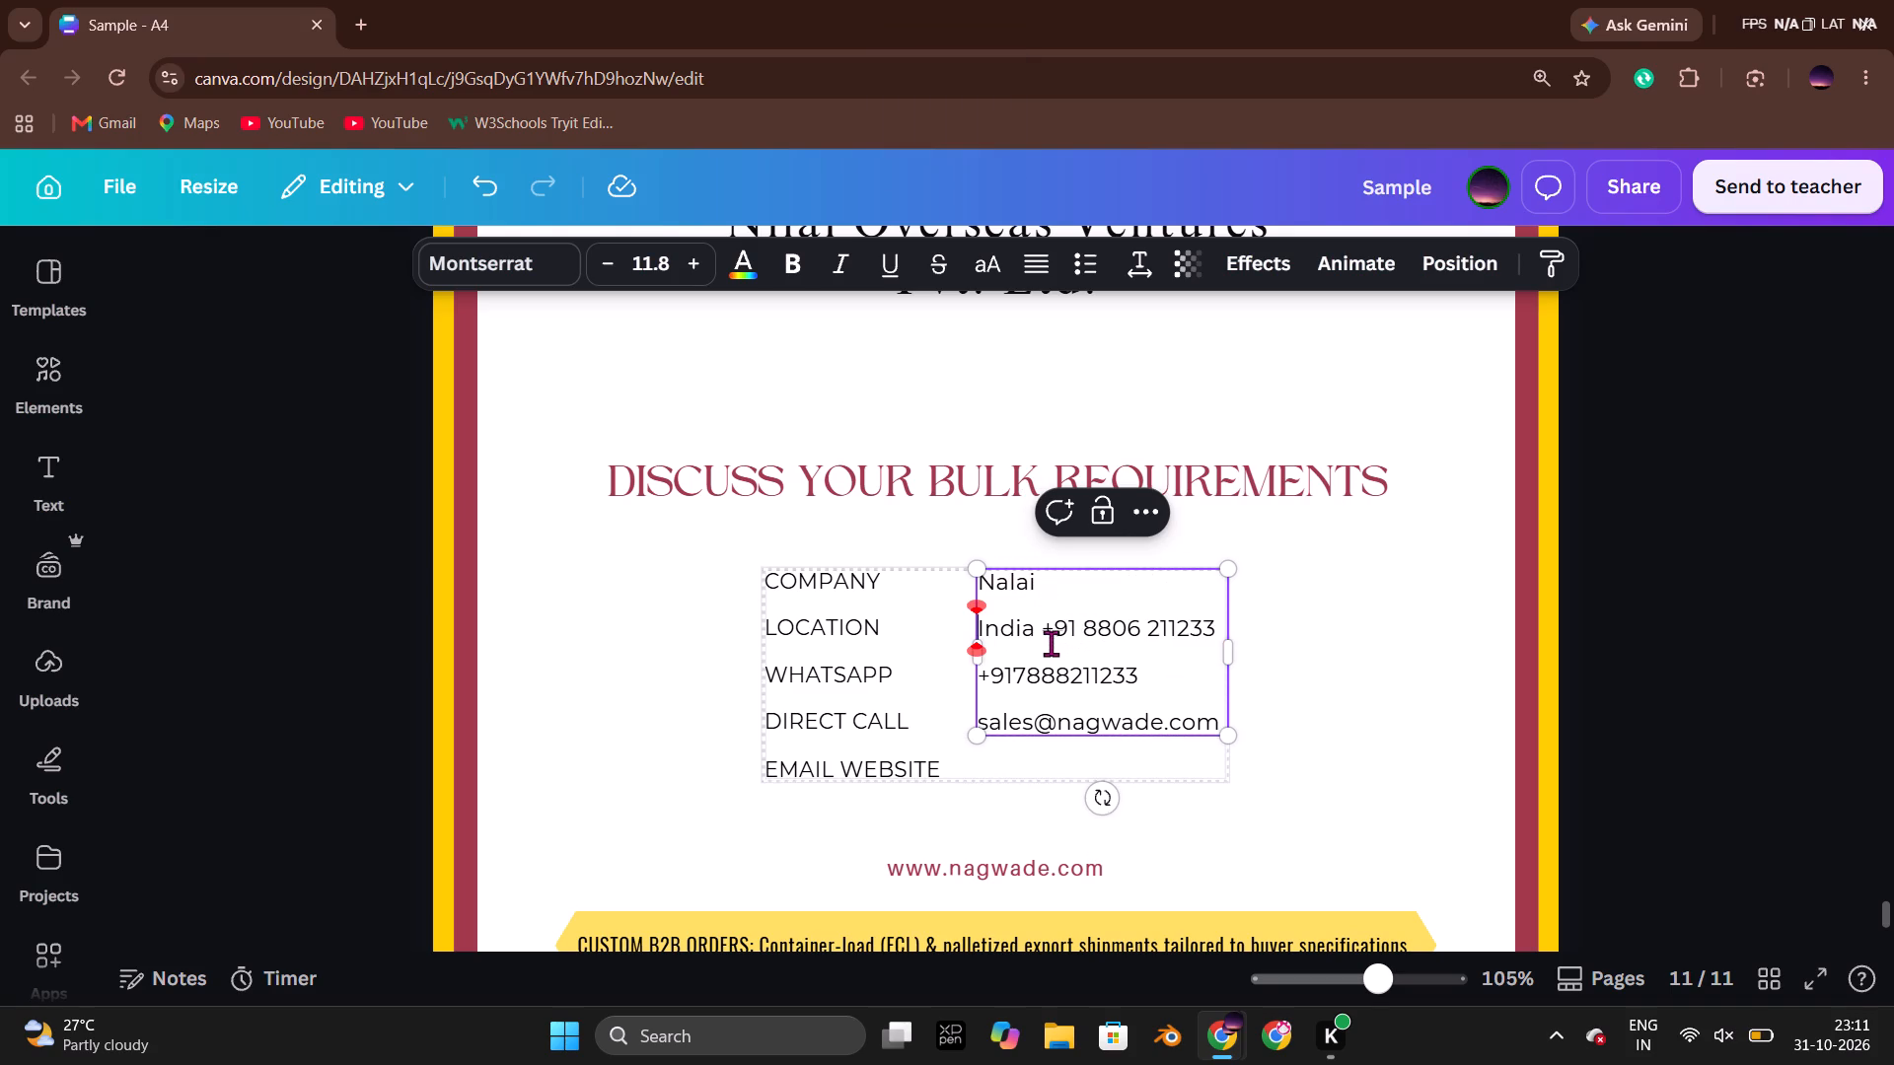
pyautogui.click(1044, 635)
pyautogui.press('Return')
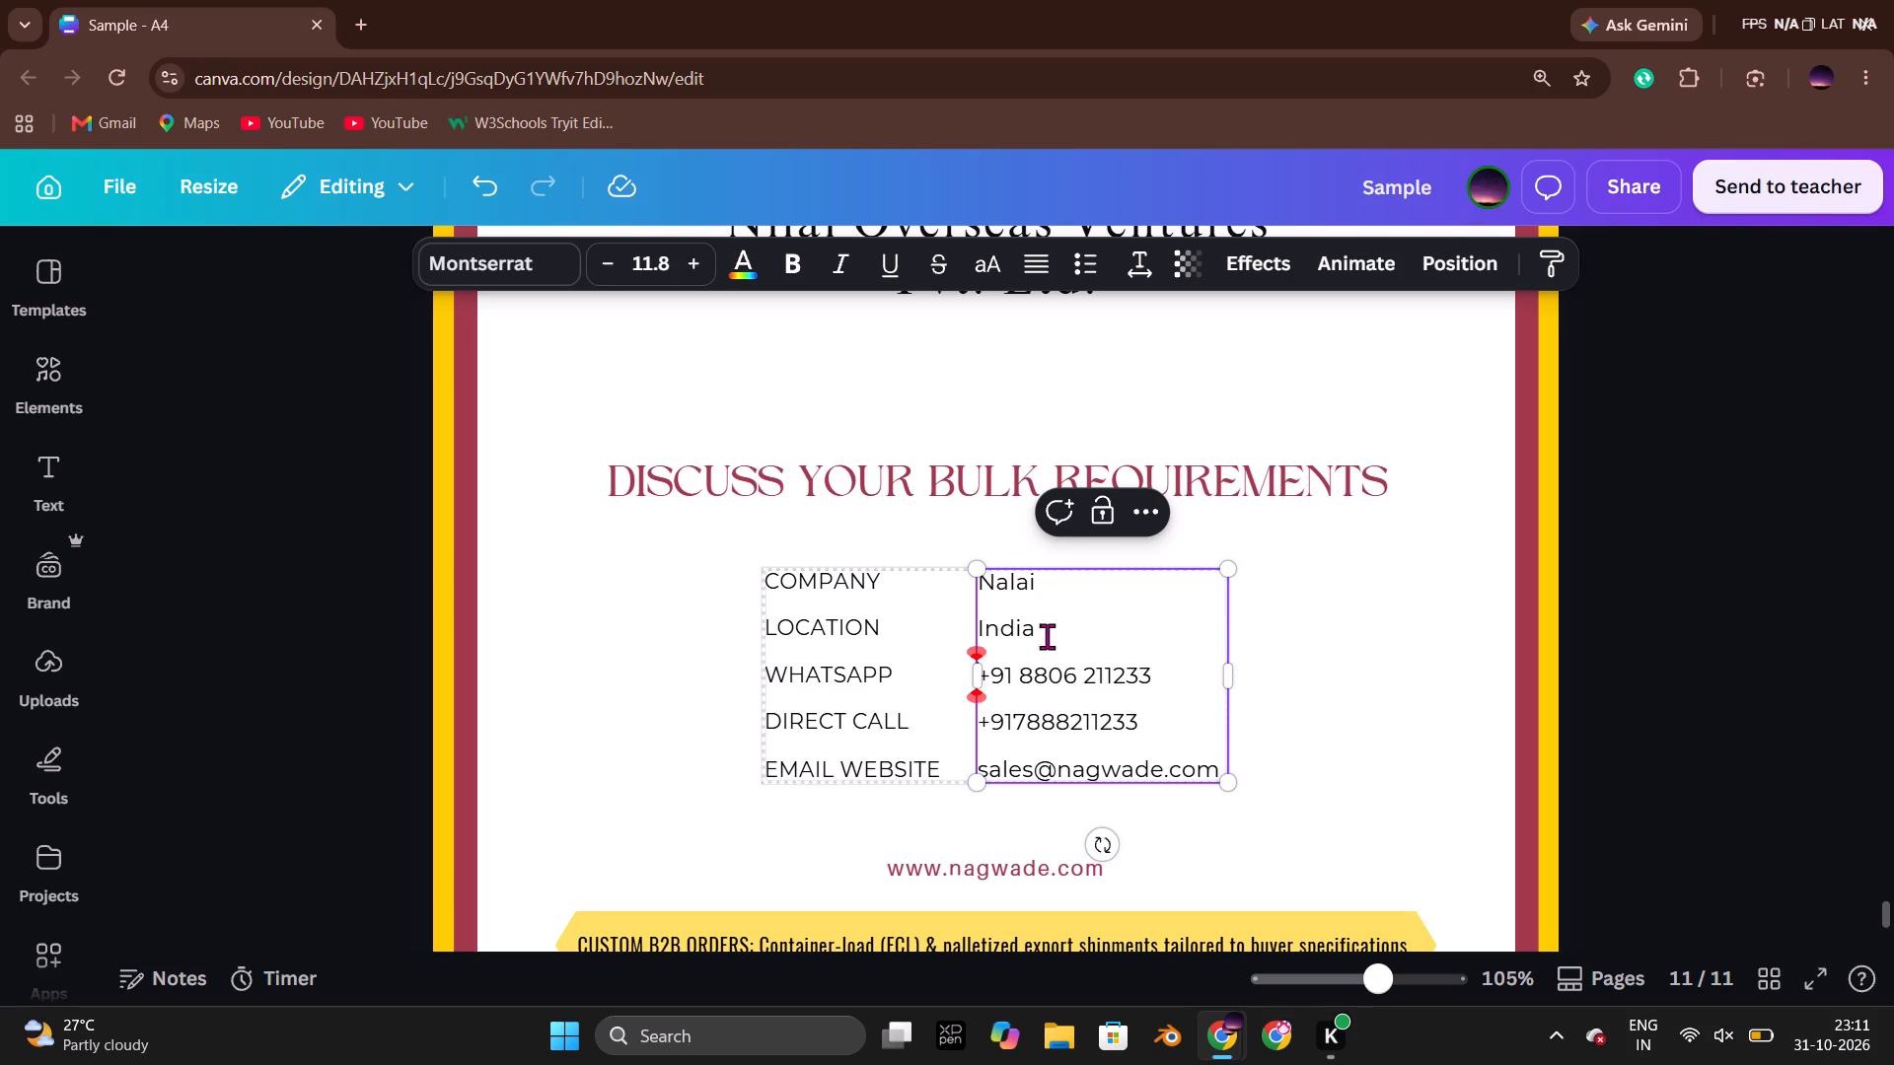
pyautogui.click(1646, 623)
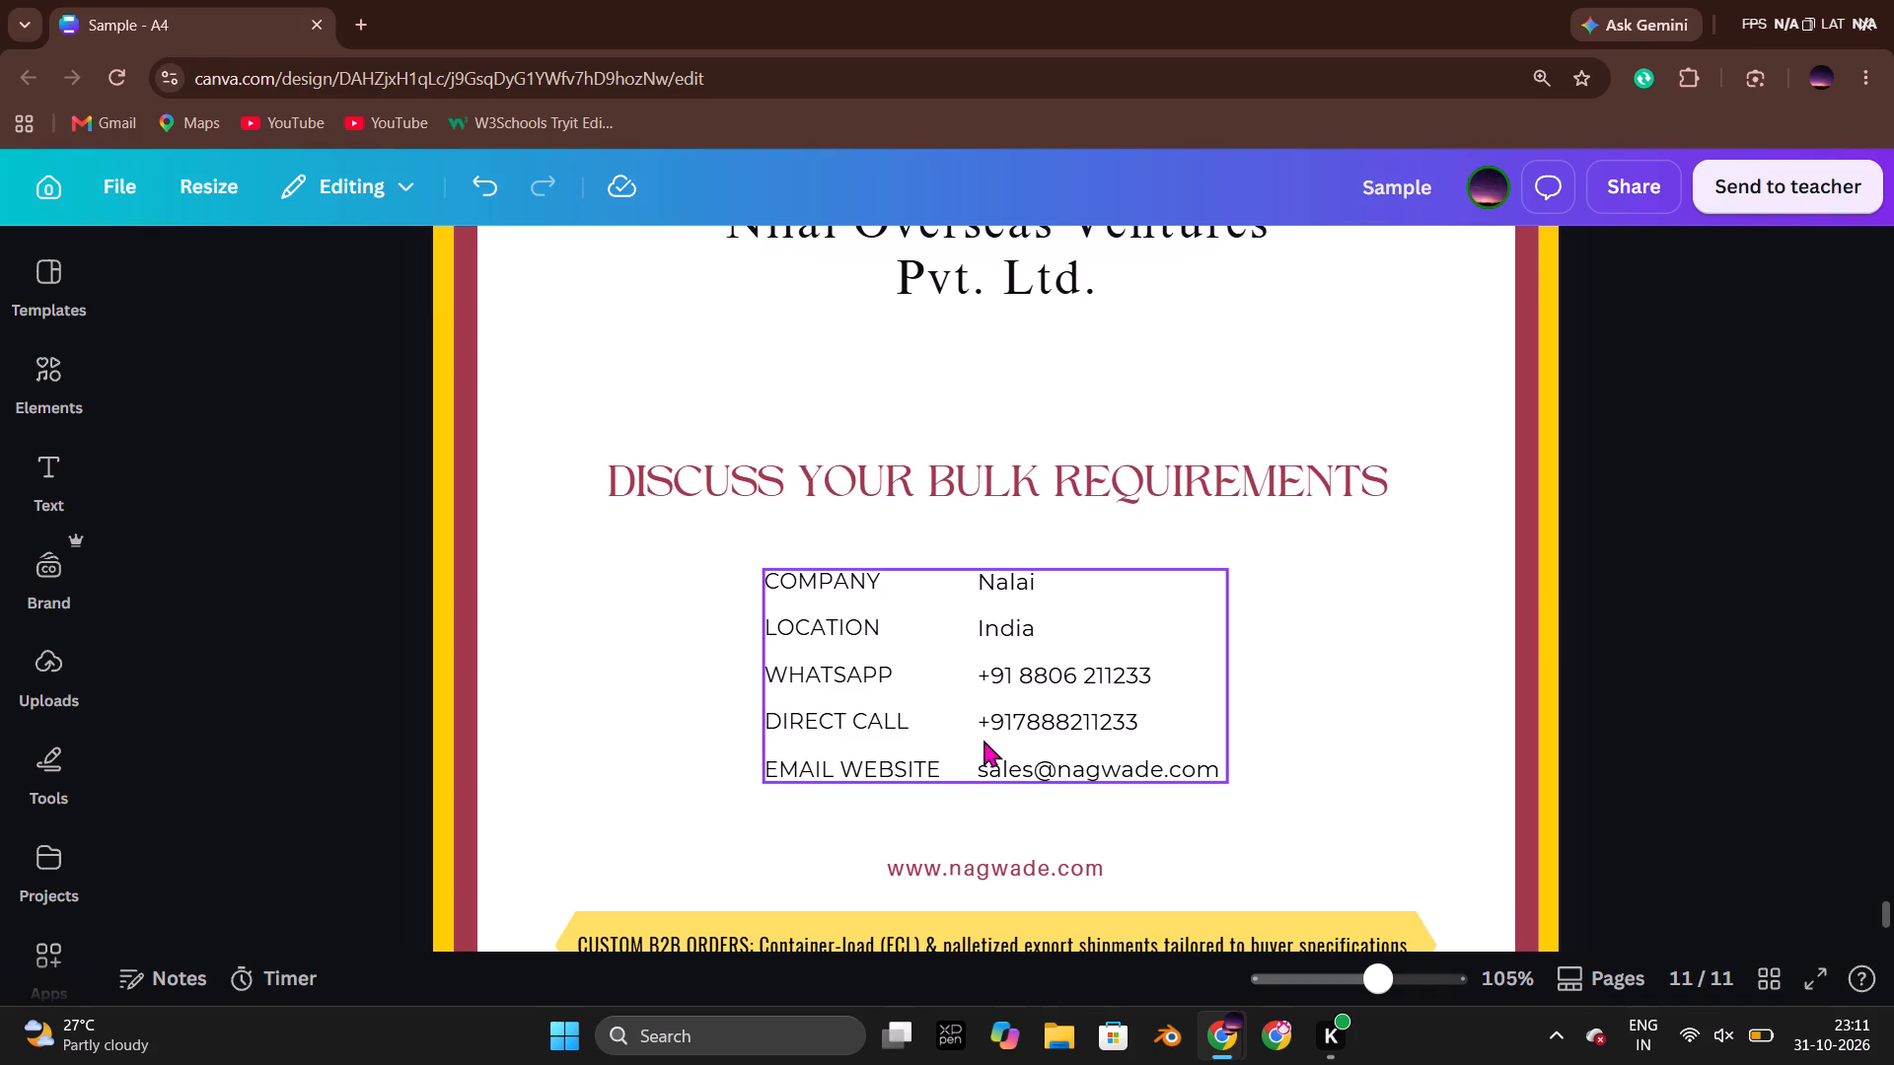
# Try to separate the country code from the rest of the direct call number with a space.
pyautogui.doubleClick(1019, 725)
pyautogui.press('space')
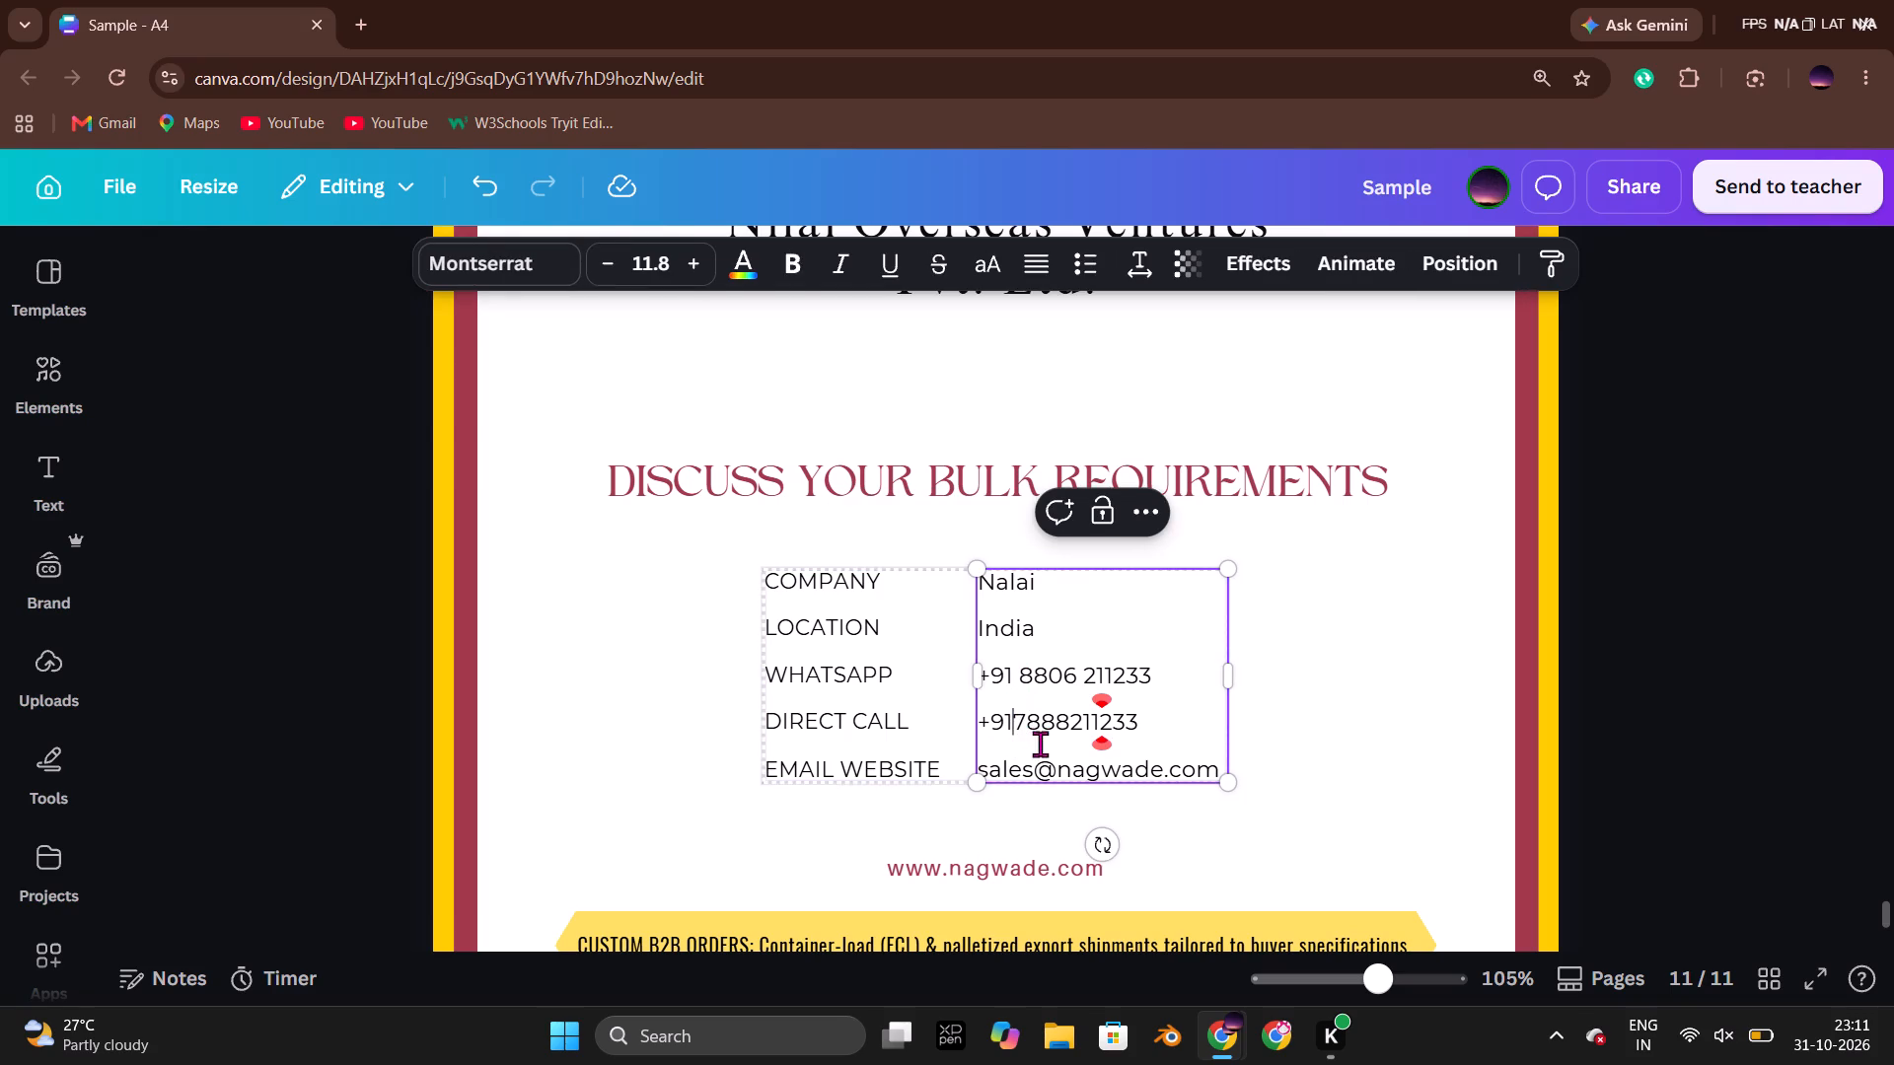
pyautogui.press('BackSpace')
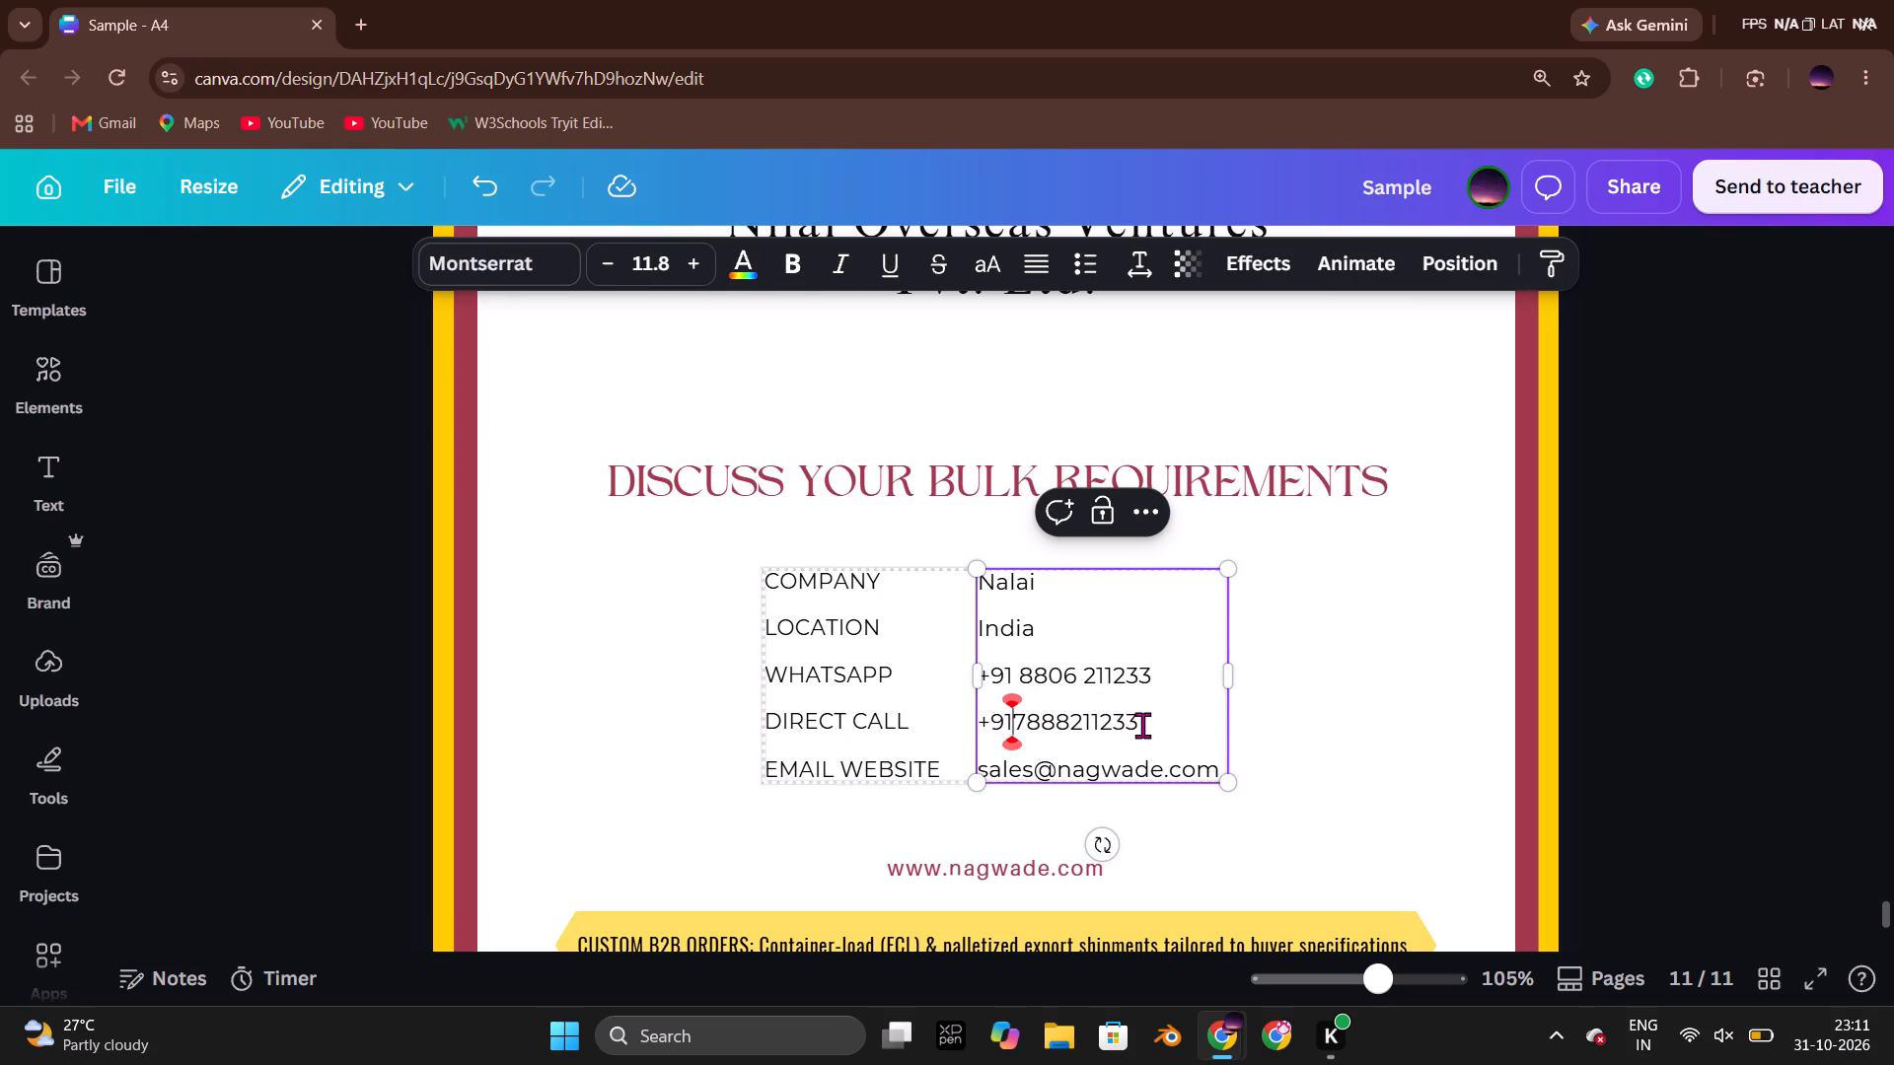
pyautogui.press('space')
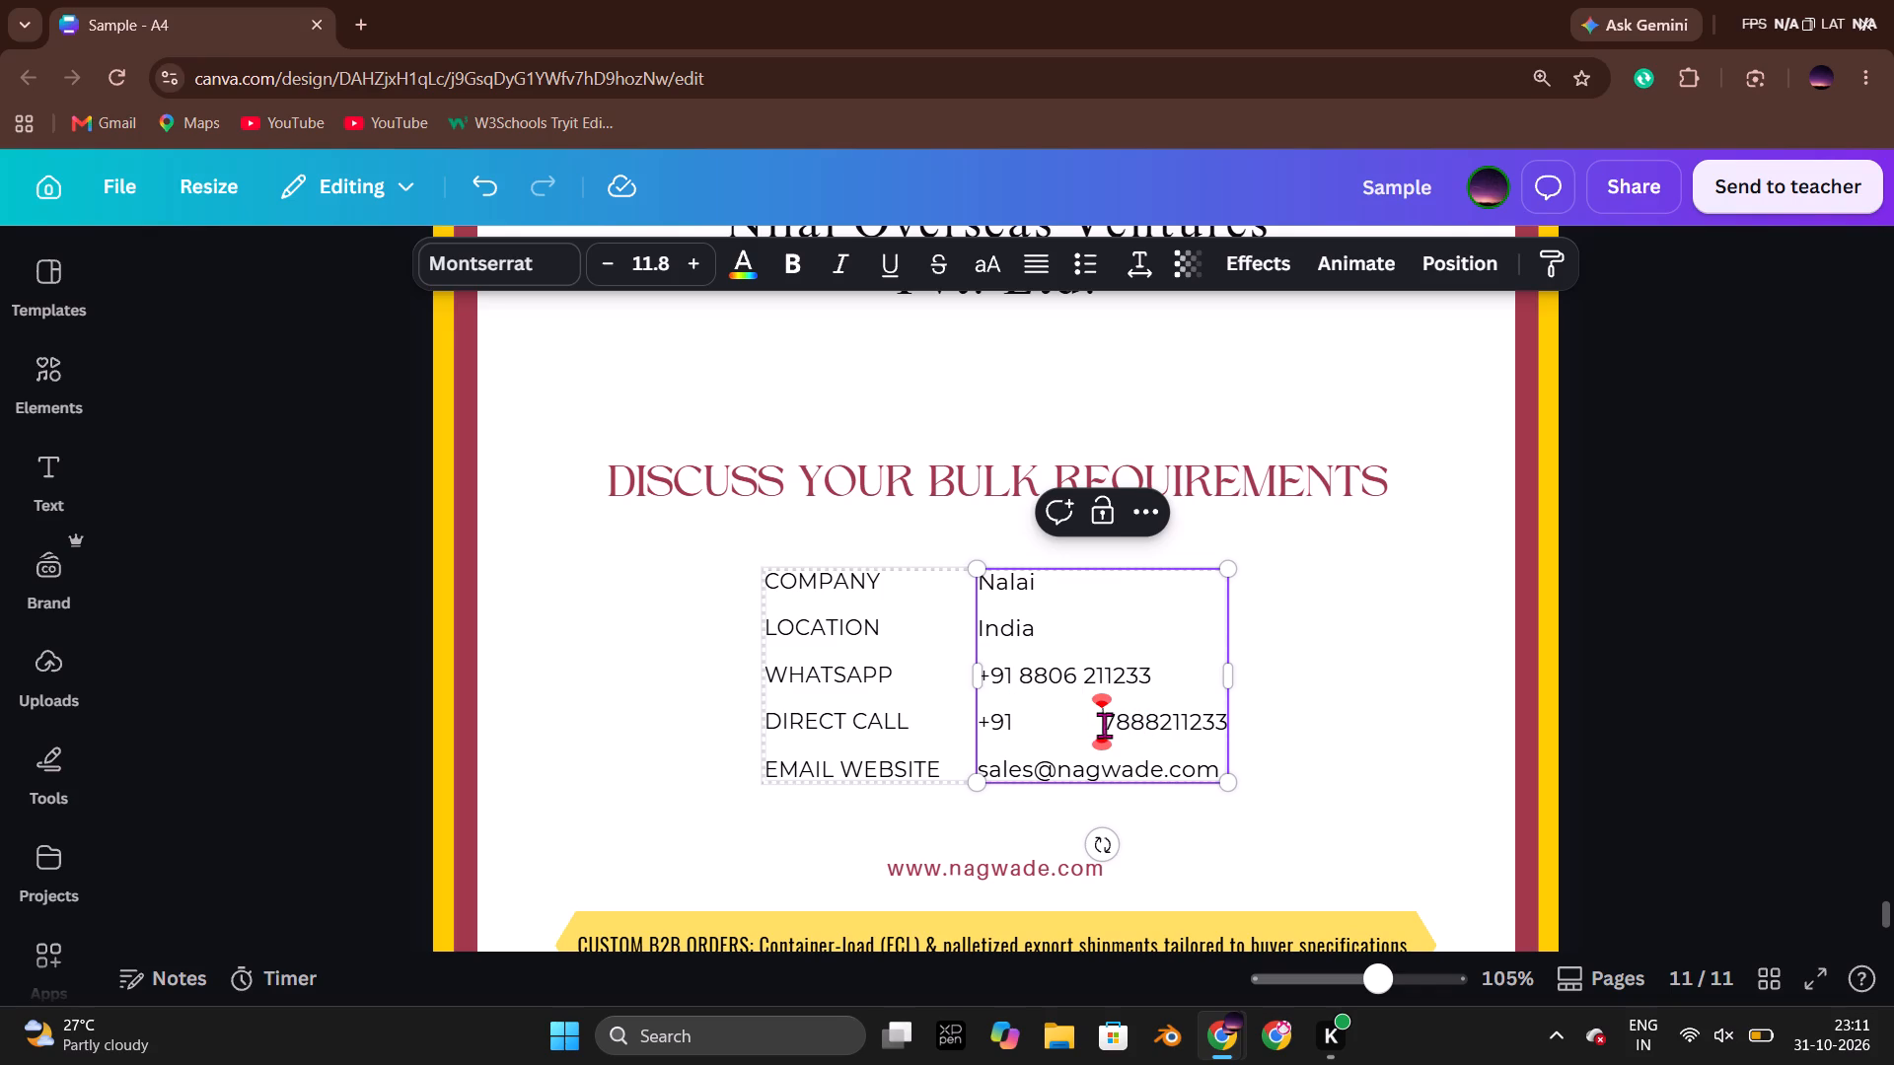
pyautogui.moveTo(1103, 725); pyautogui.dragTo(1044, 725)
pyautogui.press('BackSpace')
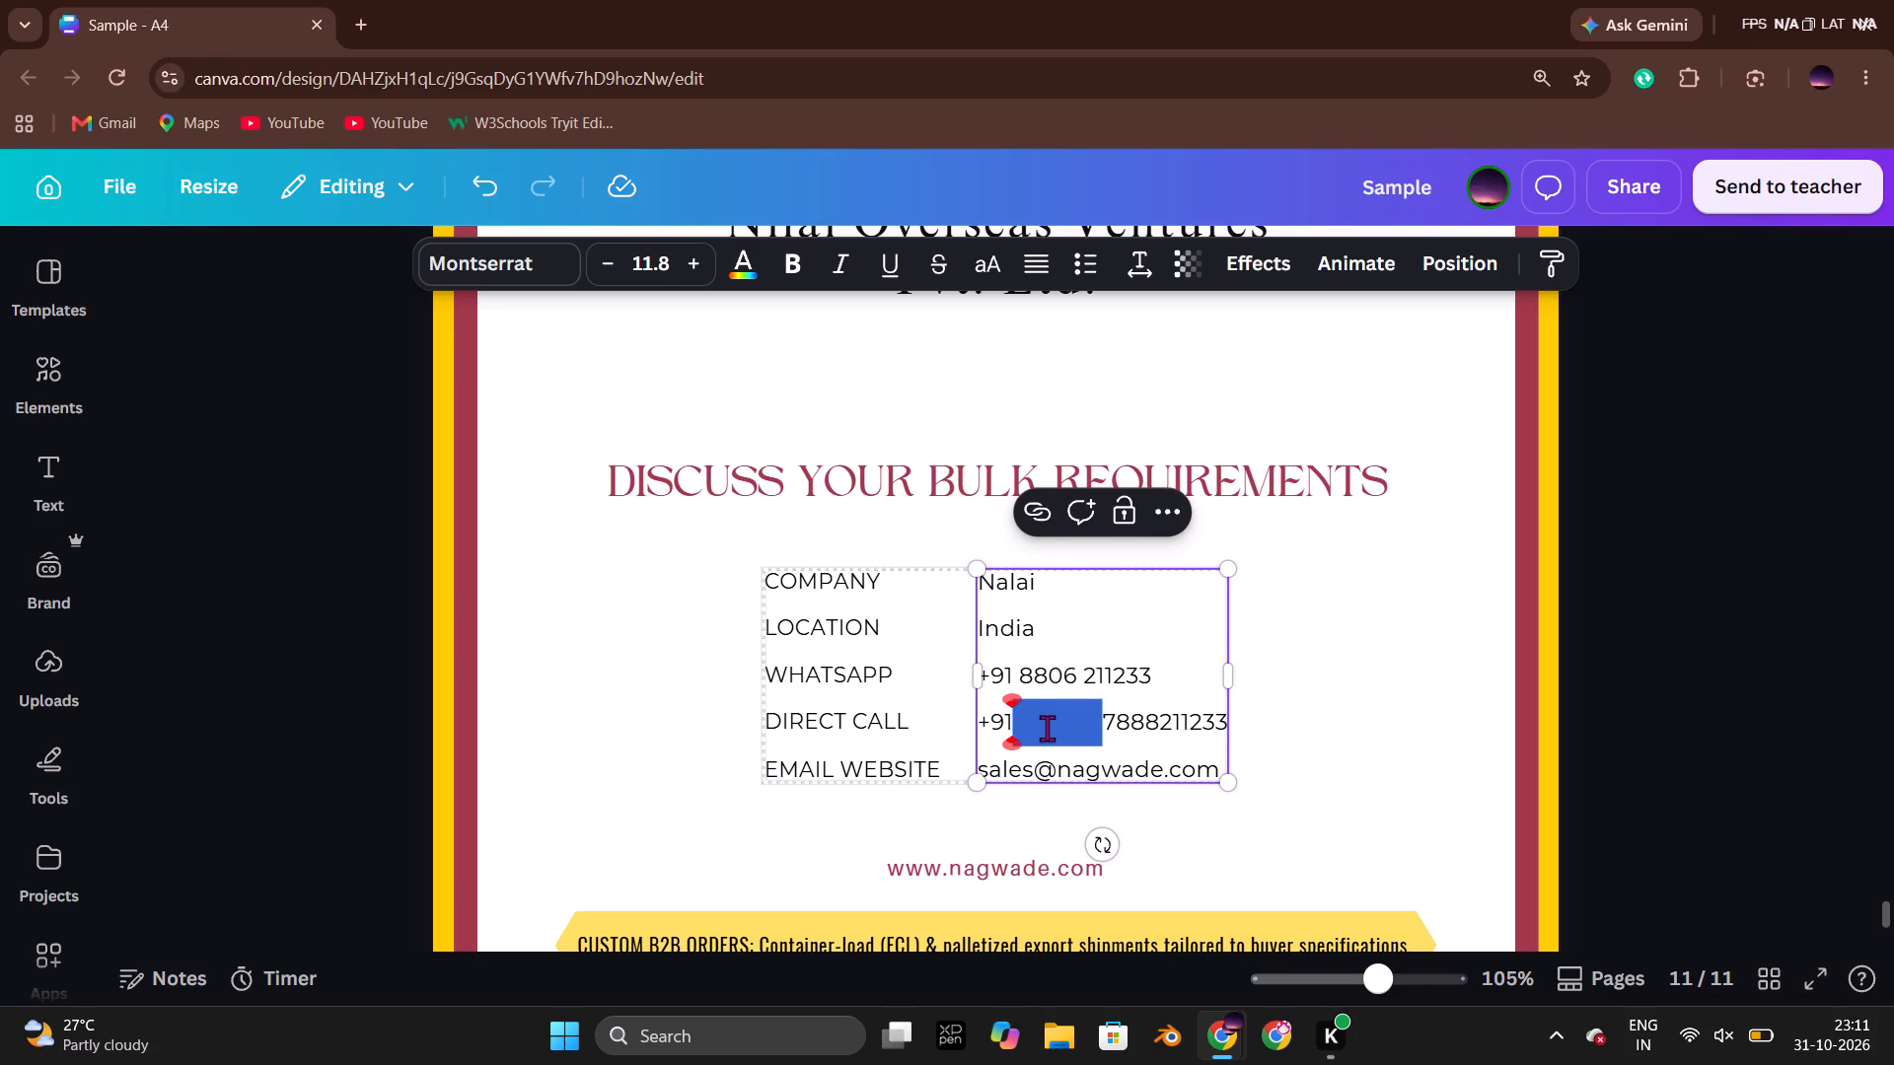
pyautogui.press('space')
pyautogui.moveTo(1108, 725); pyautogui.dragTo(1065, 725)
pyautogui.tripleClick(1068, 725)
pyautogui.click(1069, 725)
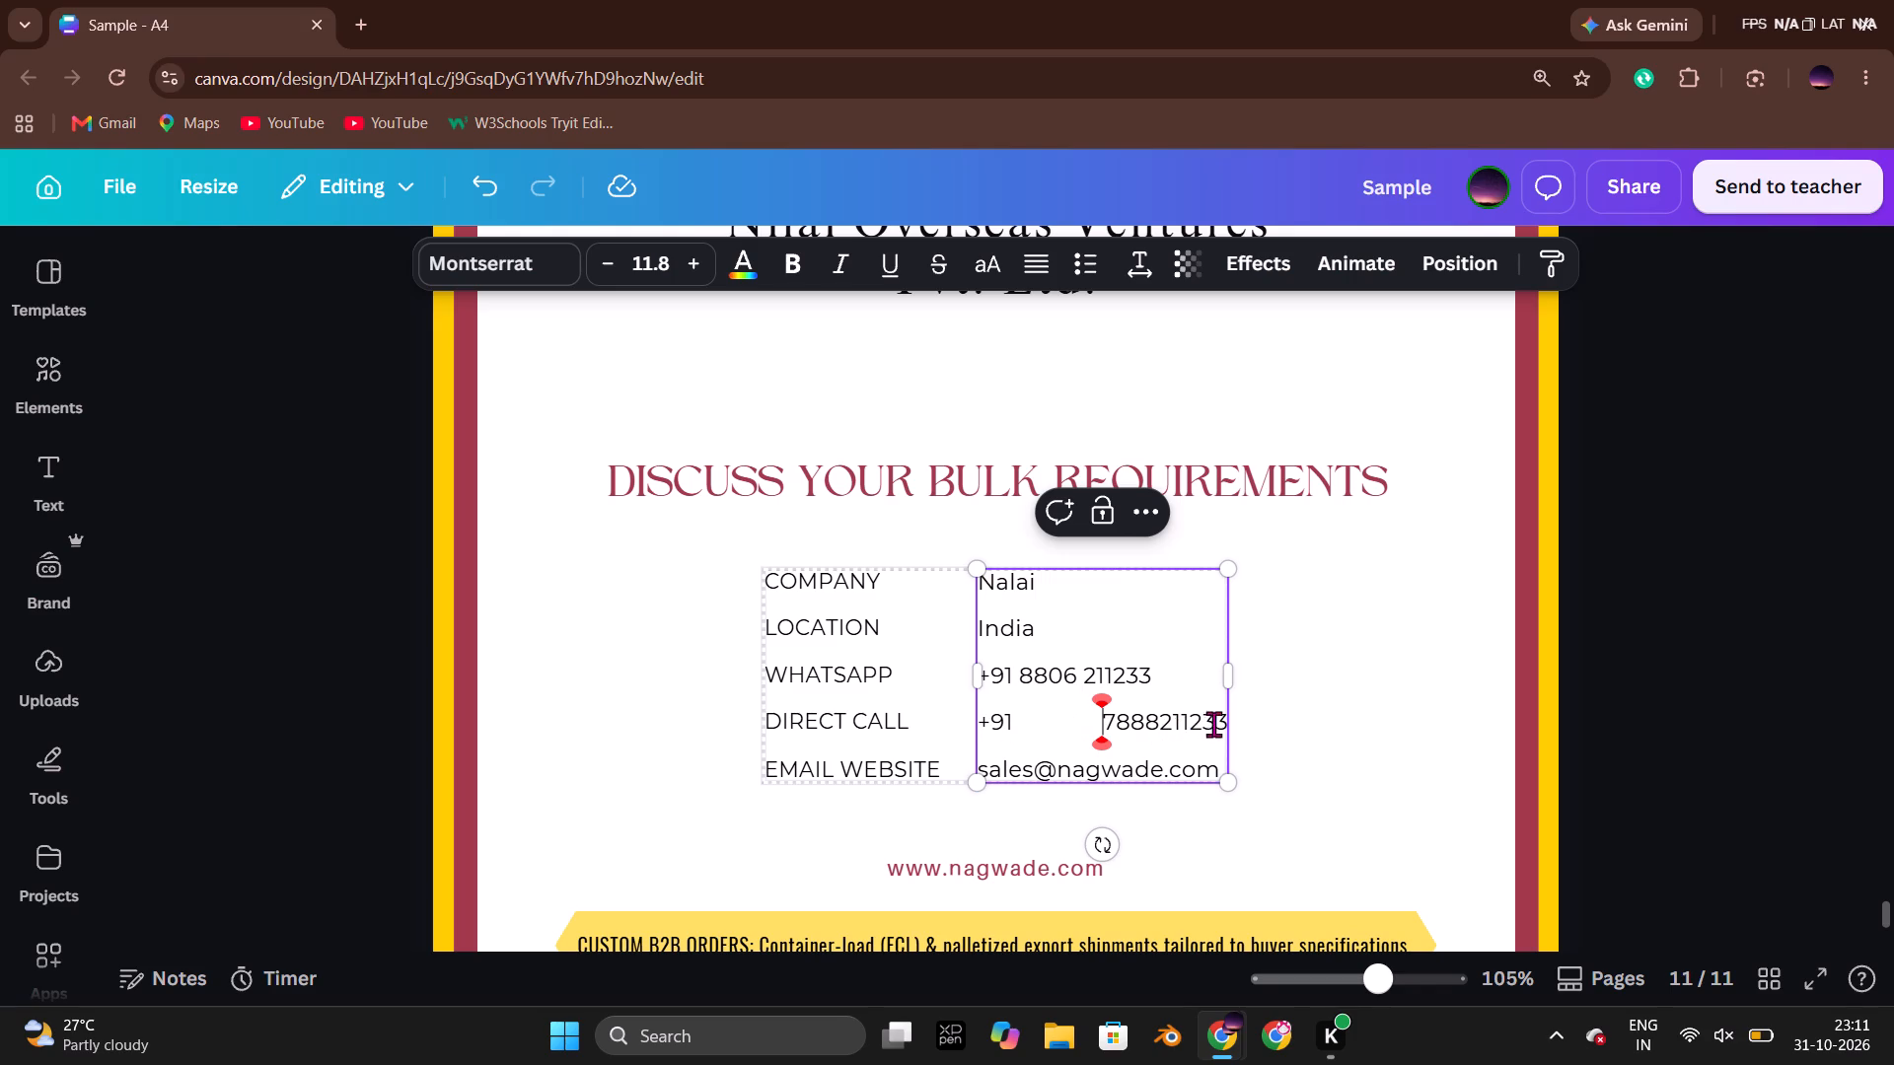
# Delete the direct call number and the DIRECT CALL label from the contact details.
pyautogui.moveTo(1222, 726); pyautogui.dragTo(983, 729)
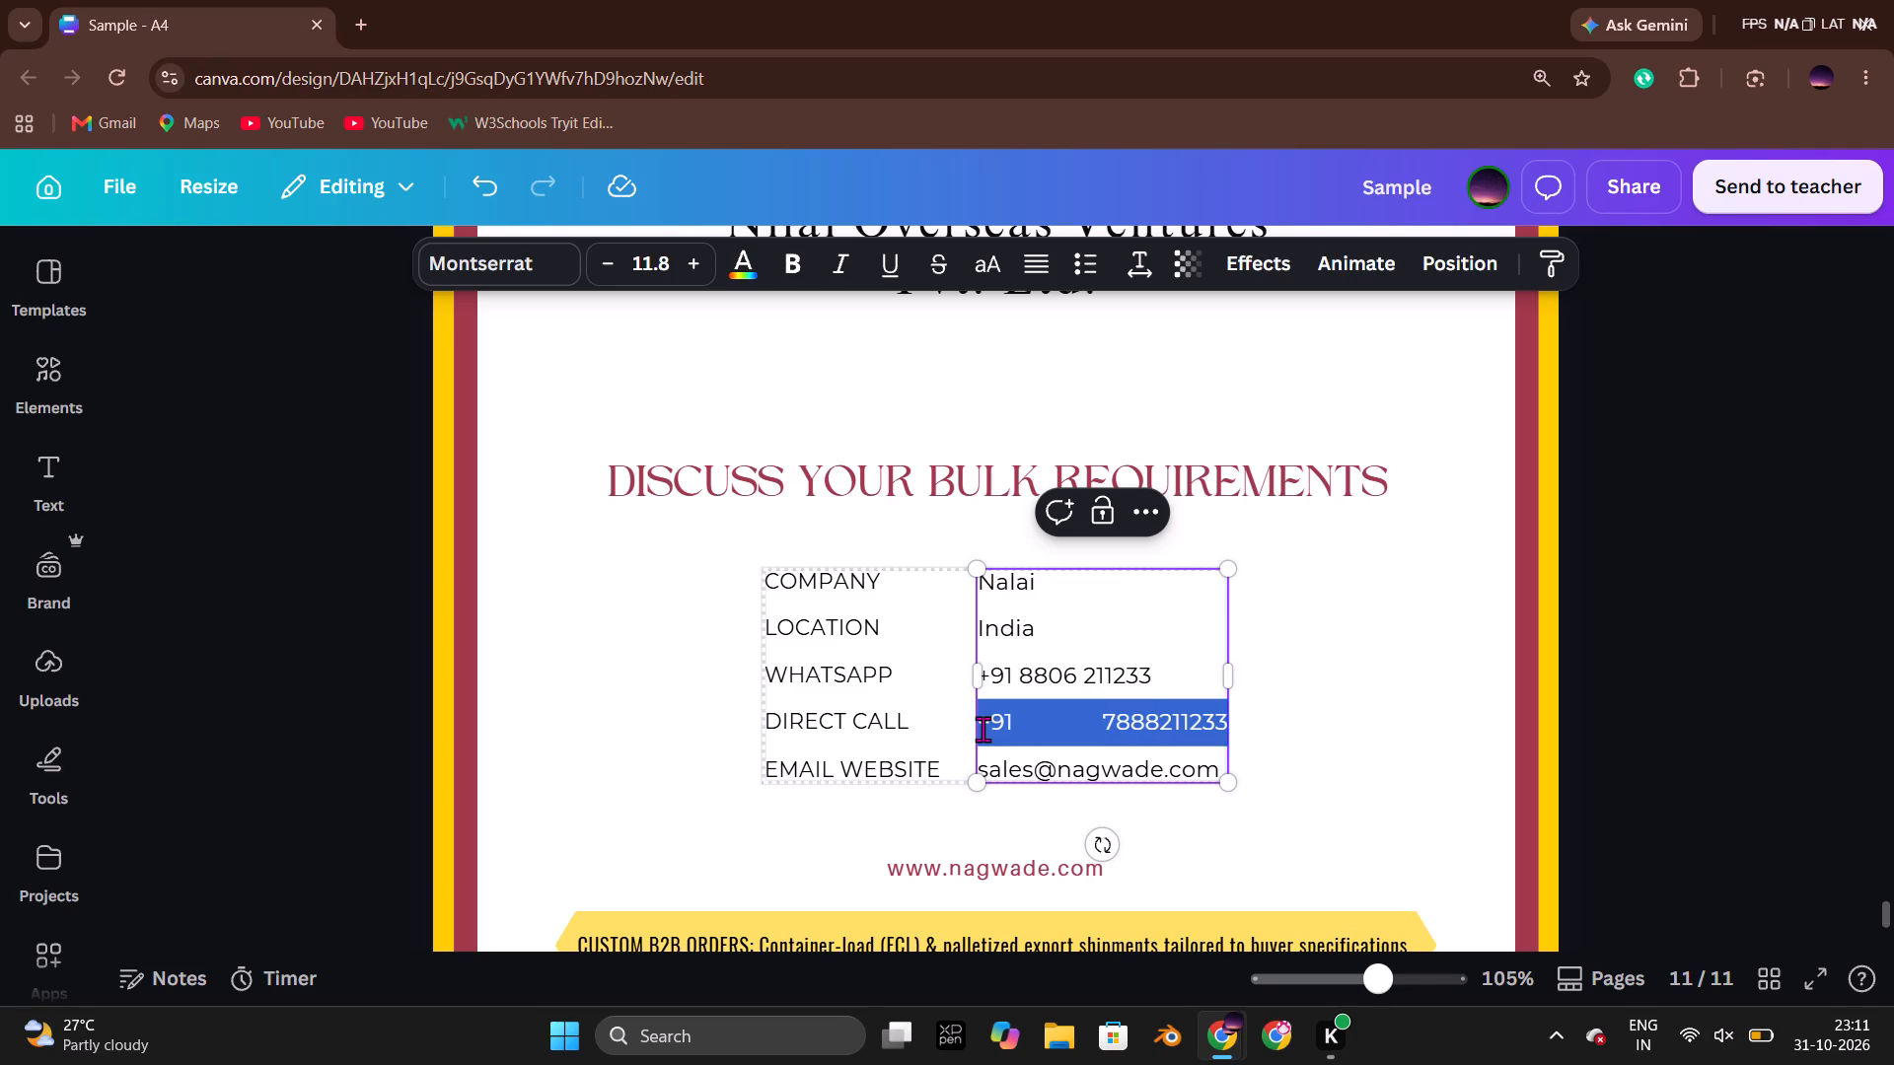
pyautogui.moveTo(983, 729); pyautogui.dragTo(982, 729)
pyautogui.press('BackSpace')
pyautogui.click(1390, 721)
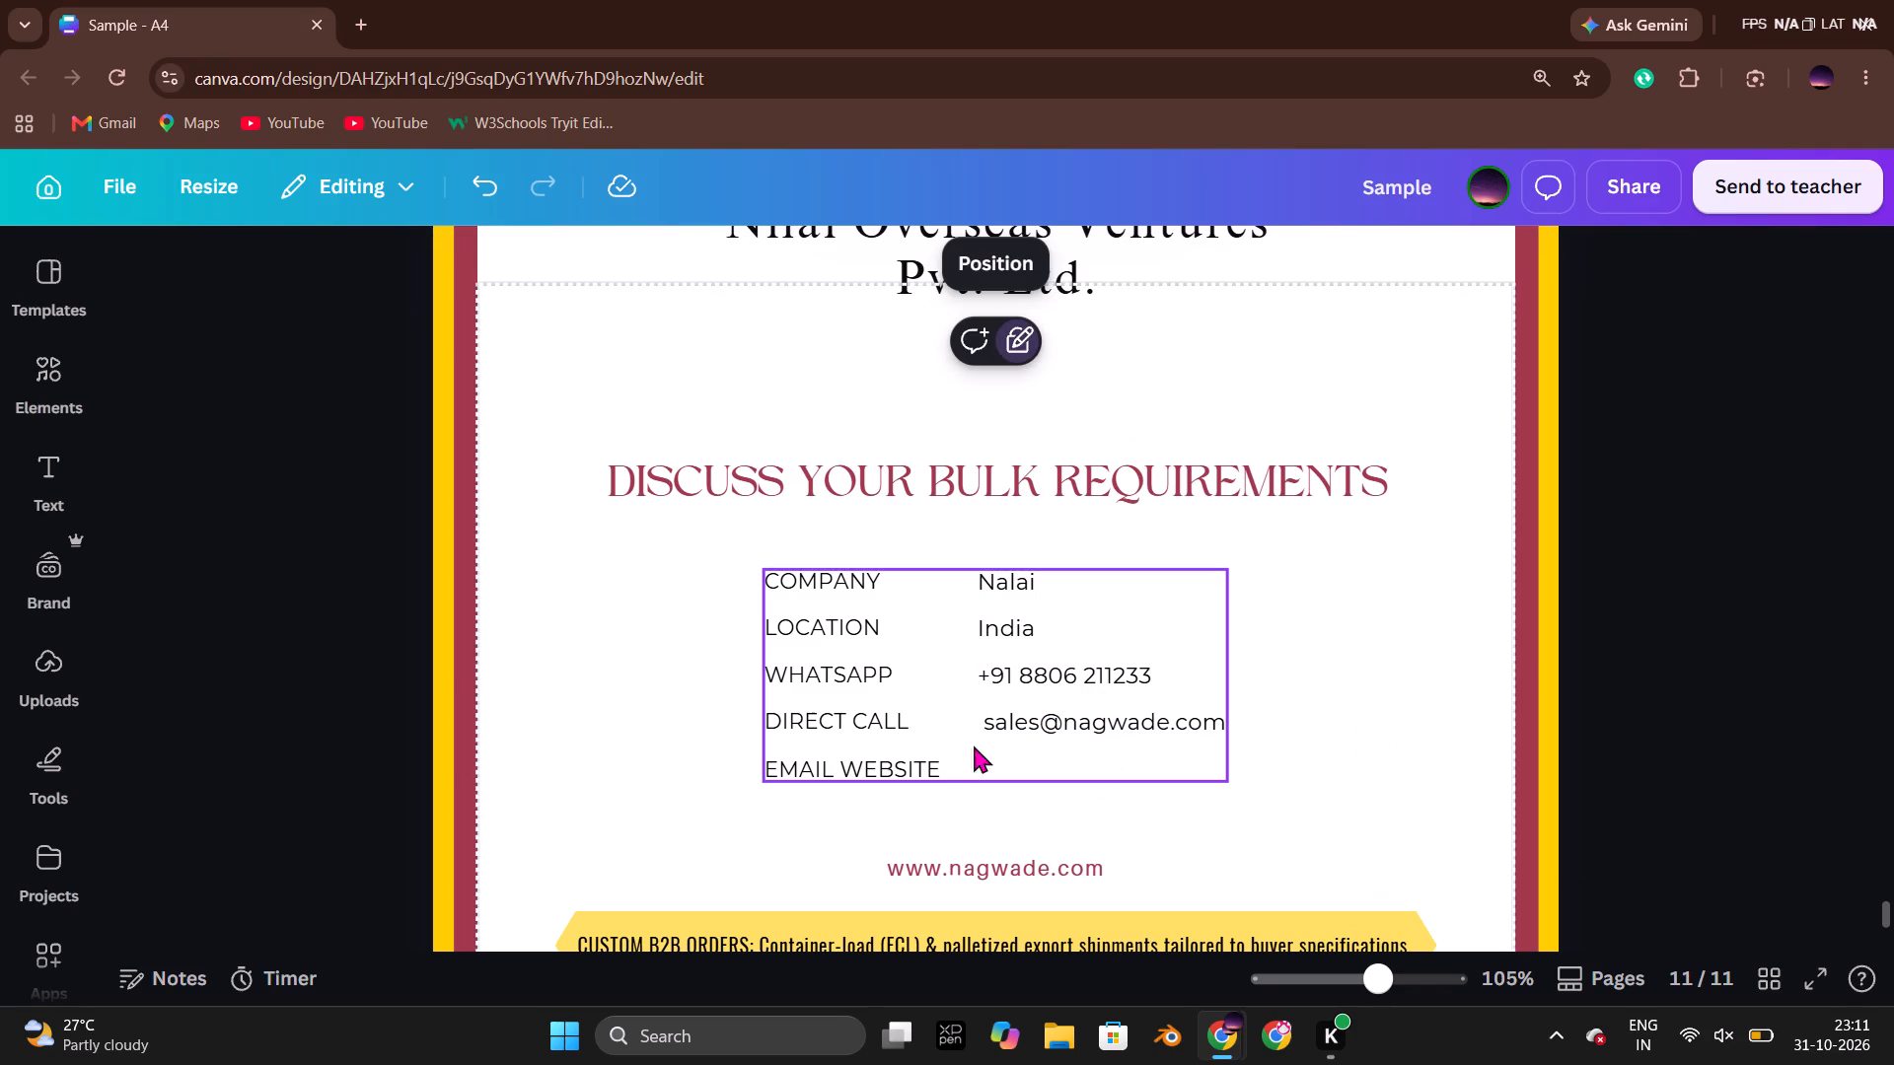
pyautogui.doubleClick(879, 722)
pyautogui.click(904, 722)
pyautogui.moveTo(914, 722); pyautogui.dragTo(826, 718)
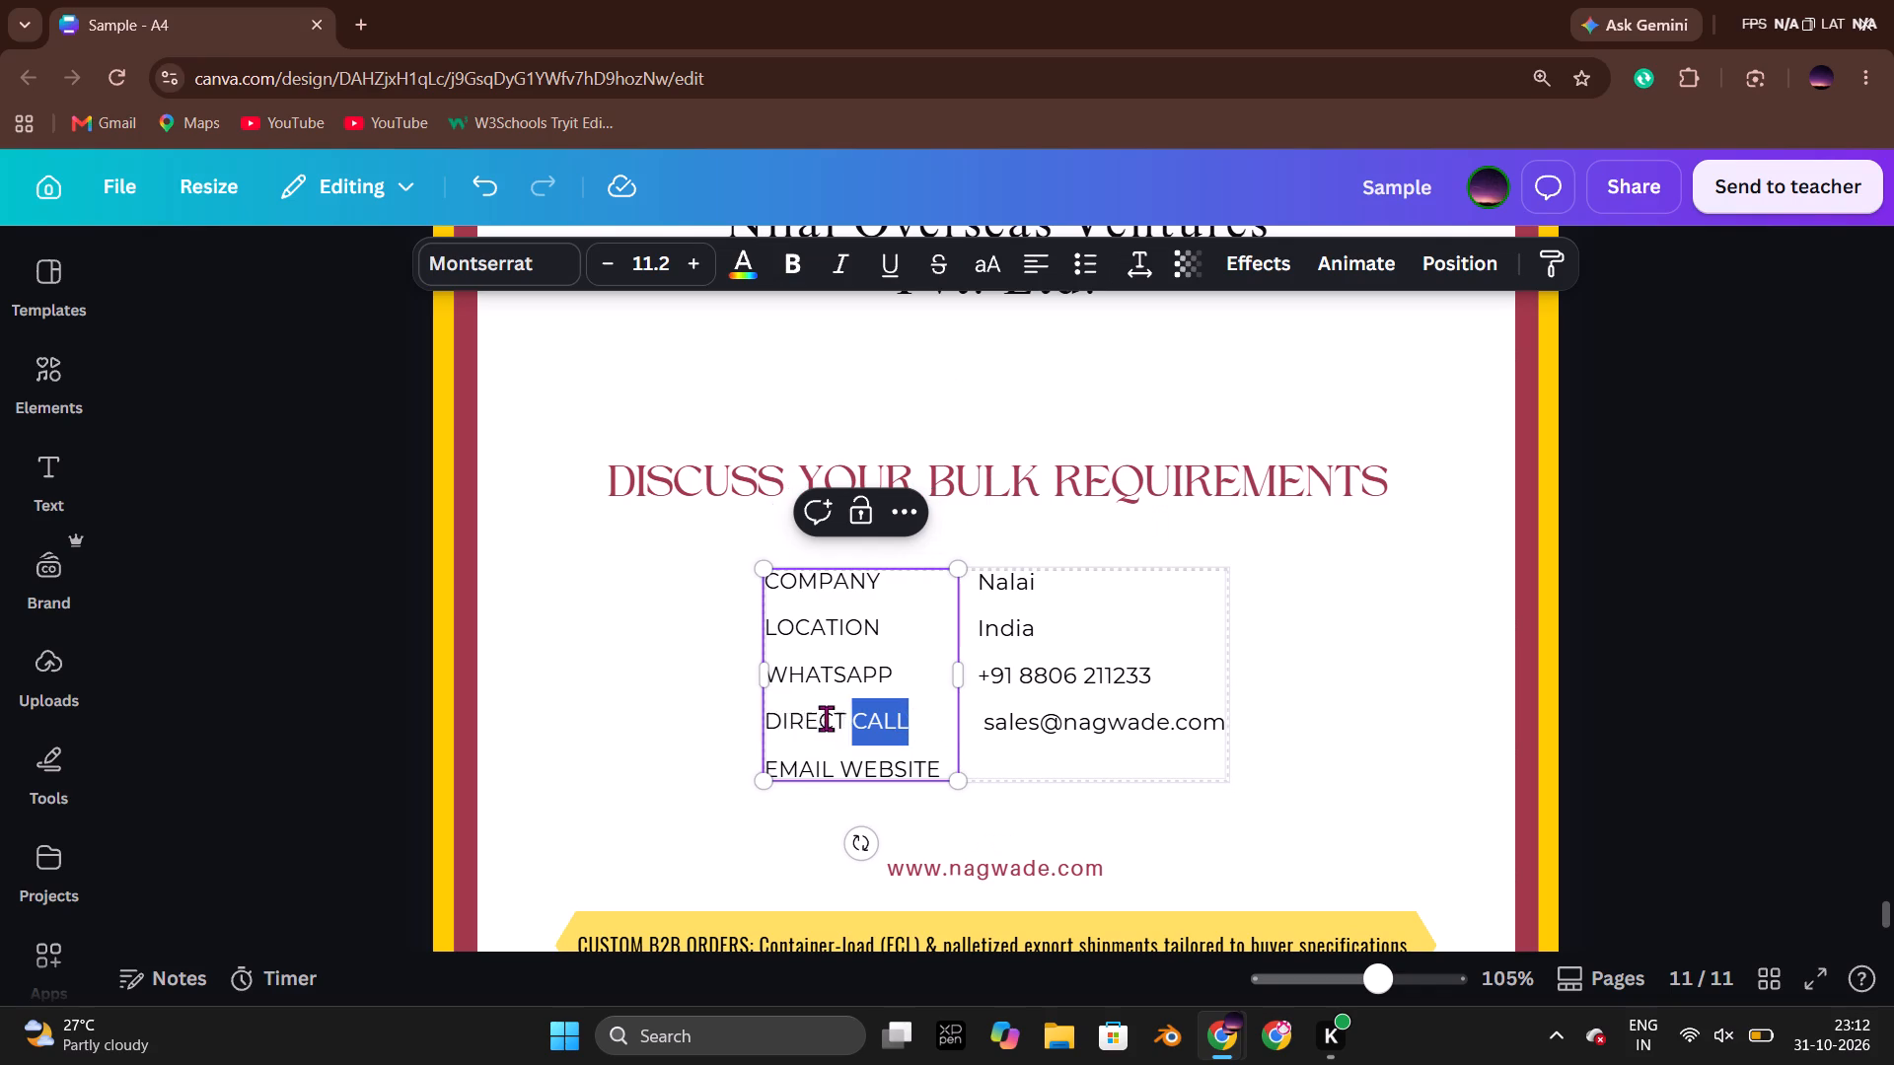
pyautogui.moveTo(826, 718); pyautogui.dragTo(767, 721)
pyautogui.press('BackSpace')
# Replace the WHATSAPP label with CONTACT.
pyautogui.moveTo(890, 676); pyautogui.dragTo(831, 677)
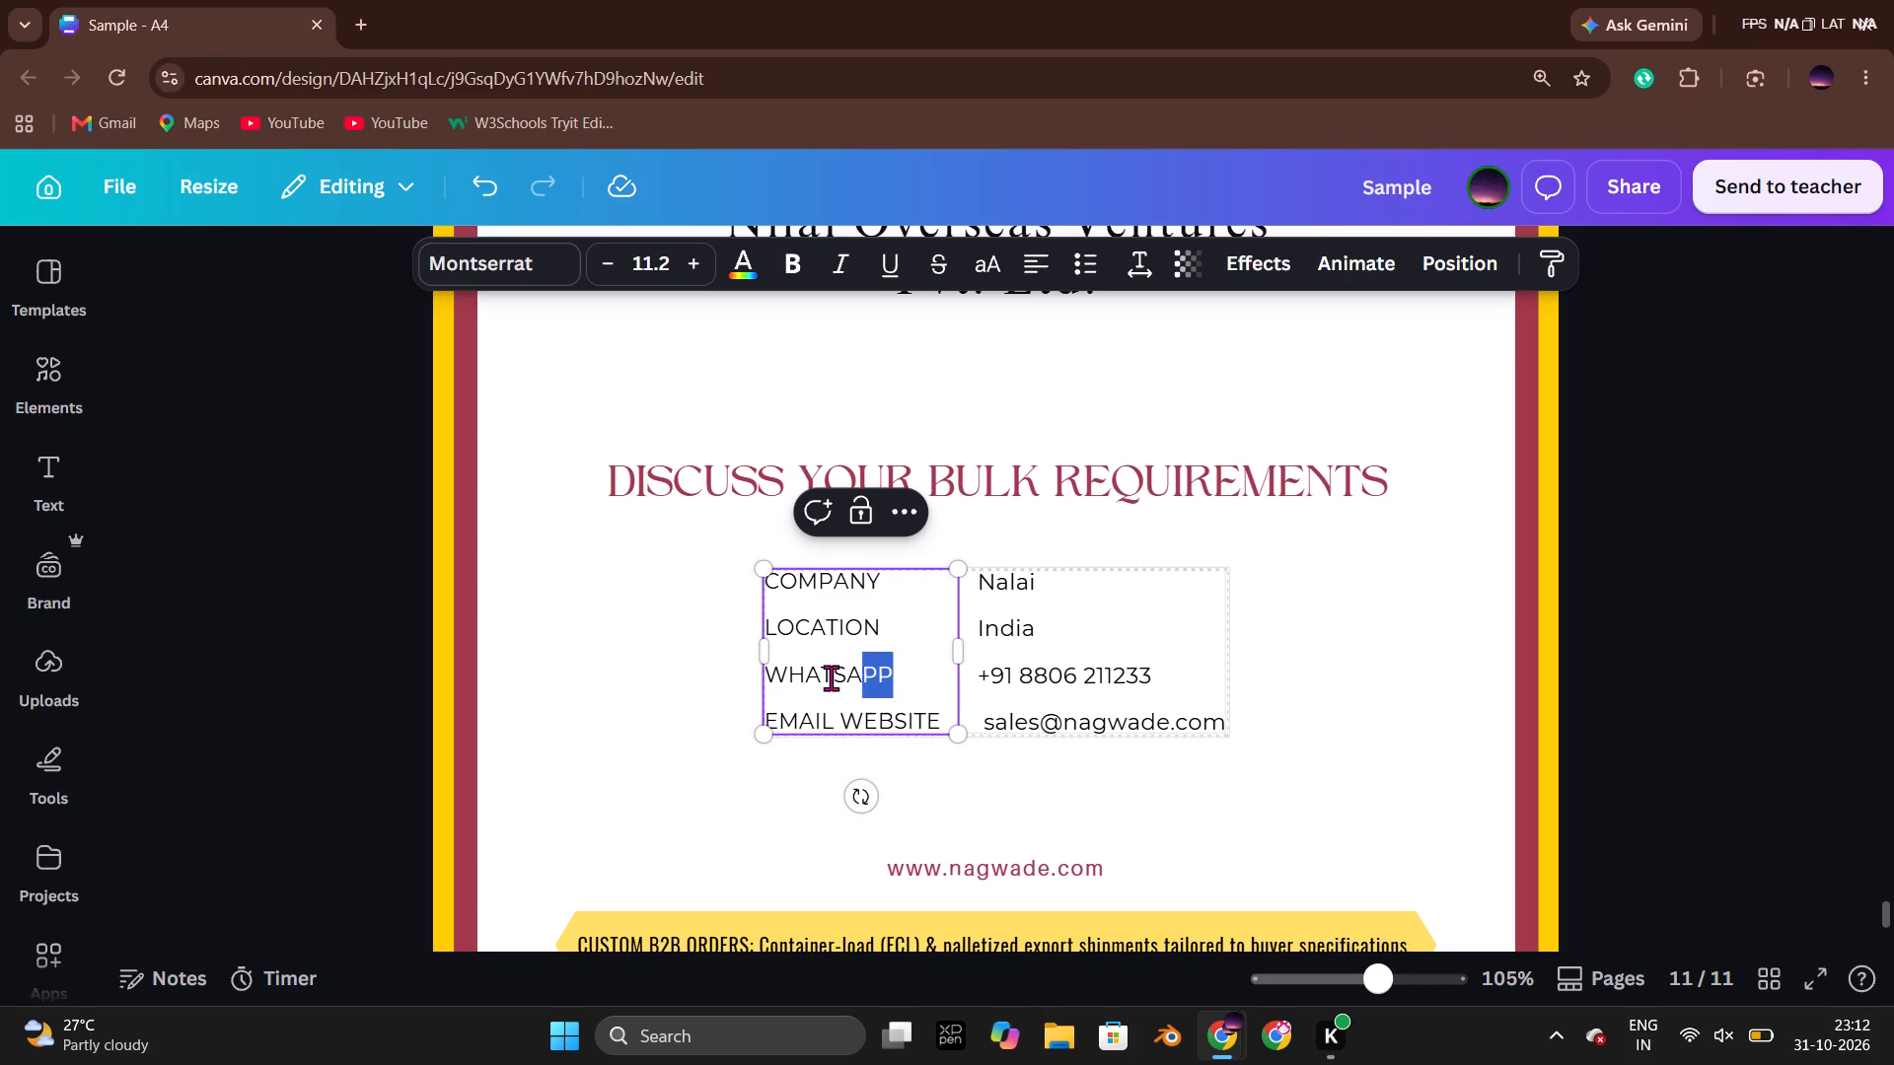
pyautogui.moveTo(831, 677); pyautogui.dragTo(774, 679)
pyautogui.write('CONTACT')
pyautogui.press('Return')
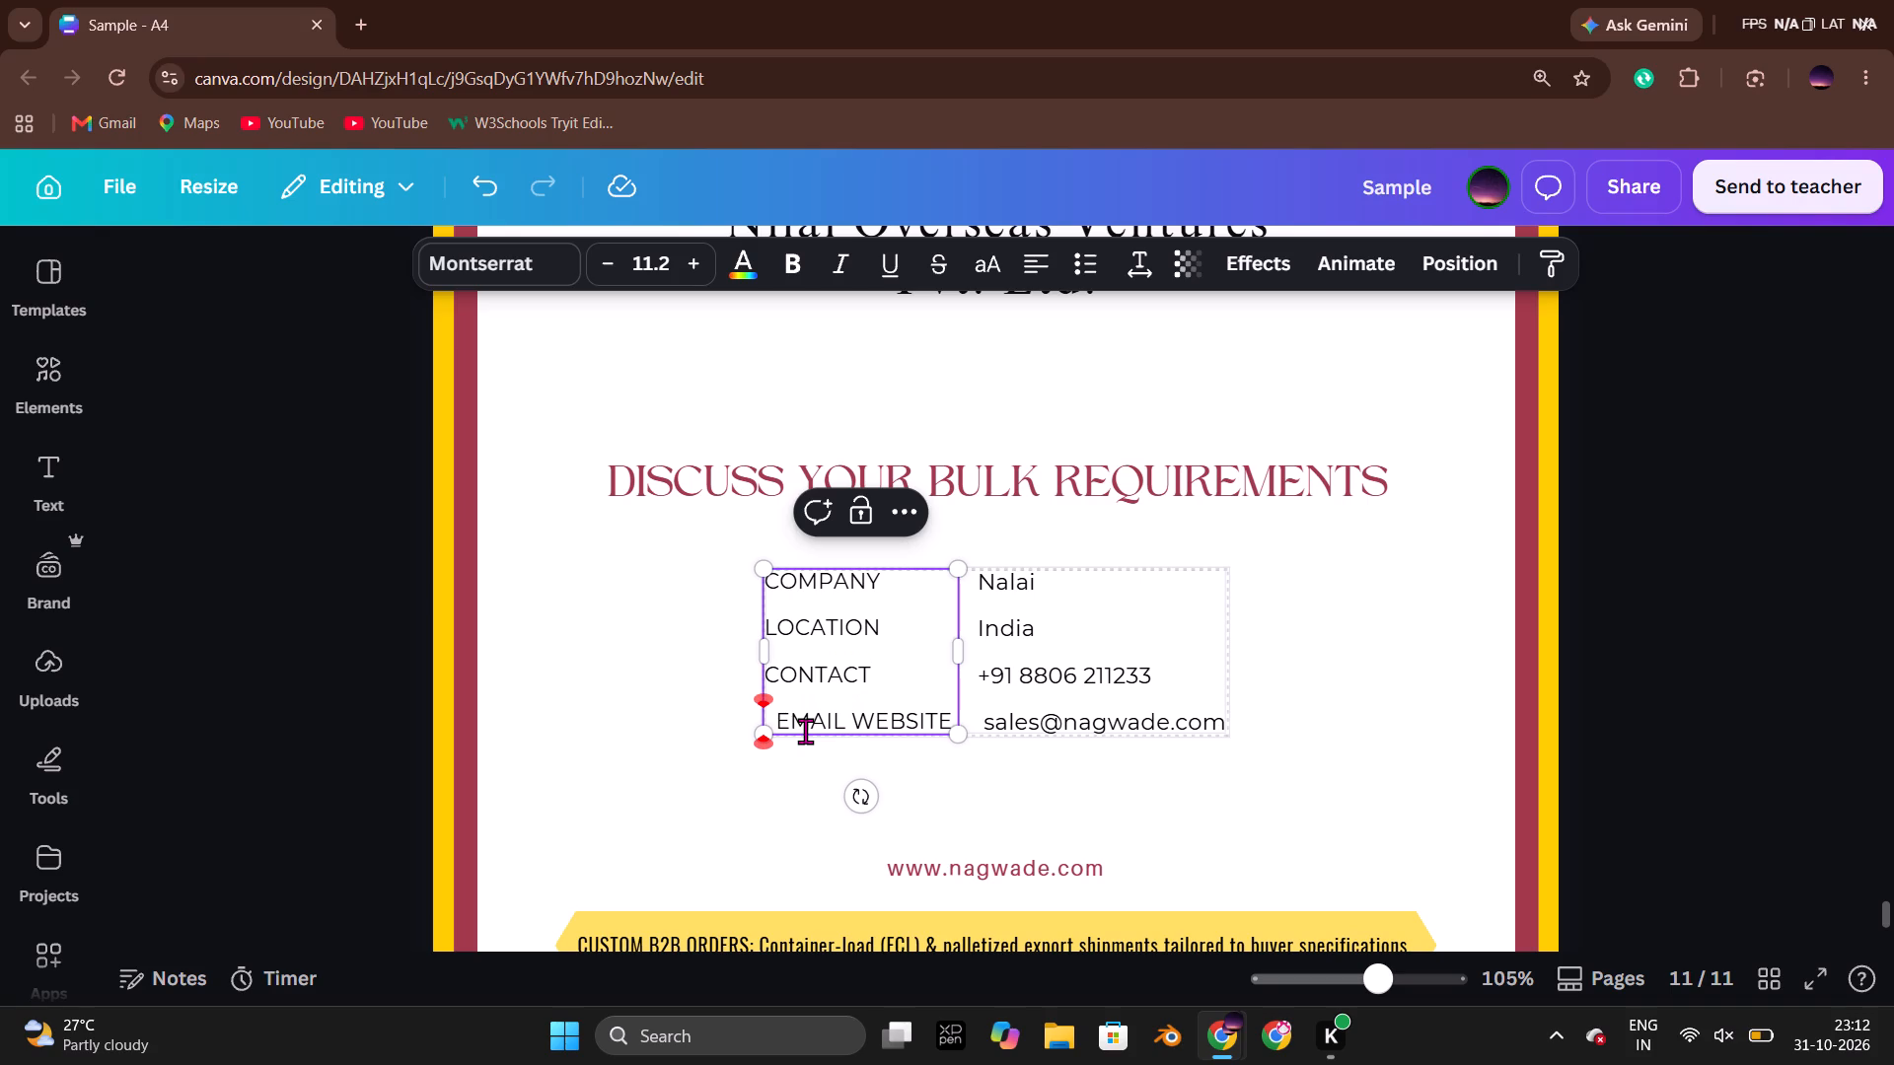
# Delete the EMAIL WEBSITE label and the email address, including their leftover empty lines.
pyautogui.moveTo(771, 718); pyautogui.dragTo(948, 719)
pyautogui.press('BackSpace')
pyautogui.press('BackSpace')
pyautogui.press('BackSpace')
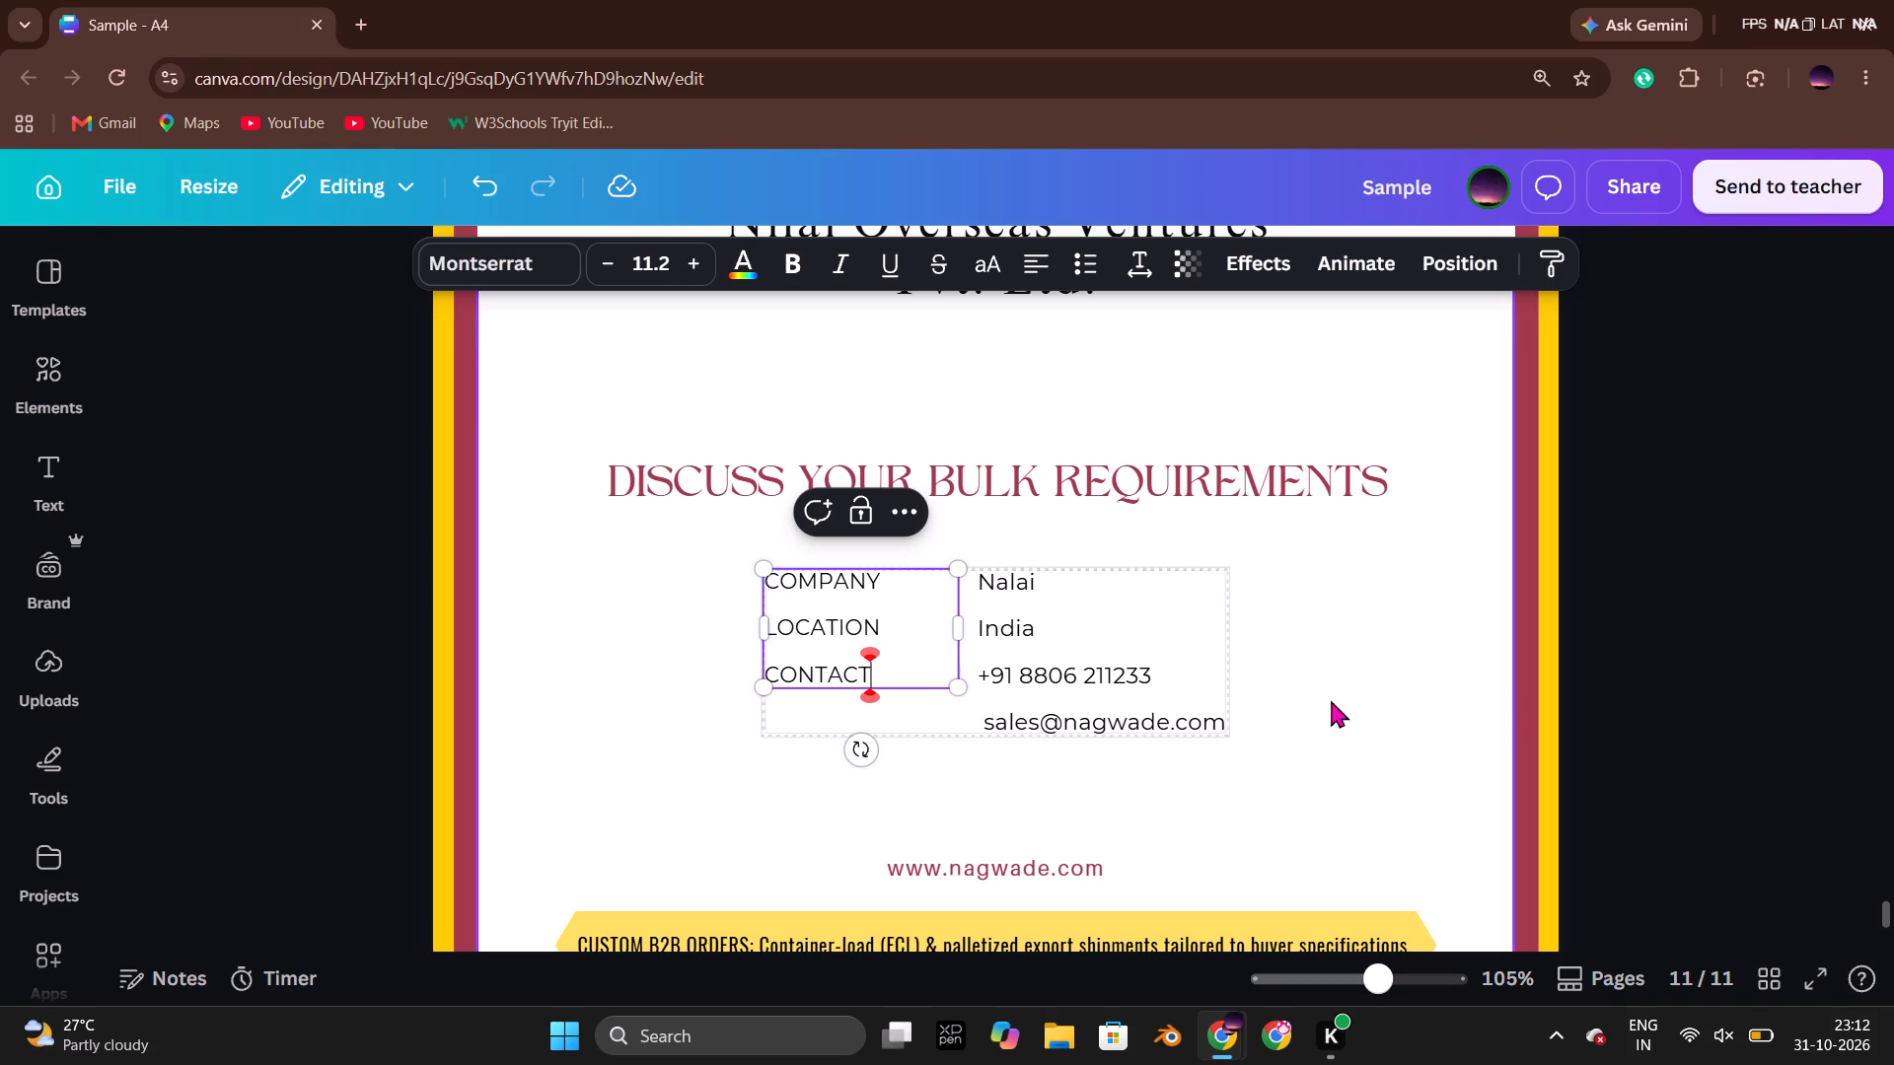
pyautogui.click(1378, 698)
pyautogui.doubleClick(1153, 717)
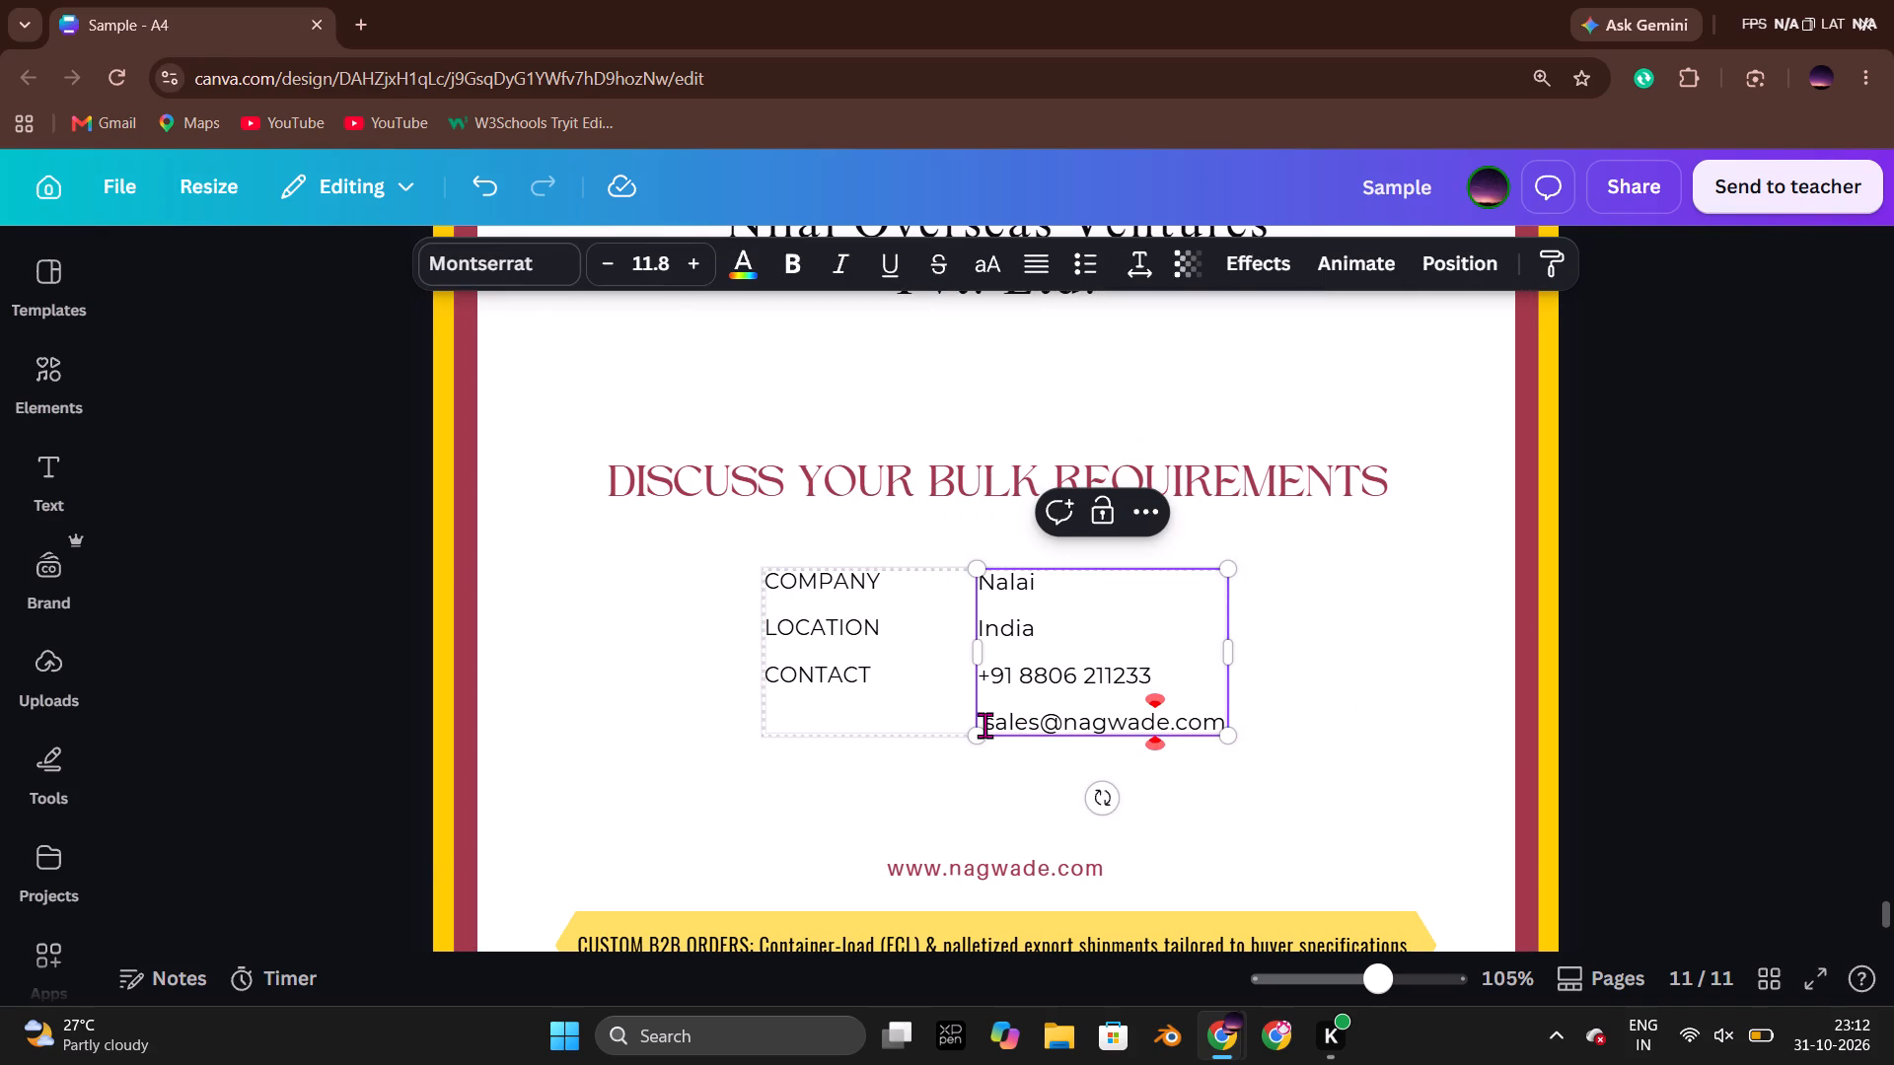
pyautogui.moveTo(984, 725); pyautogui.dragTo(1222, 721)
pyautogui.press('BackSpace')
pyautogui.press('BackSpace')
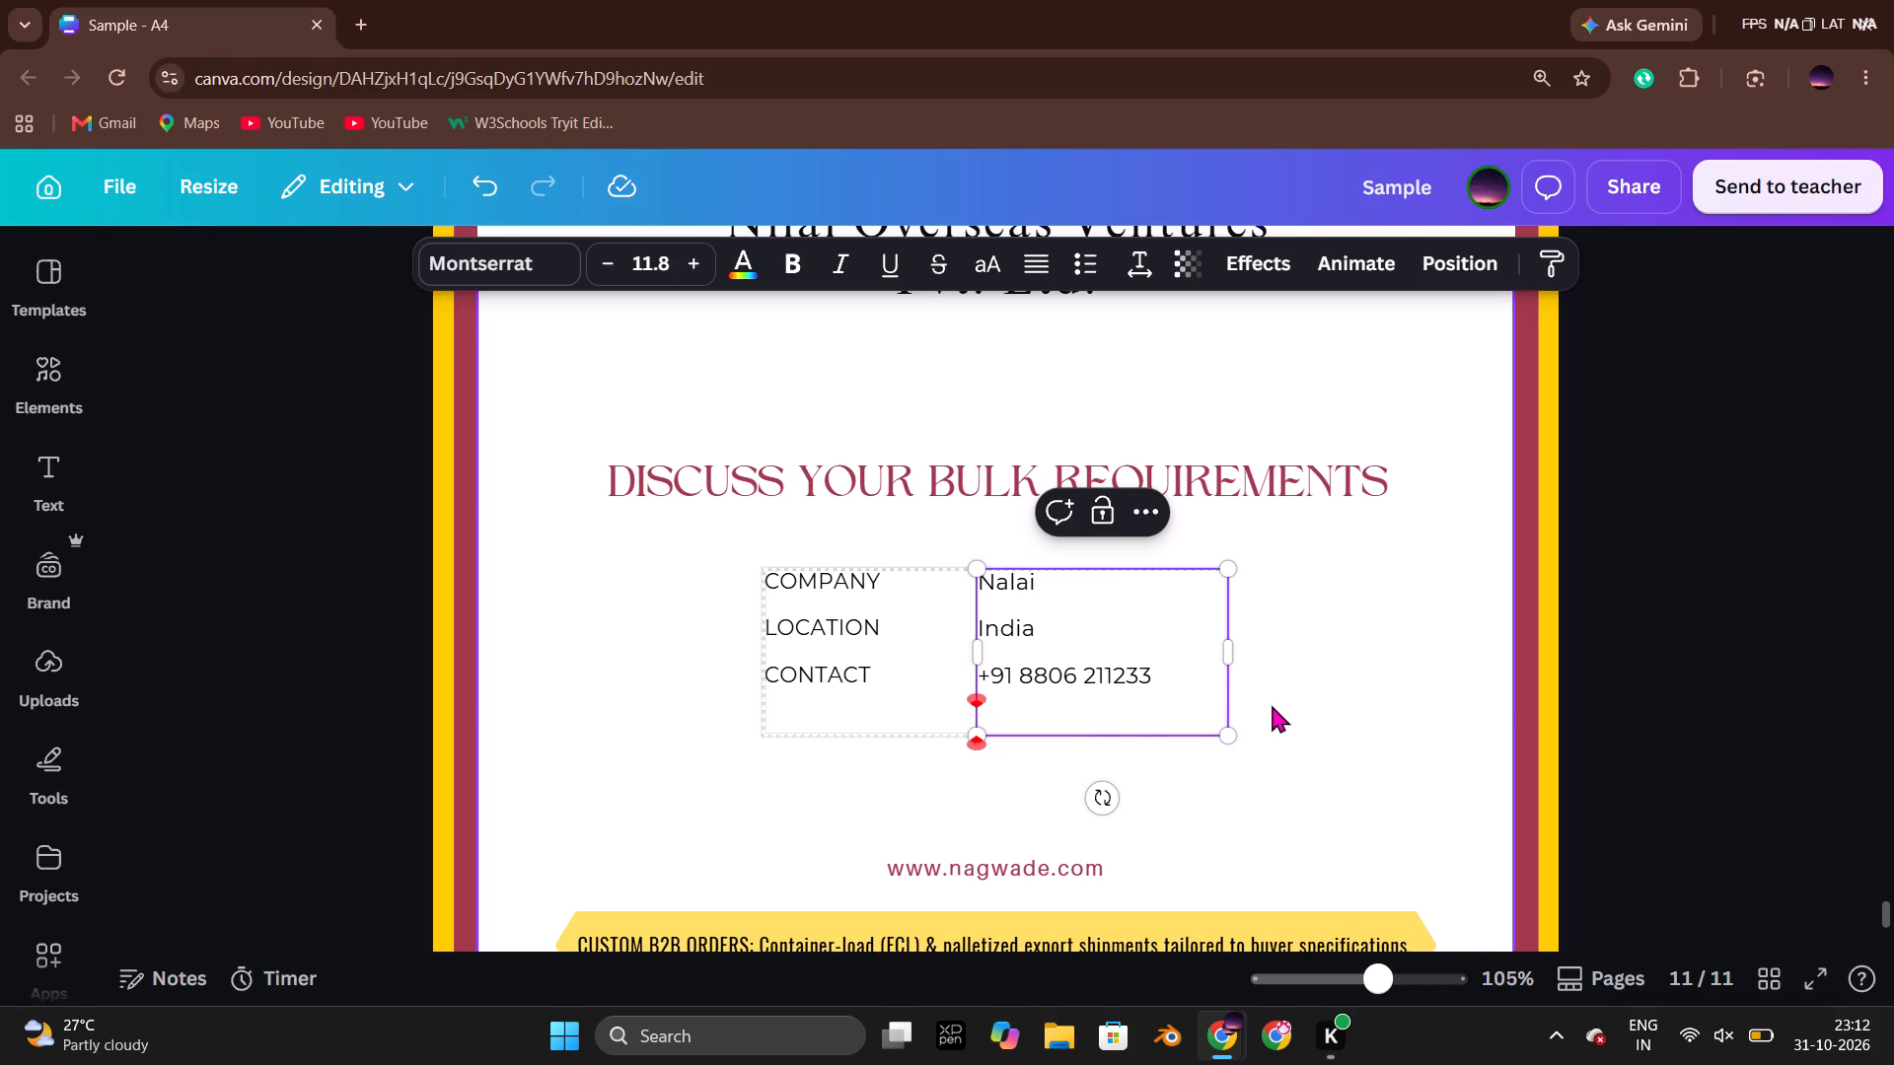
pyautogui.press('BackSpace')
pyautogui.click(1641, 641)
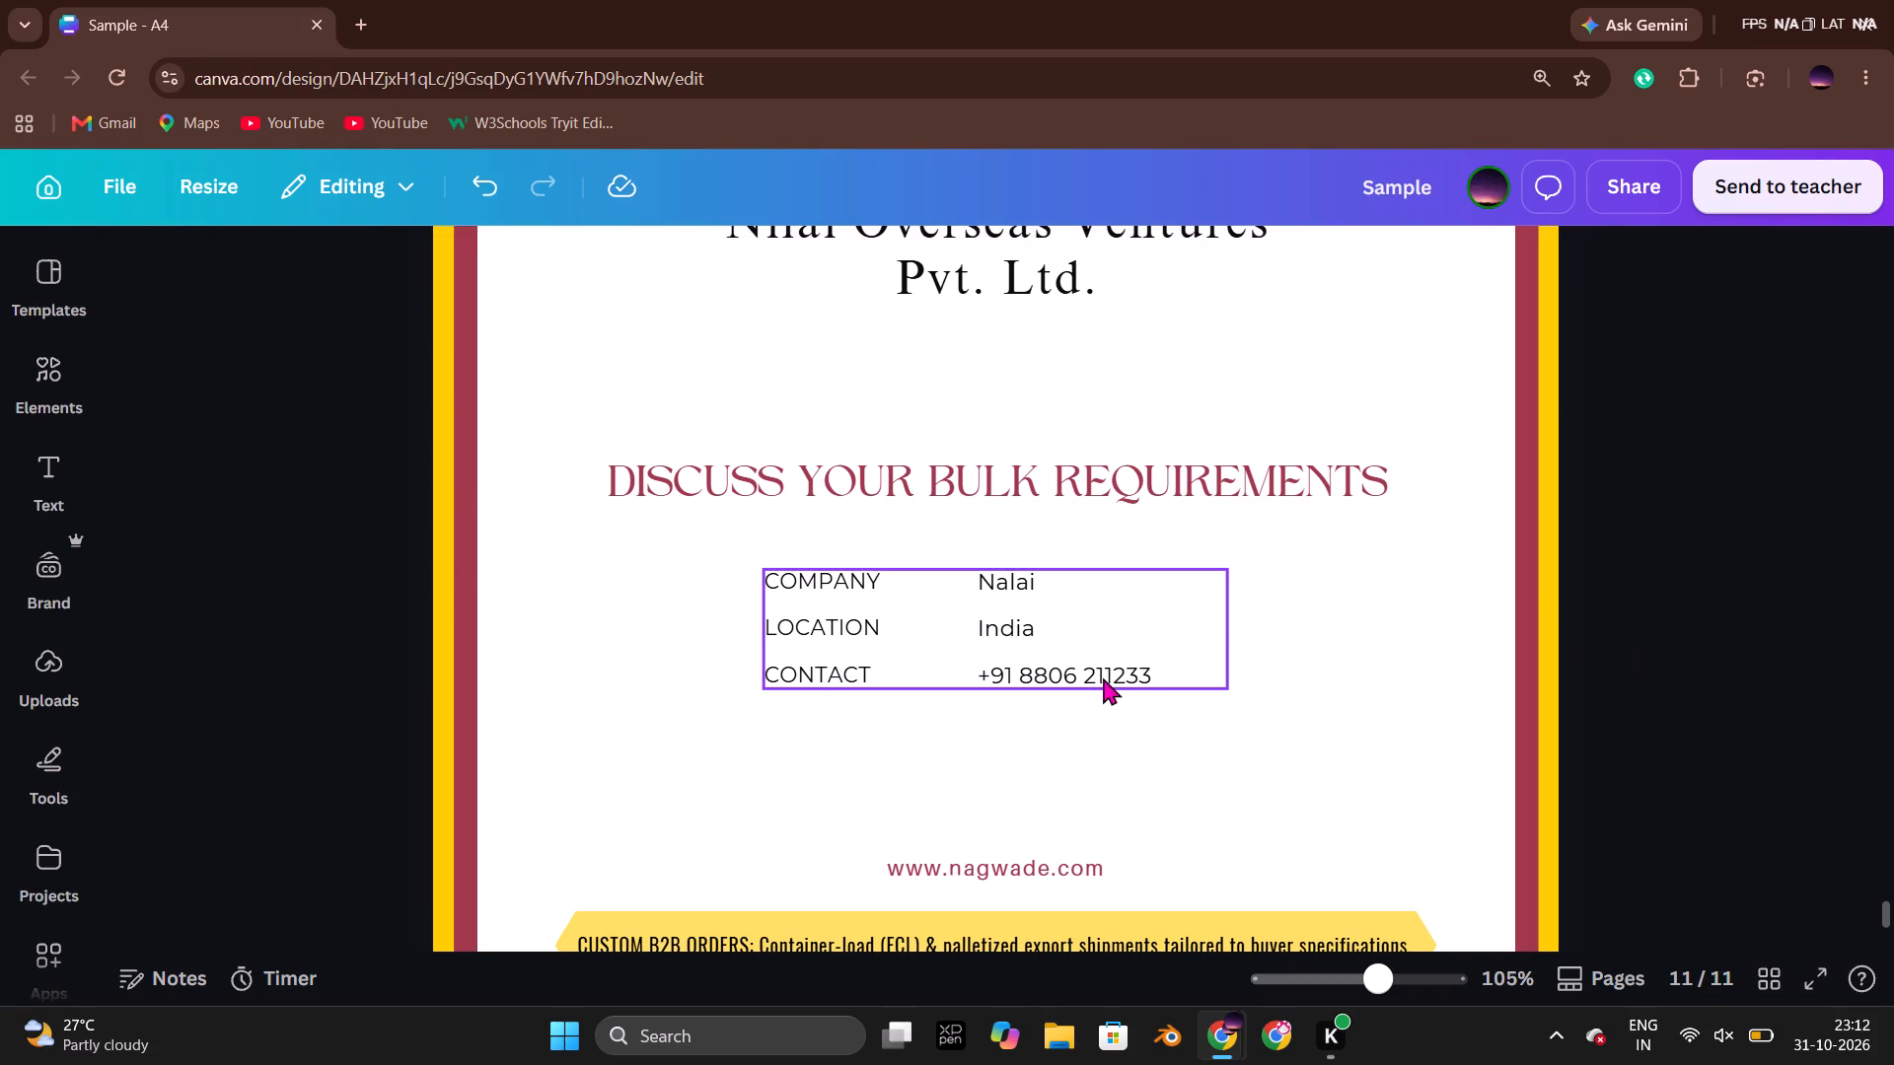
# Replace the digits after the country code's first 8 in the CONTACT row with the new phone number.
pyautogui.doubleClick(1105, 674)
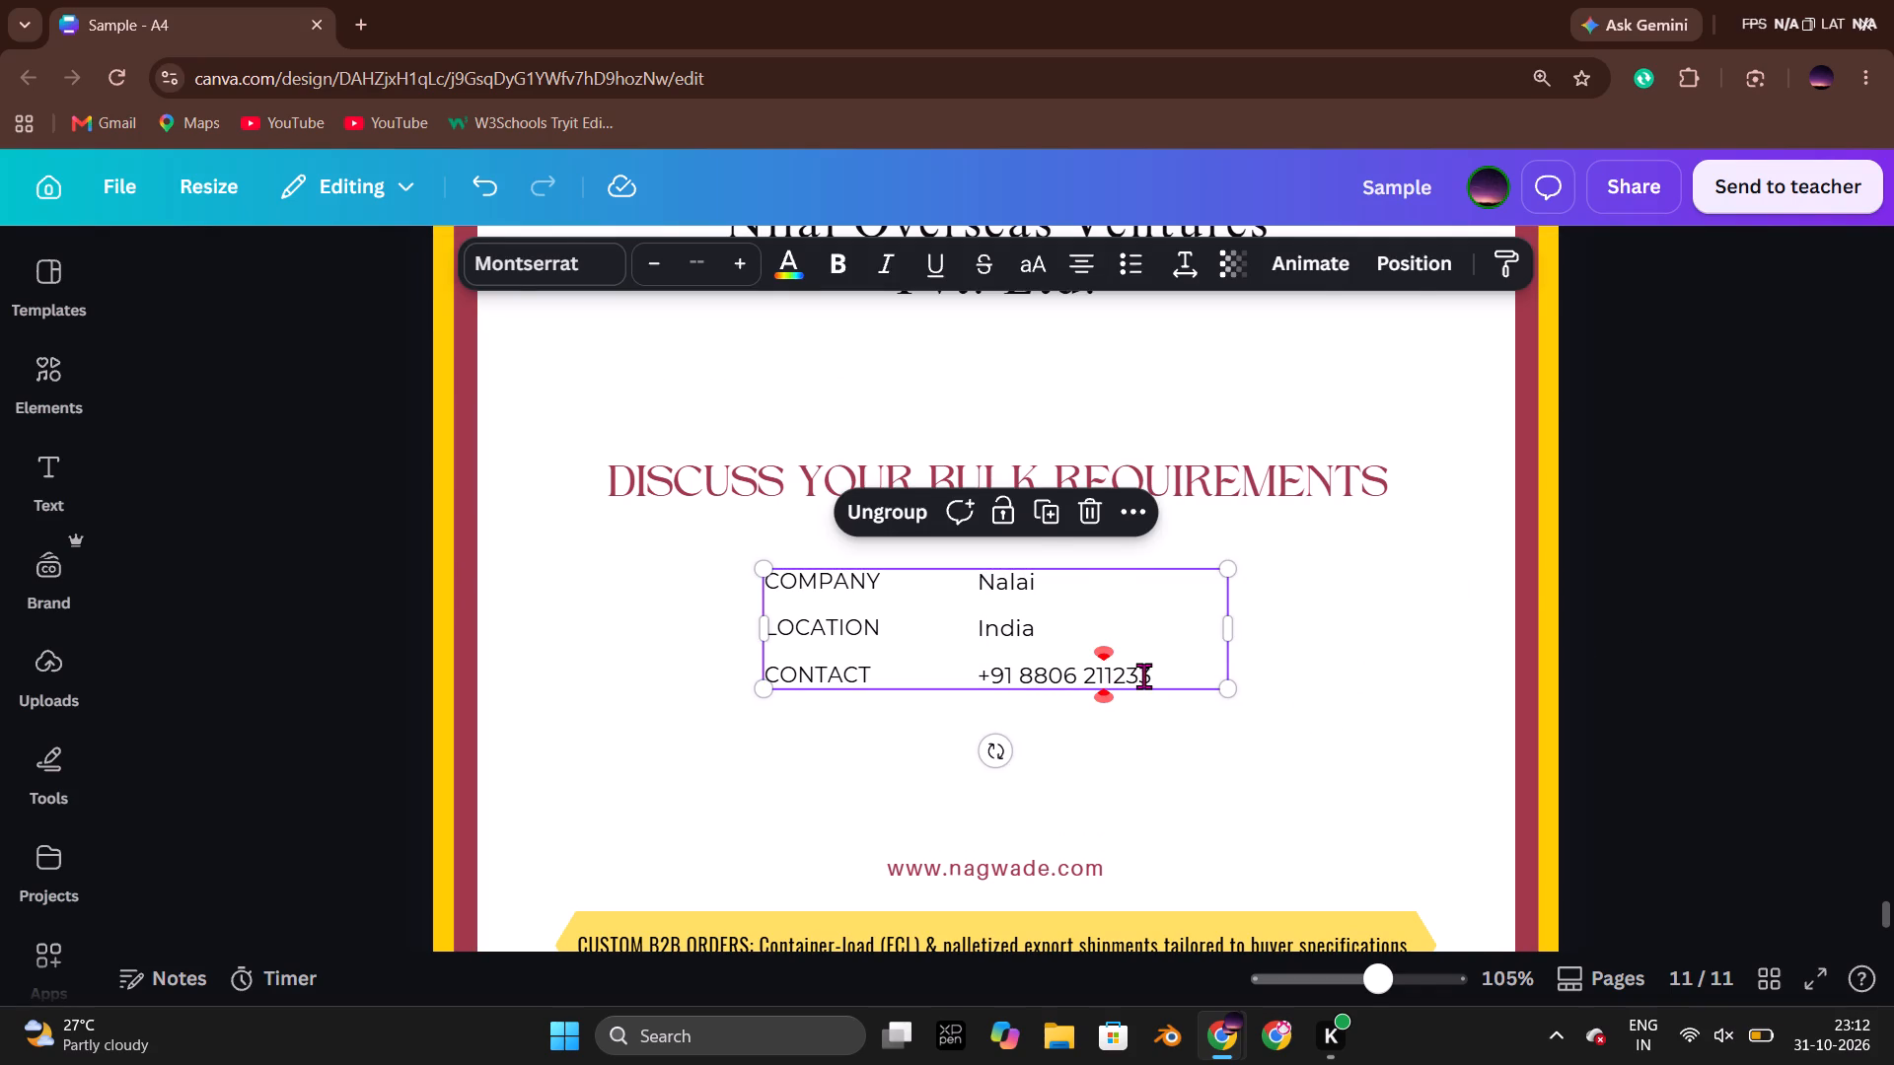
pyautogui.moveTo(1152, 674); pyautogui.dragTo(1033, 673)
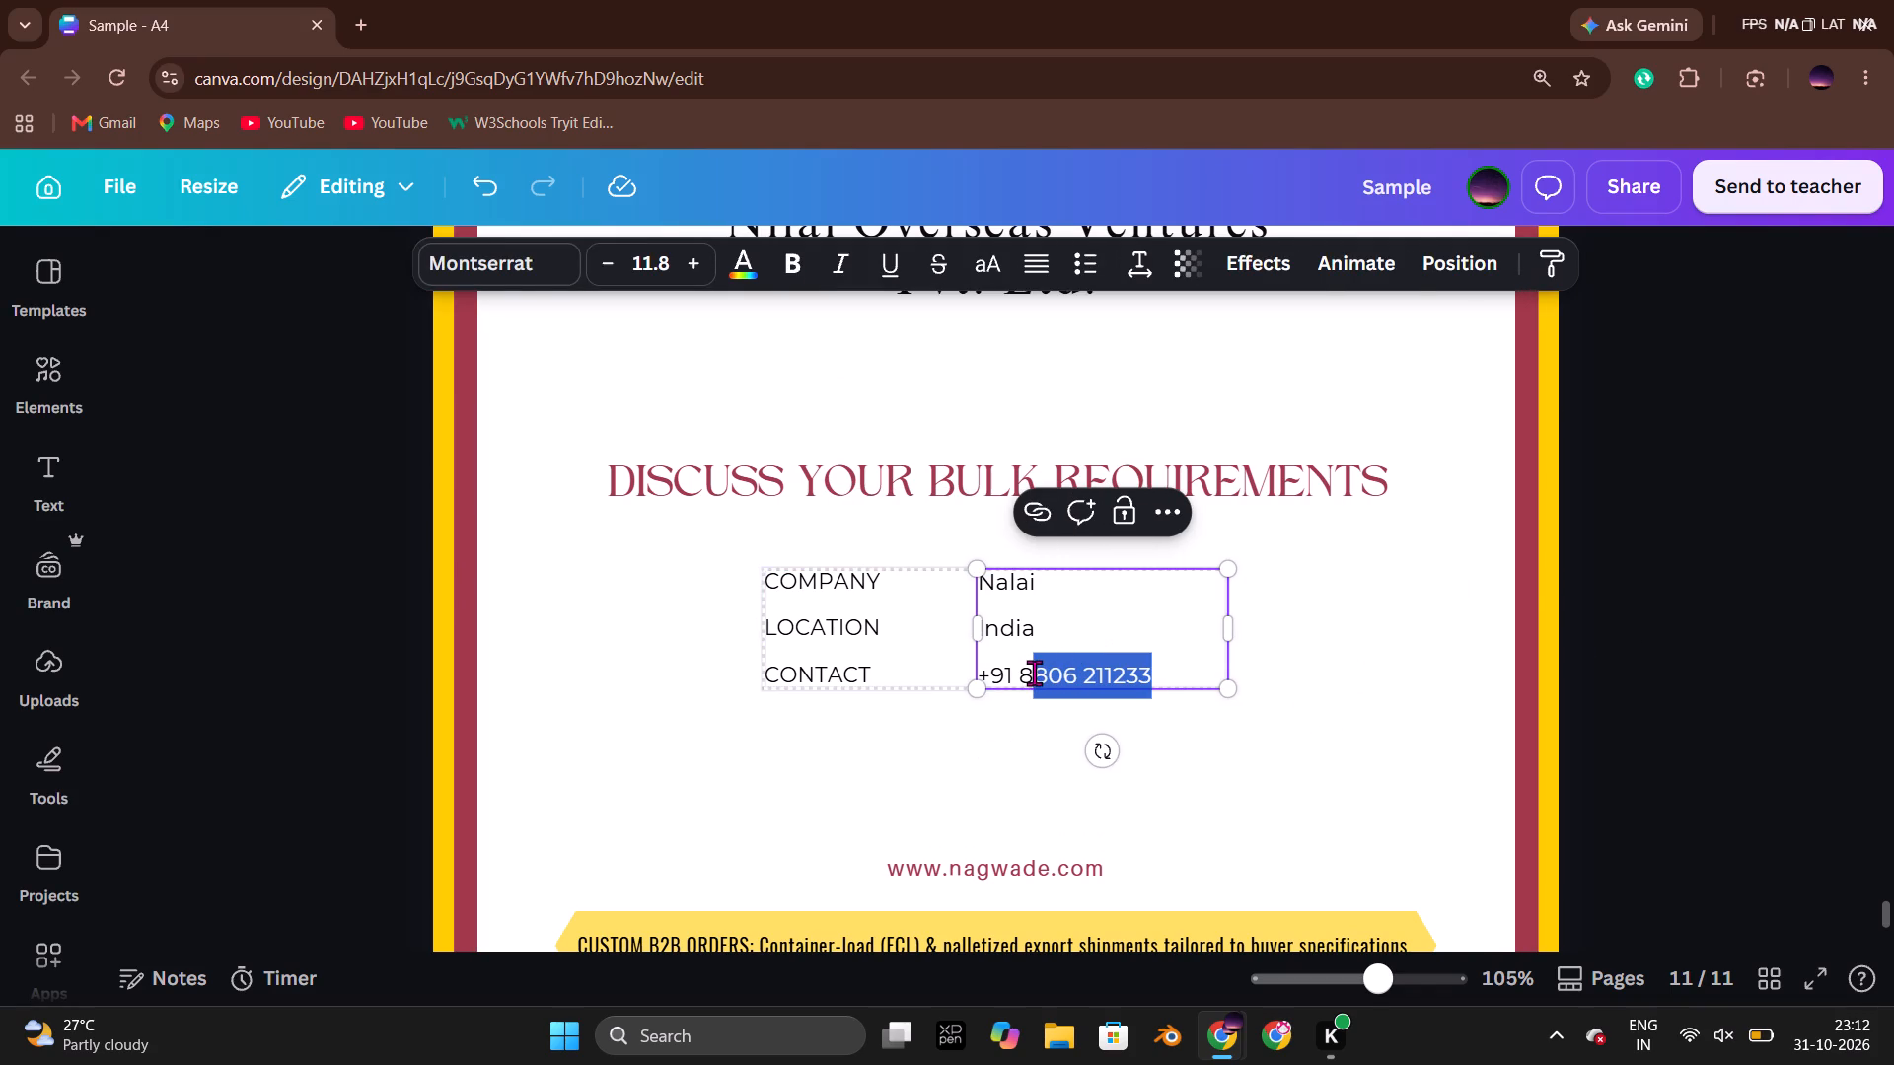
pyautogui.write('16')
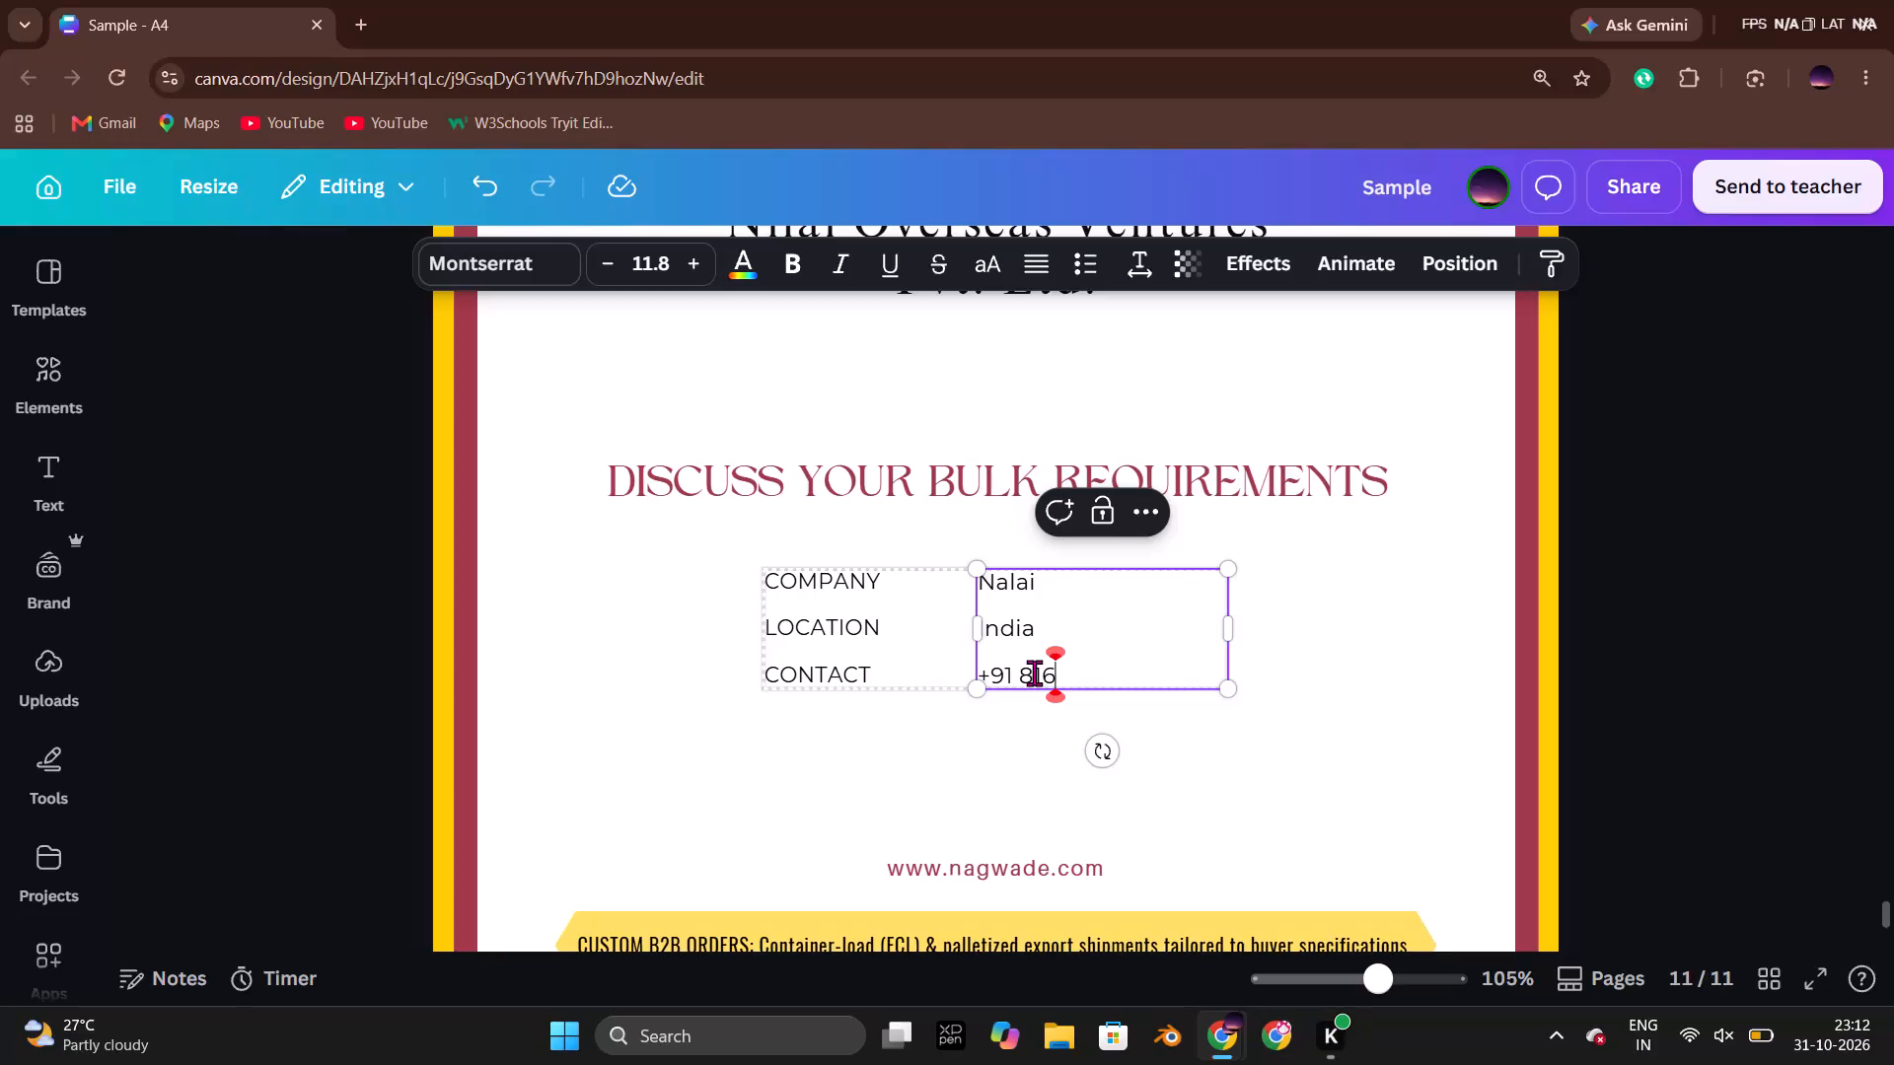
# Enter the remaining digits of the phone number in the CONTACT row of page 11.
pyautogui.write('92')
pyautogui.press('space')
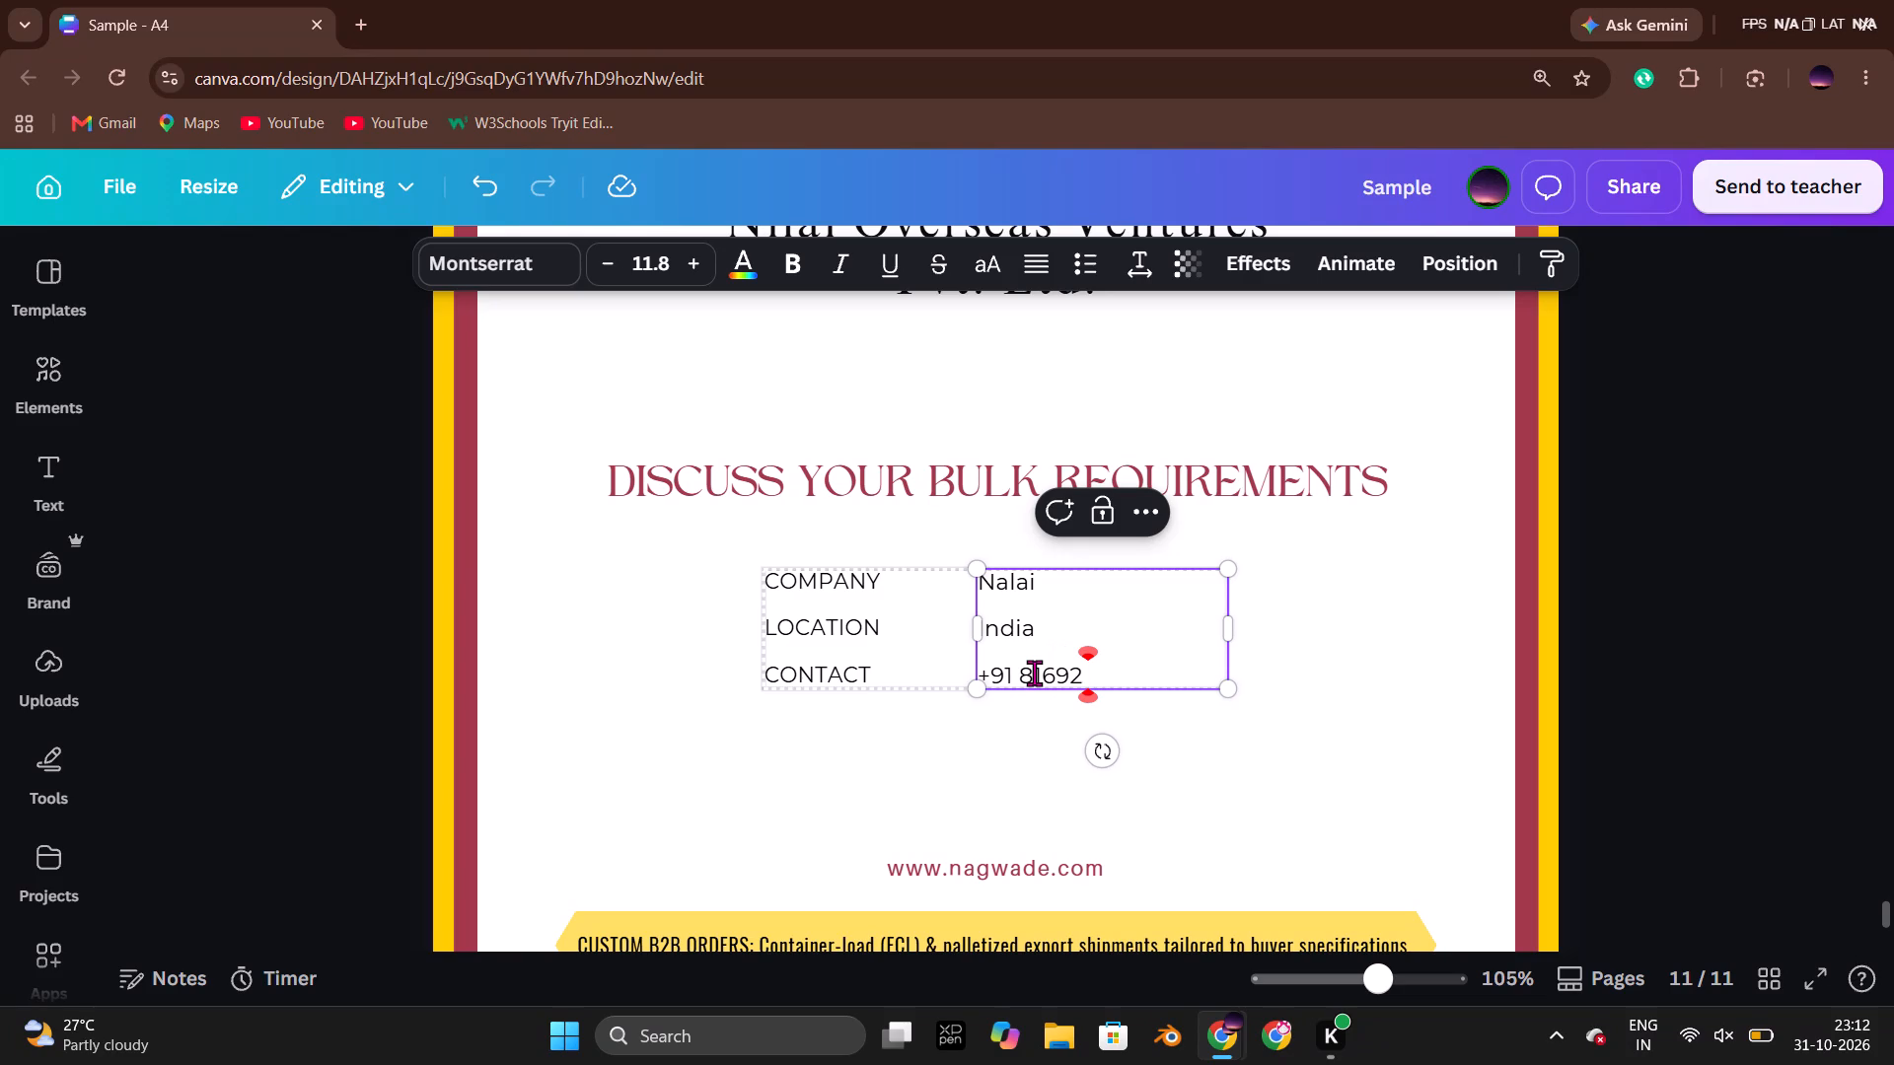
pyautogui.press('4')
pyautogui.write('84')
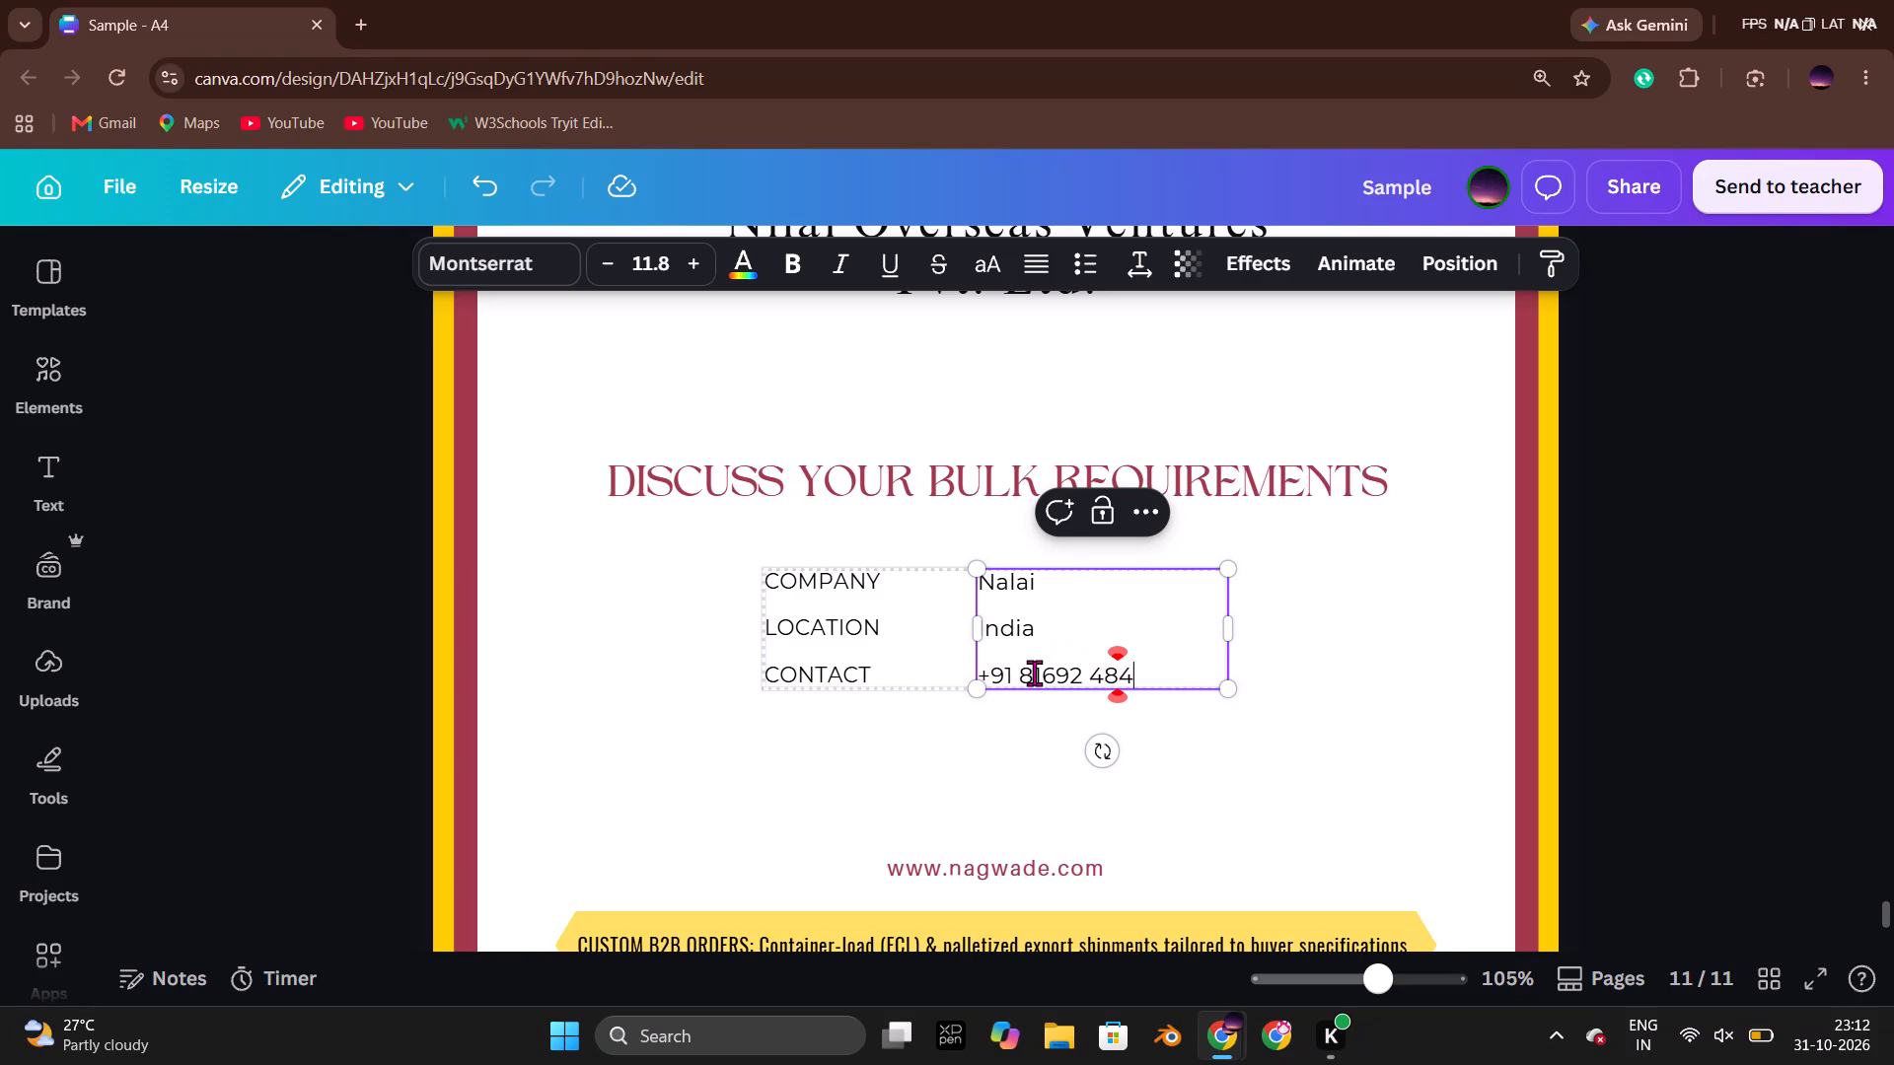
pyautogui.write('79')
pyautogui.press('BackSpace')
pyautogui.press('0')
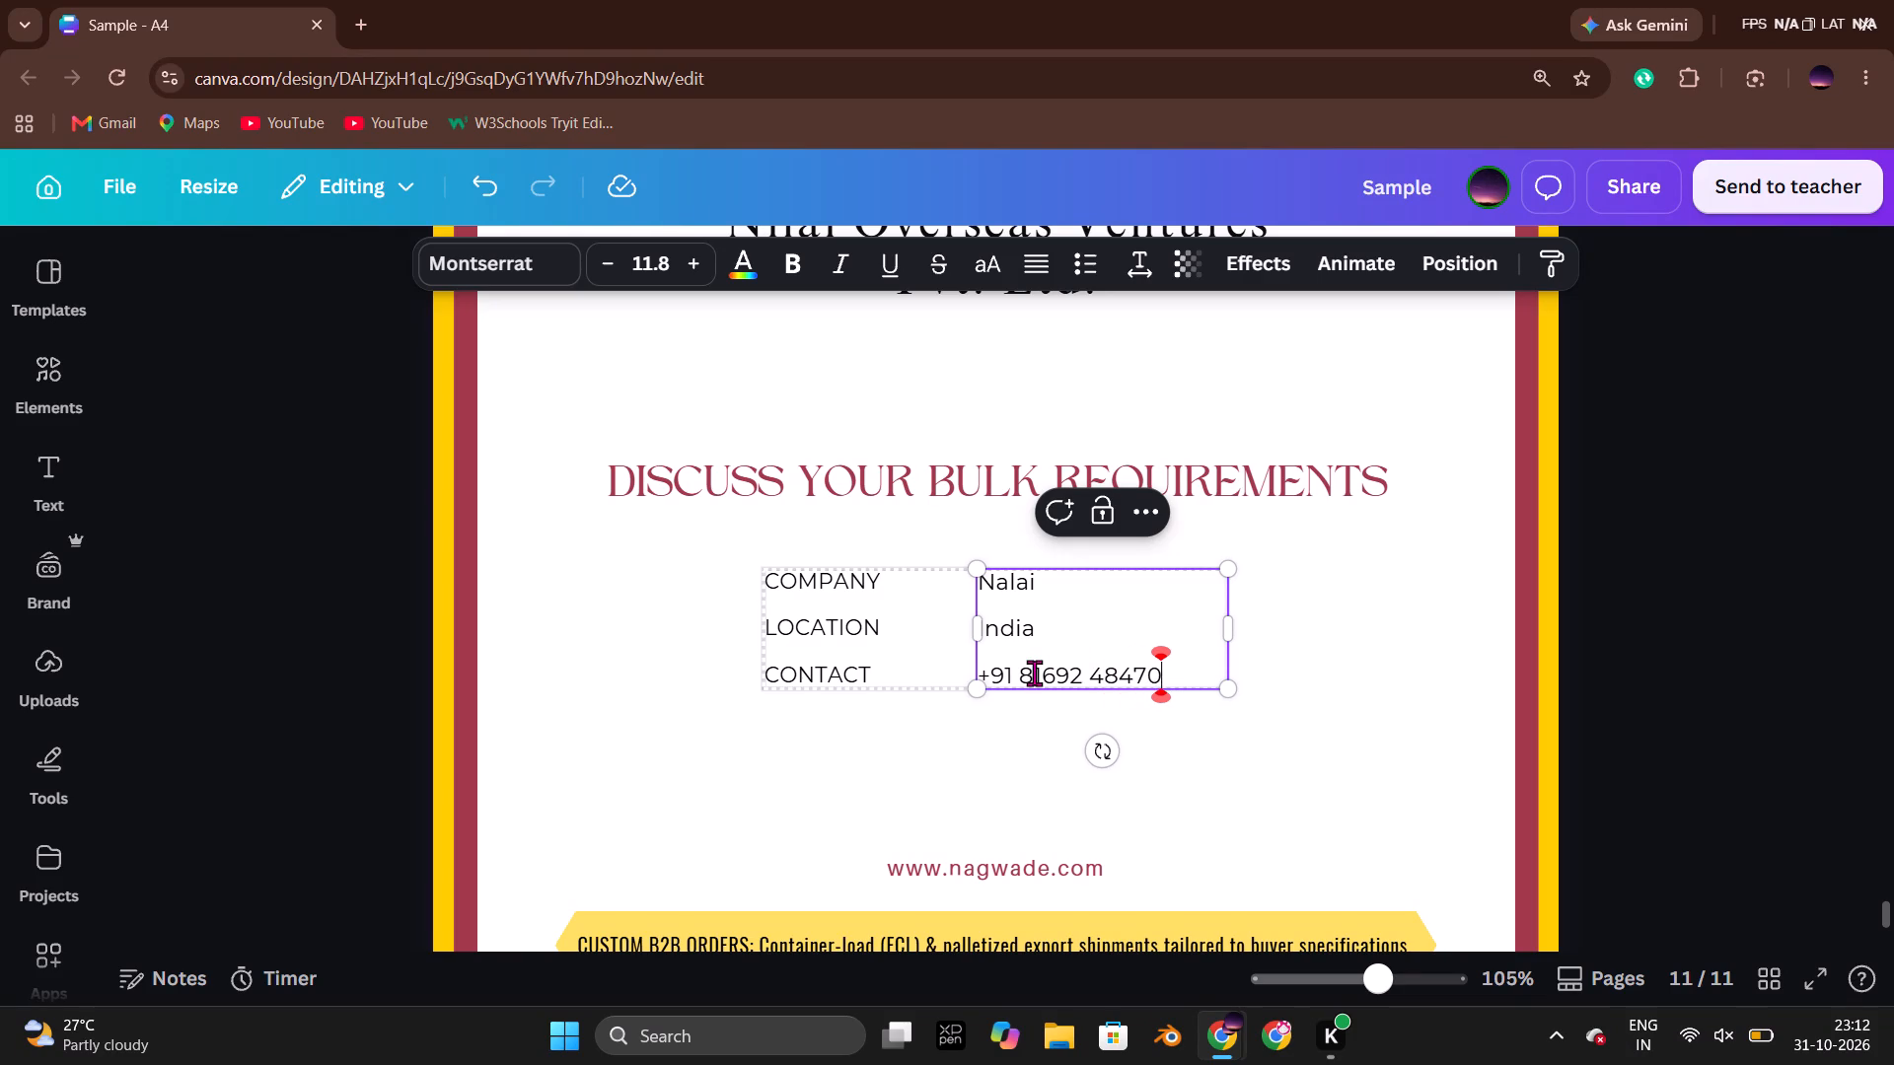
pyautogui.click(1801, 669)
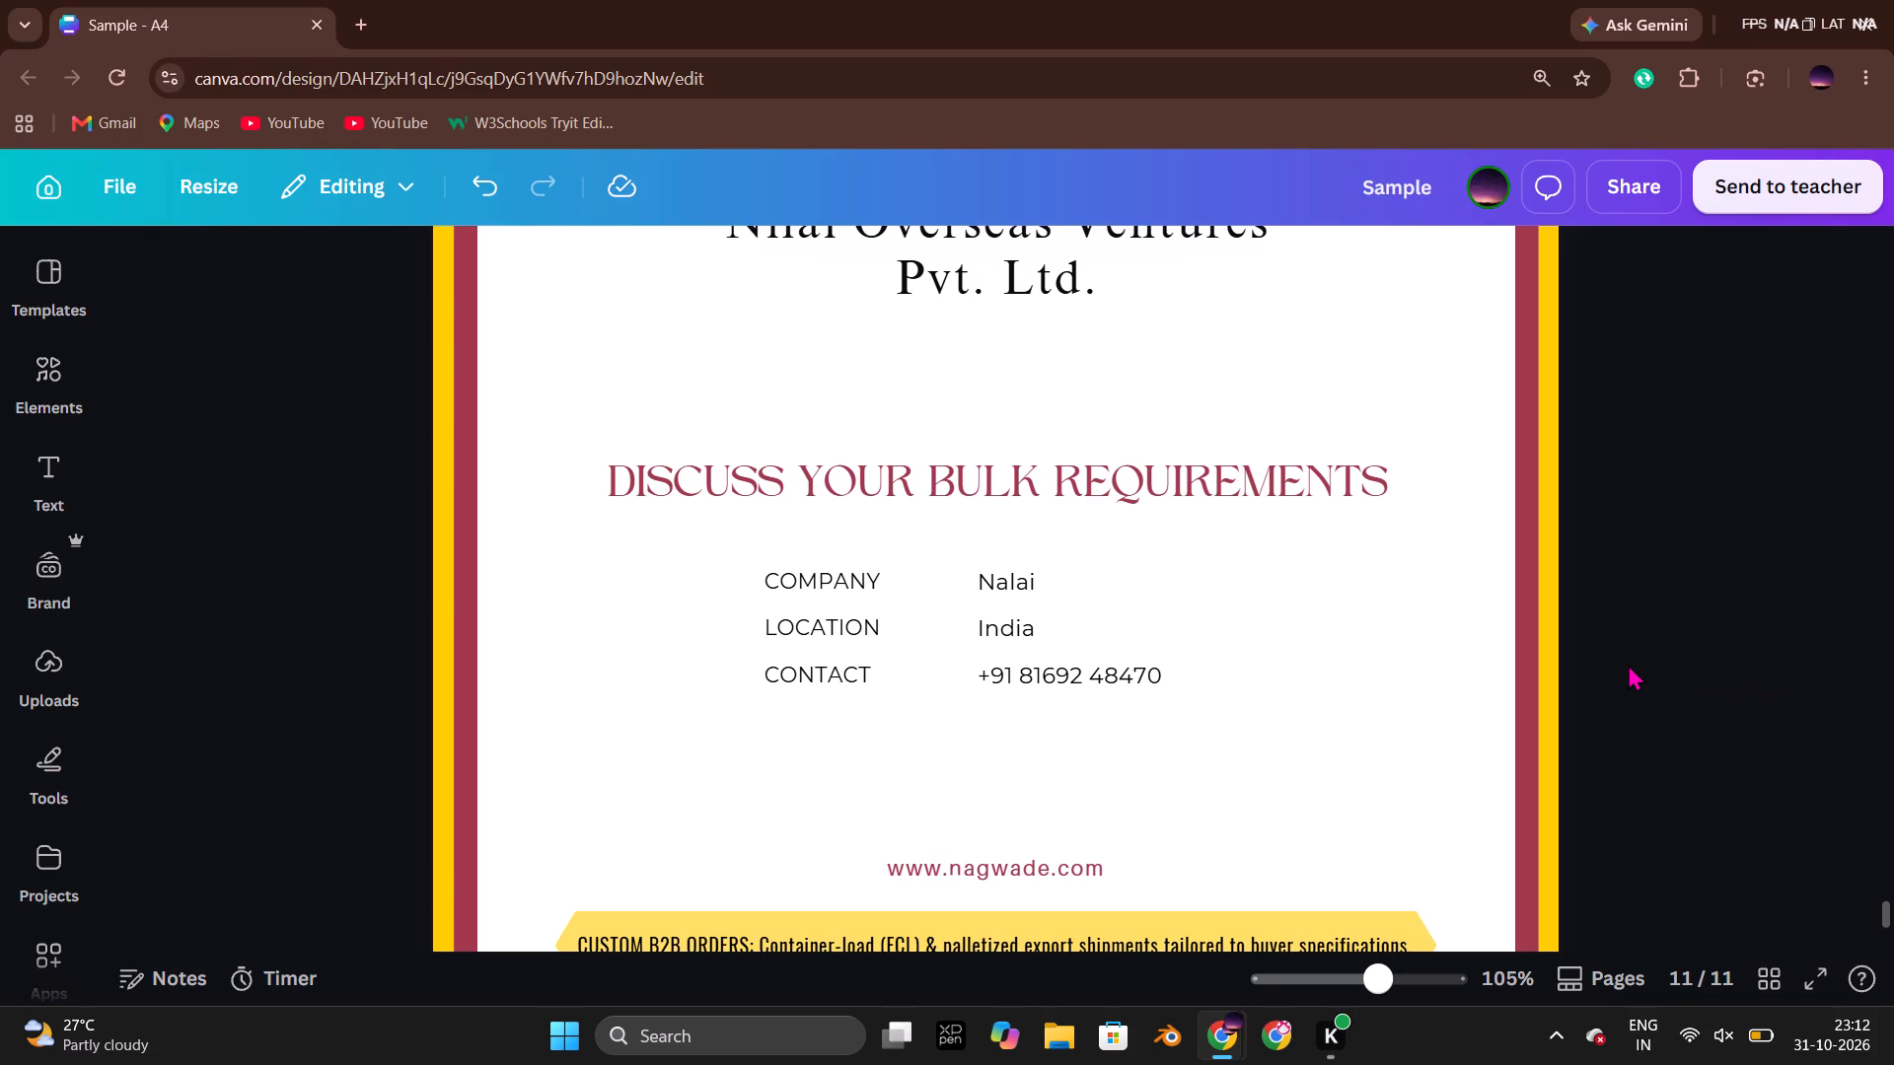
# Review the catalogue from the contact page back to the cover, including the product pages and the Company Profile on page 2.
pyautogui.scroll(5, 1626, 663)
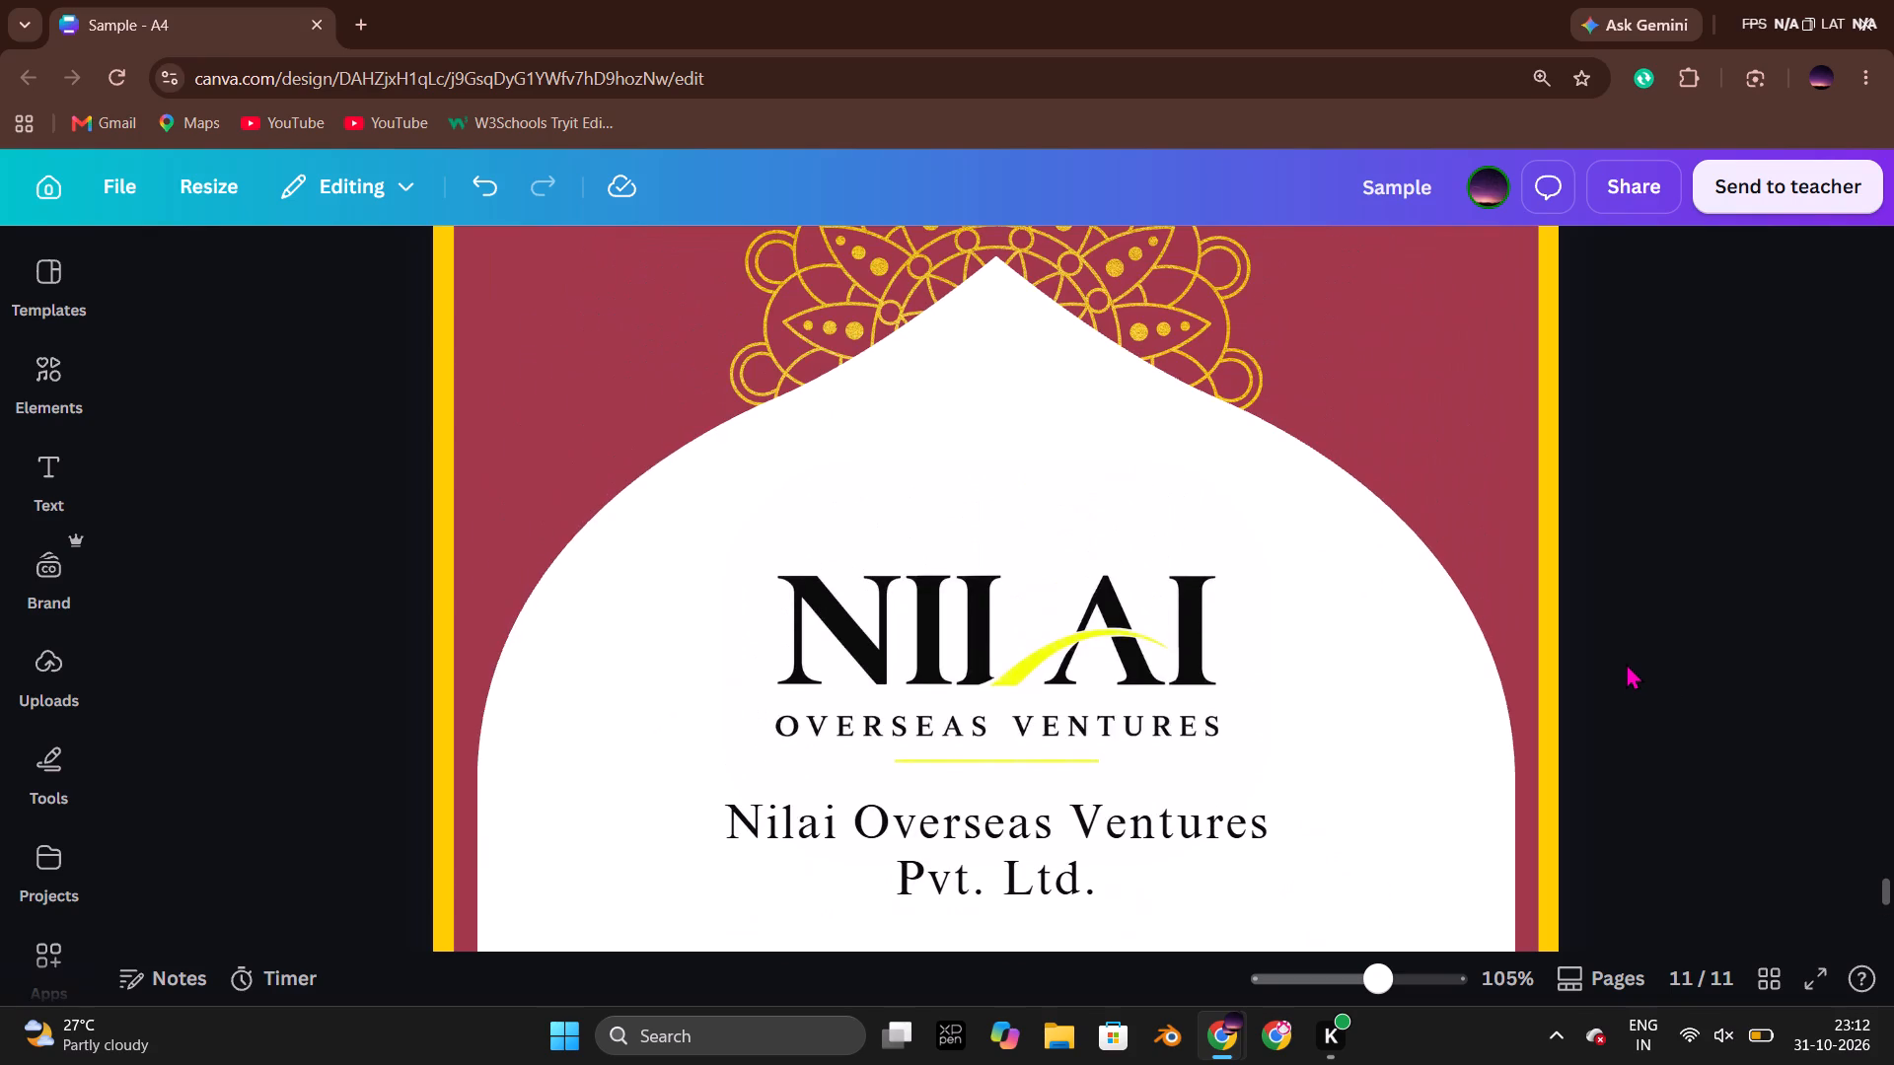
pyautogui.scroll(7, 1626, 663)
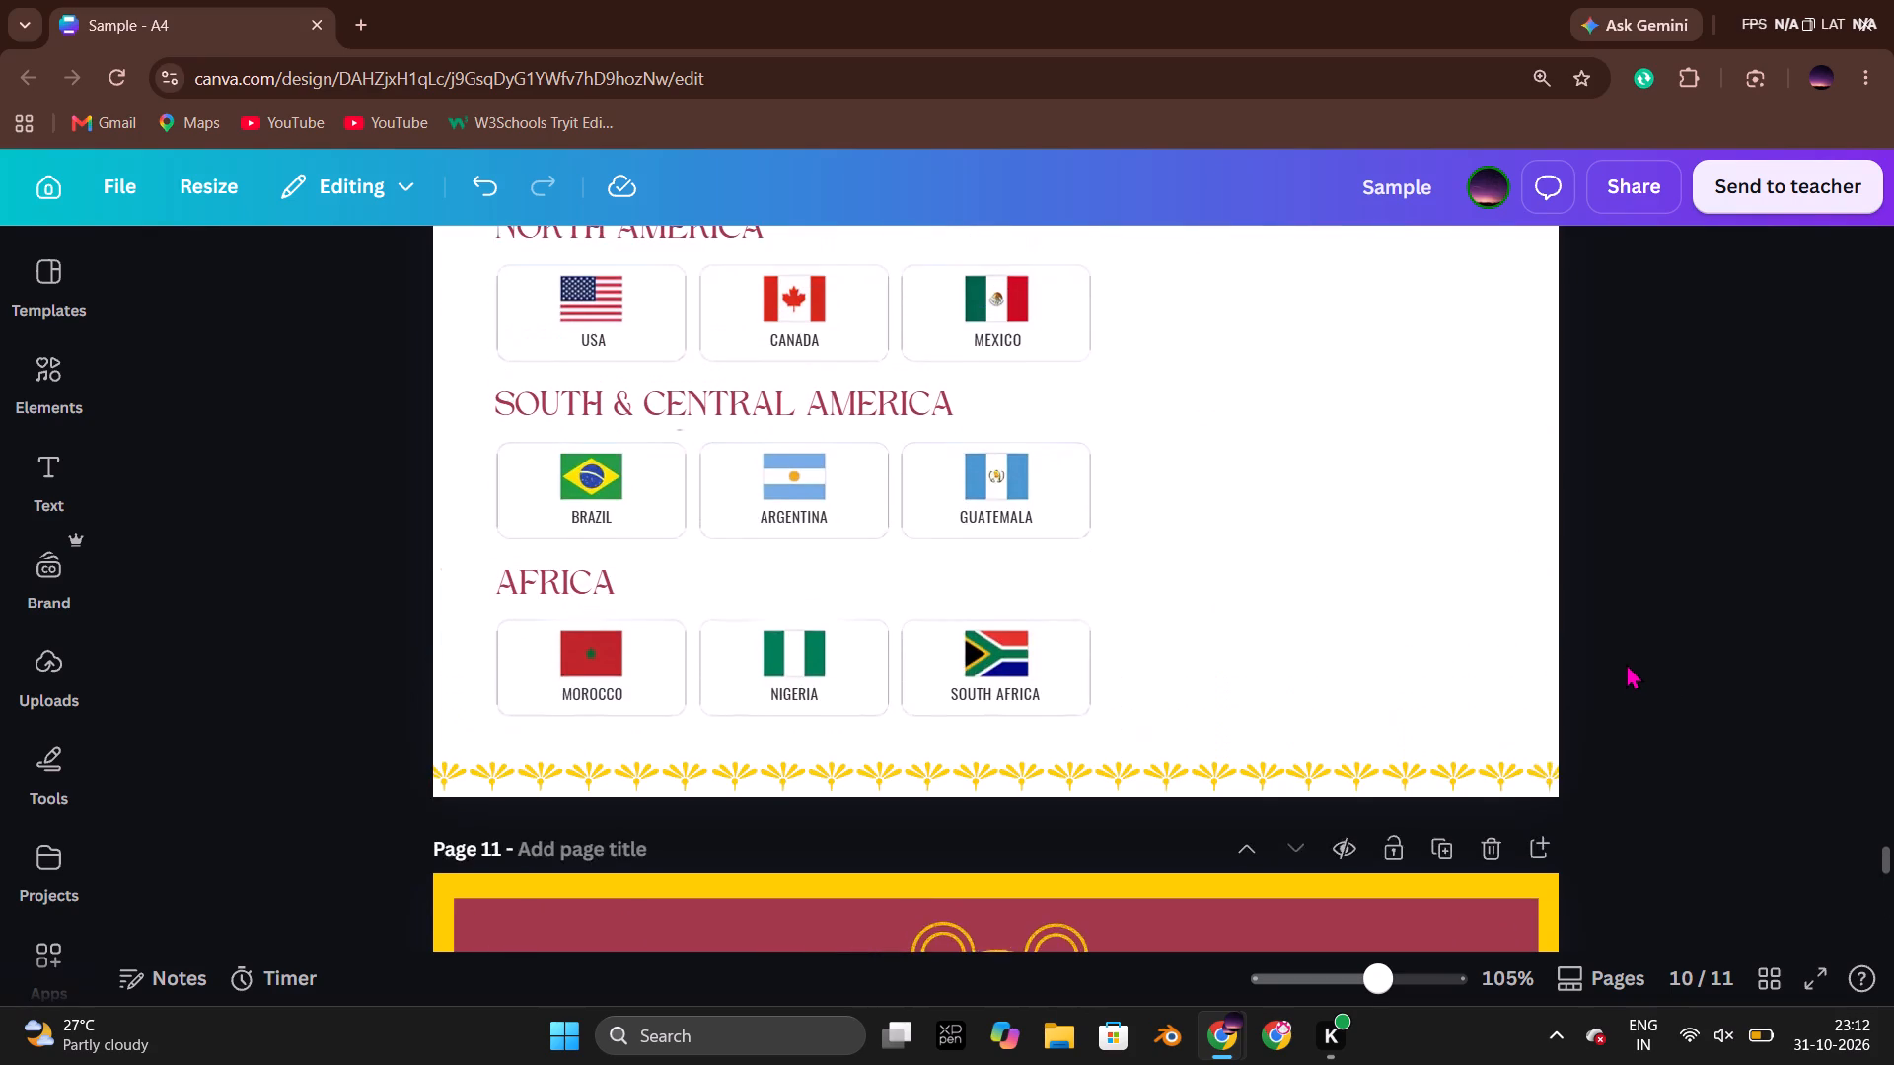
pyautogui.scroll(5, 1626, 663)
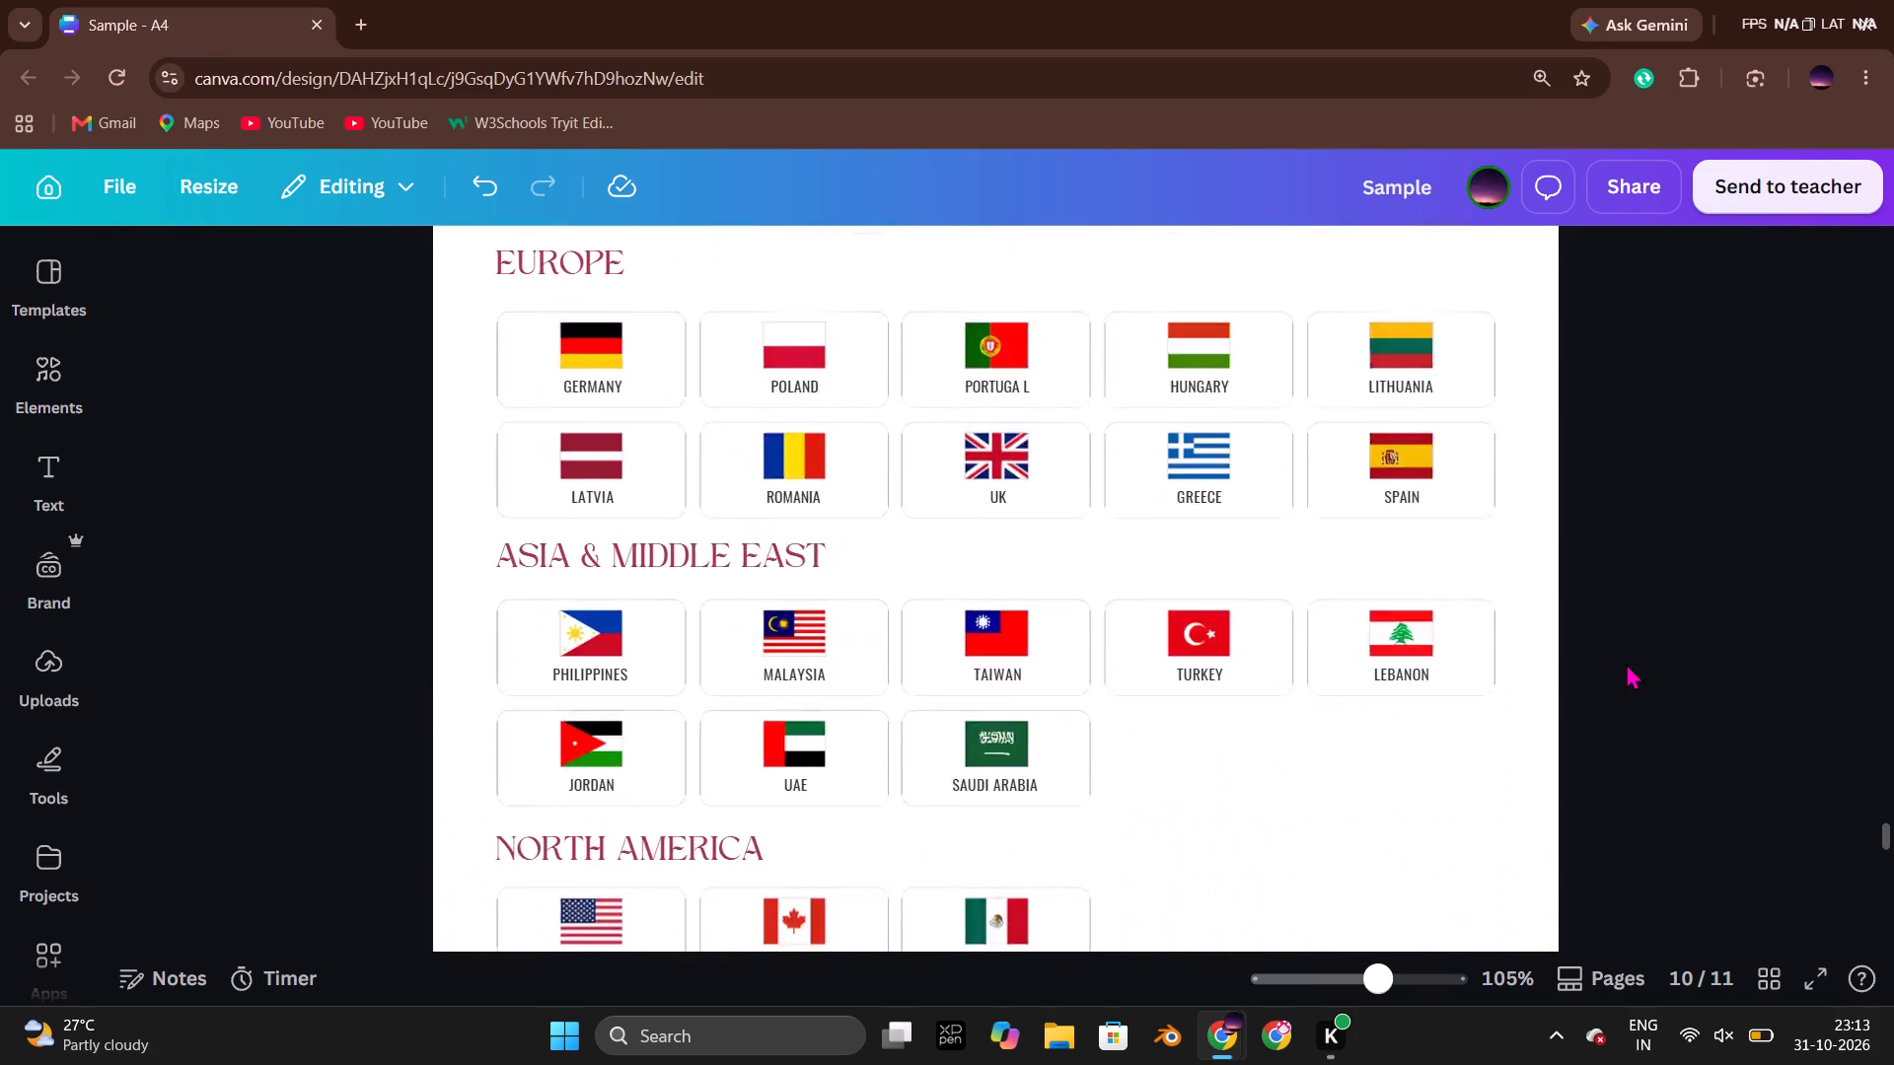
pyautogui.scroll(10, 1626, 663)
pyautogui.moveTo(1880, 779); pyautogui.dragTo(1886, 625)
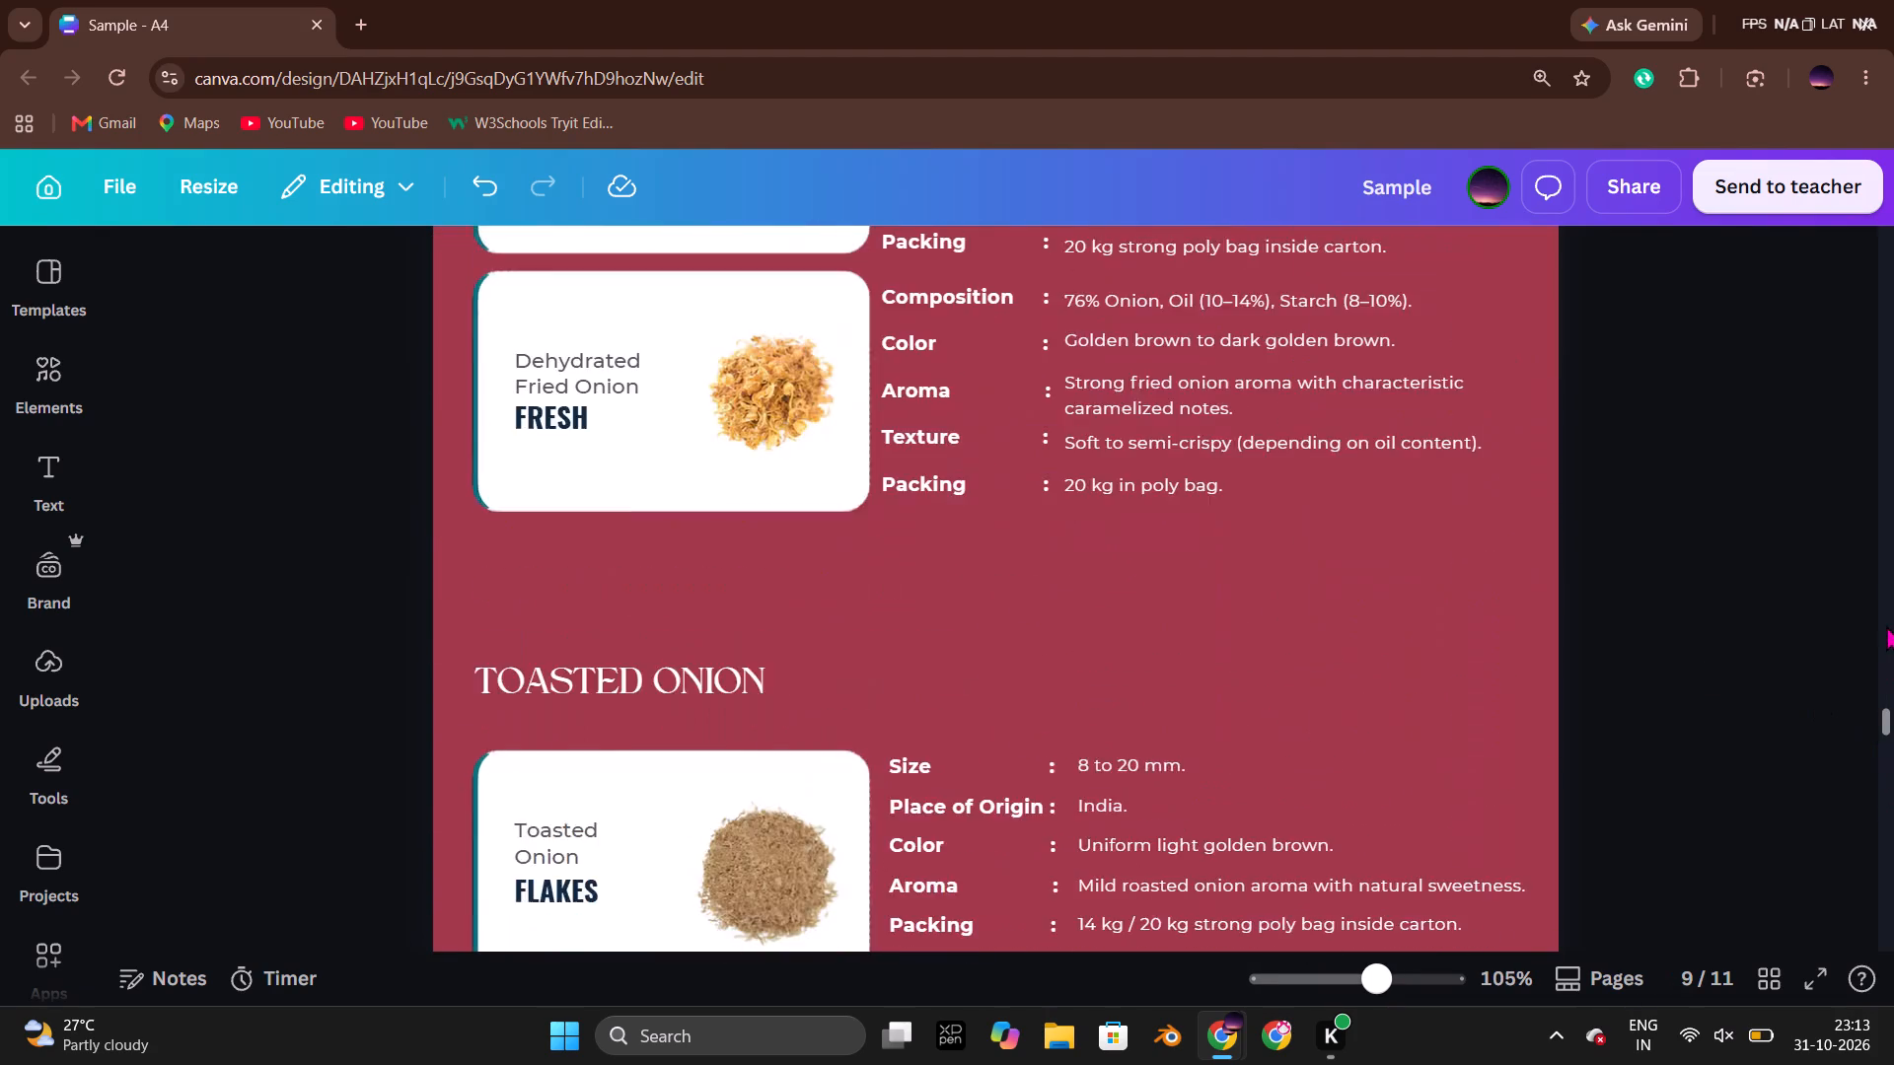
pyautogui.moveTo(1886, 625); pyautogui.dragTo(1880, 247)
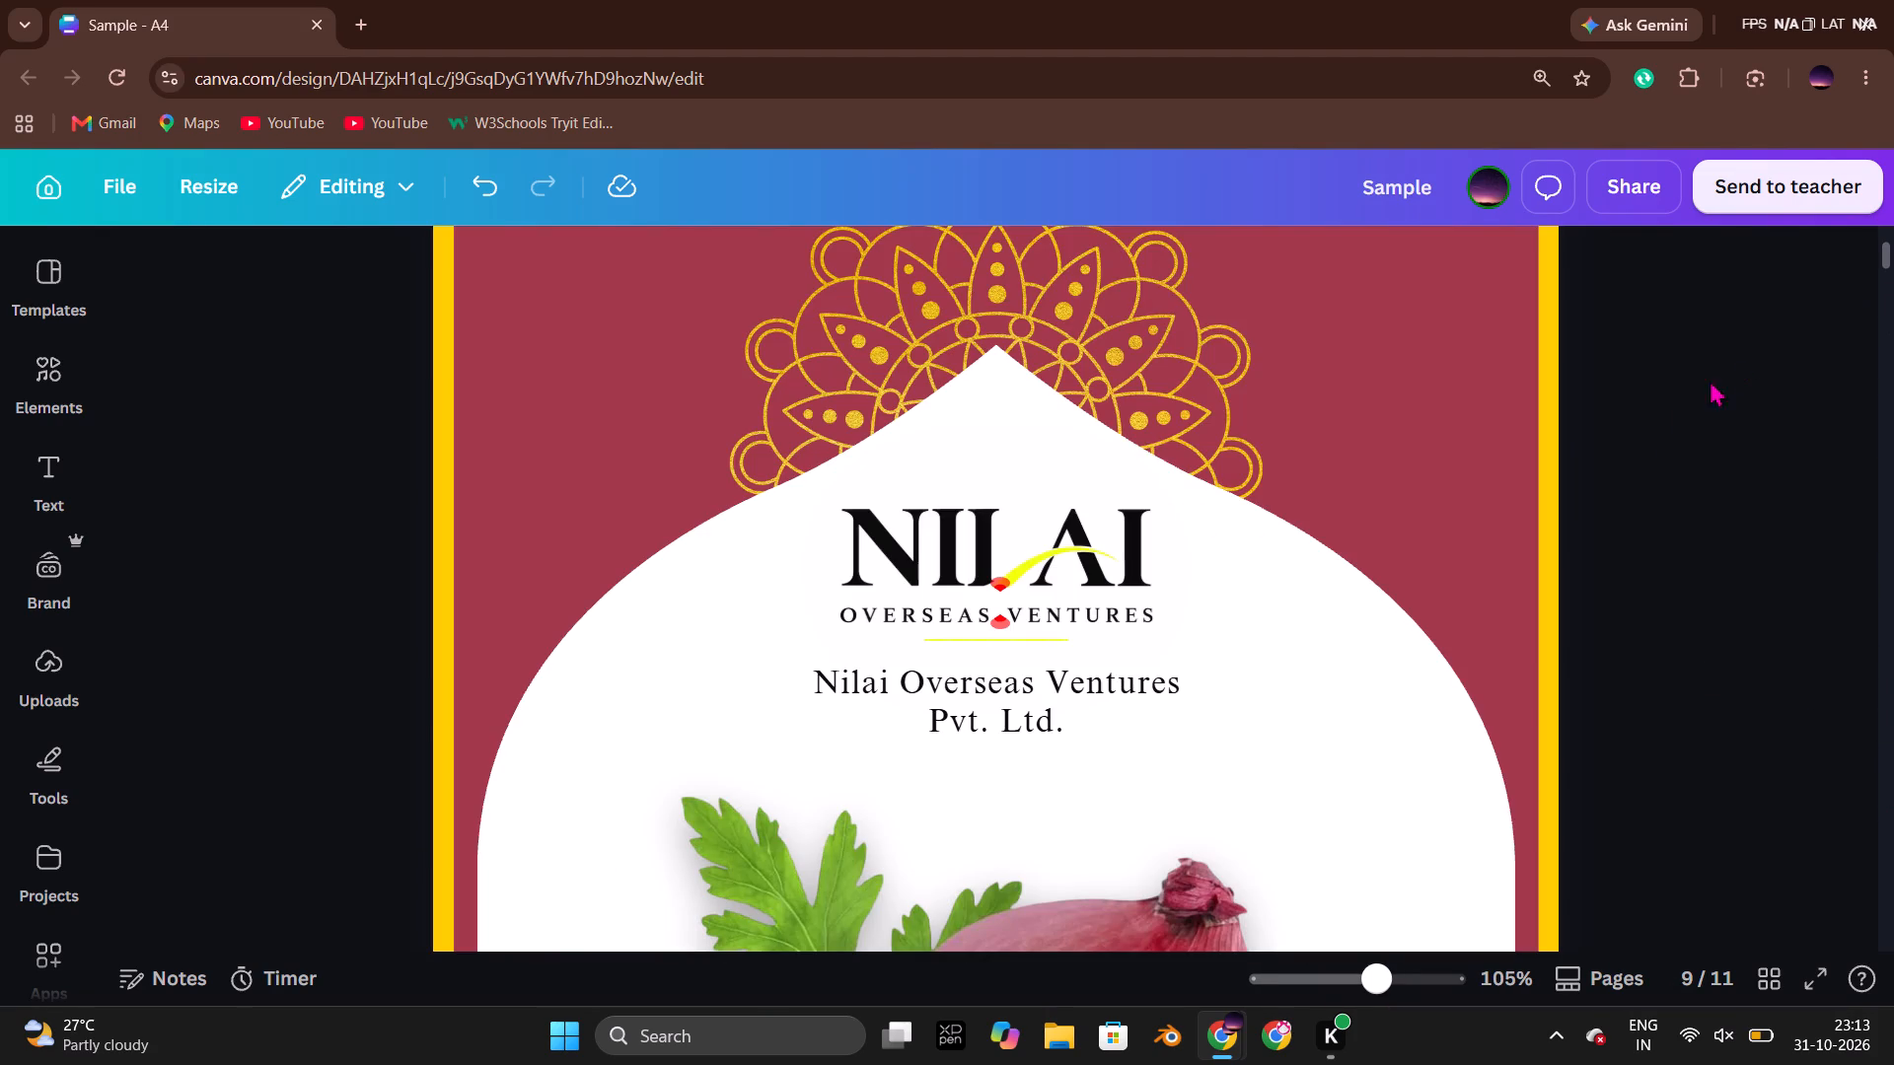
pyautogui.scroll(-16, 1664, 454)
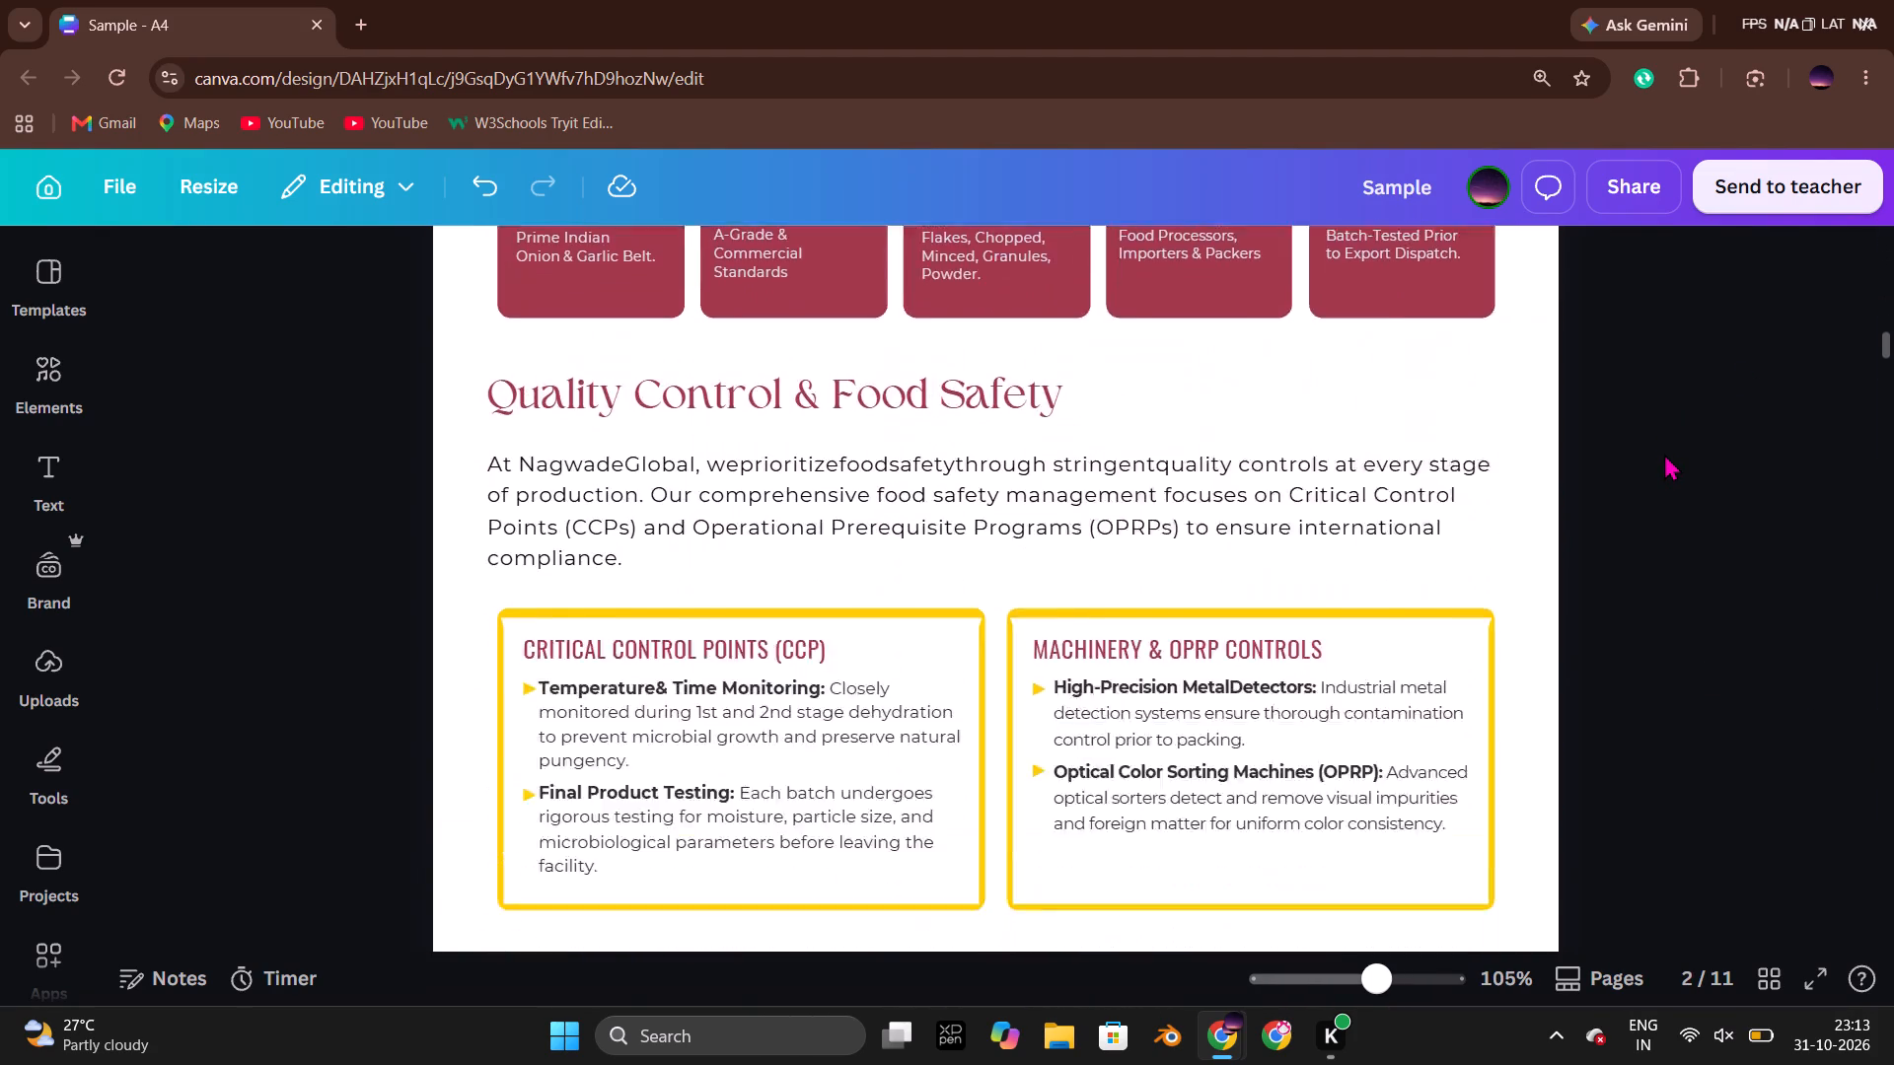
pyautogui.scroll(-20, 1664, 454)
pyautogui.scroll(-6, 1664, 454)
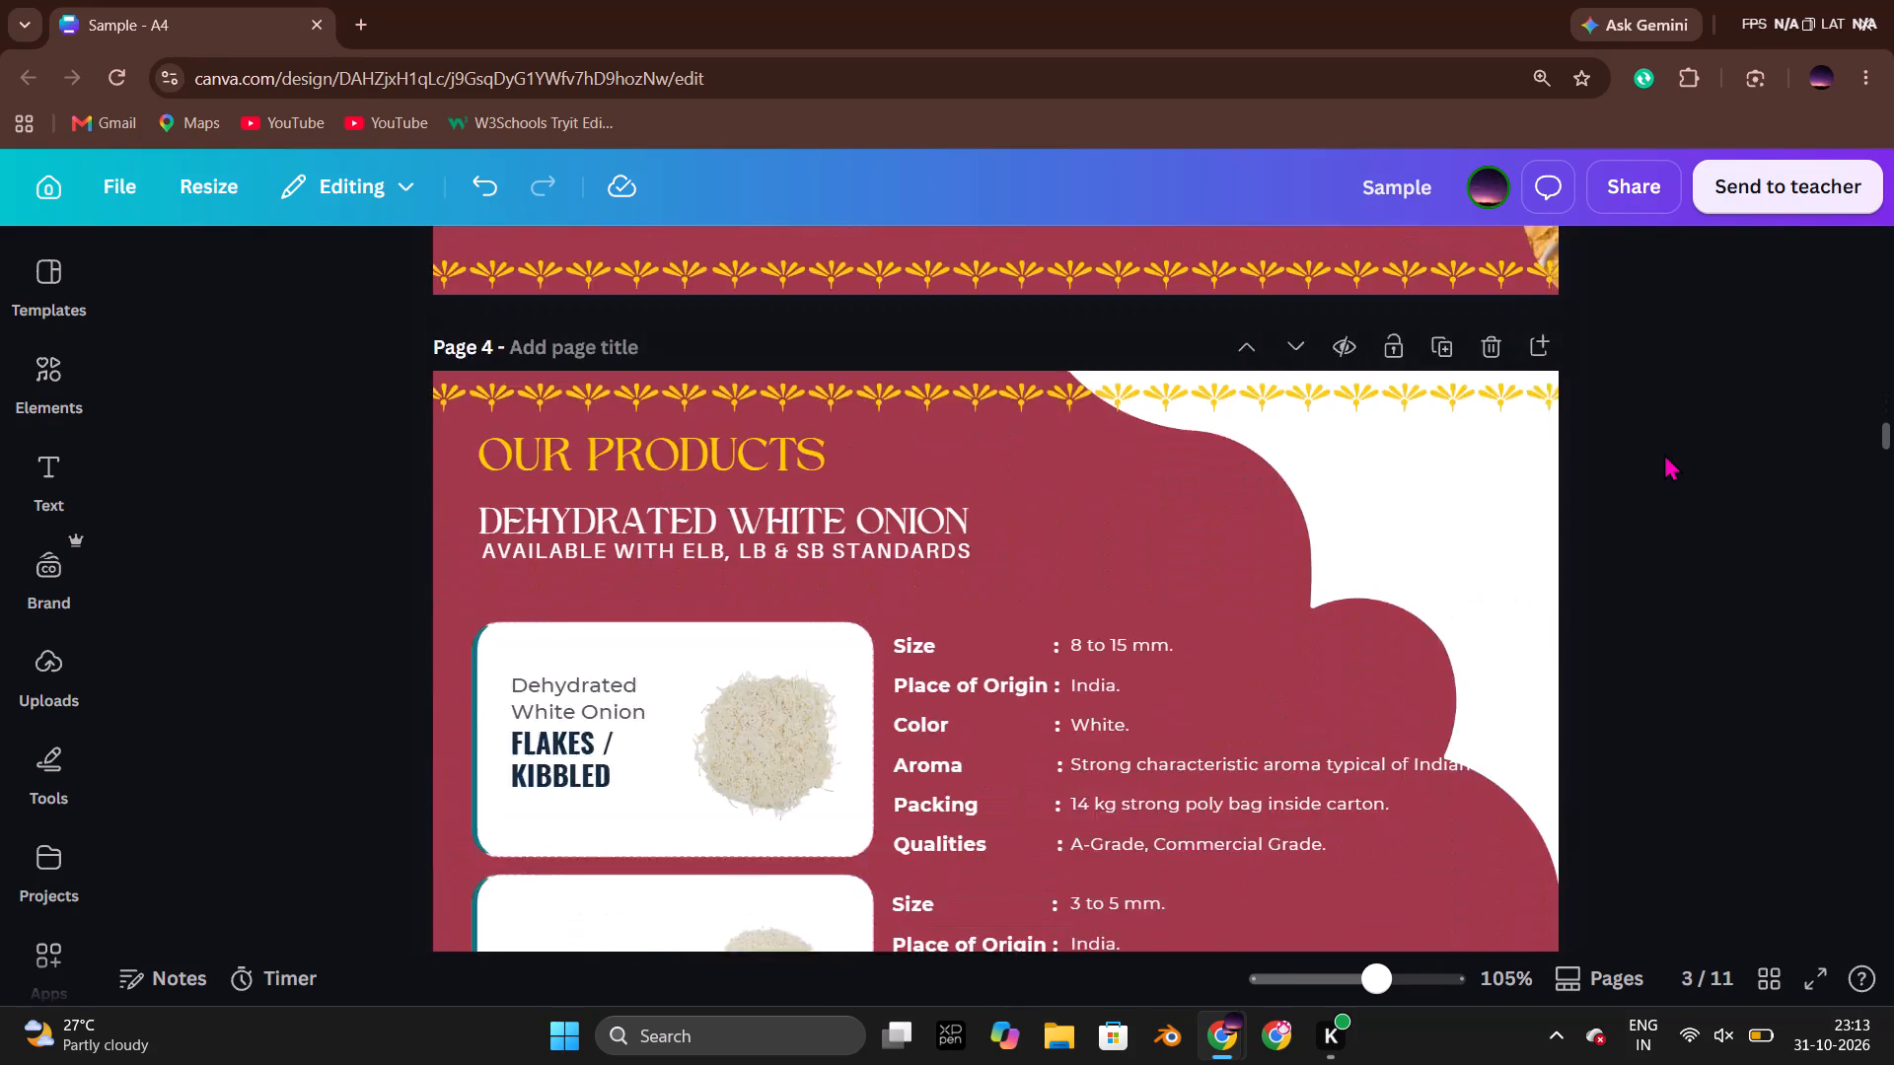
pyautogui.scroll(-2, 1664, 454)
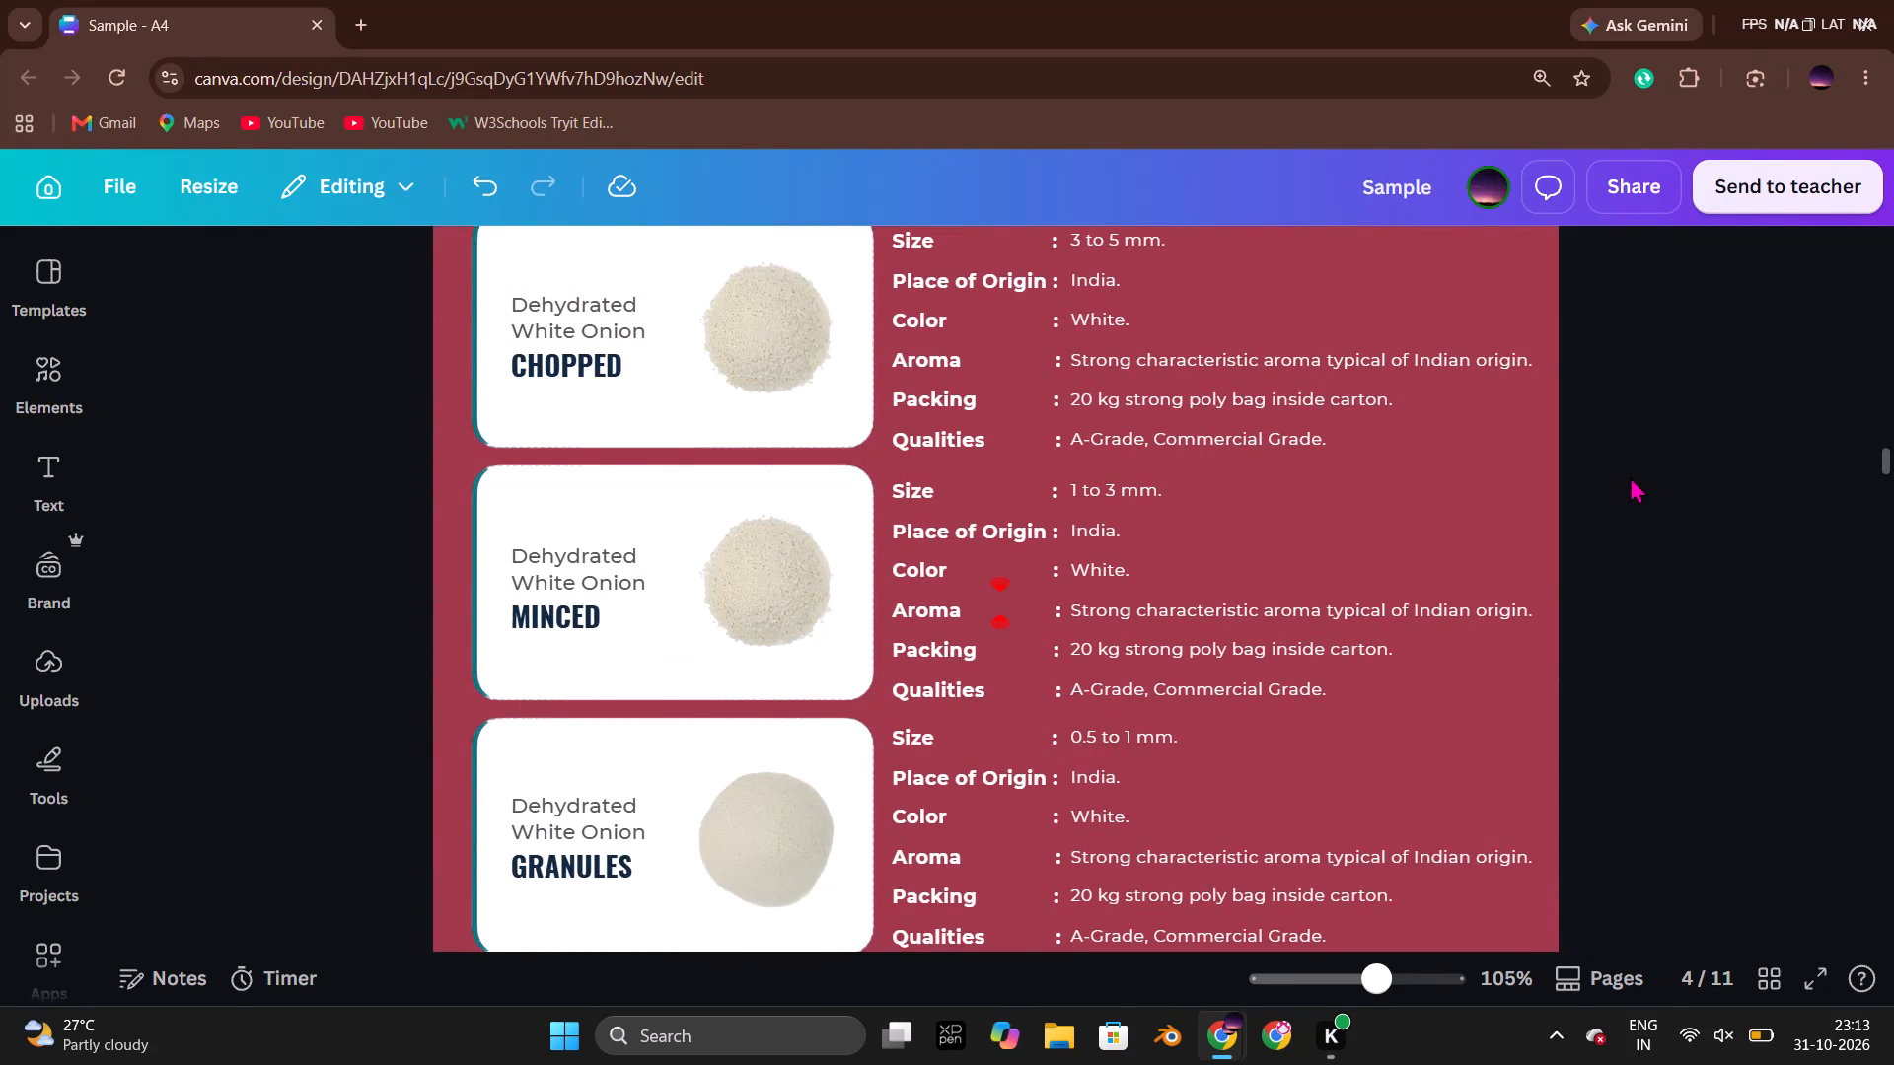
pyautogui.scroll(7, 1623, 494)
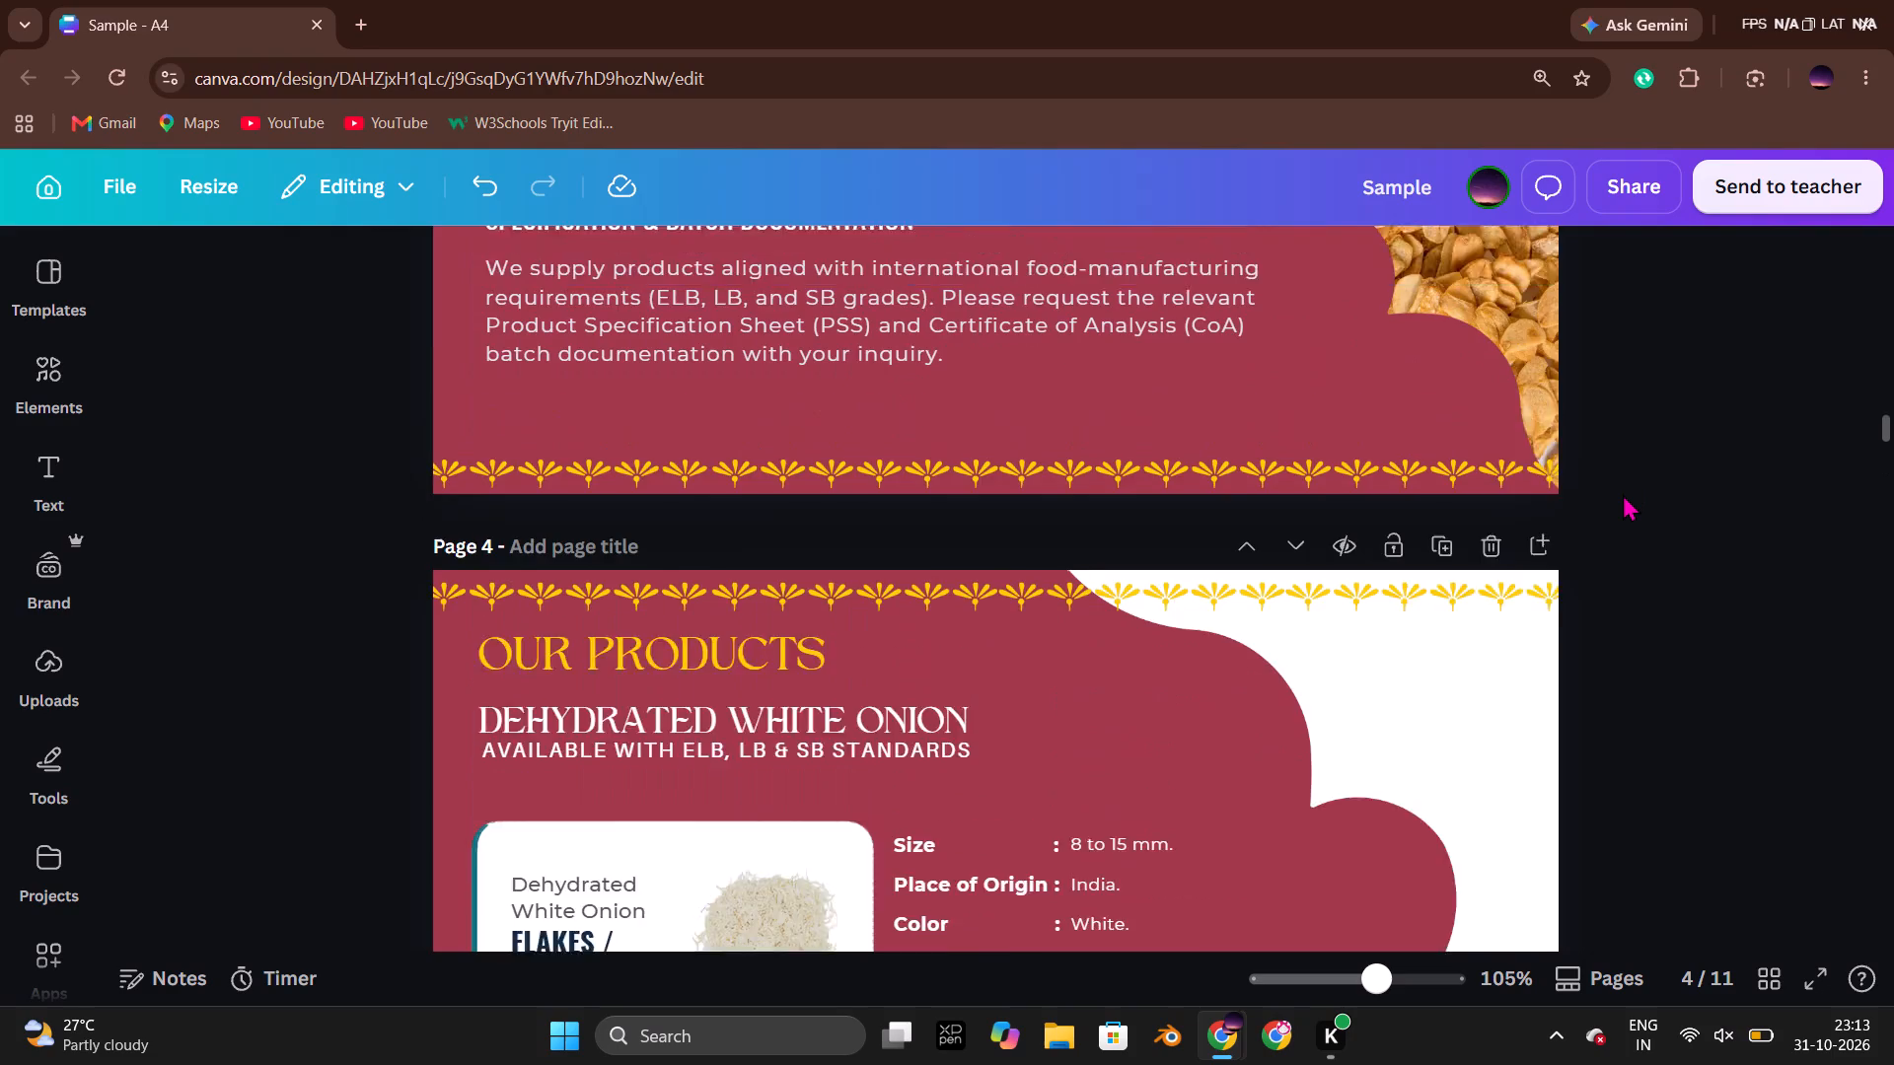
pyautogui.scroll(20, 1623, 494)
pyautogui.scroll(20, 1623, 494)
pyautogui.scroll(3, 1623, 494)
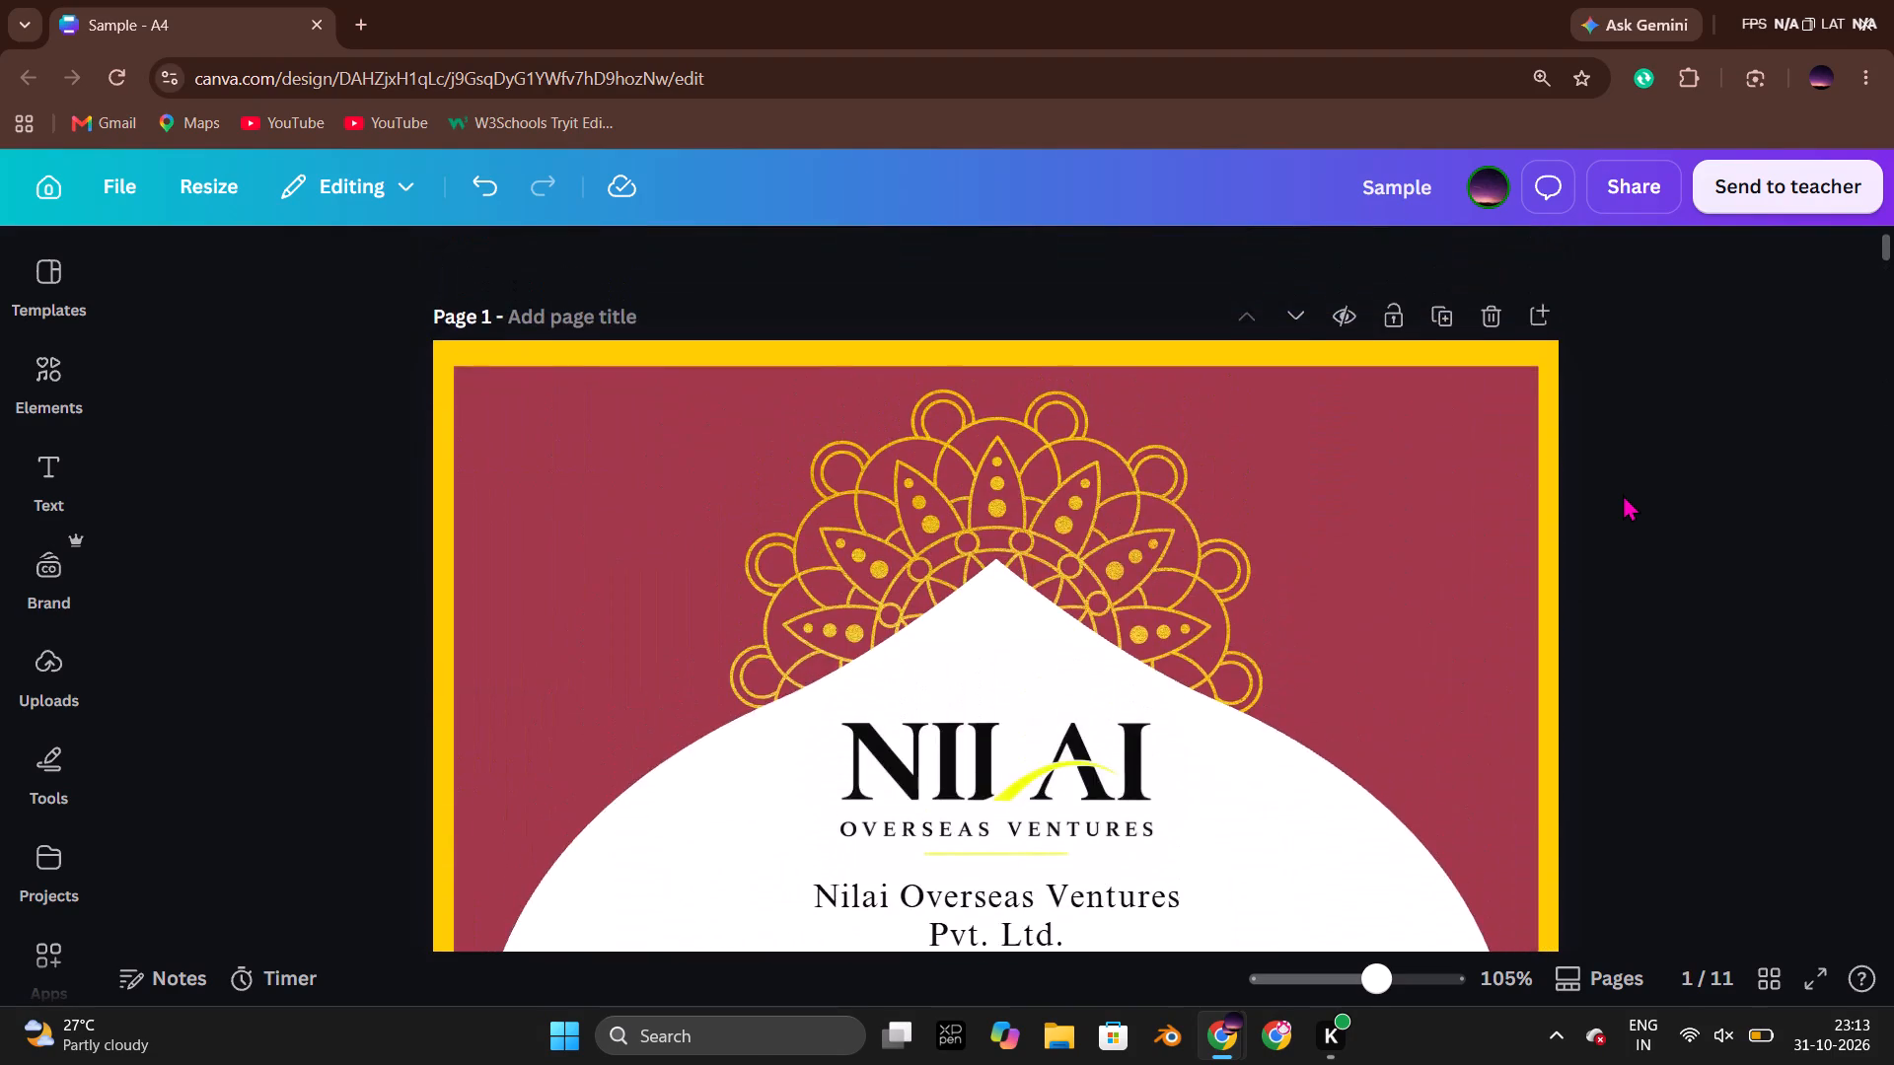
pyautogui.scroll(-13, 1623, 495)
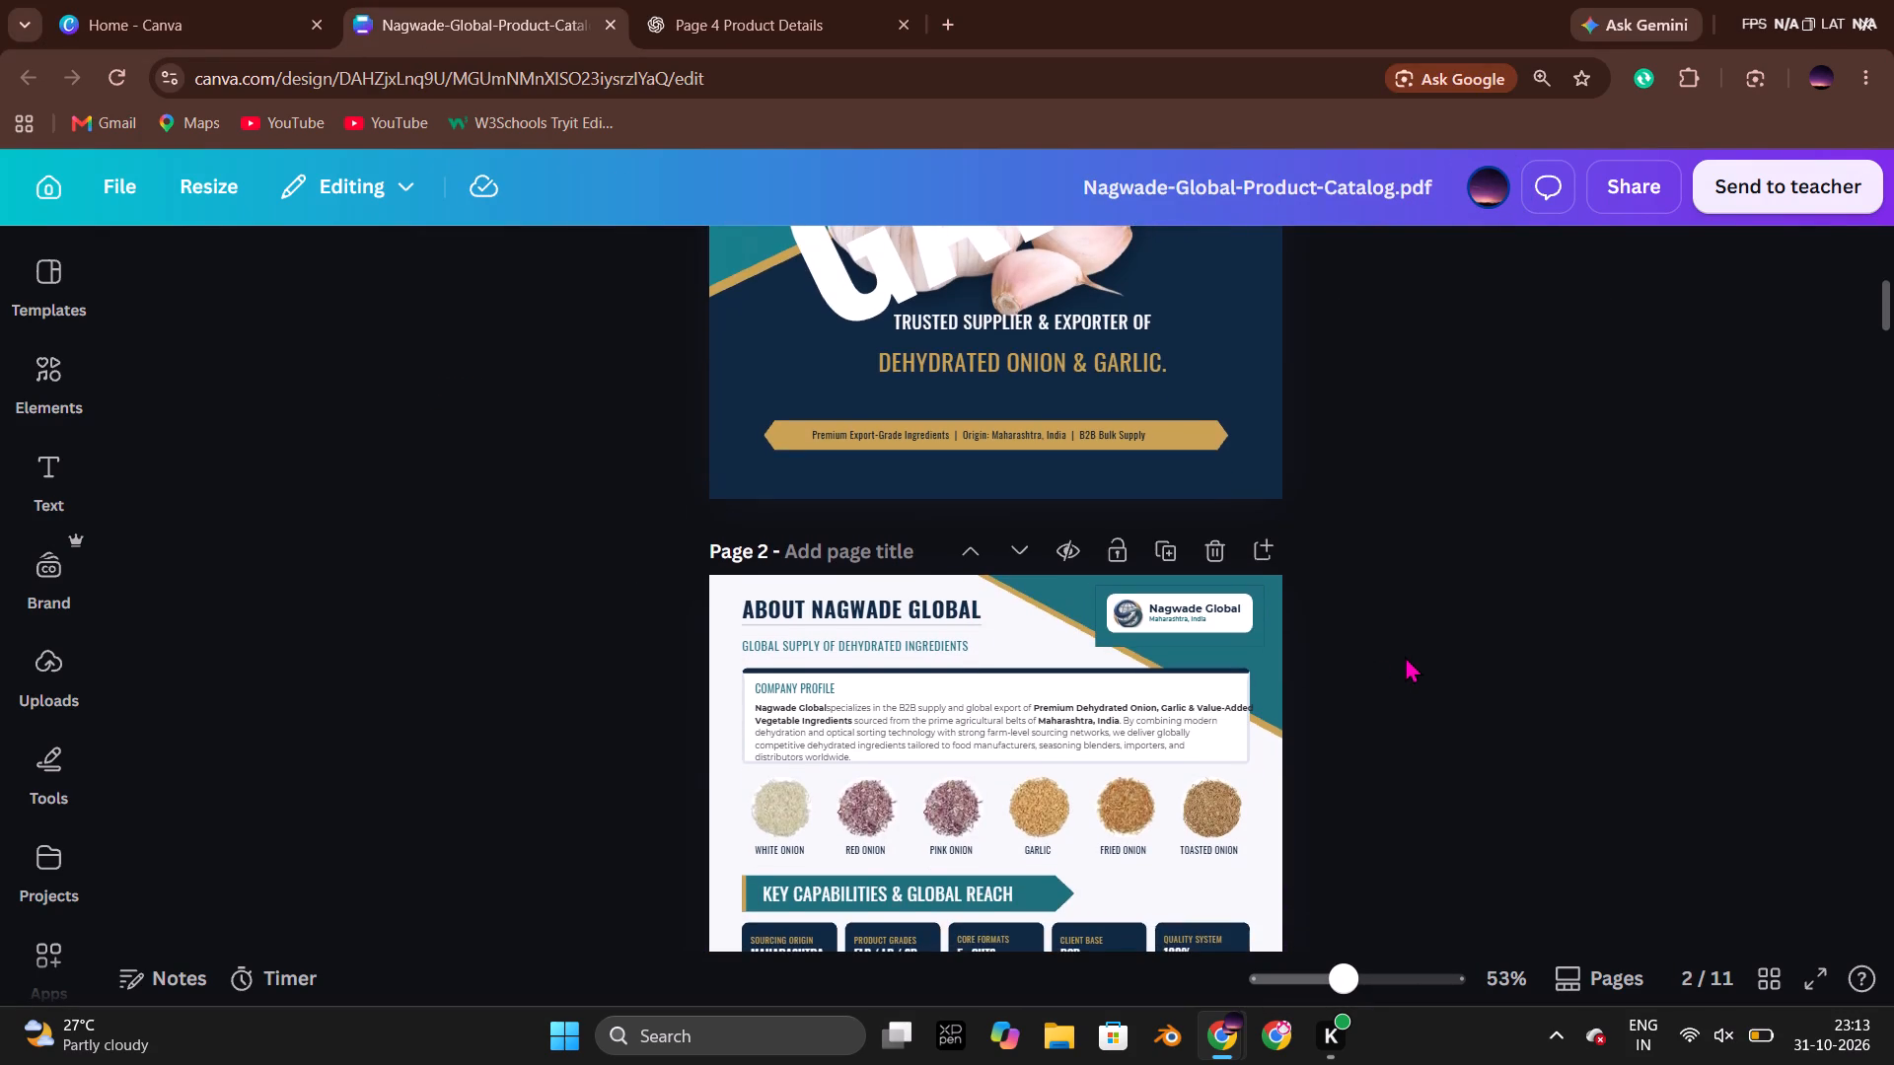
# Switch to the Sample design and nudge the Company Profile paragraph on page 2 down and slightly left.
pyautogui.hotkey('alt', 'Tab')
pyautogui.scroll(-1, 1405, 656)
pyautogui.click(940, 580)
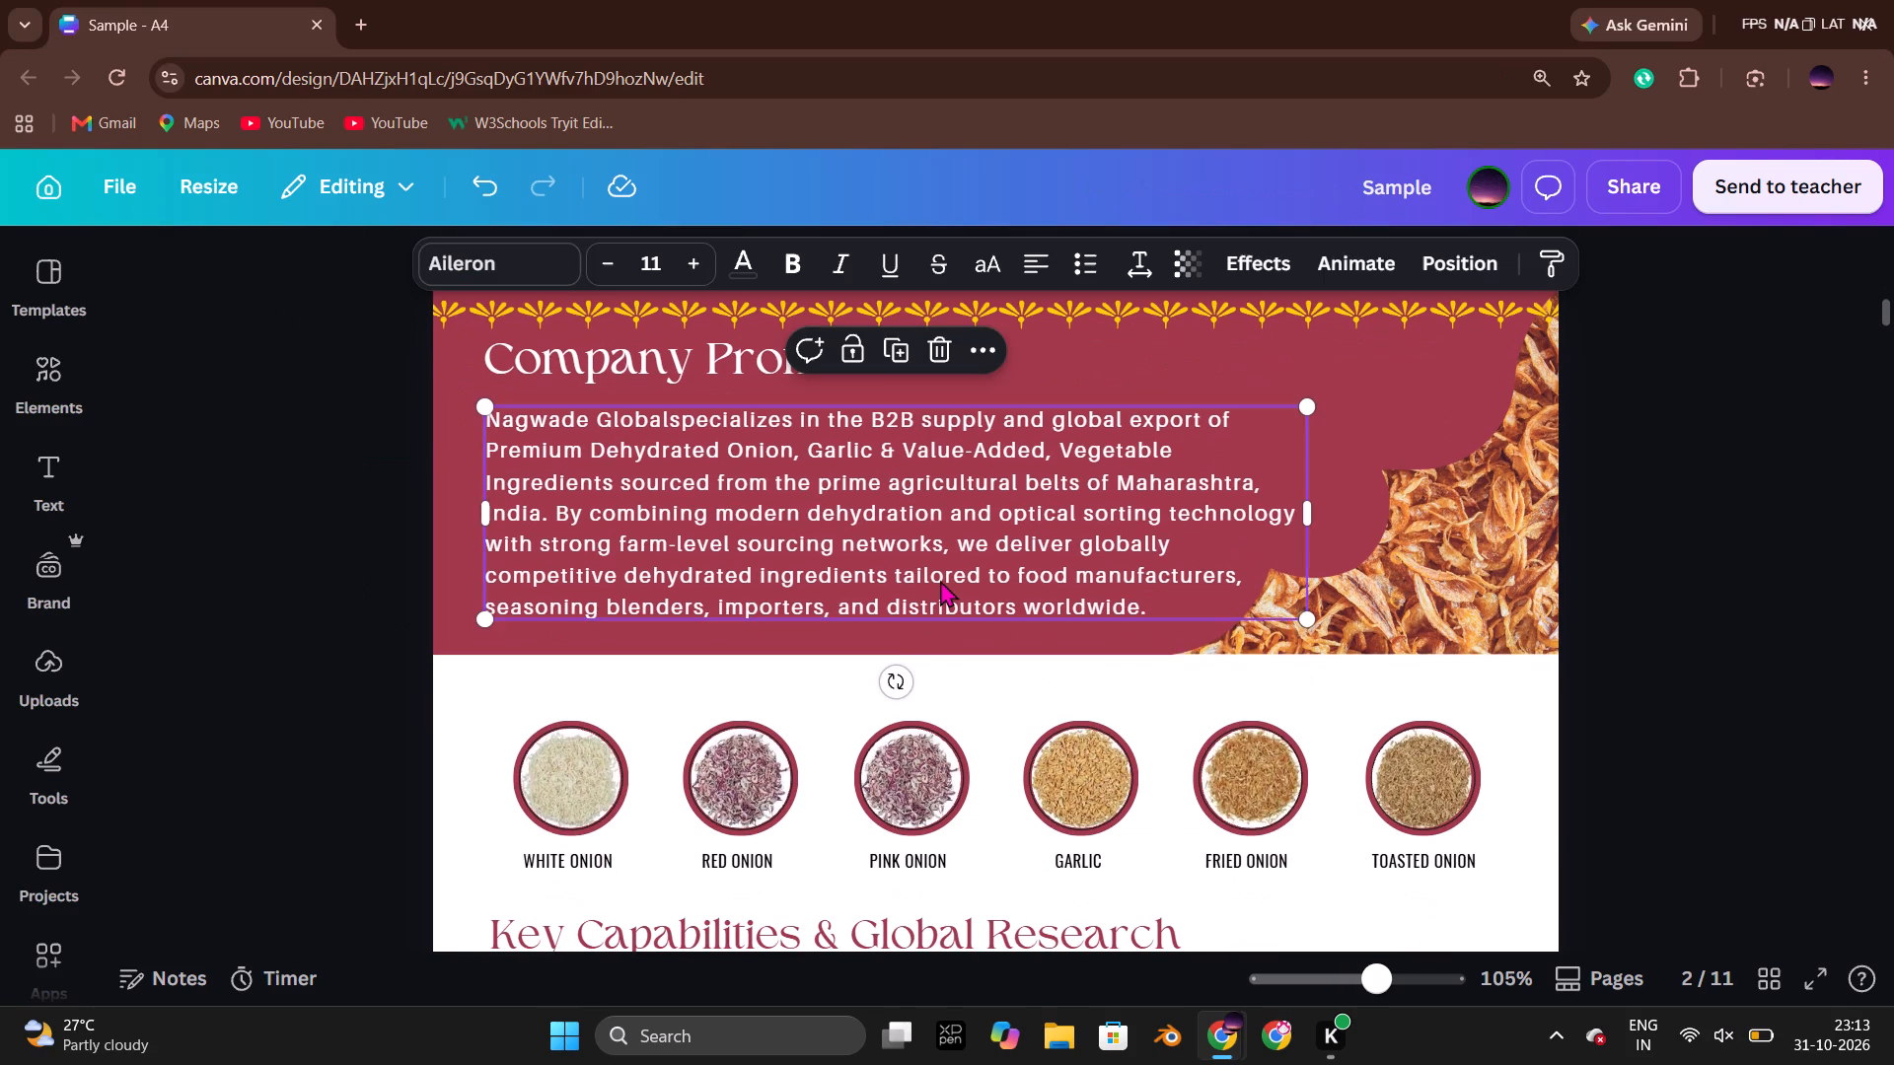
pyautogui.press('Down')
pyautogui.press('Down')
pyautogui.press('Down')
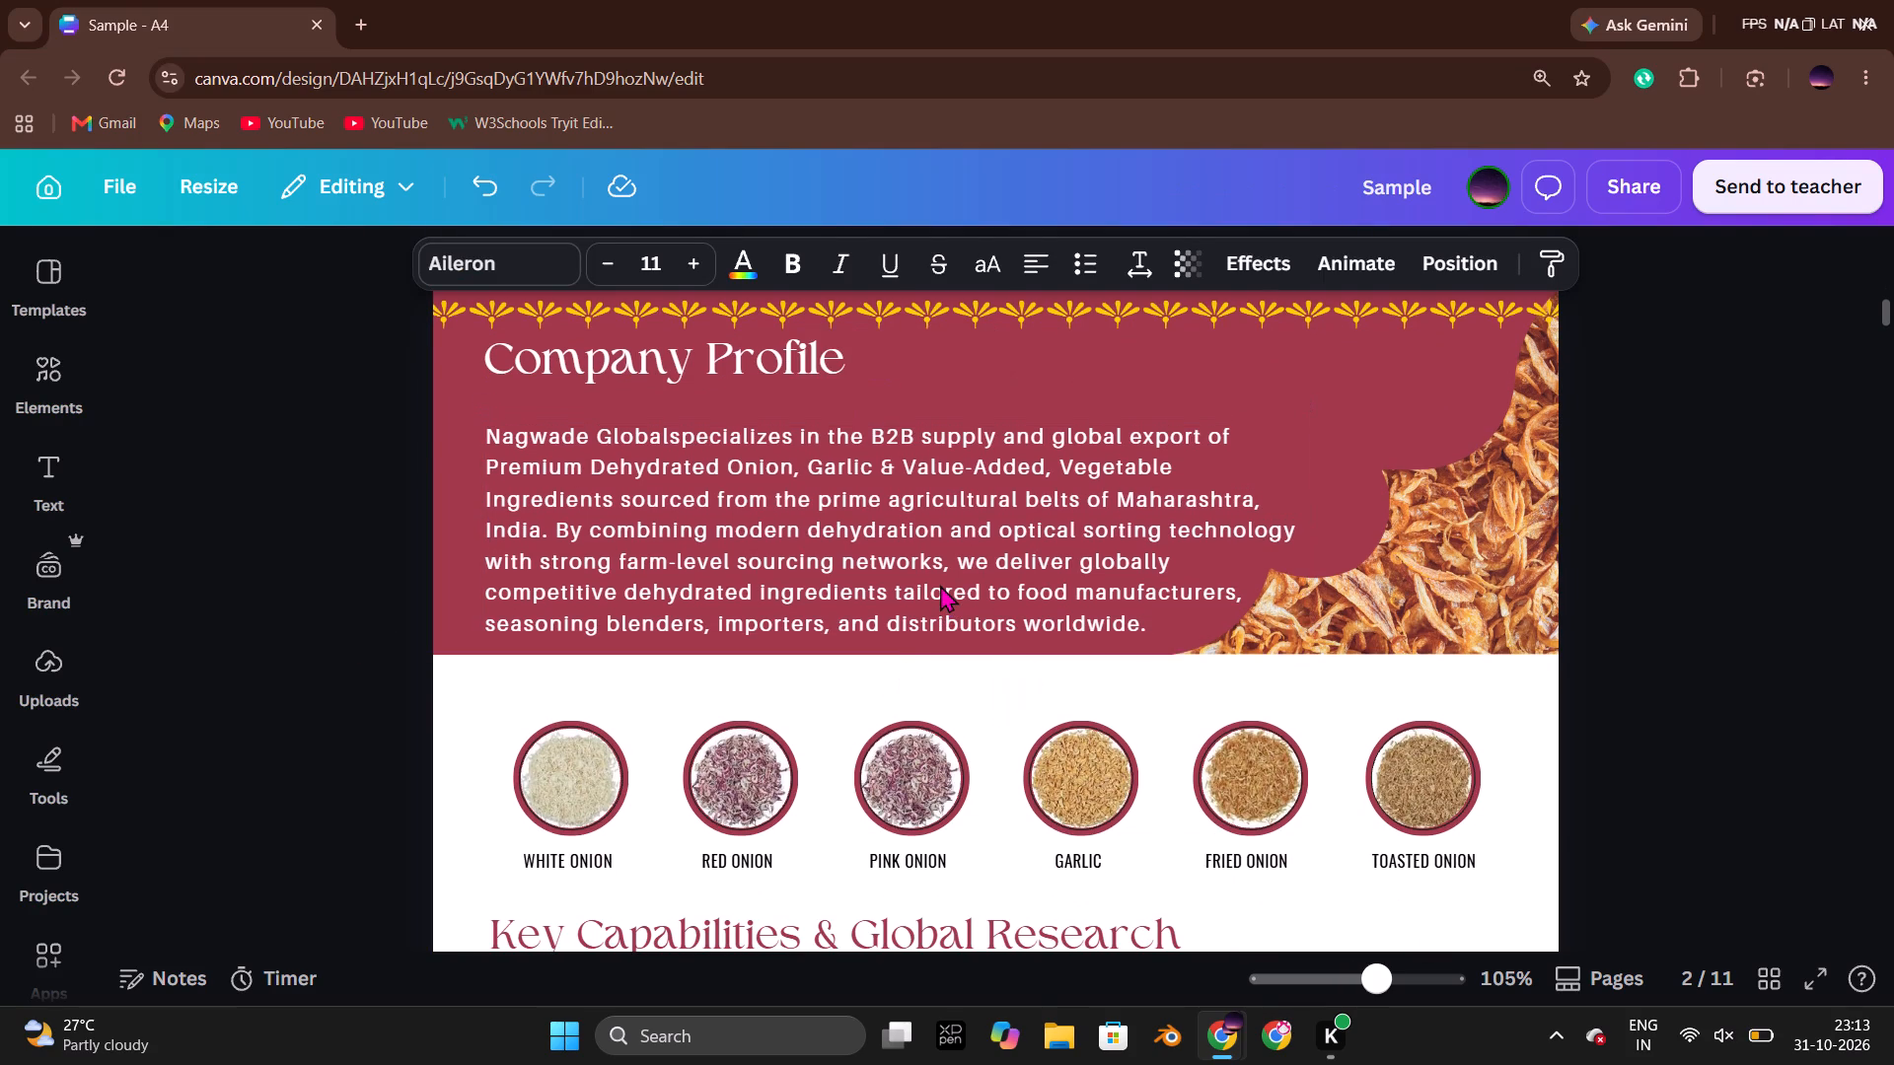
pyautogui.click(1684, 455)
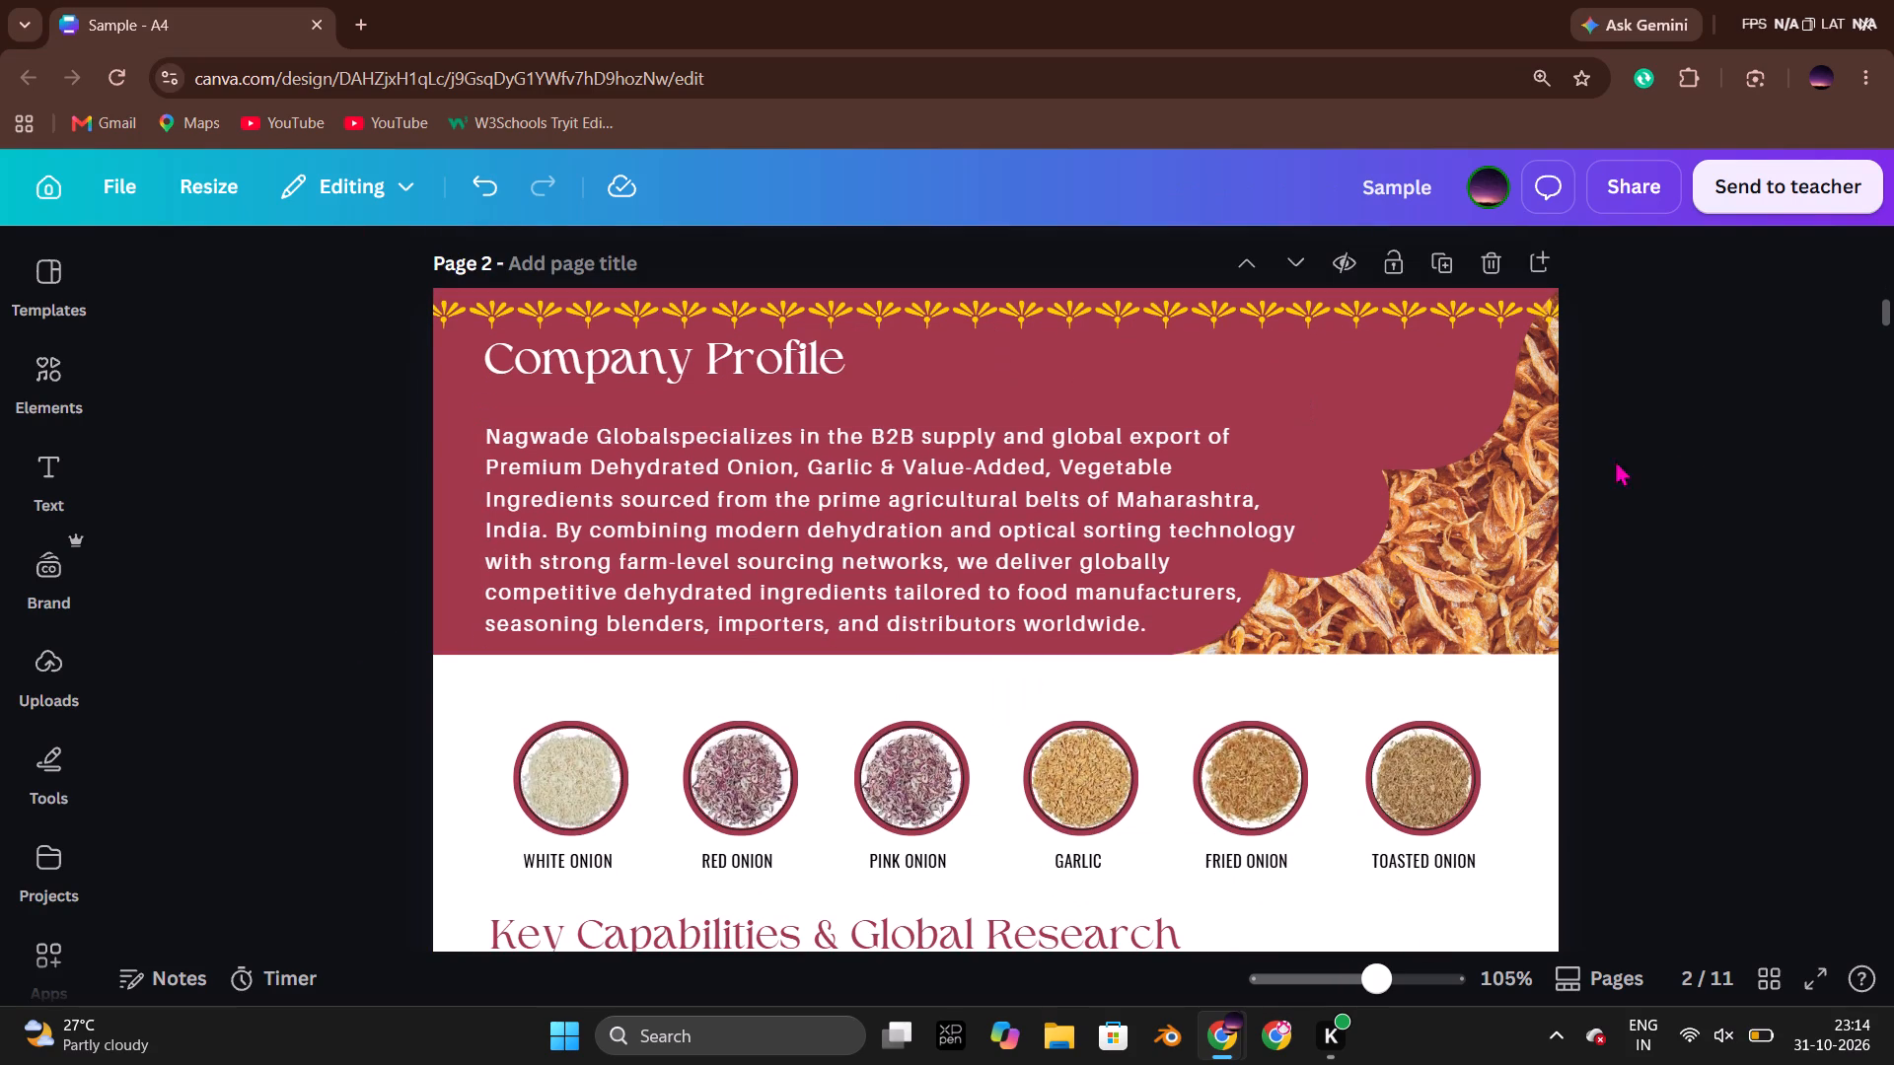
pyautogui.click(902, 505)
pyautogui.press('Left')
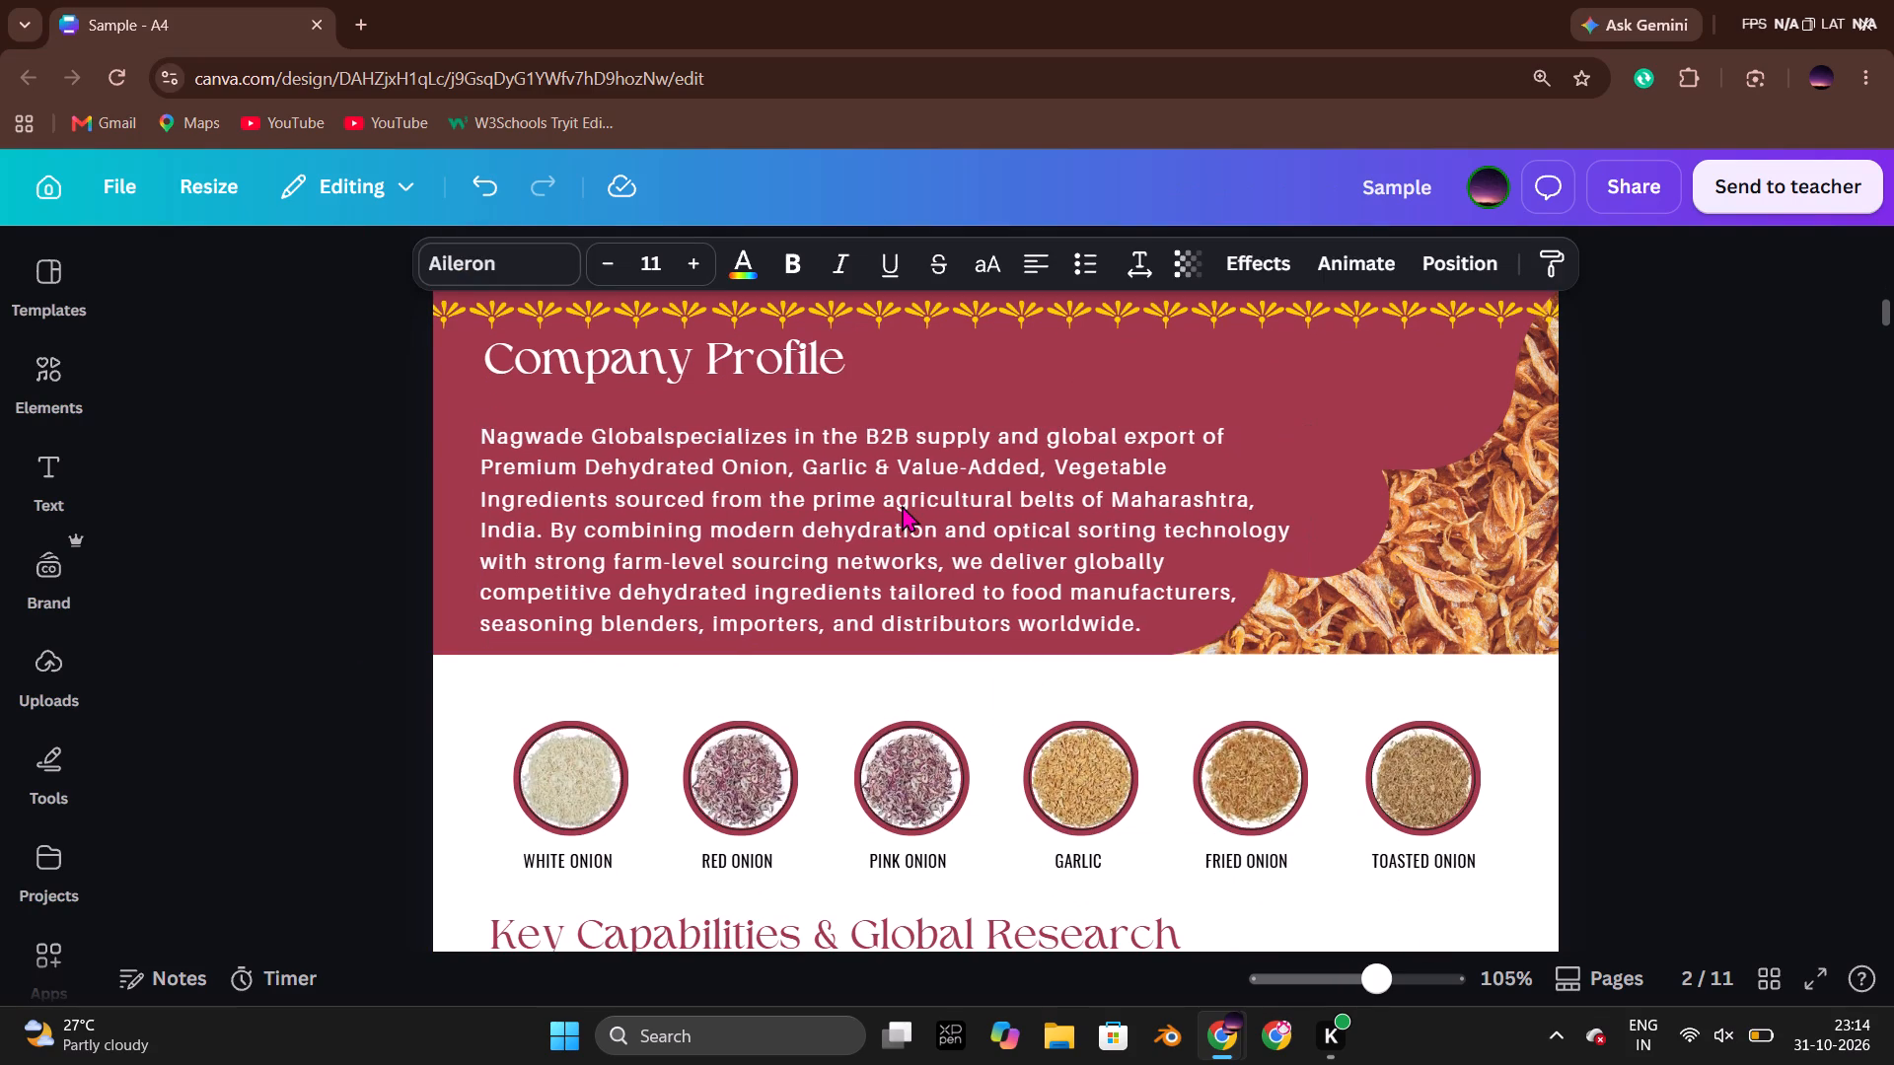
# Narrow the Company Profile text box slightly, keeping the paragraph on seven lines, and nudge it a little further down.
pyautogui.moveTo(1306, 532); pyautogui.dragTo(1327, 529)
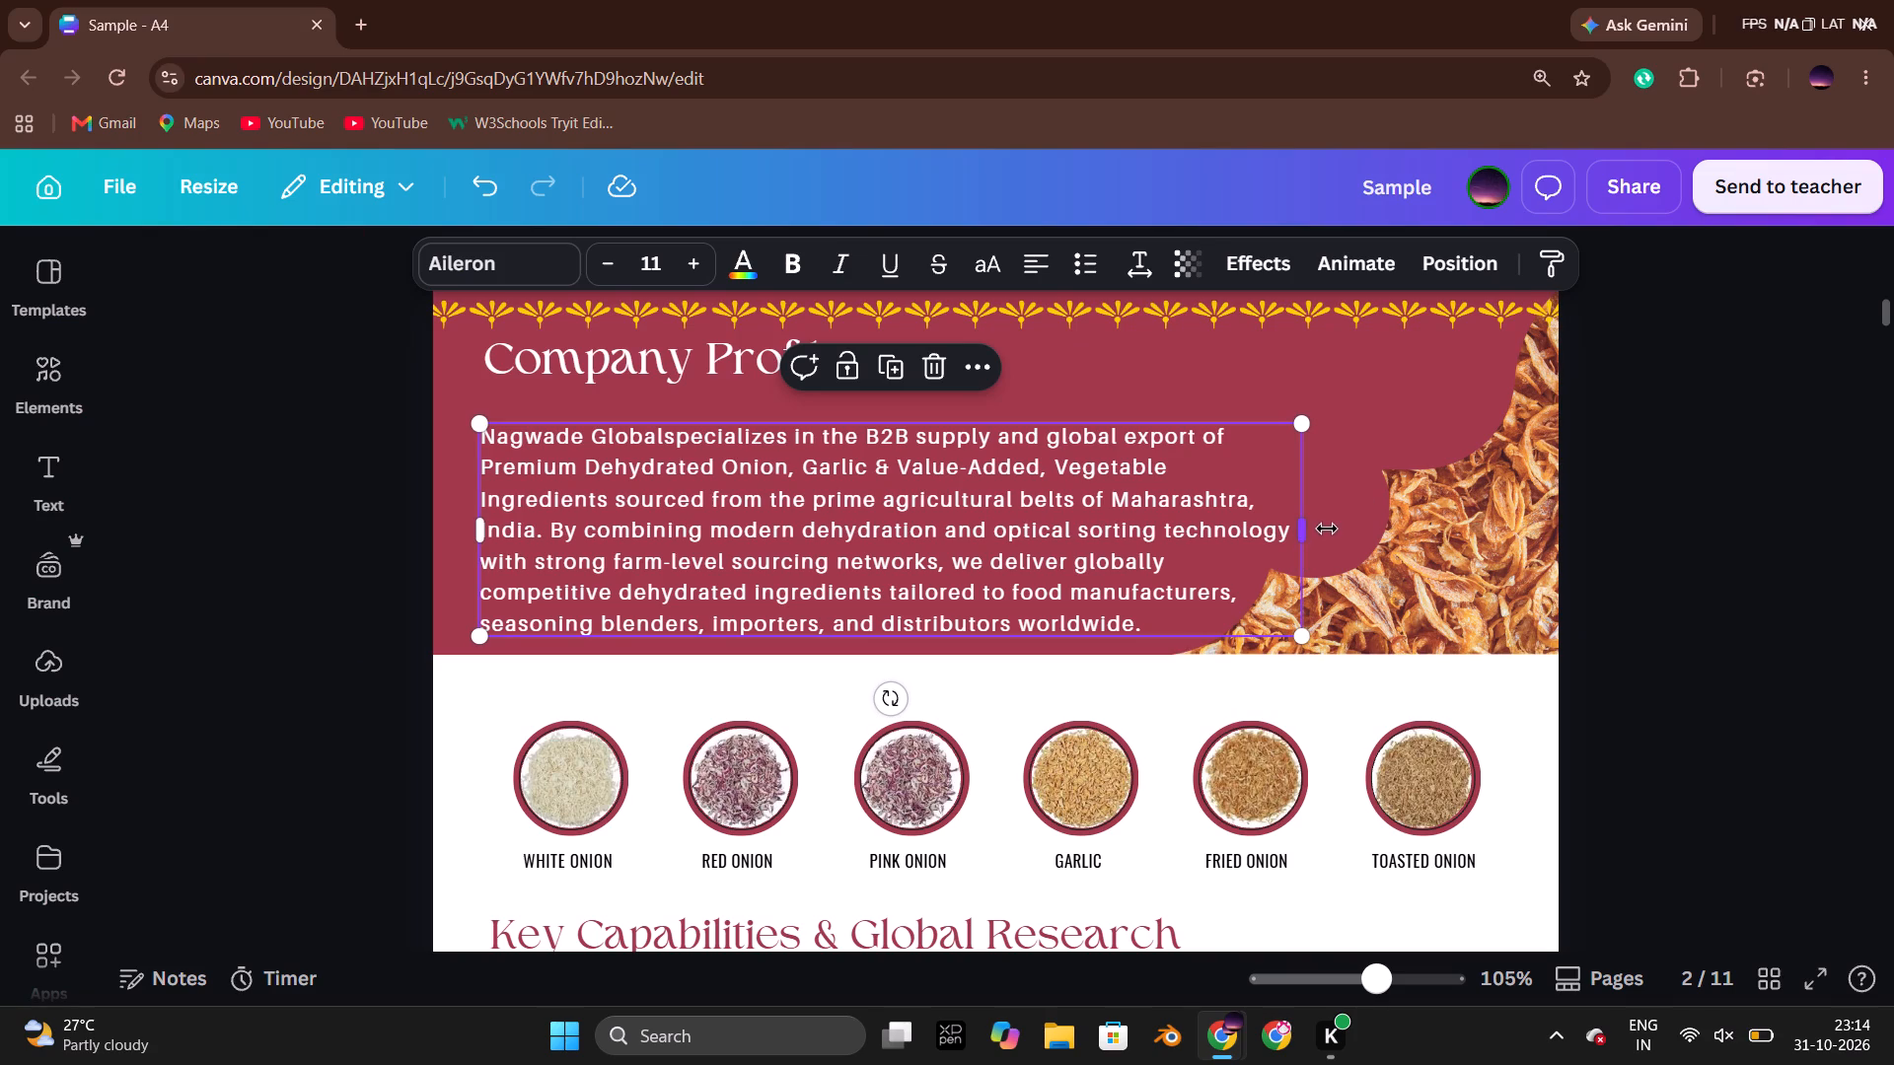
pyautogui.moveTo(1327, 529); pyautogui.dragTo(1348, 529)
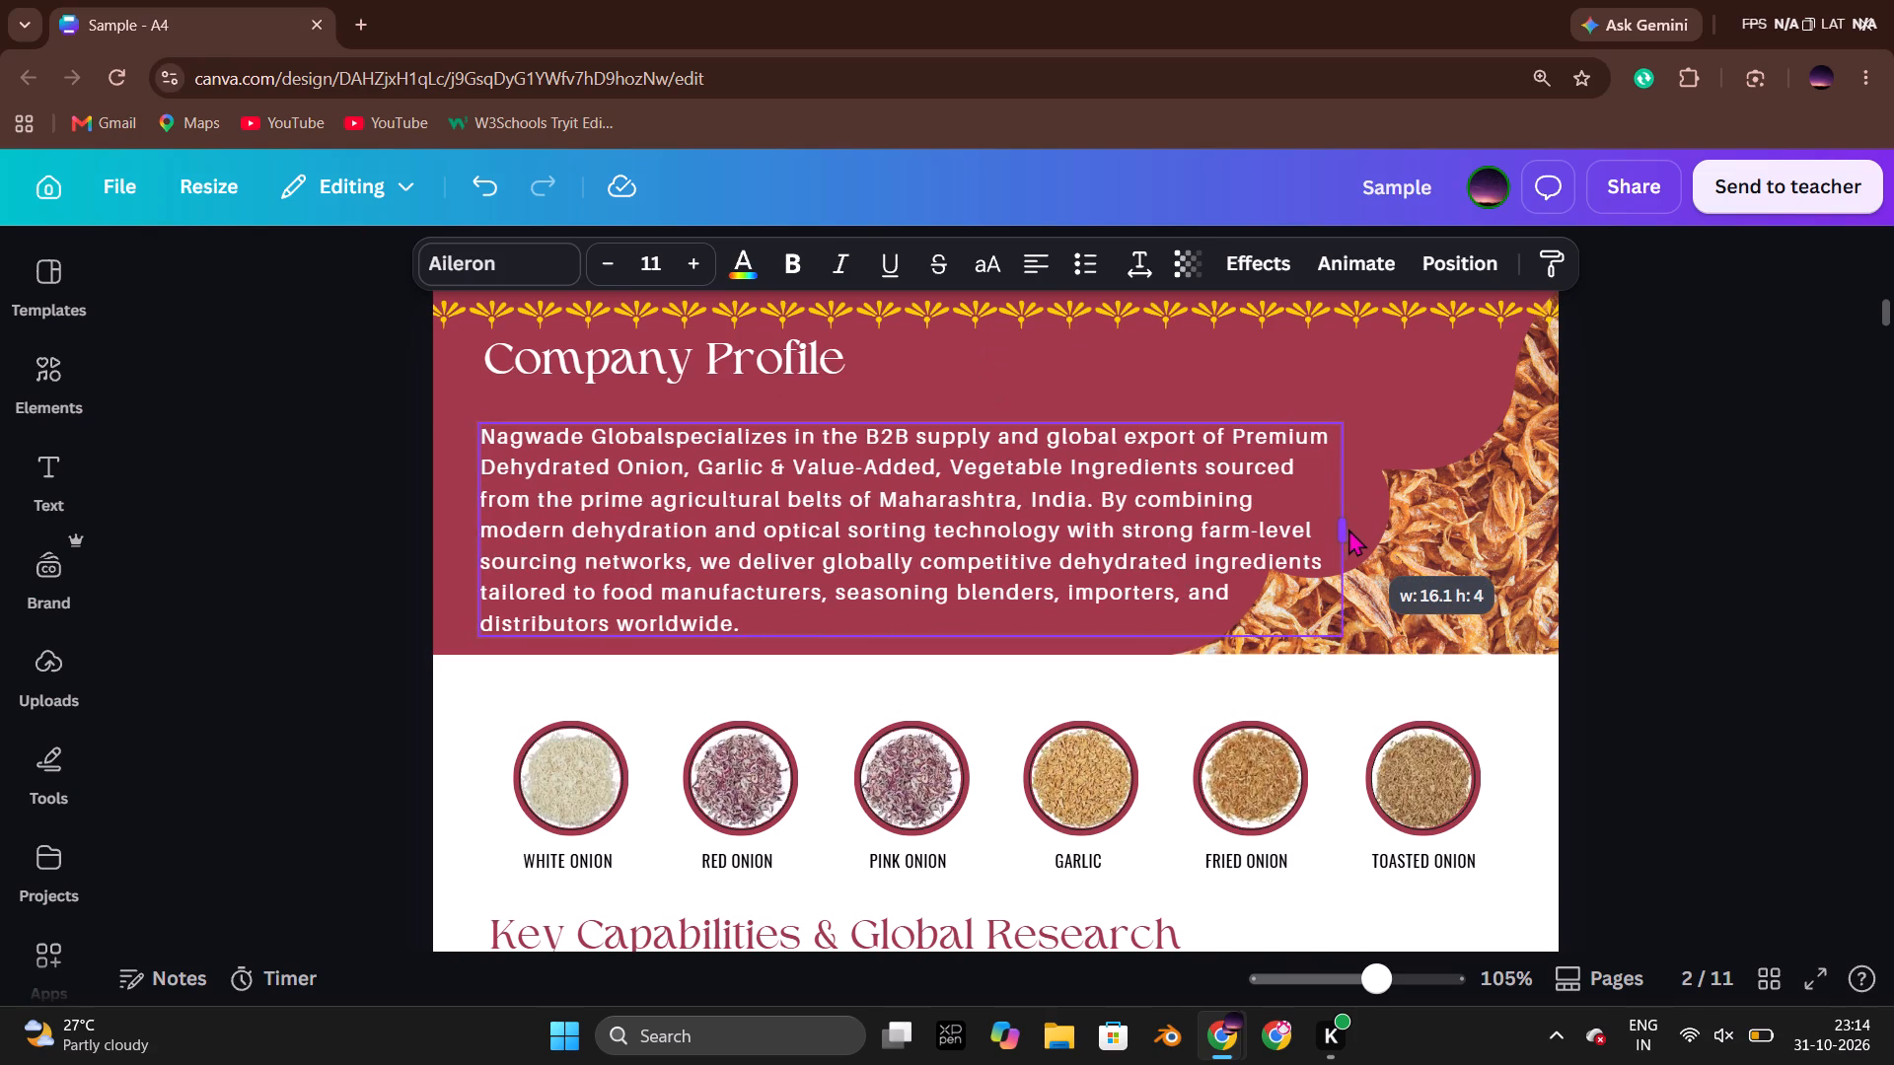
pyautogui.moveTo(1348, 529); pyautogui.dragTo(1294, 534)
pyautogui.click(1754, 541)
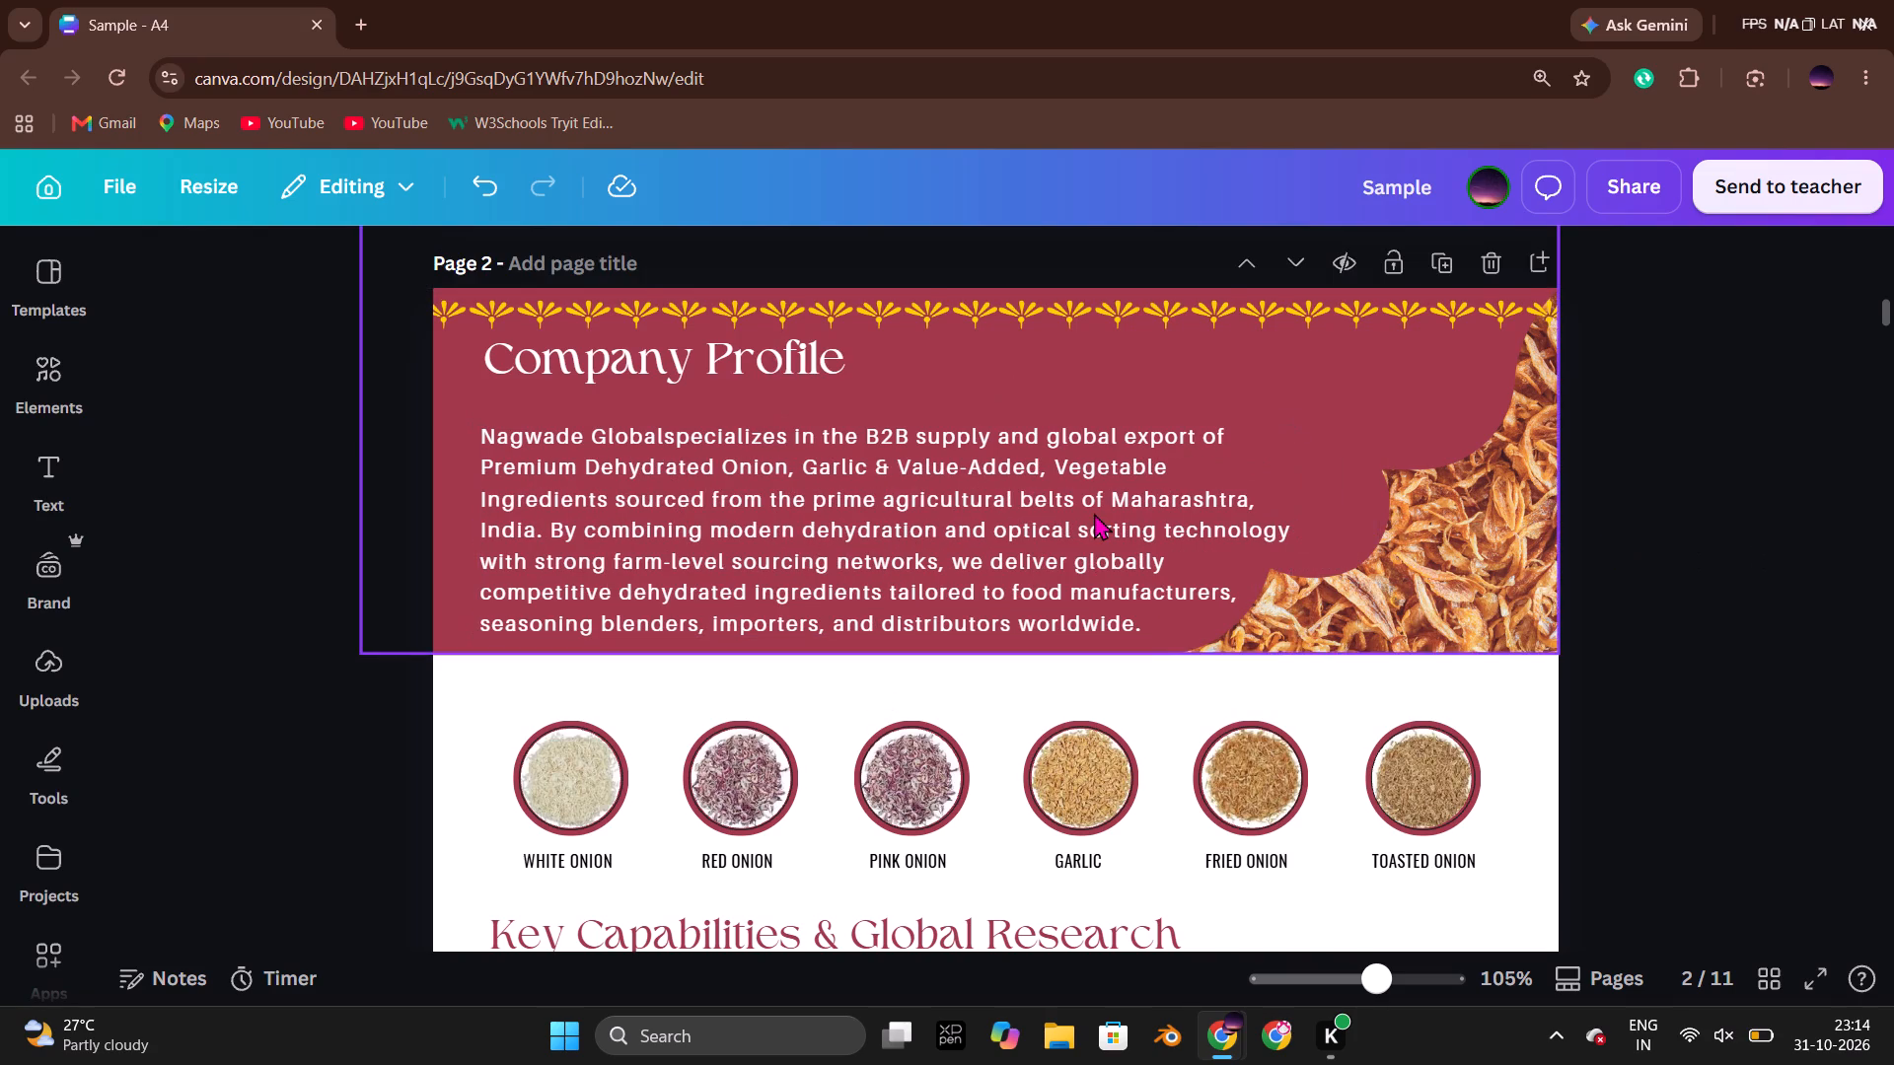
pyautogui.click(1094, 513)
pyautogui.press('Down')
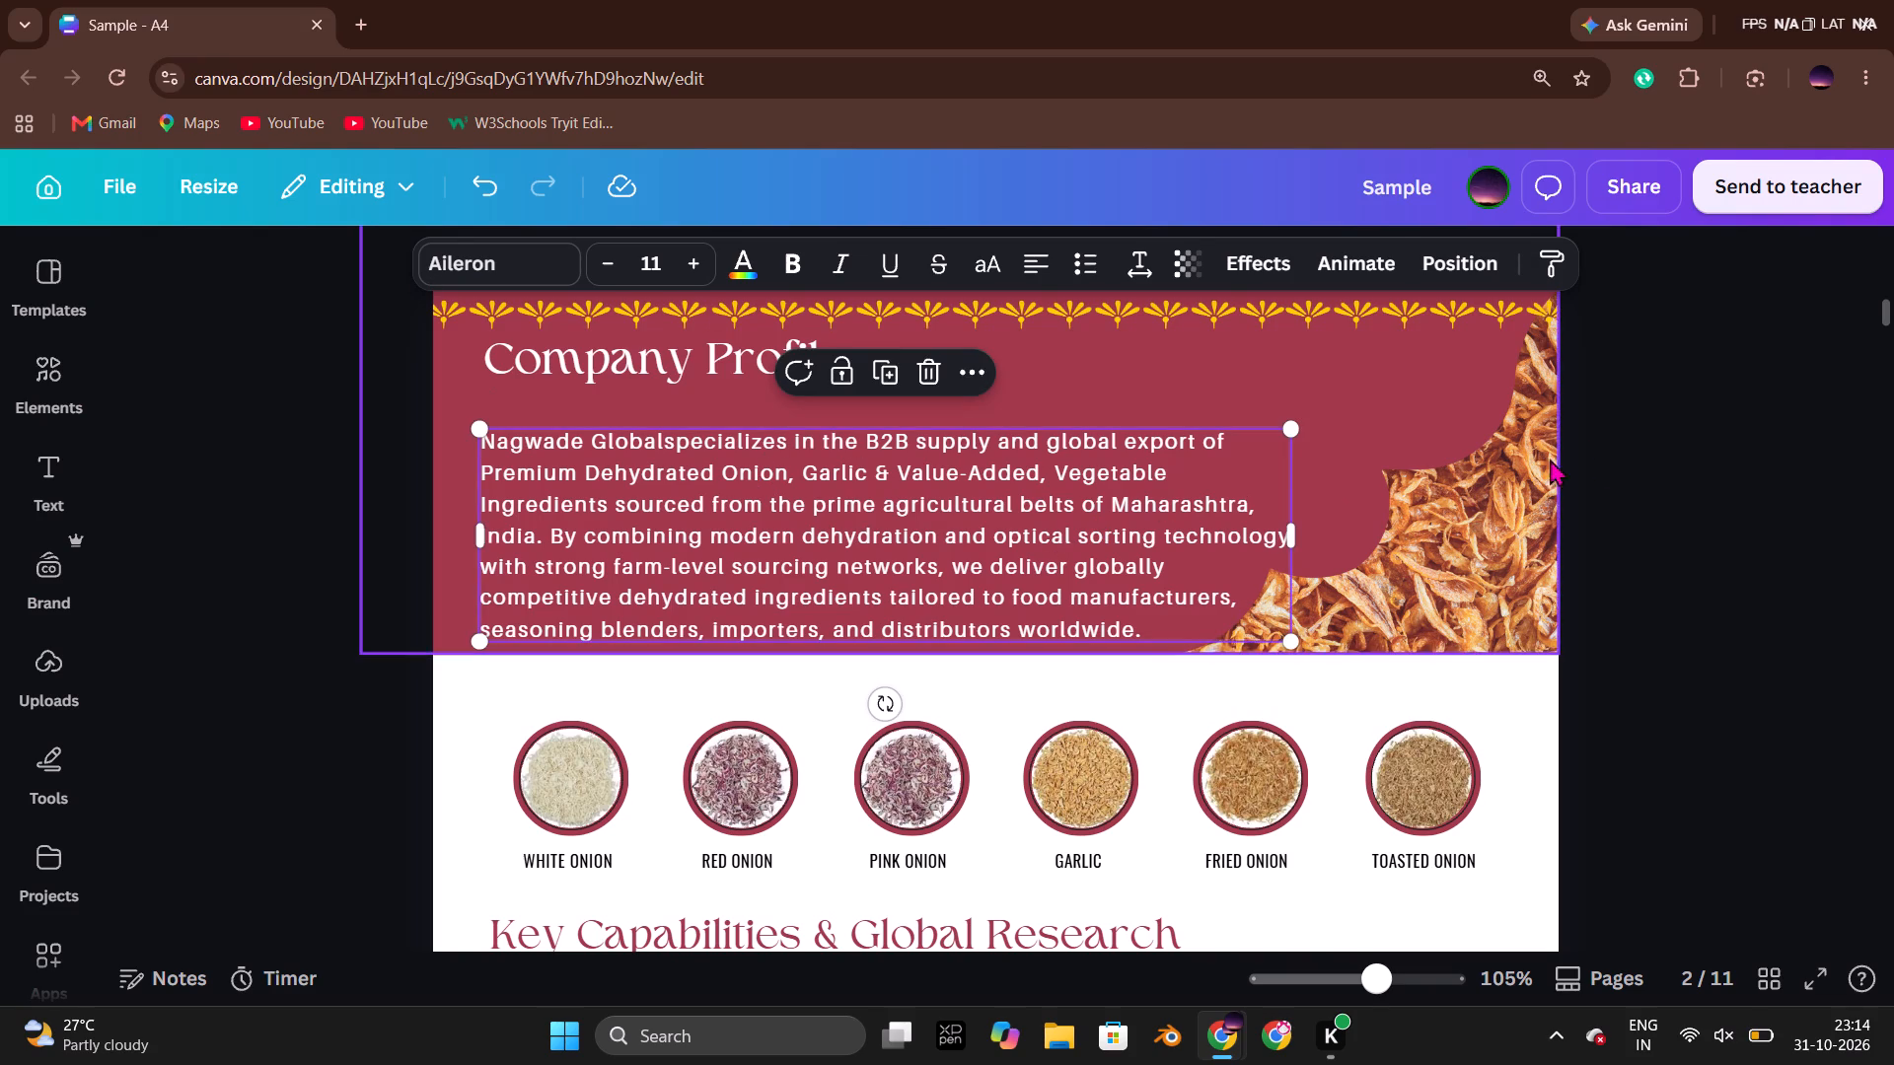
pyautogui.click(1649, 453)
# Check the original catalogue's cover and the Canva home page in the other window, and return to the Sample design.
pyautogui.hotkey('alt', 'Tab')
pyautogui.scroll(5, 1313, 462)
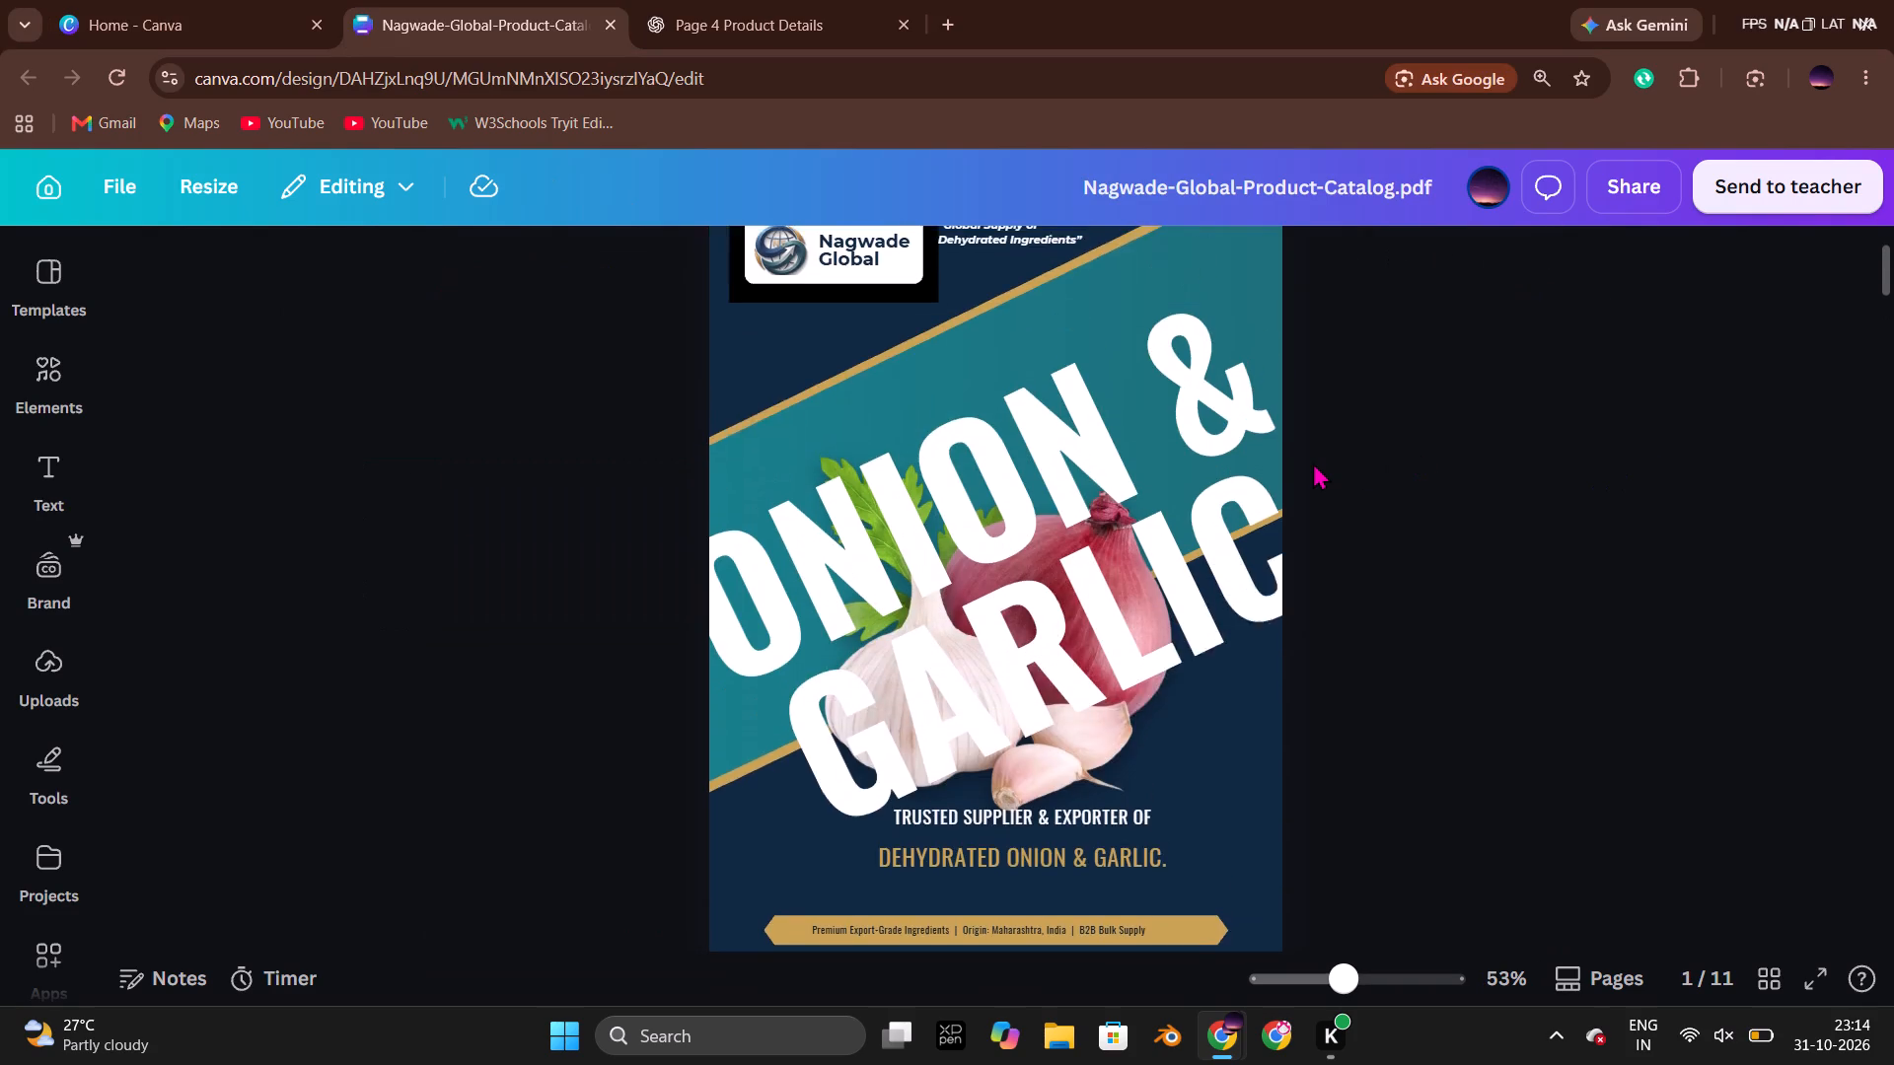
pyautogui.scroll(-4, 1313, 462)
pyautogui.click(216, 0)
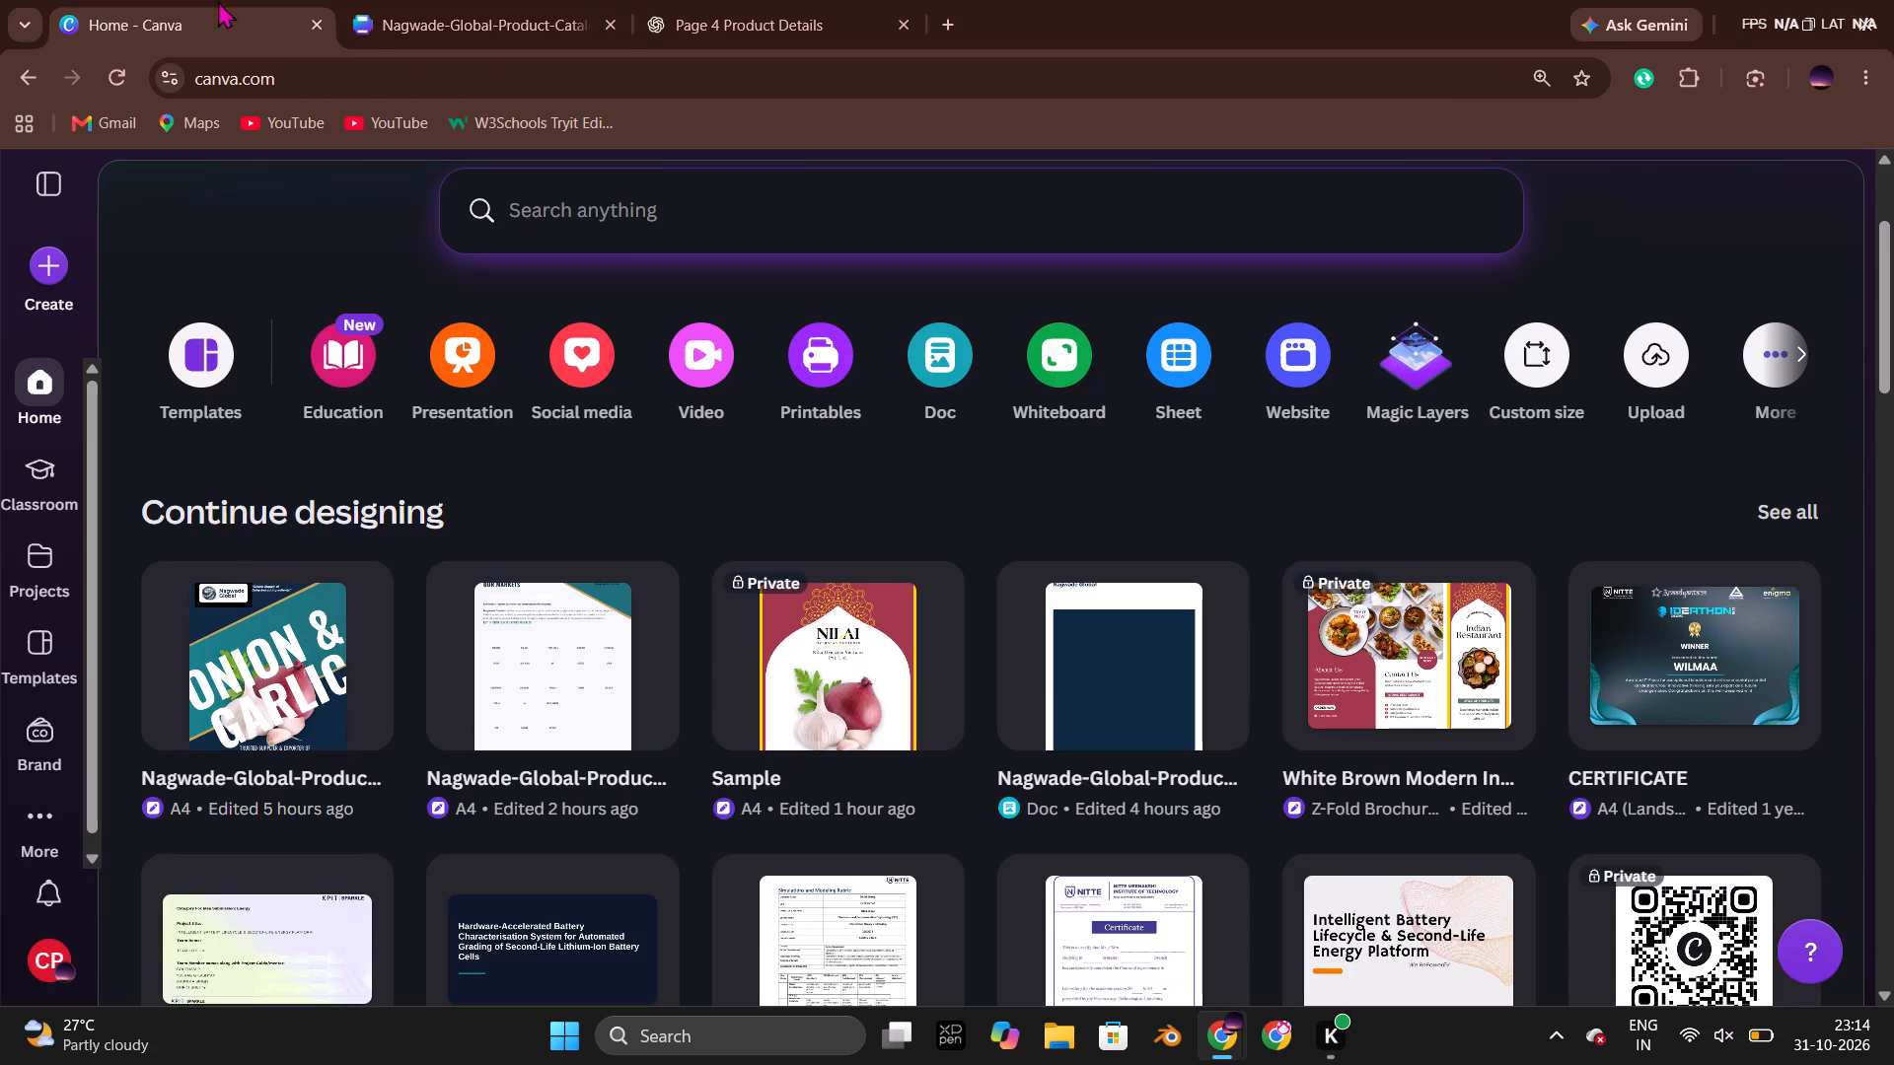
pyautogui.click(388, 0)
pyautogui.hotkey('alt', 'Tab')
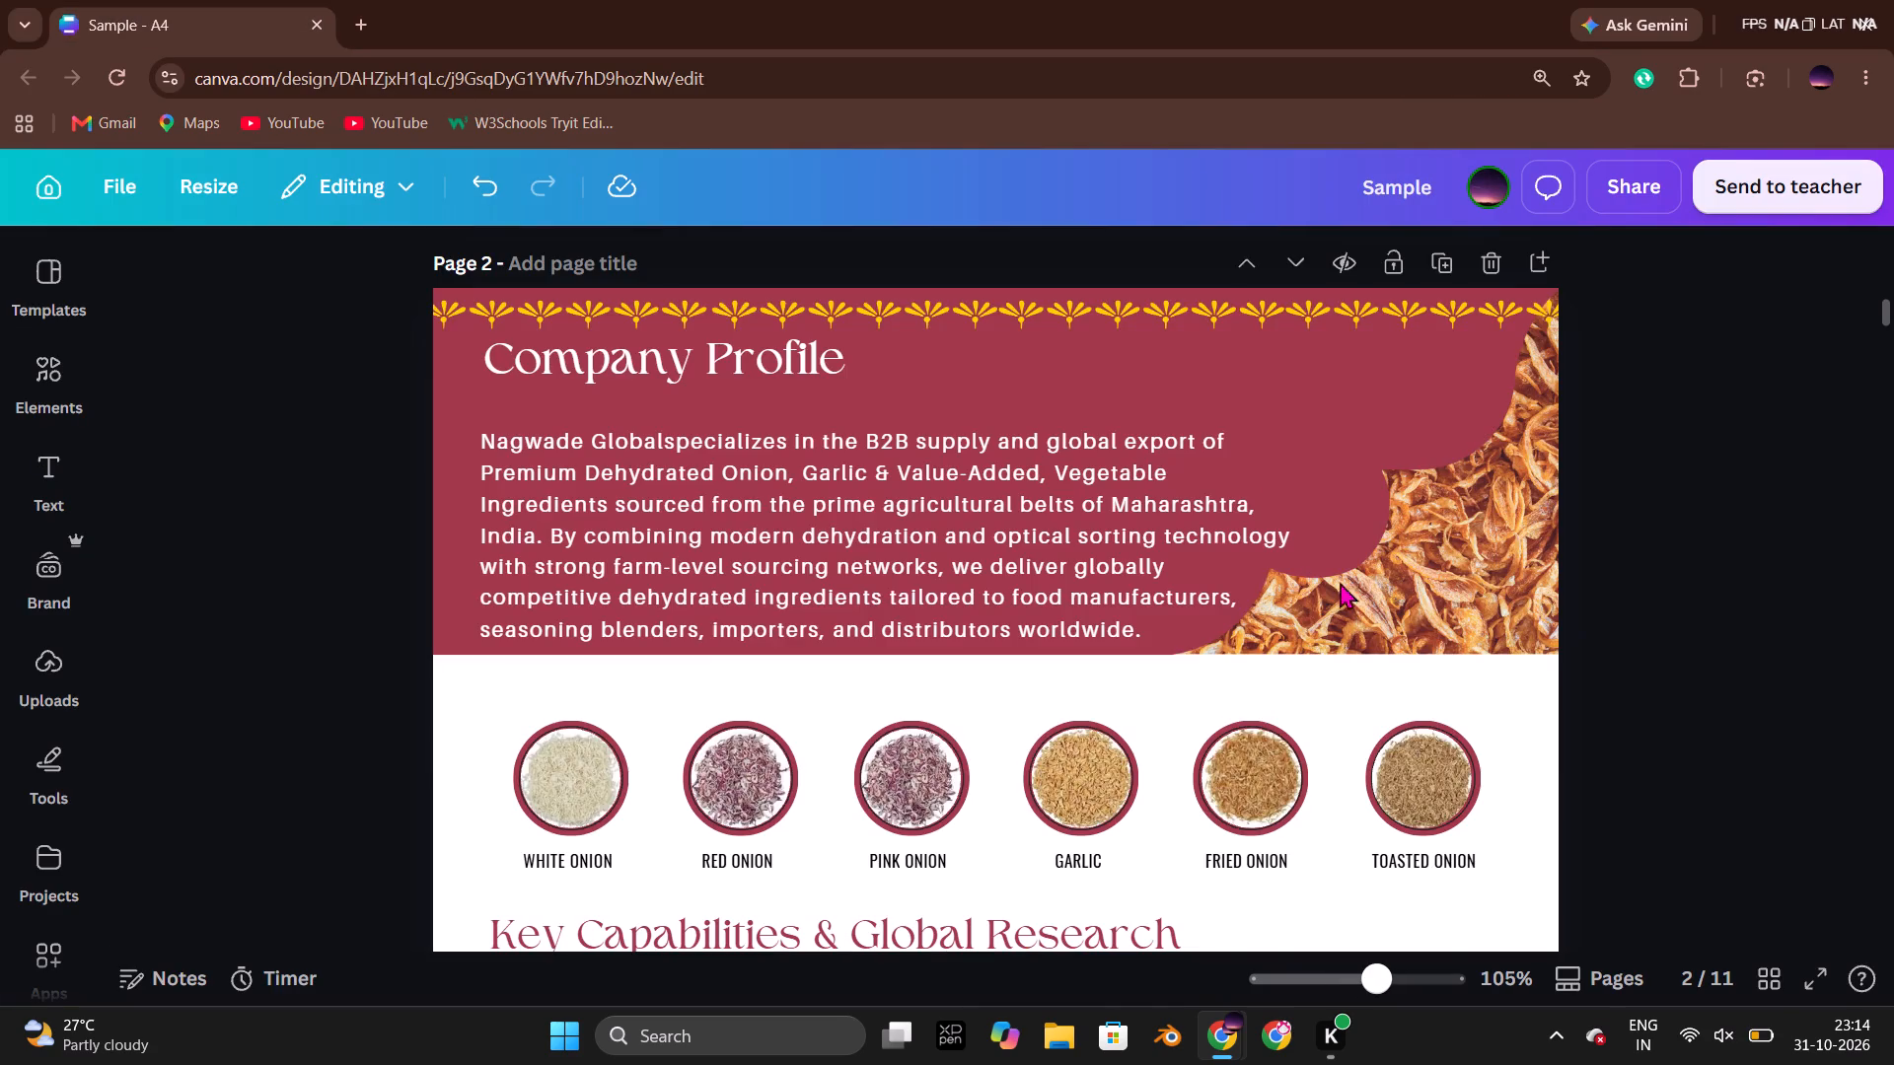
# Replace "Nagwade Global" in the page 2 Company Profile paragraph with the cover's "Nilai Overseas Ventures Pvt. Ltd.", adding a space before "specializes".
pyautogui.scroll(10, 1389, 567)
pyautogui.scroll(-2, 1121, 654)
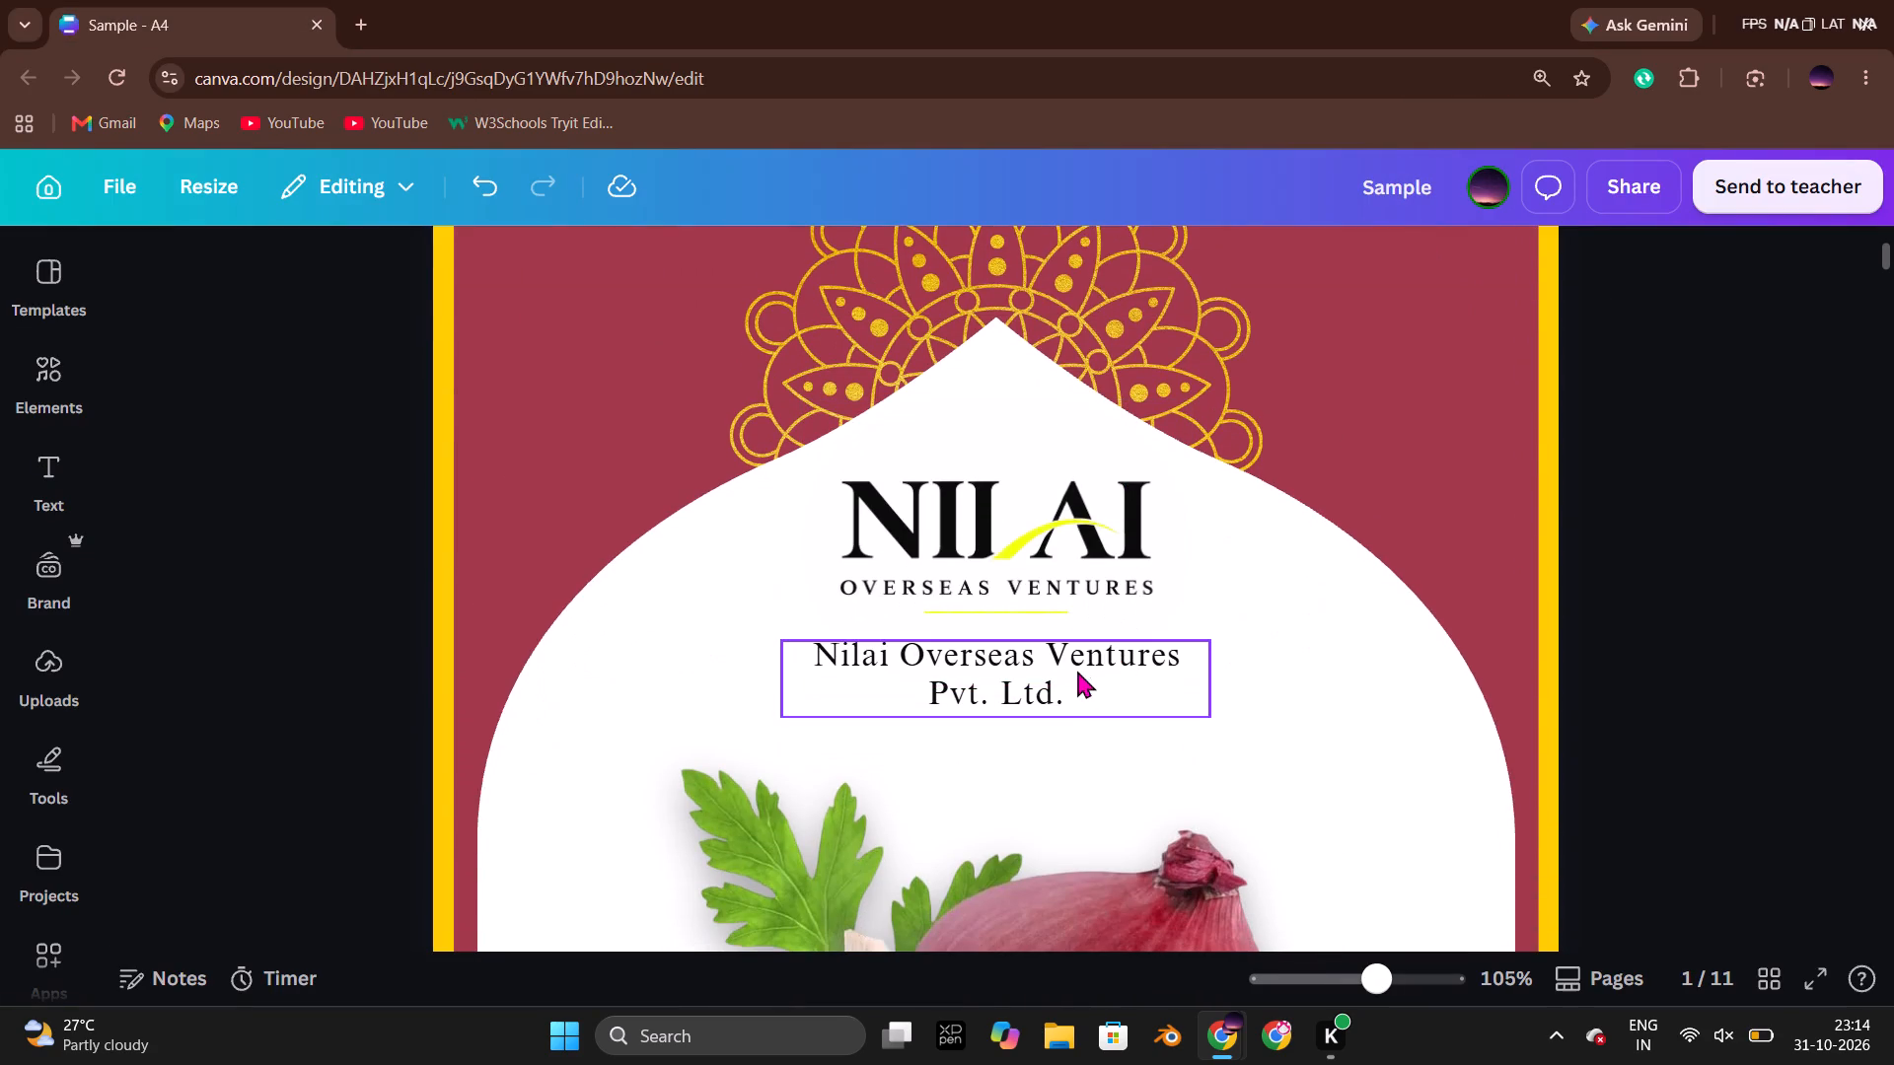
pyautogui.tripleClick(1077, 671)
pyautogui.hotkey('ctrl', 'c')
pyautogui.click(1596, 672)
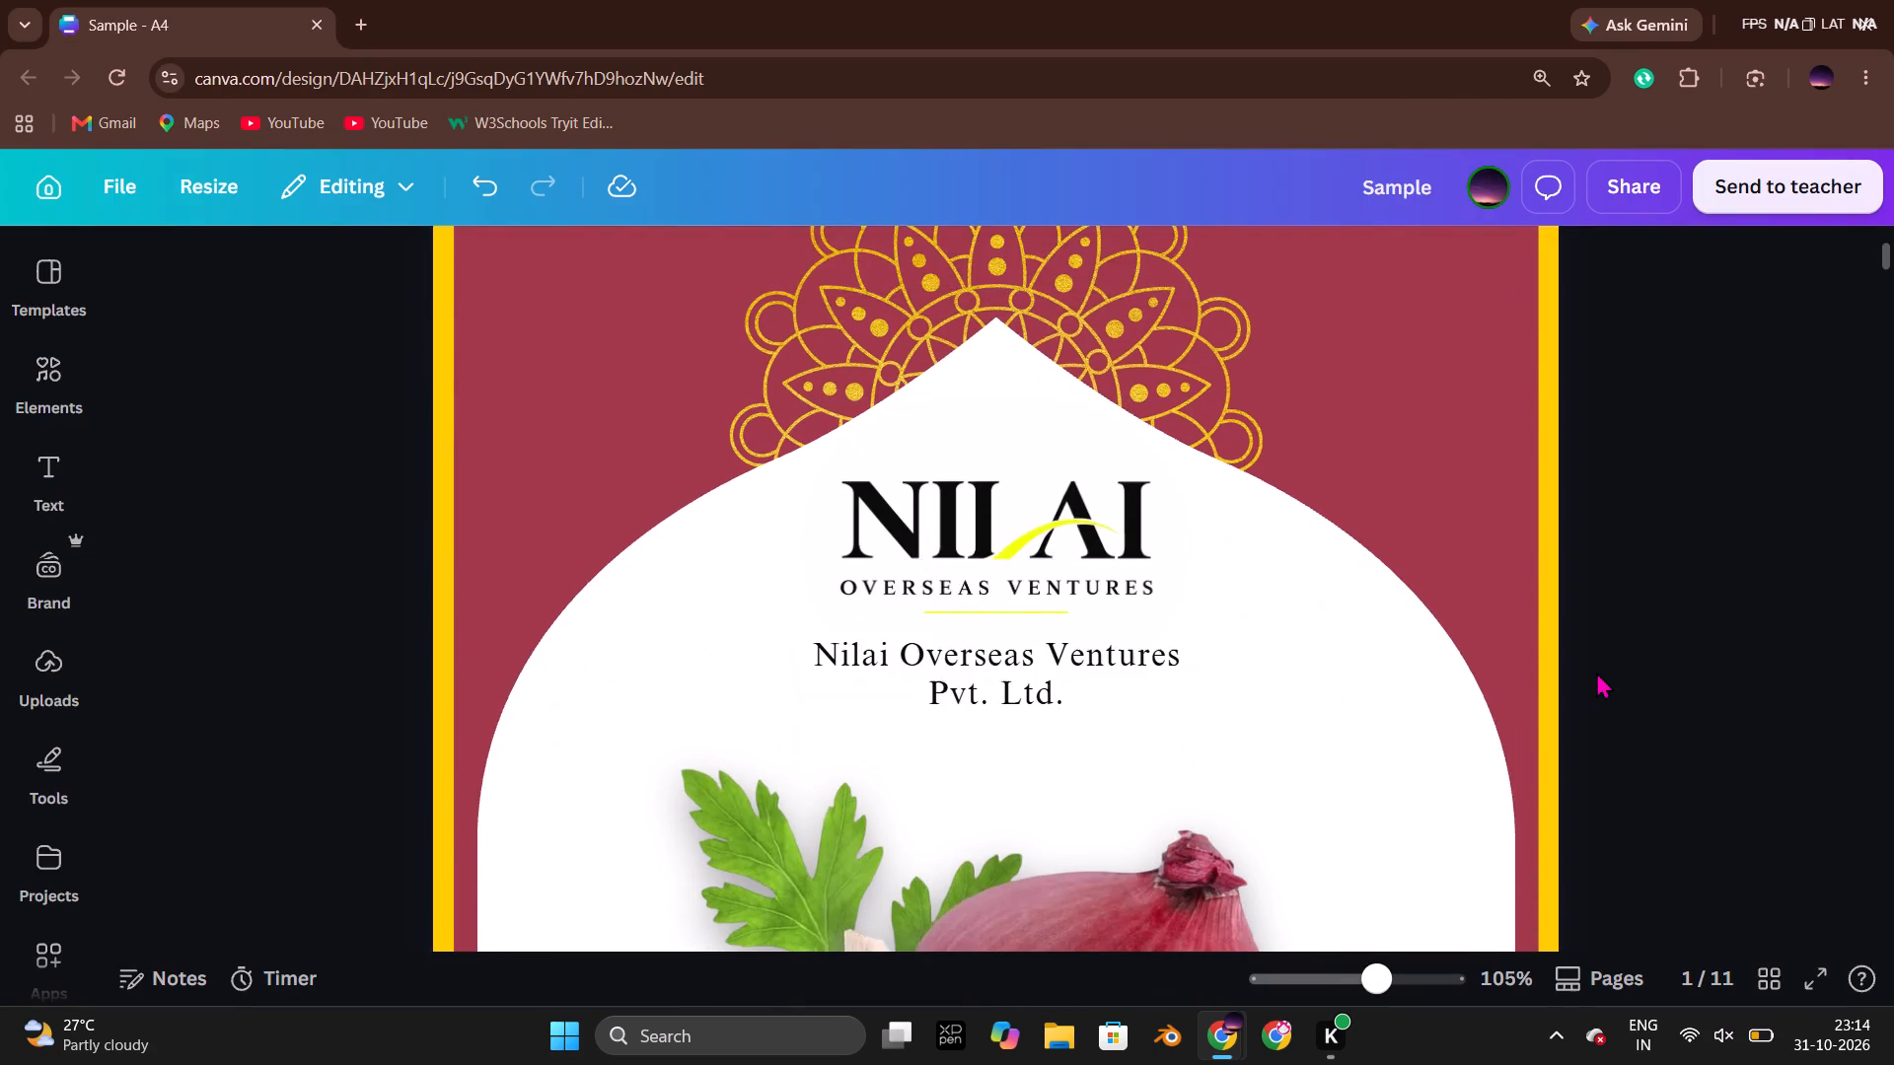
pyautogui.scroll(-4, 1596, 672)
pyautogui.scroll(-7, 1098, 674)
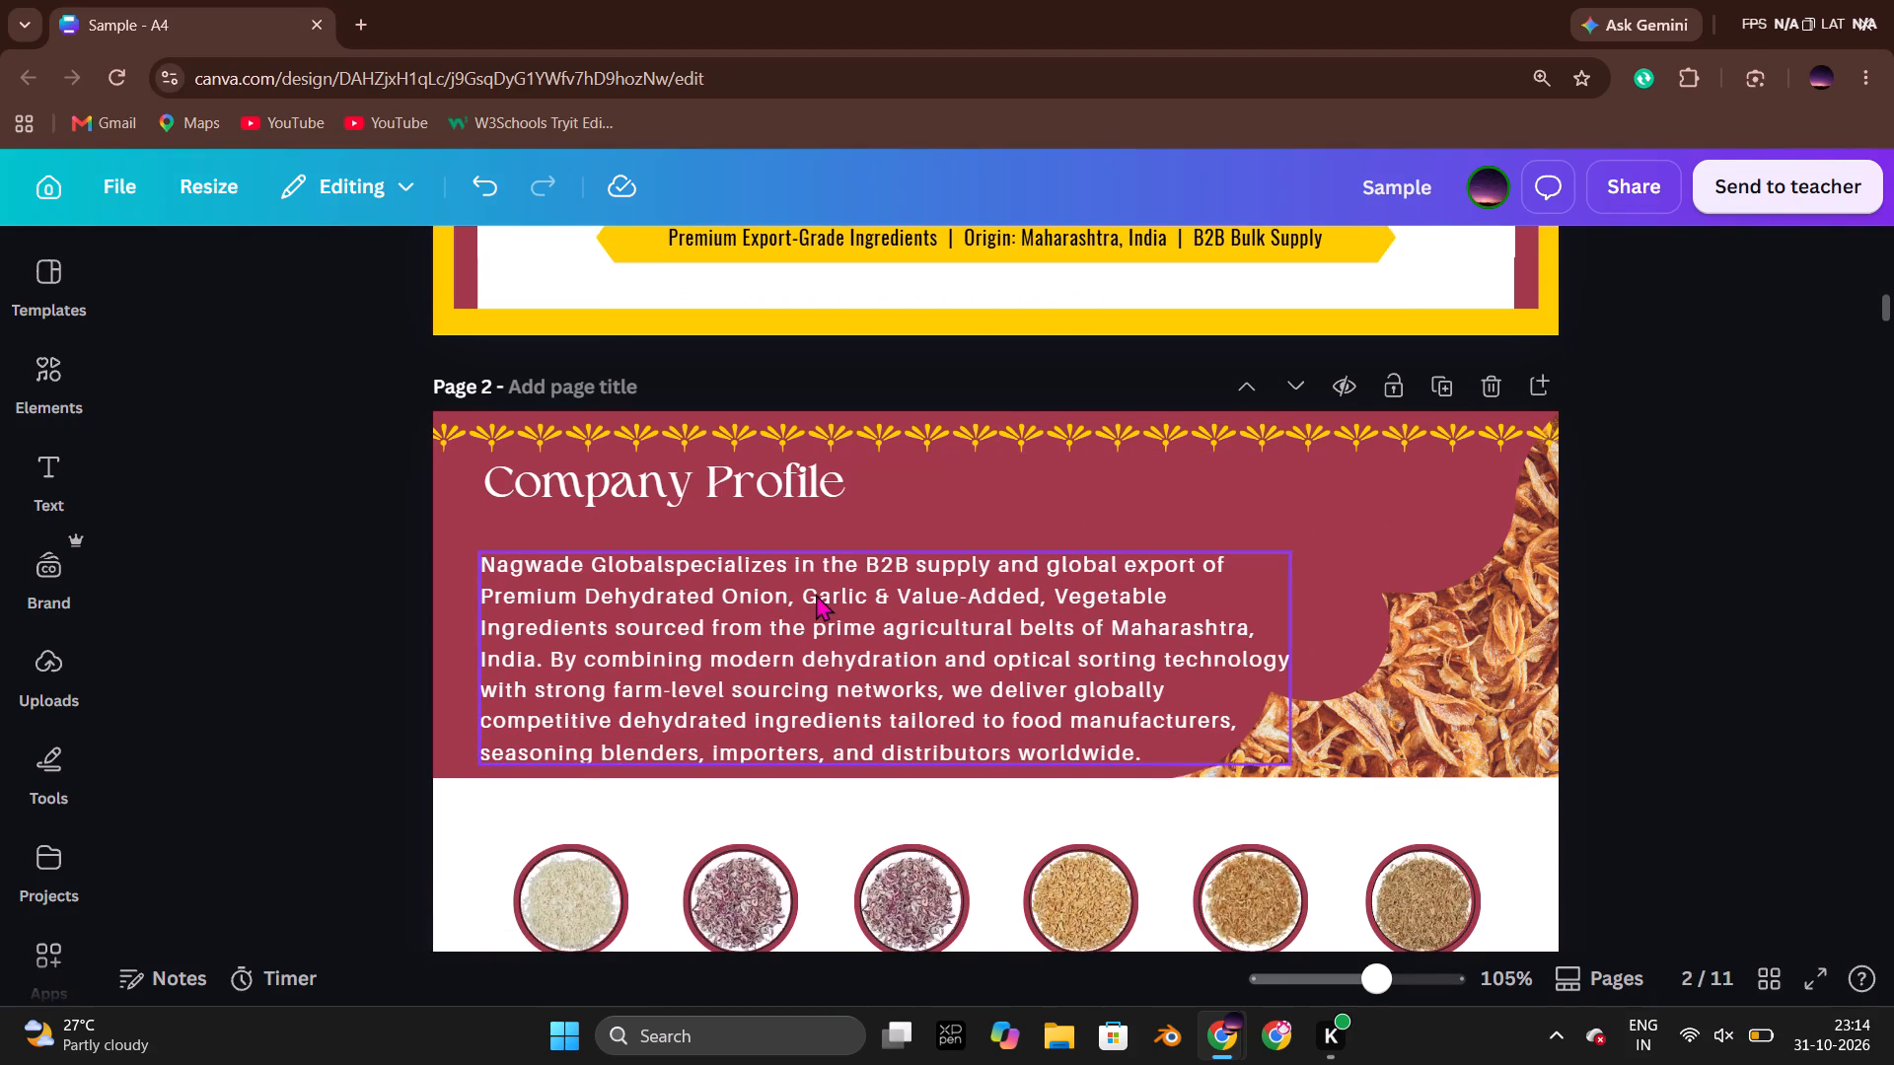
pyautogui.doubleClick(669, 568)
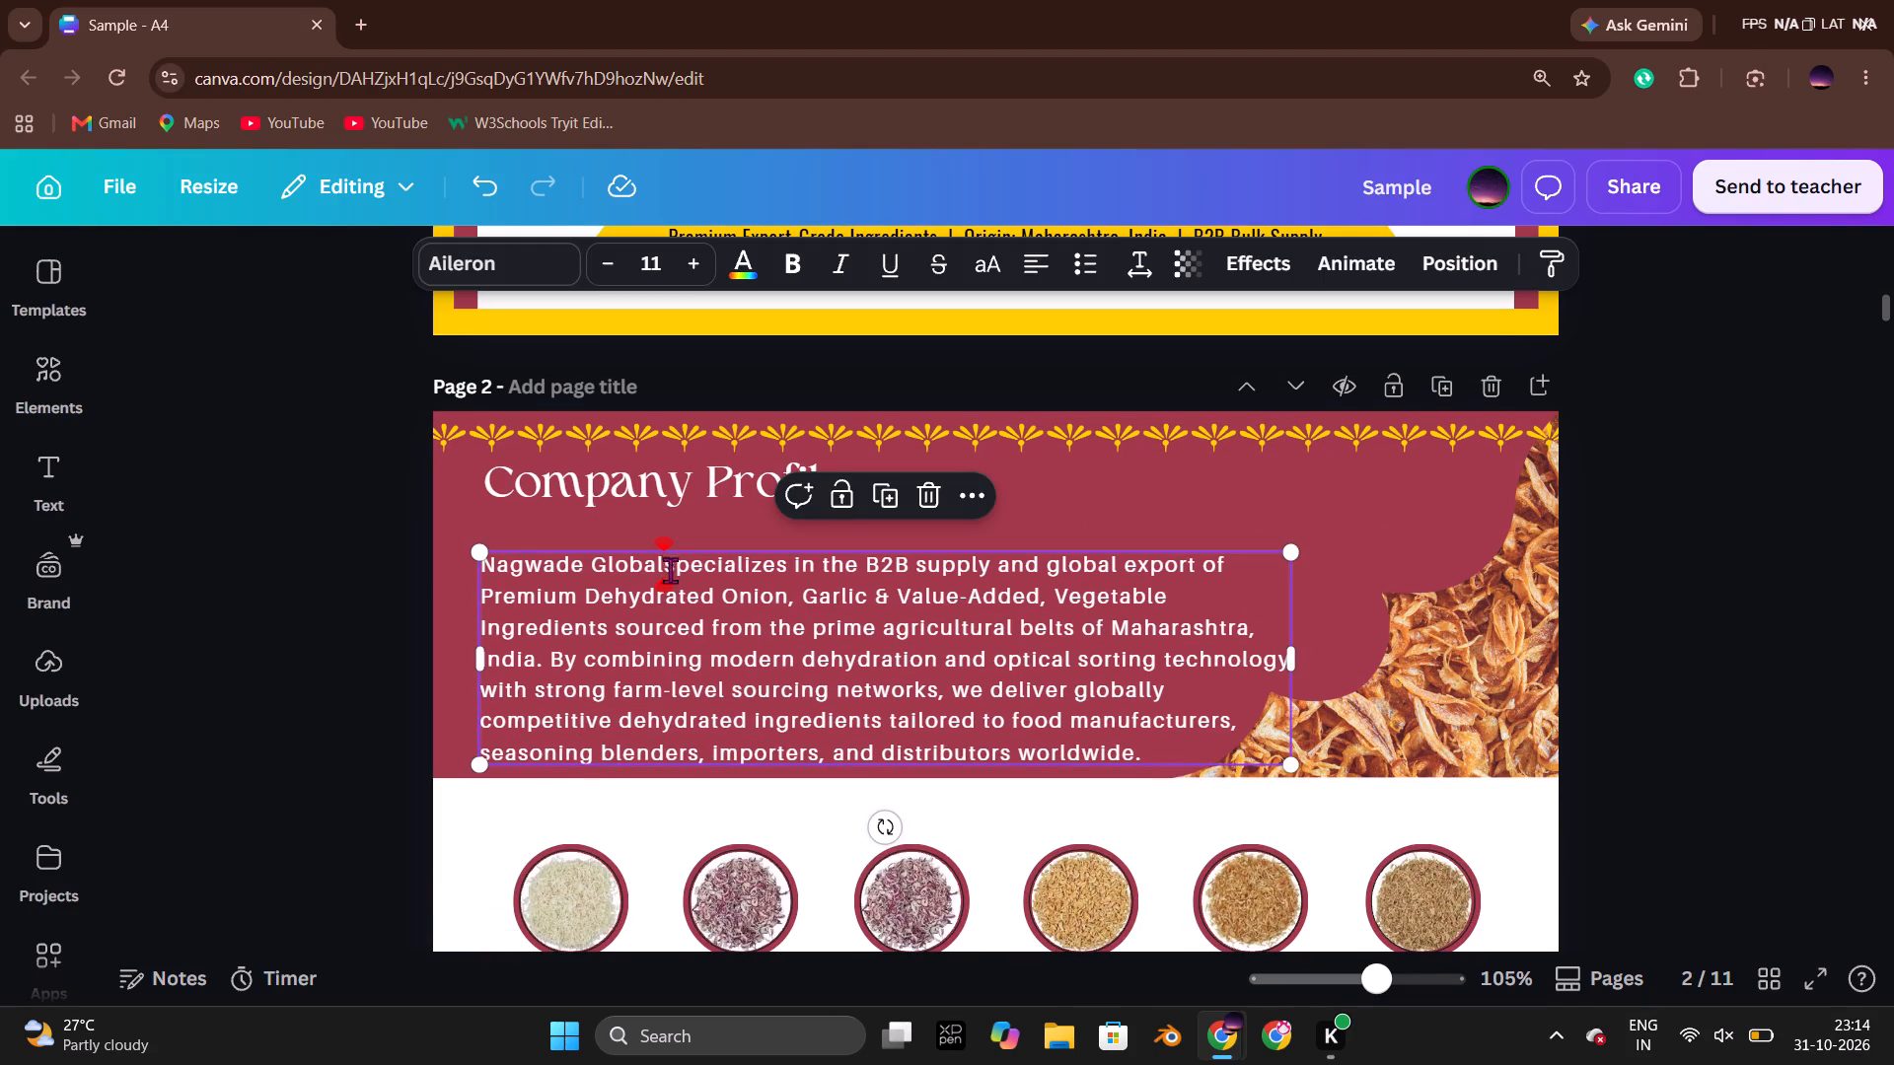
pyautogui.press('space')
pyautogui.moveTo(662, 569); pyautogui.dragTo(510, 568)
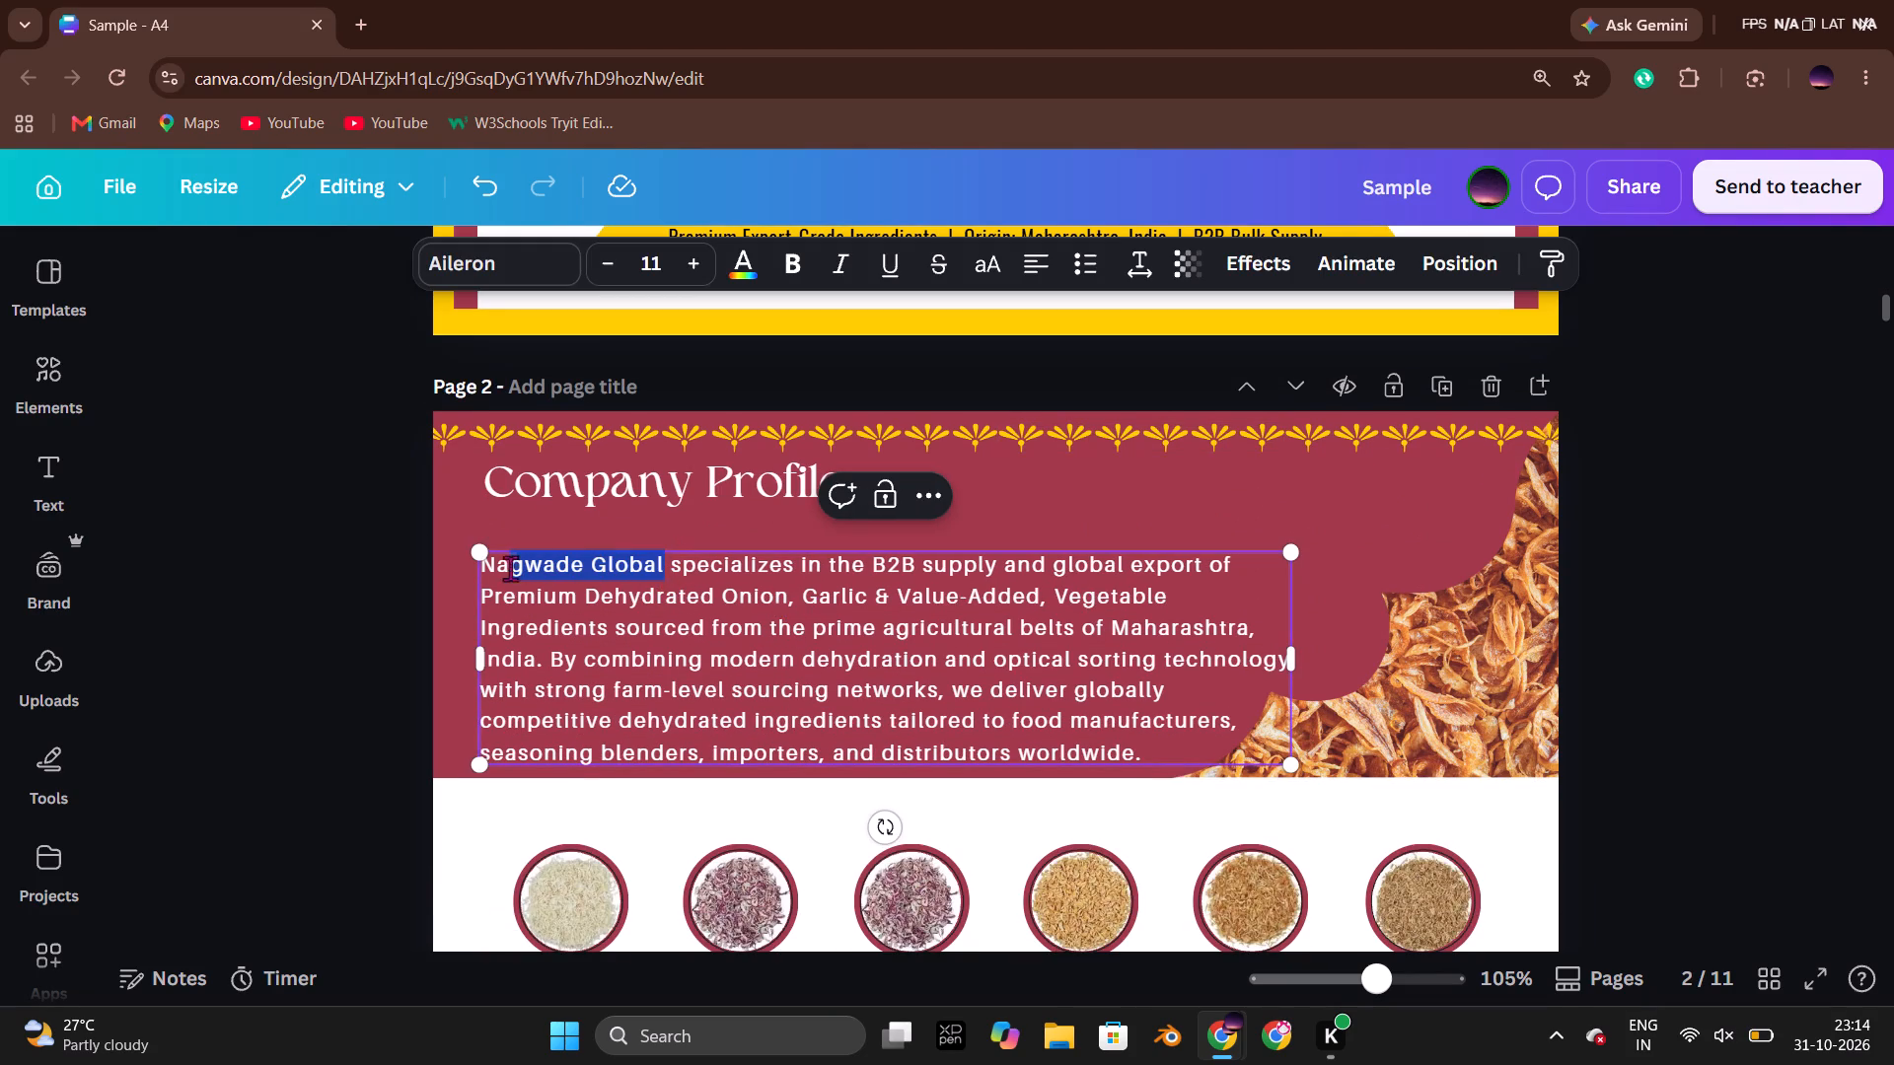
pyautogui.moveTo(510, 568); pyautogui.dragTo(481, 572)
pyautogui.hotkey('ctrl', 'v')
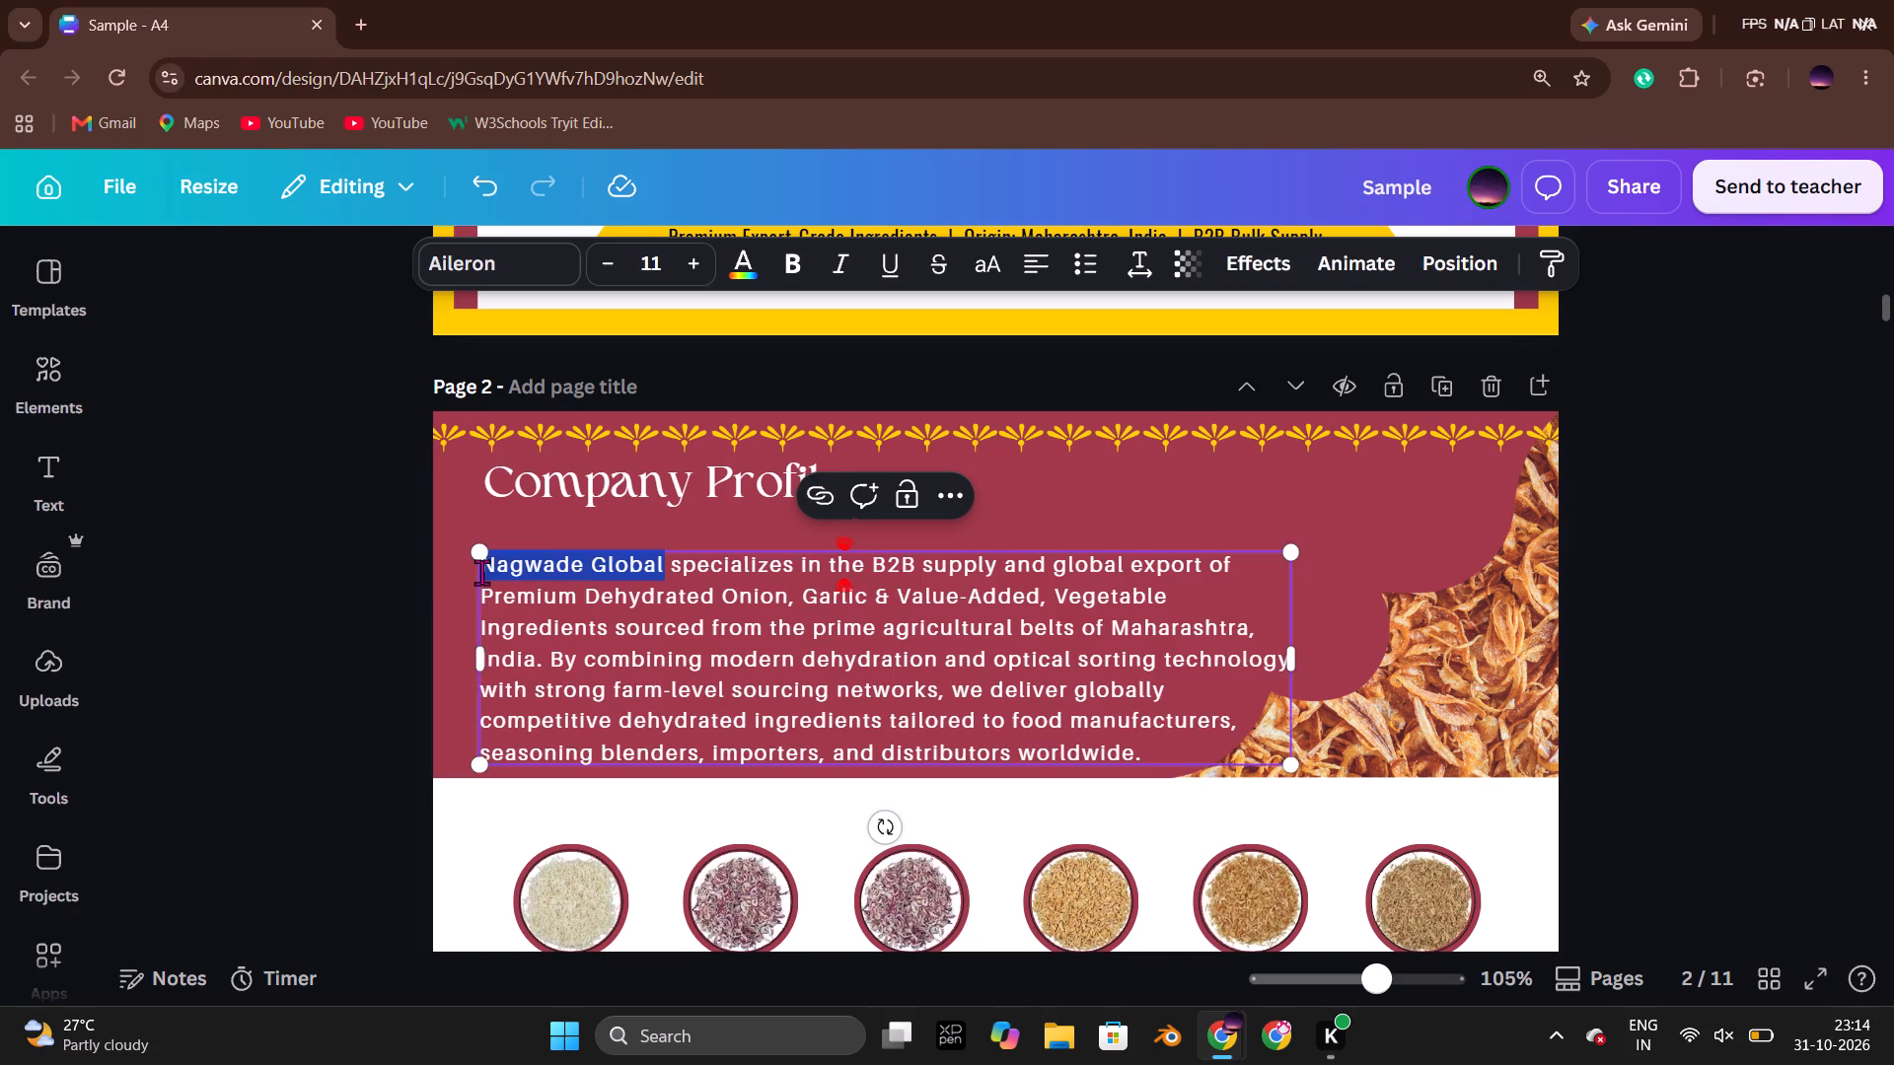
pyautogui.click(365, 561)
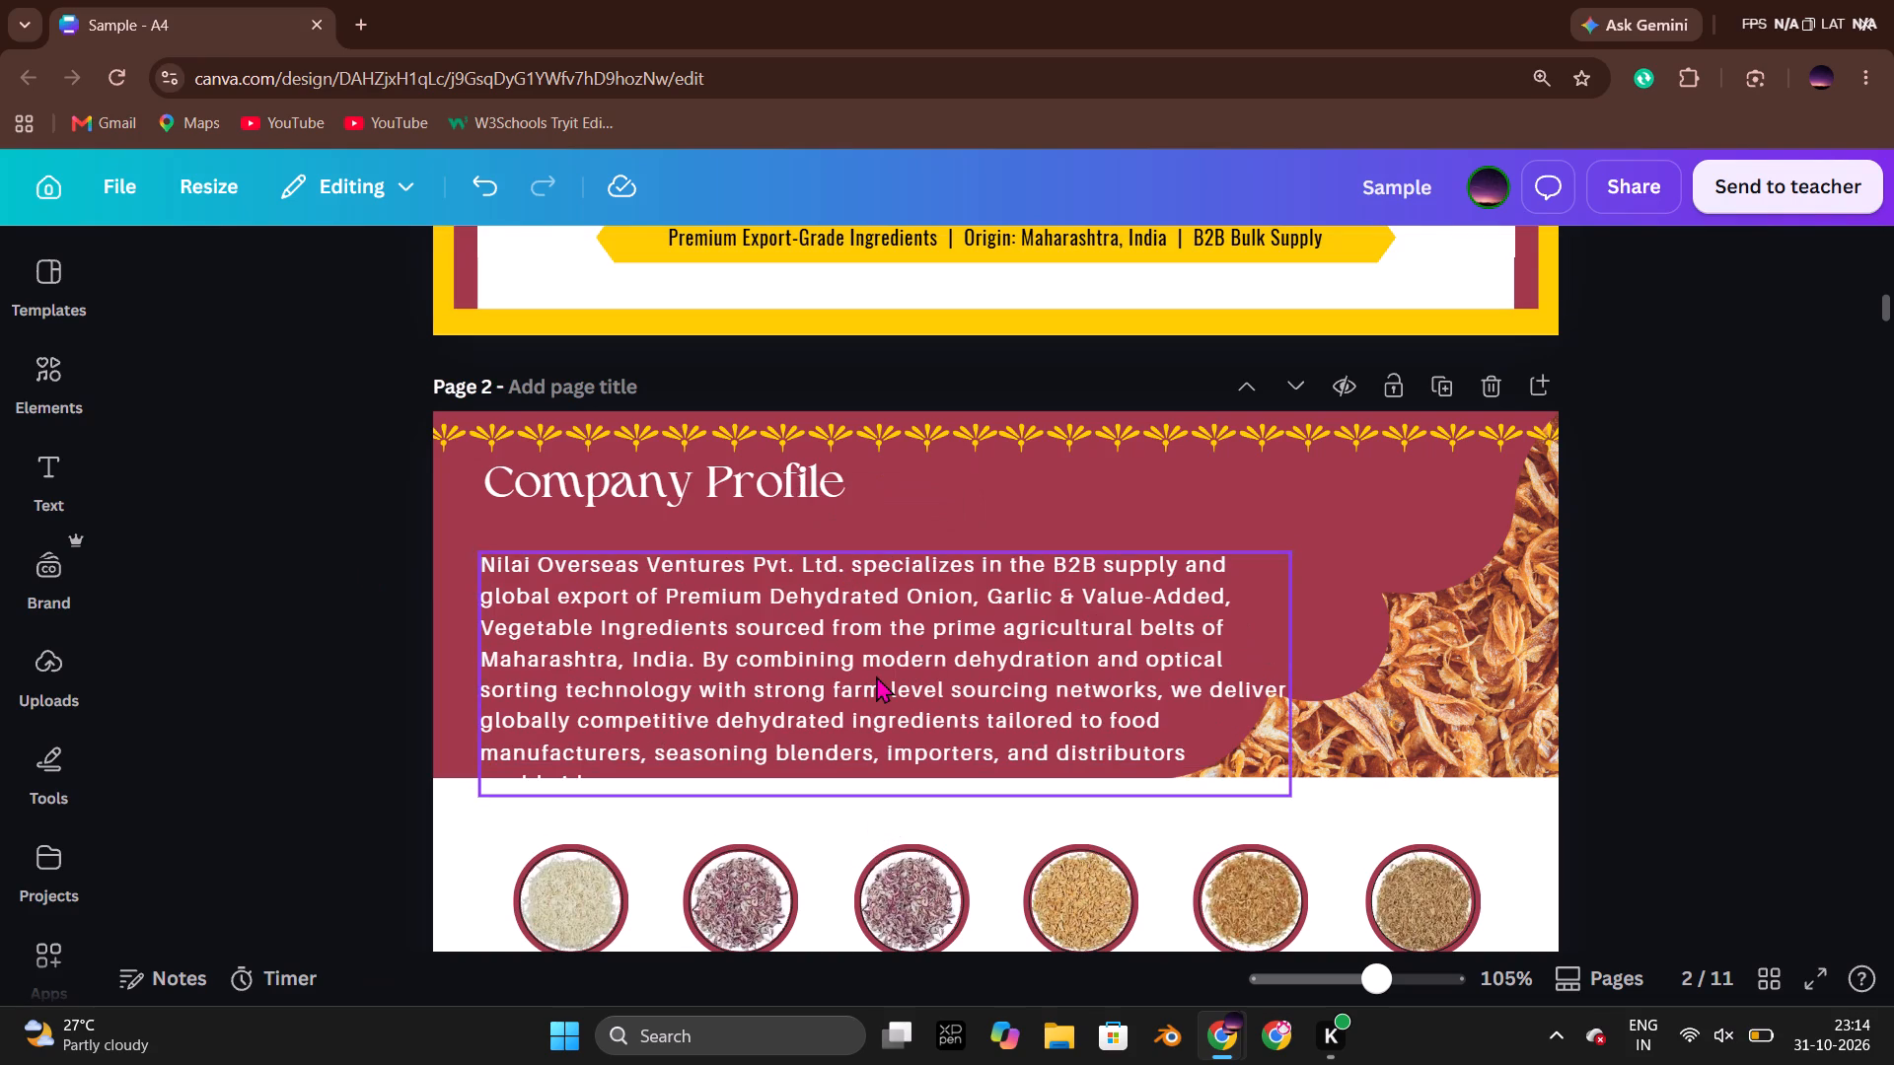
# Move the Company Profile paragraph up and widen its text box so the text fits on seven lines inside the maroon banner.
pyautogui.click(876, 675)
pyautogui.press('Up')
pyautogui.press('Up')
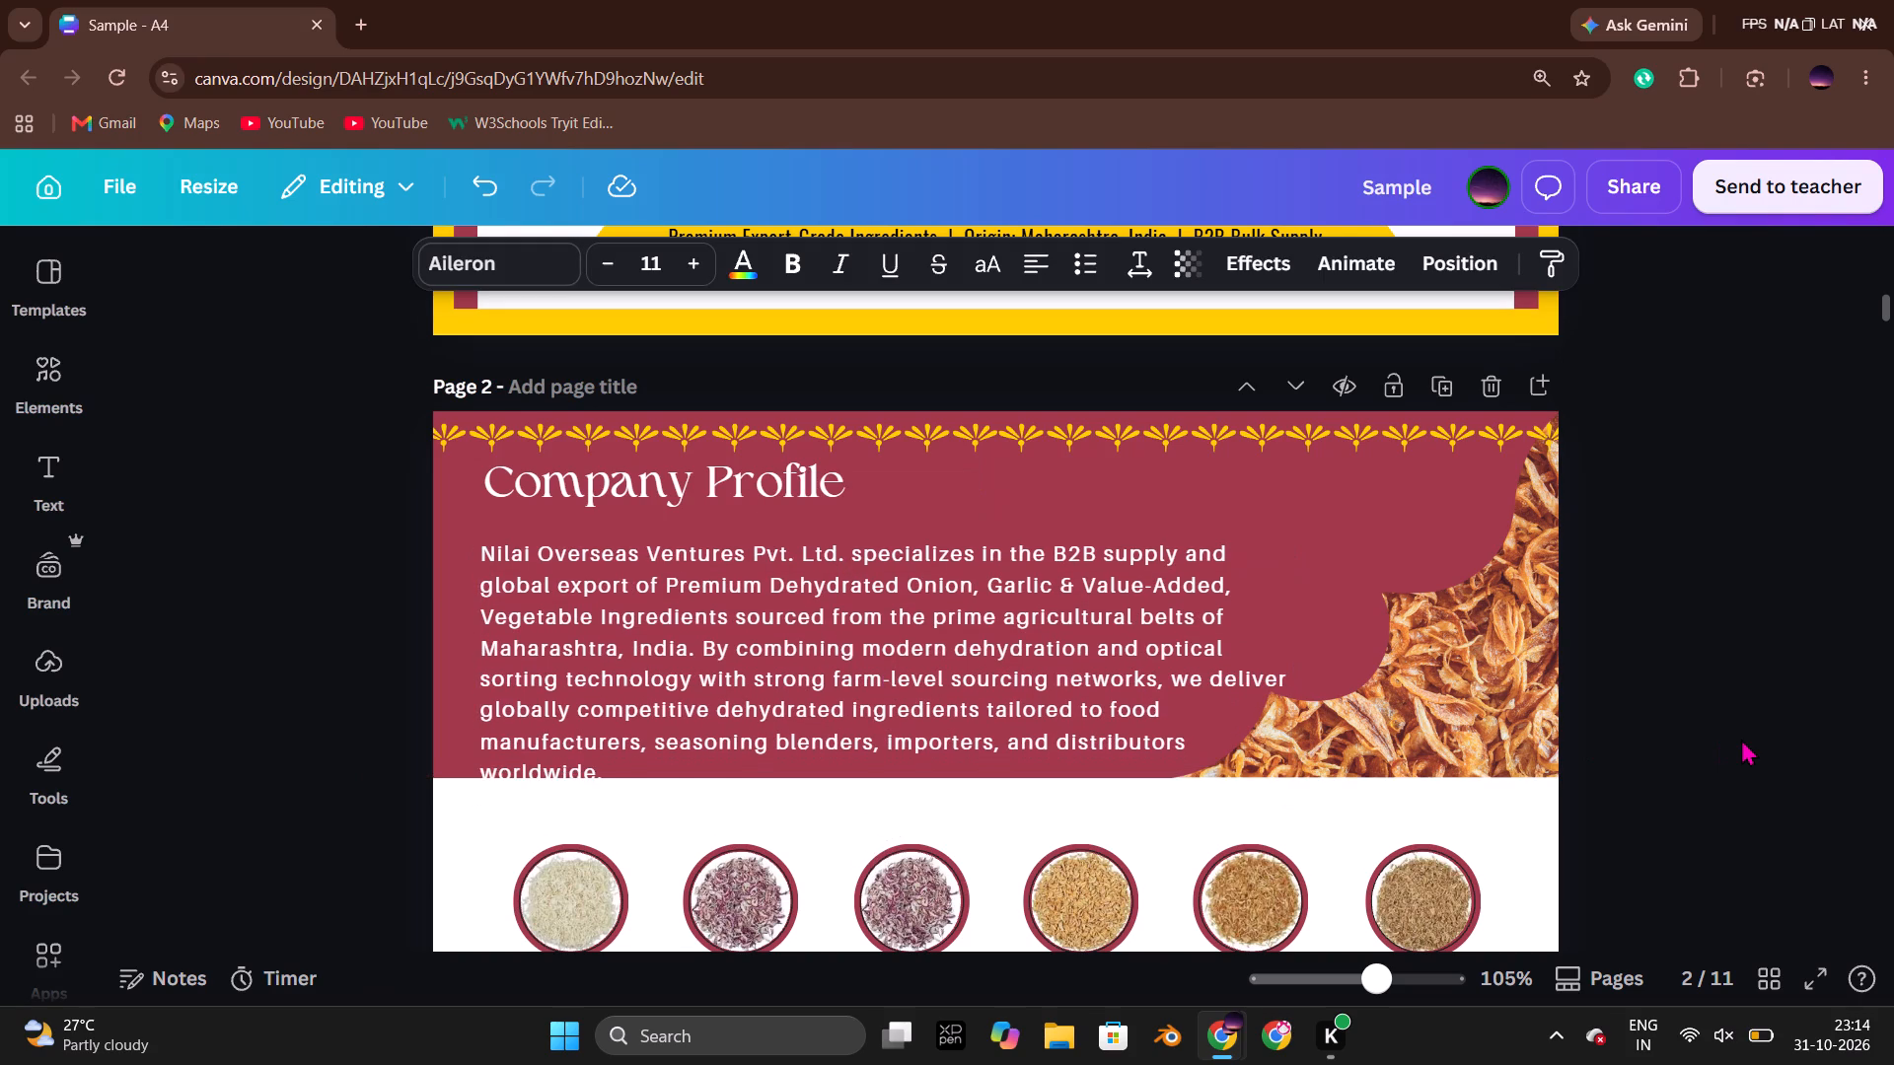
pyautogui.press('Up')
pyautogui.press('Up')
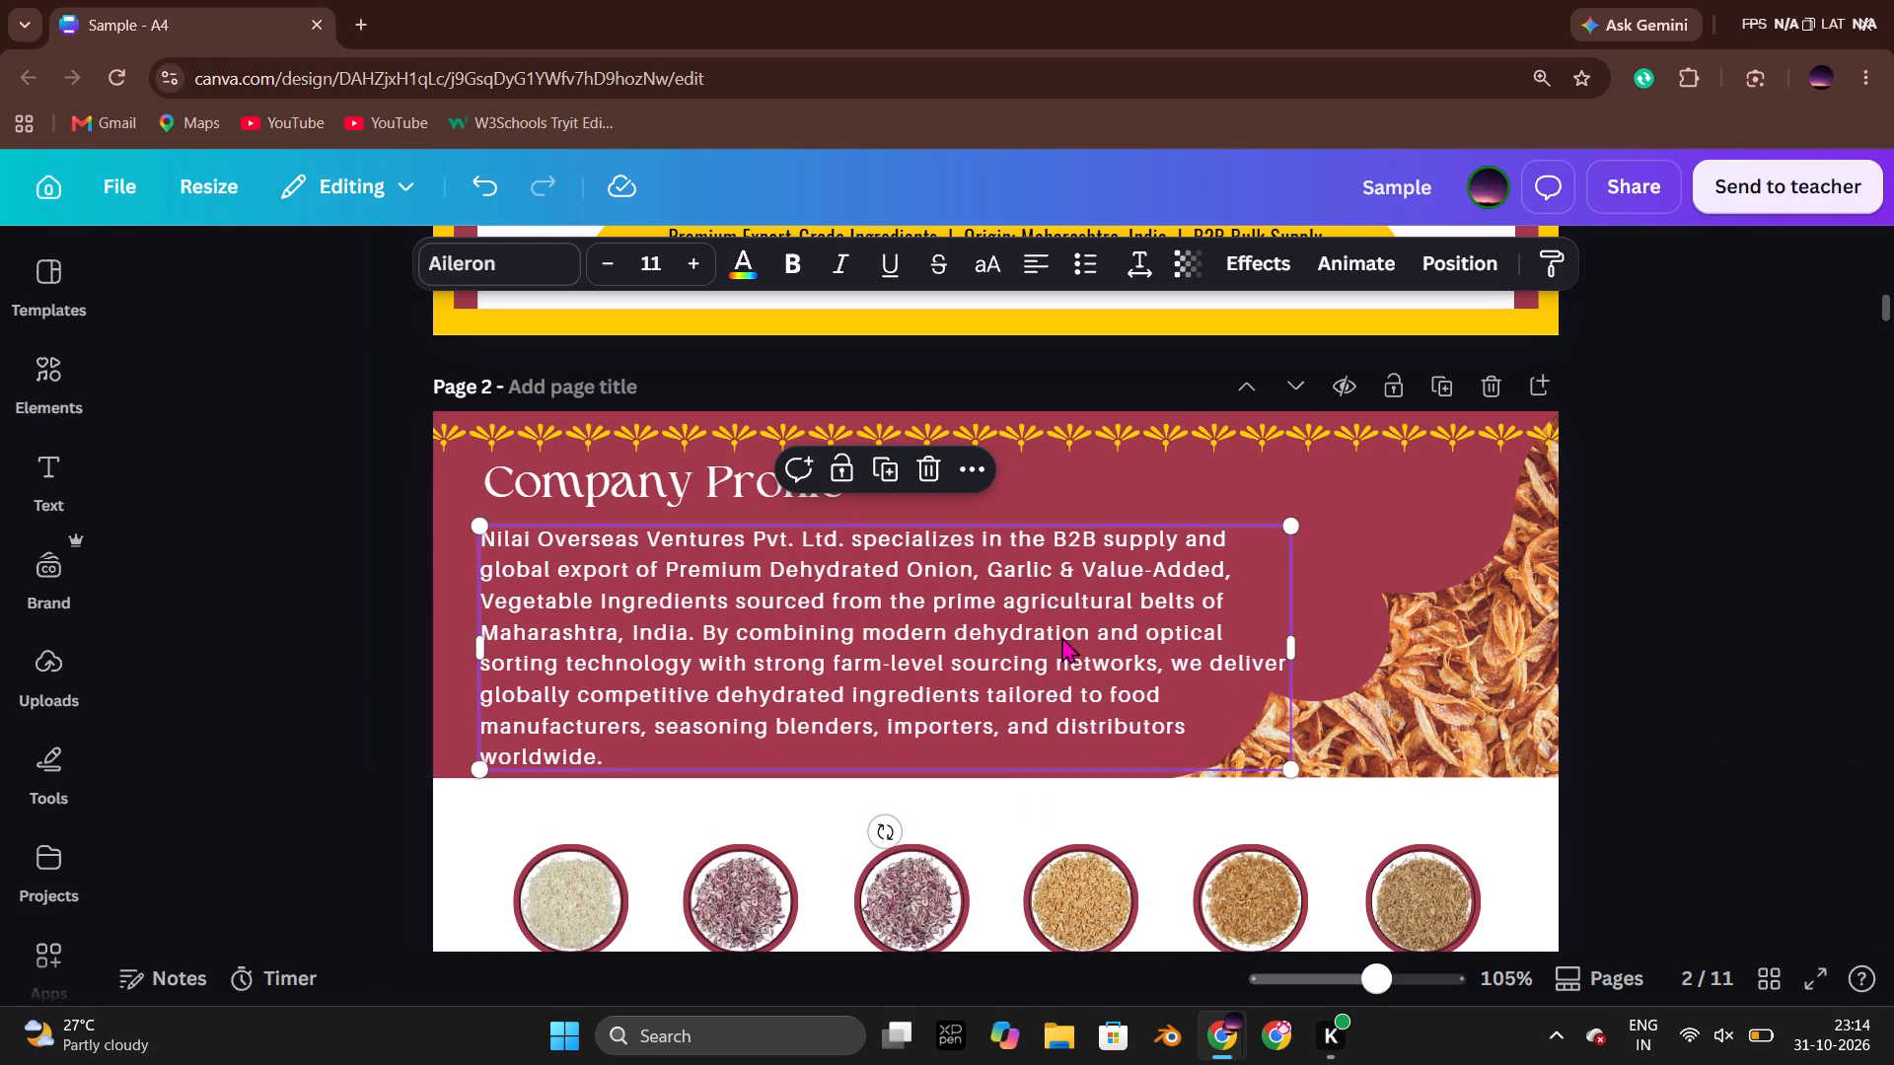
pyautogui.click(1288, 650)
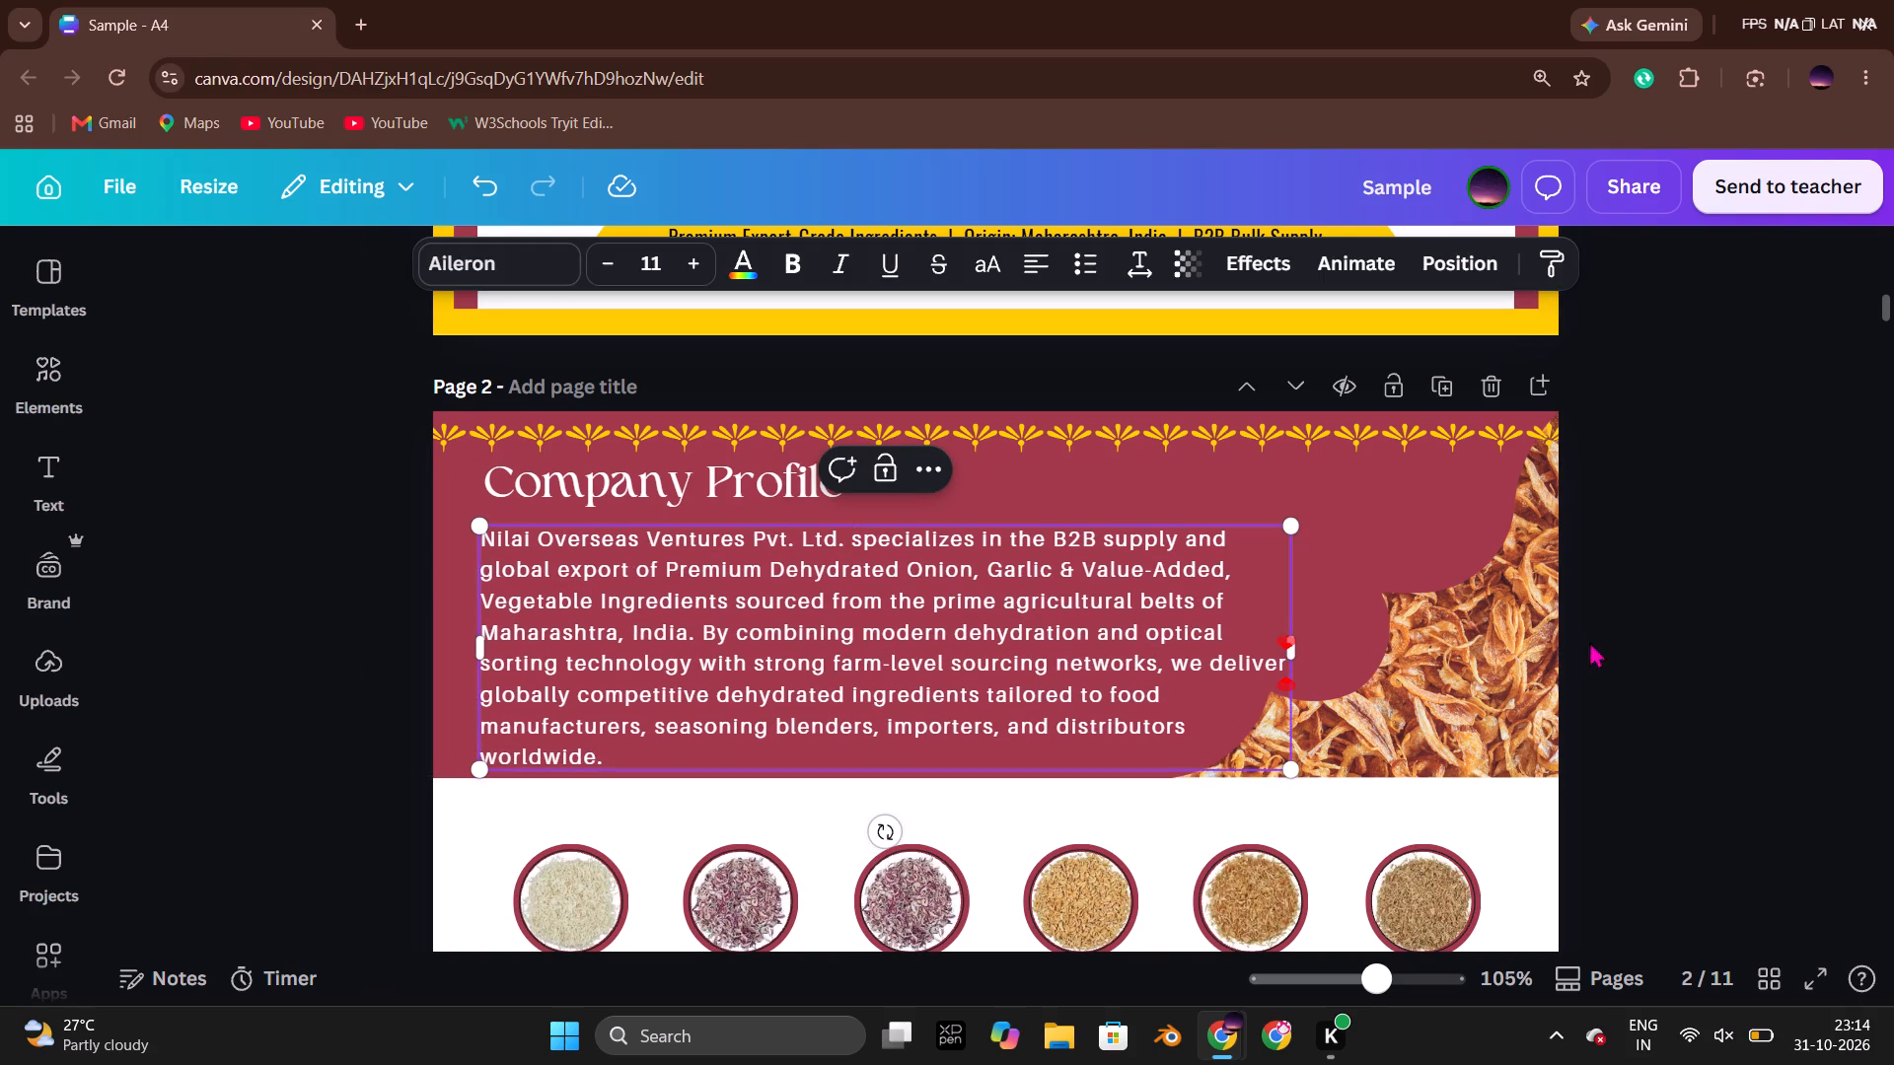
pyautogui.click(1650, 640)
pyautogui.click(1244, 636)
pyautogui.moveTo(1300, 654); pyautogui.dragTo(1348, 655)
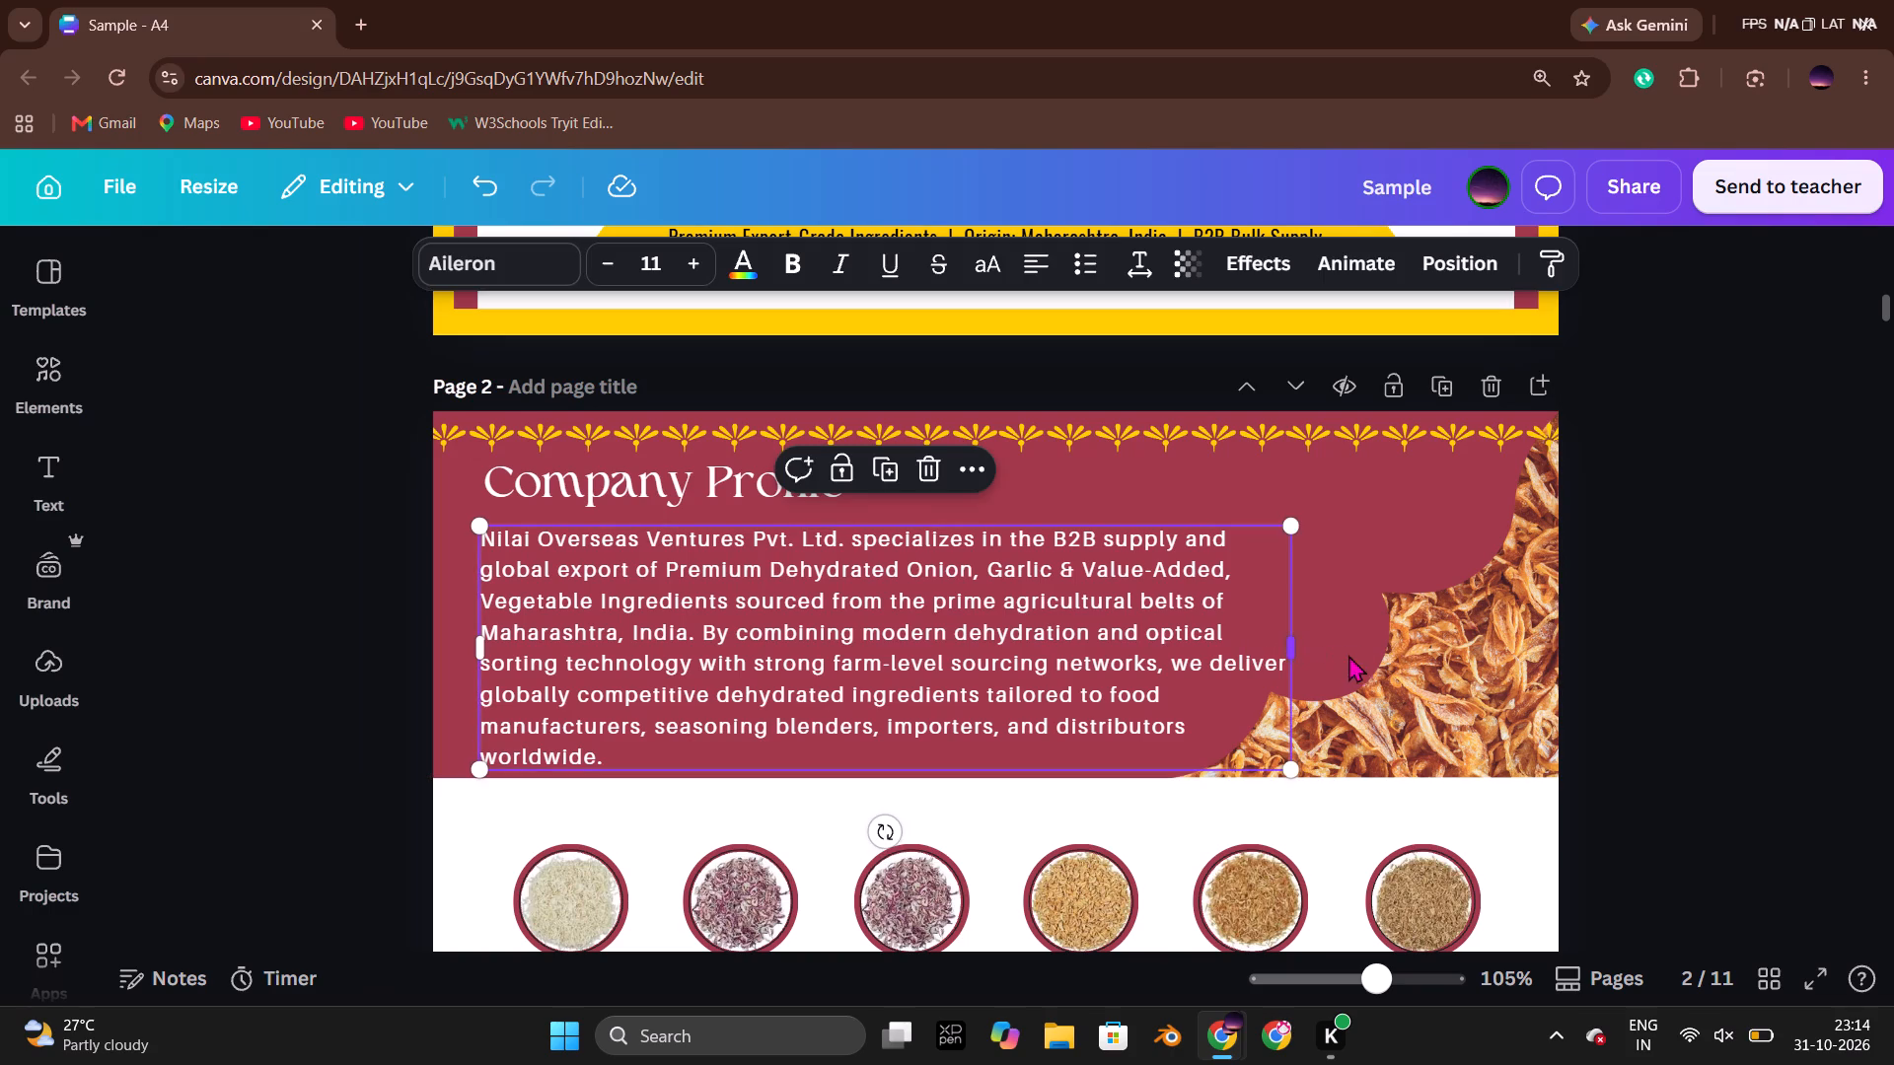
pyautogui.moveTo(1348, 655); pyautogui.dragTo(1351, 656)
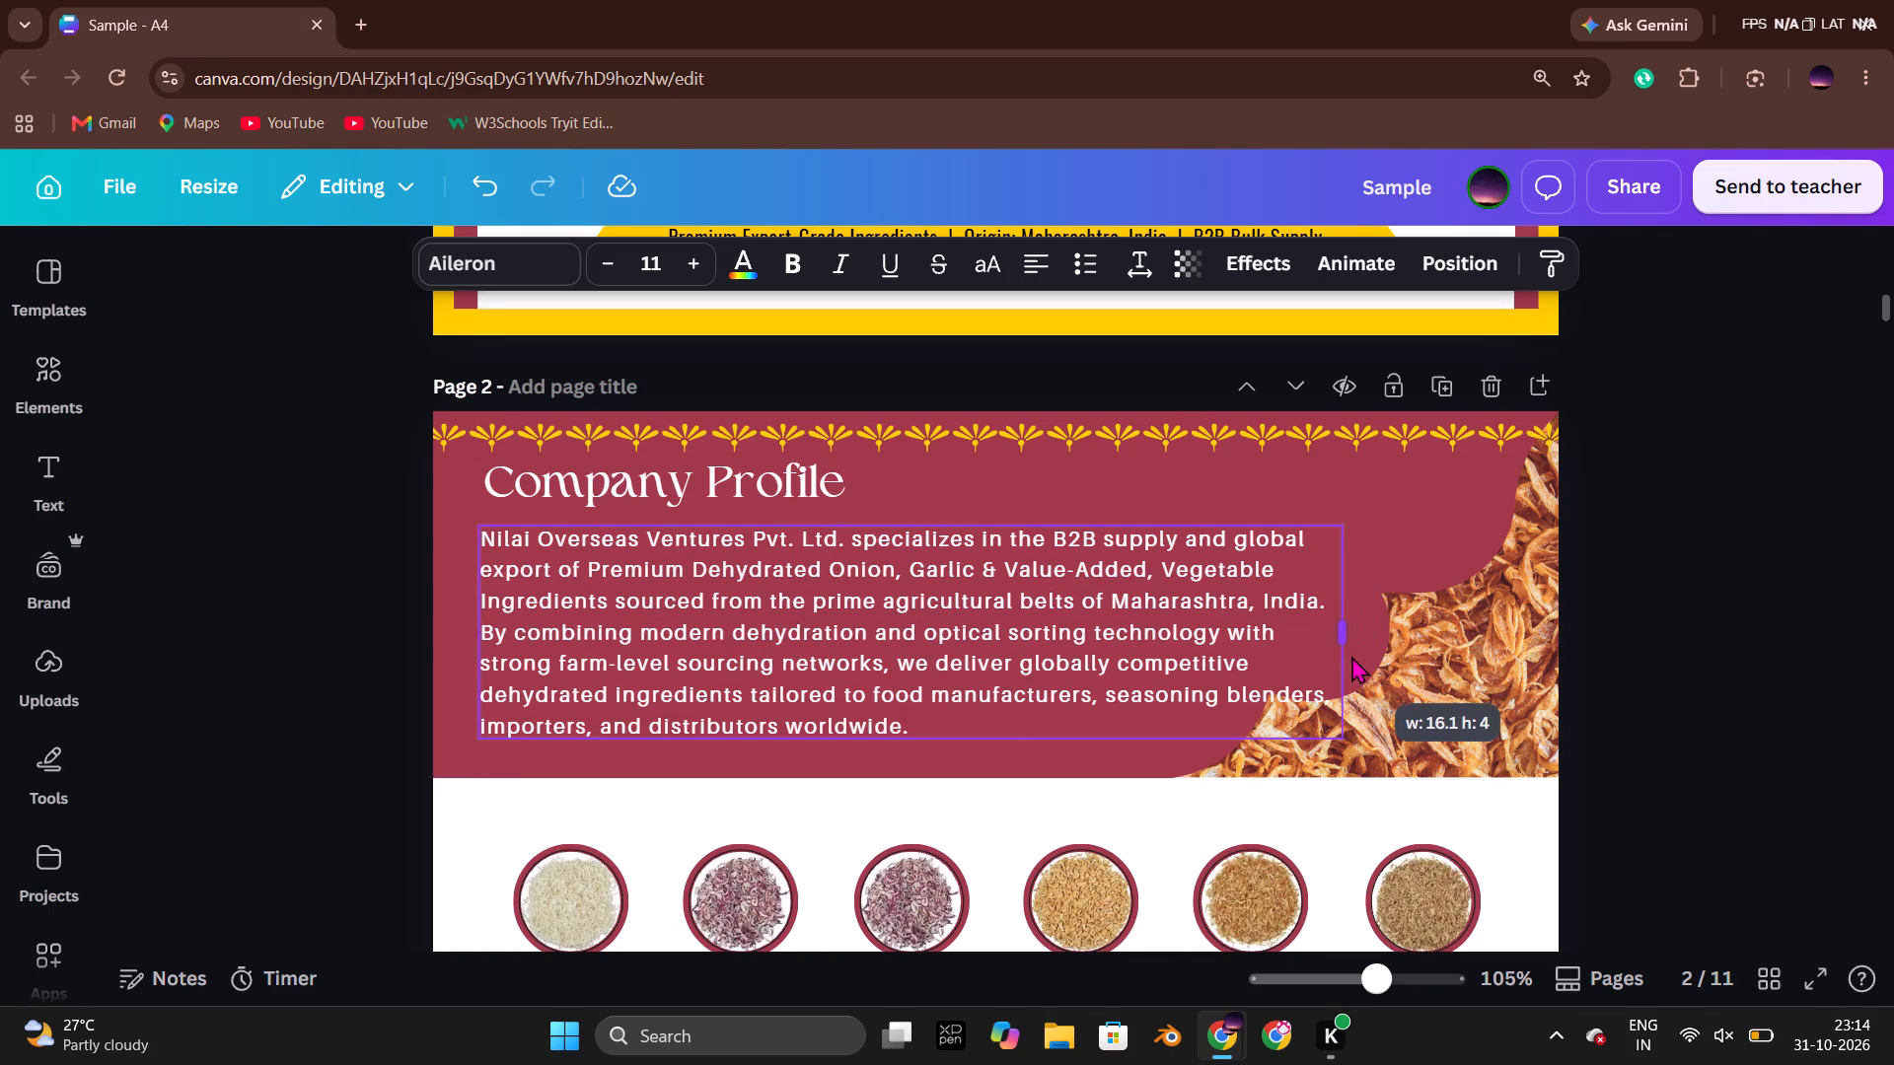
pyautogui.moveTo(1351, 656); pyautogui.dragTo(1331, 656)
pyautogui.click(1787, 691)
# Nudge the Company Profile paragraph down to leave equal 1.7 gaps to the heading above and the product images below.
pyautogui.click(1272, 640)
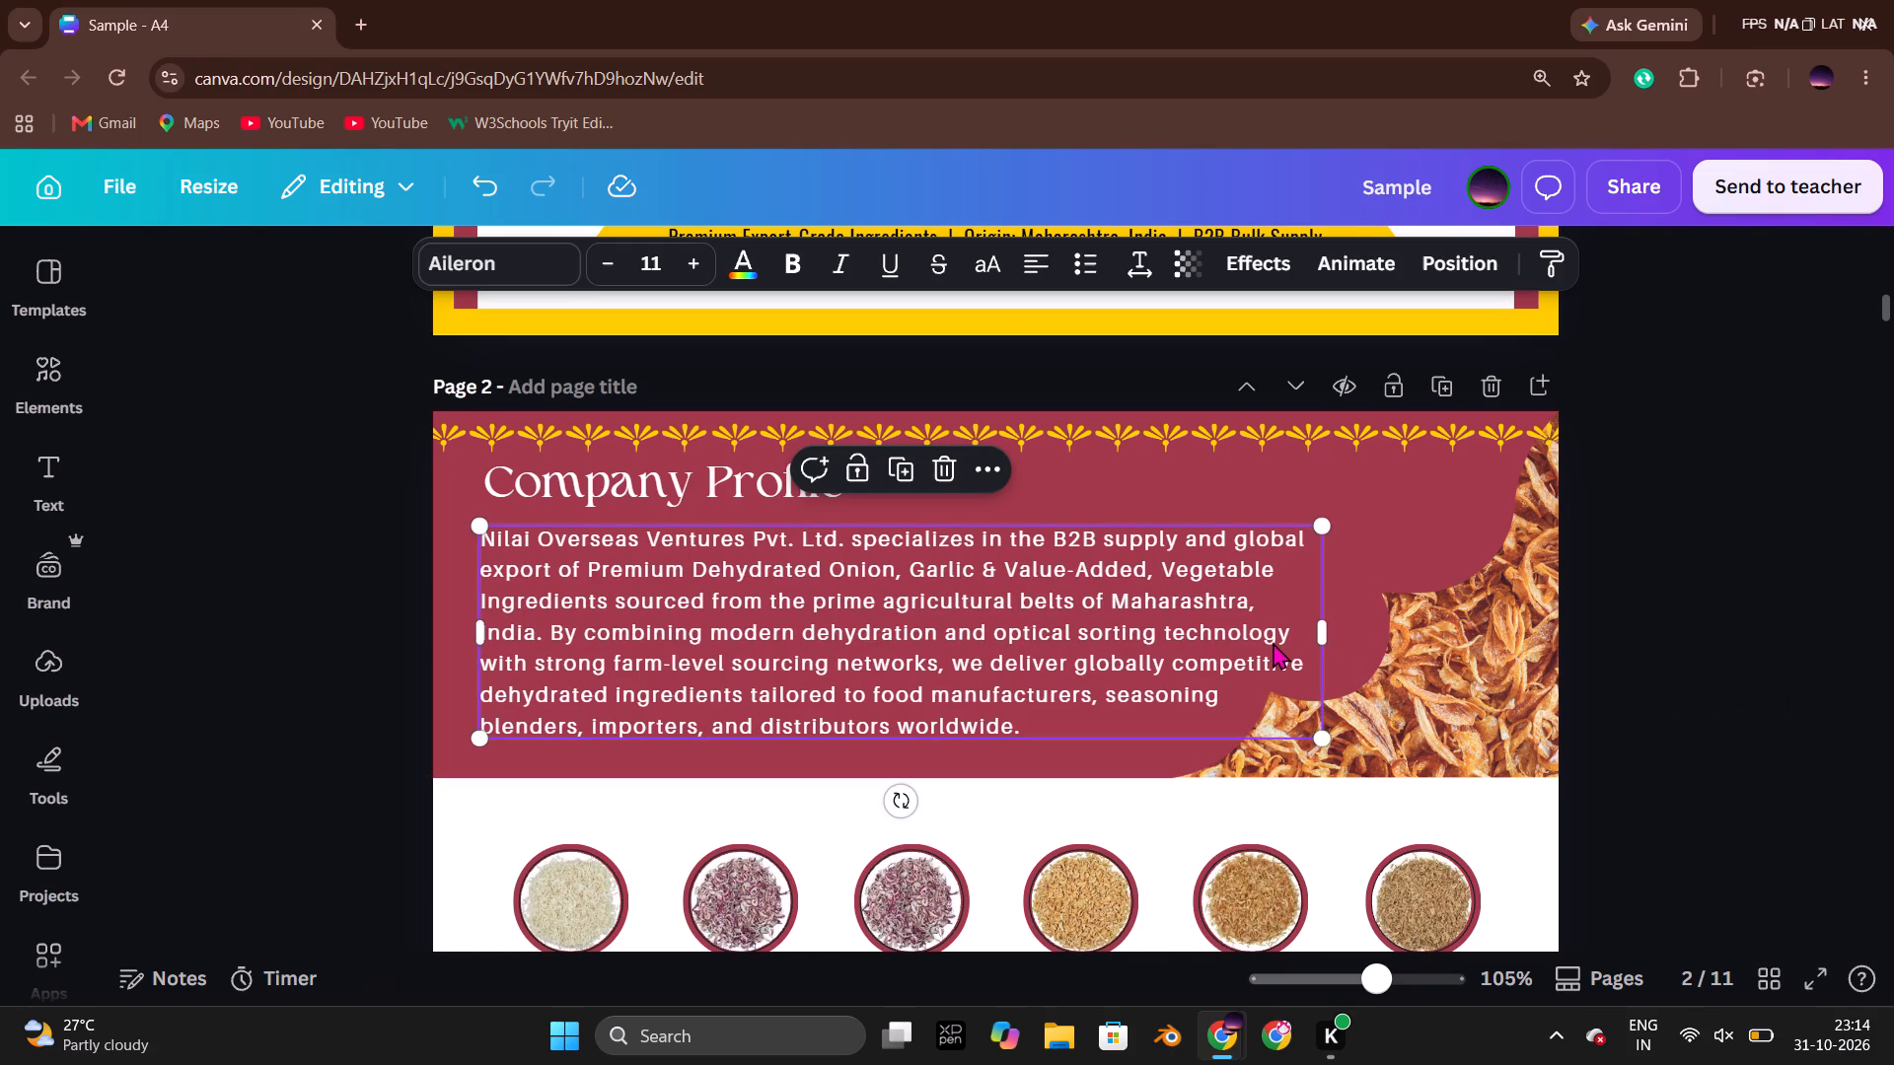
pyautogui.press('Down')
pyautogui.press('Down')
pyautogui.press('Down')
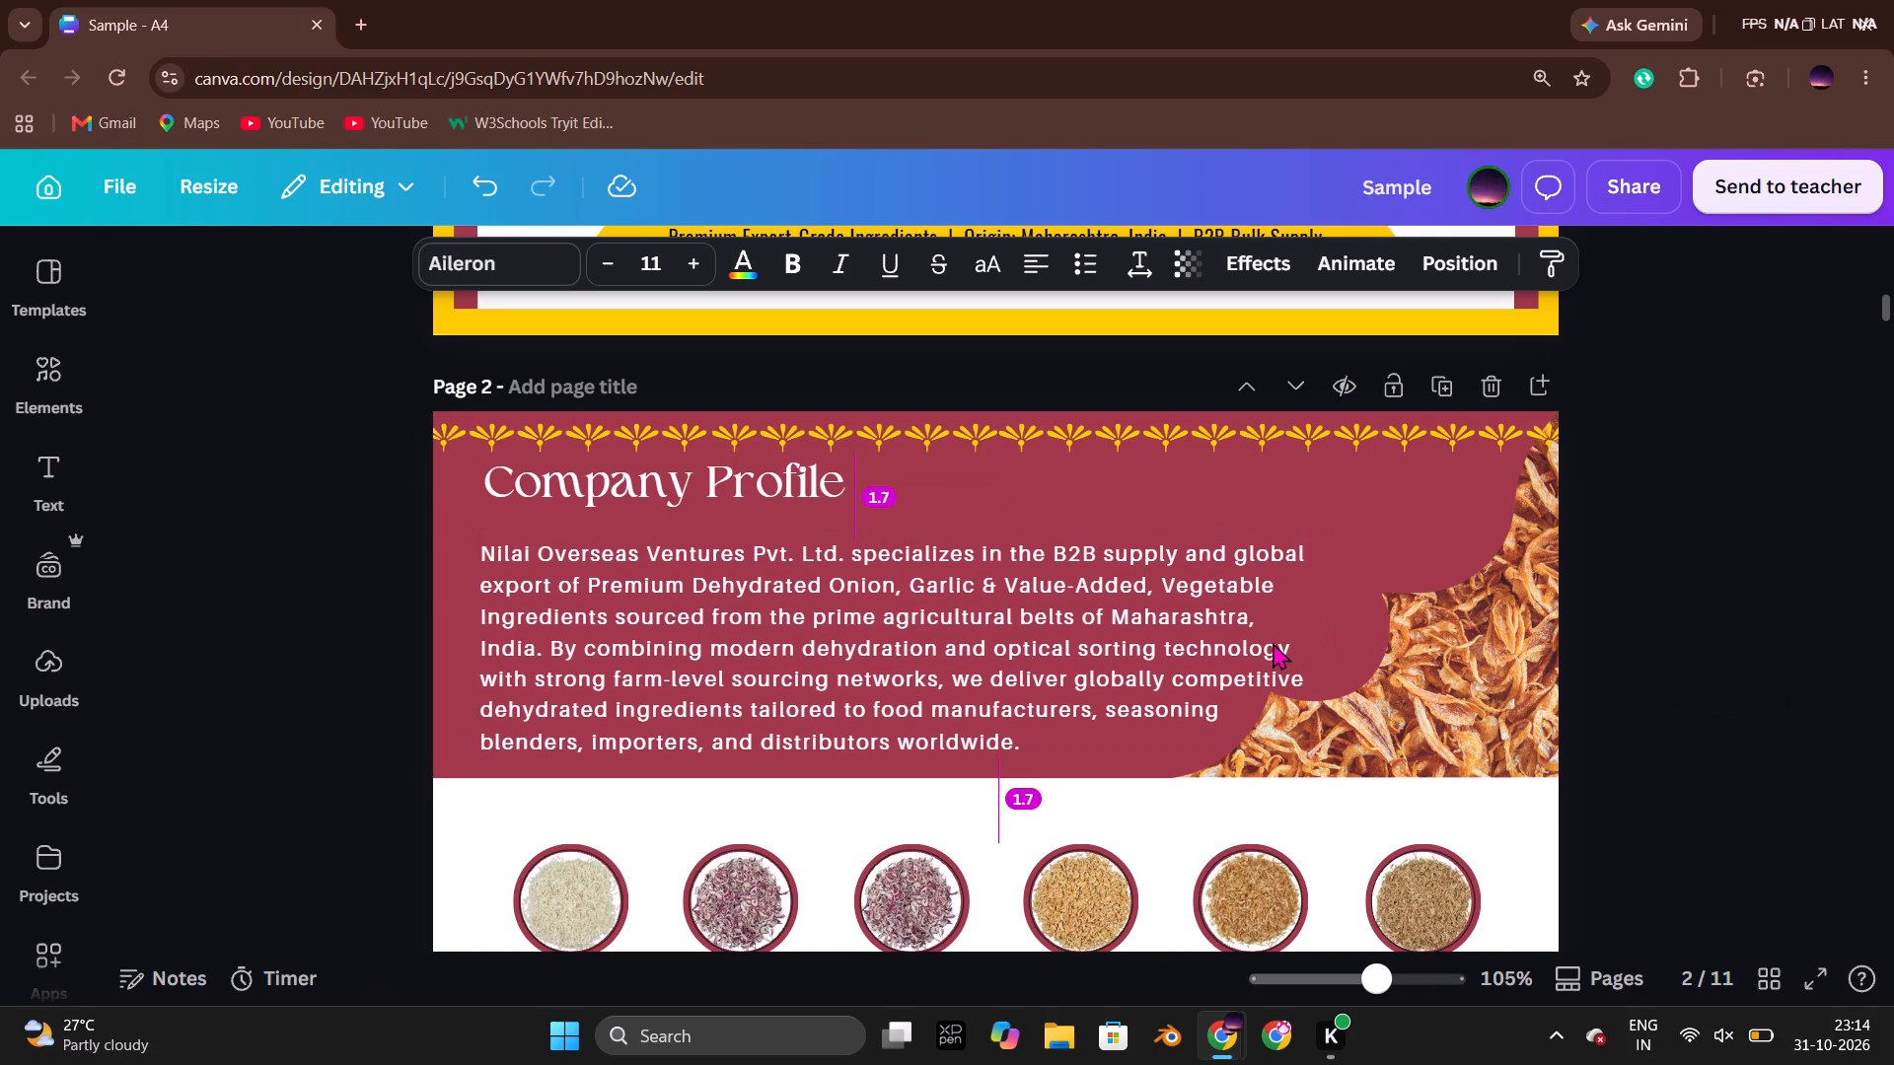
pyautogui.click(1679, 601)
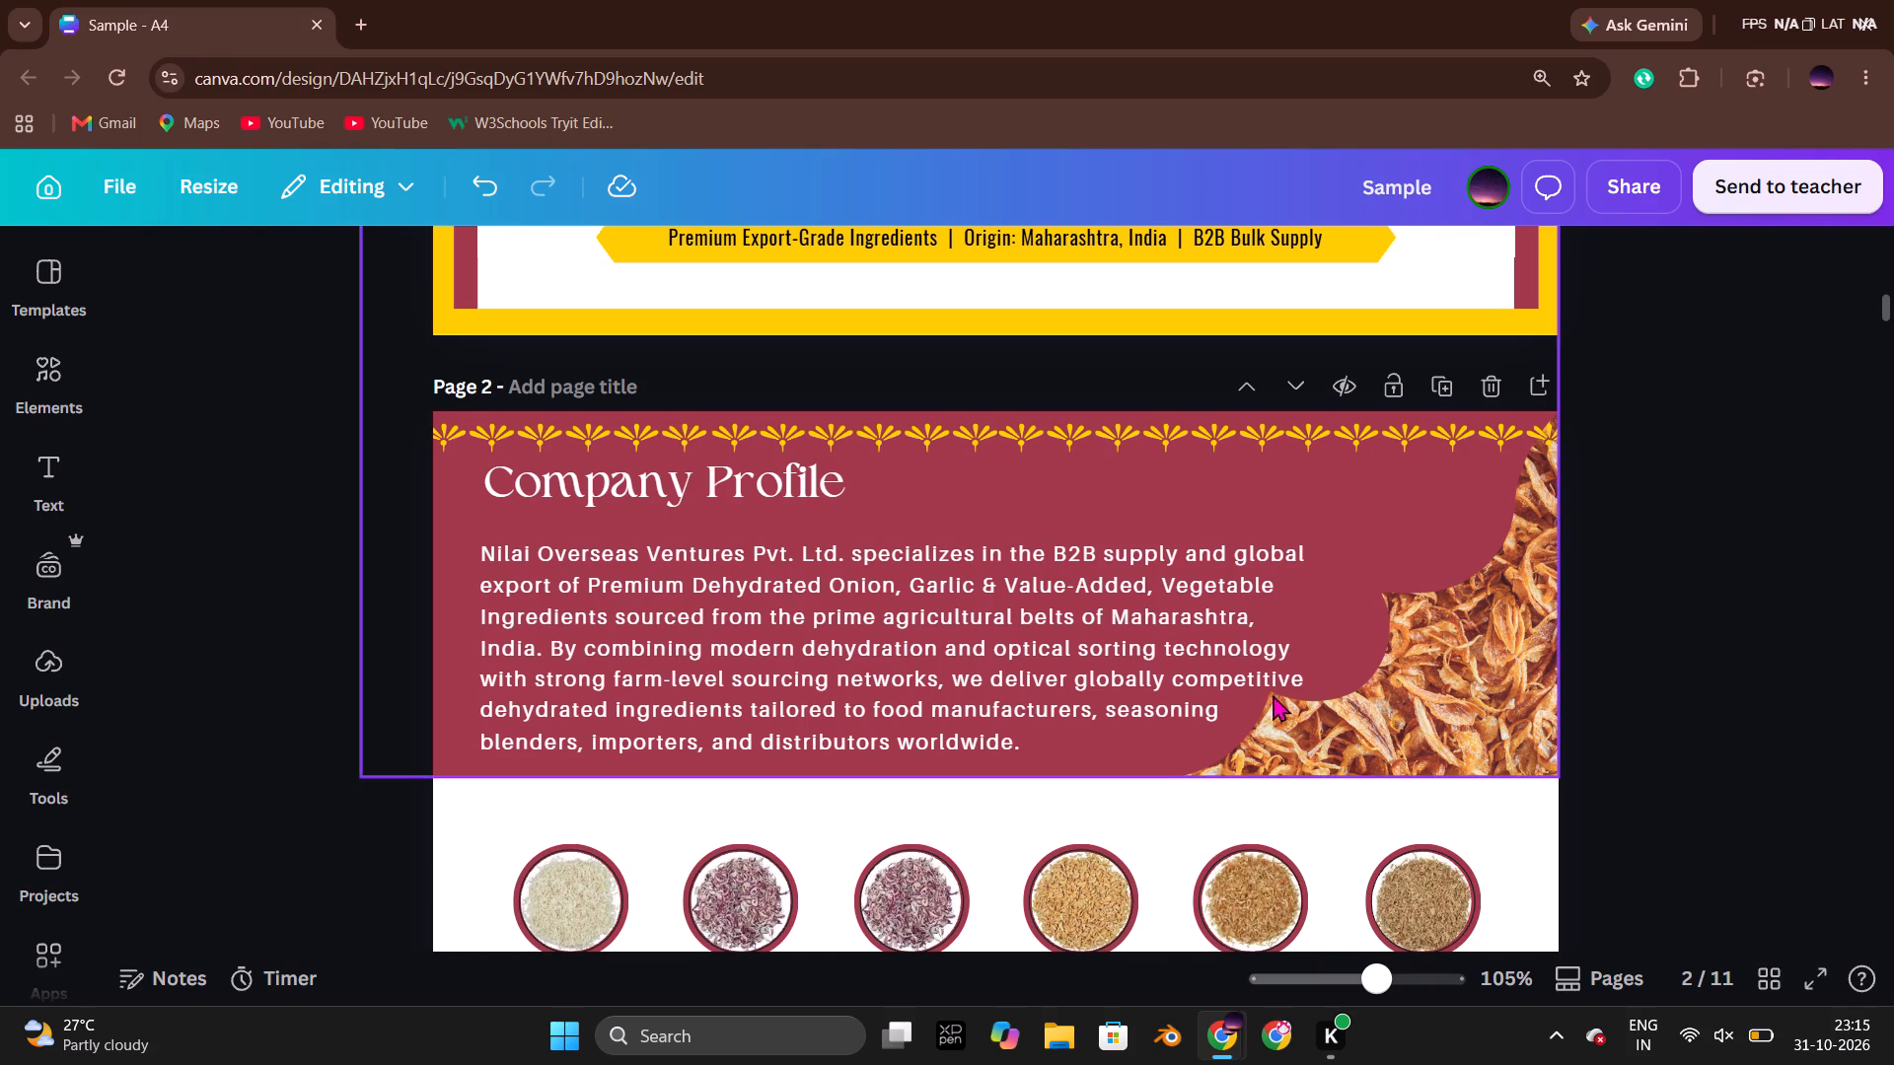
# Set the Company Profile paragraph's font size to 10.
pyautogui.click(1240, 669)
pyautogui.click(604, 260)
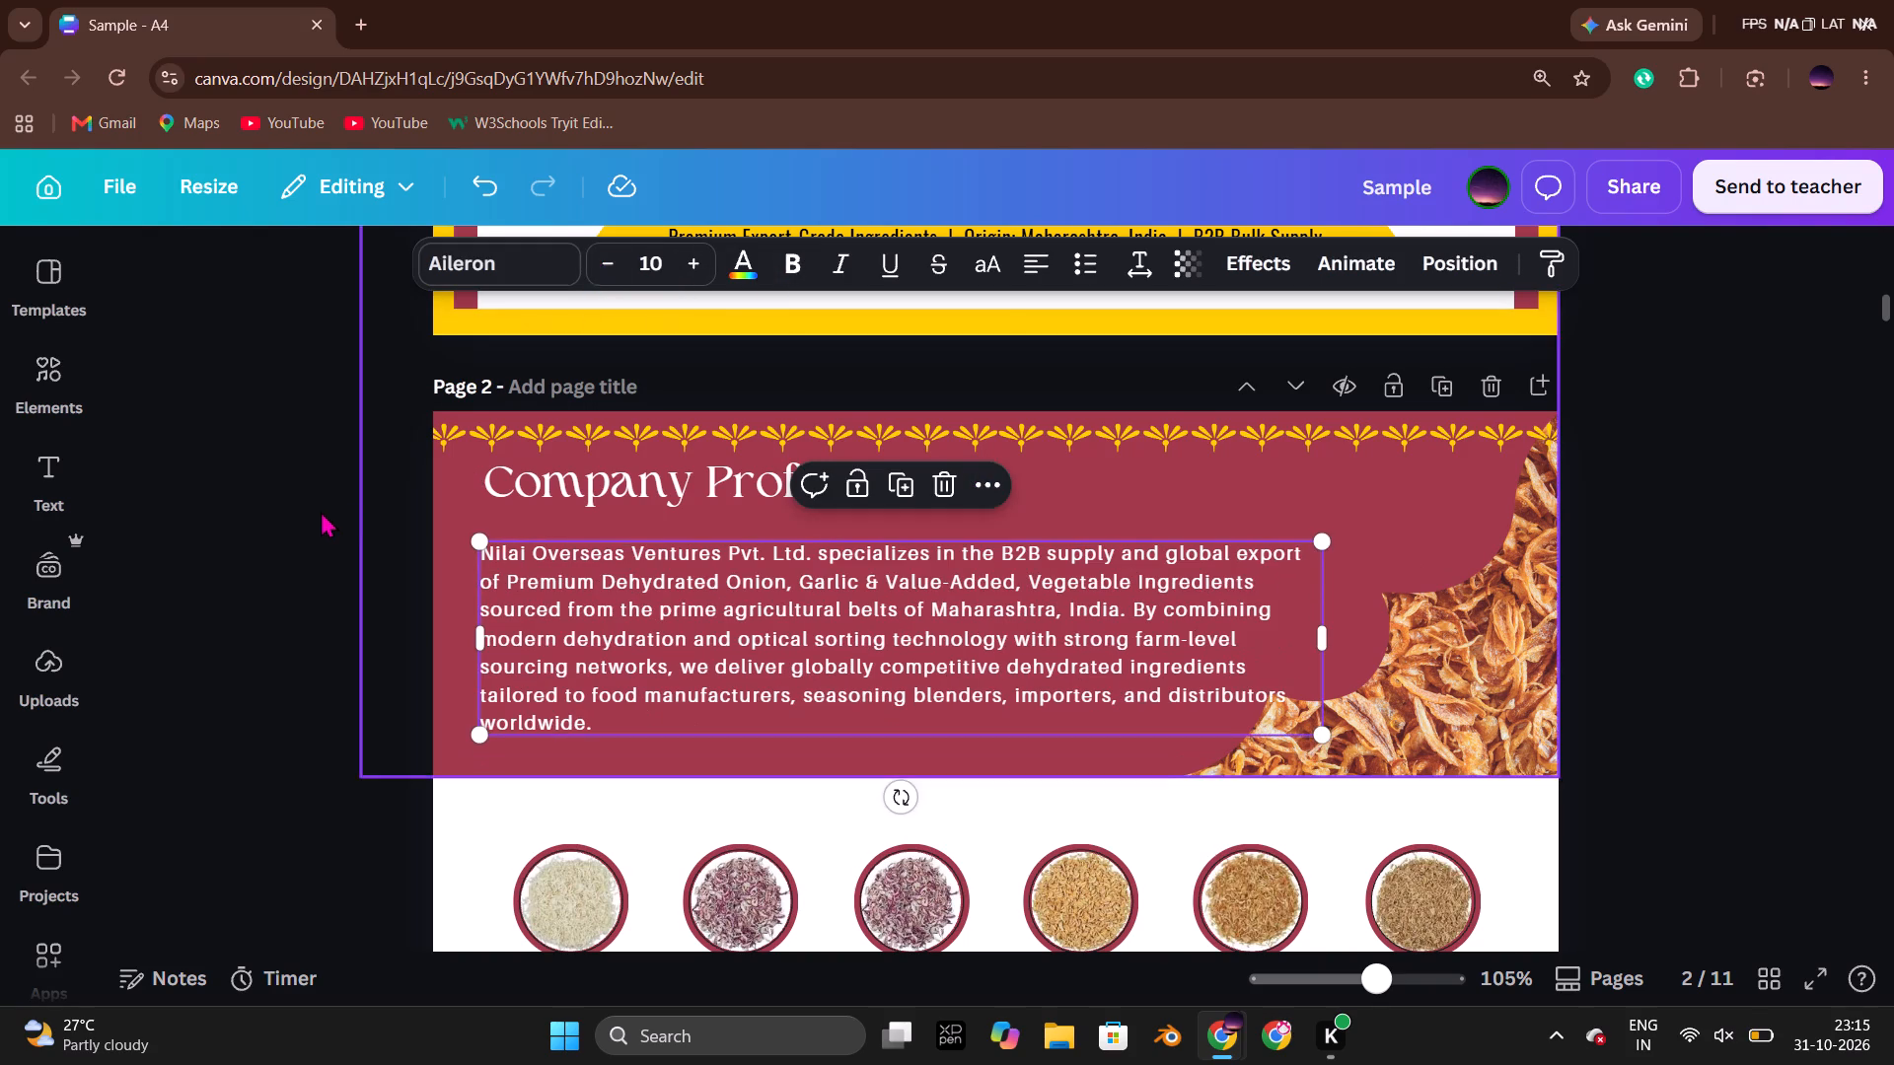
pyautogui.click(317, 512)
# Nudge the Company Profile paragraph on page 2 down slightly within the maroon banner.
pyautogui.click(938, 642)
pyautogui.press('Down')
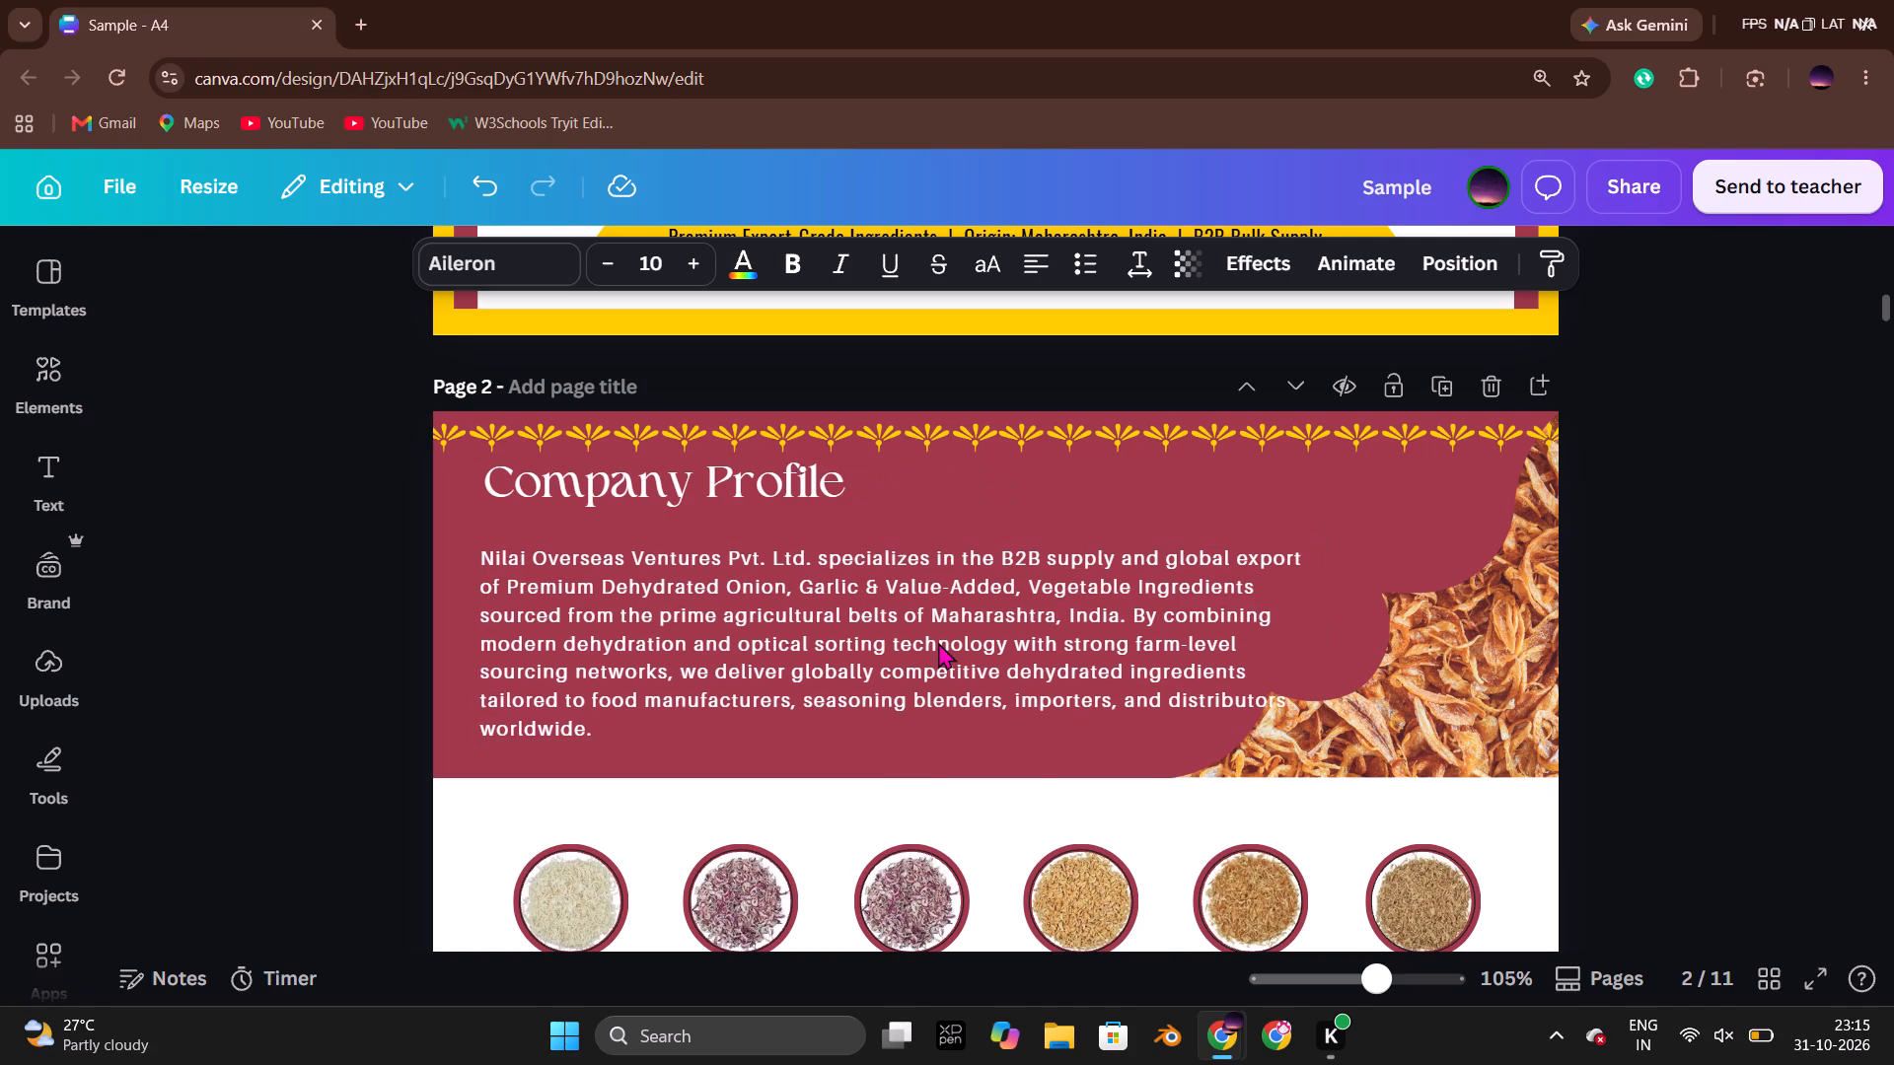
pyautogui.press('Down')
pyautogui.press('Down')
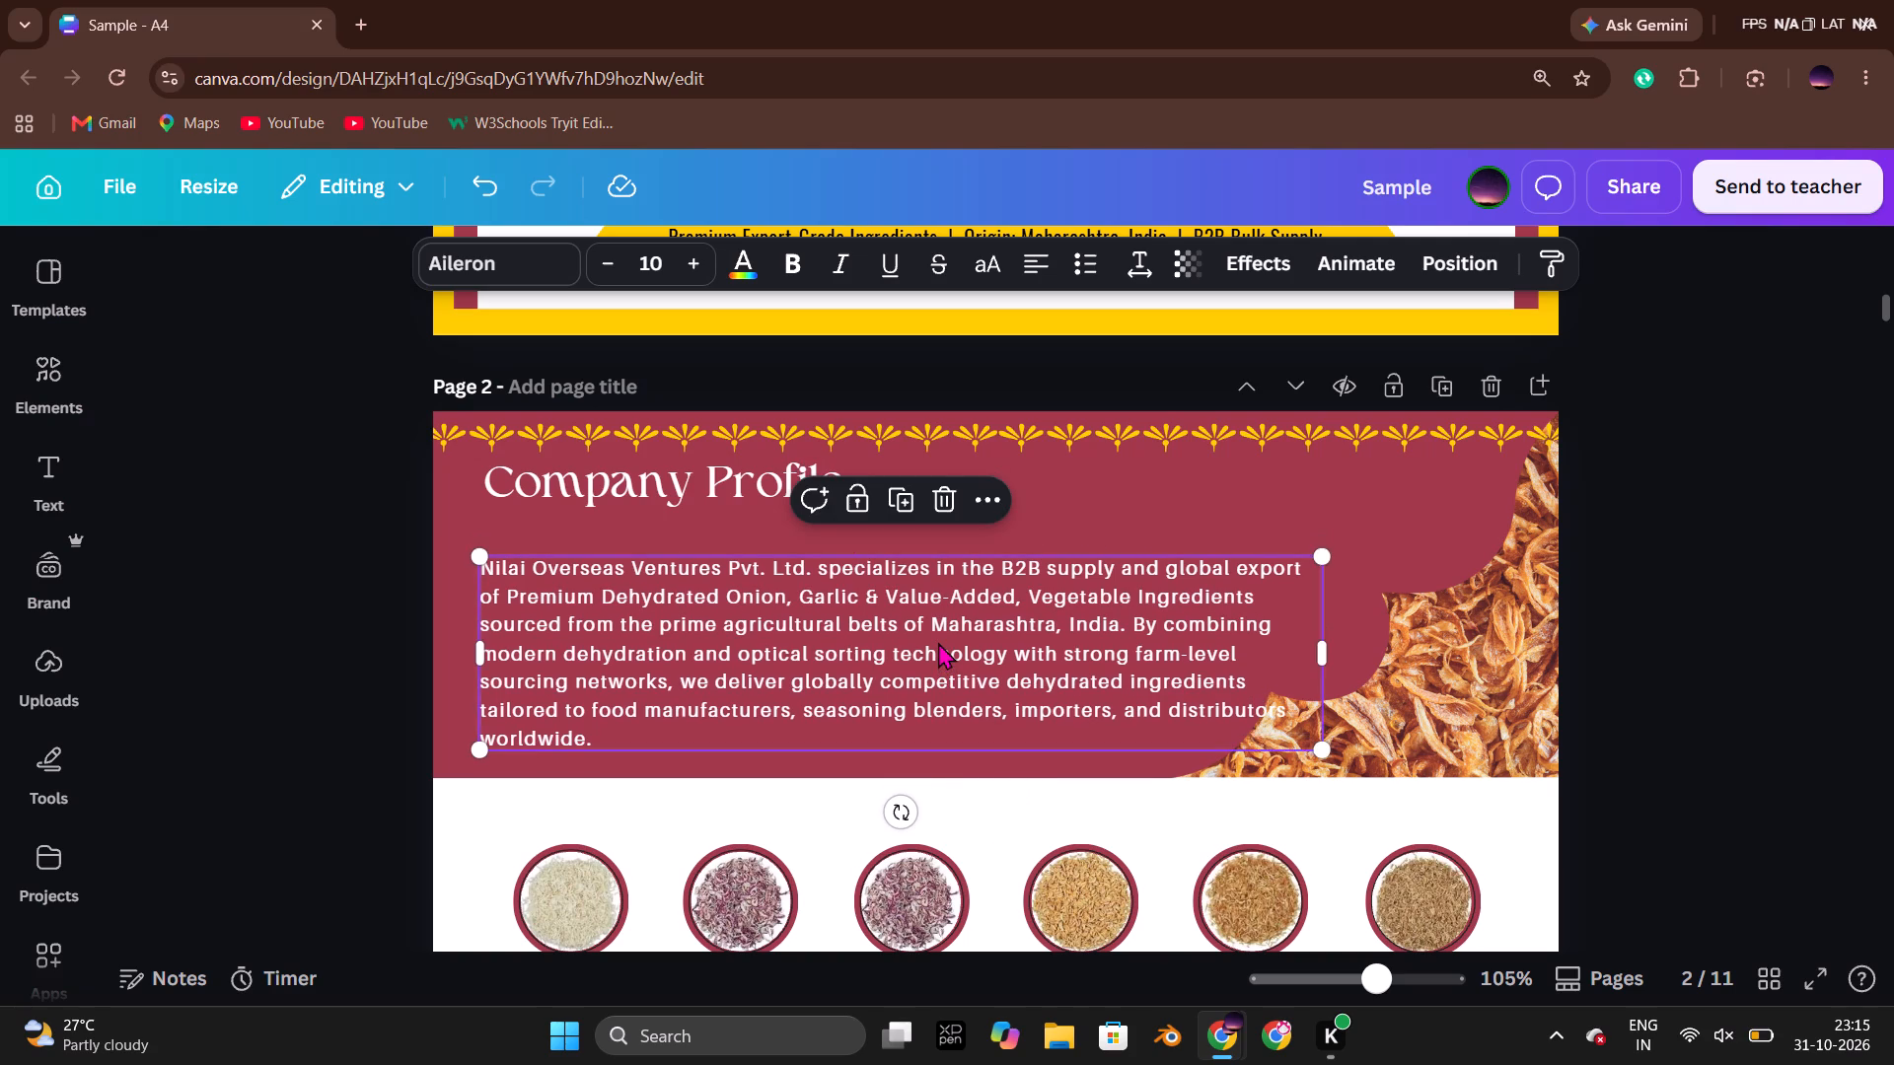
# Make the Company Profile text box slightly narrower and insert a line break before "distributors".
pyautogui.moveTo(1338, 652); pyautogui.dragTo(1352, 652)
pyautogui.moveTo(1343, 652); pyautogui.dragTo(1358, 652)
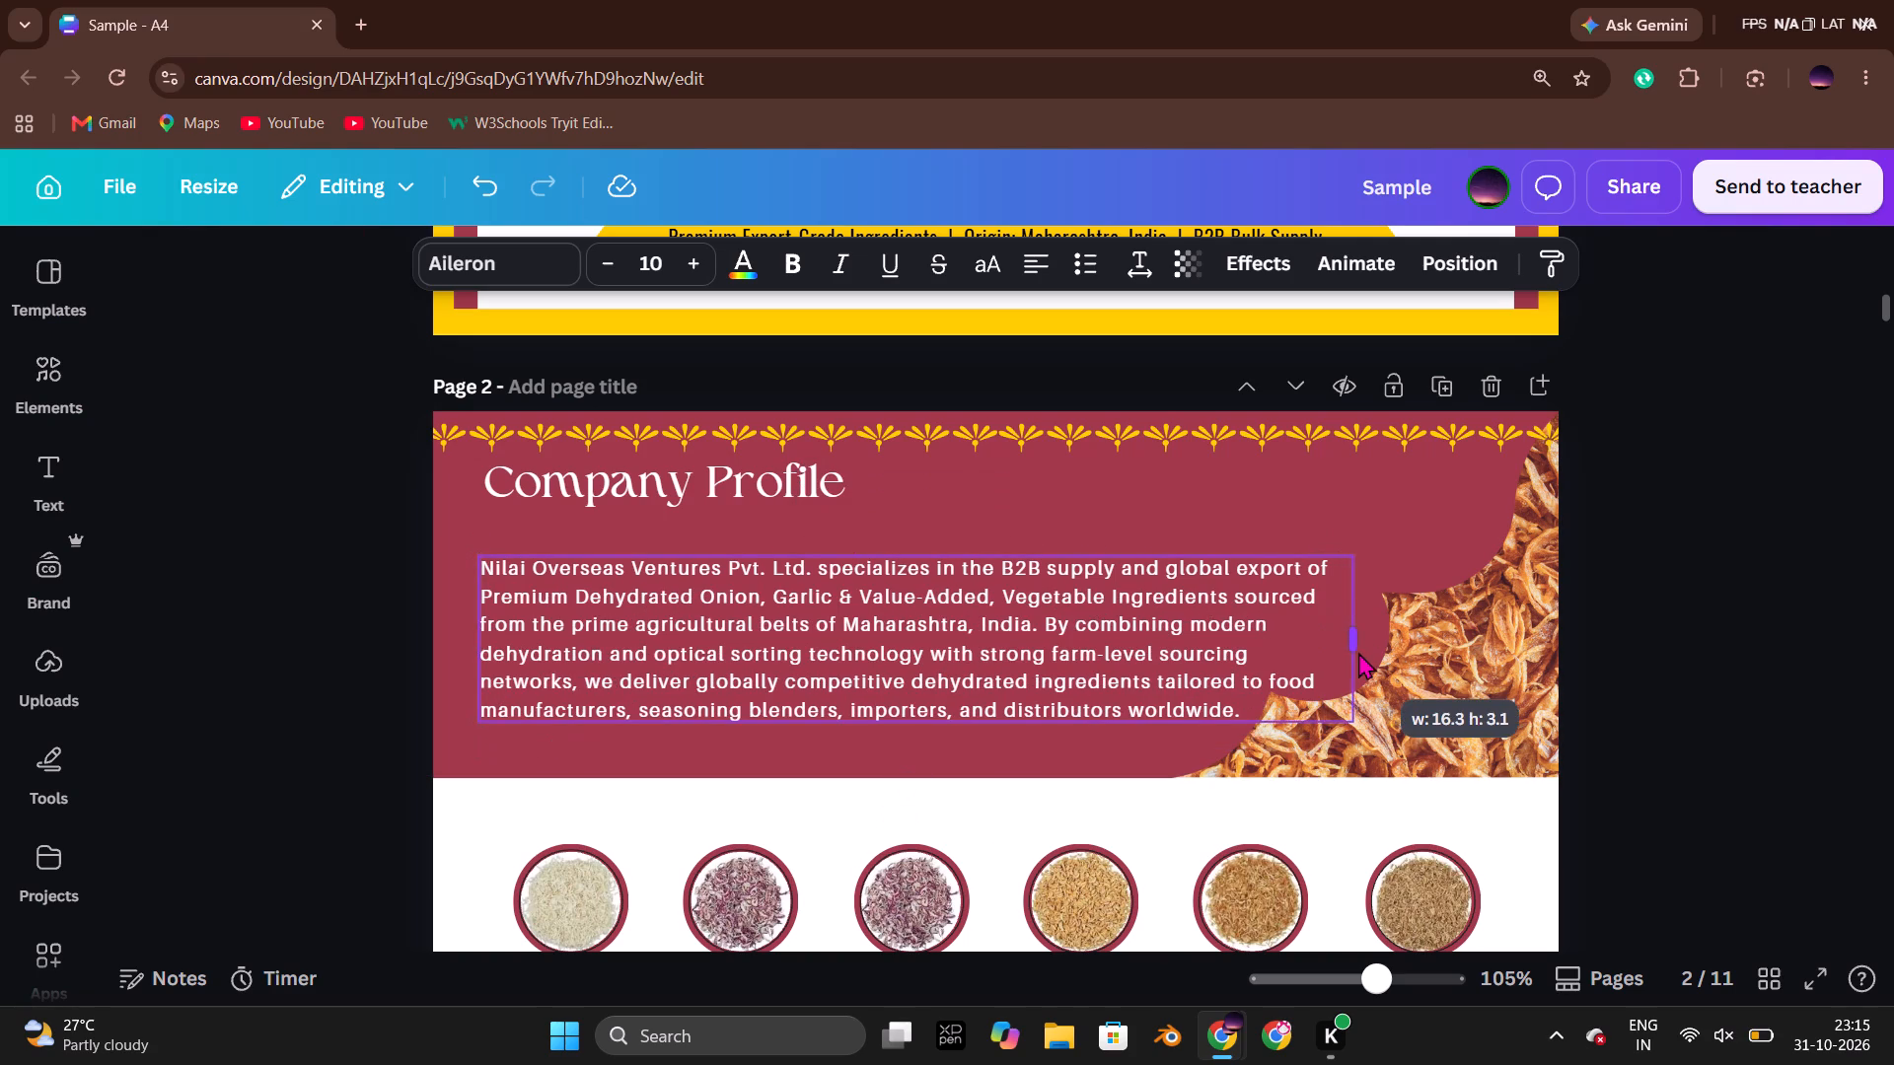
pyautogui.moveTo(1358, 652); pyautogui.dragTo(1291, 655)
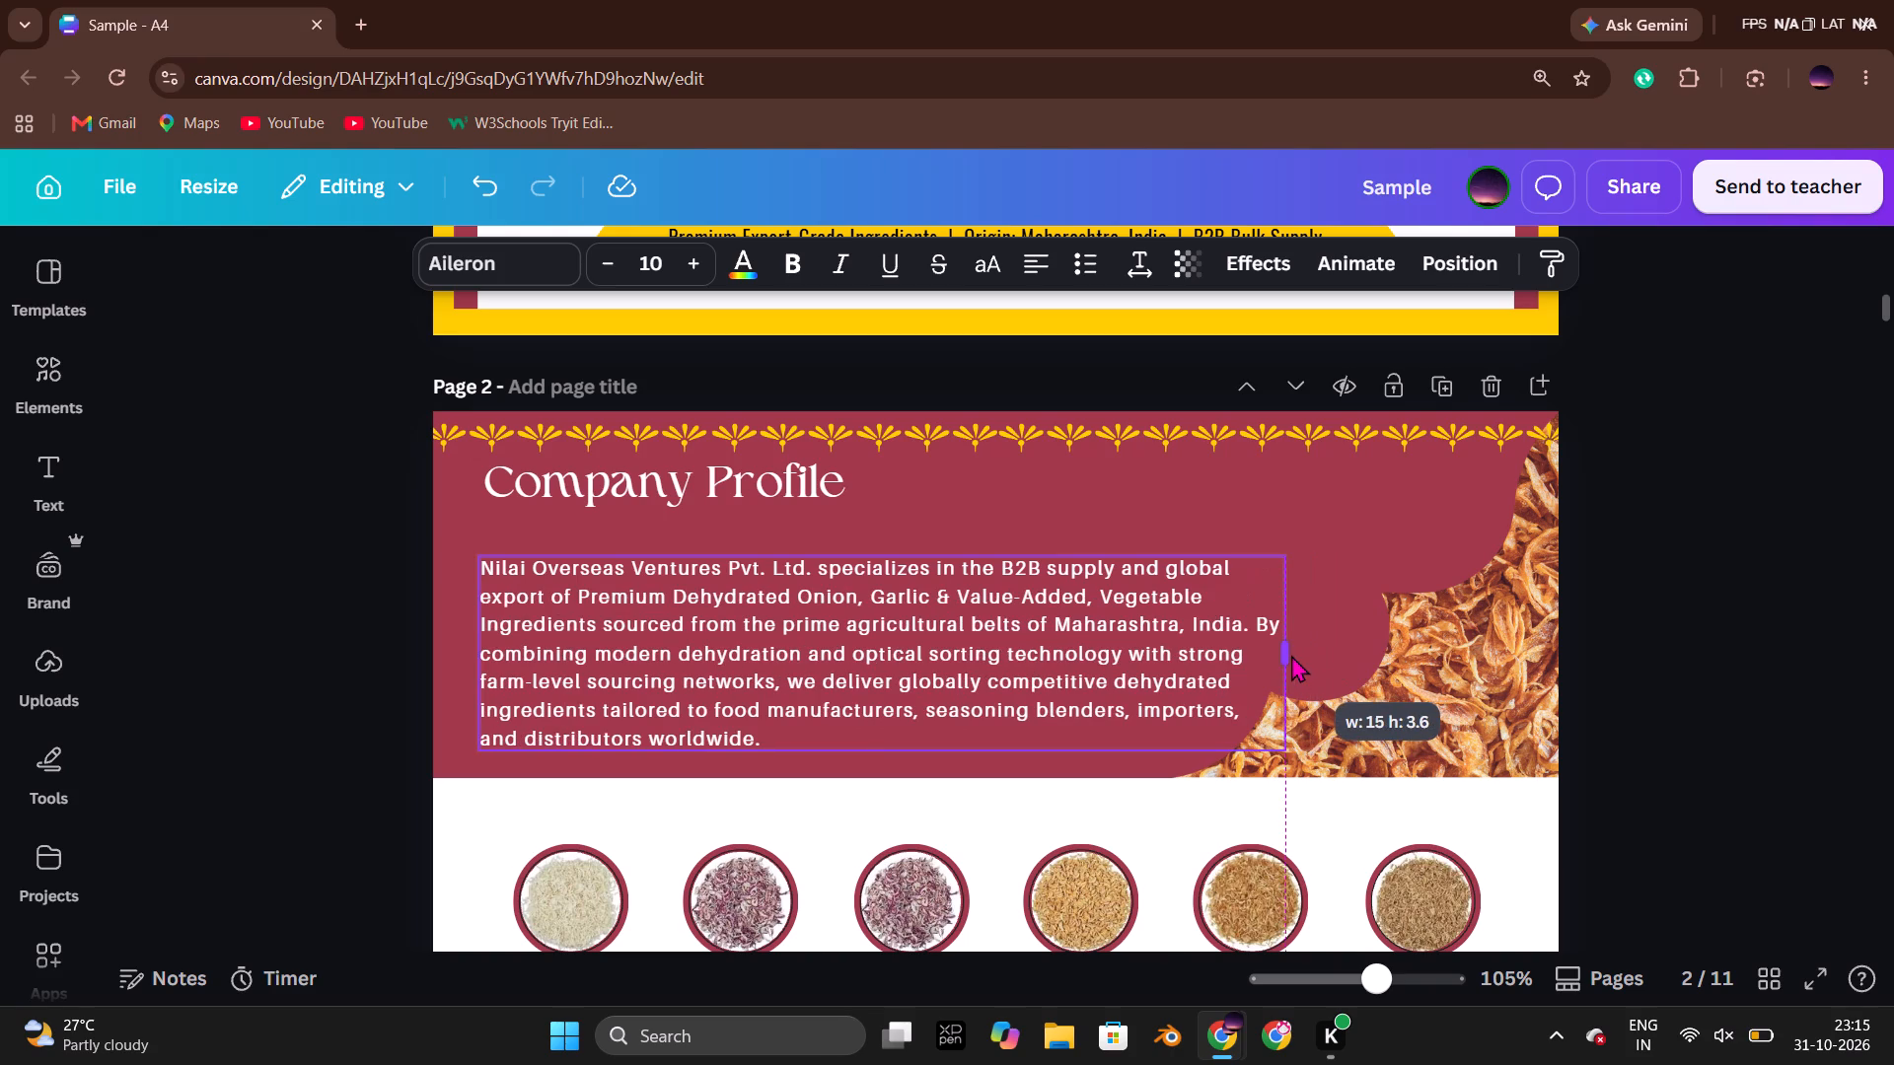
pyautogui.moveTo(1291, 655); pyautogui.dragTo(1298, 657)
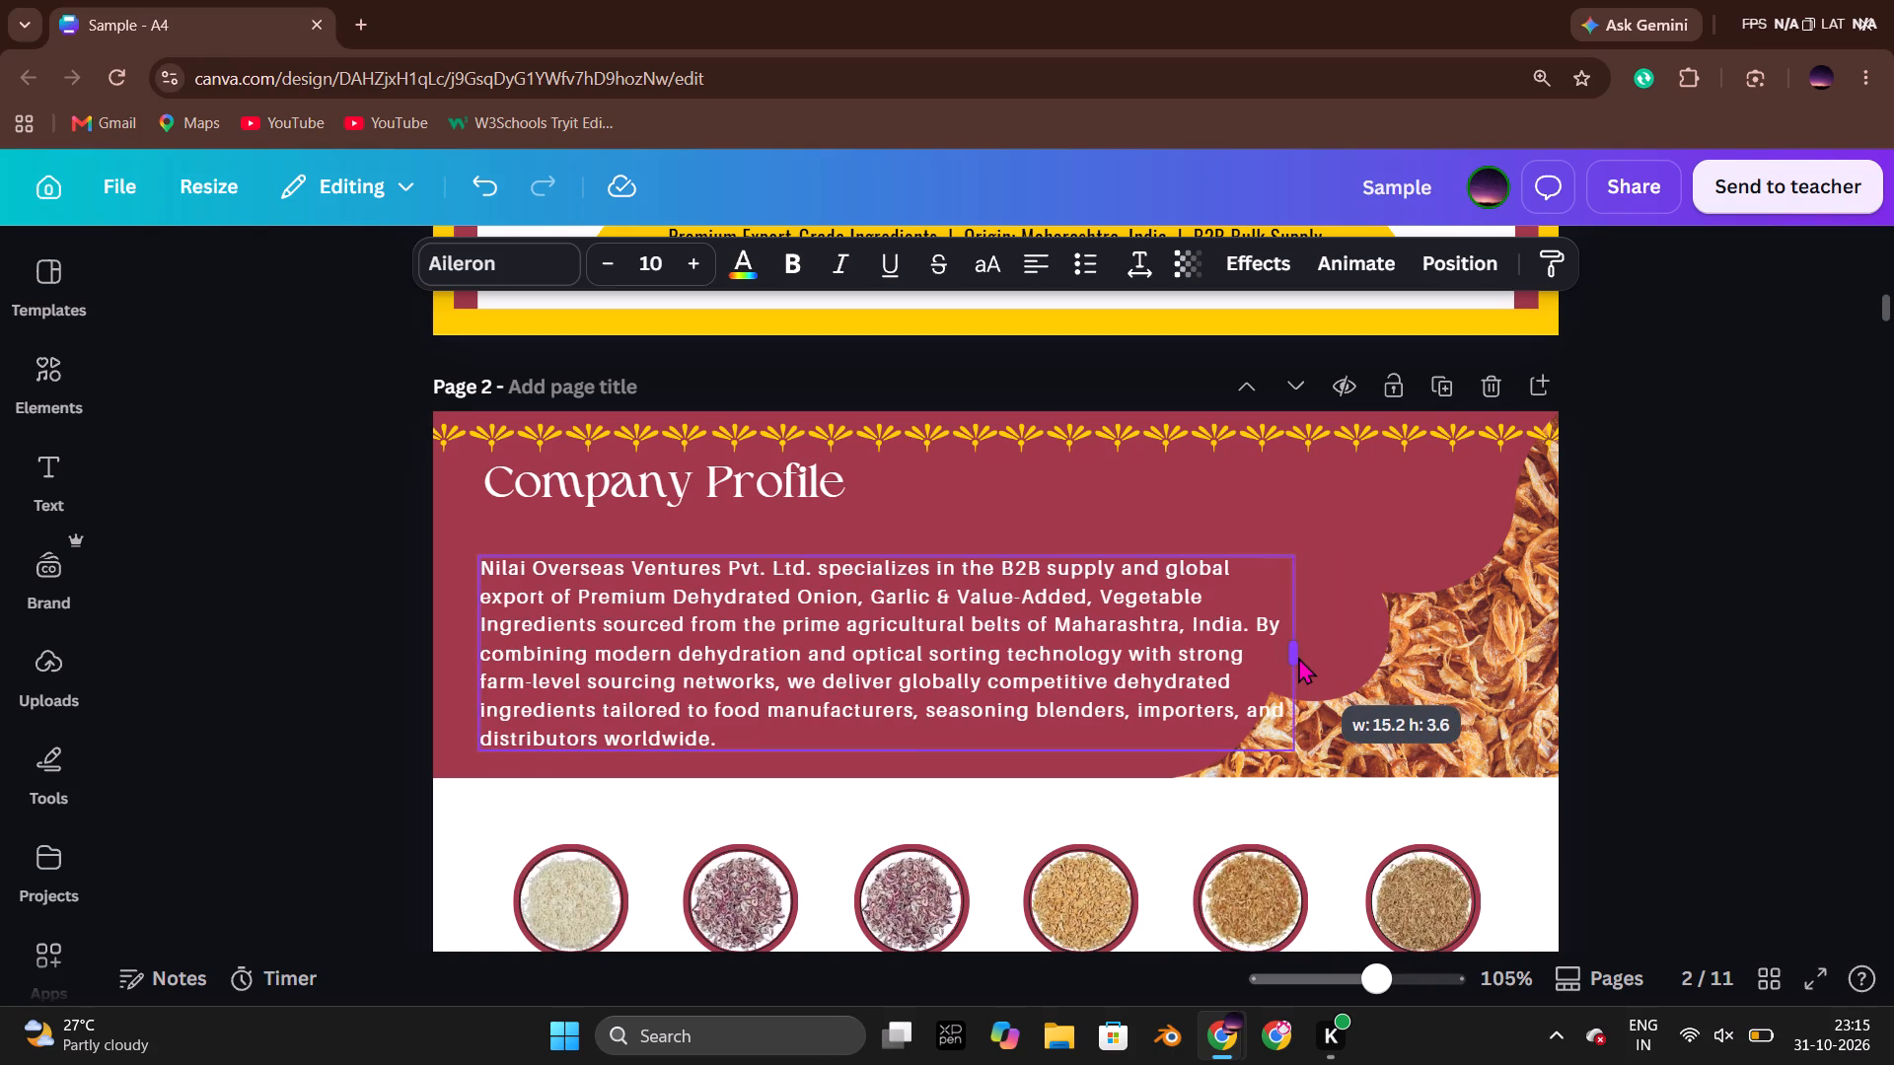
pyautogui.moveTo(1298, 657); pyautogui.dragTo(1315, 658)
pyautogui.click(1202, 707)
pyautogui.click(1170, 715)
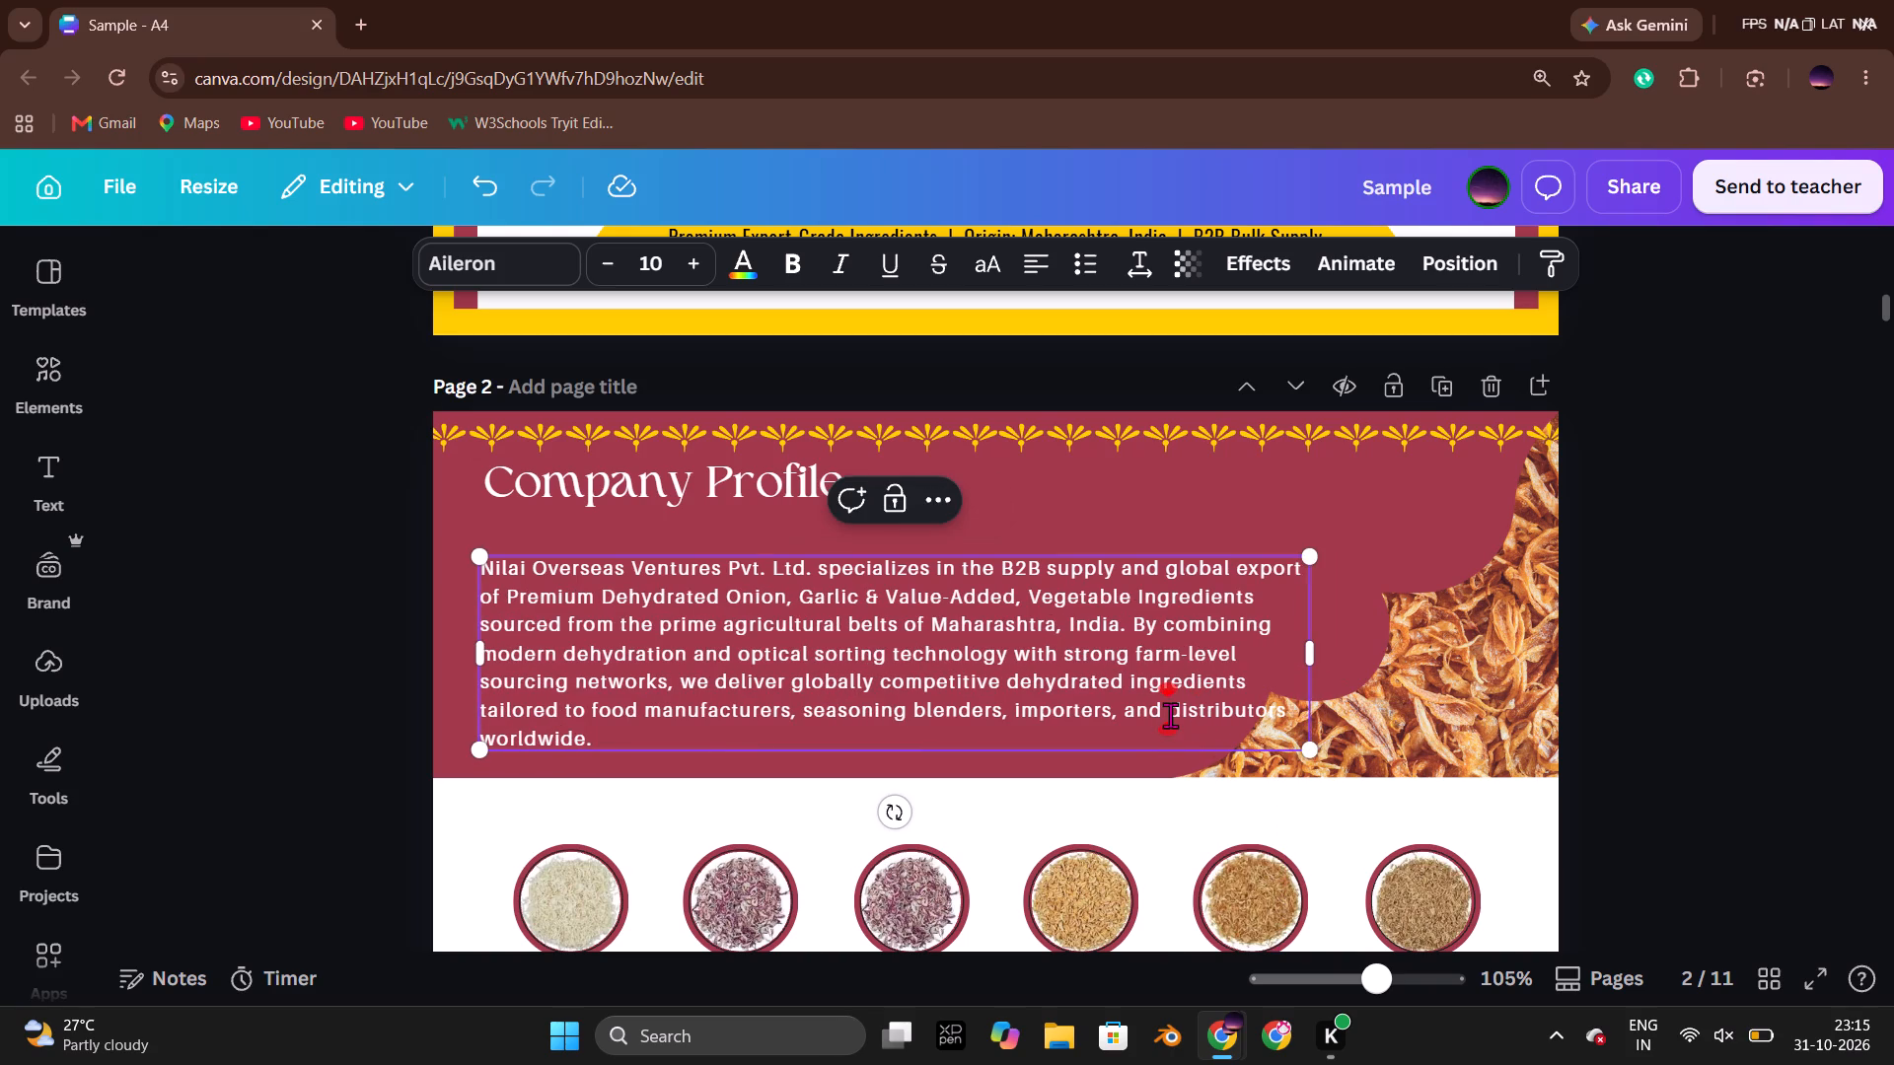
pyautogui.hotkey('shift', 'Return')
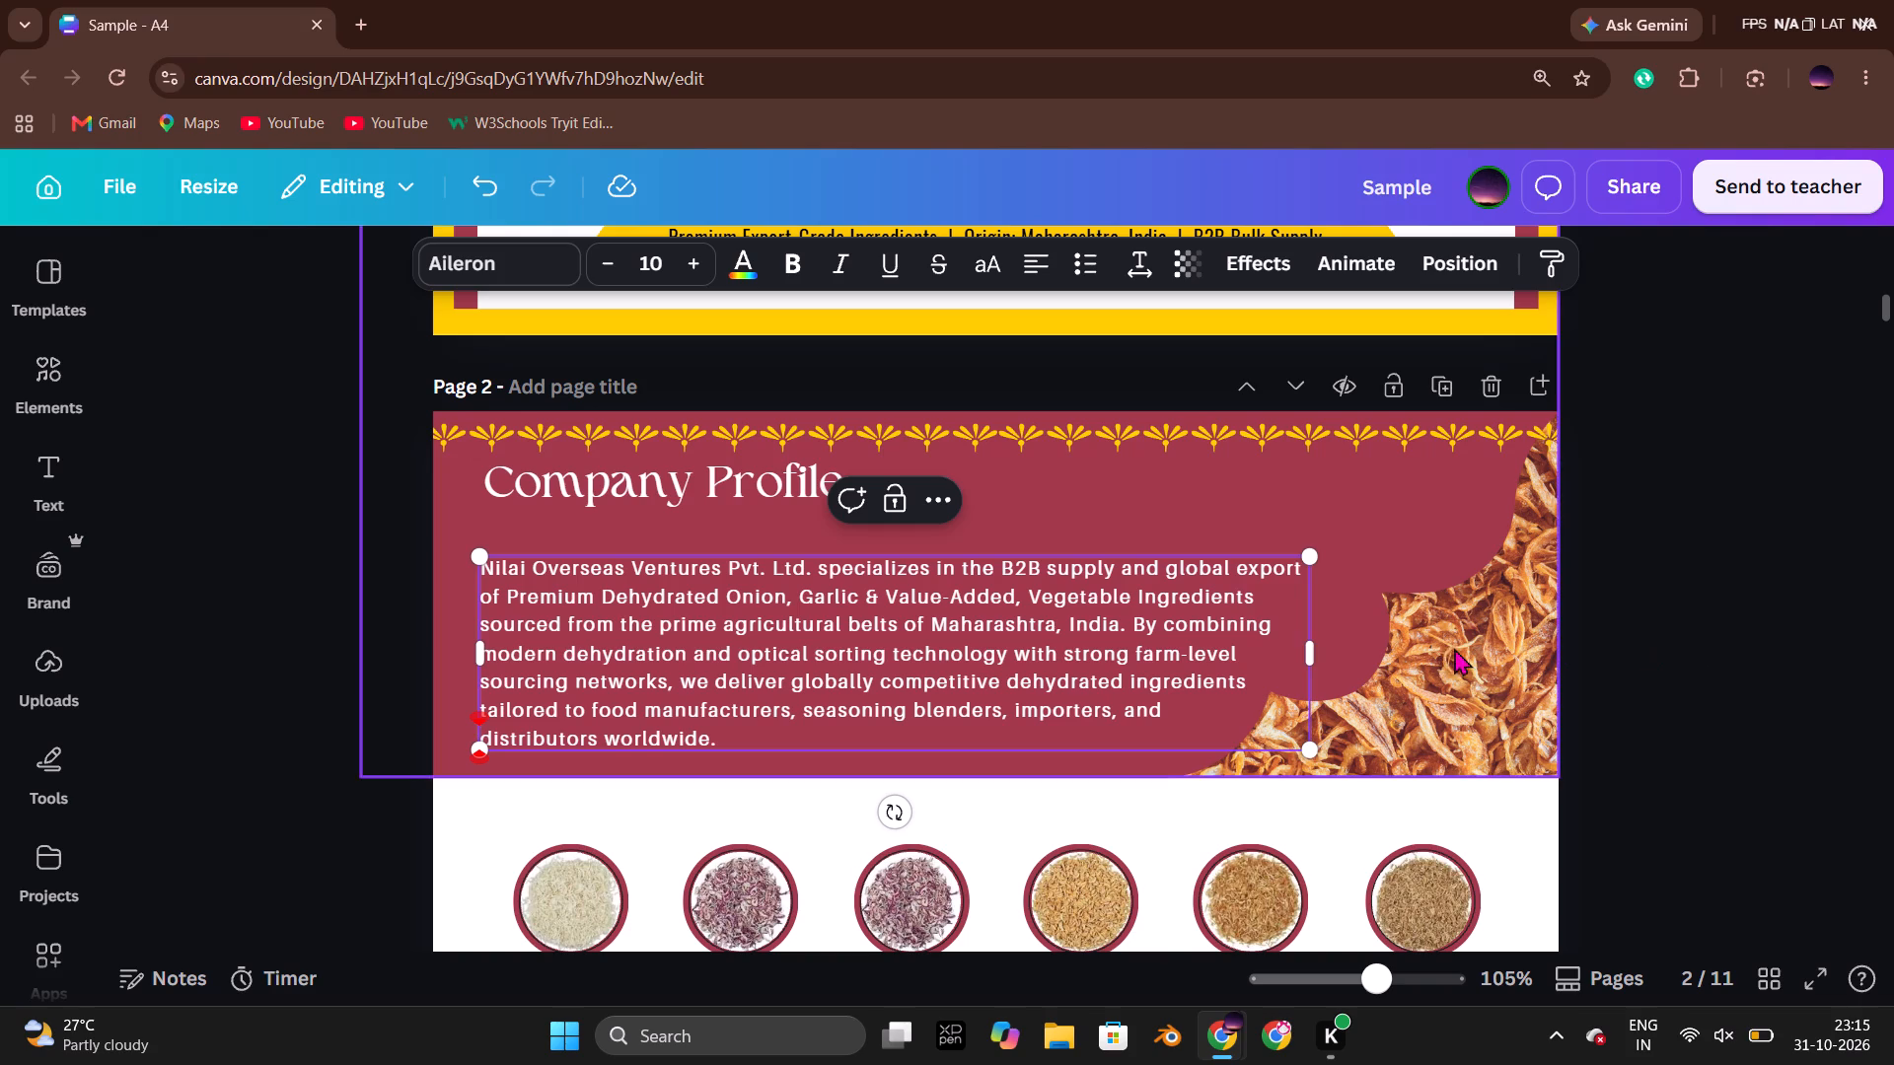
# Widen the Company Profile text box so the first line ends with "export of", and insert a line break before "food manufacturers".
pyautogui.moveTo(1312, 655); pyautogui.dragTo(1336, 655)
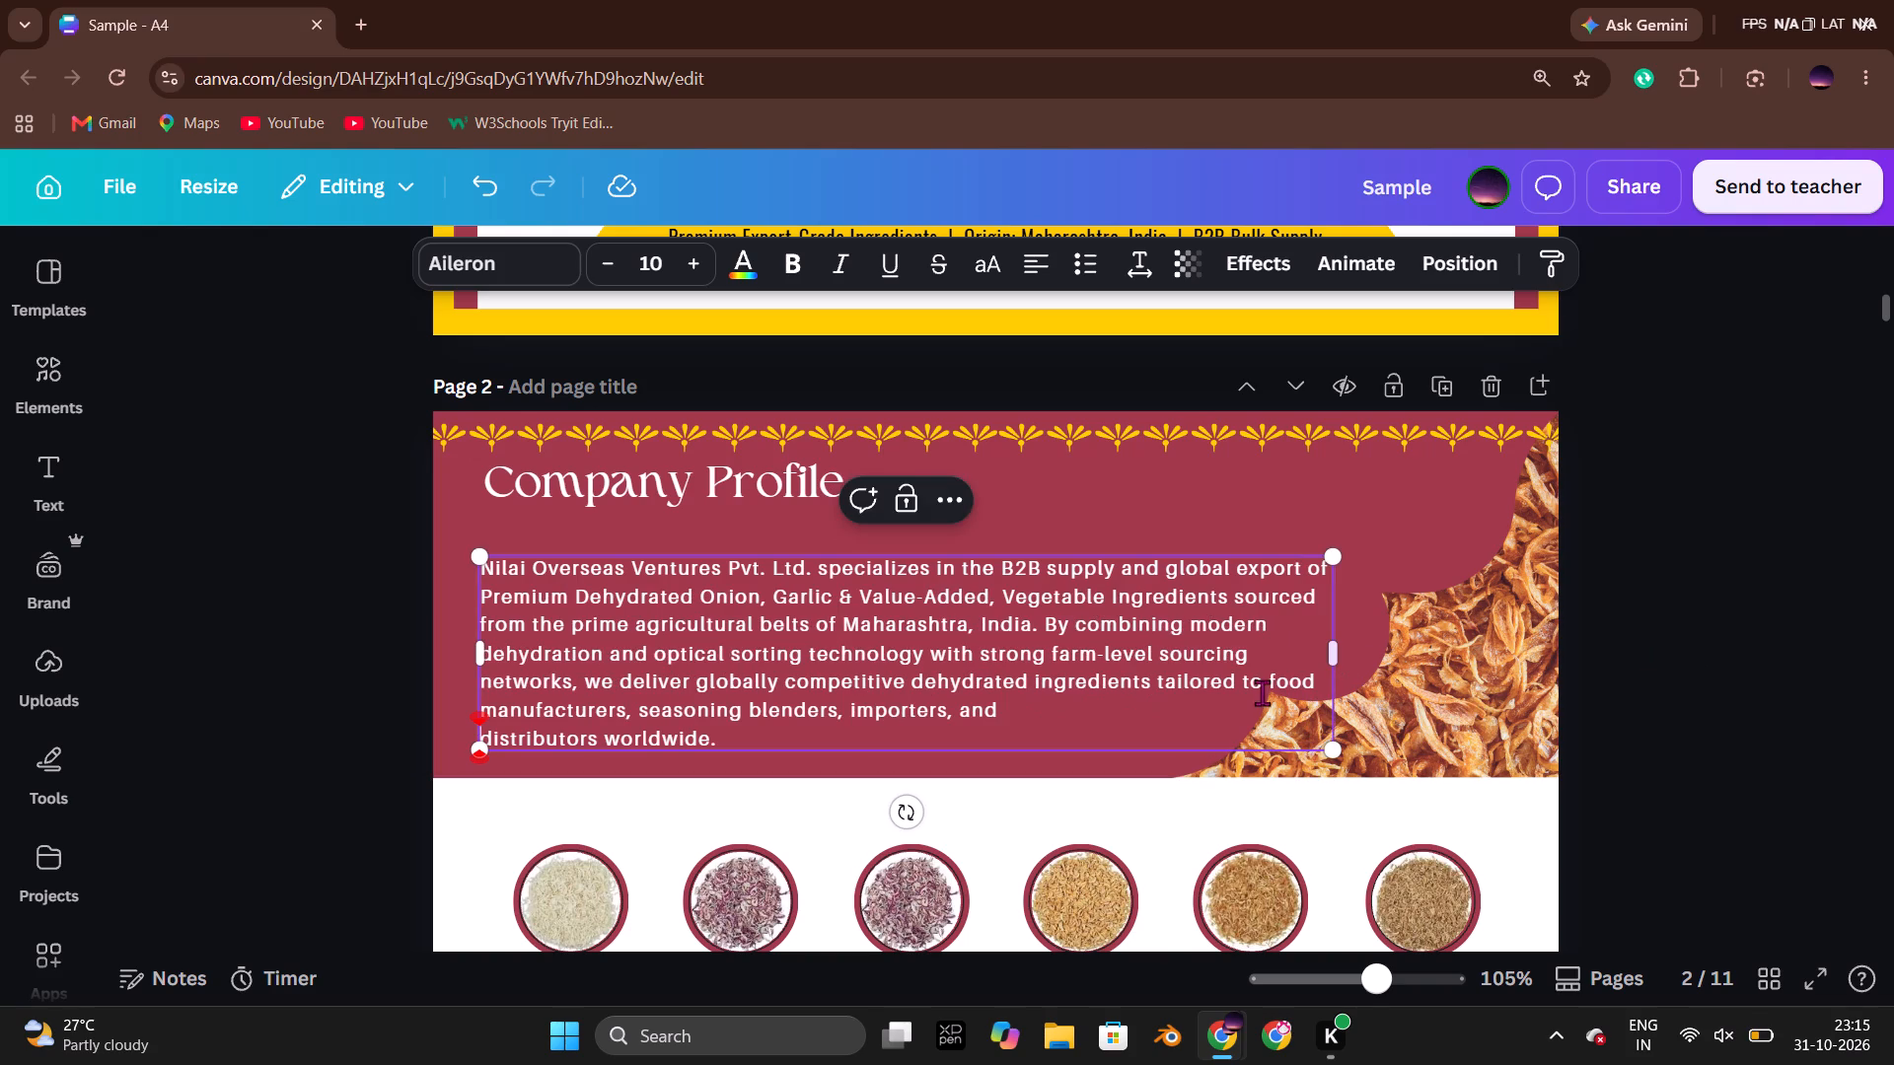
pyautogui.click(1270, 690)
pyautogui.hotkey('shift', 'Return')
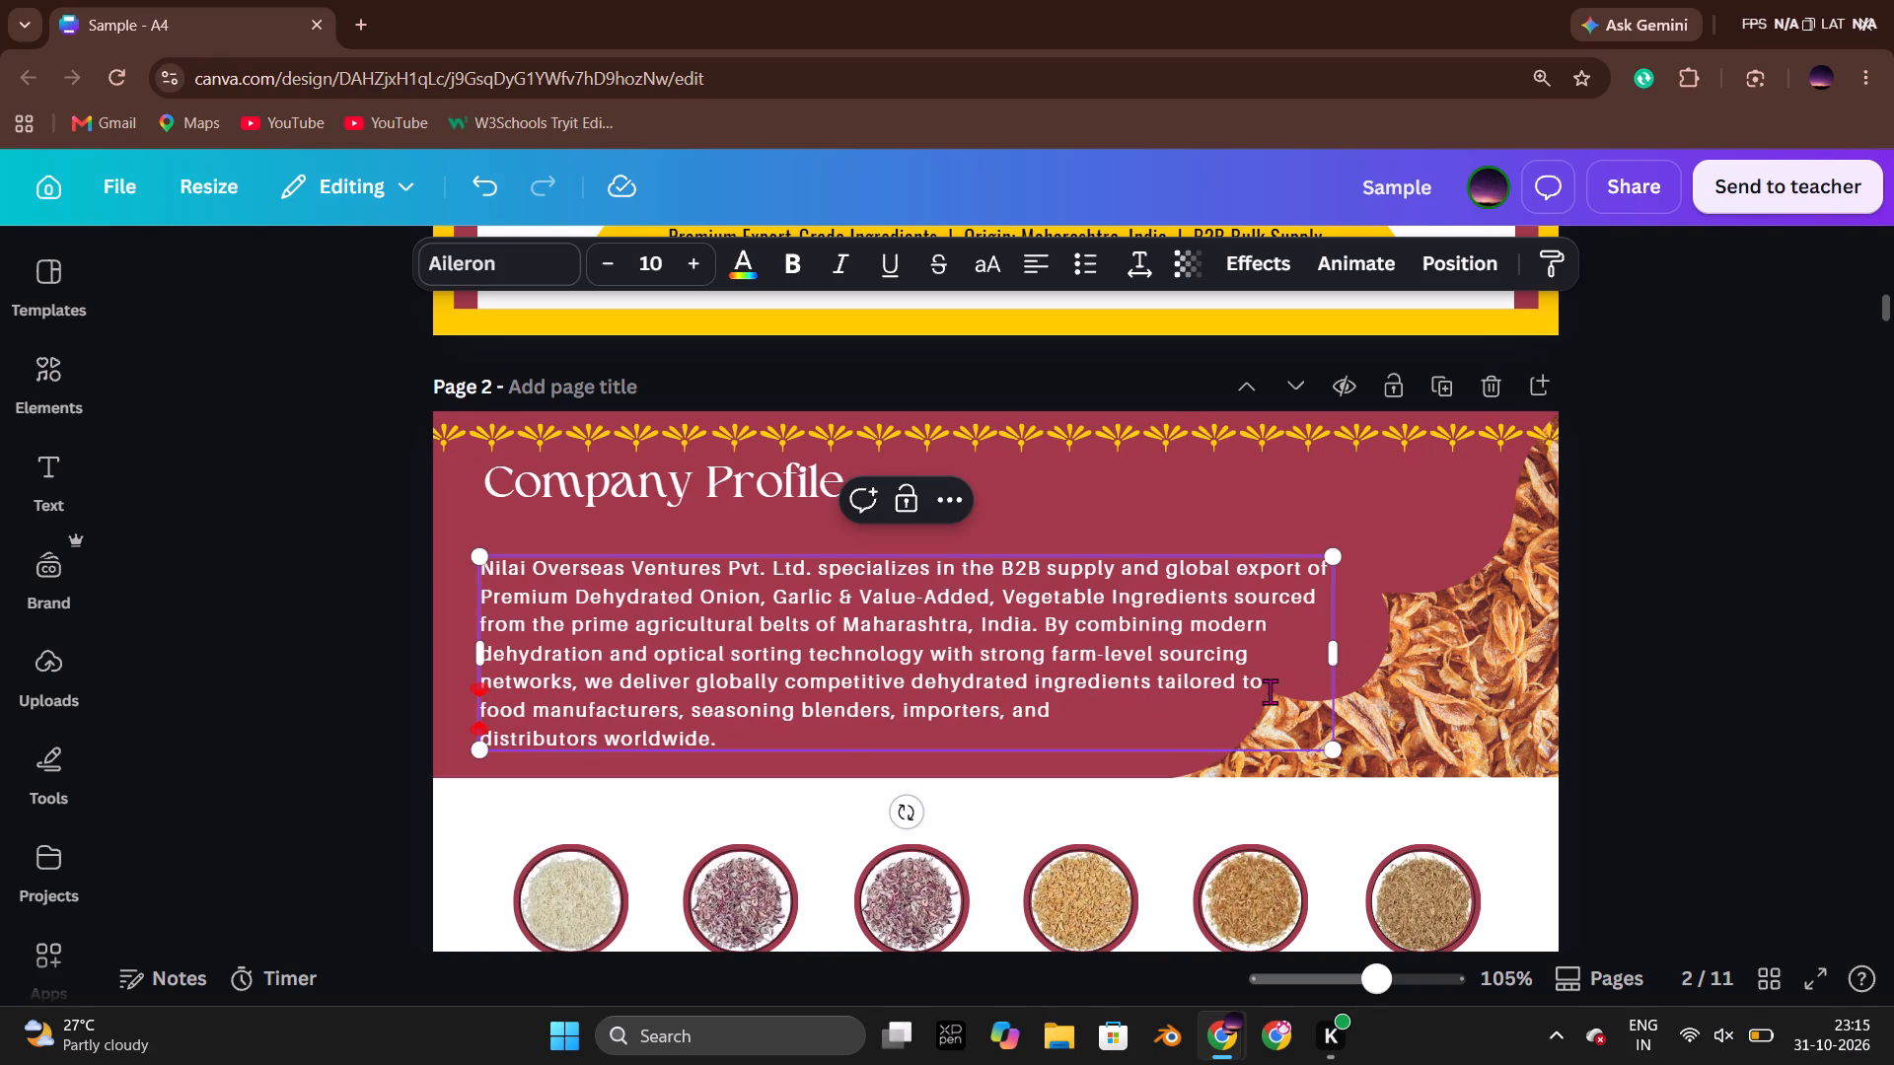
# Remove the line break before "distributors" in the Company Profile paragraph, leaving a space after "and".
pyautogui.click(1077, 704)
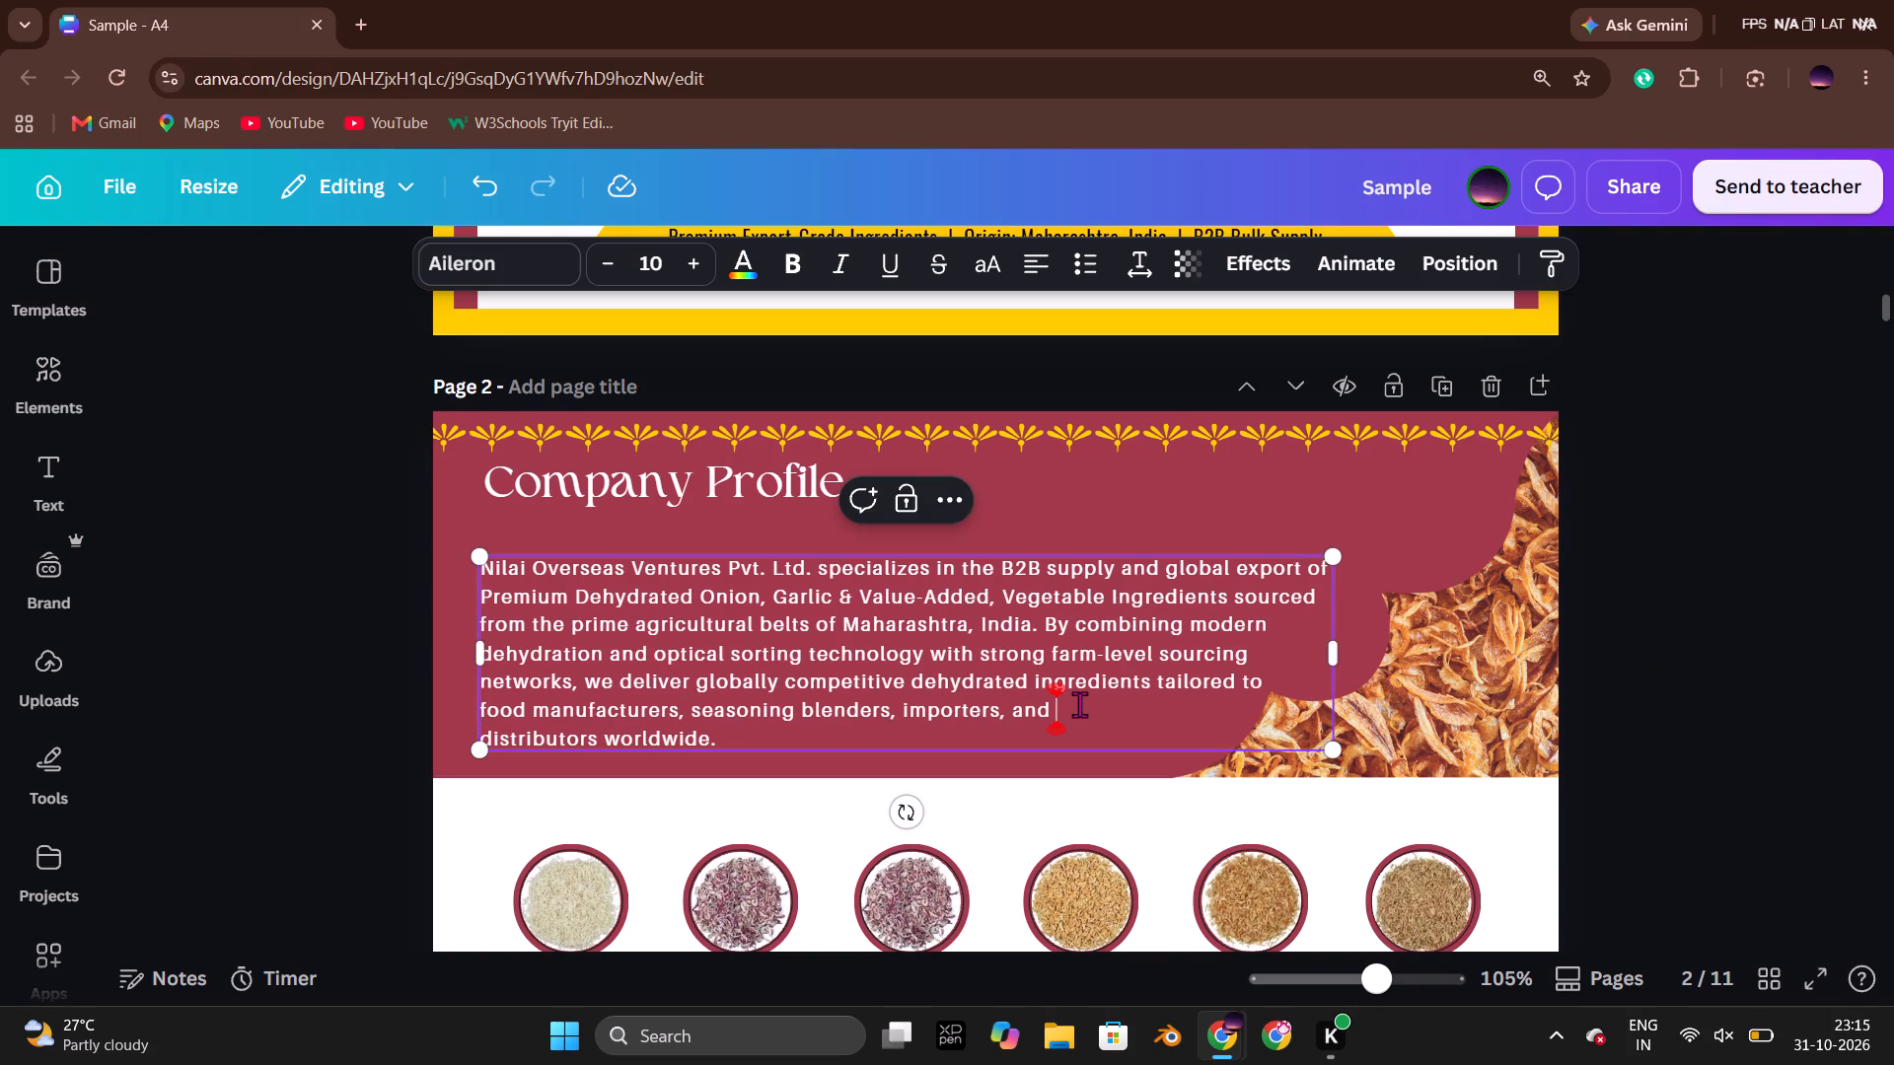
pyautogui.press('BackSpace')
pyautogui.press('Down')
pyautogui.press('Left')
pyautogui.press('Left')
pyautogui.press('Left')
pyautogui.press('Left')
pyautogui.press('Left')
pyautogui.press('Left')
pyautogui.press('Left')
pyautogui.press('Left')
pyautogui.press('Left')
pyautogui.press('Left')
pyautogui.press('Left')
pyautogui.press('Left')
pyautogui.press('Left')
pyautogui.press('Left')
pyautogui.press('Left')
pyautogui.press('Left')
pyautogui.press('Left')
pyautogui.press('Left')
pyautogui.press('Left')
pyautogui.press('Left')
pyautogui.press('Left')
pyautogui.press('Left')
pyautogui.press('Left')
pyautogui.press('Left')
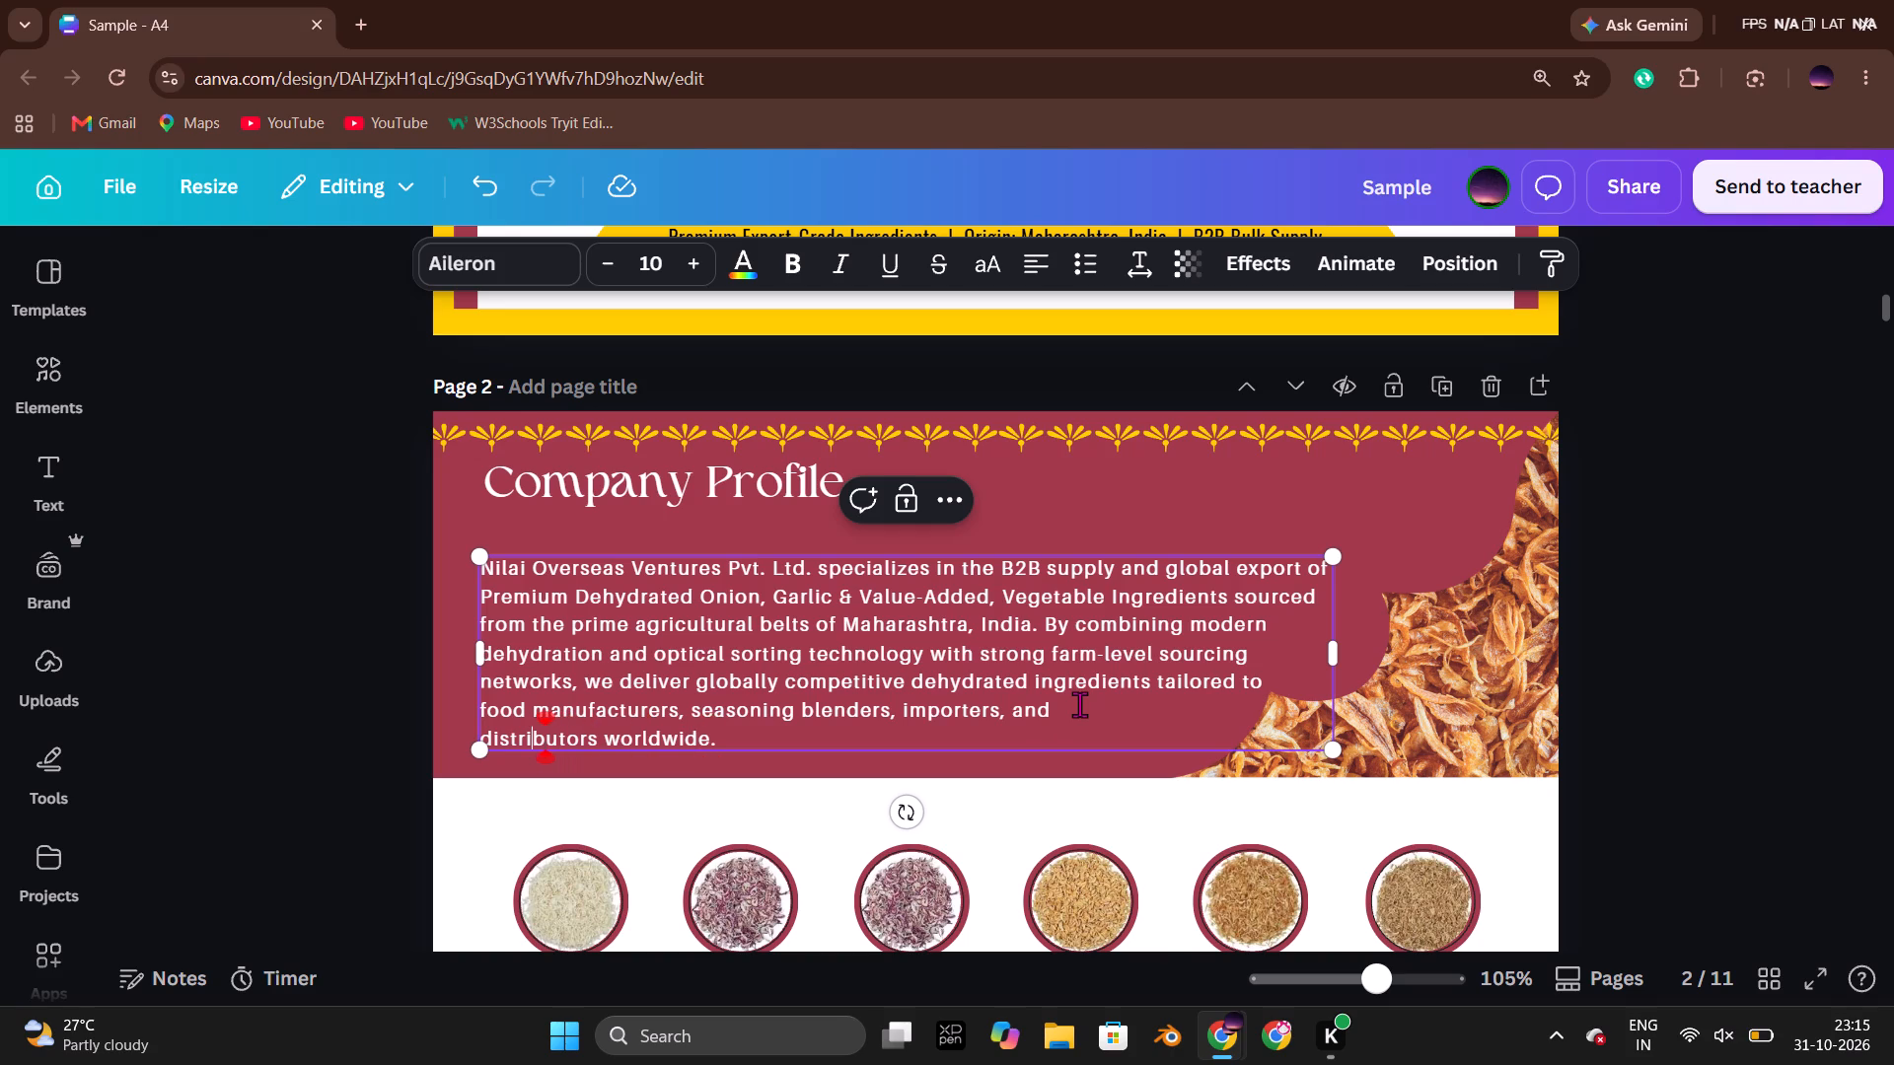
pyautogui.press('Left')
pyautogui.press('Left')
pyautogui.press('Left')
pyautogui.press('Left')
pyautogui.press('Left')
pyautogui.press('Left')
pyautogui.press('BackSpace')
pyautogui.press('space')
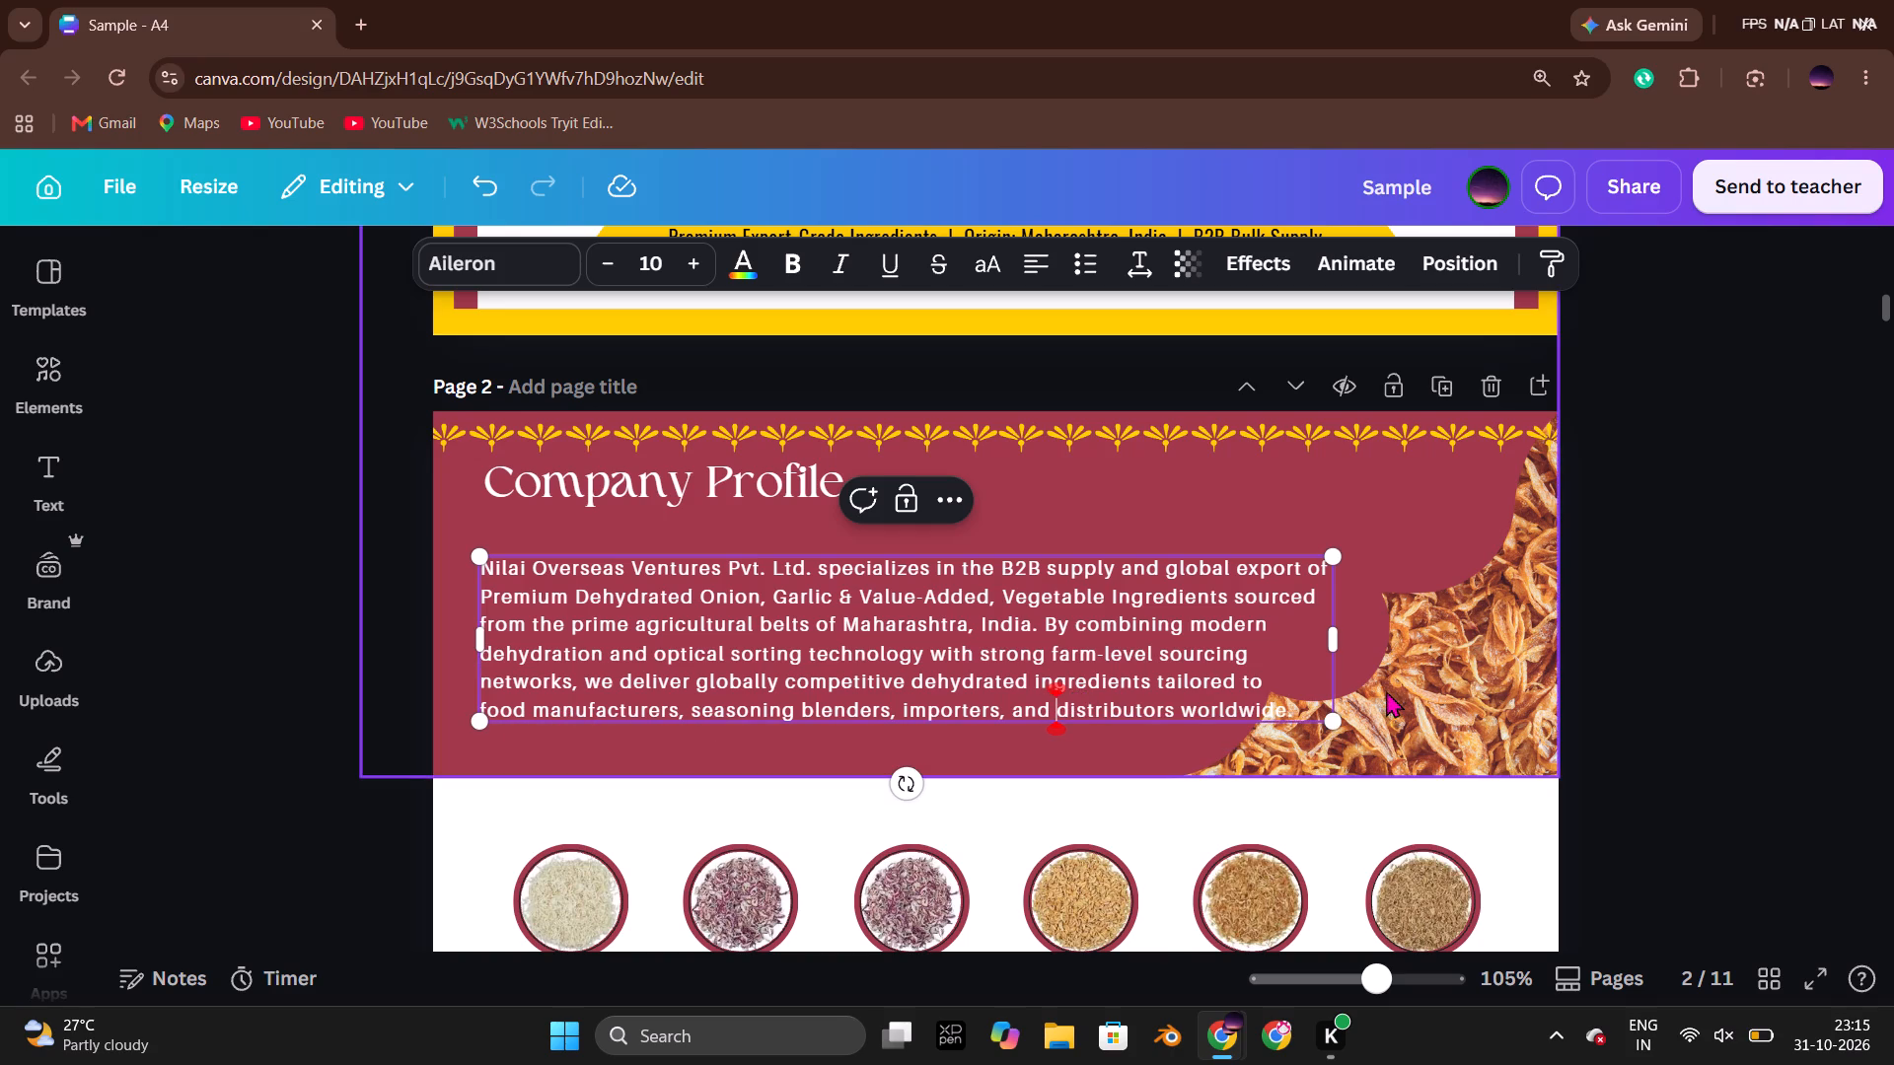
# Insert a line break before "worldwide" so the Company Profile paragraph's last line clears the onion flakes image.
pyautogui.click(1185, 713)
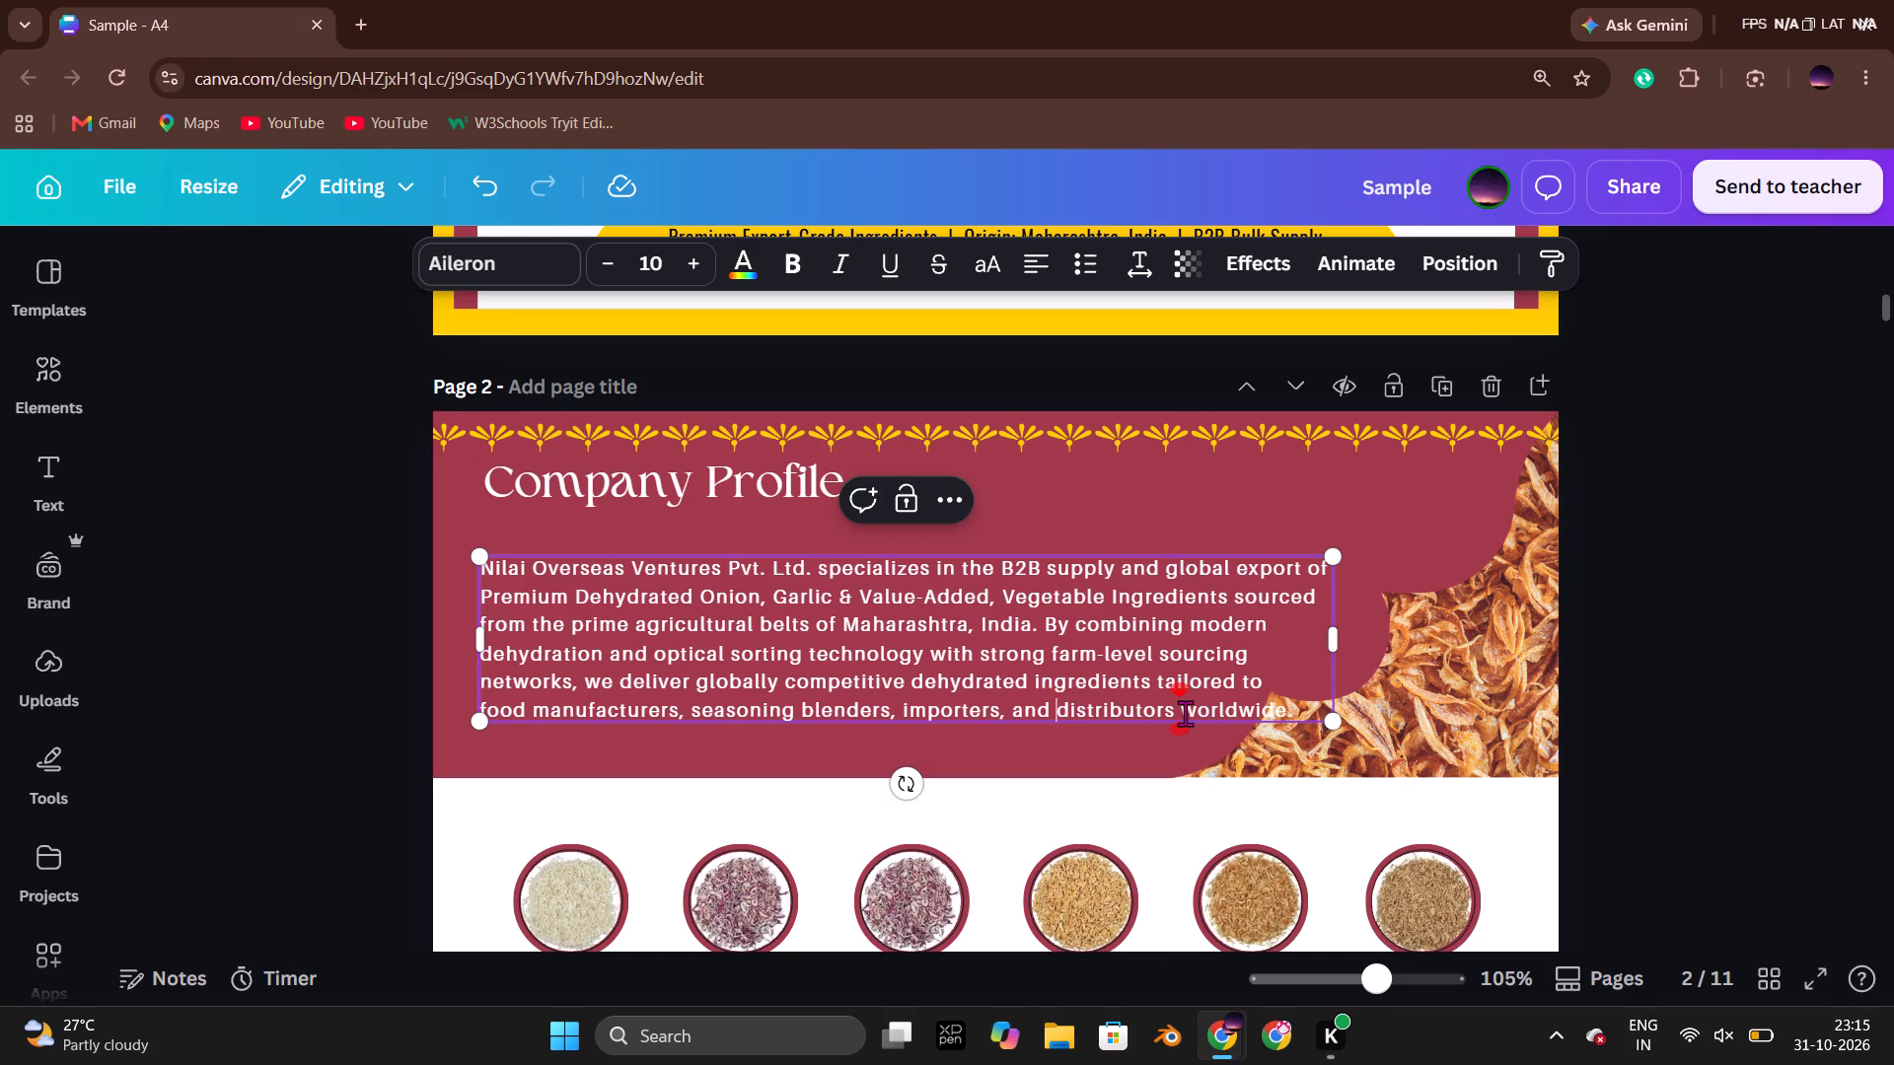
pyautogui.hotkey('shift', 'Return')
pyautogui.click(1656, 681)
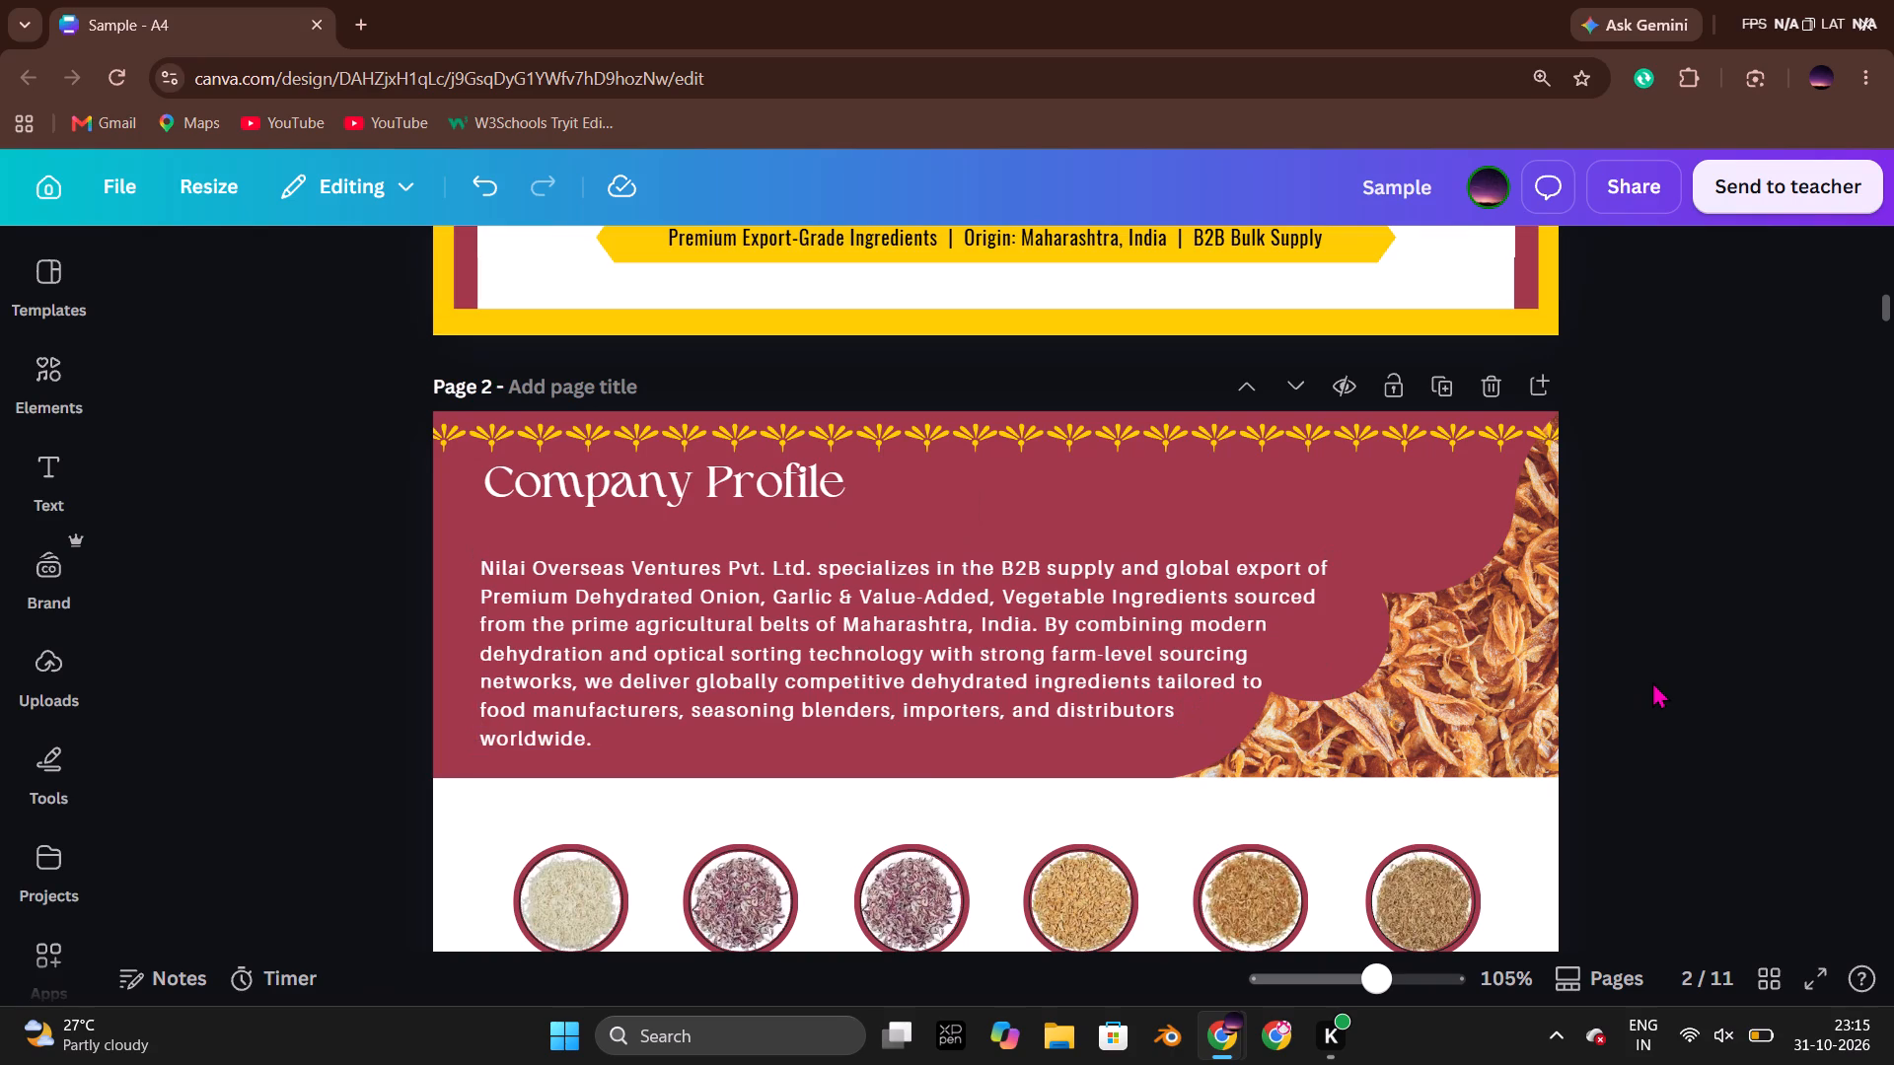
# Nudge the Company Profile paragraph further down and slightly to the left within the maroon banner.
pyautogui.click(1100, 670)
pyautogui.press('Down')
pyautogui.press('Down')
pyautogui.press('Down')
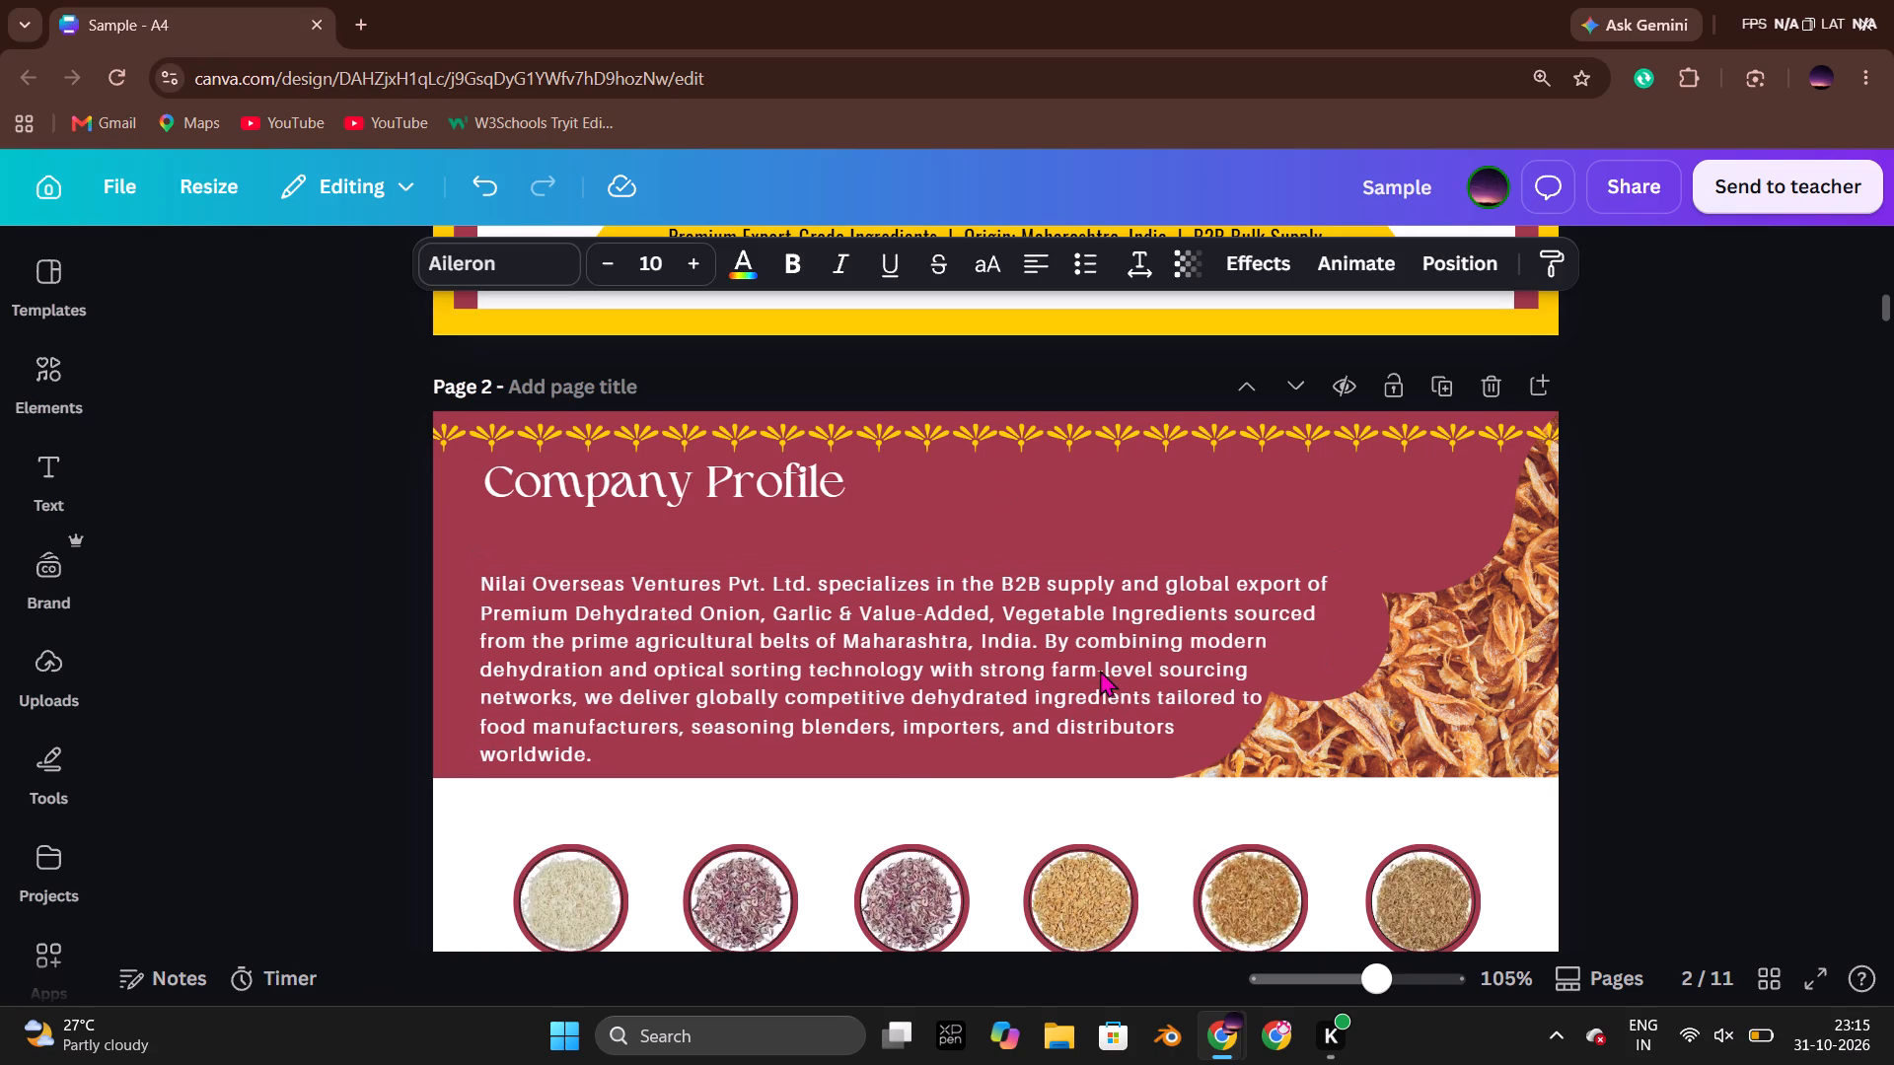
pyautogui.press('Left')
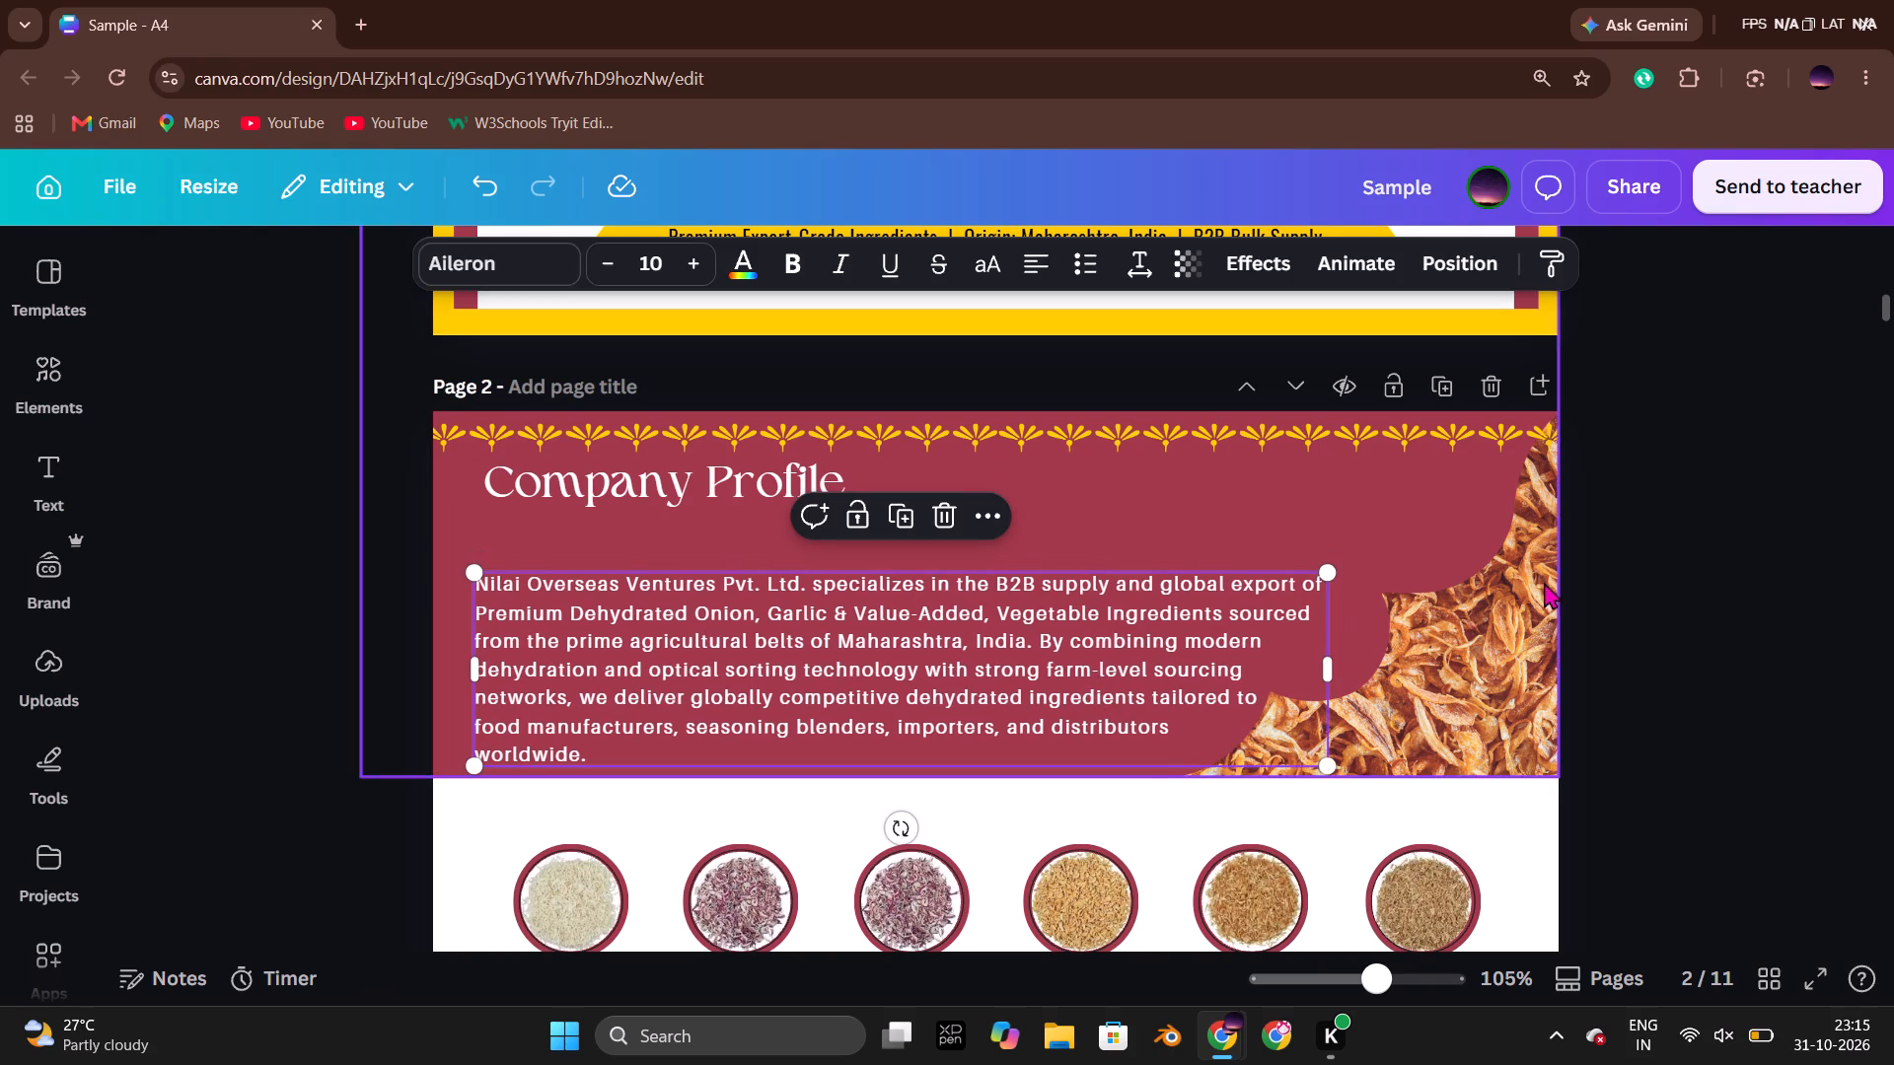
pyautogui.click(1656, 587)
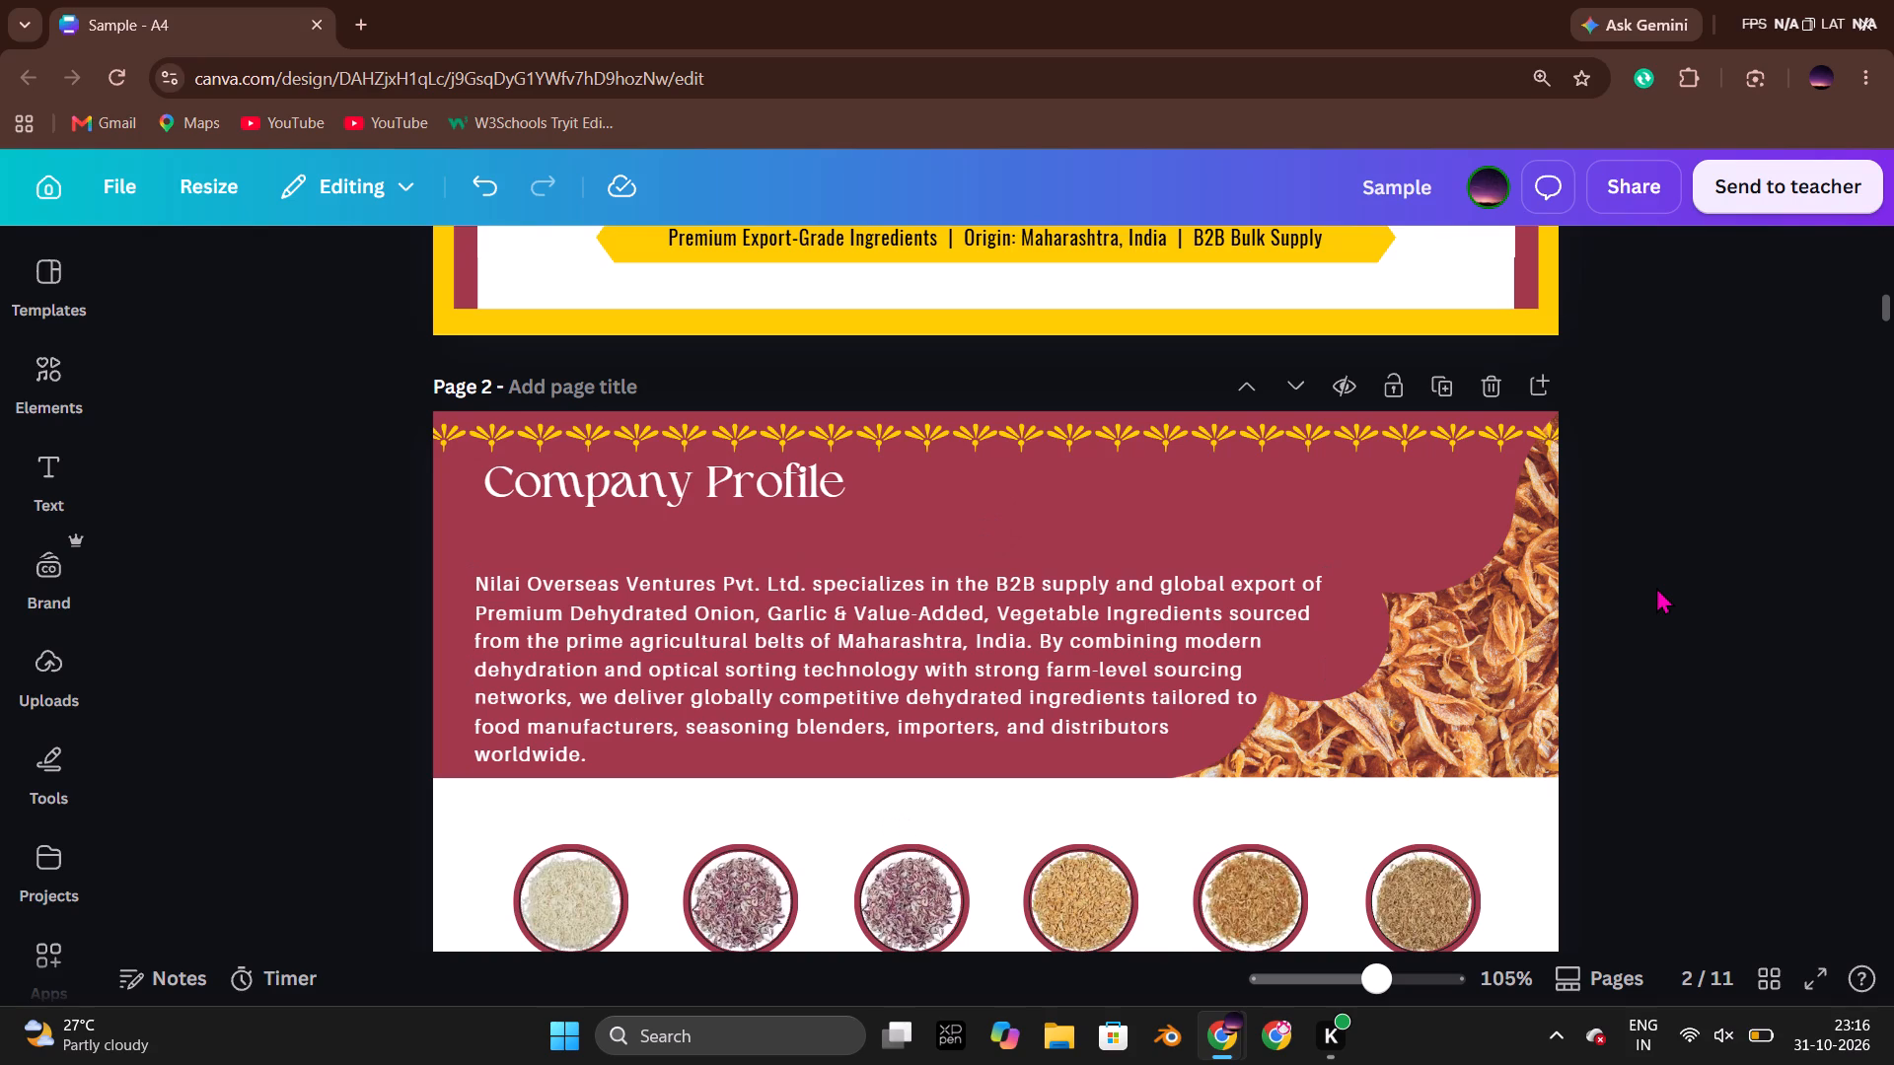
# Check the alignment of the Client Base heading and the Quality System description in the Key Capabilities cards.
pyautogui.scroll(-4, 1663, 600)
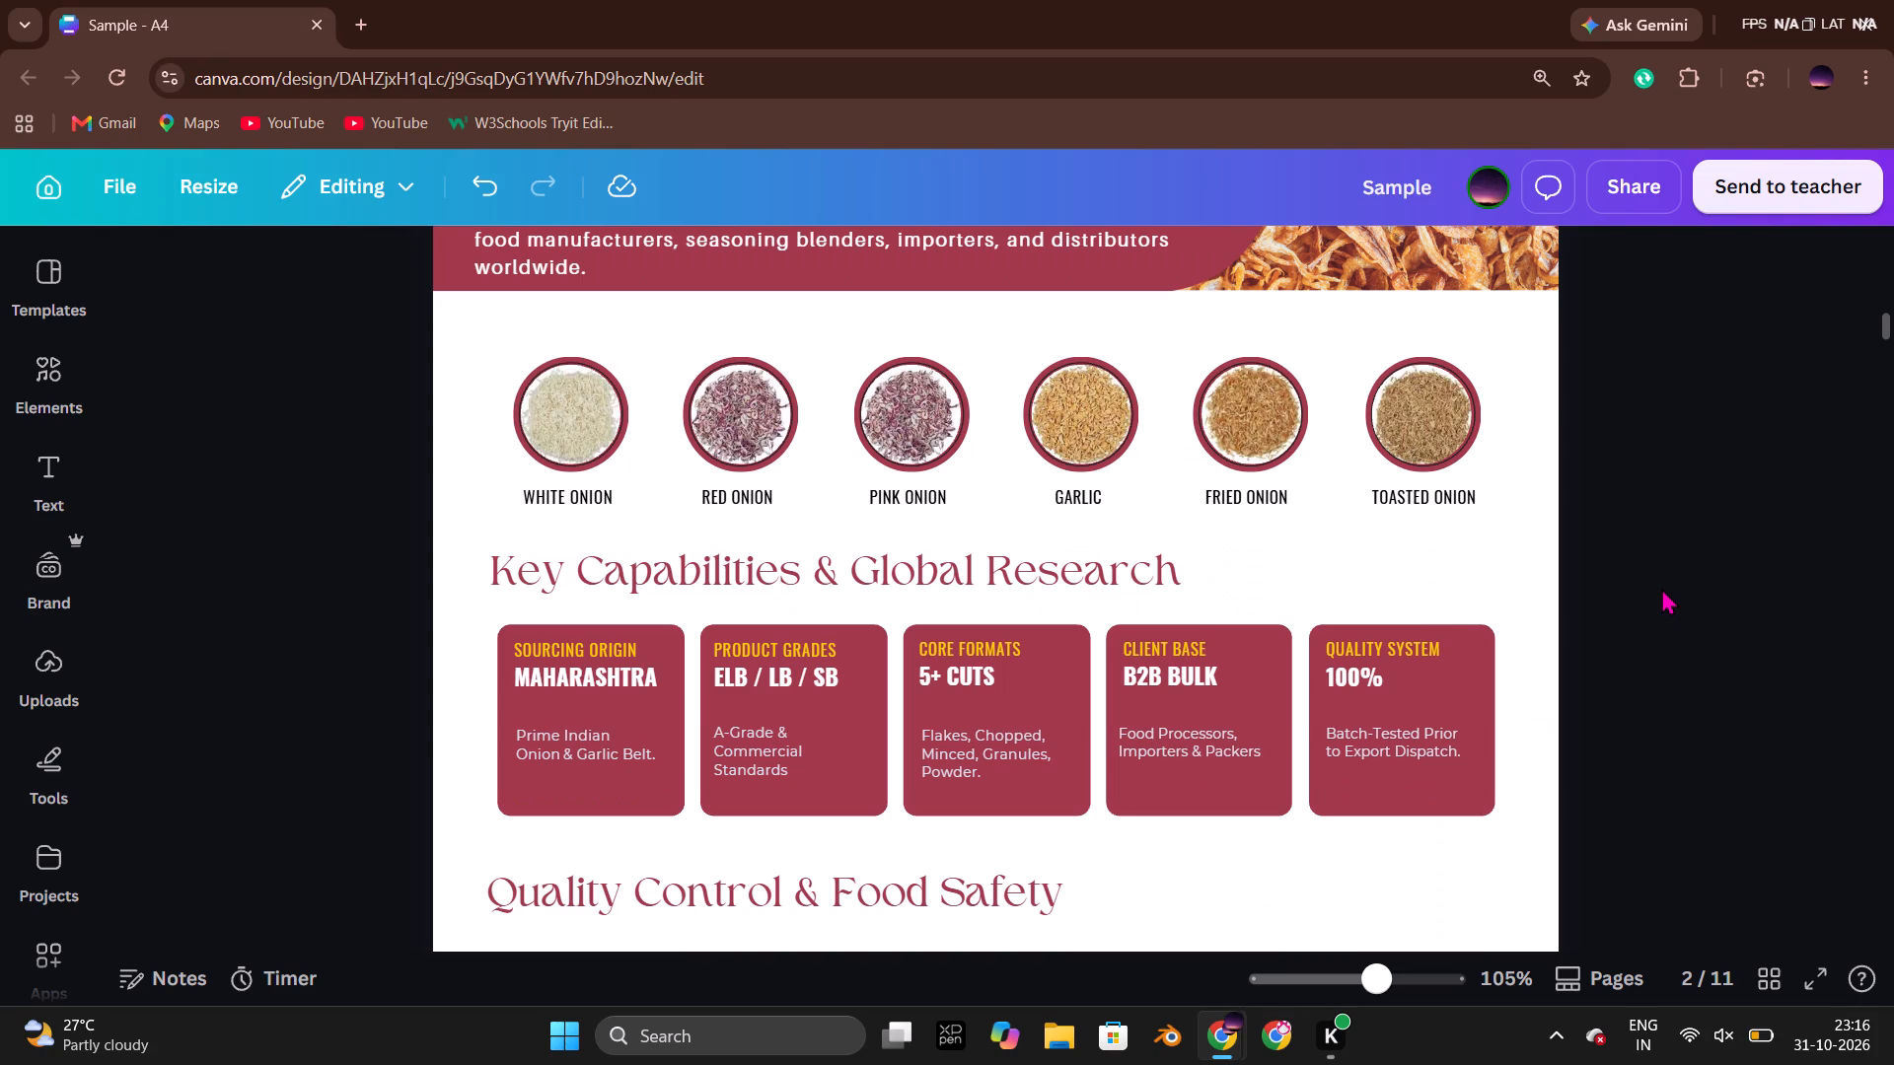
pyautogui.scroll(-2, 1661, 588)
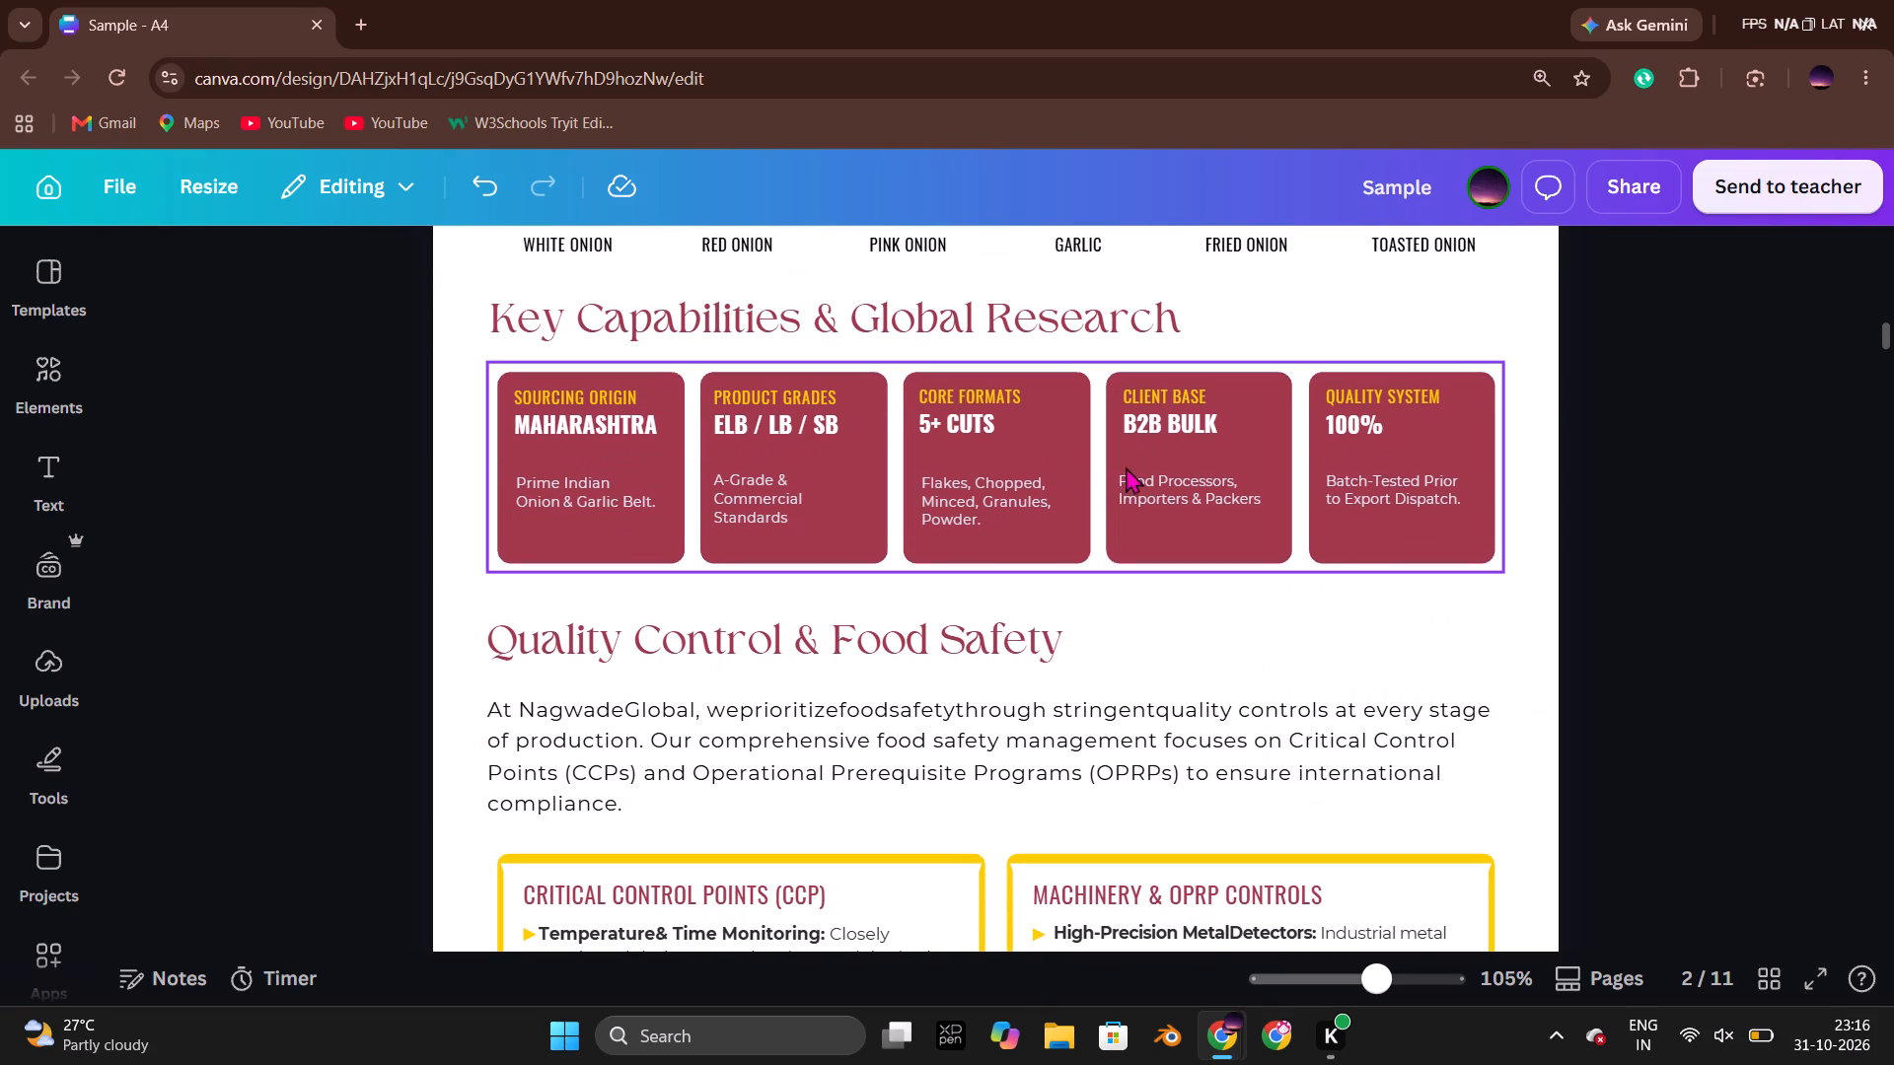
pyautogui.click(1155, 403)
pyautogui.doubleClick(1157, 413)
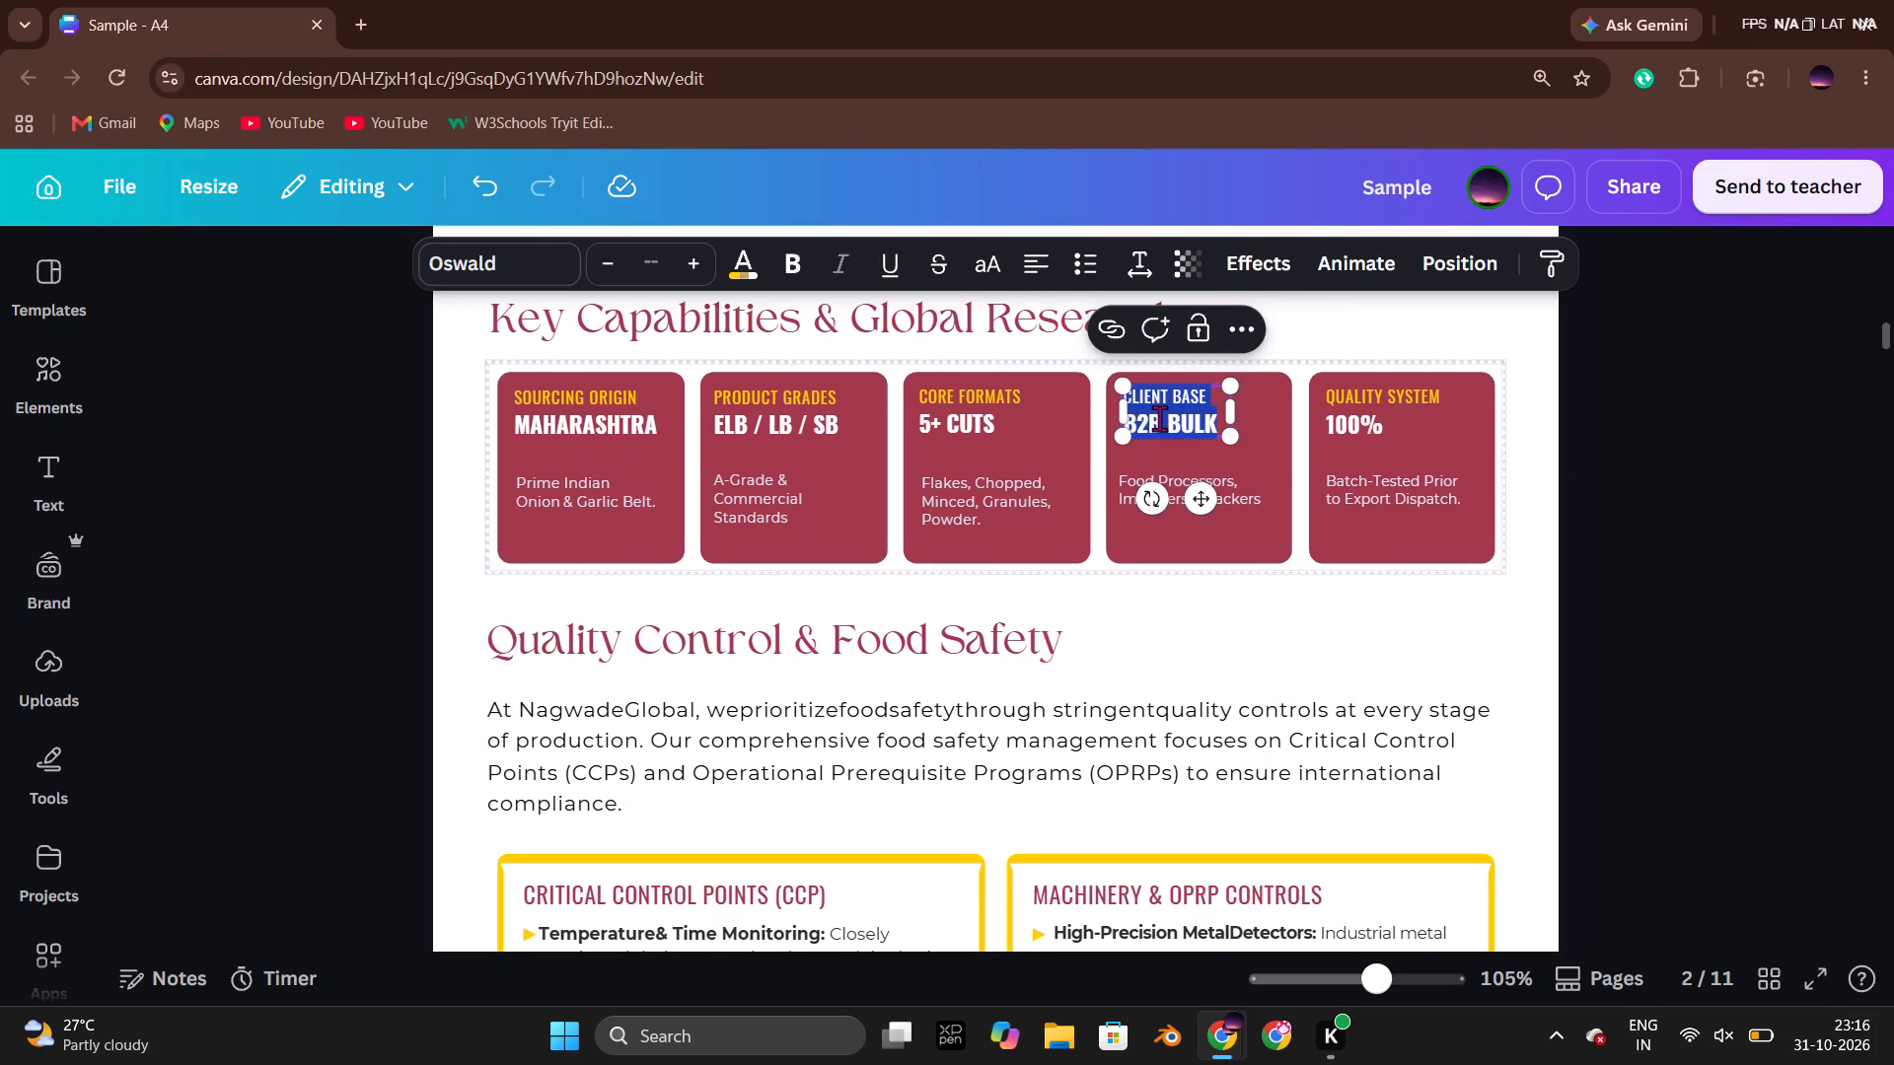
pyautogui.click(1276, 452)
pyautogui.click(1170, 413)
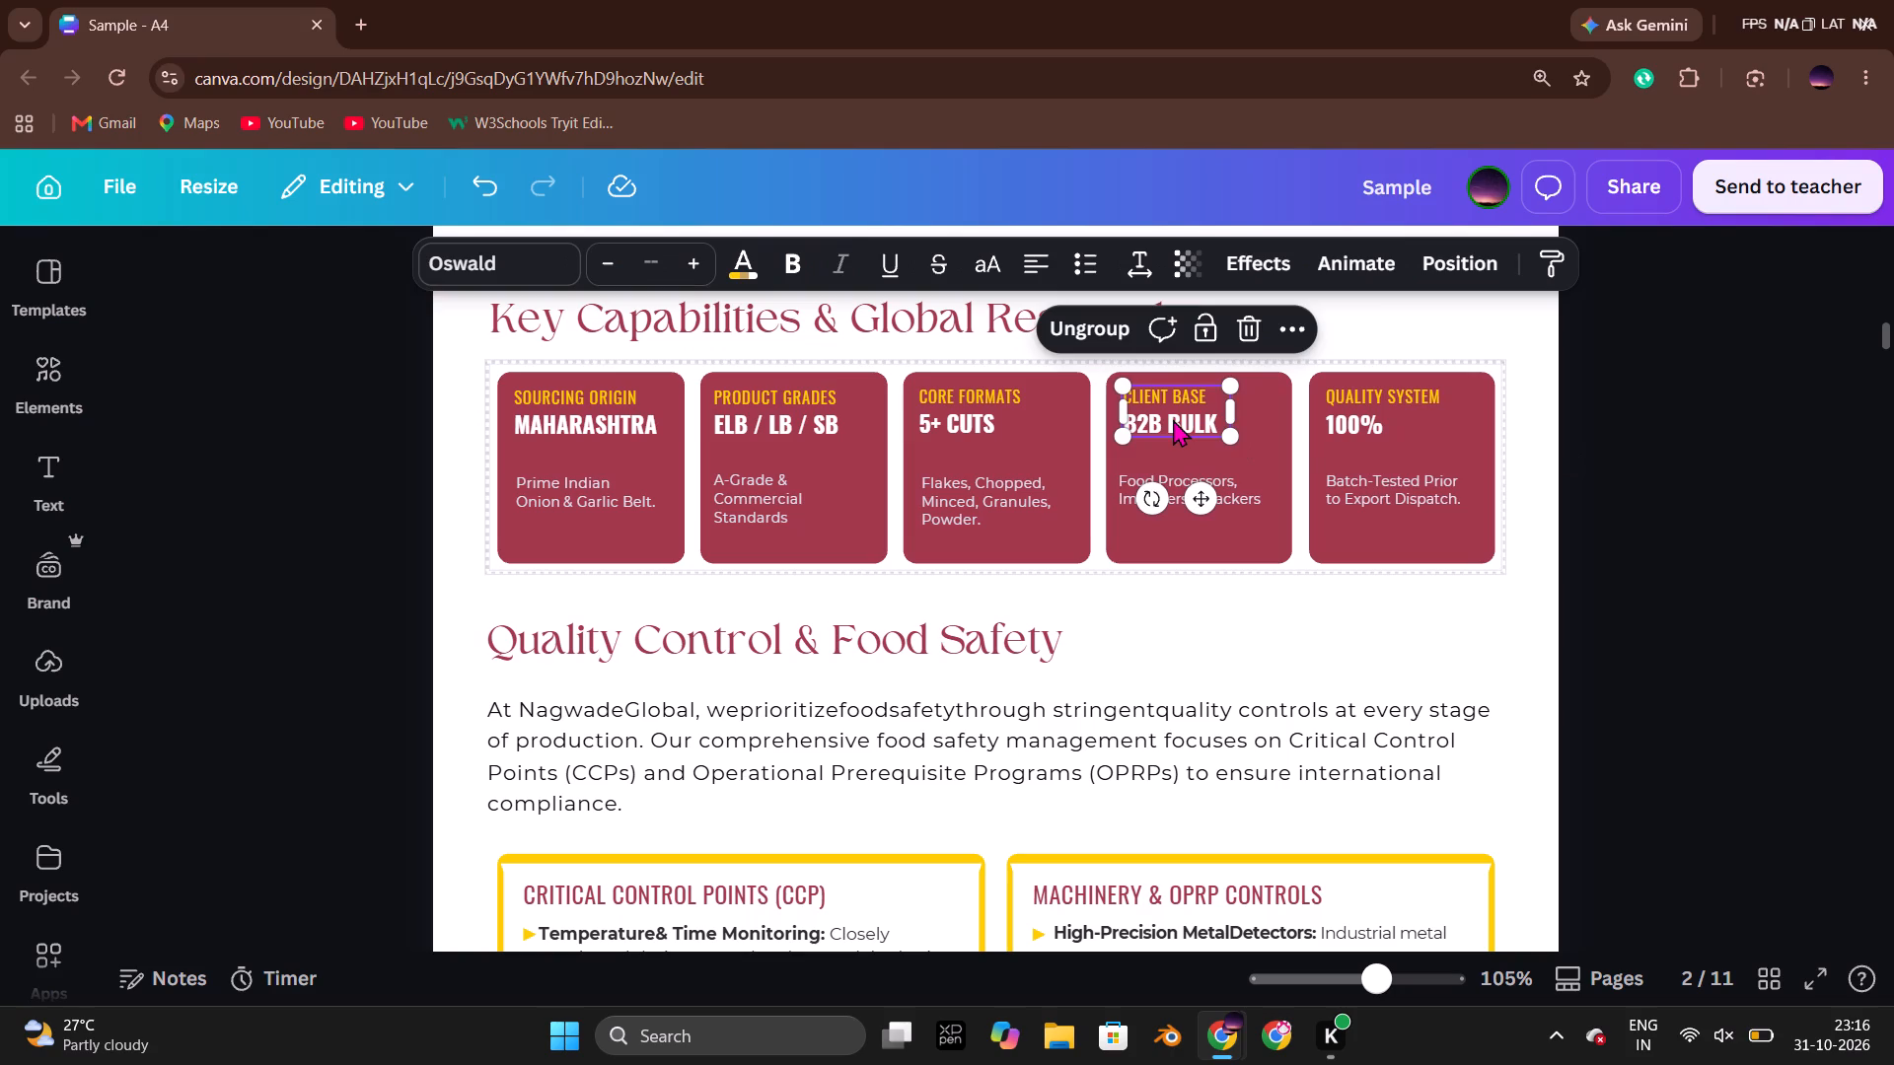
pyautogui.click(1174, 419)
pyautogui.click(1632, 589)
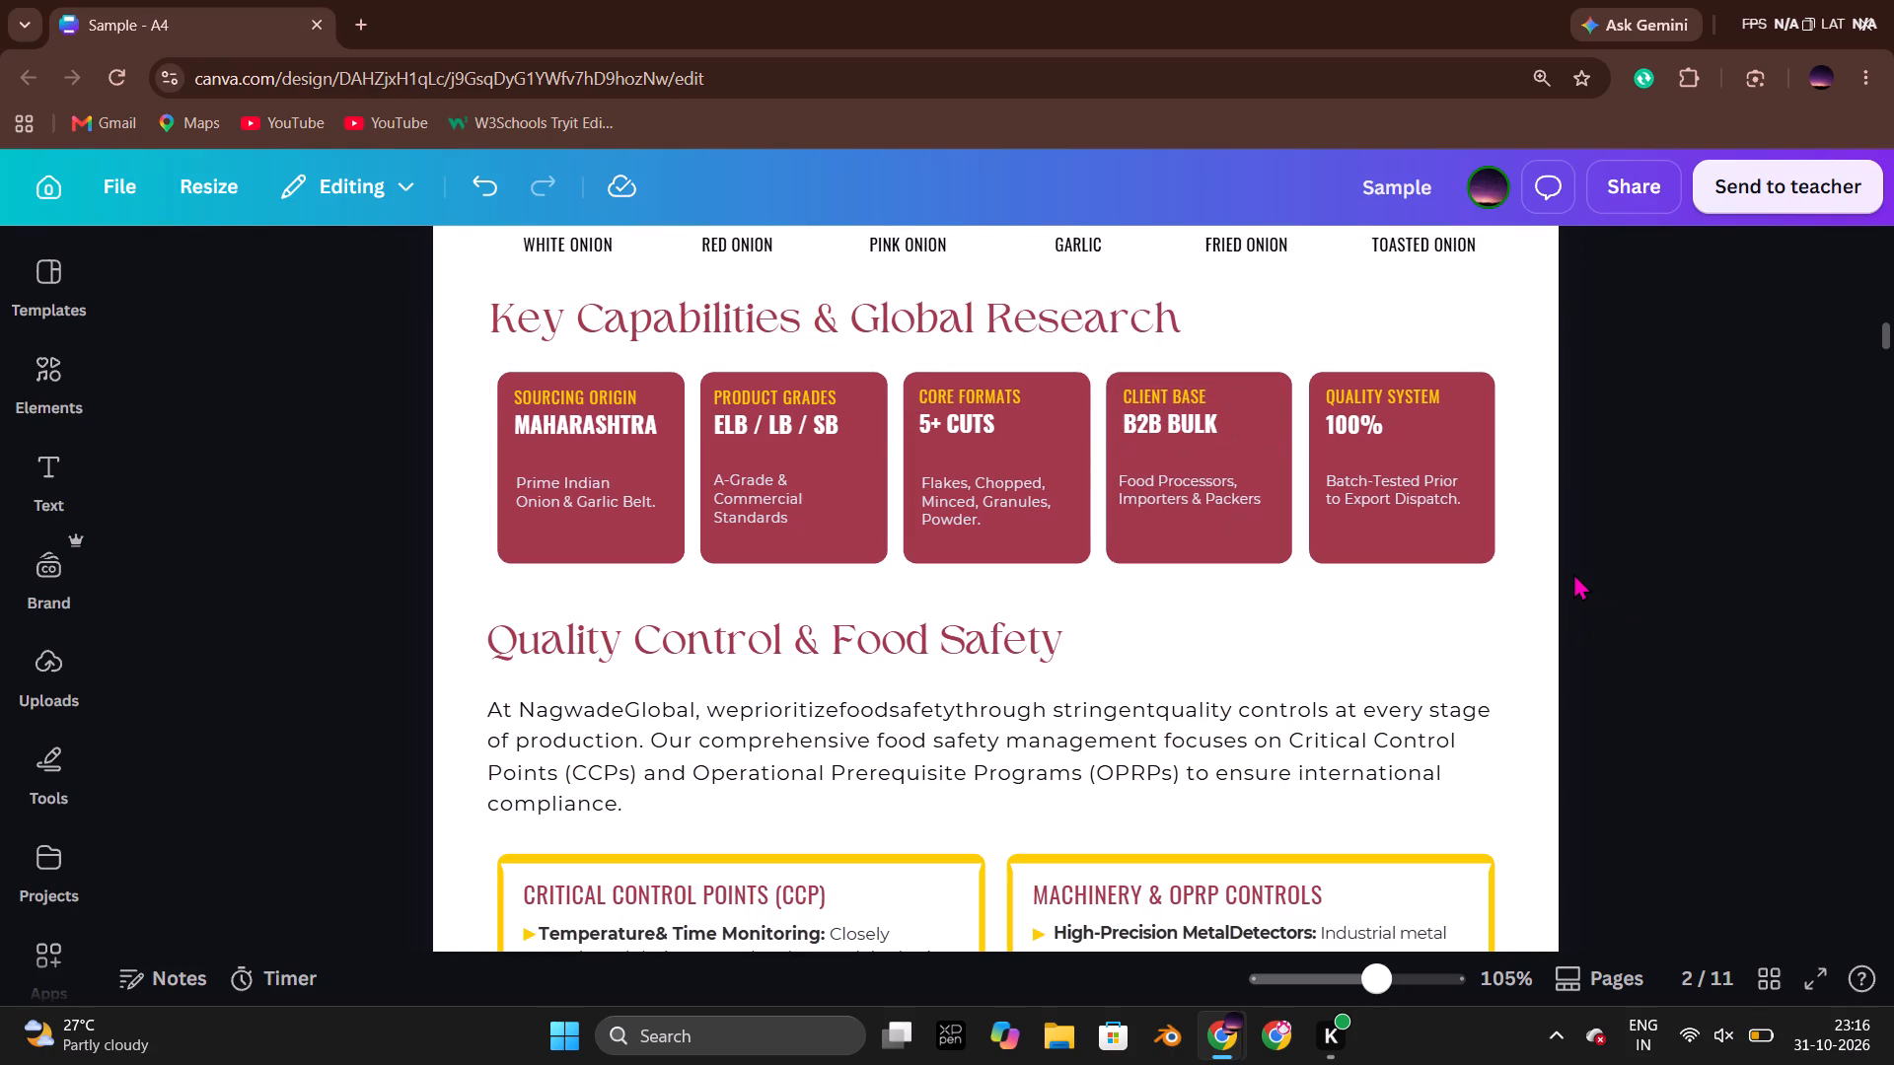
pyautogui.doubleClick(1392, 491)
pyautogui.click(1547, 501)
pyautogui.click(1429, 490)
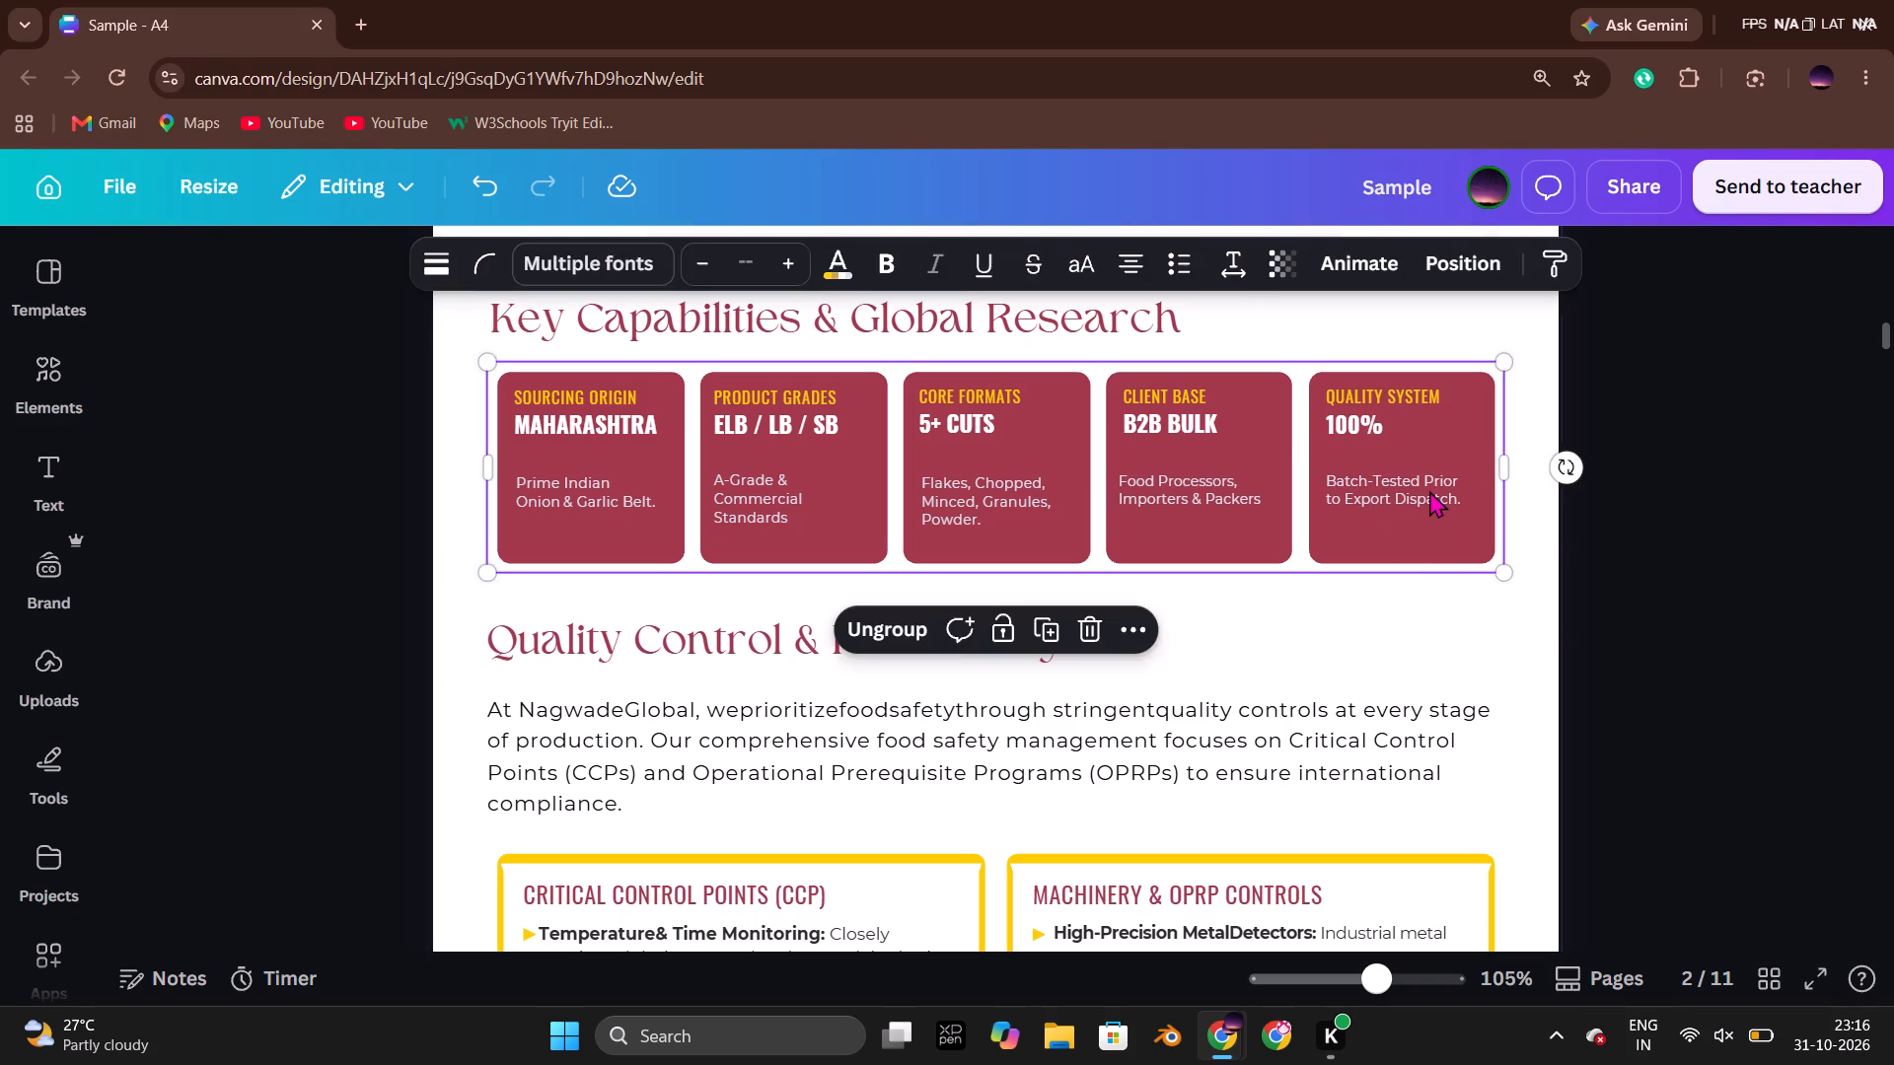
pyautogui.click(1429, 490)
pyautogui.click(1429, 490)
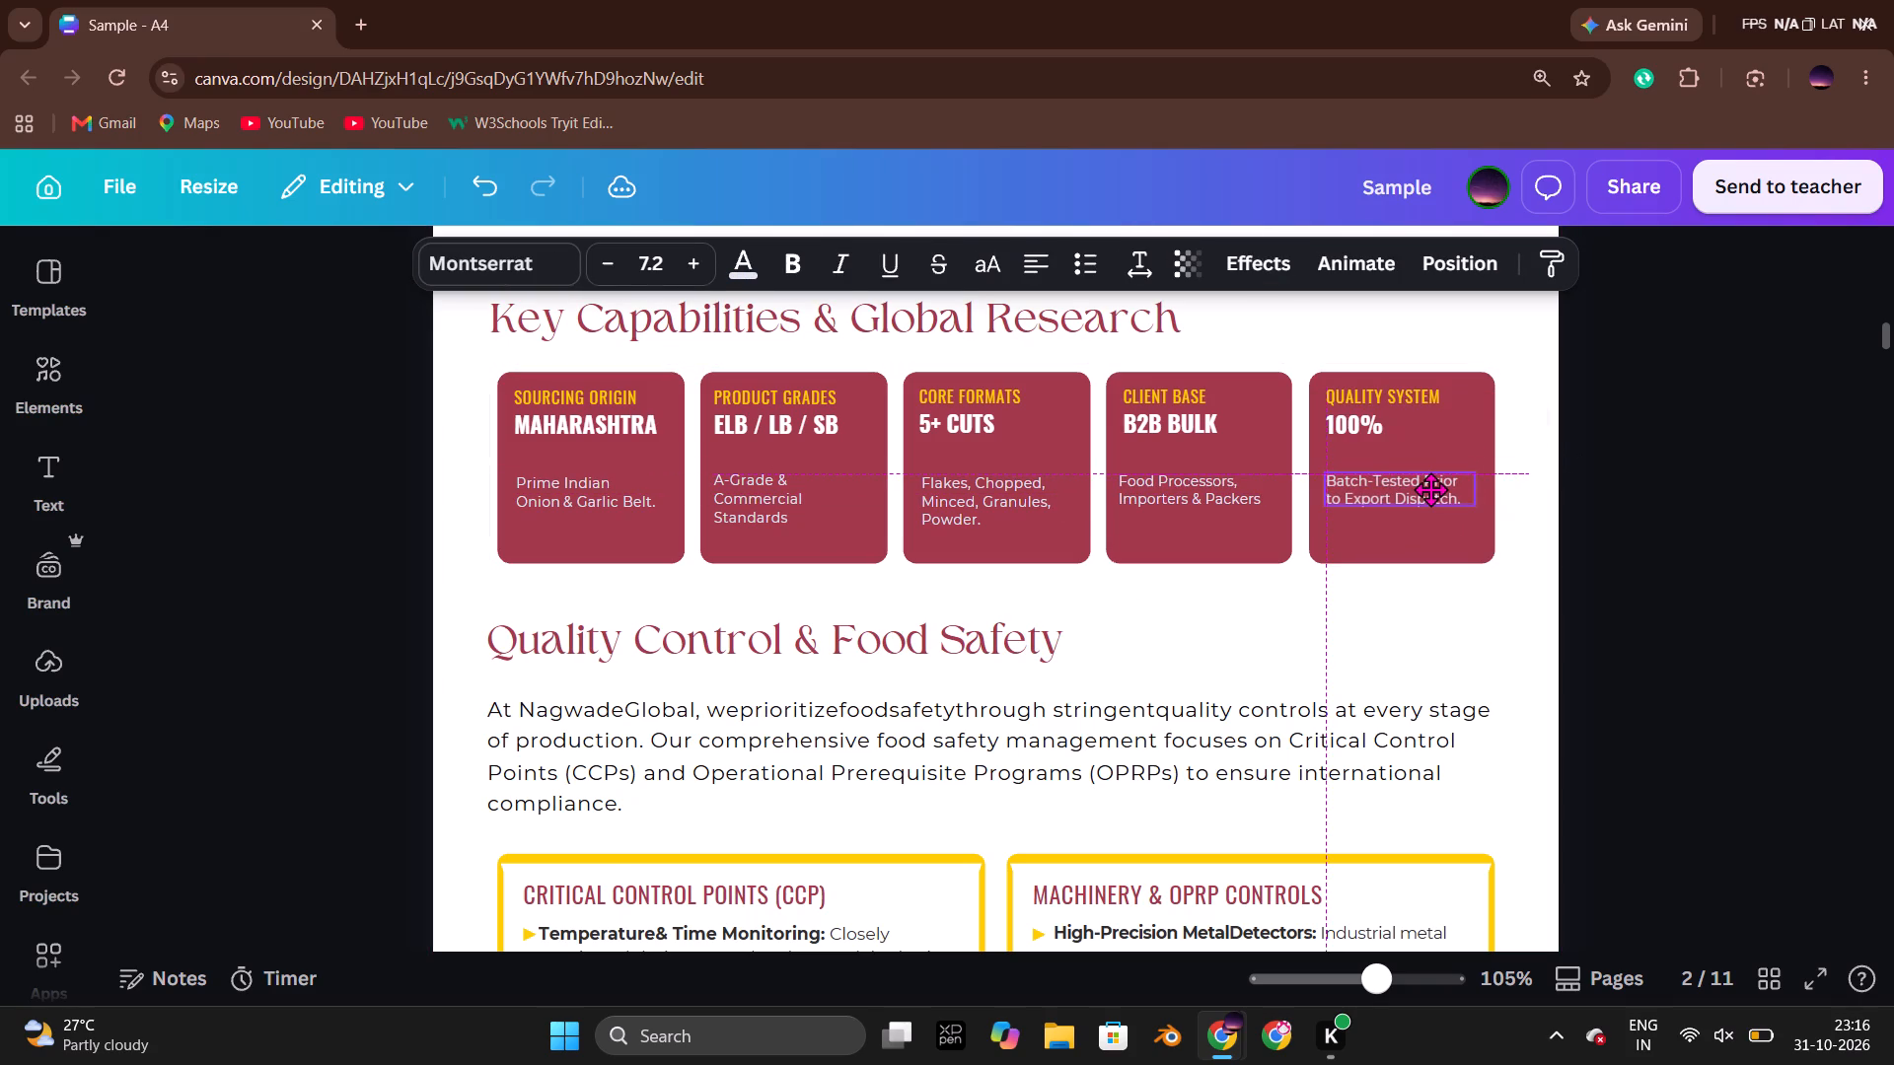
# Nudge the "Prime Indian Onion & Garlic Belt." description slightly to the right inside the Sourcing Origin card.
pyautogui.doubleClick(555, 485)
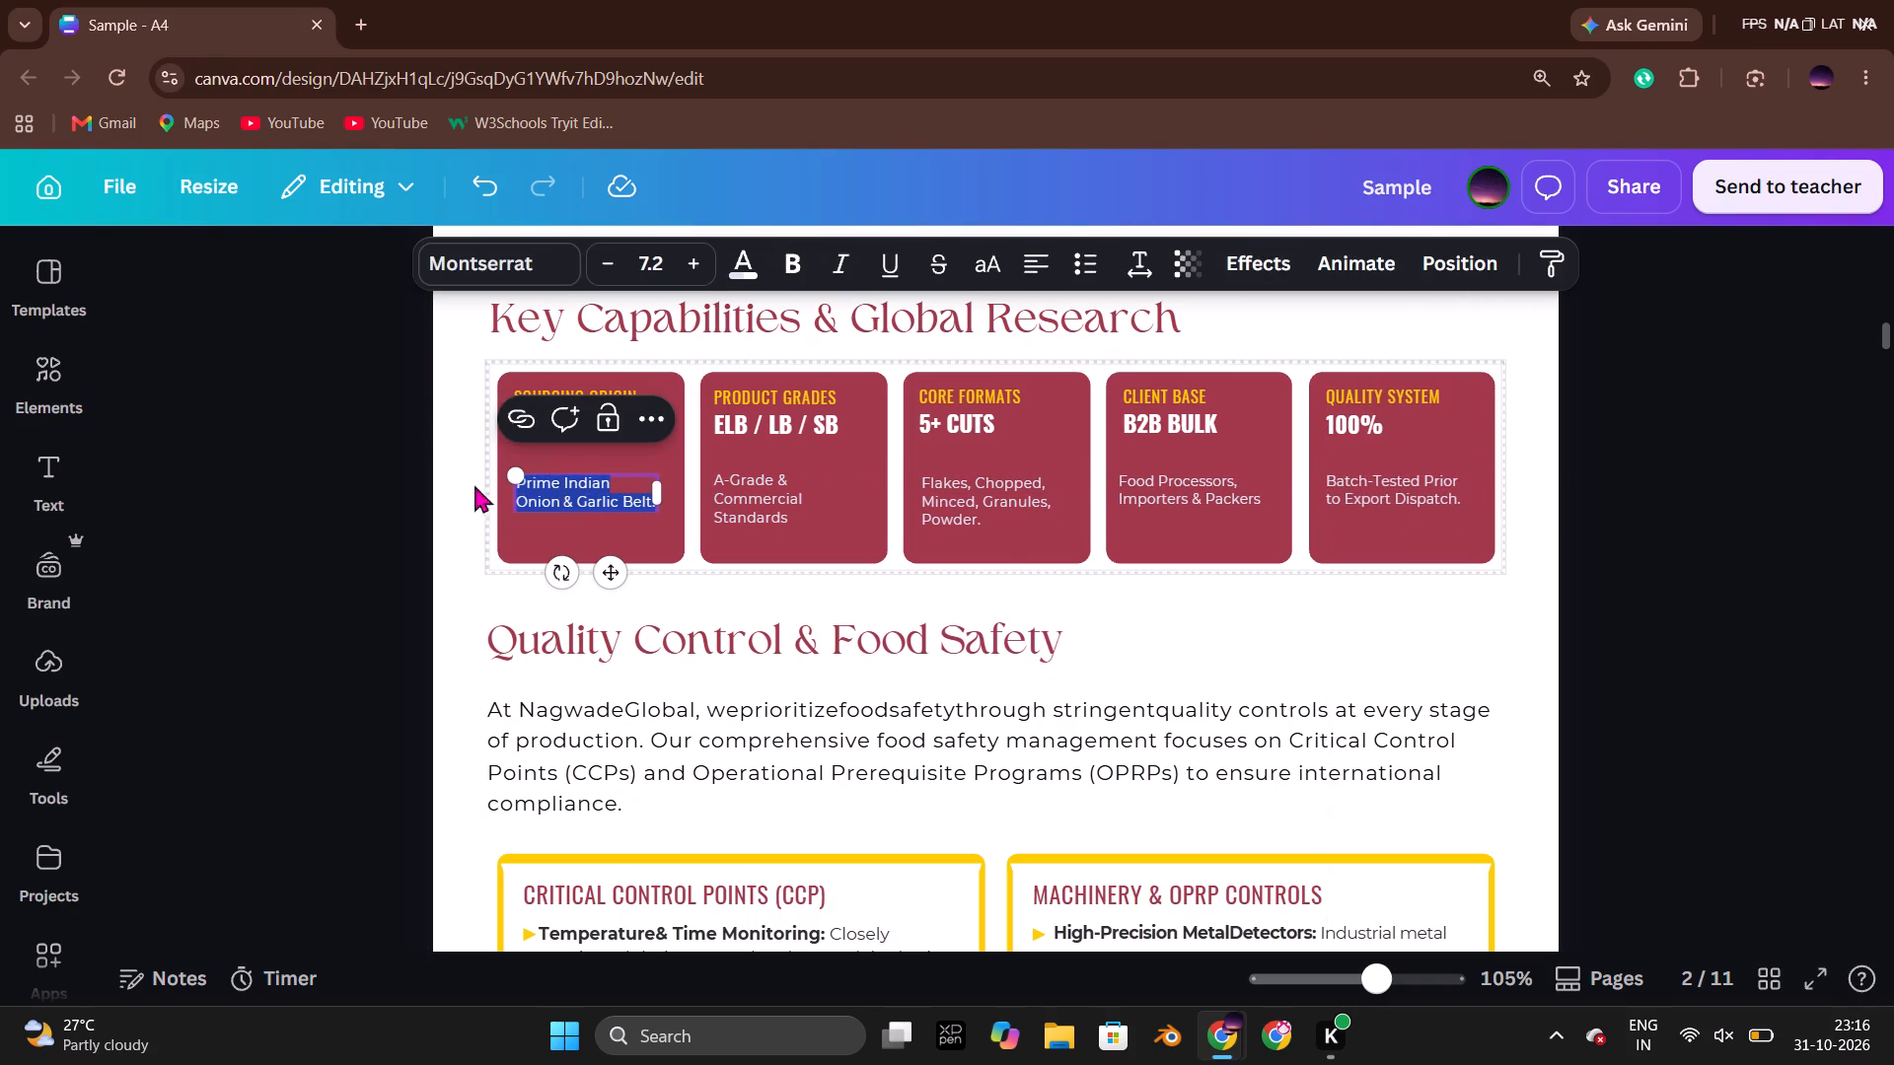
pyautogui.click(431, 486)
pyautogui.click(553, 489)
pyautogui.click(553, 489)
pyautogui.click(564, 489)
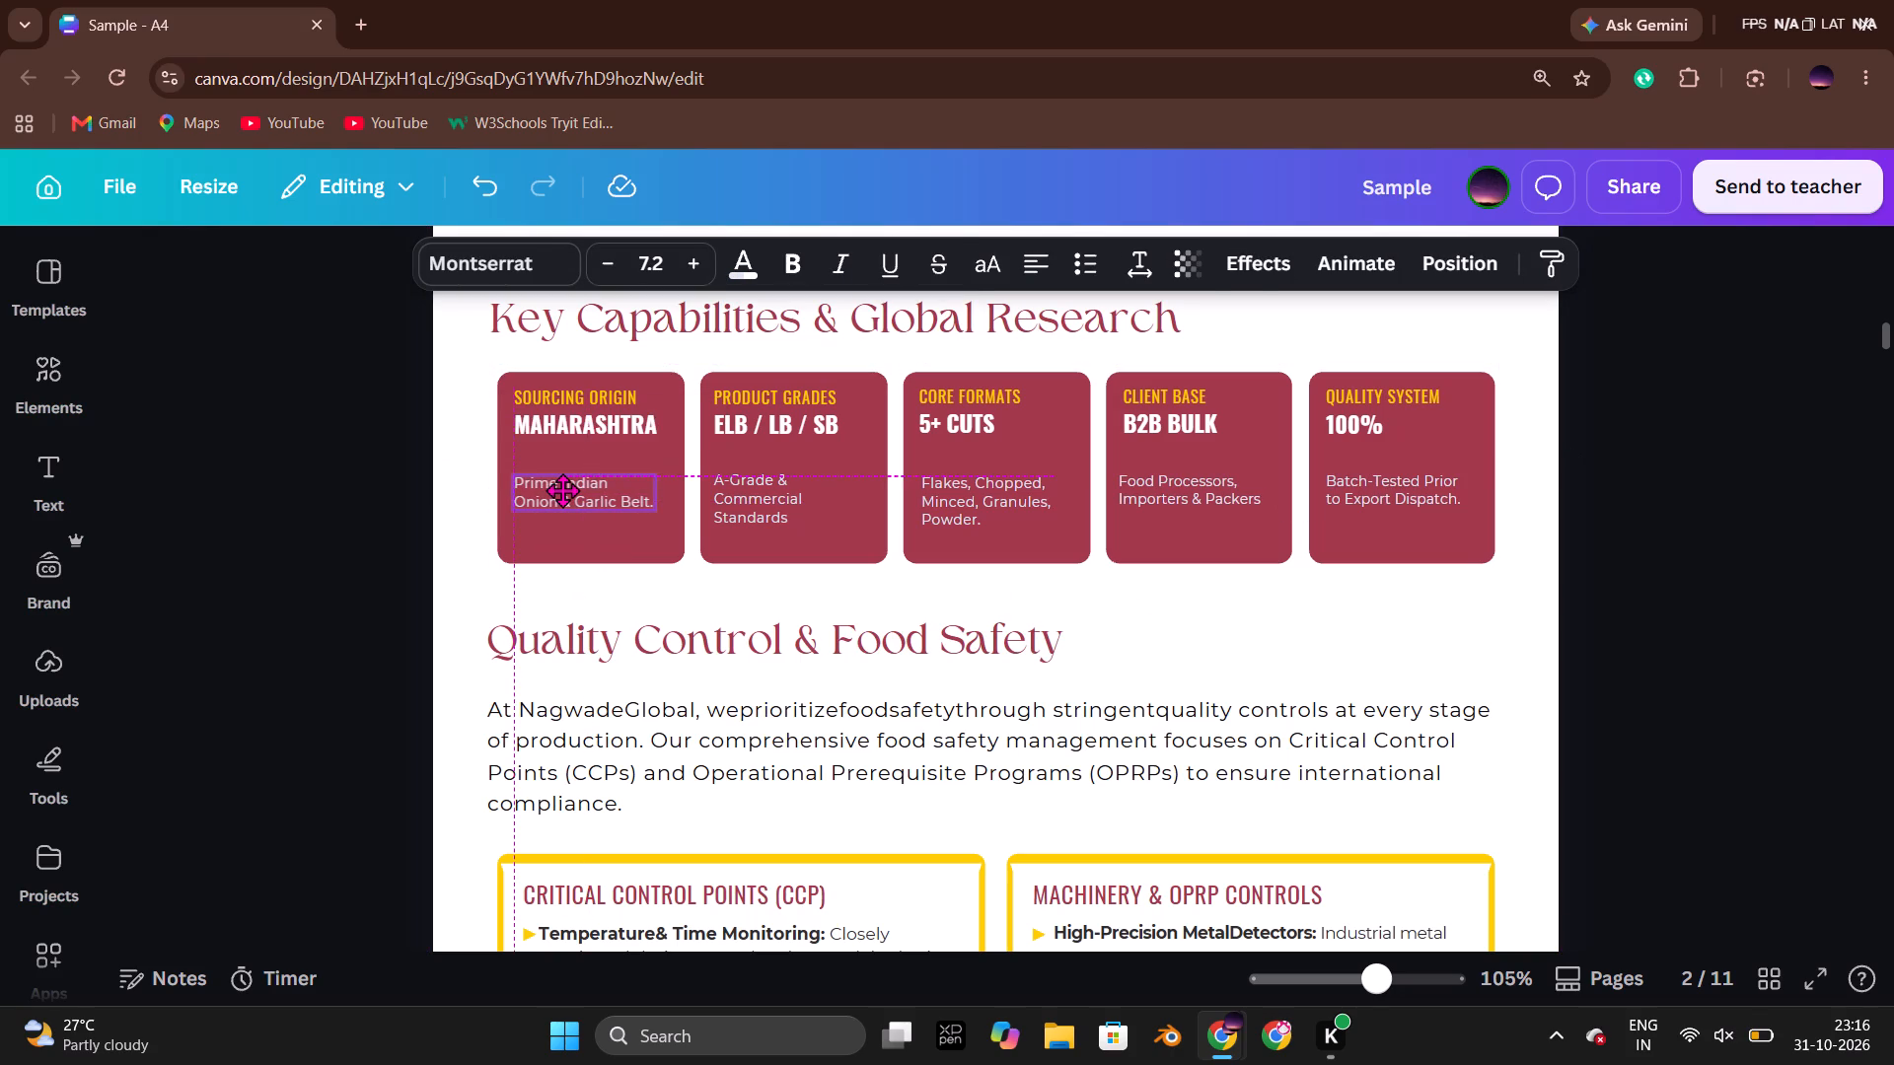
pyautogui.click(488, 485)
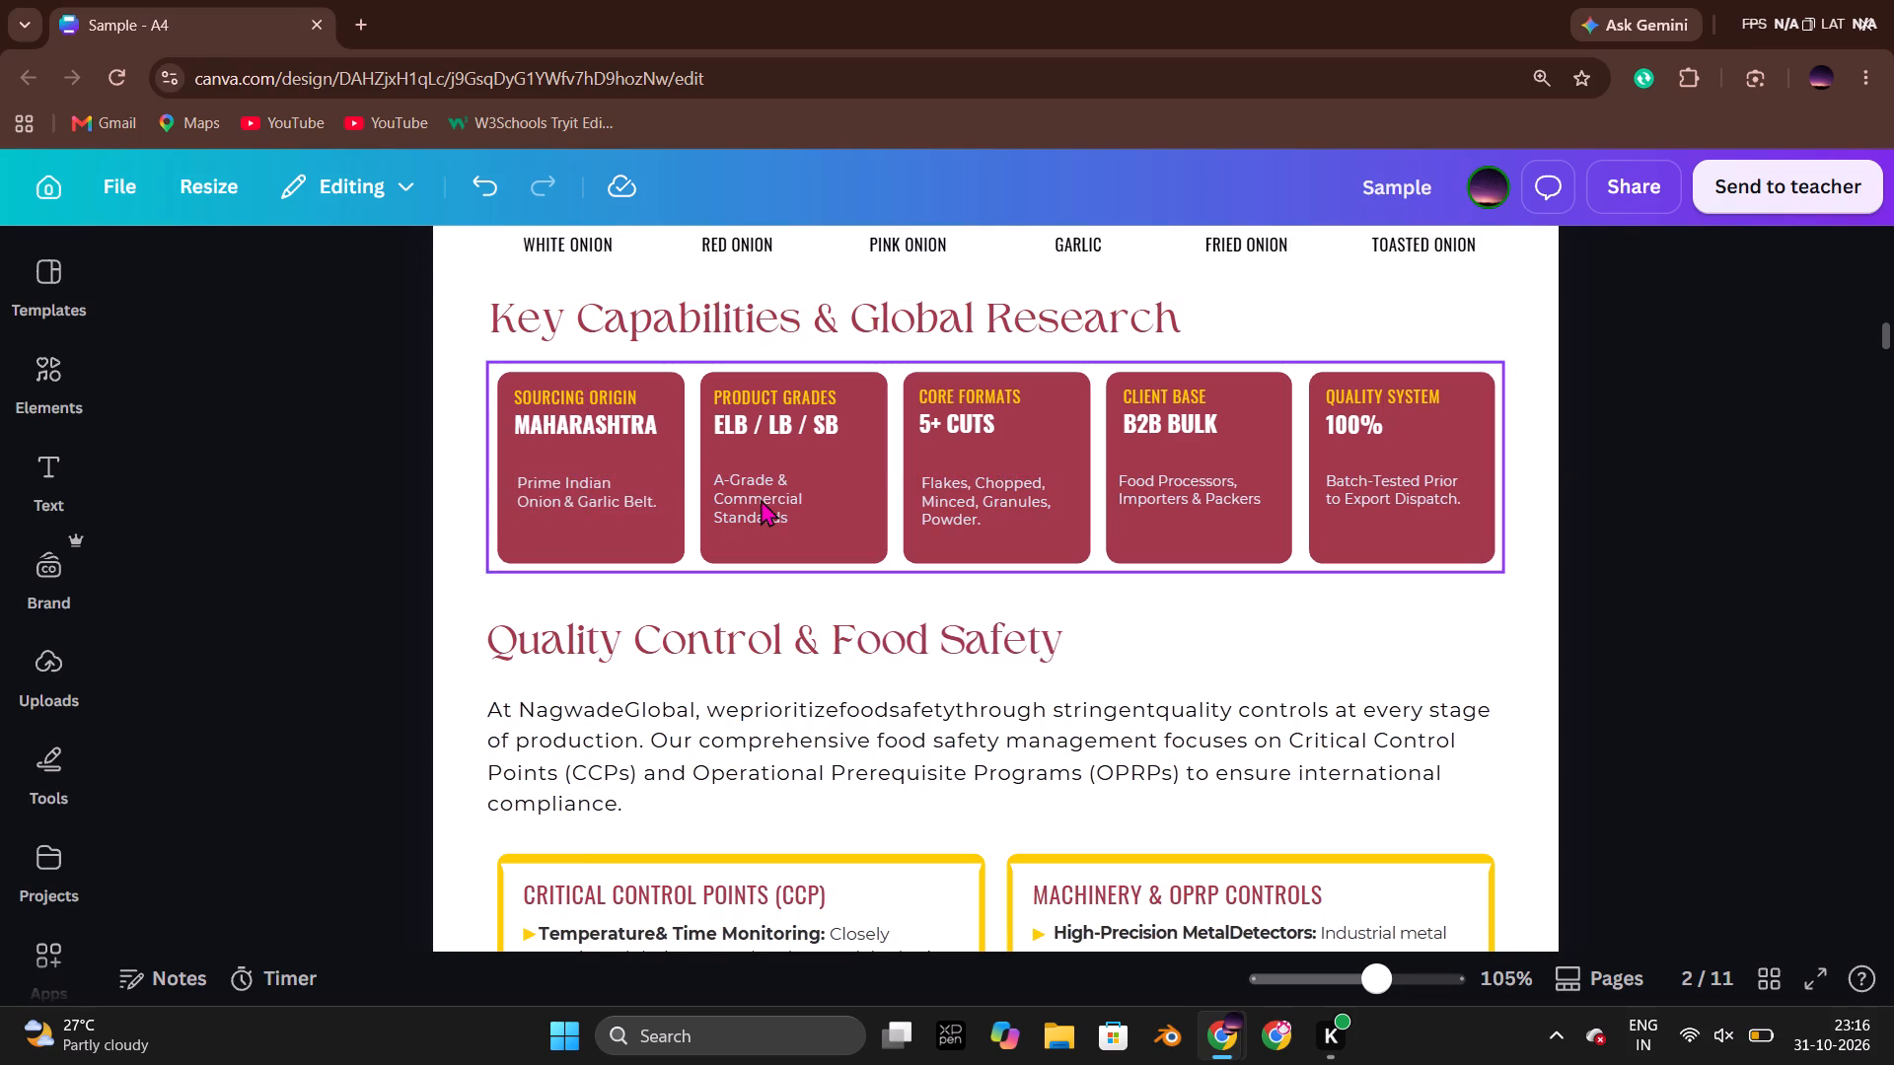
# Move the "A-Grade & Commercial Standards" description to the right, towards the centre of the Product Grades card.
pyautogui.doubleClick(761, 499)
pyautogui.click(860, 499)
pyautogui.click(786, 497)
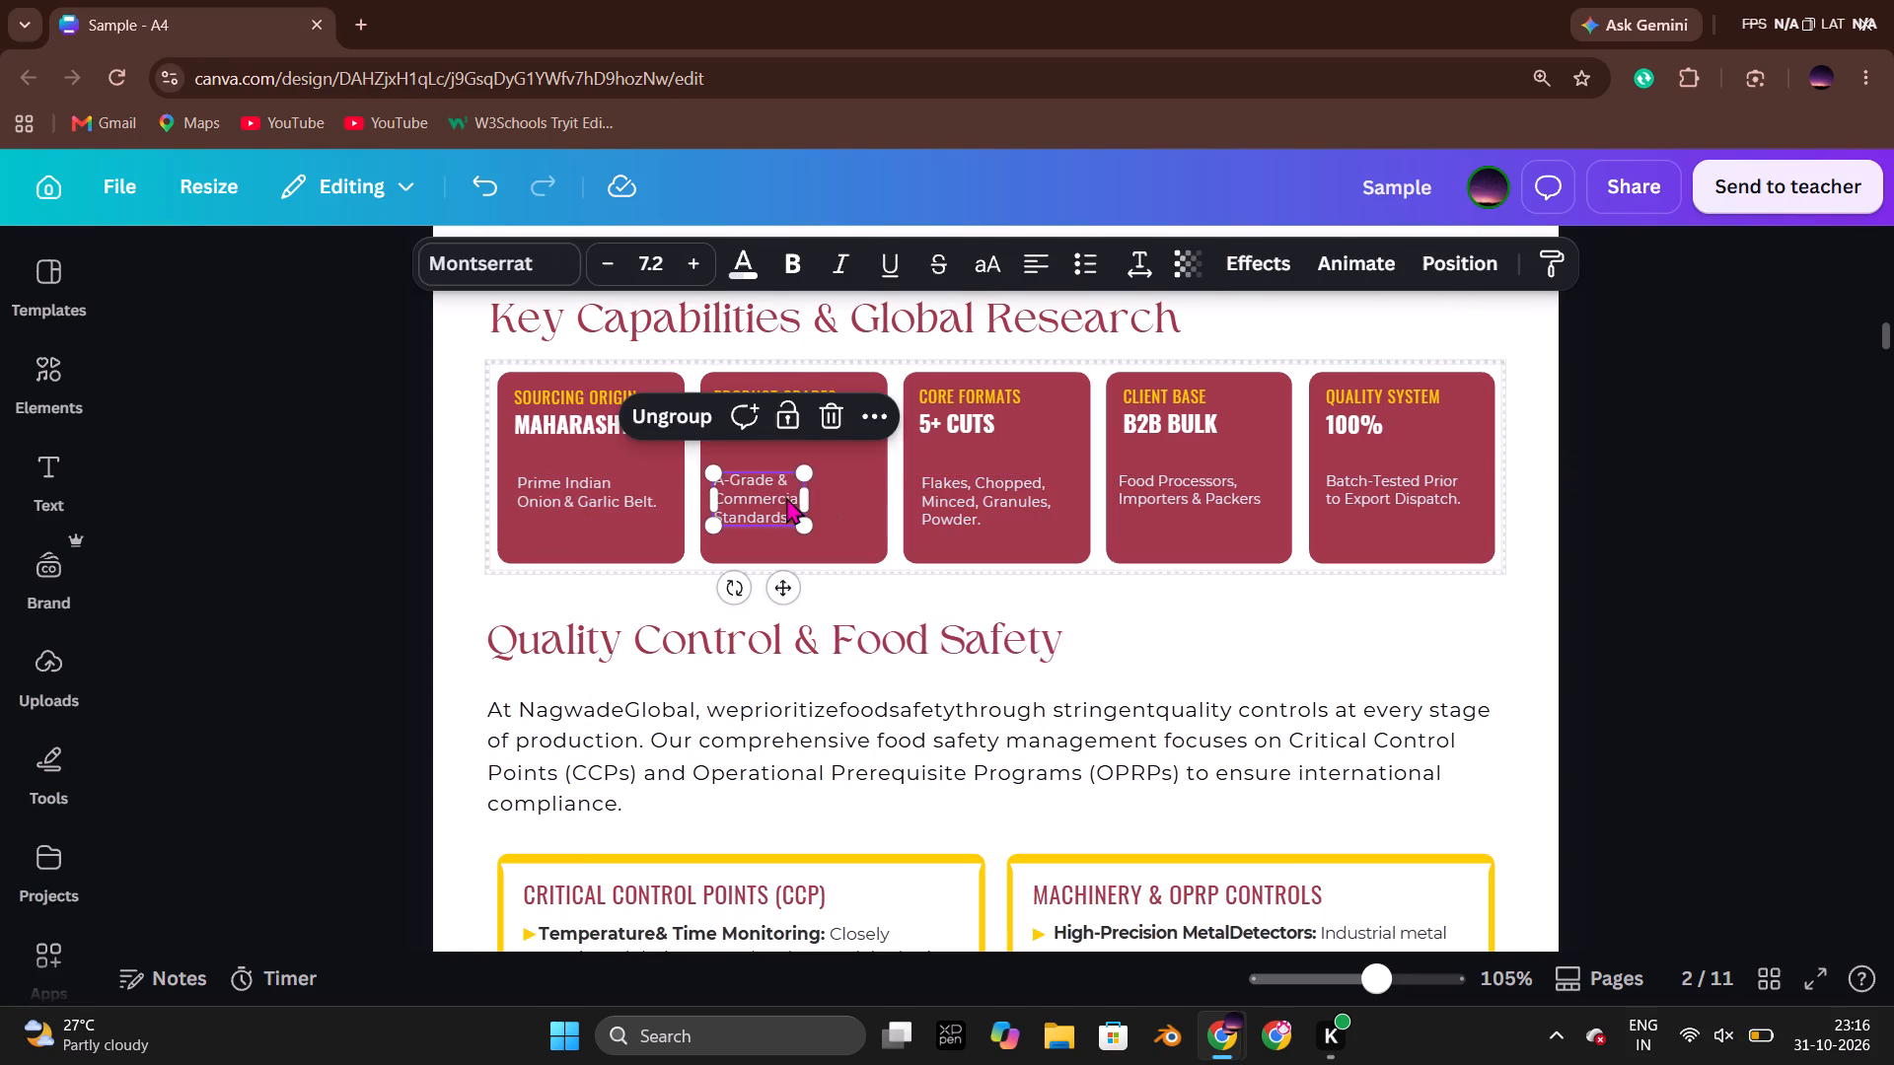
pyautogui.moveTo(774, 497); pyautogui.dragTo(797, 497)
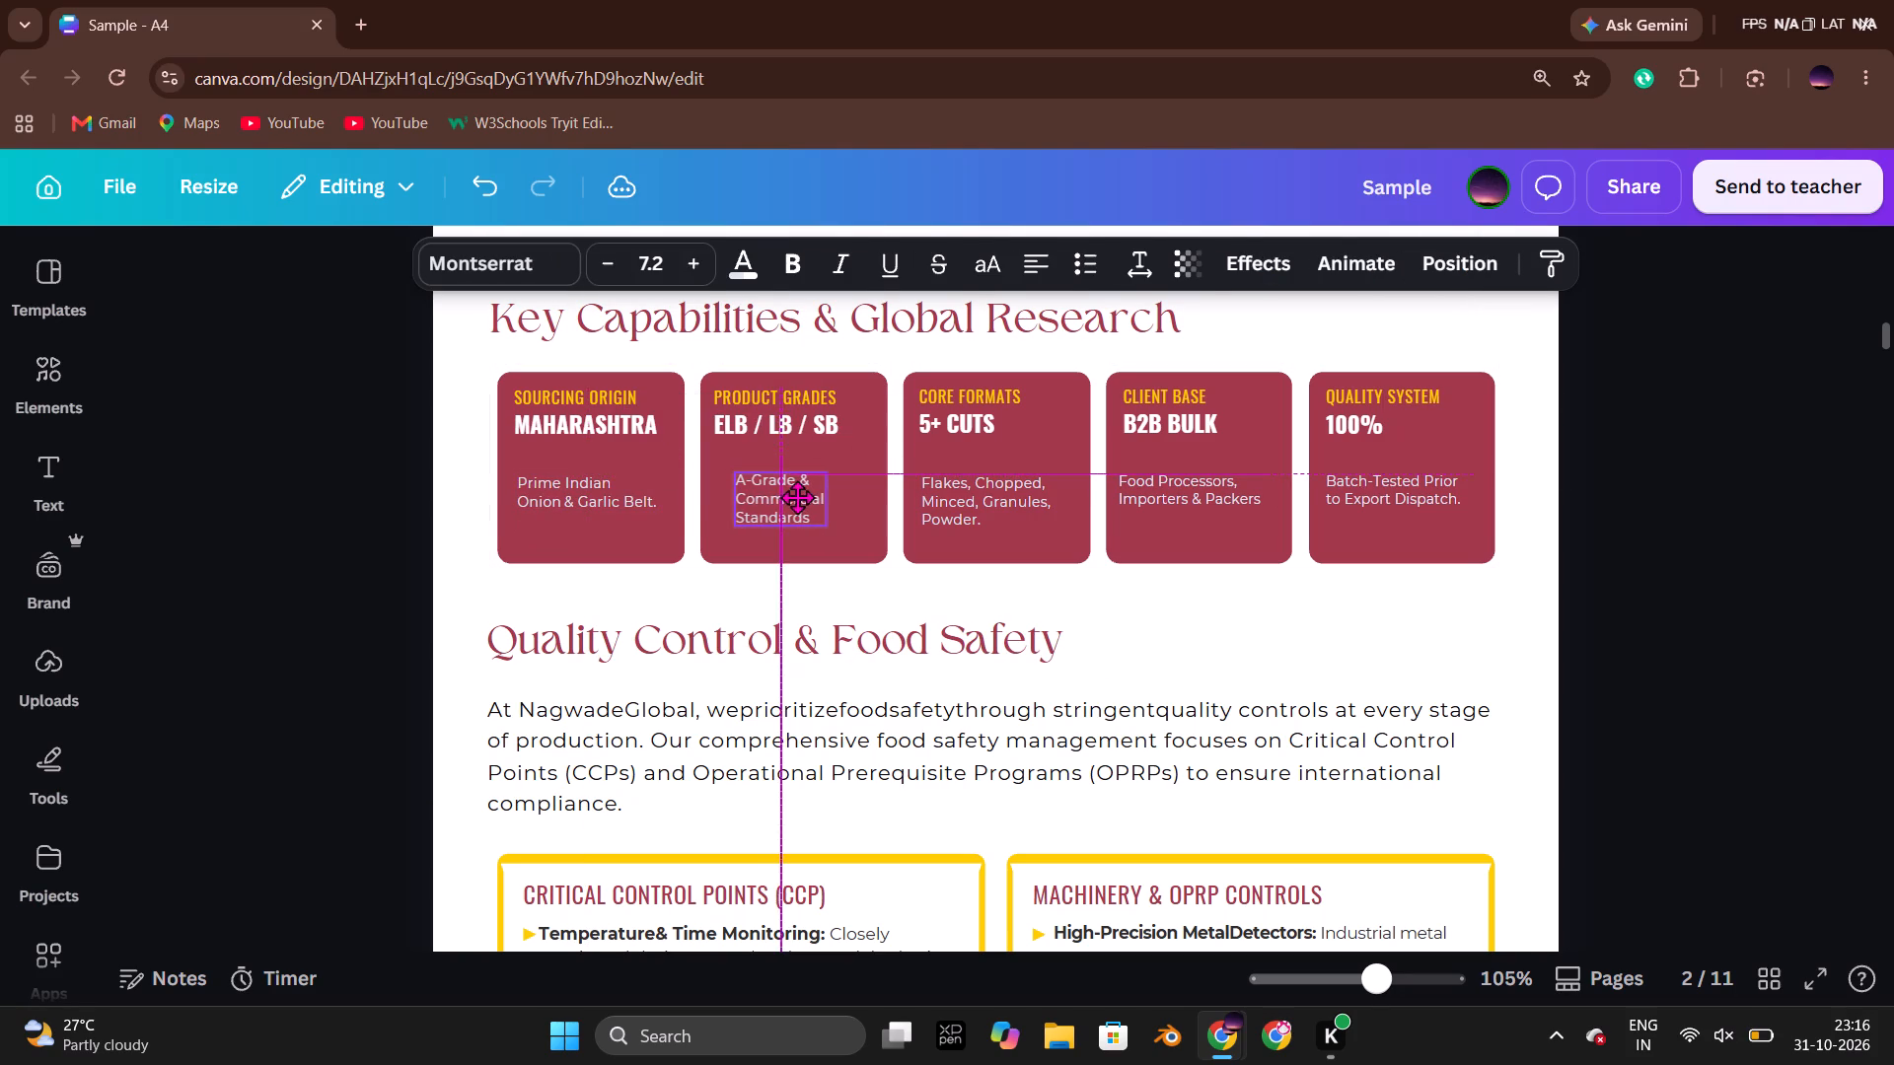
pyautogui.moveTo(797, 497); pyautogui.dragTo(797, 498)
pyautogui.moveTo(797, 498); pyautogui.dragTo(803, 494)
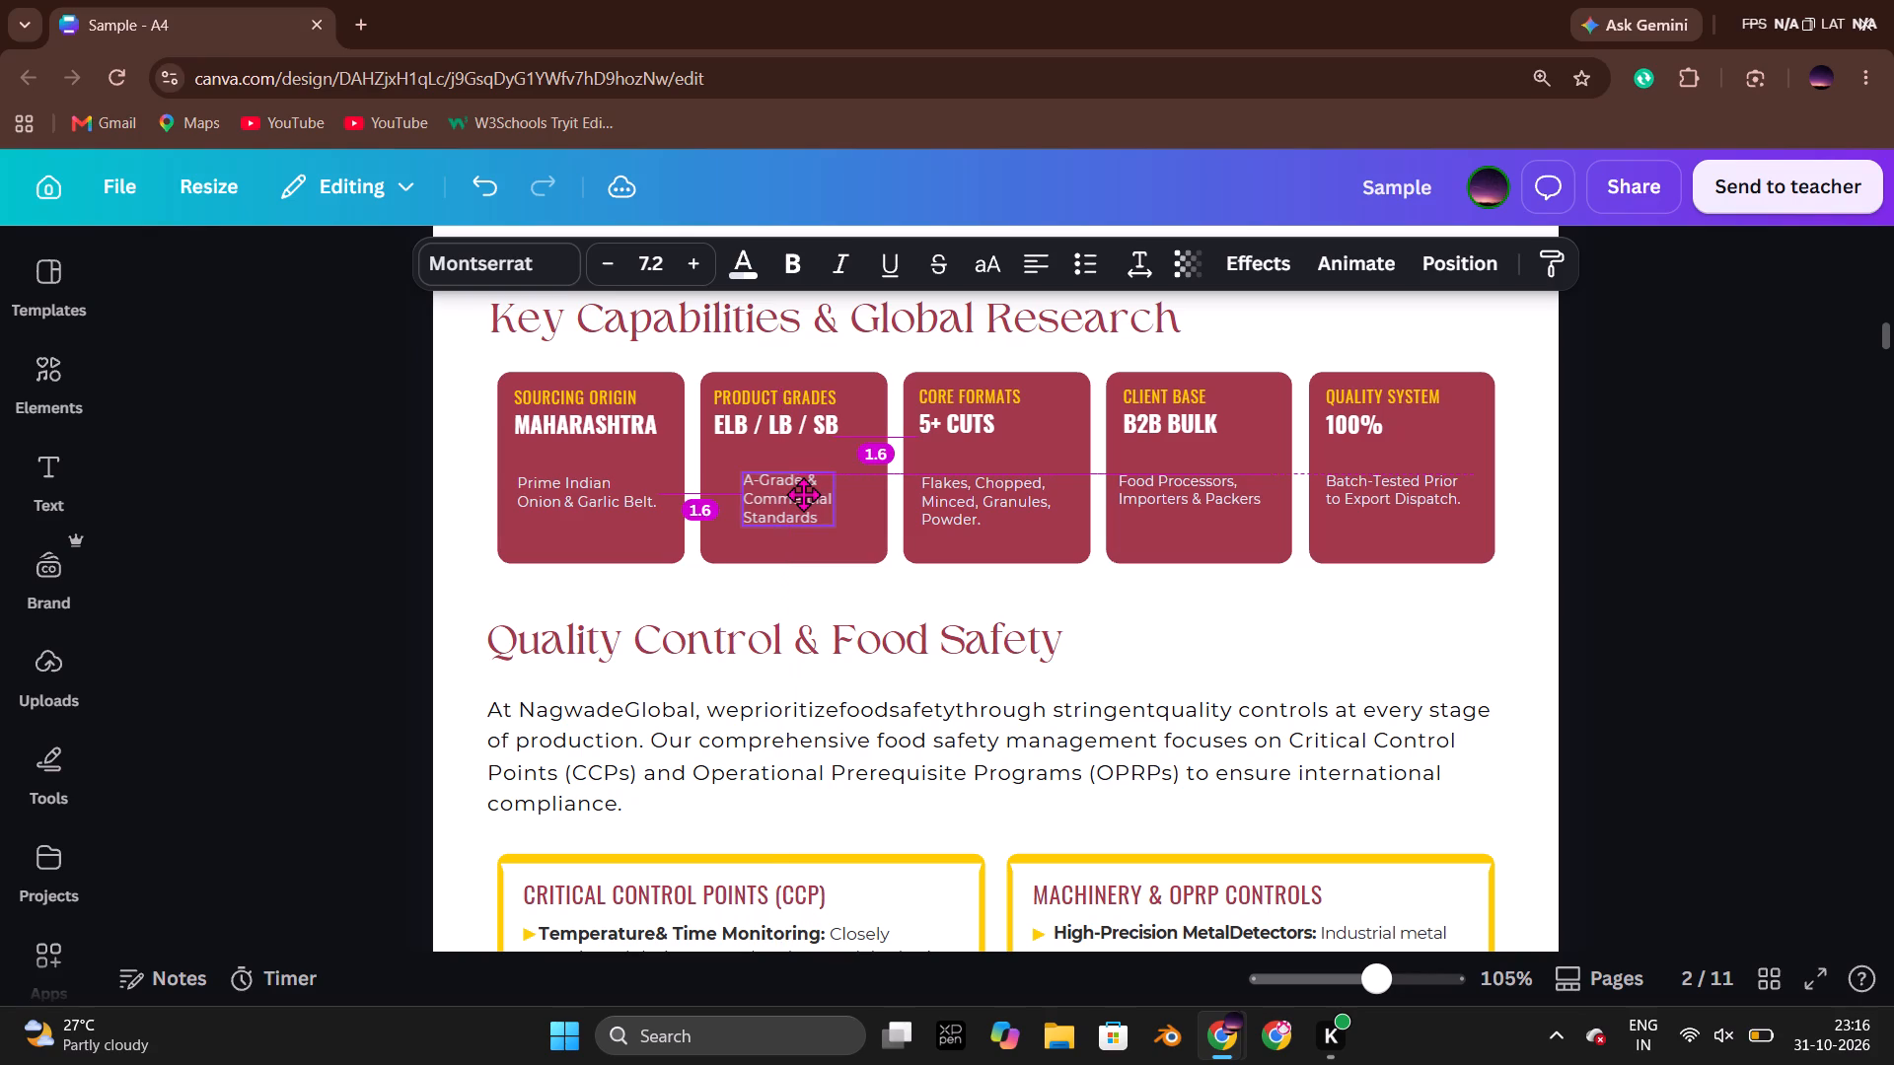
pyautogui.moveTo(803, 494); pyautogui.dragTo(802, 497)
pyautogui.click(402, 466)
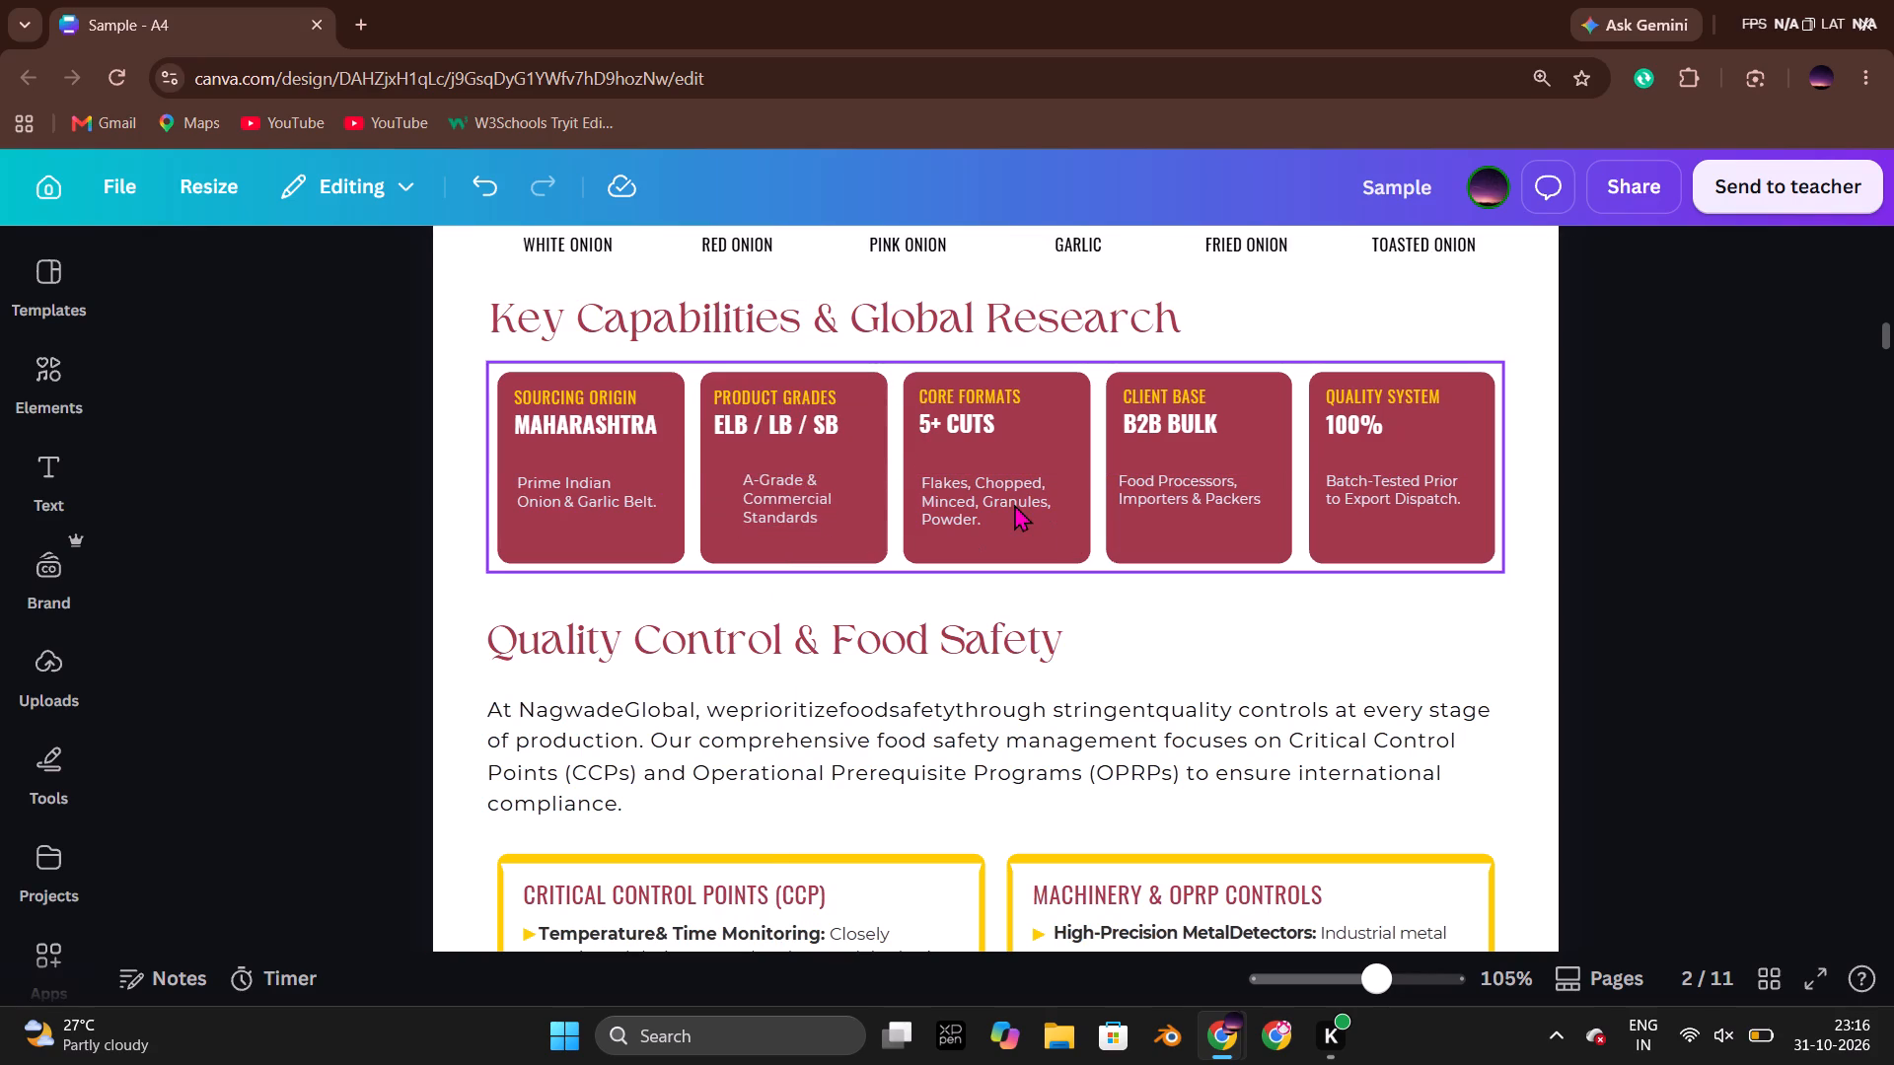
# Undo the last move of the "A-Grade & Commercial Standards" description in the Product Grades card.
pyautogui.click(1014, 503)
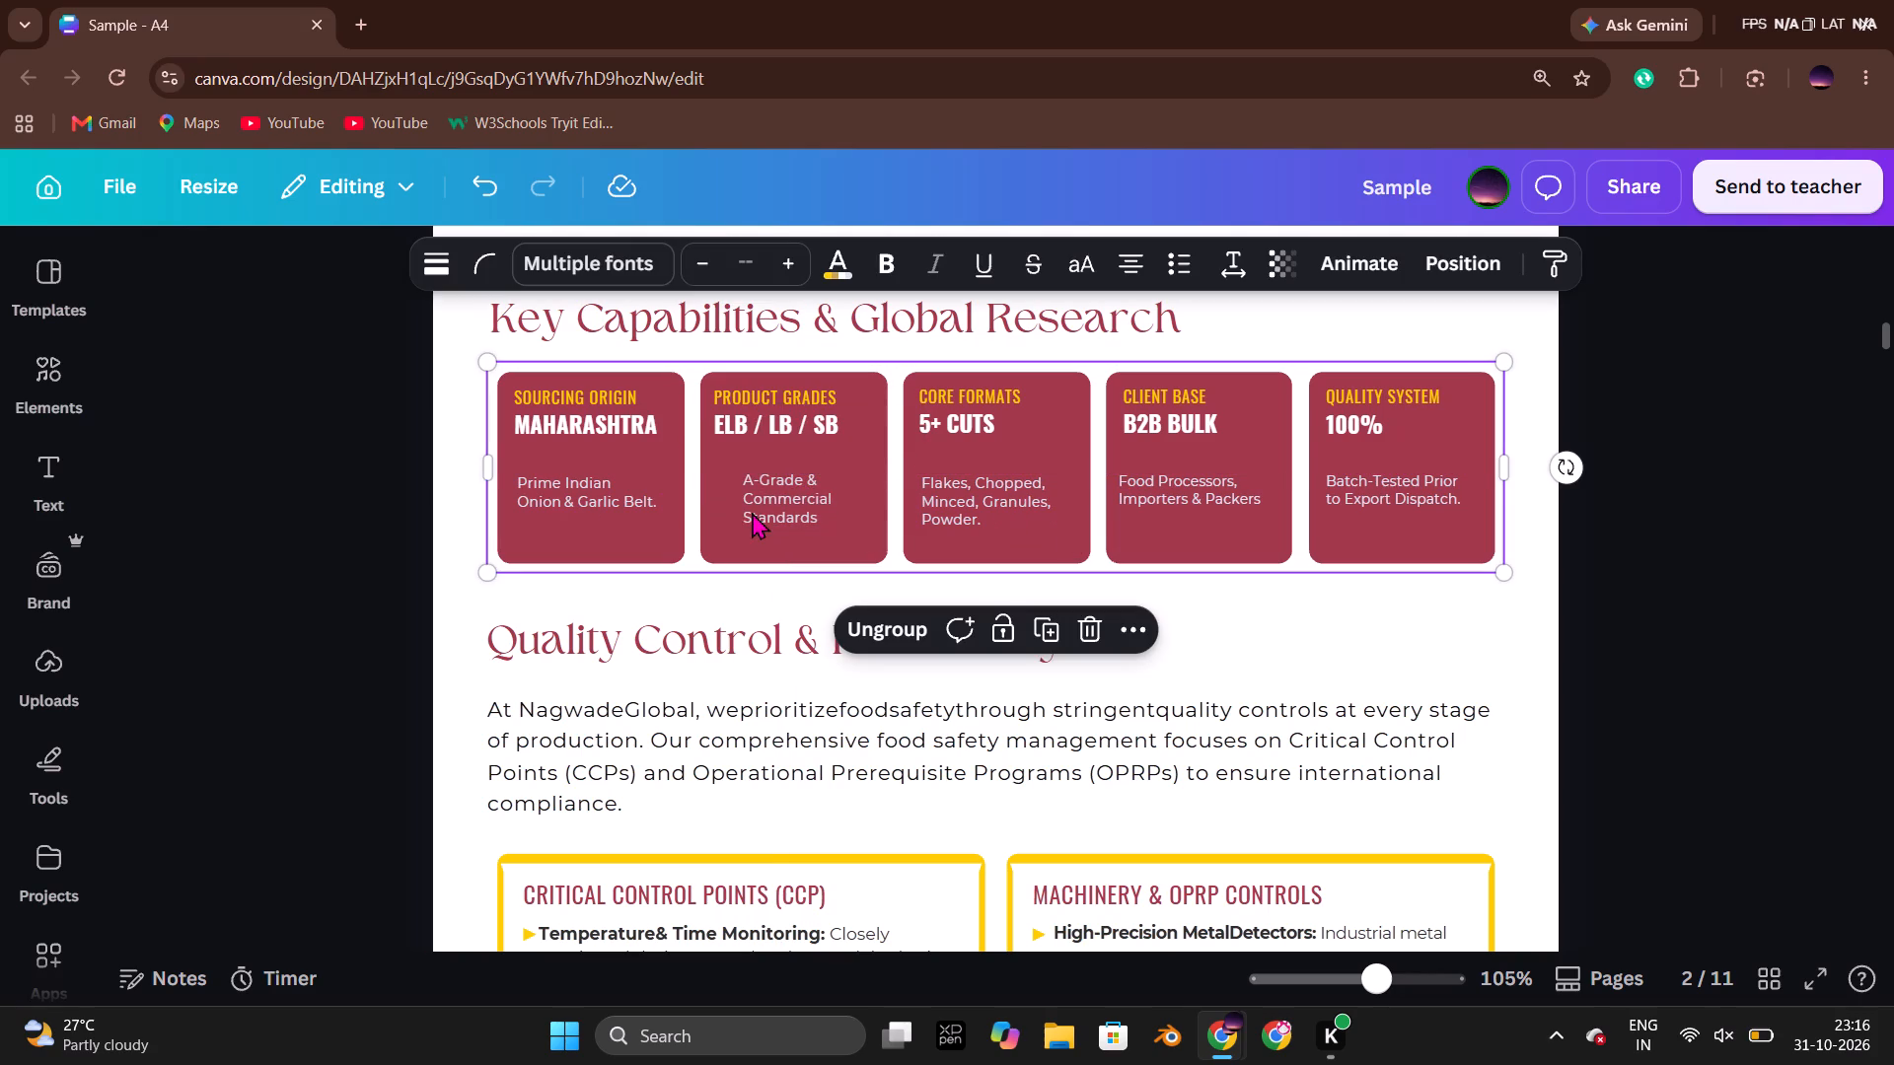
pyautogui.hotkey('ctrl', 'z')
pyautogui.hotkey('ctrl', 'z')
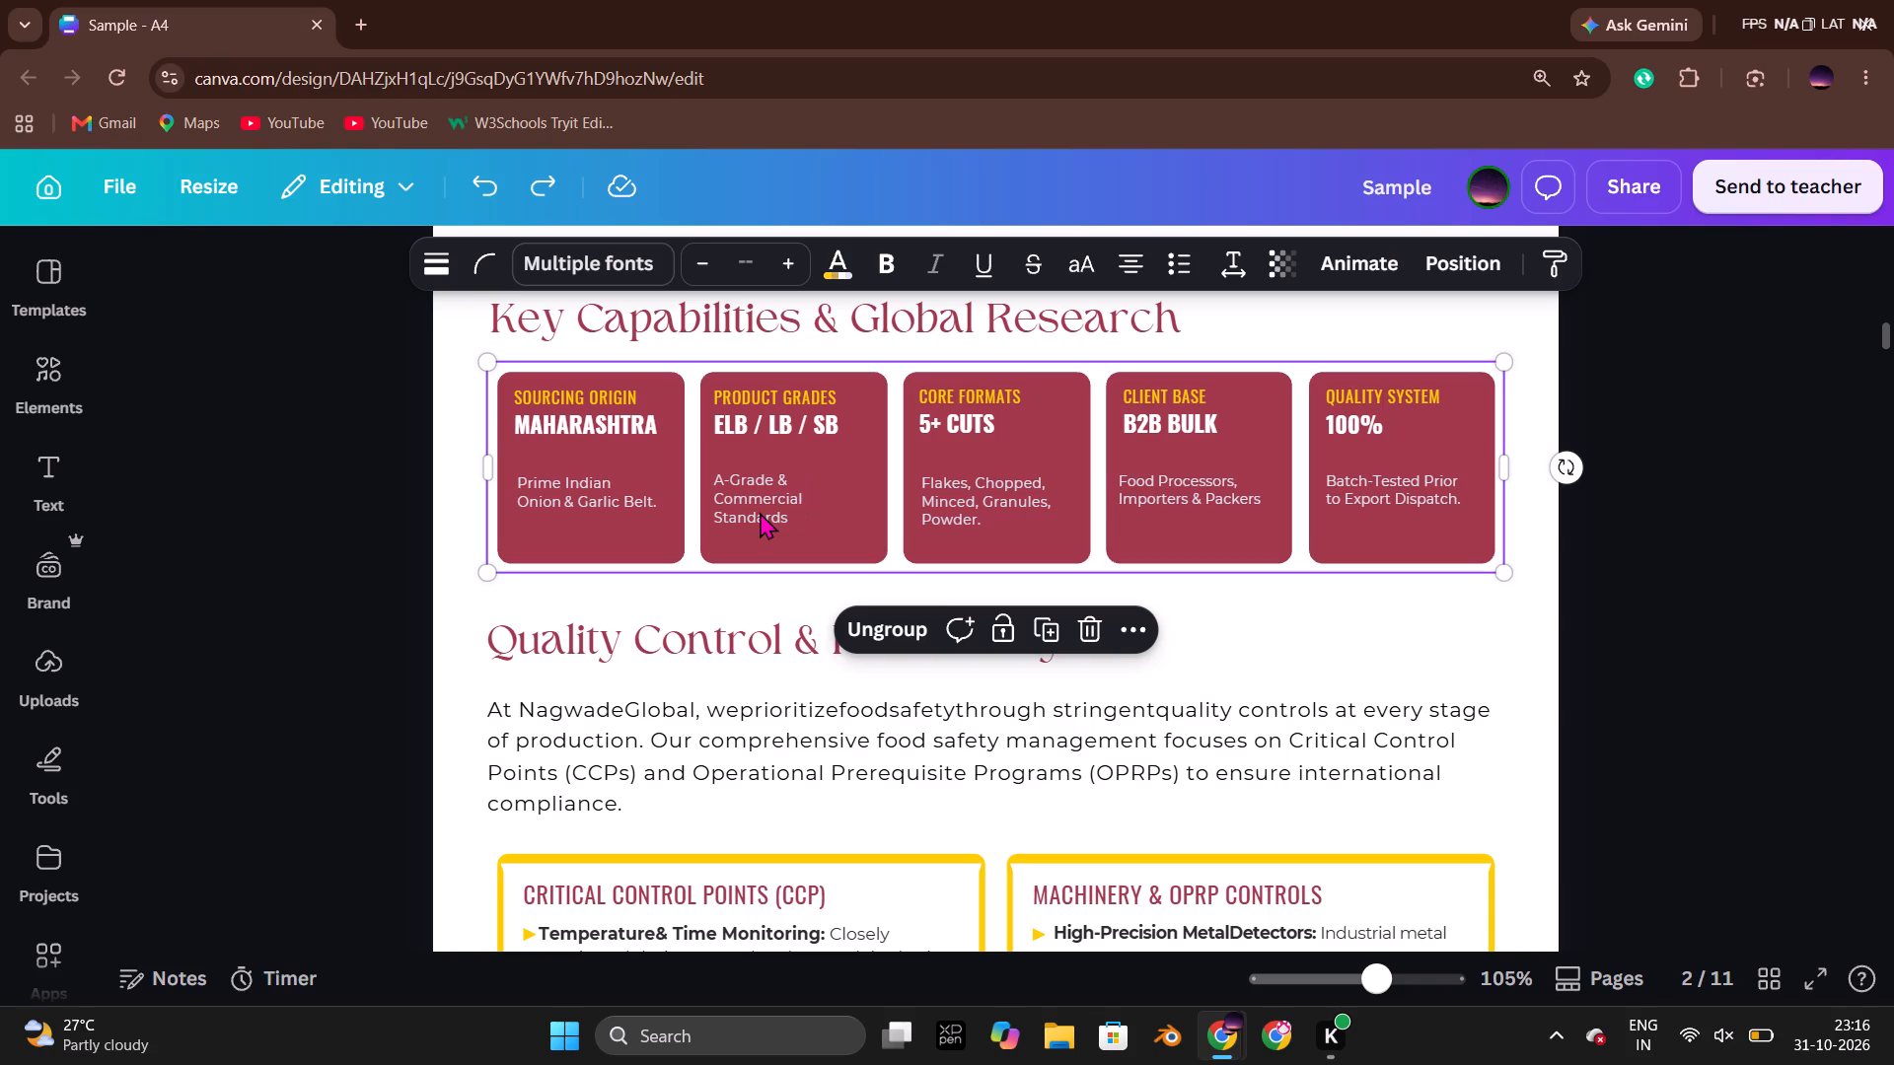
pyautogui.click(1644, 563)
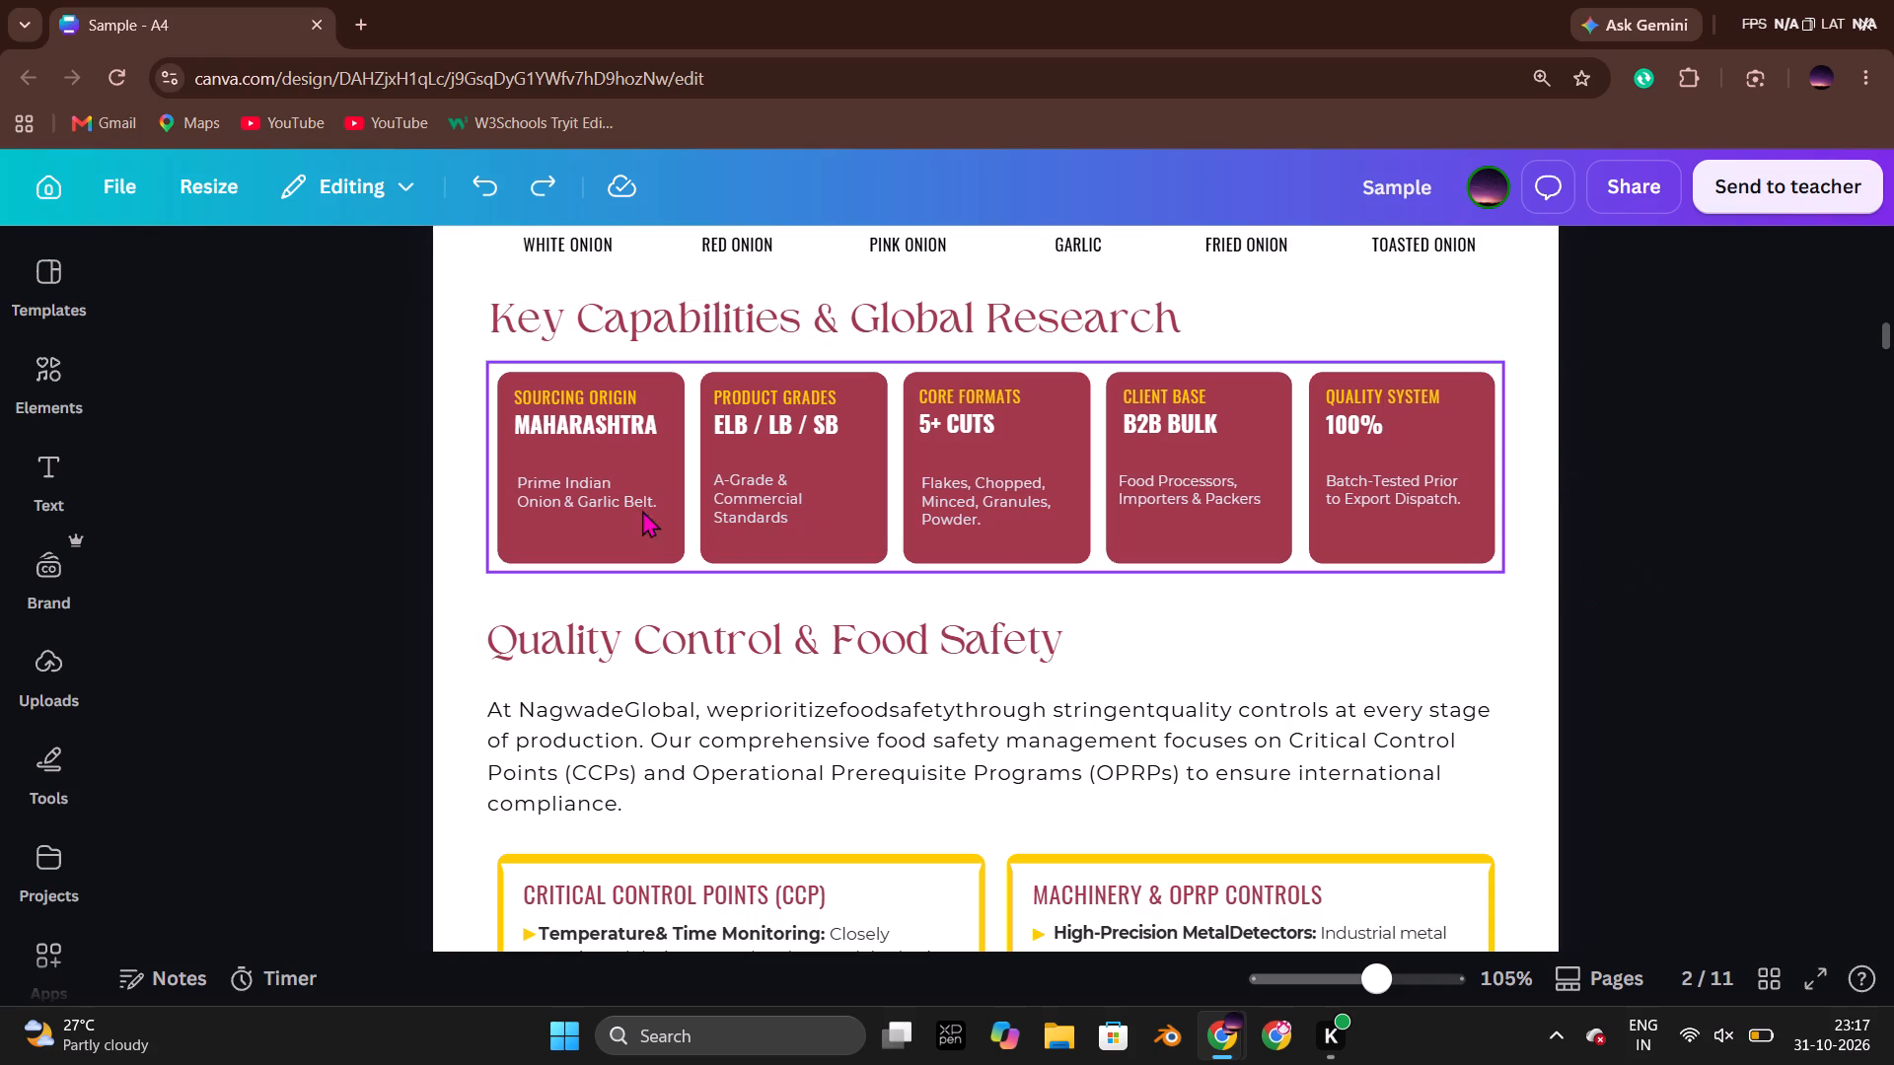
# Nudge the "A-Grade & Commercial Standards" description slightly to the right inside the Product Grades card.
pyautogui.doubleClick(746, 500)
pyautogui.click(738, 568)
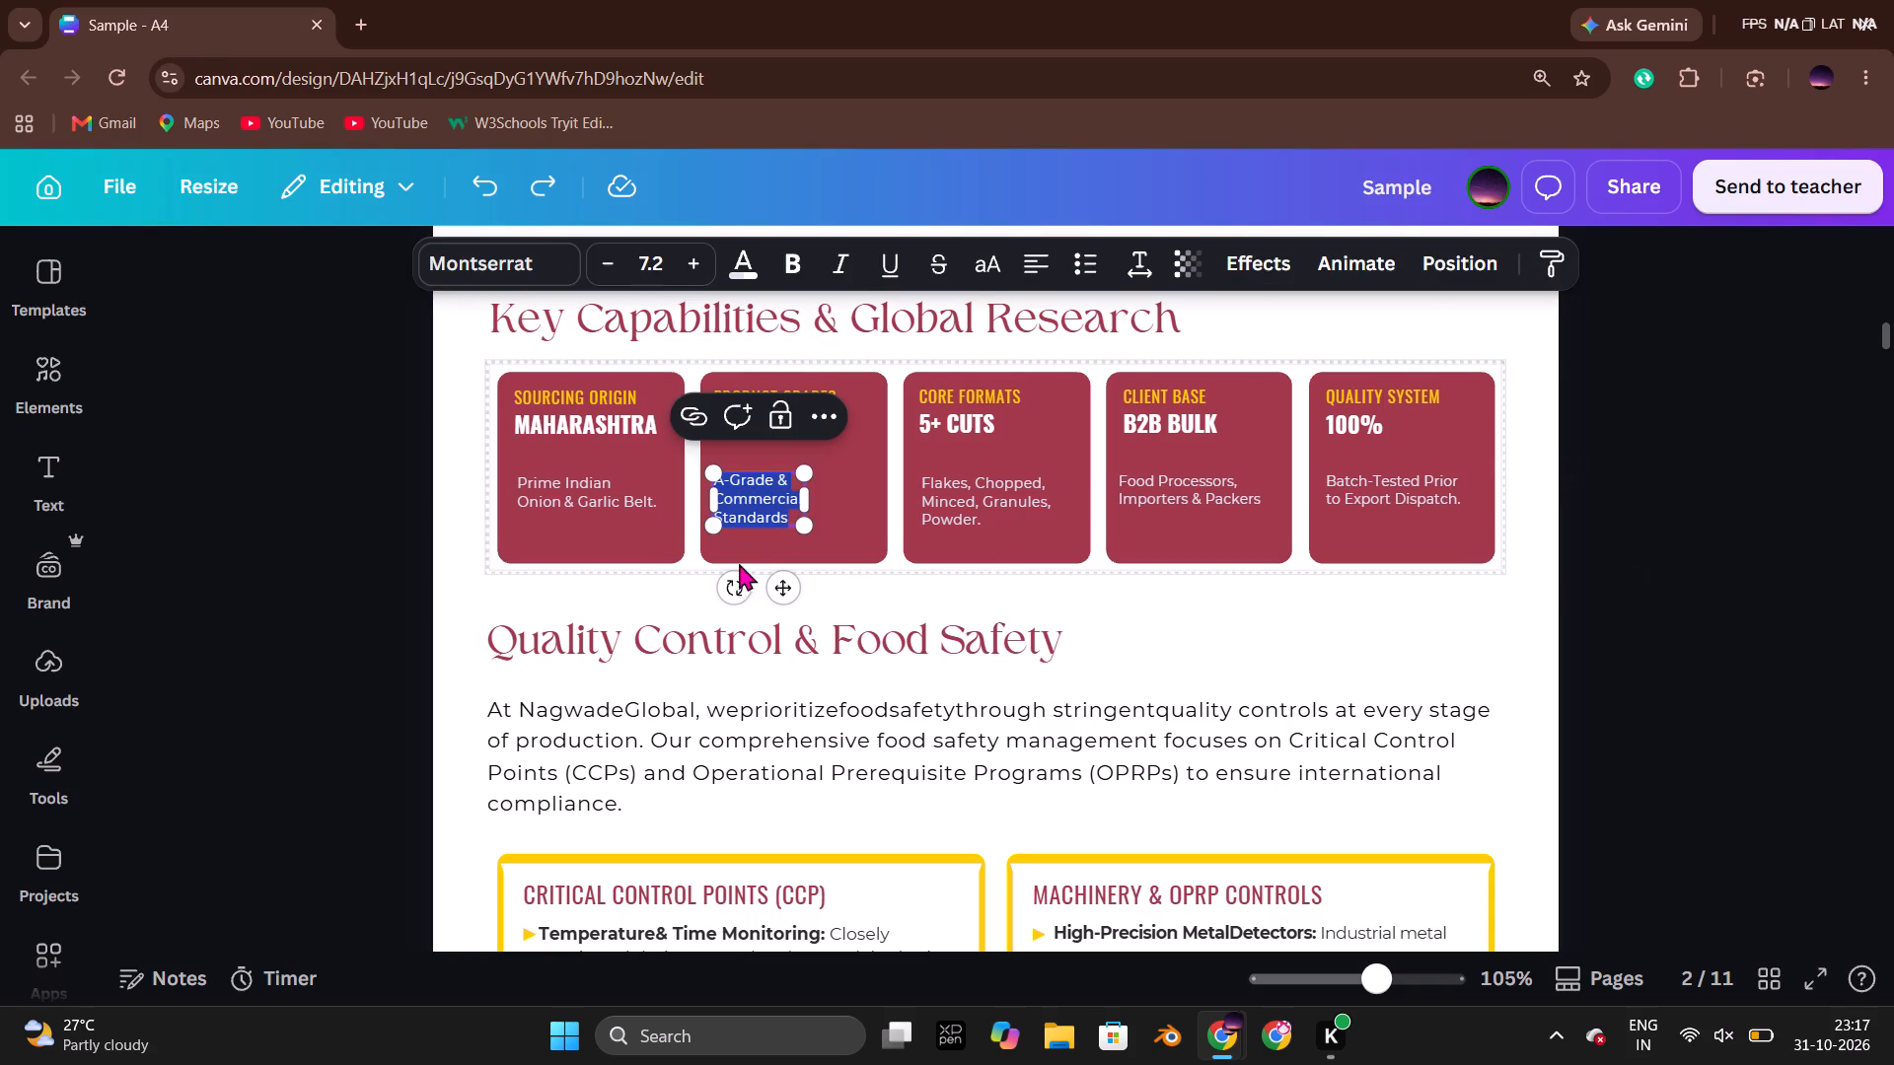
pyautogui.click(749, 524)
pyautogui.click(752, 514)
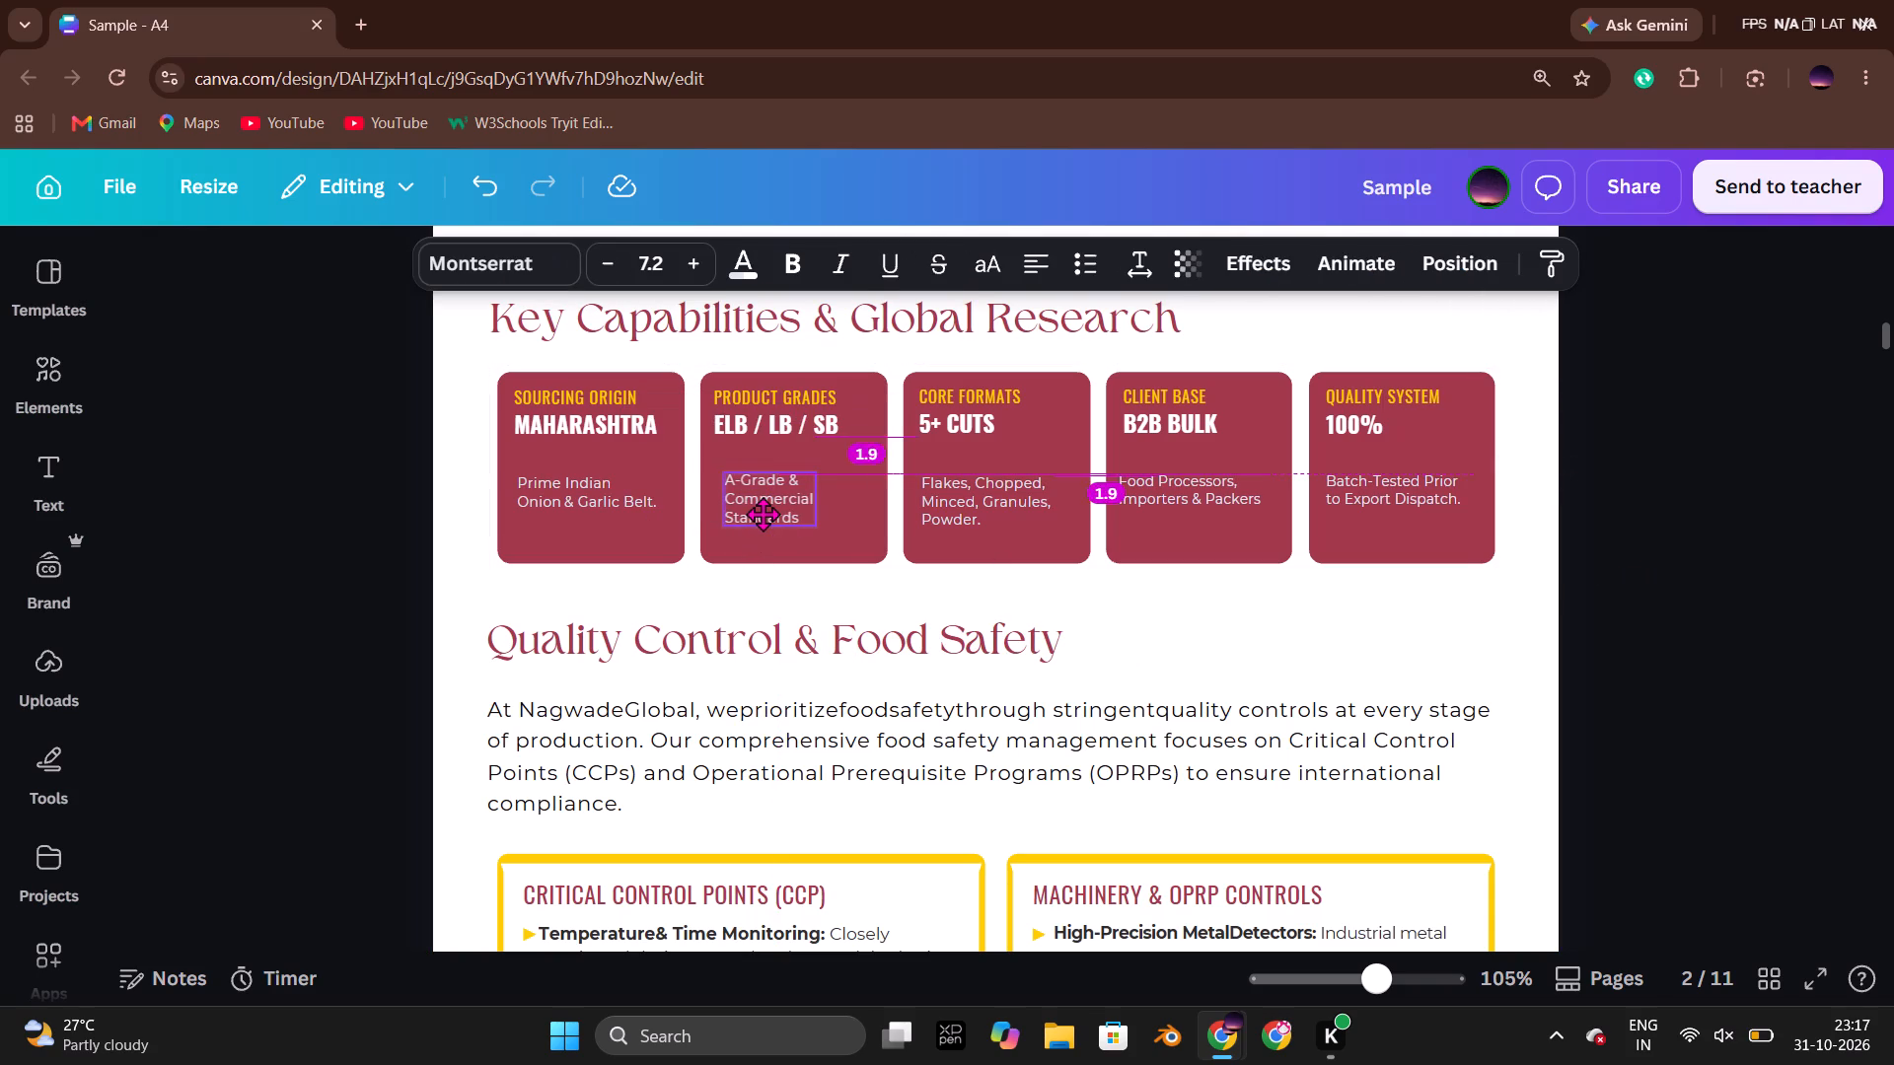
pyautogui.click(396, 475)
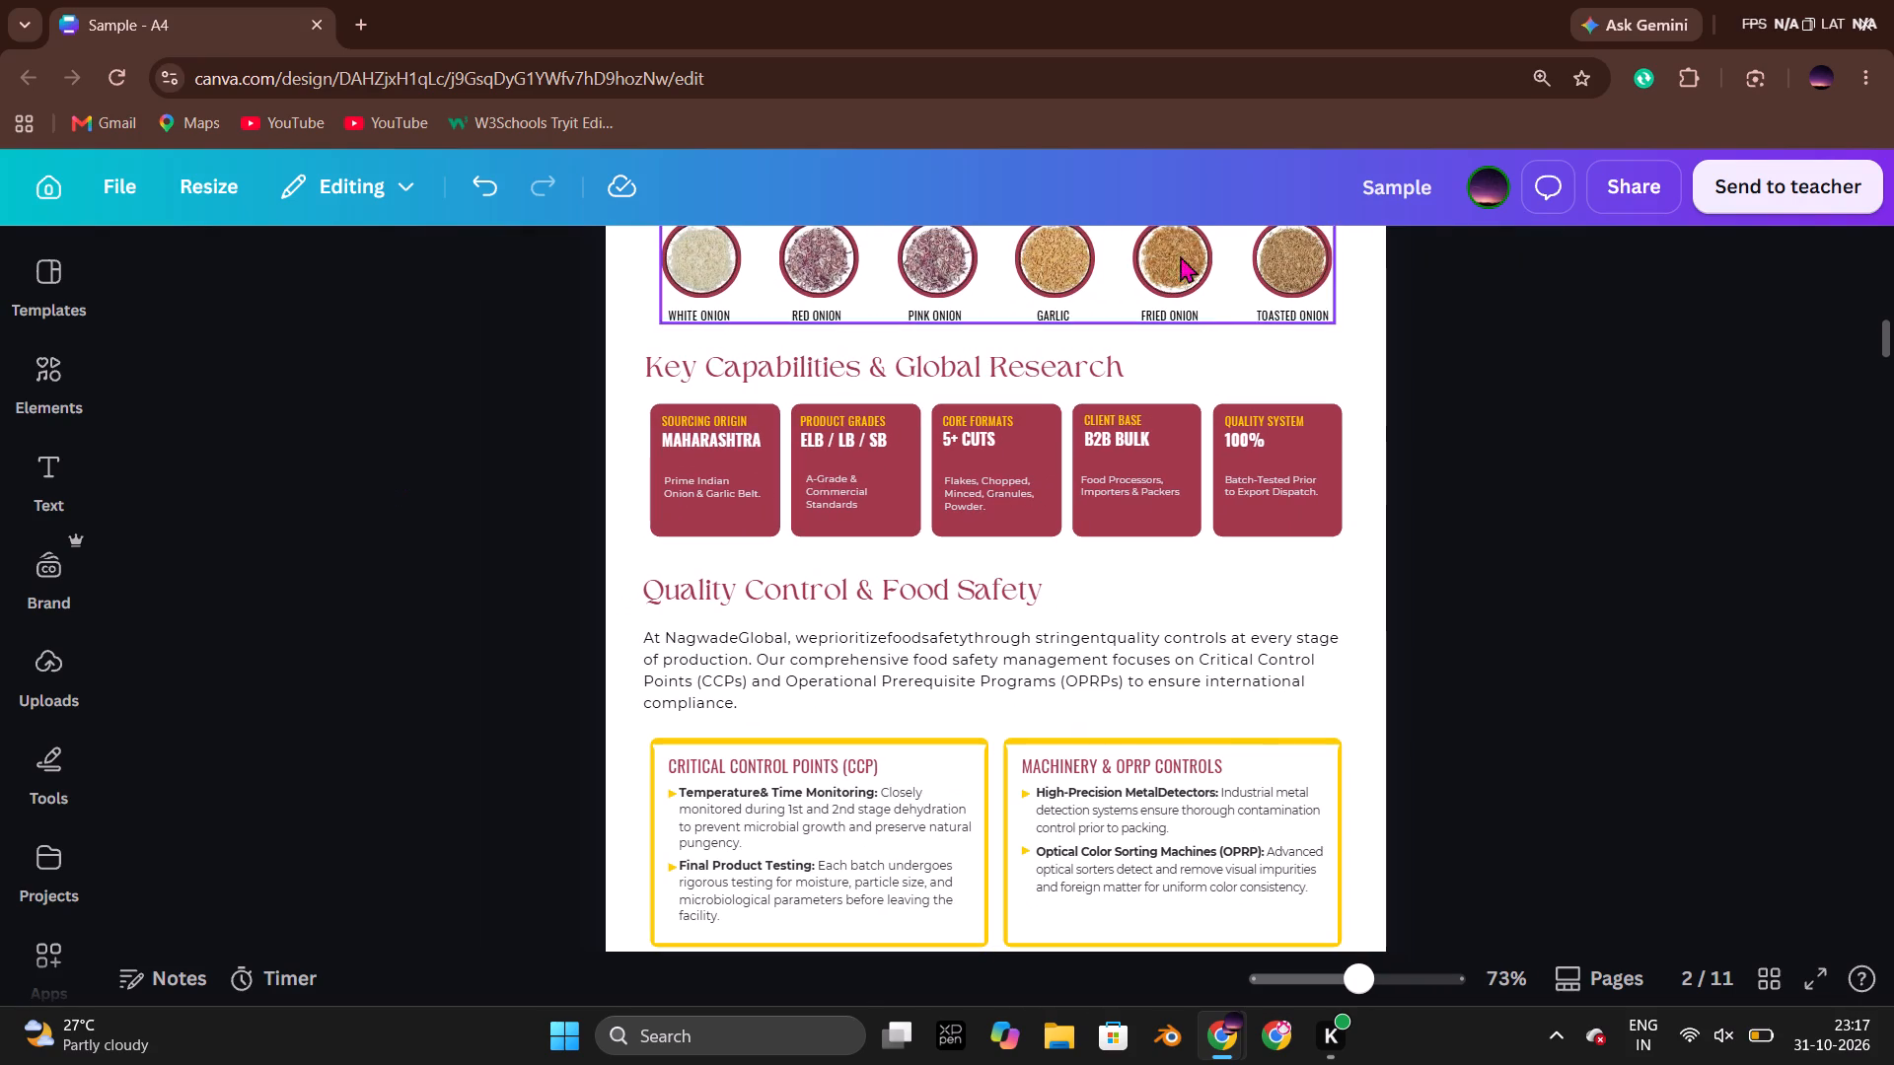
# Copy the "OUR PRODUCTS" heading together with the "DEHYDRATED WHITE ONION" subheading and its standards line from page 4.
pyautogui.scroll(2, 1177, 522)
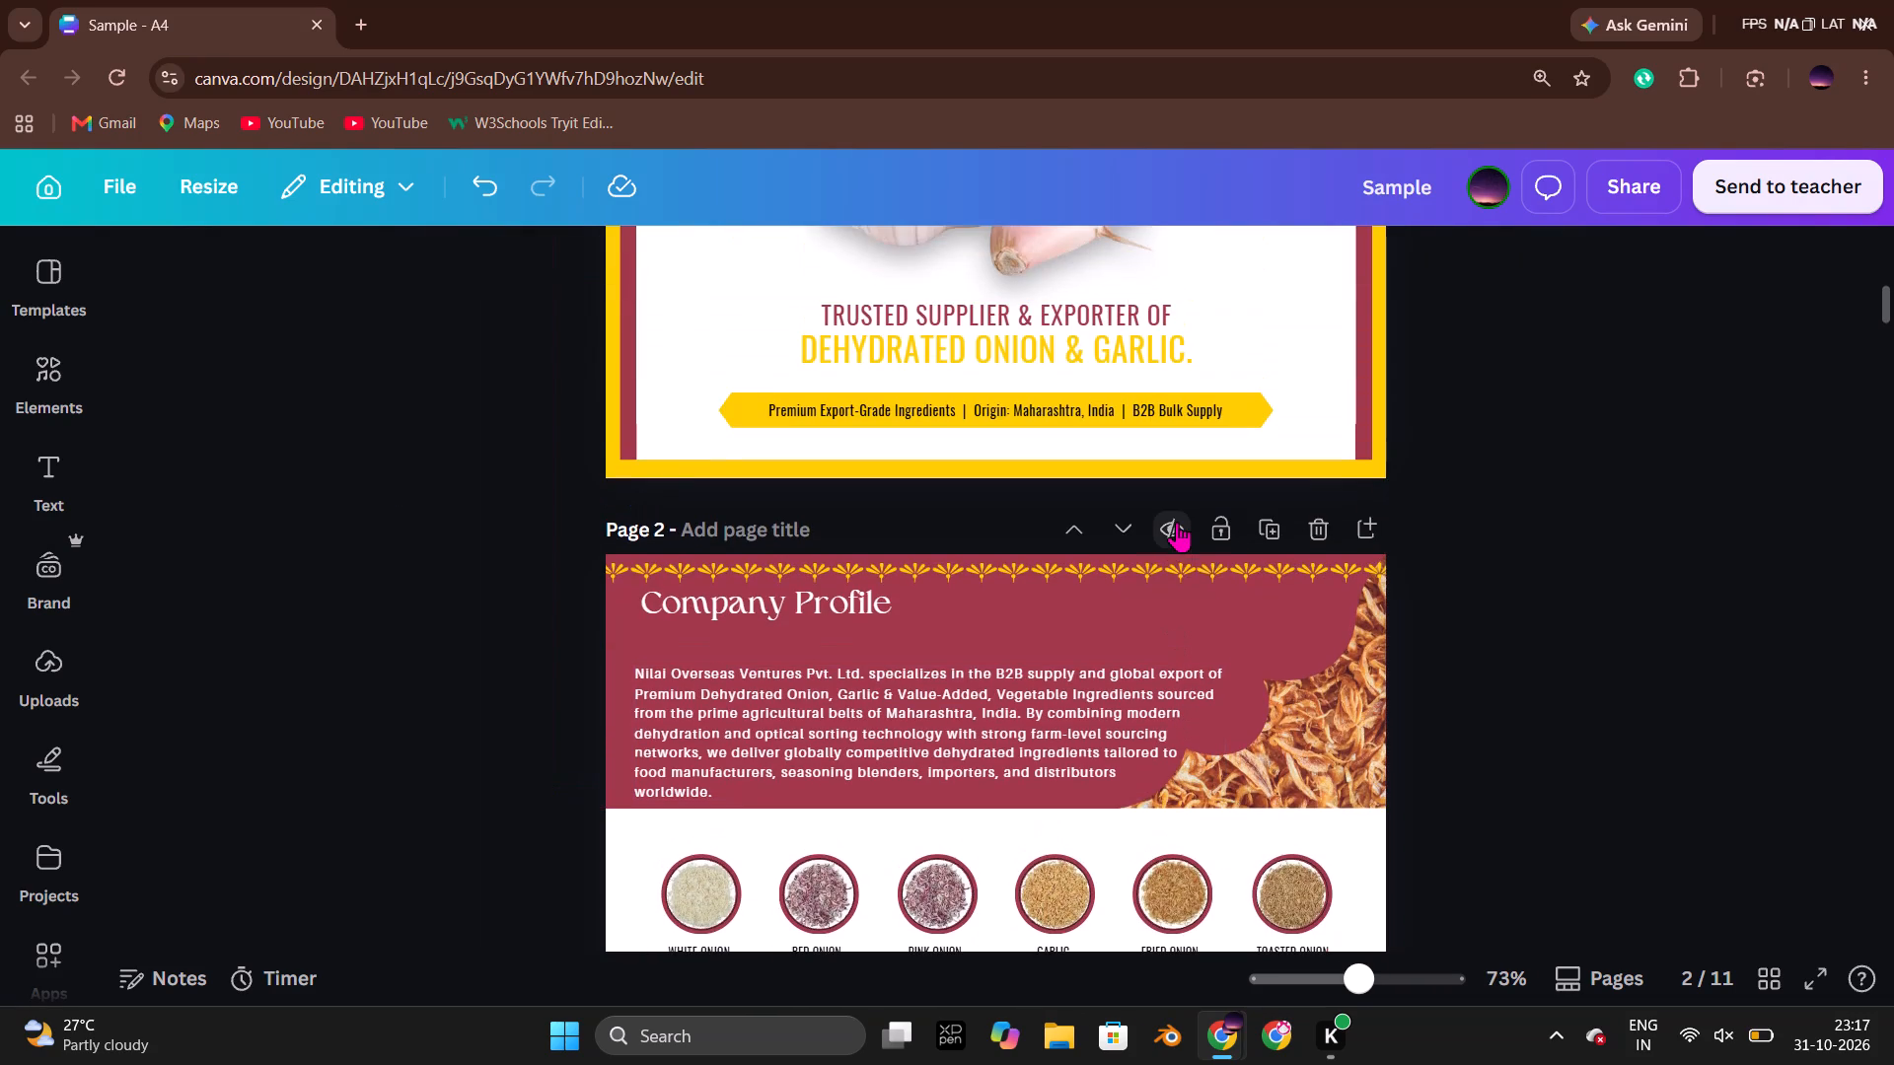
pyautogui.scroll(1, 1177, 522)
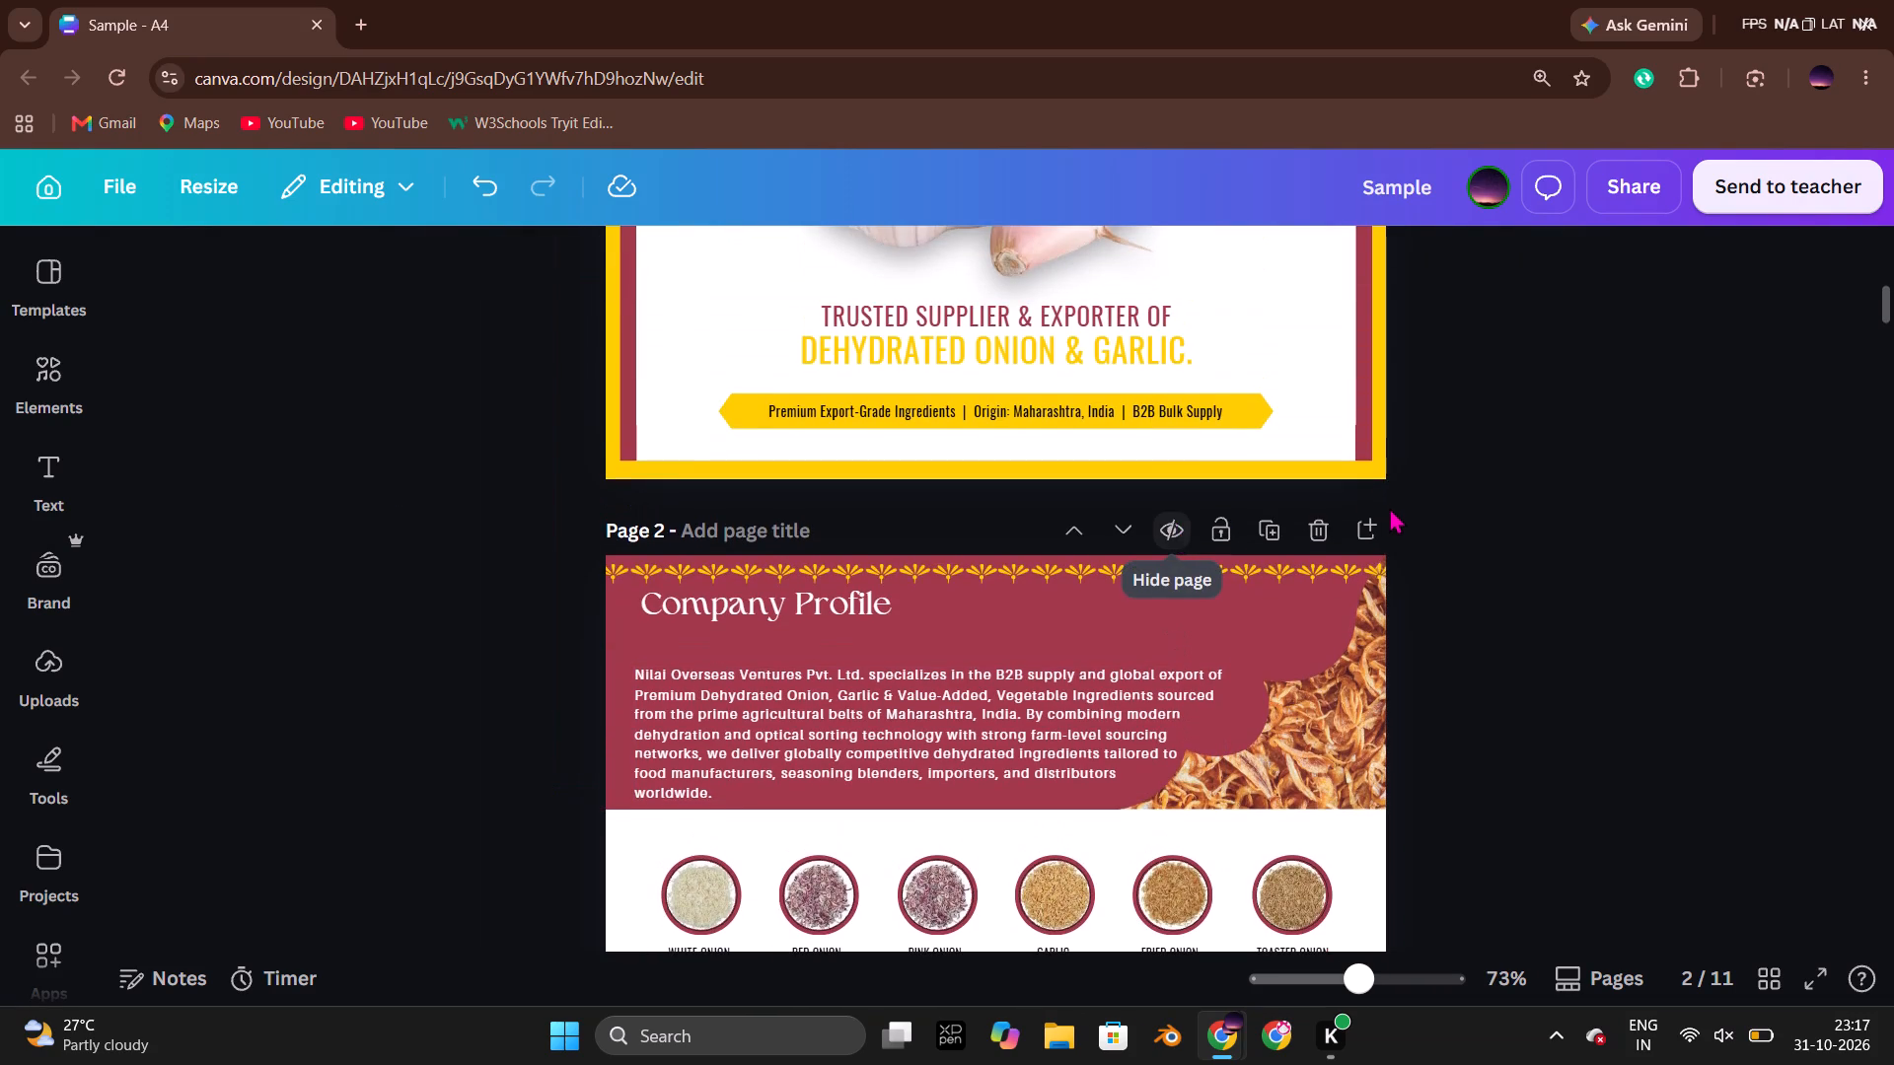
pyautogui.scroll(-18, 1389, 508)
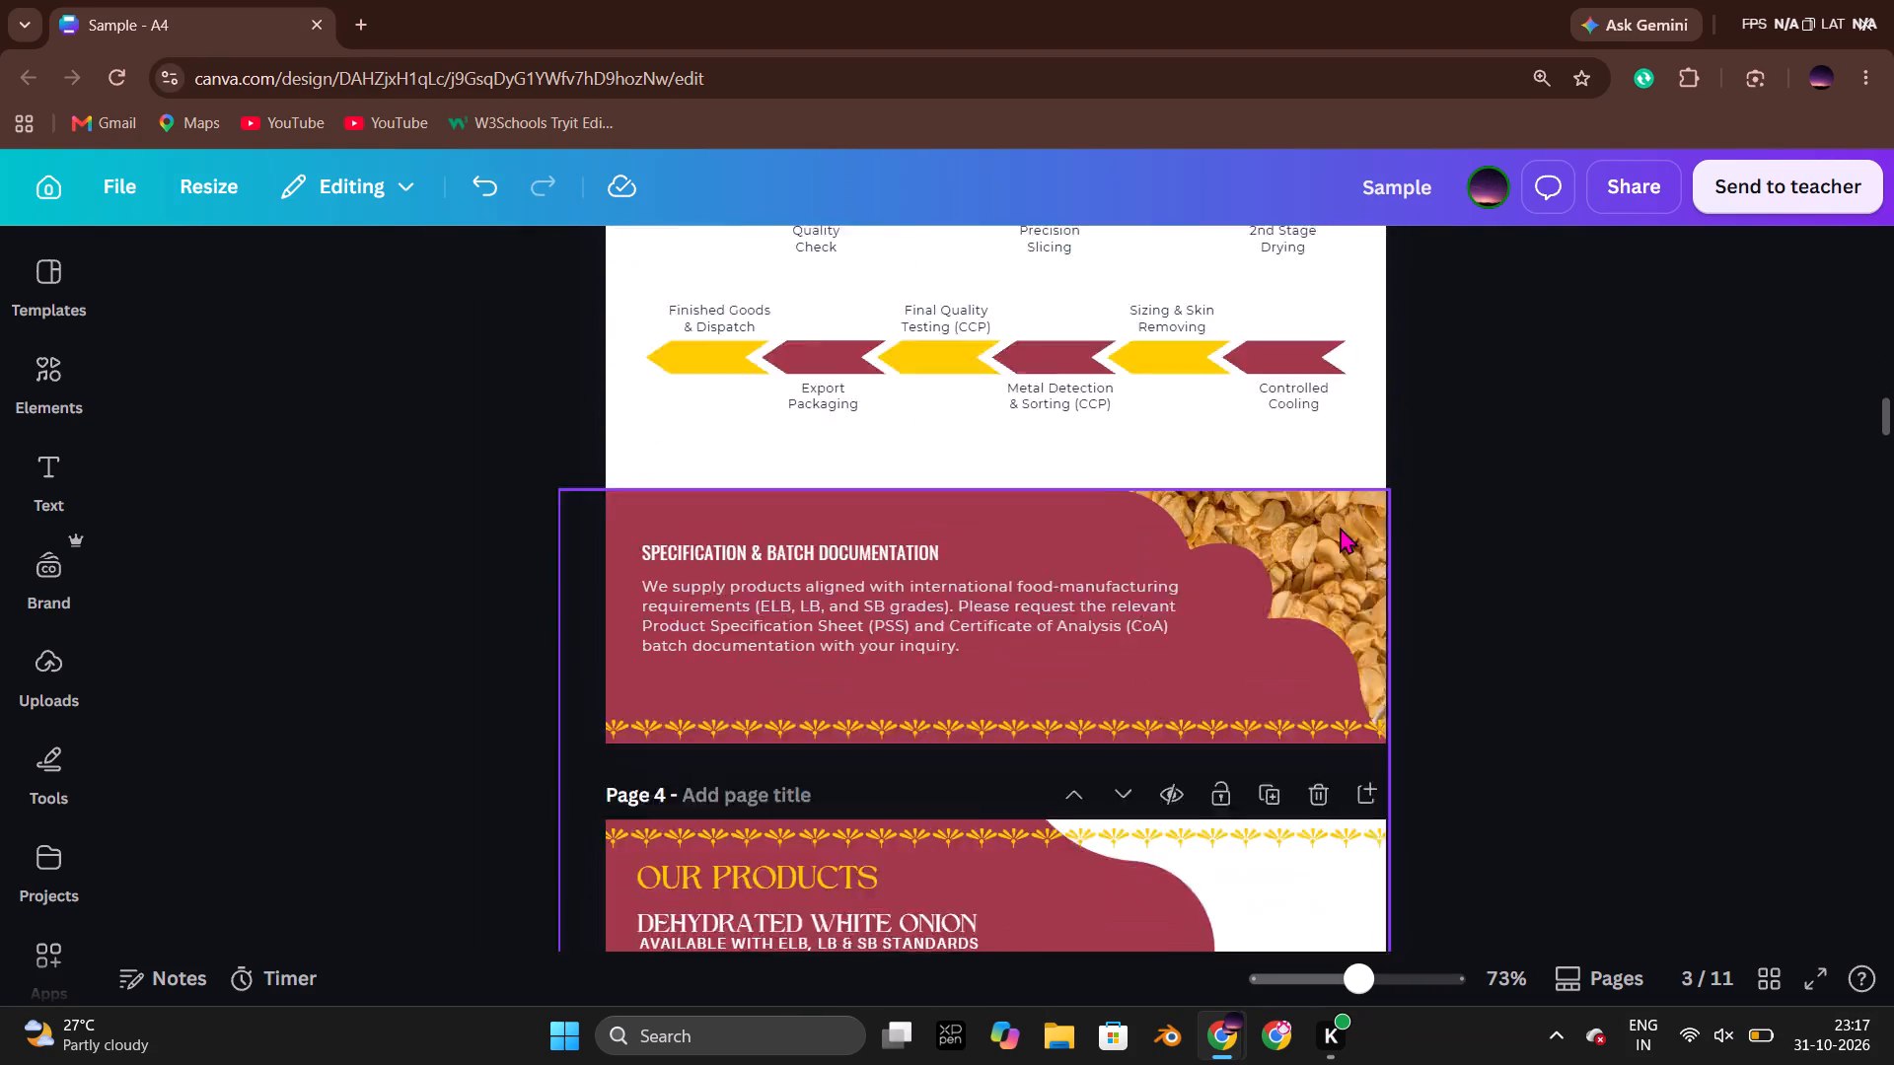
pyautogui.scroll(3, 748, 547)
pyautogui.scroll(-1, 768, 640)
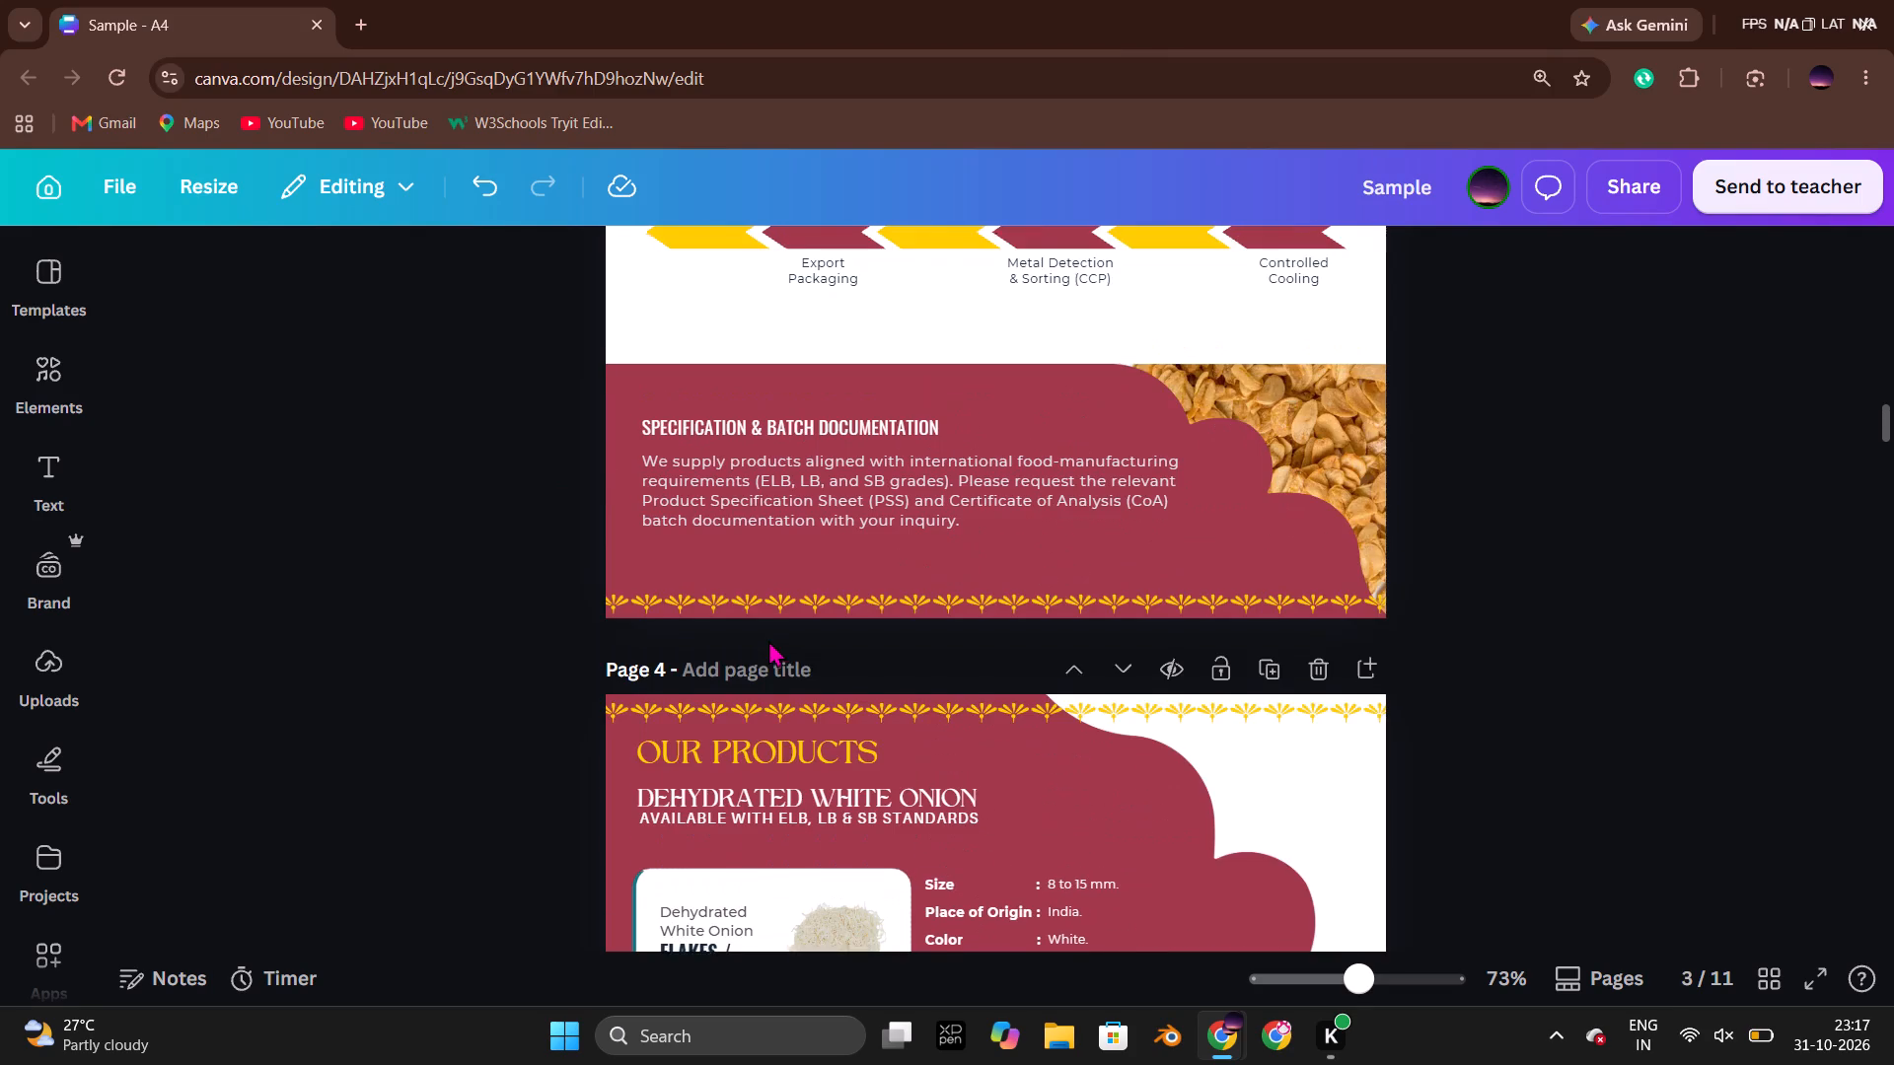
pyautogui.keyDown('shift'); pyautogui.click(756, 630); pyautogui.keyUp('shift')
pyautogui.keyDown('shift'); pyautogui.click(719, 689); pyautogui.keyUp('shift')
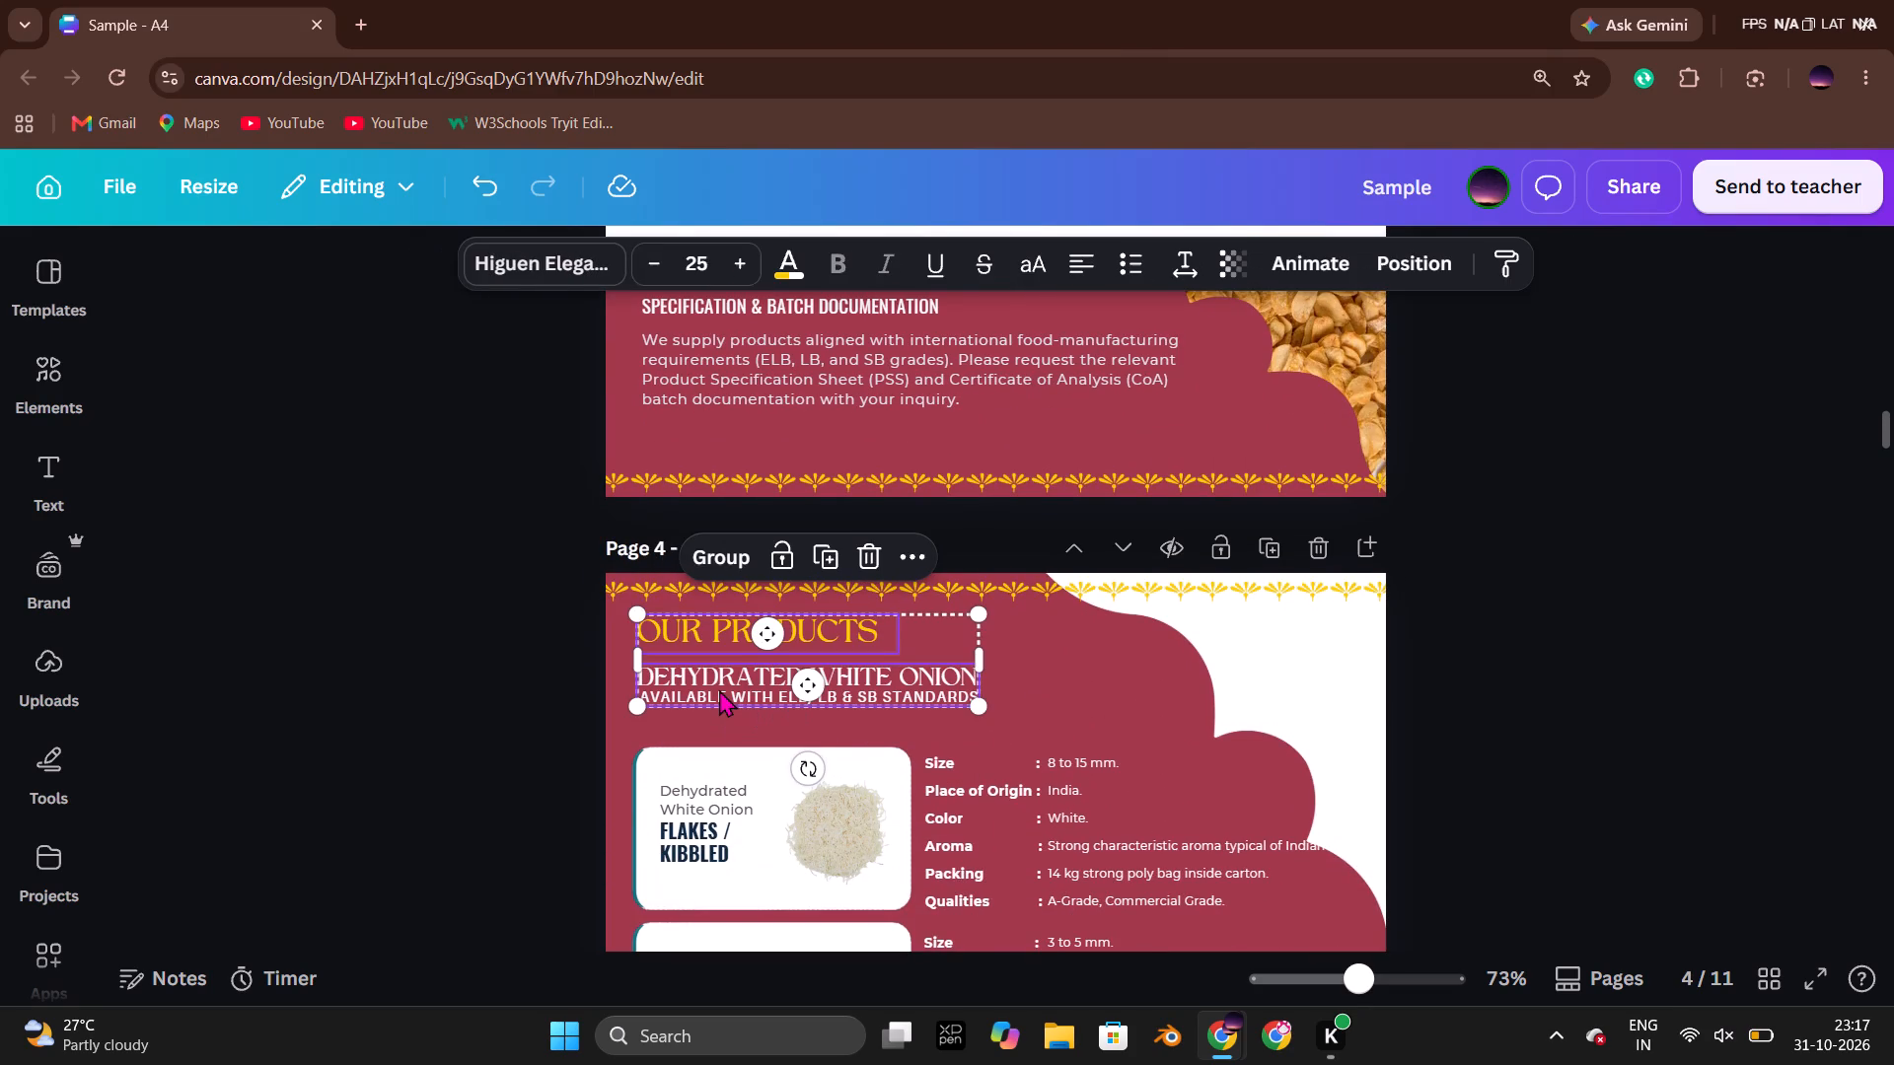
pyautogui.hotkey('ctrl', 'c')
pyautogui.click(471, 537)
# Delete the "Company Profile" heading from the maroon banner on page 2.
pyautogui.scroll(20, 471, 537)
pyautogui.scroll(3, 471, 537)
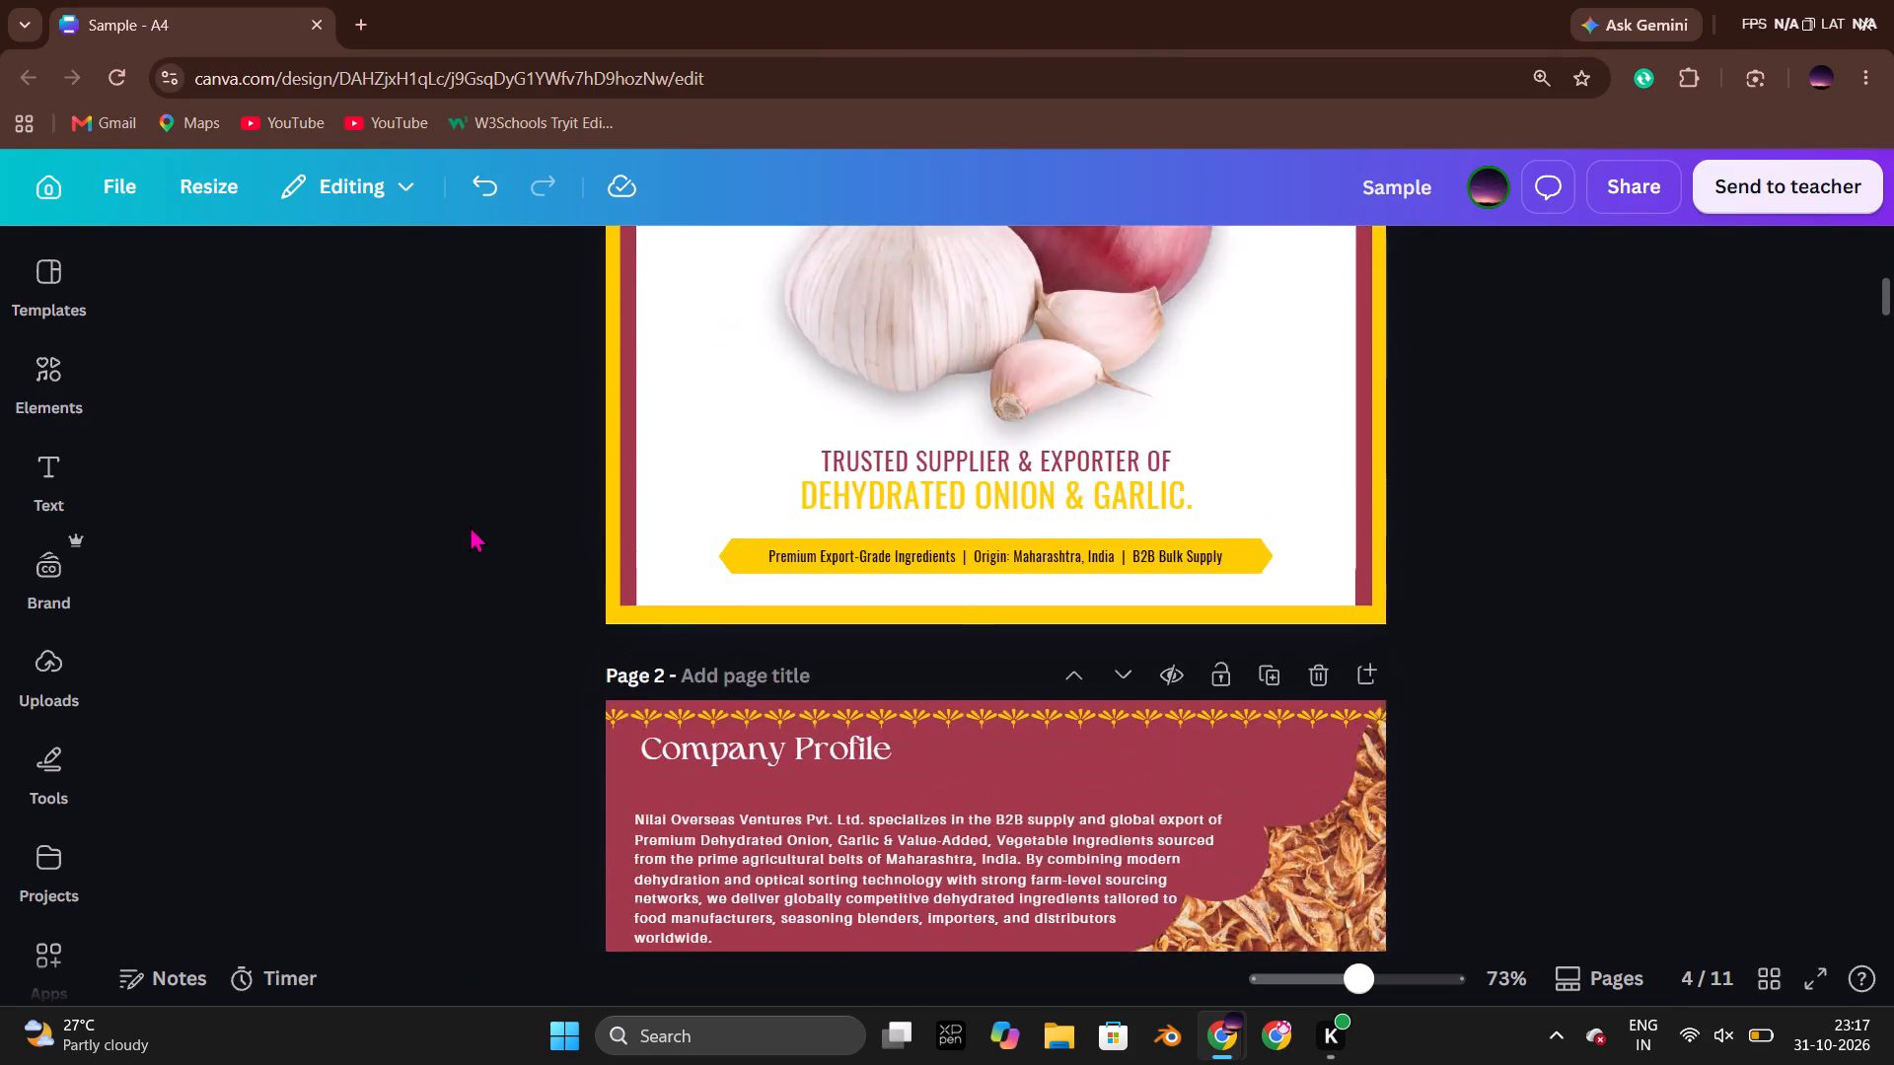
pyautogui.scroll(1, 470, 526)
pyautogui.scroll(-6, 470, 526)
pyautogui.click(717, 485)
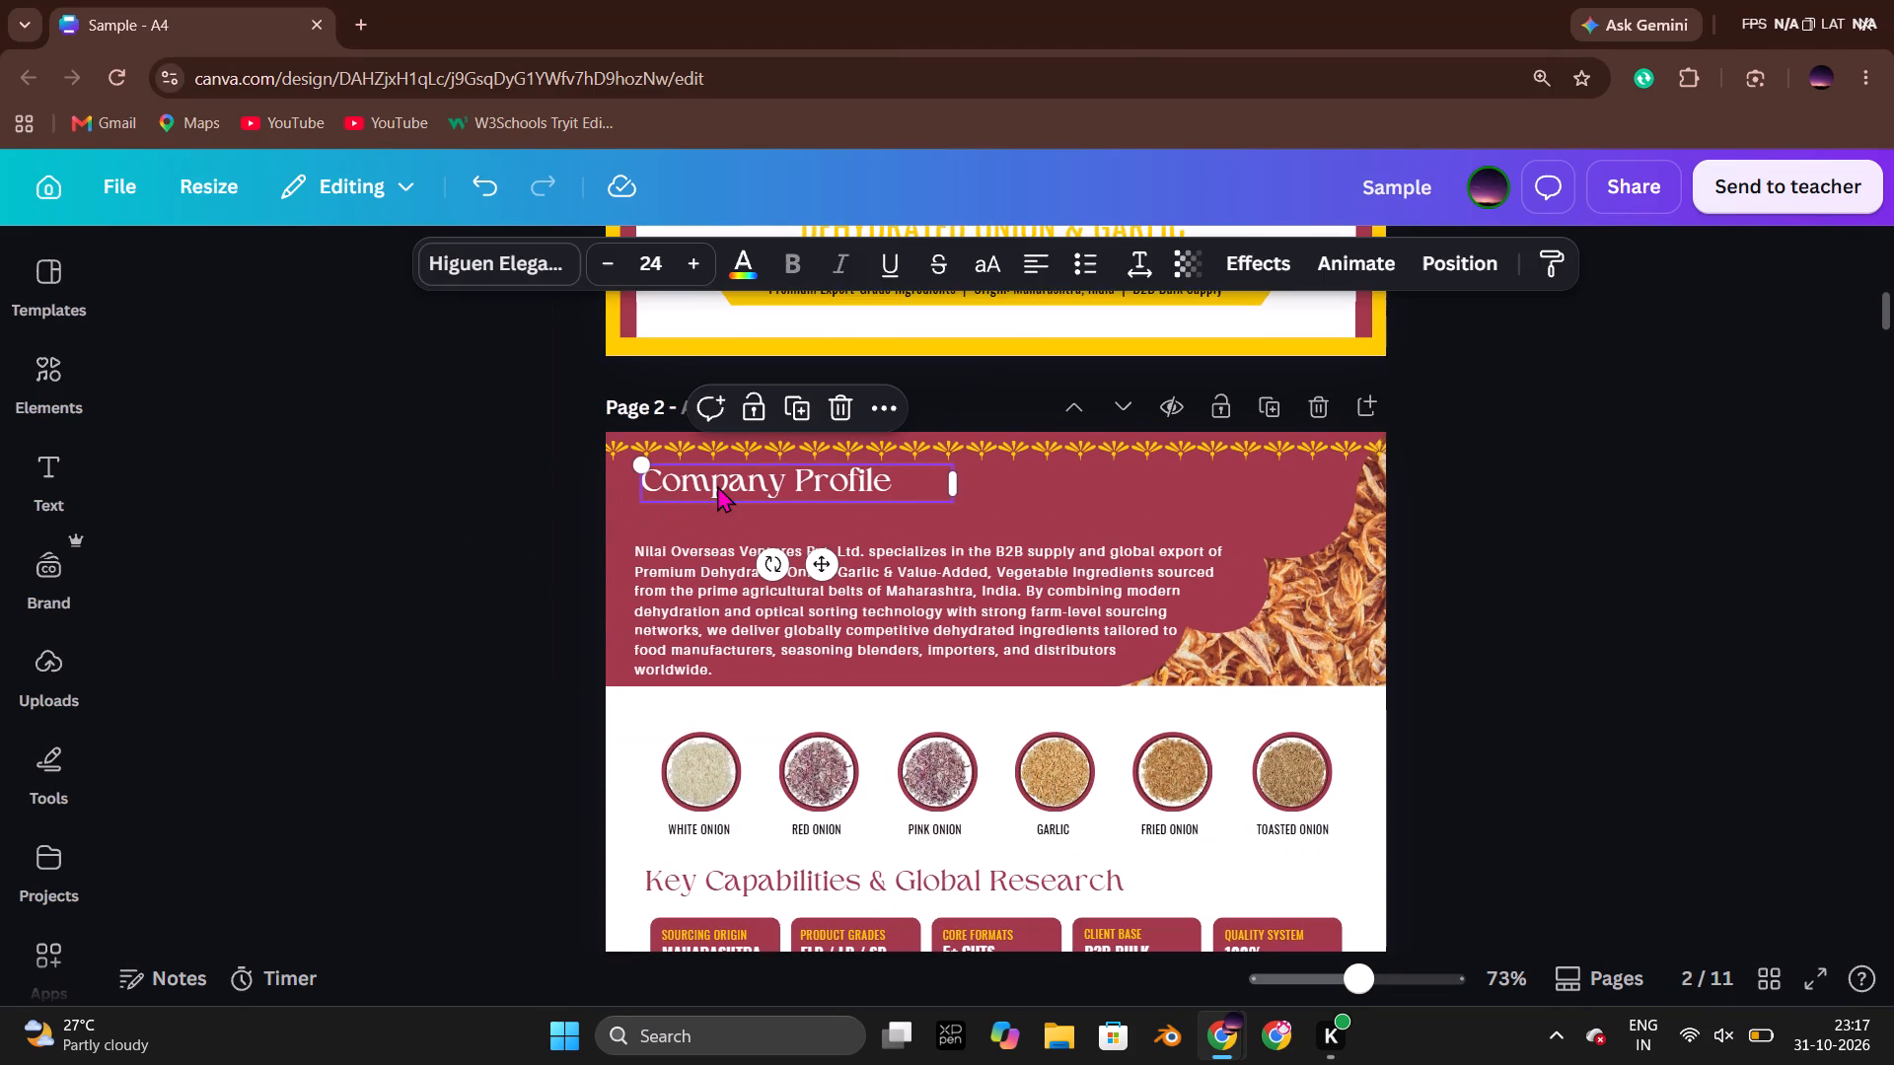
pyautogui.press('Delete')
# Paste the copied heading texts into the page 2 banner and move them up above the company paragraph.
pyautogui.click(843, 482)
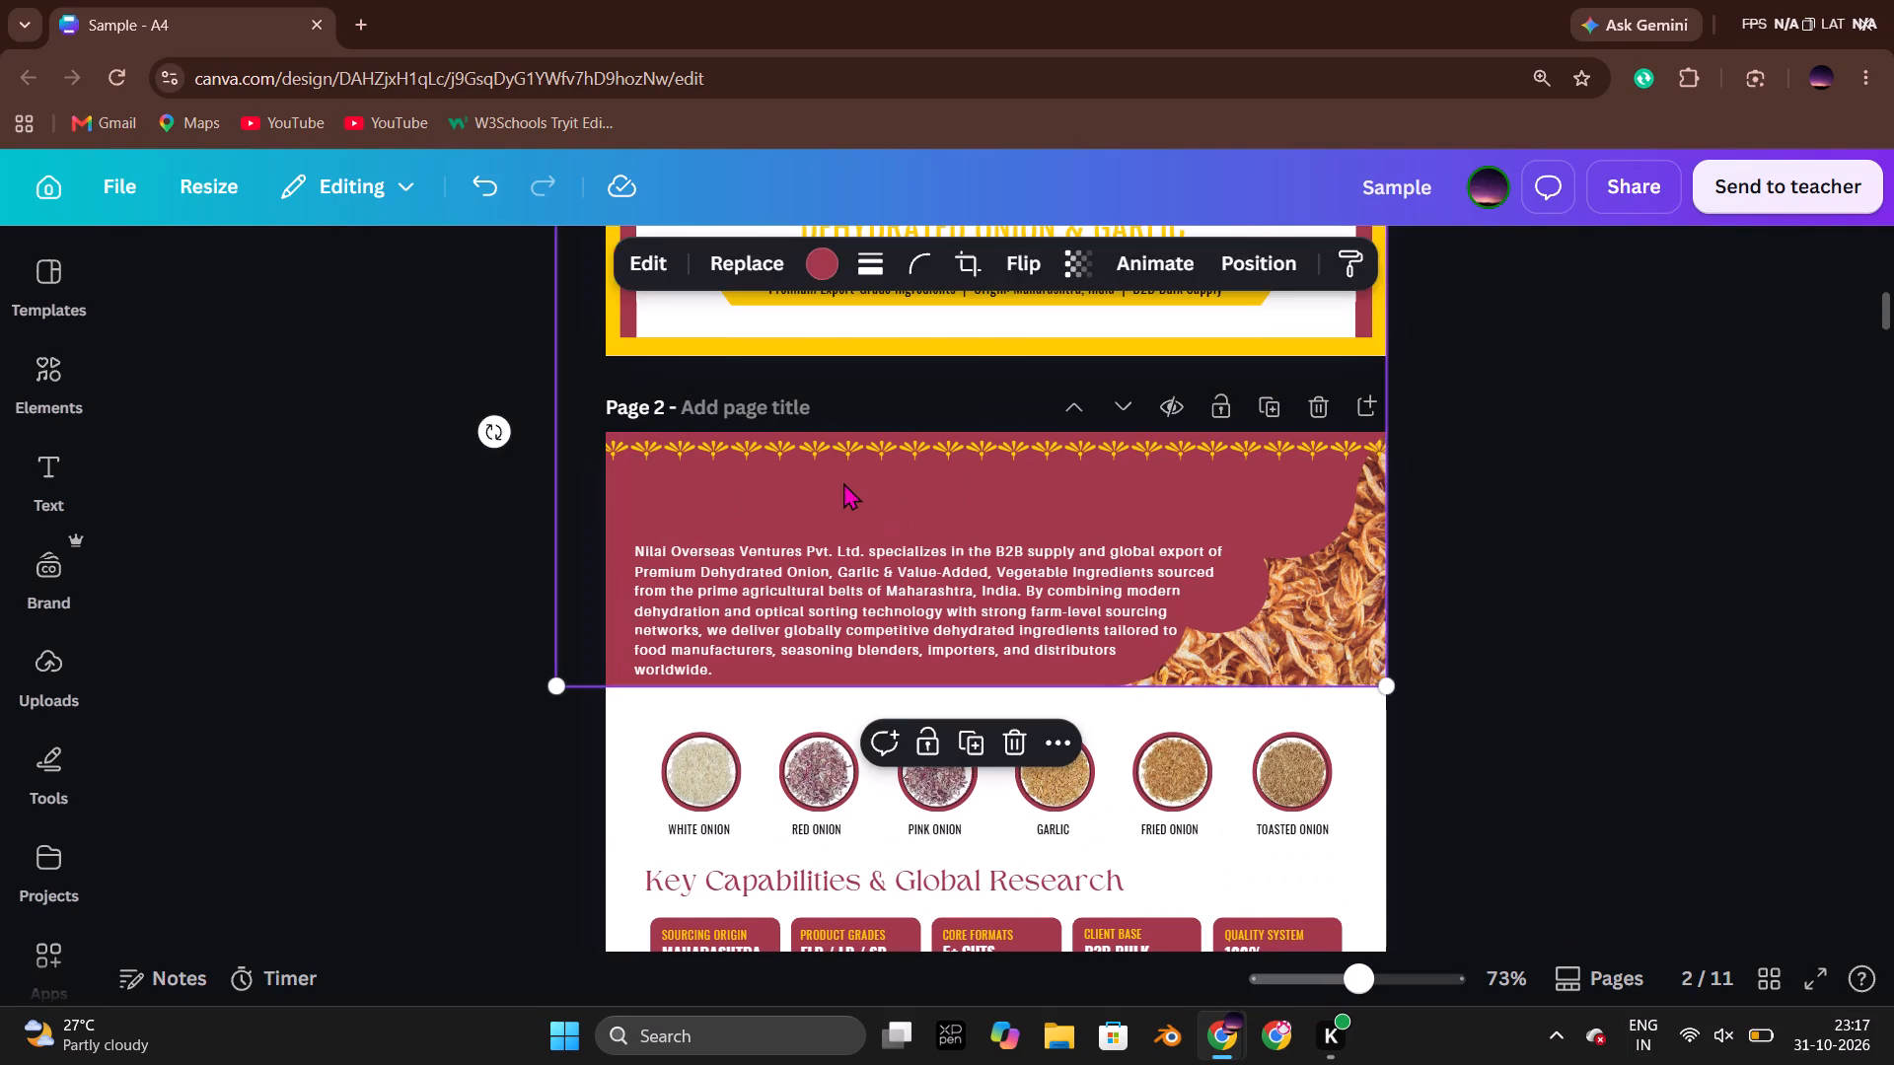
pyautogui.hotkey('ctrl', 'v')
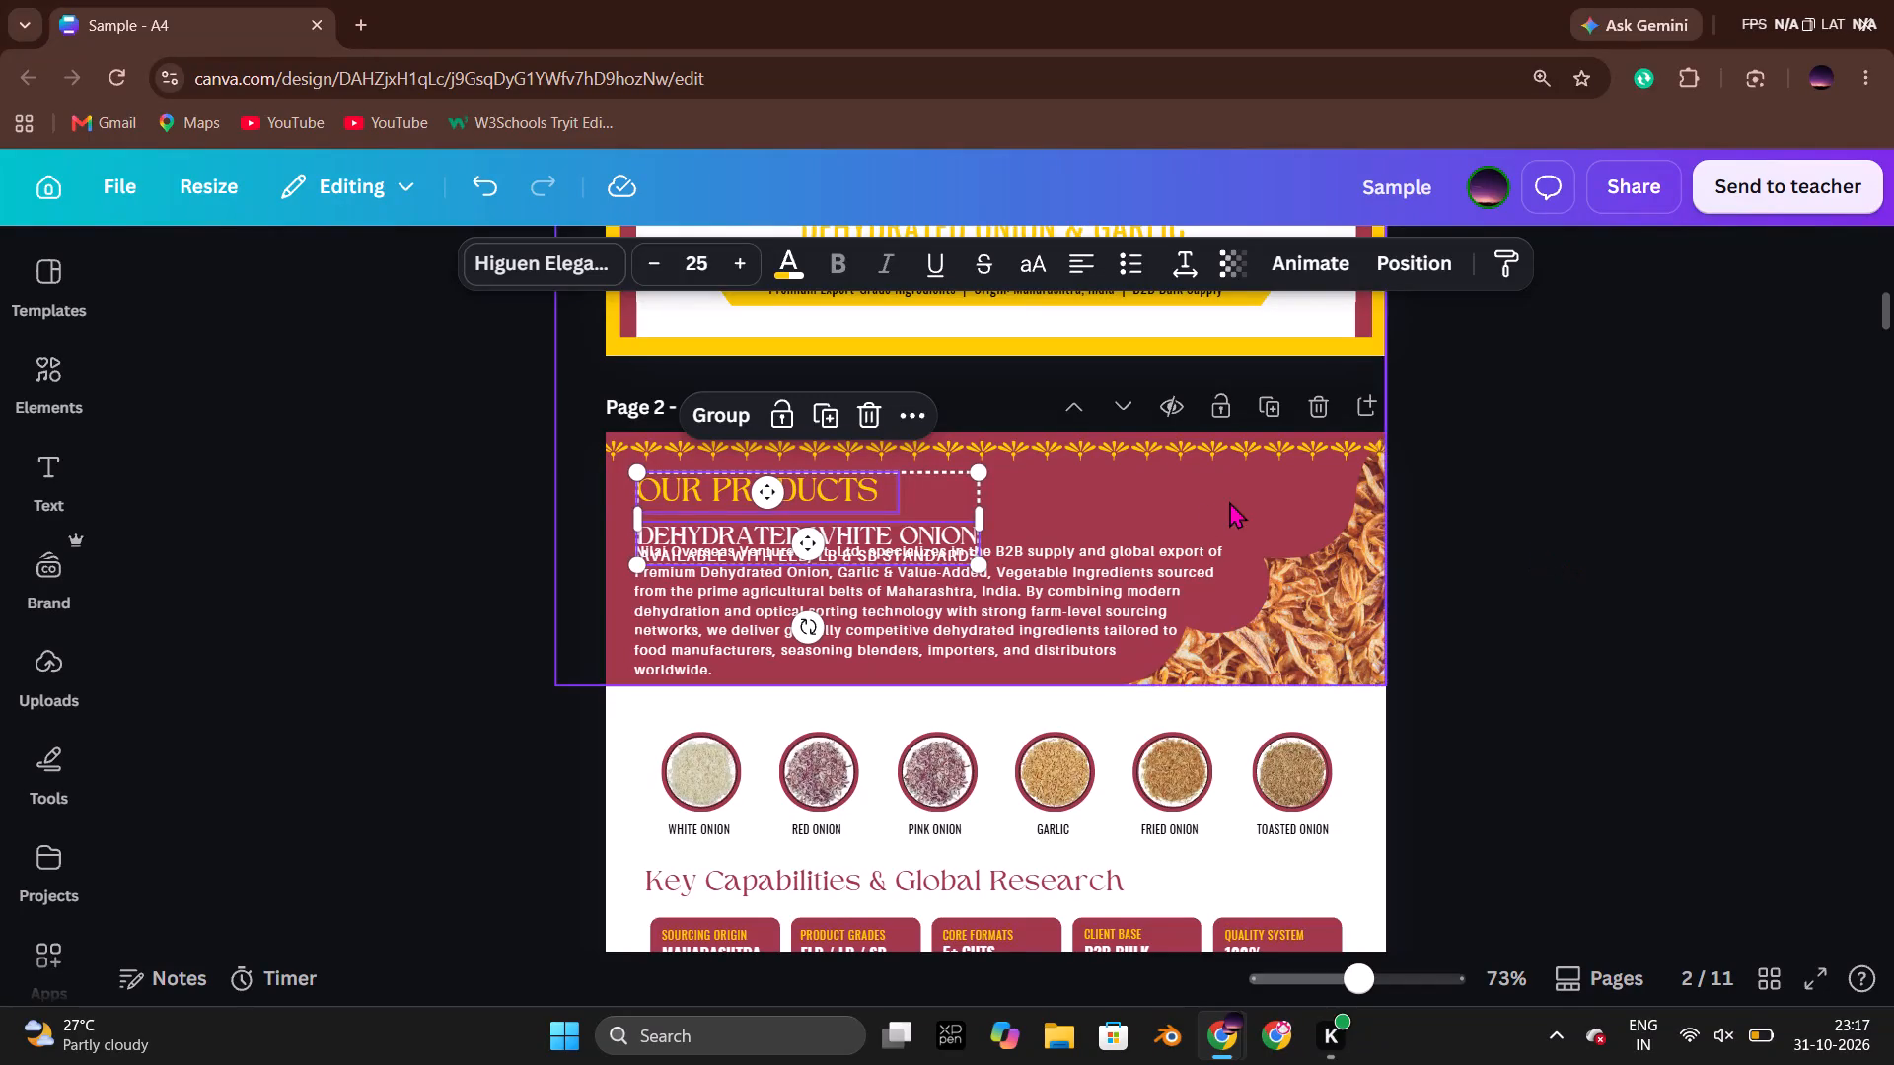
pyautogui.moveTo(882, 515); pyautogui.dragTo(881, 497)
pyautogui.click(1503, 485)
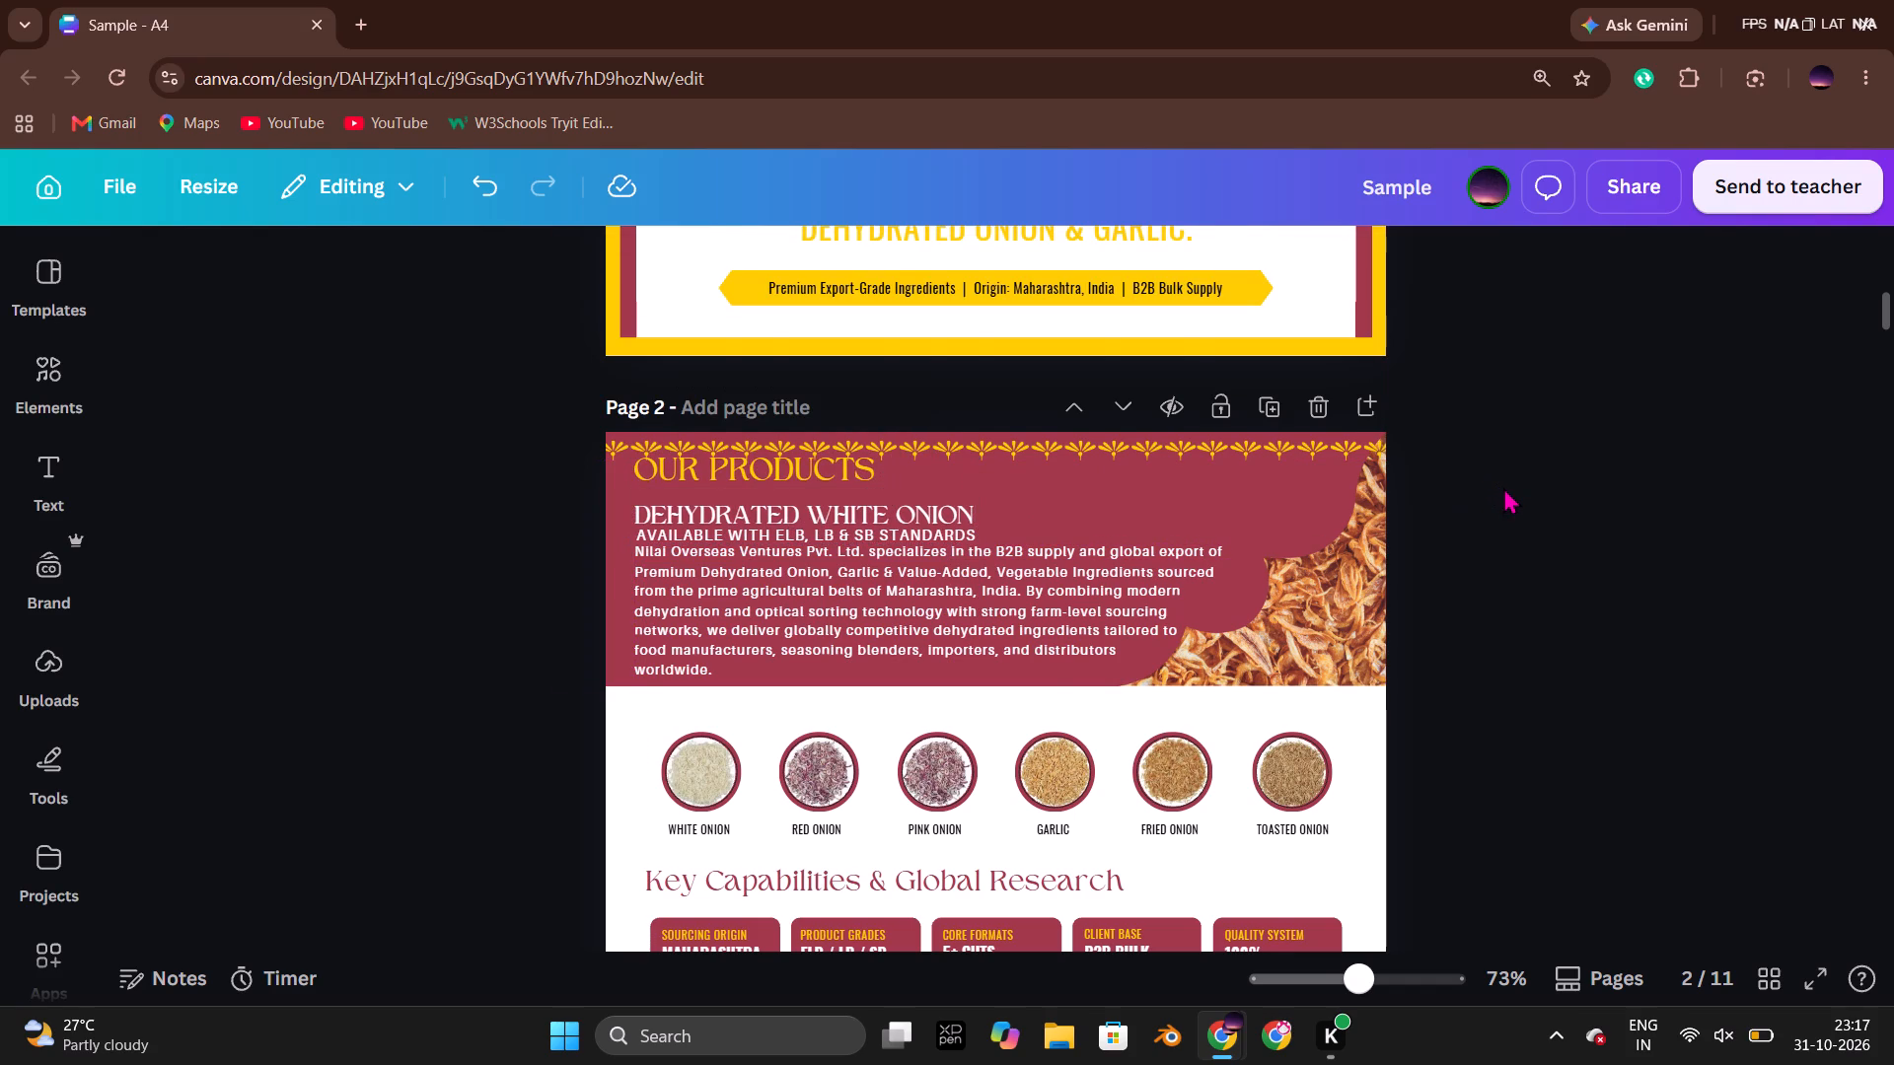
# Compare the original Nagwade Global catalogue's page 2 headings with the redesigned cover and page 2 banner.
pyautogui.hotkey('alt', 'Tab')
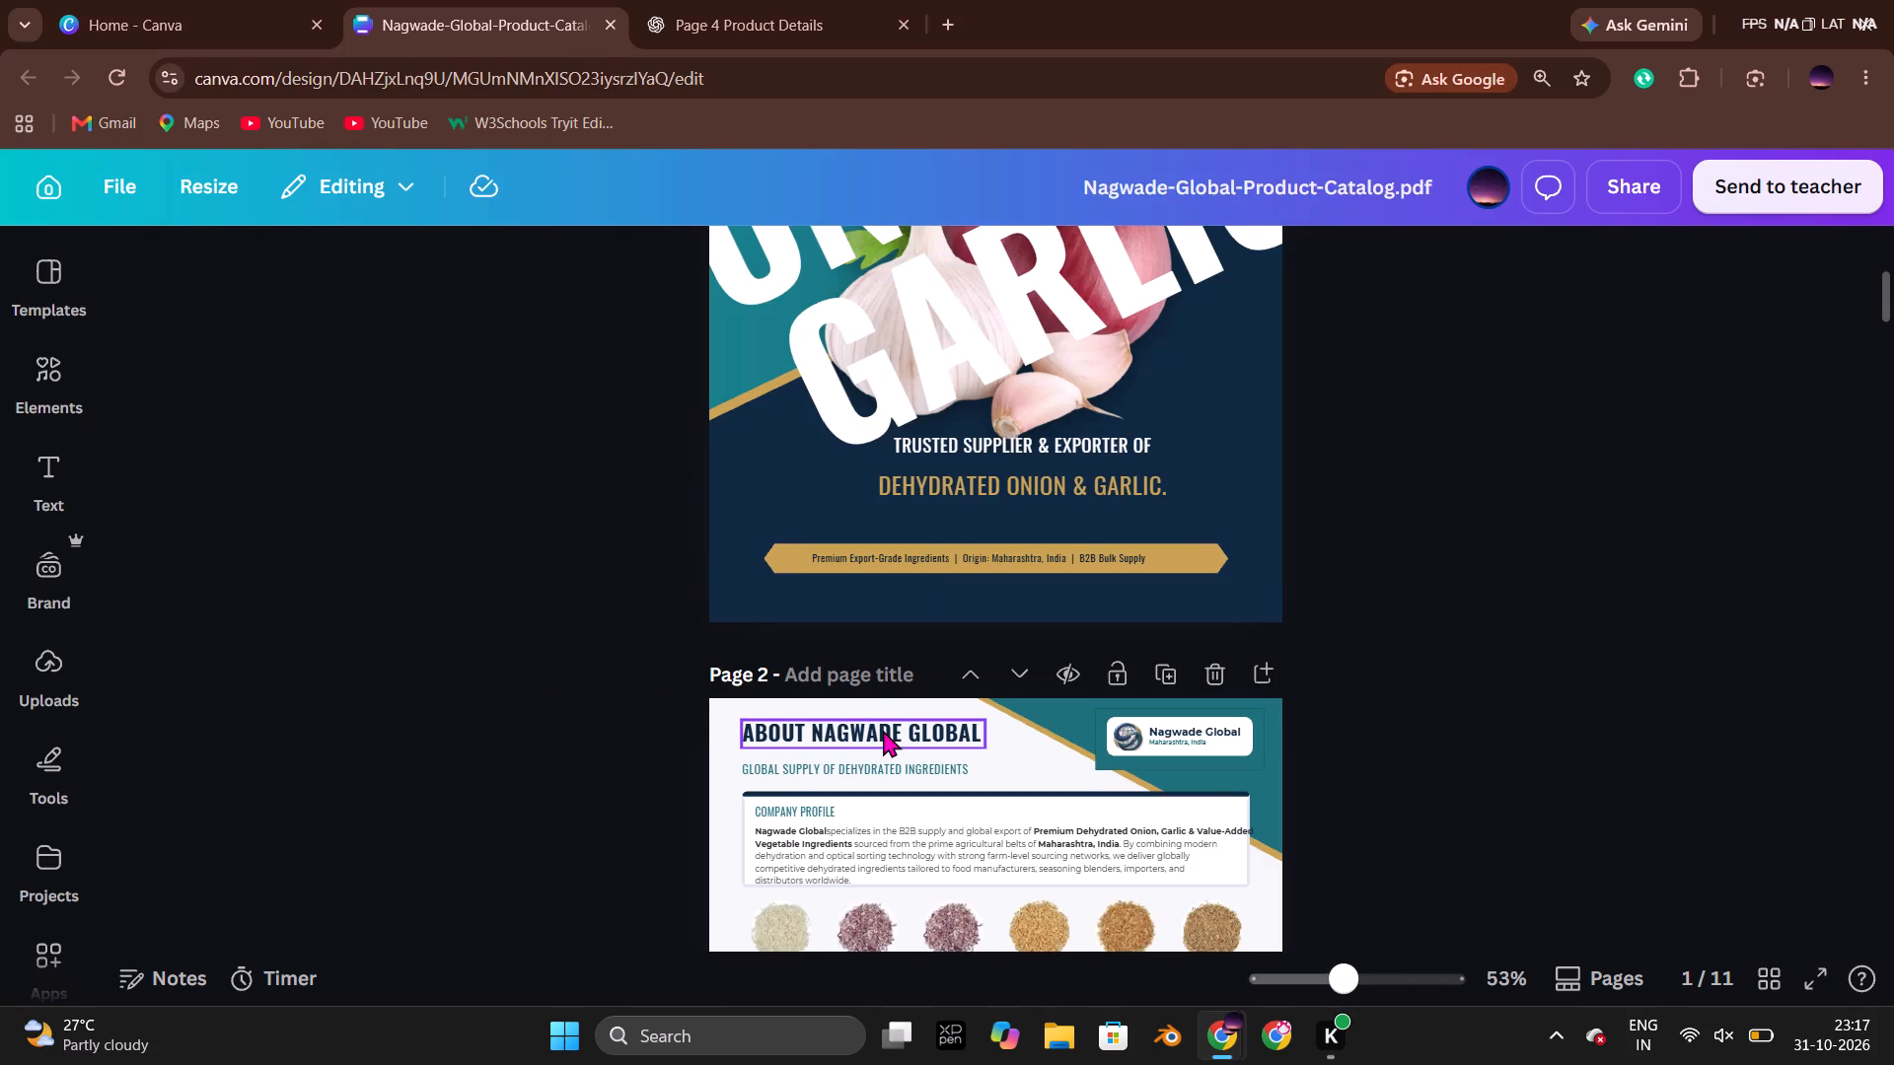
pyautogui.scroll(1, 1236, 577)
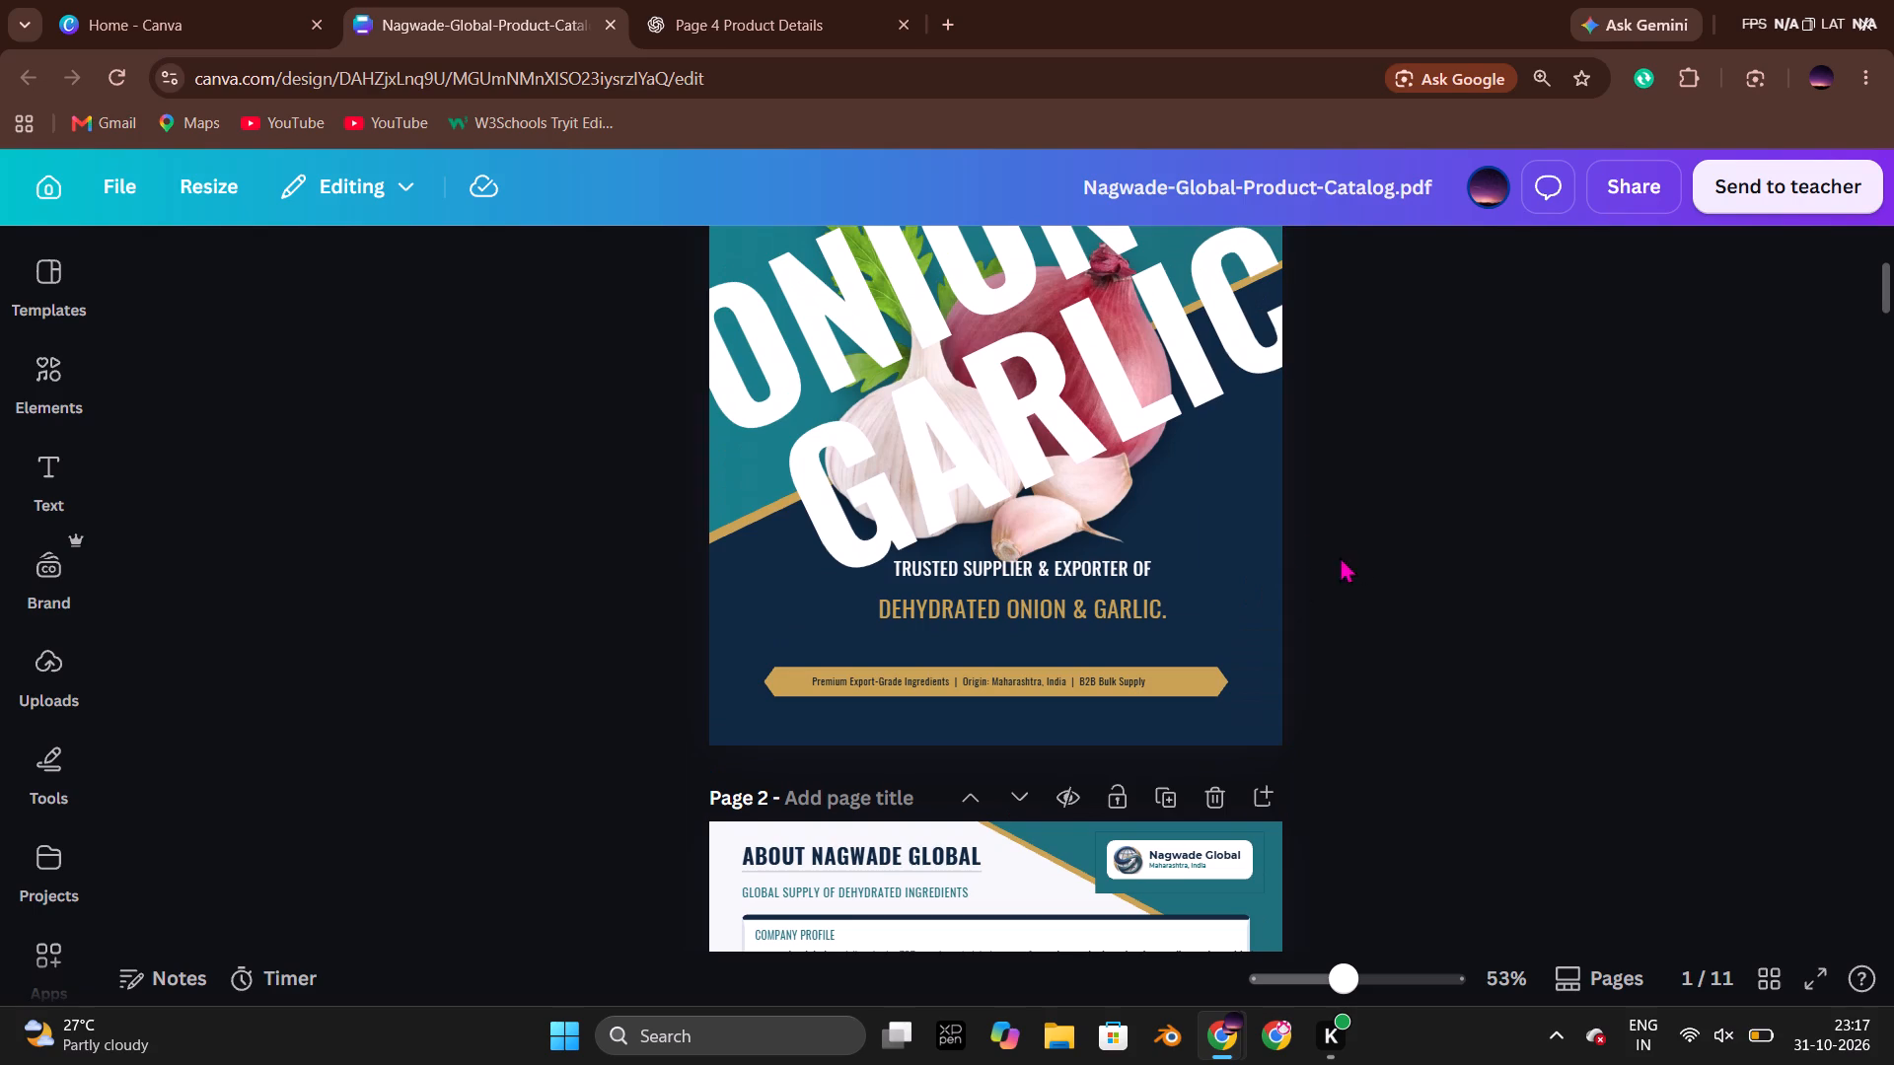
pyautogui.hotkey('alt', 'Tab')
pyautogui.scroll(5, 1064, 576)
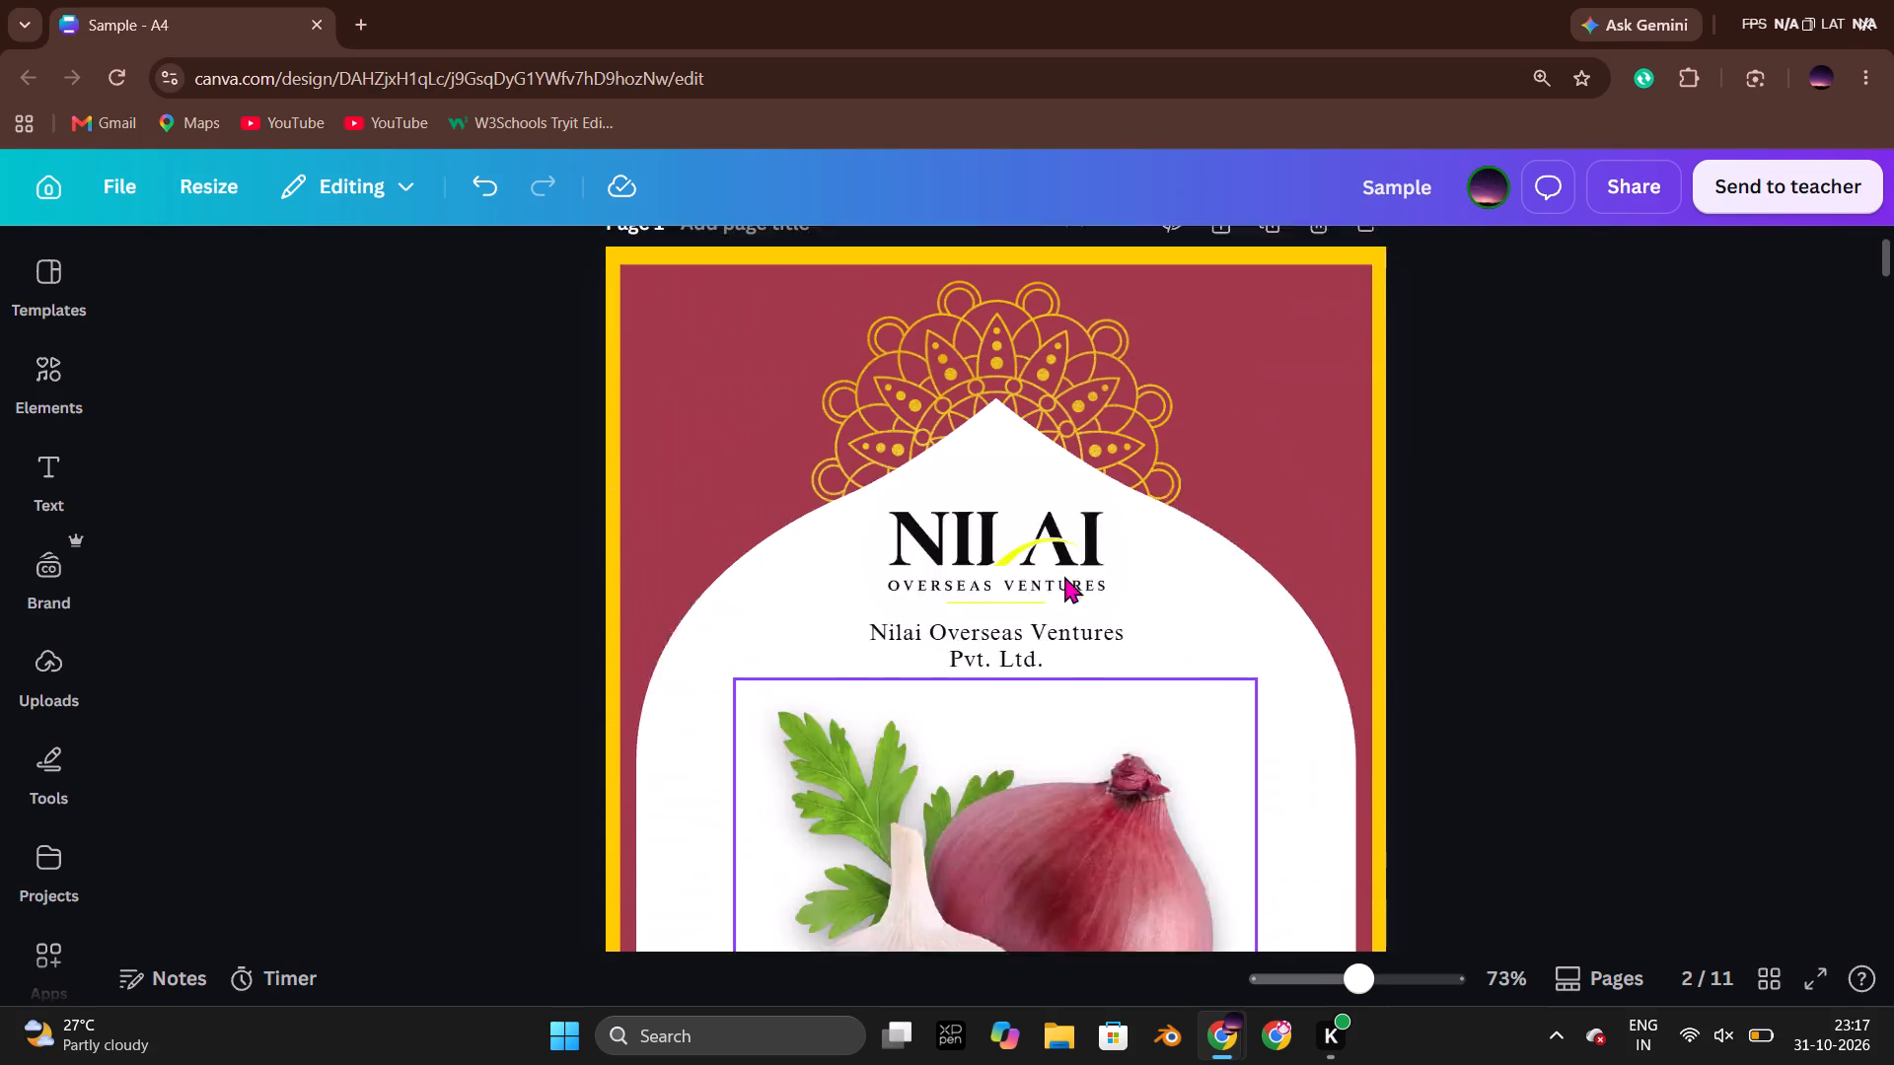
pyautogui.scroll(-4, 1064, 576)
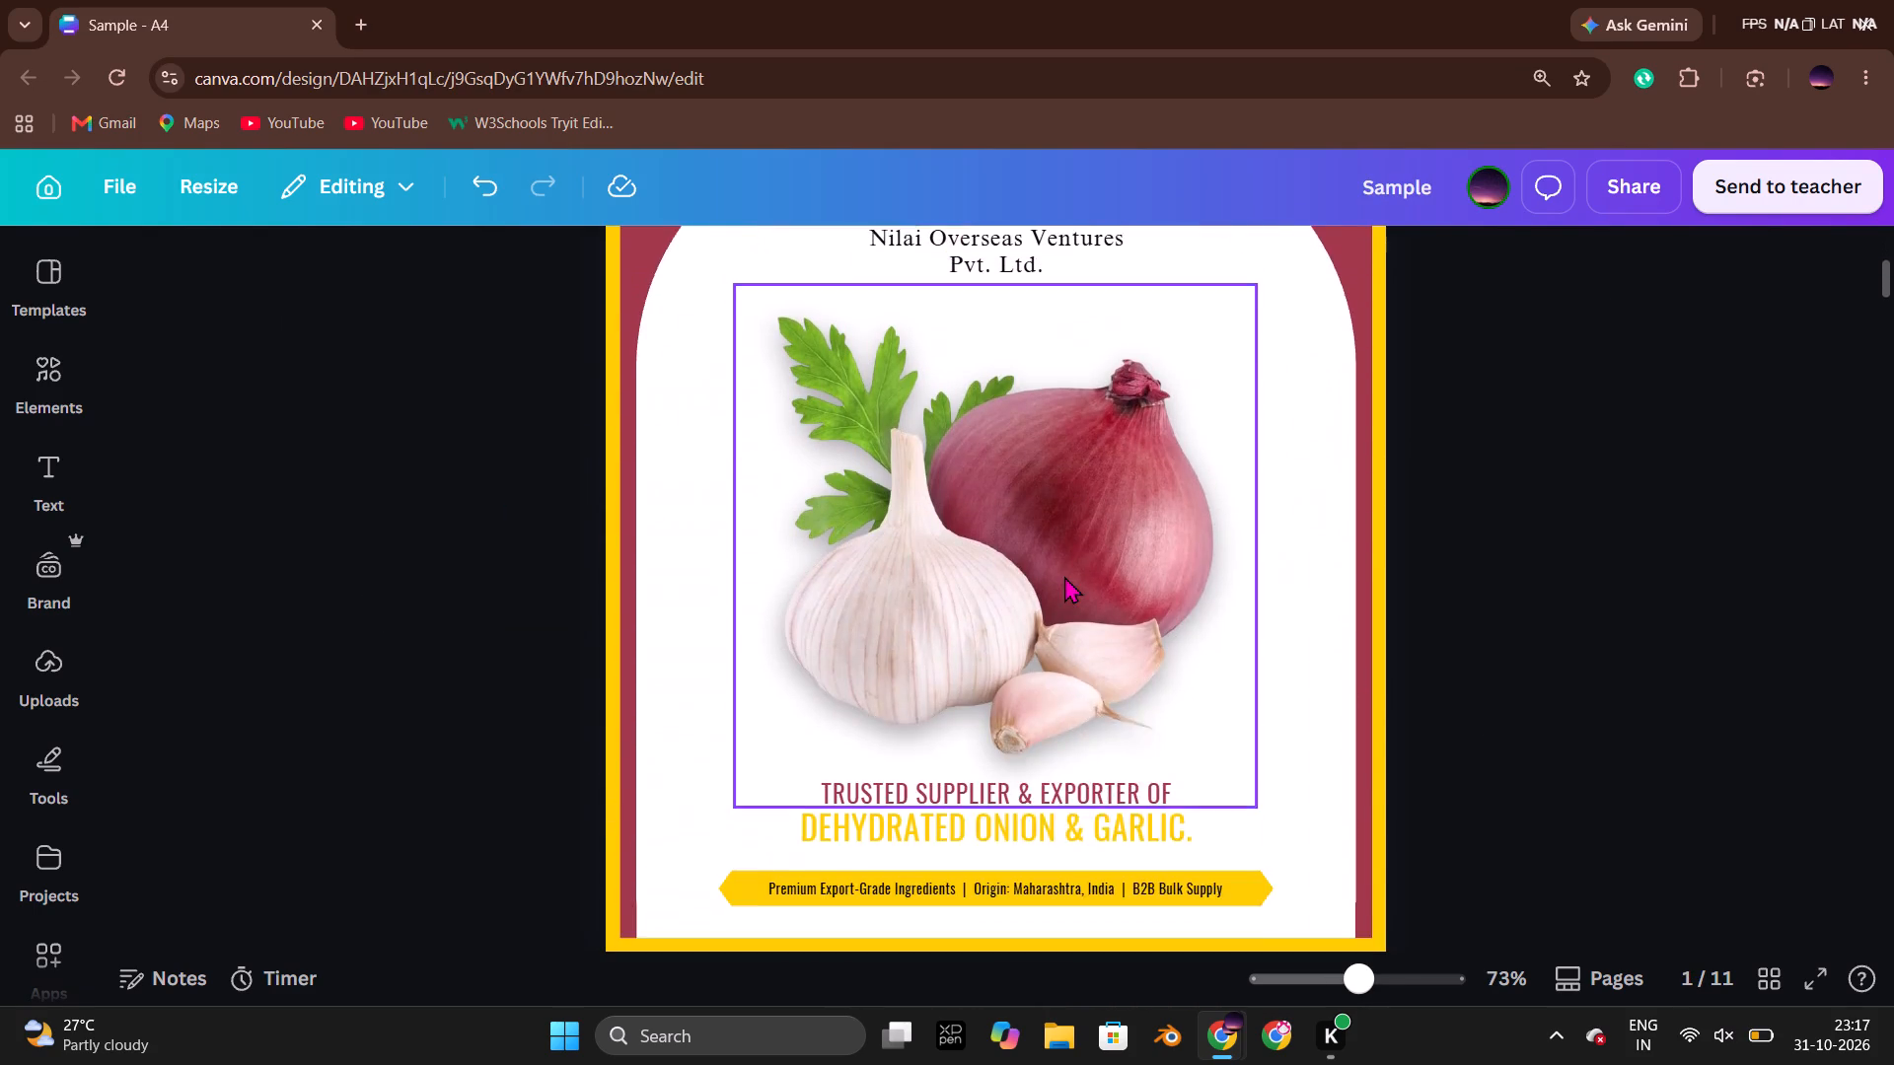
pyautogui.scroll(-3, 1063, 577)
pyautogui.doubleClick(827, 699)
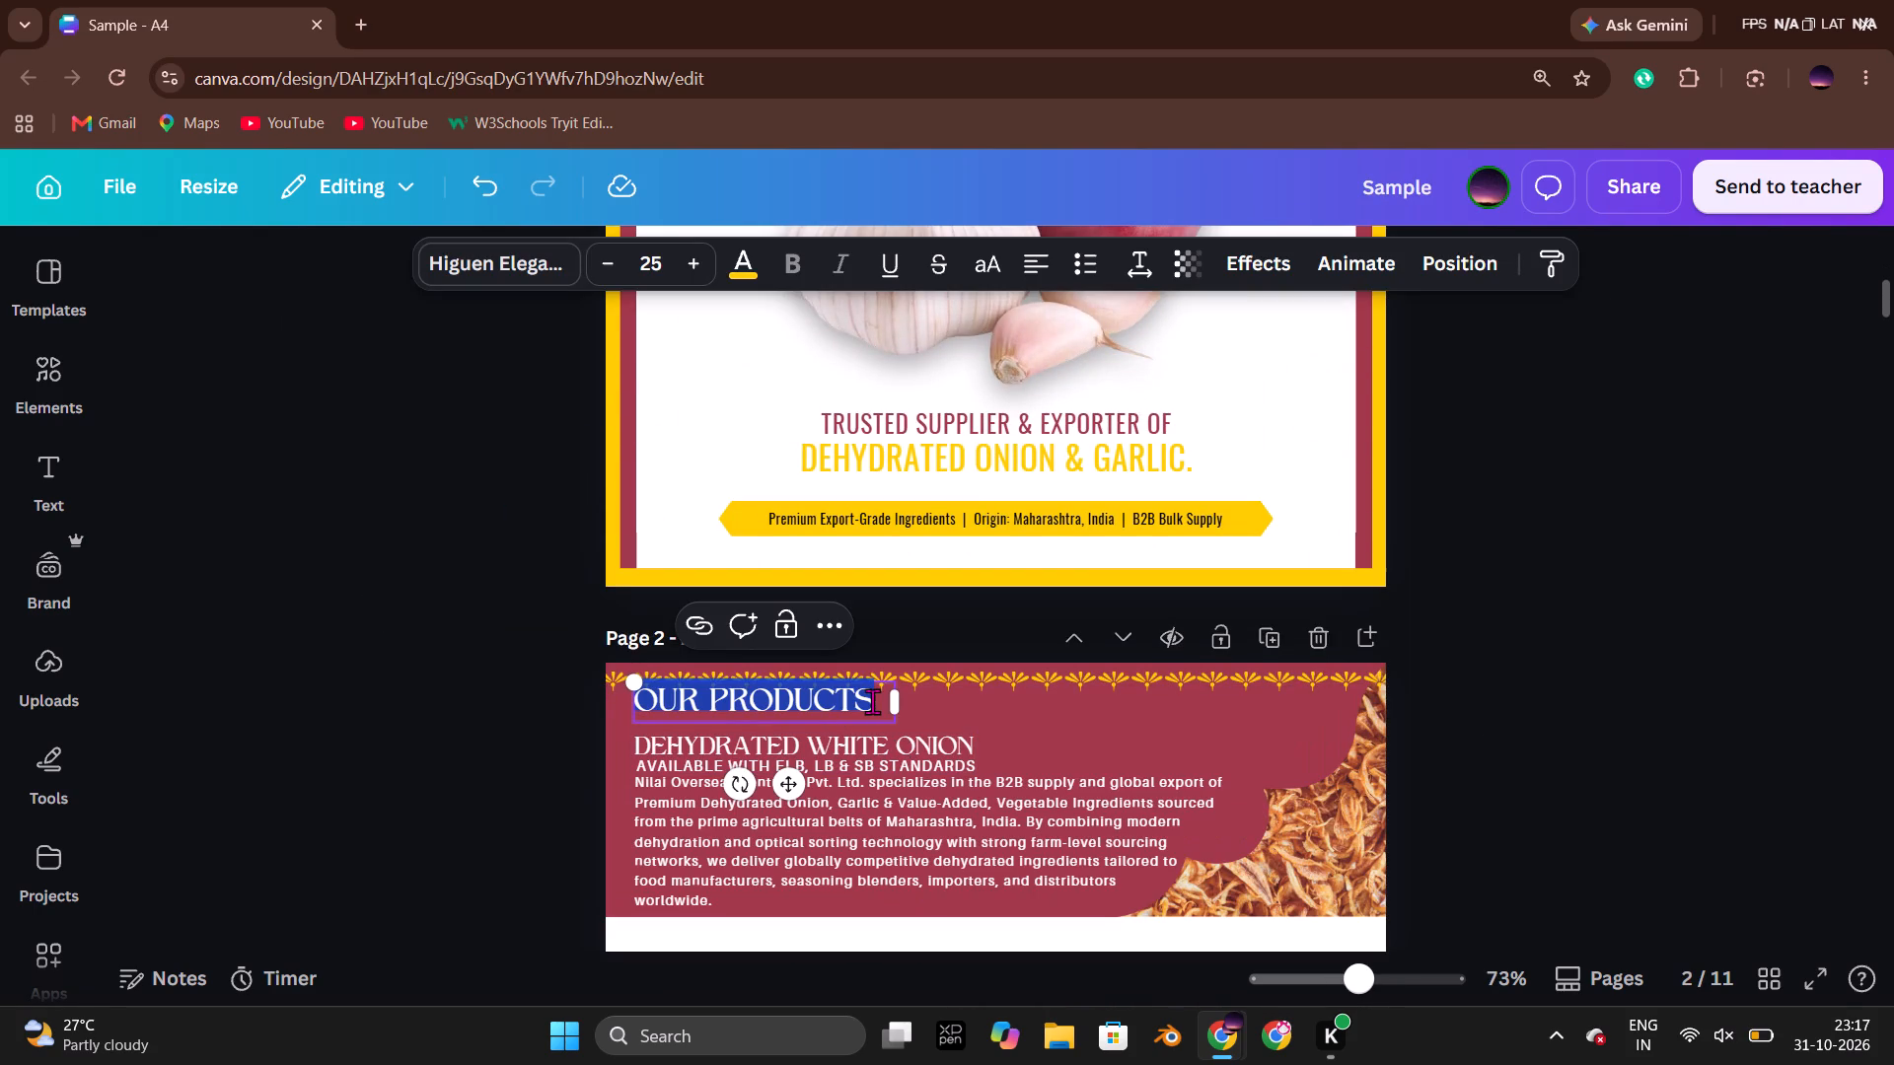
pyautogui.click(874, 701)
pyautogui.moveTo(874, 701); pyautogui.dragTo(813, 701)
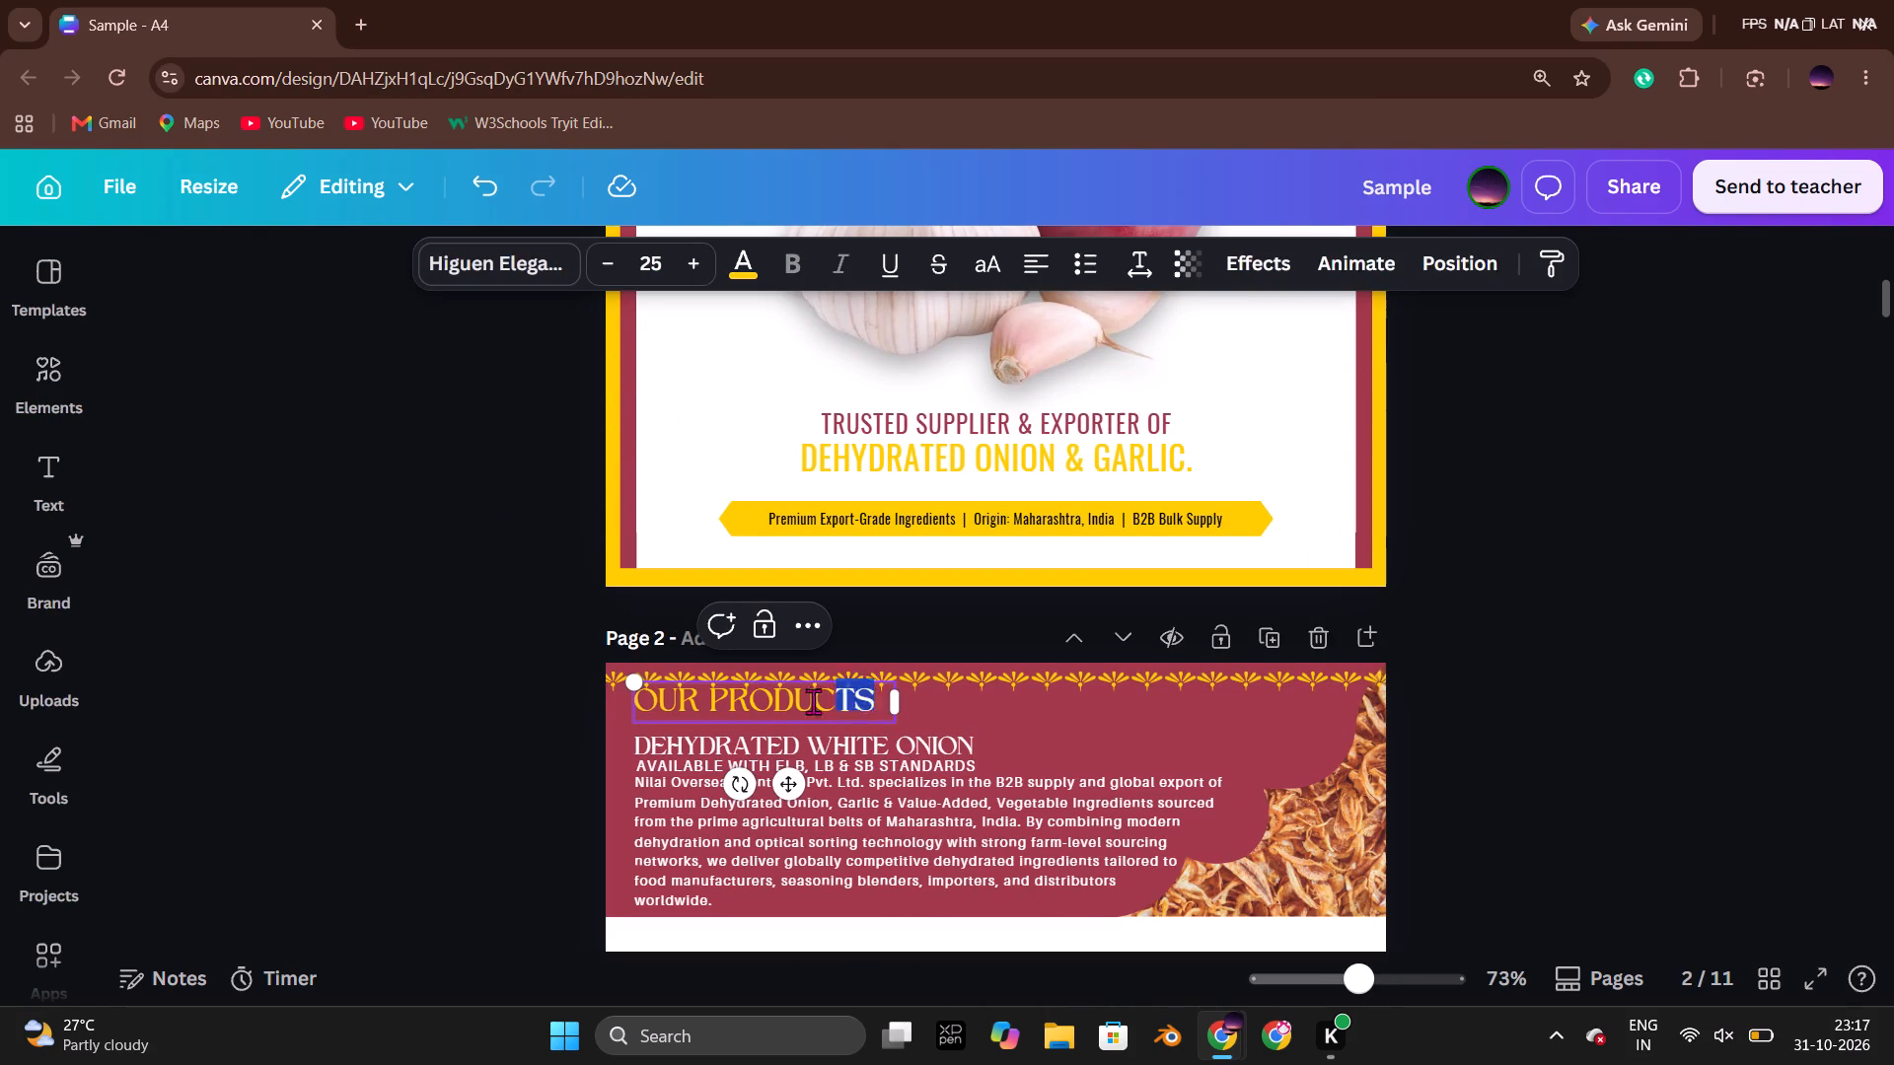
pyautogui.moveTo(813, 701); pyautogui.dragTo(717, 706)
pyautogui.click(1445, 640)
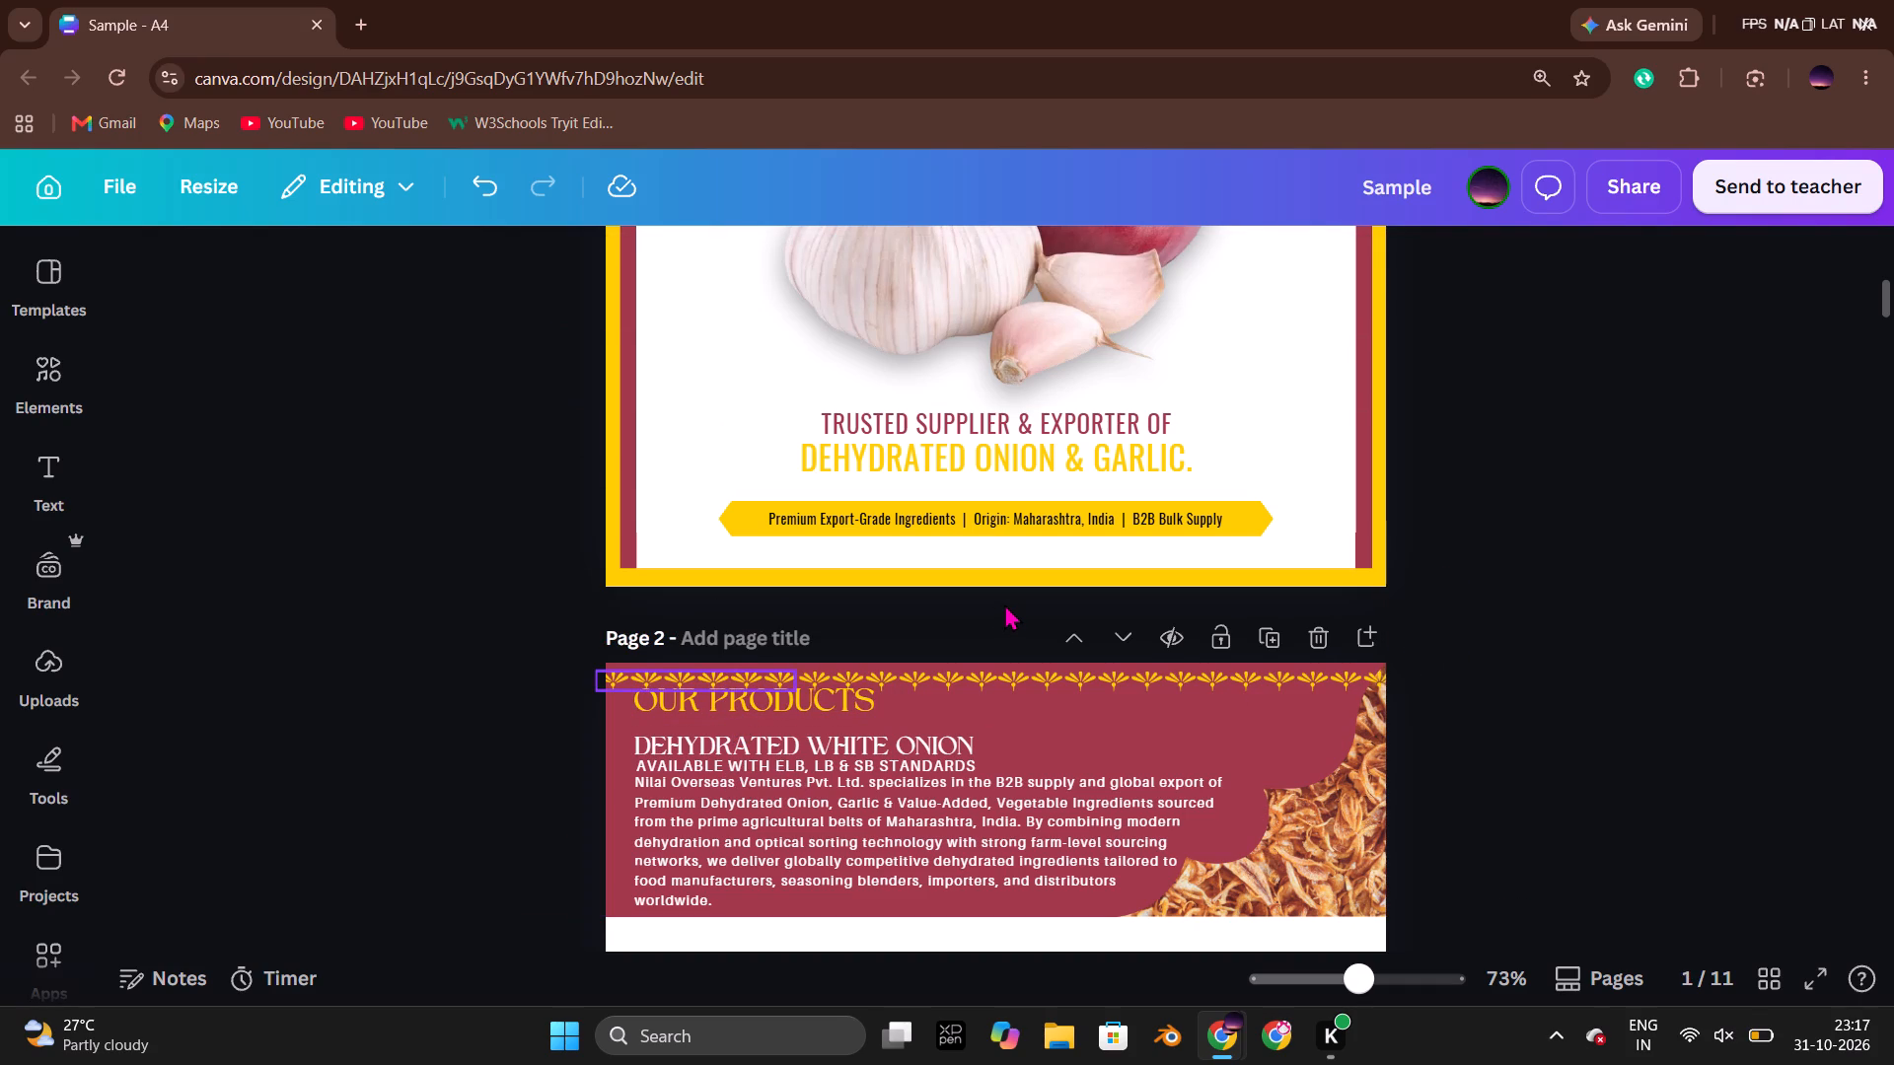
# Copy the "GLOBAL SUPPLY OF DEHYDRATED INGREDIENTS" subtitle from page 2 of the original Nagwade Global catalogue and return to the redesign.
pyautogui.hotkey('alt', 'Tab')
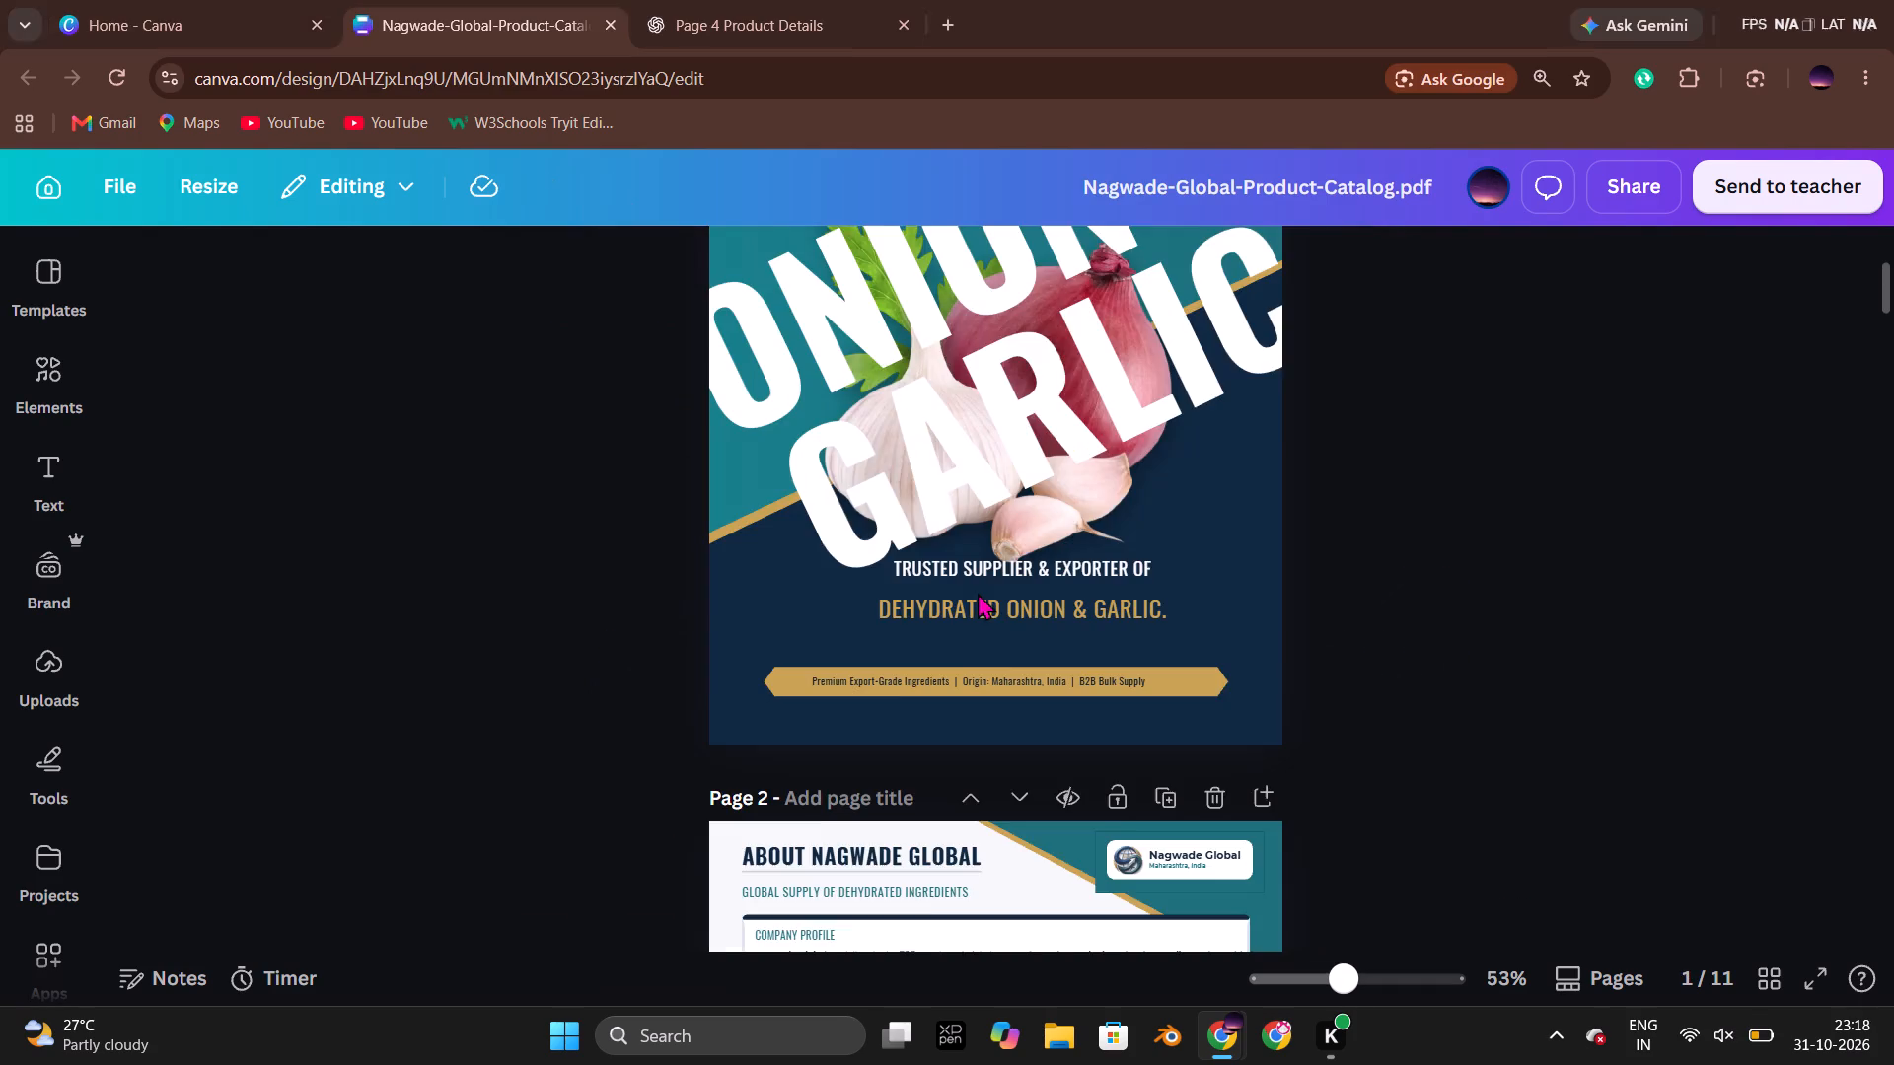
pyautogui.scroll(-2, 977, 591)
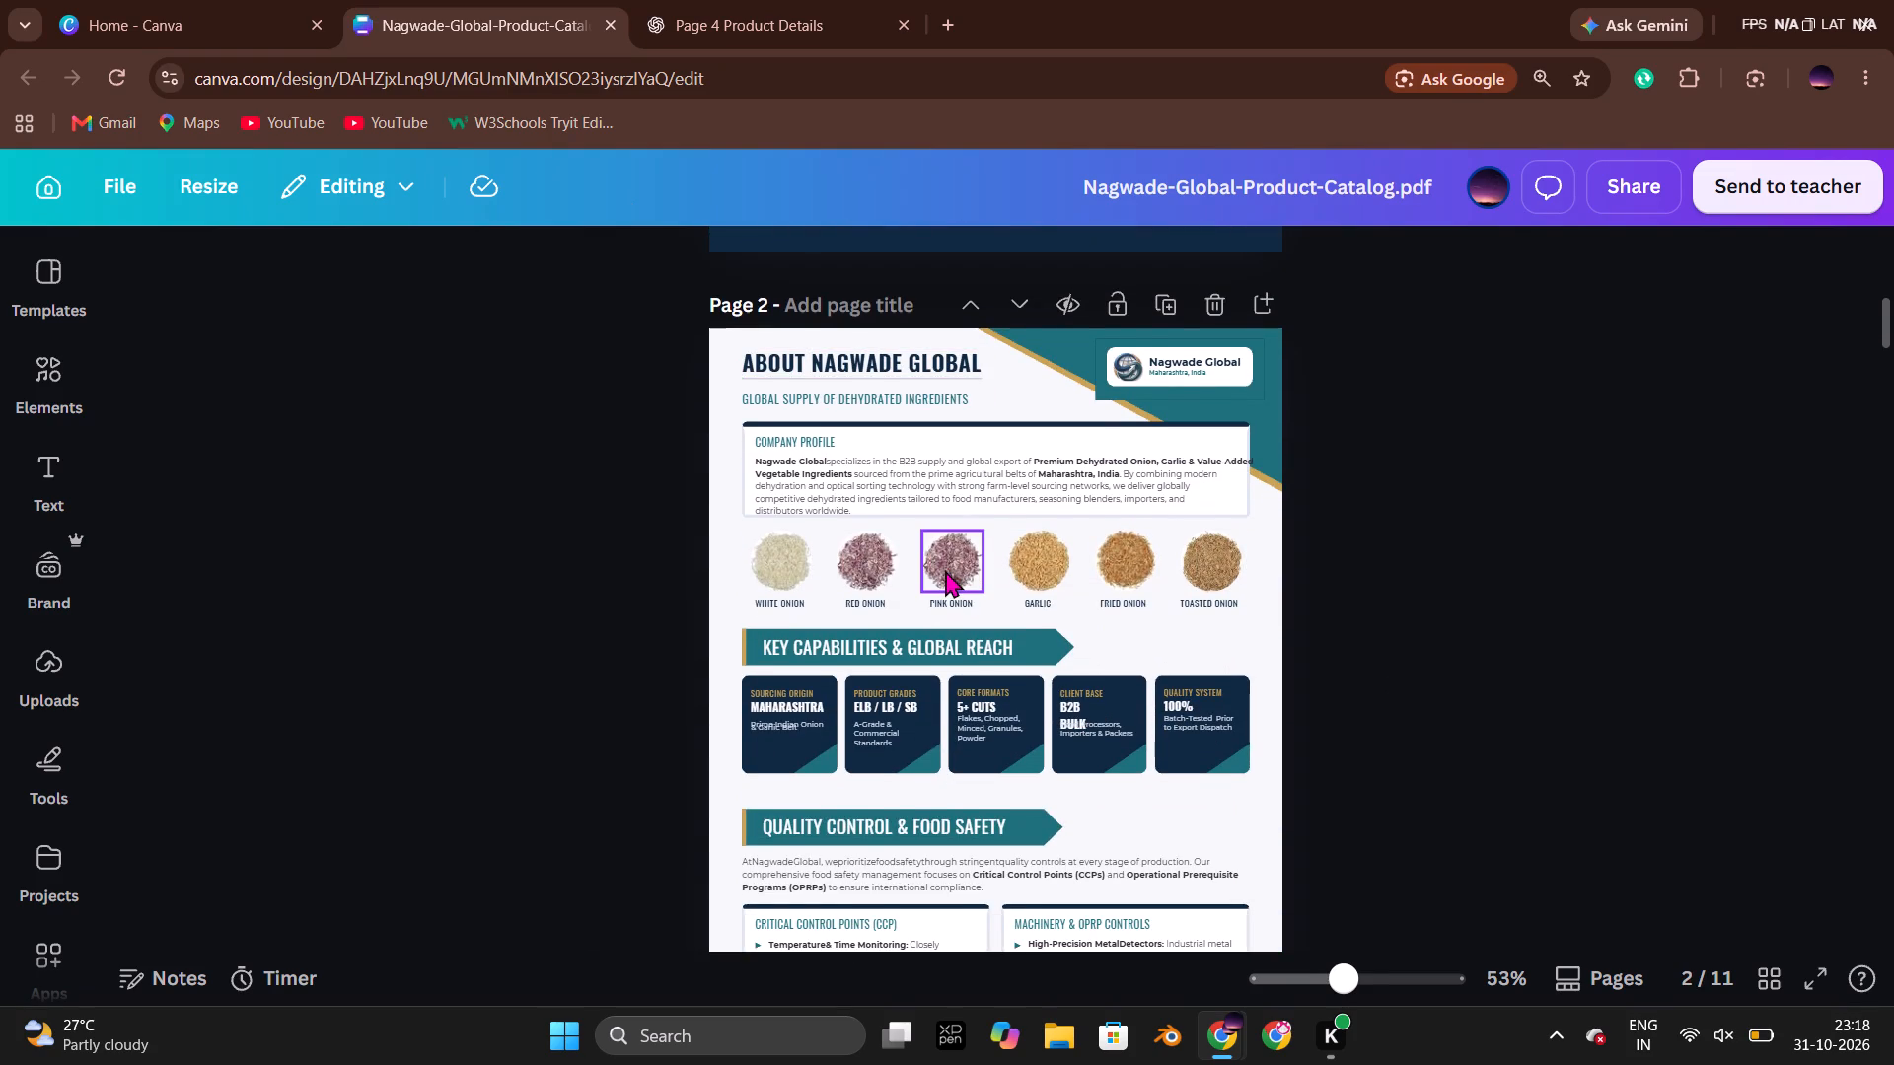
pyautogui.doubleClick(836, 318)
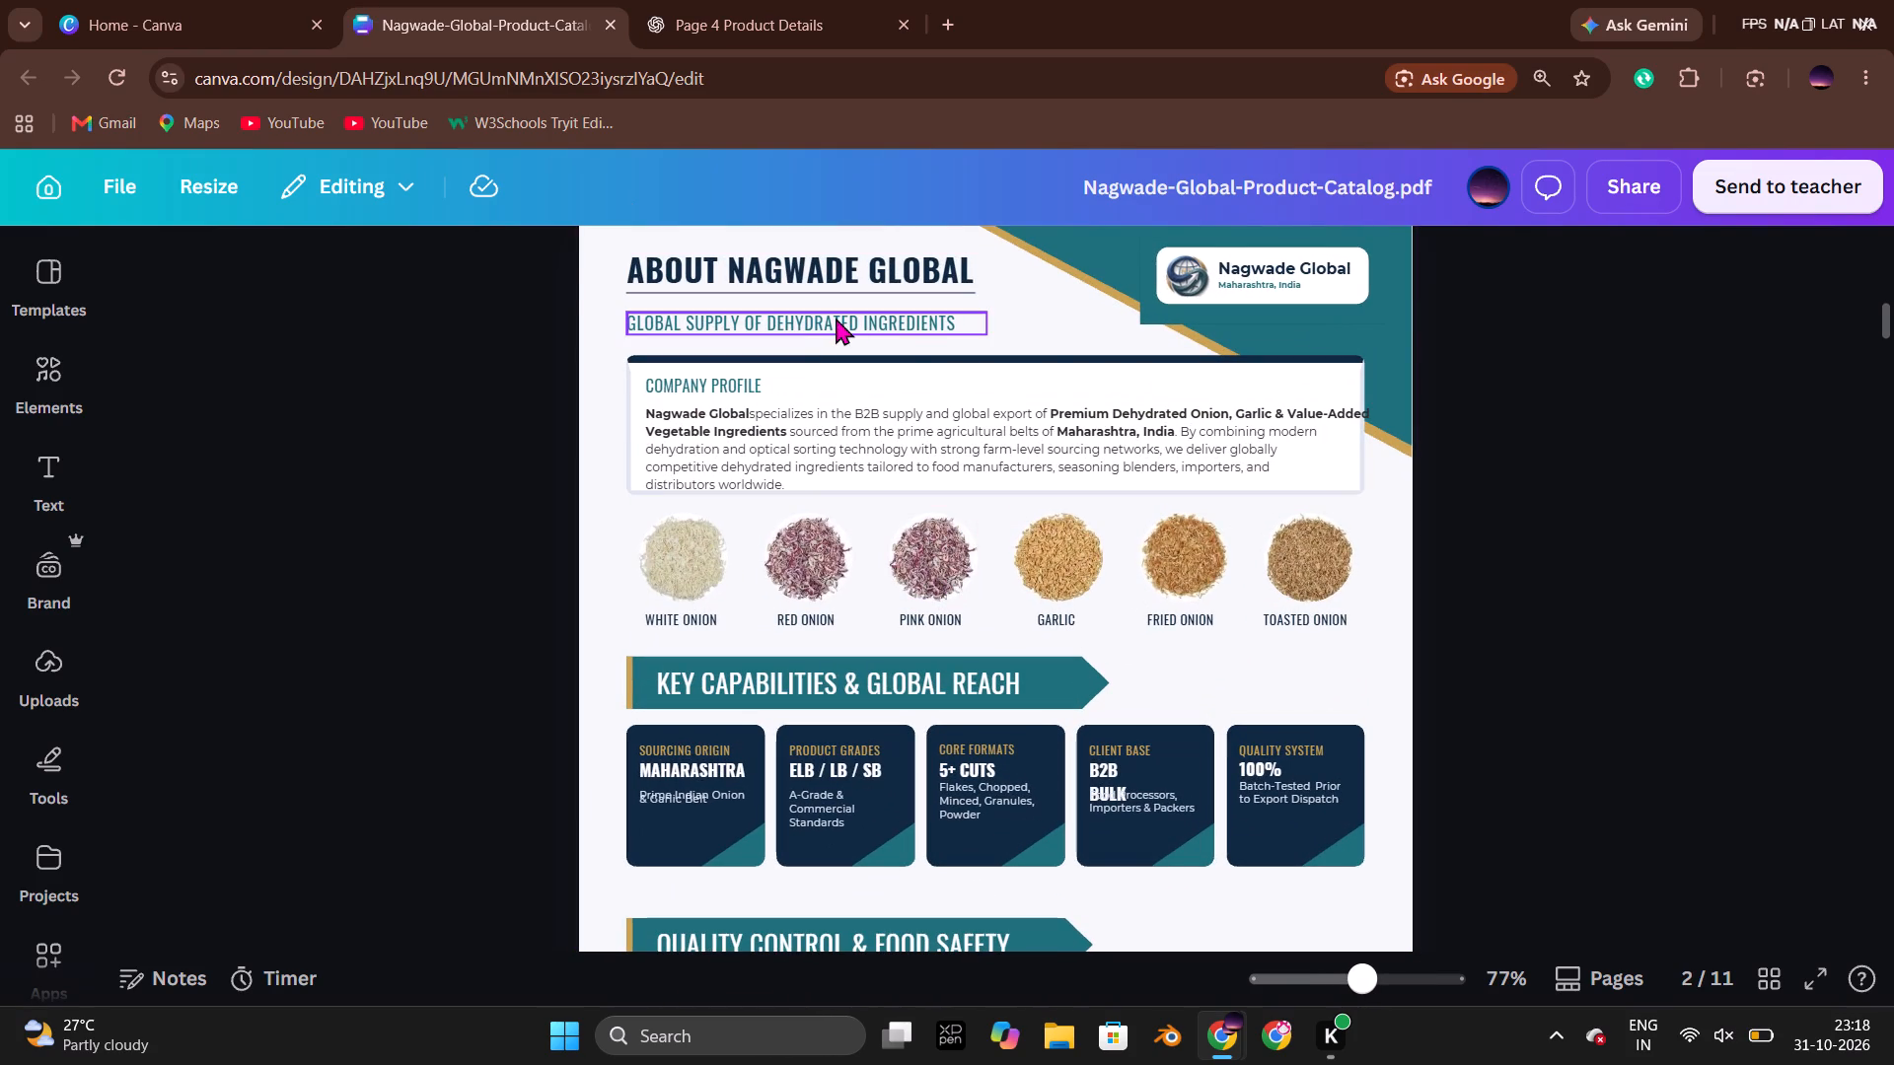
pyautogui.hotkey('ctrl', 'c')
pyautogui.click(375, 346)
pyautogui.hotkey('alt', 'Tab')
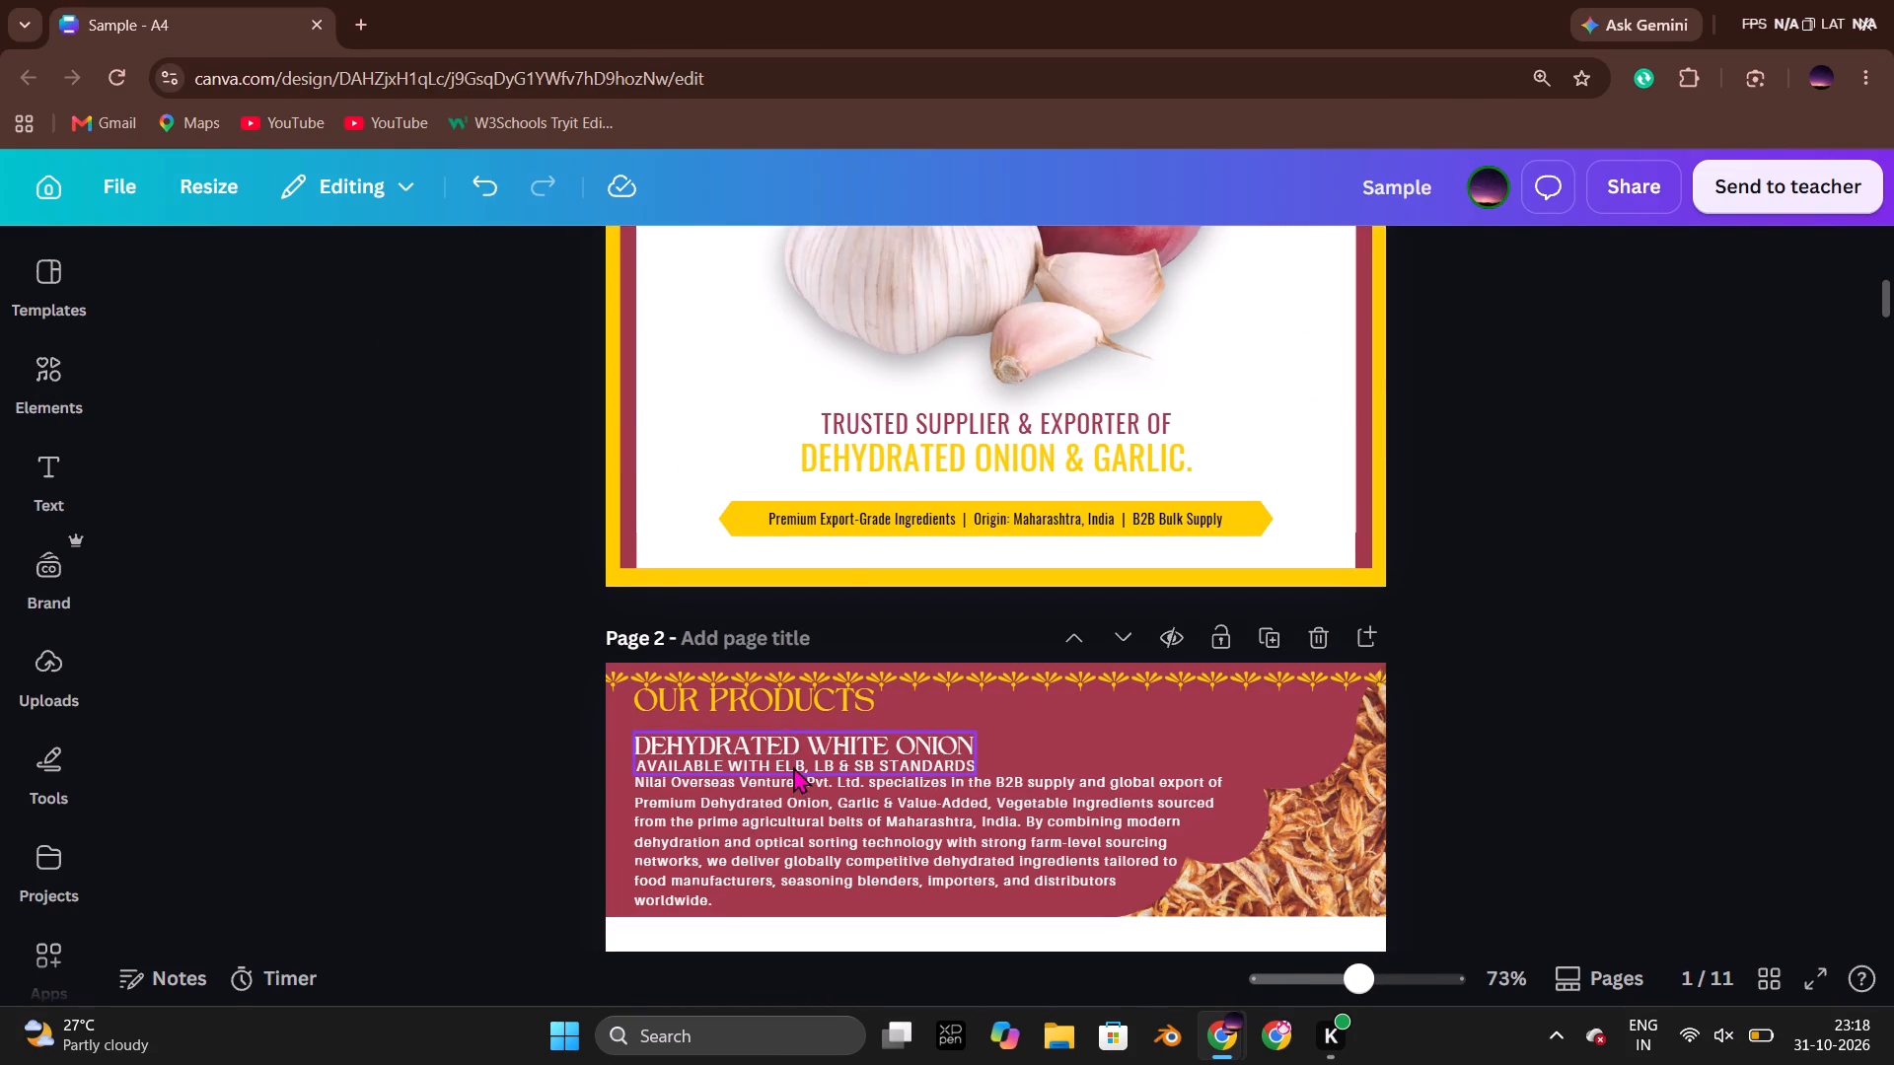
# Replace the "OUR PRODUCTS" heading in the page 2 banner with "ABOUT NALAI", using the original catalogue's page 2 title as reference.
pyautogui.hotkey('alt', 'Tab')
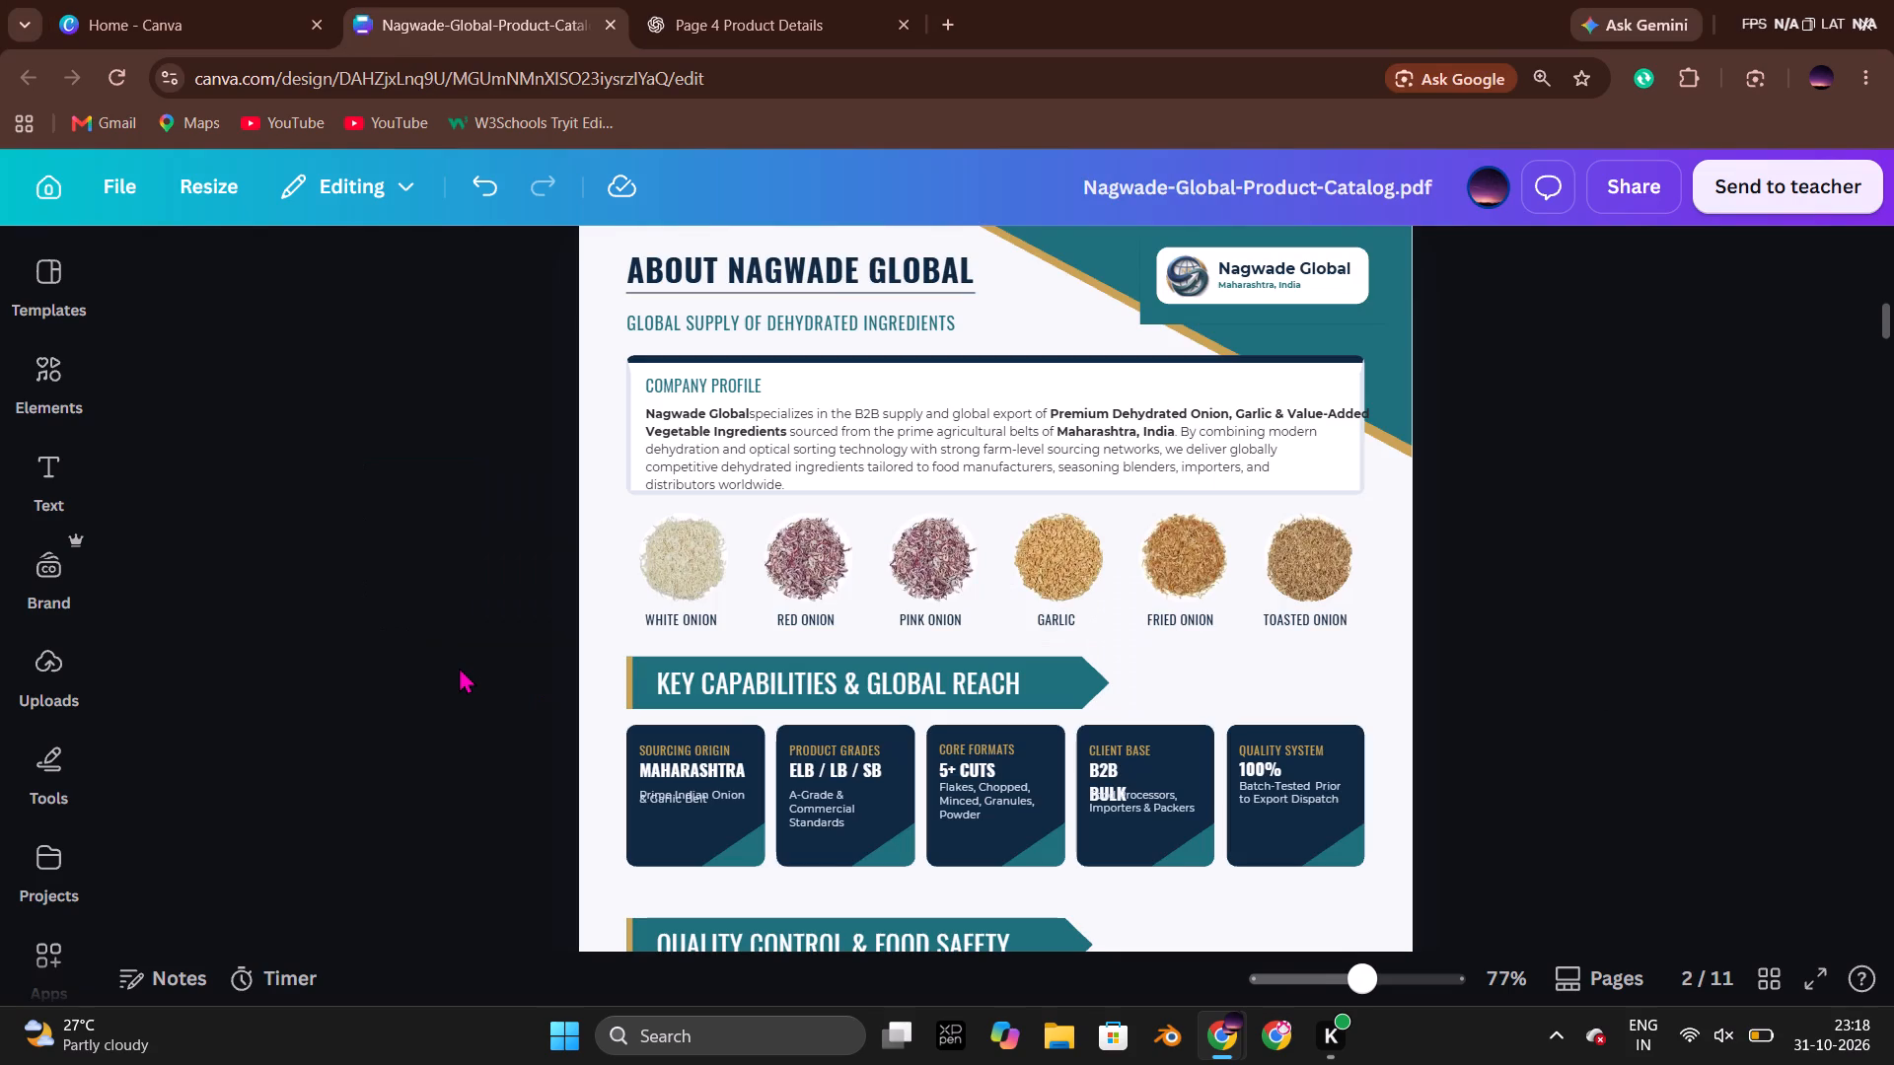
pyautogui.hotkey('alt', 'Tab')
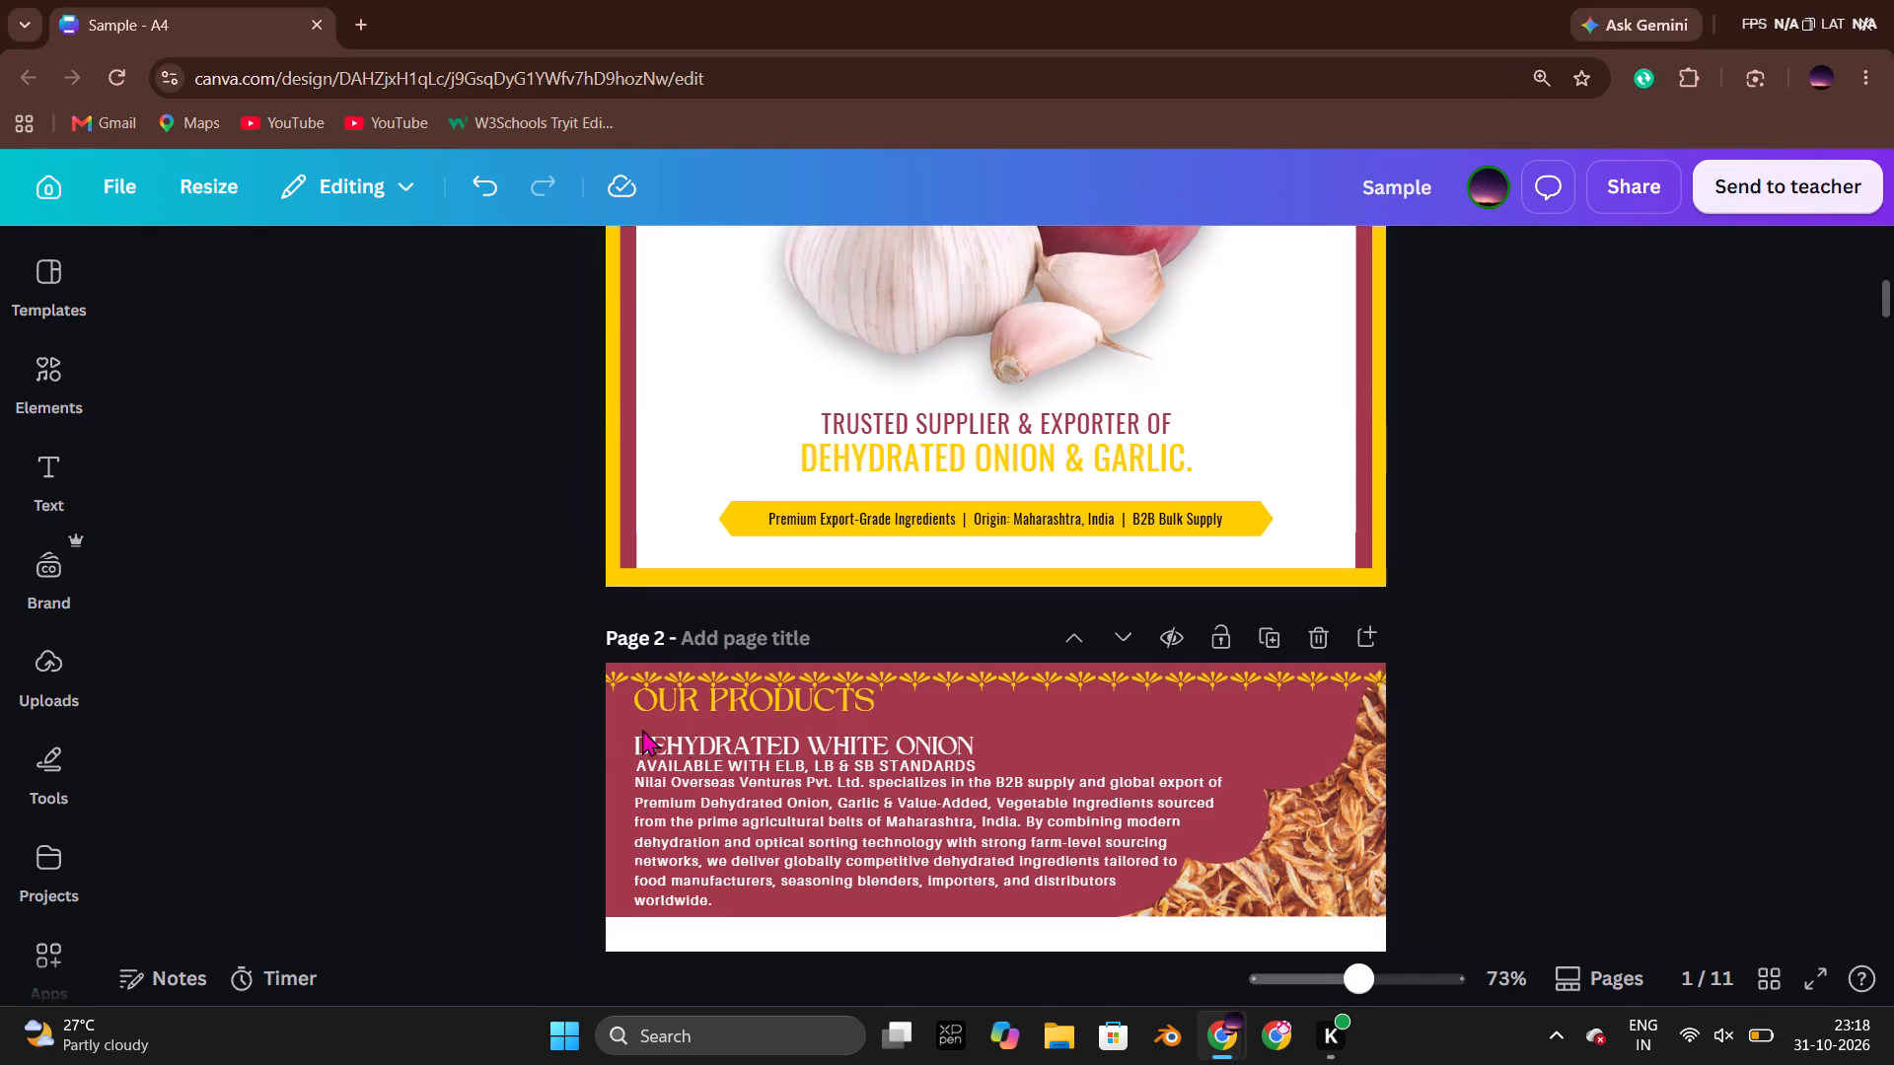
pyautogui.hotkey('alt', 'Tab')
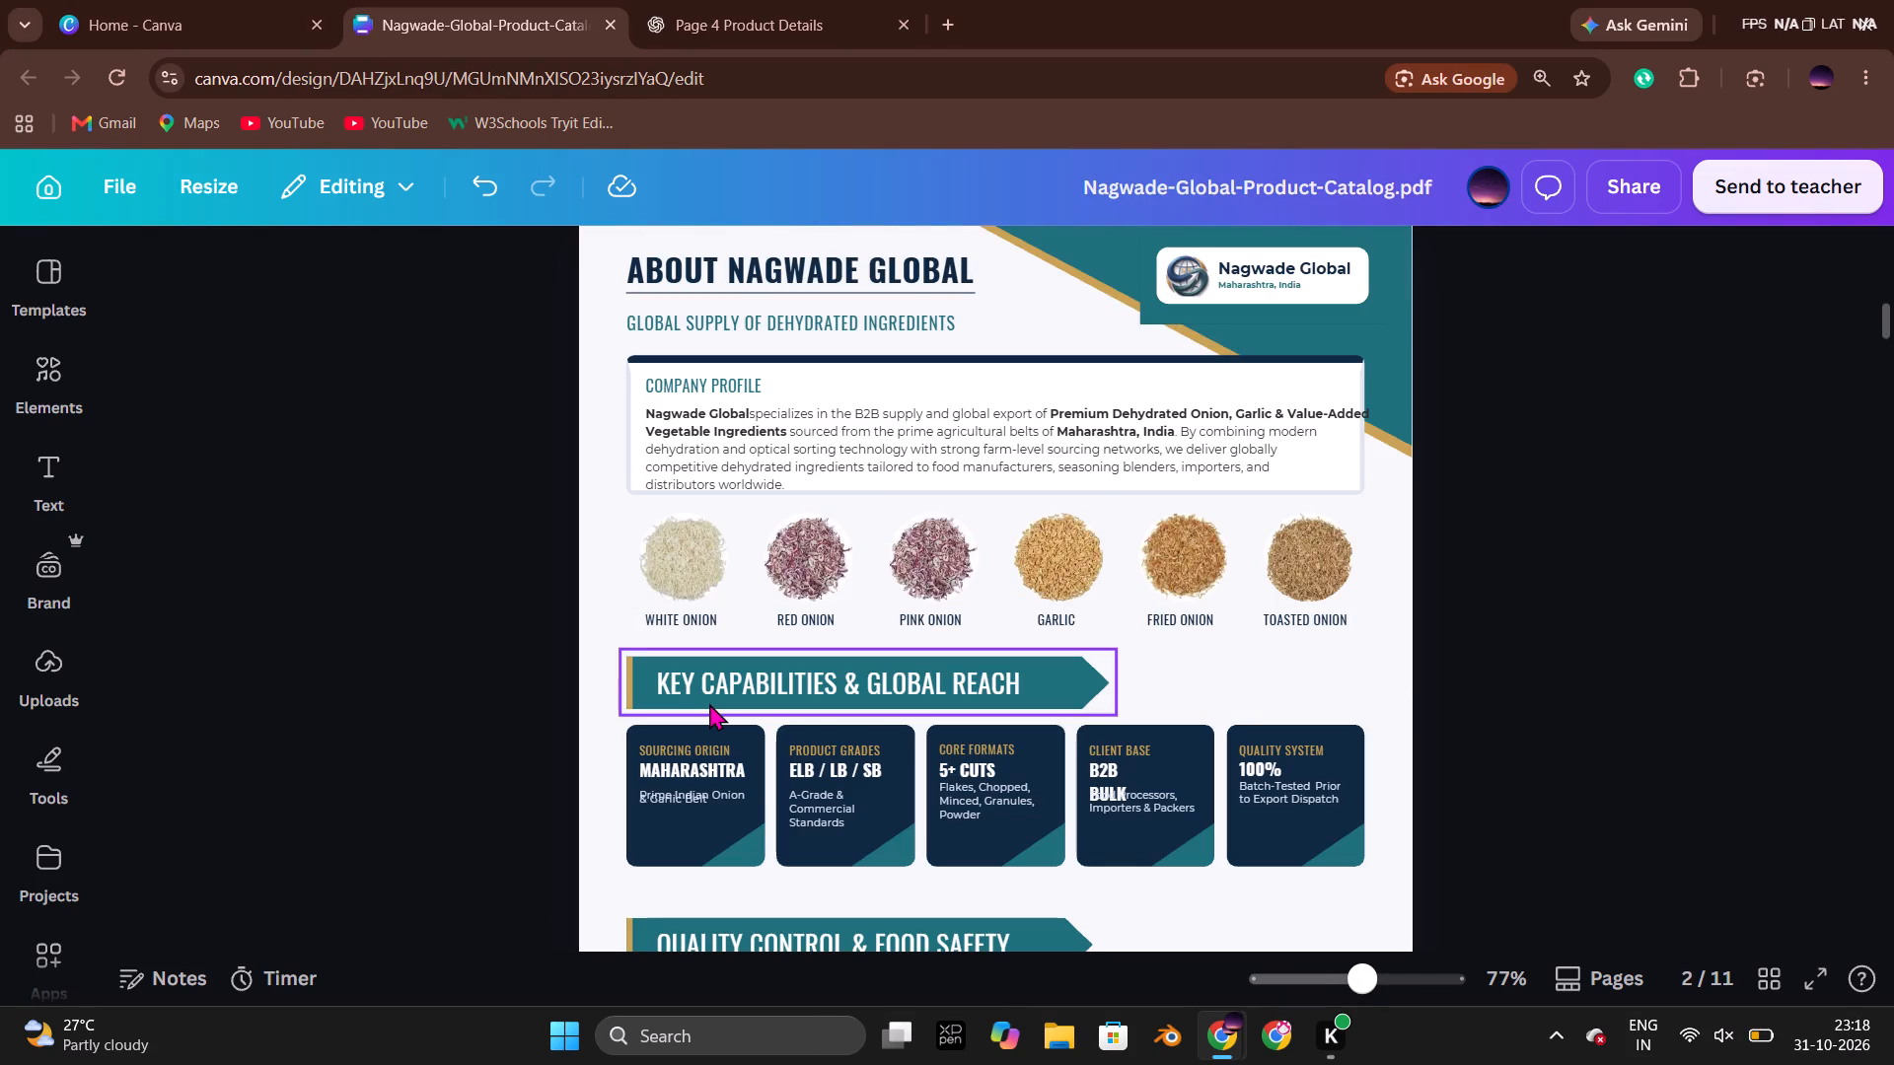
pyautogui.hotkey('alt', 'Tab')
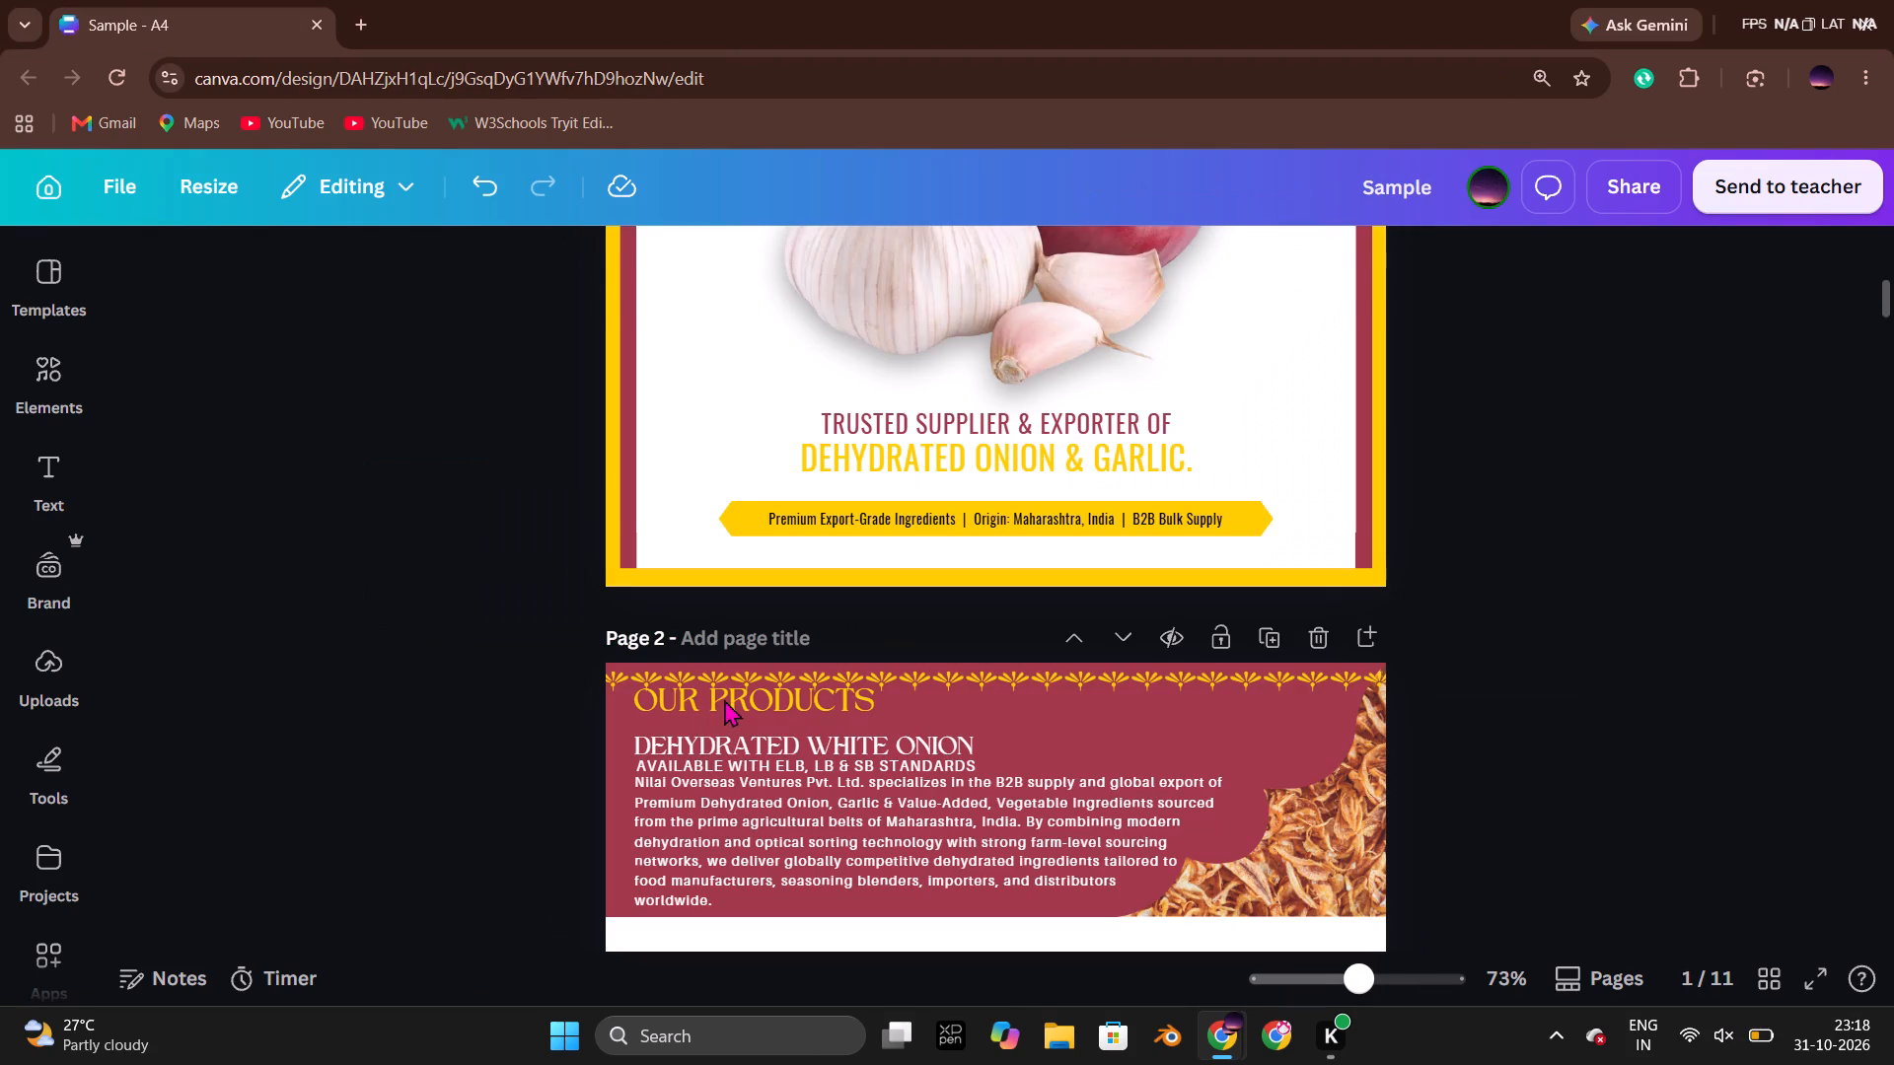
pyautogui.doubleClick(724, 699)
pyautogui.click(724, 699)
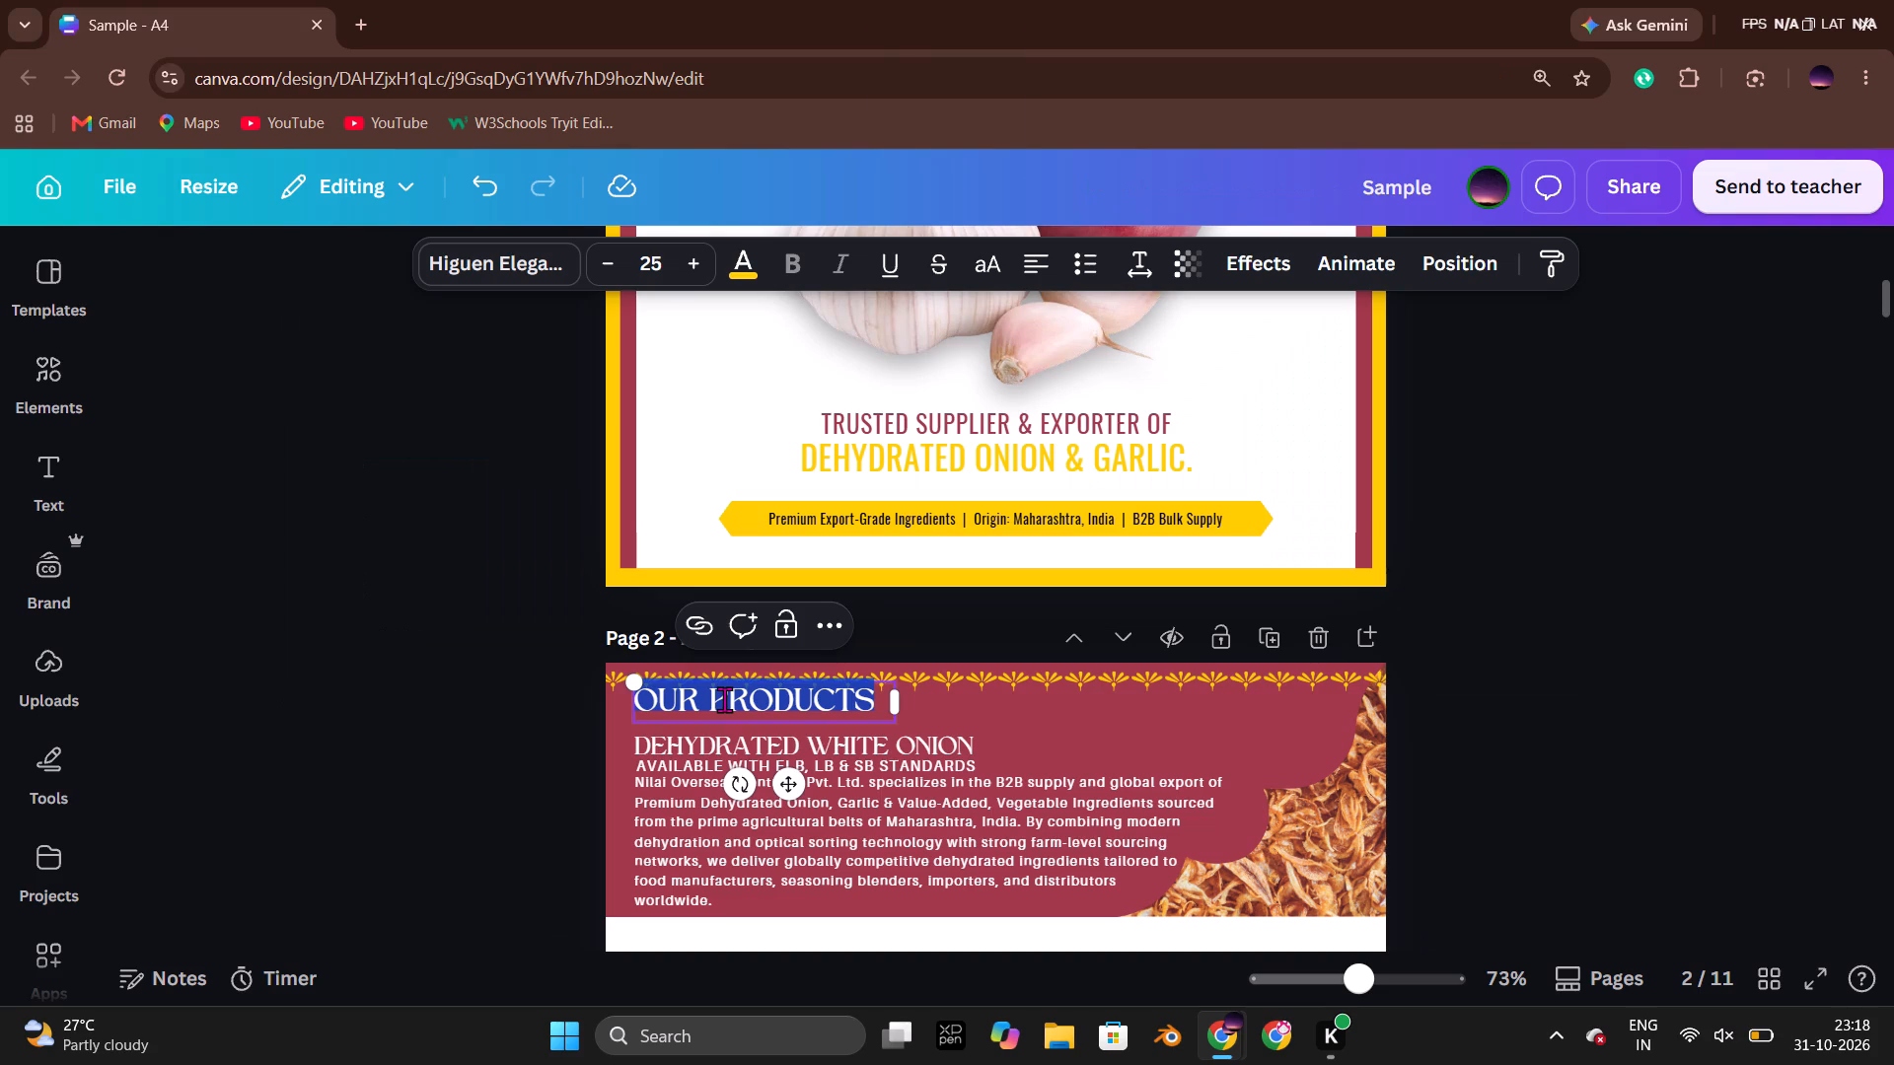
pyautogui.write('ABO')
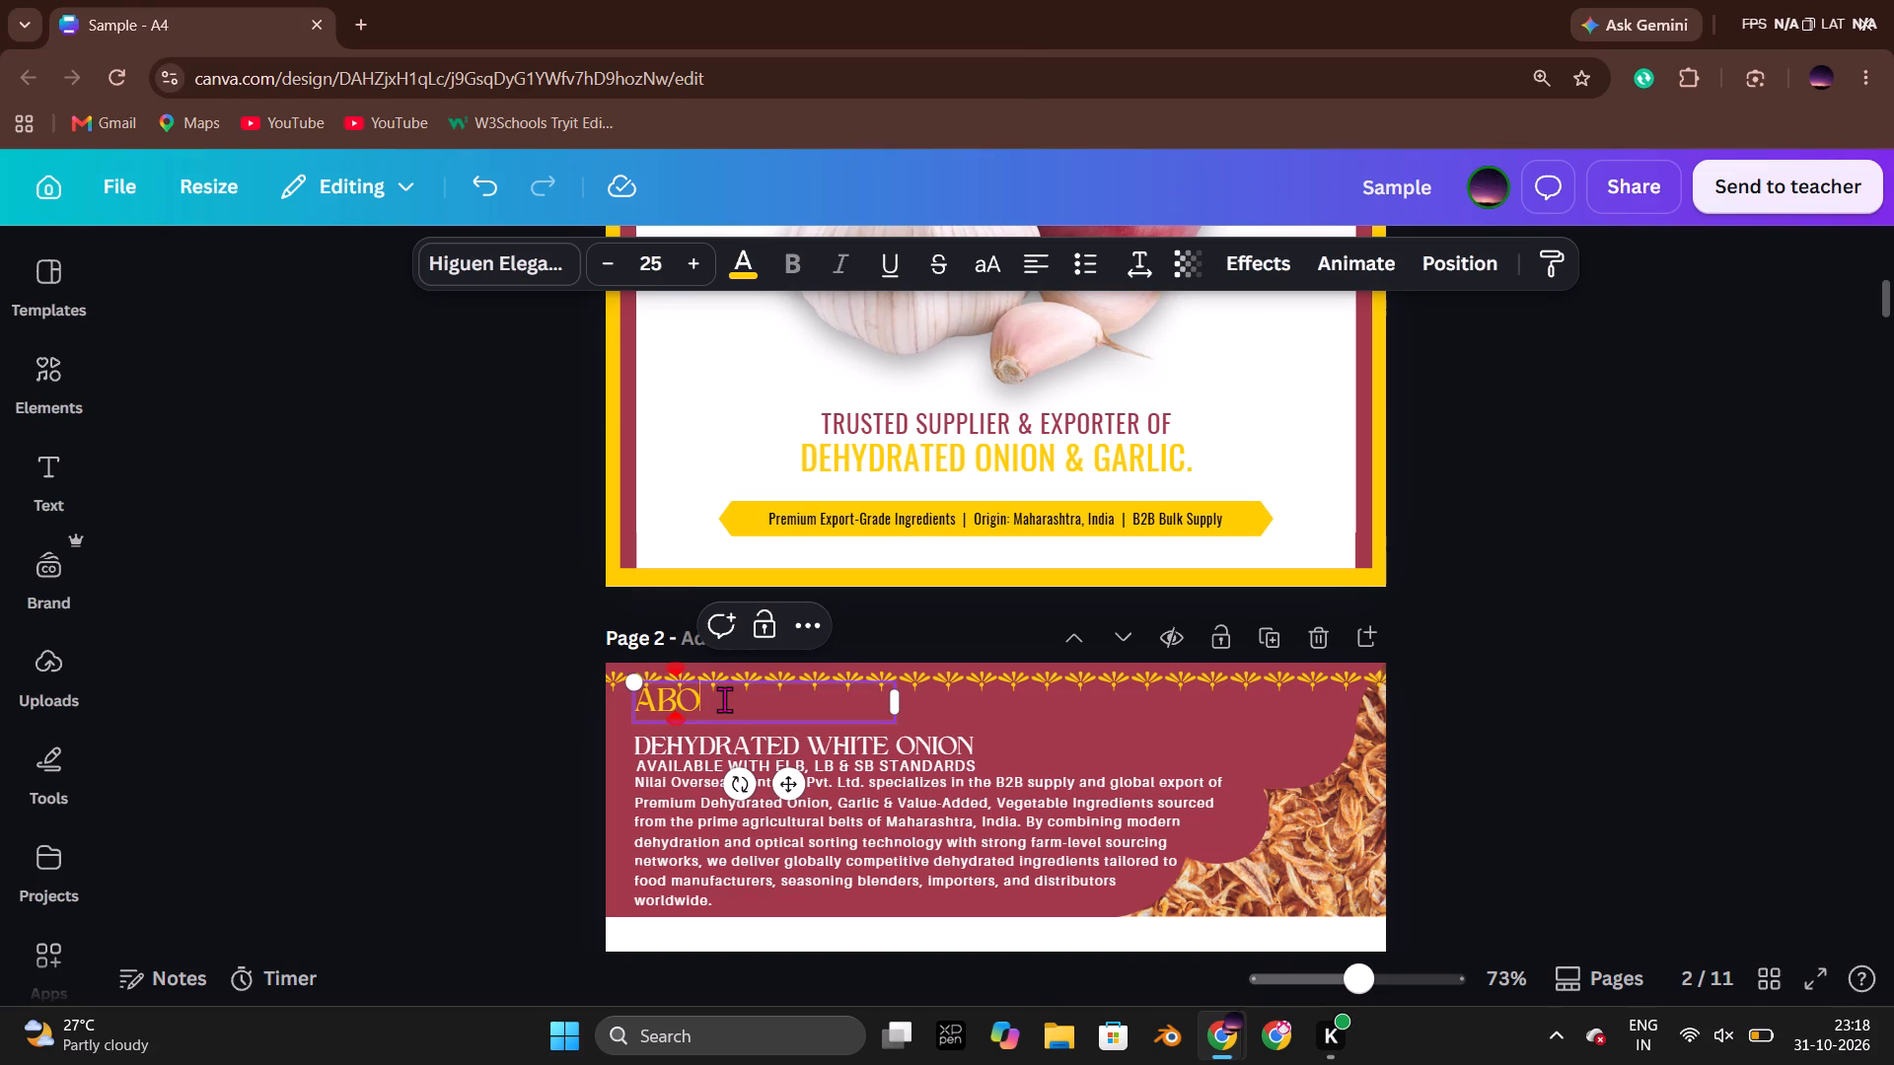
pyautogui.write('UT')
pyautogui.press('space')
pyautogui.write('MLA')
pyautogui.press('BackSpace')
pyautogui.press('BackSpace')
pyautogui.press('BackSpace')
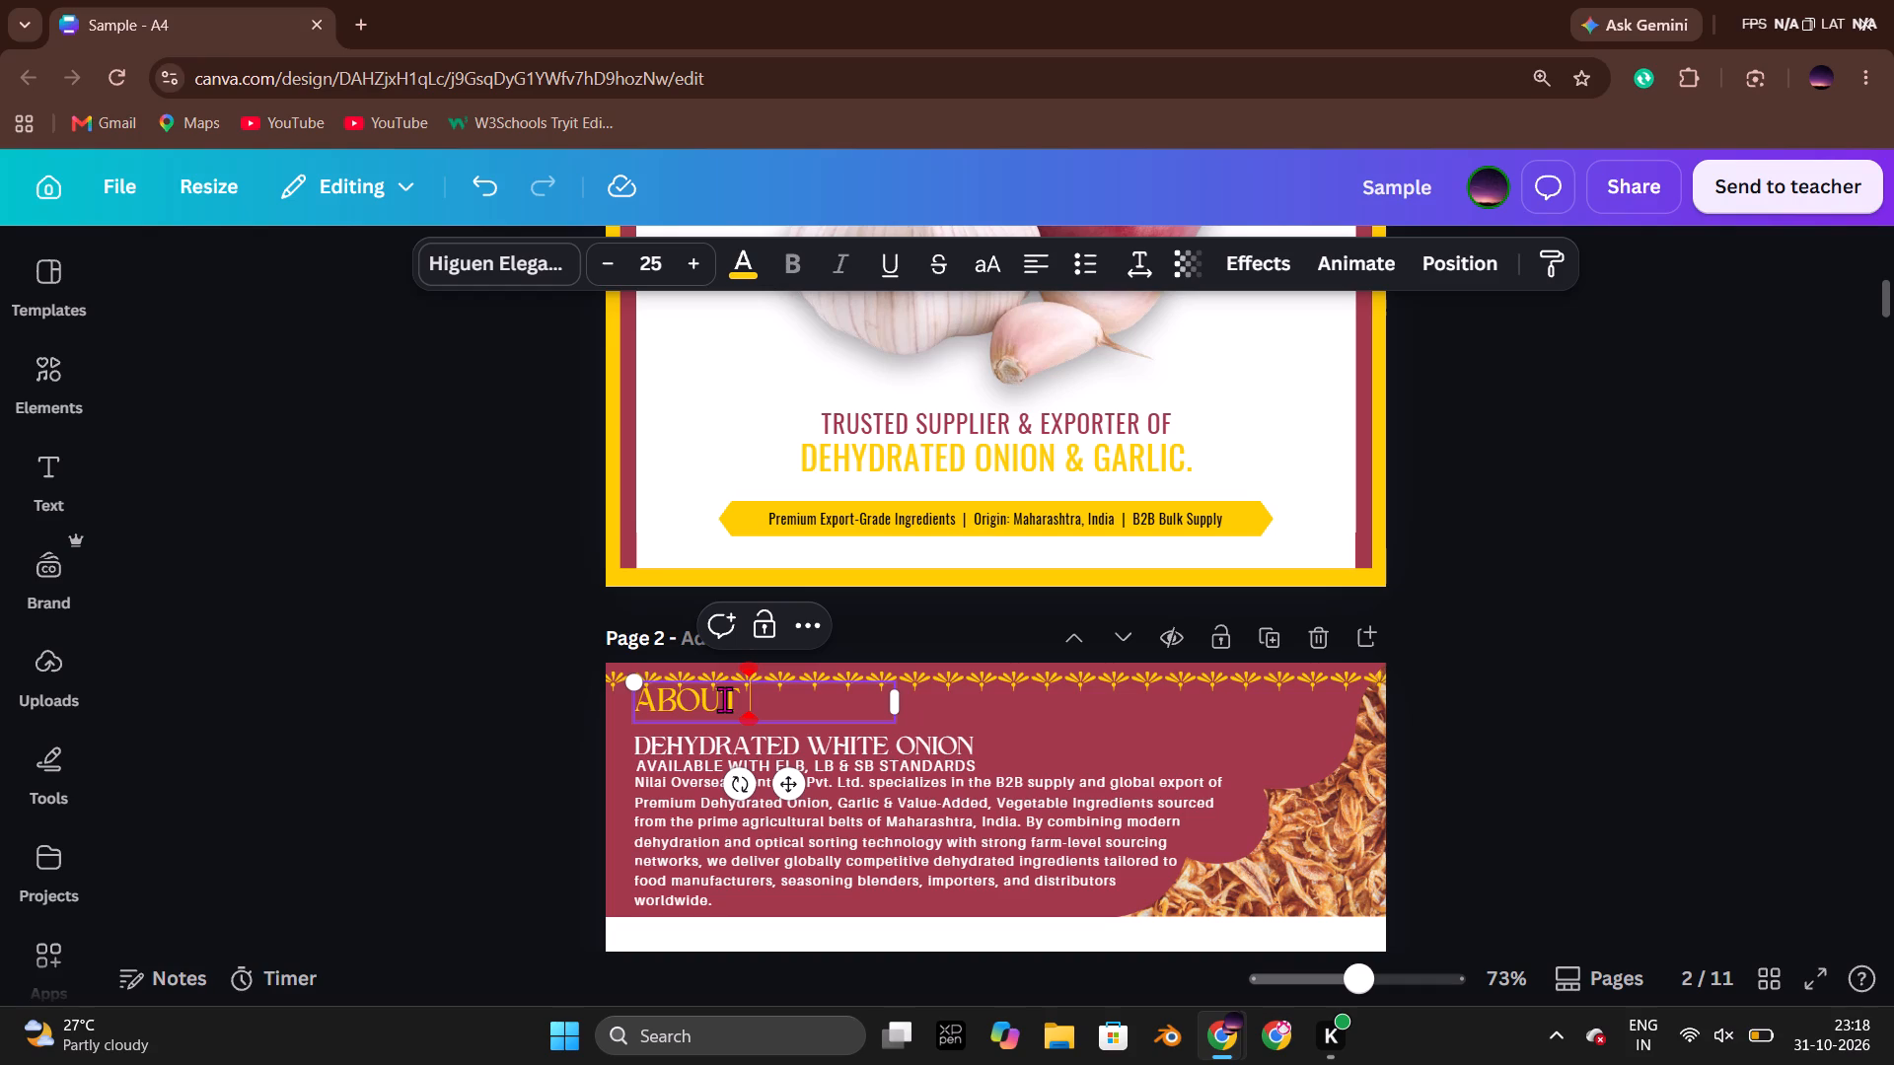
pyautogui.write('NALAI')
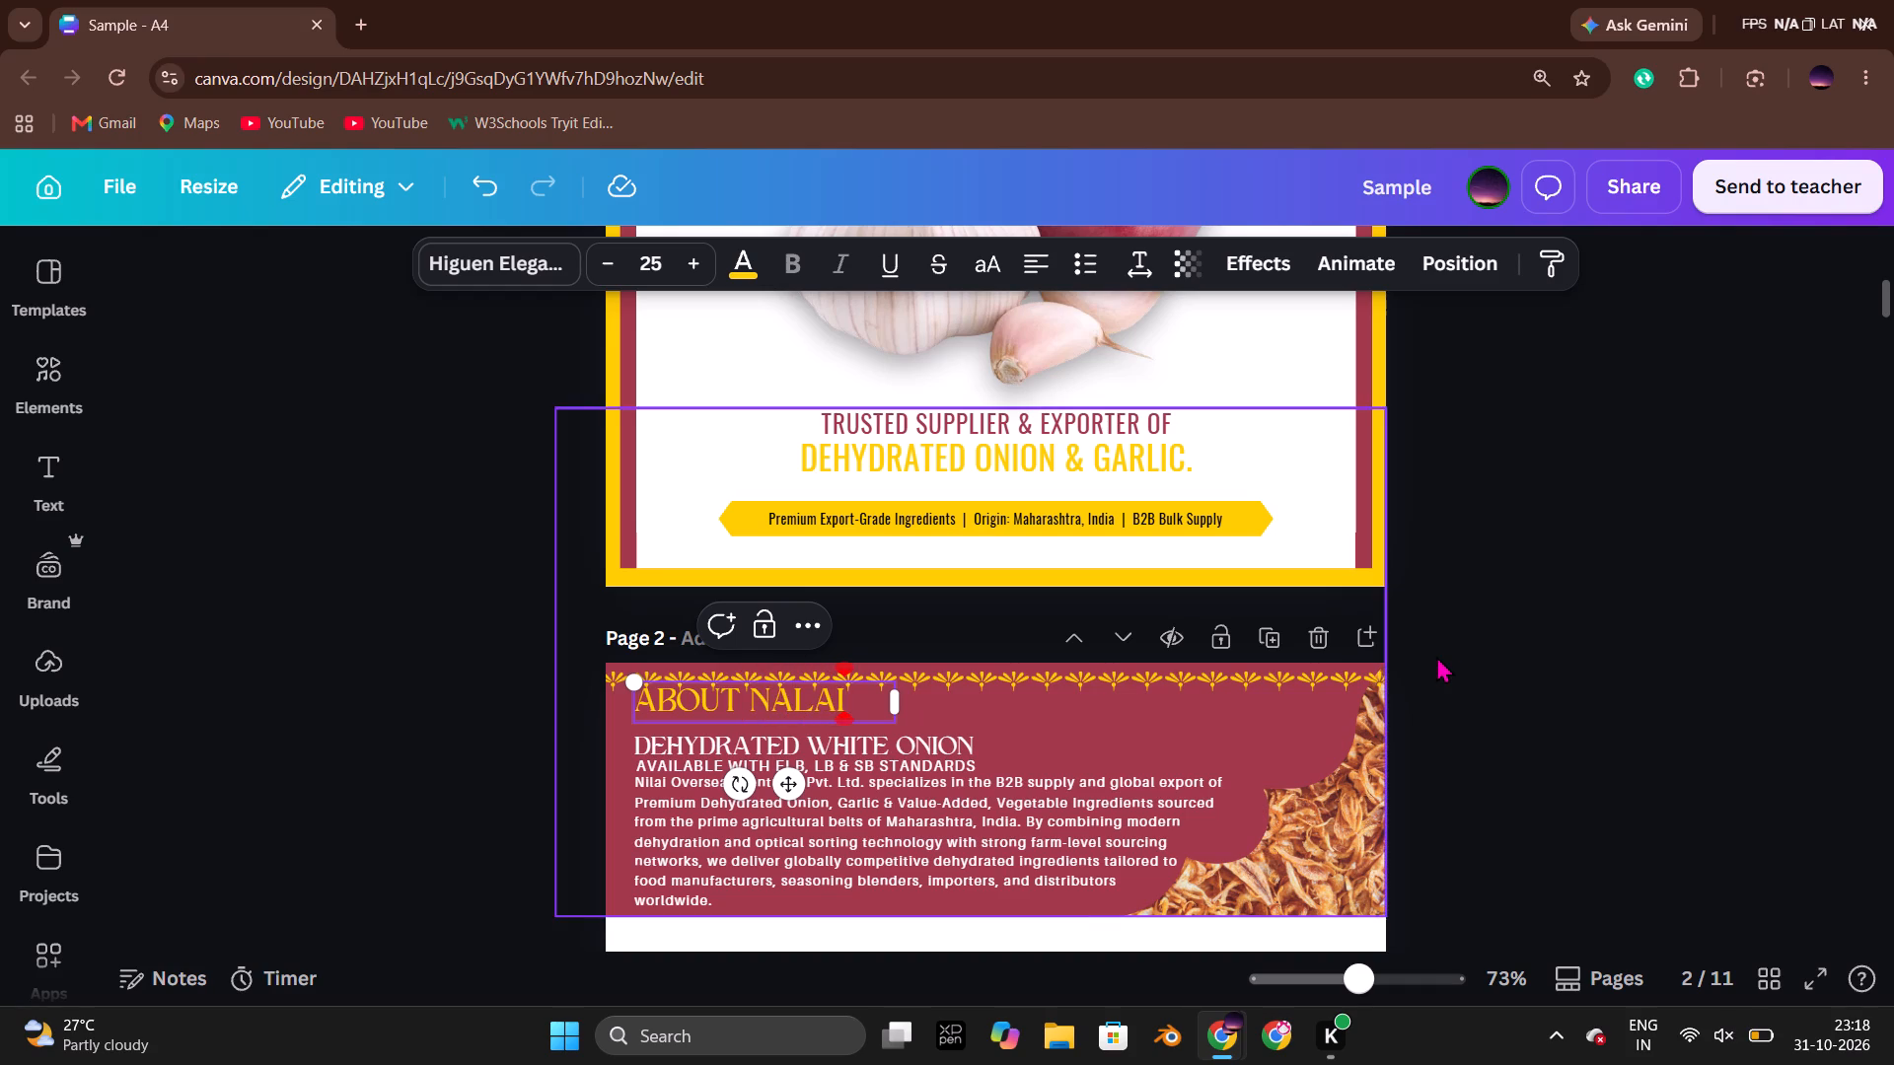
pyautogui.click(1440, 655)
# Nudge the "ABOUT NALAI" heading slightly down, away from the ornamental border.
pyautogui.hotkey('alt', 'Tab')
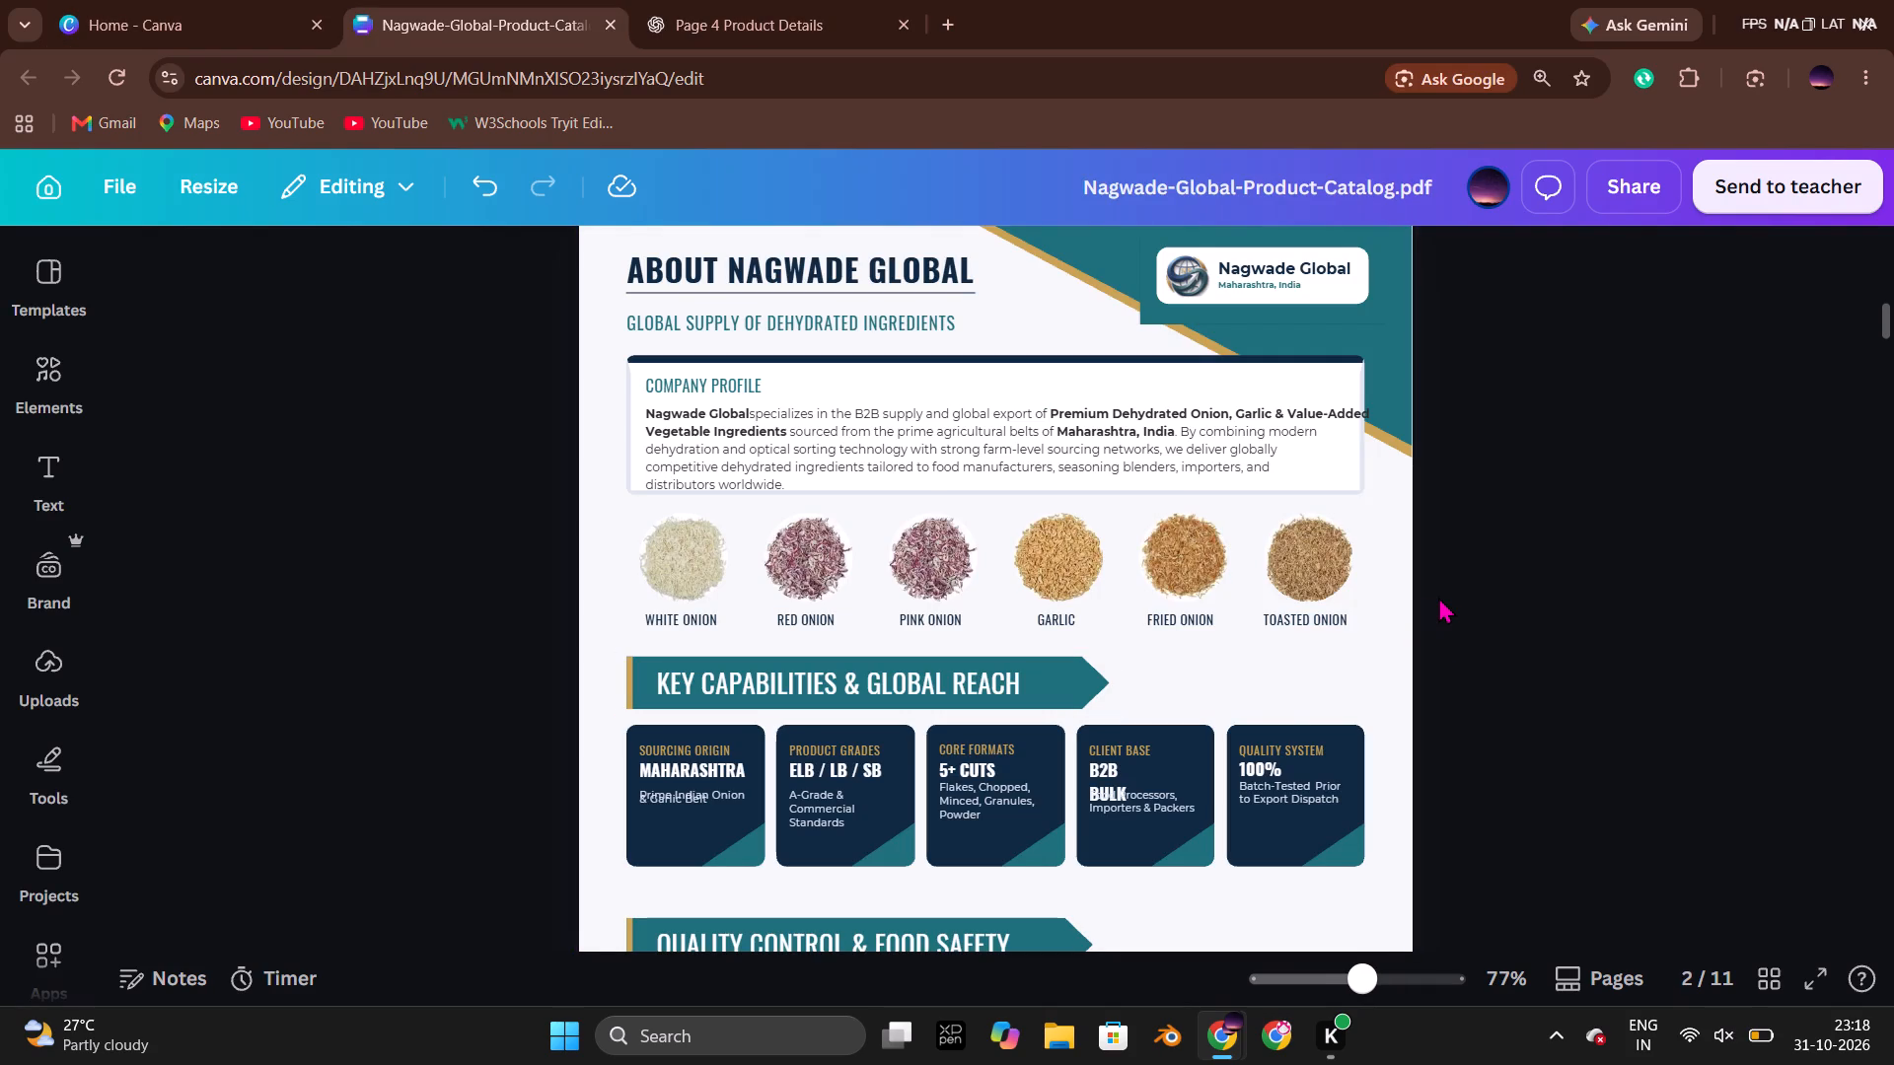
pyautogui.hotkey('alt', 'Tab')
pyautogui.click(805, 708)
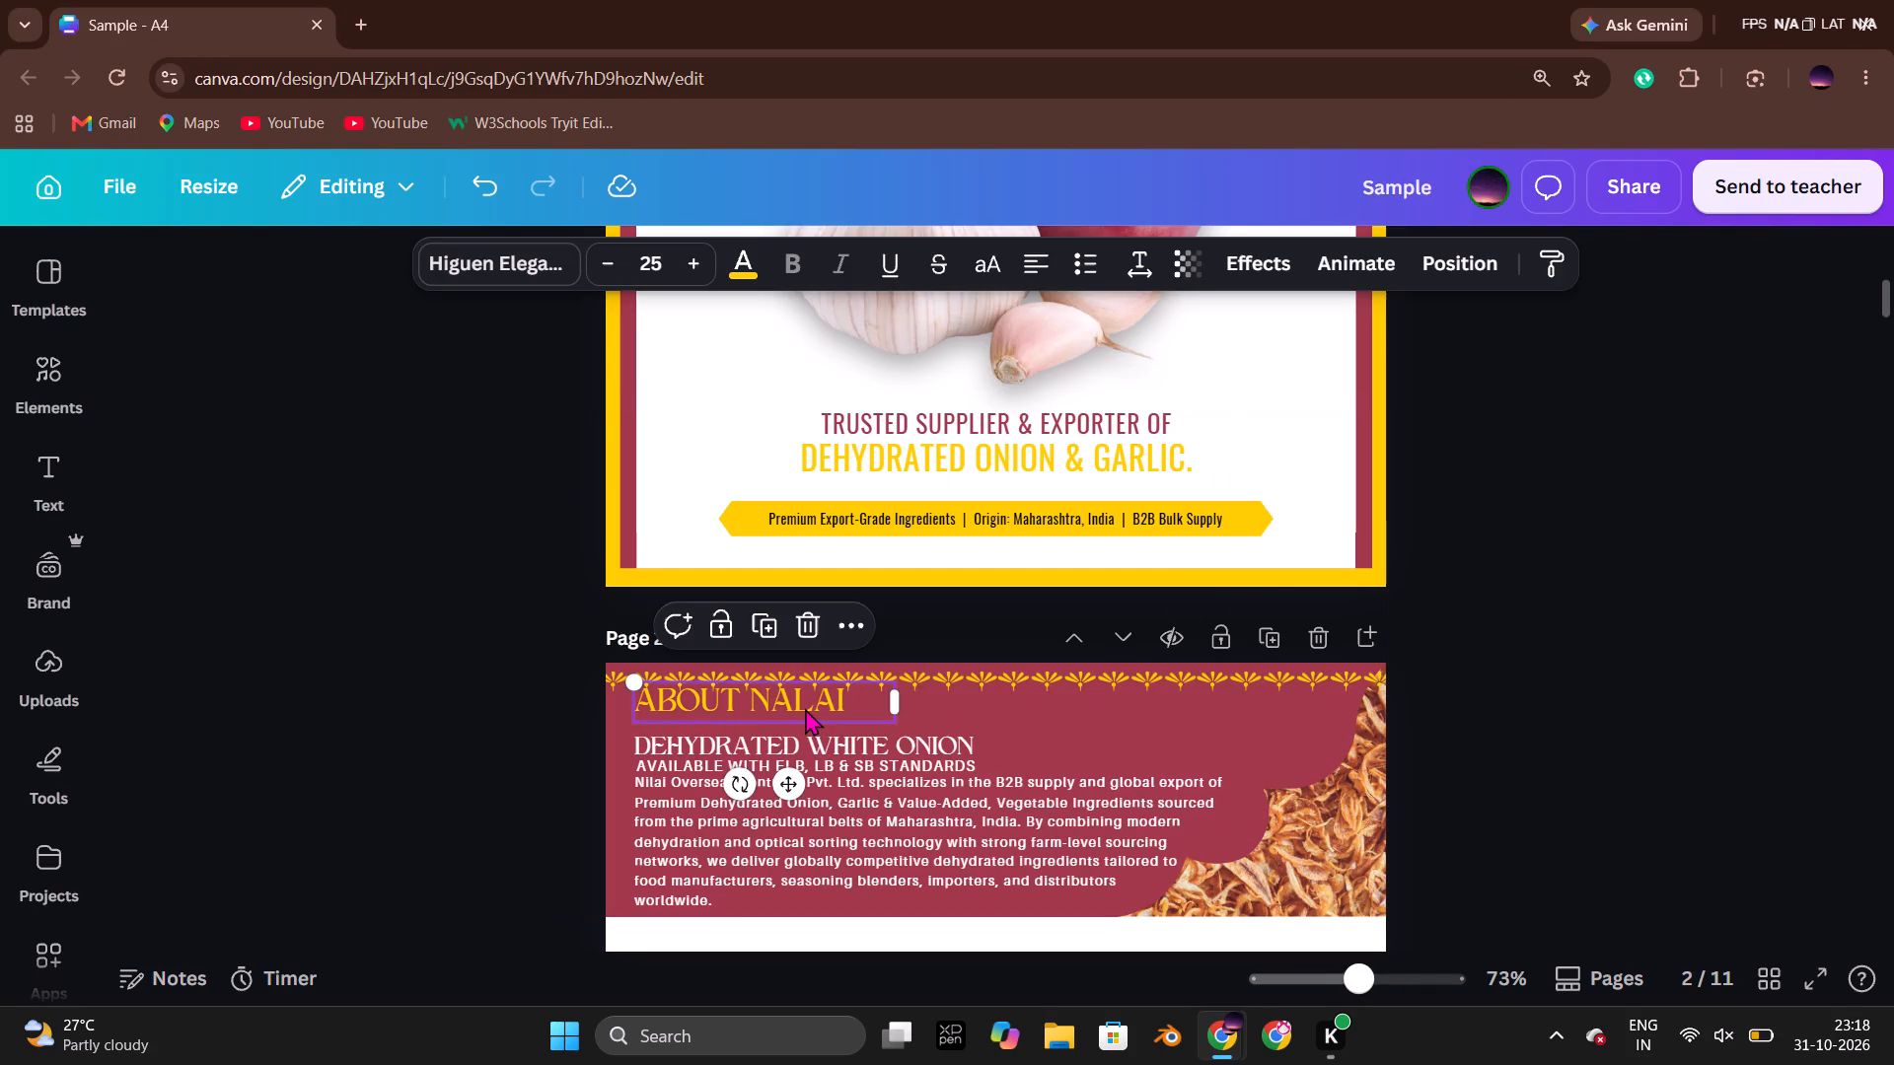
pyautogui.press('Down')
pyautogui.press('Down')
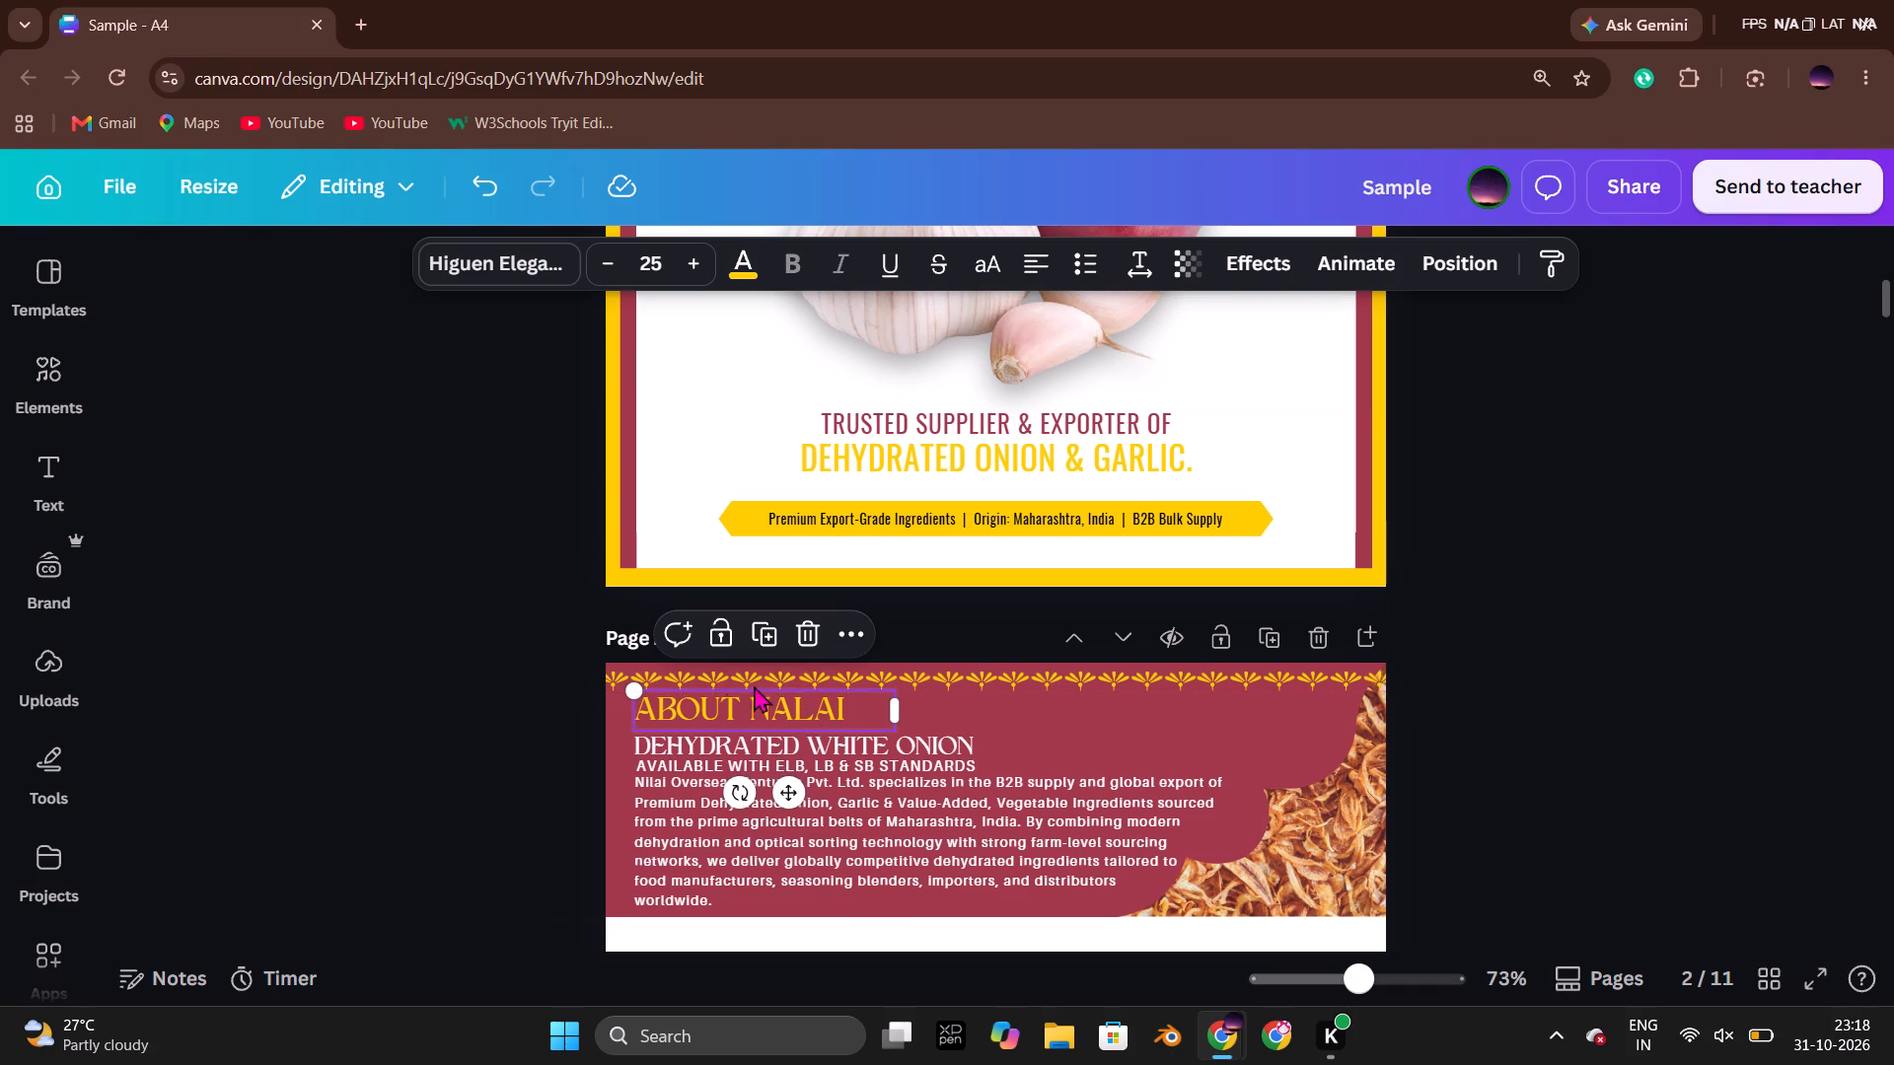
pyautogui.click(538, 563)
# Check the original catalogue's page 2 and nudge the grouped white subheadings slightly up beneath "ABOUT NALAI".
pyautogui.hotkey('alt', 'Tab')
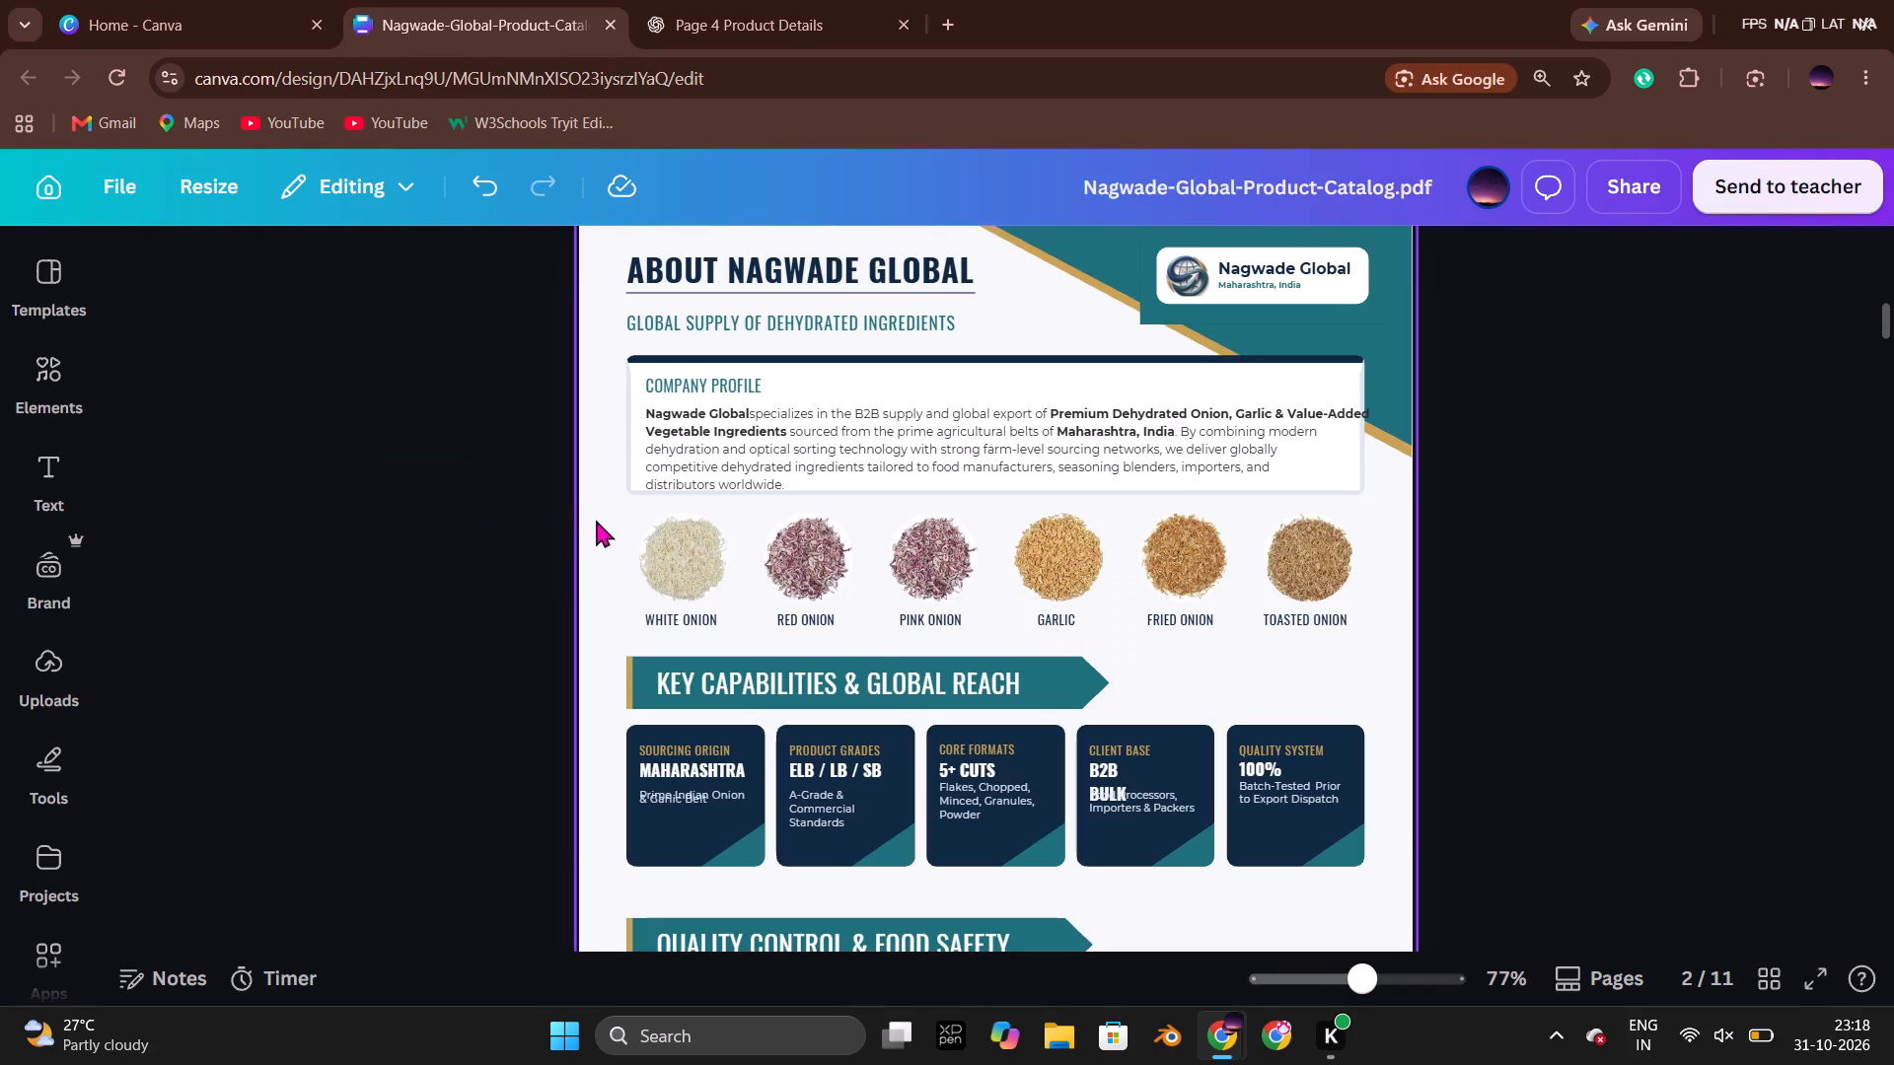
pyautogui.hotkey('alt', 'Tab')
pyautogui.click(770, 748)
pyautogui.press('Up')
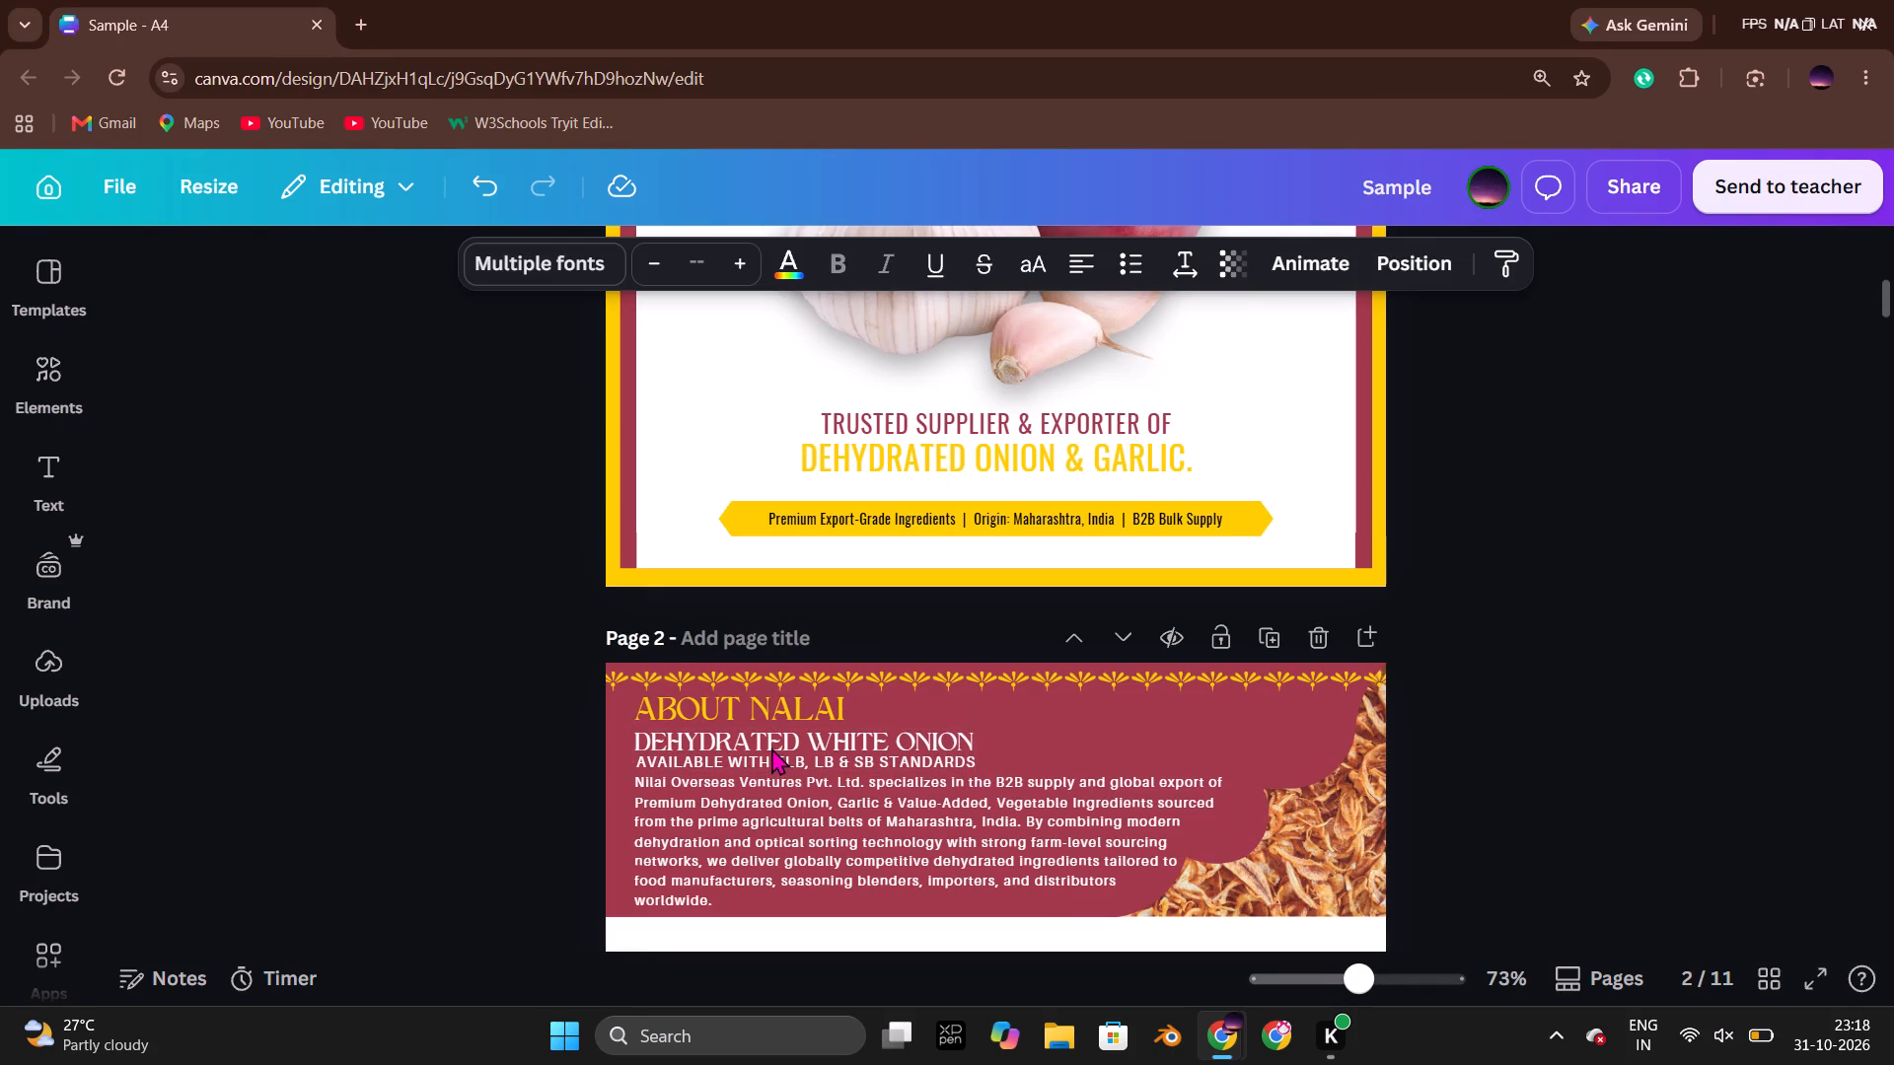
# Replace the "DEHYDRATED WHITE ONION" subheading in the page 2 banner with "Company Profile".
pyautogui.doubleClick(771, 746)
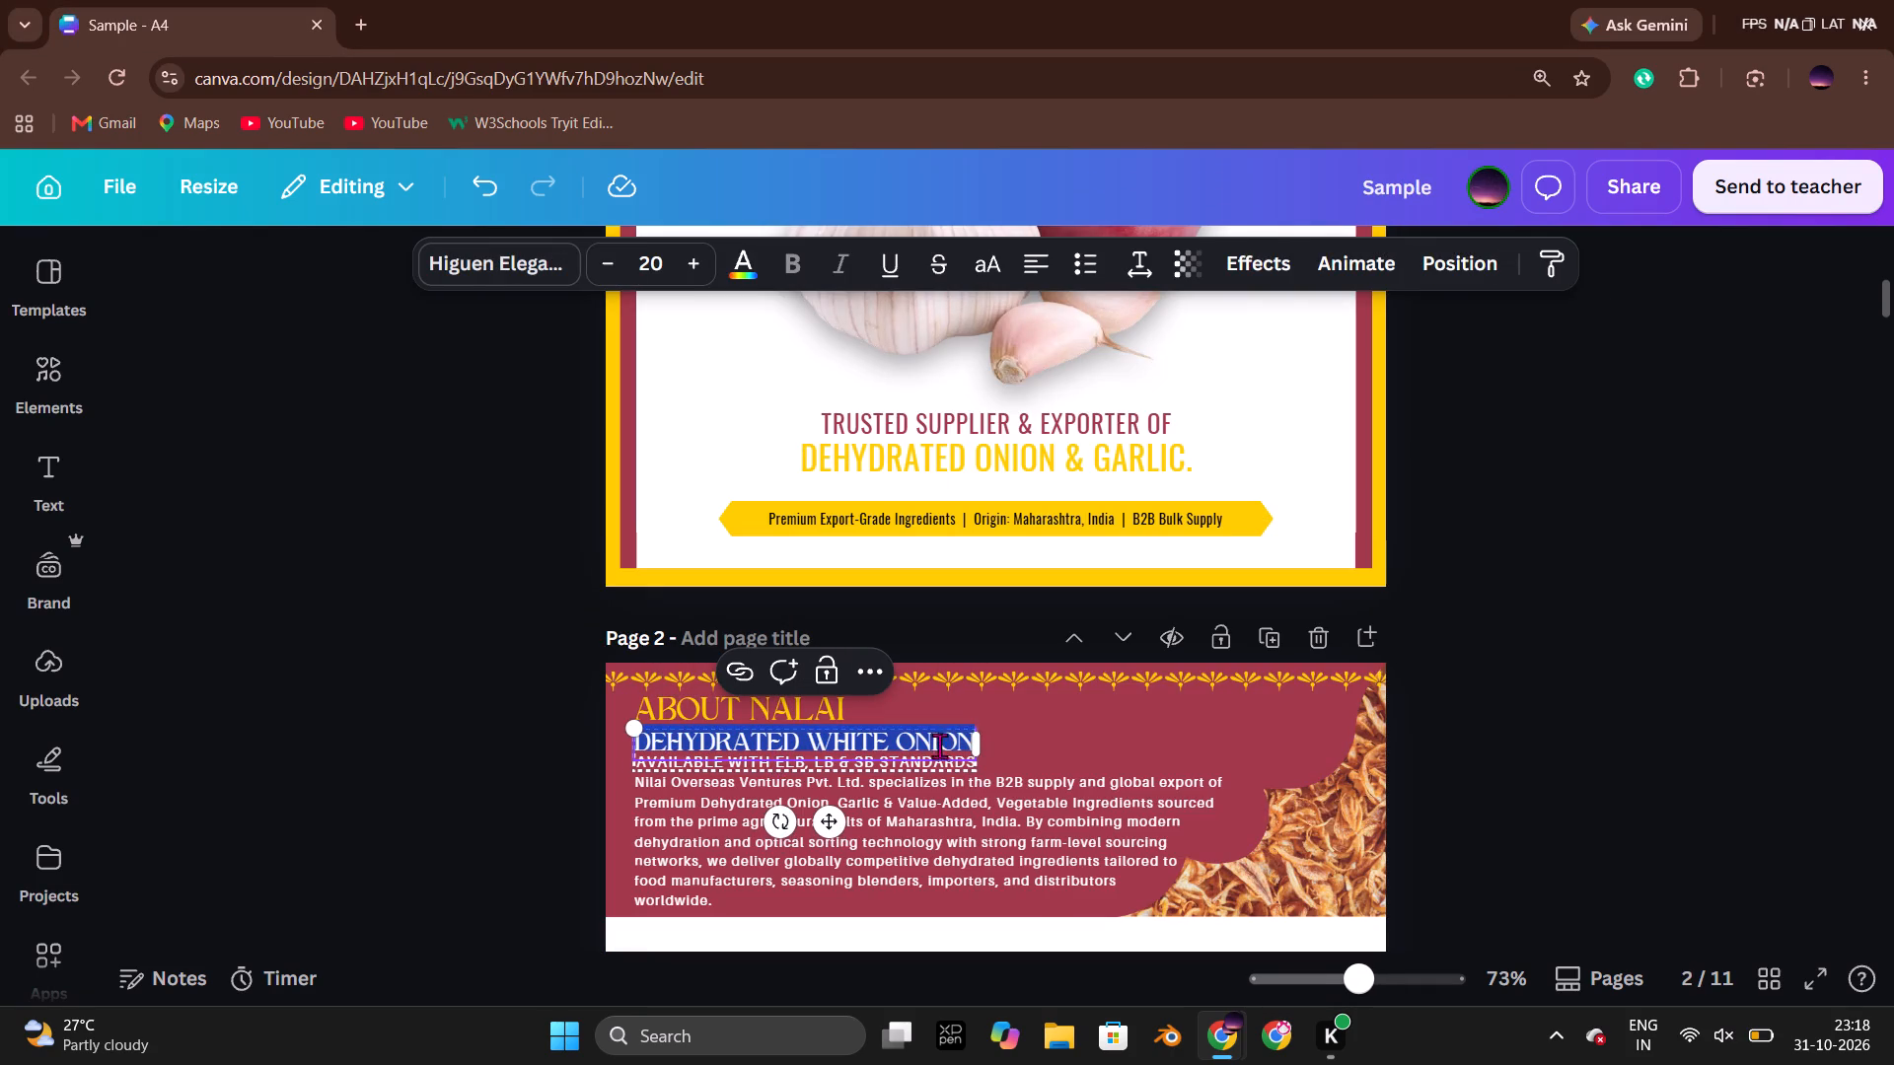
pyautogui.hotkey('shift', 'c')
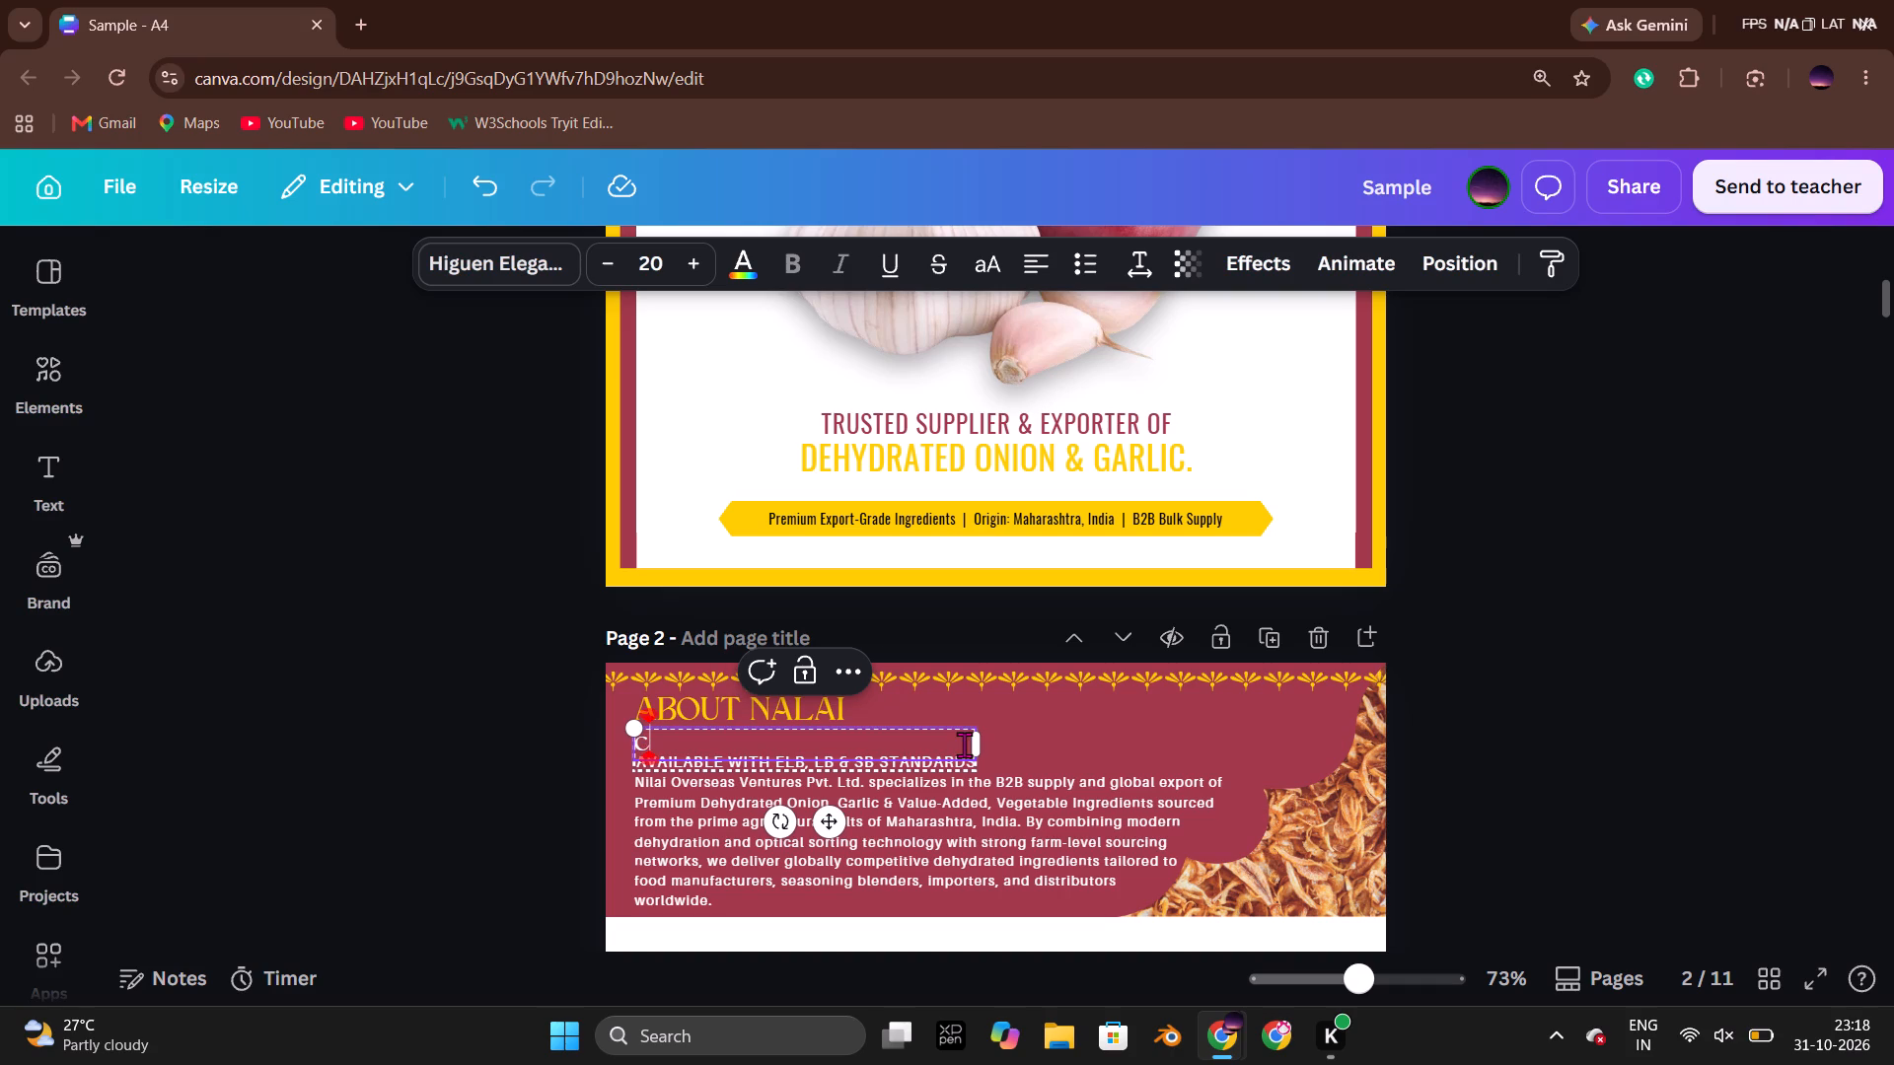
pyautogui.press('BackSpace')
pyautogui.write('COM')
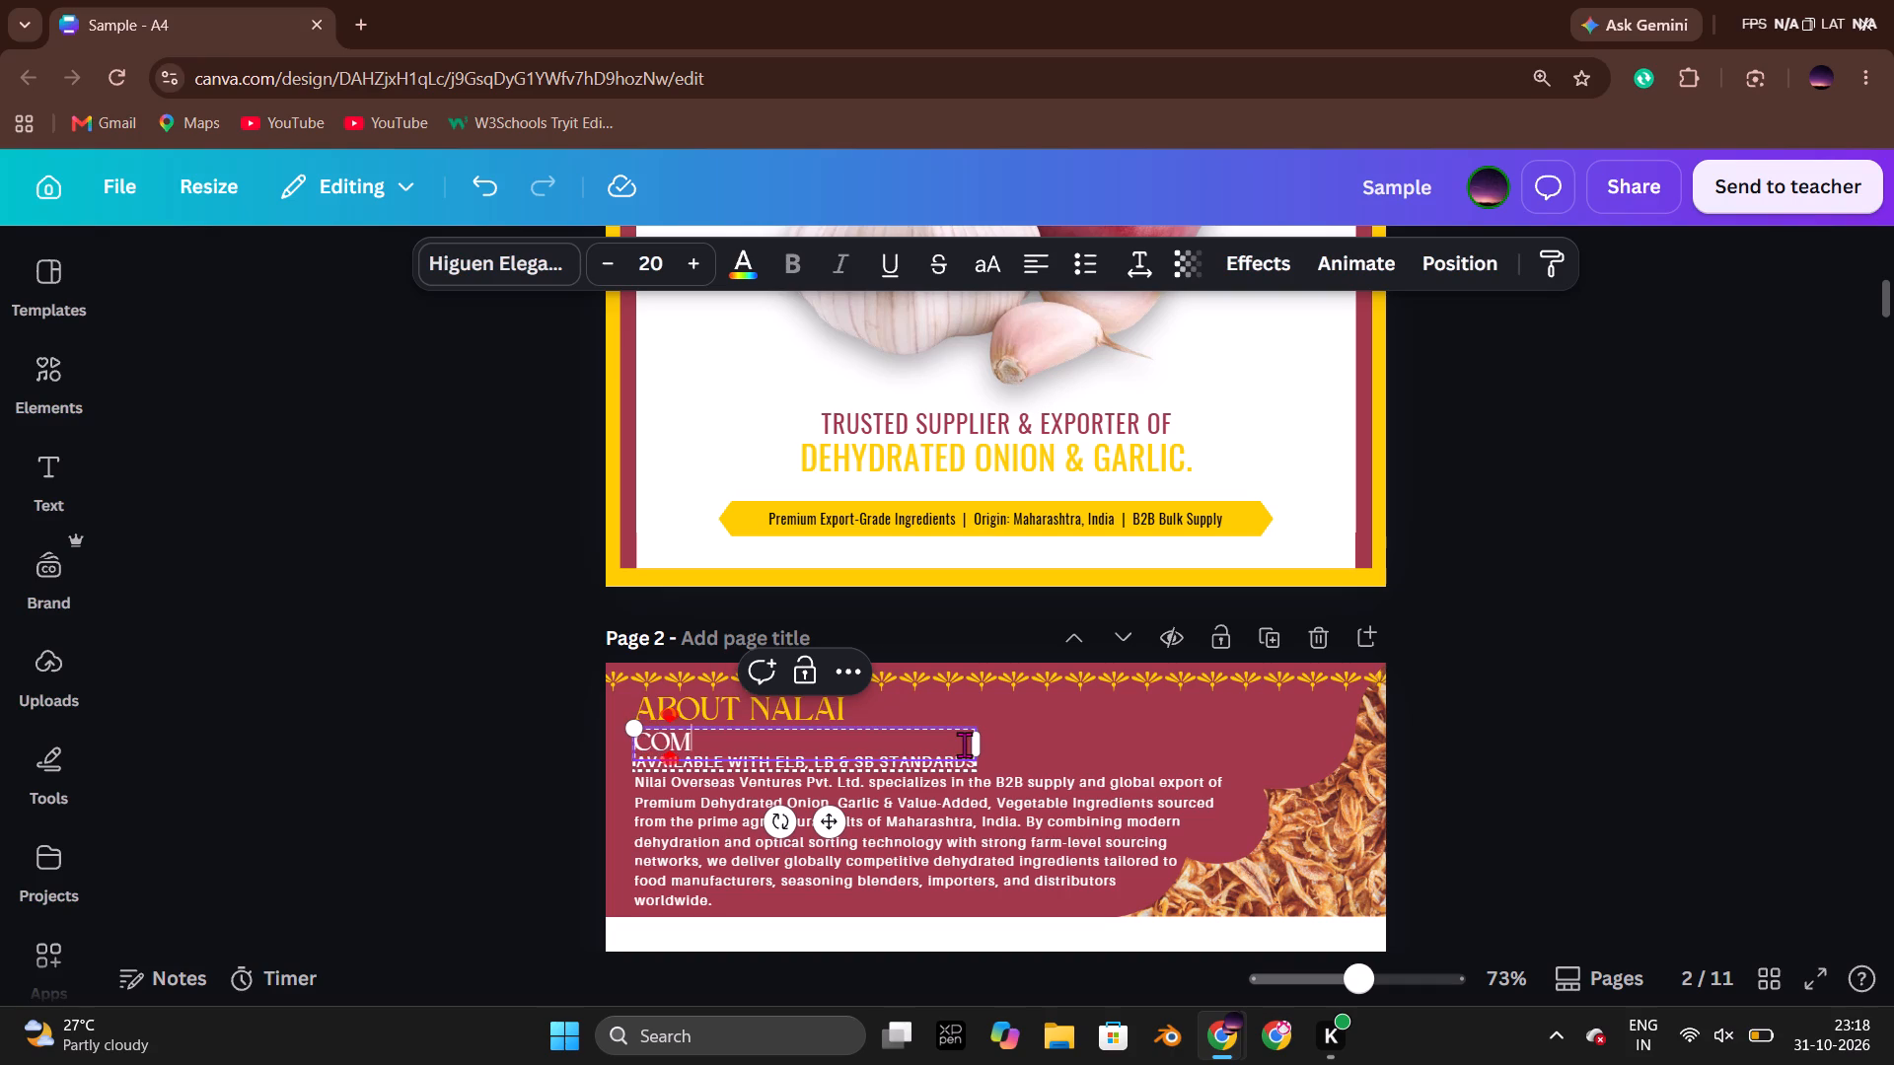
pyautogui.write('PANY')
pyautogui.press('space')
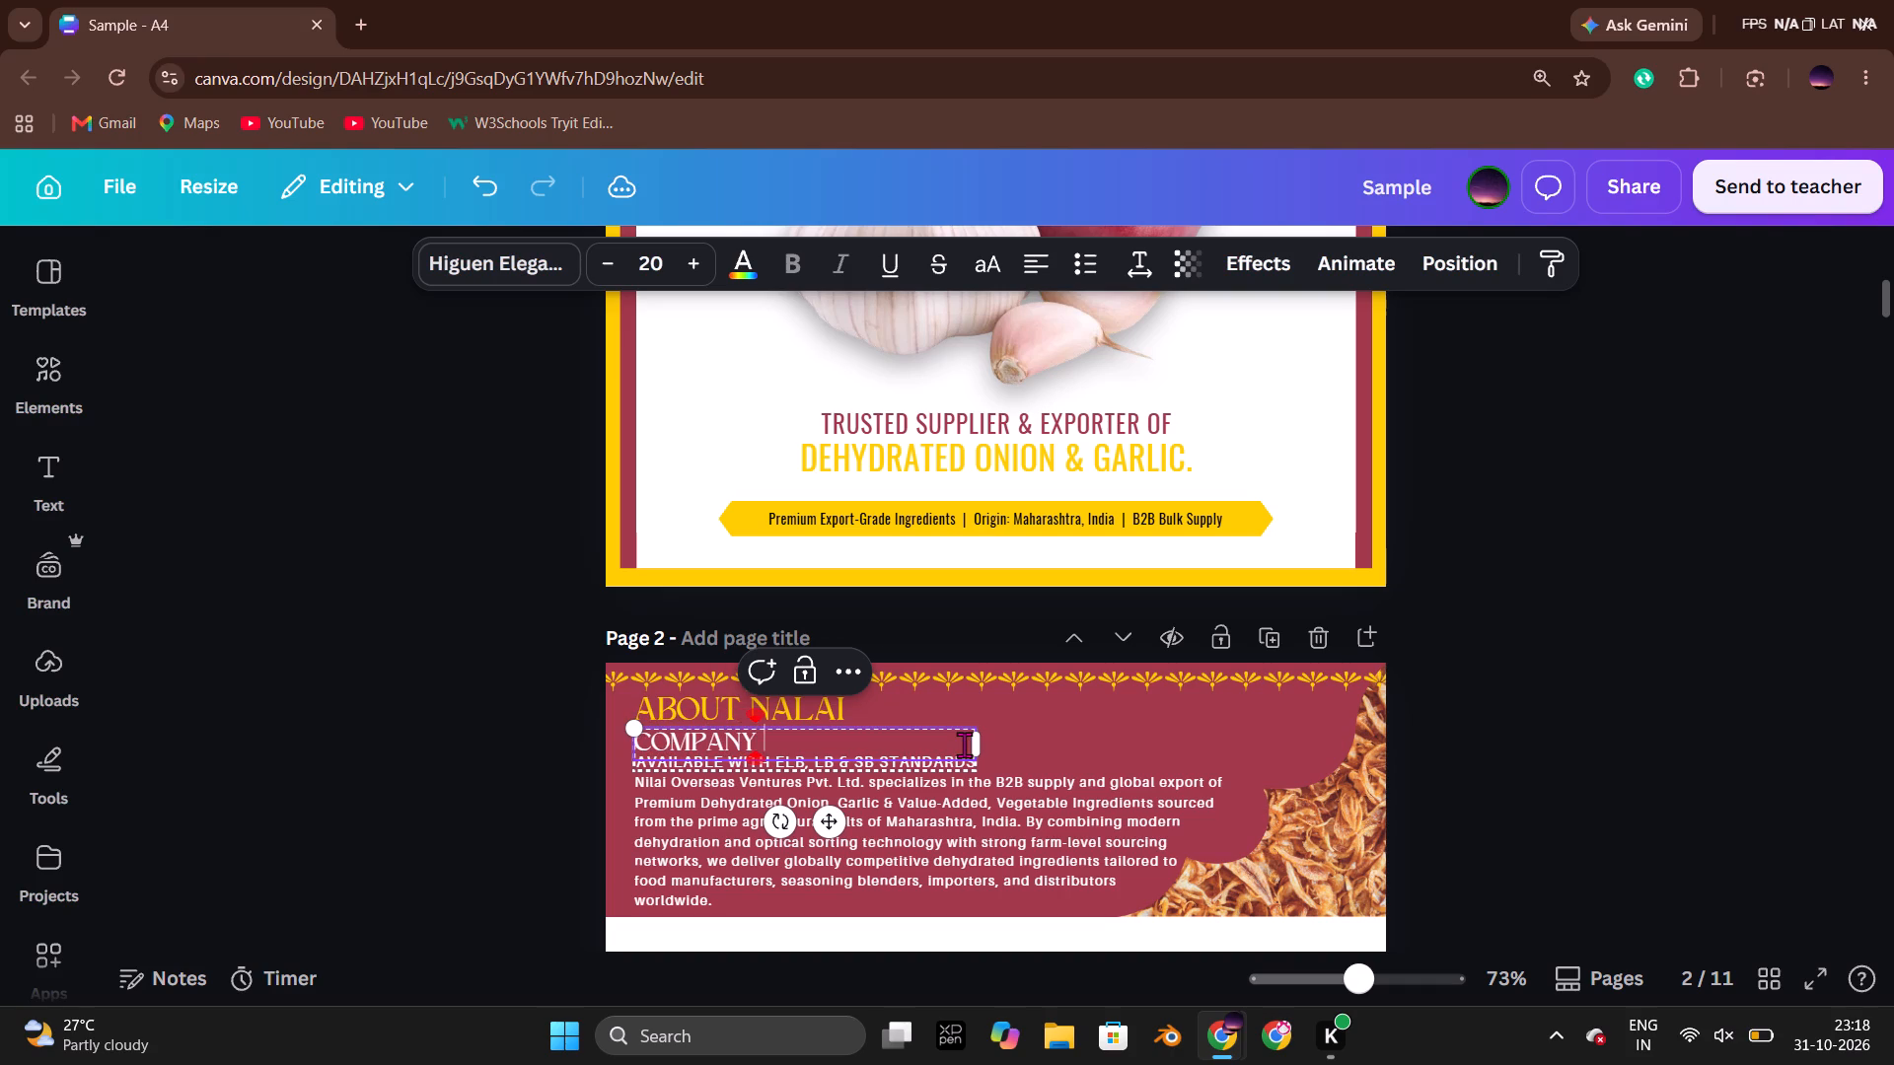
pyautogui.press('BackSpace')
pyautogui.press('BackSpace')
pyautogui.press('BackSpace')
pyautogui.press('BackSpace')
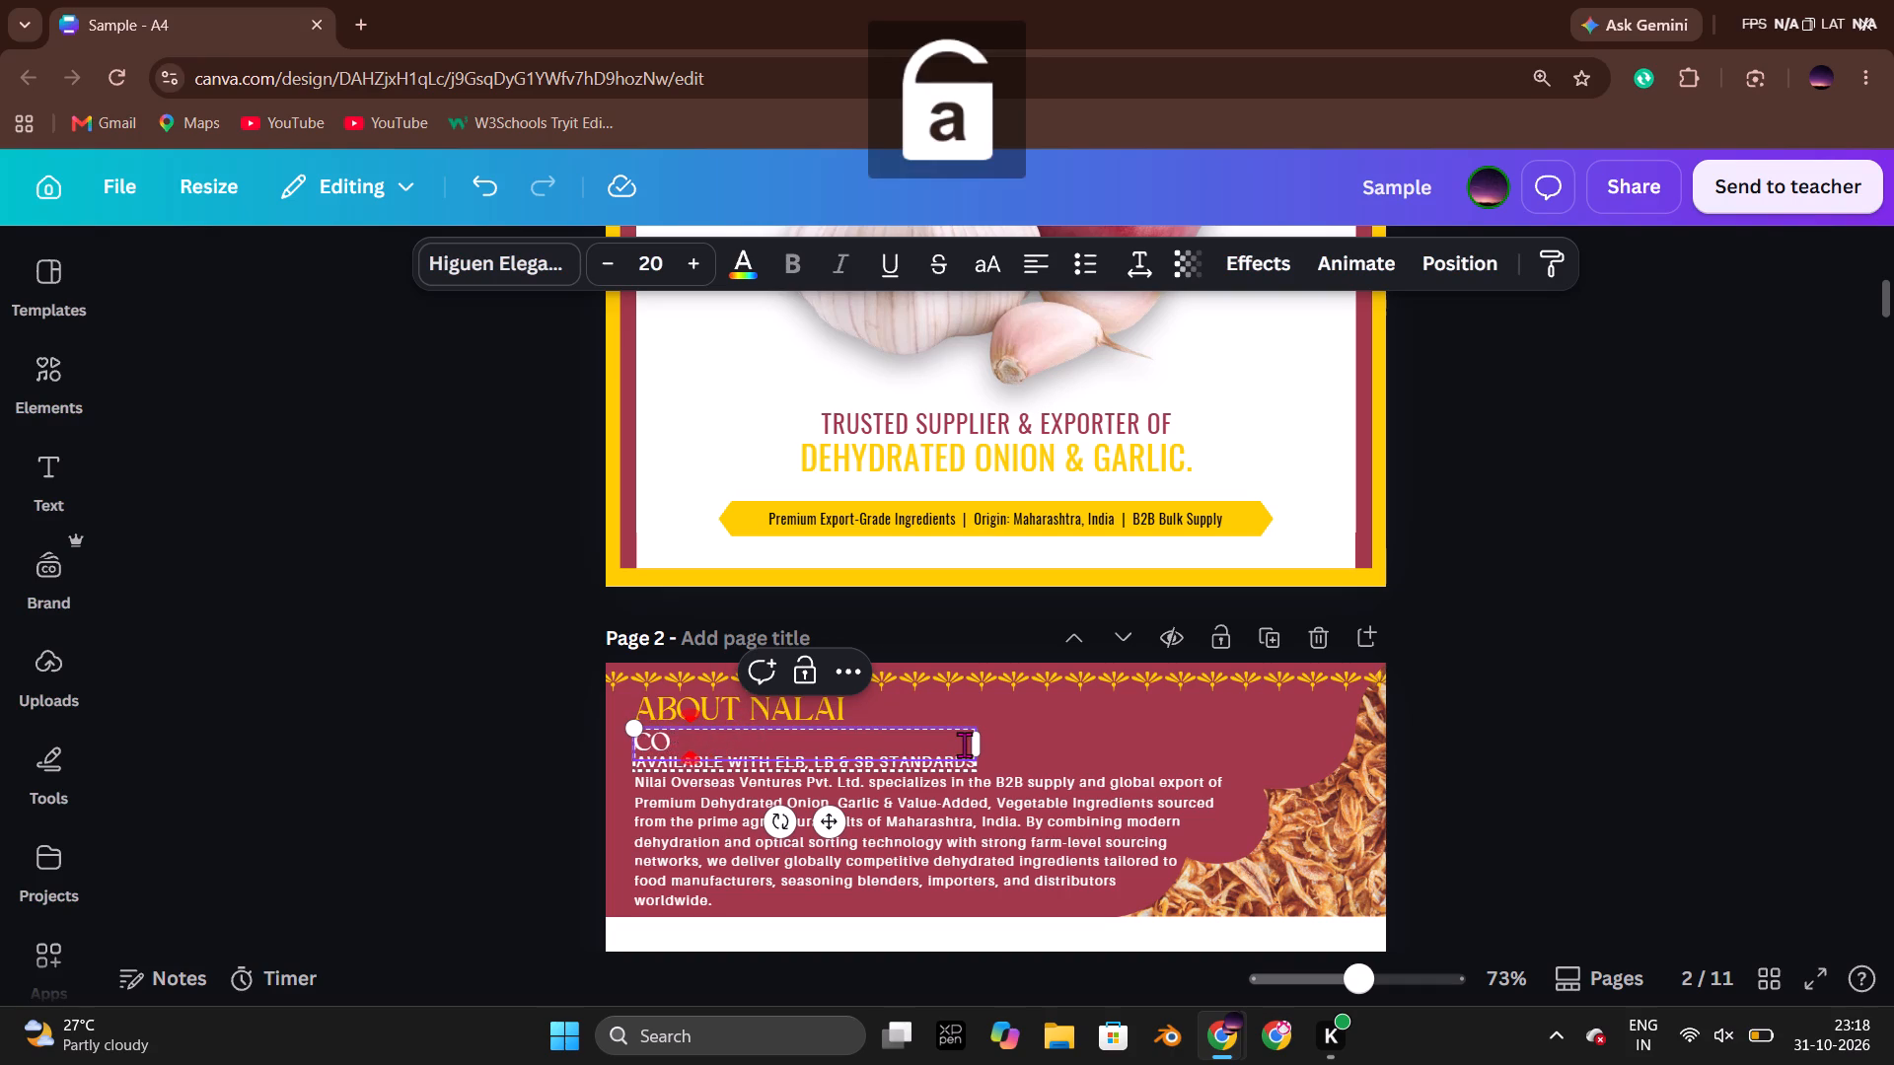
pyautogui.press('BackSpace')
pyautogui.write('ompany Profile')
pyautogui.click(381, 666)
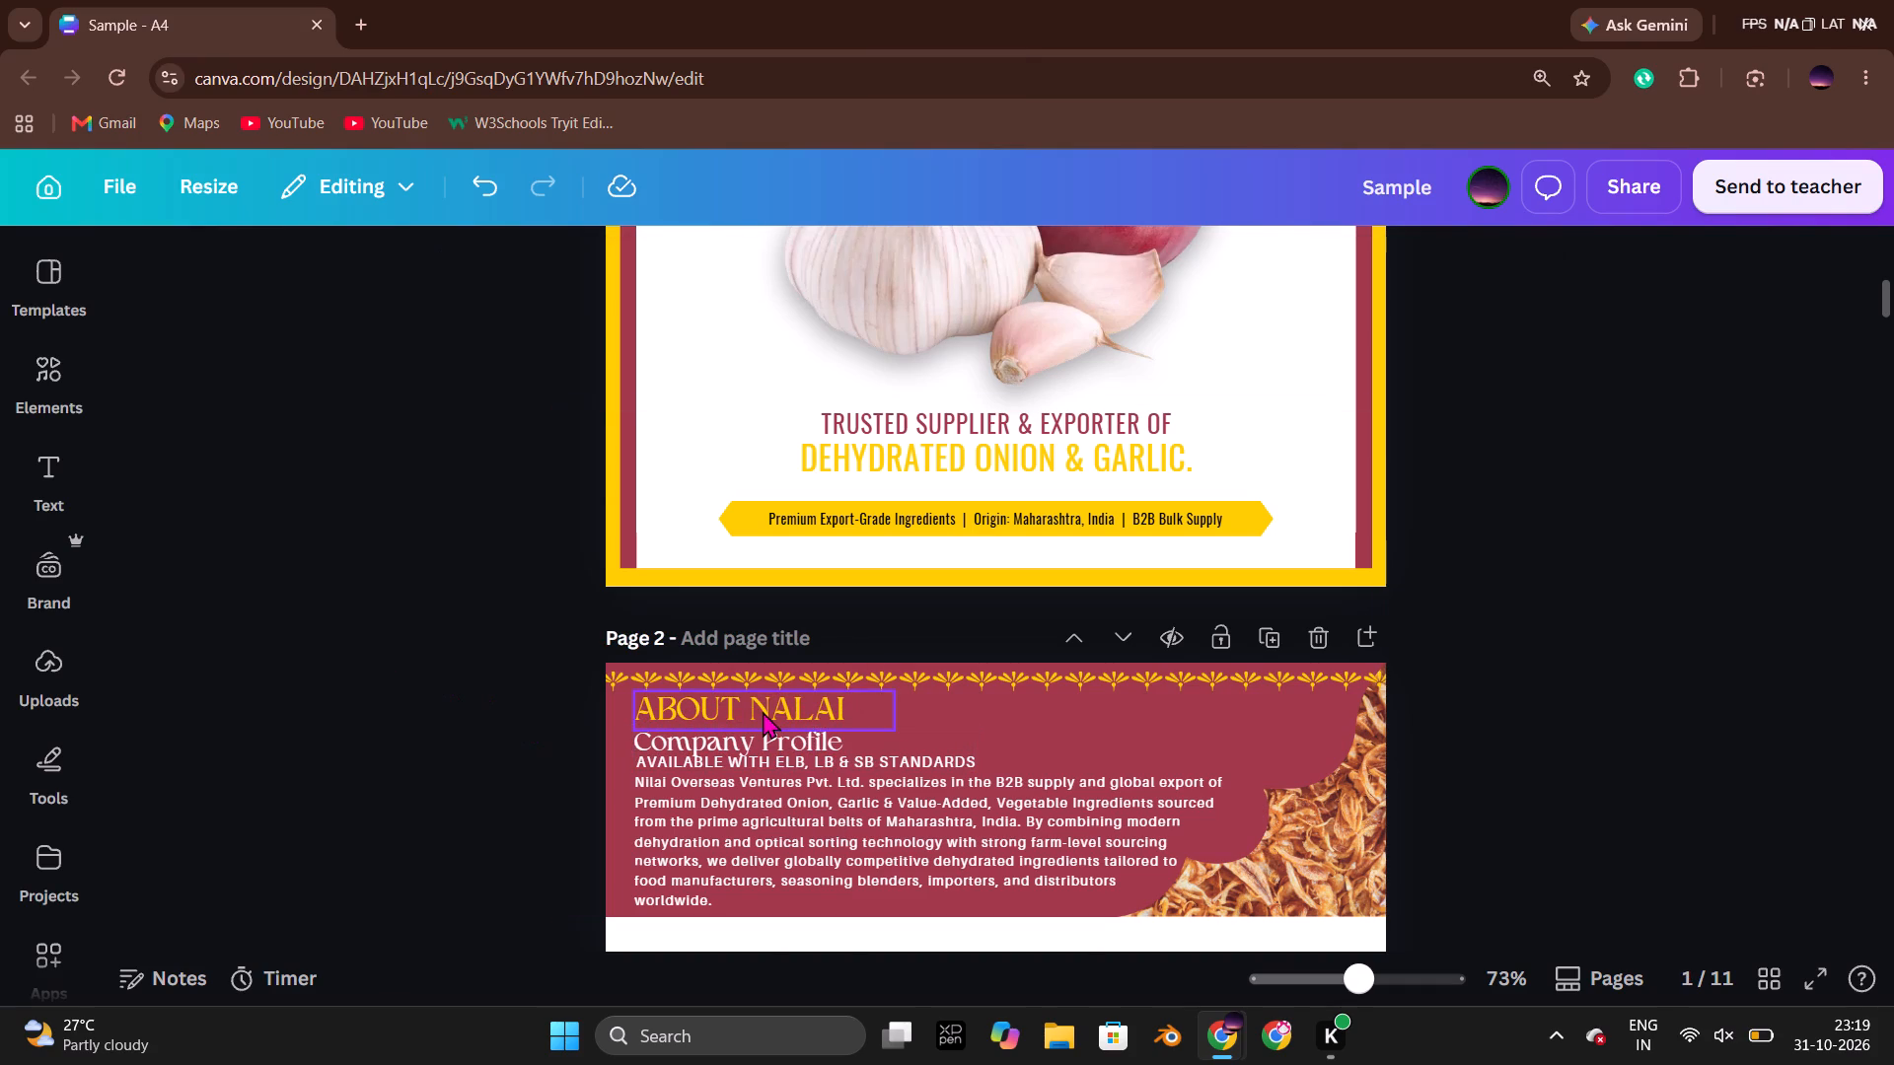
# Copy "GLOBAL SUPPLY OF DEHYDRATED INGREDIENTS" from the original catalogue and paste it over the "AVAILABLE WITH ELB, LB & SB STANDARDS" line.
pyautogui.hotkey('alt', 'Tab')
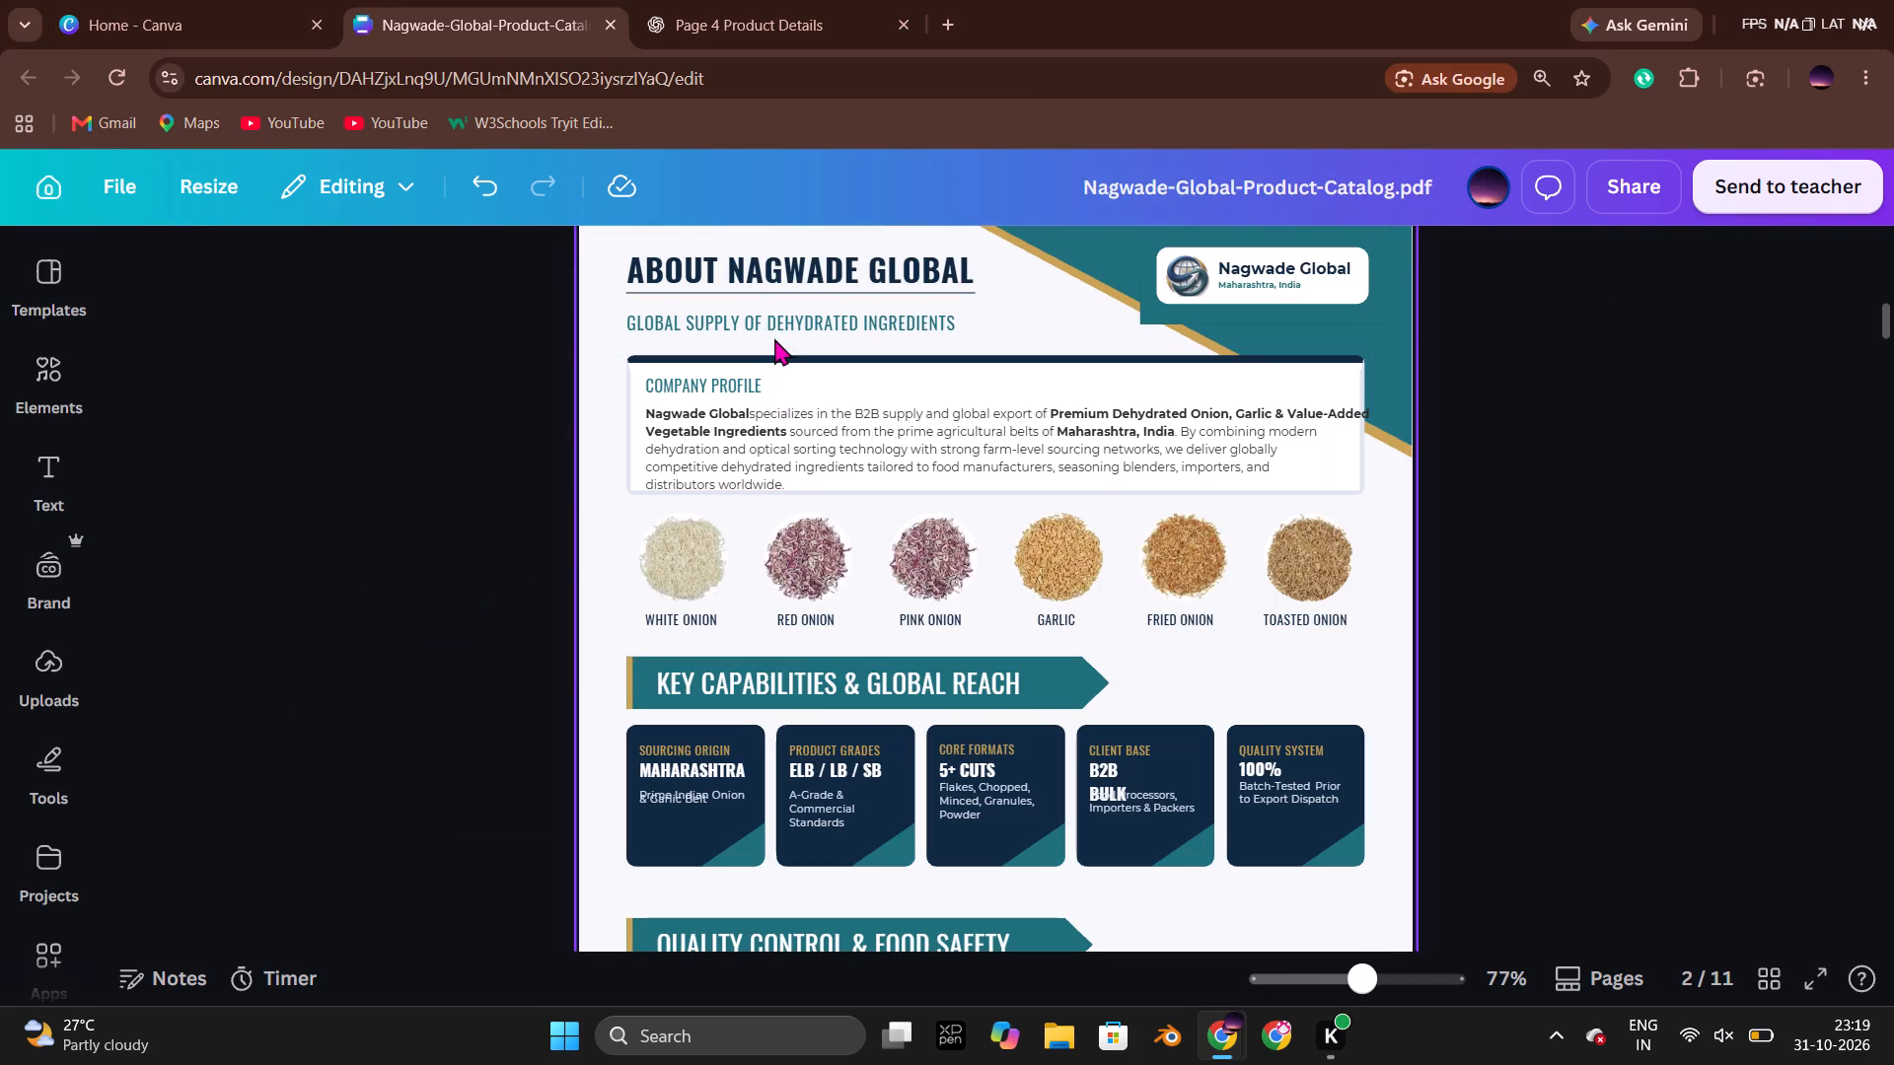
pyautogui.doubleClick(787, 325)
pyautogui.hotkey('ctrl', 'c')
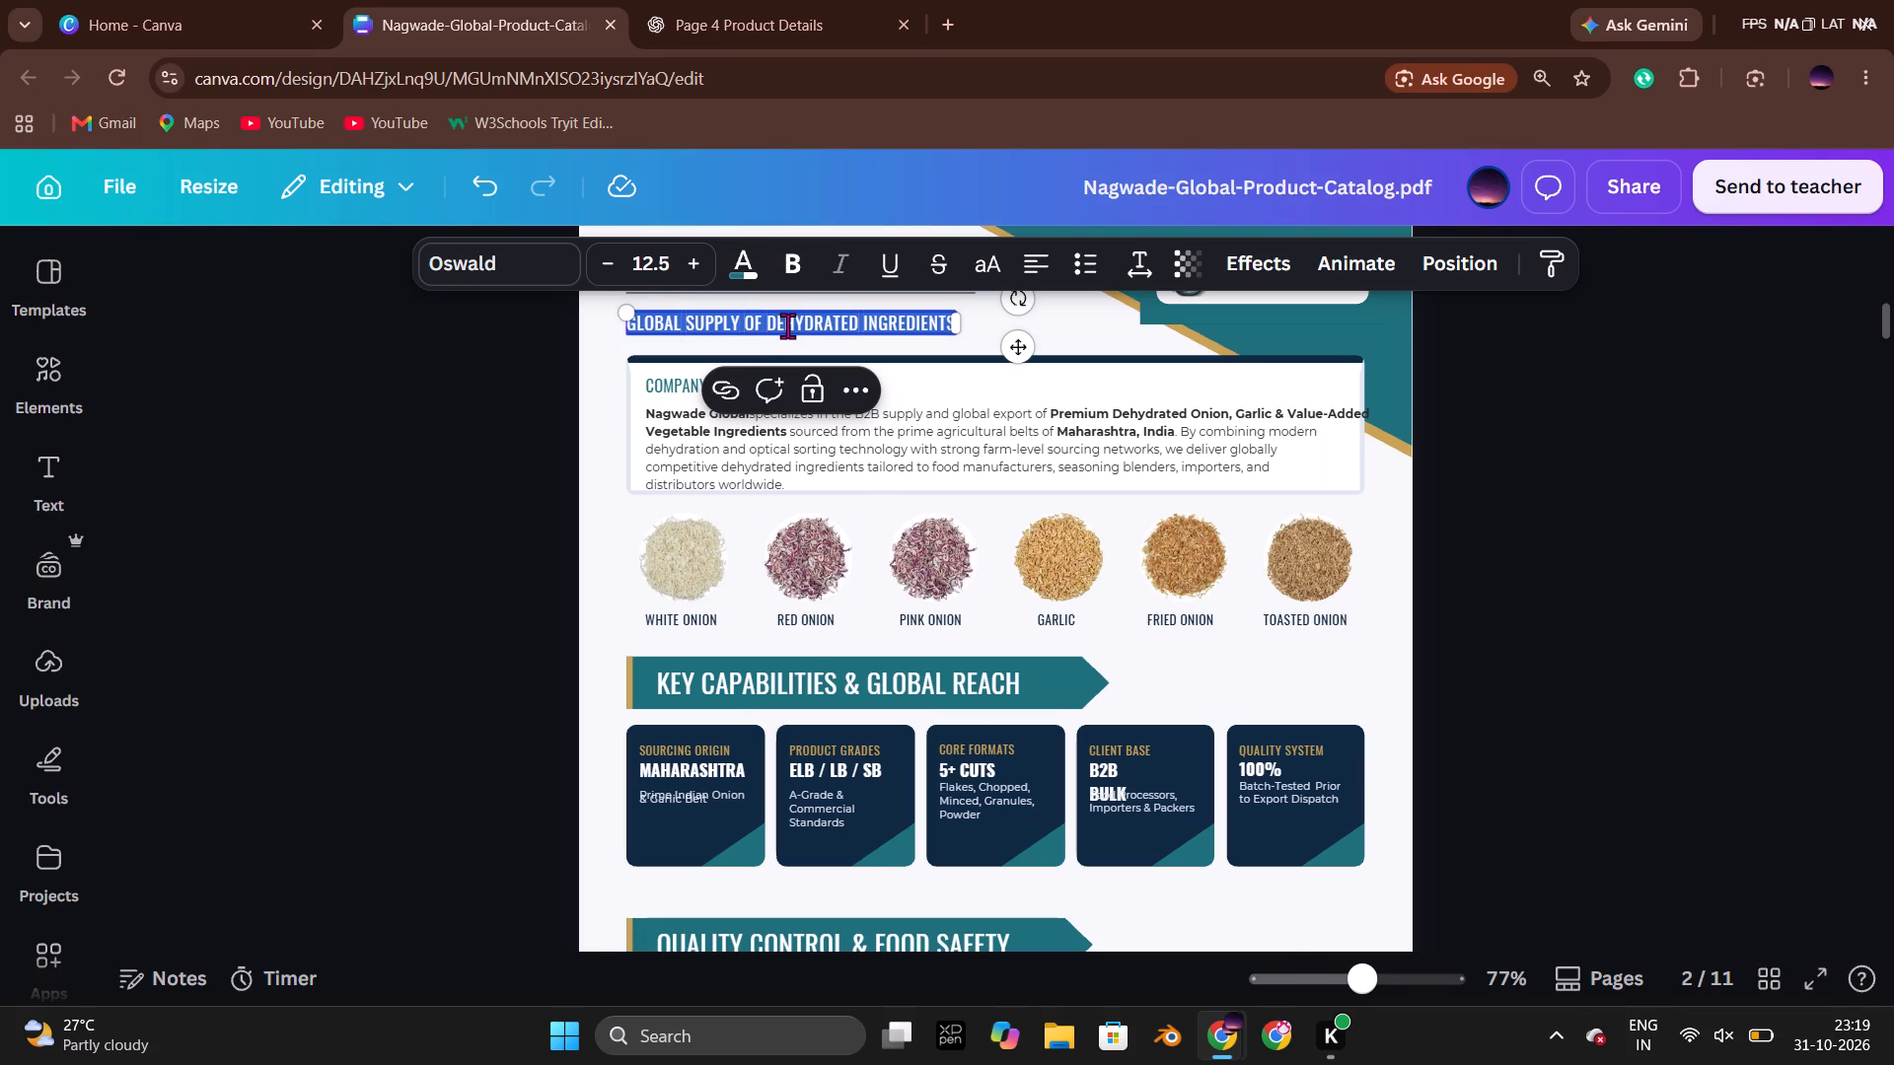
pyautogui.hotkey('alt', 'Tab')
pyautogui.click(414, 558)
pyautogui.hotkey('alt', 'Tab')
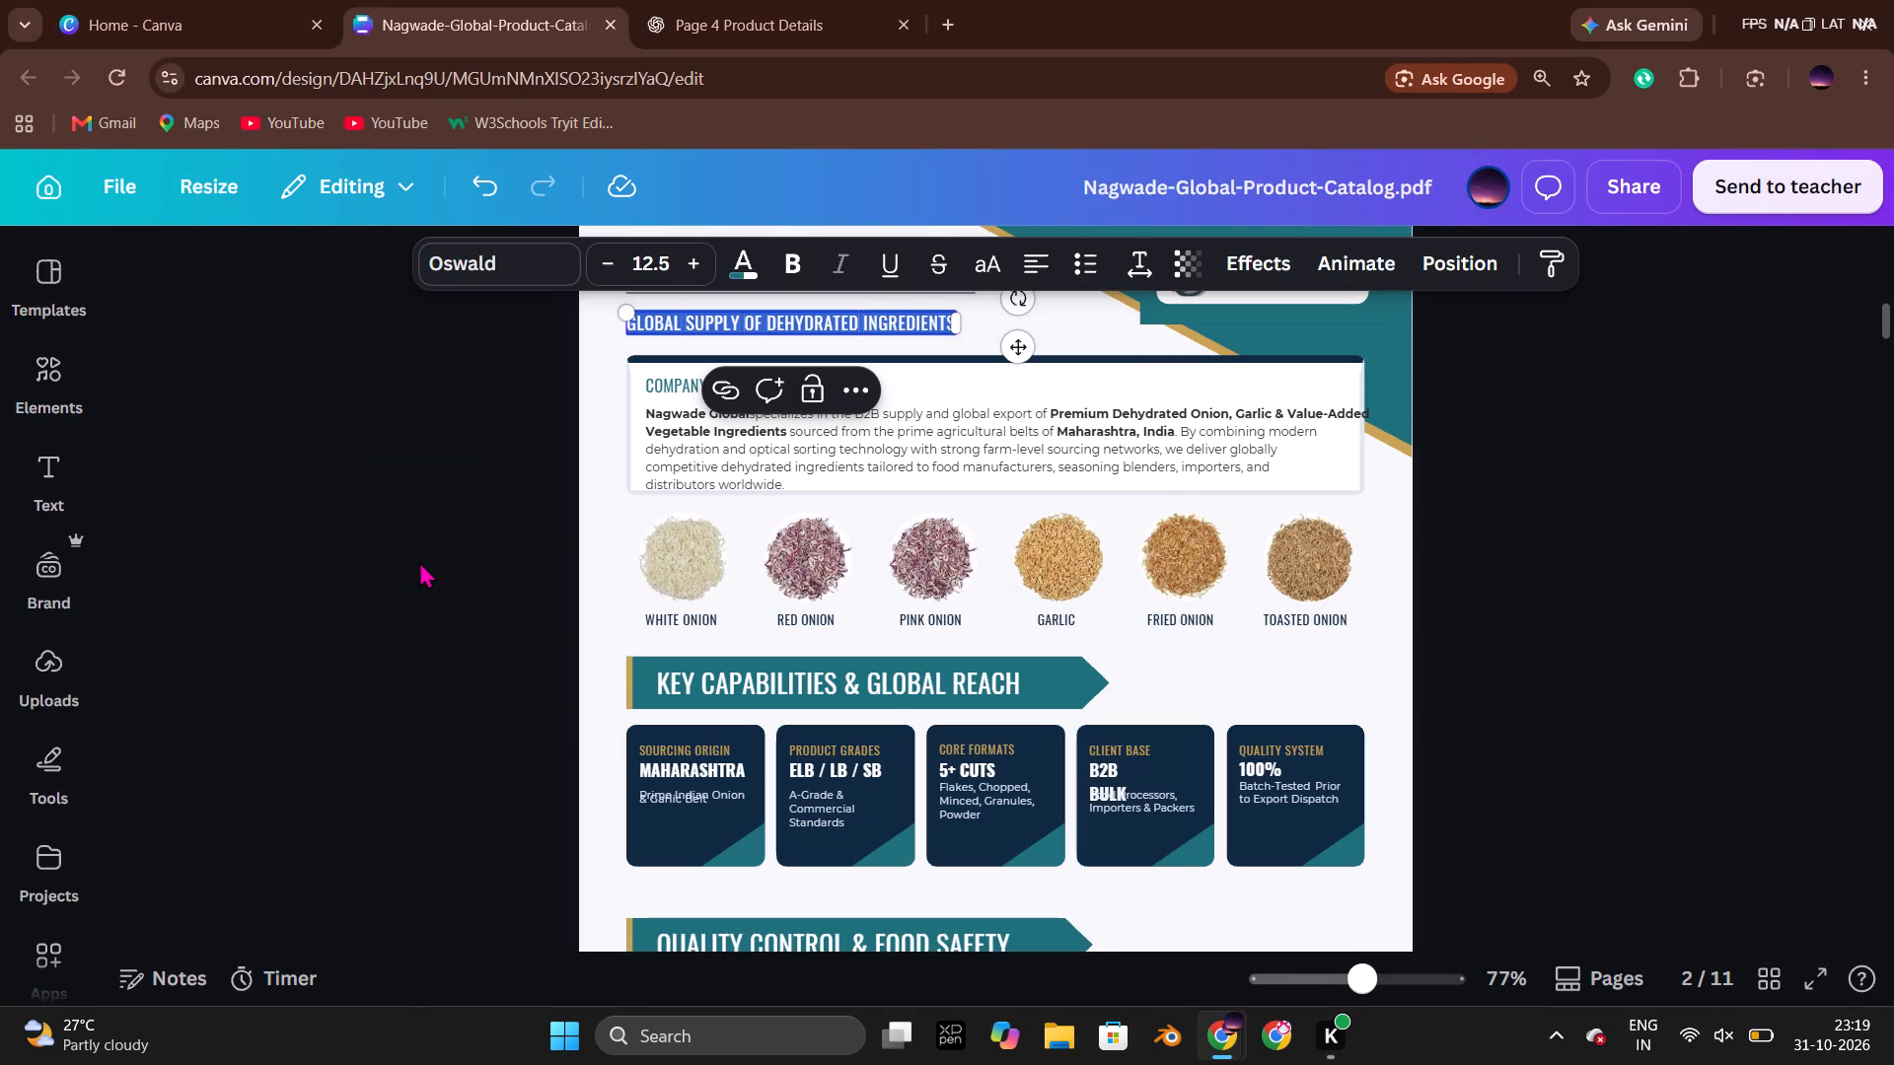
pyautogui.click(419, 561)
pyautogui.hotkey('alt', 'Tab')
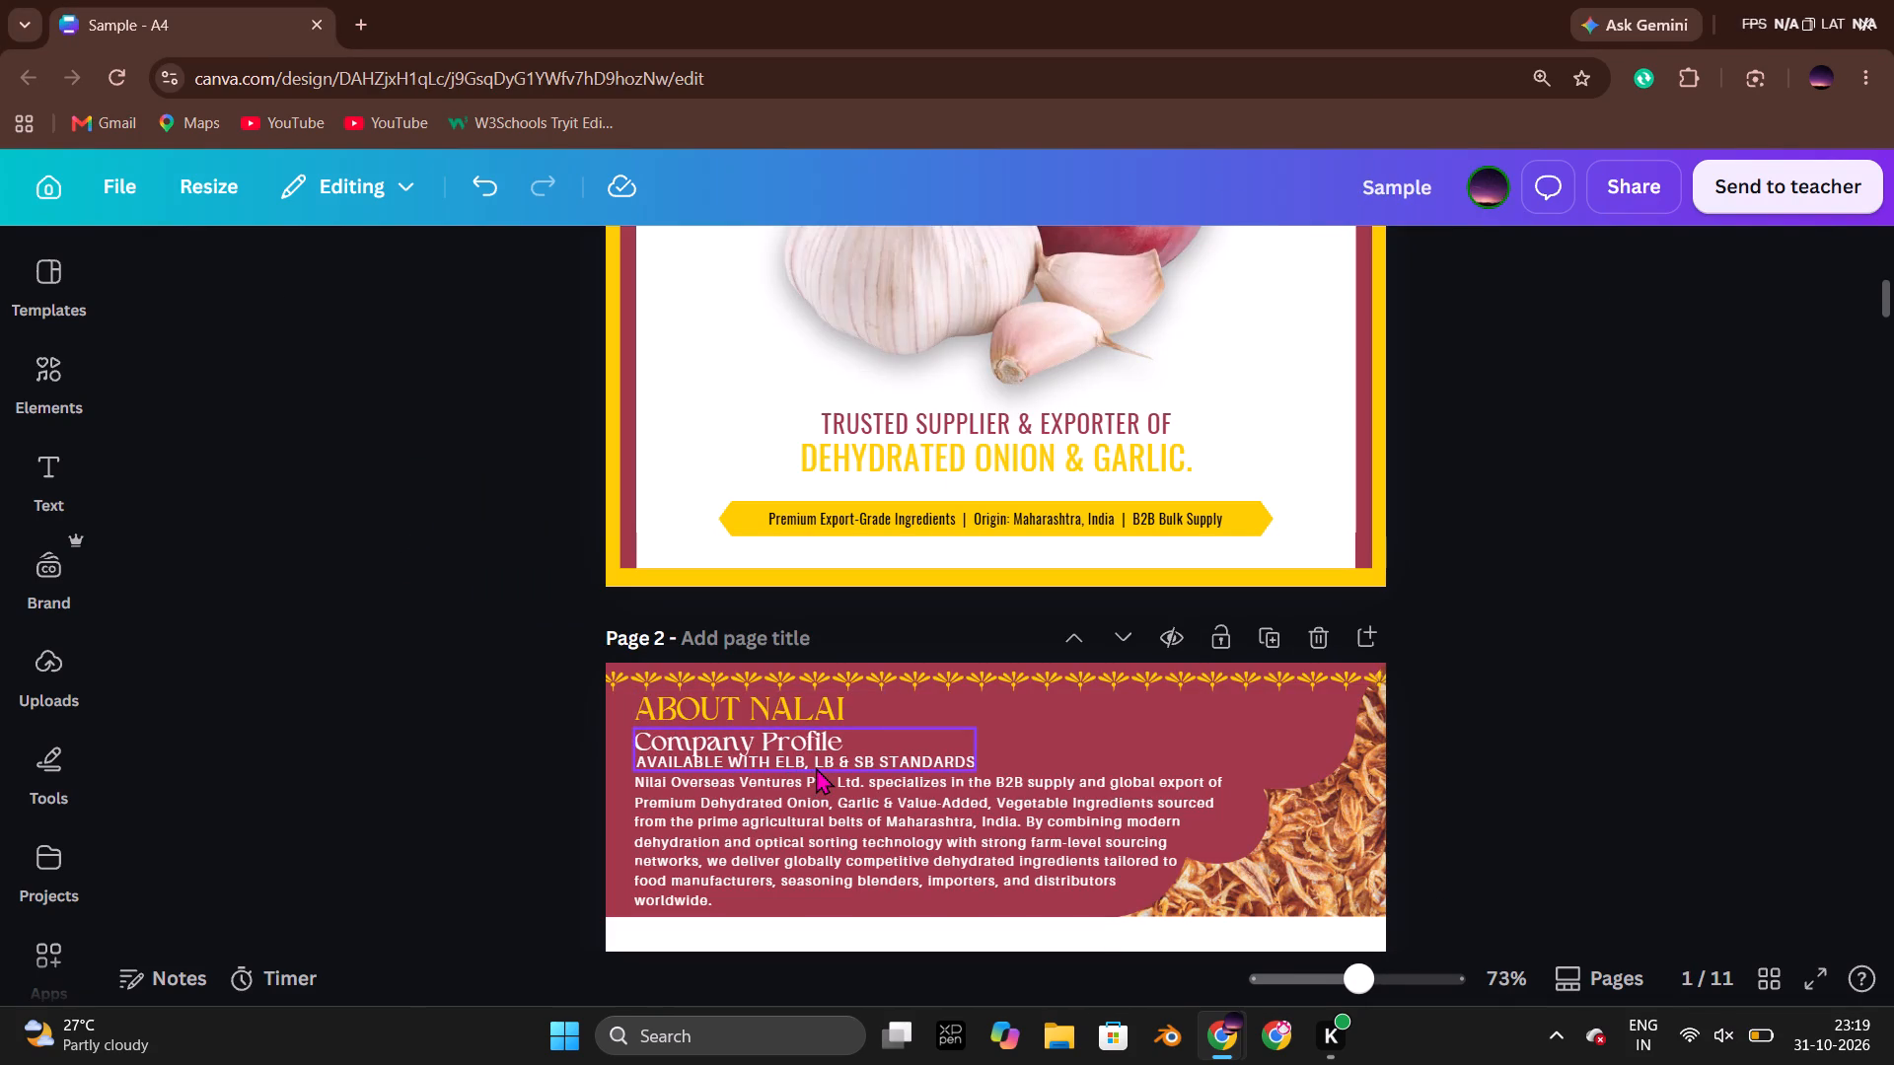
pyautogui.doubleClick(821, 763)
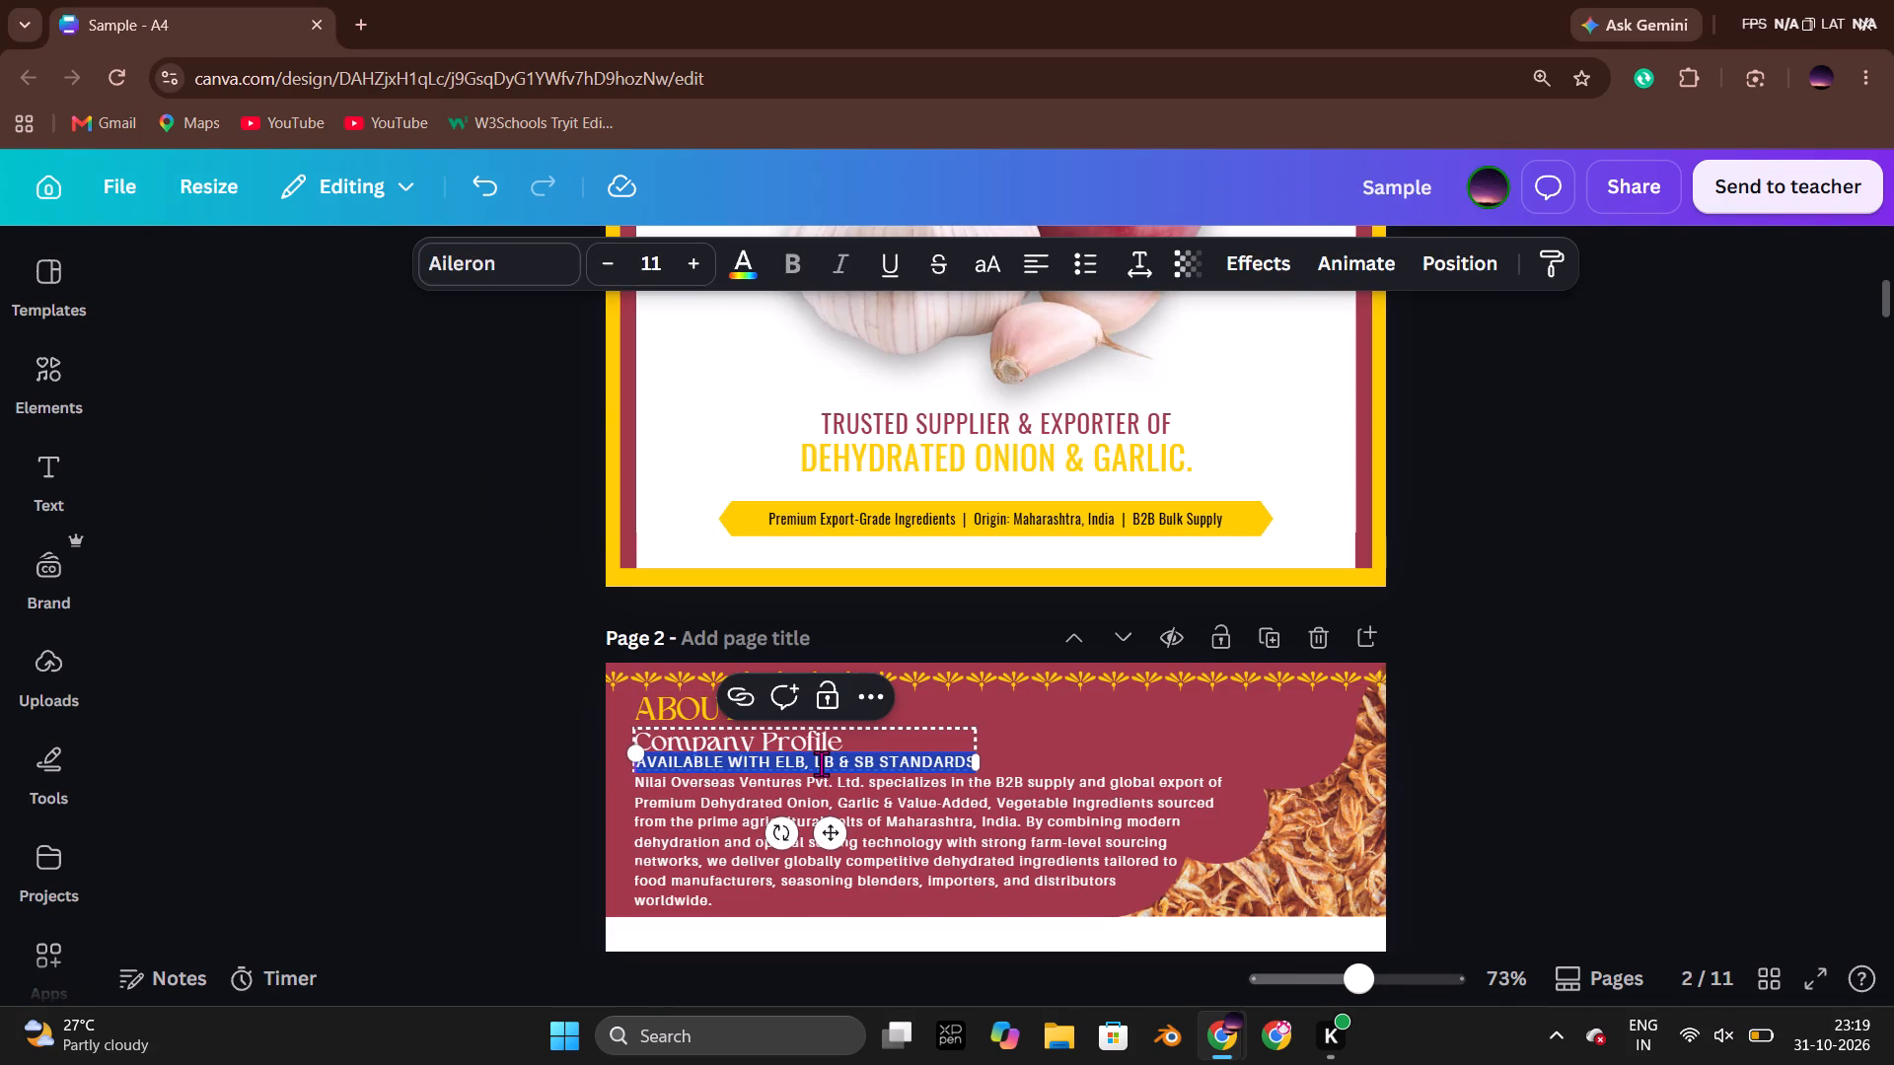
pyautogui.hotkey('ctrl', 'v')
pyautogui.click(533, 698)
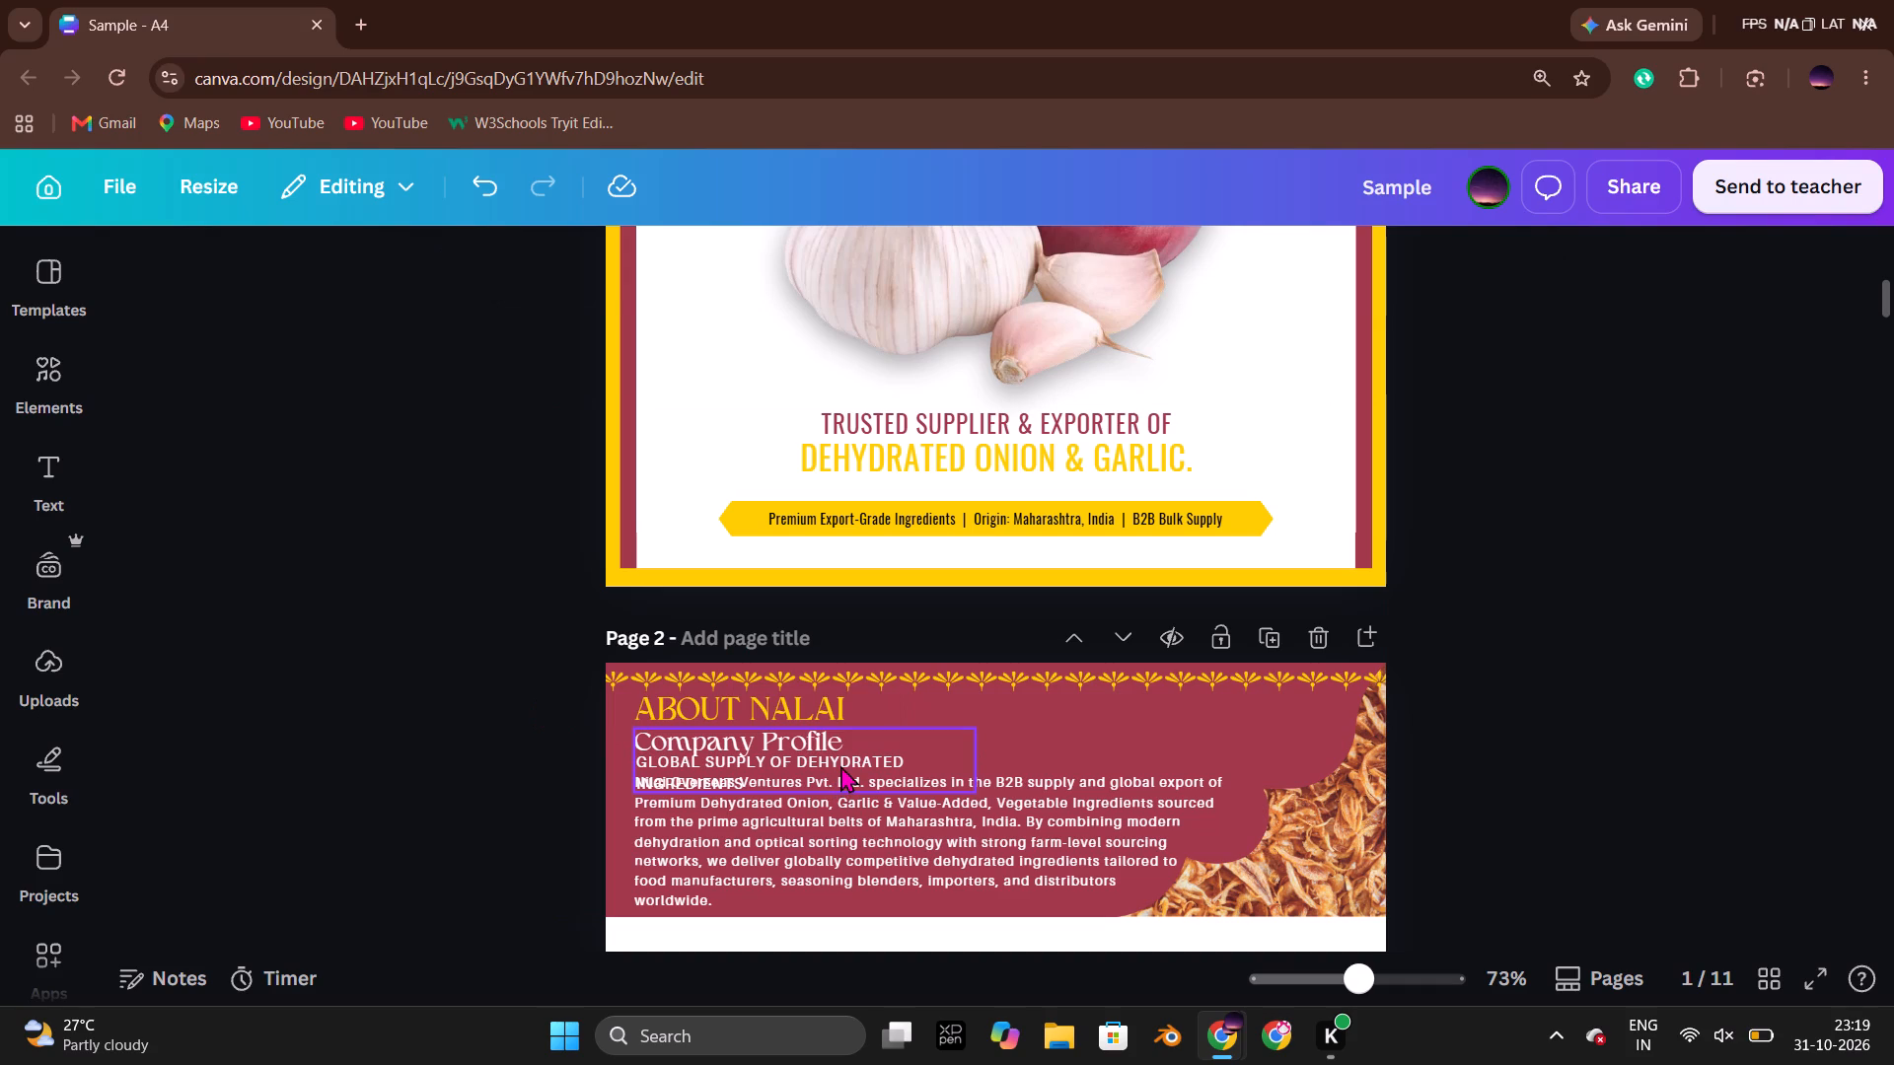
# Widen the "GLOBAL SUPPLY OF DEHYDRATED INGREDIENTS" text box so the subtitle fits on one line.
pyautogui.doubleClick(840, 765)
pyautogui.moveTo(980, 780); pyautogui.dragTo(983, 780)
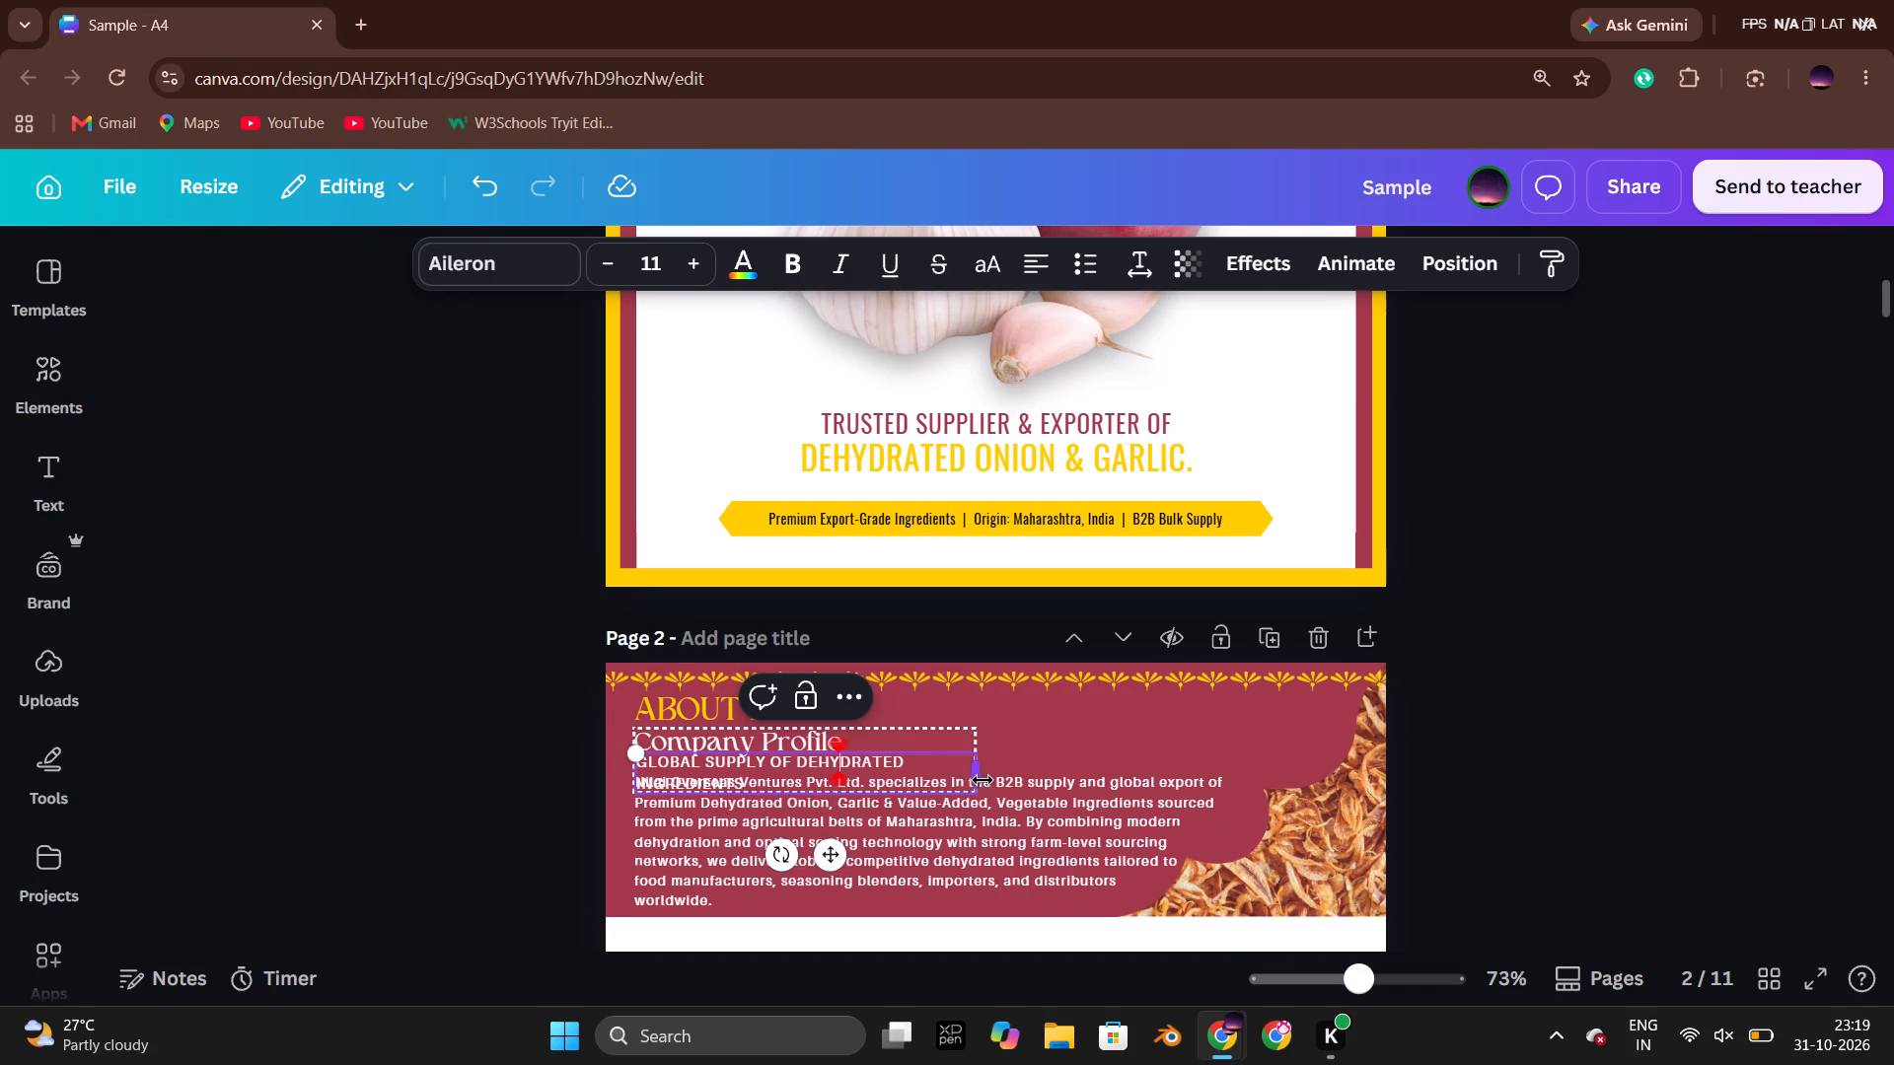
pyautogui.moveTo(983, 780); pyautogui.dragTo(1026, 771)
pyautogui.click(510, 738)
# Ungroup the "Company Profile" heading and the subtitle beneath it.
pyautogui.click(709, 741)
pyautogui.click(710, 676)
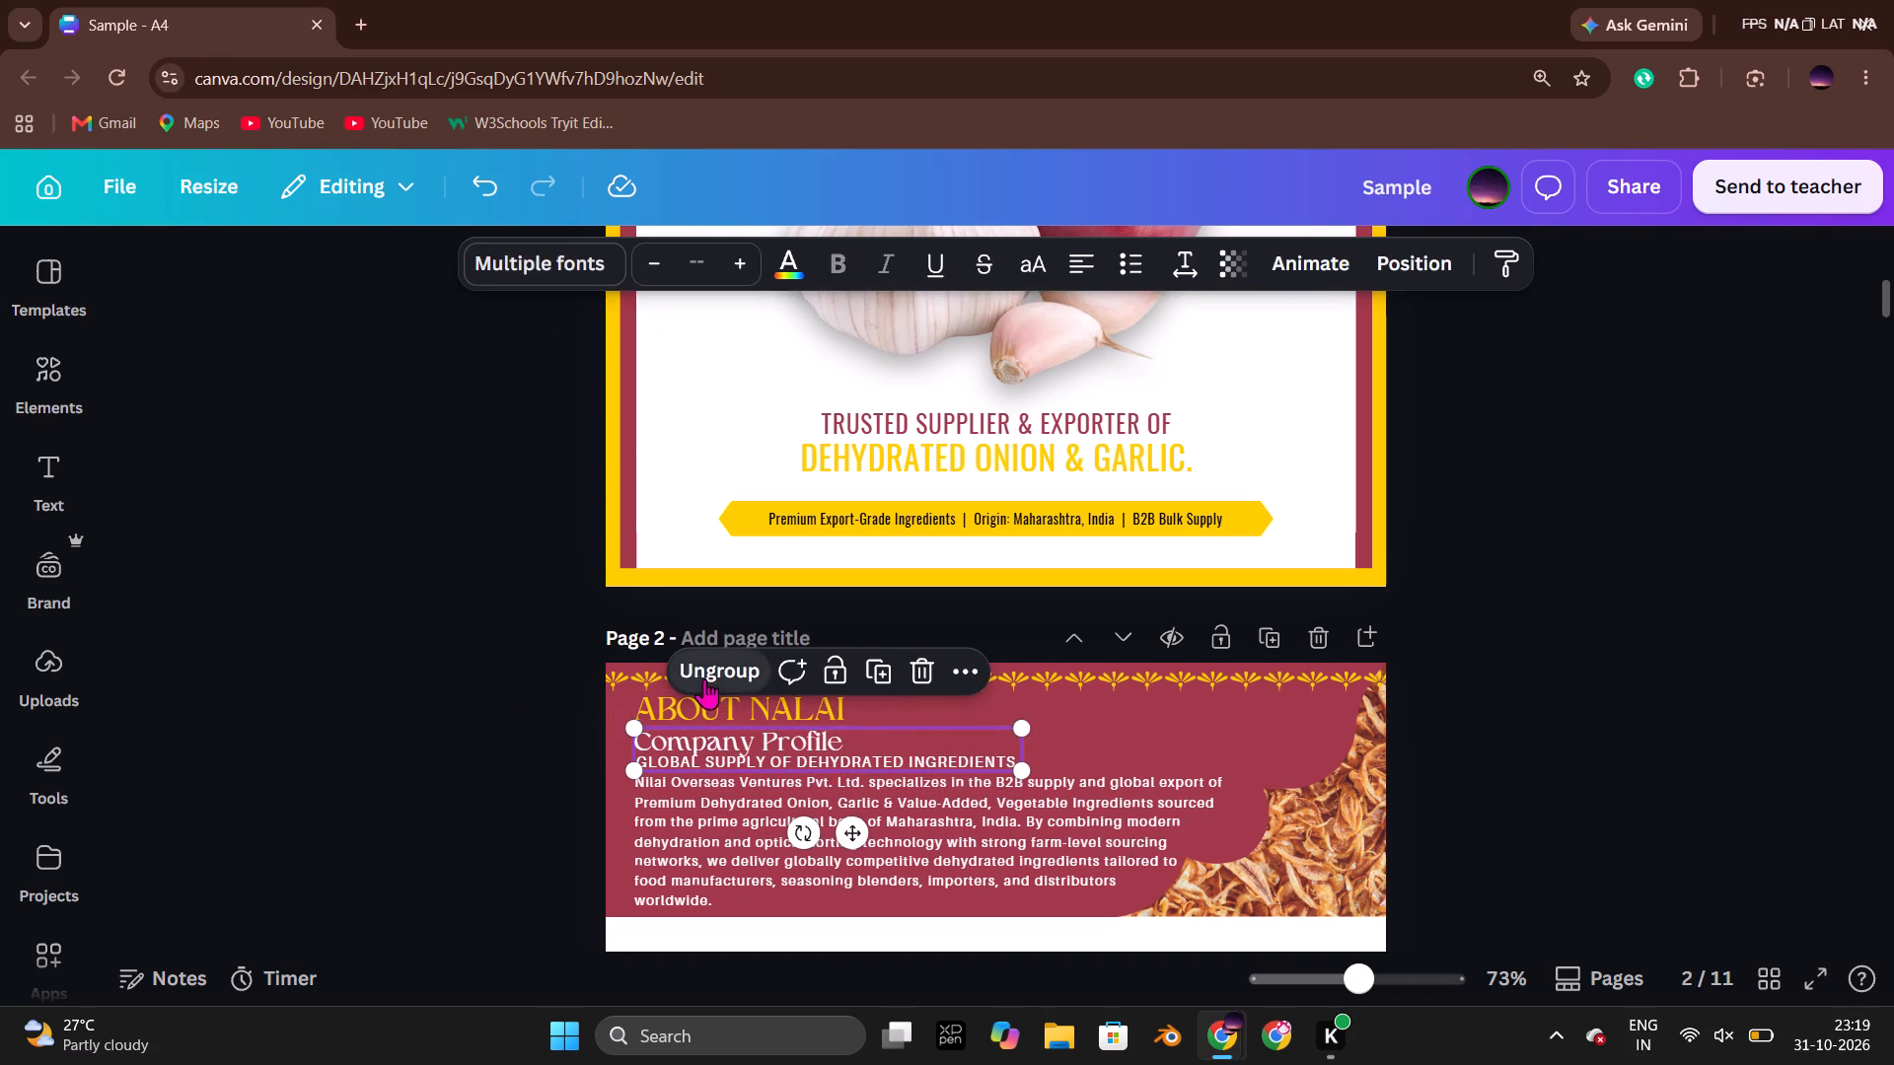
pyautogui.click(472, 688)
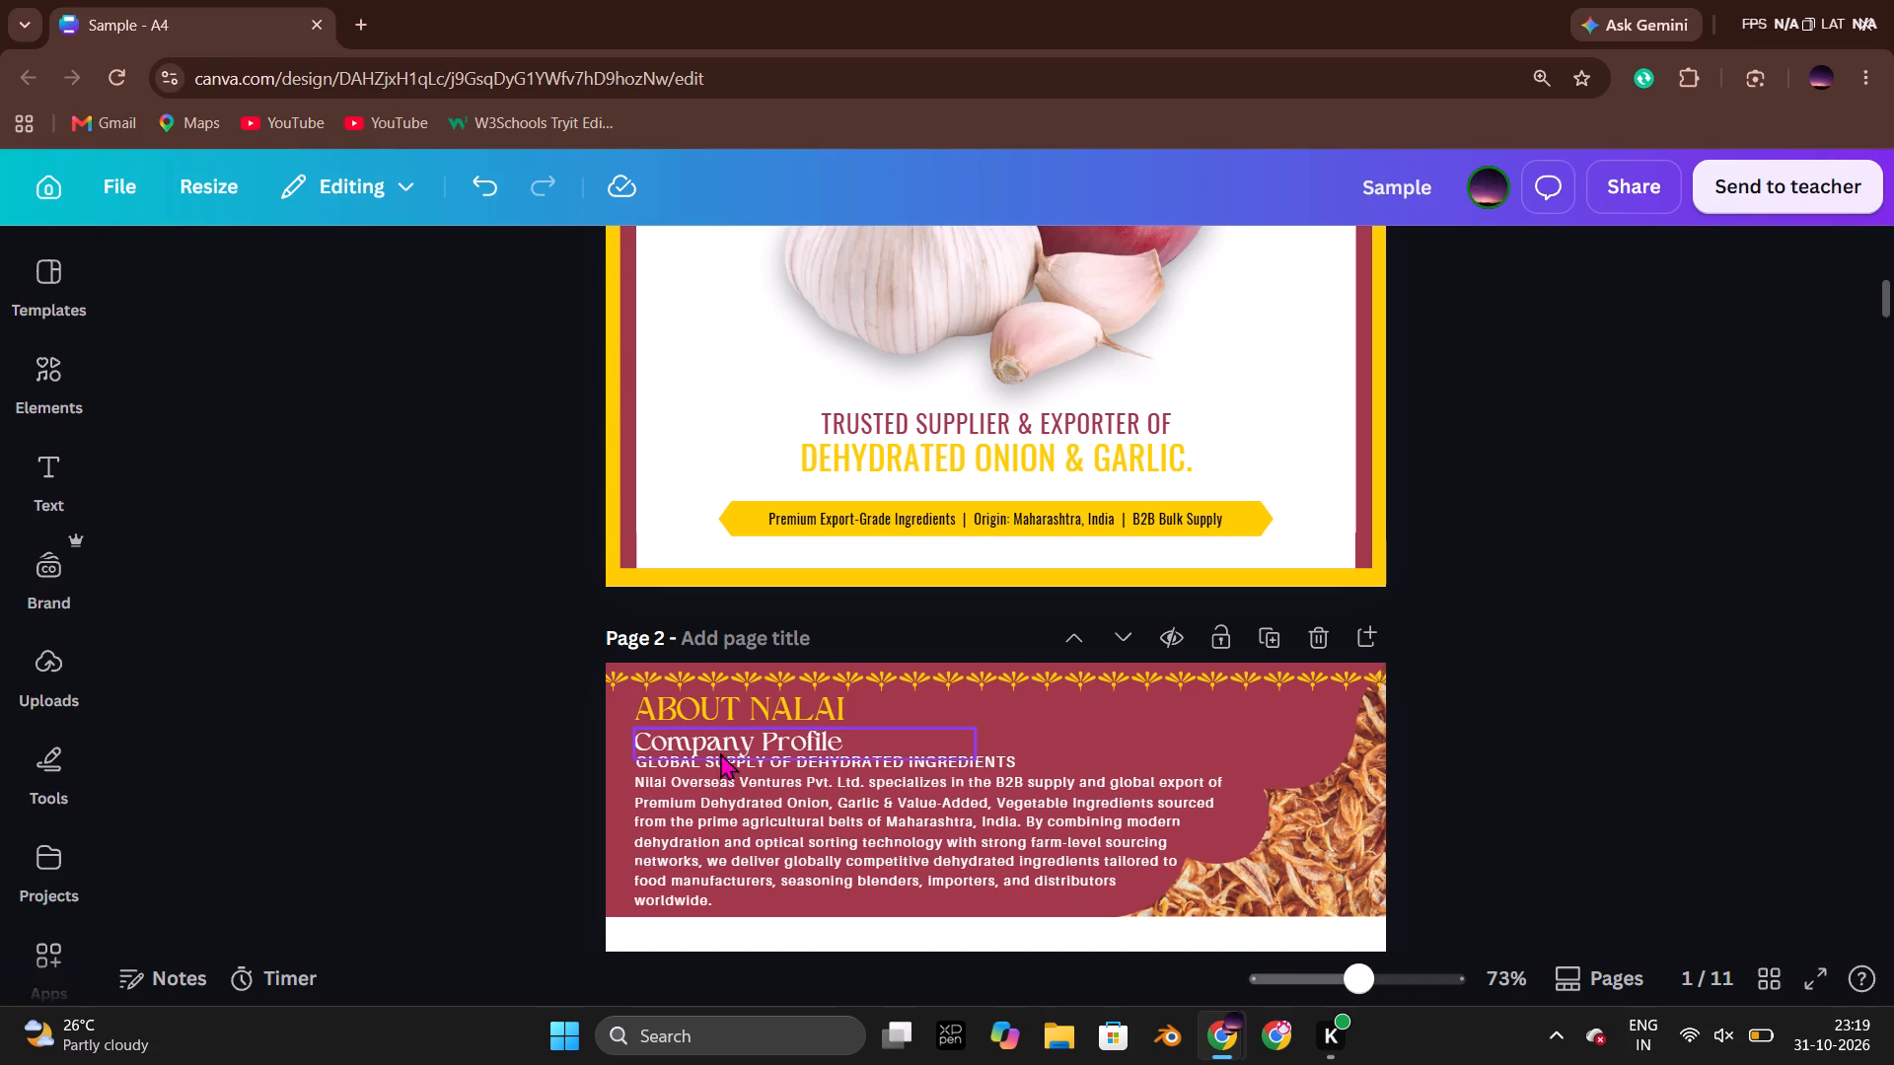
# Nudge the company paragraph in the page 2 banner slightly down and to the left.
pyautogui.click(792, 832)
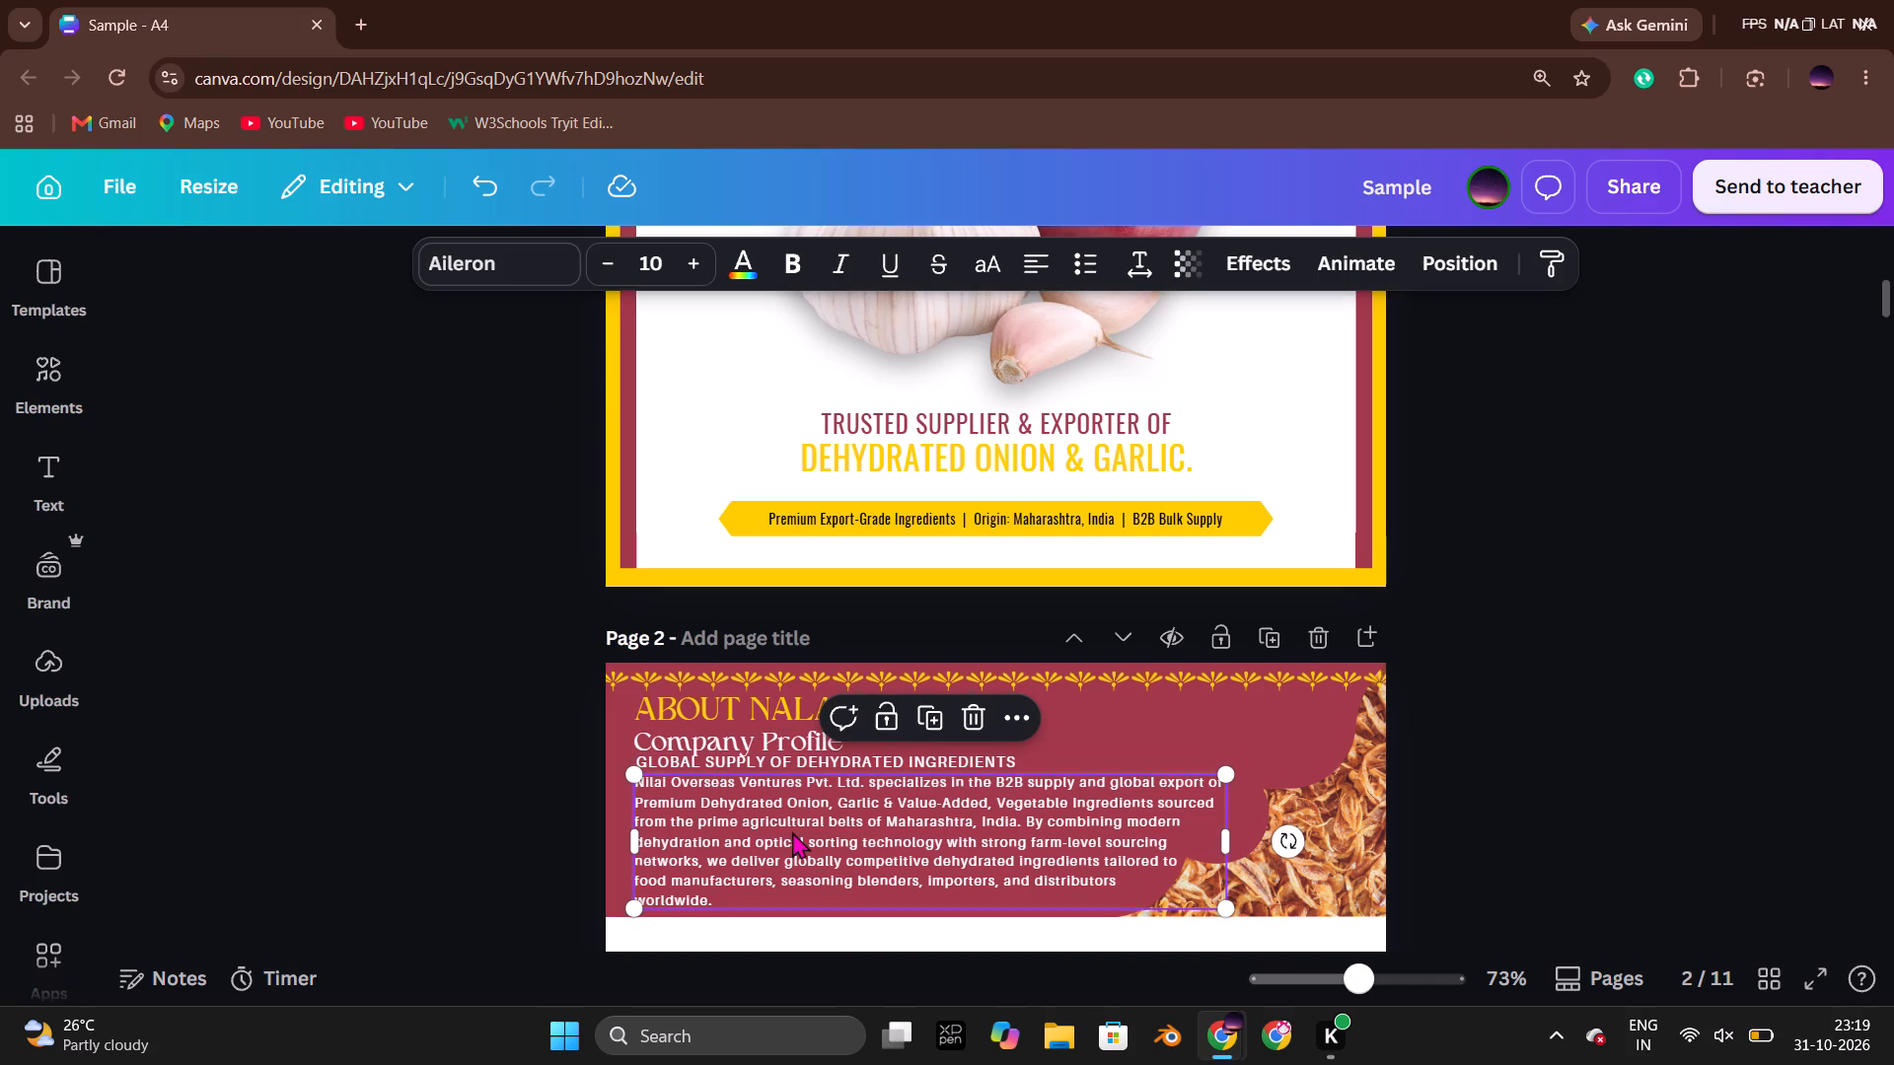
pyautogui.press('Down')
pyautogui.press('Left')
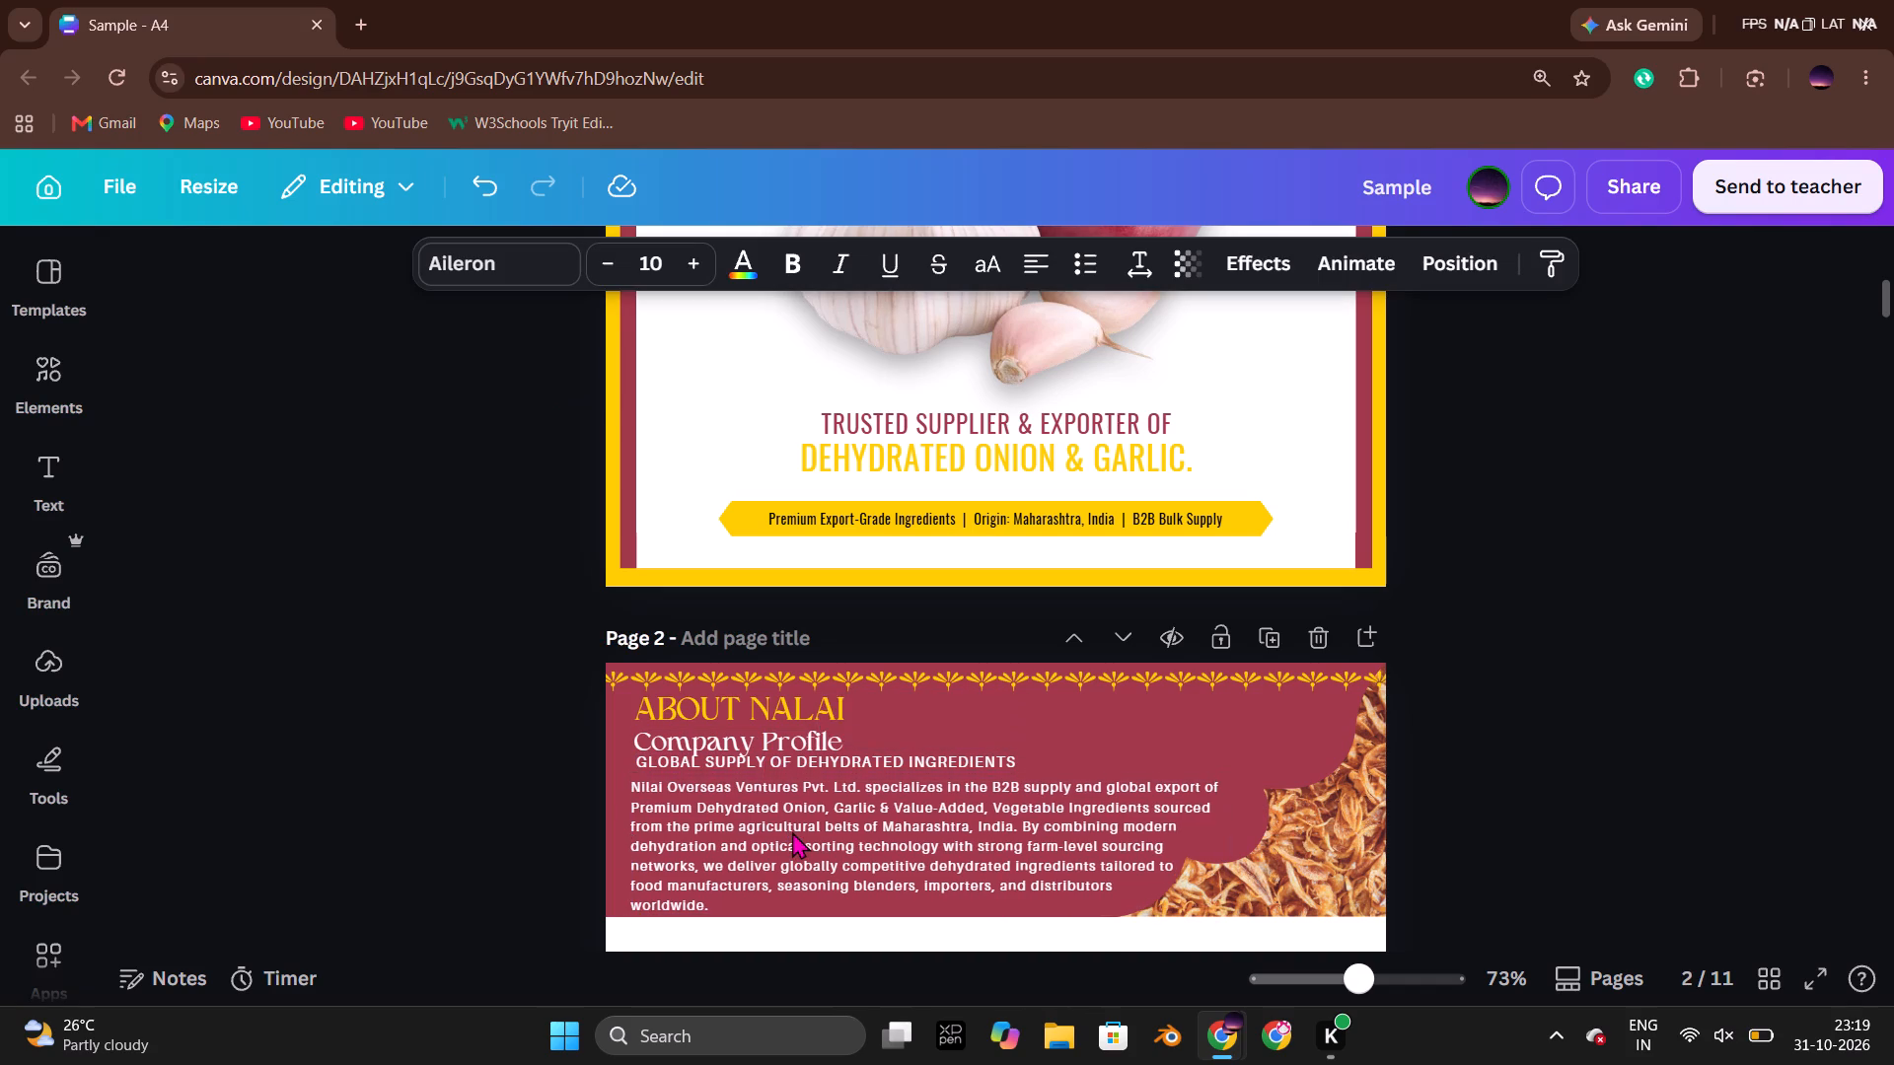
pyautogui.click(505, 811)
# Move the "Company Profile" heading down toward the company paragraph and align it with the paragraph's left edge.
pyautogui.click(716, 741)
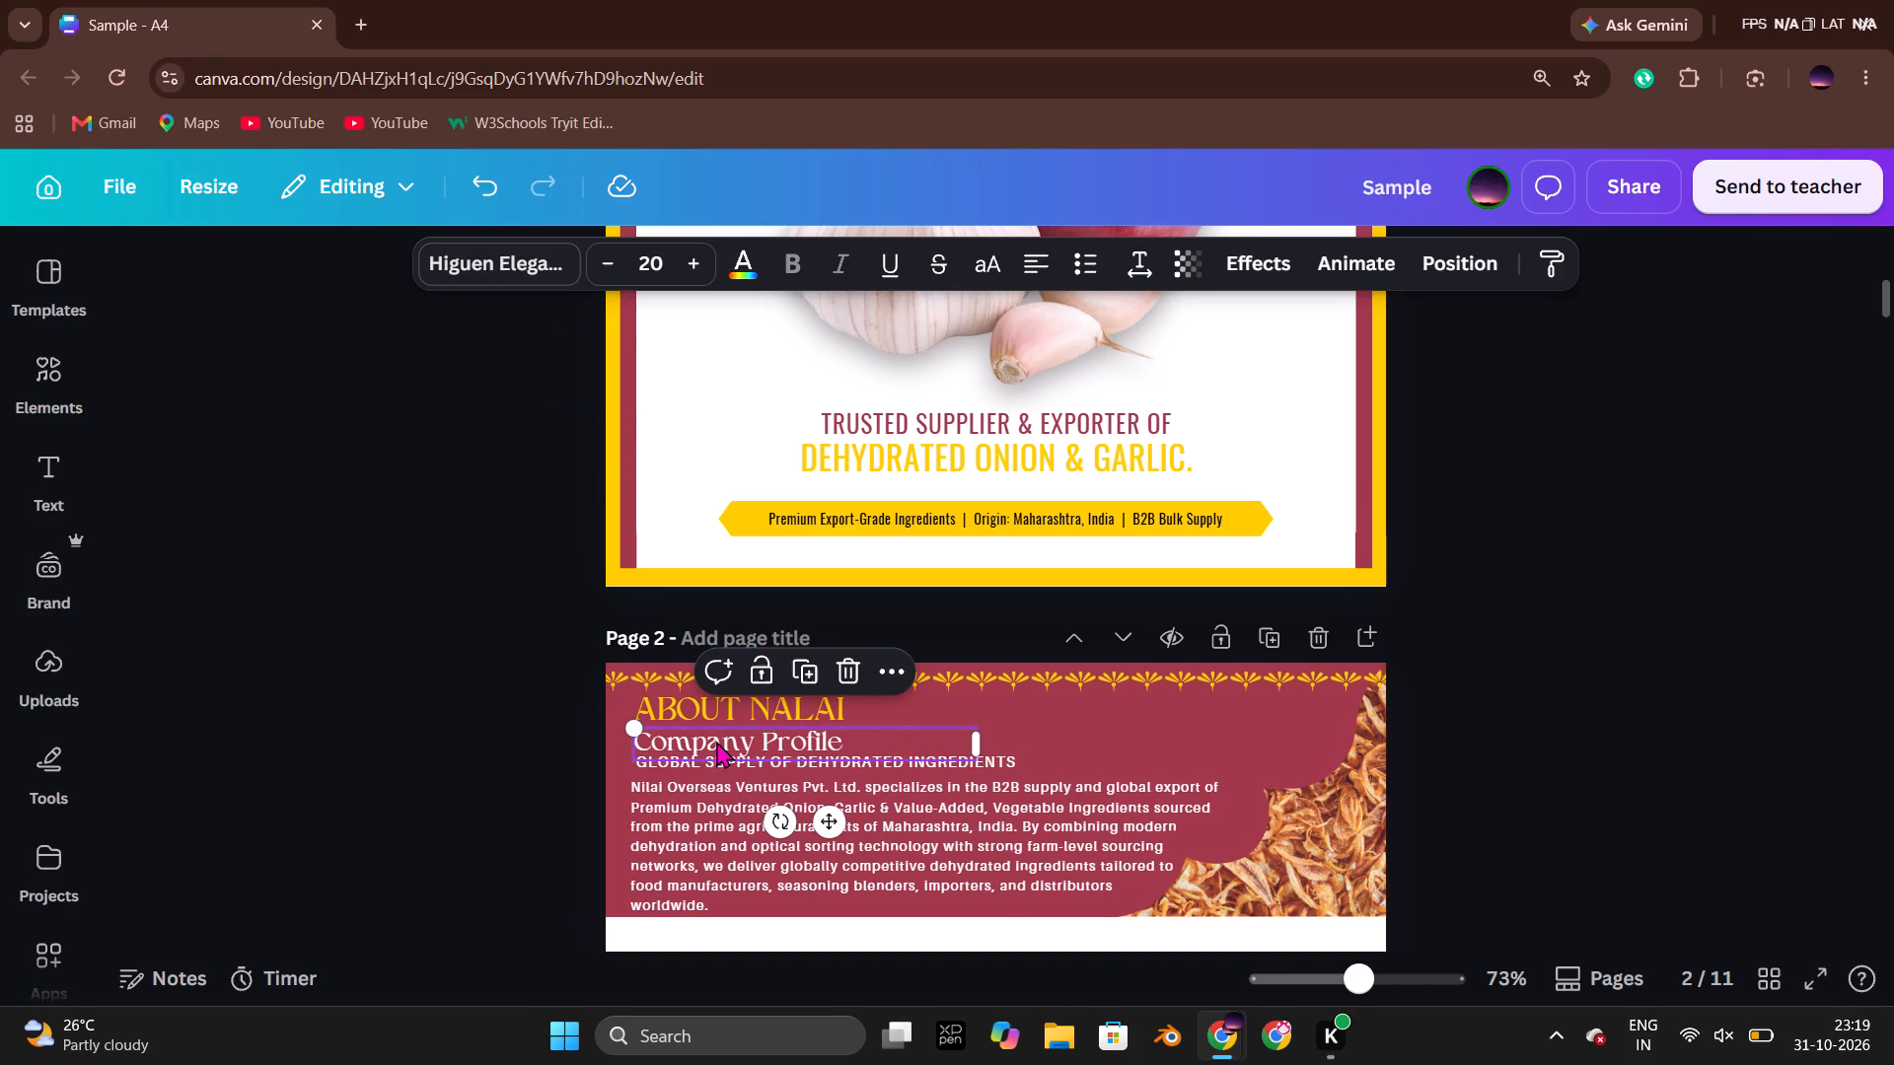
pyautogui.press('Down')
pyautogui.press('Down')
pyautogui.press('Down')
pyautogui.press('Down')
pyautogui.press('Down')
pyautogui.press('Down')
pyautogui.press('Left')
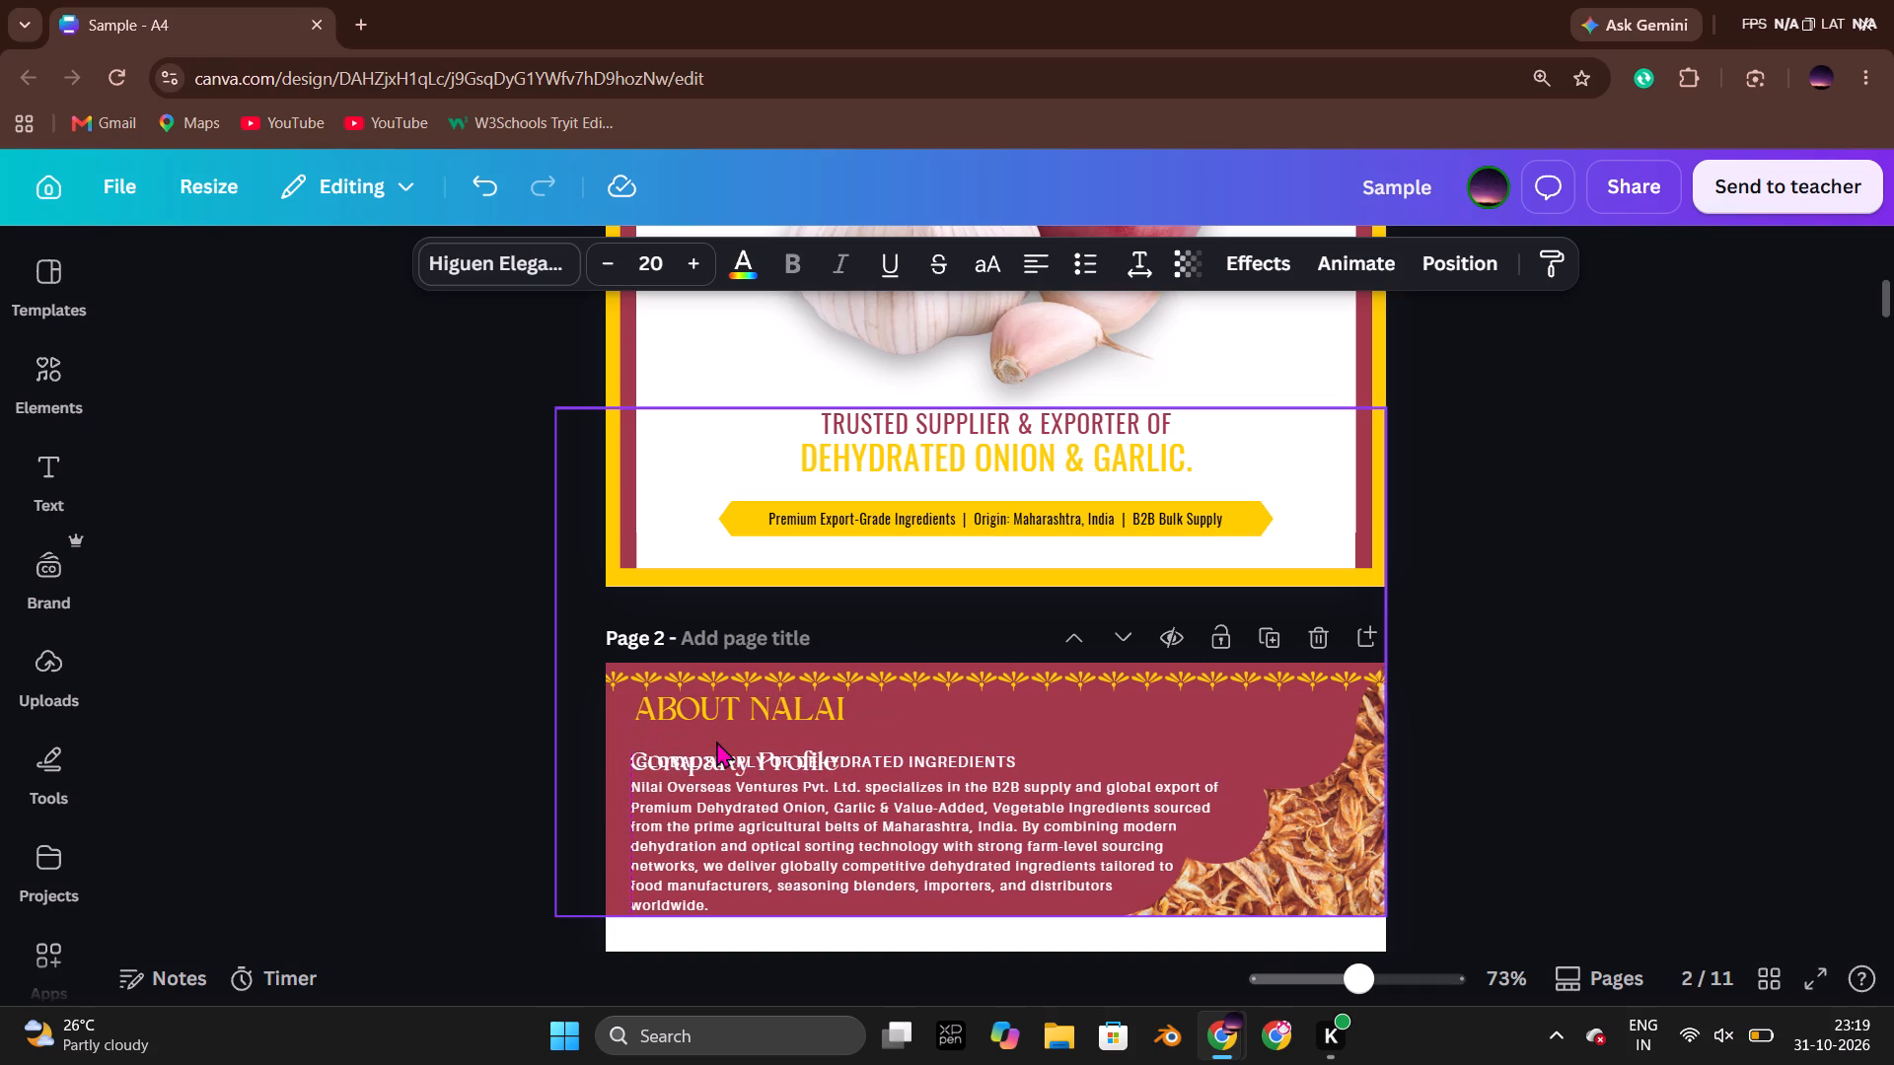
pyautogui.press('Left')
pyautogui.press('Up')
pyautogui.press('Right')
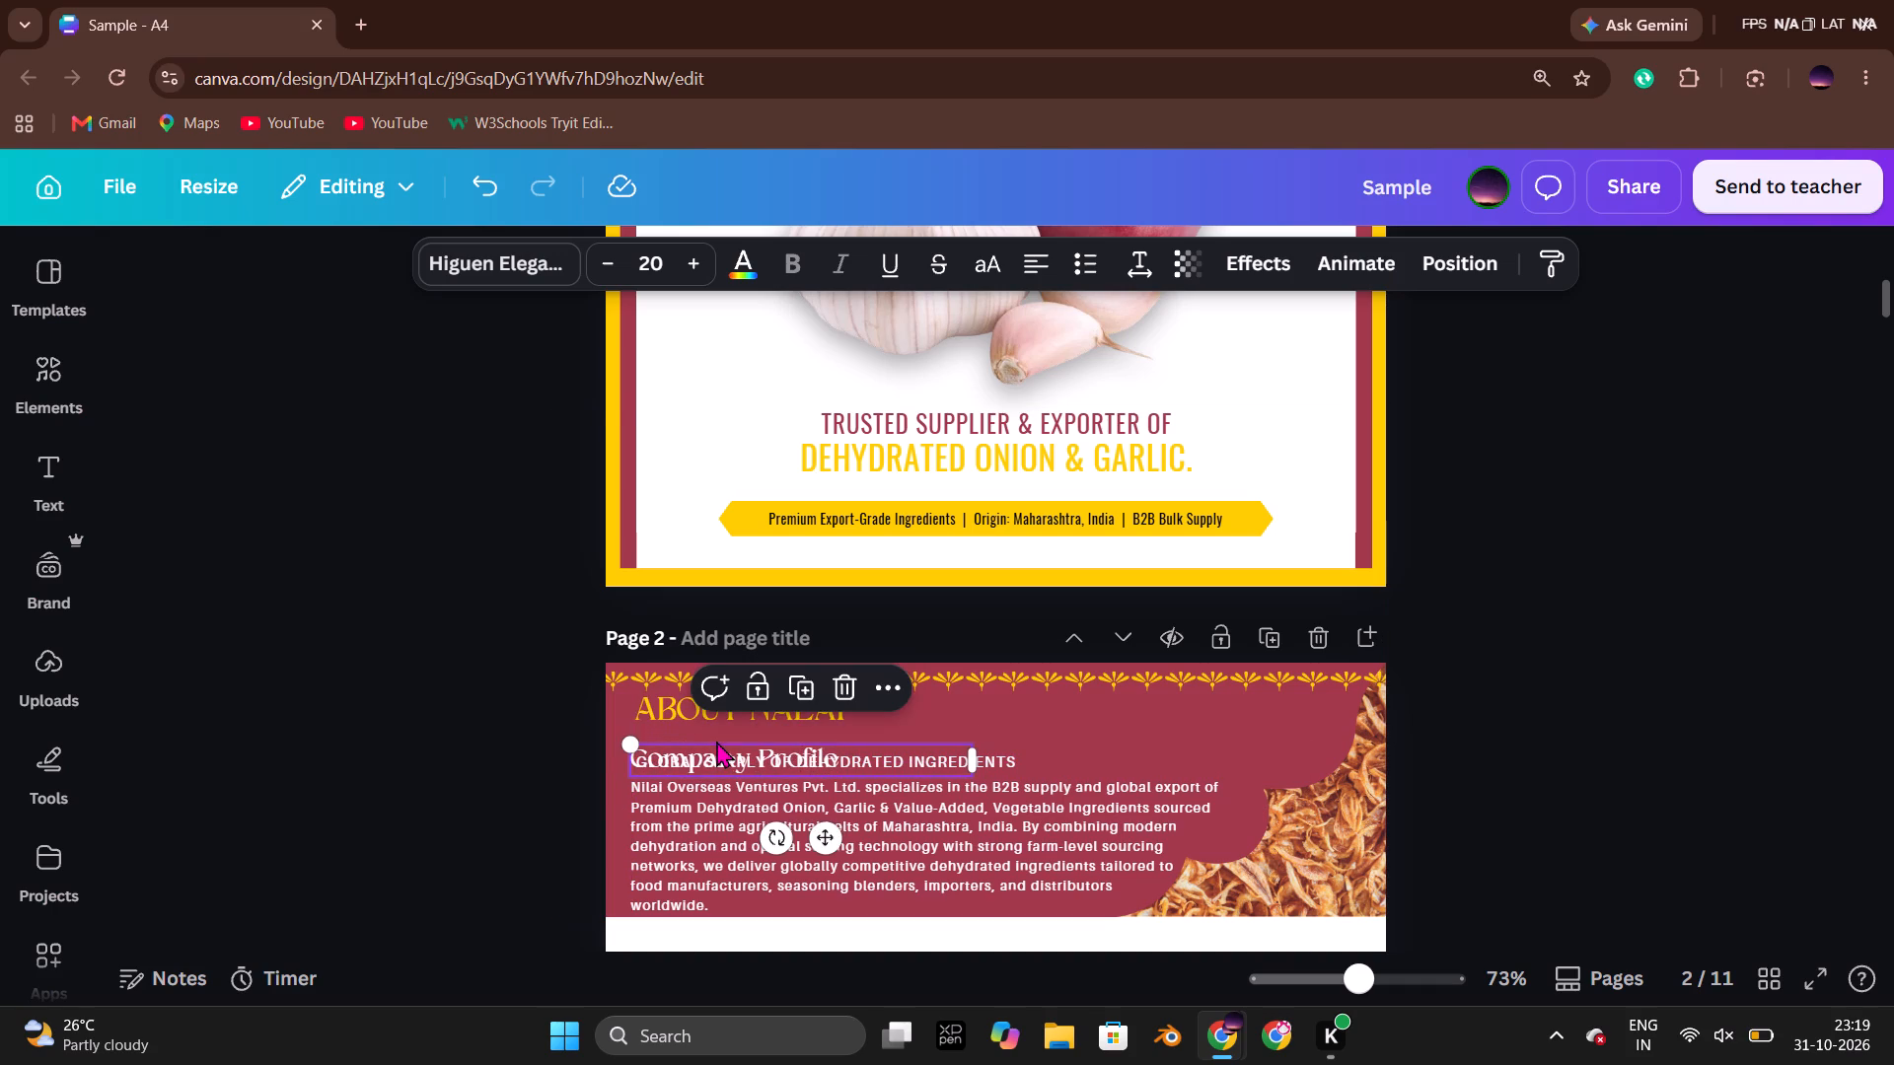
pyautogui.click(392, 726)
# Move the "GLOBAL SUPPLY OF DEHYDRATED INGREDIENTS" subtitle up above the "Company Profile" heading and align it with the paragraph's left edge.
pyautogui.click(1014, 763)
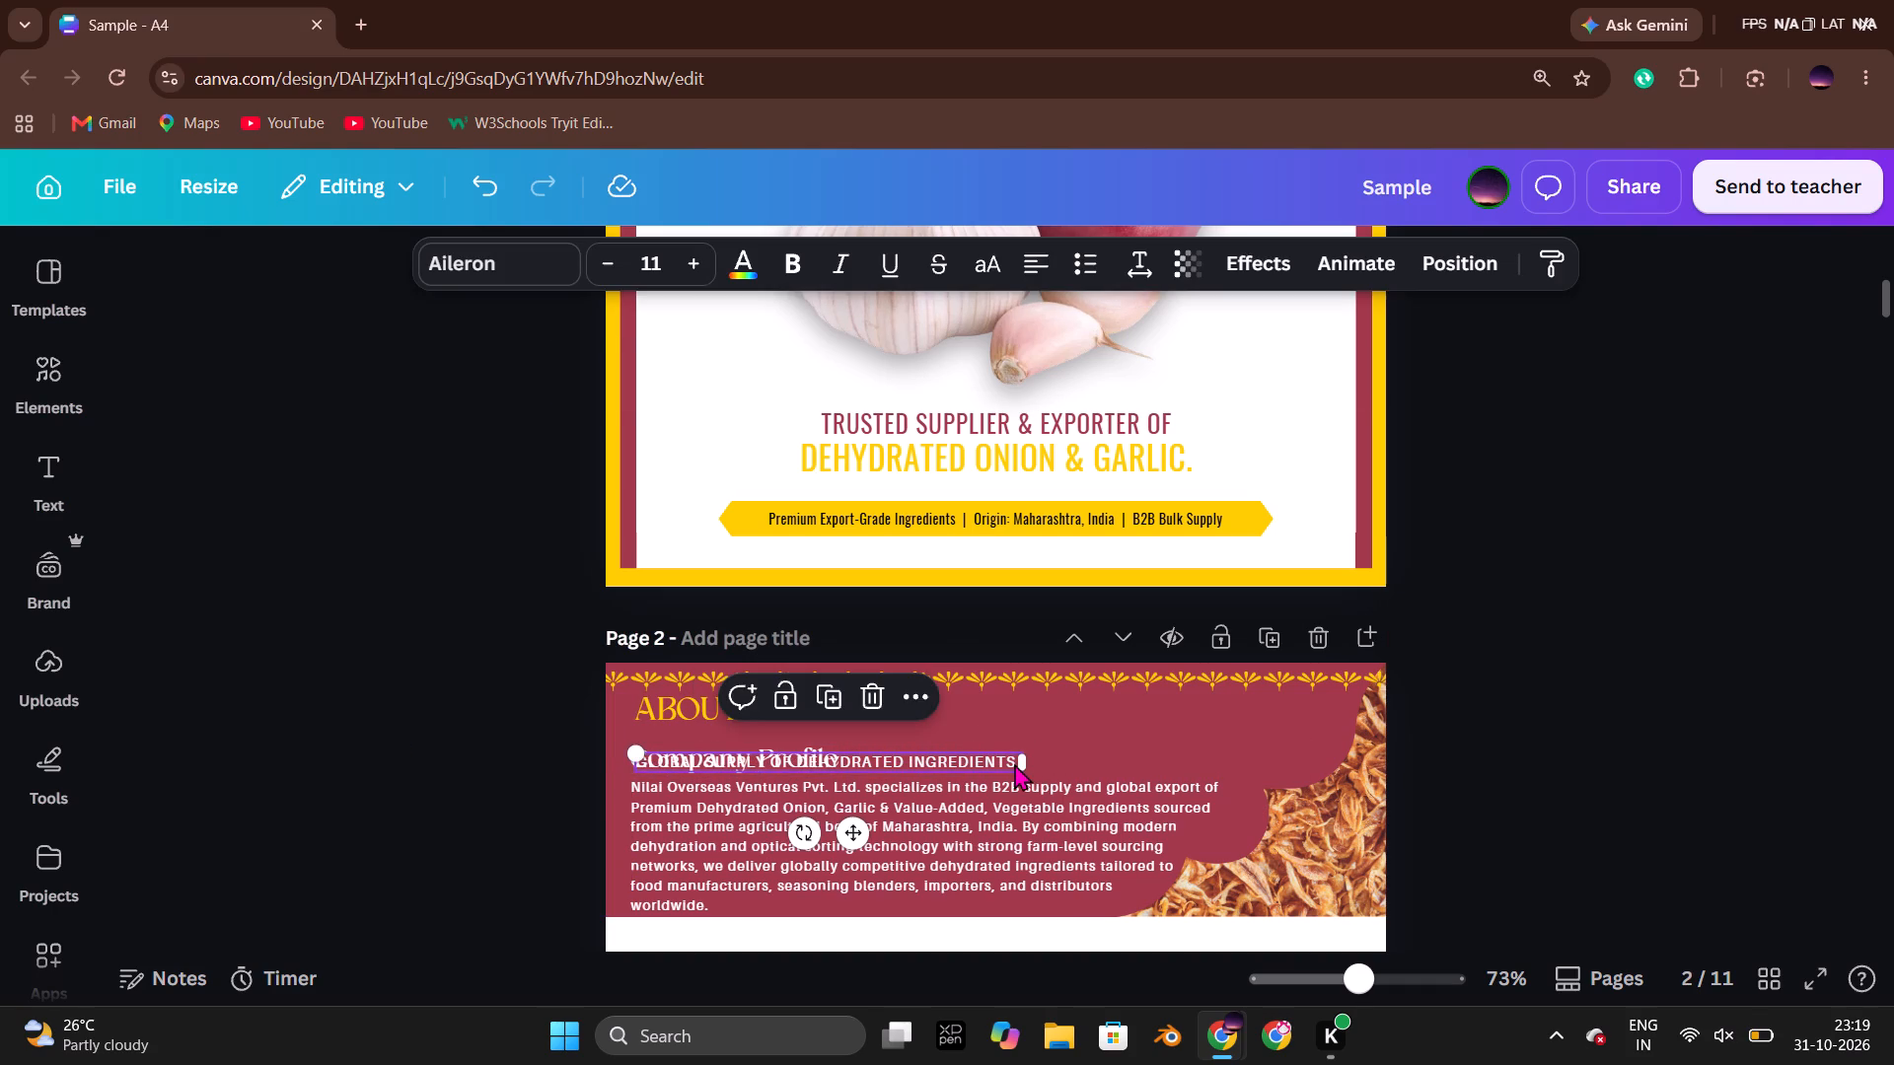
pyautogui.press('Up')
pyautogui.press('Up')
pyautogui.press('Up')
pyautogui.press('Up')
pyautogui.press('Up')
pyautogui.press('Up')
pyautogui.press('Up')
pyautogui.press('Up')
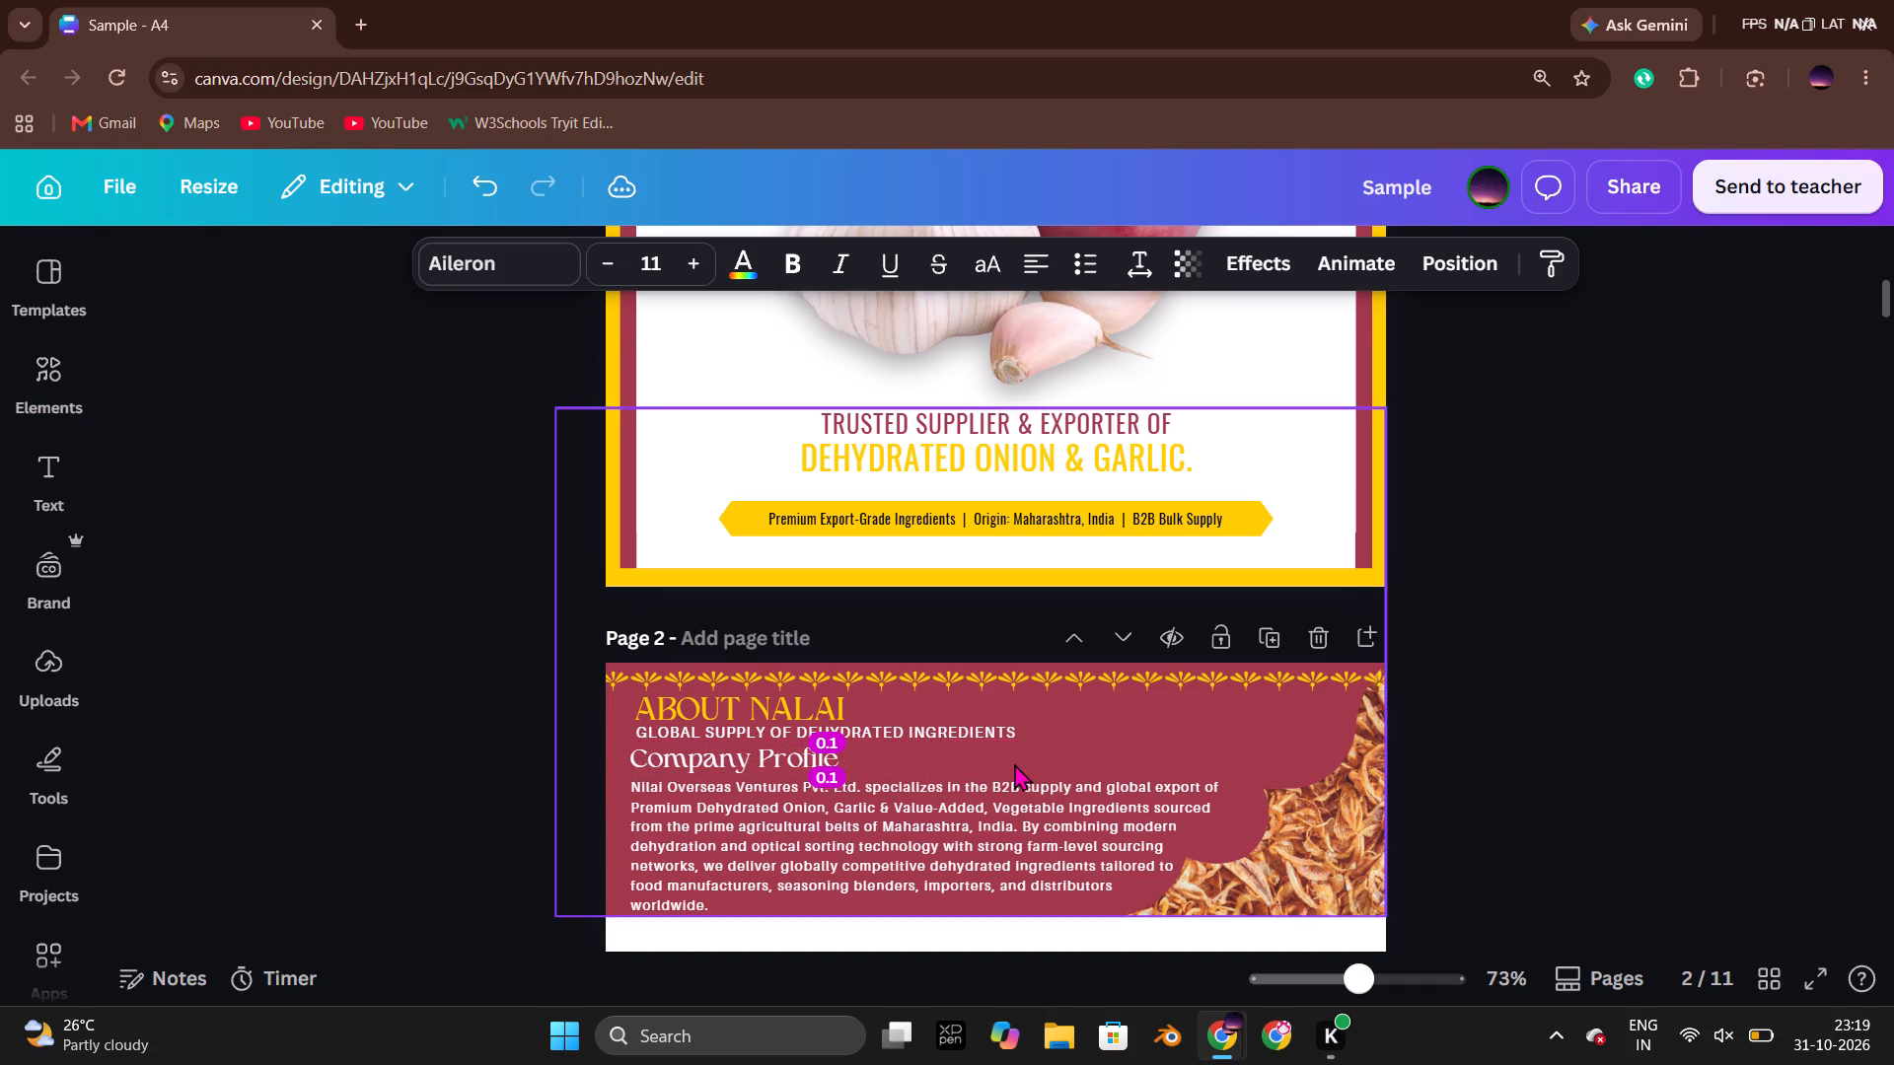
pyautogui.press('Left')
pyautogui.press('Left')
pyautogui.press('Right')
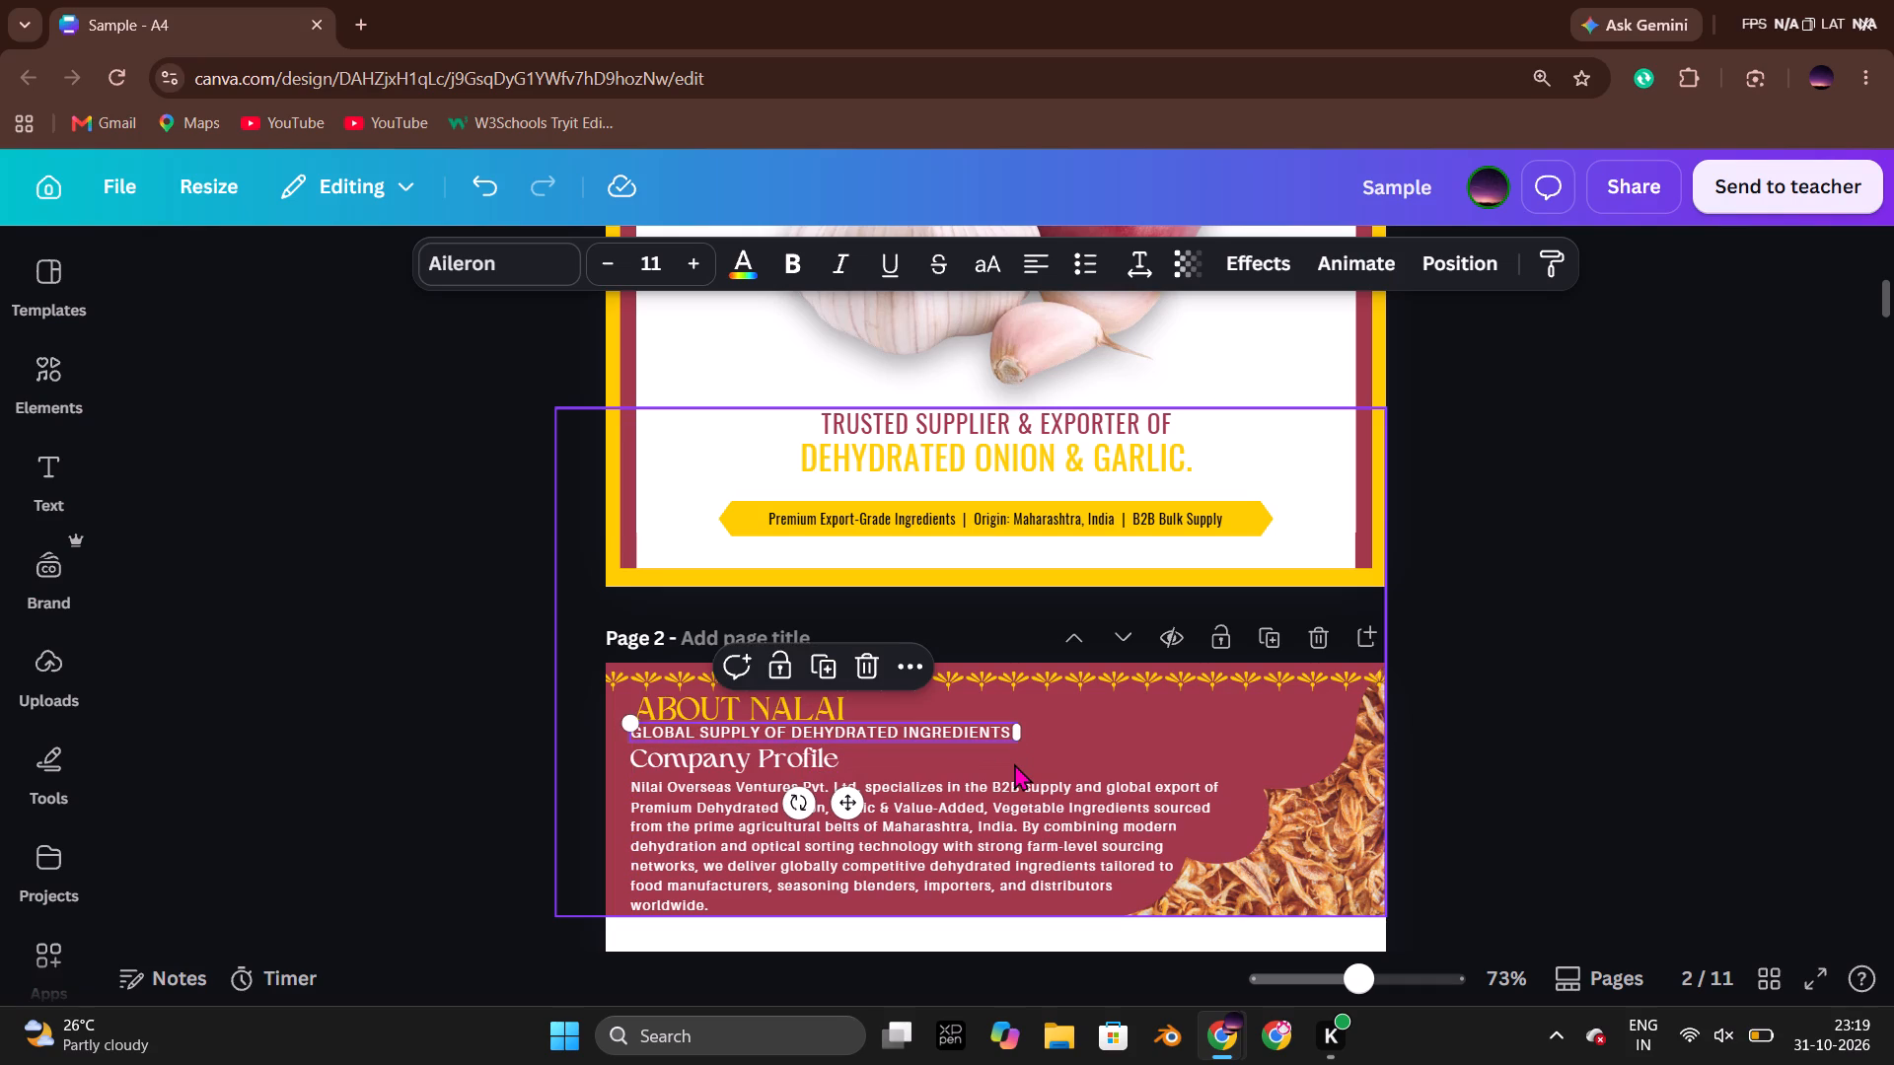
# Nudge the "ABOUT NALAI" heading left so it lines up with the subtitle's left edge.
pyautogui.click(428, 714)
pyautogui.click(699, 697)
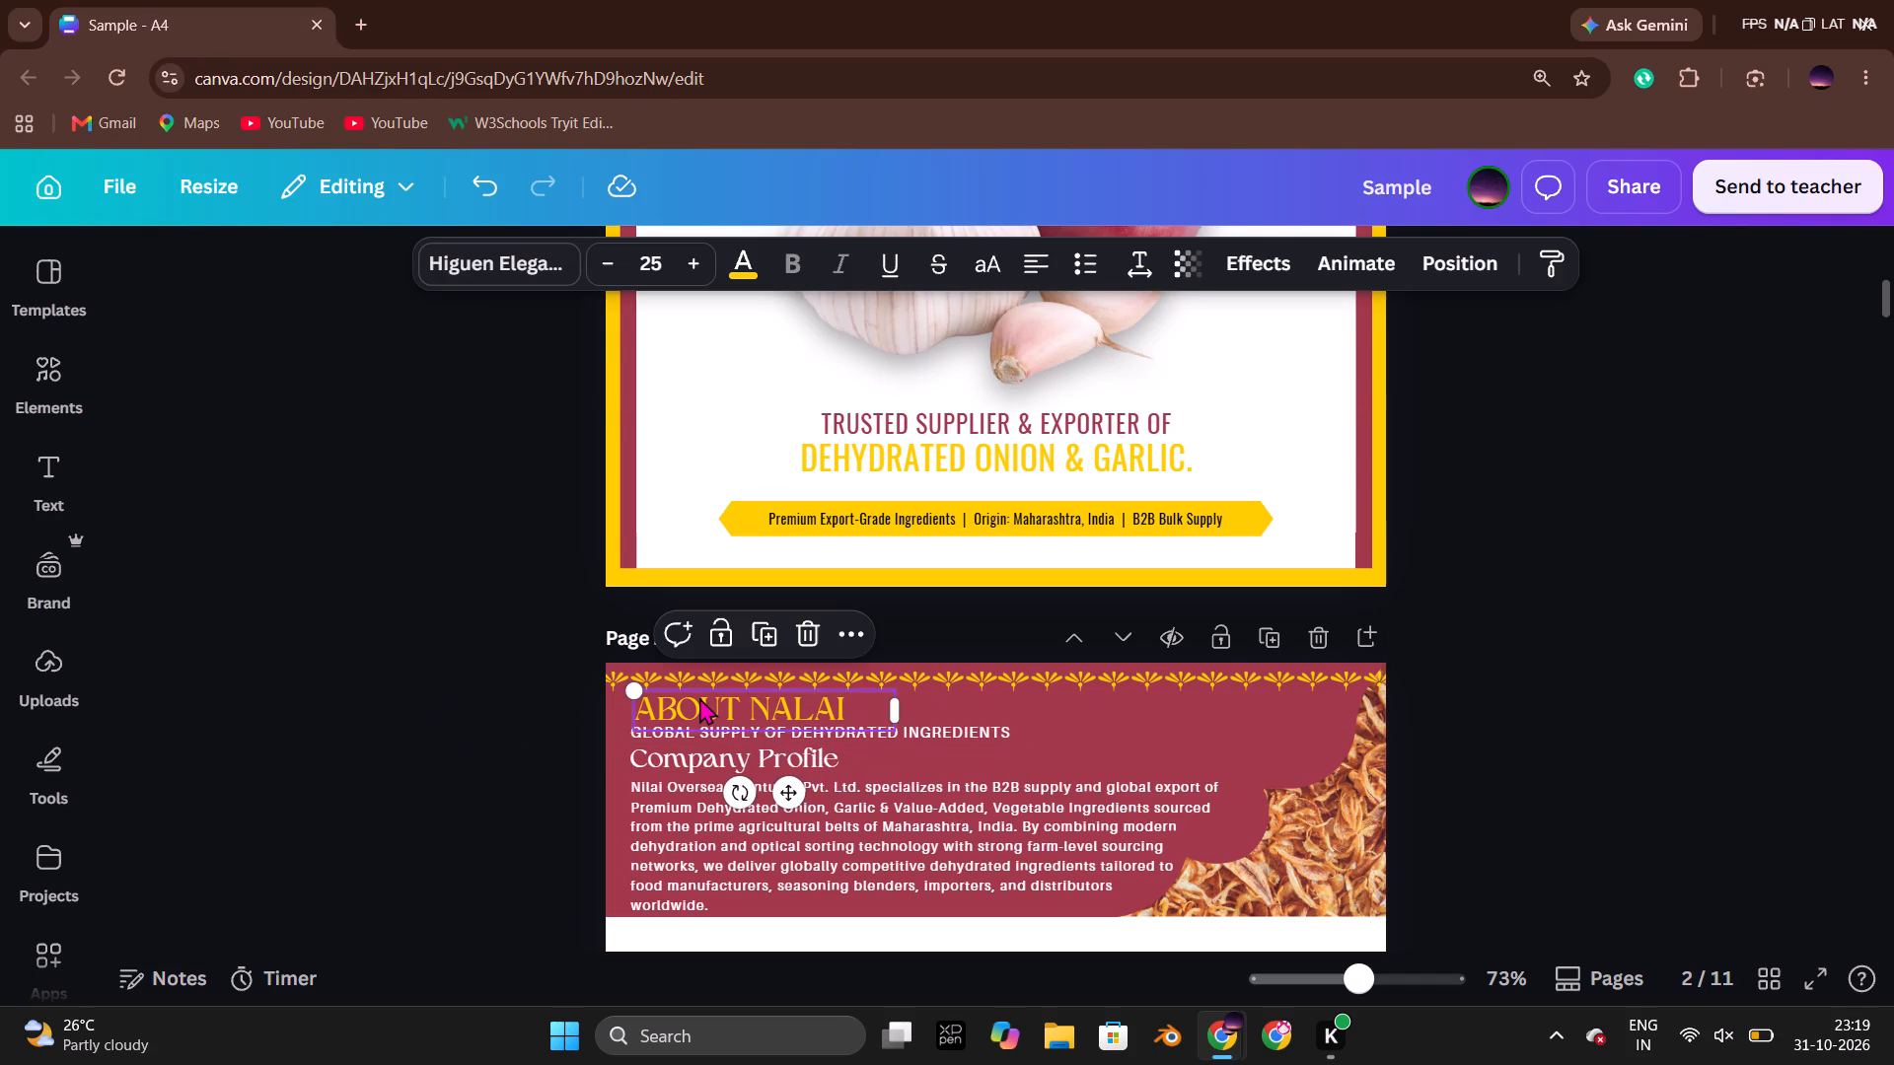
pyautogui.press('Left')
pyautogui.press('Up')
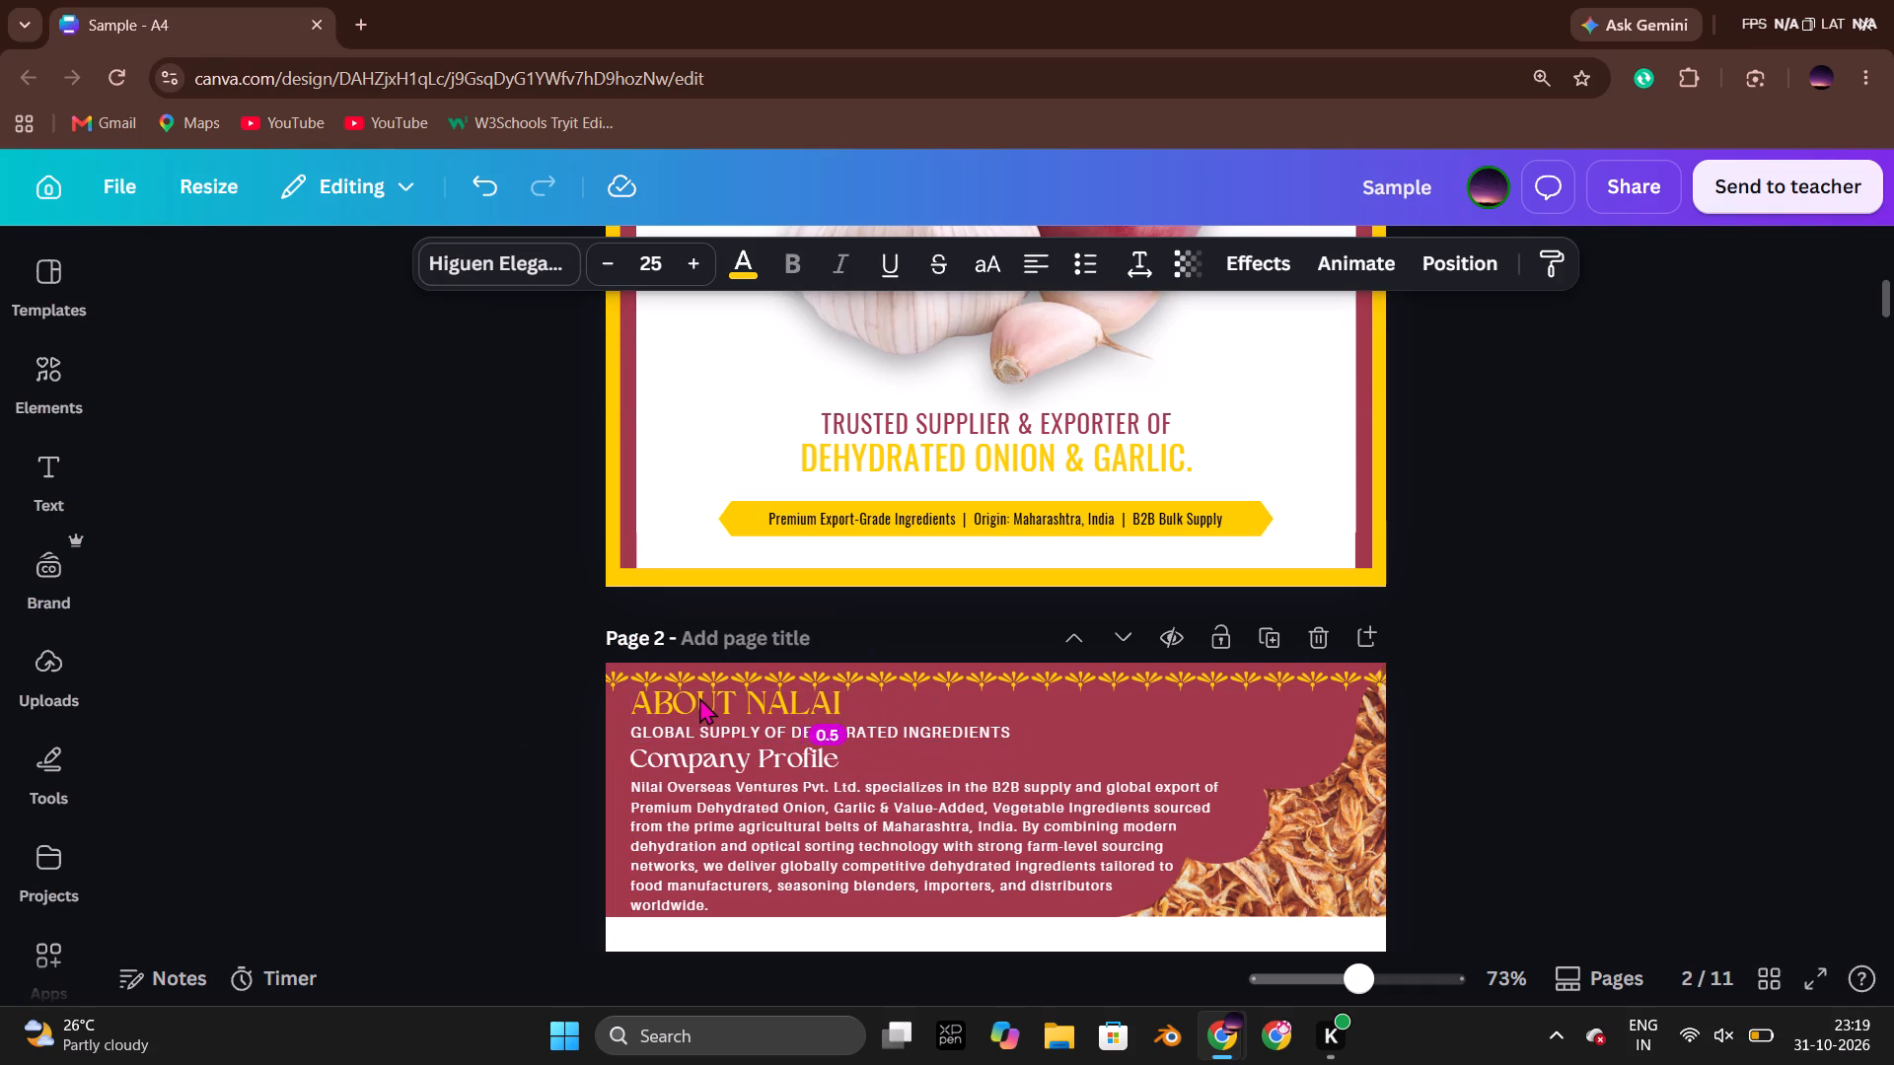
pyautogui.press('Down')
pyautogui.click(492, 489)
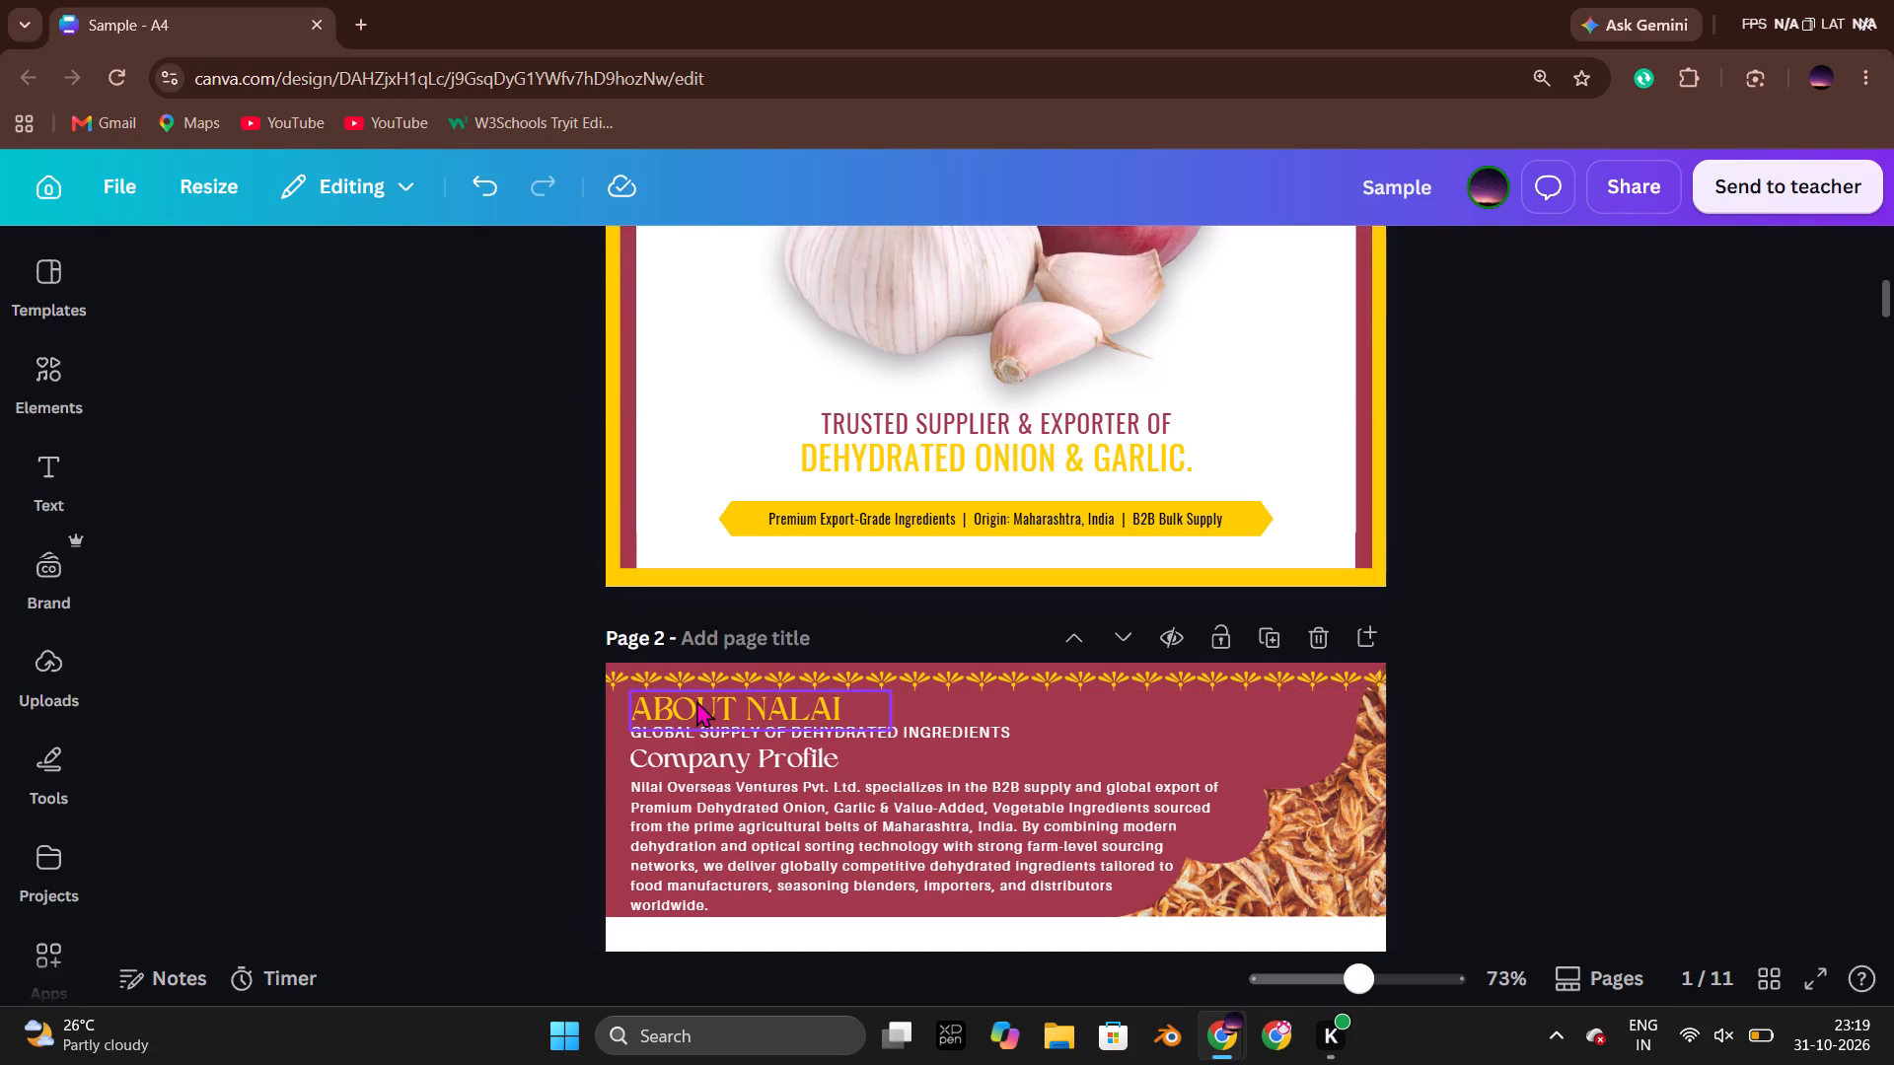
# Set the "ABOUT NALAI" heading's font size to 24 and nudge it slightly down, keeping it left-aligned with the subtitle.
pyautogui.click(696, 700)
pyautogui.click(616, 272)
pyautogui.click(528, 426)
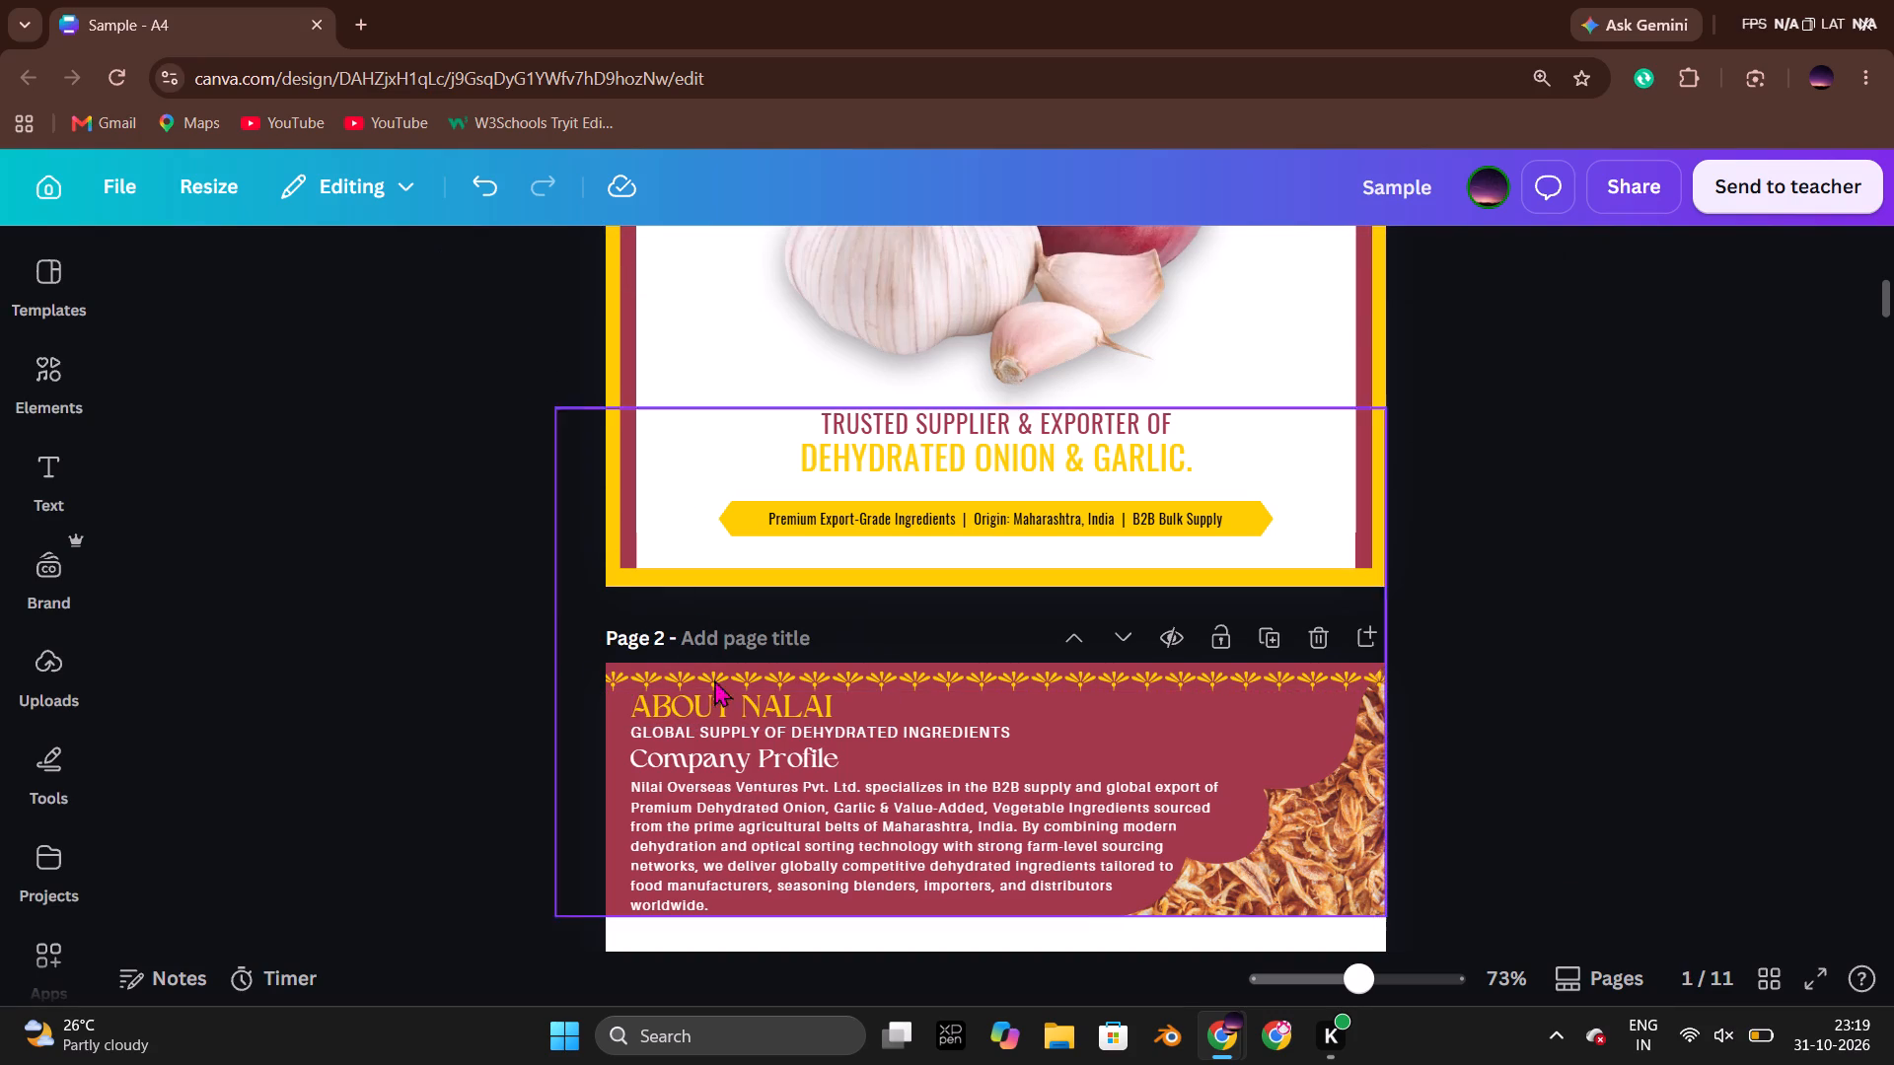
pyautogui.click(719, 705)
pyautogui.press('Left')
pyautogui.press('Down')
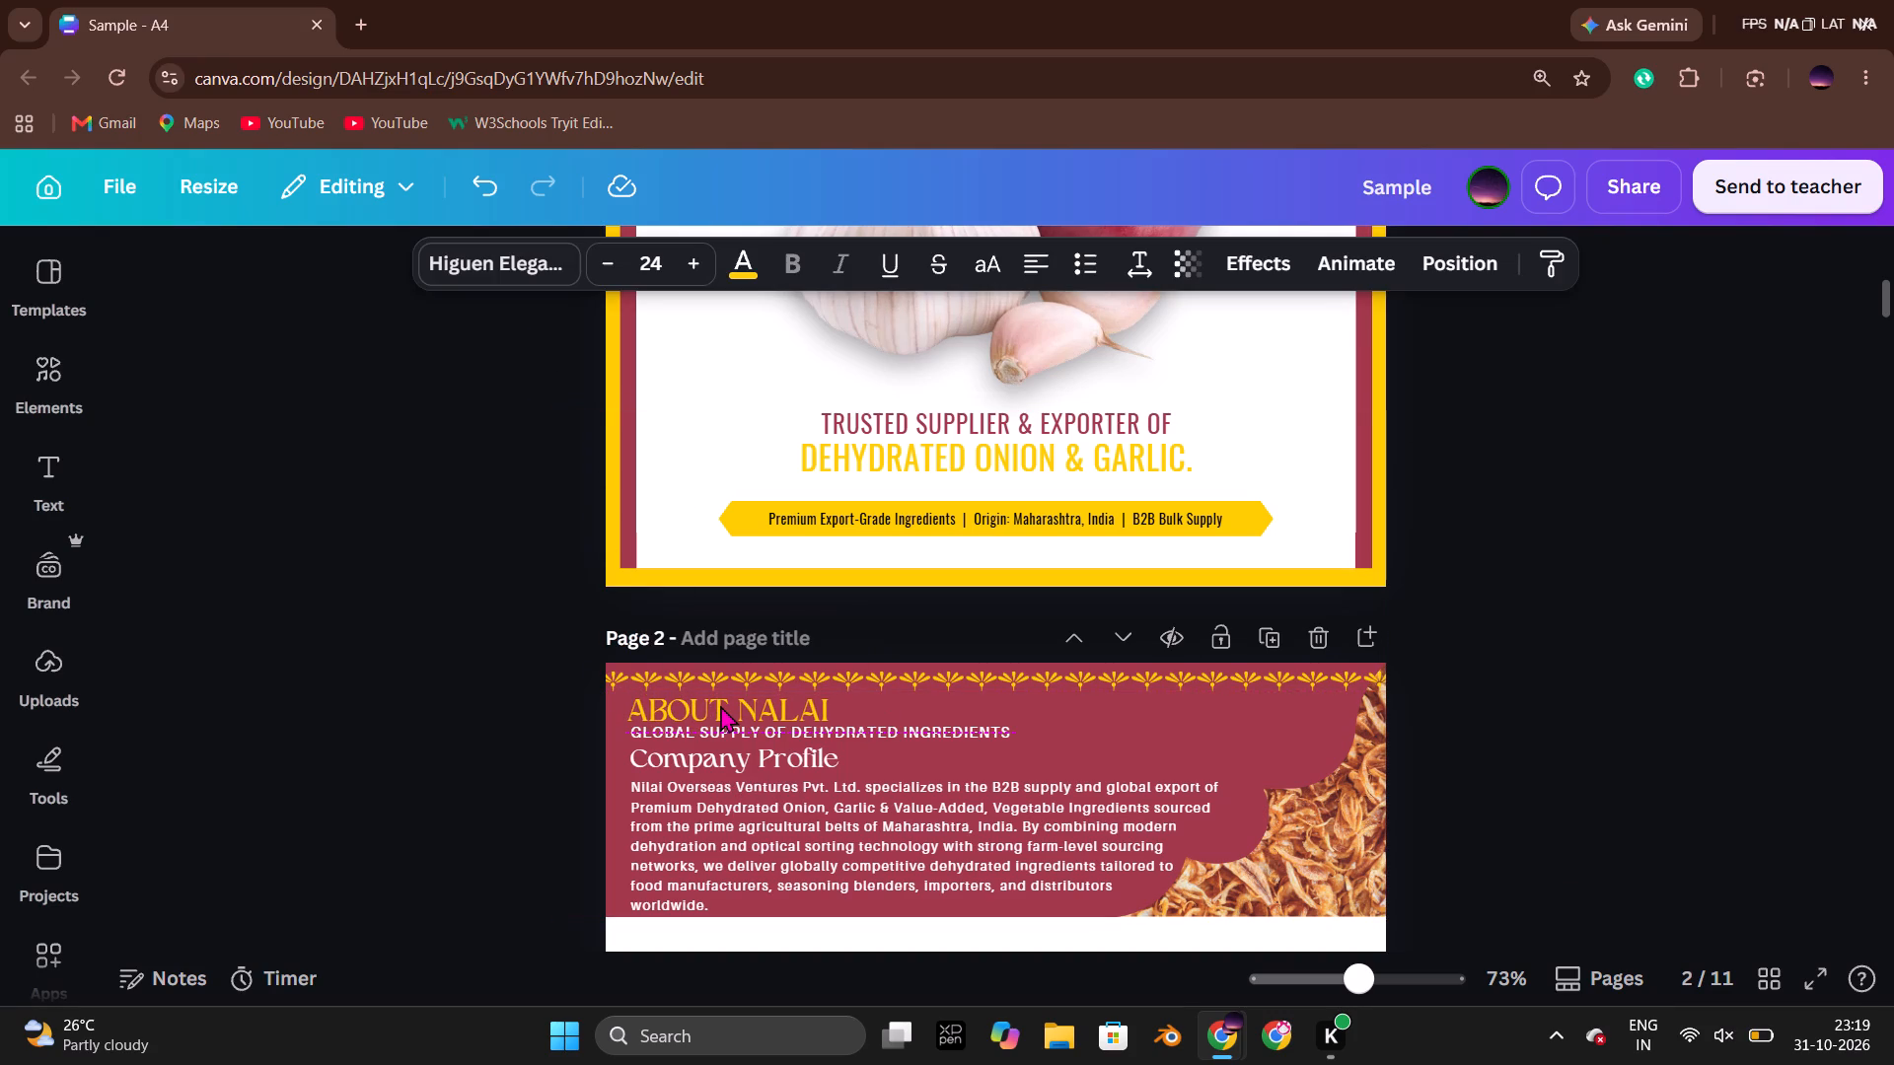
pyautogui.press('Right')
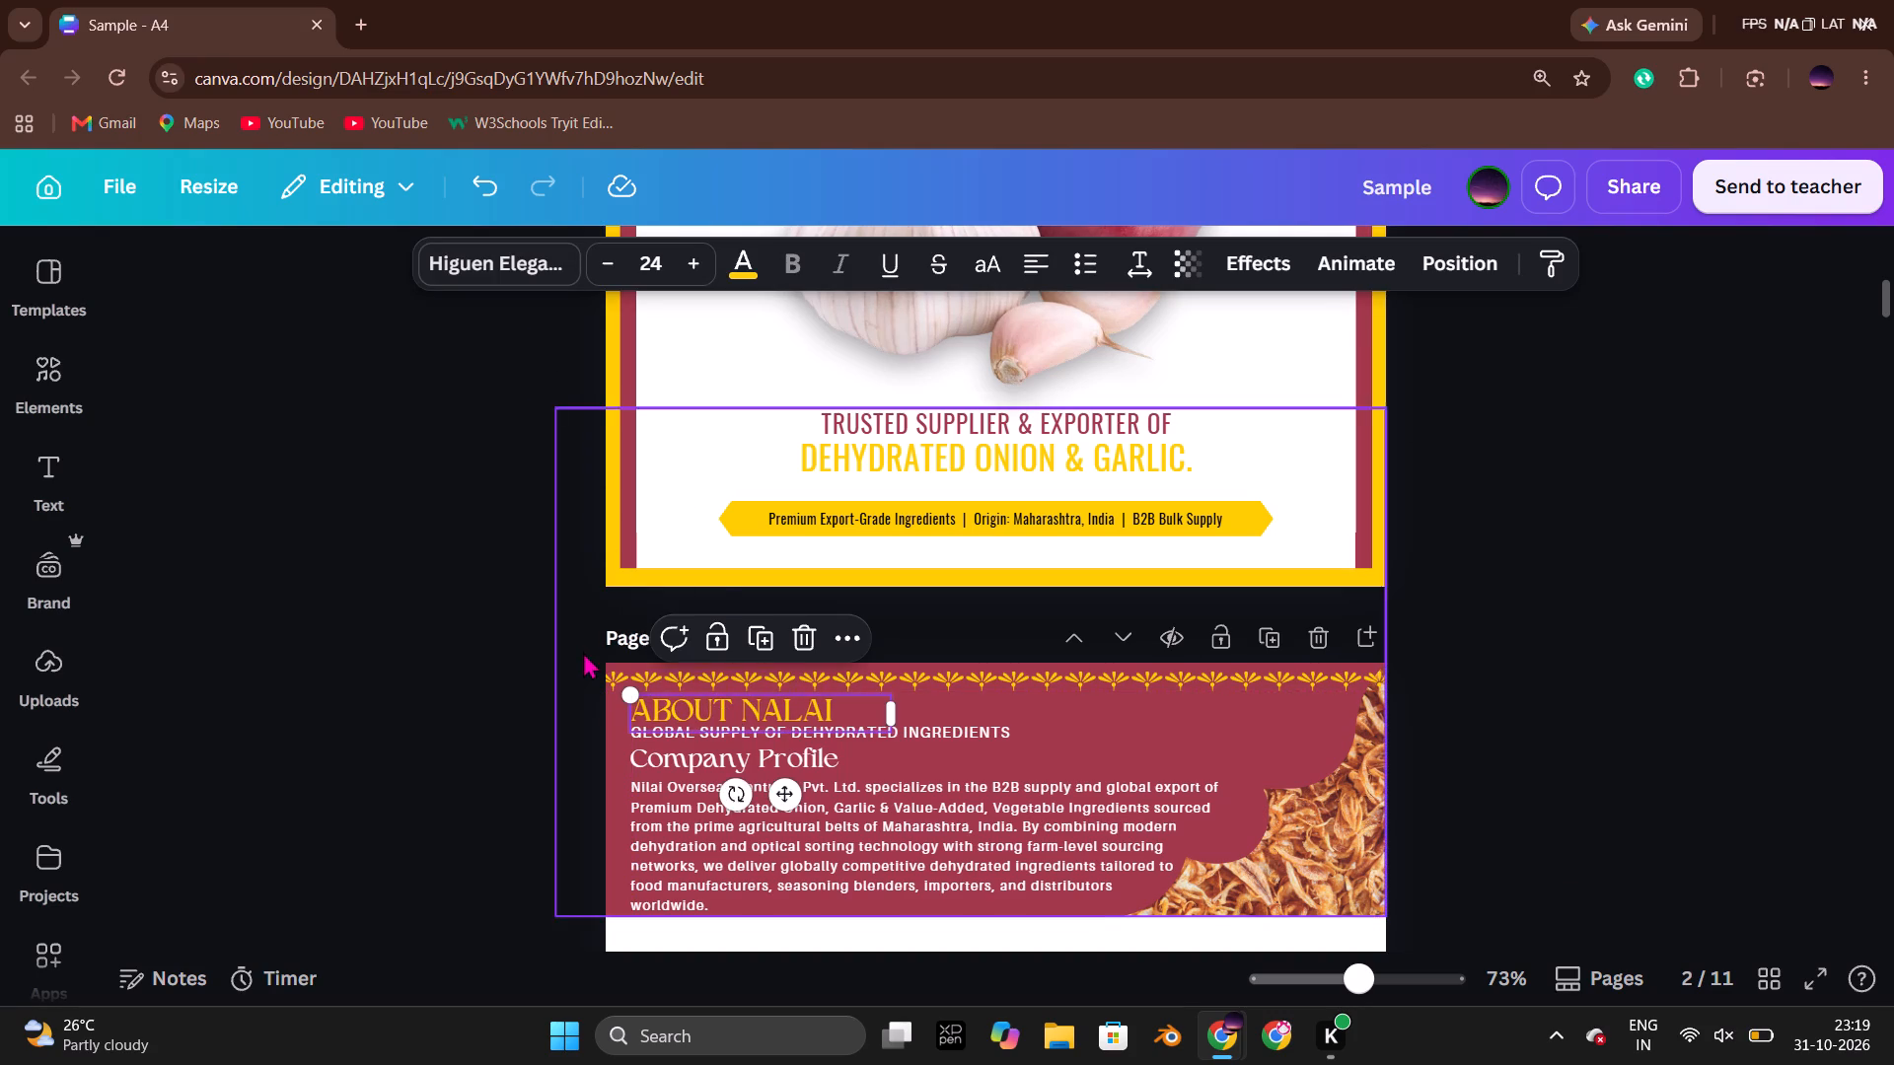
pyautogui.click(580, 650)
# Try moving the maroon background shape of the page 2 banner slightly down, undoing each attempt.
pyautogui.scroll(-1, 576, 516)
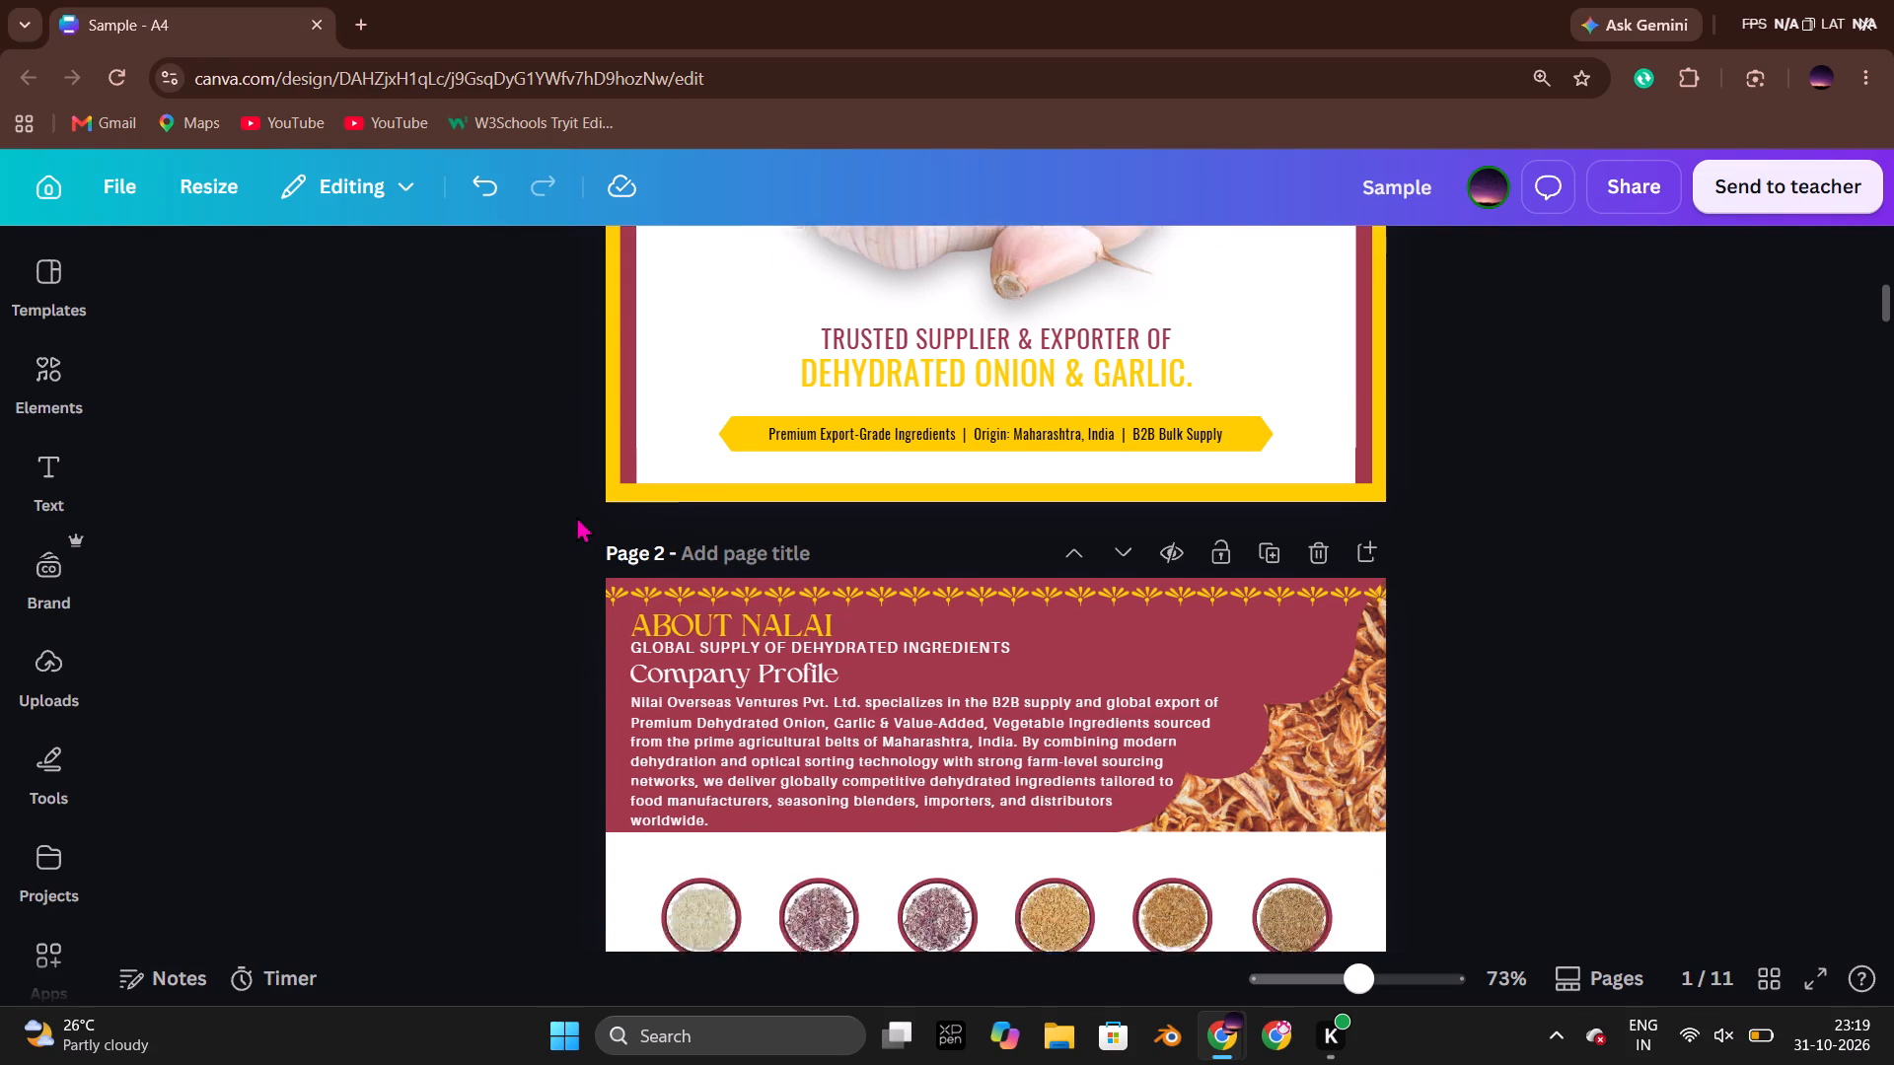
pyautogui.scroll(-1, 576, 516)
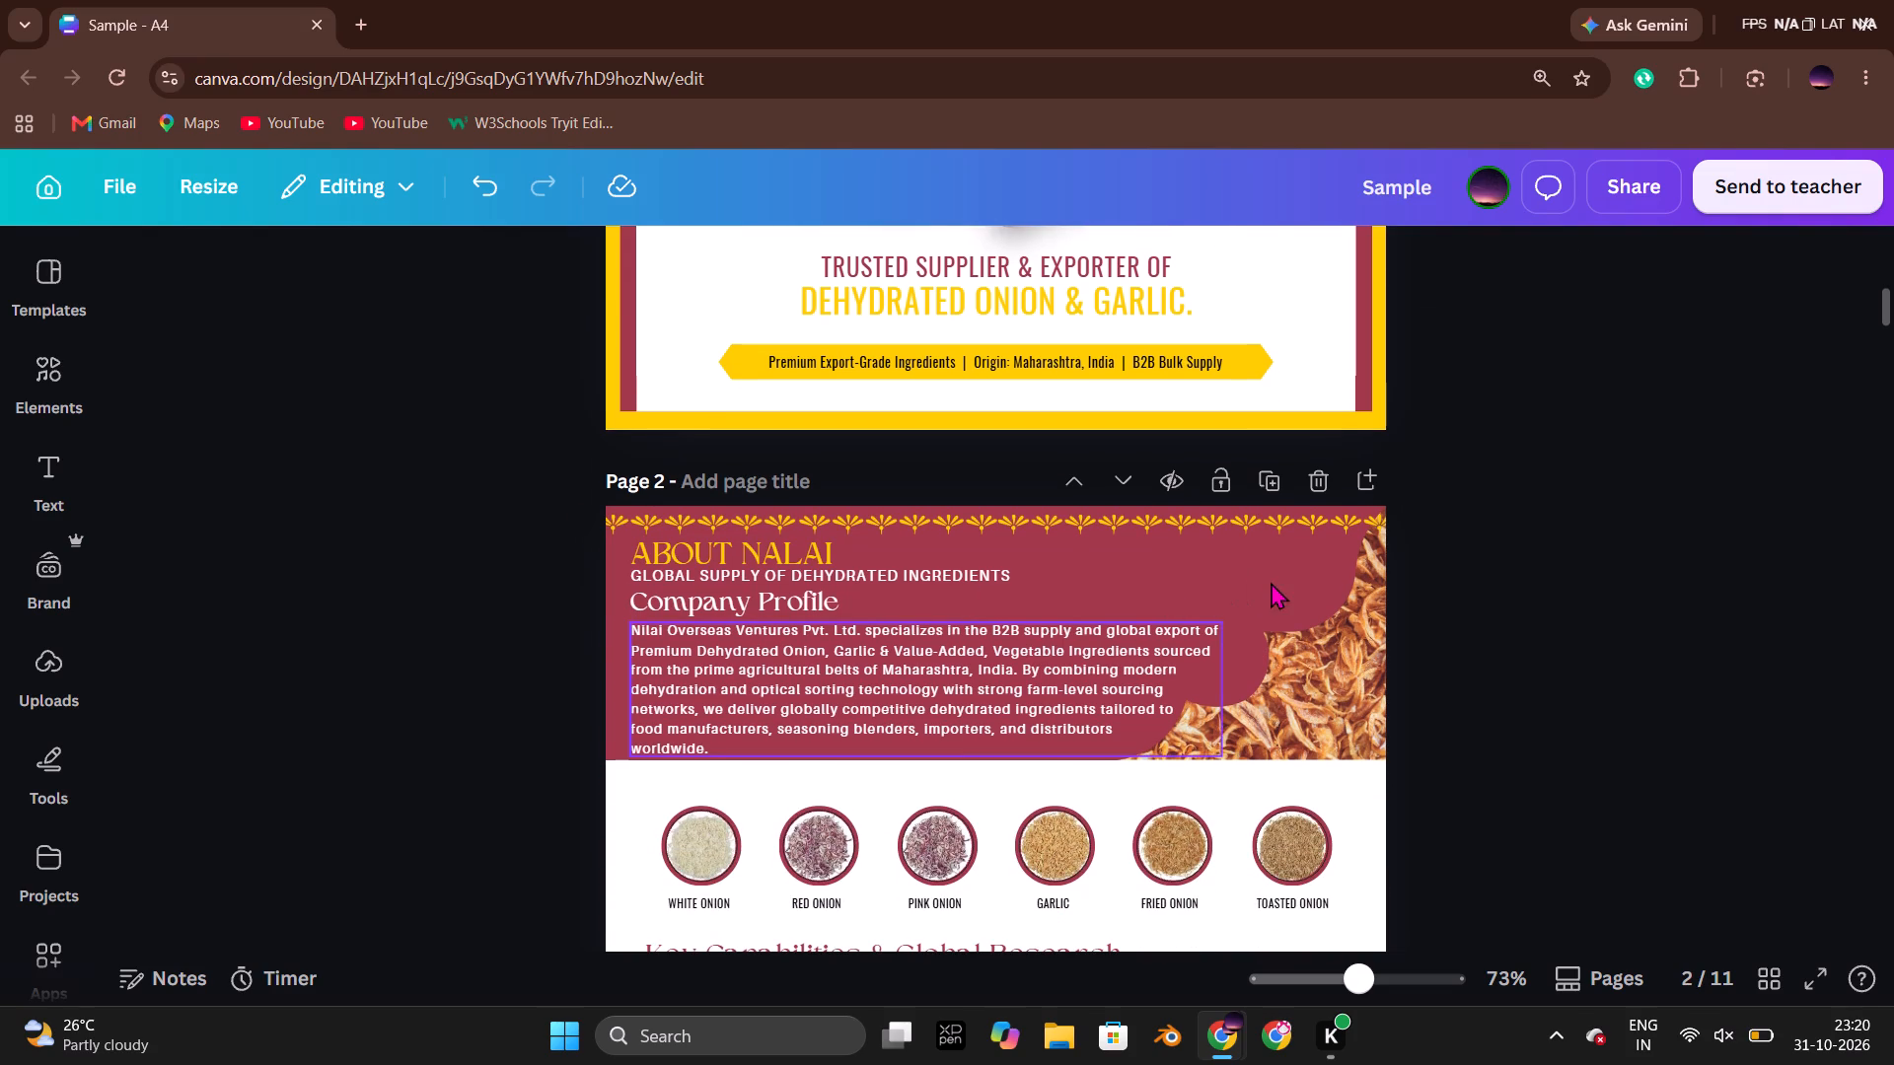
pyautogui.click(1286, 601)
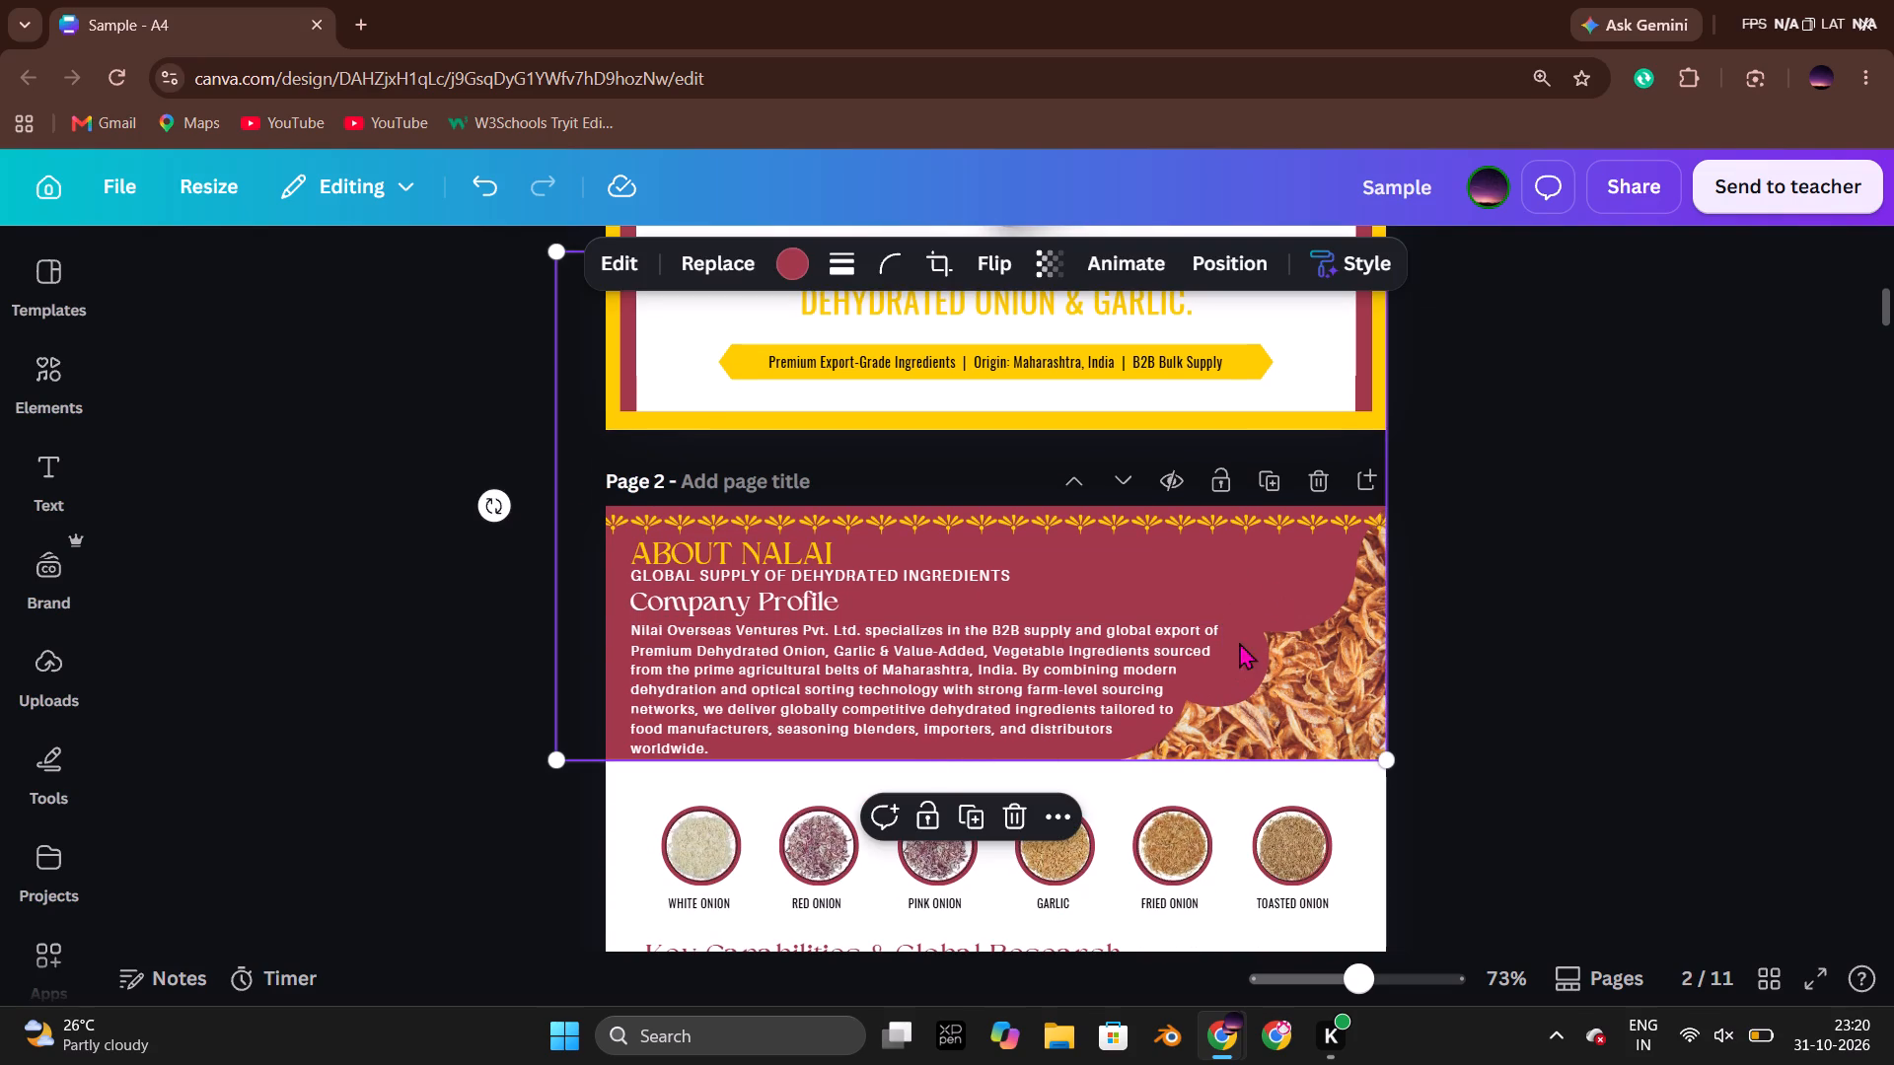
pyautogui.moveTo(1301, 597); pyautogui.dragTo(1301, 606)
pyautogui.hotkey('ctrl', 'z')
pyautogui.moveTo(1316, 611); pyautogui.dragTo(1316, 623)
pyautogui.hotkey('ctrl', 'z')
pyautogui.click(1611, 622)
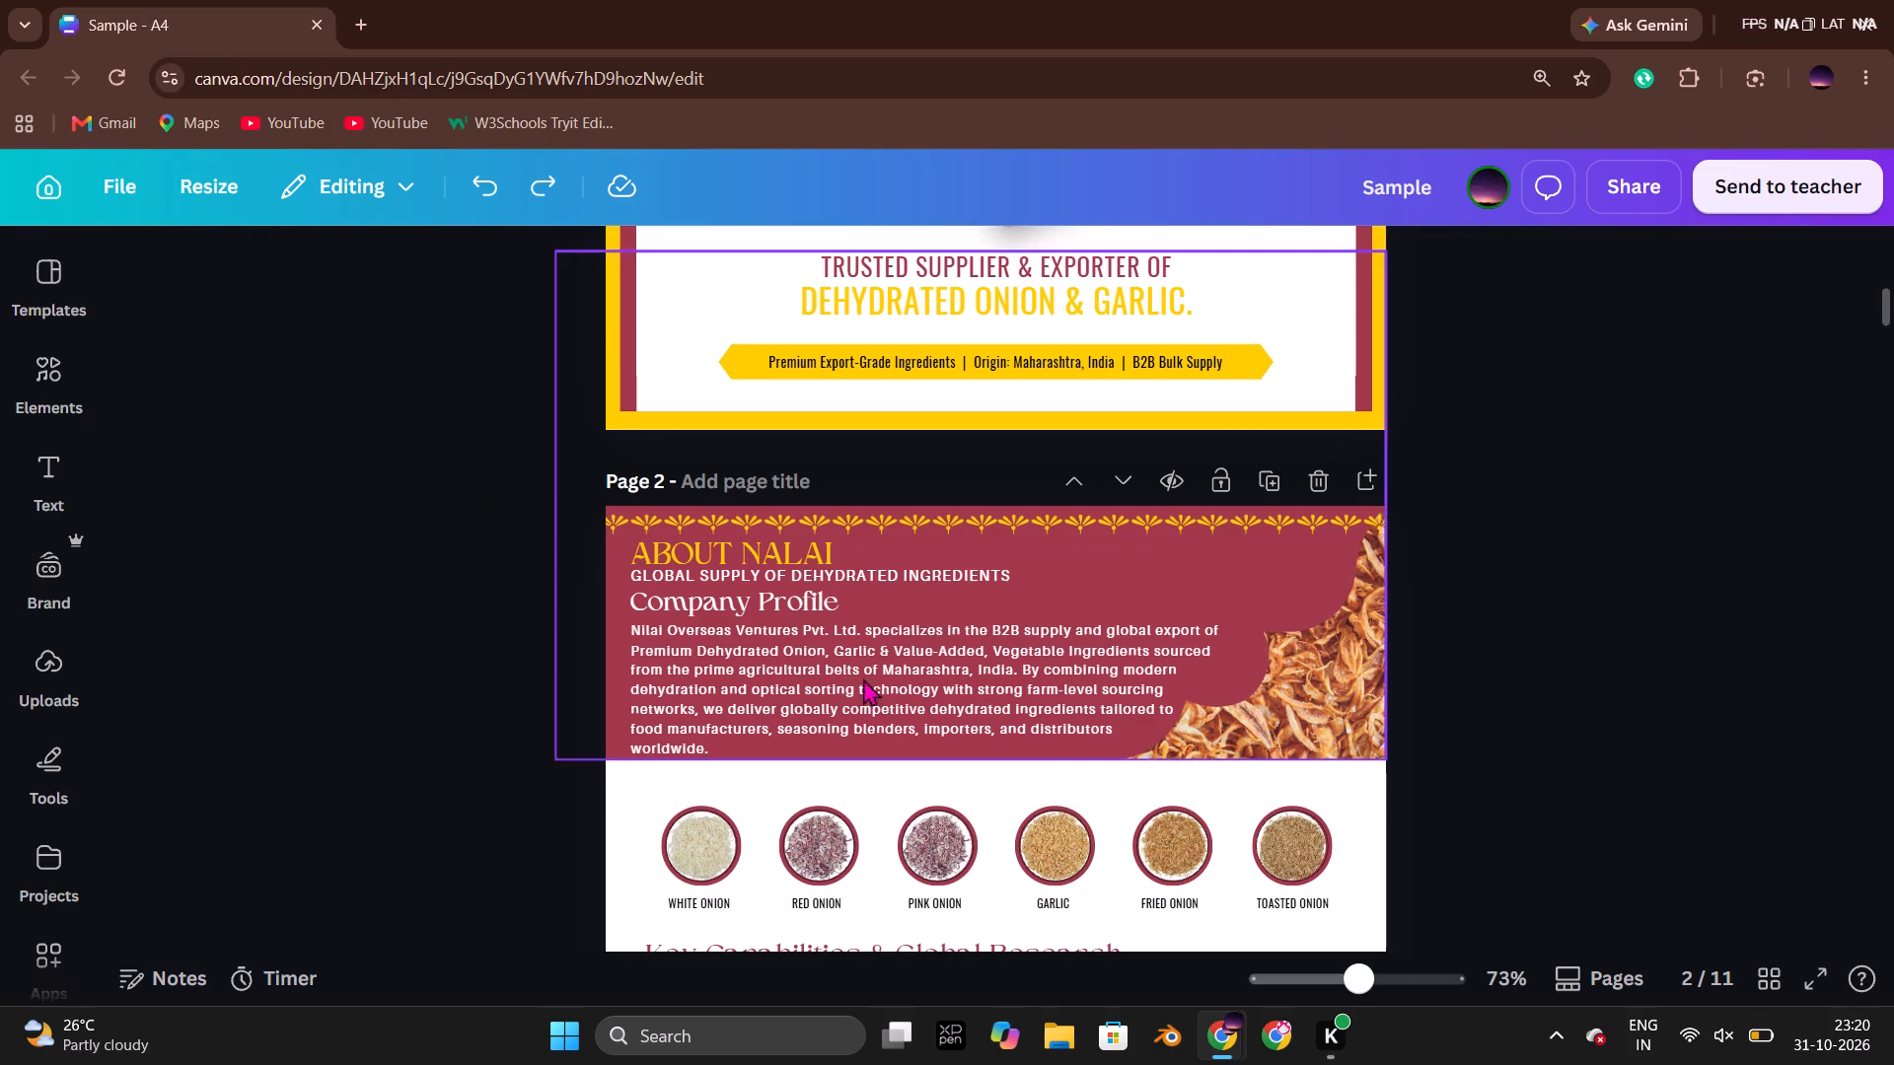
# Widen the company paragraph's text box in the page 2 banner to about 16.6.
pyautogui.click(823, 685)
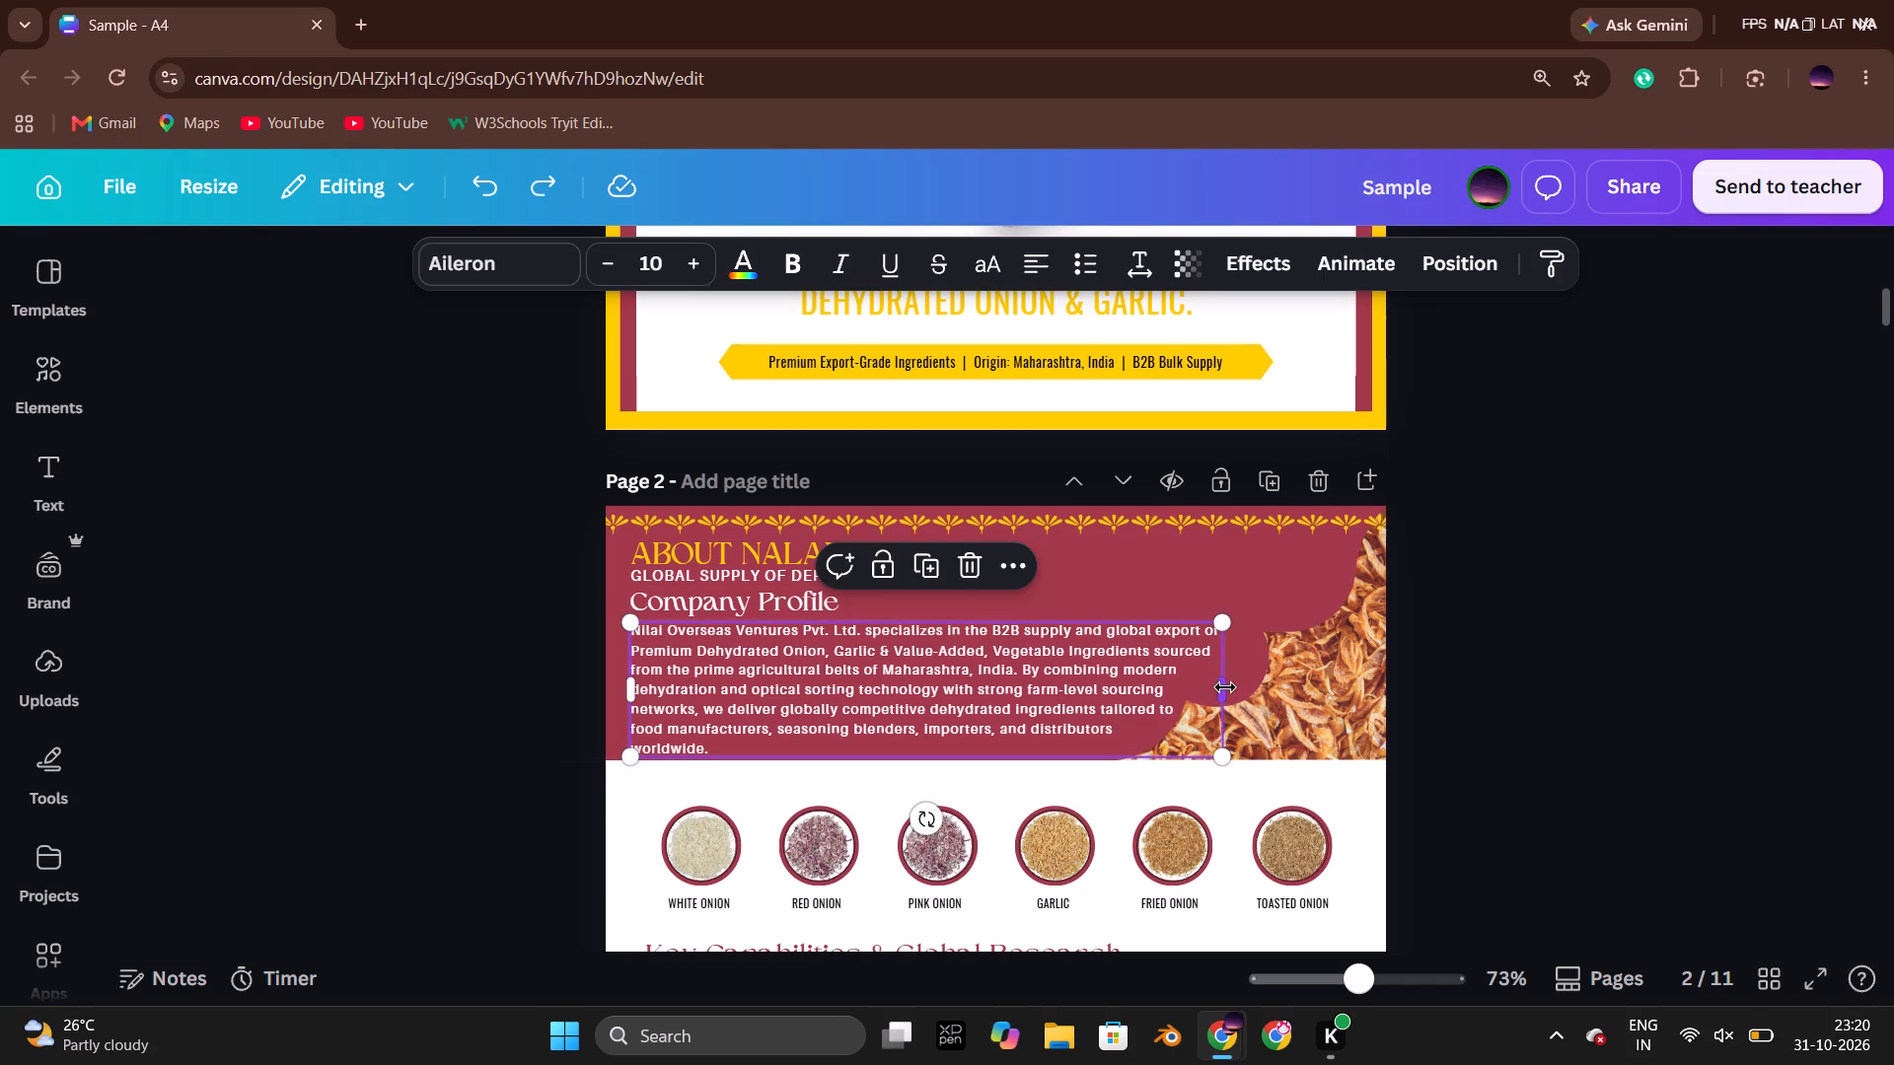
pyautogui.moveTo(1230, 687); pyautogui.dragTo(1266, 688)
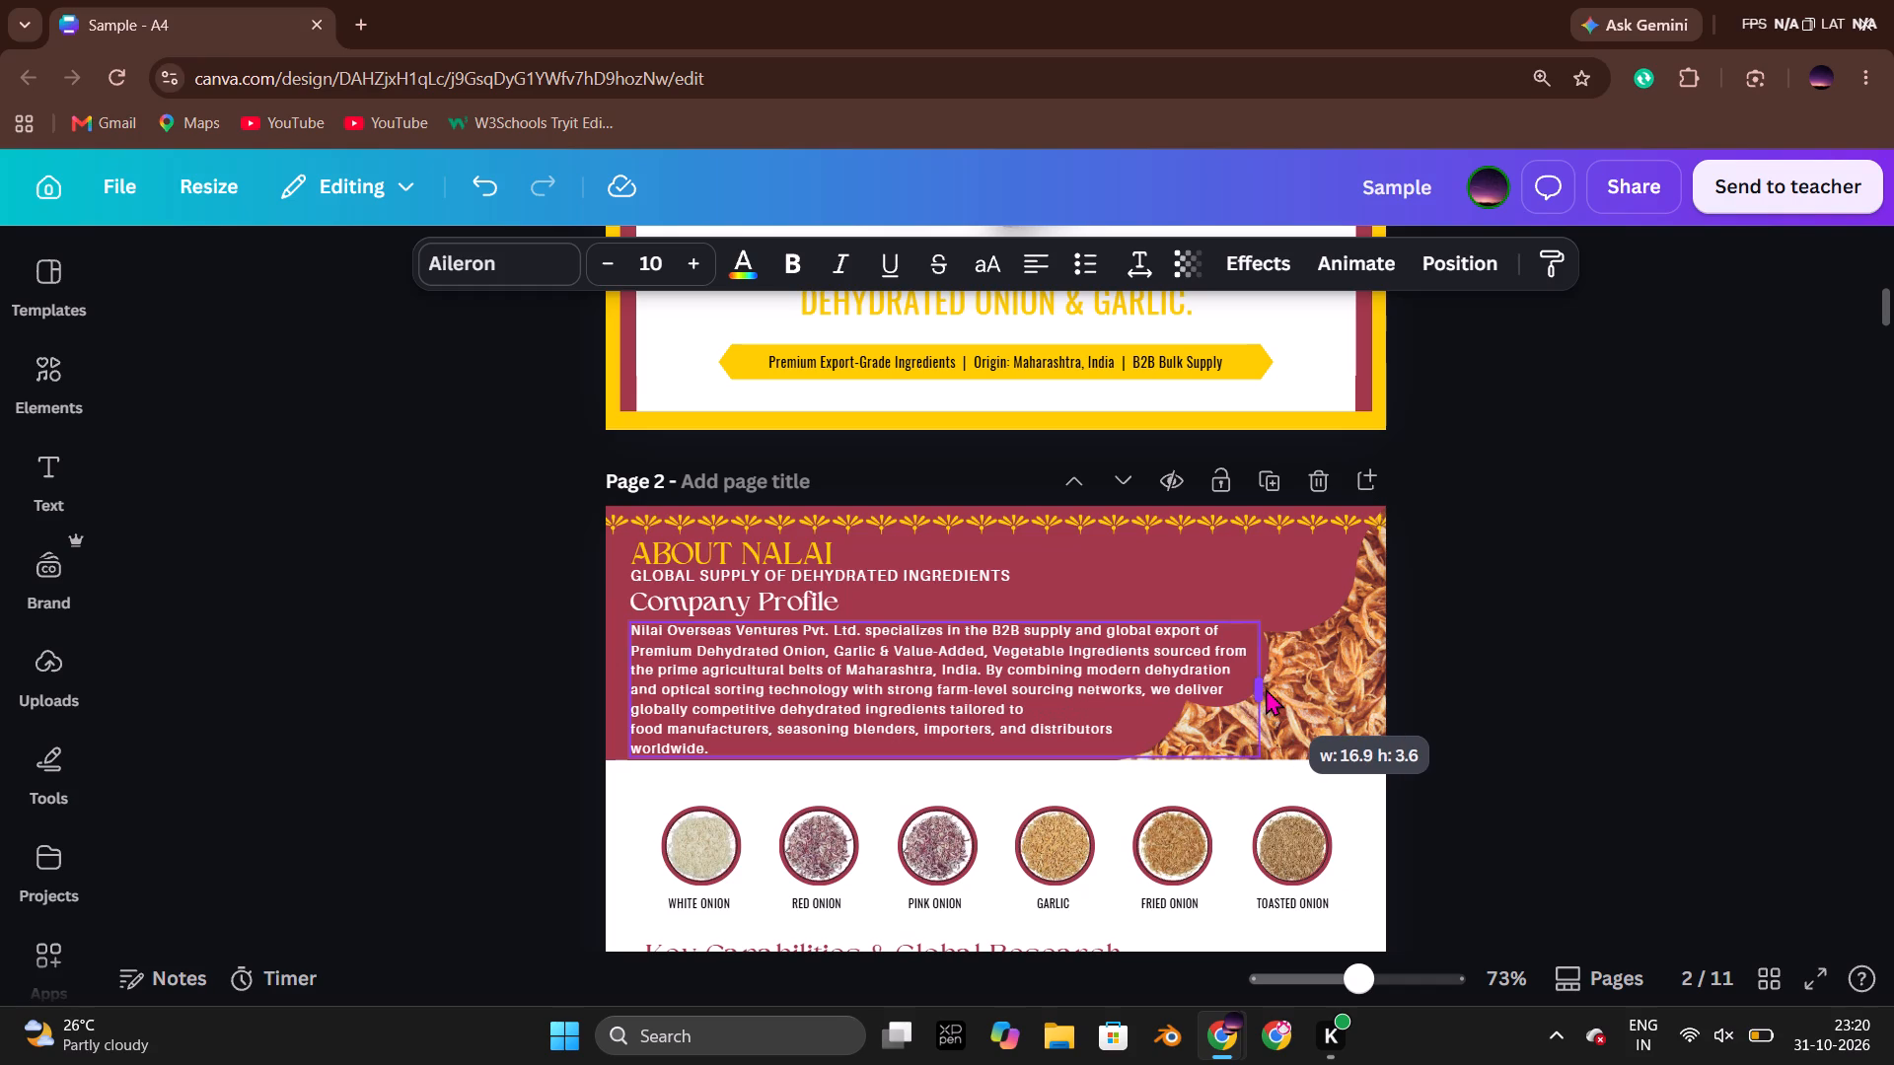
pyautogui.moveTo(1266, 688); pyautogui.dragTo(1269, 688)
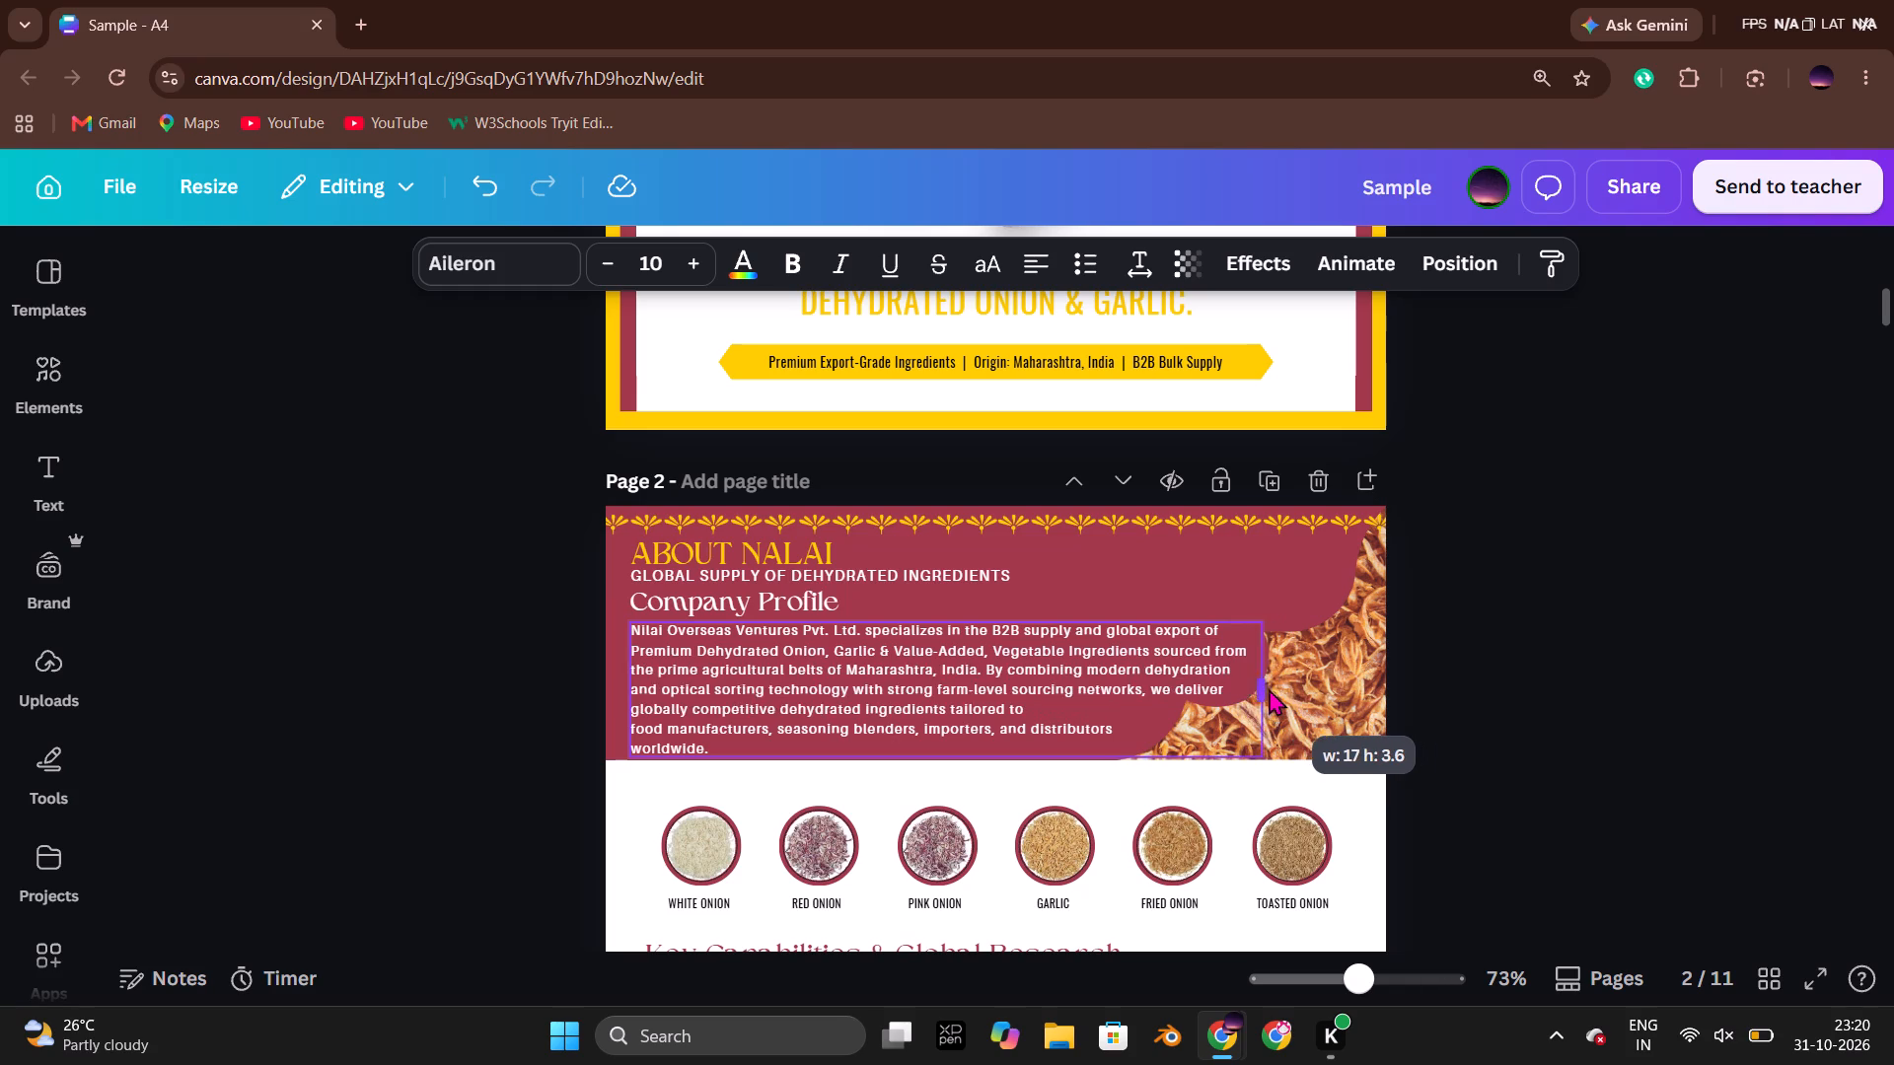
pyautogui.moveTo(1269, 688); pyautogui.dragTo(1254, 687)
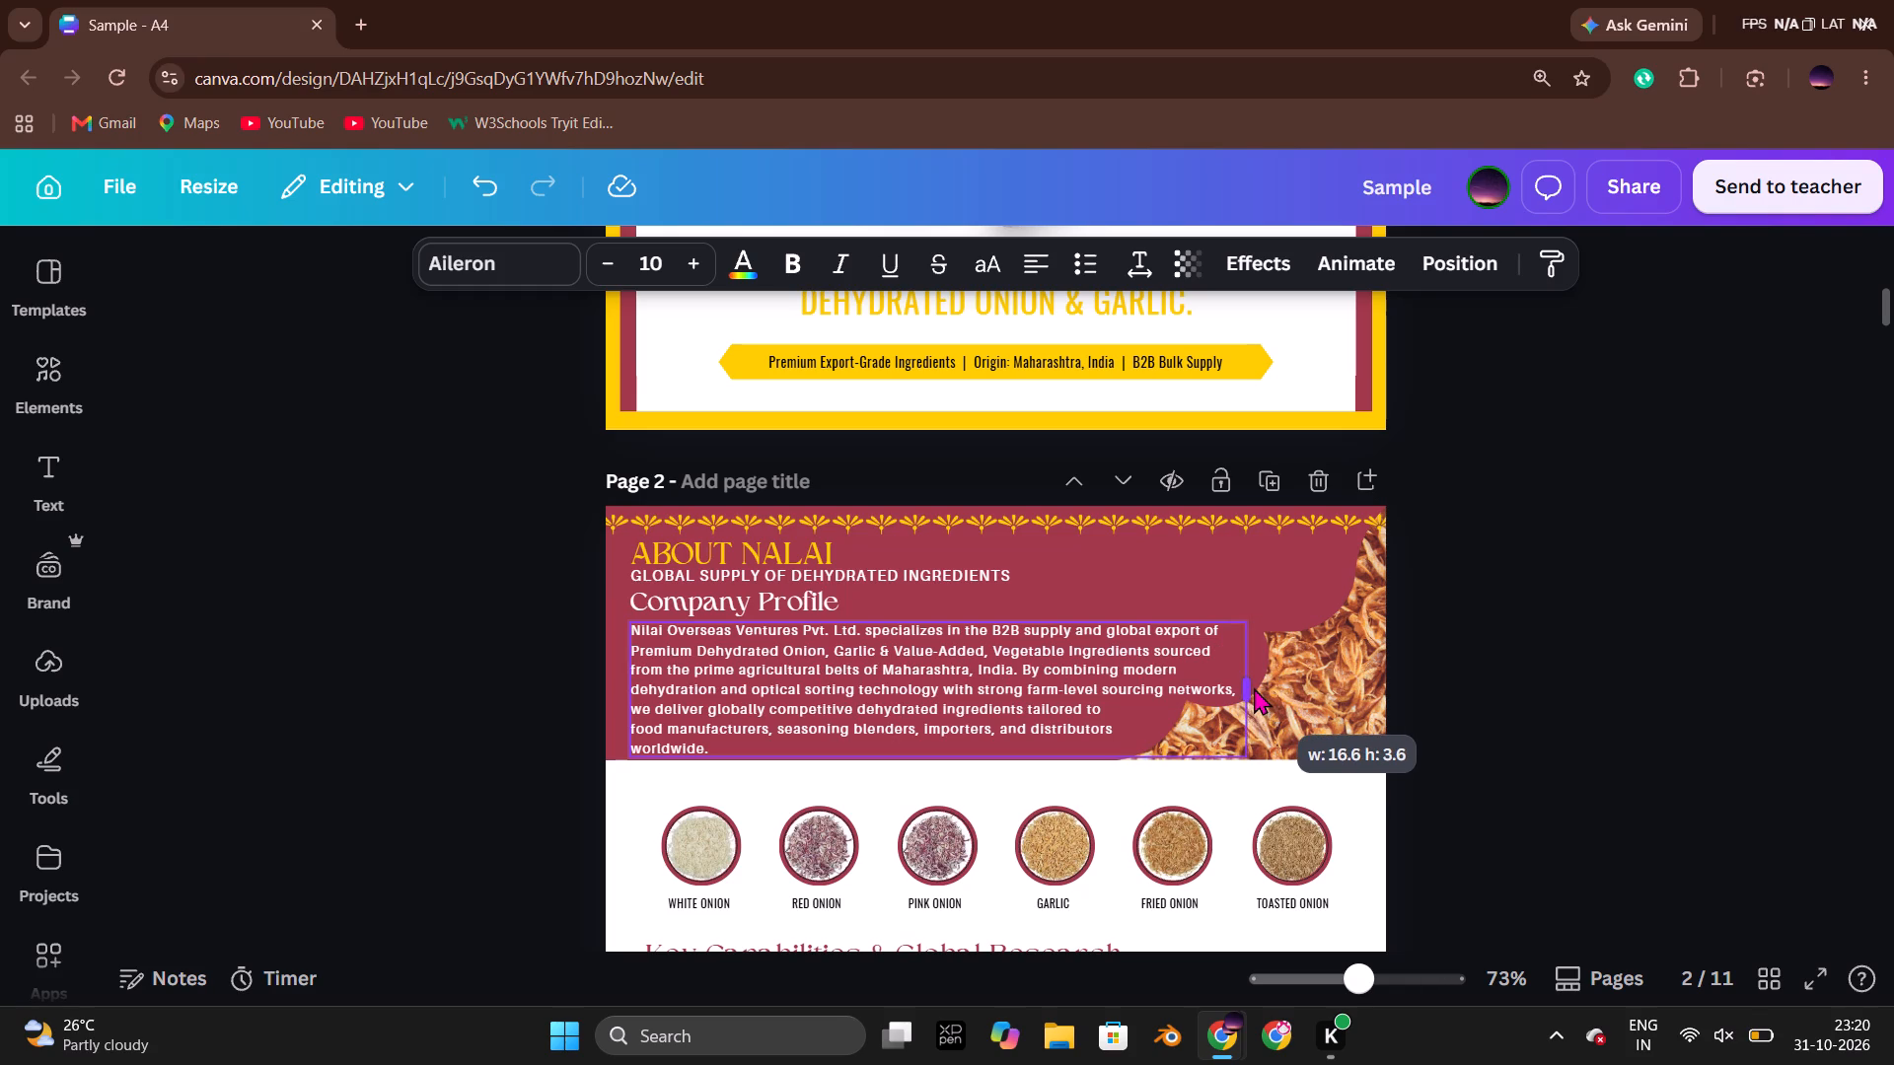
pyautogui.moveTo(1254, 687); pyautogui.dragTo(1253, 686)
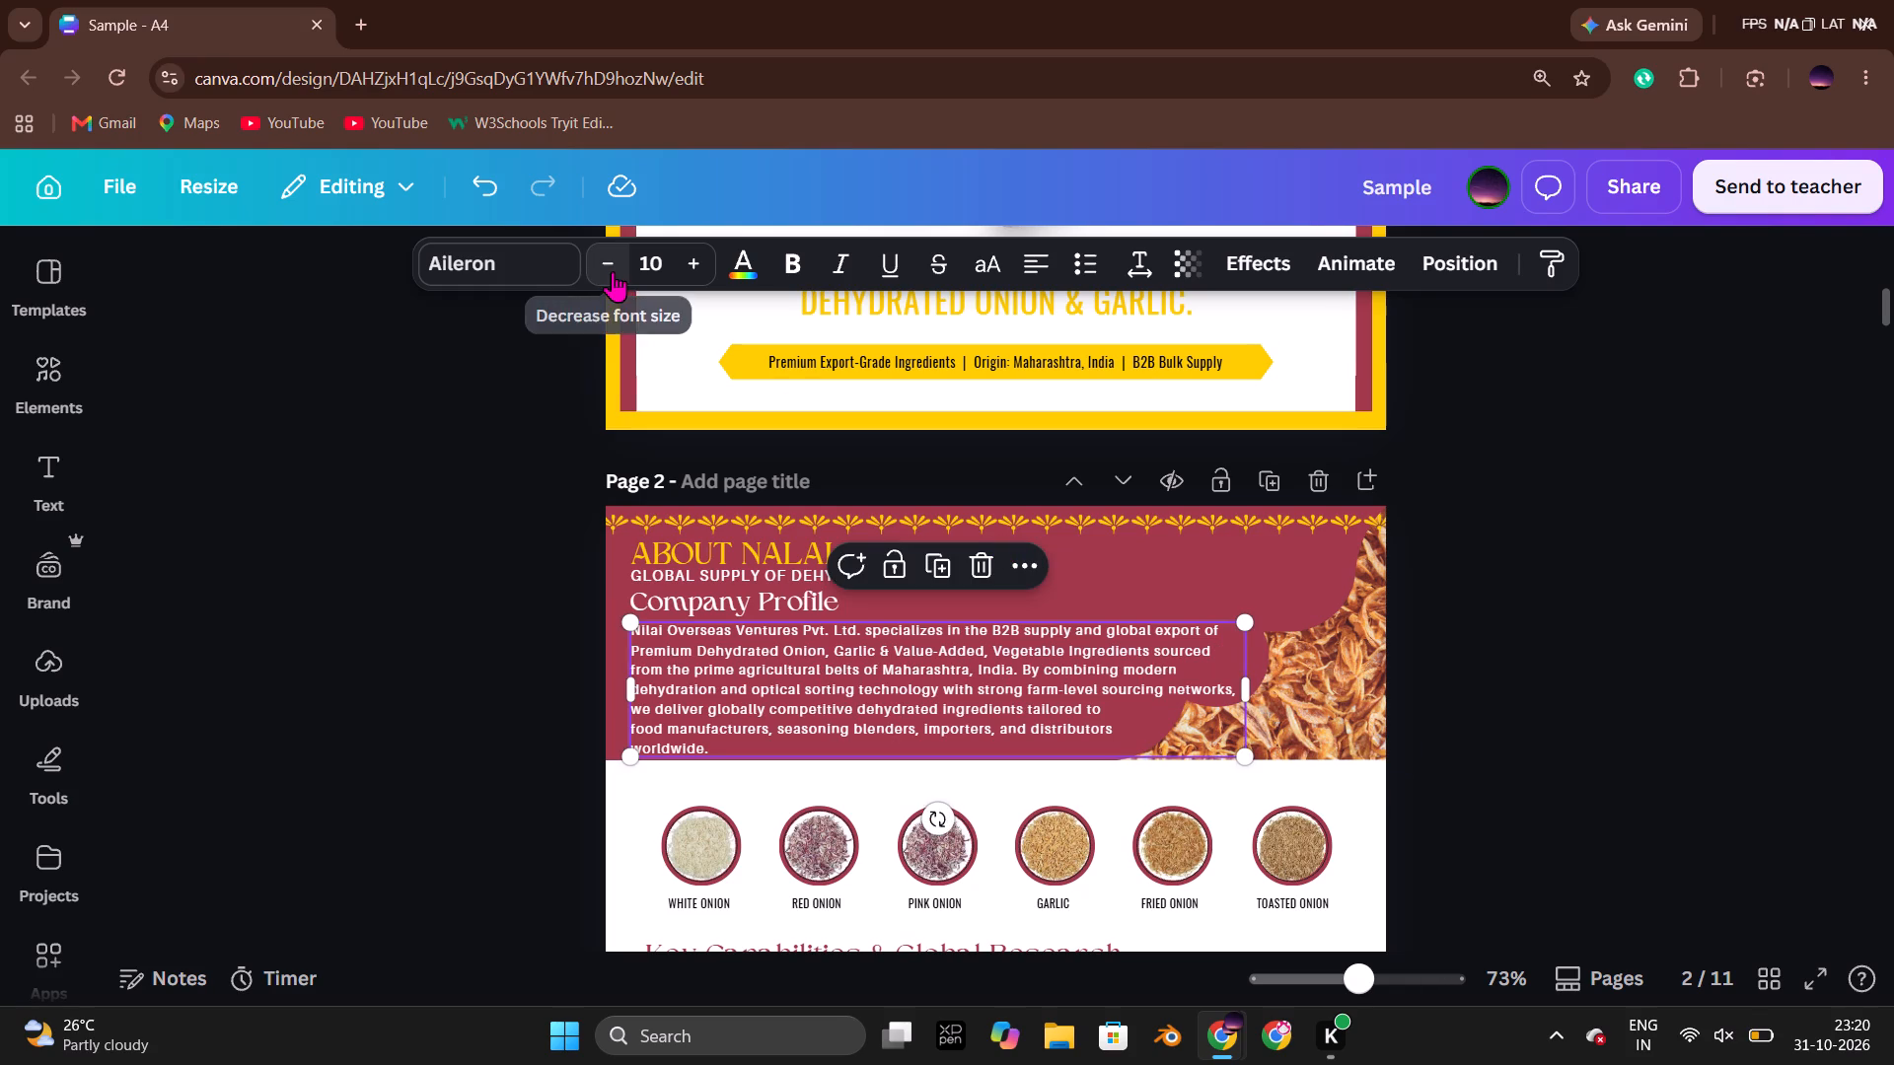
# Set the company paragraph's font size to 9 and shift it slightly down within the banner.
pyautogui.click(613, 271)
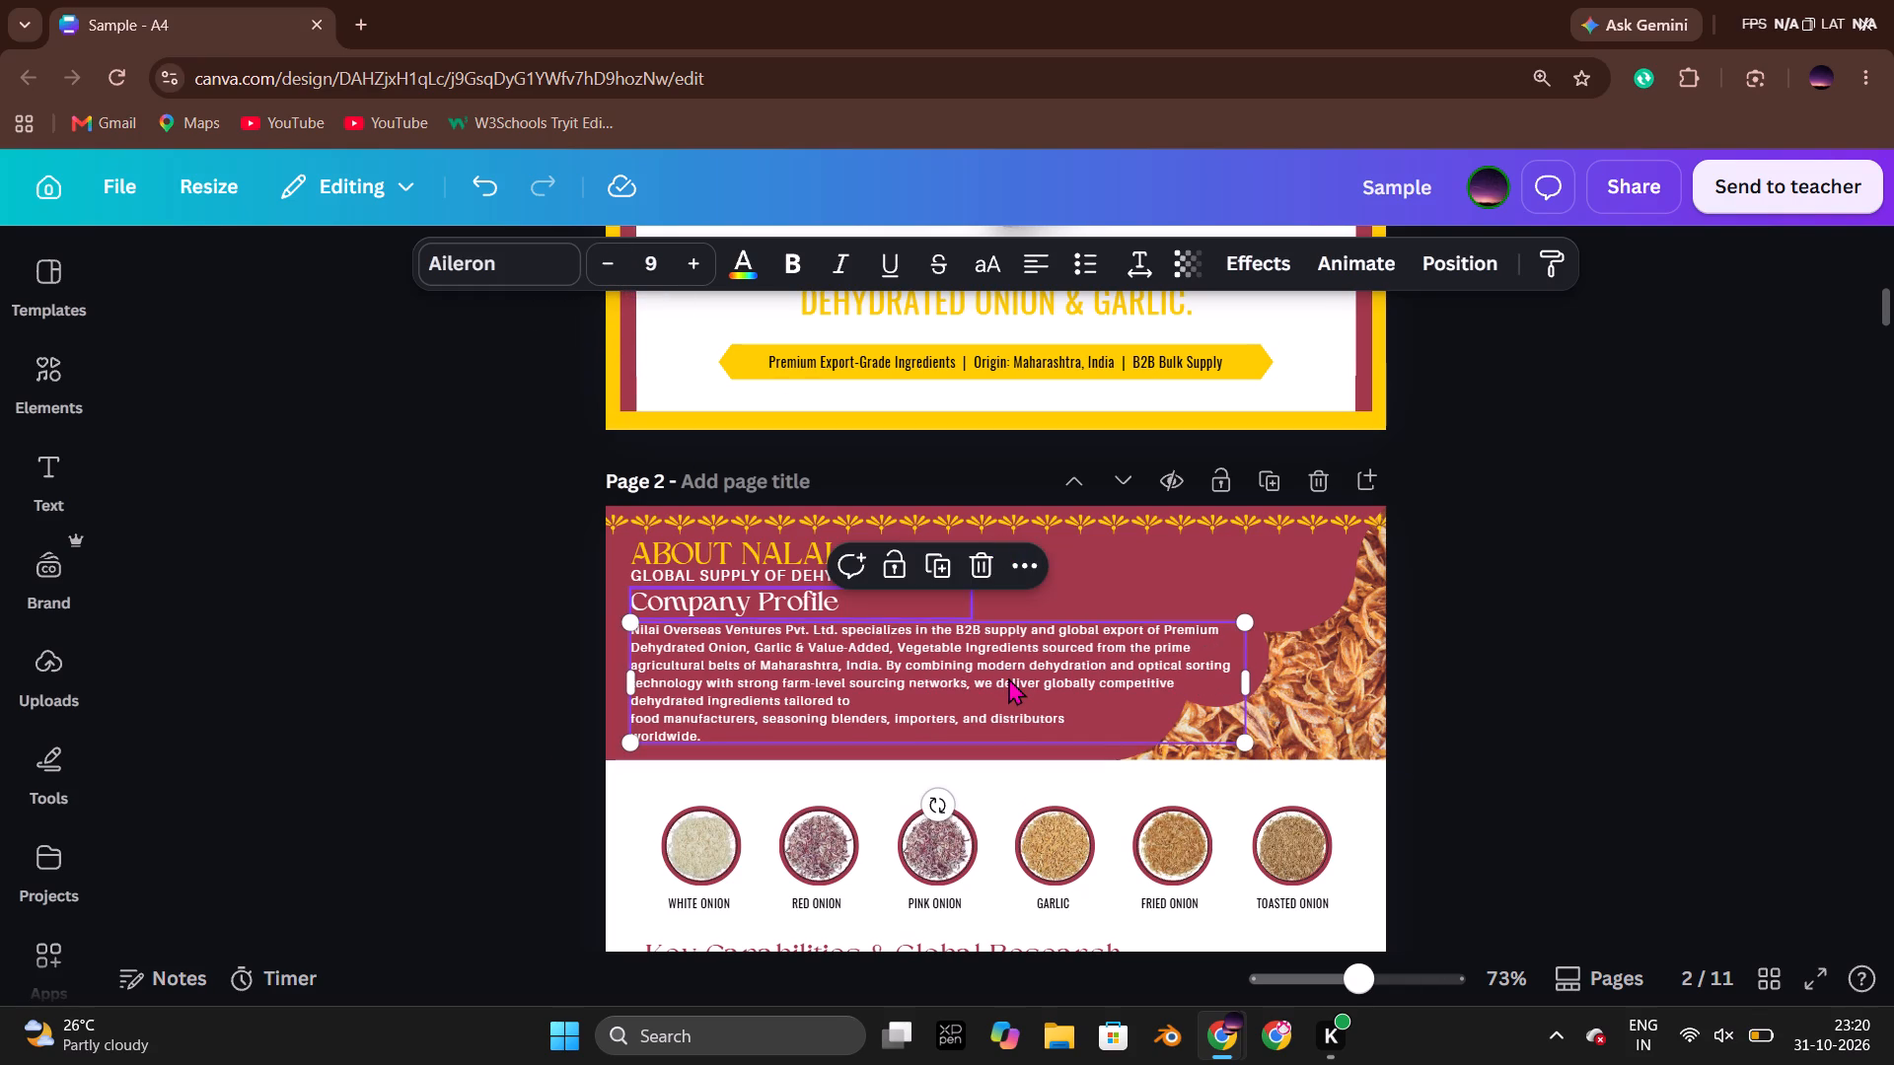
pyautogui.click(1008, 677)
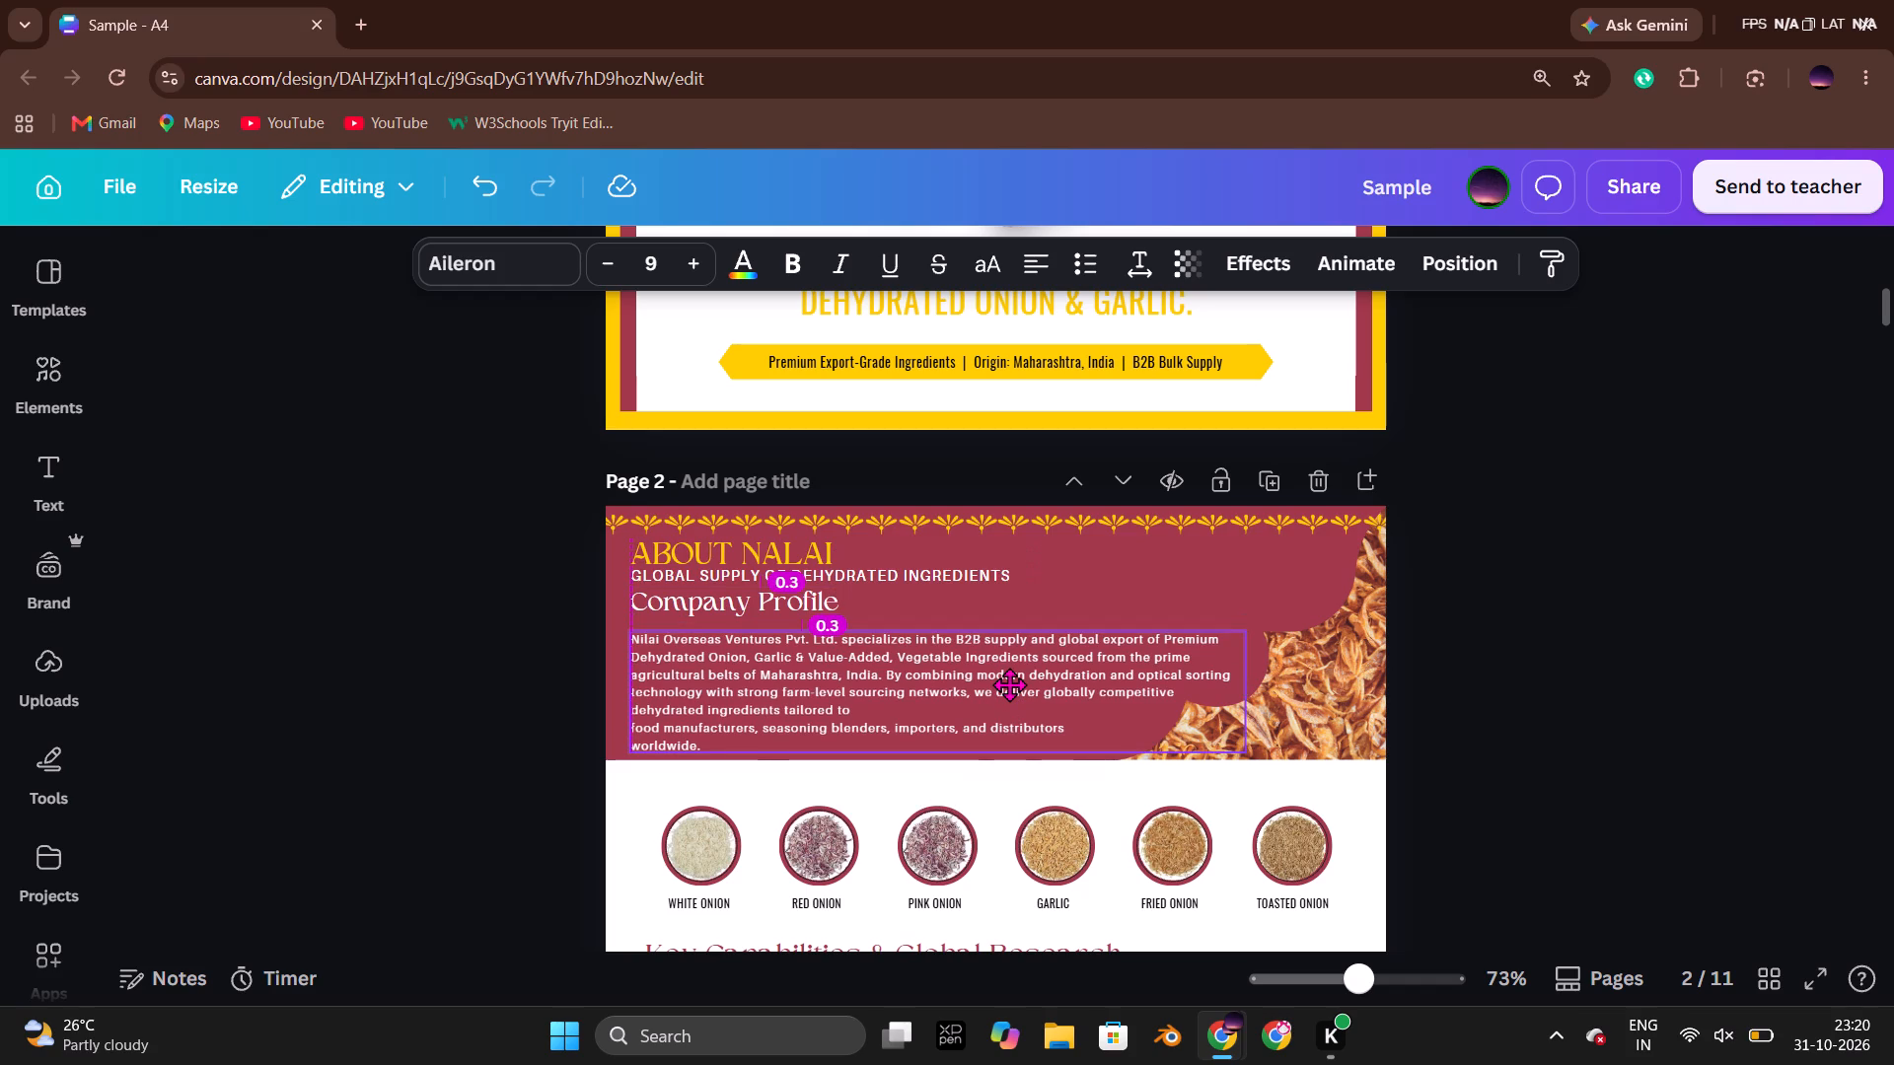
pyautogui.click(560, 590)
# Nudge the "Company Profile" heading down toward the paragraph and set its font size to 19.
pyautogui.click(663, 586)
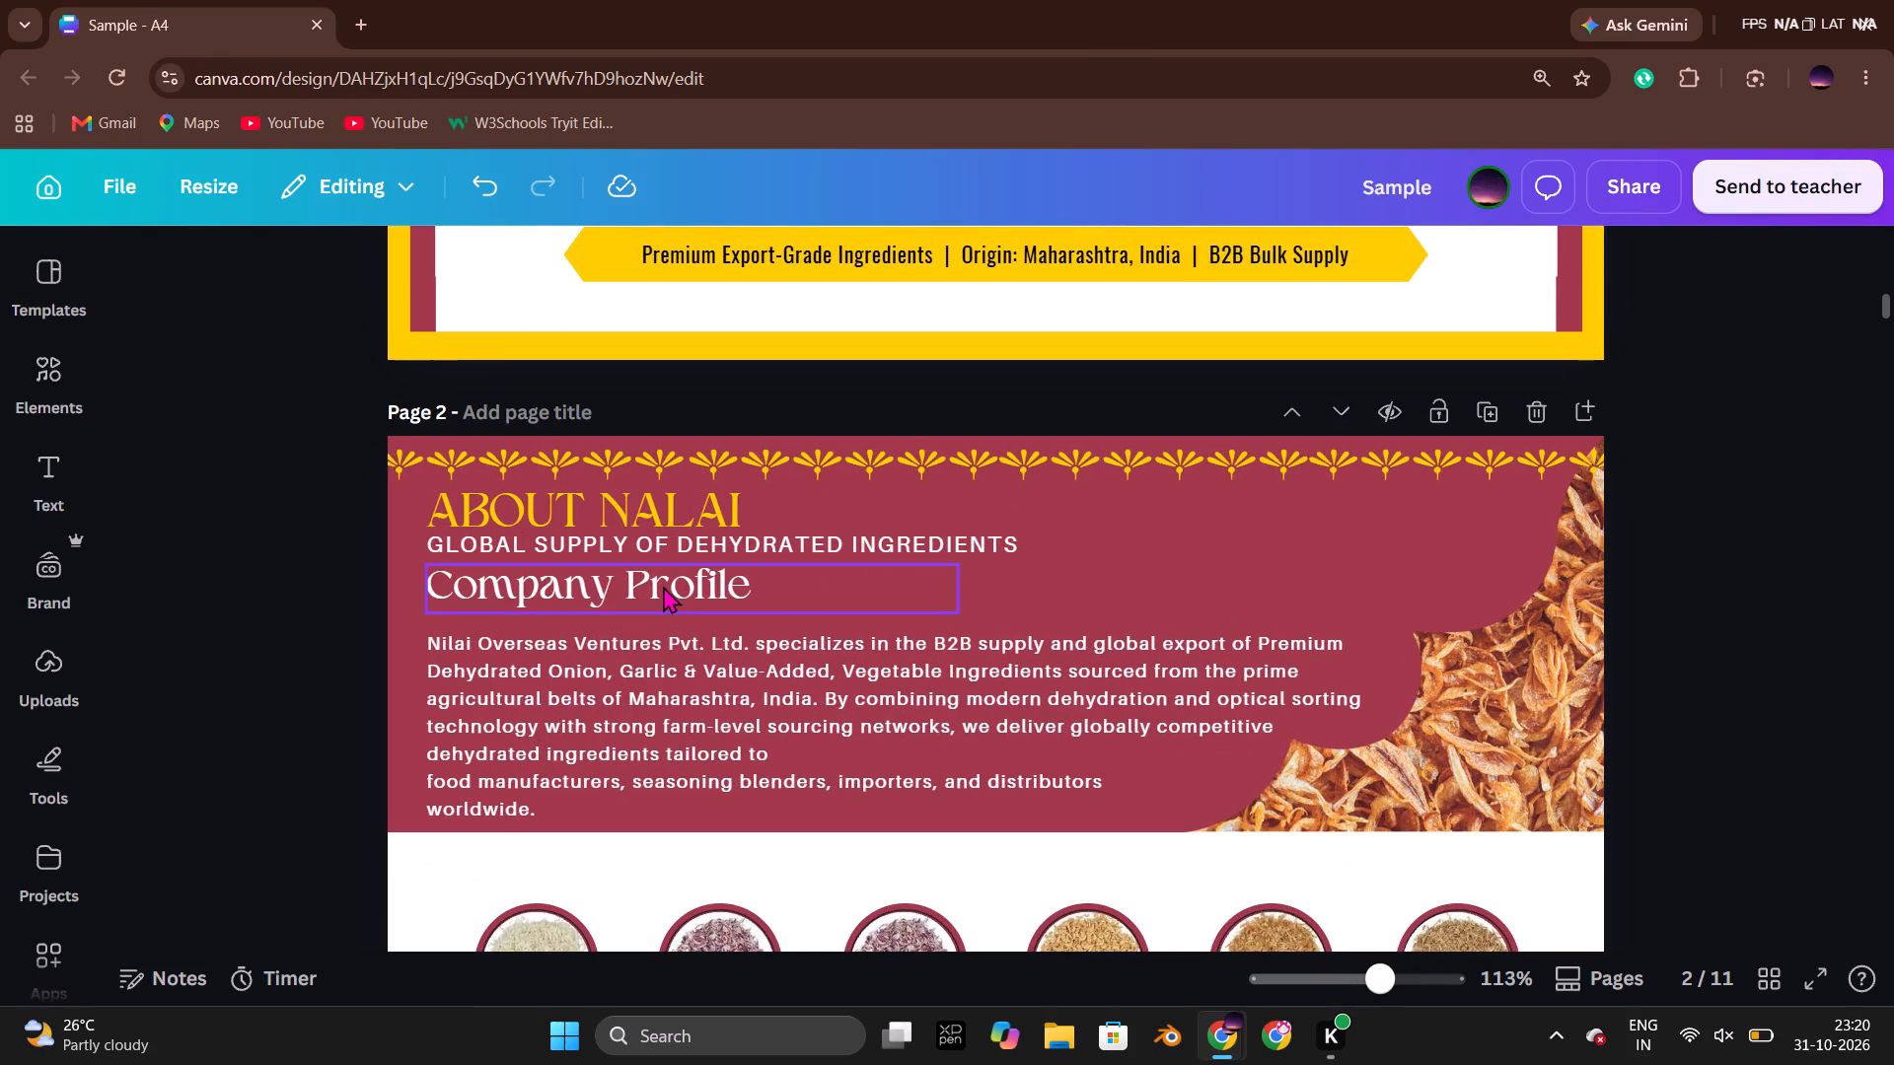
pyautogui.press('Down')
pyautogui.press('Down')
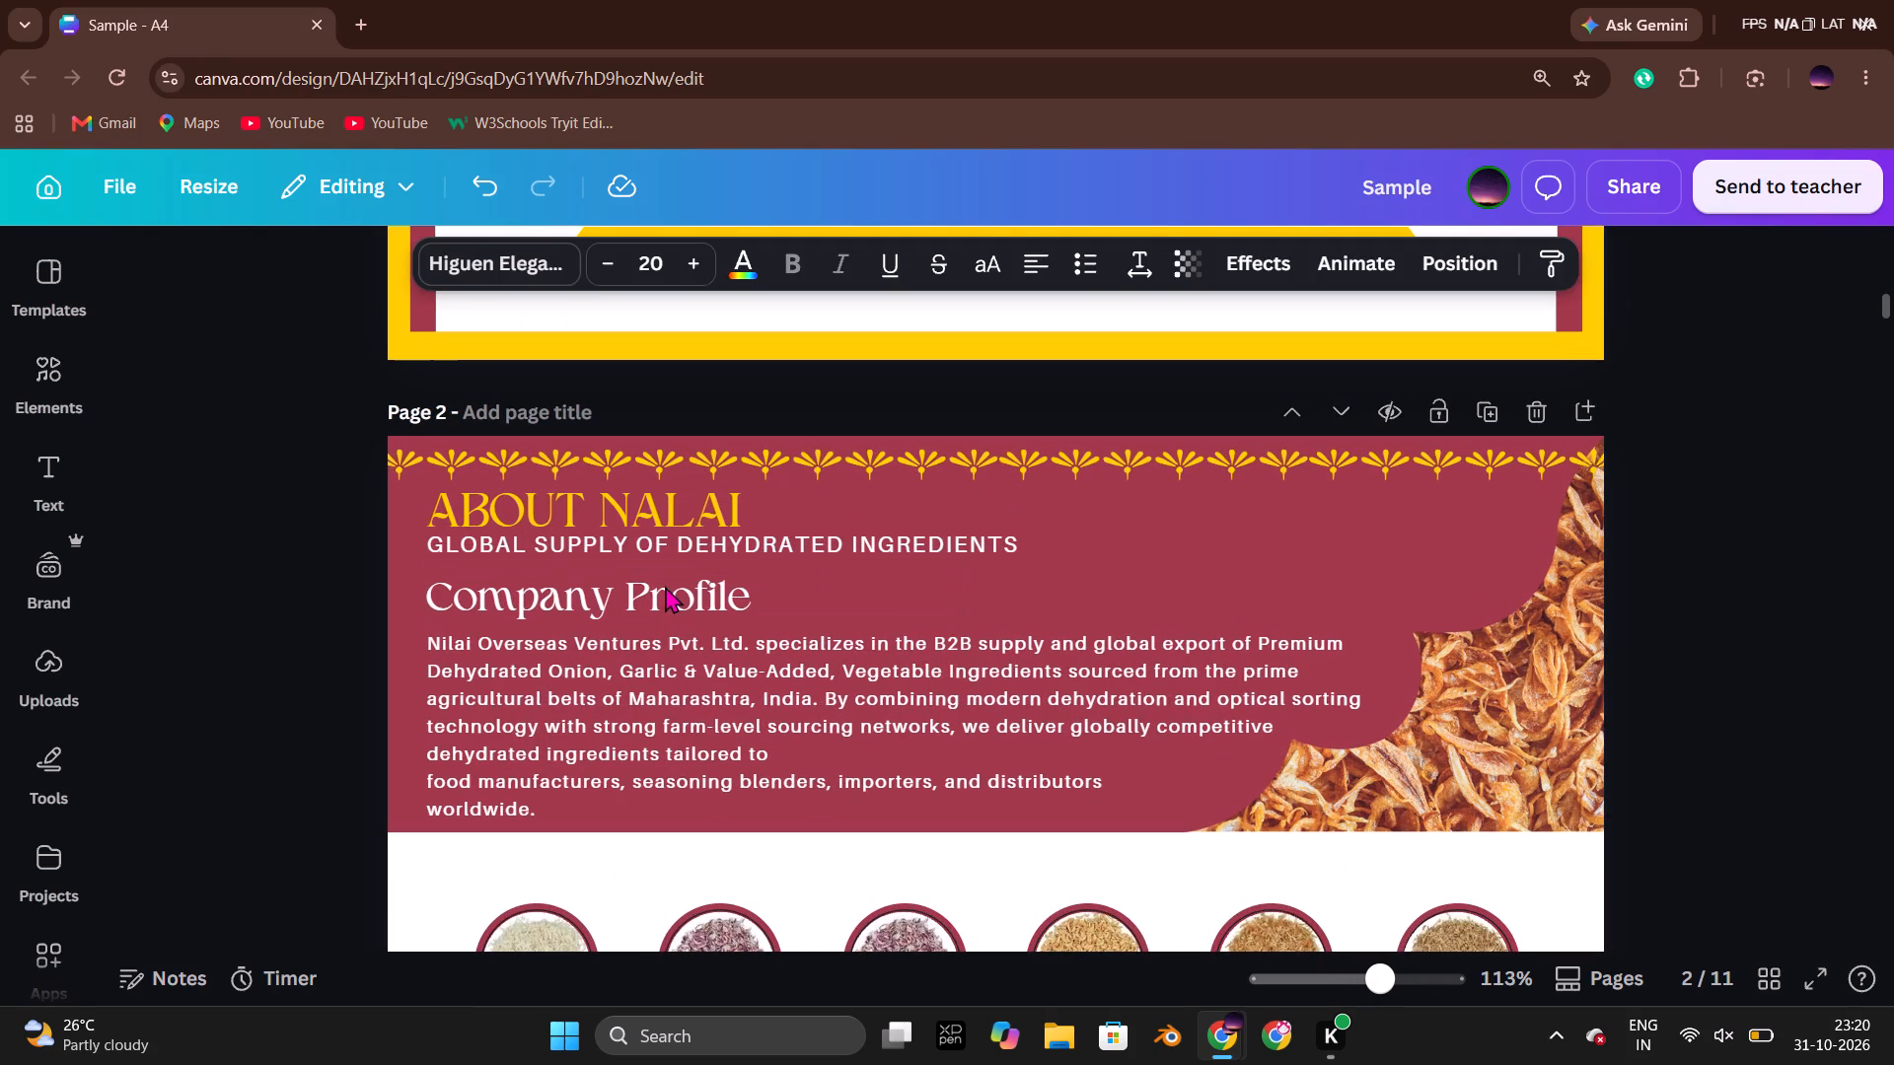
pyautogui.click(611, 268)
pyautogui.click(310, 508)
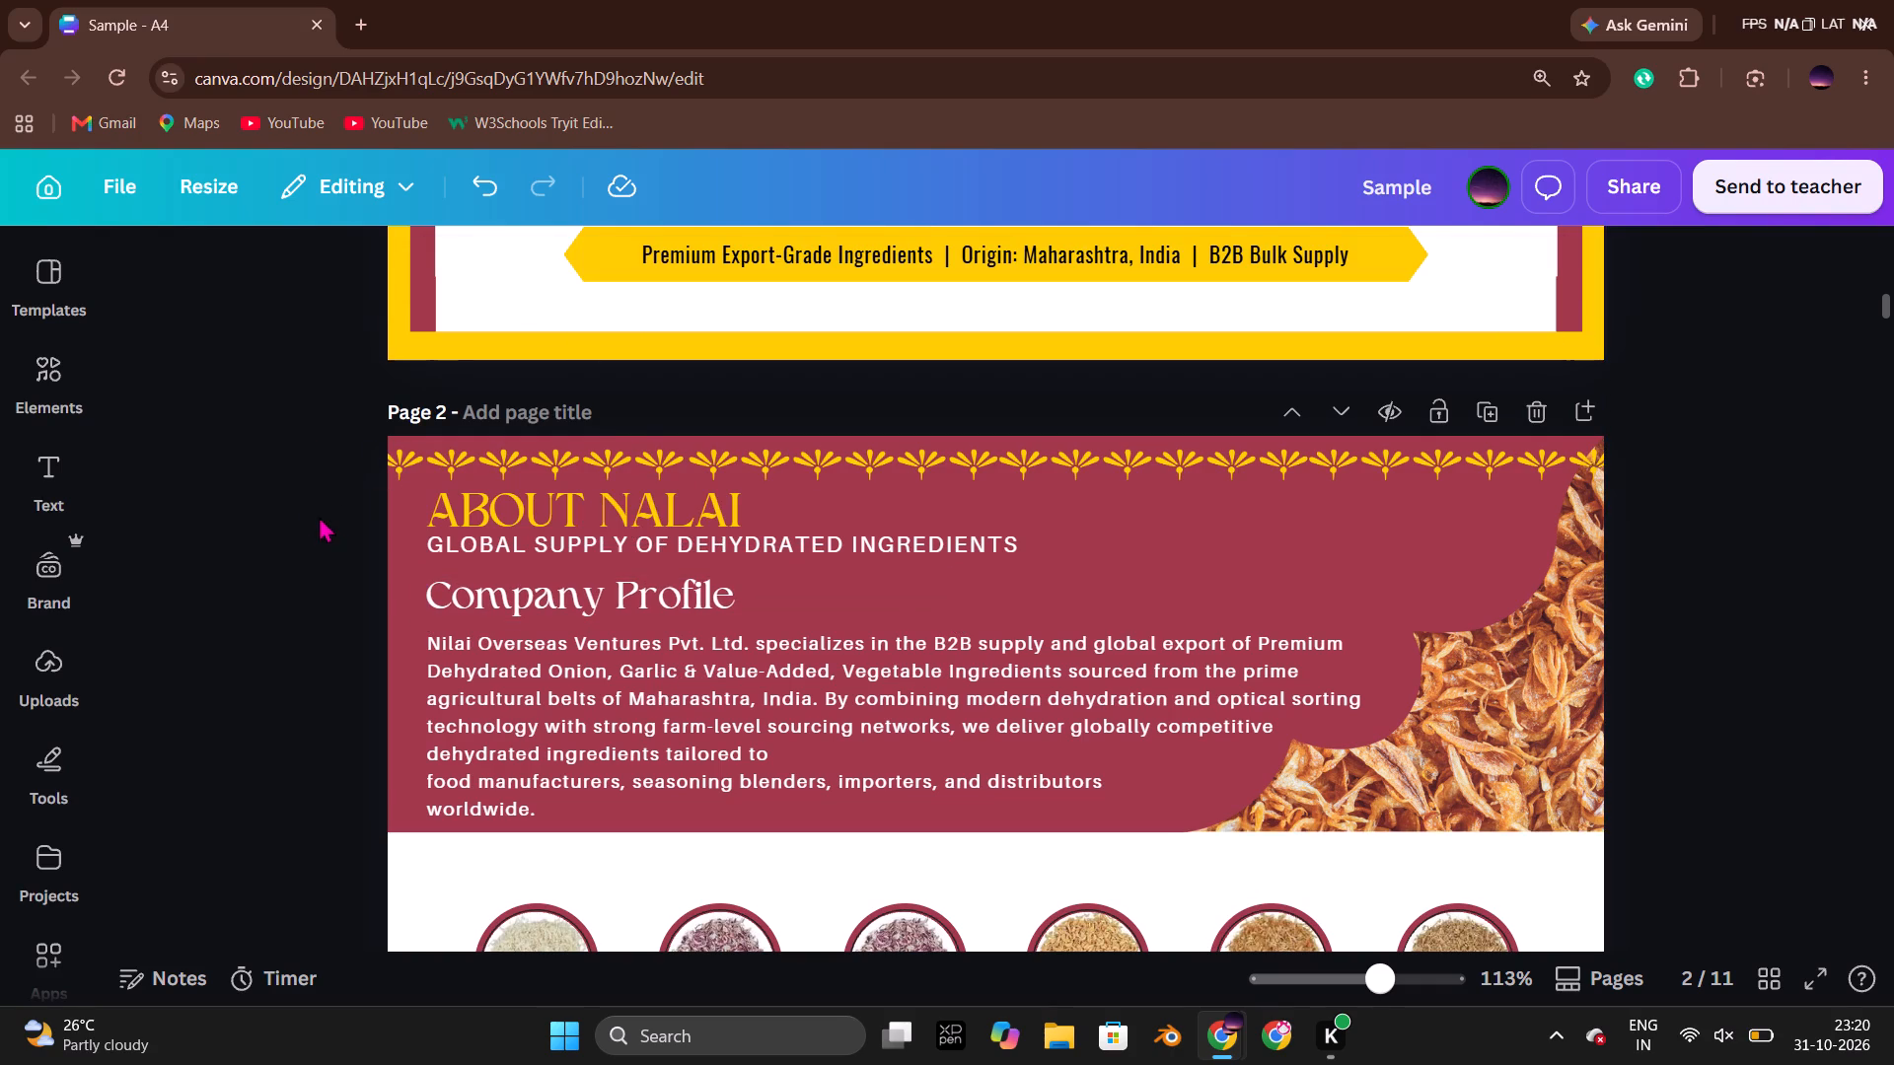
pyautogui.click(617, 600)
pyautogui.press('Right')
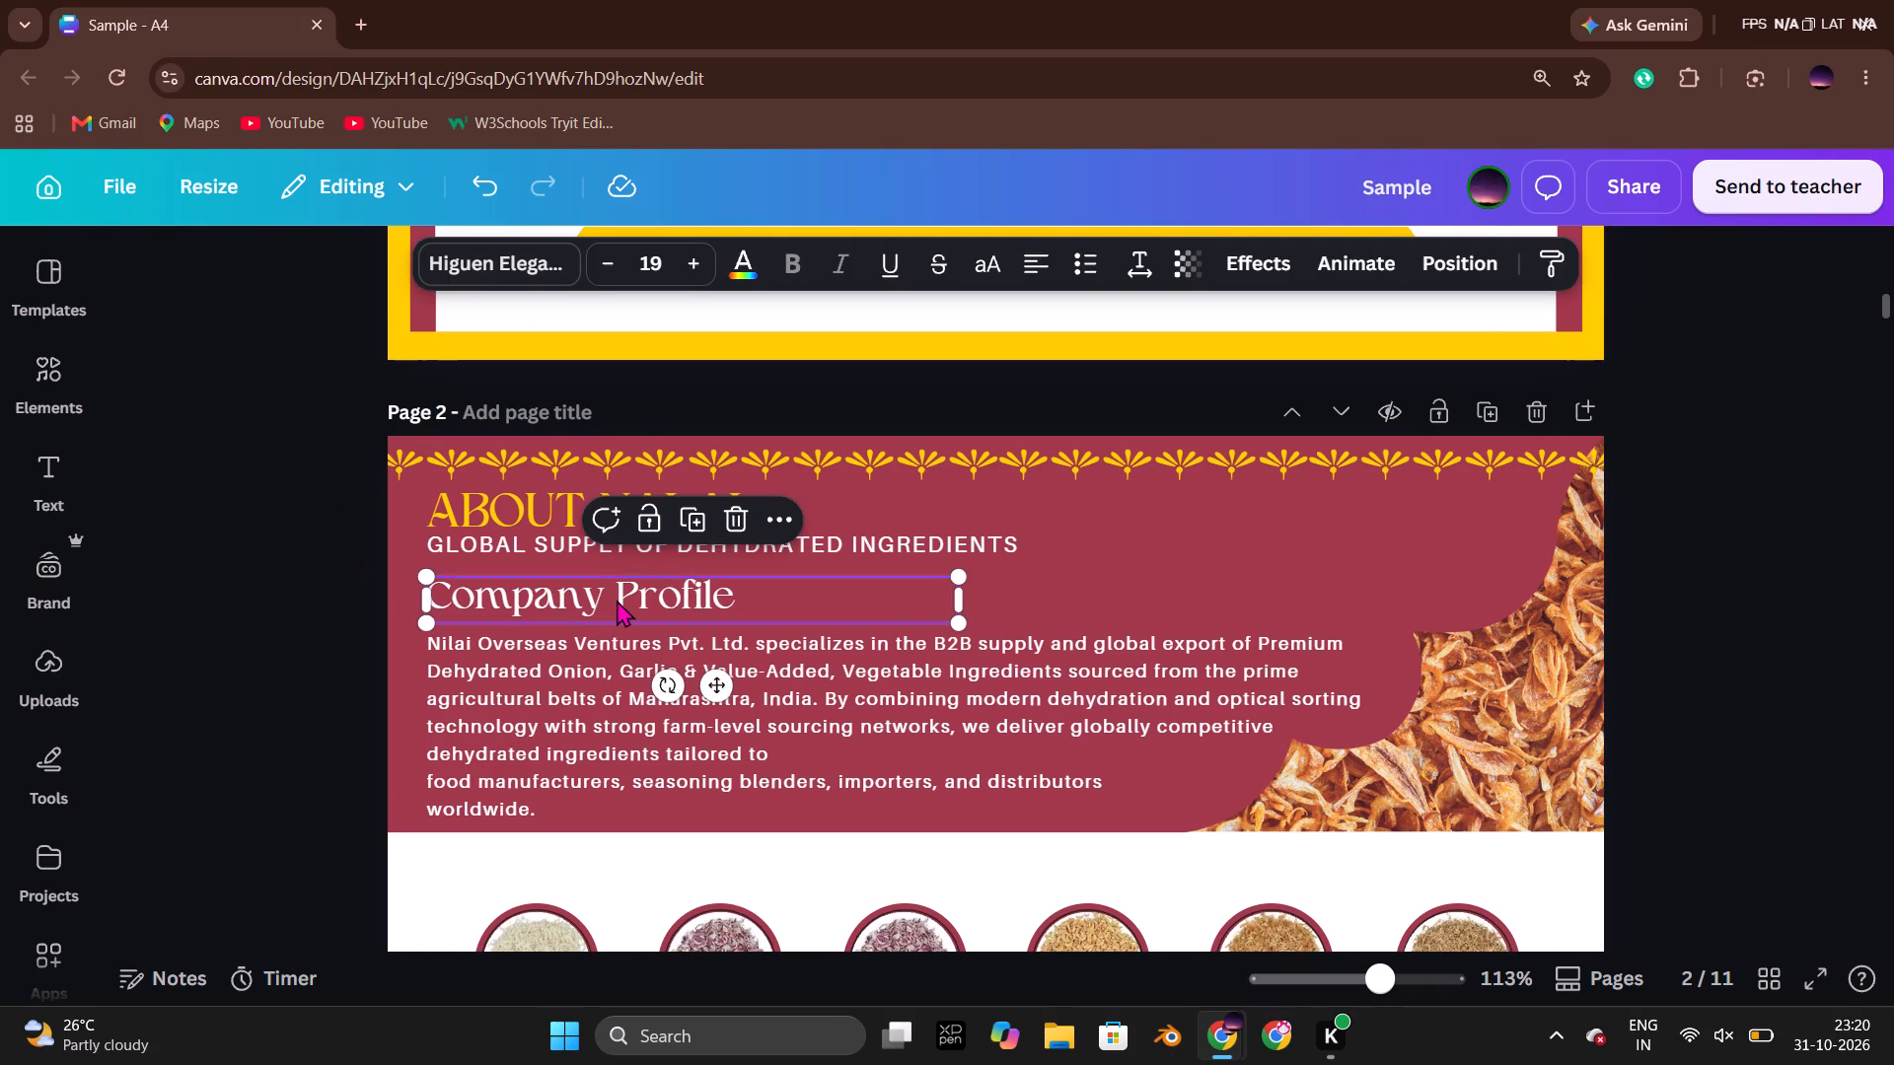
pyautogui.press('Left')
pyautogui.click(346, 543)
# Nudge the "Company Profile" heading, the subtitle and the "ABOUT NALAI" heading each slightly down to even out their spacing.
pyautogui.scroll(-1, 355, 547)
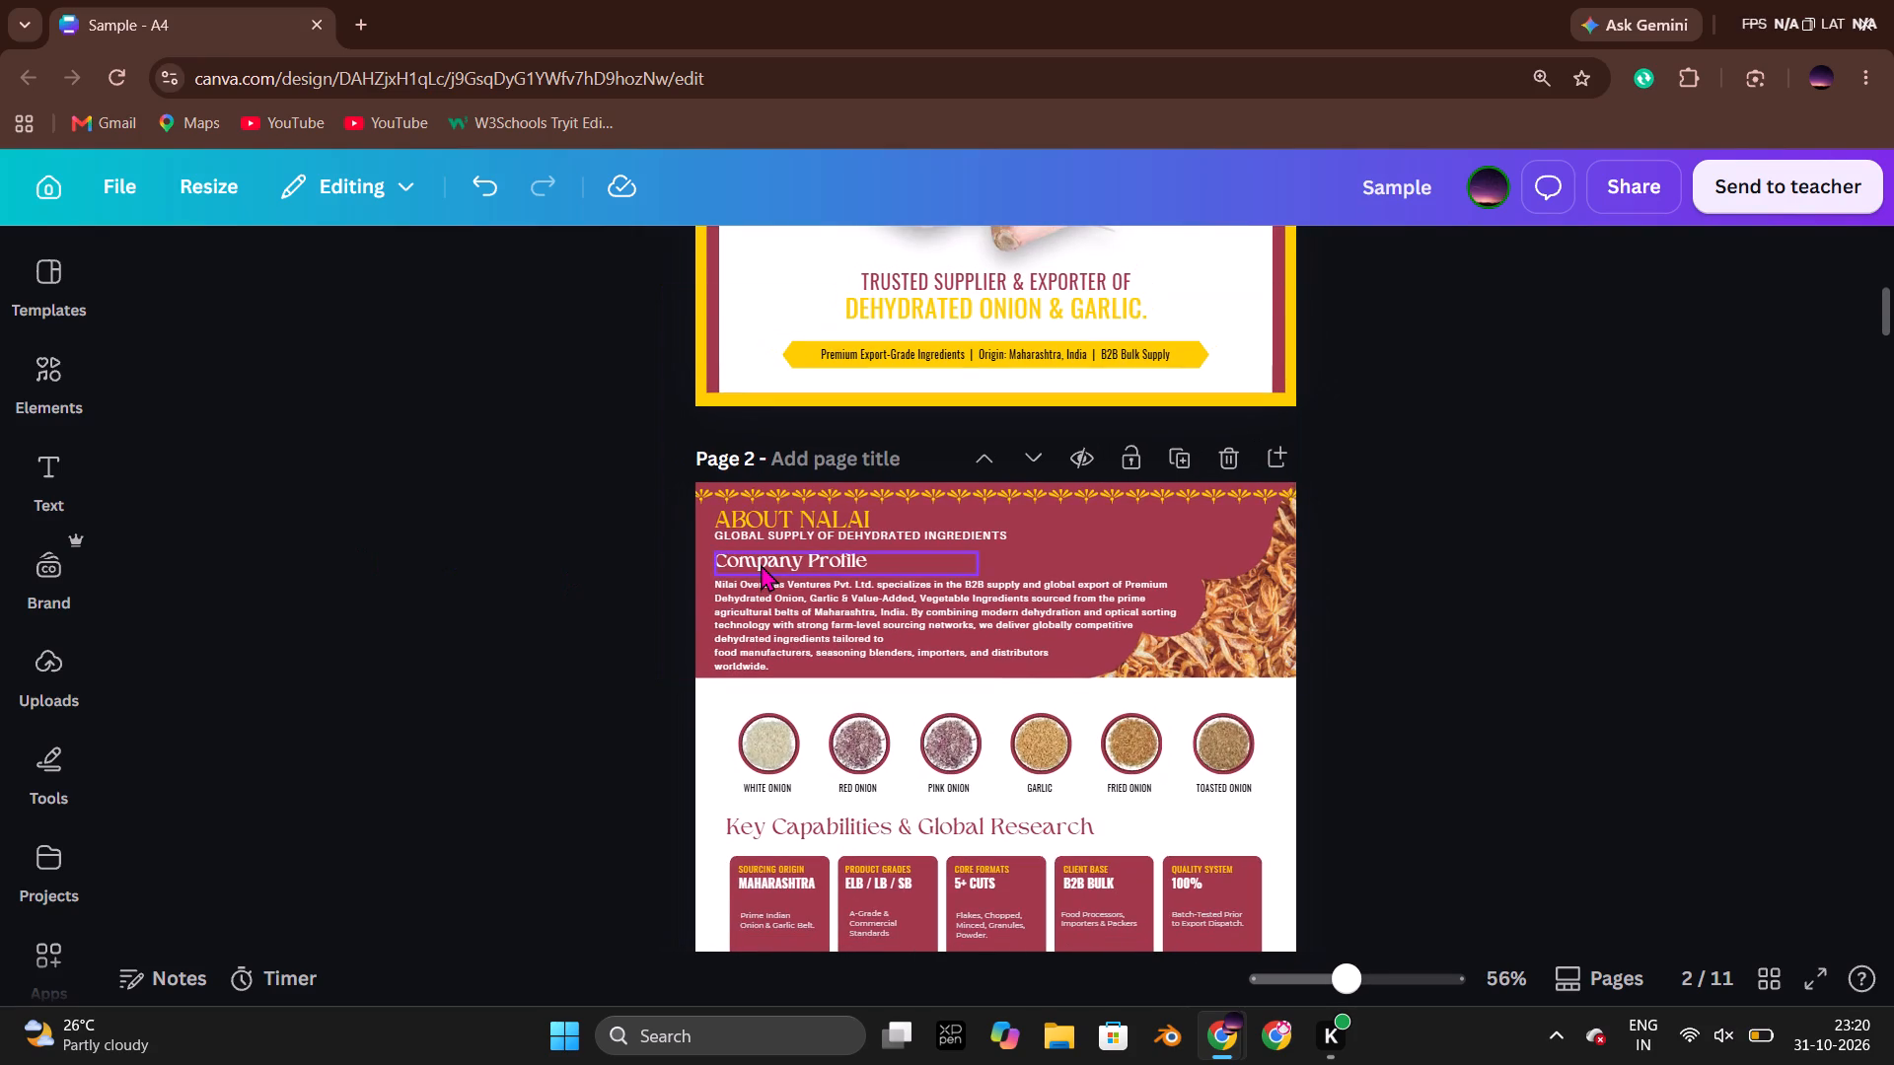
pyautogui.click(761, 564)
pyautogui.press('Down')
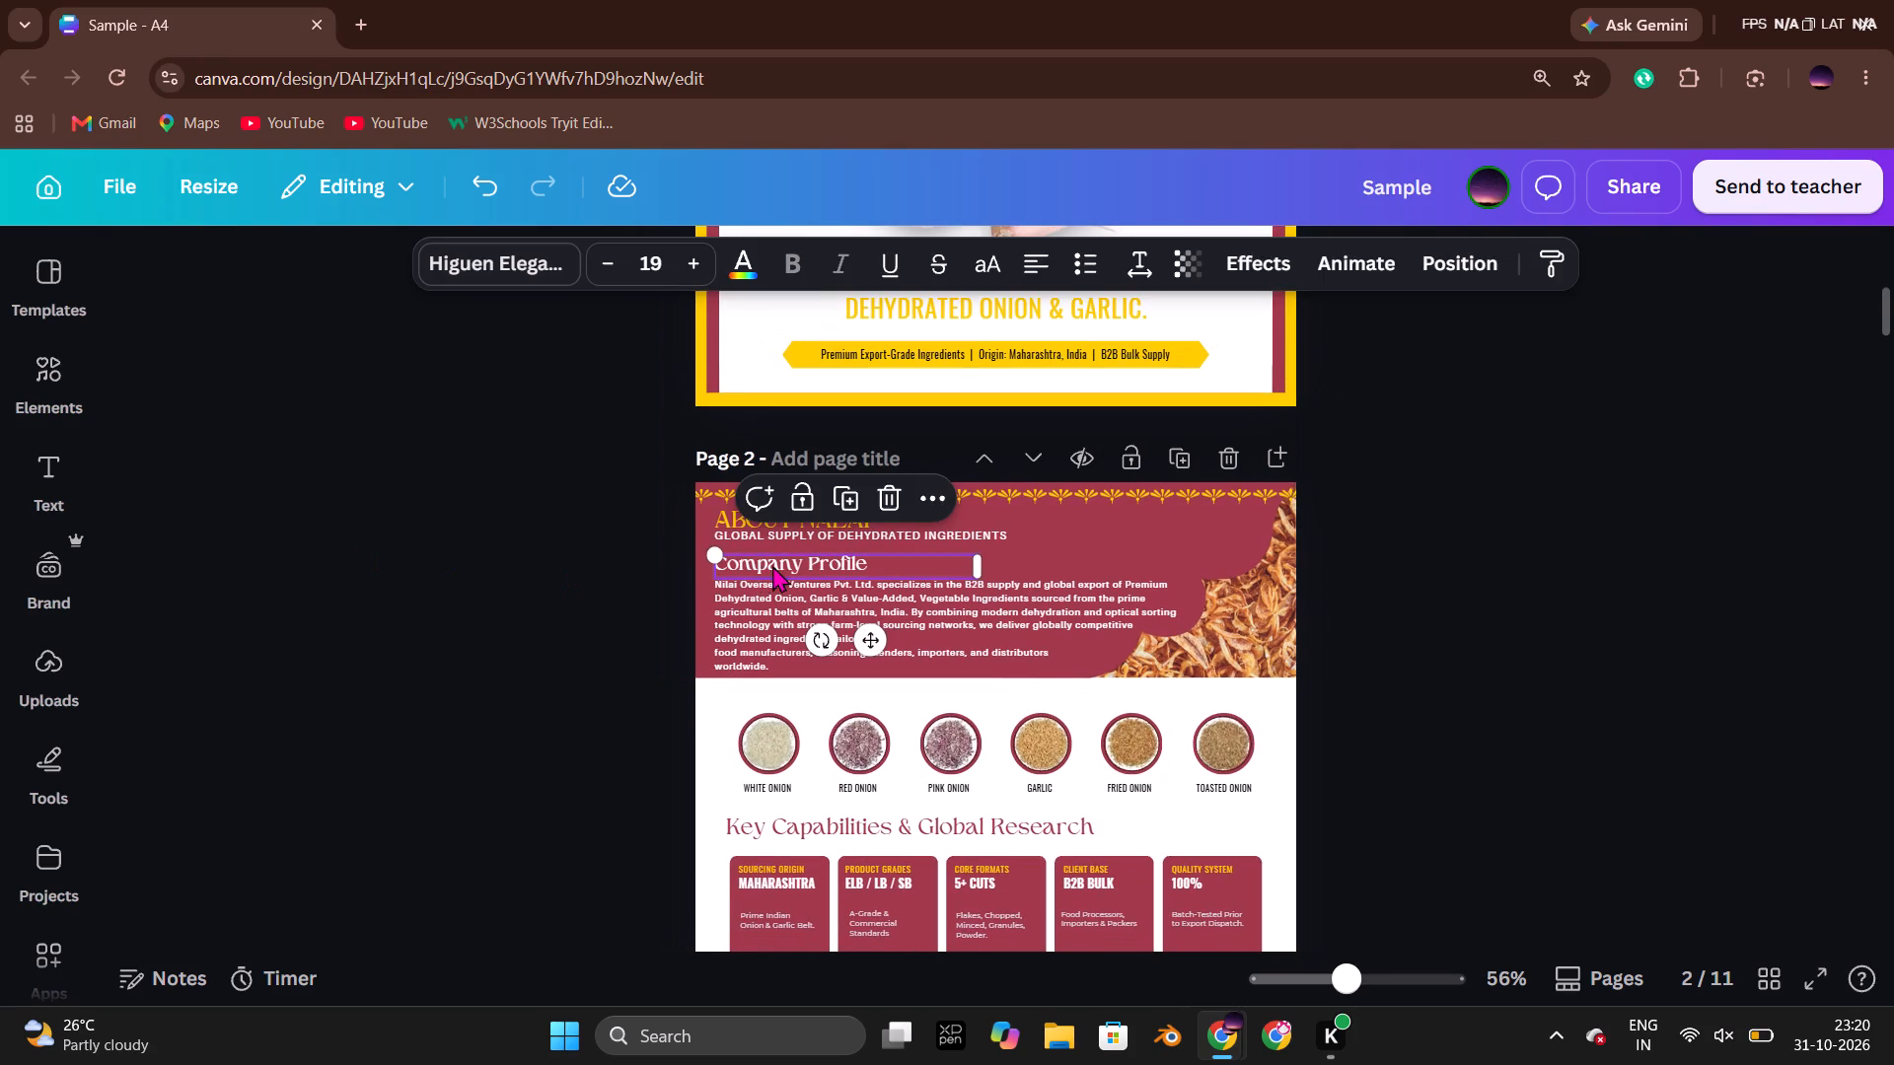
pyautogui.click(617, 516)
pyautogui.click(789, 536)
pyautogui.press('Down')
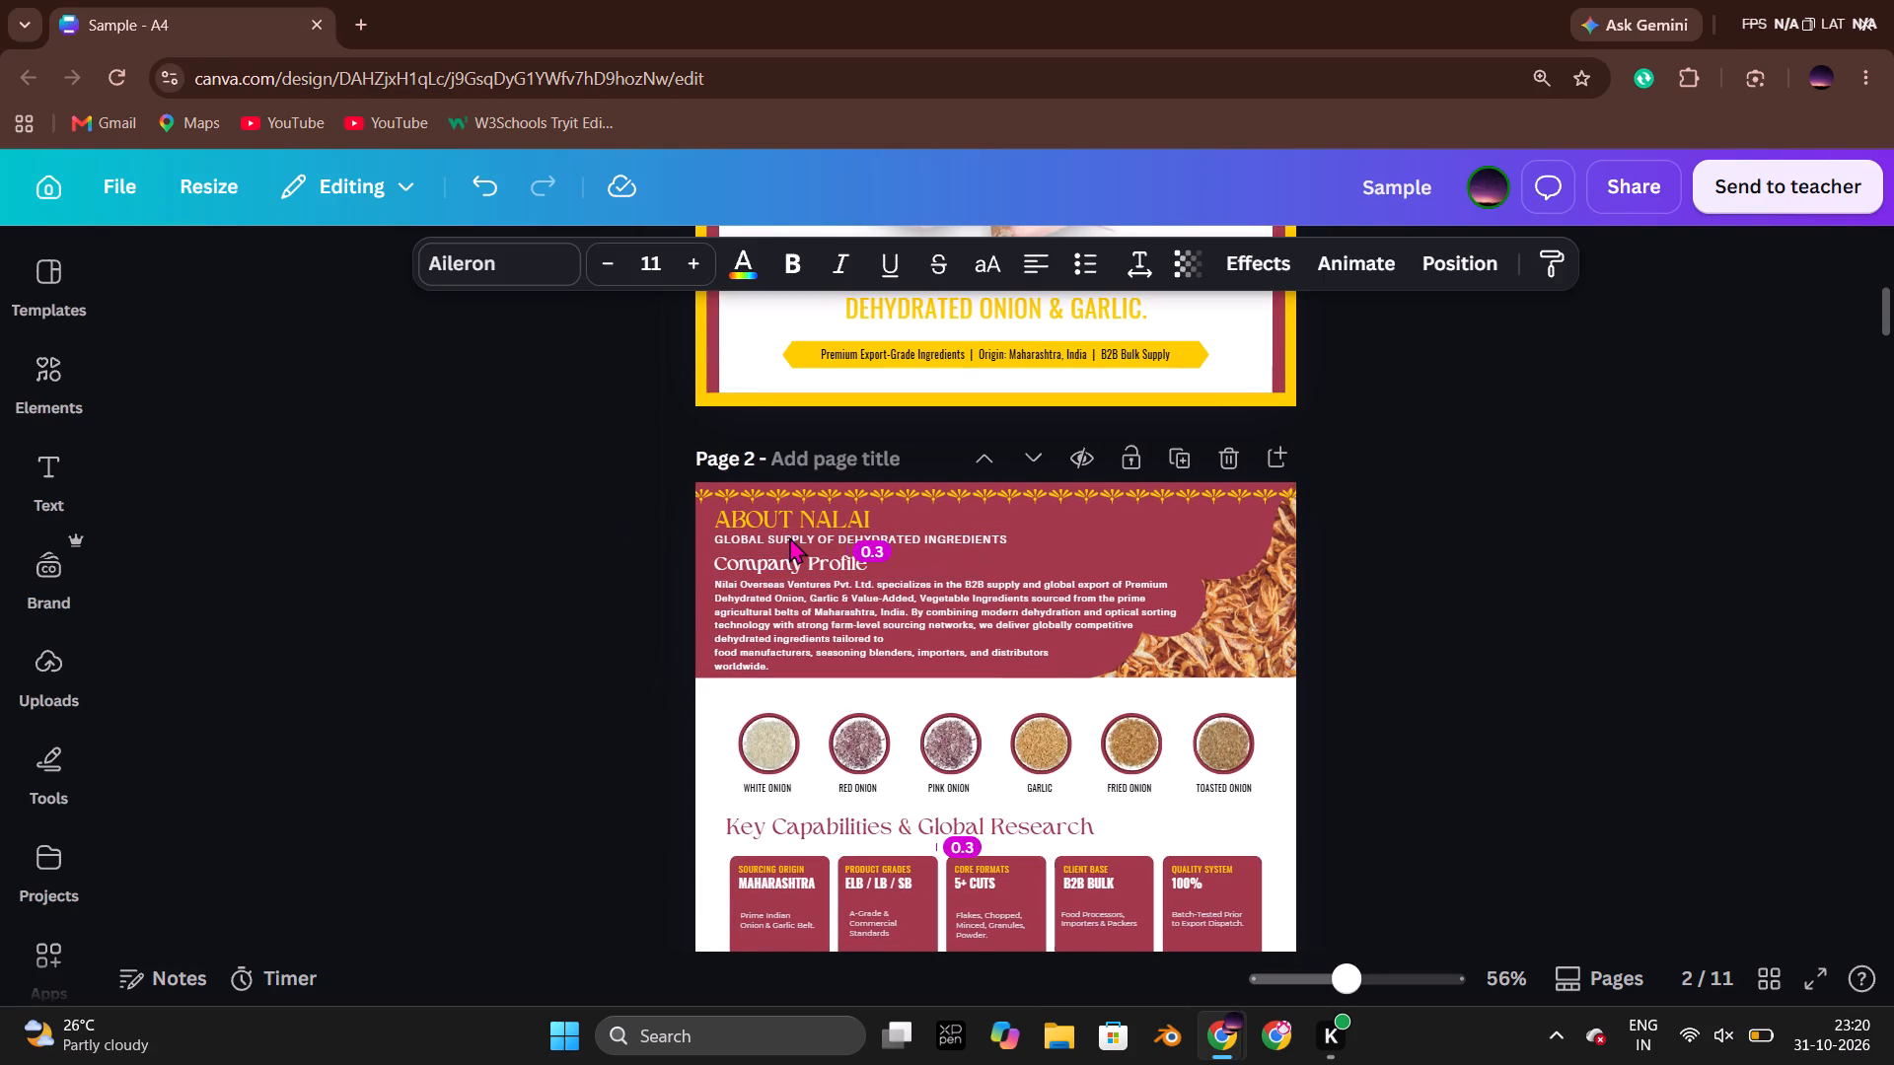
pyautogui.click(610, 499)
pyautogui.click(737, 509)
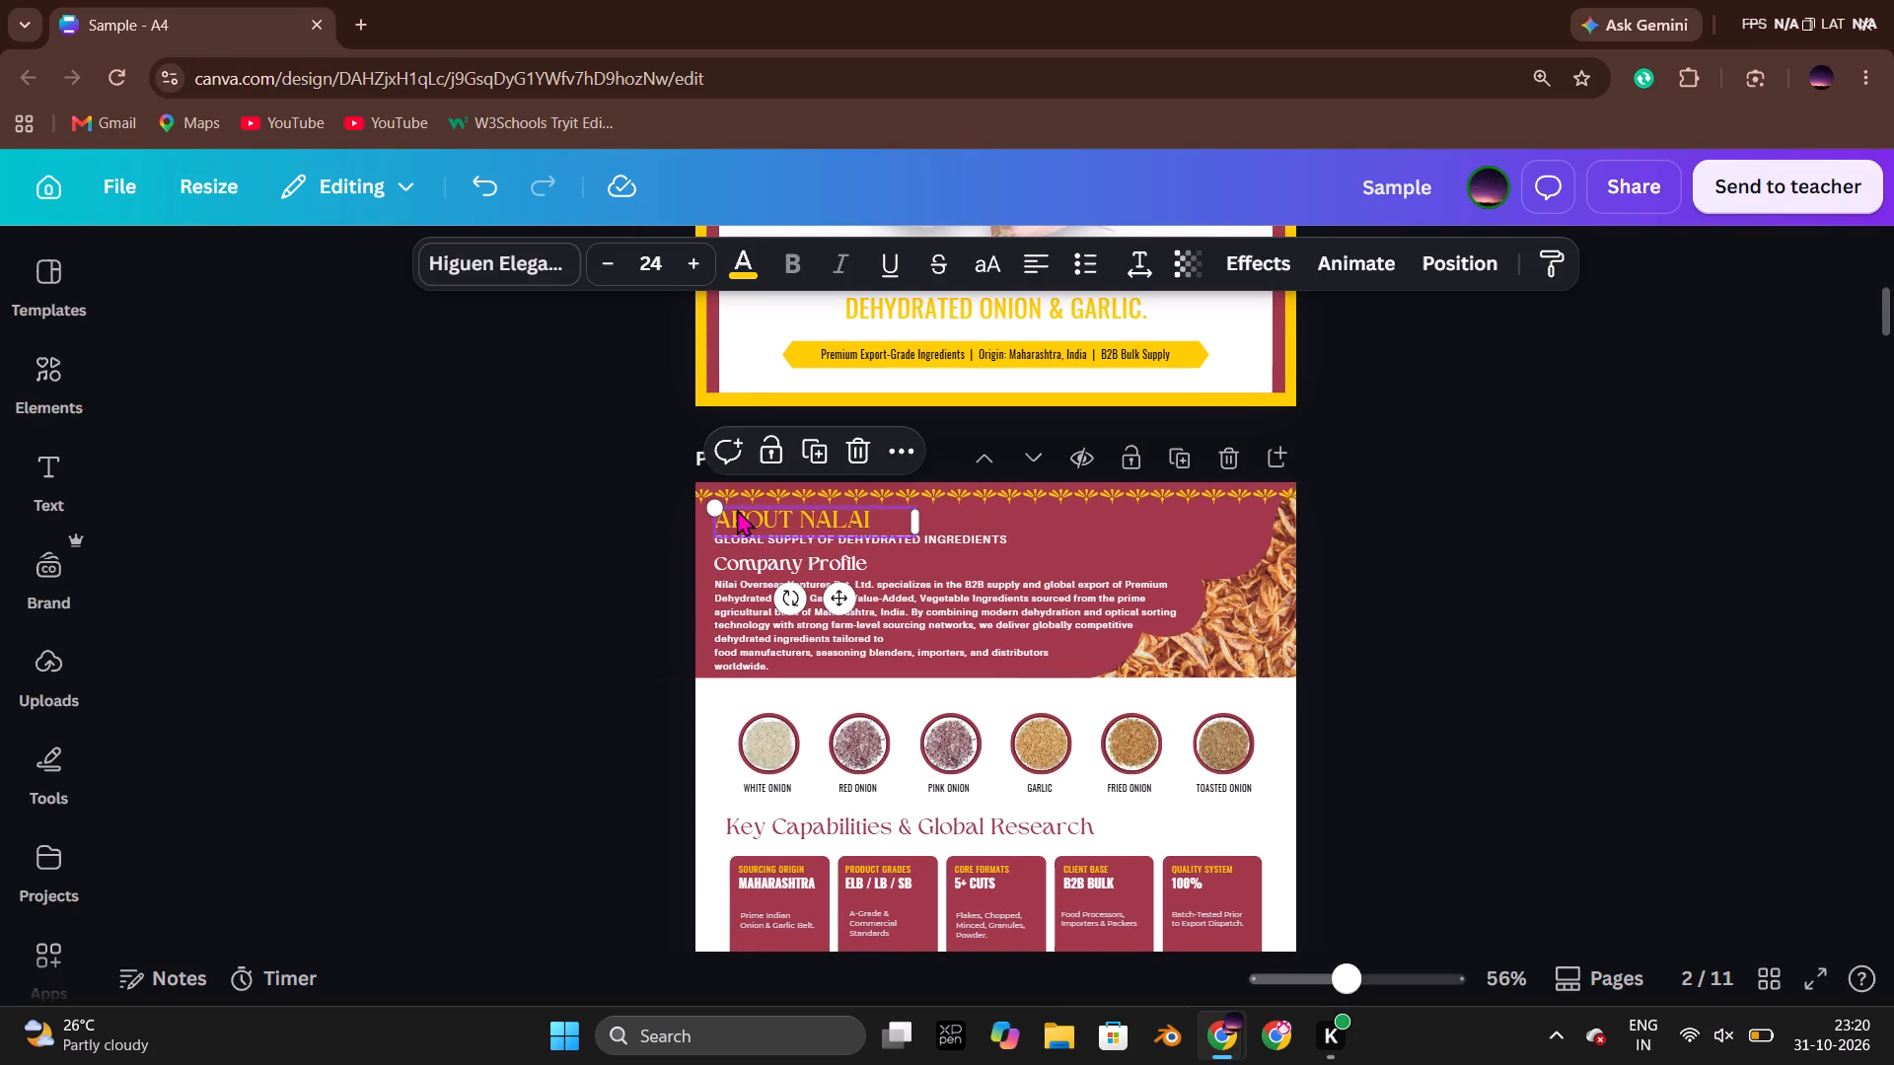
pyautogui.press('Down')
pyautogui.click(526, 466)
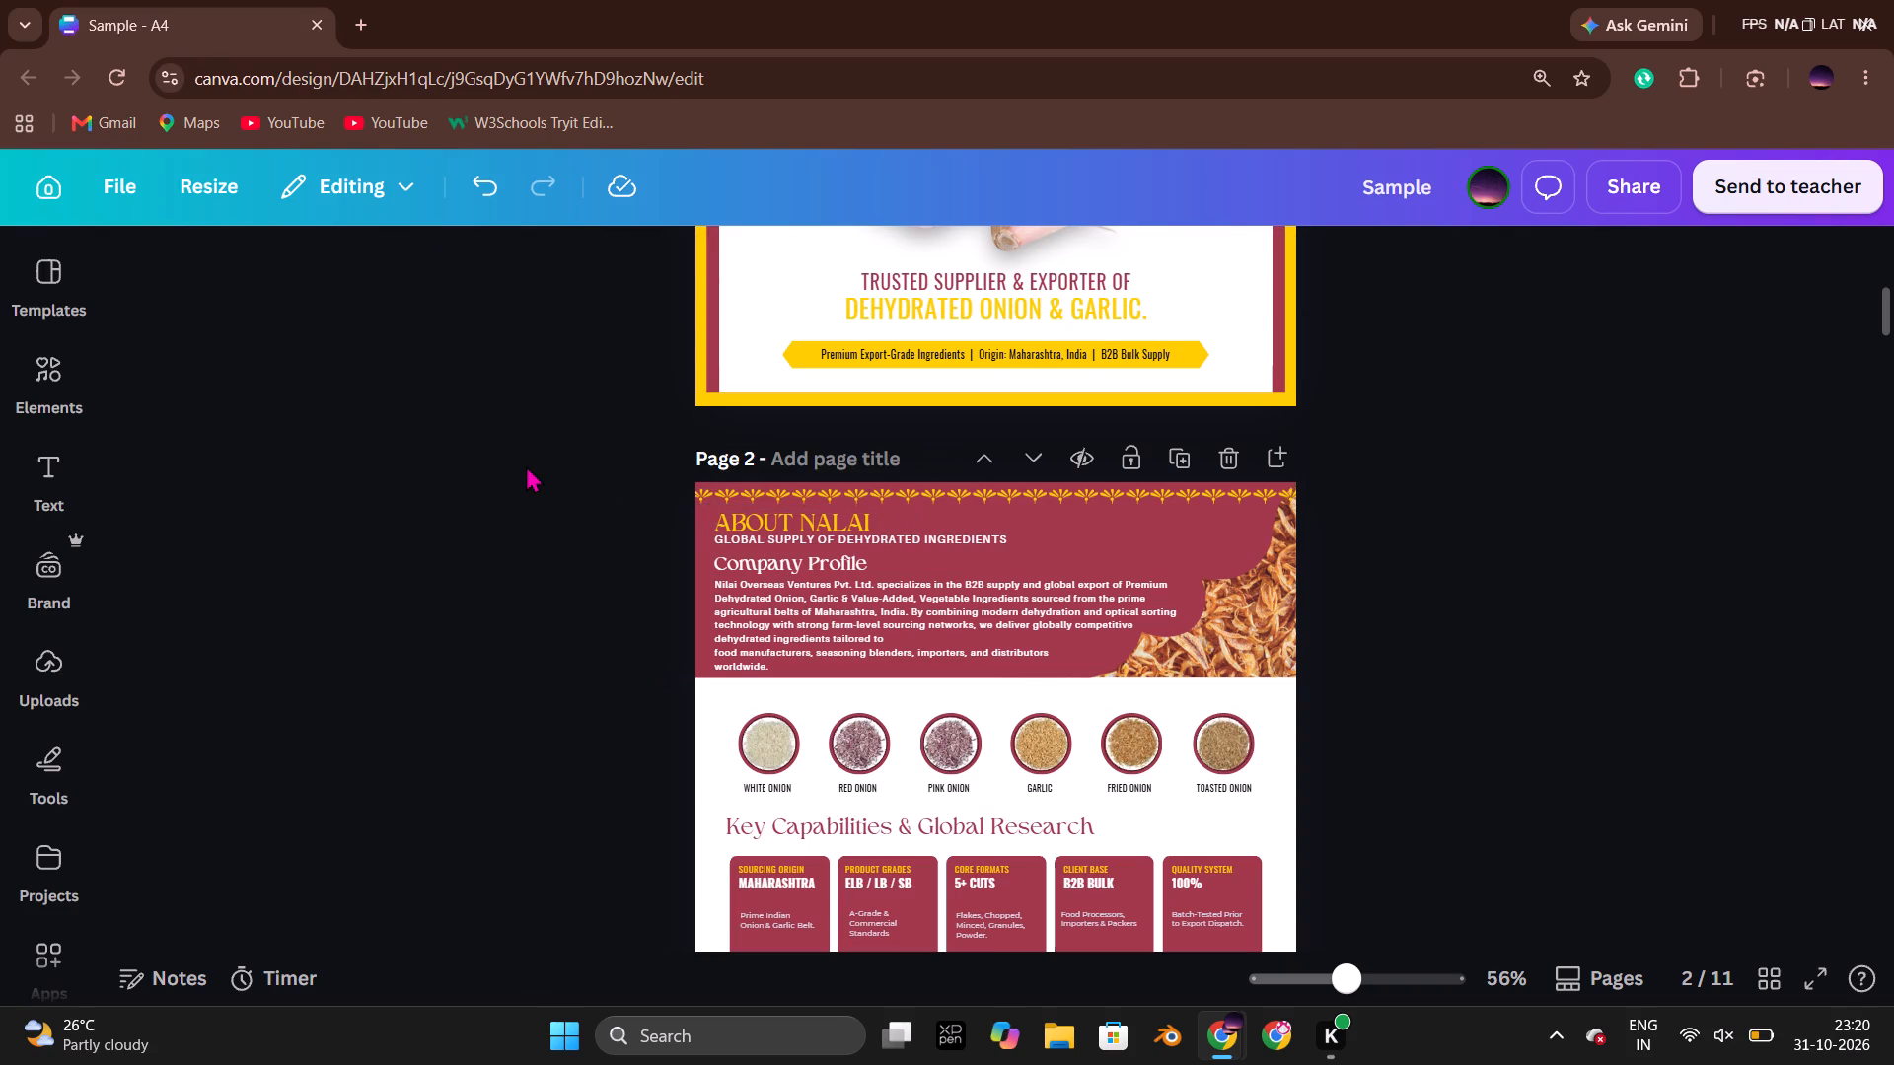
# Correct the page 2 banner heading to read "ABOUT NILAI".
pyautogui.scroll(-3, 526, 465)
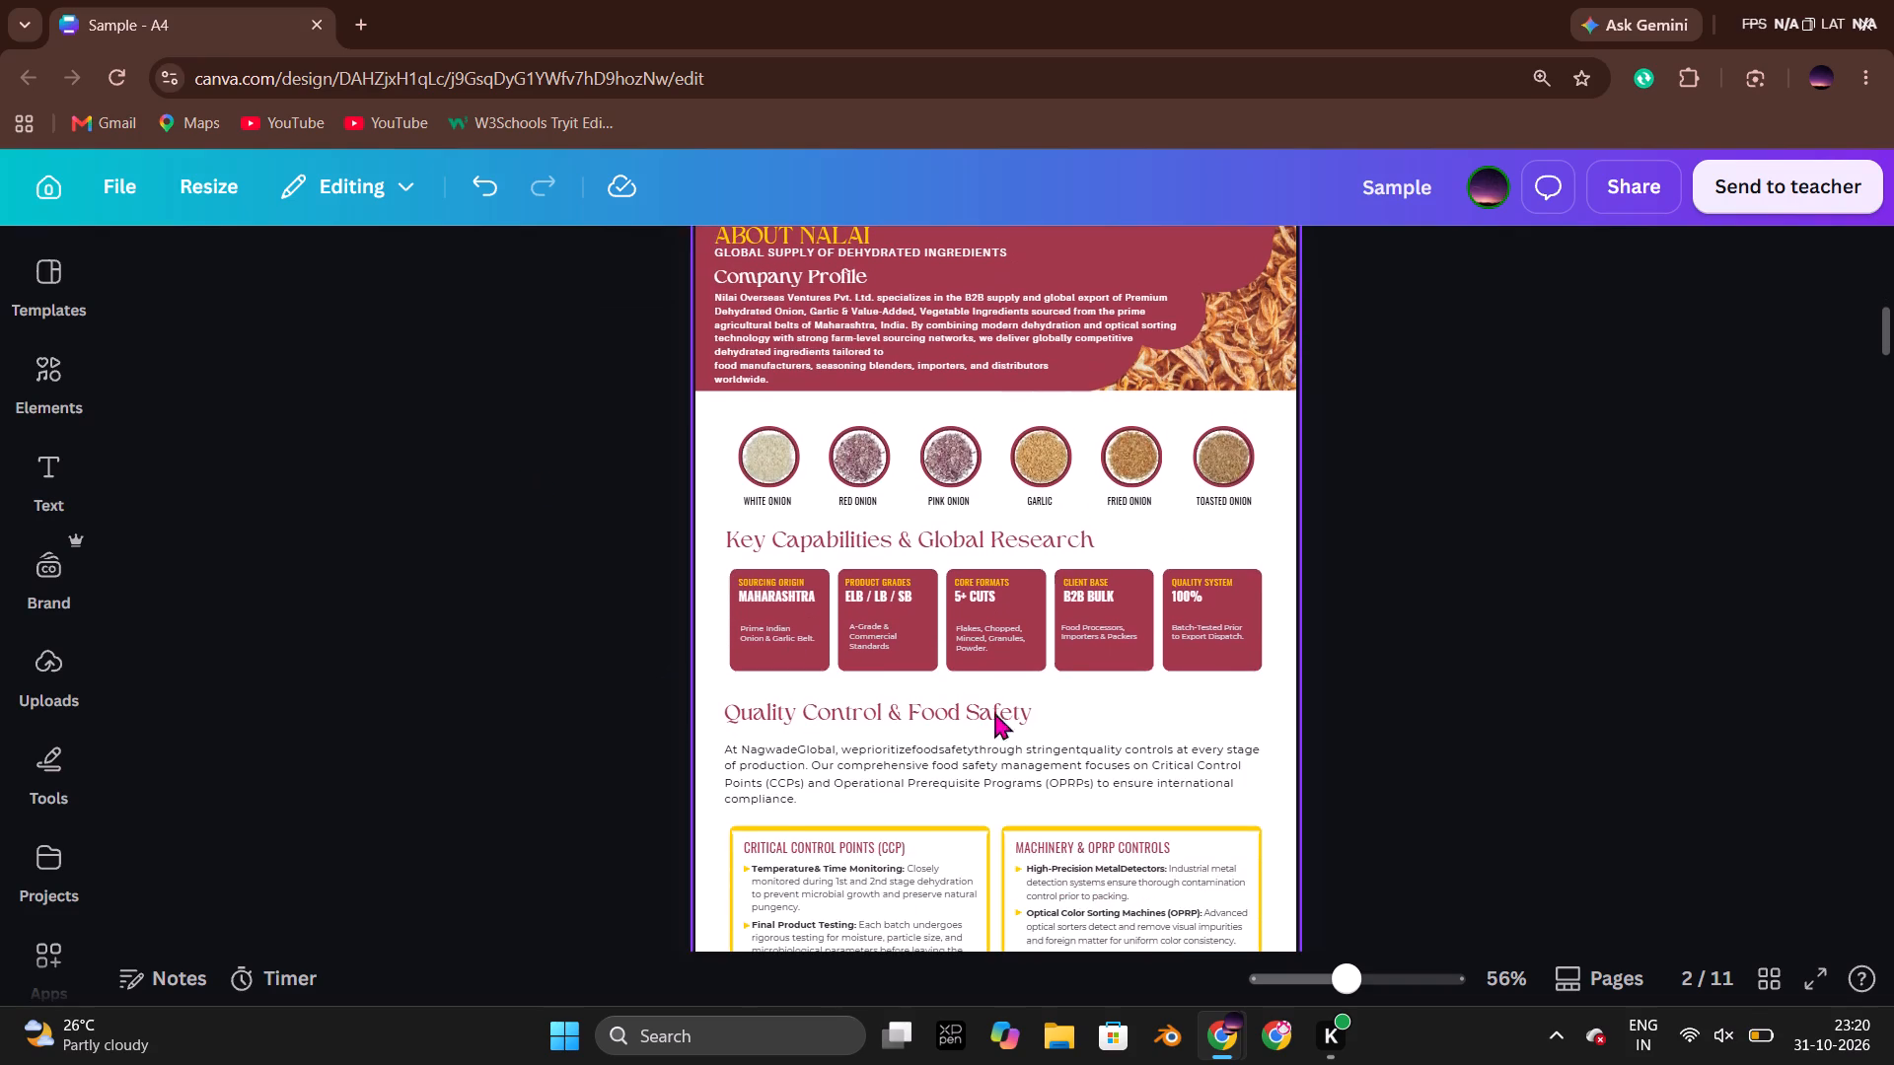
pyautogui.scroll(-2, 1006, 718)
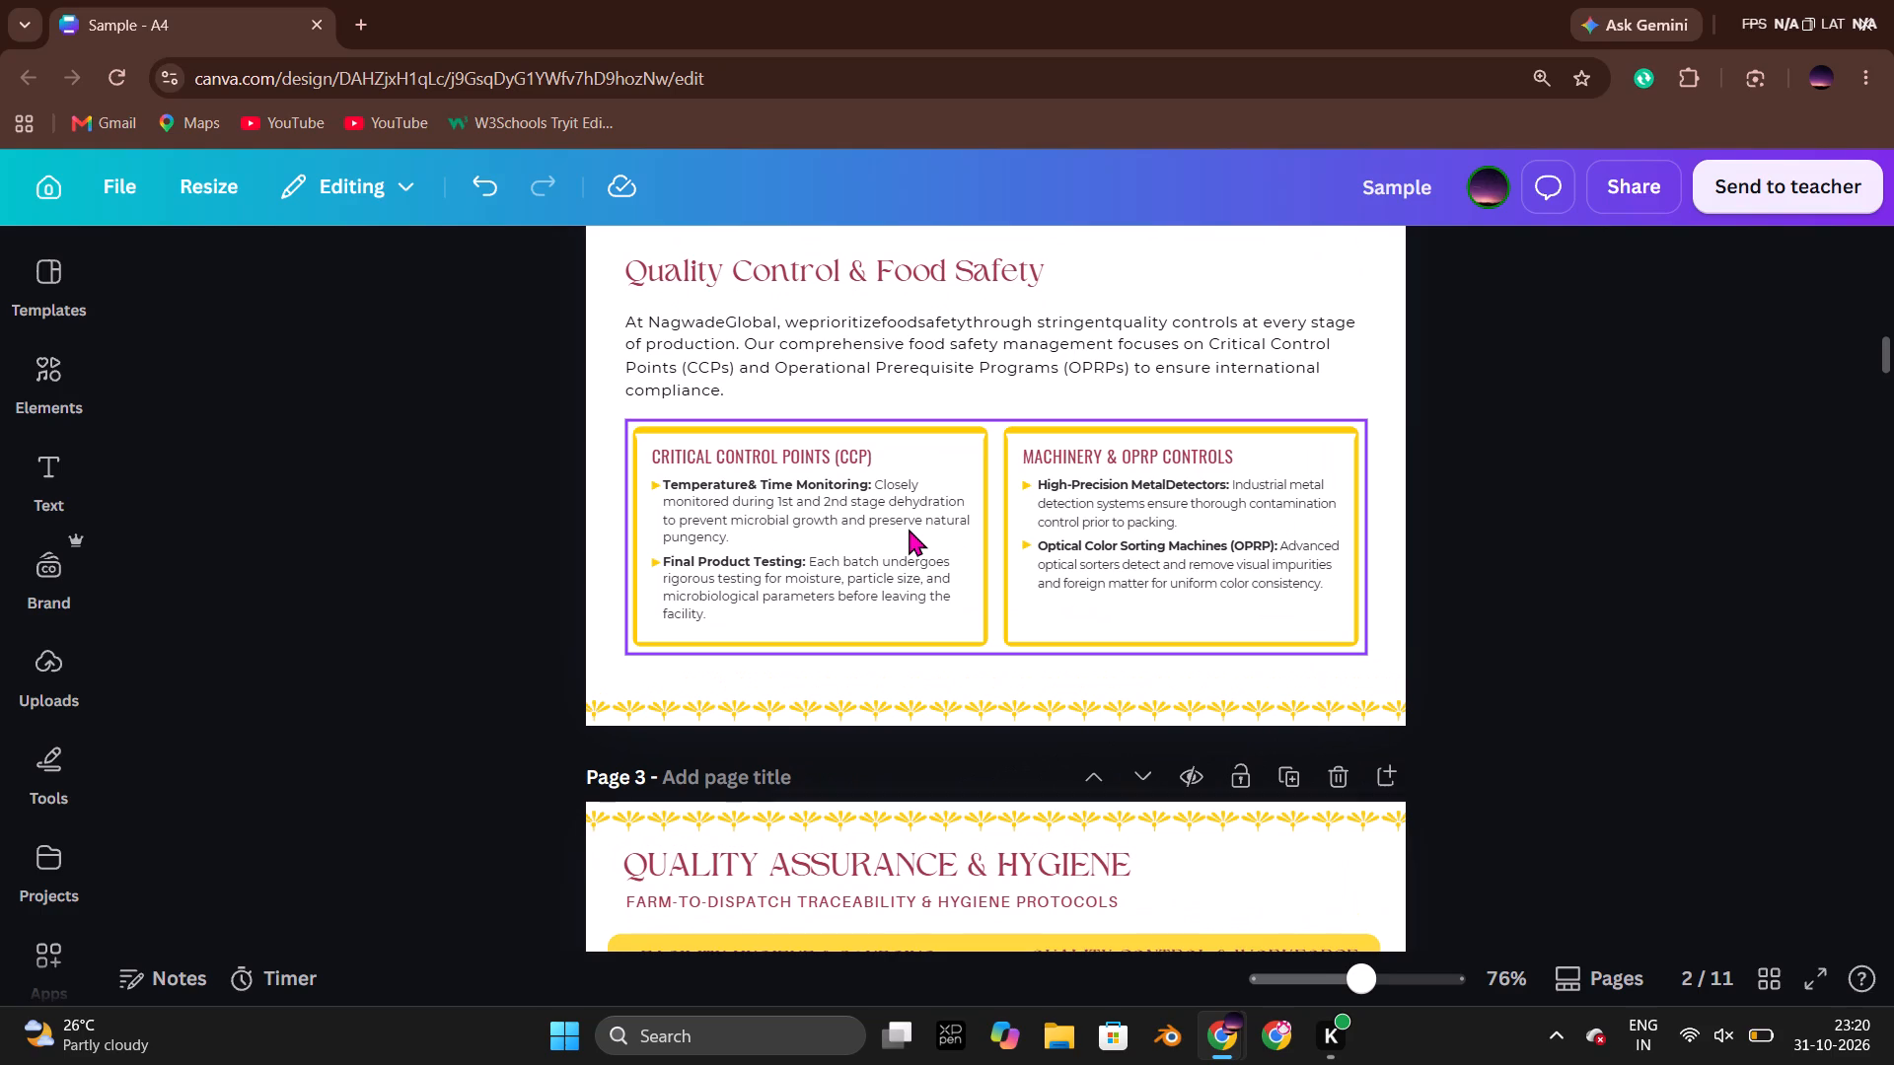
pyautogui.scroll(3, 748, 492)
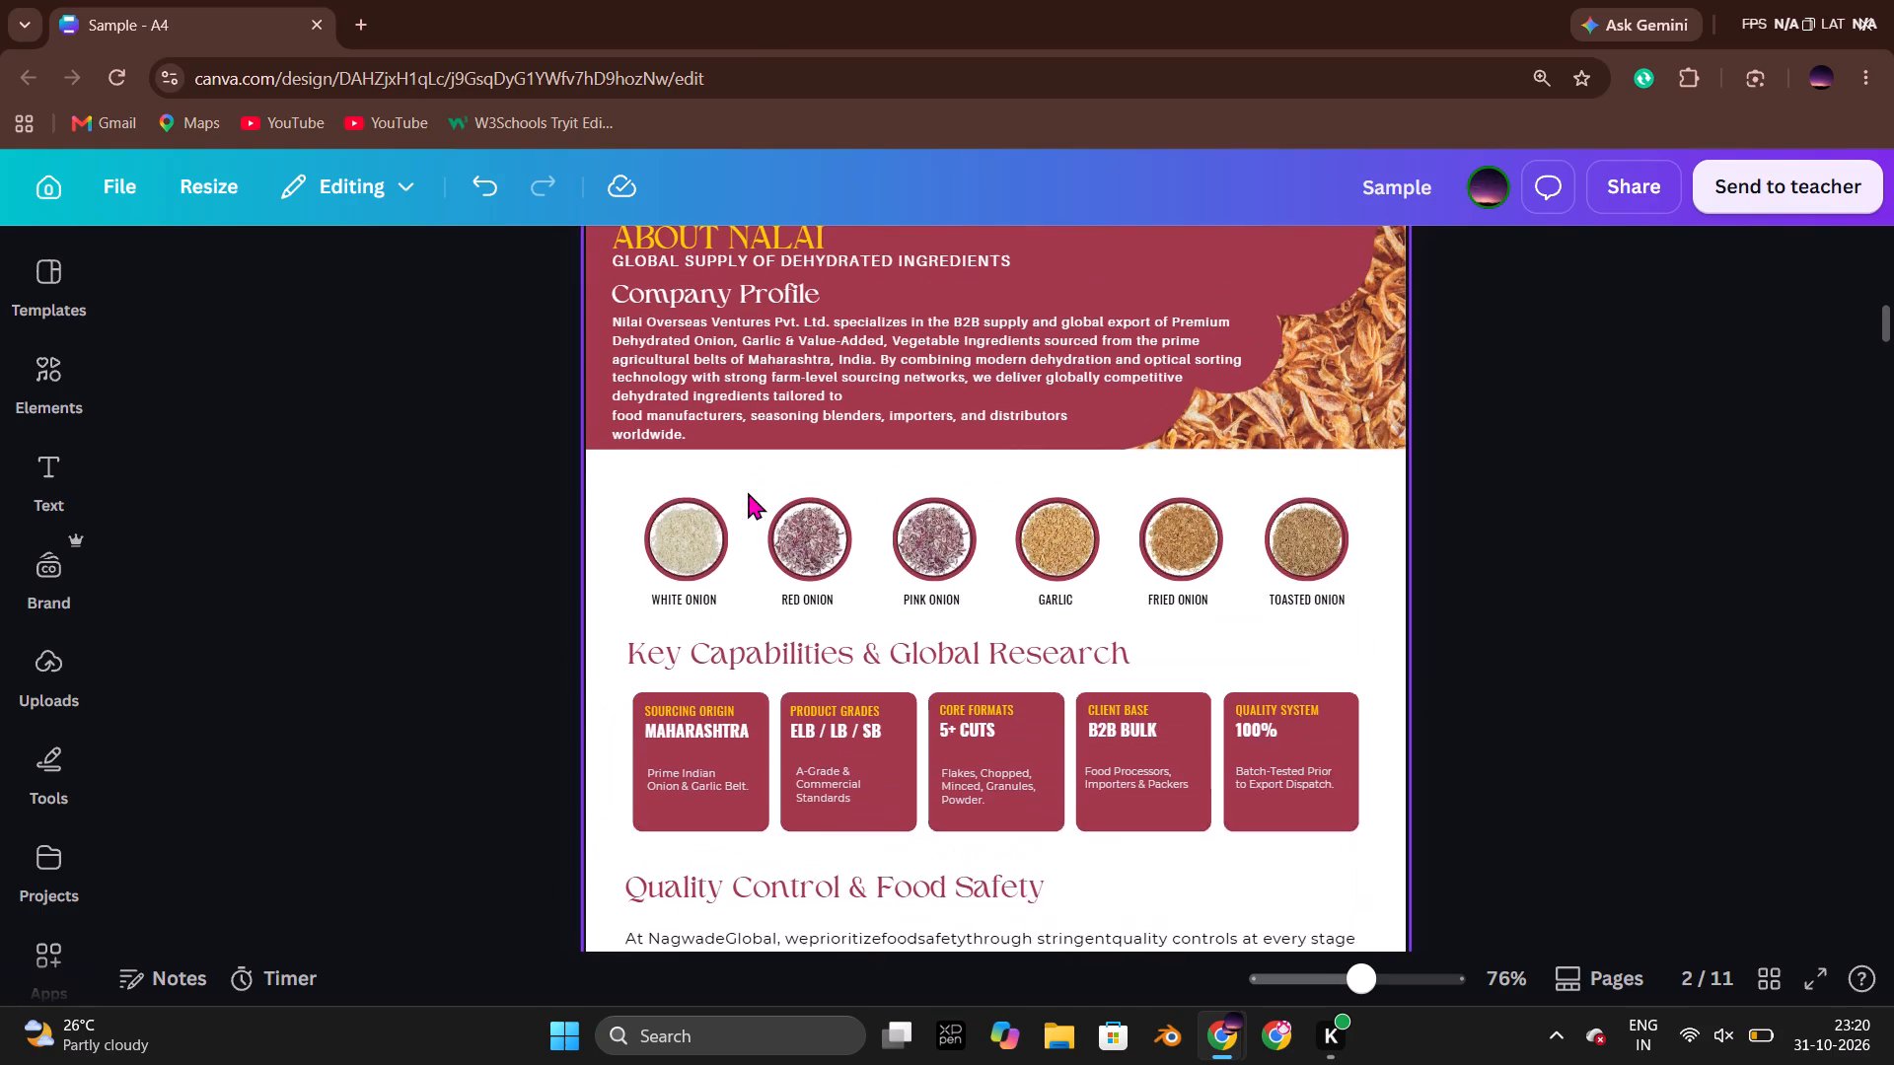
pyautogui.scroll(1, 748, 492)
pyautogui.scroll(1, 875, 375)
pyautogui.click(773, 477)
pyautogui.click(773, 486)
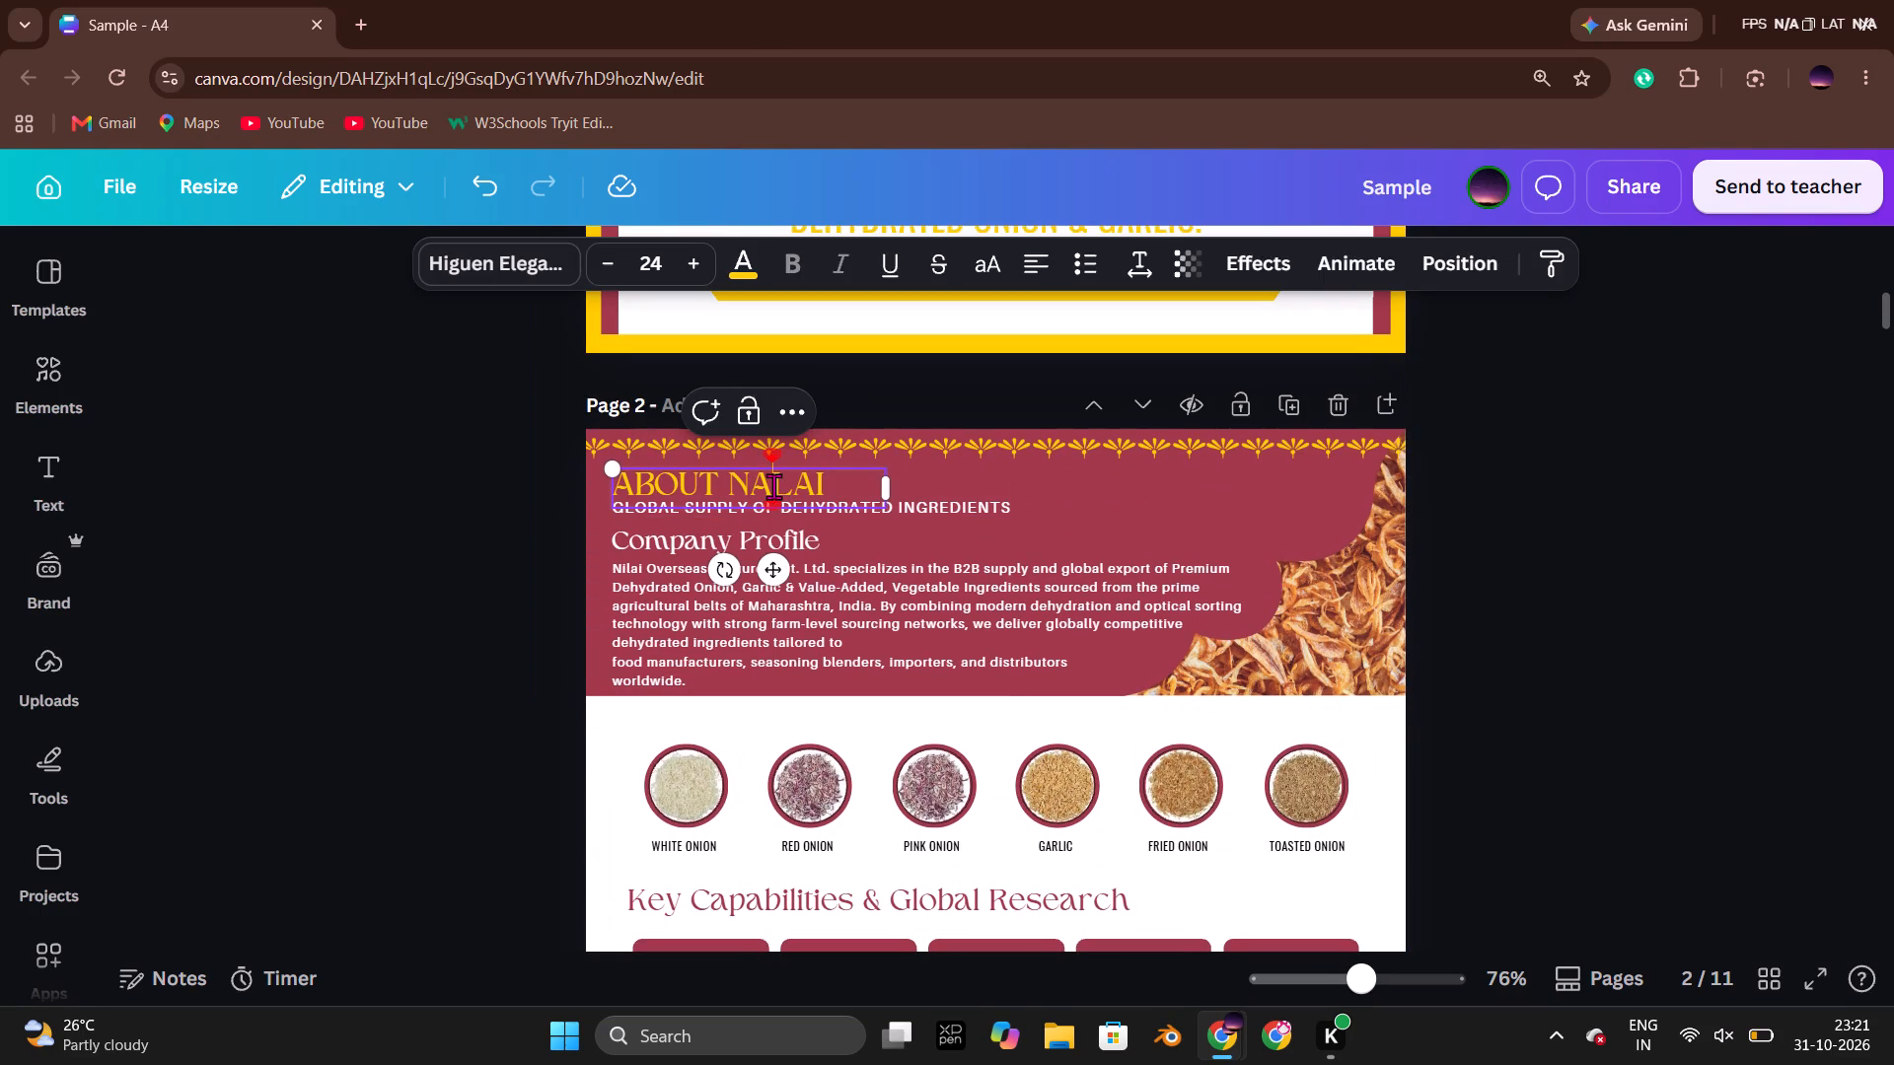
pyautogui.press('BackSpace')
pyautogui.press('i')
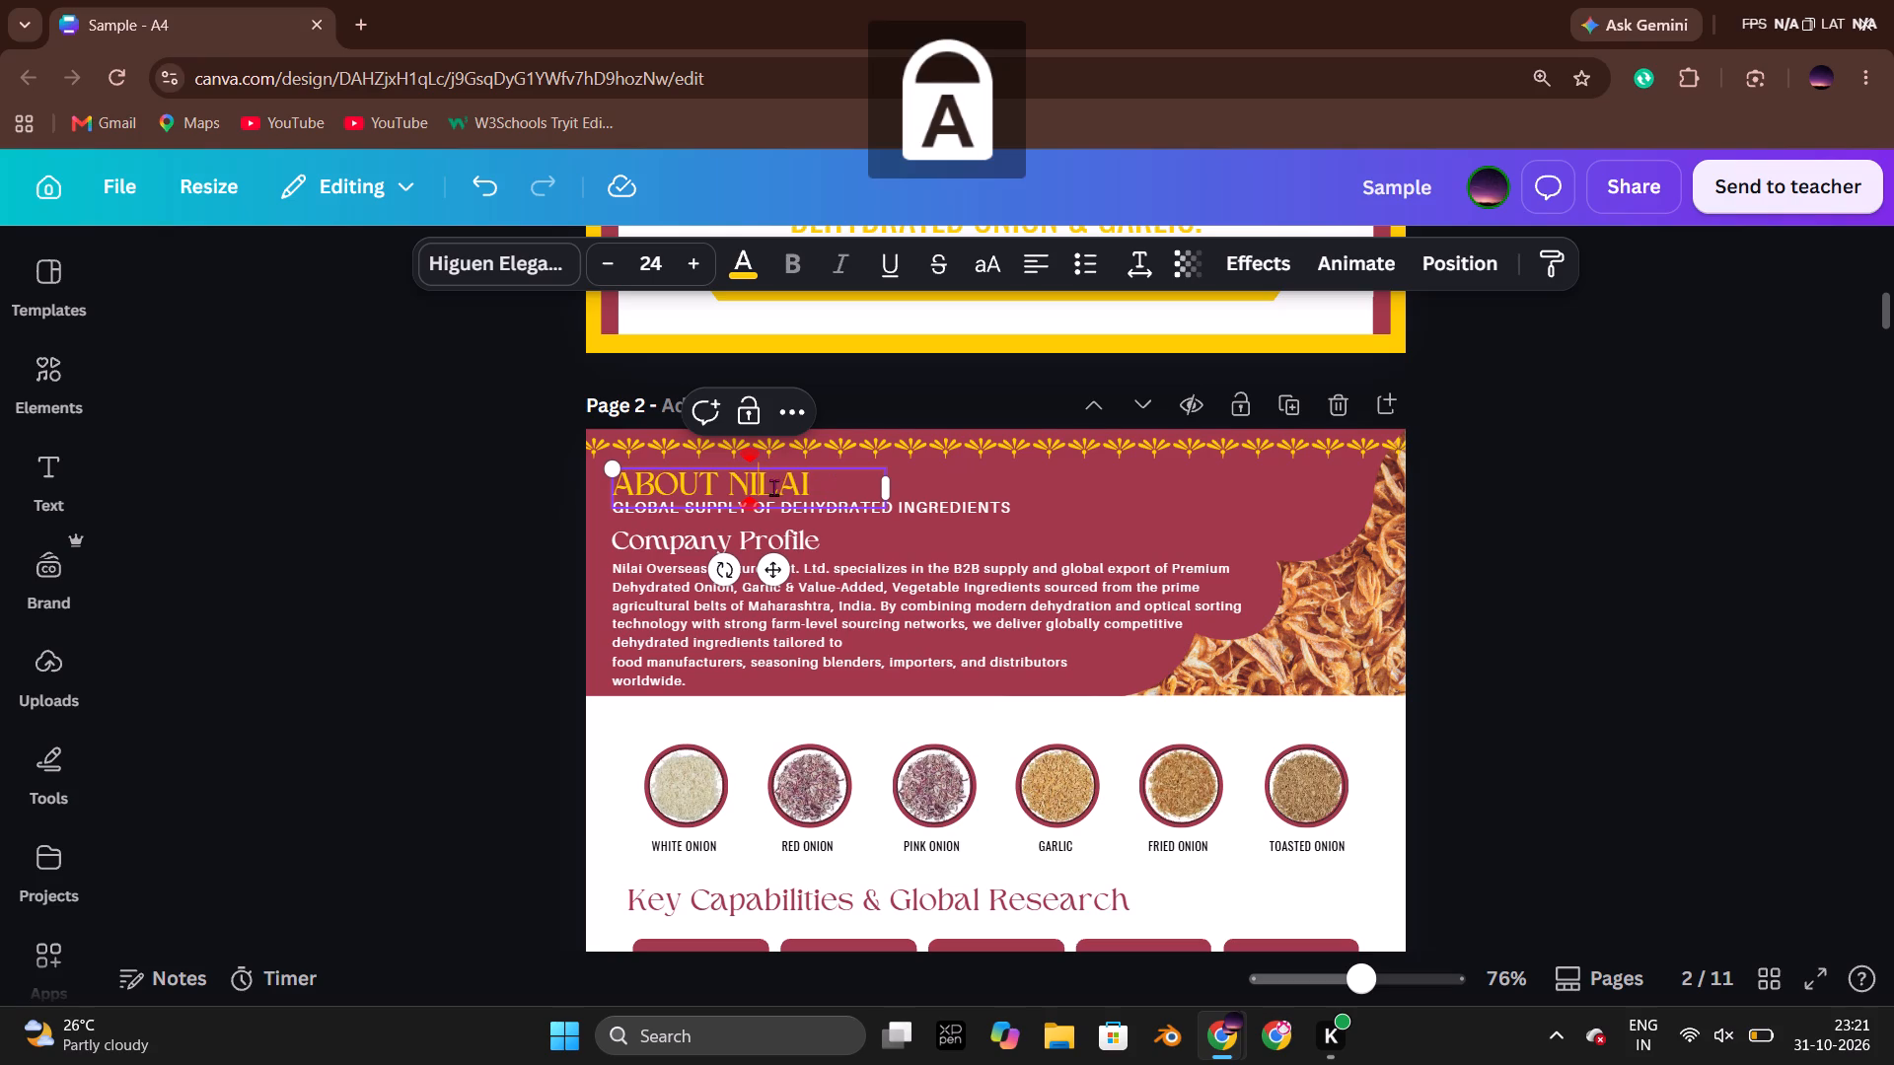
pyautogui.click(167, 531)
# Replace the company name "NagwadeGlobal" with "NILAI" in the Quality Control & Food Safety paragraph on page 2.
pyautogui.scroll(-5, 452, 566)
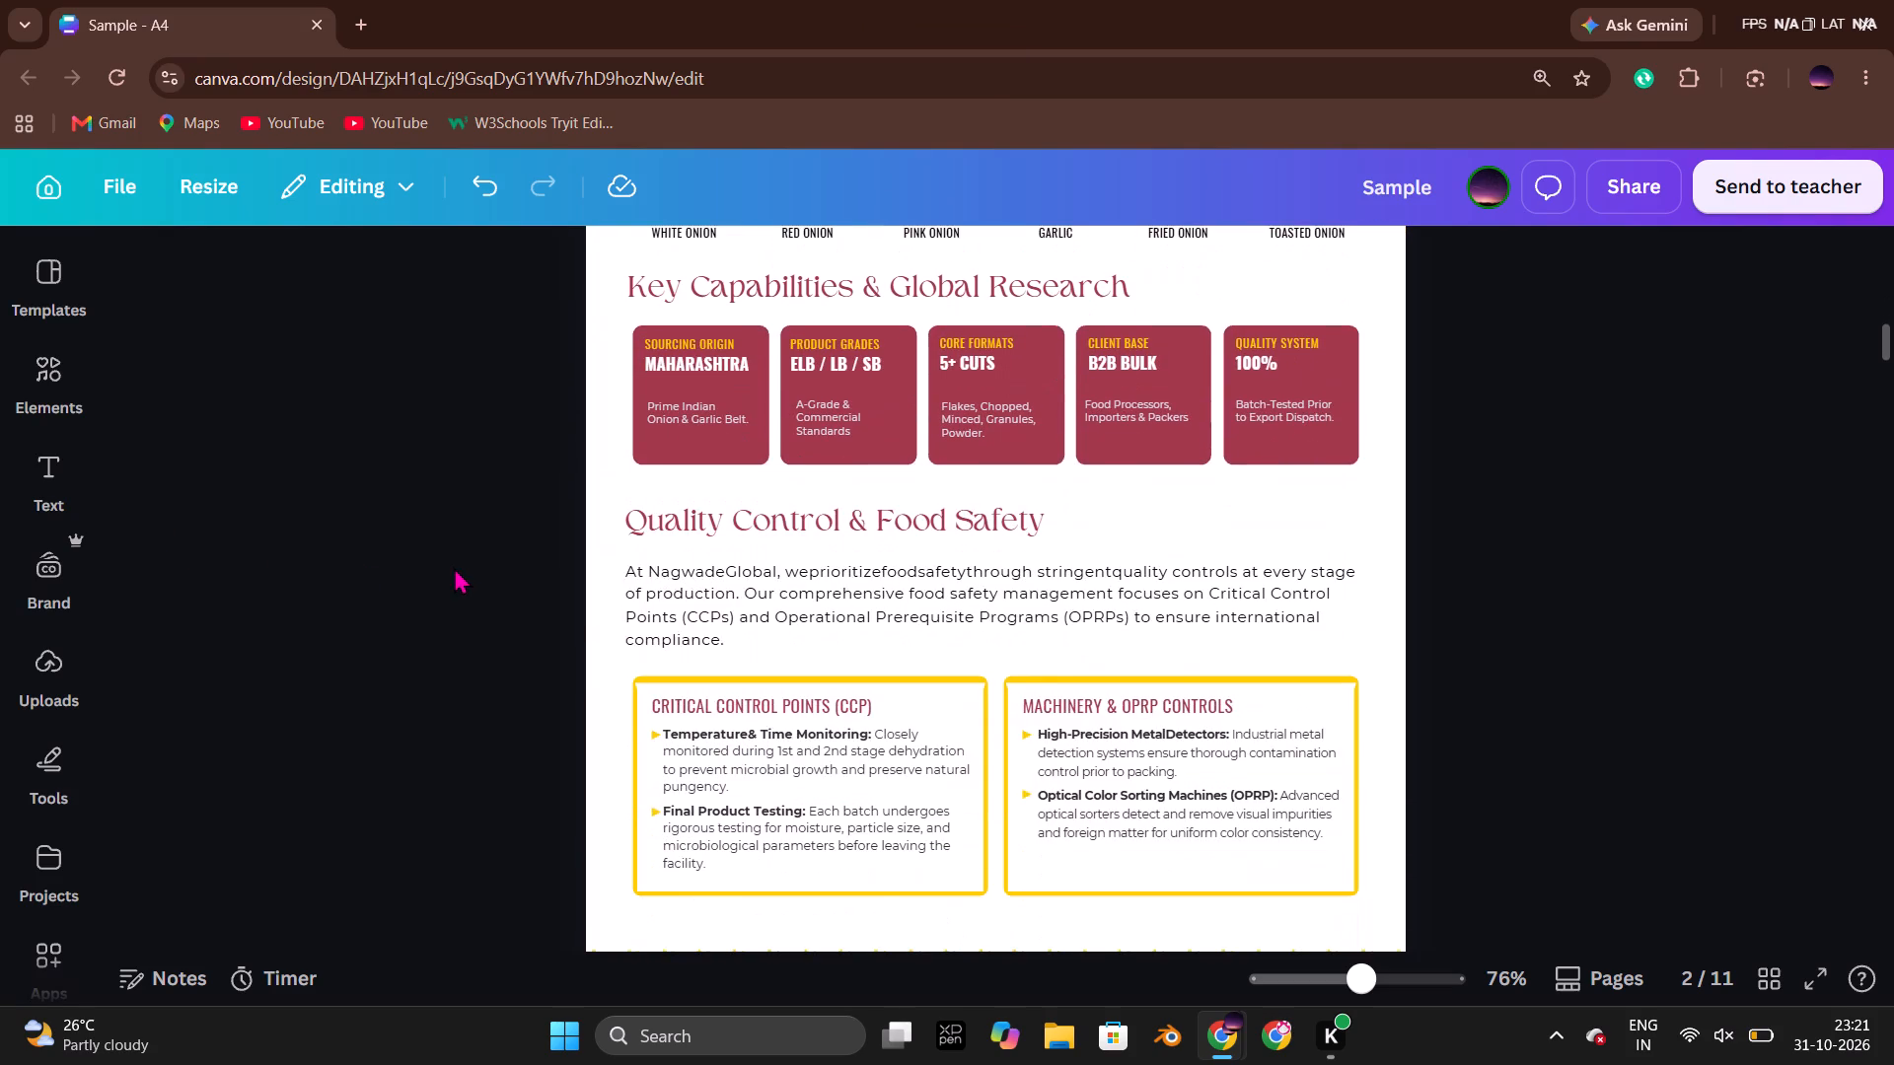
pyautogui.doubleClick(686, 570)
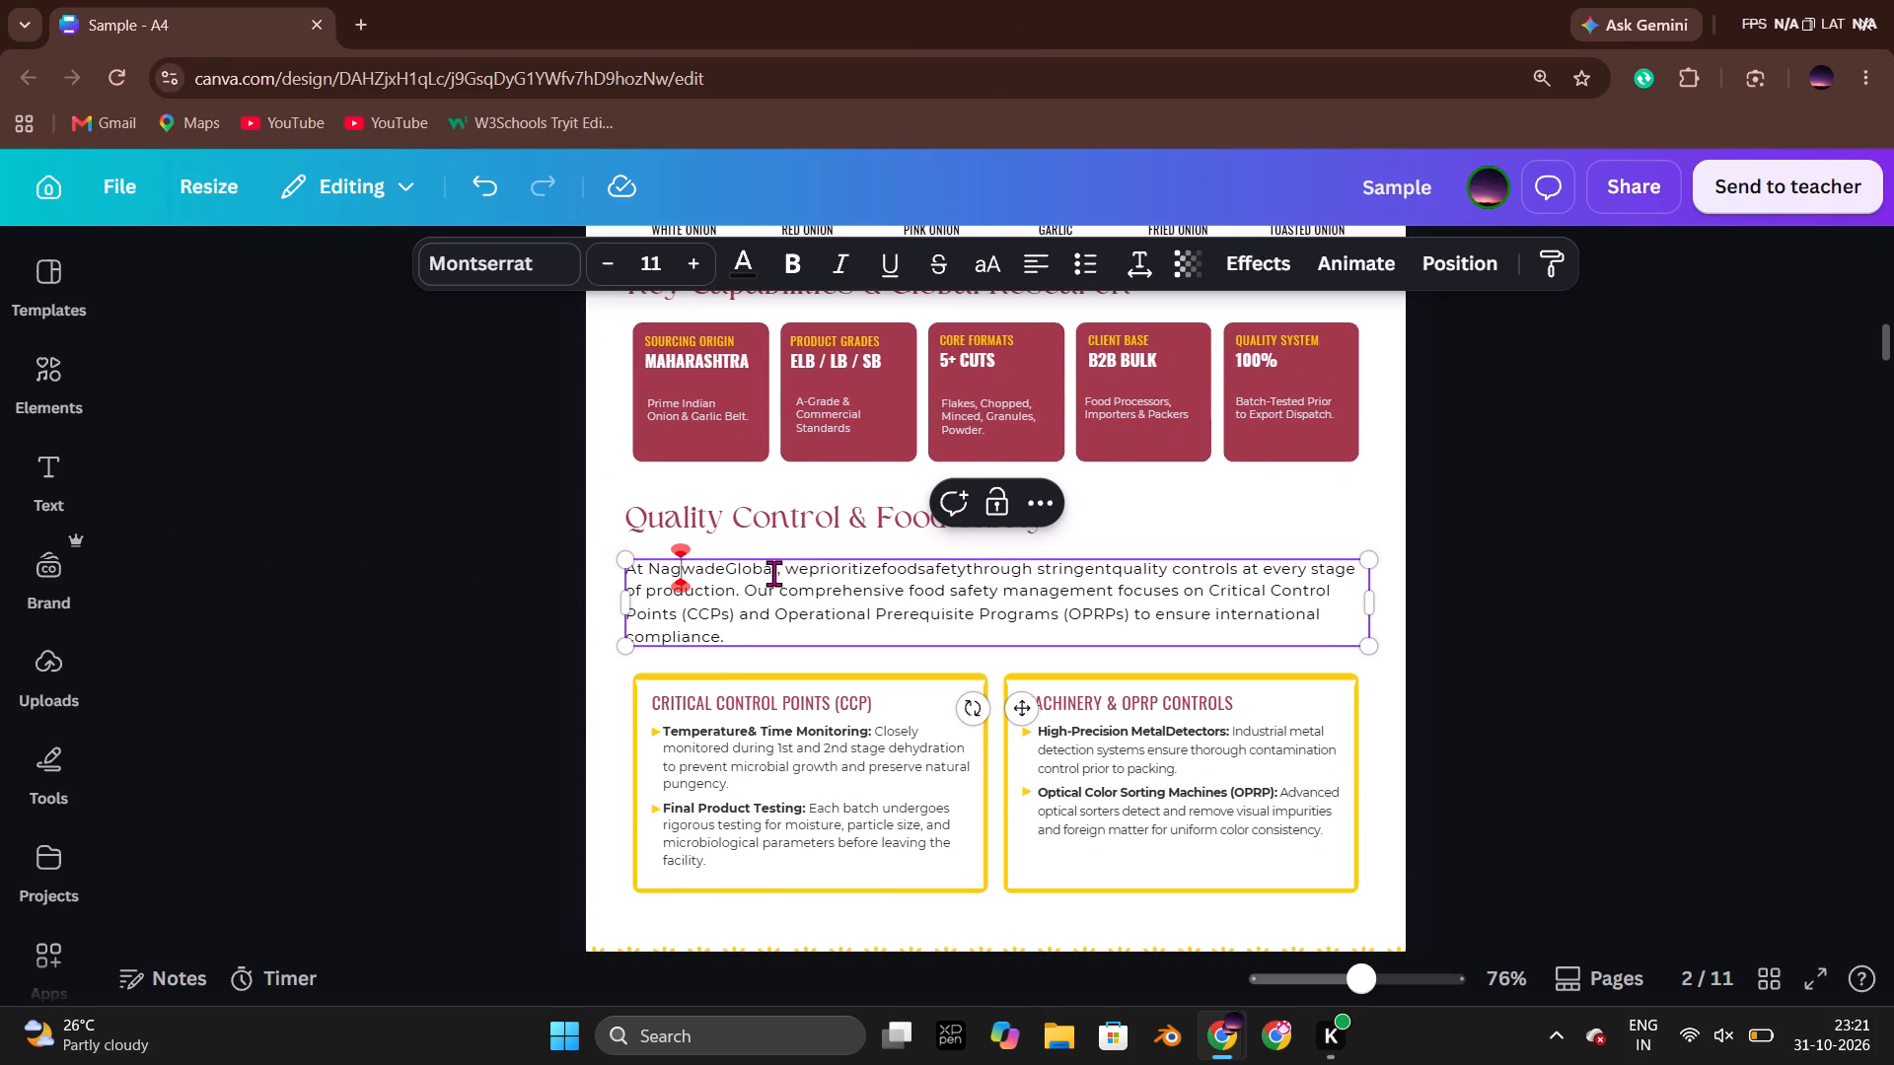
pyautogui.moveTo(776, 573); pyautogui.dragTo(663, 572)
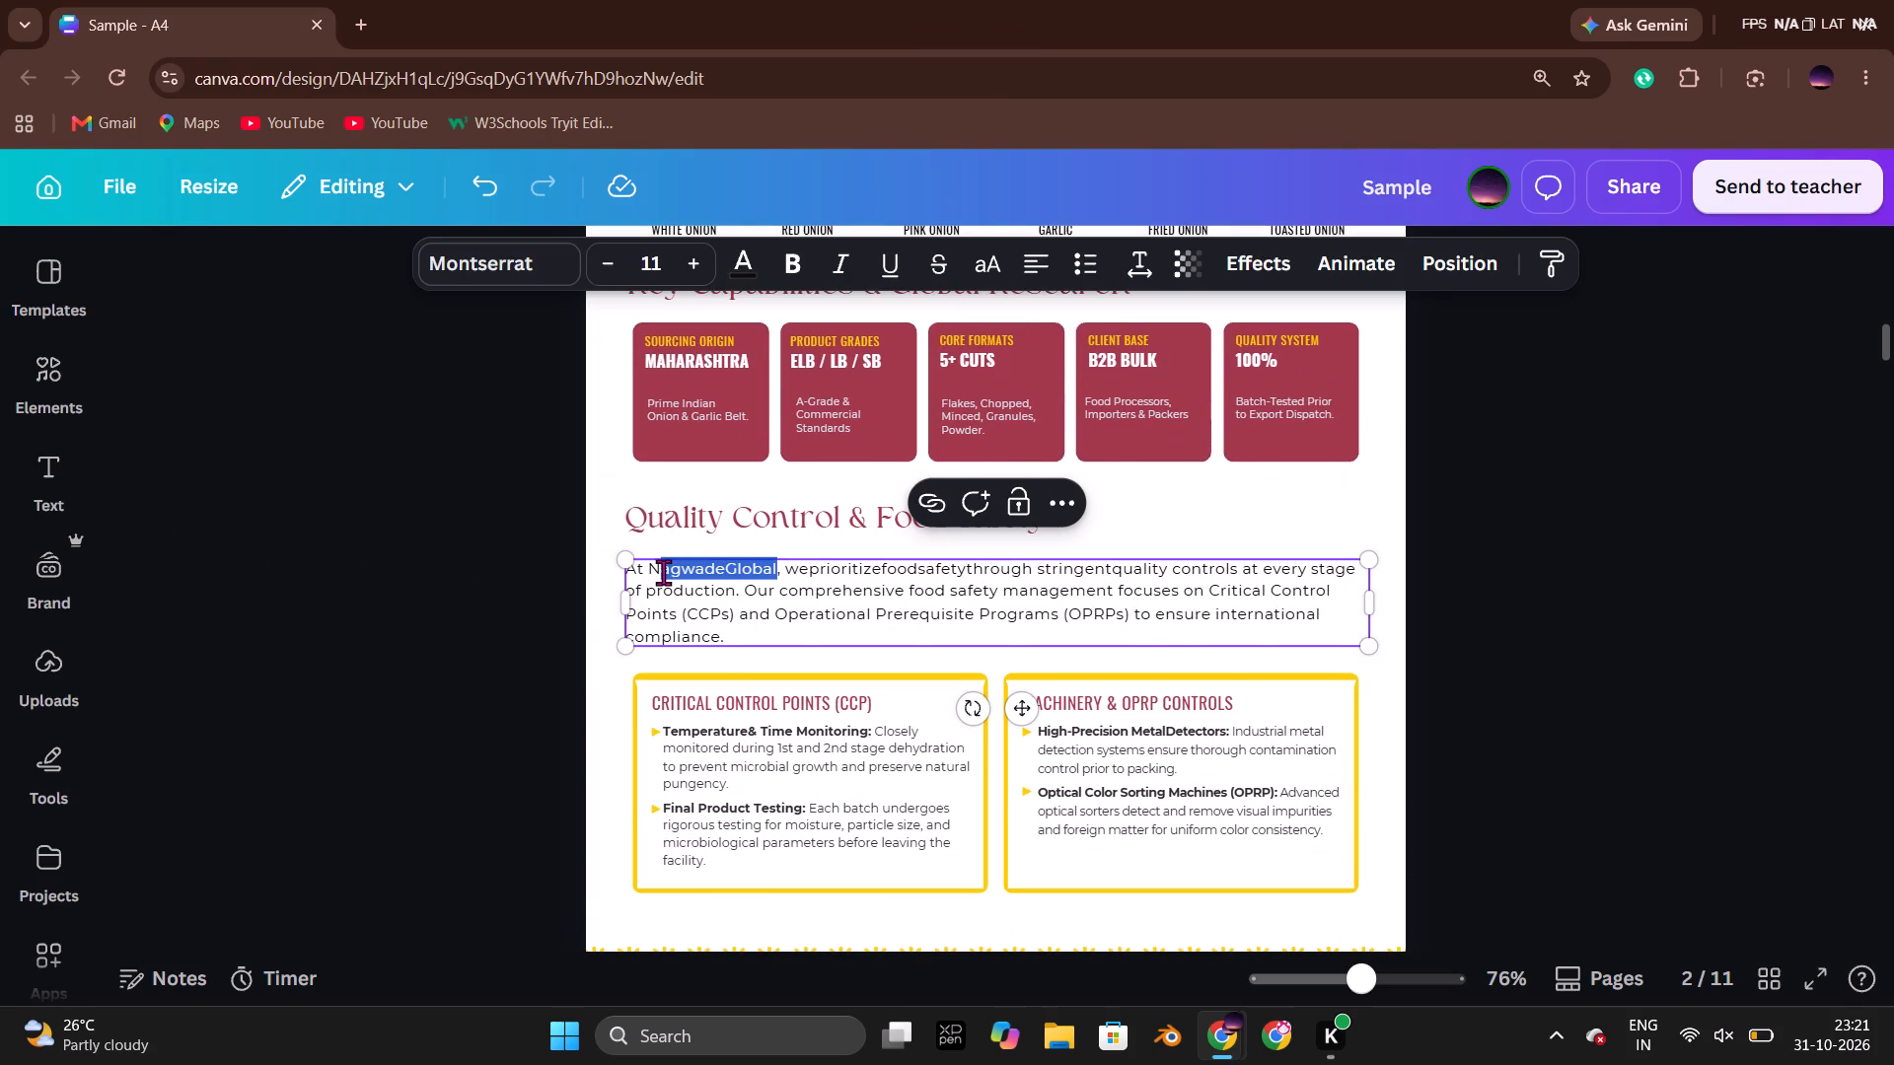
pyautogui.write('ILAI')
pyautogui.press('BackSpace')
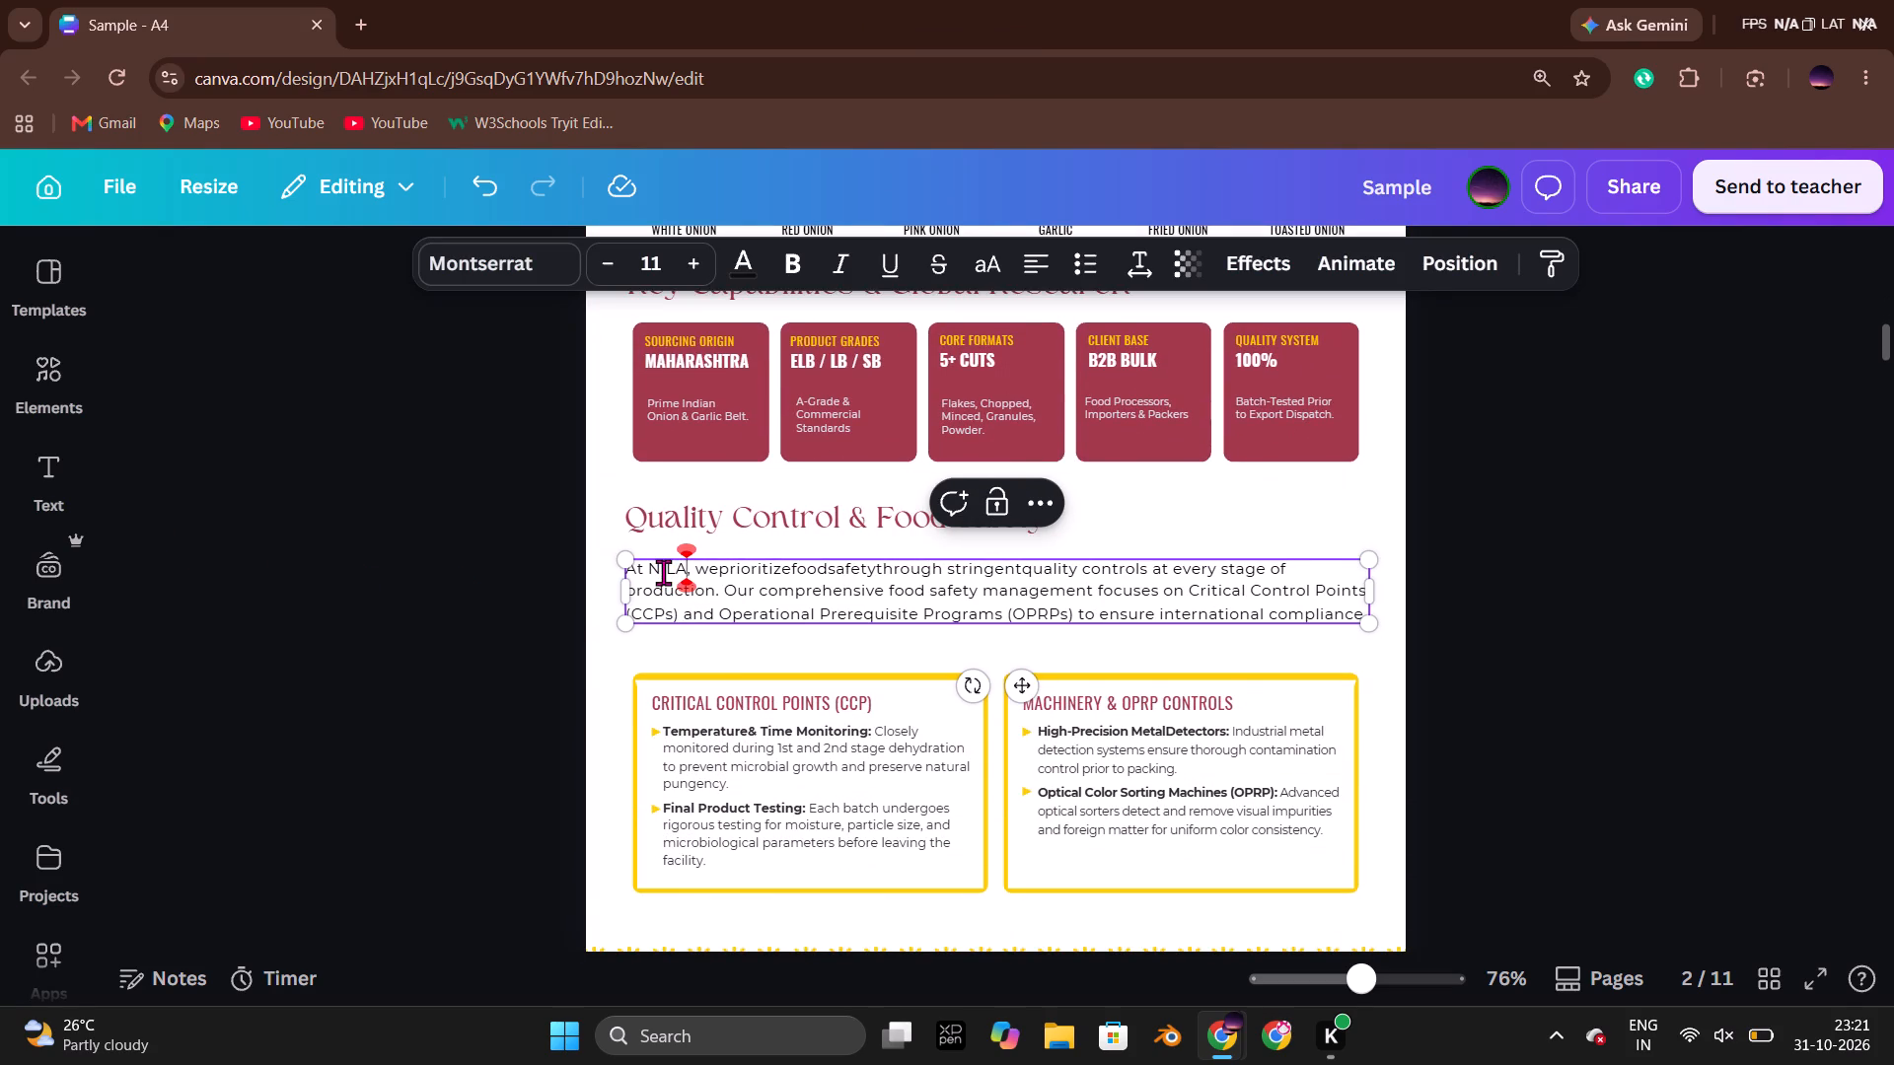
pyautogui.press('i')
pyautogui.click(426, 557)
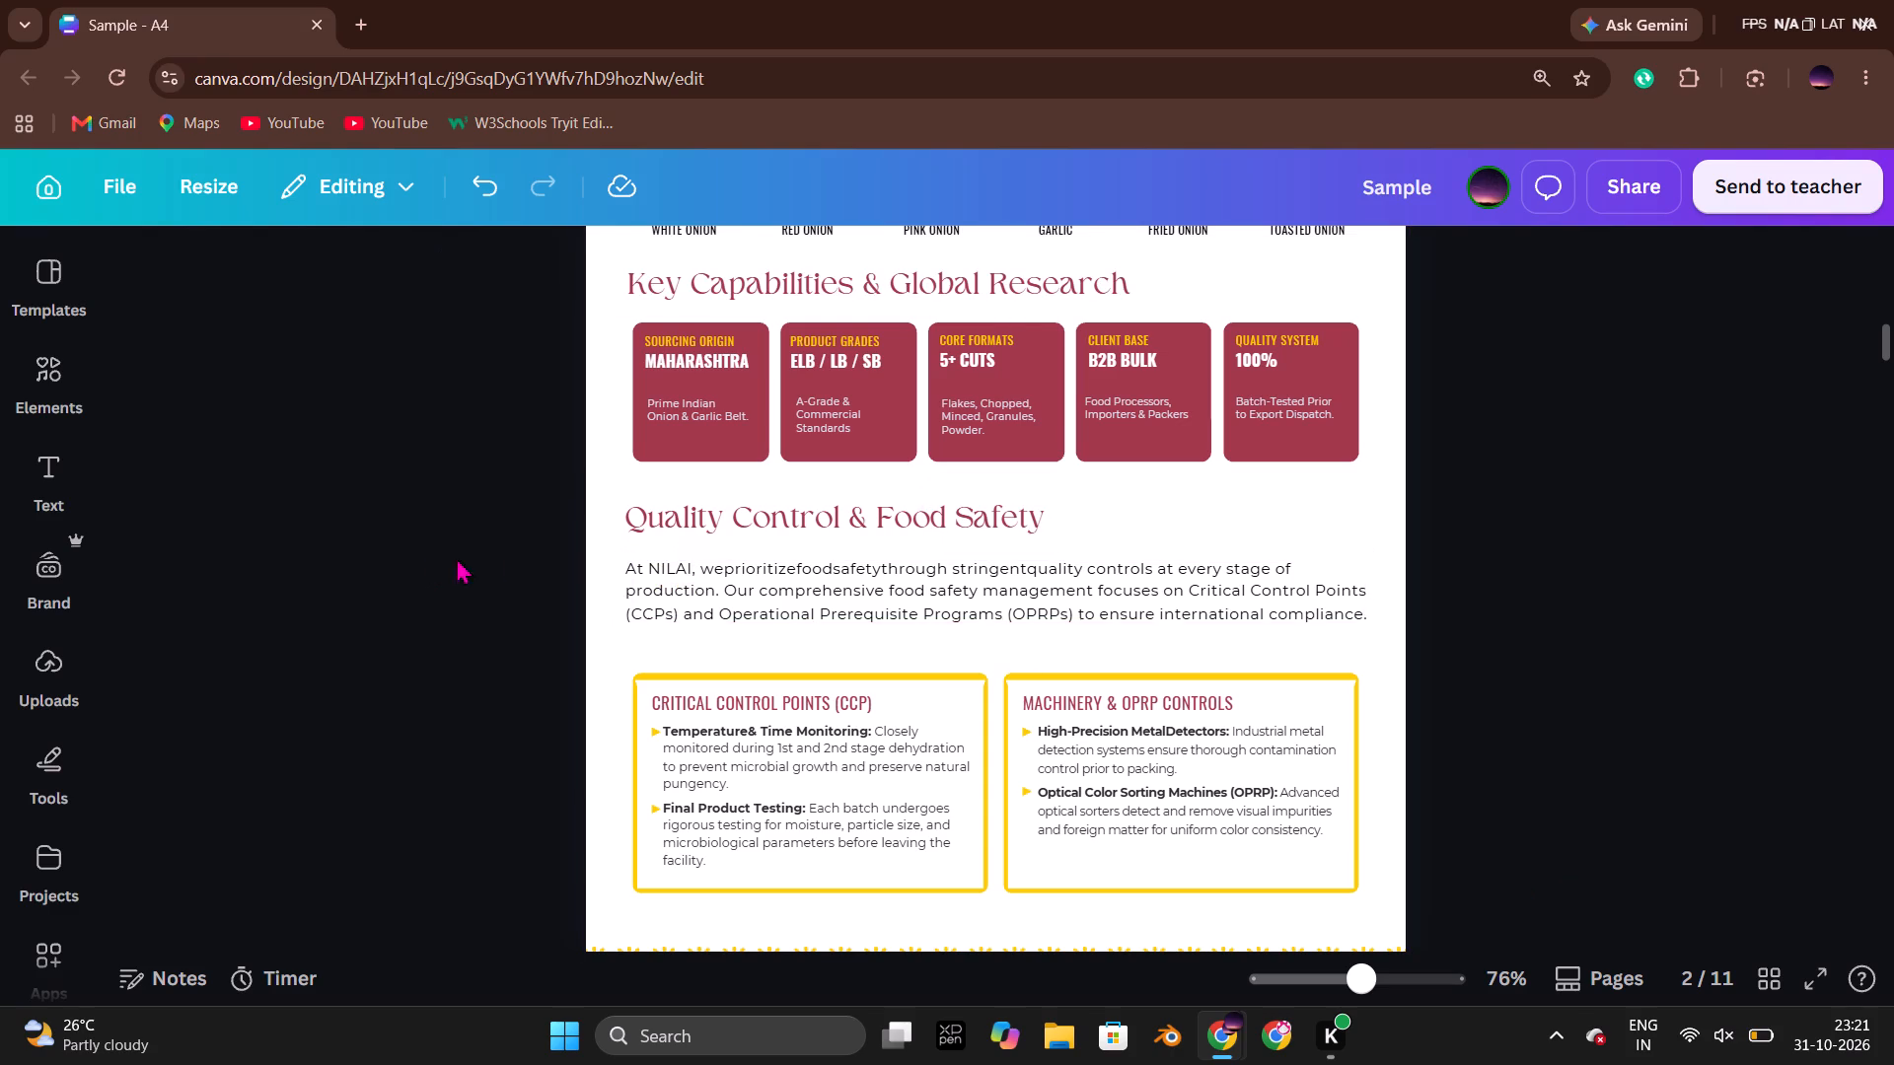
# Insert the missing spaces in the Quality Control paragraph so it reads "we prioritize food safety through stringent quality controls".
pyautogui.click(782, 586)
pyautogui.click(762, 574)
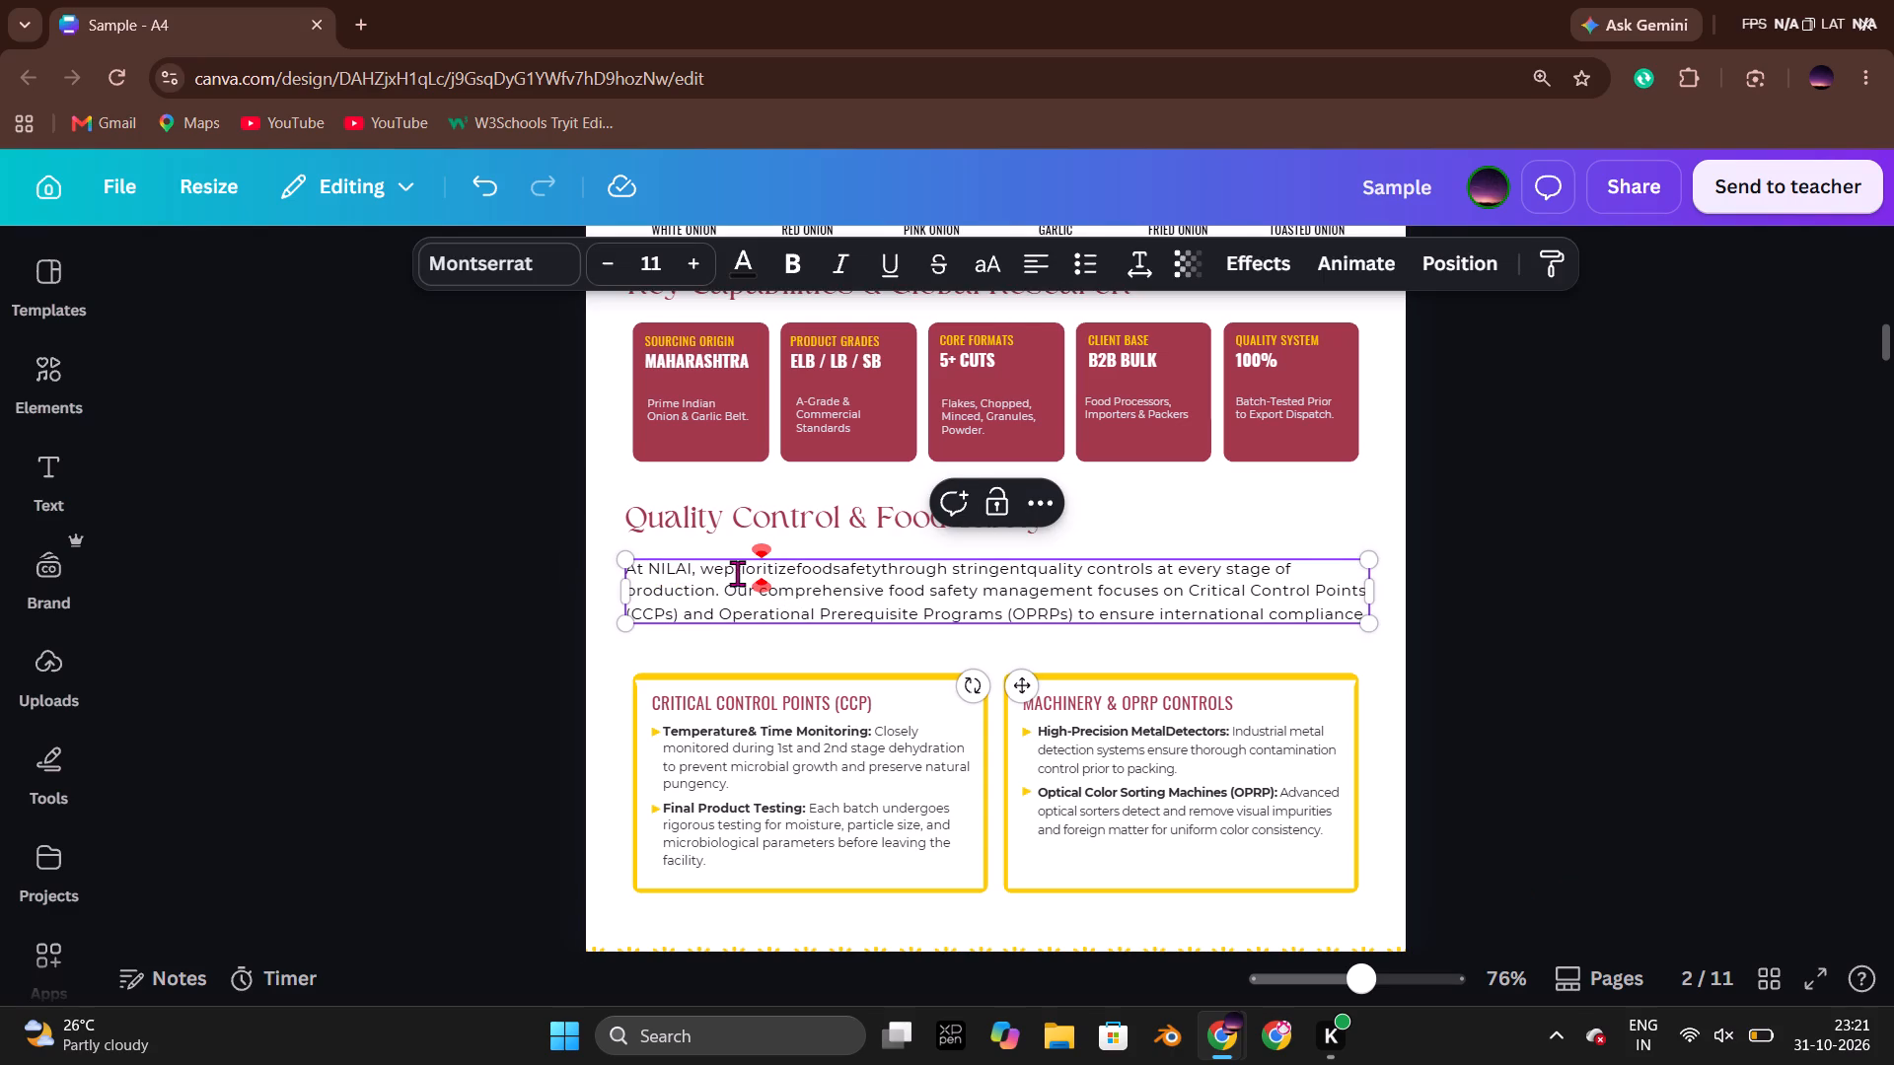
pyautogui.click(722, 573)
pyautogui.press('space')
pyautogui.click(802, 575)
pyautogui.press('space')
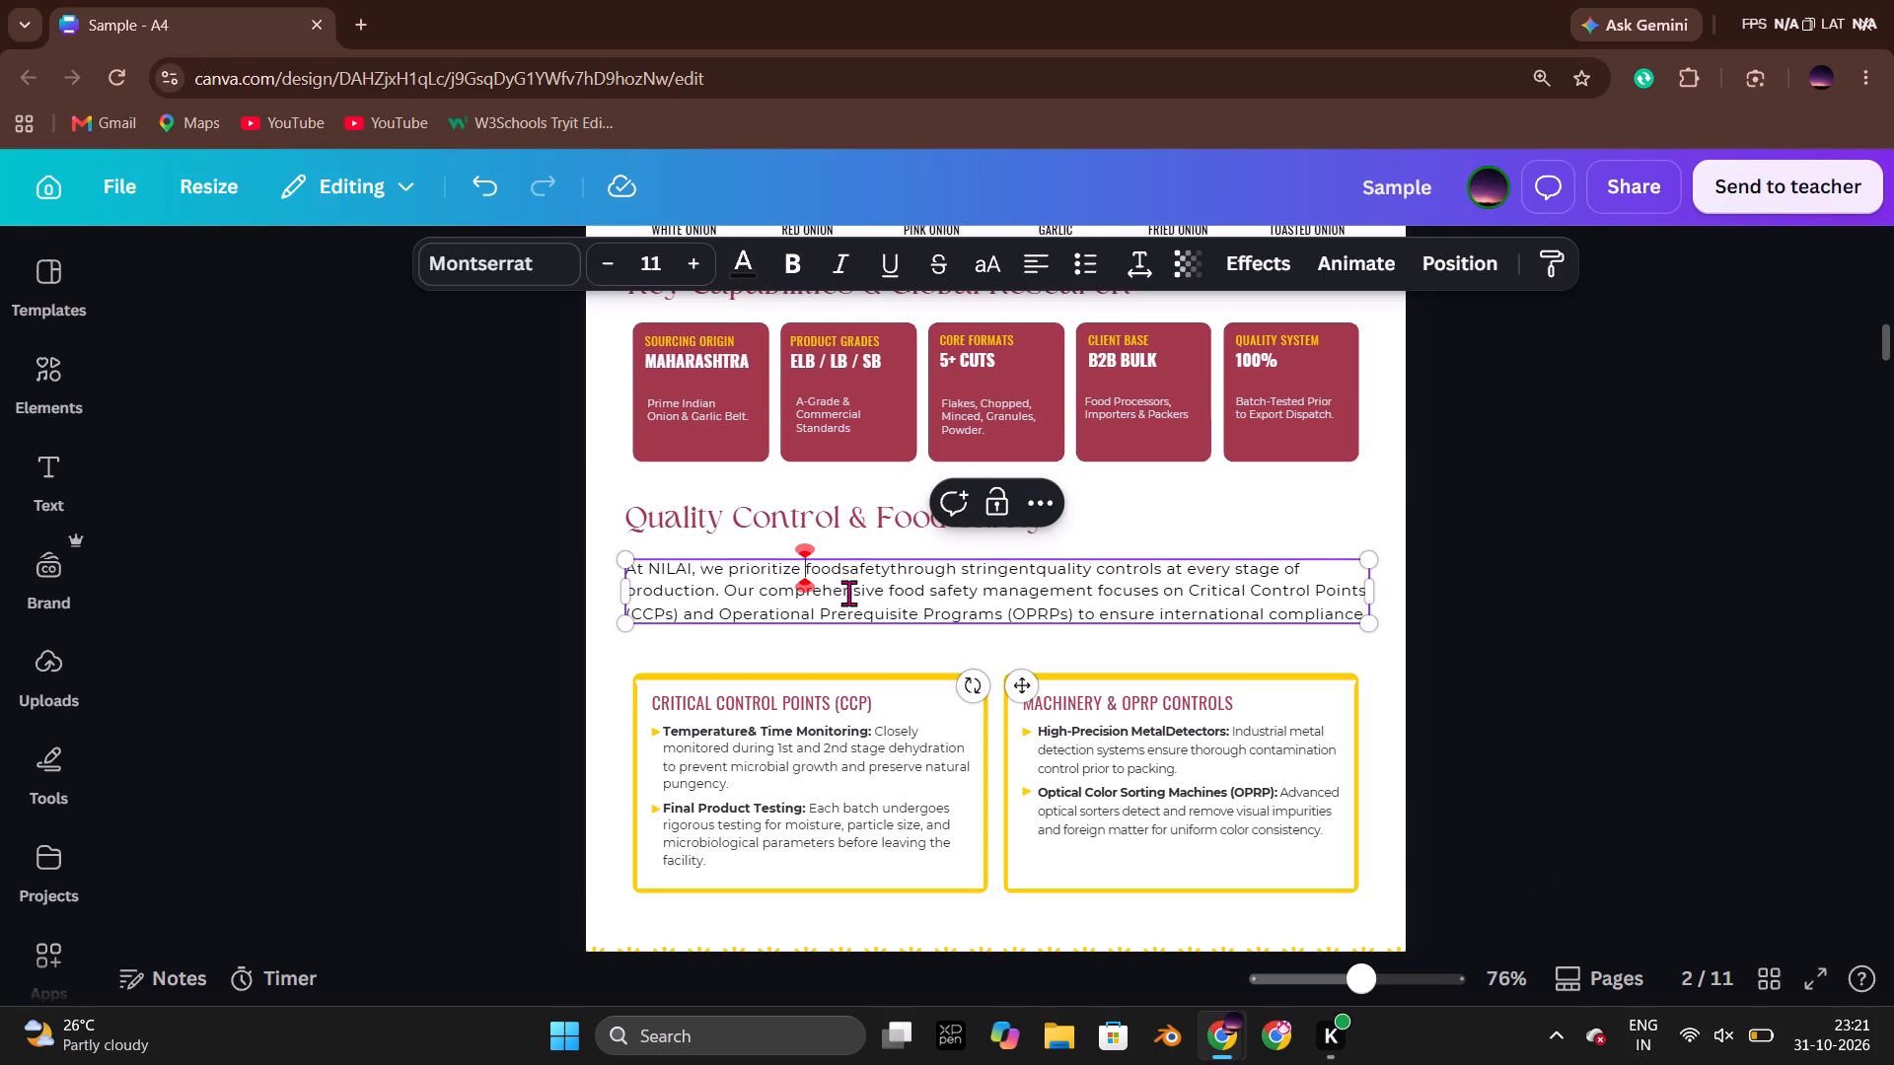
pyautogui.click(844, 577)
pyautogui.press('space')
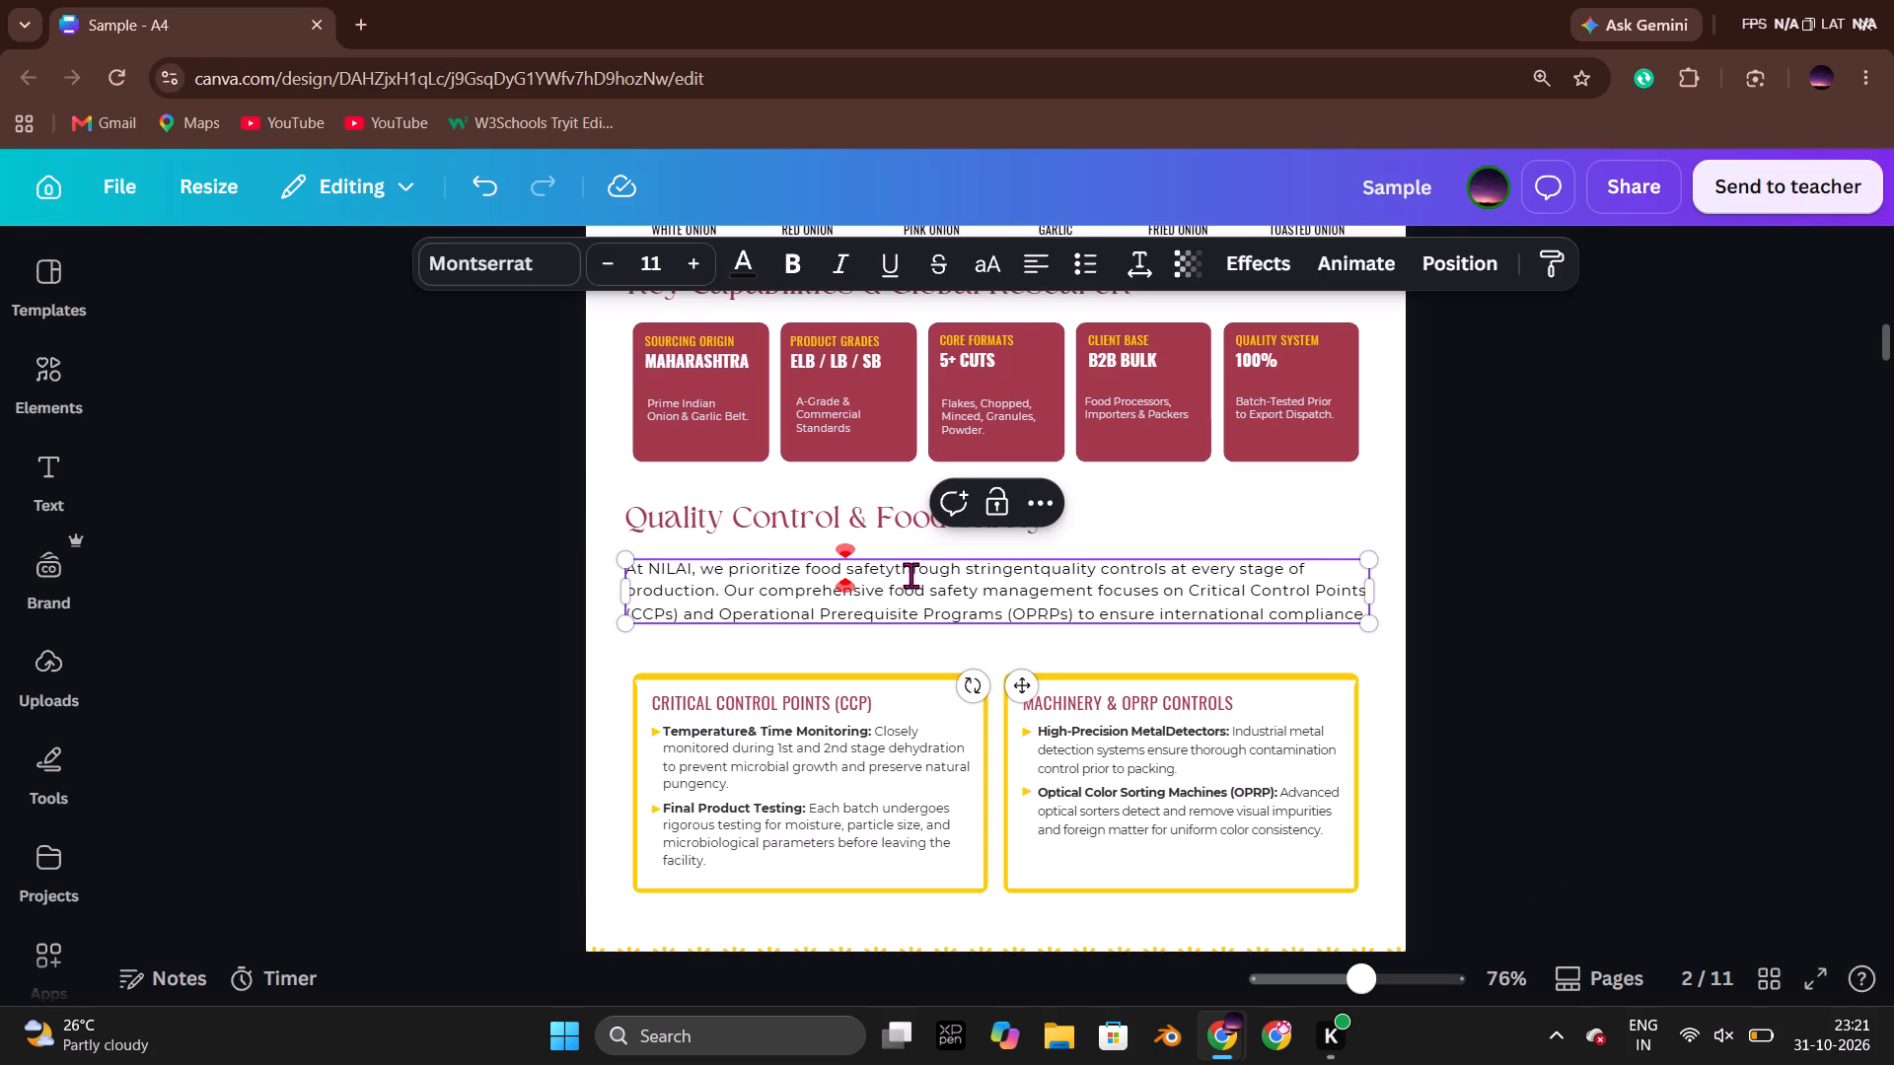
pyautogui.click(895, 575)
pyautogui.press('space')
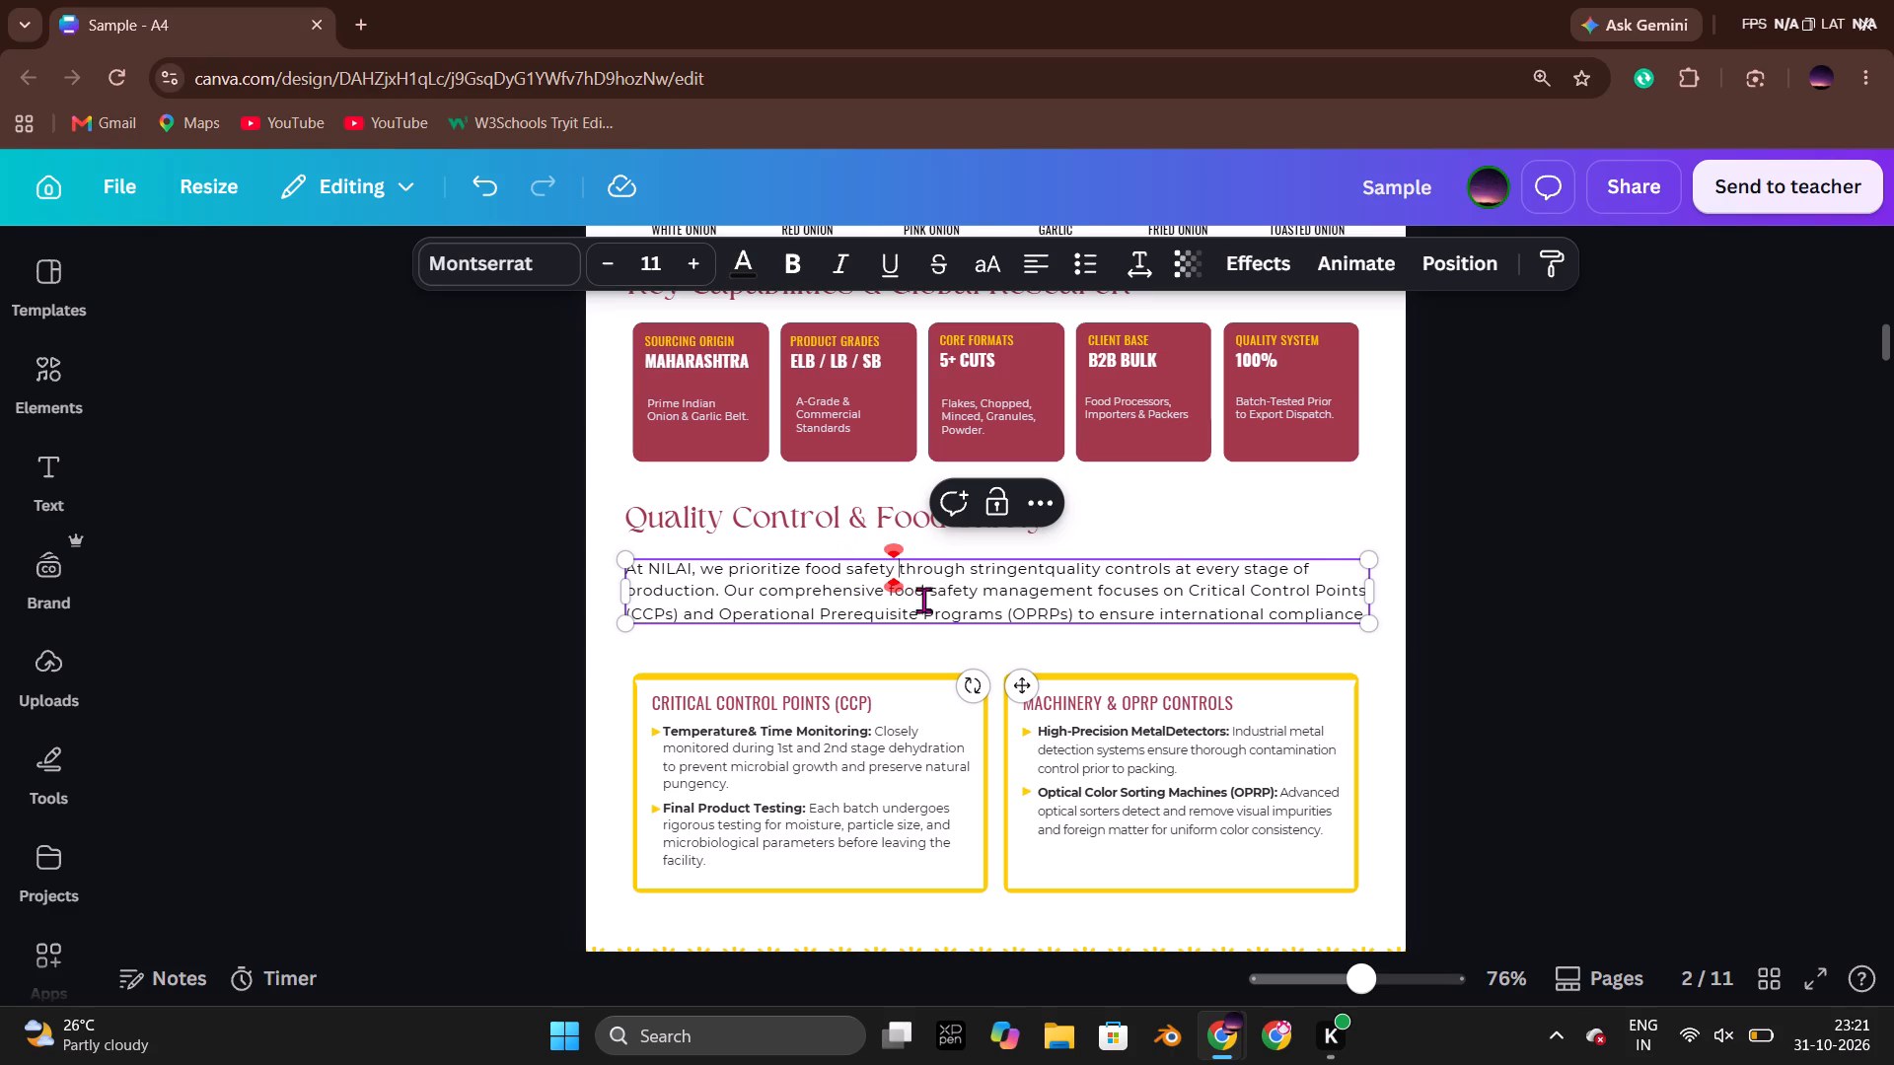
pyautogui.click(1045, 573)
pyautogui.press('space')
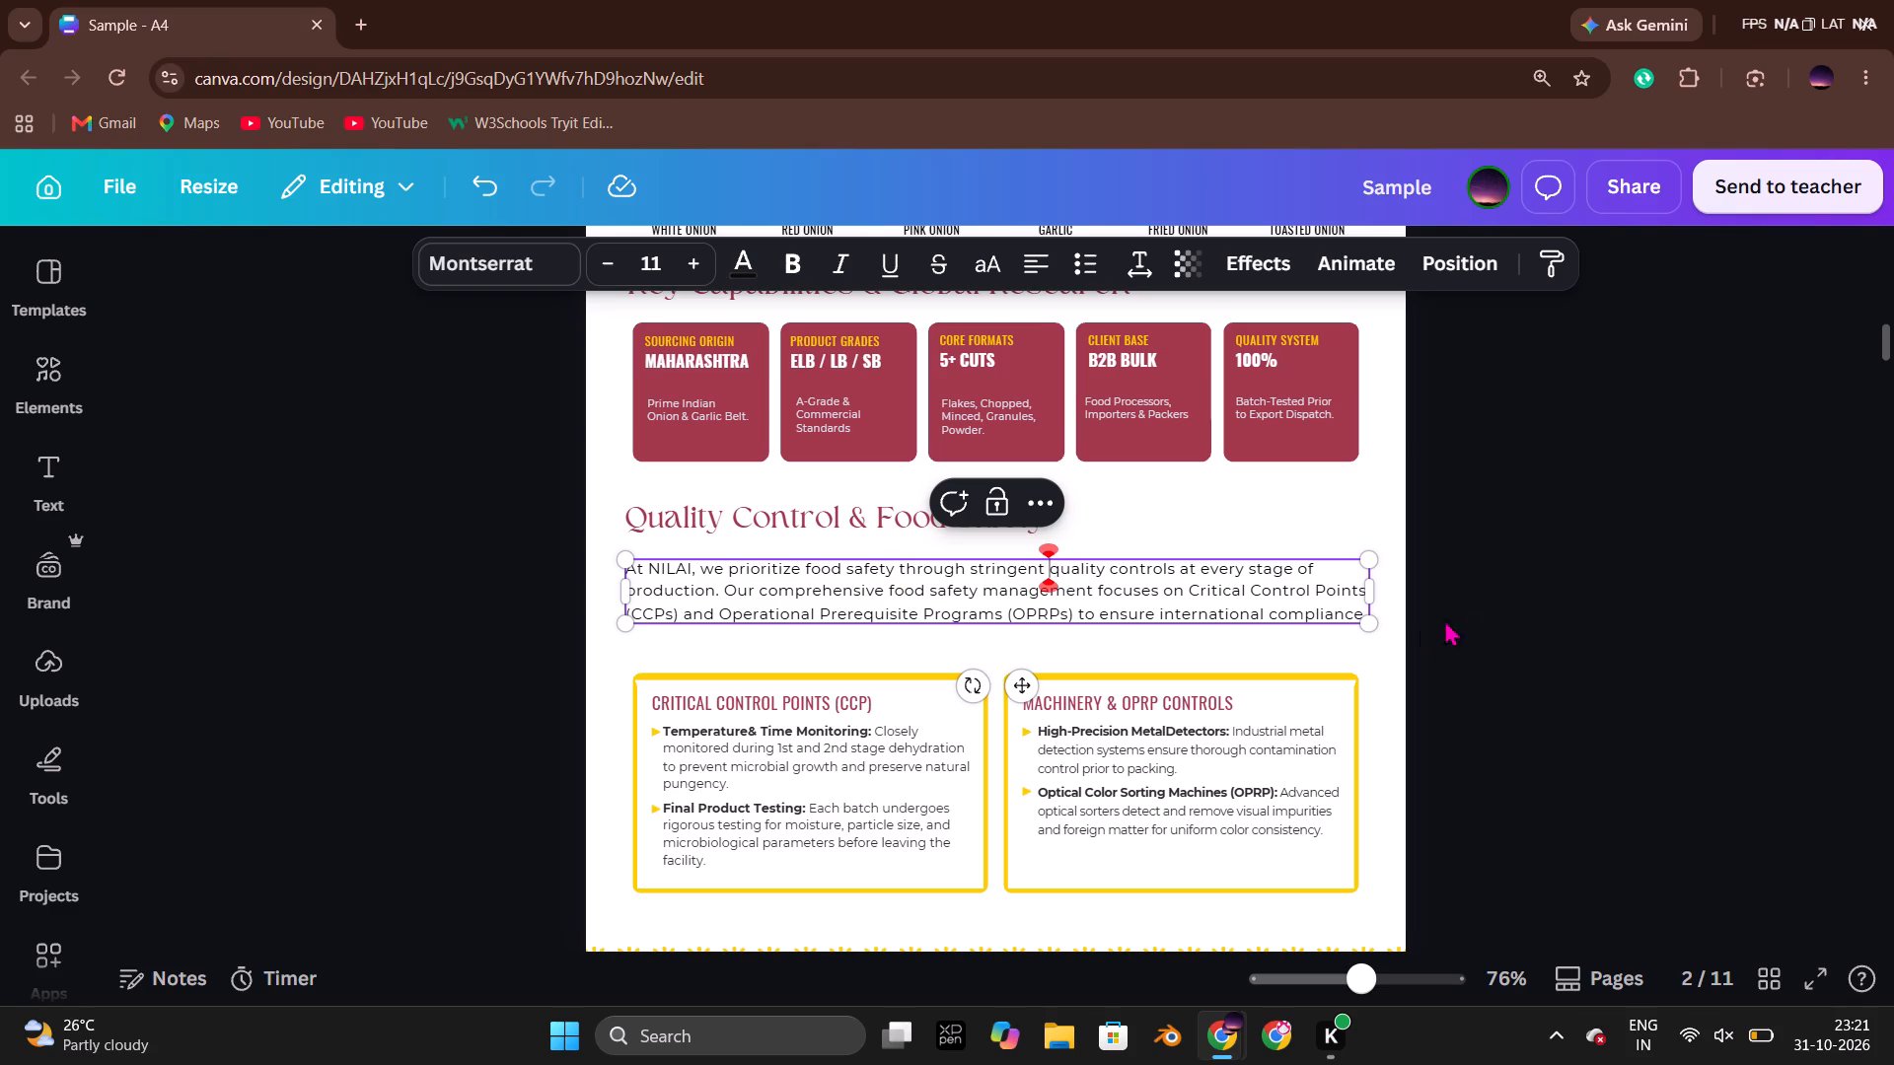
pyautogui.click(1501, 615)
# Remove the line break after "tailored to" in the page 2 company paragraph so "food manufacturers" continues on the same line.
pyautogui.hotkey('alt', 'Tab')
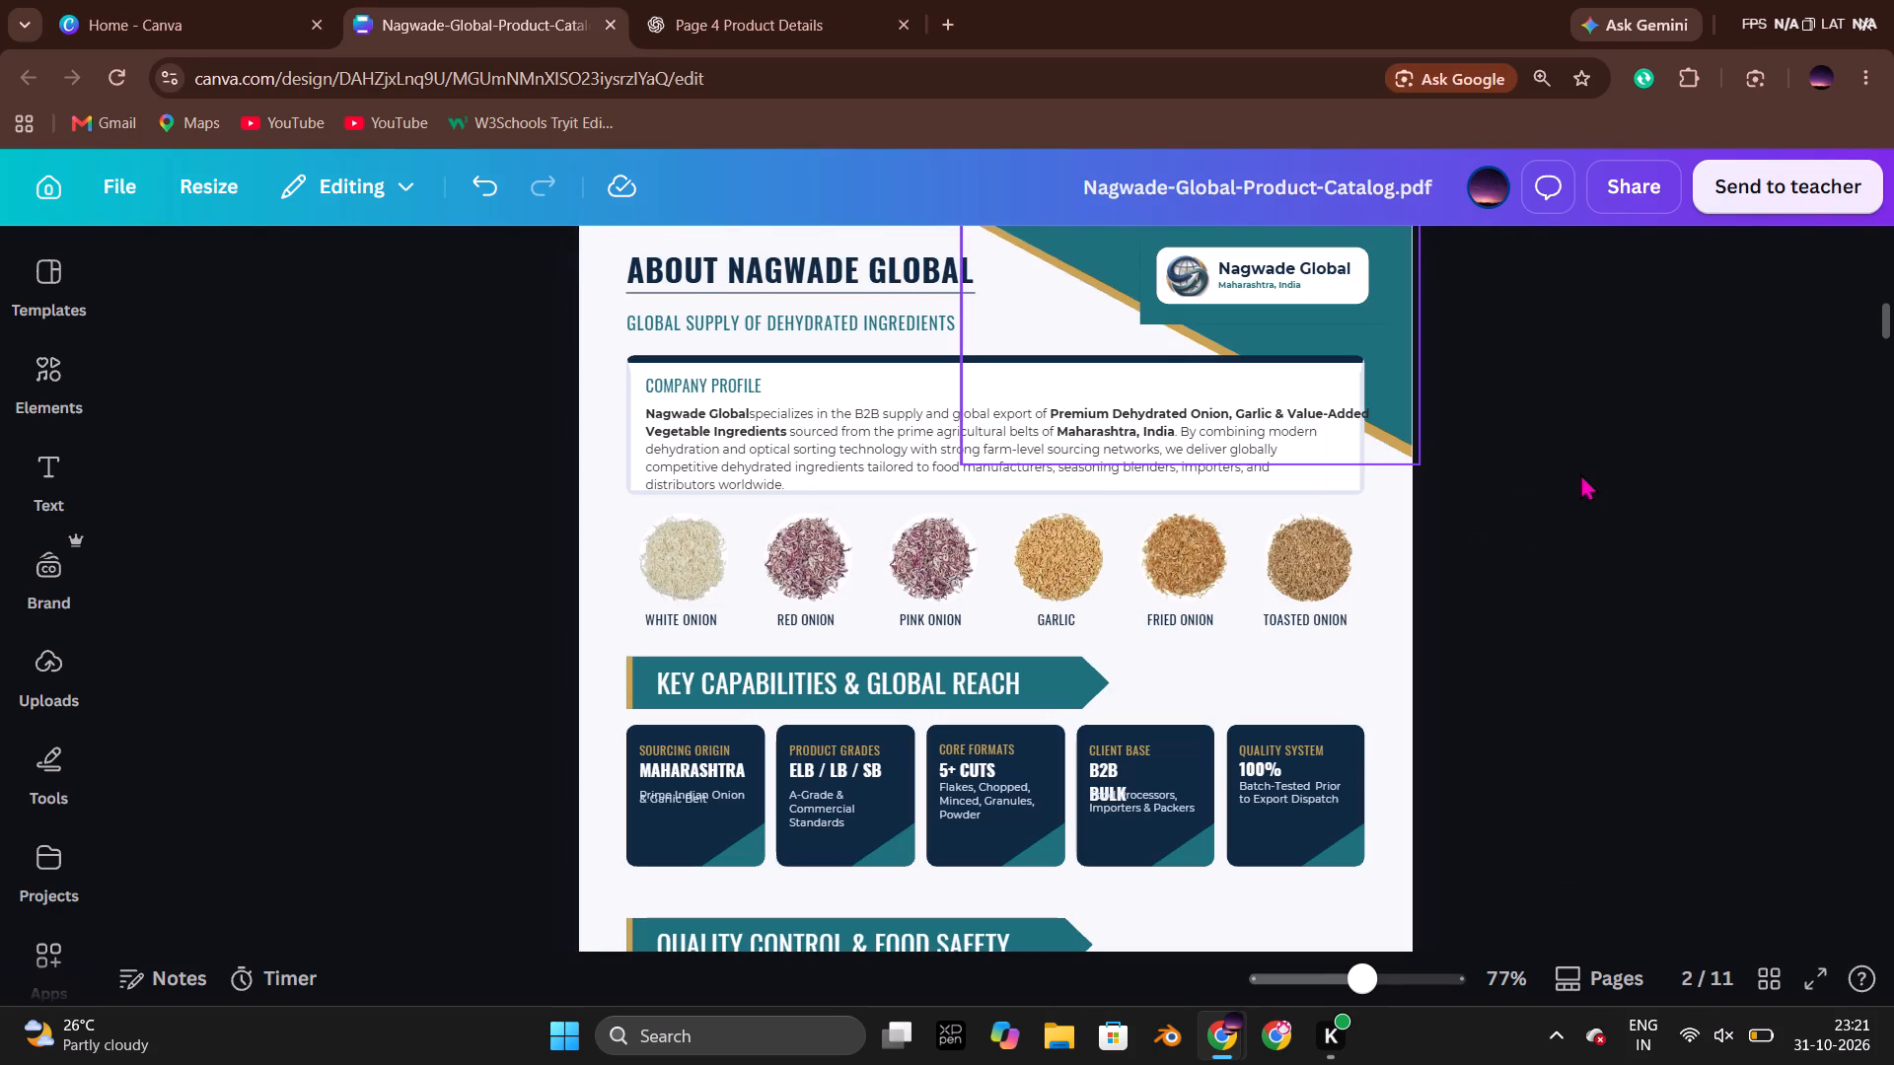
pyautogui.hotkey('alt', 'Tab')
pyautogui.scroll(2, 1179, 462)
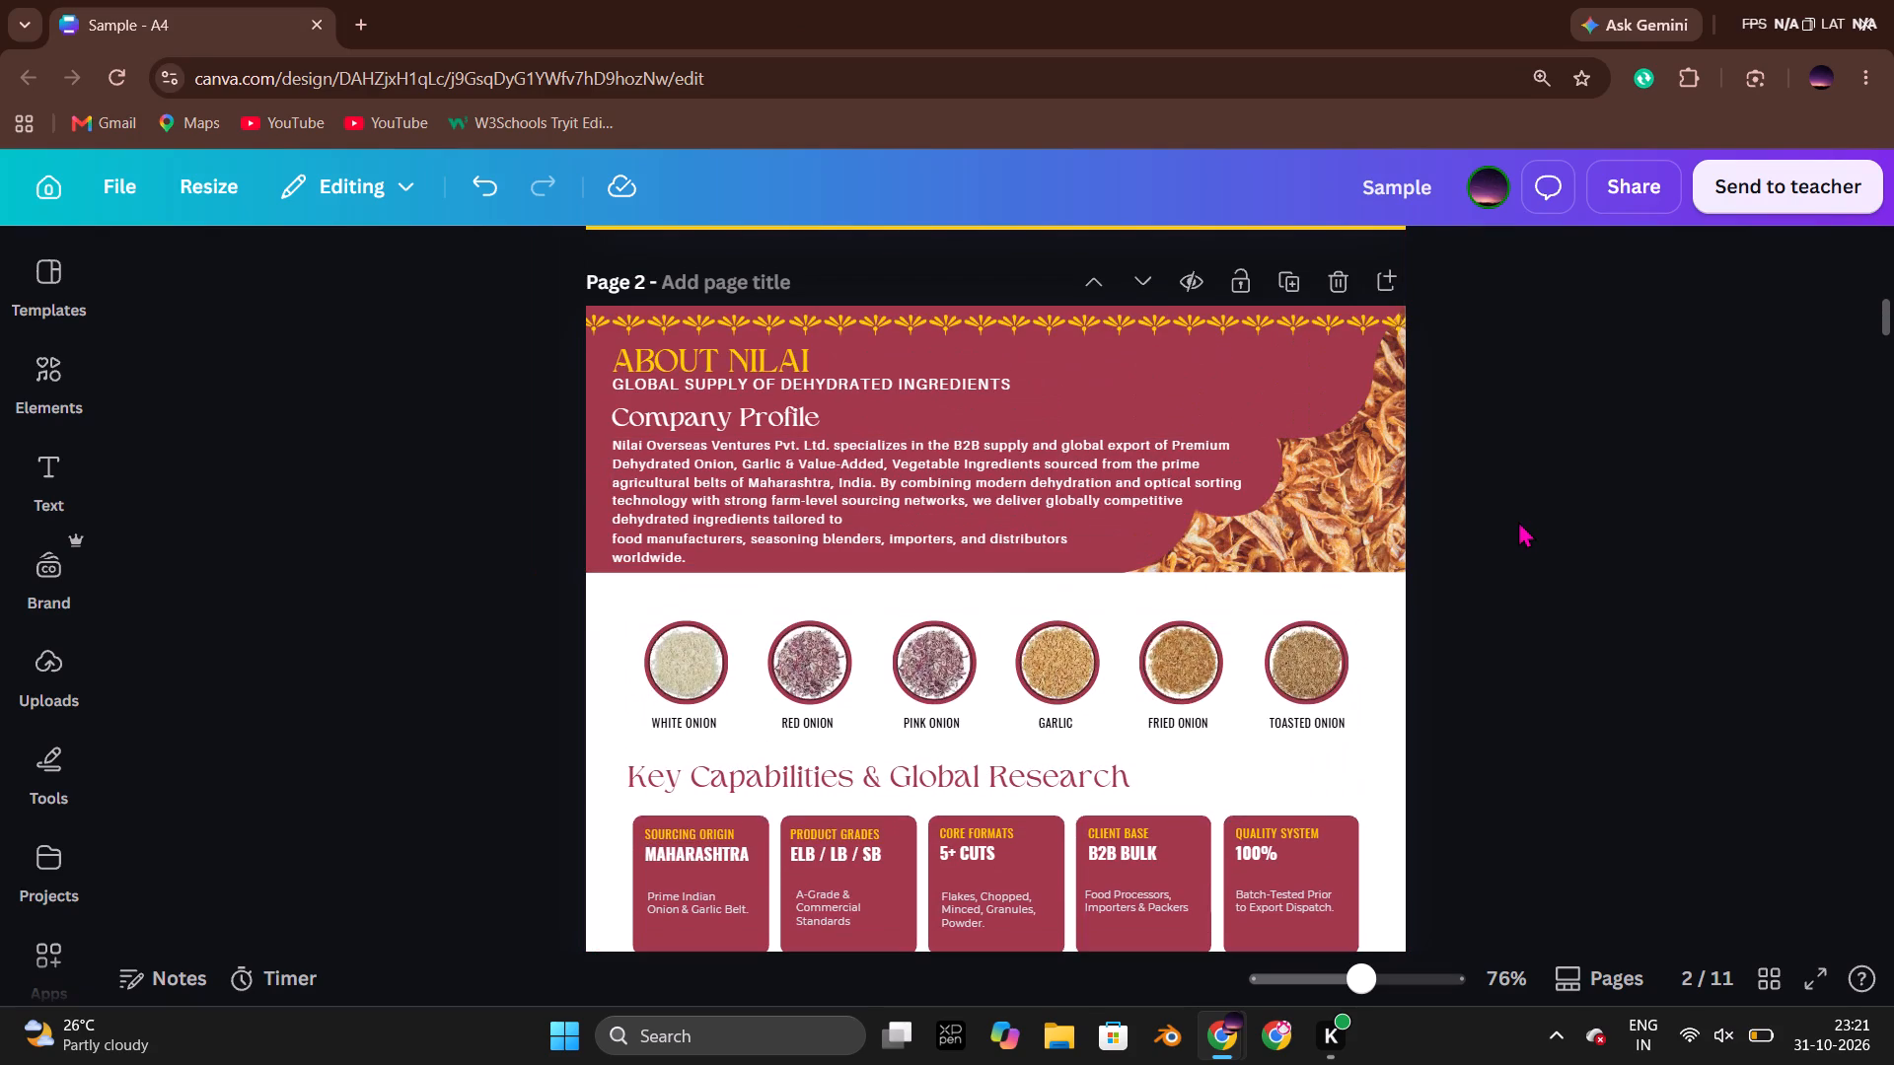
pyautogui.doubleClick(910, 519)
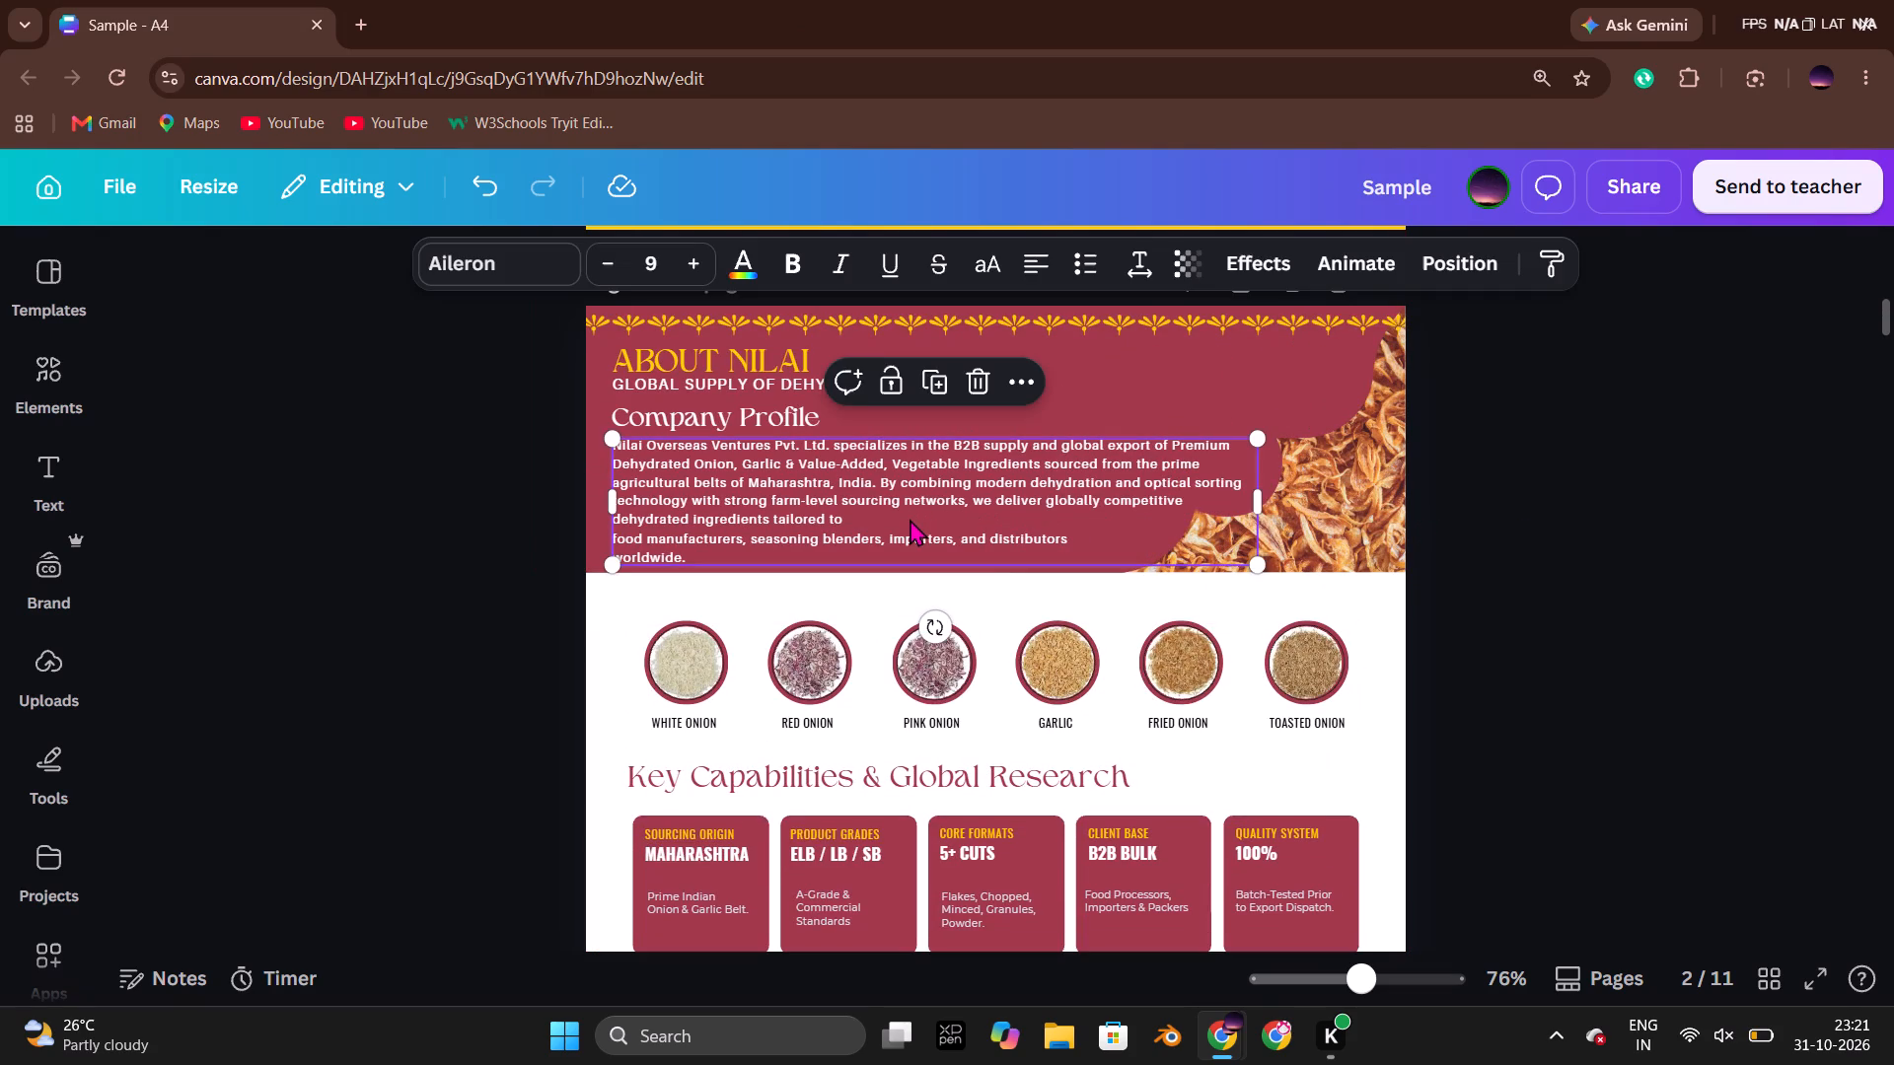
pyautogui.press('Down')
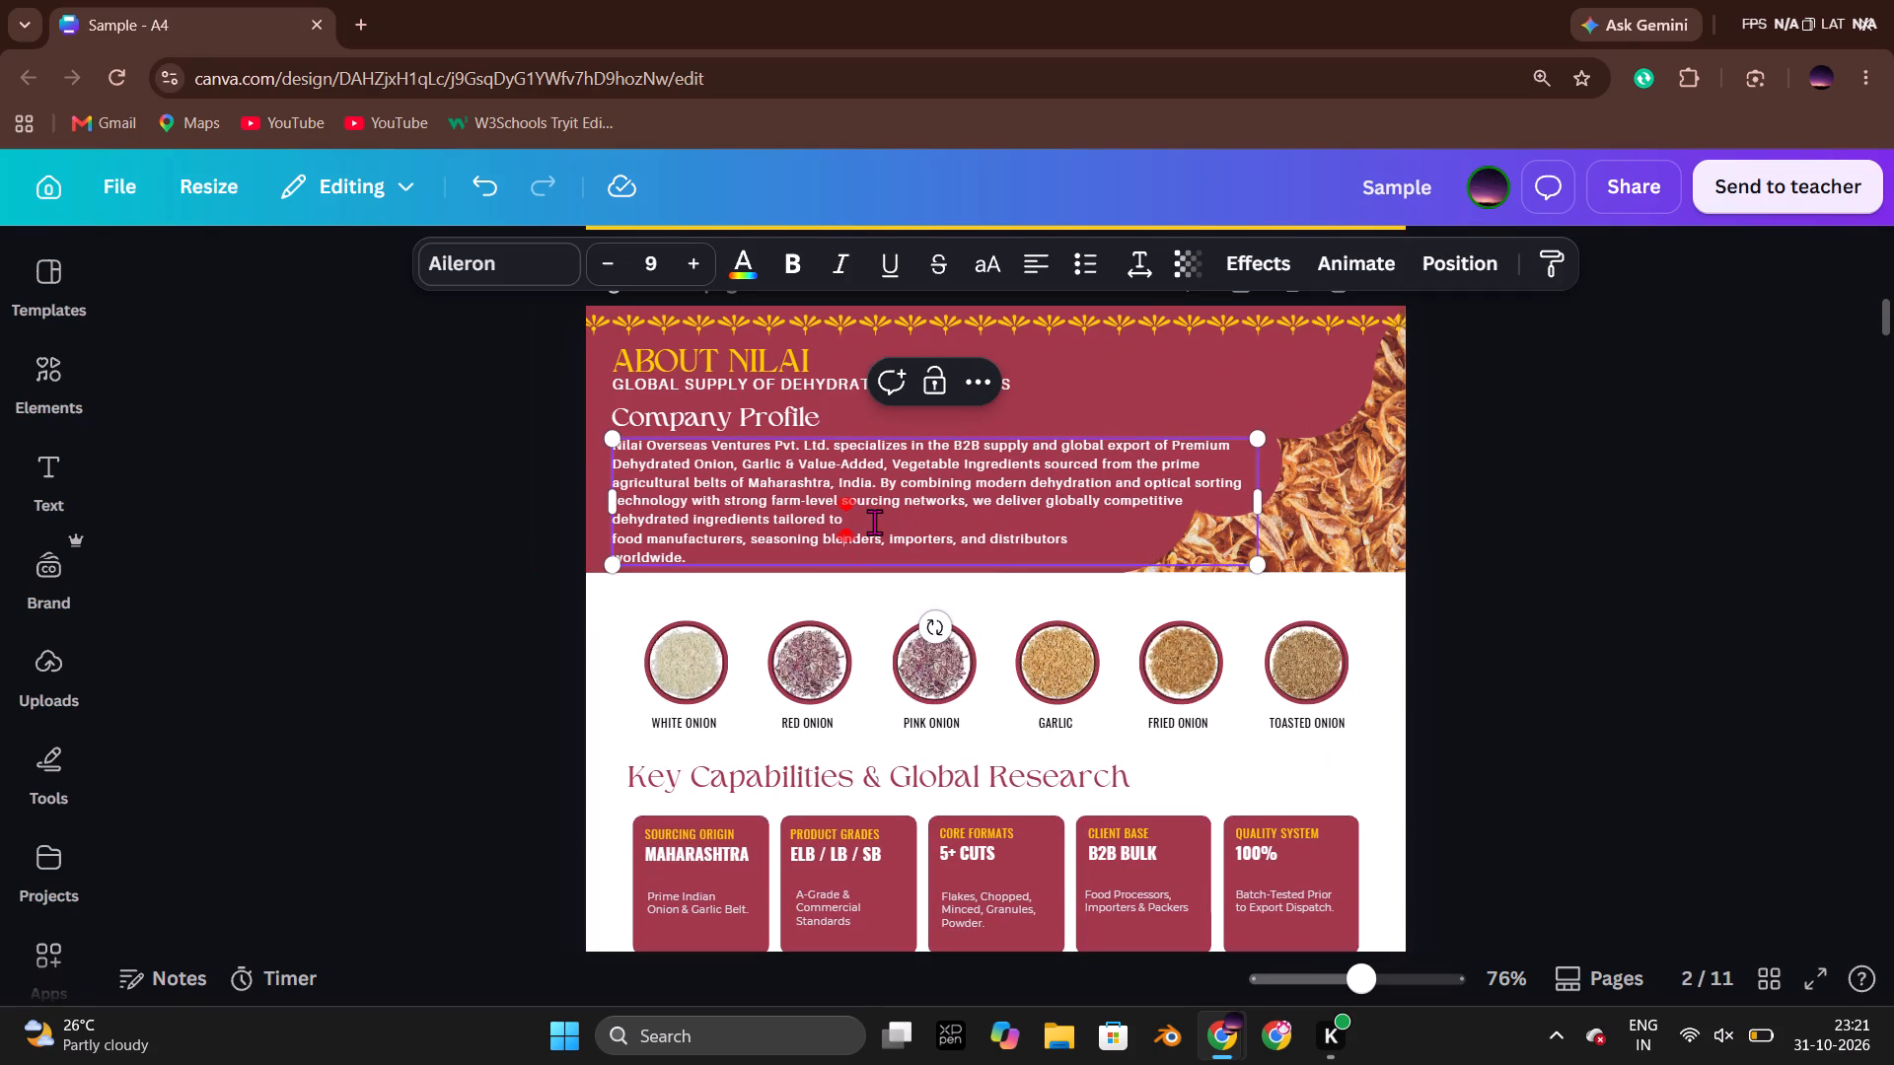
pyautogui.press('Left')
pyautogui.press('Left')
pyautogui.press('Left')
pyautogui.press('Left')
pyautogui.press('Left')
pyautogui.press('Left')
pyautogui.press('Left')
pyautogui.press('Left')
pyautogui.press('Left')
pyautogui.press('Left')
pyautogui.press('Left')
pyautogui.press('Left')
pyautogui.press('Left')
pyautogui.press('Left')
pyautogui.press('Left')
pyautogui.press('Left')
pyautogui.press('Left')
pyautogui.press('Left')
pyautogui.press('Left')
pyautogui.press('Left')
pyautogui.press('Left')
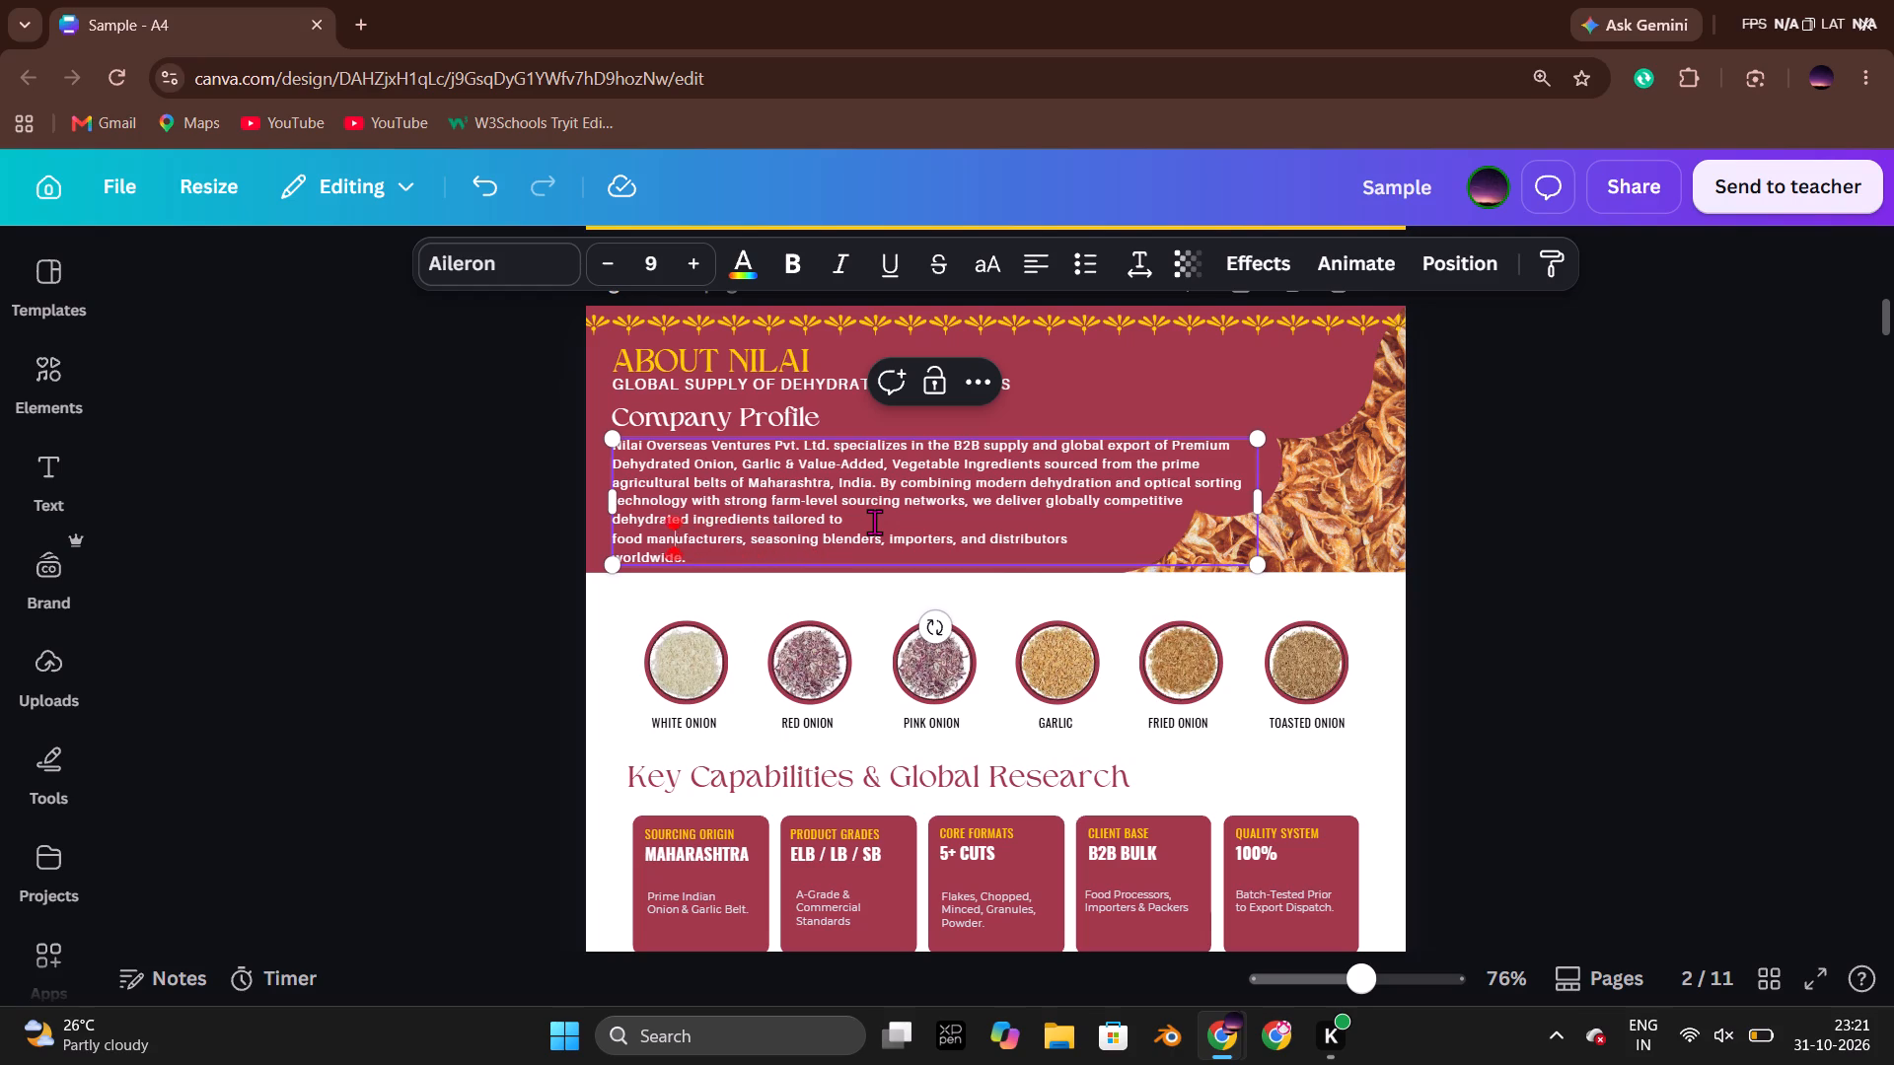
pyautogui.press('Left')
pyautogui.press('Left')
pyautogui.press('BackSpace')
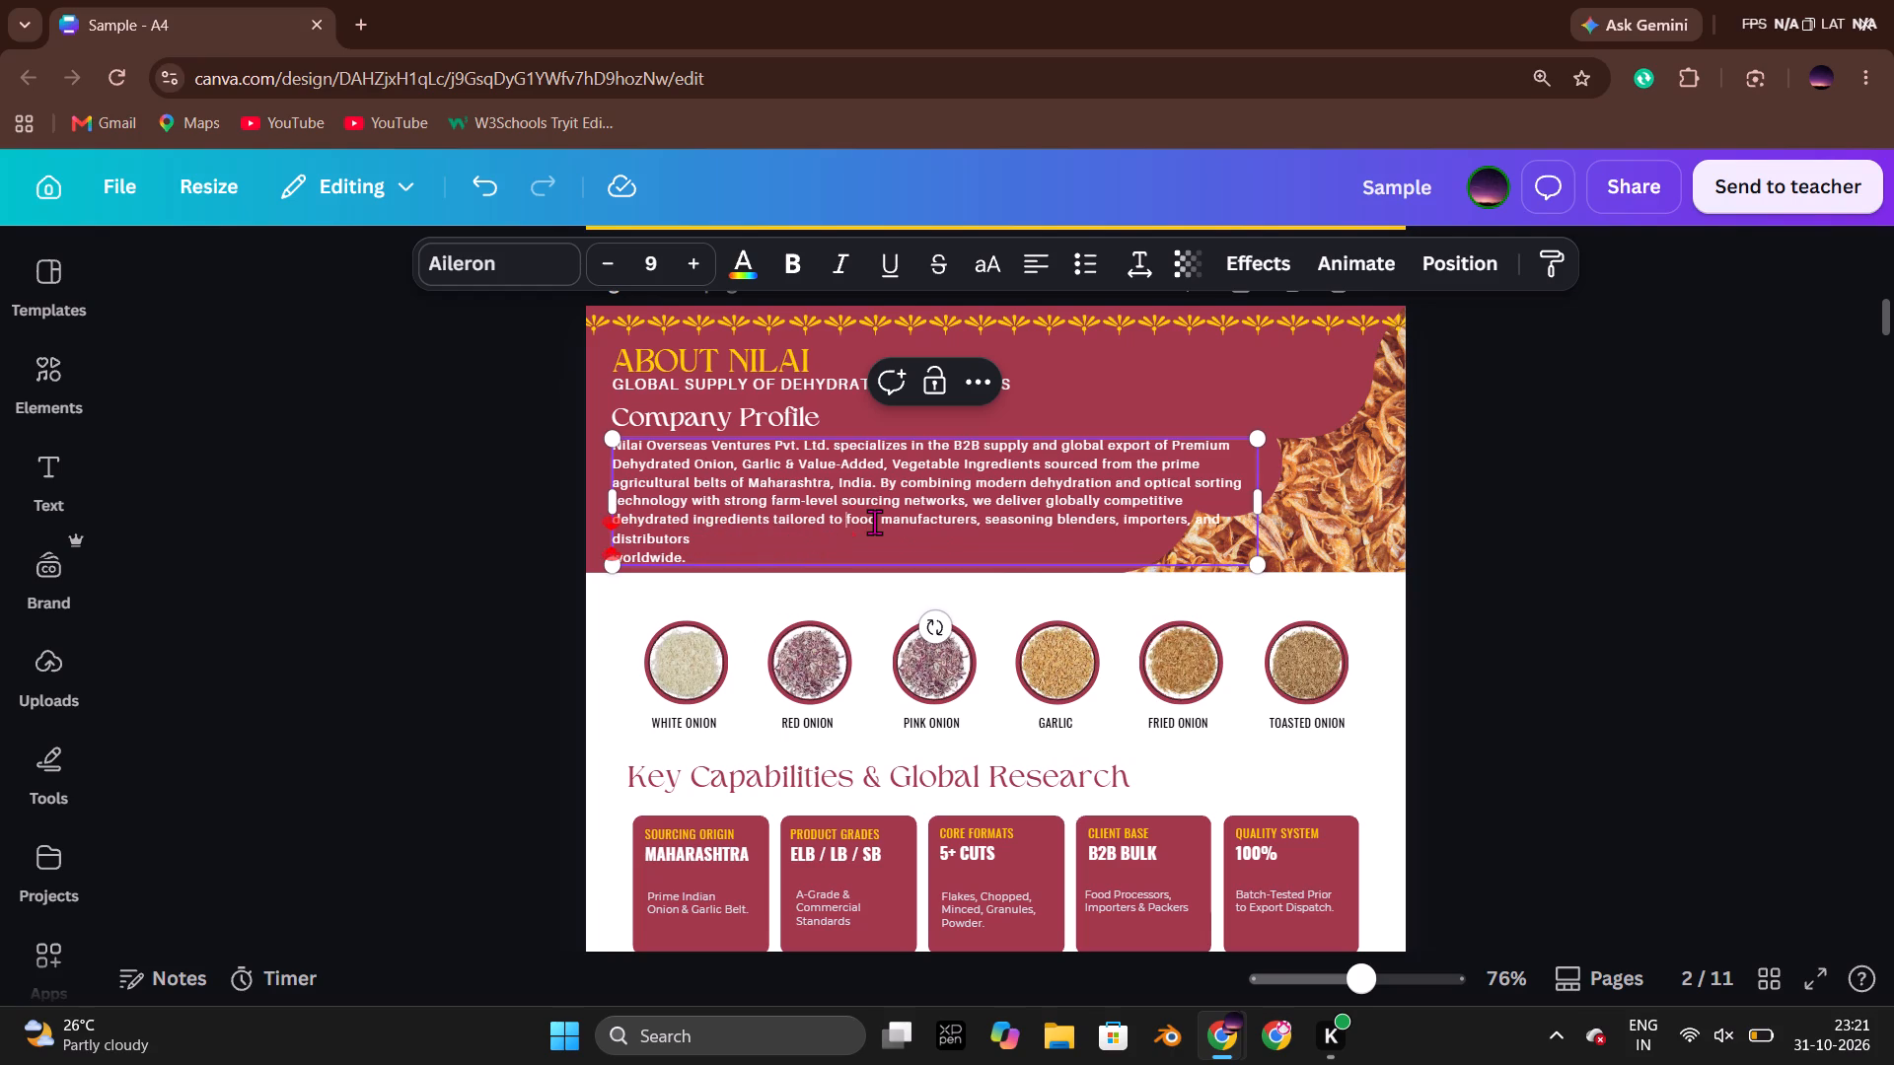
# Break the company paragraph's line before "and distributors" and join "worldwide." onto that line with a single space.
pyautogui.click(1196, 527)
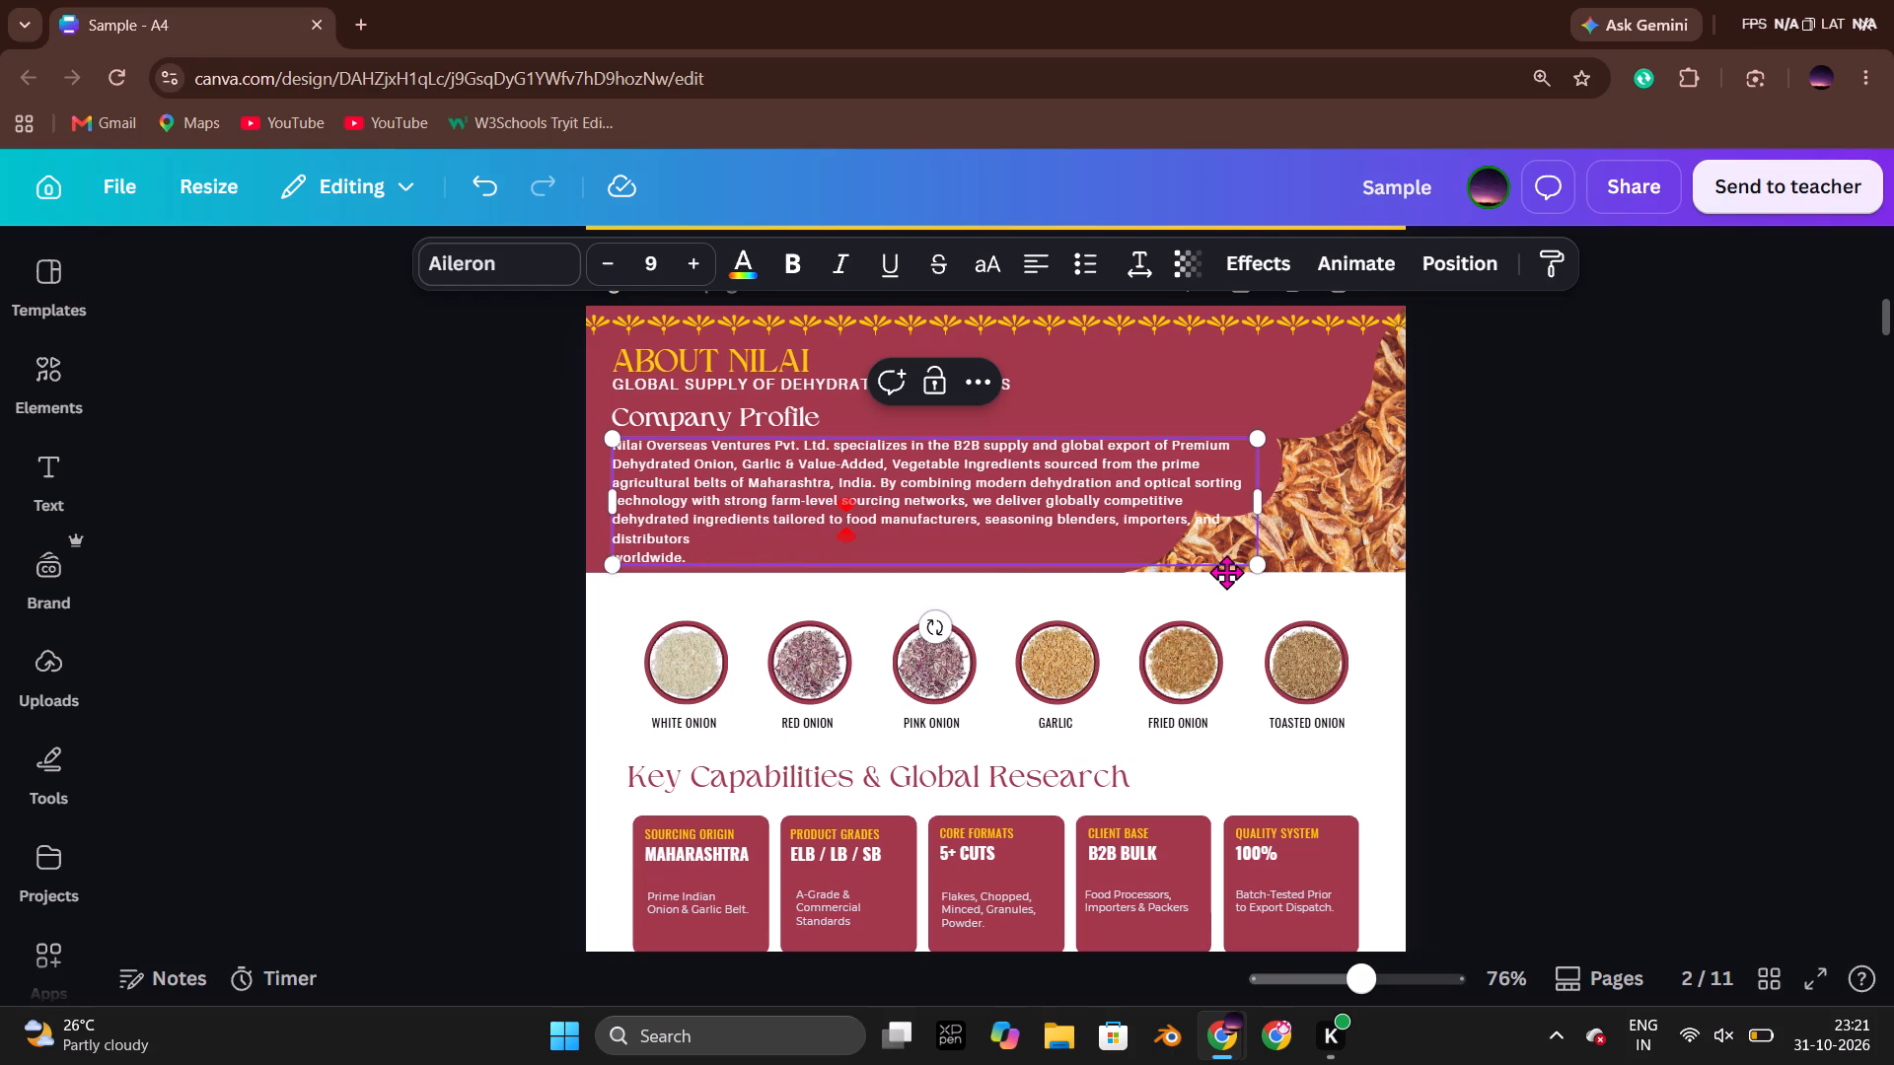
pyautogui.press('Return')
pyautogui.press('Down')
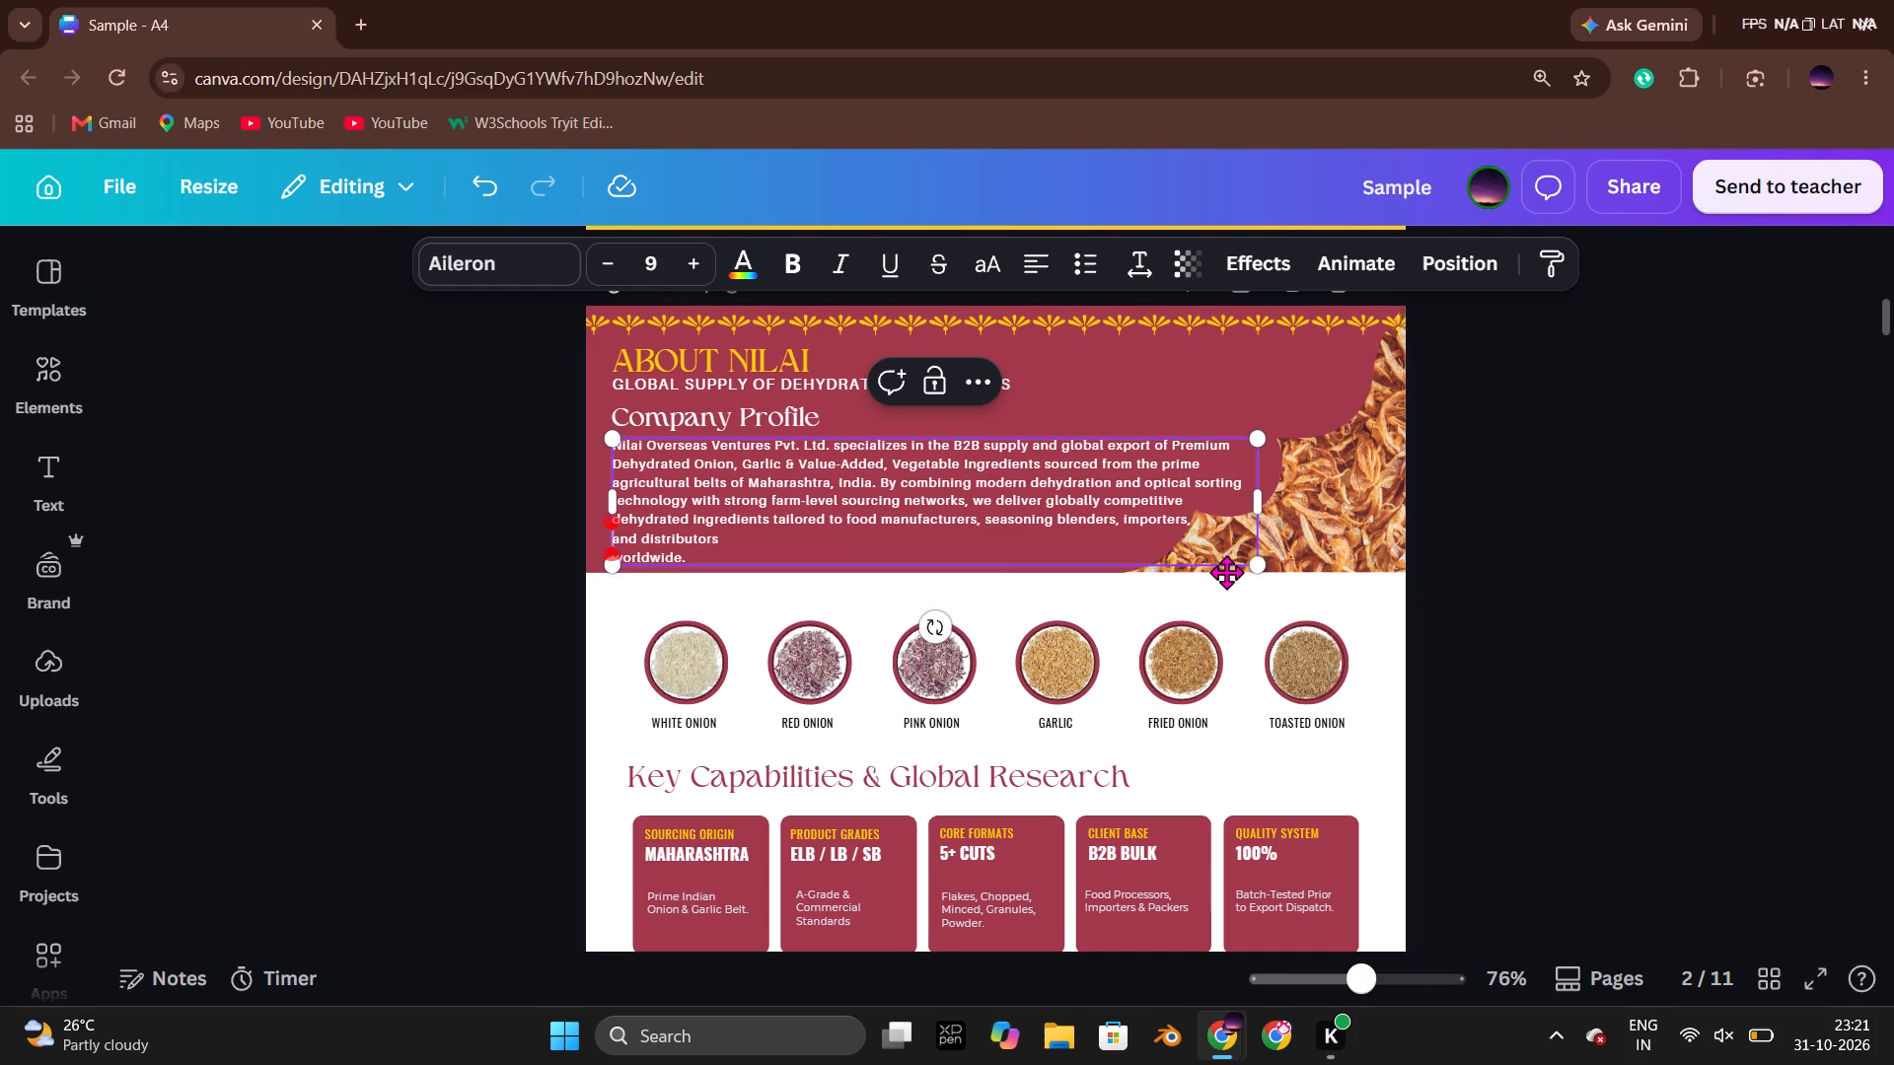
pyautogui.press('BackSpace')
pyautogui.press('space')
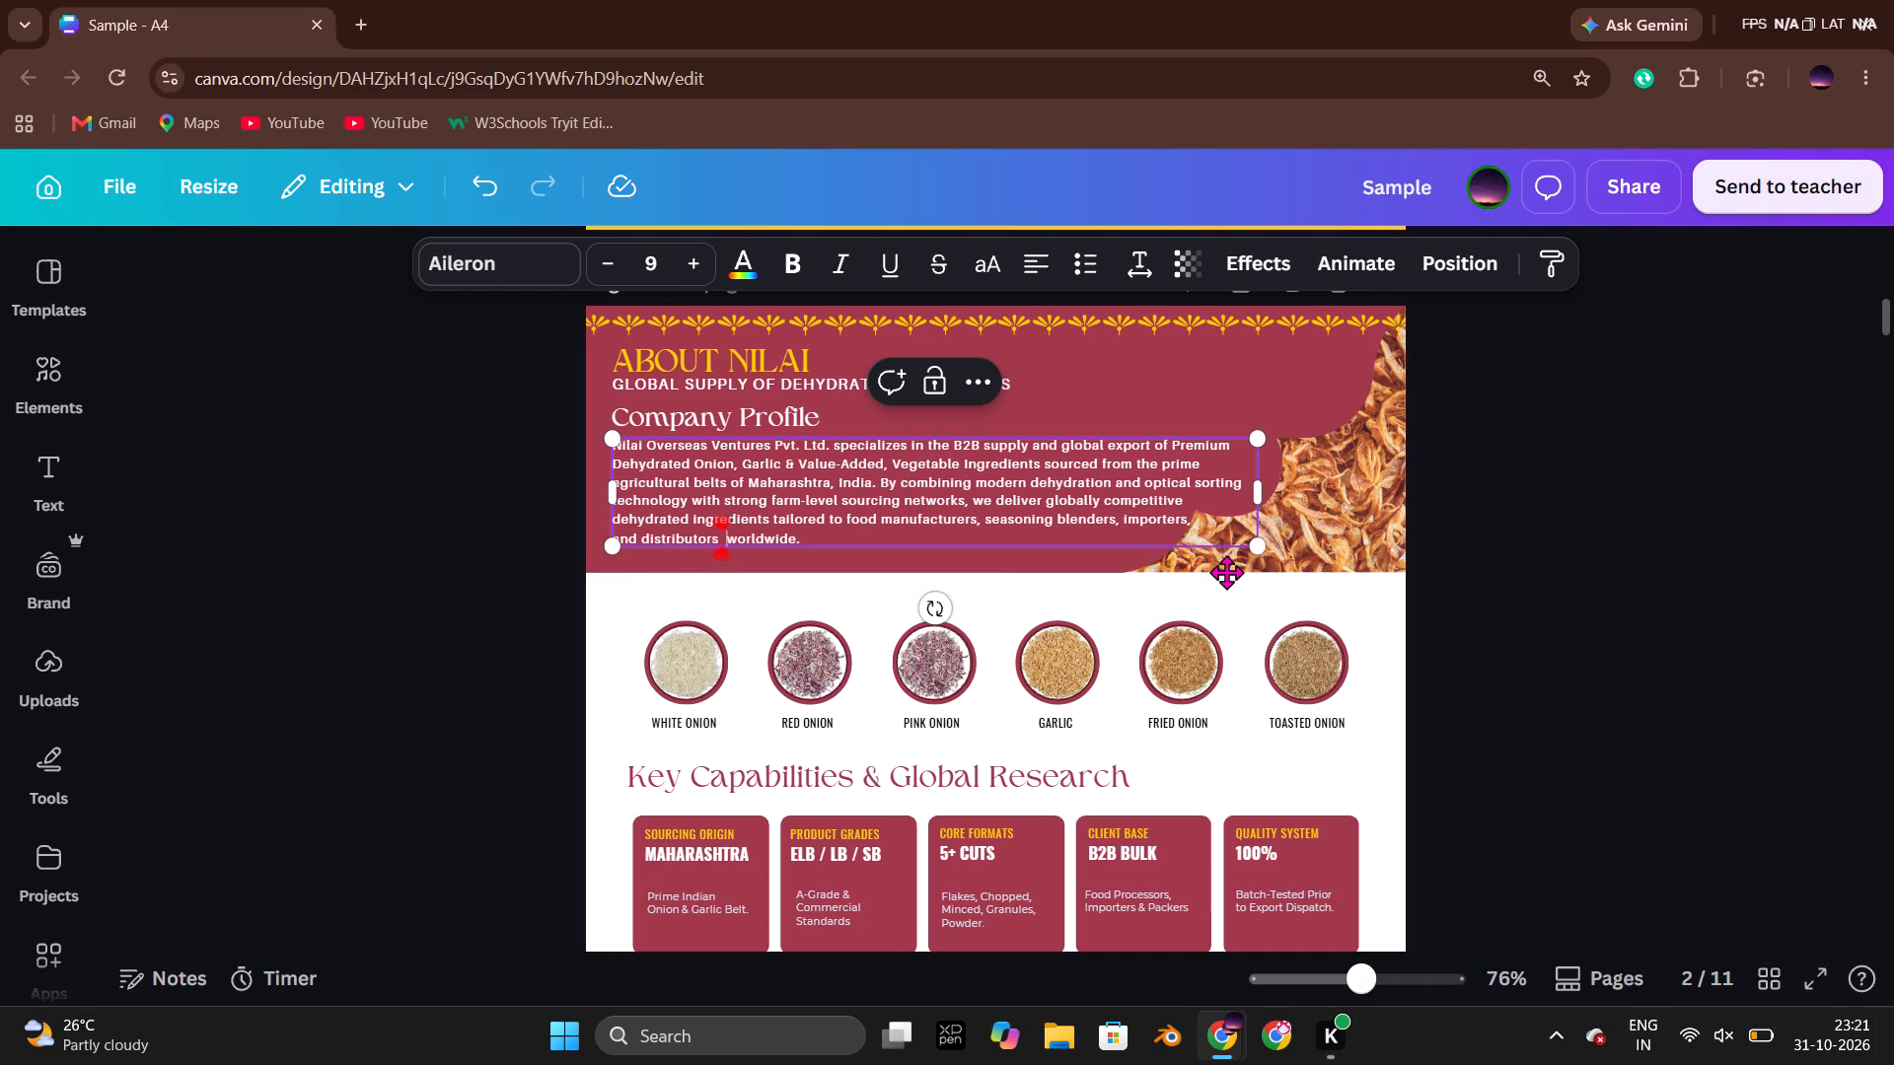
pyautogui.press('BackSpace')
pyautogui.click(366, 524)
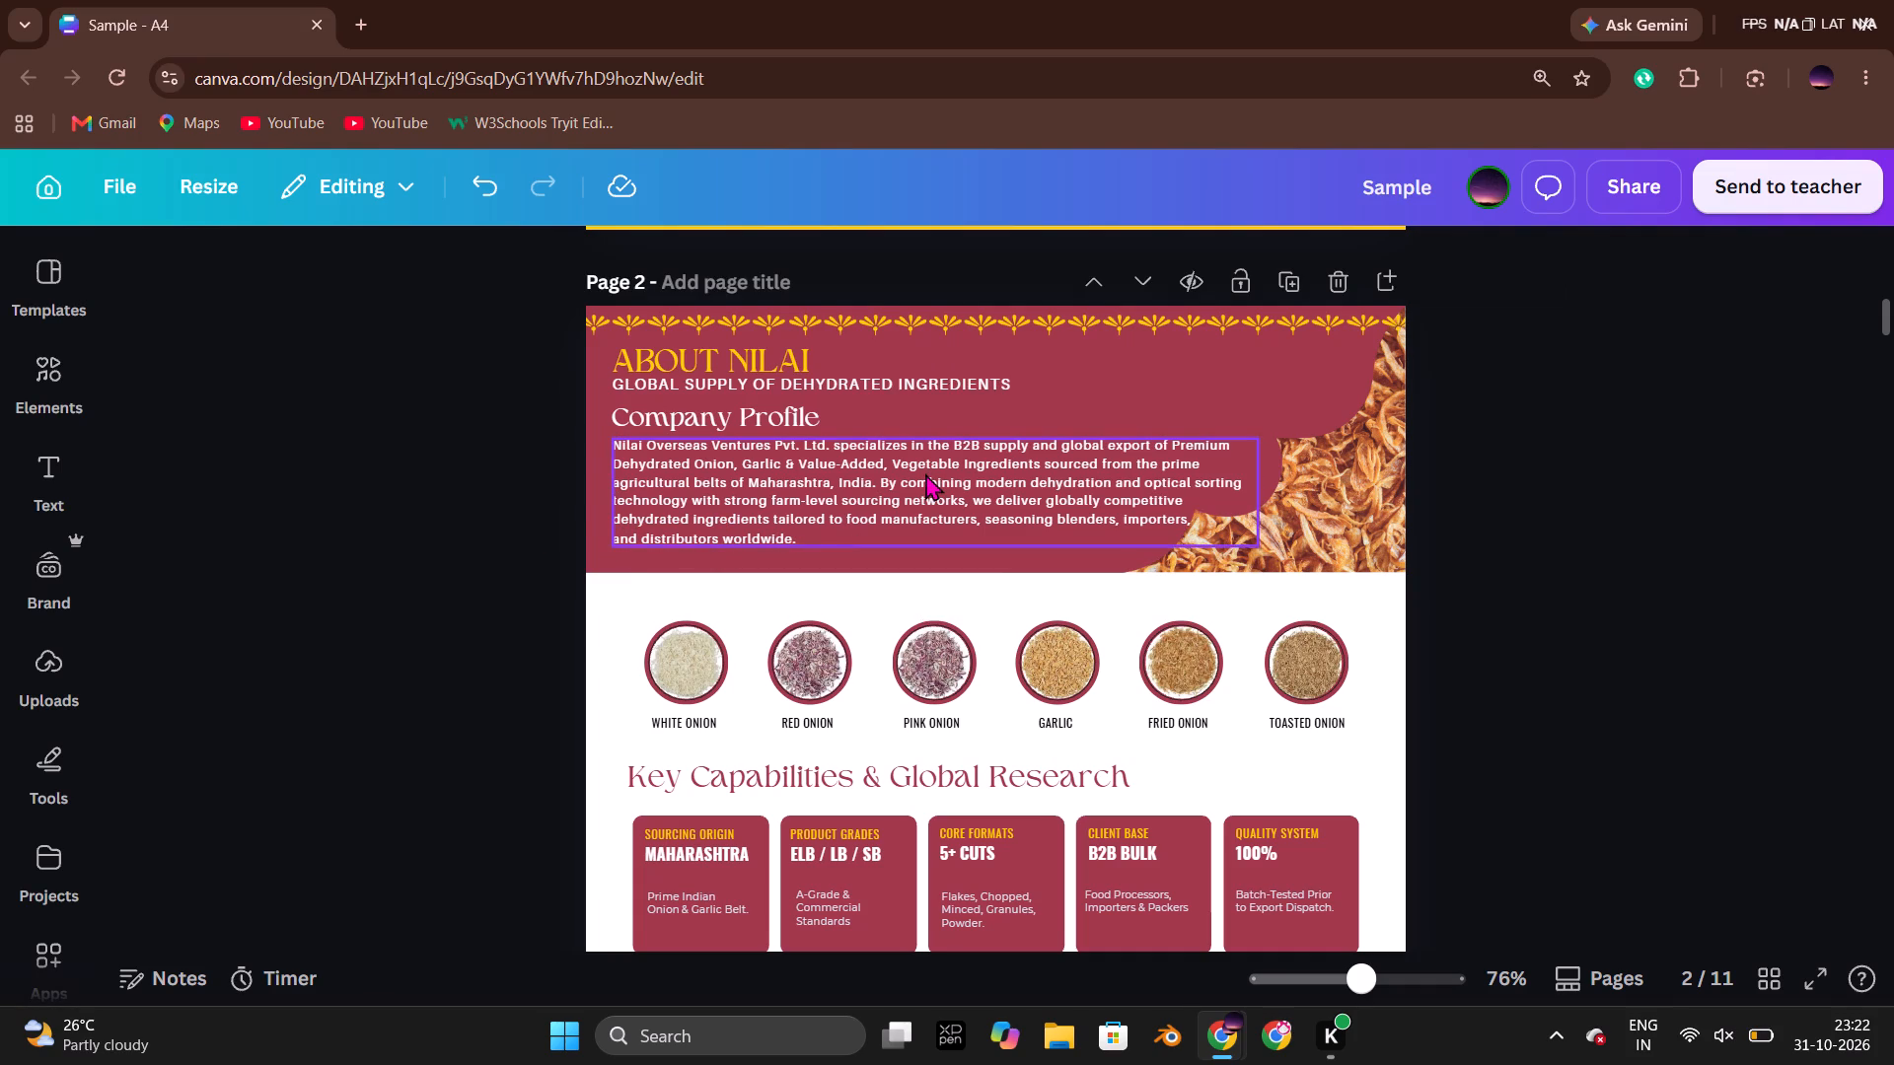
# Move "importers," down to the company paragraph's last line so it reads "importers, and distributors worldwide.".
pyautogui.click(925, 473)
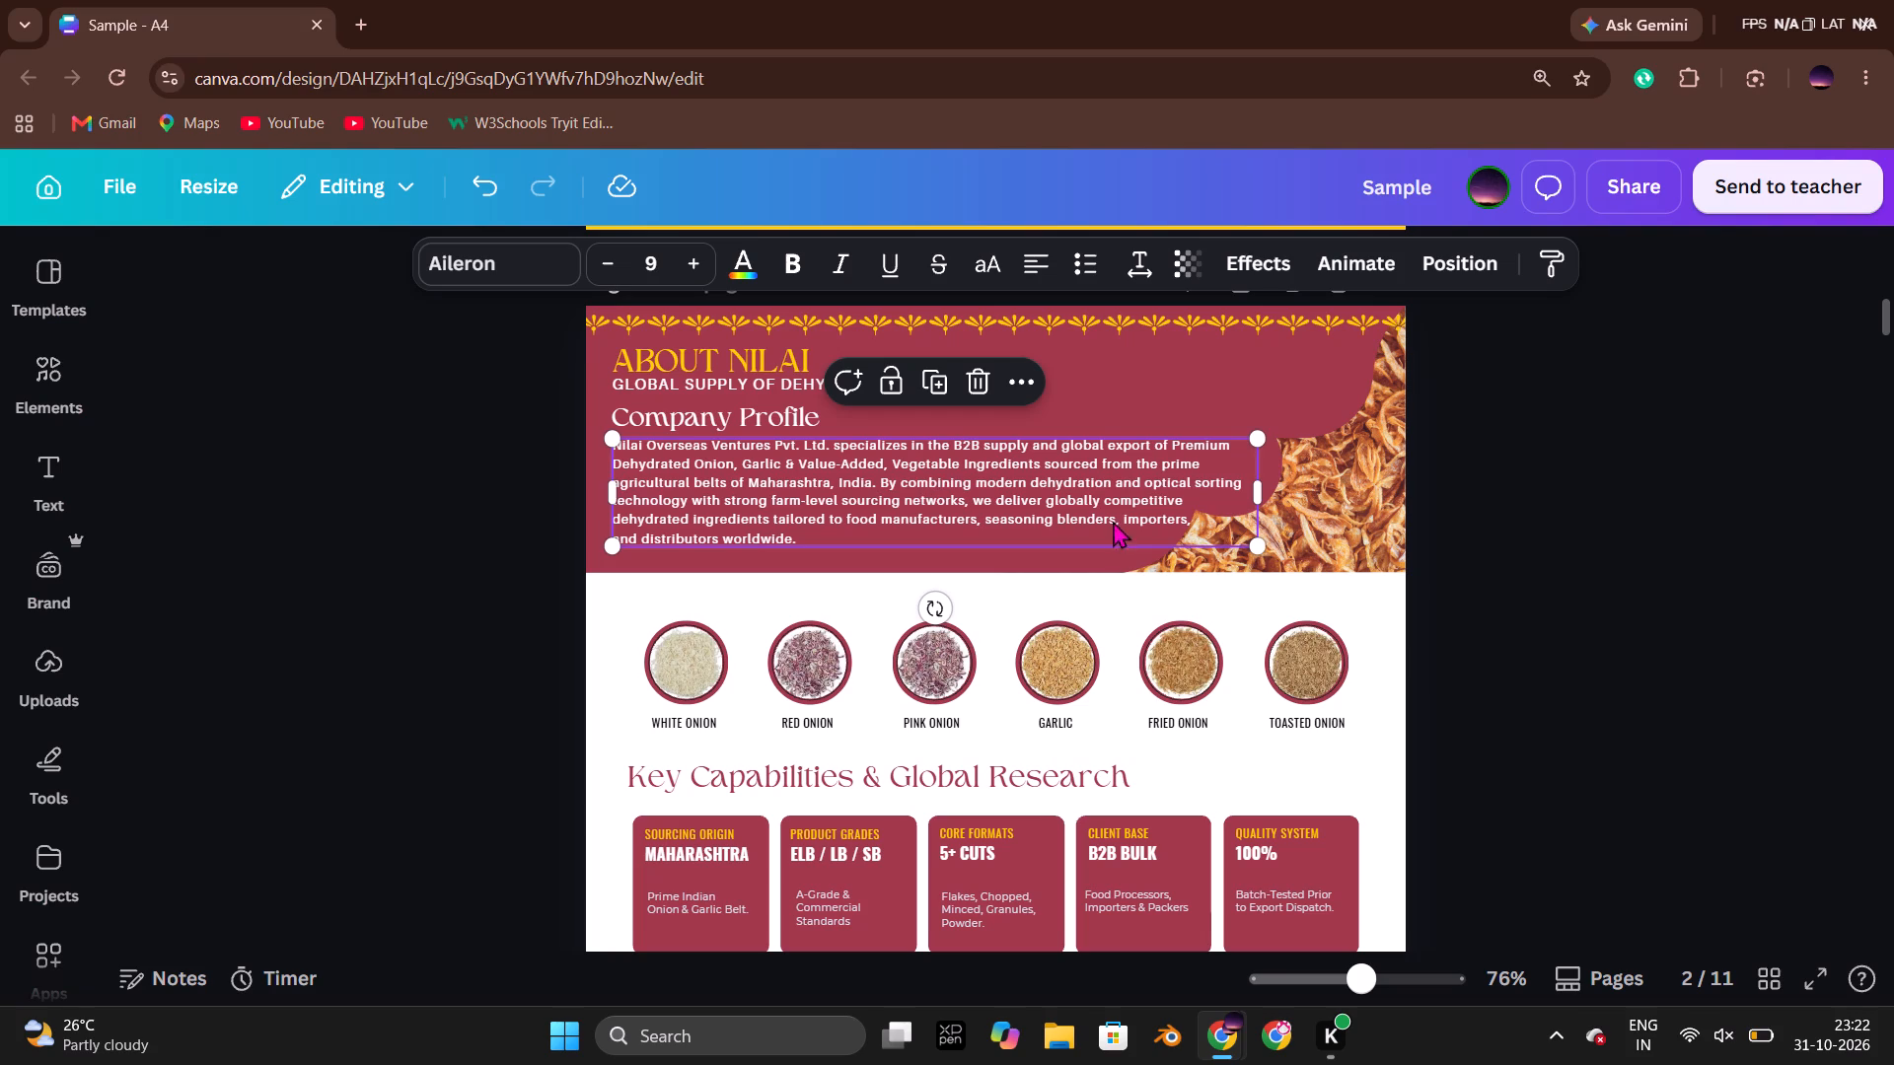
pyautogui.click(1125, 527)
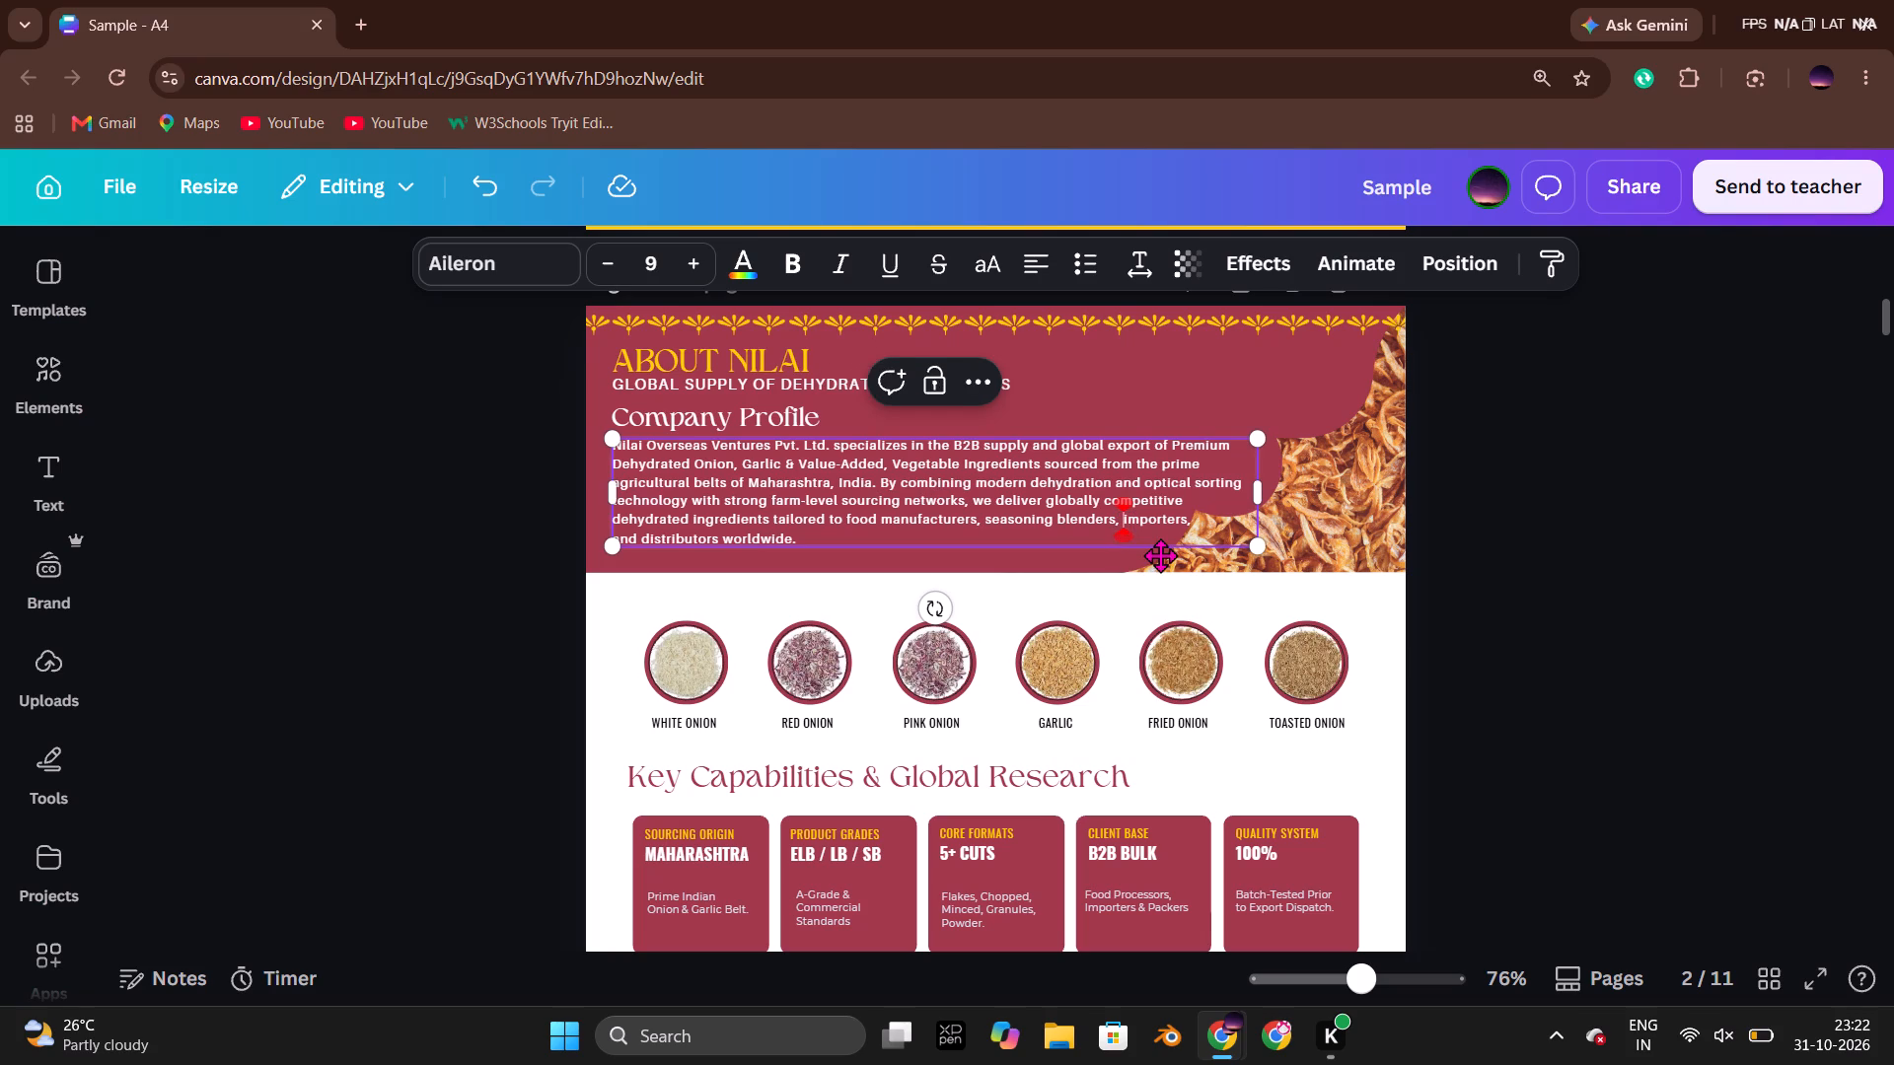
pyautogui.hotkey('shift', 'Return')
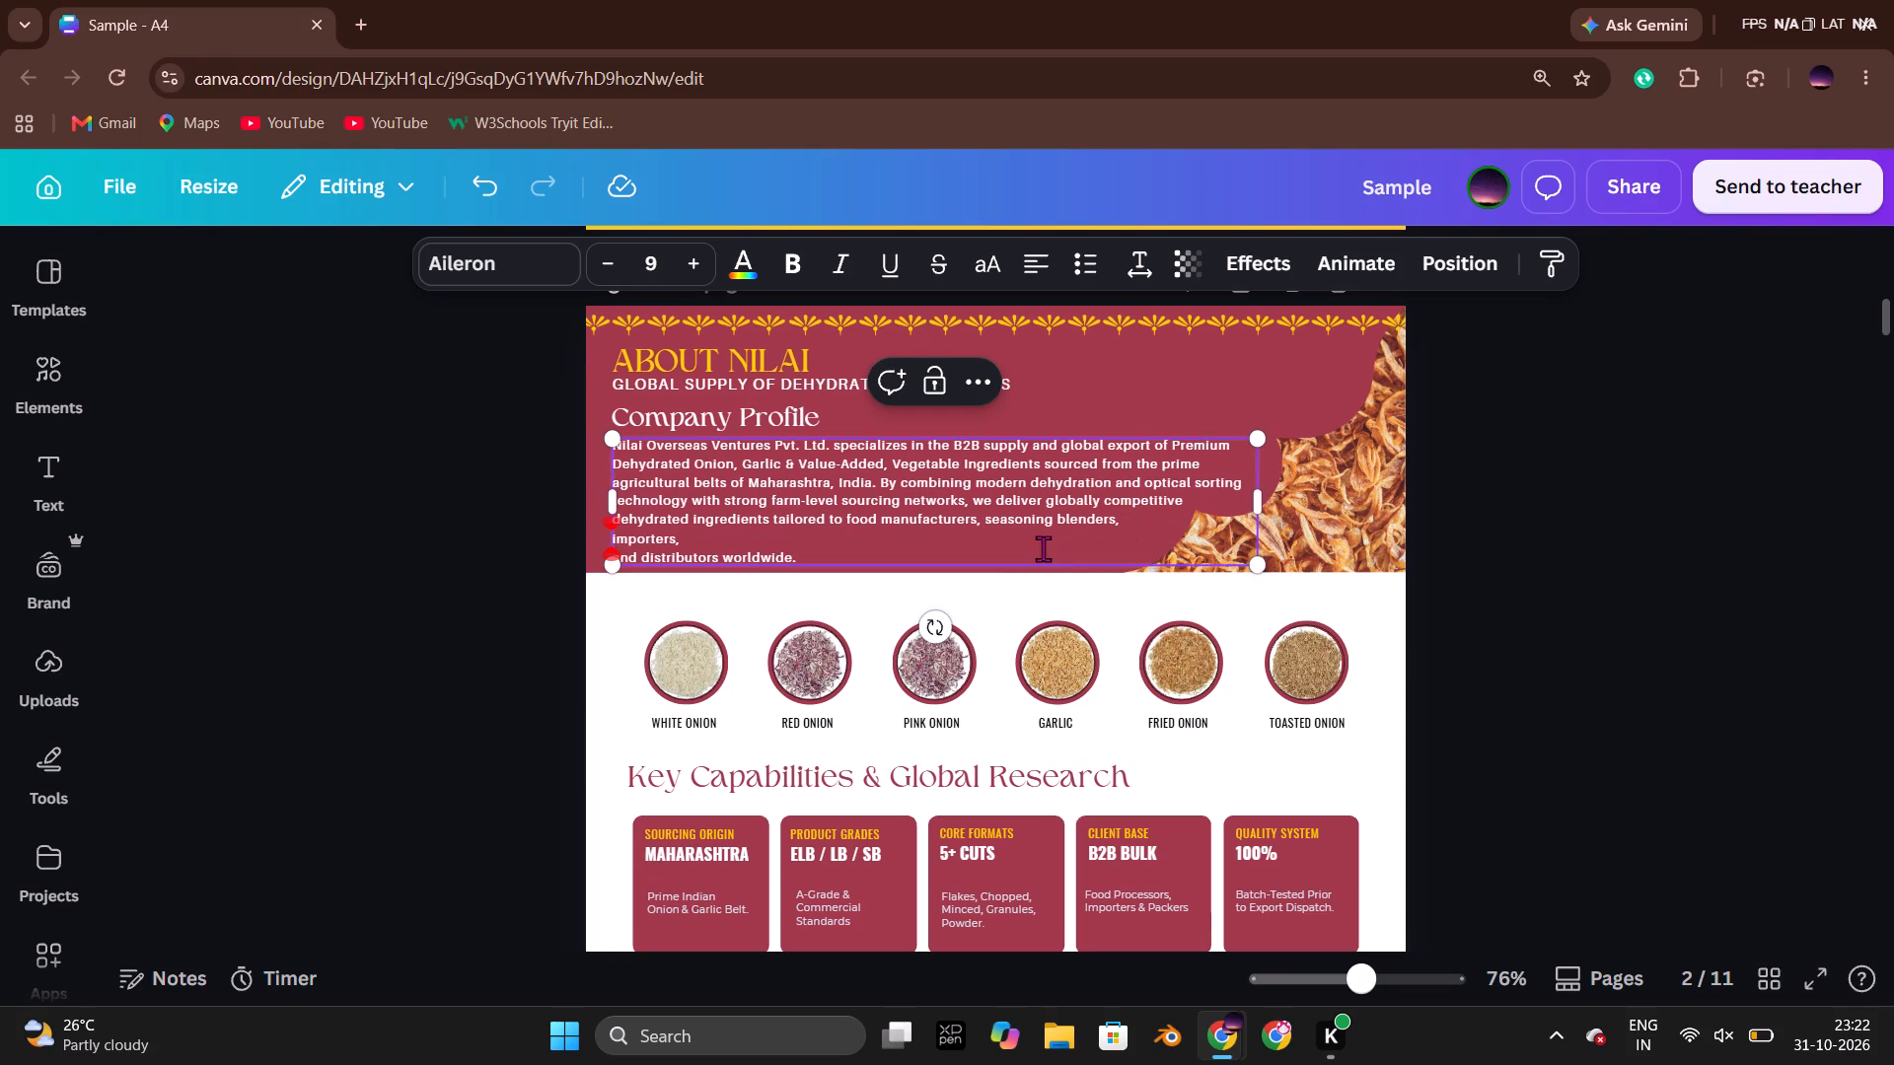
pyautogui.press('Down')
pyautogui.press('BackSpace')
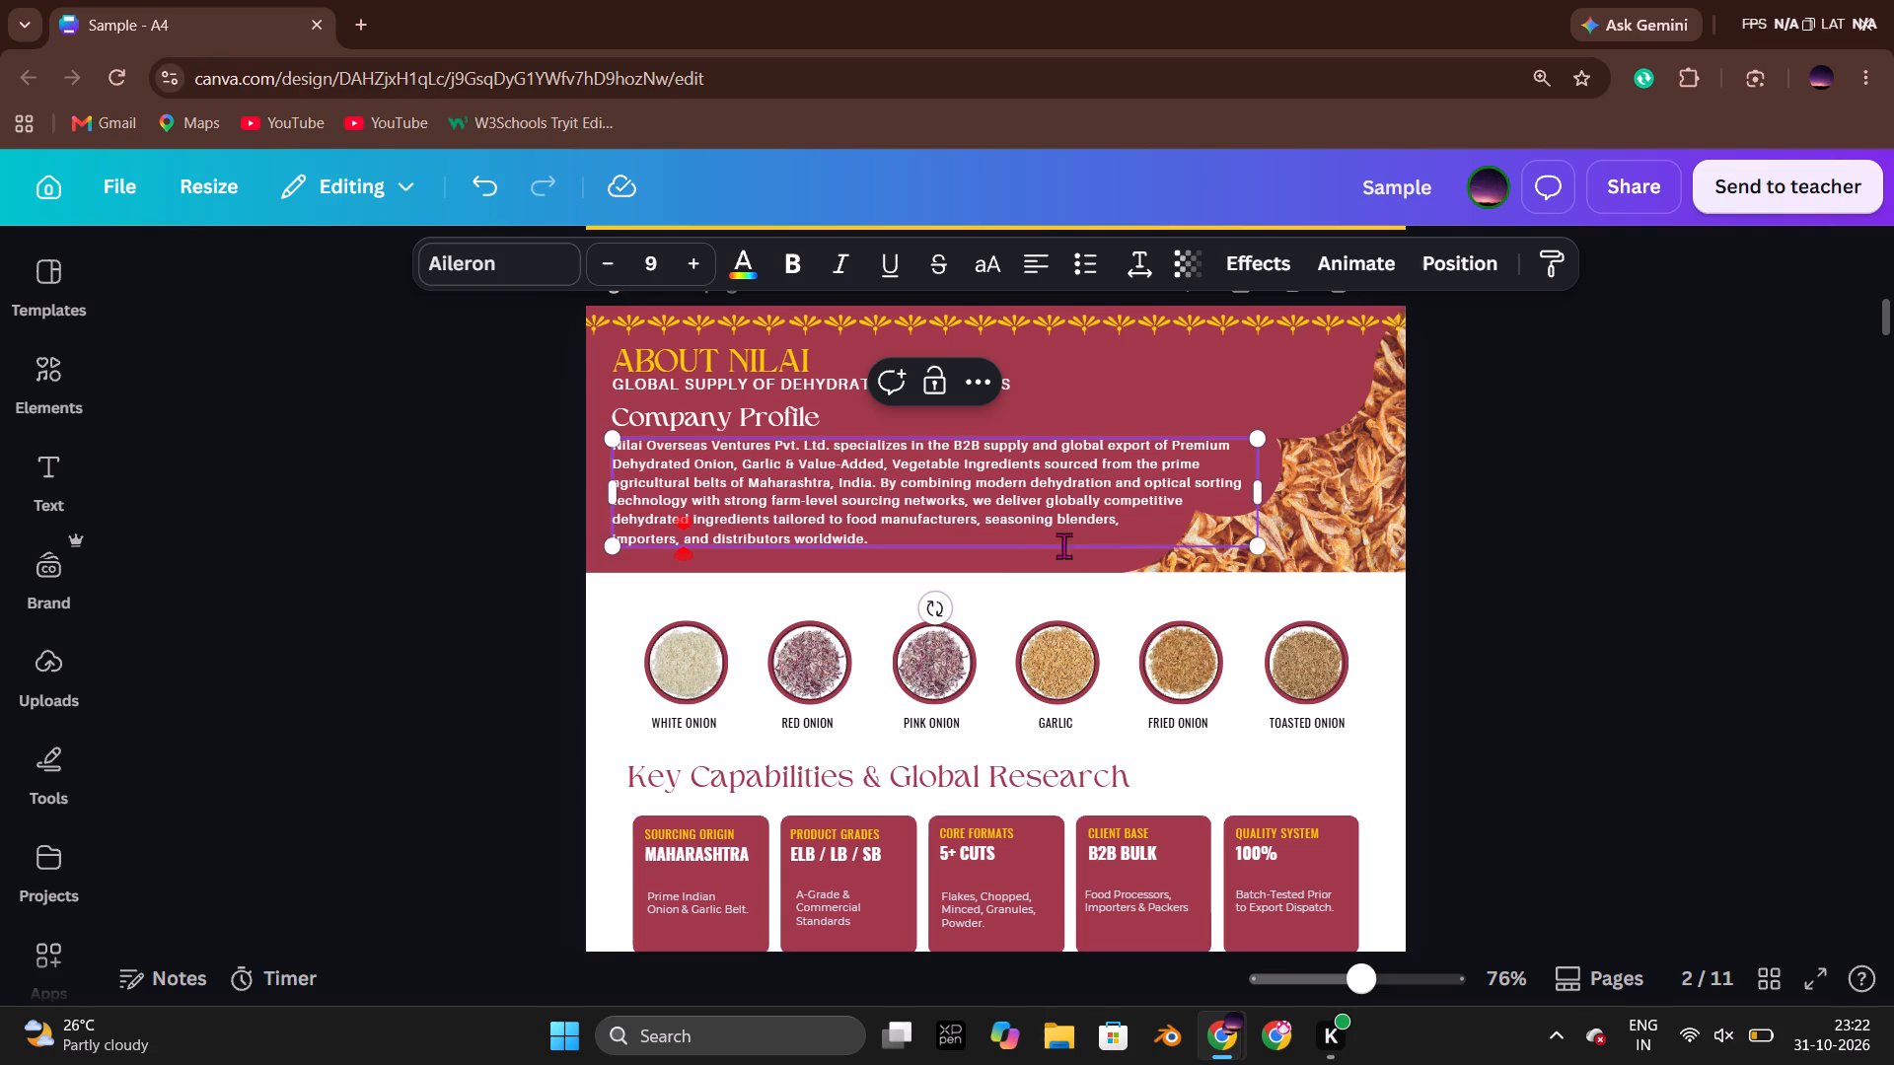
pyautogui.click(1533, 544)
# Nudge the company paragraph, the "Company Profile" heading and the subtitle each slightly down in the page 2 banner.
pyautogui.click(1141, 506)
pyautogui.press('Down')
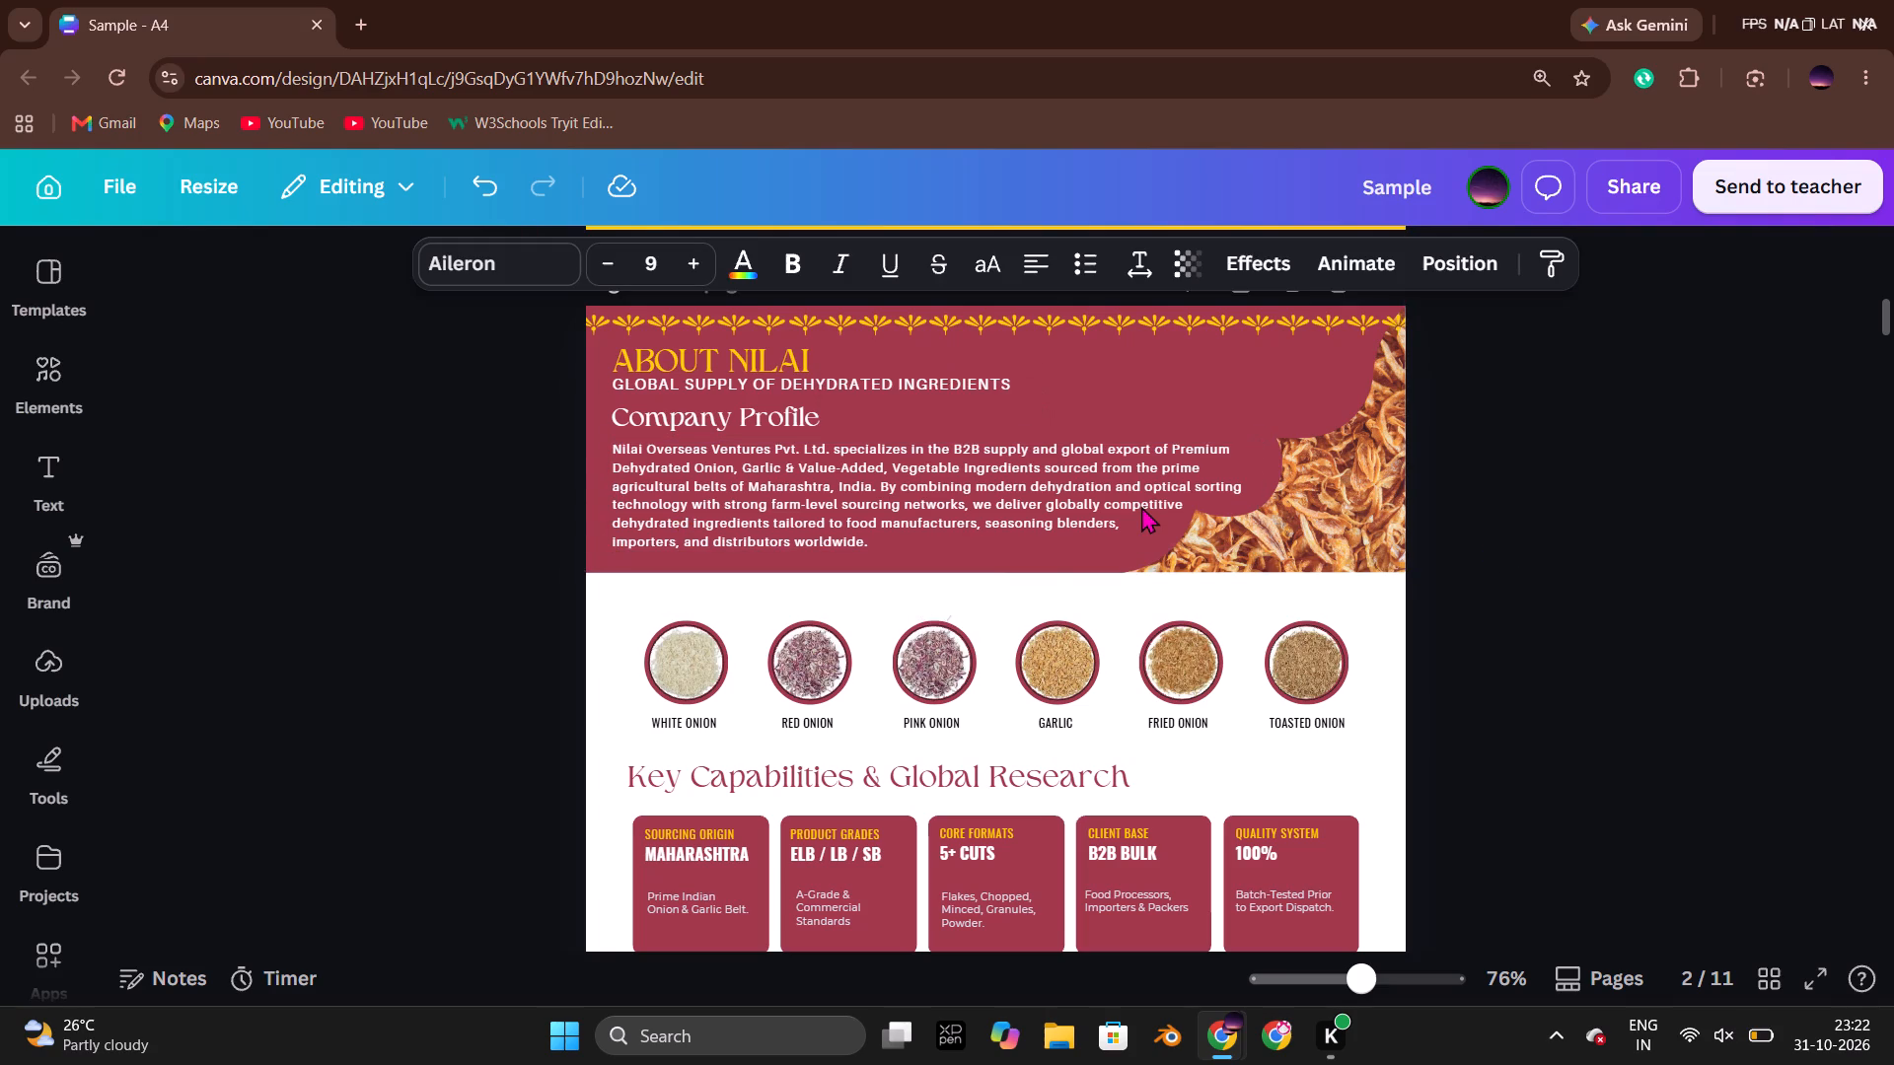
pyautogui.click(1444, 452)
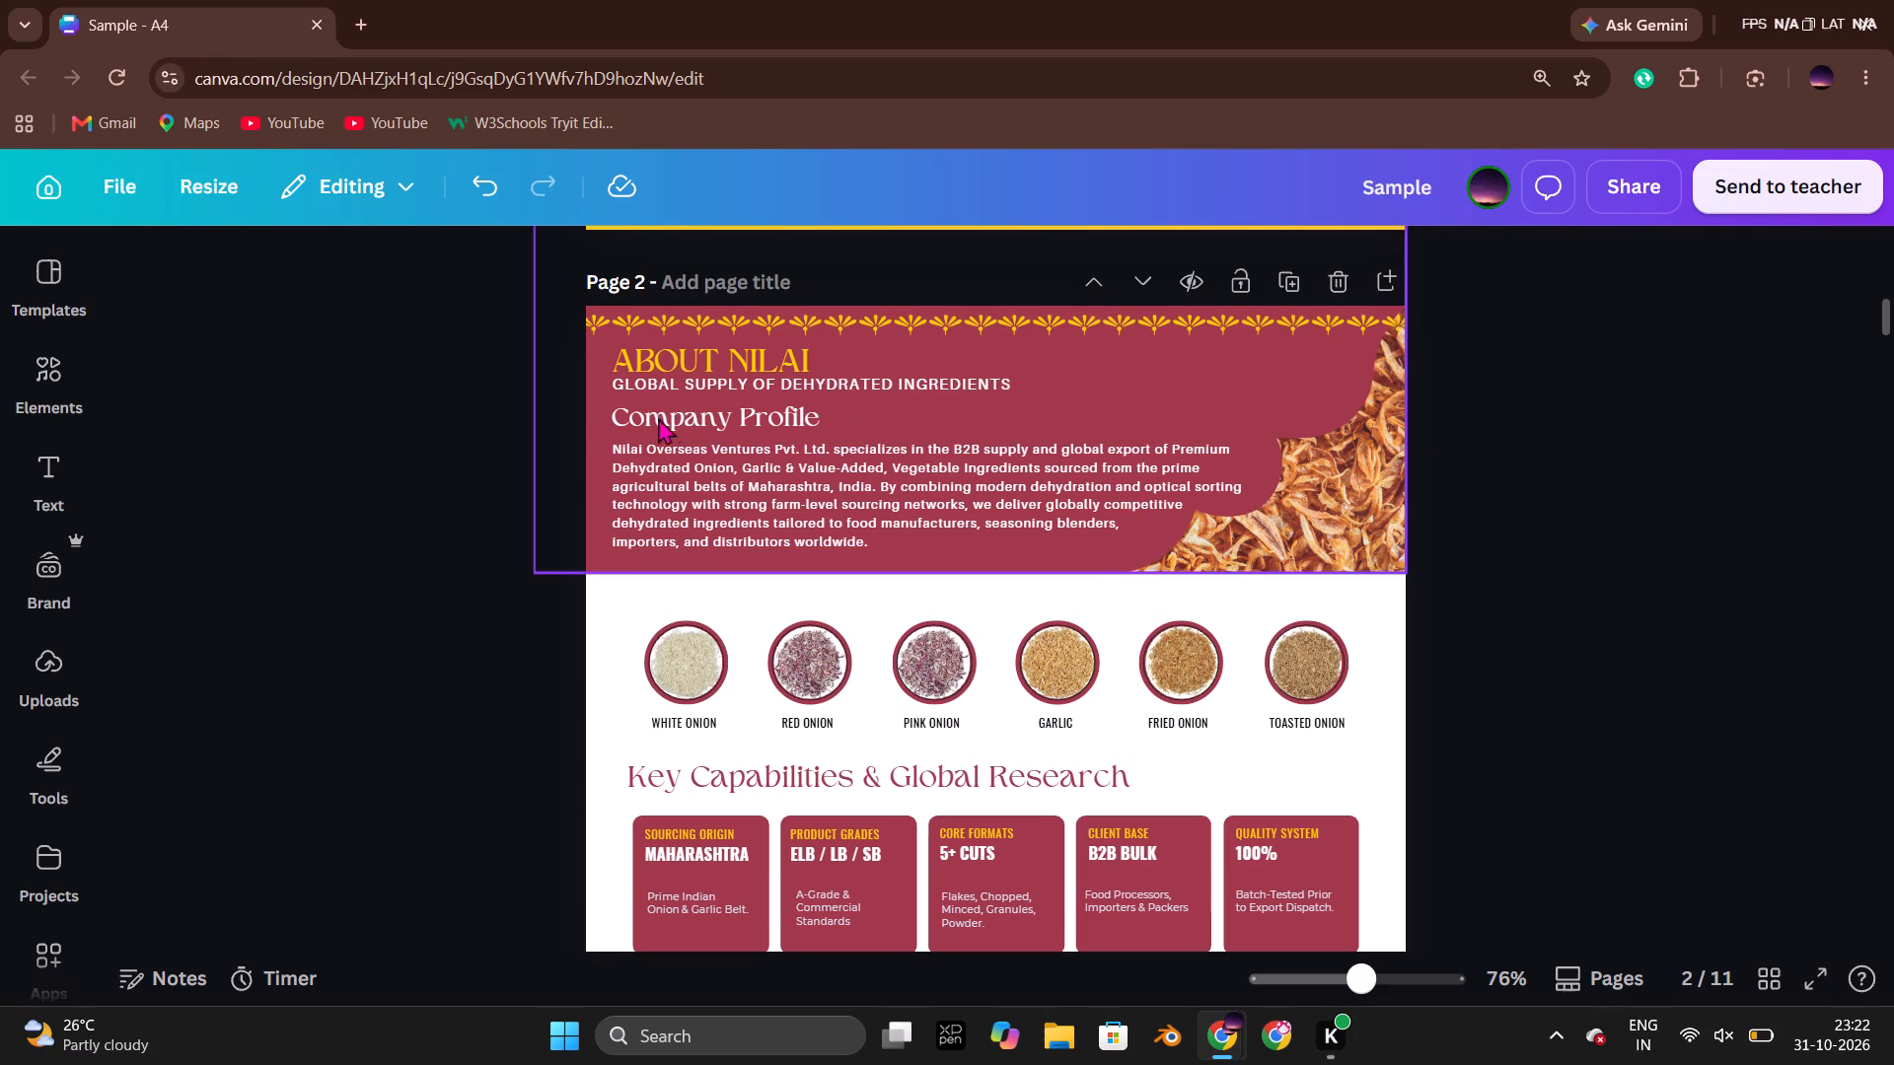
pyautogui.click(673, 417)
pyautogui.press('Down')
pyautogui.click(453, 396)
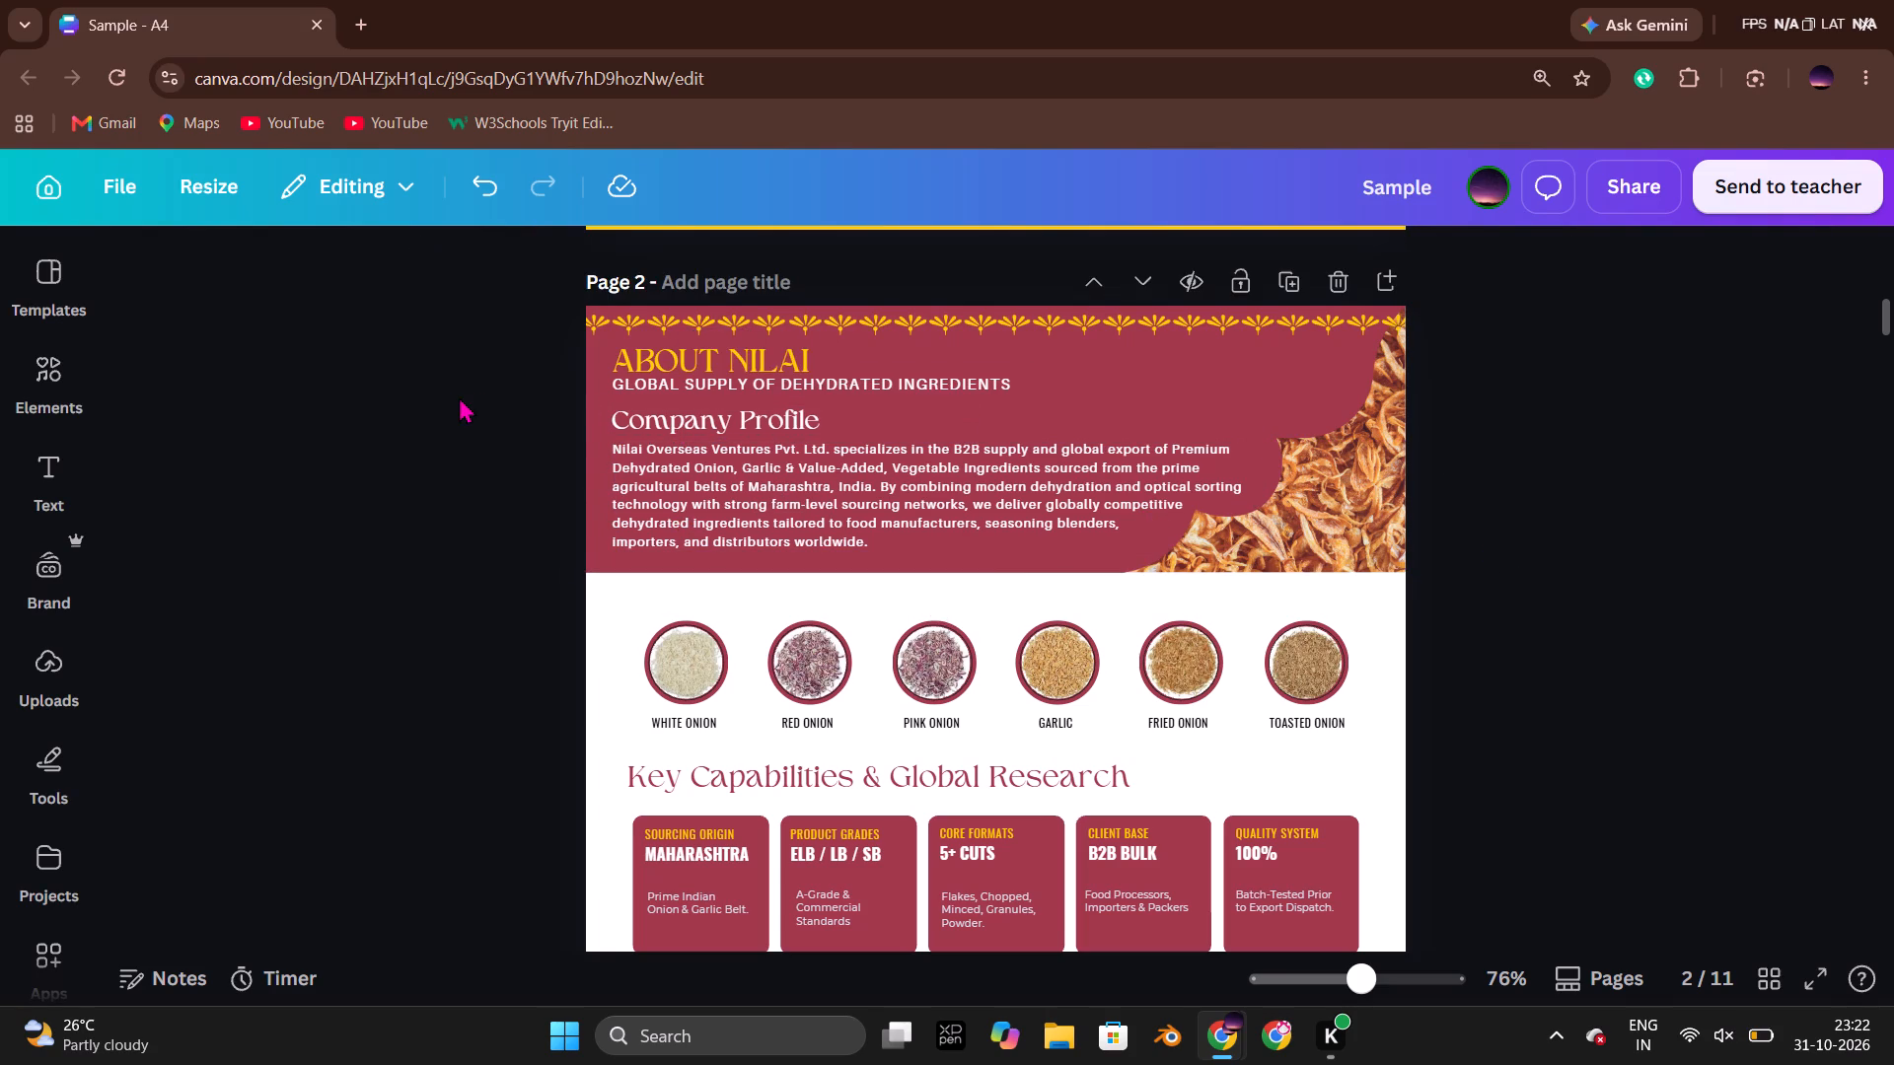
pyautogui.click(672, 388)
pyautogui.press('Down')
pyautogui.click(463, 382)
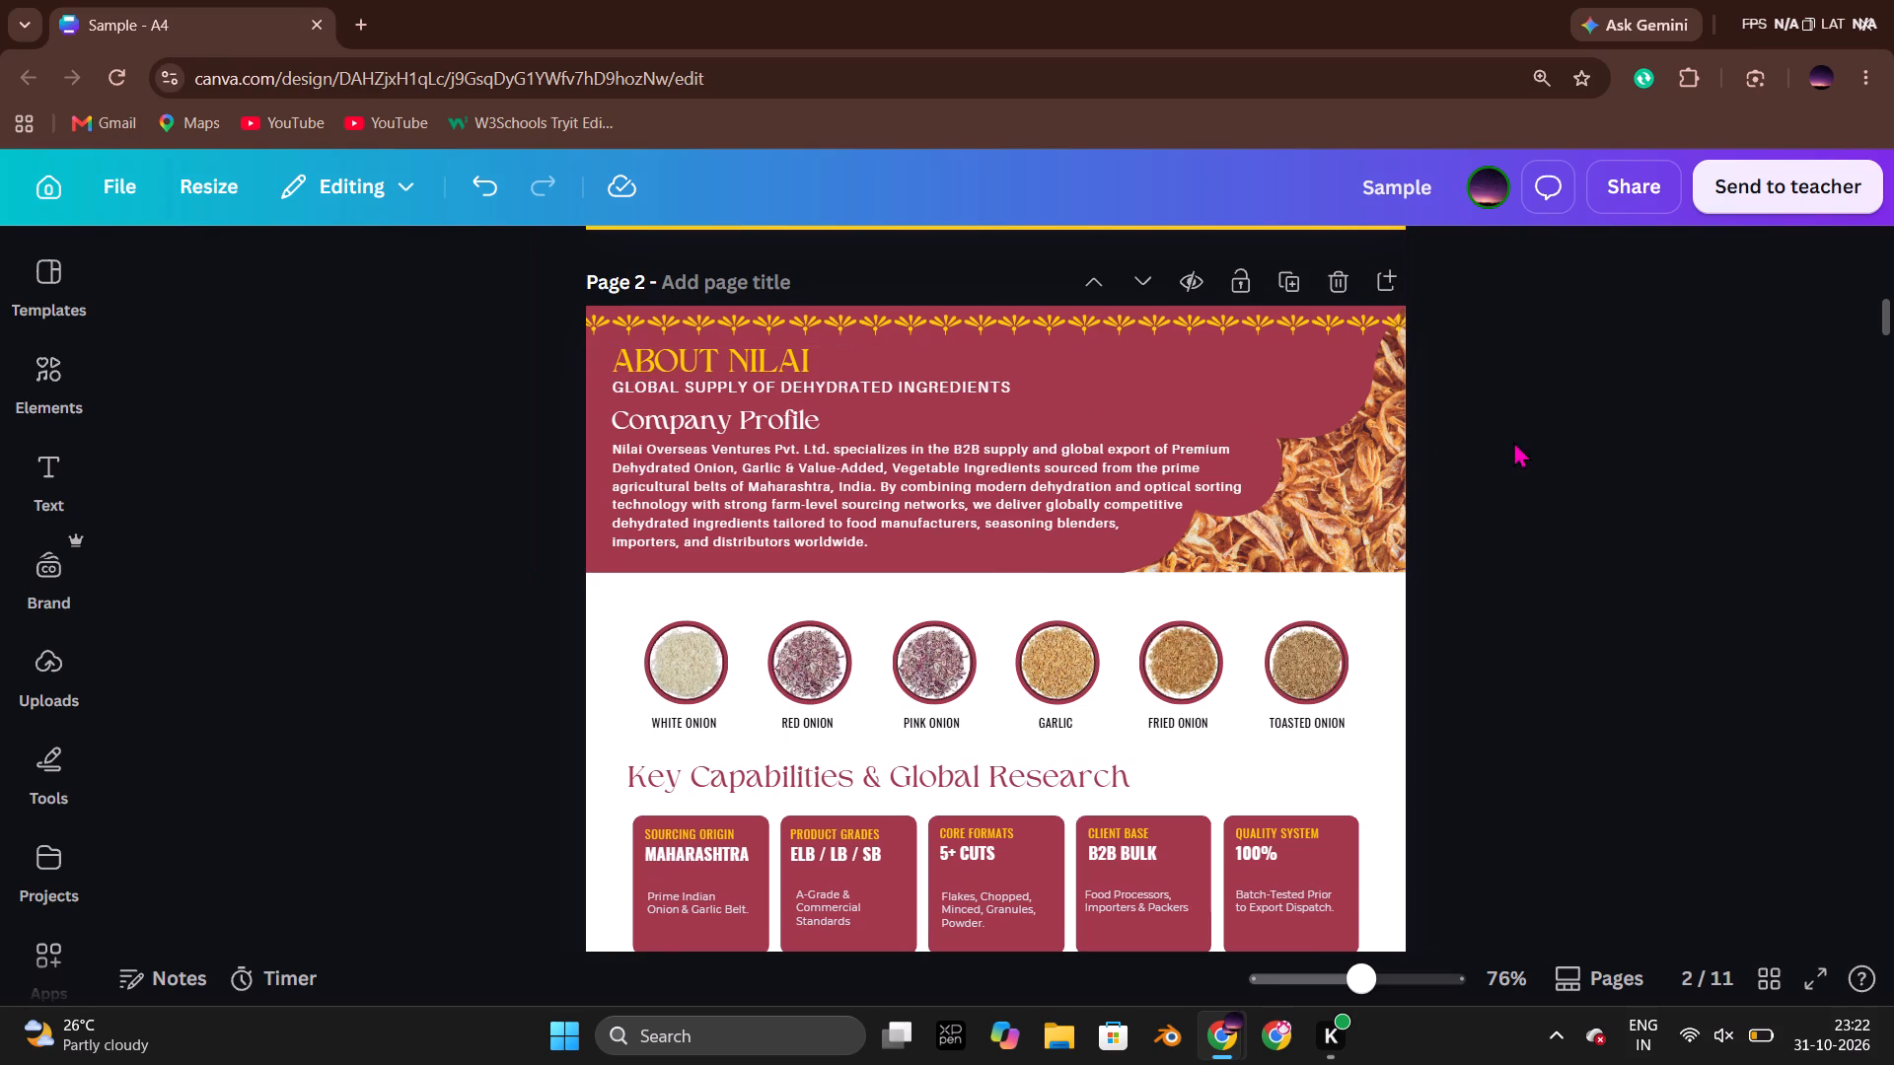
# Compare page 2's capability cards, quality control text and food safety boxes with page 2 of the original Nagwade Global catalogue.
pyautogui.hotkey('alt', 'Tab')
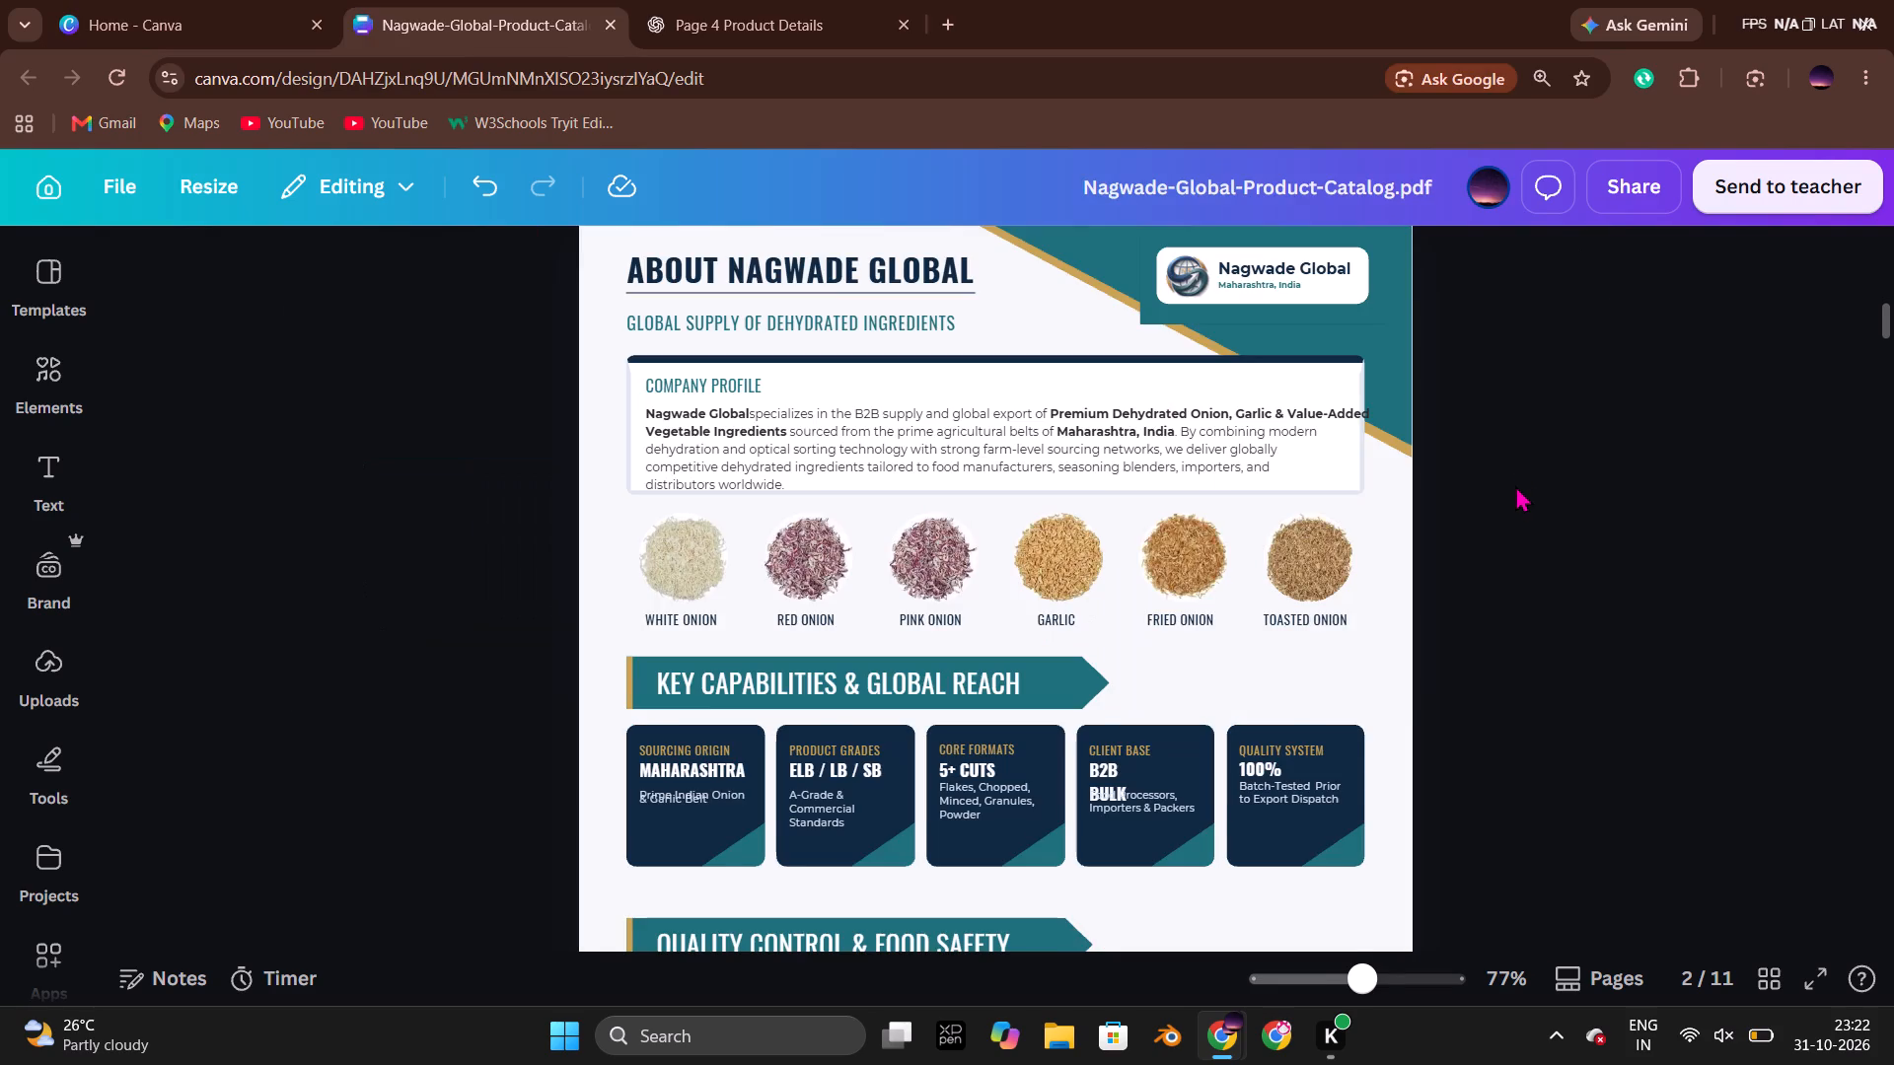
pyautogui.hotkey('alt', 'Tab')
pyautogui.hotkey('alt', 'Tab')
pyautogui.scroll(-2, 1513, 486)
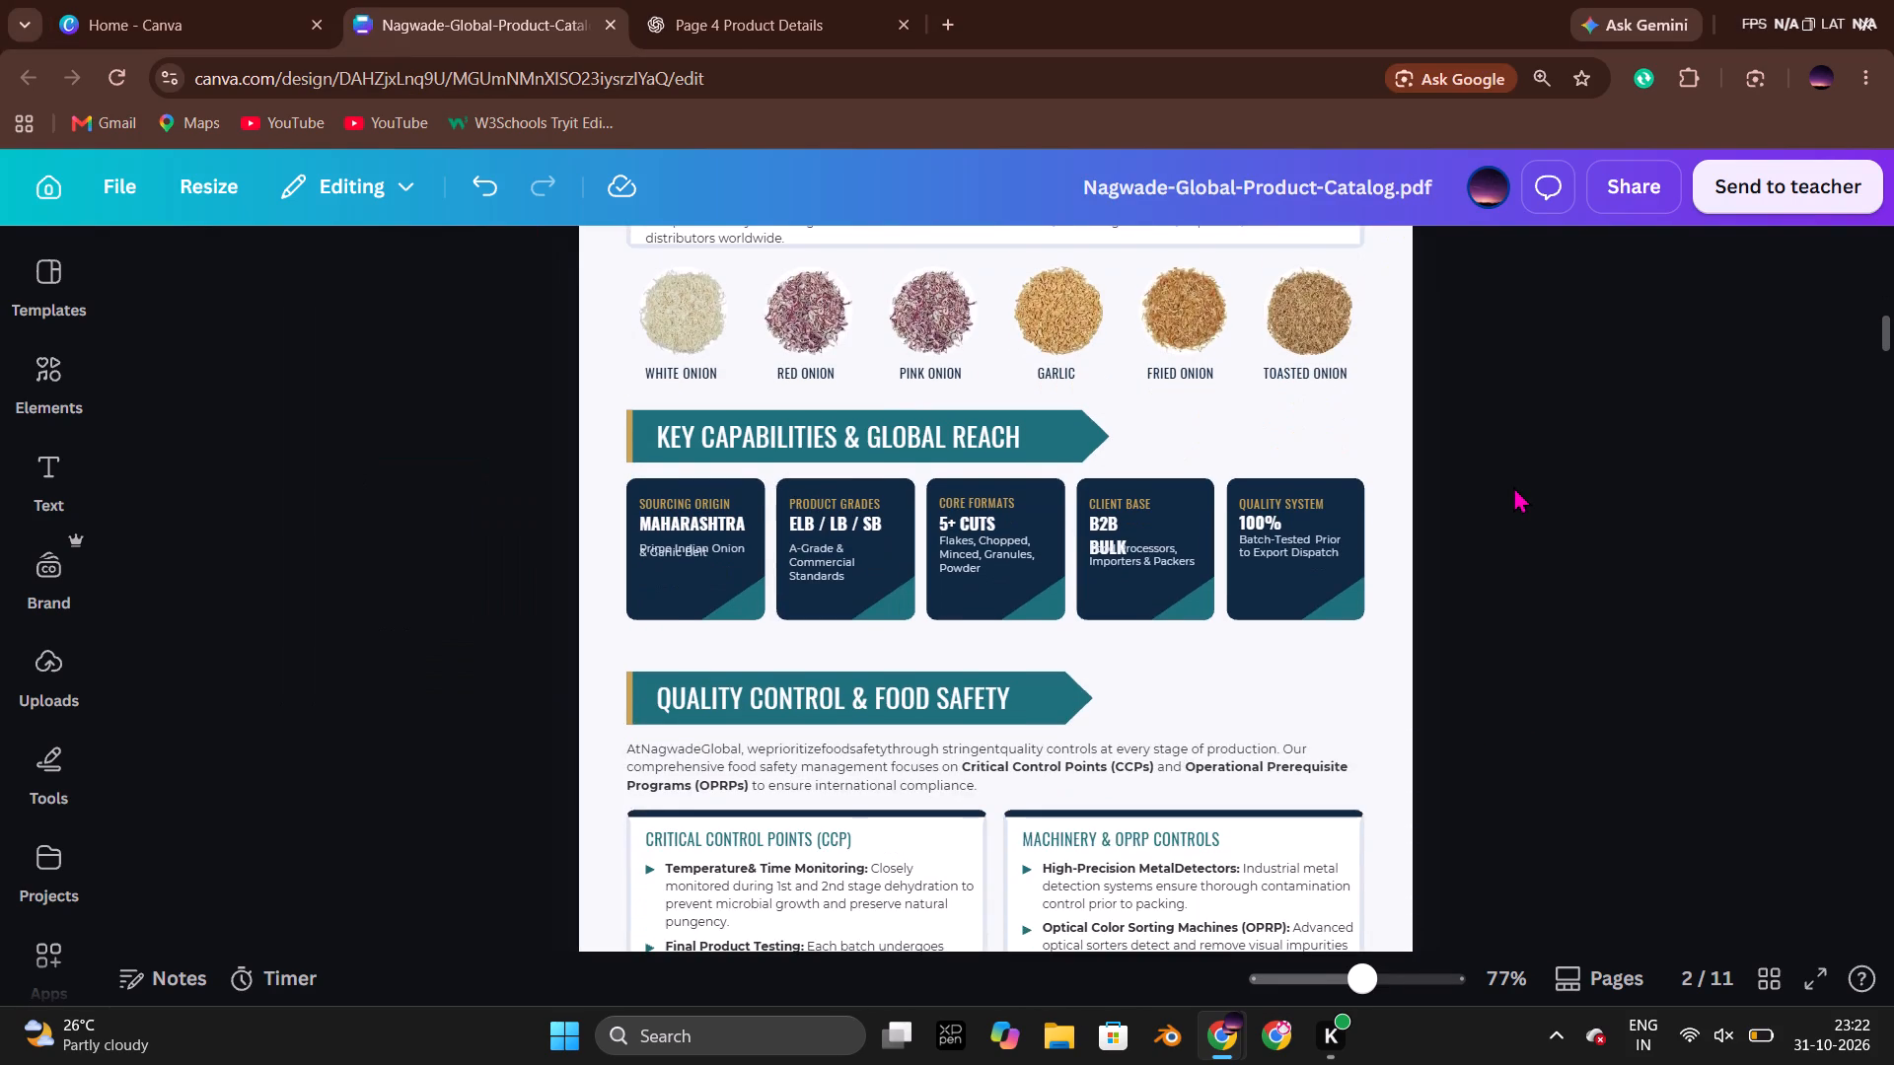
pyautogui.scroll(-1, 1513, 486)
pyautogui.hotkey('alt', 'Tab')
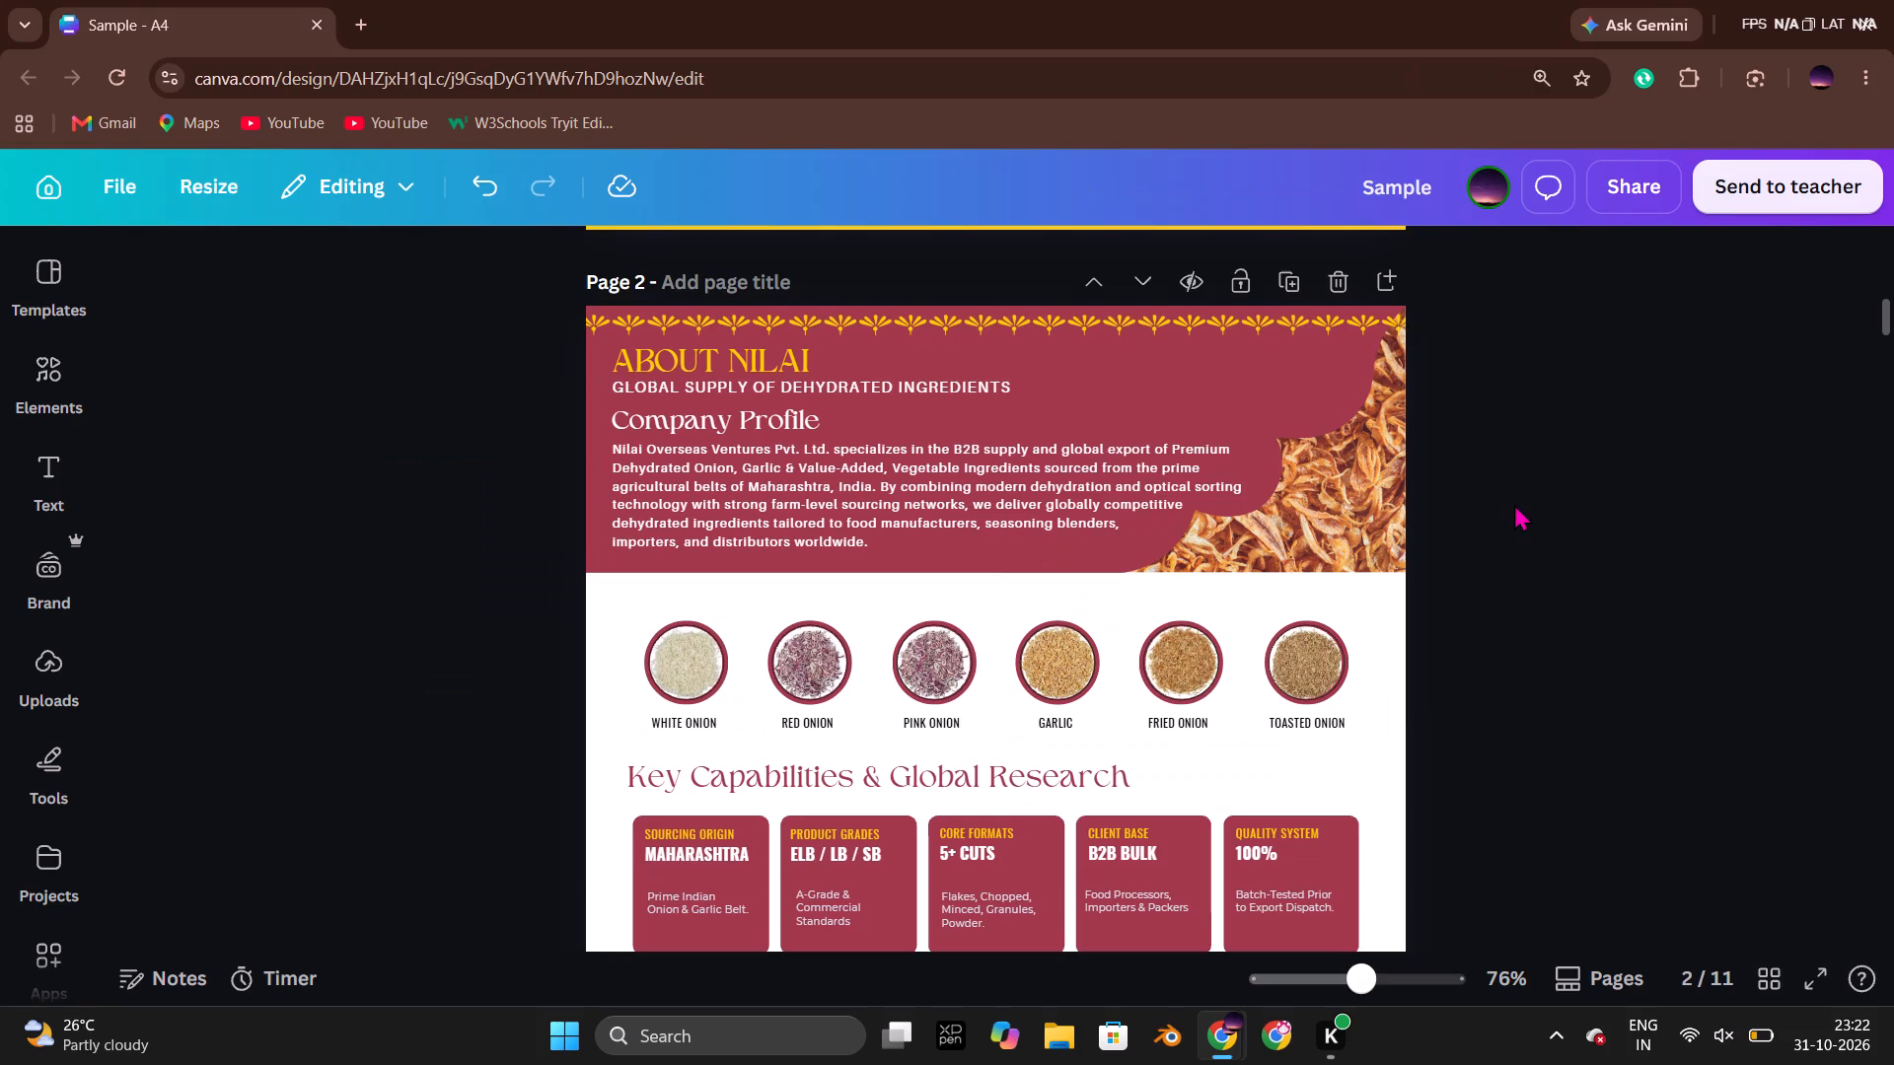
pyautogui.scroll(-5, 1514, 504)
pyautogui.hotkey('alt', 'Tab')
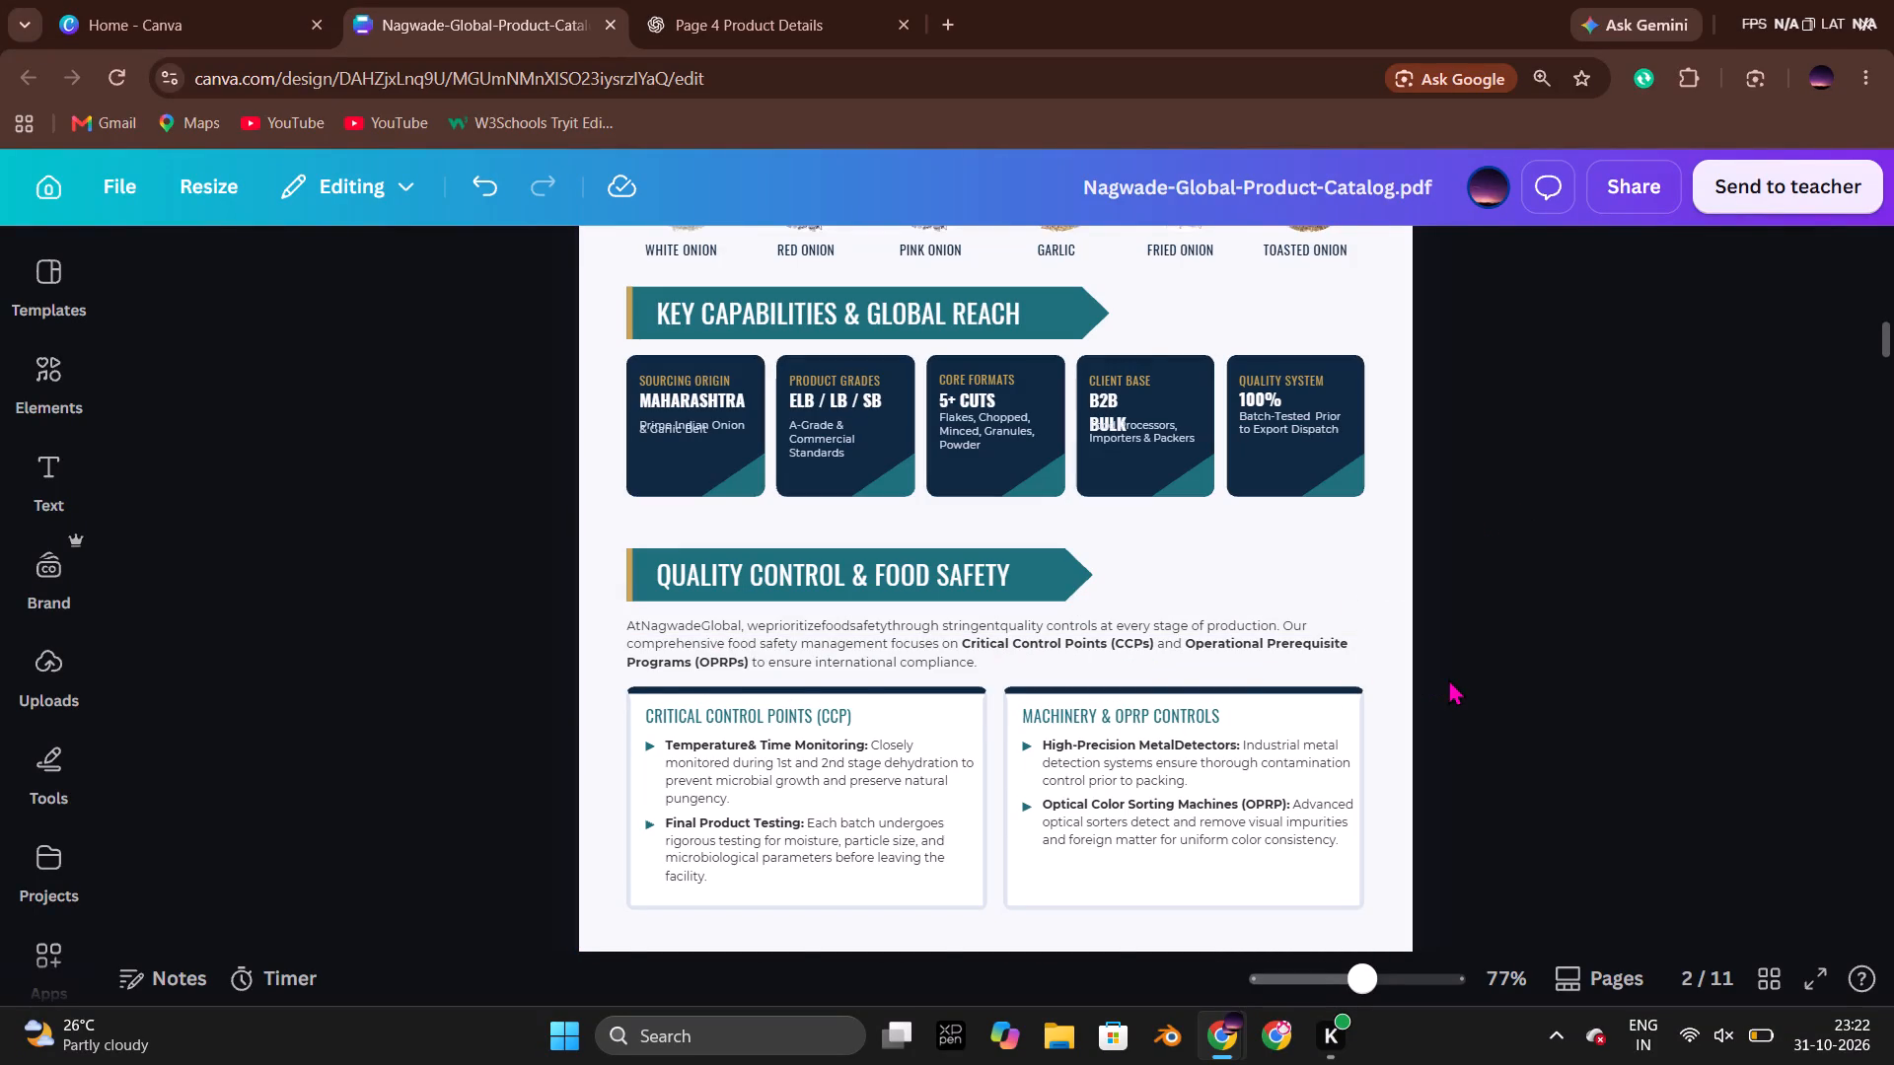
pyautogui.hotkey('alt', 'Tab')
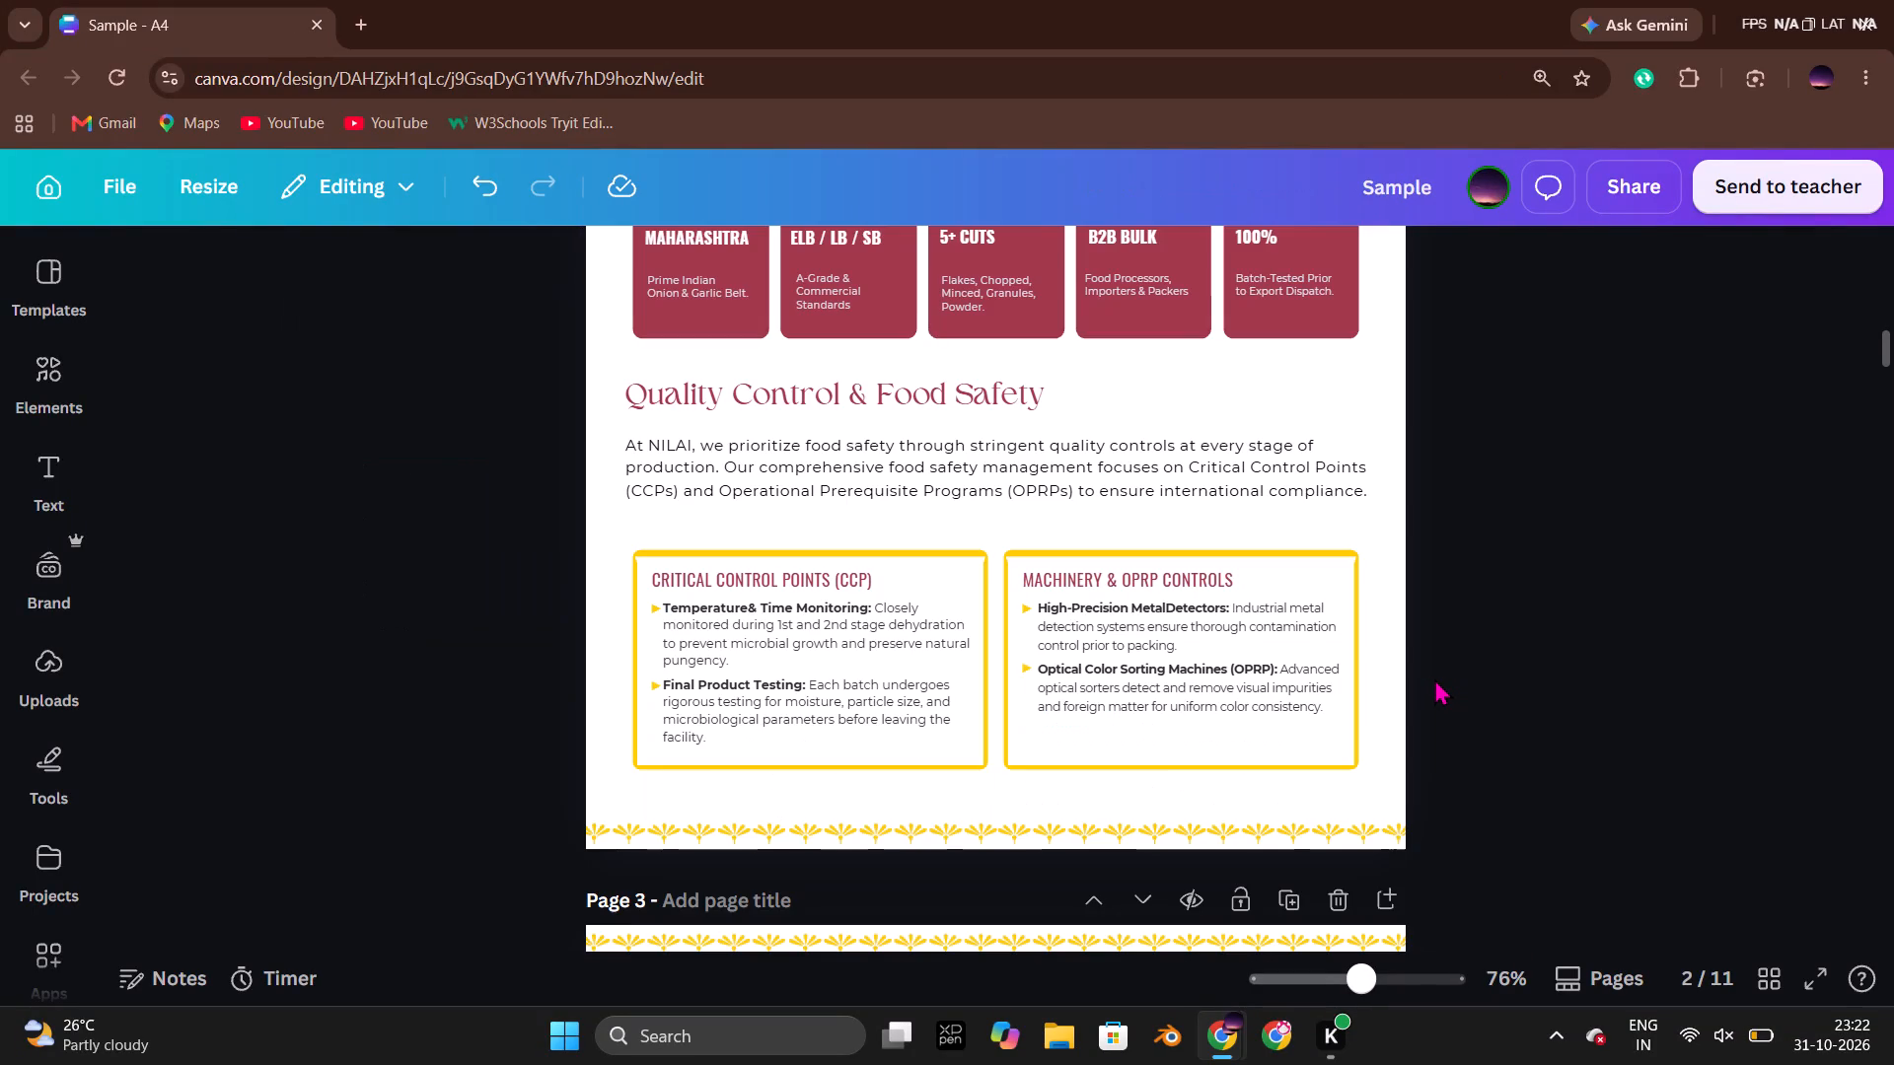
pyautogui.scroll(-1, 1434, 676)
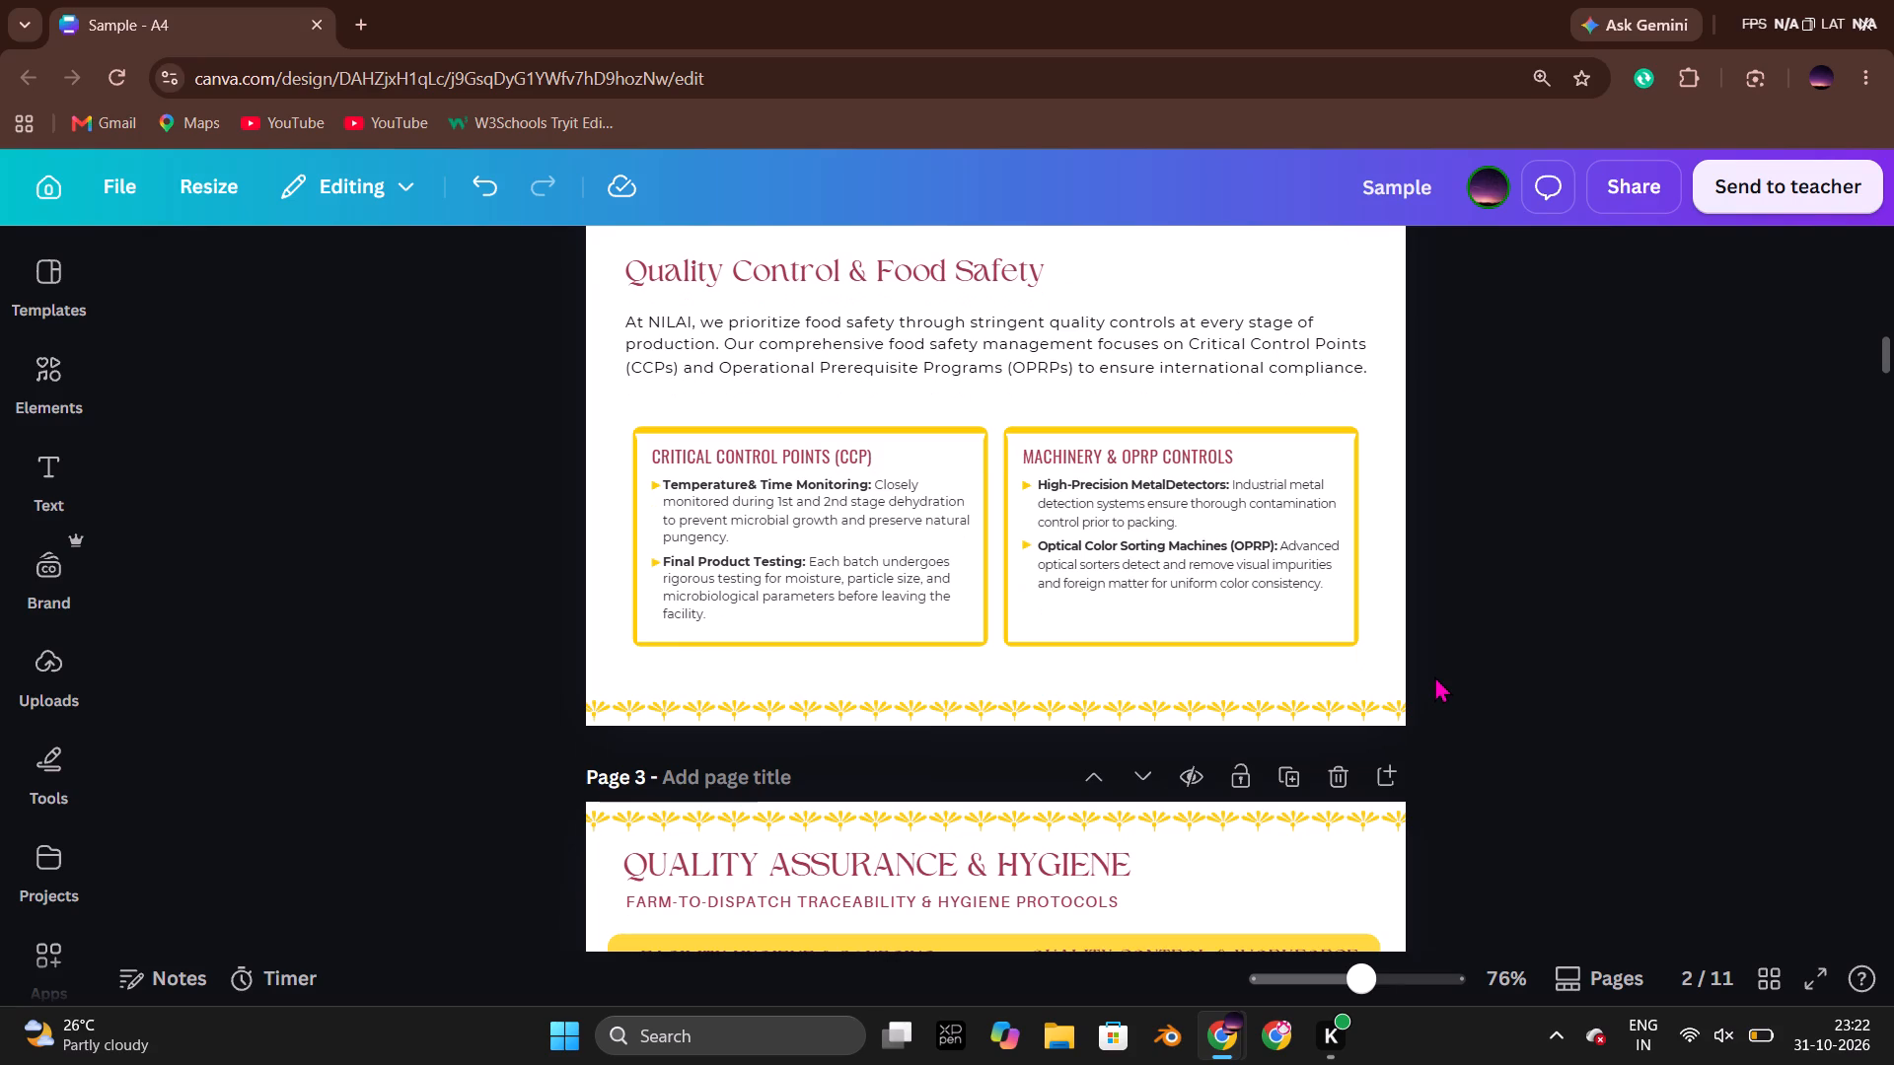
pyautogui.hotkey('alt', 'Tab')
pyautogui.scroll(-3, 1434, 675)
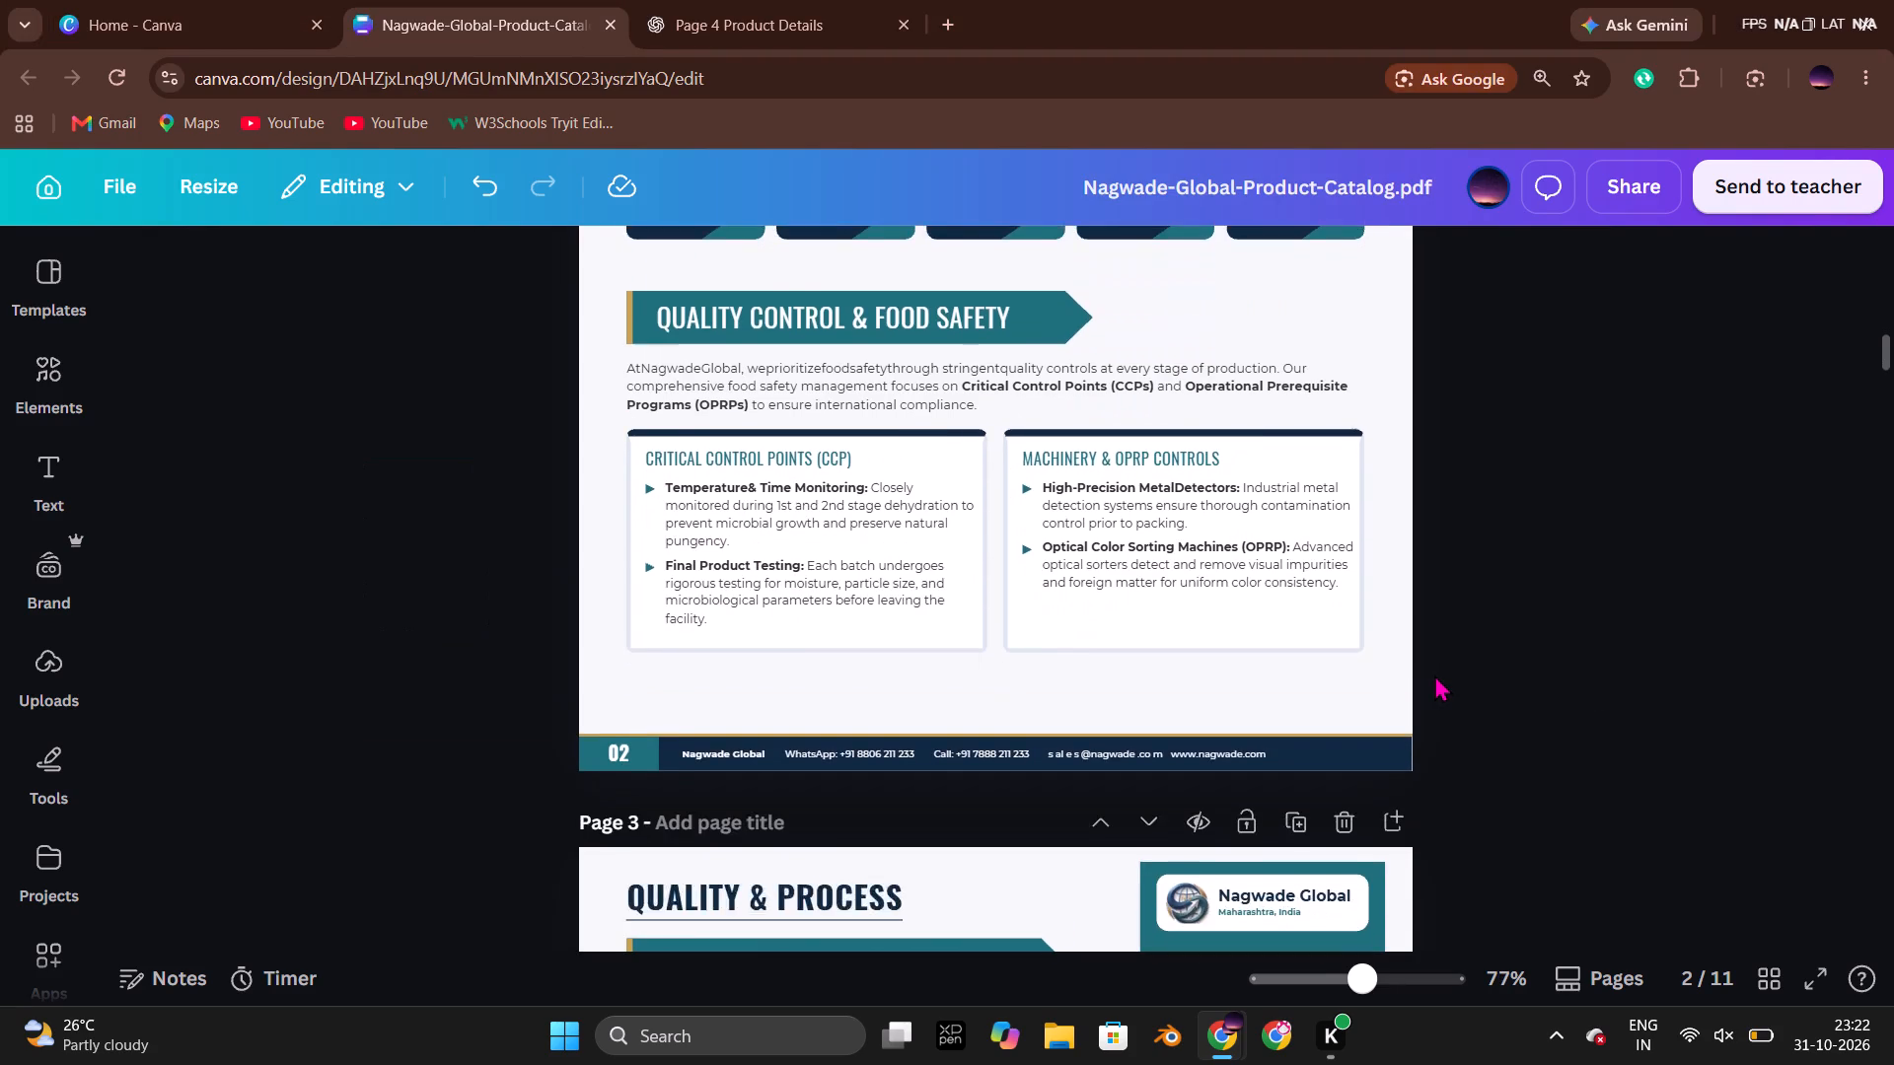
pyautogui.hotkey('alt', 'Tab')
# Compare page 3's headings, hygiene and workforce text and process flow chart with page 3 of the original catalogue.
pyautogui.scroll(-3, 1434, 674)
pyautogui.hotkey('alt', 'Tab')
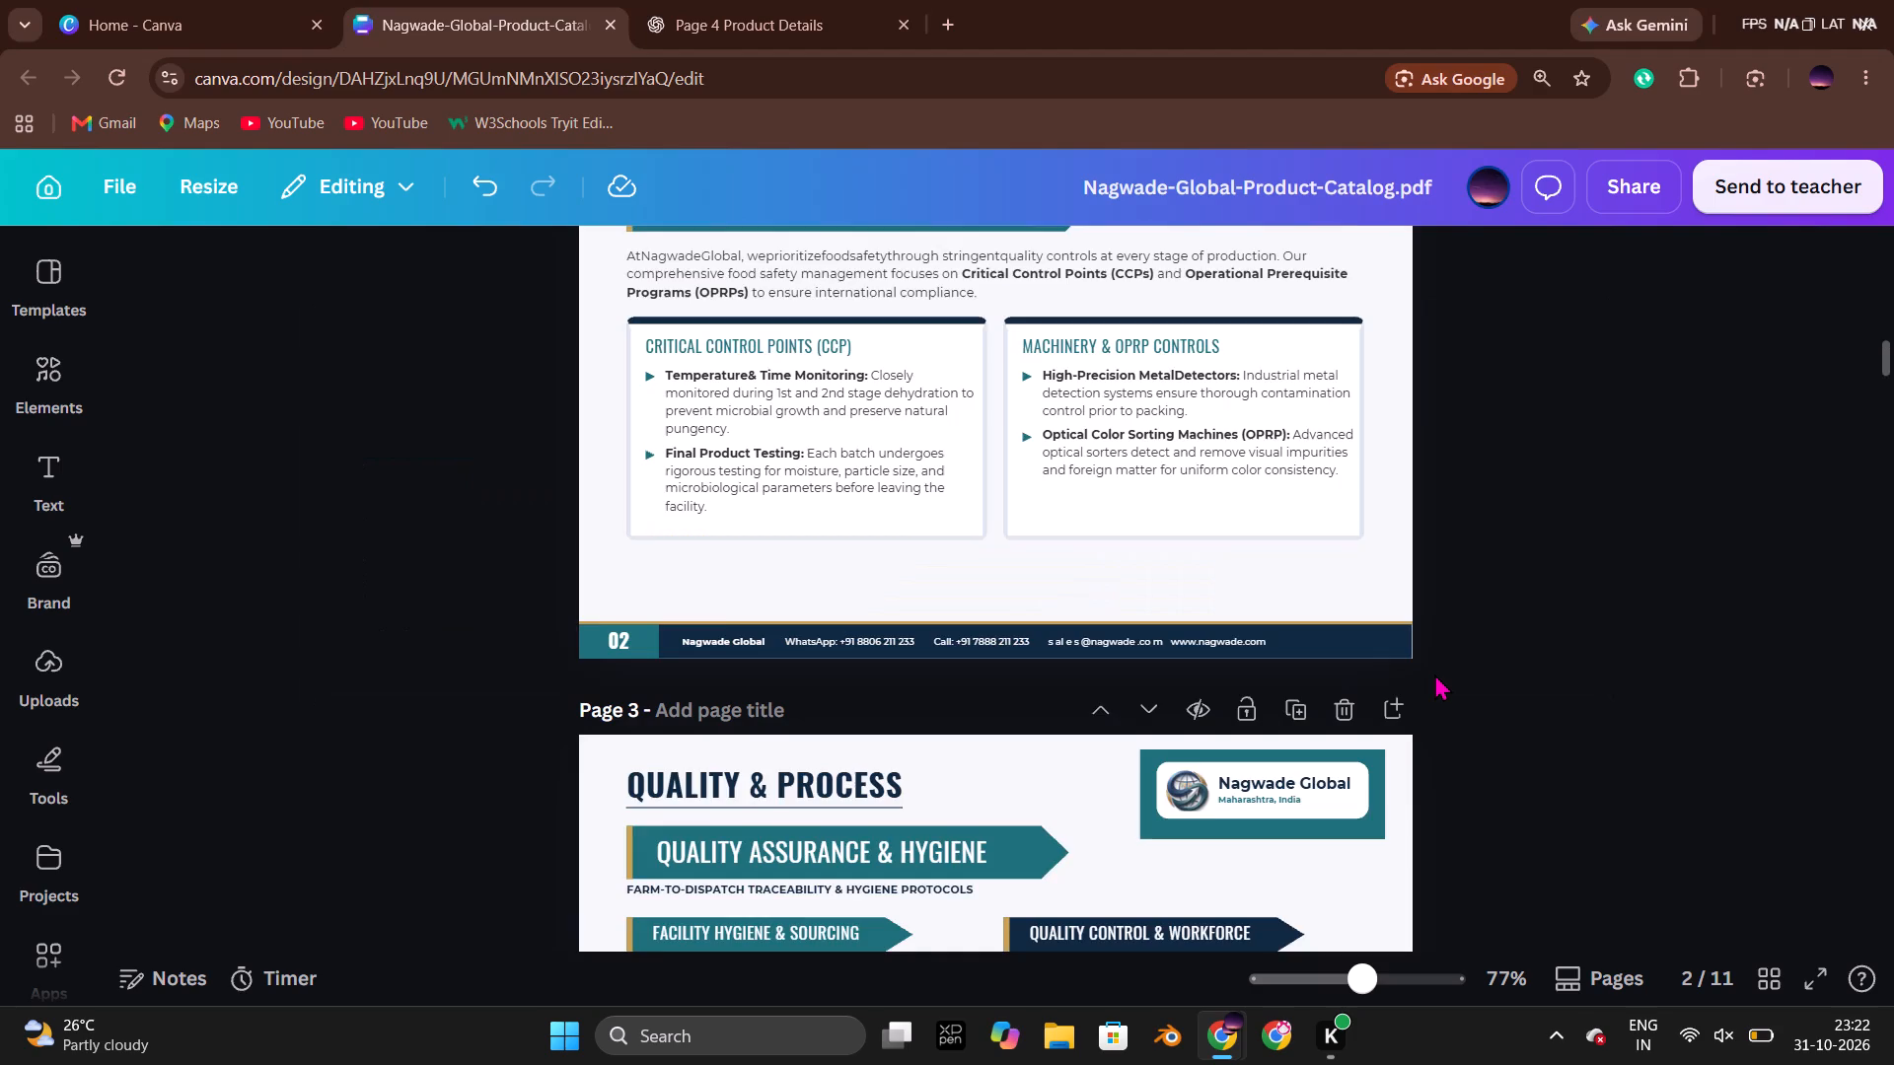
pyautogui.scroll(-3, 1434, 674)
pyautogui.scroll(3, 1434, 674)
pyautogui.hotkey('alt', 'Tab')
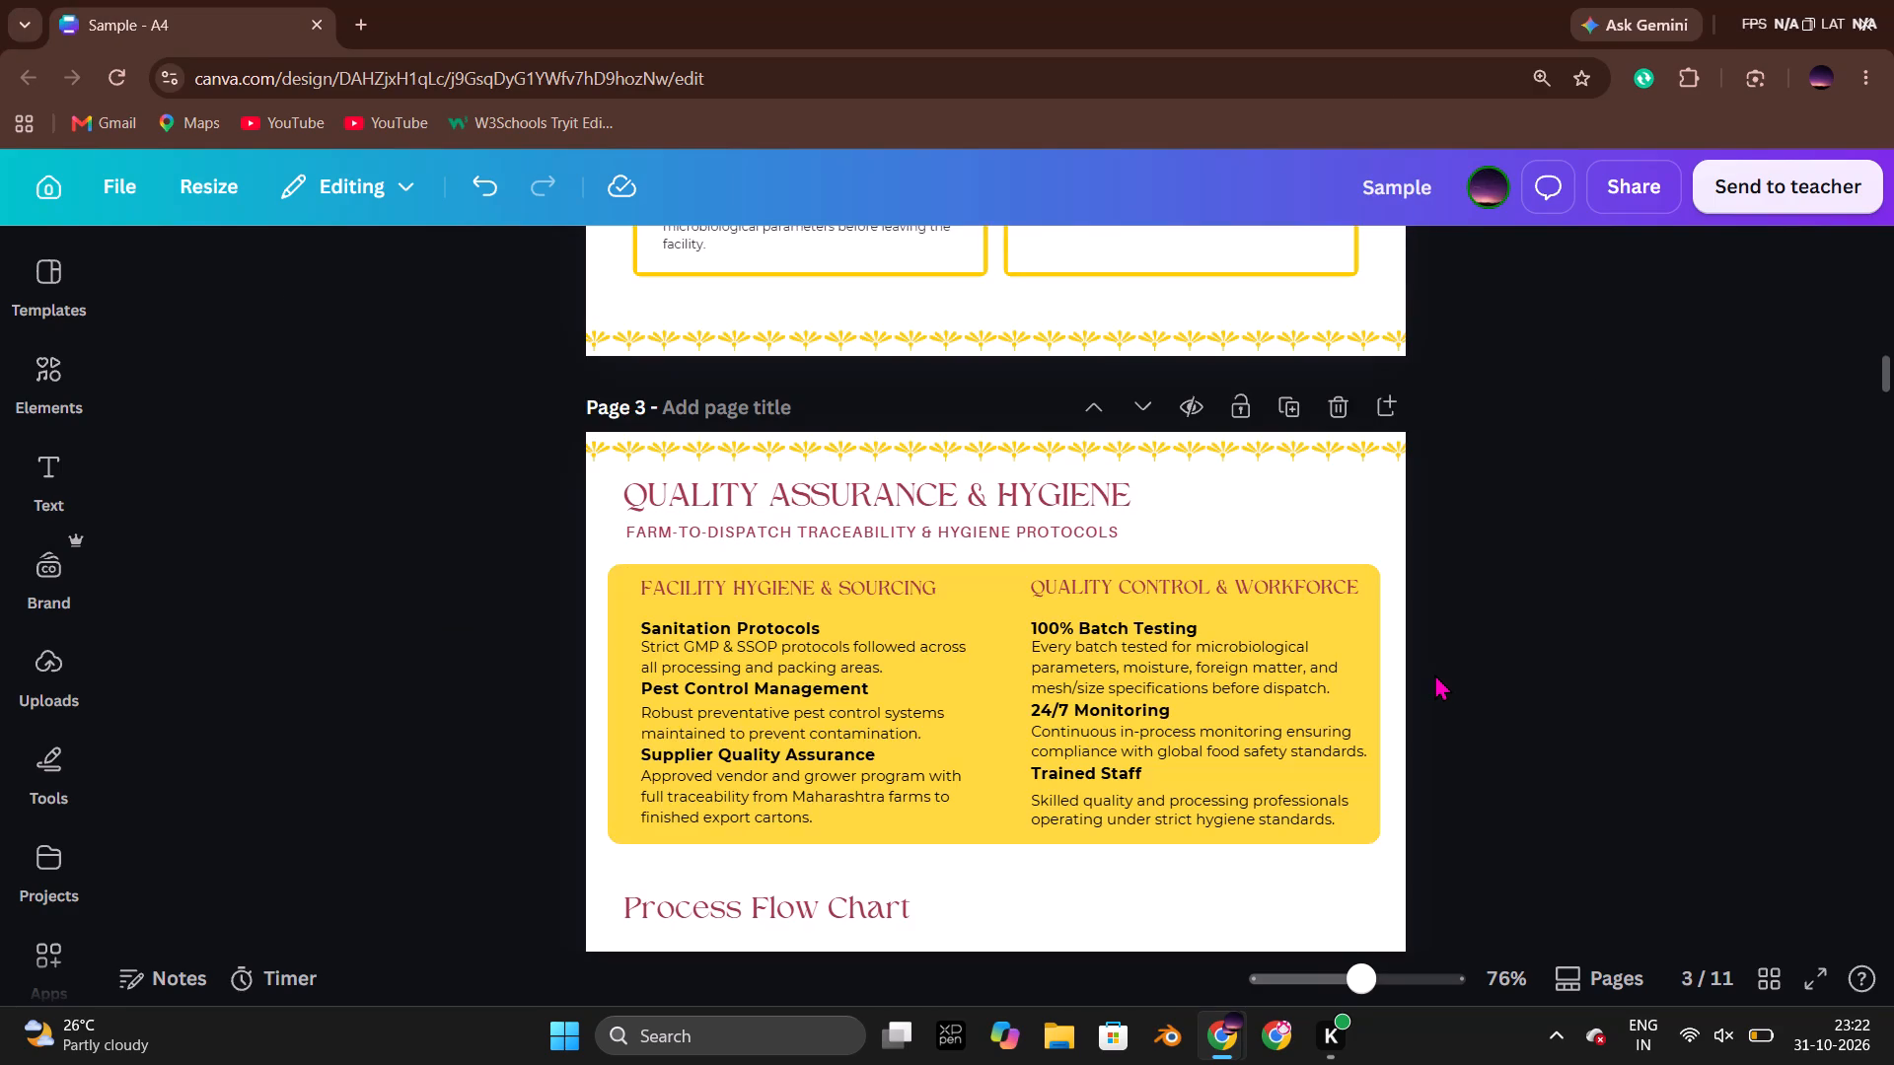
pyautogui.hotkey('alt', 'Tab')
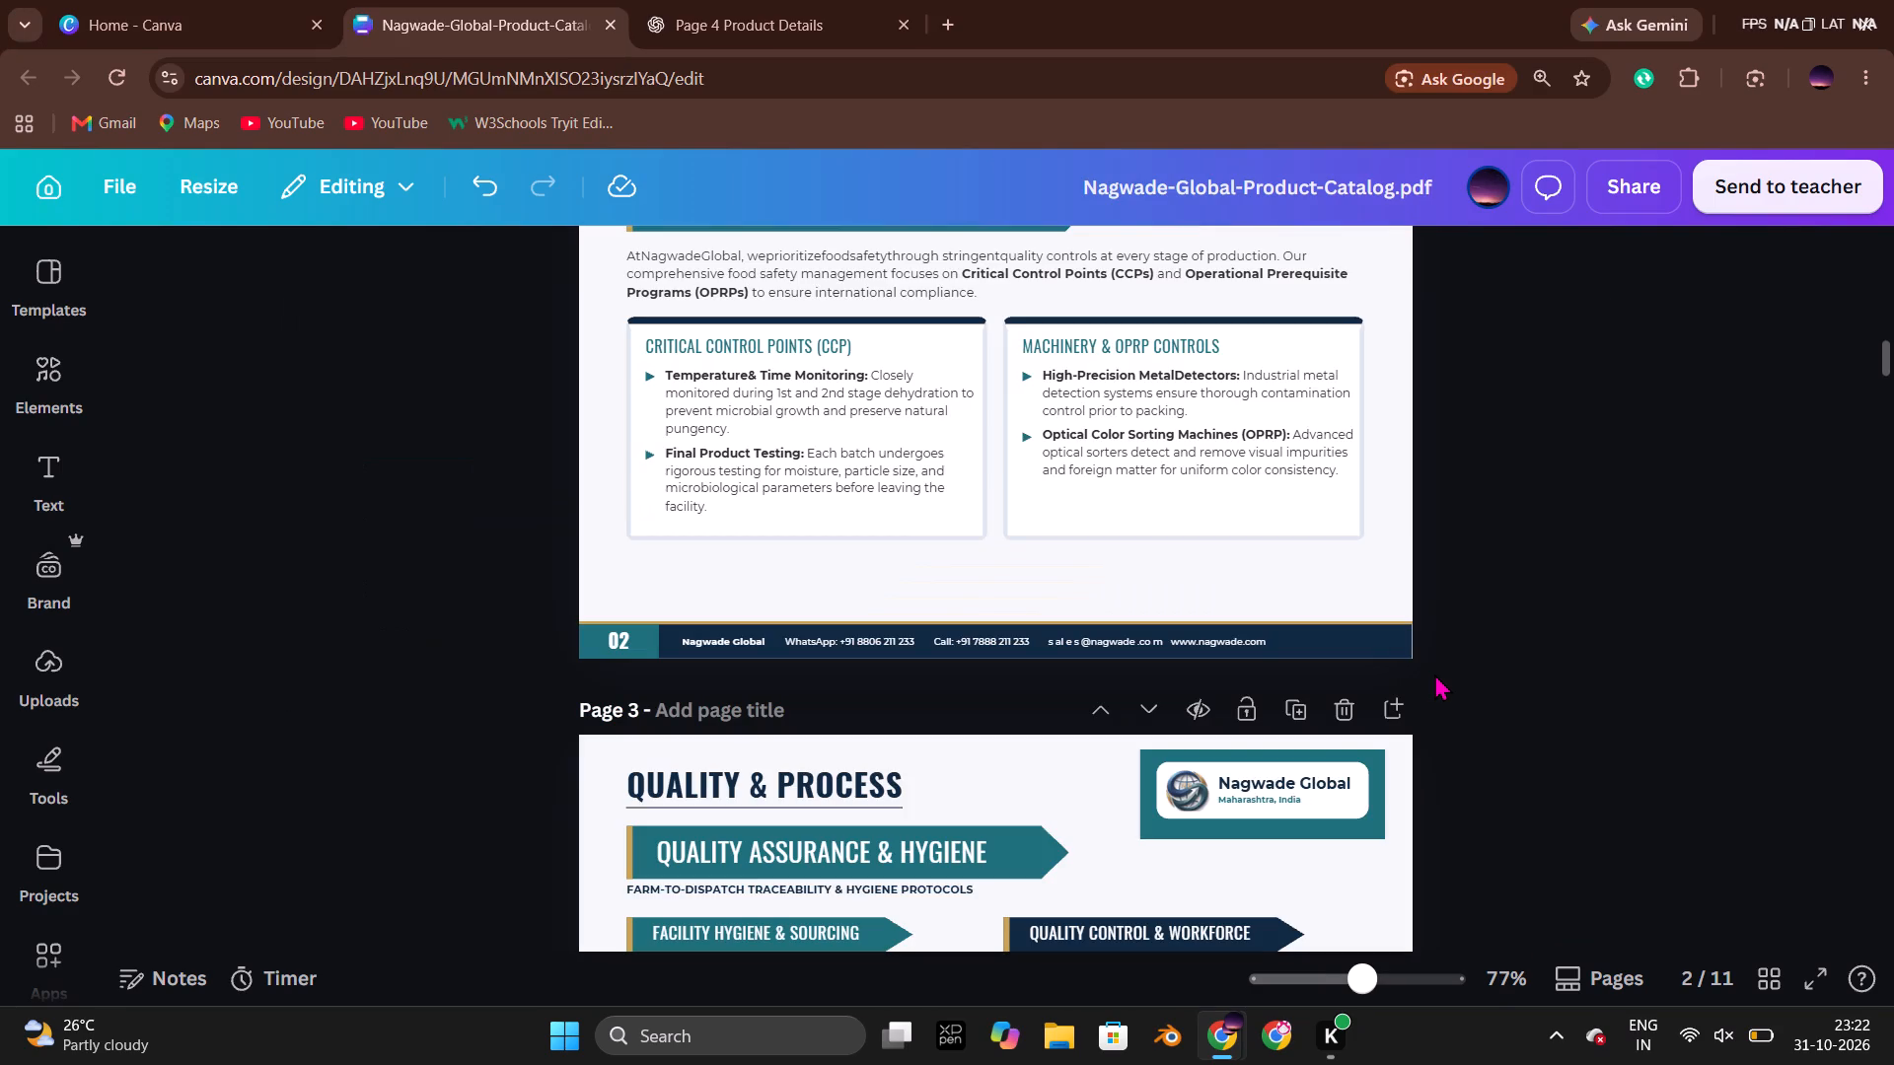
pyautogui.hotkey('alt', 'Tab')
pyautogui.scroll(-2, 1434, 674)
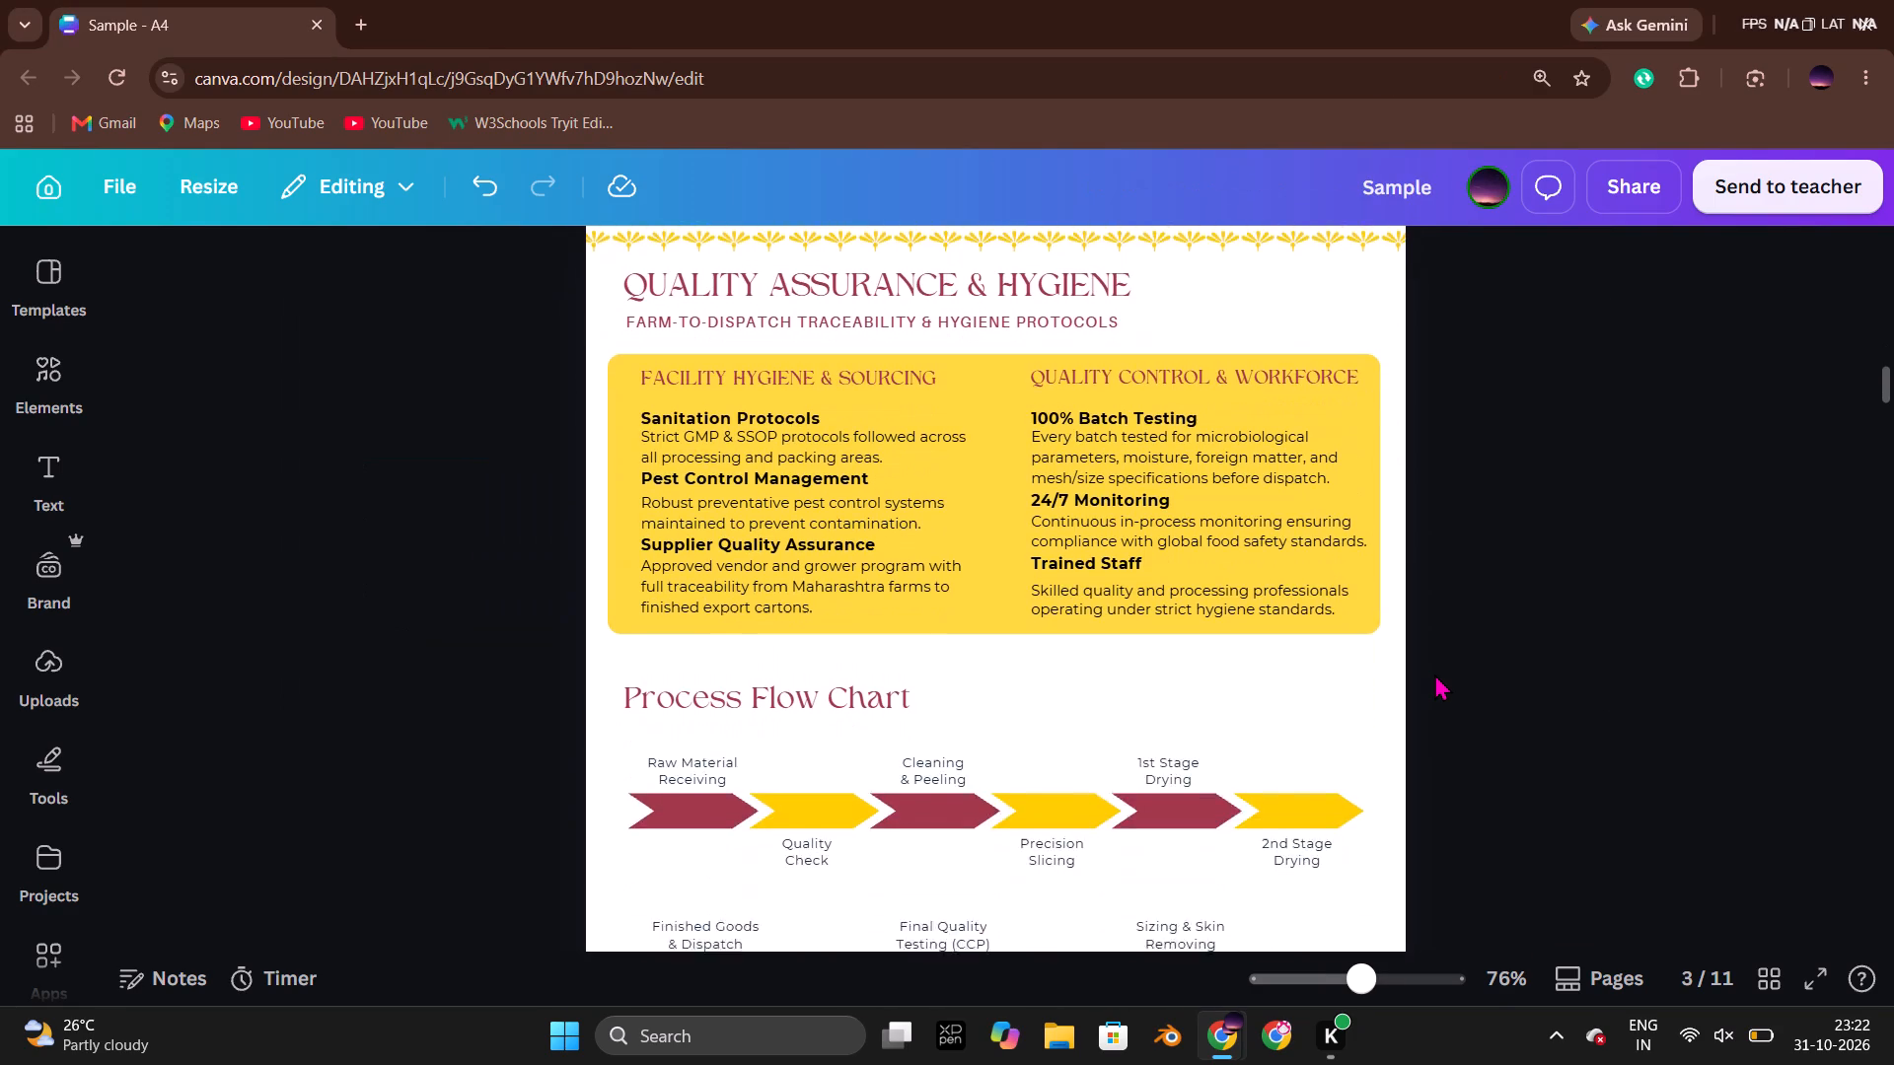
pyautogui.hotkey('alt', 'Tab')
pyautogui.scroll(-4, 1434, 674)
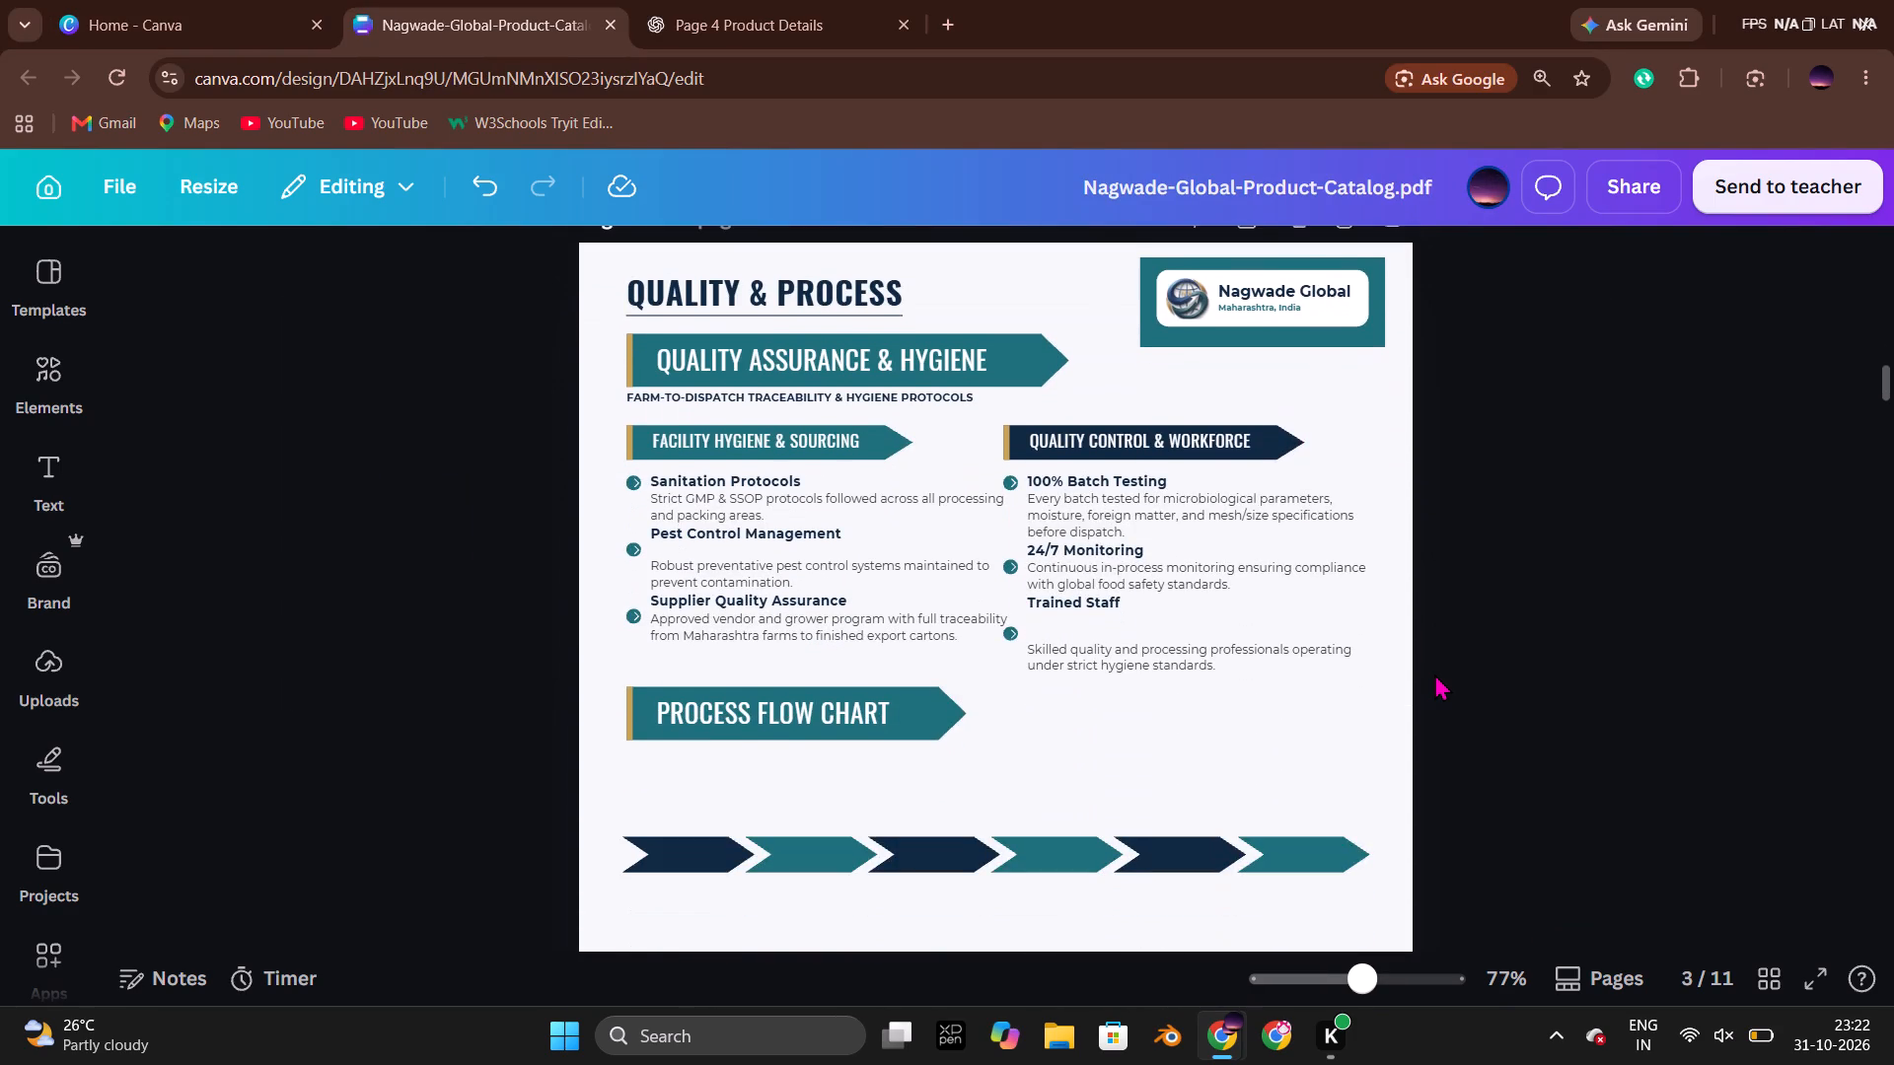
pyautogui.scroll(1, 1434, 674)
pyautogui.hotkey('alt', 'Tab')
pyautogui.hotkey('alt', 'Tab')
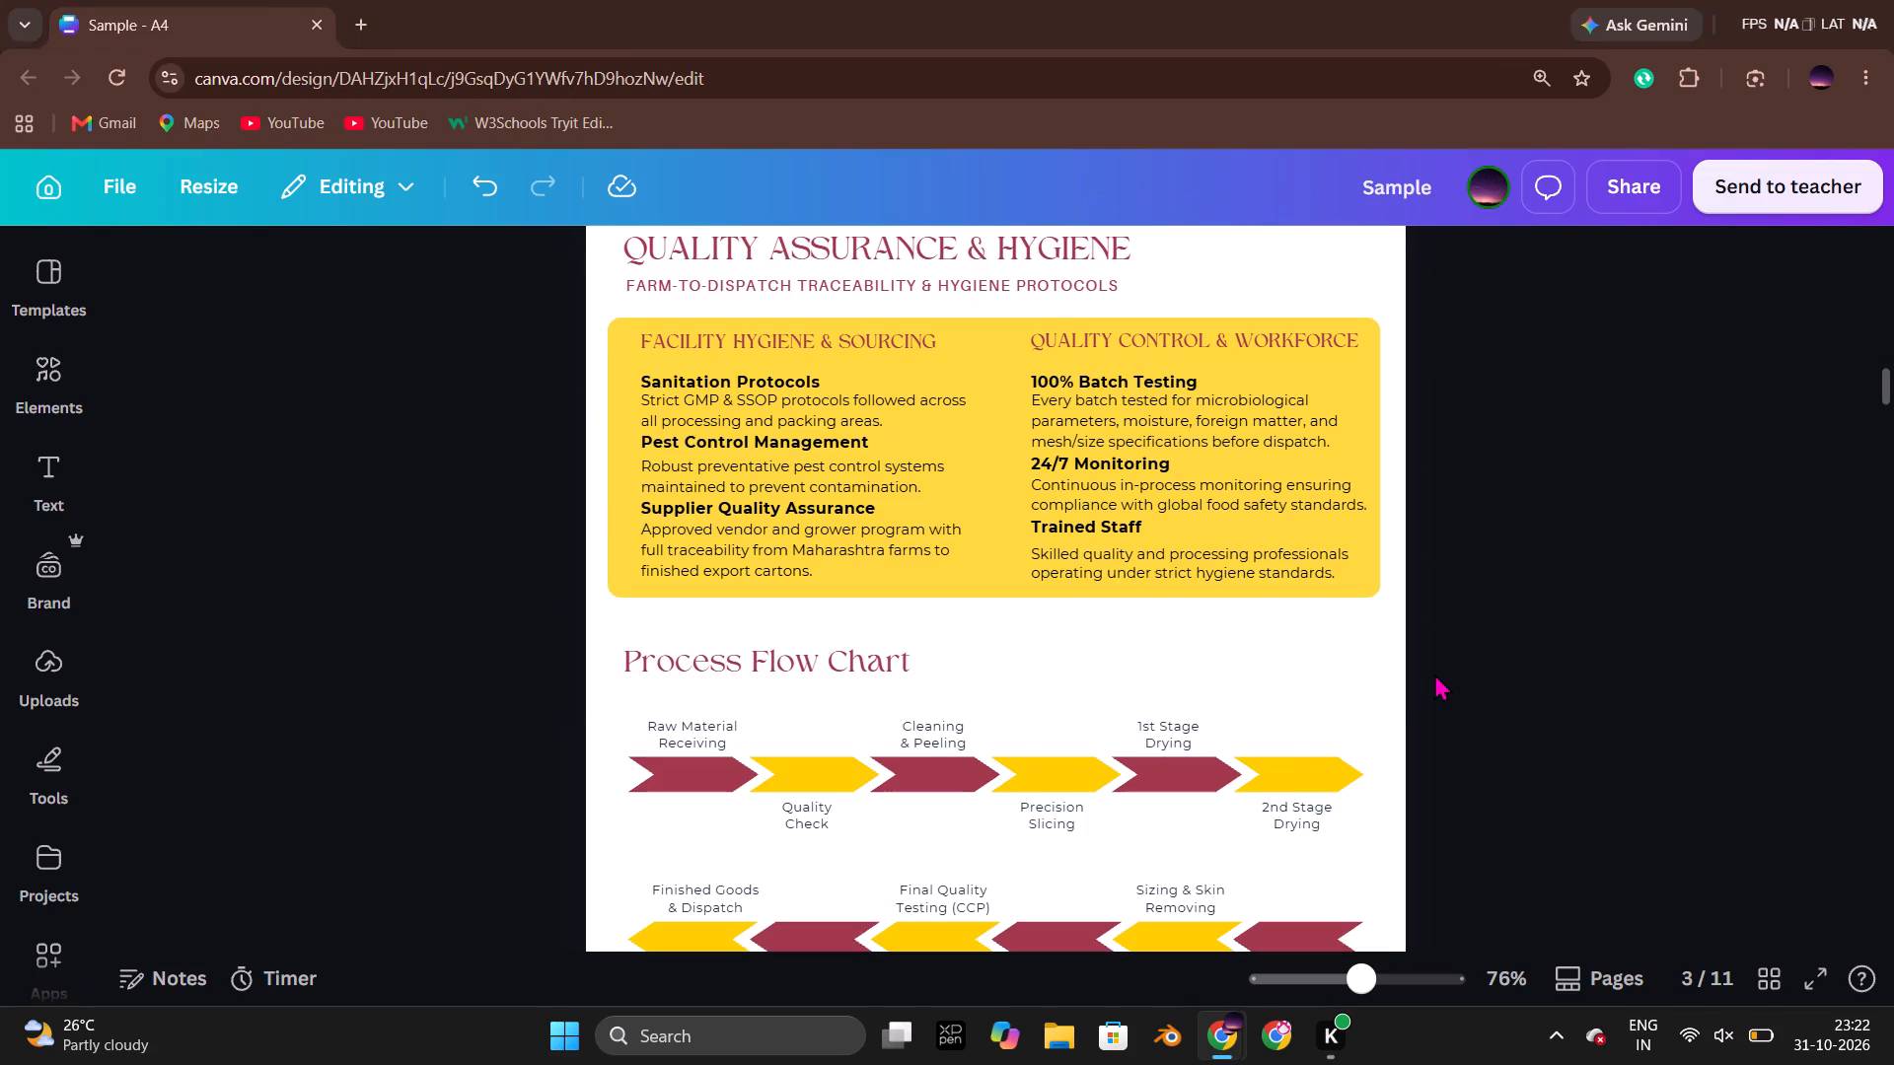
pyautogui.scroll(7, 1168, 596)
pyautogui.hotkey('alt', 'Tab')
pyautogui.scroll(5, 1133, 589)
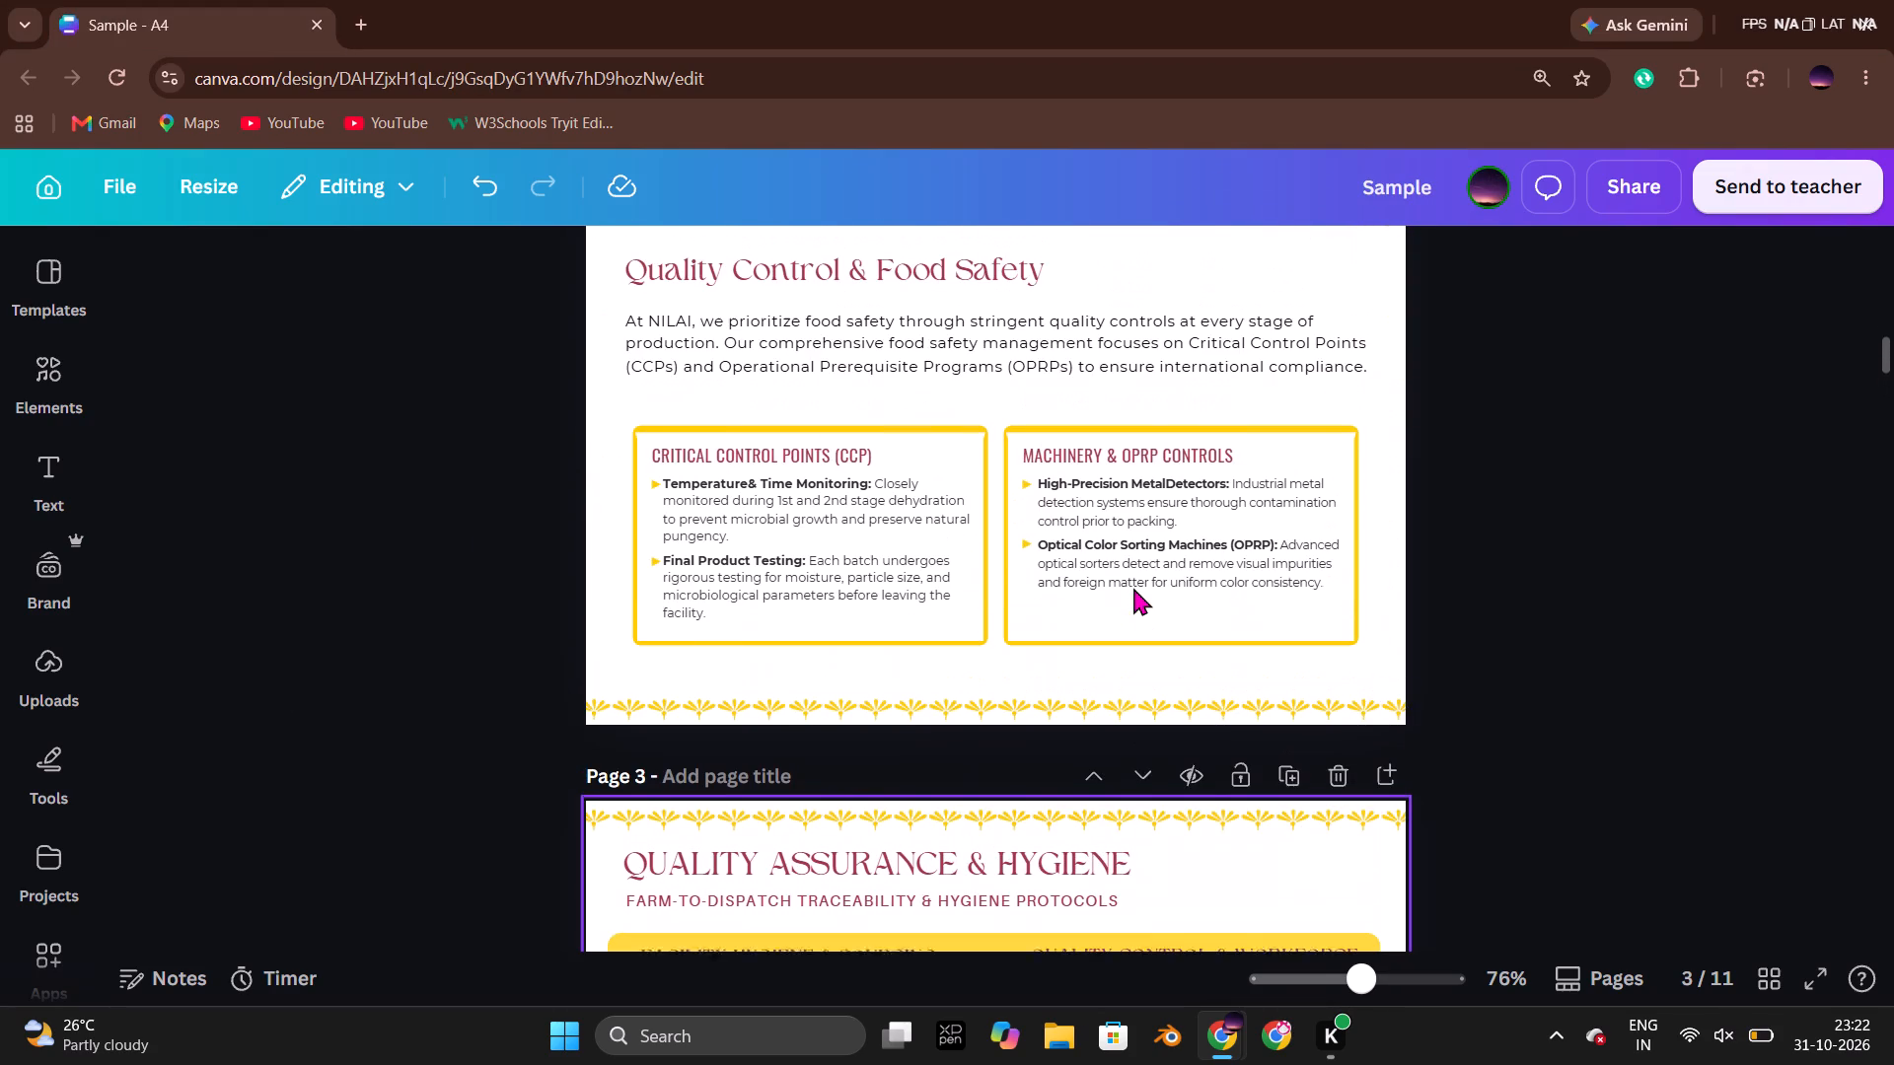
pyautogui.scroll(-2, 1133, 588)
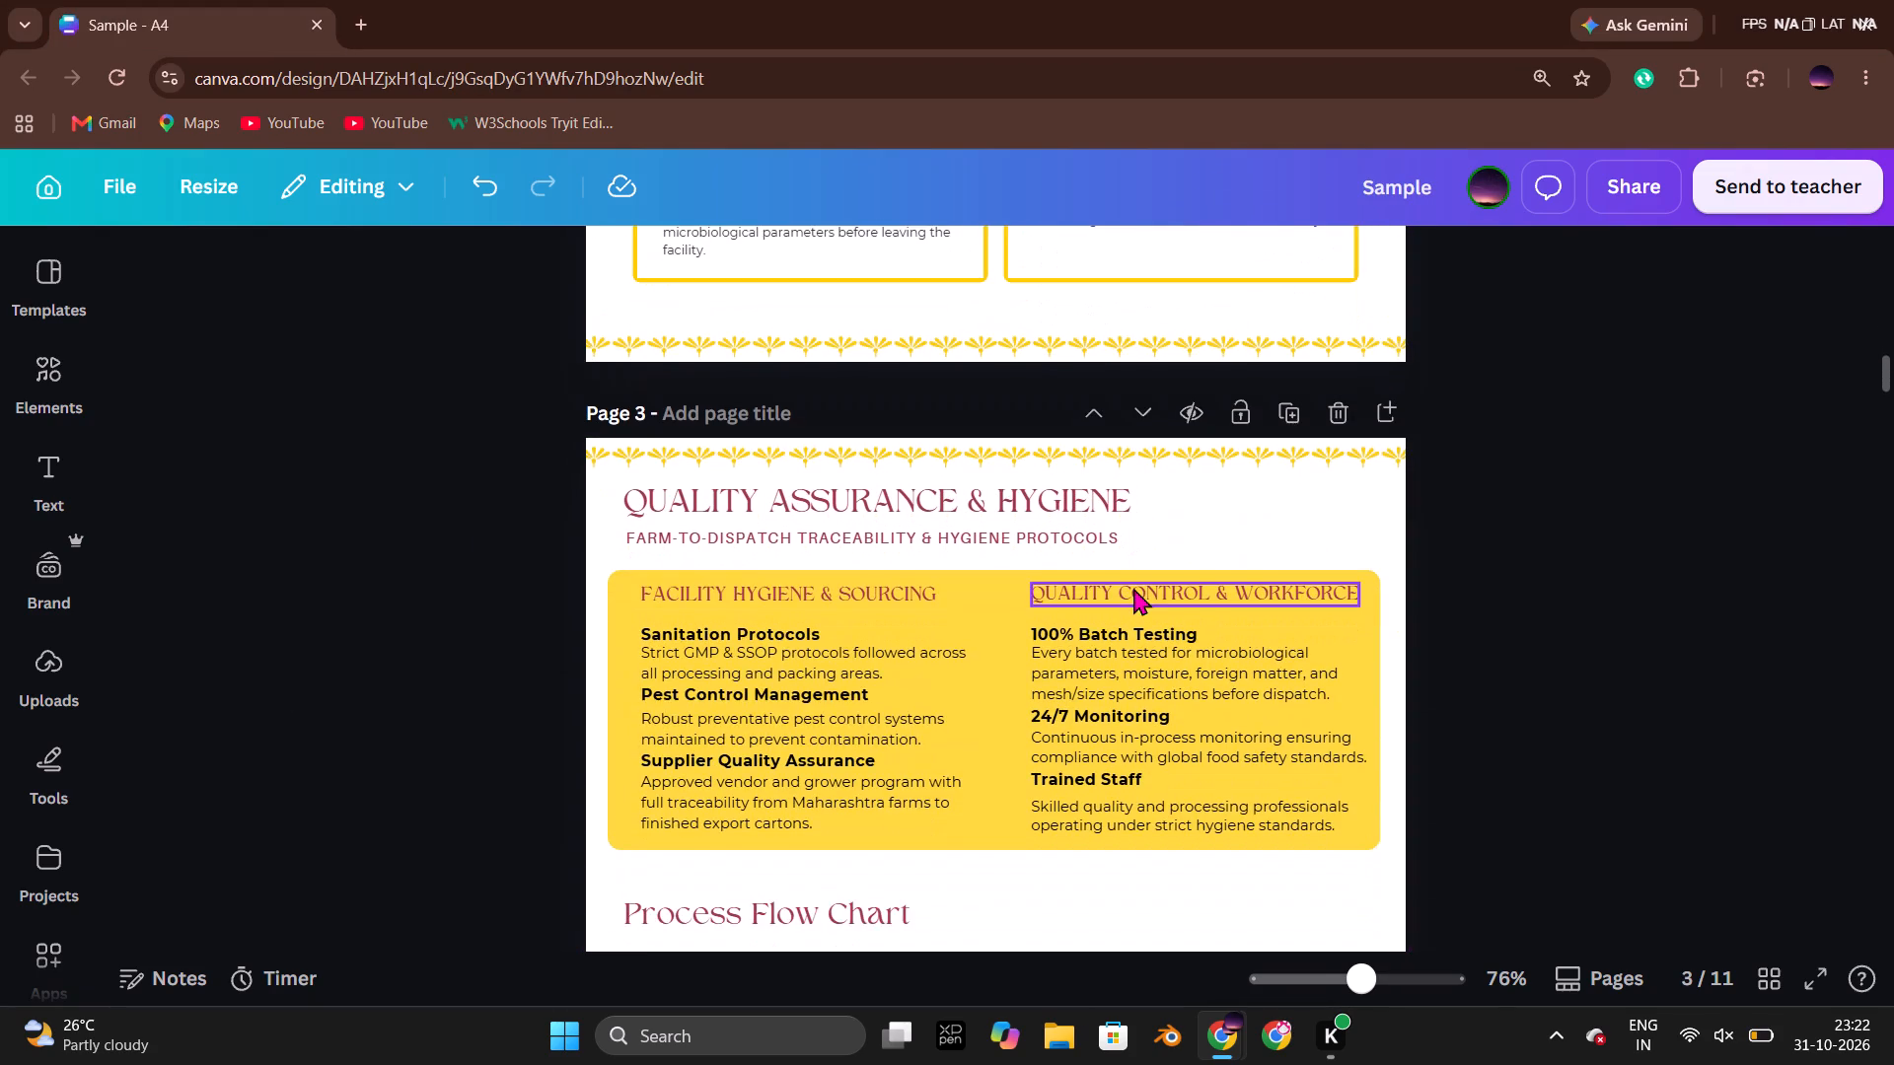
pyautogui.hotkey('alt', 'Tab')
pyautogui.scroll(-6, 1133, 588)
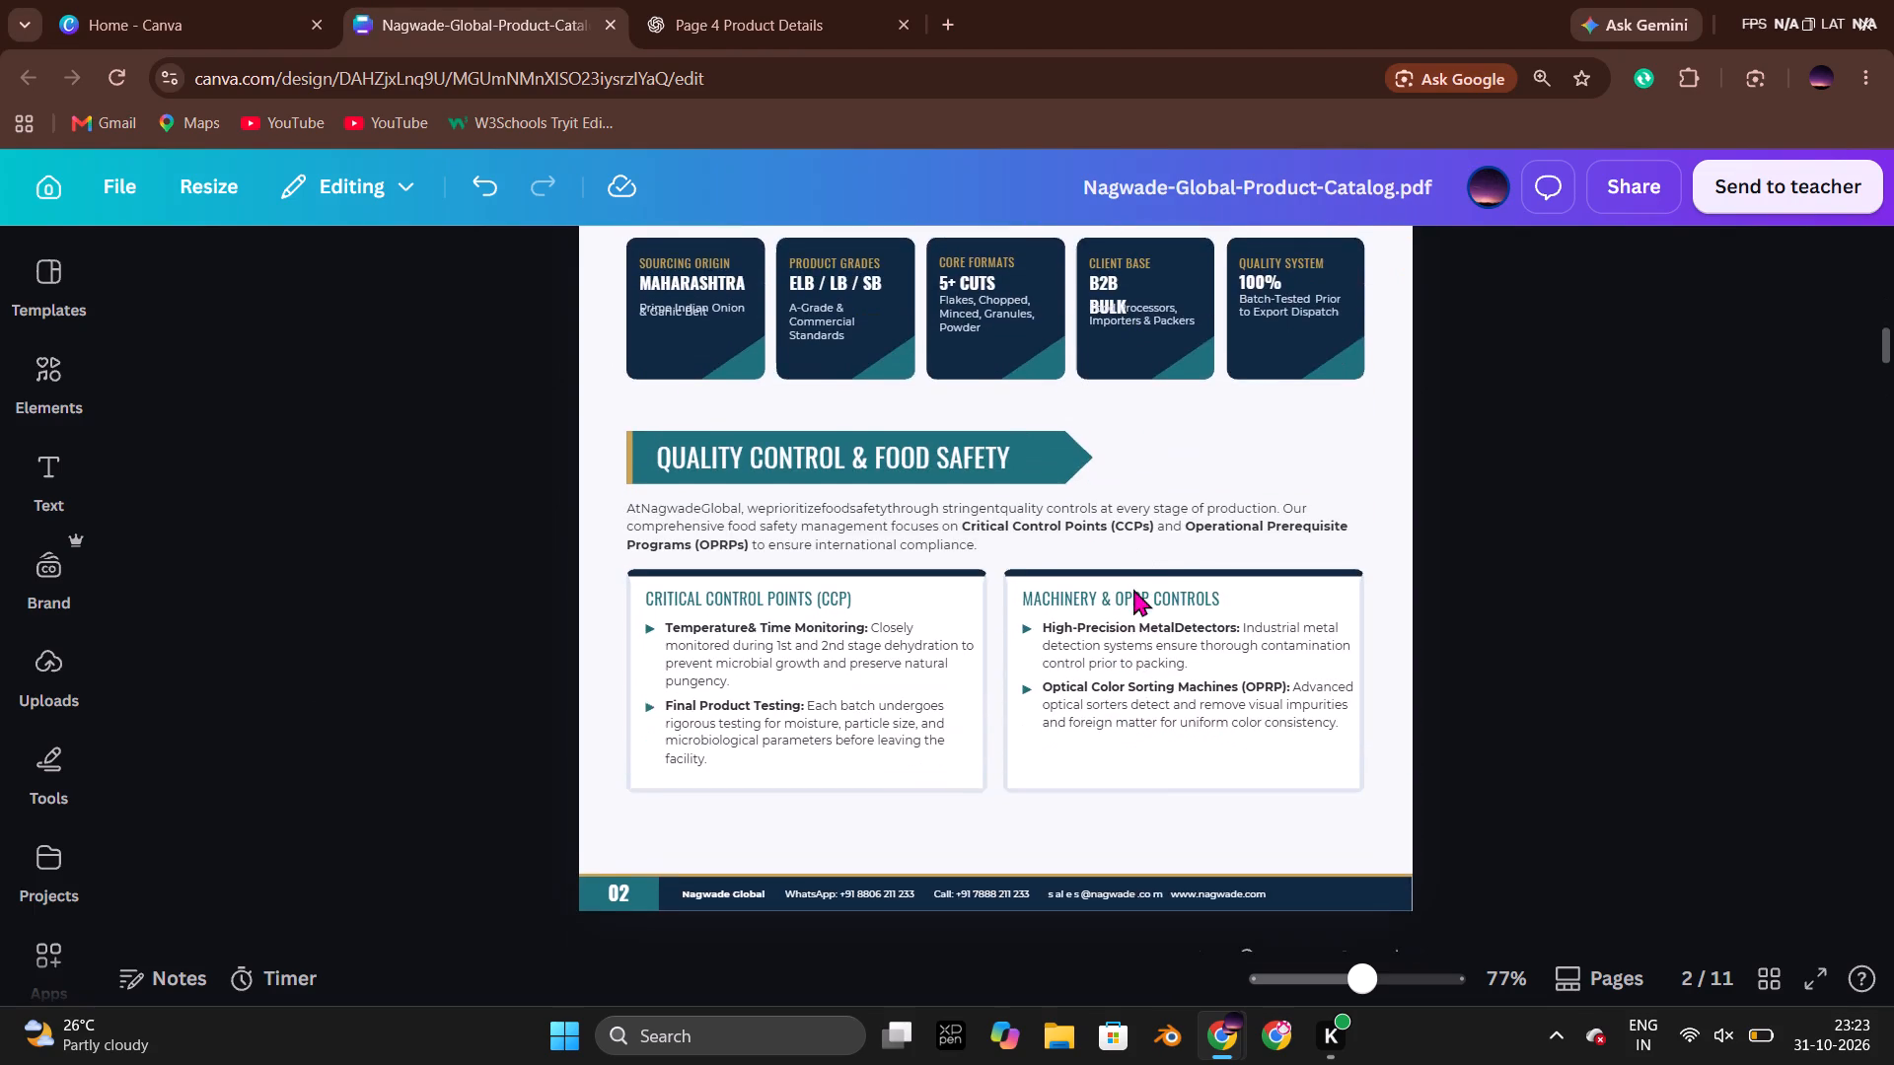
pyautogui.scroll(-4, 1133, 589)
pyautogui.click(1489, 562)
pyautogui.hotkey('alt', 'Tab')
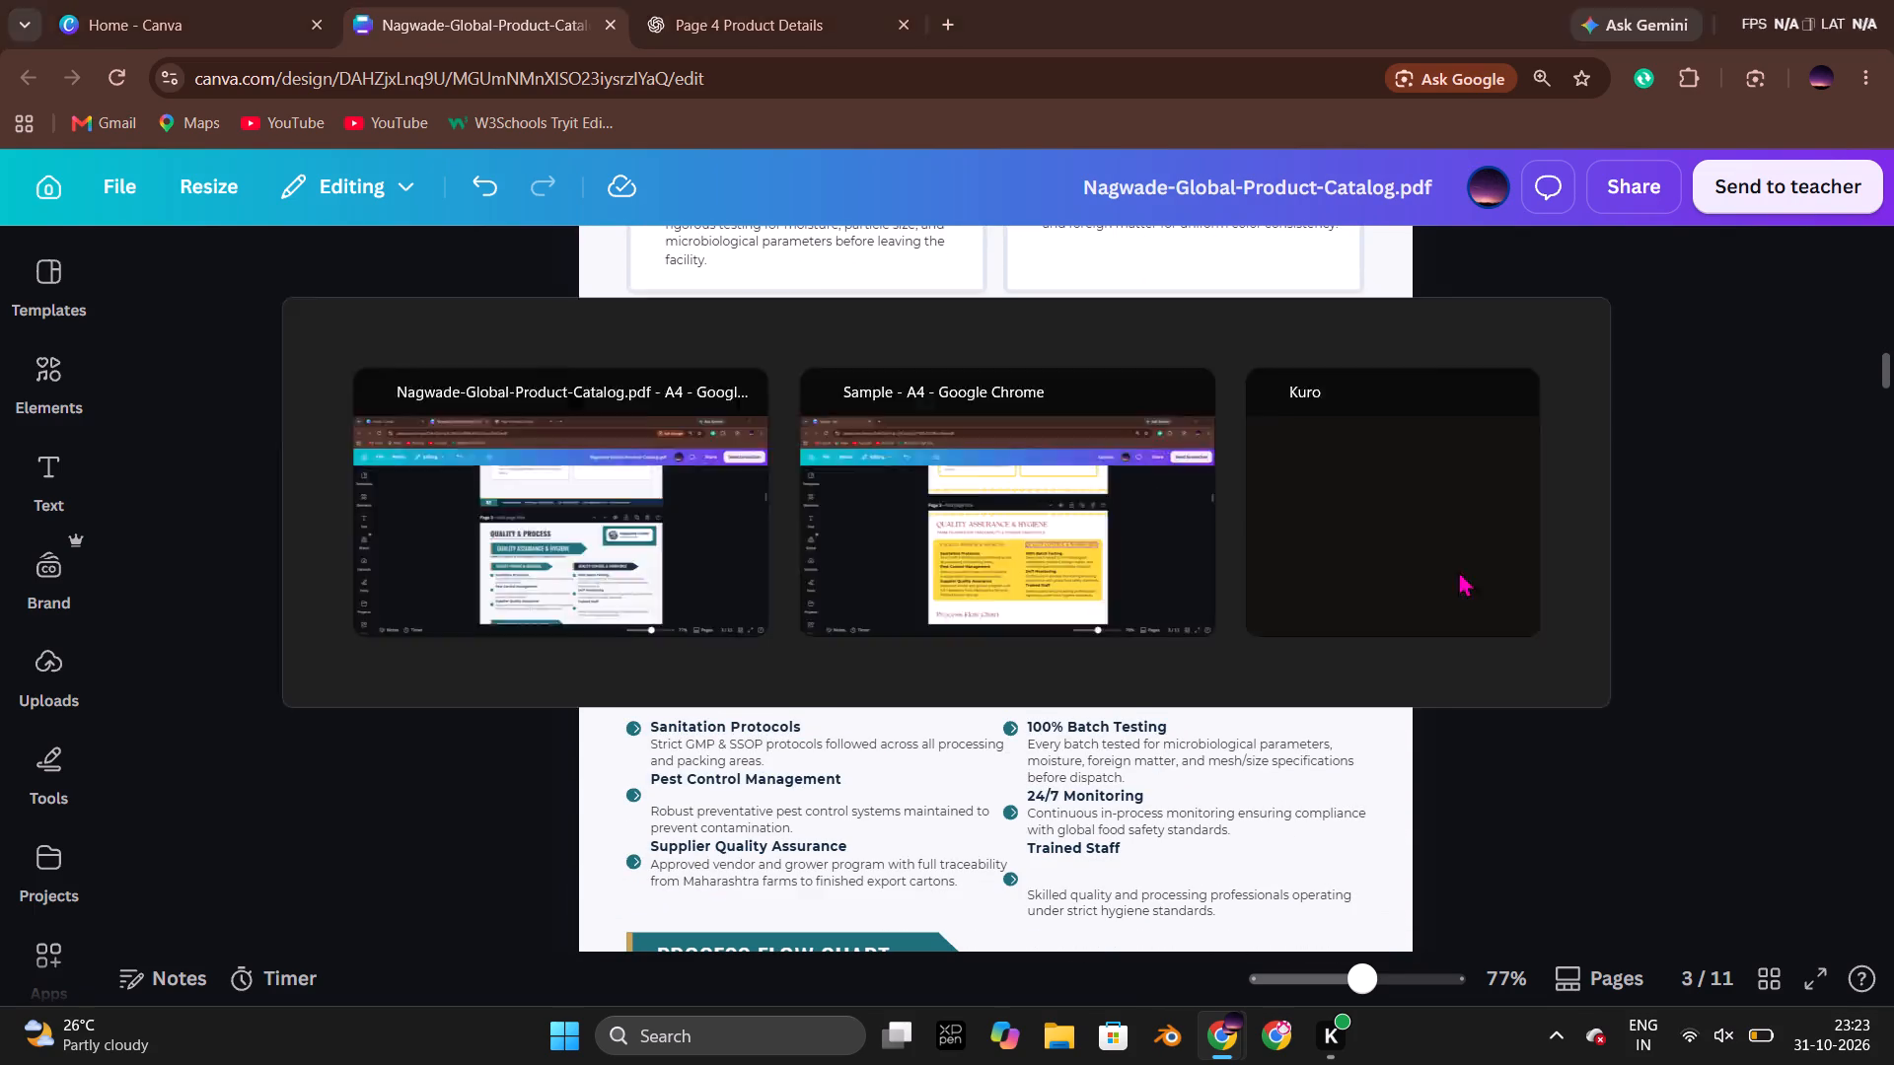
# Shift page 3's "Quality Assurance & Hygiene" title, its subtitle and the yellow panel with all its text slightly down together.
pyautogui.click(705, 499)
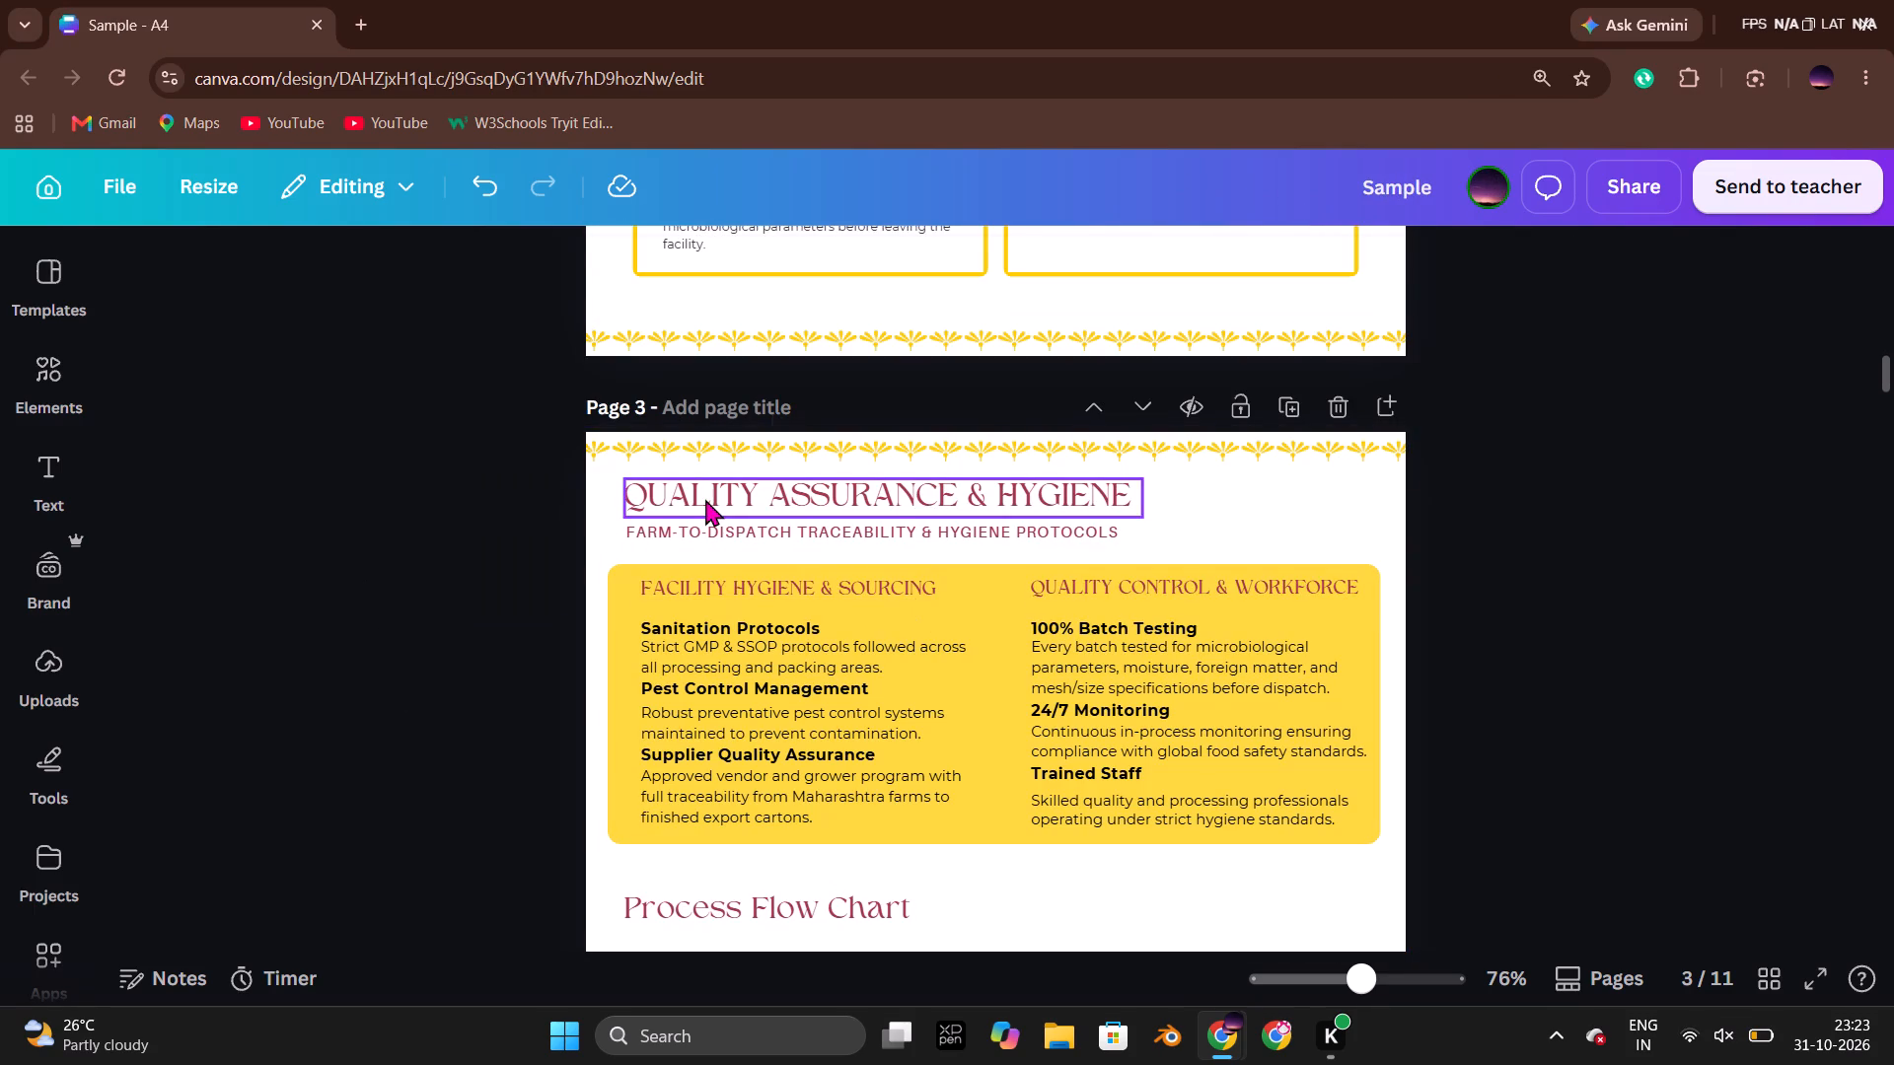
pyautogui.keyDown('shift'); pyautogui.click(709, 535); pyautogui.keyUp('shift')
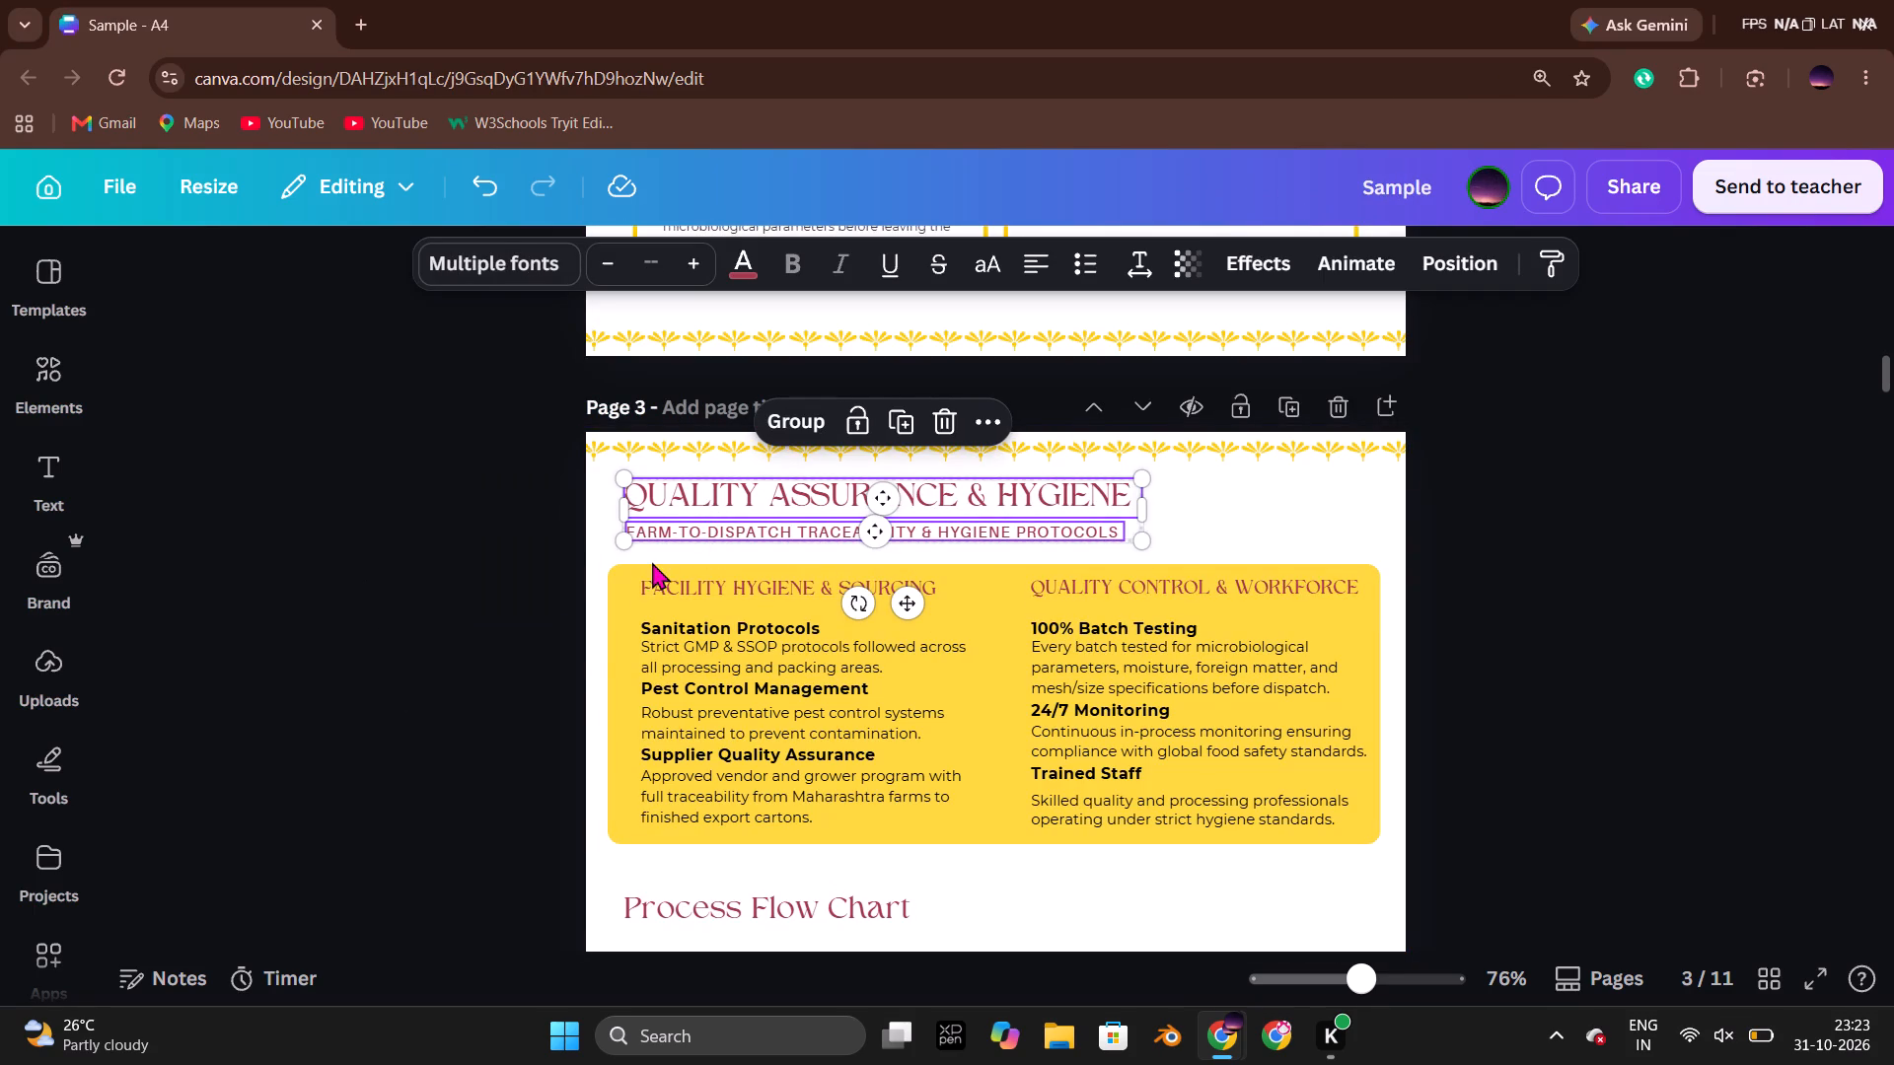
pyautogui.moveTo(530, 584); pyautogui.dragTo(726, 662)
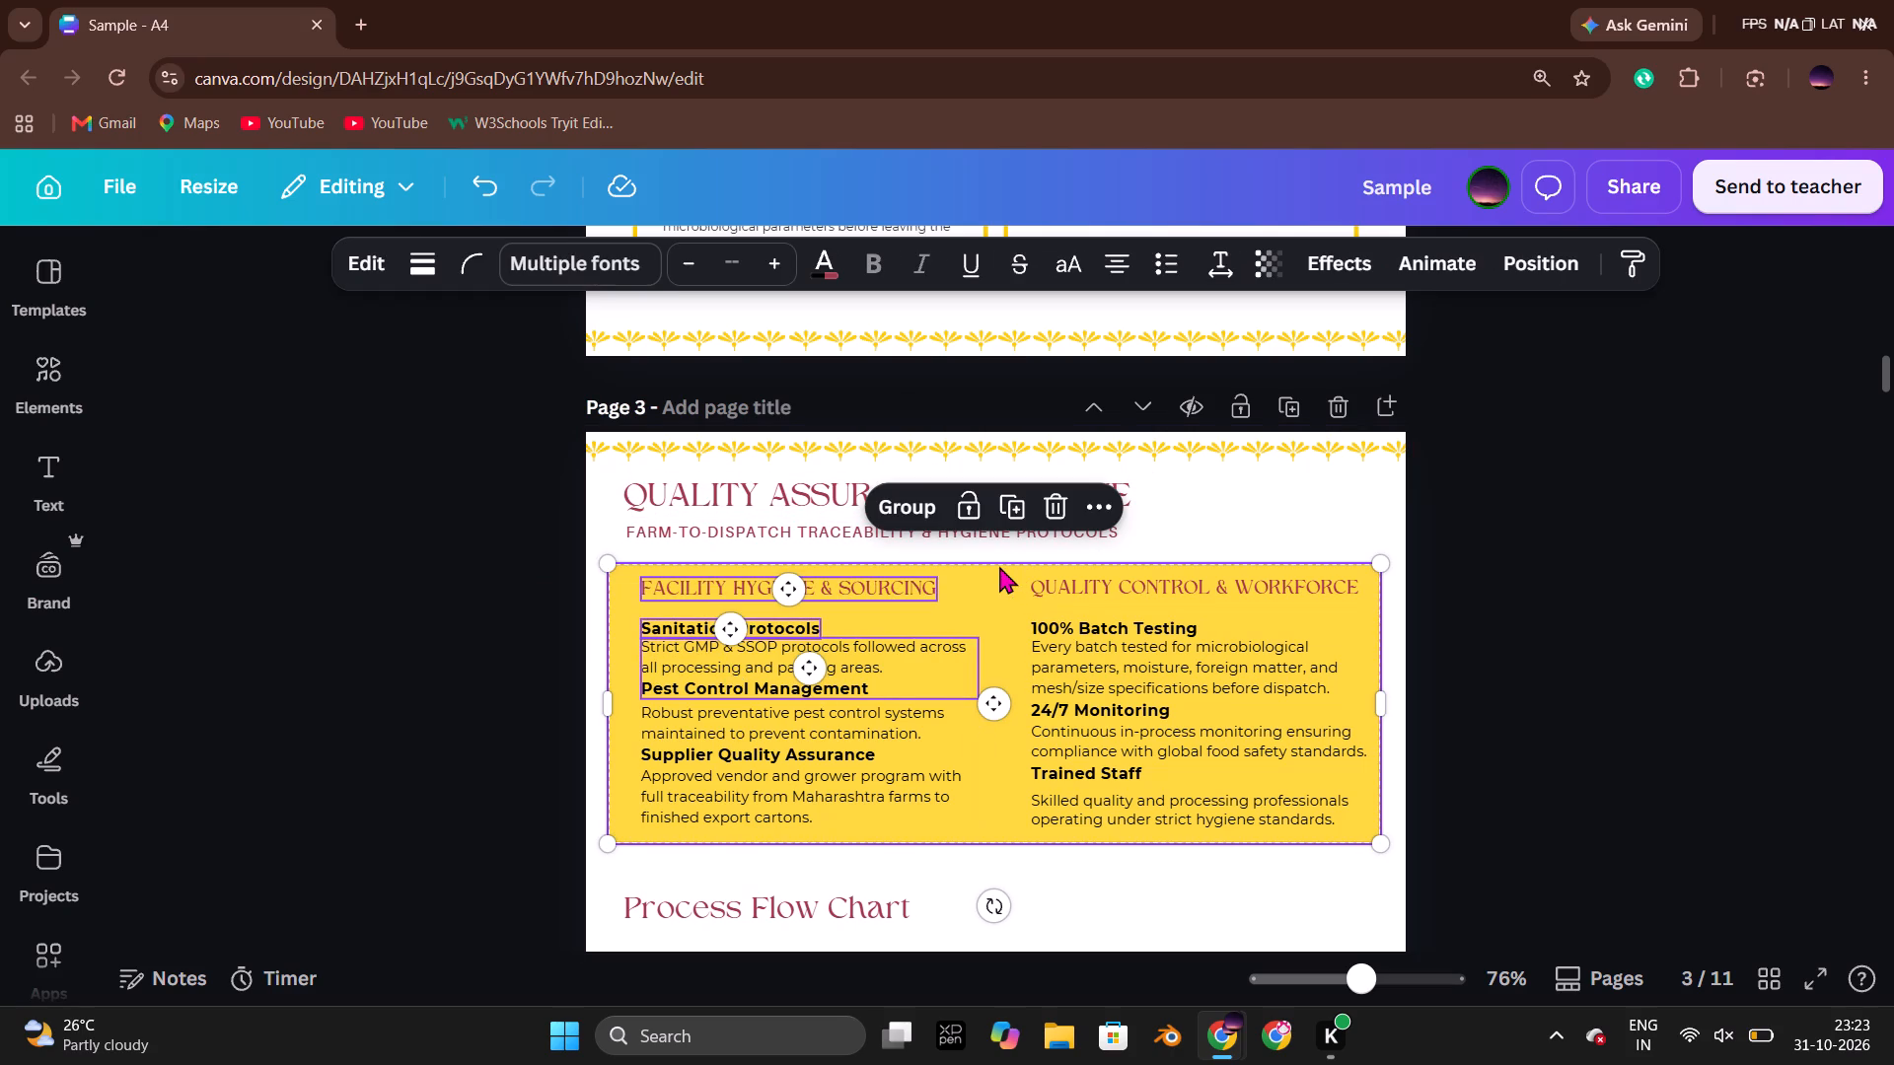
pyautogui.keyDown('shift'); pyautogui.moveTo(1014, 550); pyautogui.dragTo(1026, 565); pyautogui.keyUp('shift')
pyautogui.click(1746, 653)
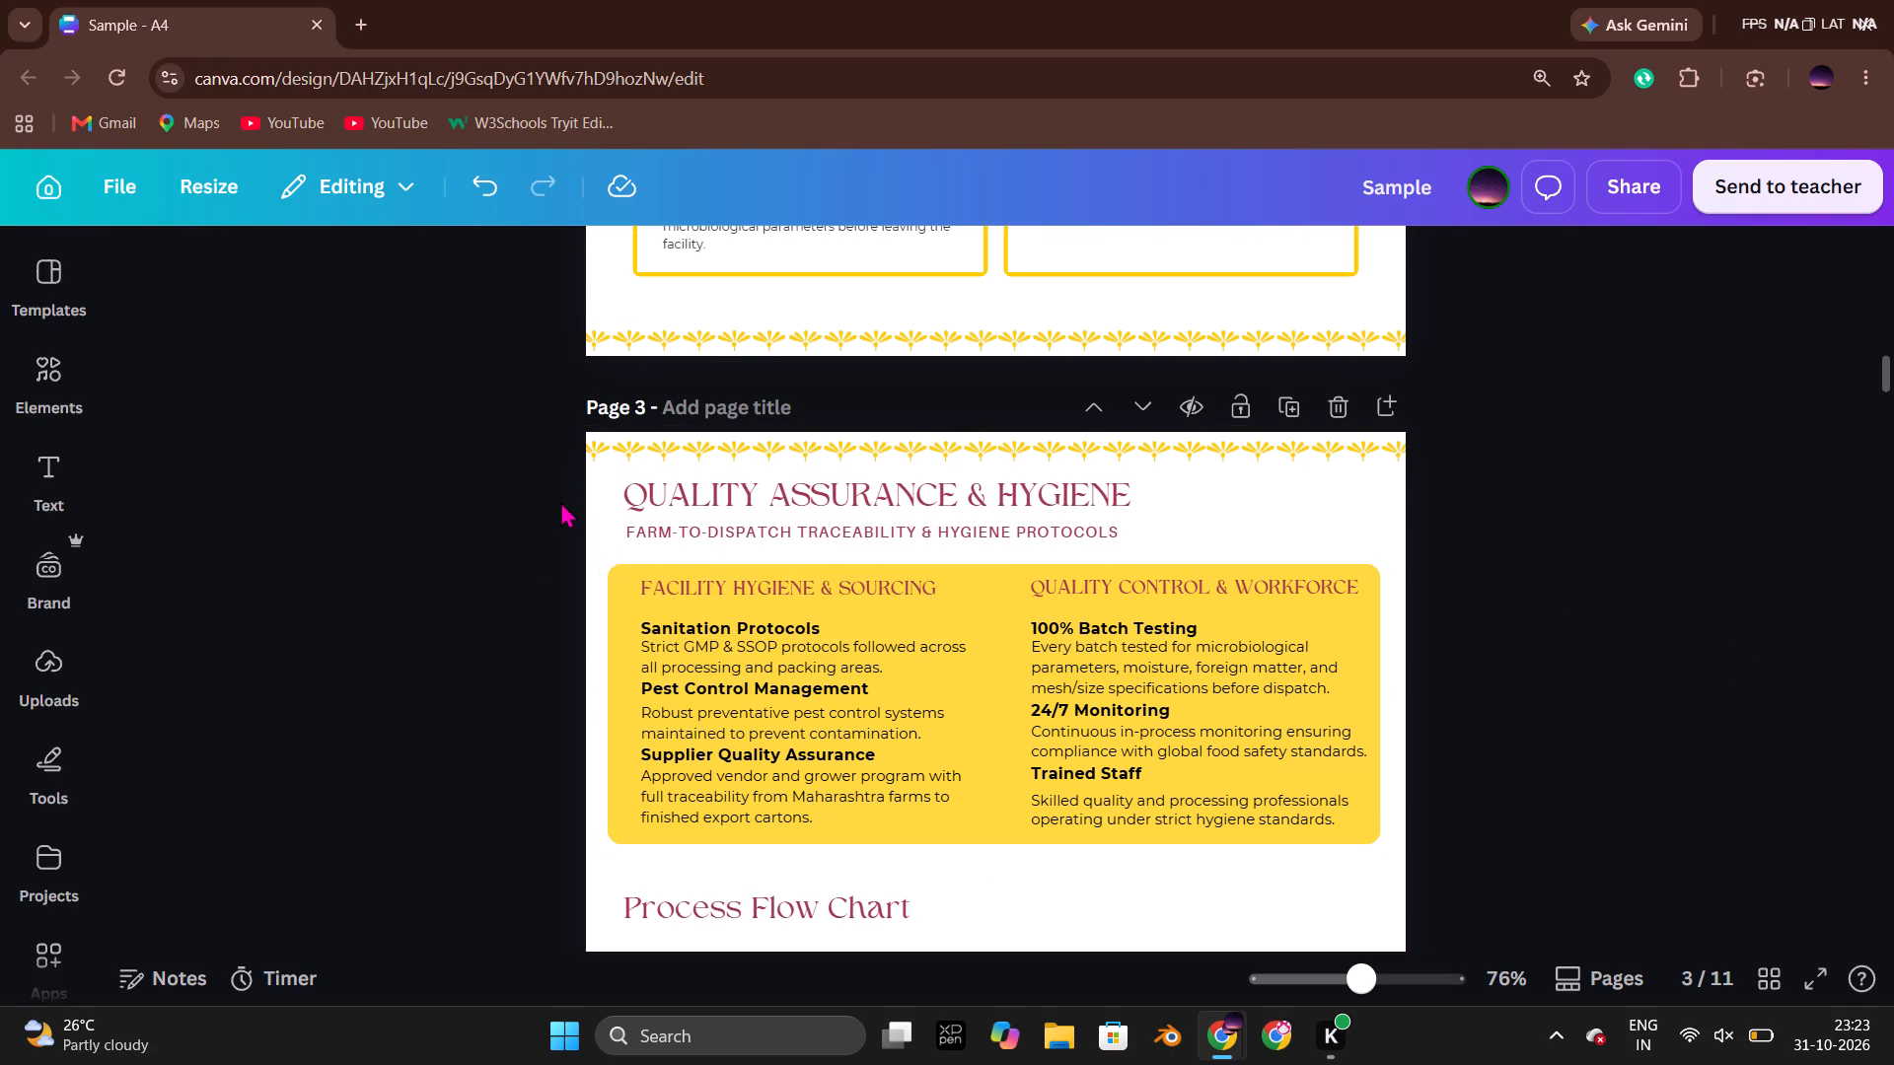
pyautogui.moveTo(555, 496); pyautogui.dragTo(1259, 824)
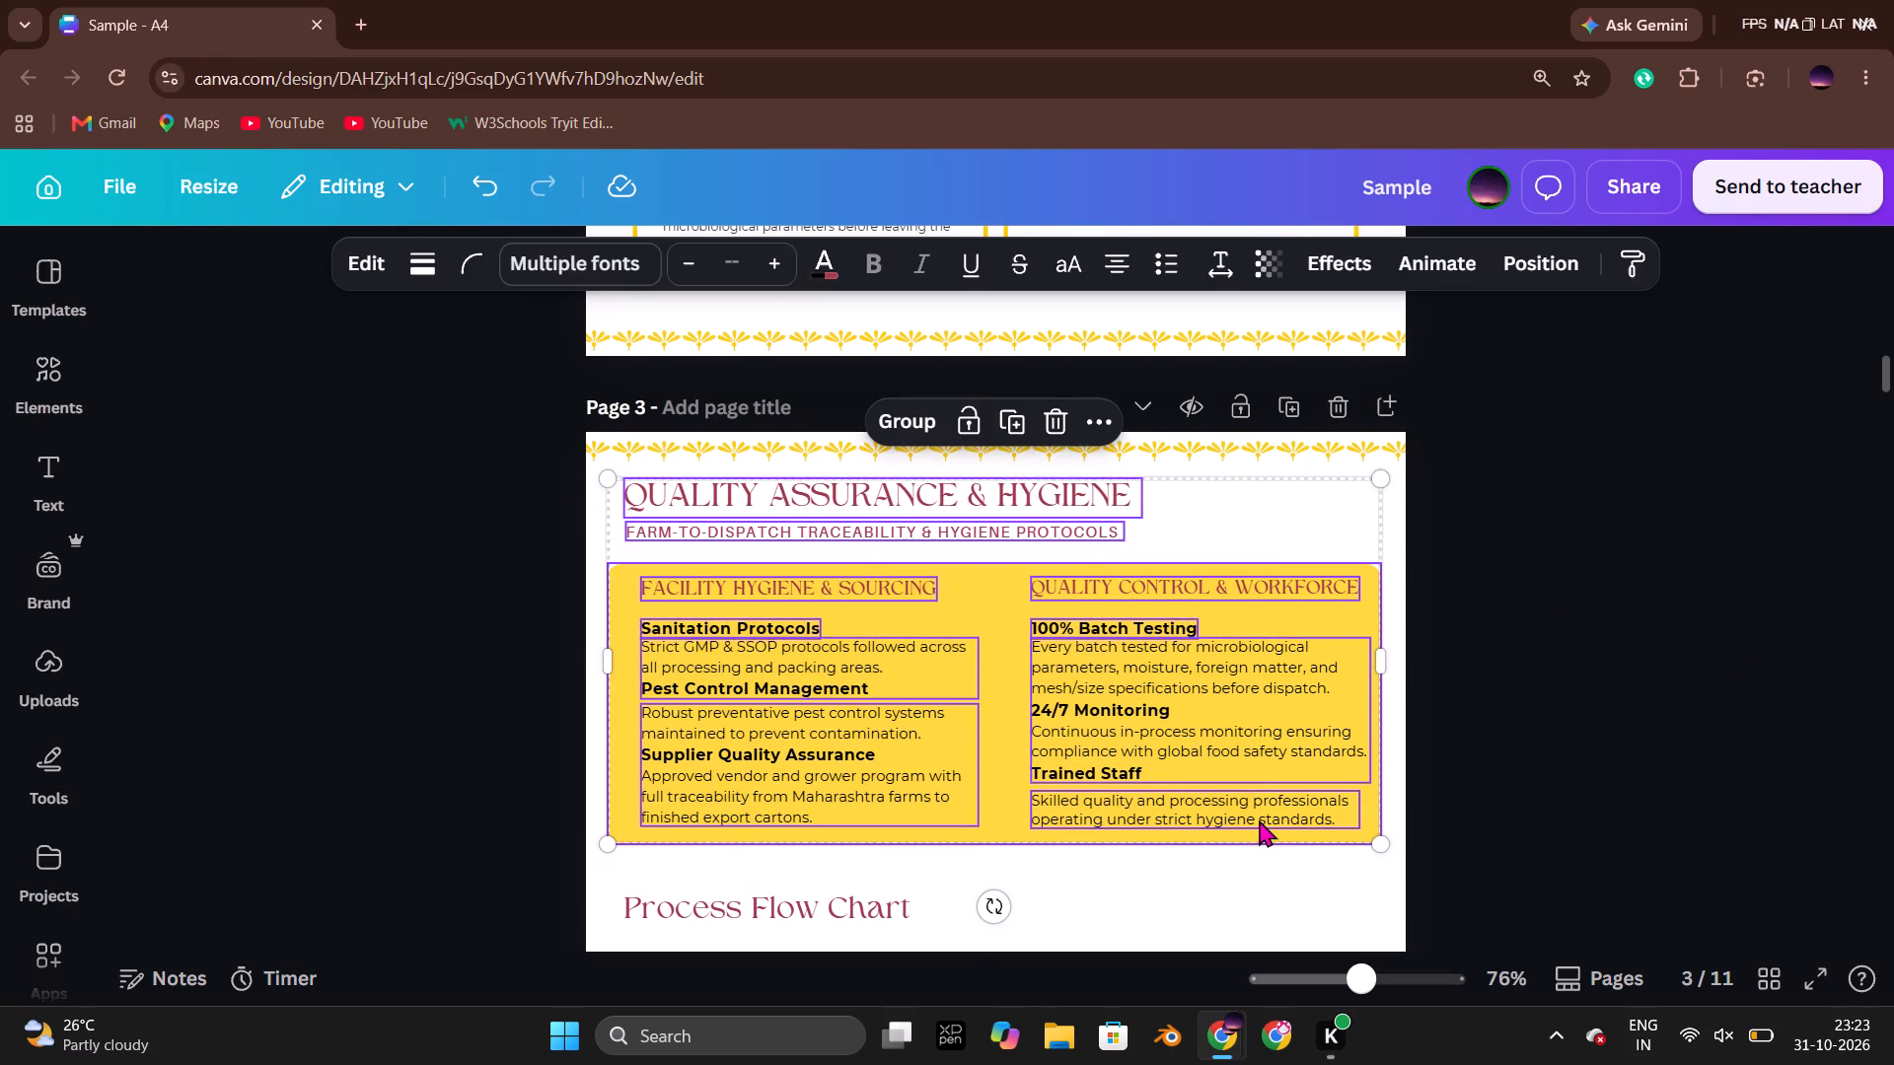
pyautogui.press('Down')
pyautogui.press('Down')
pyautogui.press('Down')
pyautogui.press('Down')
pyautogui.press('Down')
pyautogui.press('Down')
pyautogui.press('Down')
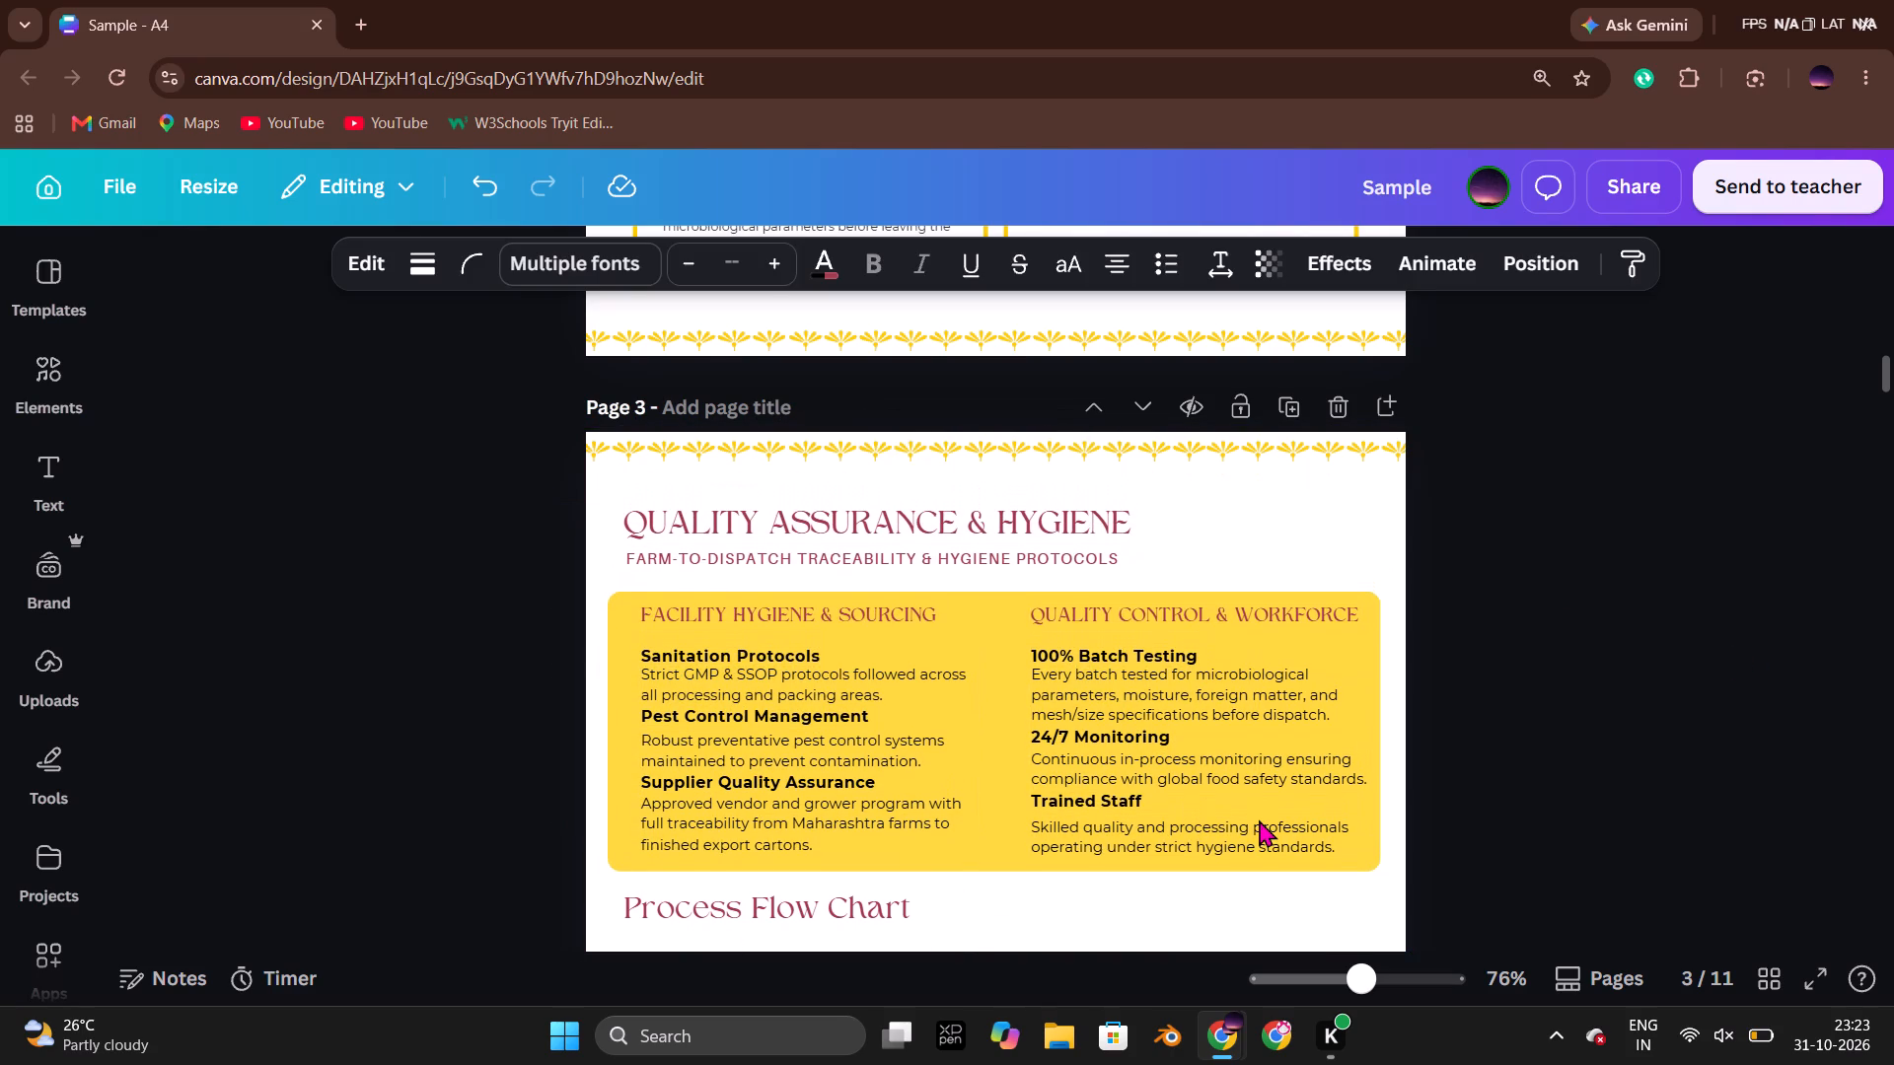
pyautogui.click(1536, 726)
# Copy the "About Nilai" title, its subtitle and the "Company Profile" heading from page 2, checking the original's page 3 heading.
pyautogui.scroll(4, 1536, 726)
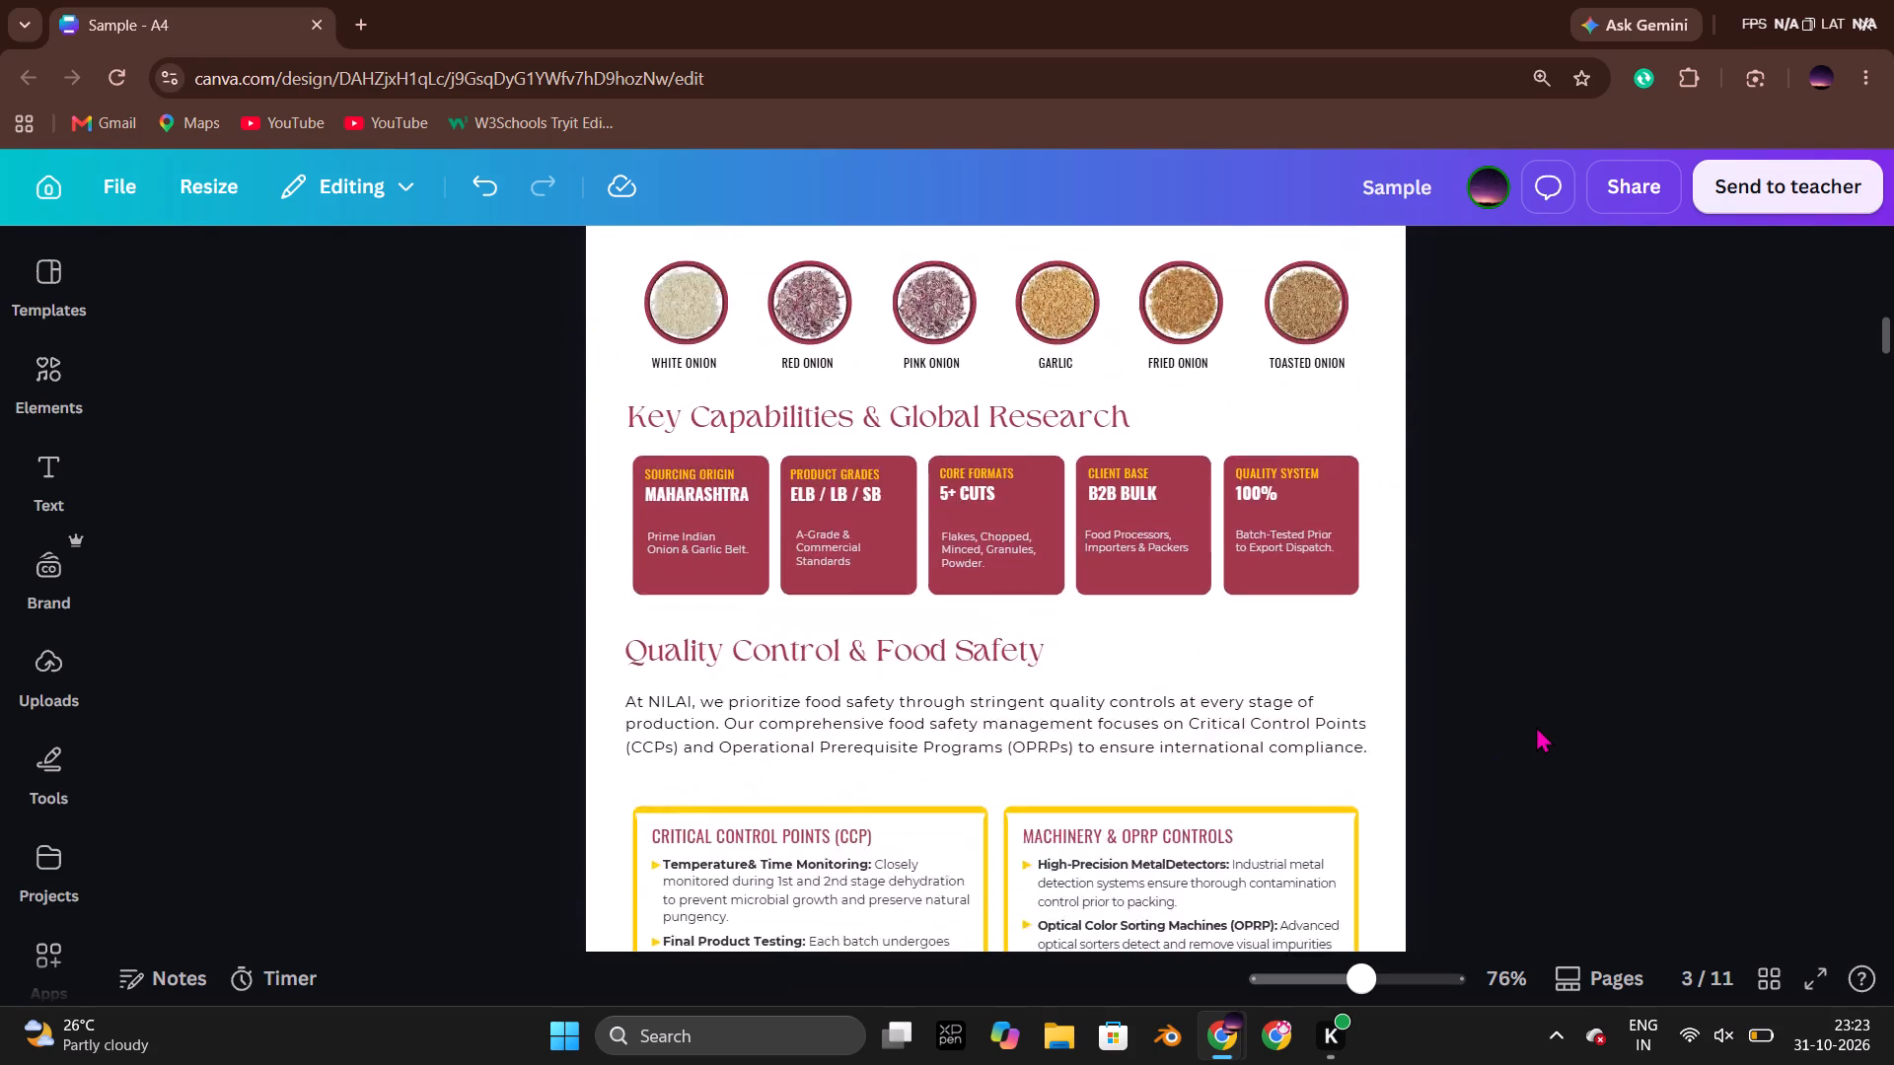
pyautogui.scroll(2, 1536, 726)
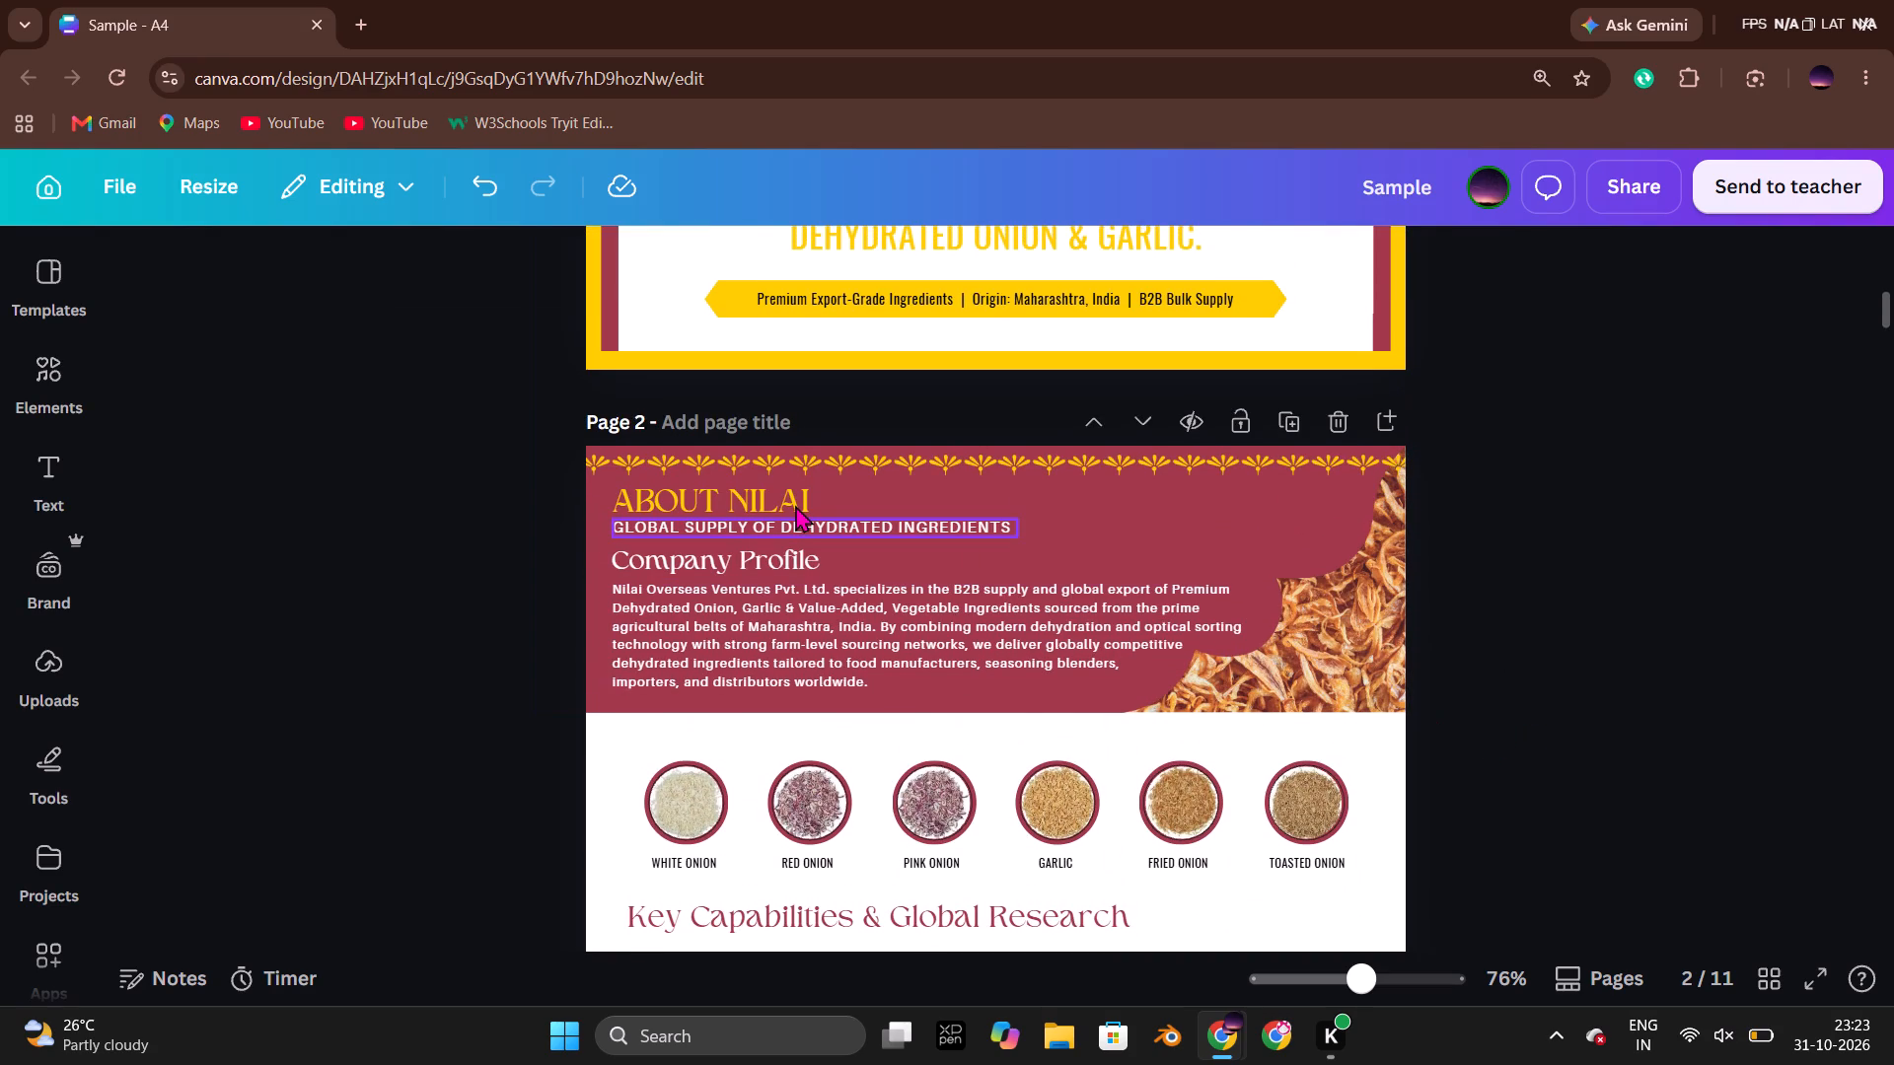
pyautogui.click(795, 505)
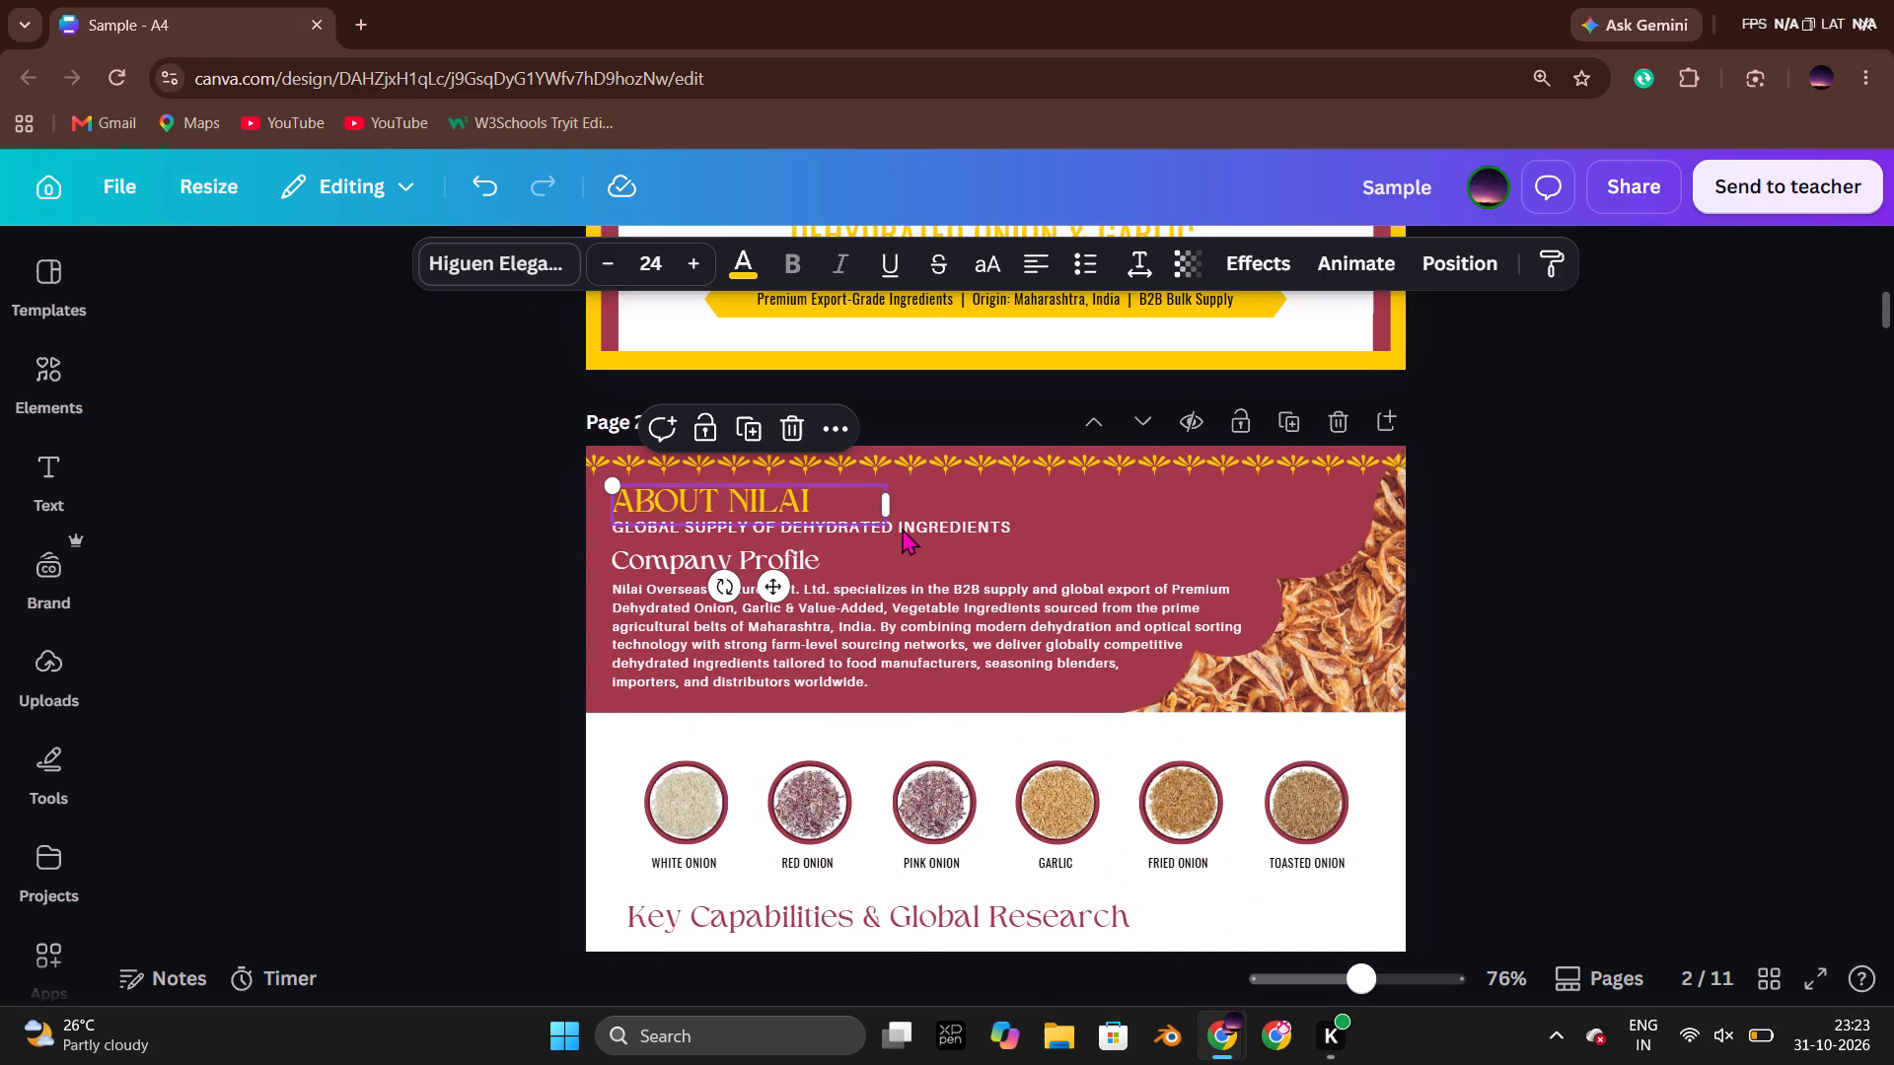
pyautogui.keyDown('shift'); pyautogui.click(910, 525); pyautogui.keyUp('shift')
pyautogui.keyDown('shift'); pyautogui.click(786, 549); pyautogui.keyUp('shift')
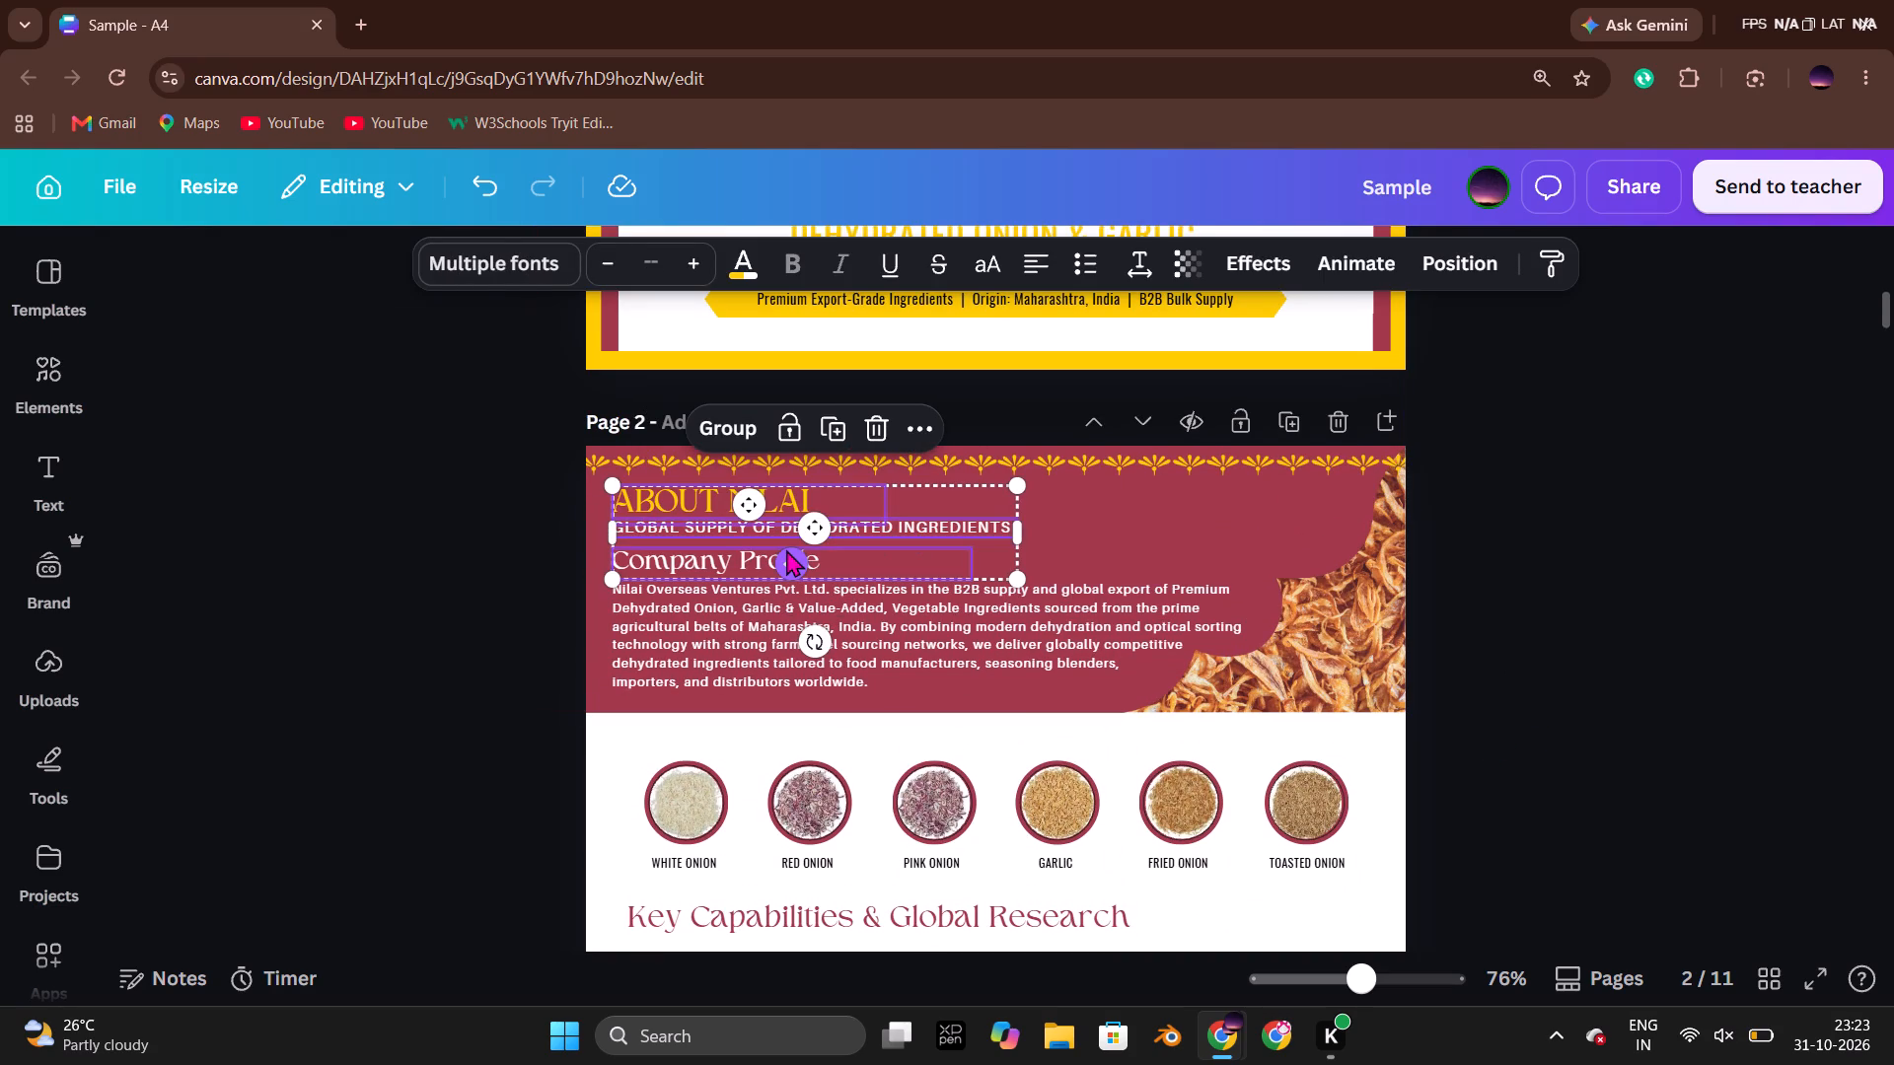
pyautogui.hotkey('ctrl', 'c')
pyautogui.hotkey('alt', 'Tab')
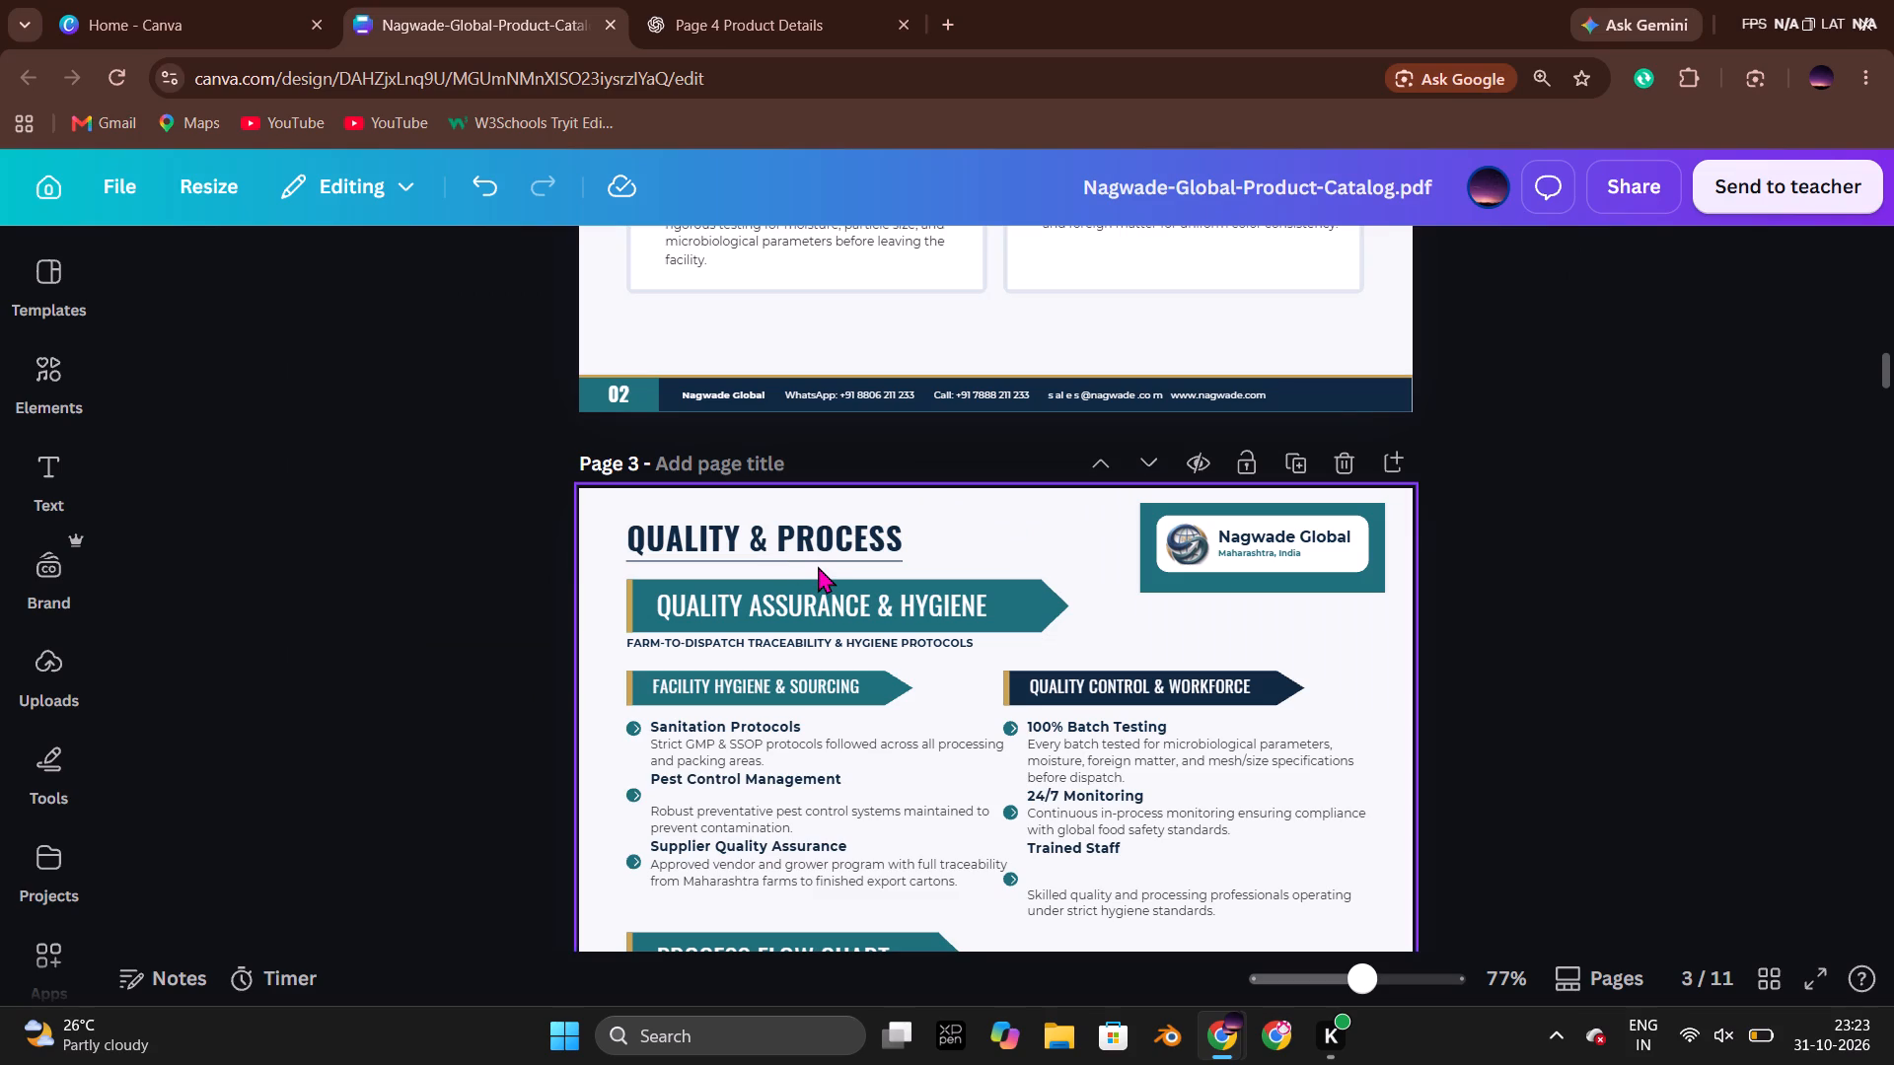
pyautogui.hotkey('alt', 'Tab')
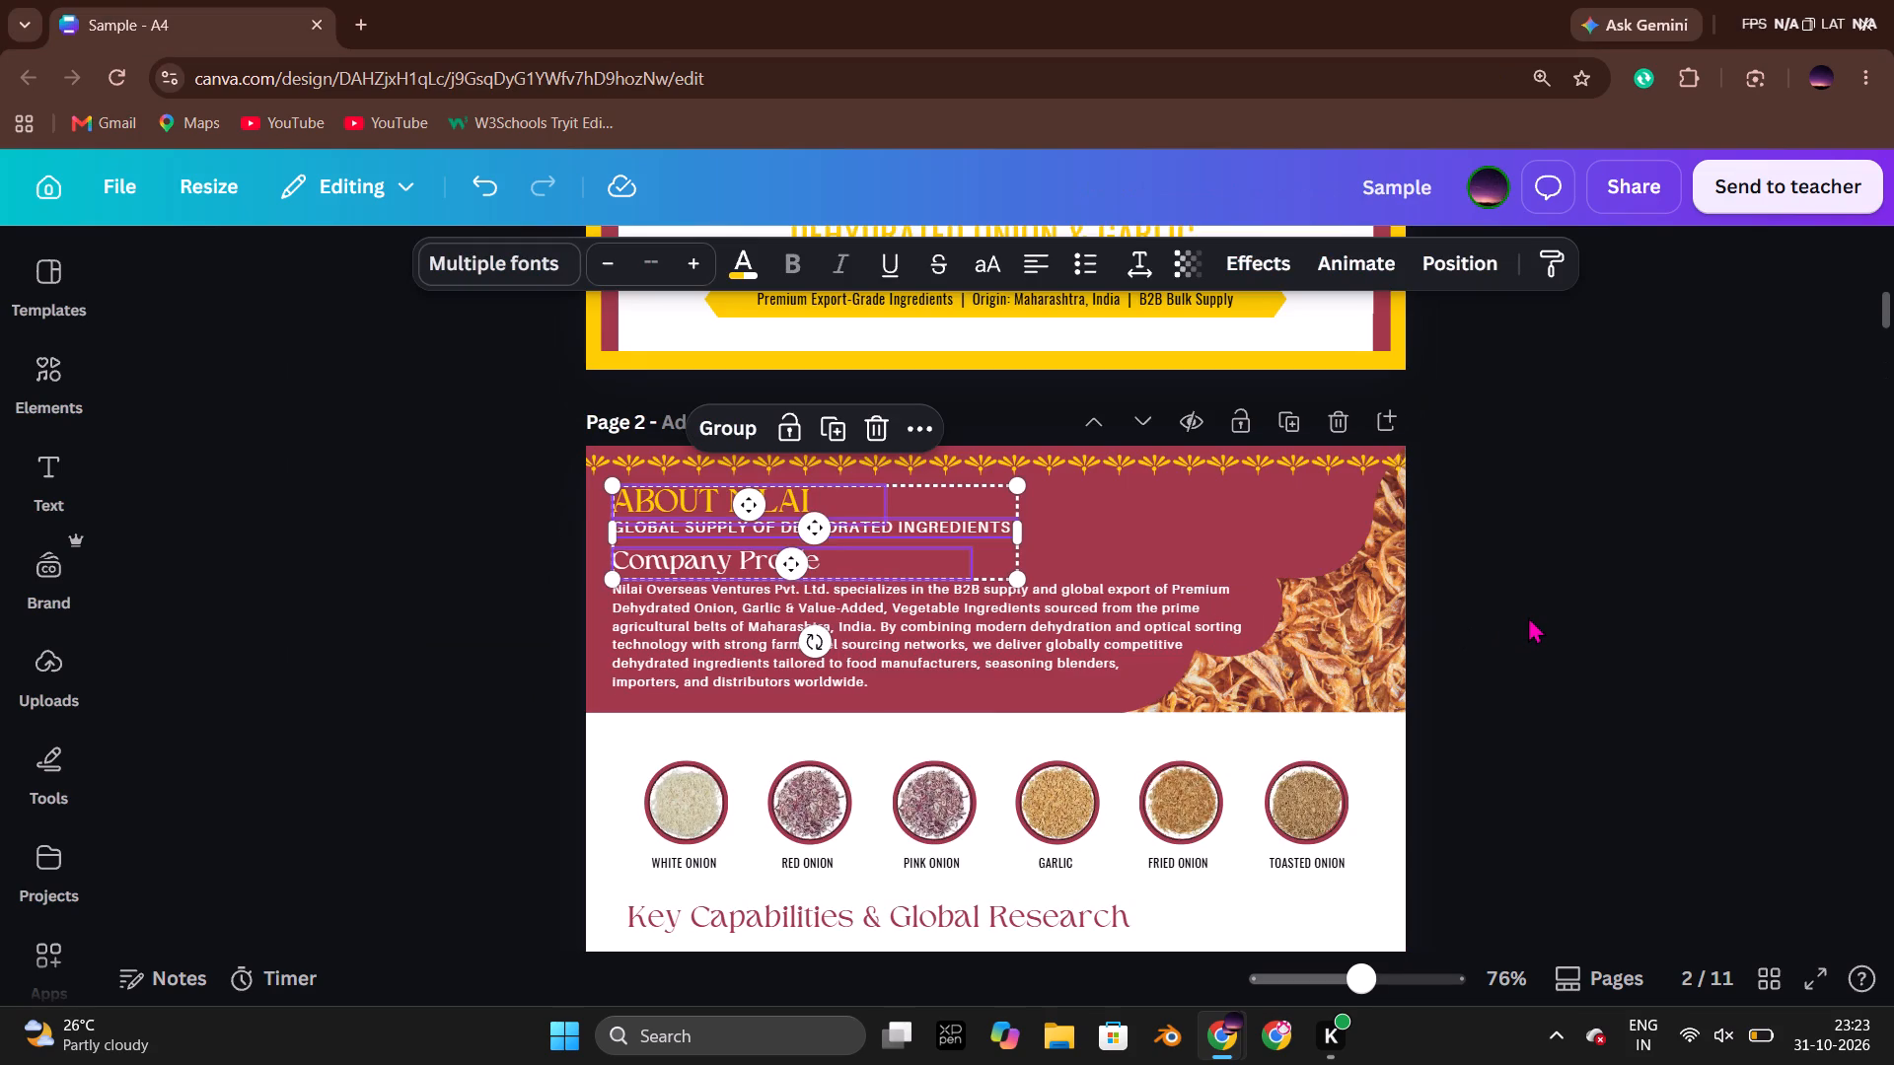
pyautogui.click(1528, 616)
# Copy the "Our Products" title together with the "Dehydrated White Onion" heading block from page 4.
pyautogui.scroll(-11, 1527, 616)
pyautogui.scroll(-1, 1381, 611)
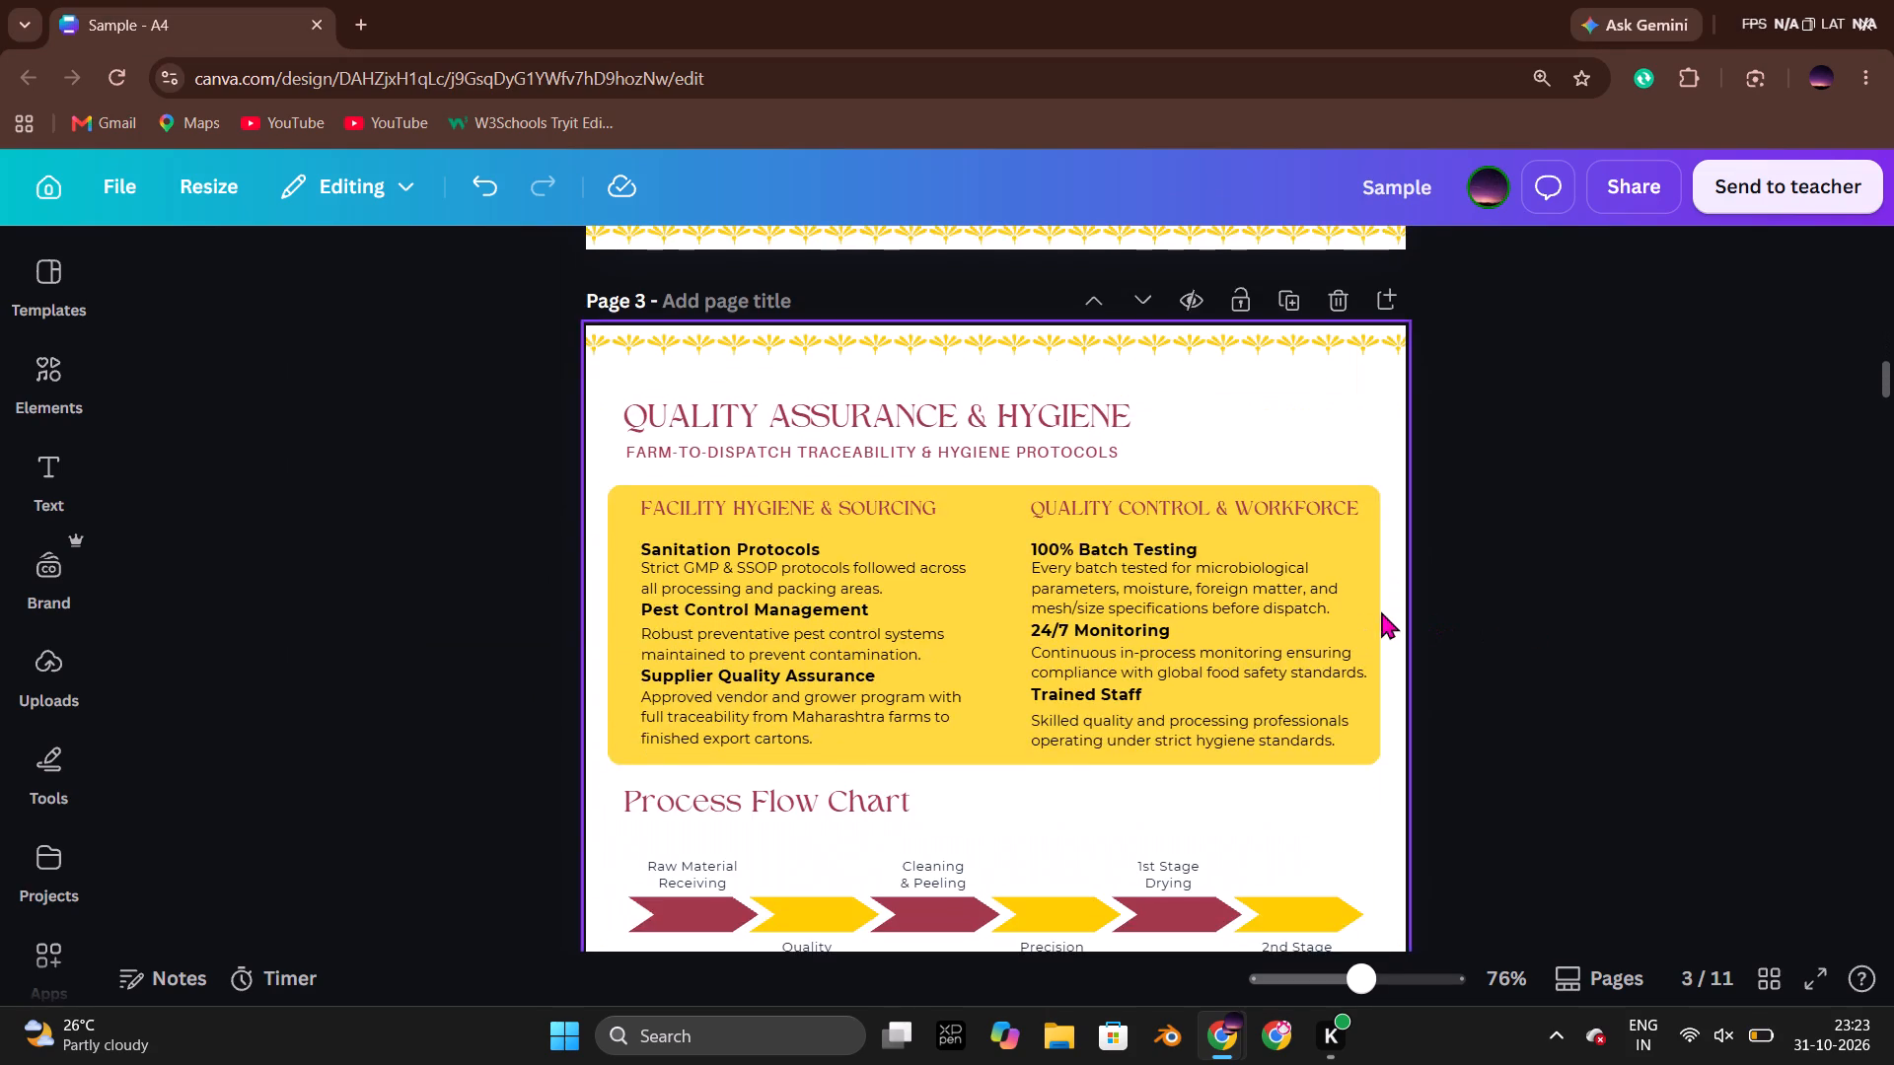
pyautogui.scroll(-6, 1381, 611)
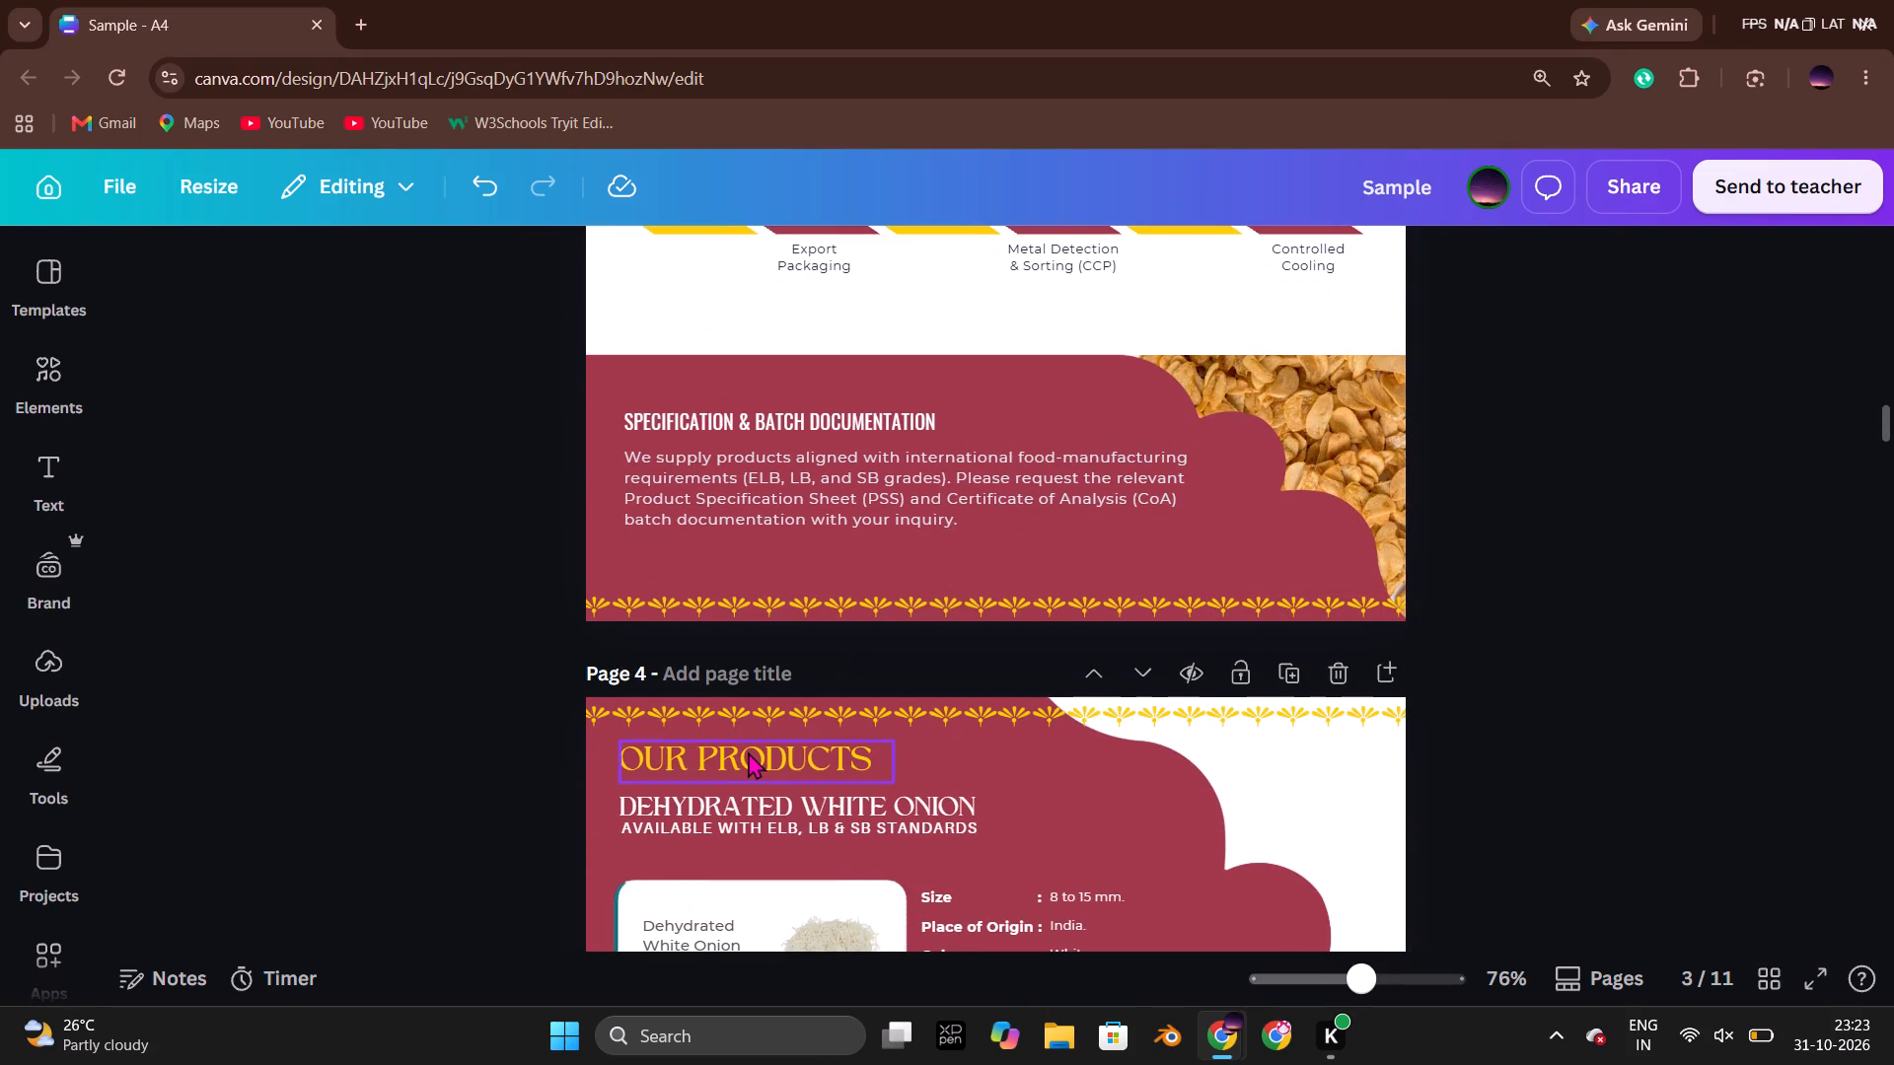
pyautogui.click(749, 751)
pyautogui.keyDown('shift'); pyautogui.click(687, 817); pyautogui.keyUp('shift')
pyautogui.hotkey('ctrl', 'c')
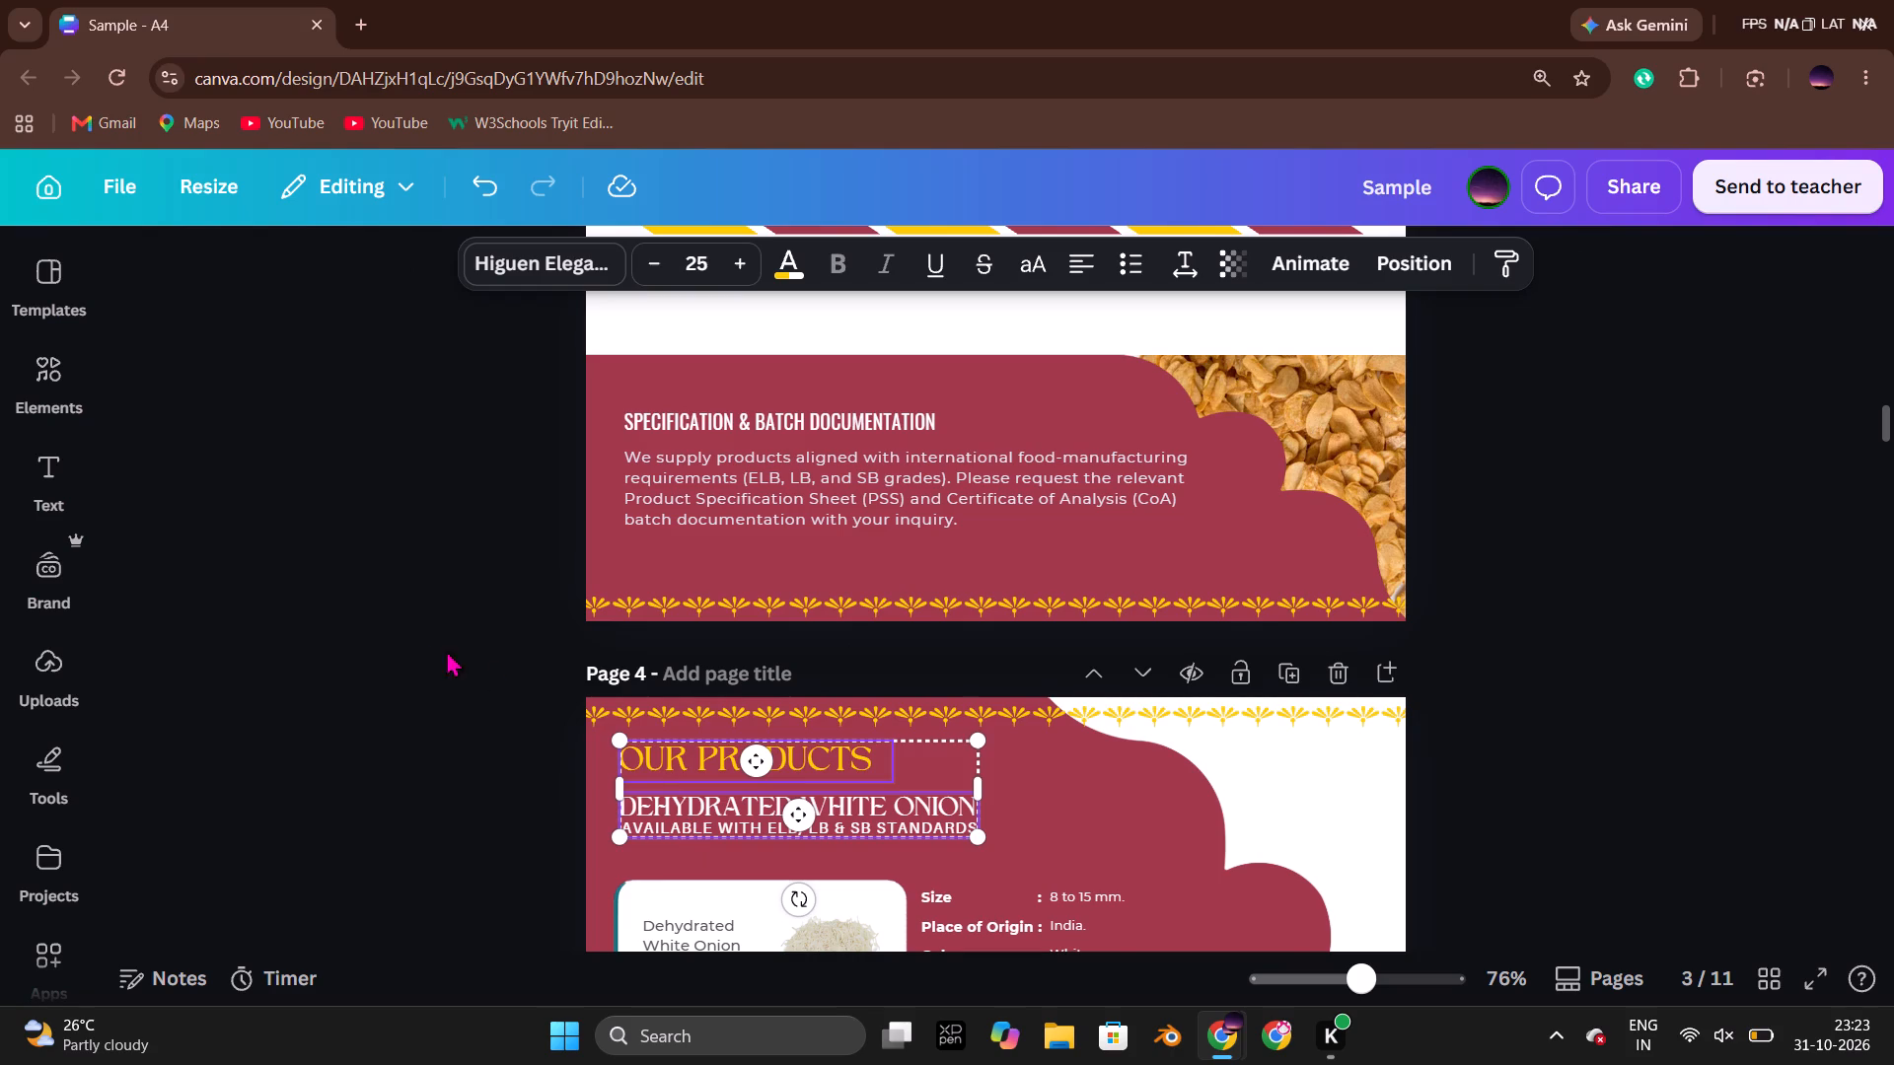
pyautogui.click(419, 638)
# Delete the "Quality Assurance & Hygiene" title and the "Farm-to-Dispatch Traceability & Hygiene Protocols" subtitle from page 3.
pyautogui.scroll(18, 477, 617)
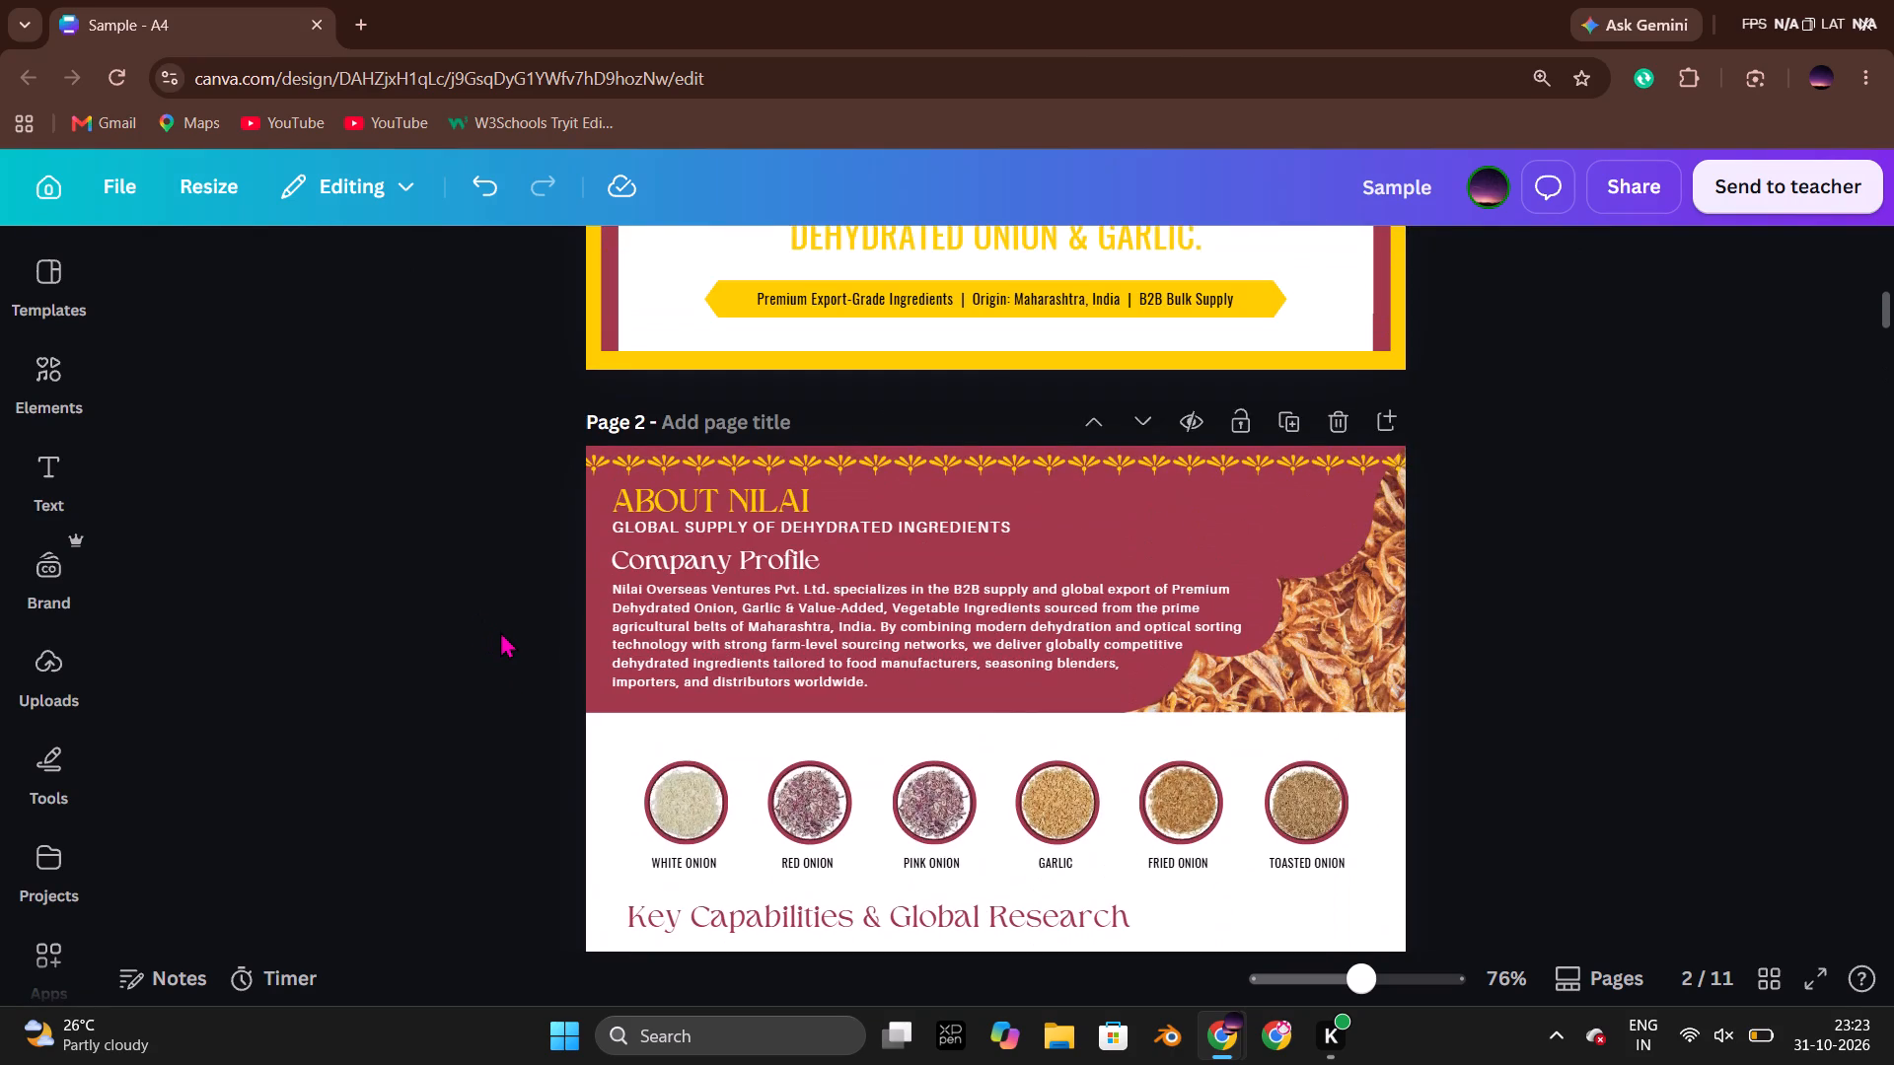
pyautogui.scroll(-9, 500, 631)
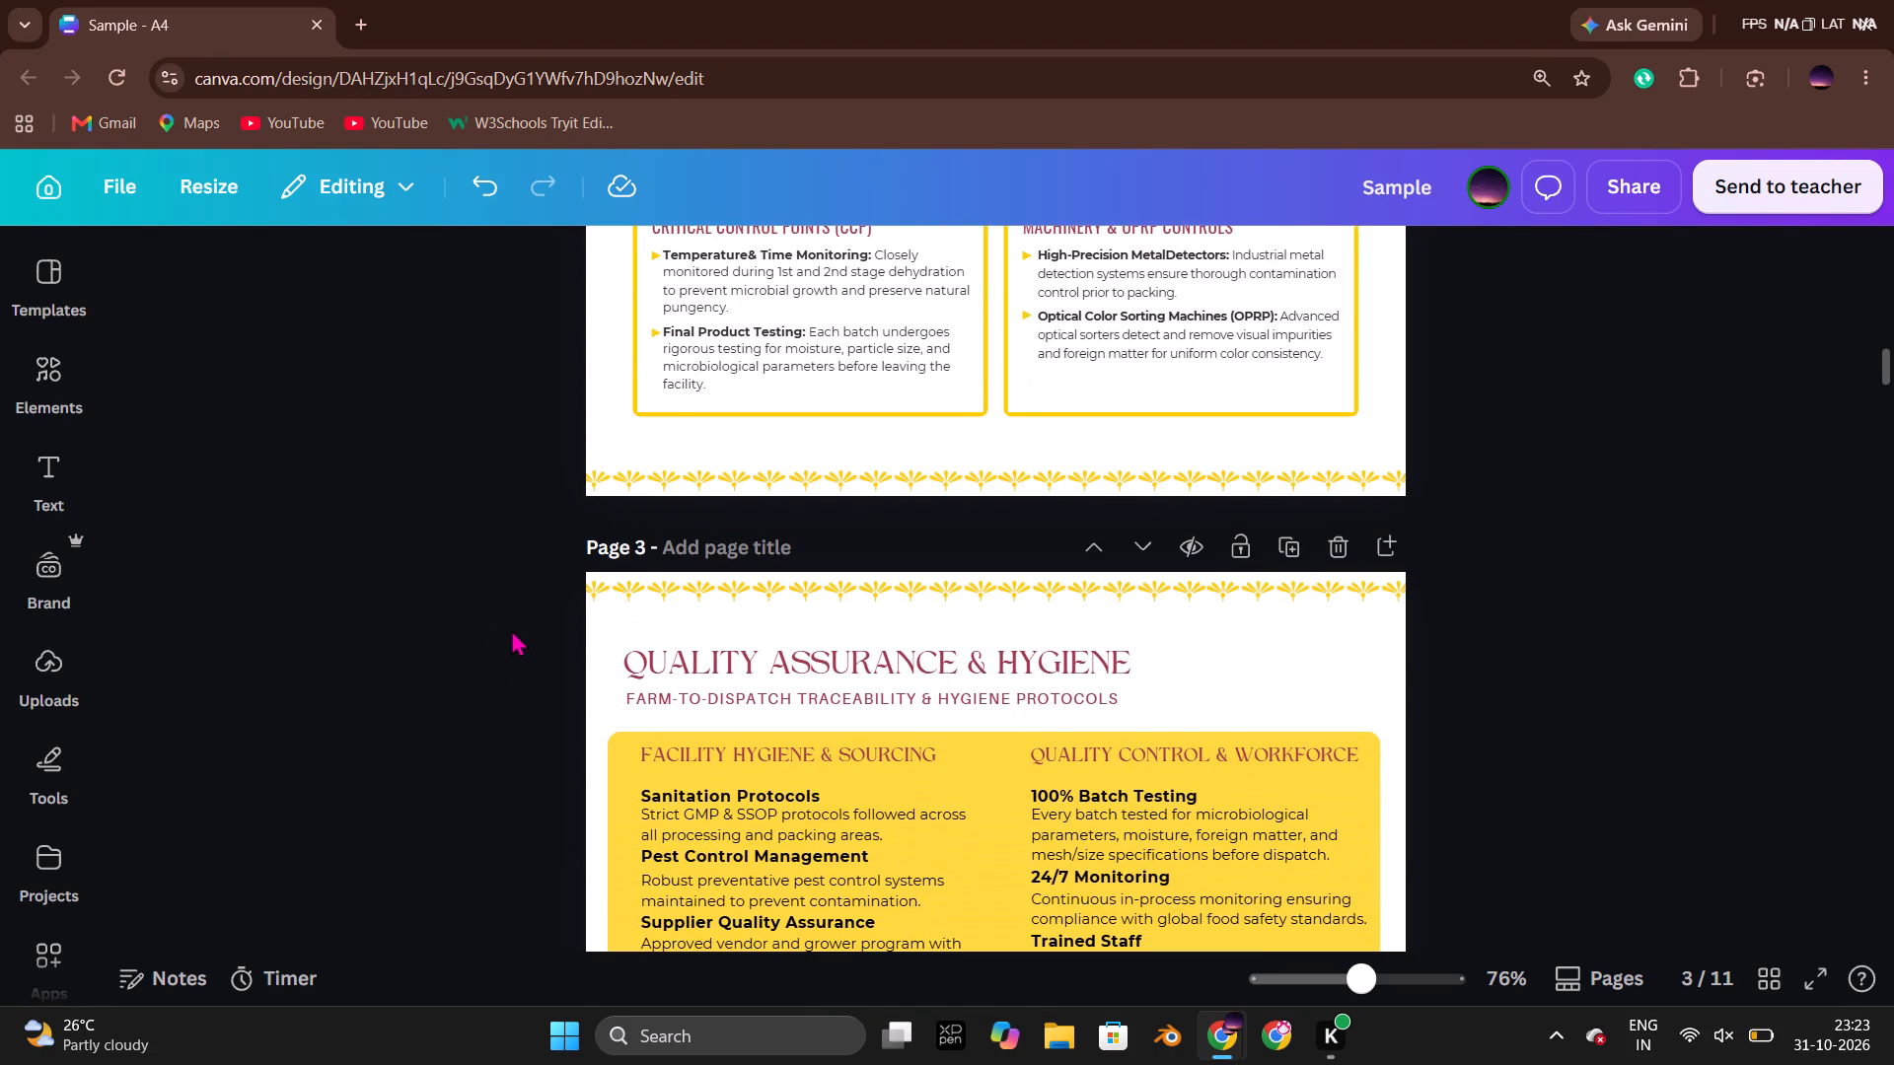
pyautogui.moveTo(588, 655); pyautogui.dragTo(678, 699)
pyautogui.press('Delete')
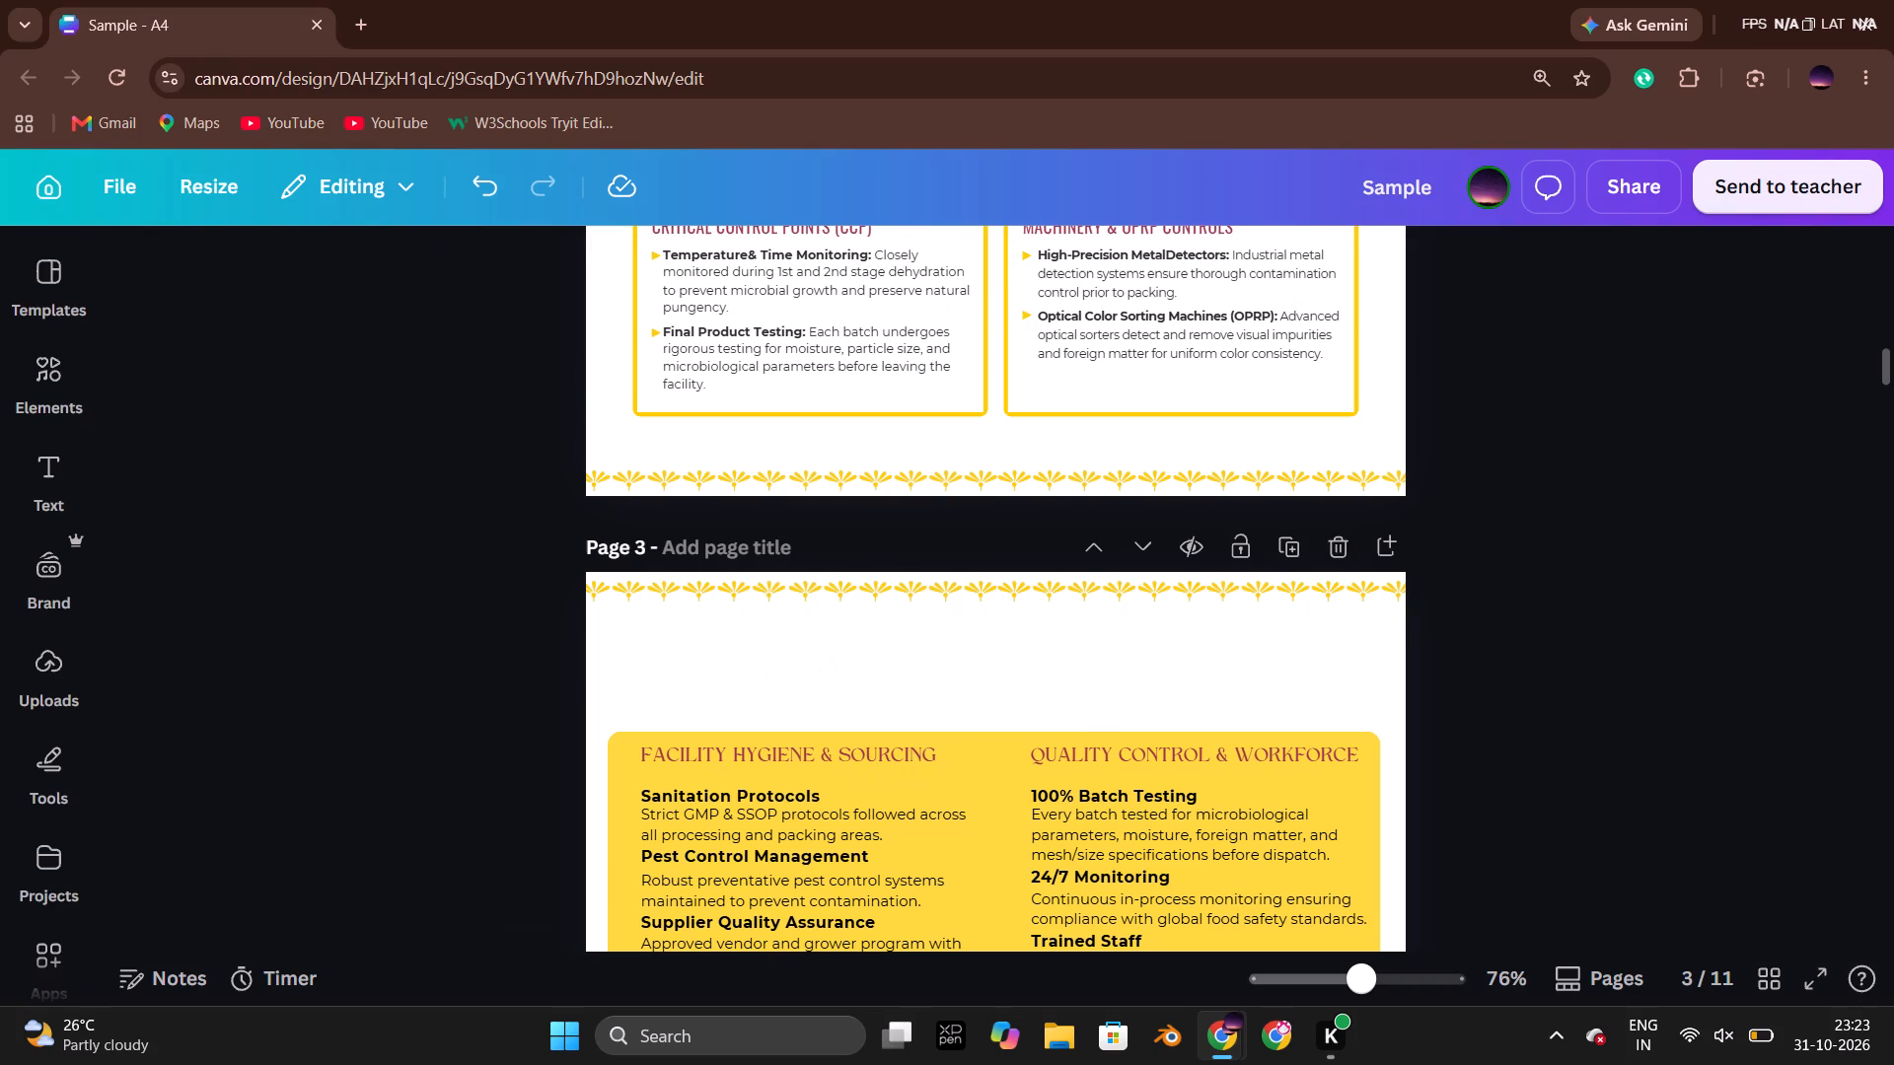
# Paste the copied "Our Products" title and "Dehydrated White Onion" heading block above the yellow panel on page 3.
pyautogui.click(721, 679)
pyautogui.hotkey('ctrl', 'v')
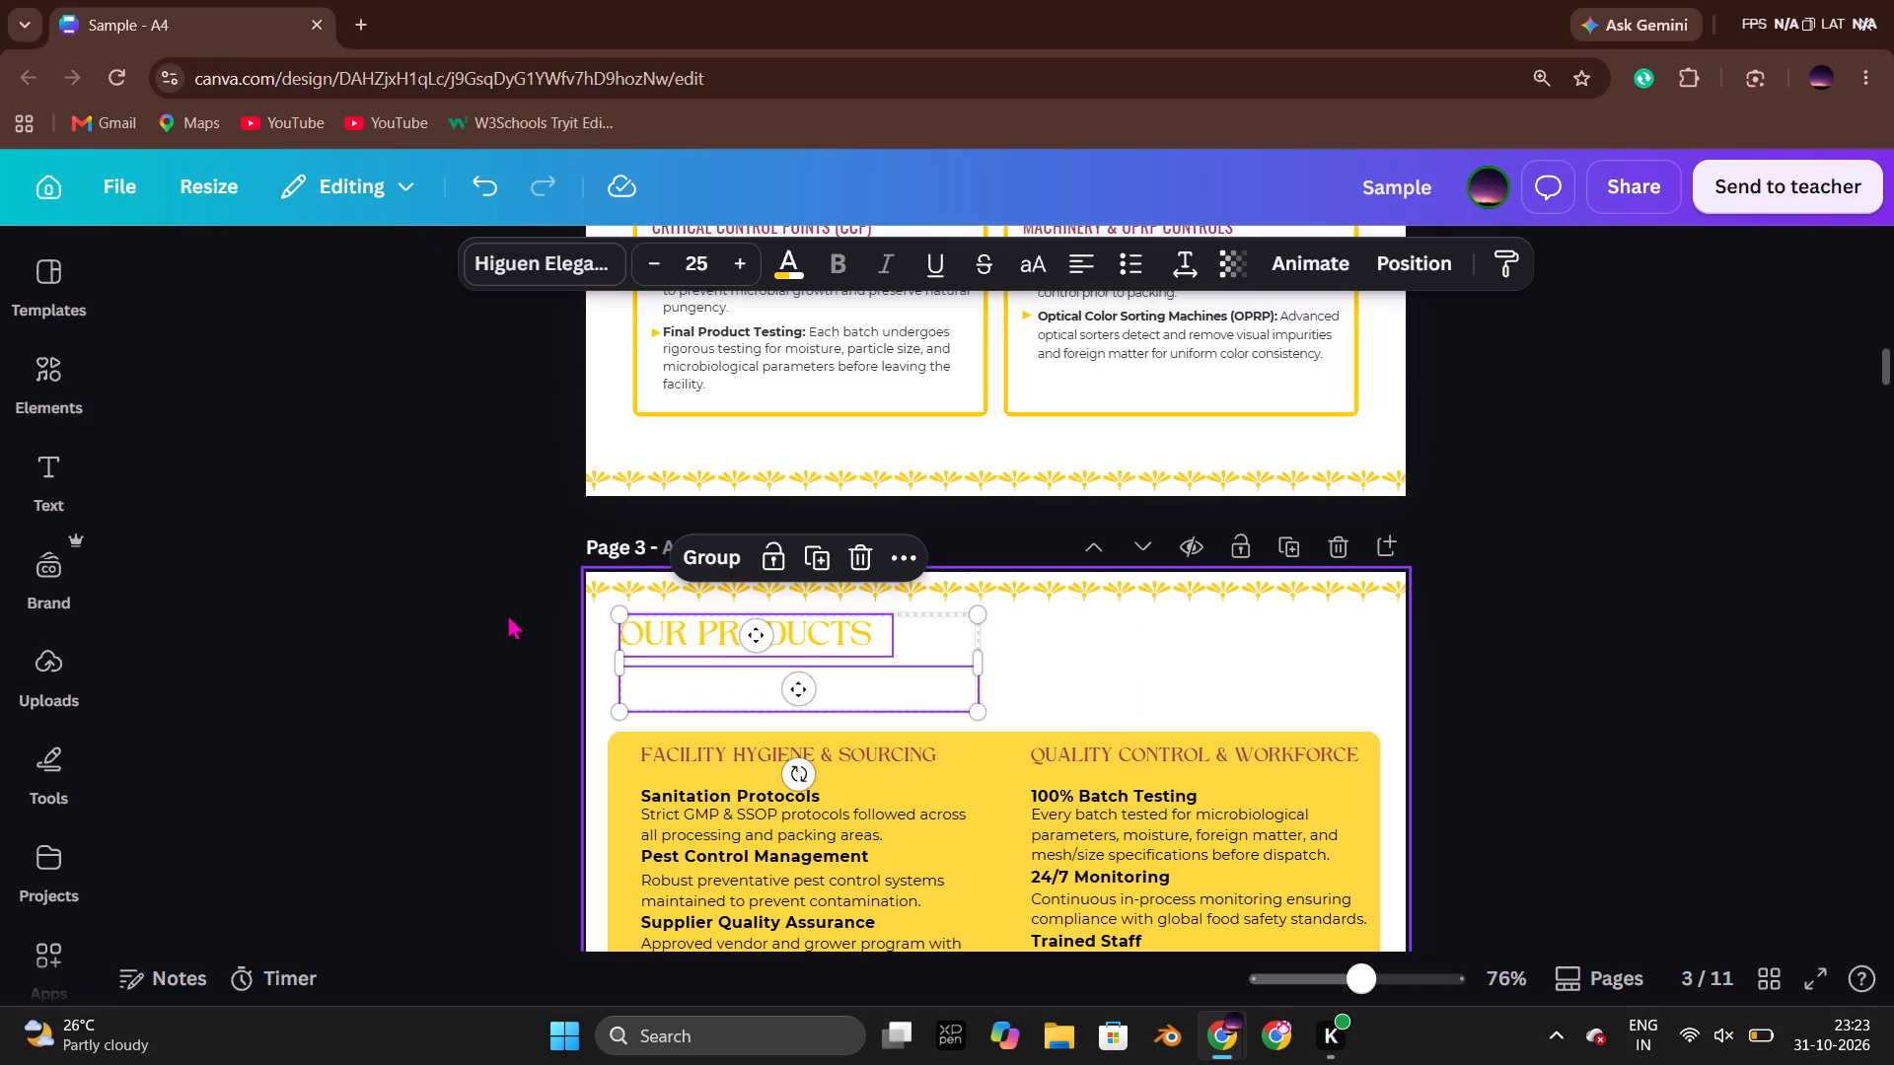
pyautogui.click(507, 613)
# Recolour the pasted "Dehydrated White Onion" heading and its subtitle on page 3 in the design's maroon.
pyautogui.click(693, 679)
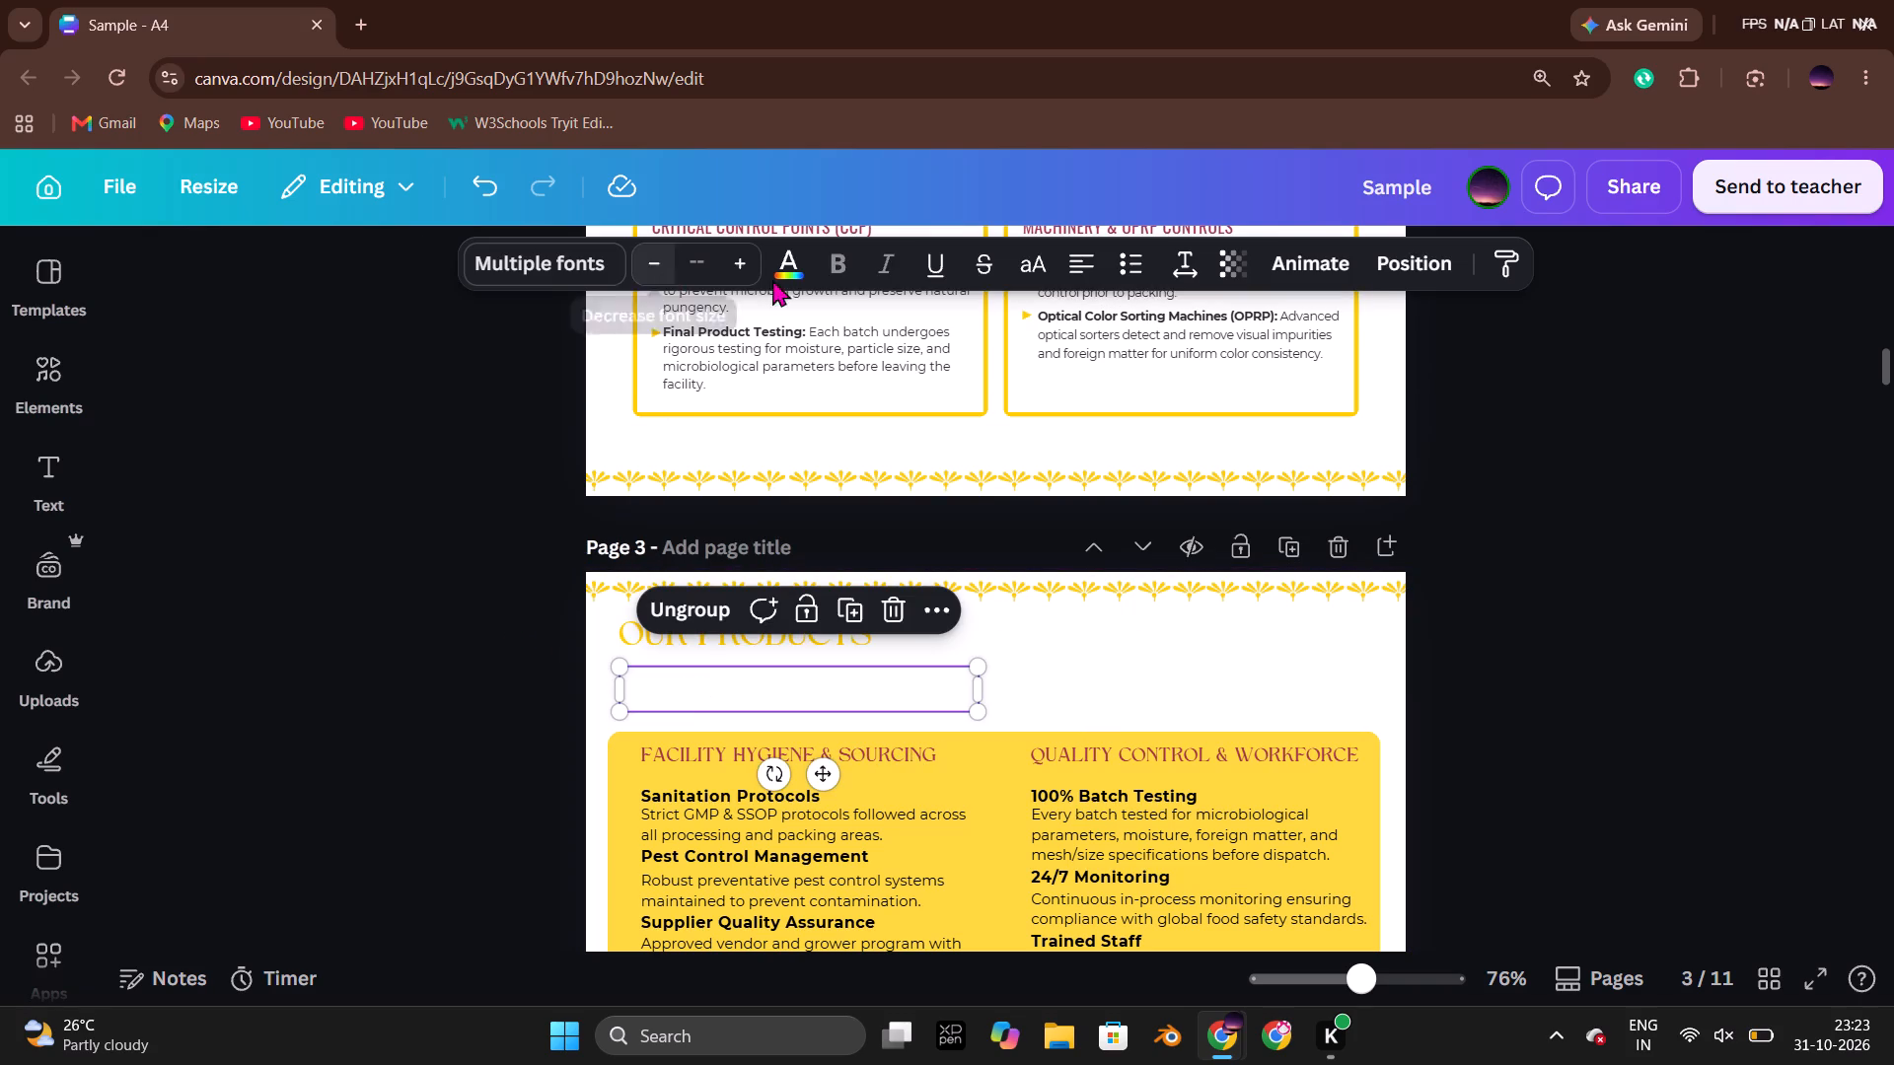
pyautogui.click(793, 272)
pyautogui.click(320, 478)
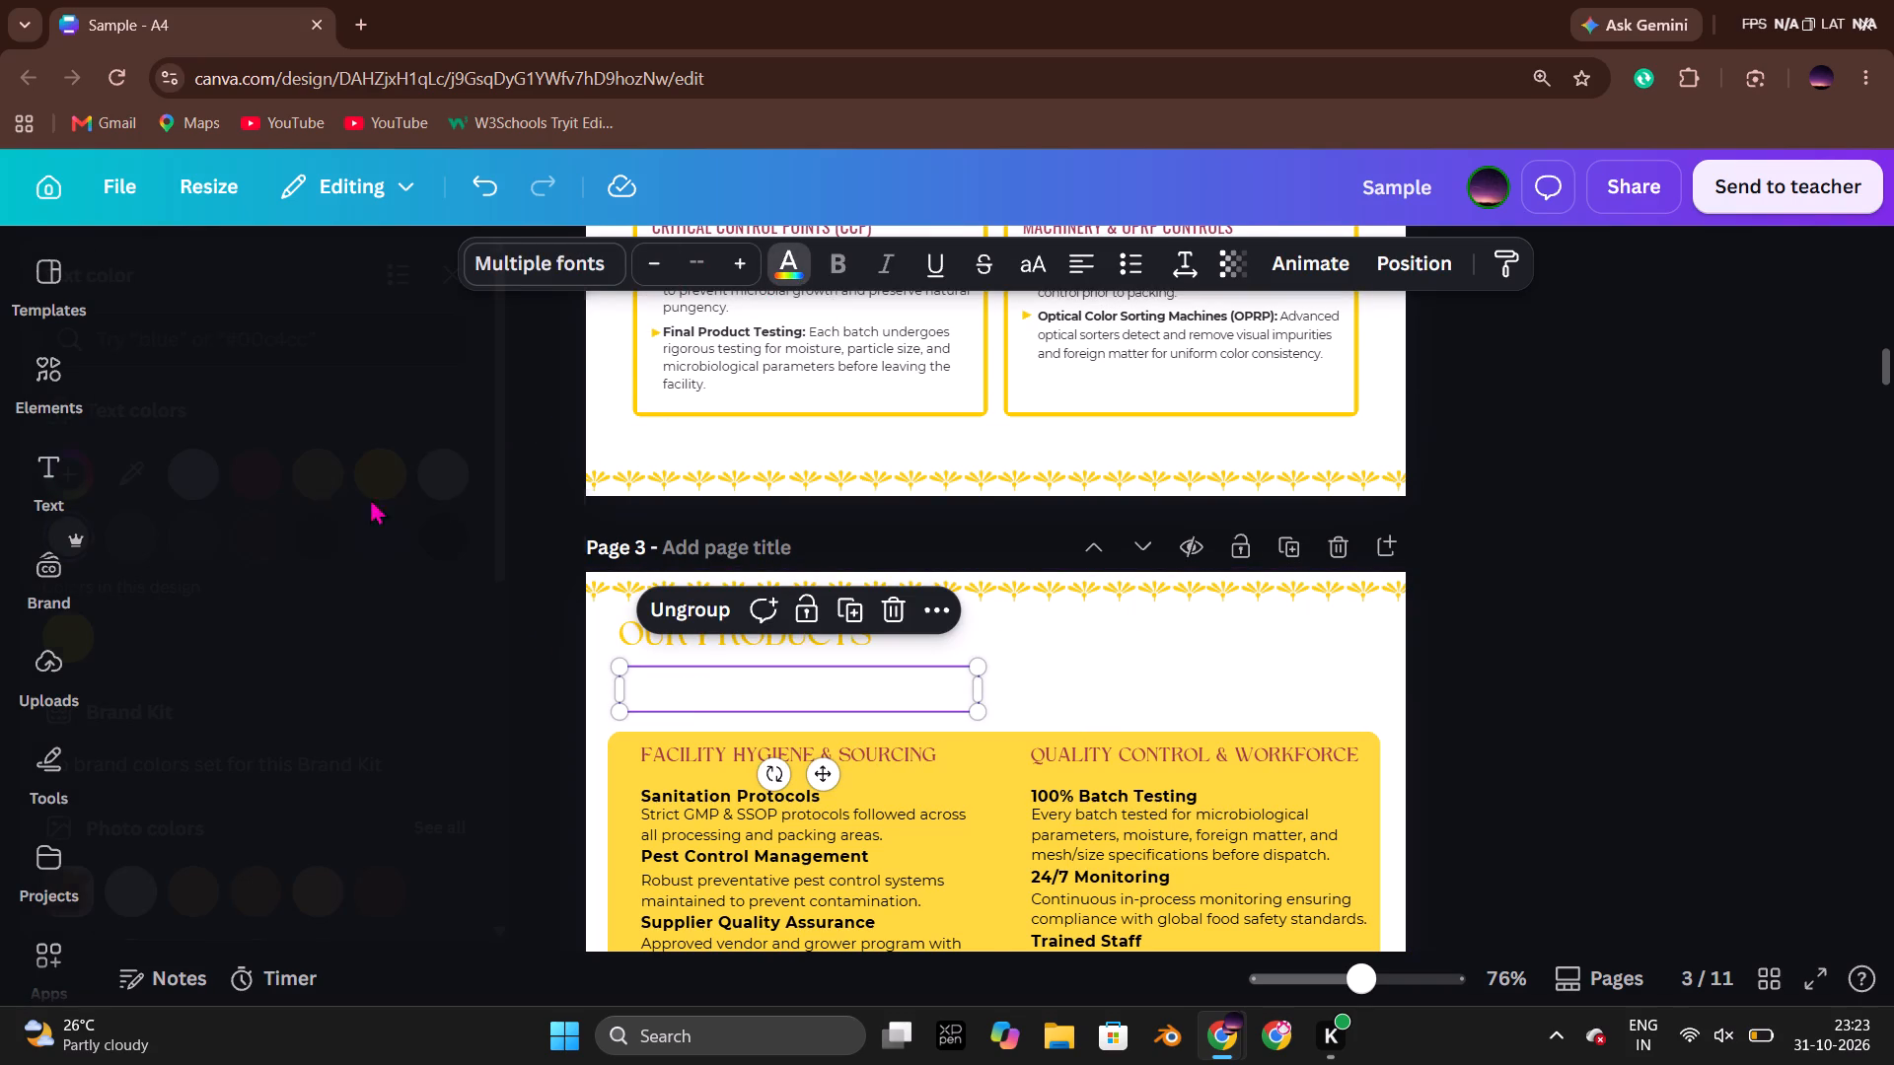
pyautogui.click(334, 527)
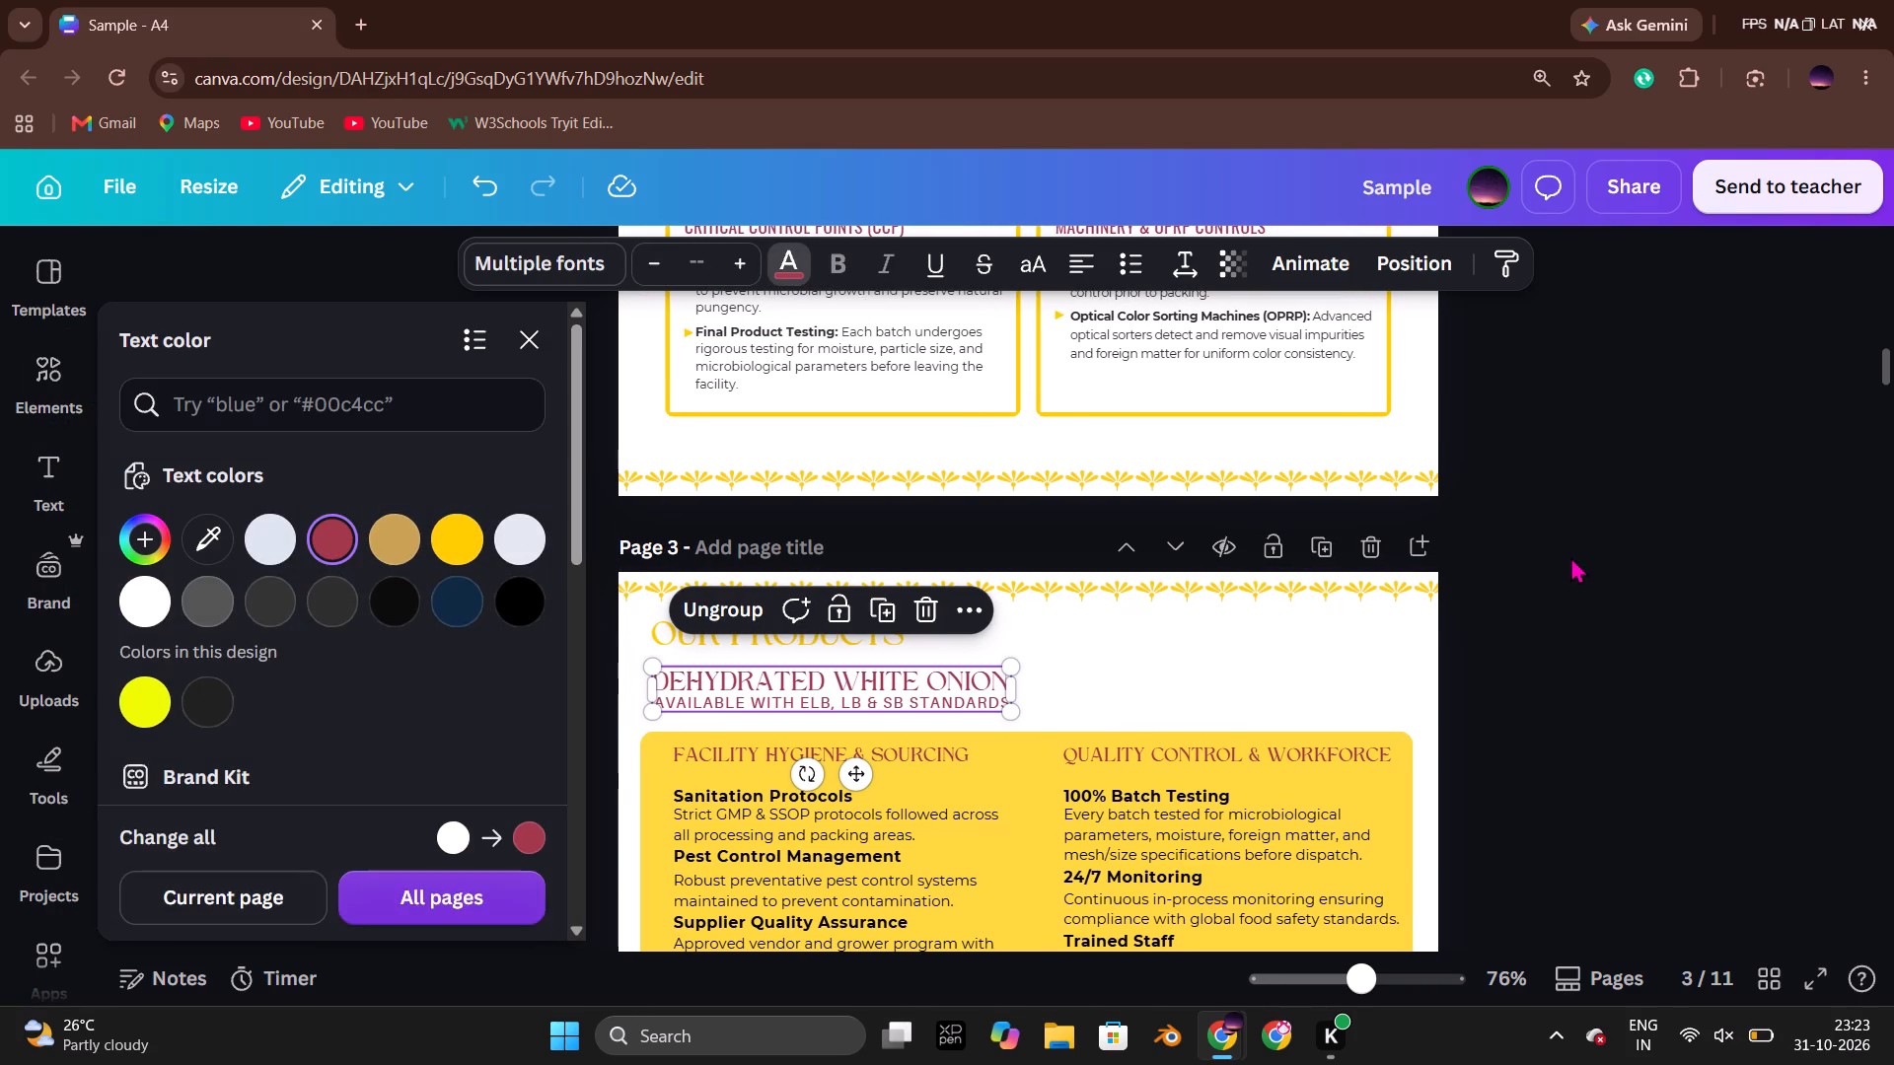
pyautogui.click(1574, 556)
pyautogui.click(1575, 556)
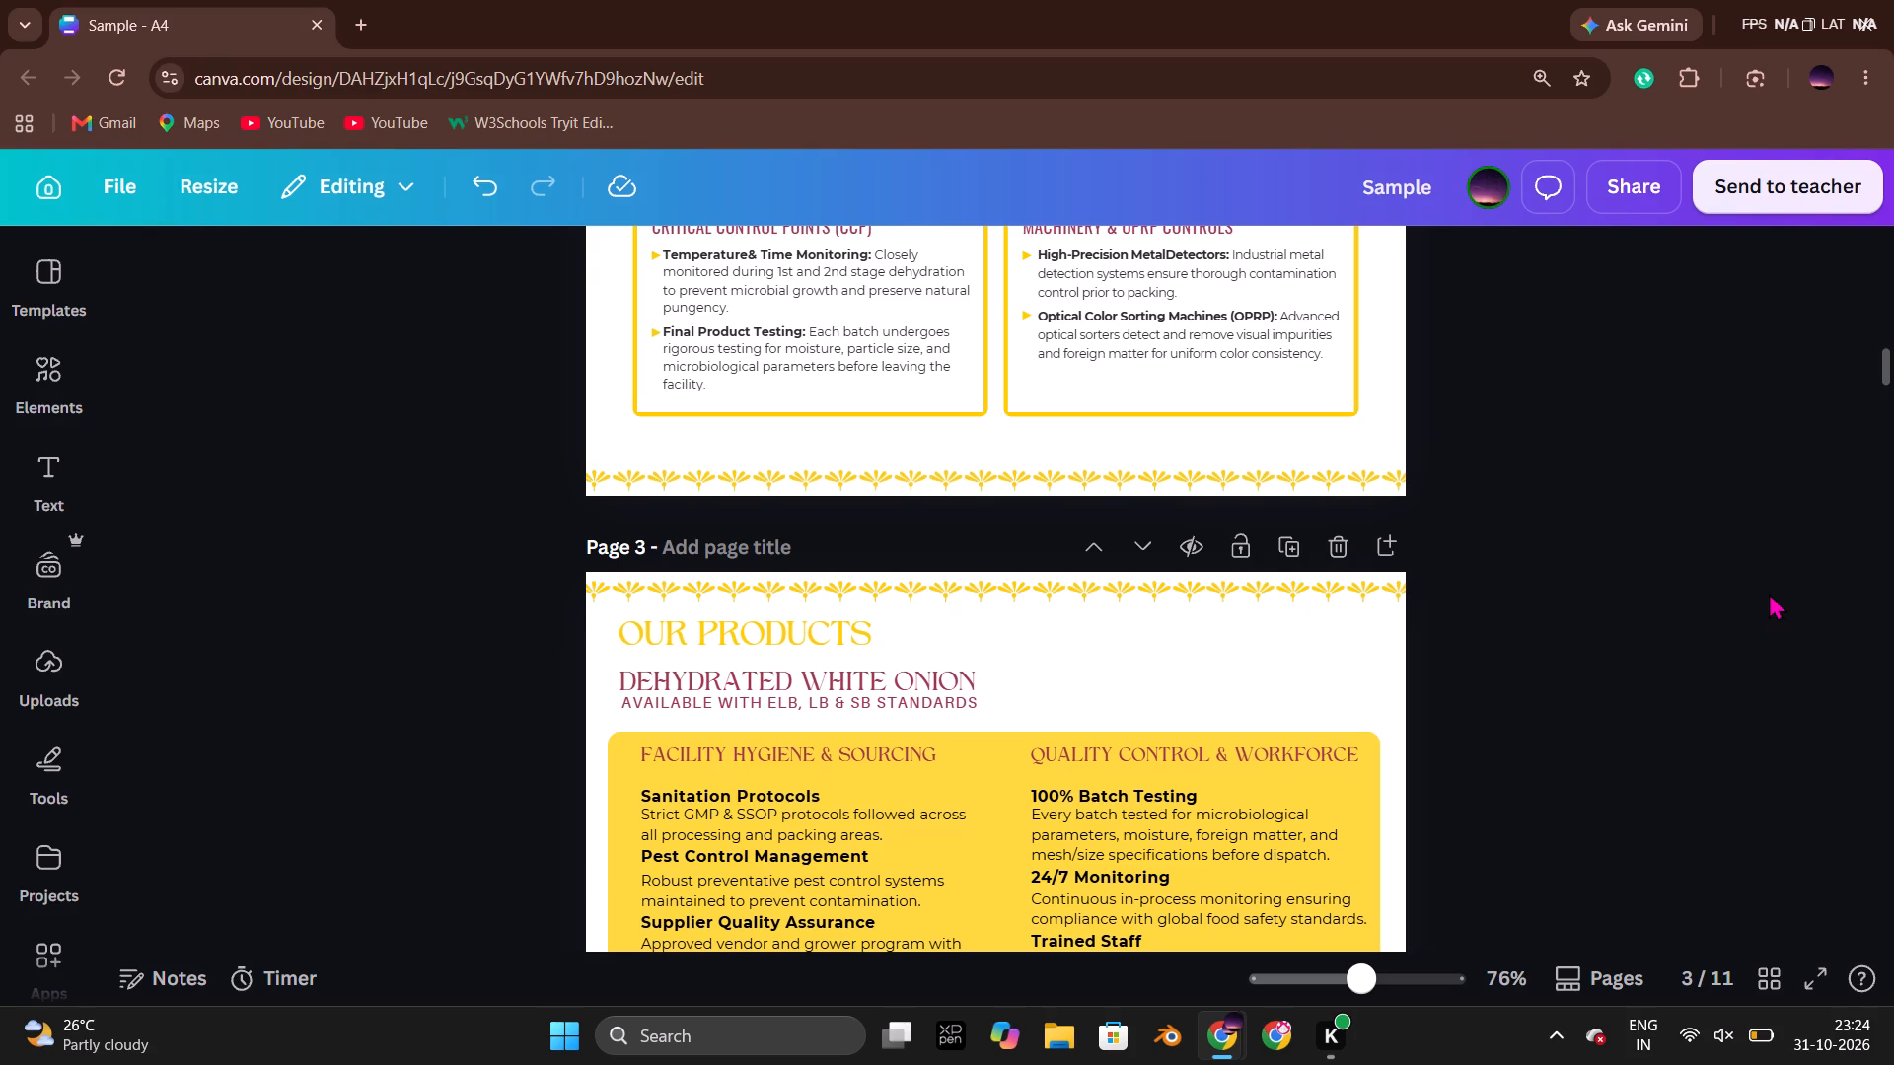
pyautogui.click(1718, 599)
# Replace page 3's "Our Products" title with "Quality & Process" copied from the original catalogue, widening its text box to fit one line.
pyautogui.hotkey('alt', 'Tab')
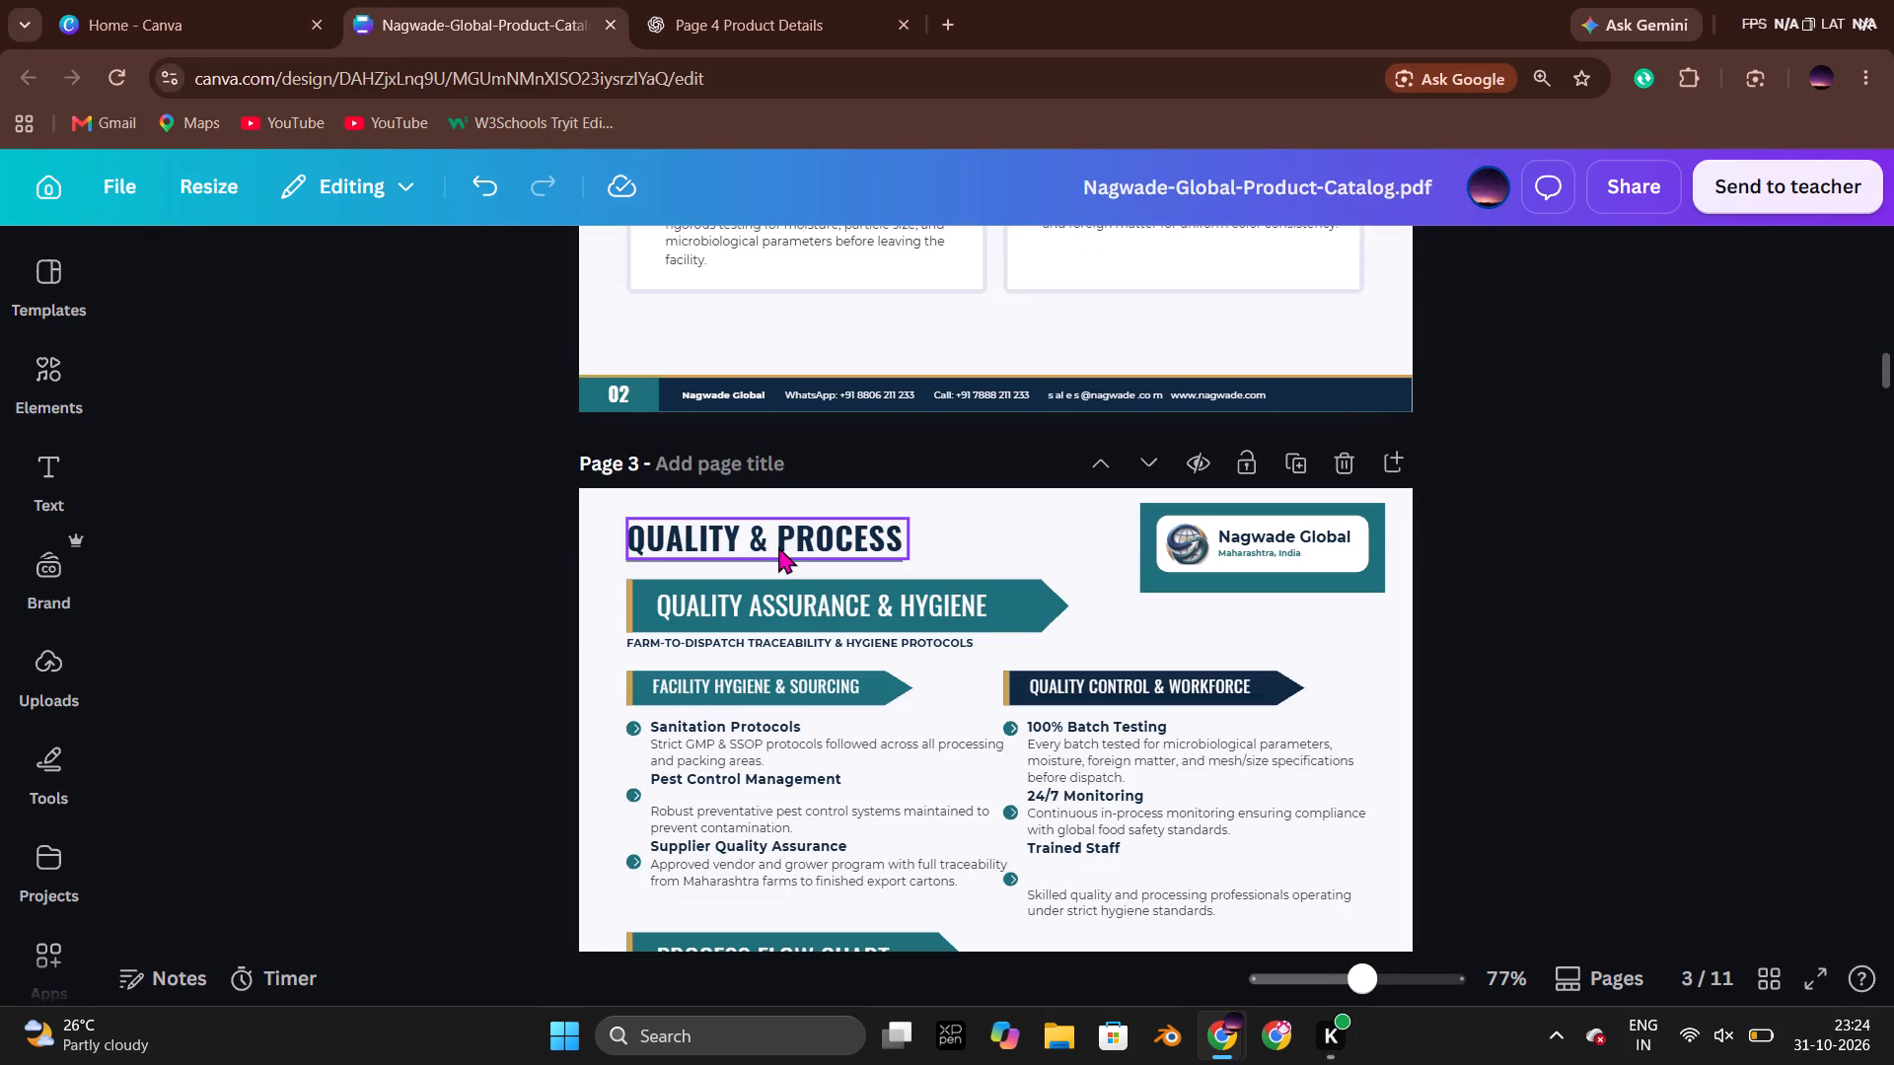
pyautogui.doubleClick(780, 542)
pyautogui.hotkey('ctrl', 'c')
pyautogui.hotkey('alt', 'Tab')
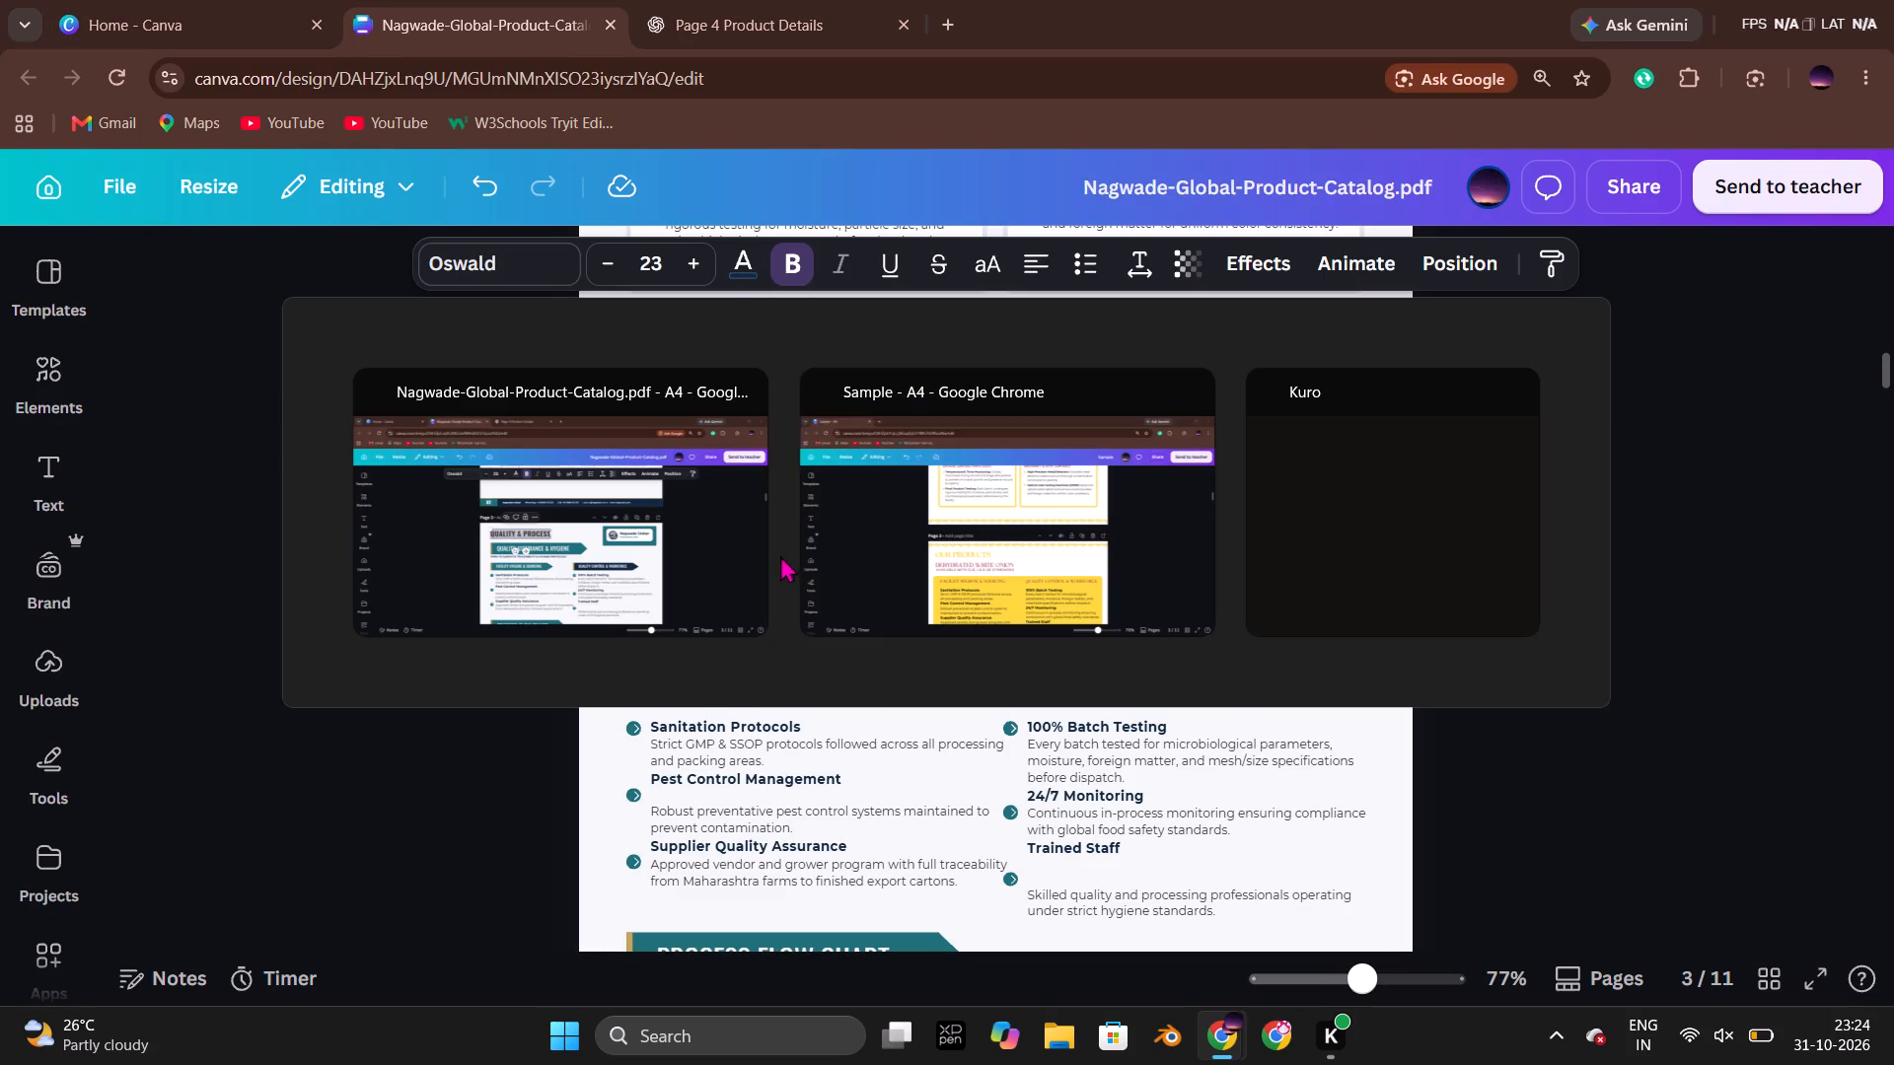
pyautogui.click(933, 538)
pyautogui.doubleClick(785, 633)
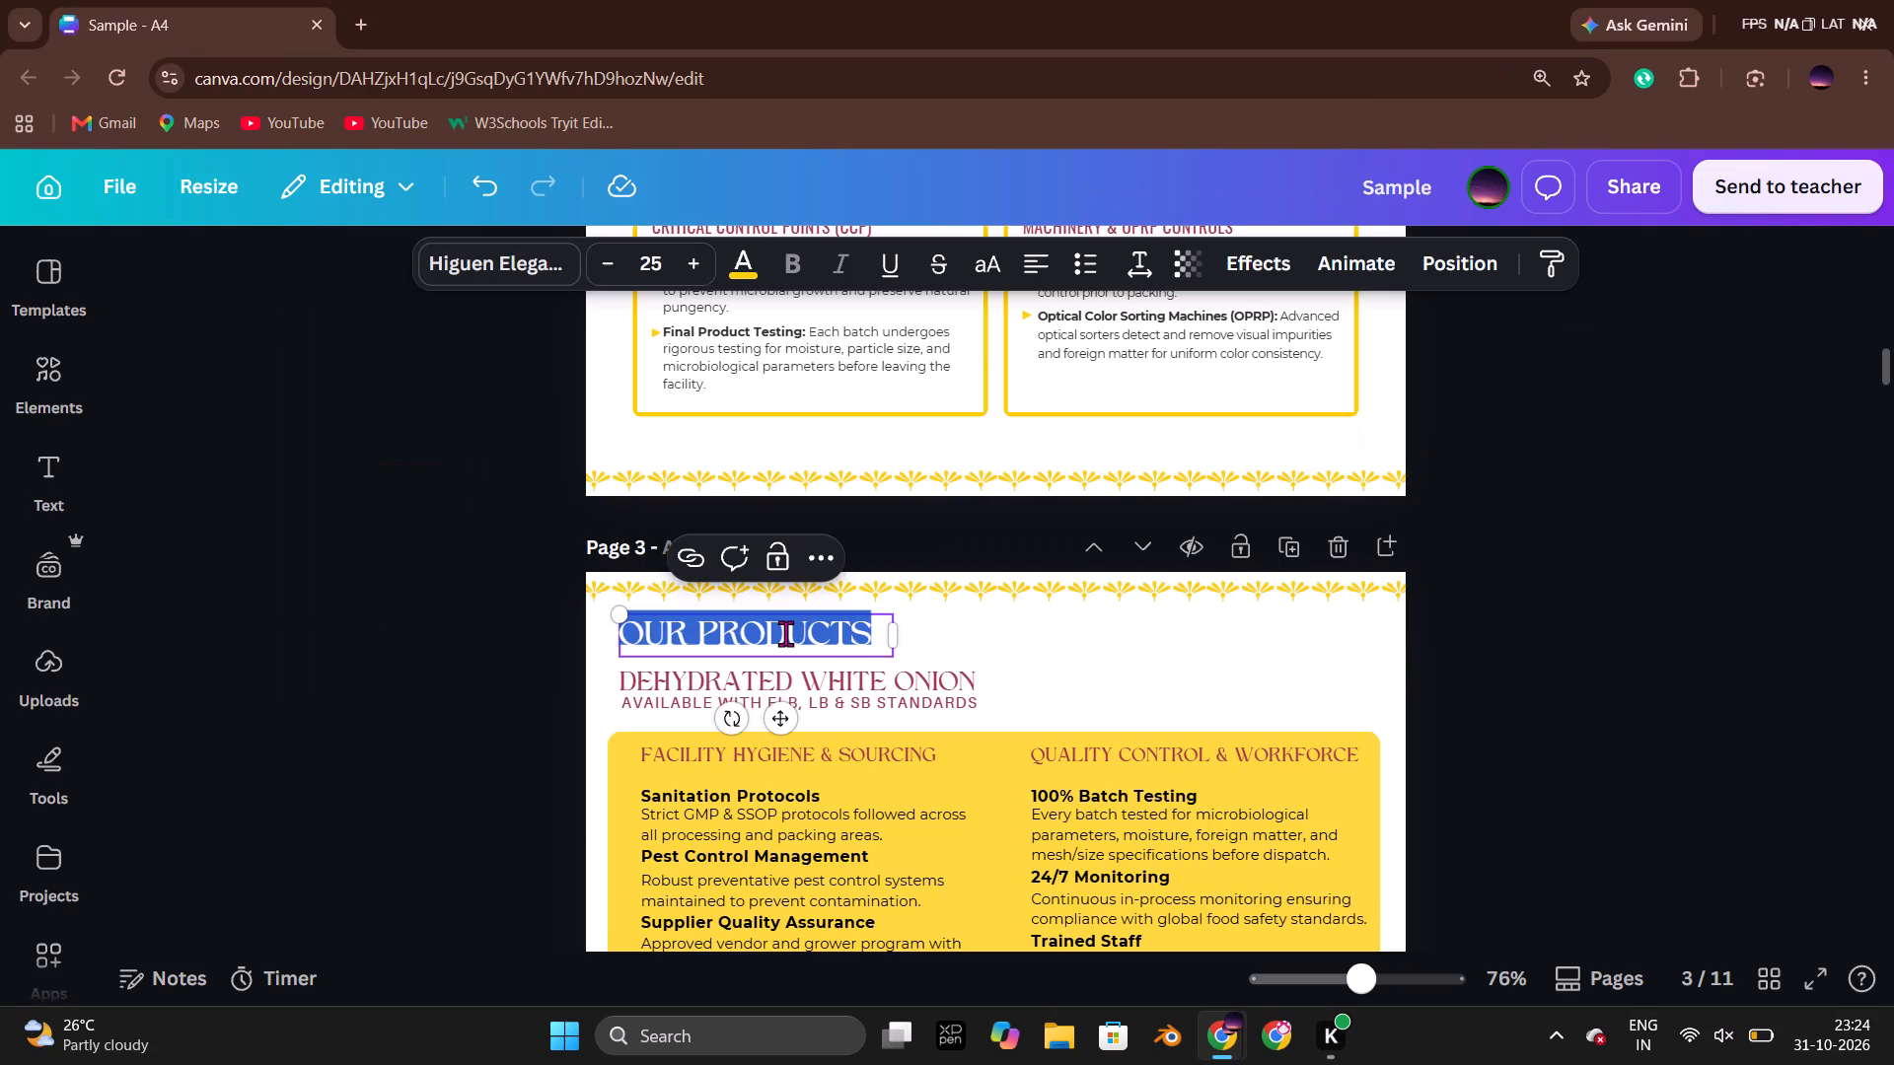
pyautogui.hotkey('ctrl', 'v')
pyautogui.moveTo(895, 646); pyautogui.dragTo(979, 644)
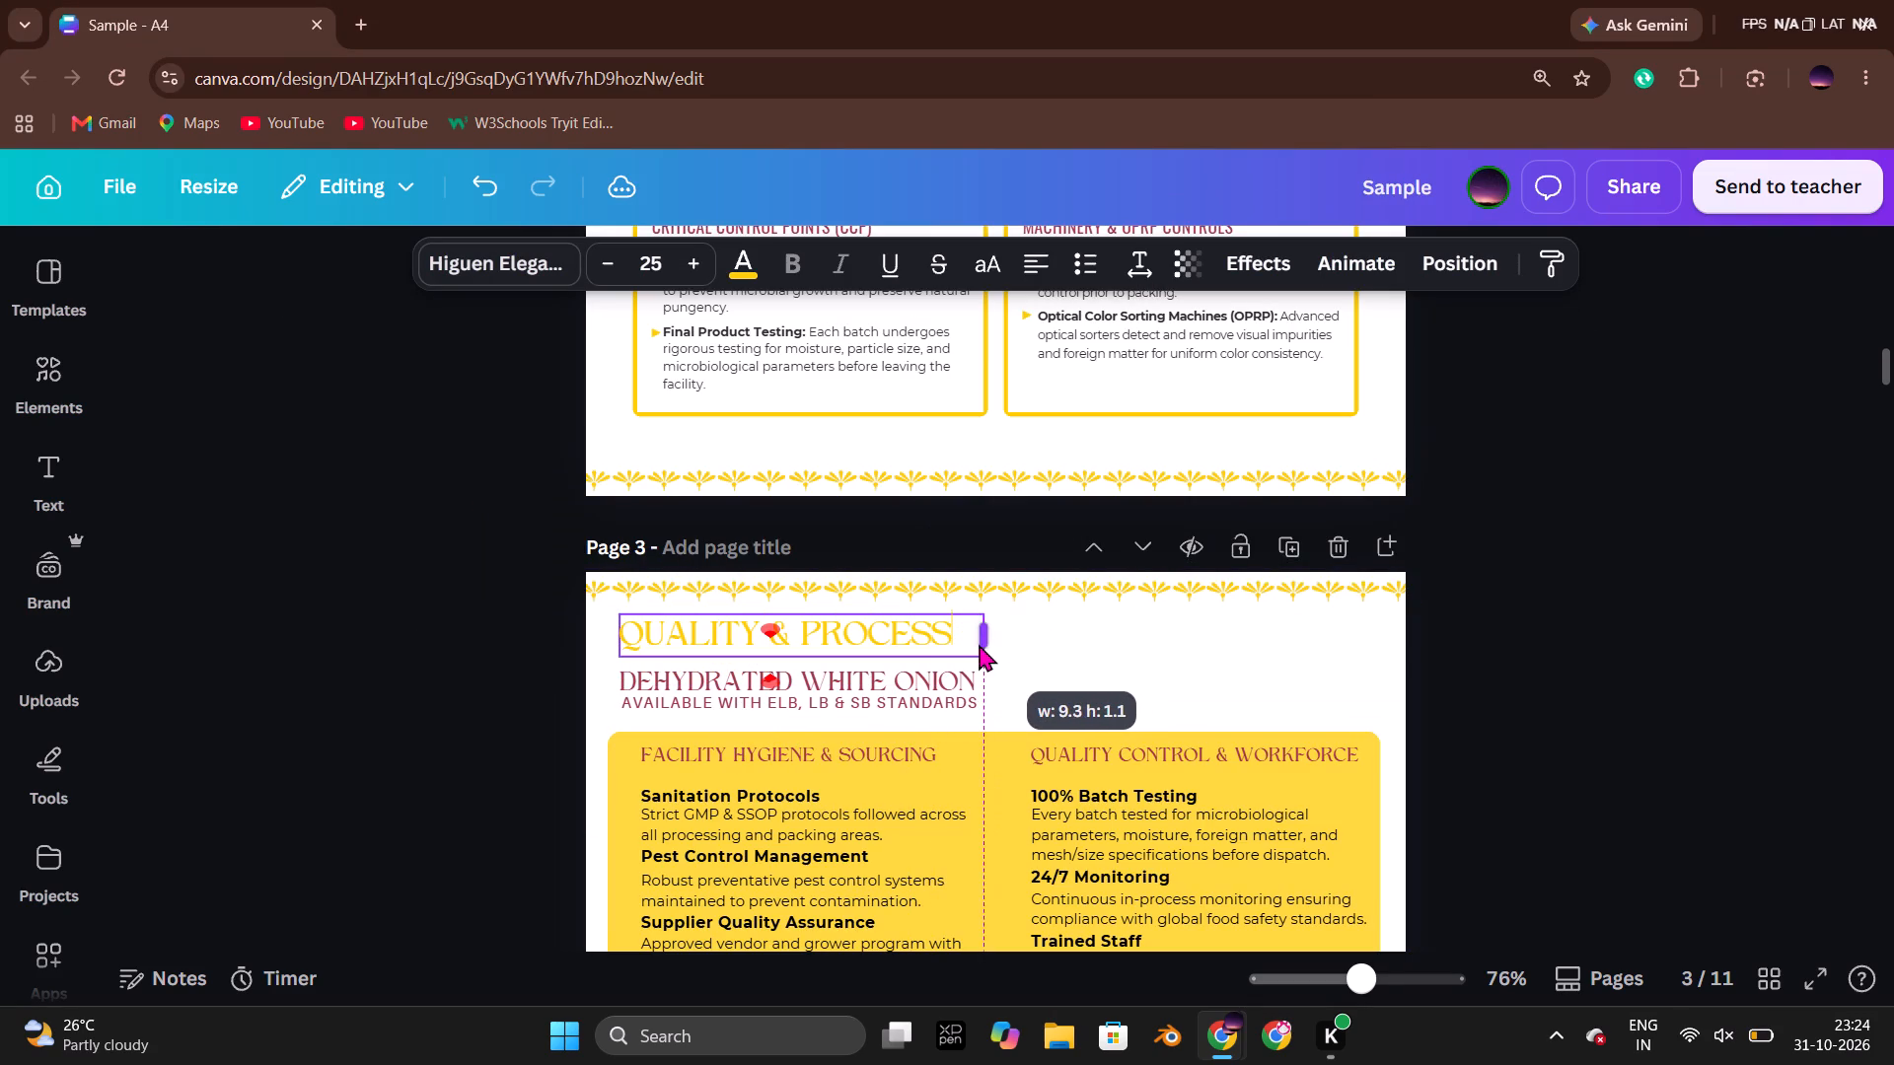
pyautogui.moveTo(979, 644); pyautogui.dragTo(963, 640)
pyautogui.click(1612, 584)
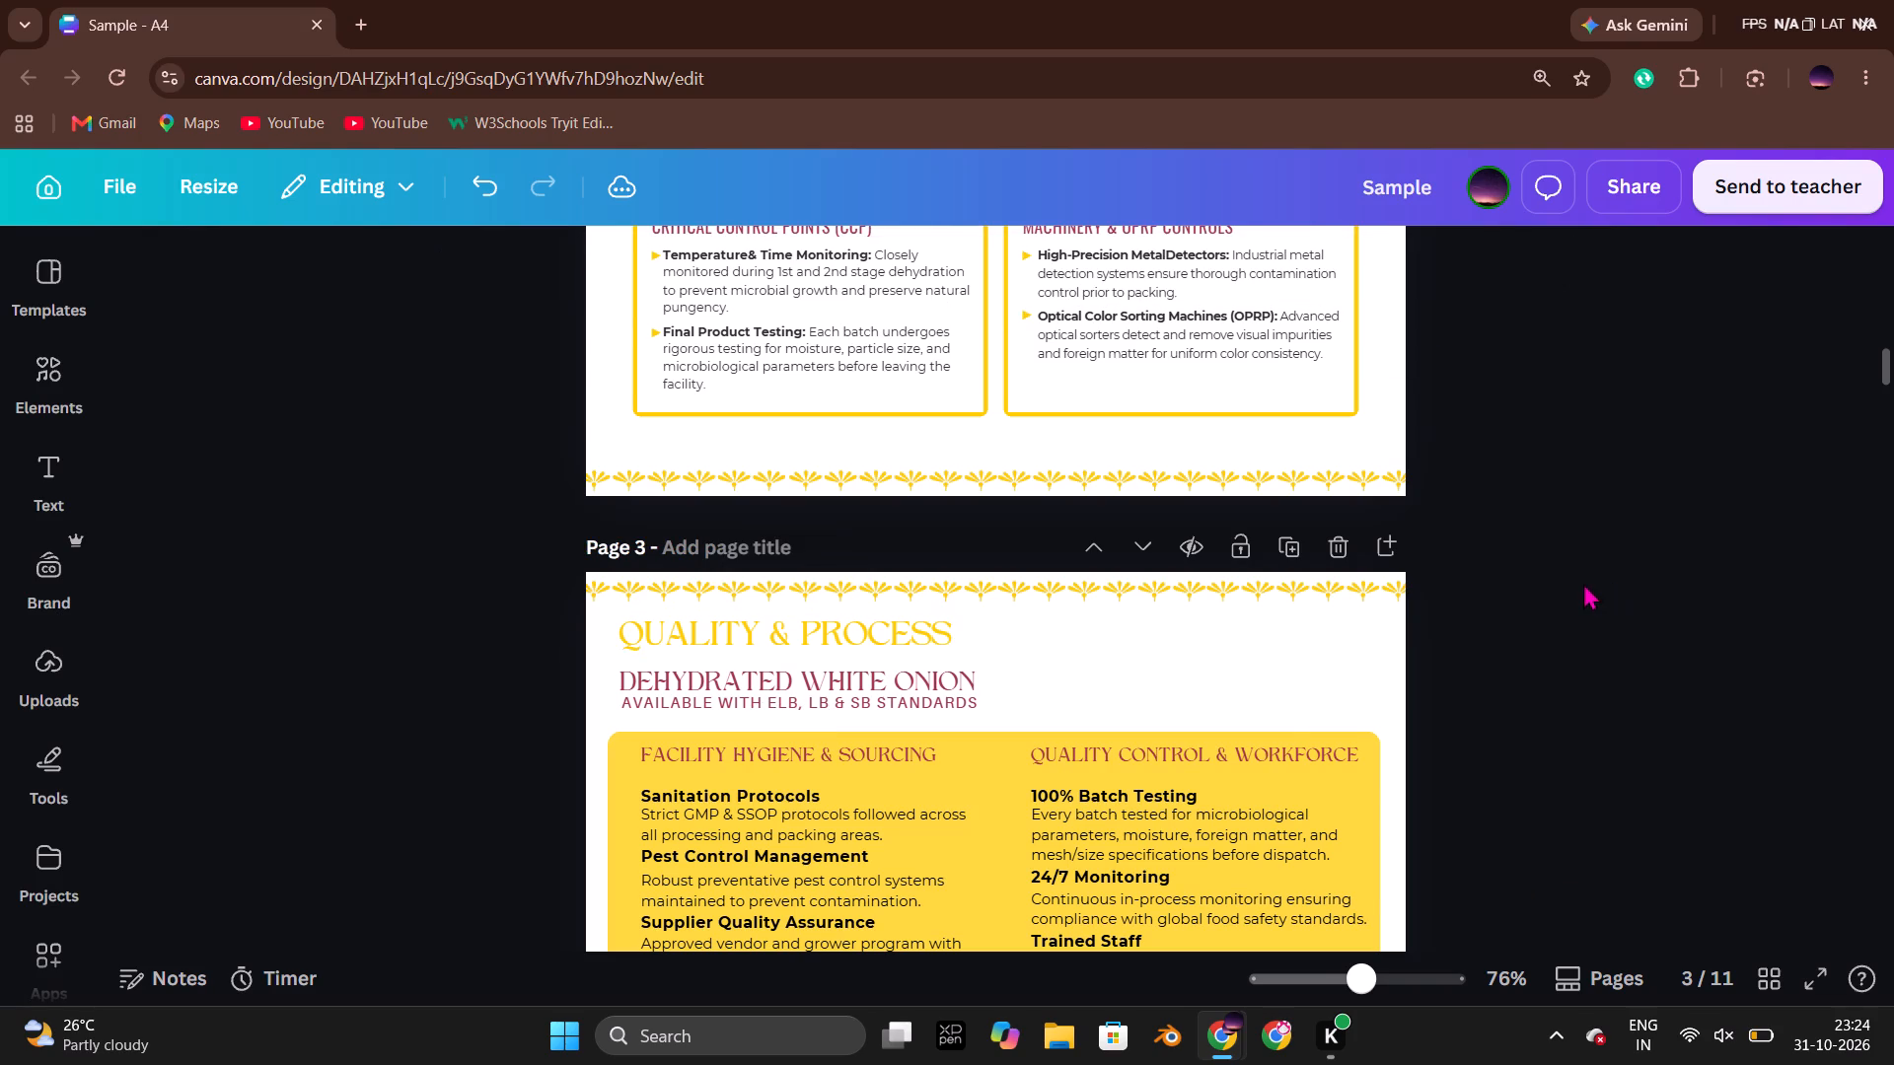
# Replace the "Dehydrated White Onion" heading with "Quality Assurance & Hygiene" from the original, widening its text box to about 11 for one line.
pyautogui.hotkey('alt', 'Tab')
pyautogui.hotkey('alt', 'Tab')
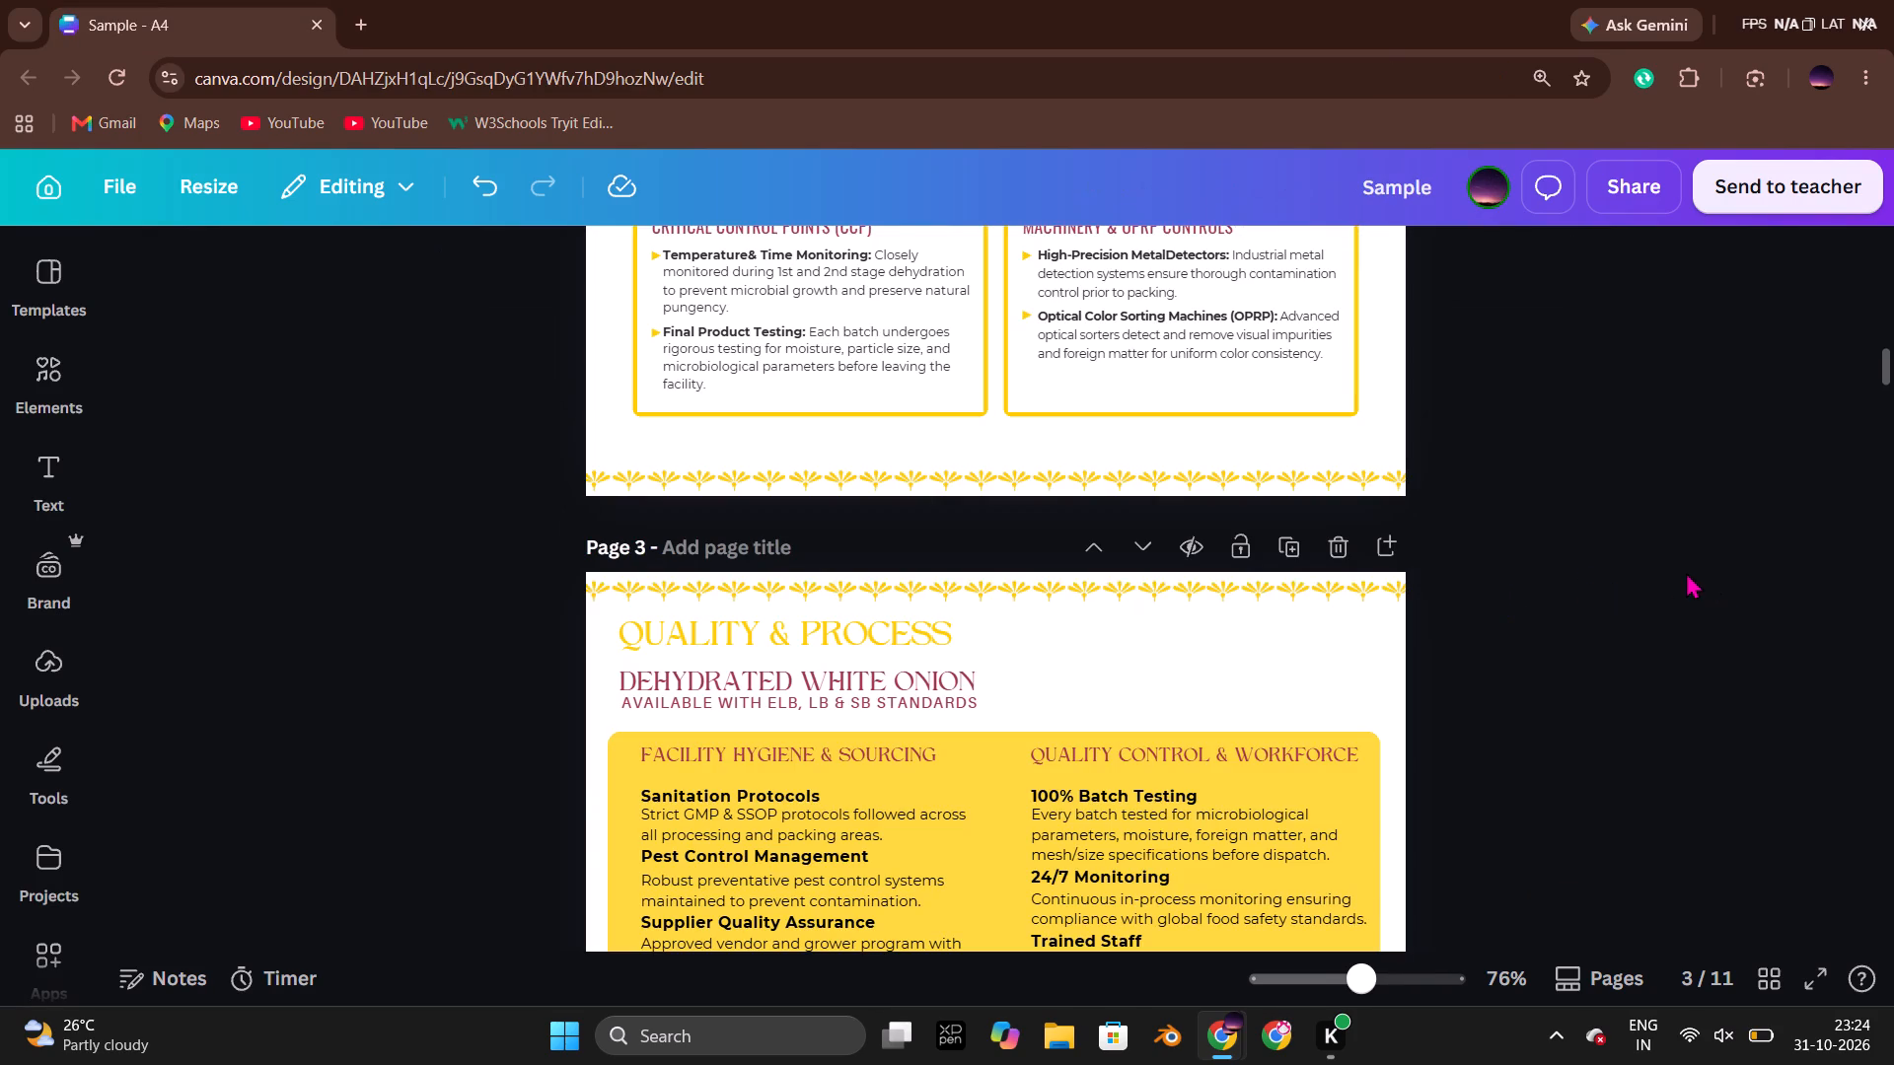
pyautogui.click(1686, 572)
pyautogui.hotkey('alt', 'Tab')
pyautogui.doubleClick(928, 594)
pyautogui.hotkey('ctrl', 'c')
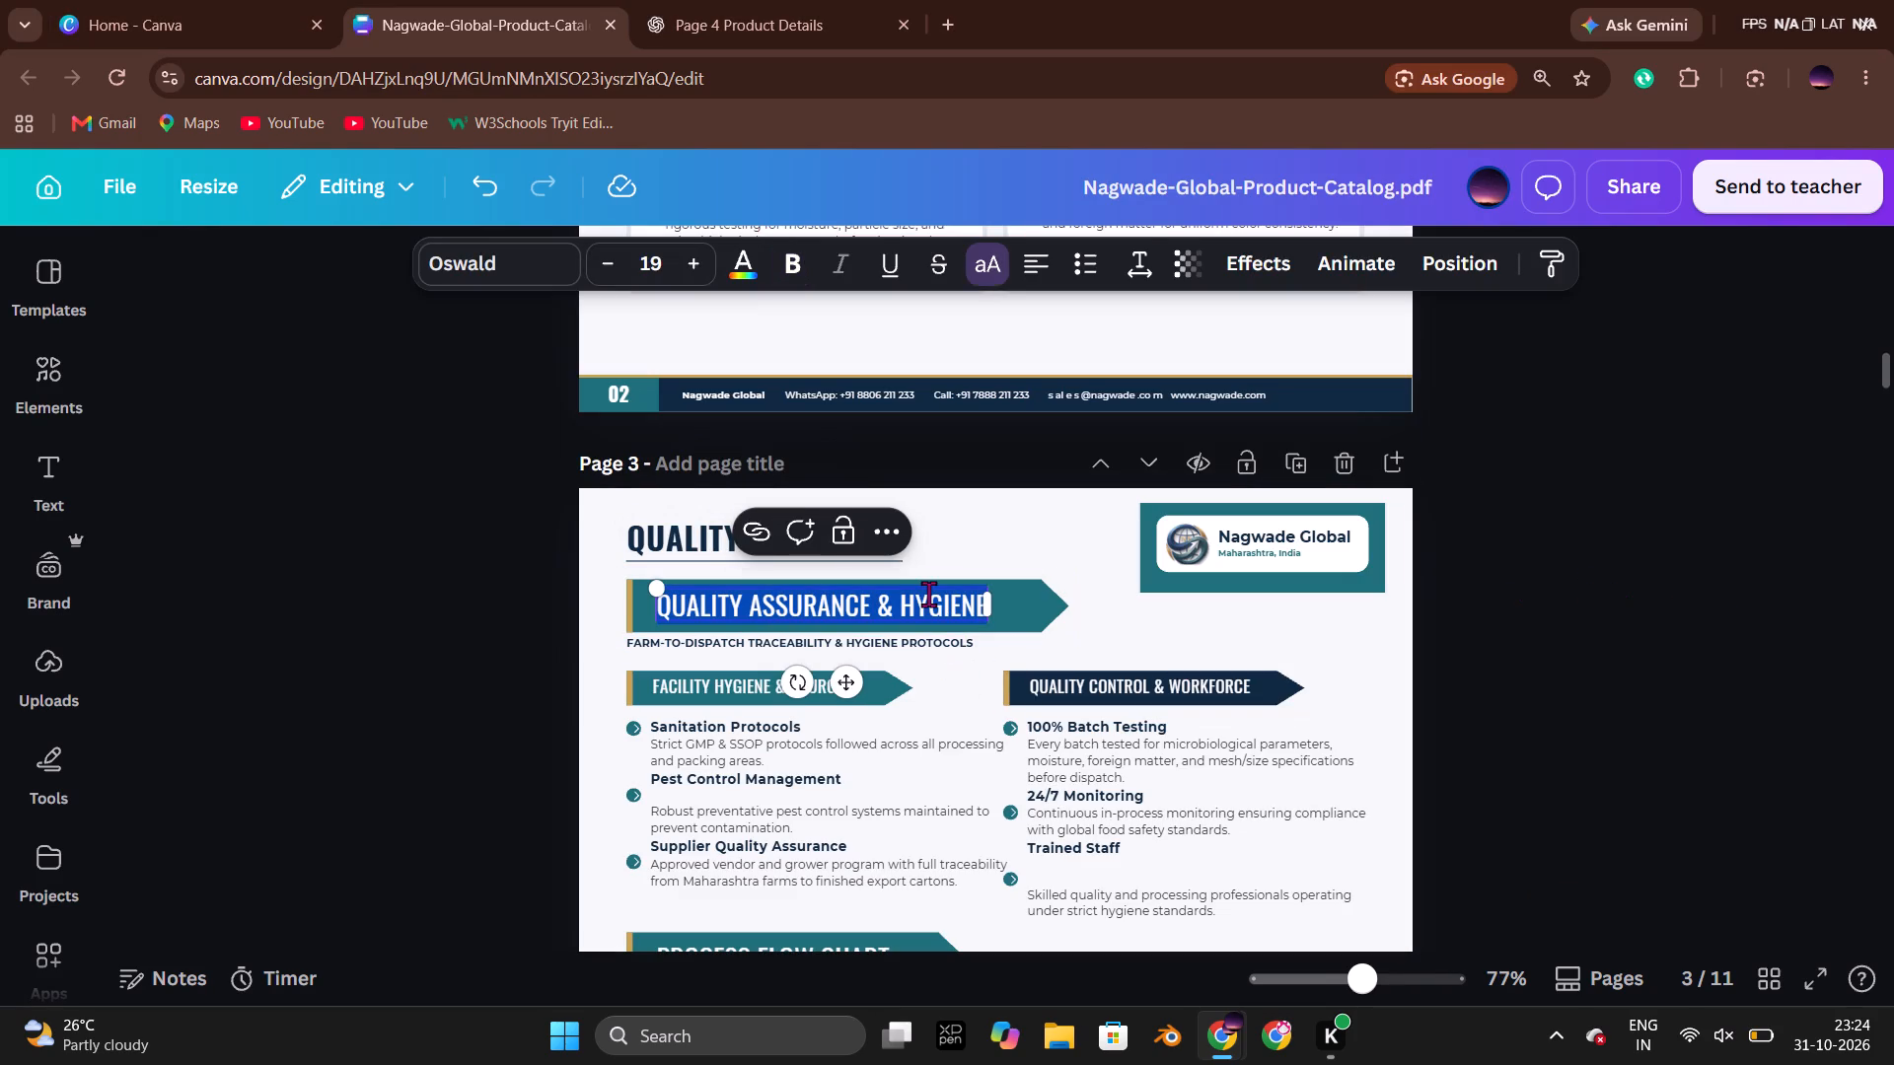
pyautogui.click(1638, 598)
pyautogui.hotkey('alt', 'Tab')
pyautogui.doubleClick(801, 676)
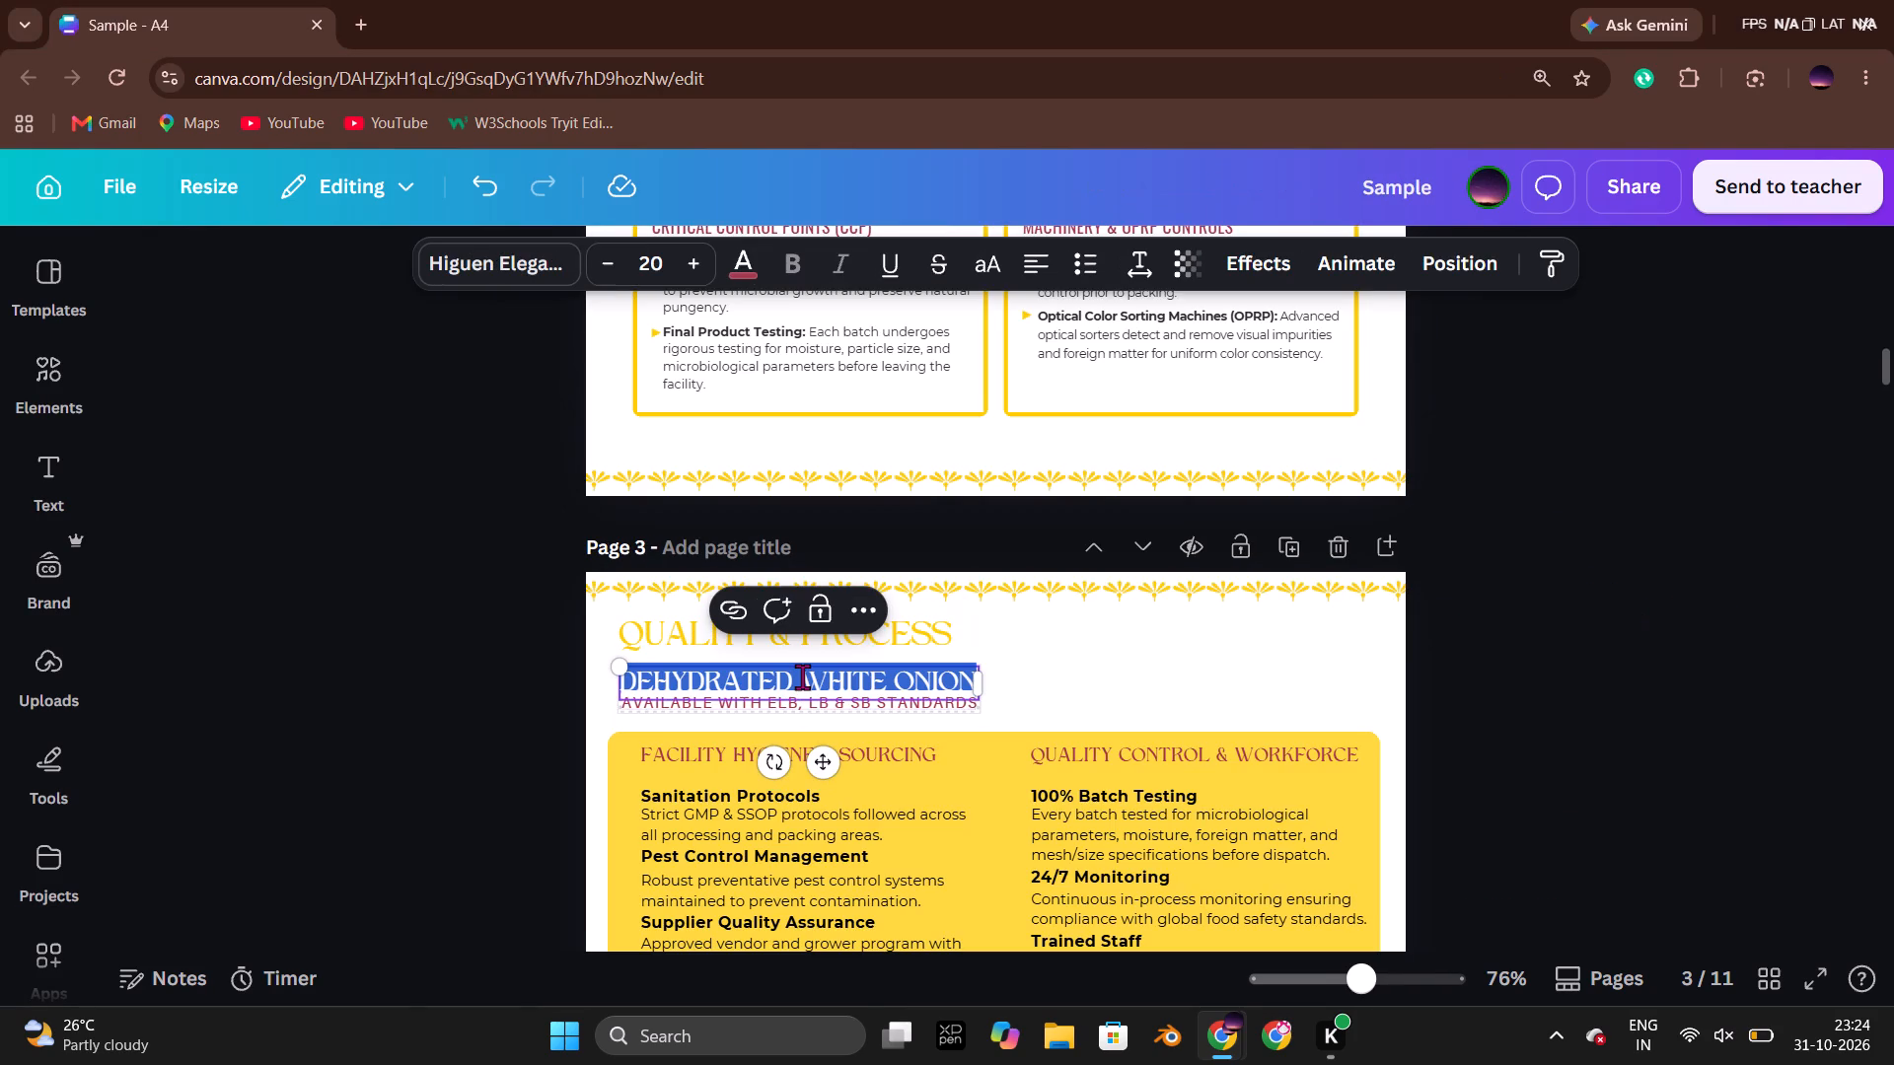
pyautogui.hotkey('ctrl', 'v')
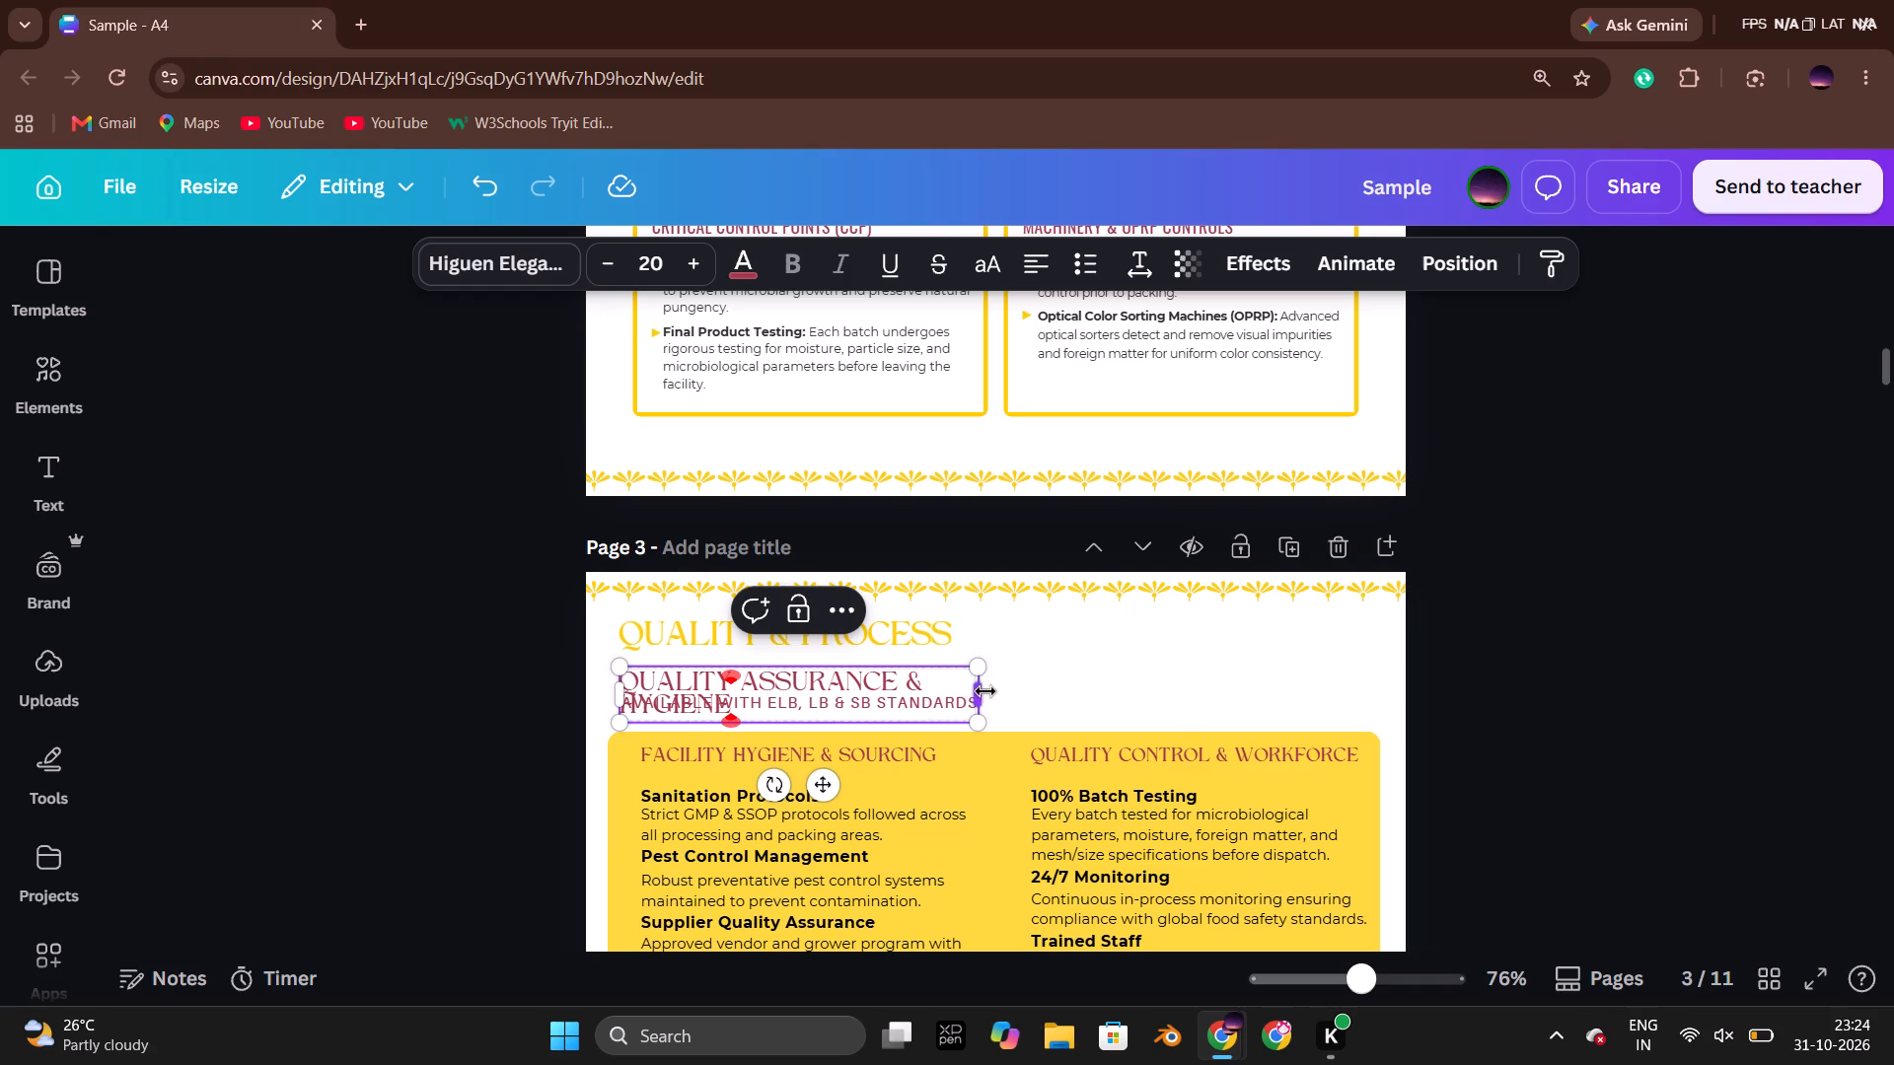
pyautogui.moveTo(985, 691); pyautogui.dragTo(1055, 691)
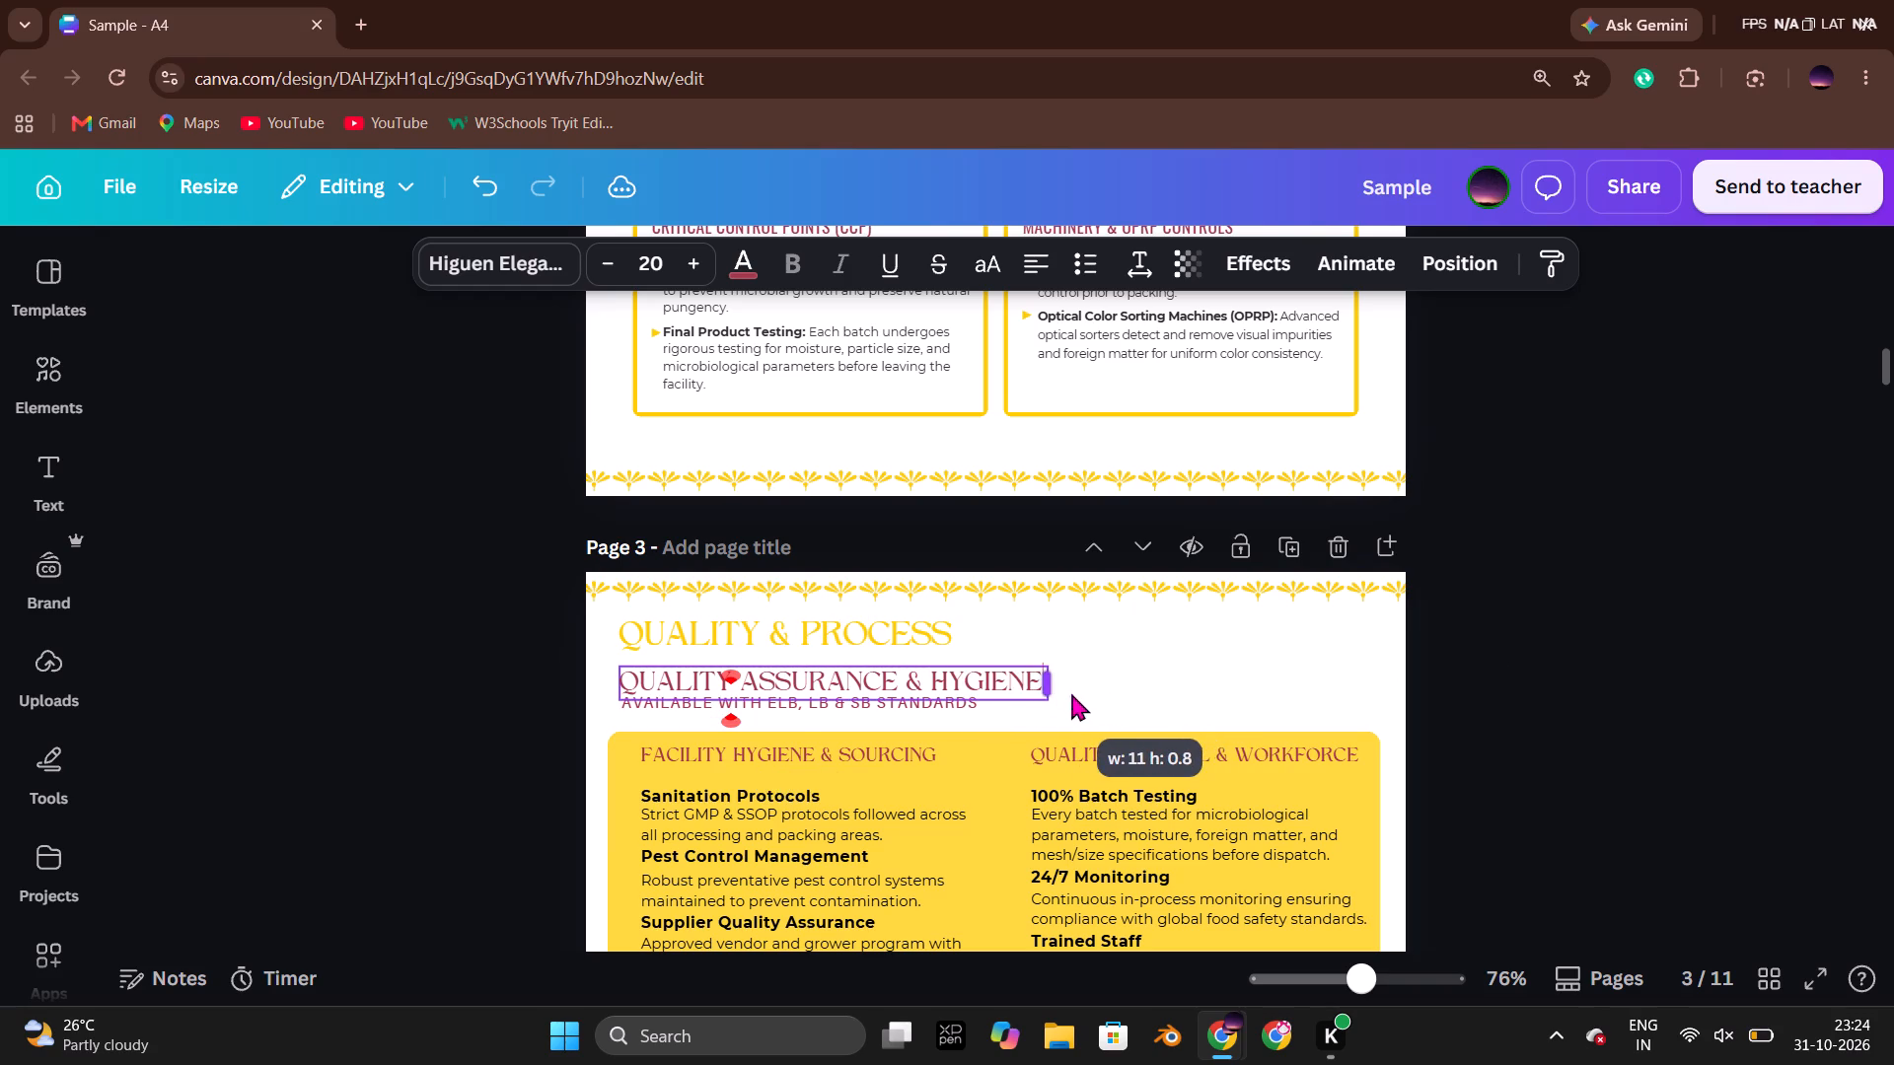
pyautogui.click(1604, 638)
# Replace the "Available with ELB, LB & SB Standards" subtitle with the original's "Farm-to-Dispatch Traceability & Hygiene Protocols", widened to one line.
pyautogui.hotkey('alt', 'Tab')
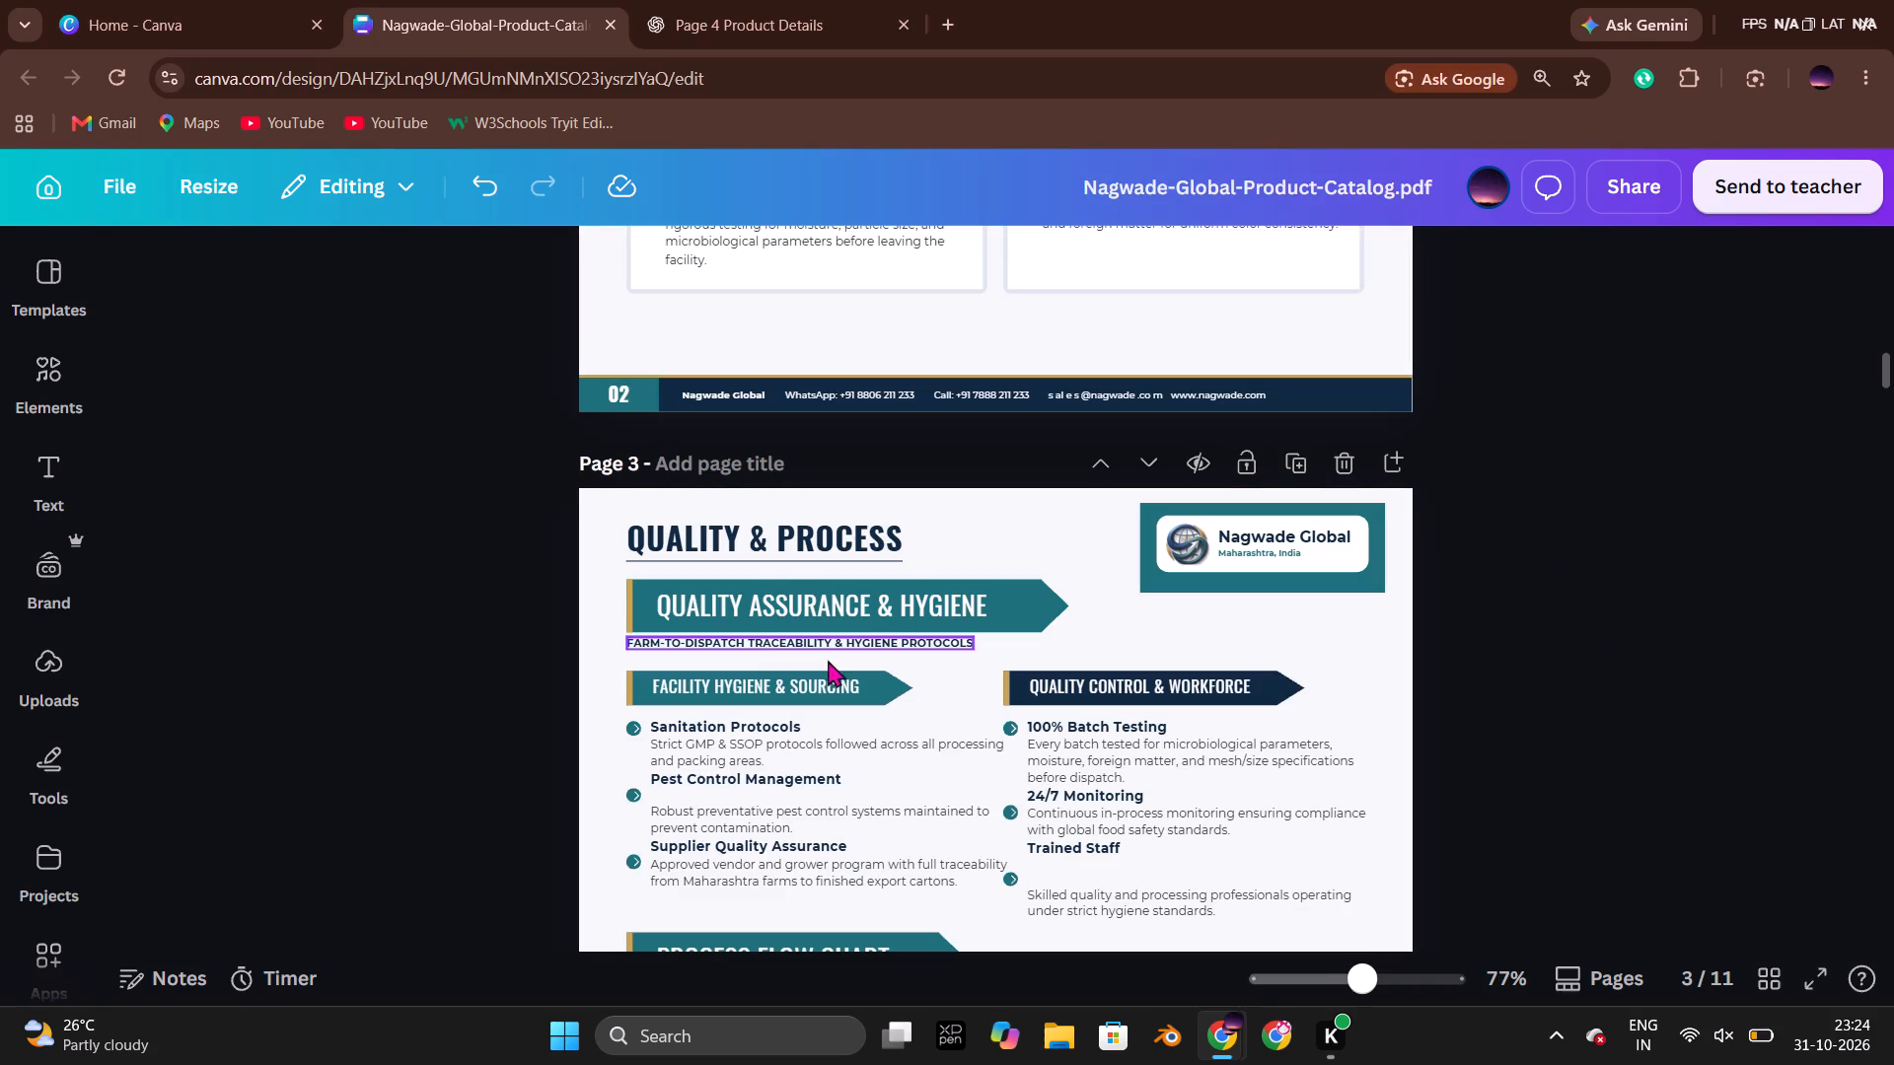
pyautogui.doubleClick(812, 643)
pyautogui.hotkey('ctrl', 'c')
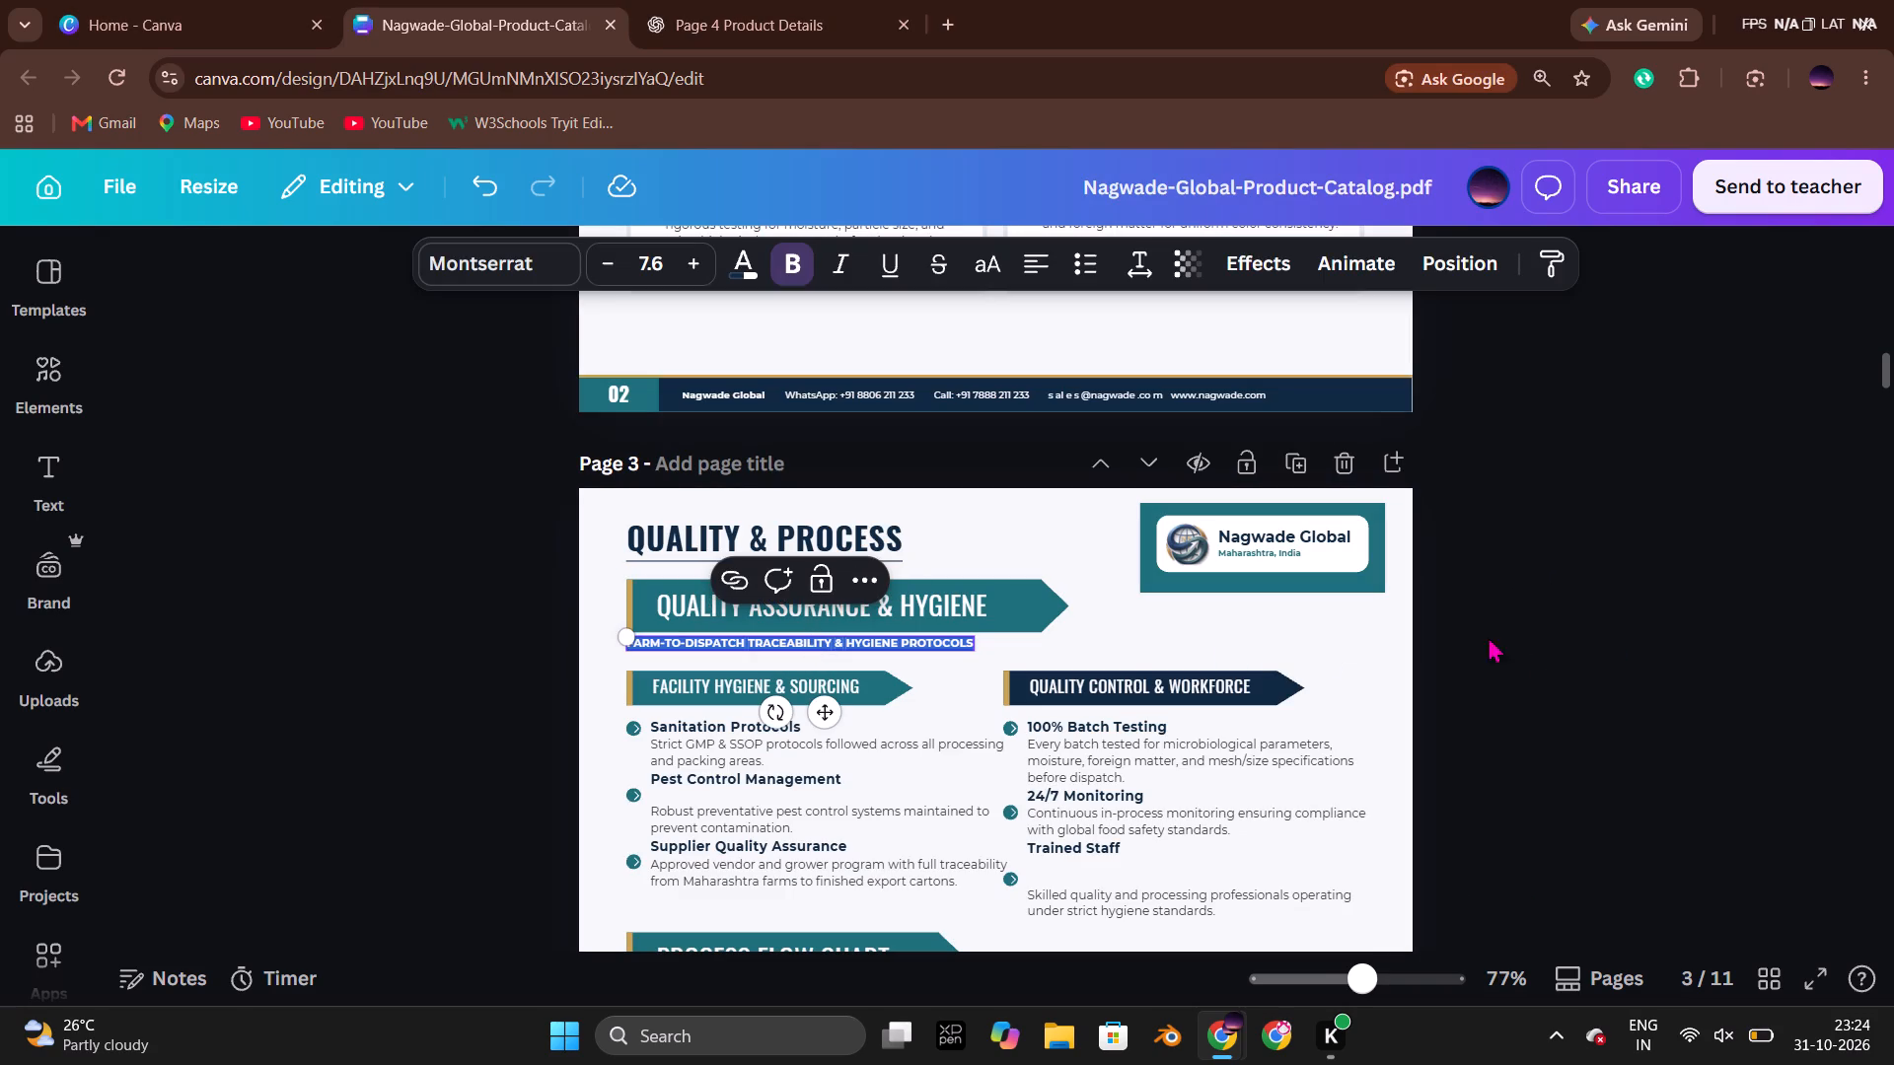
pyautogui.click(1523, 631)
pyautogui.hotkey('alt', 'Tab')
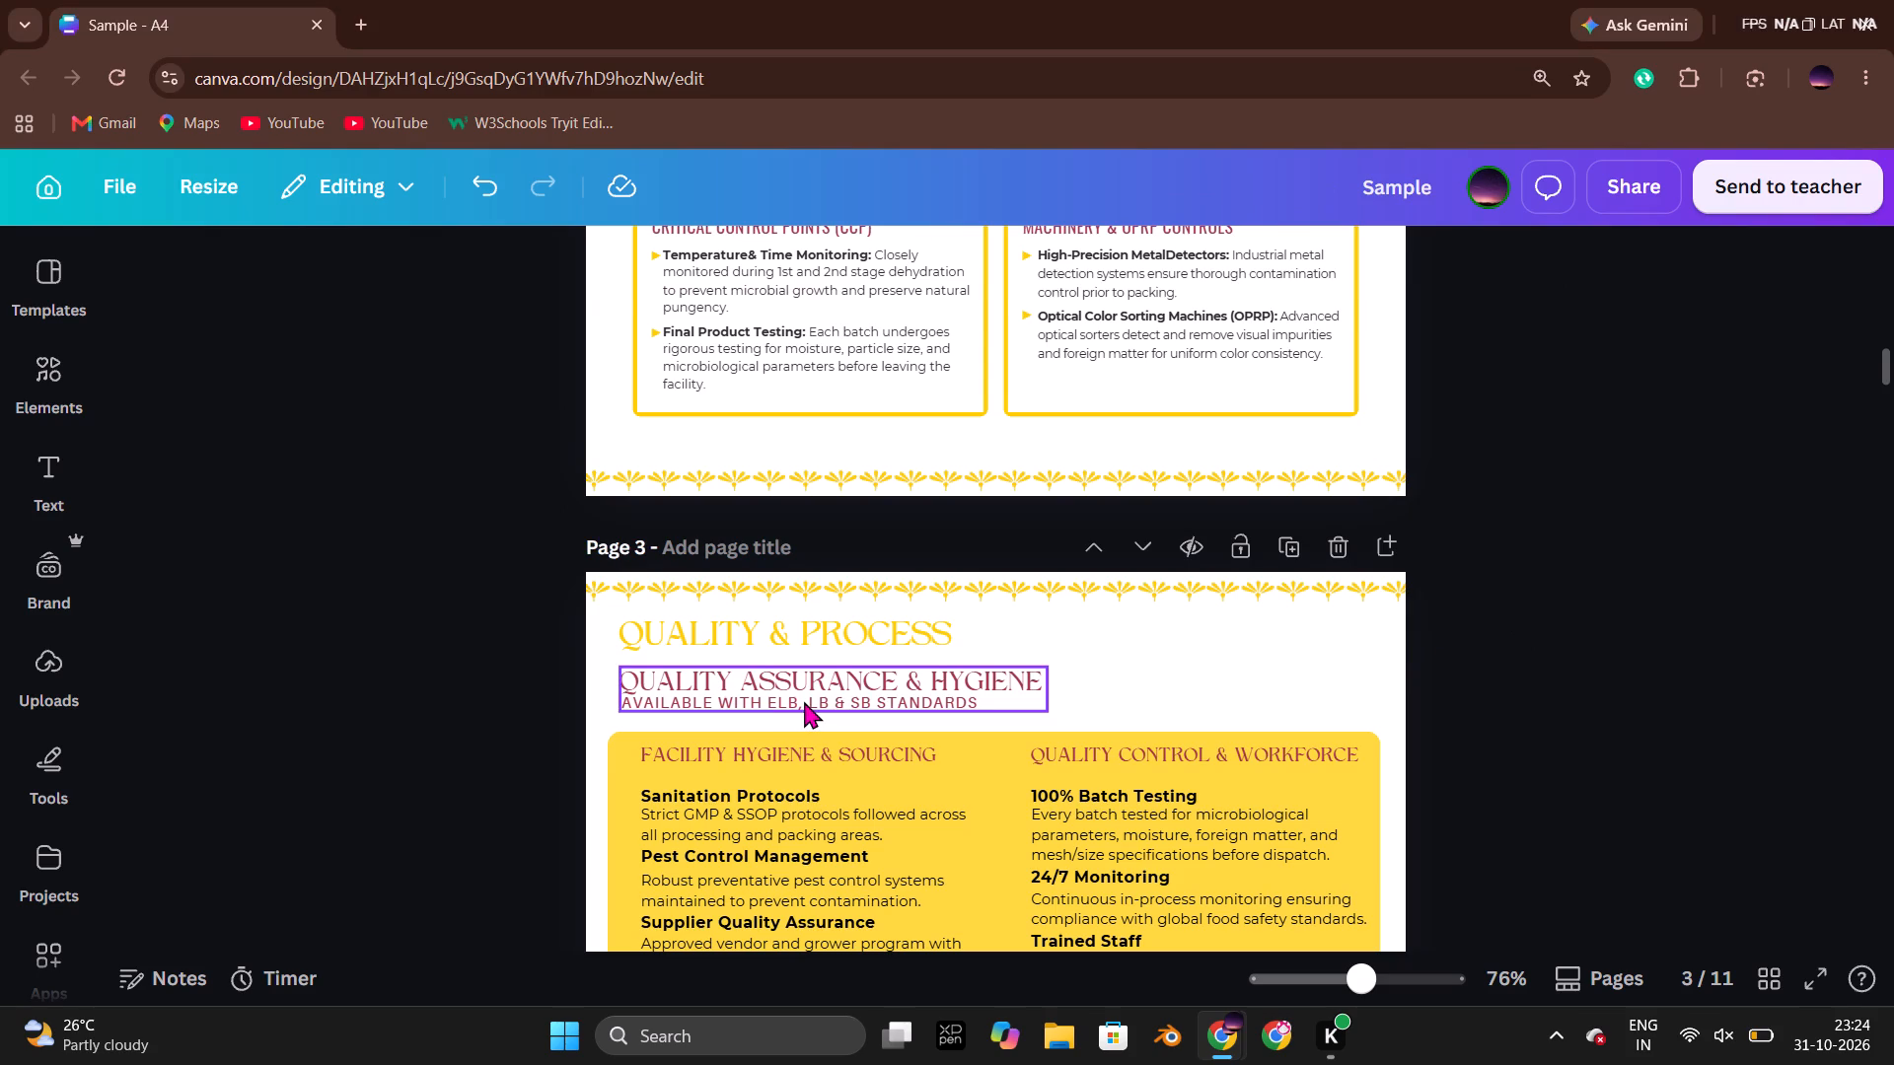
pyautogui.tripleClick(804, 701)
pyautogui.hotkey('ctrl', 'v')
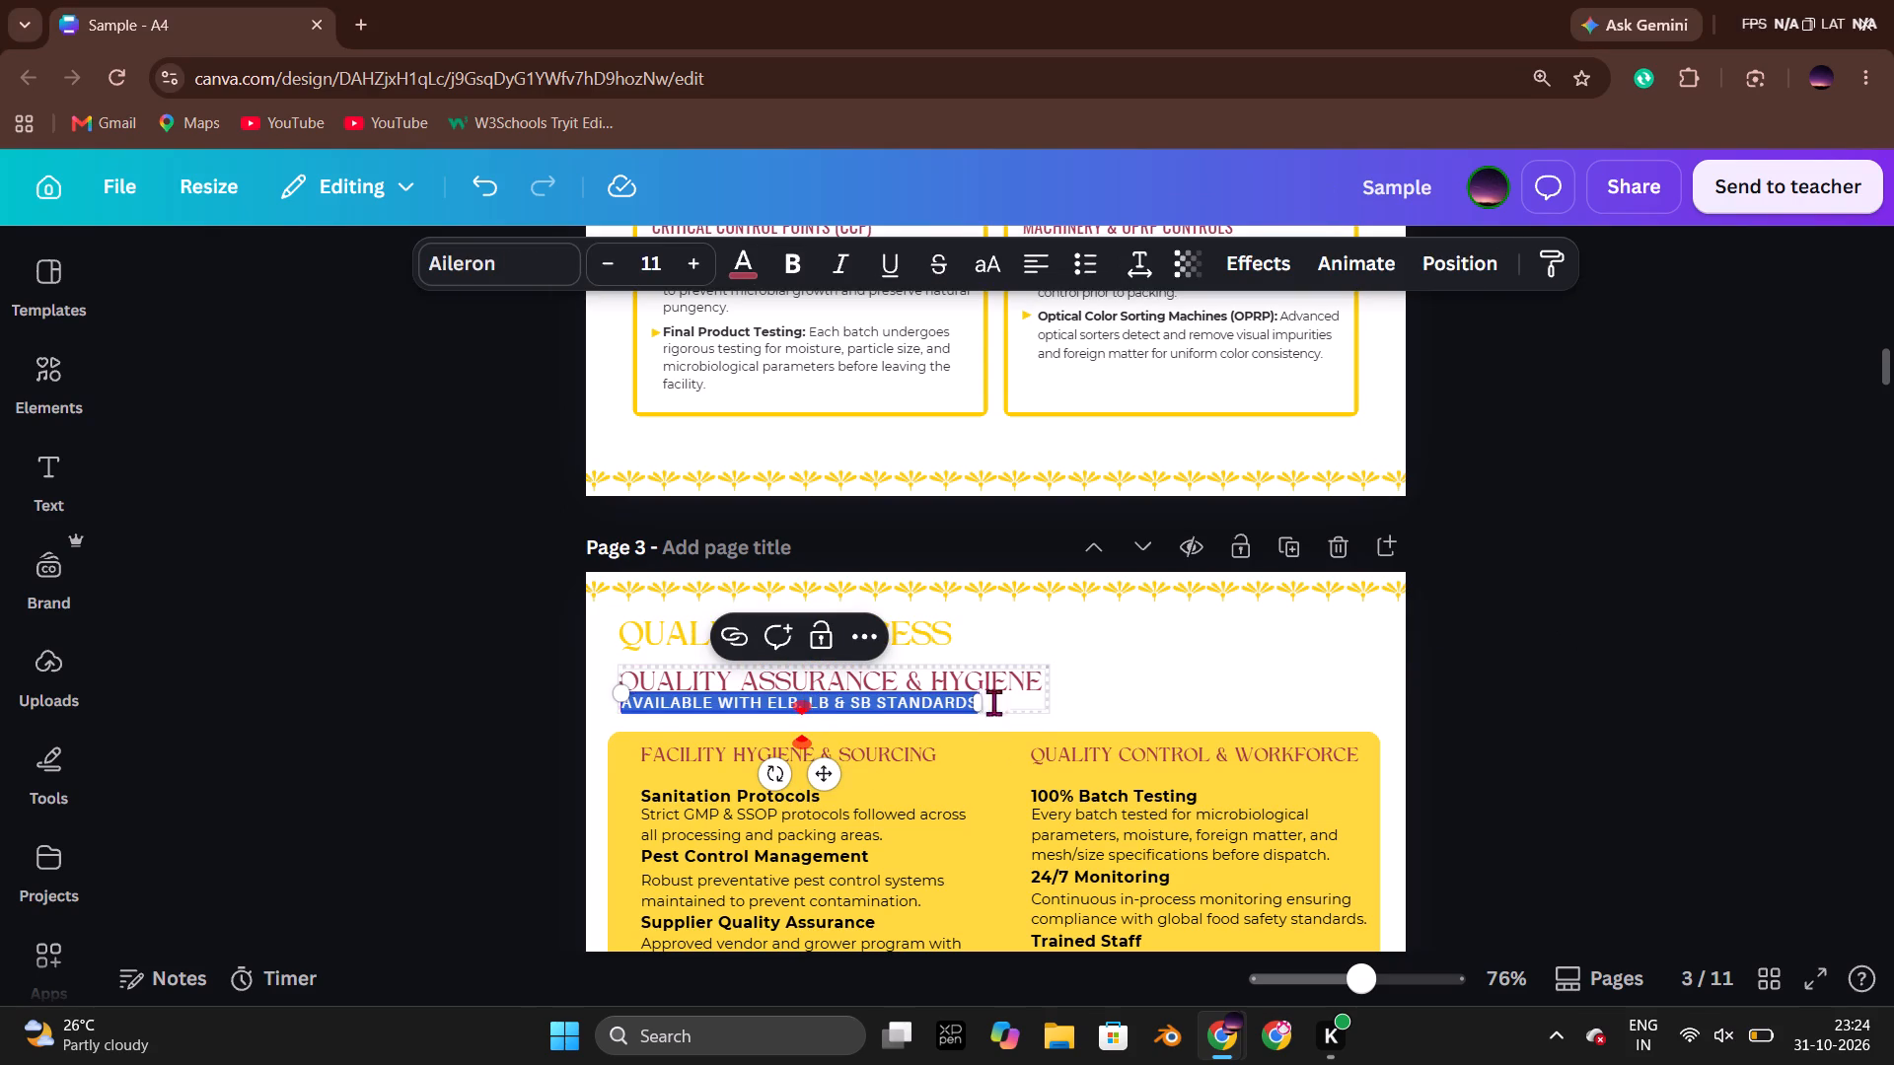
pyautogui.moveTo(984, 715); pyautogui.dragTo(1083, 716)
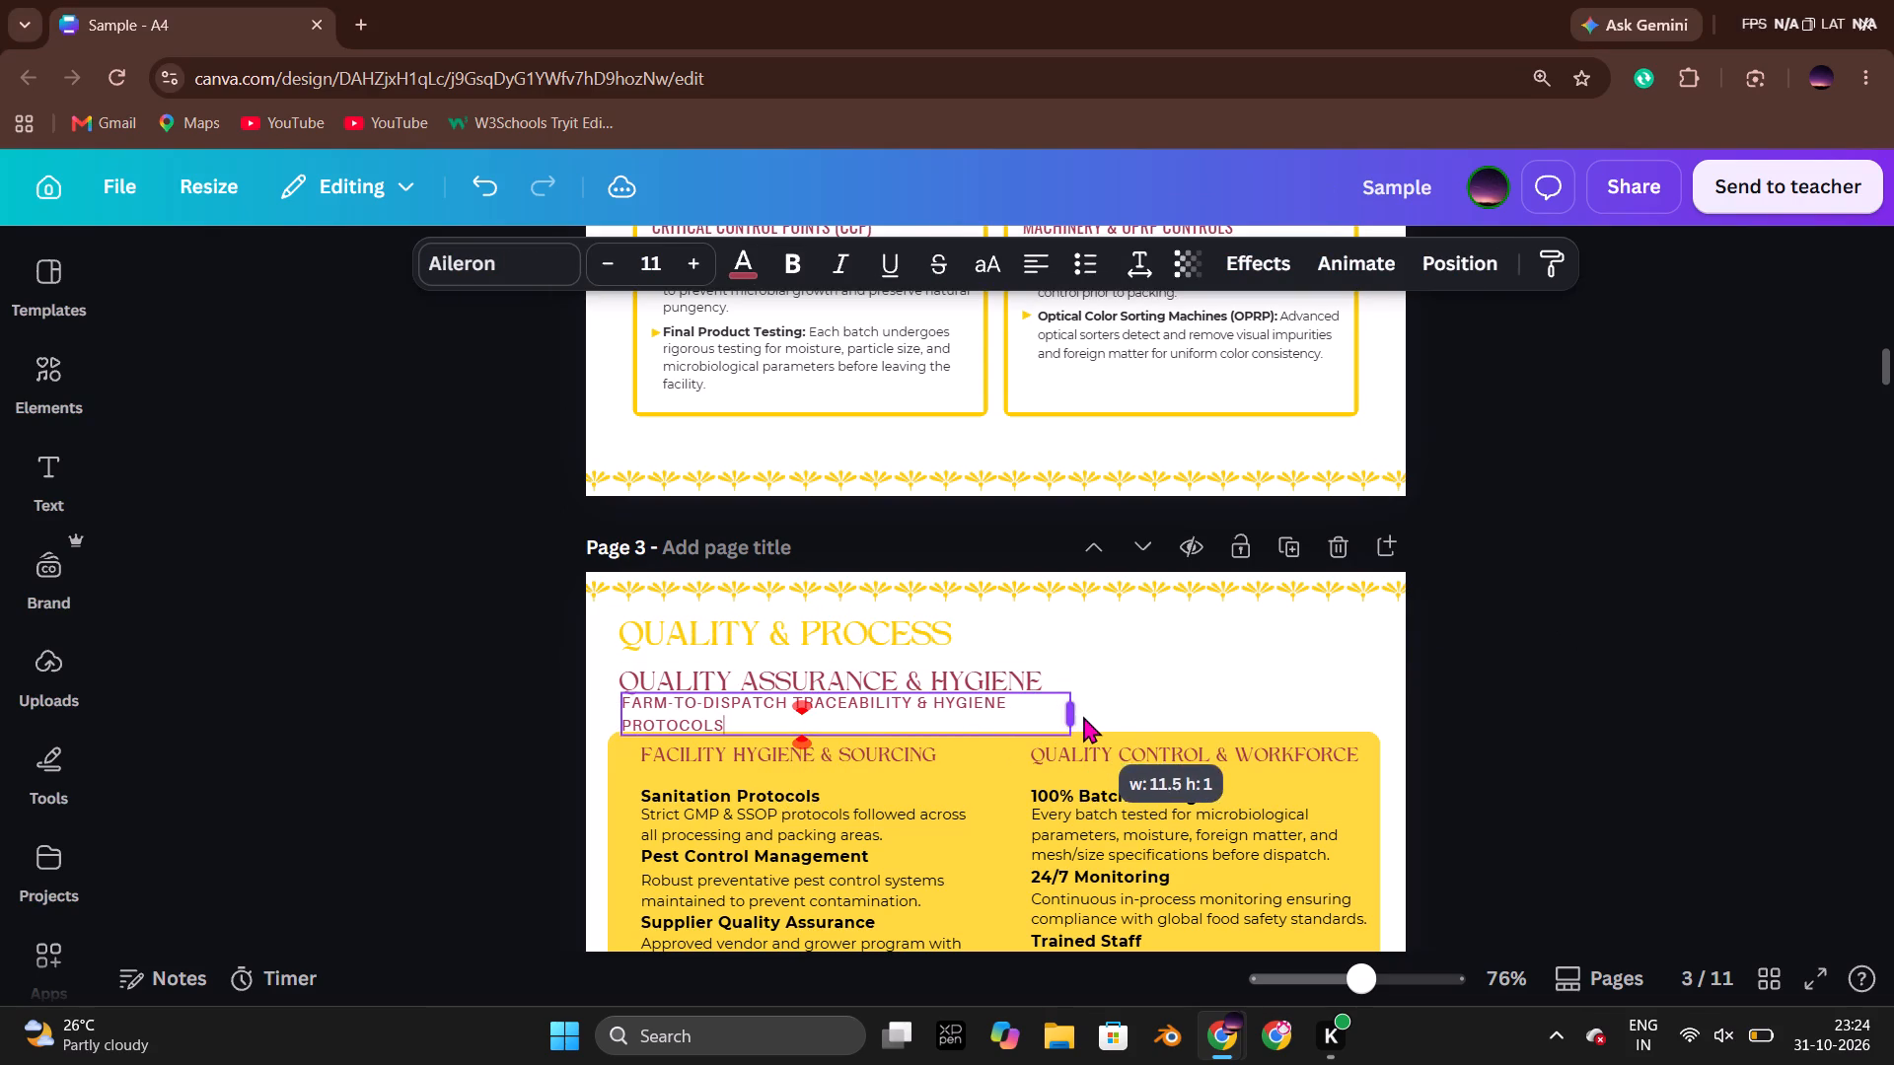
pyautogui.moveTo(1083, 716); pyautogui.dragTo(1135, 720)
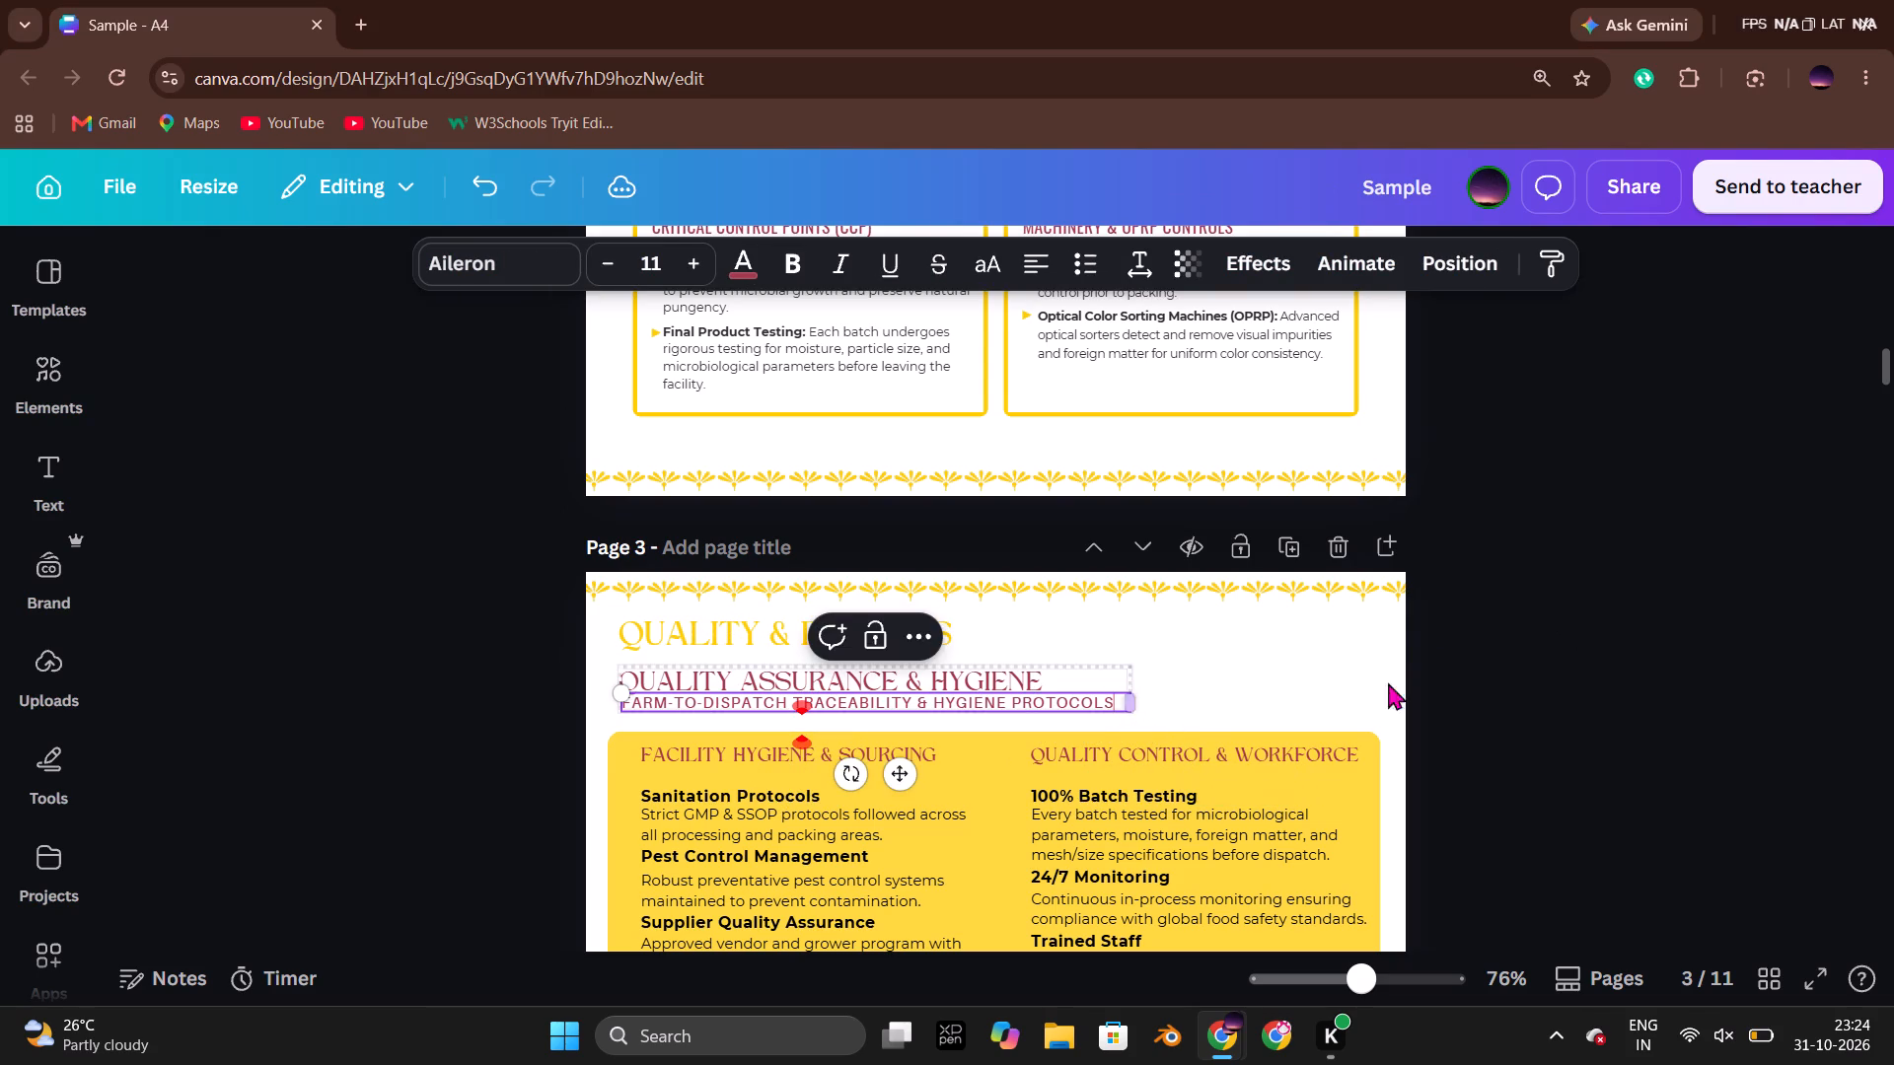
pyautogui.click(1548, 625)
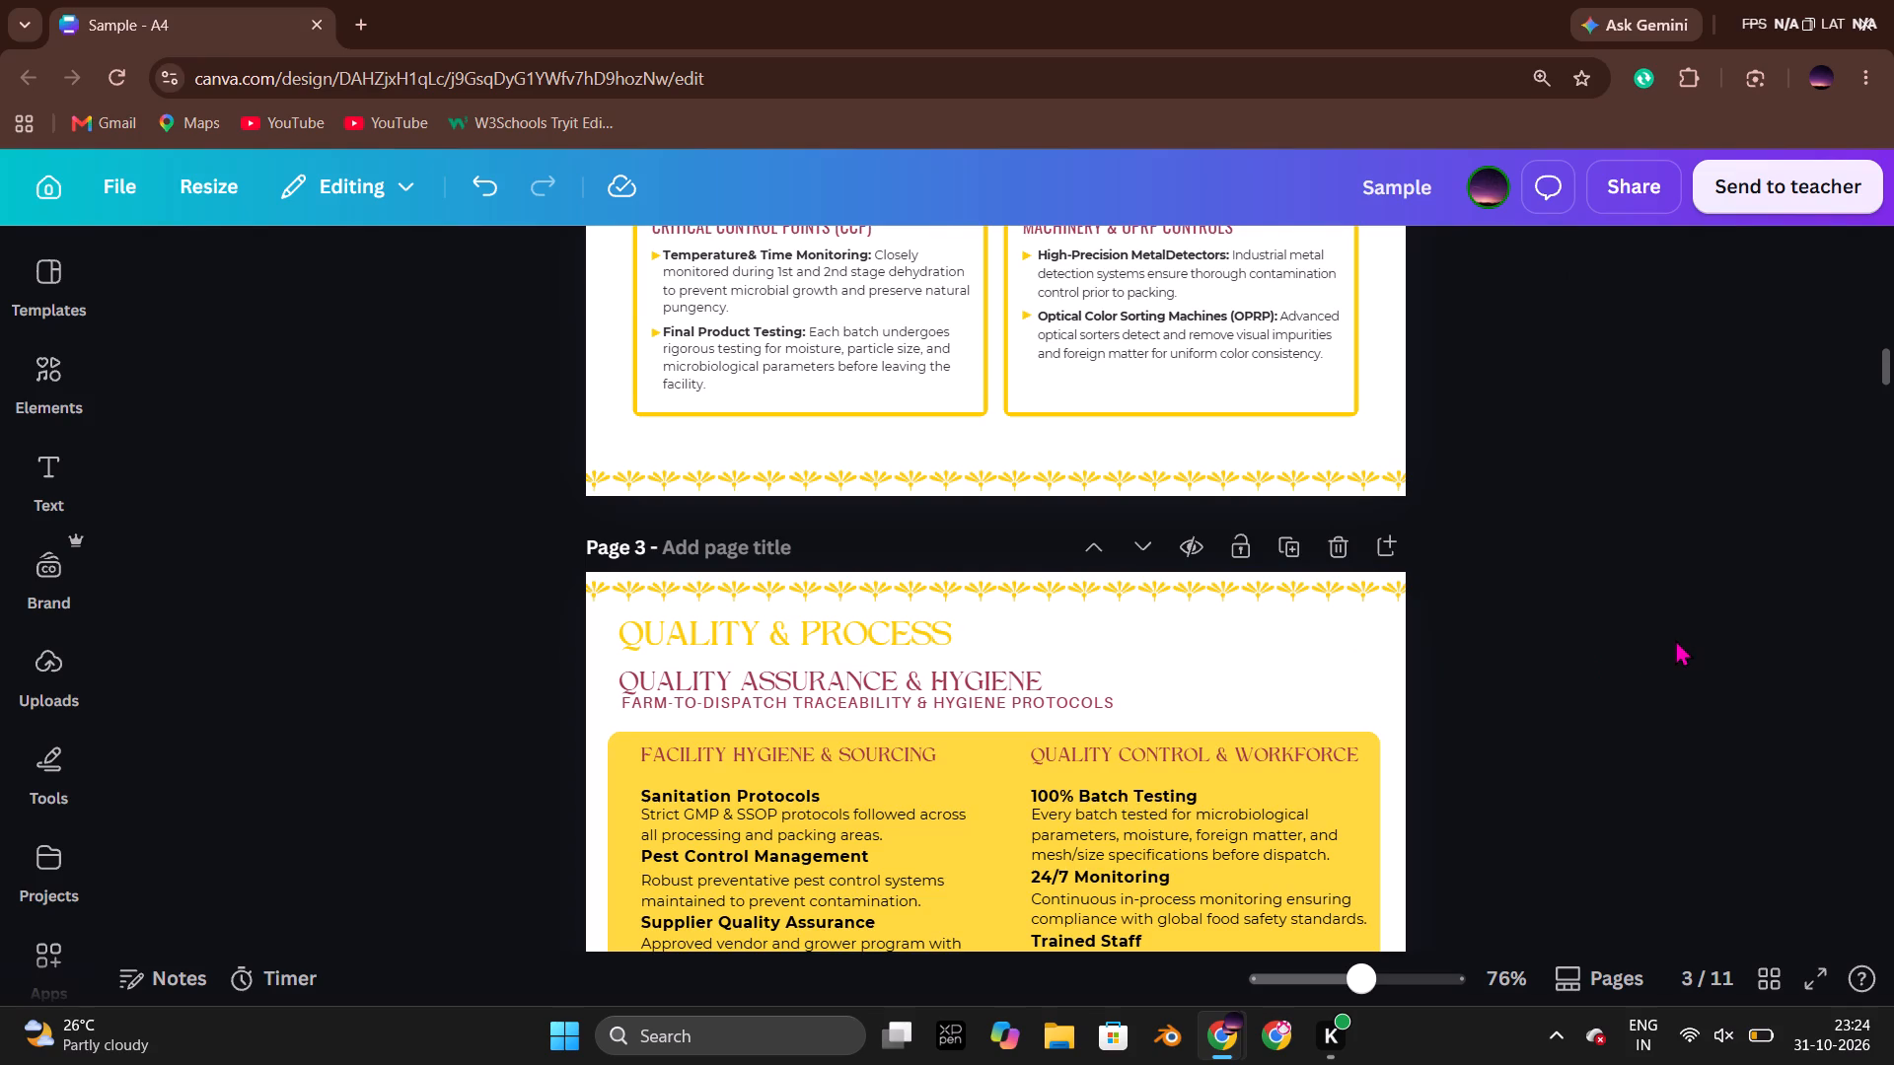
# Review the redesigned pages 1 to 3 and compare page 3 with the original catalogue's page 3.
pyautogui.scroll(-2, 1674, 639)
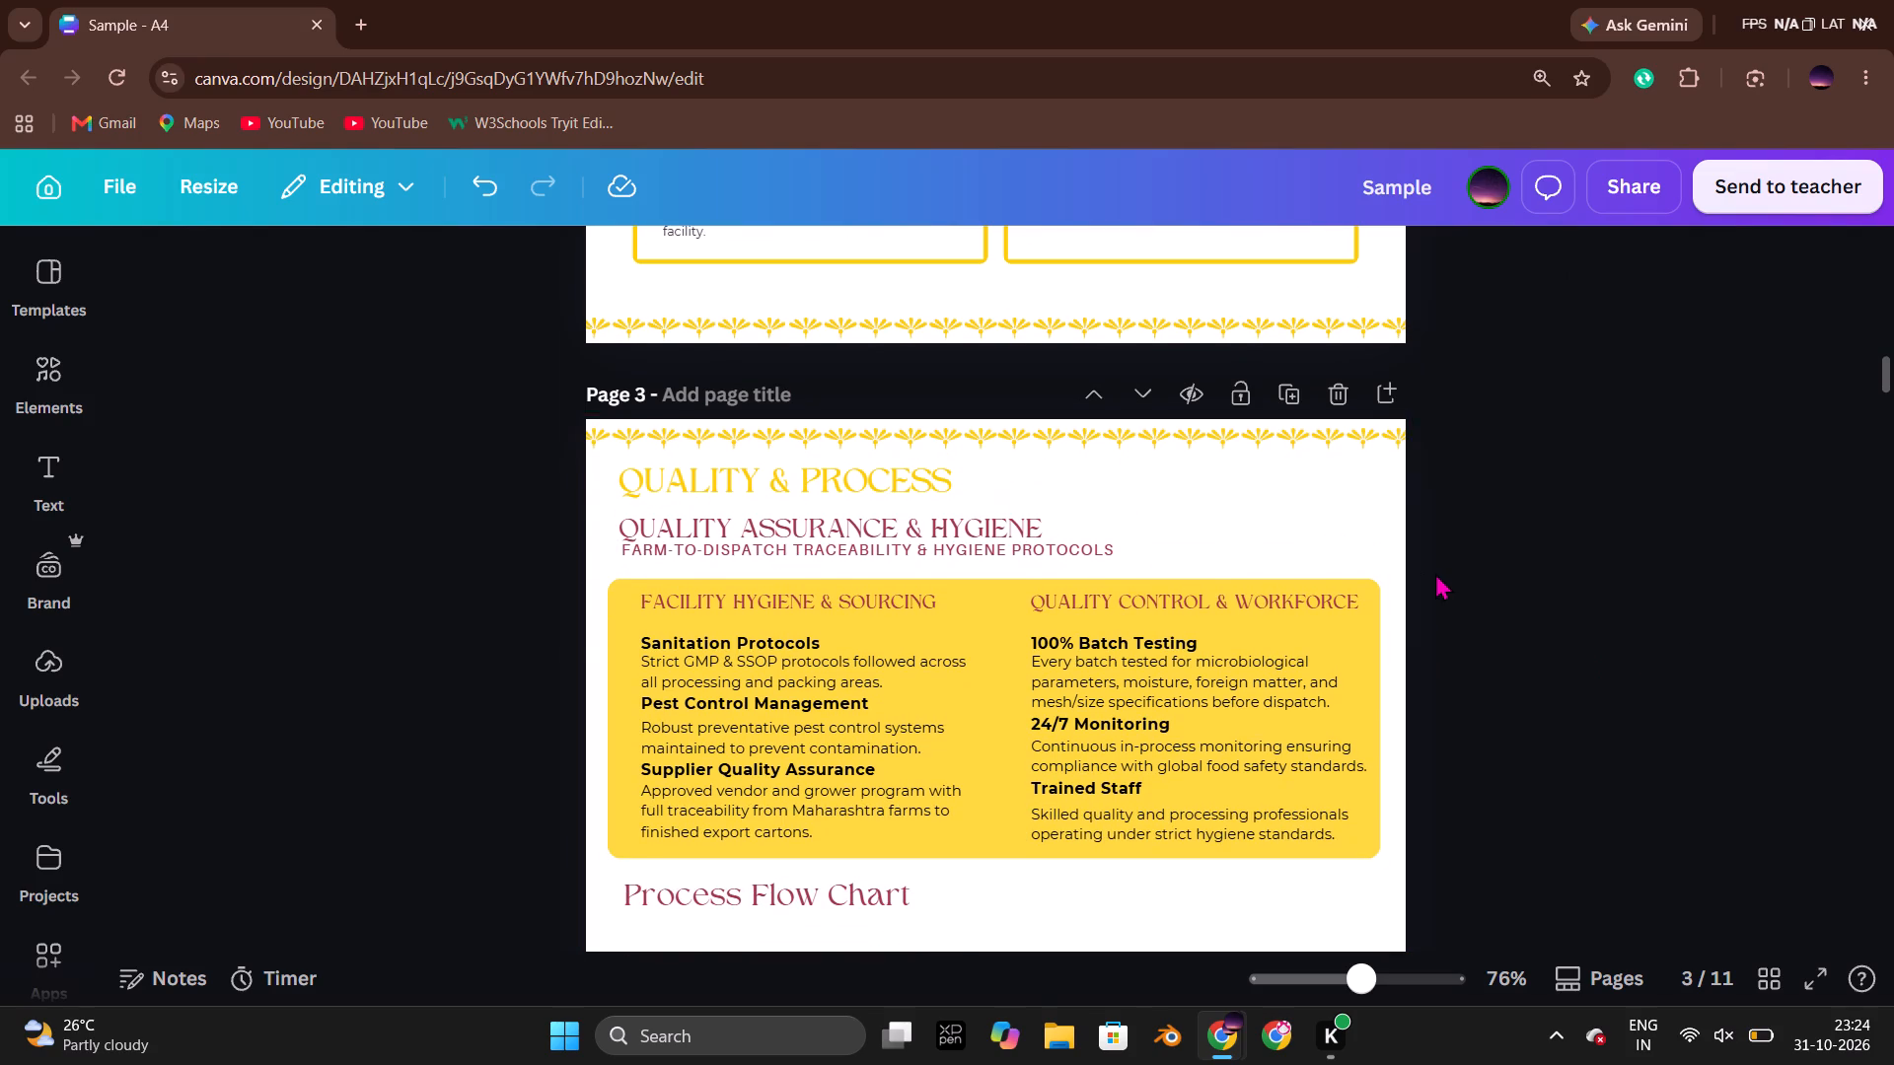
pyautogui.scroll(4, 1435, 573)
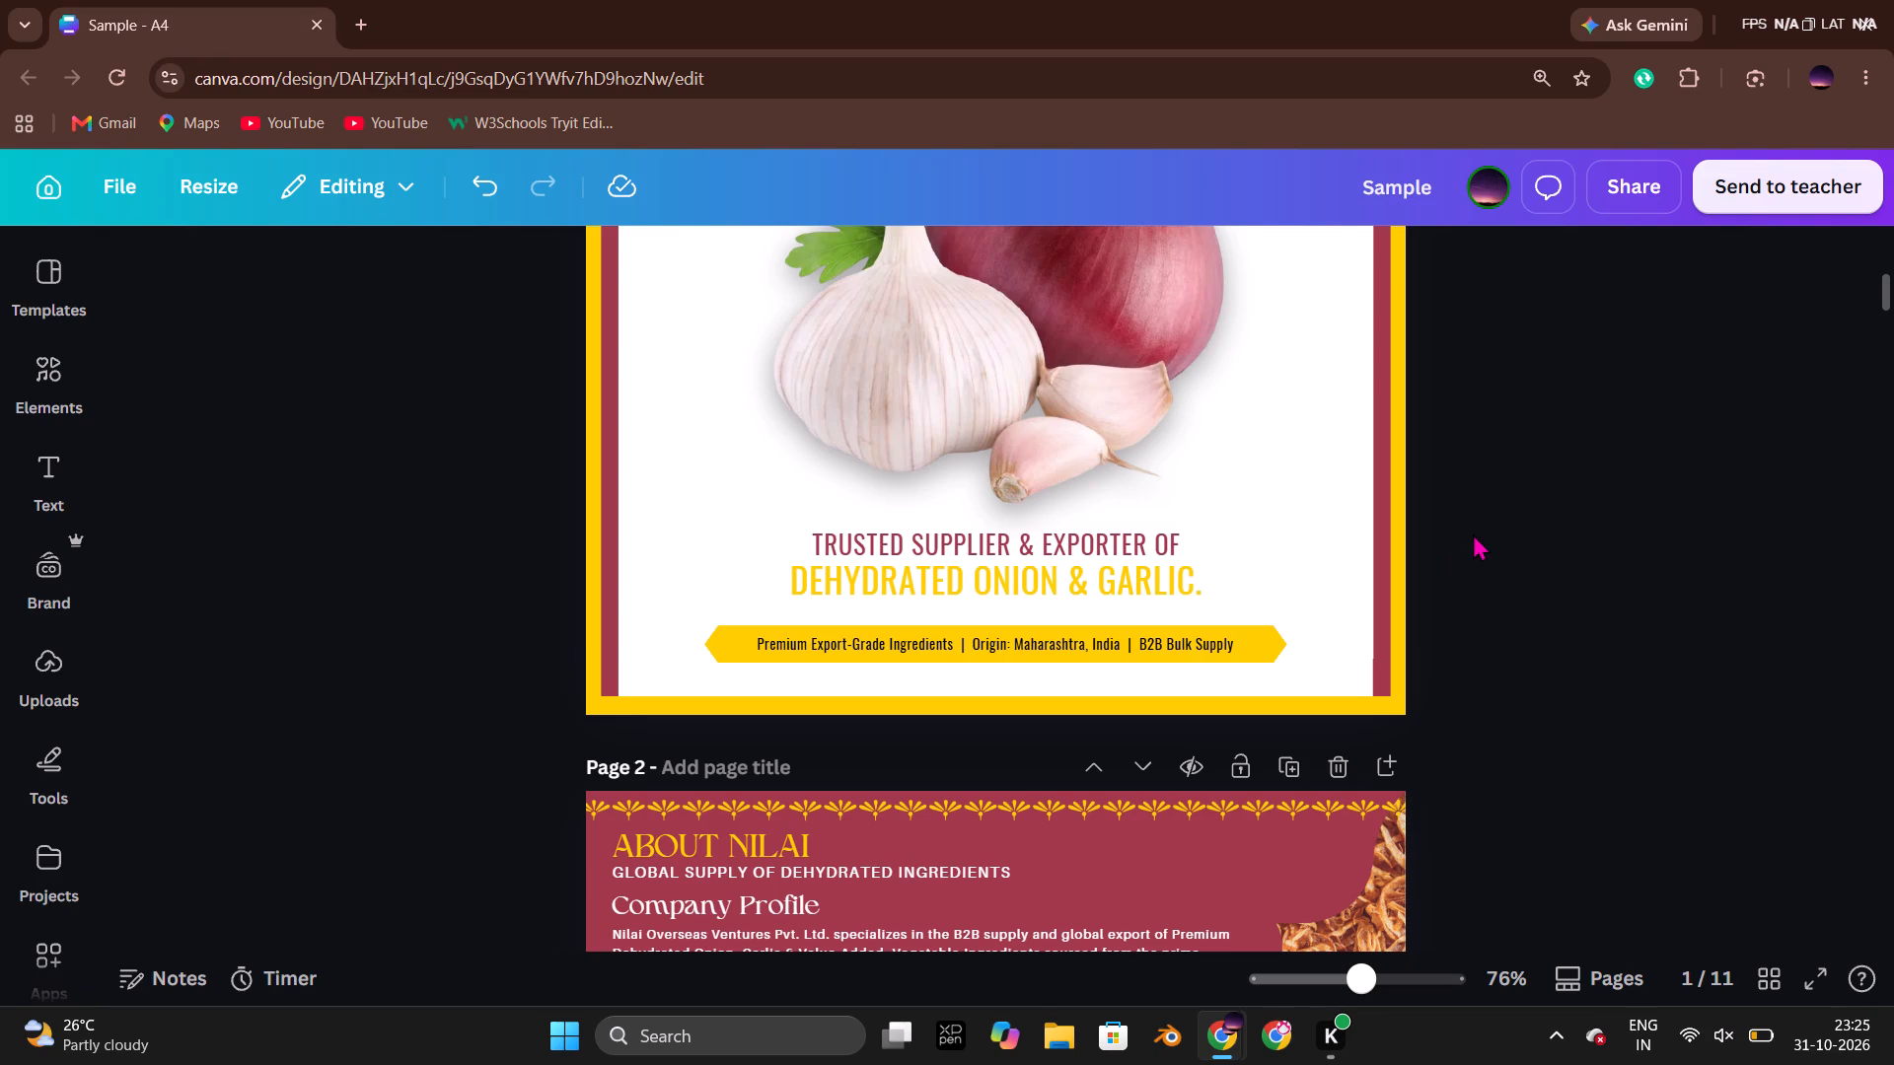
pyautogui.scroll(-11, 1474, 538)
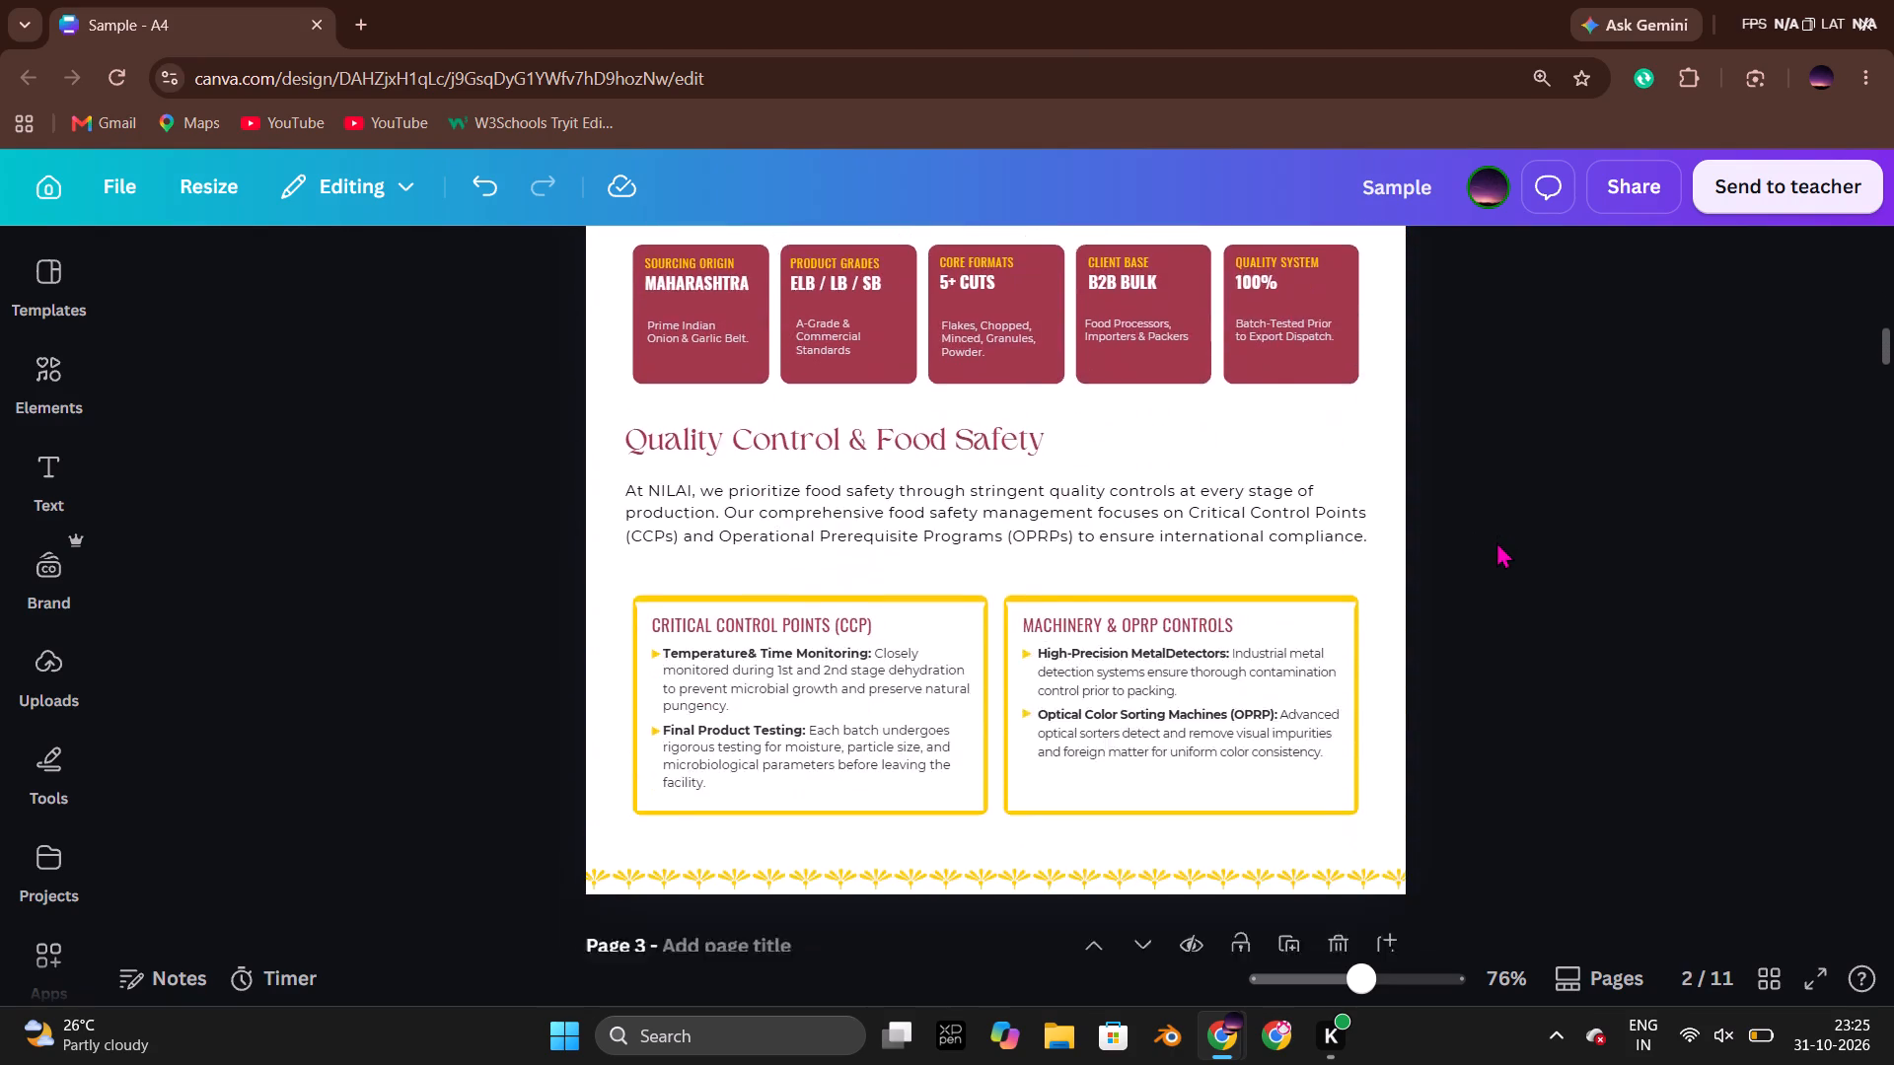
pyautogui.scroll(-2, 1496, 541)
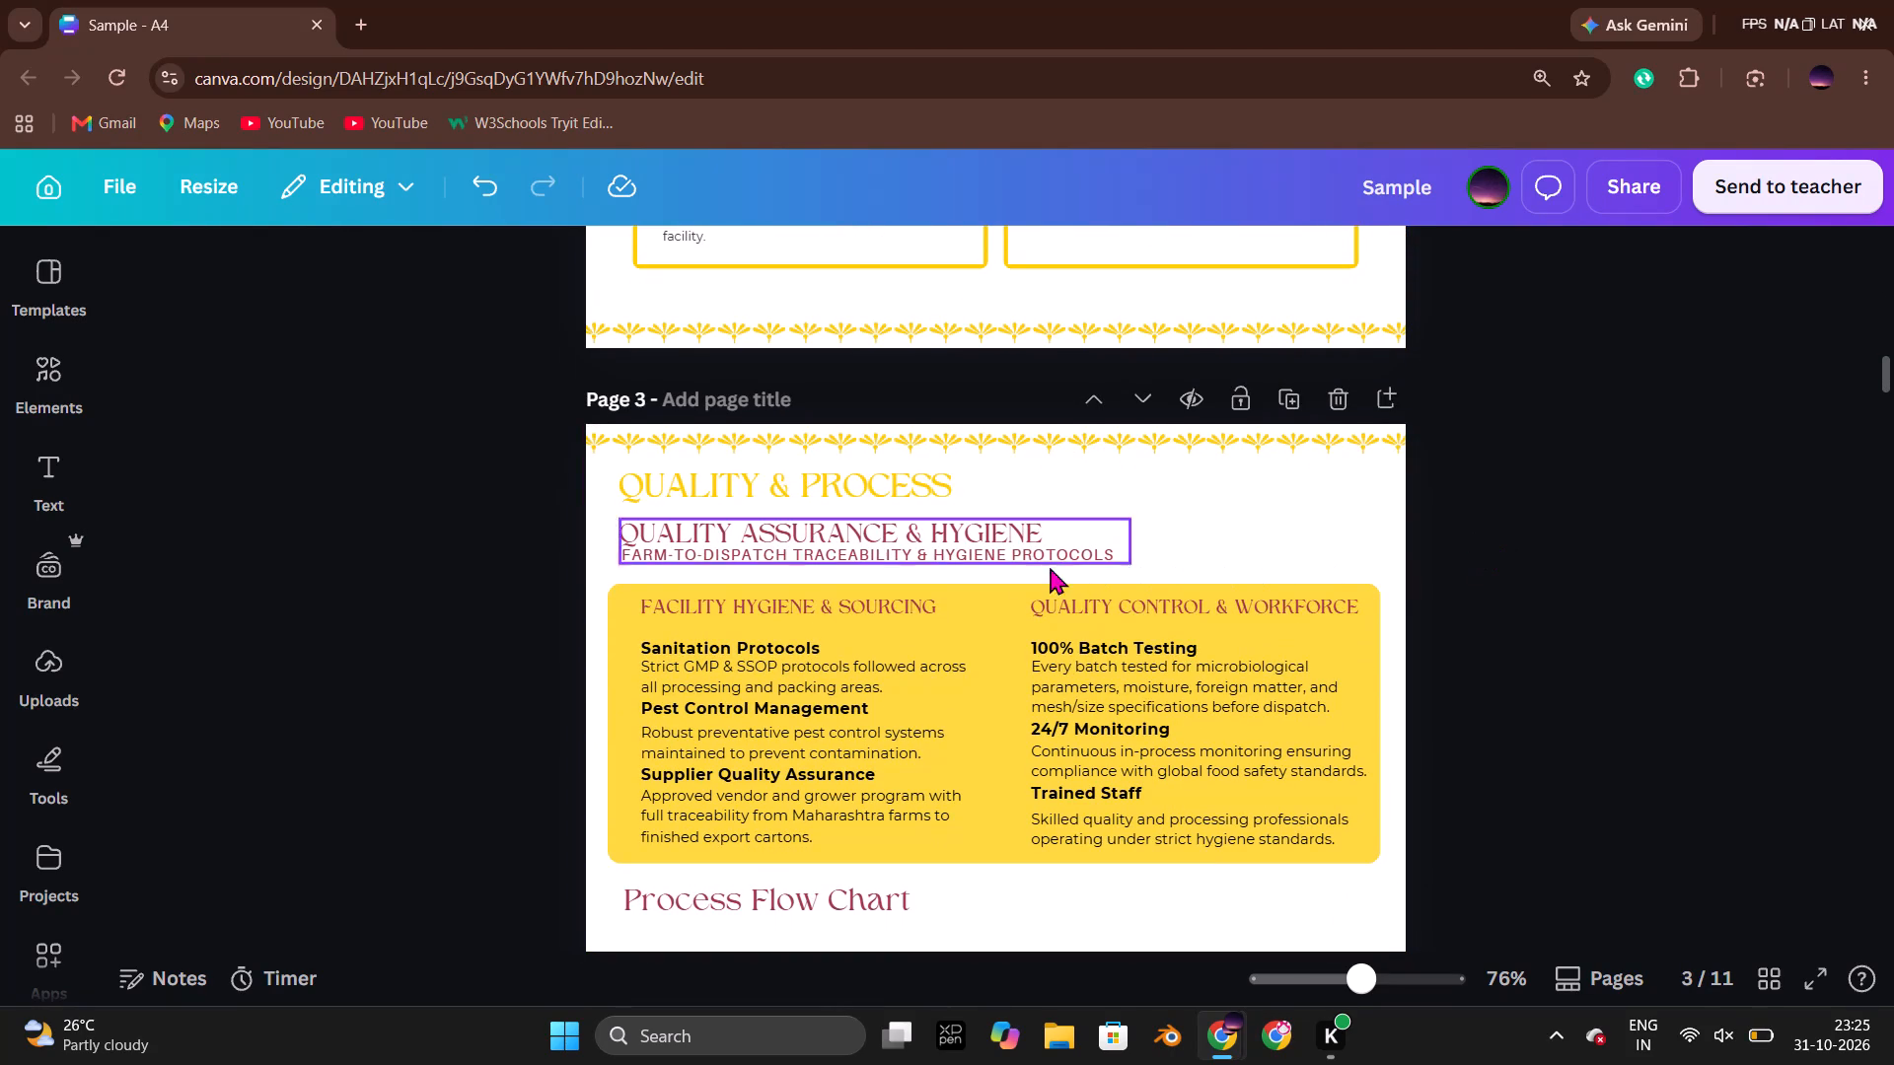
pyautogui.click(1032, 554)
pyautogui.click(1501, 558)
pyautogui.hotkey('alt', 'Tab')
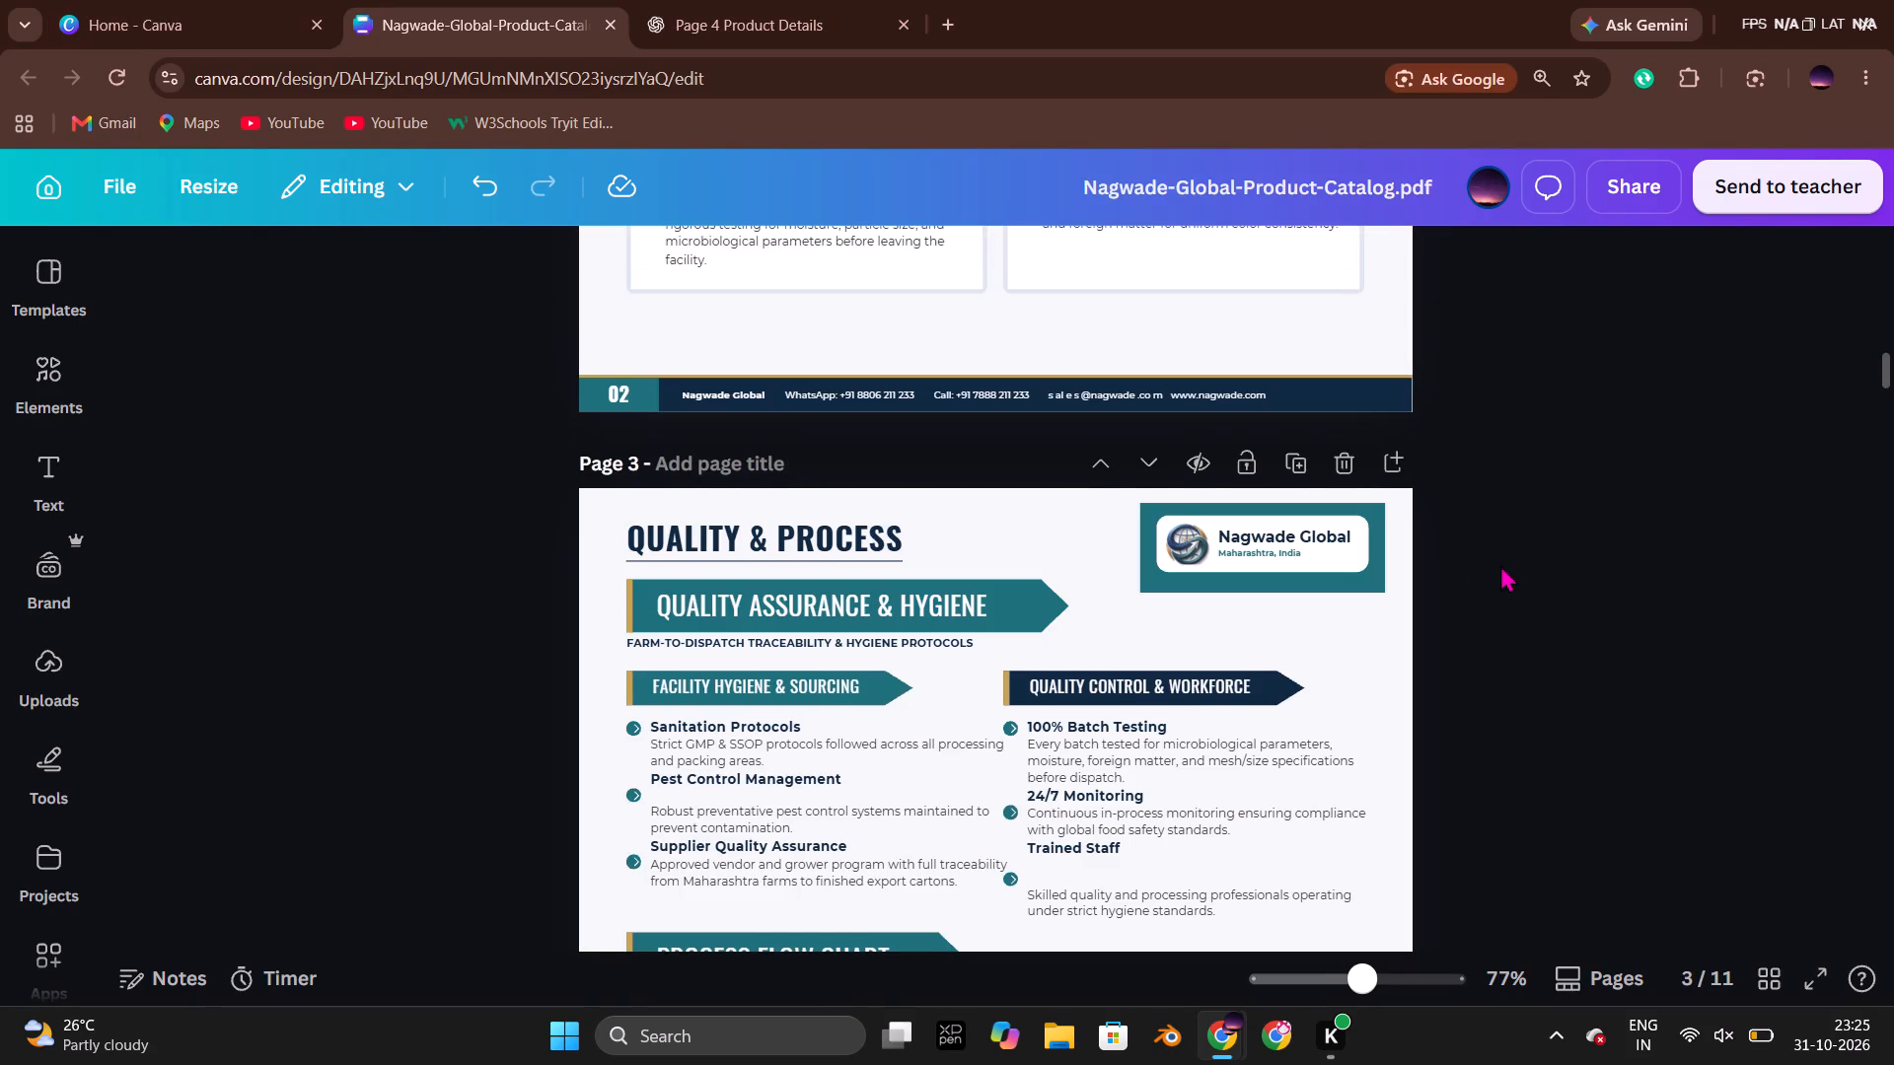
pyautogui.scroll(-3, 1496, 577)
pyautogui.scroll(-2, 1374, 630)
pyautogui.hotkey('alt', 'Tab')
# Set page 3's "Process Flow Chart" heading to font size 20, checking it against the "Quality Assurance & Hygiene" heading.
pyautogui.scroll(-2, 1379, 660)
pyautogui.click(828, 660)
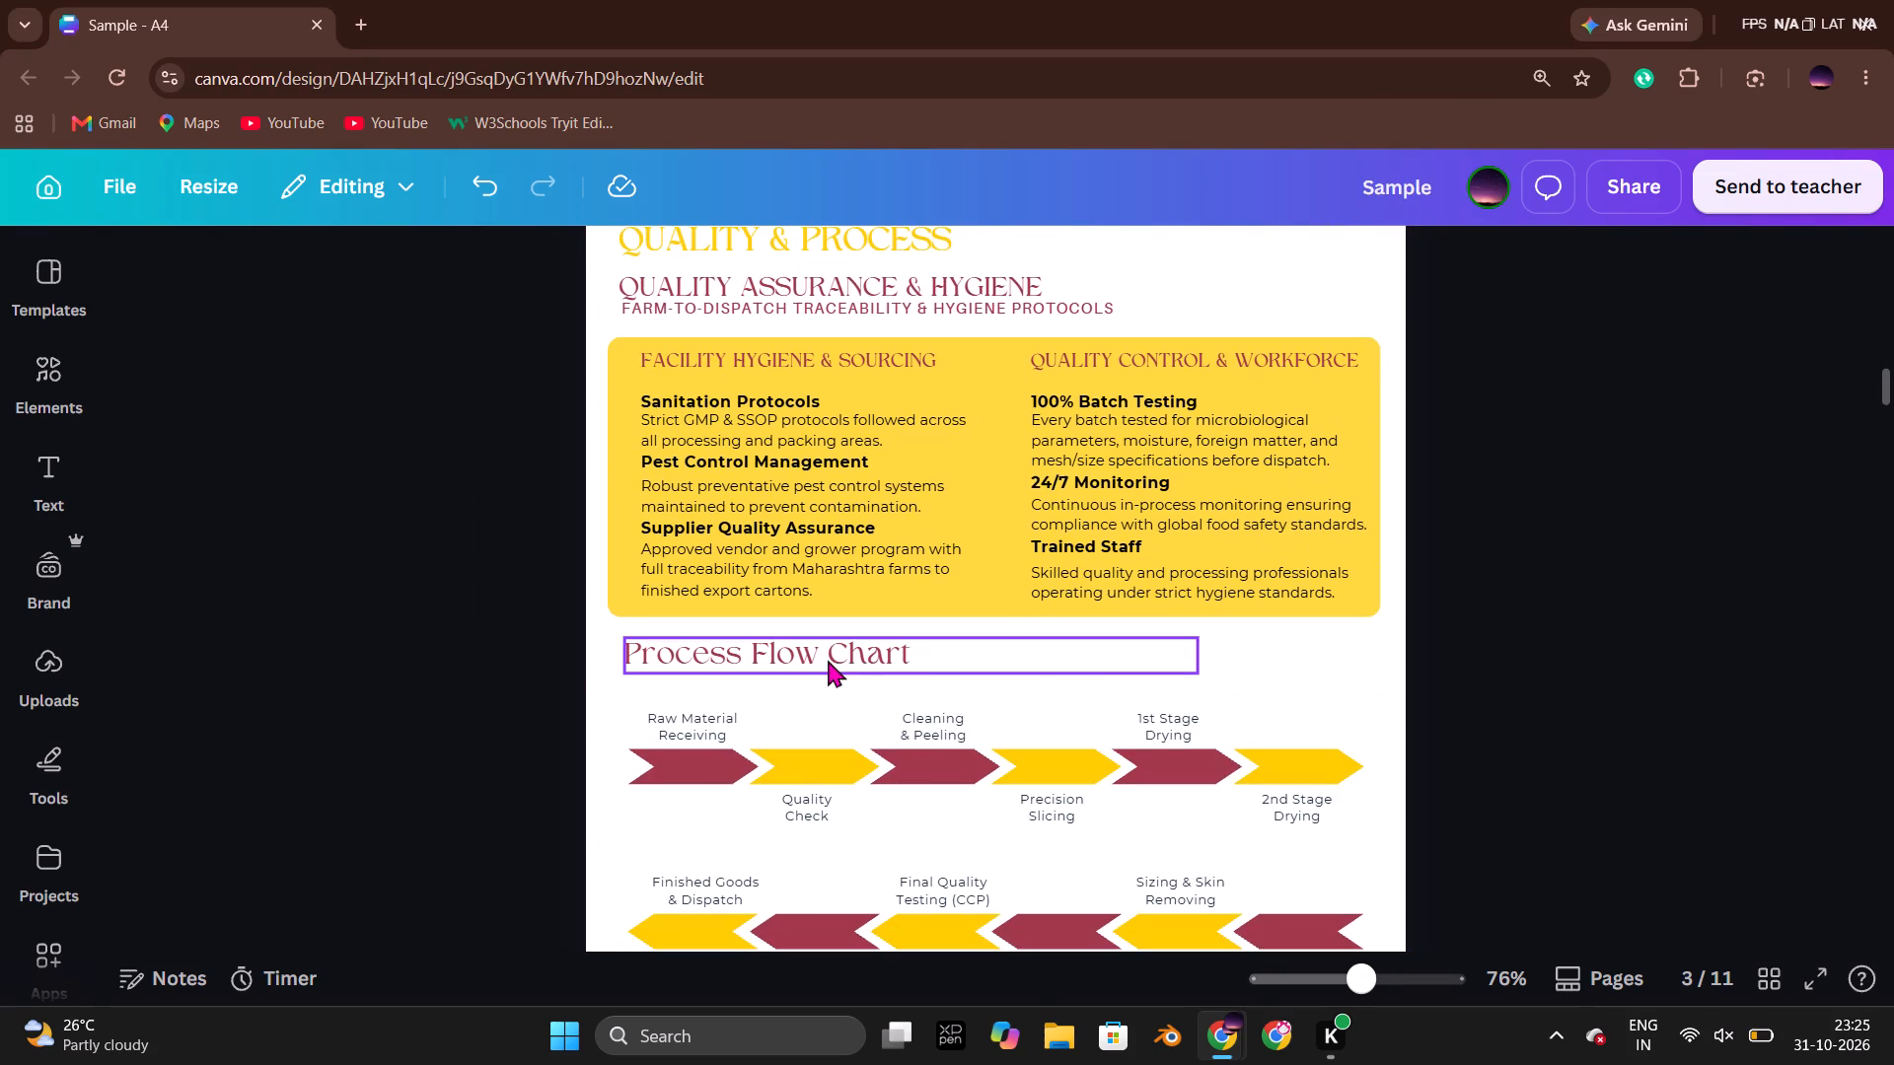
pyautogui.click(1551, 637)
pyautogui.scroll(3, 1552, 636)
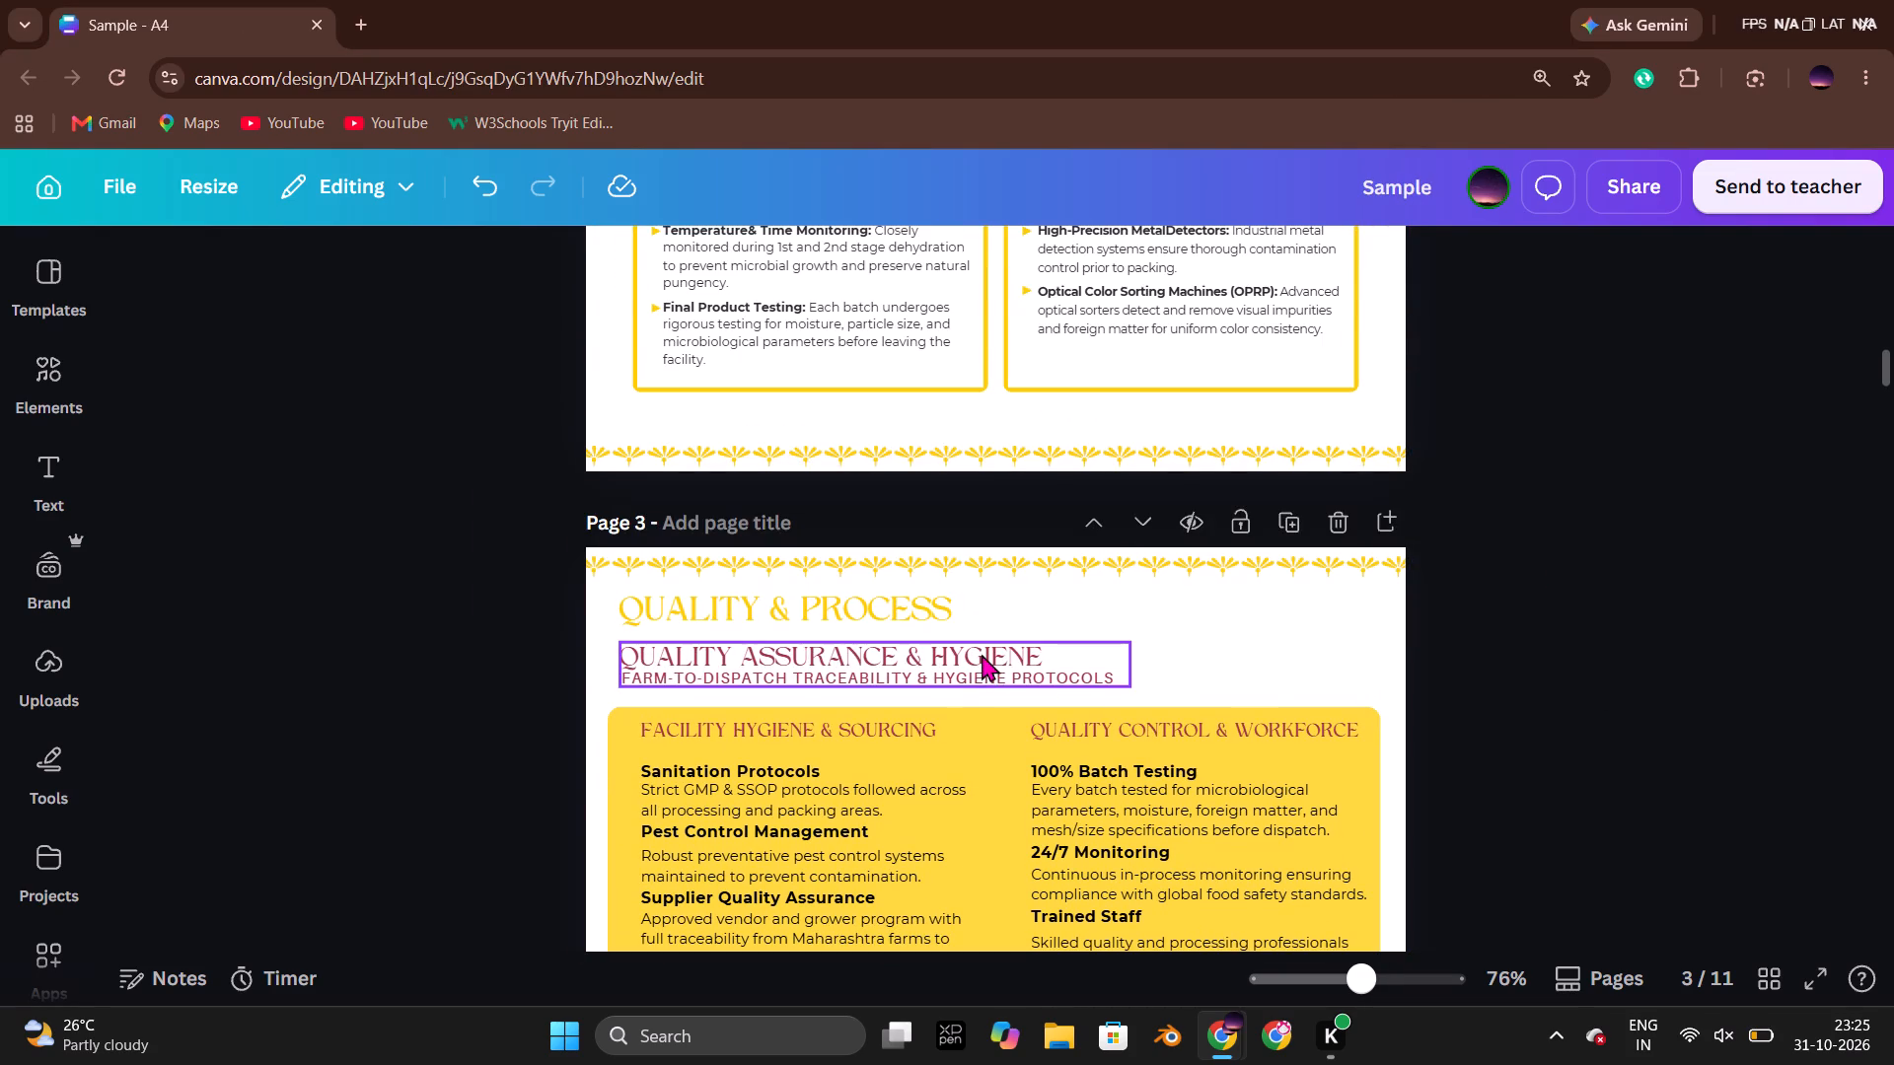
pyautogui.doubleClick(982, 654)
pyautogui.click(1482, 662)
pyautogui.scroll(-3, 1478, 663)
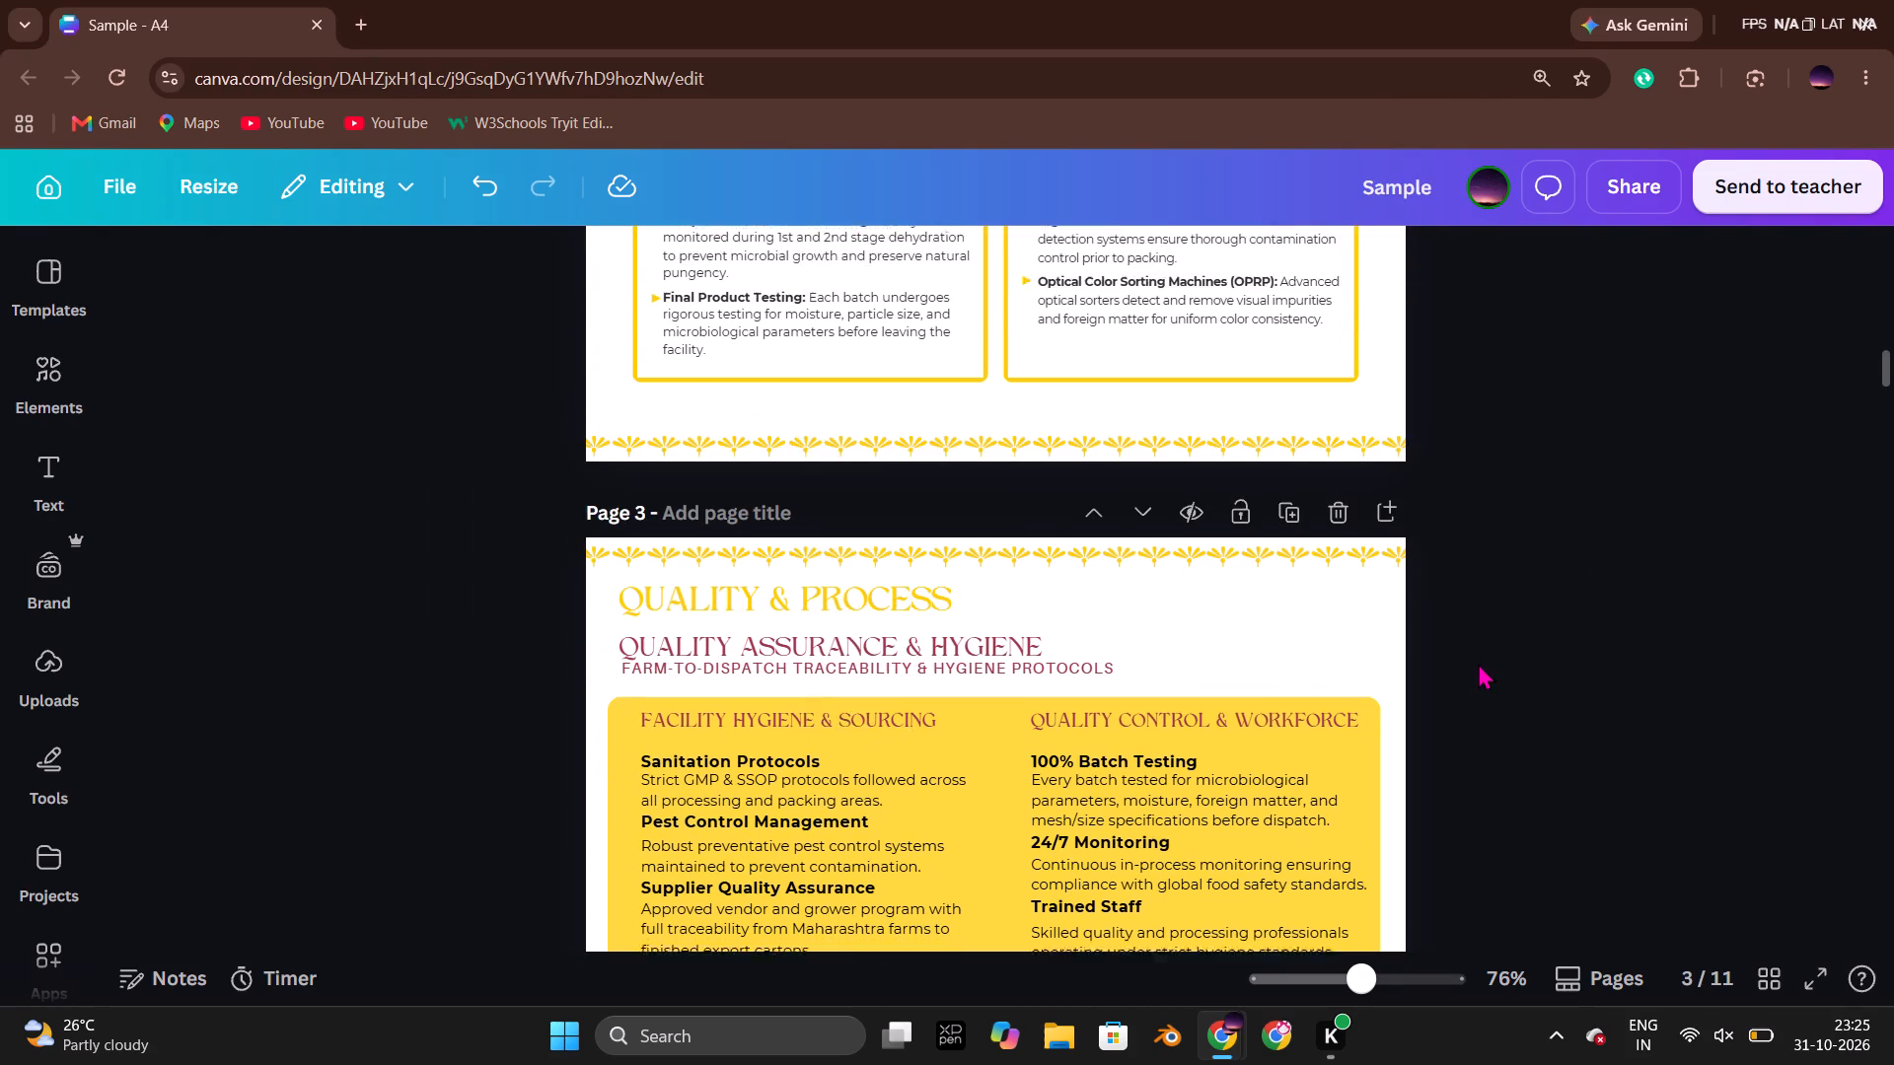
pyautogui.click(798, 670)
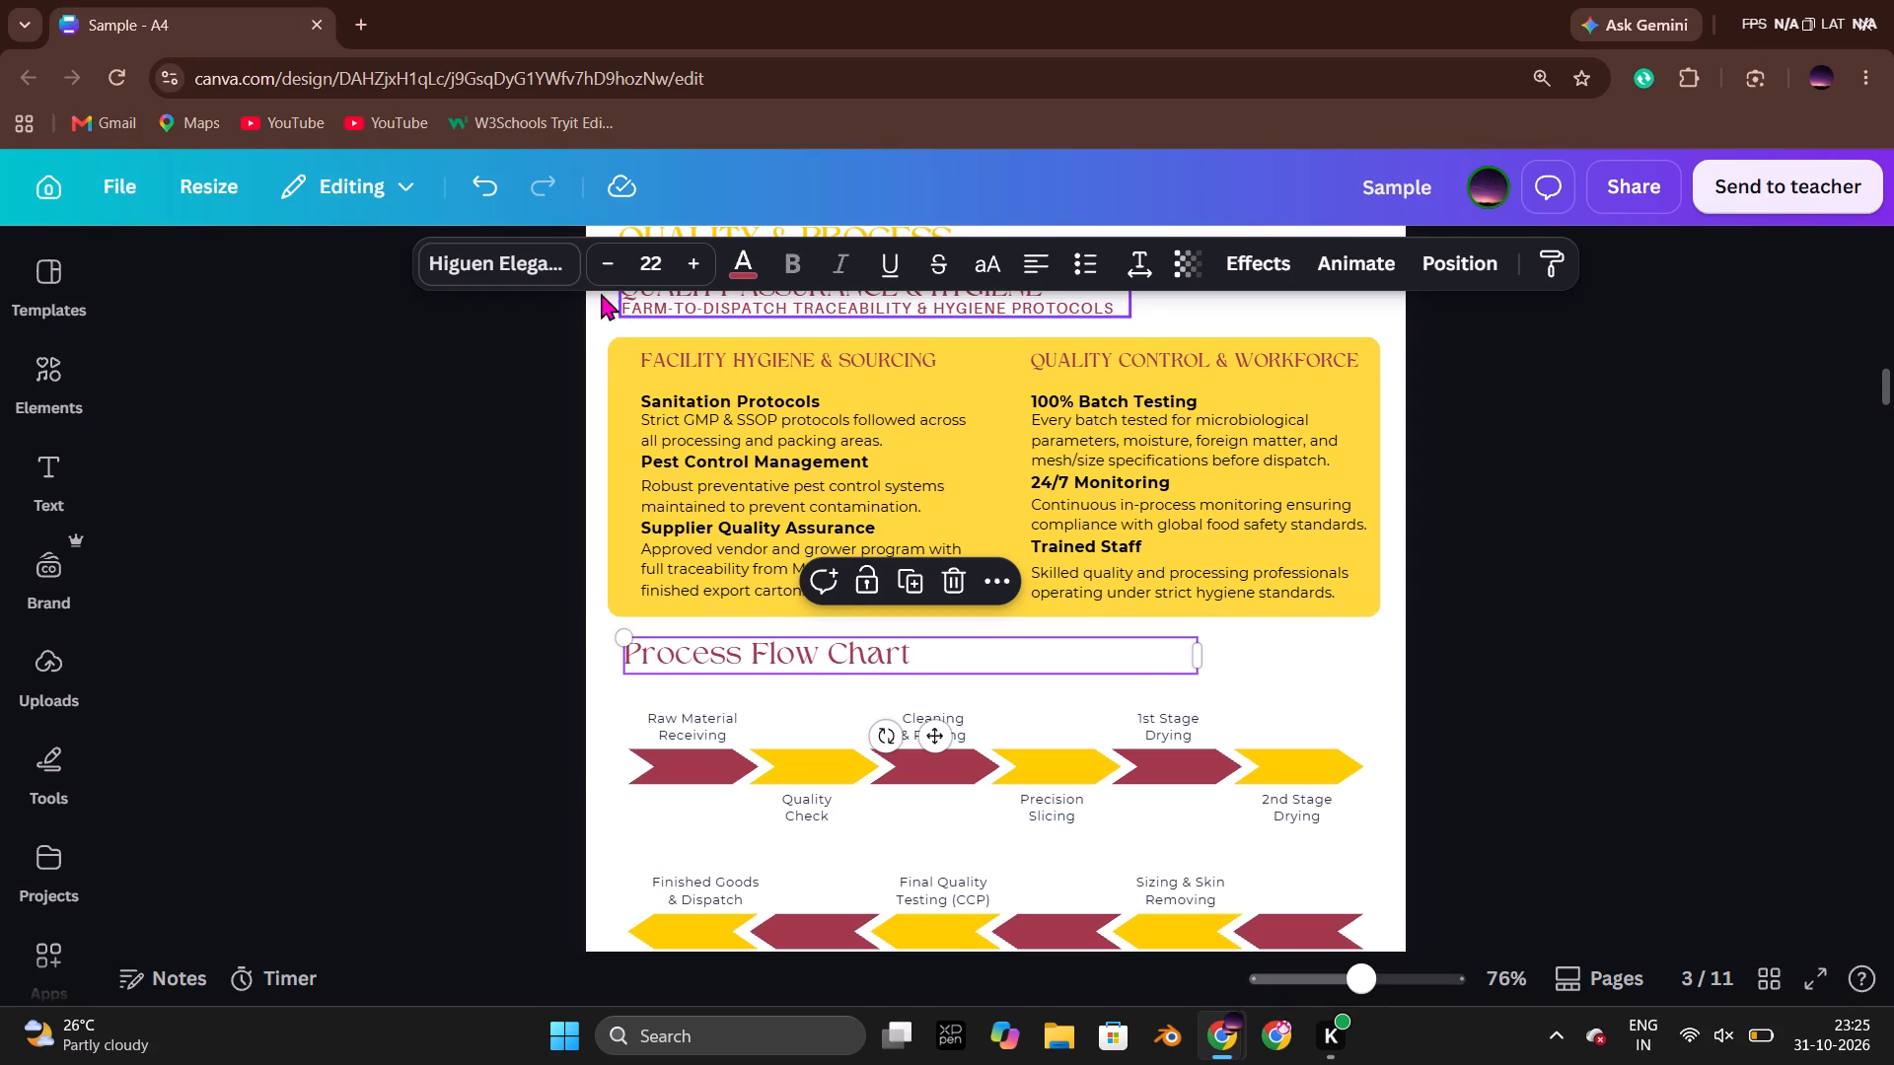
pyautogui.doubleClick(608, 264)
pyautogui.click(1456, 497)
# Nudge the "Process Flow Chart" heading slightly down, closer to the flow chart arrows on page 3.
pyautogui.scroll(-2, 1451, 501)
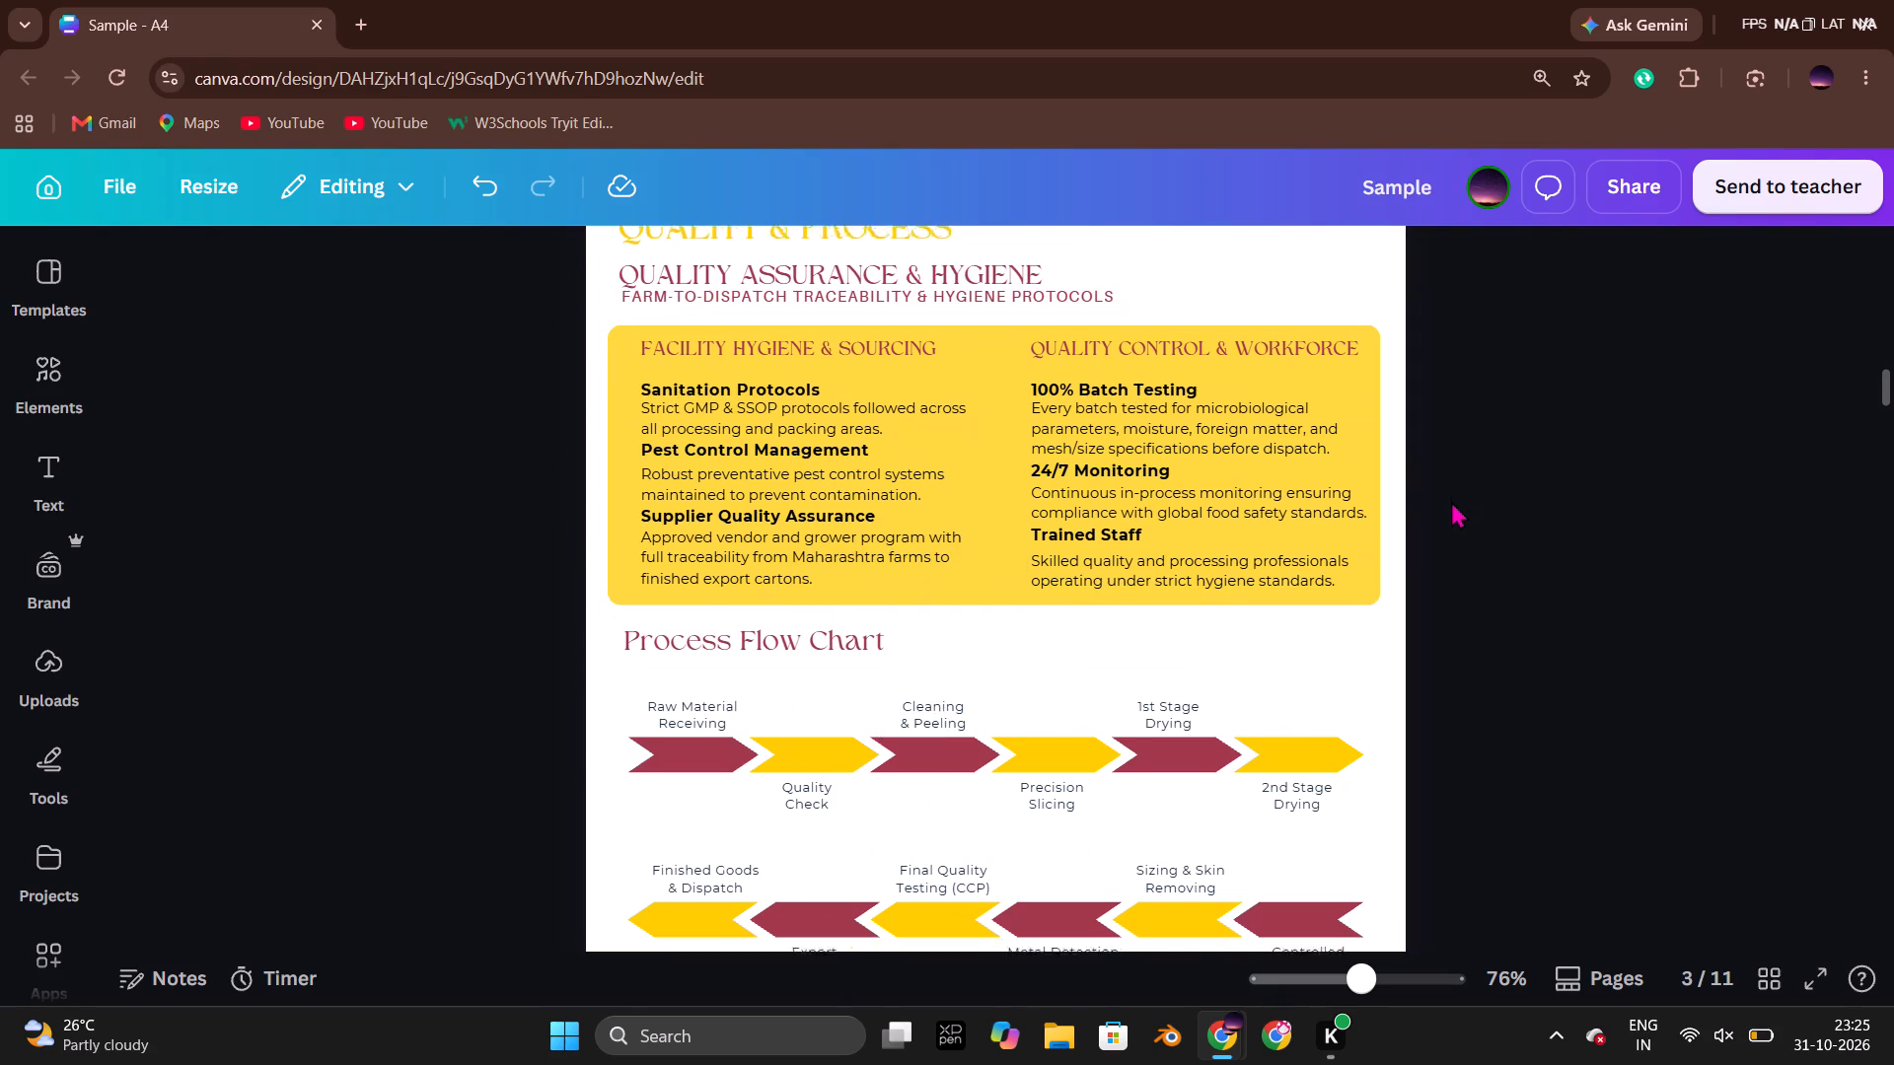
pyautogui.click(818, 415)
pyautogui.press('Down')
pyautogui.press('Down')
pyautogui.press('Down')
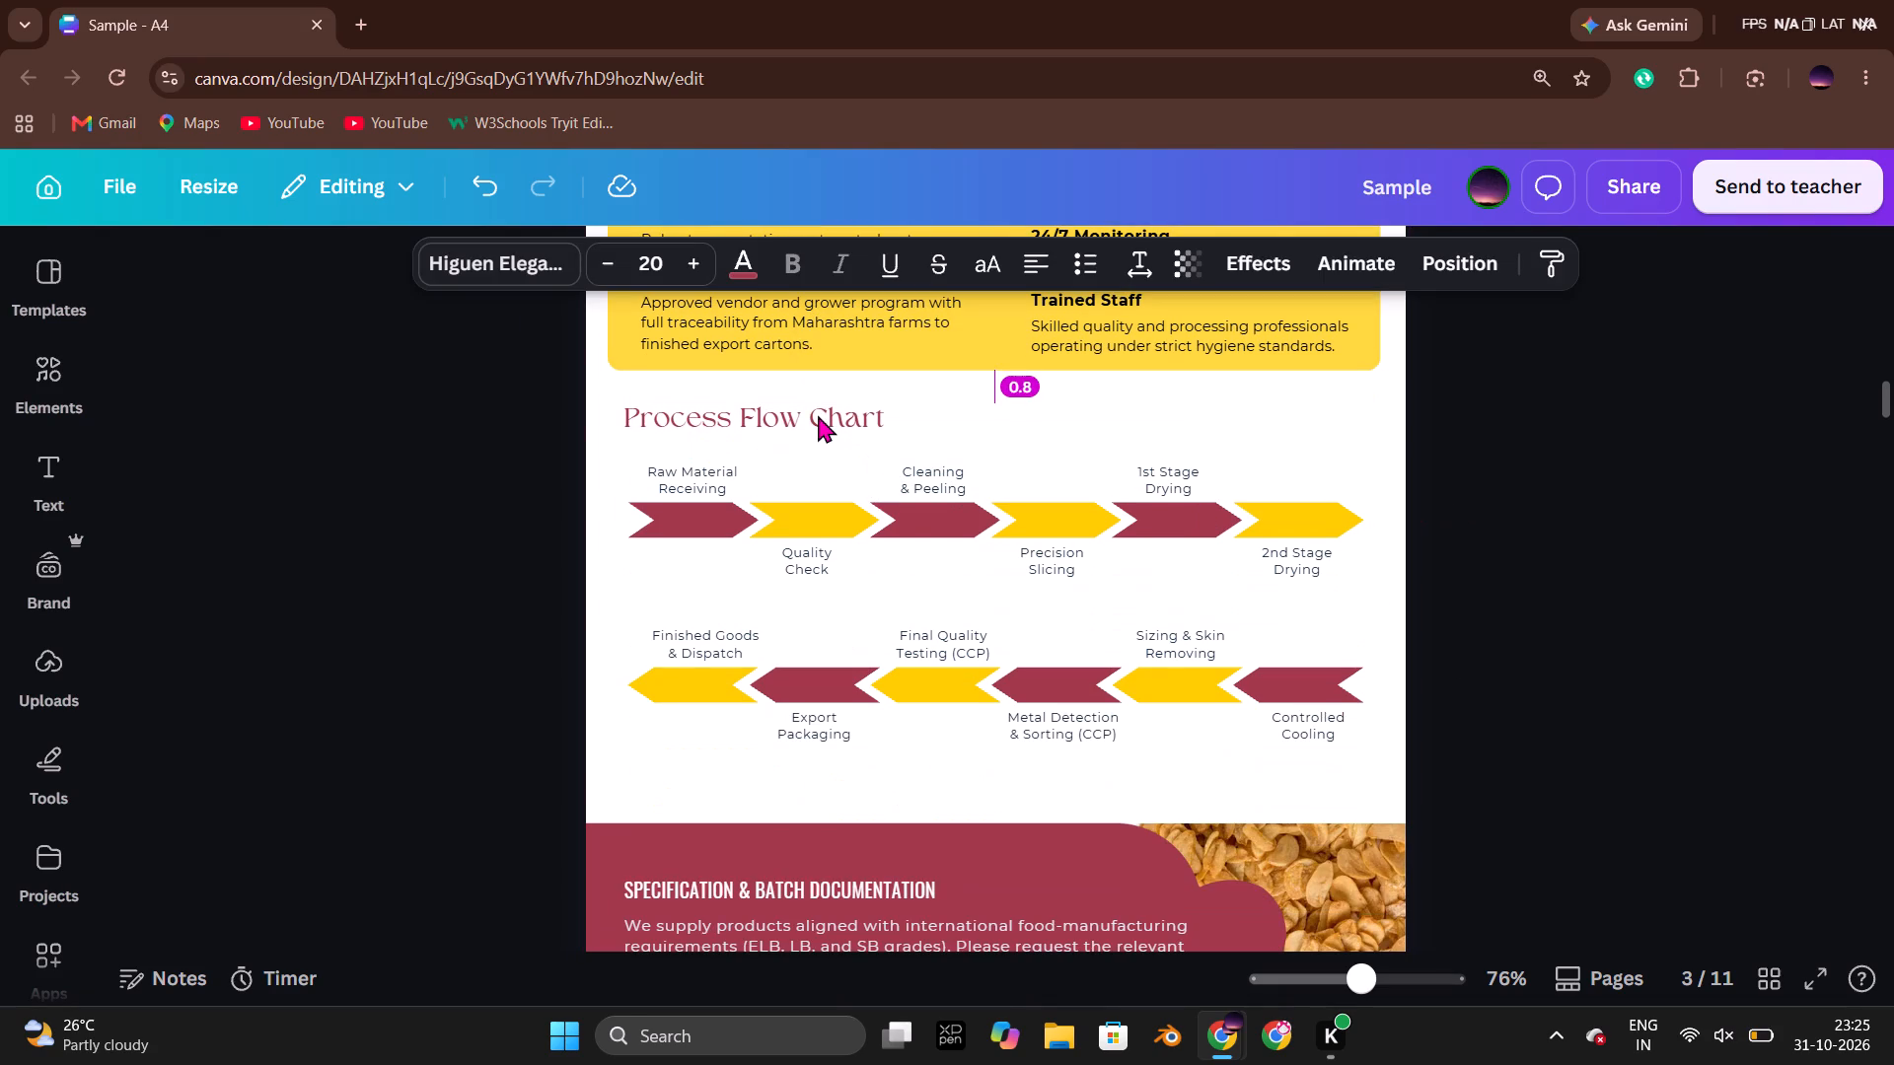
pyautogui.press('Down')
pyautogui.press('Down')
pyautogui.click(1498, 496)
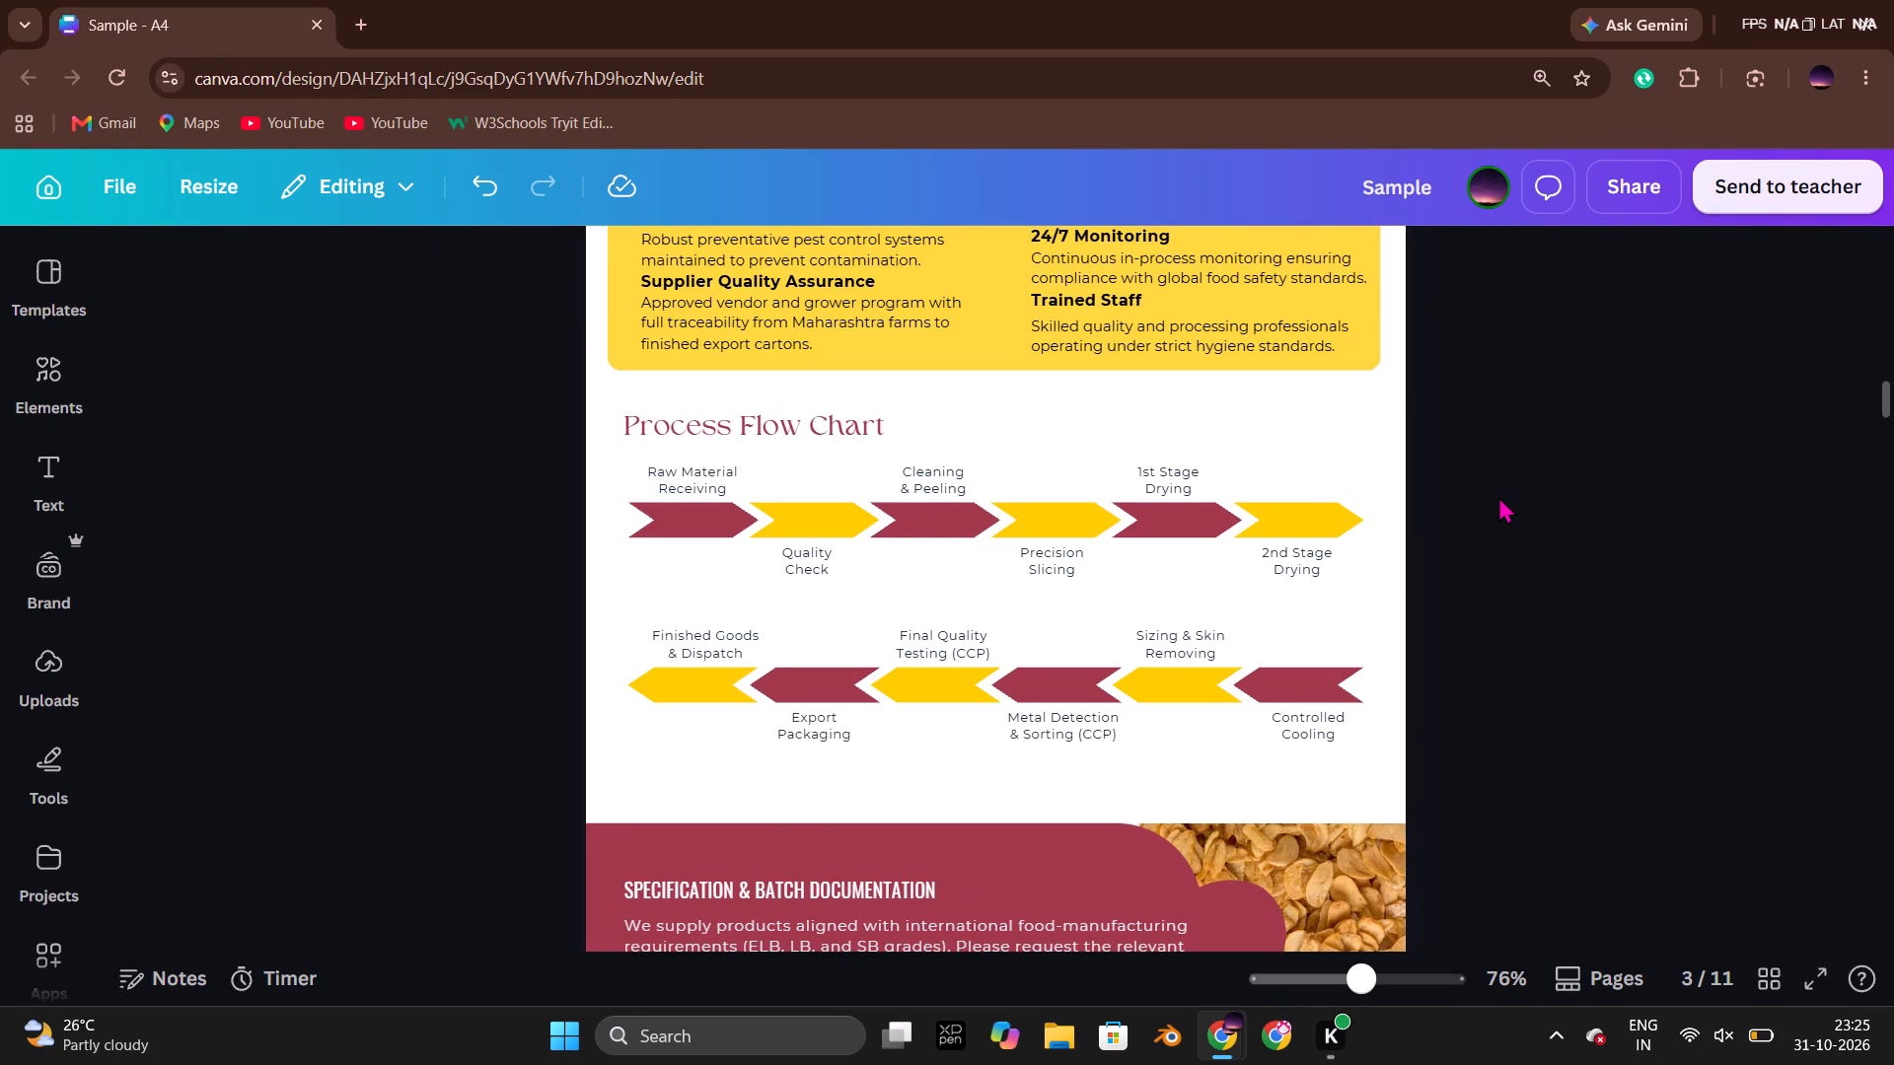
# Compare the lower part of page 3 with the original catalogue, including the specification section, and recheck the headings on pages 2 and 3.
pyautogui.scroll(-3, 1486, 524)
pyautogui.hotkey('alt', 'Tab')
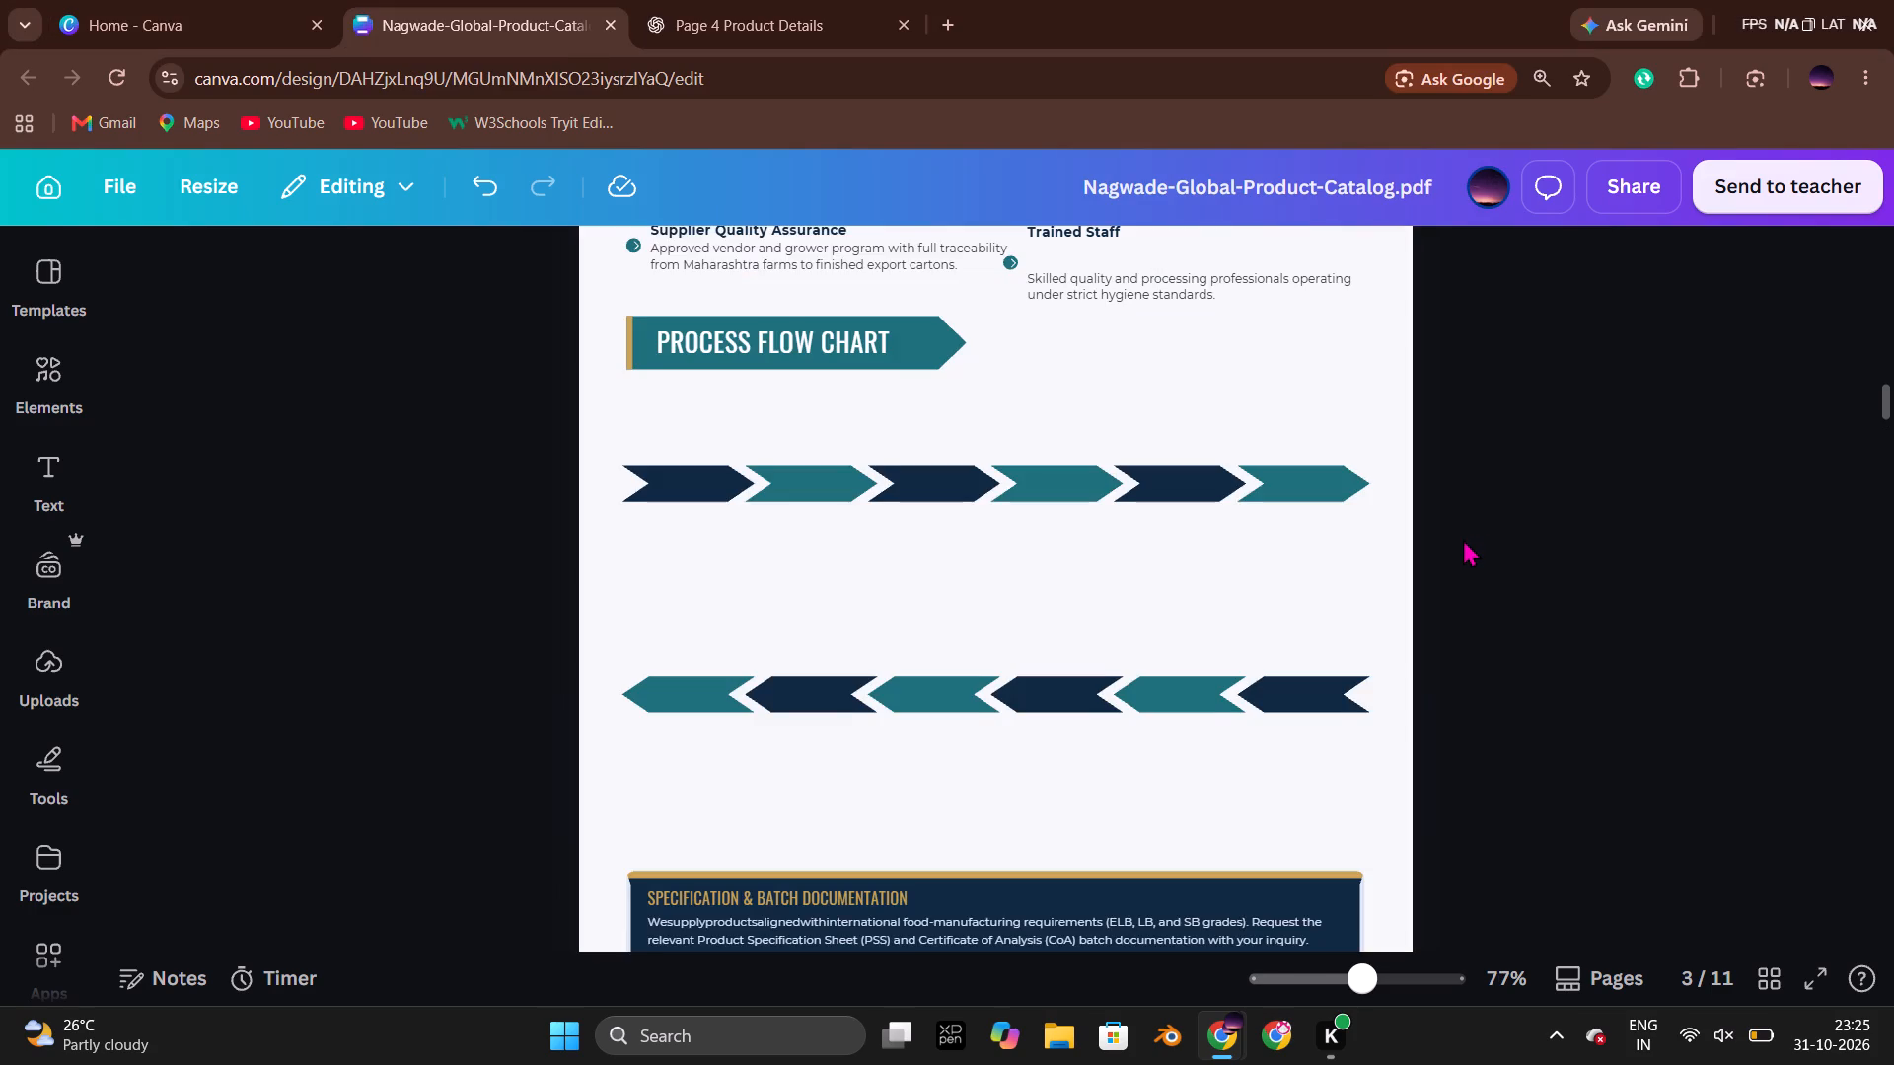
pyautogui.scroll(-2, 1463, 539)
pyautogui.hotkey('alt', 'Tab')
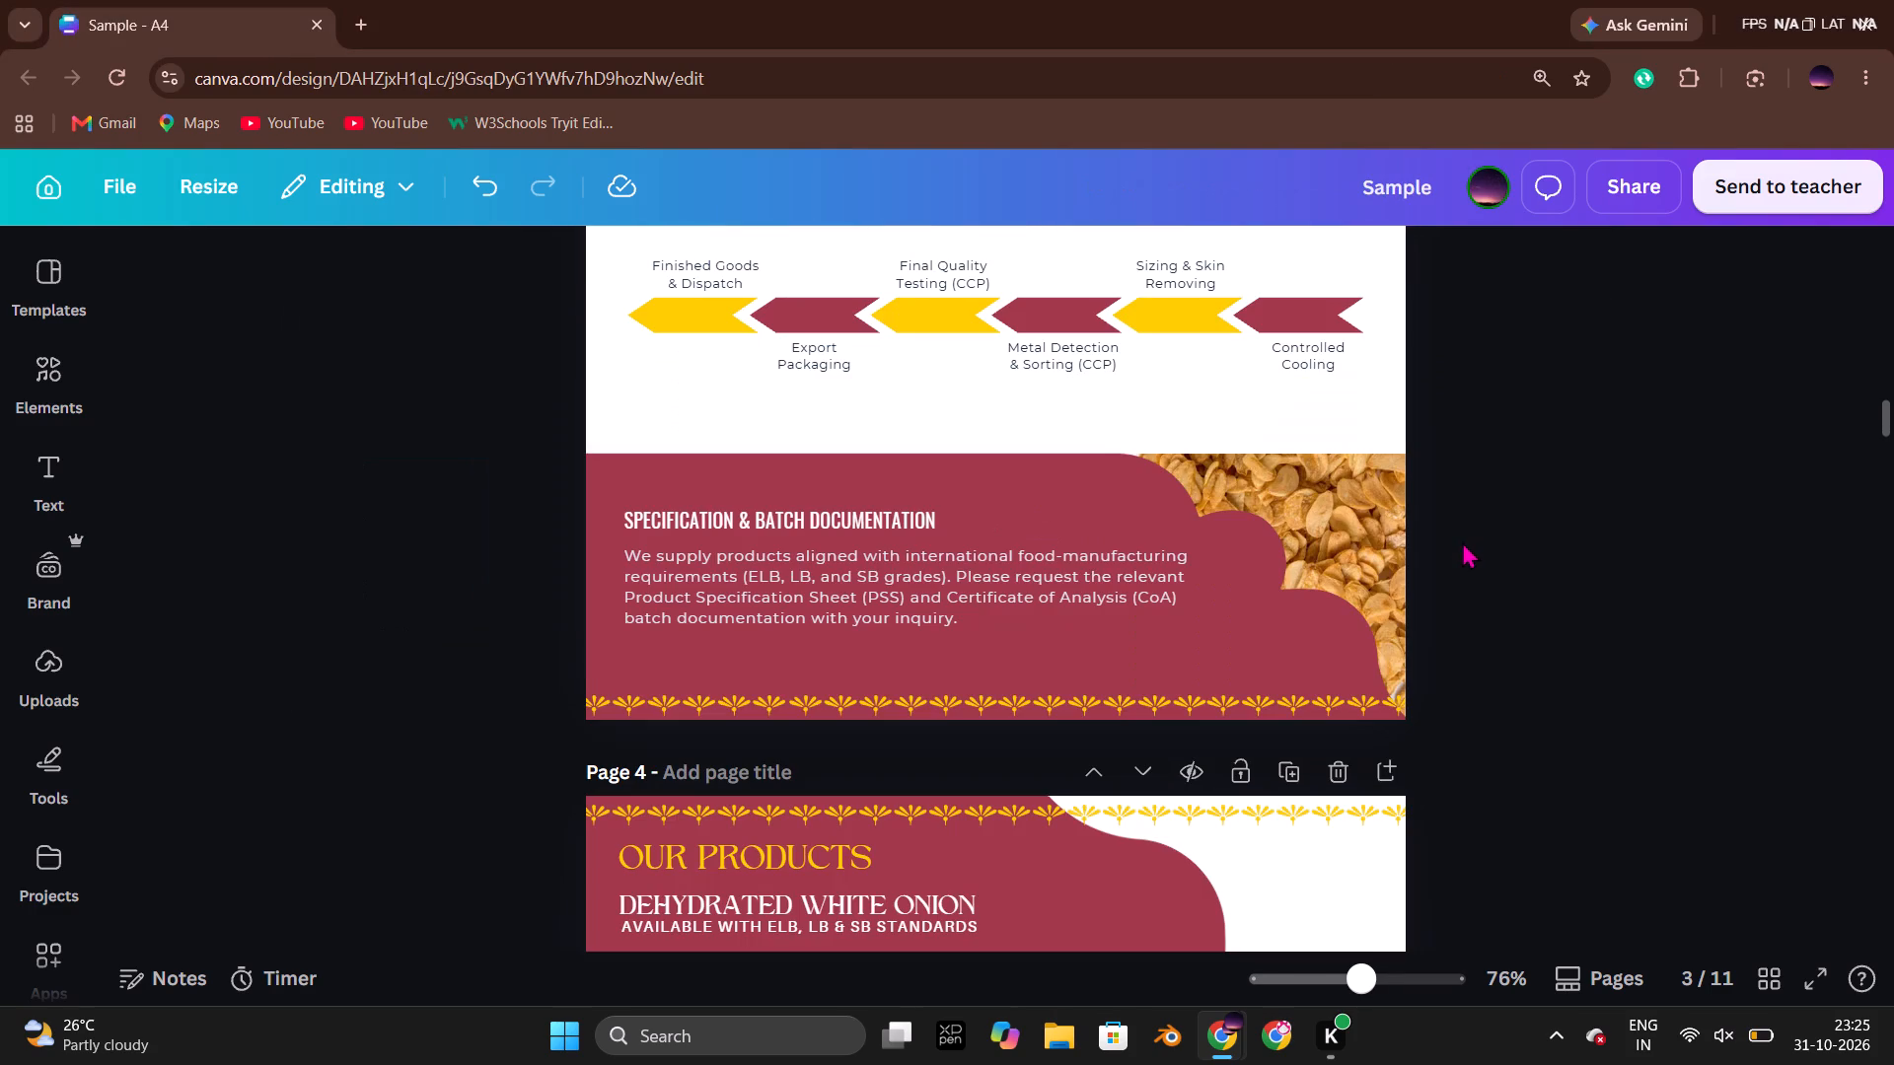
pyautogui.hotkey('alt', 'Tab')
pyautogui.hotkey('alt', 'Tab')
pyautogui.scroll(2, 1460, 540)
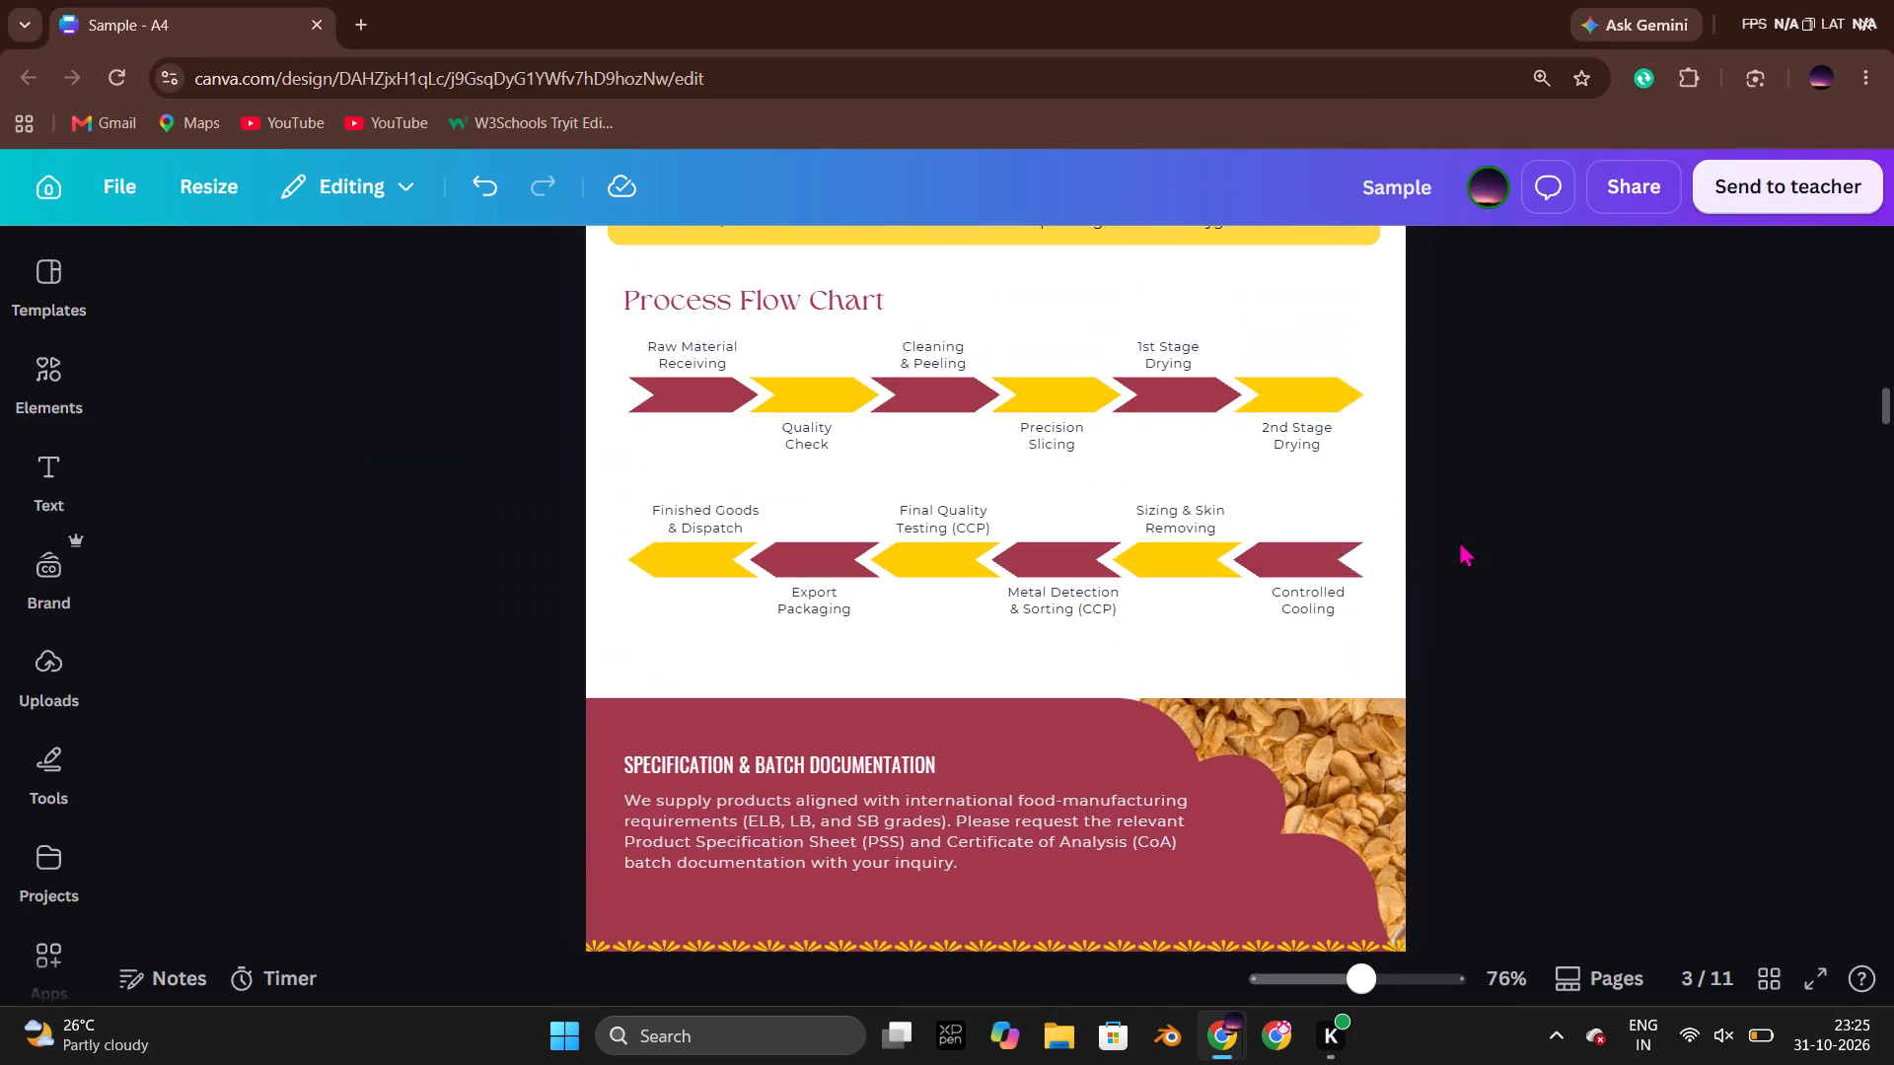
pyautogui.scroll(4, 1459, 540)
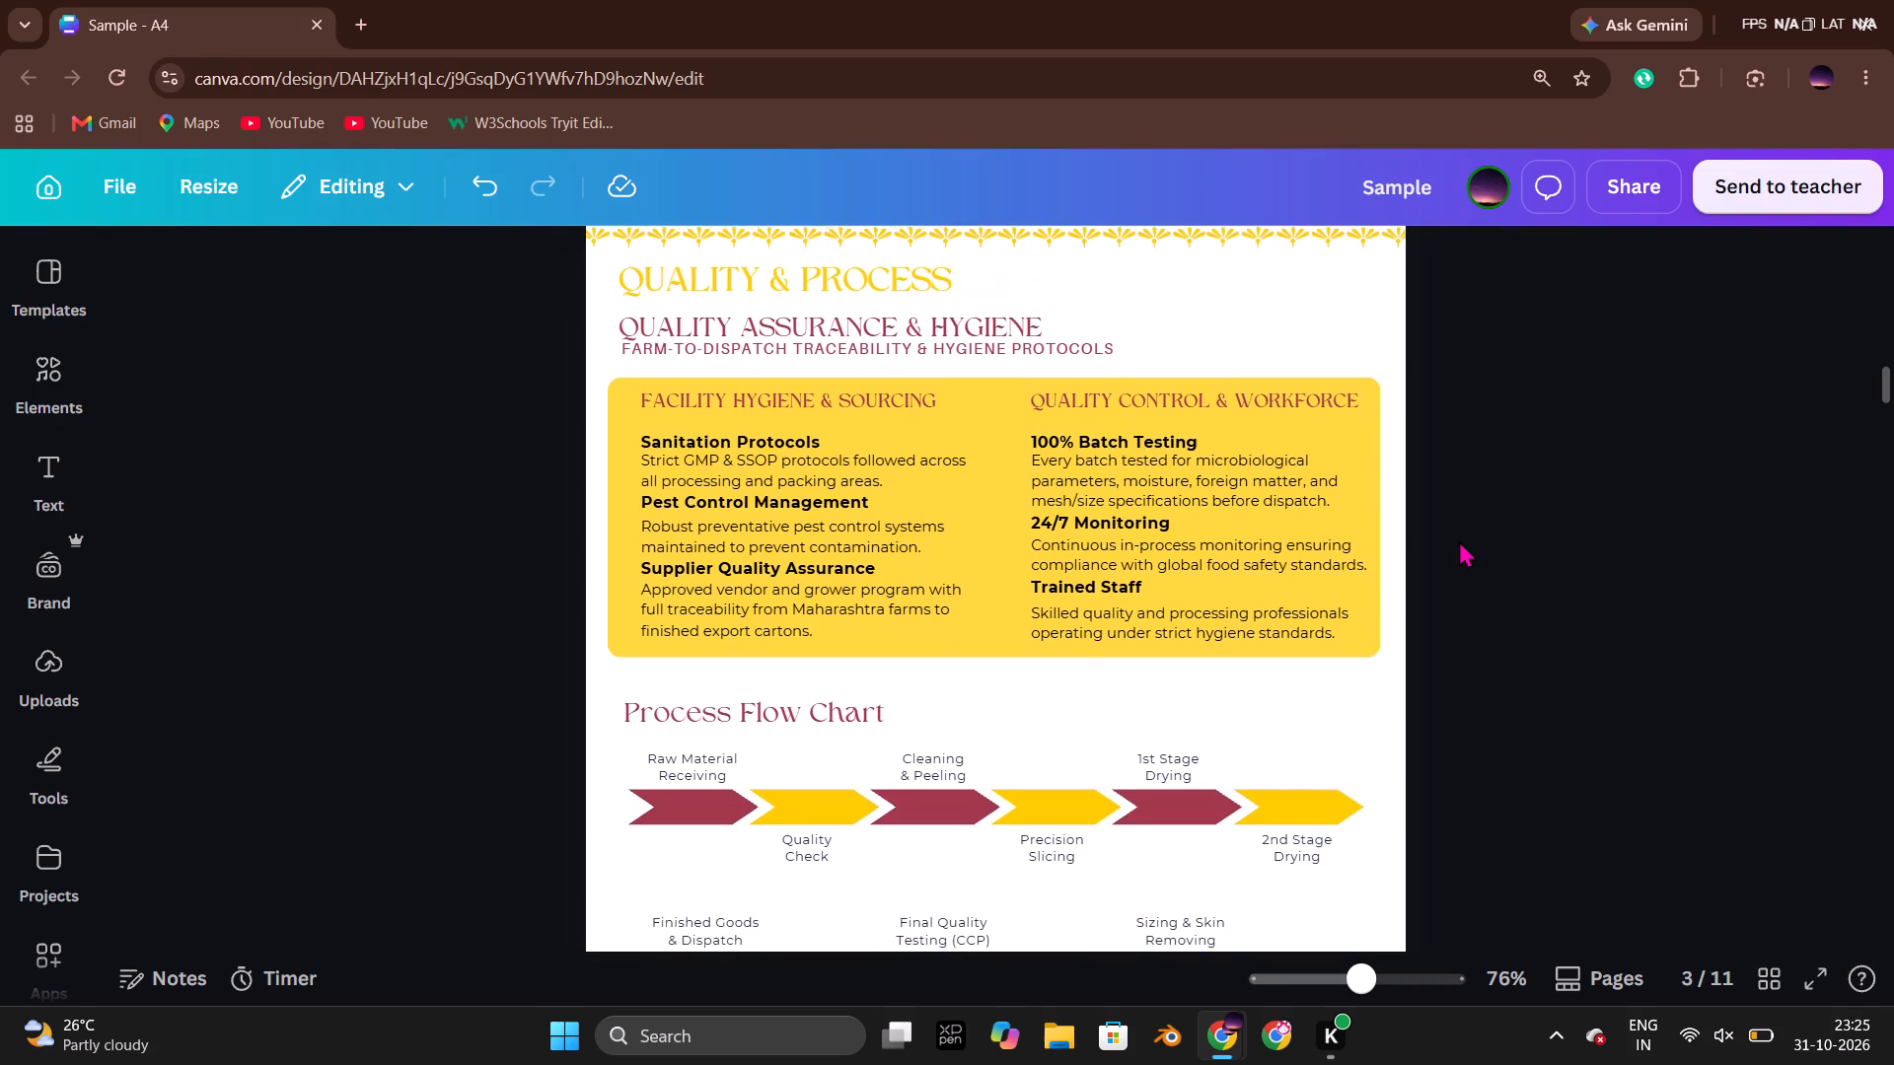
pyautogui.scroll(5, 1459, 540)
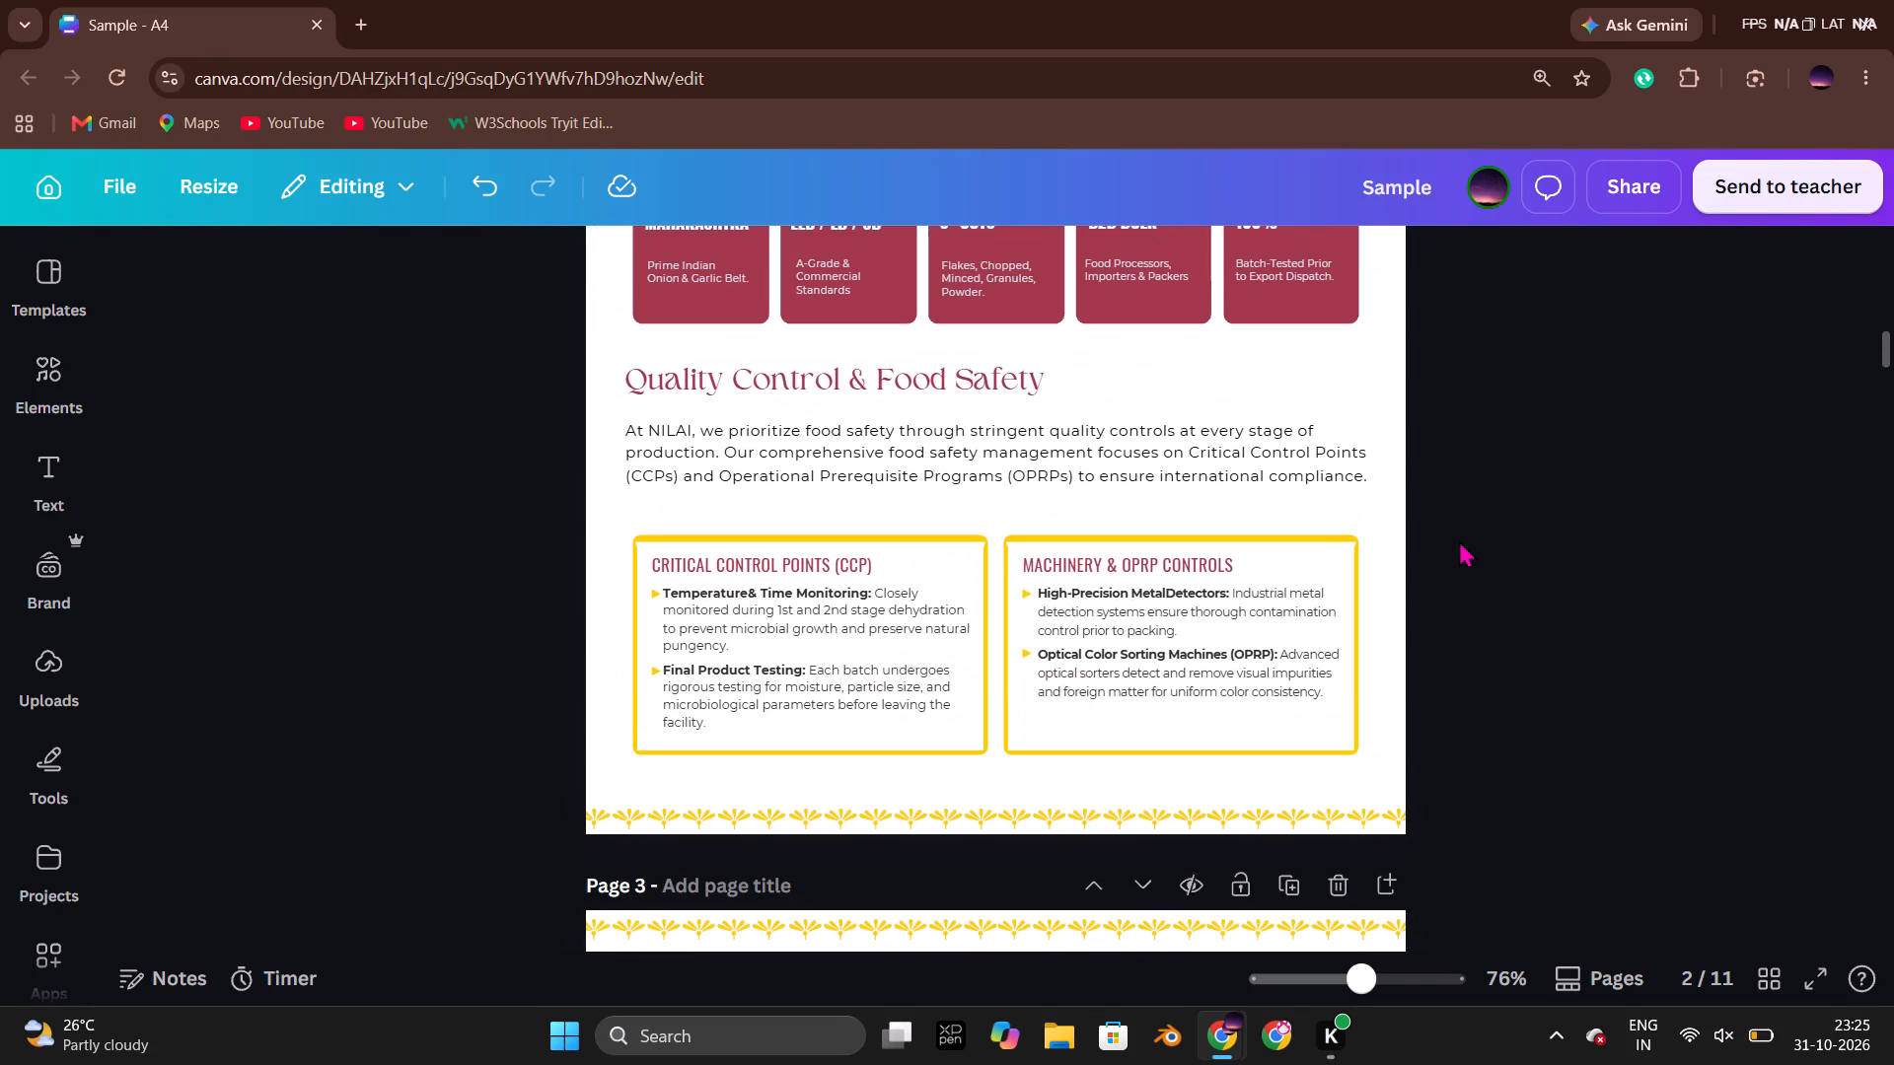
pyautogui.hotkey('alt', 'Tab')
pyautogui.hotkey('alt', 'Tab')
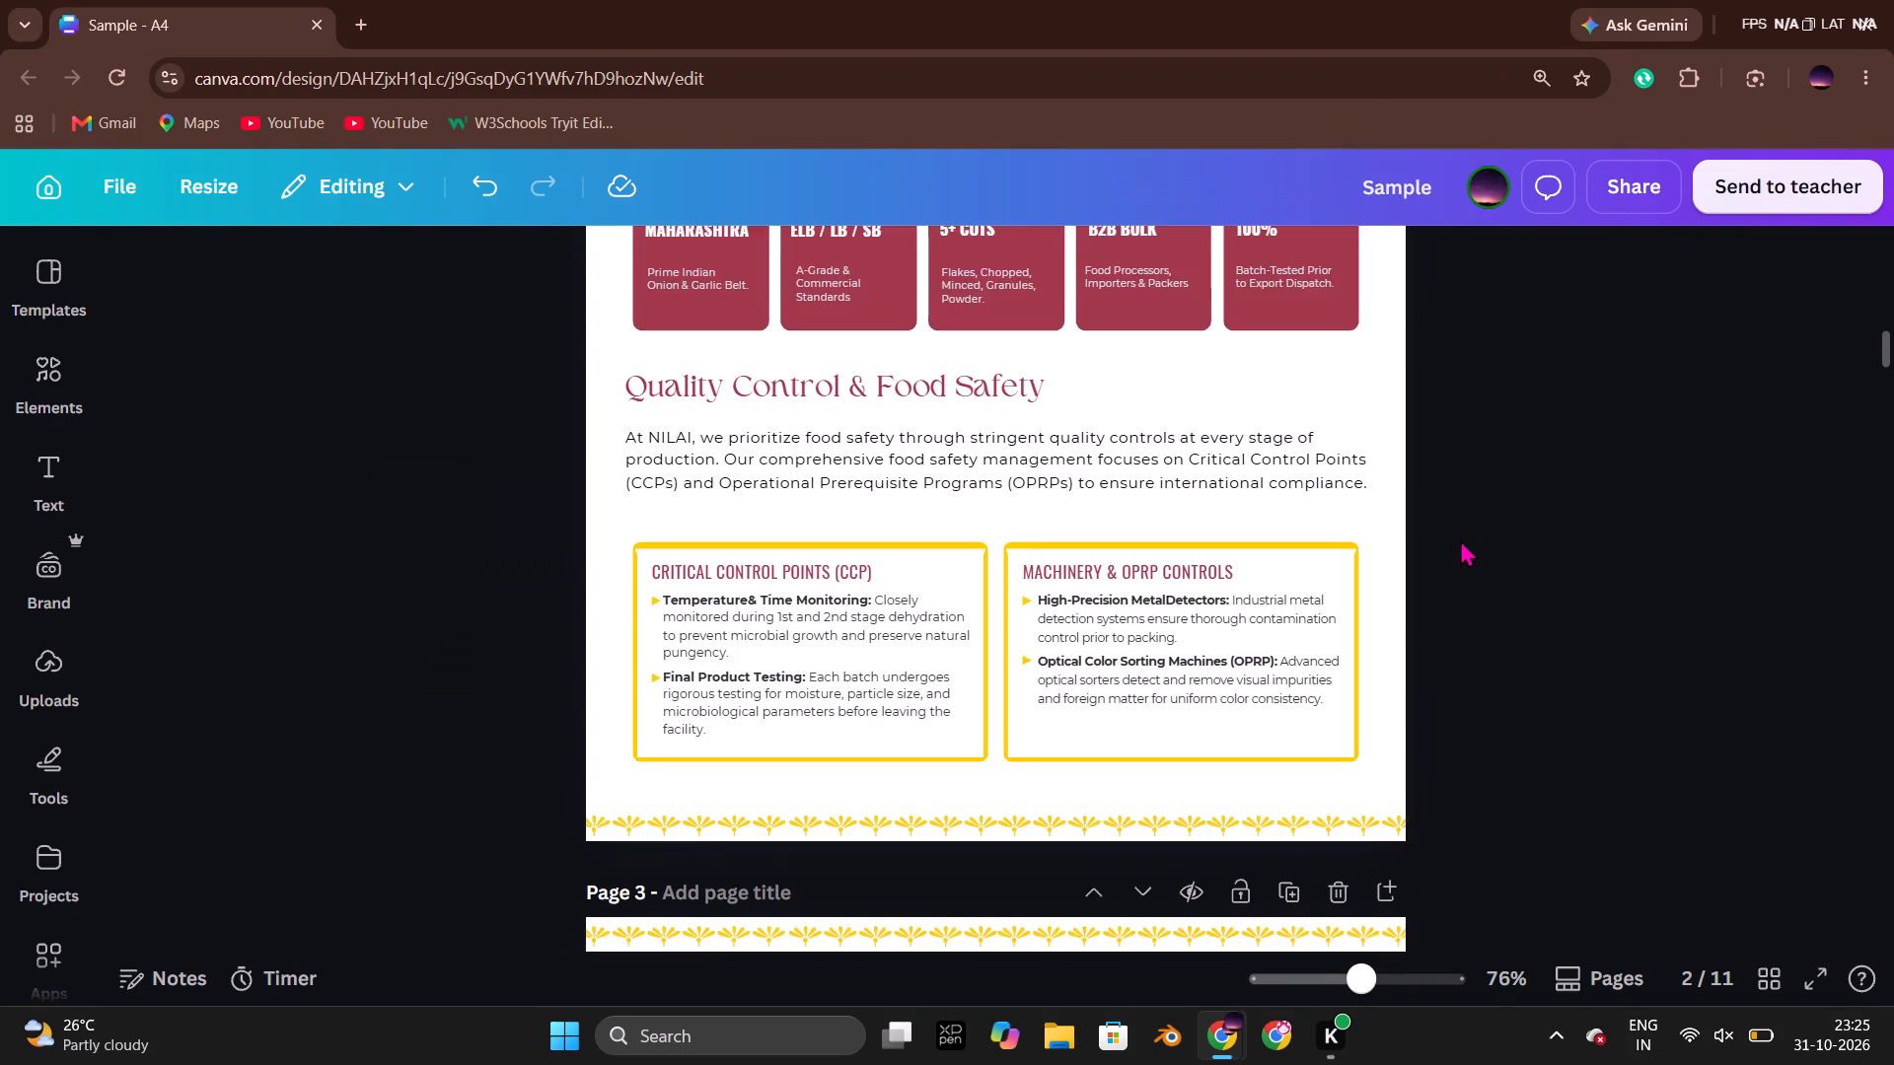
# Compare the dehydrated white onion product details on page 4 with the original catalogue's page 4.
pyautogui.scroll(-14, 1460, 539)
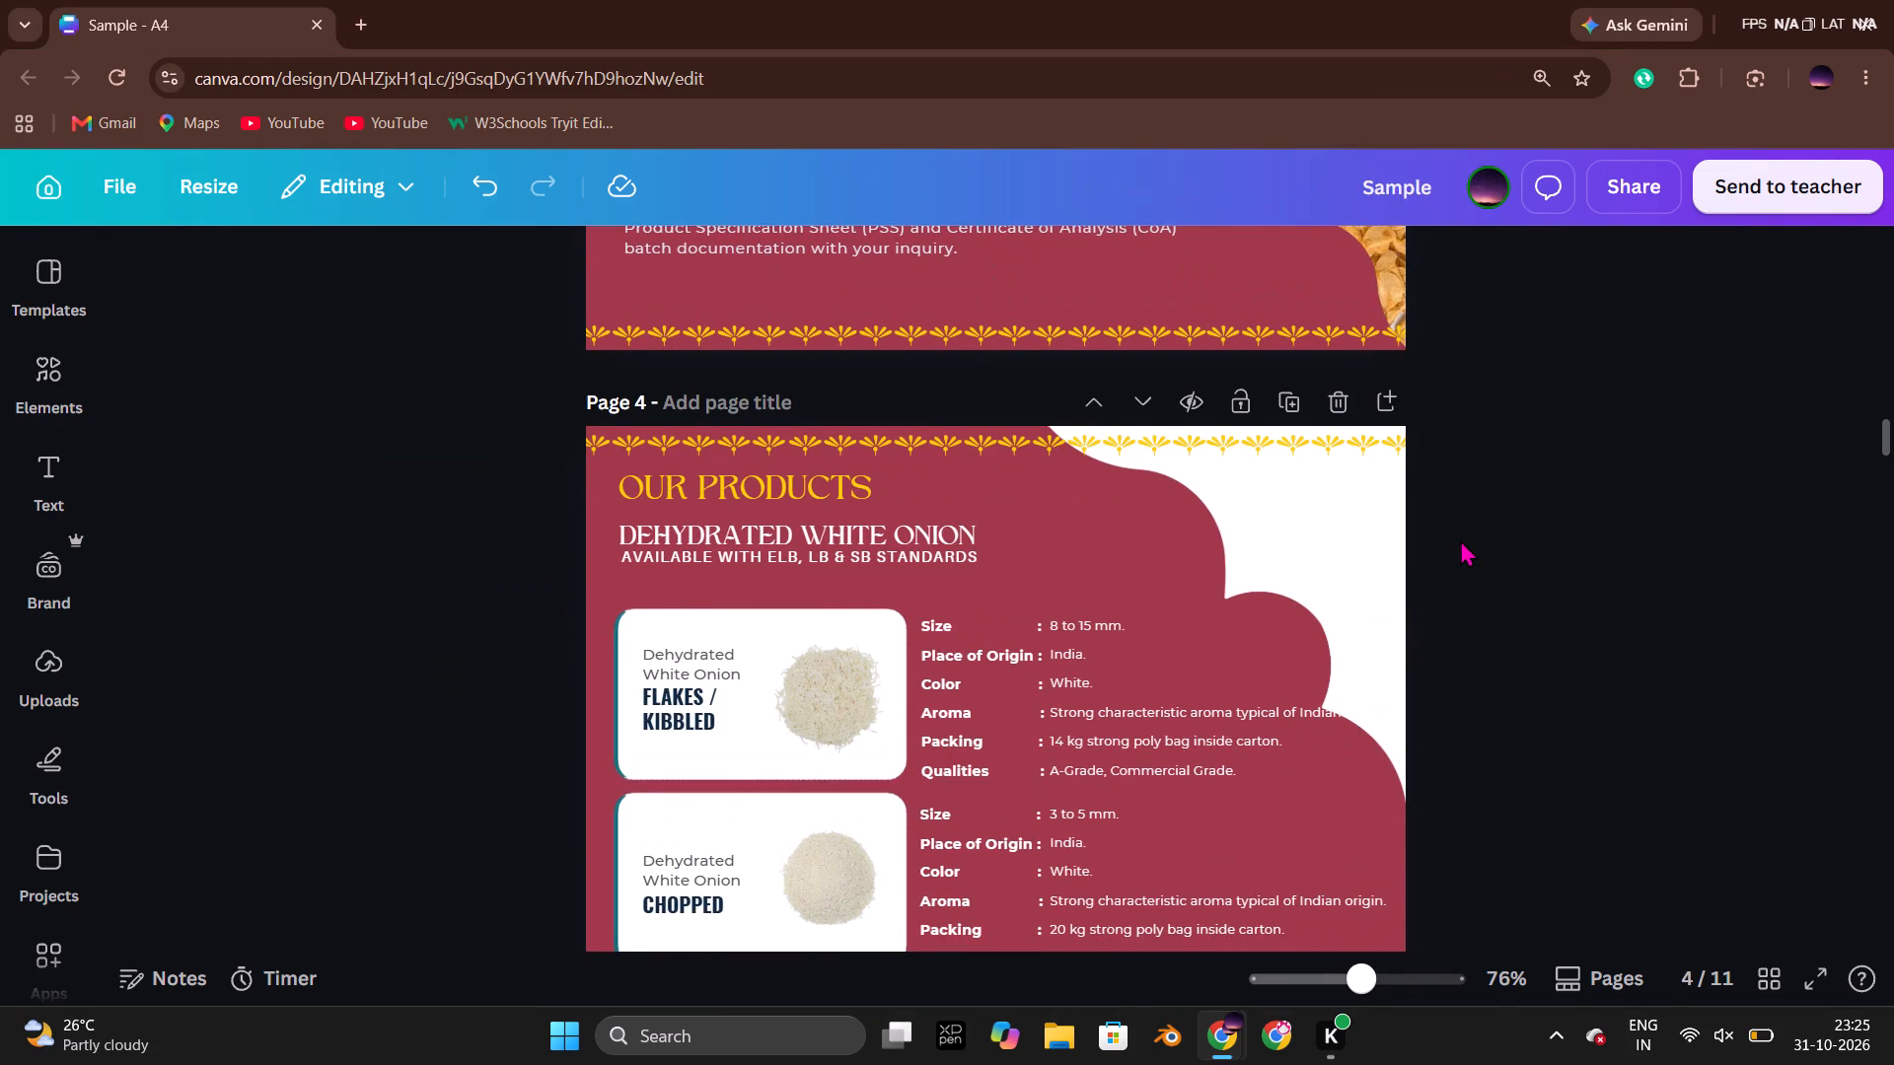
pyautogui.hotkey('alt', 'Tab')
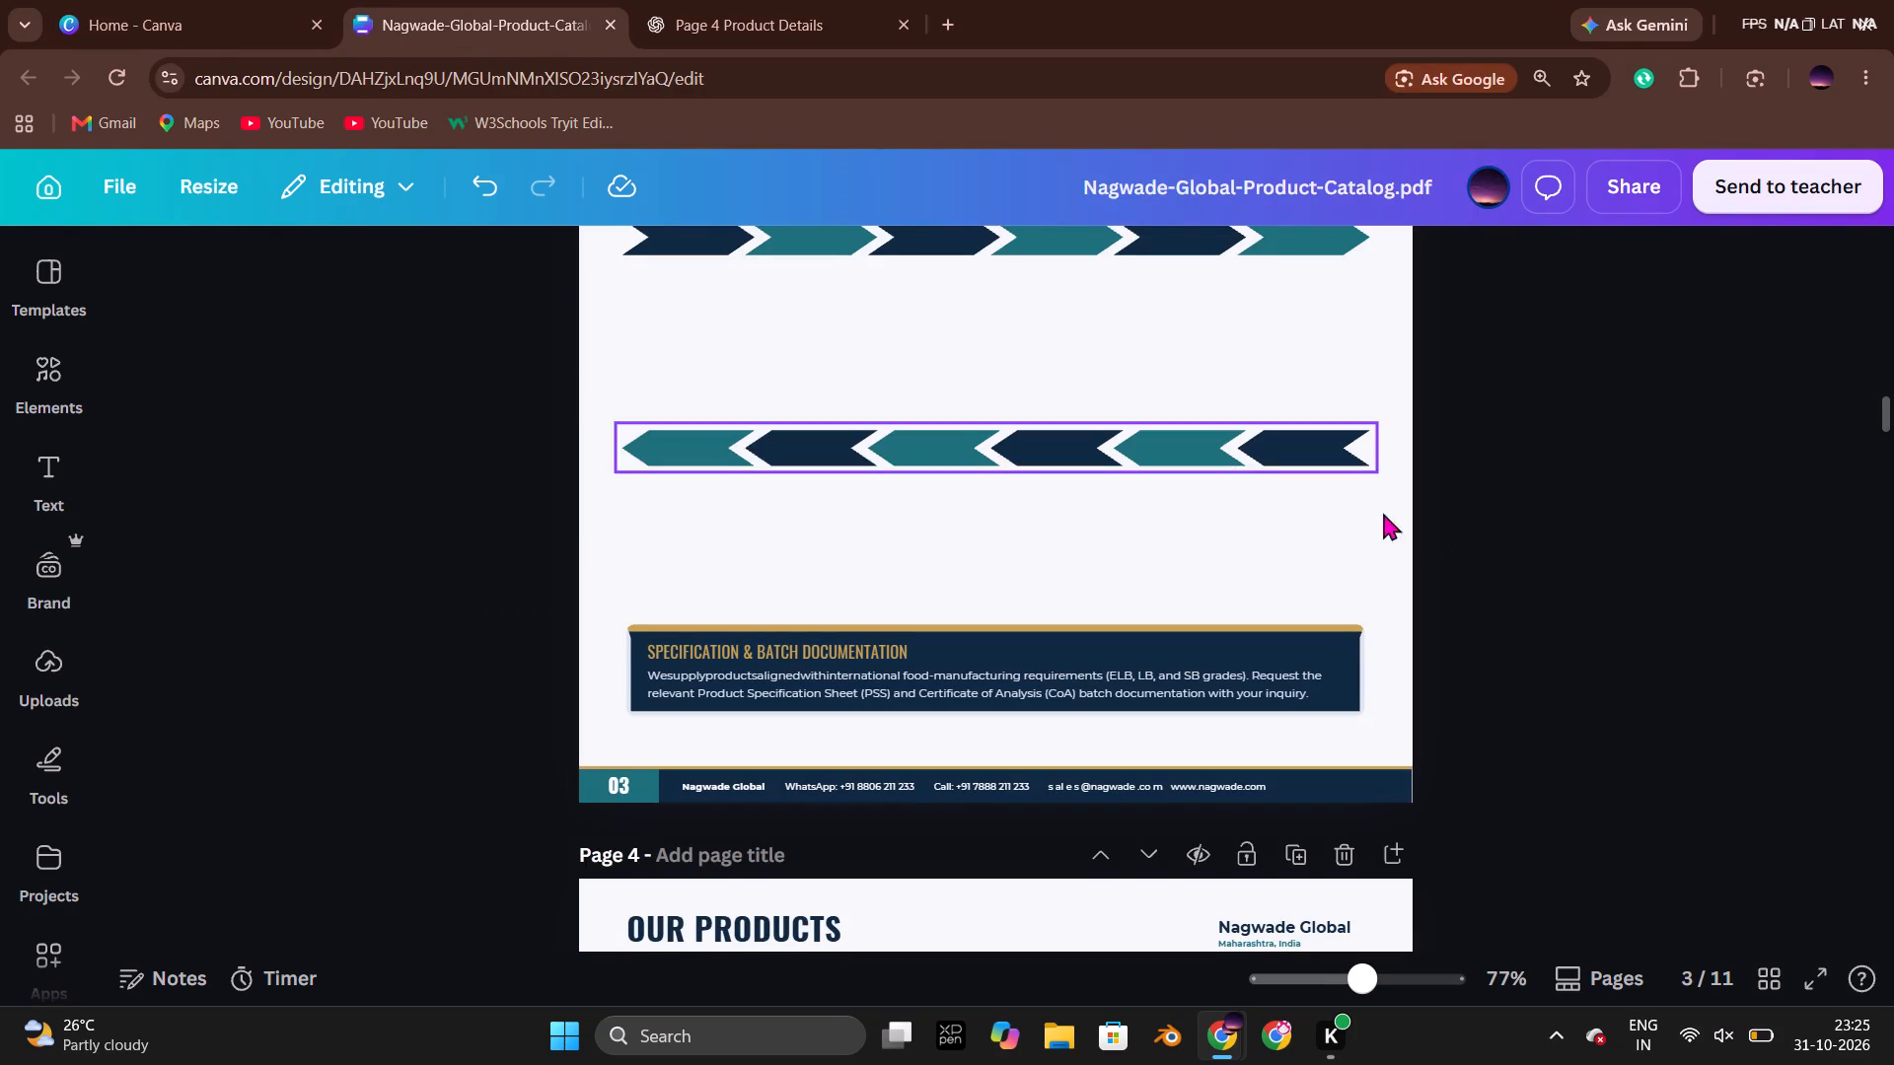
pyautogui.scroll(-7, 1437, 528)
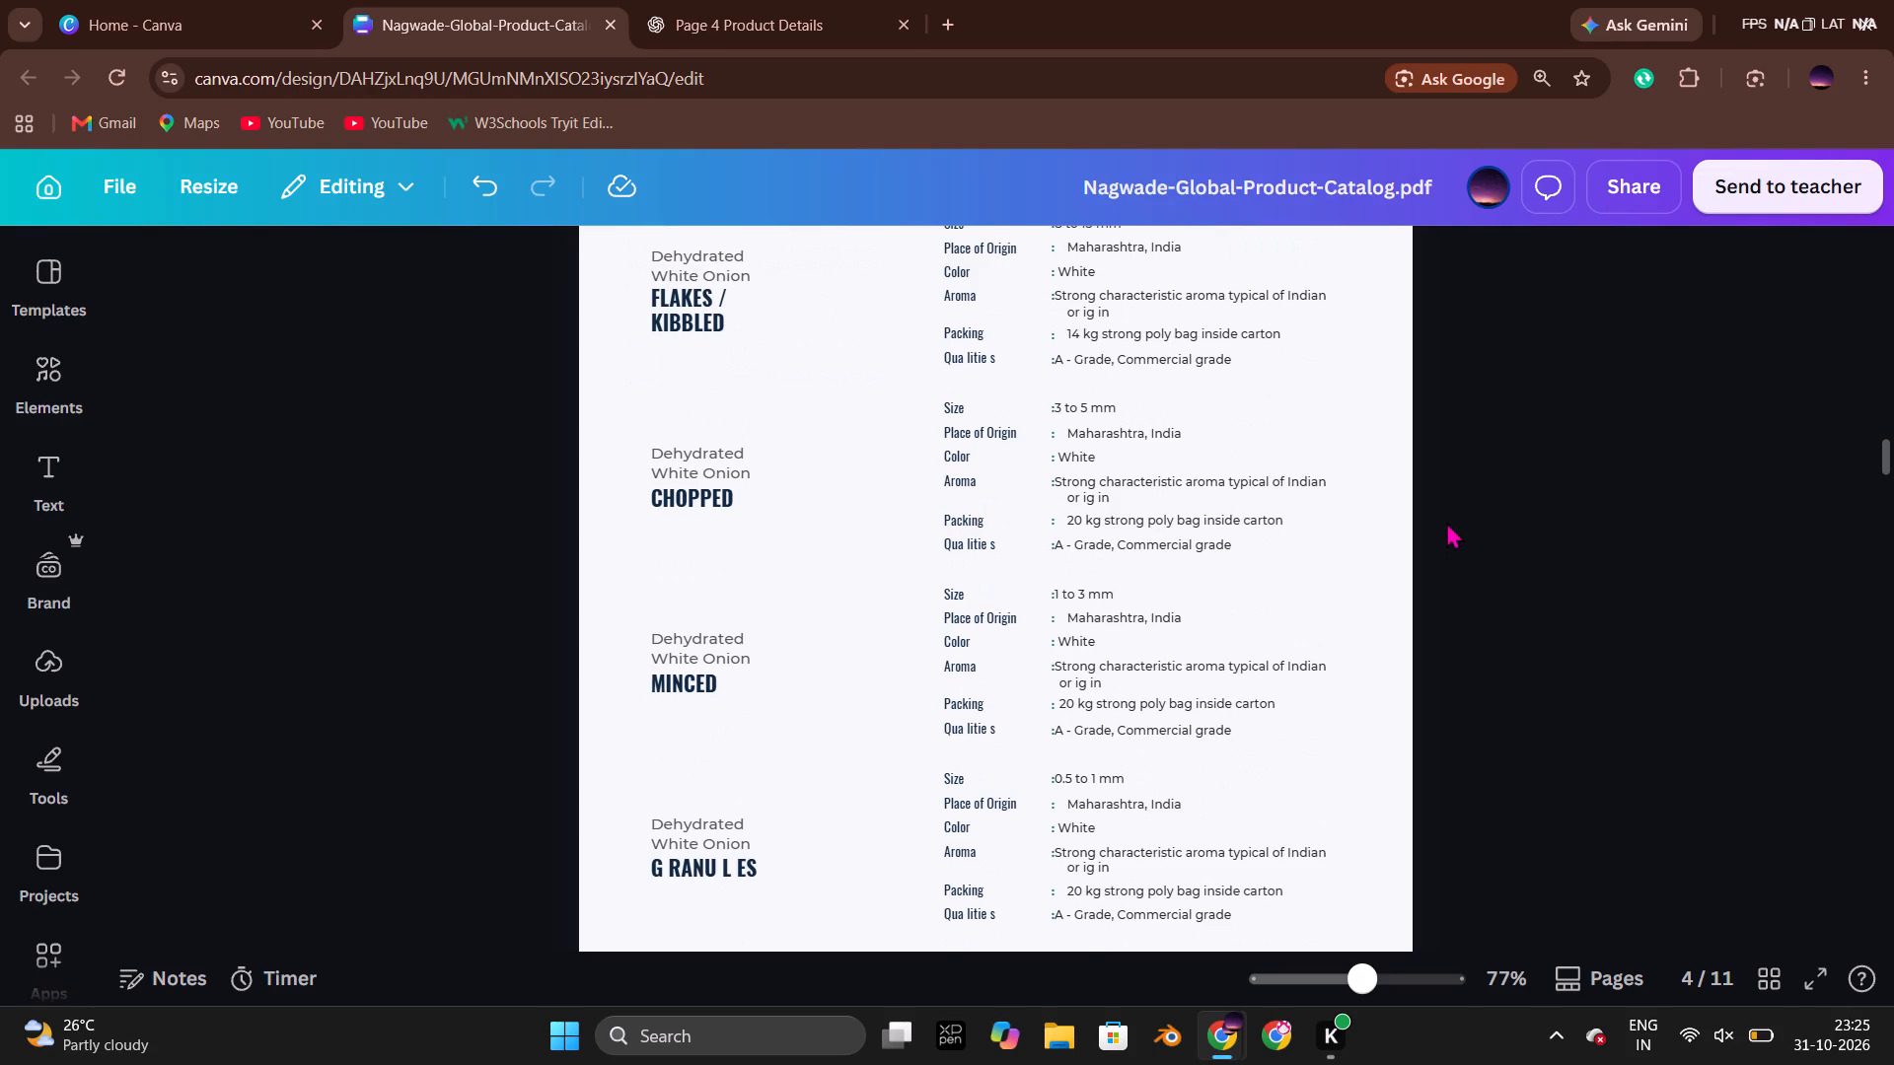
pyautogui.hotkey('alt', 'Tab')
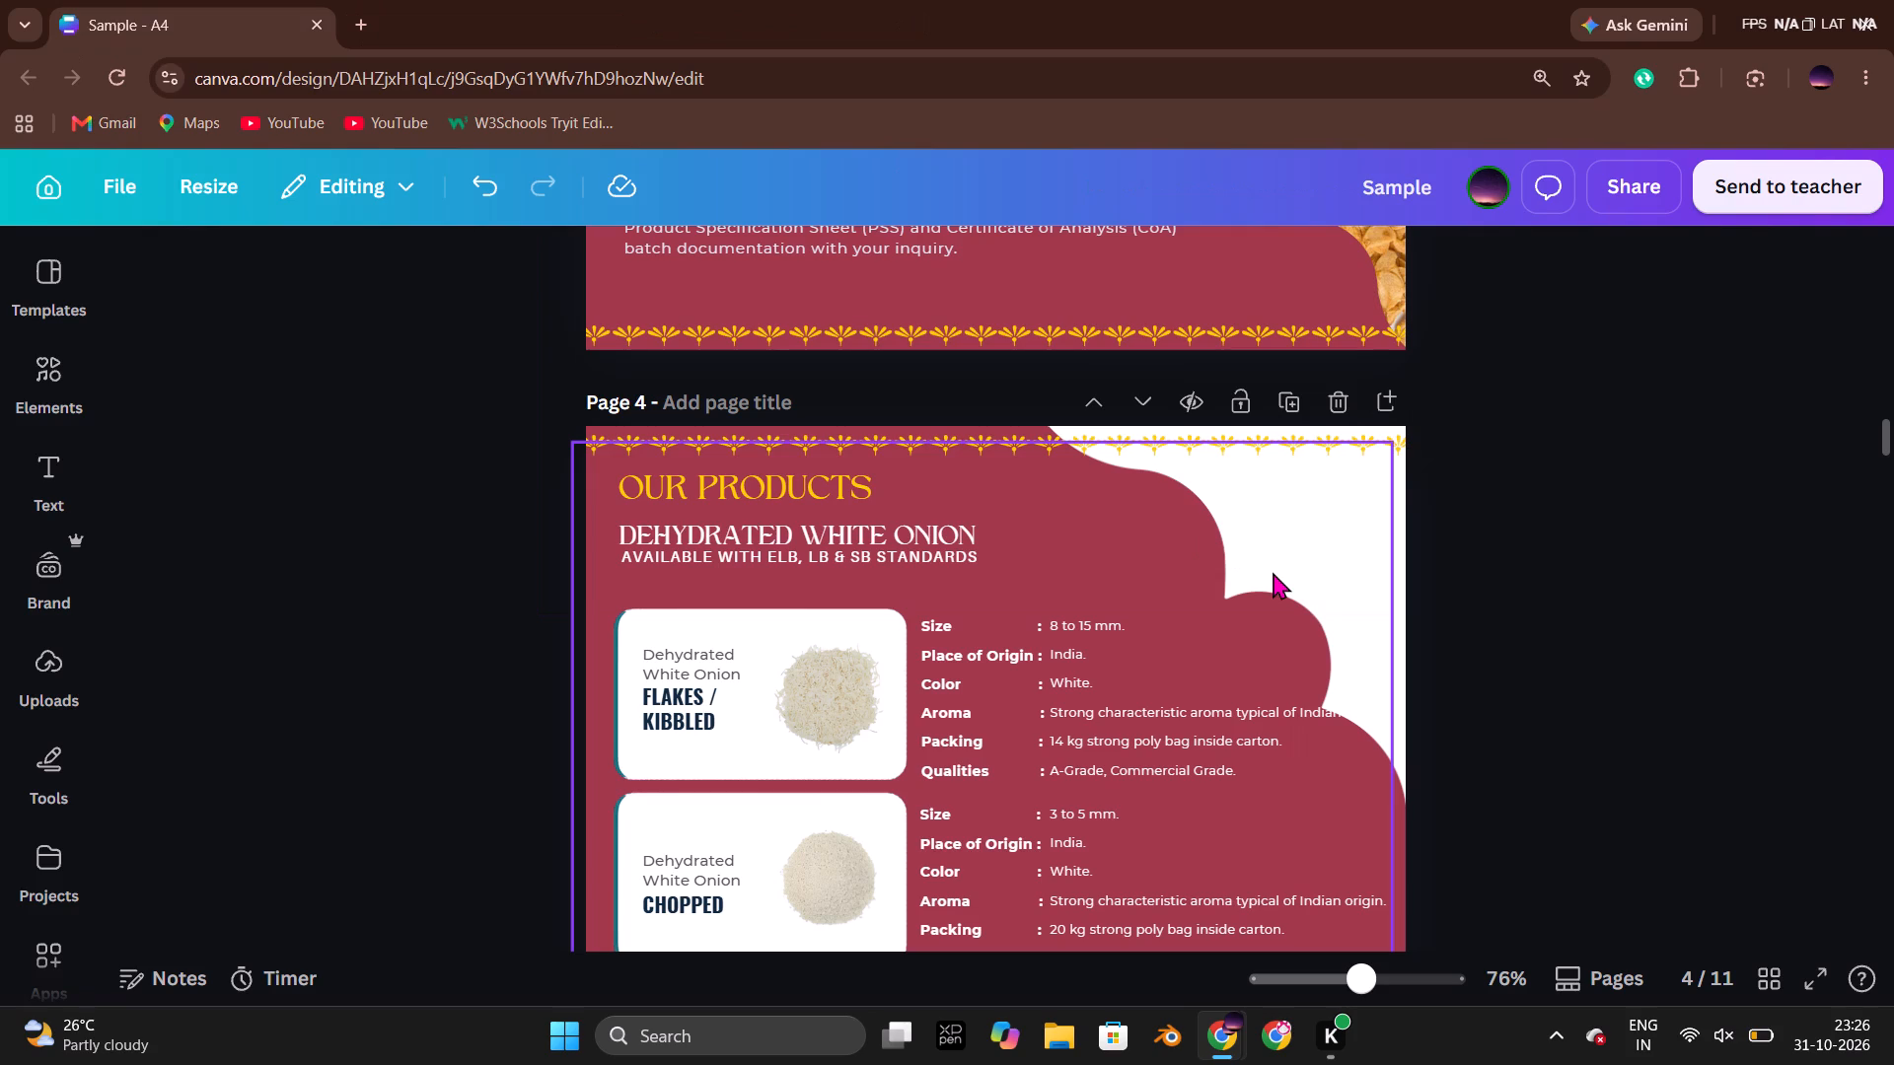
pyautogui.hotkey('alt', 'Tab')
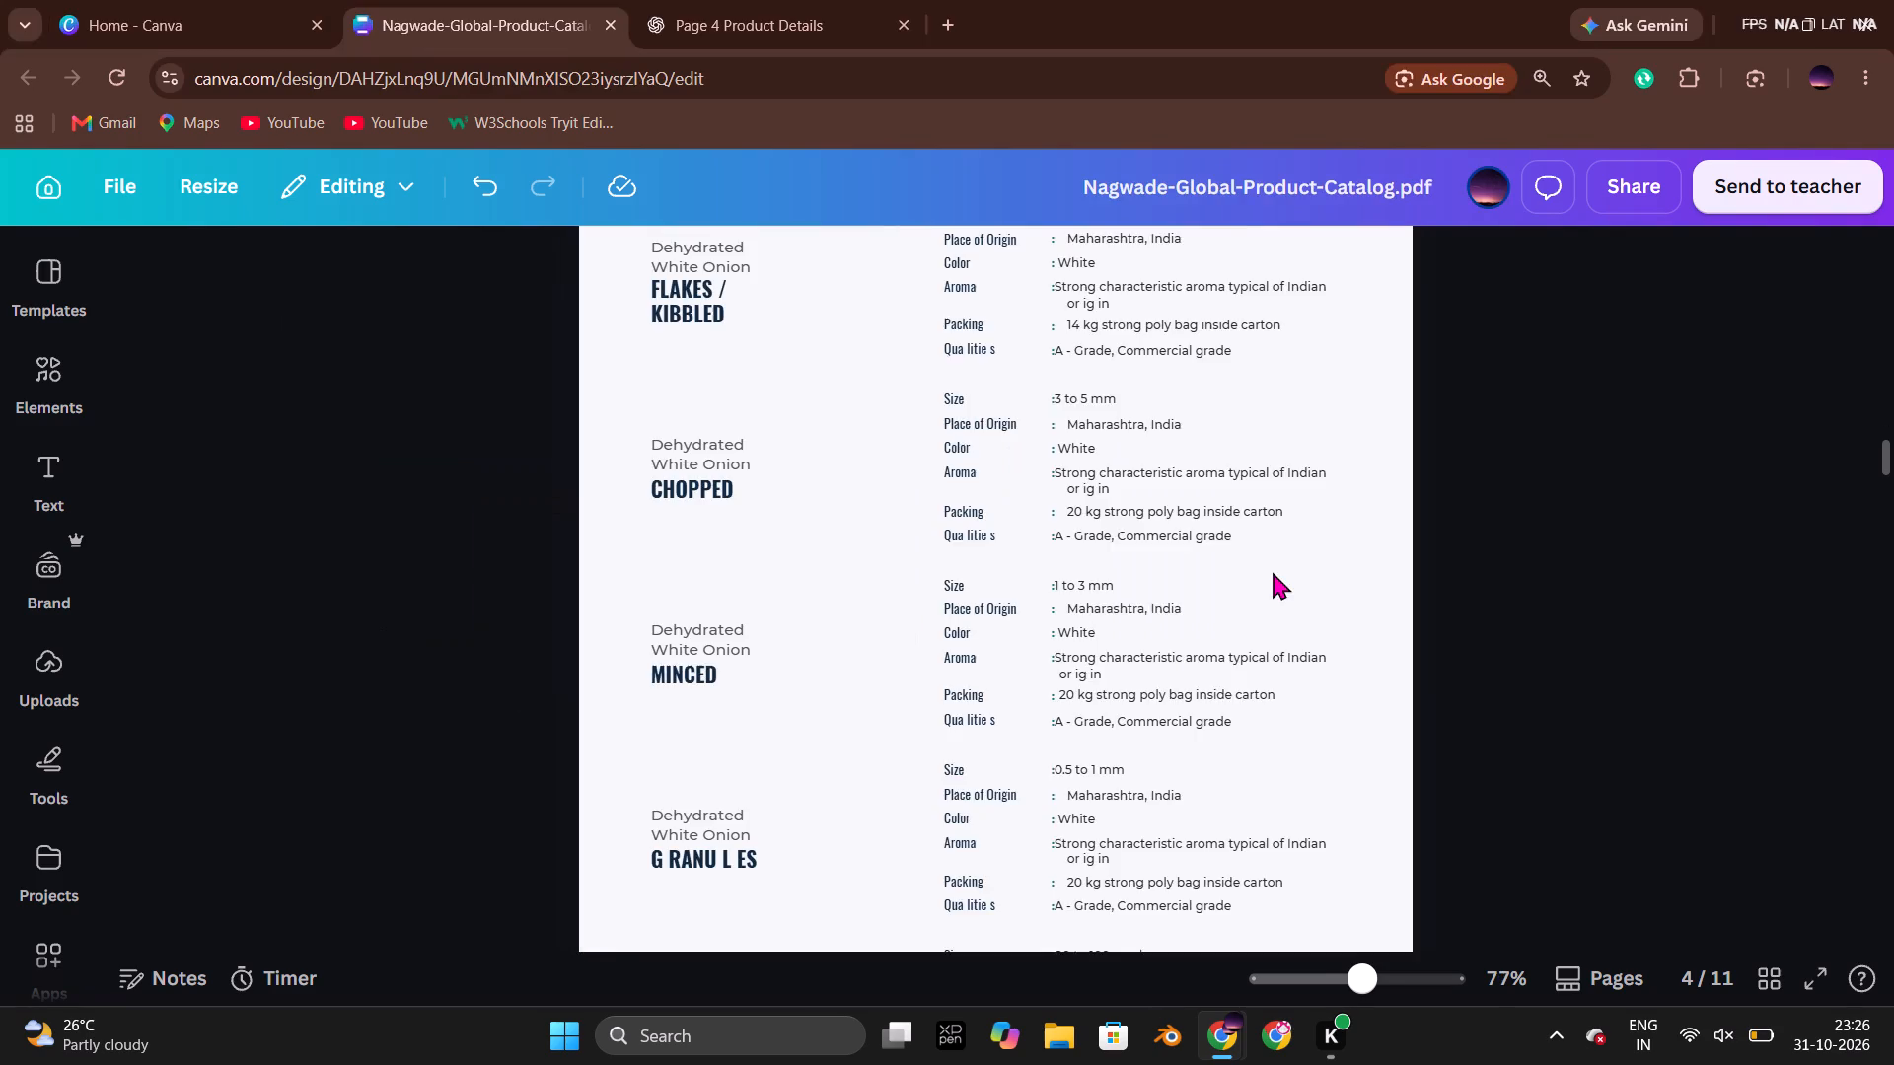
pyautogui.hotkey('alt', 'Tab')
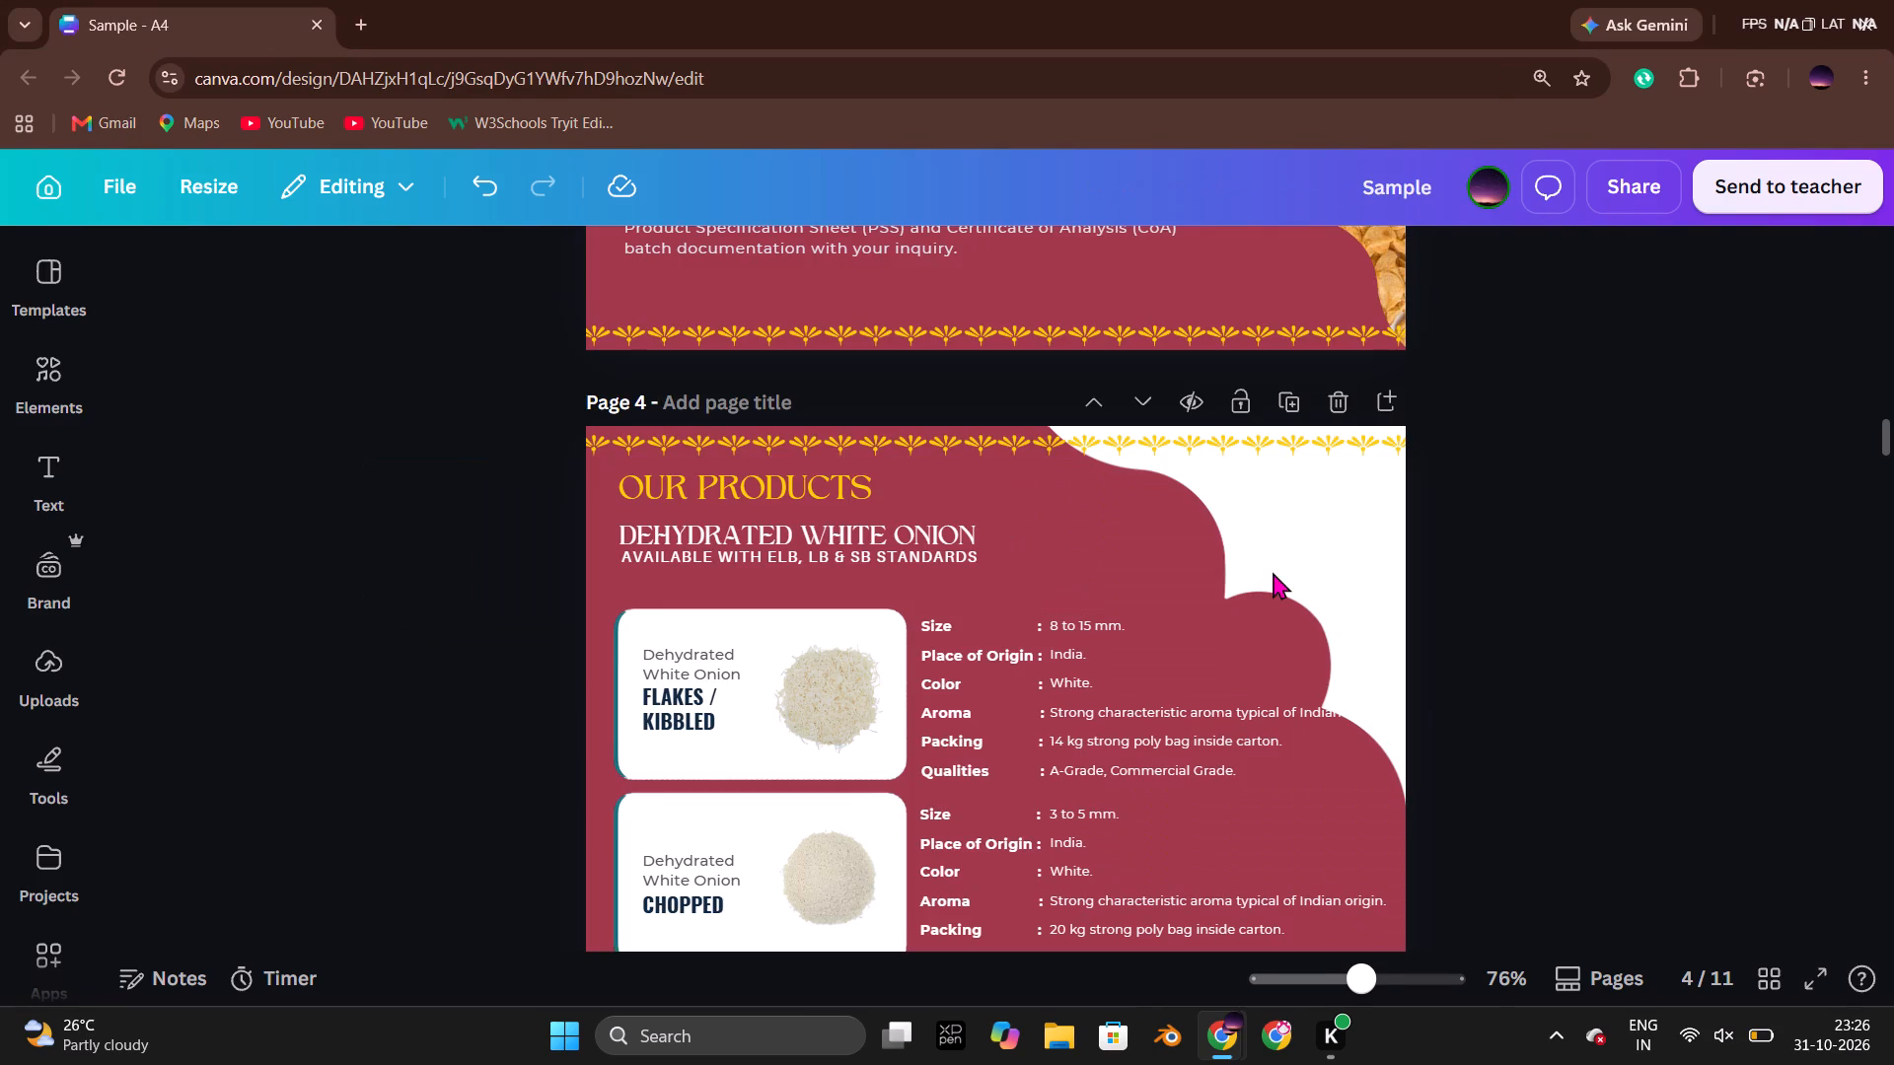
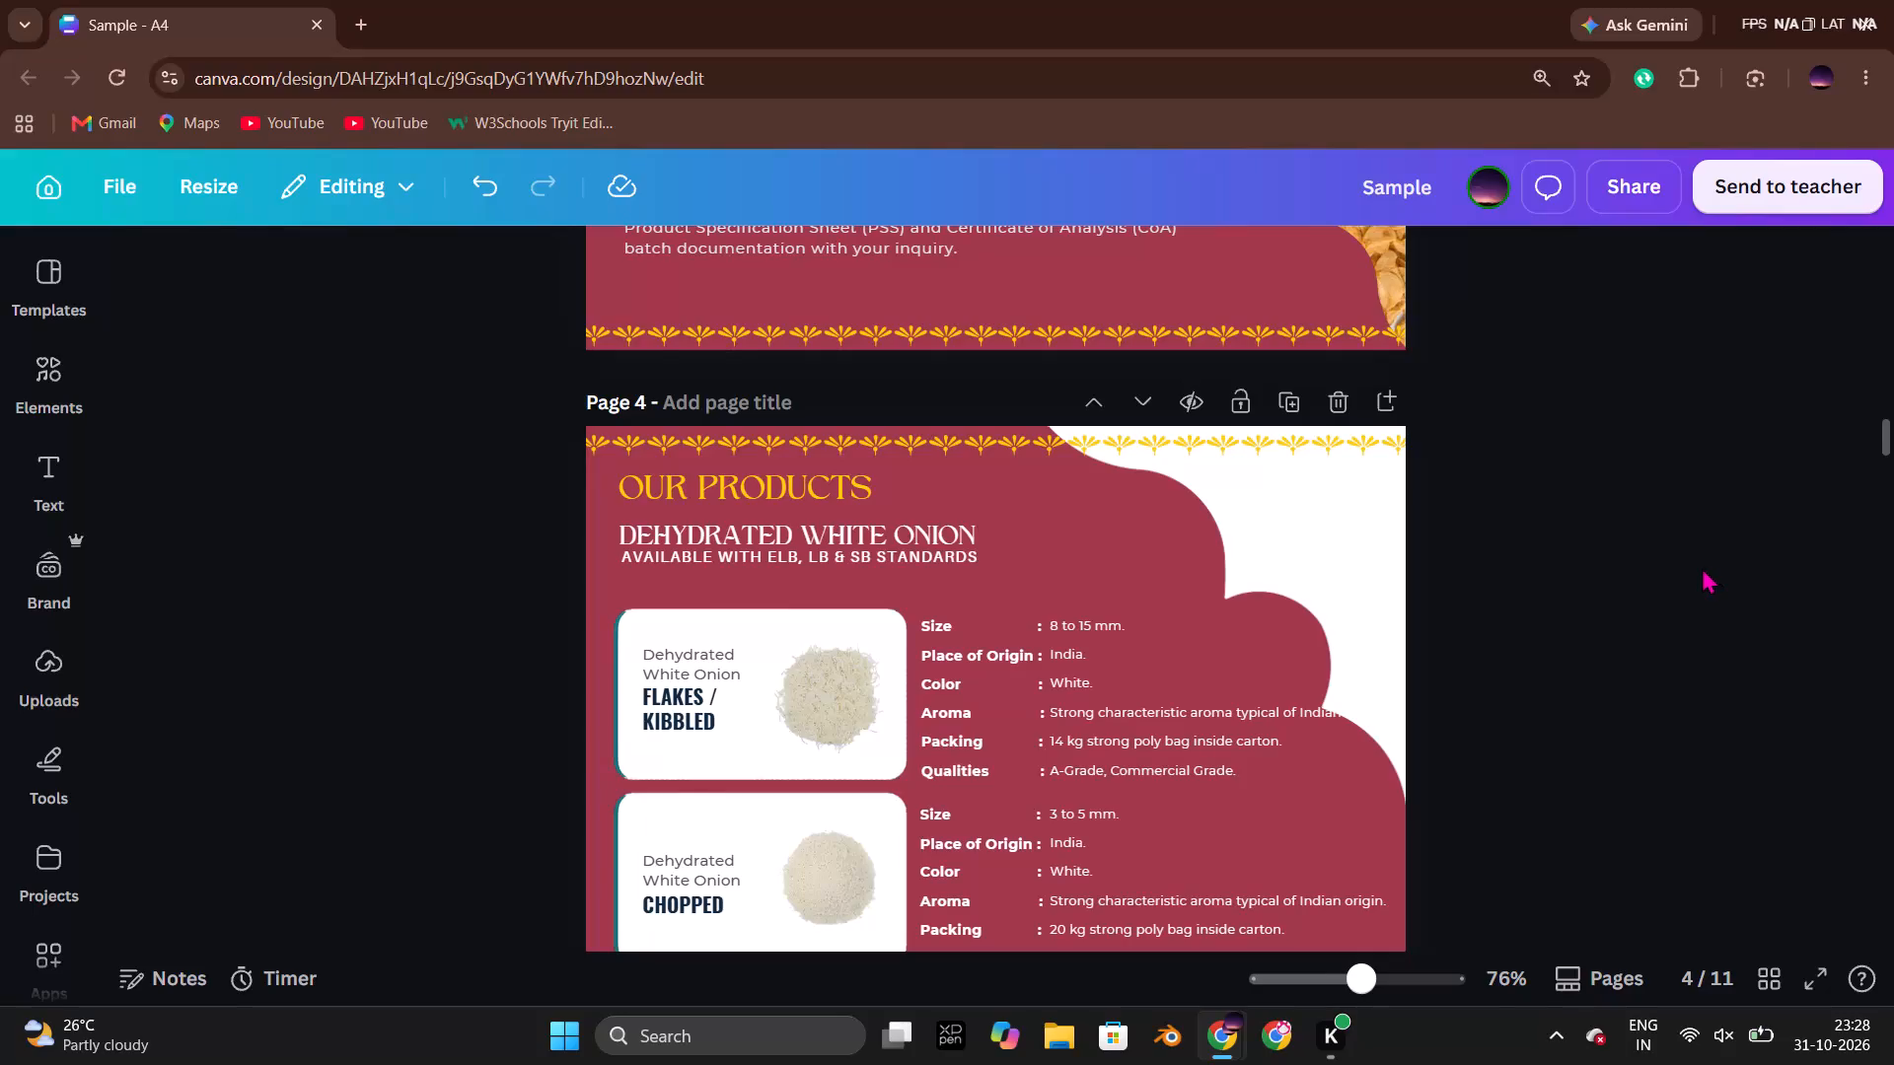
# Open the original Nagwade-Global-Product-Catalog PDF from the Downloads folder.
pyautogui.hotkey('alt', 'Tab')
pyautogui.hotkey('alt', 'Tab')
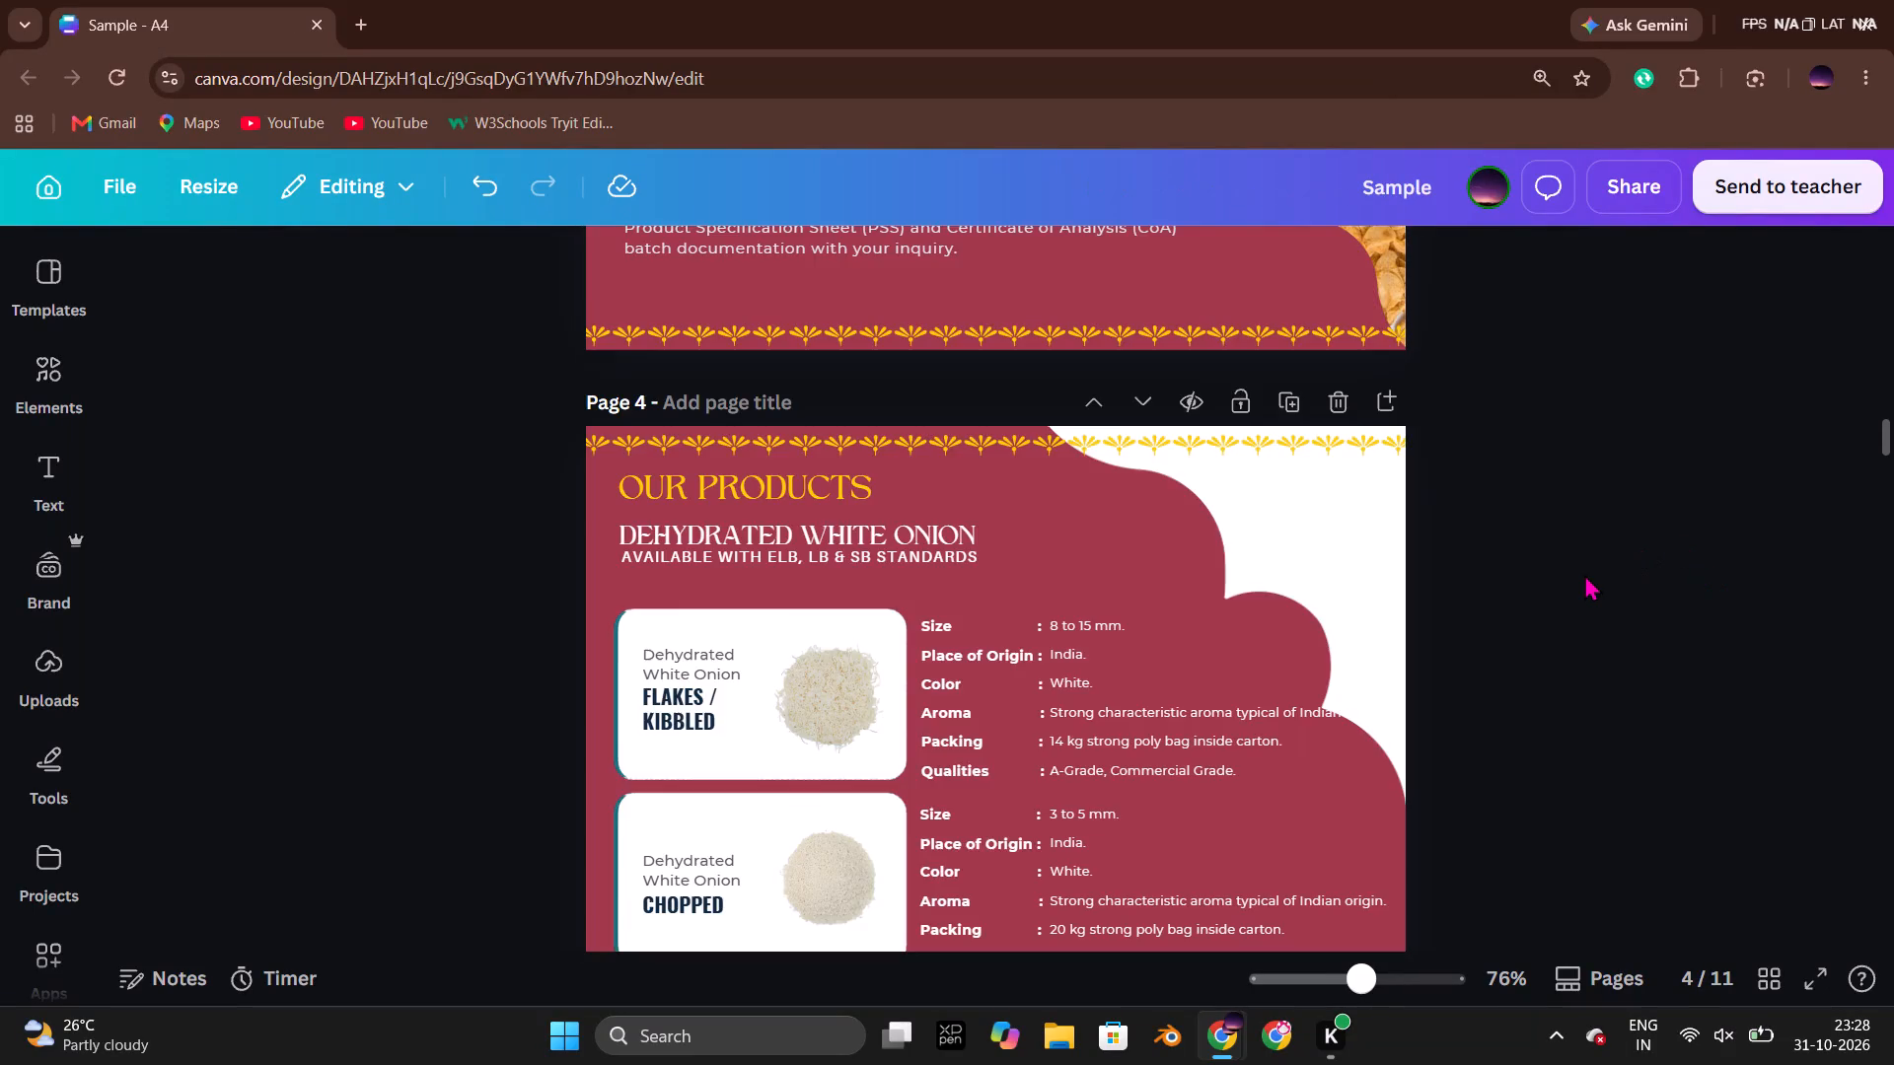
pyautogui.hotkey('alt', 'Tab')
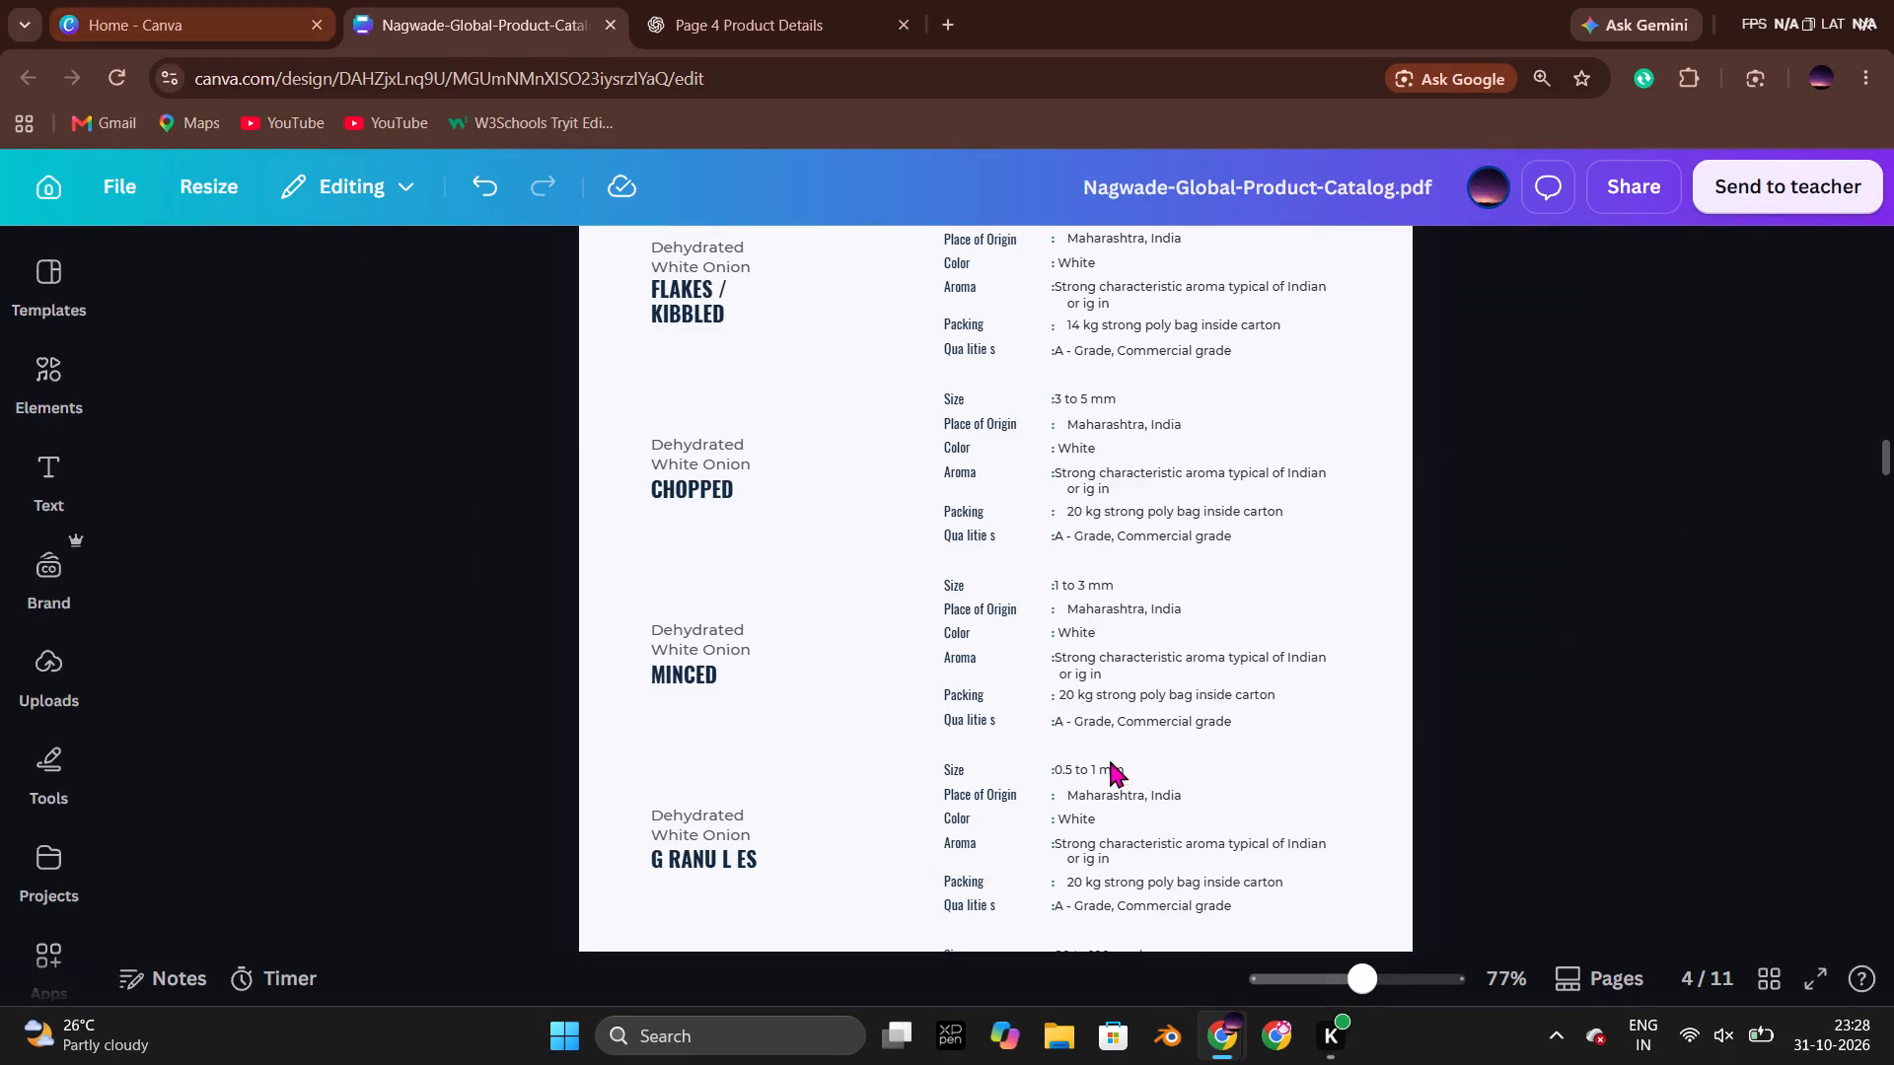
pyautogui.click(1056, 1029)
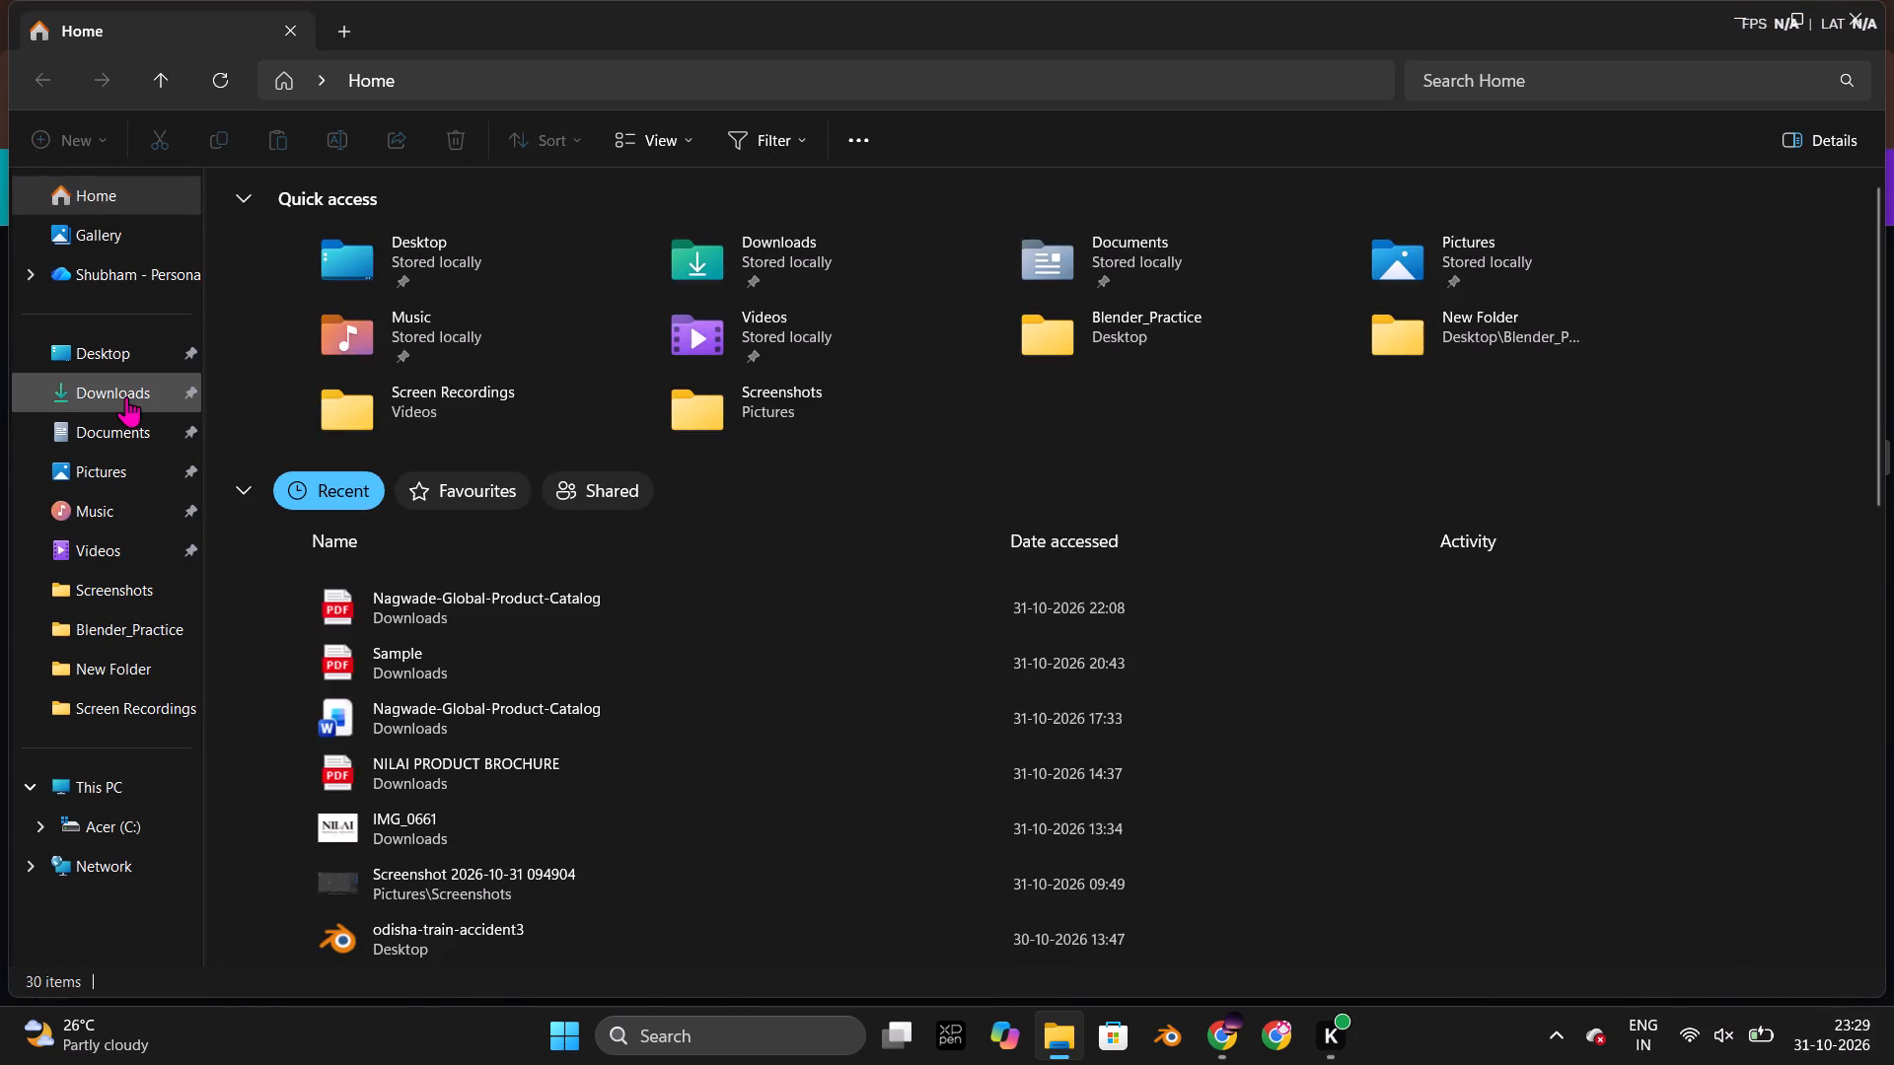
pyautogui.click(126, 396)
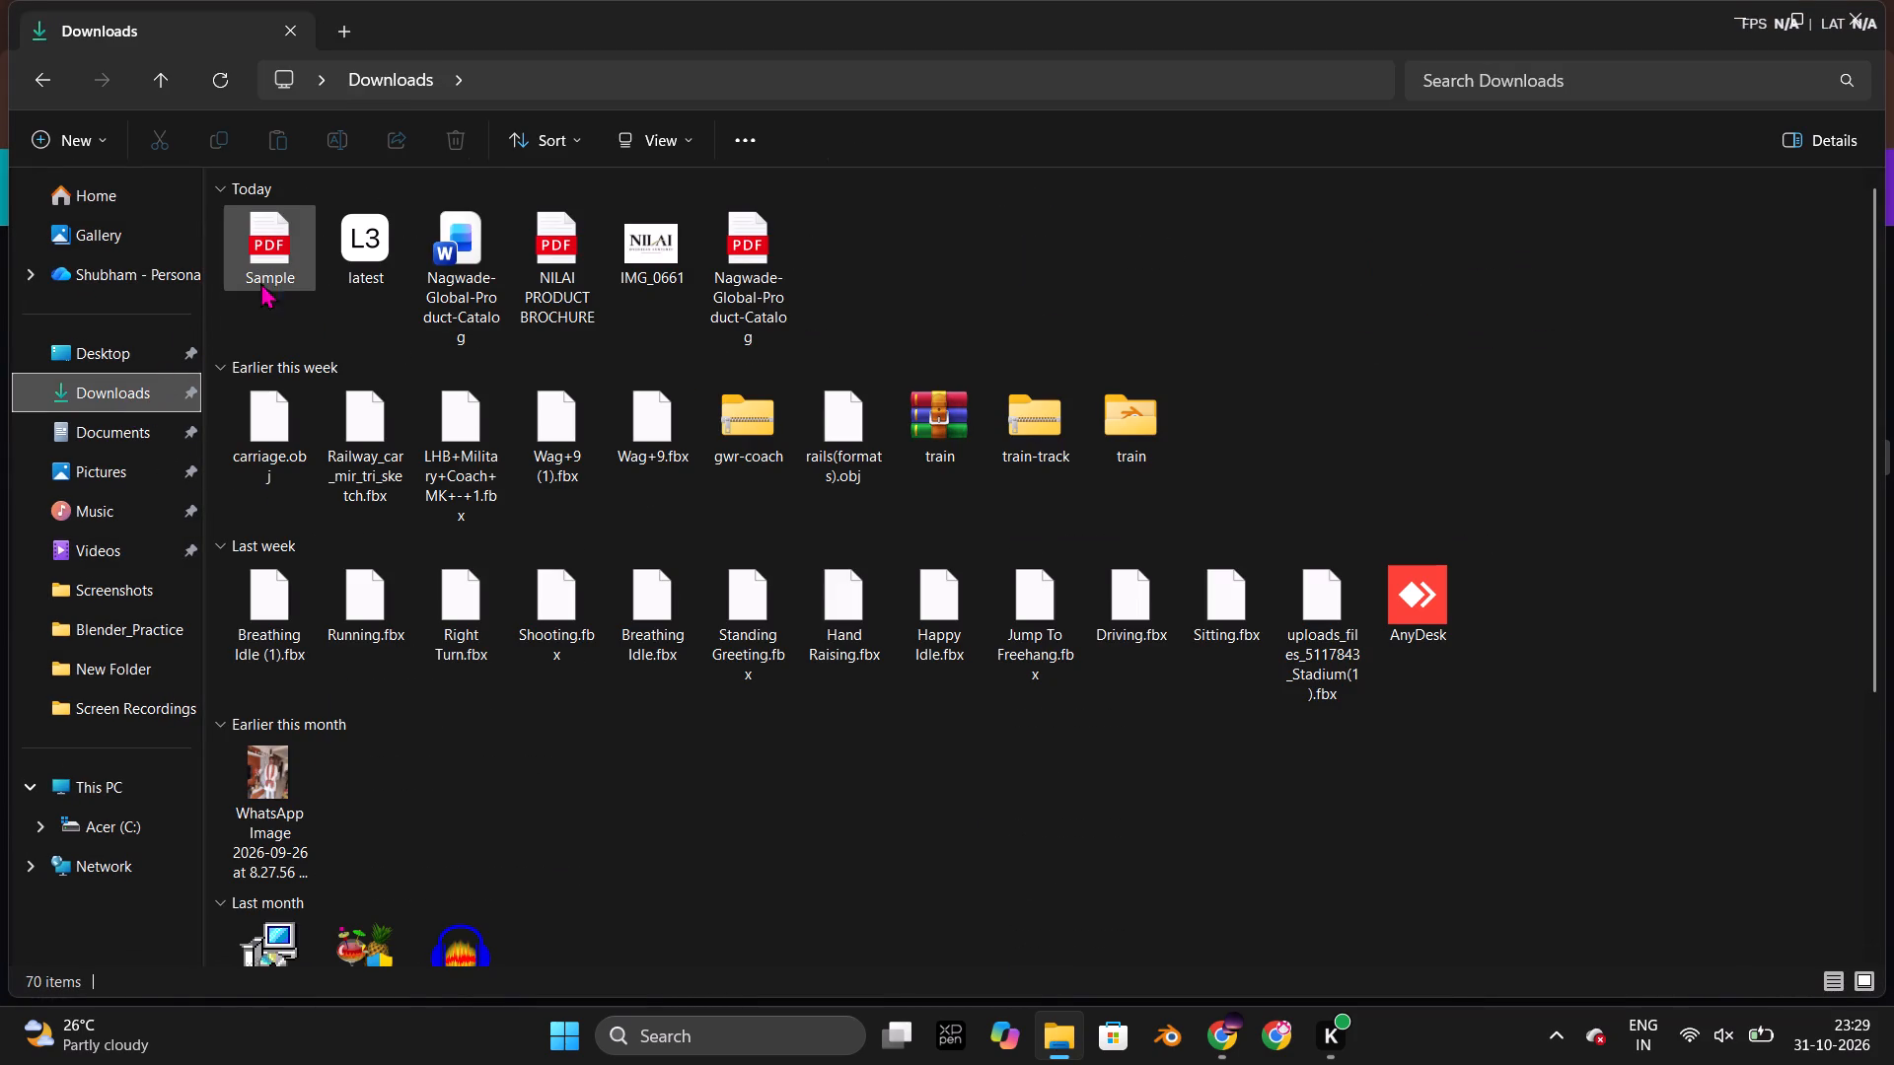
pyautogui.doubleClick(742, 246)
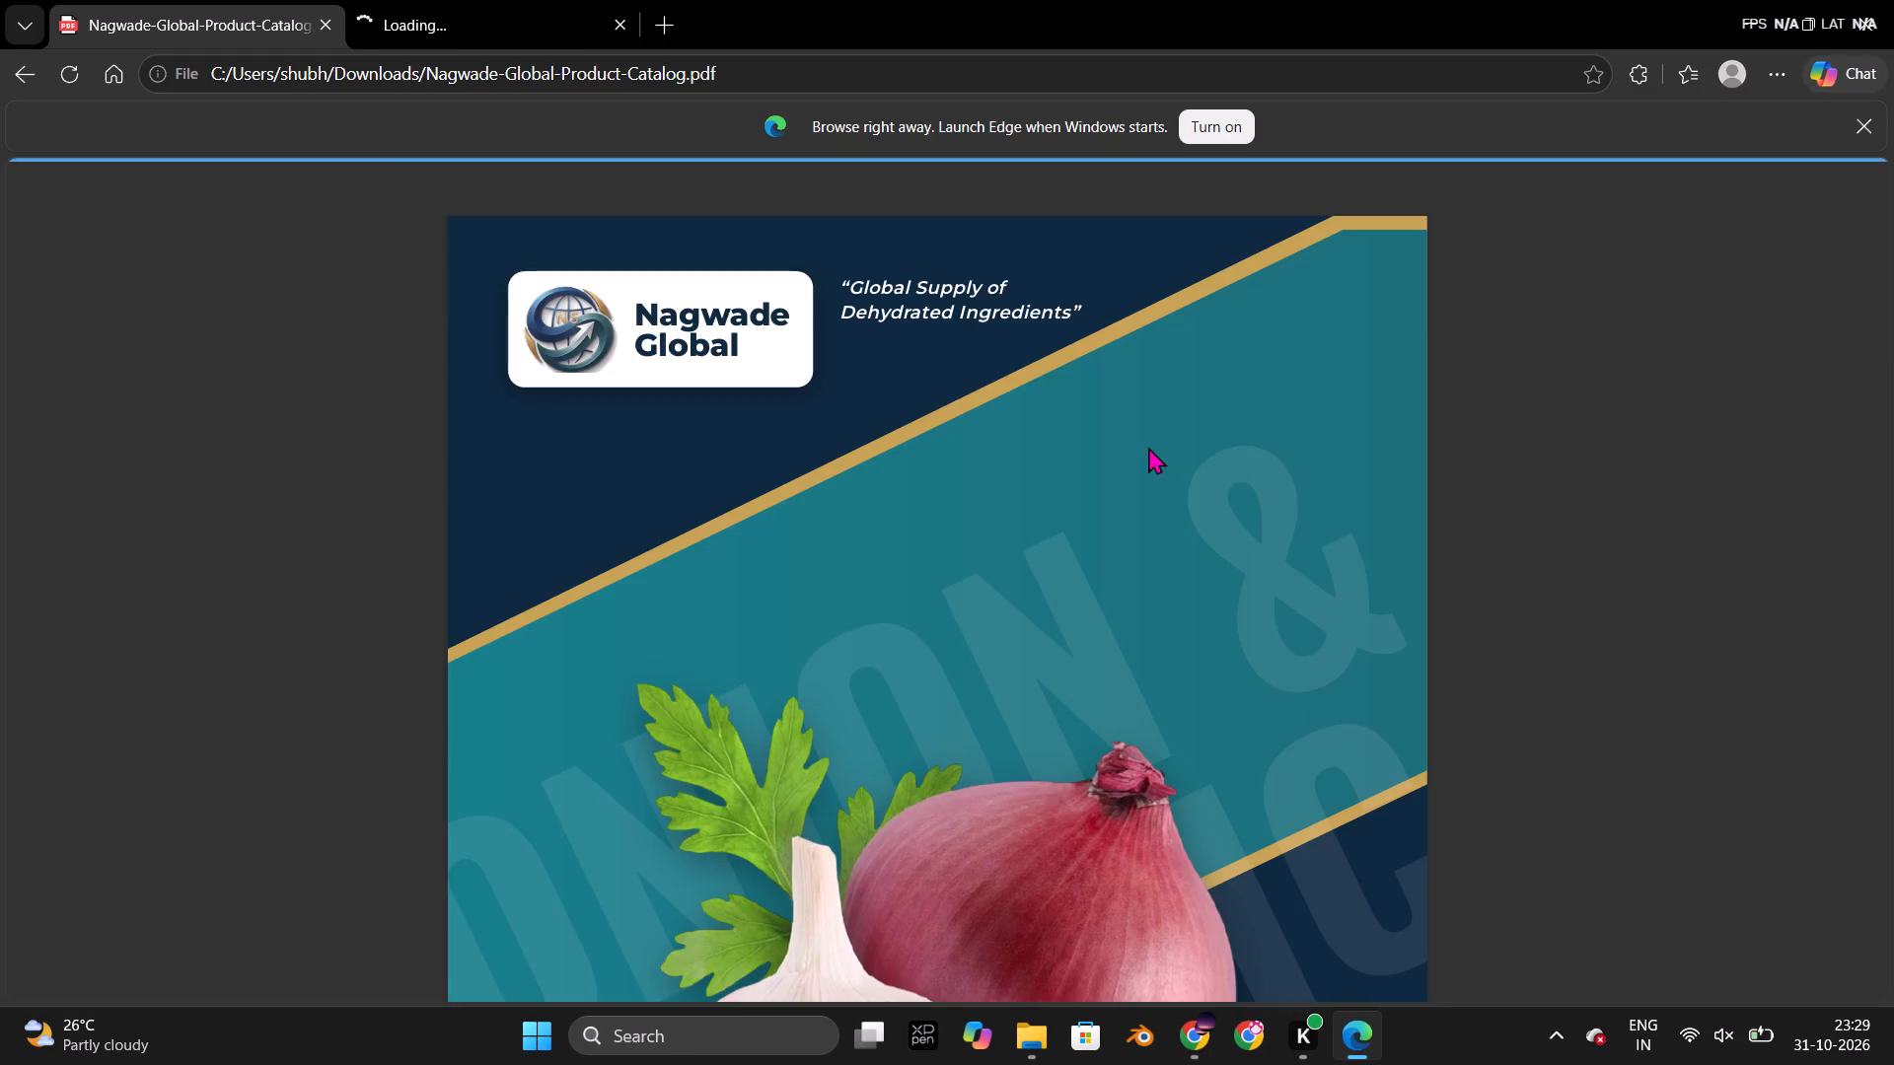
# Browse the original PDF catalogue to page 4 and examine its dehydrated white onion layout and product details.
pyautogui.scroll(-13, 1148, 447)
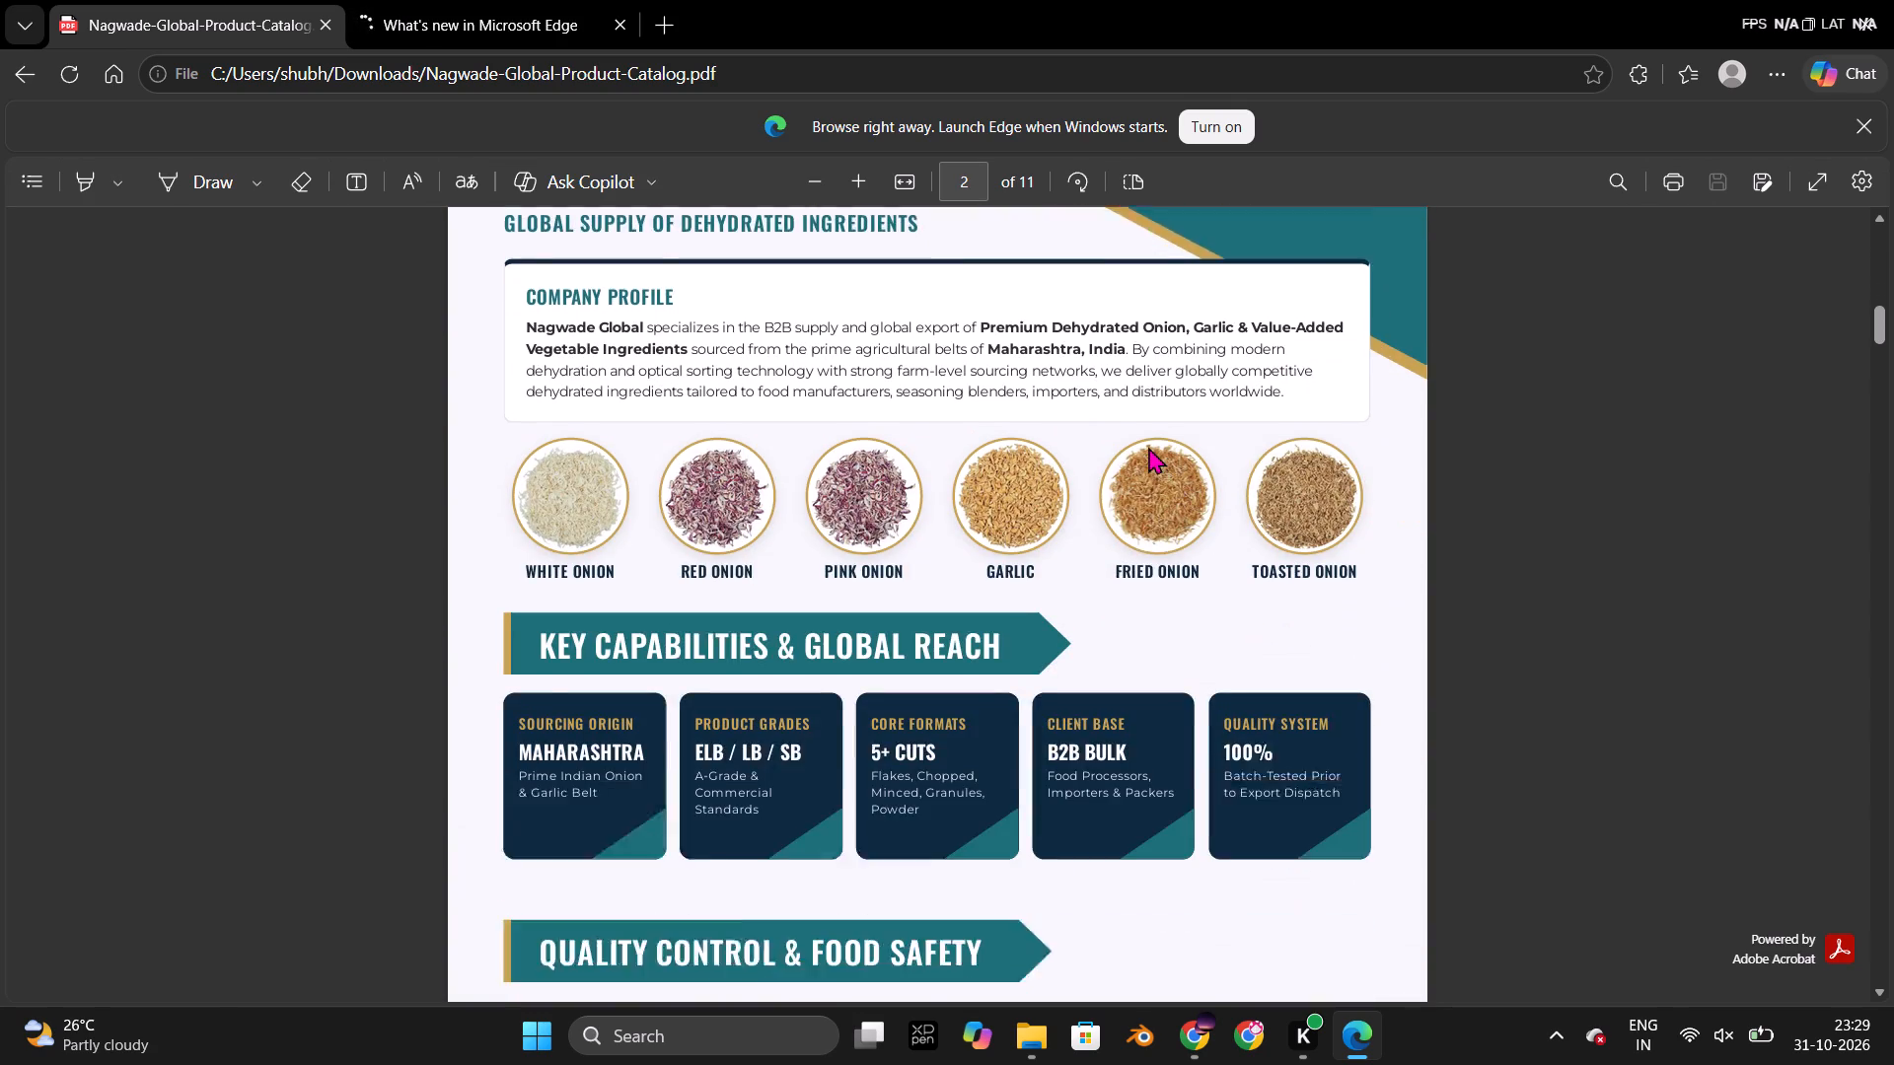
pyautogui.scroll(2, 1148, 447)
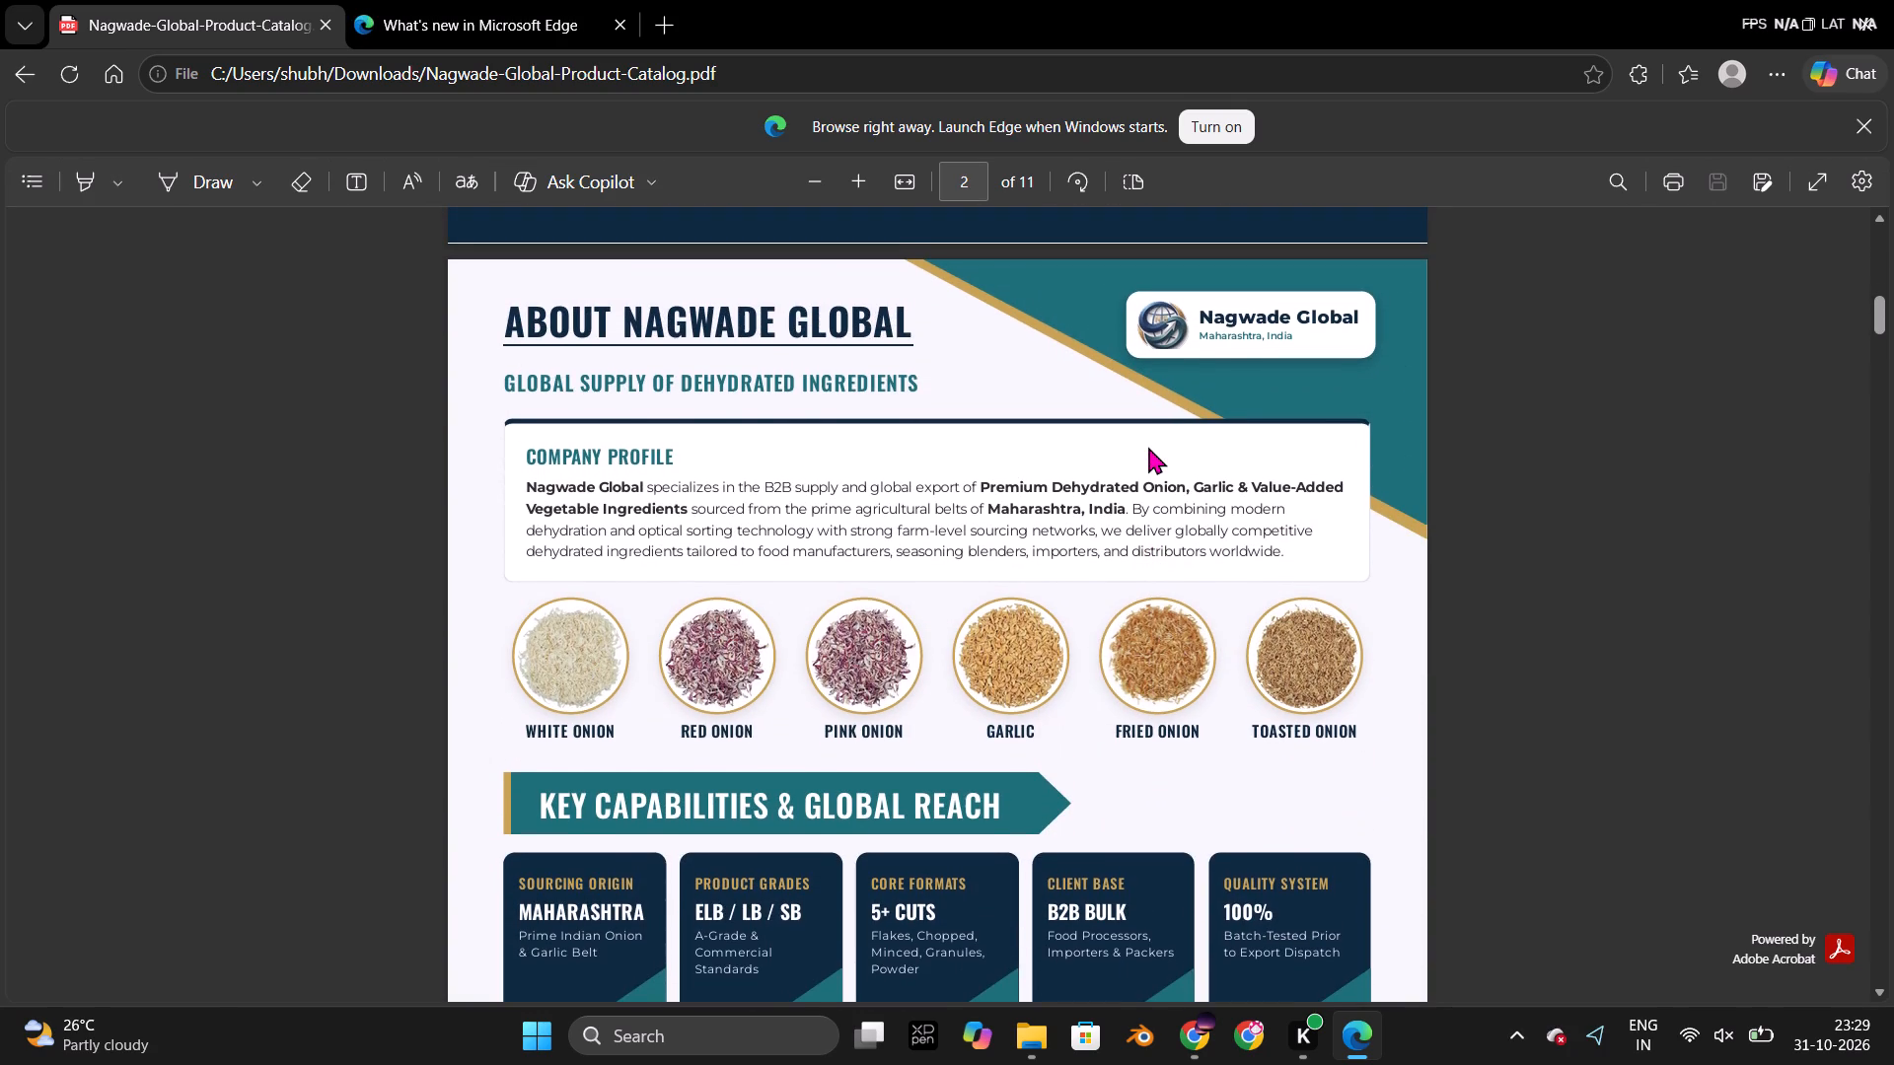
pyautogui.scroll(-10, 1148, 447)
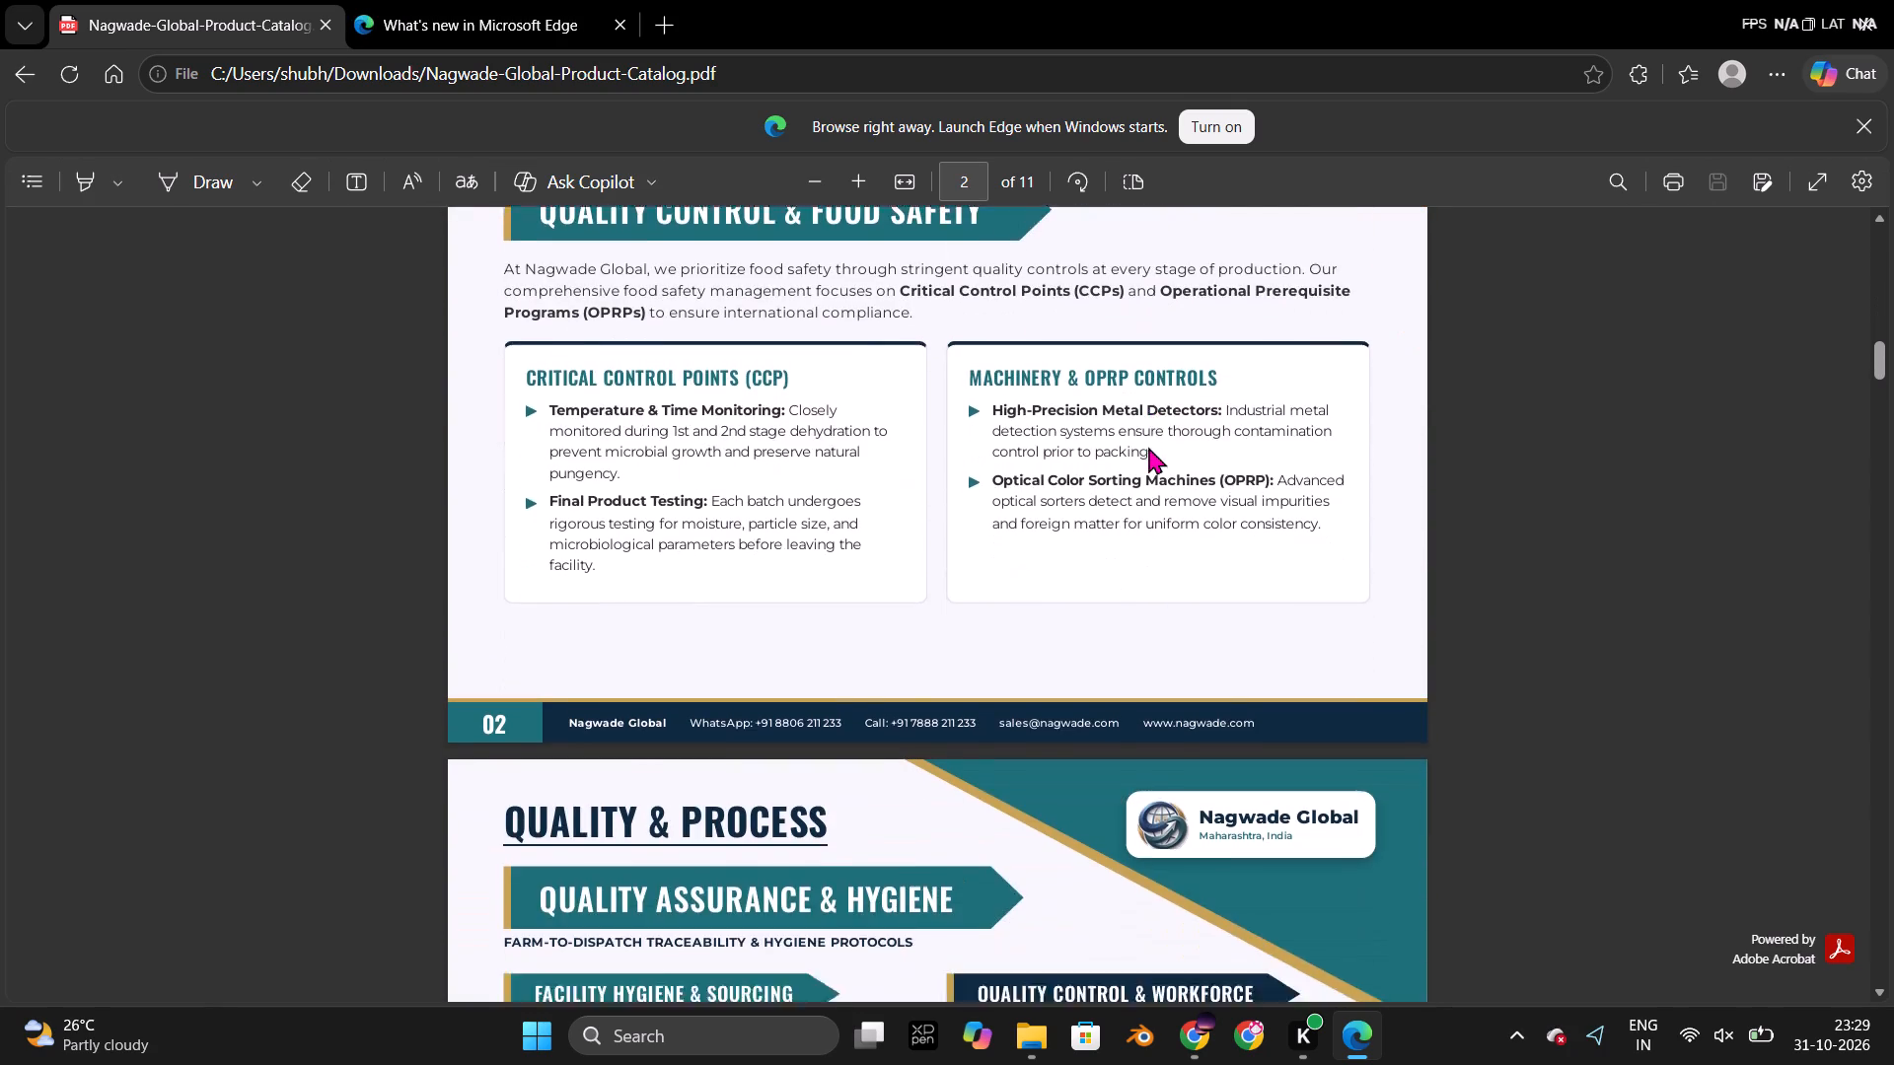
pyautogui.scroll(-14, 1148, 447)
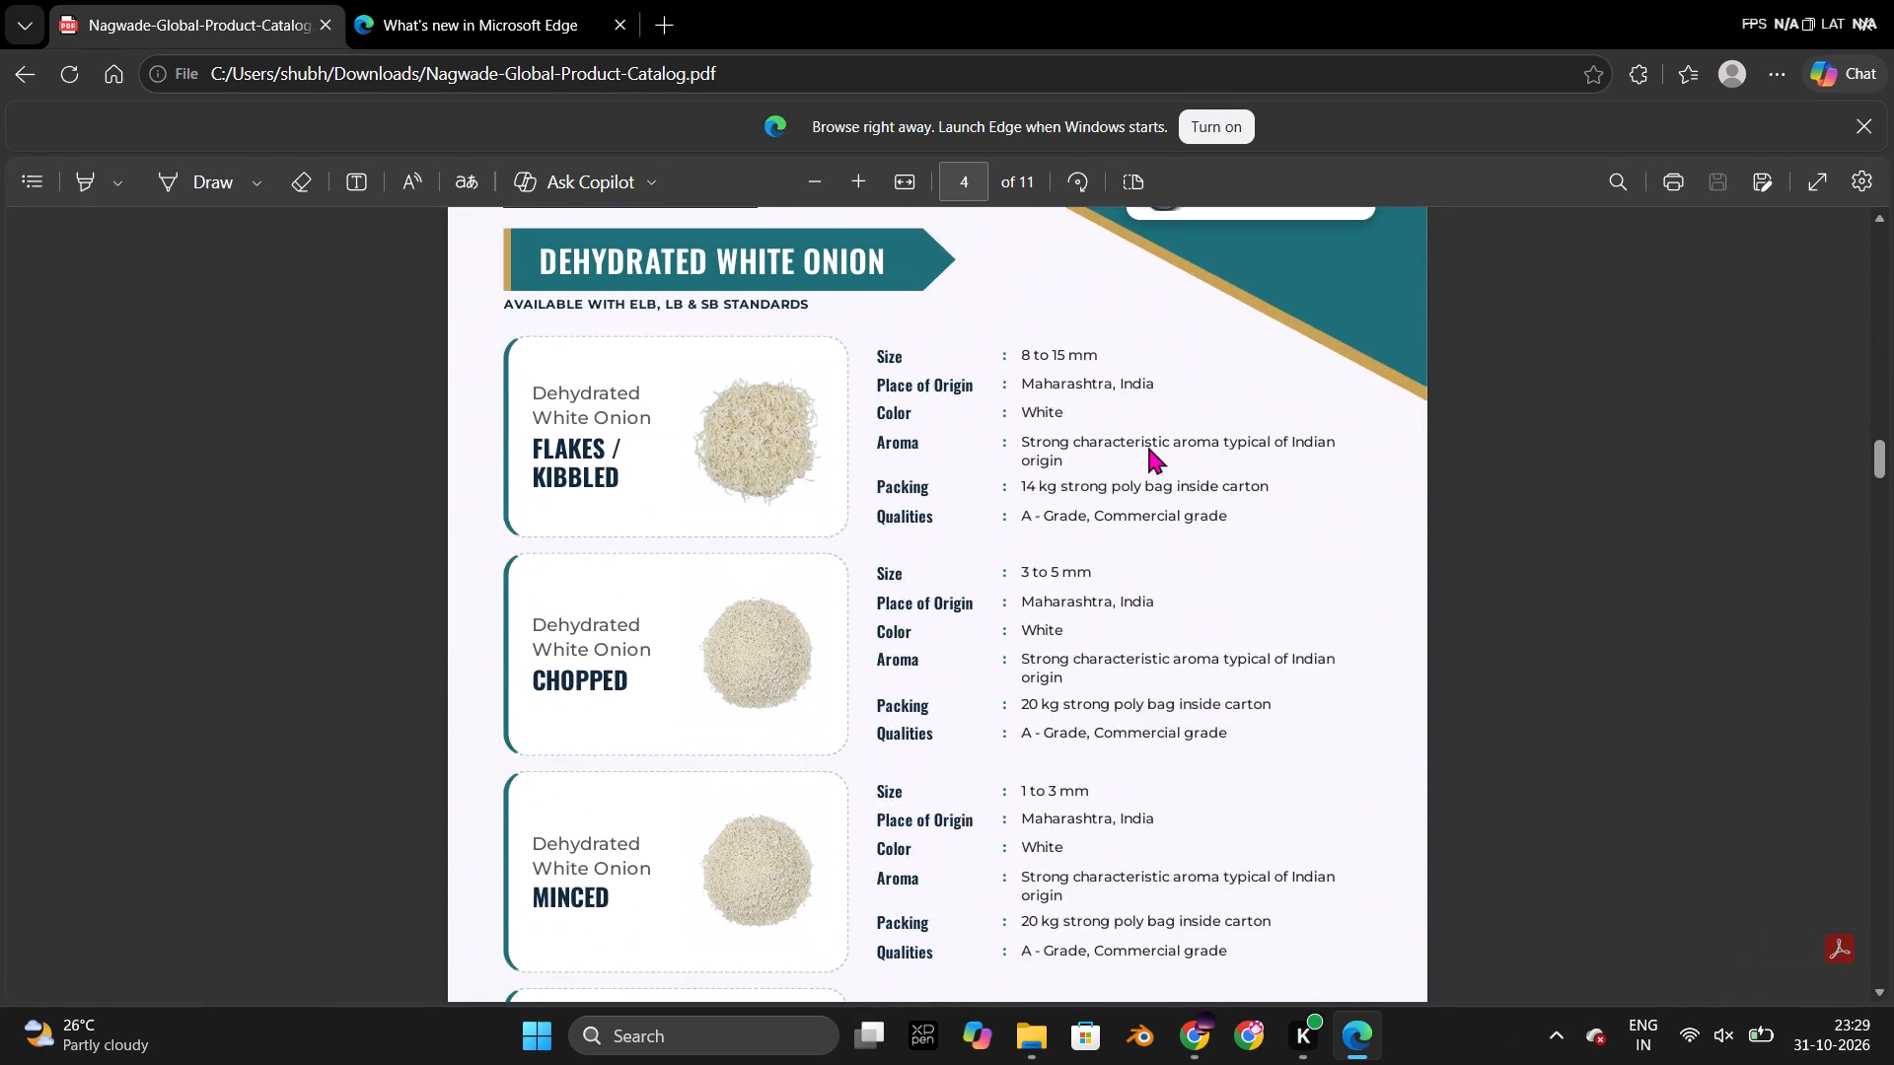
pyautogui.scroll(3, 1148, 447)
pyautogui.scroll(-1, 1148, 447)
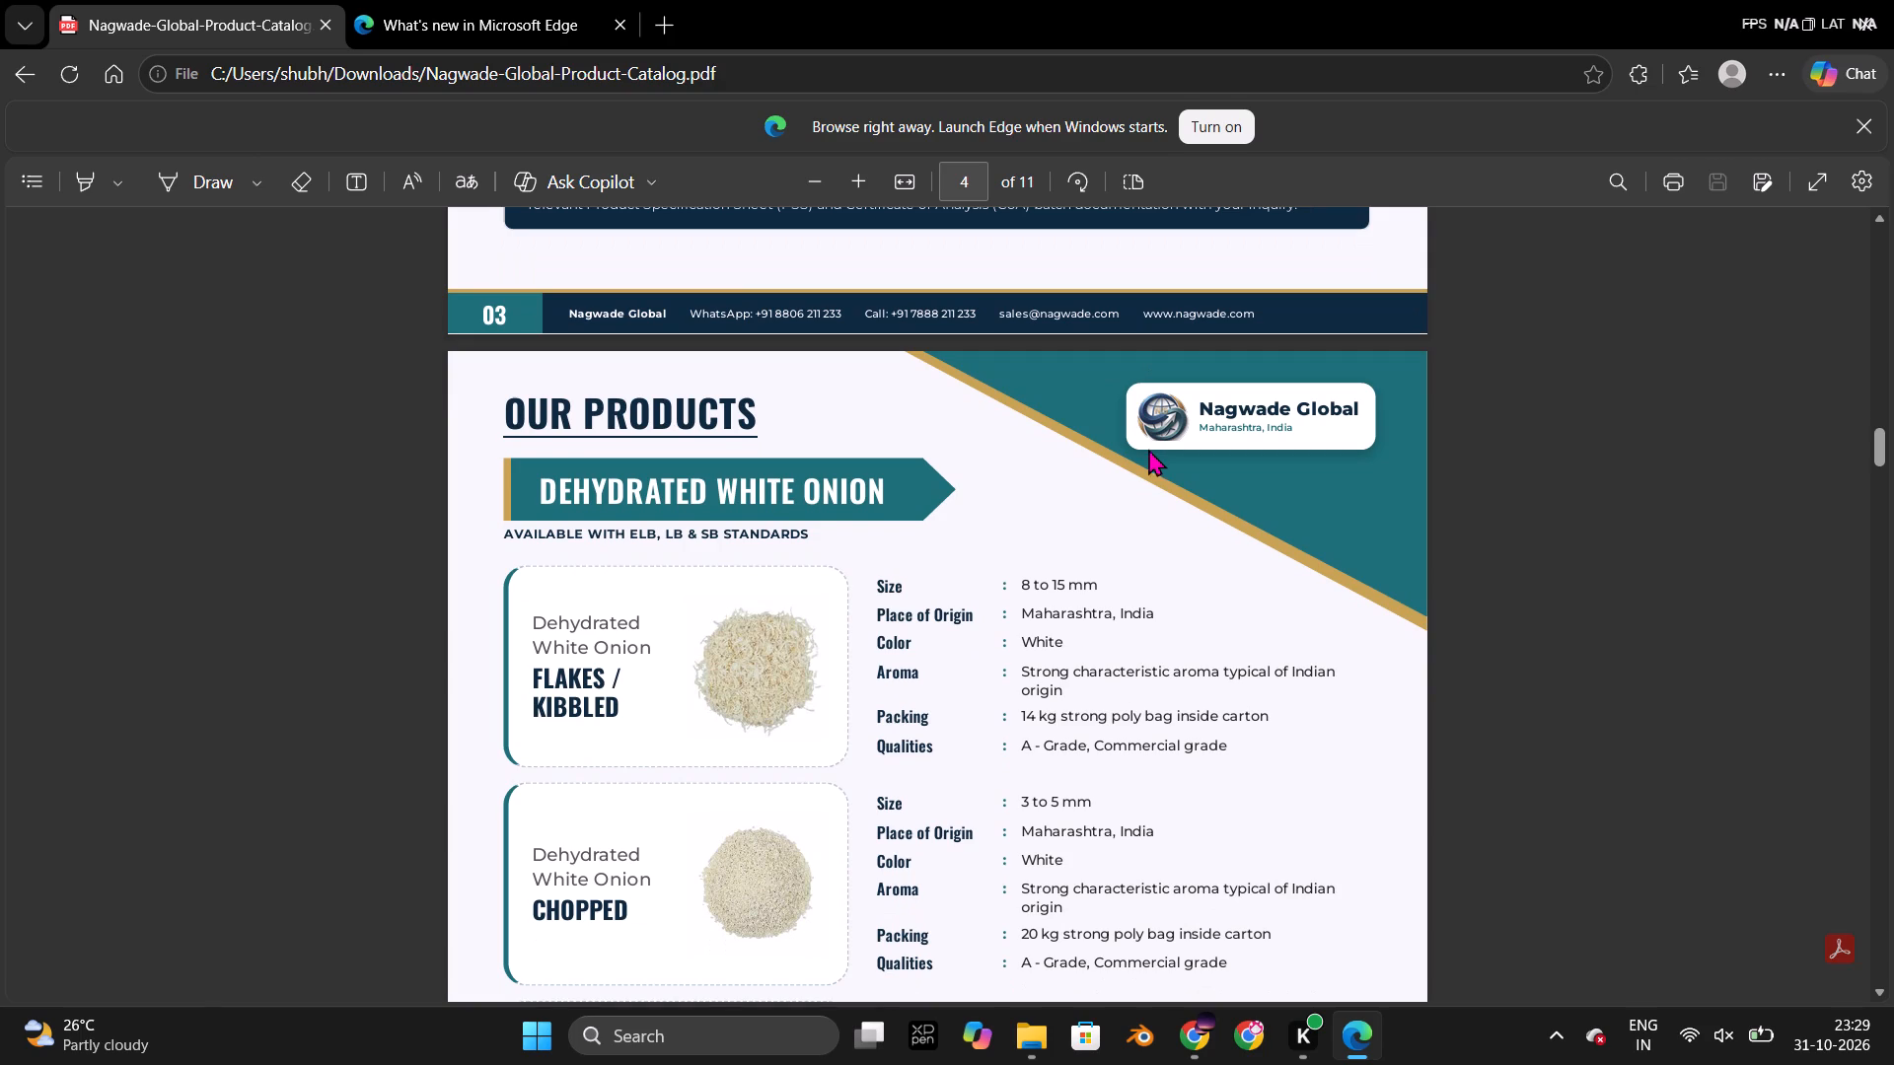
pyautogui.scroll(-1, 1090, 464)
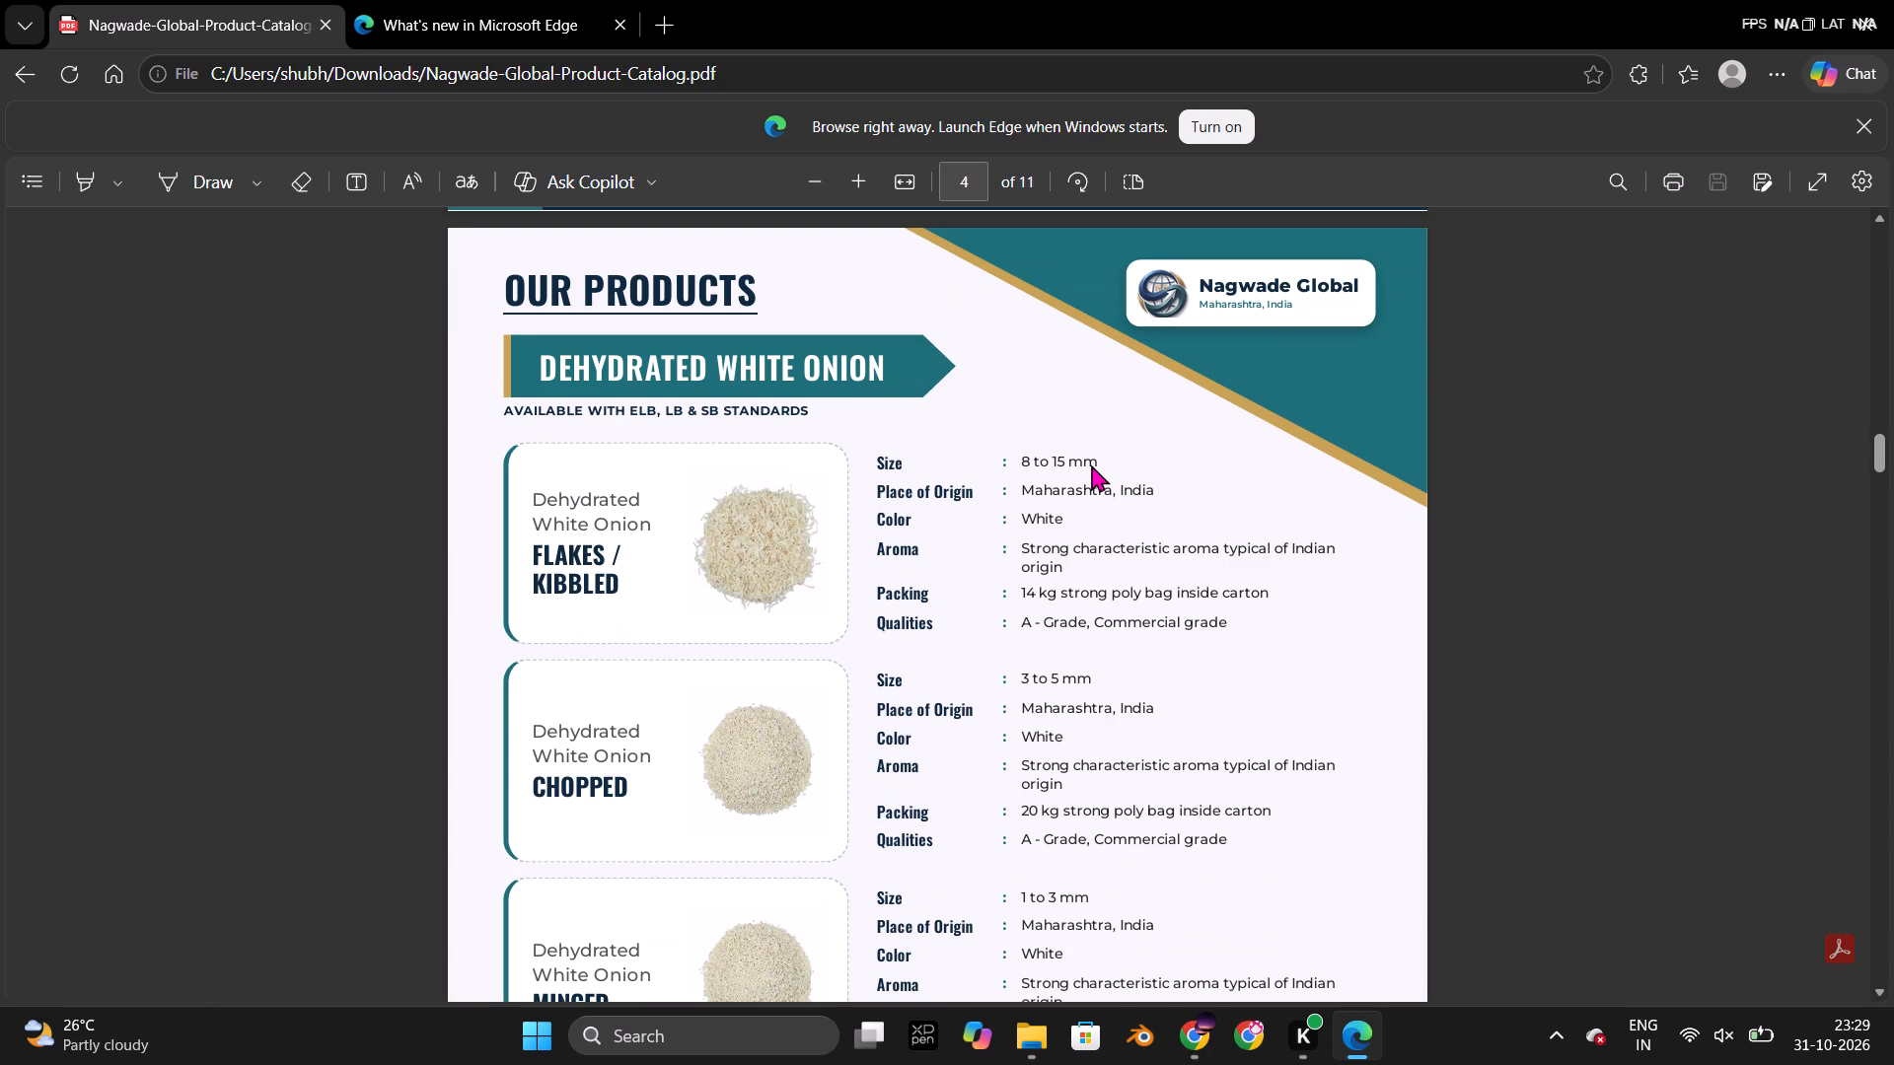
pyautogui.scroll(-5, 1091, 464)
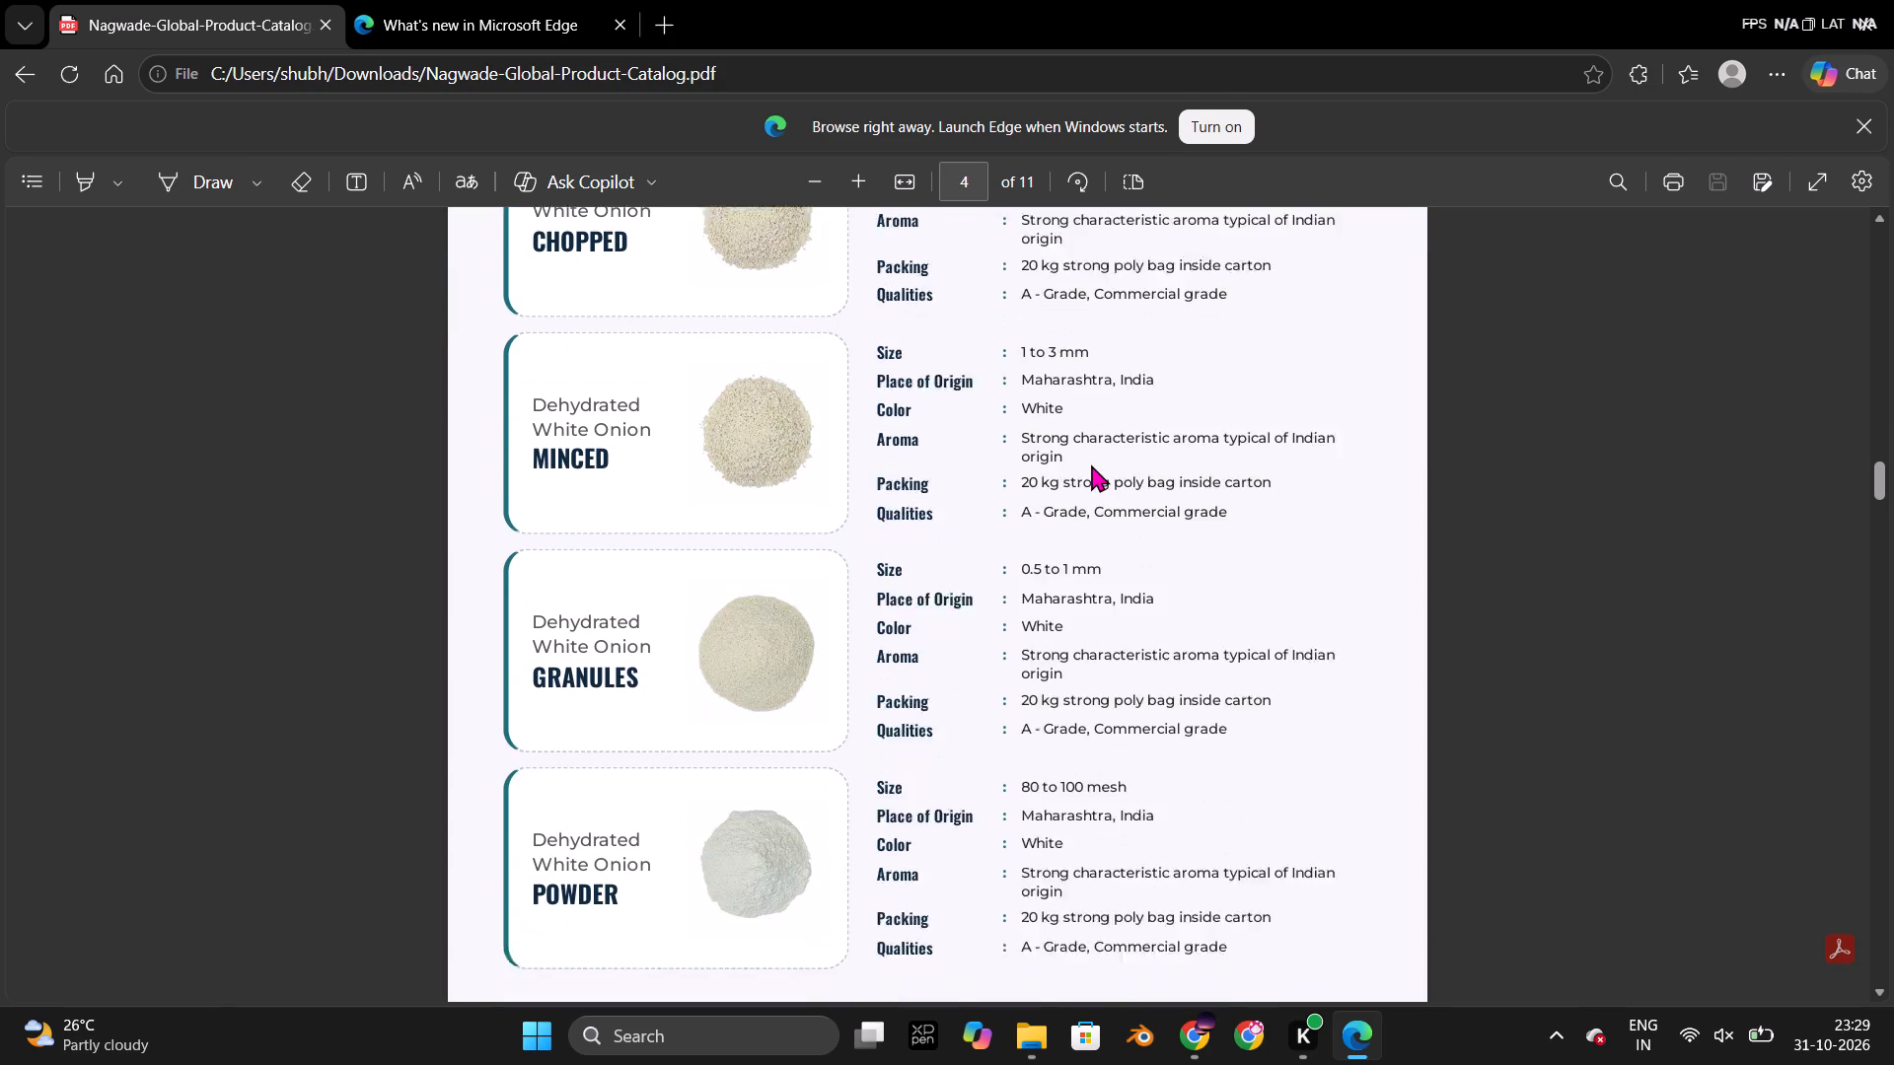
pyautogui.scroll(-1, 1091, 464)
pyautogui.scroll(7, 1091, 464)
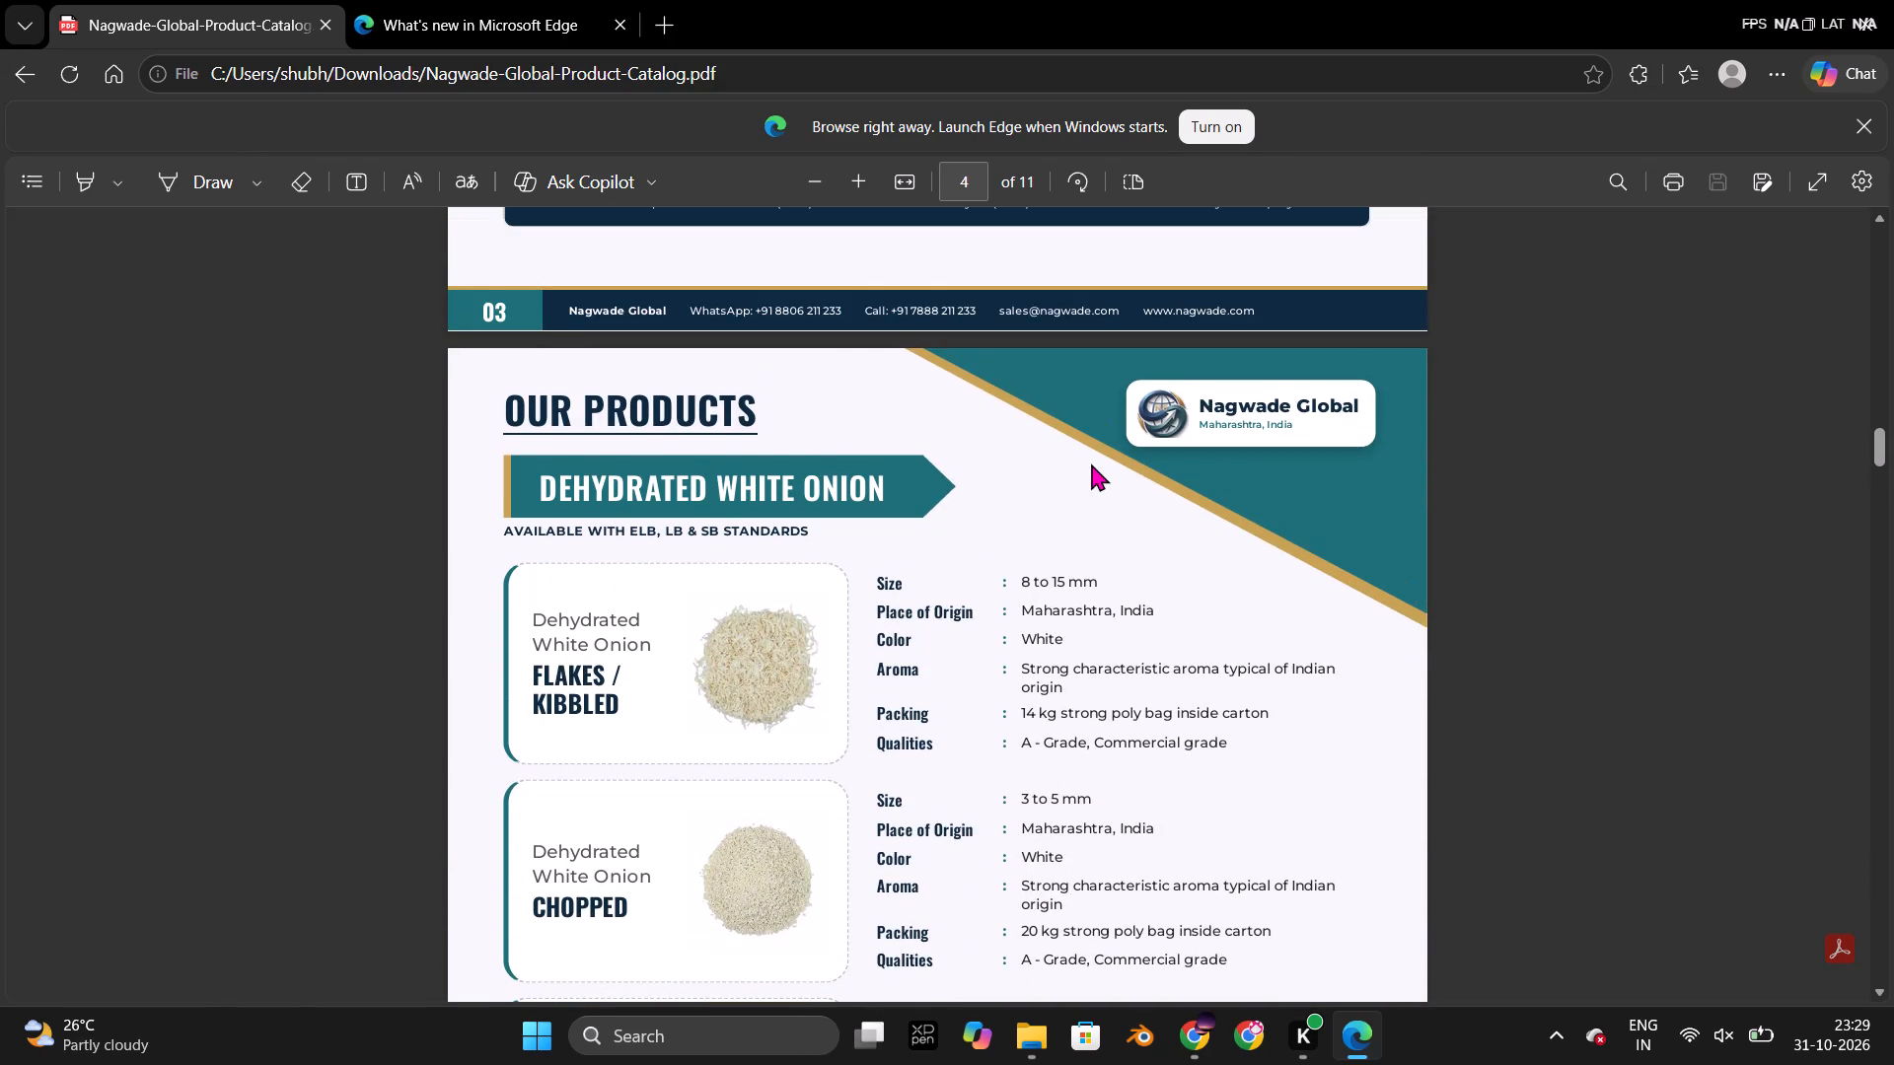
pyautogui.hotkey('alt', 'Tab')
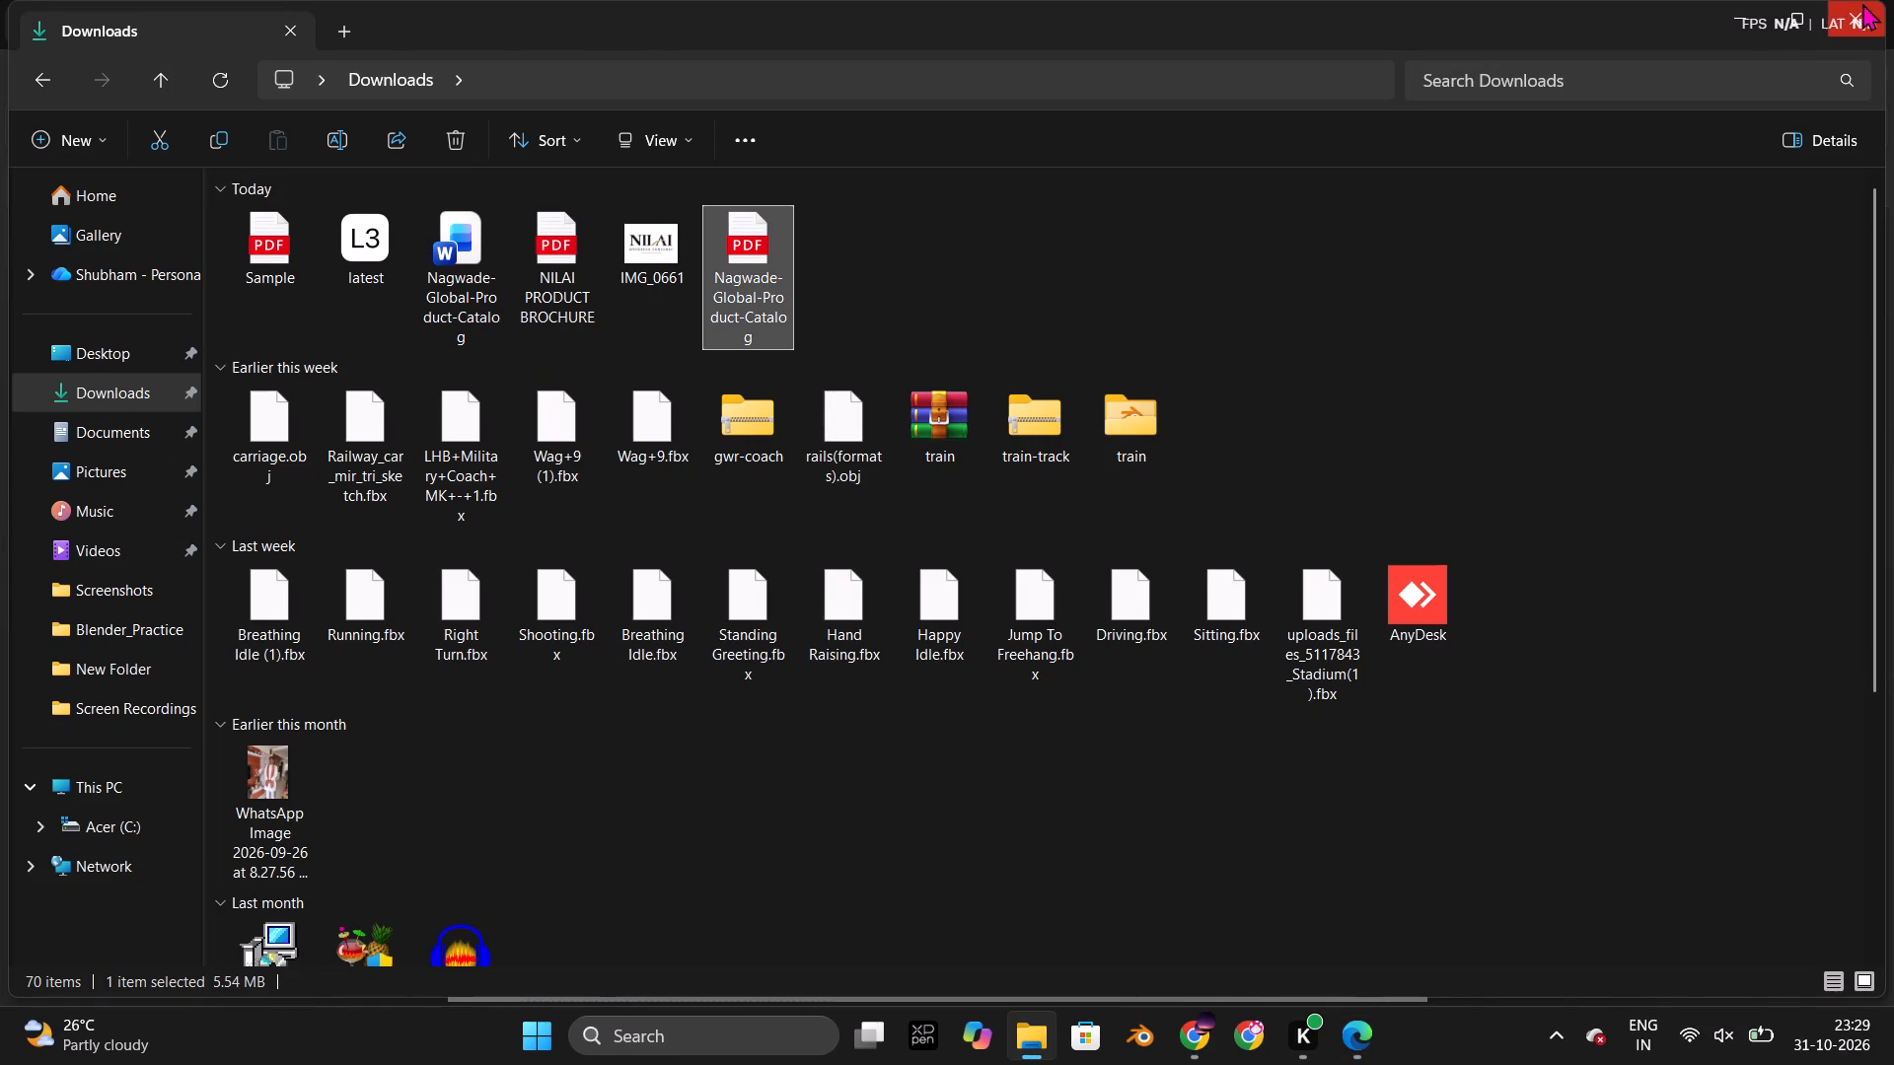
pyautogui.click(1863, 3)
pyautogui.hotkey('alt', 'Tab')
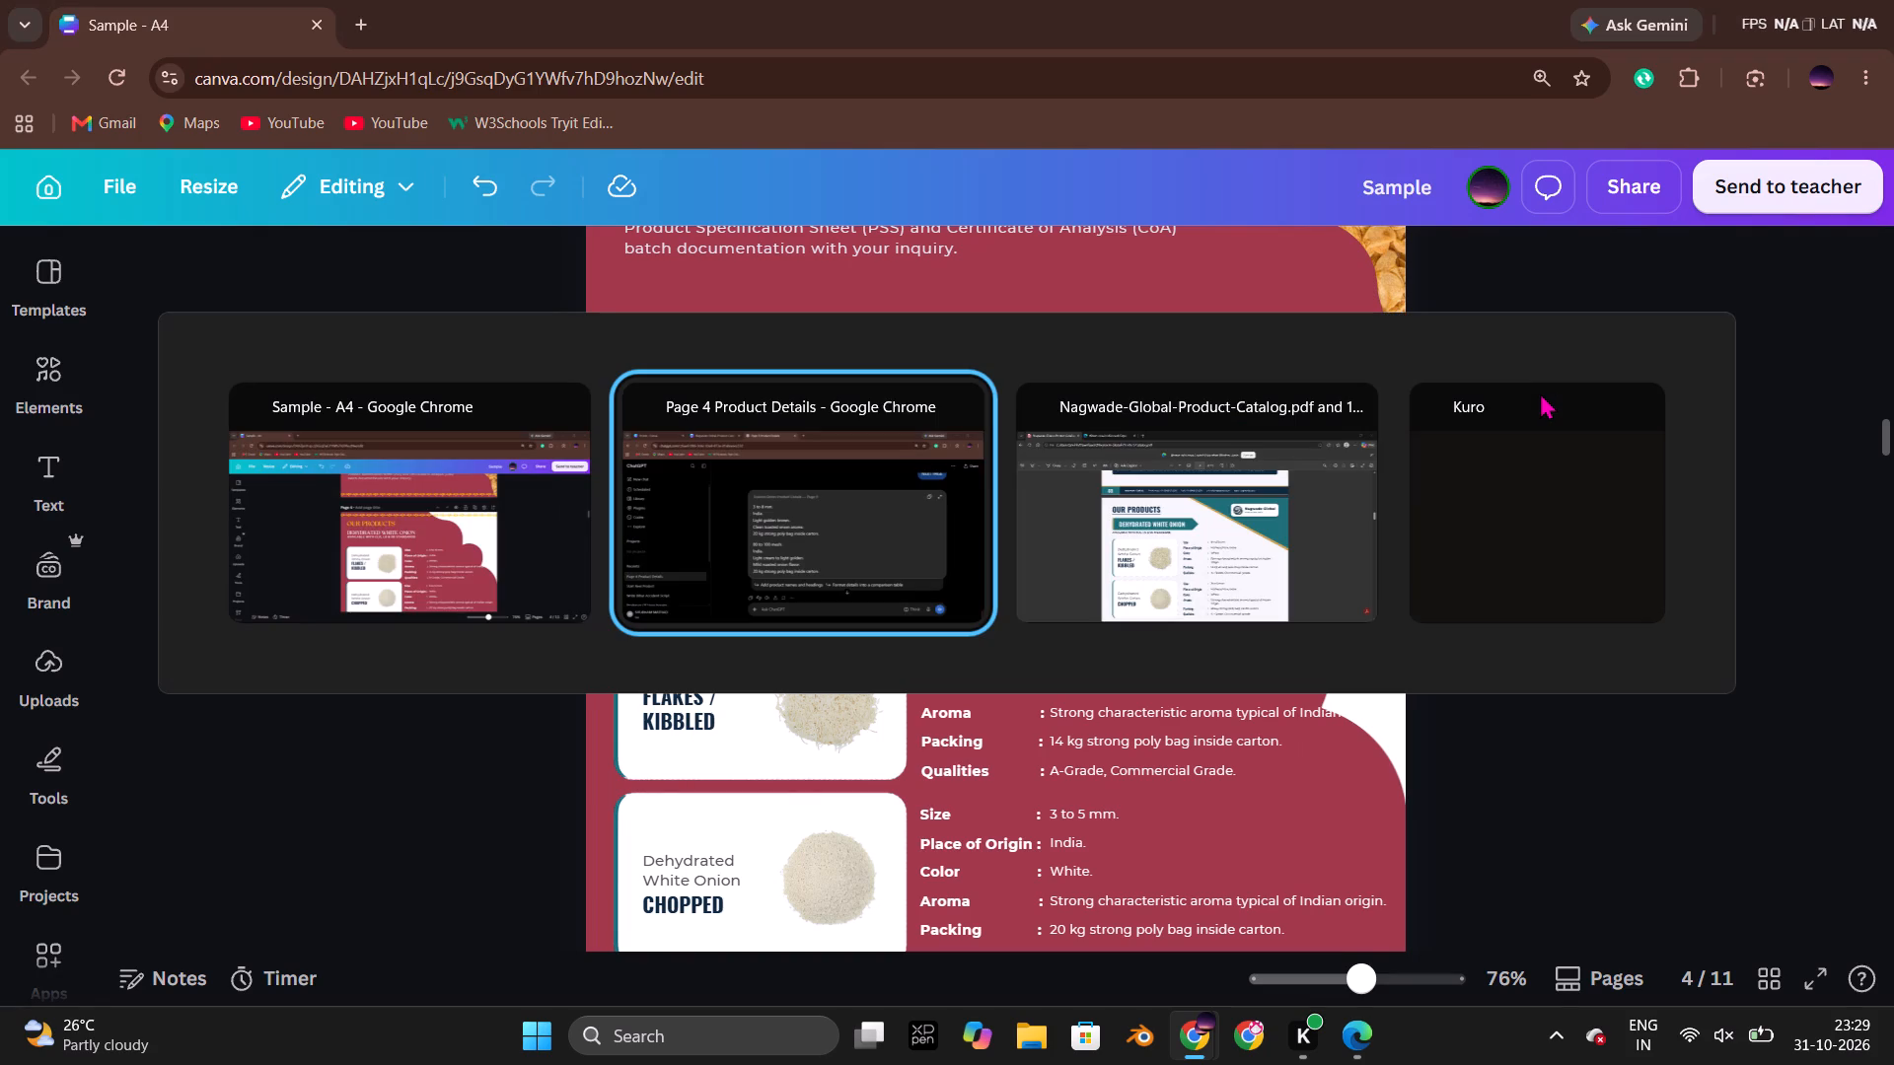
pyautogui.hotkey('alt', 'Tab')
pyautogui.hotkey('alt', 'Tab')
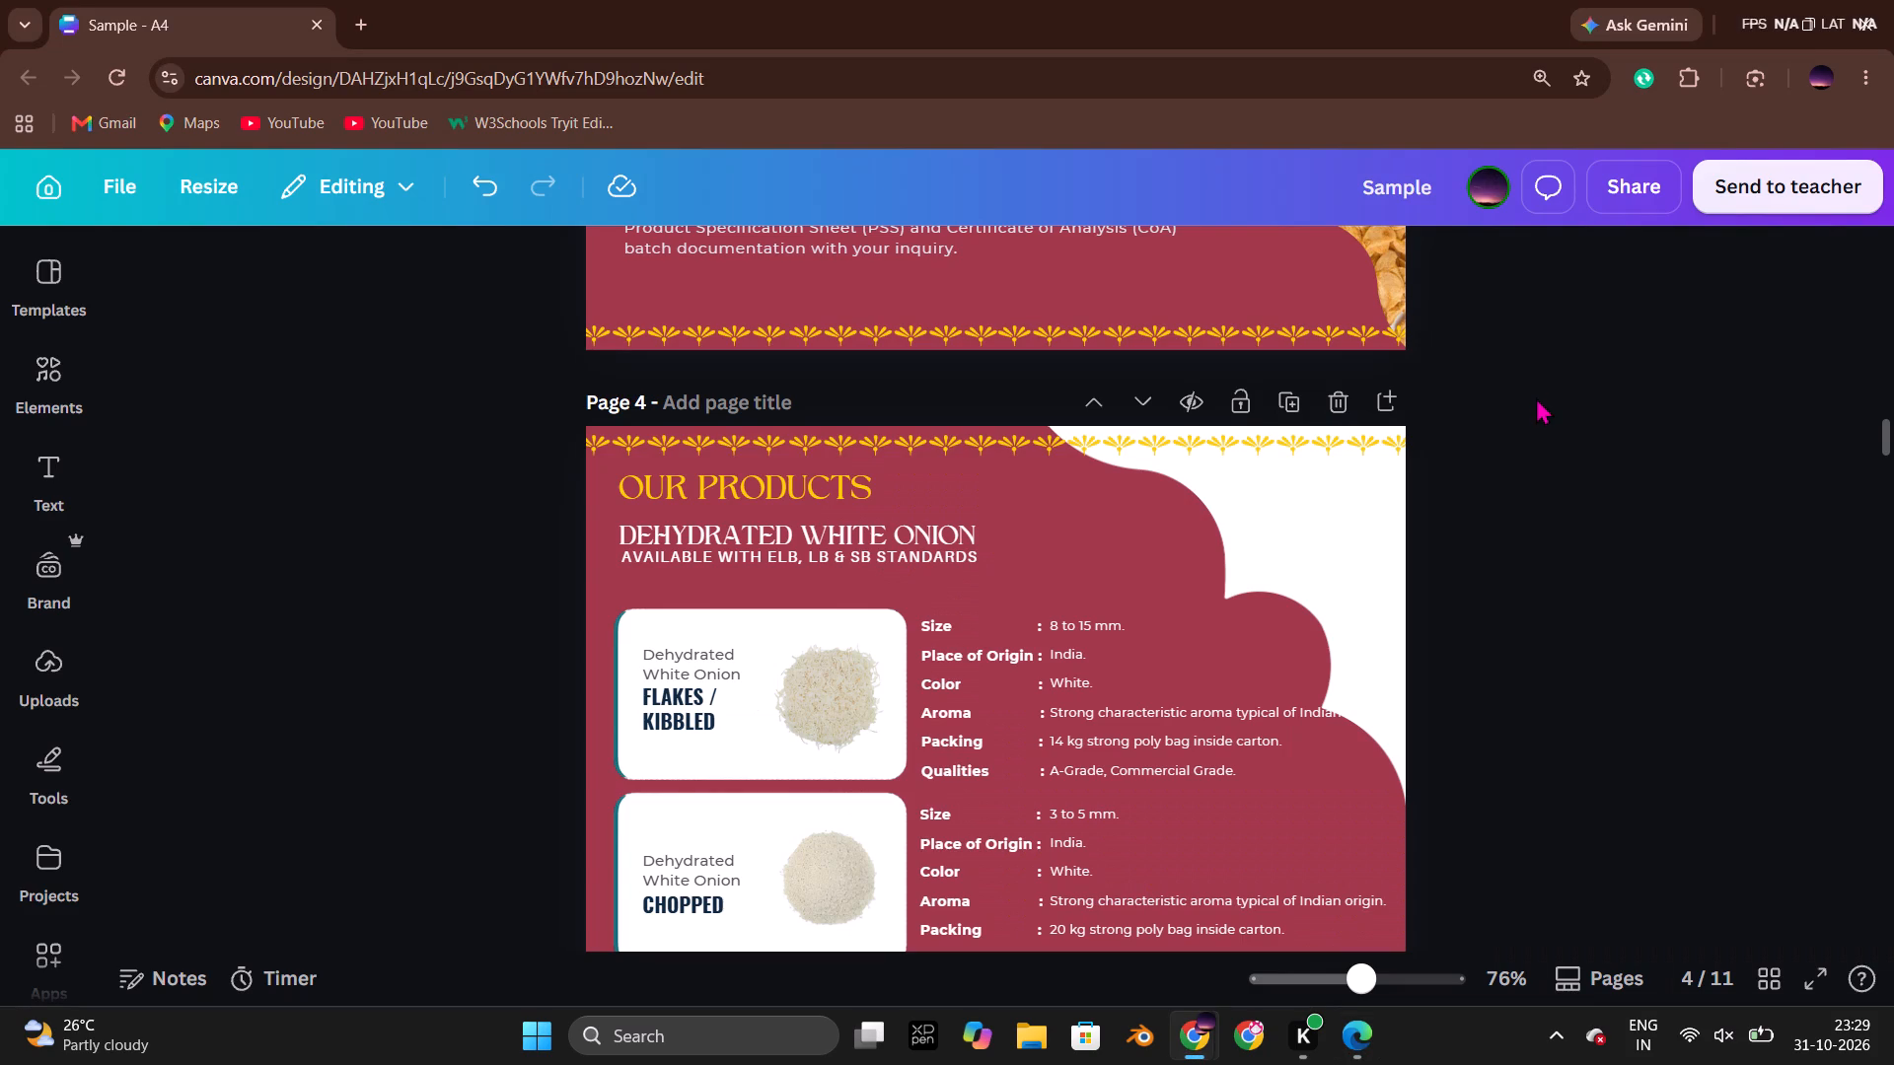
pyautogui.scroll(-6, 1529, 397)
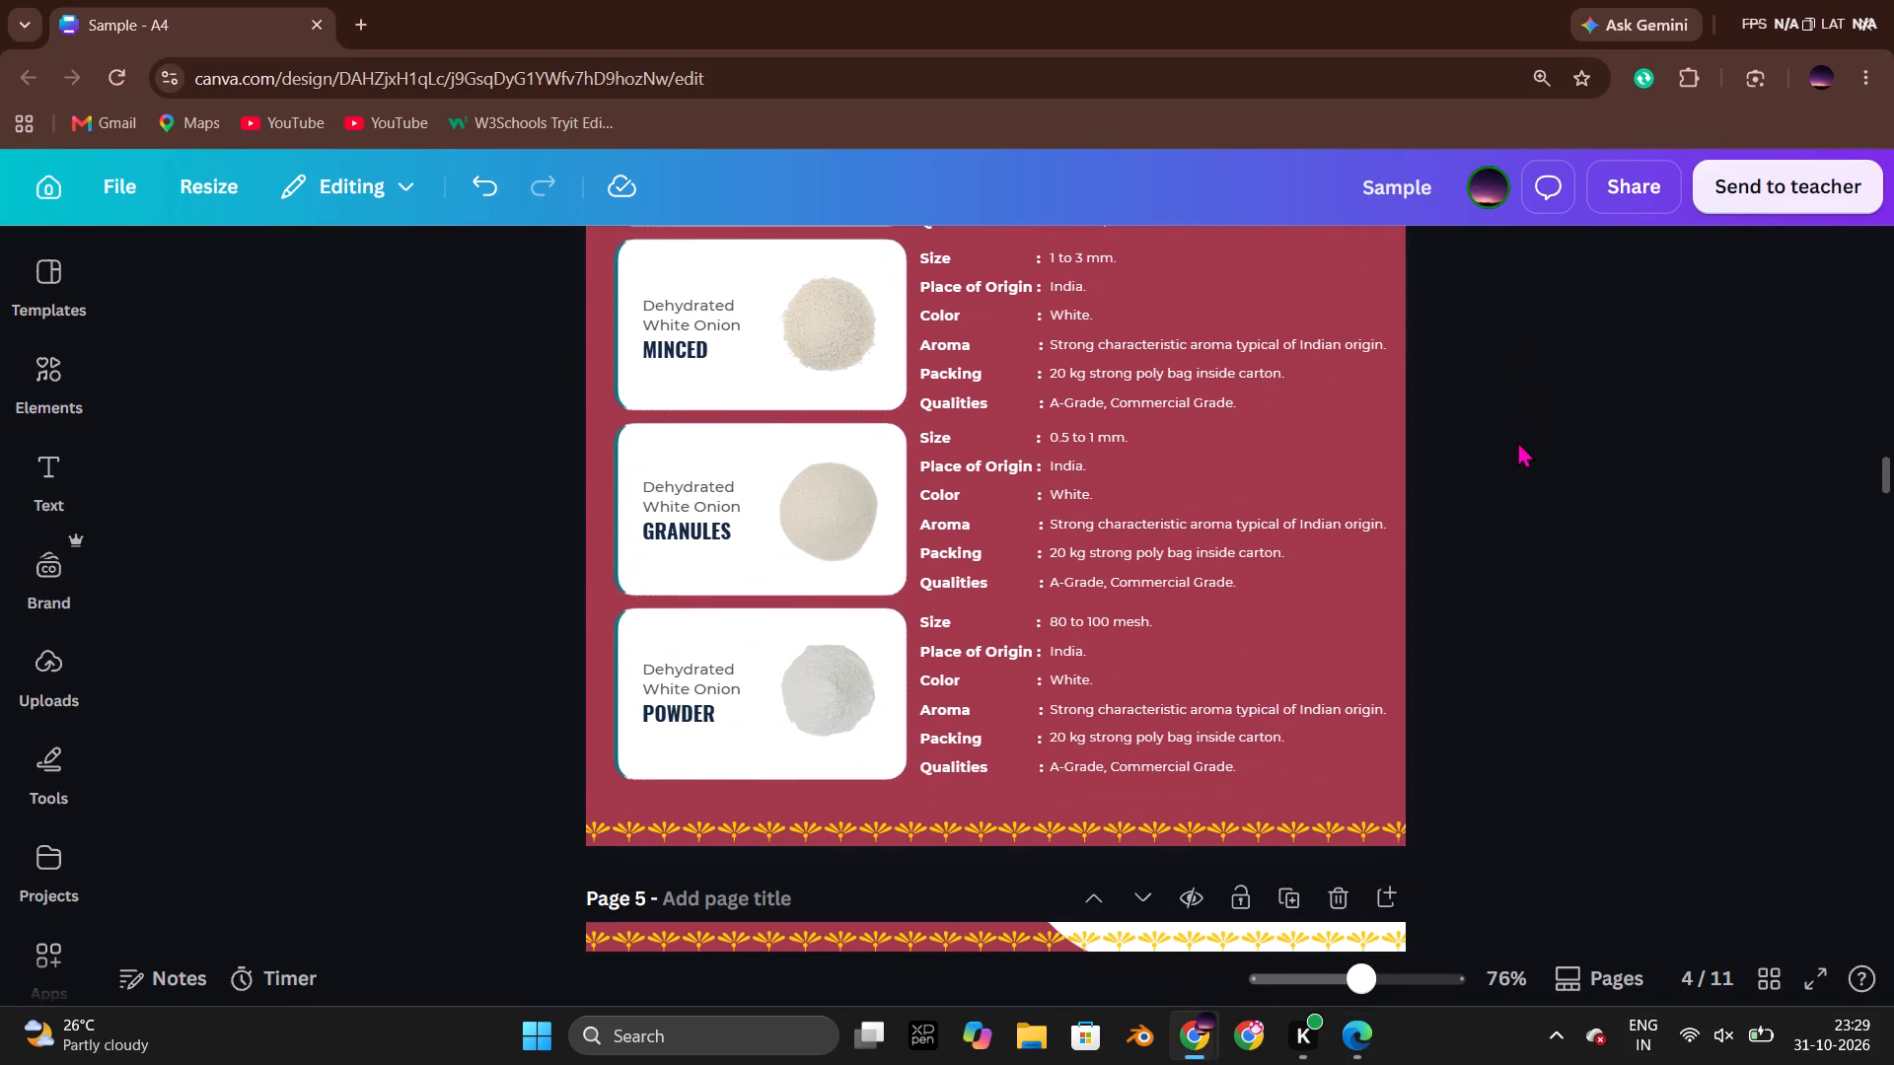
pyautogui.hotkey('alt', 'Tab')
pyautogui.scroll(-5, 1517, 441)
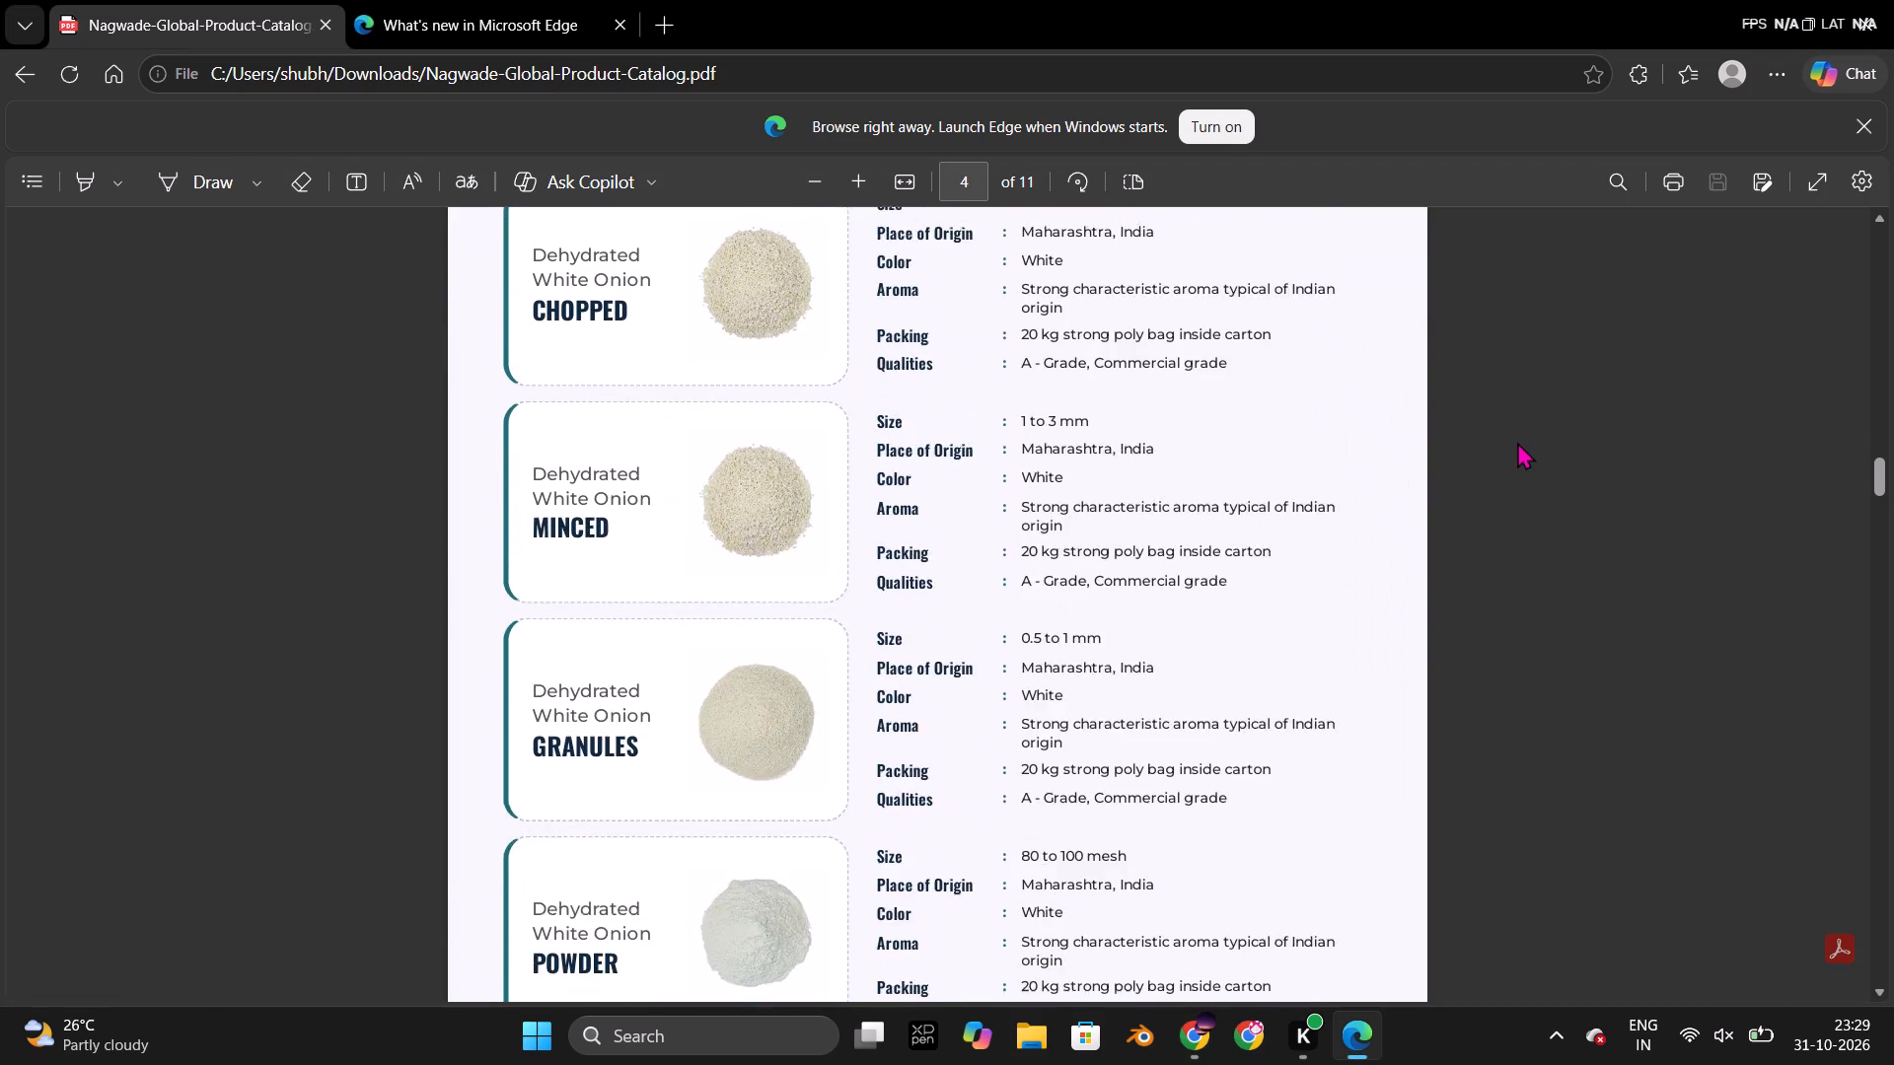
pyautogui.scroll(-3, 1517, 442)
pyautogui.hotkey('alt', 'Tab')
# Compare the dehydrated red onion product details on page 5 of the redesign with page 5 of the original PDF.
pyautogui.scroll(-5, 1517, 442)
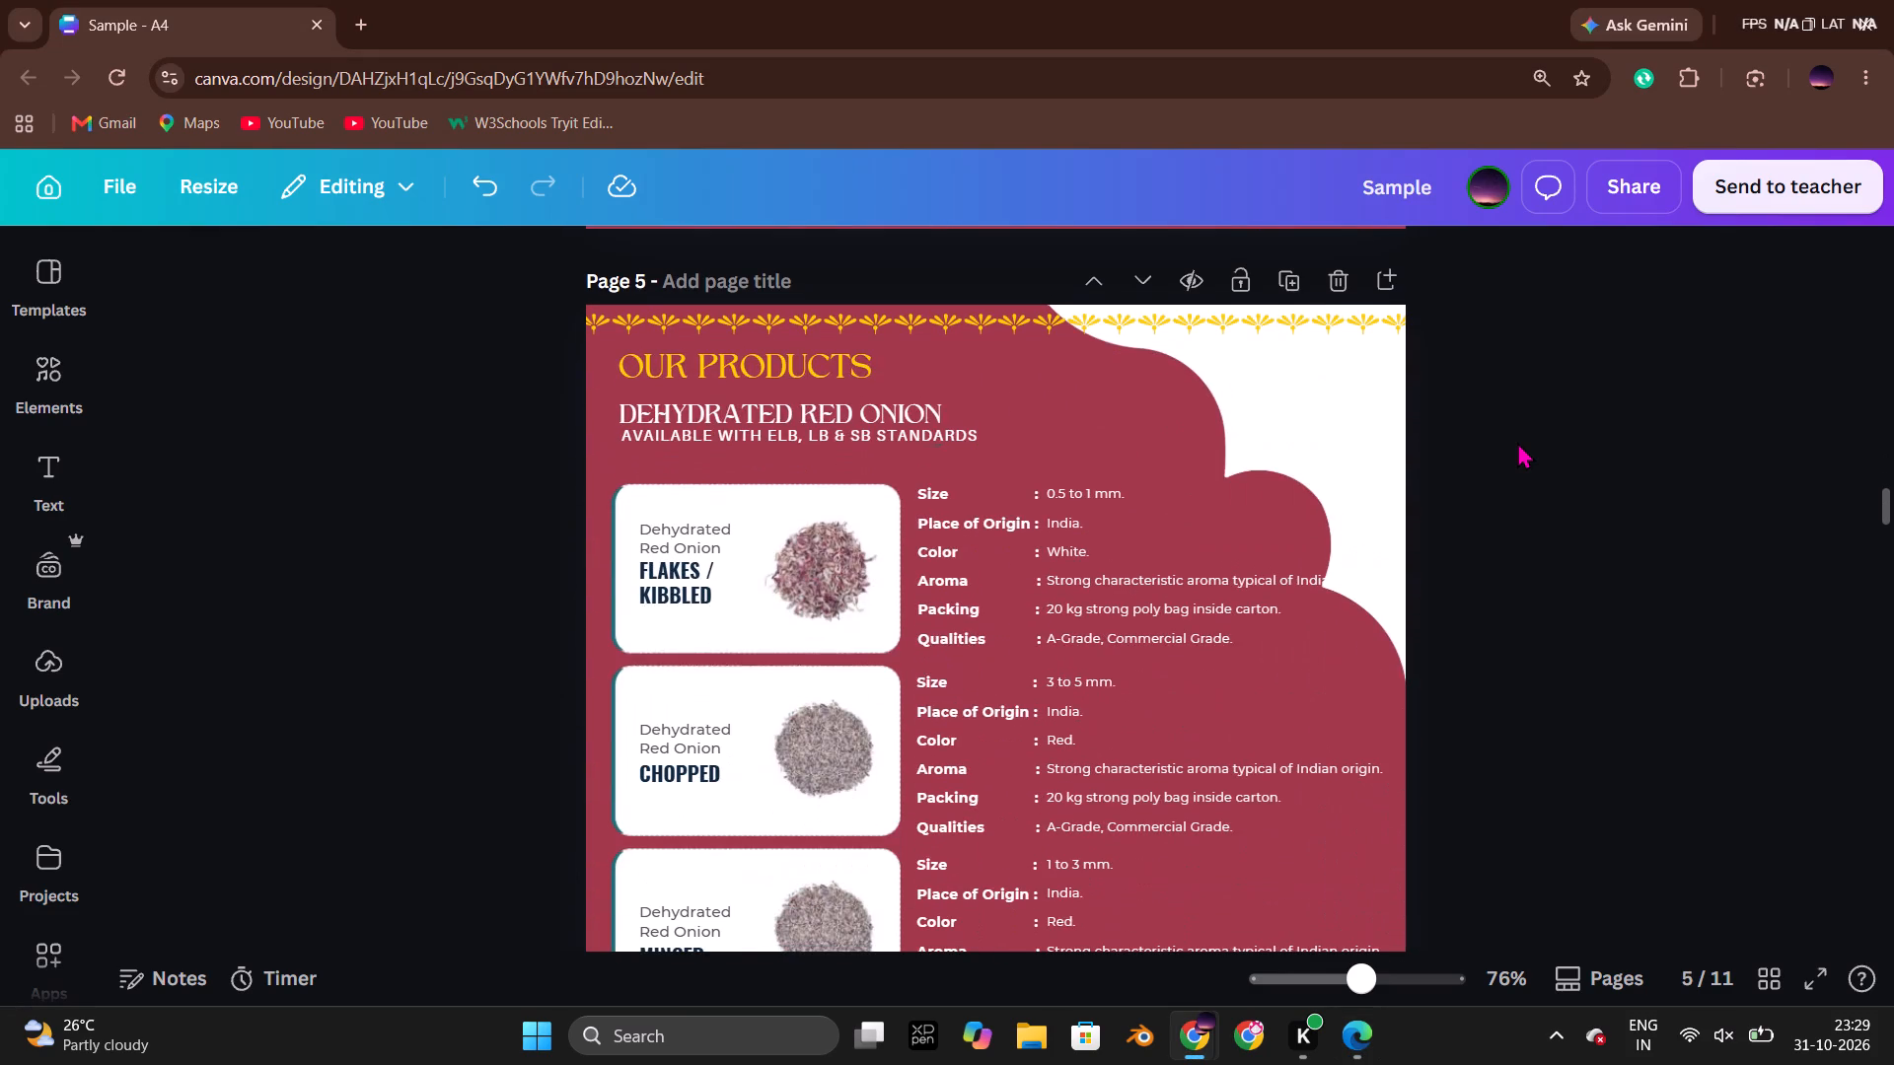
pyautogui.hotkey('alt', 'Tab')
pyautogui.scroll(-3, 1517, 442)
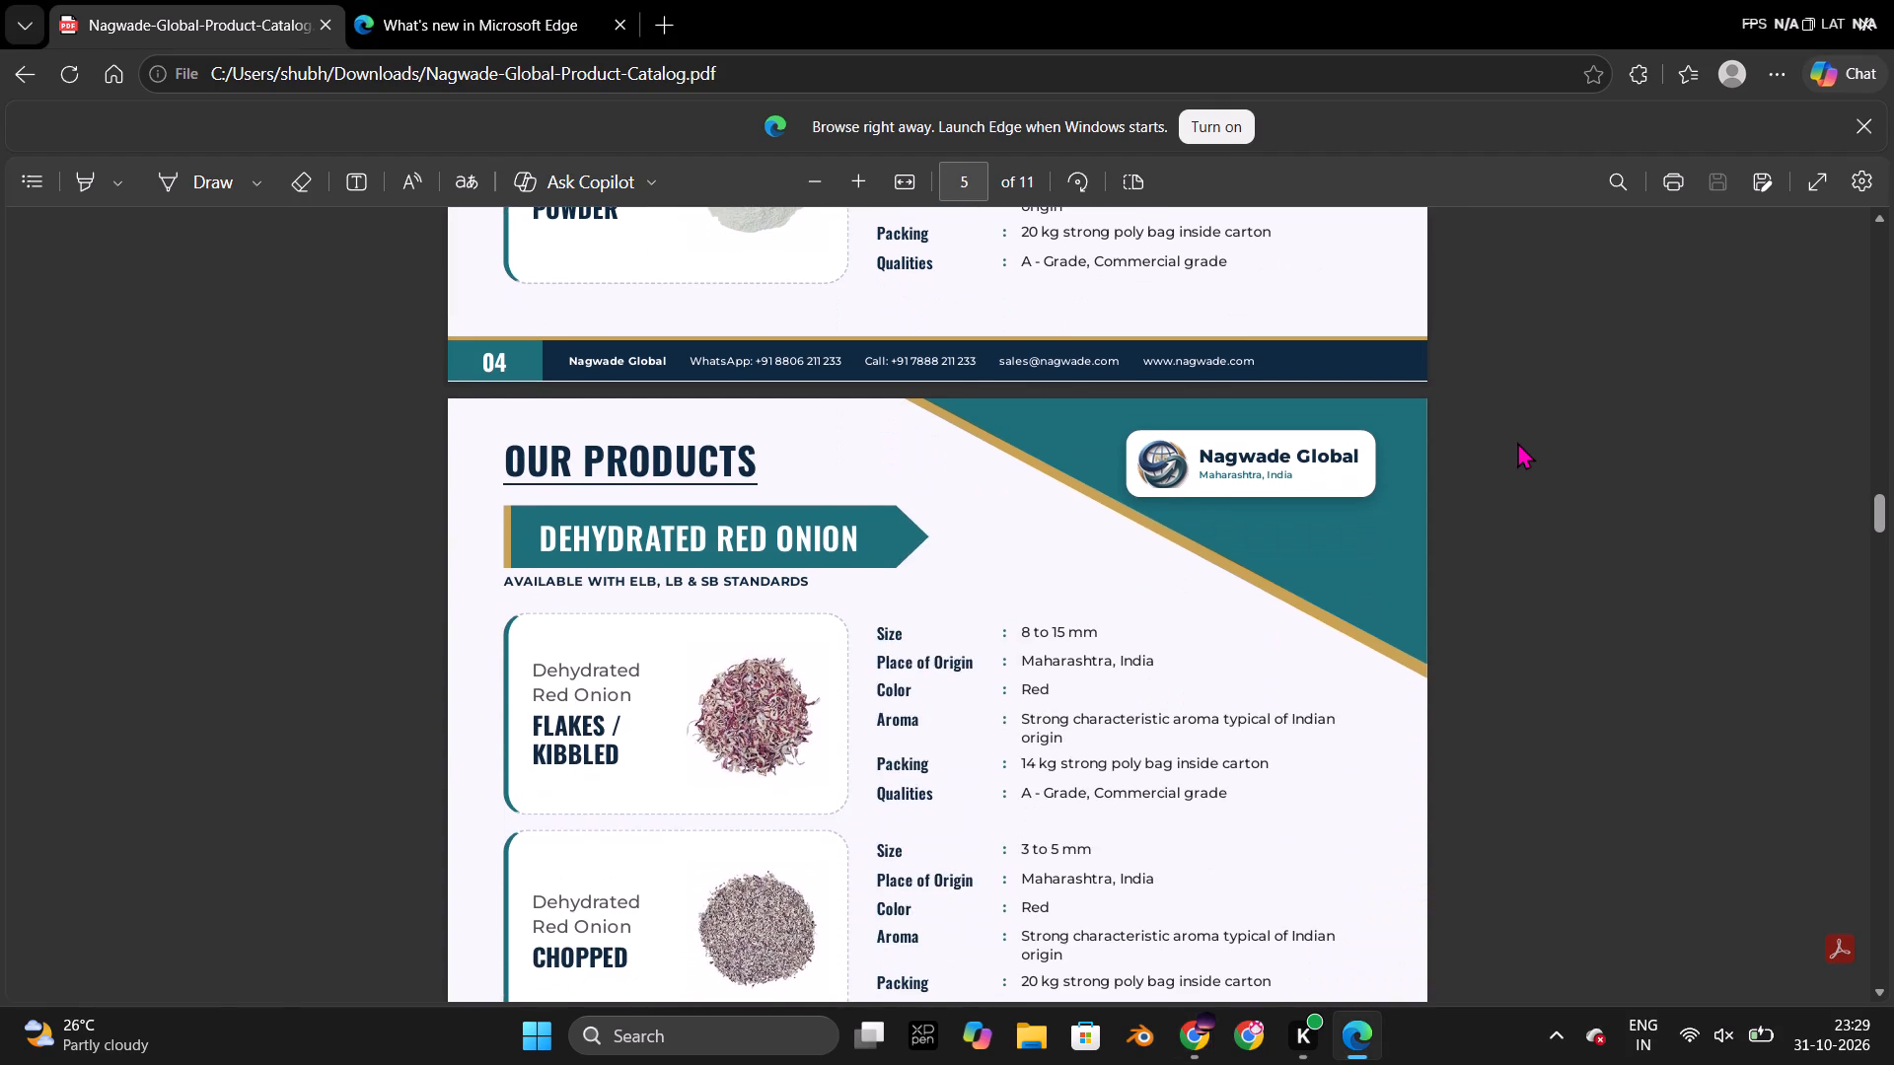
pyautogui.hotkey('alt', 'Tab')
pyautogui.scroll(-1, 1517, 442)
pyautogui.scroll(1, 1517, 442)
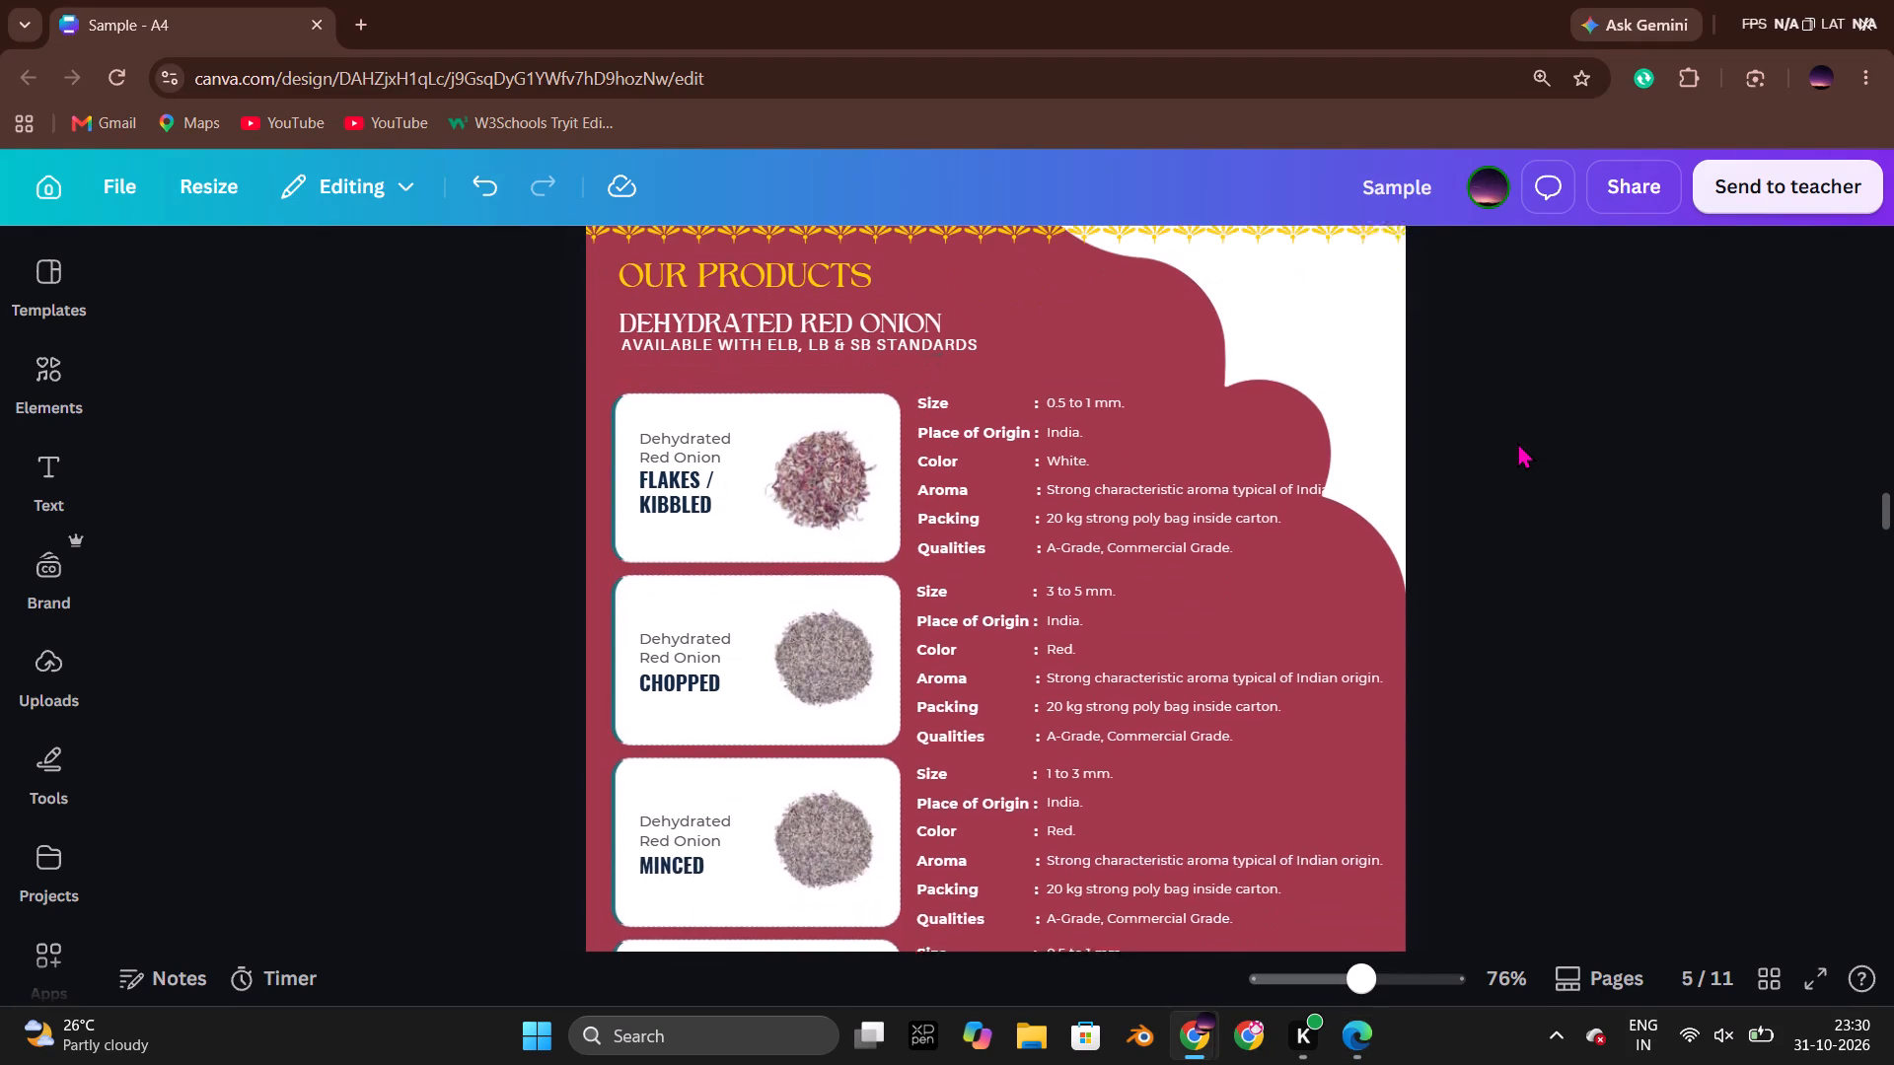
pyautogui.scroll(-3, 1517, 442)
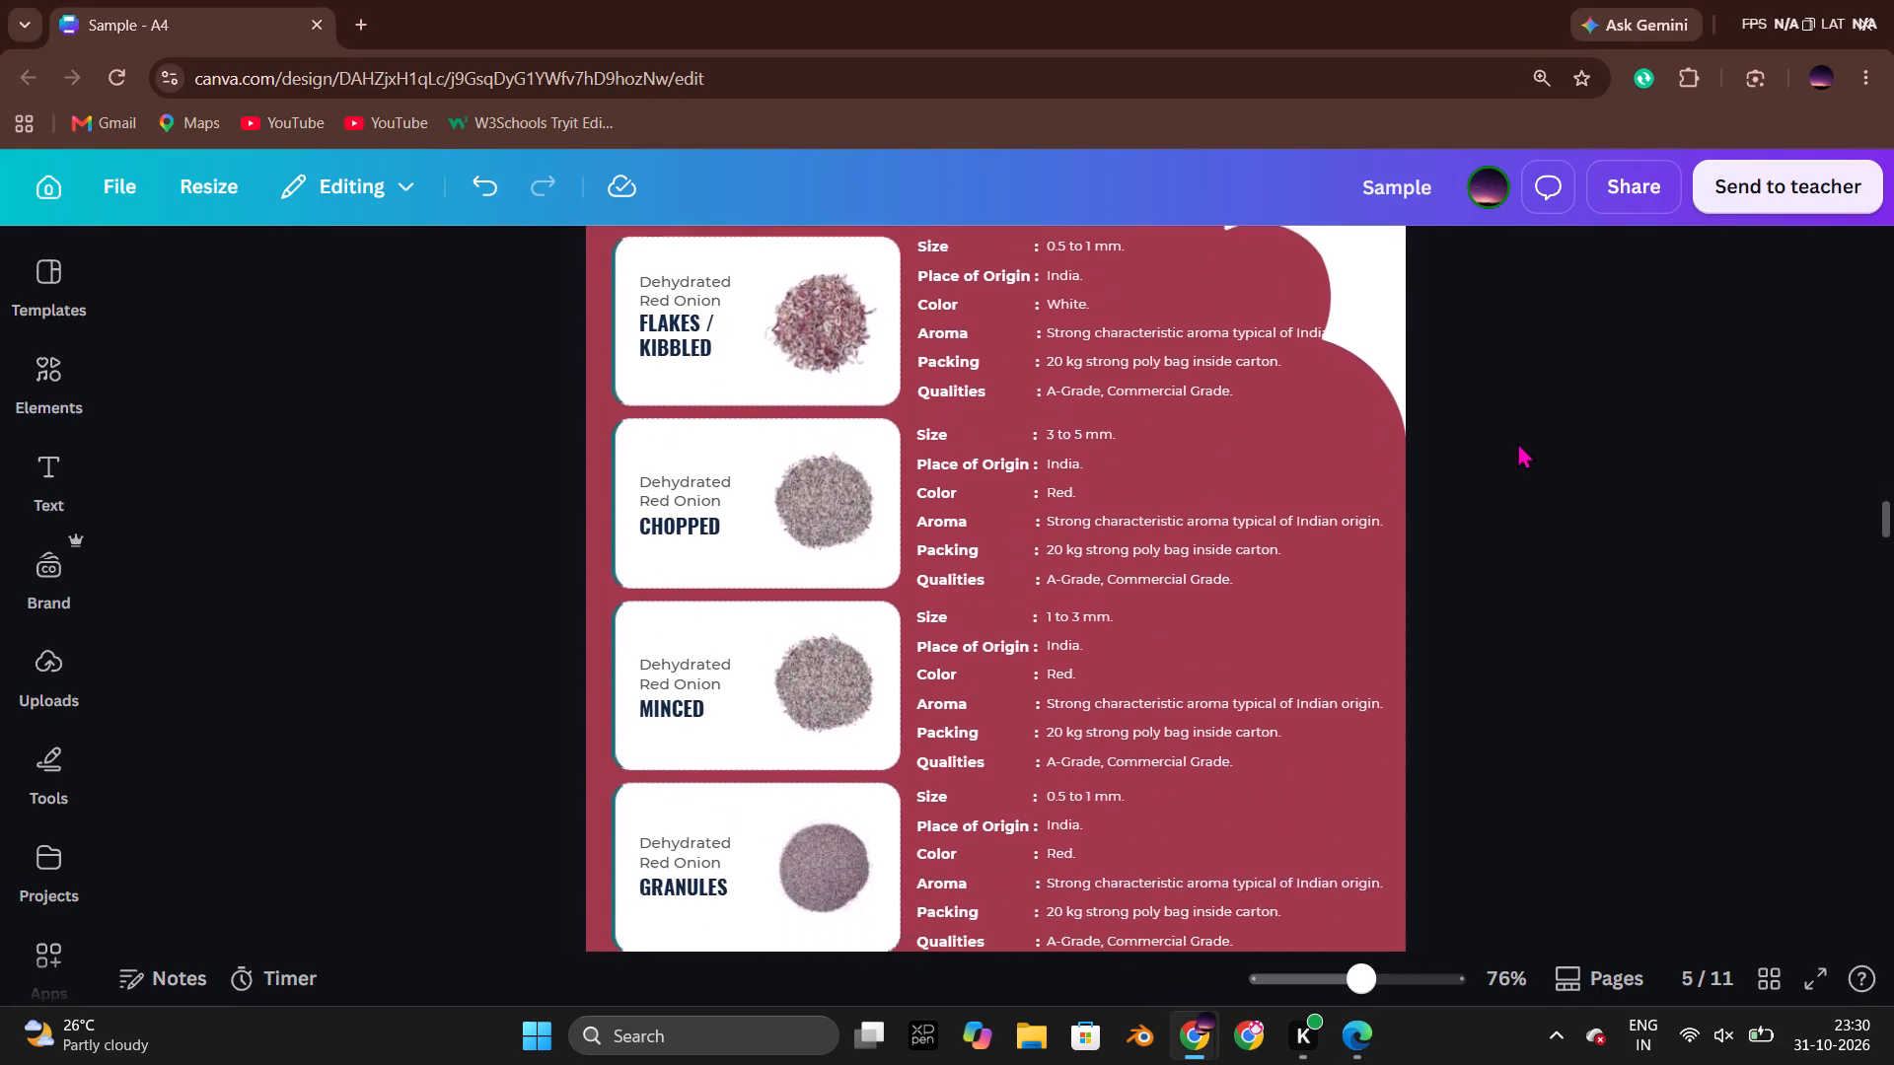
pyautogui.scroll(-2, 1517, 442)
pyautogui.hotkey('alt', 'Tab')
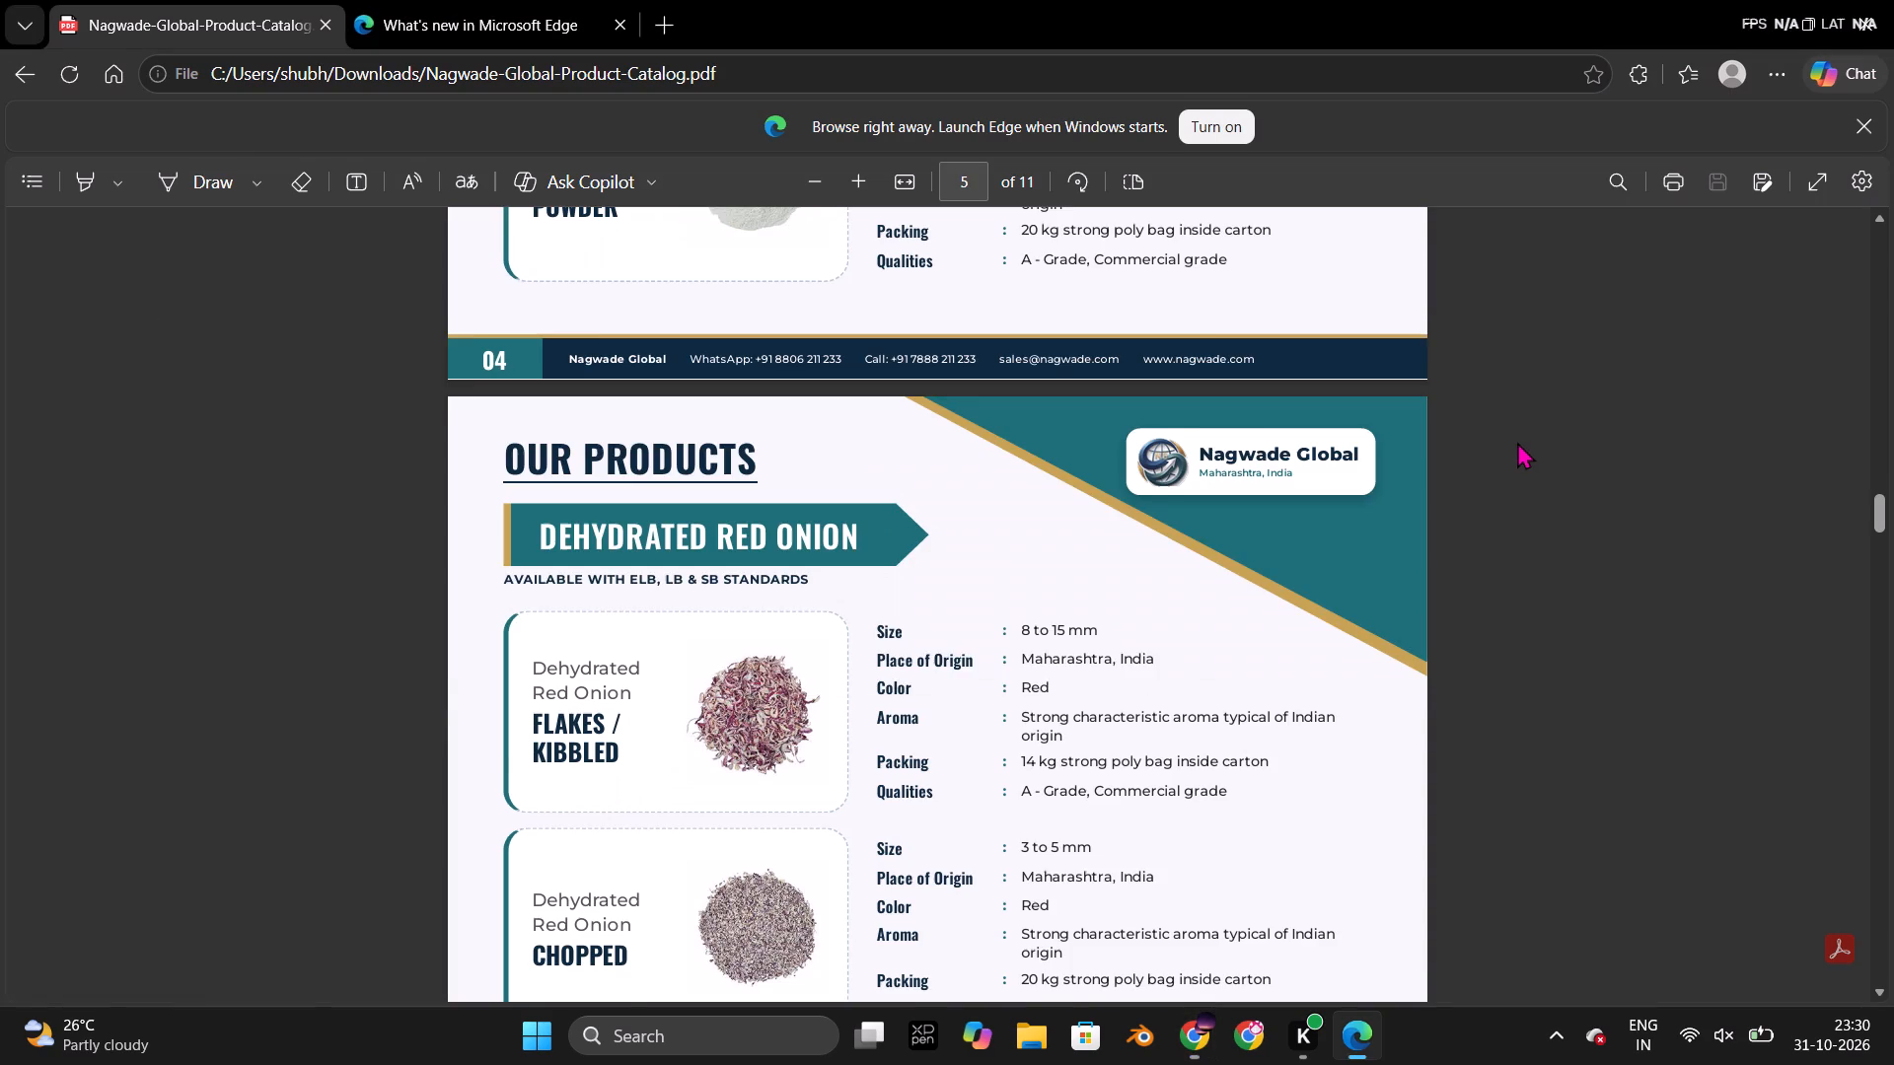
pyautogui.scroll(-1, 1517, 442)
# Inspect the bottom border and page edge of page 5 in the redesign up close.
pyautogui.hotkey('alt', 'Tab')
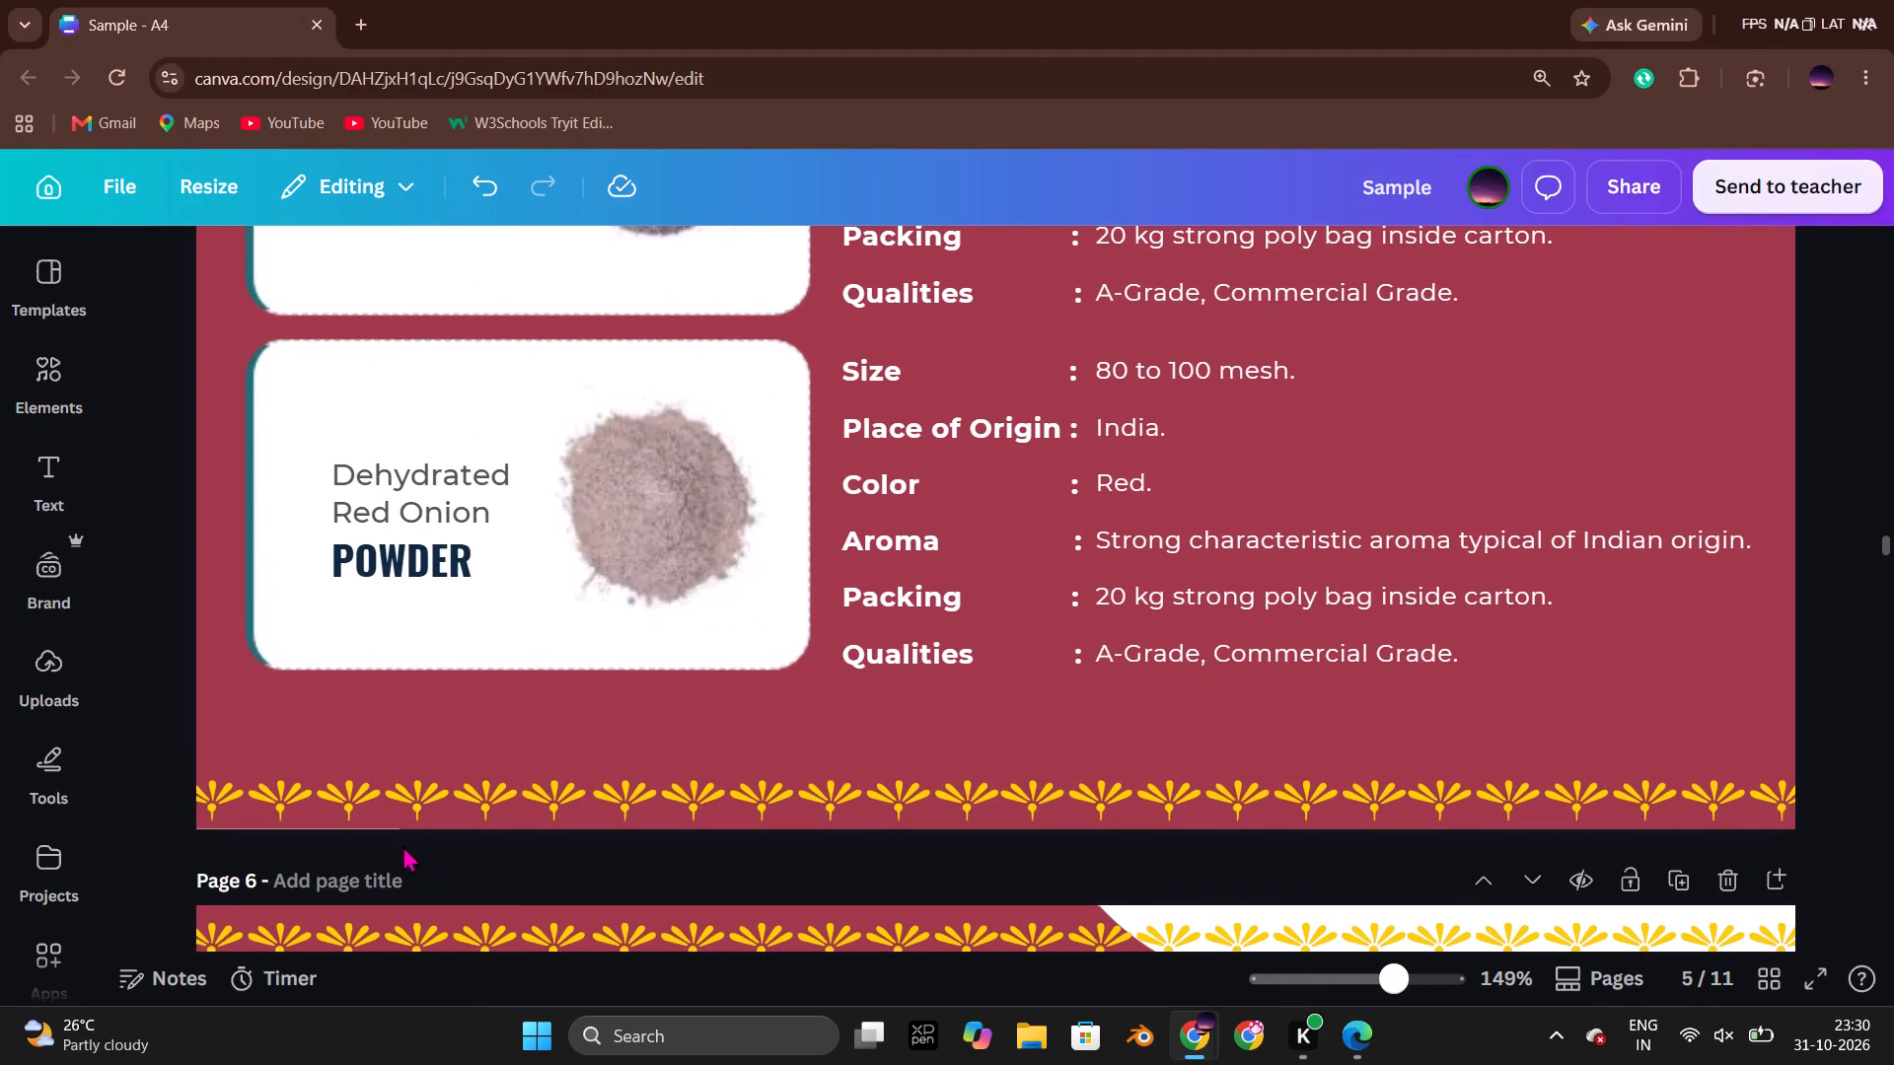
pyautogui.click(405, 754)
pyautogui.click(333, 842)
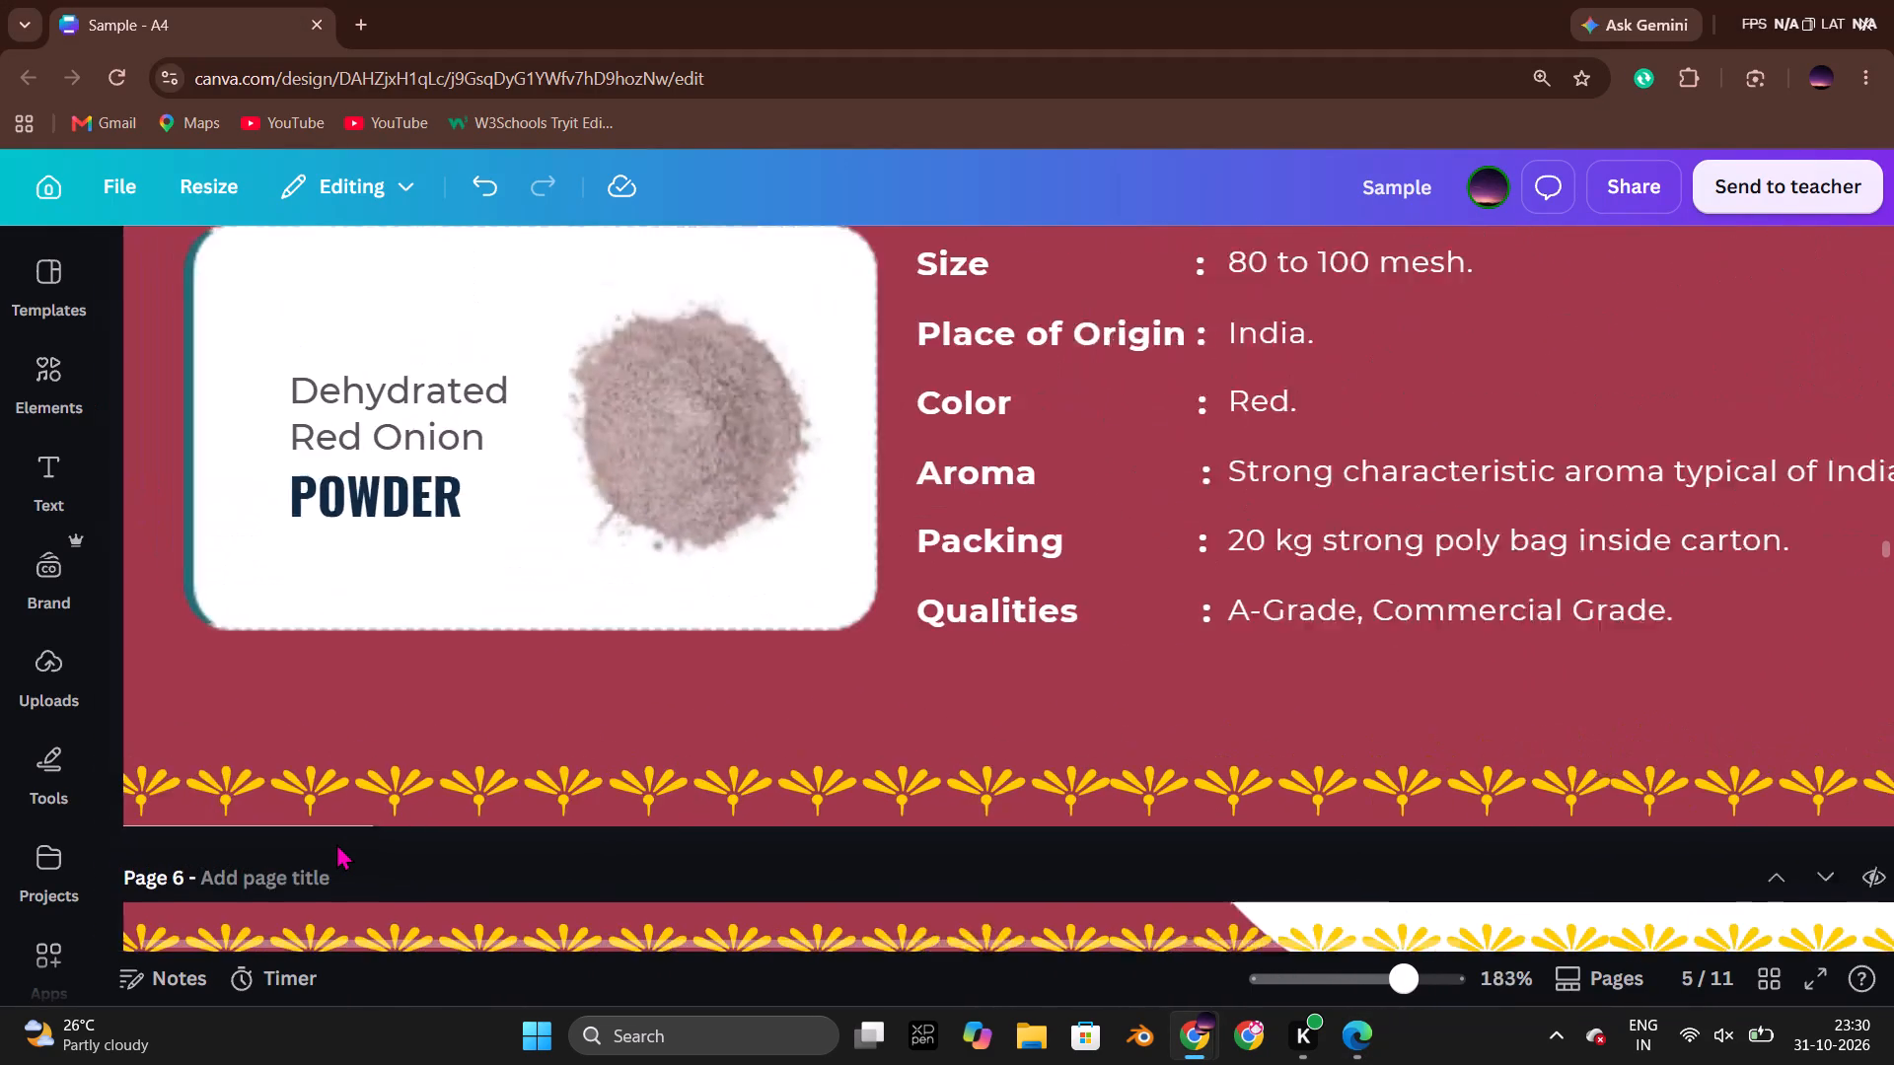
pyautogui.scroll(-1, 834, 754)
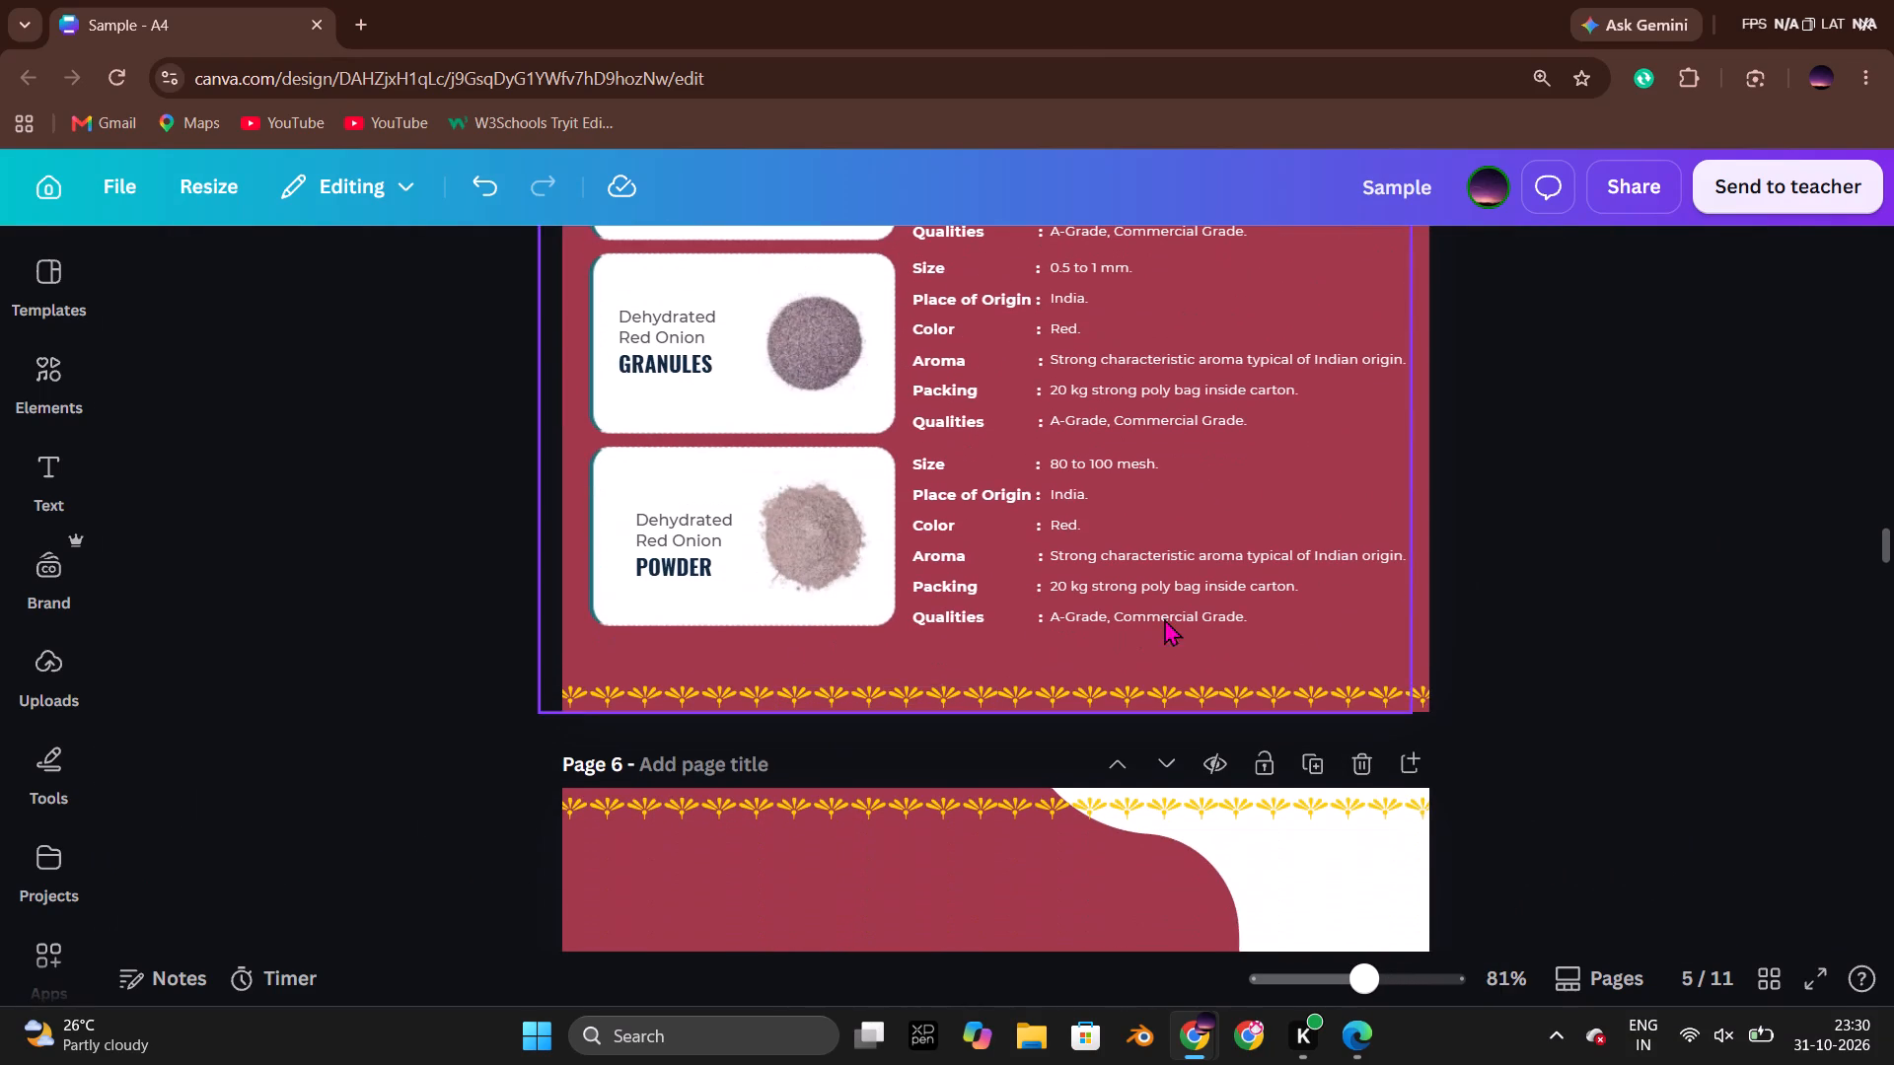
# Check the remaining red onion entries in the original PDF and compare the redesign's page 6 with the original page 6.
pyautogui.scroll(-3, 1528, 563)
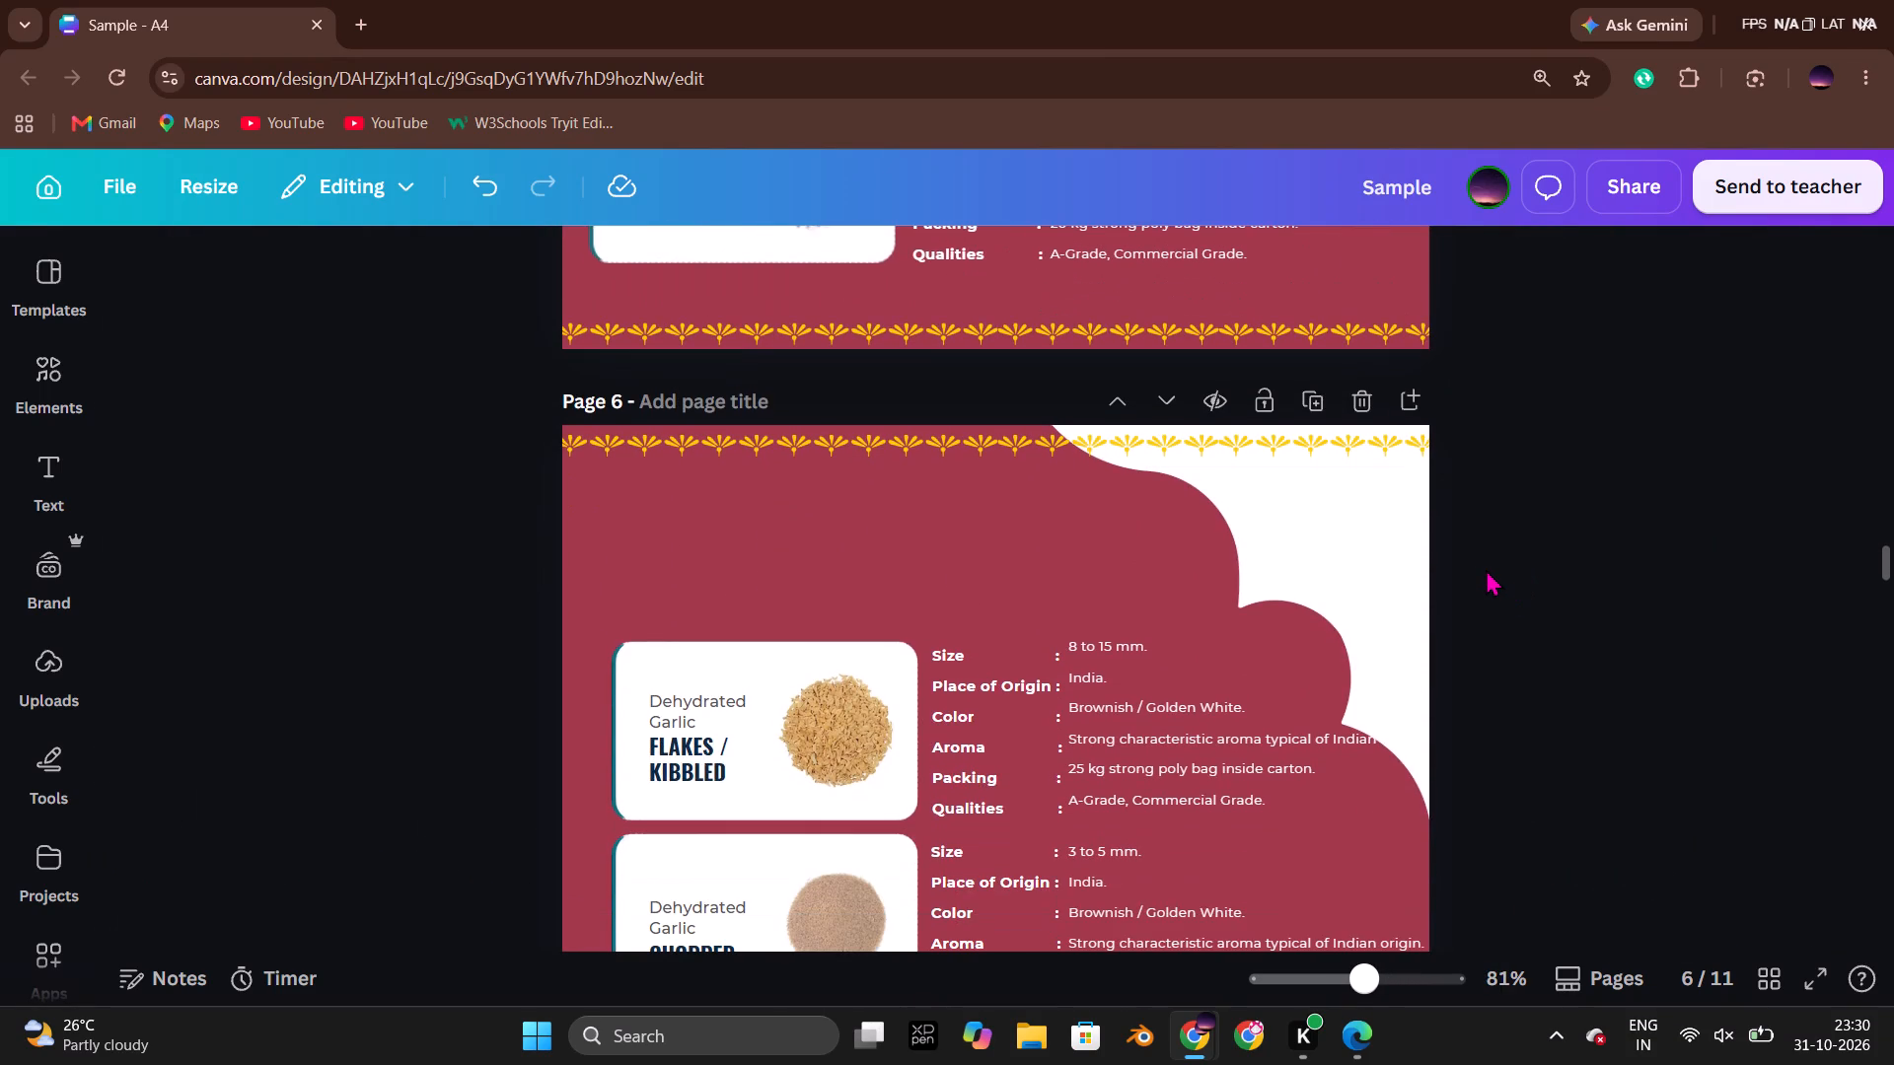
pyautogui.hotkey('alt', 'Tab')
pyautogui.scroll(-5, 1486, 569)
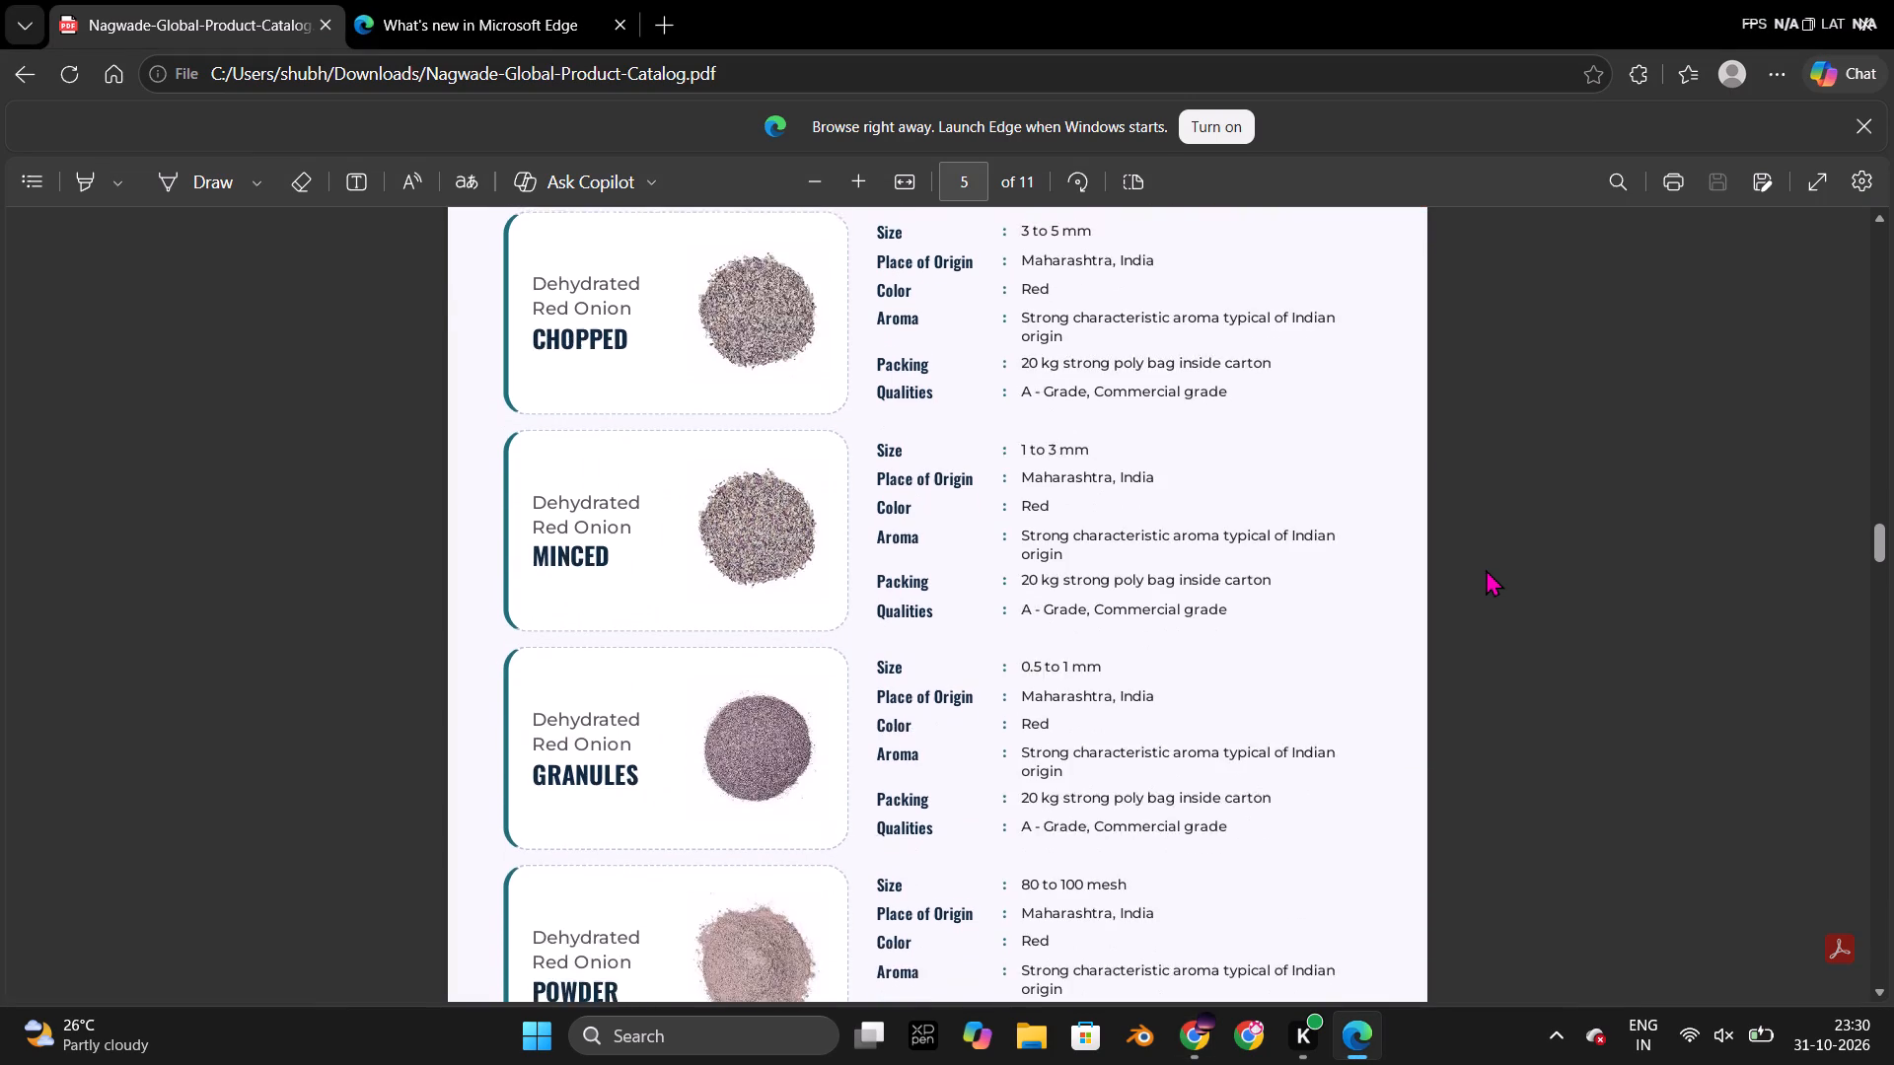
pyautogui.scroll(-2, 1486, 569)
pyautogui.hotkey('alt', 'Tab')
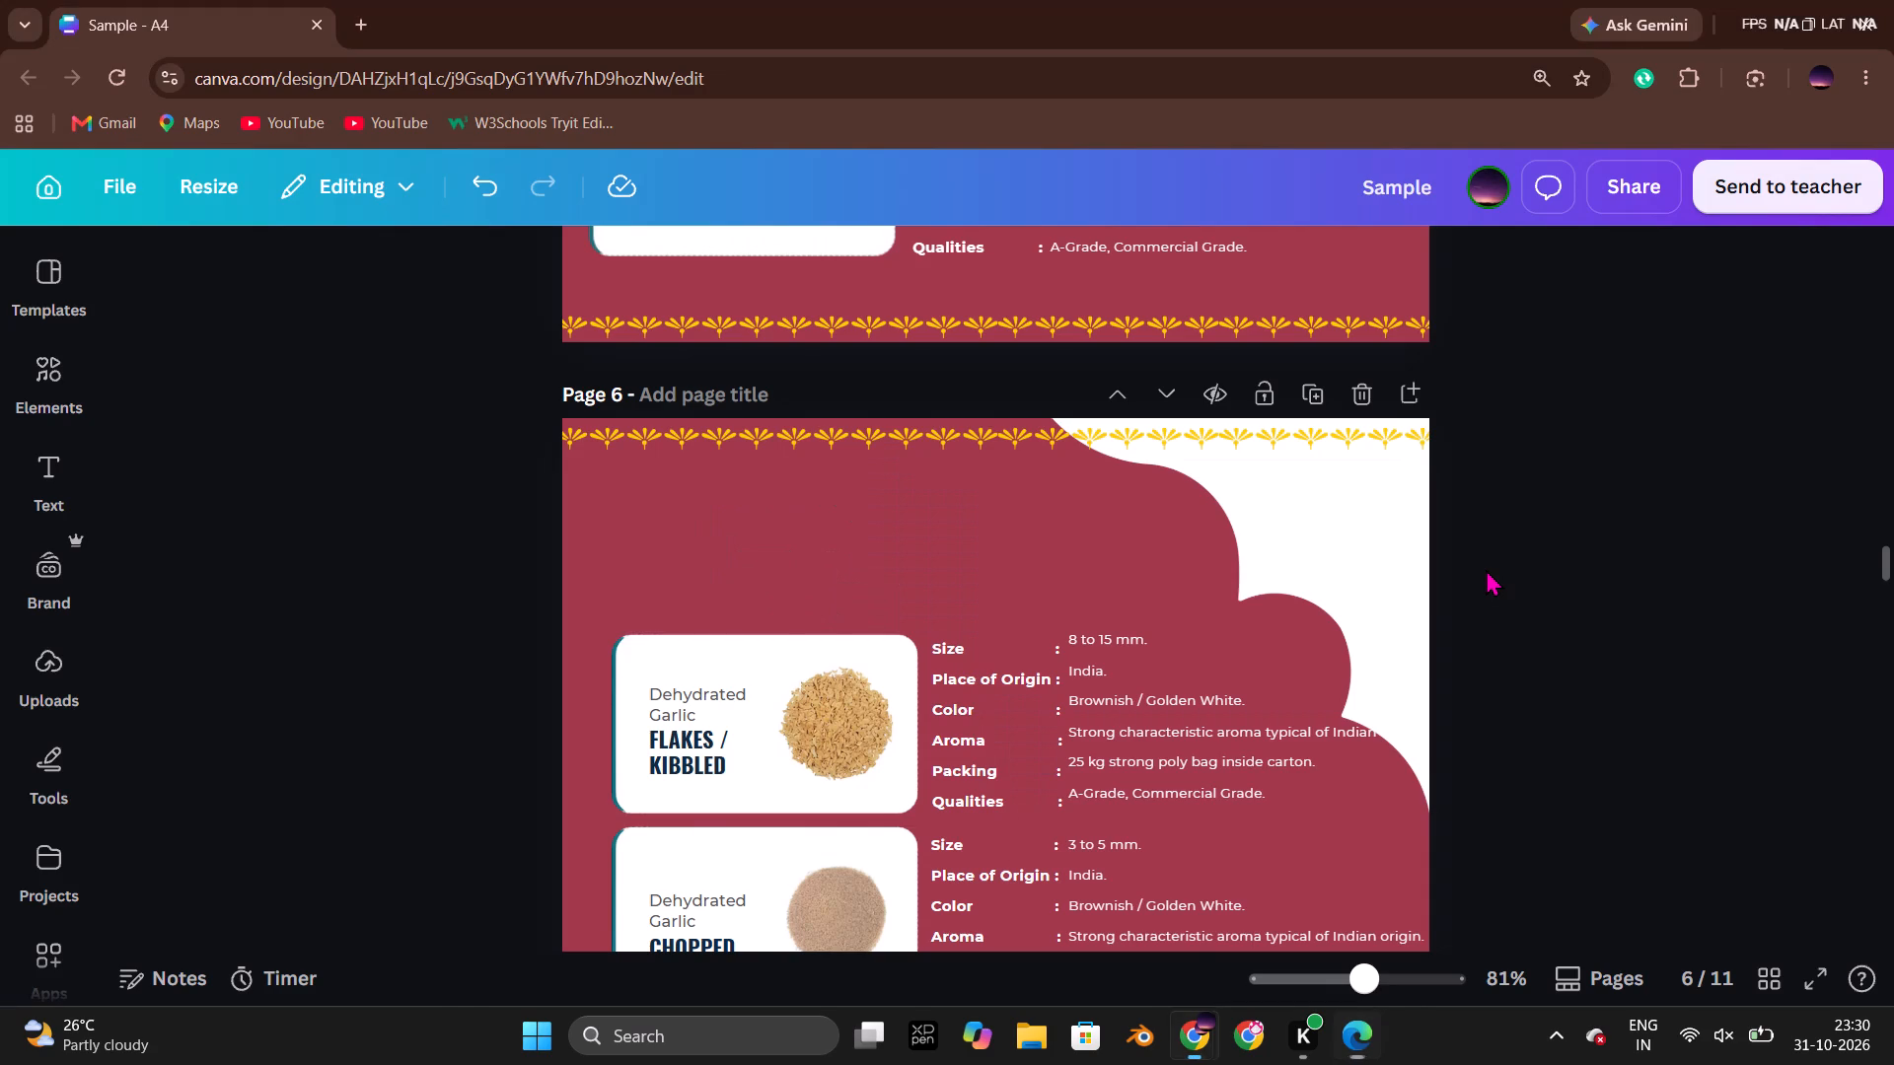
pyautogui.hotkey('alt', 'Tab')
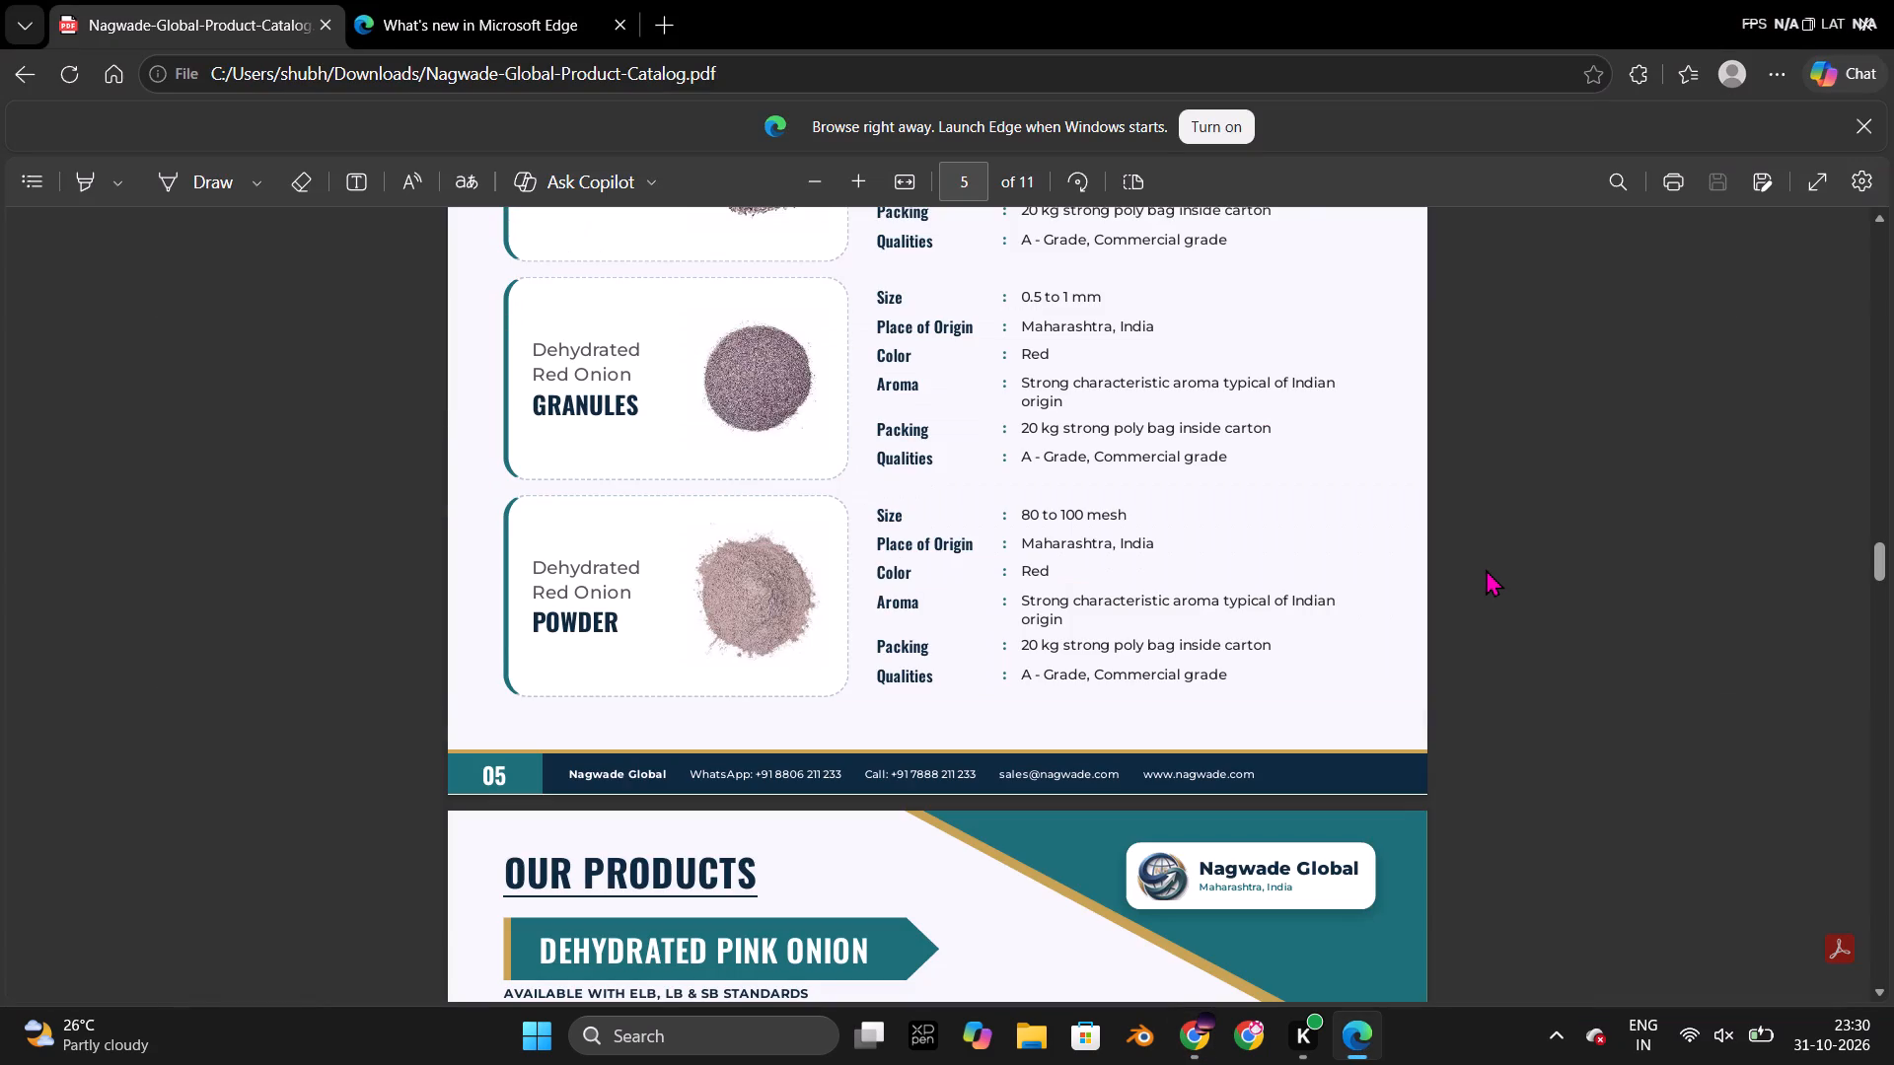
pyautogui.scroll(-4, 1450, 524)
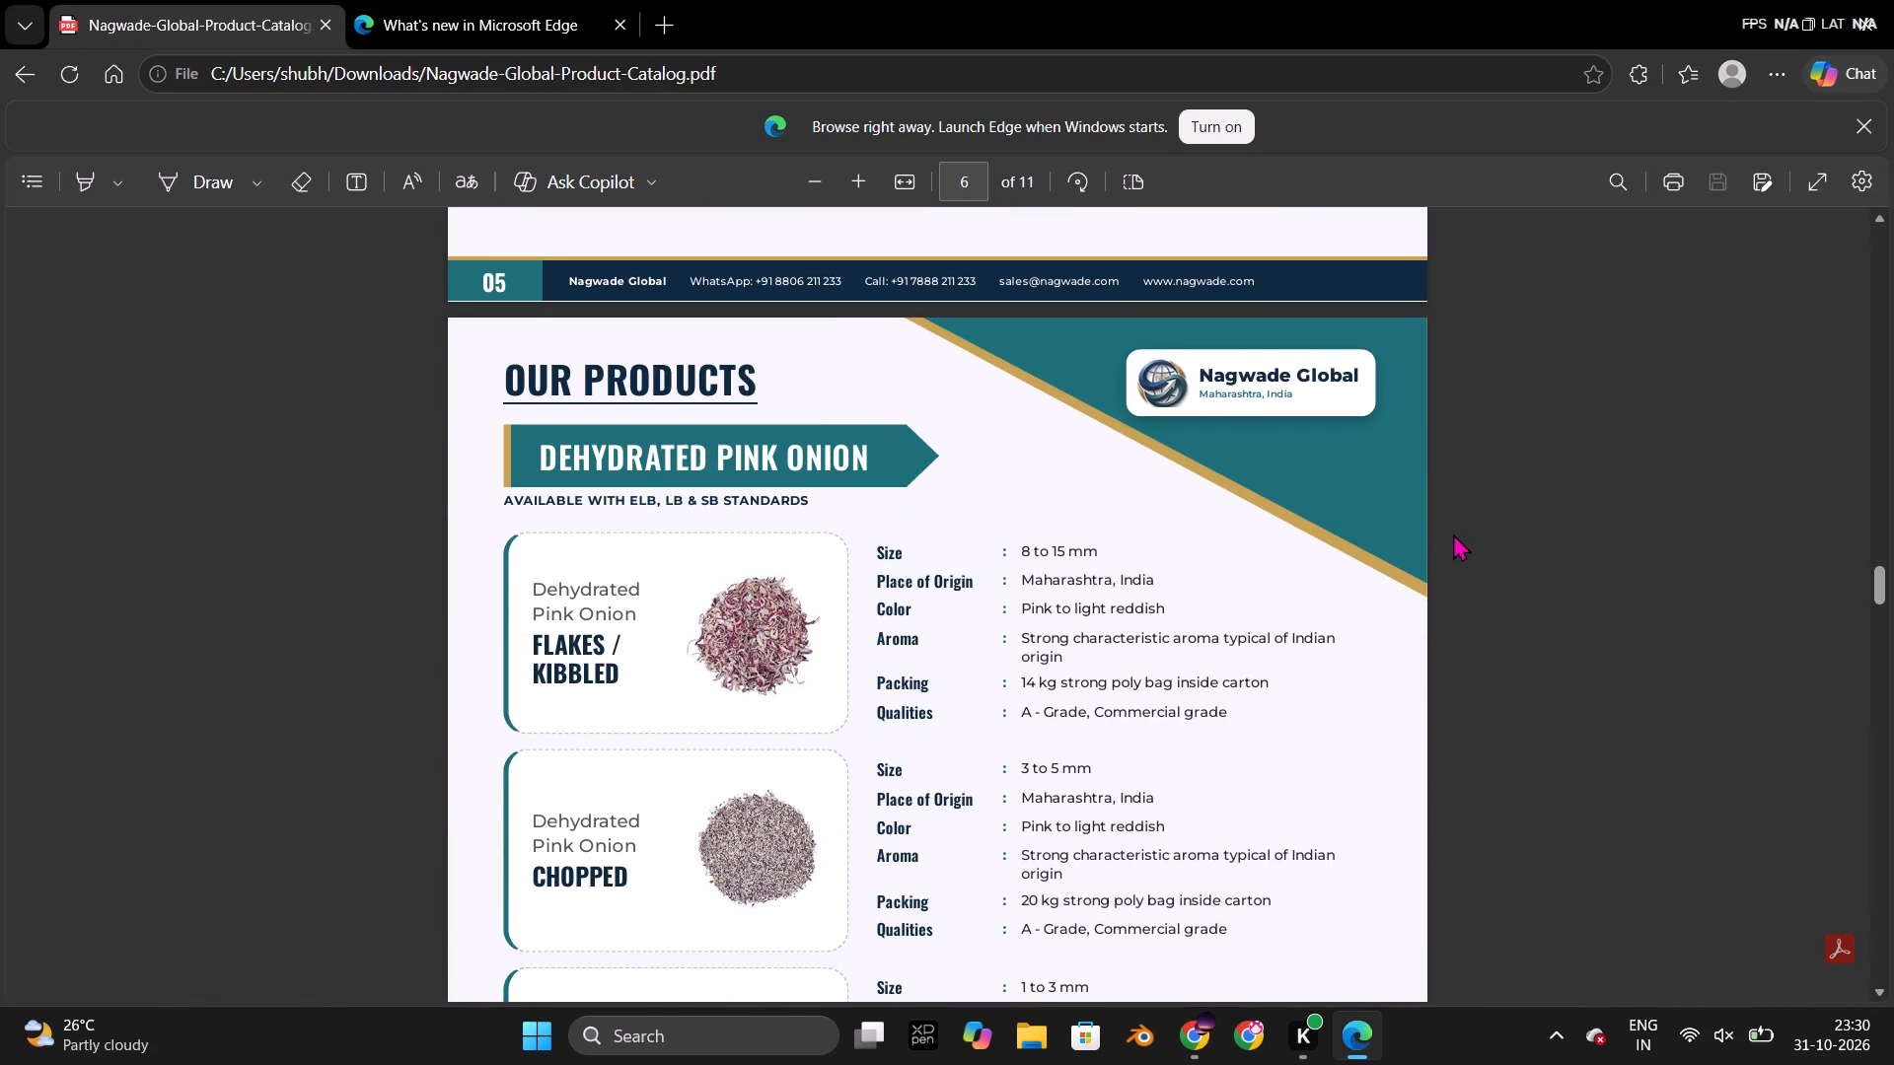
pyautogui.hotkey('alt', 'Tab')
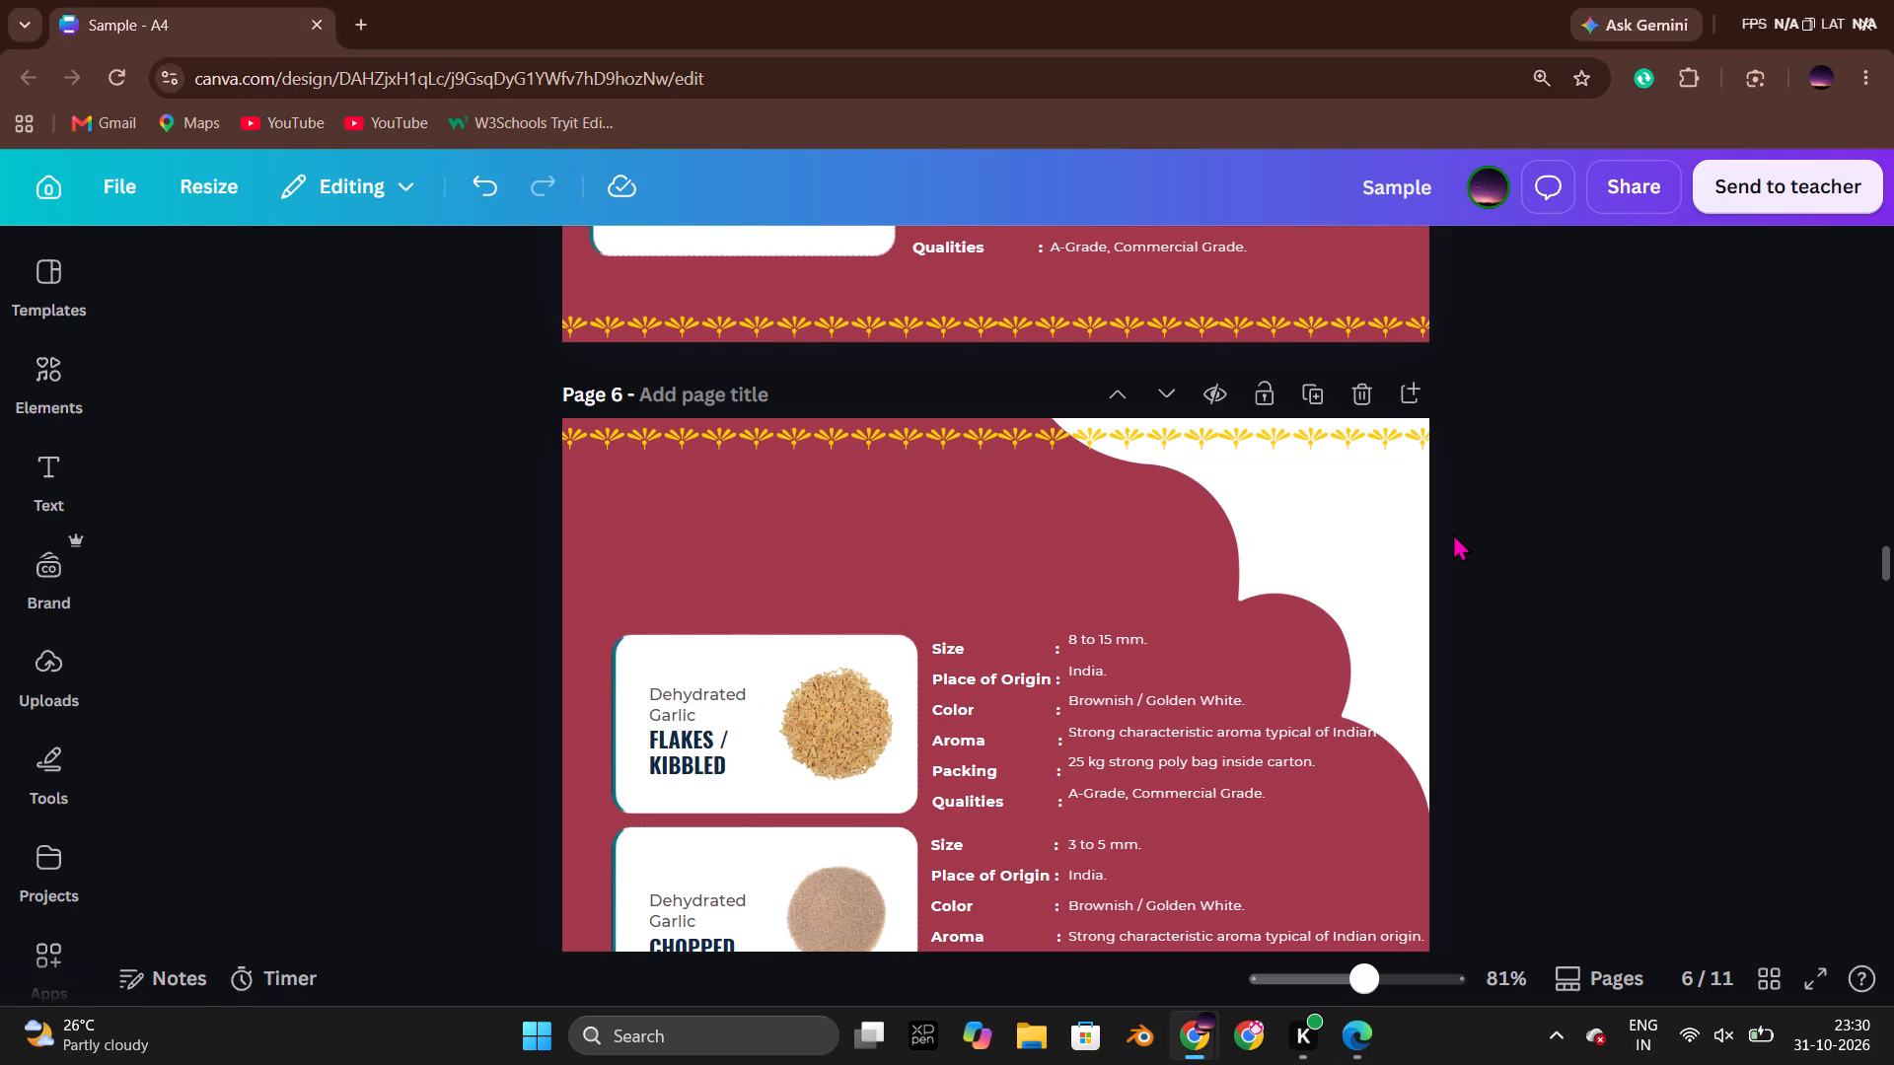
# Compare the dehydrated pink onion entries on page 6 of the original PDF with page 6 of the redesign.
pyautogui.hotkey('alt', 'Tab')
pyautogui.scroll(-3, 1453, 533)
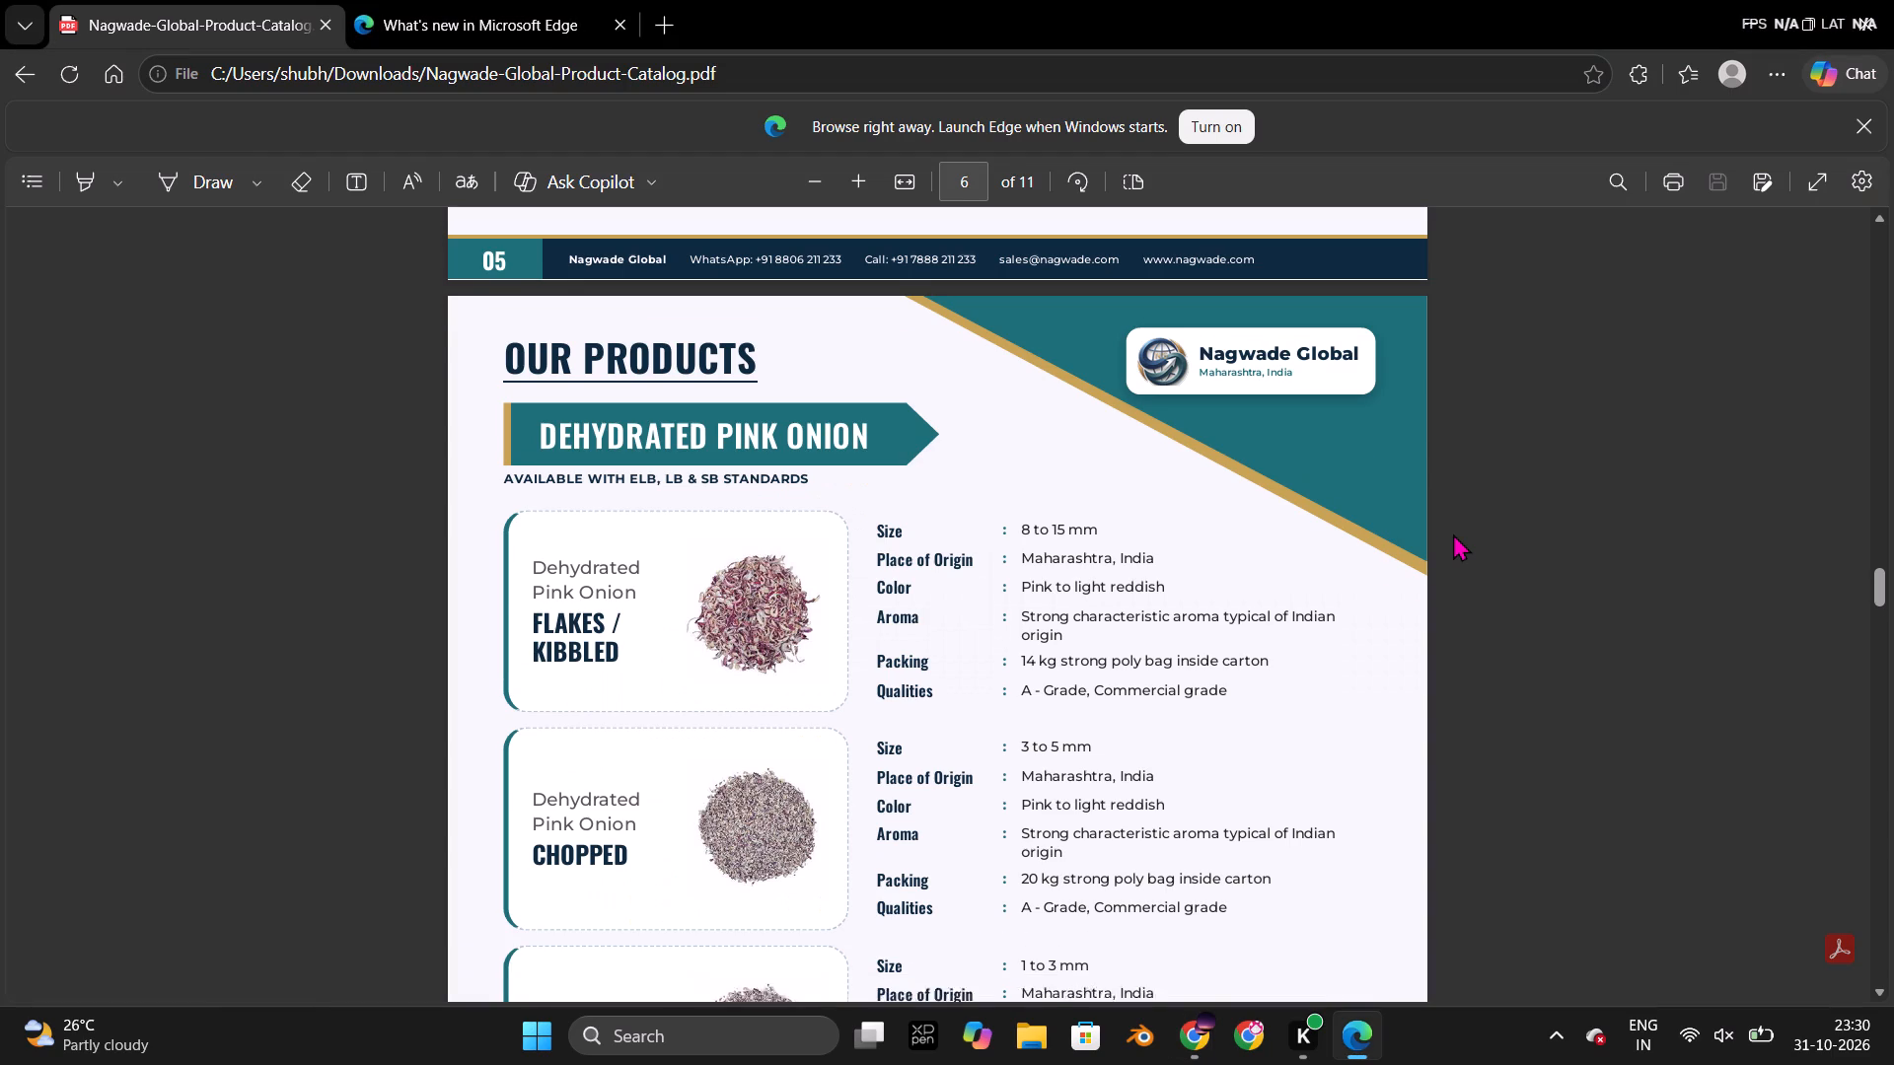
pyautogui.scroll(-4, 1453, 533)
pyautogui.scroll(3, 1453, 533)
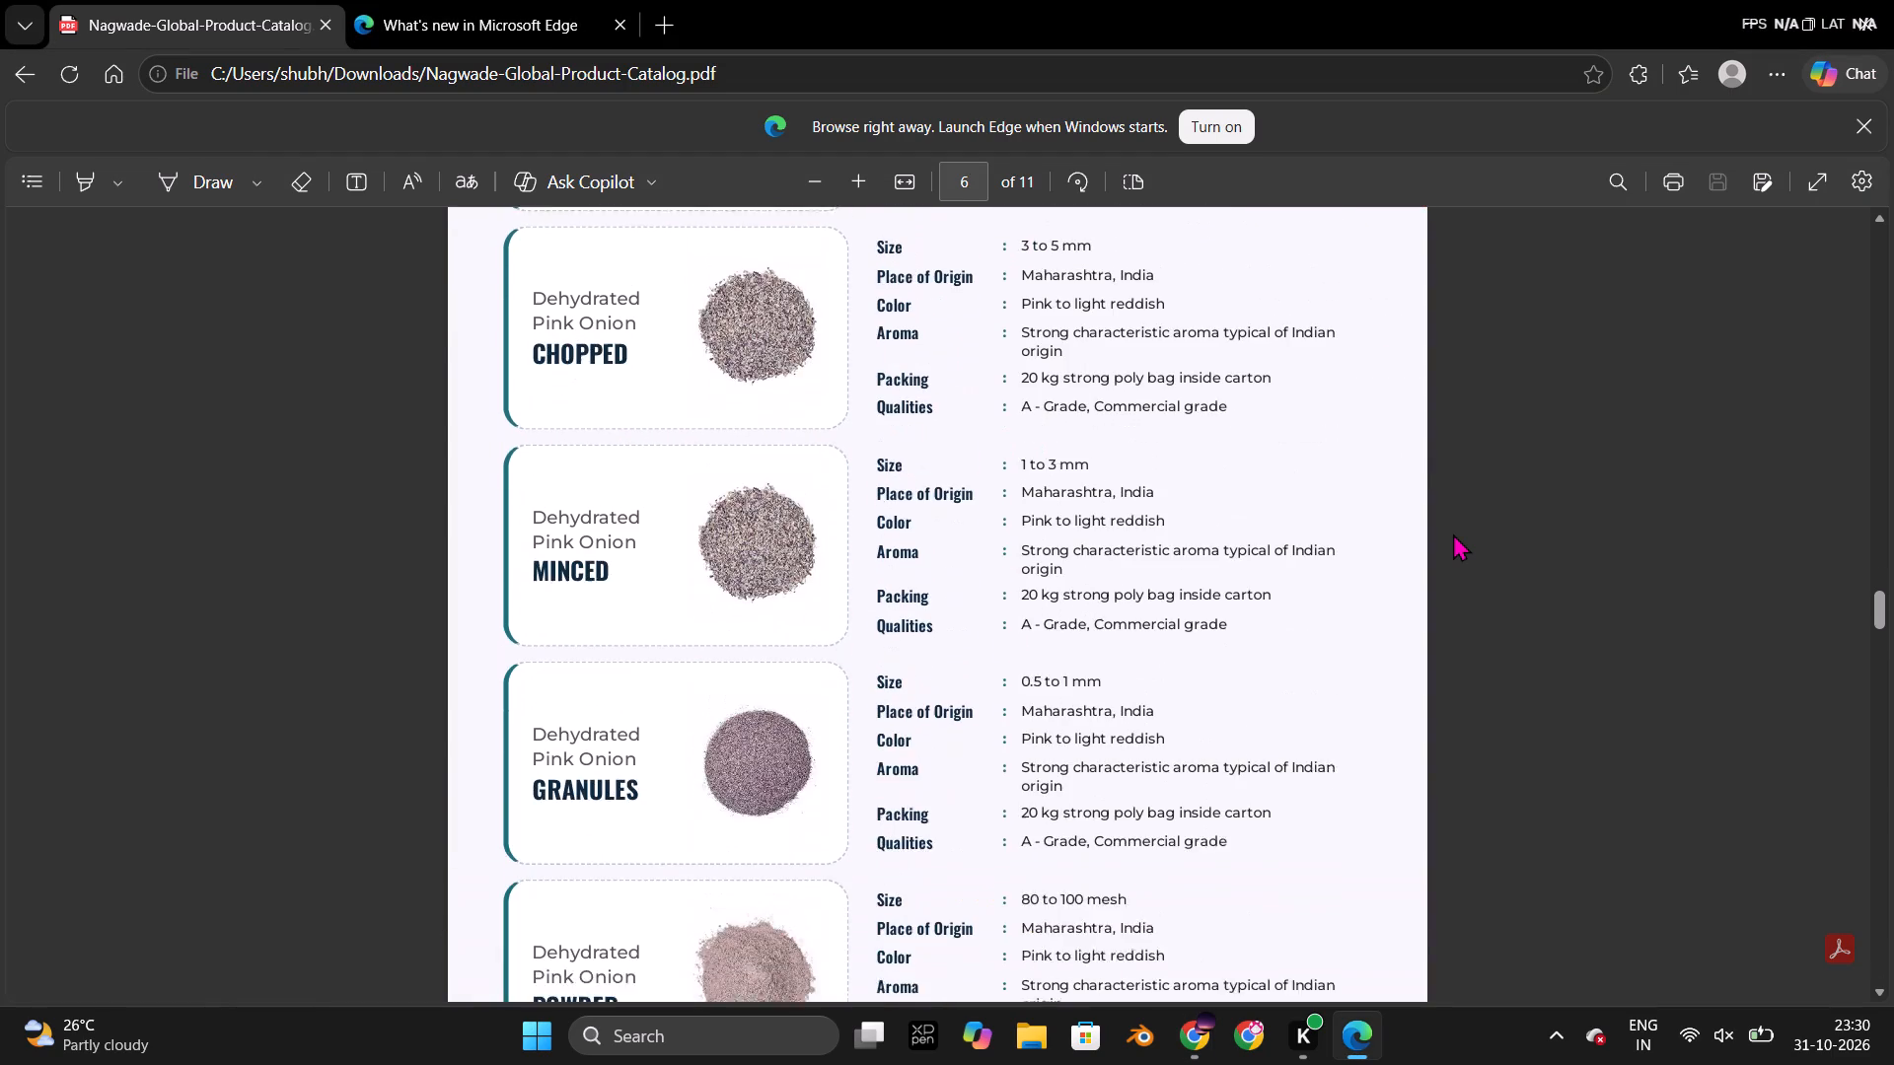
pyautogui.scroll(4, 1453, 533)
pyautogui.hotkey('alt', 'Tab')
pyautogui.scroll(-3, 1453, 533)
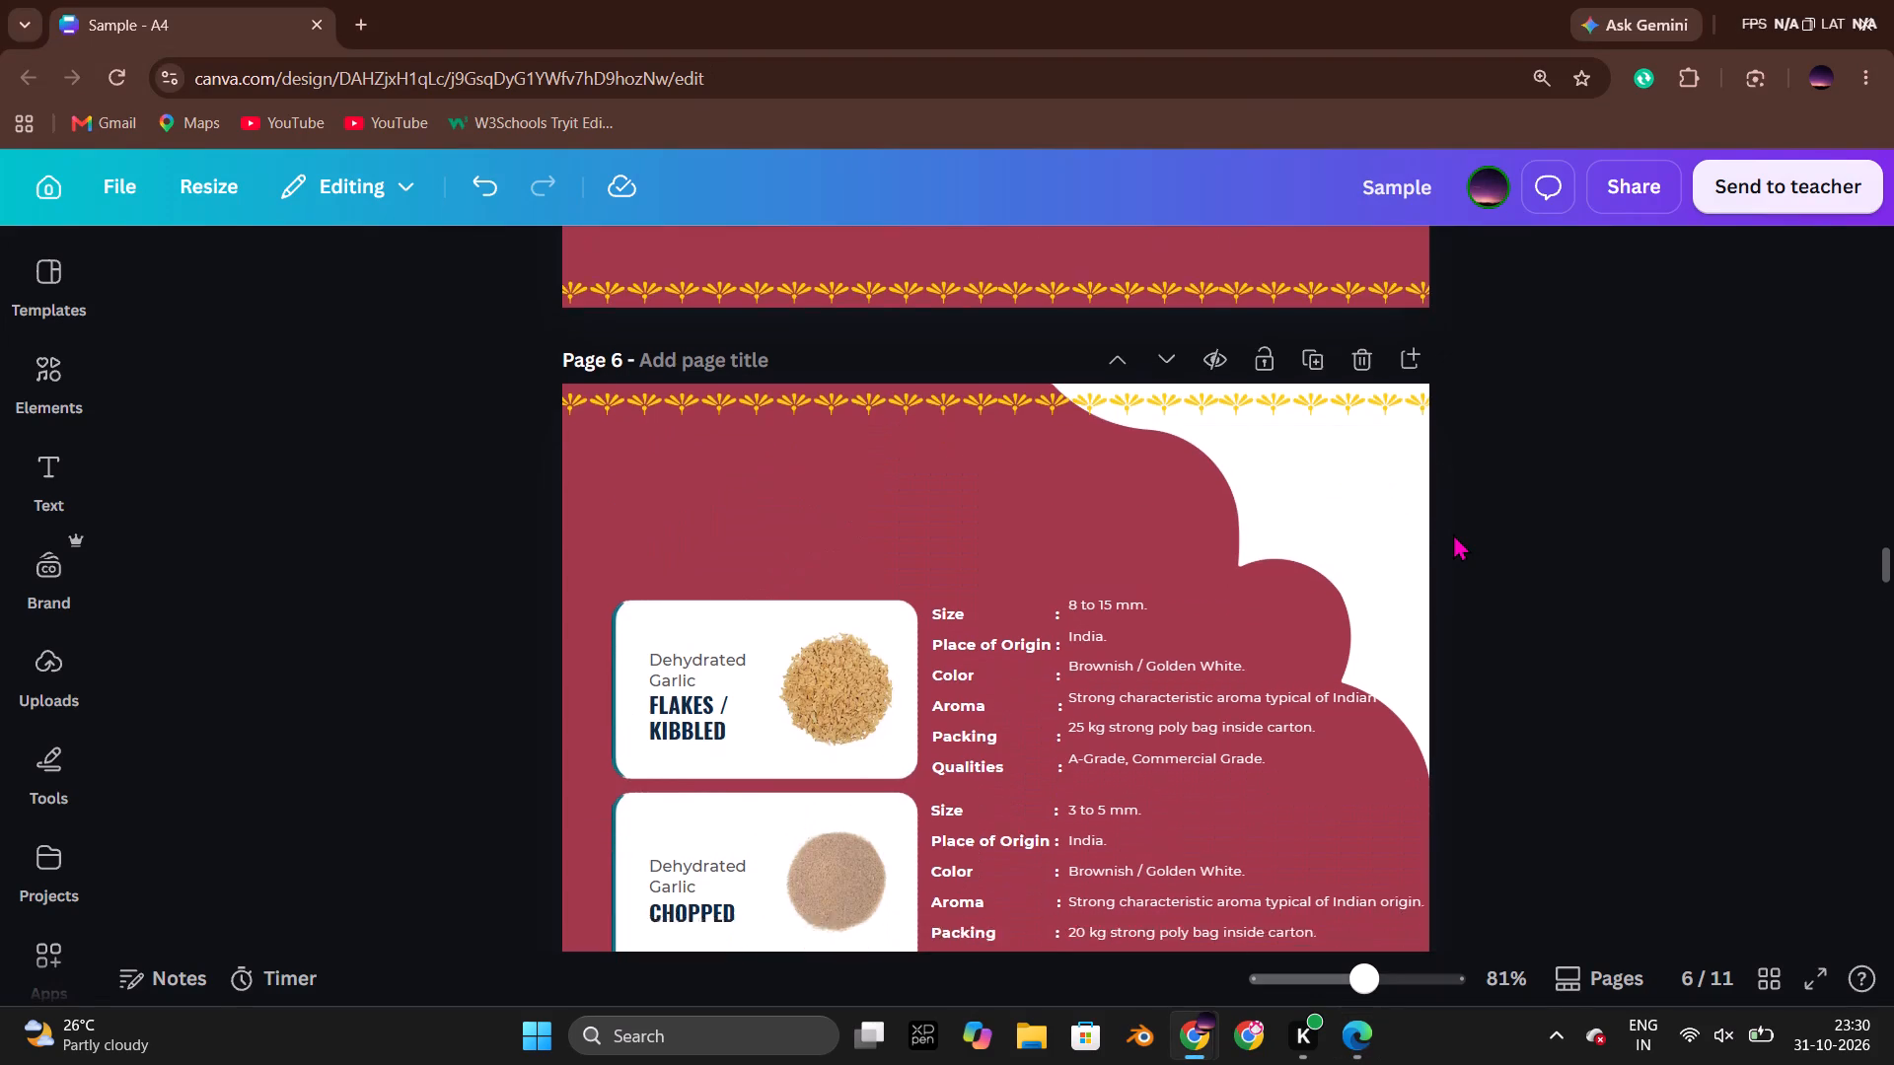
pyautogui.scroll(-6, 1453, 533)
# Check the end of page 6 and the start of page 7 in the original PDF, and look through the redesign's pages 7 and 8.
pyautogui.hotkey('alt', 'Tab')
pyautogui.scroll(-8, 1440, 540)
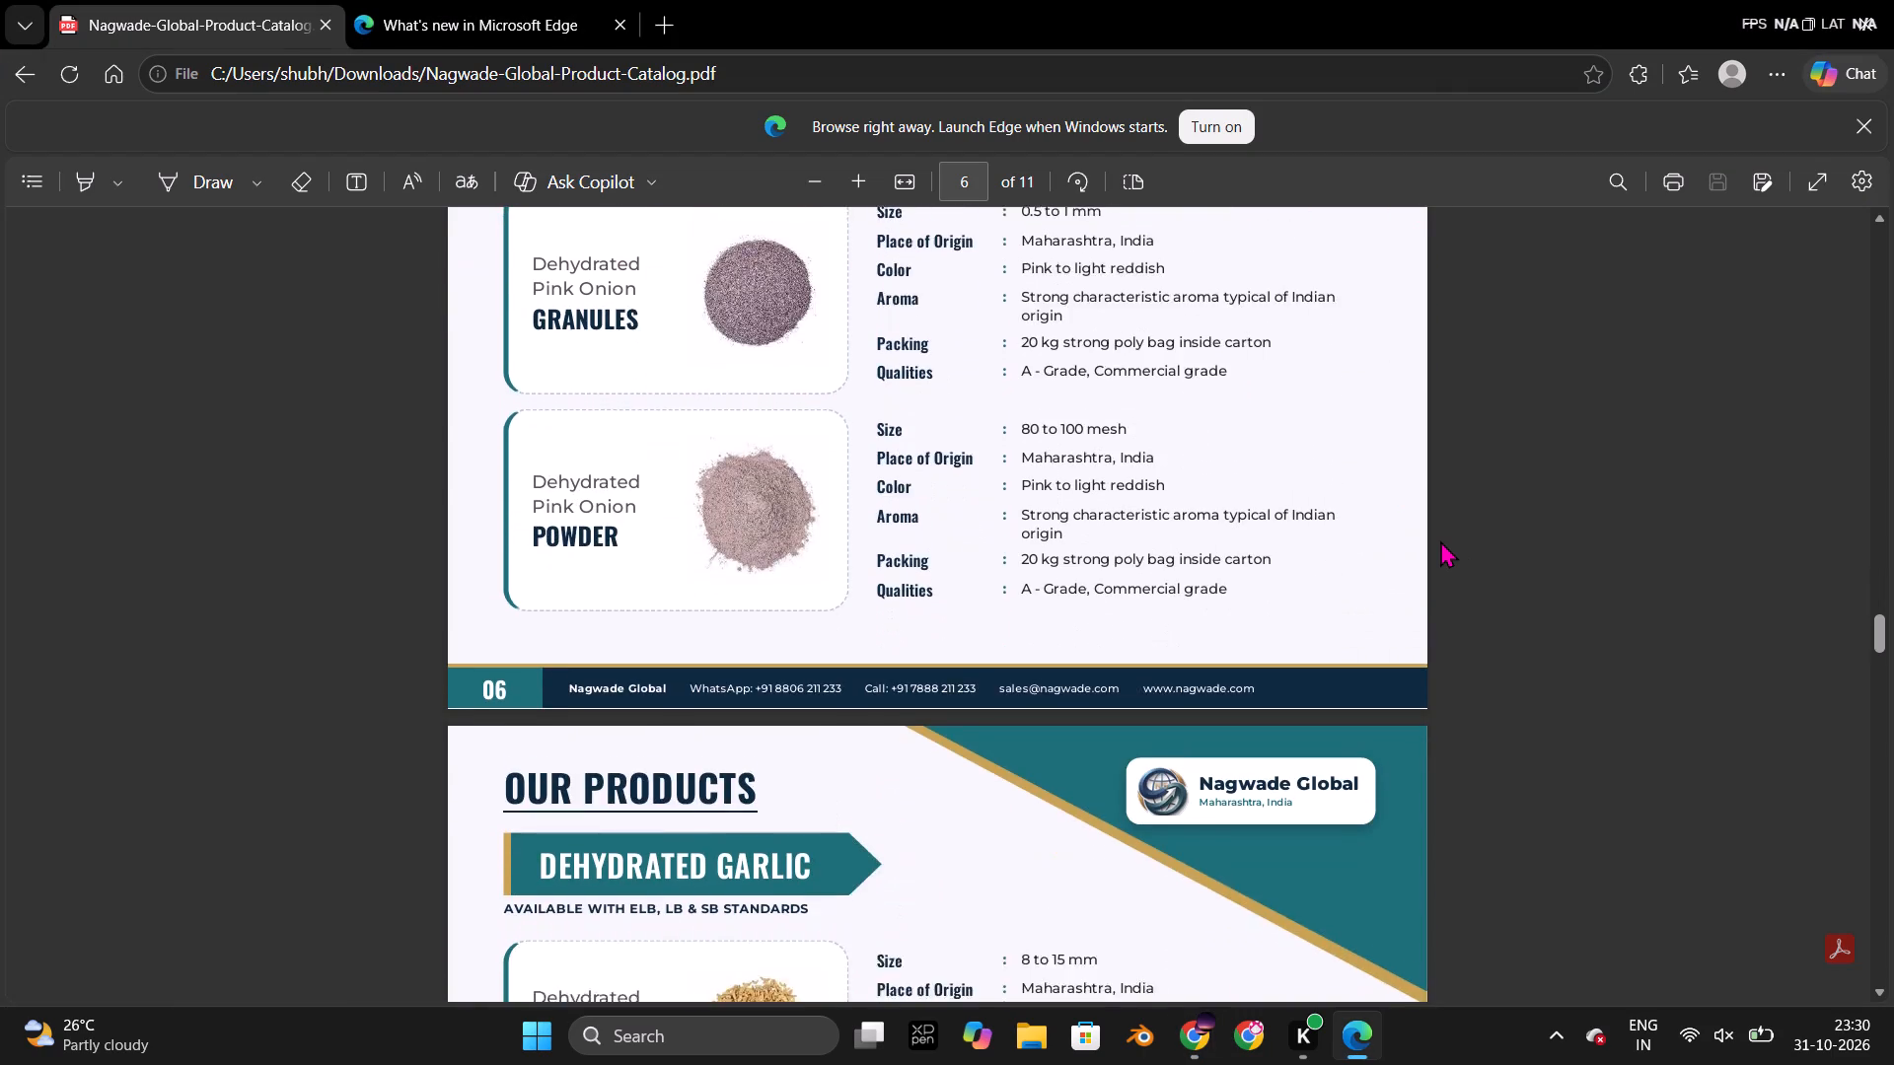
pyautogui.scroll(-4, 1440, 540)
pyautogui.hotkey('alt', 'Tab')
pyautogui.scroll(-2, 1440, 539)
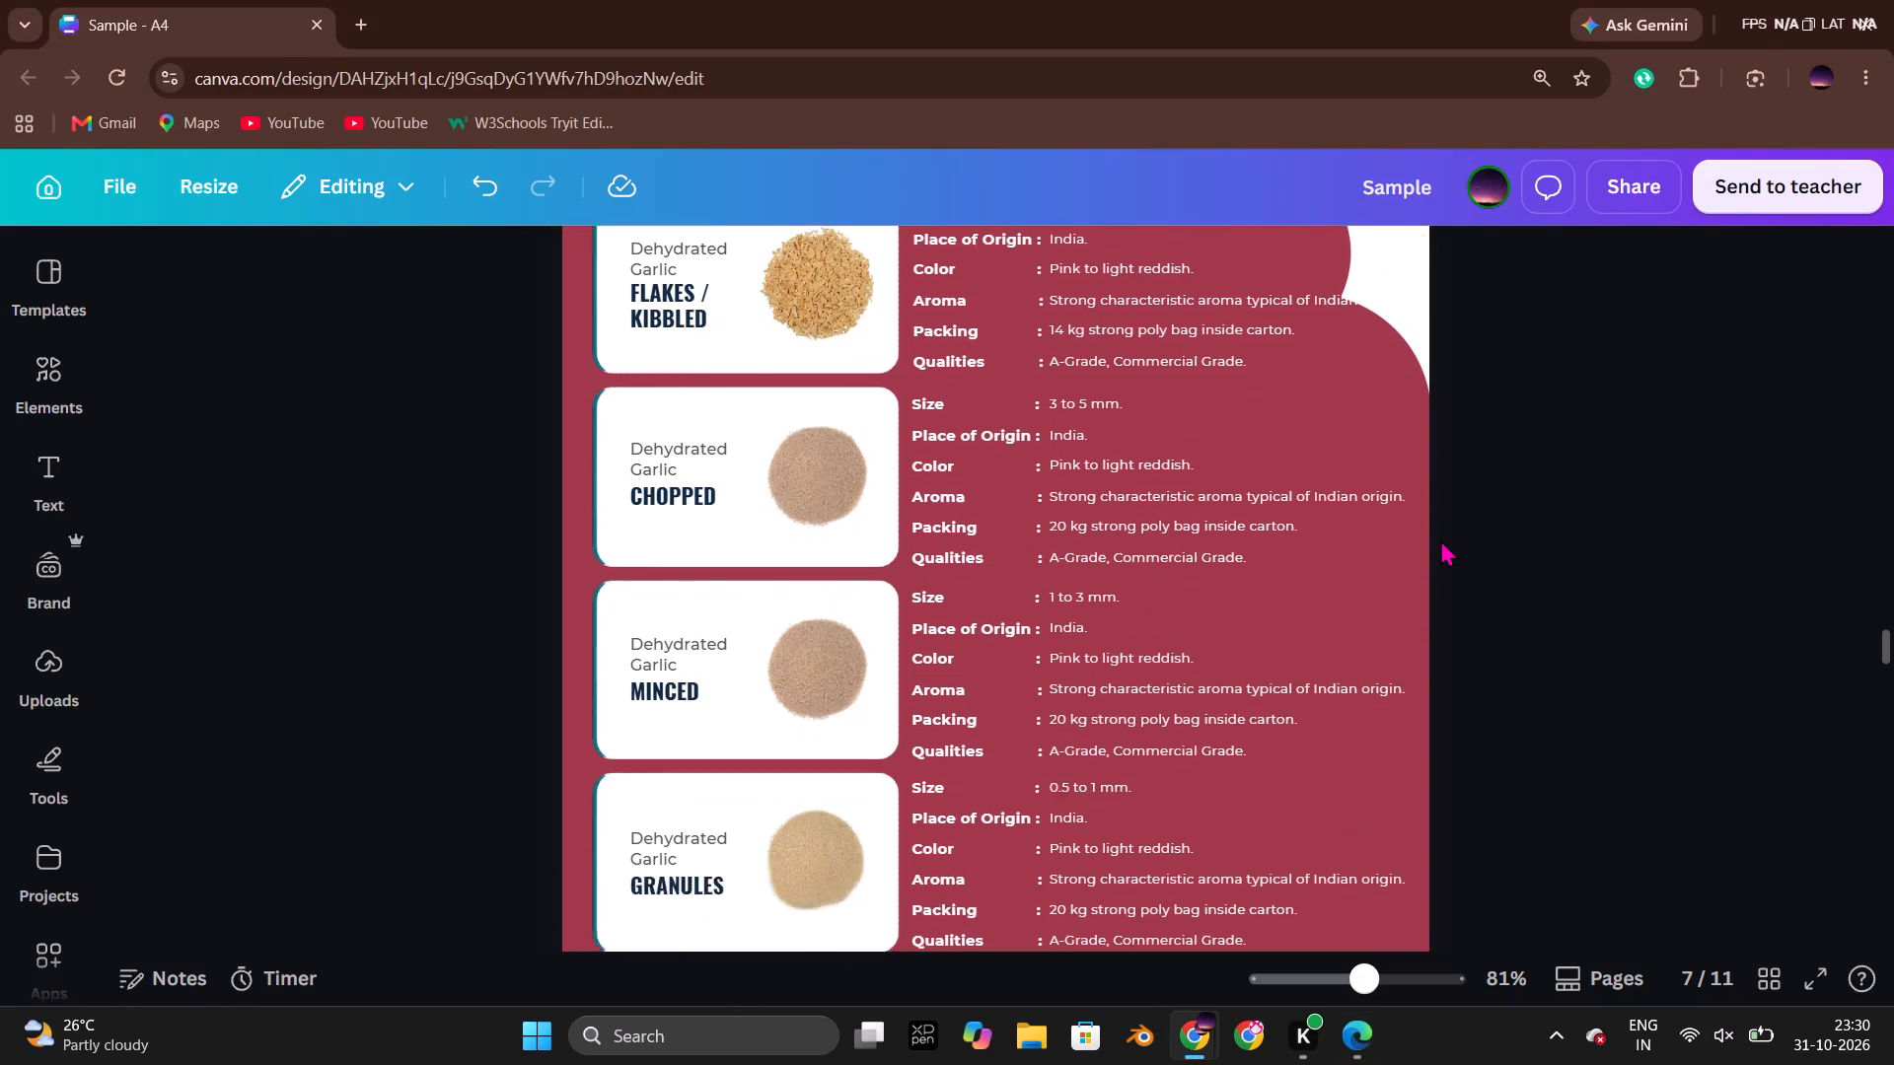
pyautogui.scroll(-12, 1440, 539)
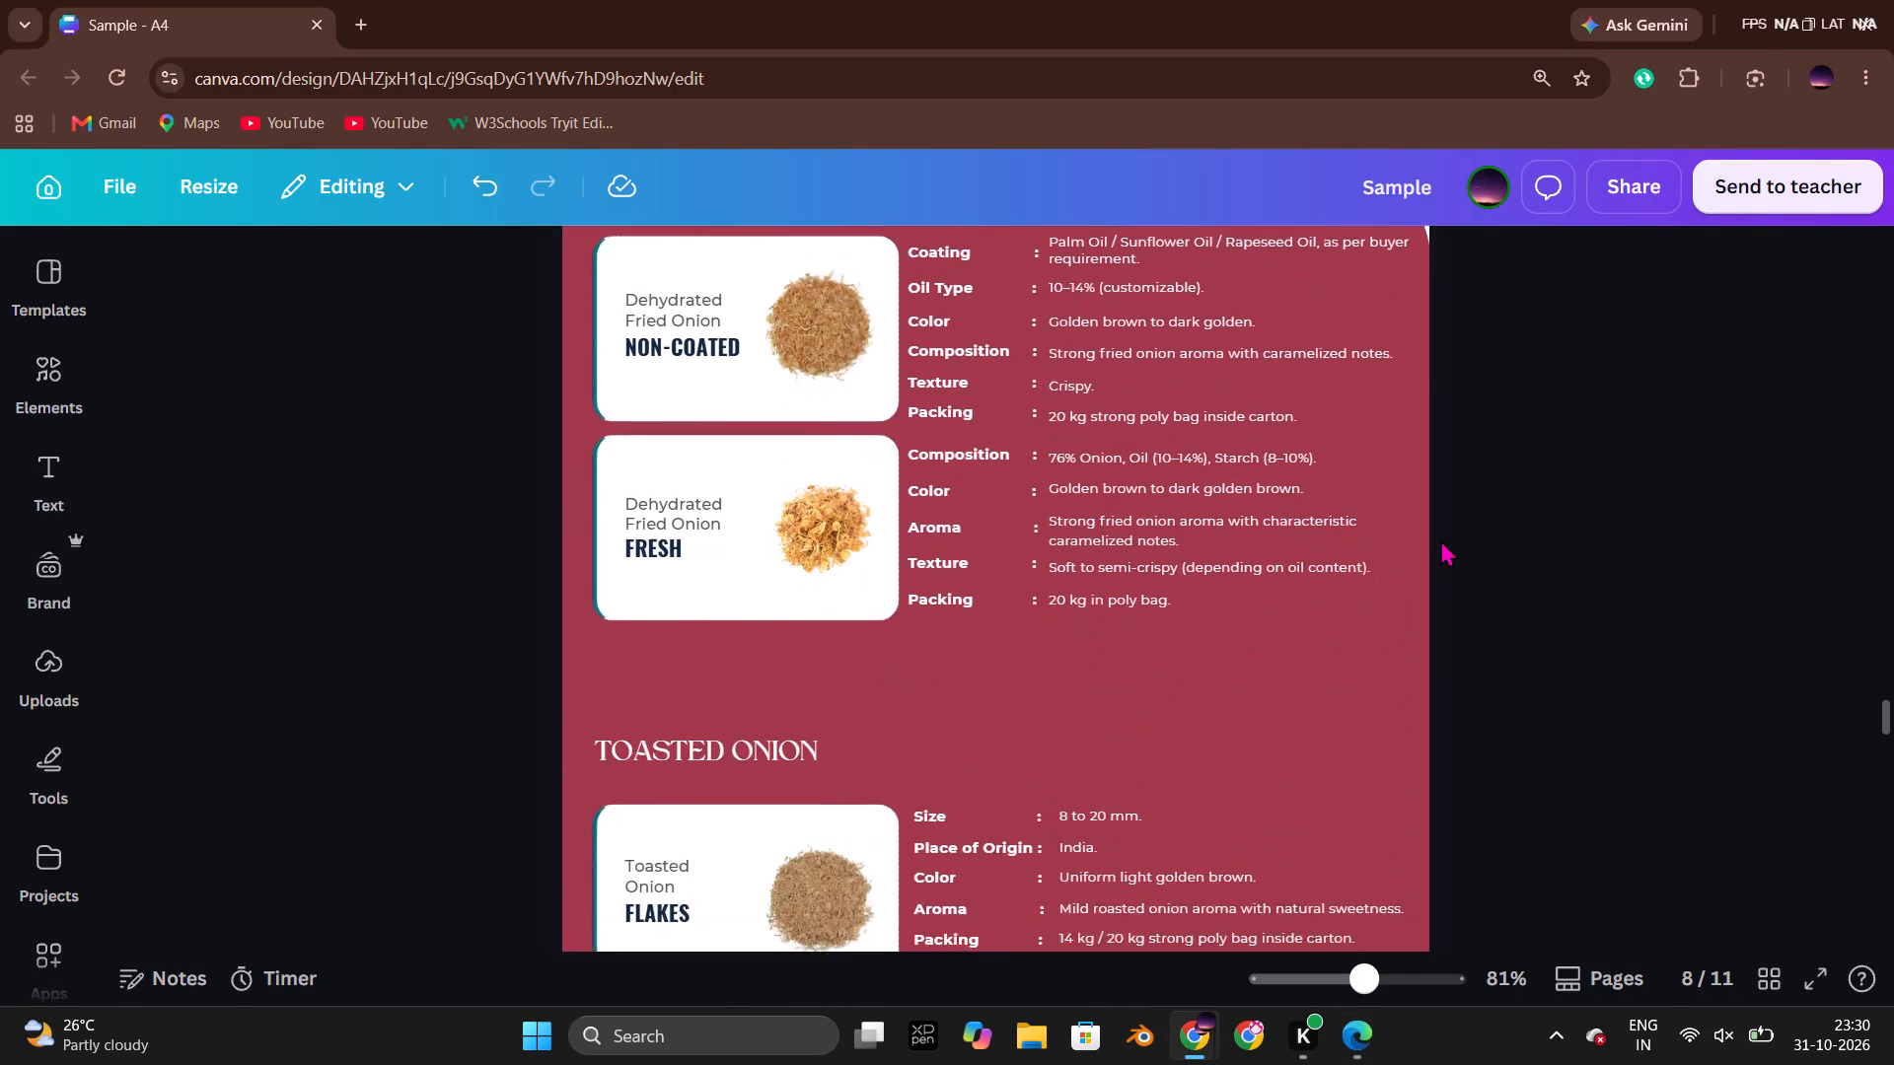
pyautogui.scroll(-1, 1440, 539)
# Nudge the grouped fried and toasted onion product entries on page 8 slightly to the left.
pyautogui.scroll(5, 1440, 539)
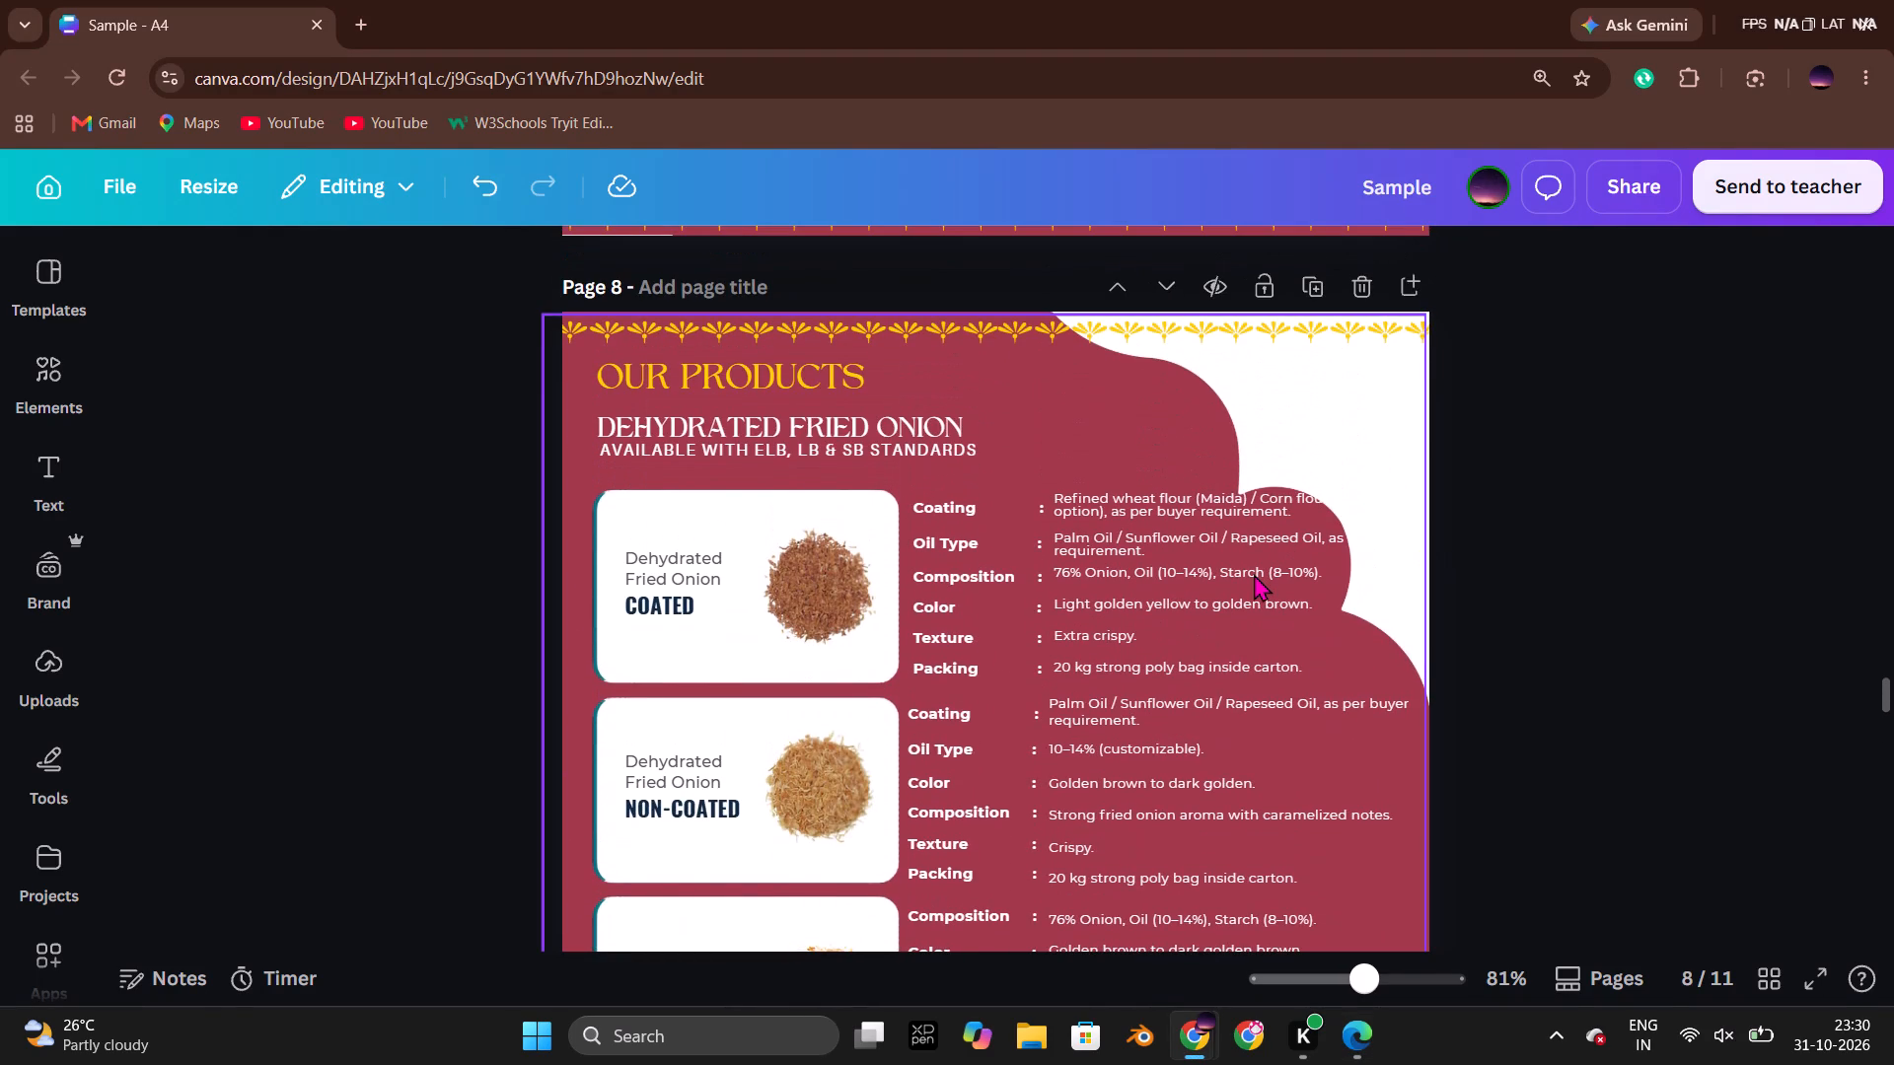
pyautogui.scroll(-2, 1254, 574)
pyautogui.click(1227, 529)
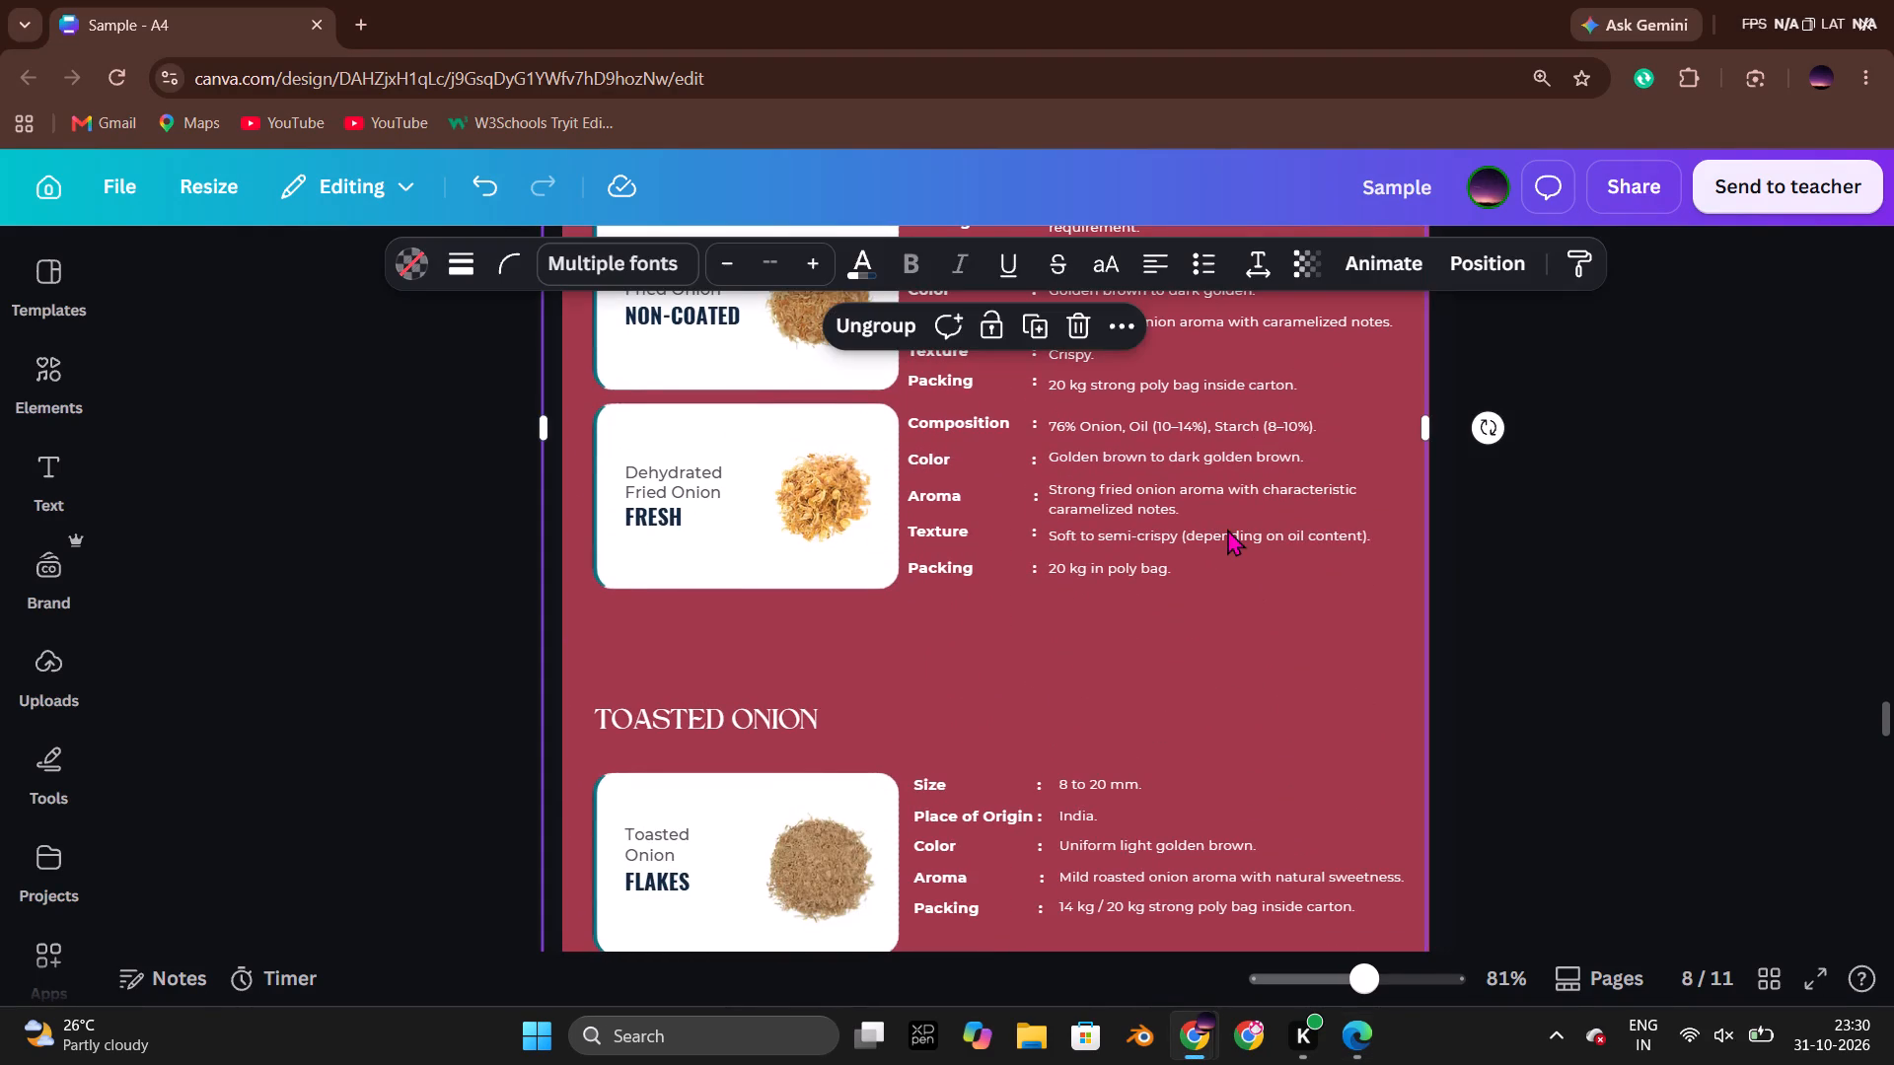
pyautogui.press('Left')
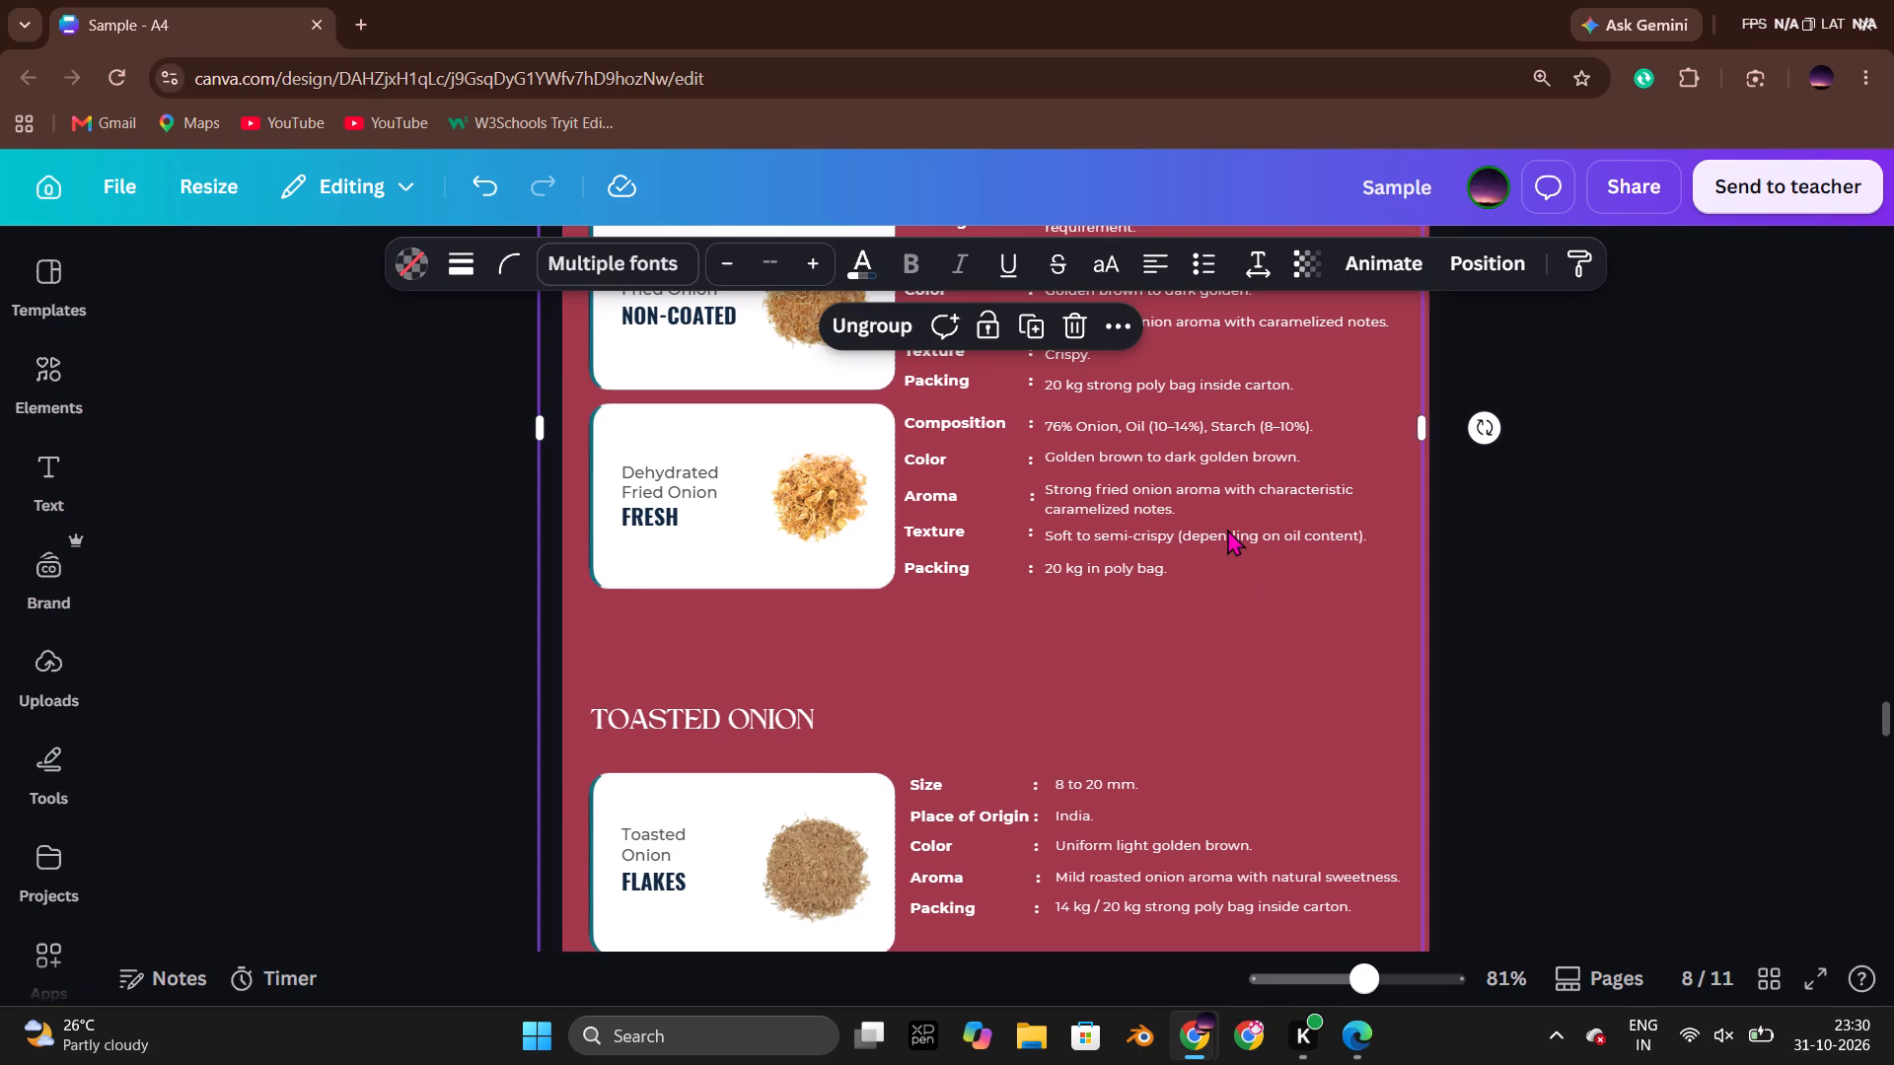
pyautogui.click(1649, 588)
# Nudge the same product group on page 8 slightly downward, away from the Dehydrated Fried Onion heading.
pyautogui.scroll(-3, 1649, 581)
pyautogui.scroll(2, 1543, 554)
pyautogui.scroll(5, 1400, 594)
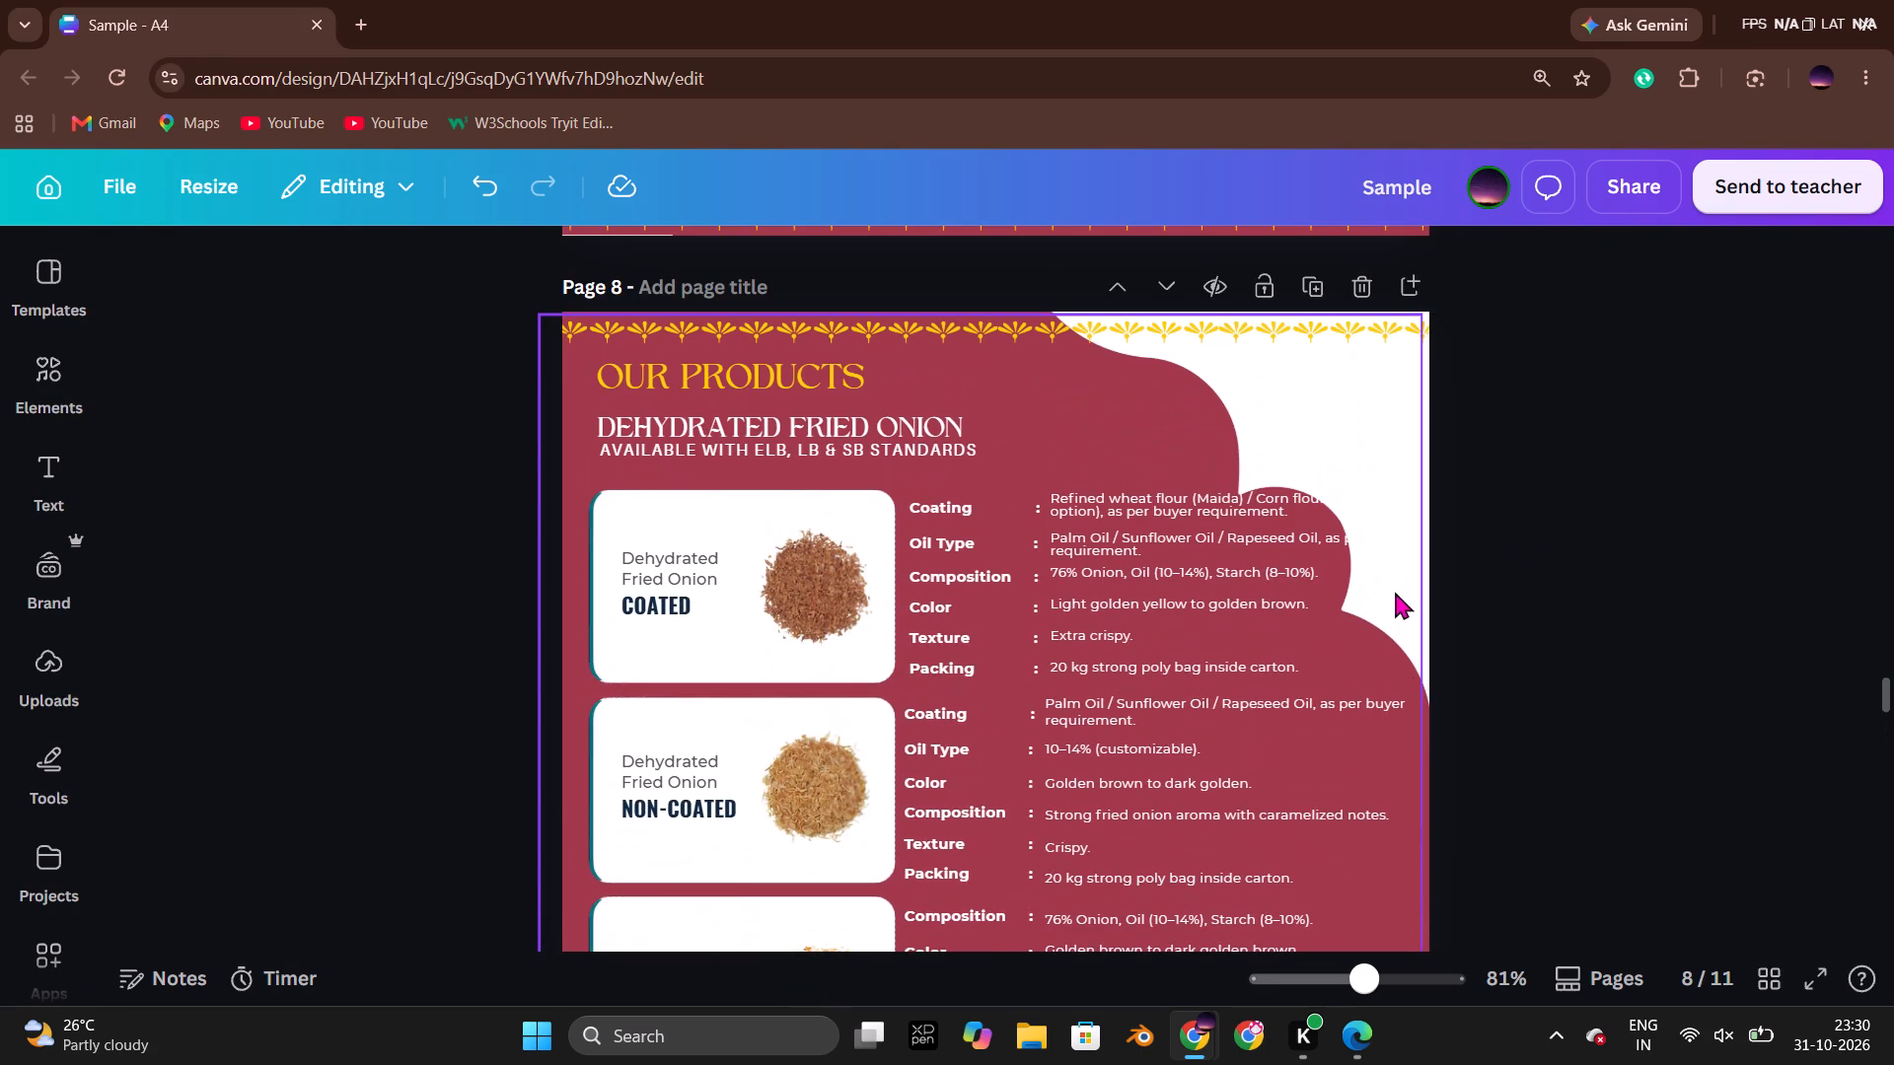
pyautogui.click(1346, 591)
pyautogui.press('Down')
pyautogui.press('Down')
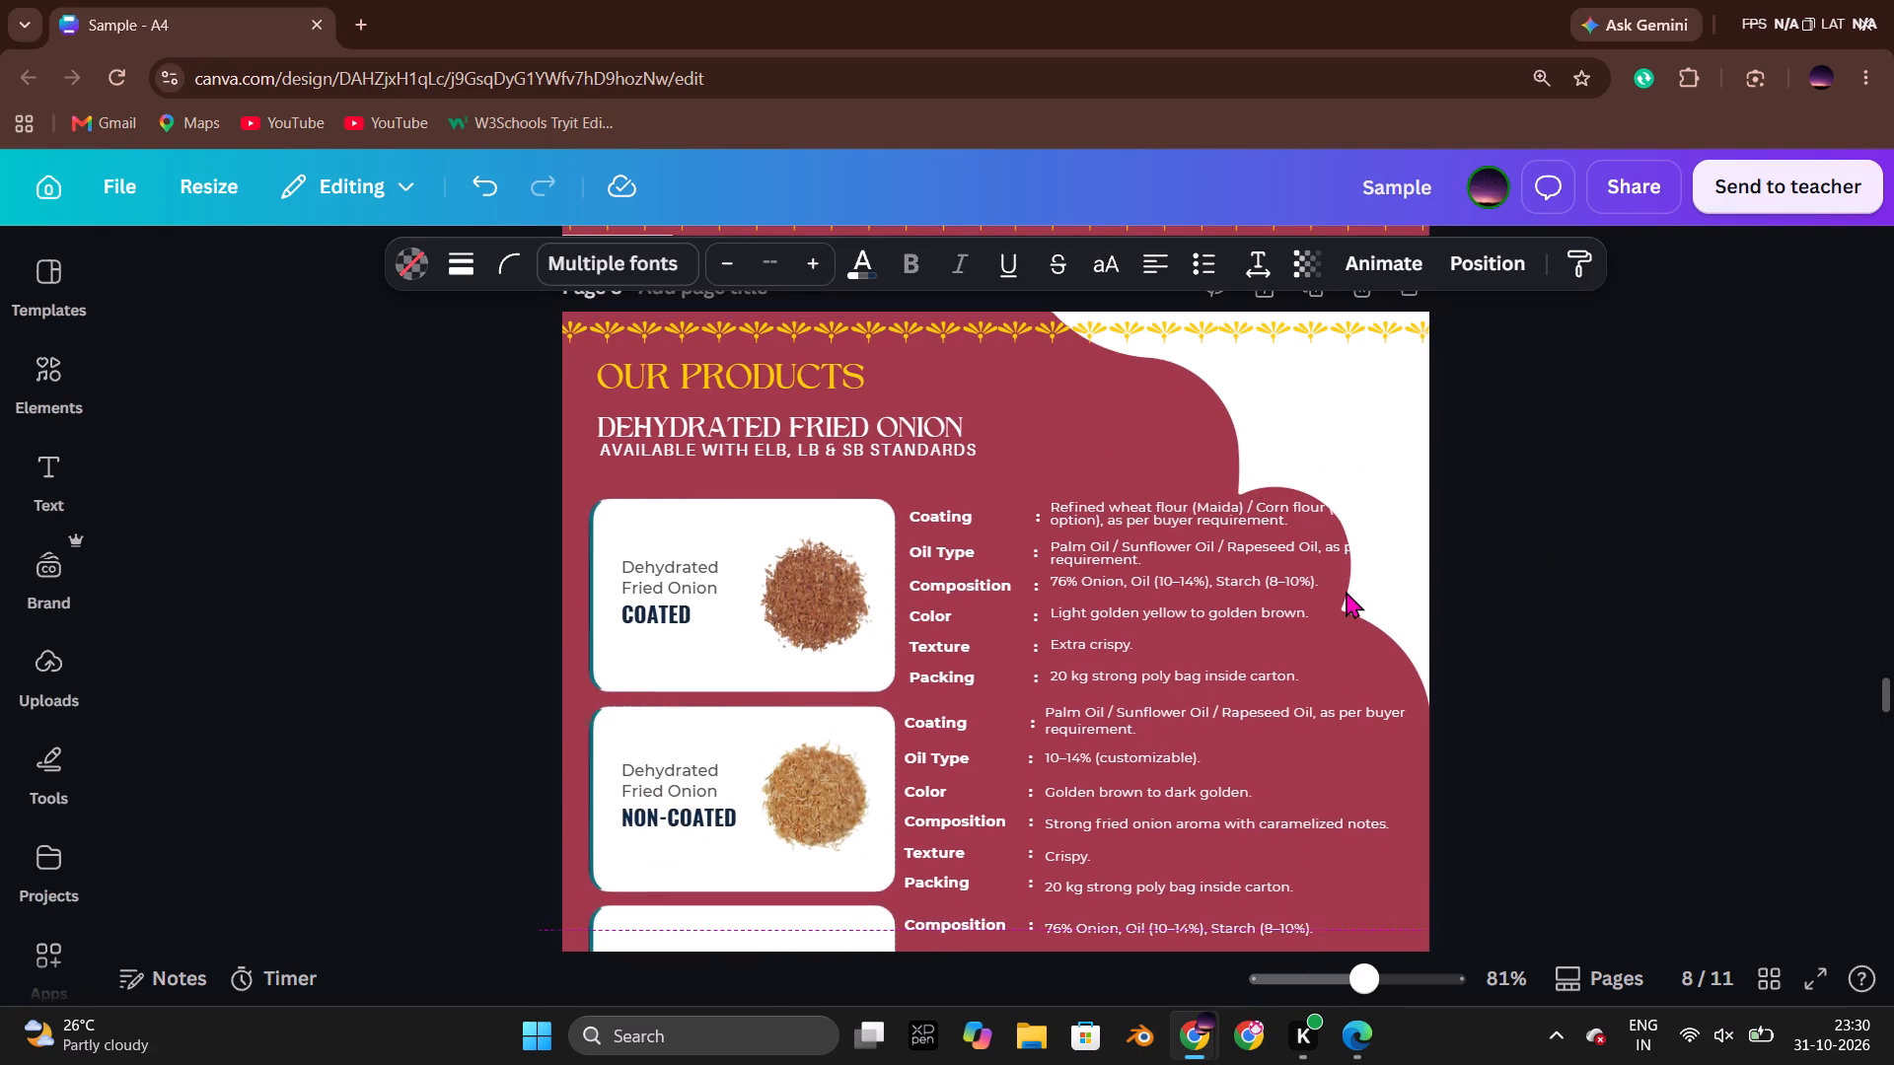
pyautogui.press('Down')
pyautogui.scroll(-5, 1515, 578)
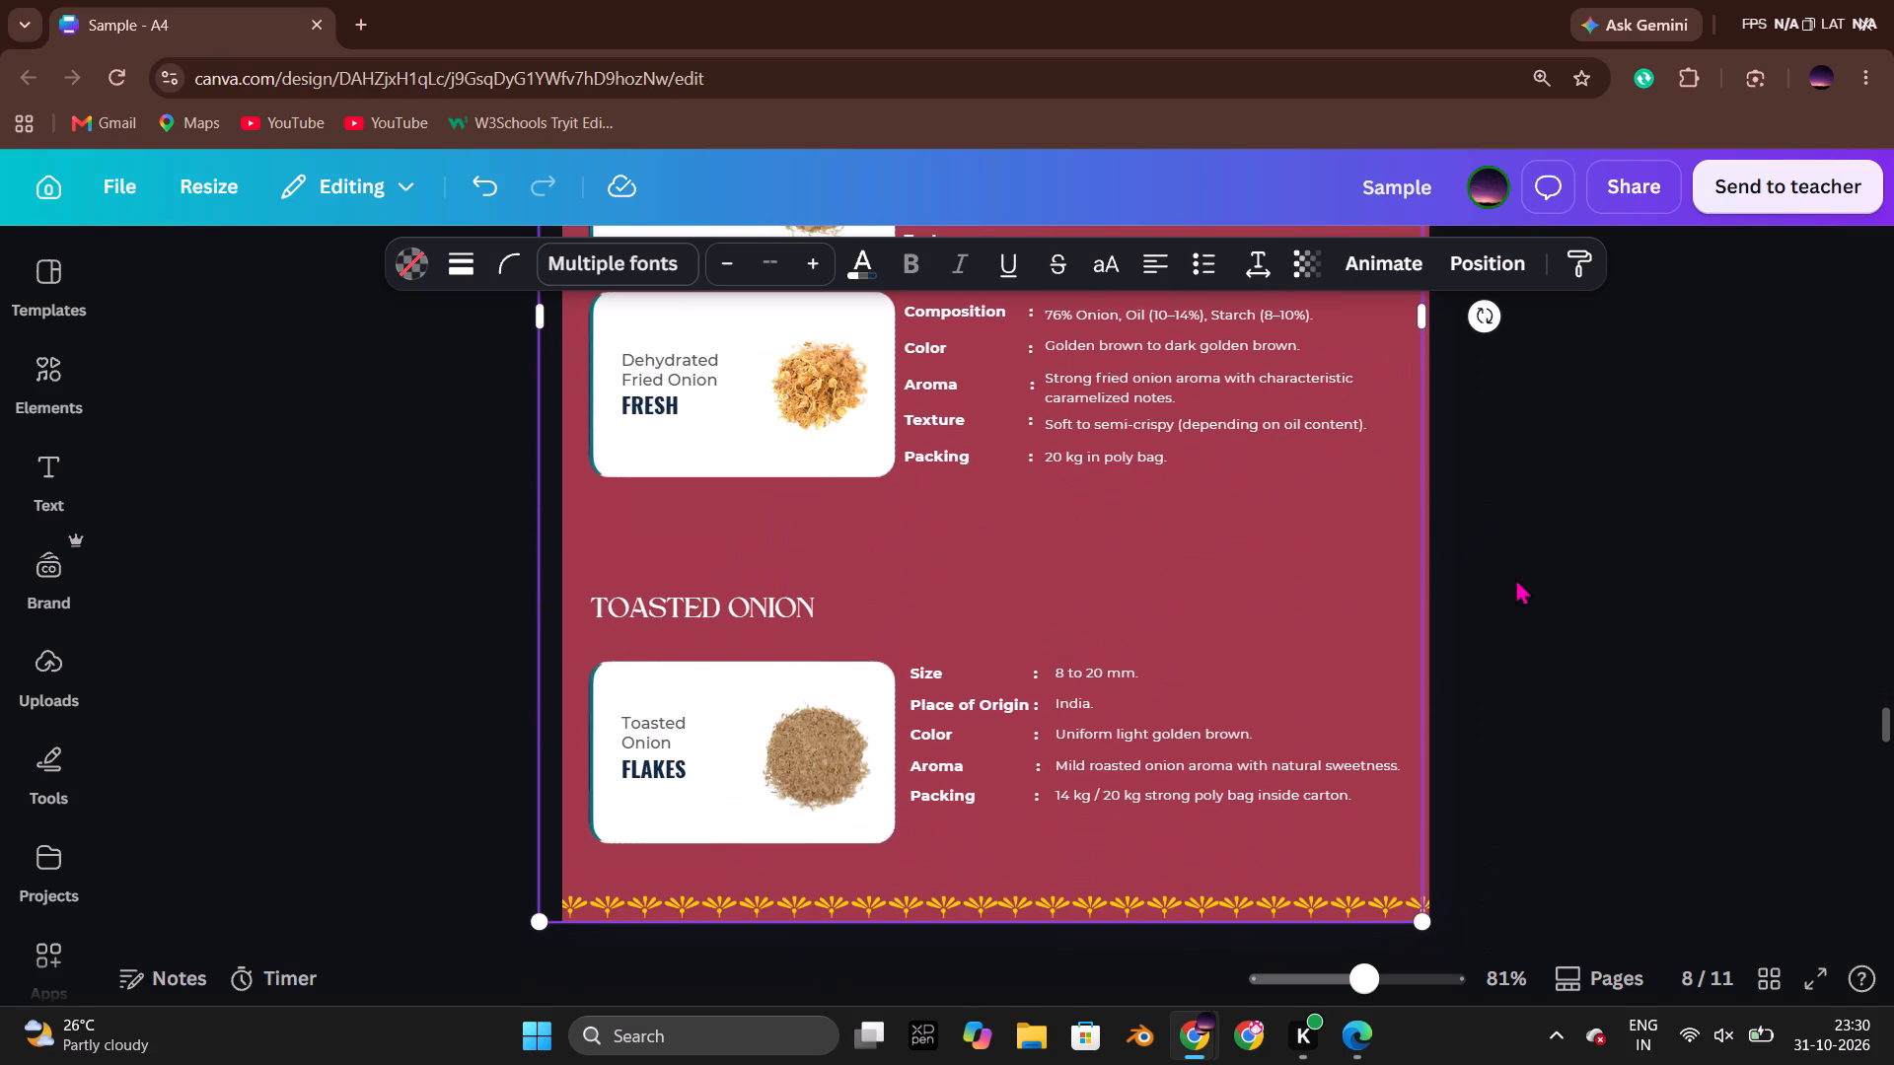
pyautogui.click(1601, 573)
# Review page 9's toasted onion entries, Why Choose section and export compliance text, continuing to the top of page 10.
pyautogui.scroll(-7, 1601, 573)
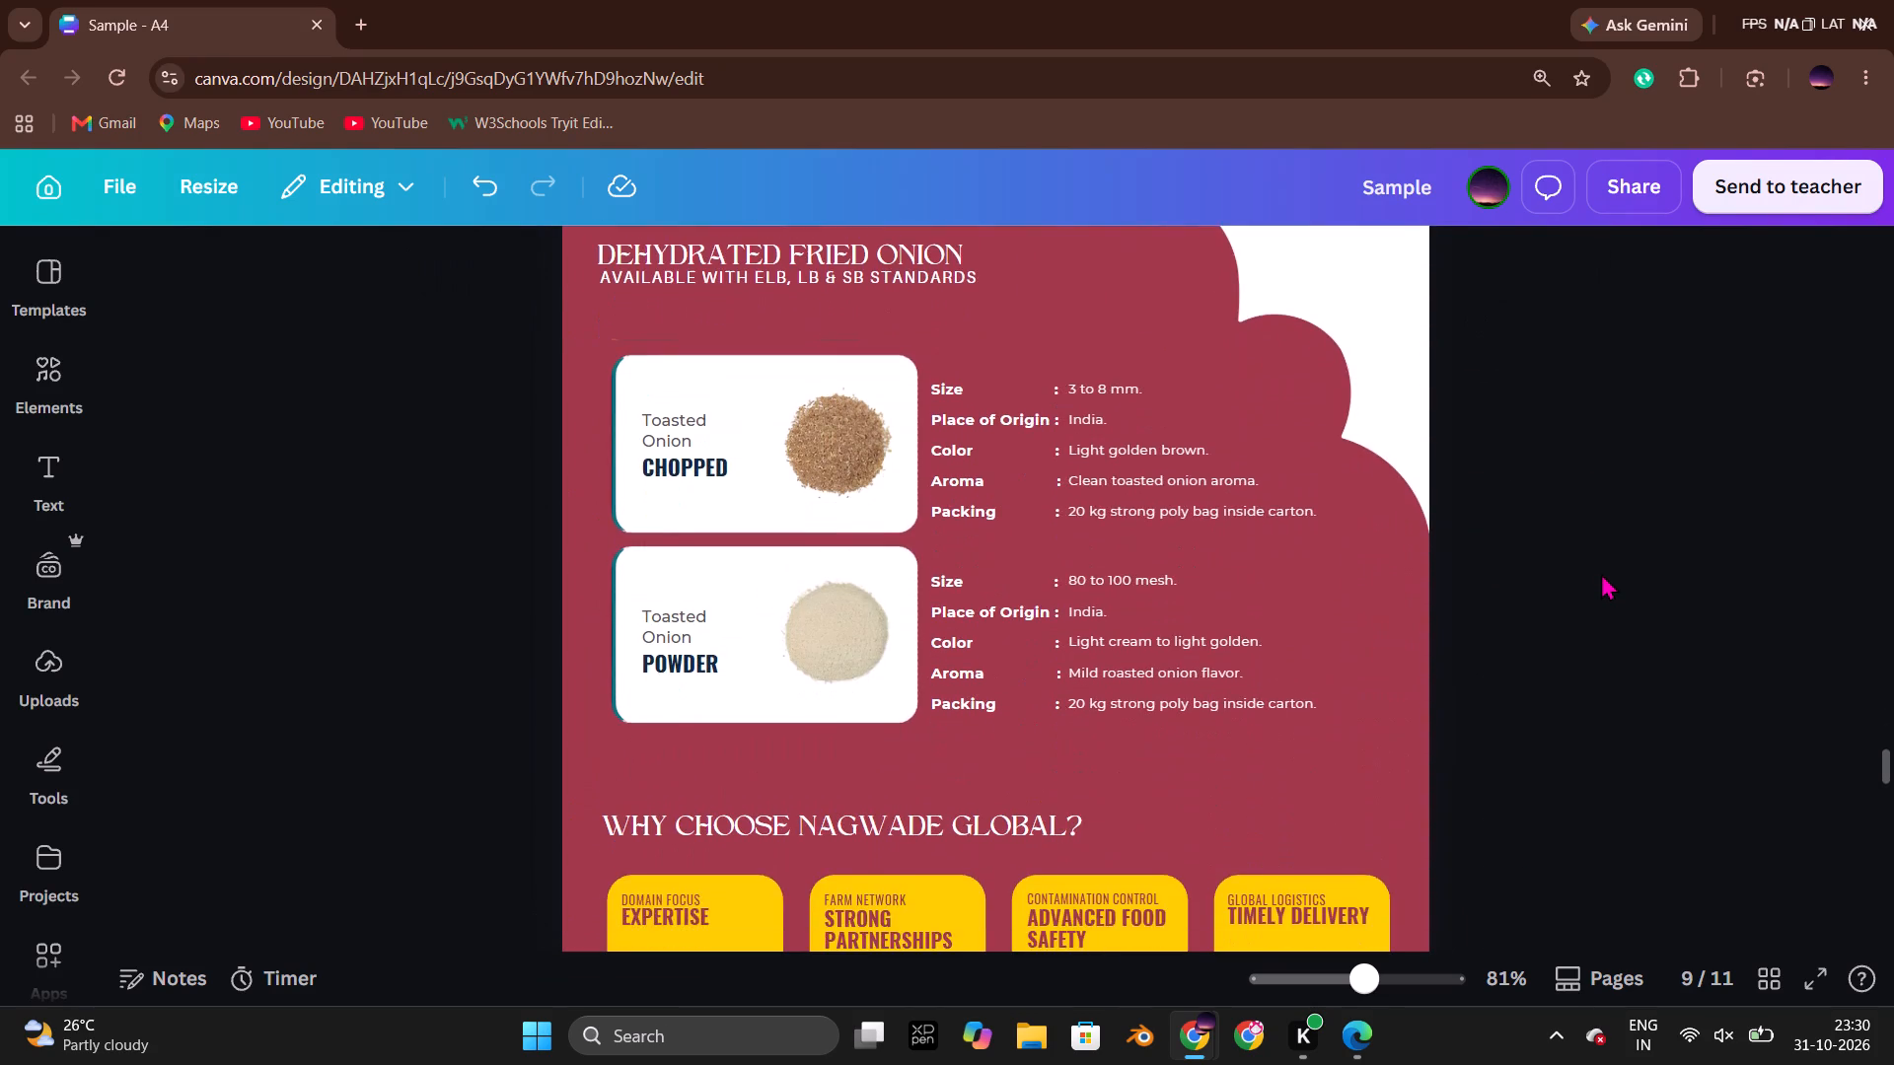
pyautogui.scroll(-3, 1601, 573)
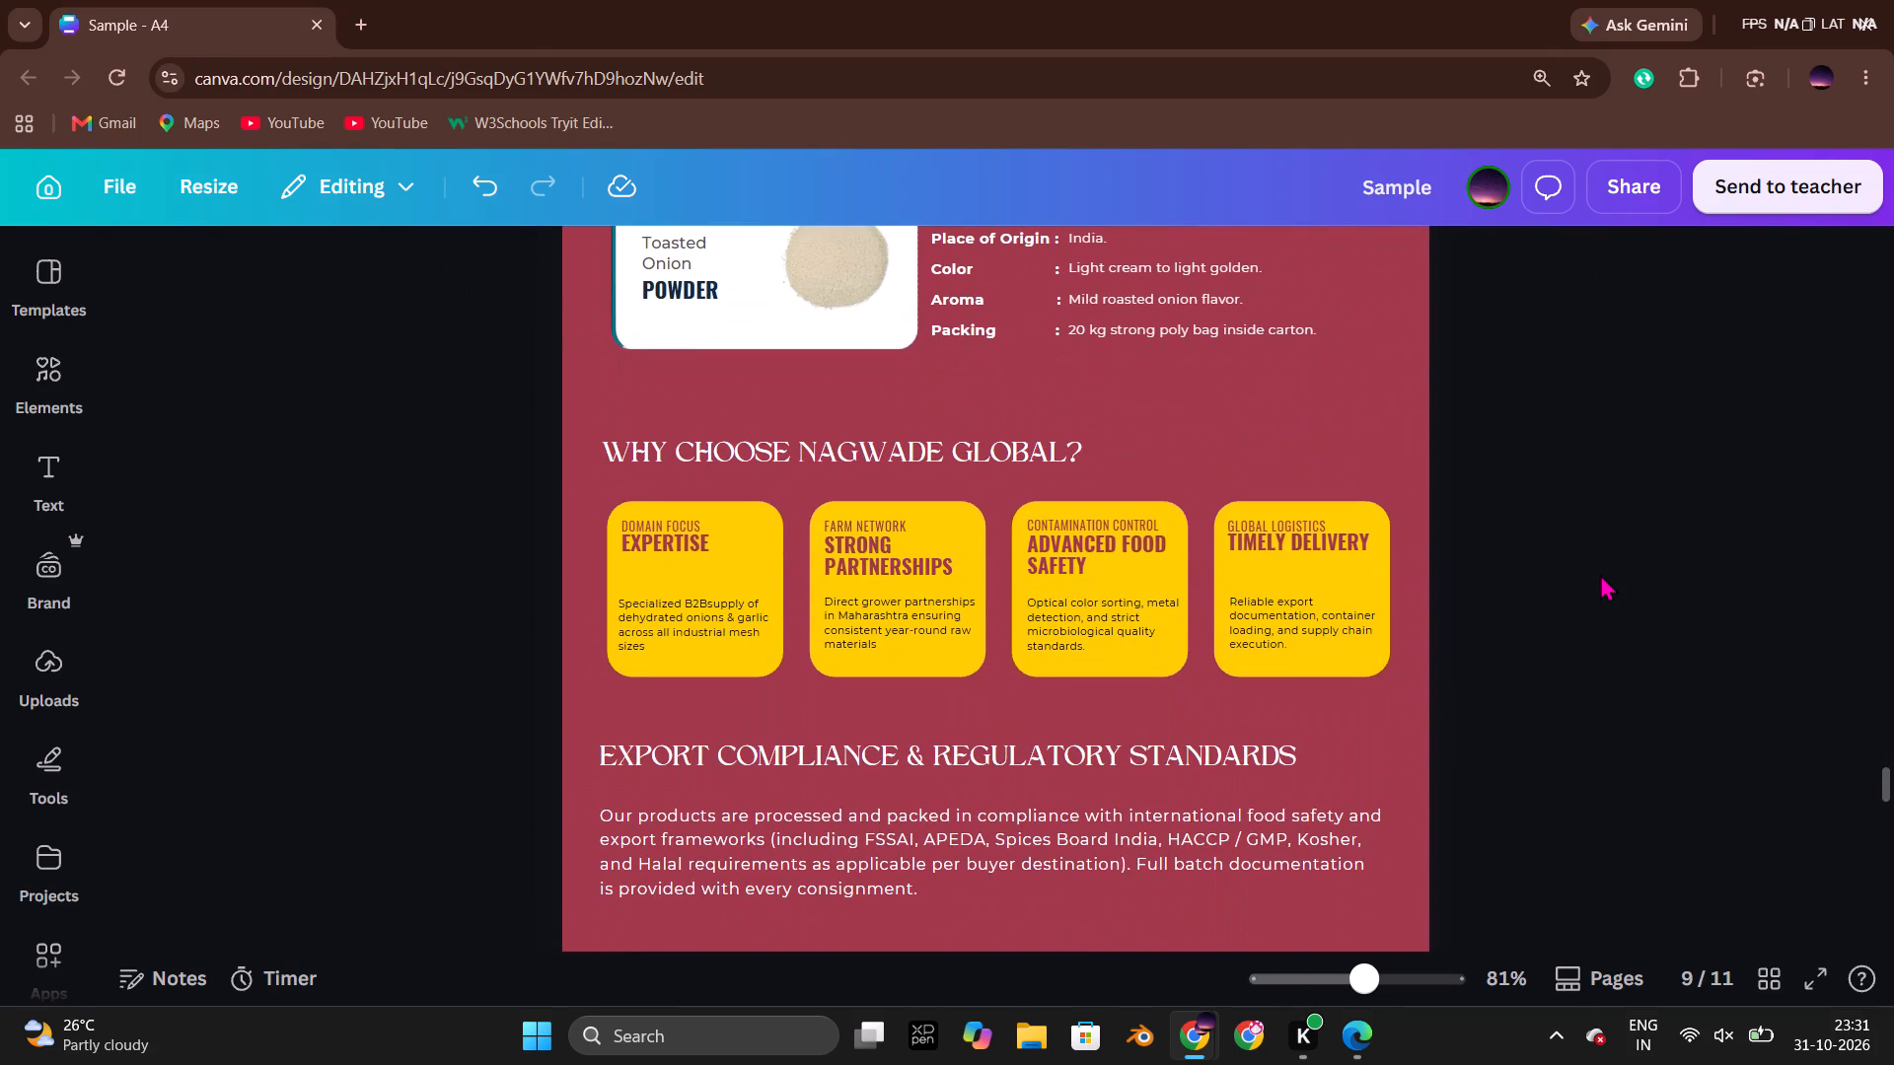
pyautogui.scroll(-6, 1600, 574)
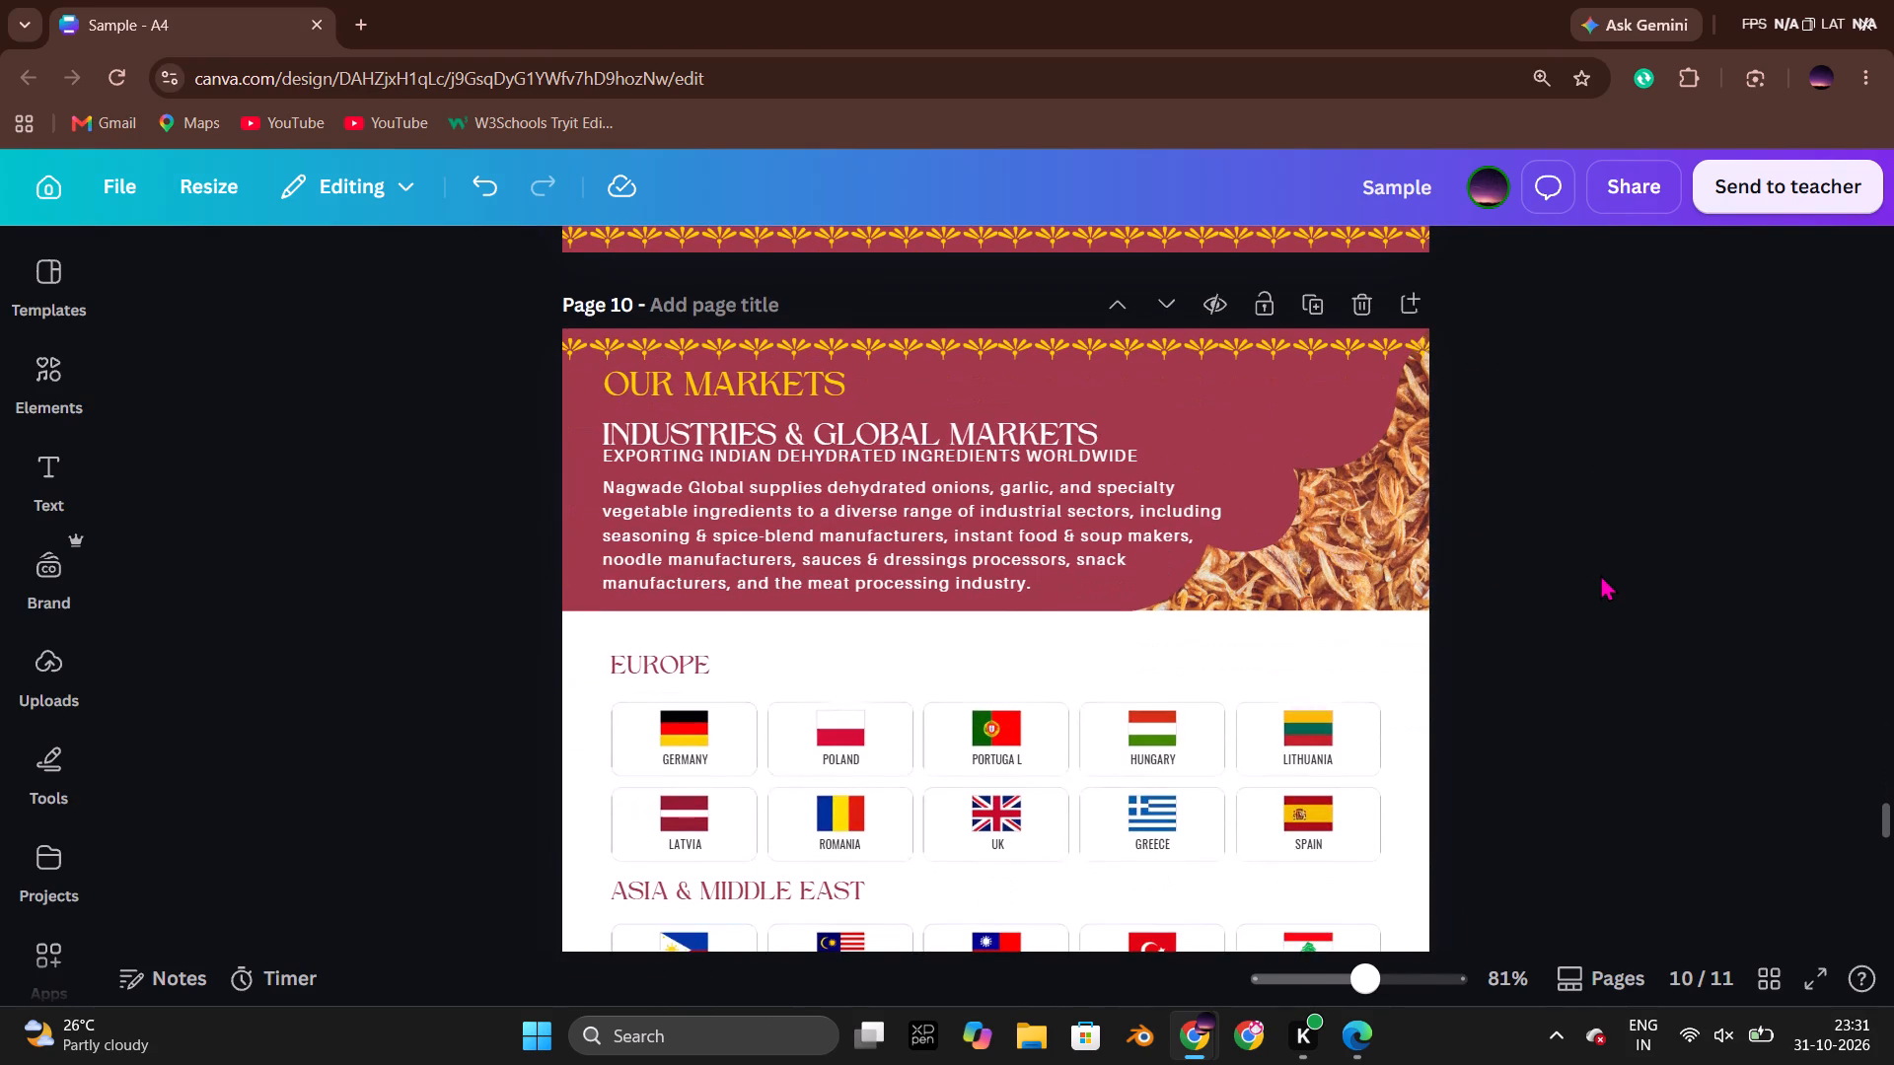
# Replace "Nagwade Global" with "NILAI" at the start of page 10's introductory paragraph, keeping a space before "supplies".
pyautogui.click(821, 497)
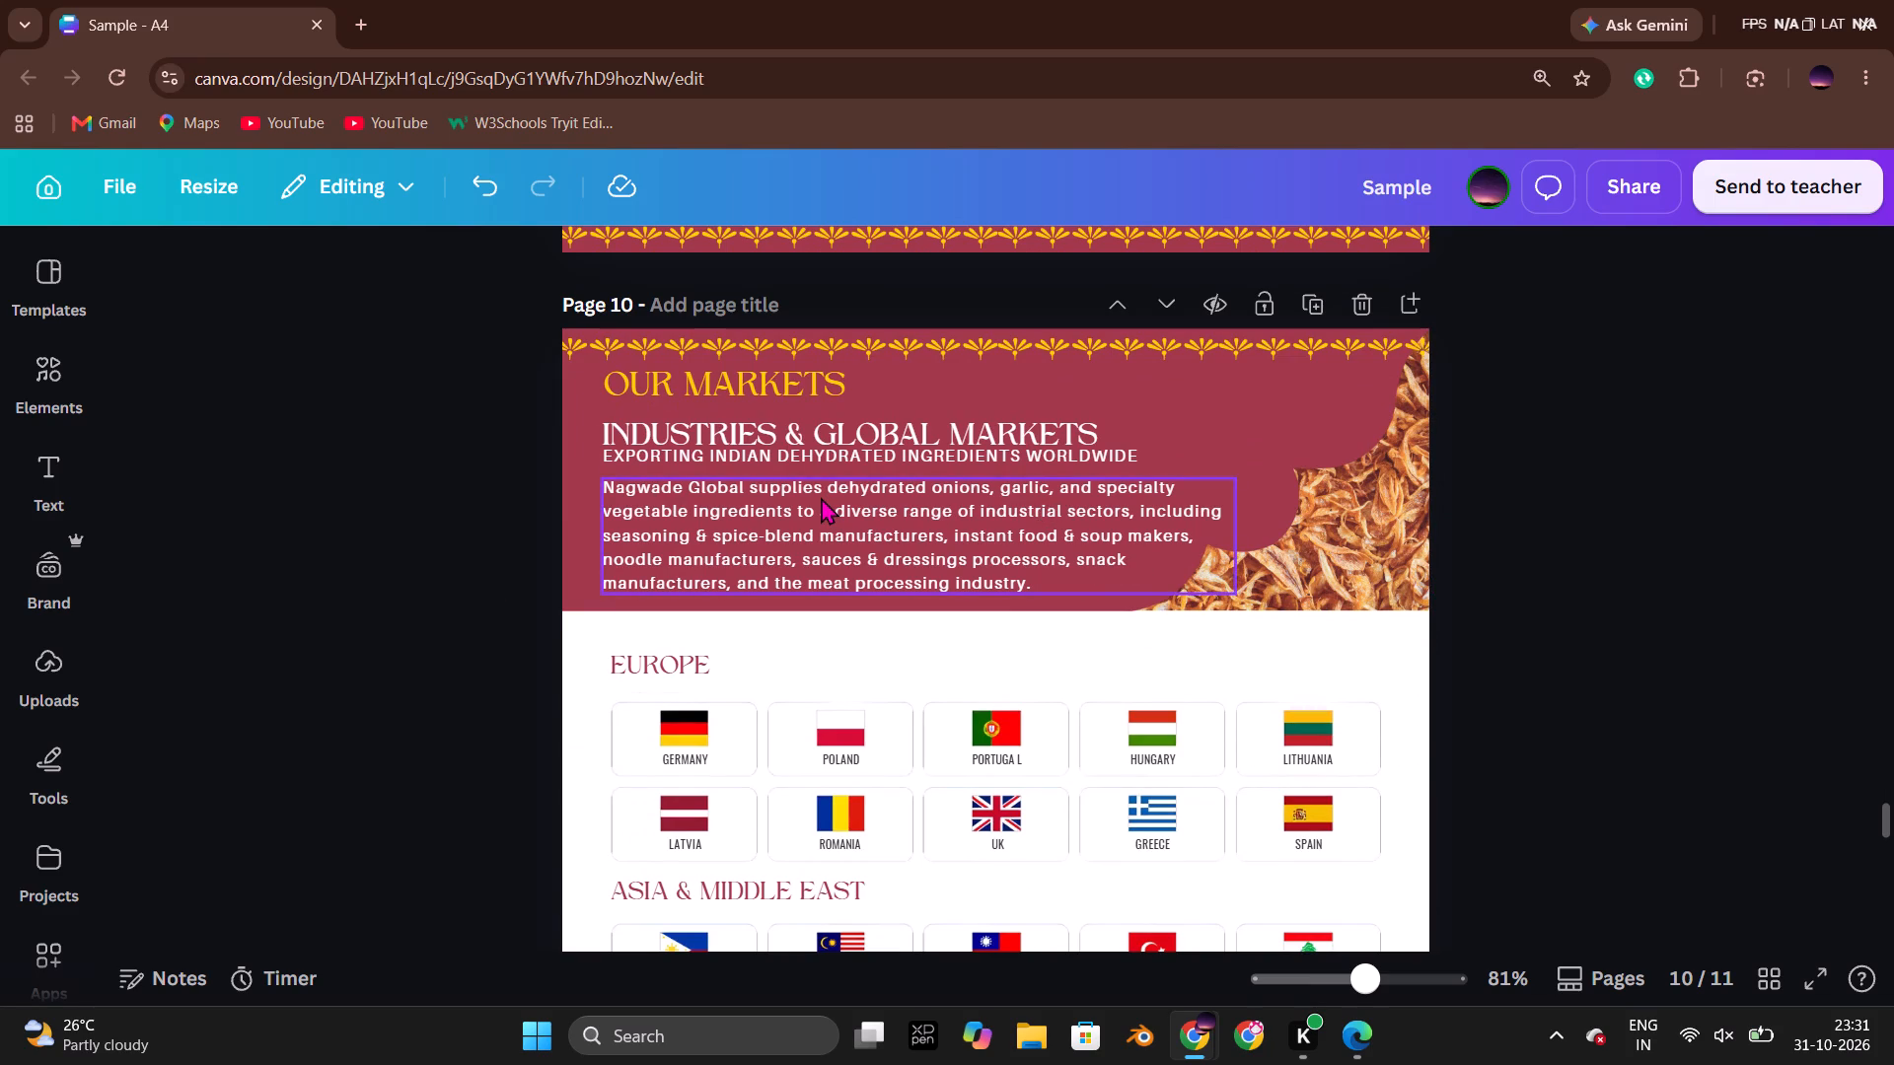
pyautogui.doubleClick(668, 489)
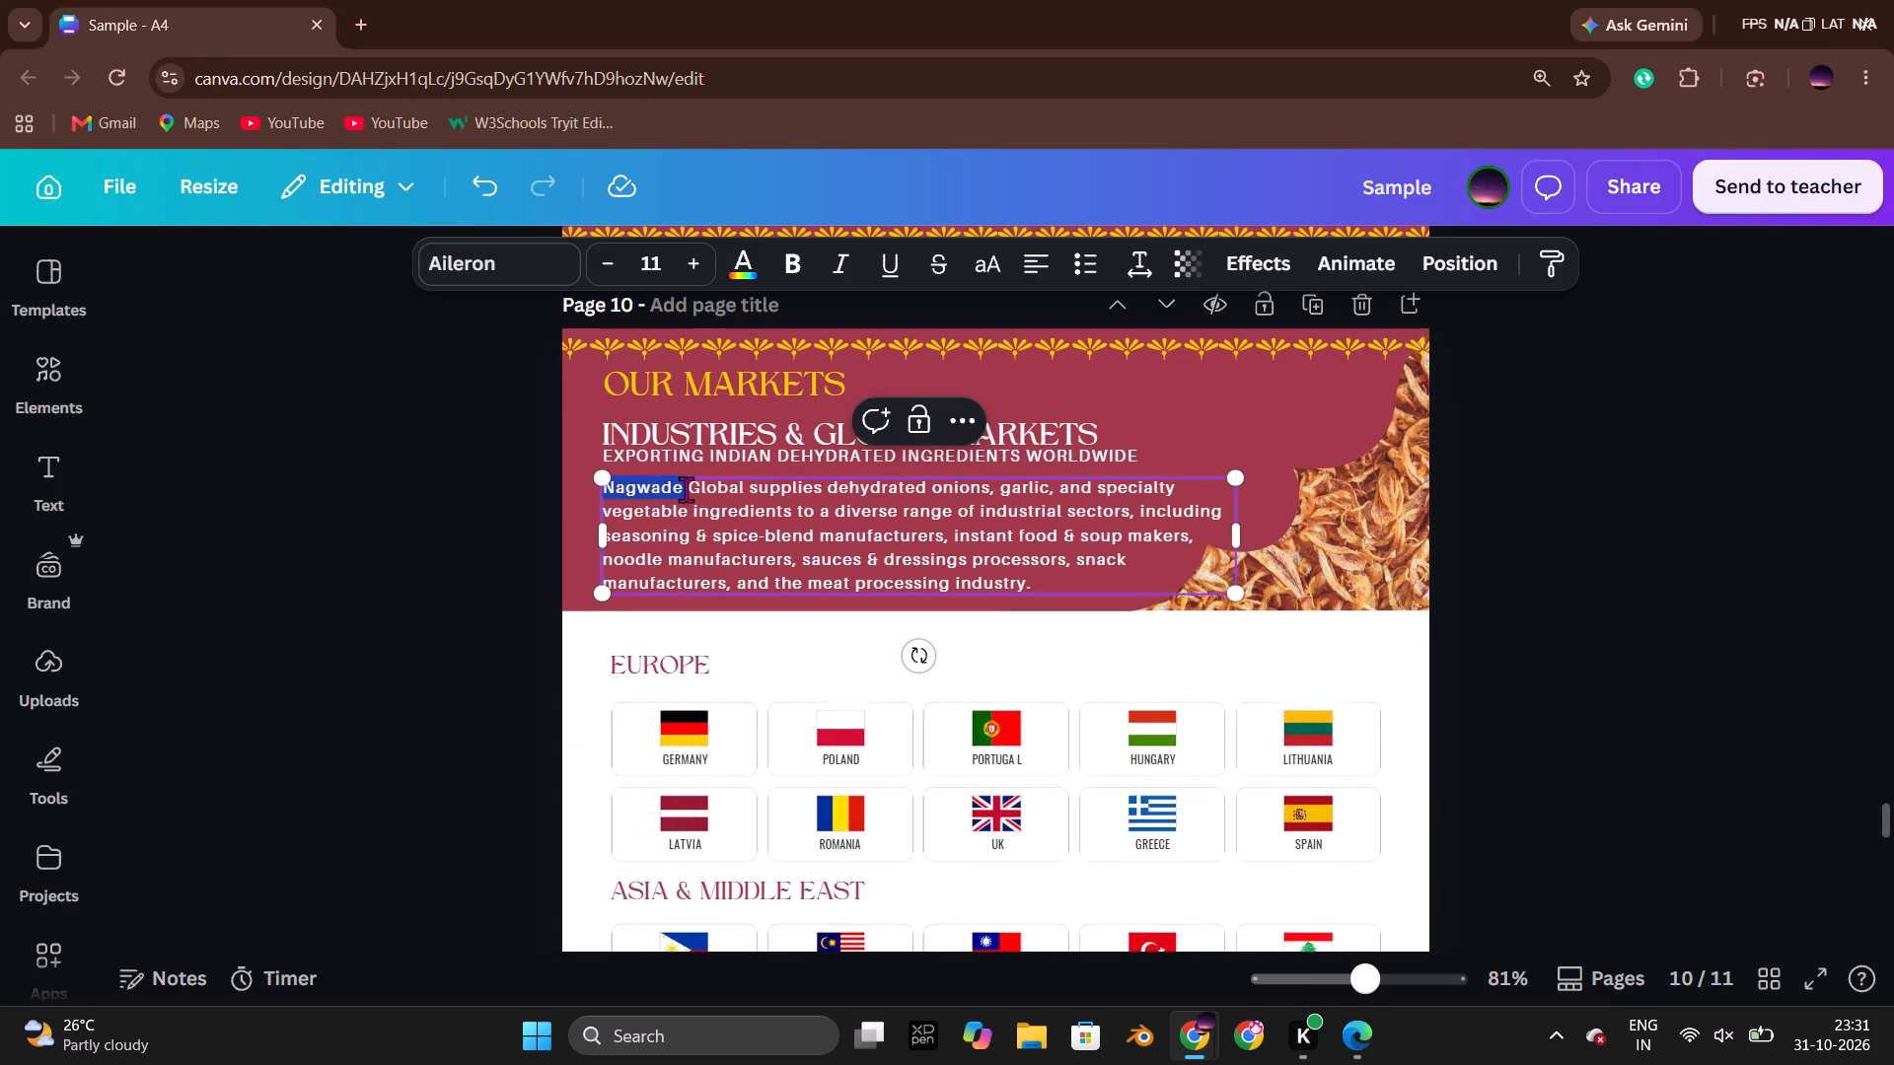
pyautogui.moveTo(747, 490); pyautogui.dragTo(604, 490)
pyautogui.write('nILAI')
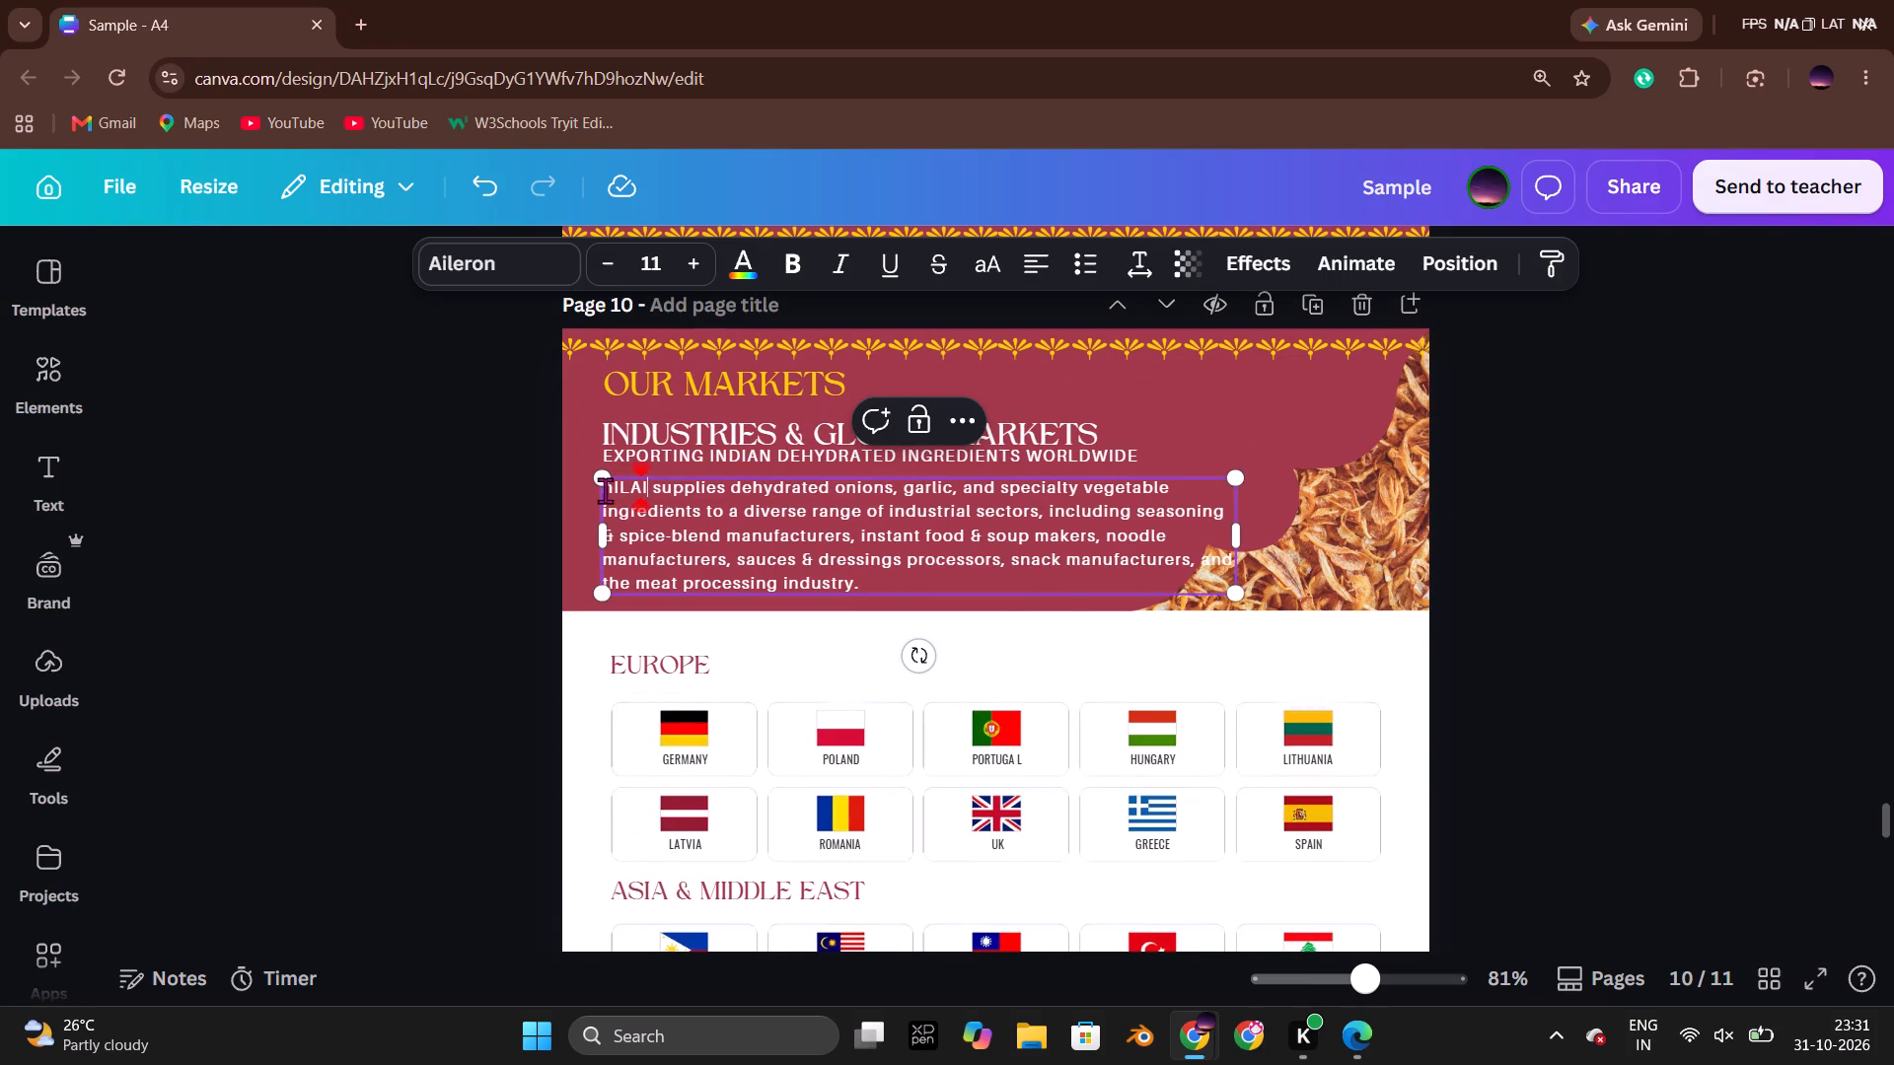
pyautogui.click(1544, 672)
pyautogui.click(643, 469)
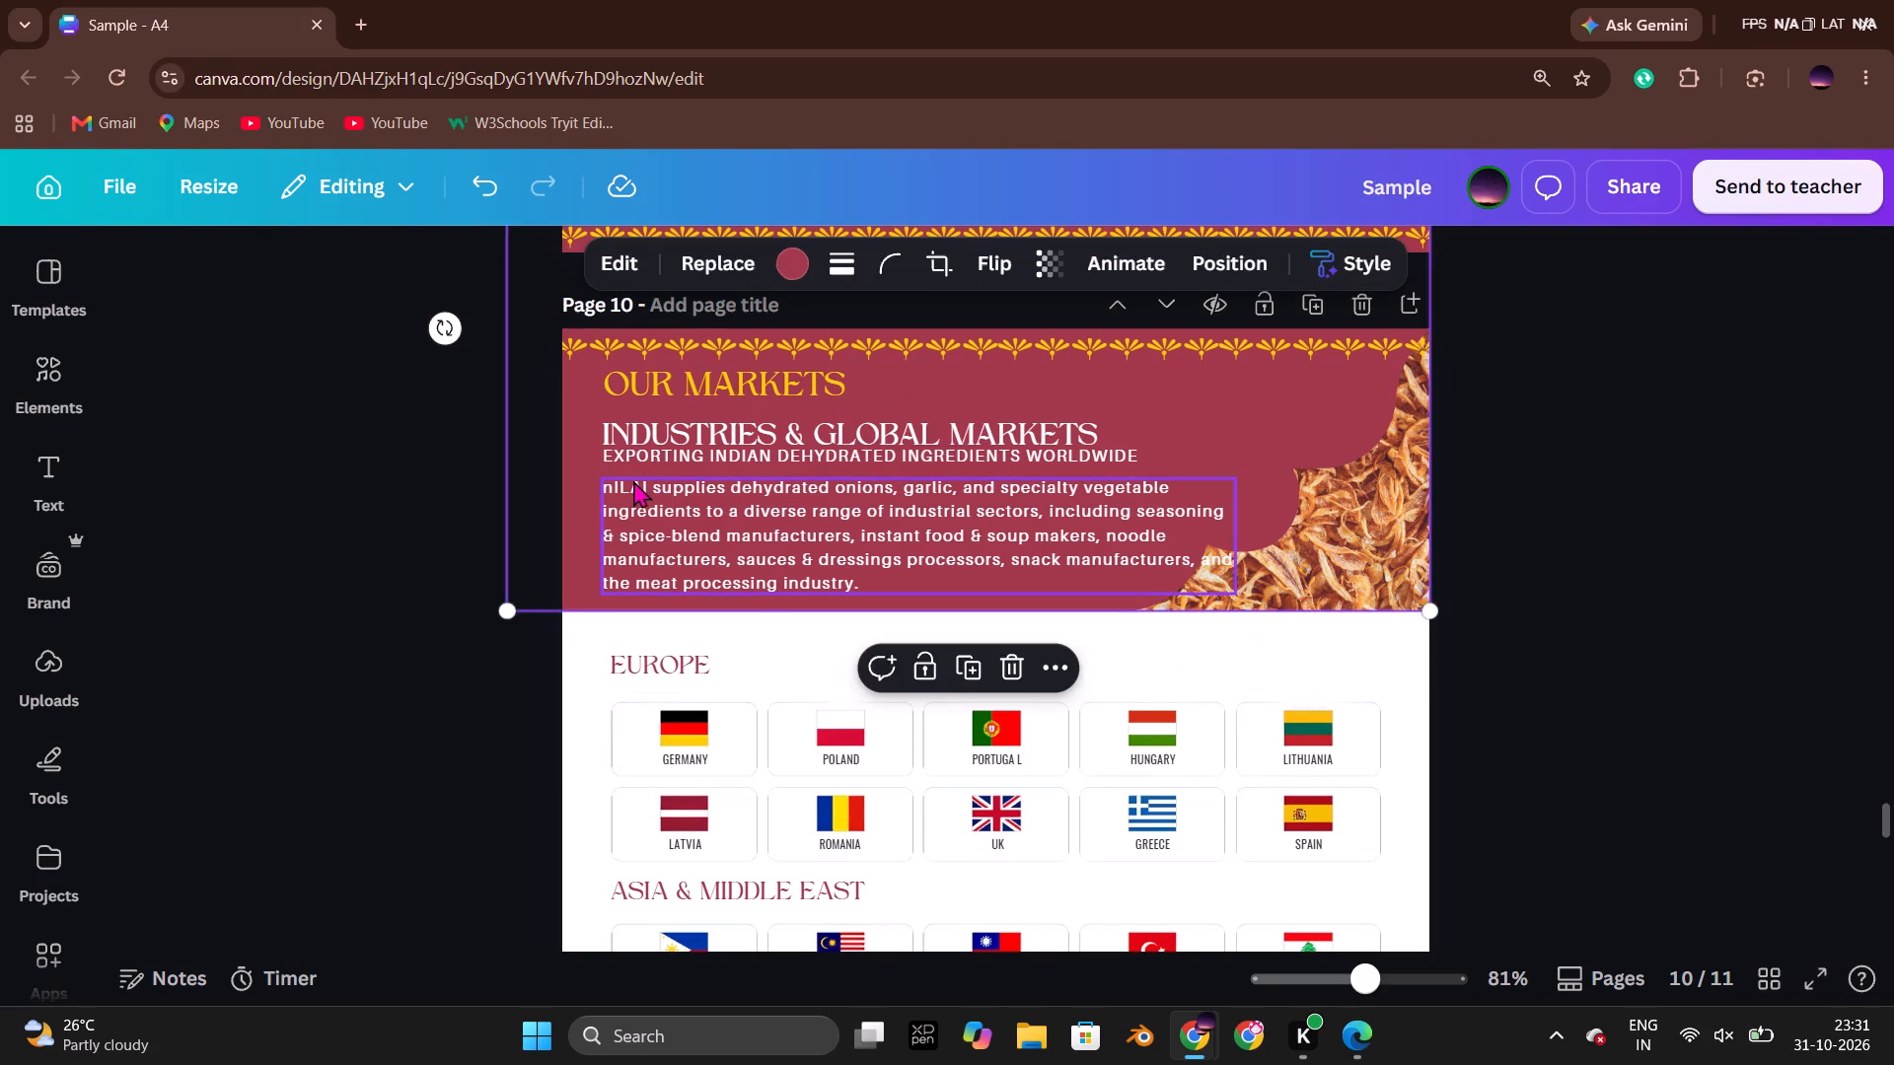
pyautogui.doubleClick(633, 480)
pyautogui.moveTo(651, 490); pyautogui.dragTo(595, 490)
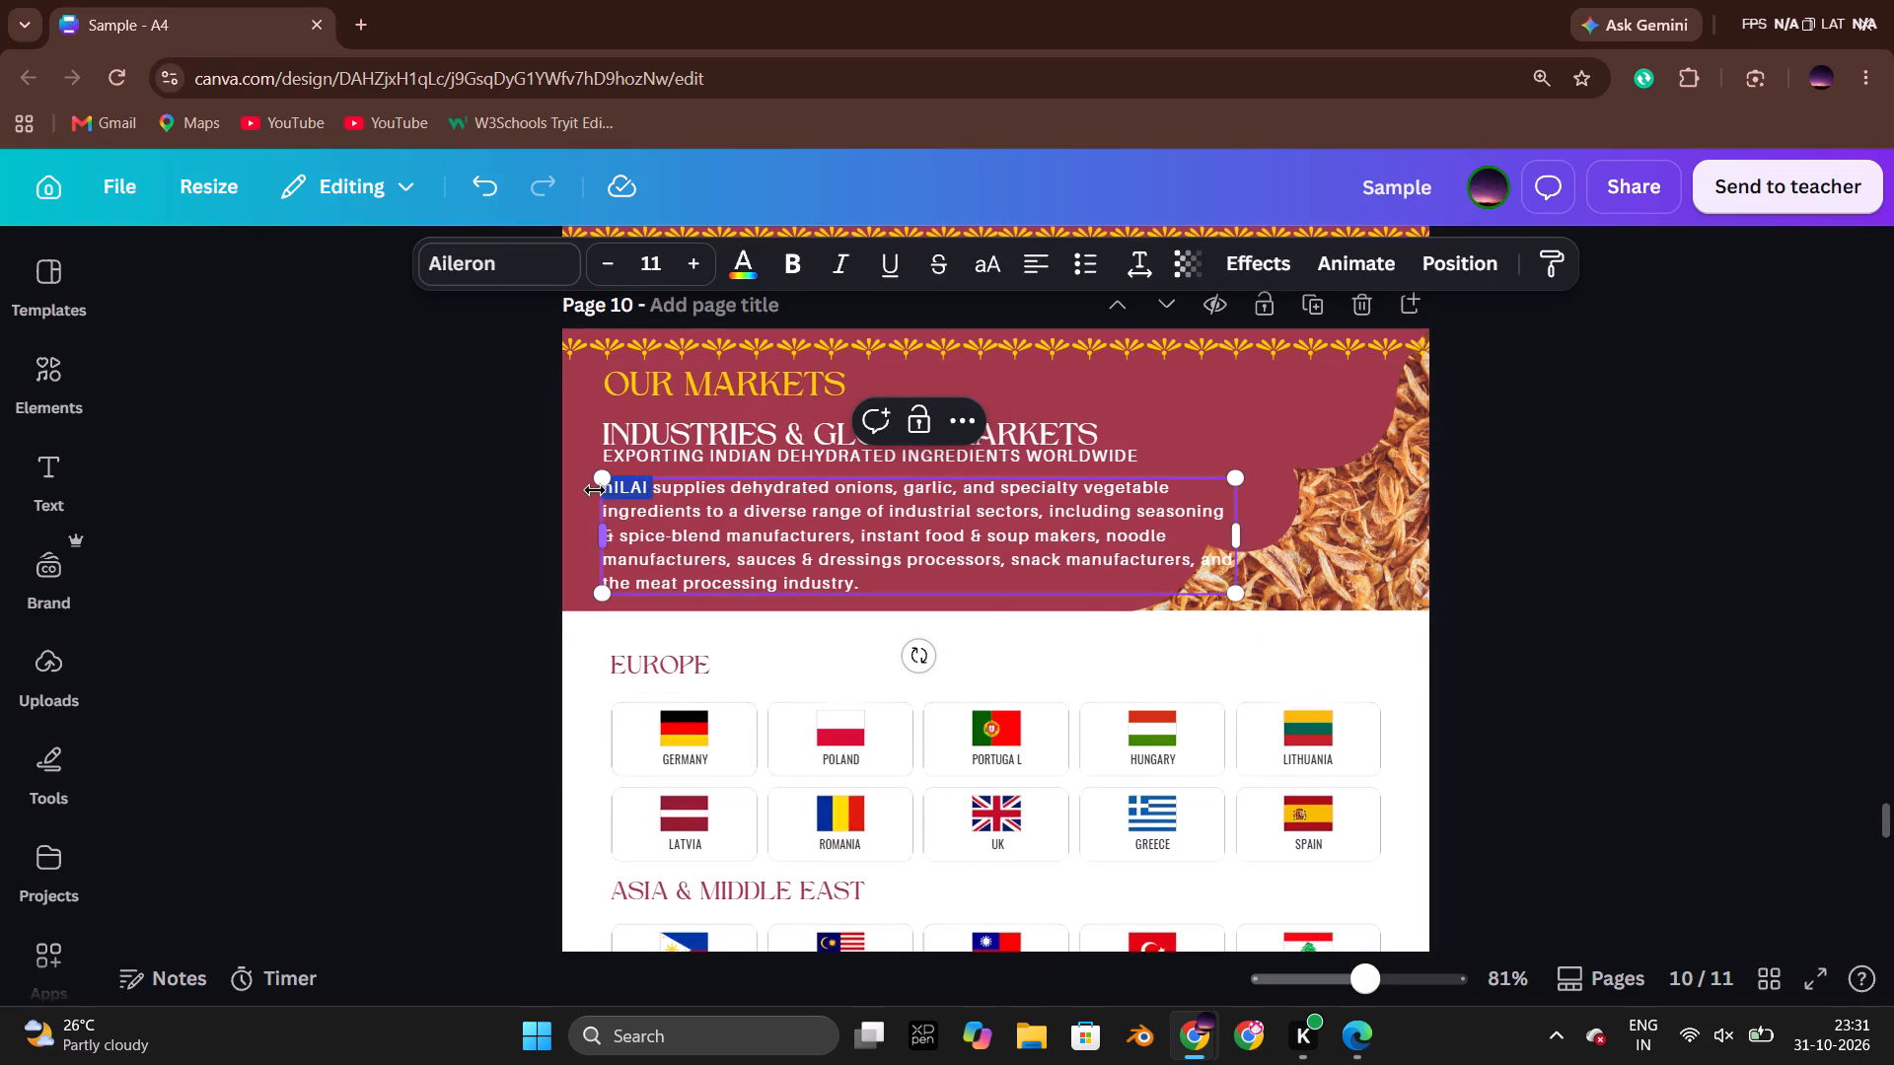
pyautogui.moveTo(595, 490); pyautogui.dragTo(596, 490)
pyautogui.write('NILAI')
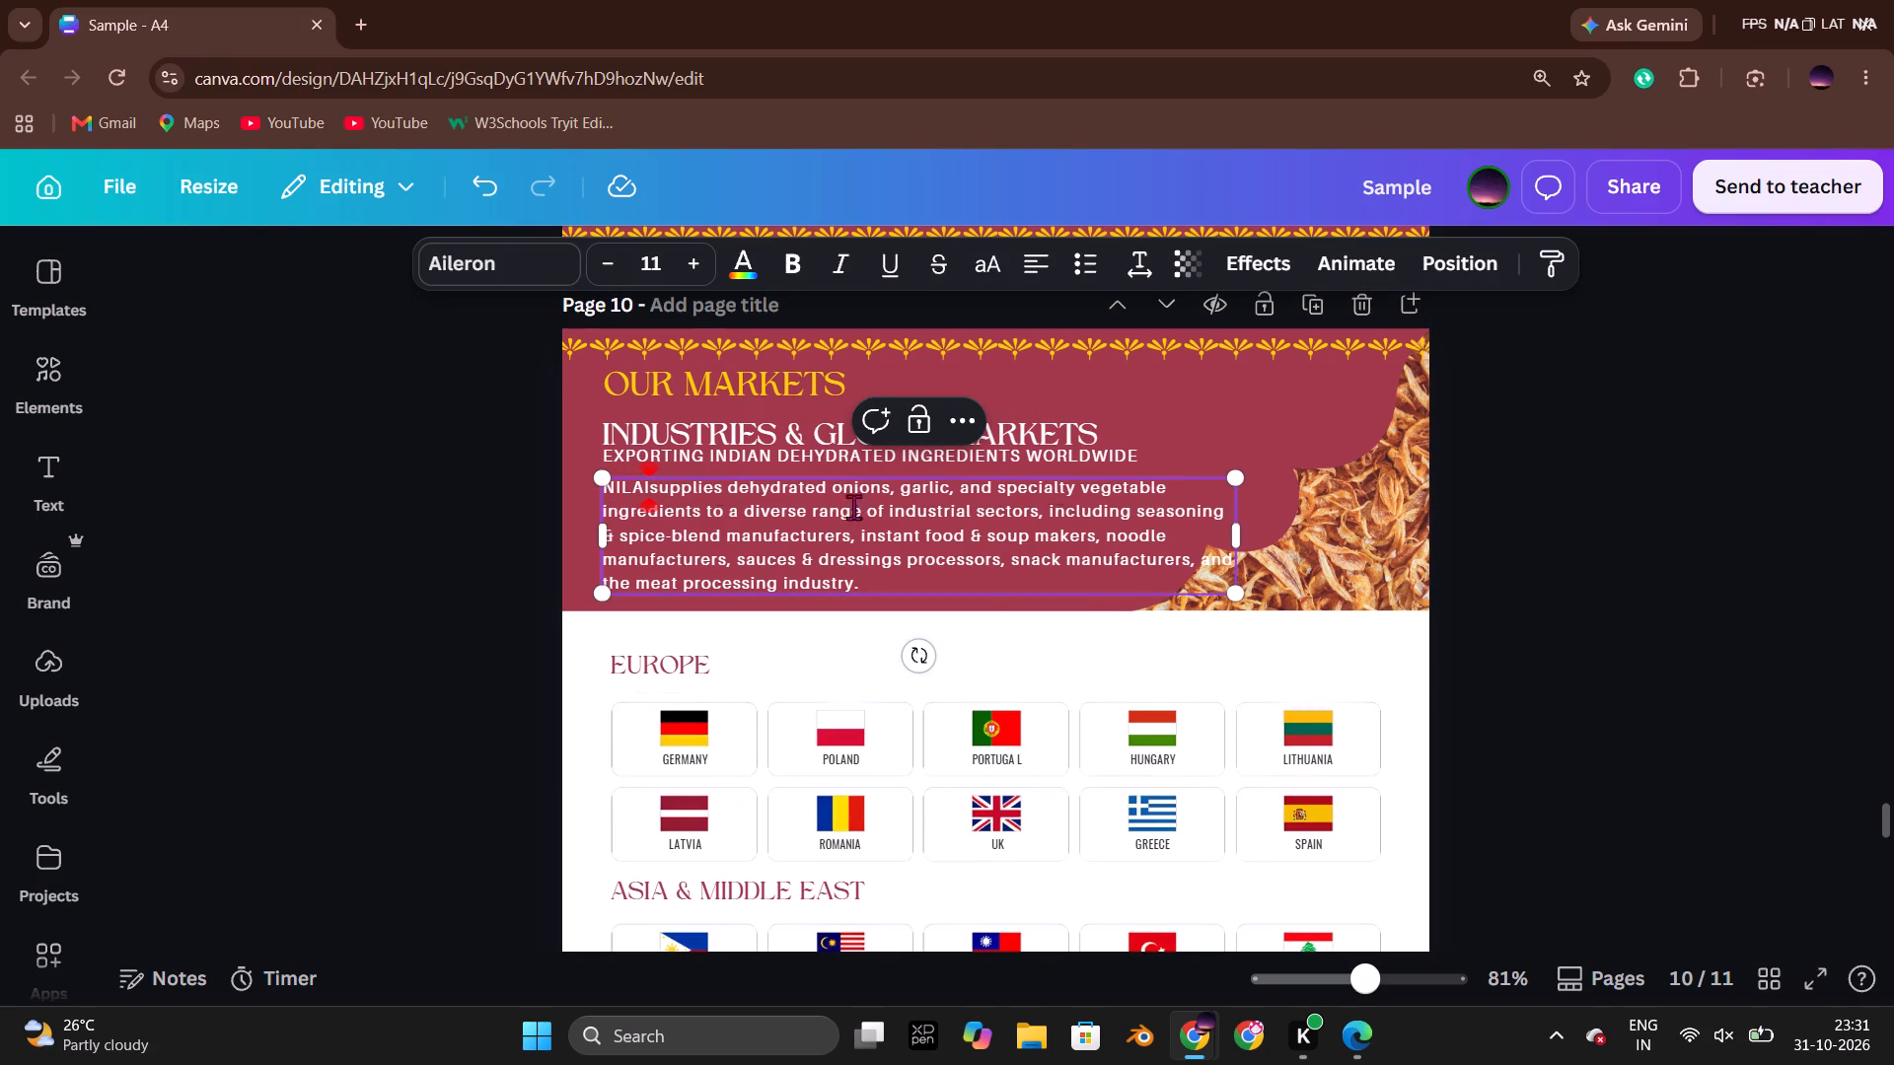
pyautogui.press('space')
pyautogui.click(1544, 497)
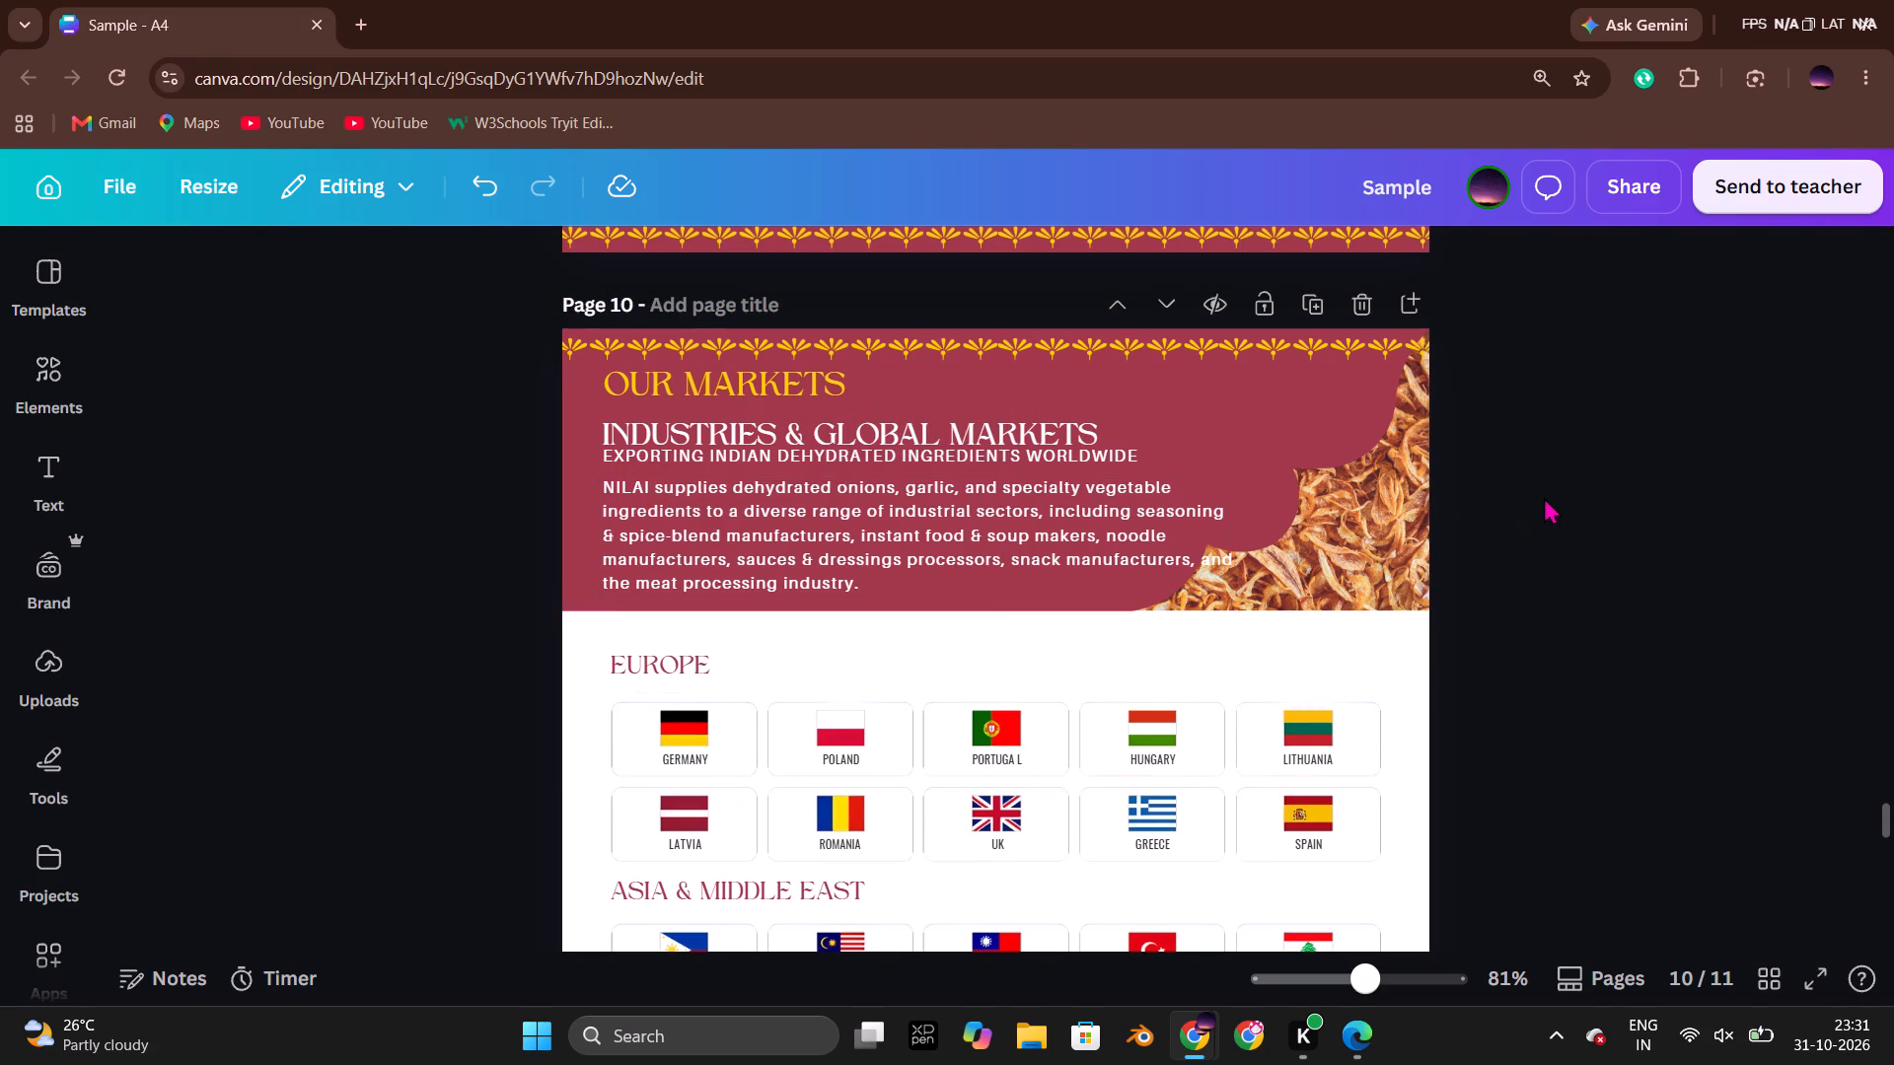
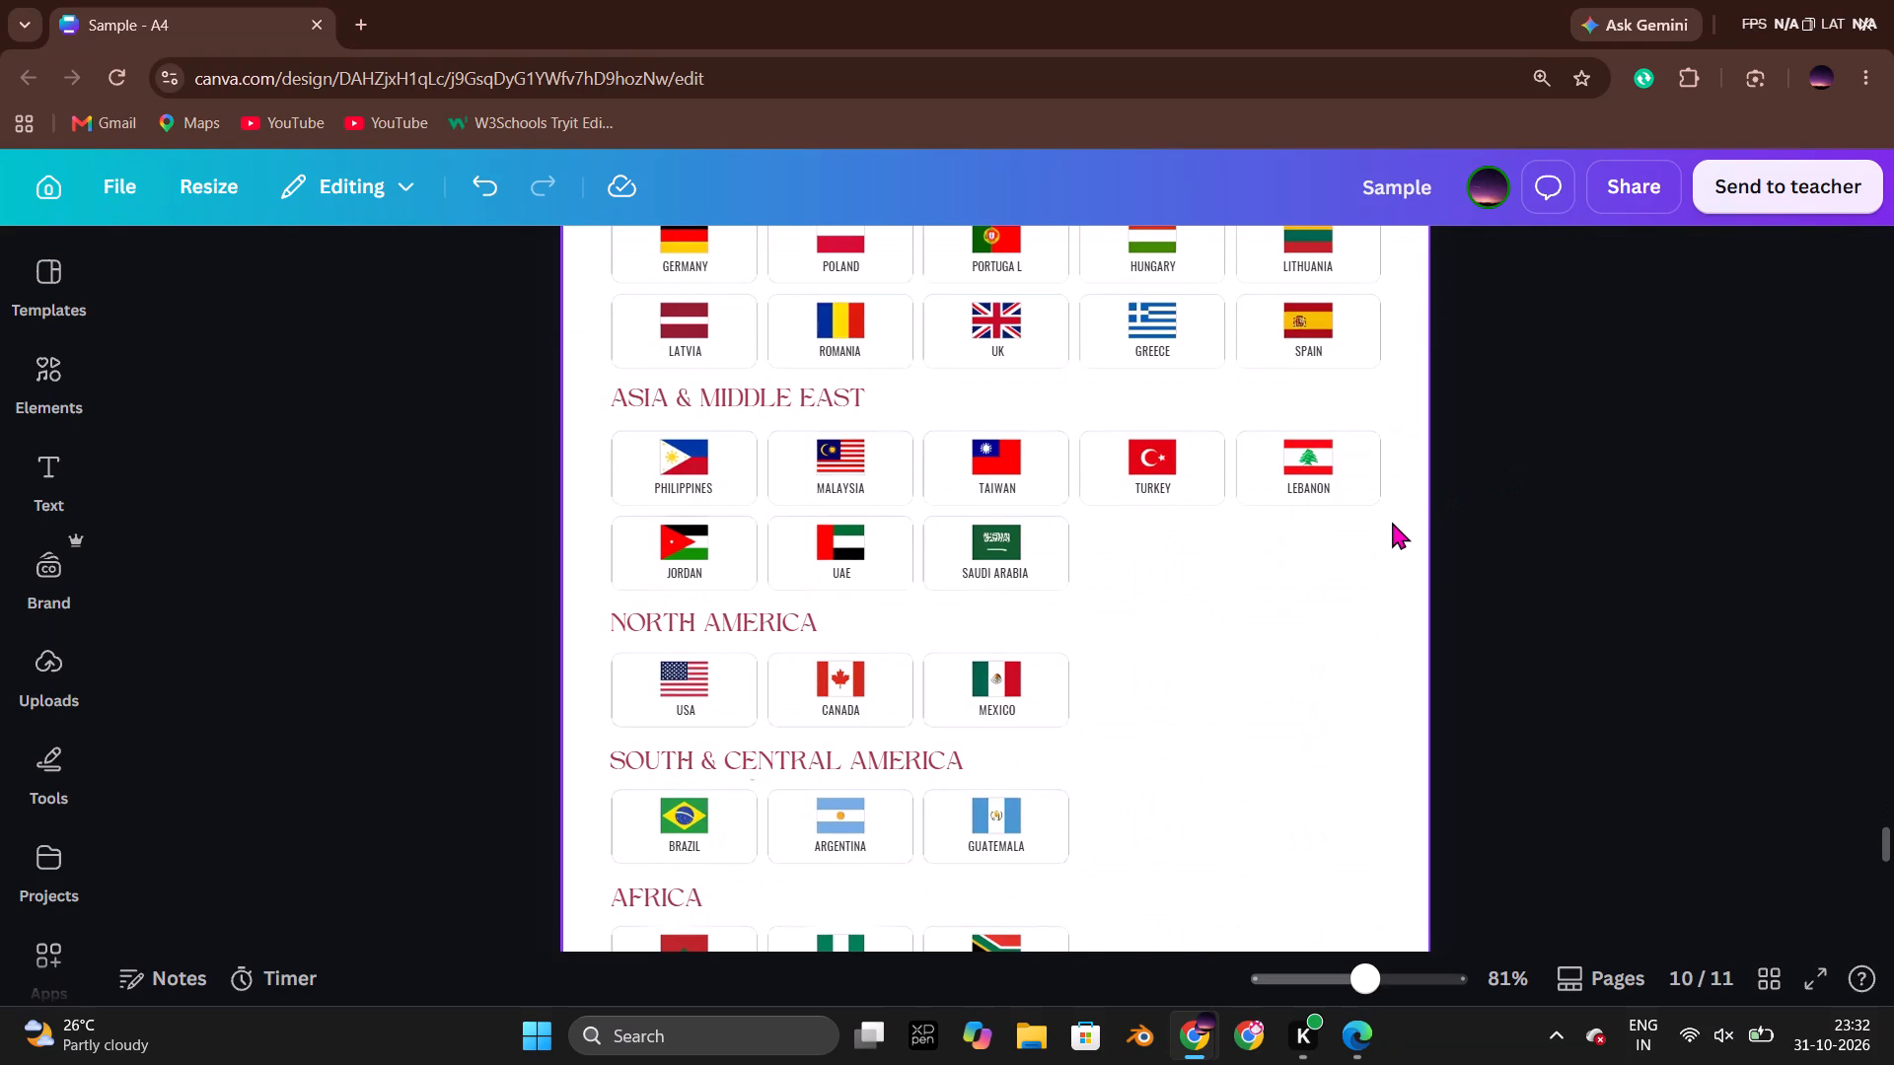
# Compare page 9's headings, toasted onion entries, Why Choose section and compliance text with page 9 of the original Nagwade PDF.
pyautogui.hotkey('alt', 'Tab')
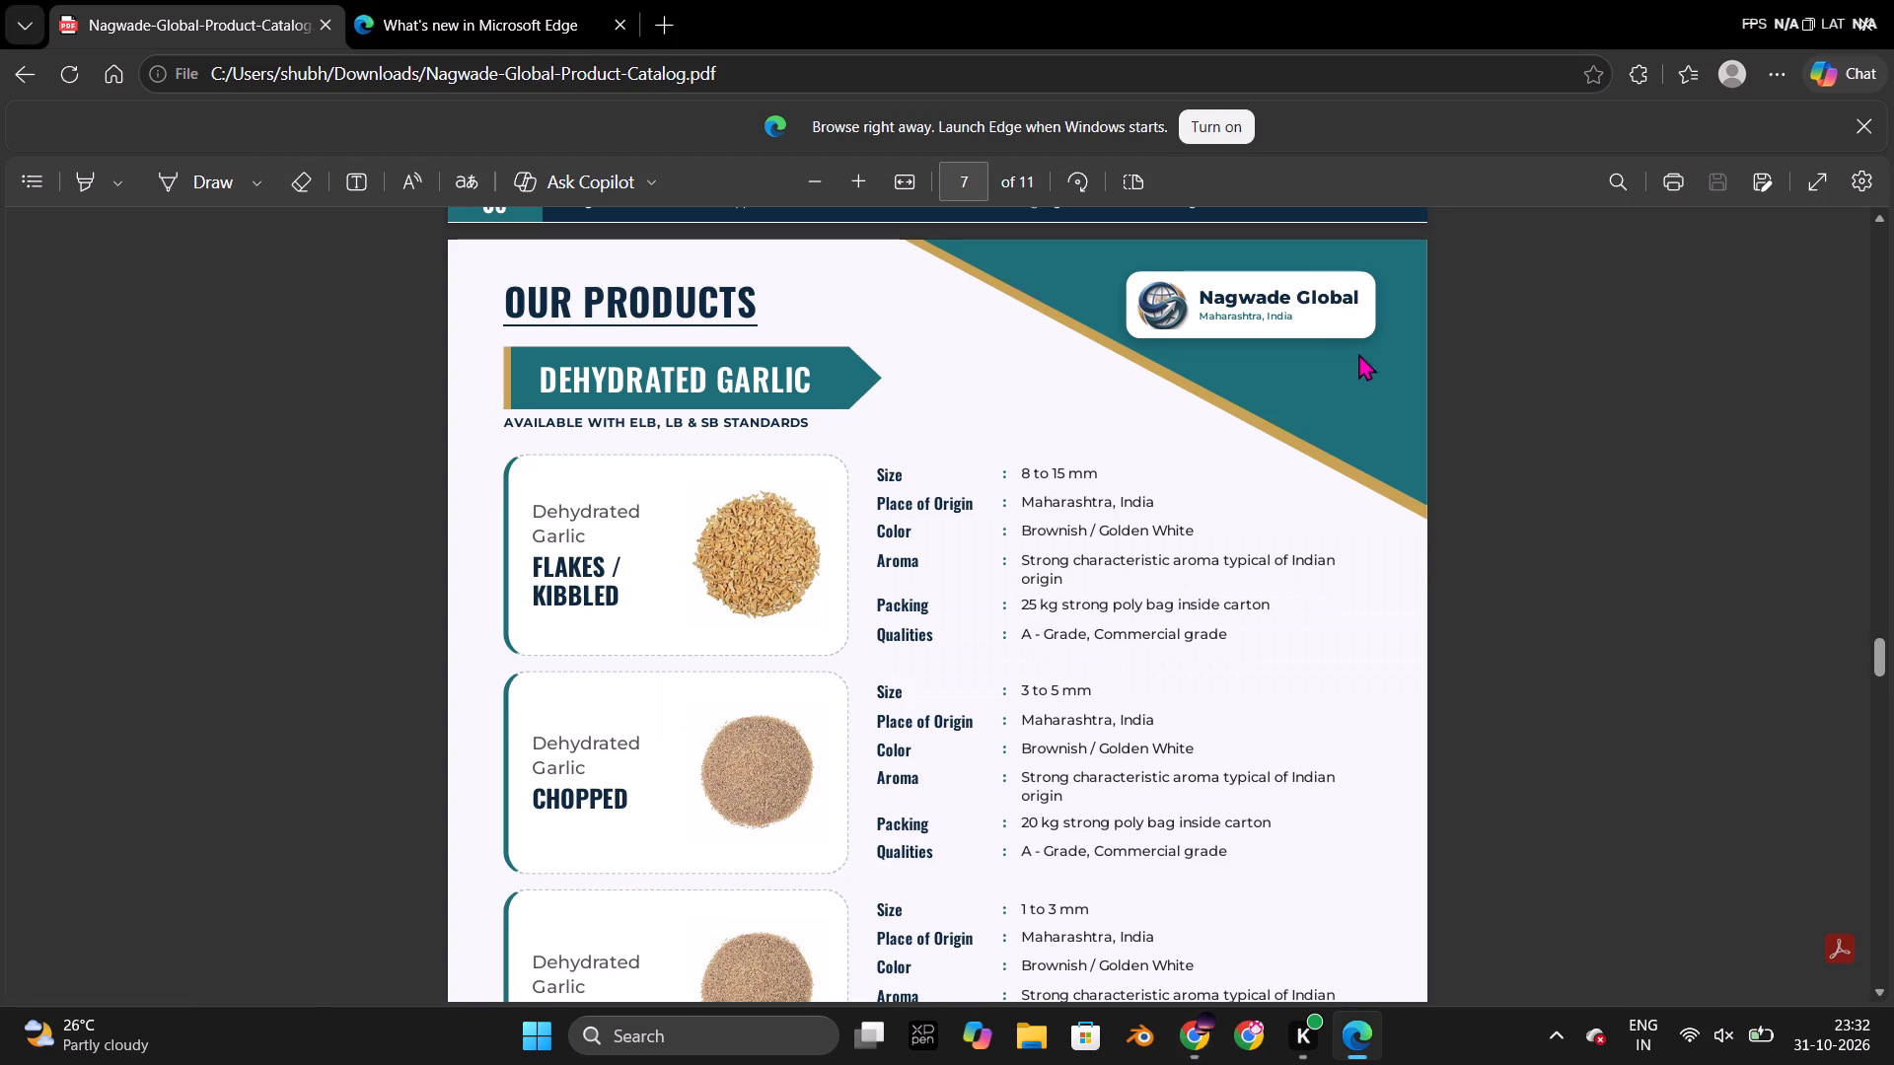
pyautogui.hotkey('alt', 'Tab')
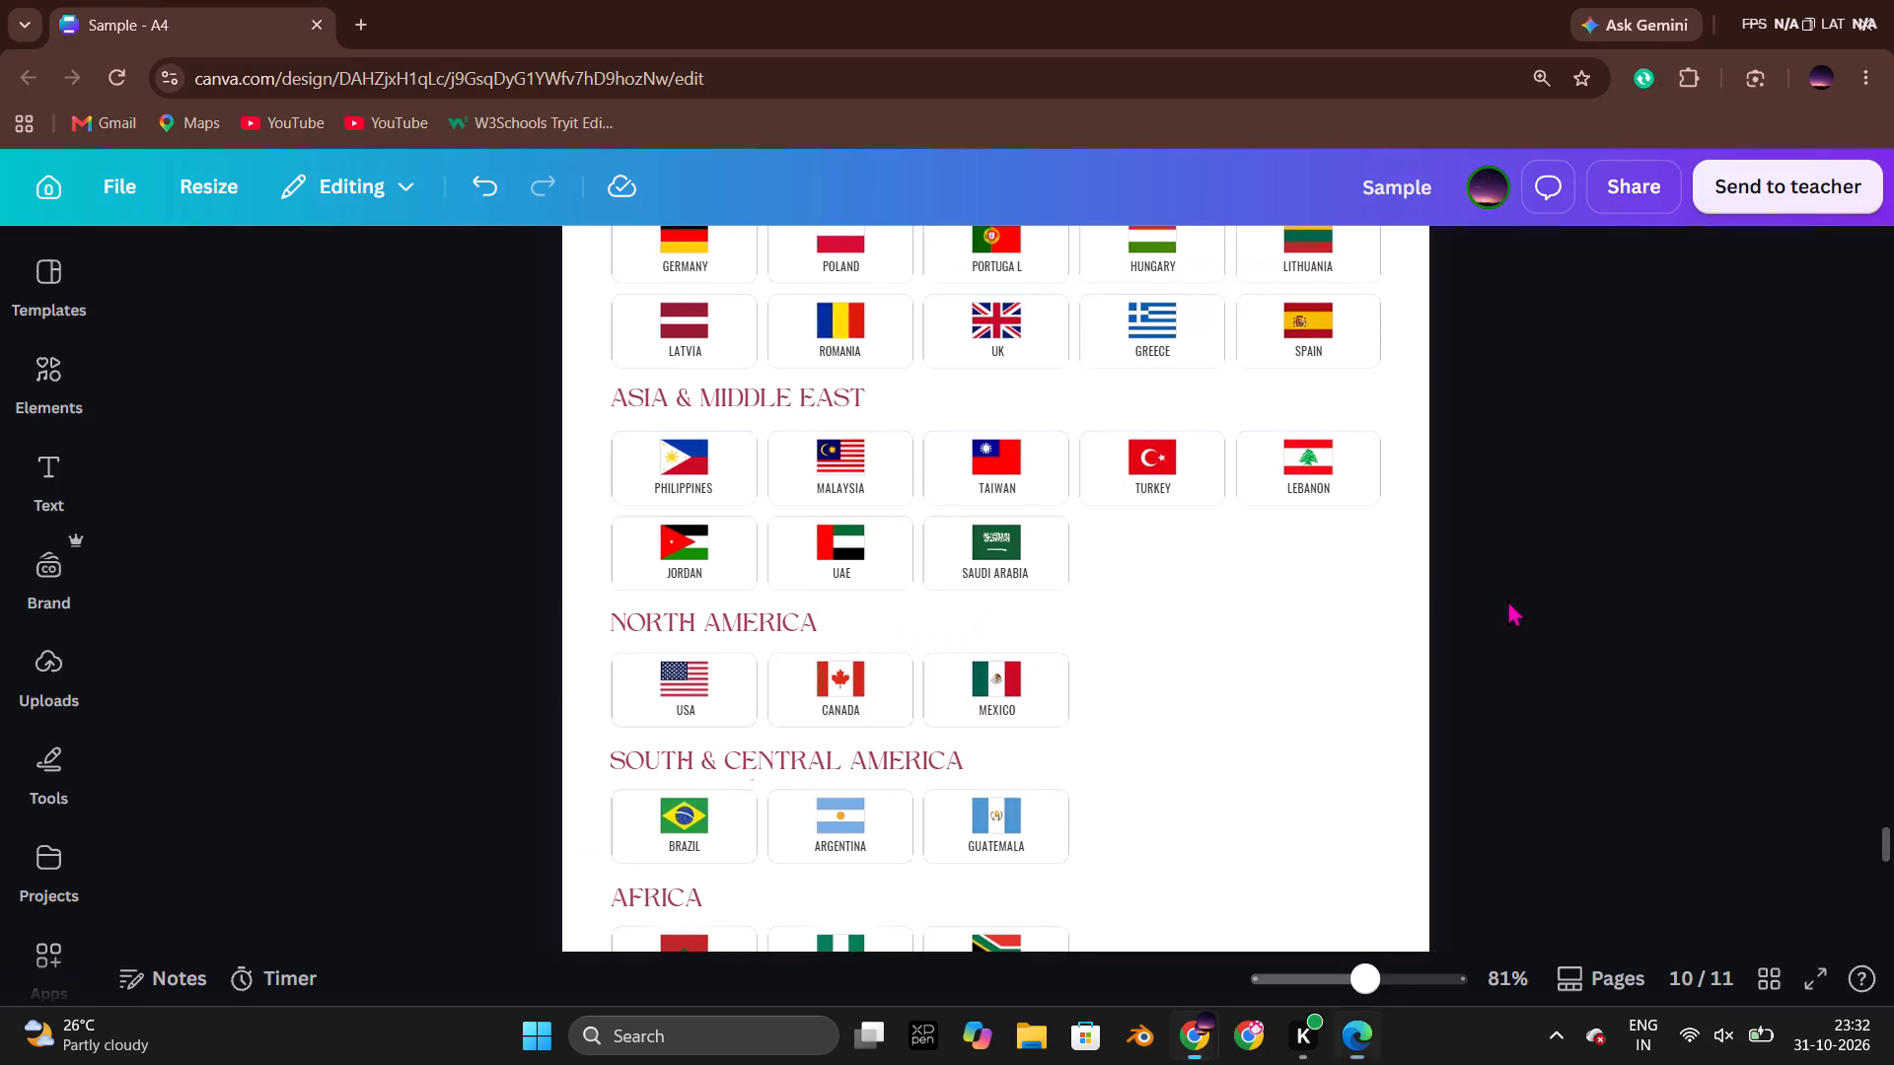
pyautogui.scroll(8, 1481, 594)
pyautogui.scroll(-2, 1481, 594)
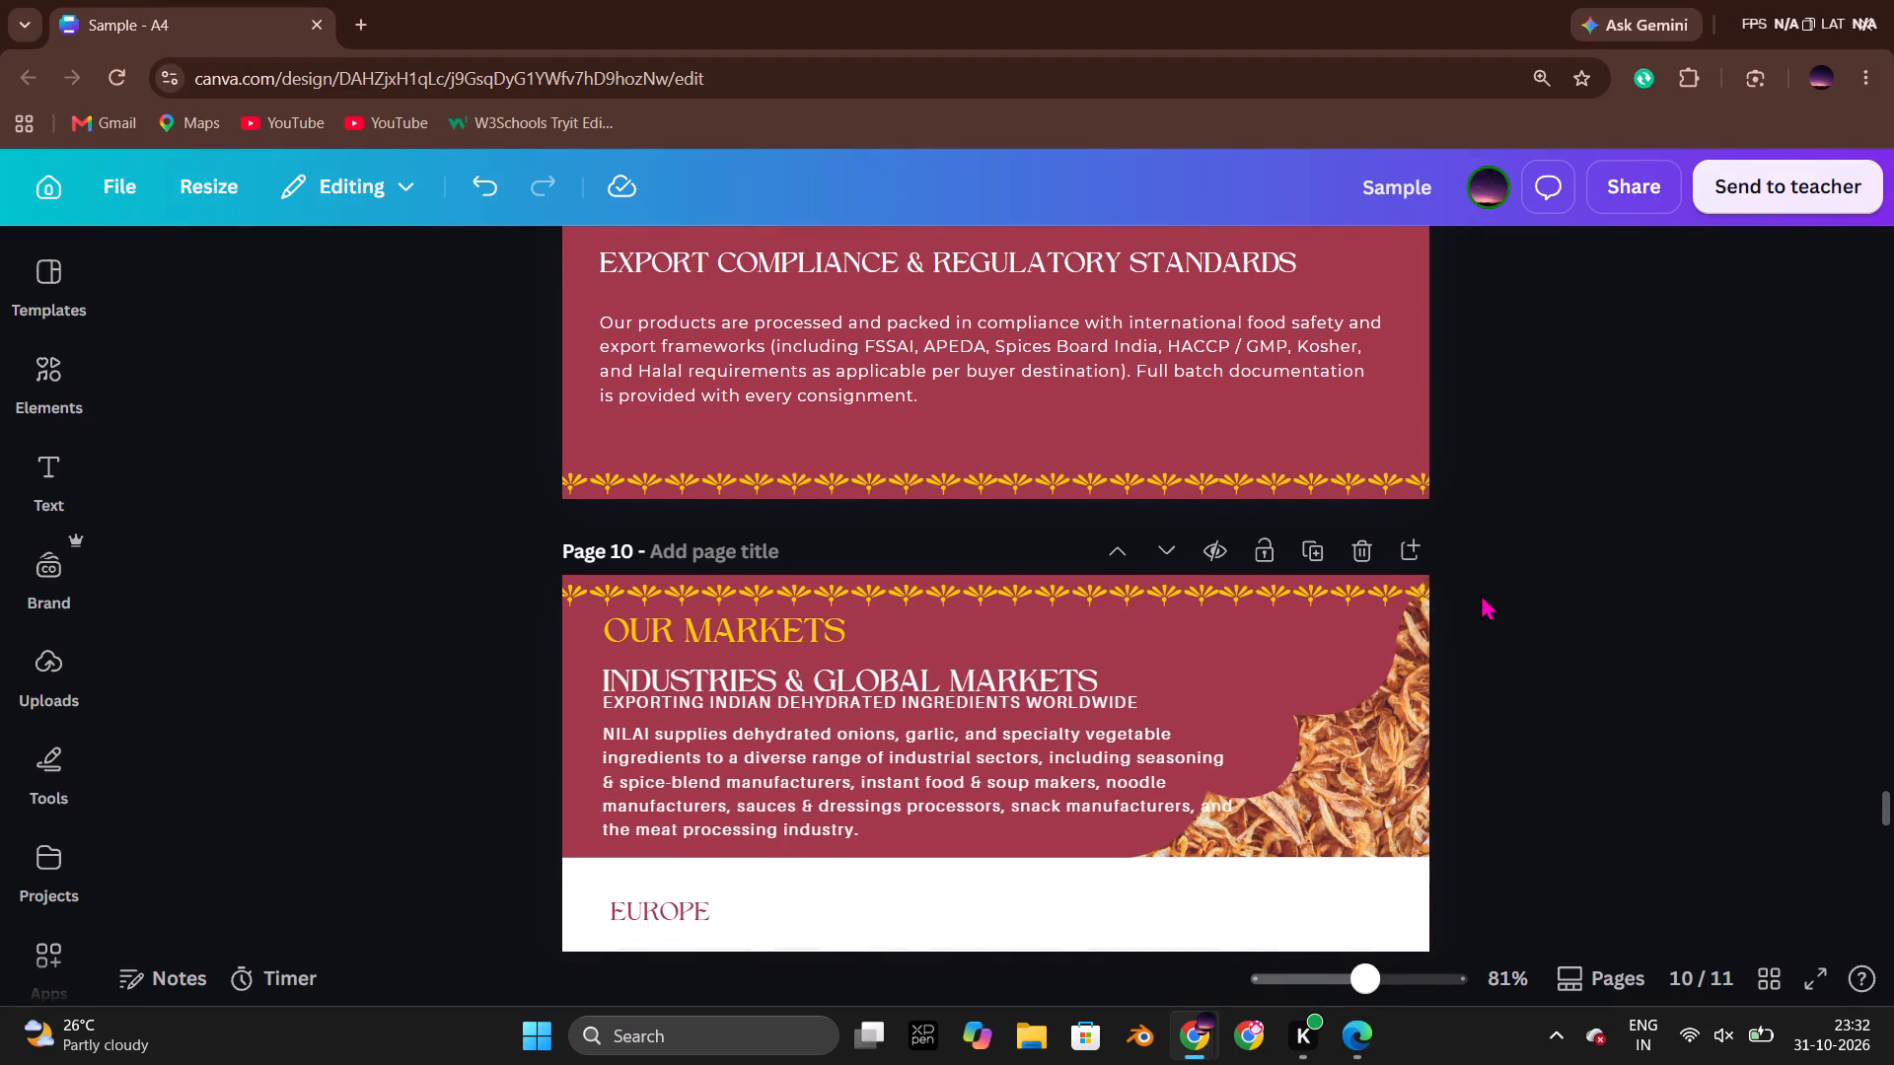
pyautogui.scroll(3, 1481, 594)
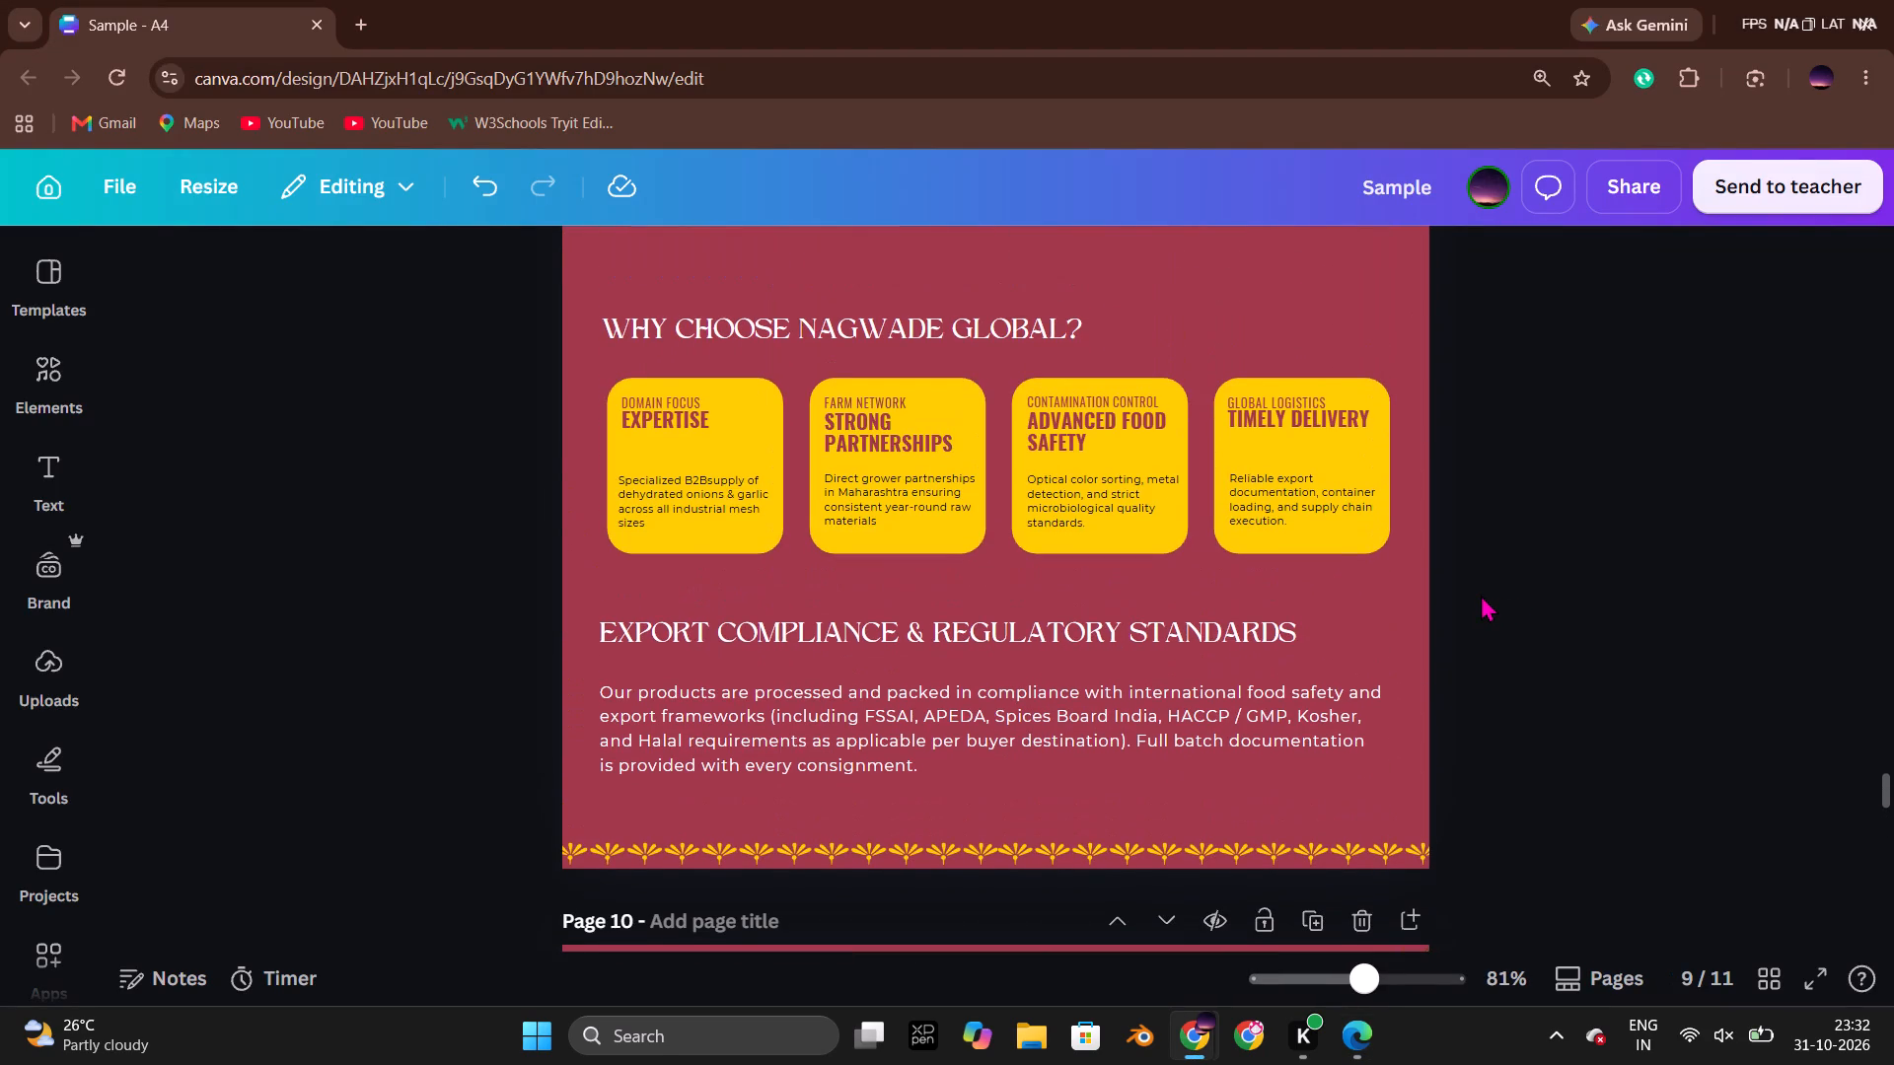
pyautogui.hotkey('alt', 'Tab')
pyautogui.scroll(11, 1481, 594)
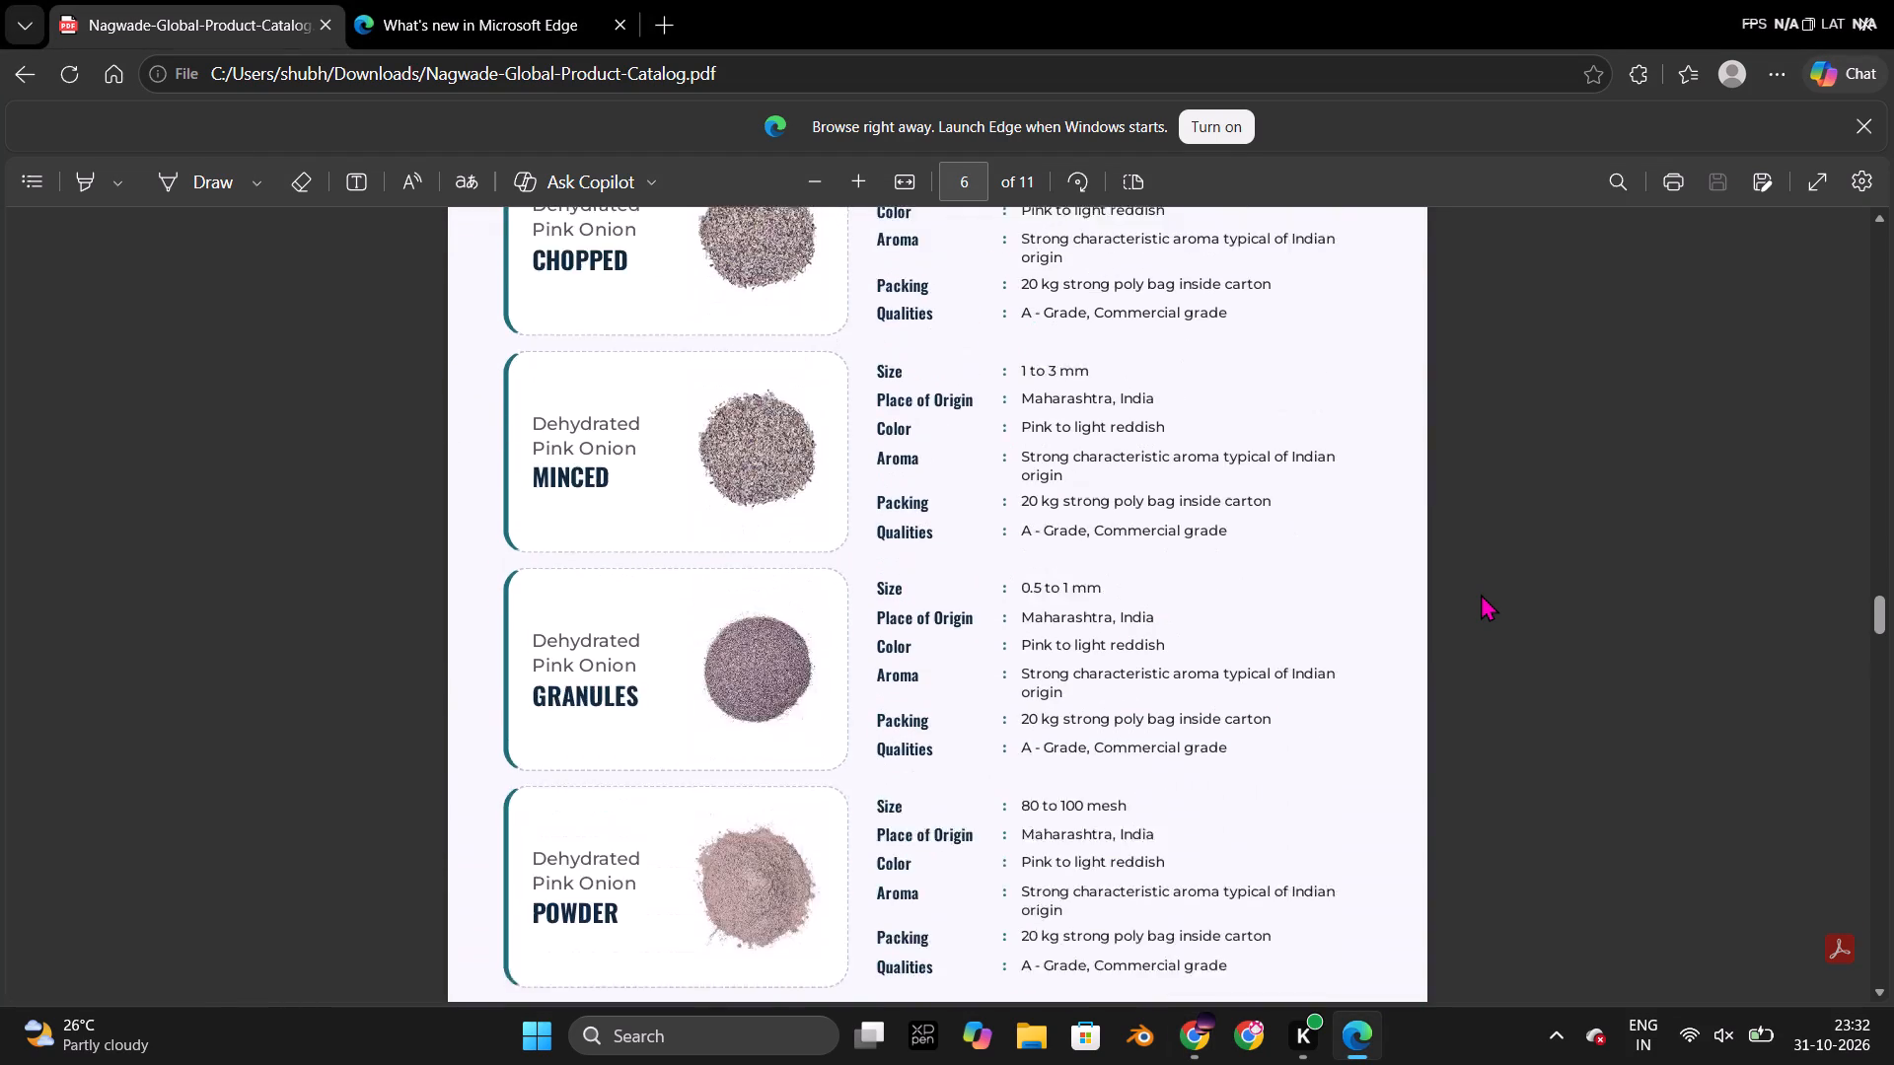
pyautogui.scroll(1, 1481, 594)
pyautogui.scroll(-20, 1481, 594)
pyautogui.scroll(-3, 1481, 594)
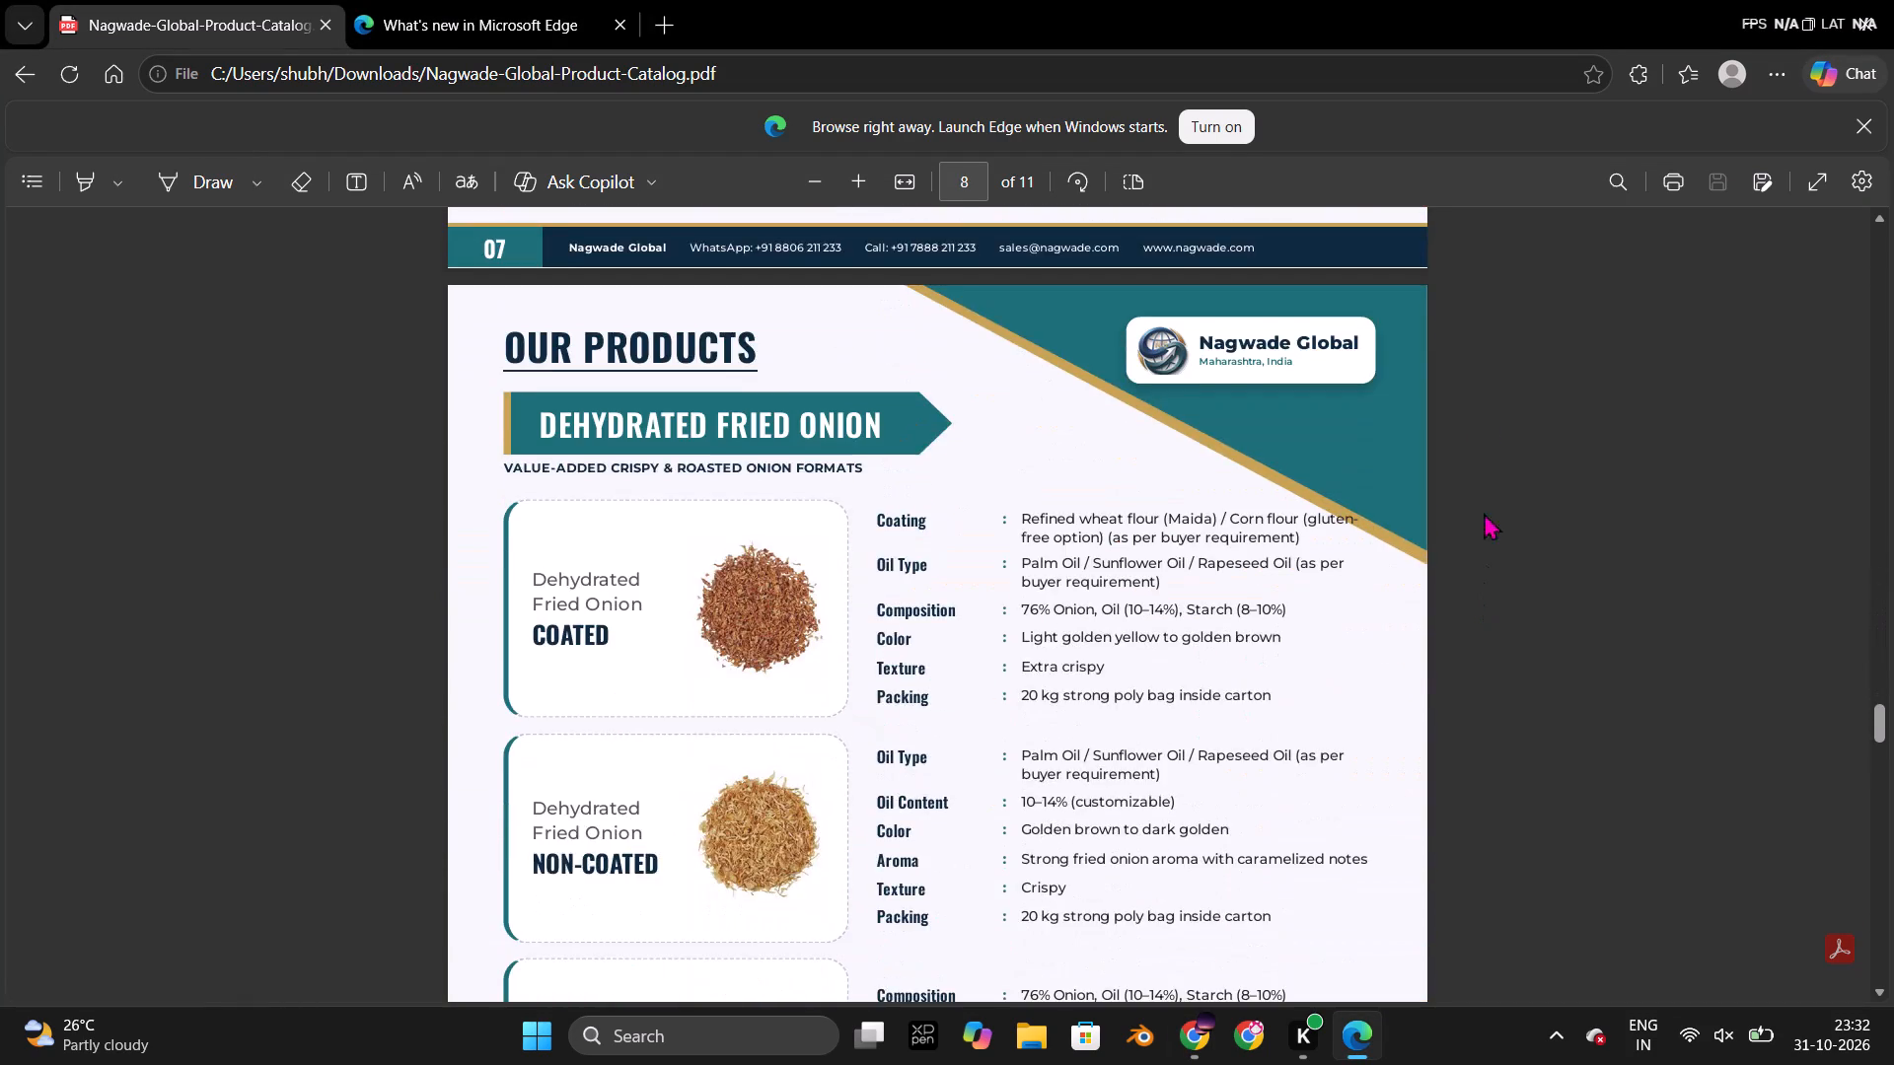
pyautogui.scroll(-19, 1474, 430)
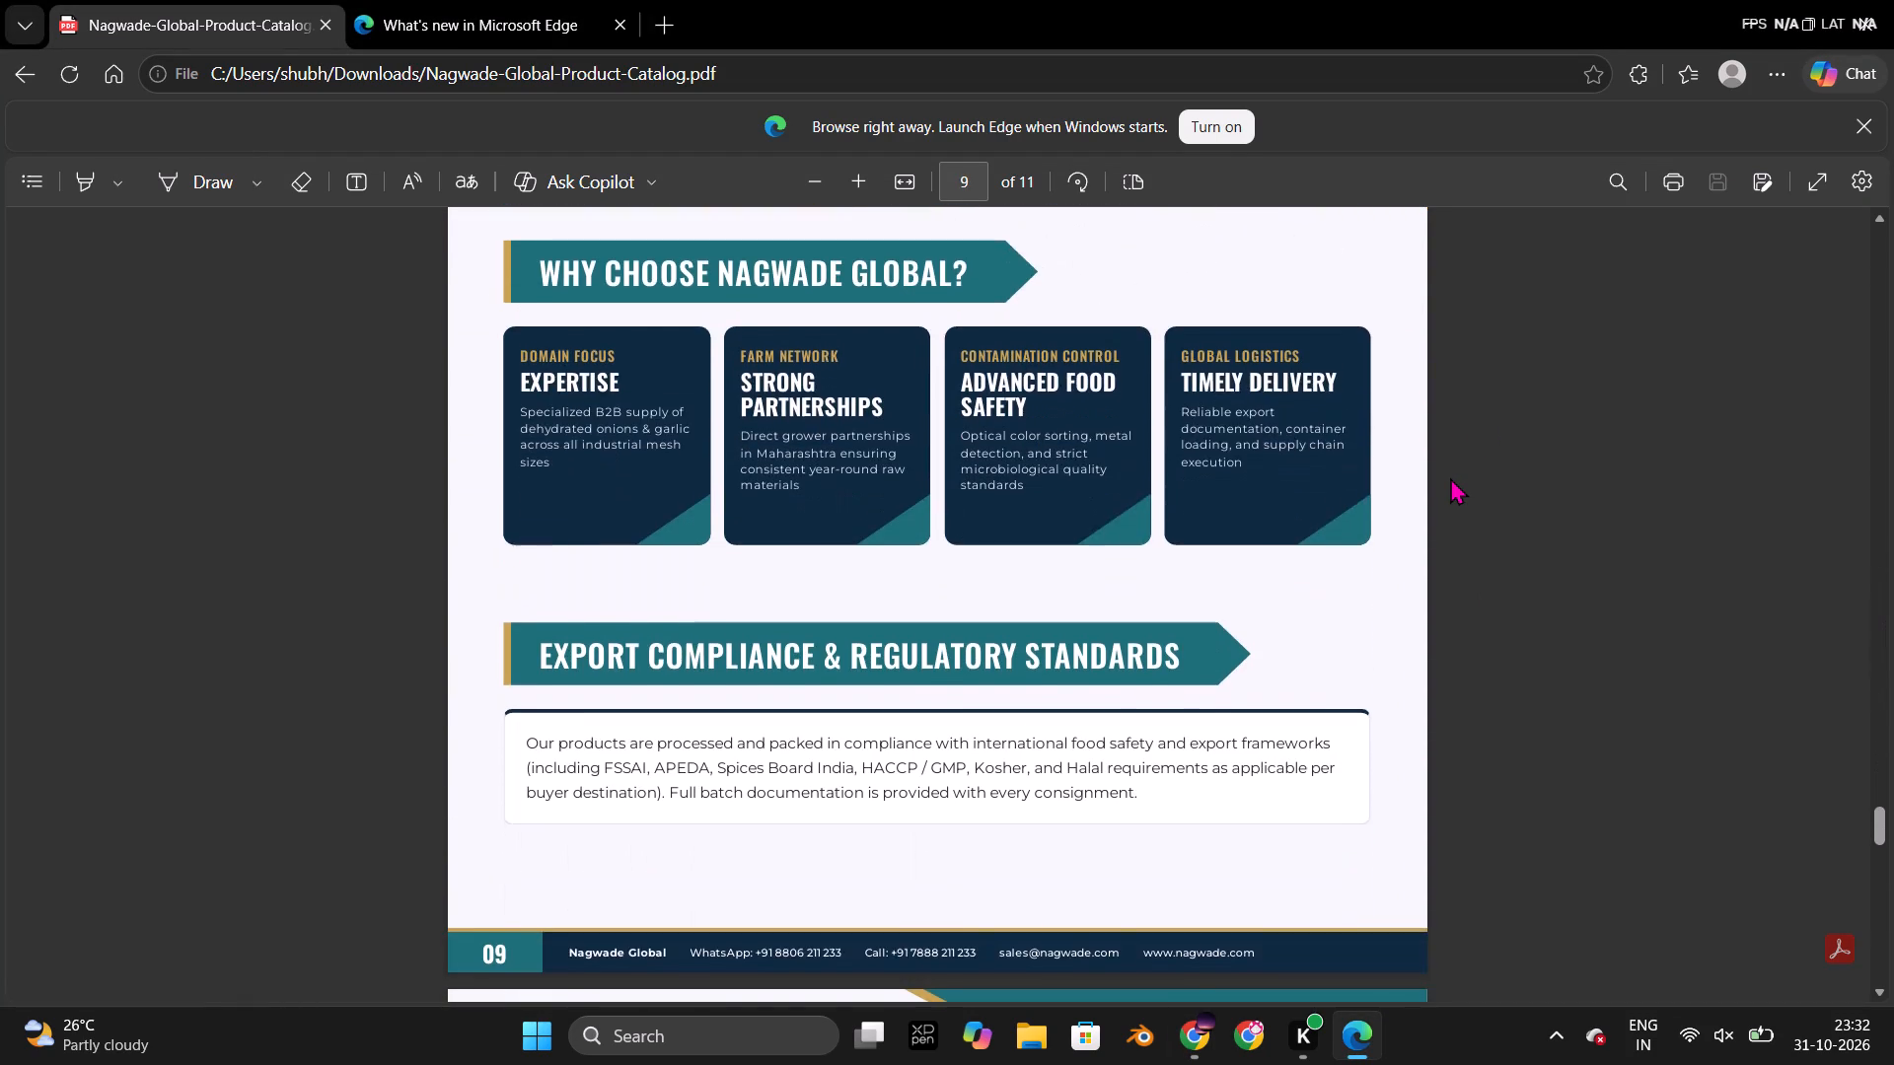
pyautogui.hotkey('alt', 'Tab')
pyautogui.scroll(5, 1450, 477)
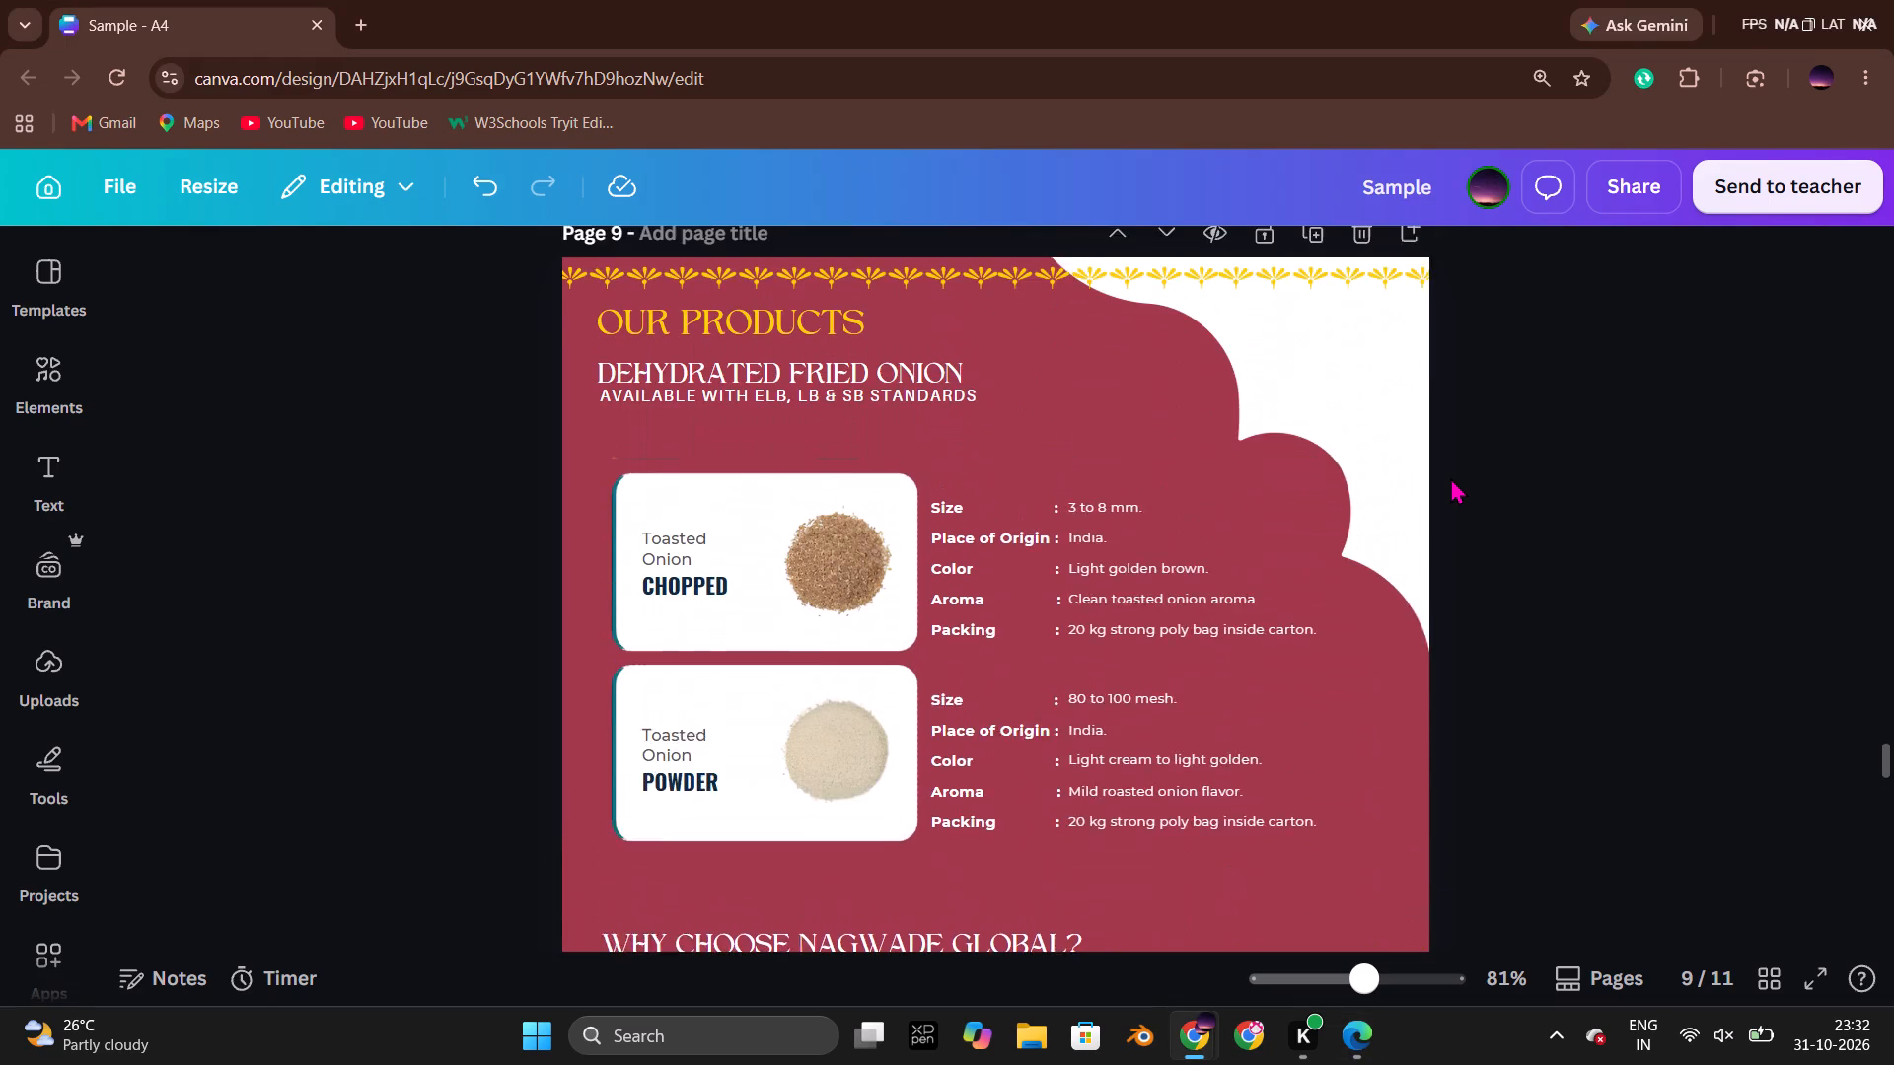
pyautogui.scroll(1, 1450, 477)
pyautogui.hotkey('alt', 'Tab')
pyautogui.scroll(8, 1450, 477)
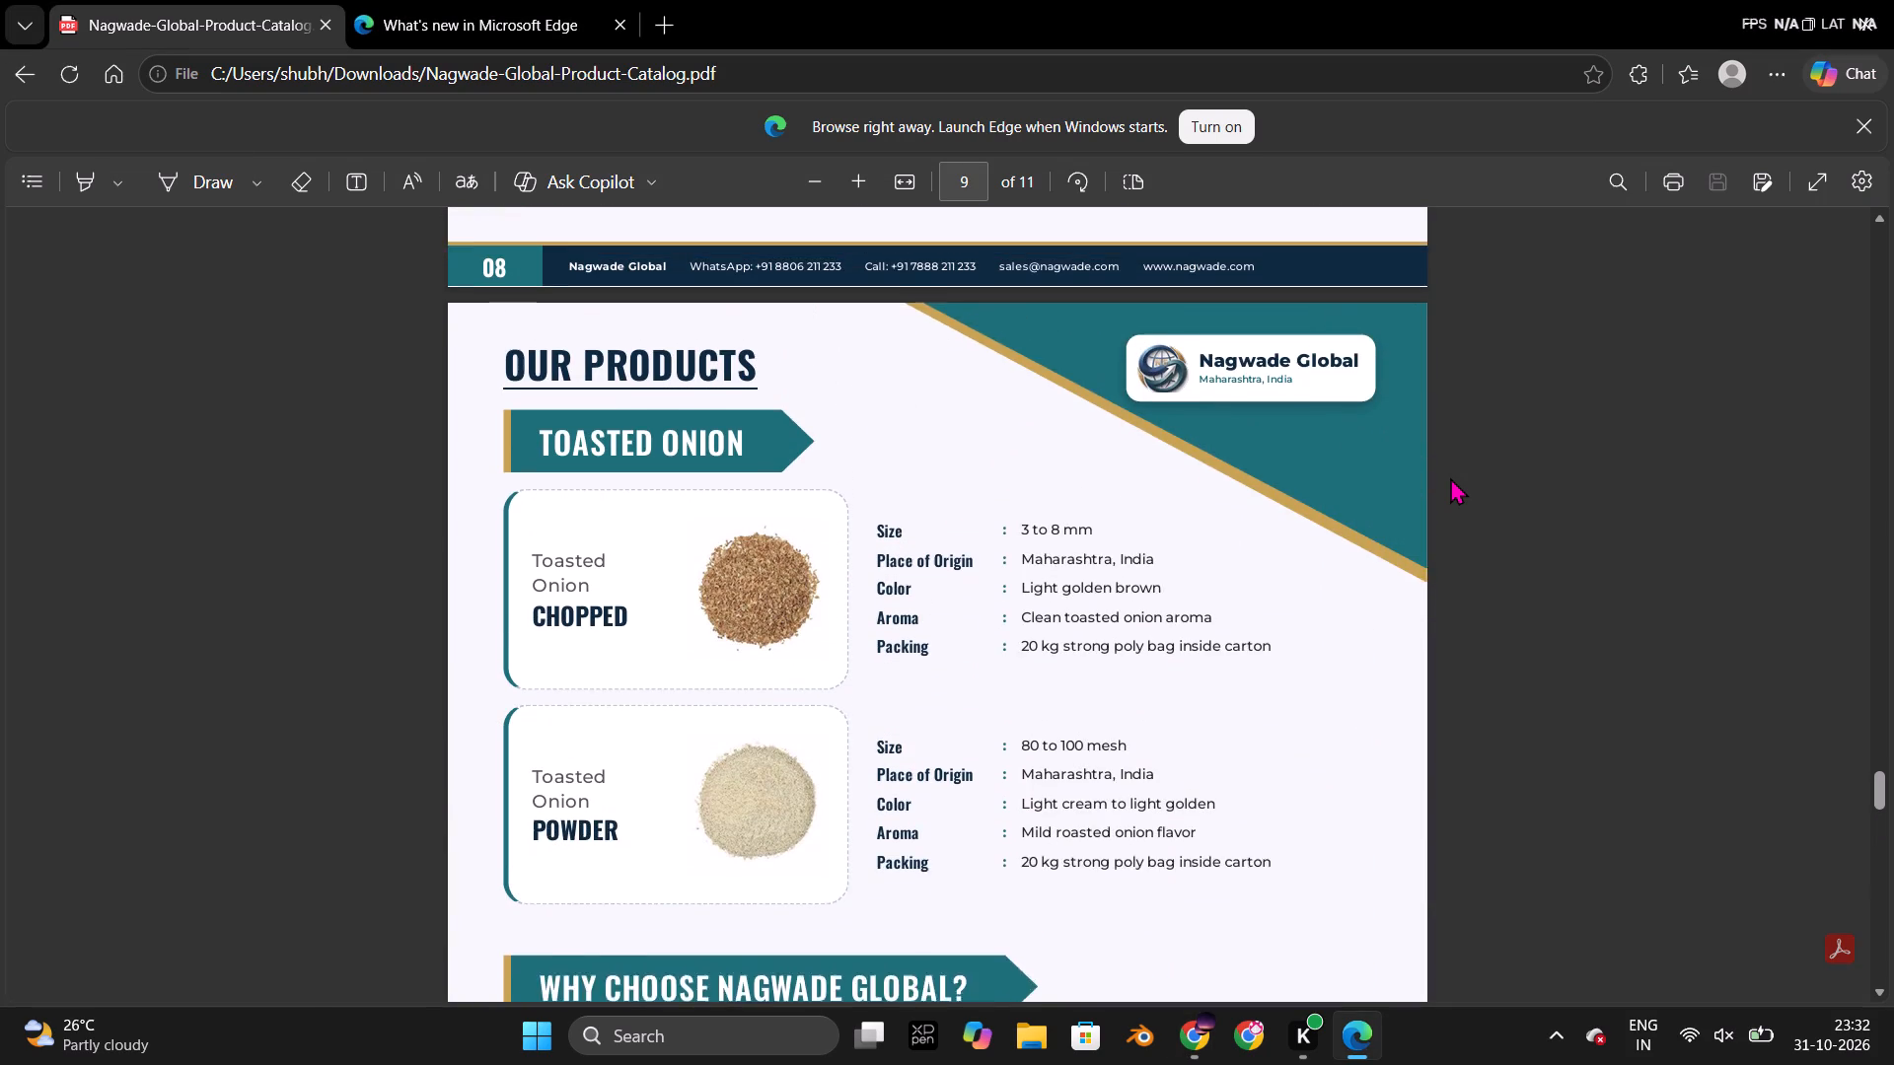
pyautogui.scroll(-3, 1450, 477)
pyautogui.hotkey('alt', 'Tab')
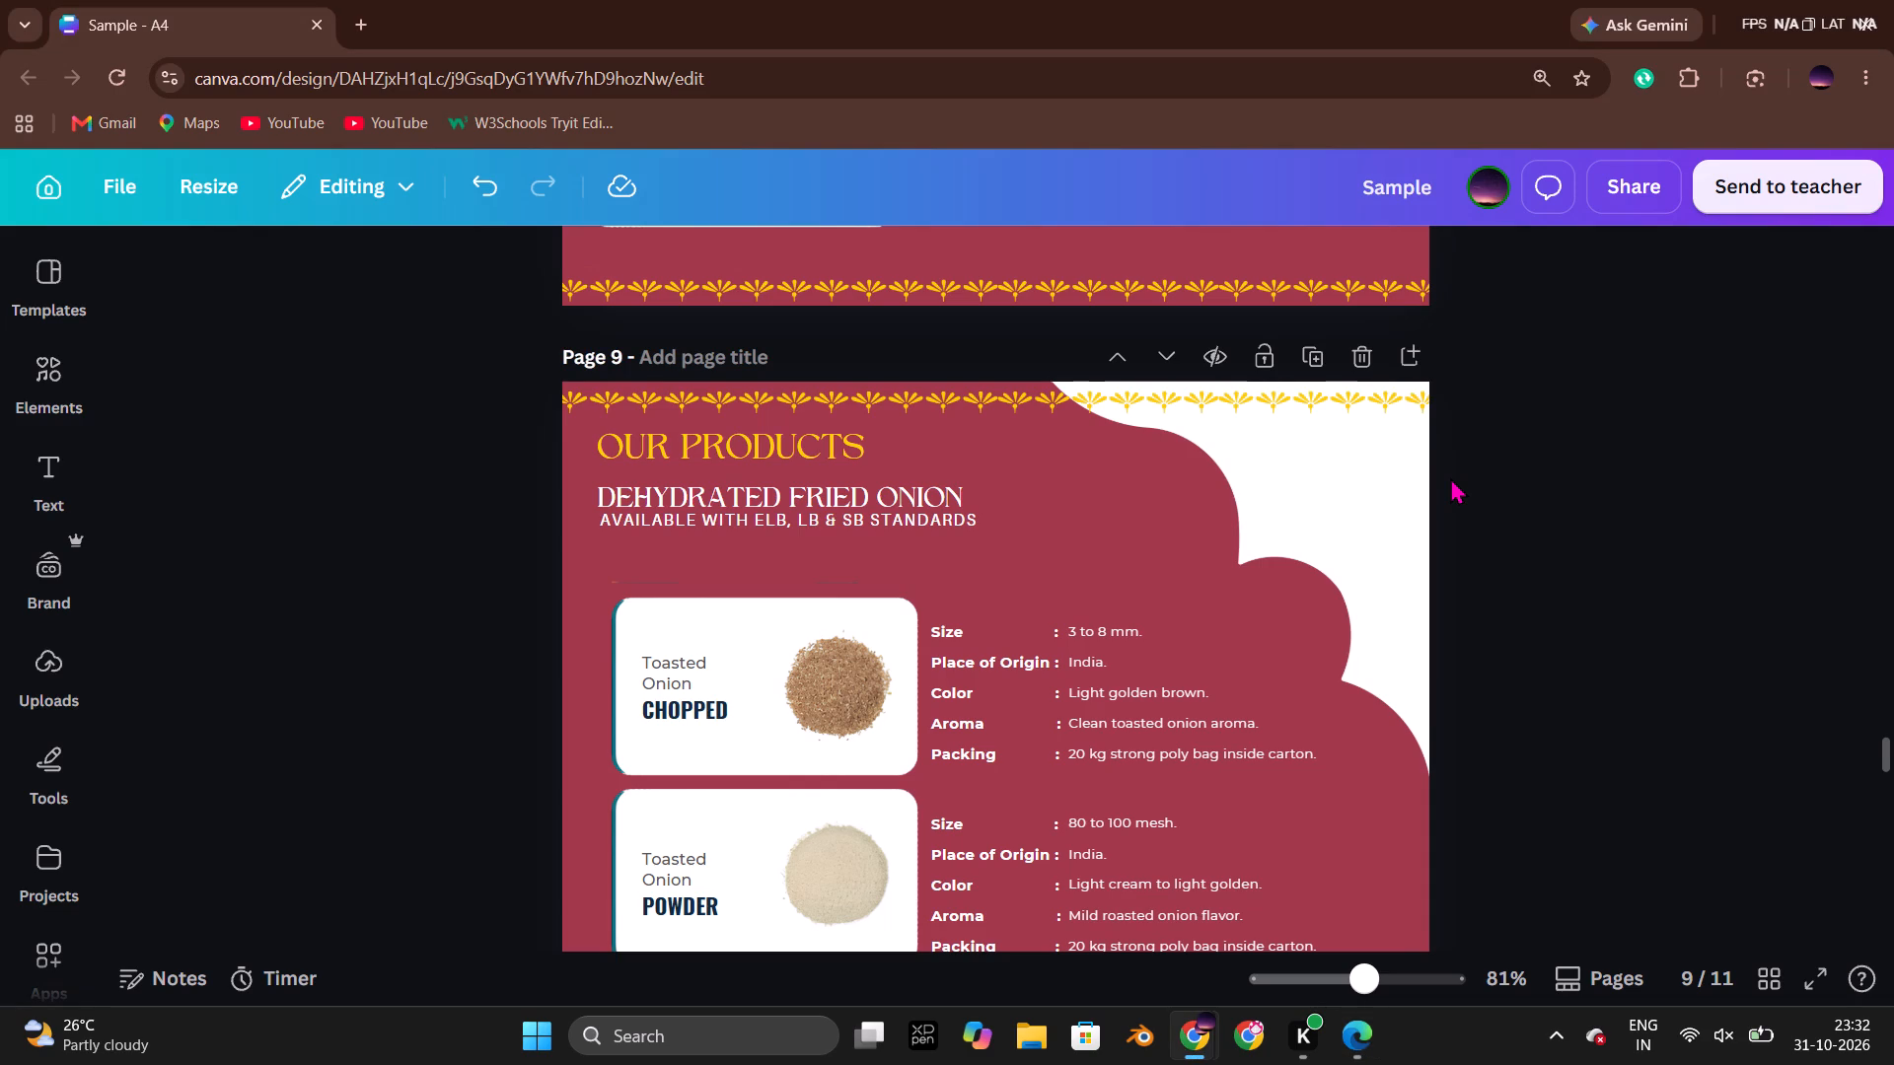
pyautogui.hotkey('alt', 'Tab')
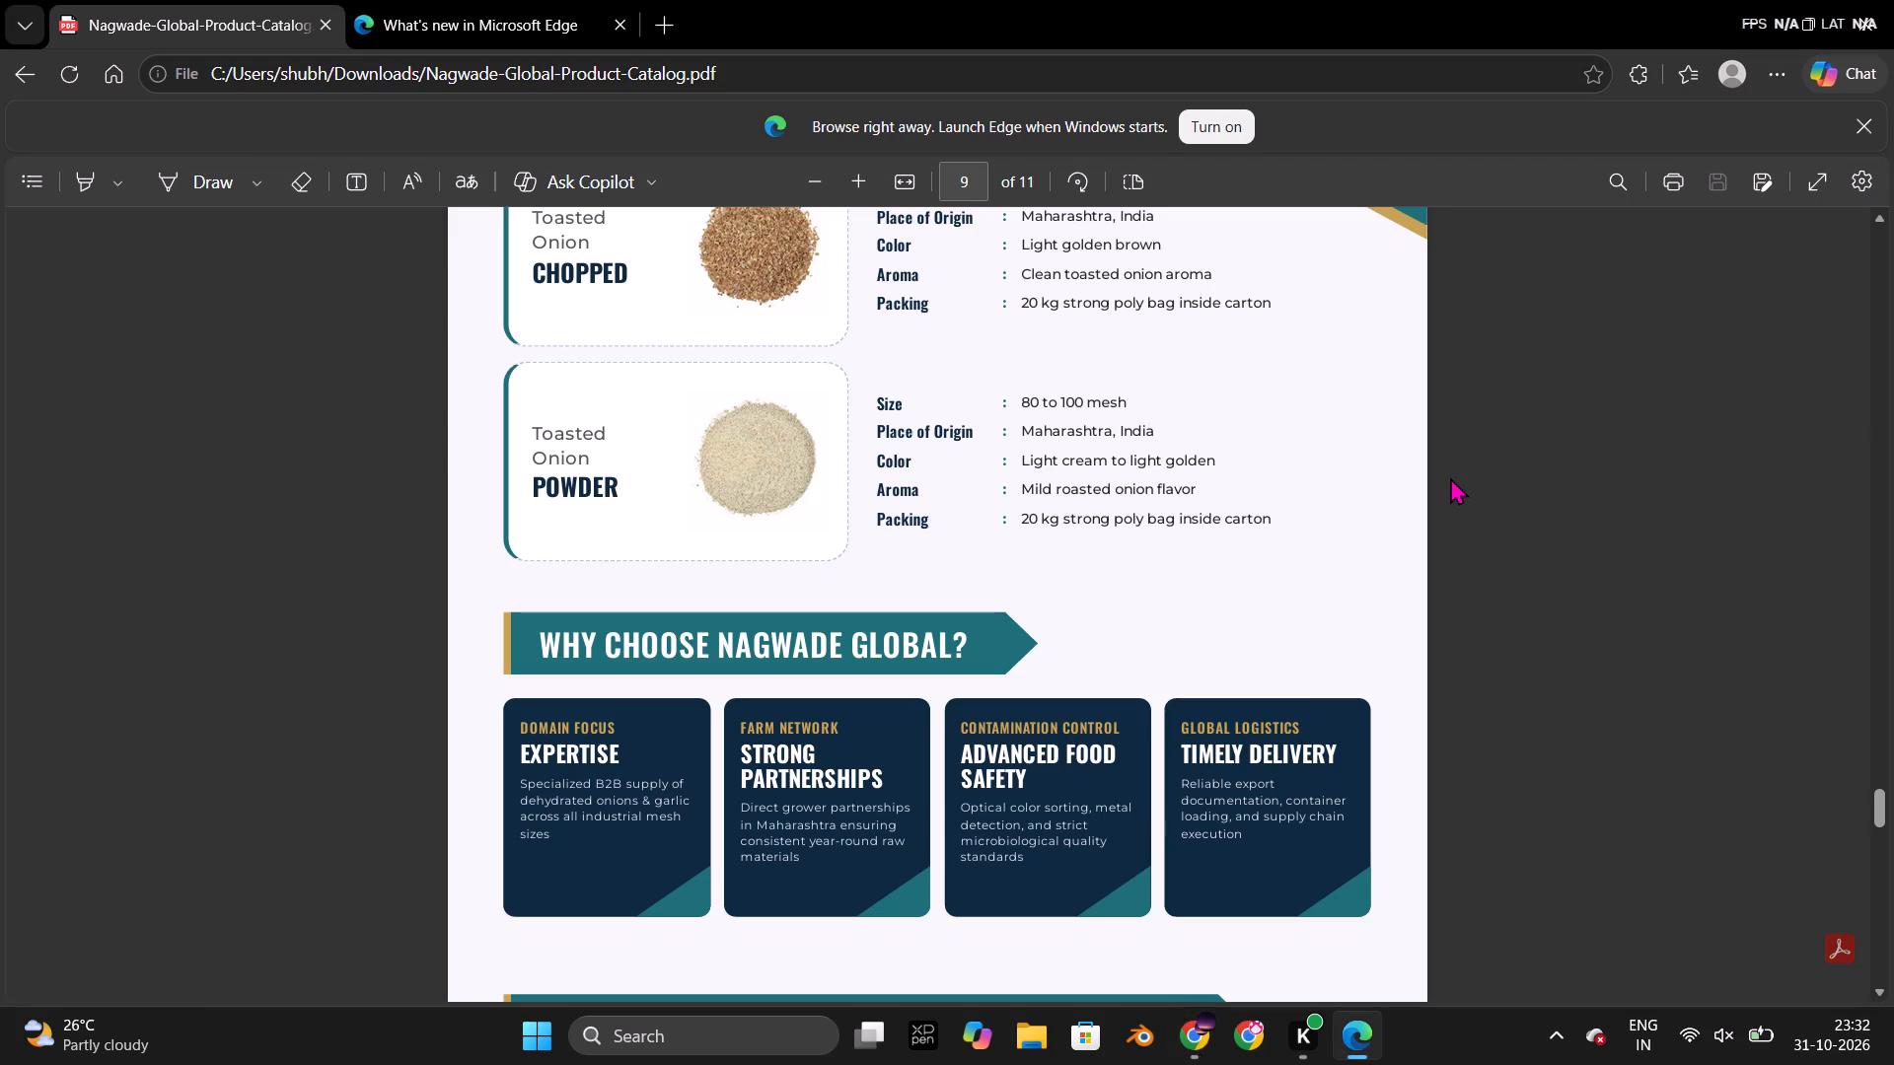
pyautogui.scroll(2, 1450, 477)
pyautogui.hotkey('alt', 'Tab')
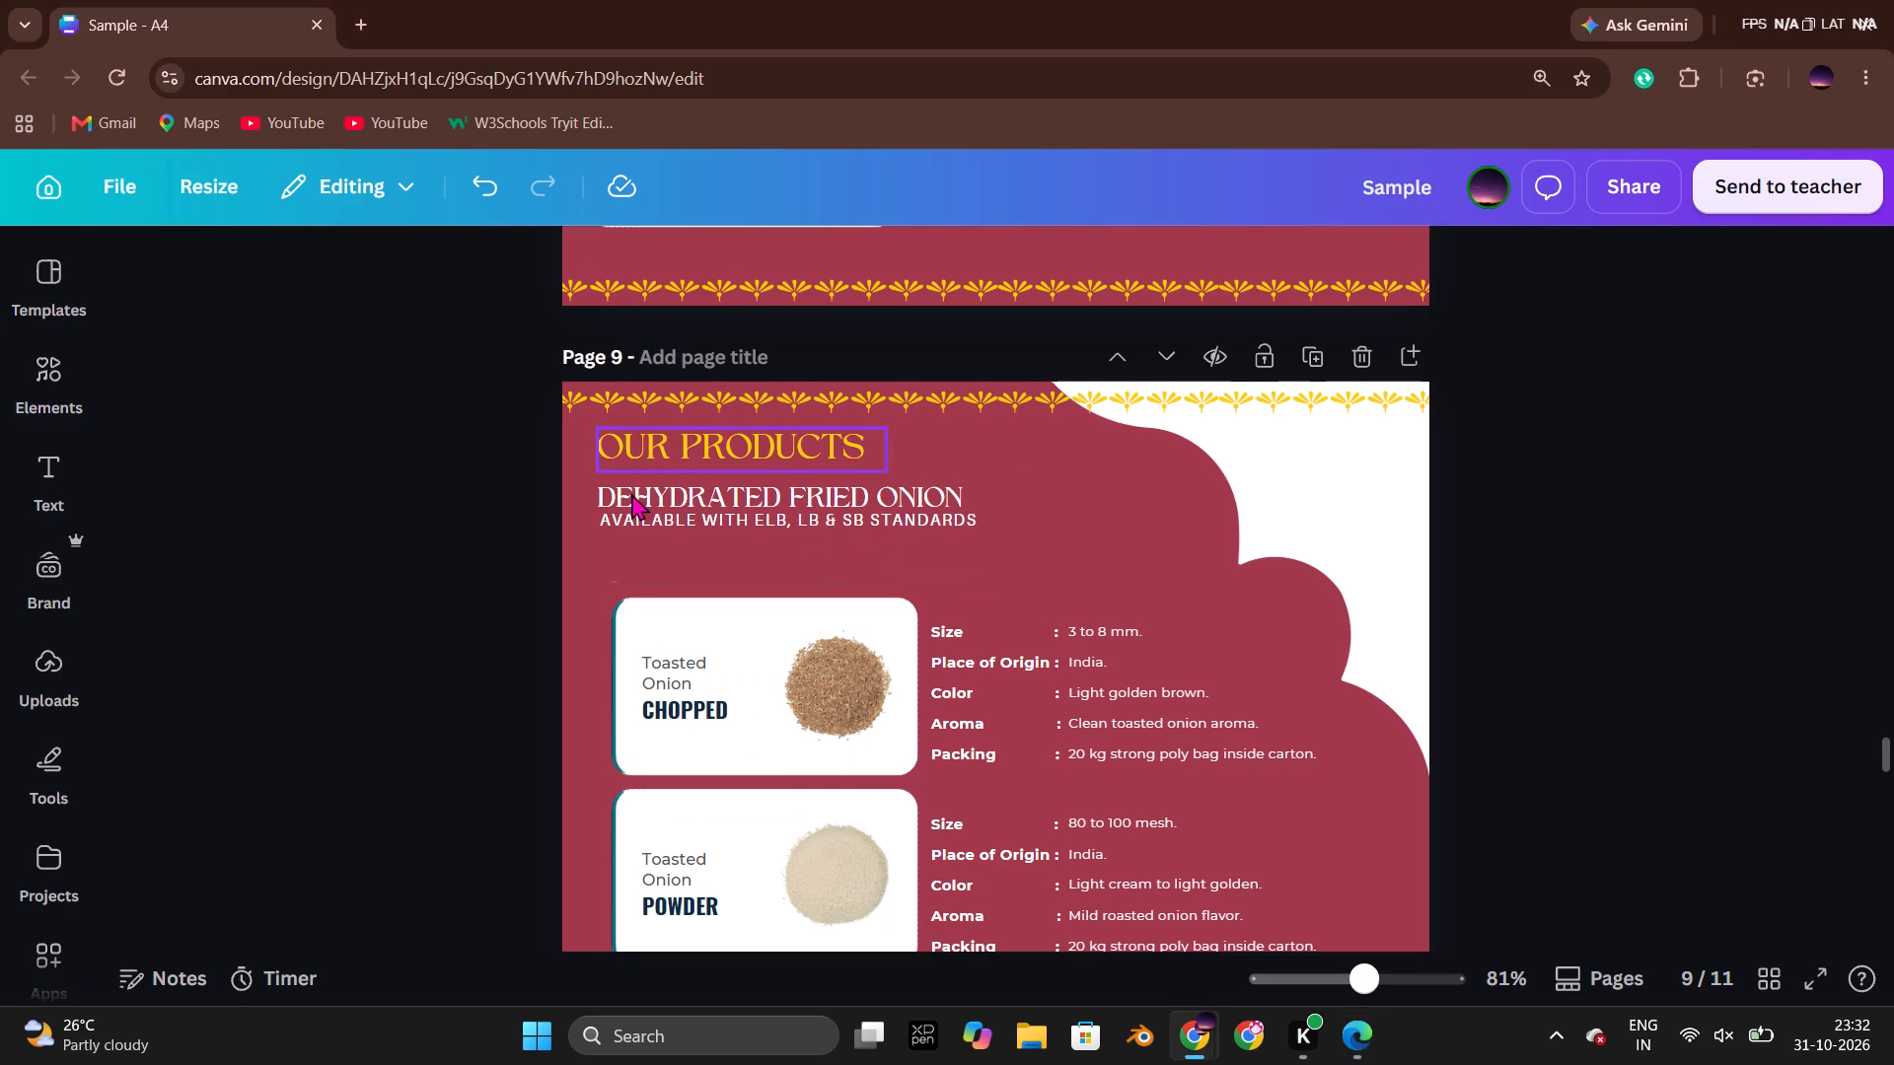
pyautogui.hotkey('alt', 'Tab')
pyautogui.hotkey('alt', 'Tab')
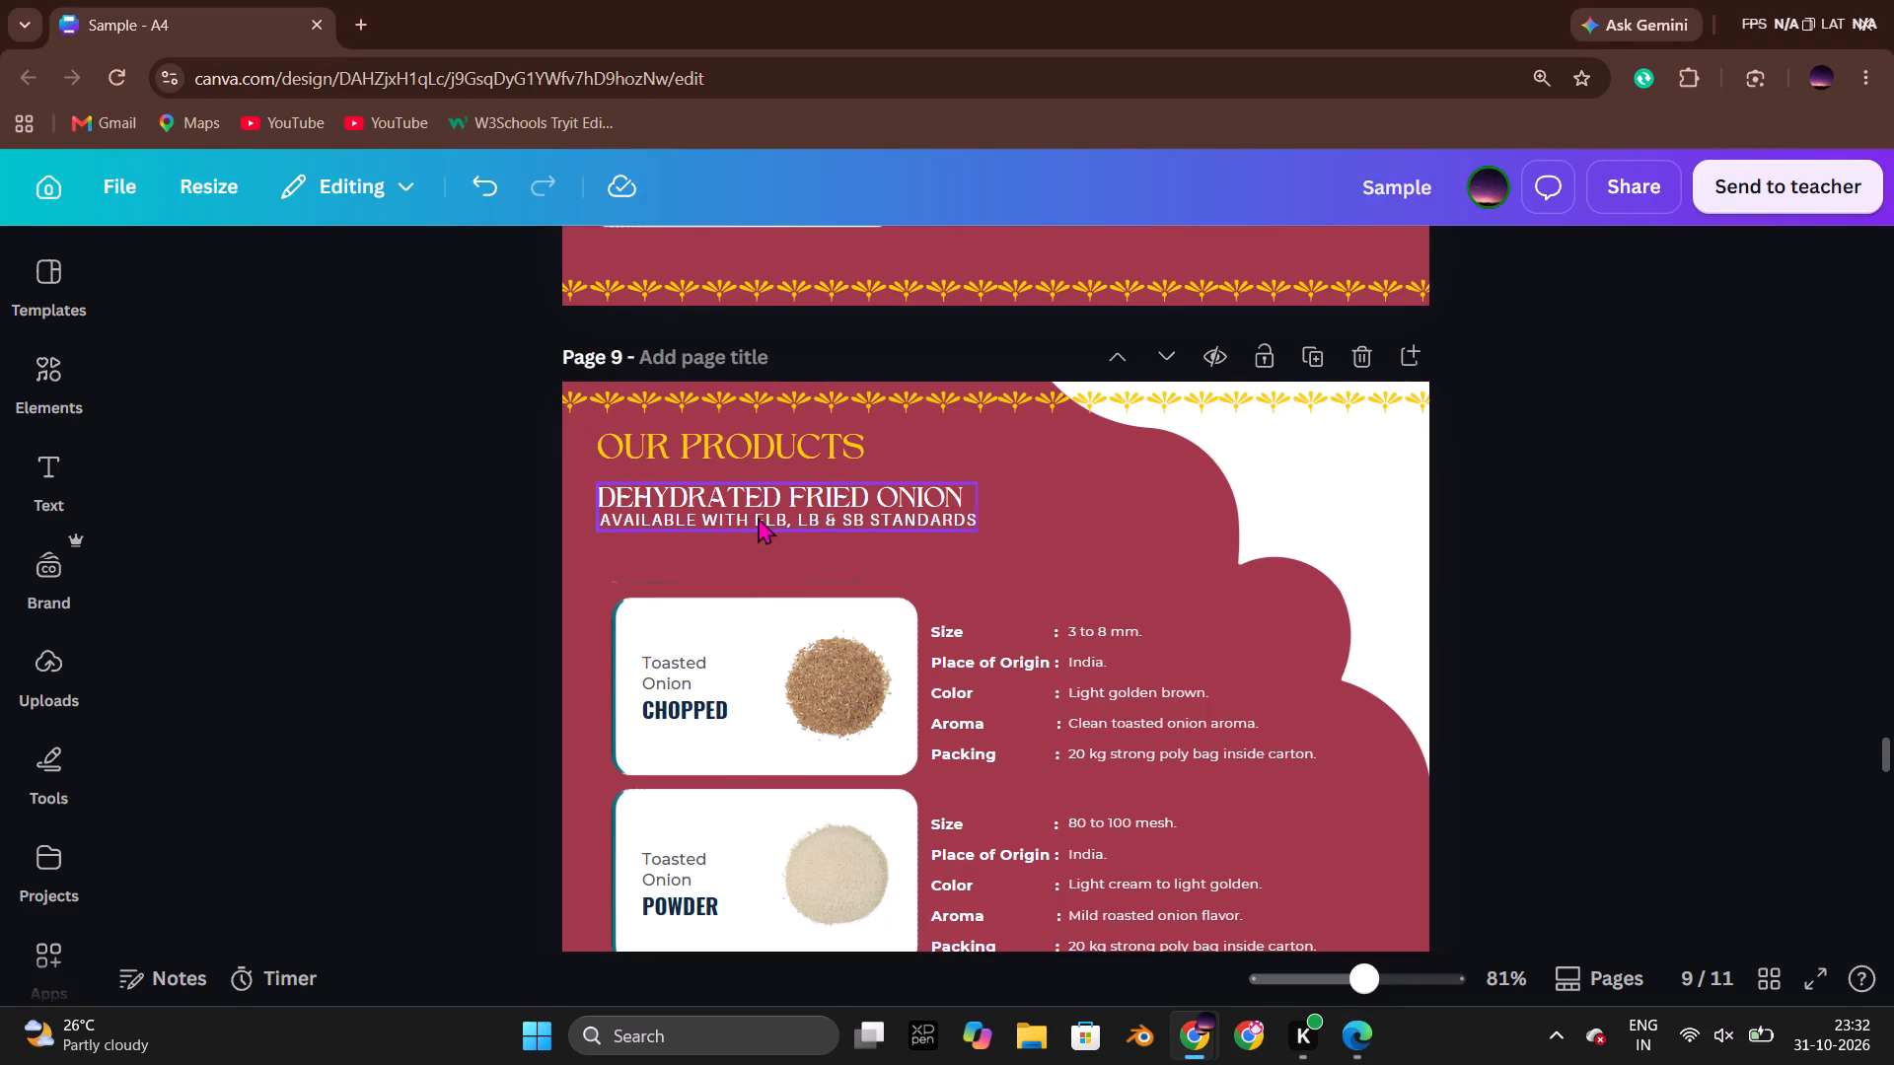
# Delete the "AVAILABLE WITH ELB, LB & SB STANDARDS" subtitle beneath page 9's product heading.
pyautogui.click(758, 517)
pyautogui.click(692, 442)
pyautogui.click(490, 528)
pyautogui.click(685, 522)
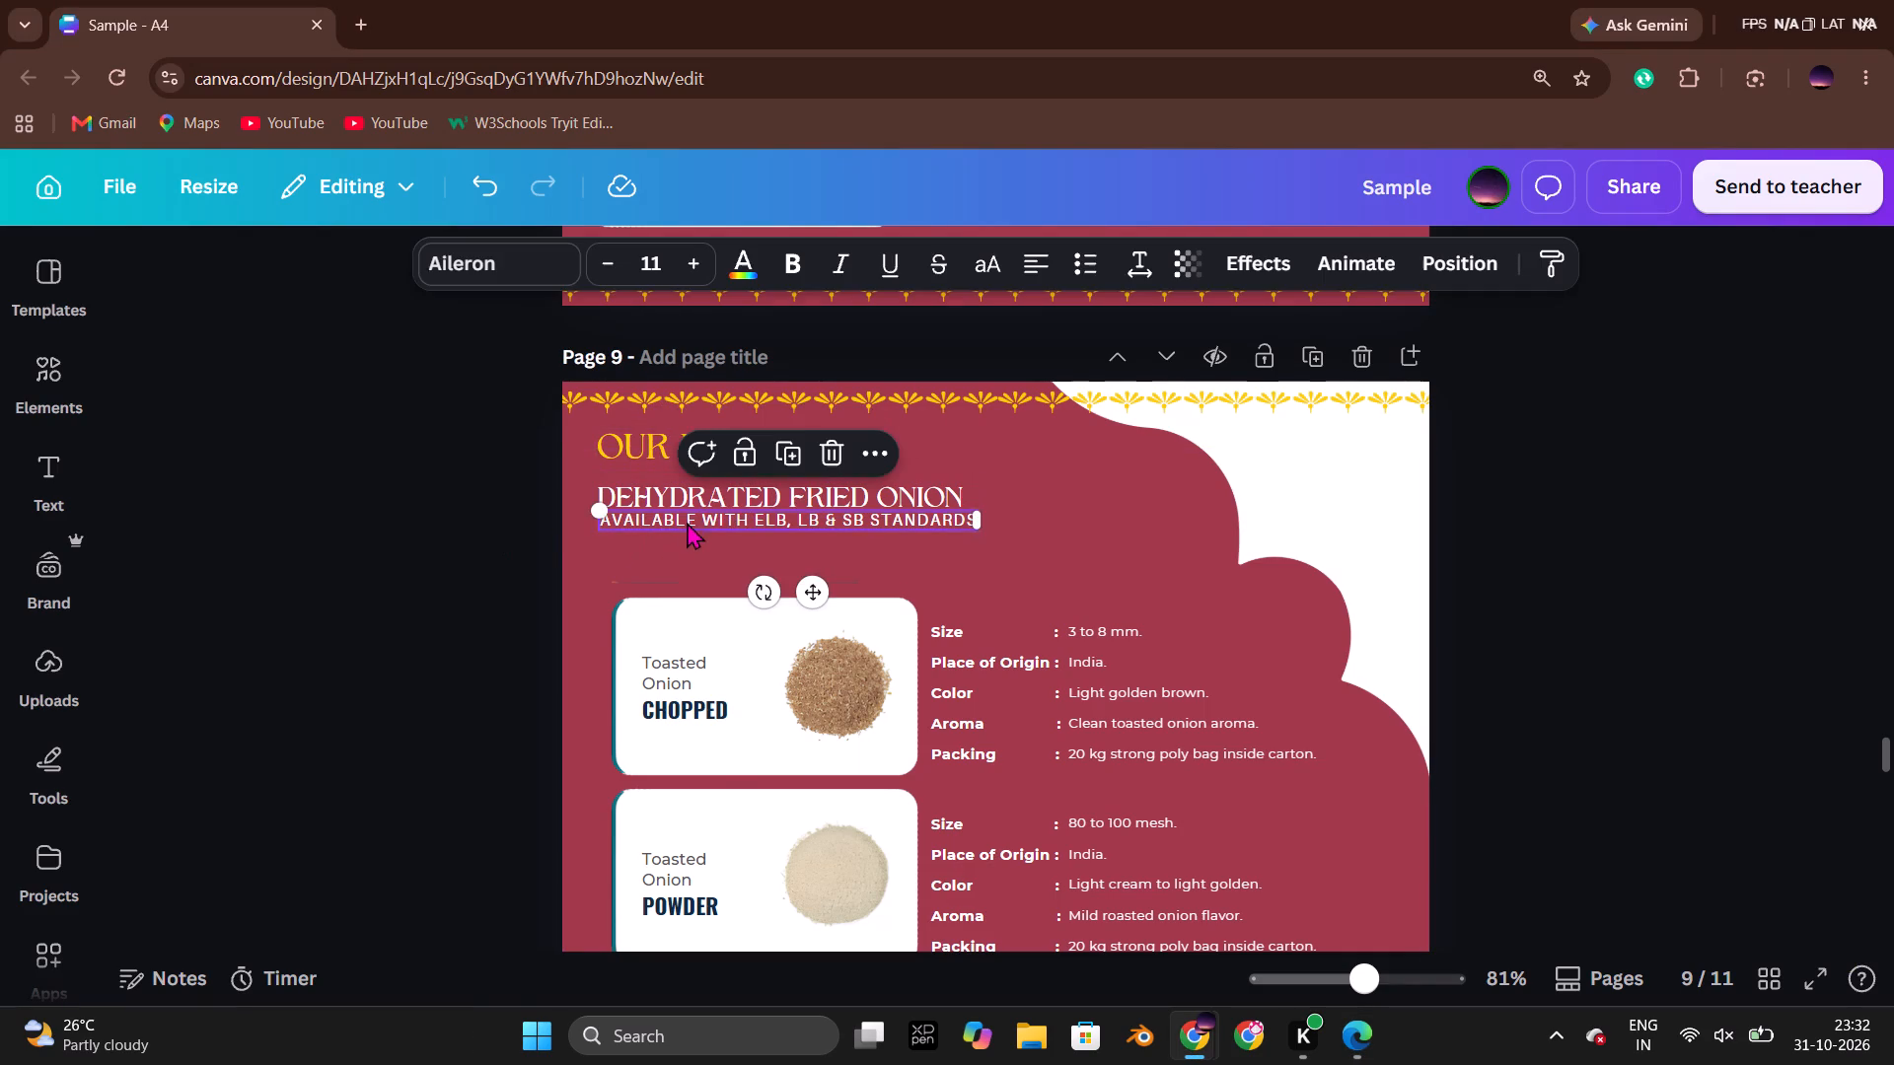
pyautogui.click(831, 449)
# Replace the "DEHYDRATED FRIED ONION" heading on page 9 with "TOASTED ONIION".
pyautogui.doubleClick(776, 504)
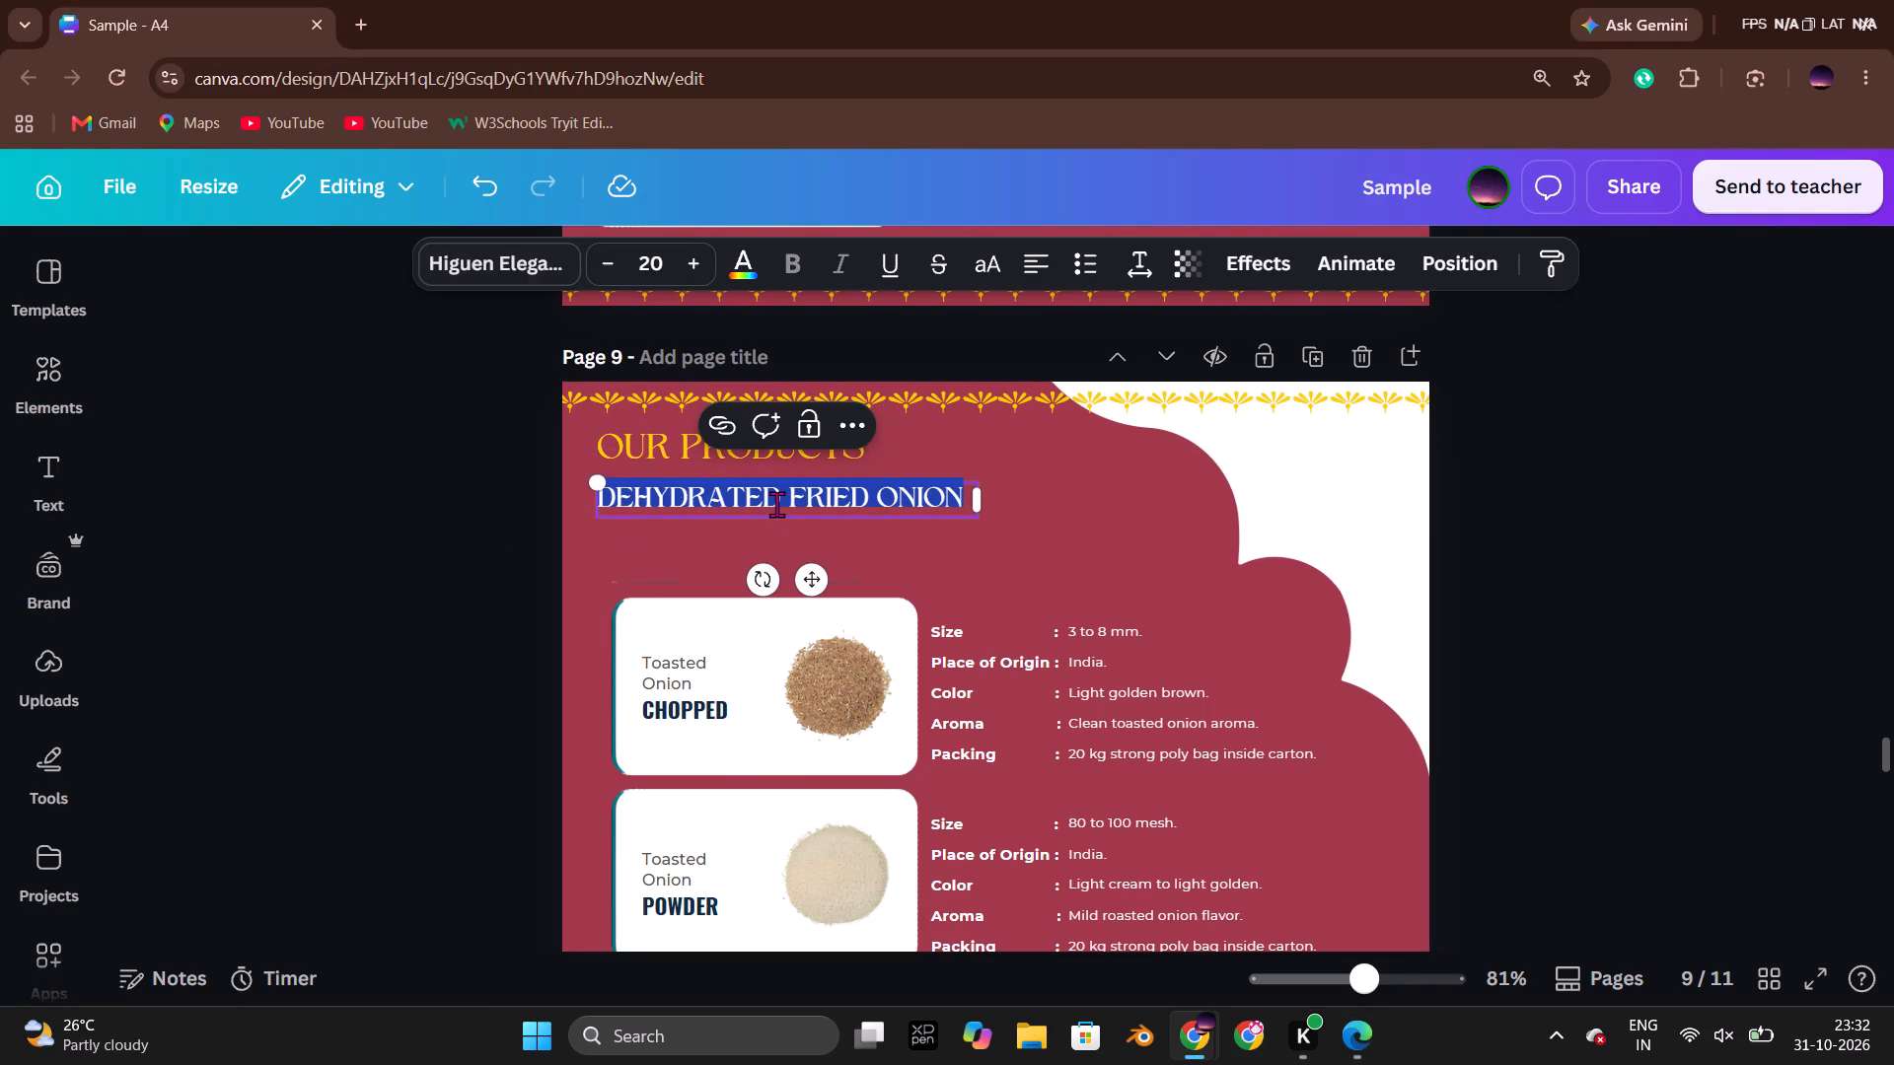
pyautogui.press('t')
pyautogui.write('OASTED')
pyautogui.press('space')
pyautogui.press('o')
pyautogui.write('NIOON')
pyautogui.press('BackSpace')
pyautogui.press('BackSpace')
pyautogui.press('BackSpace')
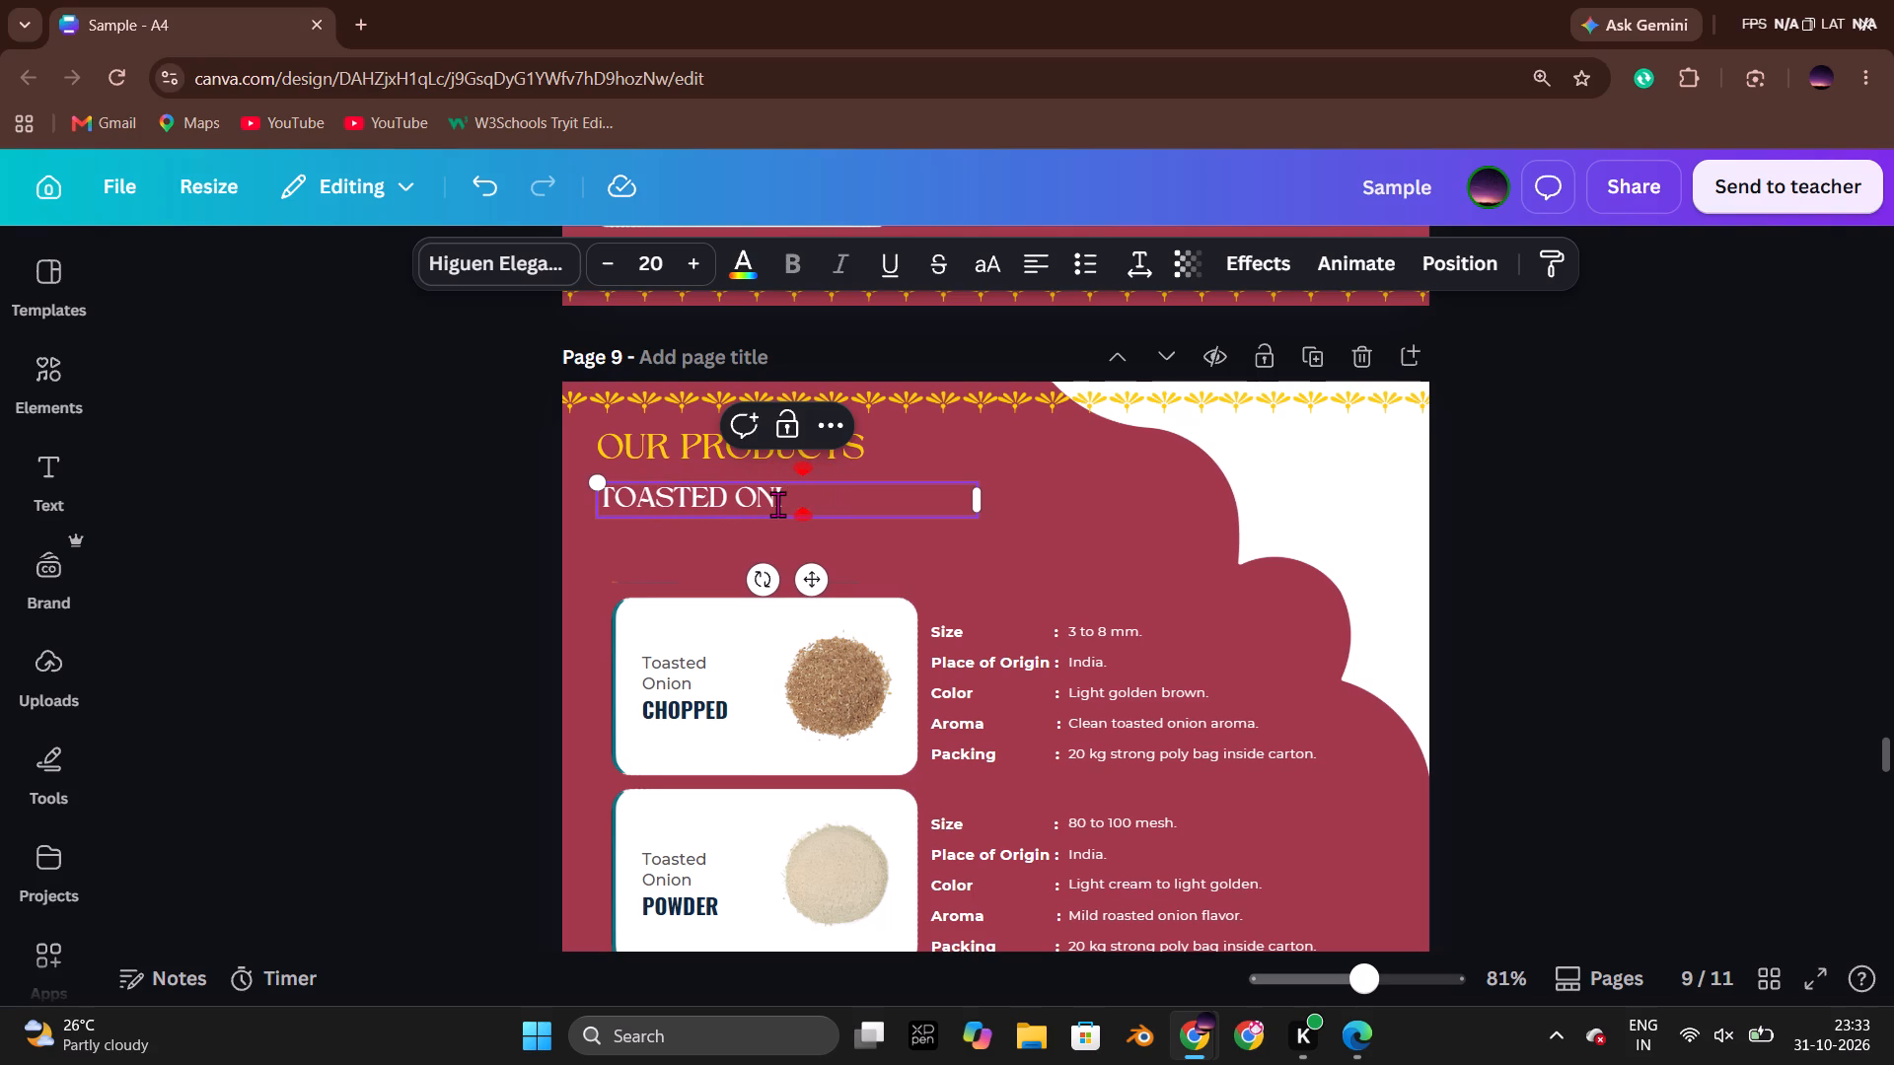
pyautogui.write('ION')
pyautogui.click(264, 441)
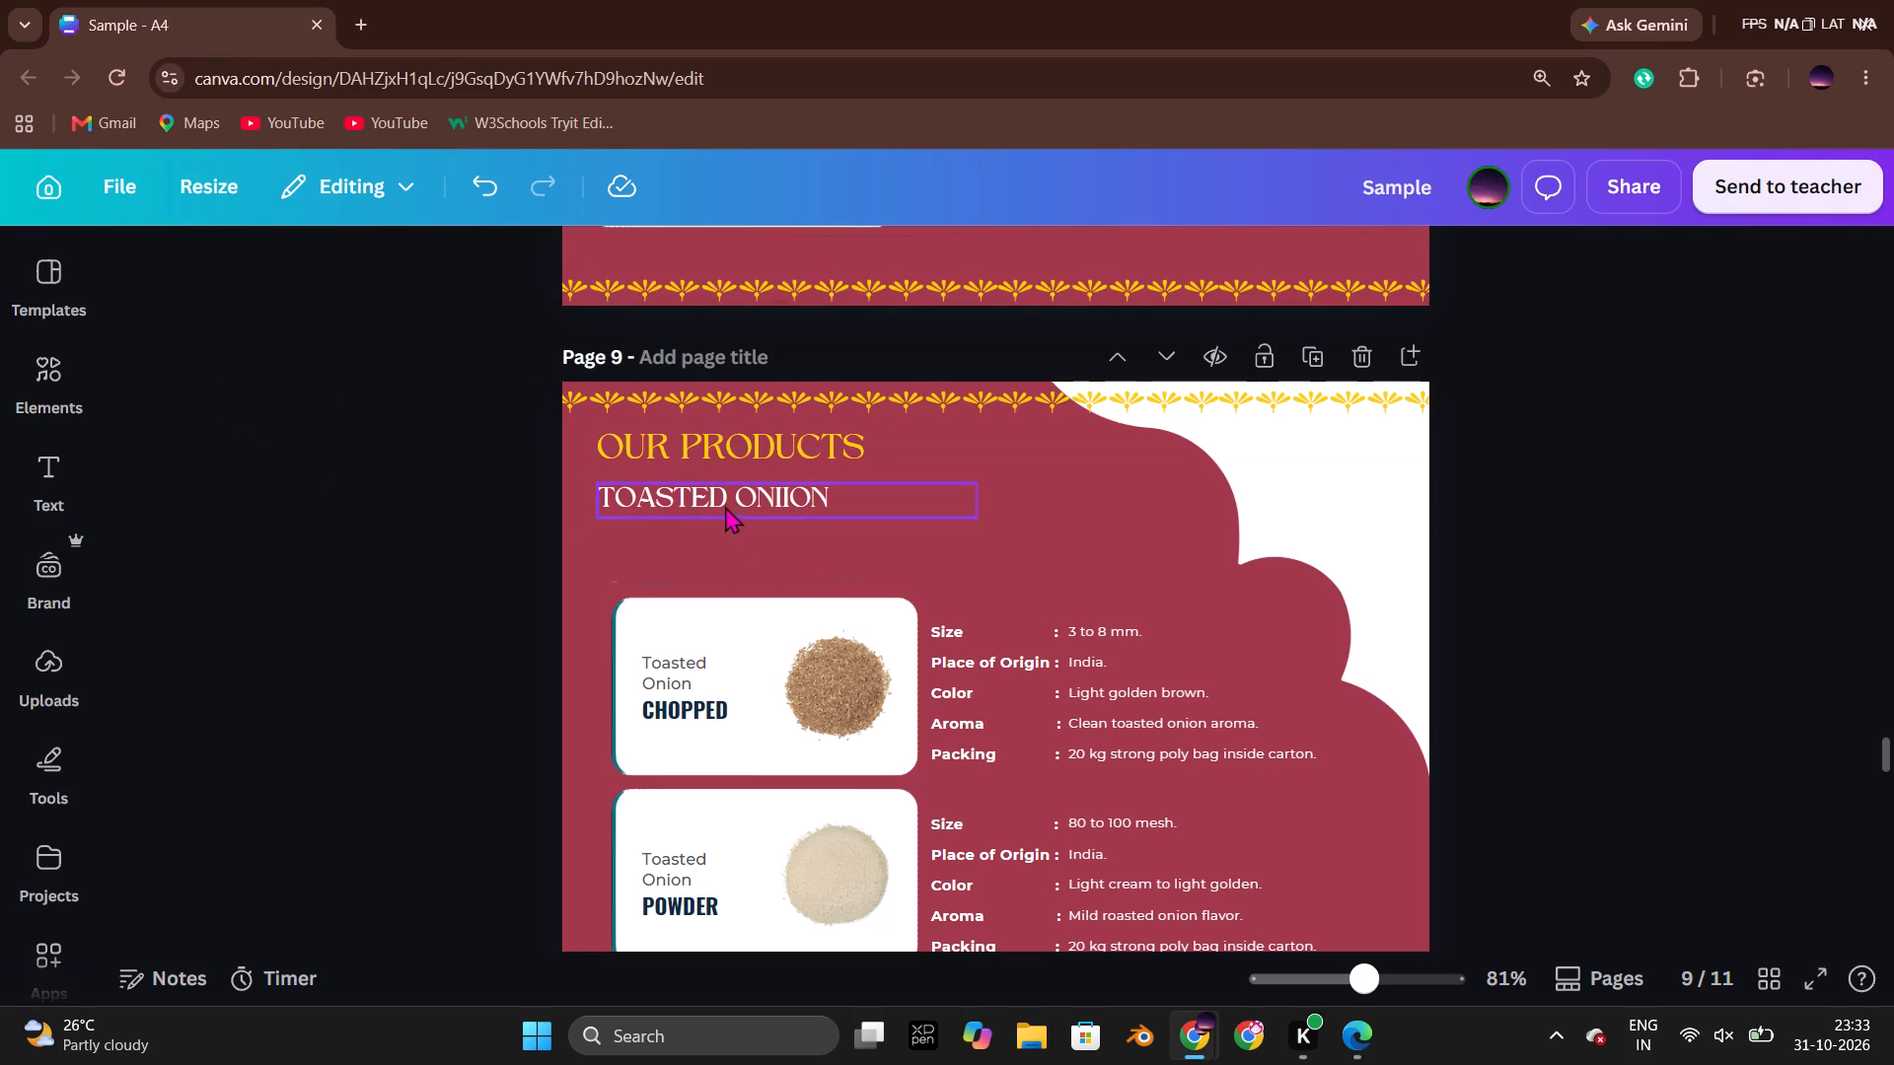
# Nudge page 9's toasted onion heading slightly right and down beneath the Our Products title.
pyautogui.click(725, 502)
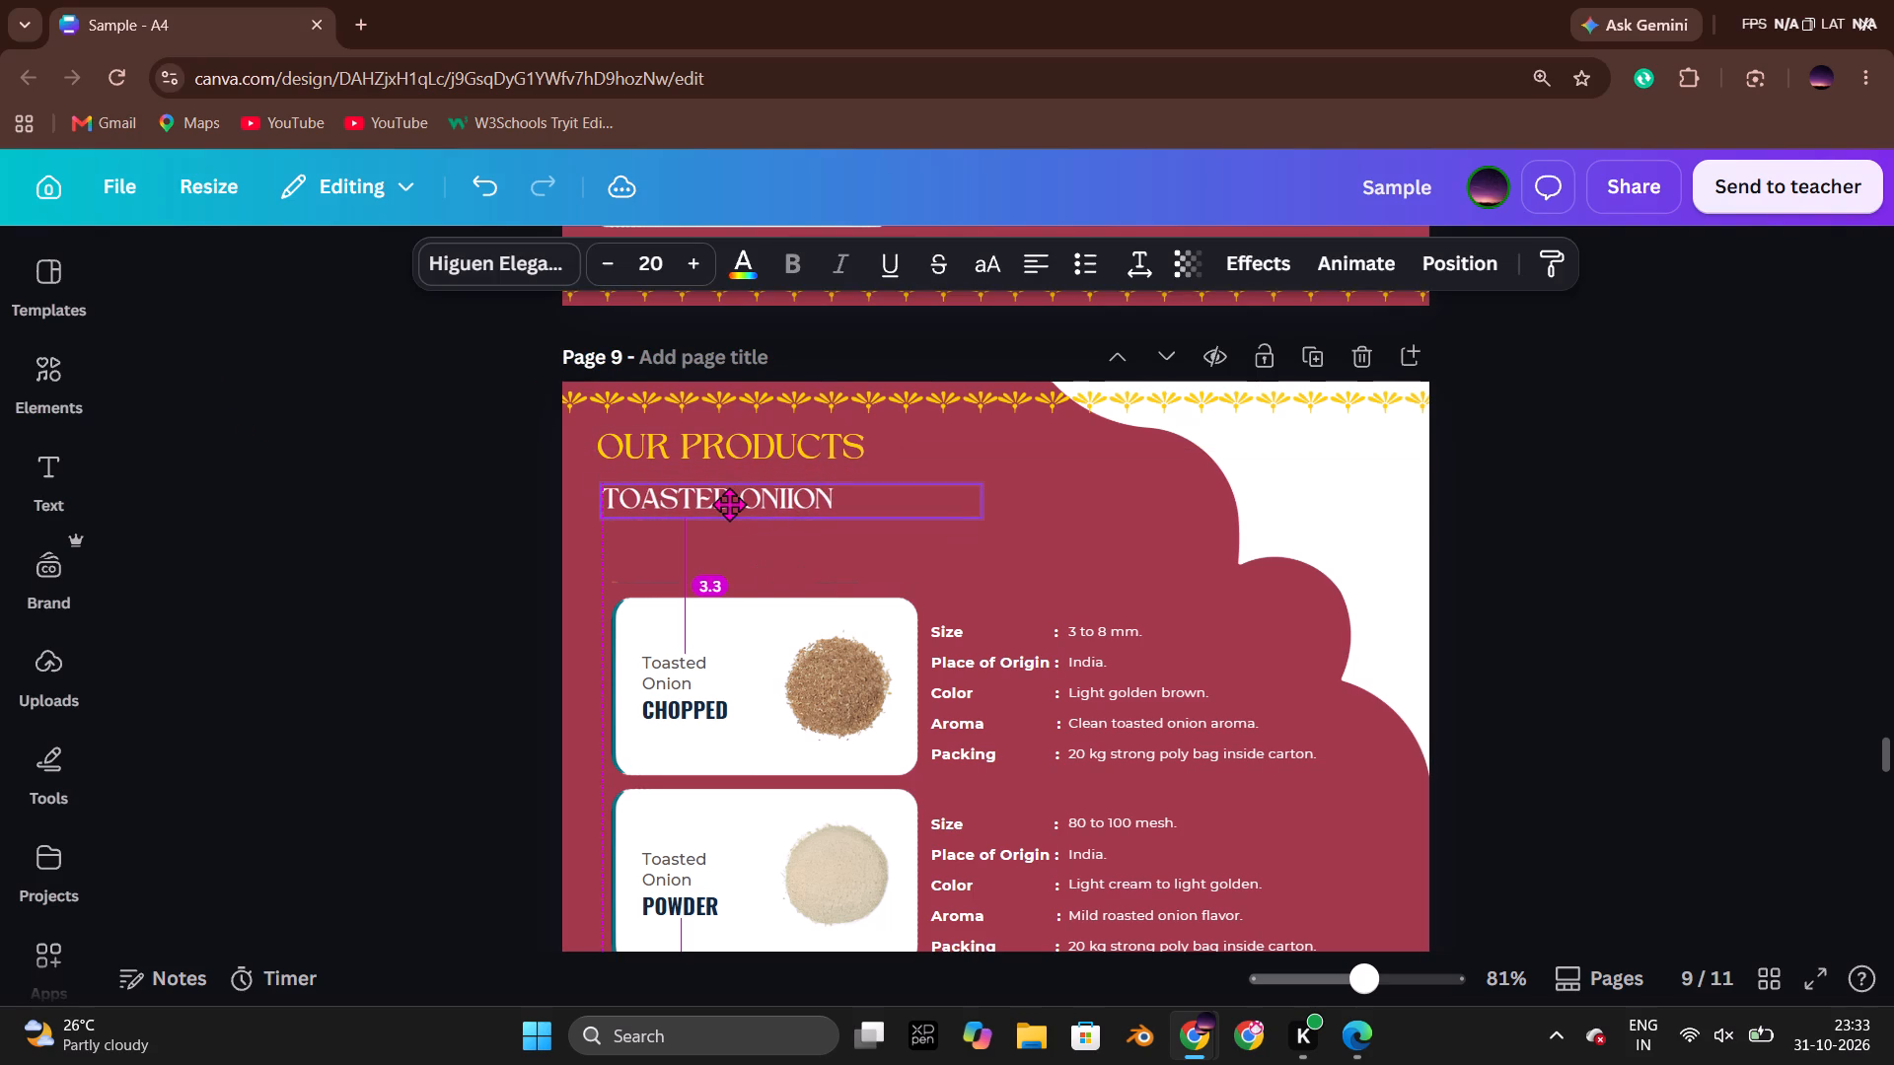
pyautogui.click(443, 502)
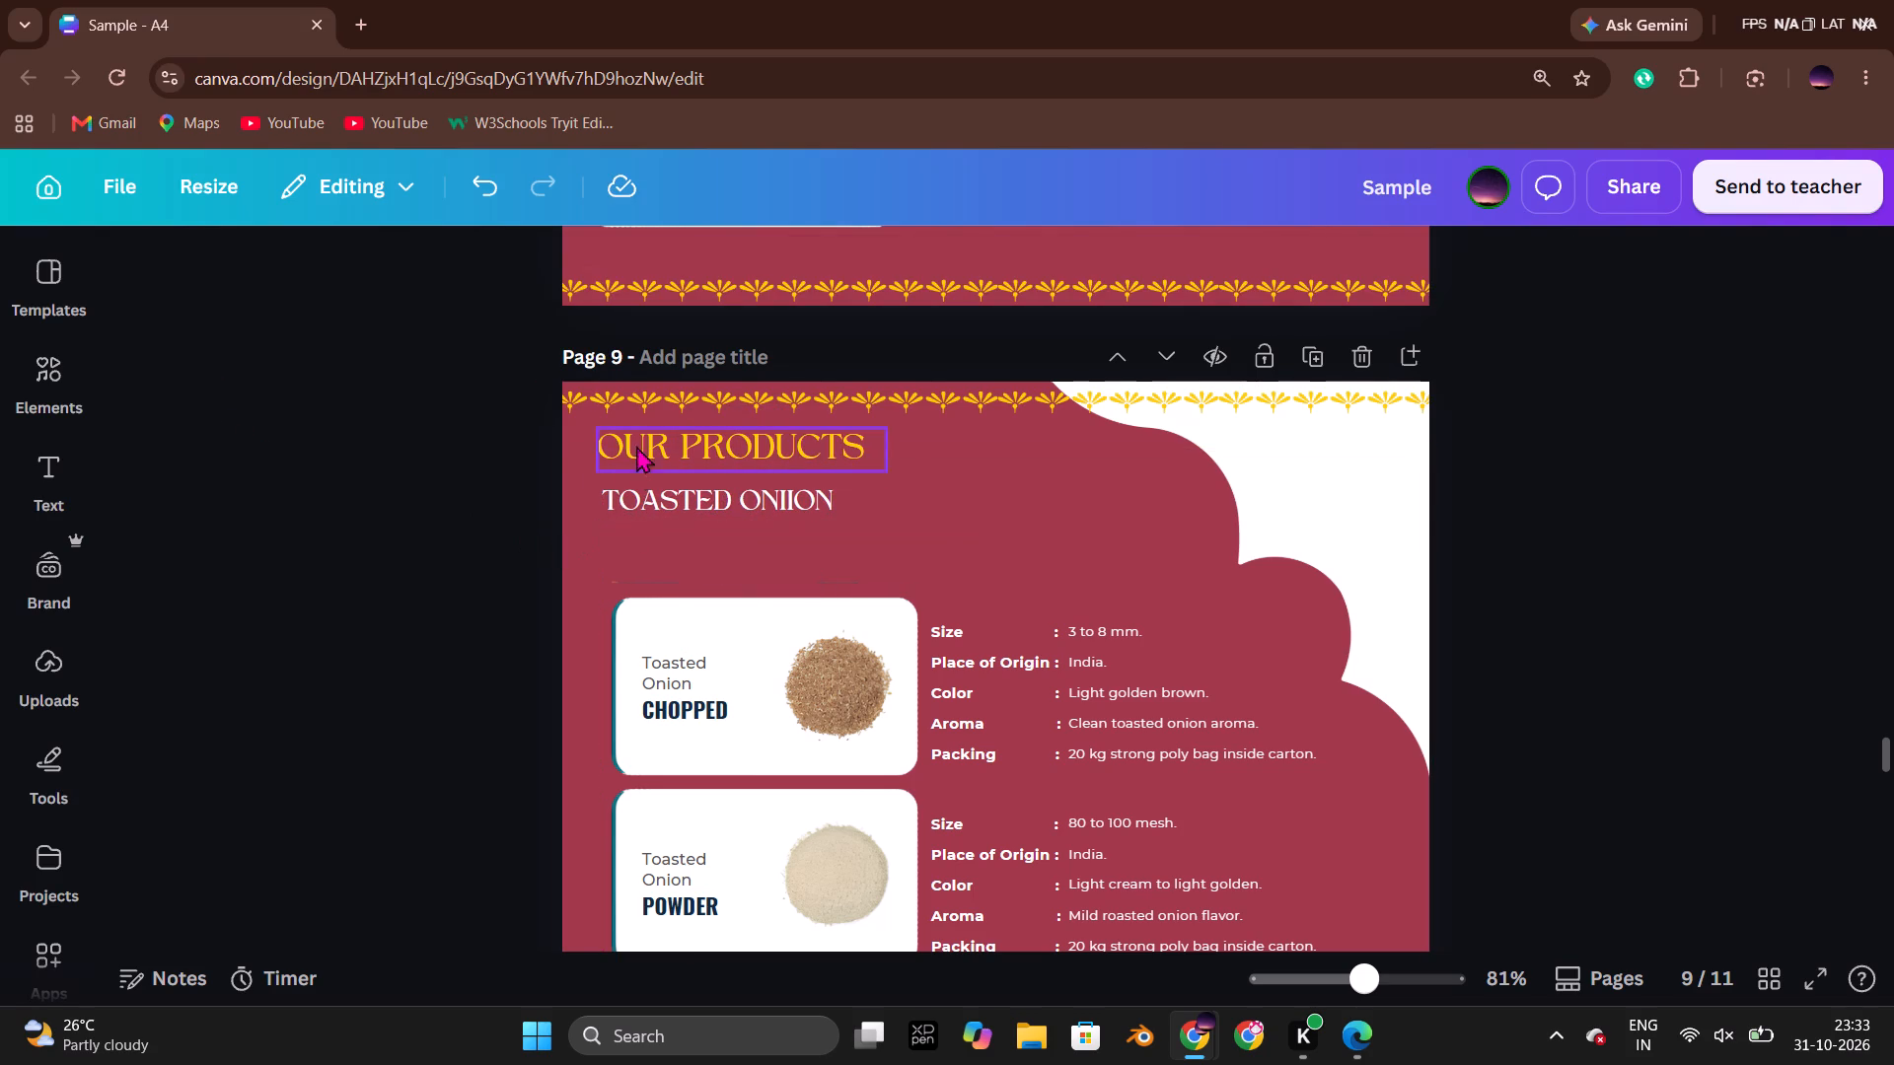
pyautogui.moveTo(503, 437); pyautogui.dragTo(640, 498)
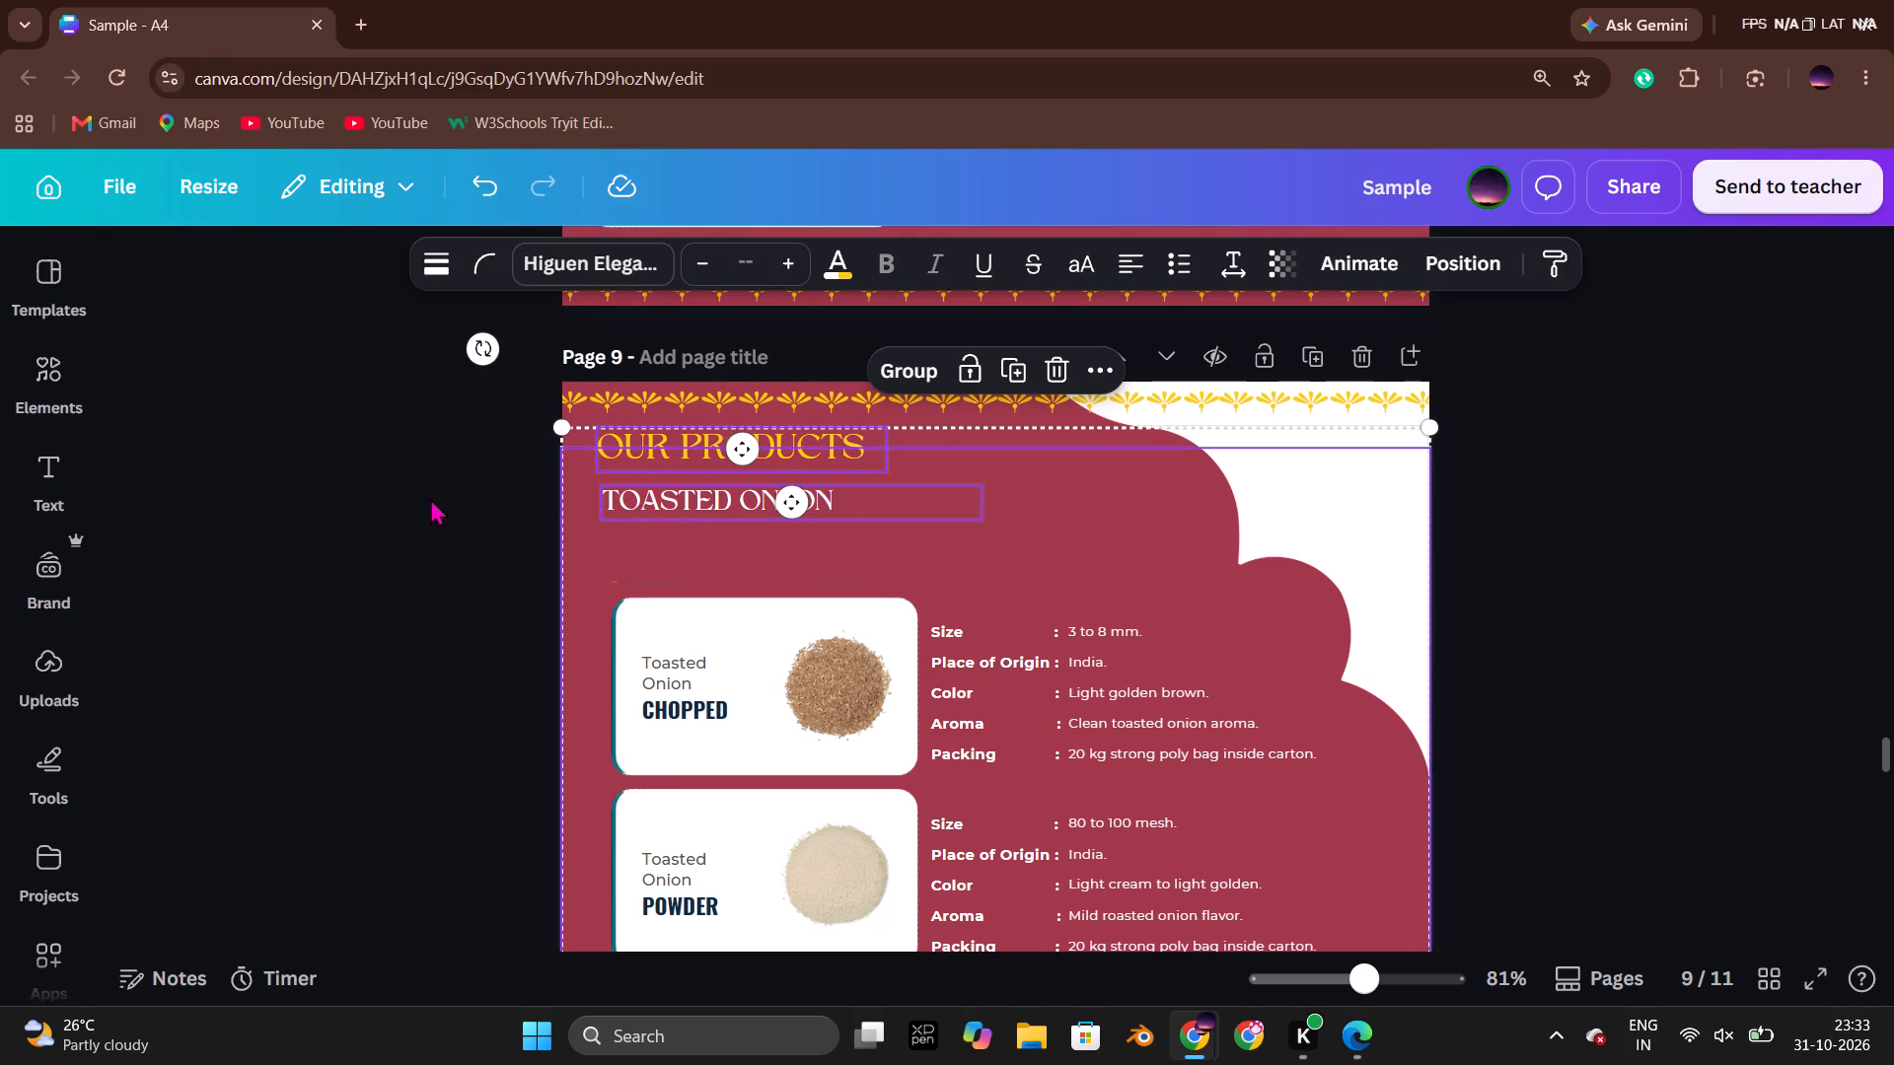
pyautogui.click(430, 498)
pyautogui.click(684, 551)
pyautogui.click(383, 539)
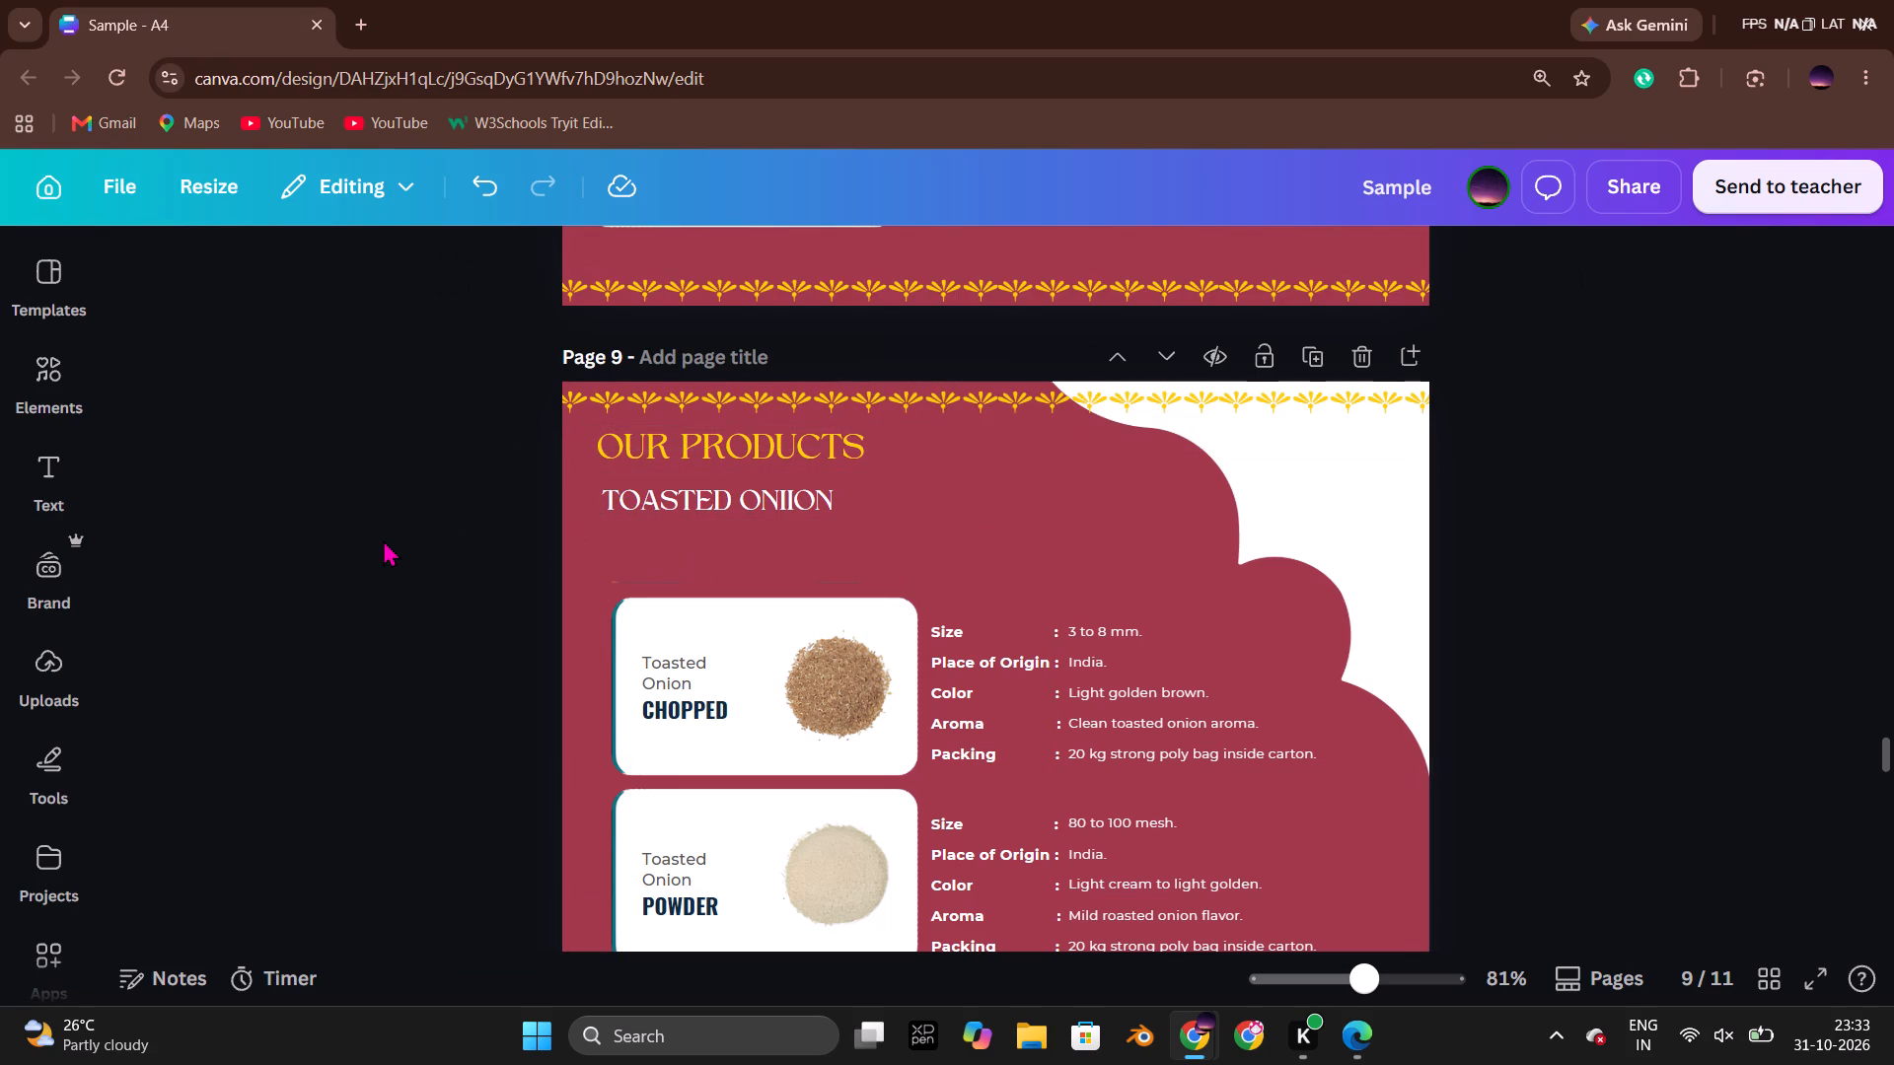
# Check page 9 against the original PDF and replace "NAGWADE" with "NILAI" in the Why Choose heading.
pyautogui.hotkey('alt', 'Tab')
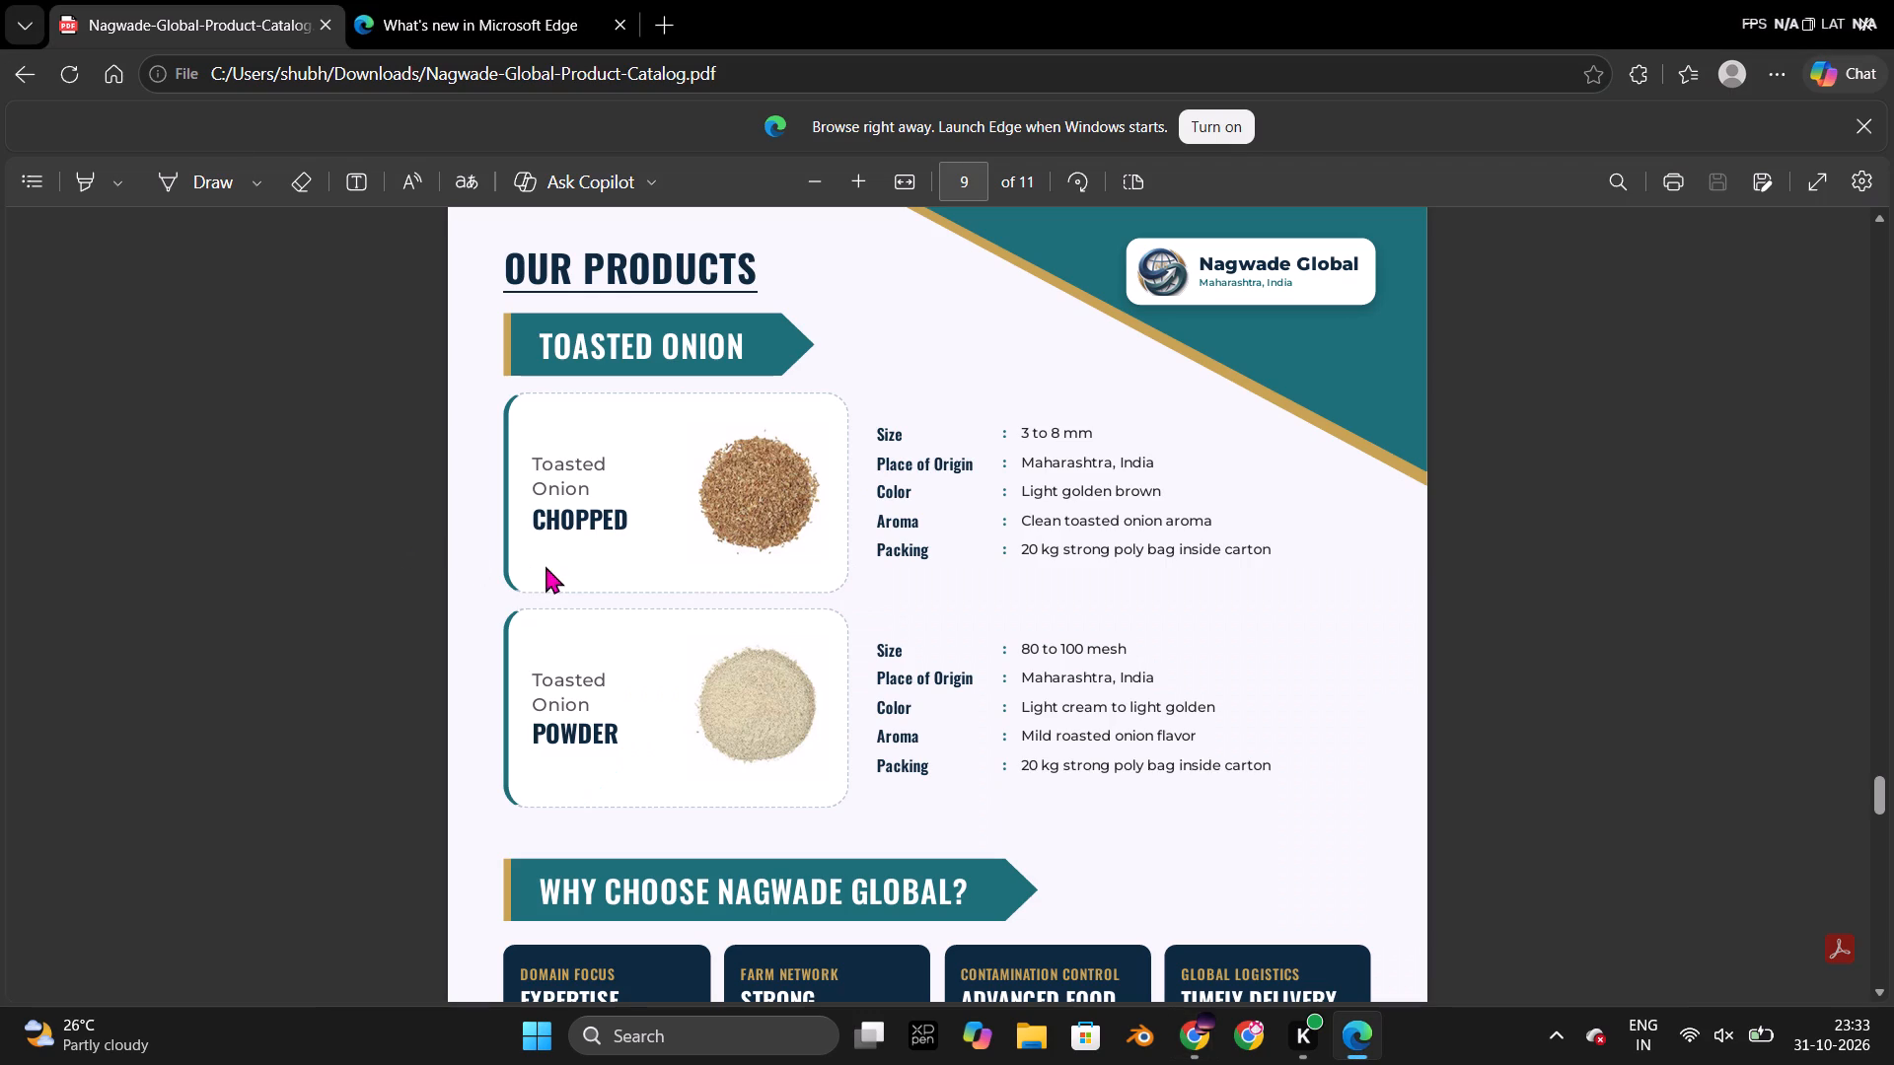
pyautogui.hotkey('alt', 'Tab')
pyautogui.scroll(-2, 606, 503)
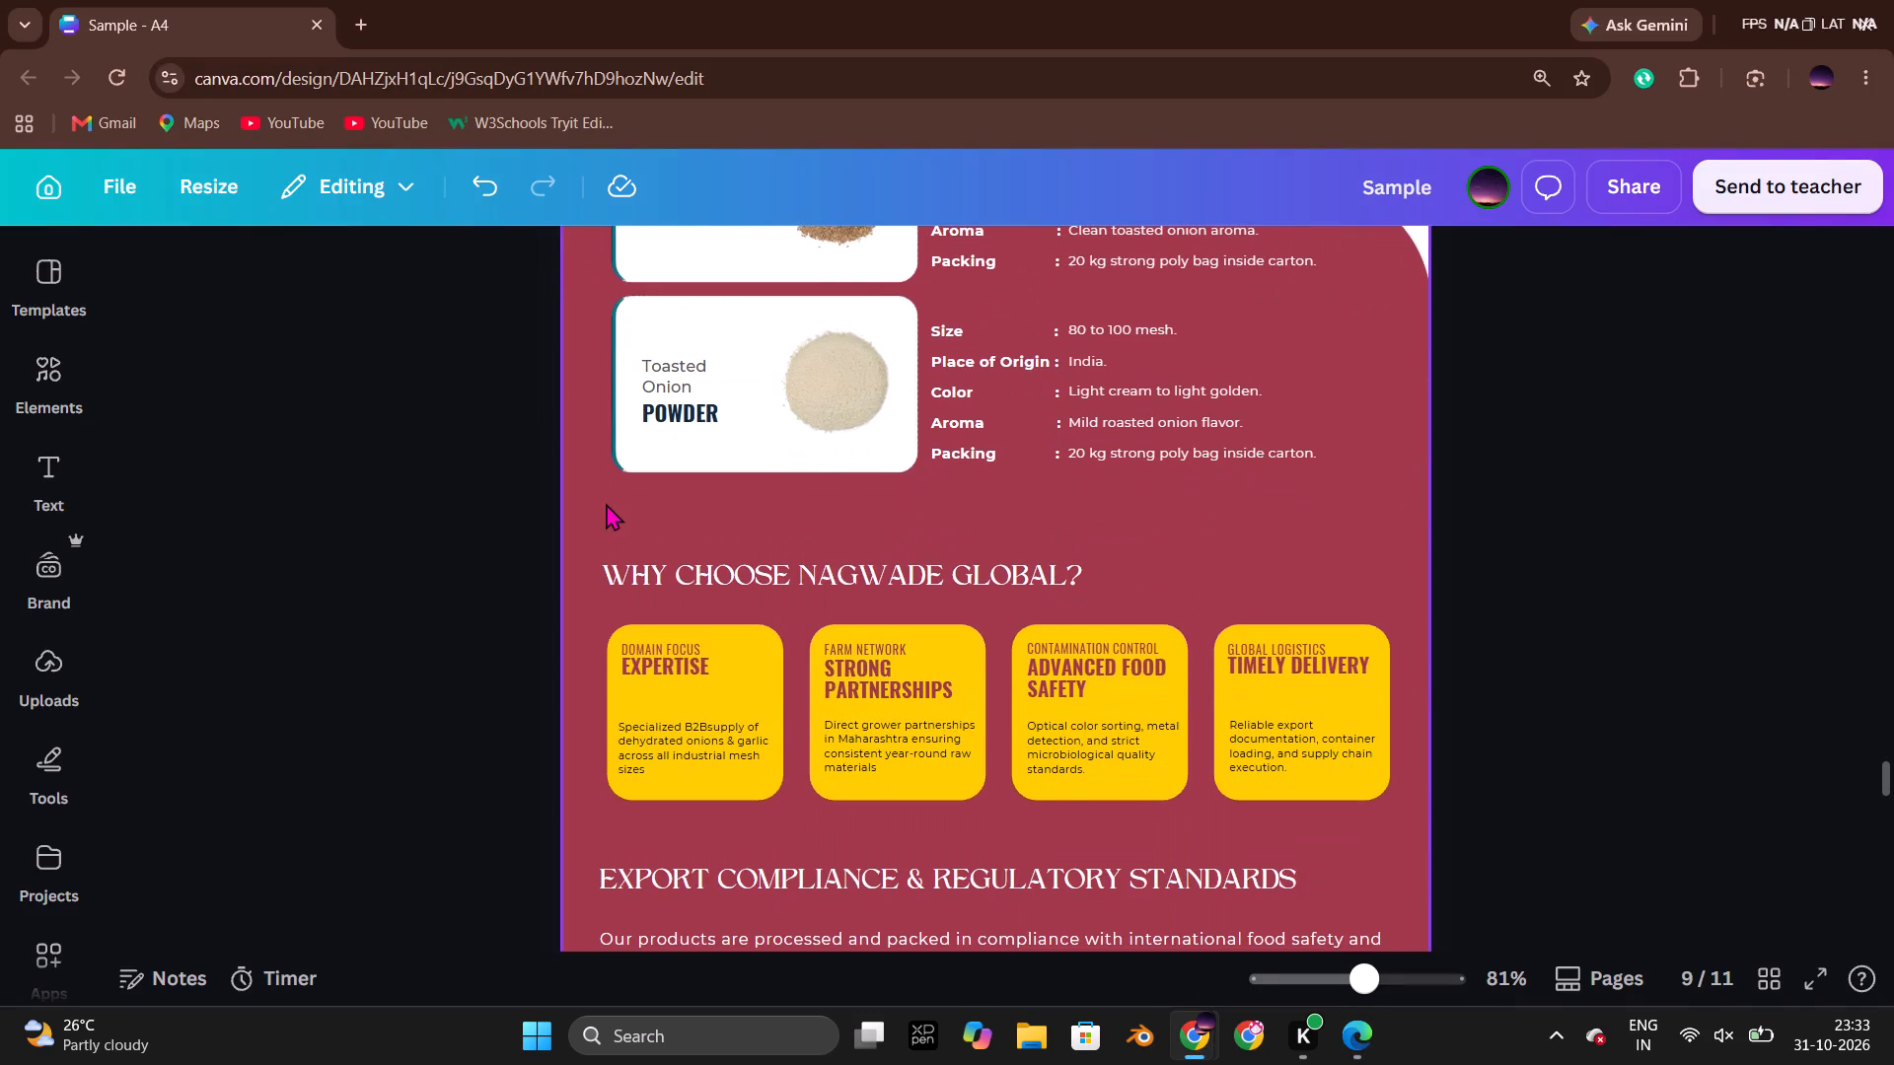
pyautogui.hotkey('alt', 'Tab')
pyautogui.hotkey('alt', 'Tab')
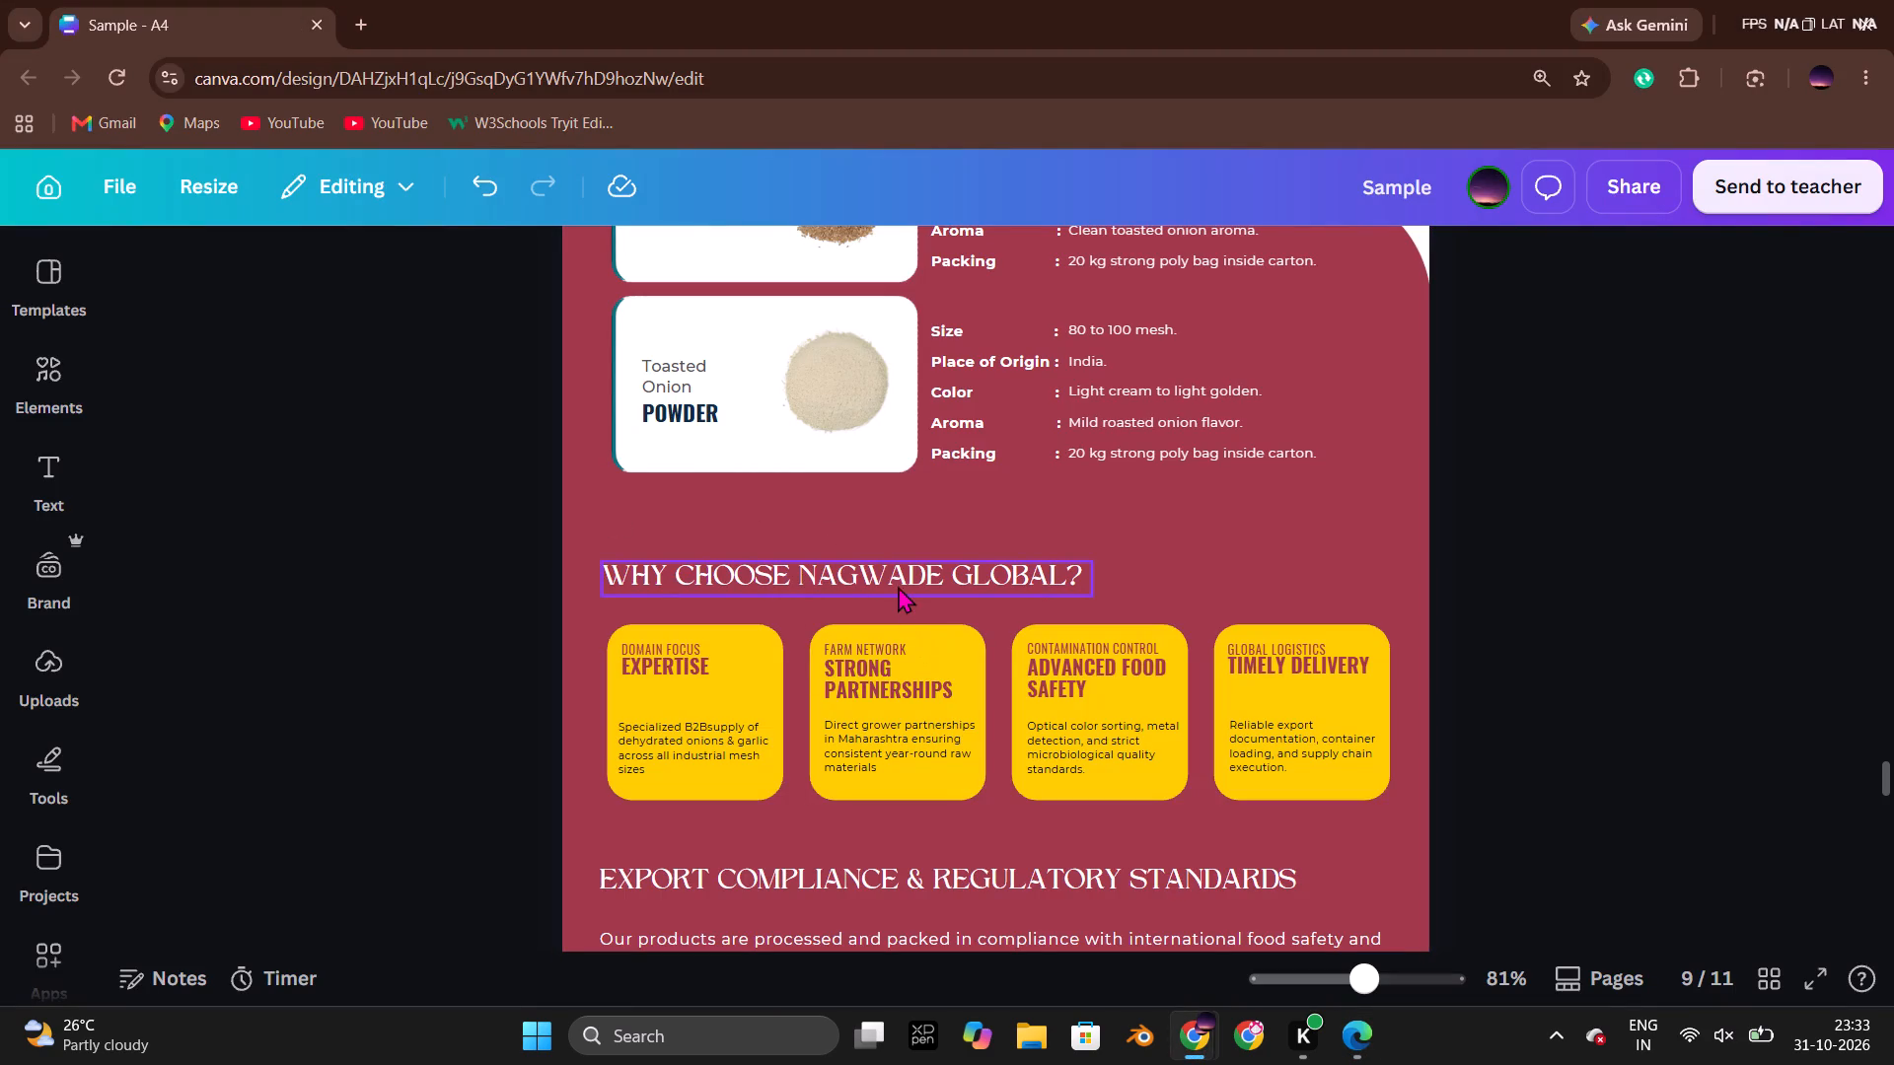
pyautogui.doubleClick(898, 582)
pyautogui.moveTo(943, 580); pyautogui.dragTo(807, 576)
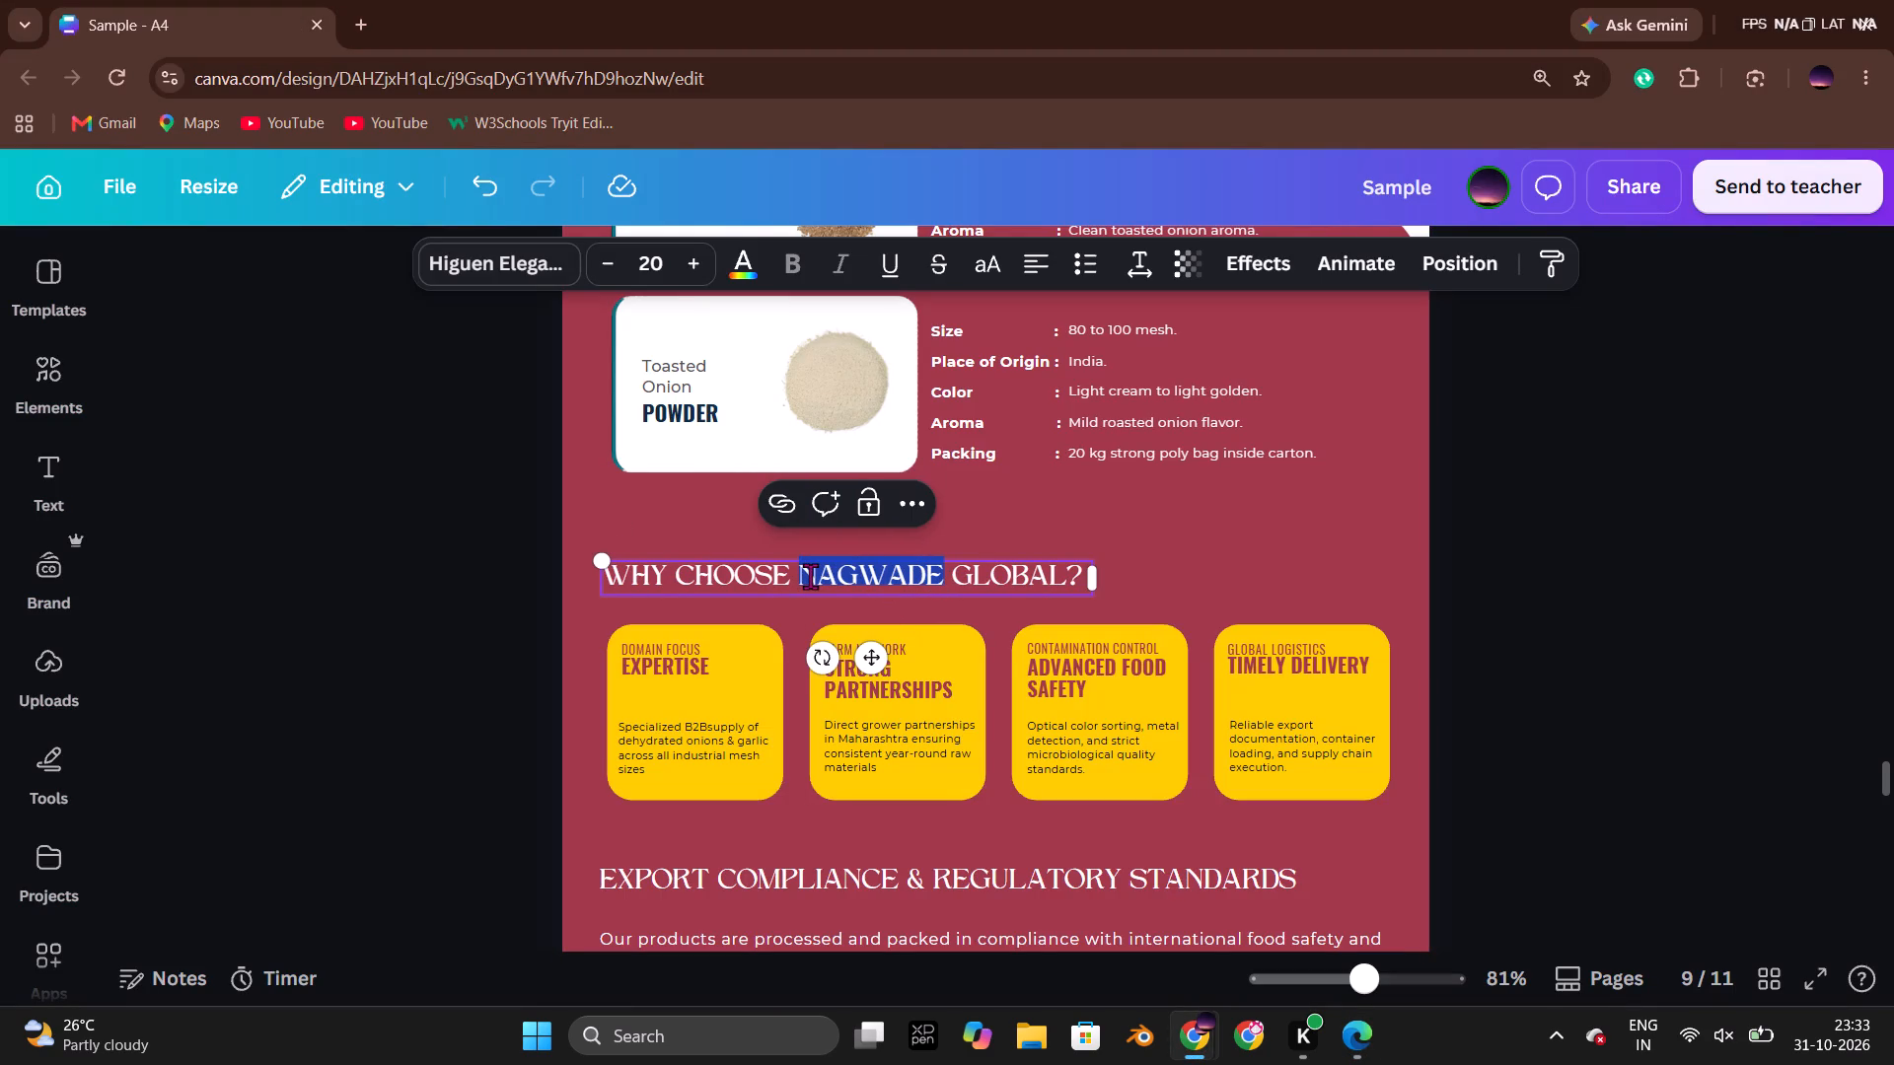
pyautogui.write('NI')
pyautogui.write('LAI')
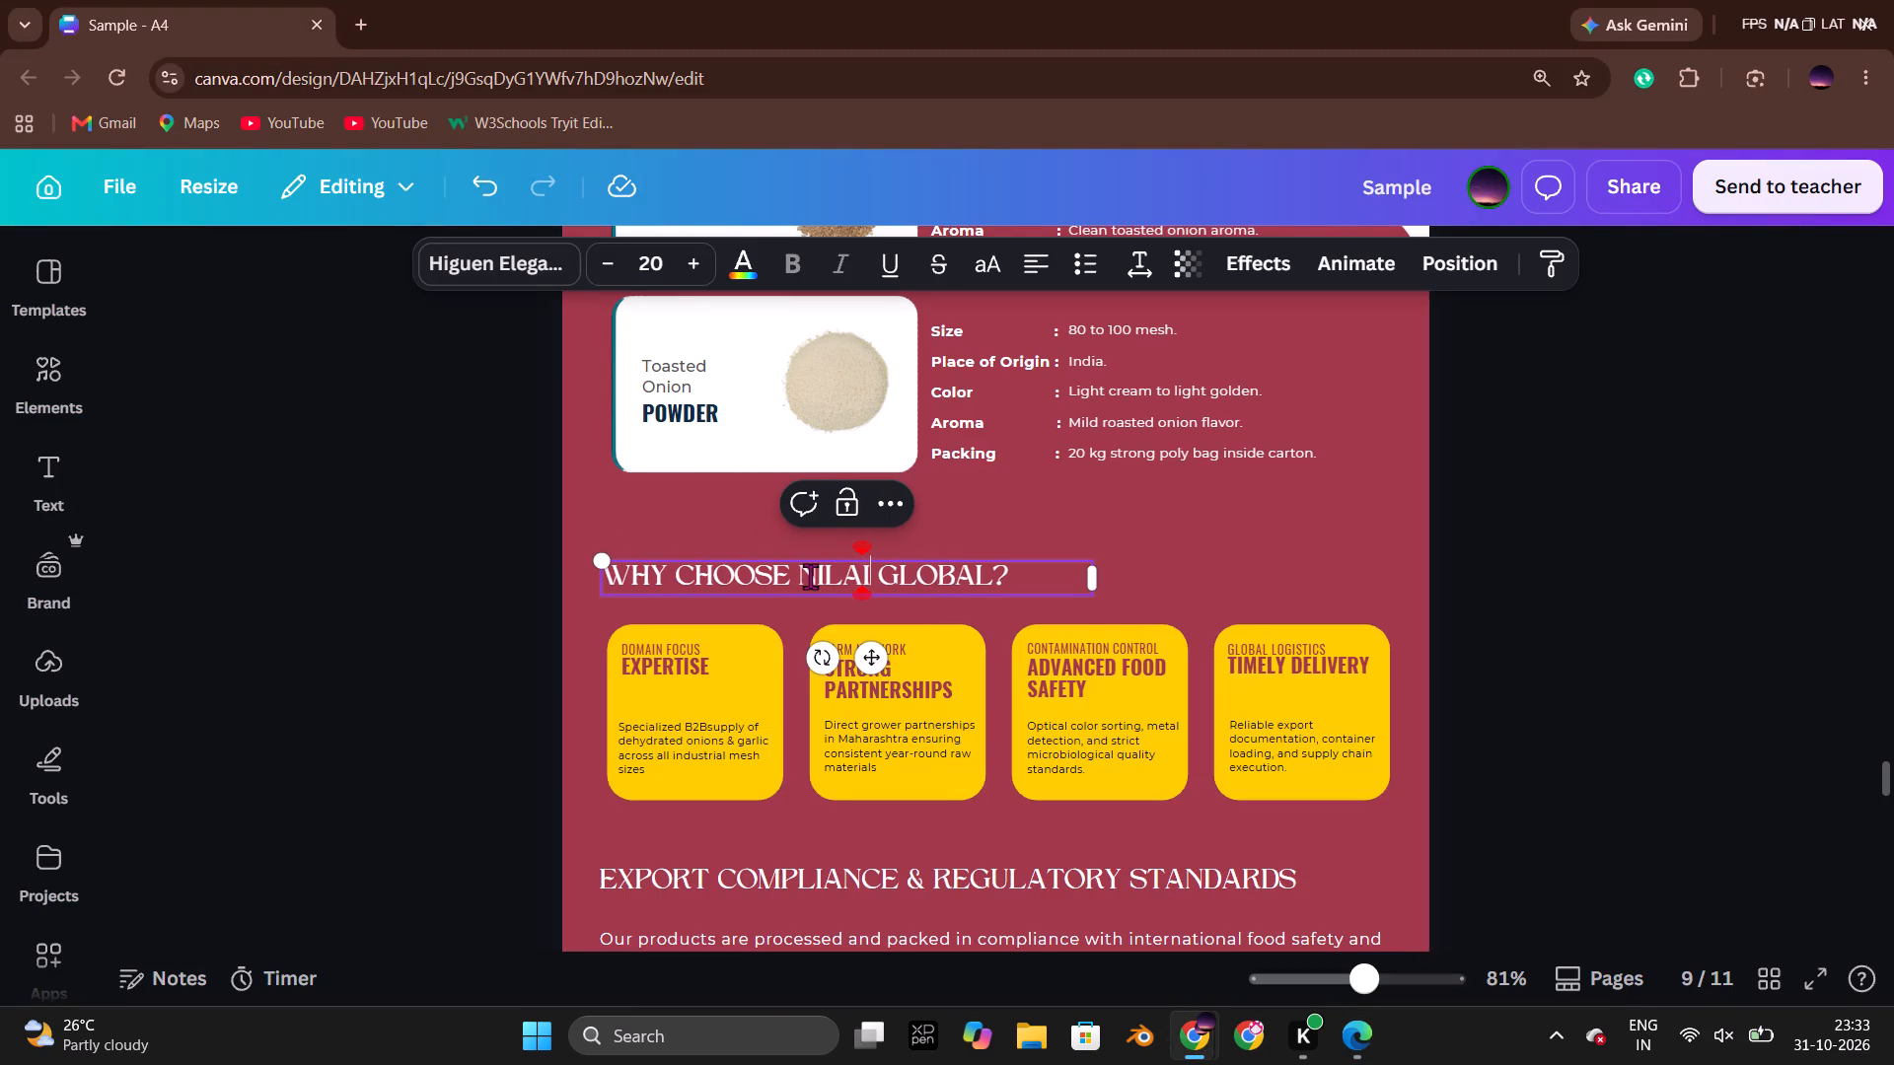
pyautogui.click(346, 580)
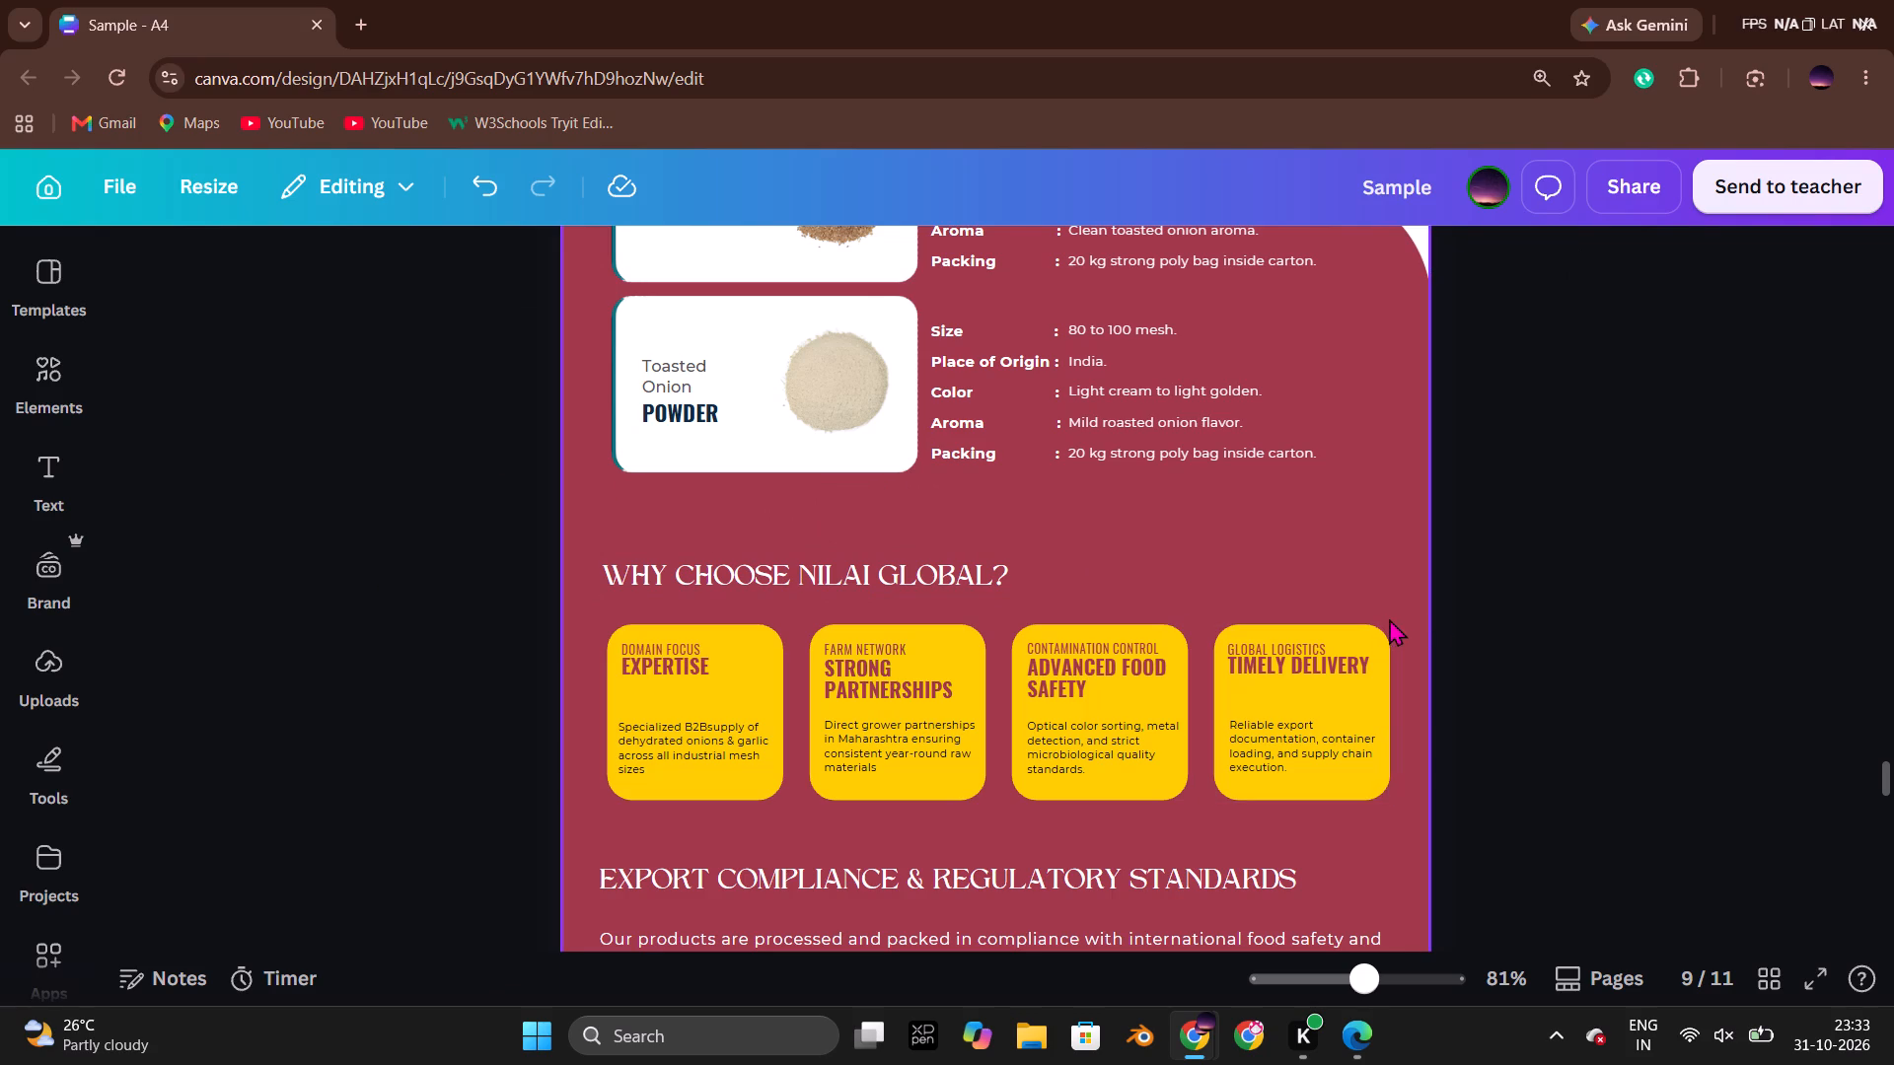
# Compare page 9's advantage cards, export compliance text and toasted onion entries with the original PDF.
pyautogui.hotkey('alt', 'Tab')
pyautogui.scroll(-2, 1311, 609)
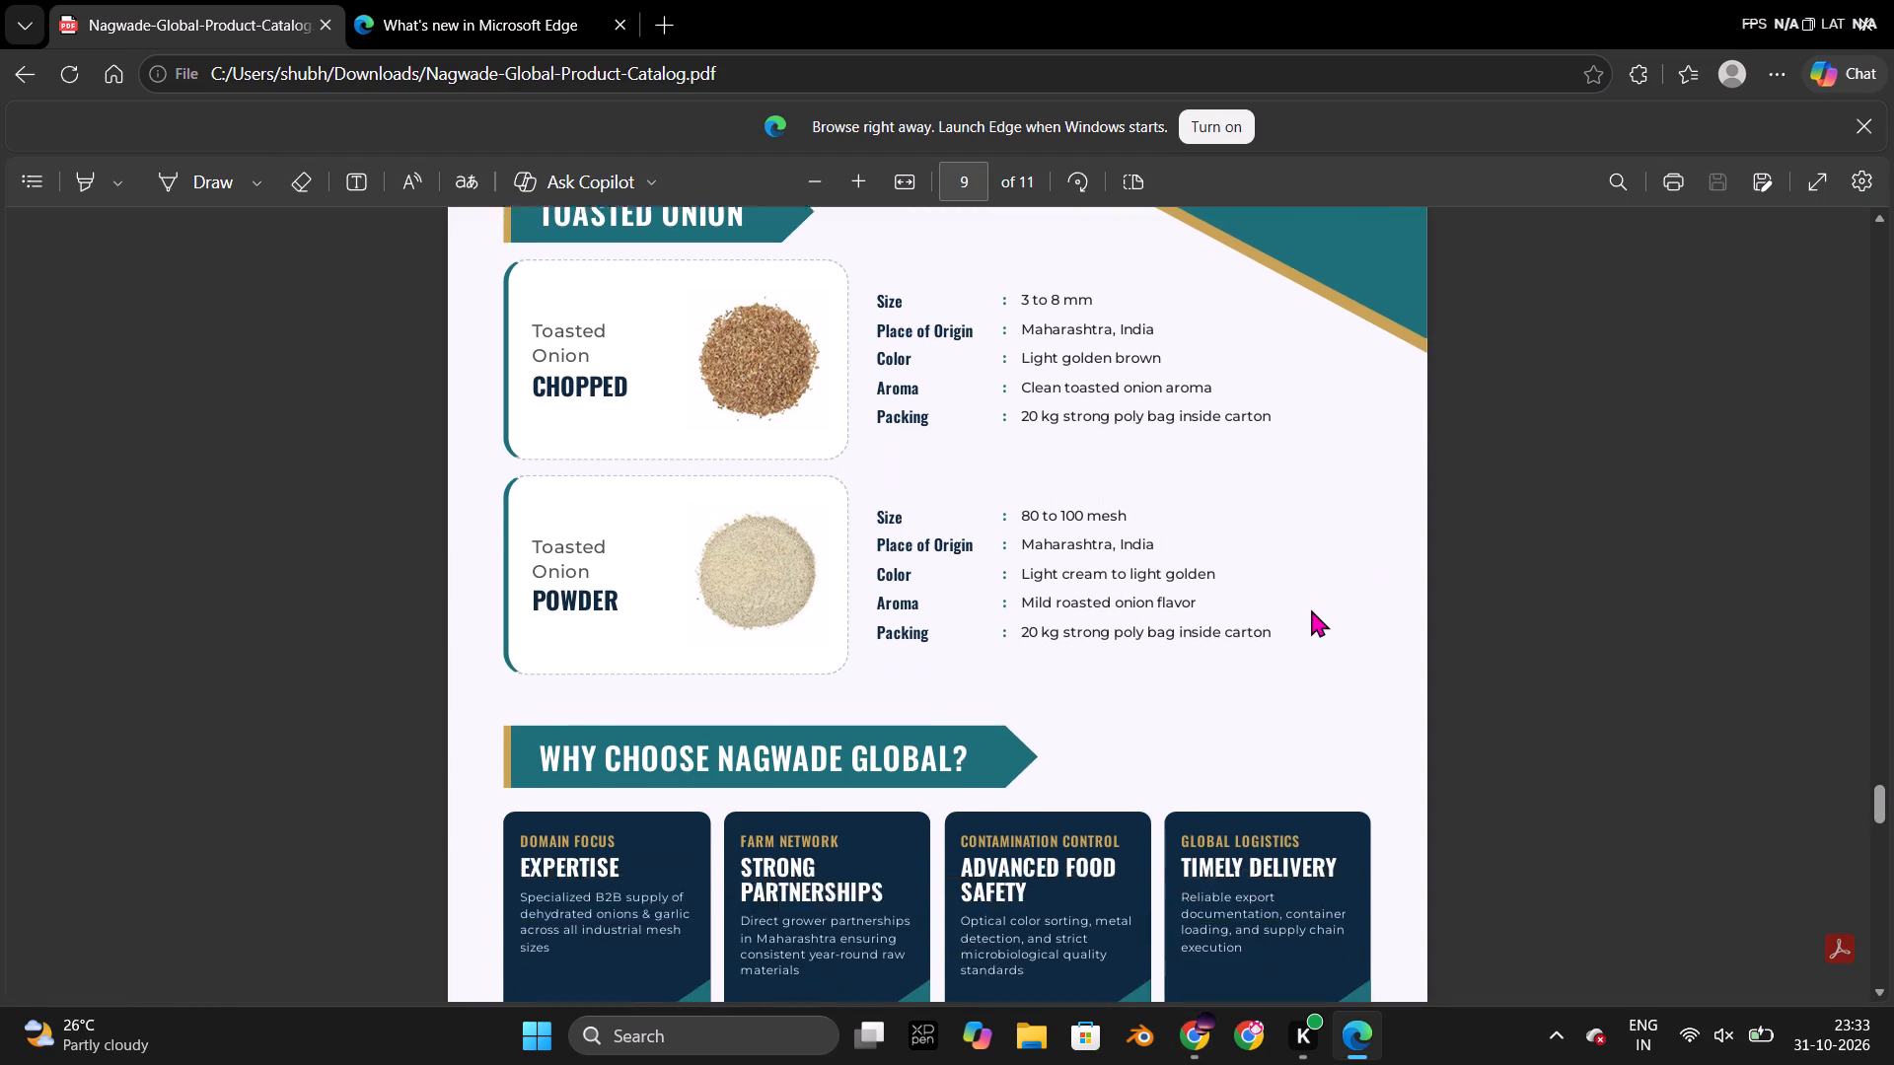
pyautogui.scroll(-3, 1311, 609)
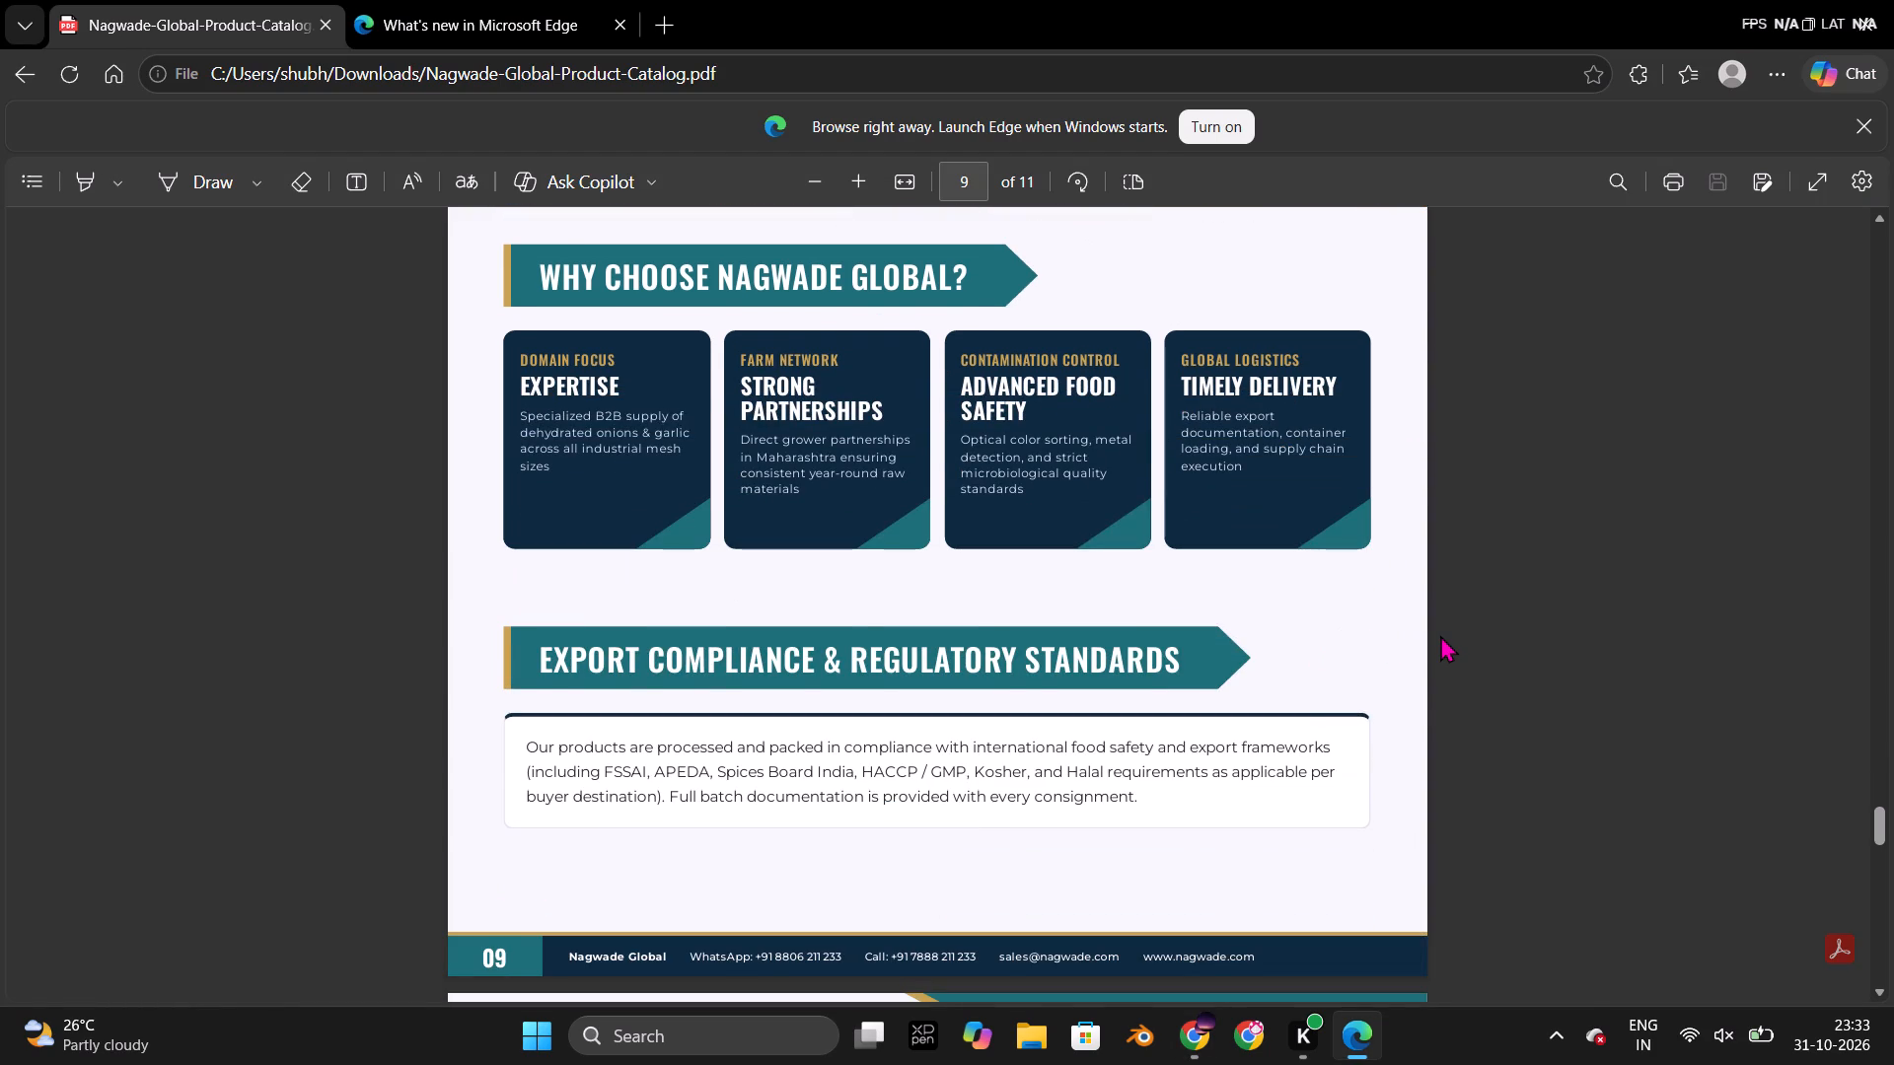
pyautogui.hotkey('alt', 'Tab')
pyautogui.scroll(-2, 1440, 636)
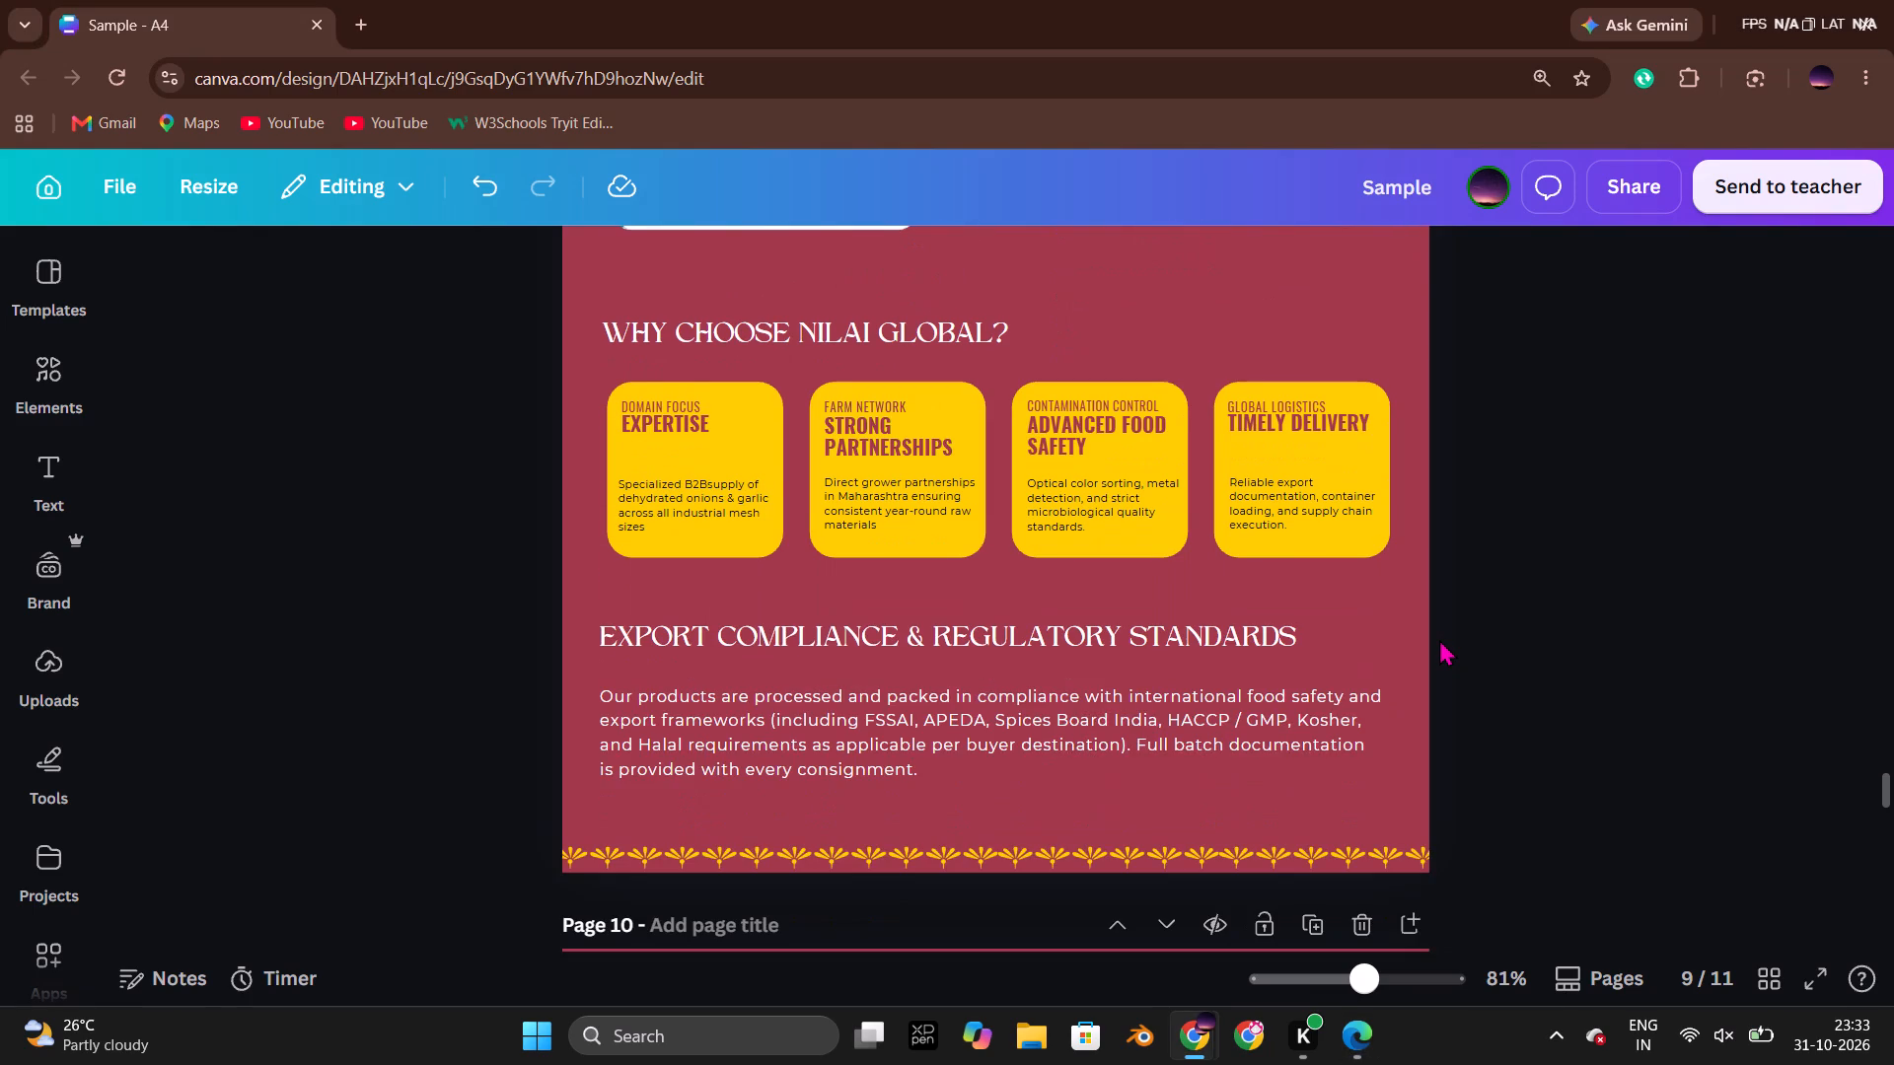
pyautogui.scroll(4, 1419, 615)
pyautogui.scroll(-5, 1419, 616)
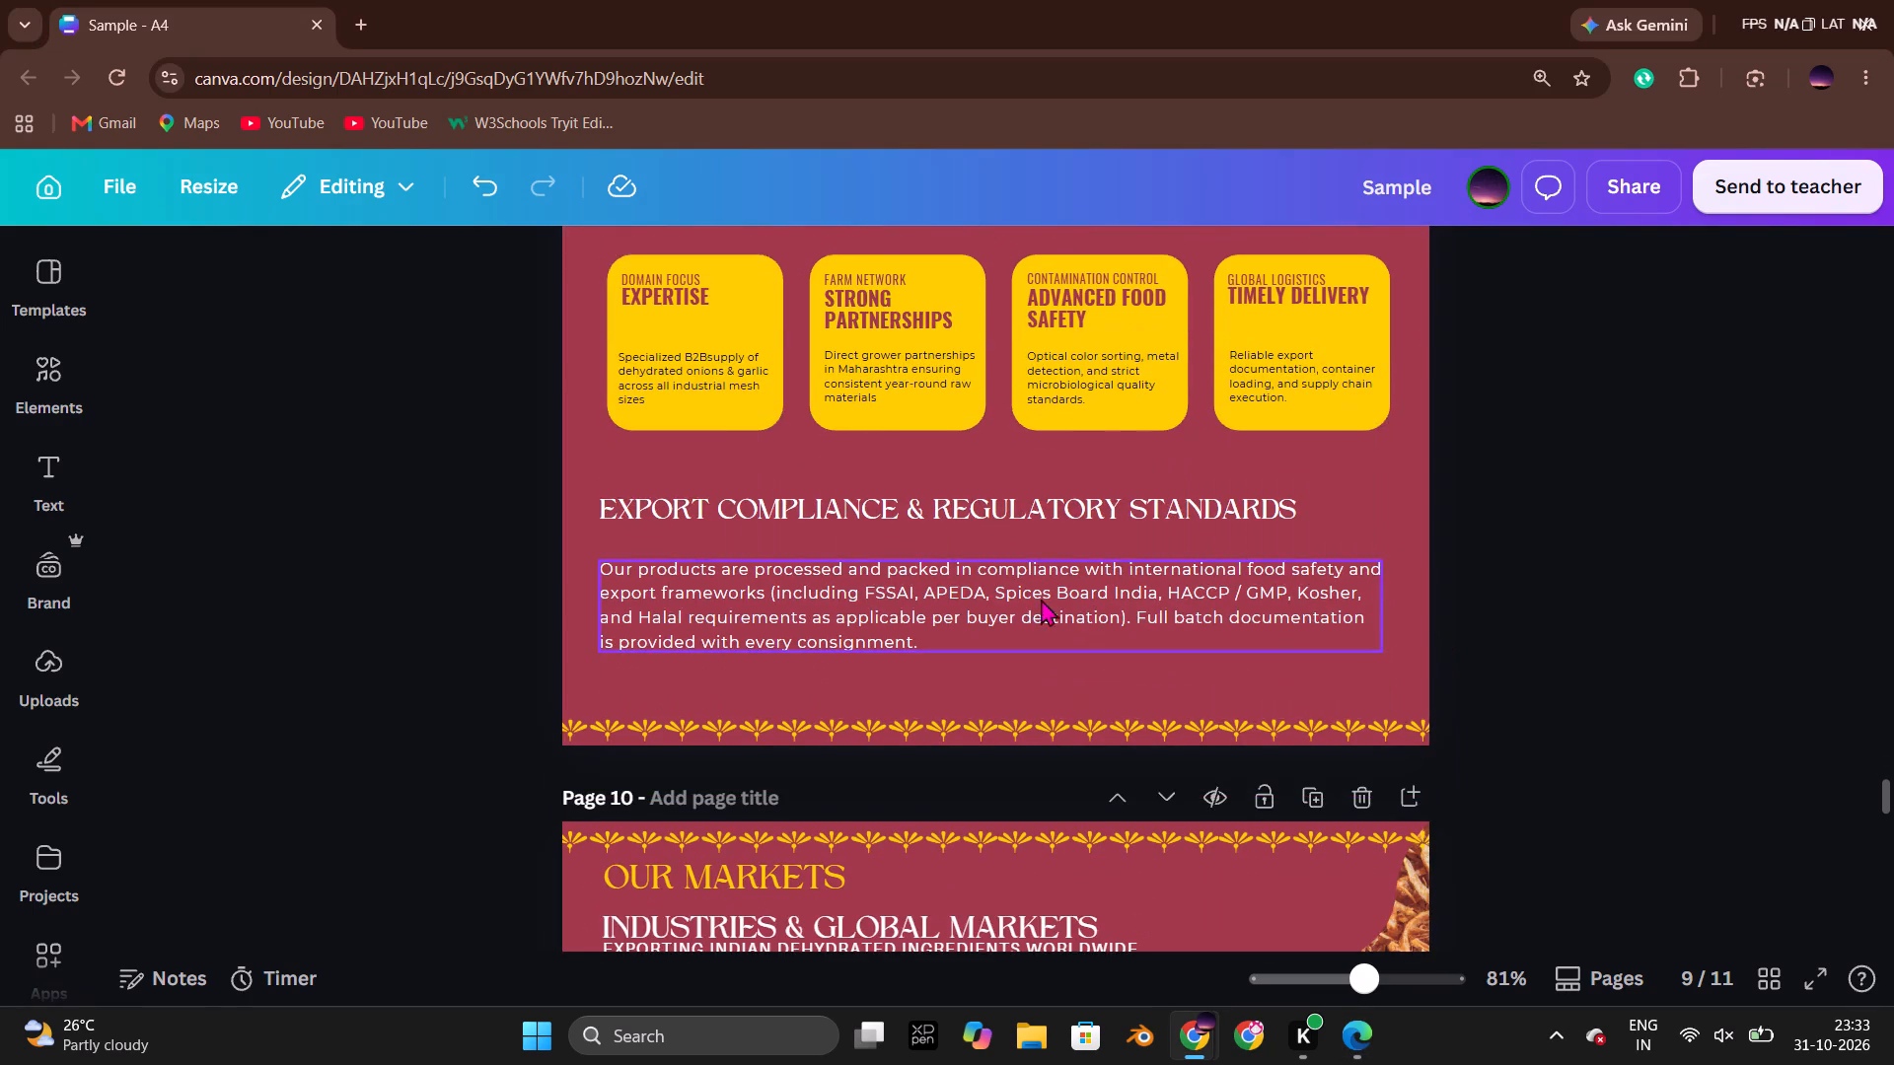
pyautogui.scroll(3, 1258, 604)
pyautogui.scroll(1, 1371, 616)
pyautogui.scroll(-1, 1505, 624)
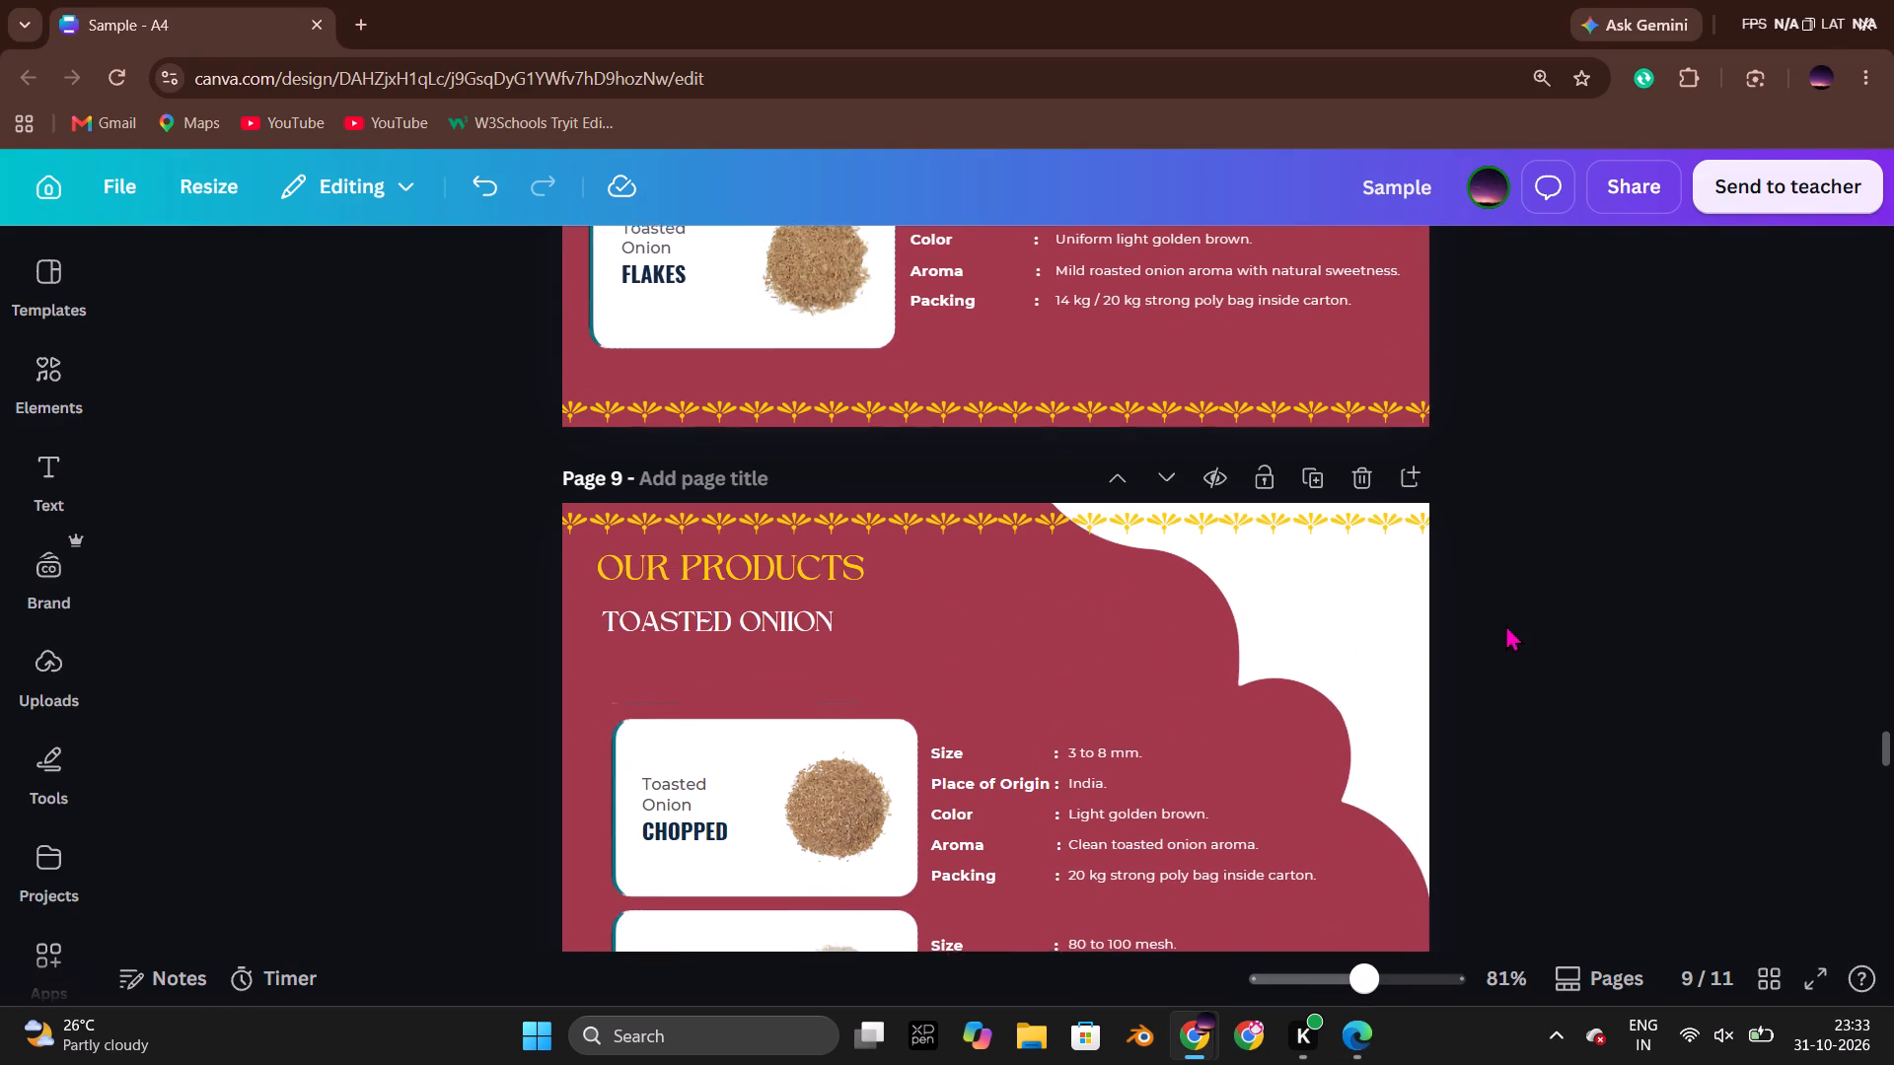
pyautogui.scroll(-1, 1505, 624)
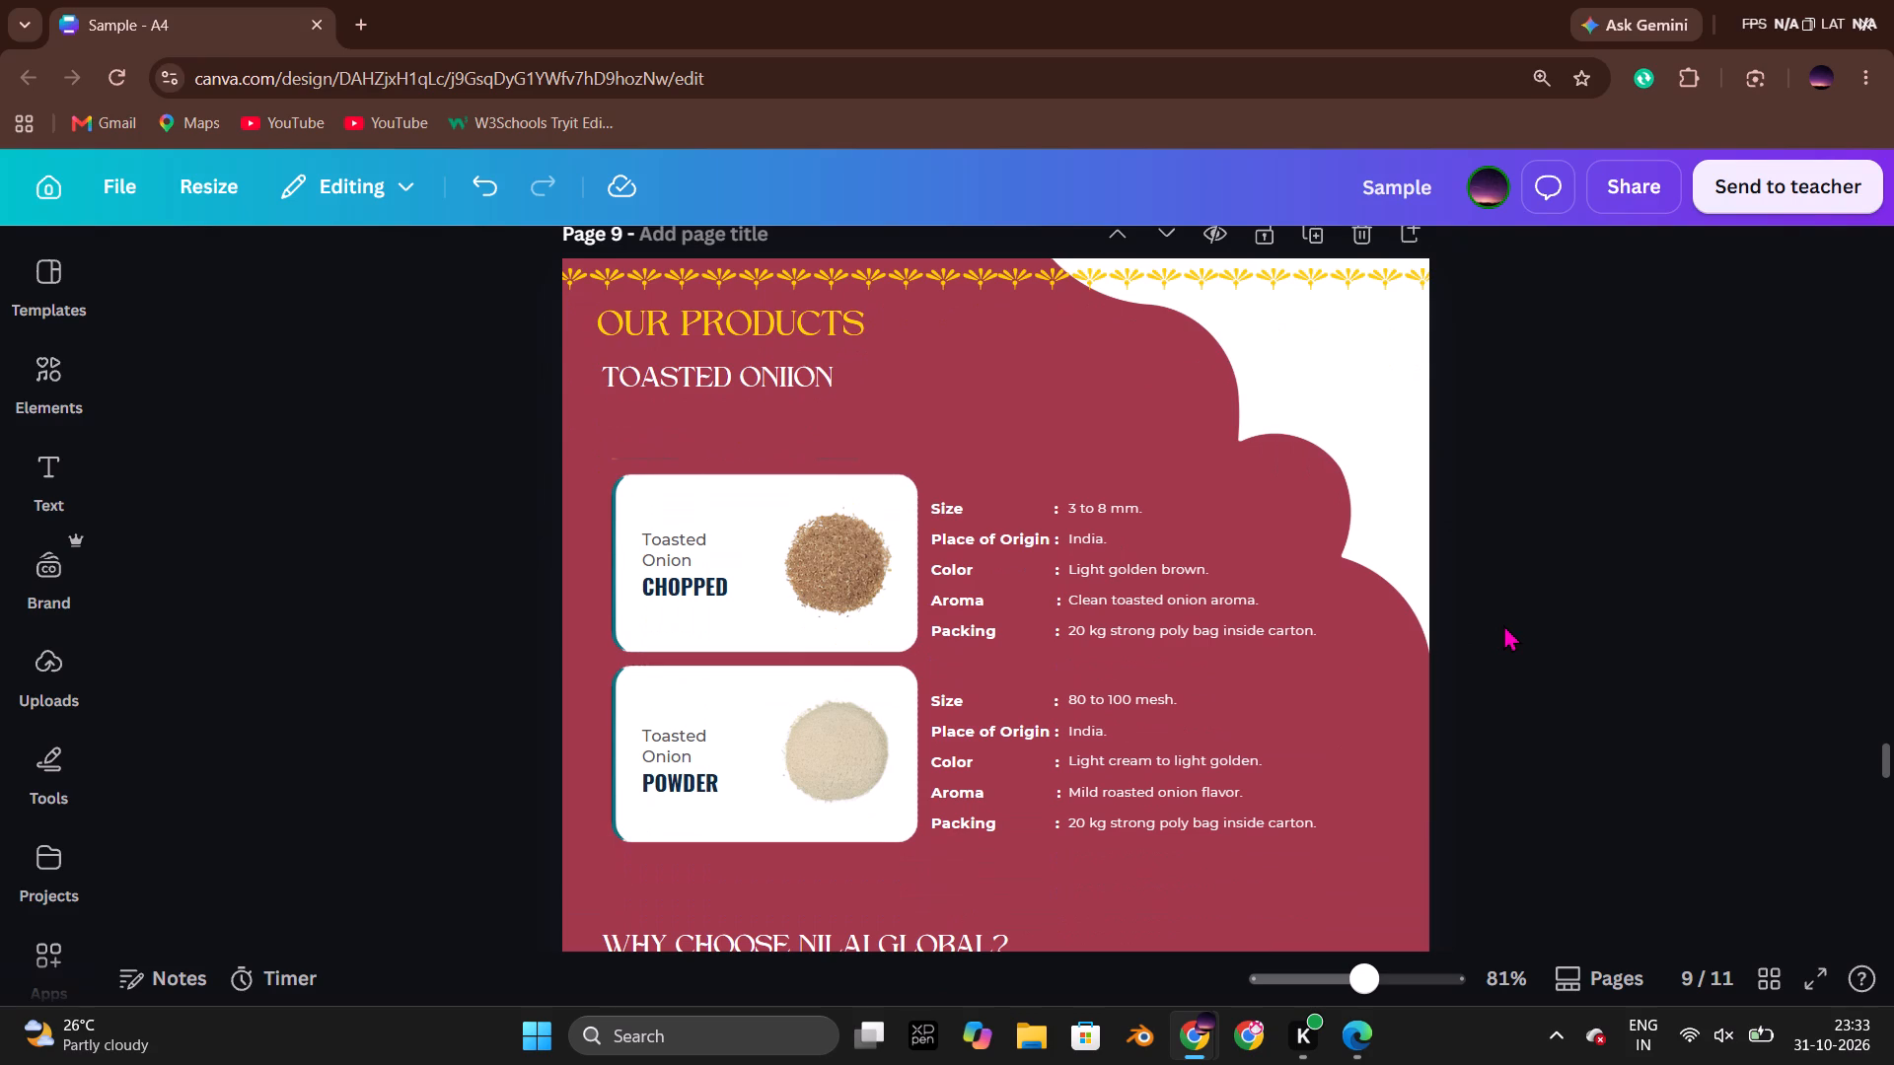
# Compare the fried onion entries on page 8 and the toasted onion entries on page 9 with the original PDF.
pyautogui.scroll(11, 1503, 624)
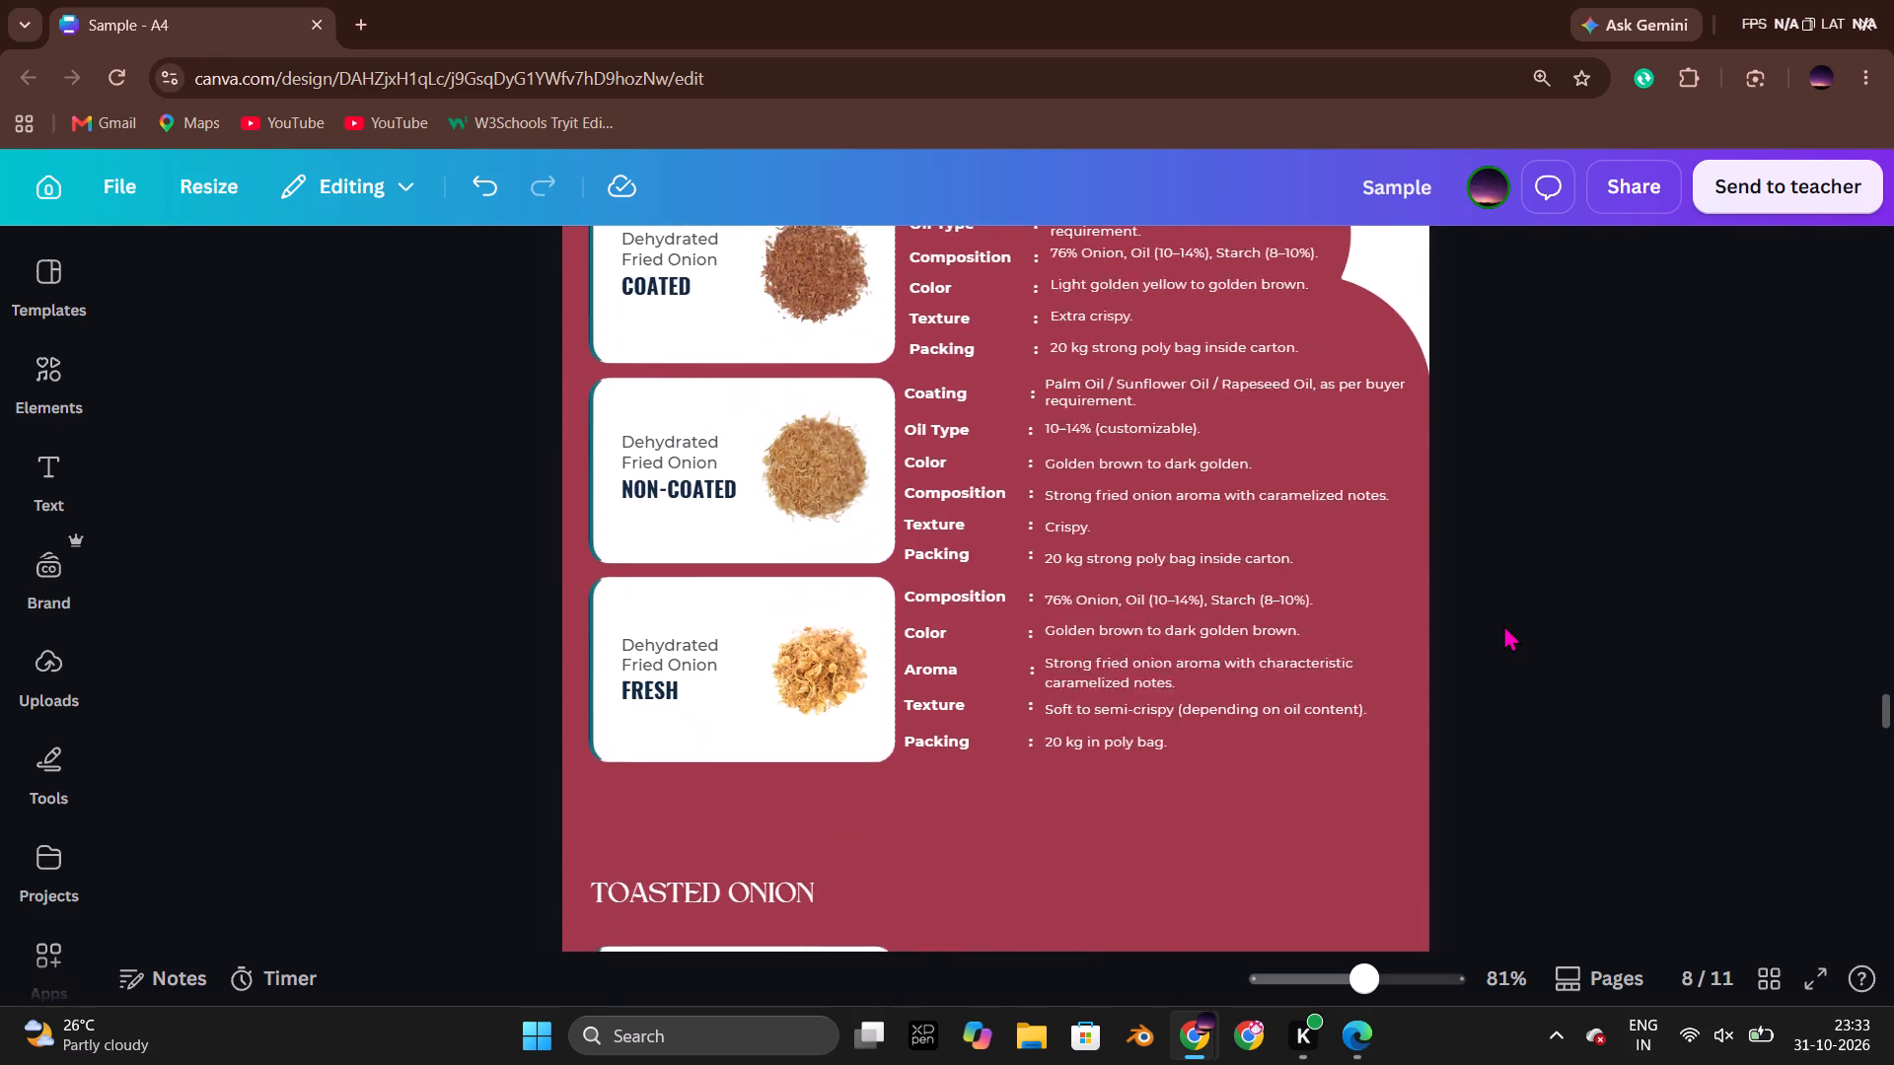
pyautogui.hotkey('alt', 'Tab')
pyautogui.scroll(9, 1436, 624)
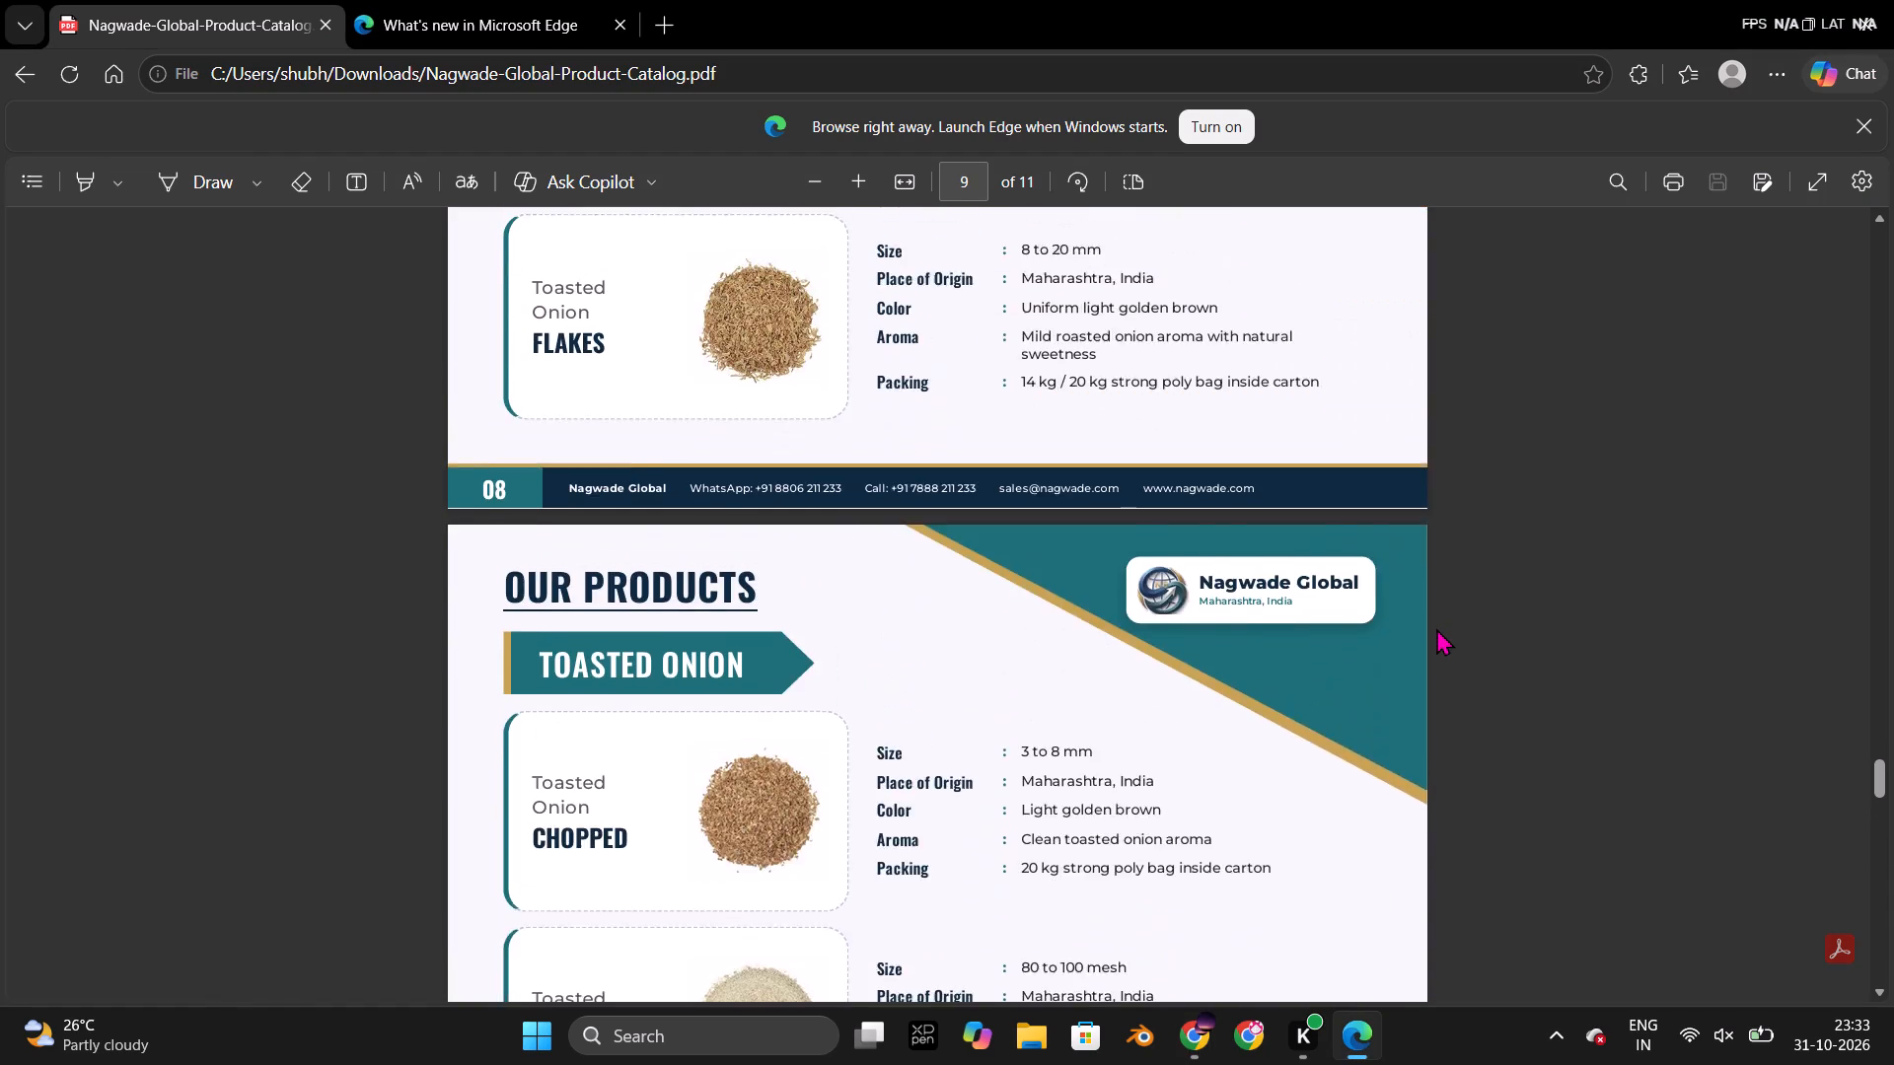
pyautogui.scroll(9, 1436, 628)
pyautogui.hotkey('alt', 'Tab')
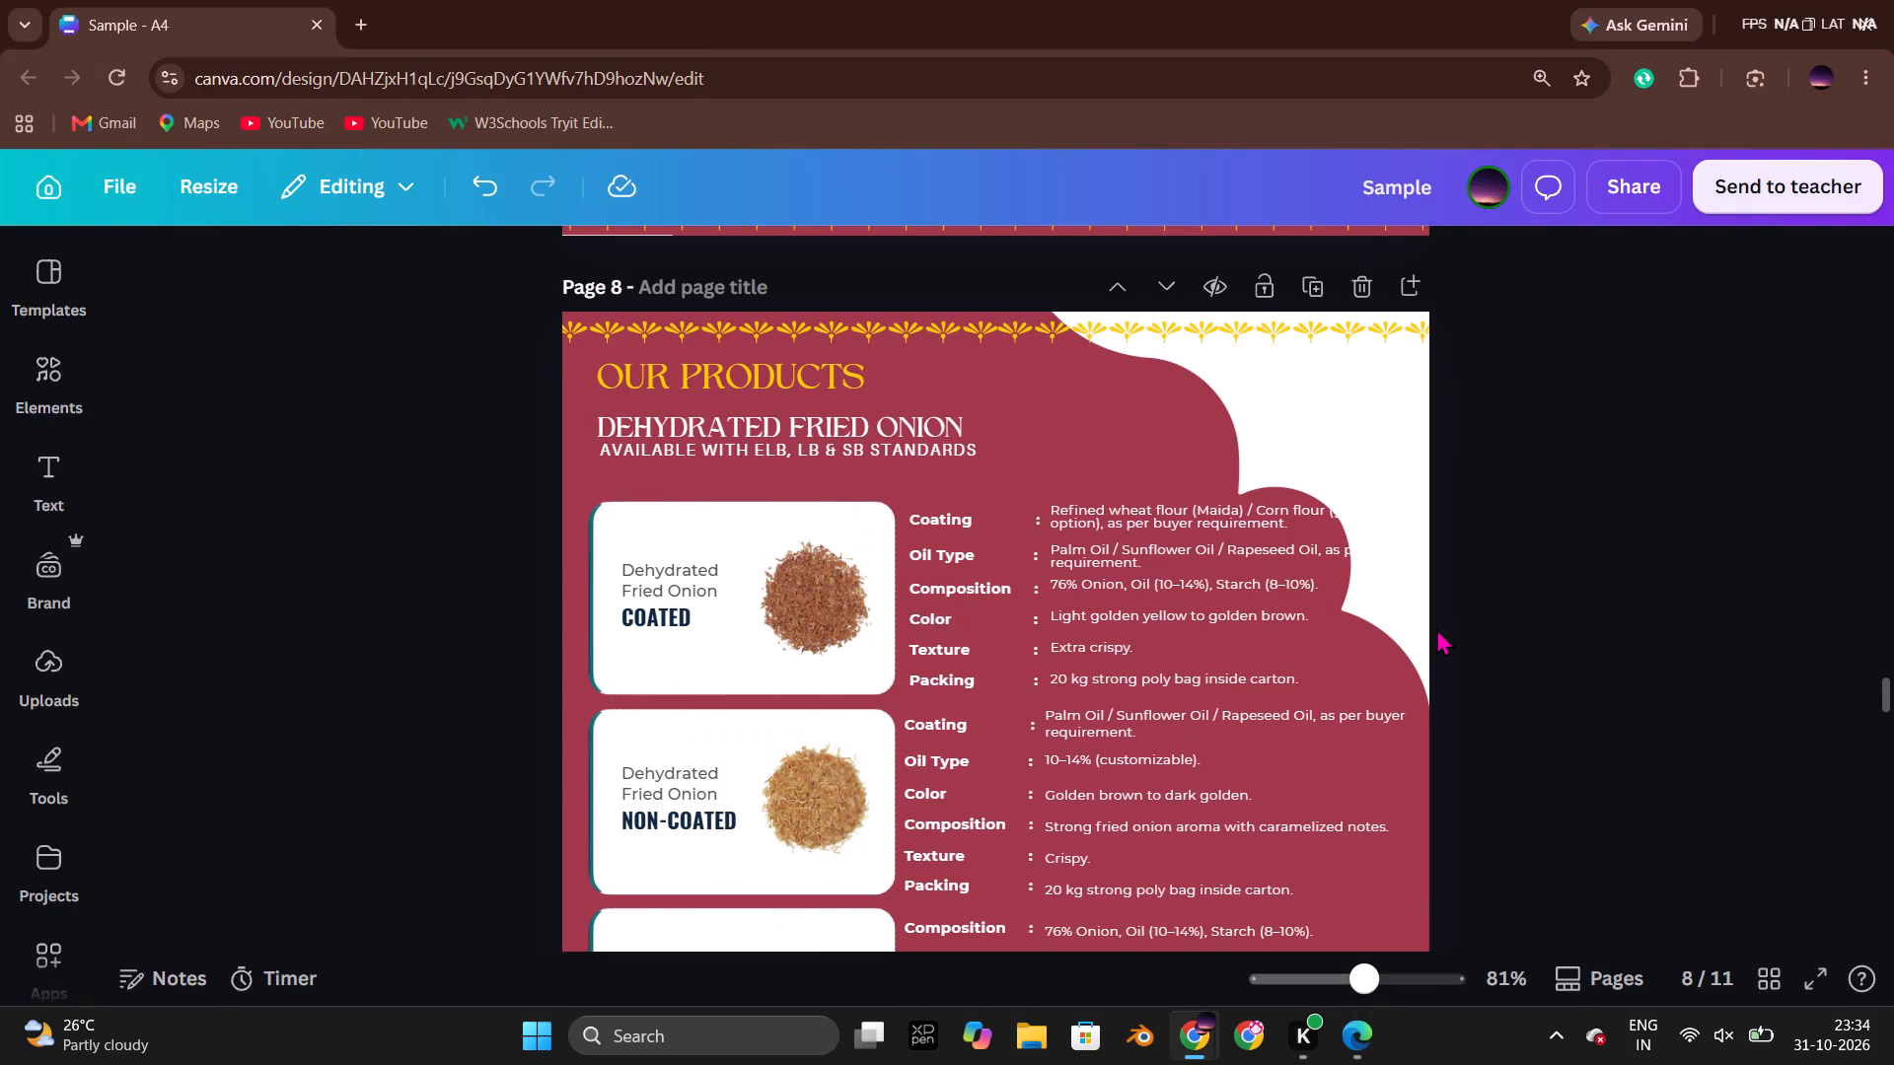
pyautogui.scroll(-13, 1436, 628)
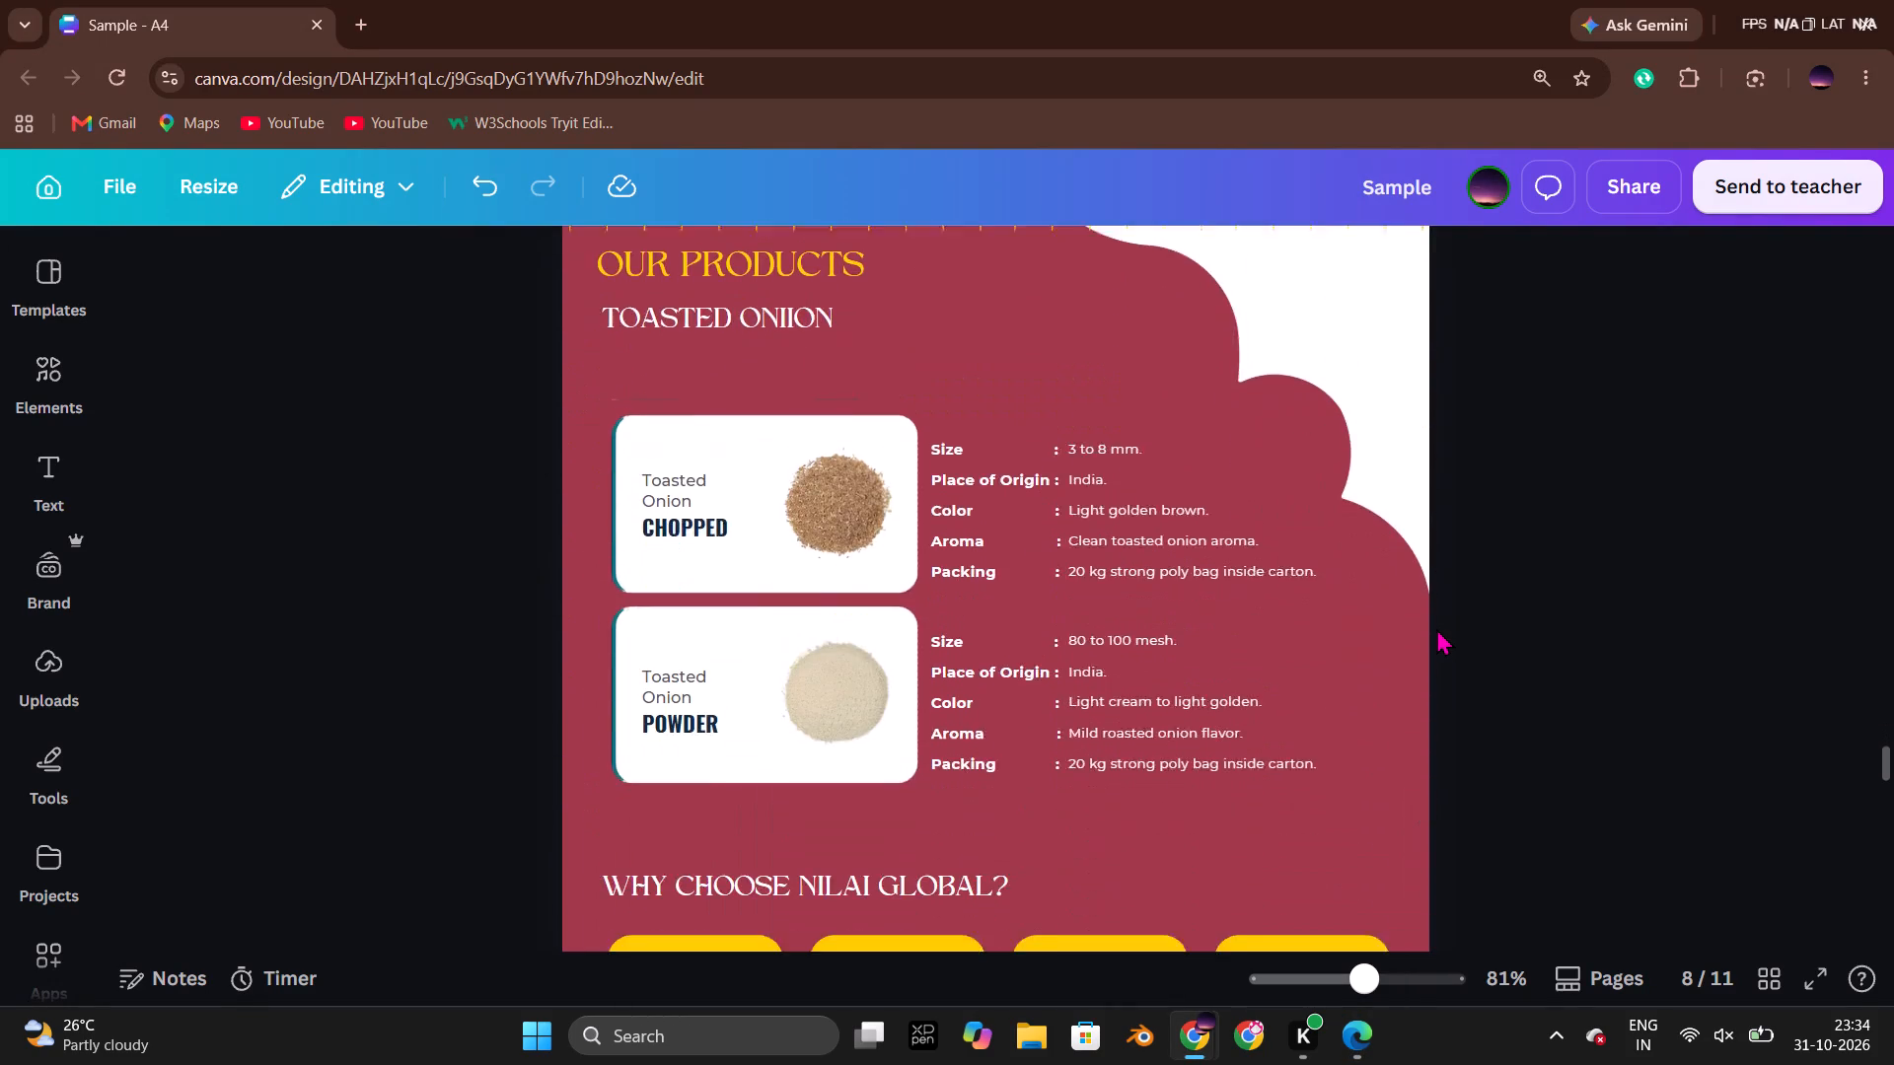
pyautogui.scroll(-7, 1436, 628)
pyautogui.hotkey('alt', 'Tab')
pyautogui.scroll(-5, 1436, 628)
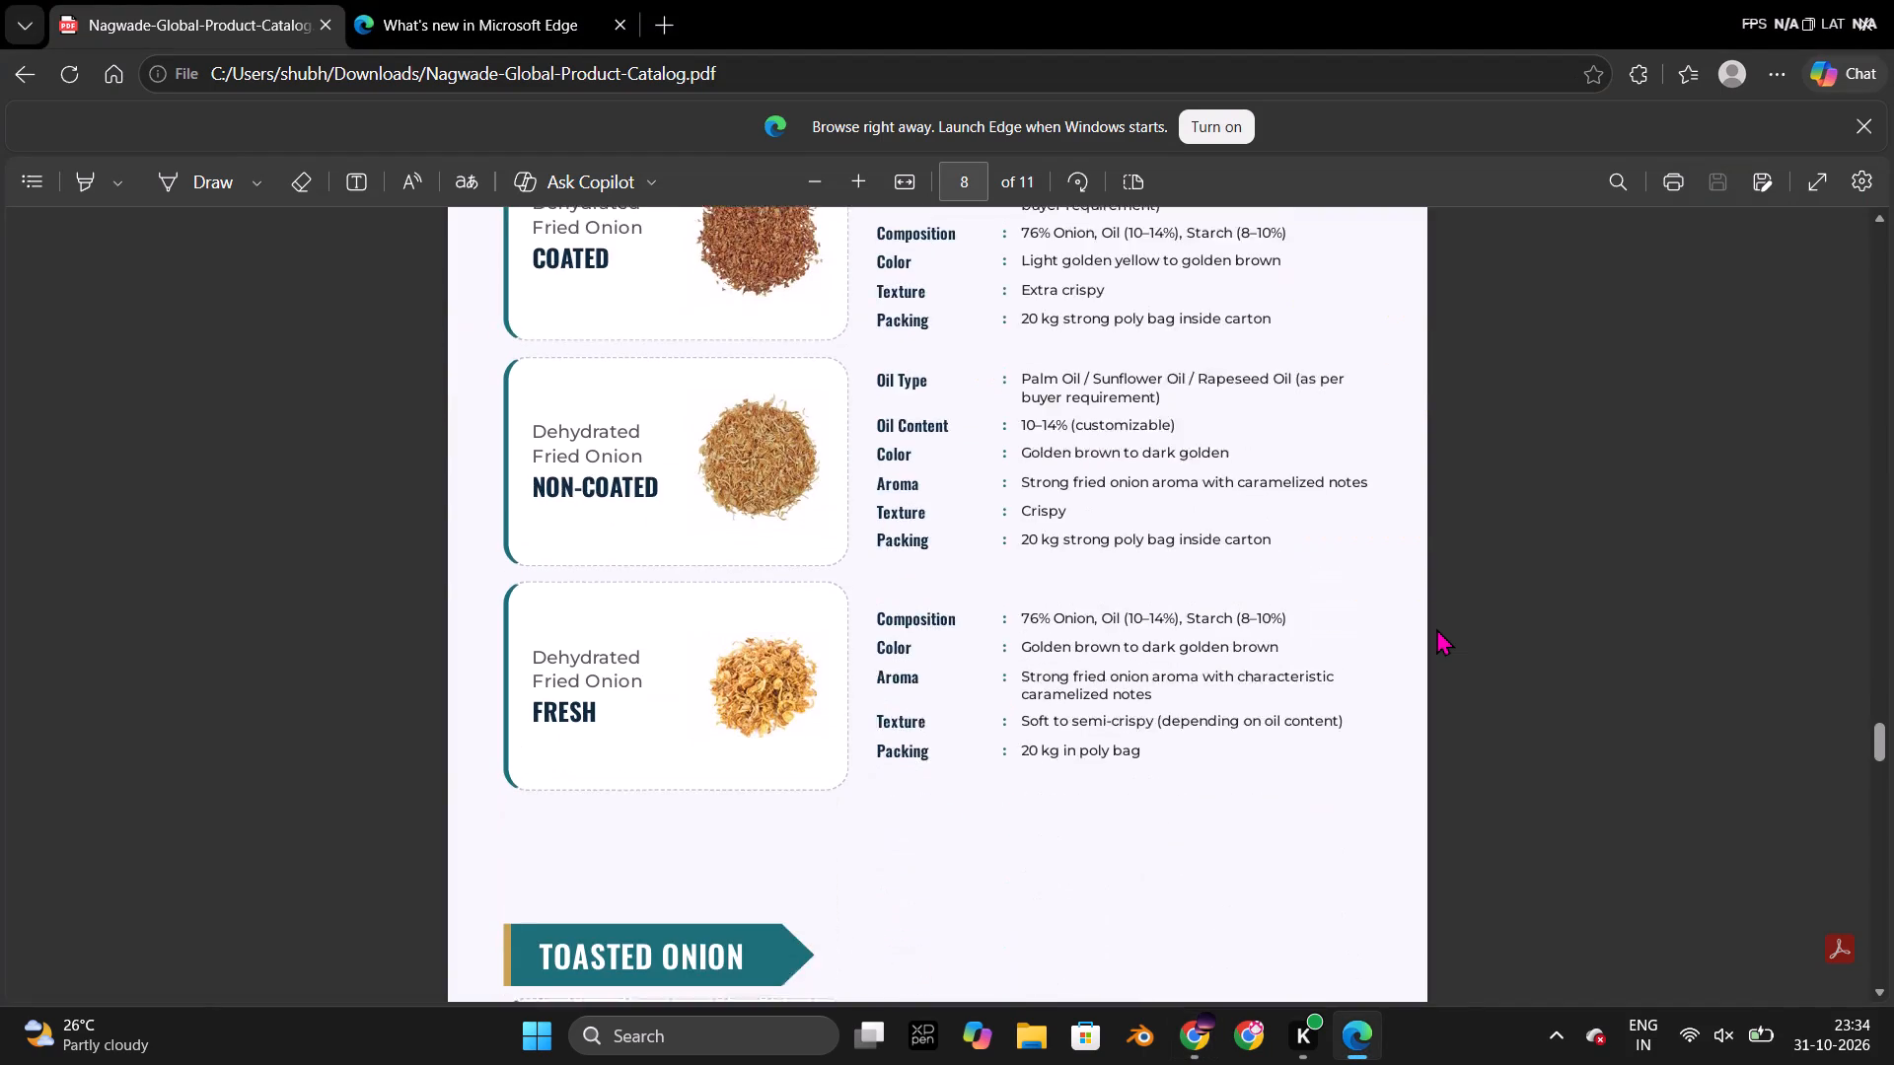
pyautogui.scroll(-8, 1436, 628)
pyautogui.hotkey('alt', 'Tab')
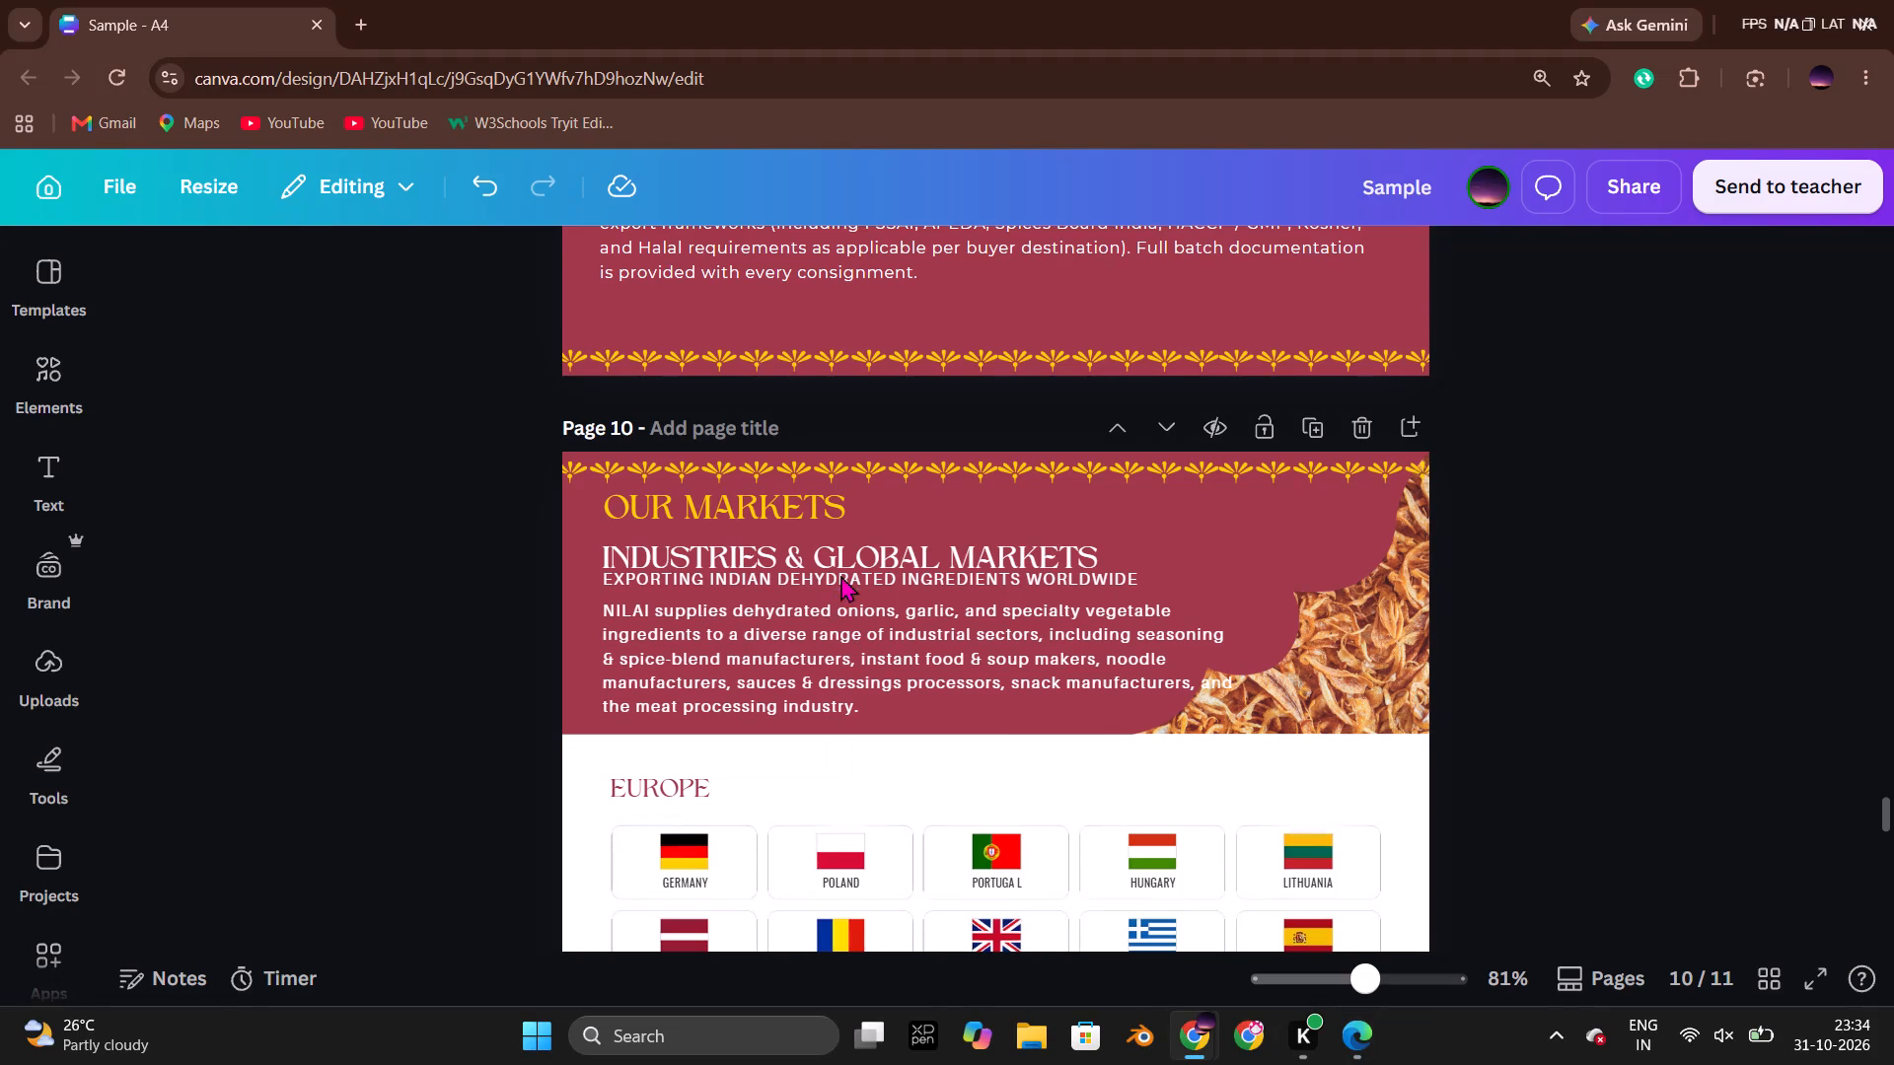
# Nudge page 10's "EXPORTING INDIAN DEHYDRATED INGREDIENTS WORLDWIDE" subheading slightly down, below the Industries & Global Markets heading.
pyautogui.click(842, 576)
pyautogui.press('Down')
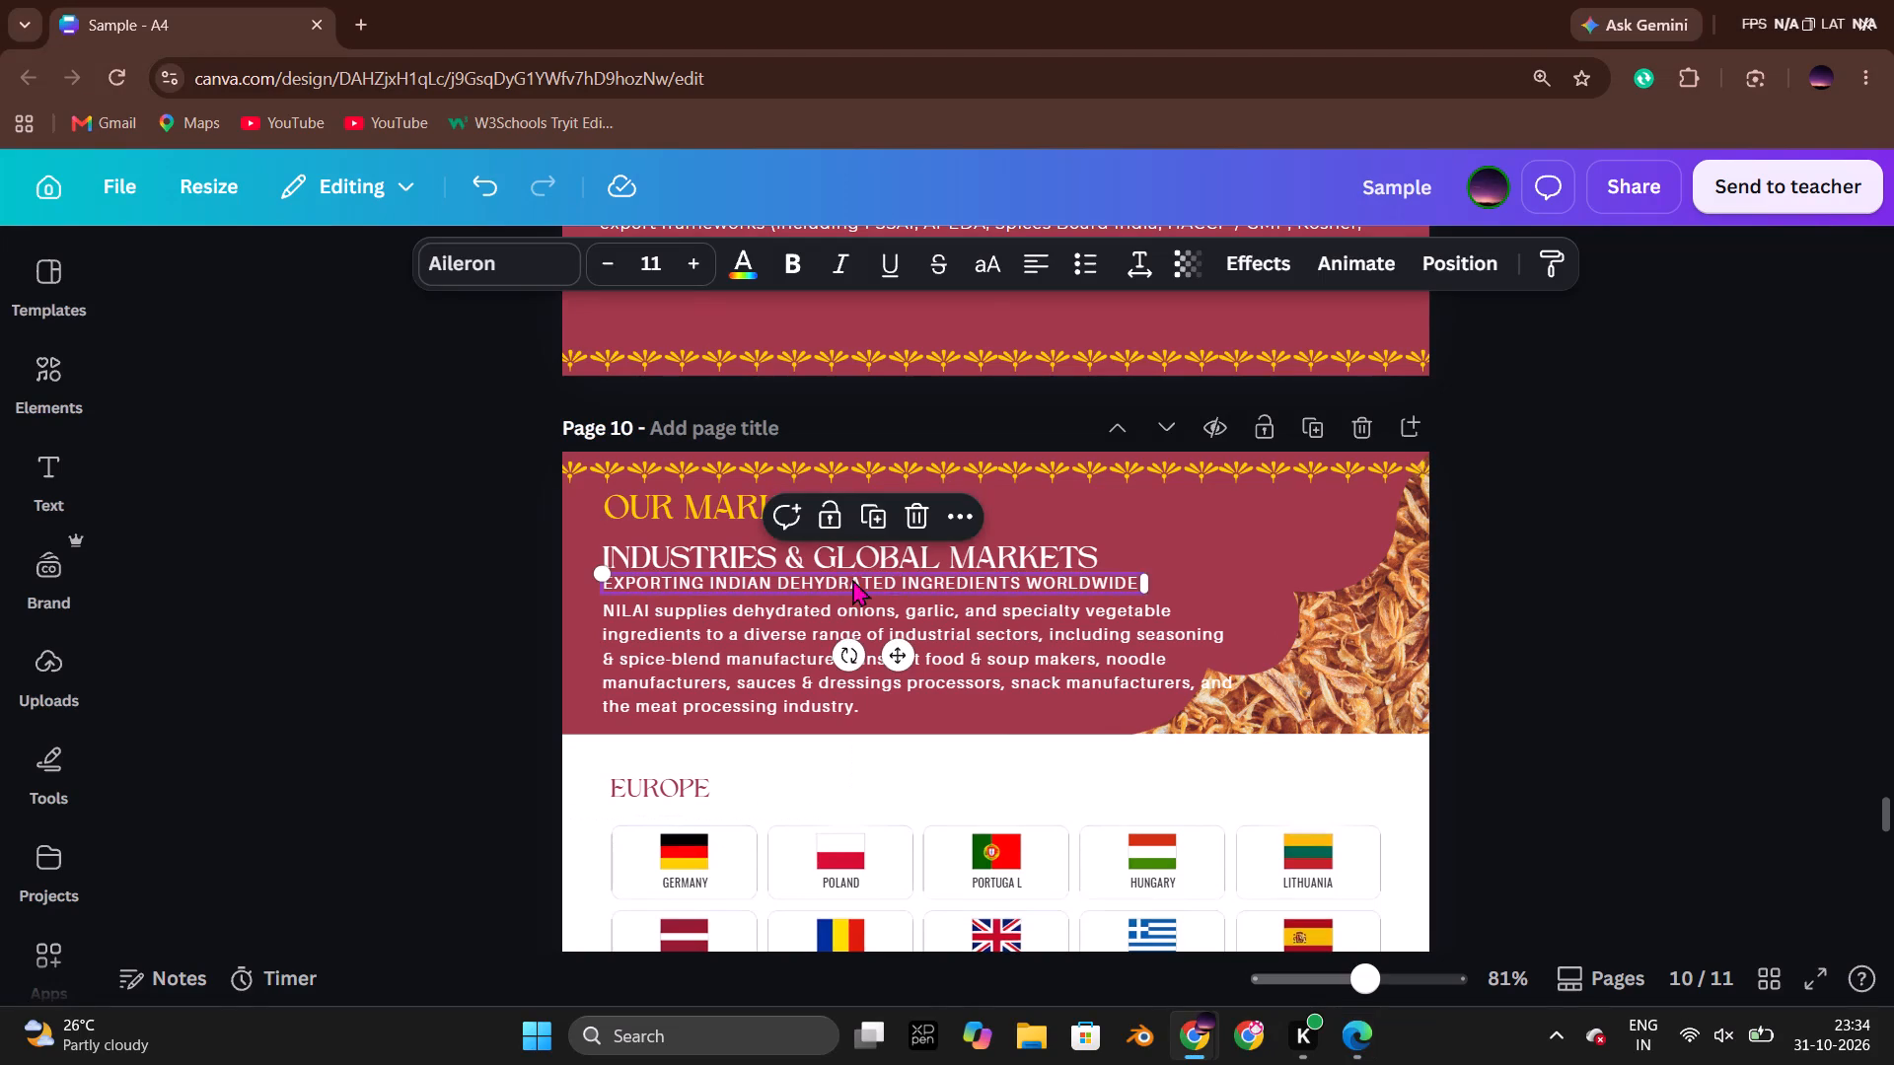
pyautogui.click(348, 555)
pyautogui.click(703, 498)
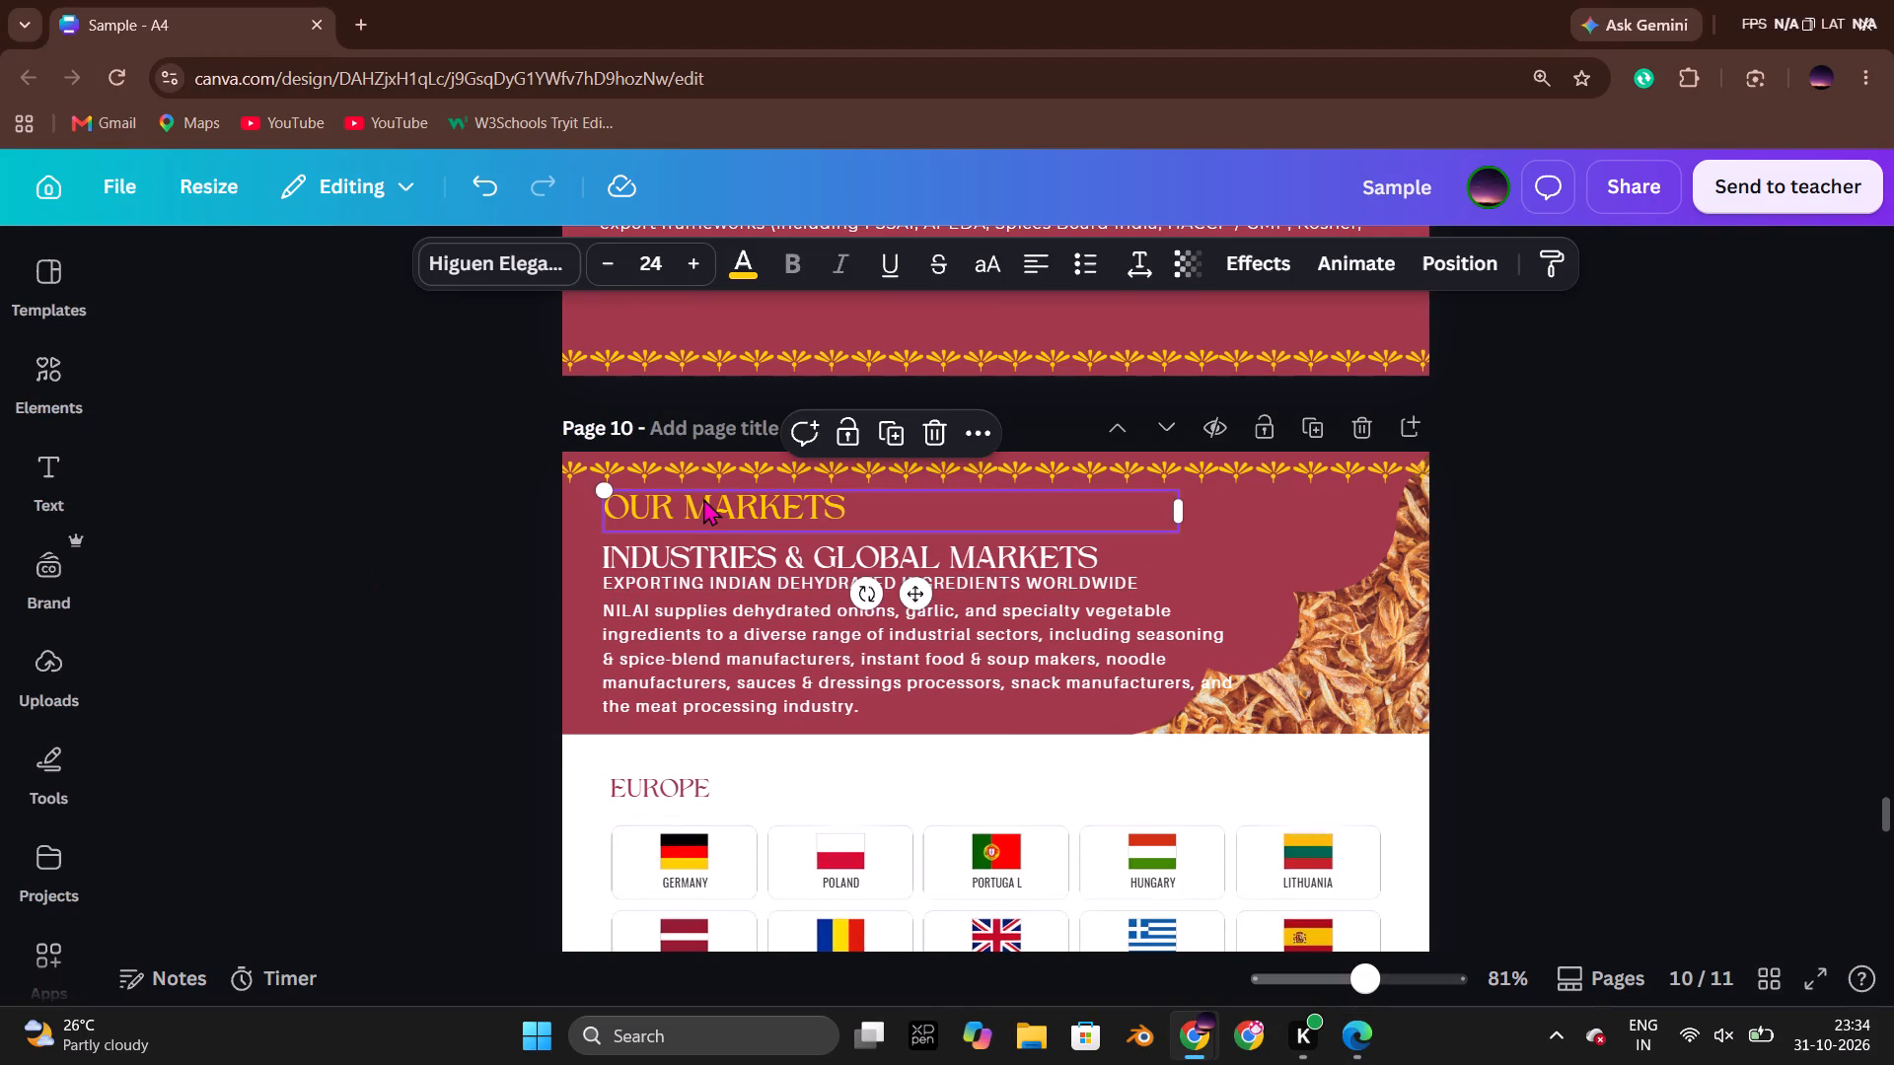
pyautogui.click(358, 512)
# Replace the space after the country code with a hyphen in page 11's contact number.
pyautogui.scroll(-12, 468, 552)
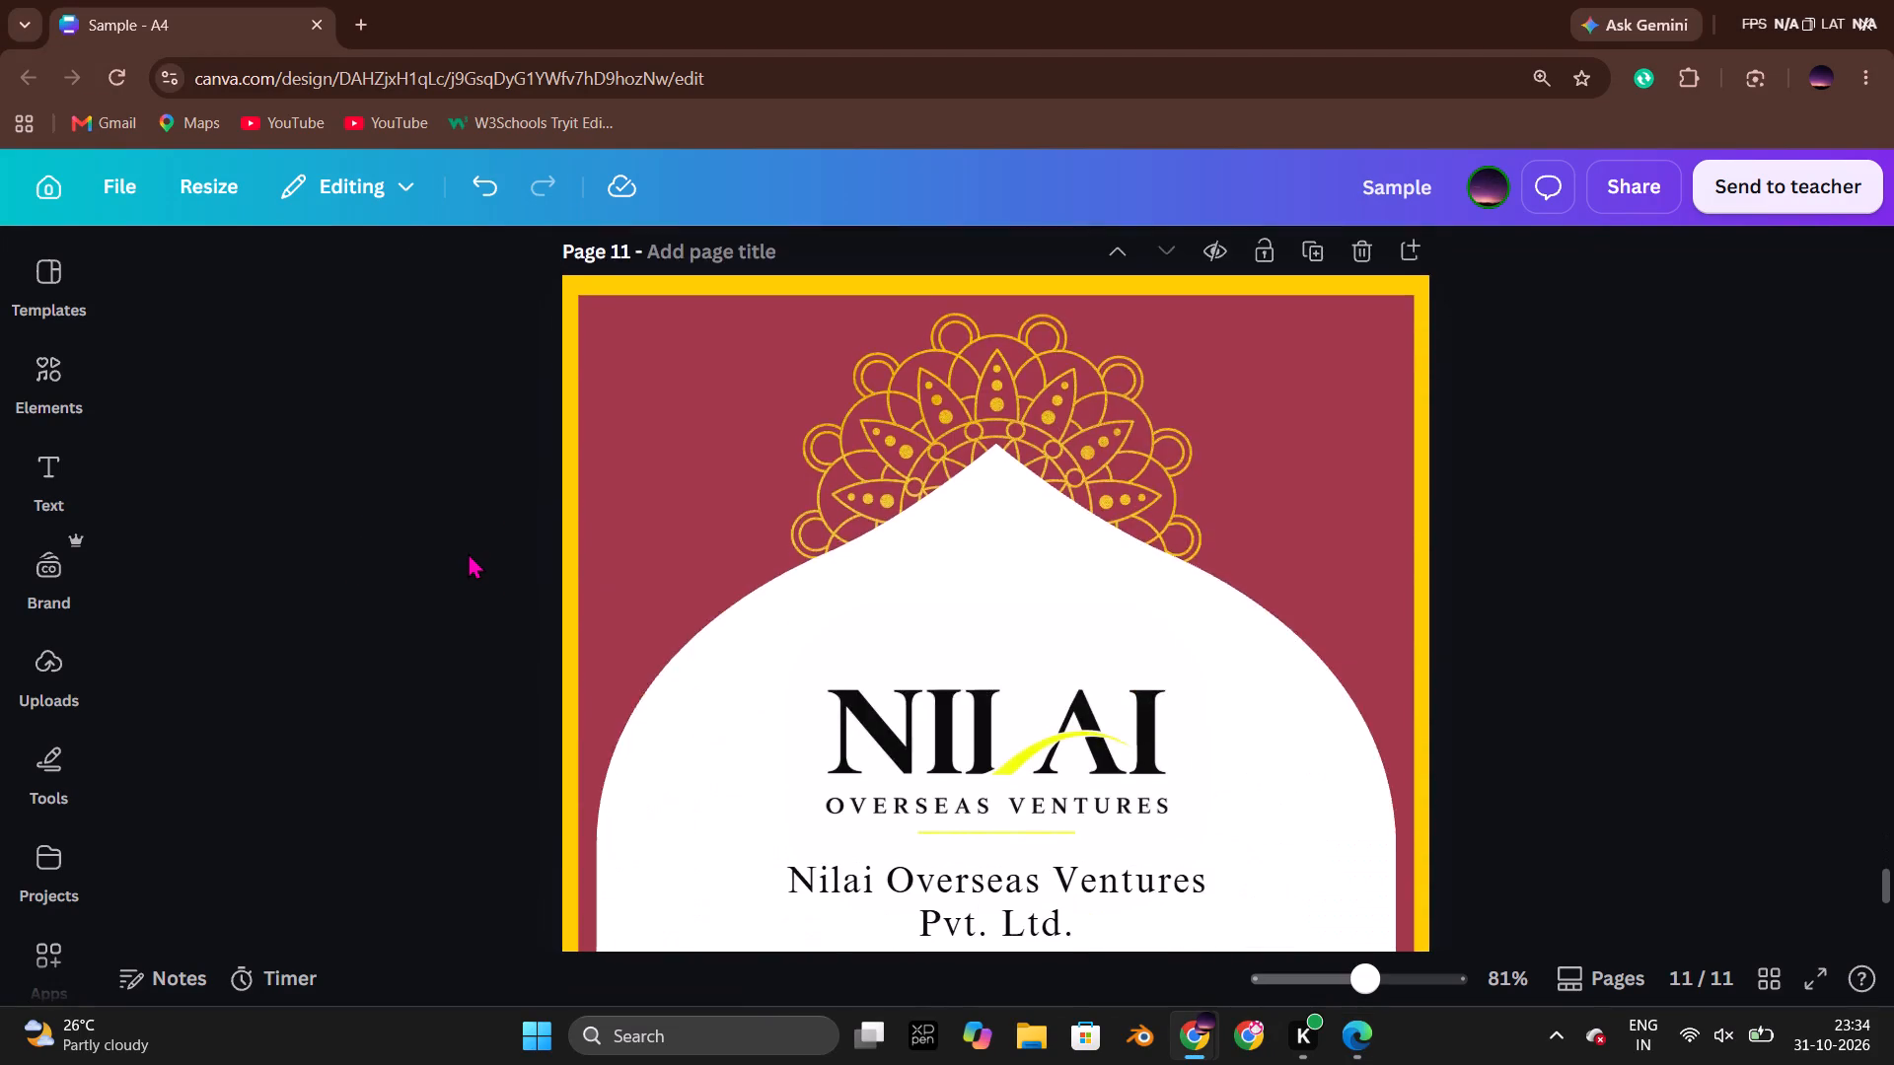
pyautogui.scroll(-5, 468, 552)
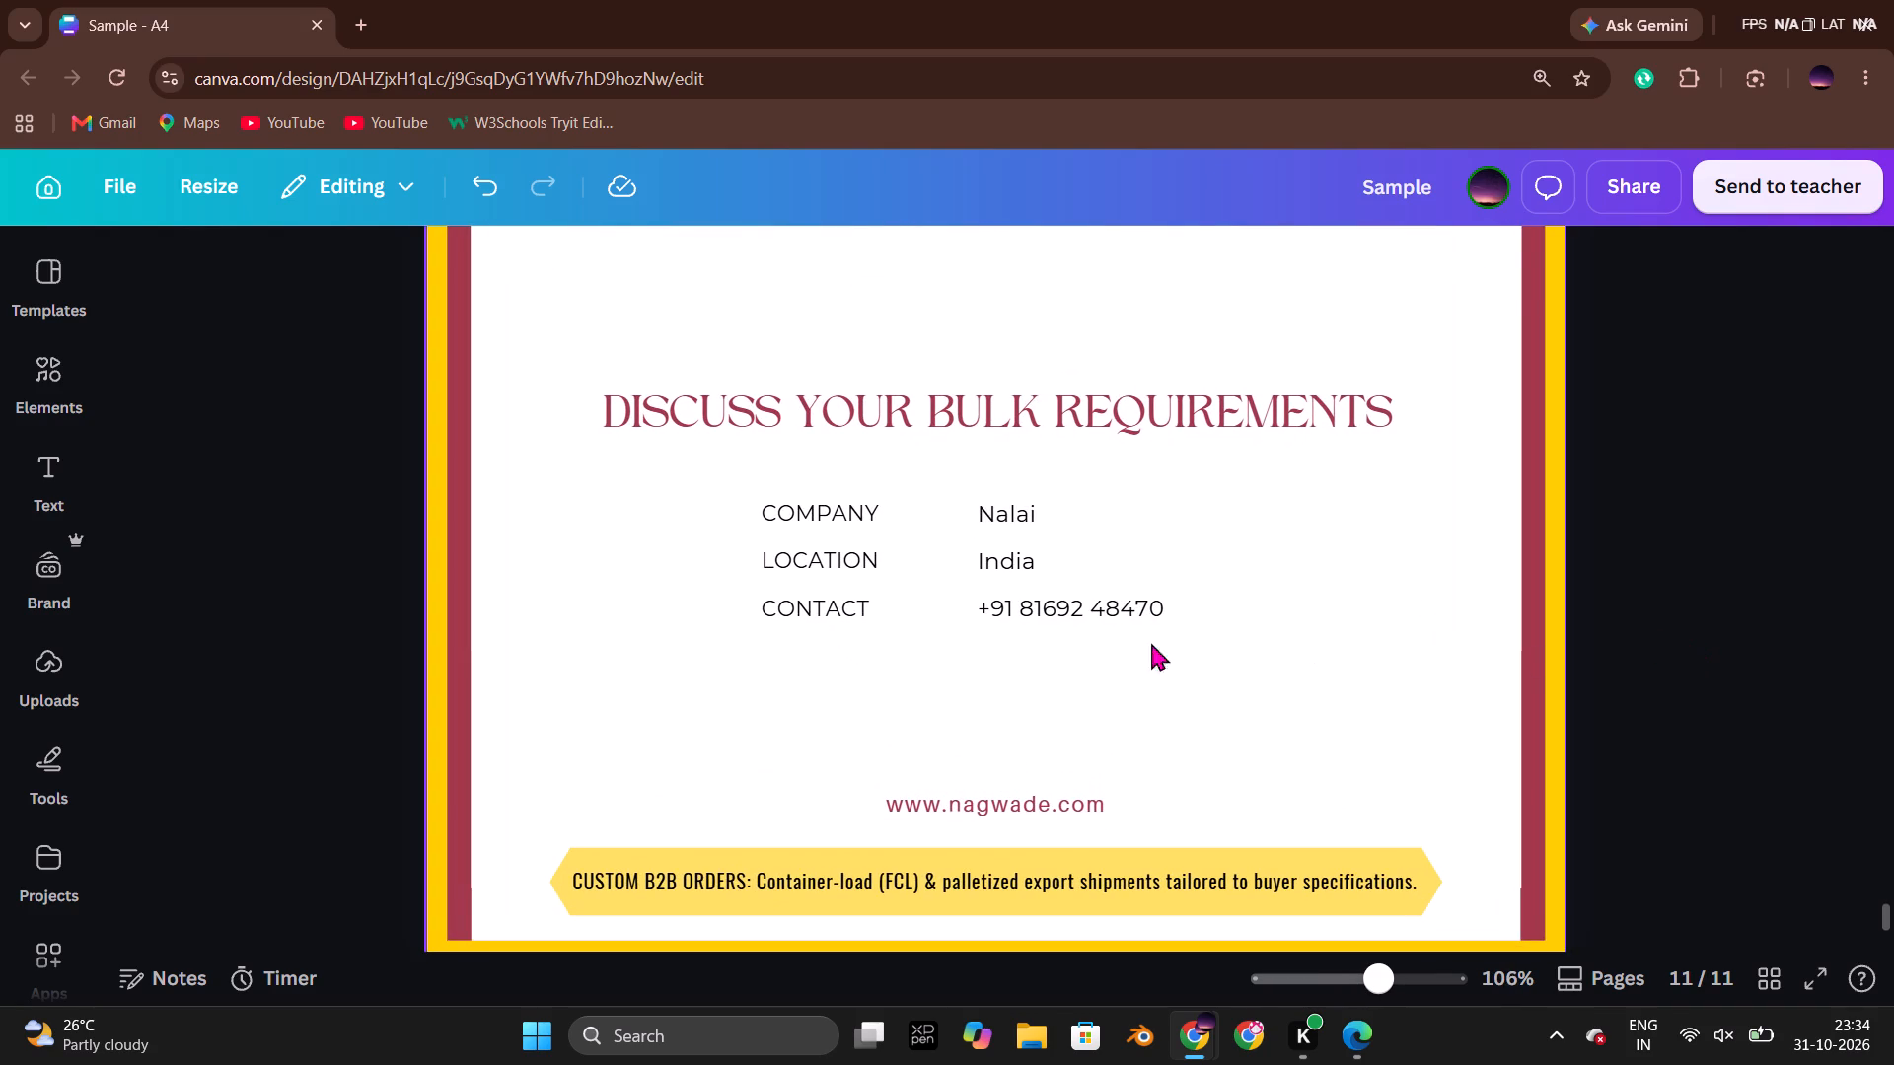
pyautogui.click(1027, 612)
pyautogui.click(1018, 611)
pyautogui.click(1019, 613)
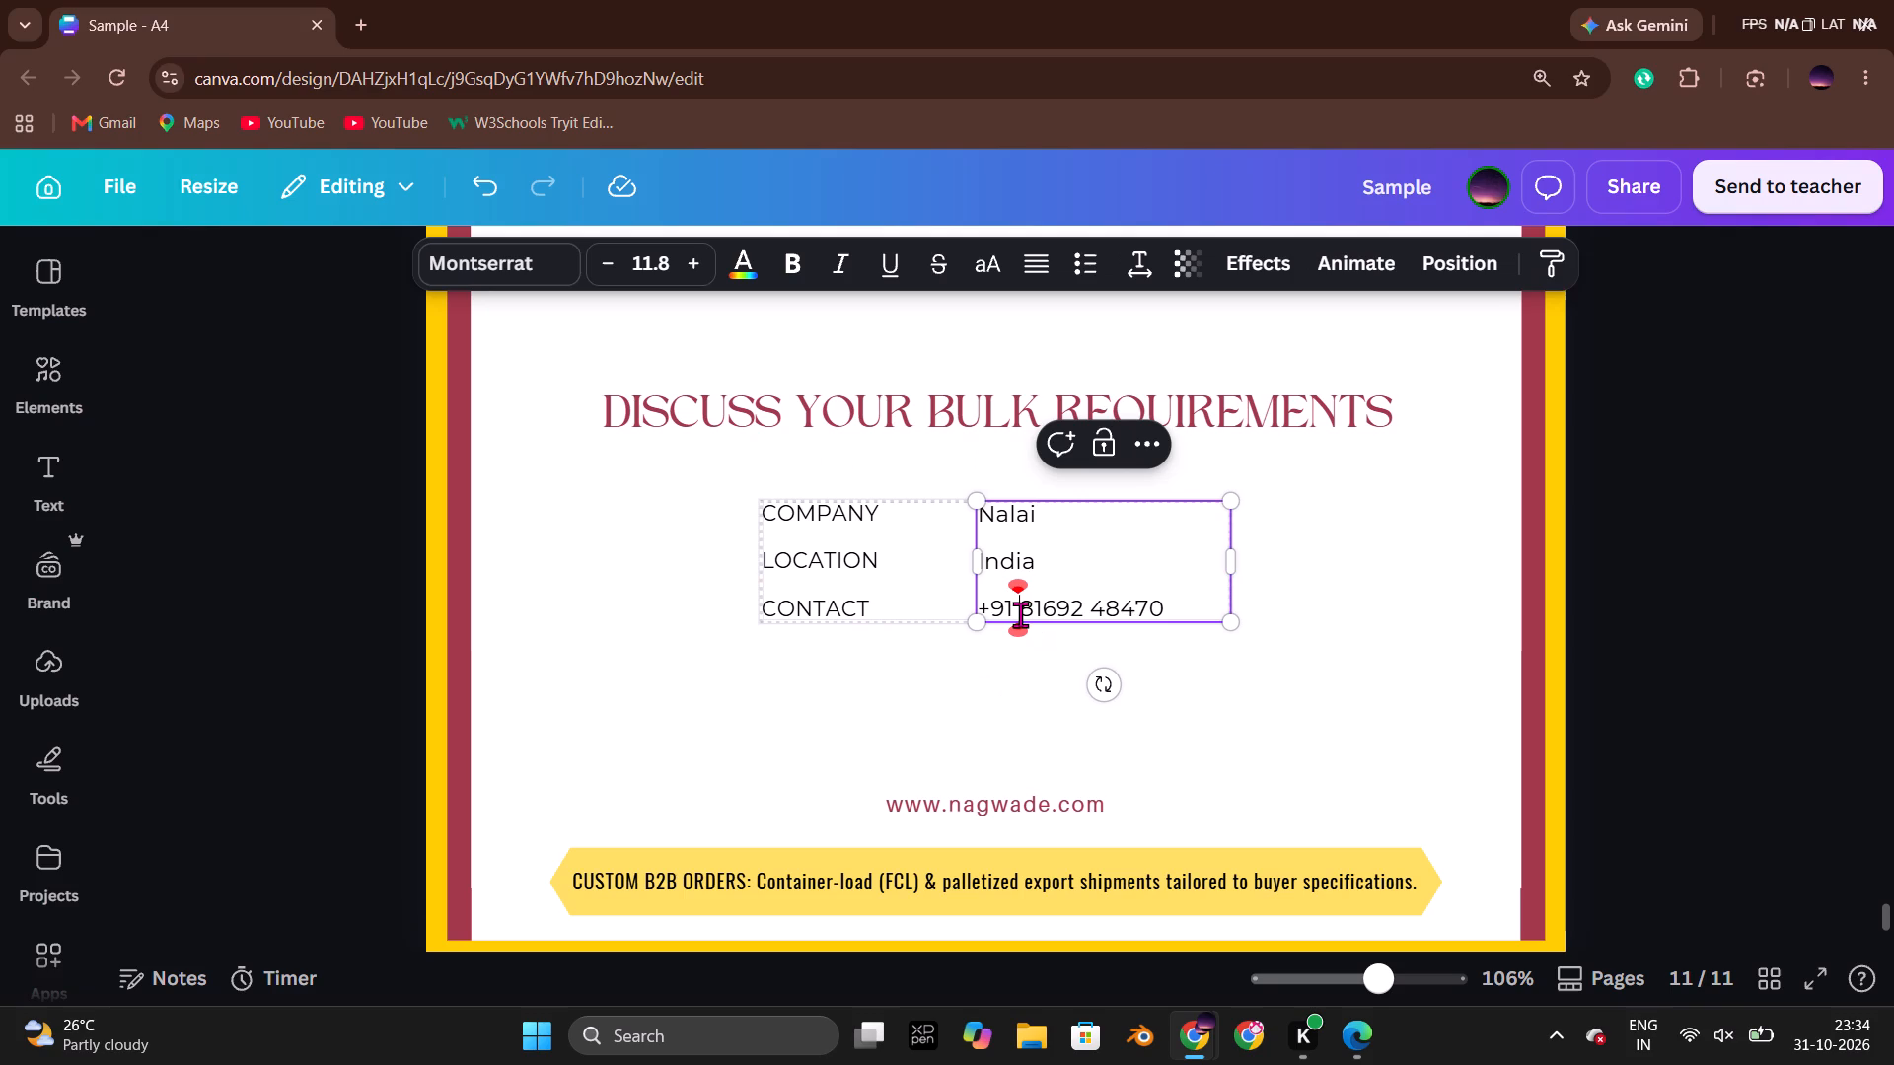
pyautogui.press('BackSpace')
pyautogui.press('-')
pyautogui.click(1628, 628)
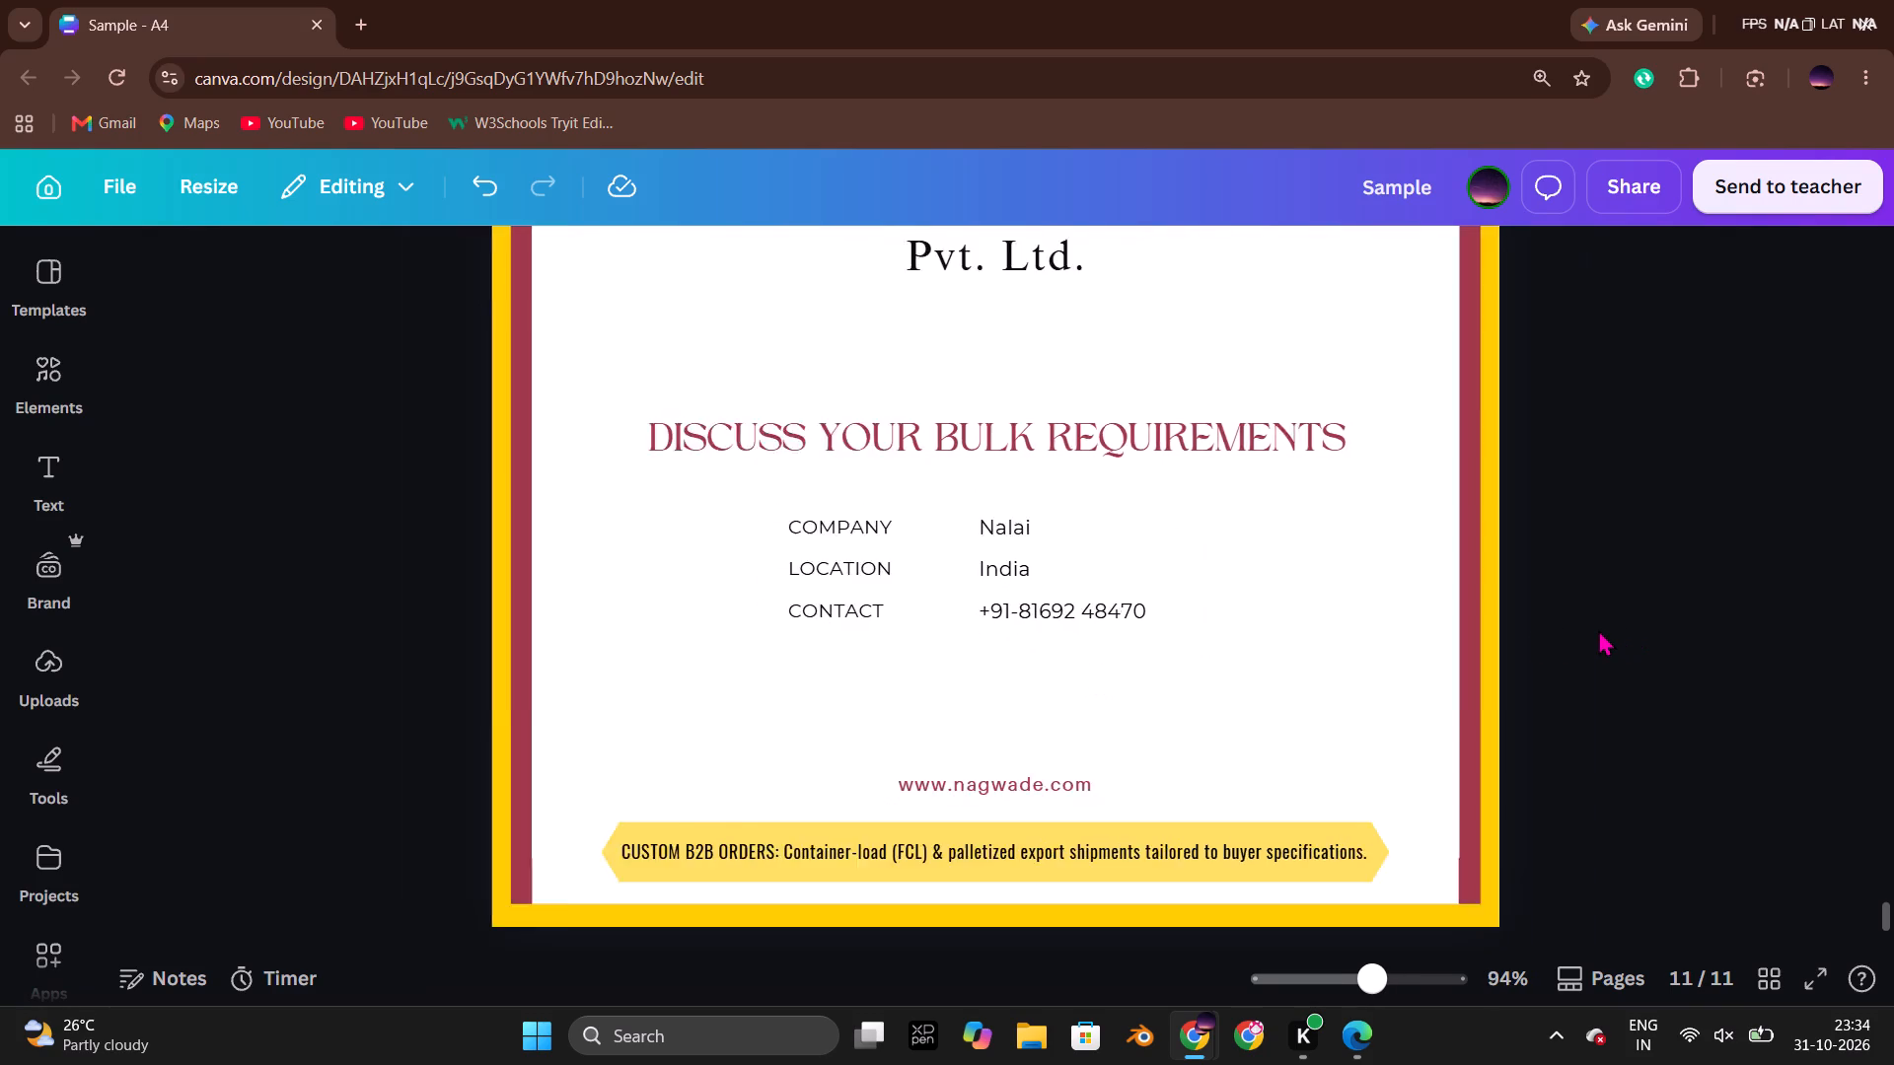
pyautogui.click(1033, 754)
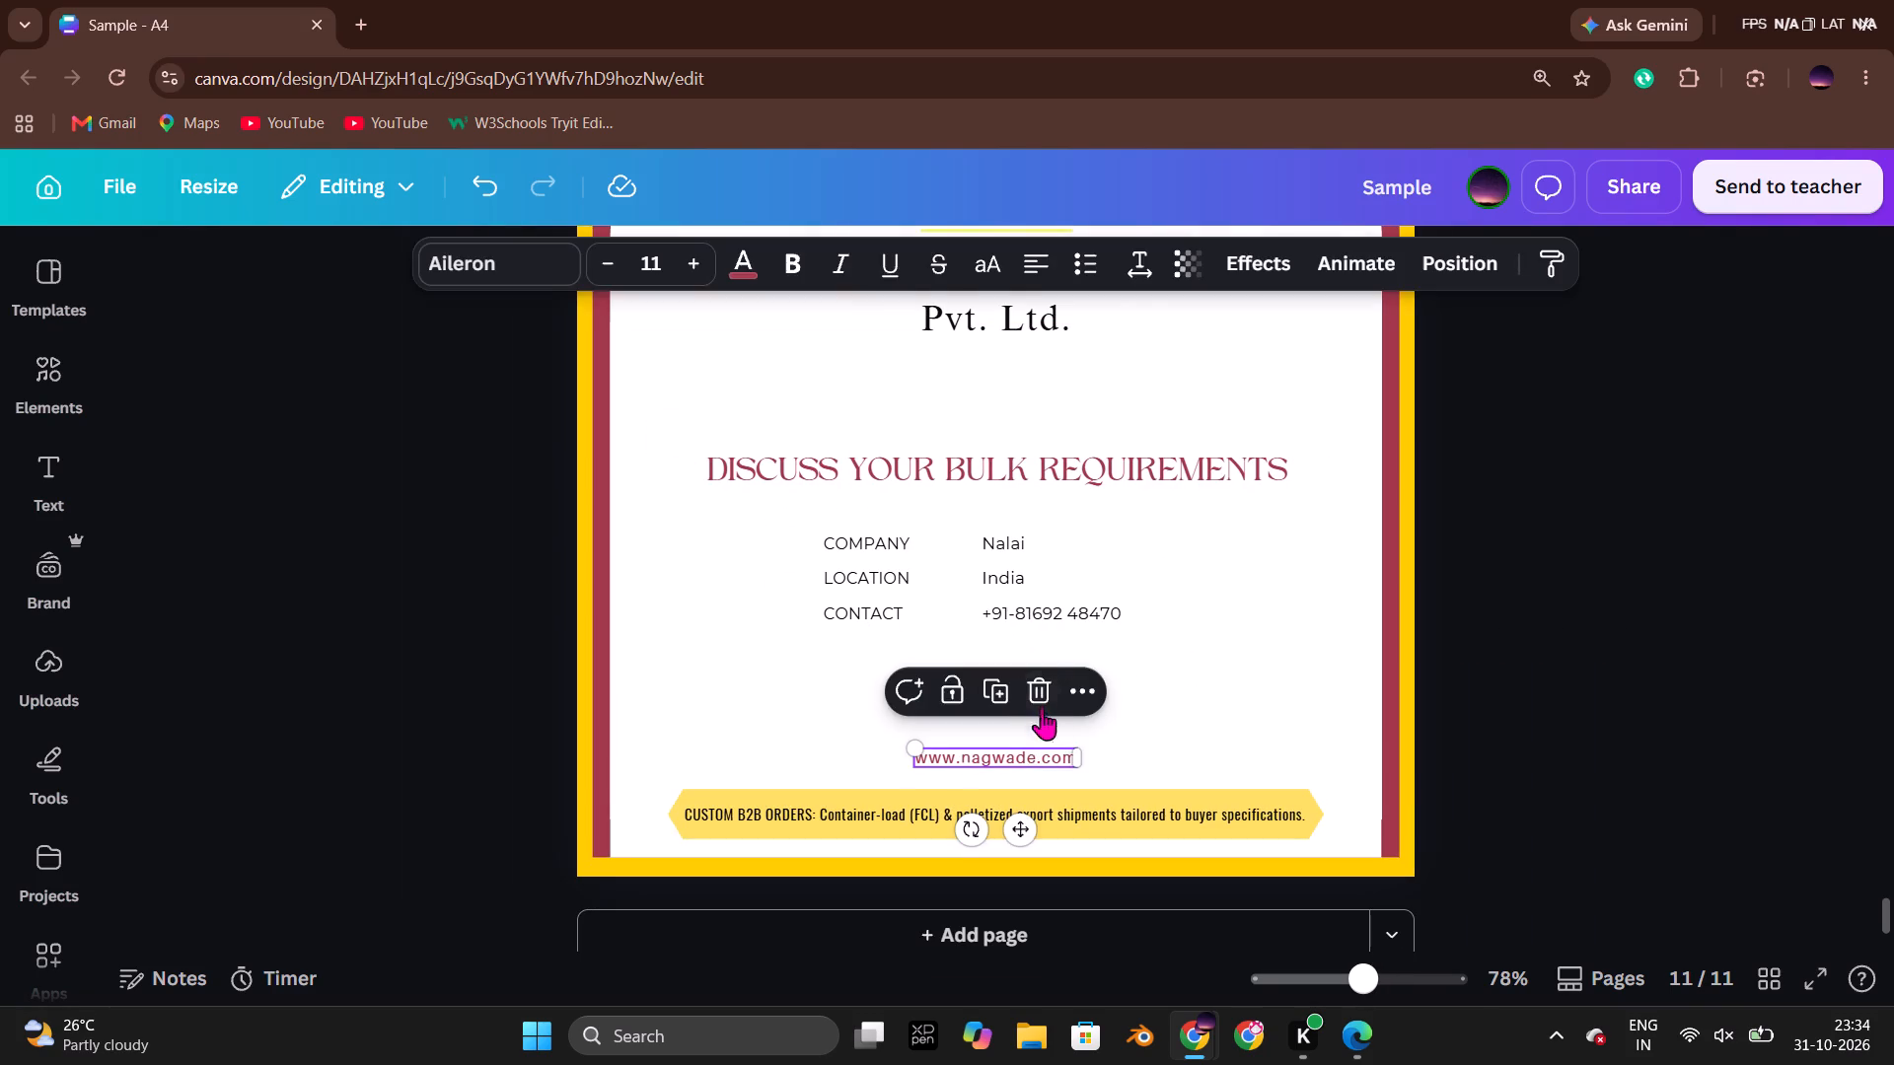
pyautogui.click(1041, 697)
pyautogui.click(1445, 647)
# Move page 11's grouped company, location and contact details down near the Custom B2B Orders banner and centre them horizontally on the page.
pyautogui.moveTo(1001, 587); pyautogui.dragTo(999, 637)
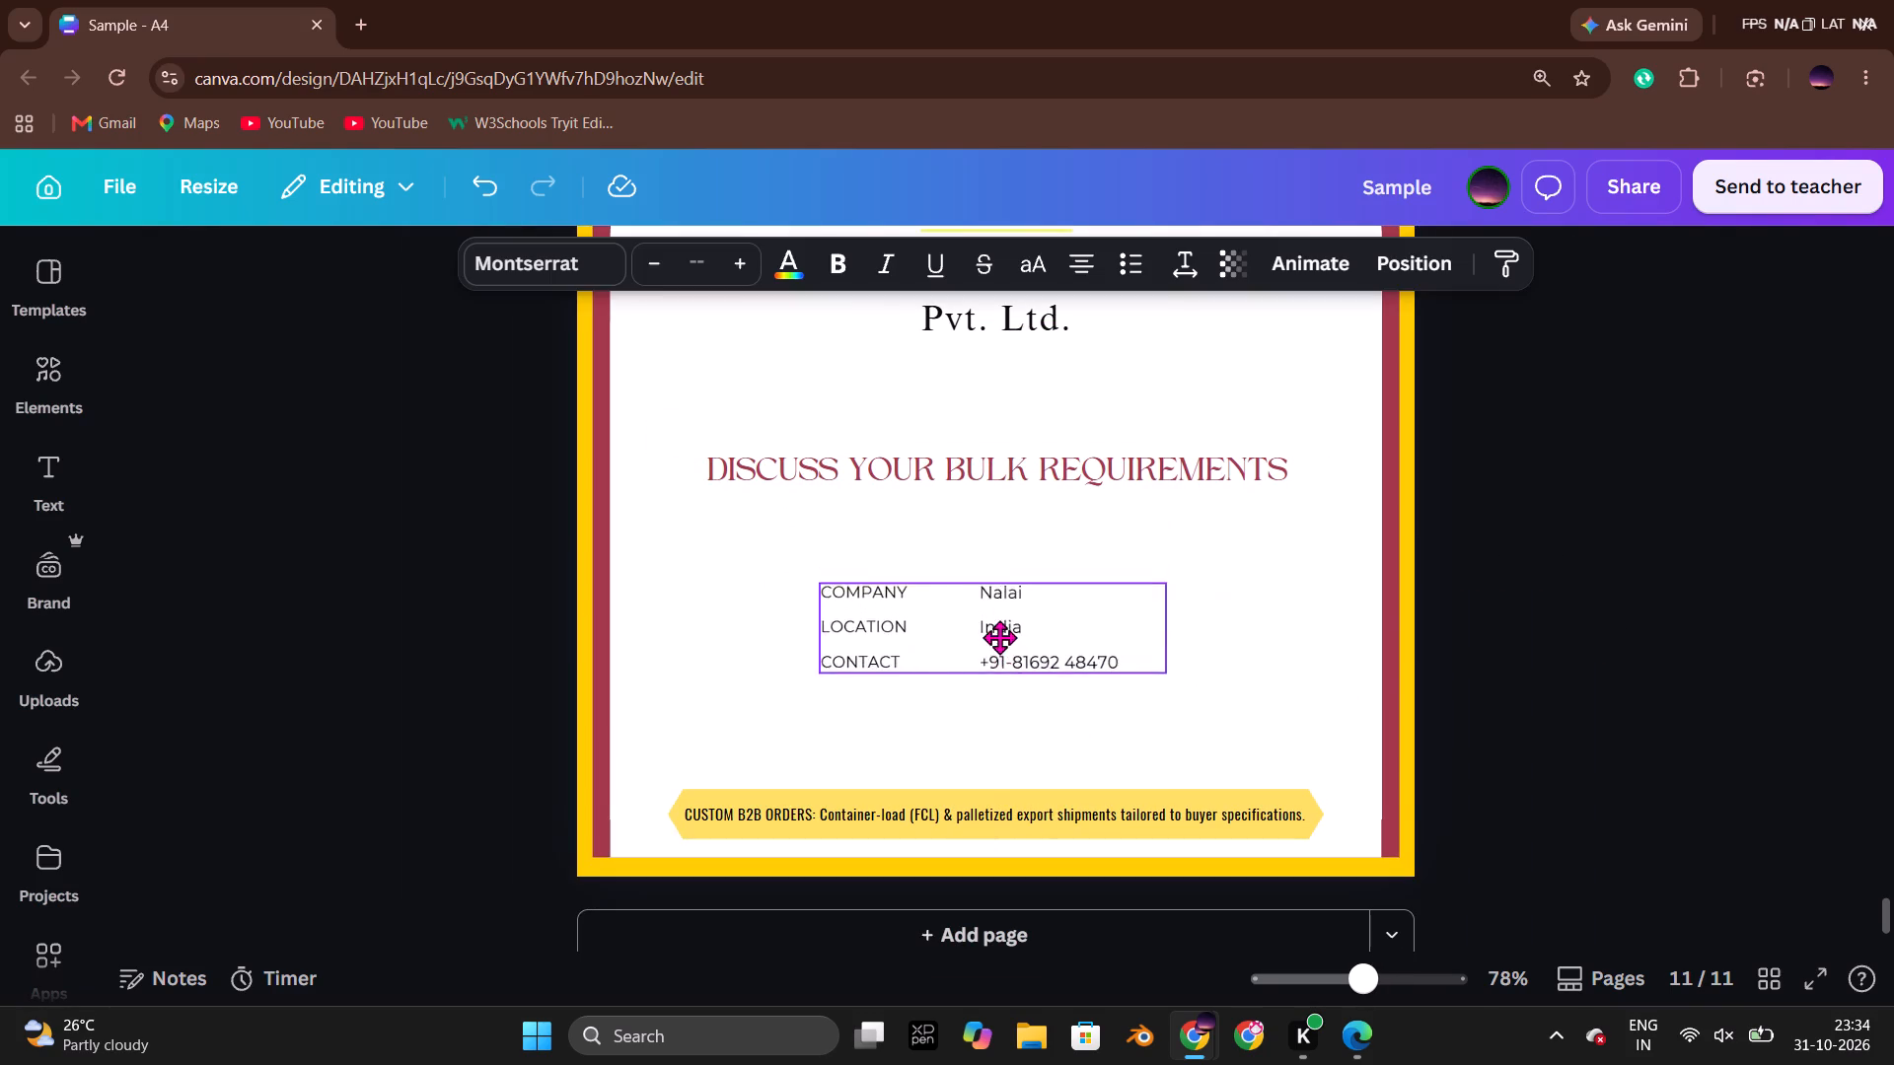
pyautogui.moveTo(999, 637); pyautogui.dragTo(1026, 700)
pyautogui.click(1156, 597)
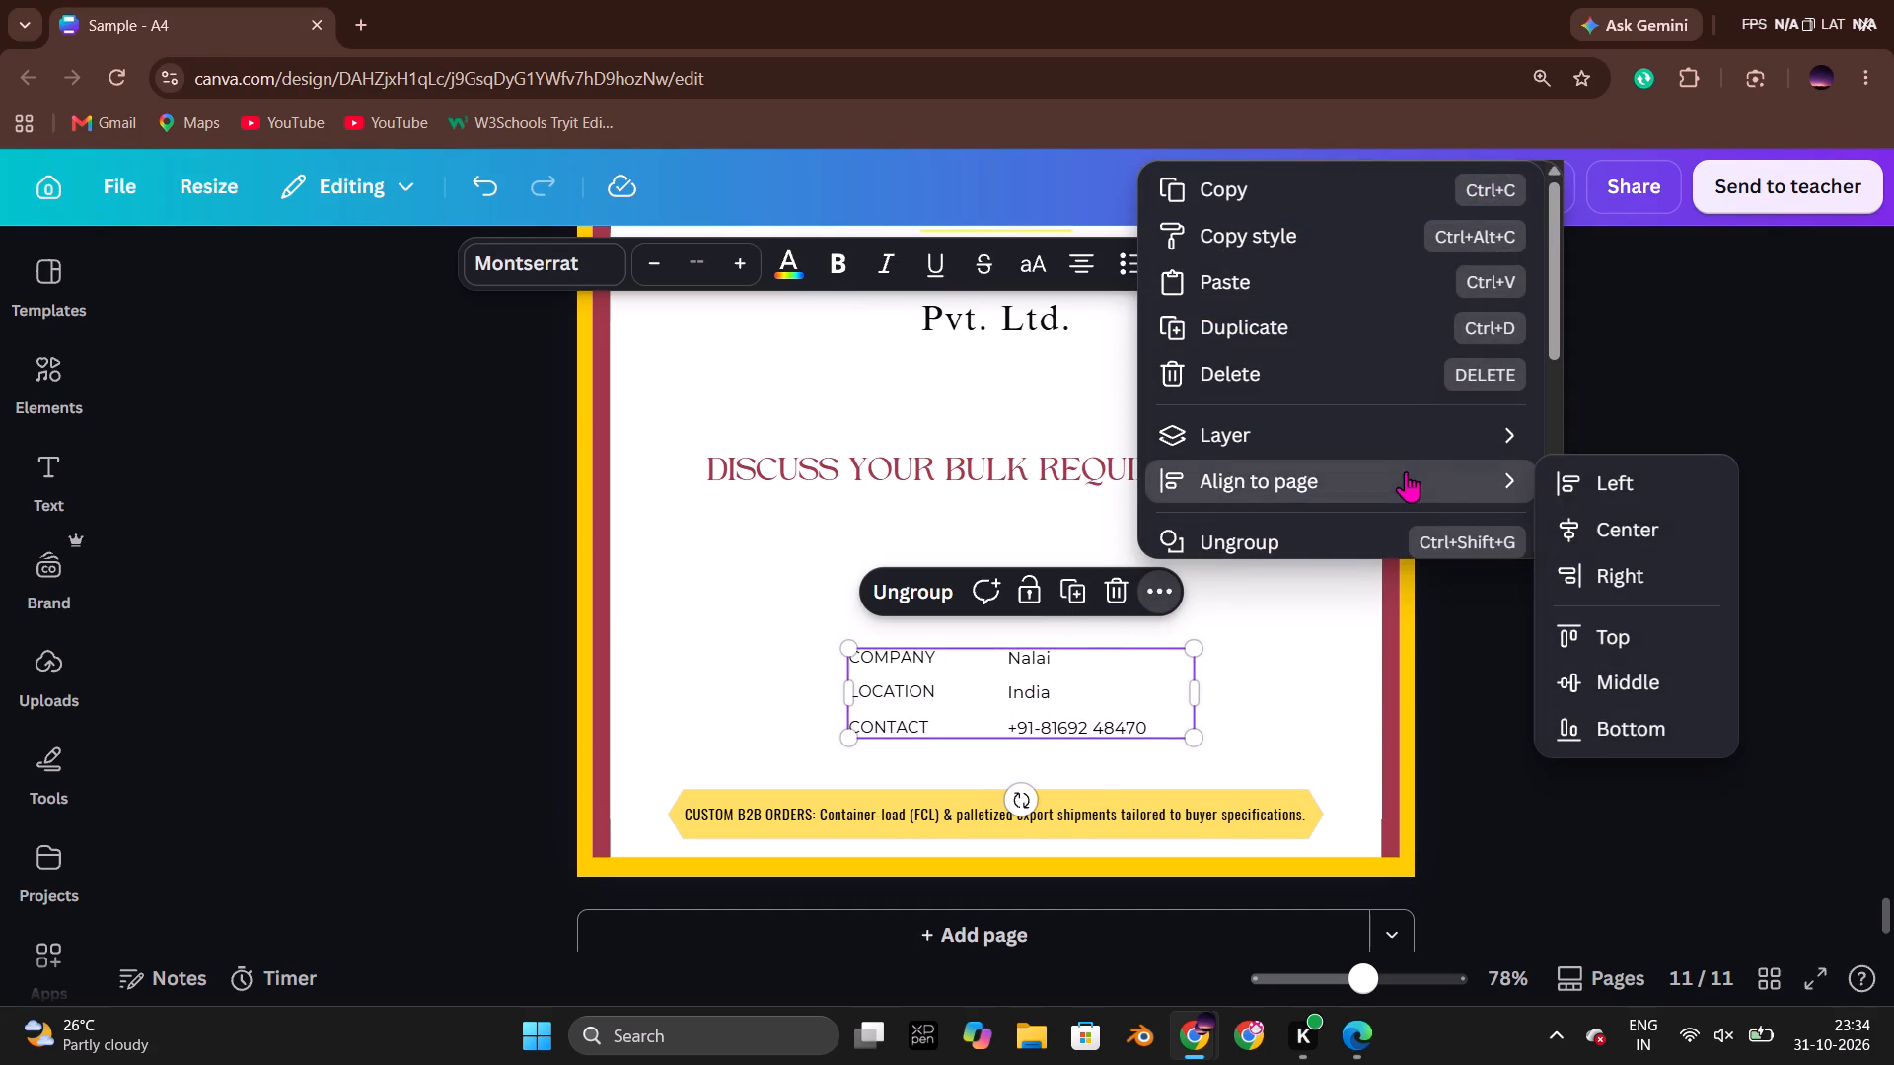
pyautogui.click(1593, 536)
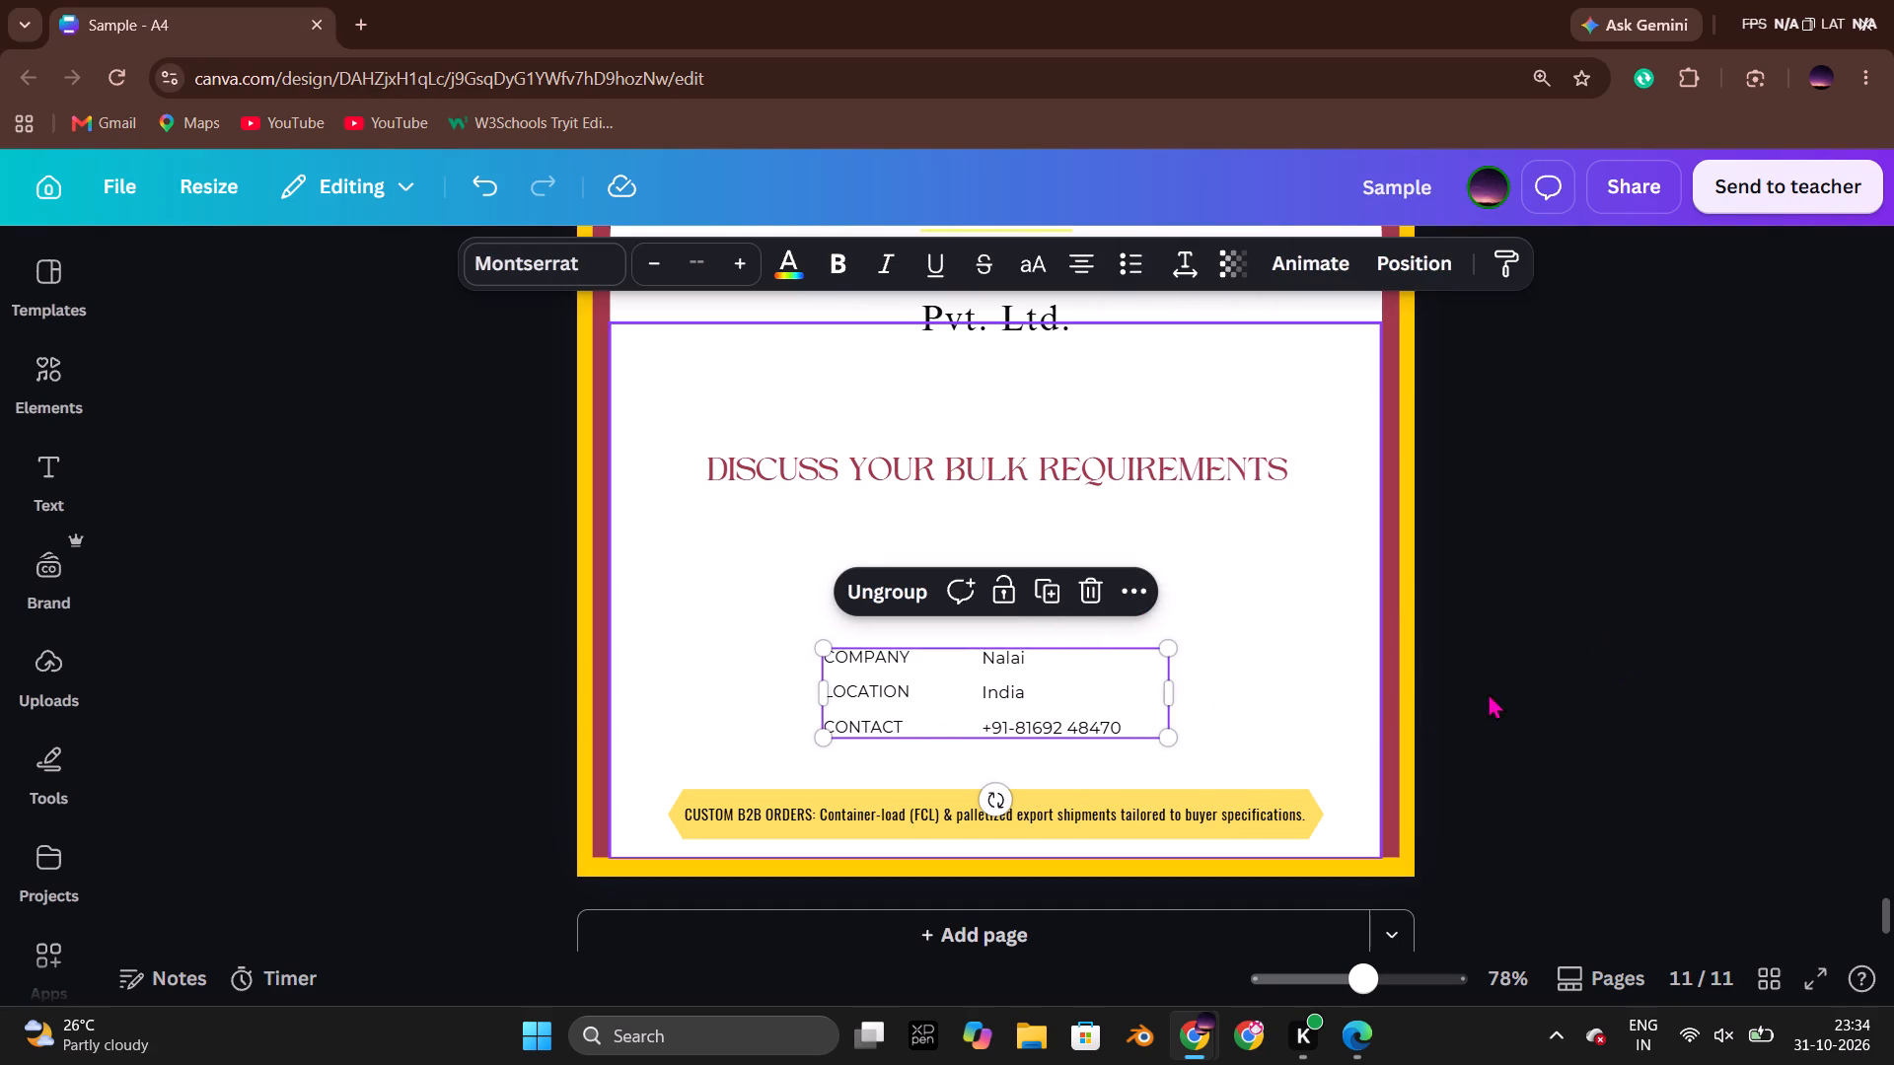
# Remove the trailing space after page 11's contact number and narrow the contact values text box to fit its text.
pyautogui.click(1118, 700)
pyautogui.click(1136, 711)
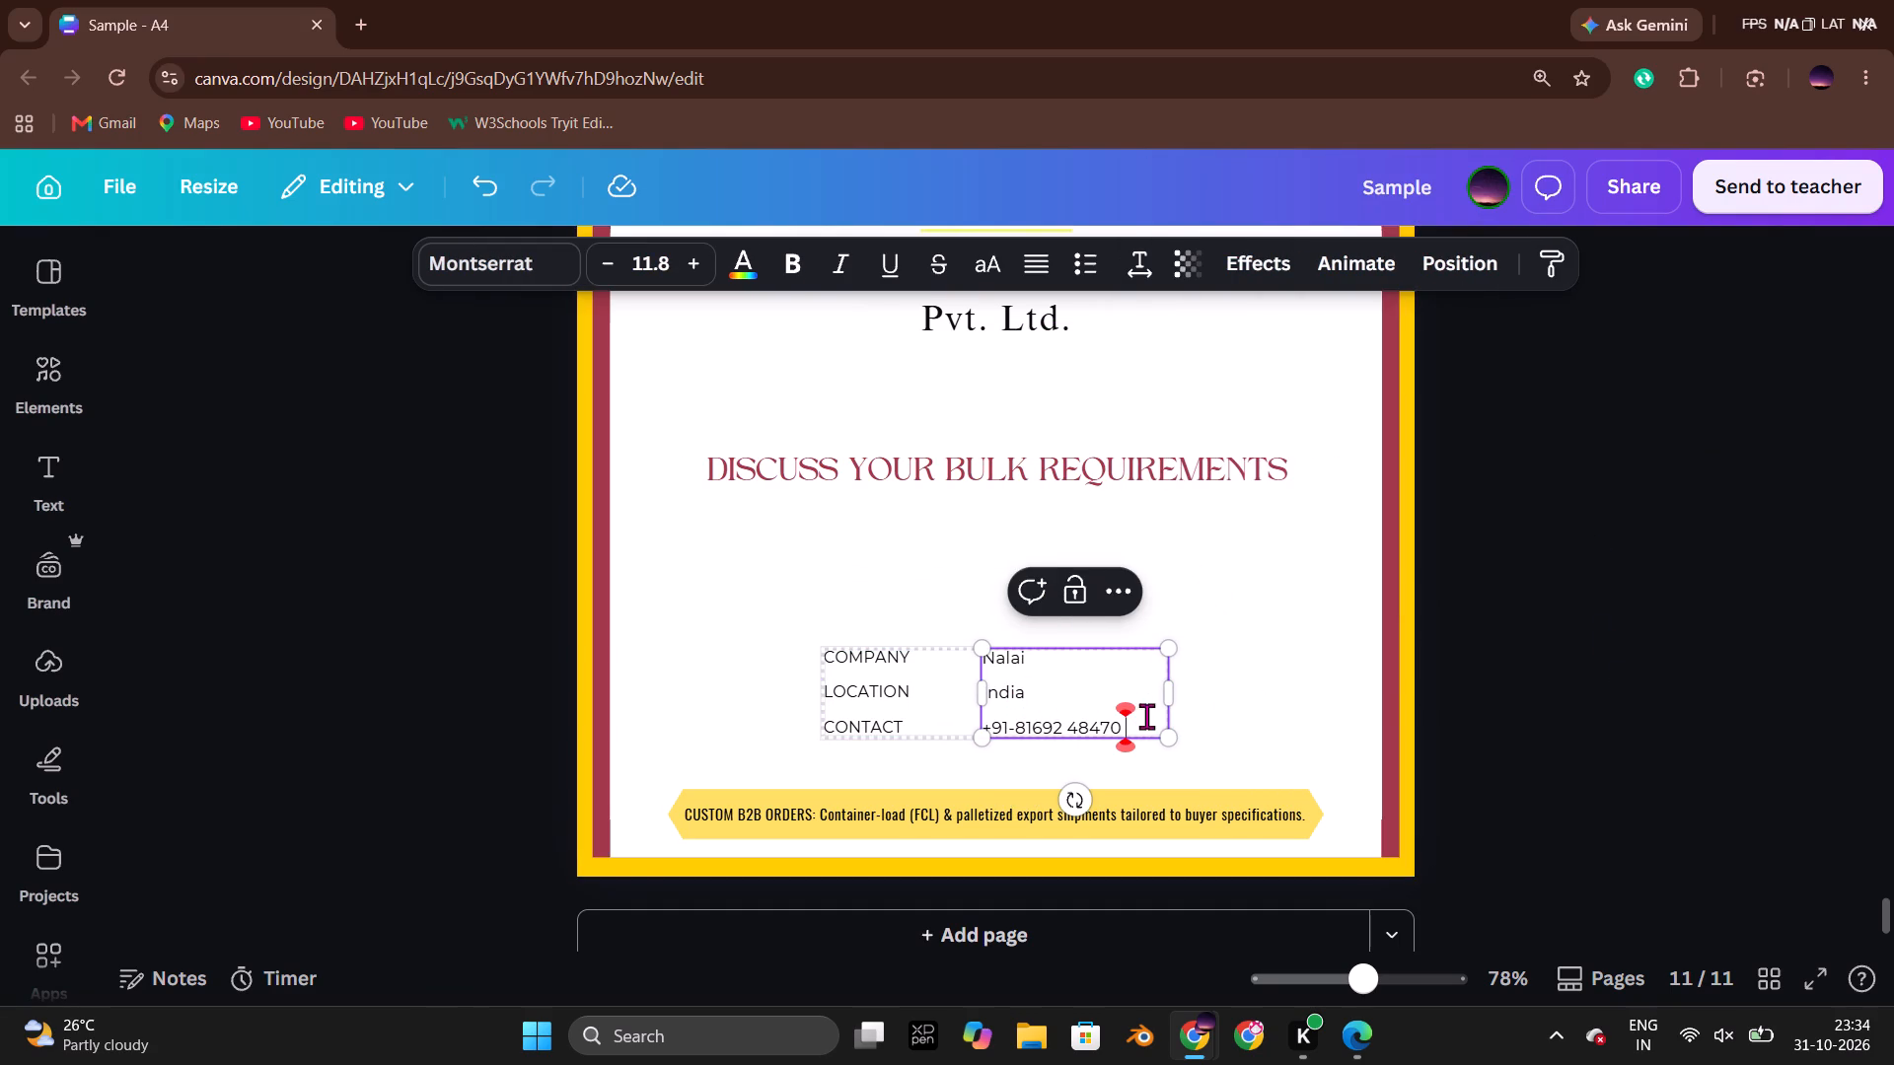
pyautogui.click(1153, 720)
pyautogui.press('Right')
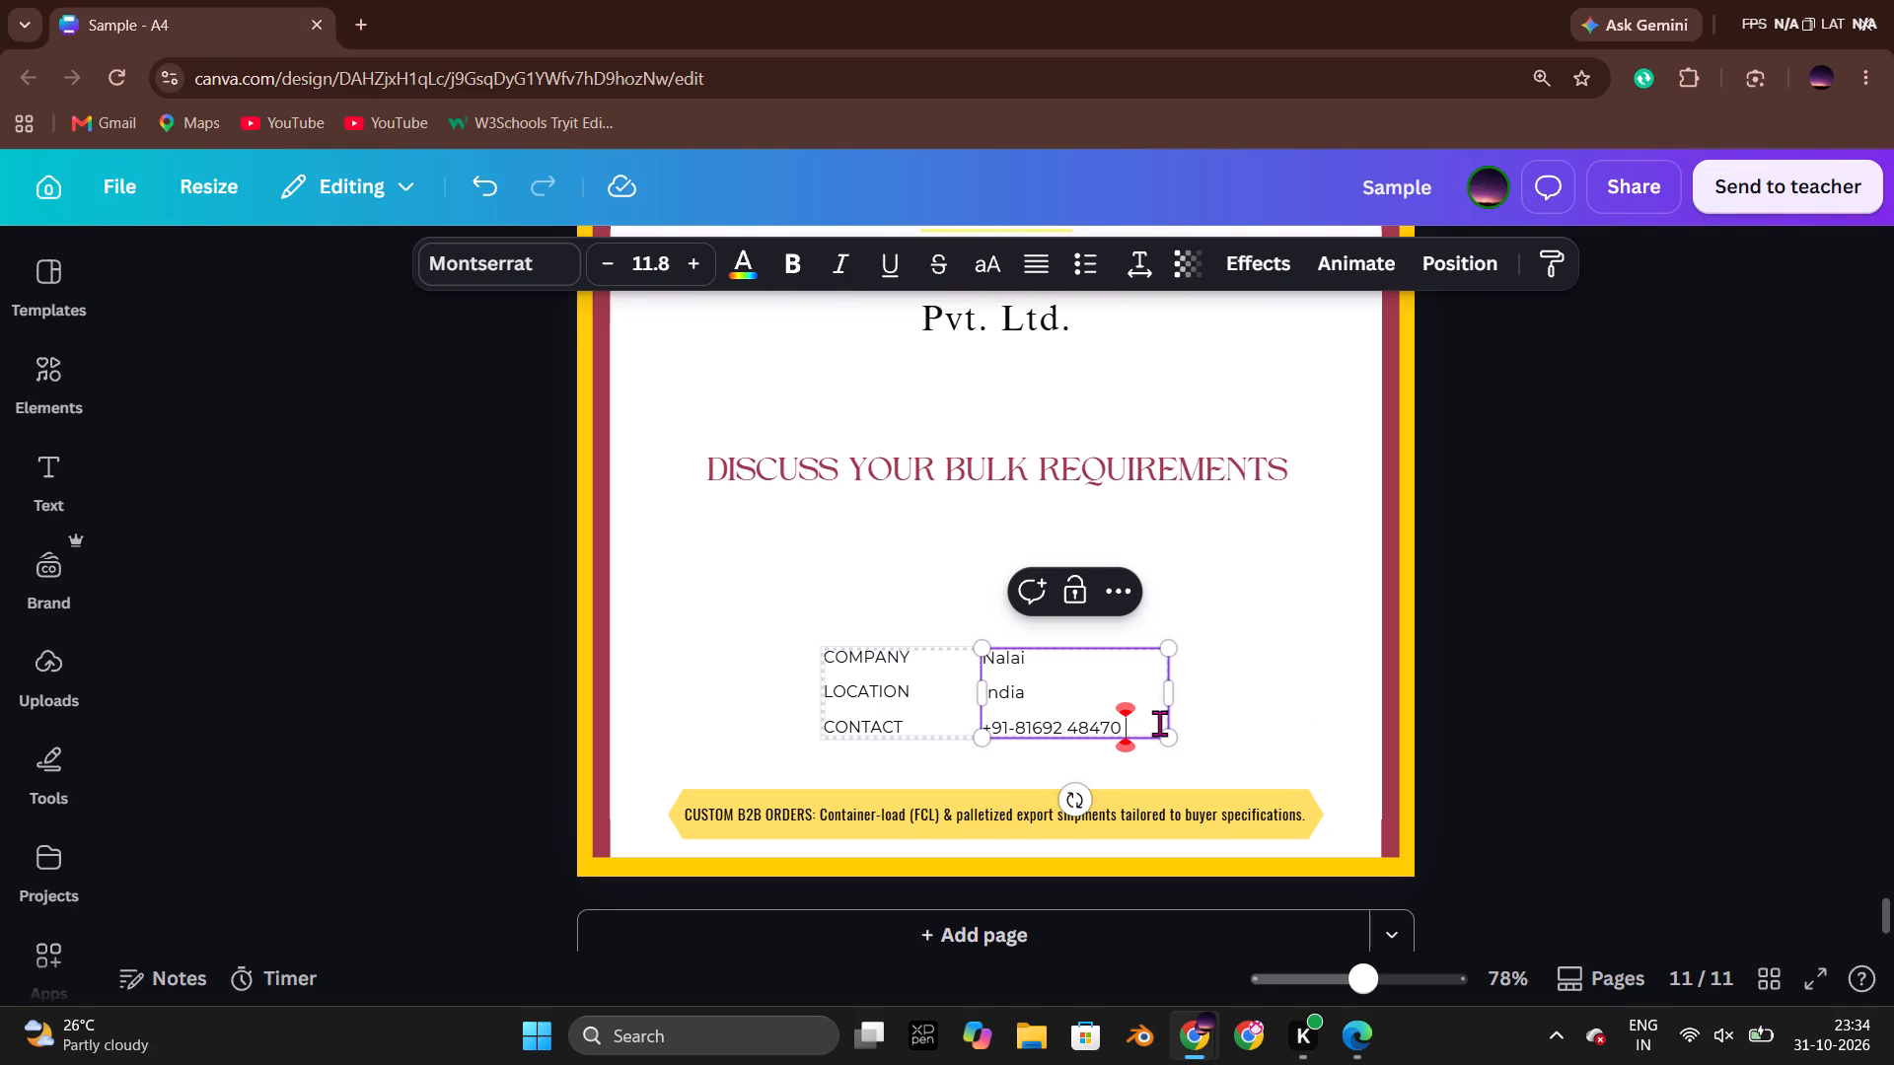
pyautogui.press('Right')
pyautogui.press('BackSpace')
pyautogui.press('Right')
pyautogui.press('Right')
pyautogui.moveTo(1172, 699); pyautogui.dragTo(1140, 701)
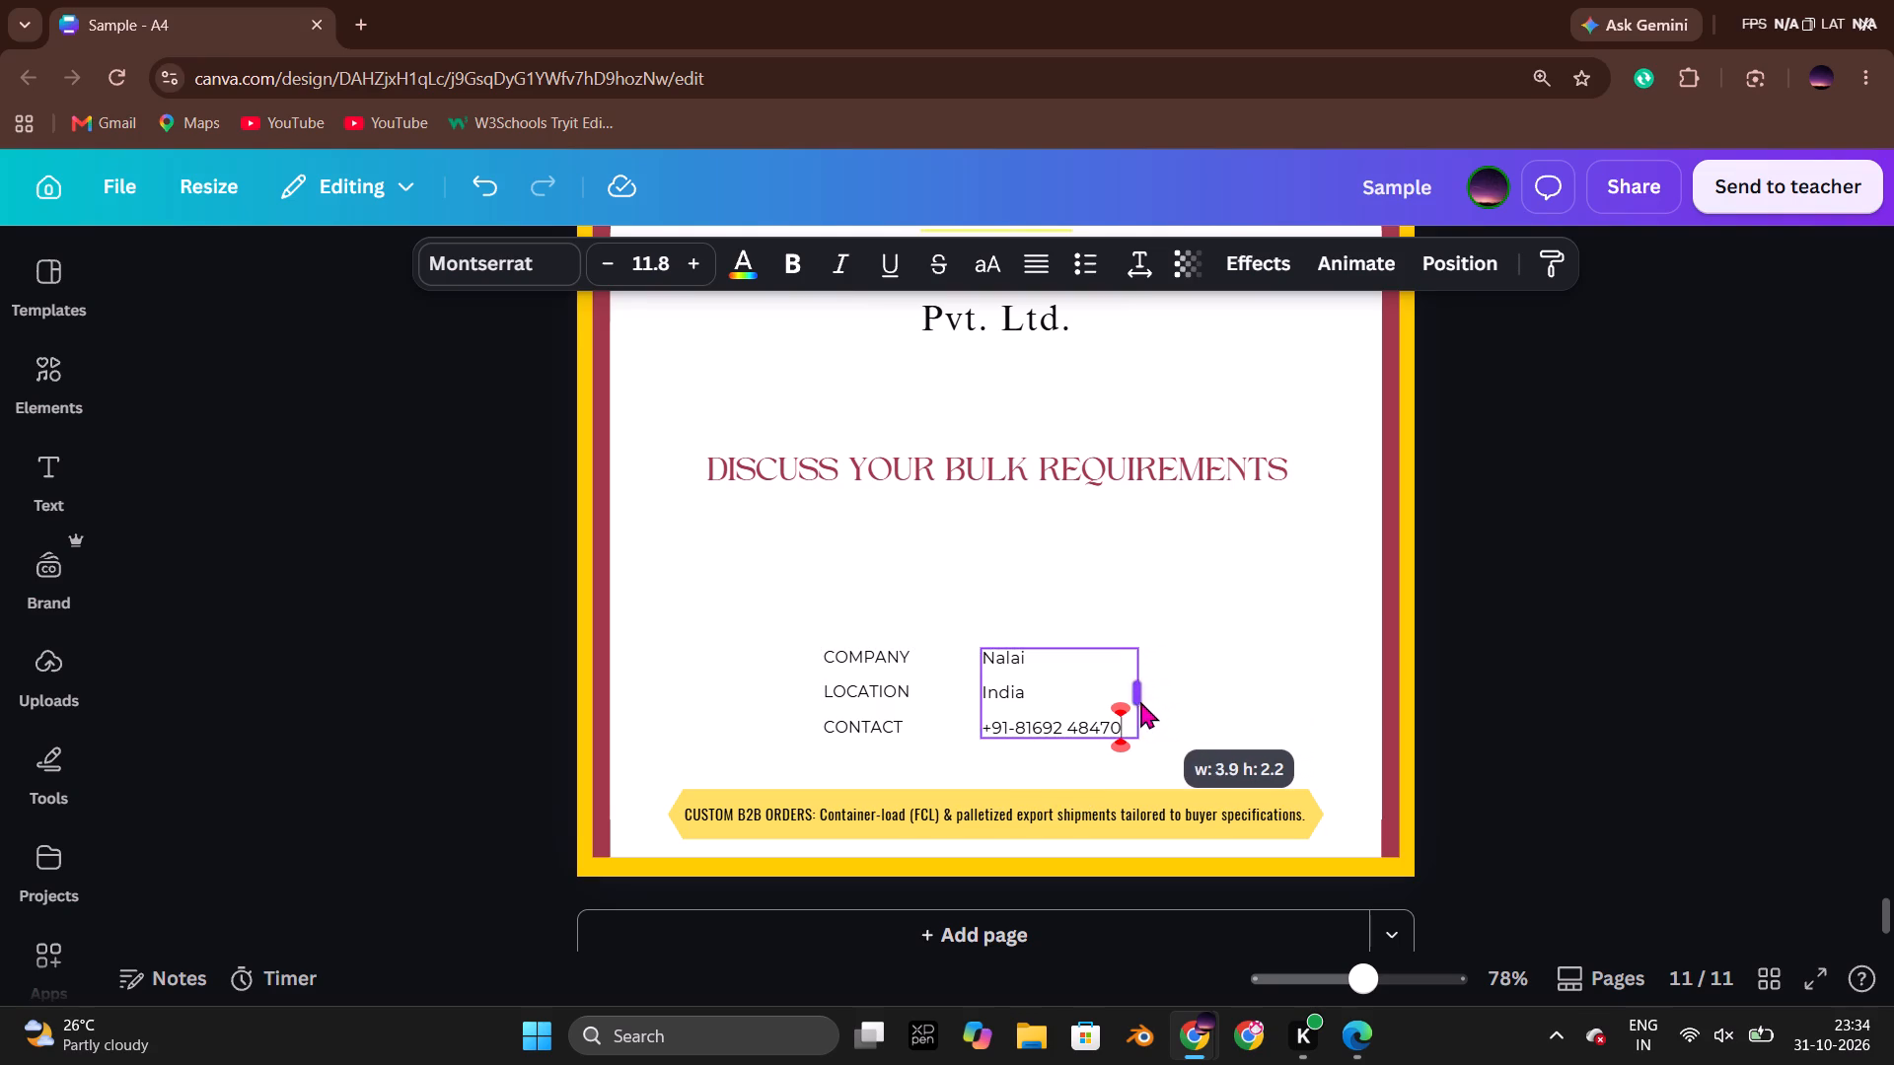
pyautogui.moveTo(1140, 701); pyautogui.dragTo(1128, 704)
pyautogui.click(1530, 669)
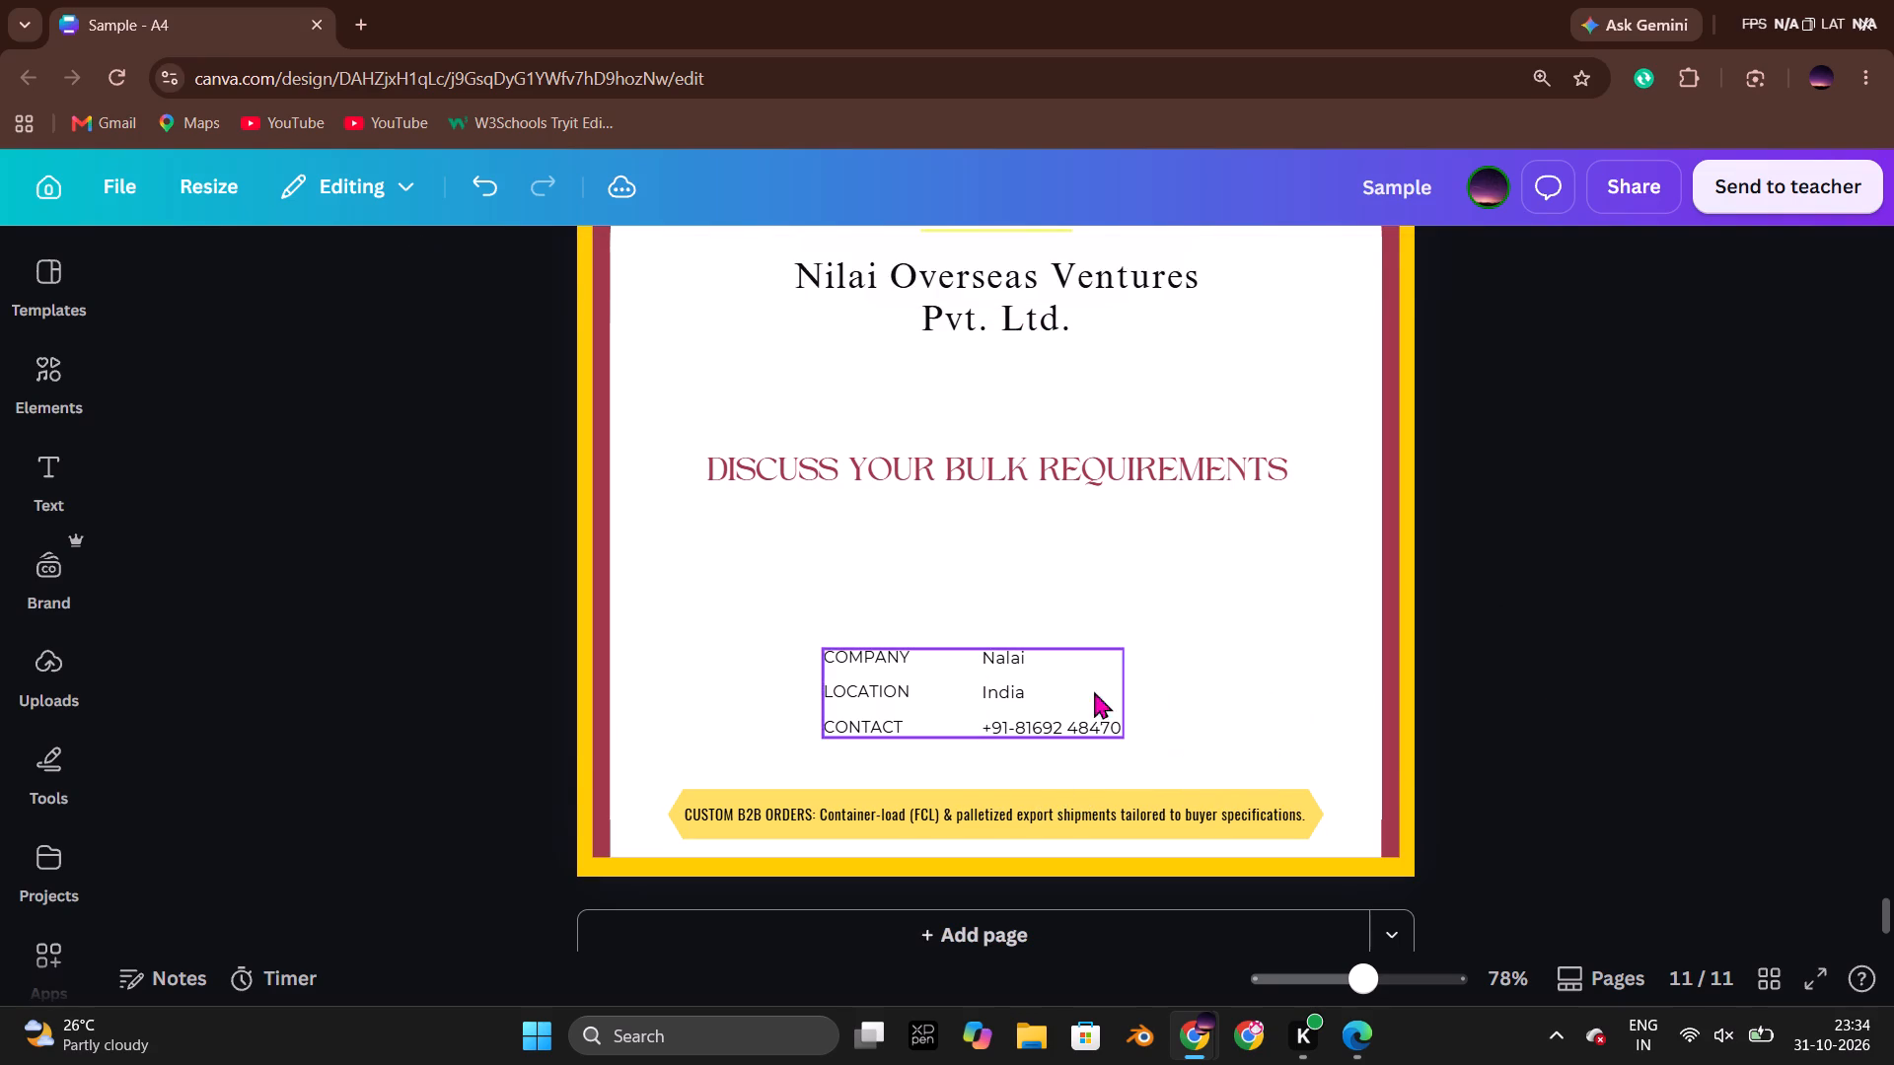
# Centre the narrowed contact details group horizontally on page 11.
pyautogui.click(1054, 690)
pyautogui.click(1107, 593)
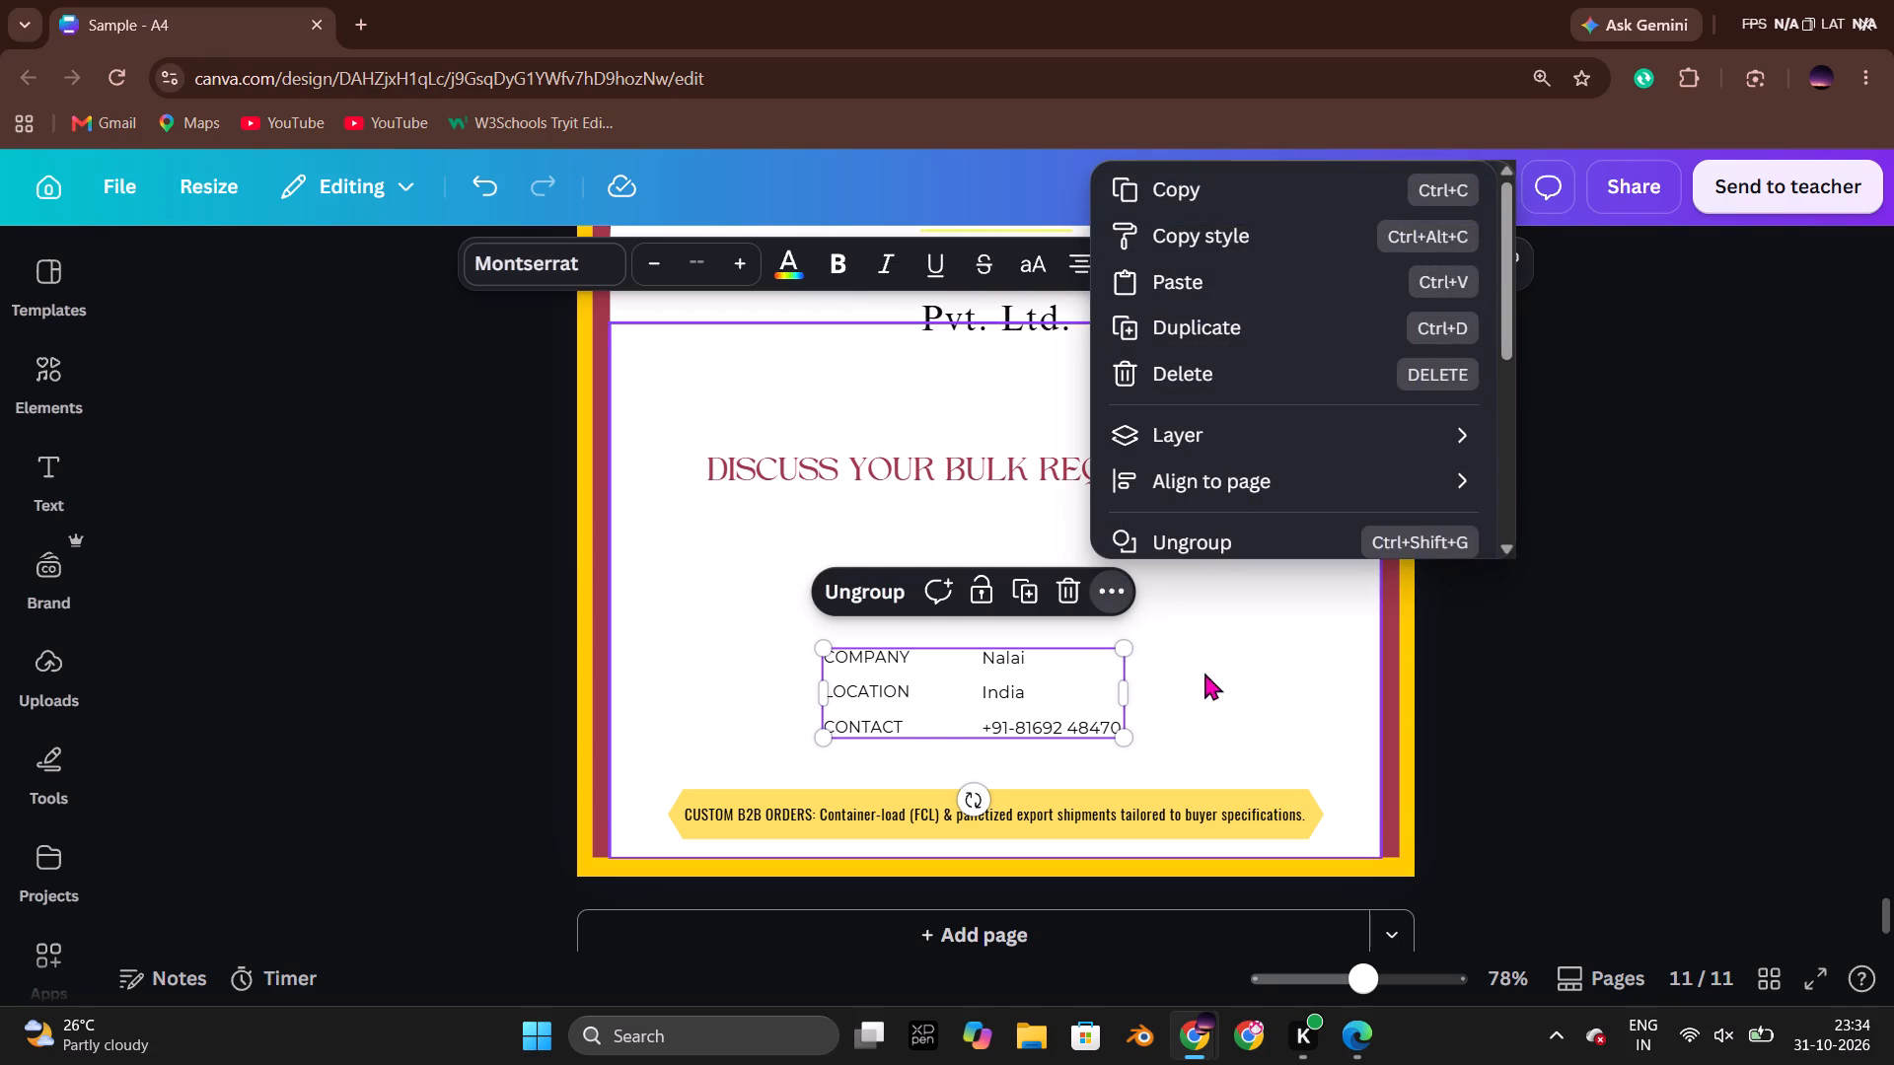
pyautogui.click(1589, 528)
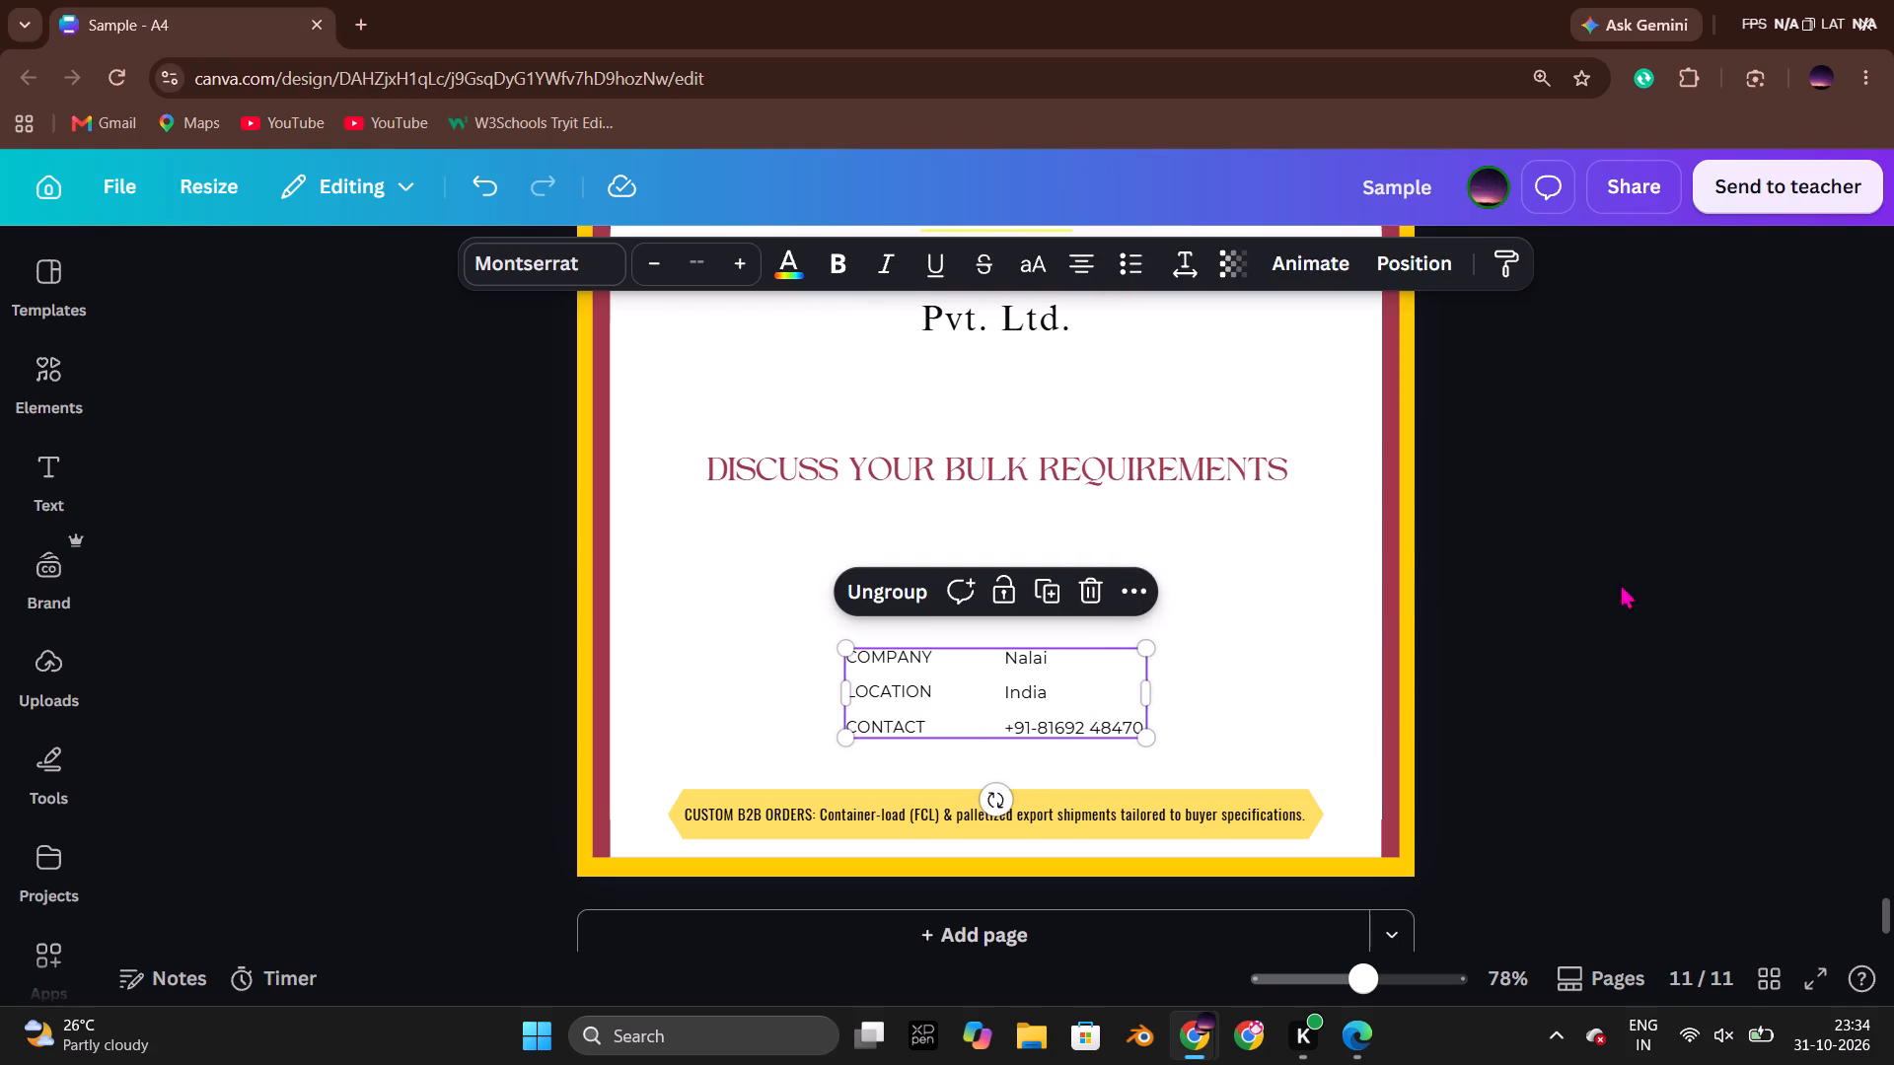
pyautogui.click(1663, 636)
# Move page 11's "DISCUSS YOUR BULK REQUIREMENTS" heading down to sit just above the contact details.
pyautogui.moveTo(1026, 464); pyautogui.dragTo(1017, 579)
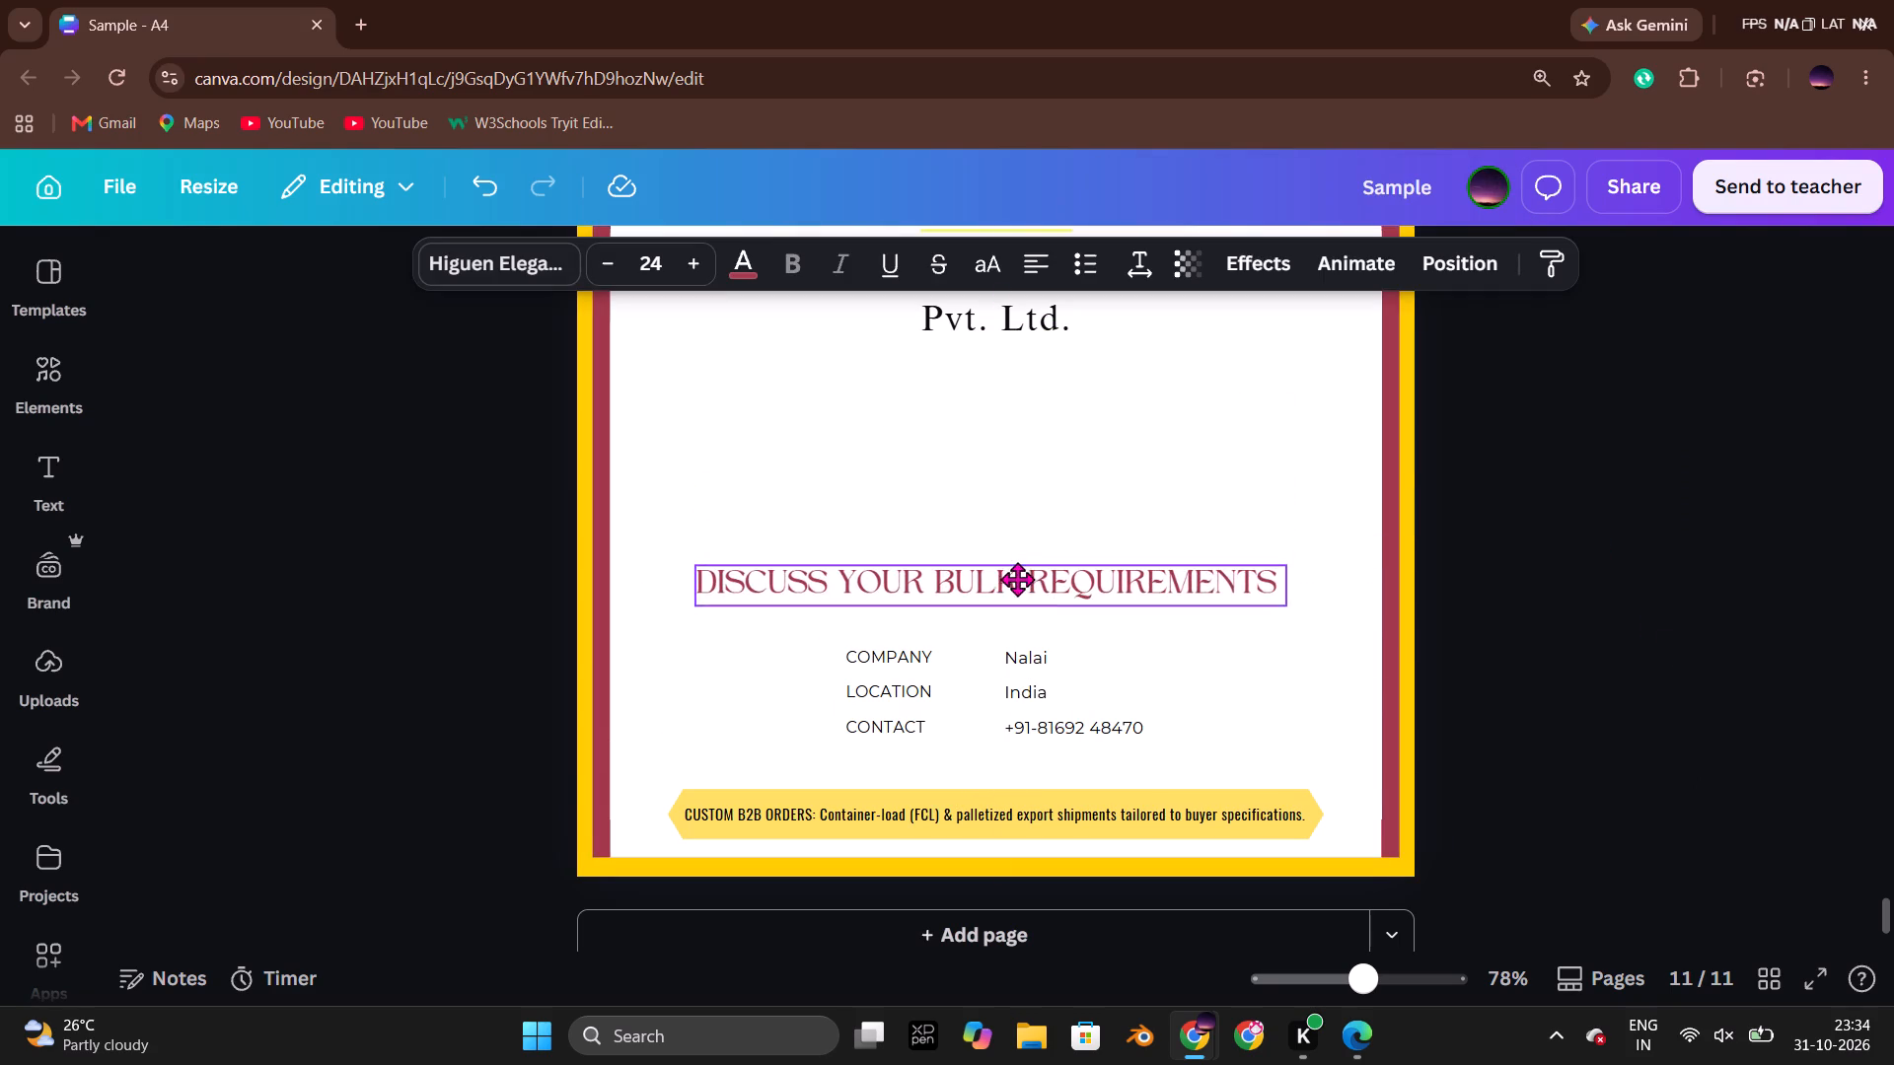
pyautogui.moveTo(1017, 579); pyautogui.dragTo(1021, 593)
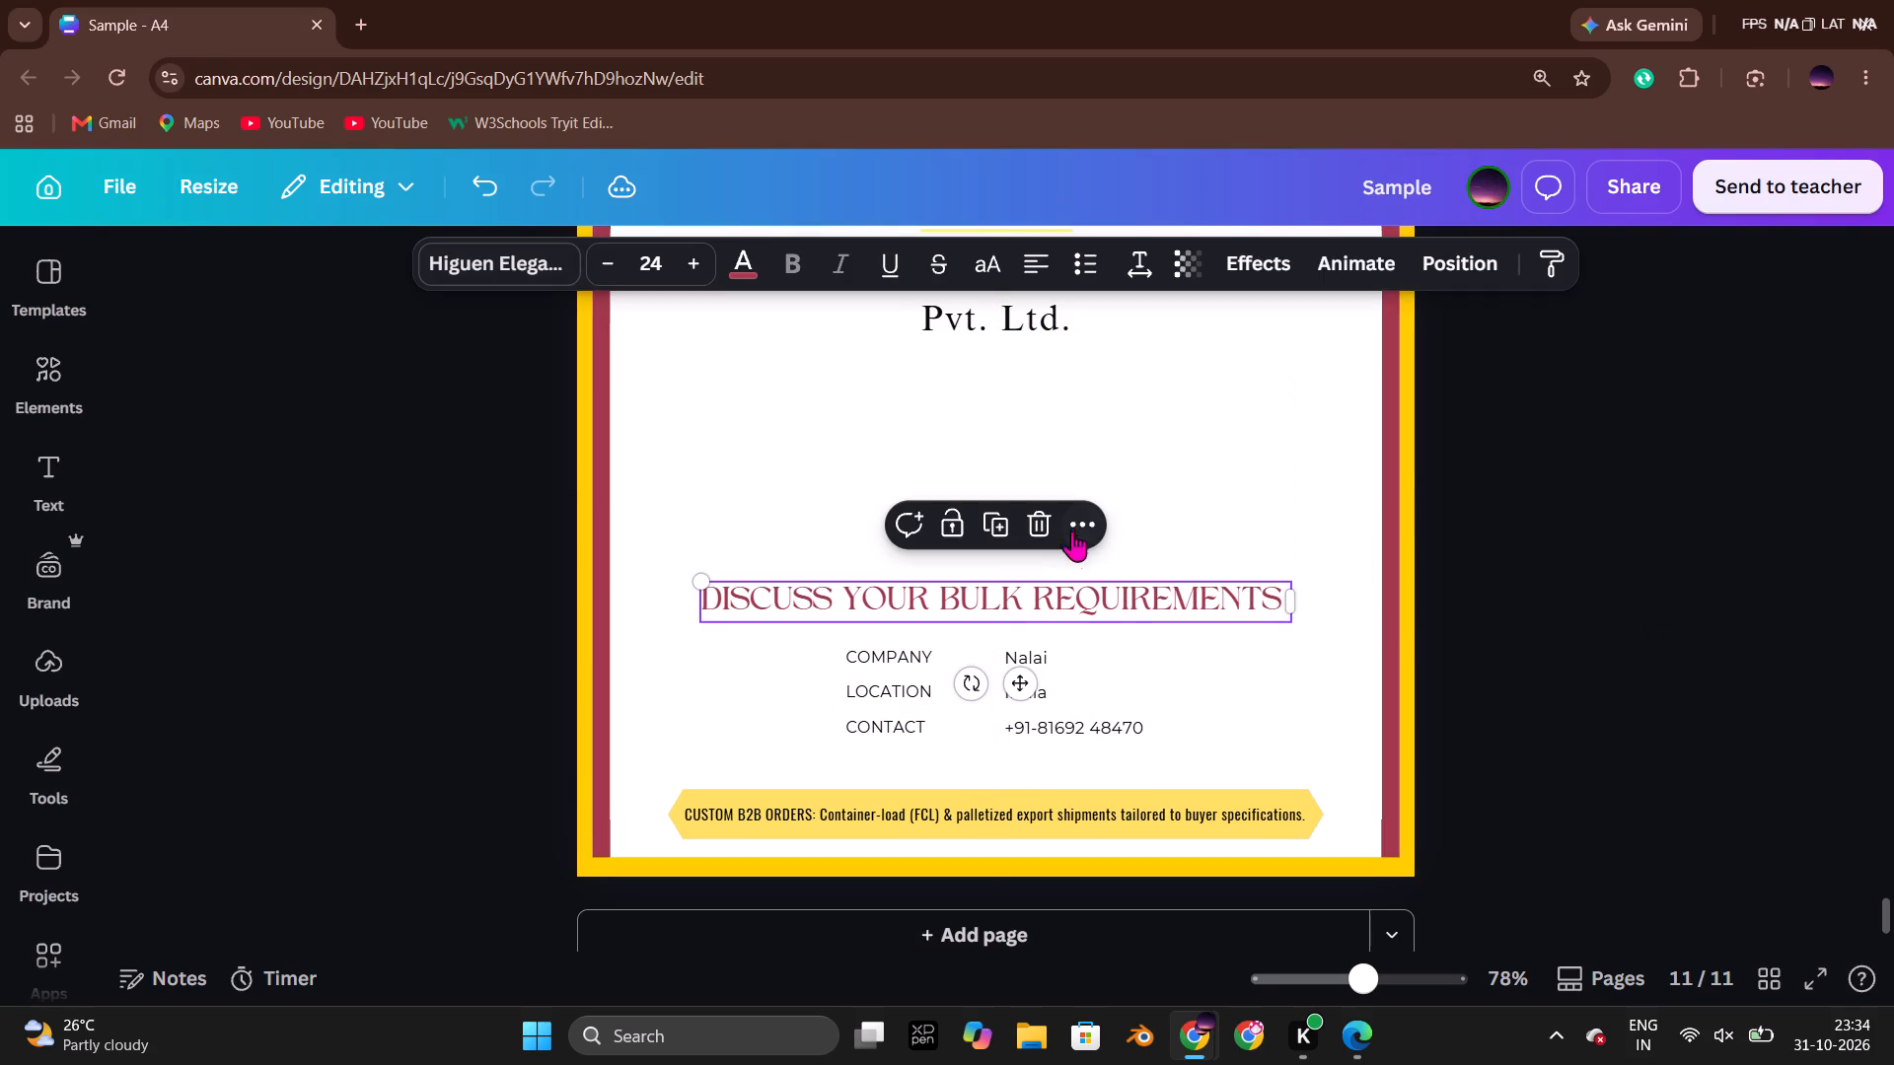
pyautogui.click(1079, 526)
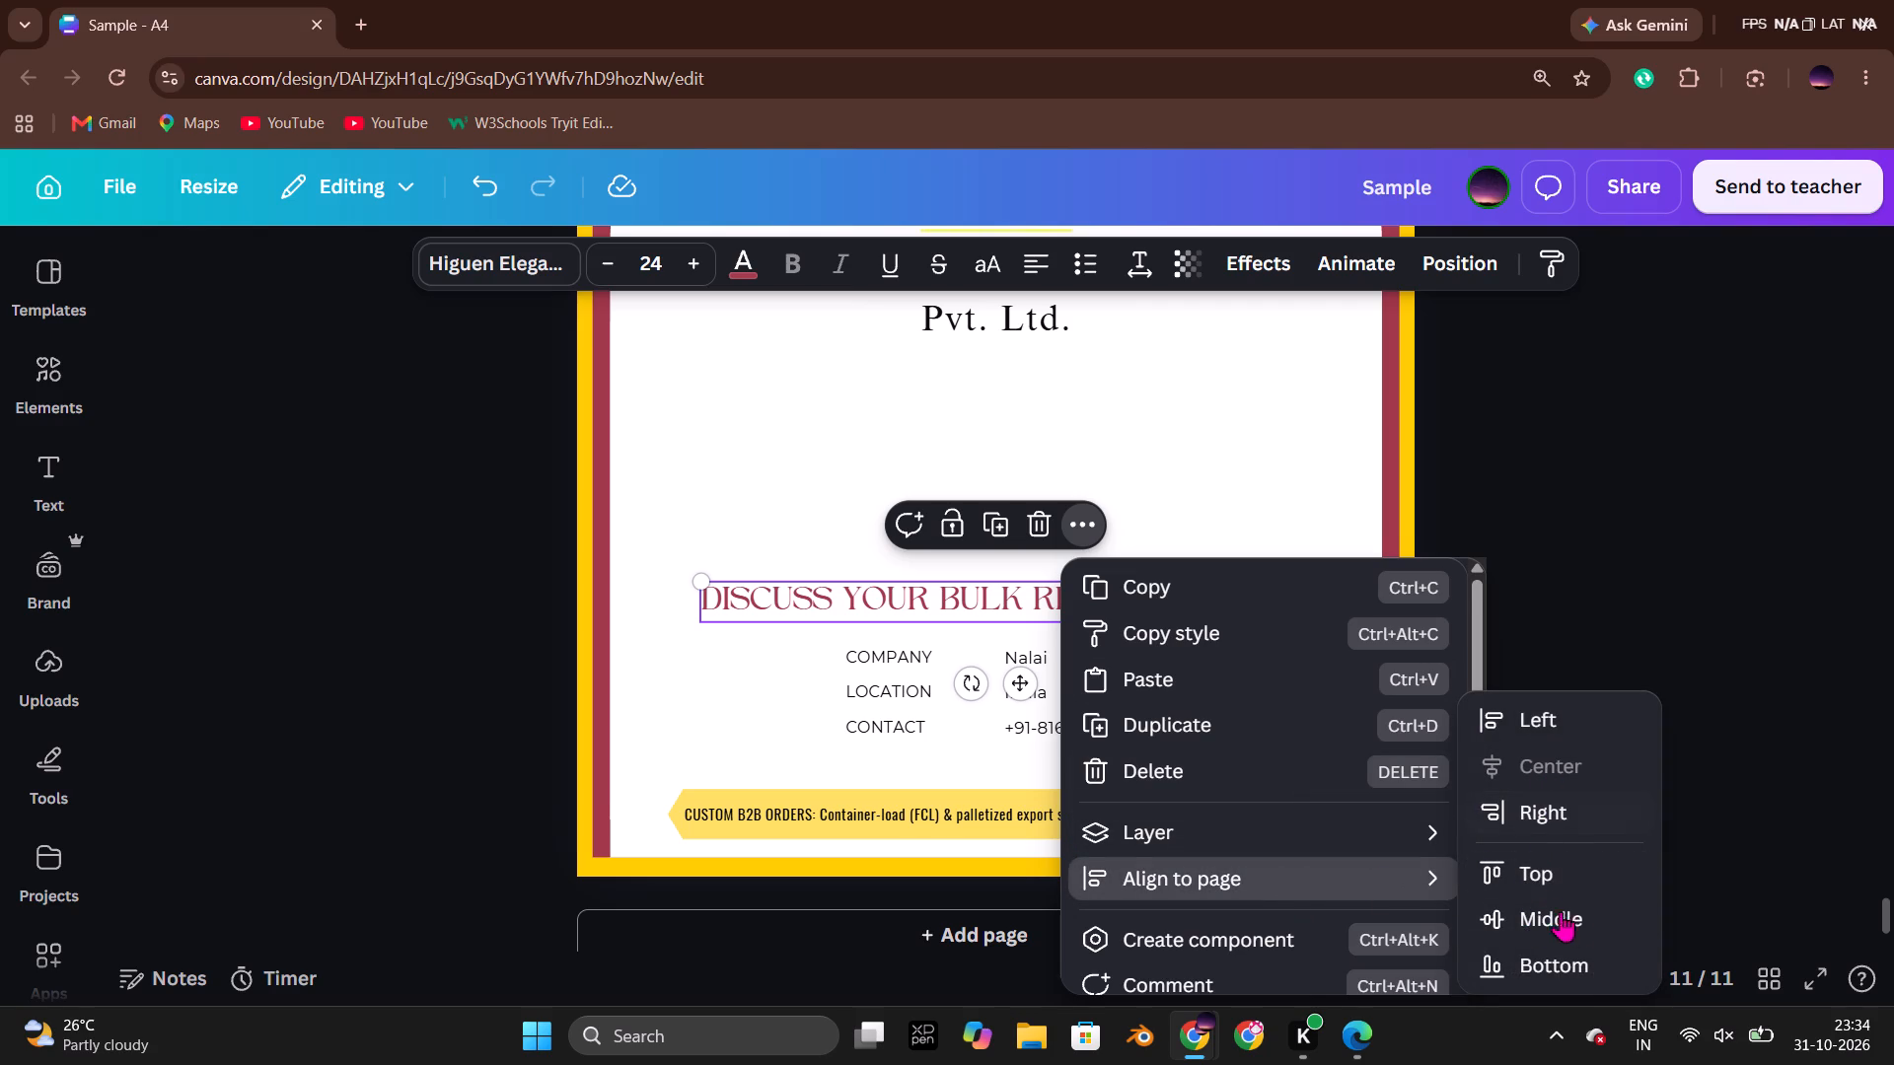
pyautogui.click(1785, 767)
# Reduce the "DISCUSS YOUR BULK REQUIREMENTS" heading to font size 20 and narrow its text box to fit.
pyautogui.click(1137, 608)
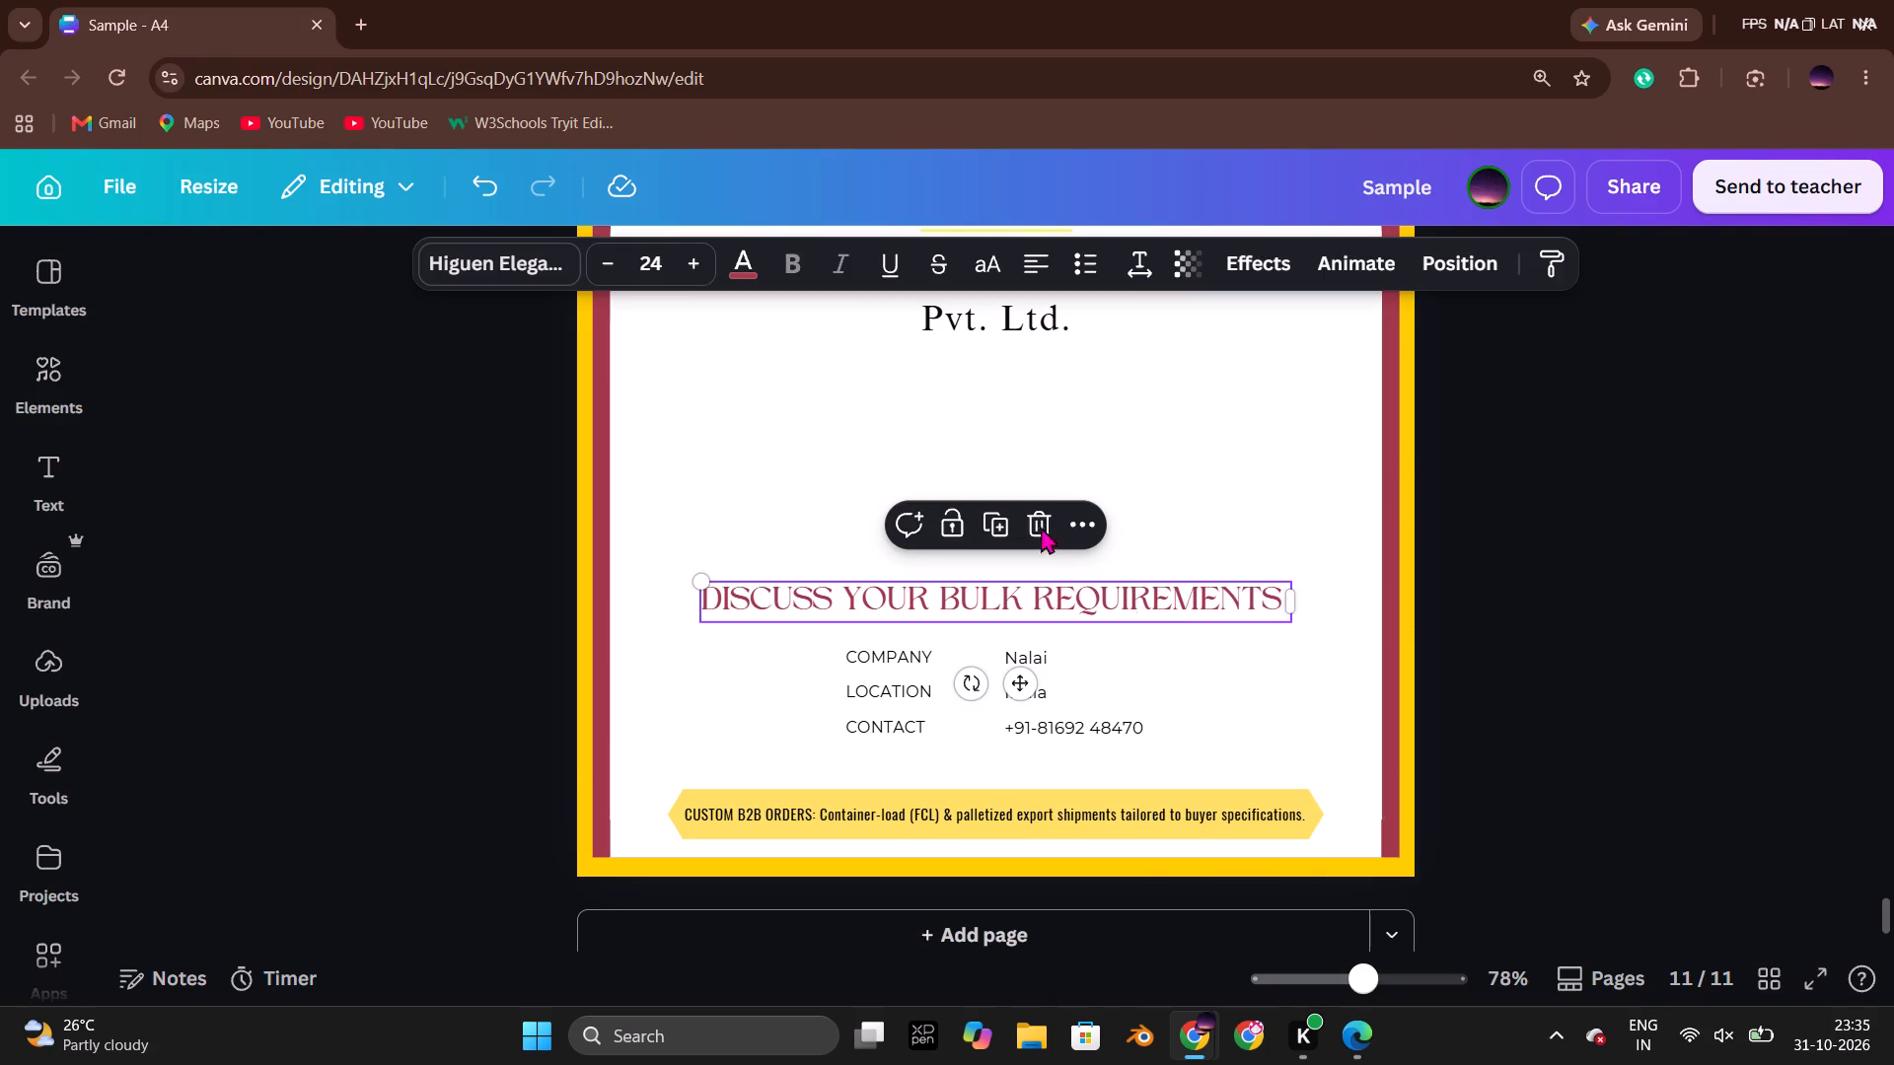
pyautogui.tripleClick(608, 266)
pyautogui.click(608, 266)
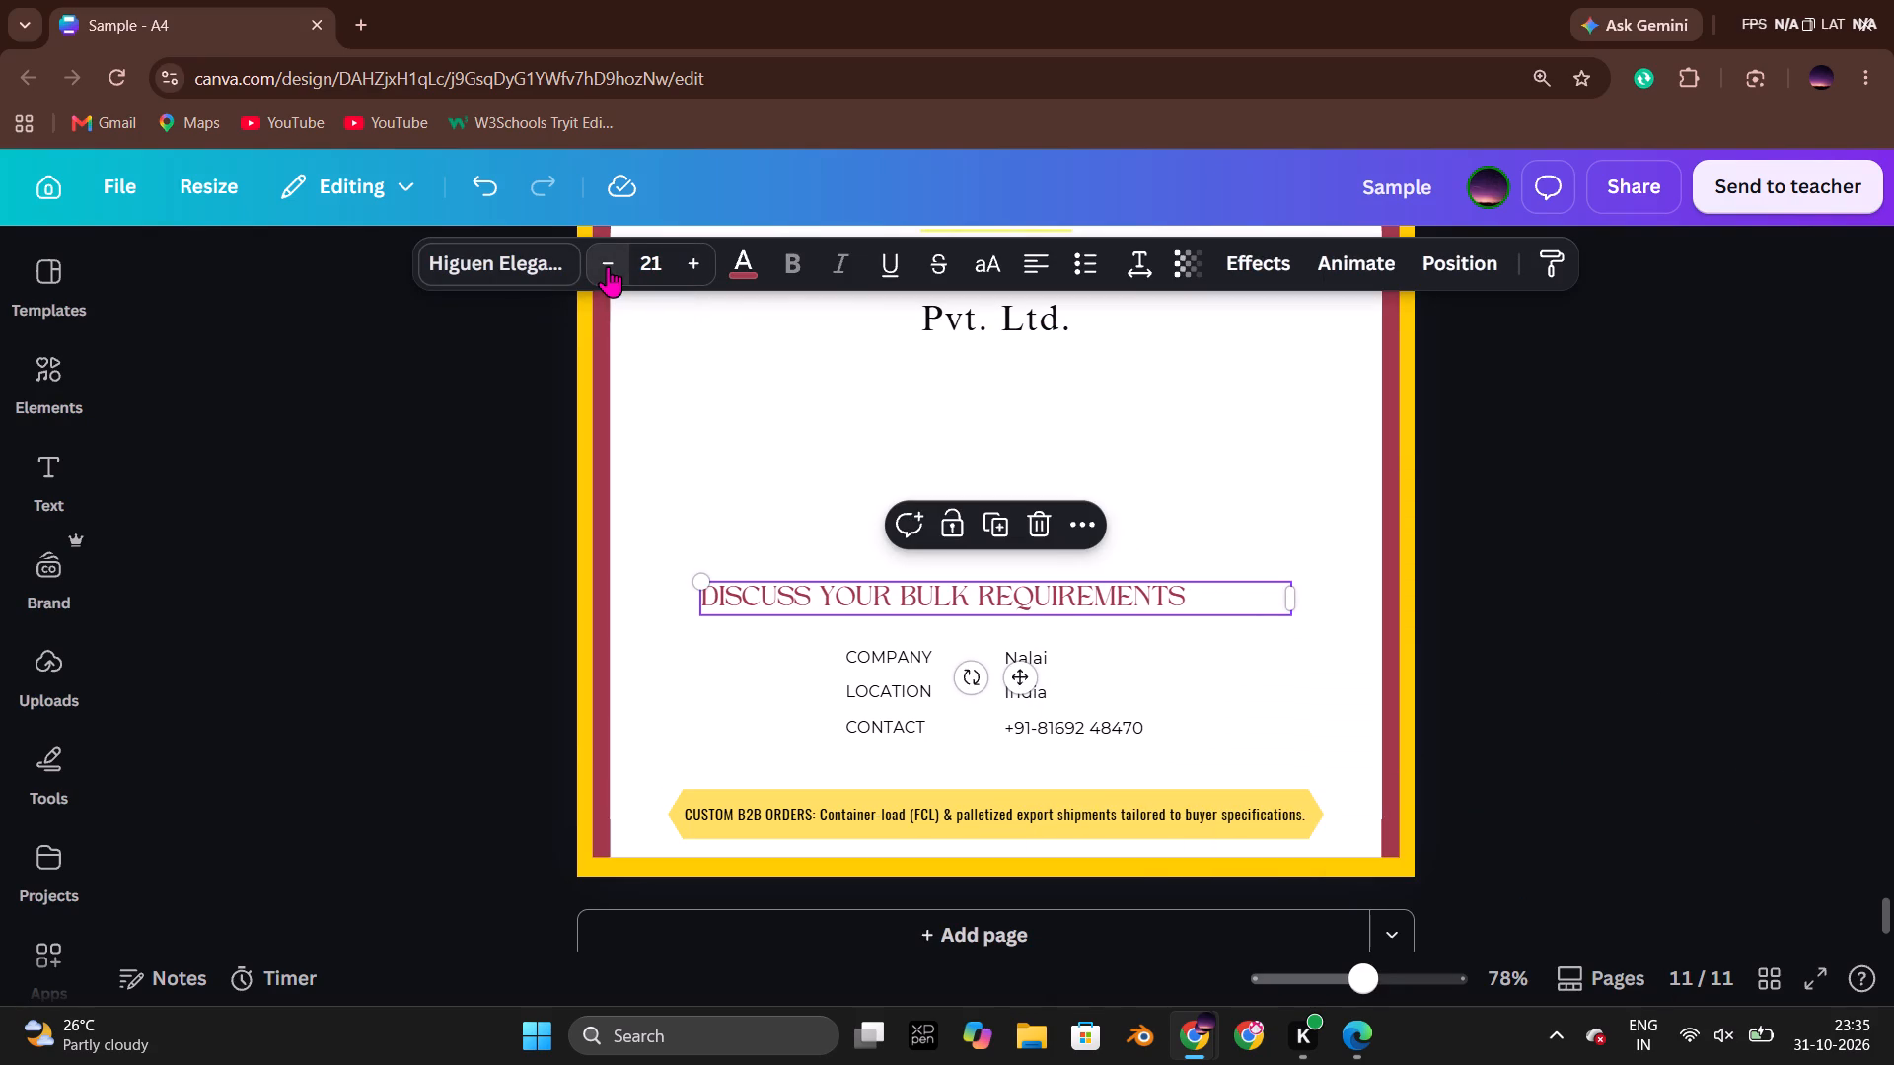
pyautogui.moveTo(1295, 604); pyautogui.dragTo(1284, 604)
pyautogui.moveTo(1284, 604); pyautogui.dragTo(1193, 611)
pyautogui.click(1497, 604)
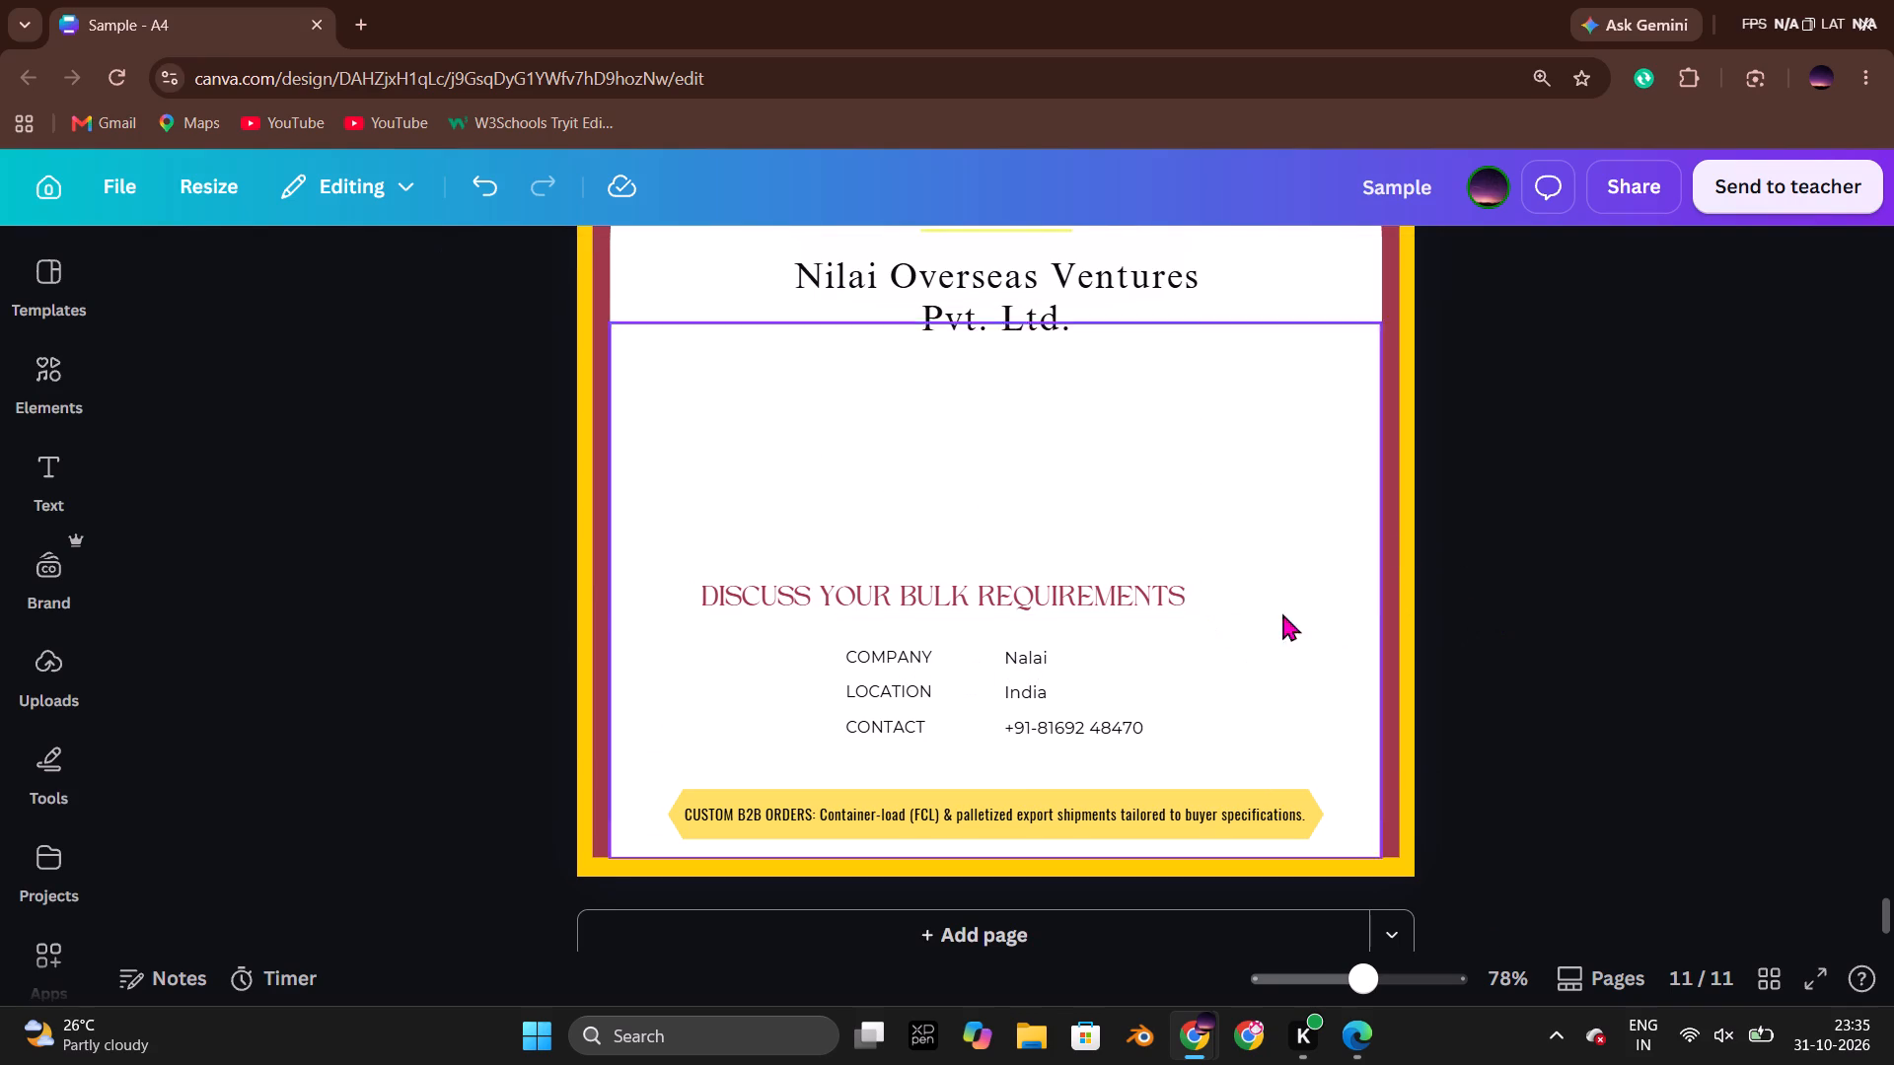
# Centre the resized "DISCUSS YOUR BULK REQUIREMENTS" heading horizontally on page 11.
pyautogui.click(990, 610)
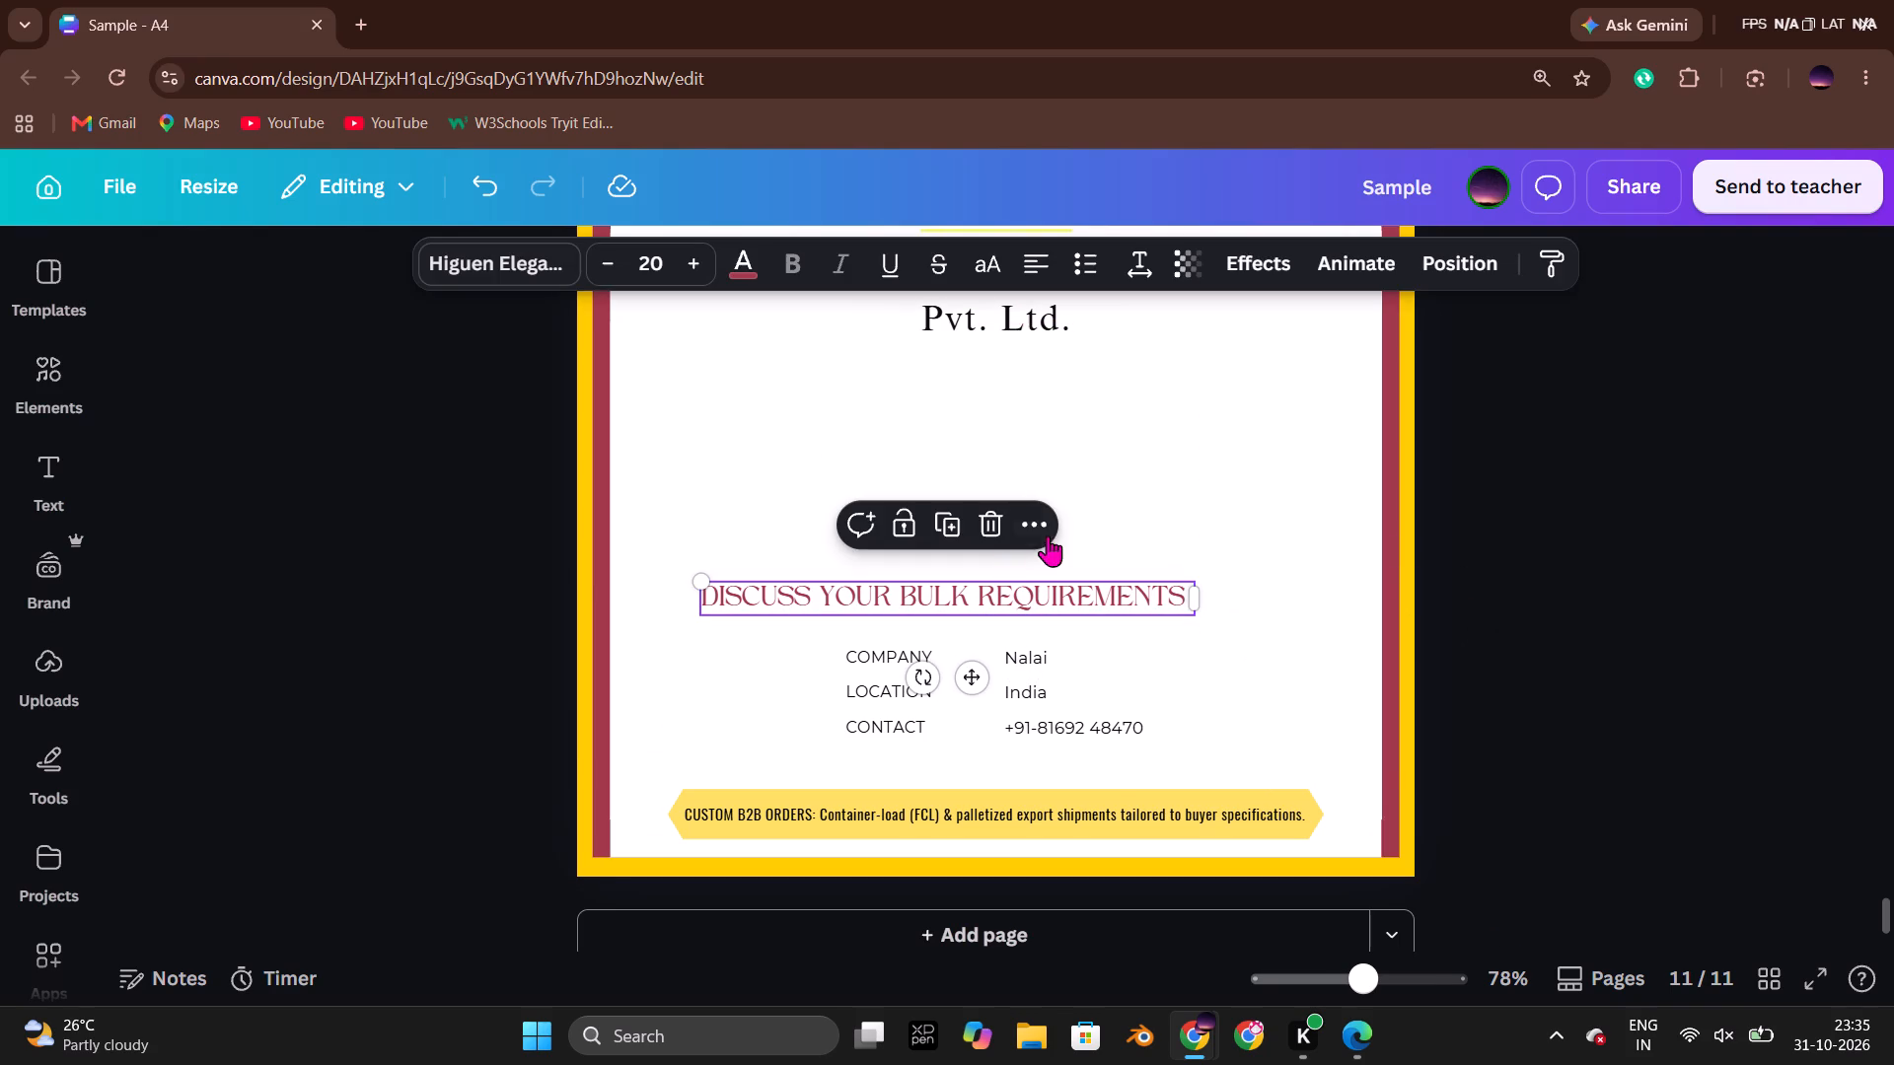
pyautogui.click(1048, 535)
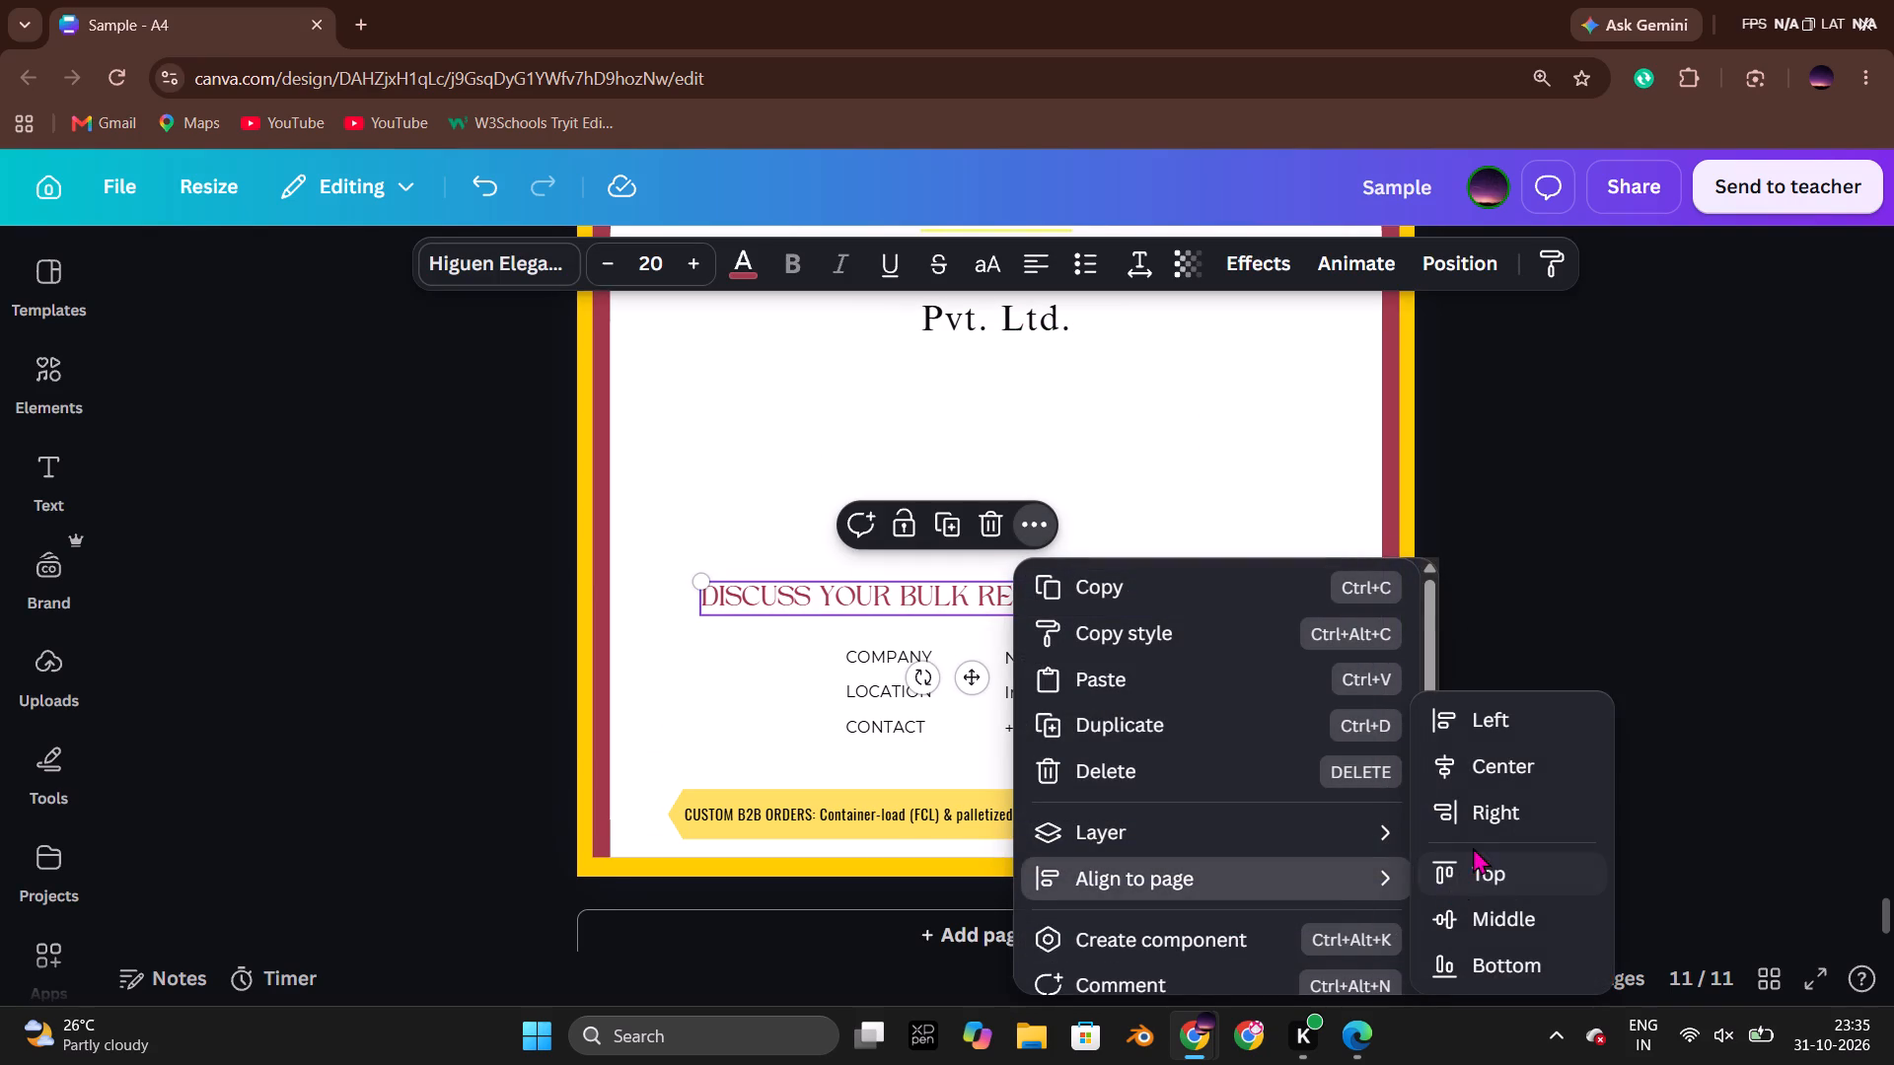
pyautogui.click(1507, 762)
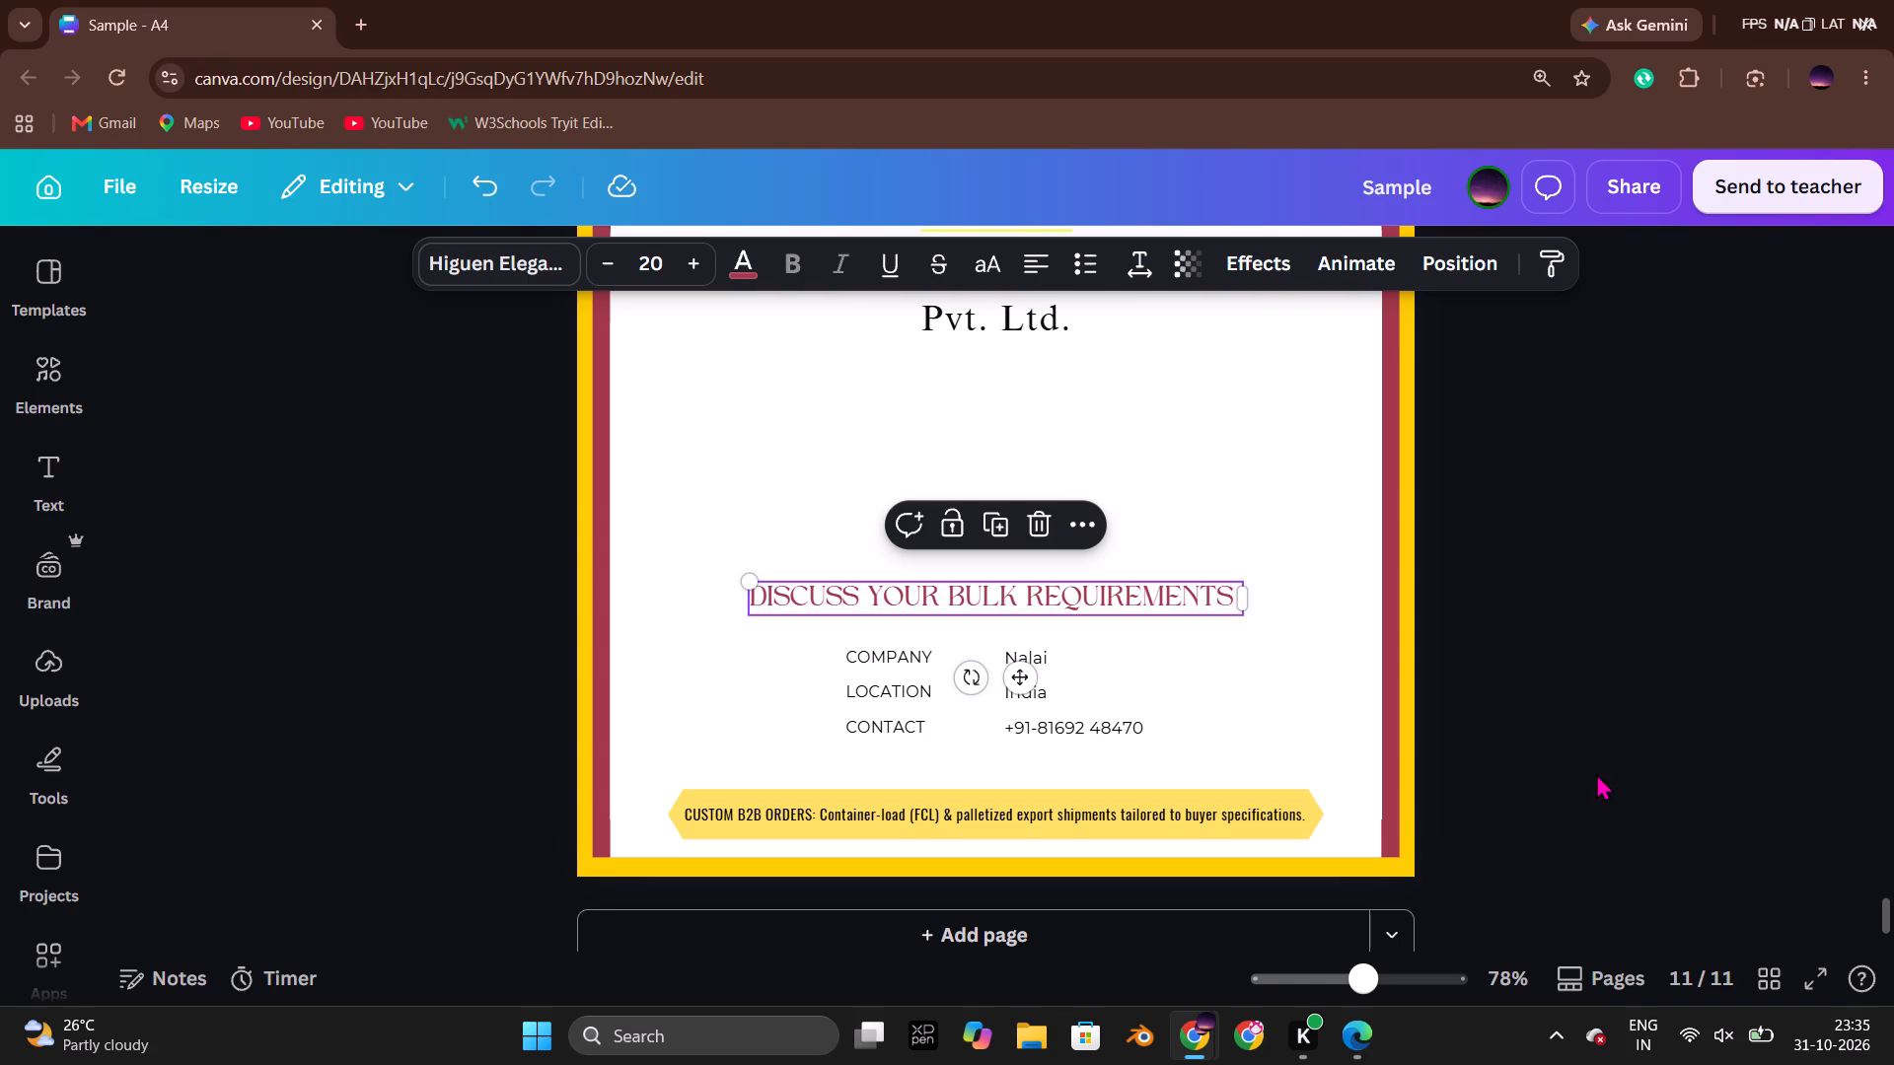
pyautogui.click(1507, 692)
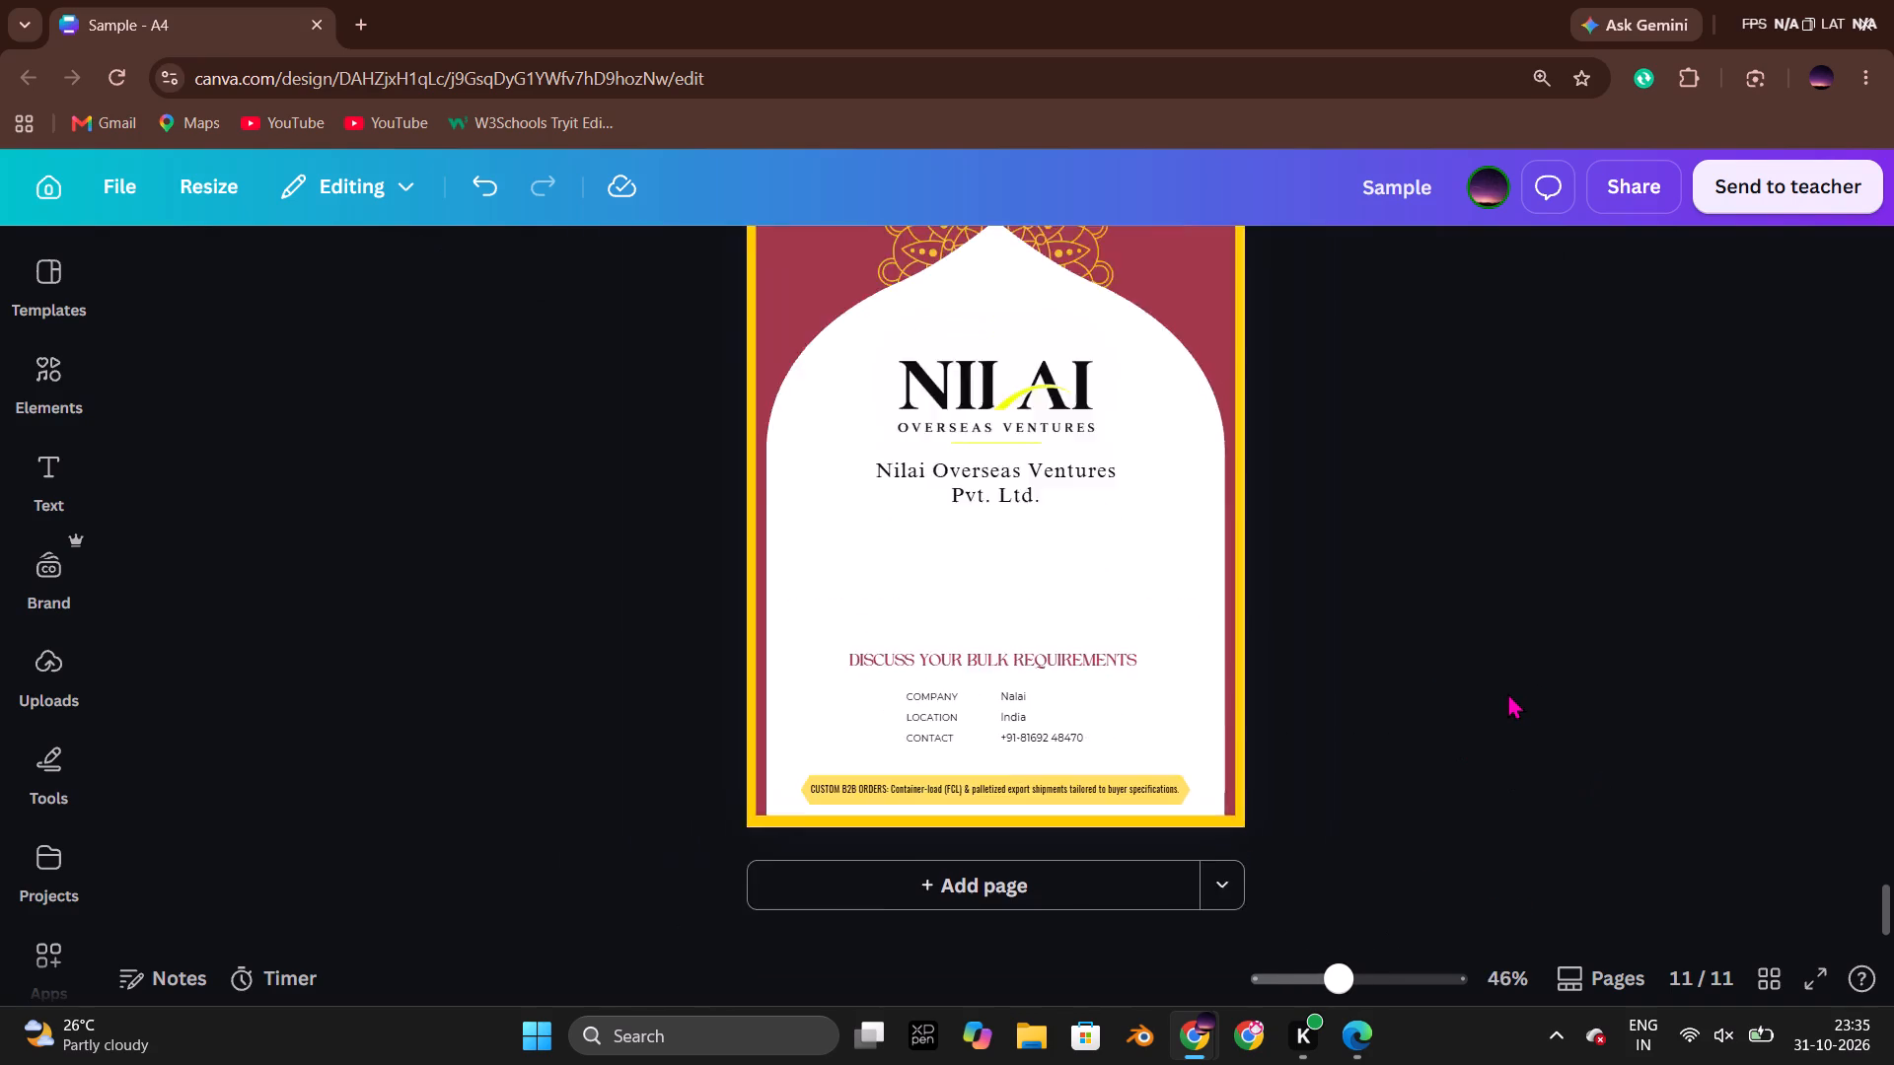
# Group the Nilai logo with the "Nilai Overseas Ventures Pvt. Ltd." text beneath it on page 11.
pyautogui.scroll(1, 1507, 692)
pyautogui.click(1014, 513)
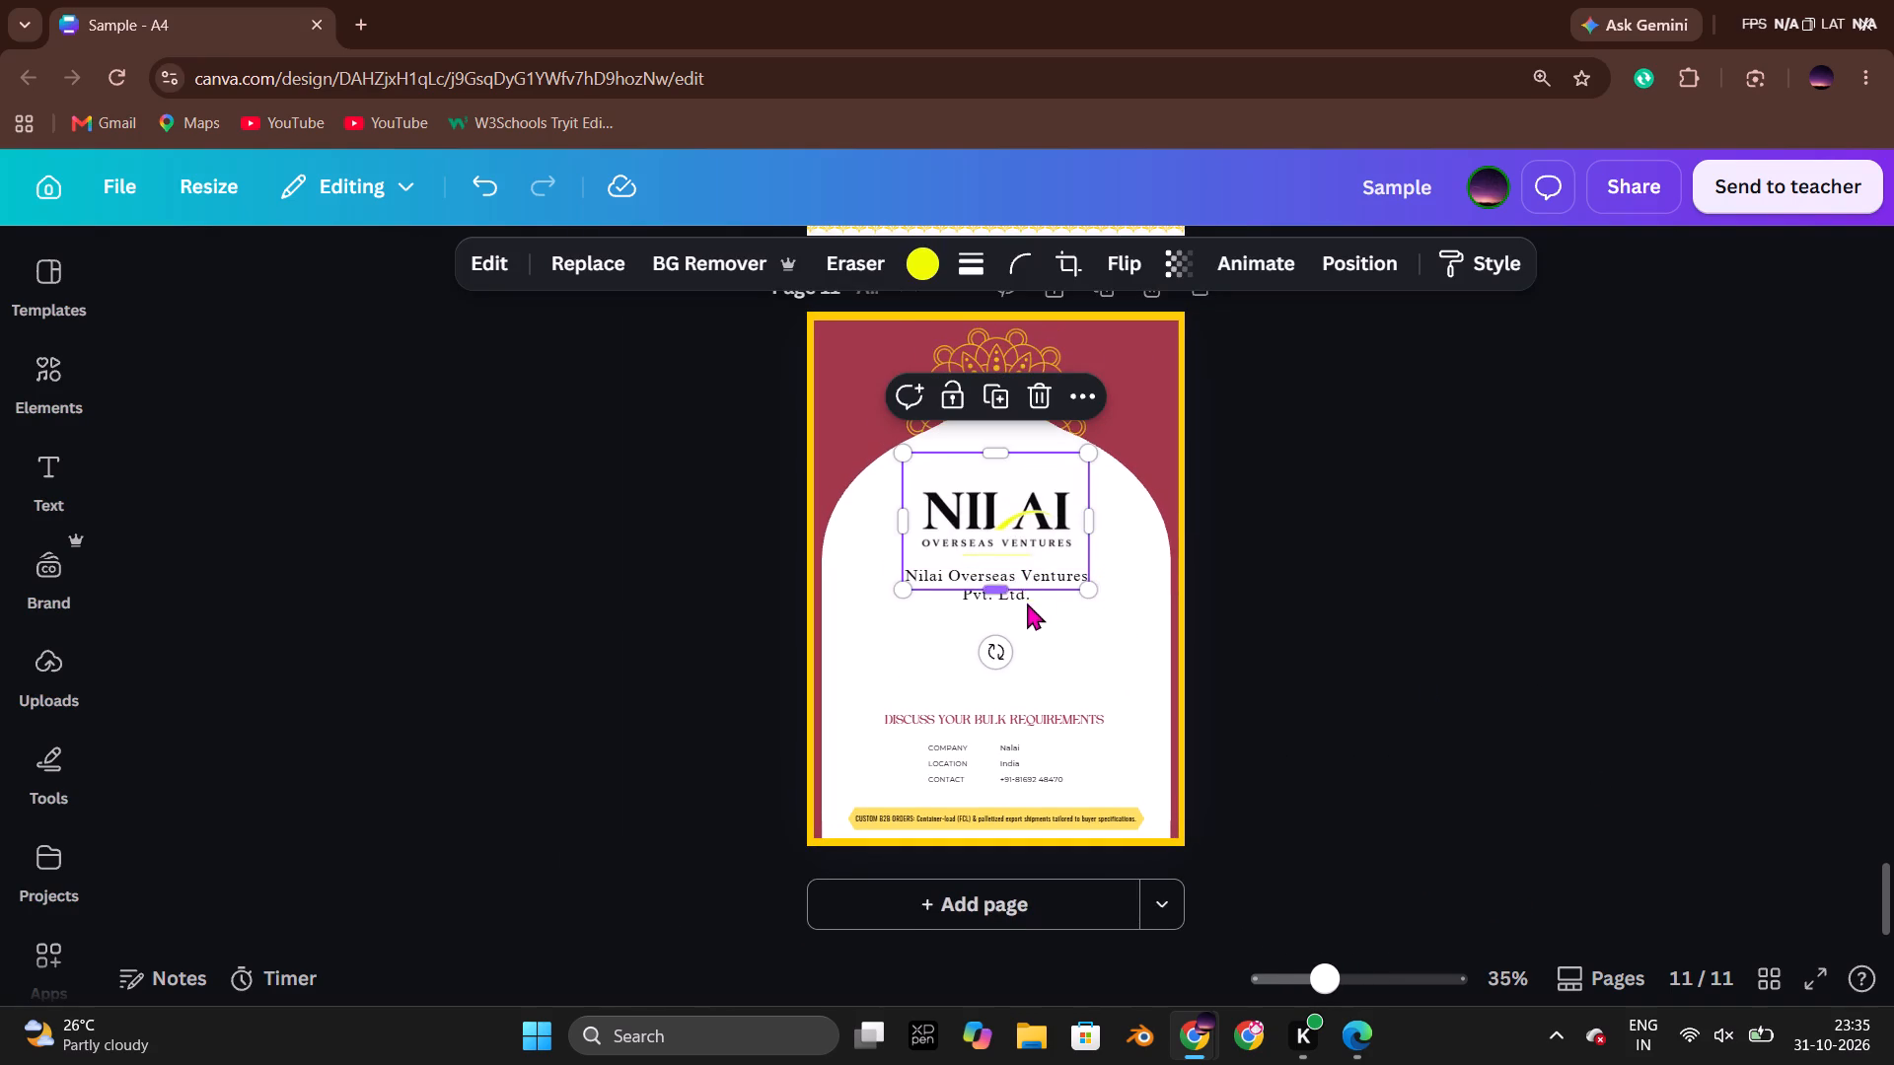
pyautogui.keyDown('shift'); pyautogui.click(1026, 603); pyautogui.keyUp('shift')
pyautogui.click(920, 406)
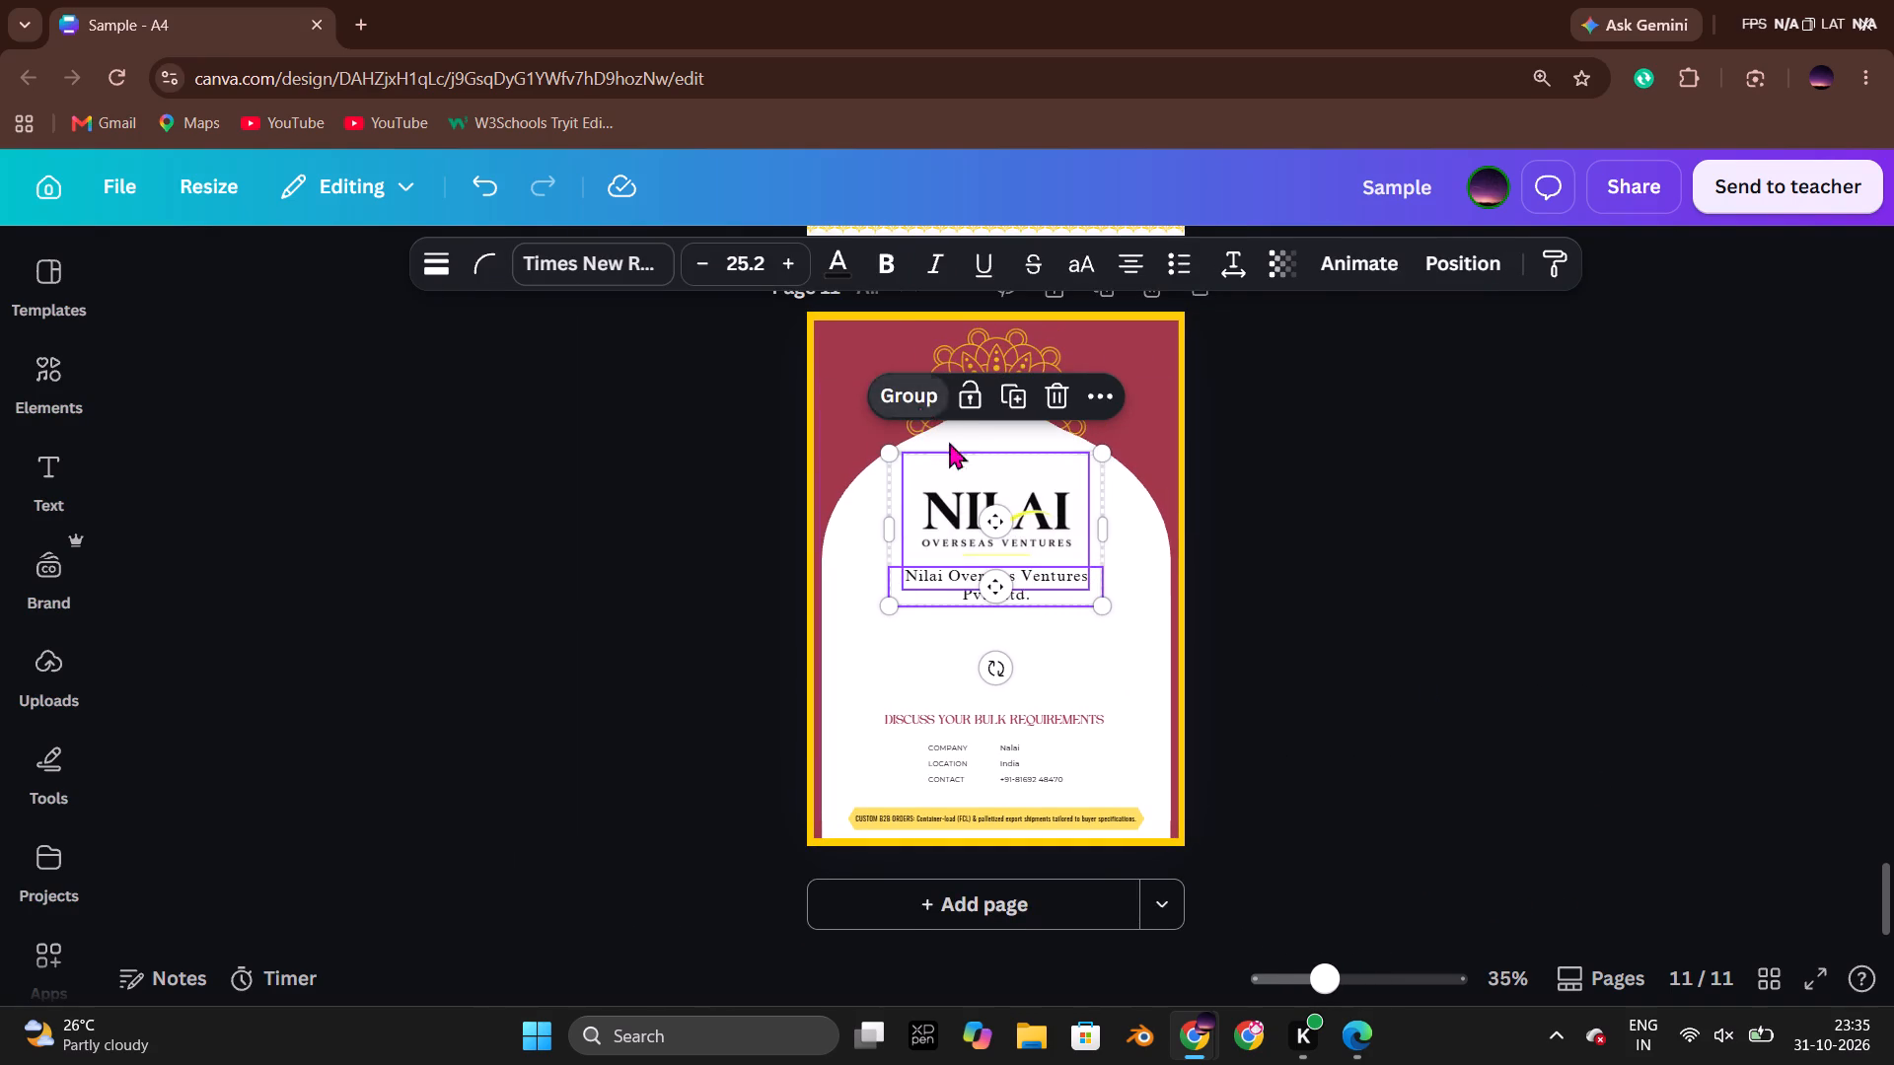
# Nudge the grouped logo and company name slightly down within the white arch on page 11.
pyautogui.press('Down')
pyautogui.press('Down')
pyautogui.press('Down')
pyautogui.press('Down')
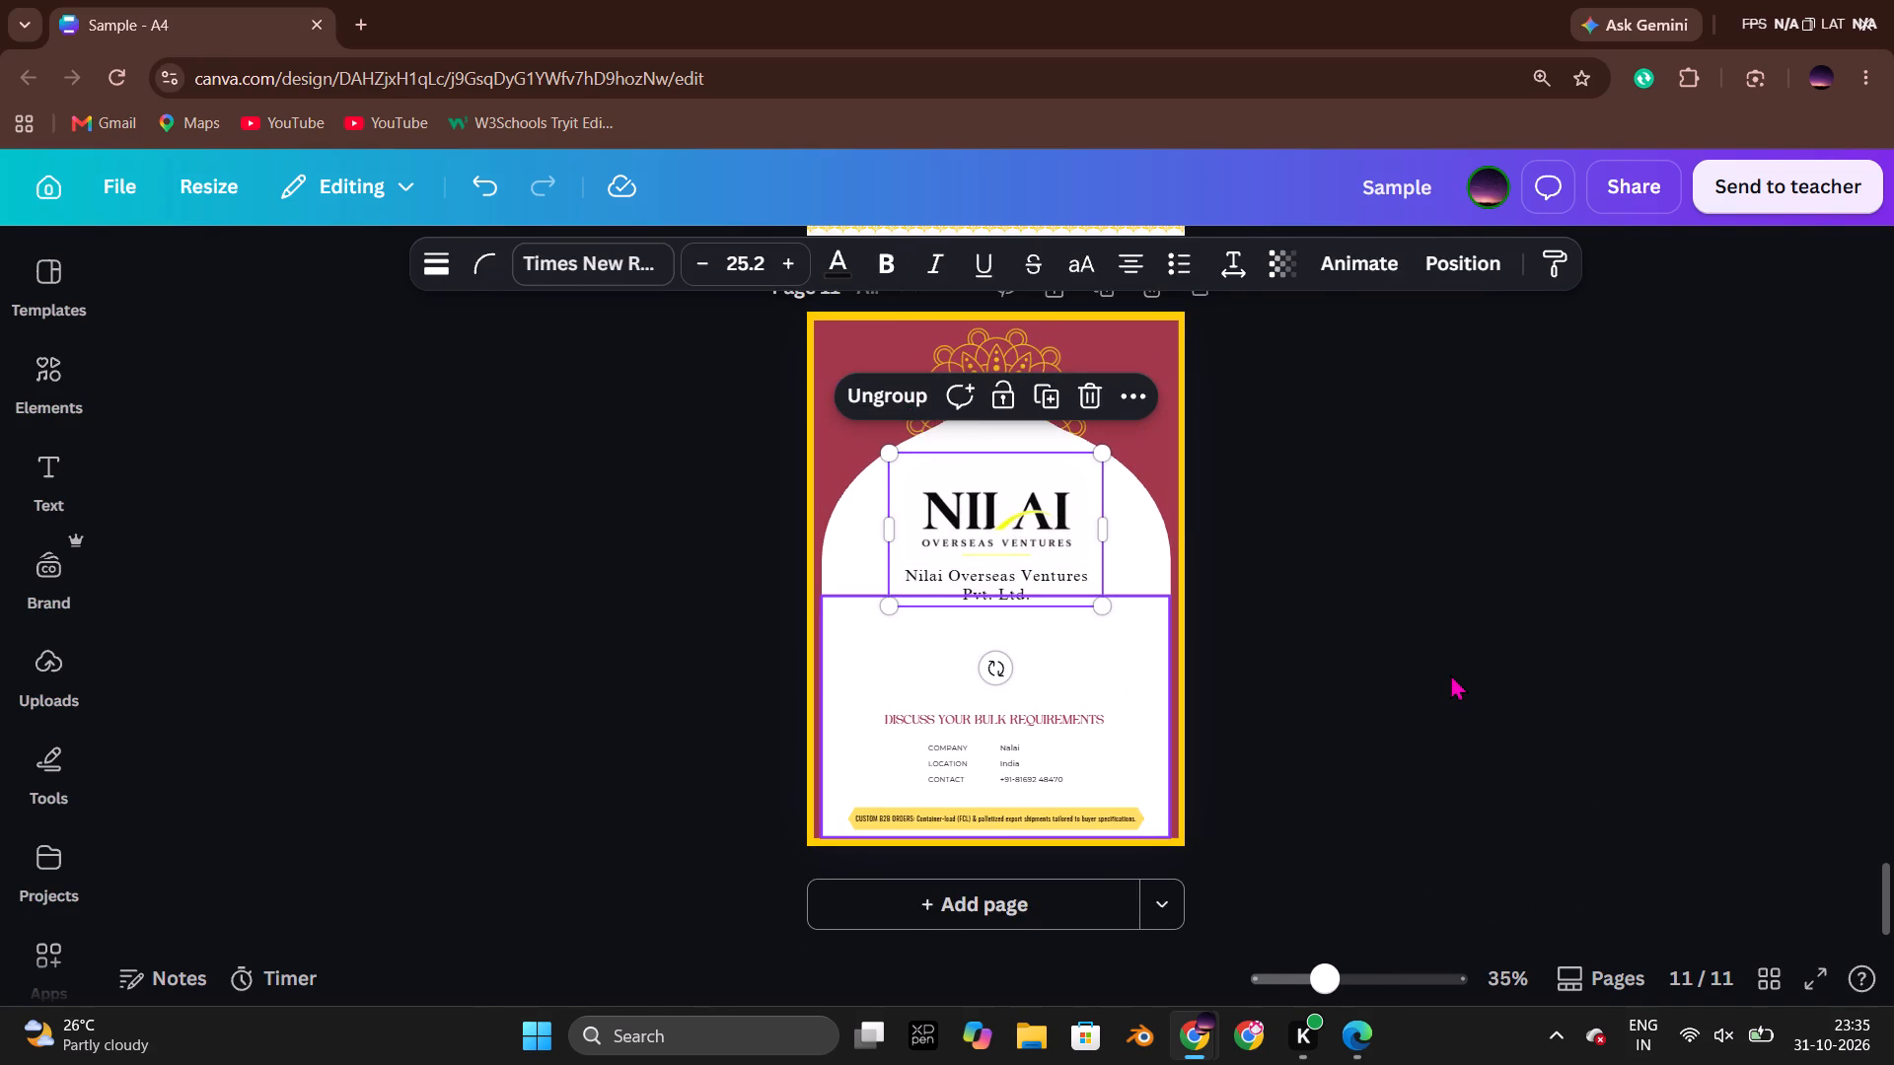
pyautogui.doubleClick(1450, 674)
pyautogui.click(970, 570)
pyautogui.press('Down')
pyautogui.press('Down')
pyautogui.press('Down')
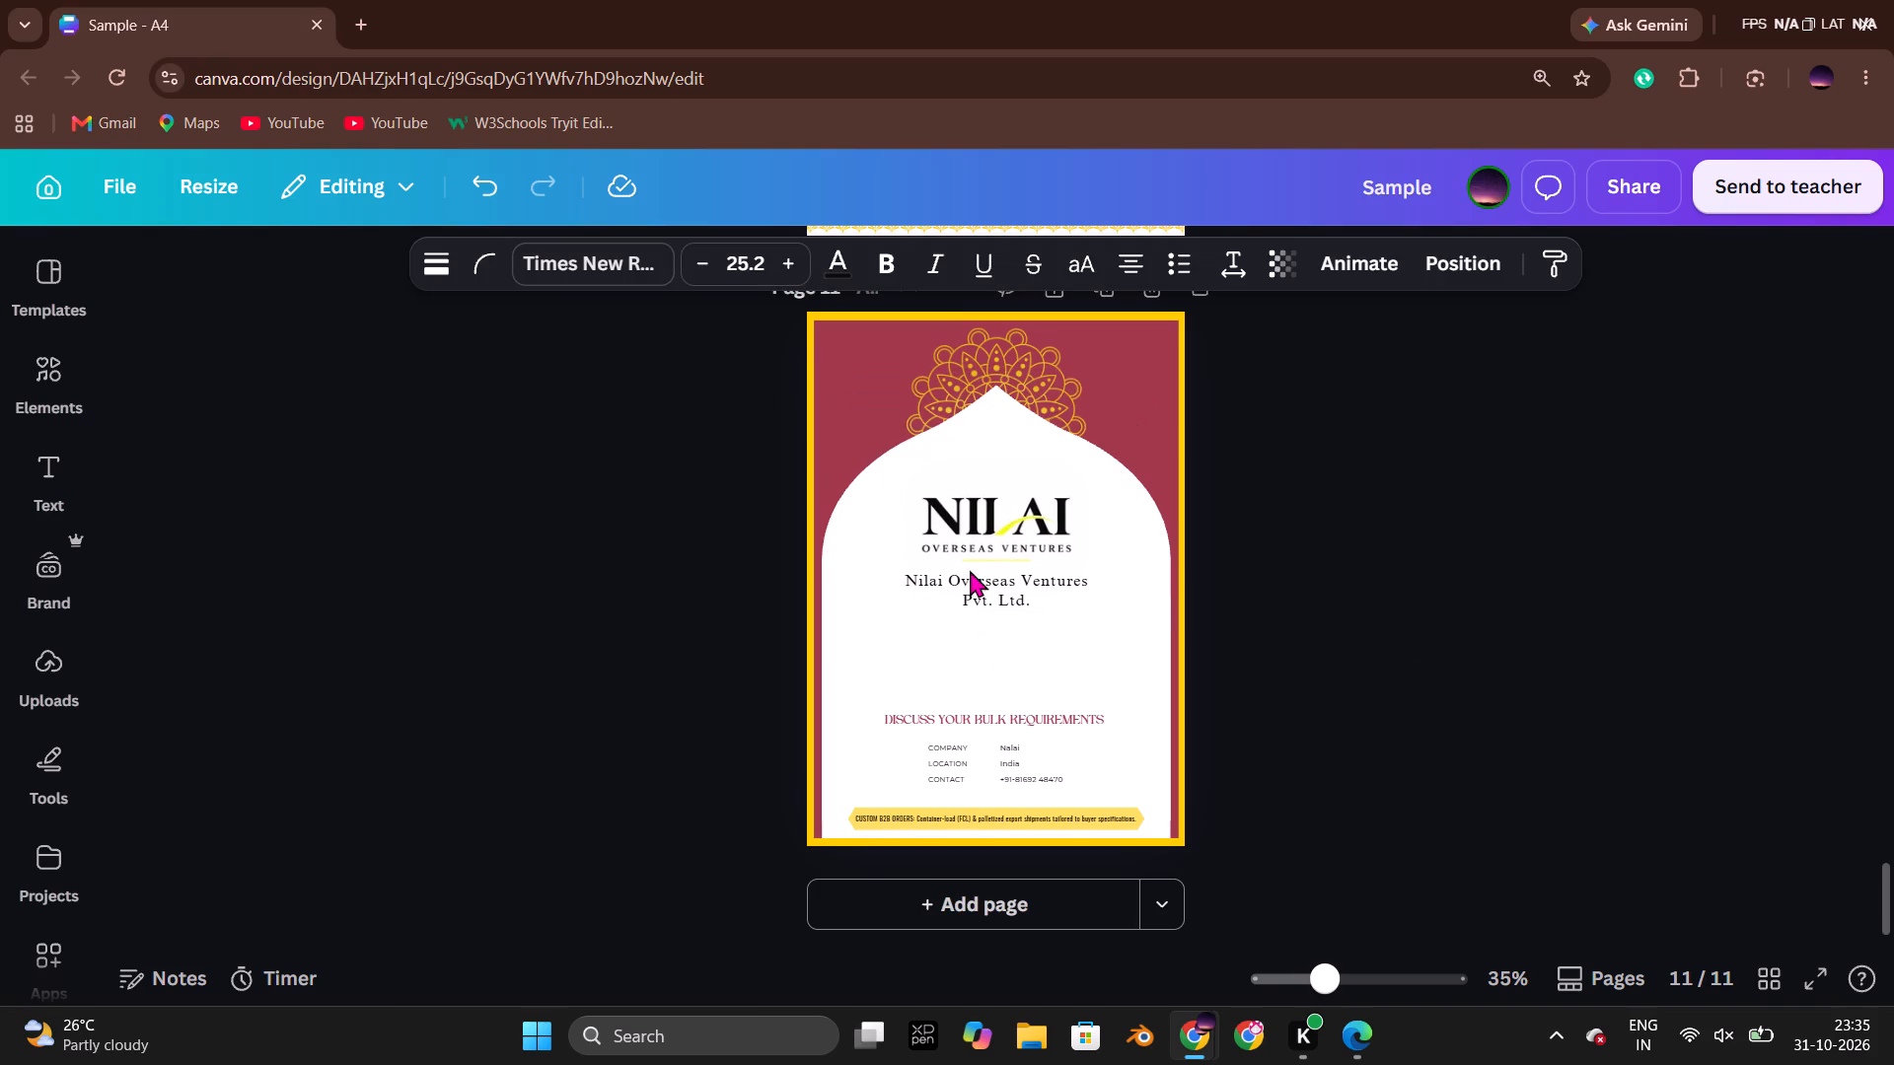
pyautogui.press('Down')
pyautogui.press('Down')
pyautogui.press('Down')
pyautogui.press('Down')
pyautogui.press('Down')
pyautogui.press('Down')
pyautogui.press('Down')
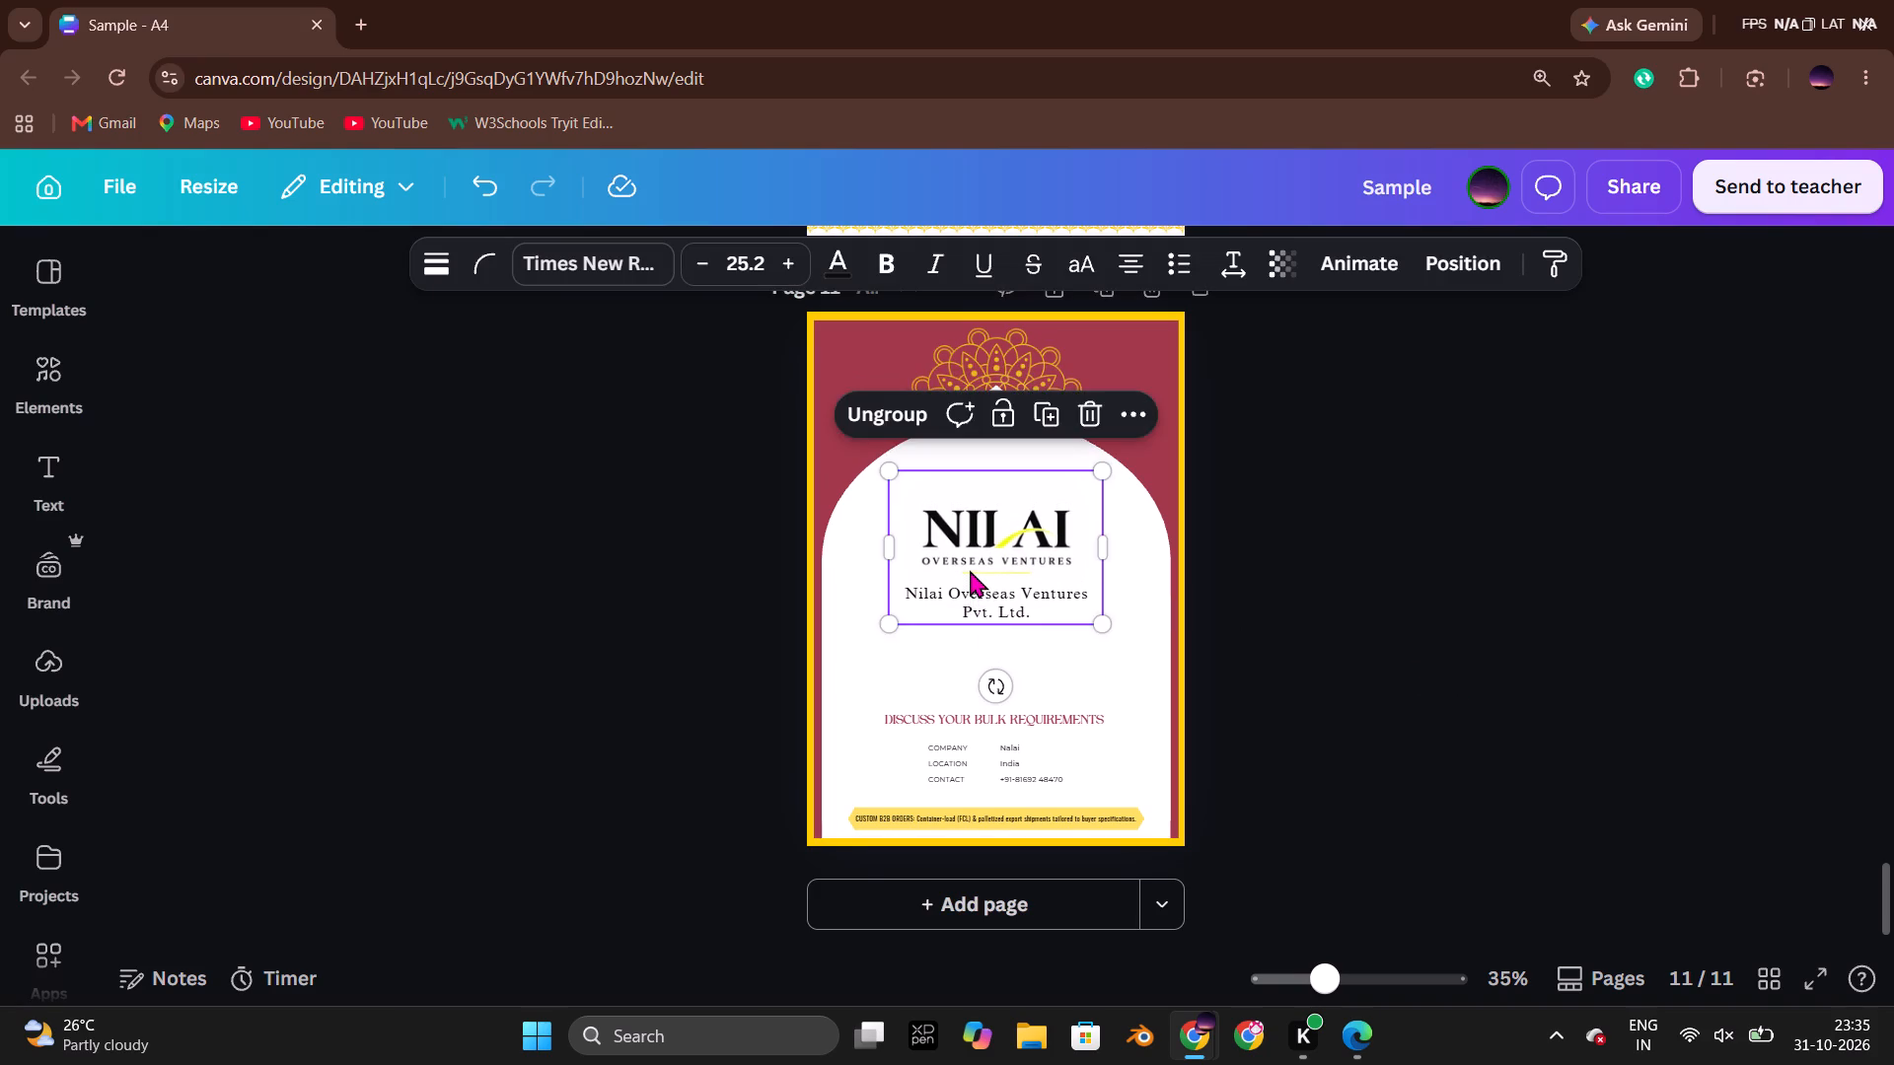
pyautogui.press('Down')
pyautogui.press('Up')
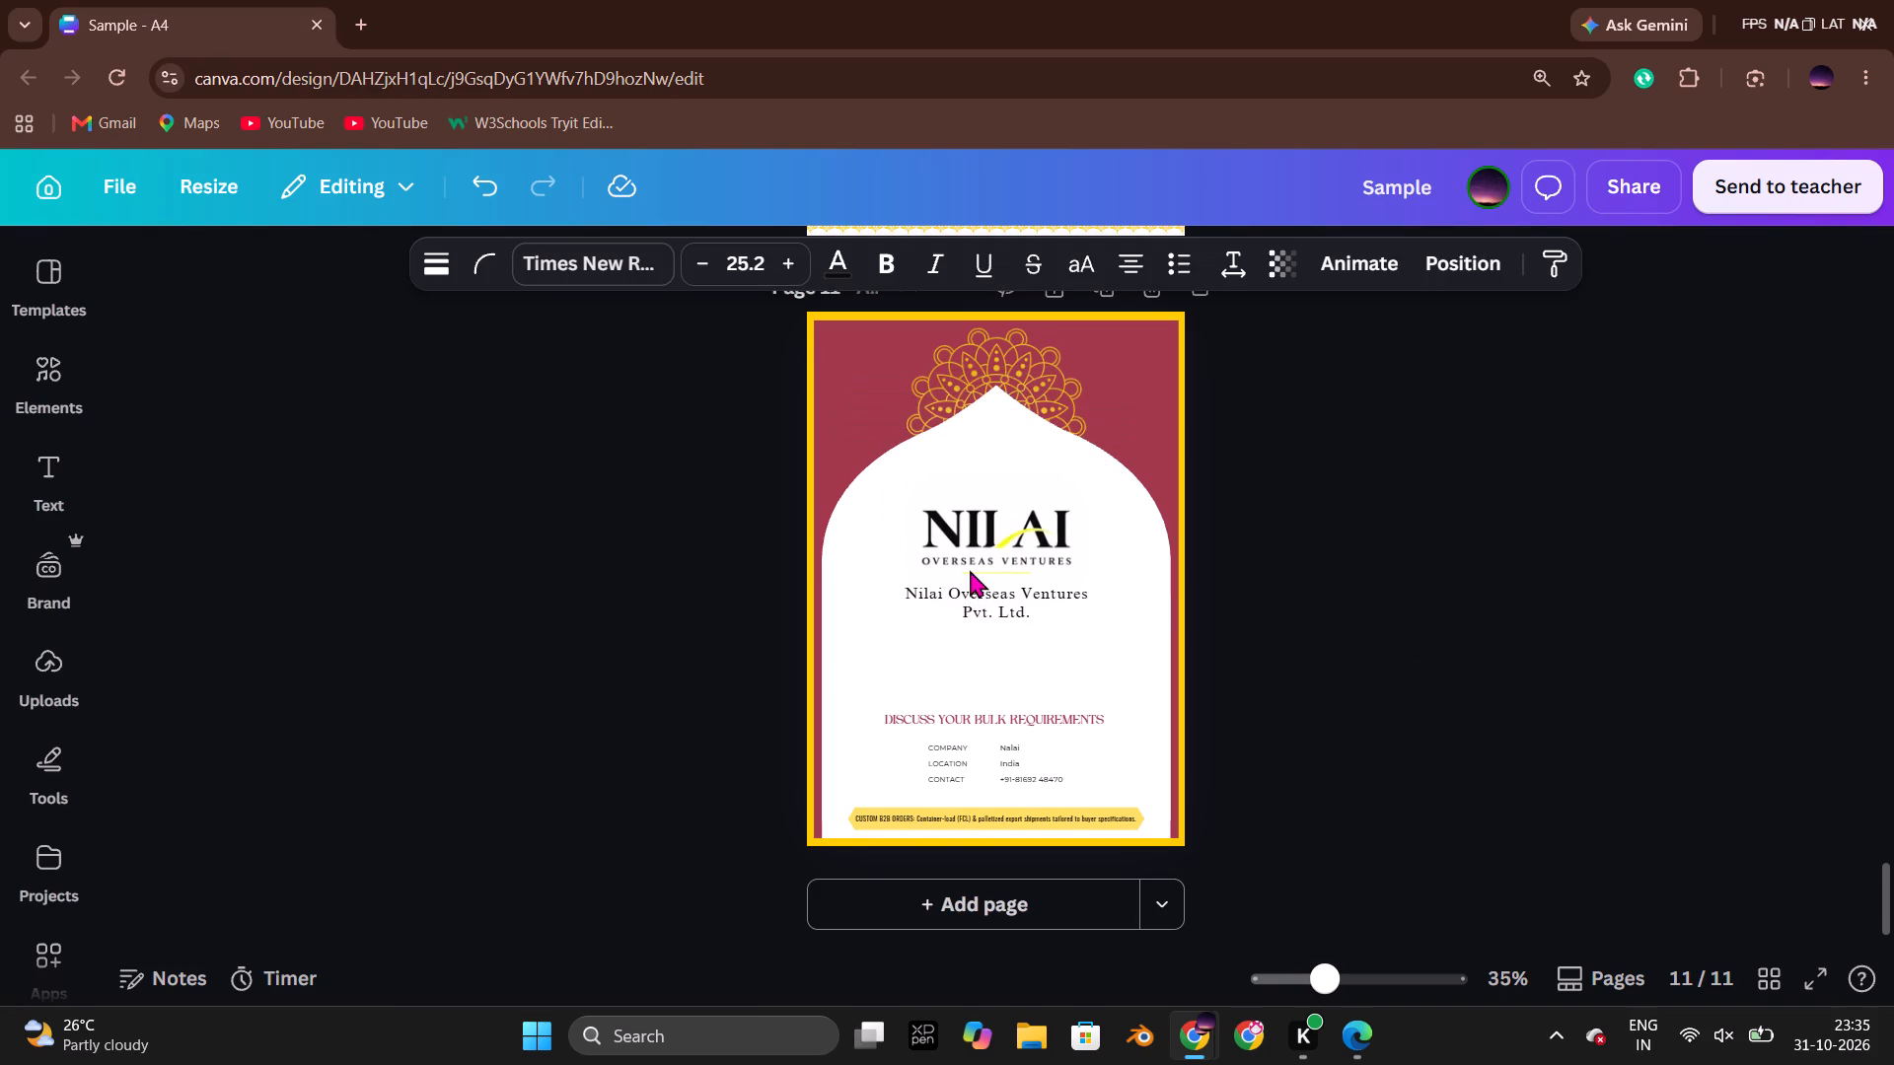
pyautogui.click(1402, 565)
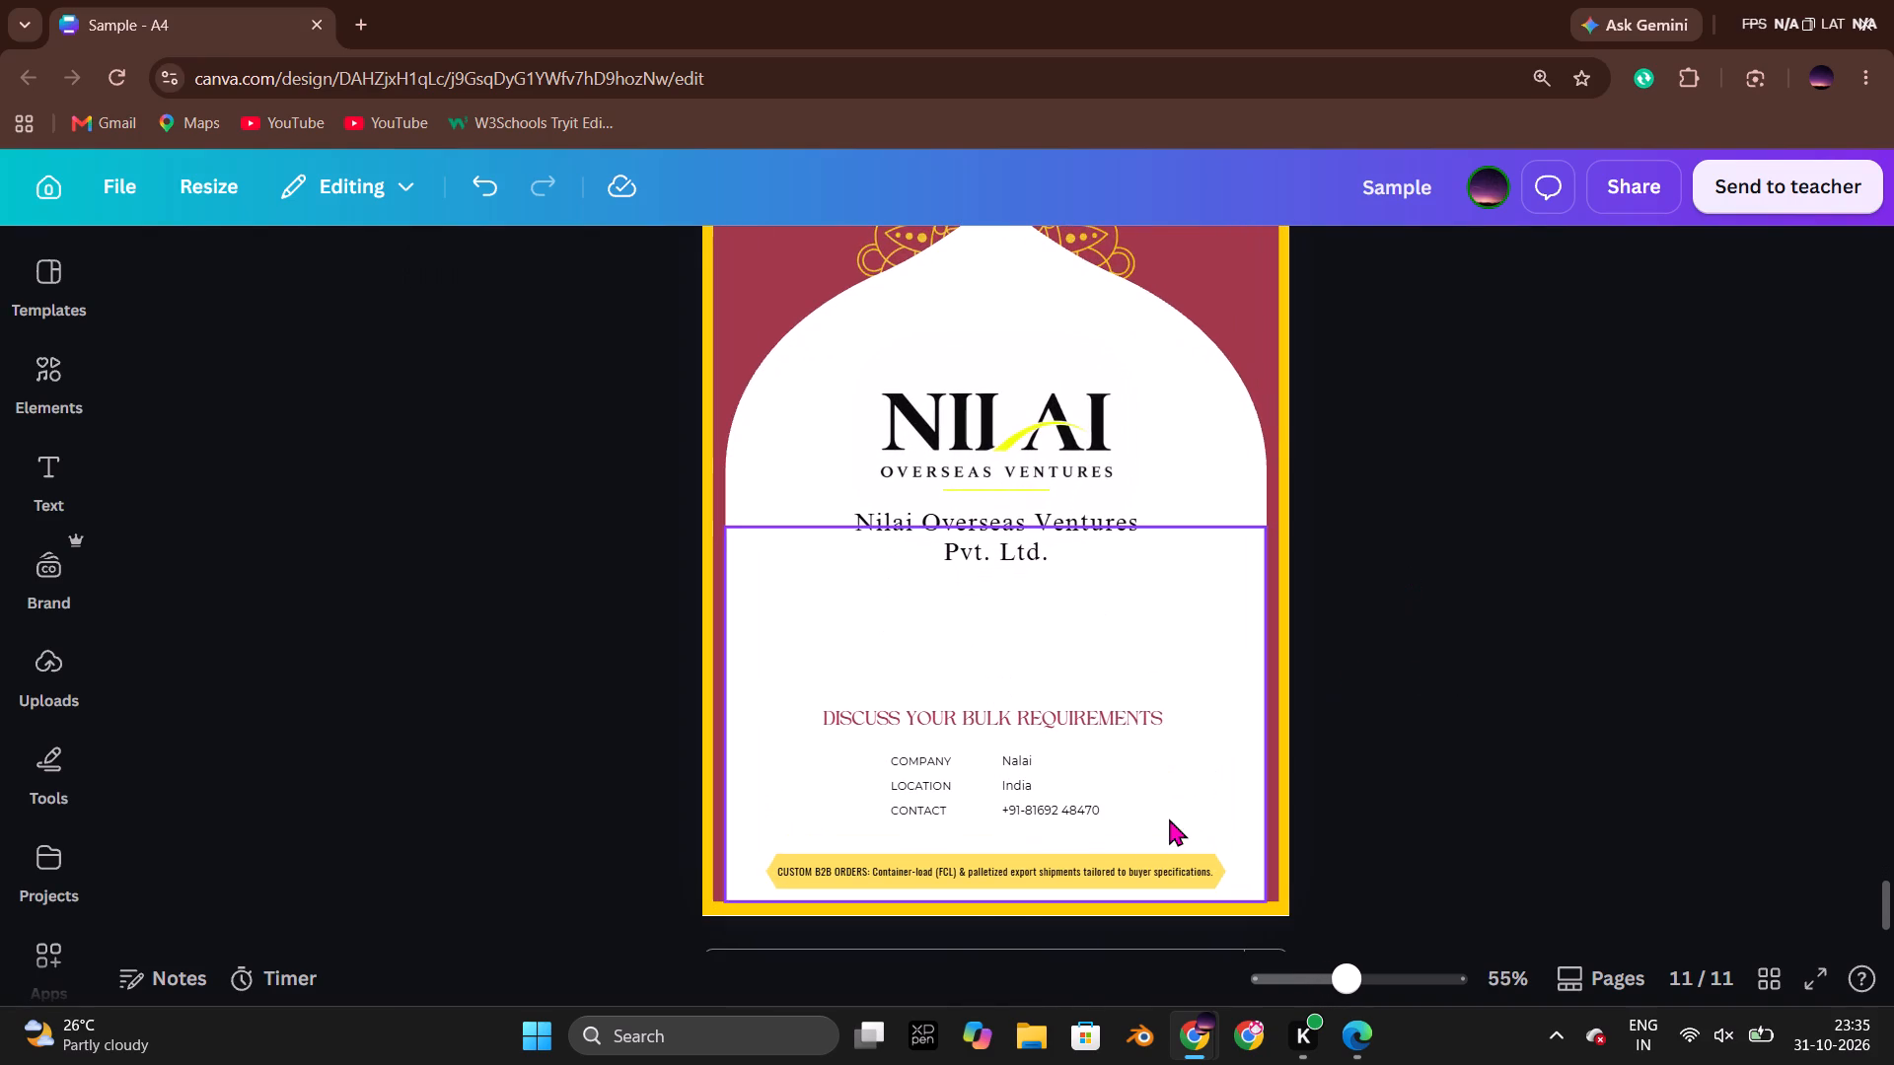
# Nudge the "CUSTOM B2B ORDERS" text and its yellow banner shape together slightly up on page 11.
pyautogui.click(1146, 868)
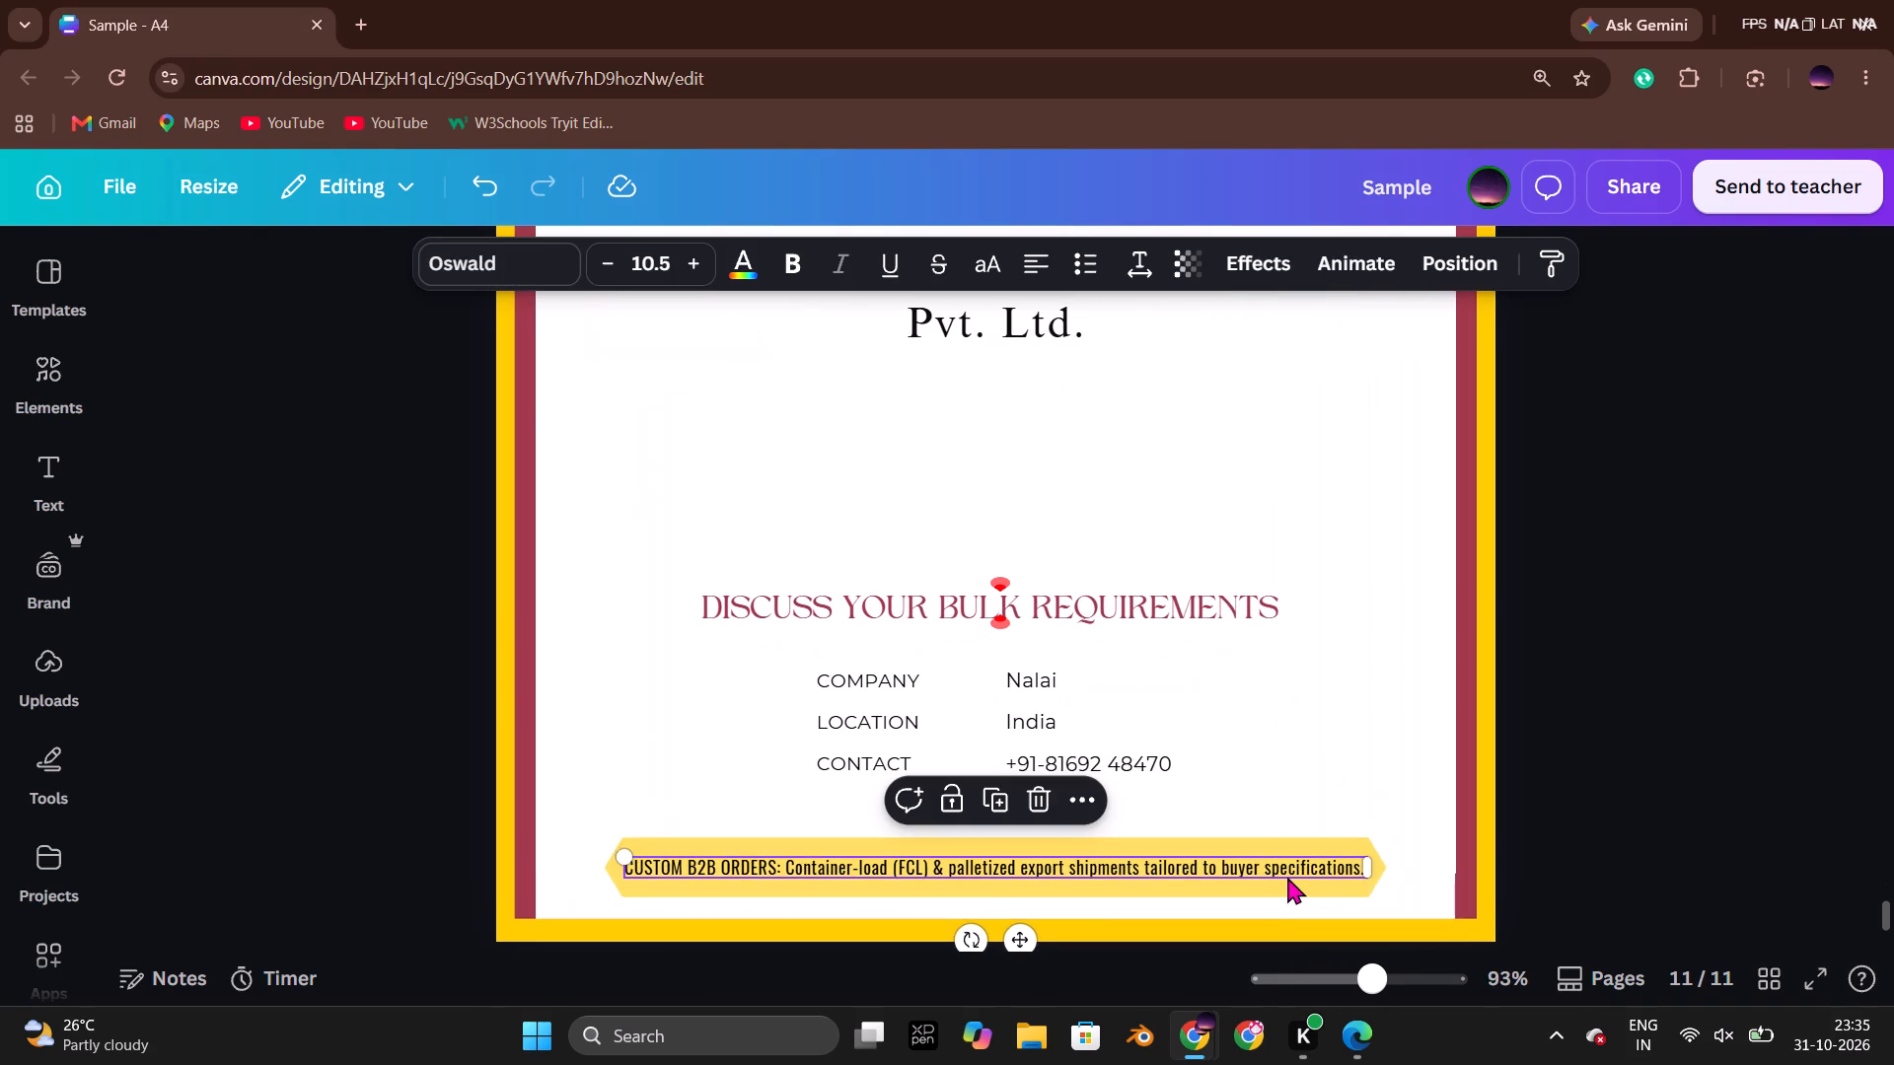
pyautogui.keyDown('shift'); pyautogui.click(1289, 890); pyautogui.keyUp('shift')
pyautogui.press('Up')
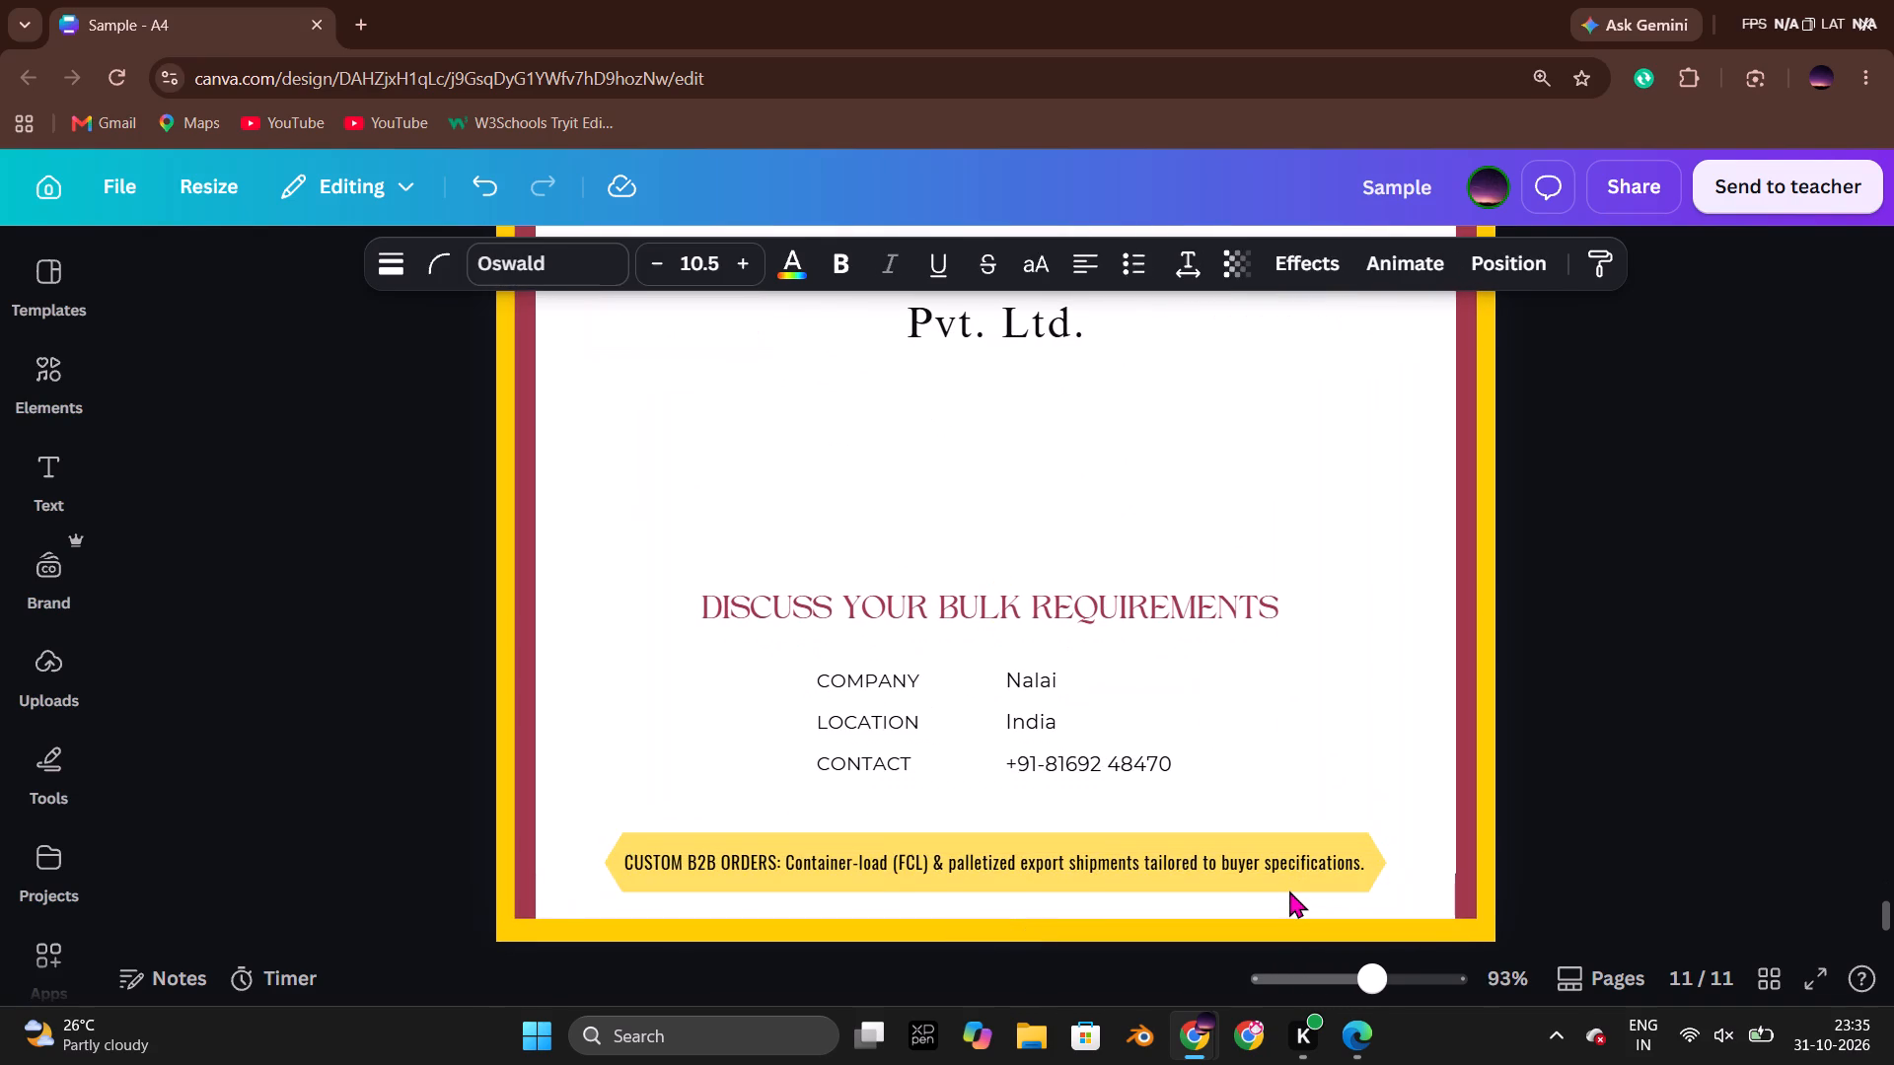
pyautogui.press('Up')
pyautogui.press('Up')
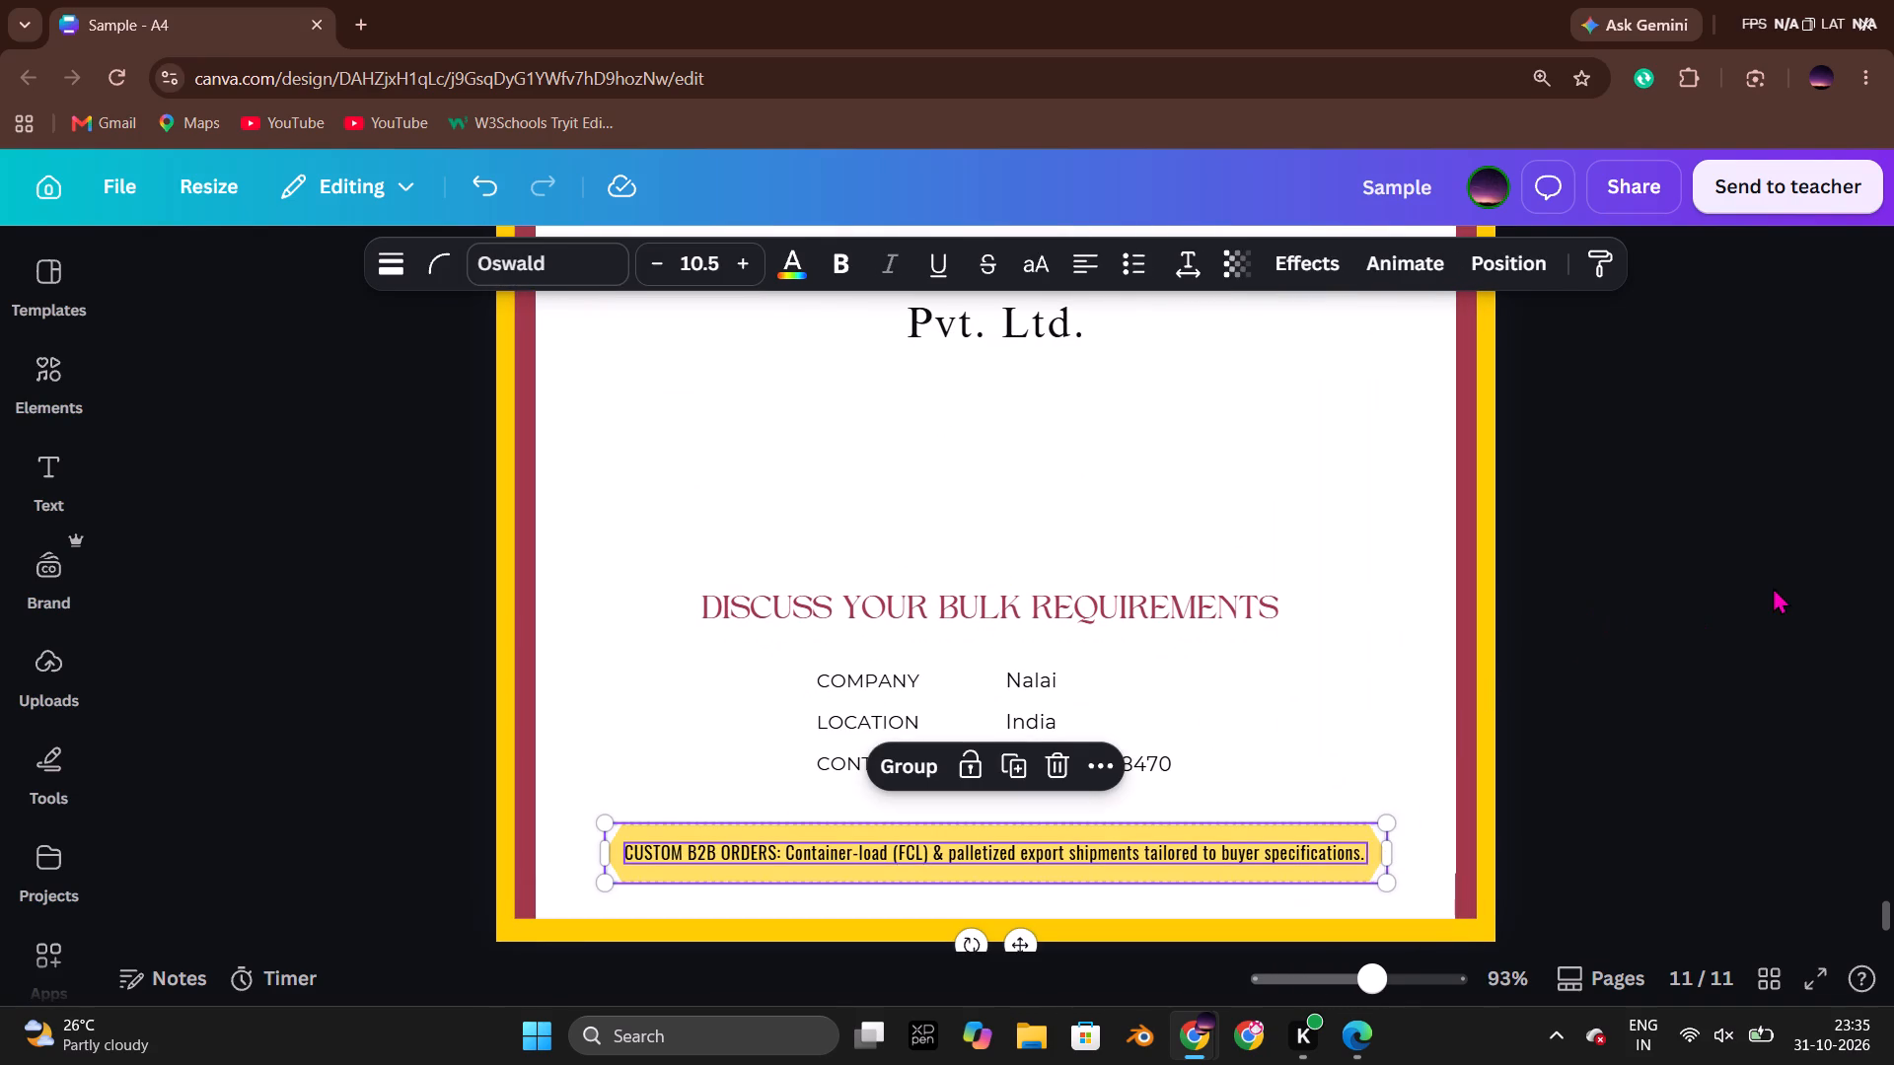
pyautogui.click(1735, 583)
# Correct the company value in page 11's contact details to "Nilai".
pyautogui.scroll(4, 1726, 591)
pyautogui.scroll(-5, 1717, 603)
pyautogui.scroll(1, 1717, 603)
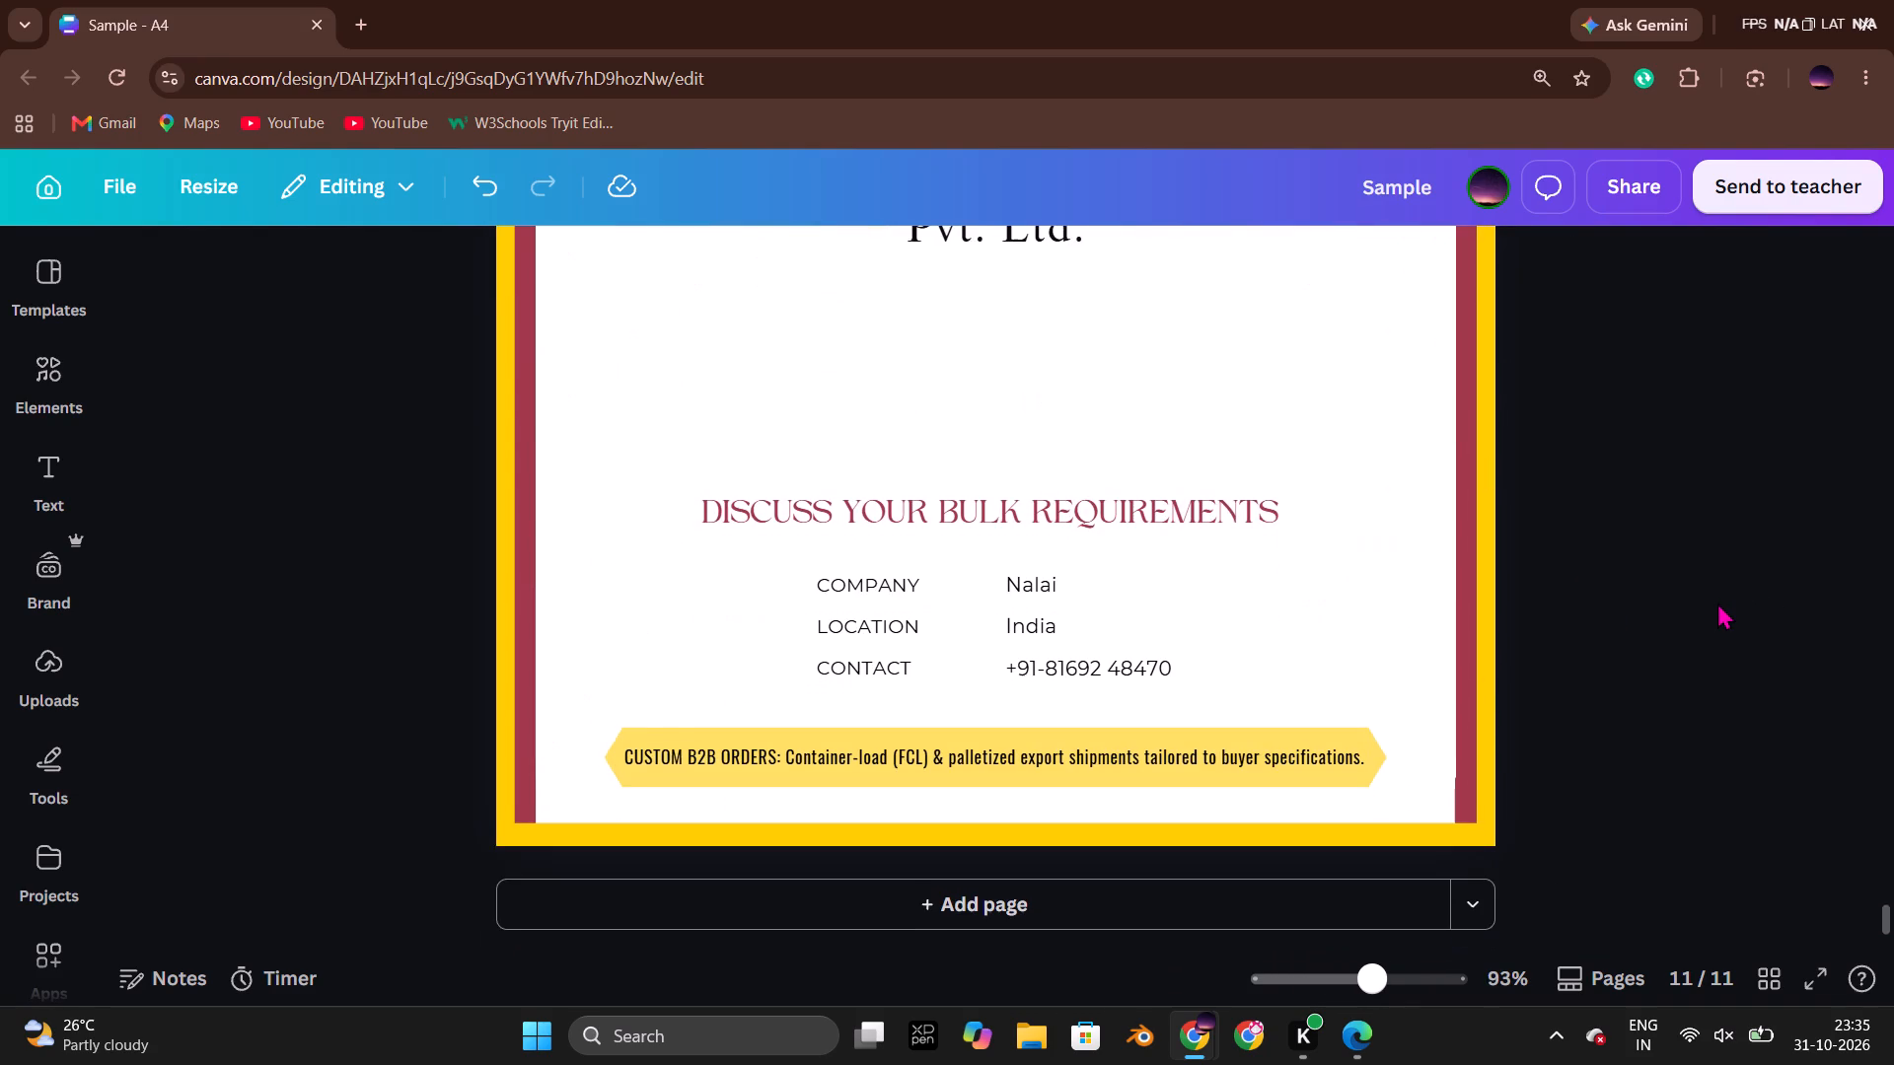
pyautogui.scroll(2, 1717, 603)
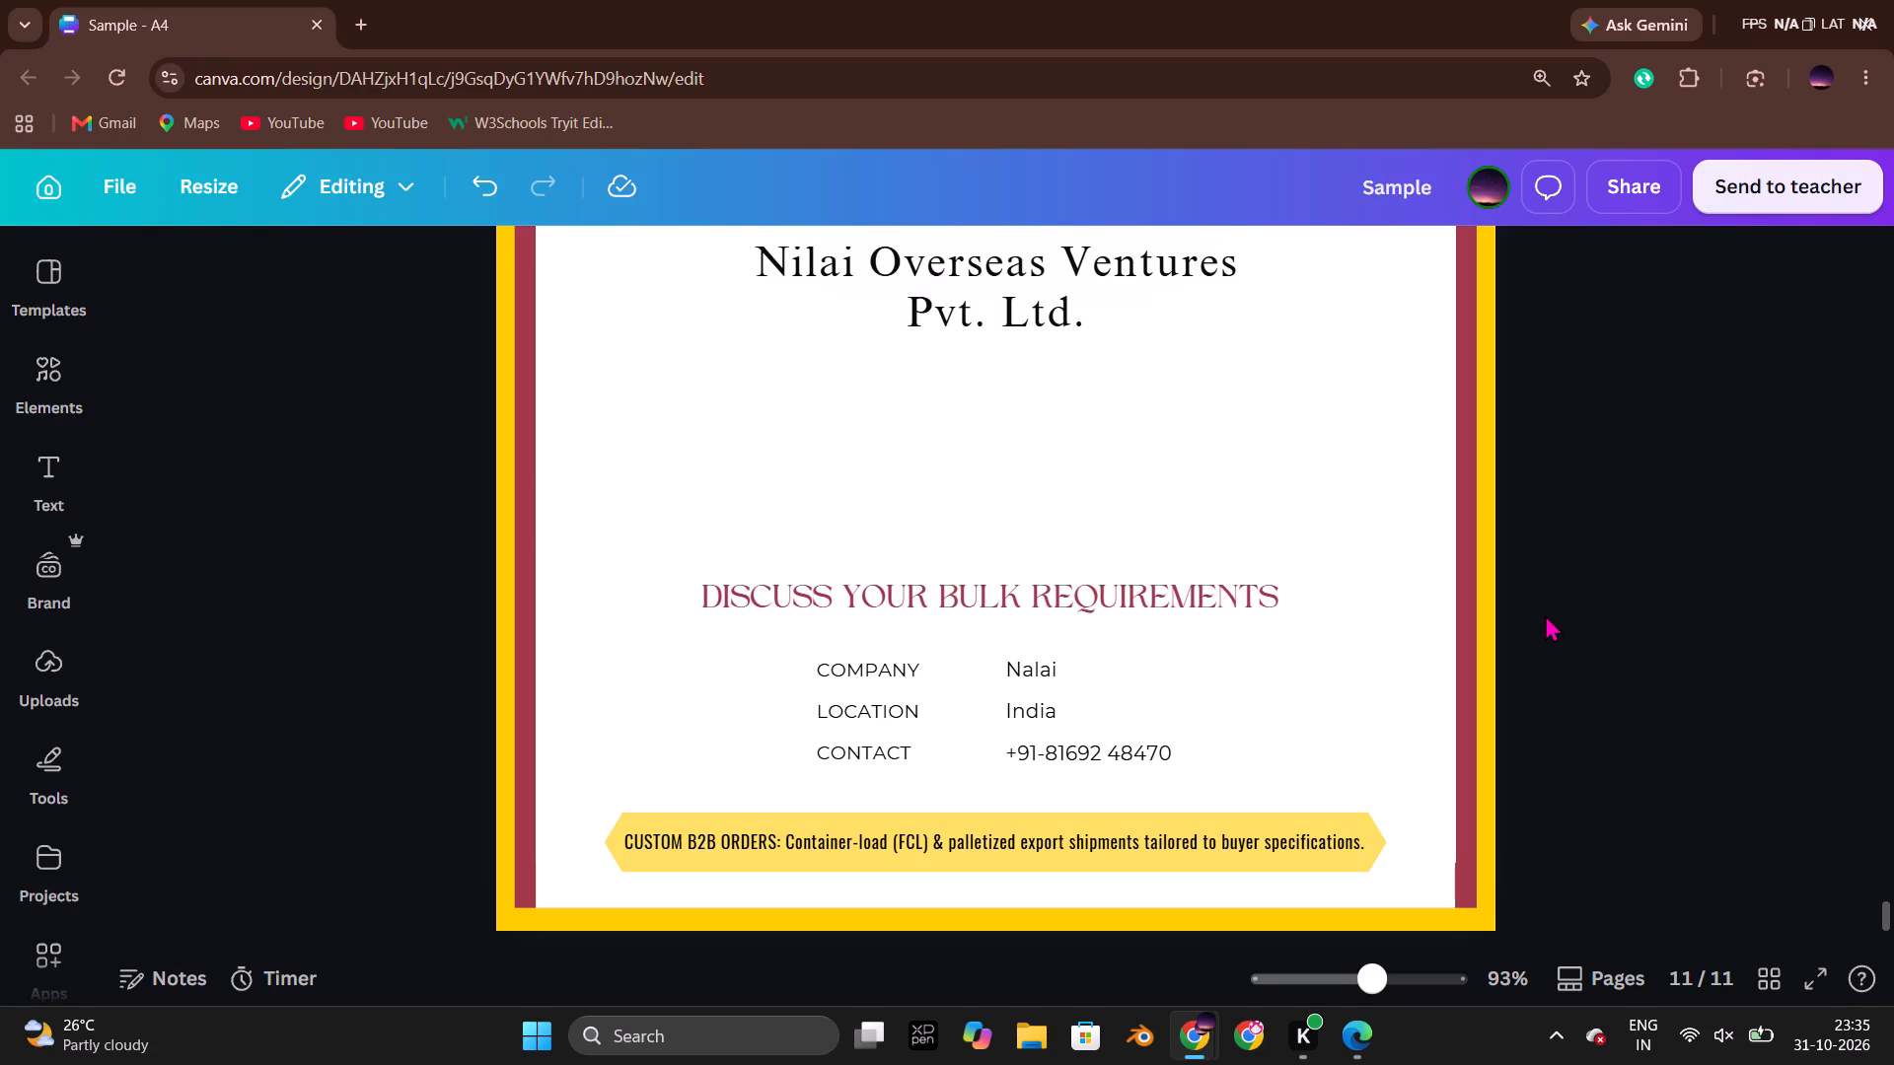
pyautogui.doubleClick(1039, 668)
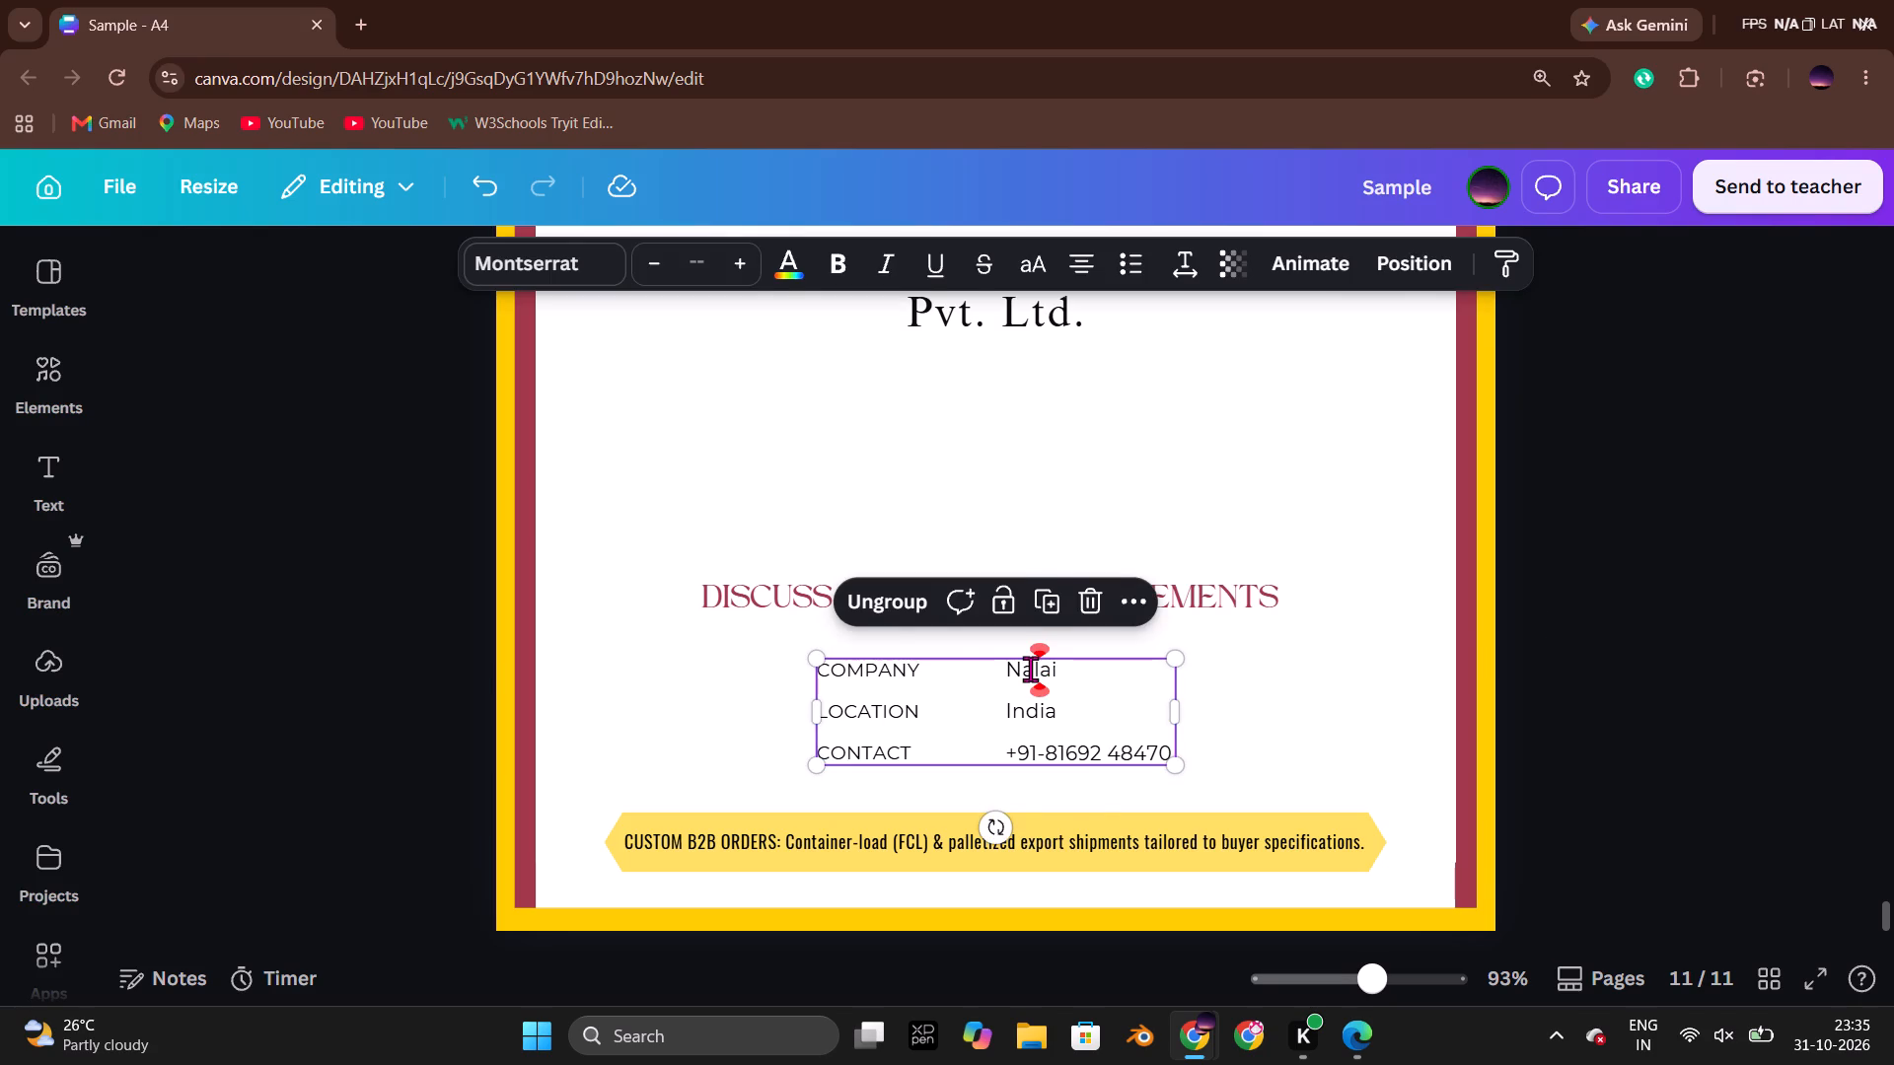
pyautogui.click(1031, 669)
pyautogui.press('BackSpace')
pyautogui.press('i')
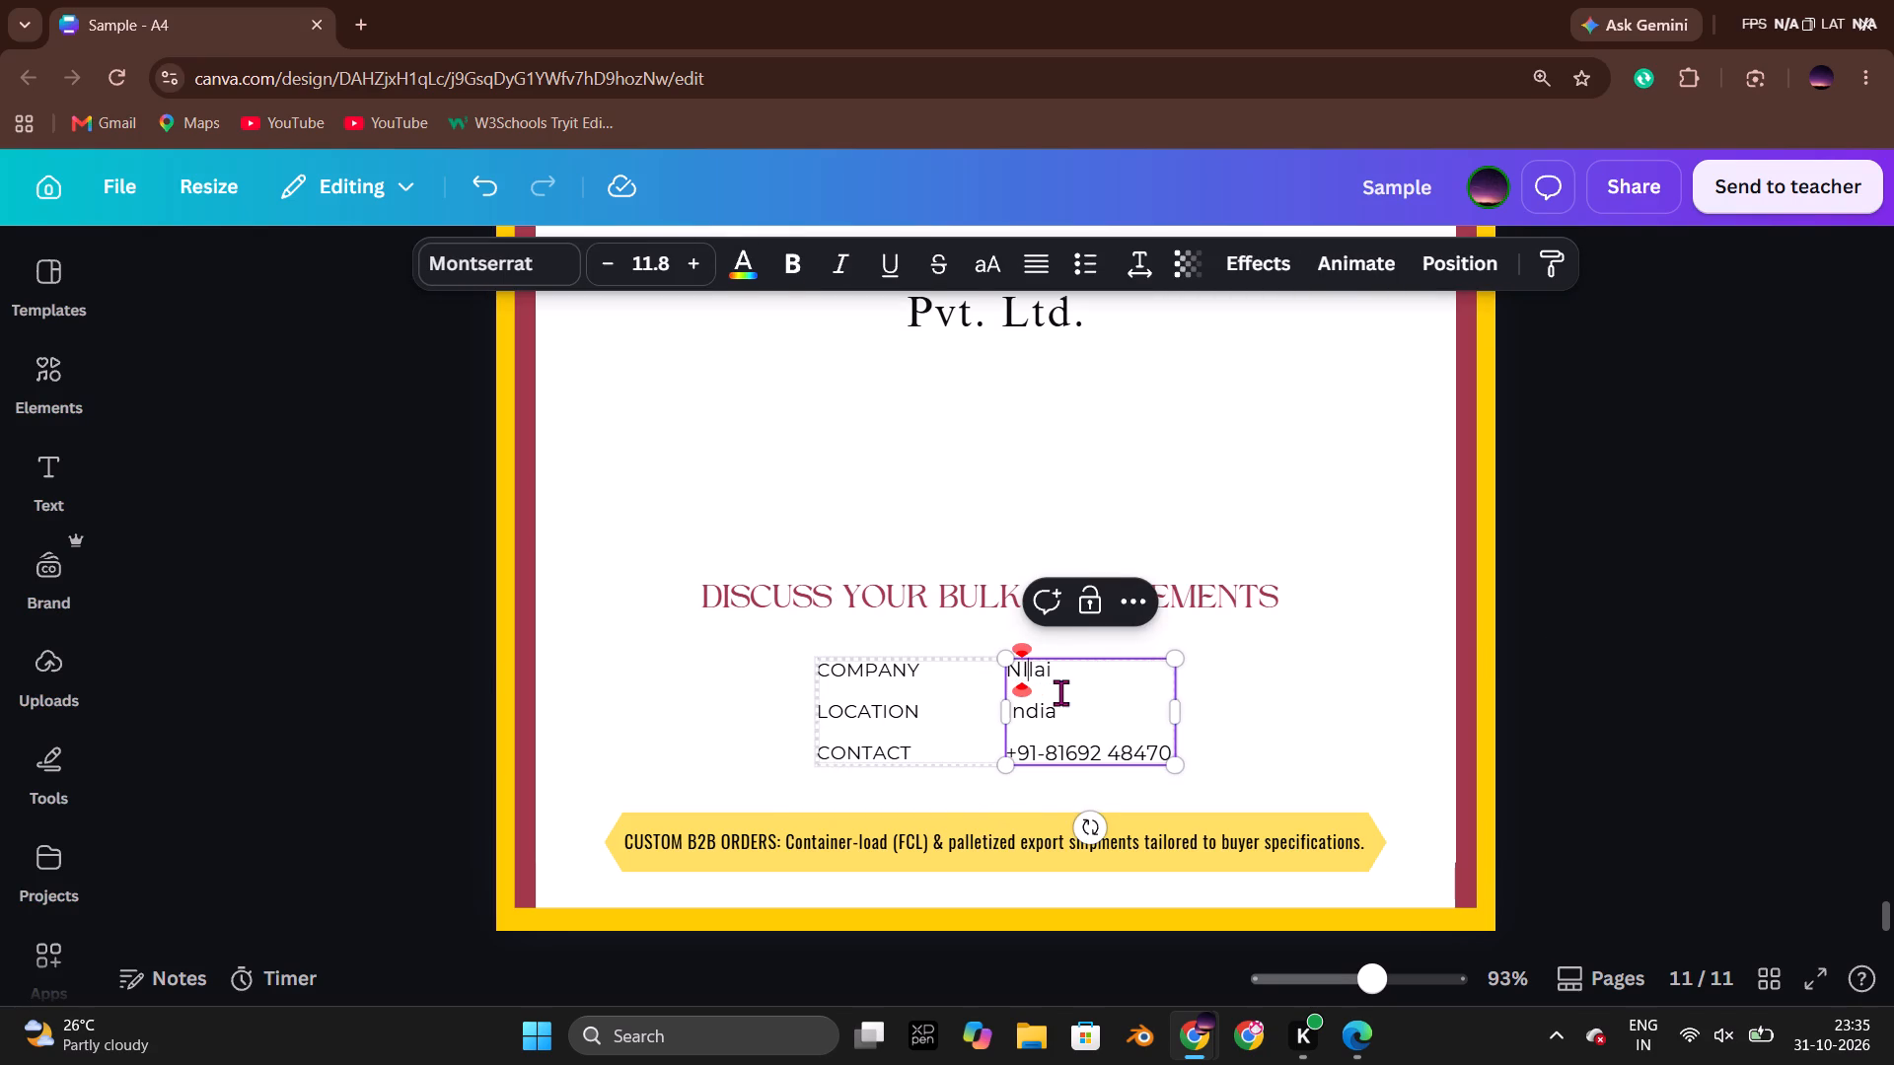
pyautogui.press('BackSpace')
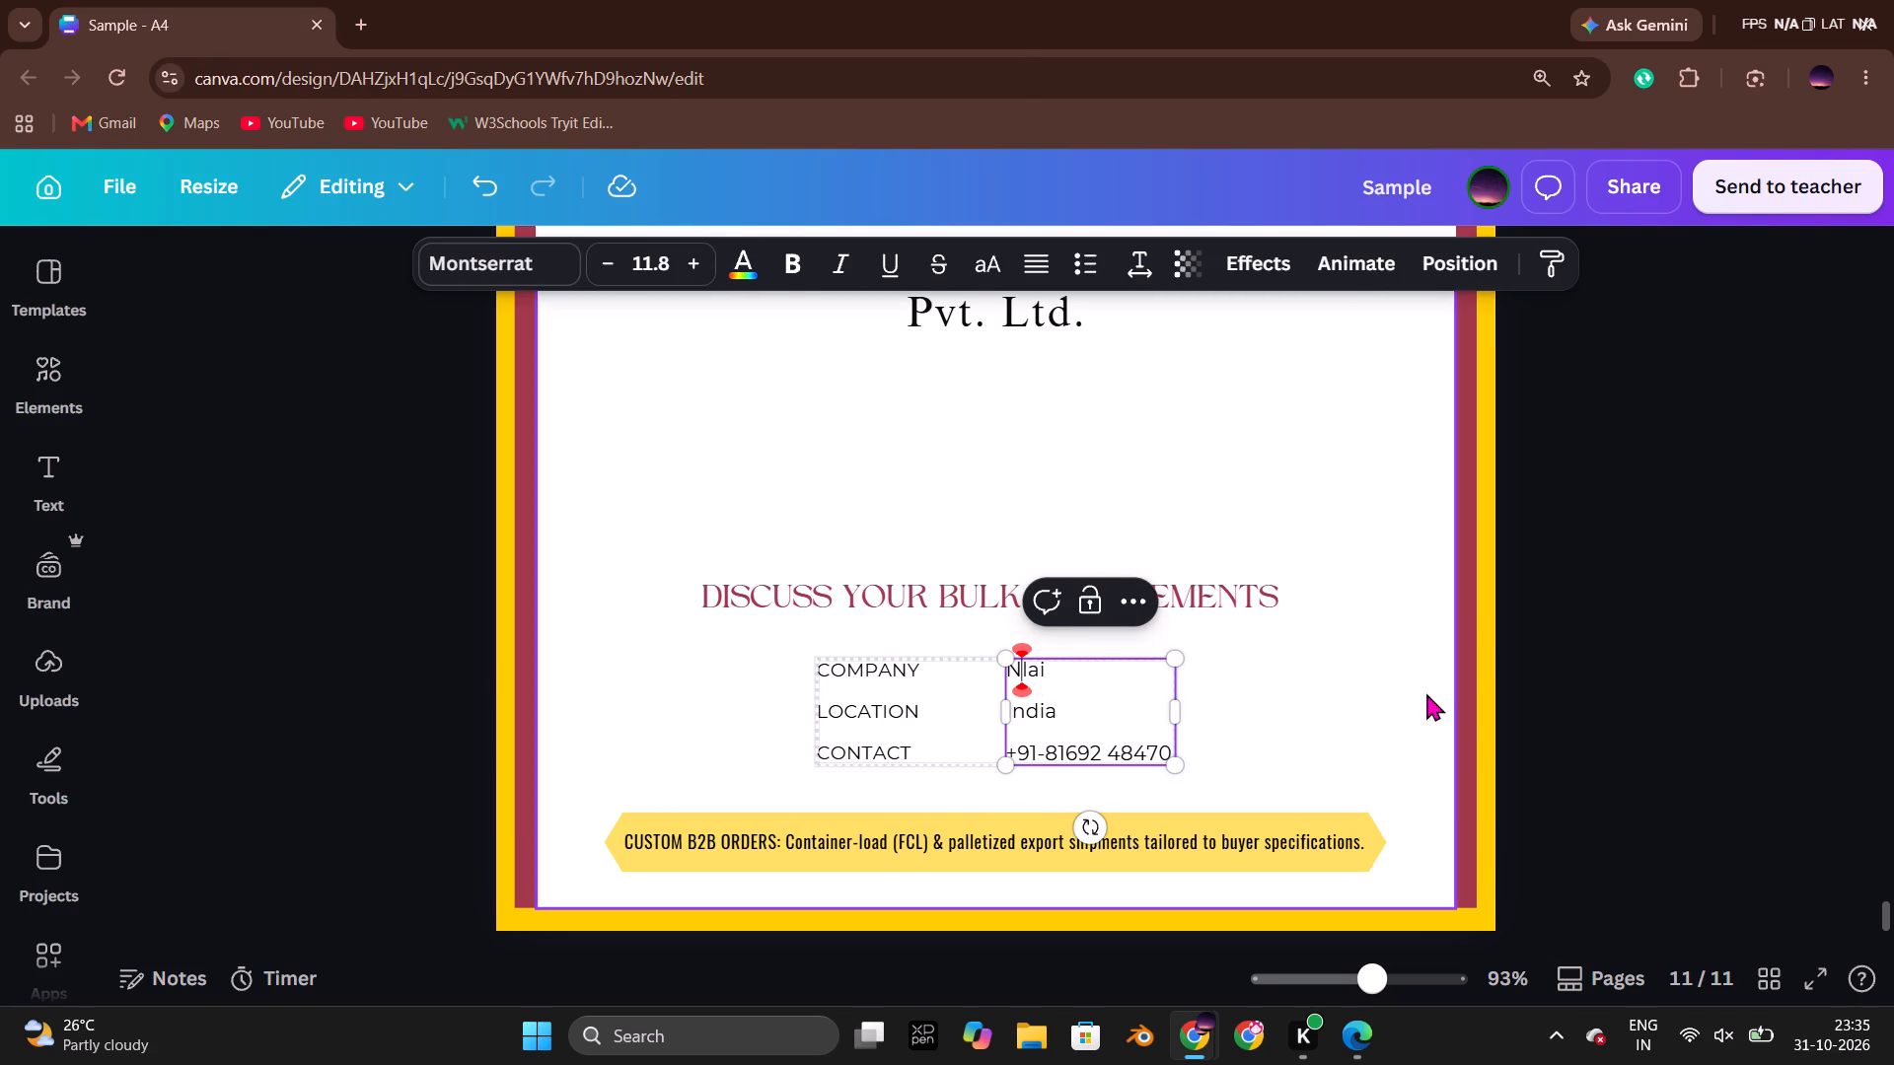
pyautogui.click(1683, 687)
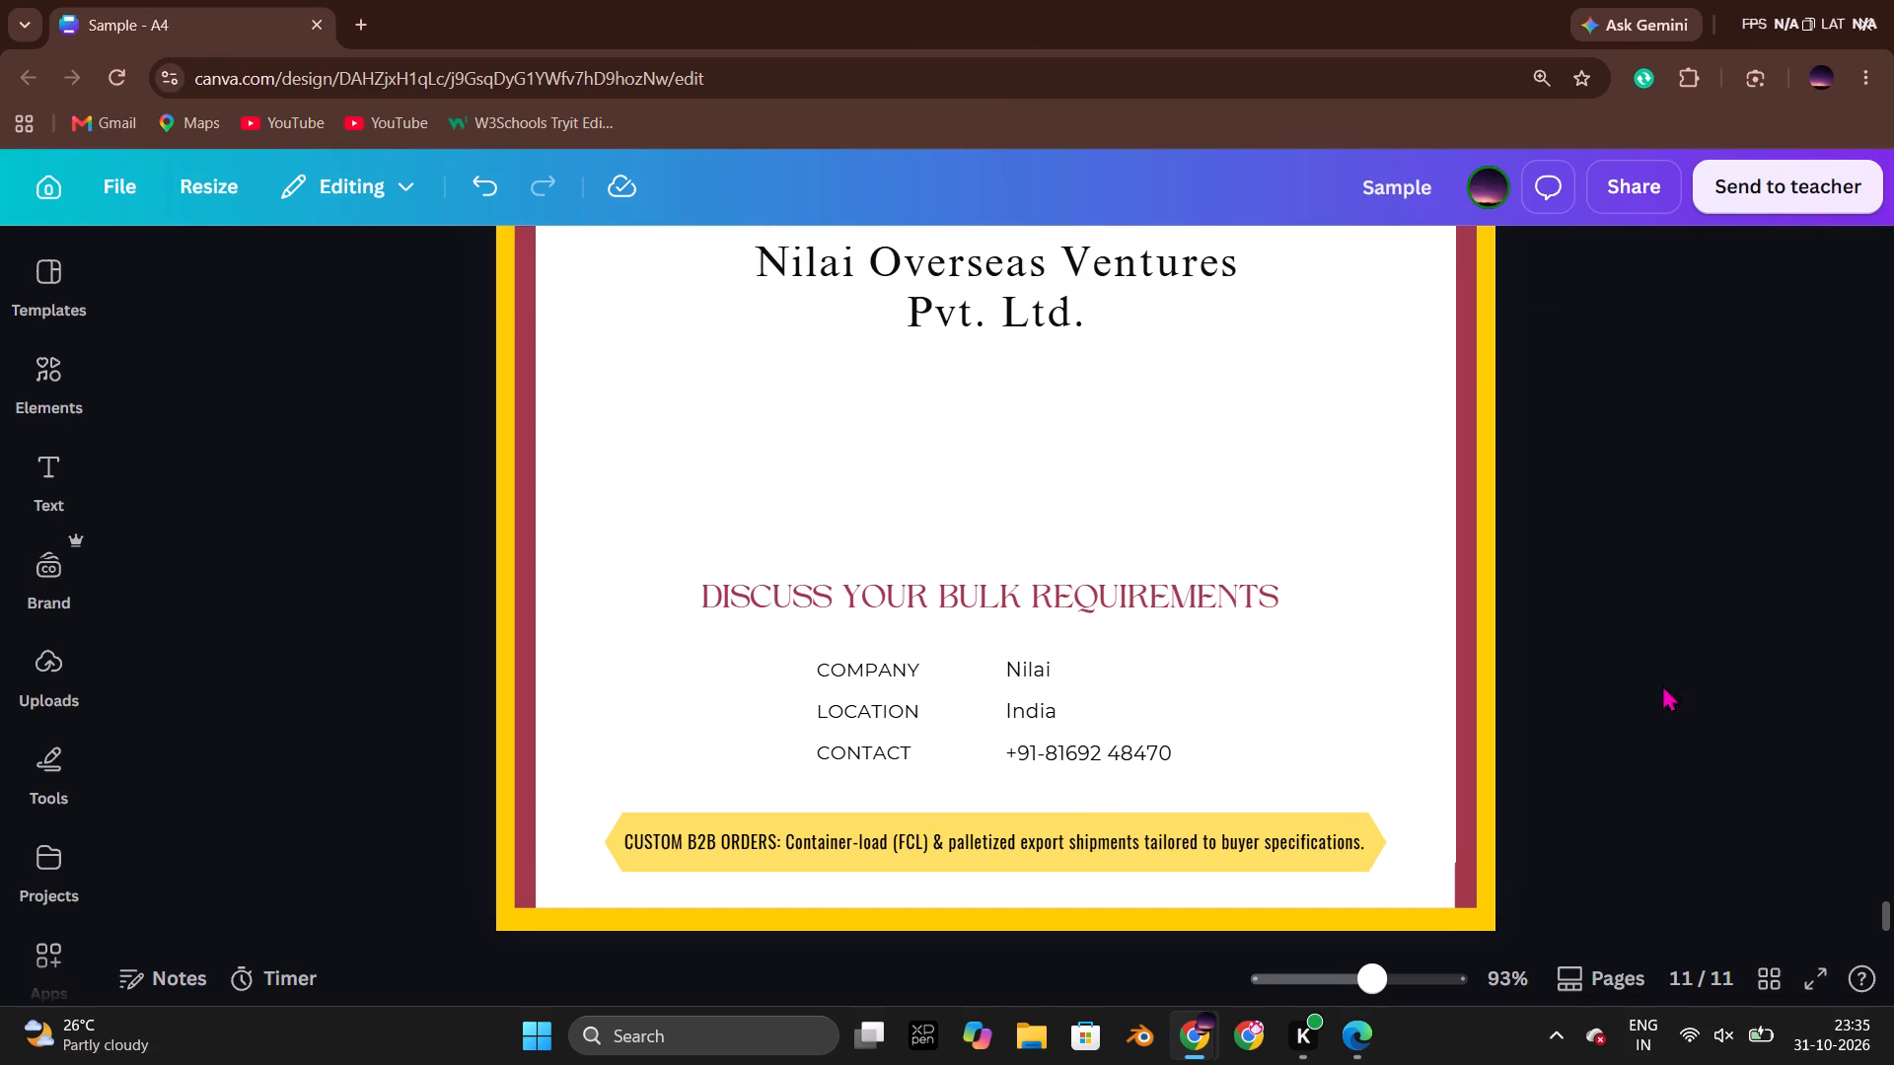
# Replace the company value with the copied "Nilai Overseas Ventures Pvt. Ltd." and widen its text box to fit the name on one line.
pyautogui.doubleClick(1068, 311)
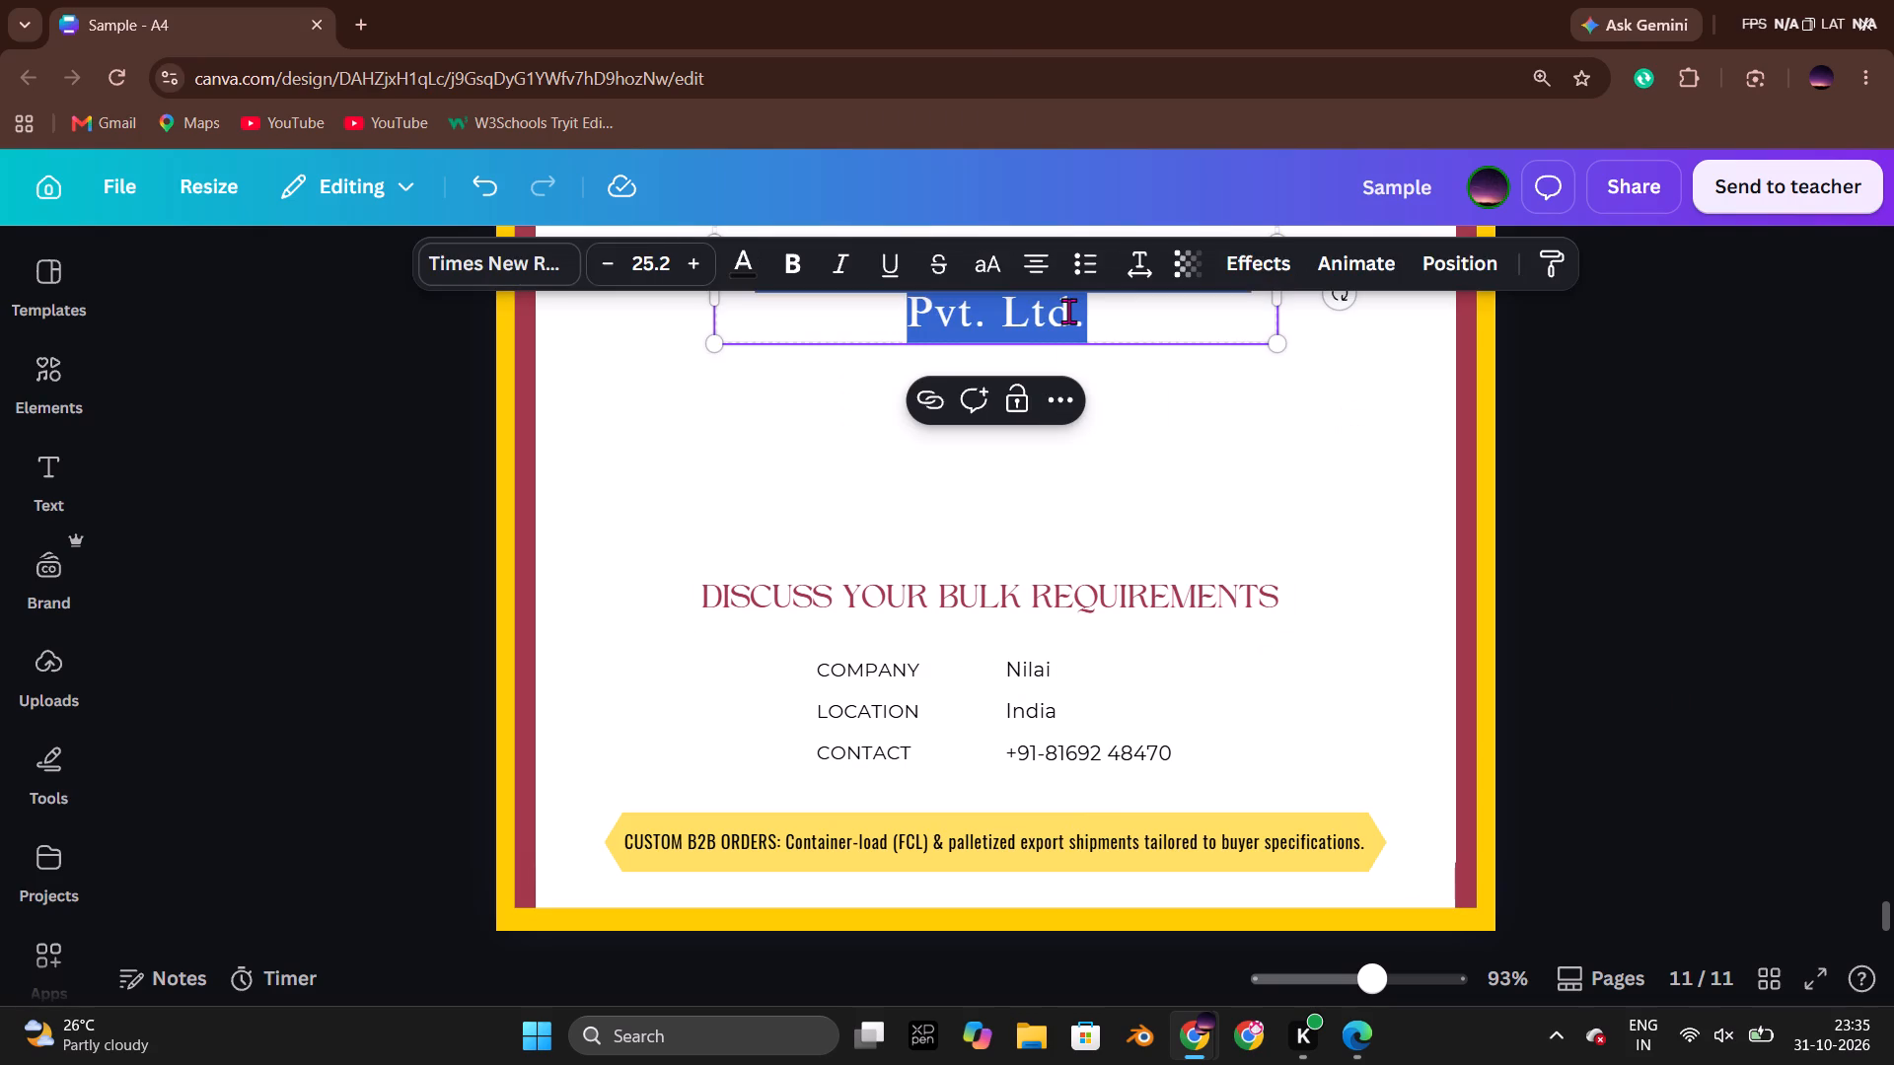
pyautogui.hotkey('ctrl', 'c')
pyautogui.click(1763, 653)
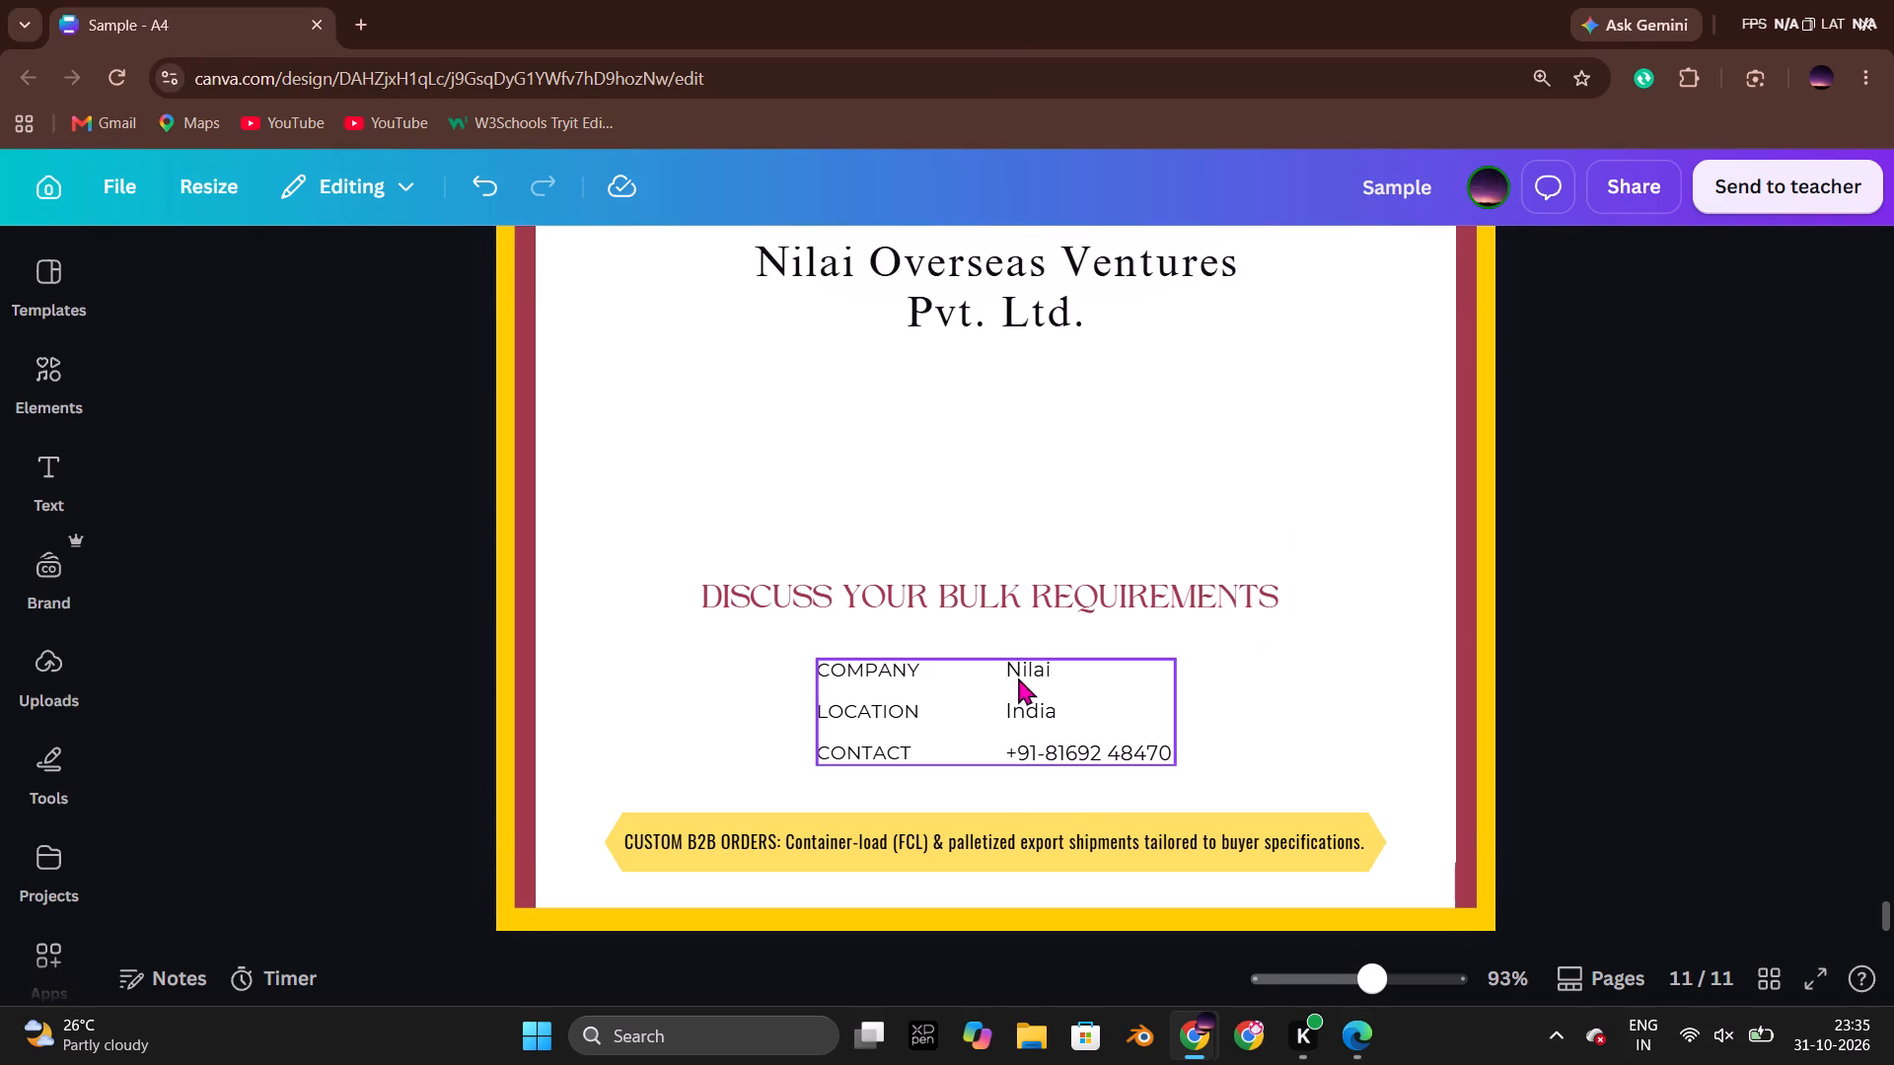
pyautogui.doubleClick(1028, 674)
pyautogui.click(1056, 672)
pyautogui.click(1056, 672)
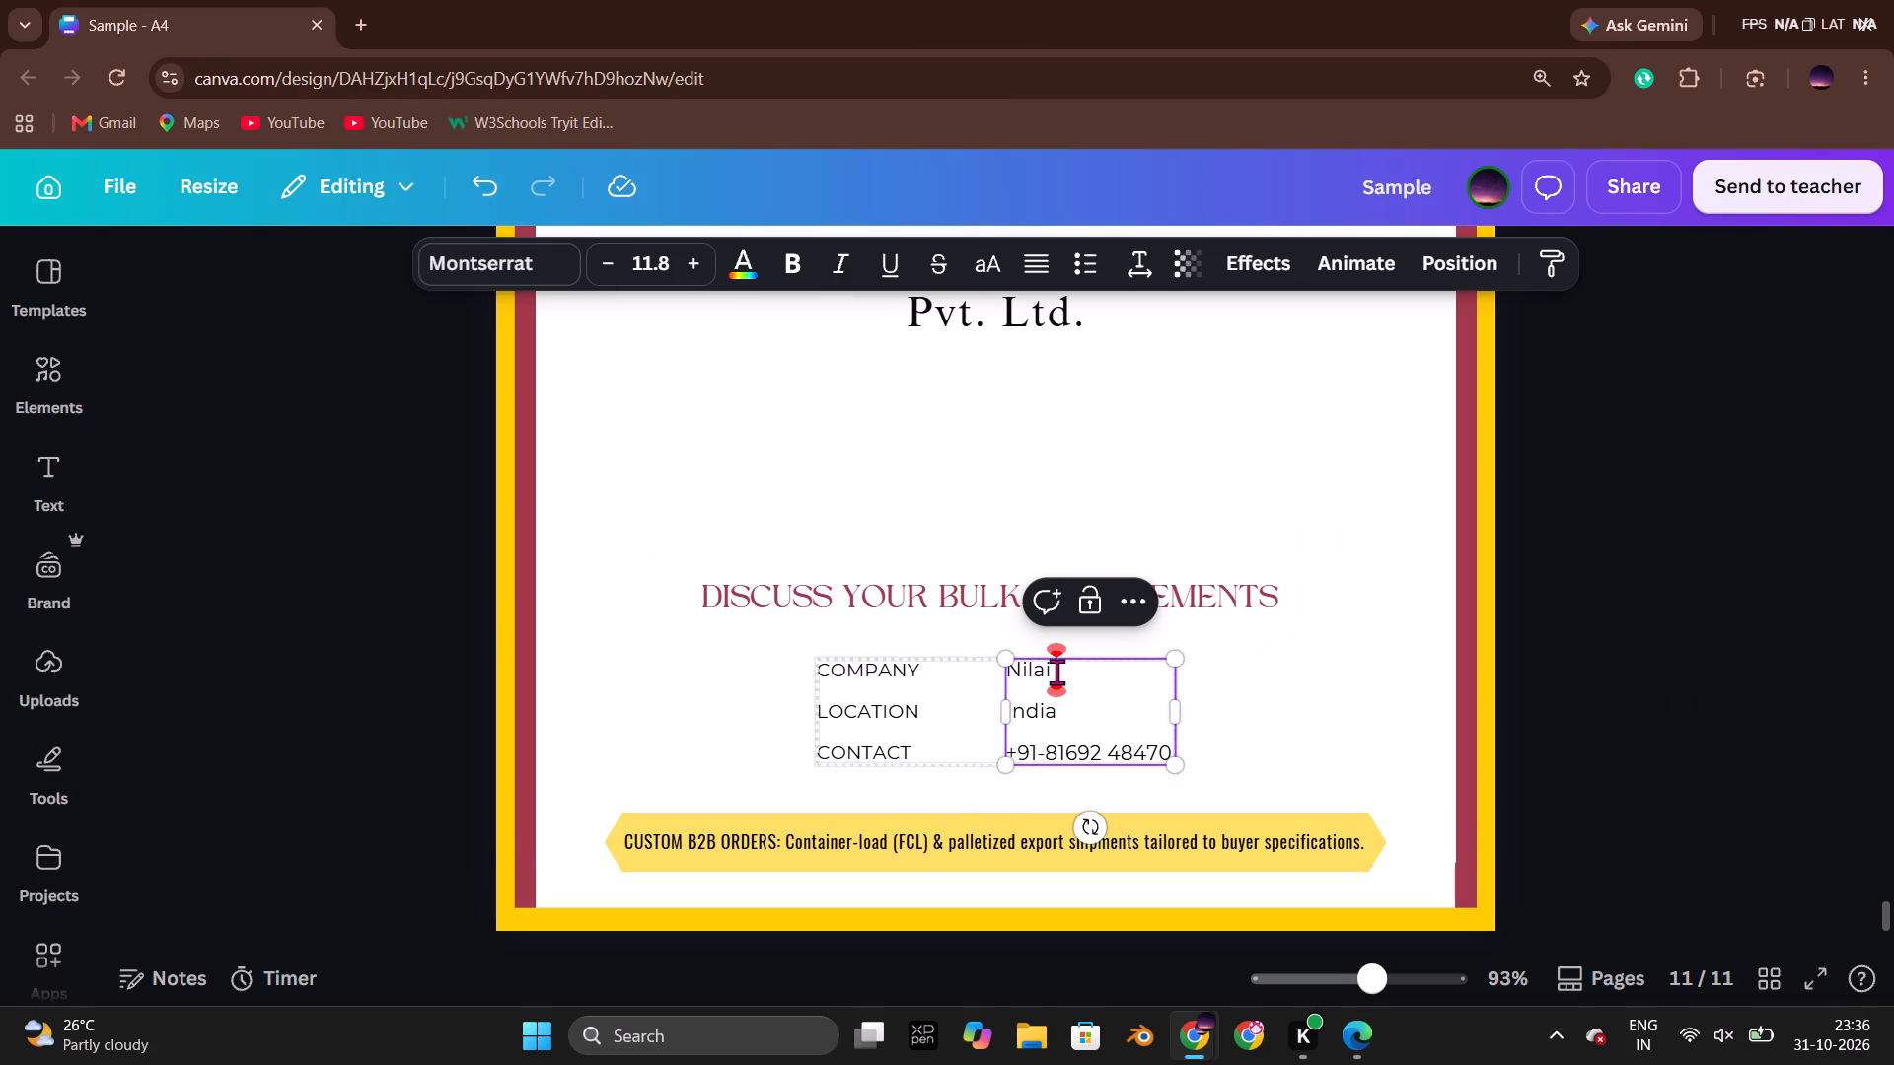
pyautogui.click(1050, 672)
pyautogui.moveTo(1051, 674); pyautogui.dragTo(1005, 669)
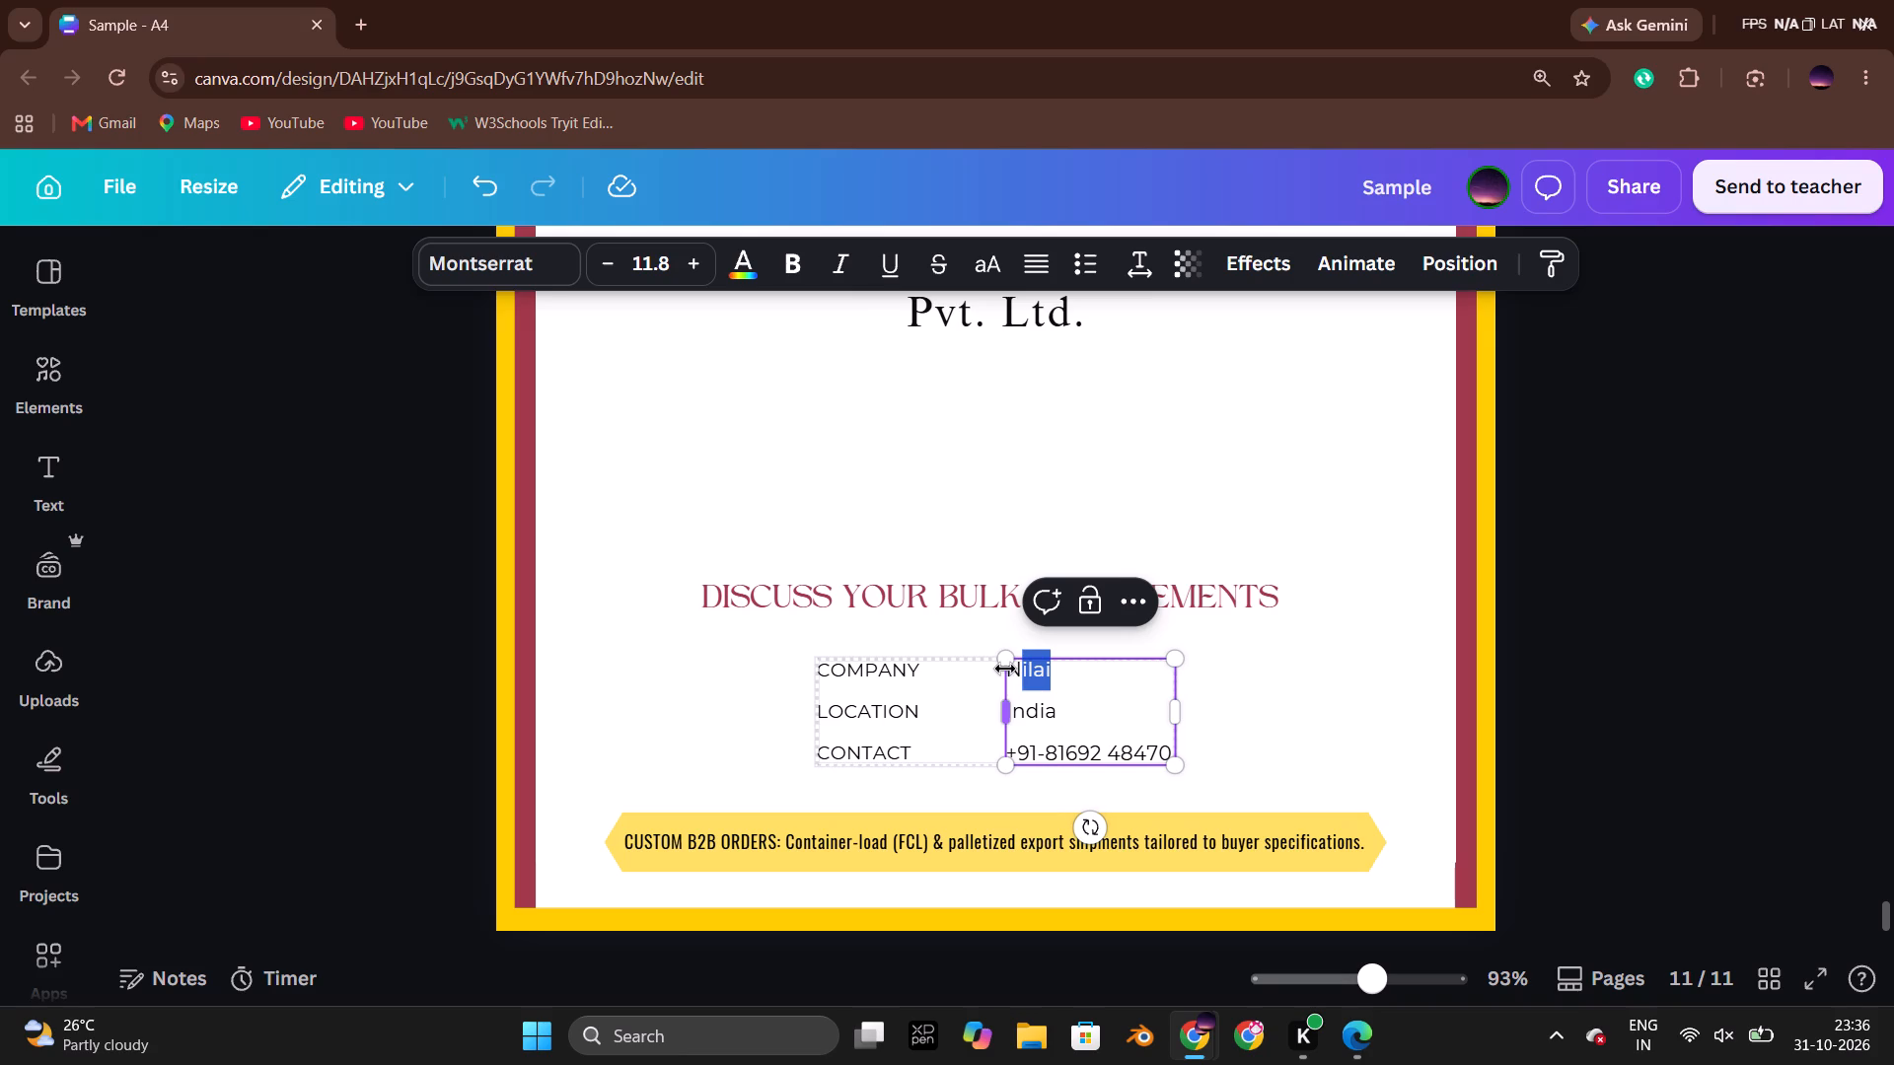
pyautogui.moveTo(1005, 669); pyautogui.dragTo(1006, 675)
pyautogui.hotkey('ctrl', 'v')
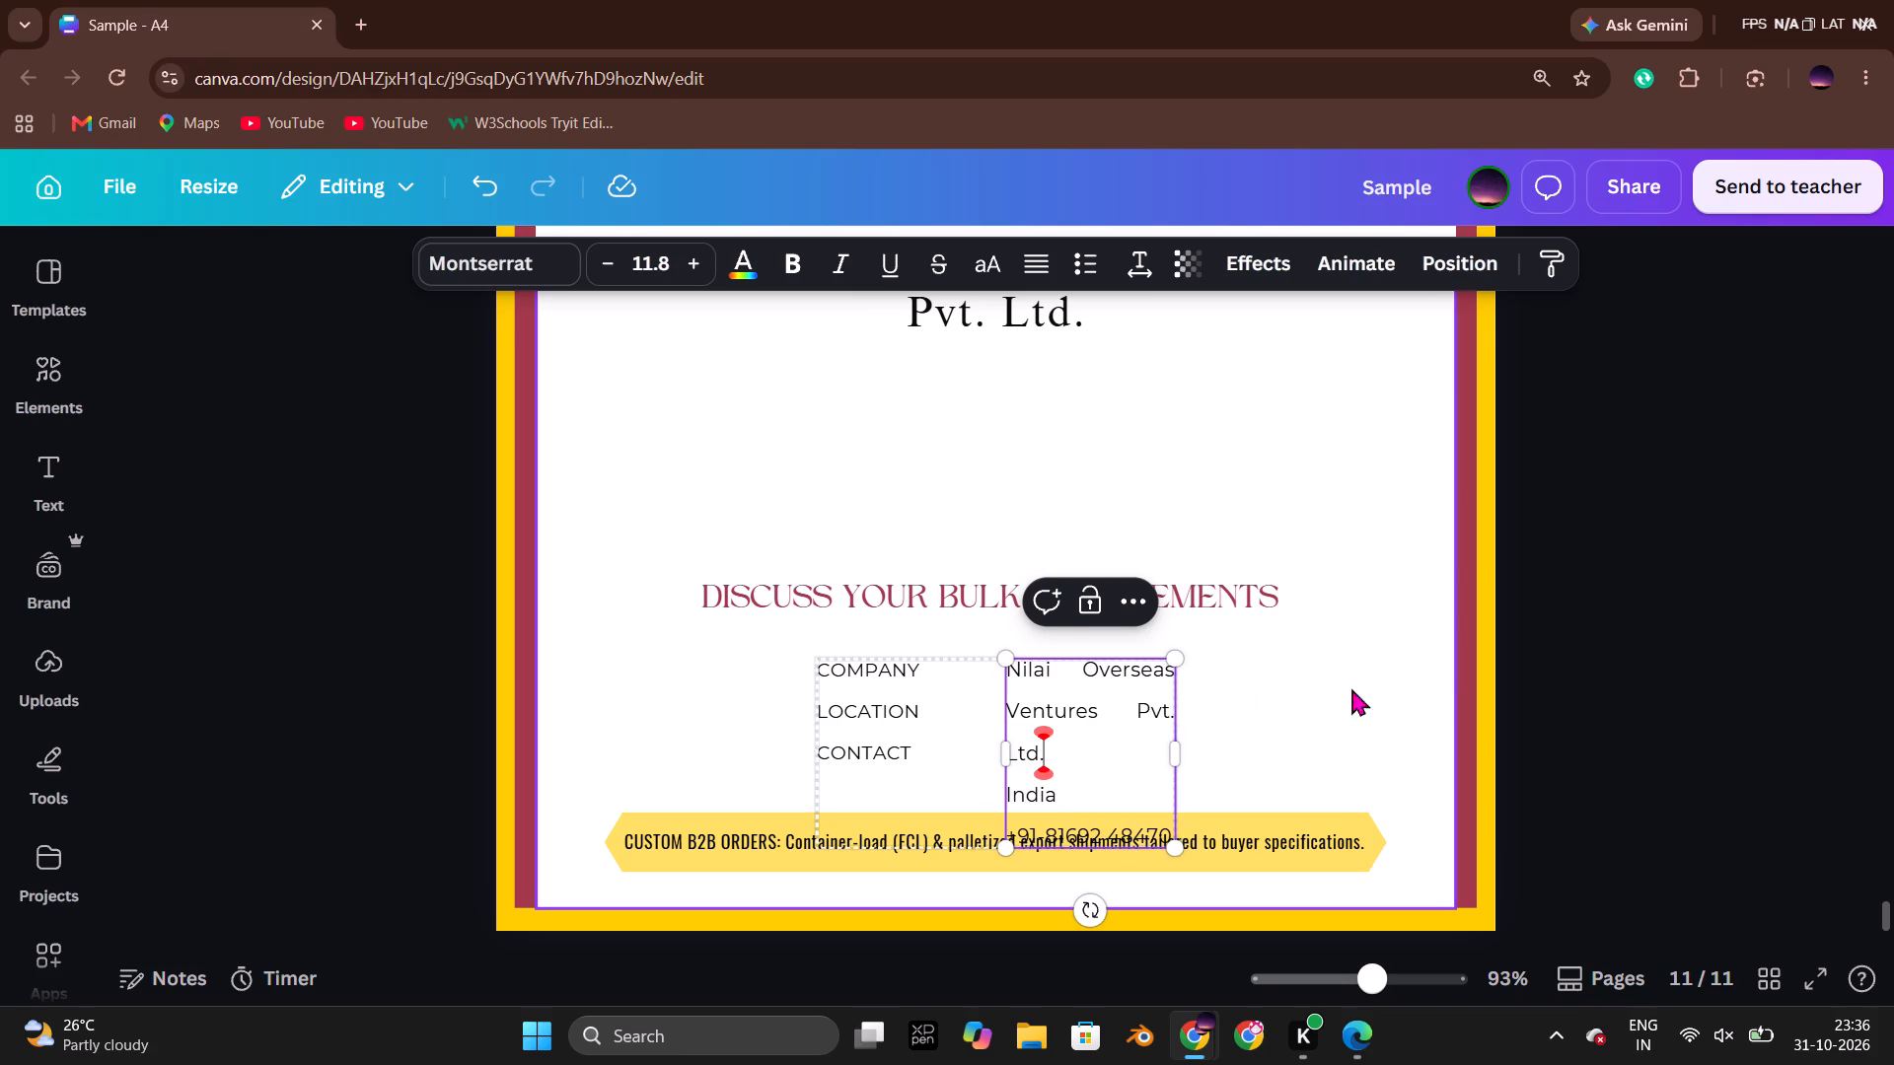
pyautogui.moveTo(1179, 742); pyautogui.dragTo(1275, 729)
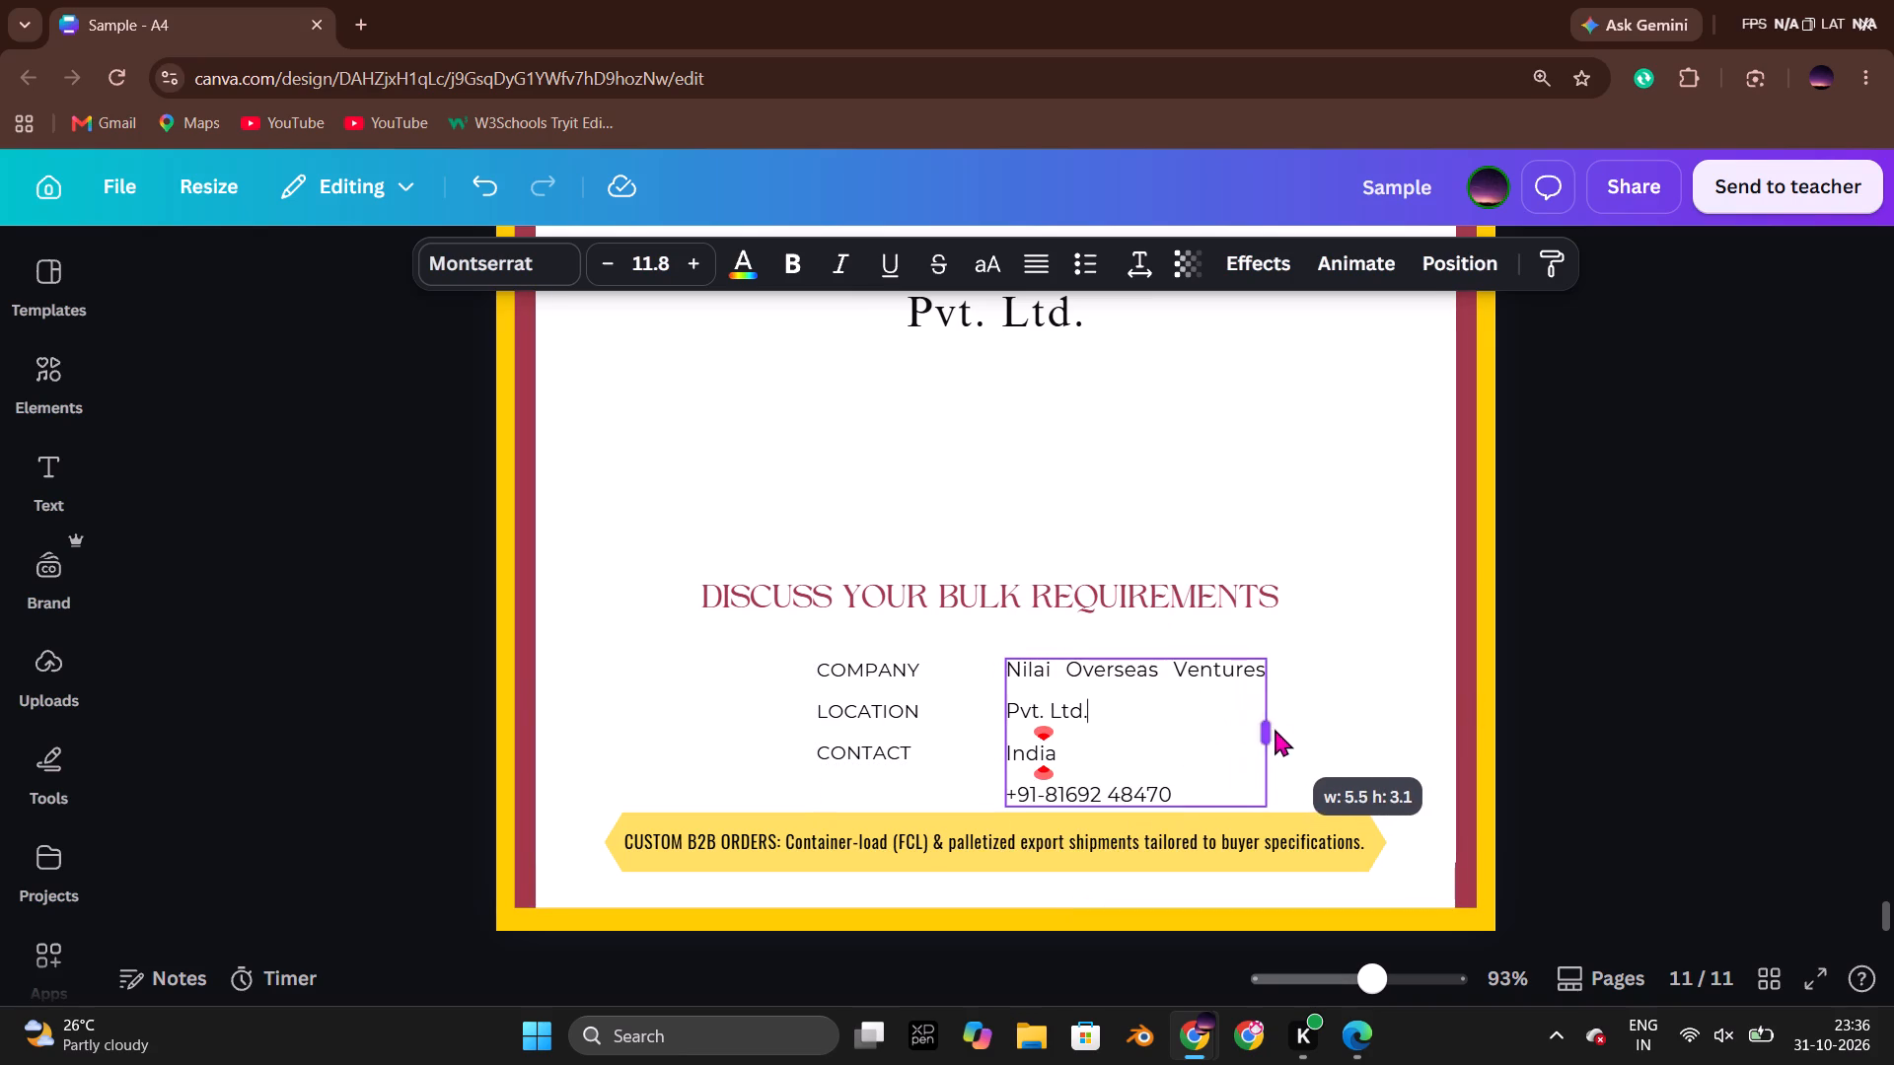
pyautogui.moveTo(1275, 729); pyautogui.dragTo(1343, 722)
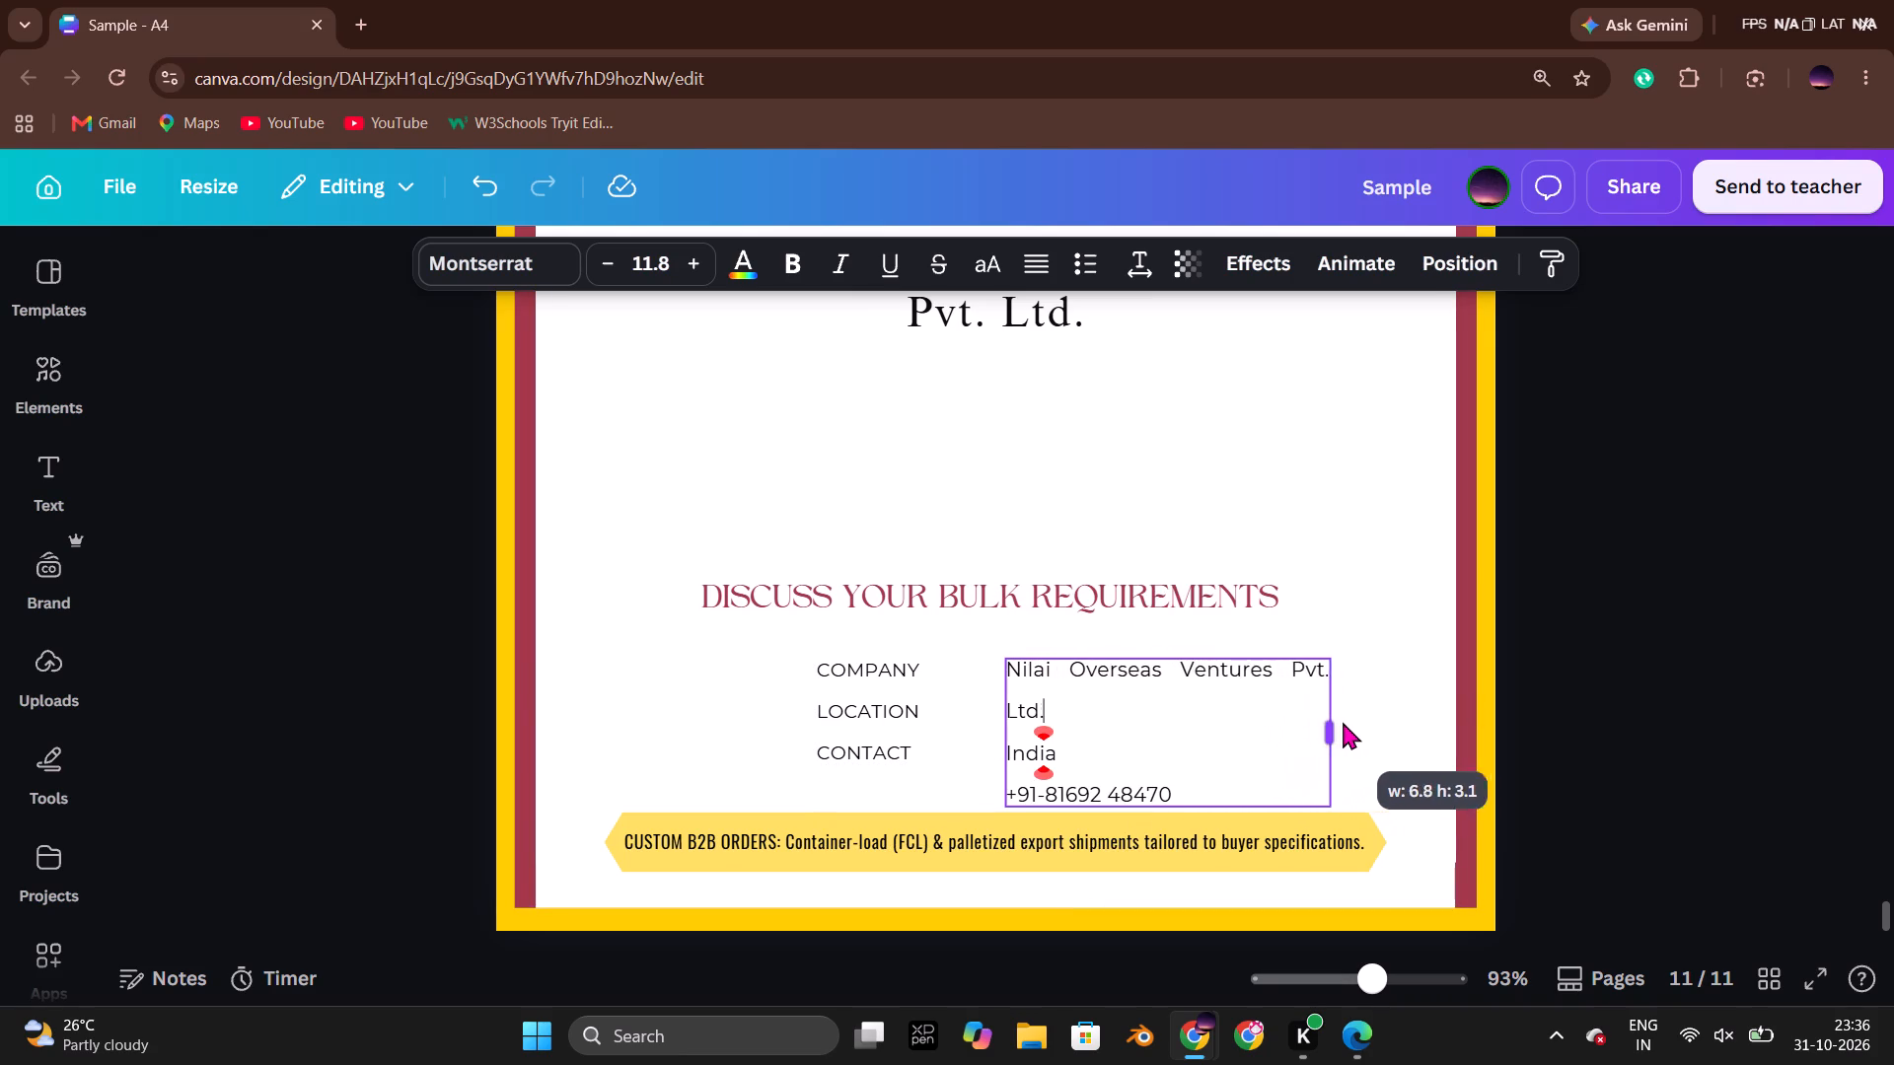
pyautogui.moveTo(1343, 722); pyautogui.dragTo(1341, 723)
pyautogui.click(1581, 700)
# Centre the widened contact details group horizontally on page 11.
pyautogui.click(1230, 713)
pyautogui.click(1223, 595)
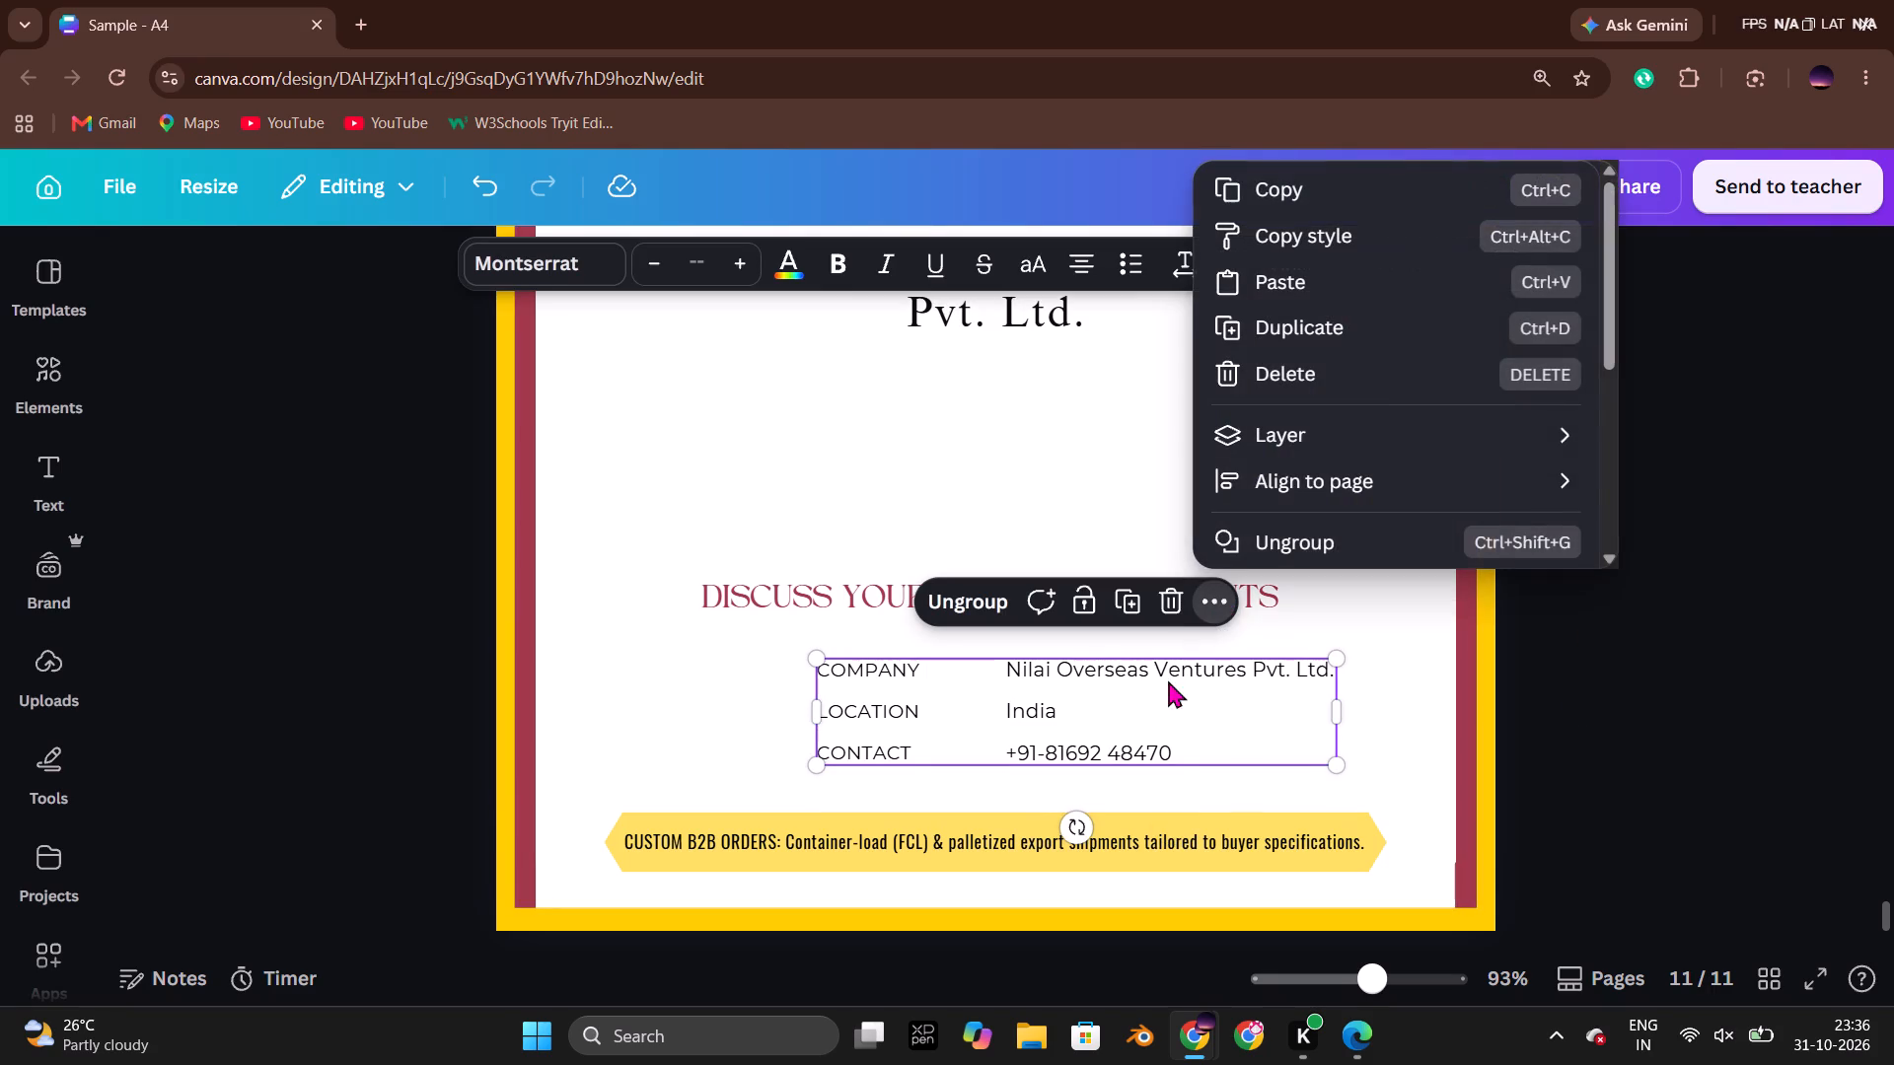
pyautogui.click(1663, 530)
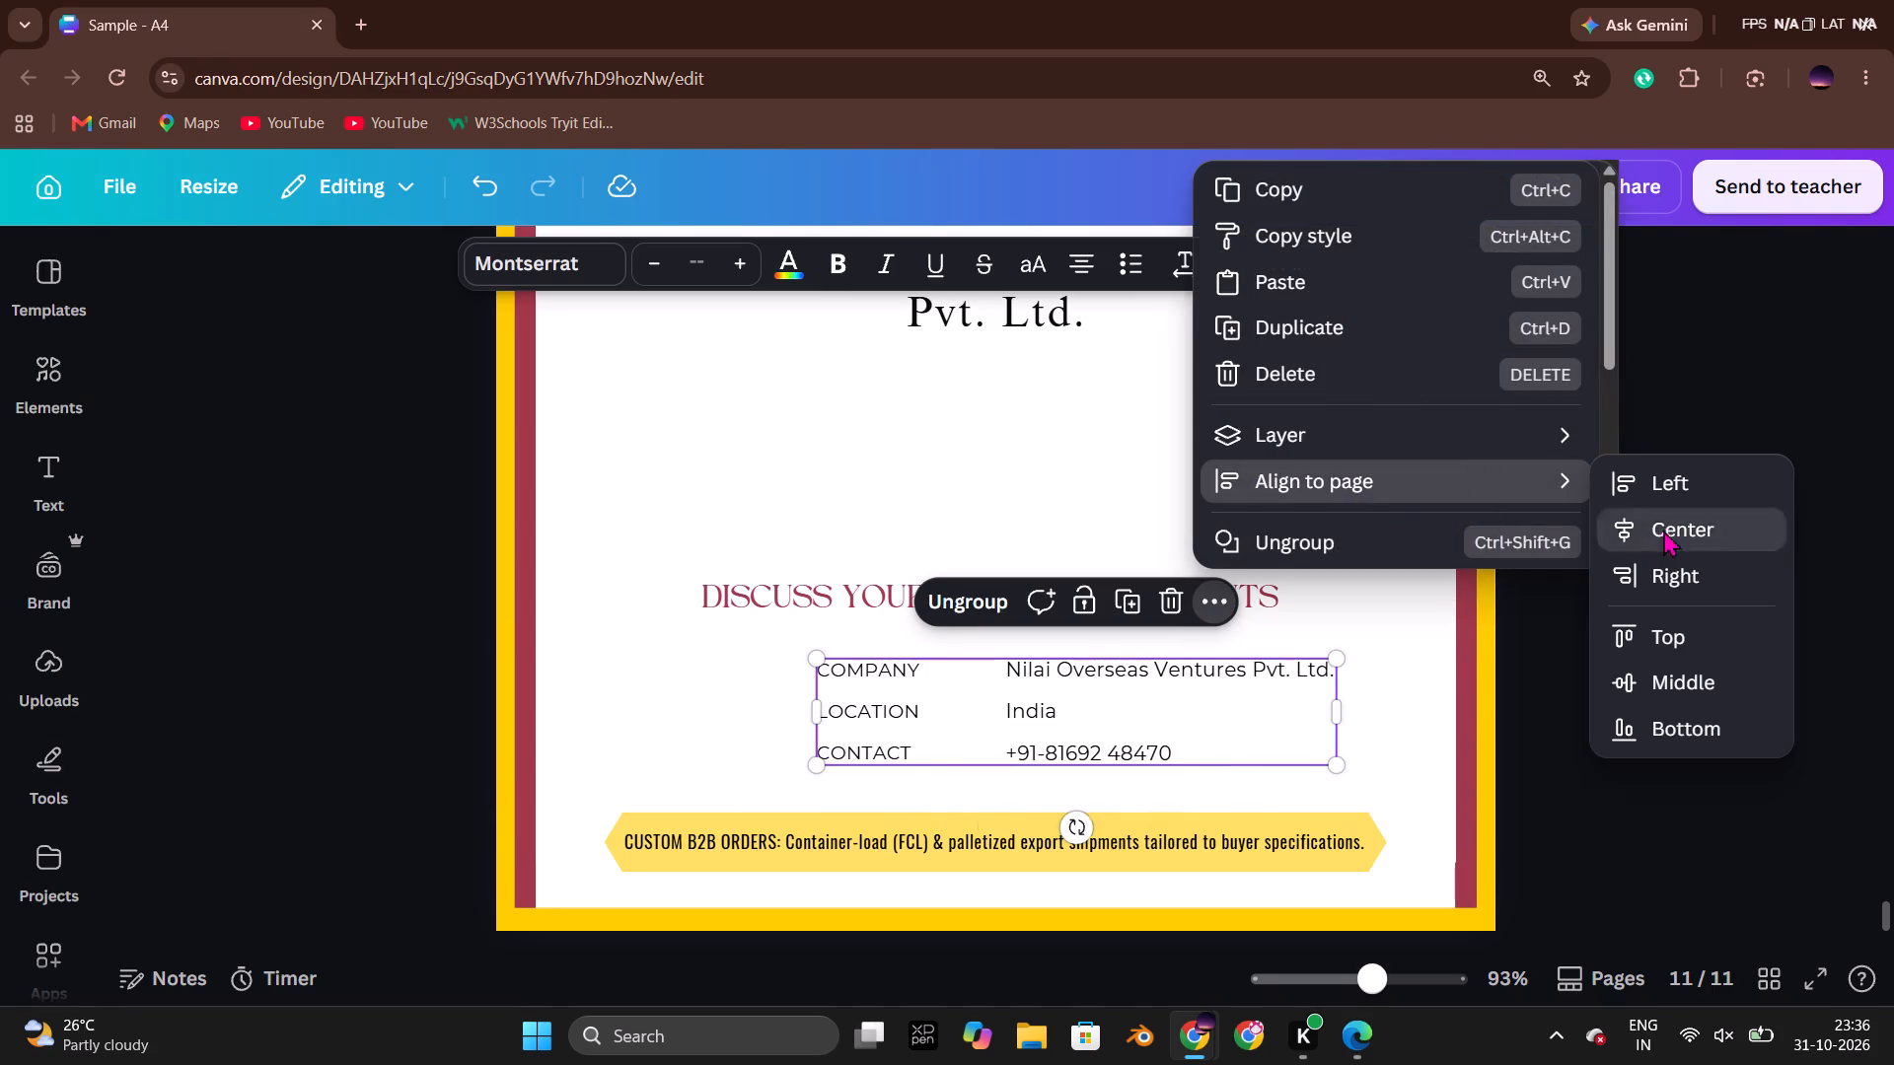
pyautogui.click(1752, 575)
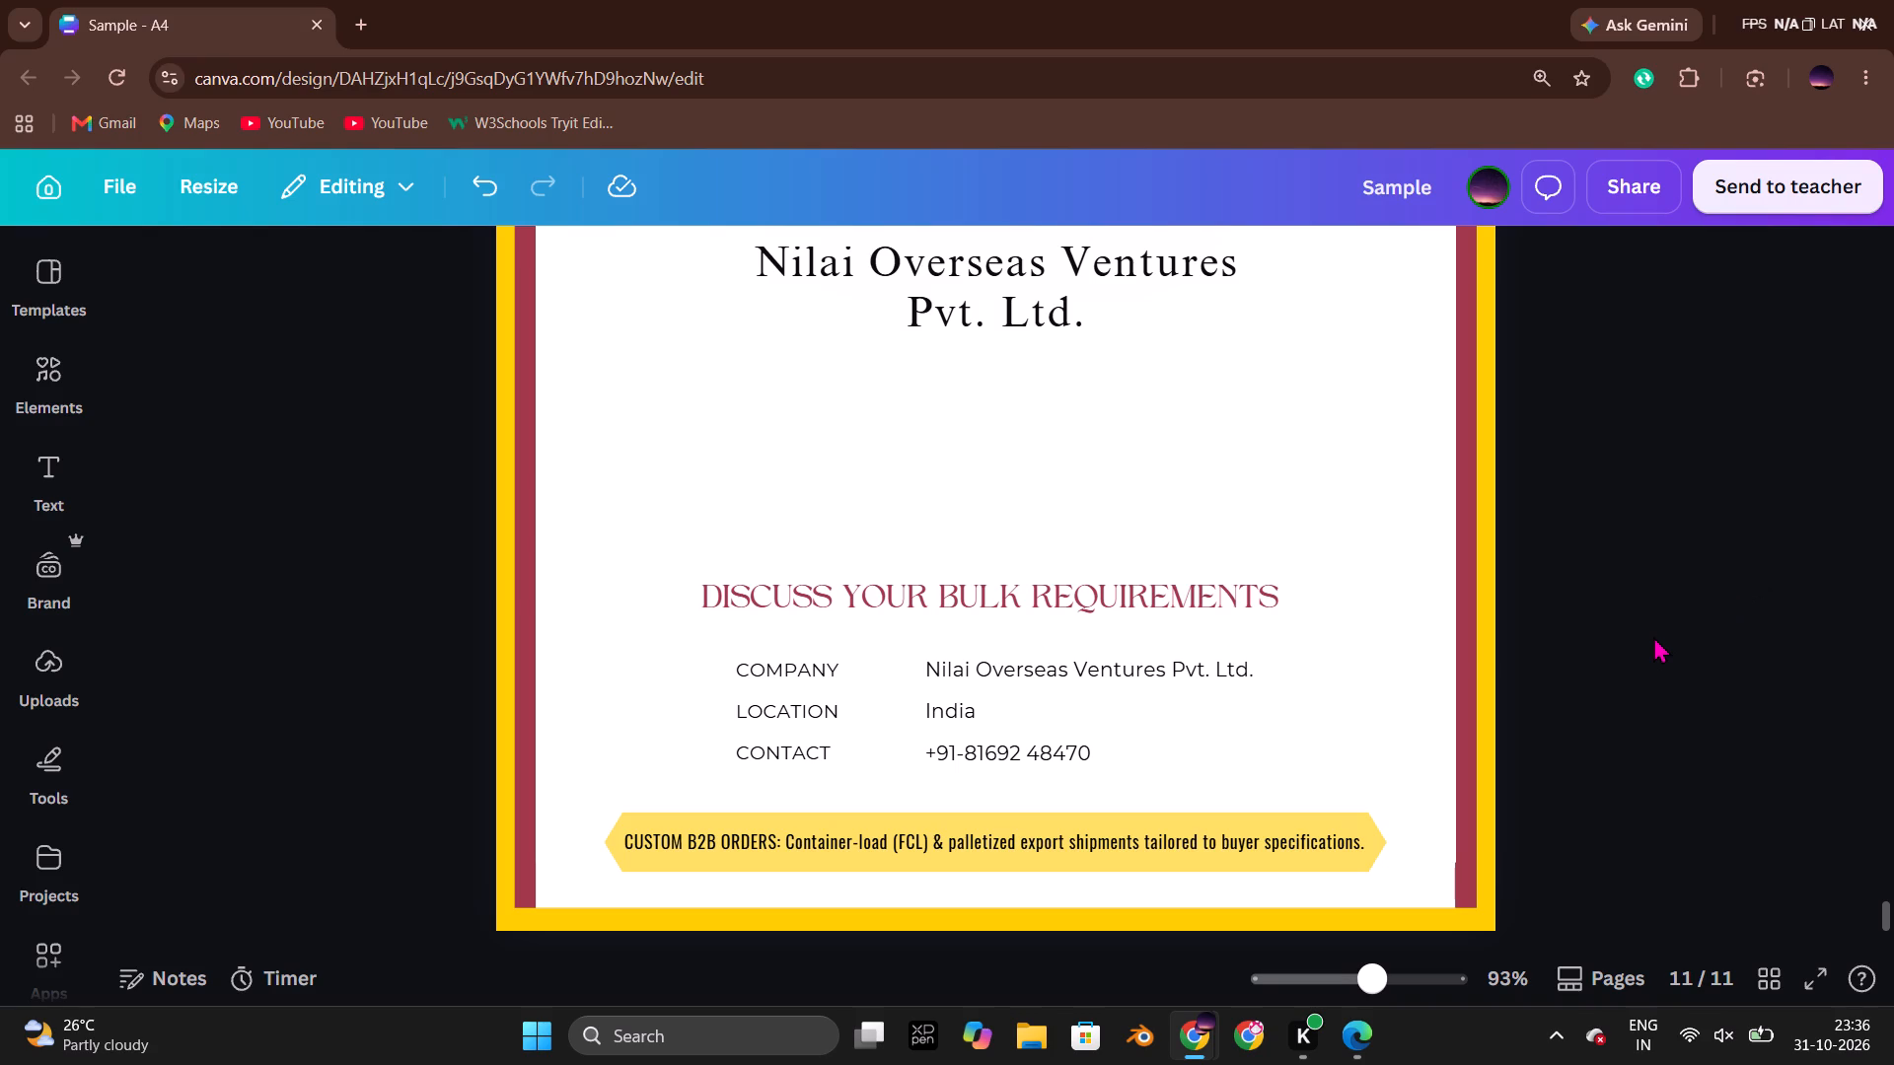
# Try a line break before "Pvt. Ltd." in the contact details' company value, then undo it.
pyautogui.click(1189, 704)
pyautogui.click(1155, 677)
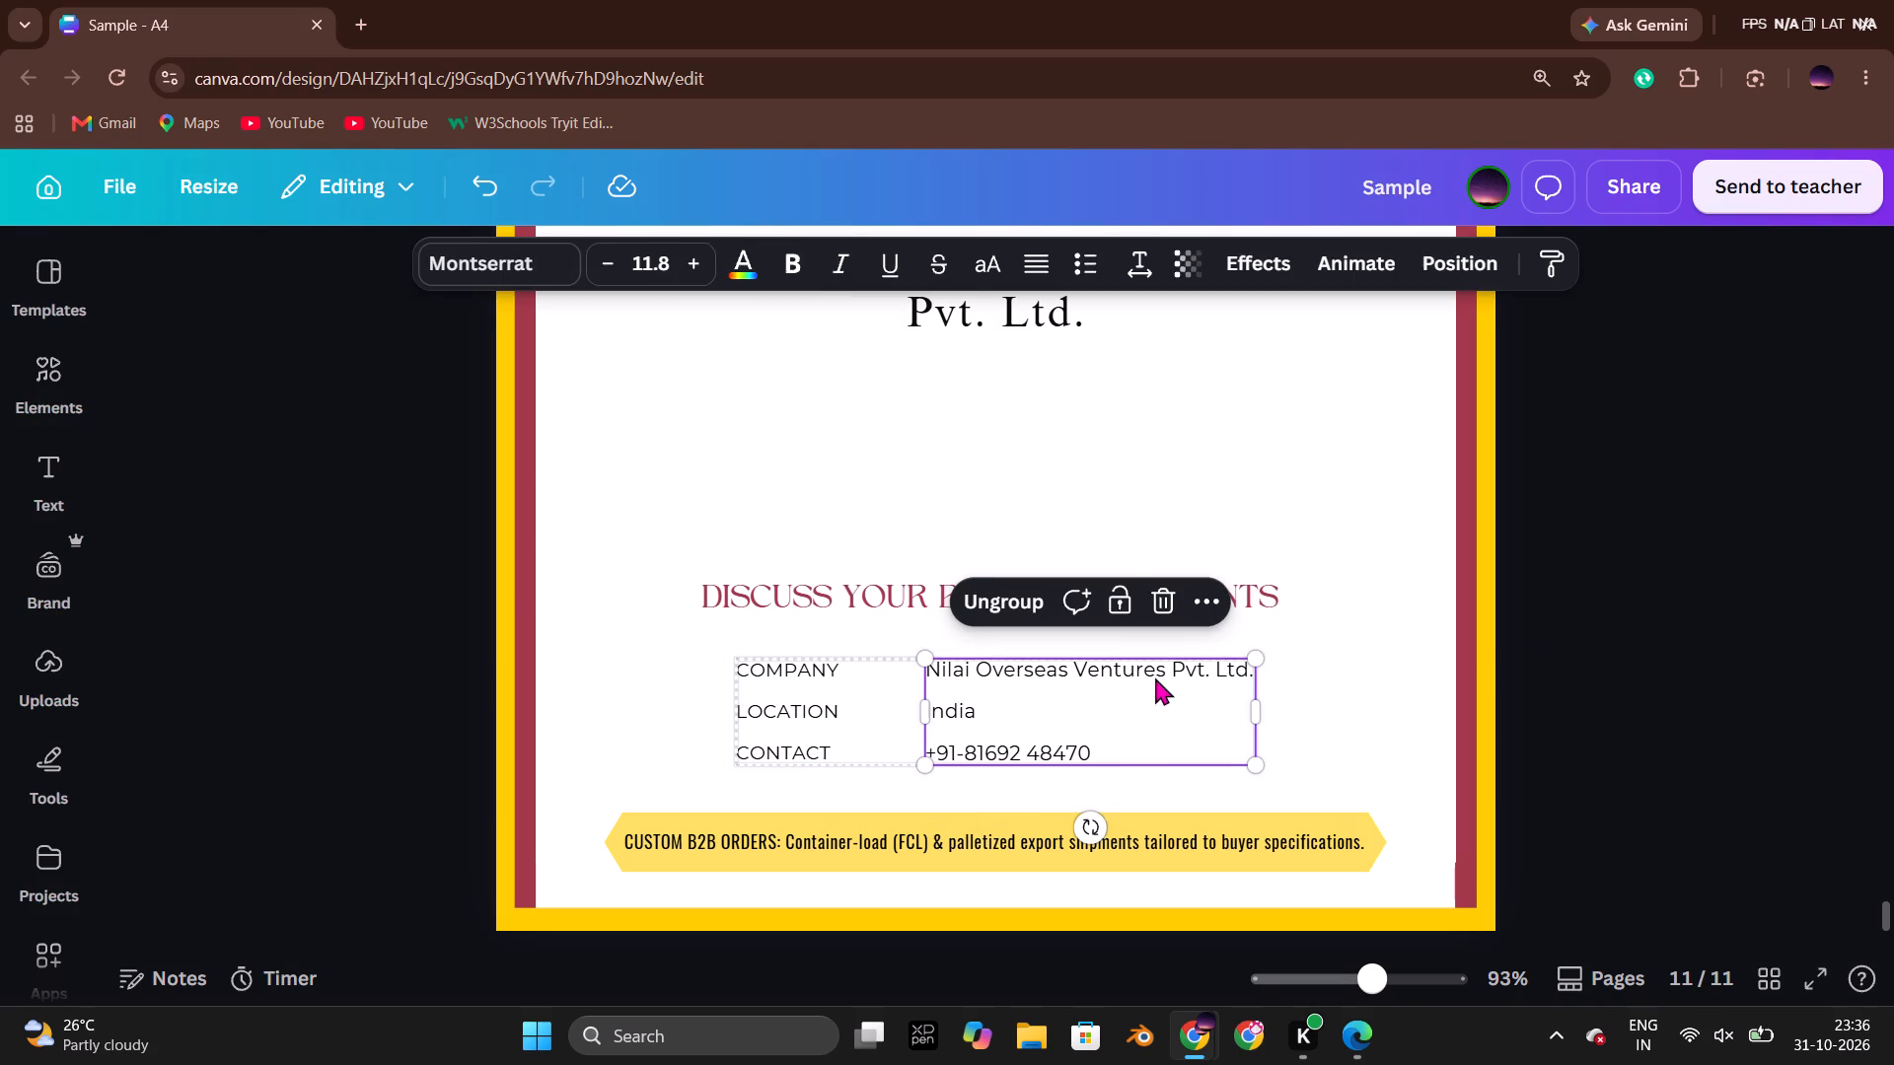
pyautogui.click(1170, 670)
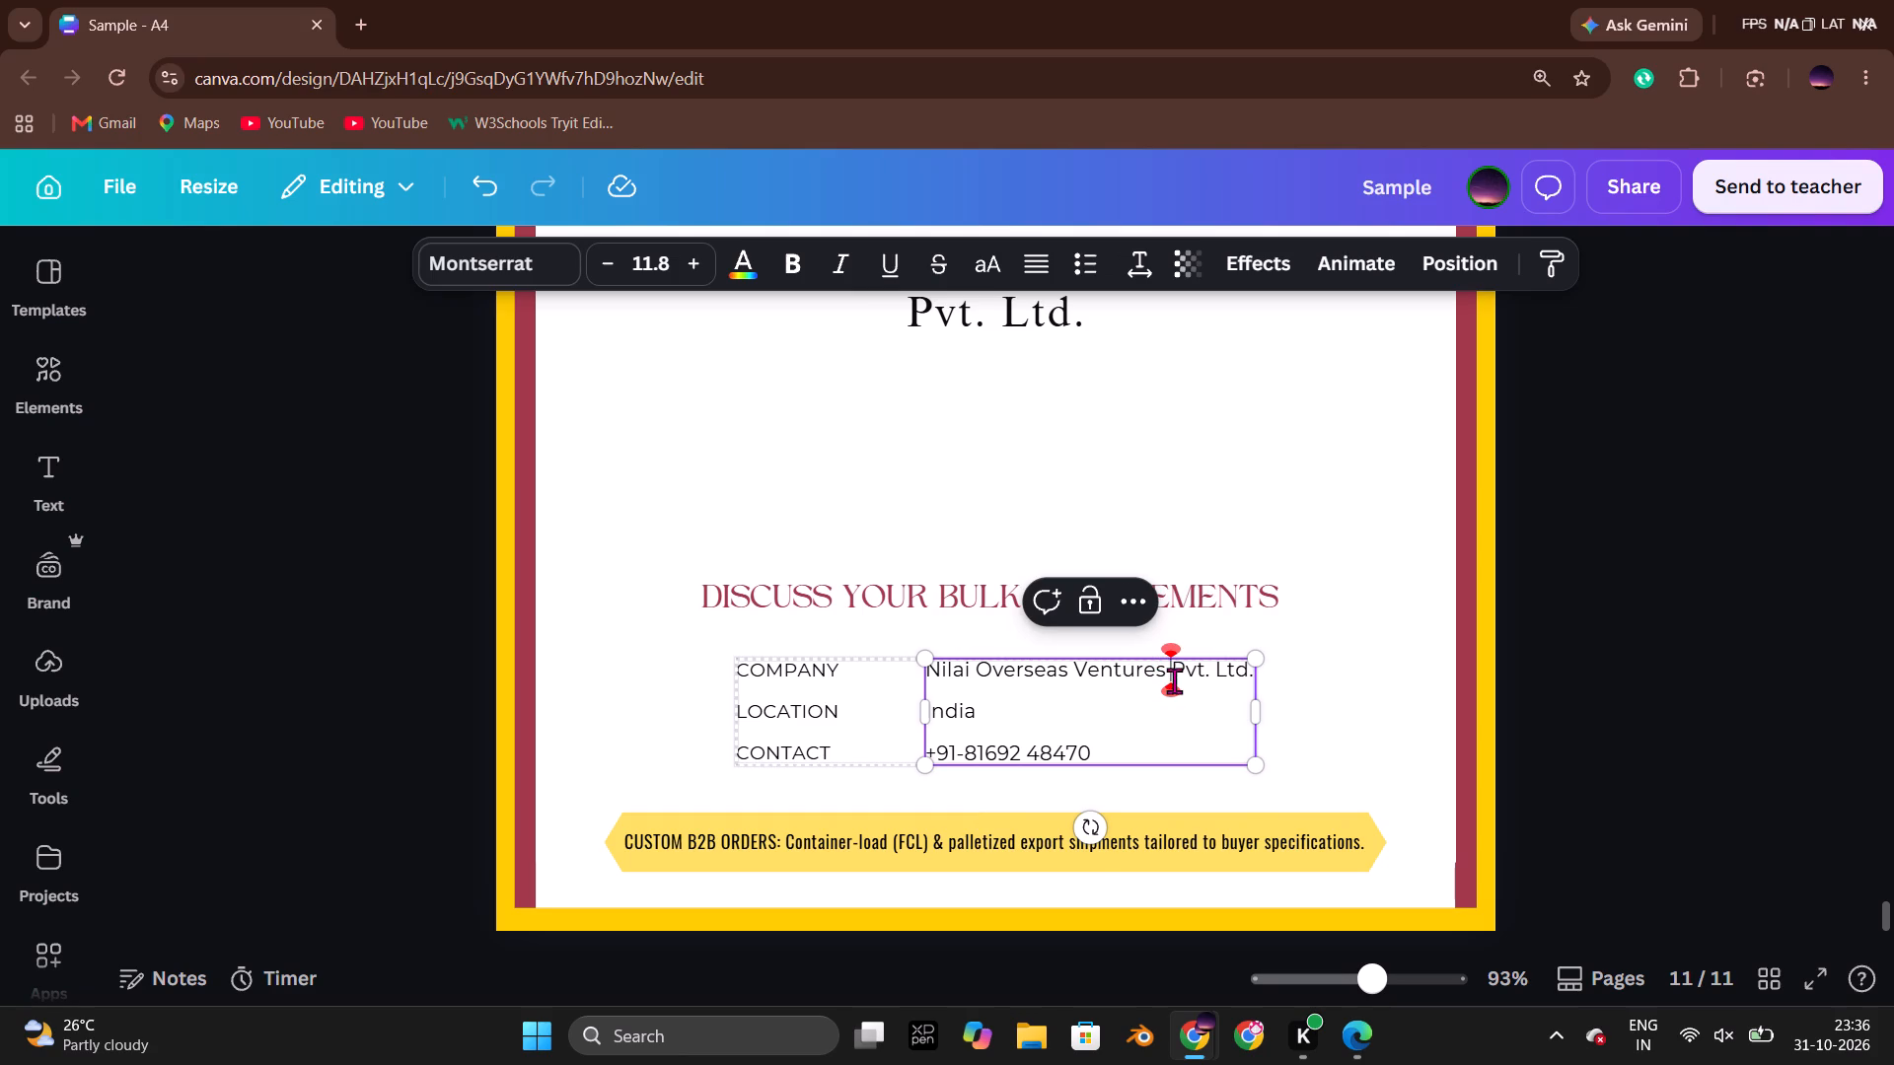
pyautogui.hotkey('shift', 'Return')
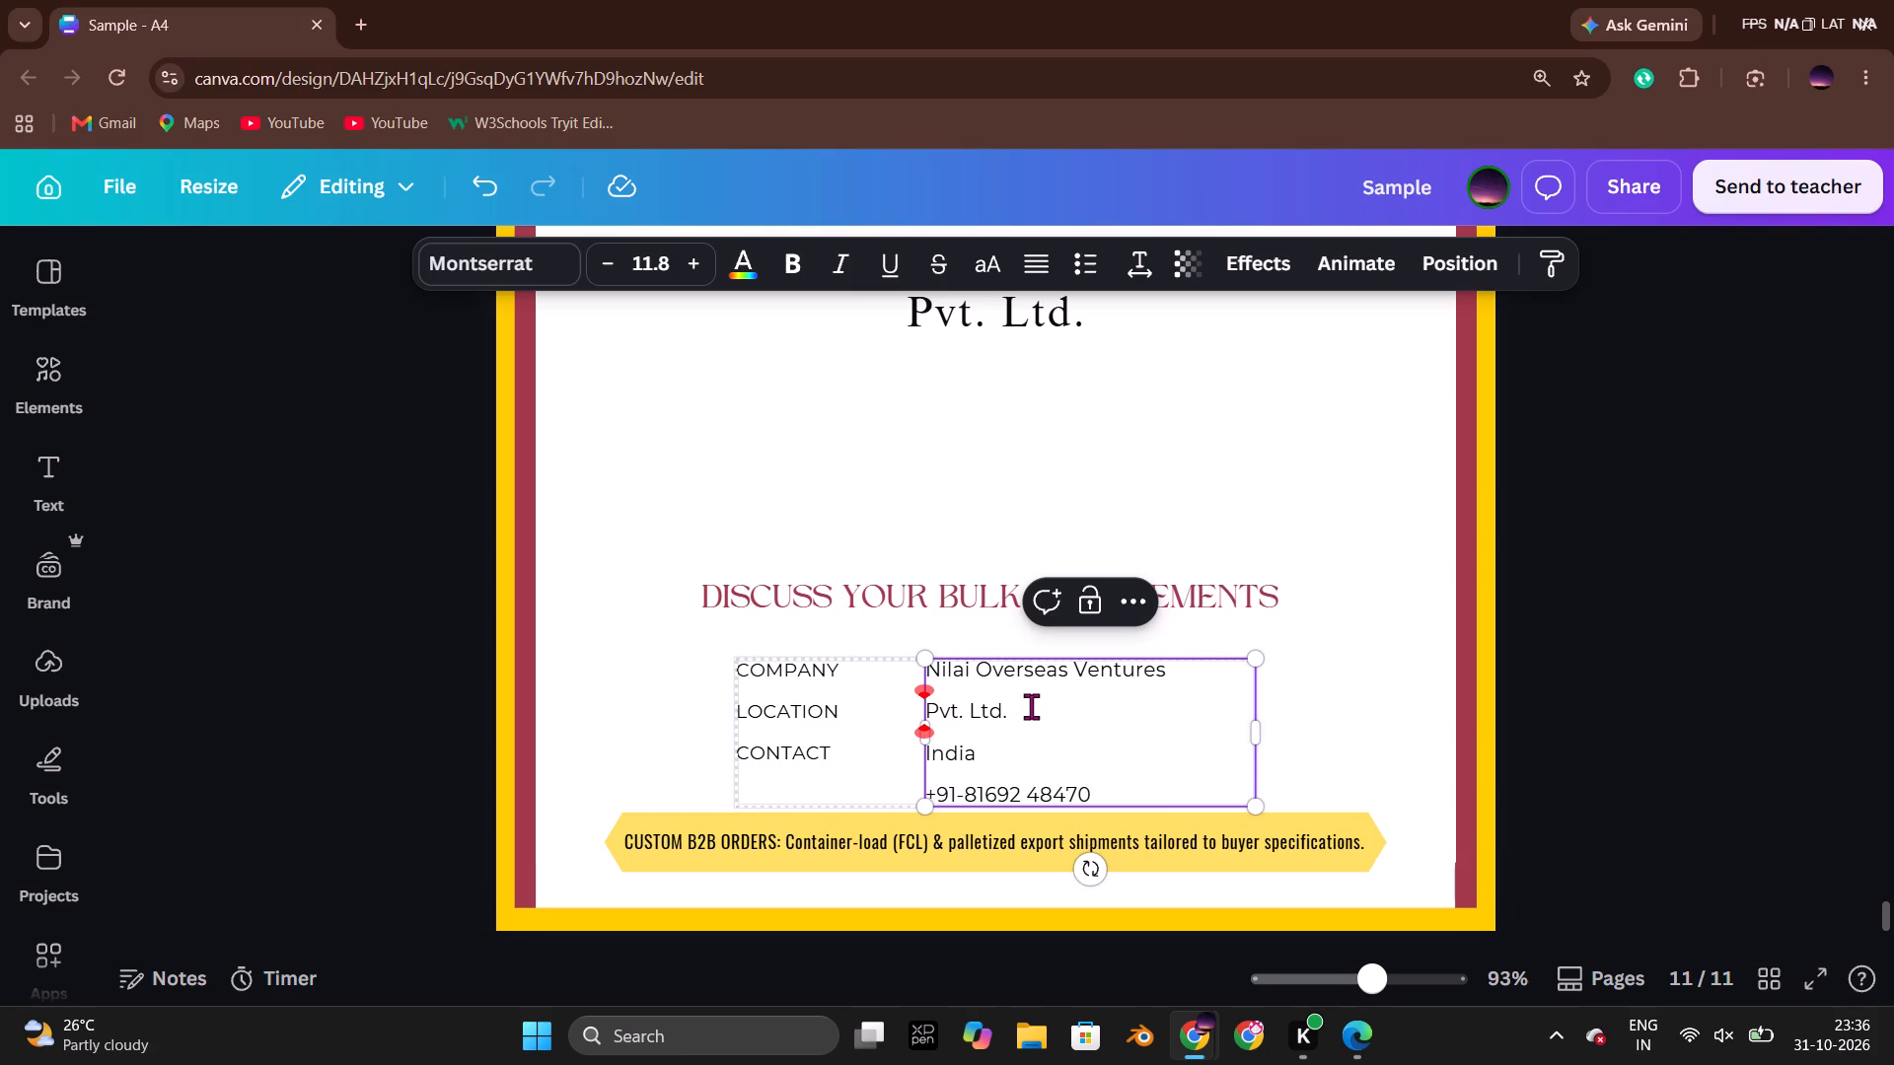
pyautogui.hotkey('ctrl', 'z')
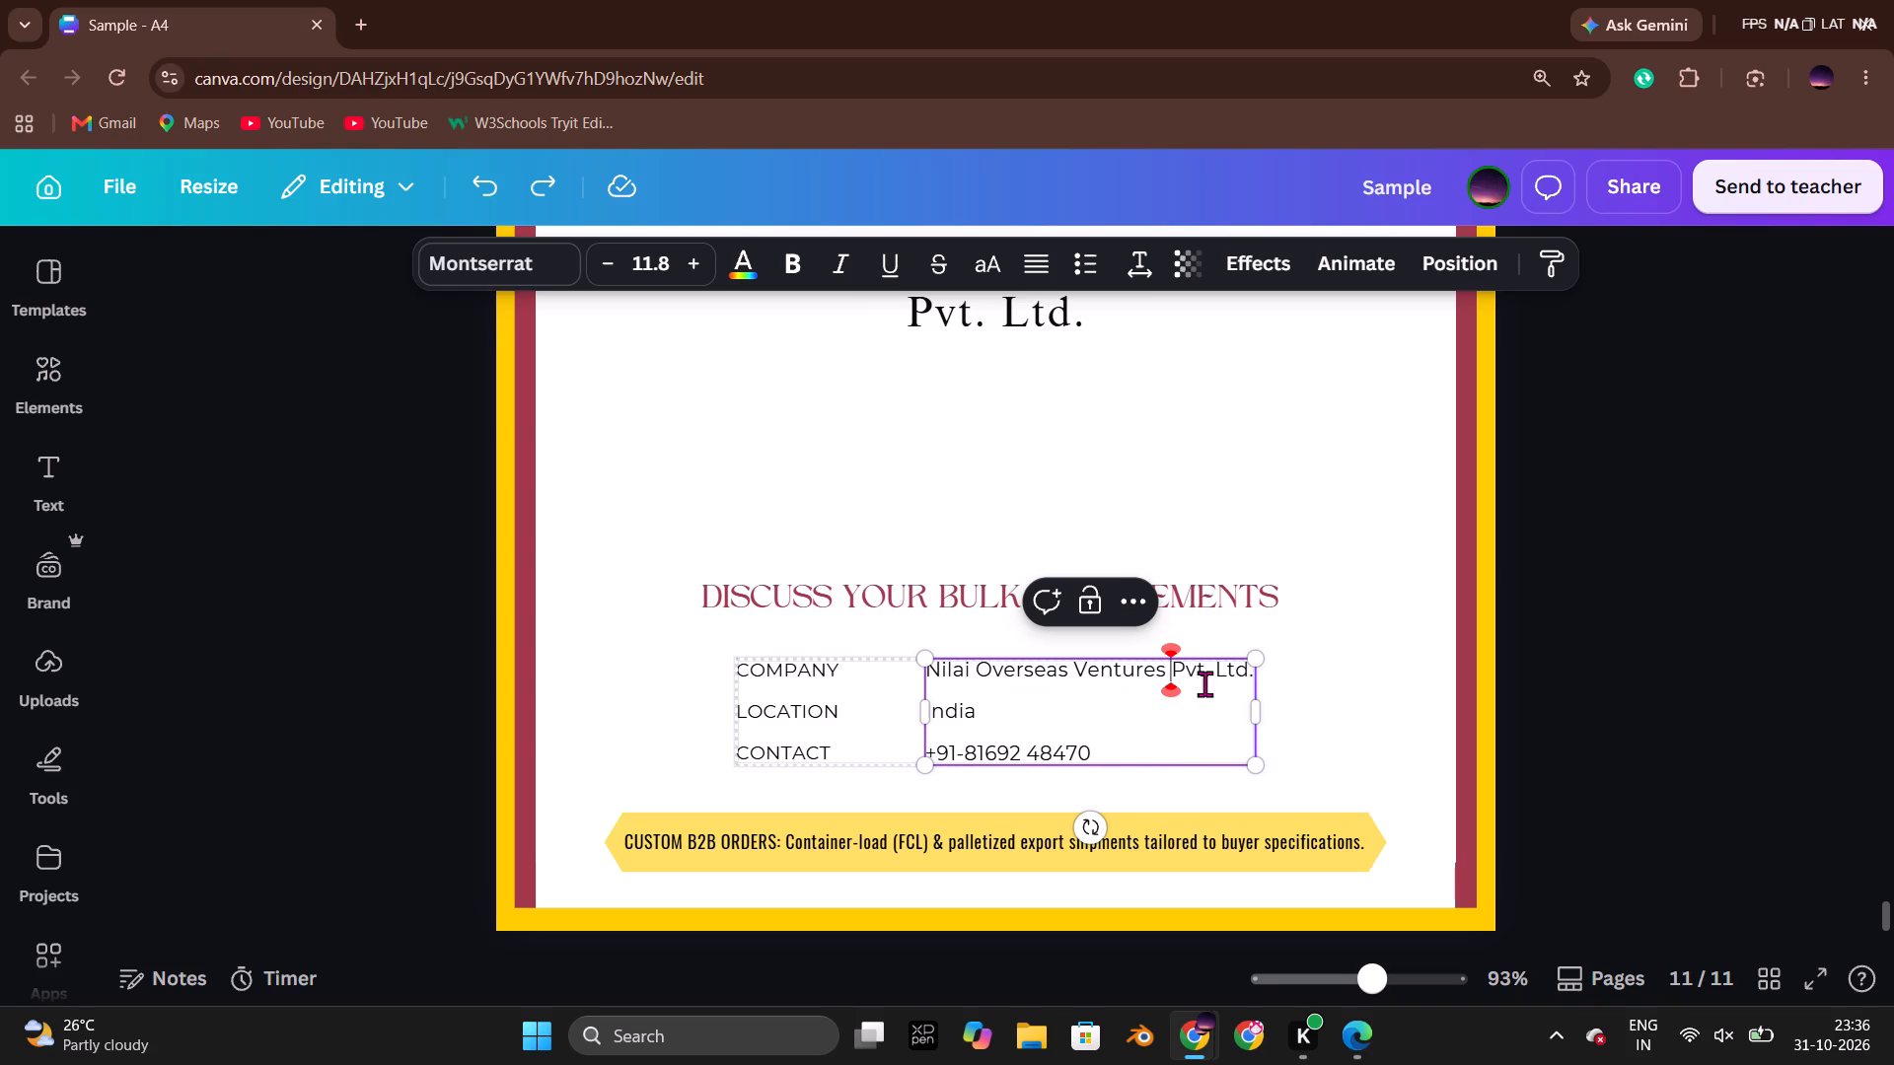
# Shorten the company value to "Nilai Overseas Ventures" by removing "Pvt. Ltd." and narrow its text box to fit.
pyautogui.moveTo(1174, 674); pyautogui.dragTo(1253, 673)
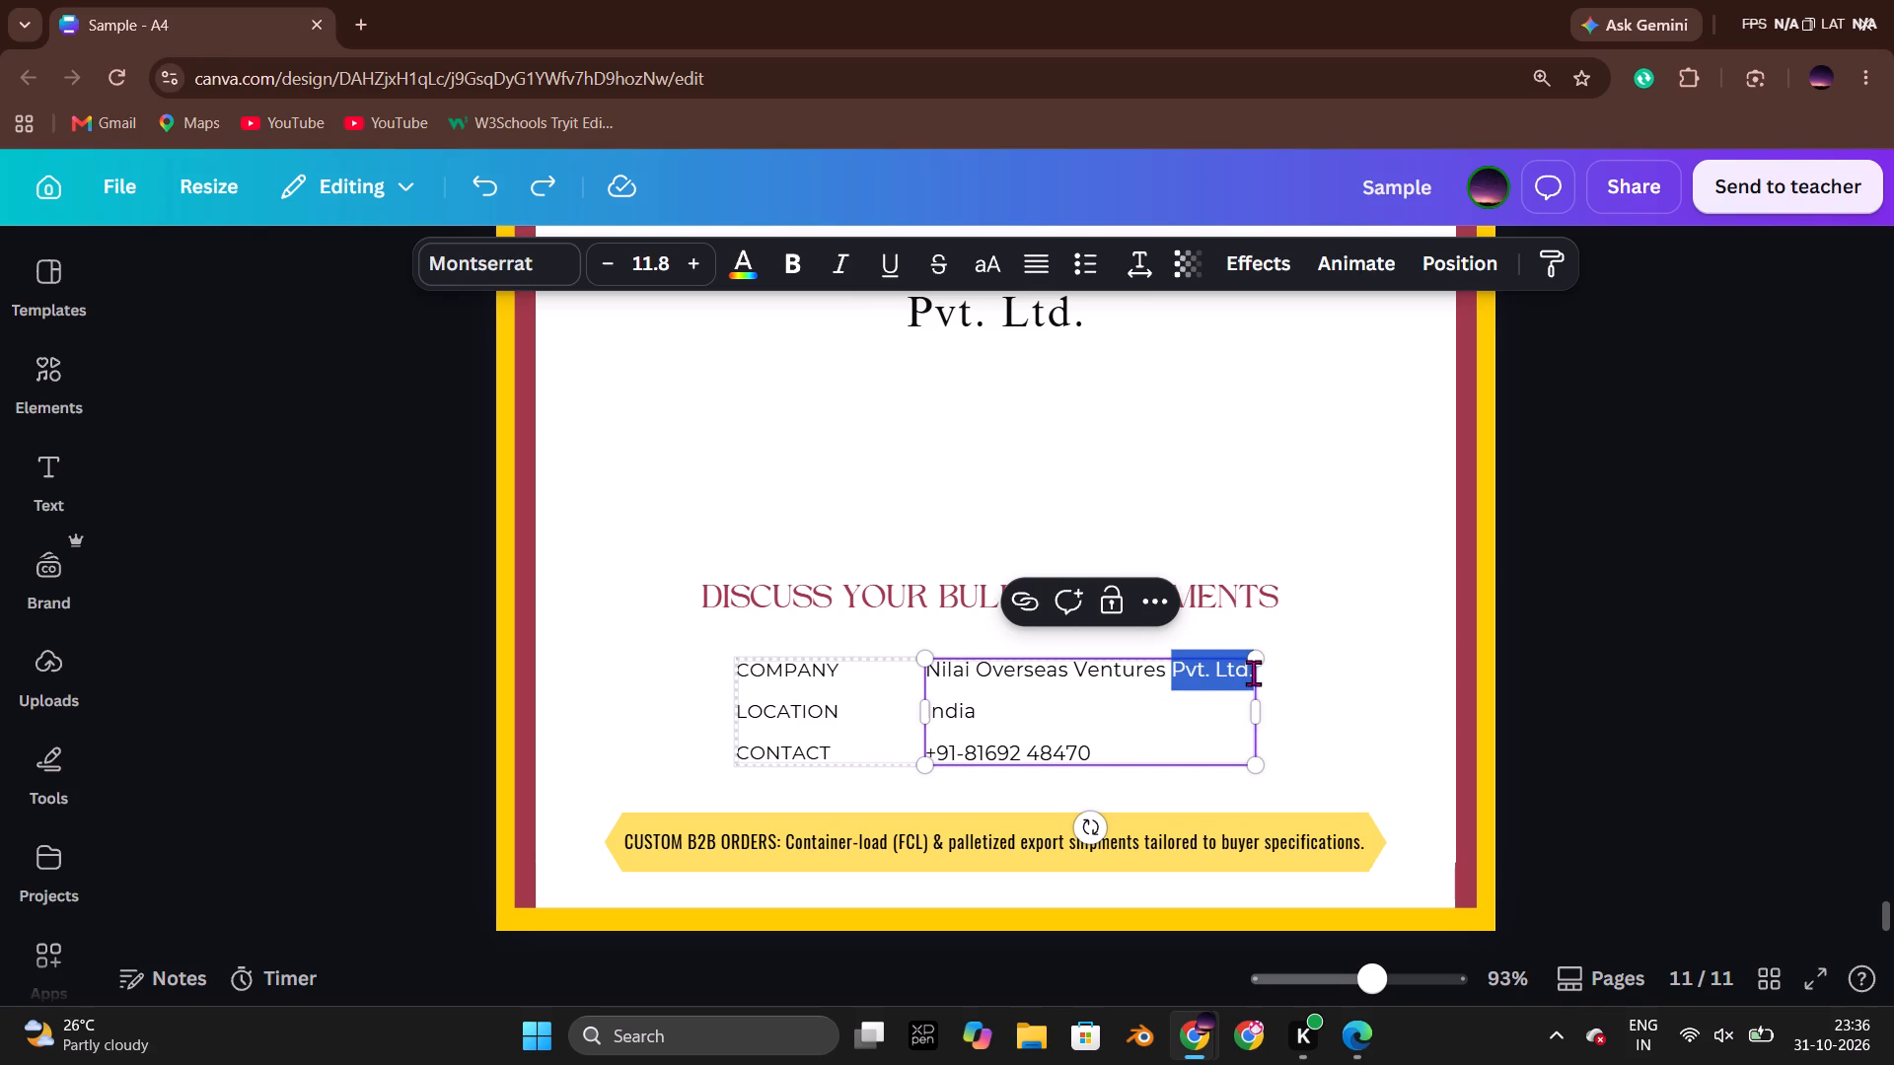
pyautogui.press('BackSpace')
pyautogui.press('BackSpace')
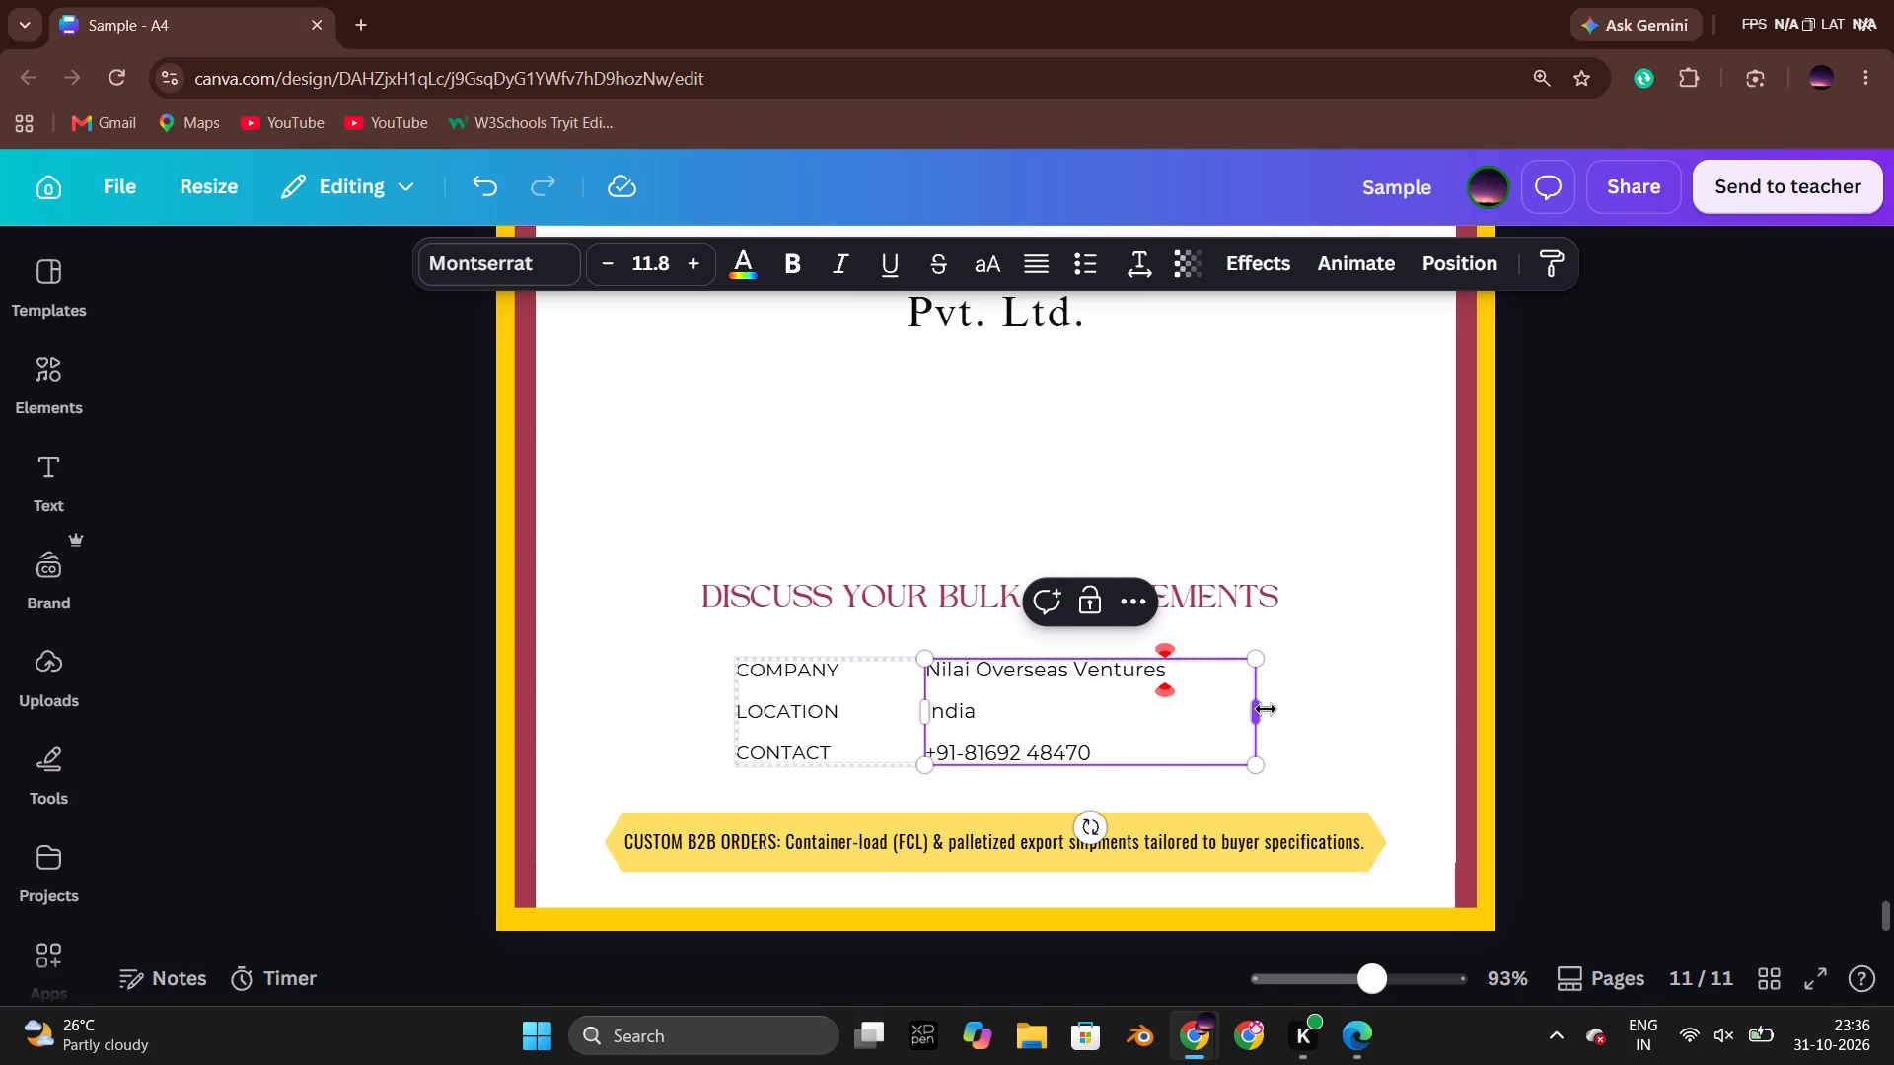
pyautogui.moveTo(1264, 710); pyautogui.dragTo(1175, 705)
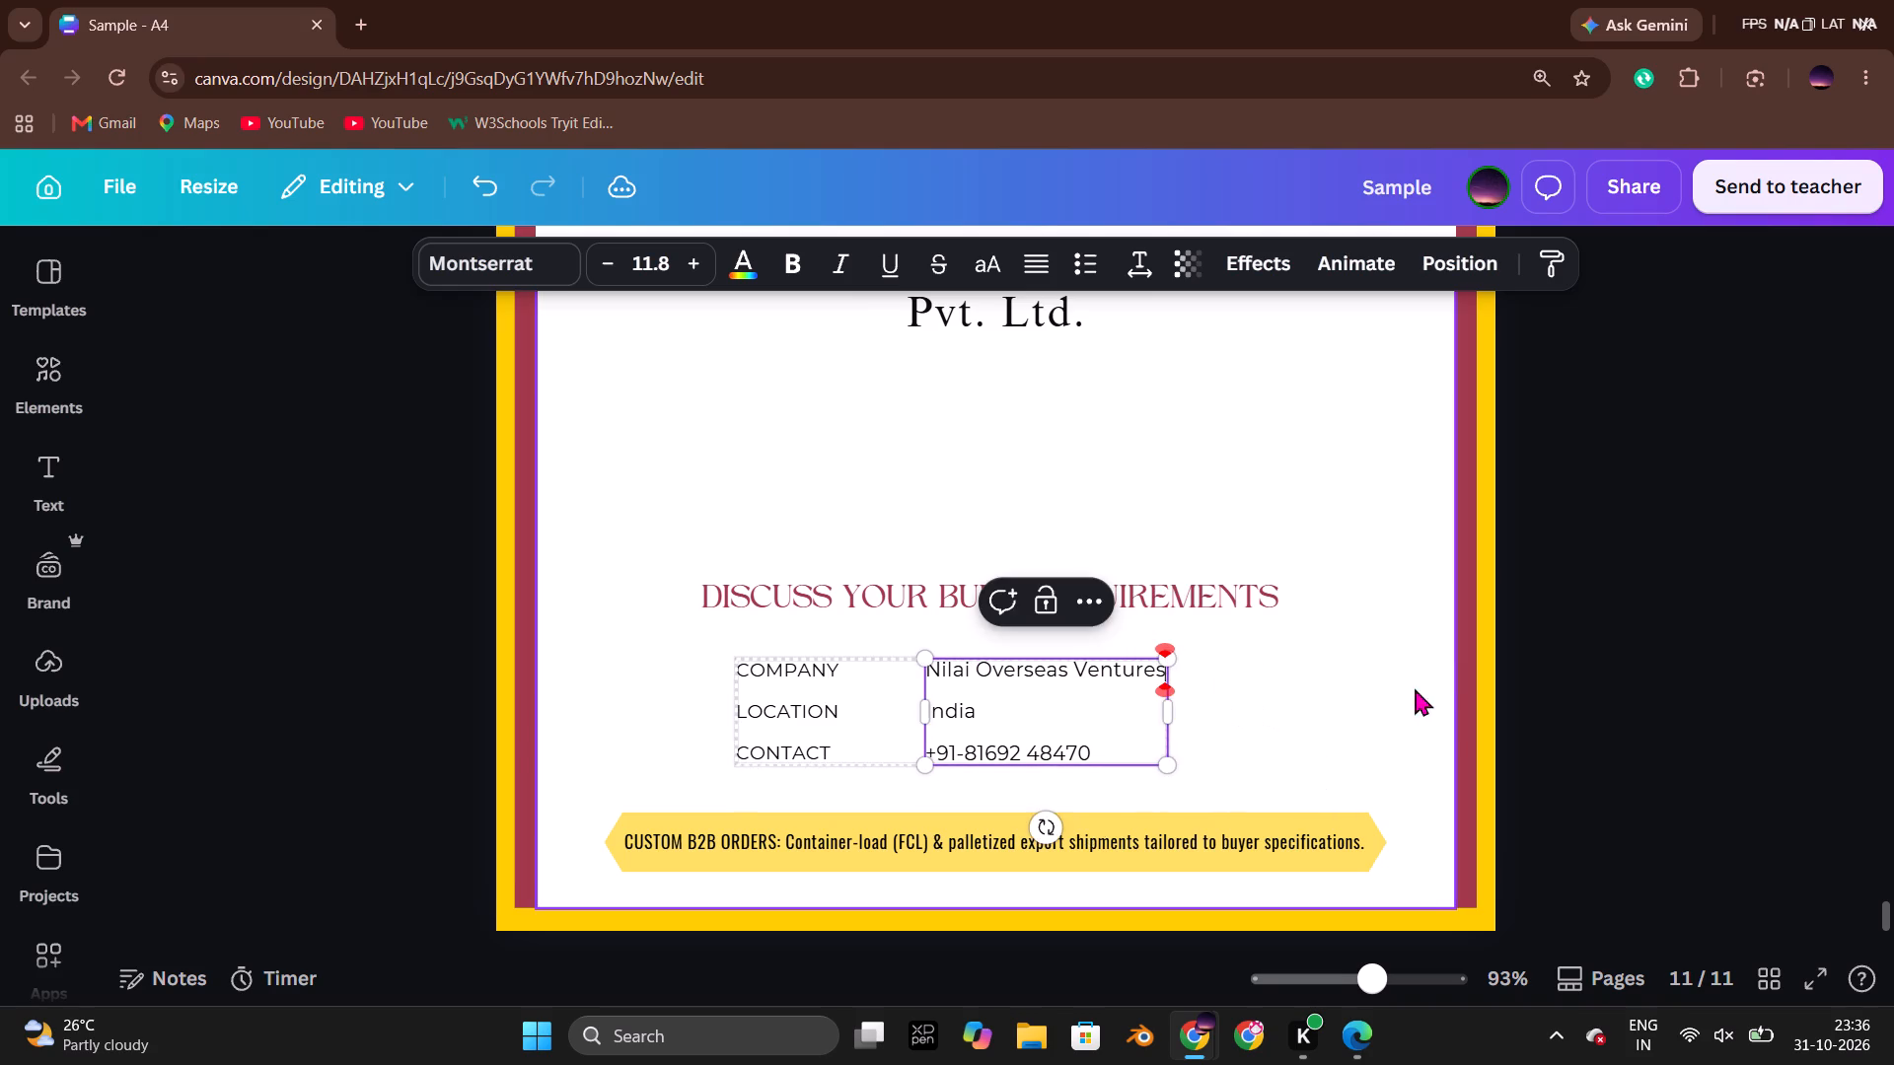
pyautogui.click(1499, 671)
# Centre the contact details group horizontally on page 11.
pyautogui.click(1087, 698)
pyautogui.click(1089, 605)
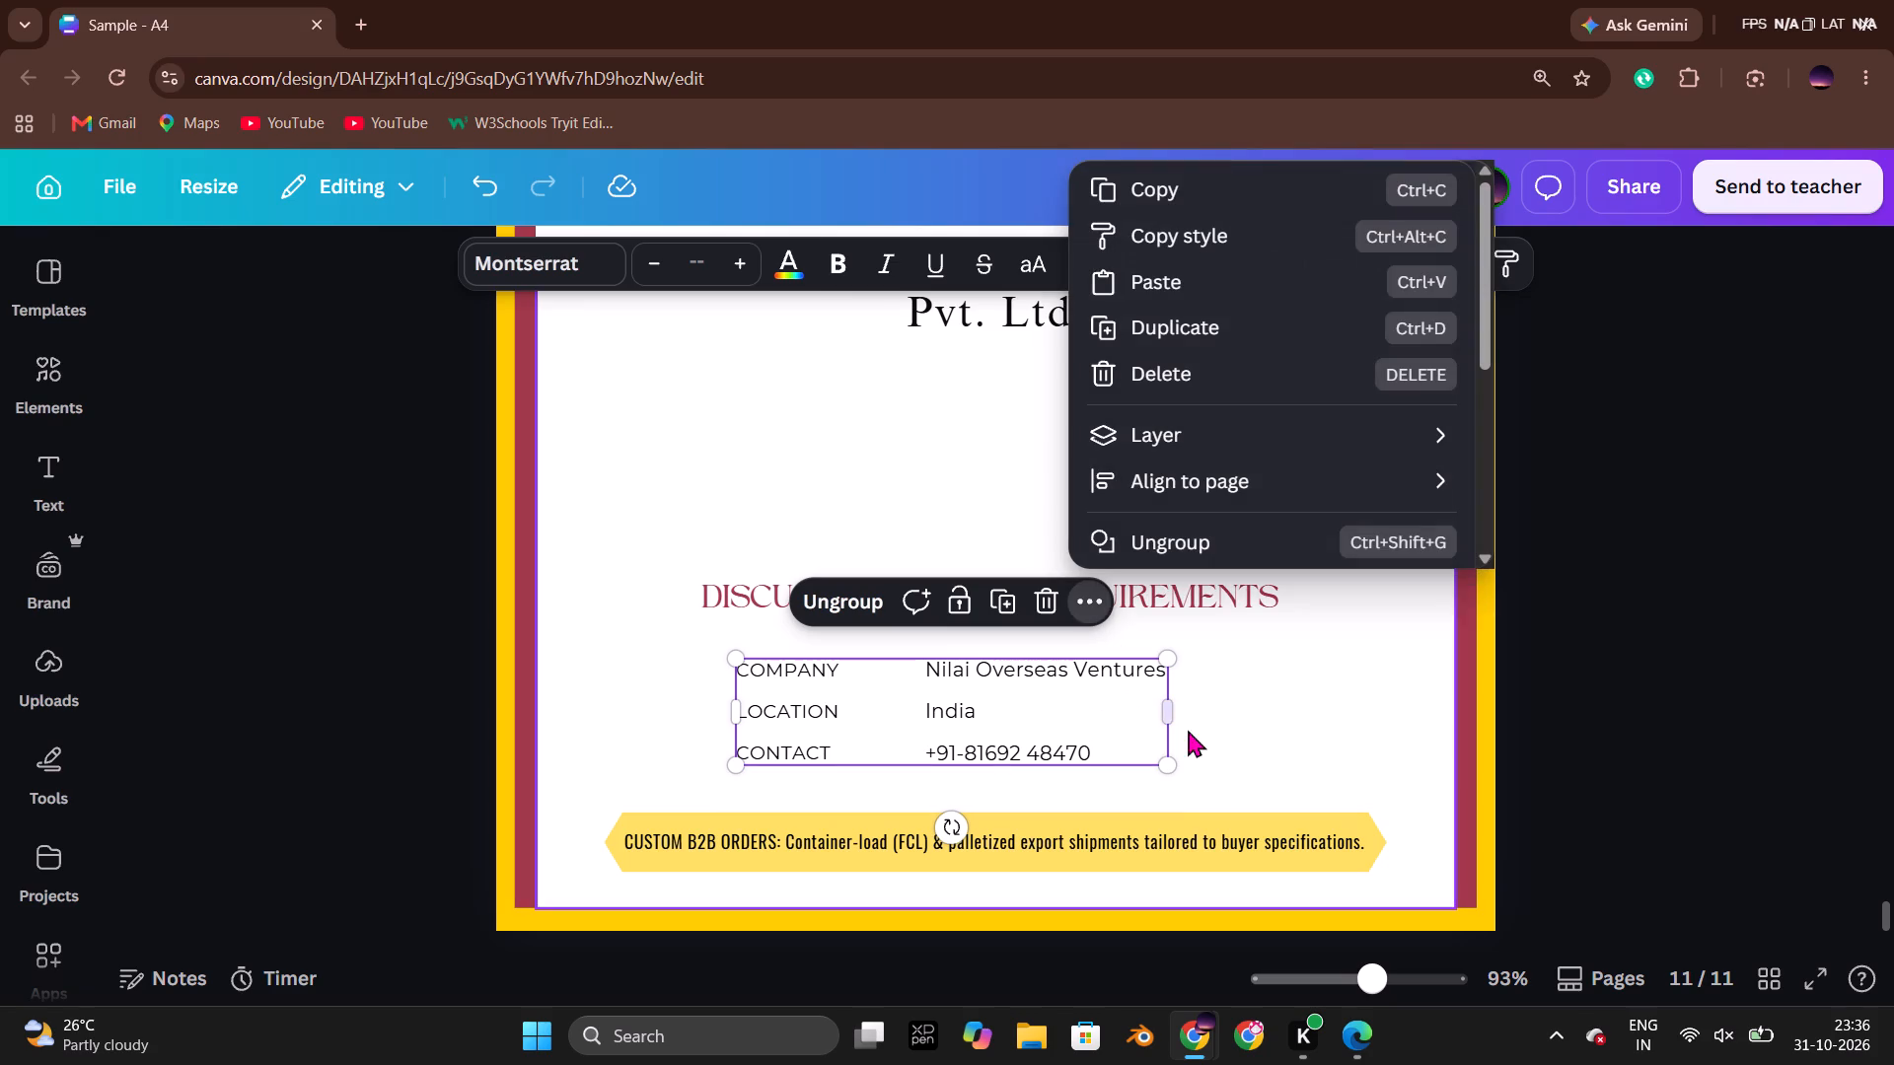
pyautogui.click(1581, 534)
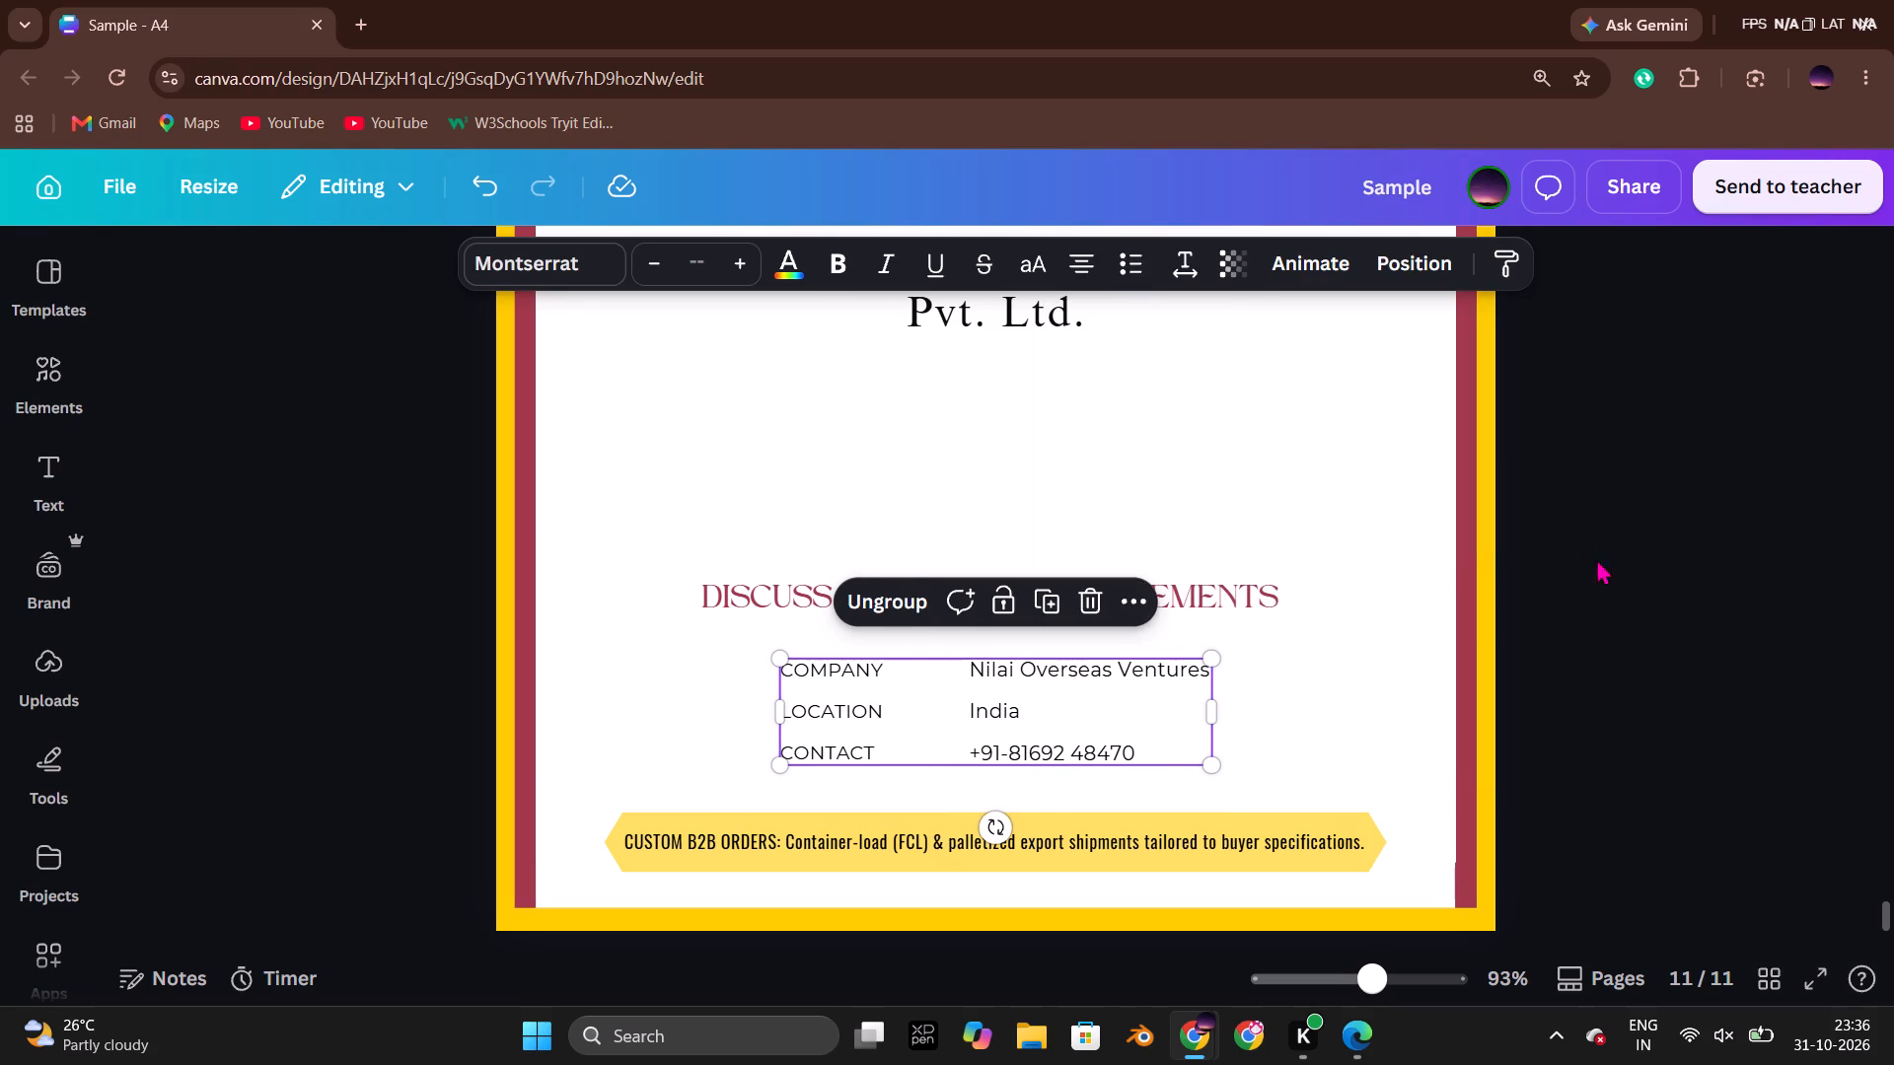
# Check the letter and line spacing settings of the "DISCUSS YOUR BULK REQUIREMENTS" heading on page 11.
pyautogui.click(1637, 747)
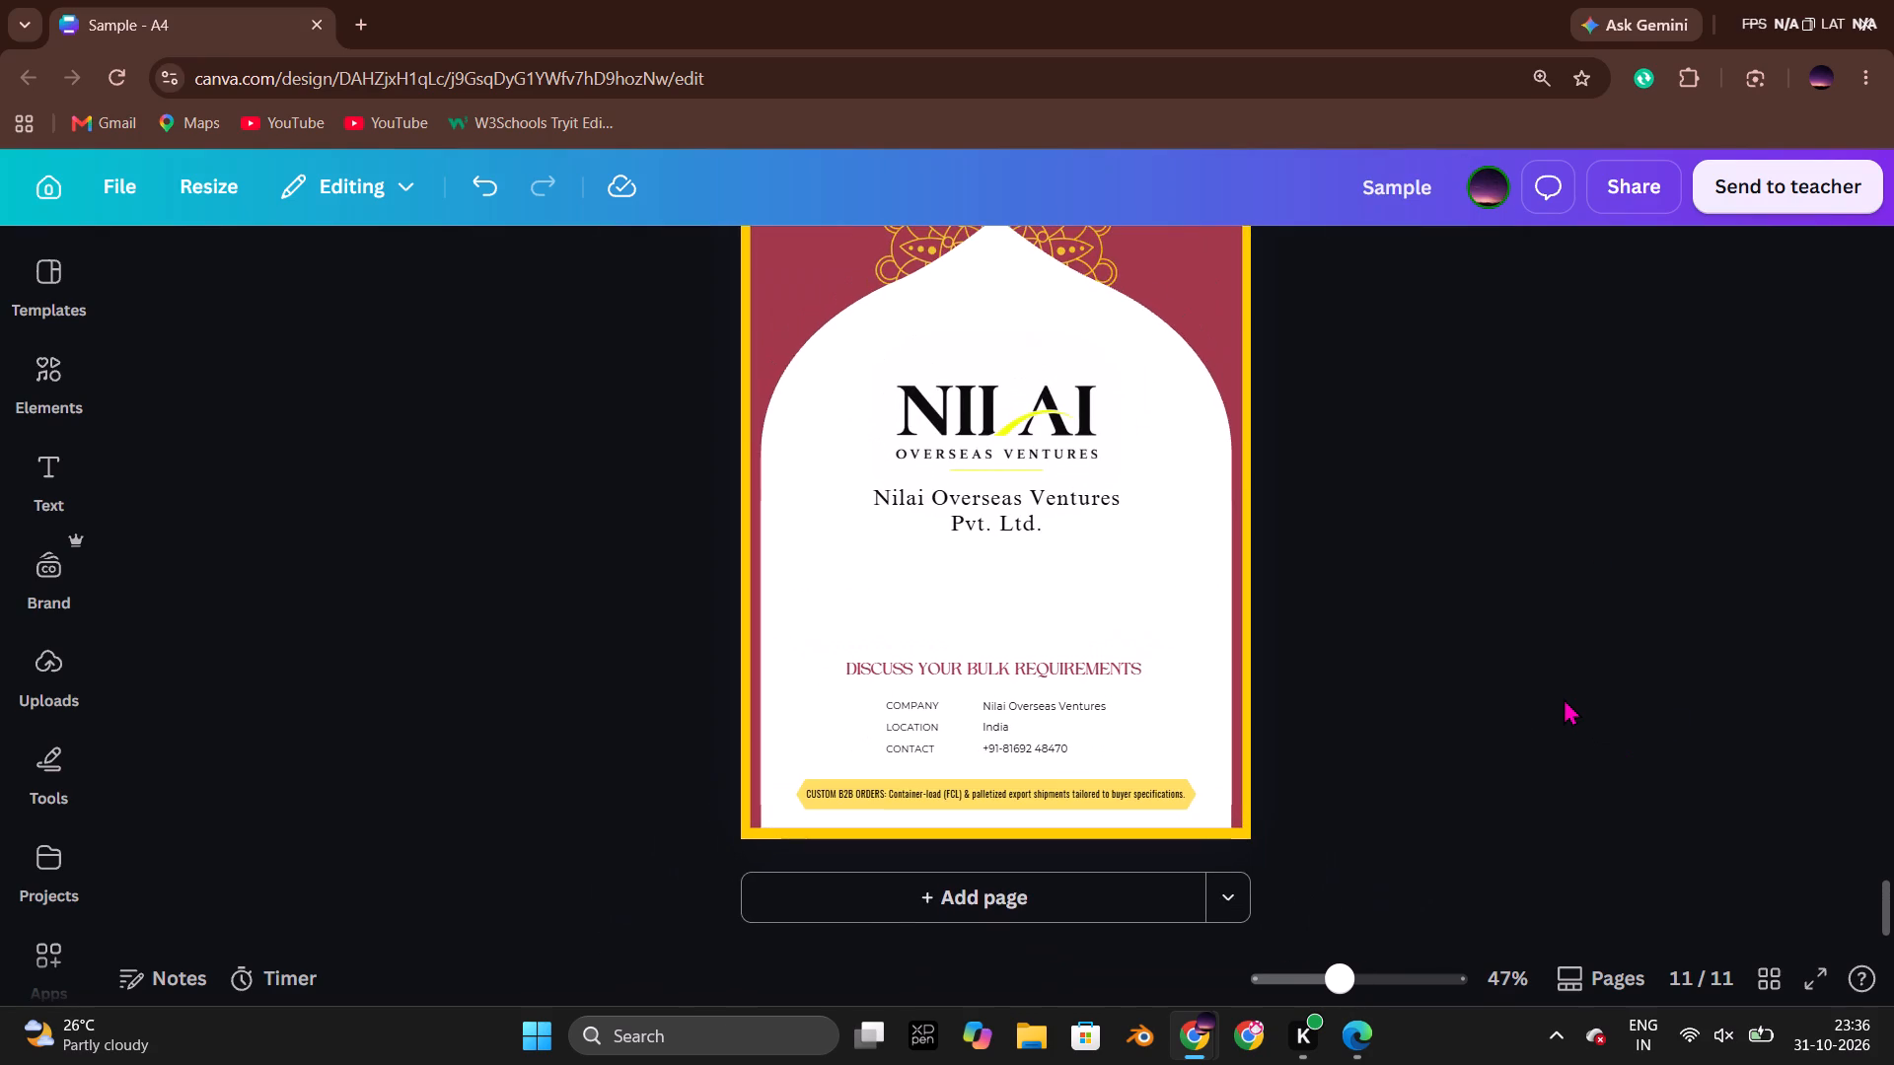
pyautogui.click(1094, 667)
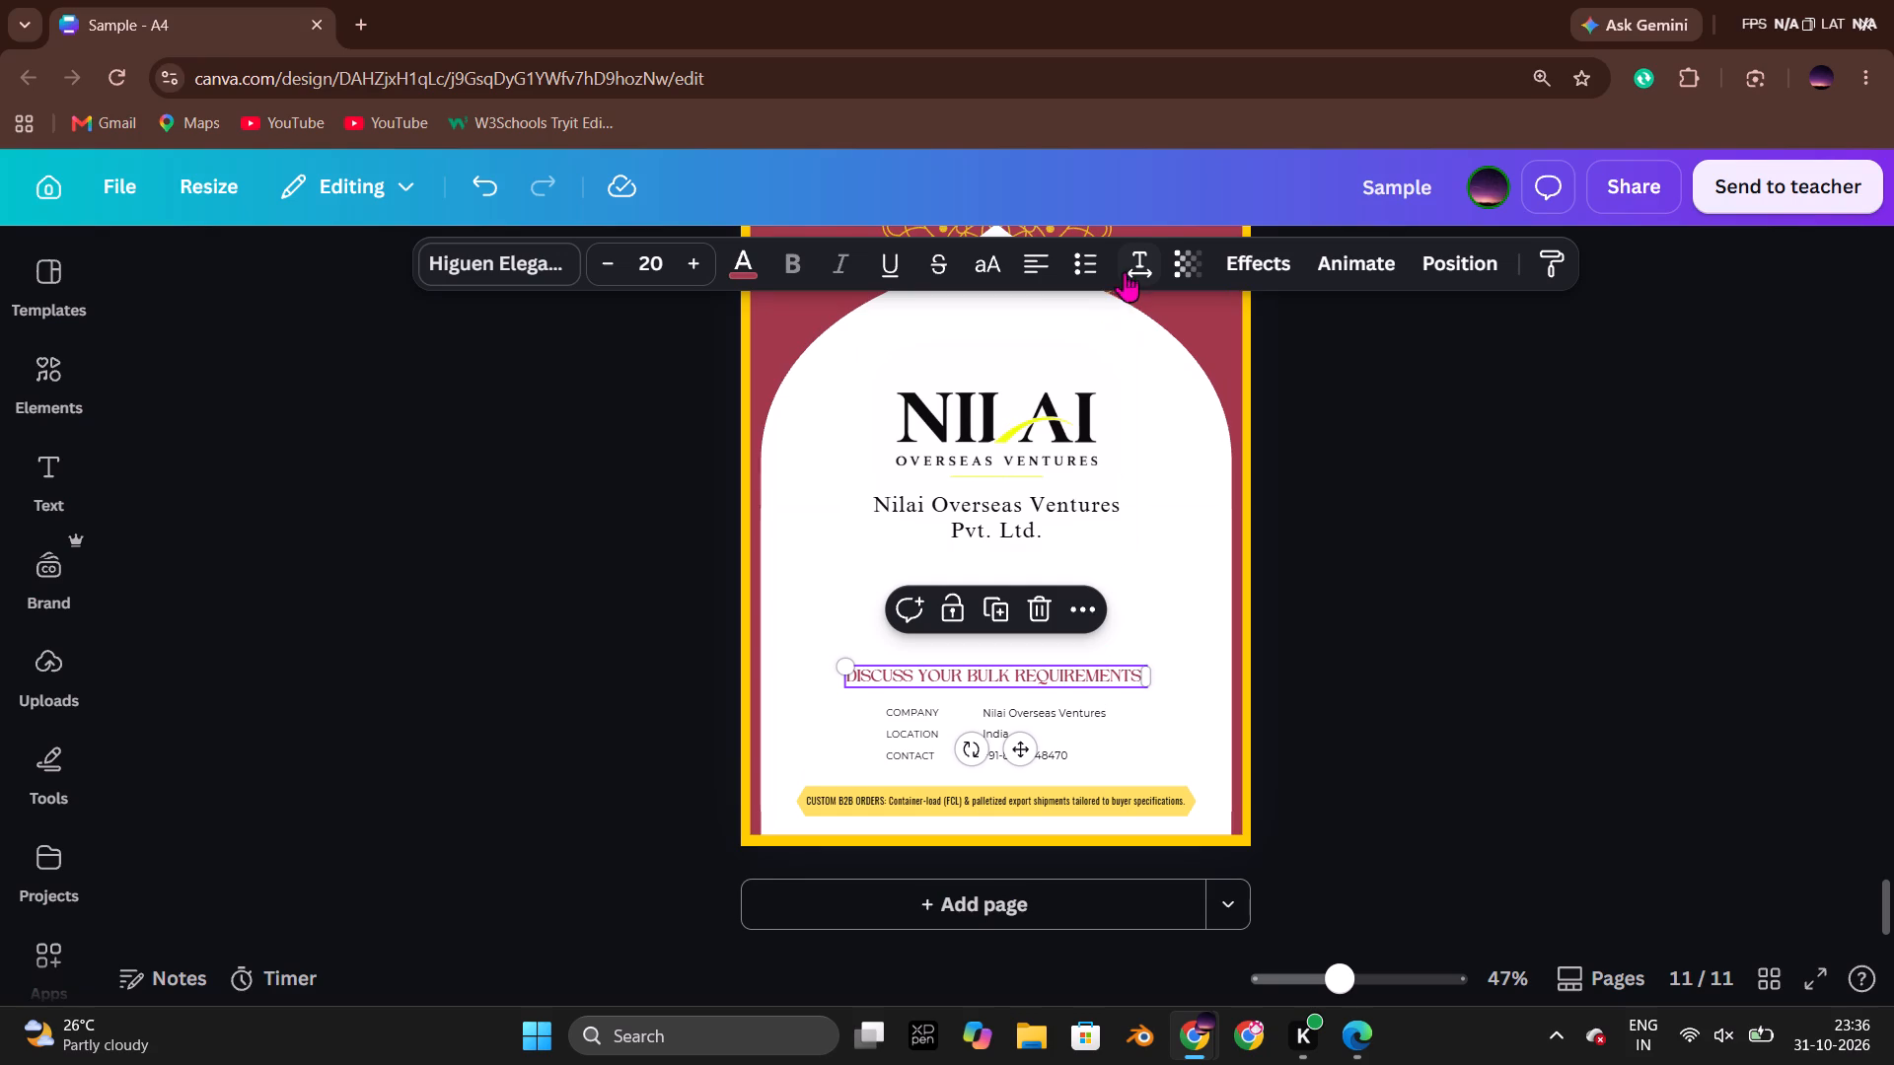
pyautogui.click(1127, 270)
pyautogui.click(1039, 391)
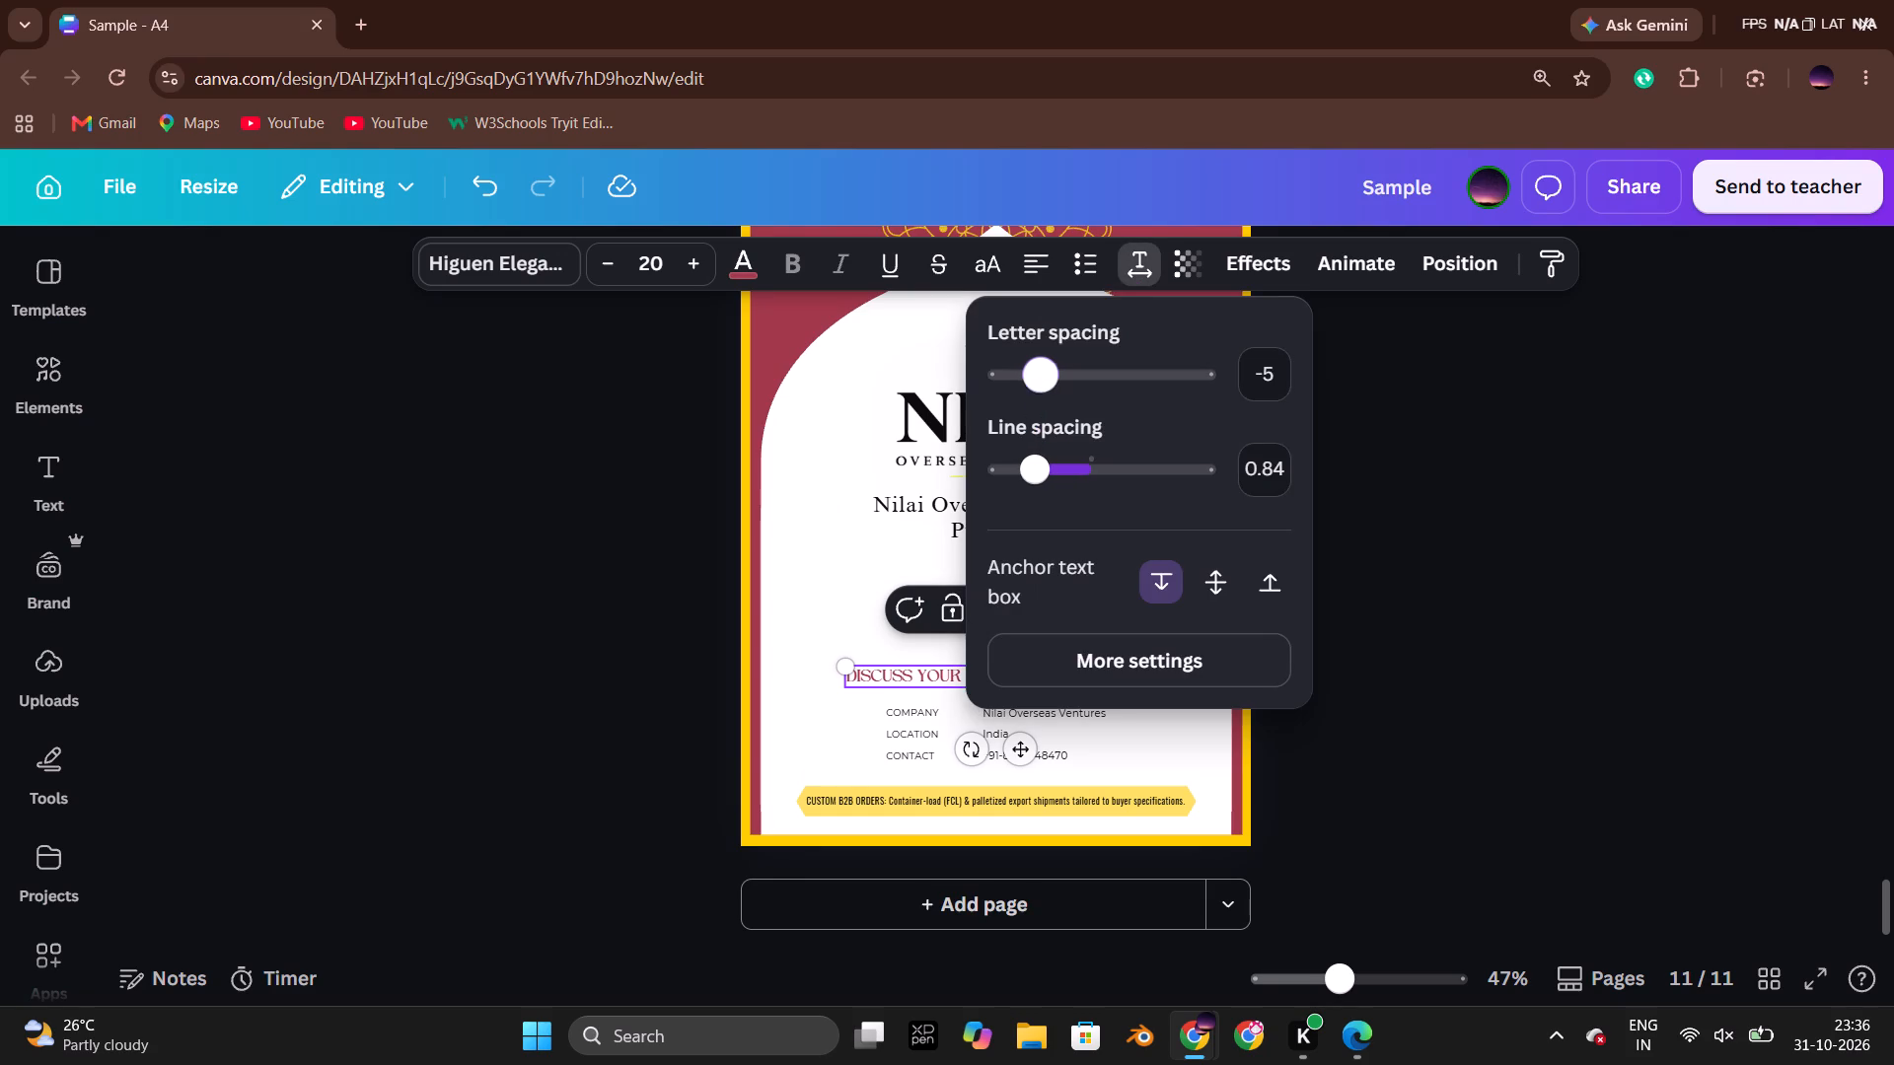
pyautogui.click(1540, 559)
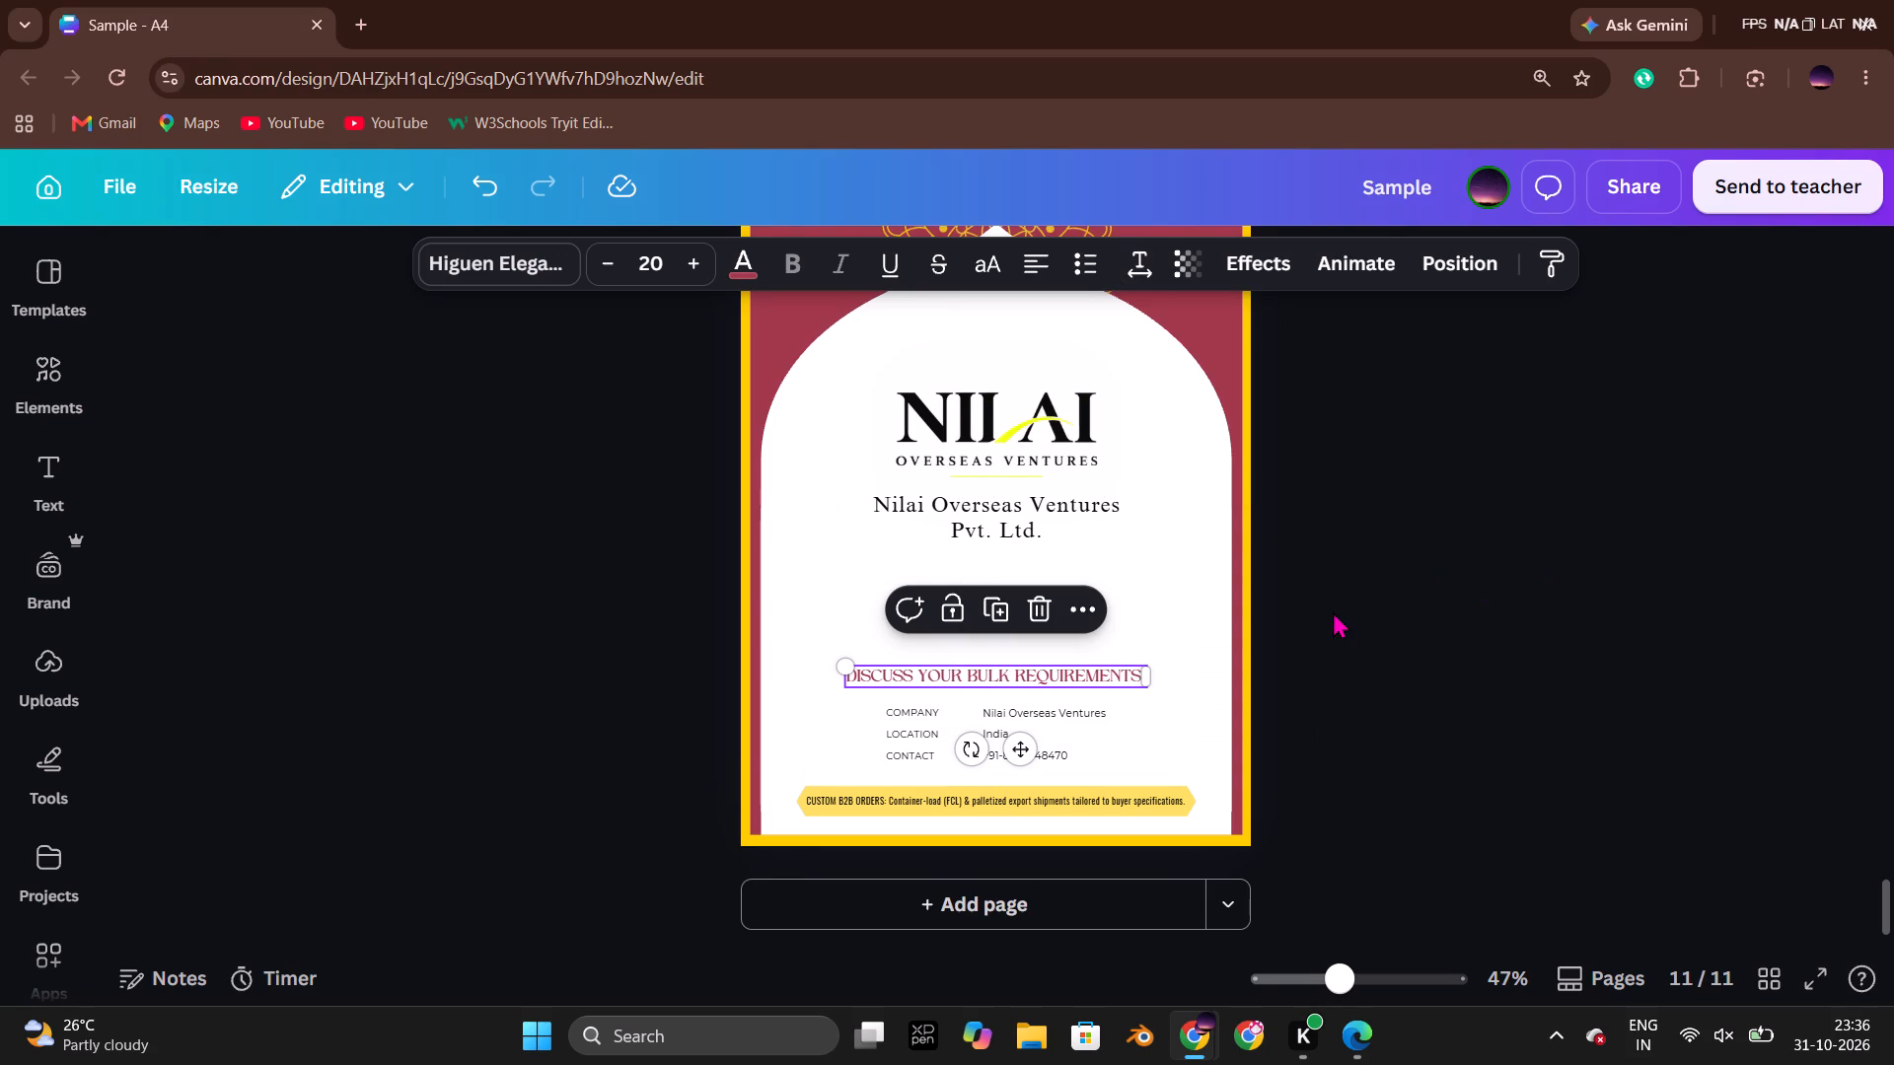
# Go back to the start of the catalogue and review the cover and the company profile content on page 2.
pyautogui.scroll(5, 1333, 611)
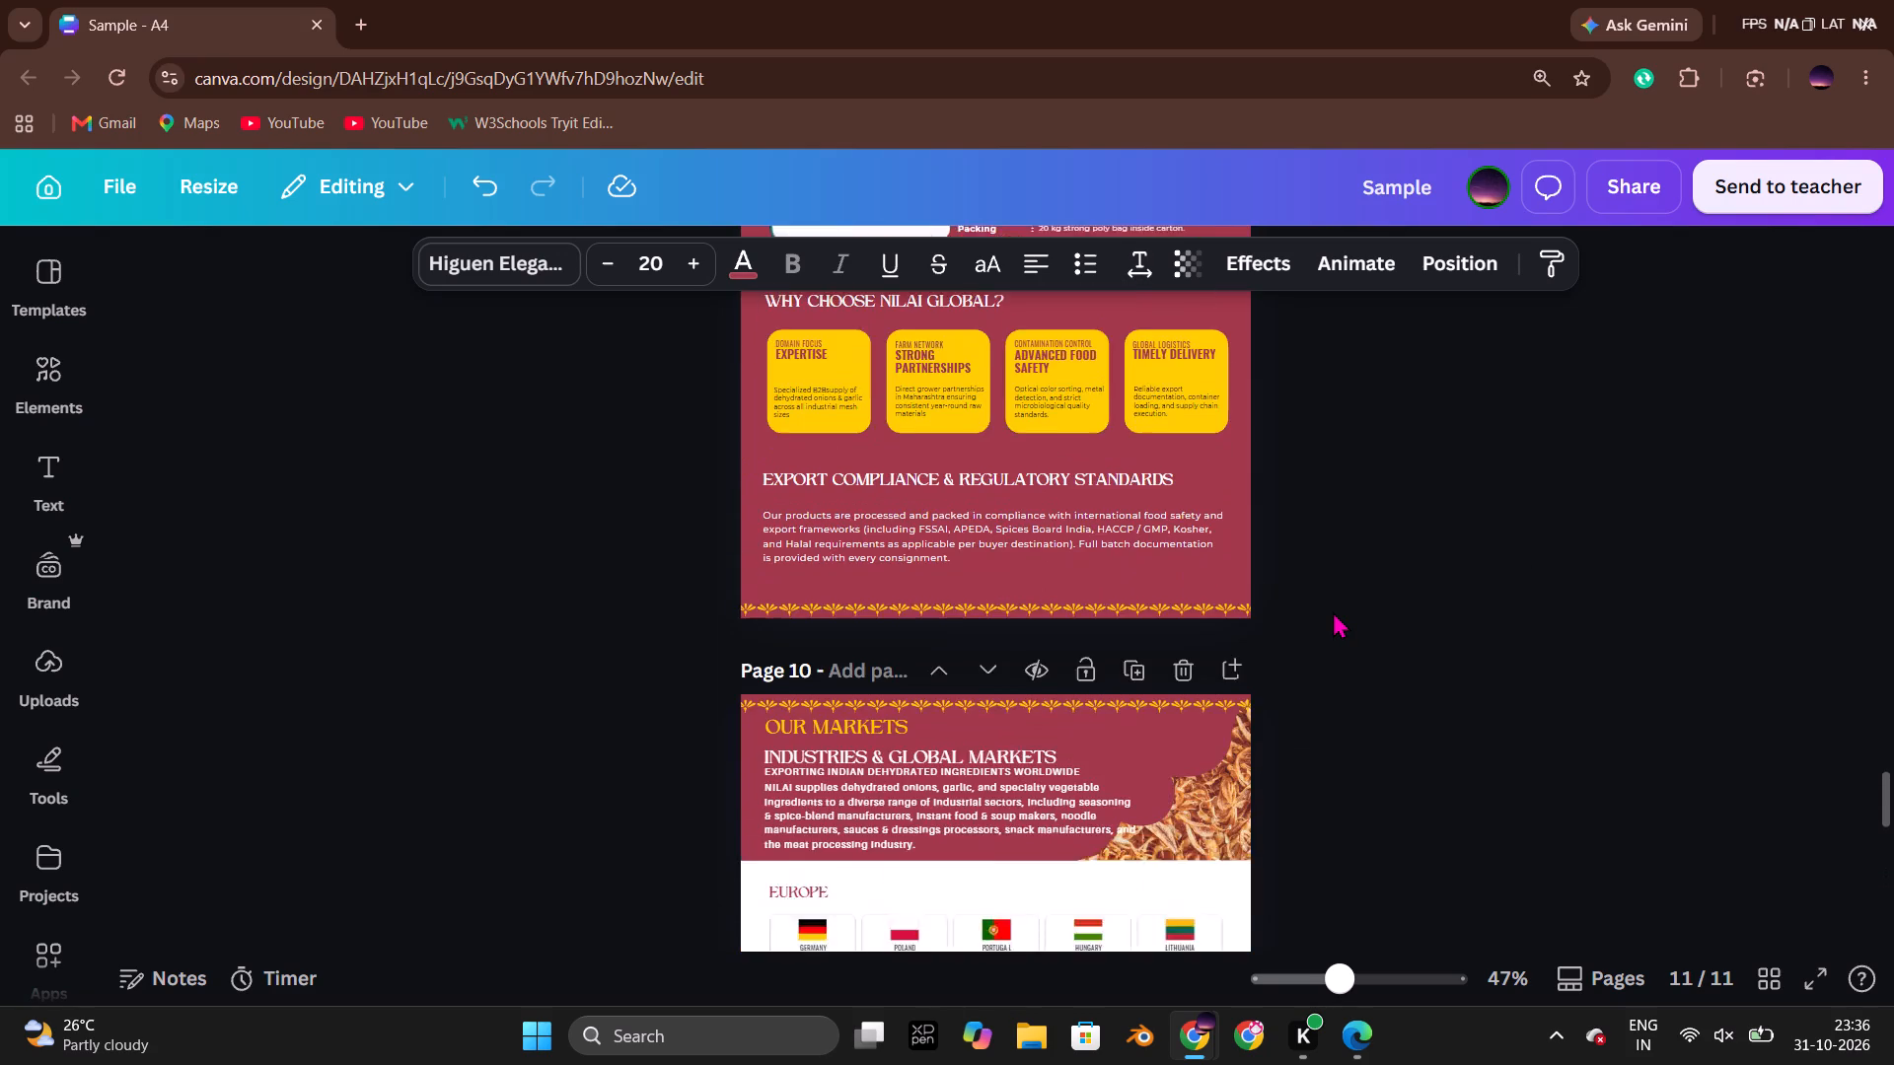
pyautogui.scroll(9, 1333, 611)
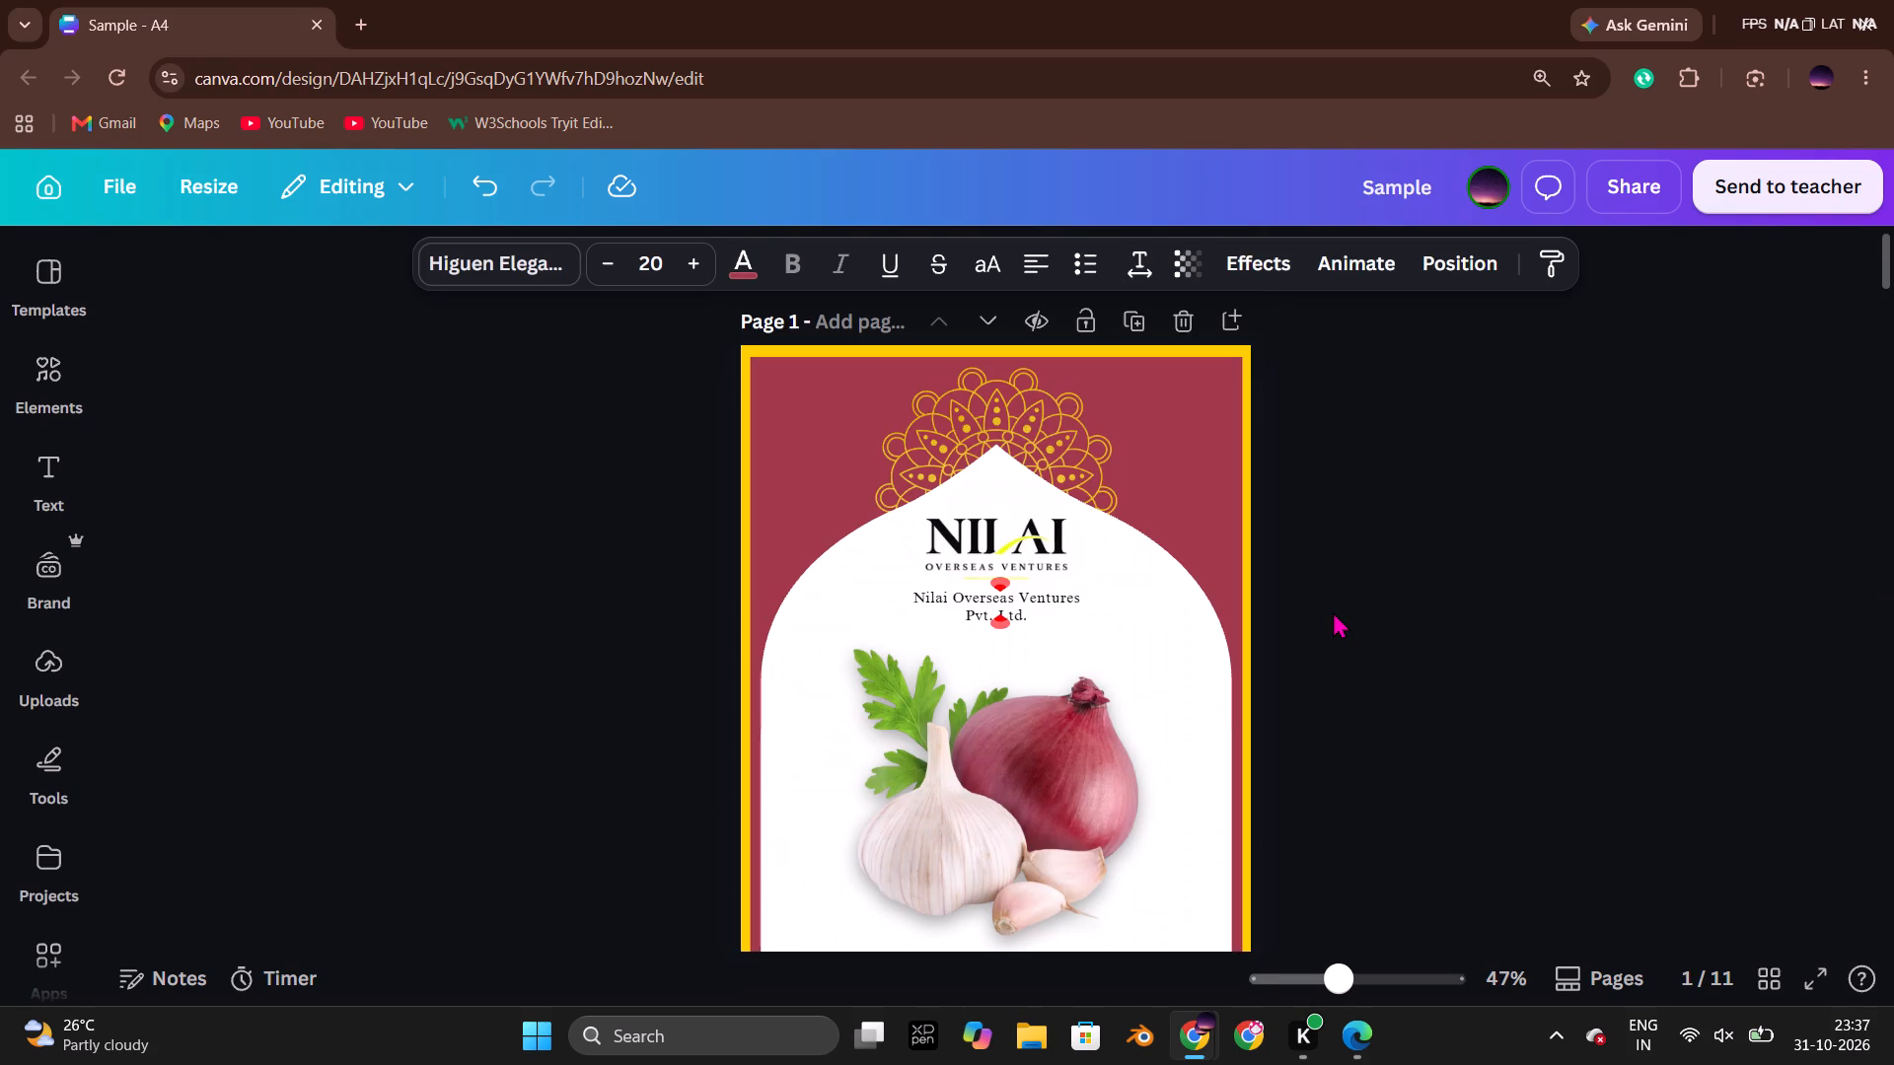
pyautogui.scroll(-1, 1333, 613)
pyautogui.click(1334, 613)
pyautogui.scroll(-4, 1335, 613)
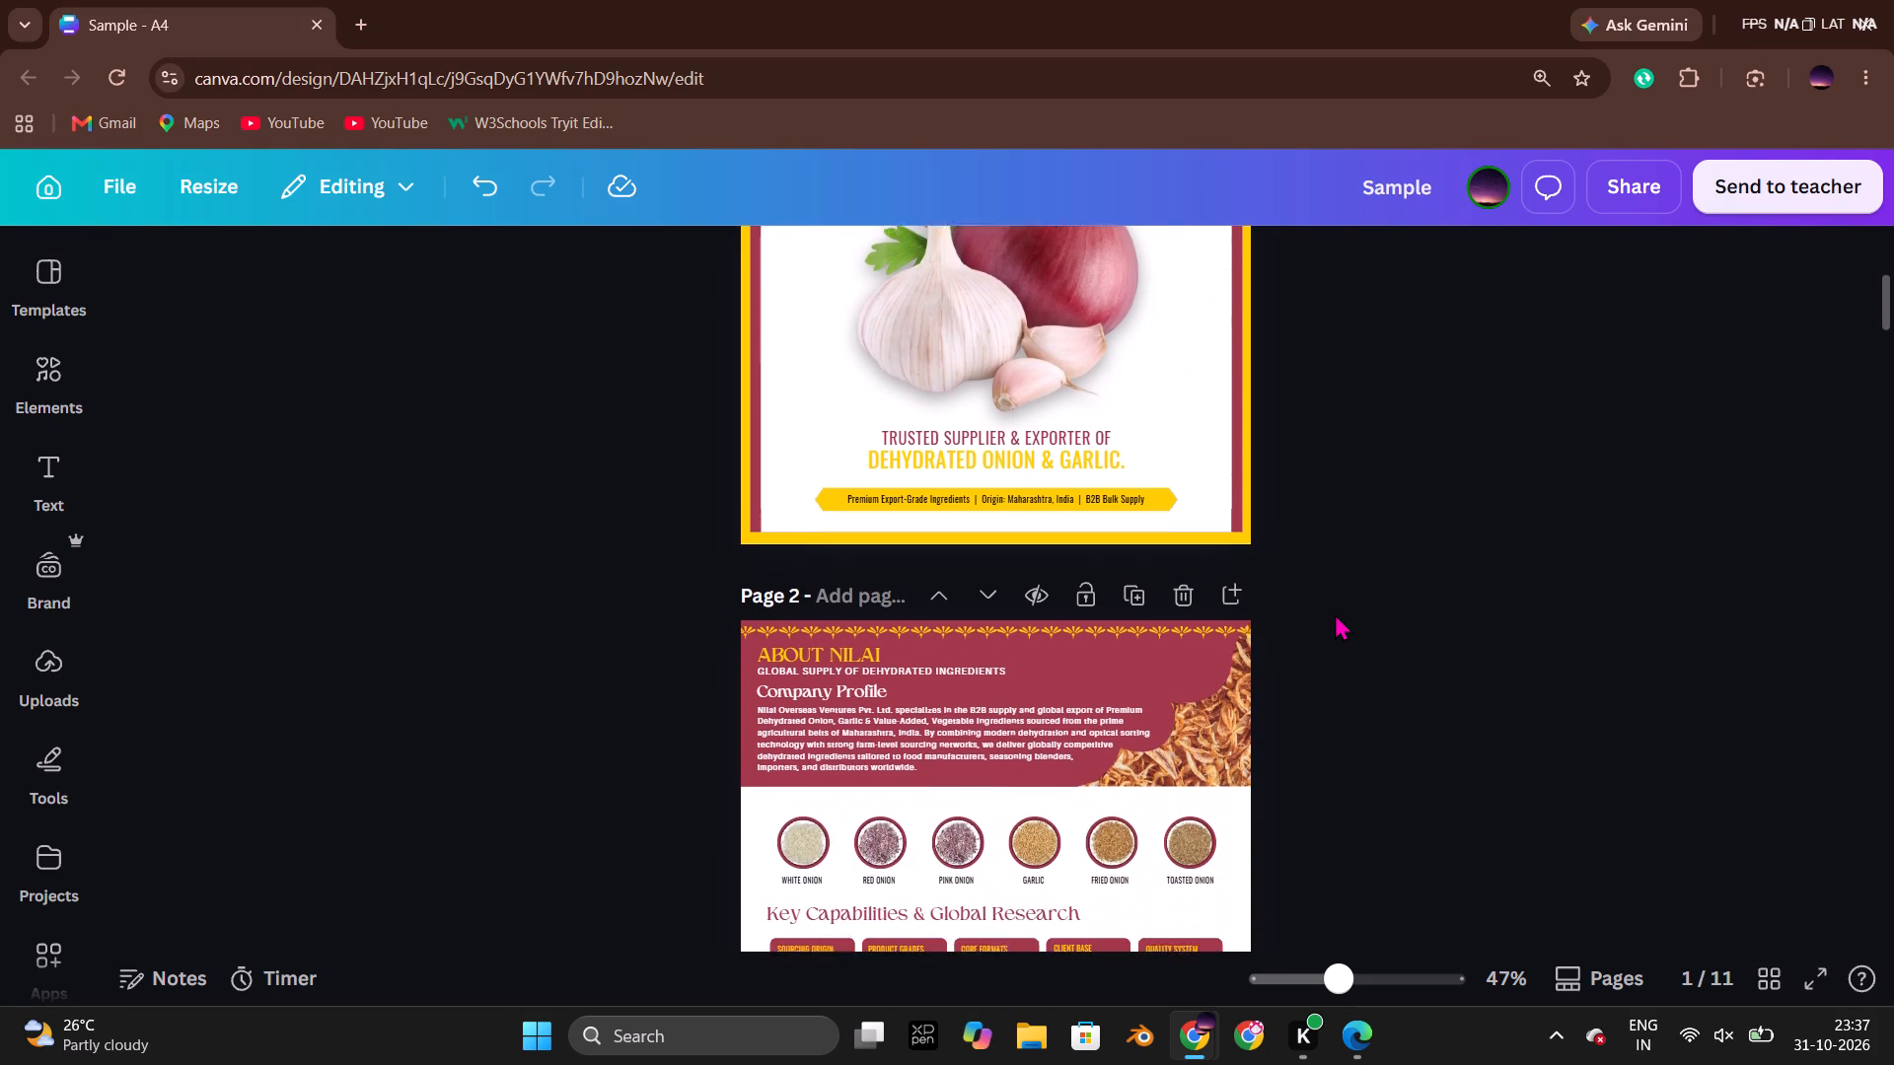
pyautogui.scroll(-2, 1335, 613)
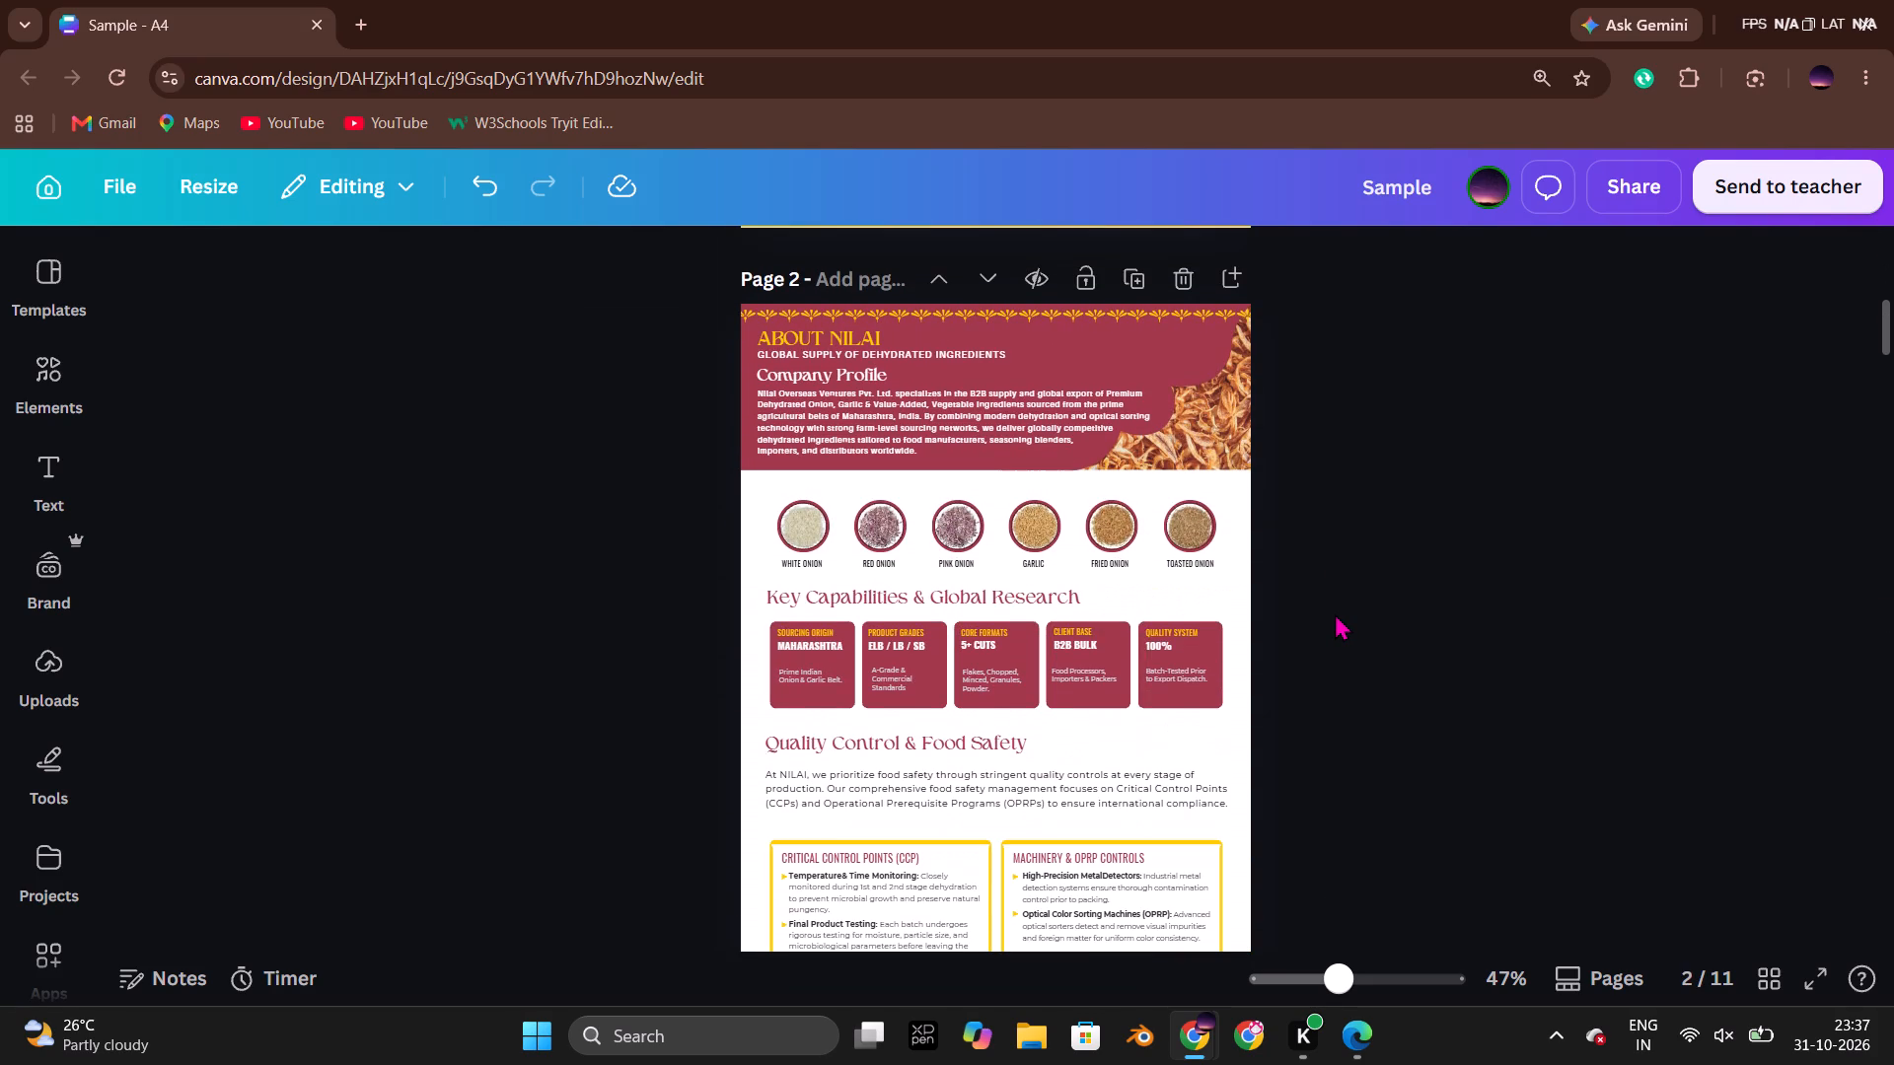
pyautogui.scroll(-2, 1335, 612)
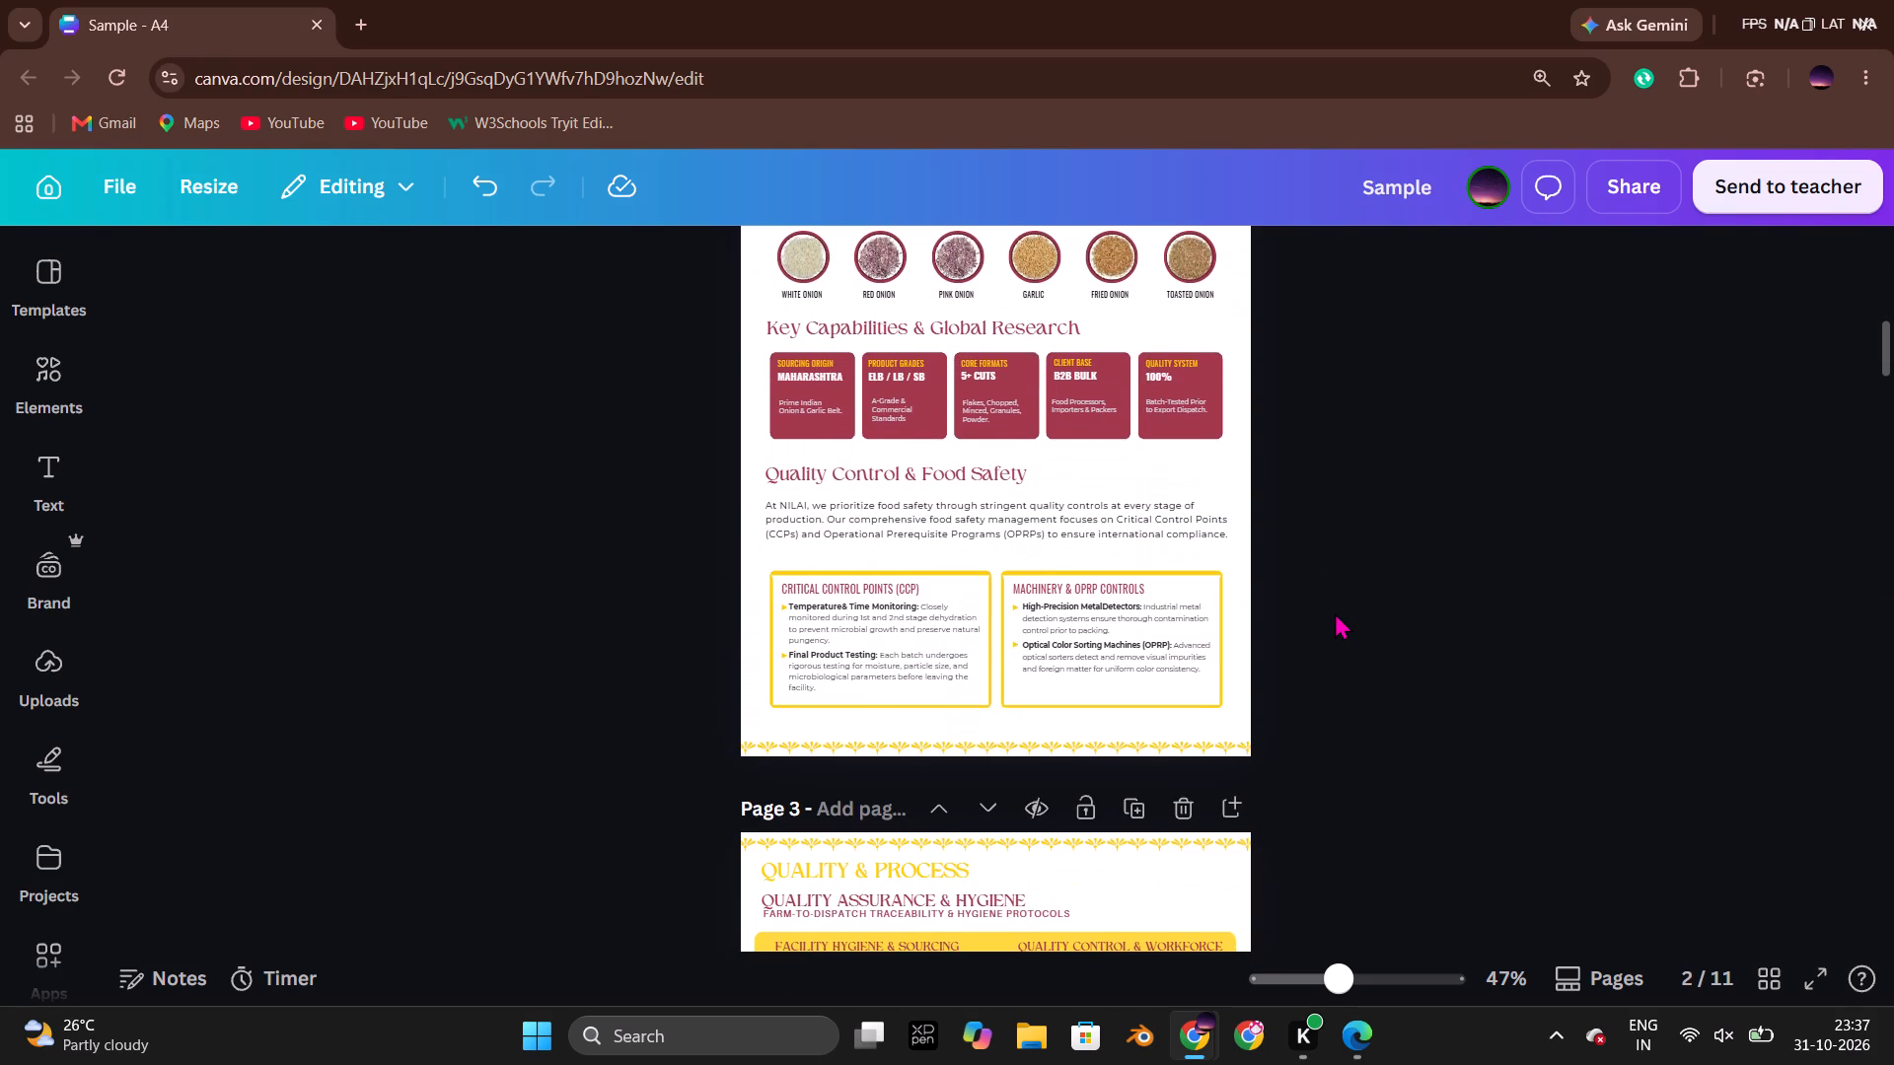
pyautogui.scroll(2, 1335, 612)
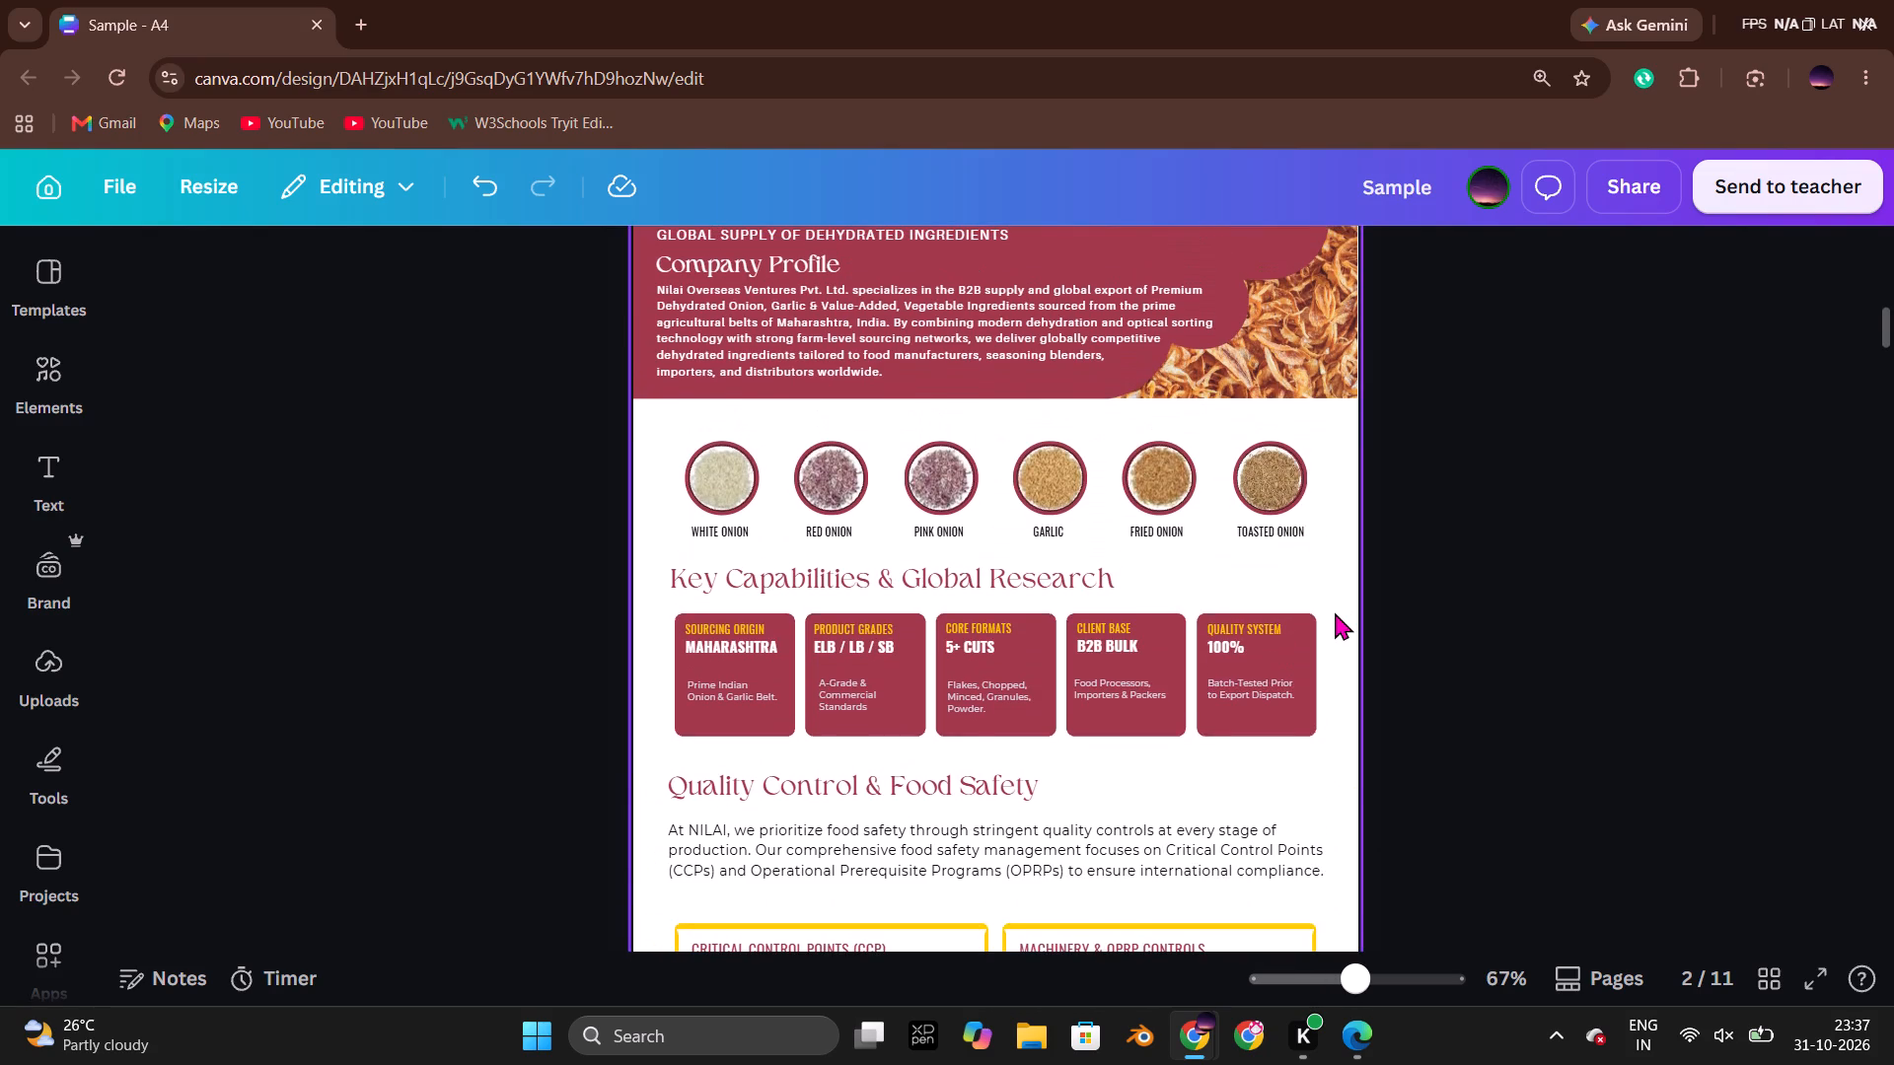
pyautogui.click(1477, 652)
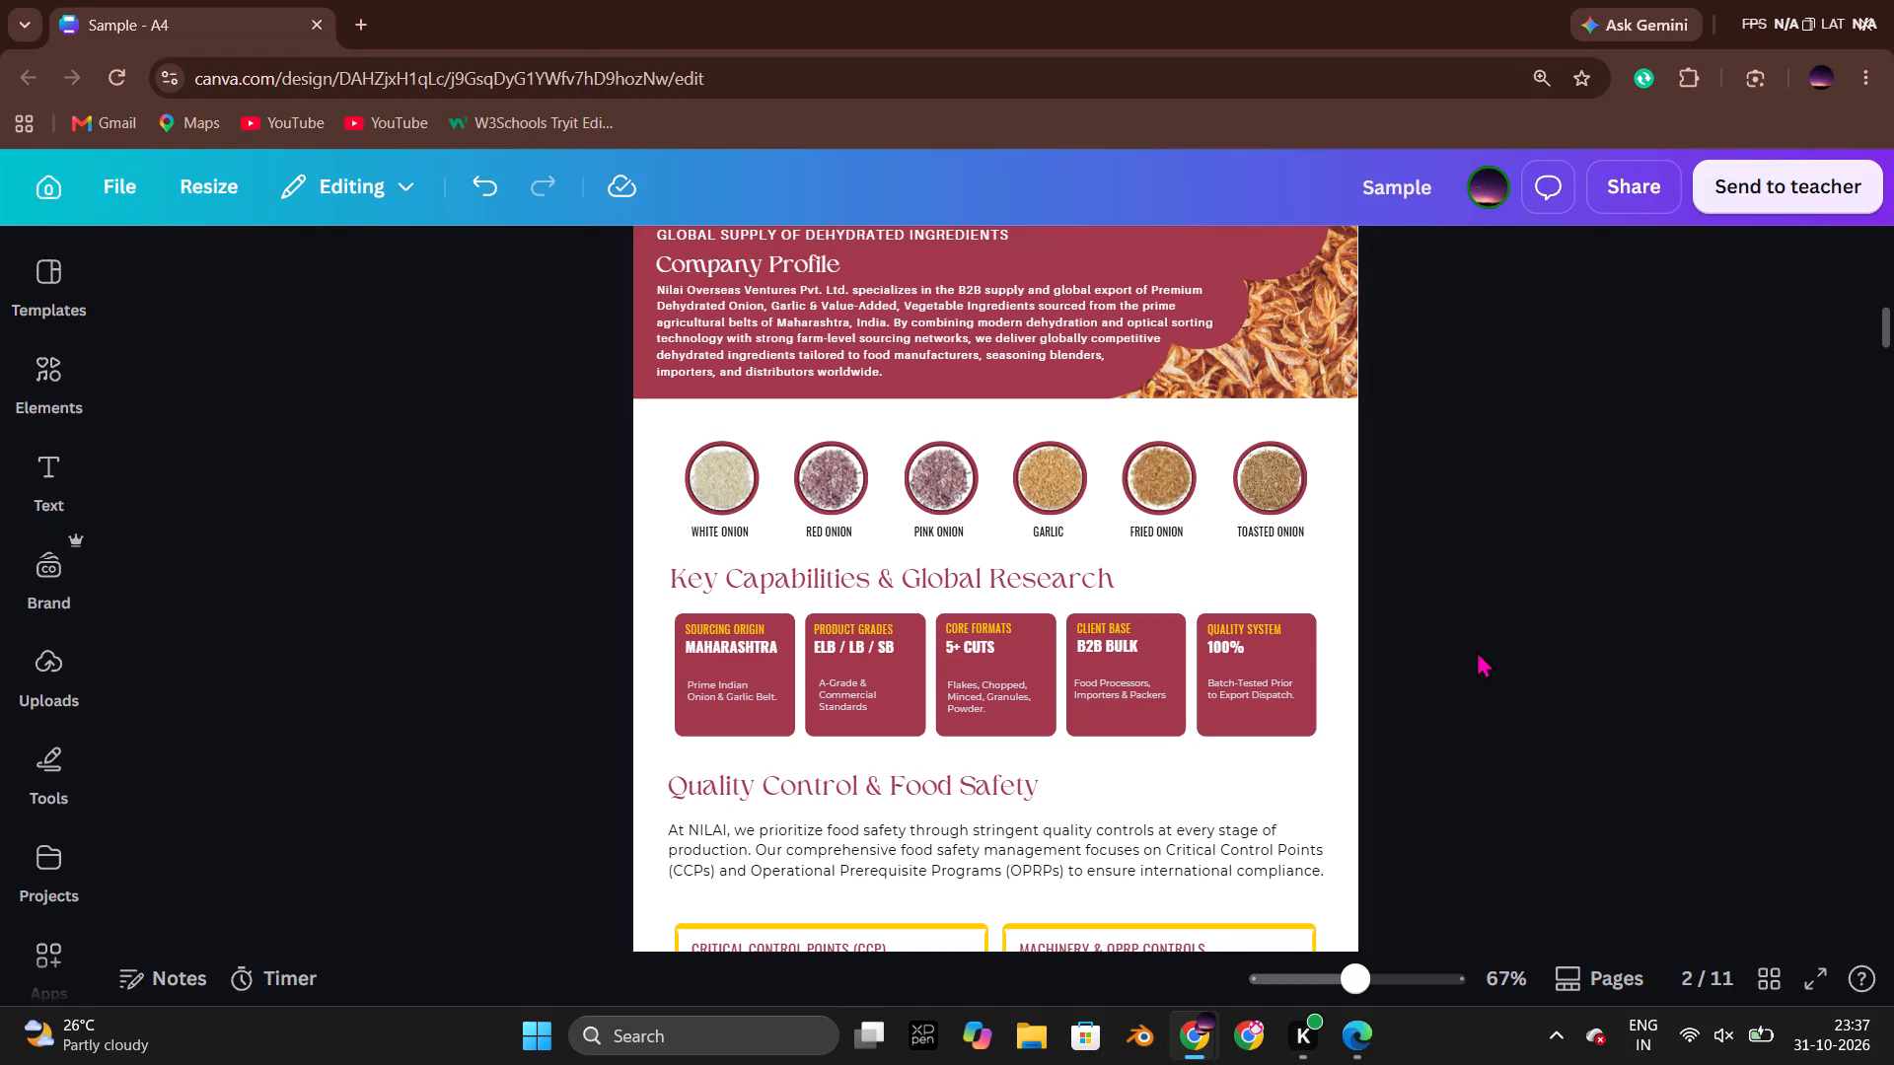
pyautogui.scroll(-4, 1477, 651)
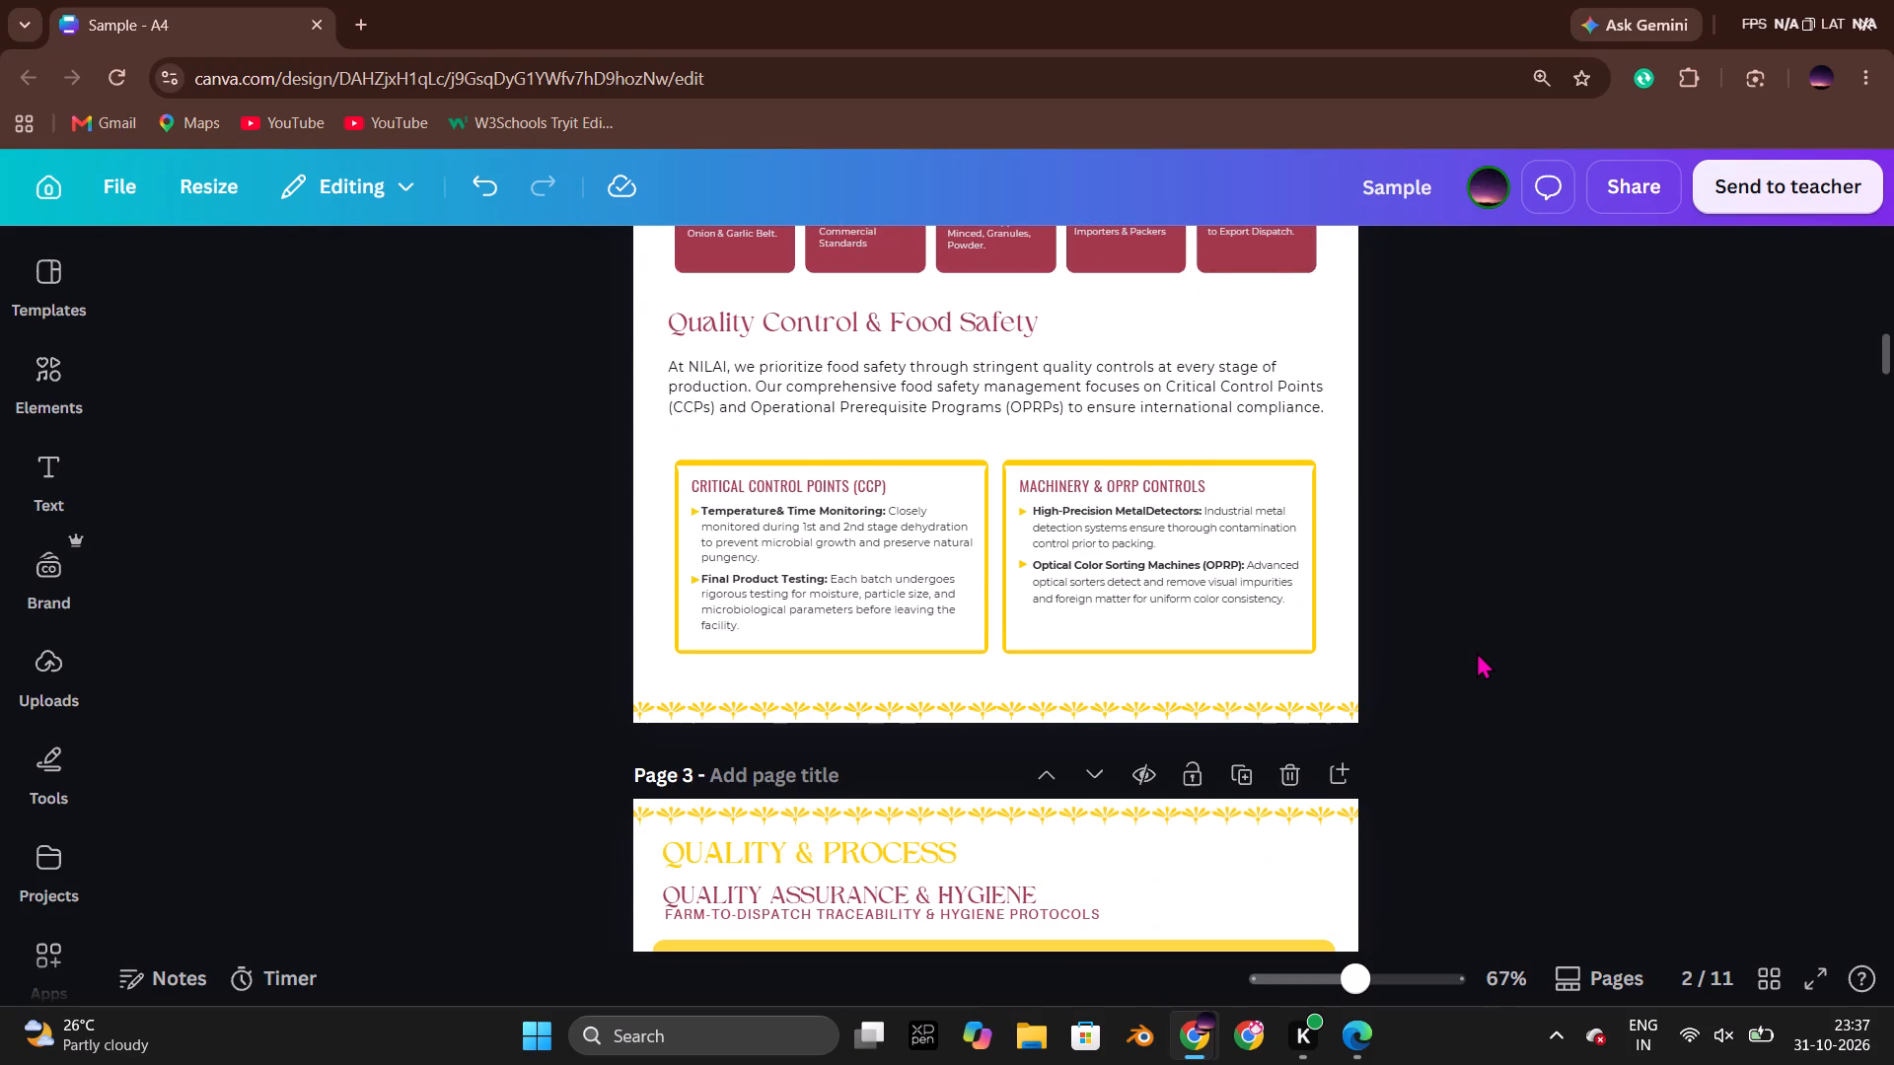
pyautogui.click(1169, 386)
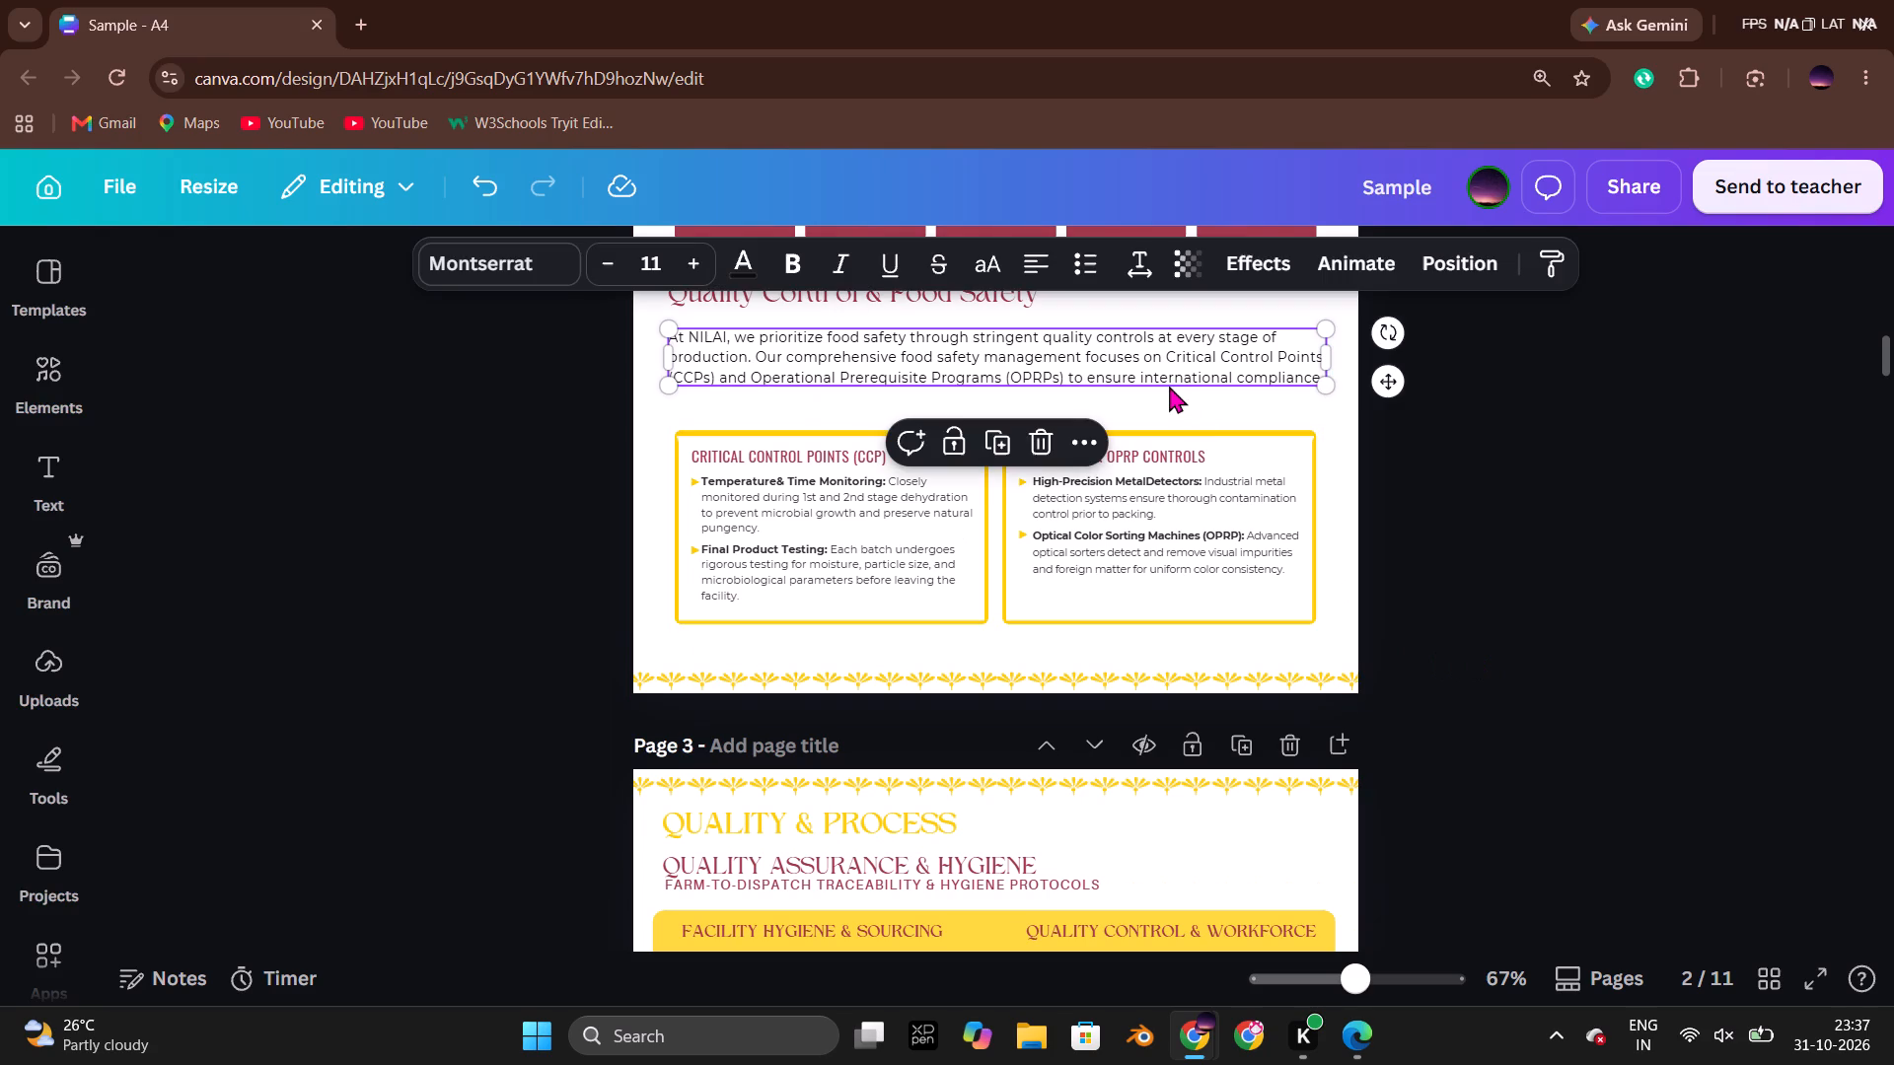
pyautogui.click(1537, 472)
# Review the quality and process content on page 3 and the dehydrated white onion products on page 4.
pyautogui.scroll(-3, 1537, 472)
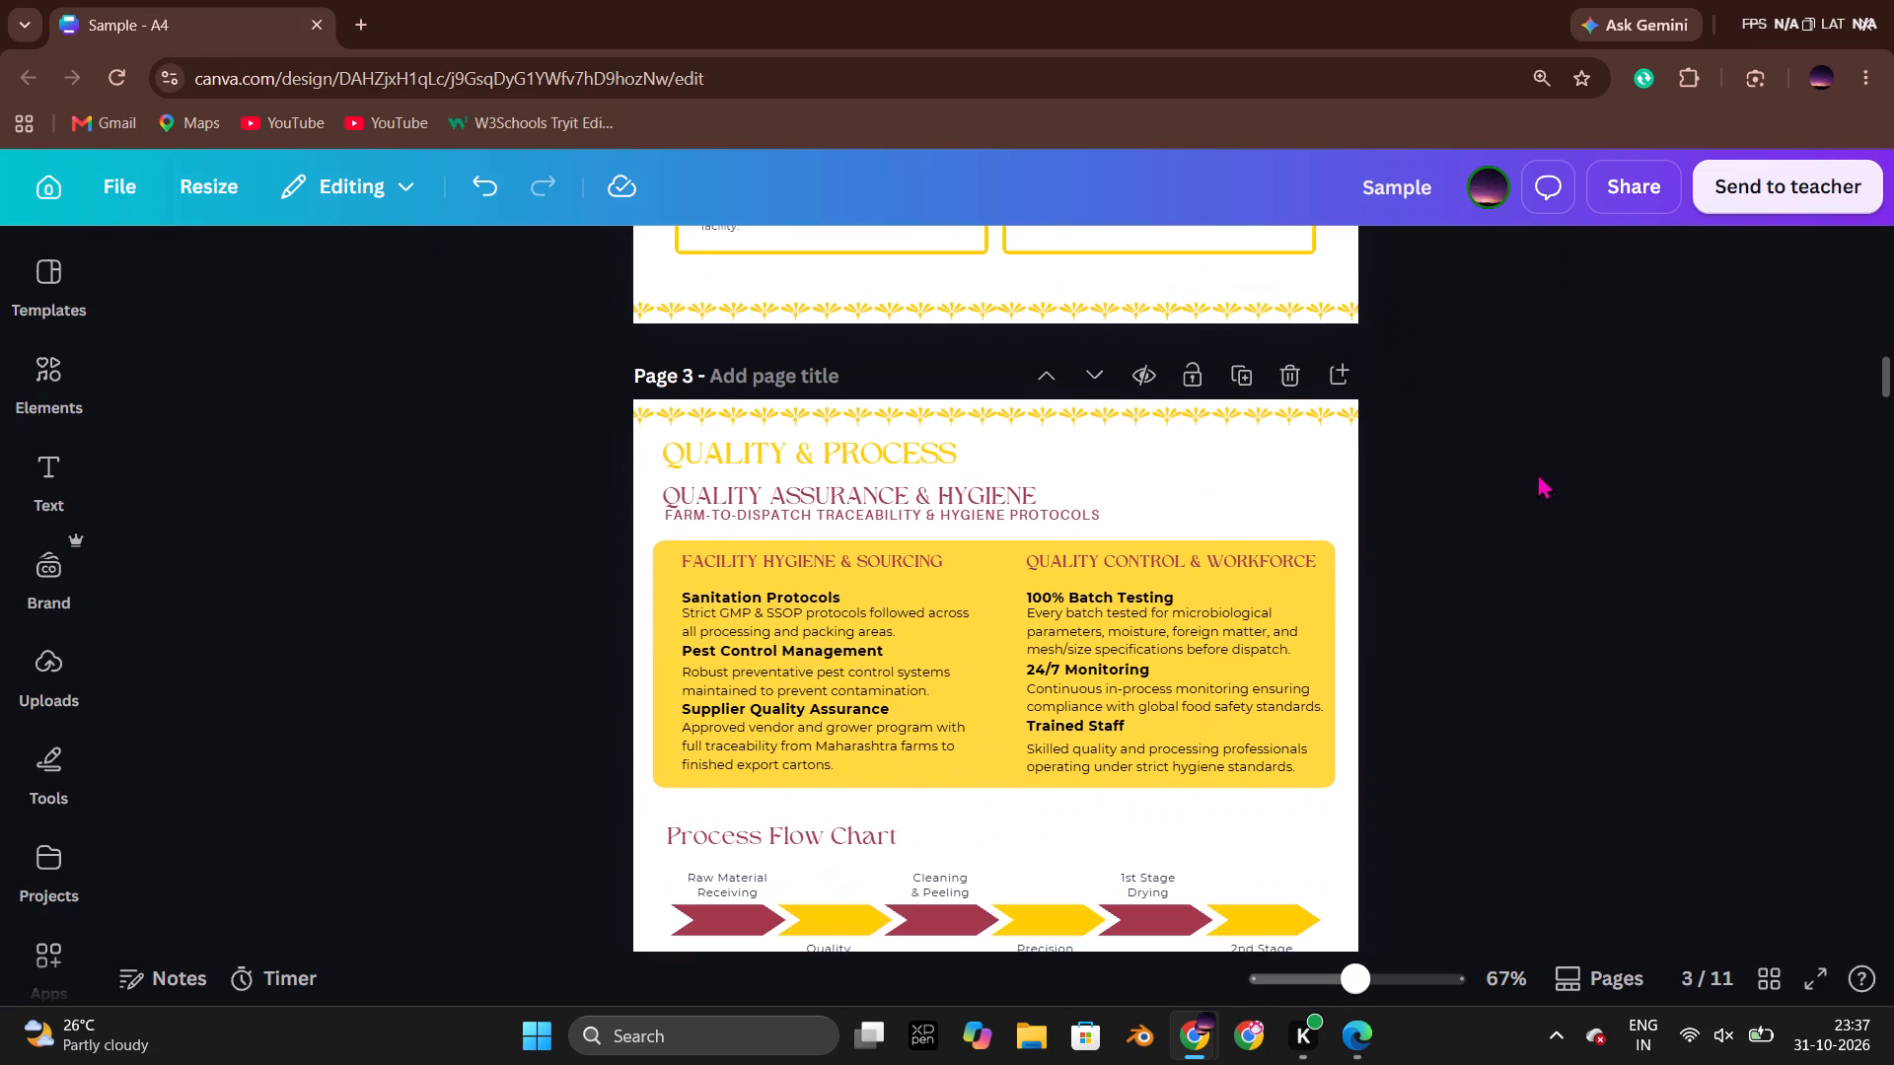
pyautogui.scroll(-5, 1537, 472)
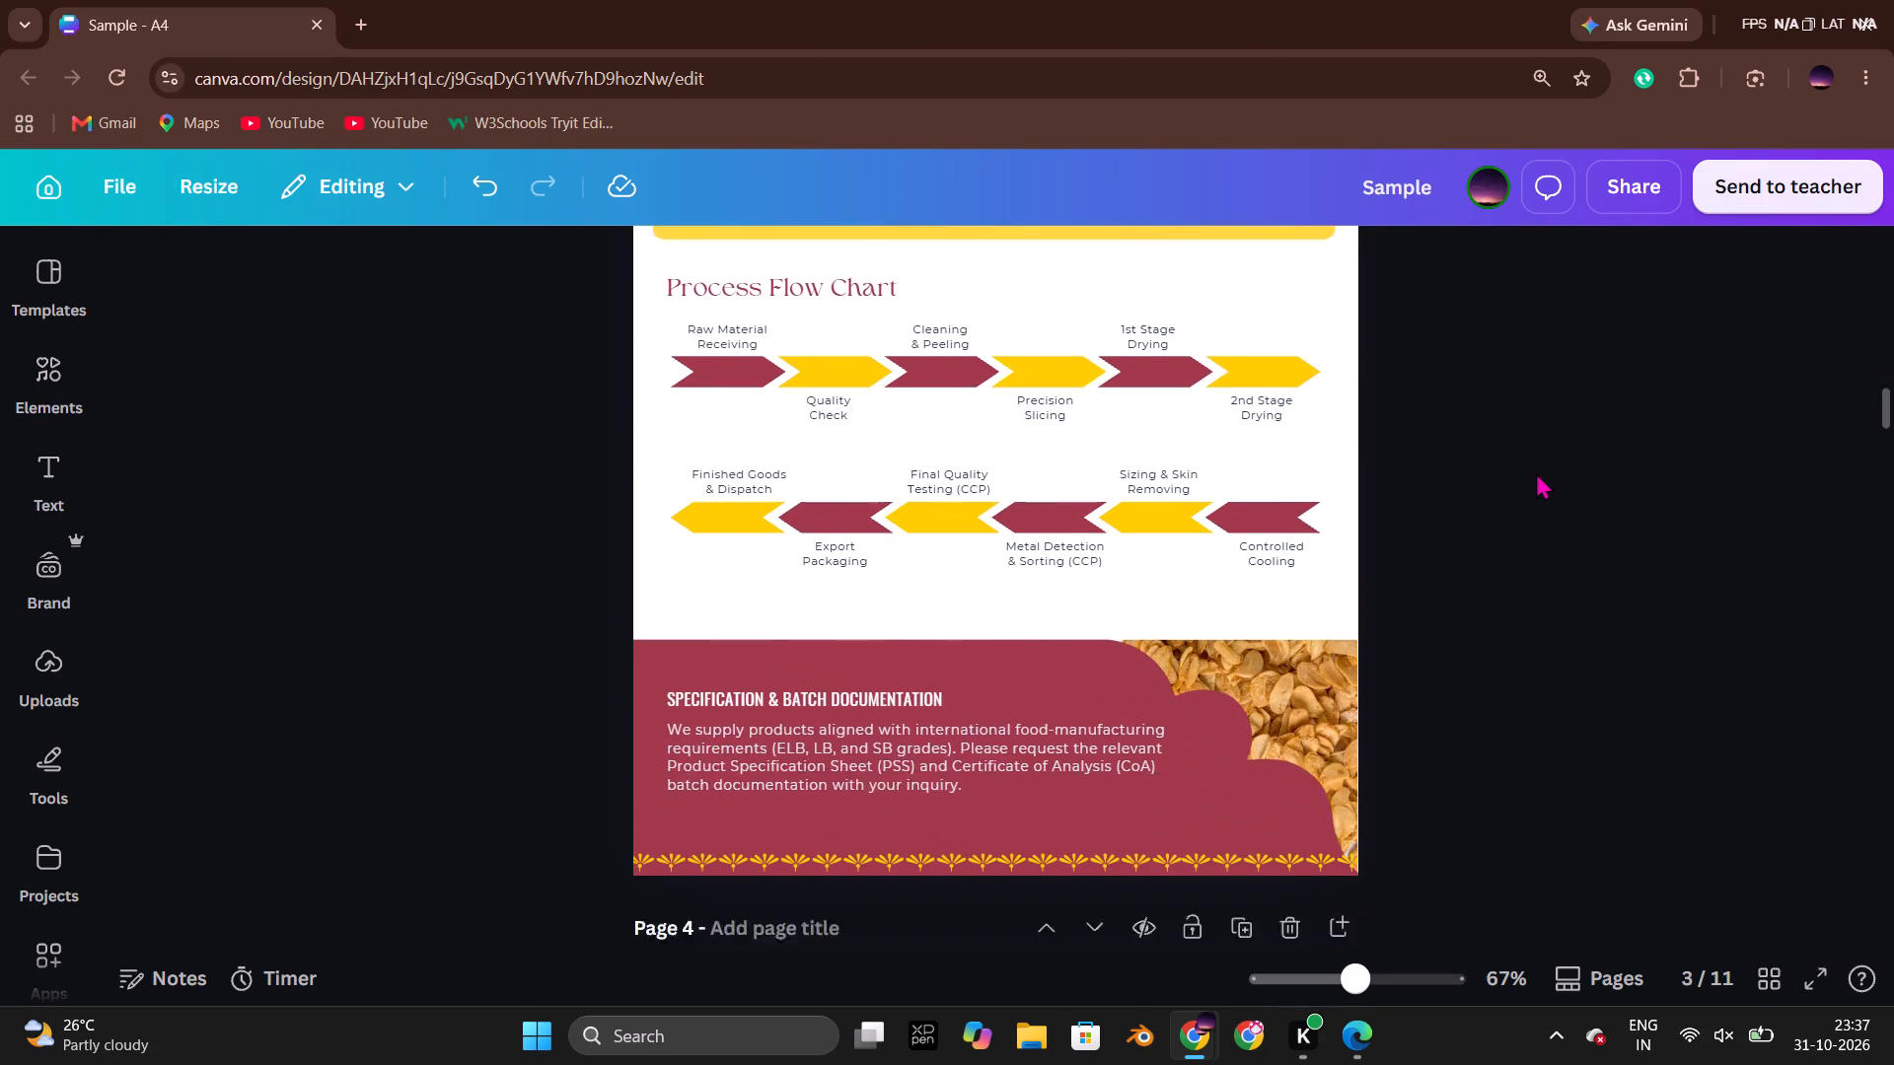
pyautogui.scroll(-4, 1536, 472)
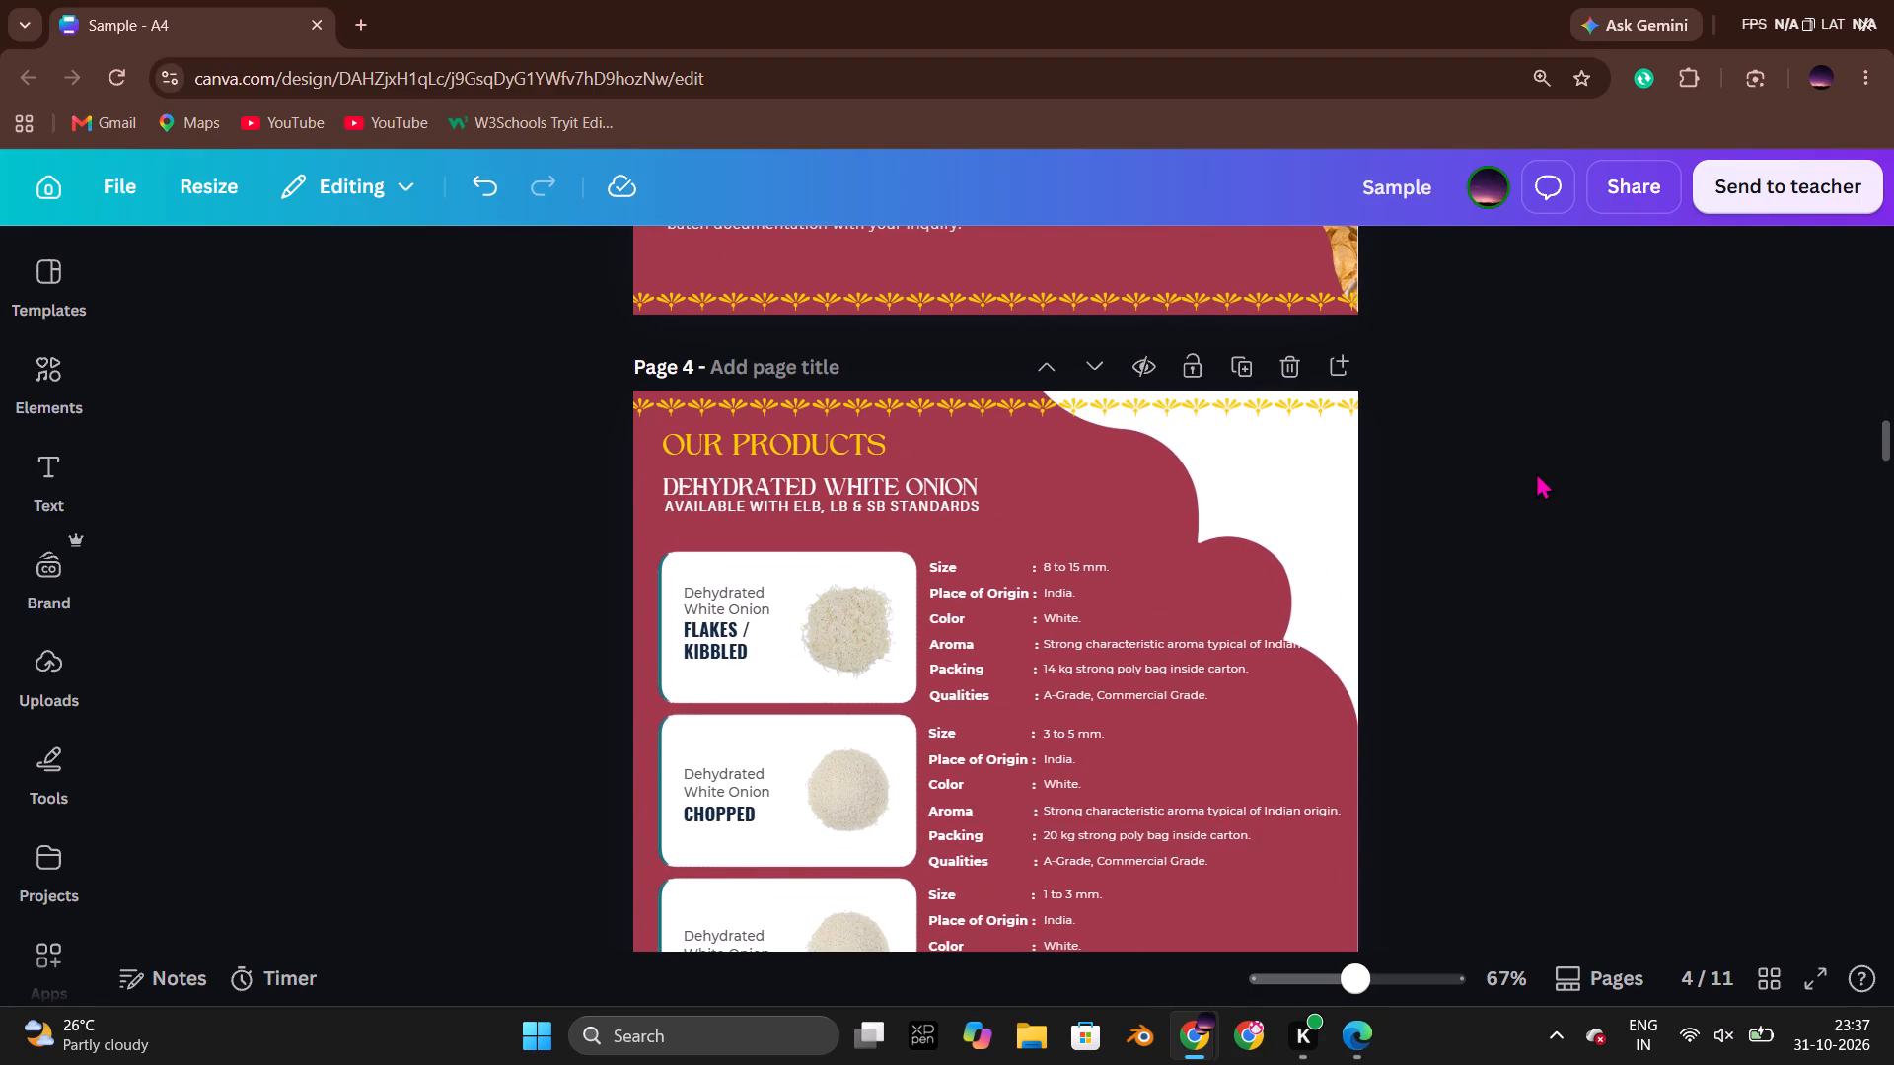
pyautogui.scroll(-1, 1536, 471)
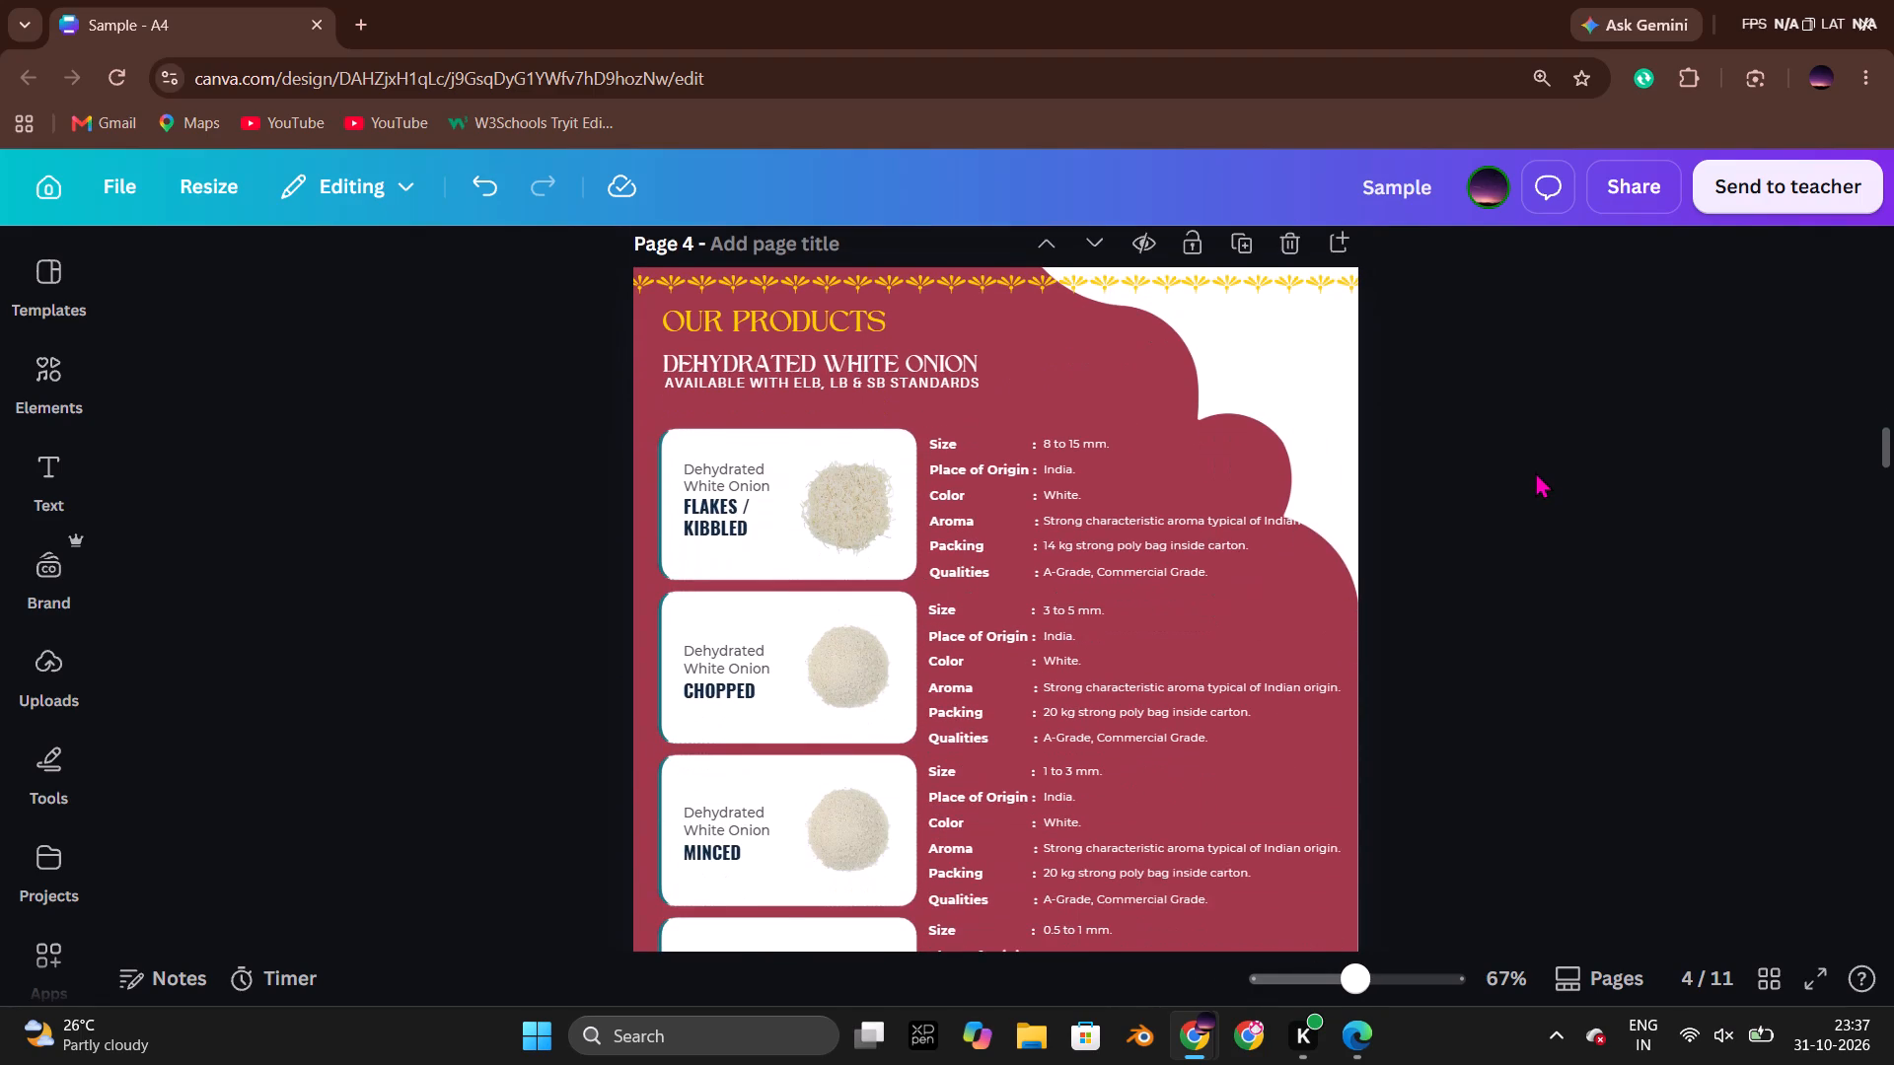
pyautogui.scroll(-2, 1535, 471)
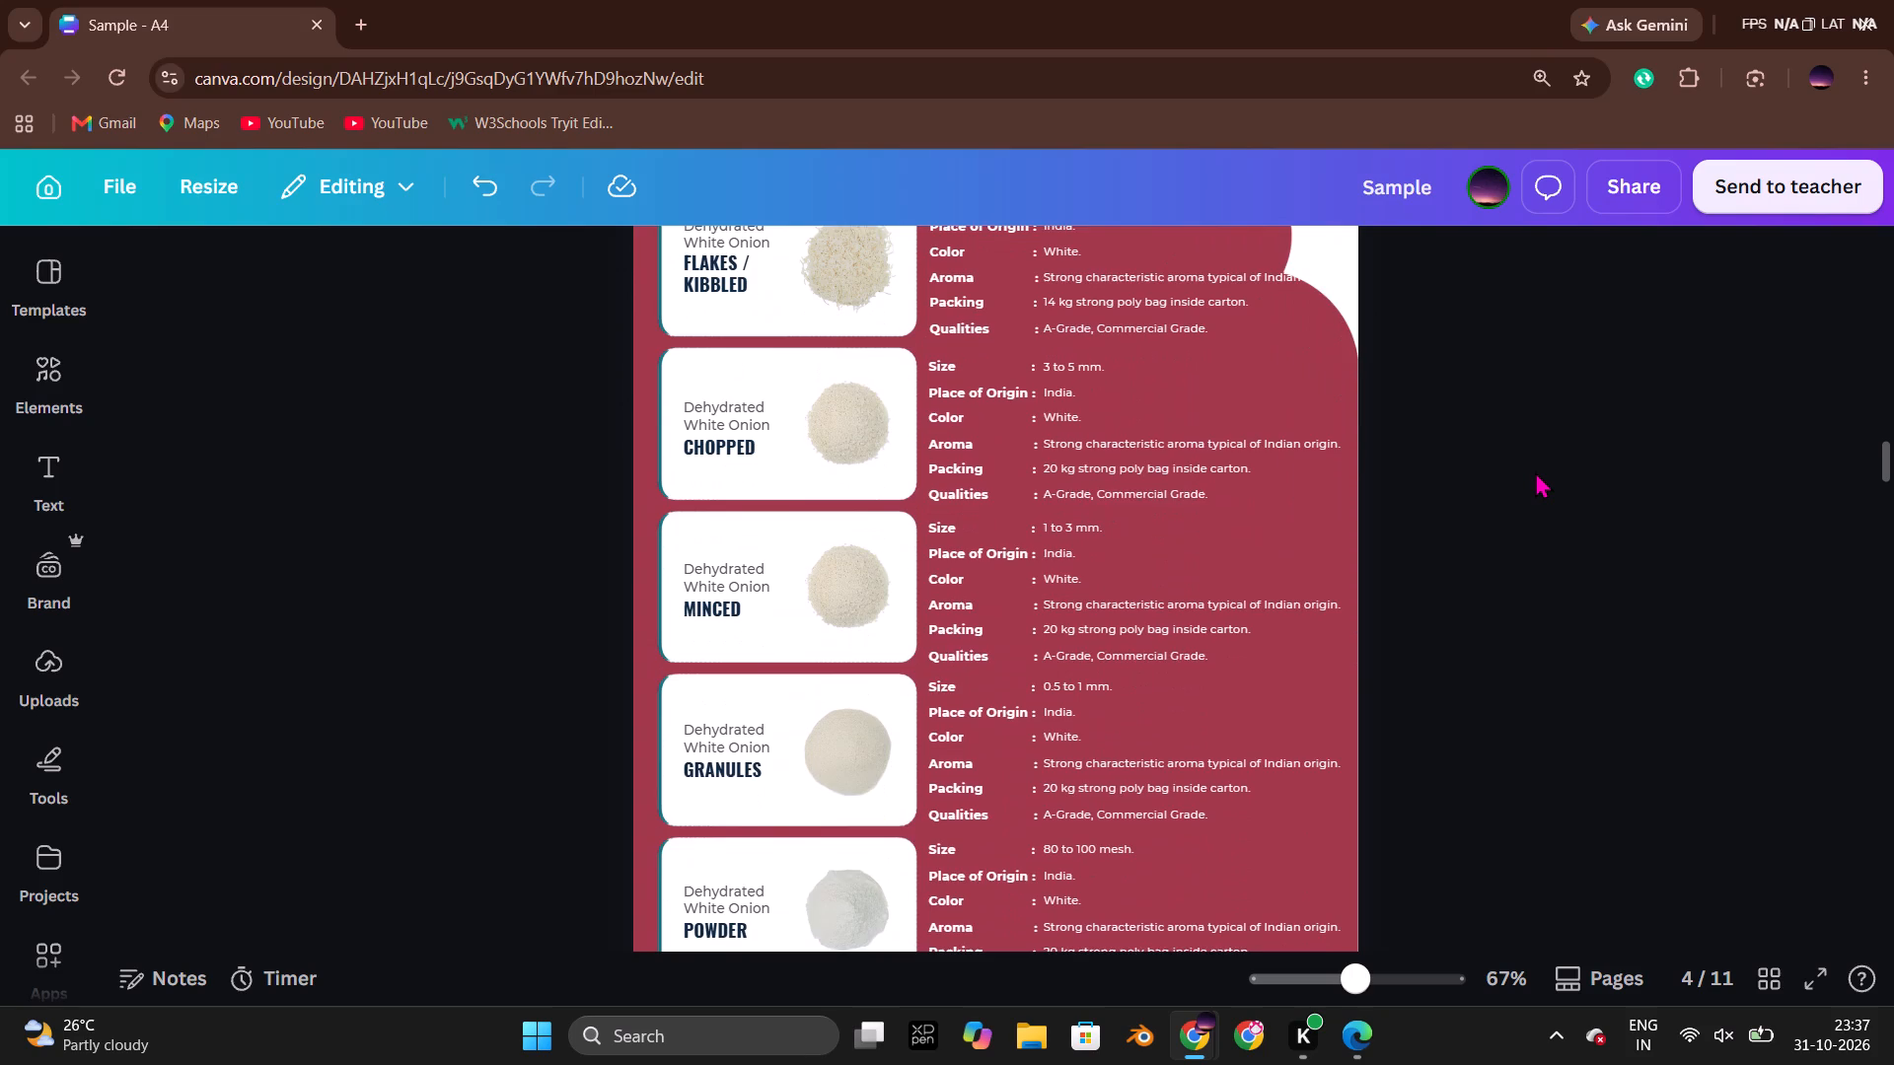
pyautogui.scroll(1, 1535, 471)
pyautogui.click(1202, 456)
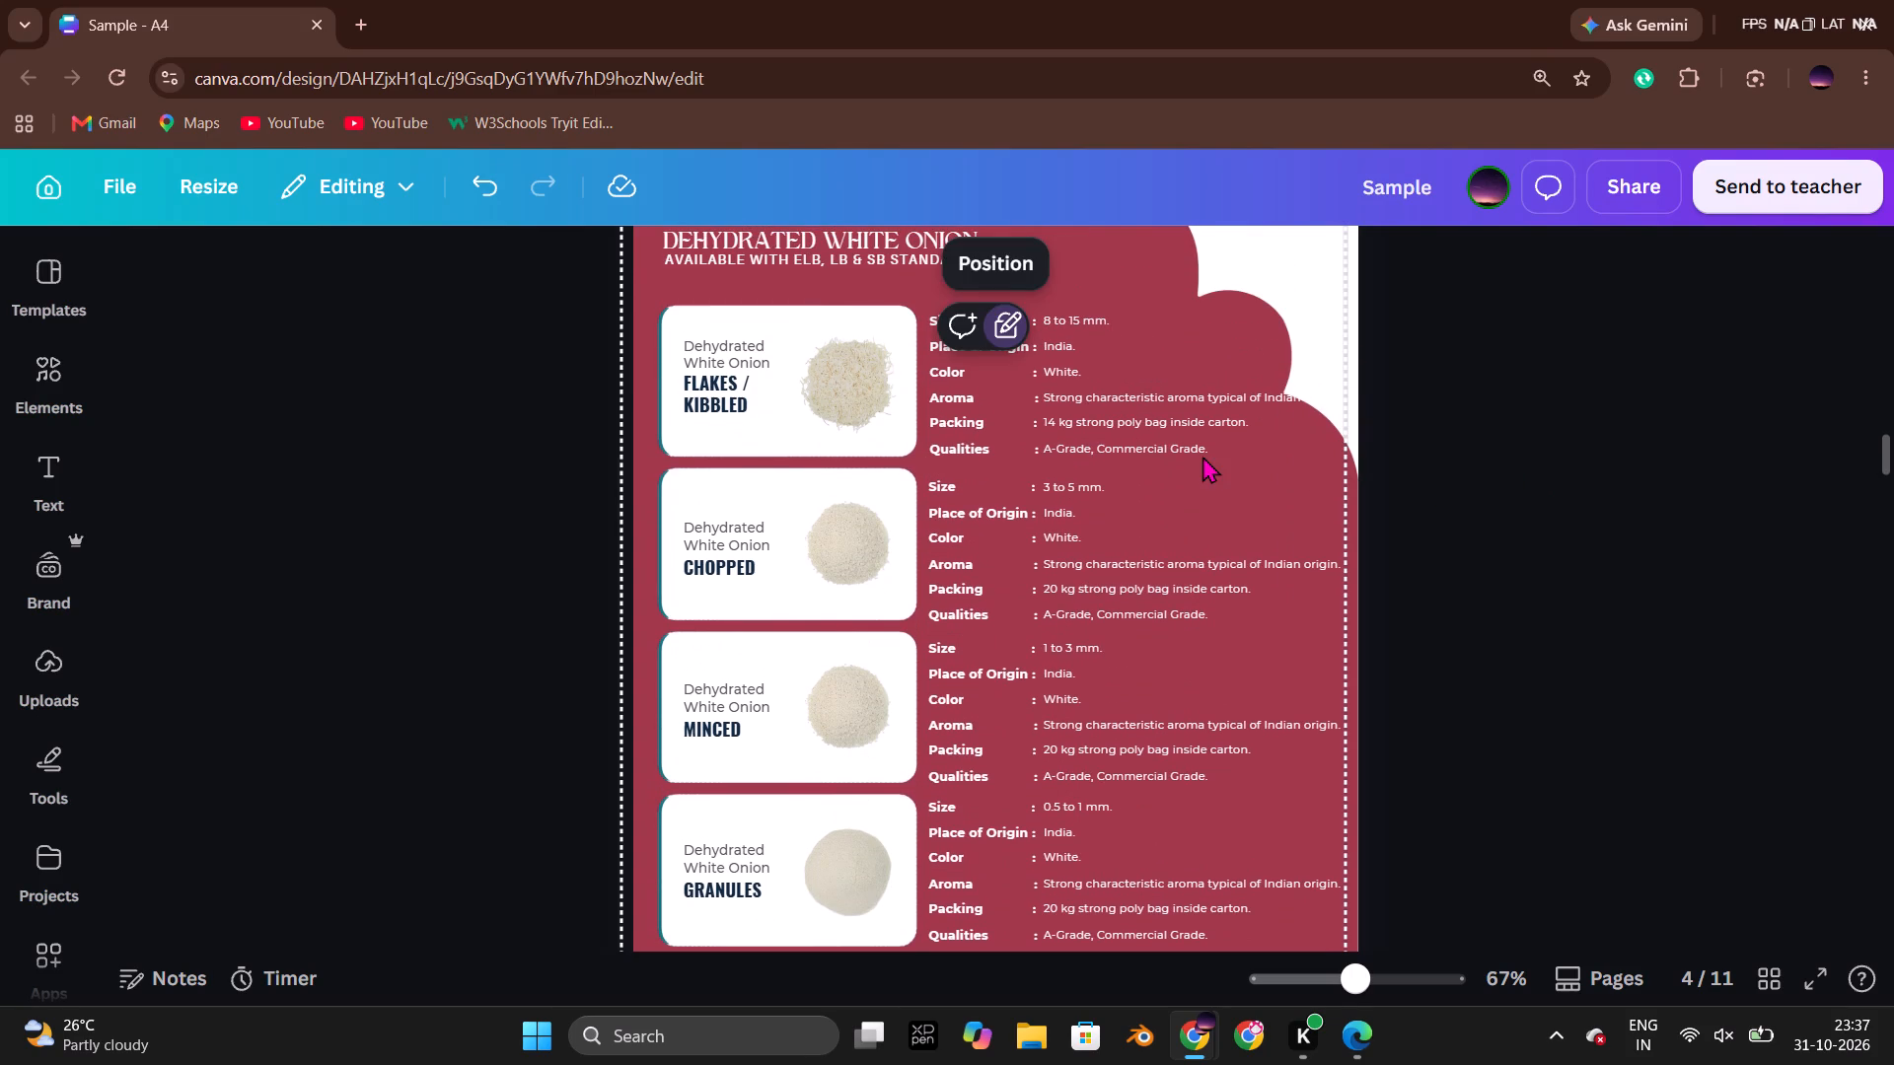
pyautogui.click(1666, 512)
pyautogui.scroll(-6, 1666, 512)
# Review the dehydrated red onion products on page 5 and the product cards and specifications on page 6.
pyautogui.scroll(-1, 1666, 512)
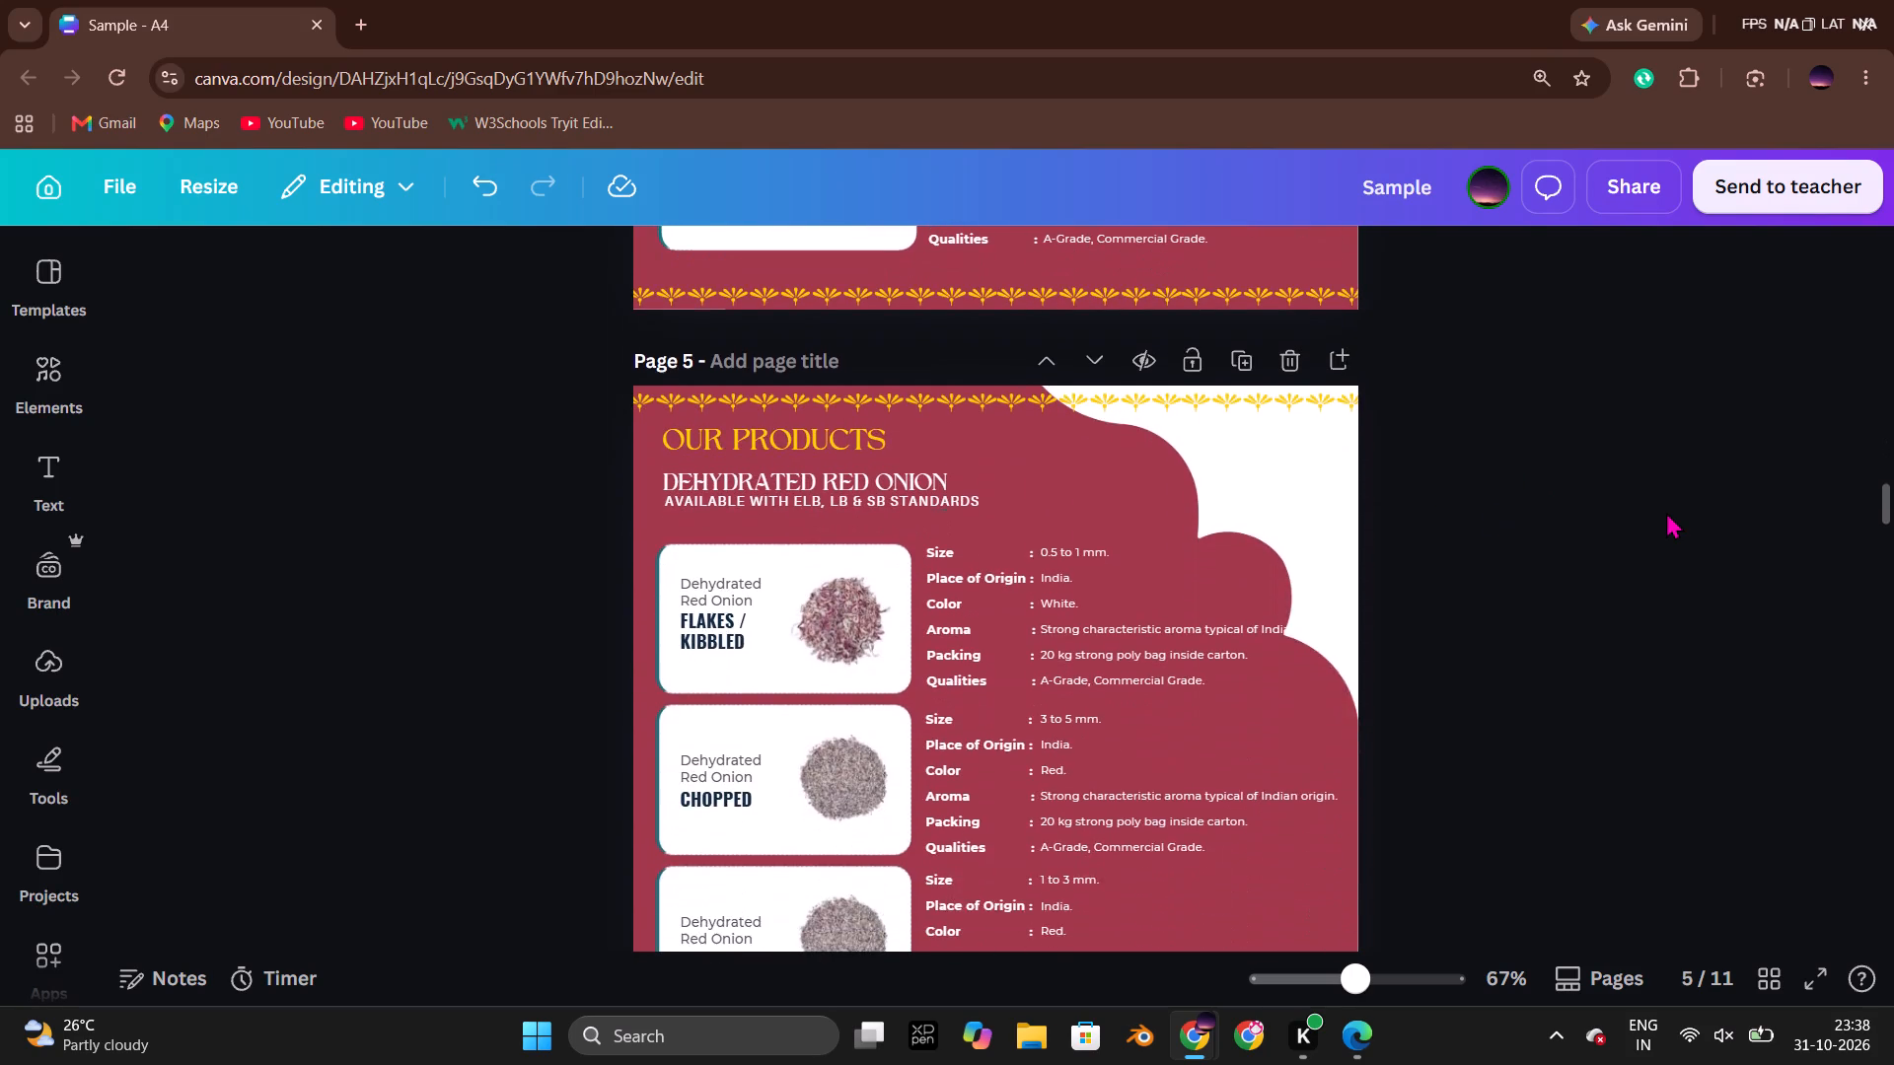
pyautogui.scroll(-9, 1666, 512)
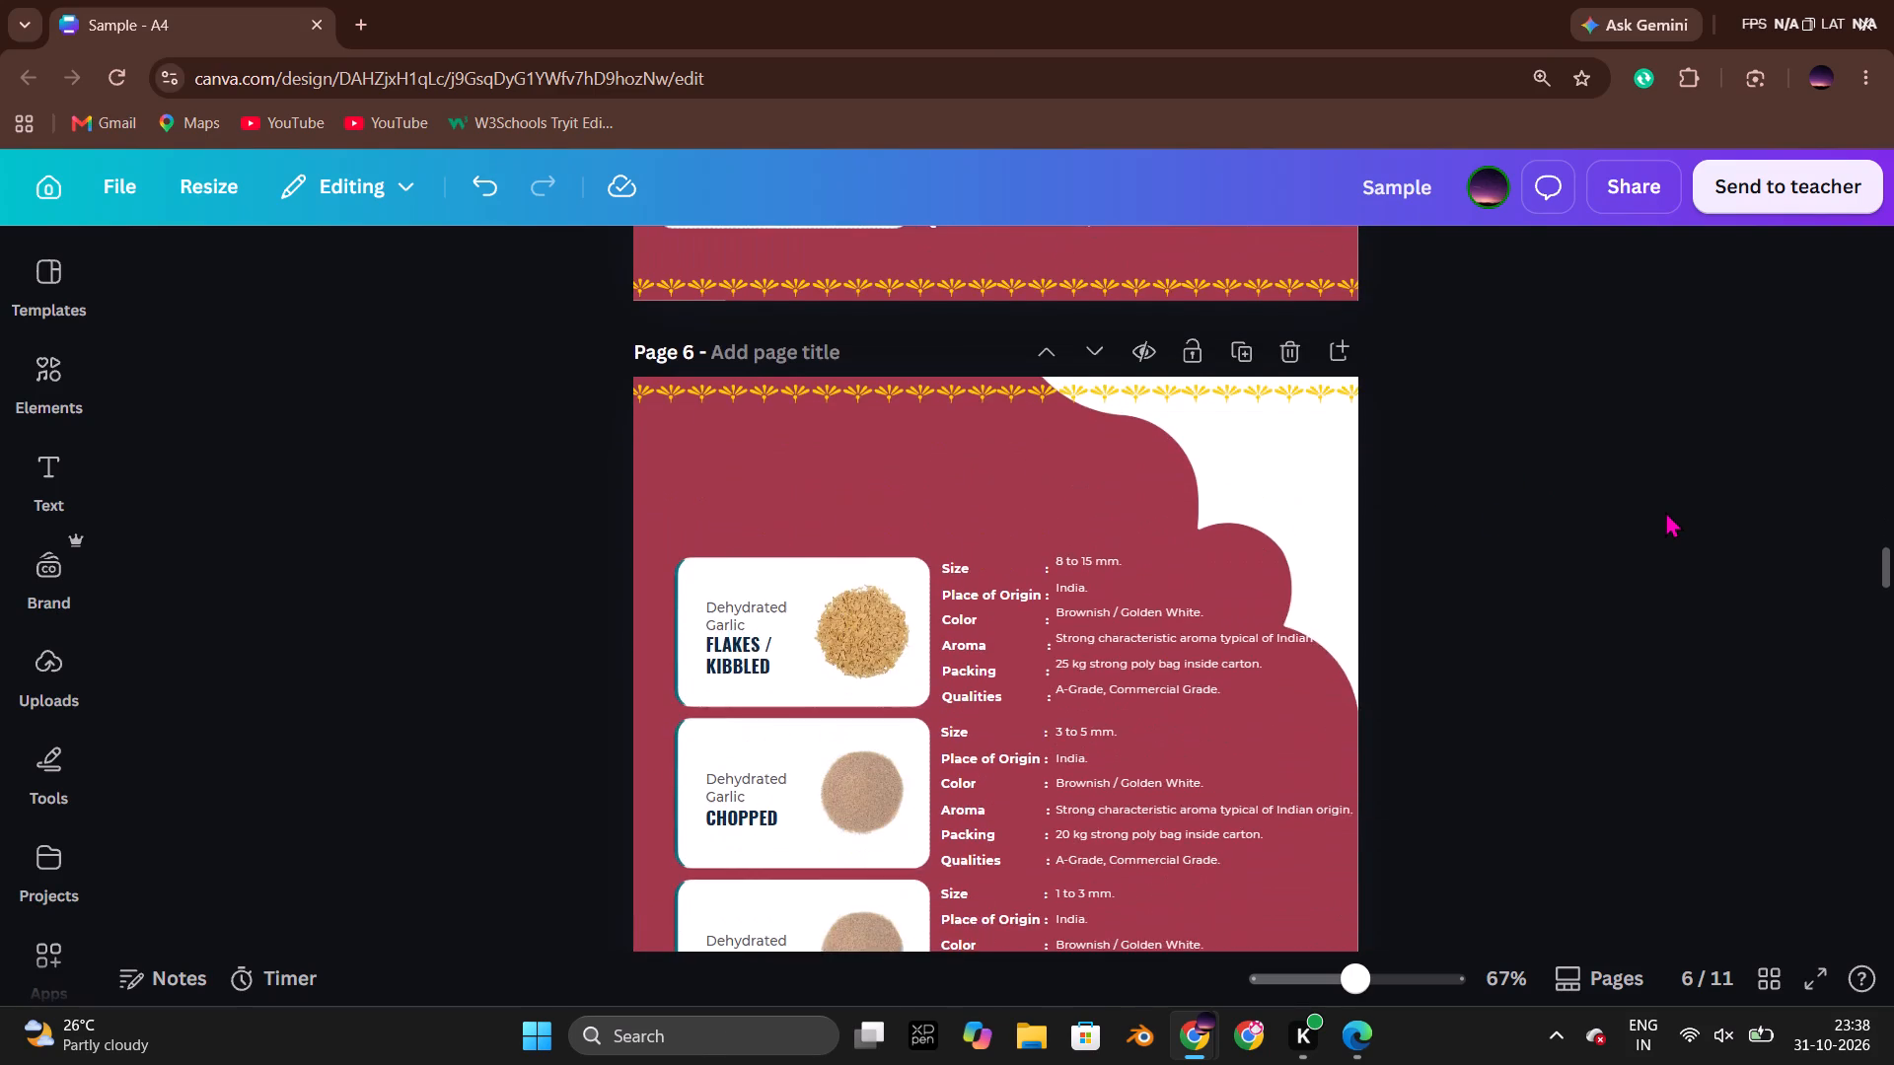
pyautogui.scroll(-2, 1665, 511)
pyautogui.click(1224, 558)
pyautogui.click(1515, 557)
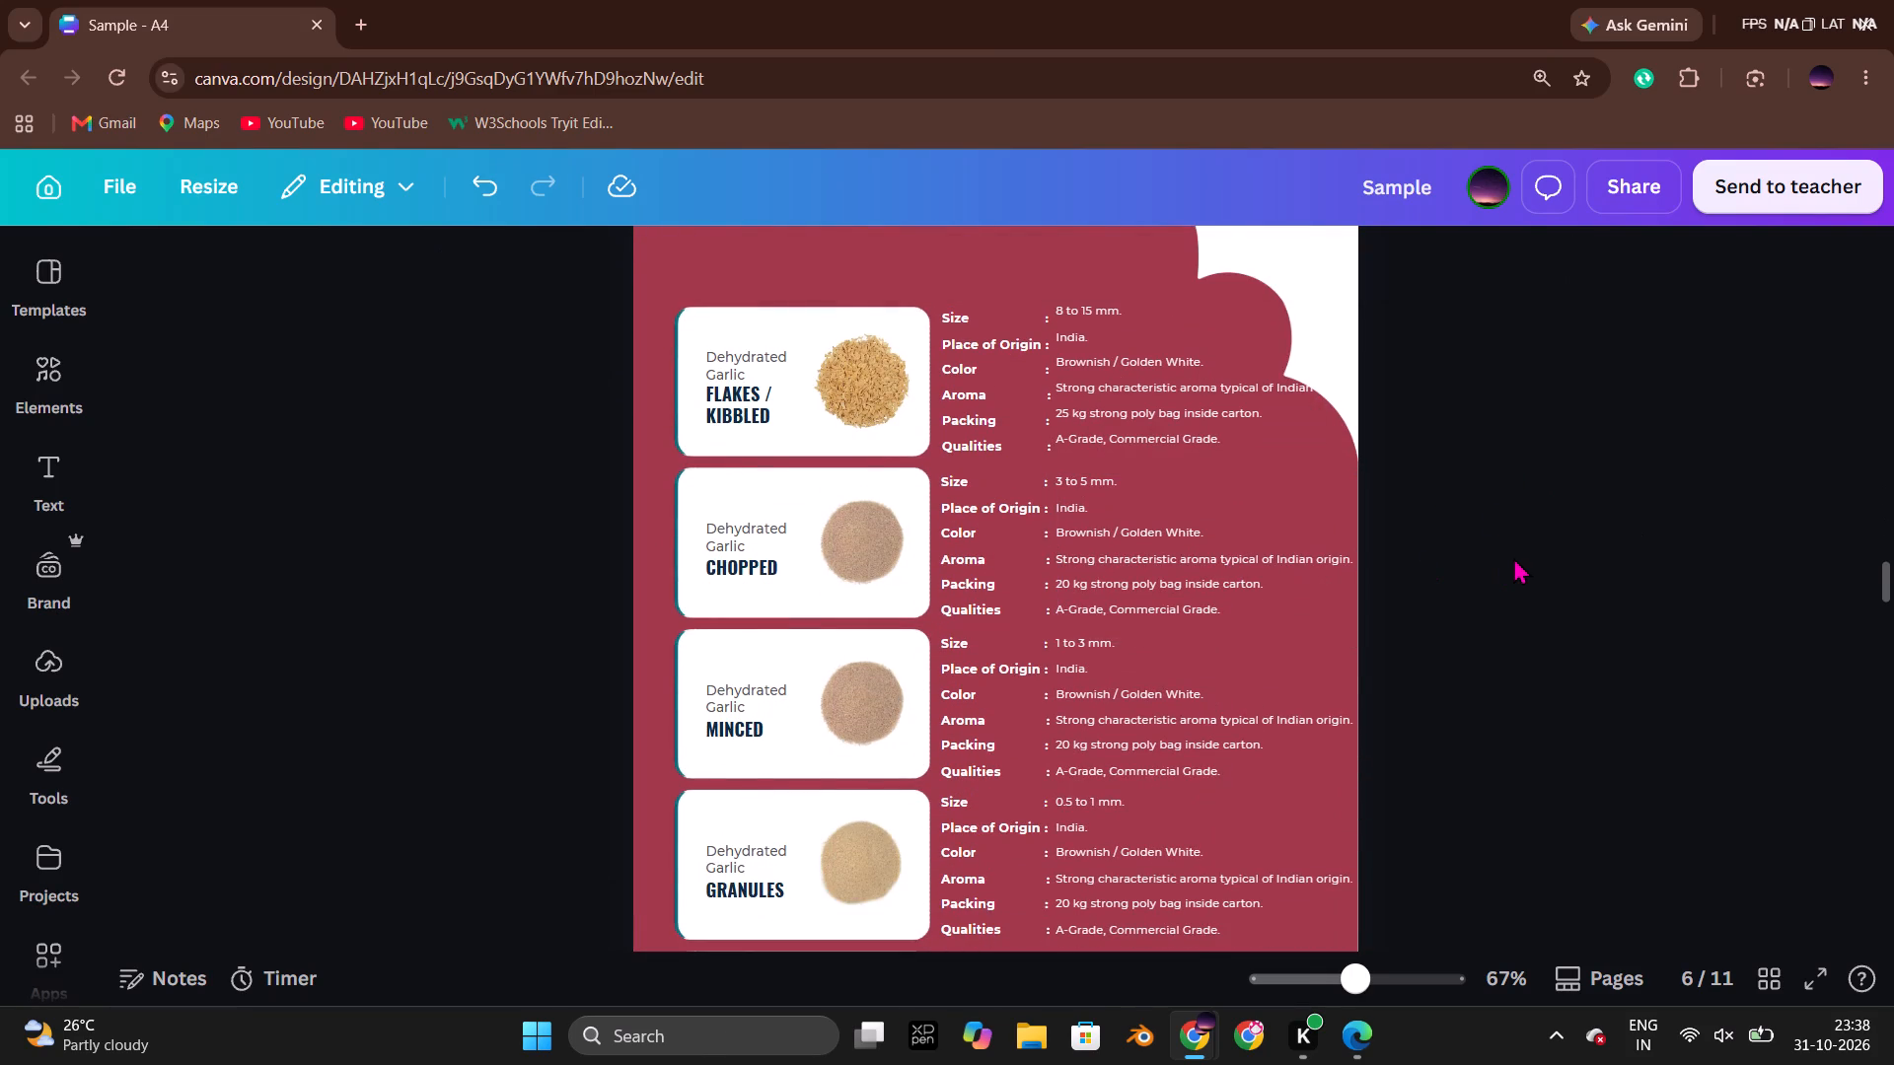
pyautogui.scroll(-4, 1513, 557)
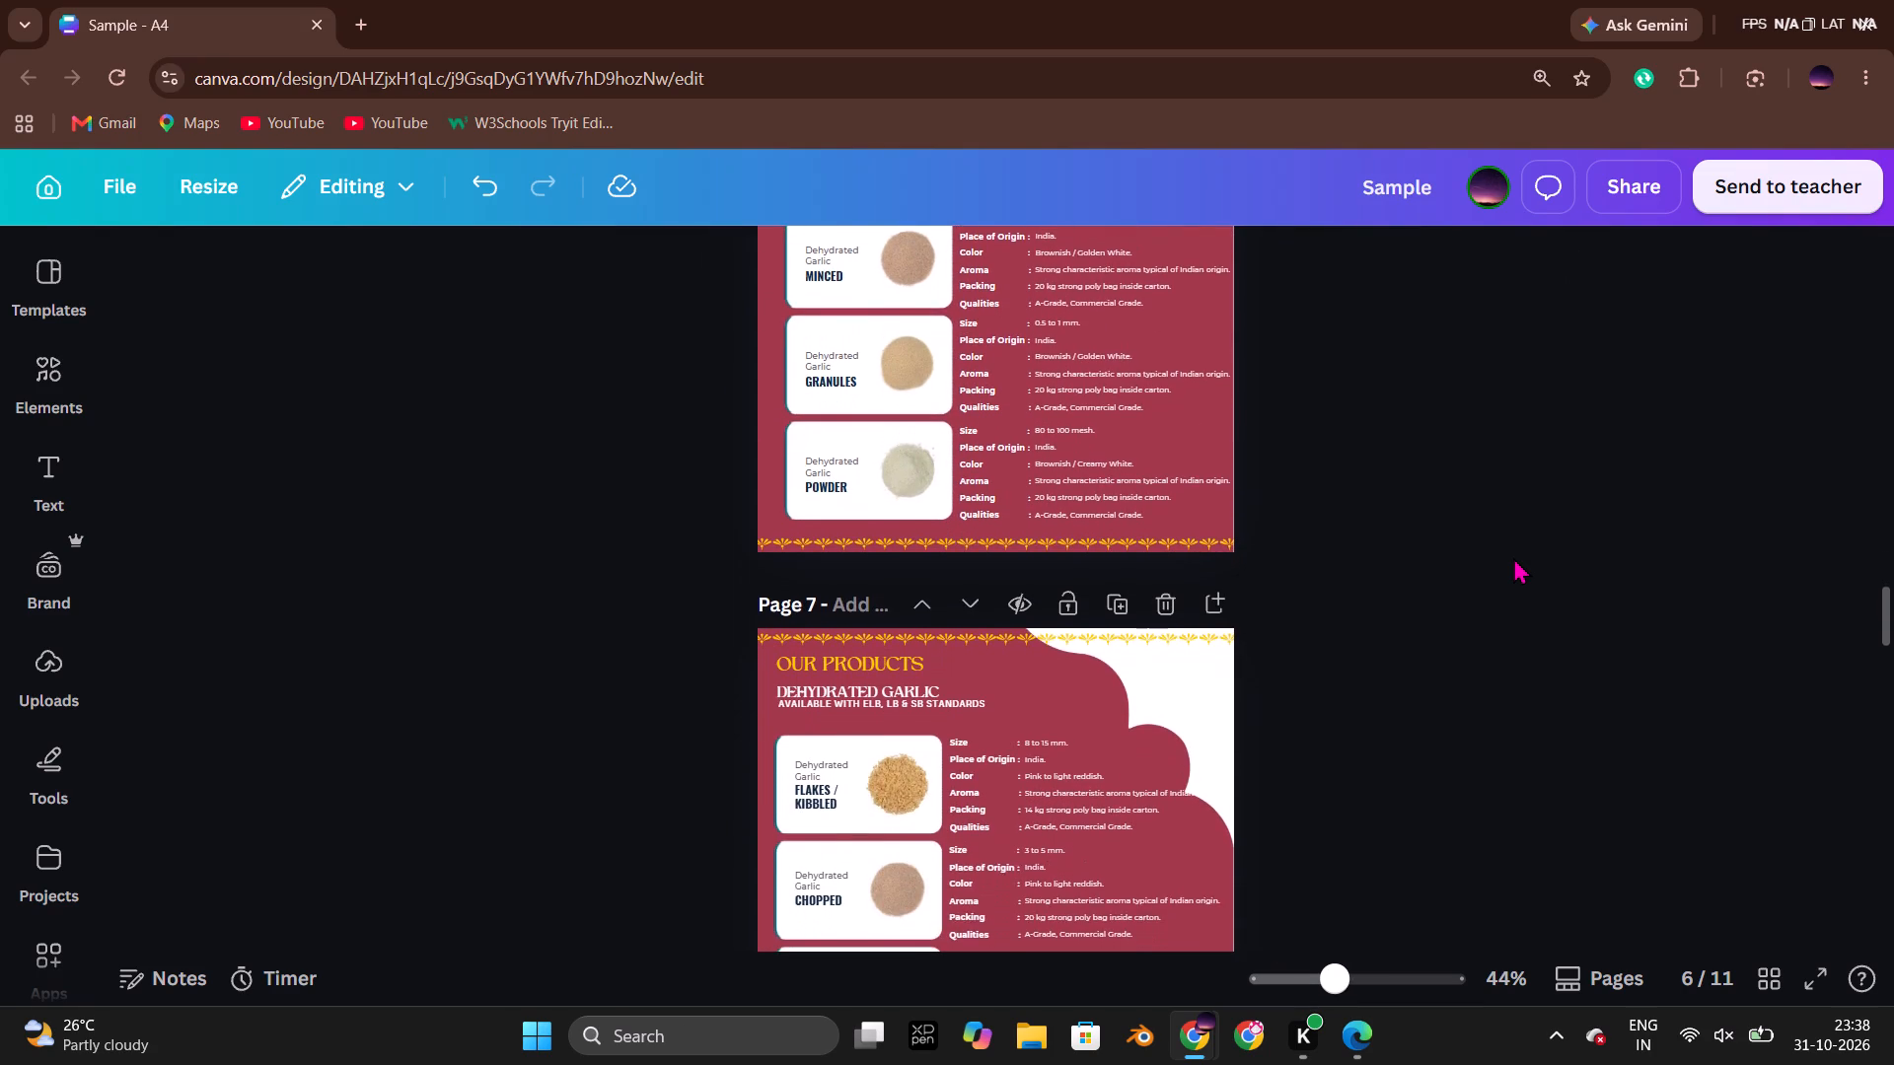
# Review the dehydrated garlic products on page 7 and the fried and toasted onion layout on page 8.
pyautogui.scroll(-3, 1513, 557)
pyautogui.click(1091, 581)
pyautogui.click(1505, 589)
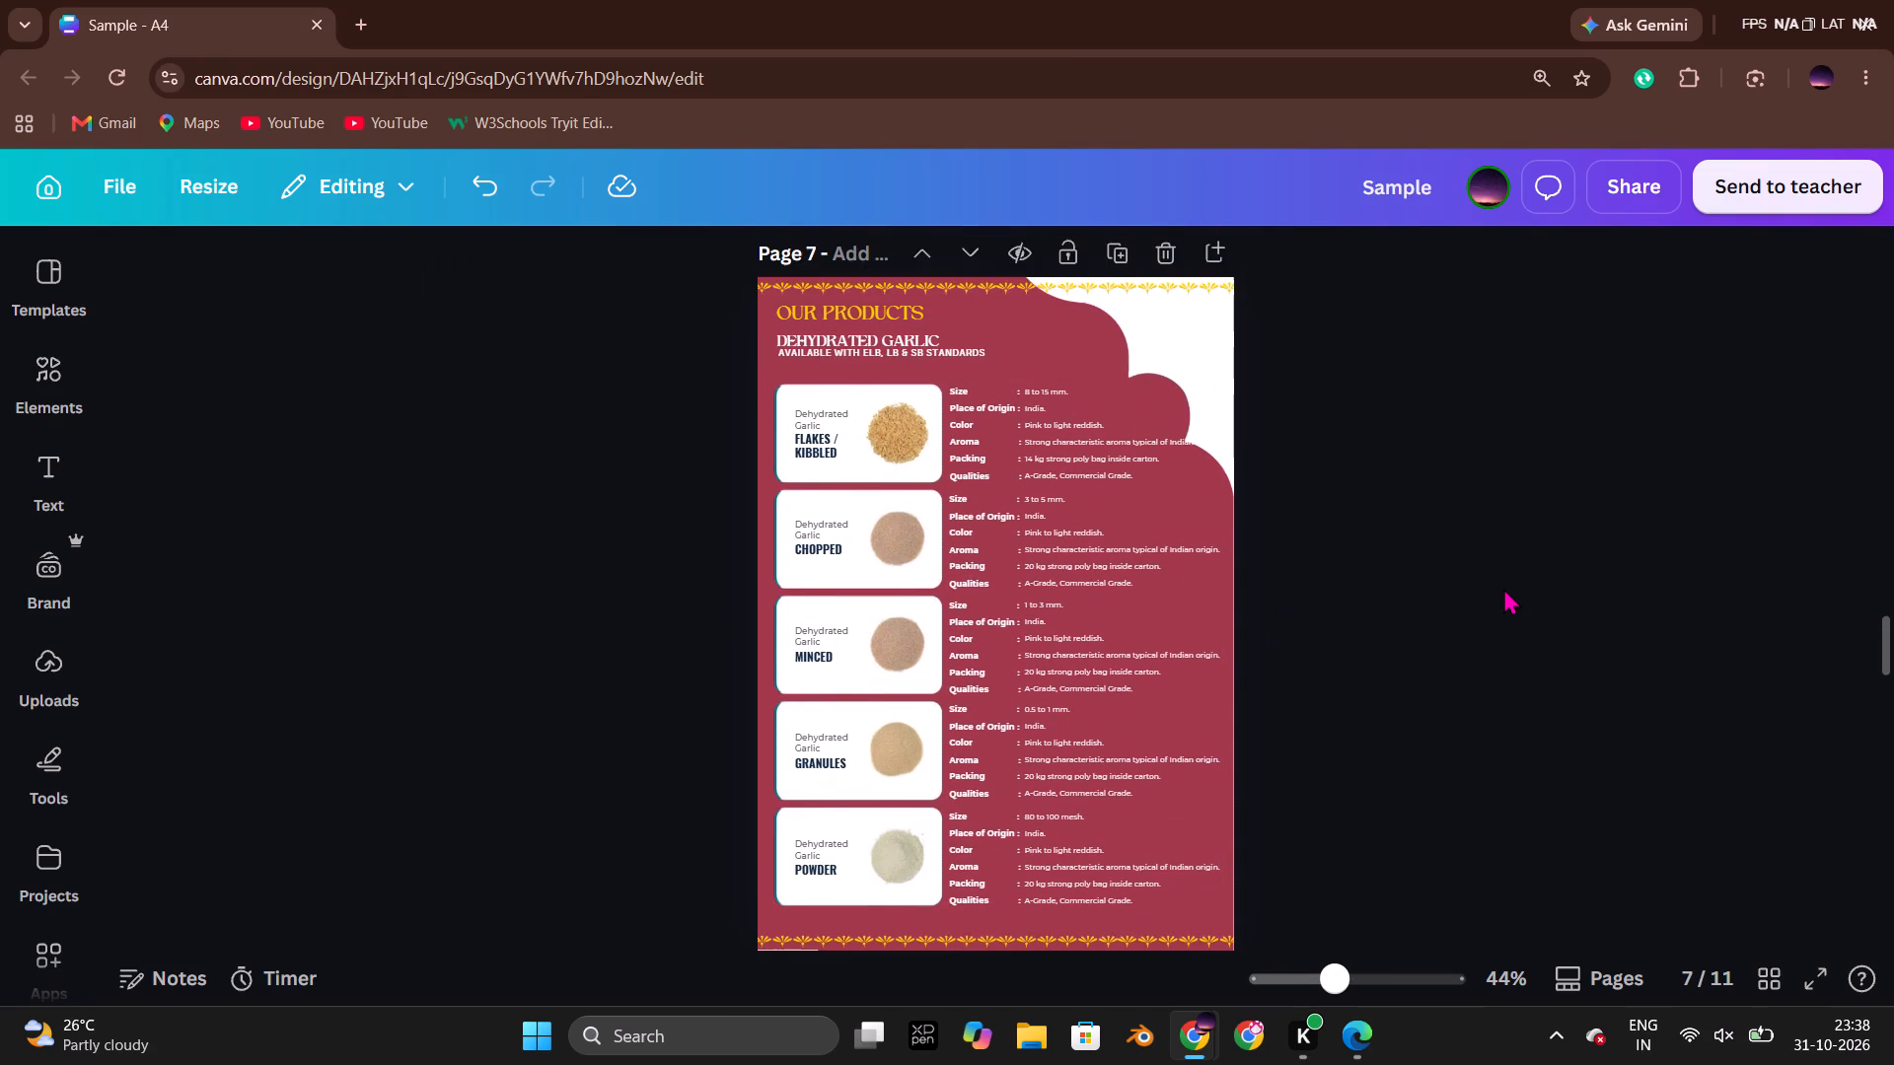
pyautogui.scroll(-3, 1500, 588)
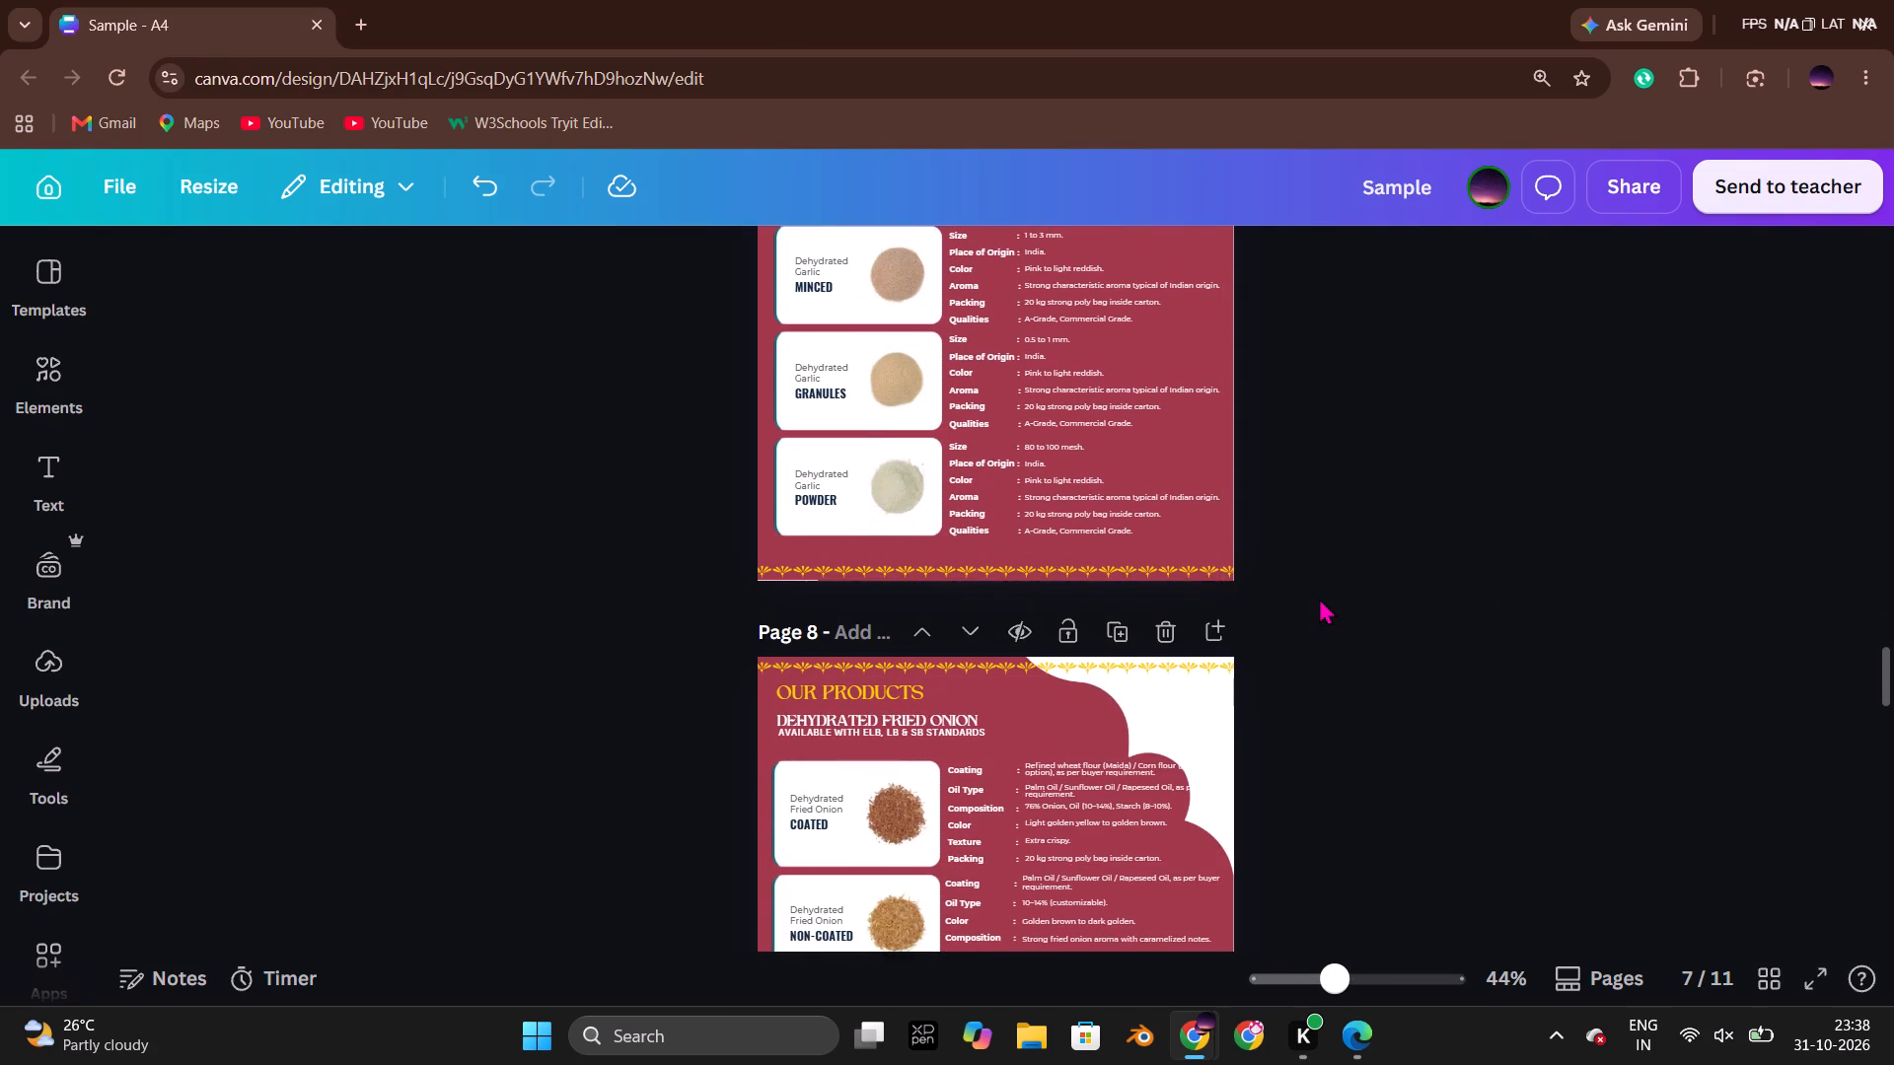
pyautogui.scroll(-3, 1319, 598)
pyautogui.click(1079, 622)
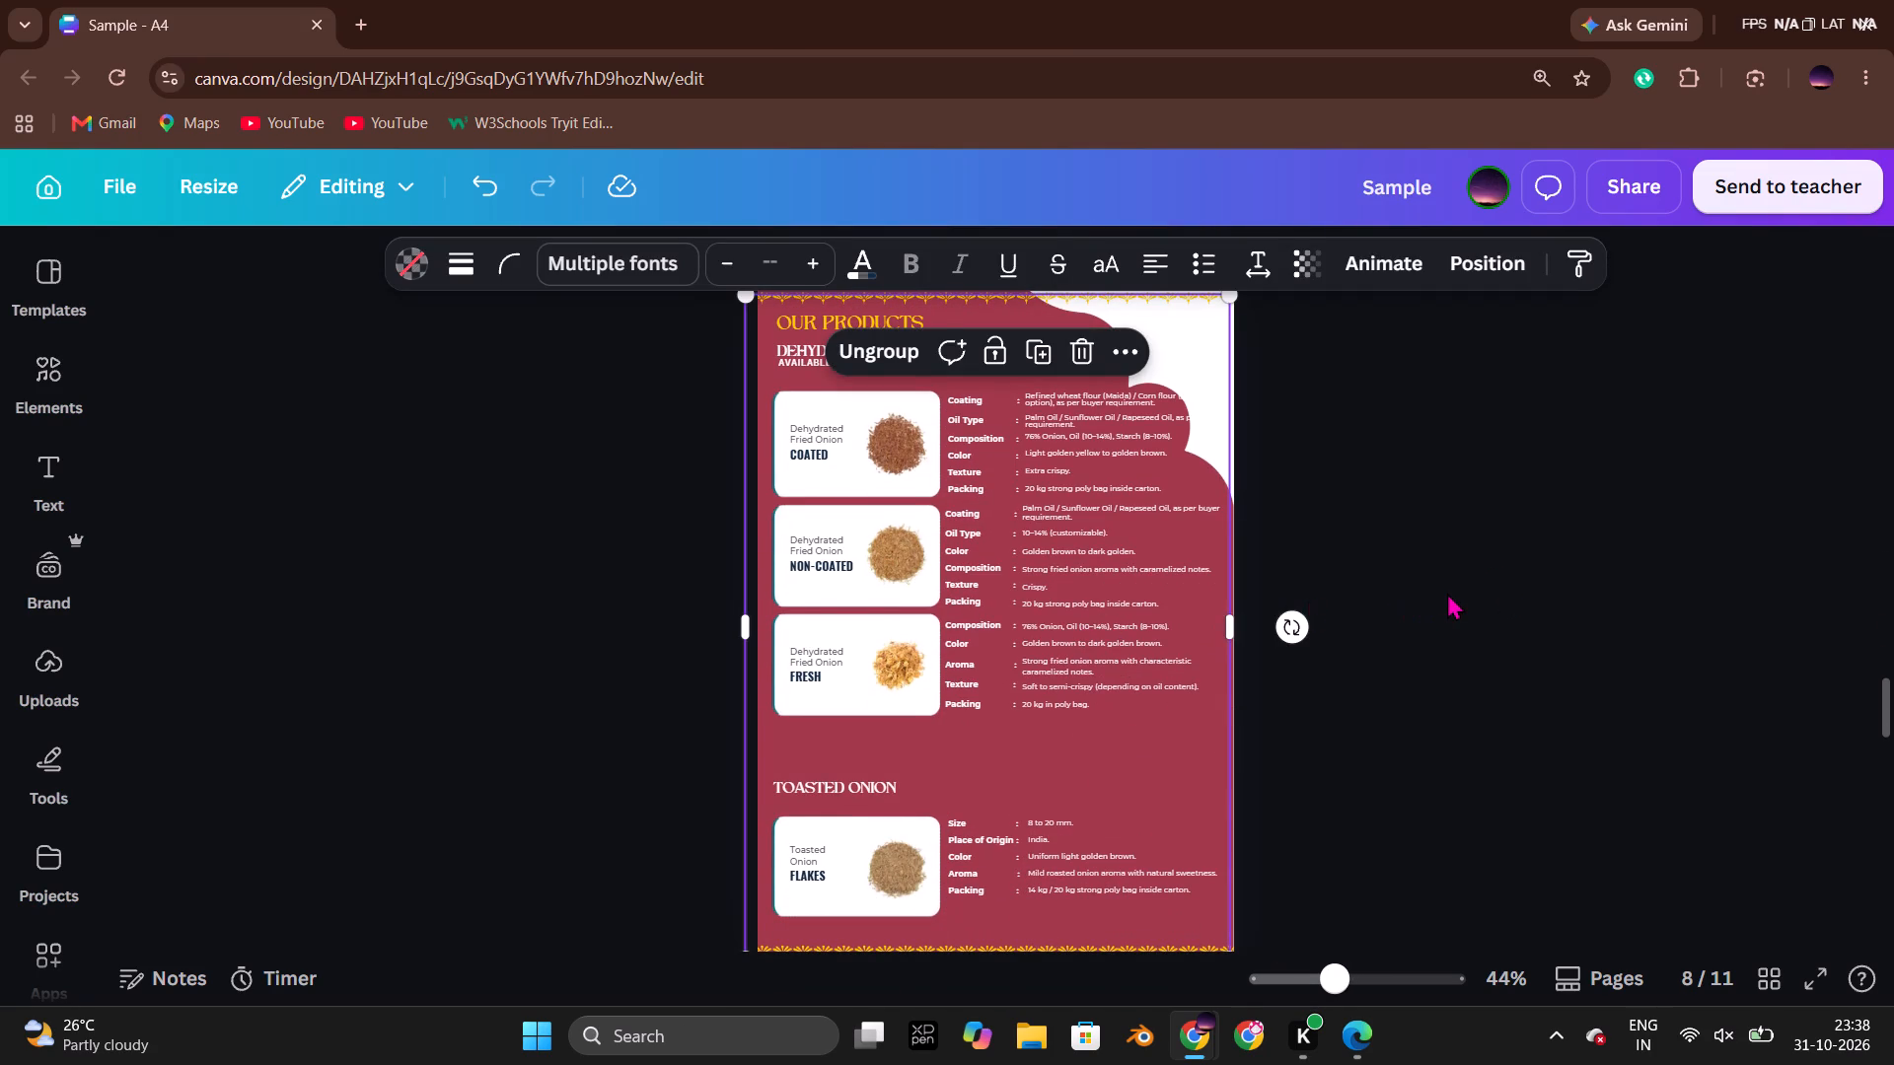
pyautogui.click(1447, 593)
pyautogui.click(864, 348)
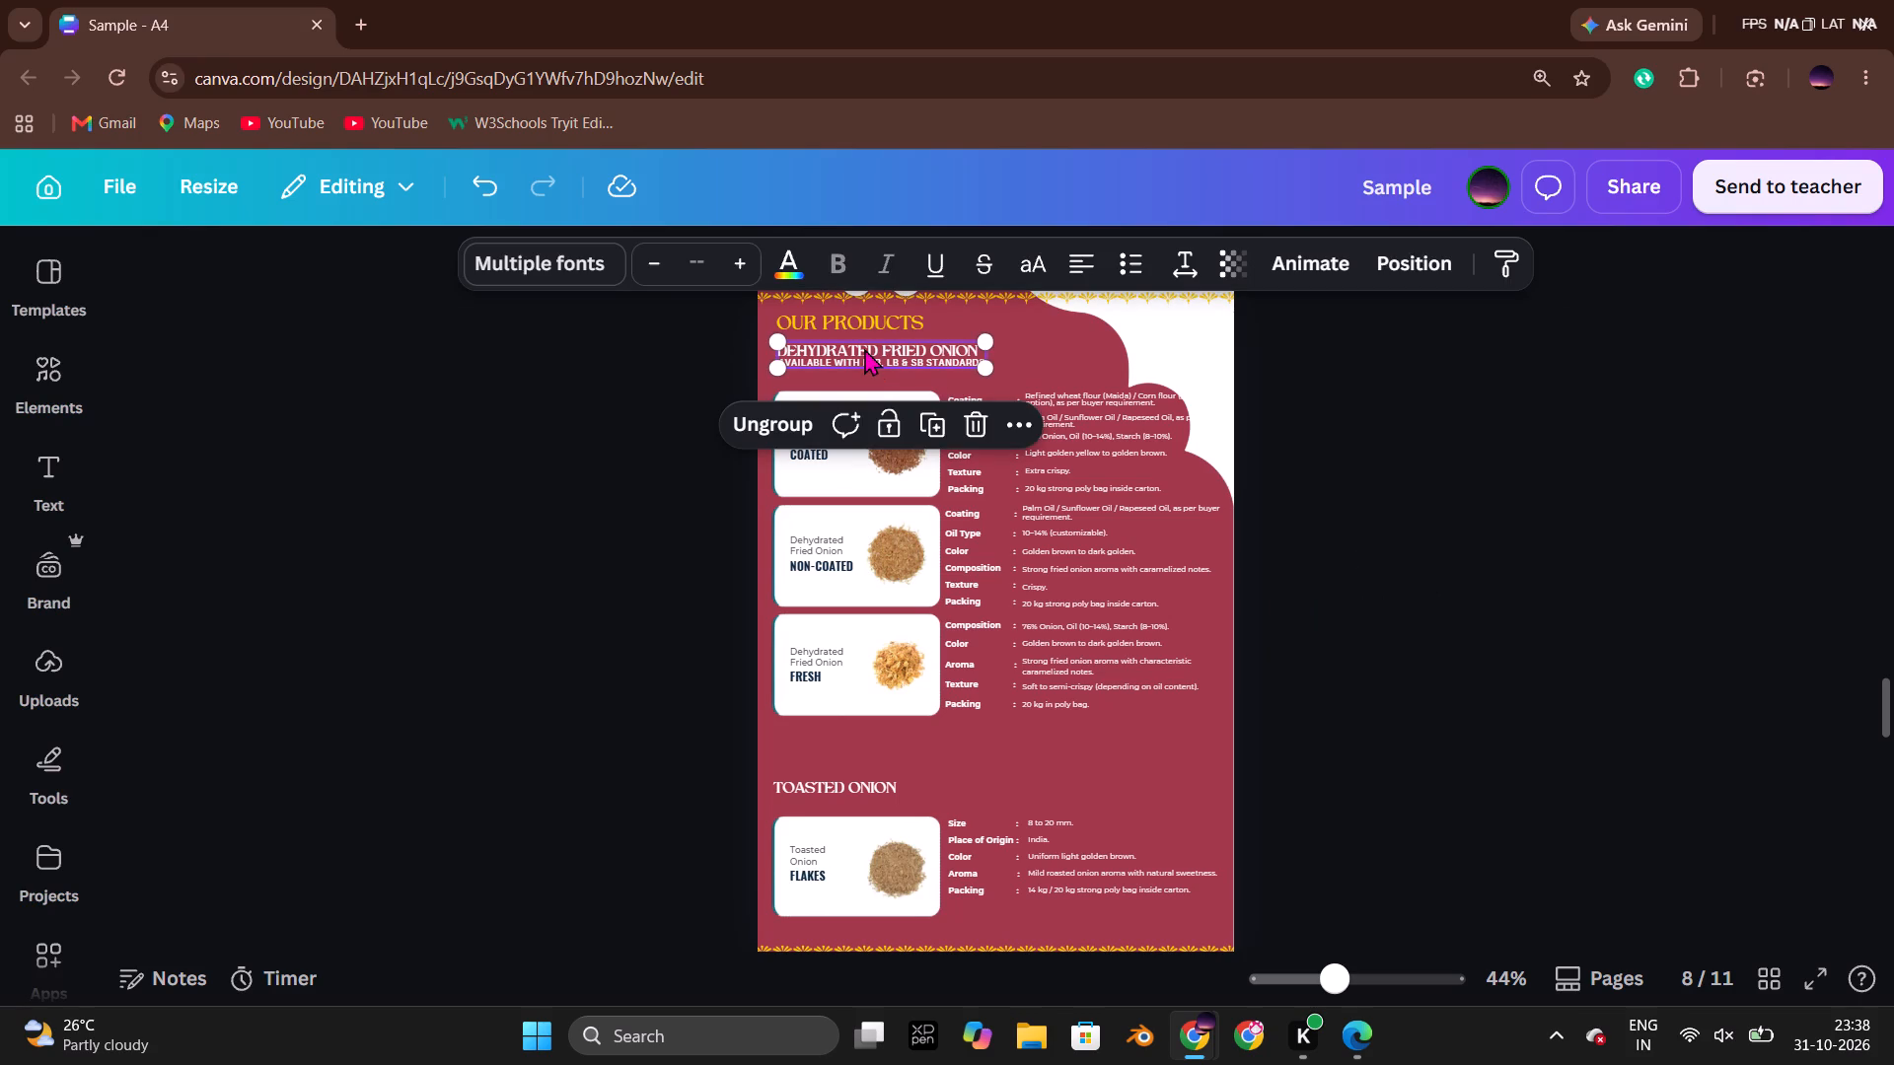
pyautogui.click(1298, 454)
pyautogui.scroll(-3, 1295, 466)
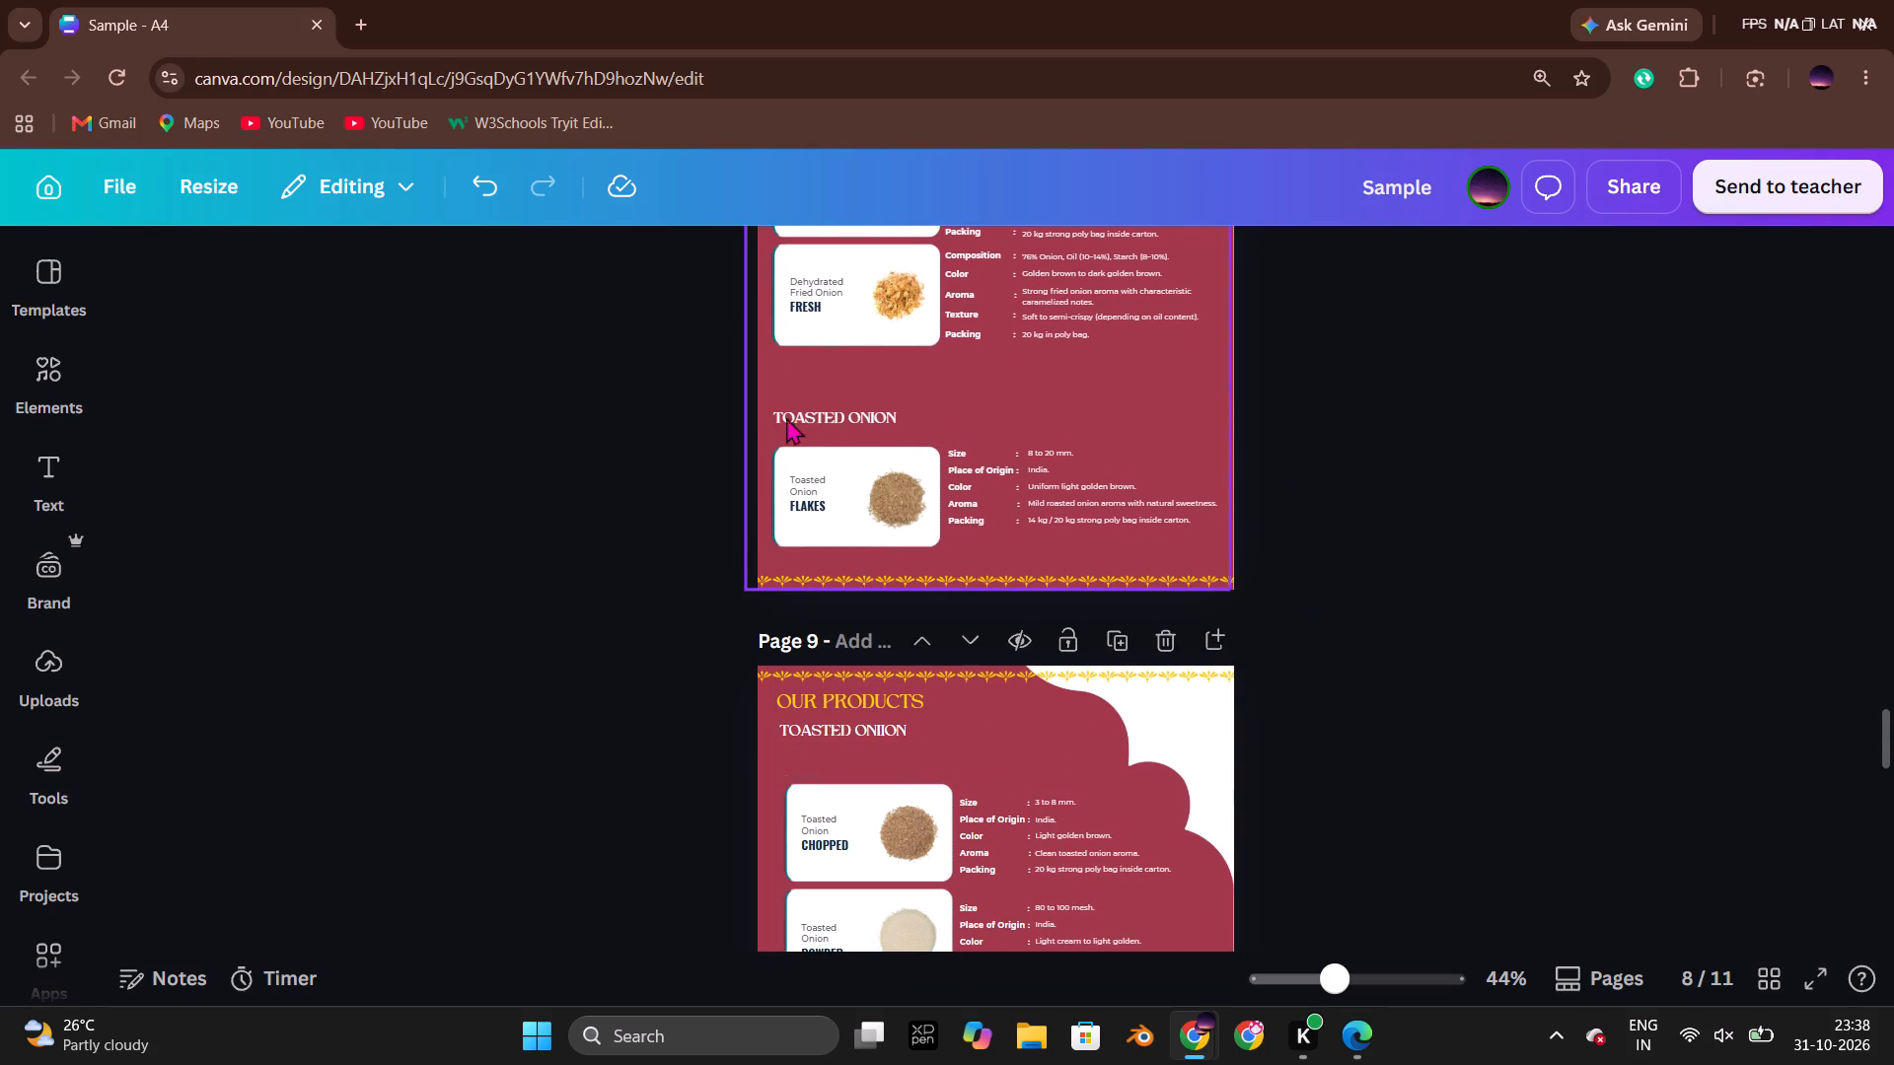
# Move the "OUR PRODUCTS" title and the toasted onion heading on page 9 together slightly down, closer to the product cards.
pyautogui.scroll(-2, 1344, 550)
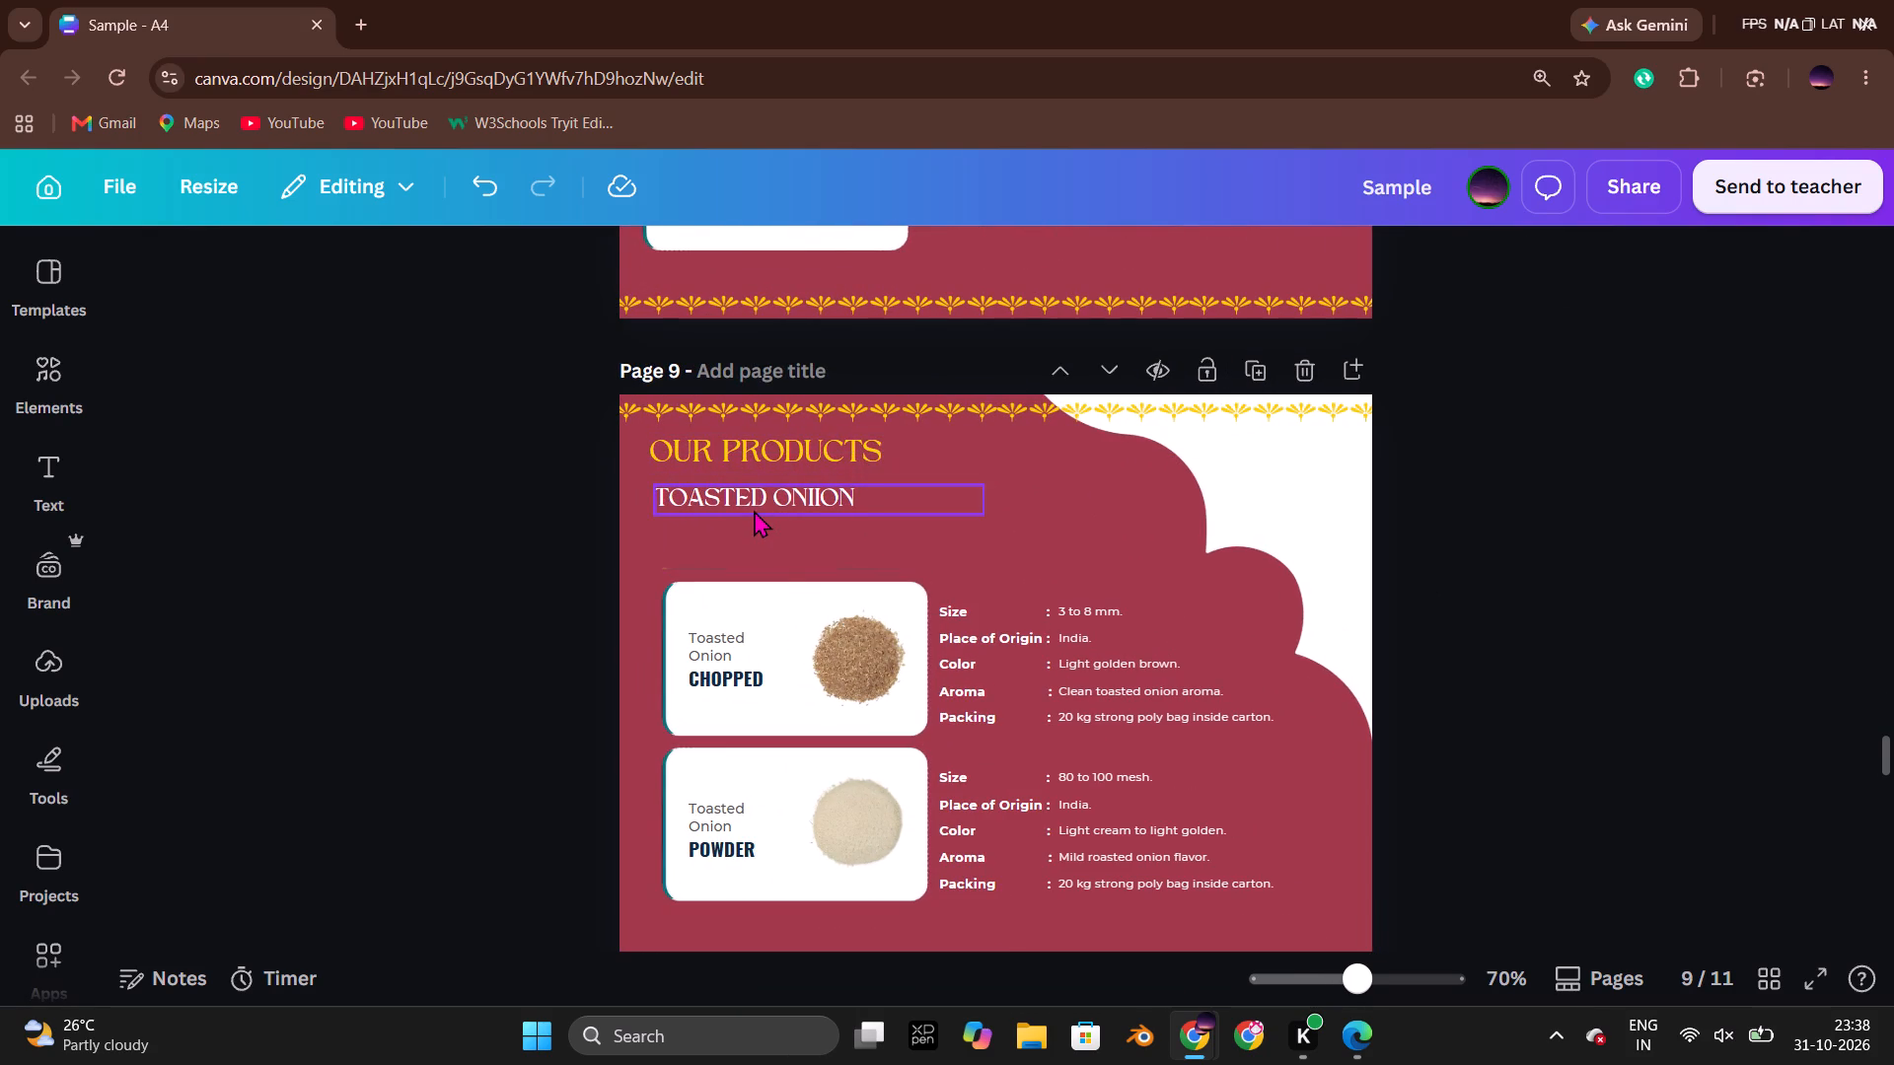
pyautogui.click(754, 510)
pyautogui.keyDown('shift'); pyautogui.click(703, 455); pyautogui.keyUp('shift')
pyautogui.press('Down')
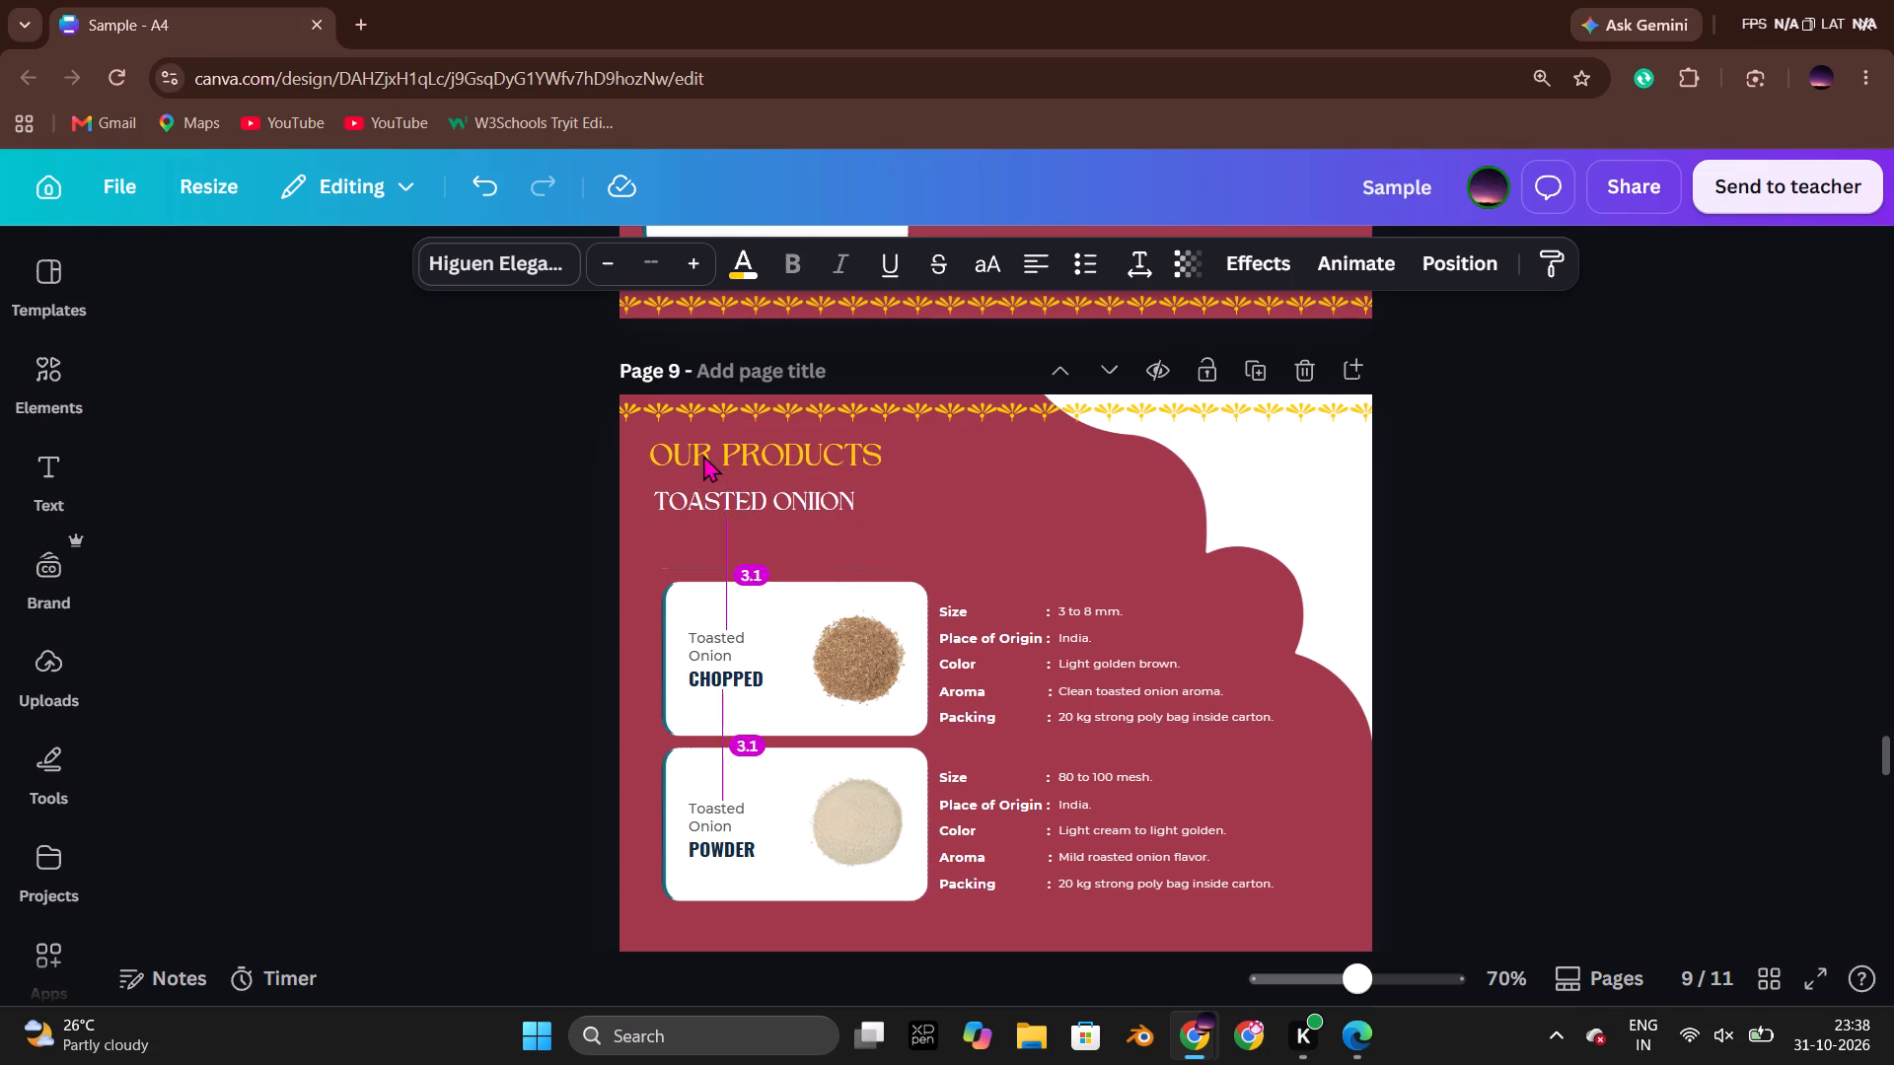
pyautogui.press('Down')
pyautogui.press('Down')
pyautogui.press('Down')
pyautogui.press('Down')
pyautogui.press('Down')
pyautogui.press('Down')
pyautogui.press('Down')
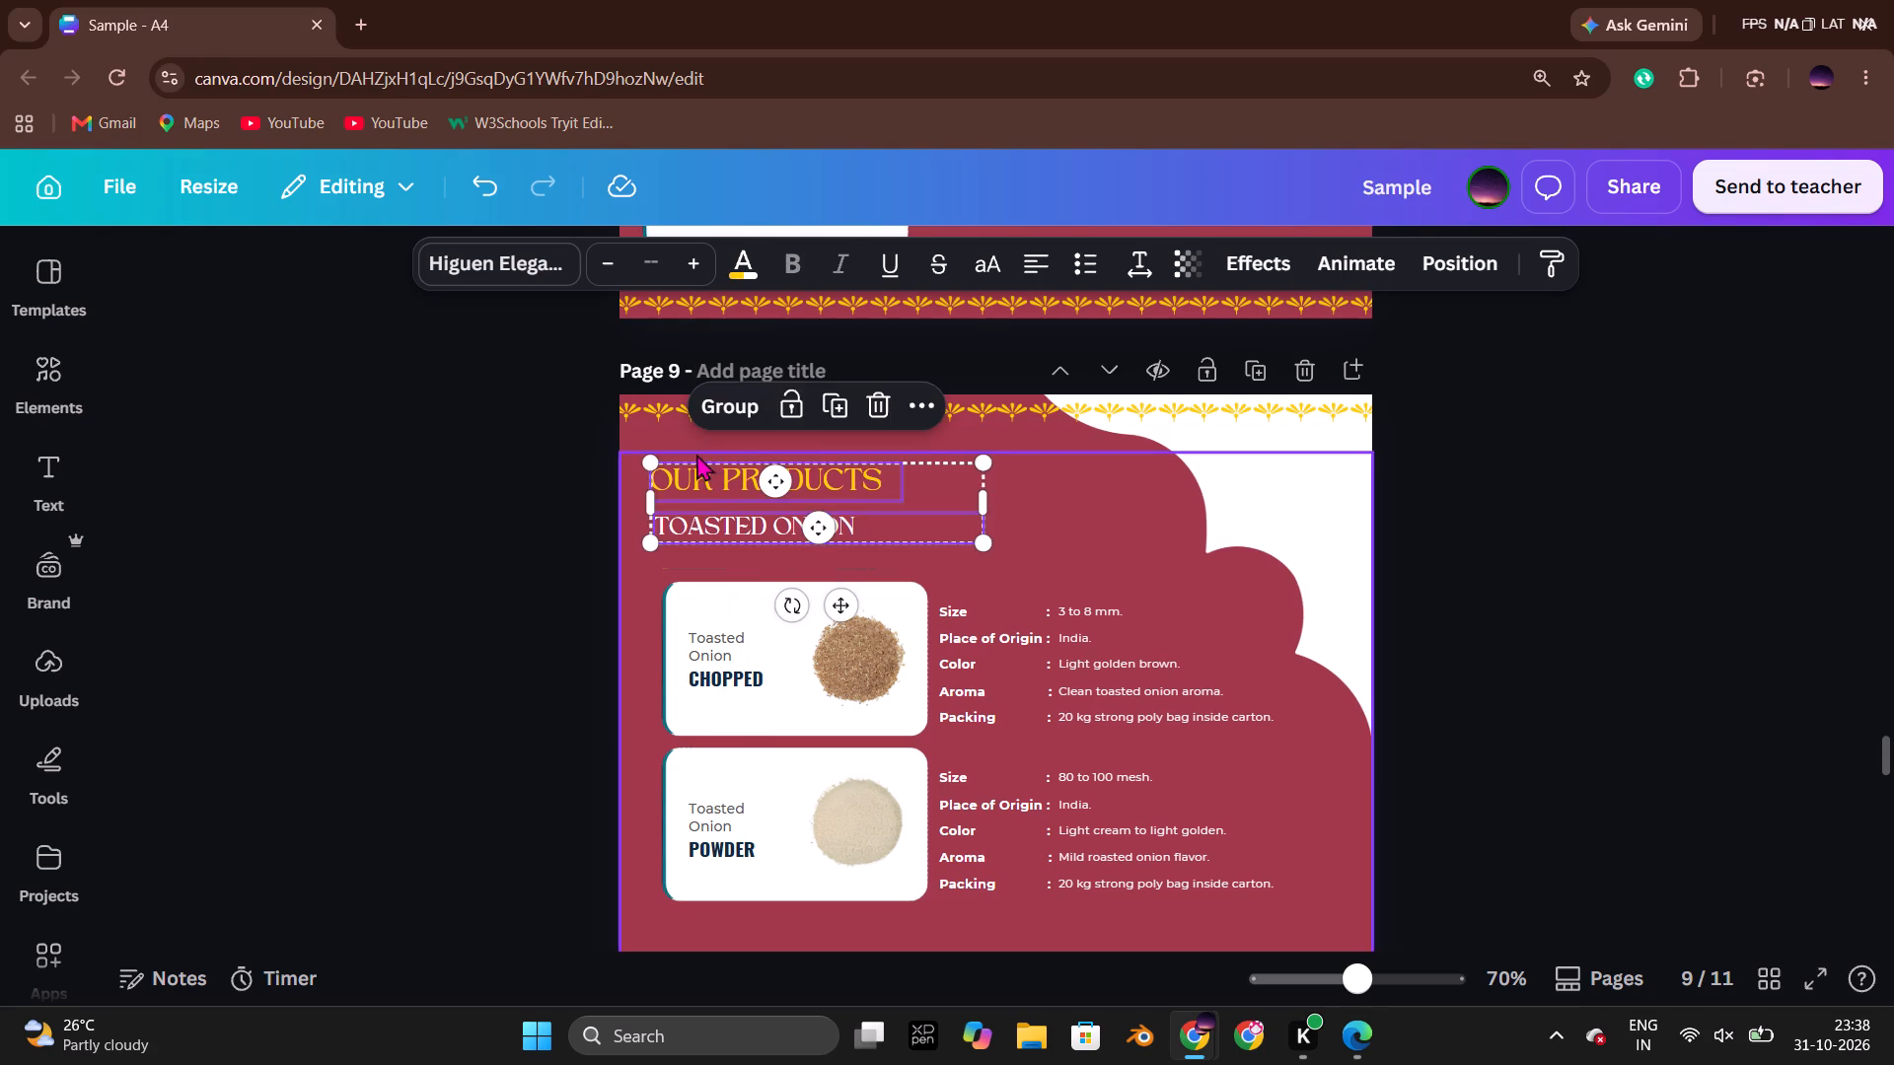
pyautogui.click(420, 470)
# Review the rest of page 9, the markets content on page 10 and the closing page's logo and contact details.
pyautogui.scroll(-9, 795, 568)
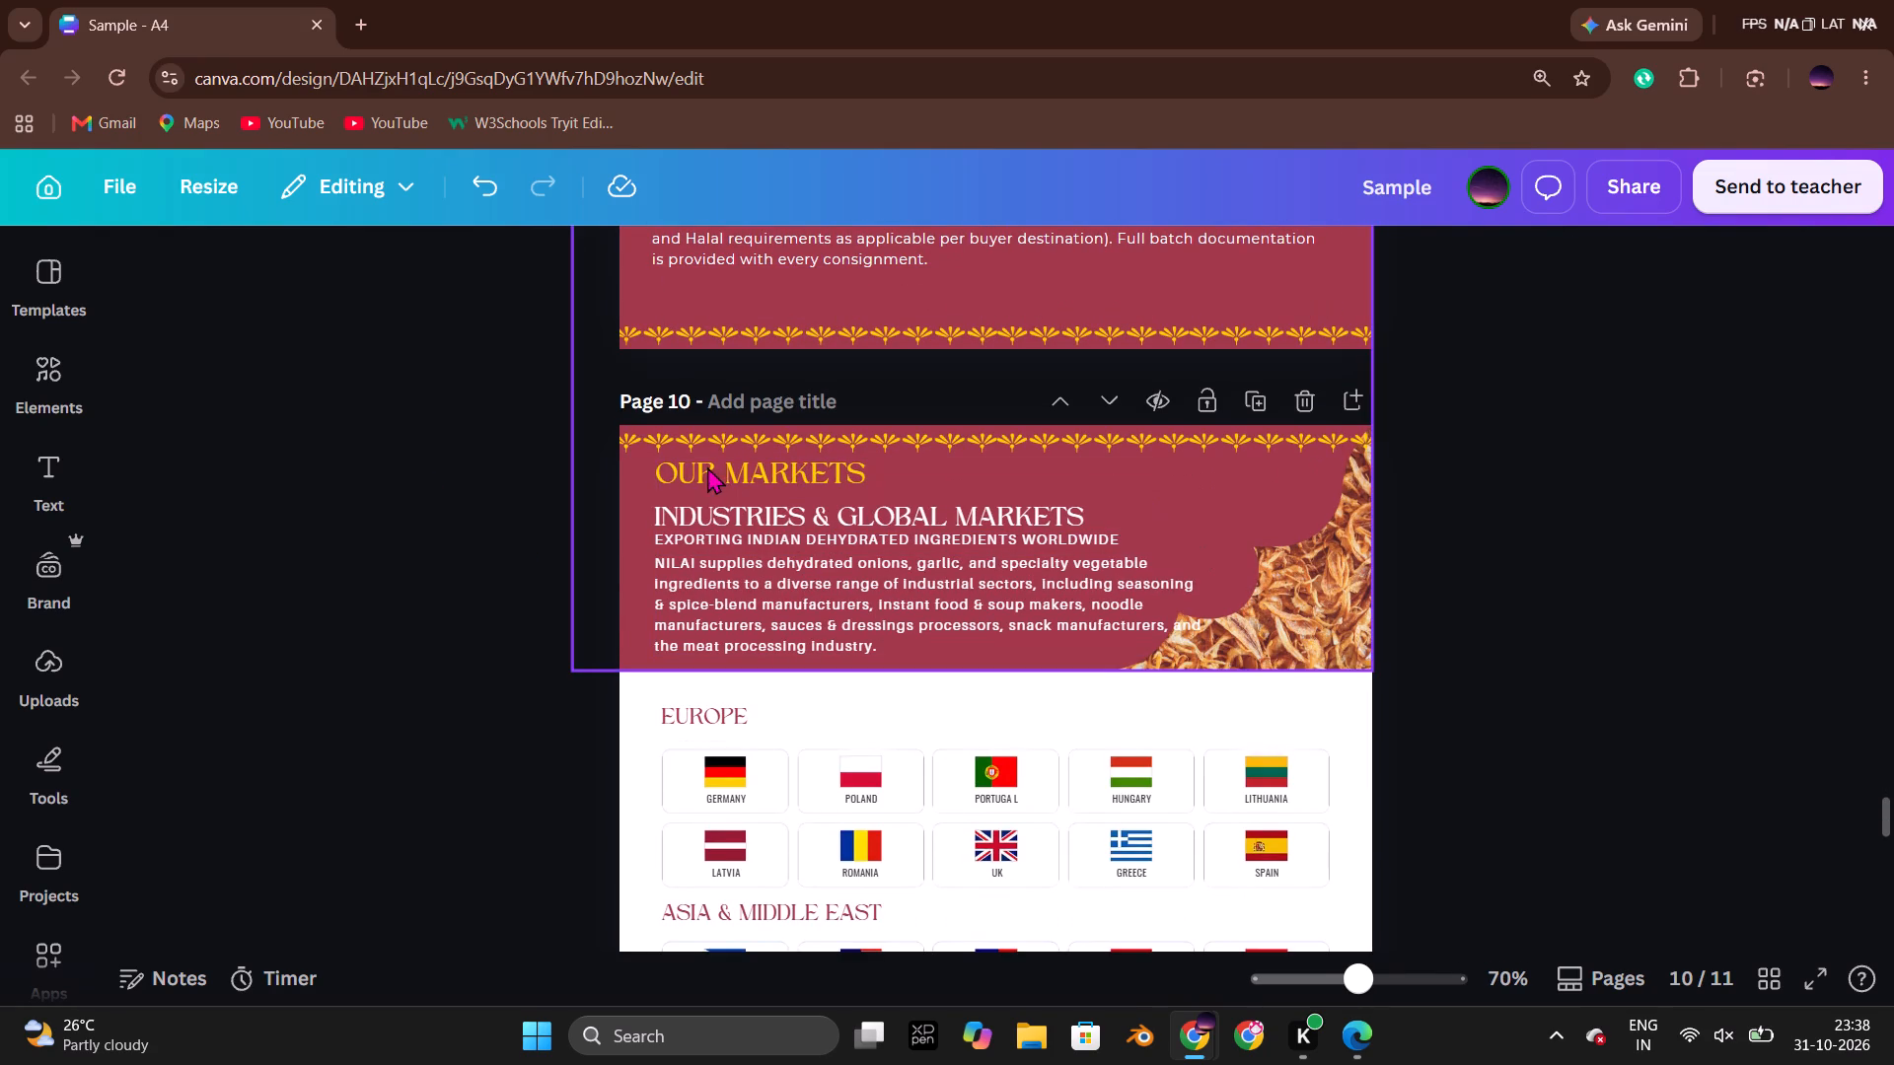
pyautogui.scroll(-12, 563, 594)
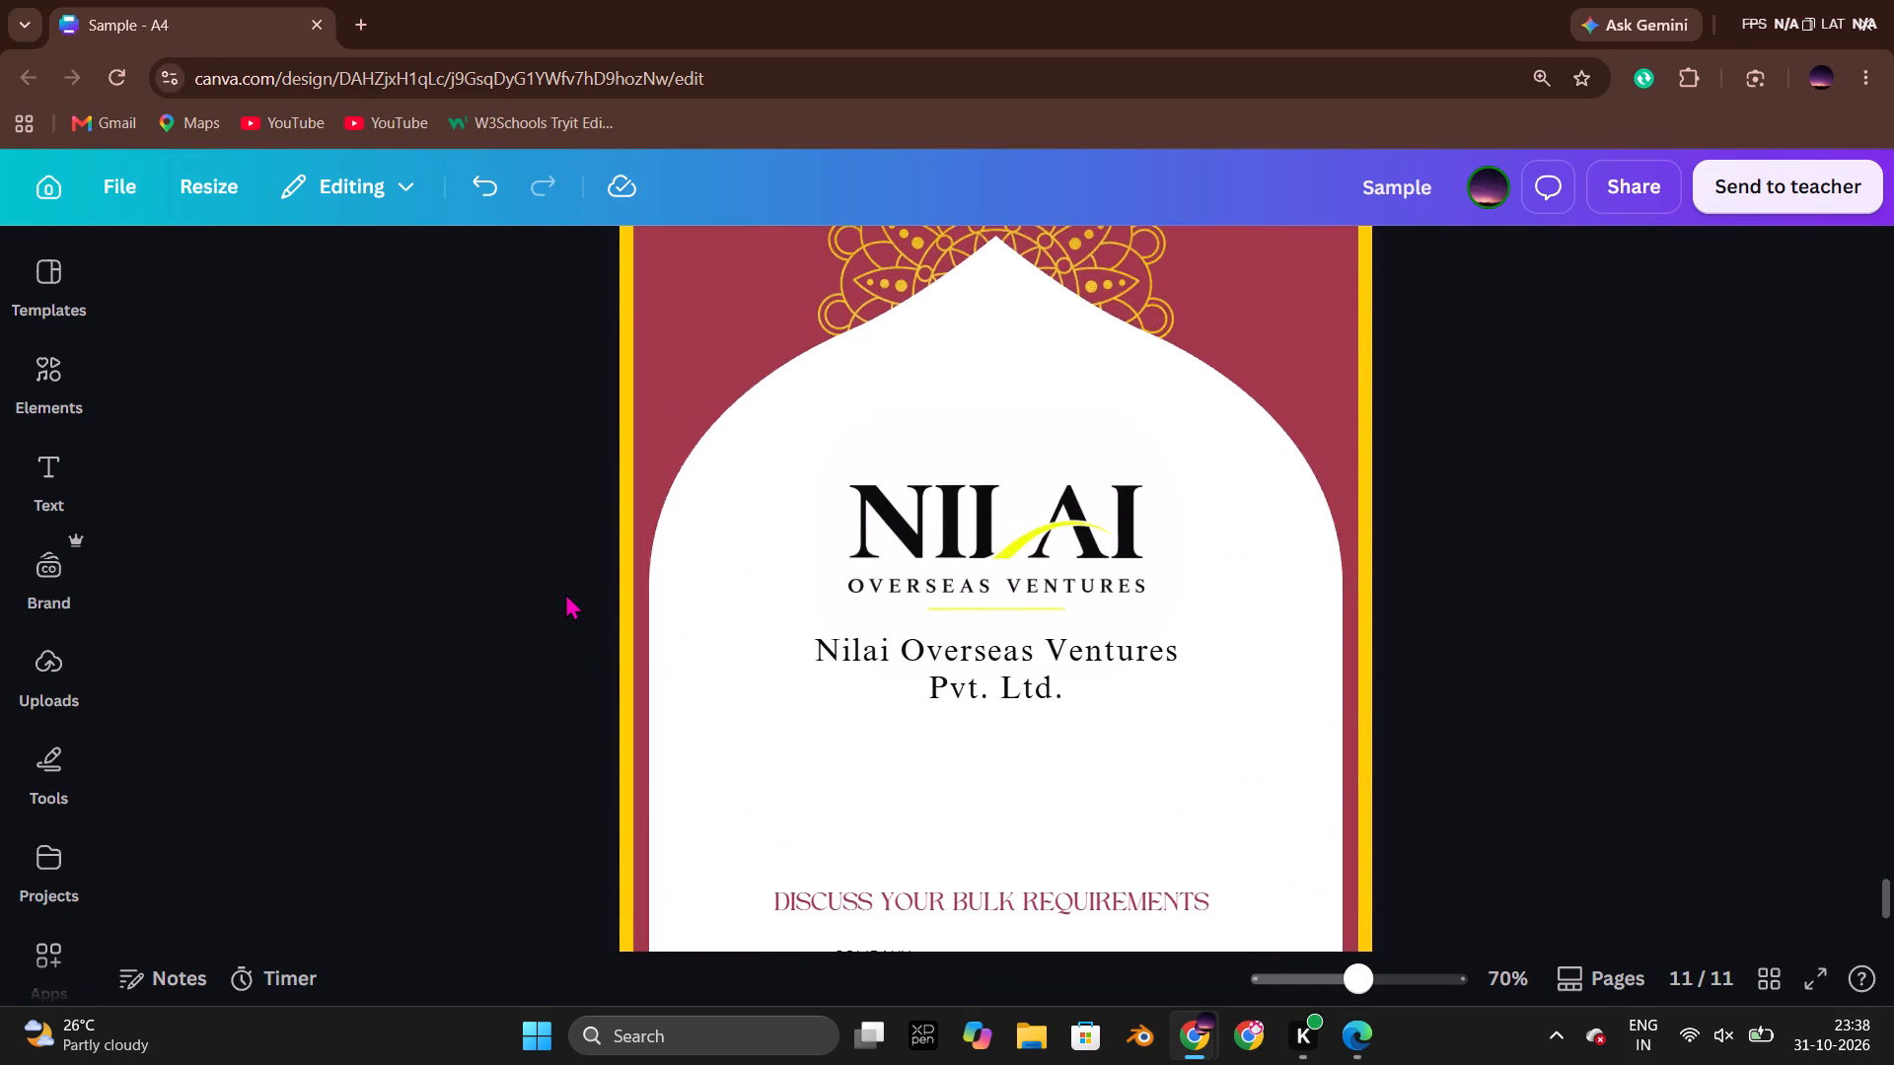
pyautogui.scroll(-6, 565, 593)
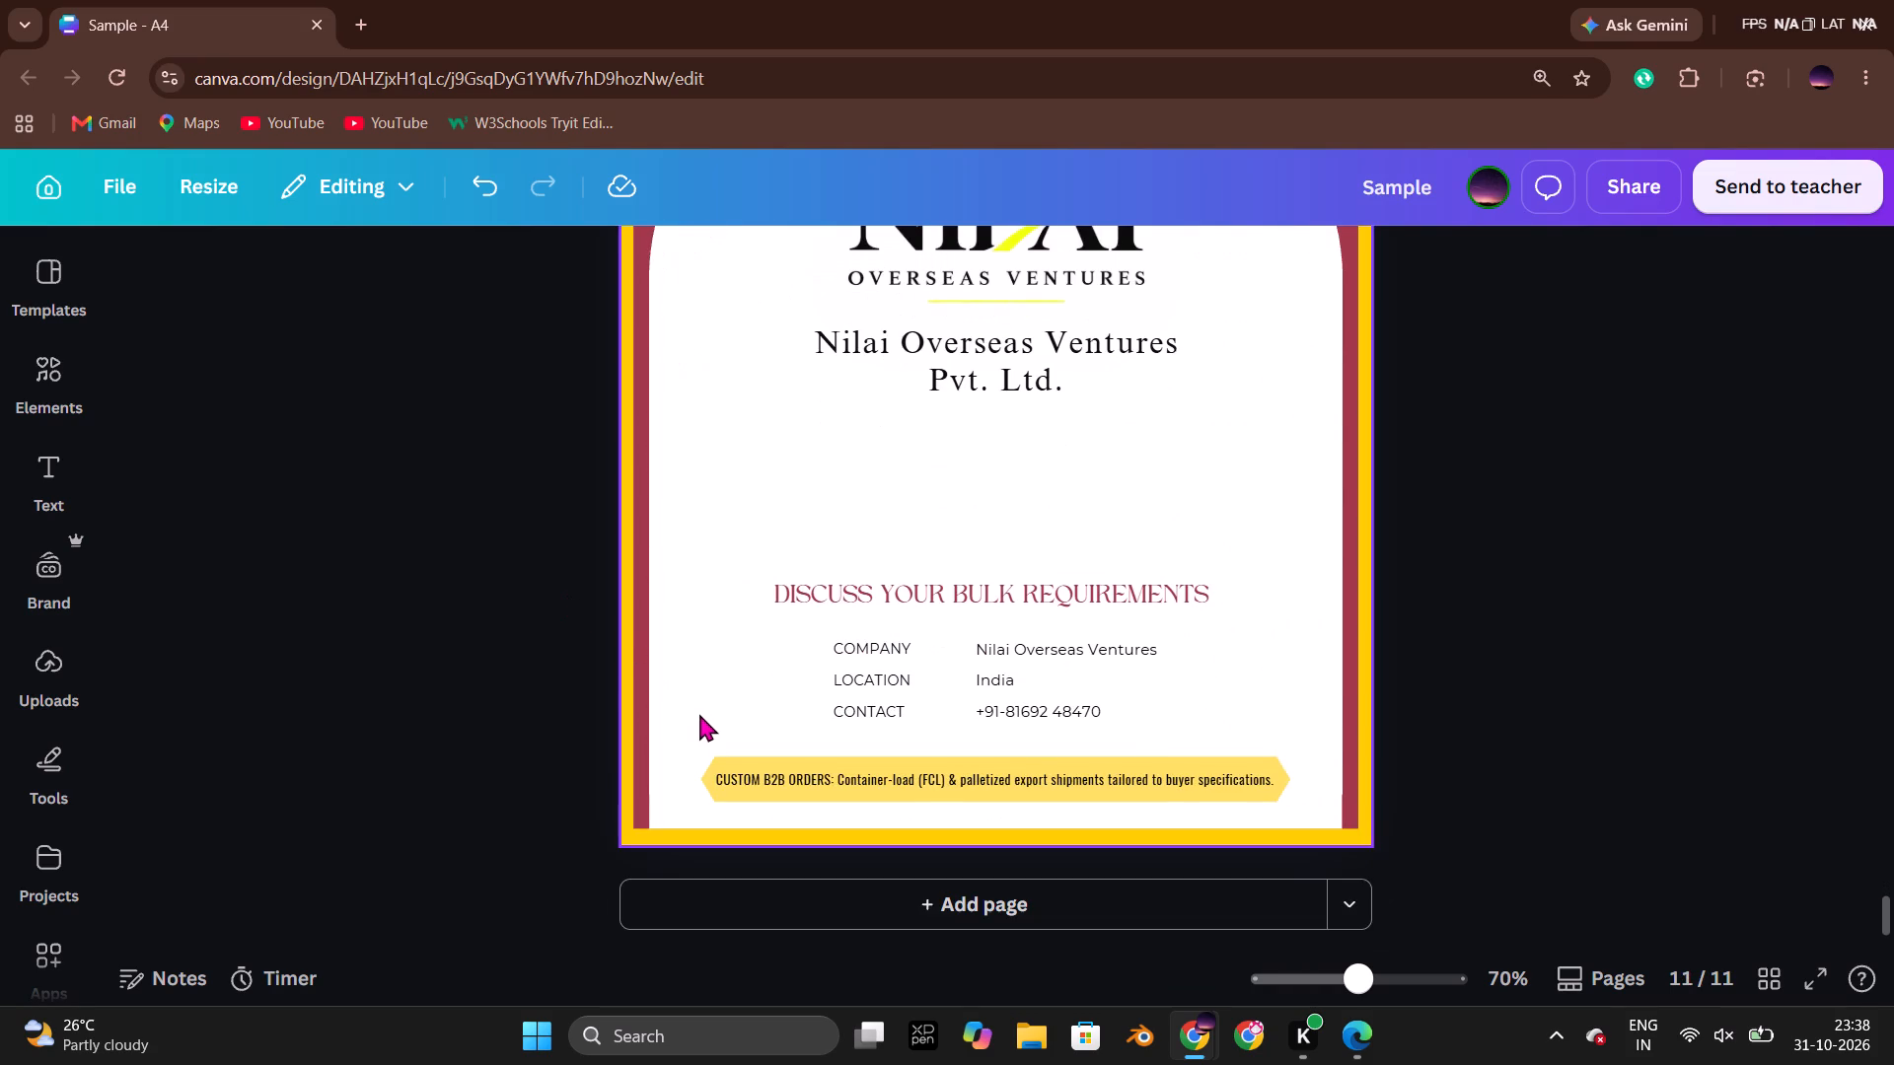
pyautogui.scroll(20, 697, 714)
pyautogui.scroll(5, 697, 714)
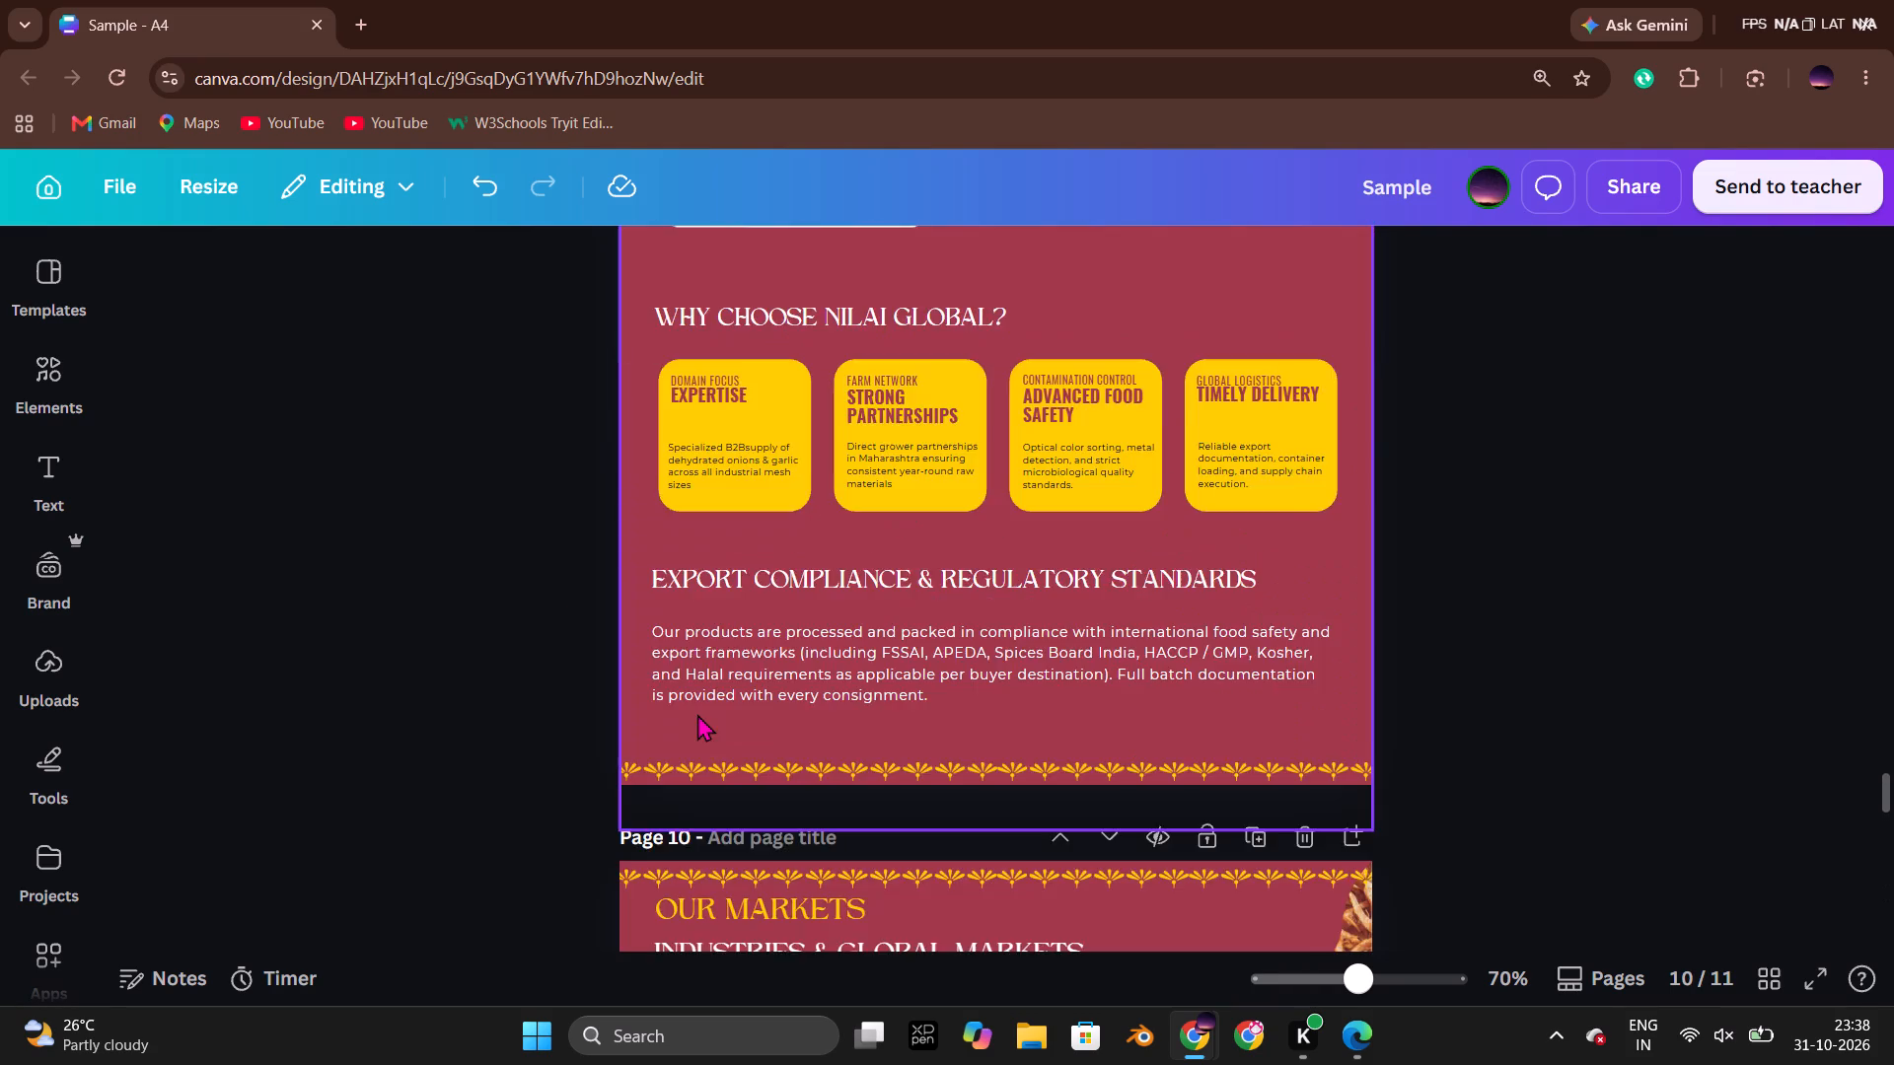
# Increase the font size of the "Nilai Overseas Ventures Pvt. Ltd." text on the cover to 19.
pyautogui.scroll(20, 697, 714)
pyautogui.scroll(15, 697, 714)
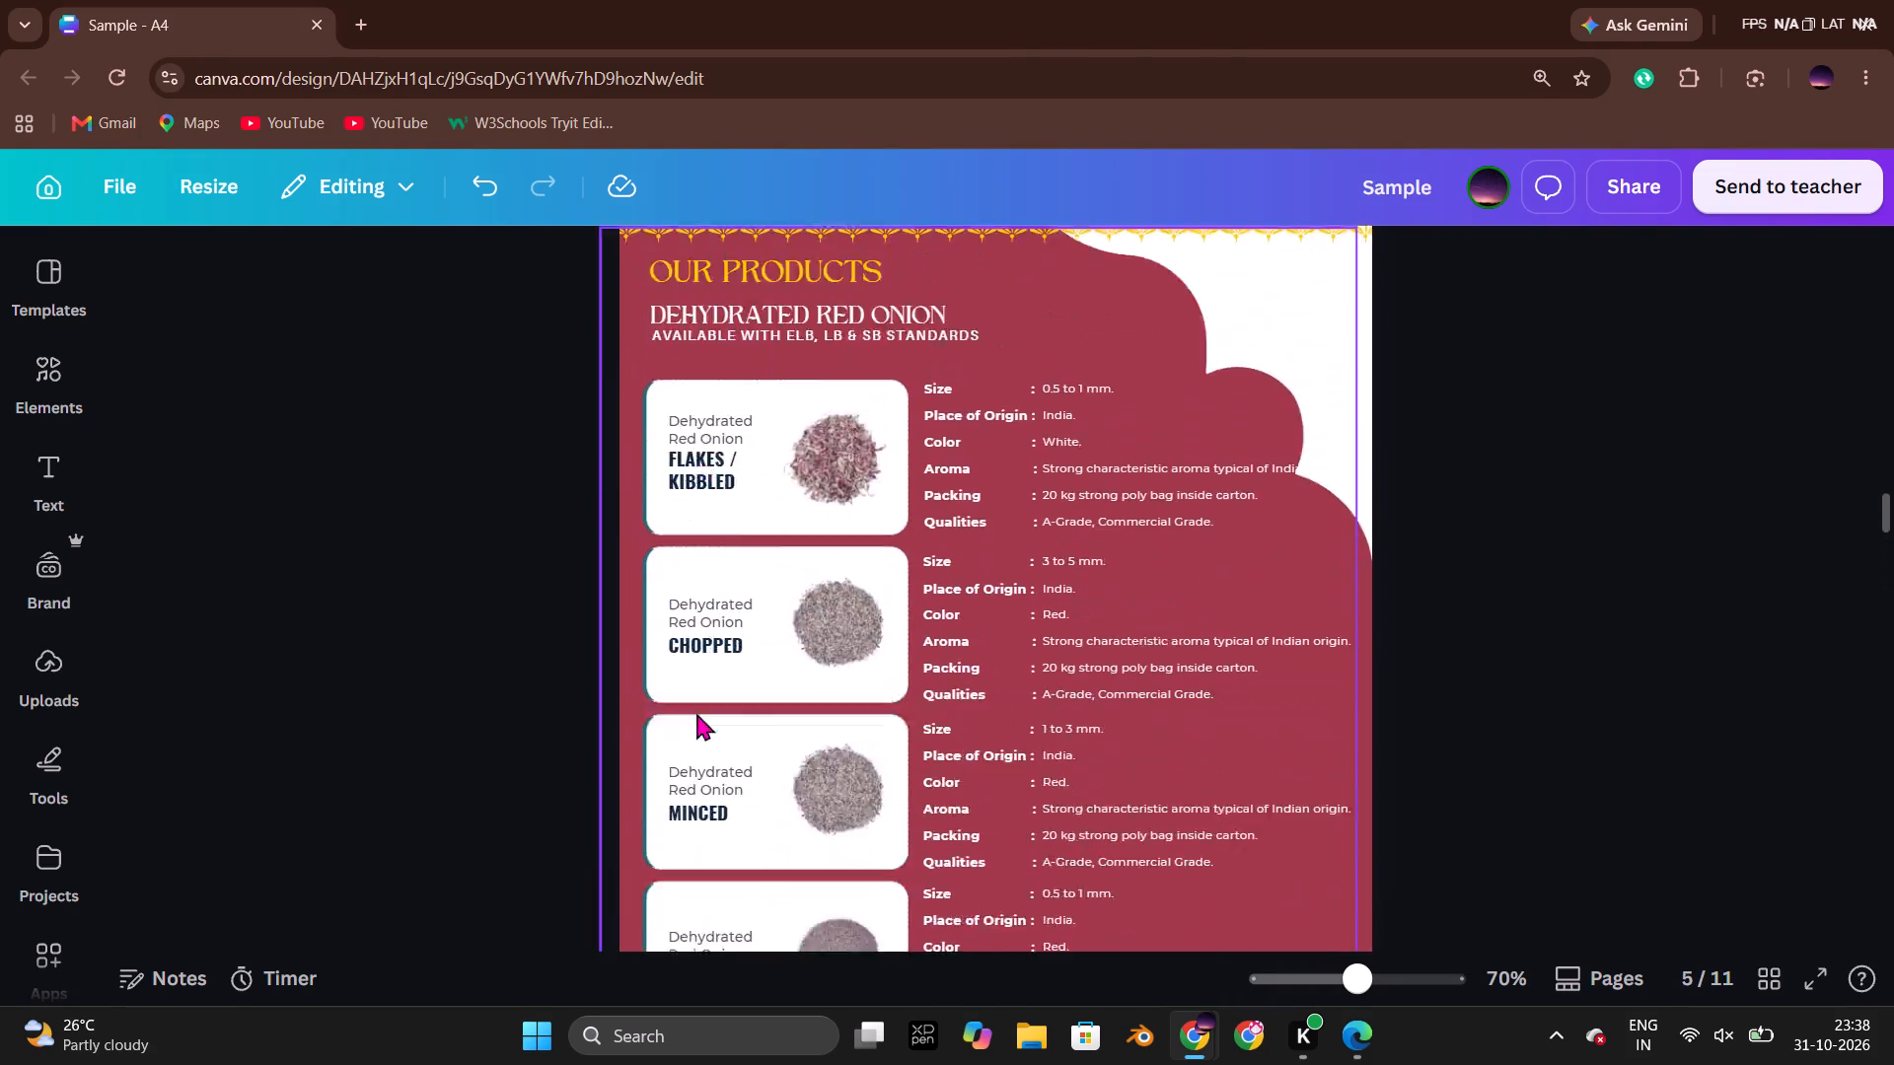
pyautogui.scroll(16, 696, 713)
pyautogui.scroll(5, 696, 713)
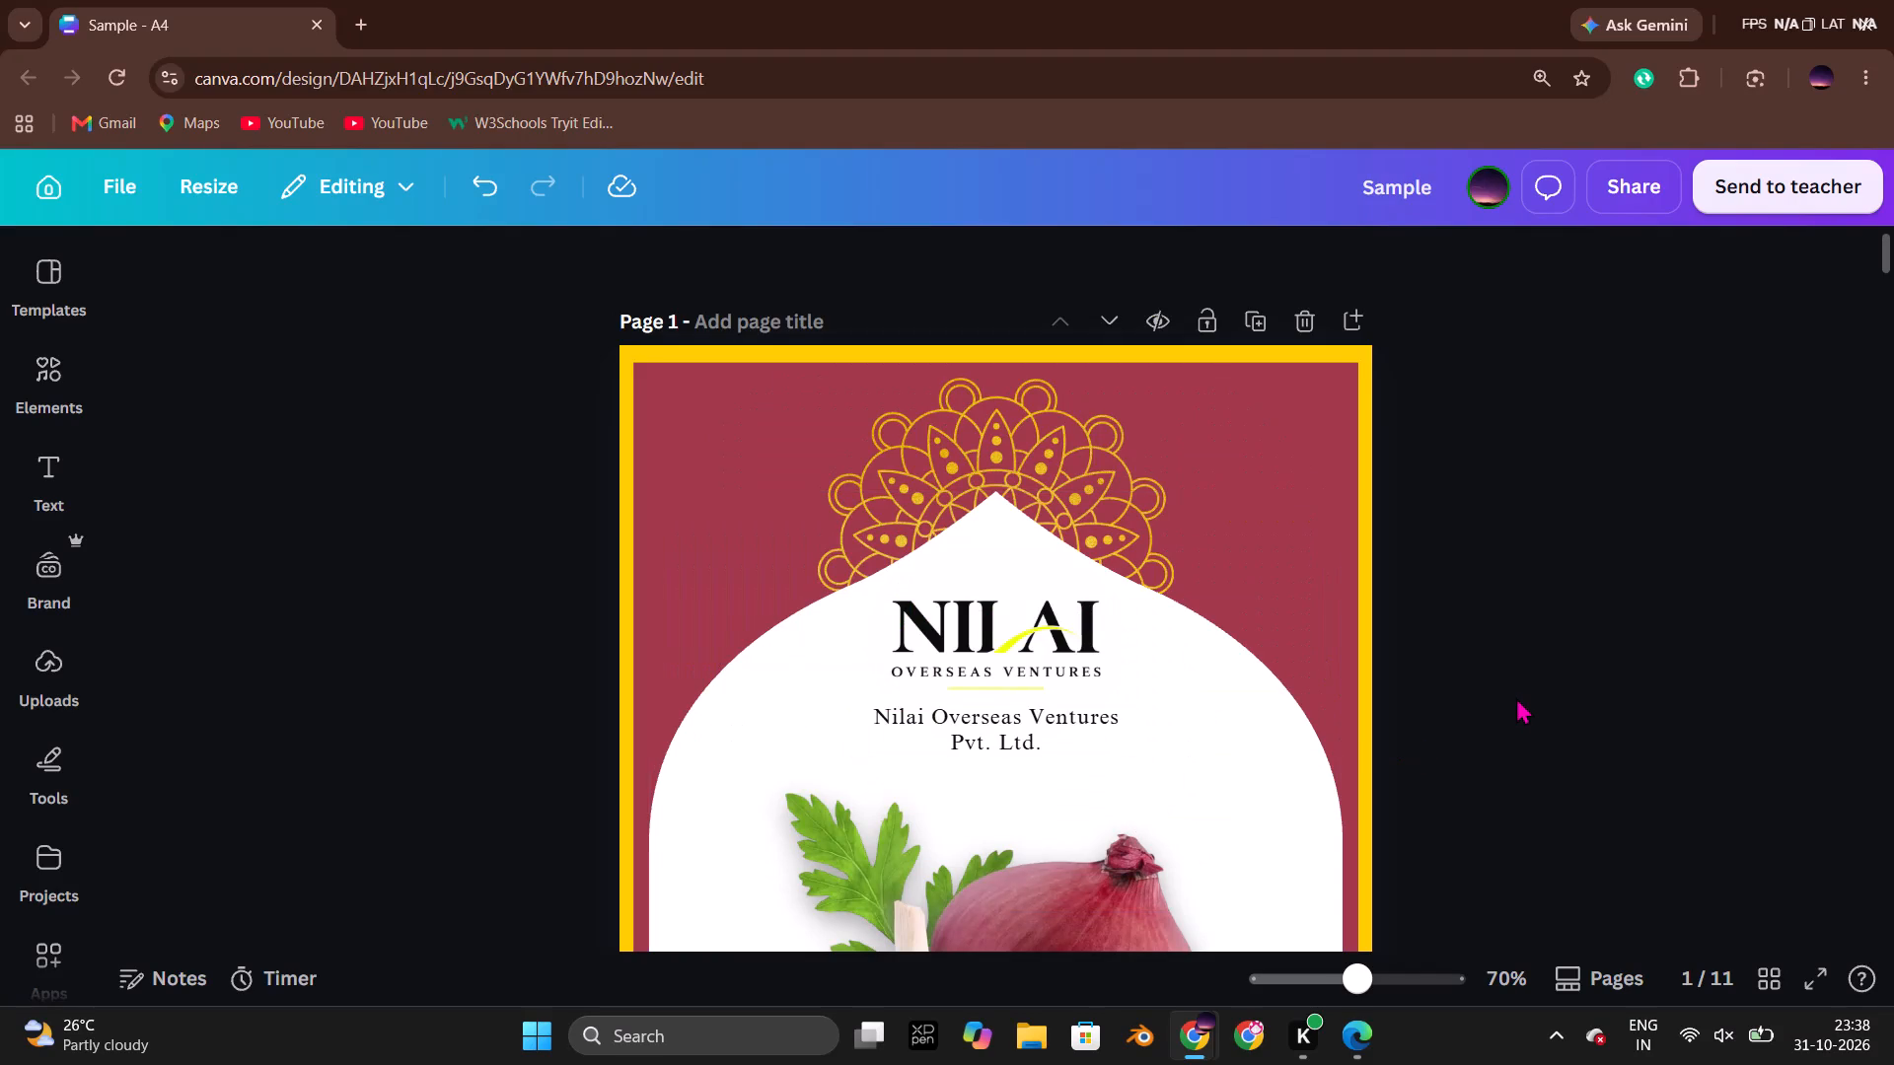
pyautogui.click(1516, 697)
pyautogui.scroll(-3, 1514, 697)
pyautogui.click(1041, 365)
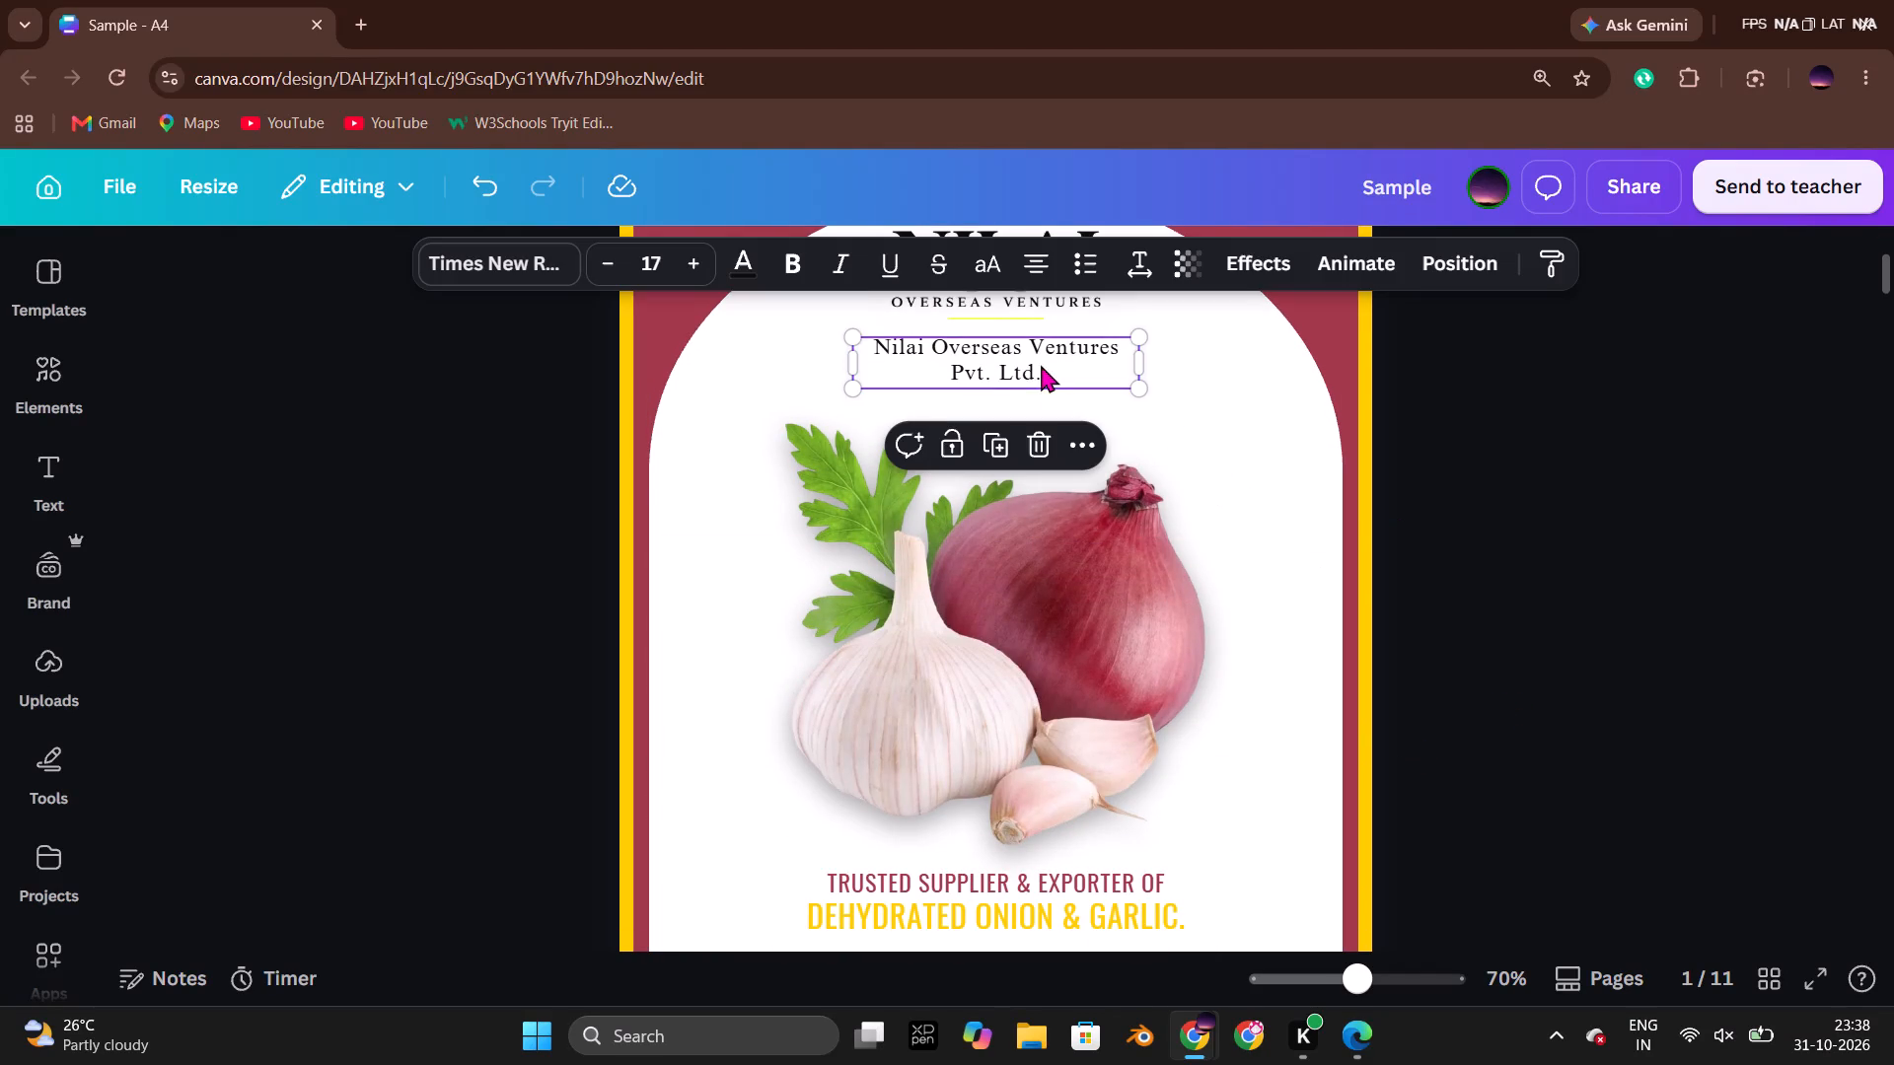
pyautogui.click(704, 269)
pyautogui.click(704, 269)
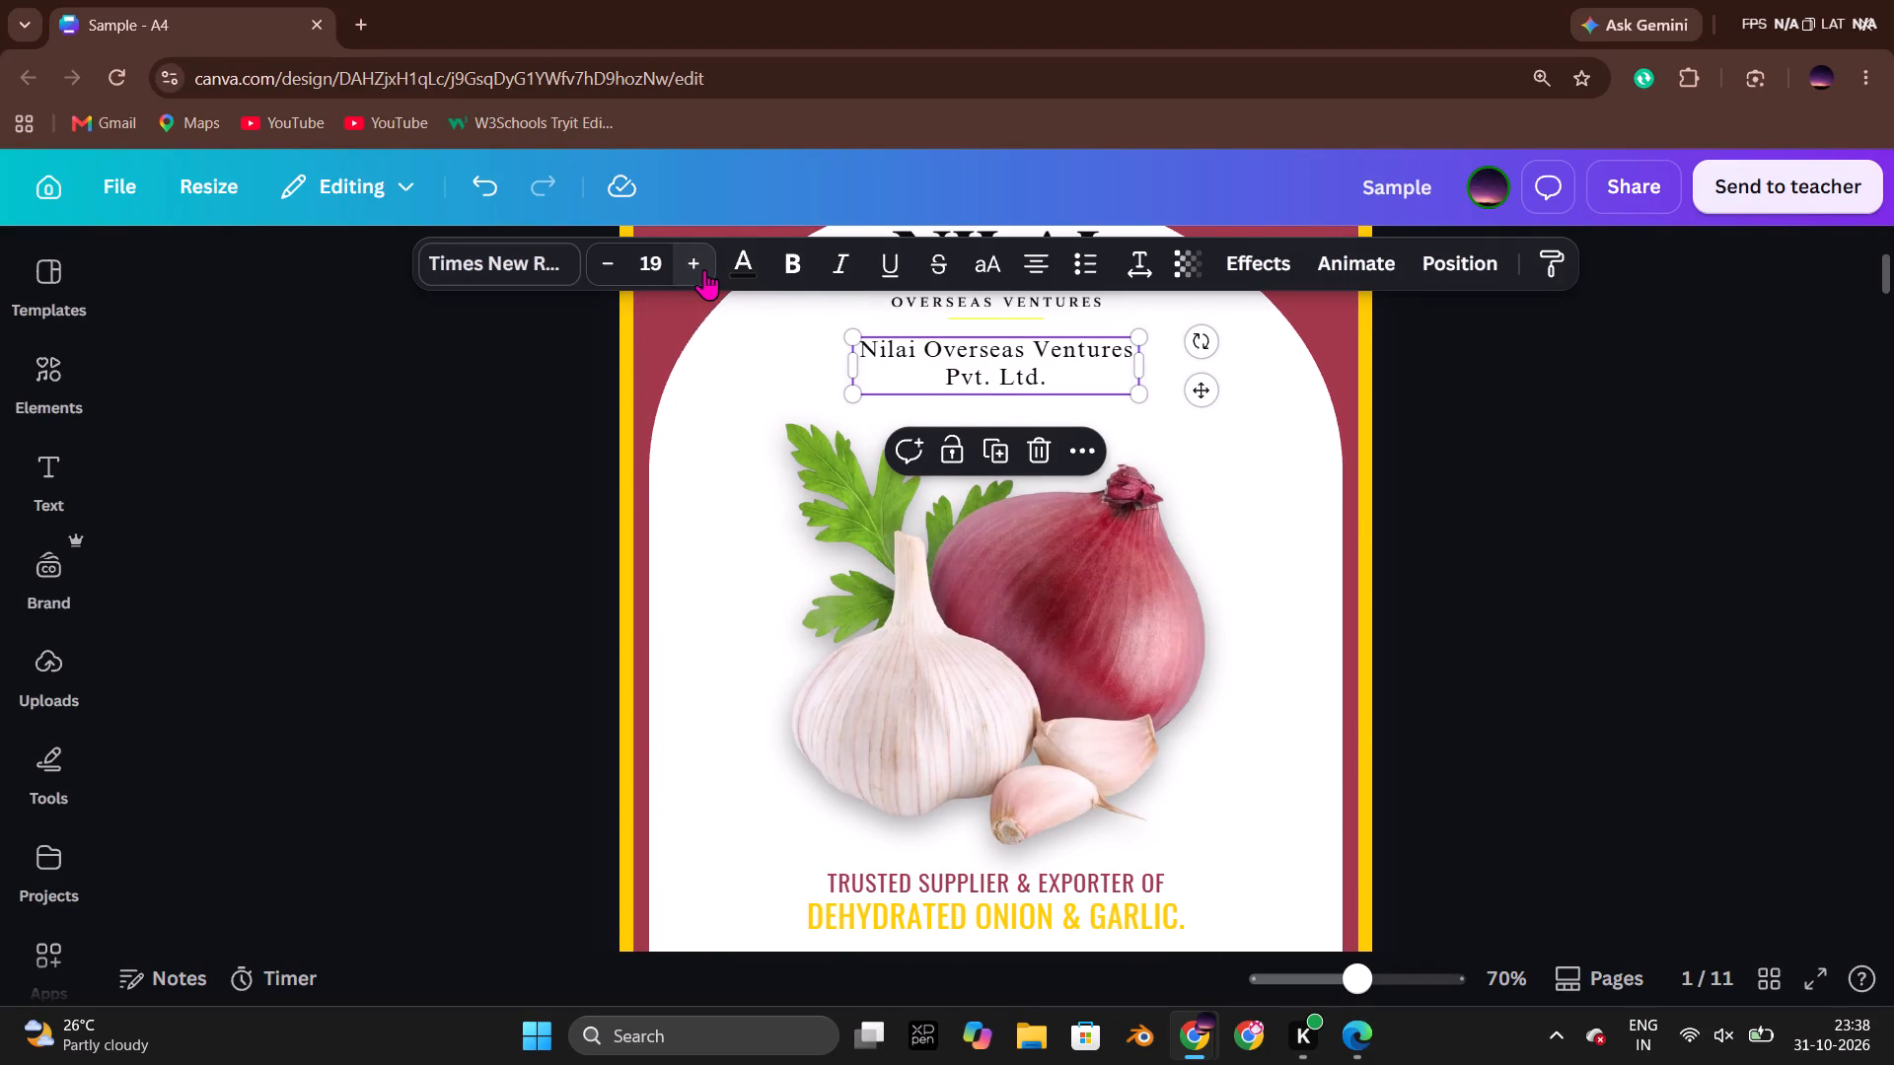
pyautogui.click(1513, 482)
# Preview the catalogue full screen and examine the pages from the cover to the dehydrated red onion page.
pyautogui.scroll(-3, 1513, 490)
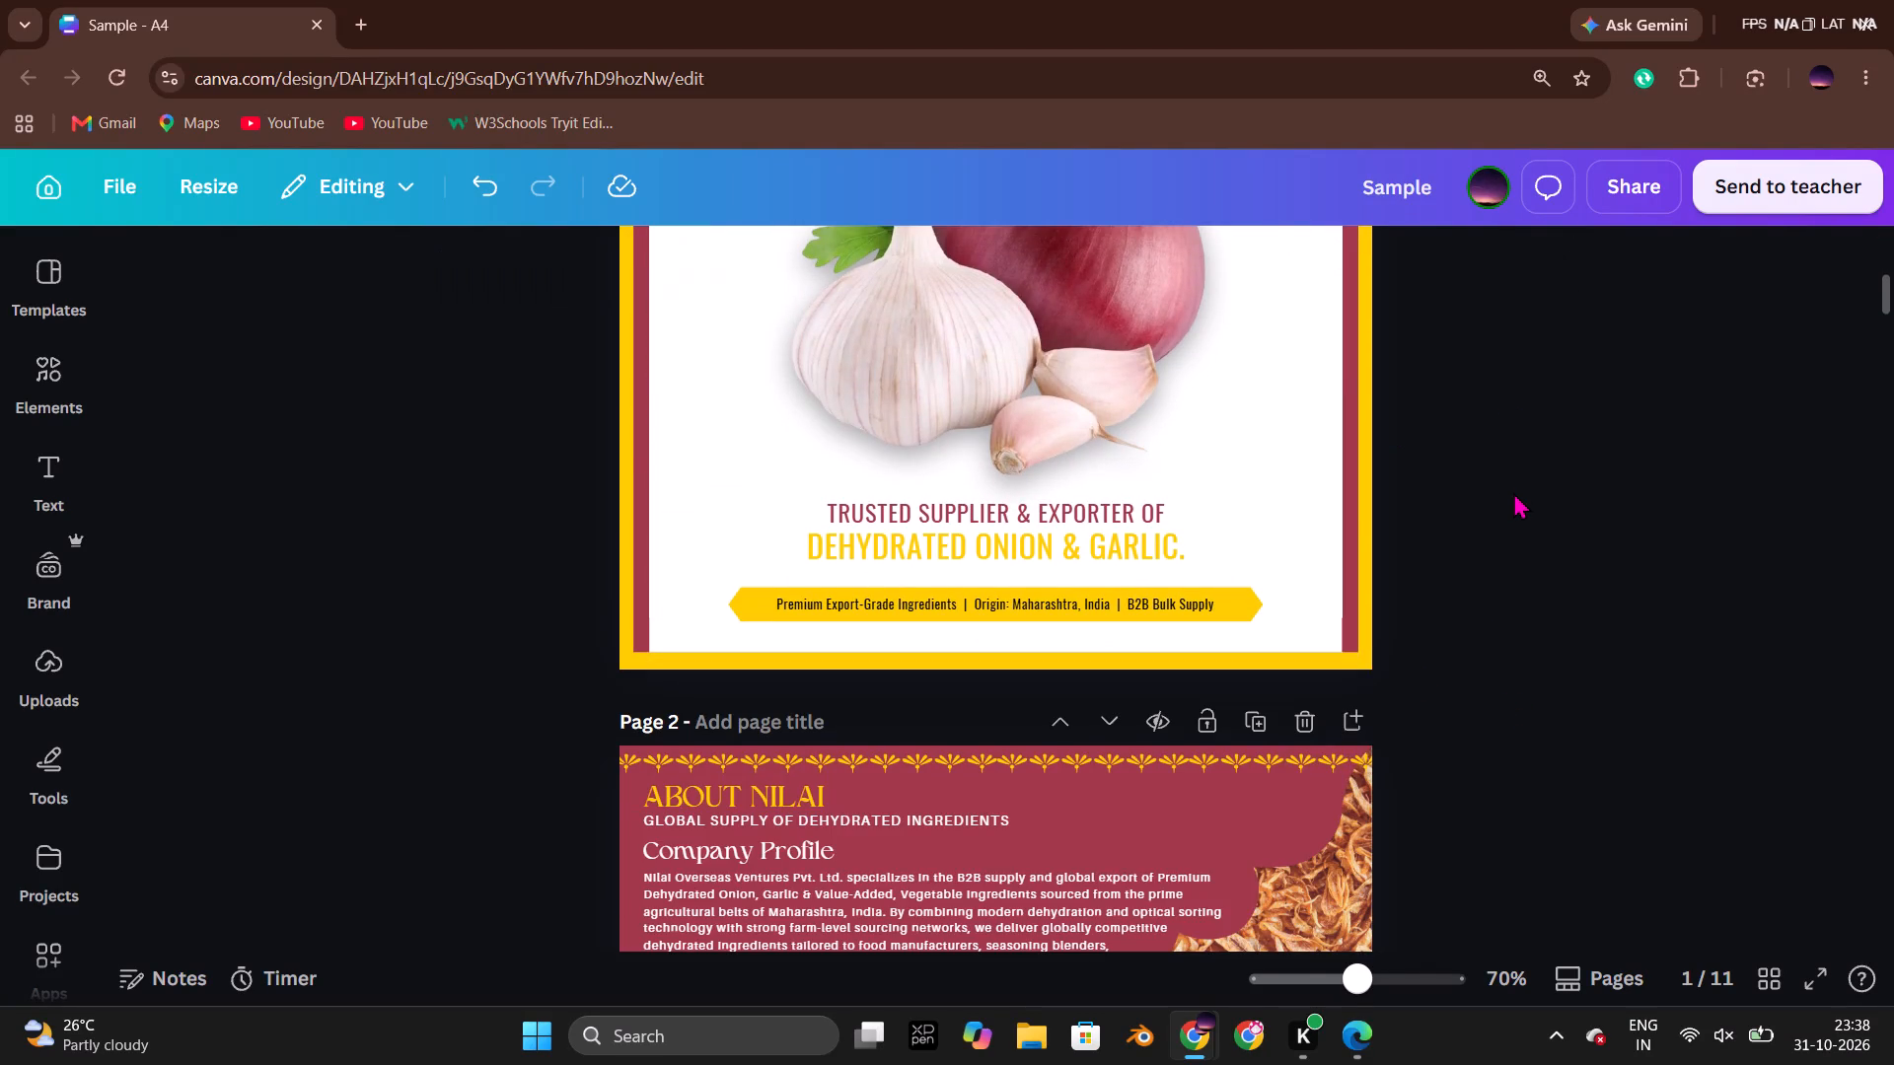
pyautogui.scroll(-4, 1513, 492)
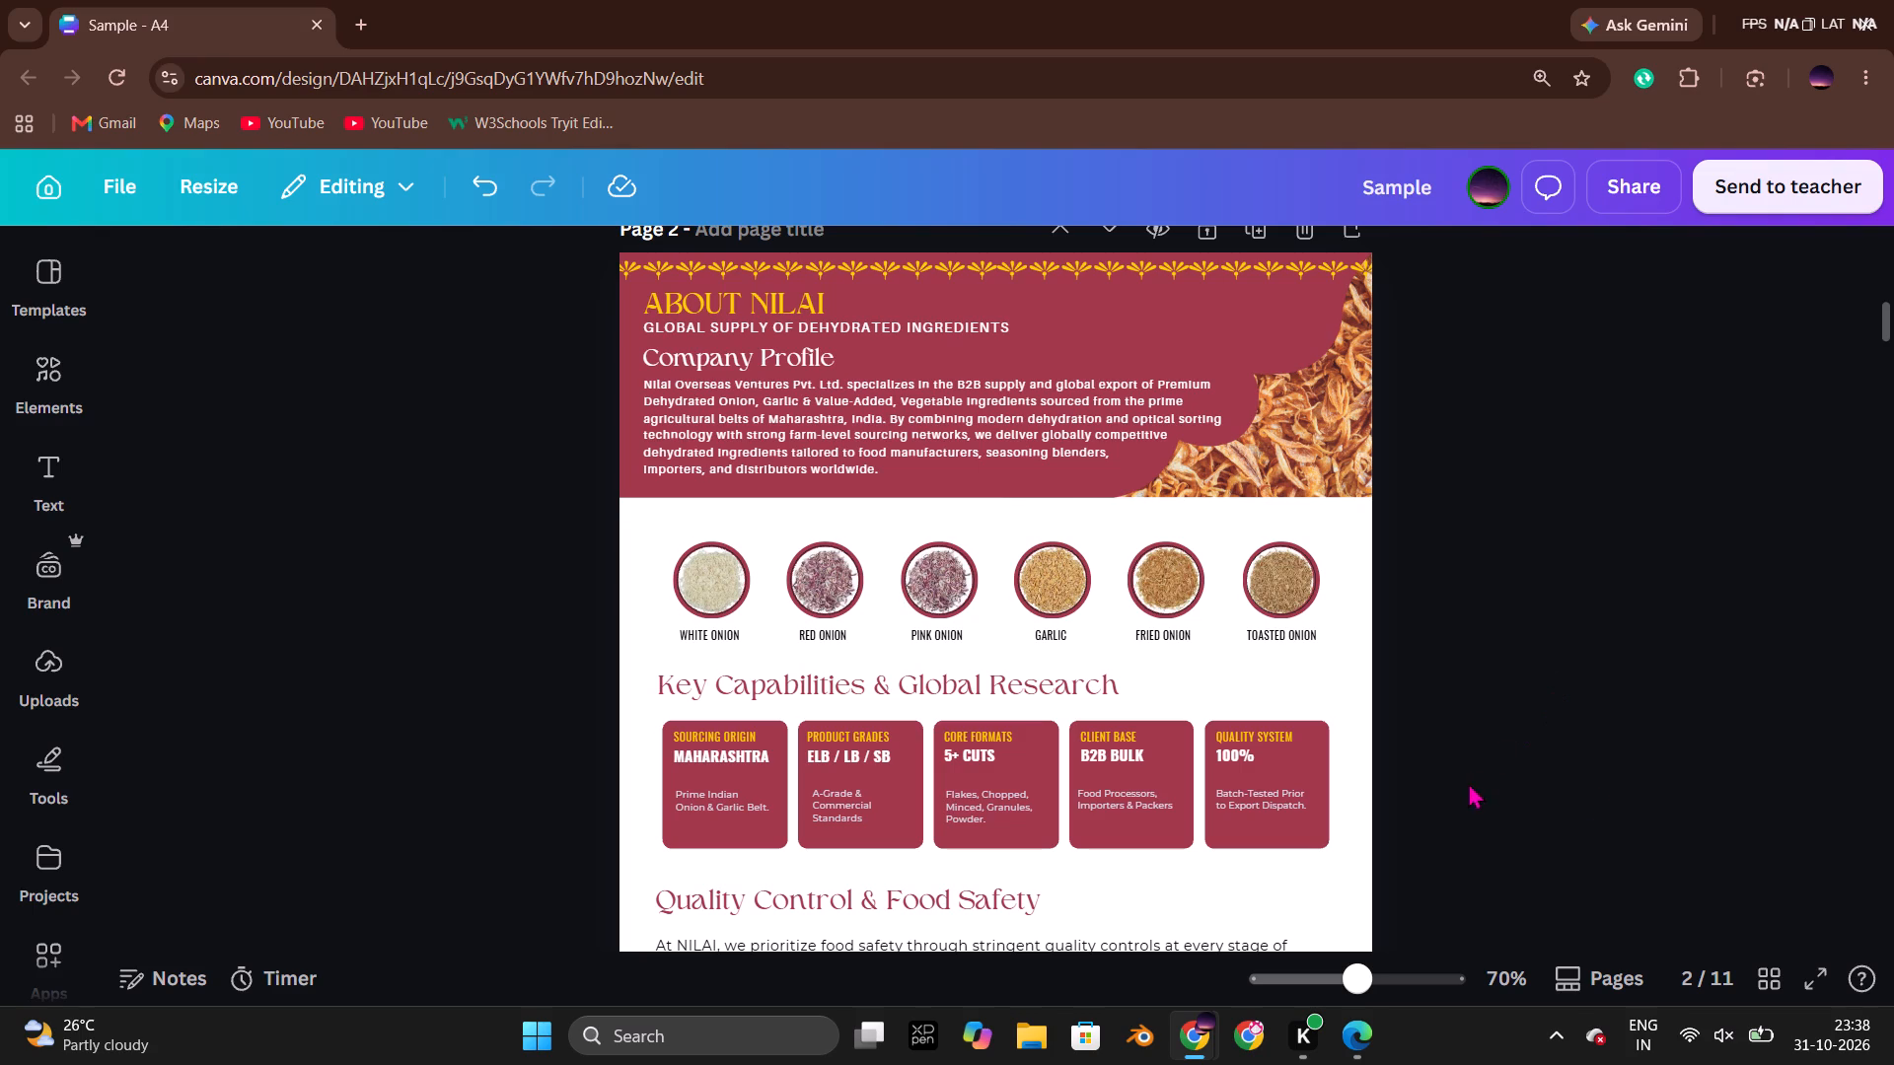
pyautogui.click(1819, 983)
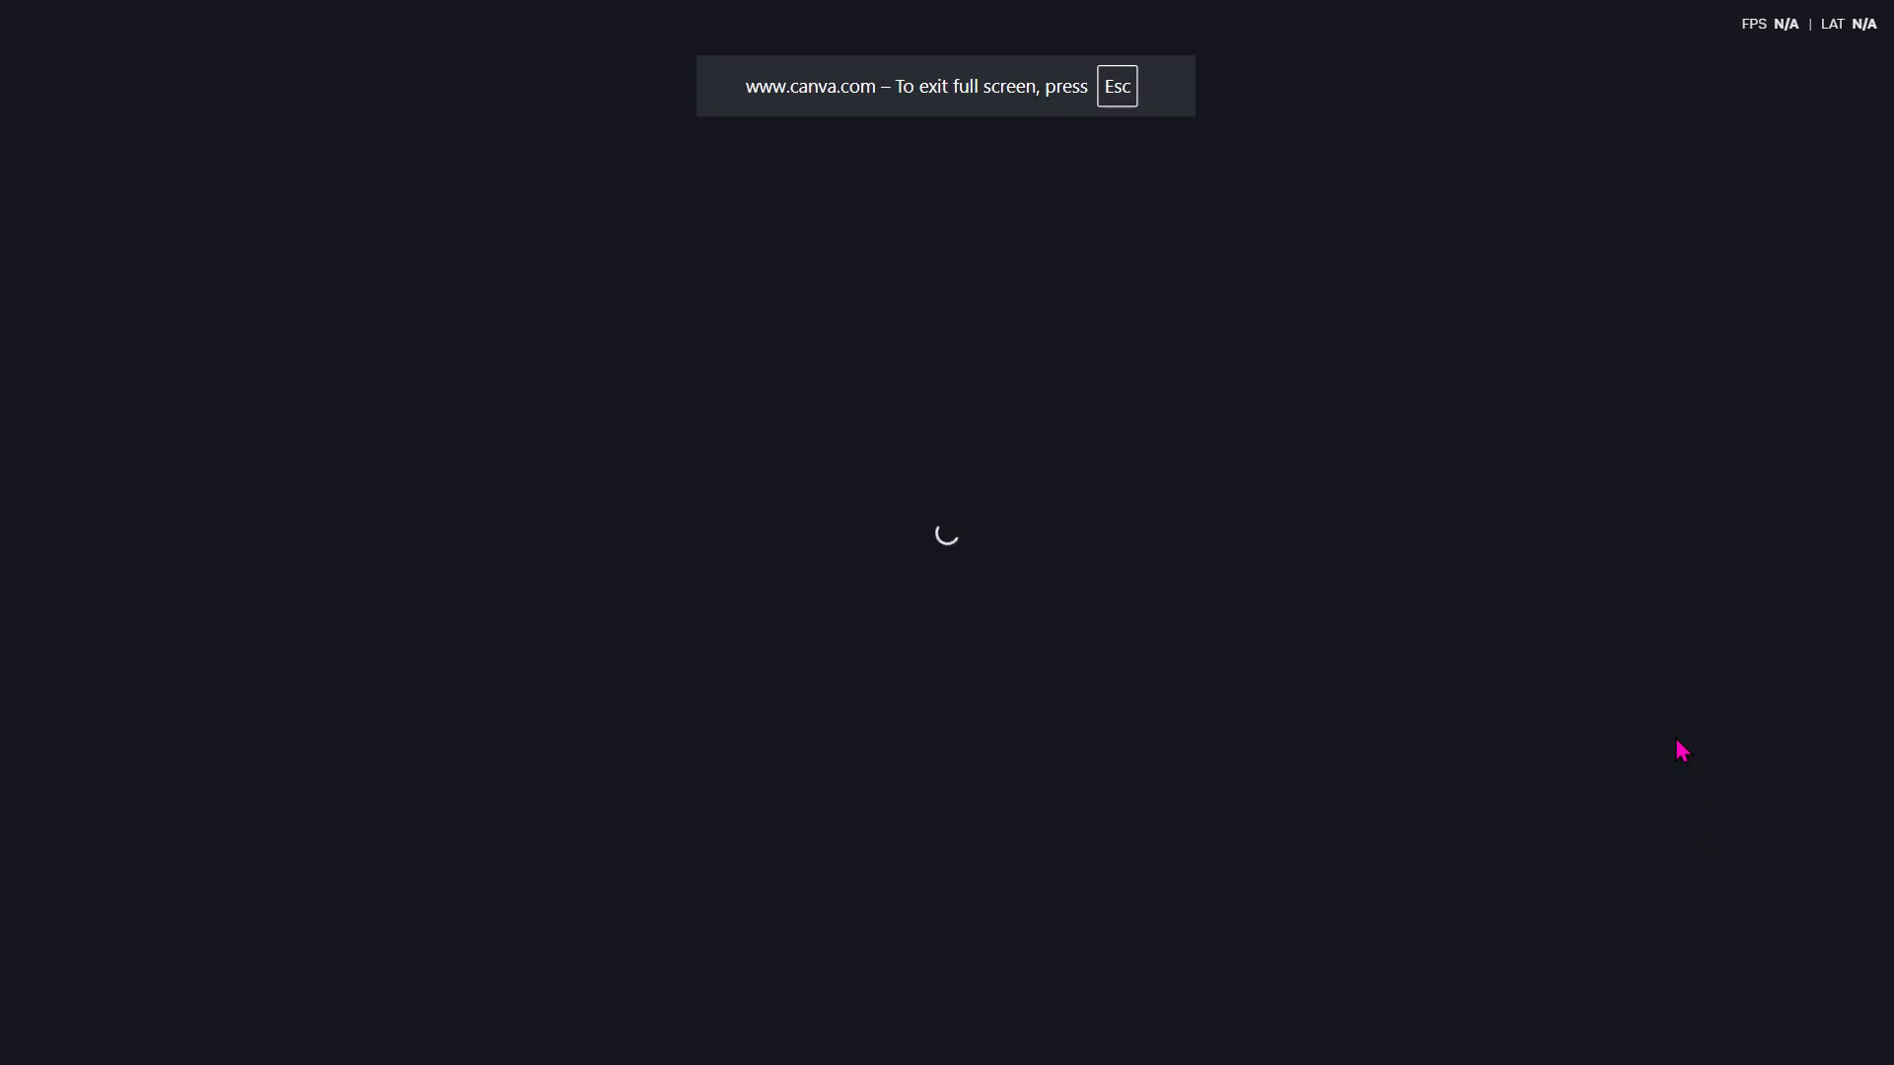
pyautogui.press('Left')
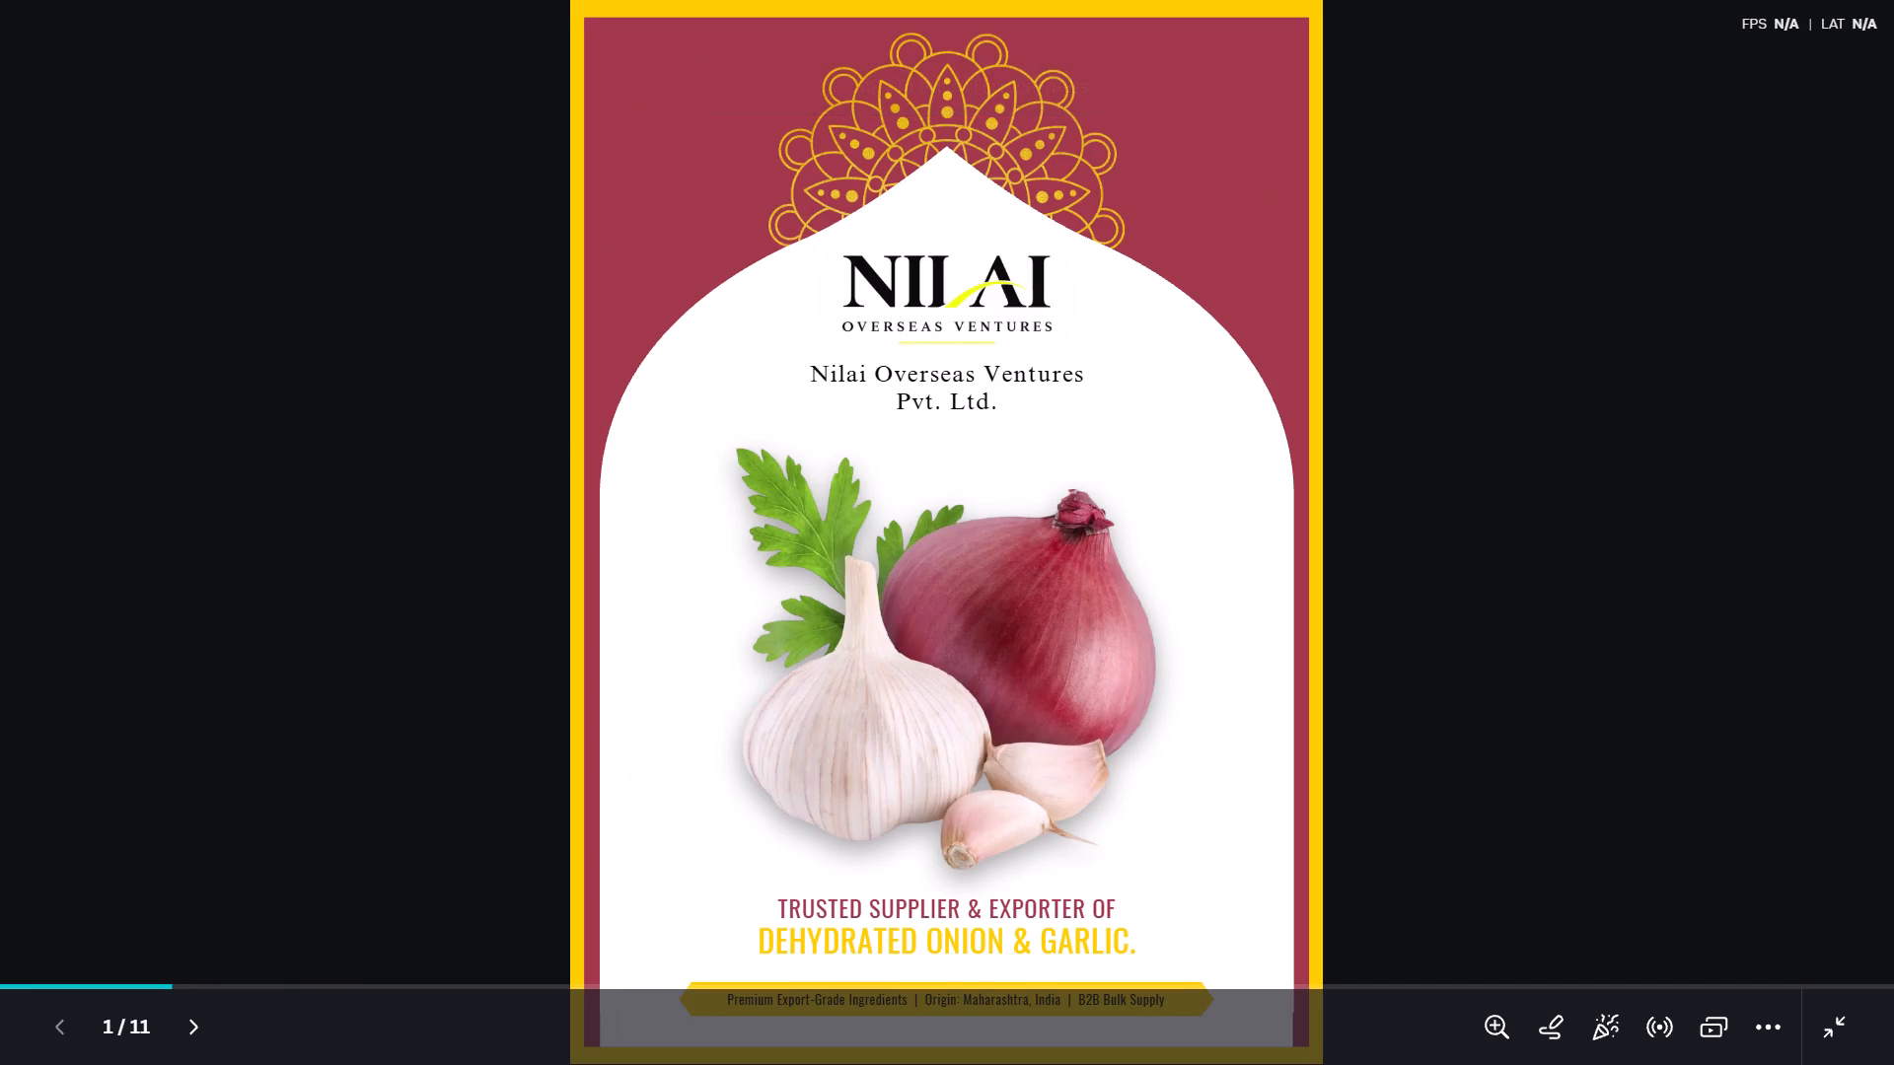
pyautogui.press('Right')
pyautogui.press('Right')
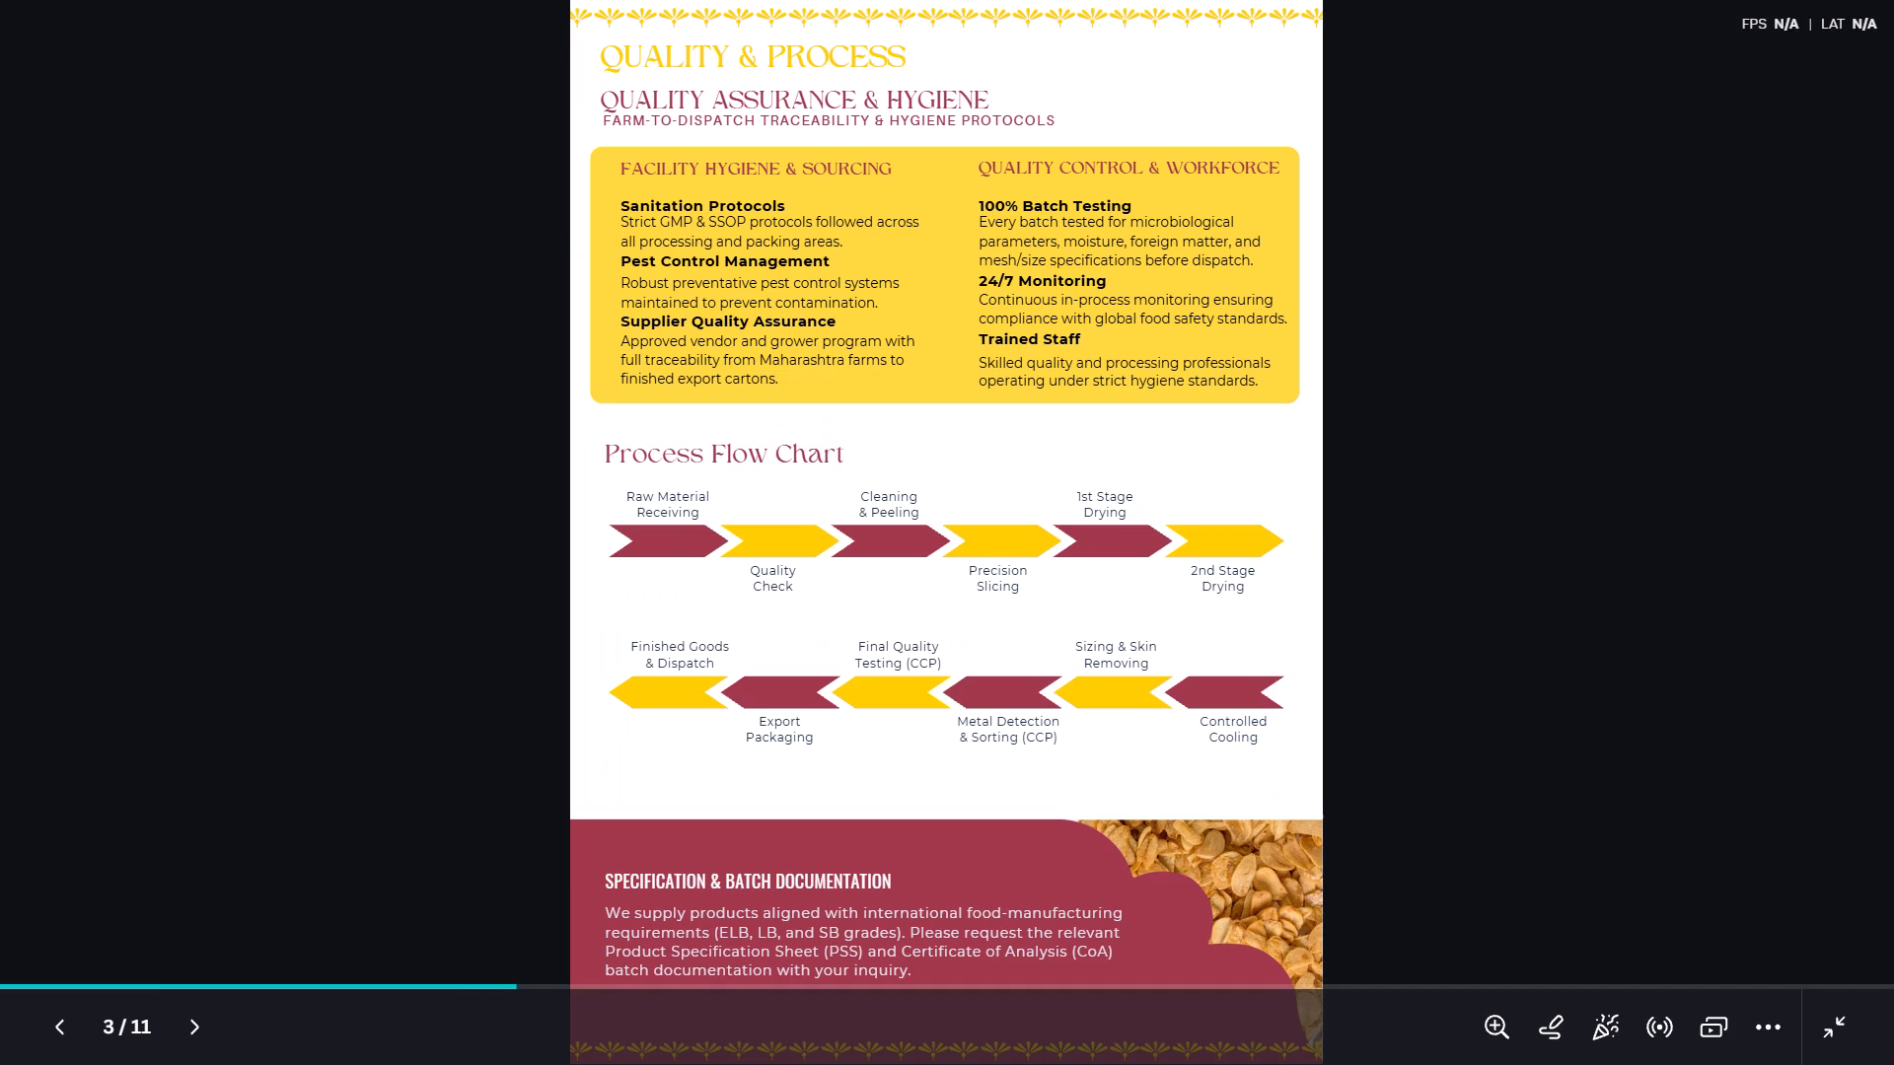
pyautogui.press('Right')
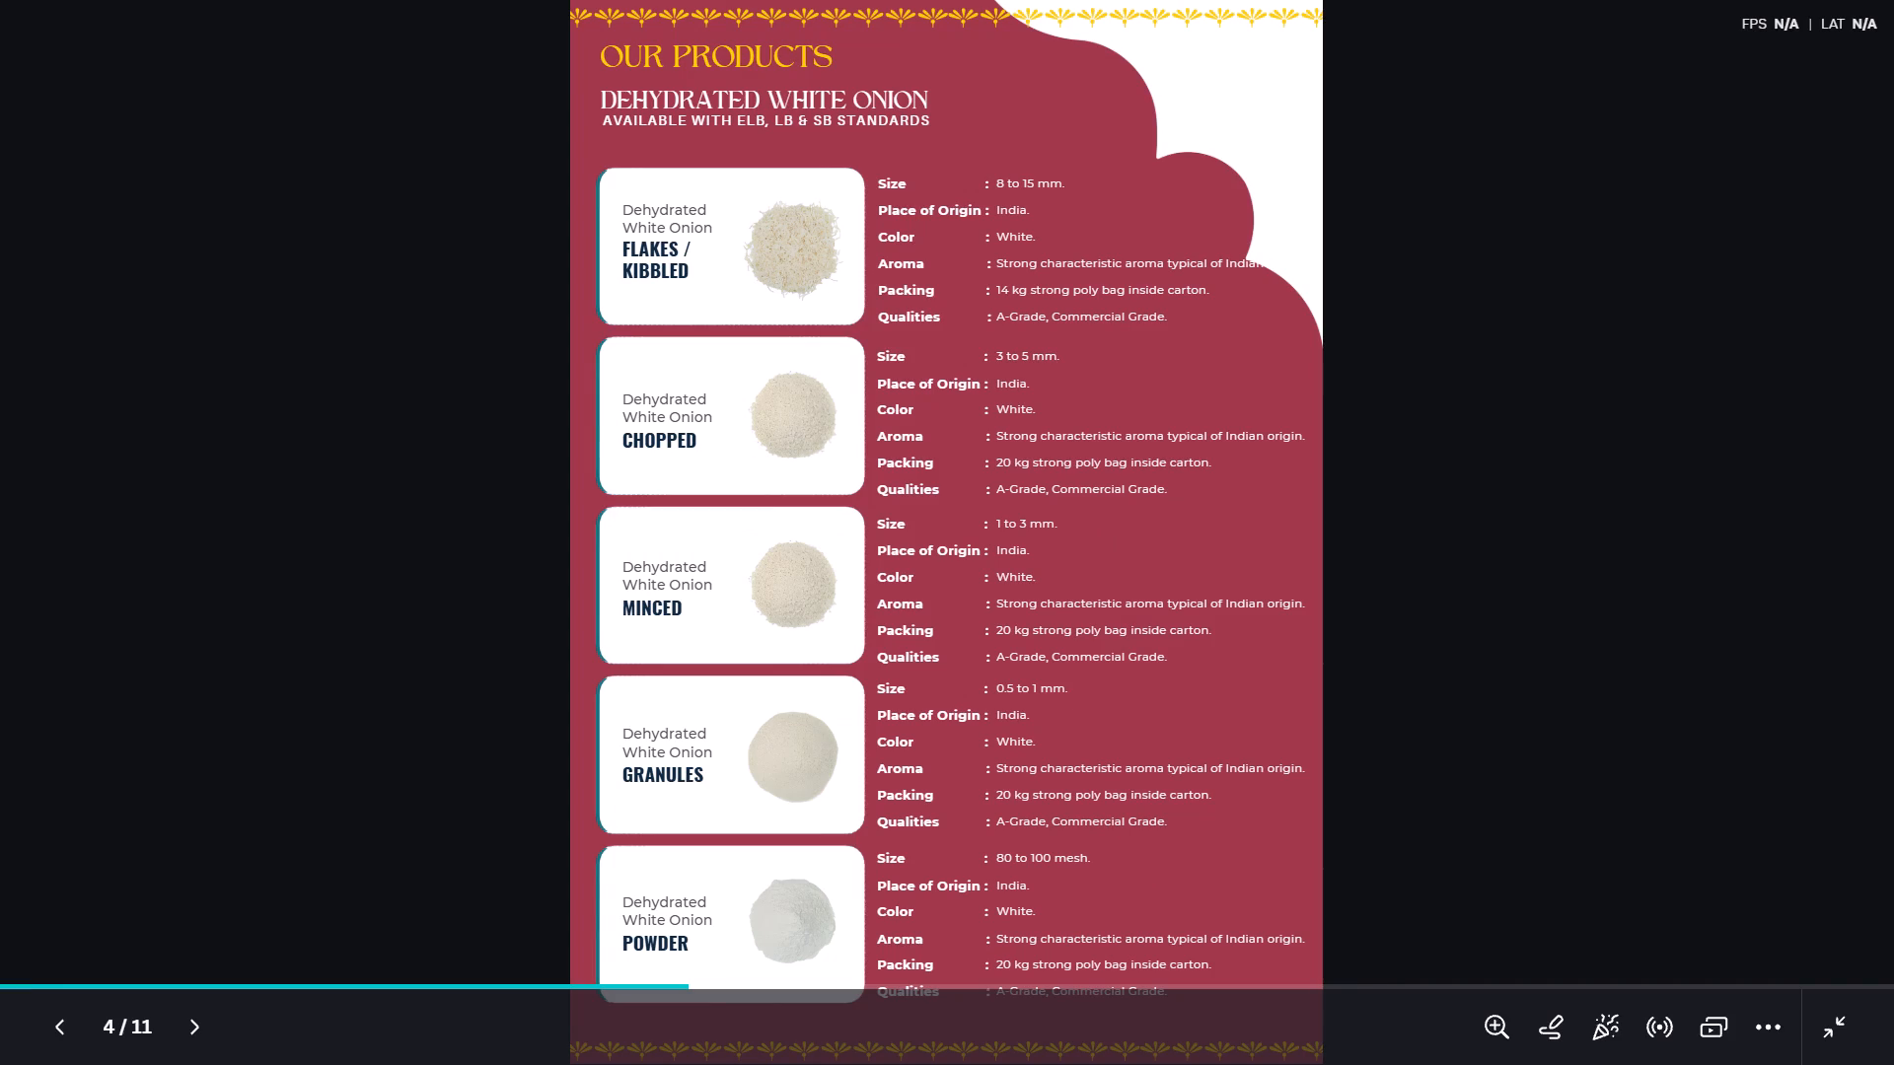
pyautogui.press('Right')
pyautogui.press('Right')
# Compare the headings and product card positions on pages 4, 5 and 6 in the full-screen preview.
pyautogui.press('Left')
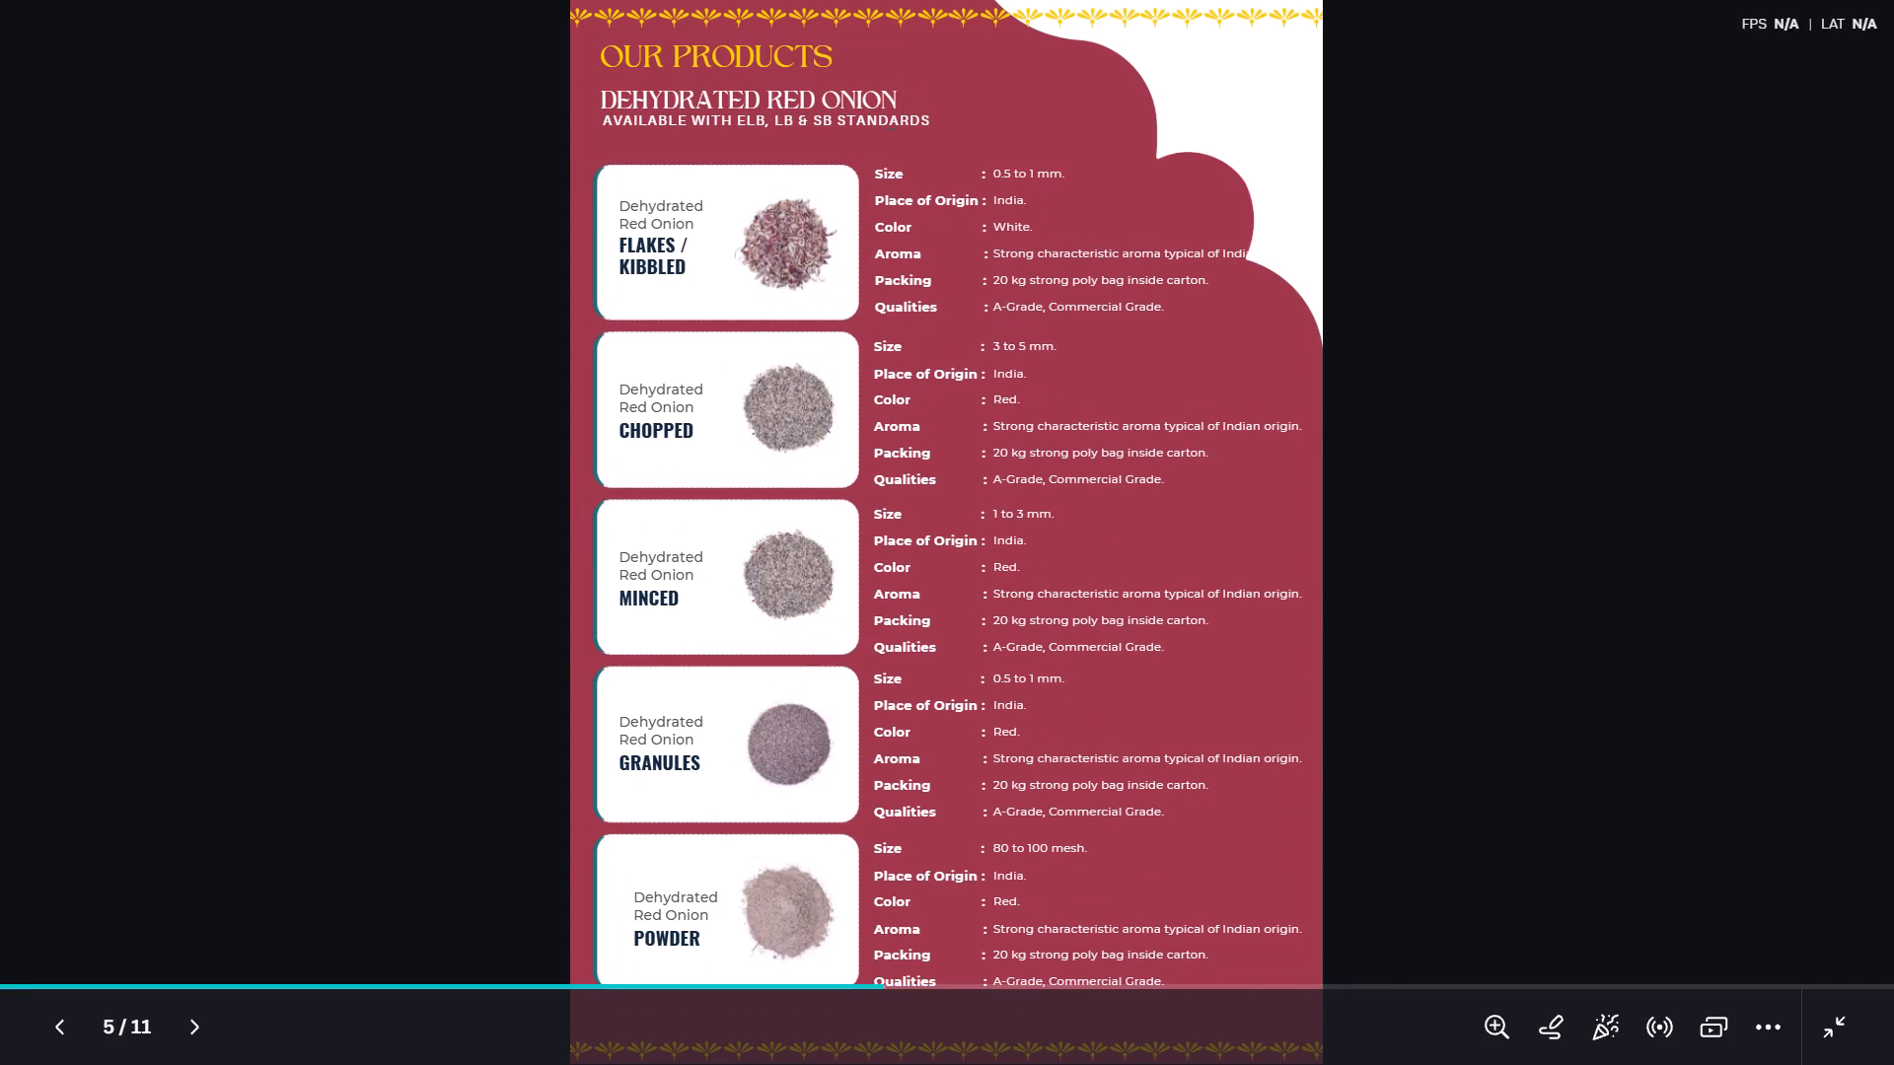
pyautogui.press('Left')
pyautogui.press('Right')
pyautogui.press('Right')
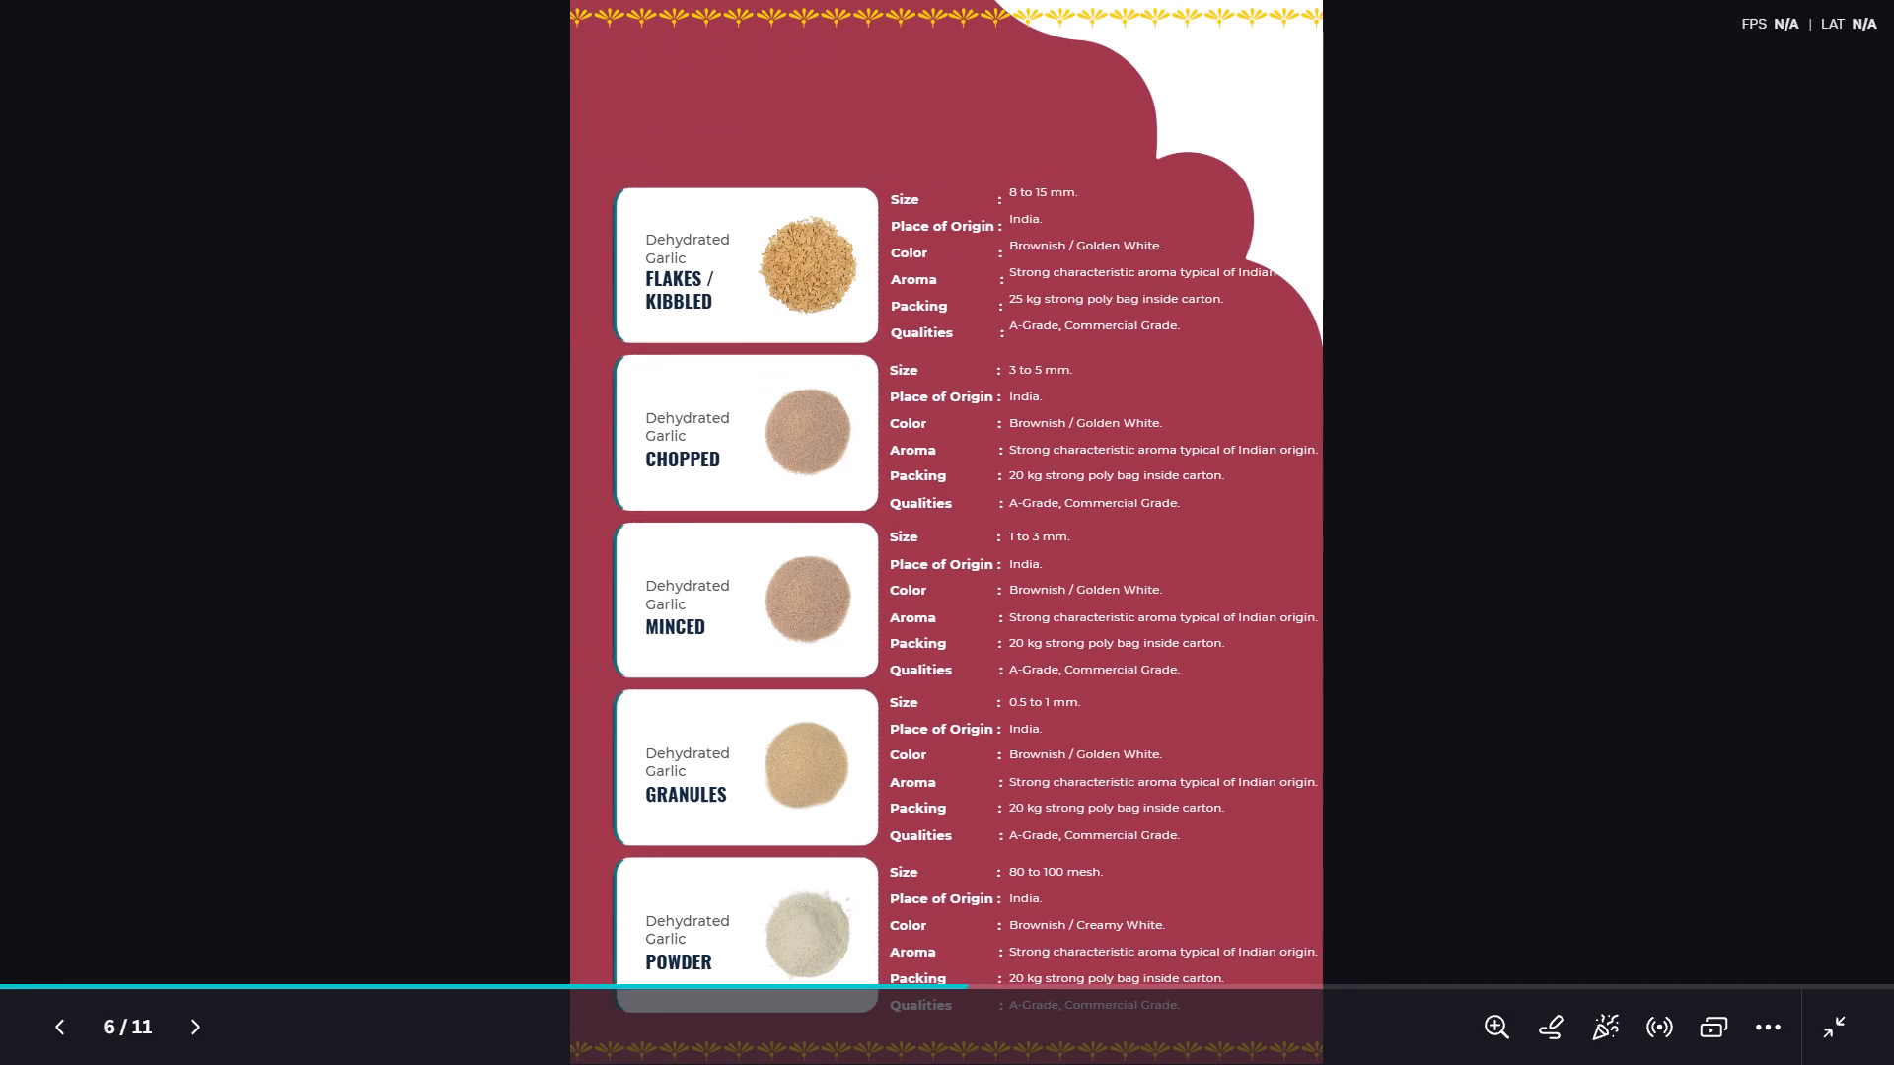
pyautogui.press('Left')
pyautogui.press('Right')
pyautogui.press('Left')
pyautogui.press('Left')
pyautogui.press('Right')
pyautogui.press('Right')
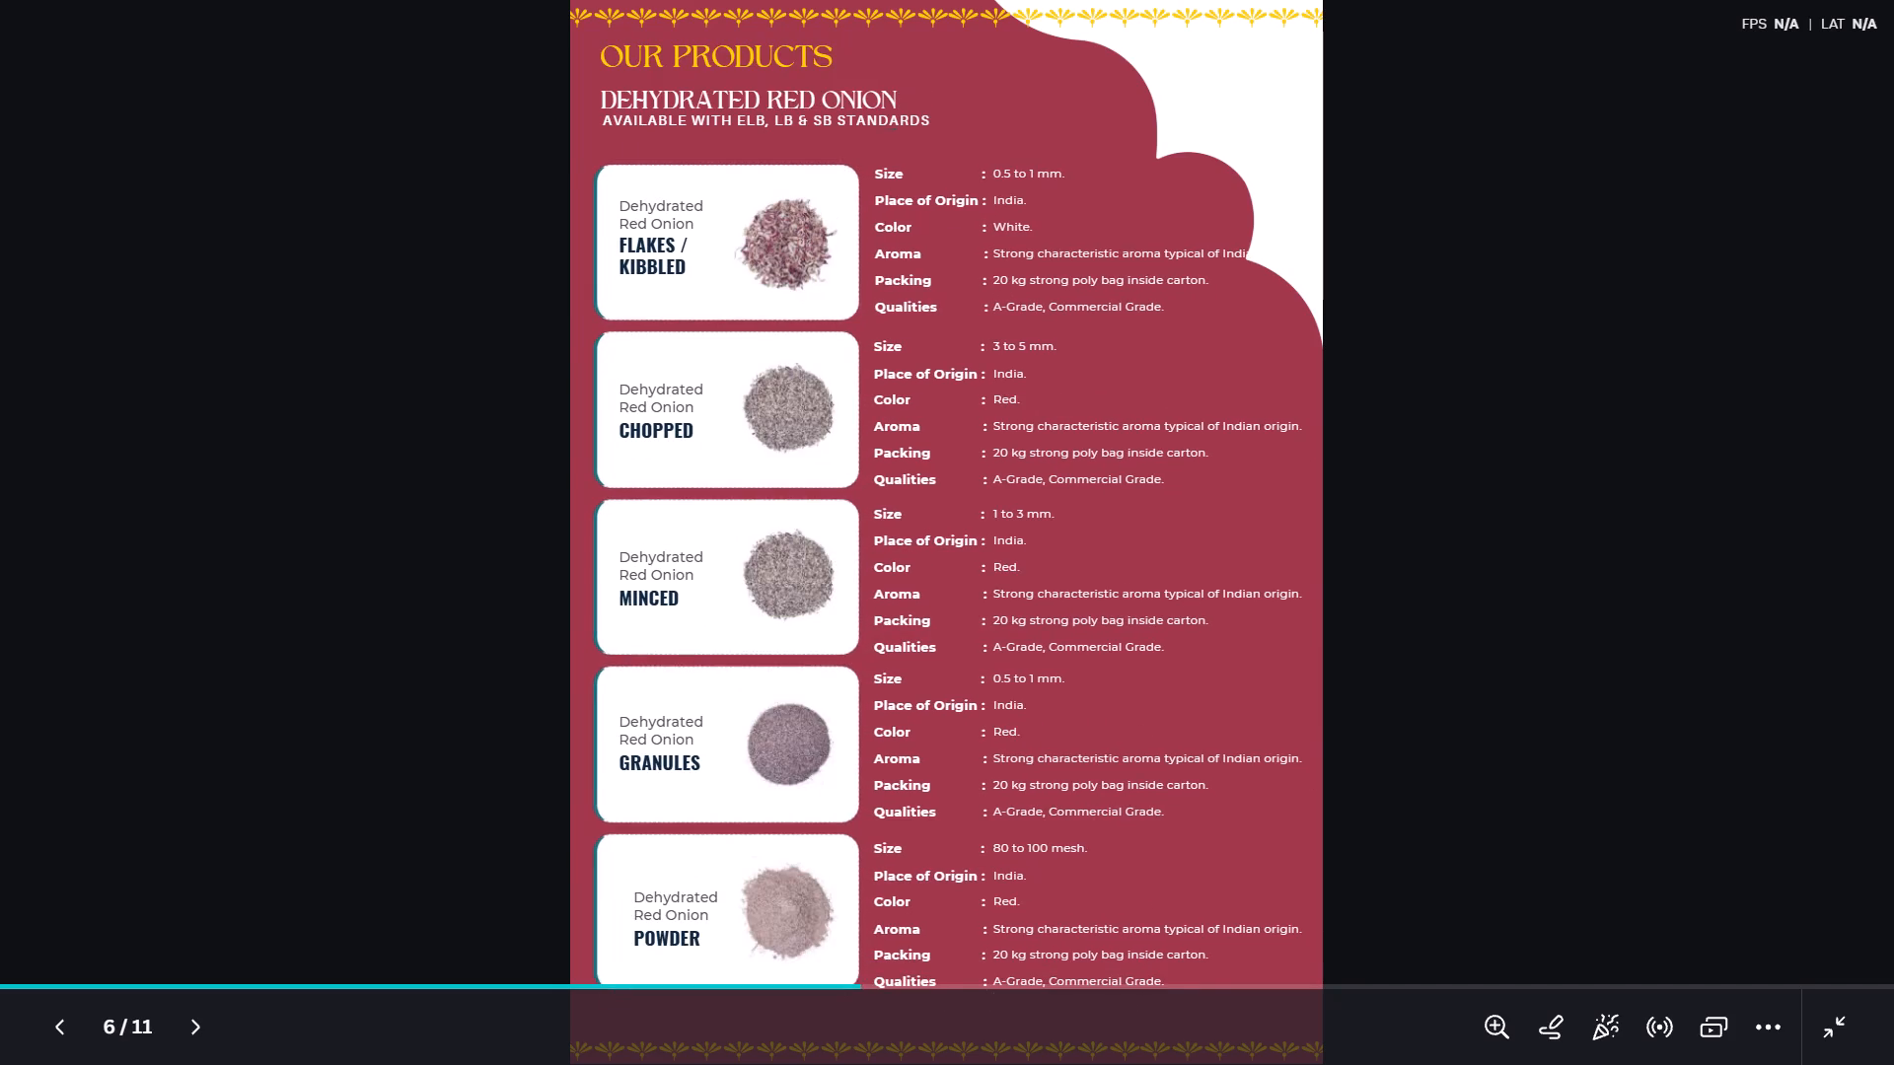
# Compare the product page layouts from page 5 through page 9 in the full-screen preview.
pyautogui.press('Right')
pyautogui.press('Right')
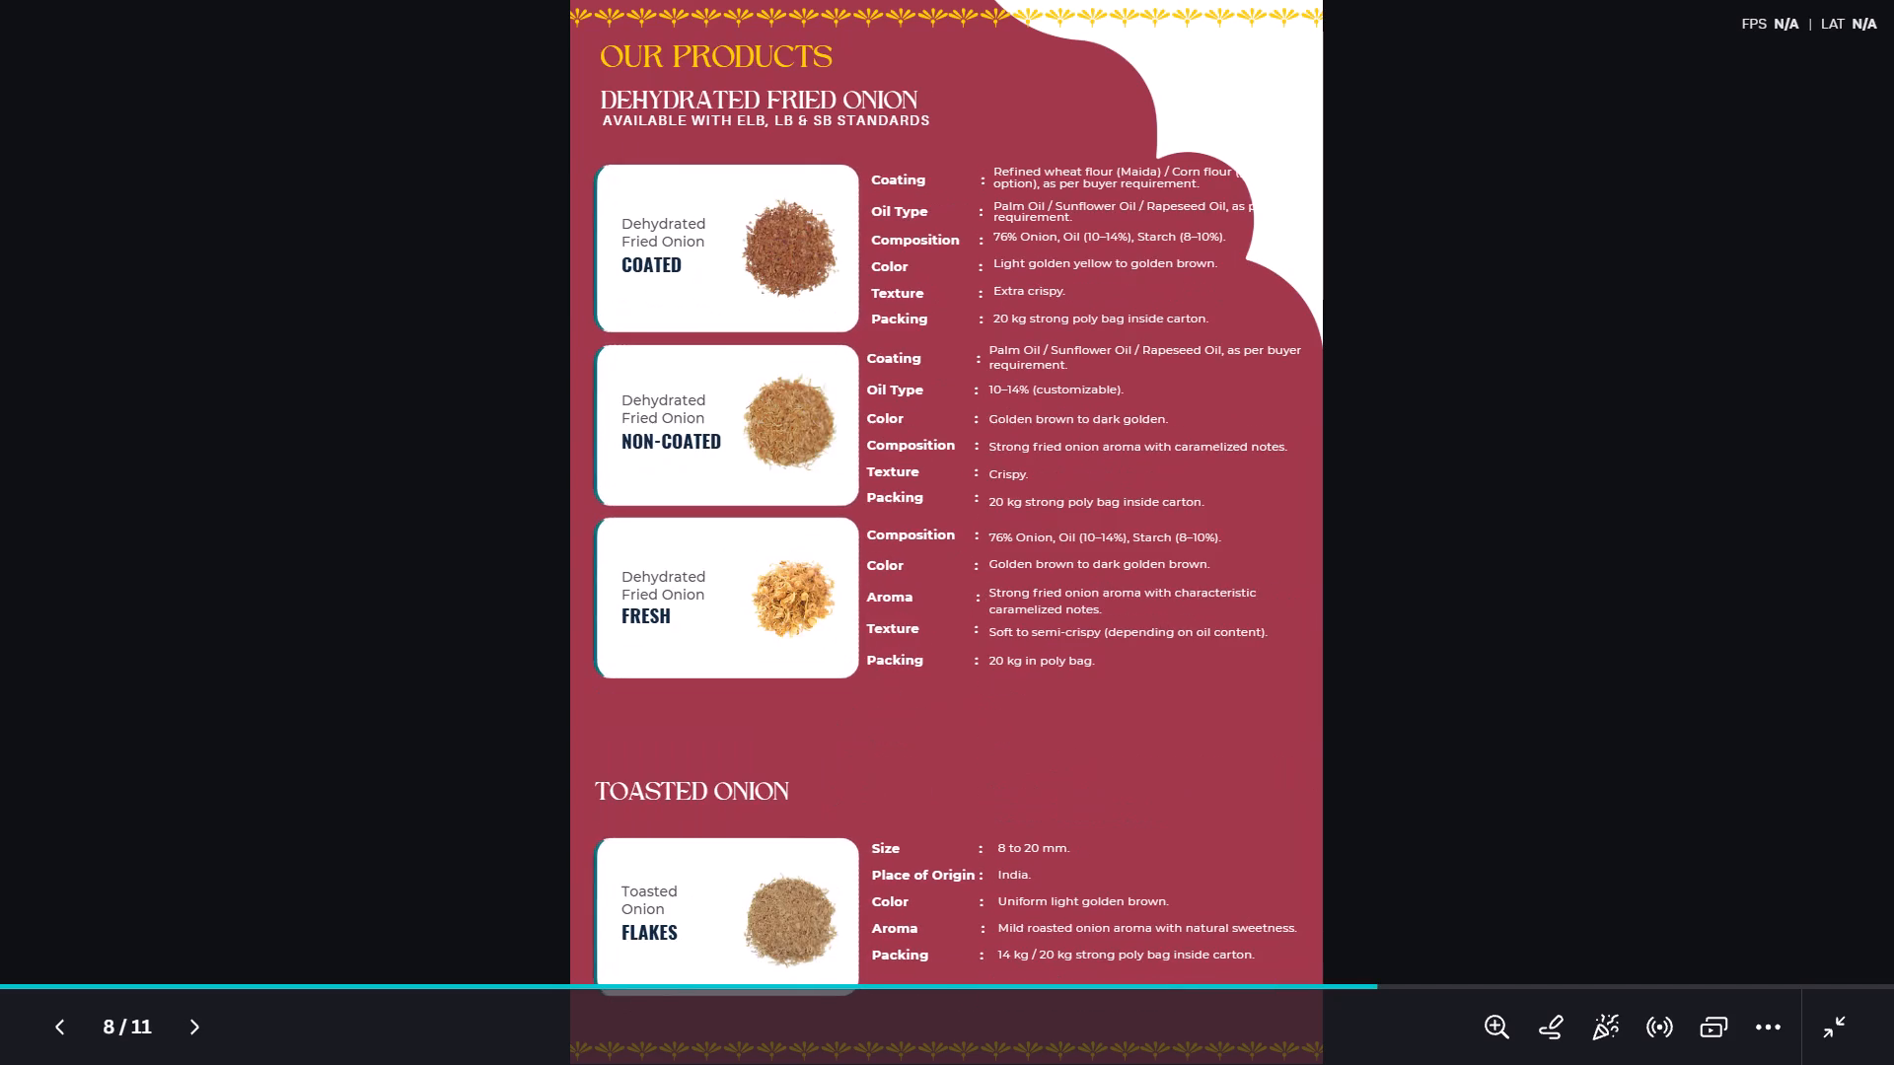
pyautogui.press('Right')
pyautogui.press('Left')
pyautogui.press('Left')
pyautogui.press('Left')
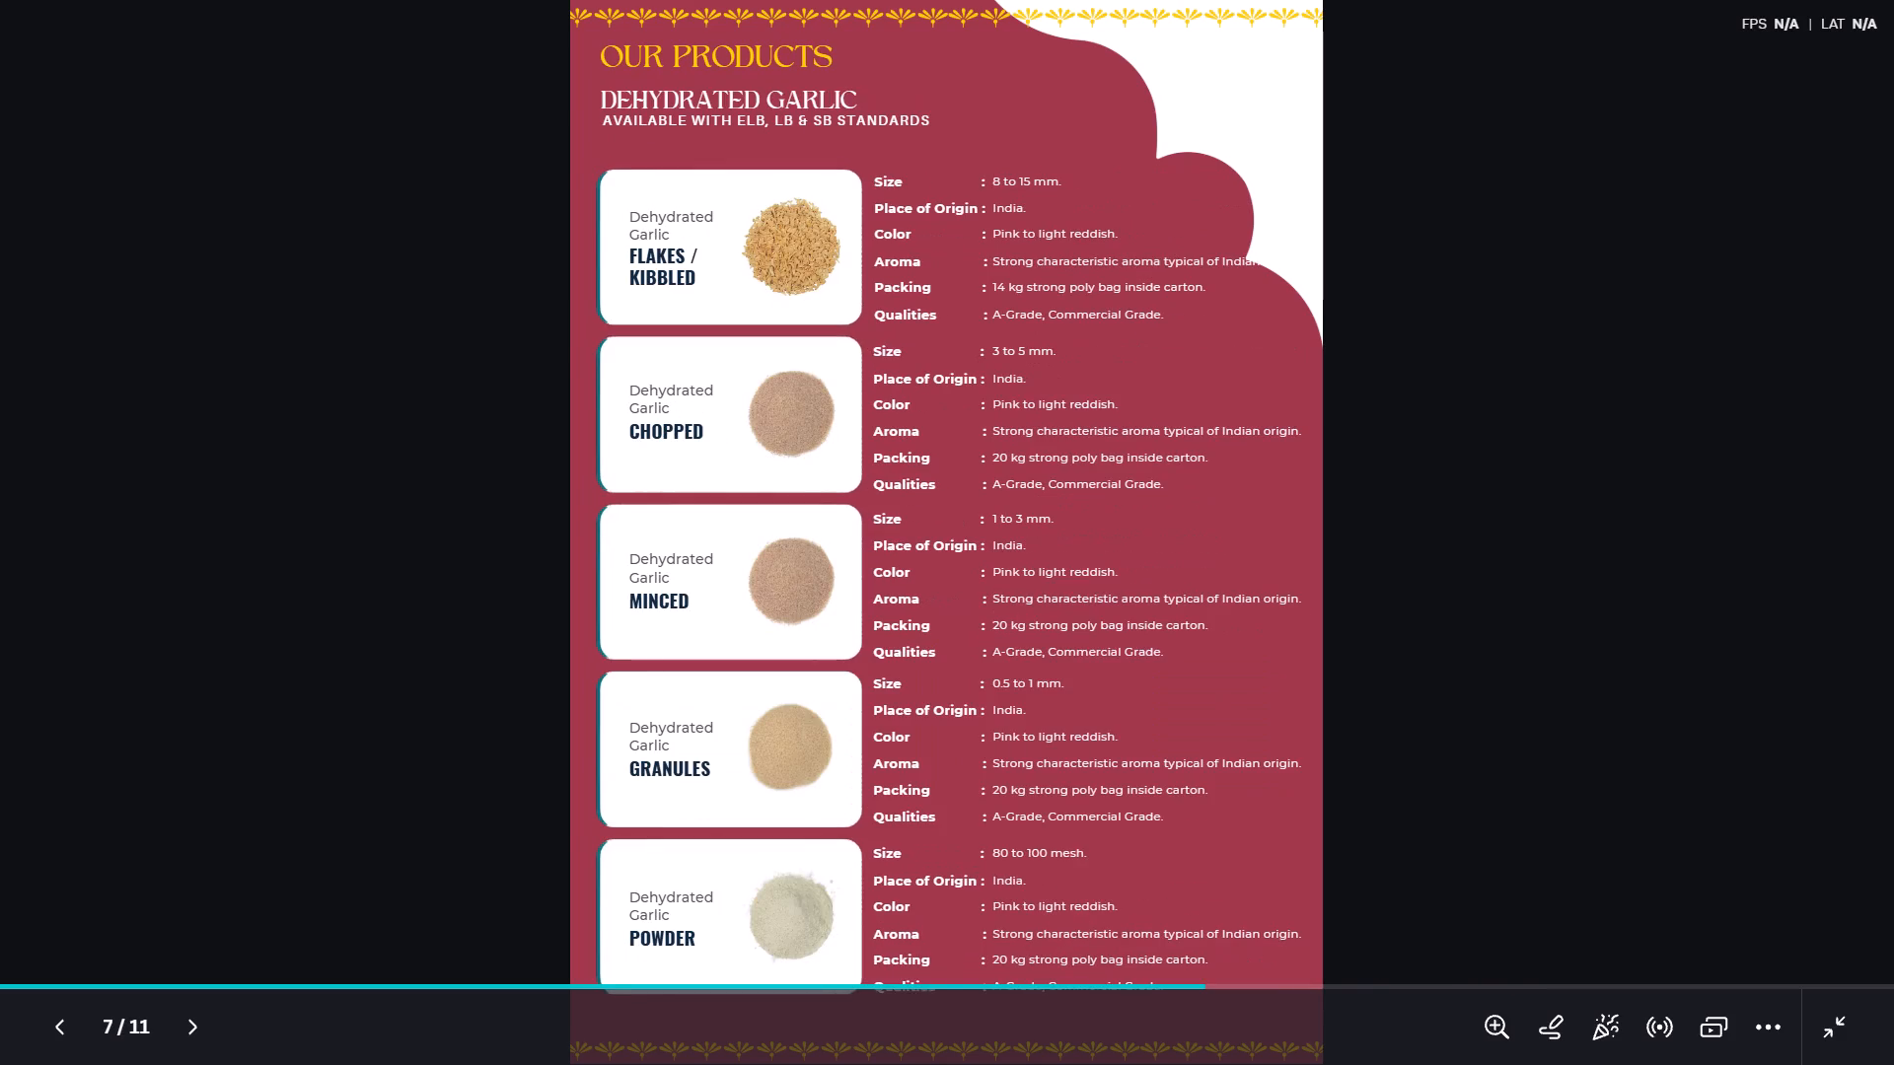
pyautogui.press('Left')
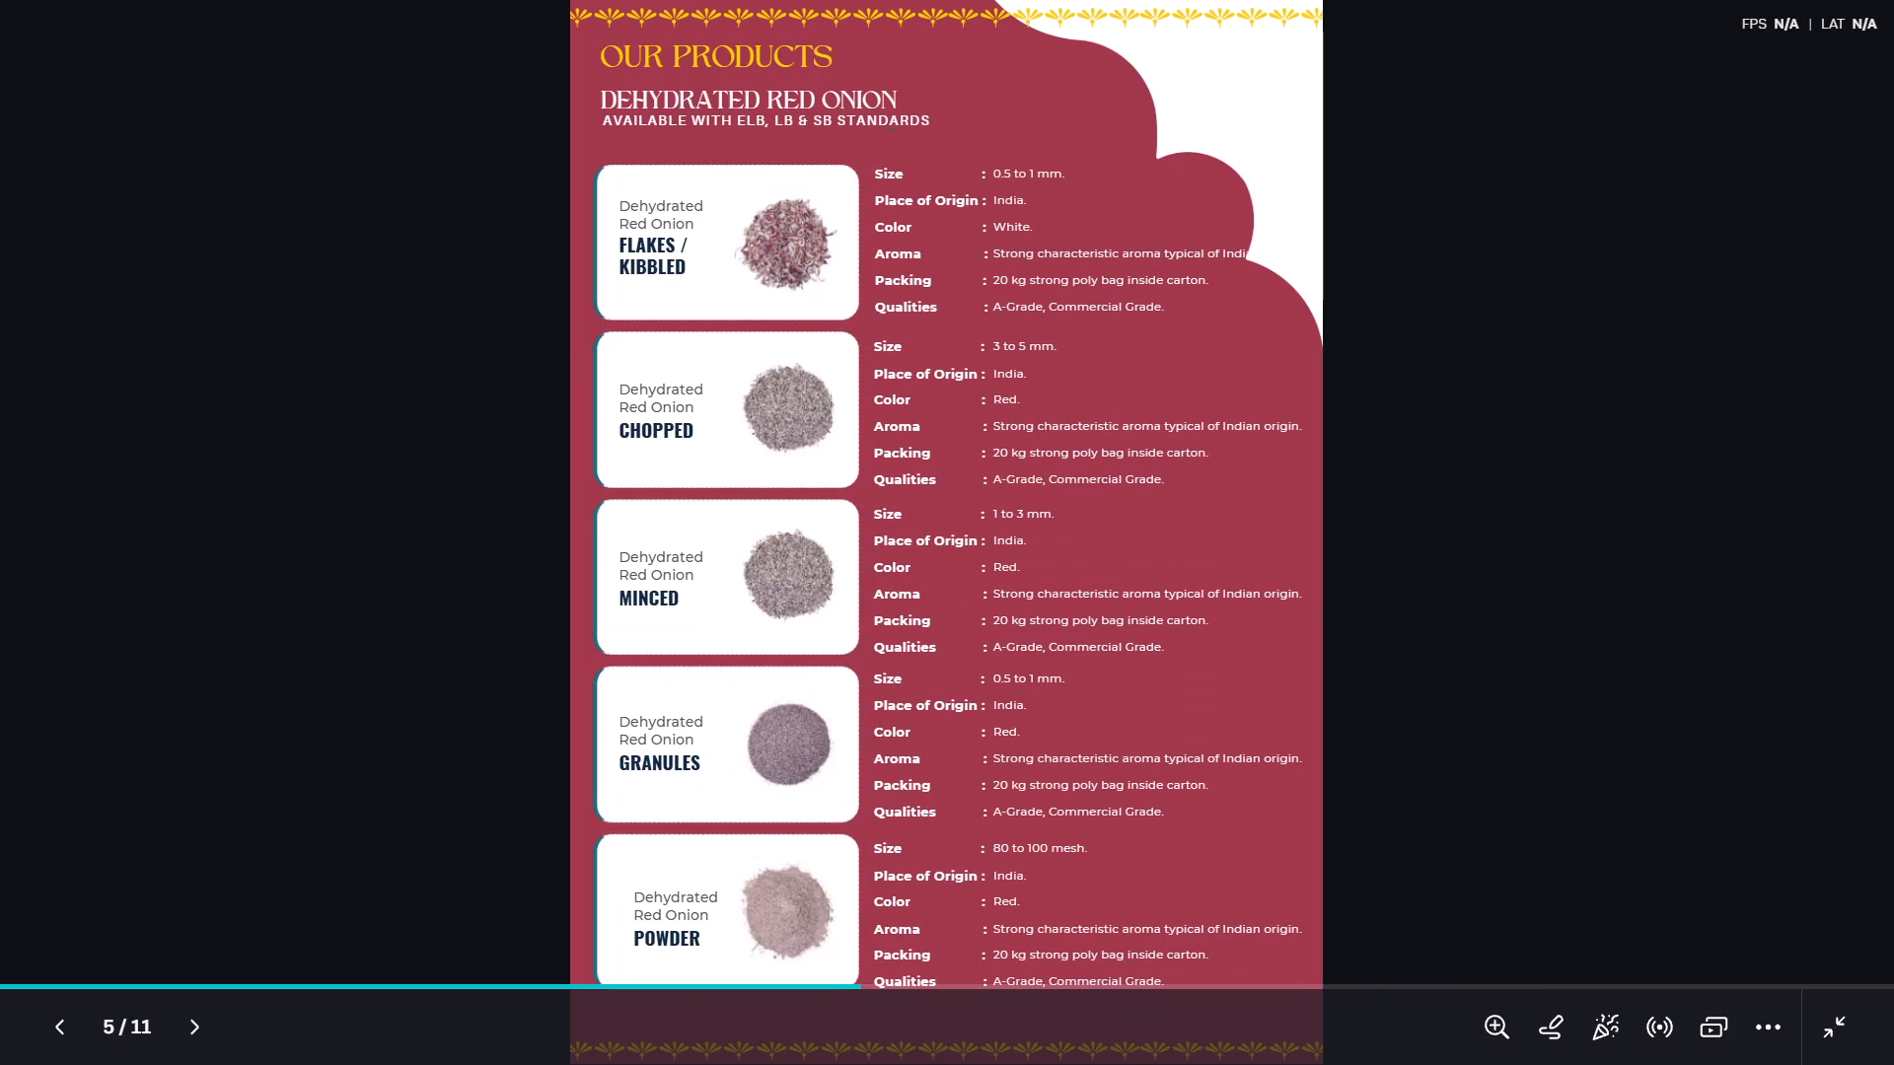
pyautogui.press('Right')
pyautogui.press('Right')
pyautogui.press('Right')
pyautogui.press('Right')
pyautogui.press('Left')
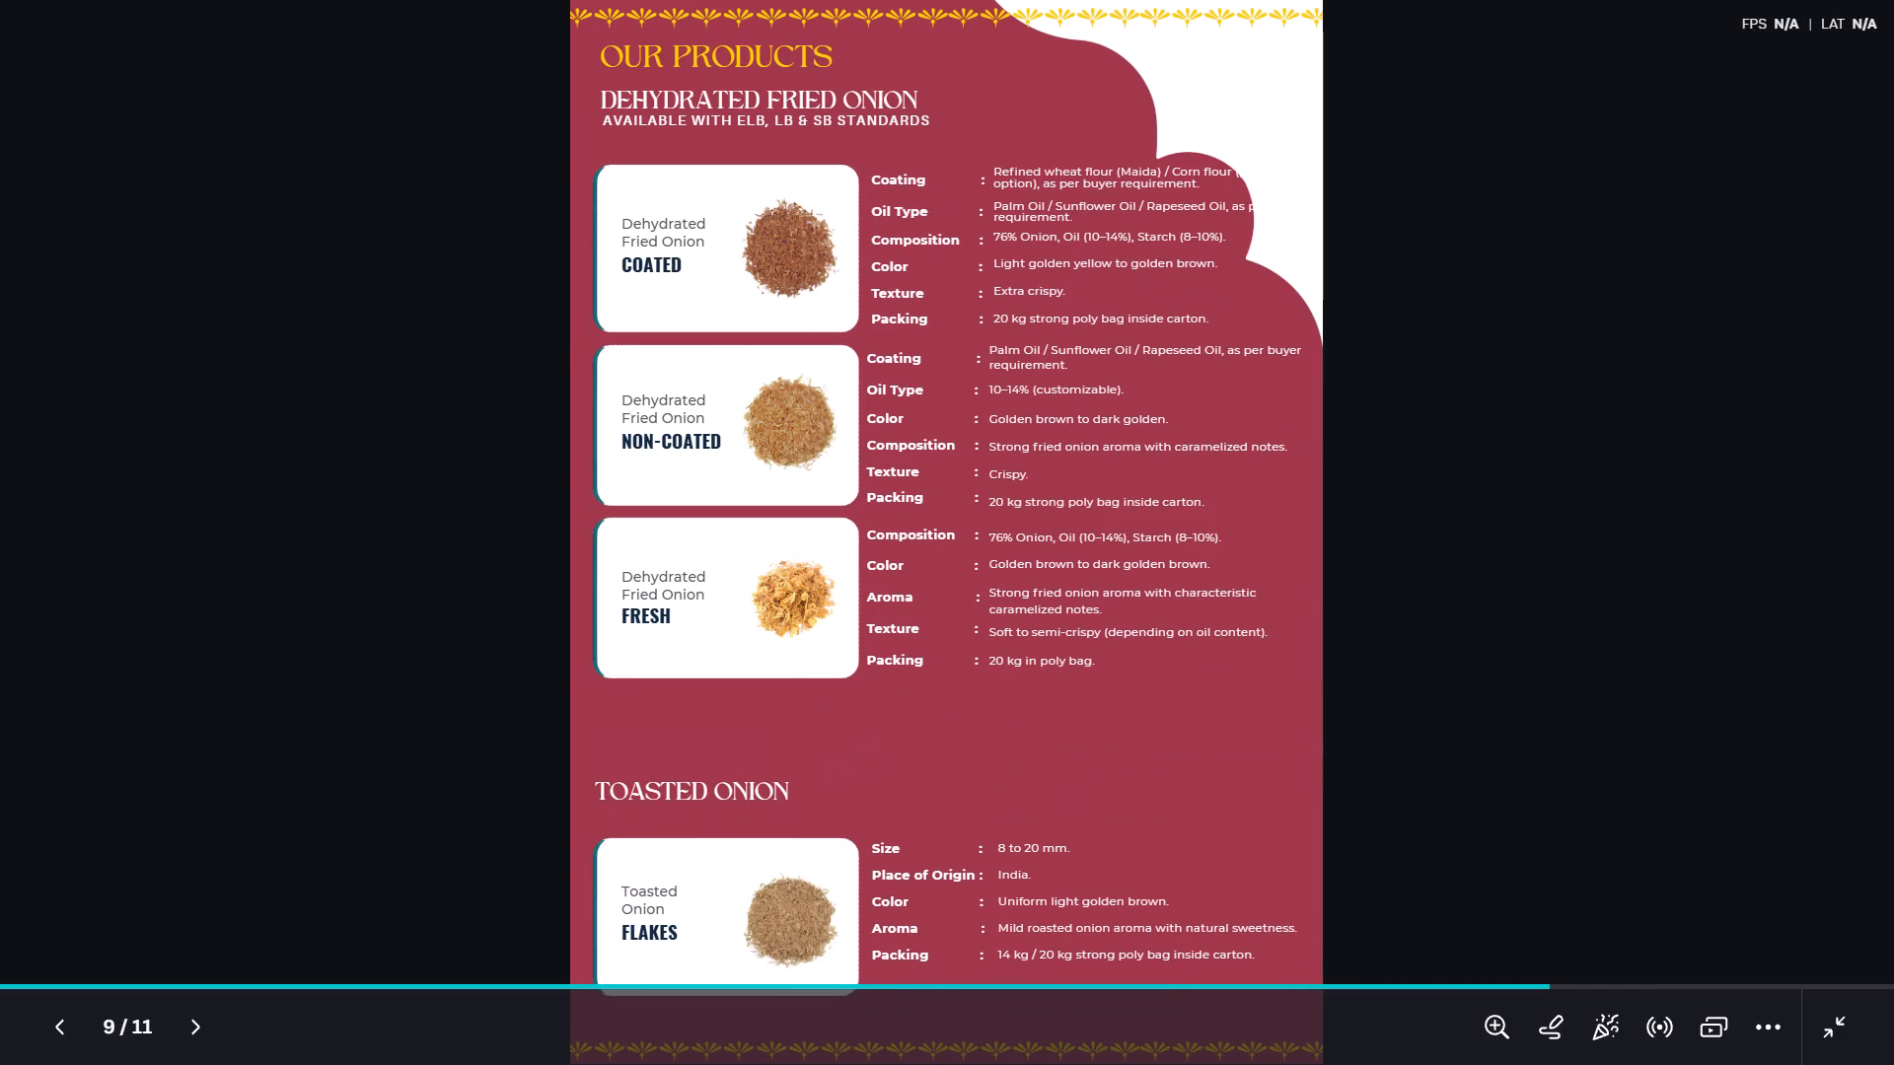
# Recheck the page 6 garlic layout against the neighbouring product pages, then exit the full-screen preview.
pyautogui.press('Left')
pyautogui.press('Left')
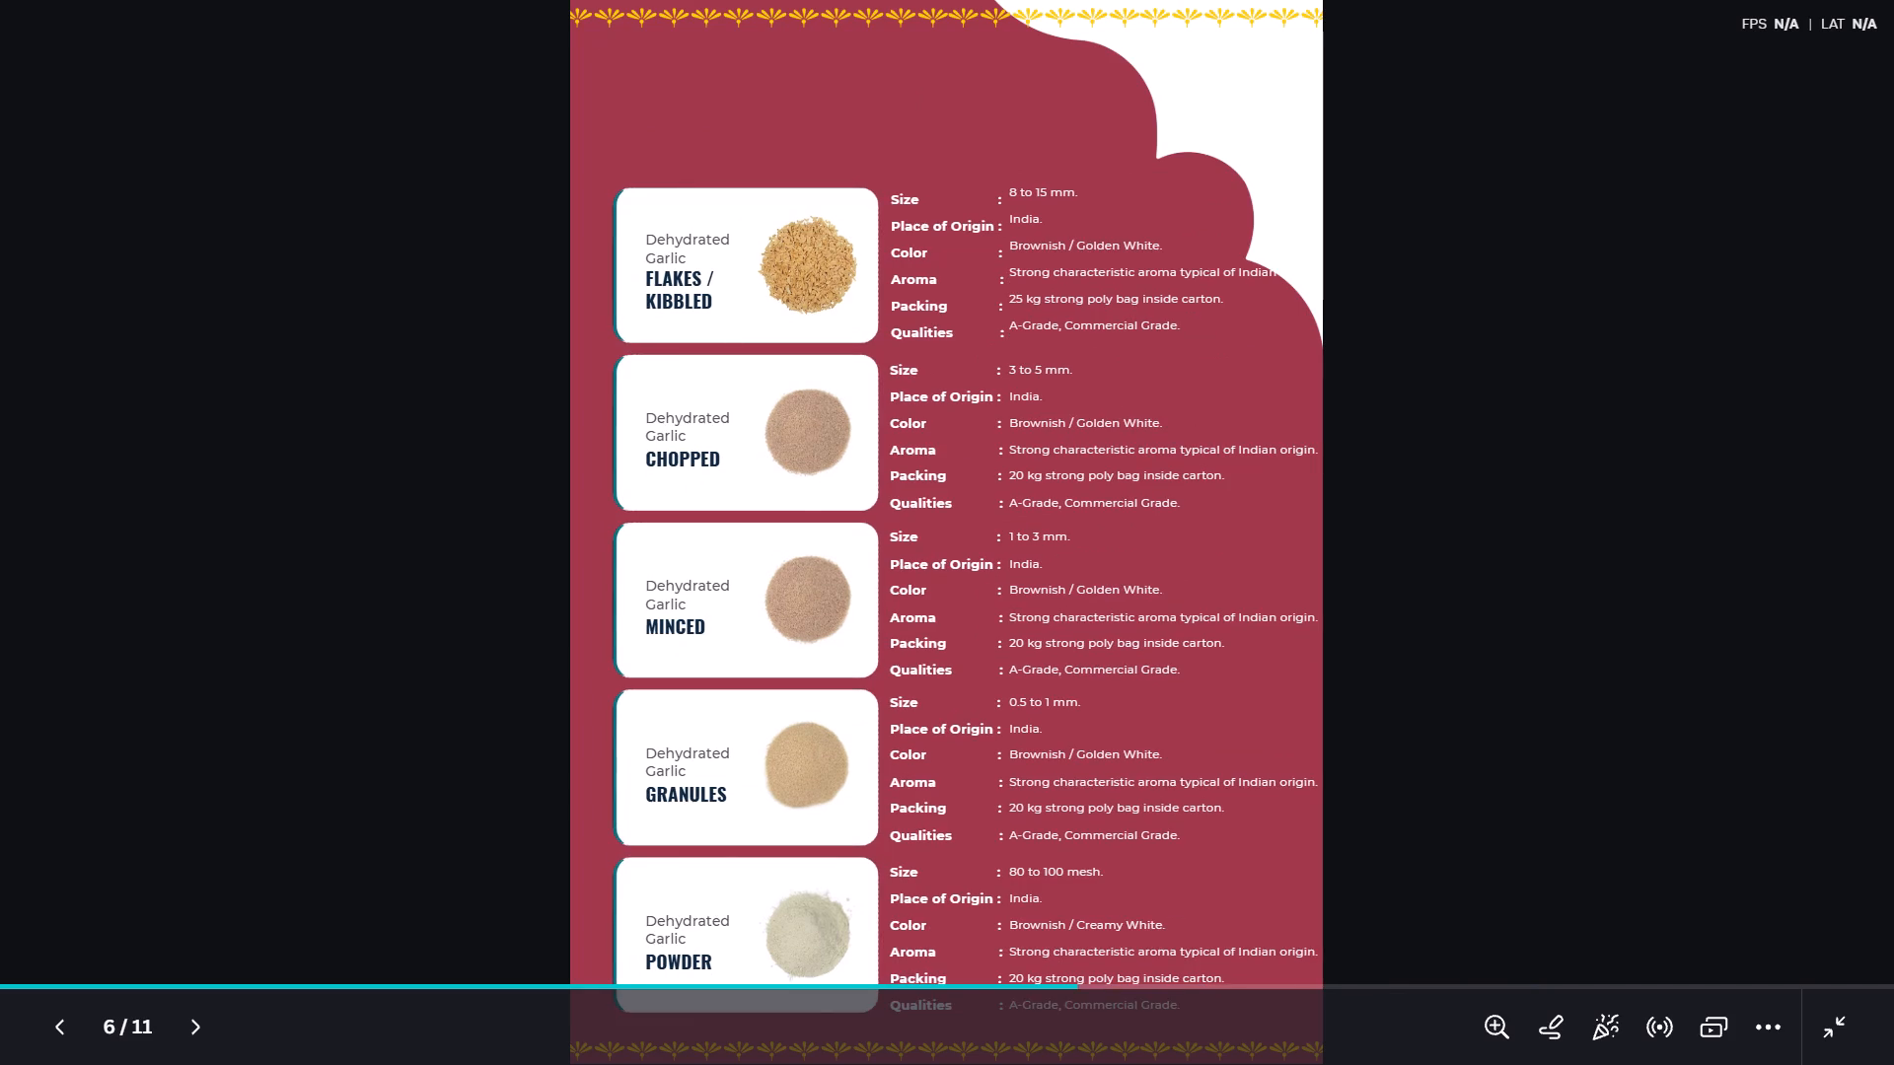
pyautogui.press('Left')
pyautogui.press('Right')
pyautogui.press('Right')
pyautogui.press('Right')
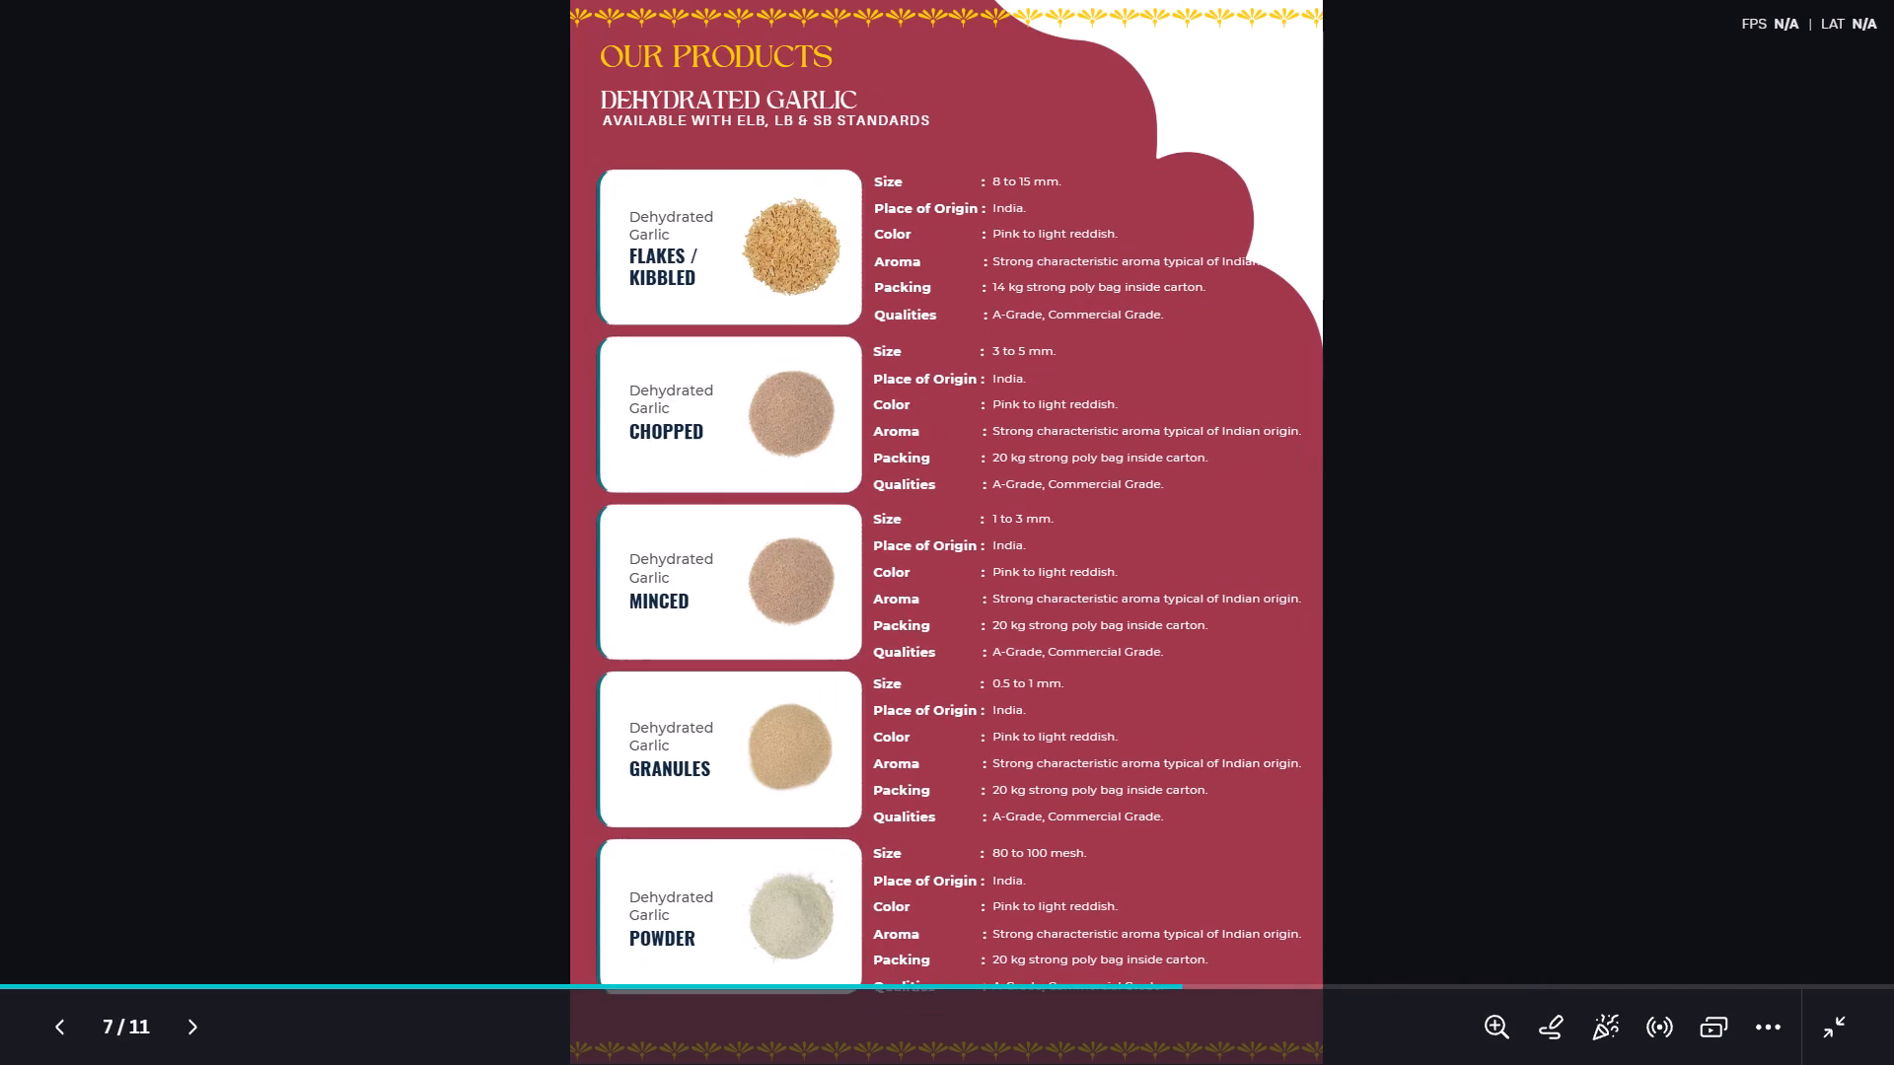
pyautogui.press('Right')
pyautogui.press('Escape')
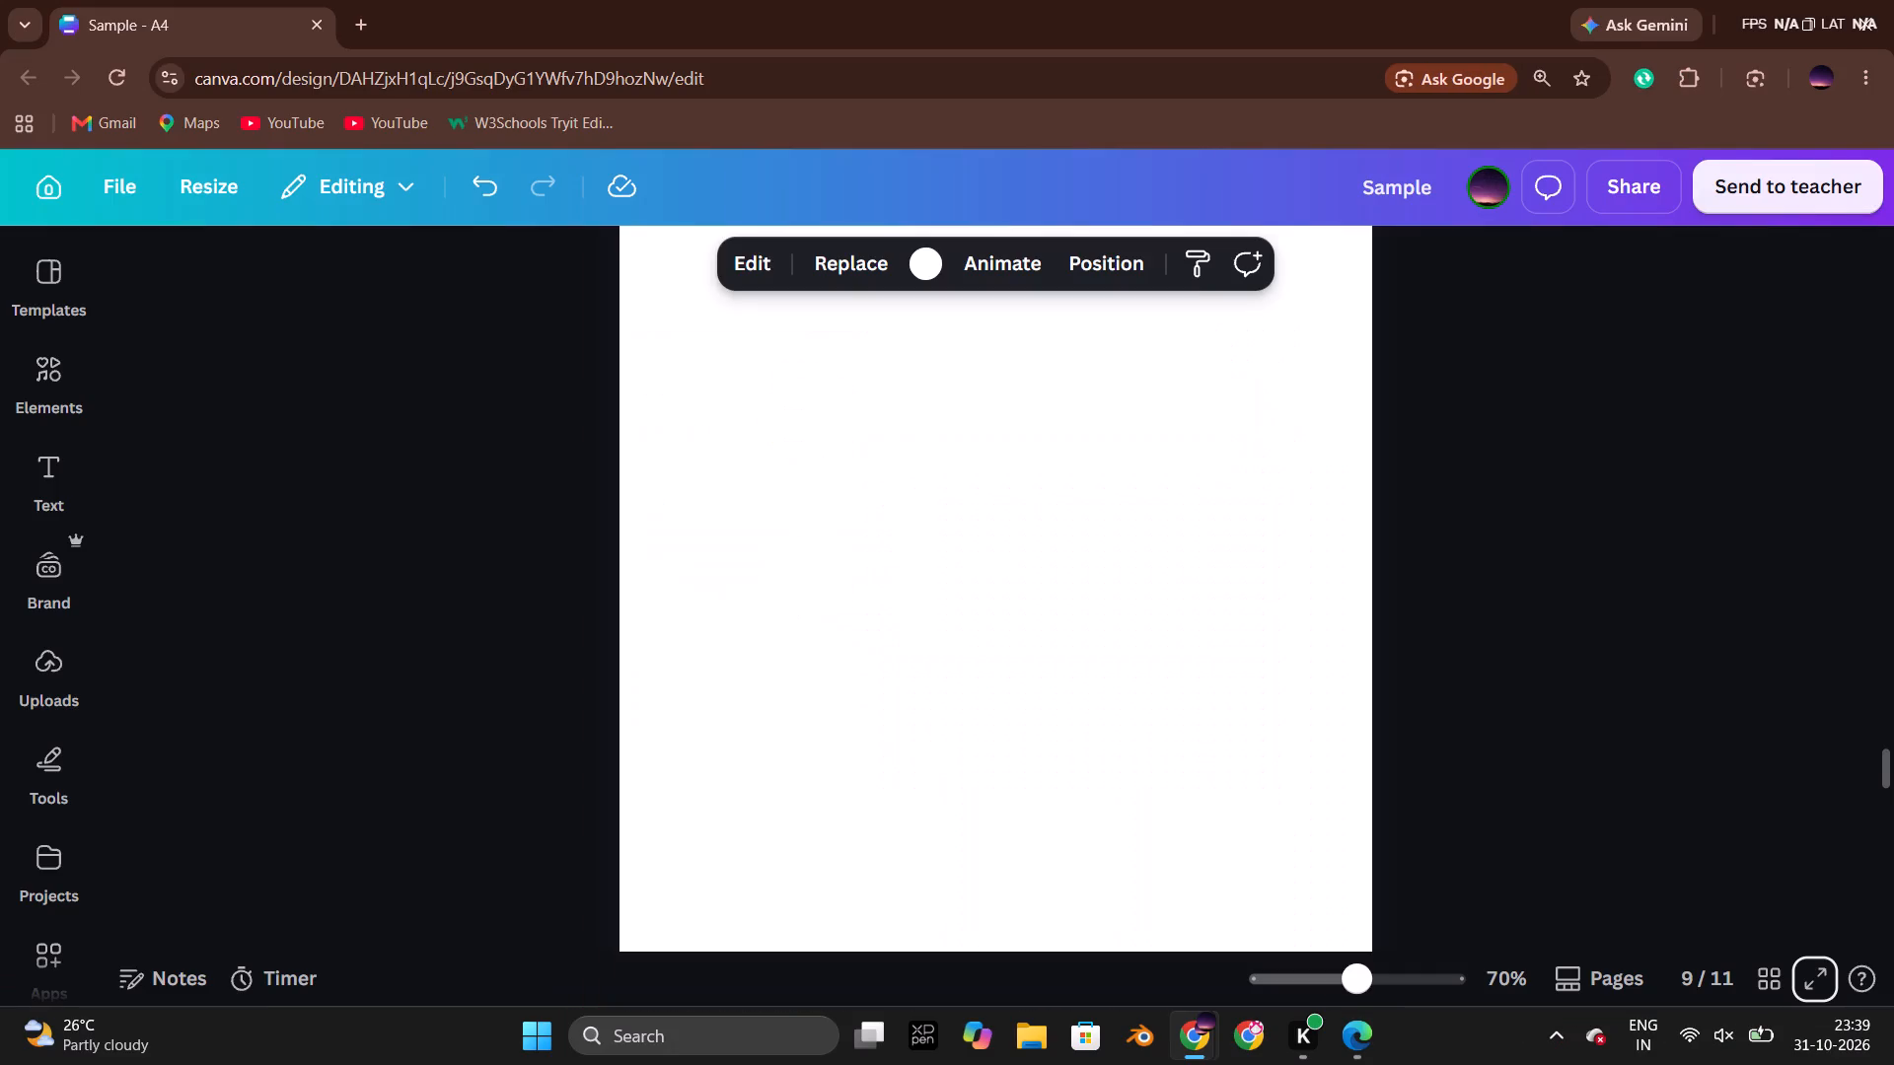
# Review the end of page 9, the markets on page 10 and the branding and contact details on page 11.
pyautogui.click(1582, 709)
pyautogui.scroll(-7, 1582, 709)
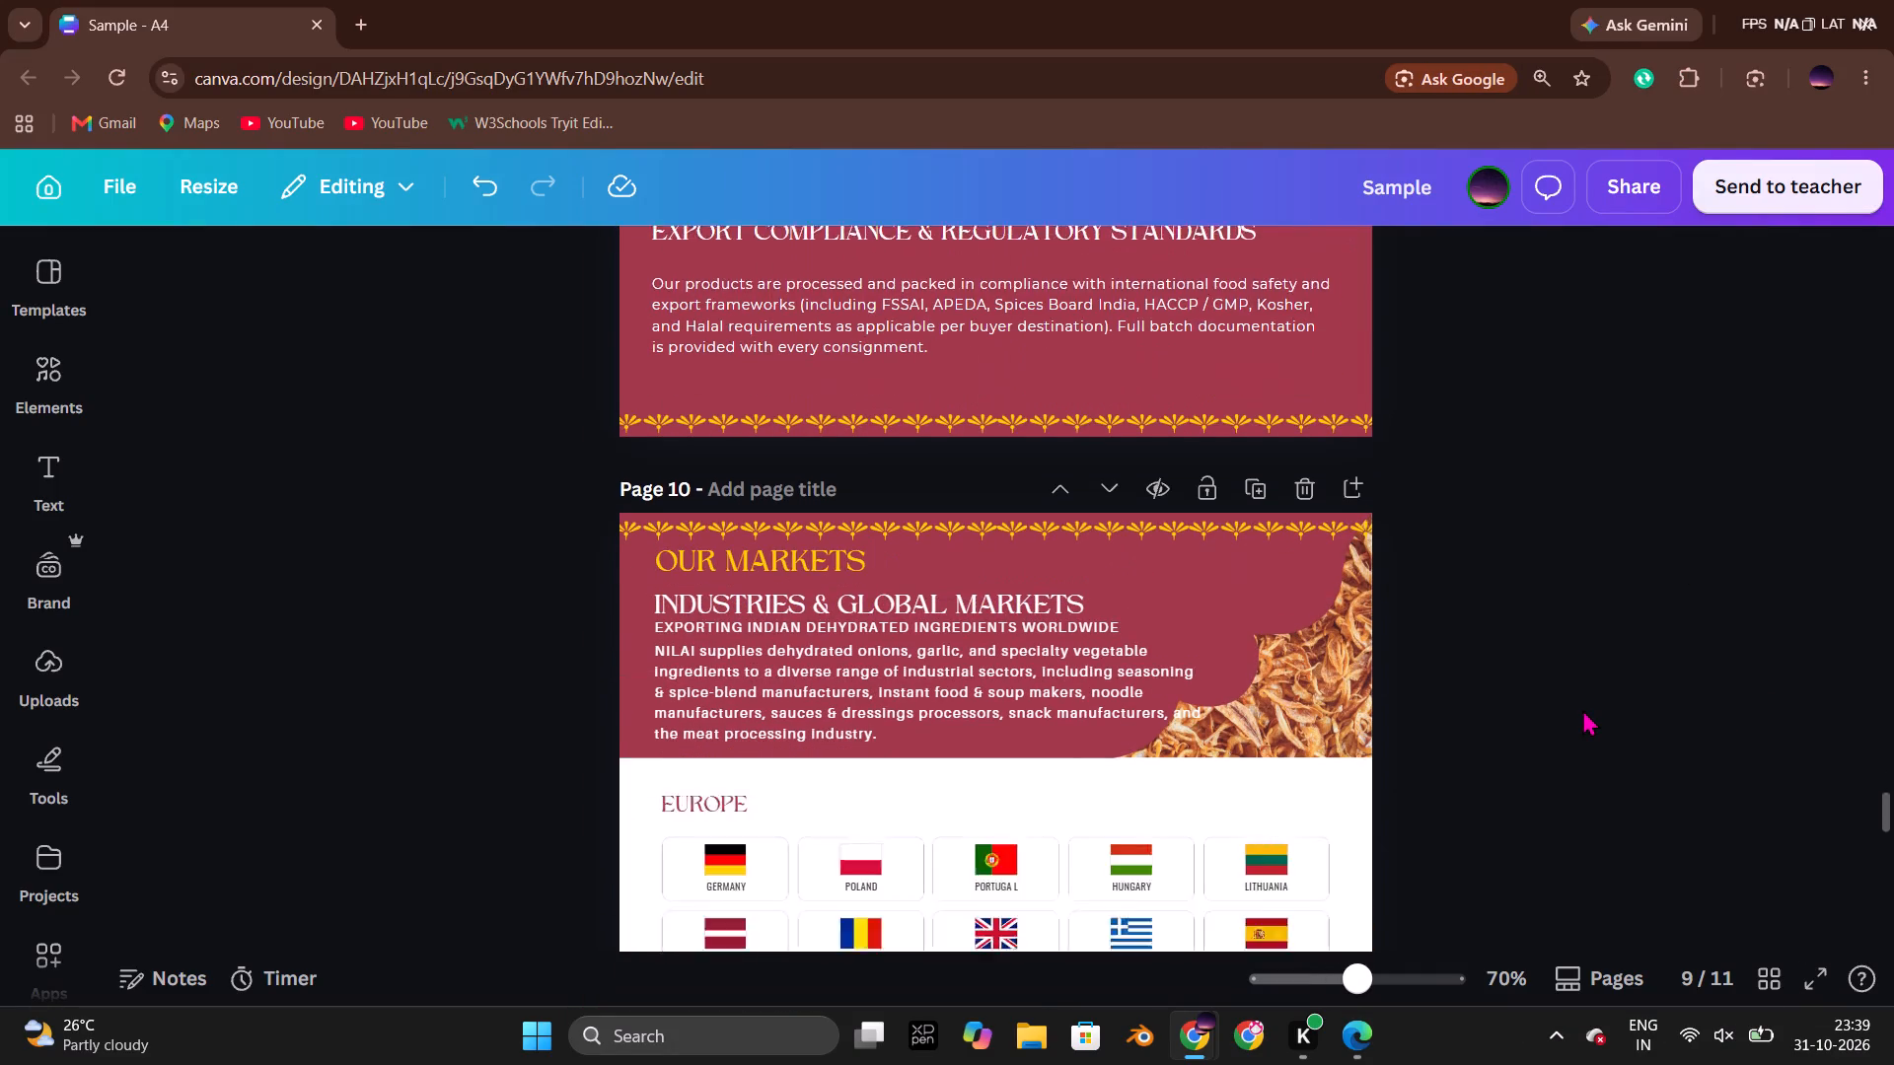
pyautogui.scroll(-16, 1582, 709)
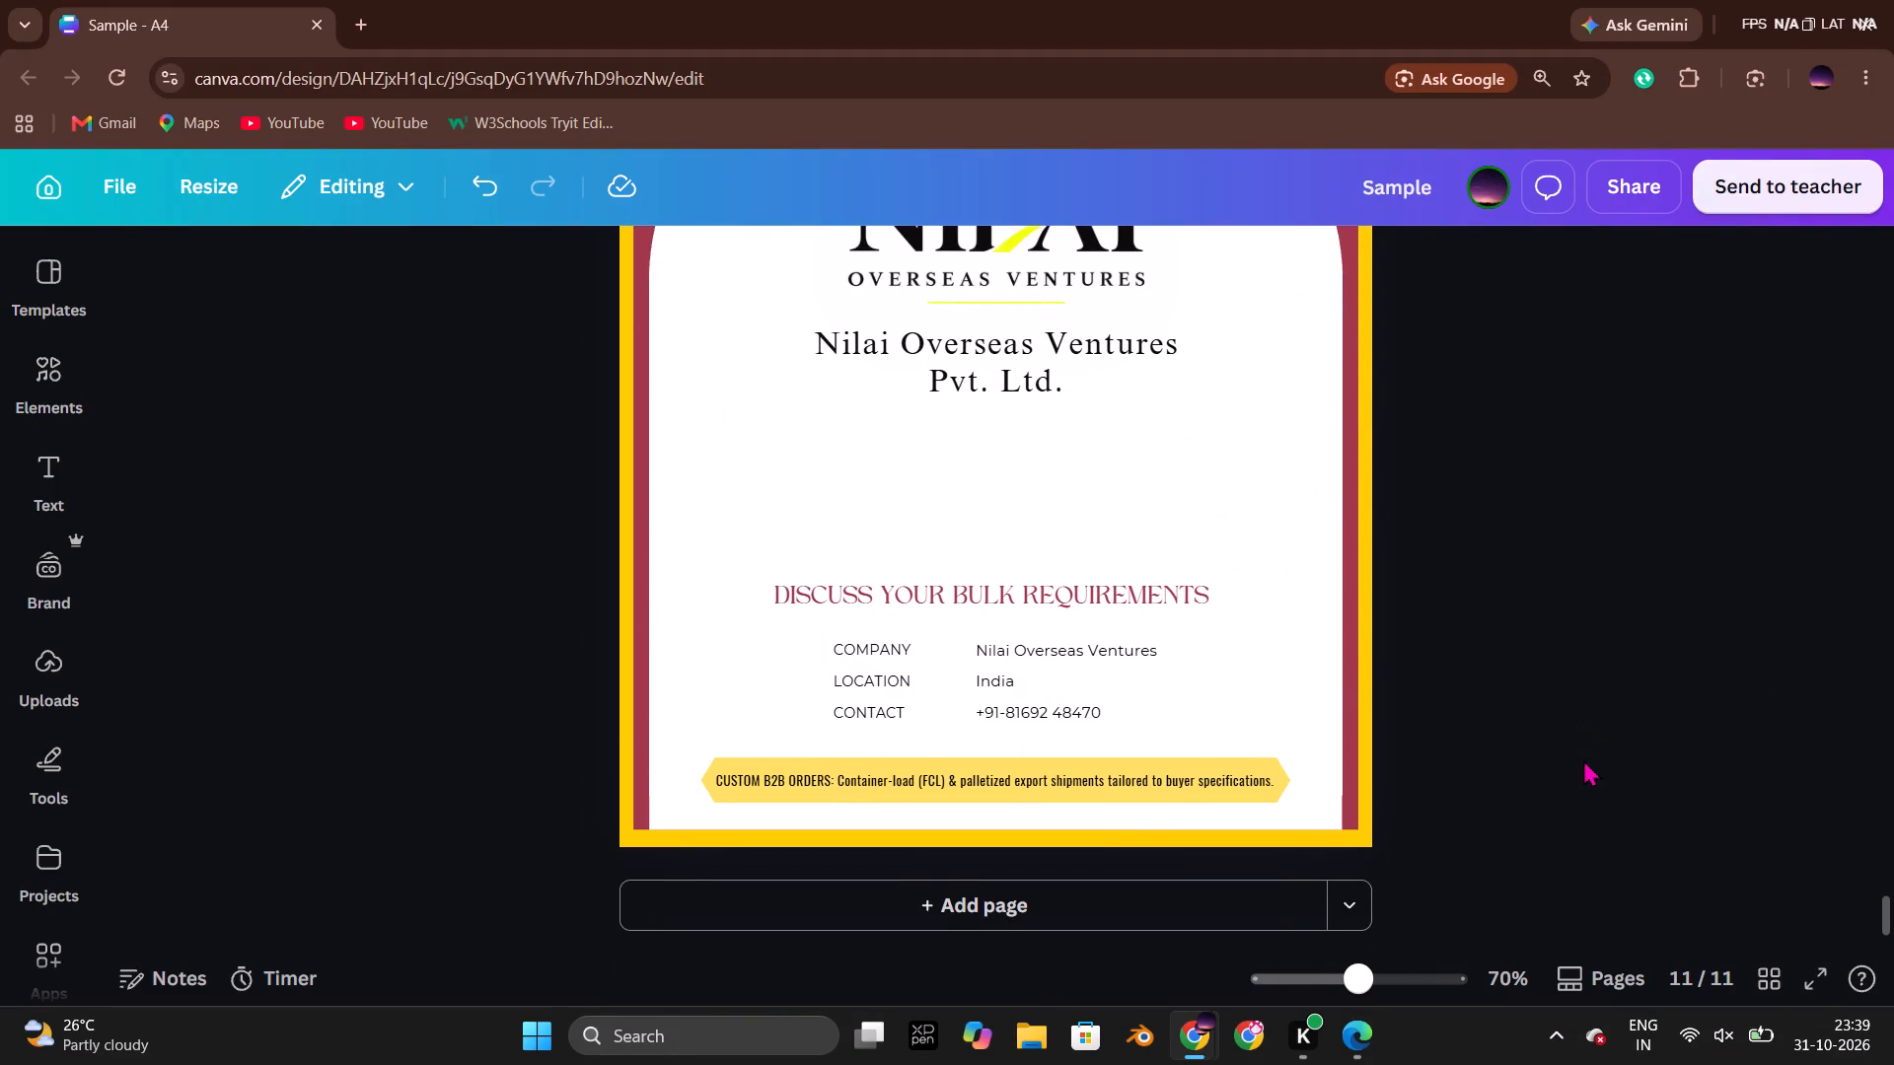
pyautogui.scroll(-2, 1583, 759)
pyautogui.scroll(3, 1543, 837)
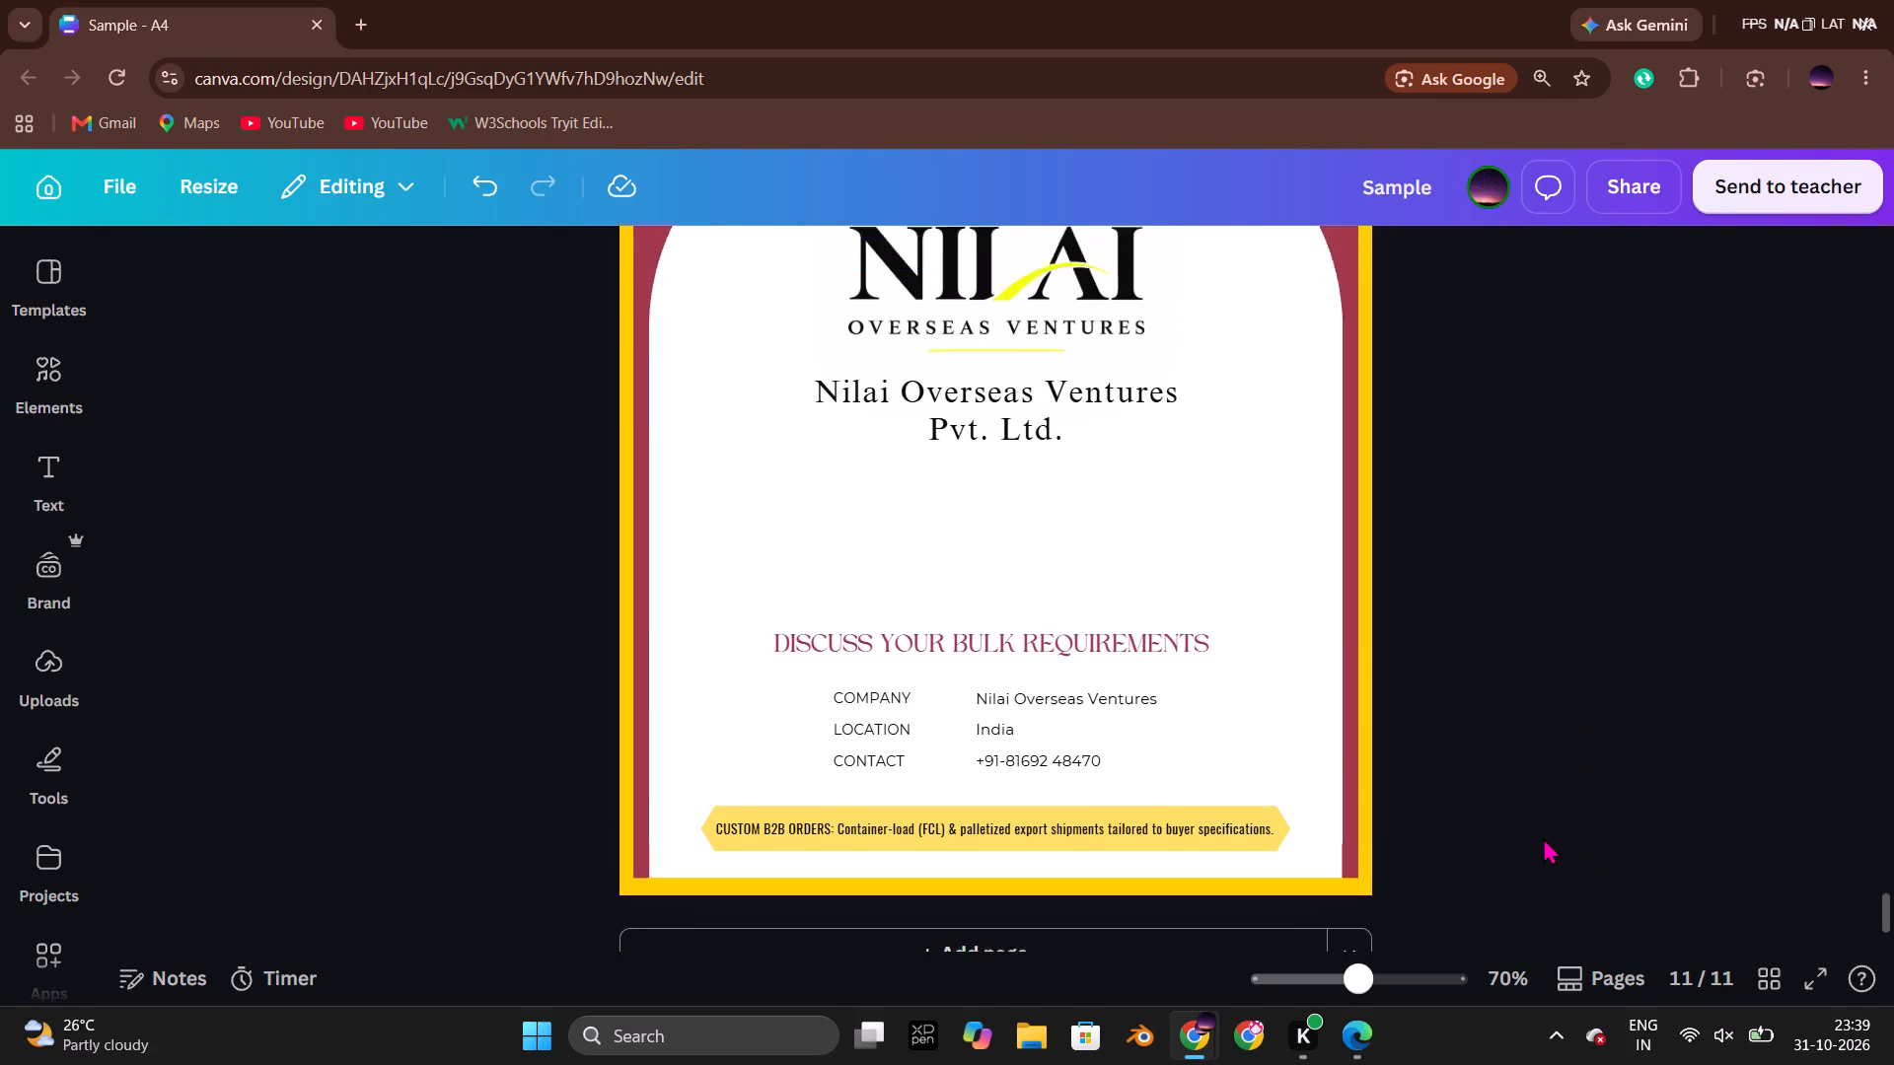
pyautogui.scroll(5, 1543, 837)
pyautogui.scroll(-11, 1543, 837)
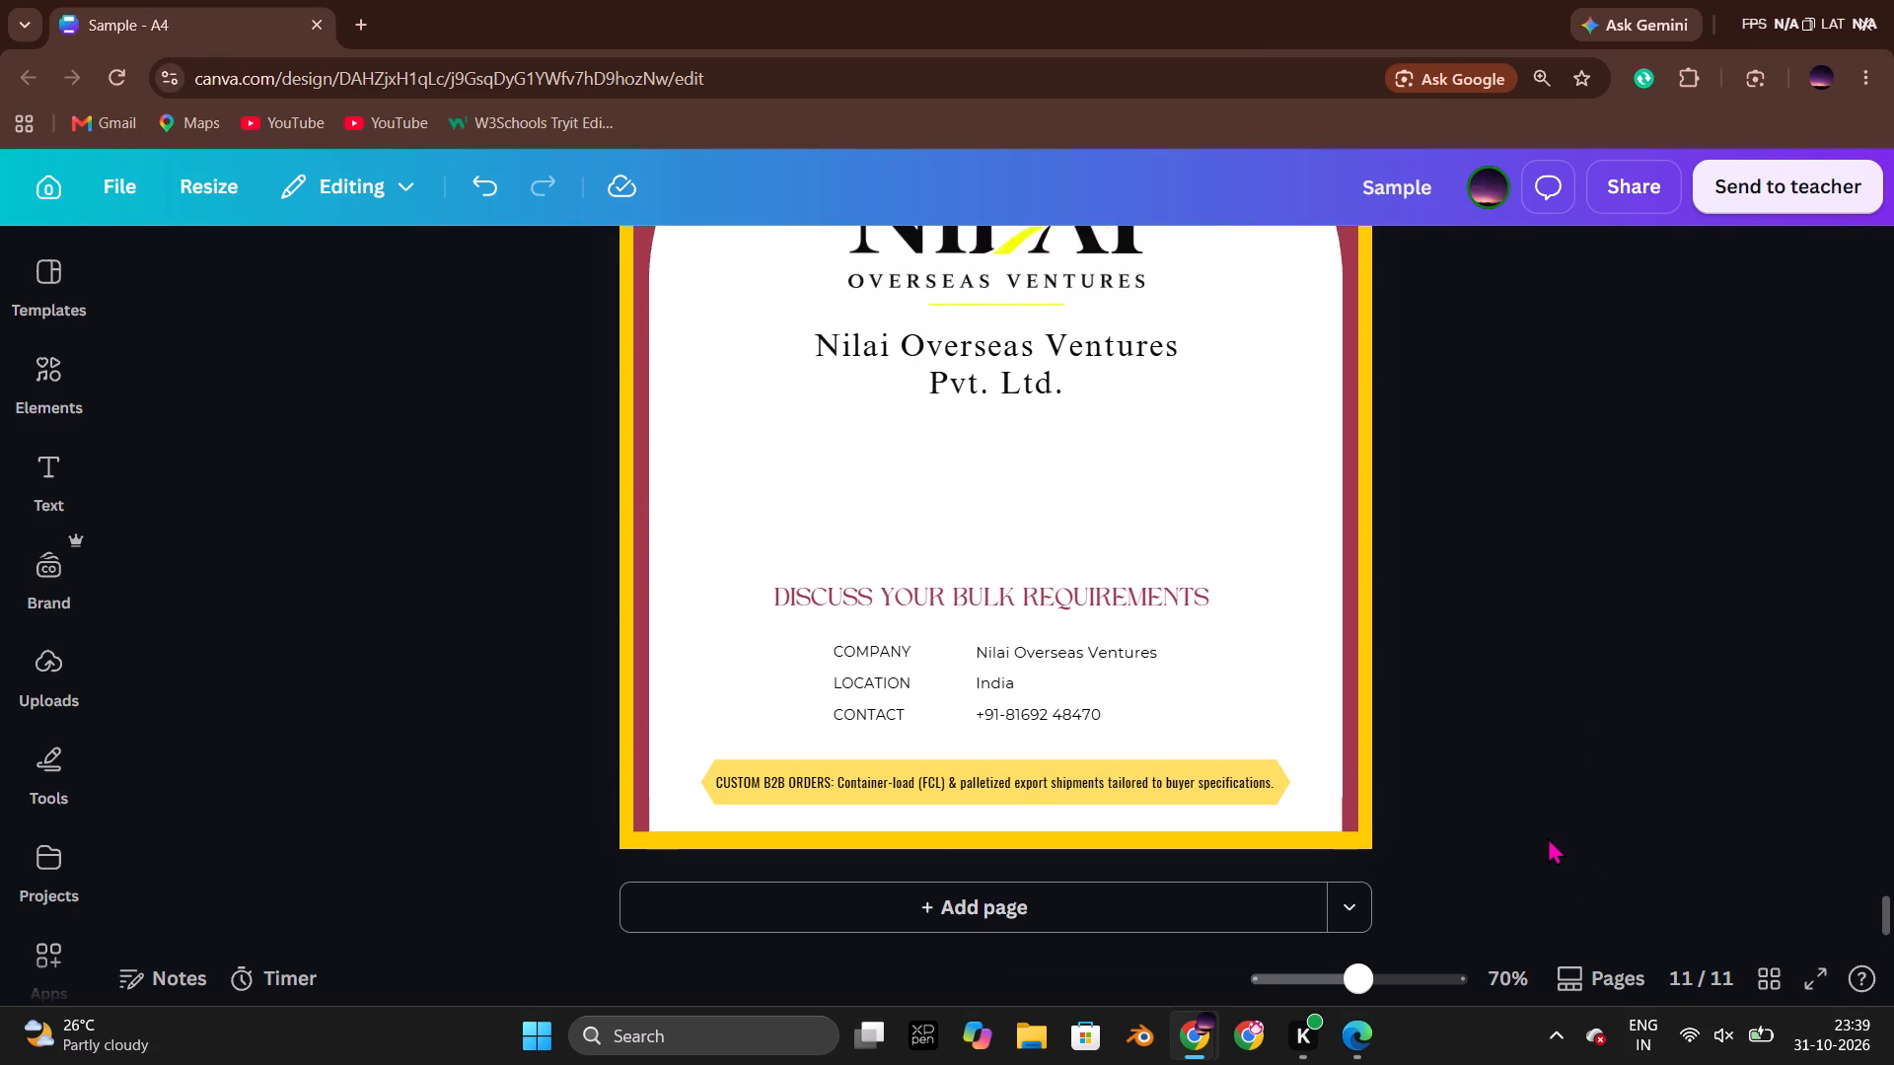
pyautogui.scroll(5, 1548, 837)
pyautogui.scroll(16, 1548, 837)
# Save the catalogue design.
pyautogui.hotkey('ctrl', 's')
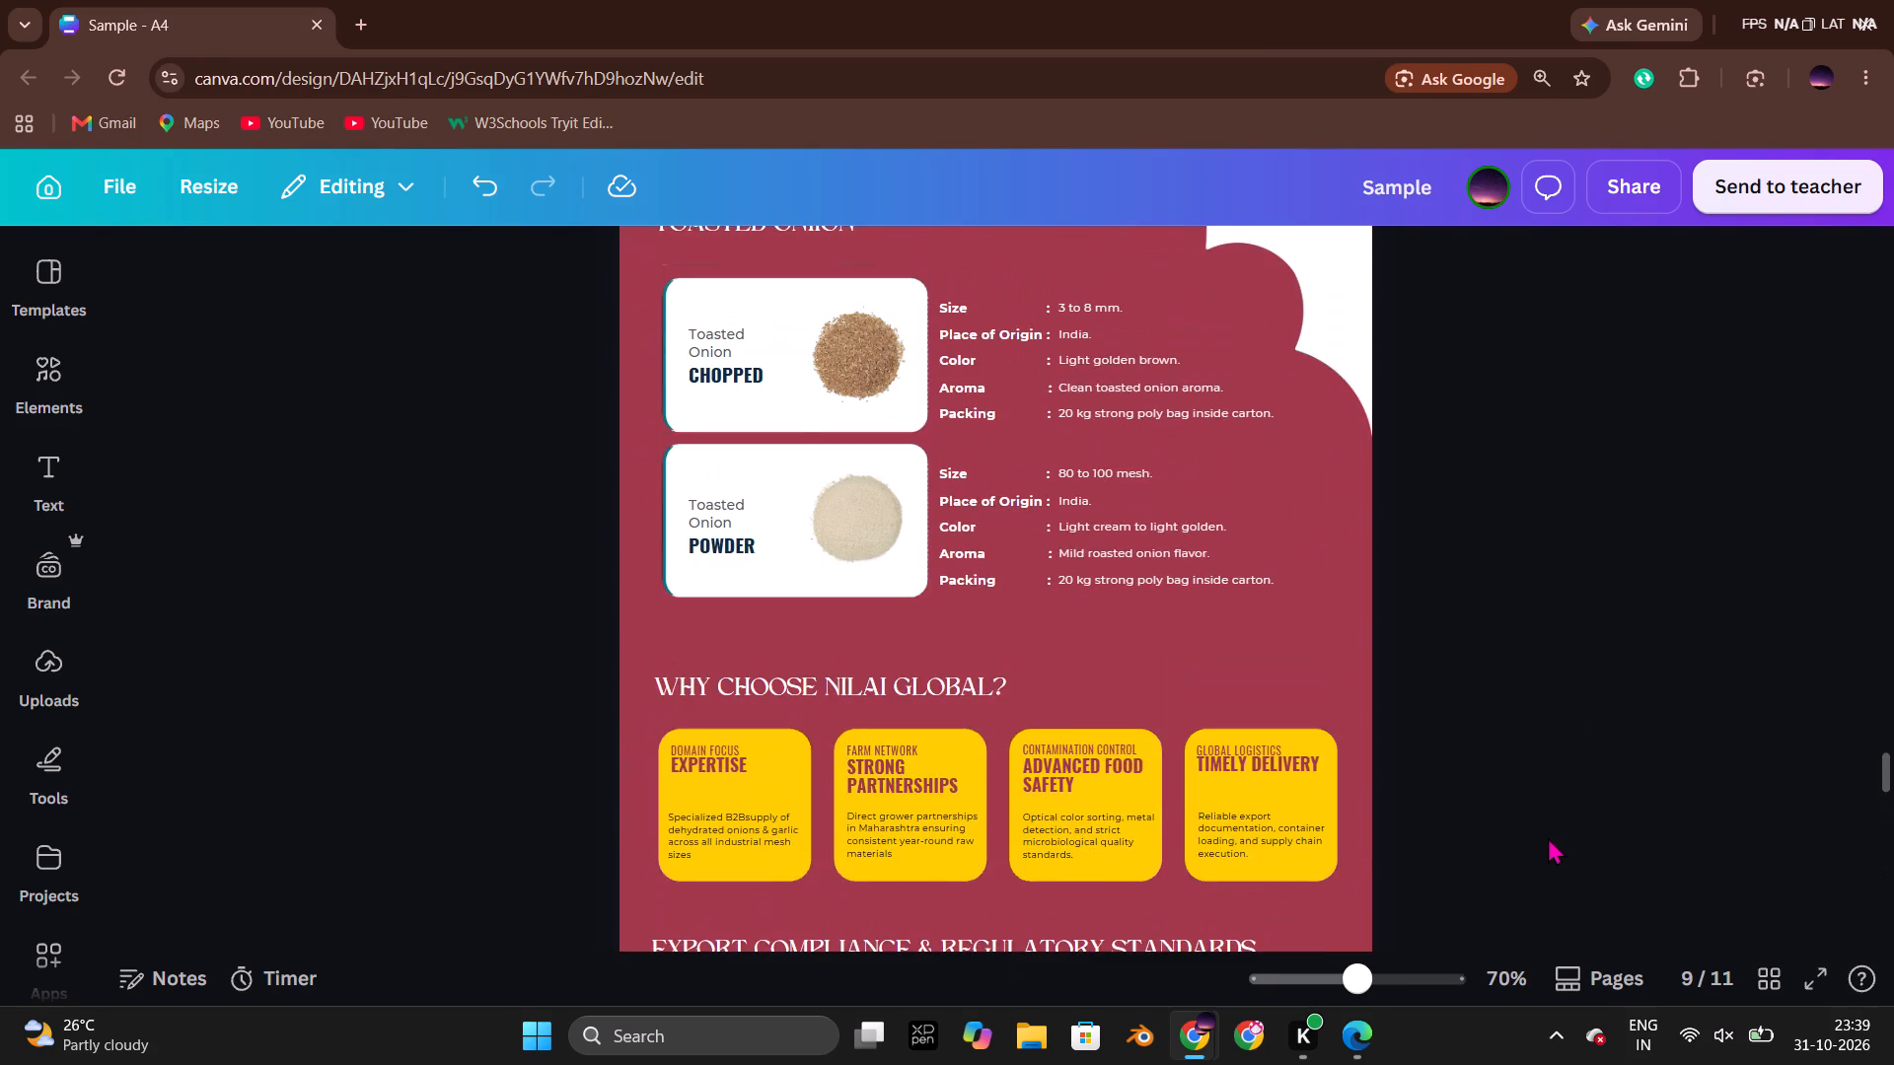
# Check the NILAI logo's centre alignment to the page on the cover.
pyautogui.scroll(20, 1548, 837)
pyautogui.scroll(13, 1548, 837)
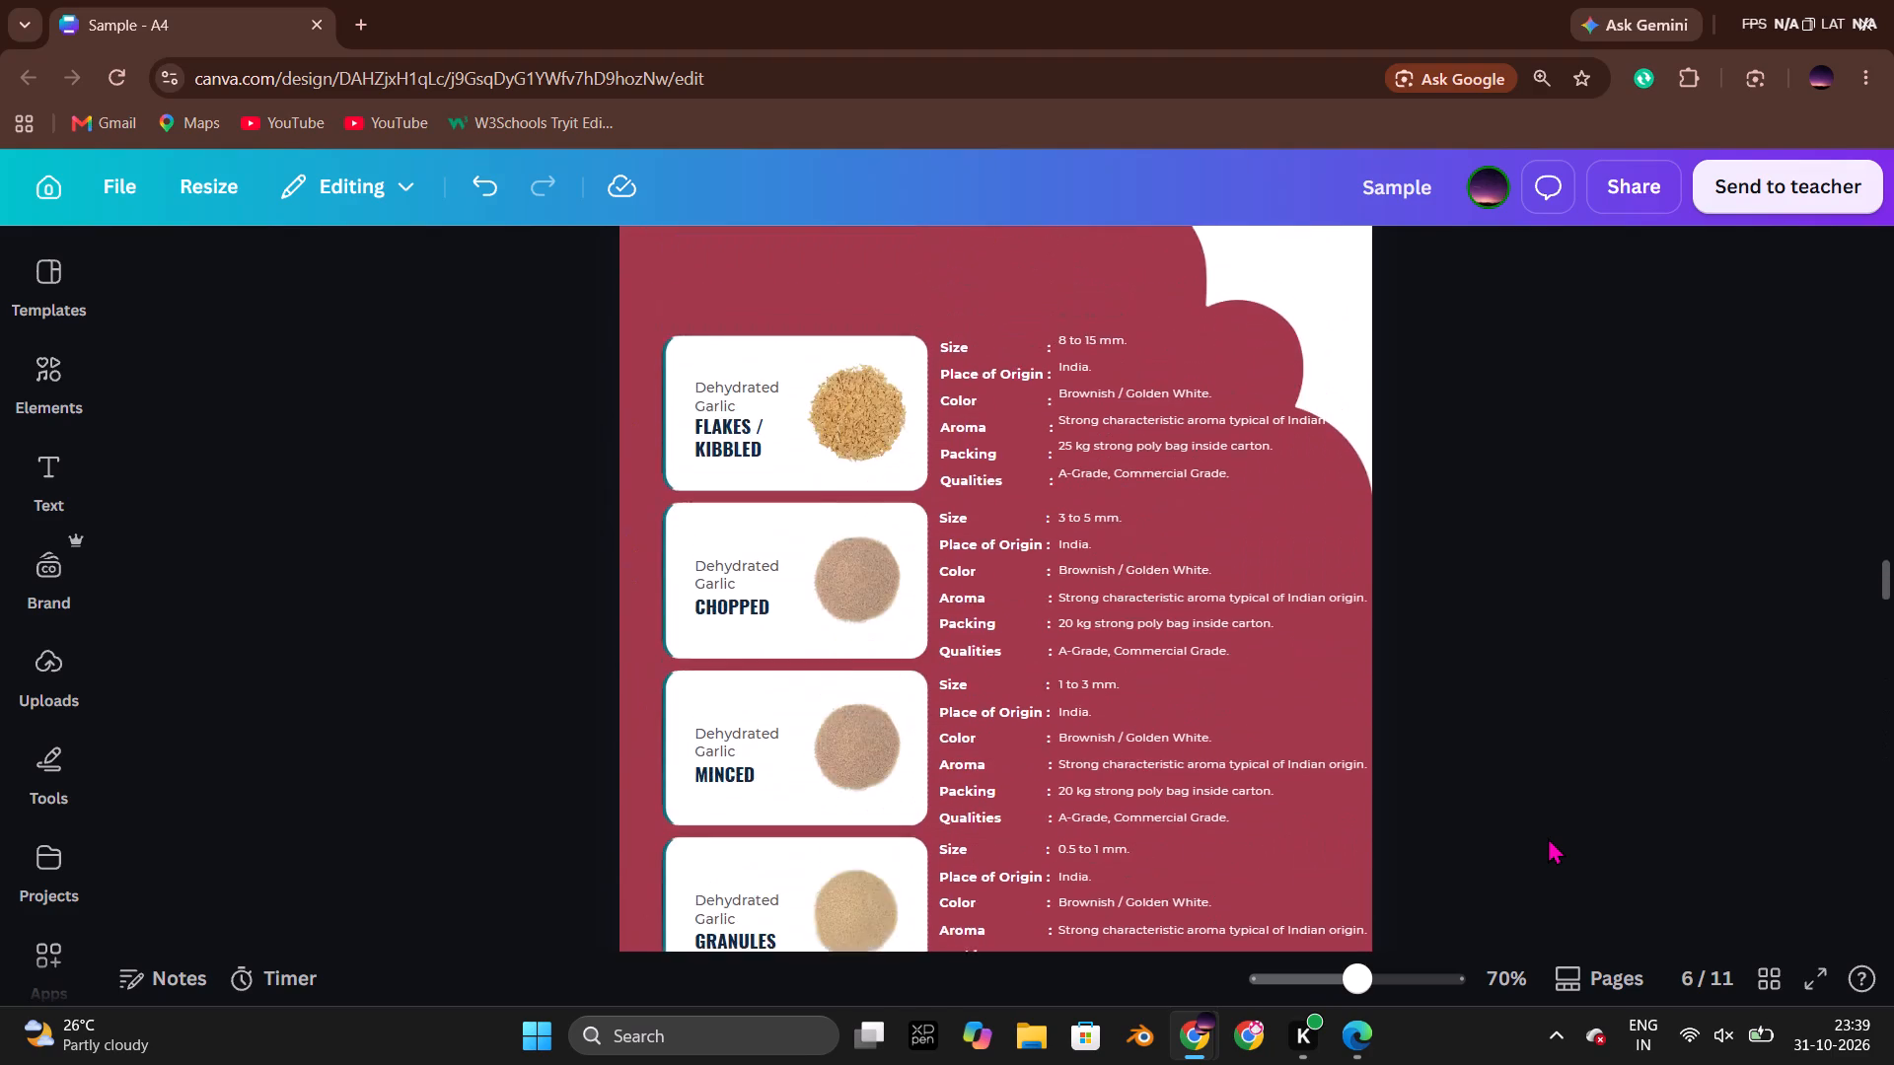
pyautogui.scroll(1, 1548, 837)
pyautogui.scroll(20, 1548, 837)
pyautogui.scroll(9, 1548, 837)
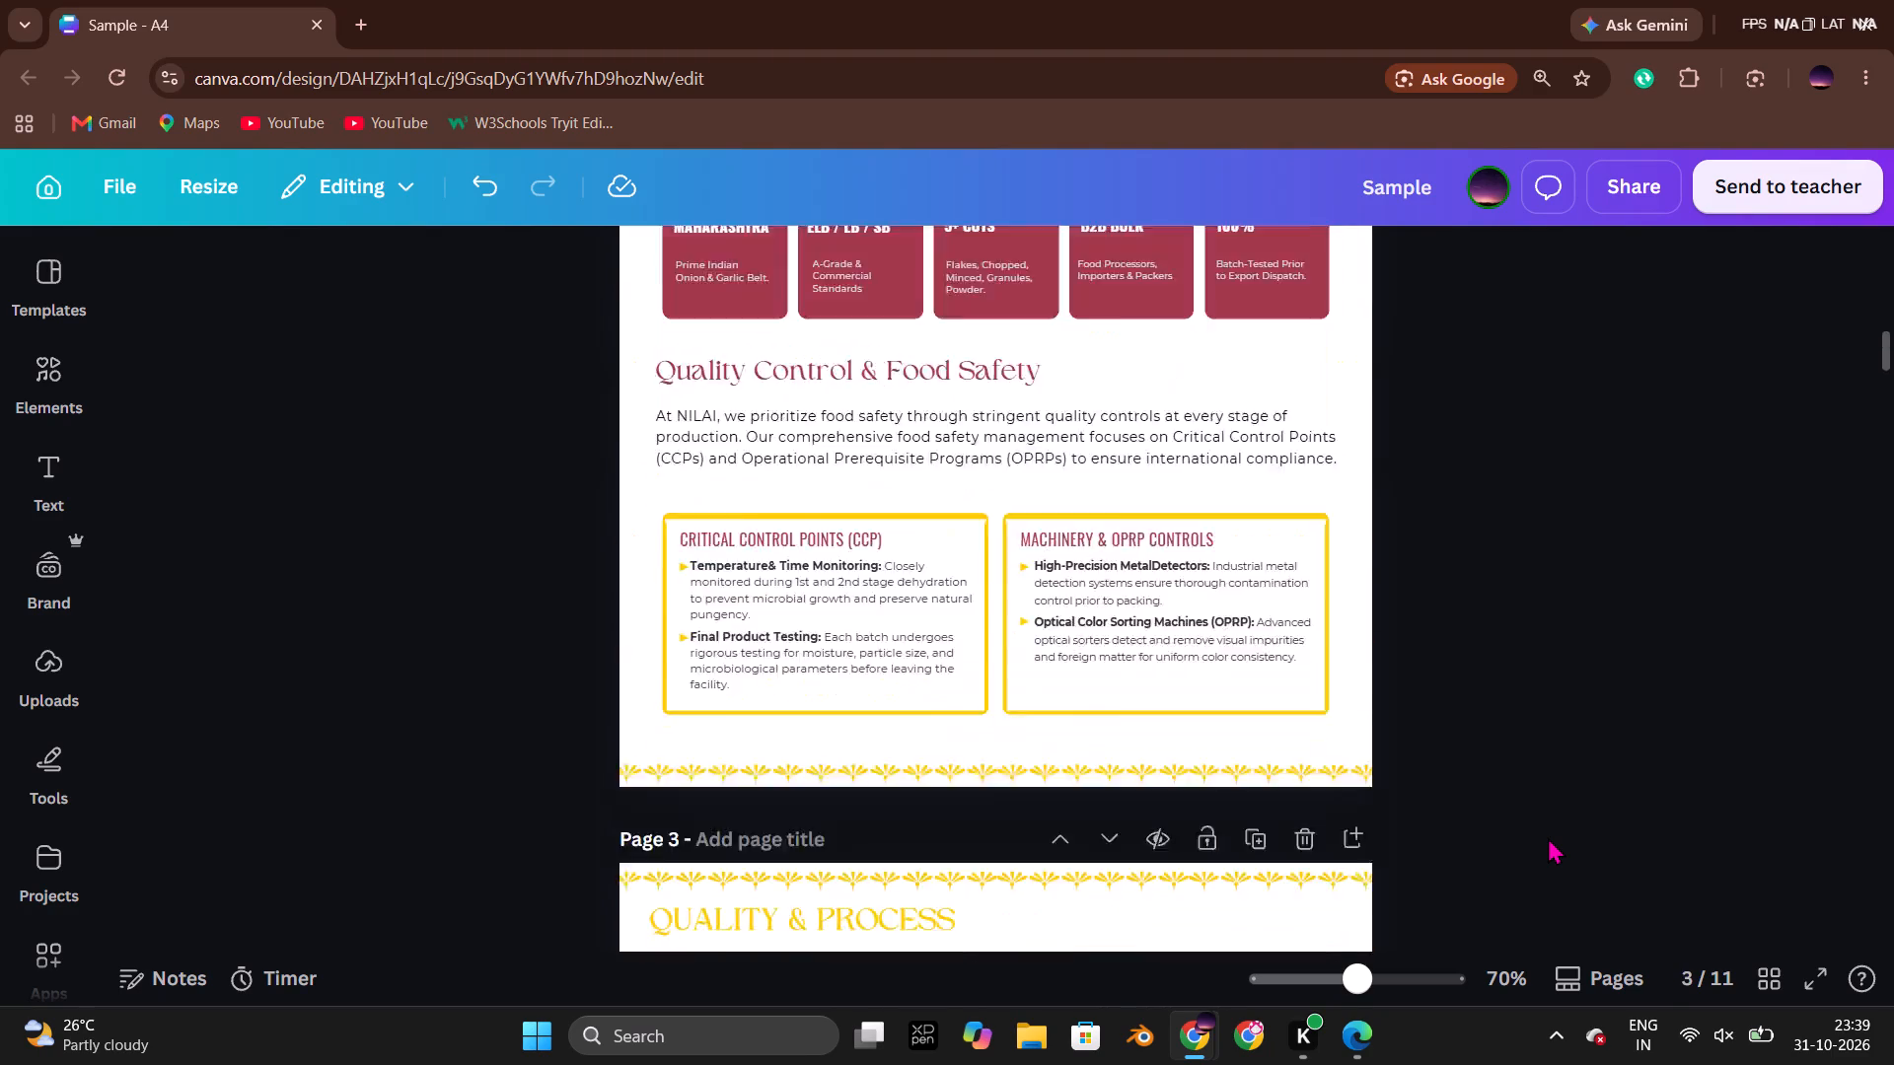
pyautogui.scroll(17, 1548, 837)
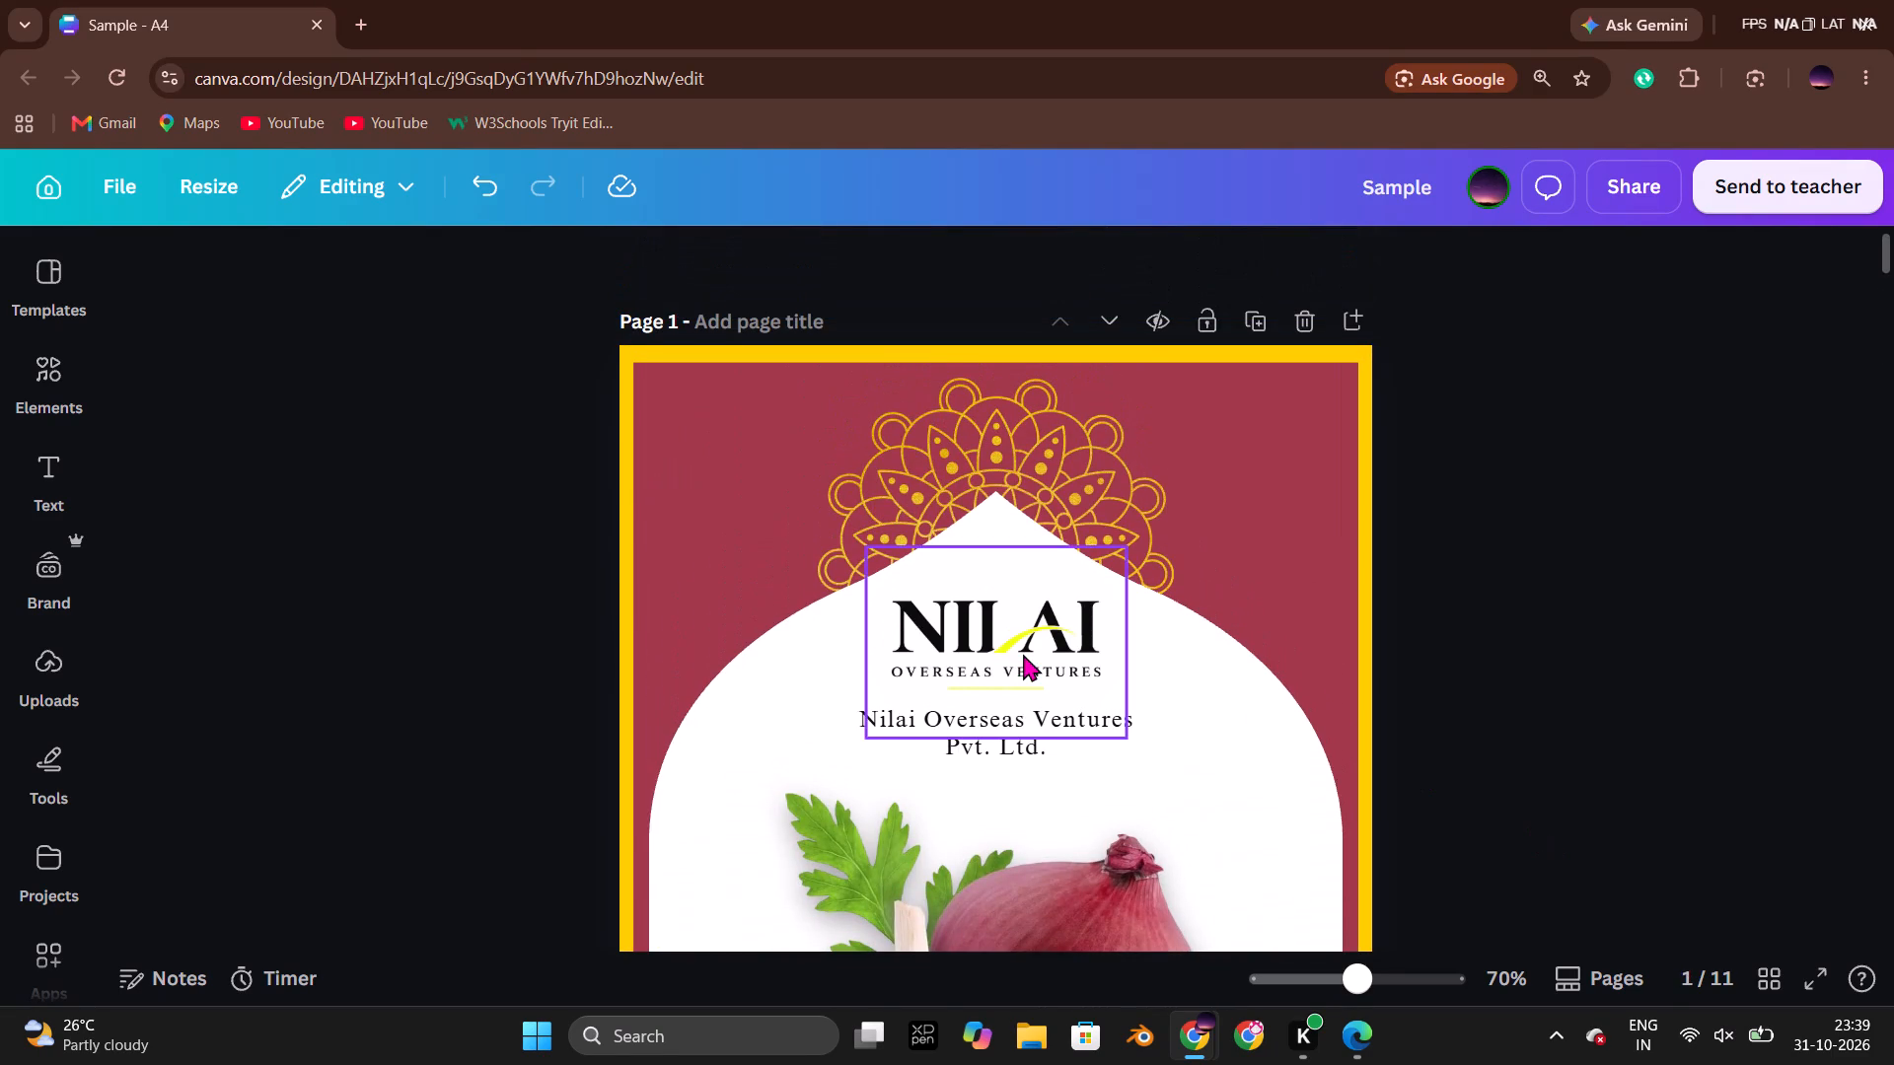
pyautogui.click(1023, 654)
pyautogui.click(1088, 493)
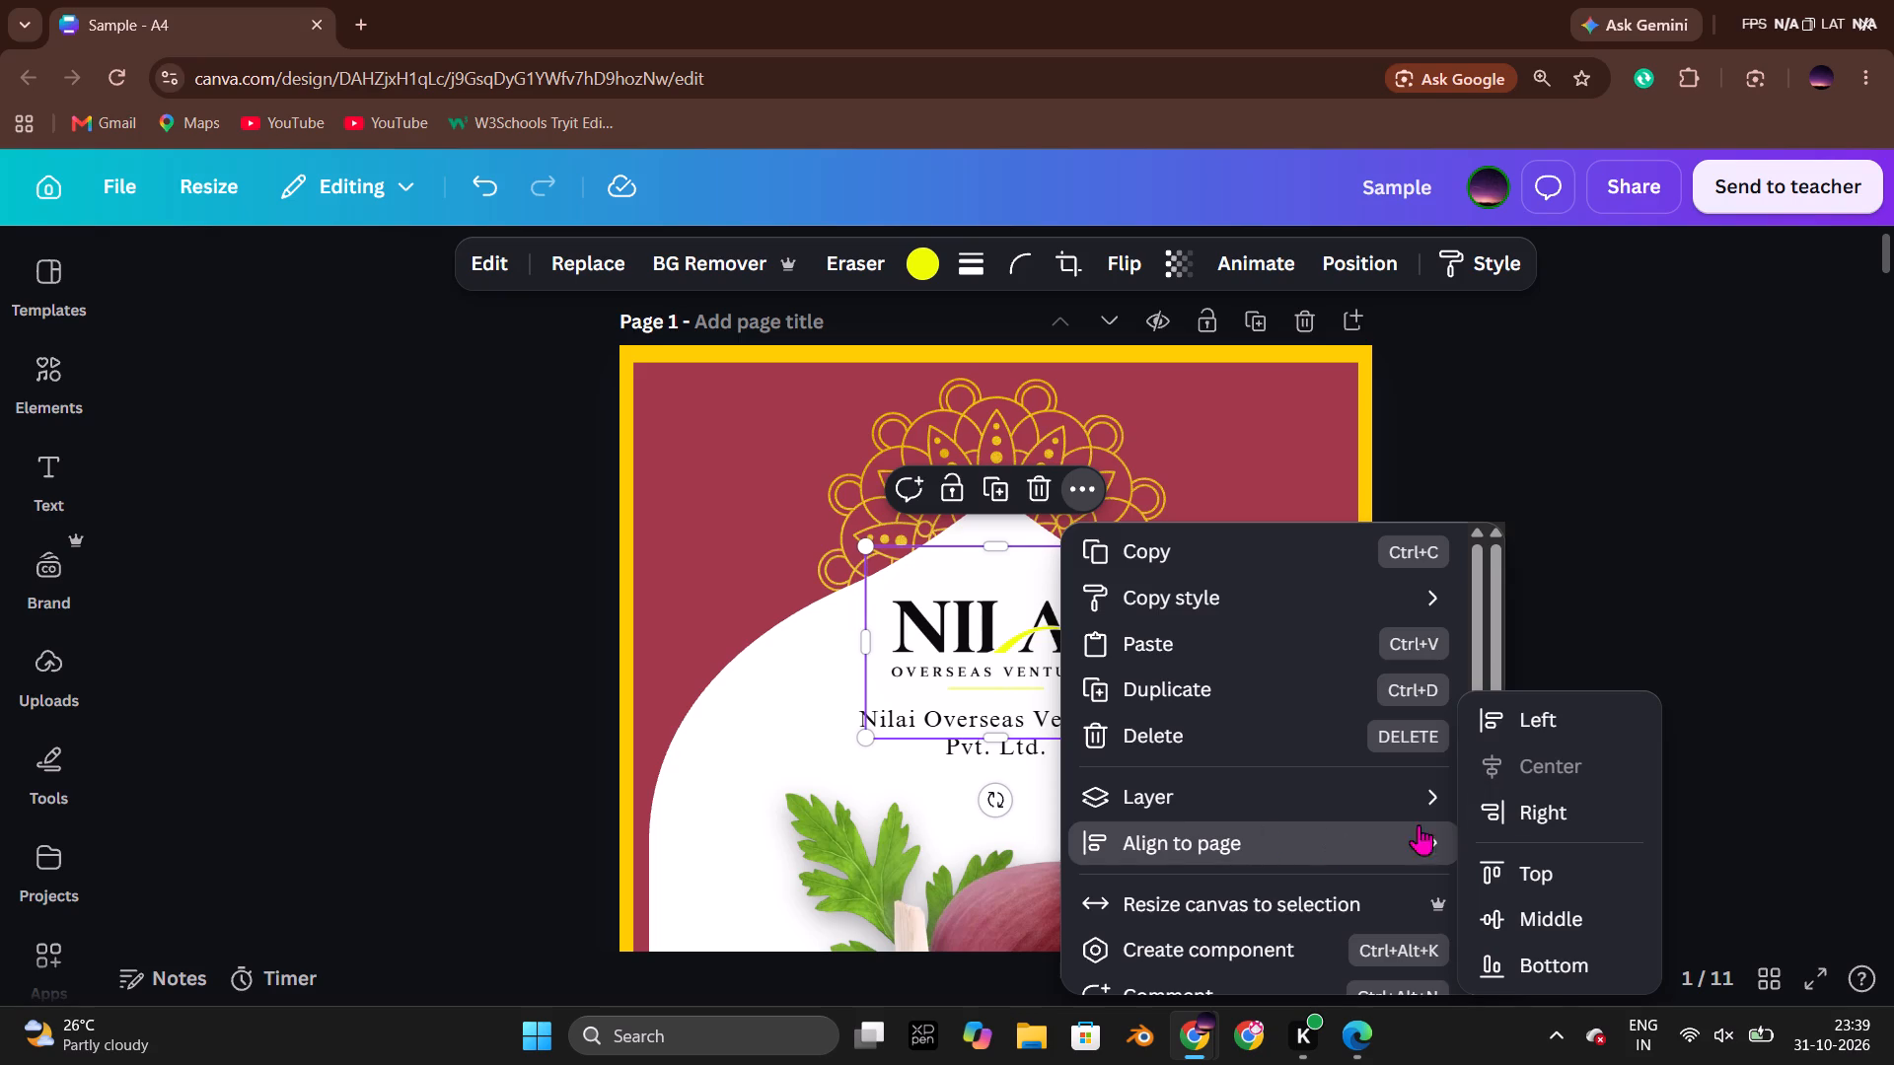
pyautogui.click(1701, 630)
# Unlock the golden mandala ornament above the logo on the cover for editing.
pyautogui.scroll(-4, 1521, 646)
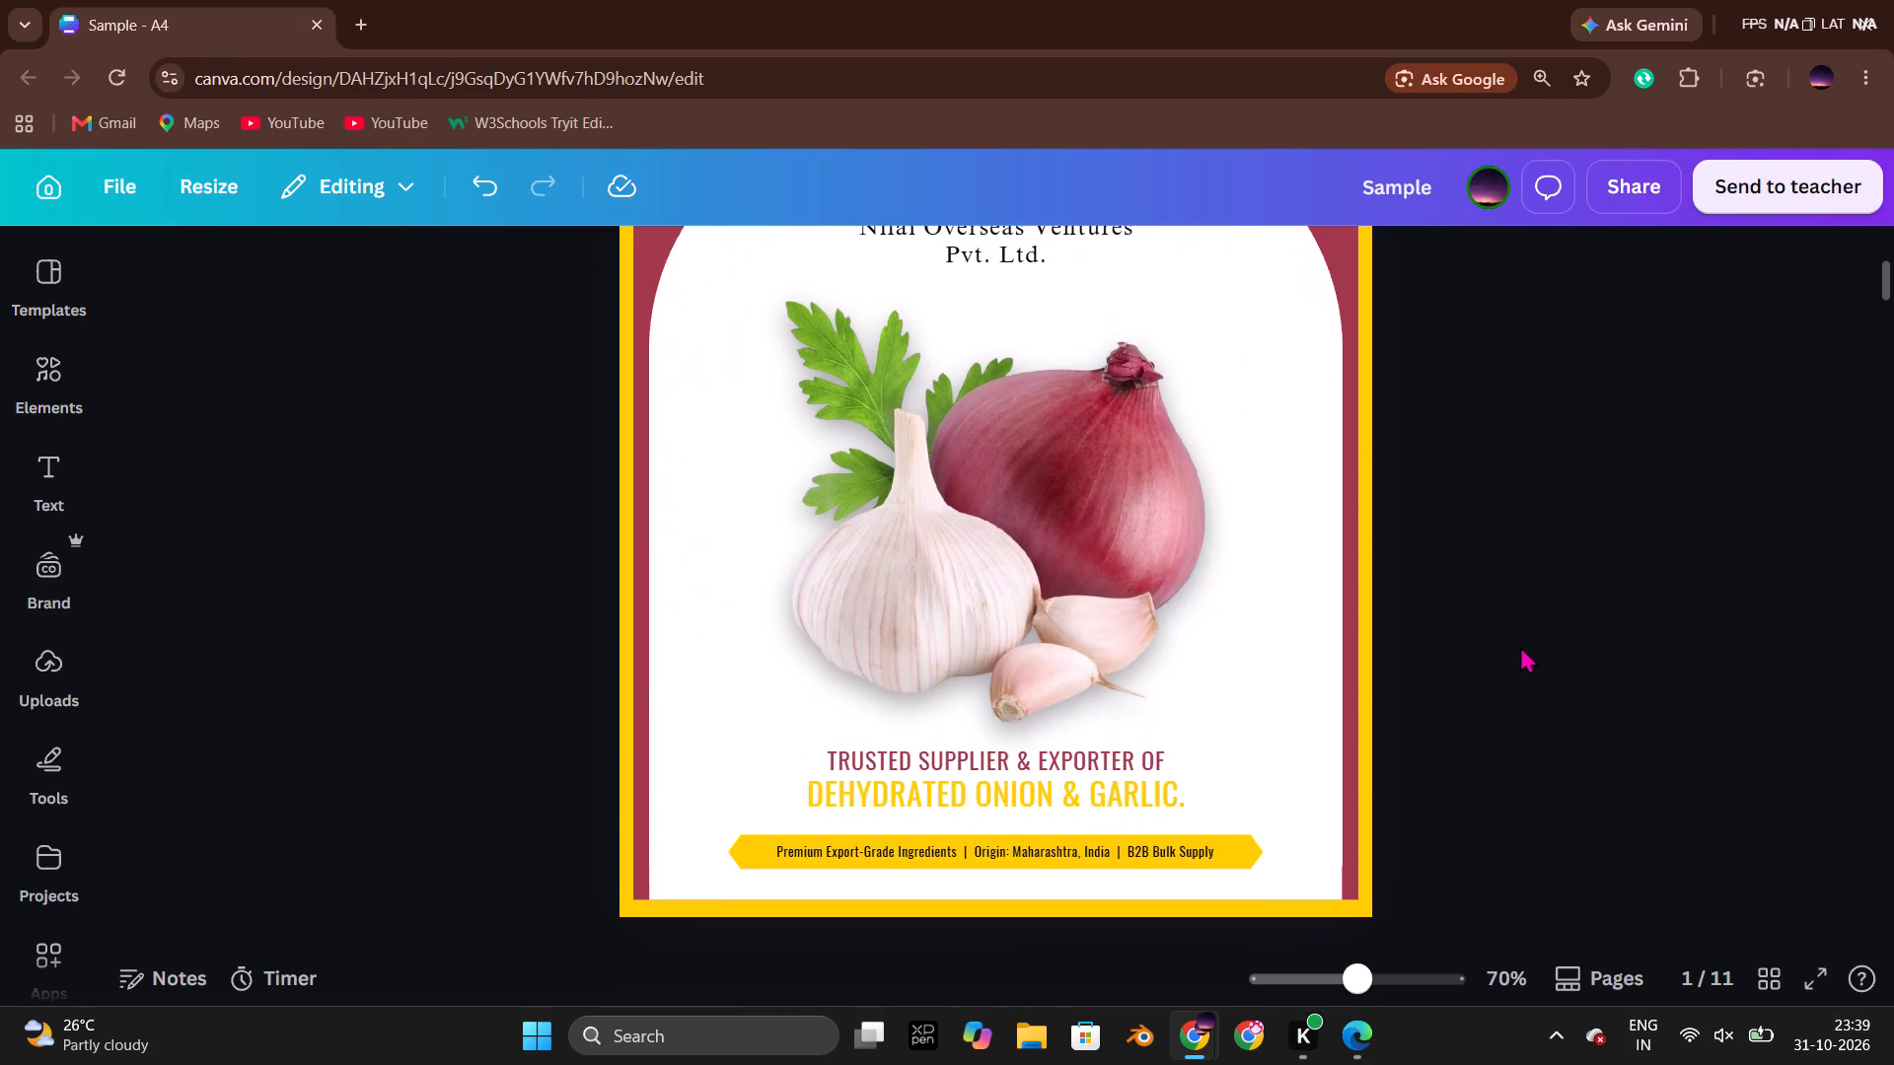
pyautogui.scroll(3, 1520, 646)
pyautogui.click(1085, 342)
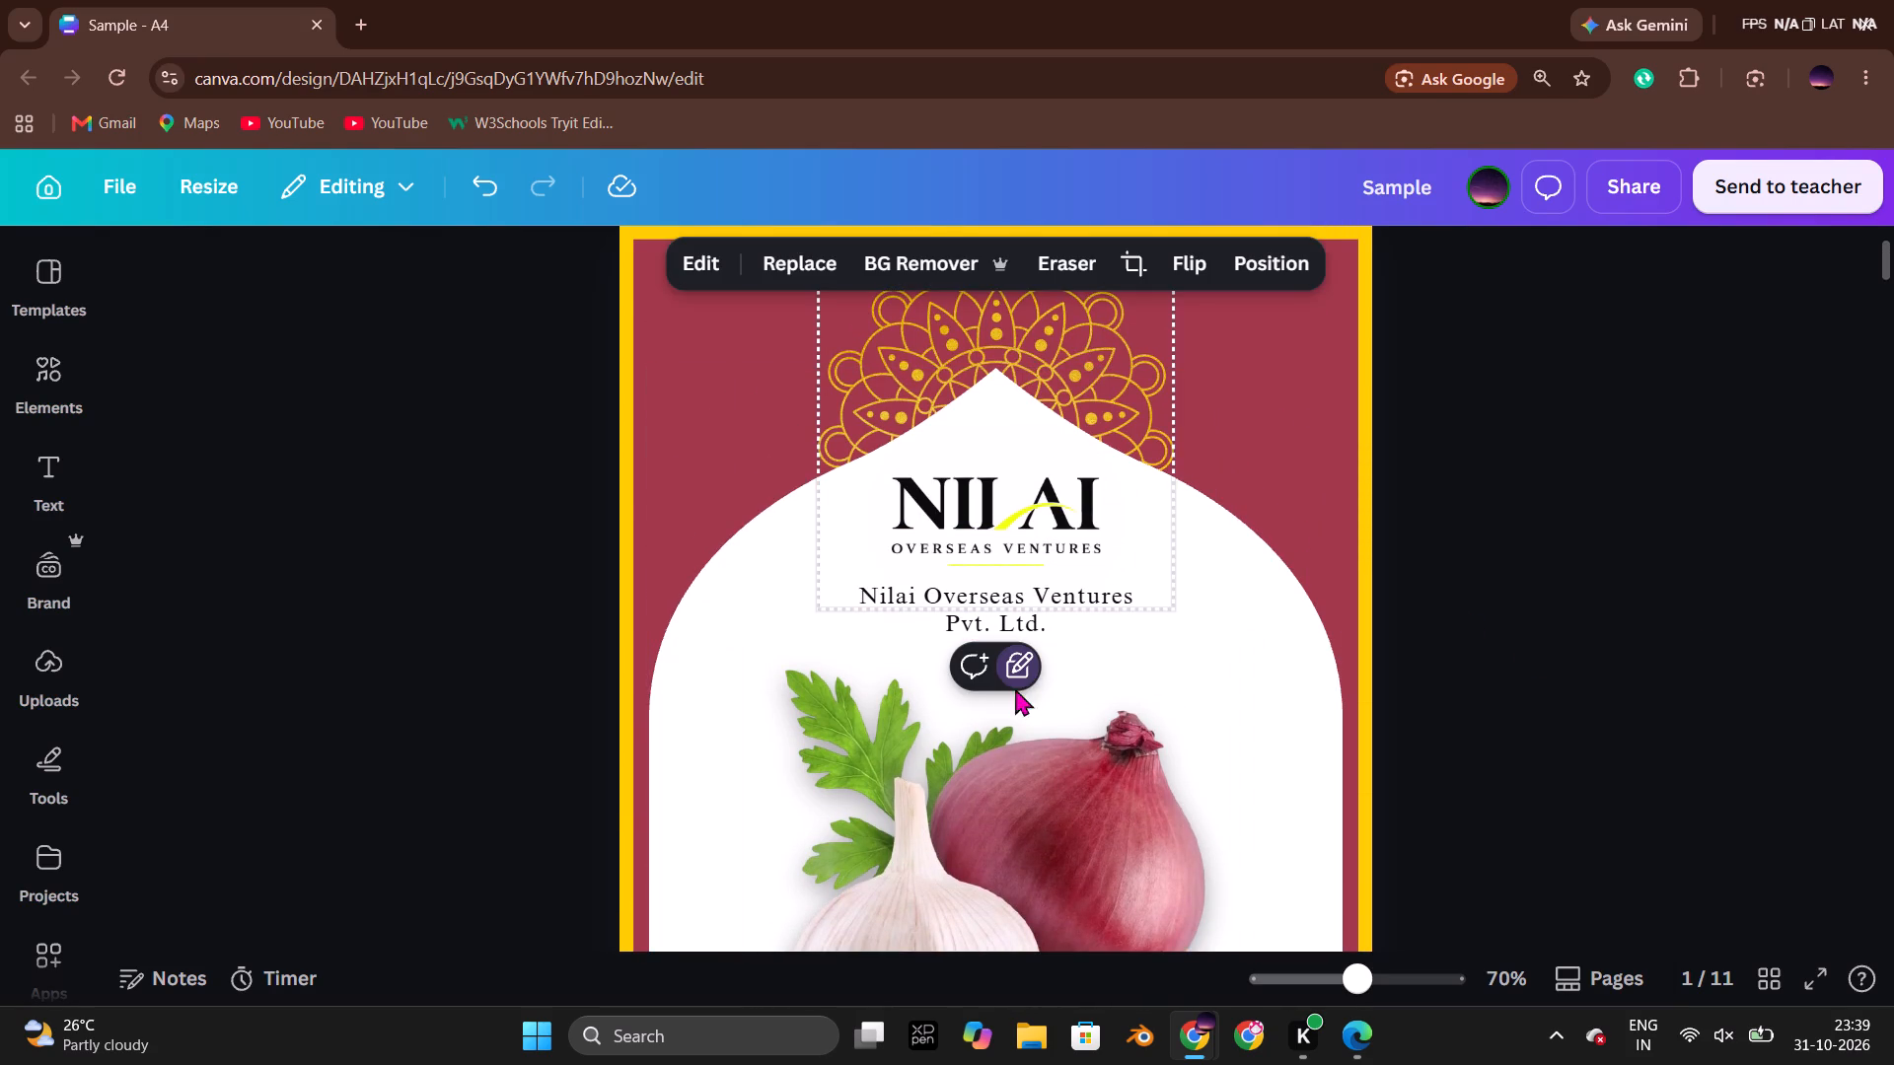
pyautogui.click(1016, 675)
pyautogui.click(1016, 674)
pyautogui.click(1679, 588)
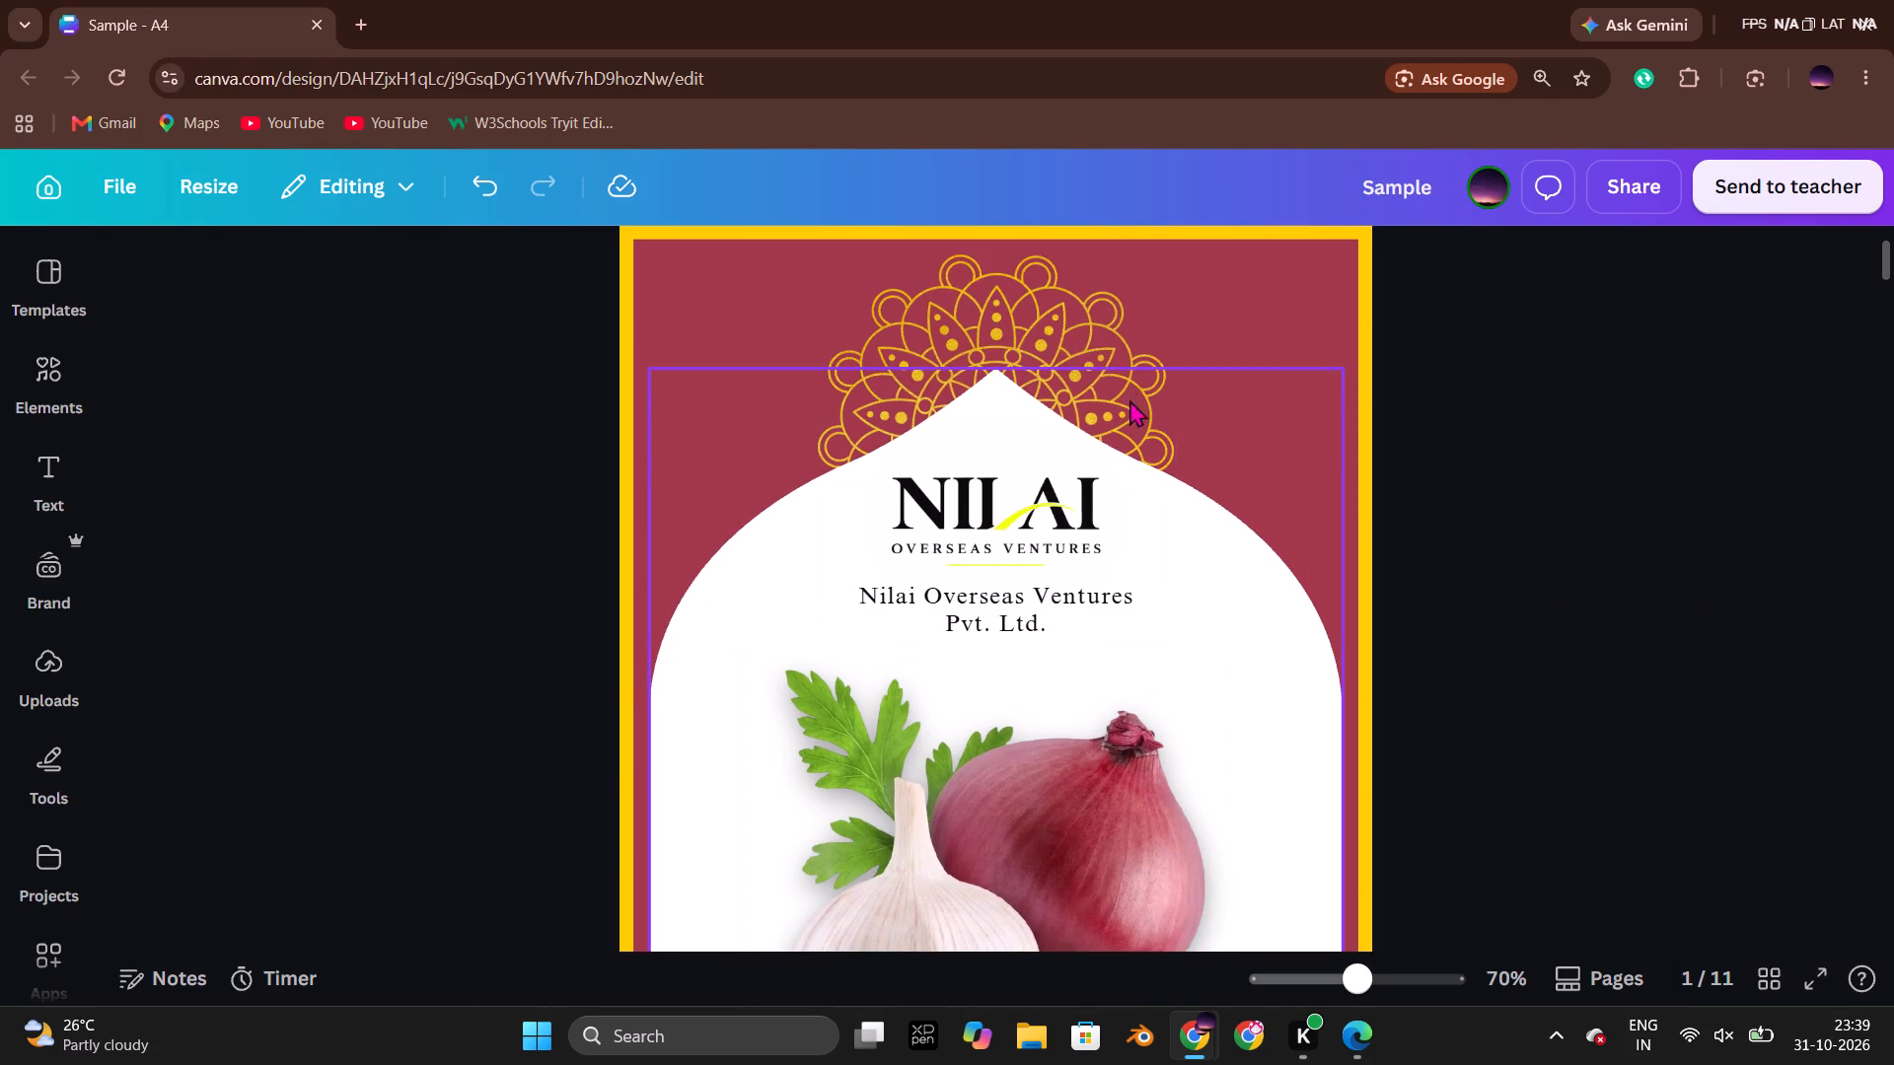
# Check the golden mandala ornament's centre alignment to the page on the cover.
pyautogui.click(1135, 391)
pyautogui.click(1130, 332)
pyautogui.click(1077, 668)
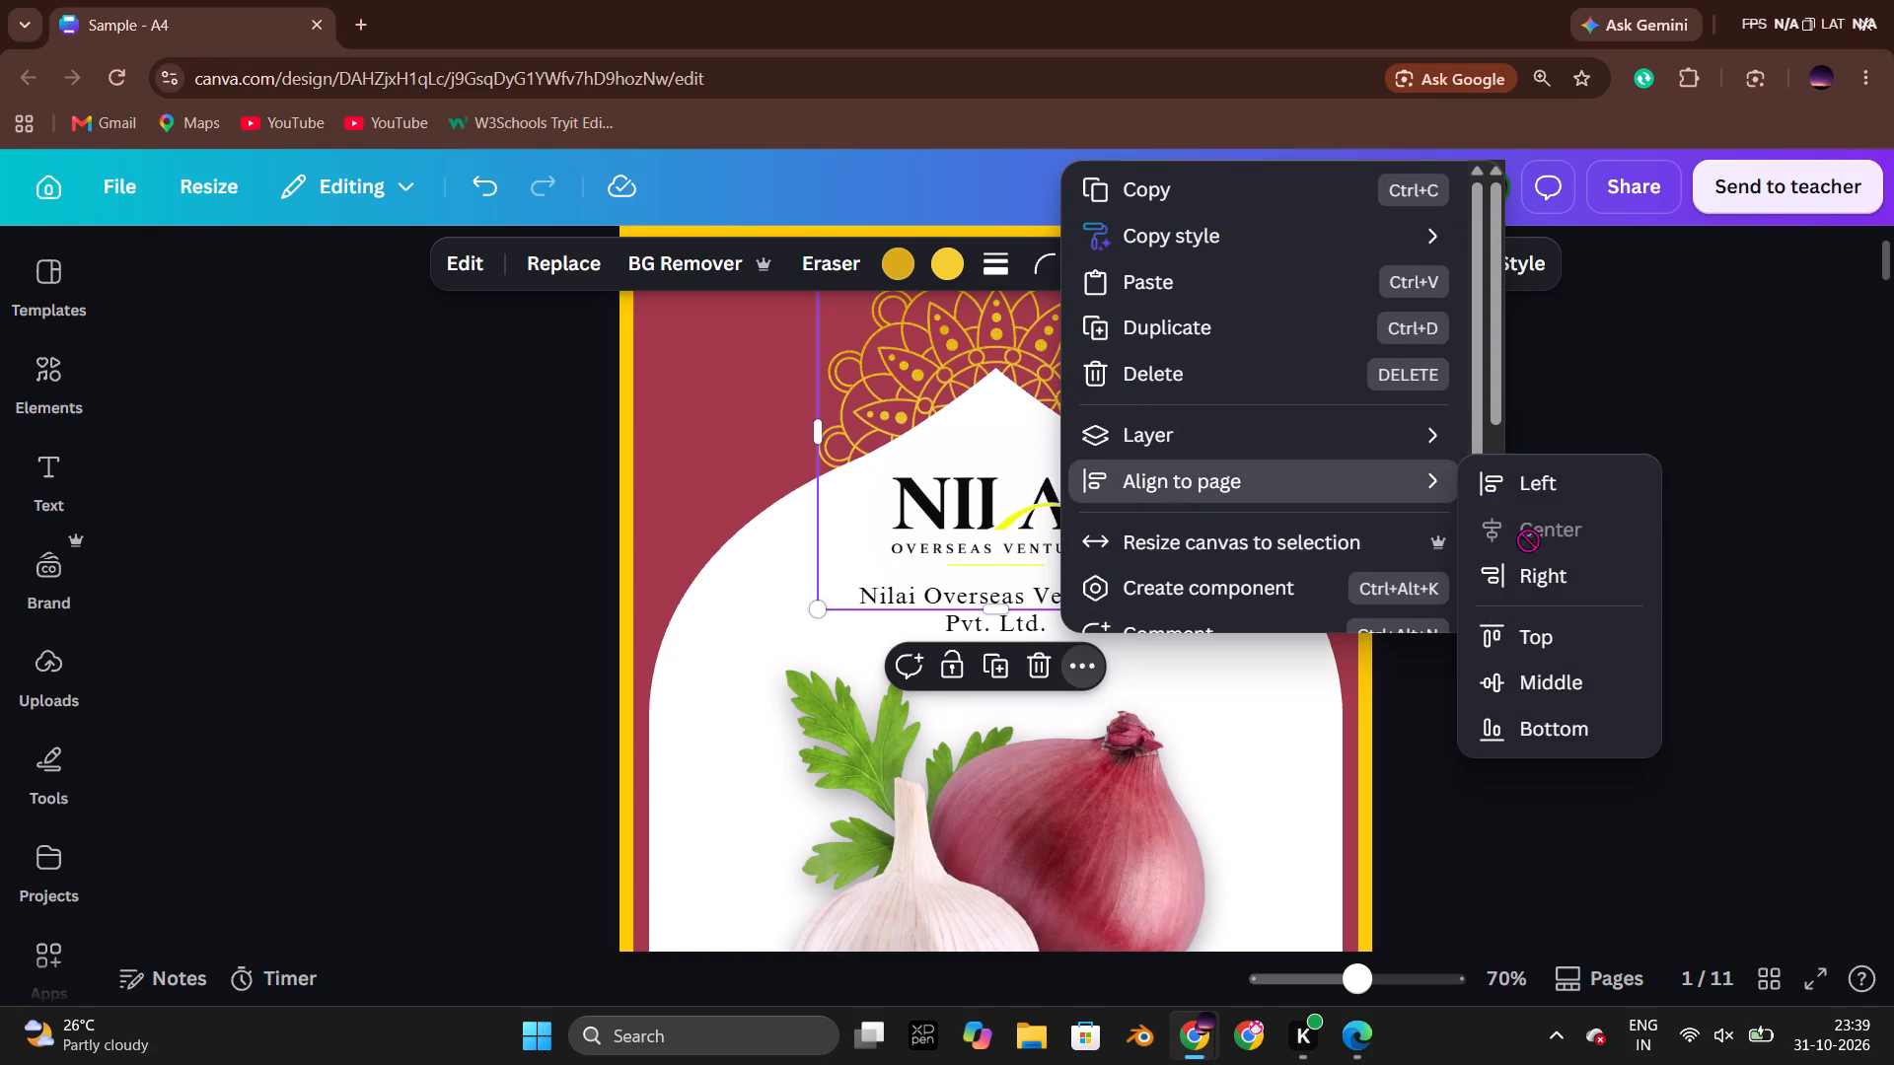
pyautogui.click(1774, 508)
# Check the page alignment options for the onion and garlic photo on the cover.
pyautogui.scroll(-3, 1465, 674)
pyautogui.click(1067, 533)
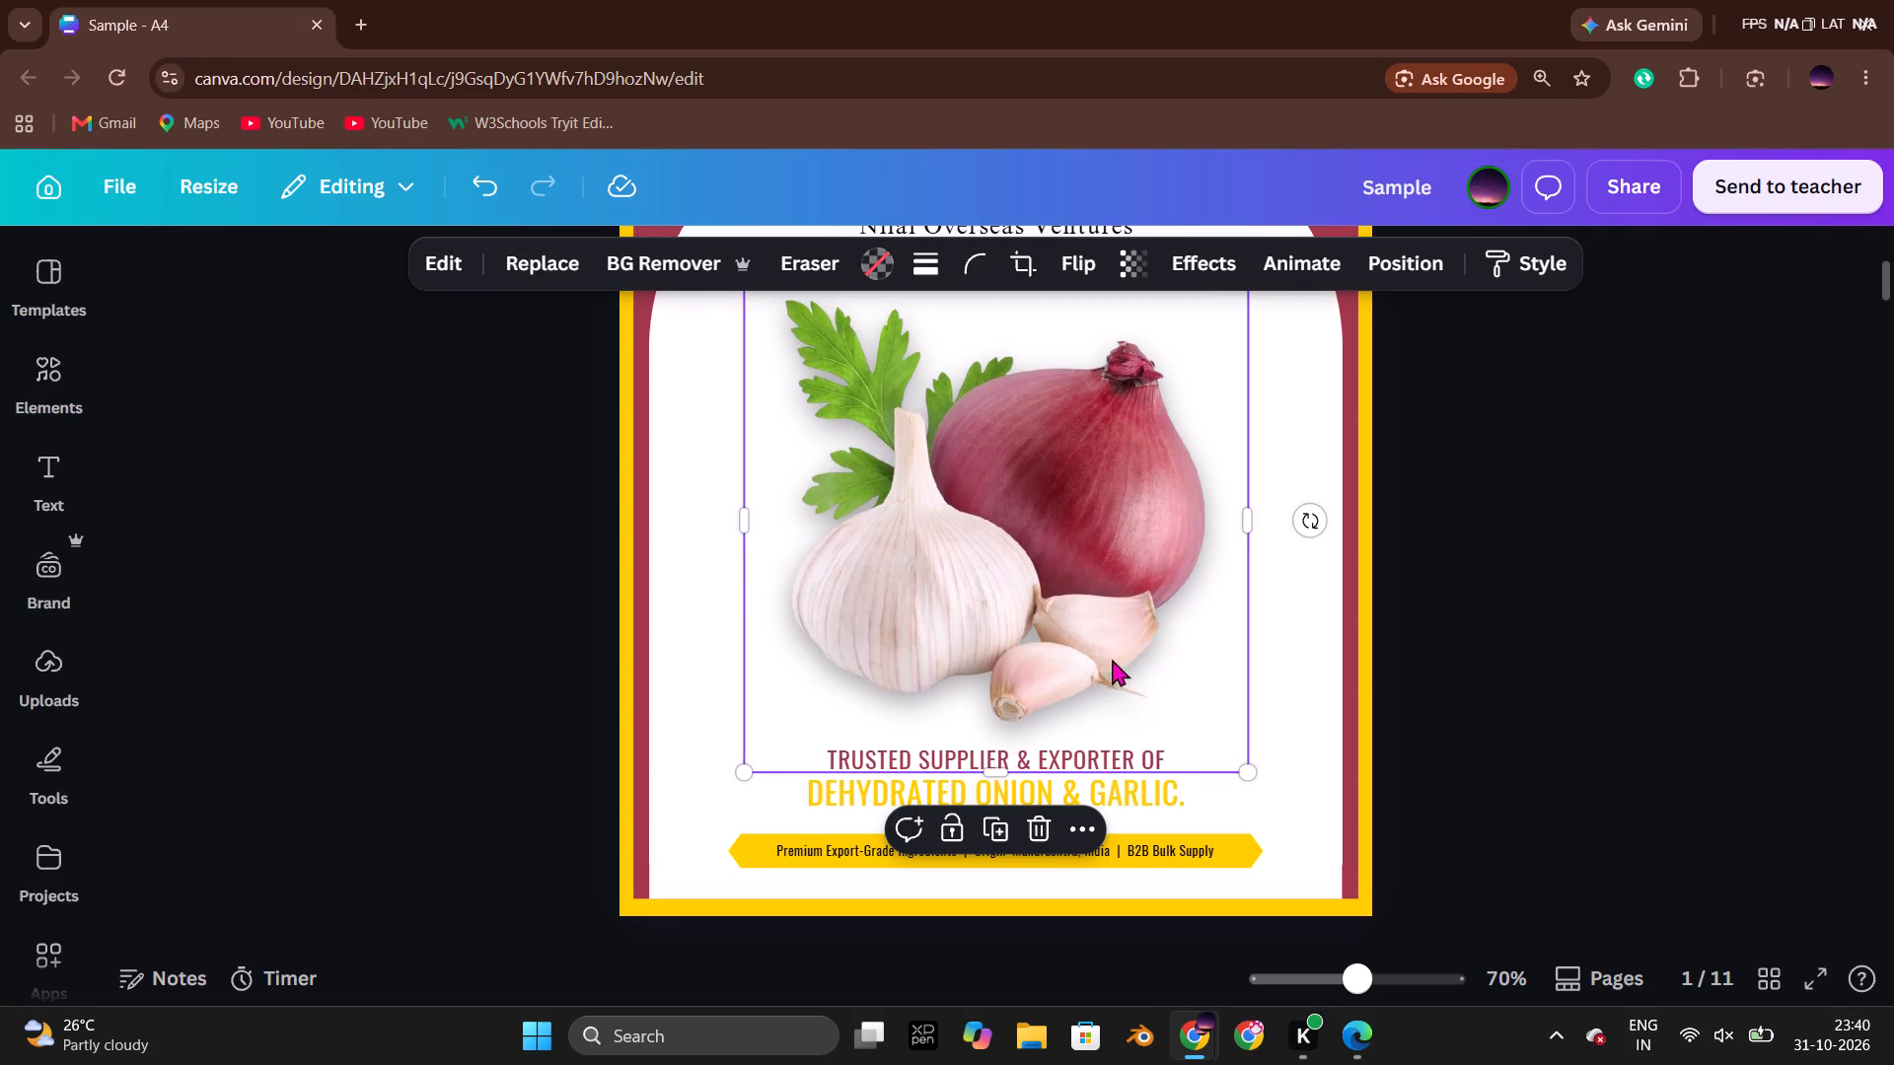
pyautogui.click(1088, 826)
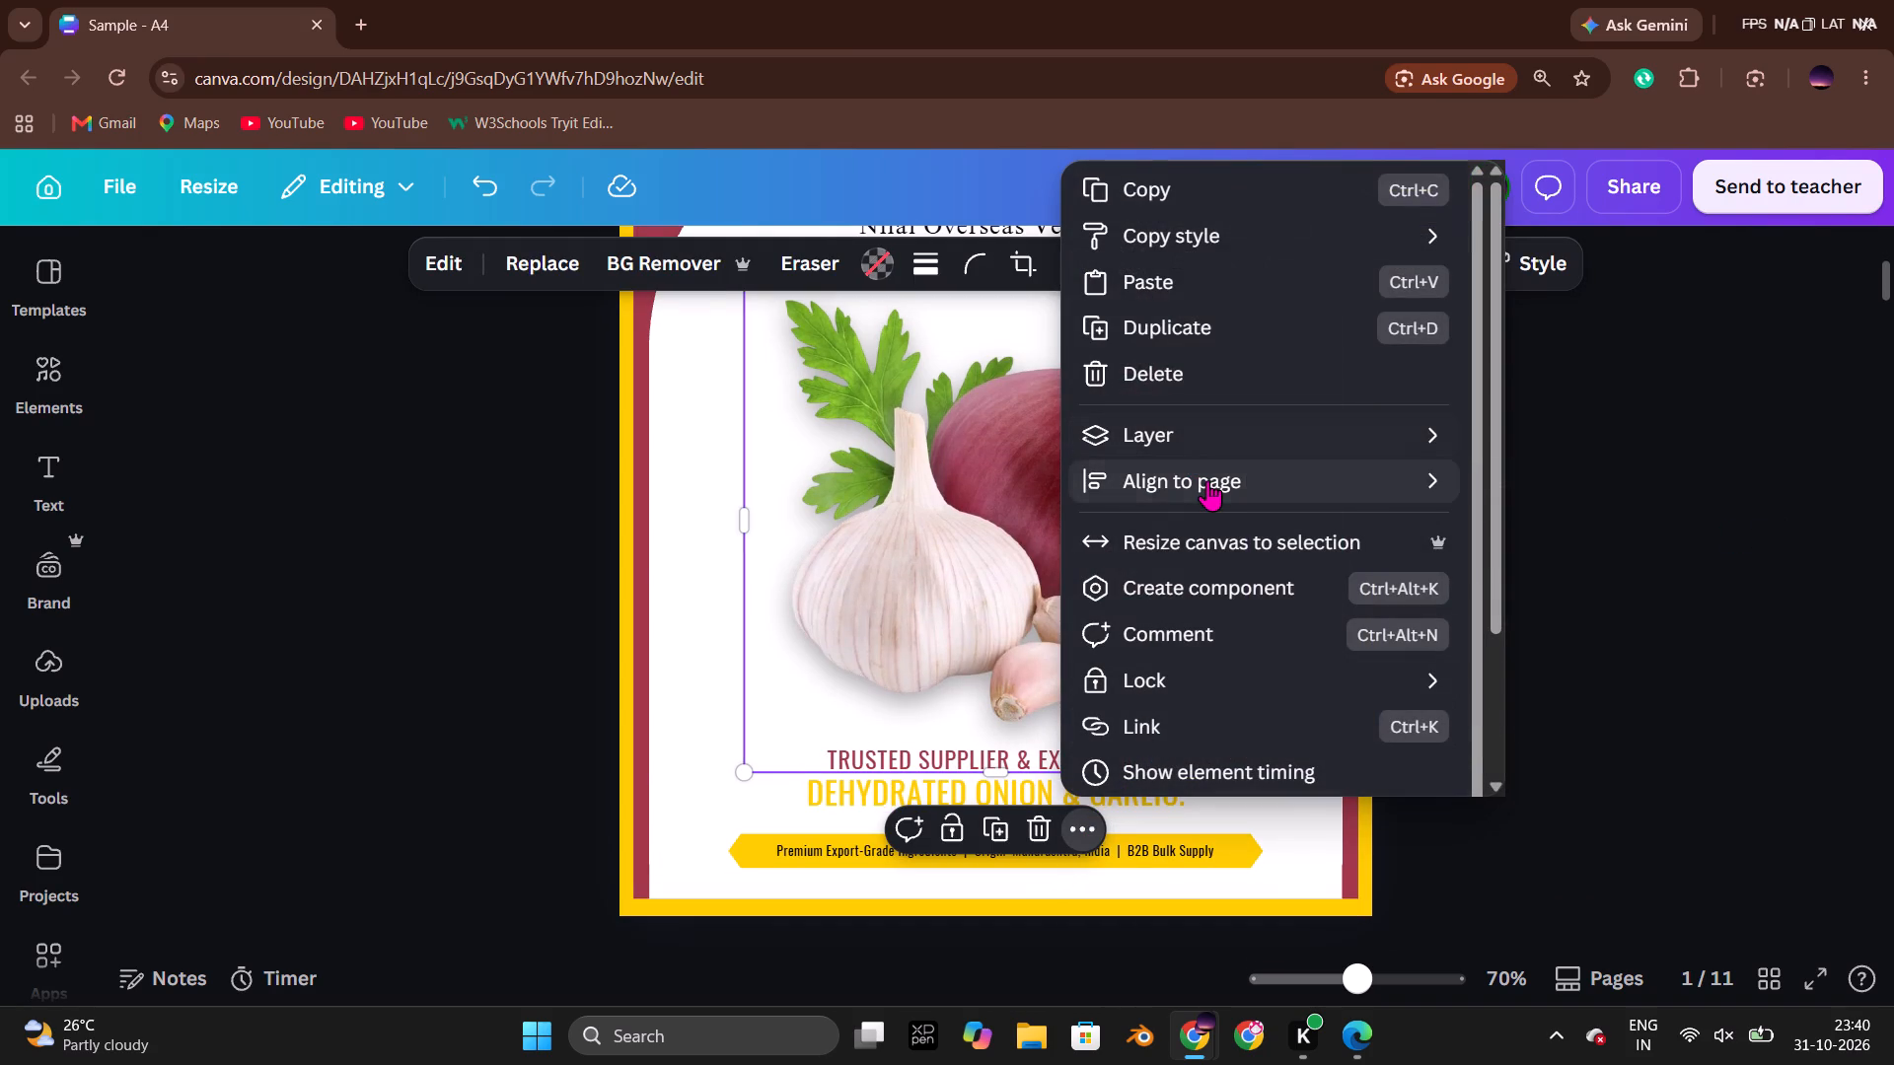
pyautogui.click(1774, 550)
# Nudge the Specification & Batch Documentation paragraph and its heading slightly down on page 3.
pyautogui.scroll(-8, 1583, 690)
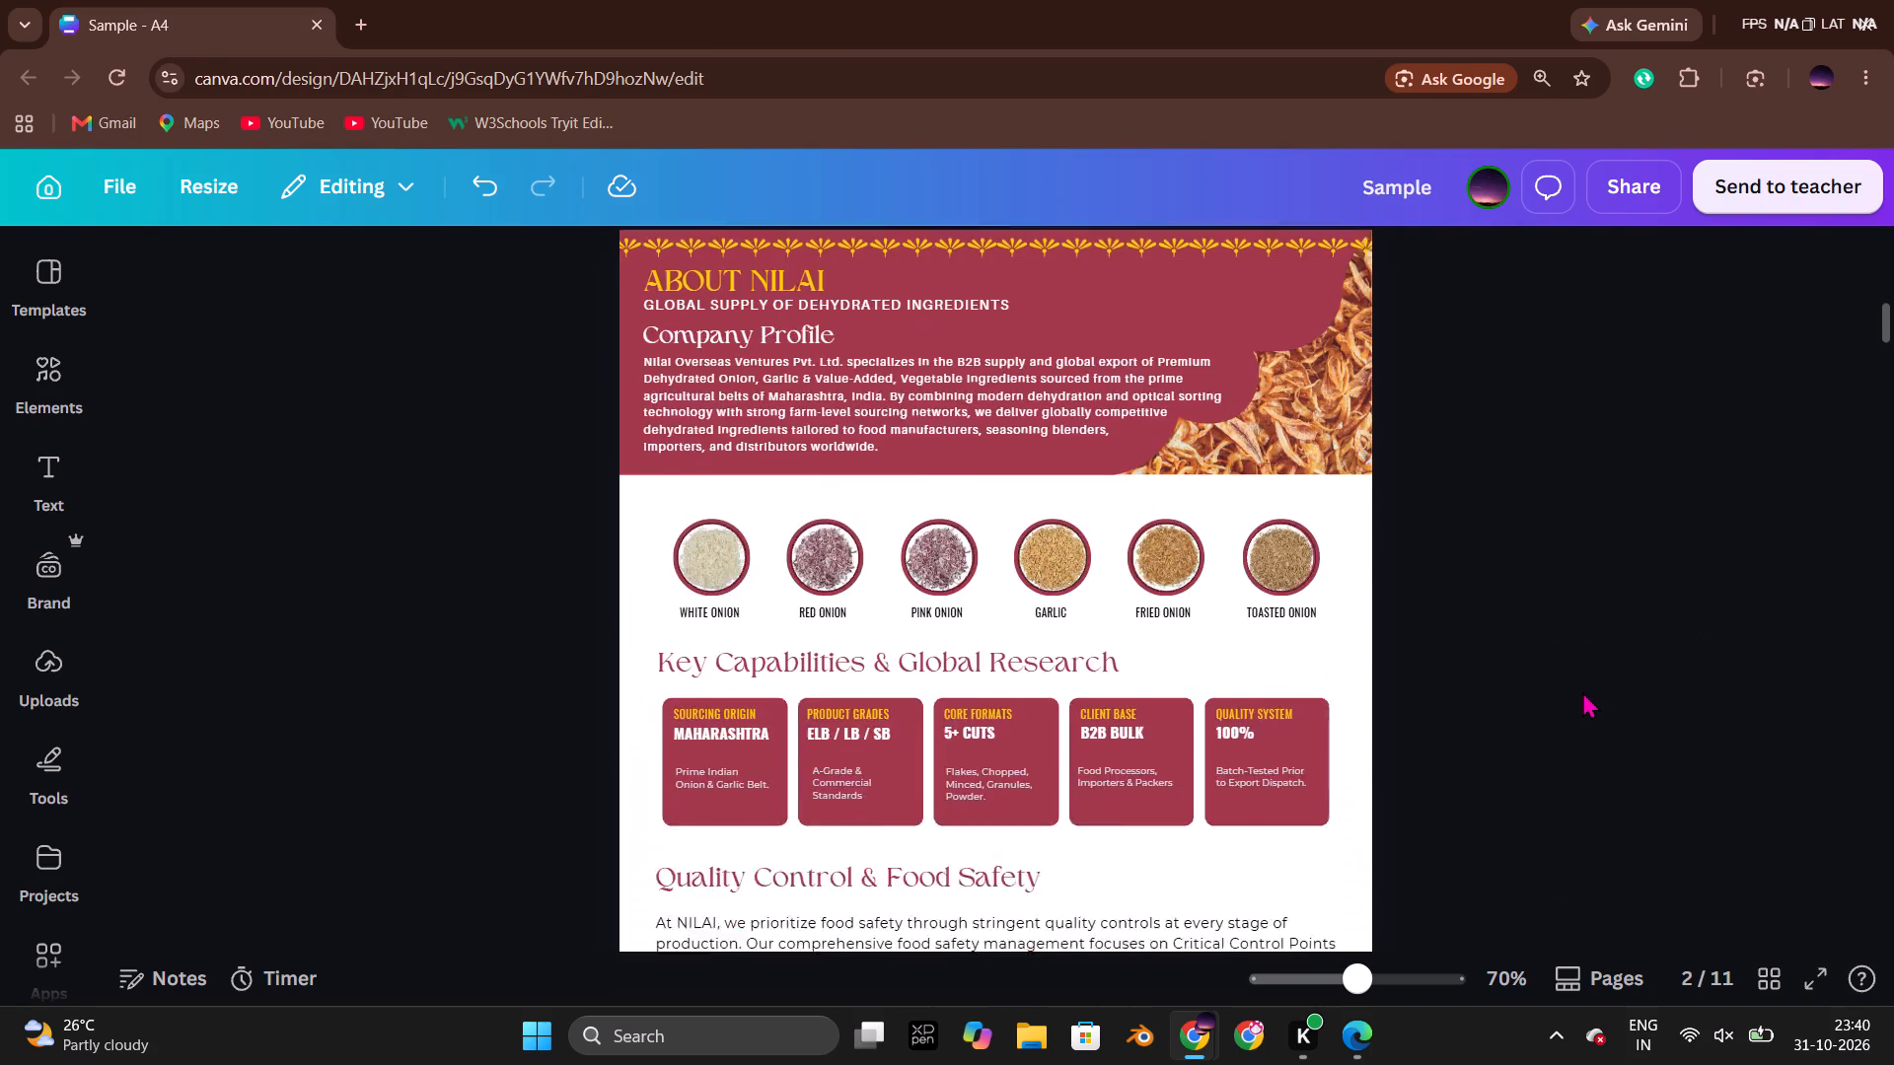
pyautogui.scroll(-10, 1582, 691)
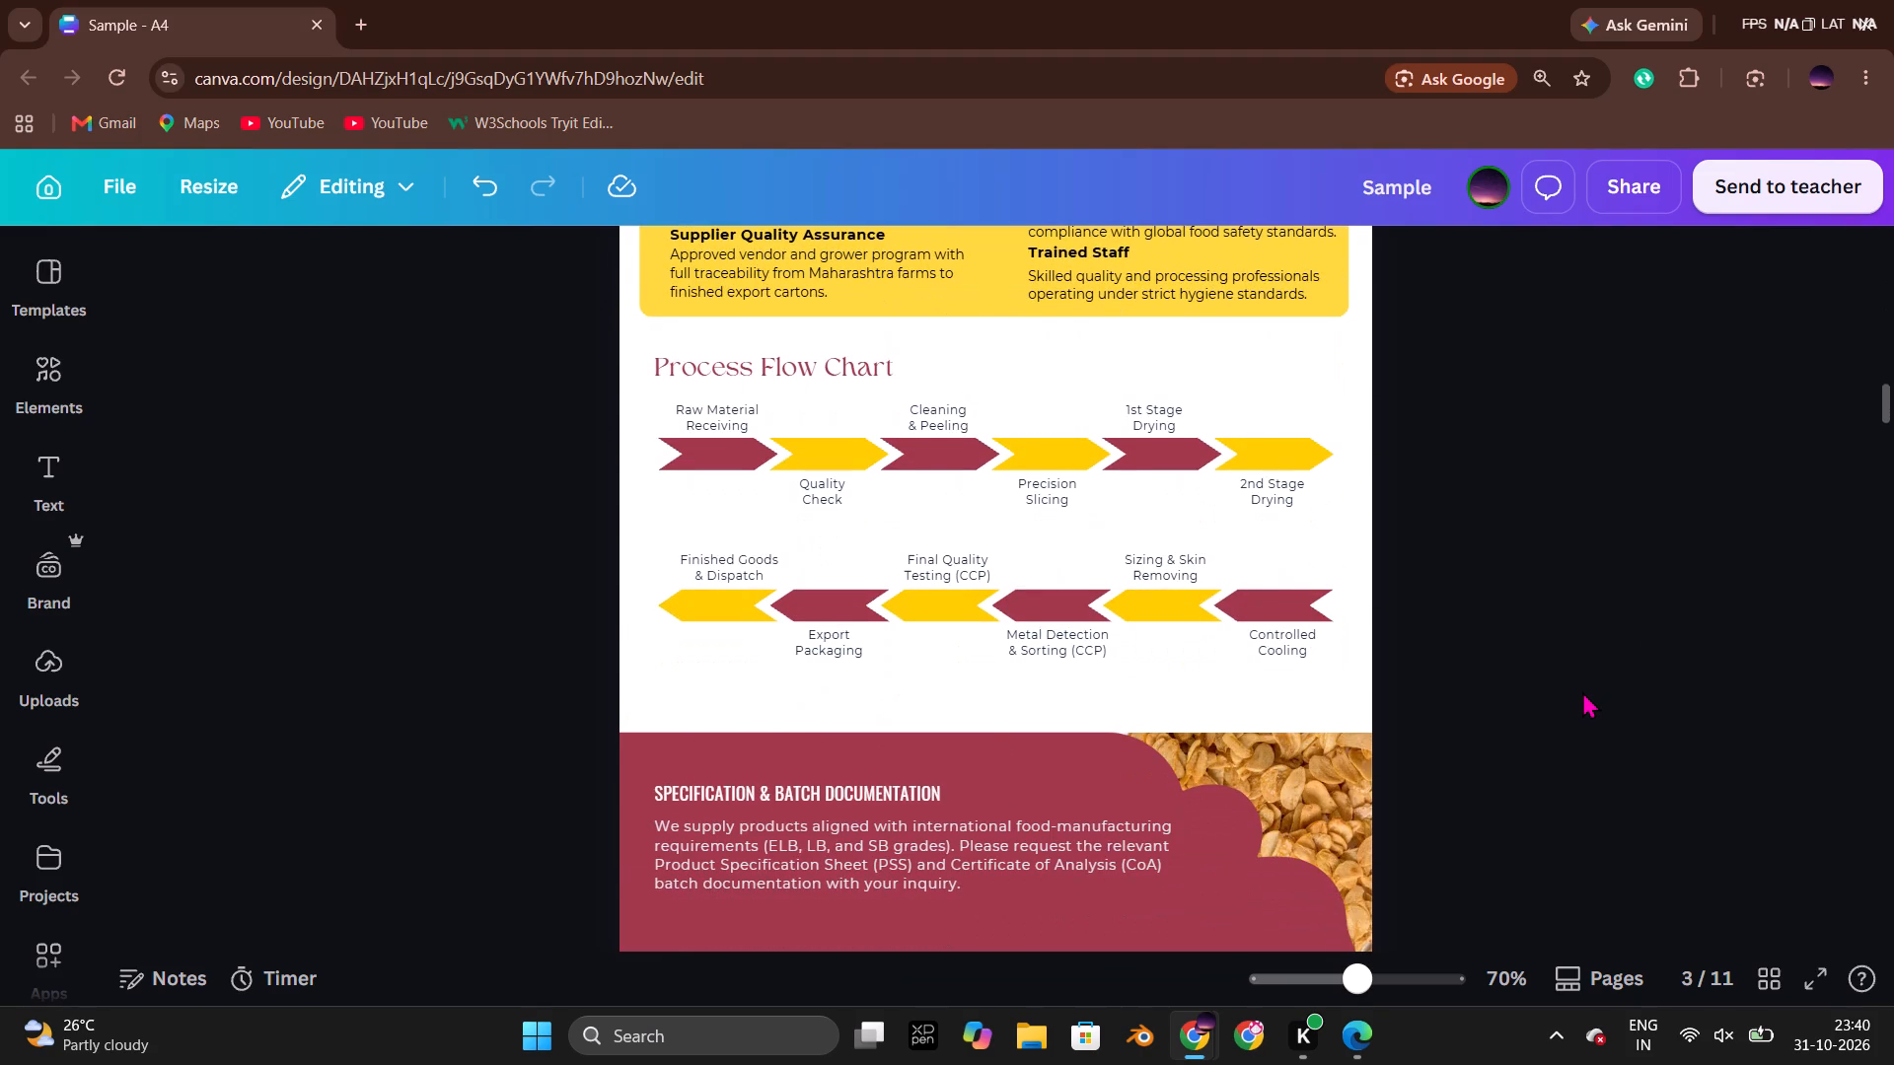
pyautogui.scroll(-3, 1582, 691)
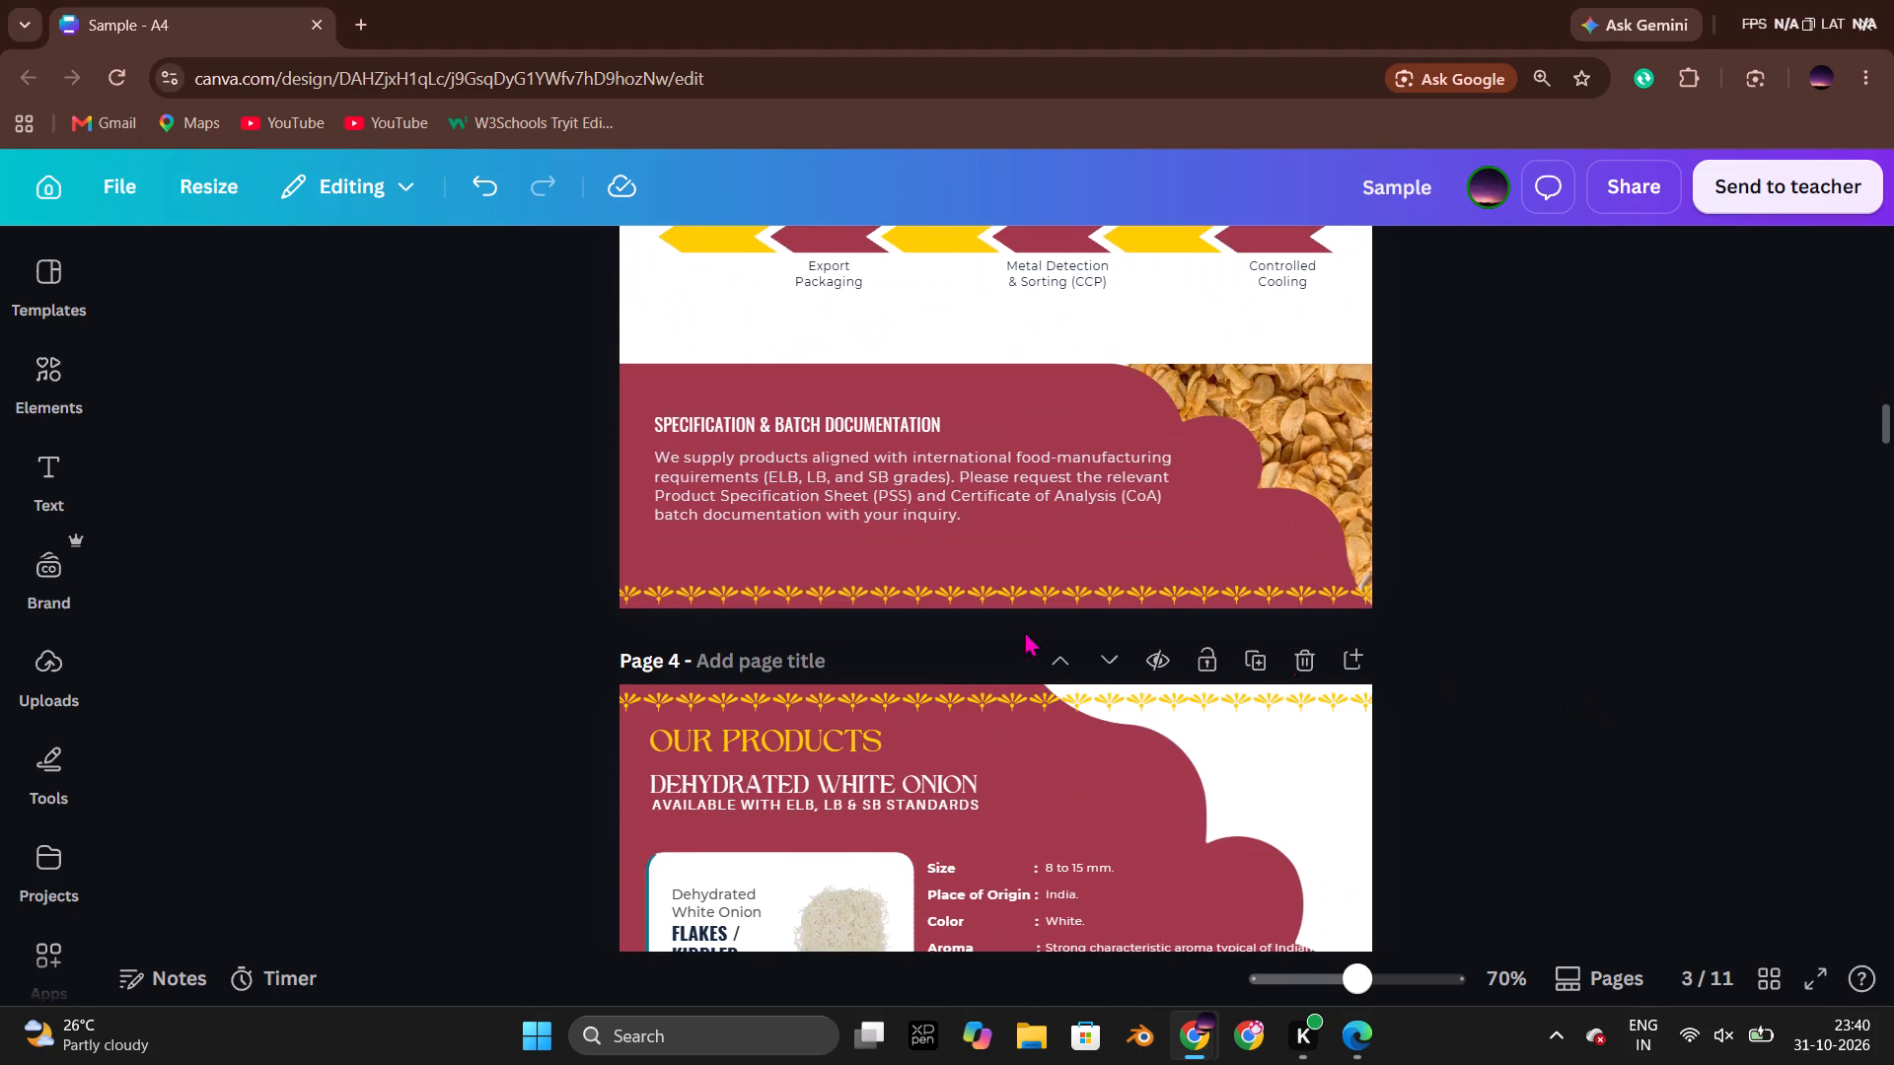
pyautogui.click(789, 500)
pyautogui.press('Down')
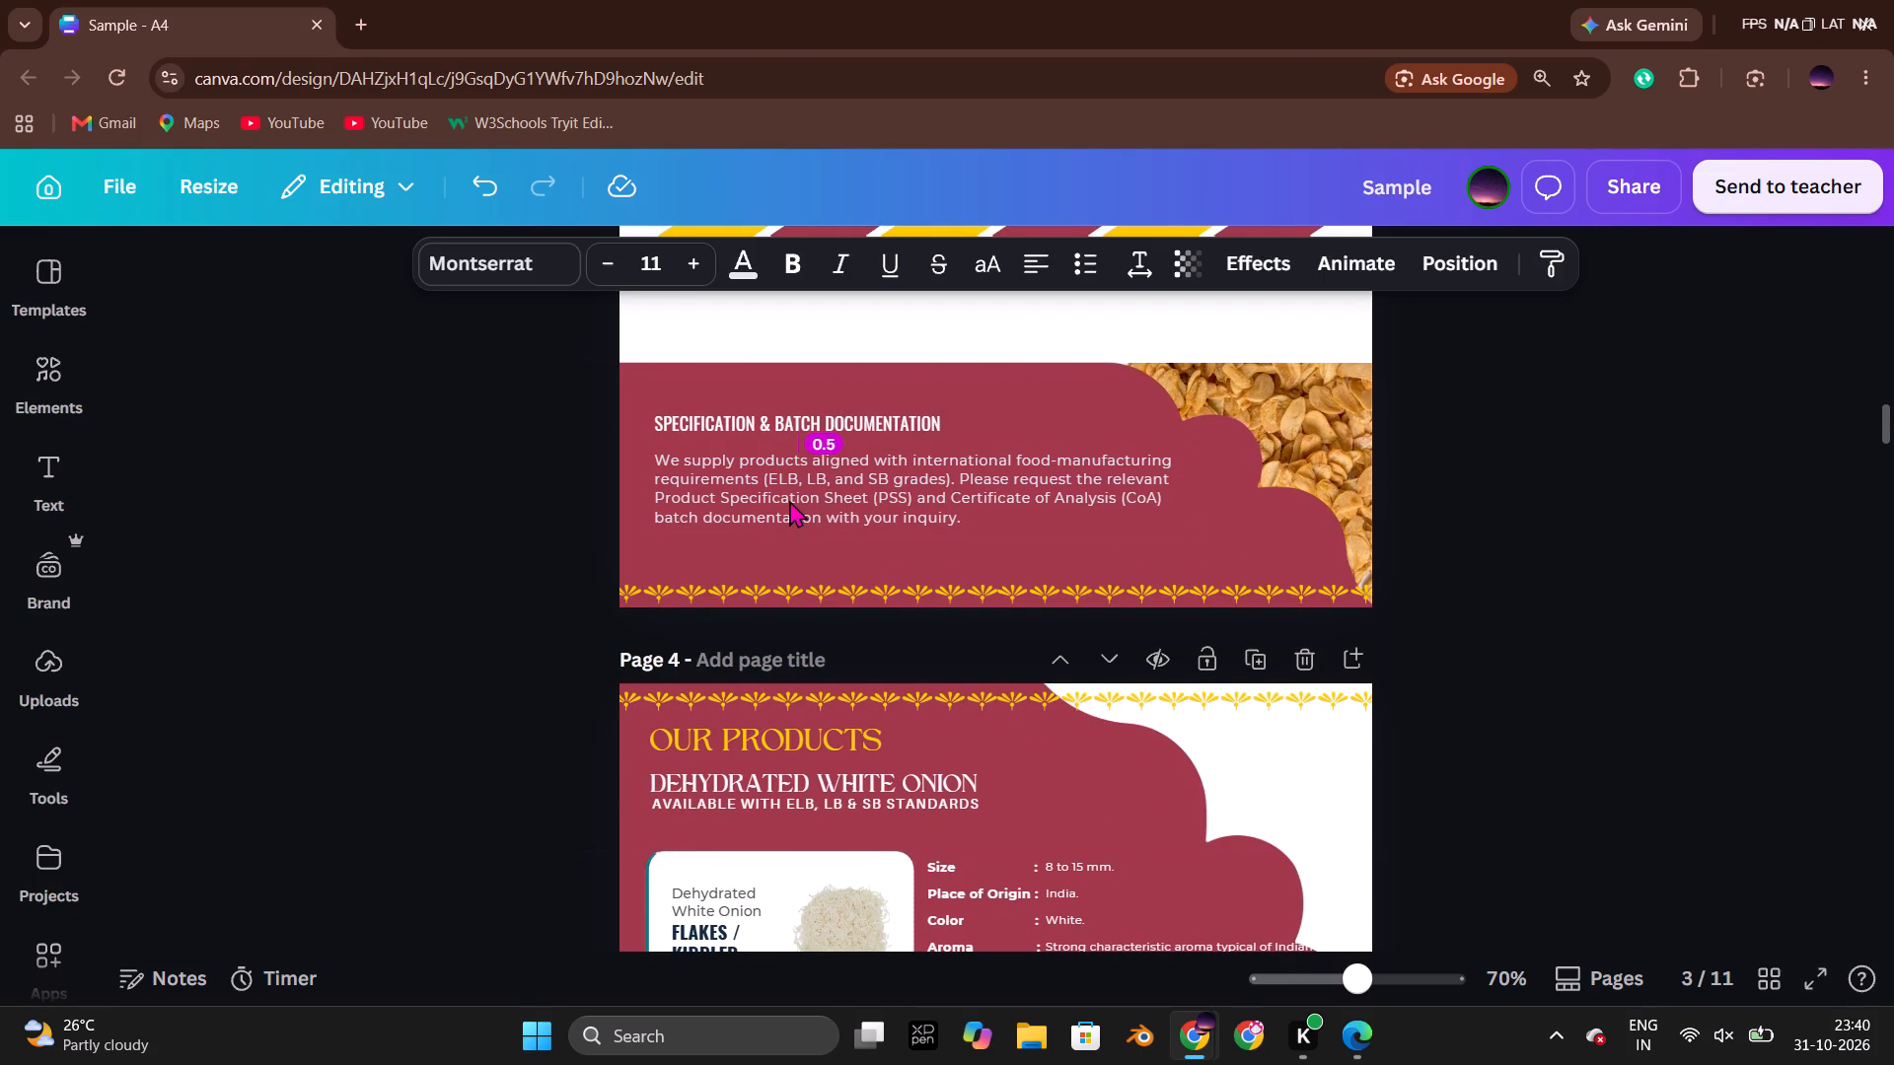
pyautogui.click(272, 434)
pyautogui.click(742, 432)
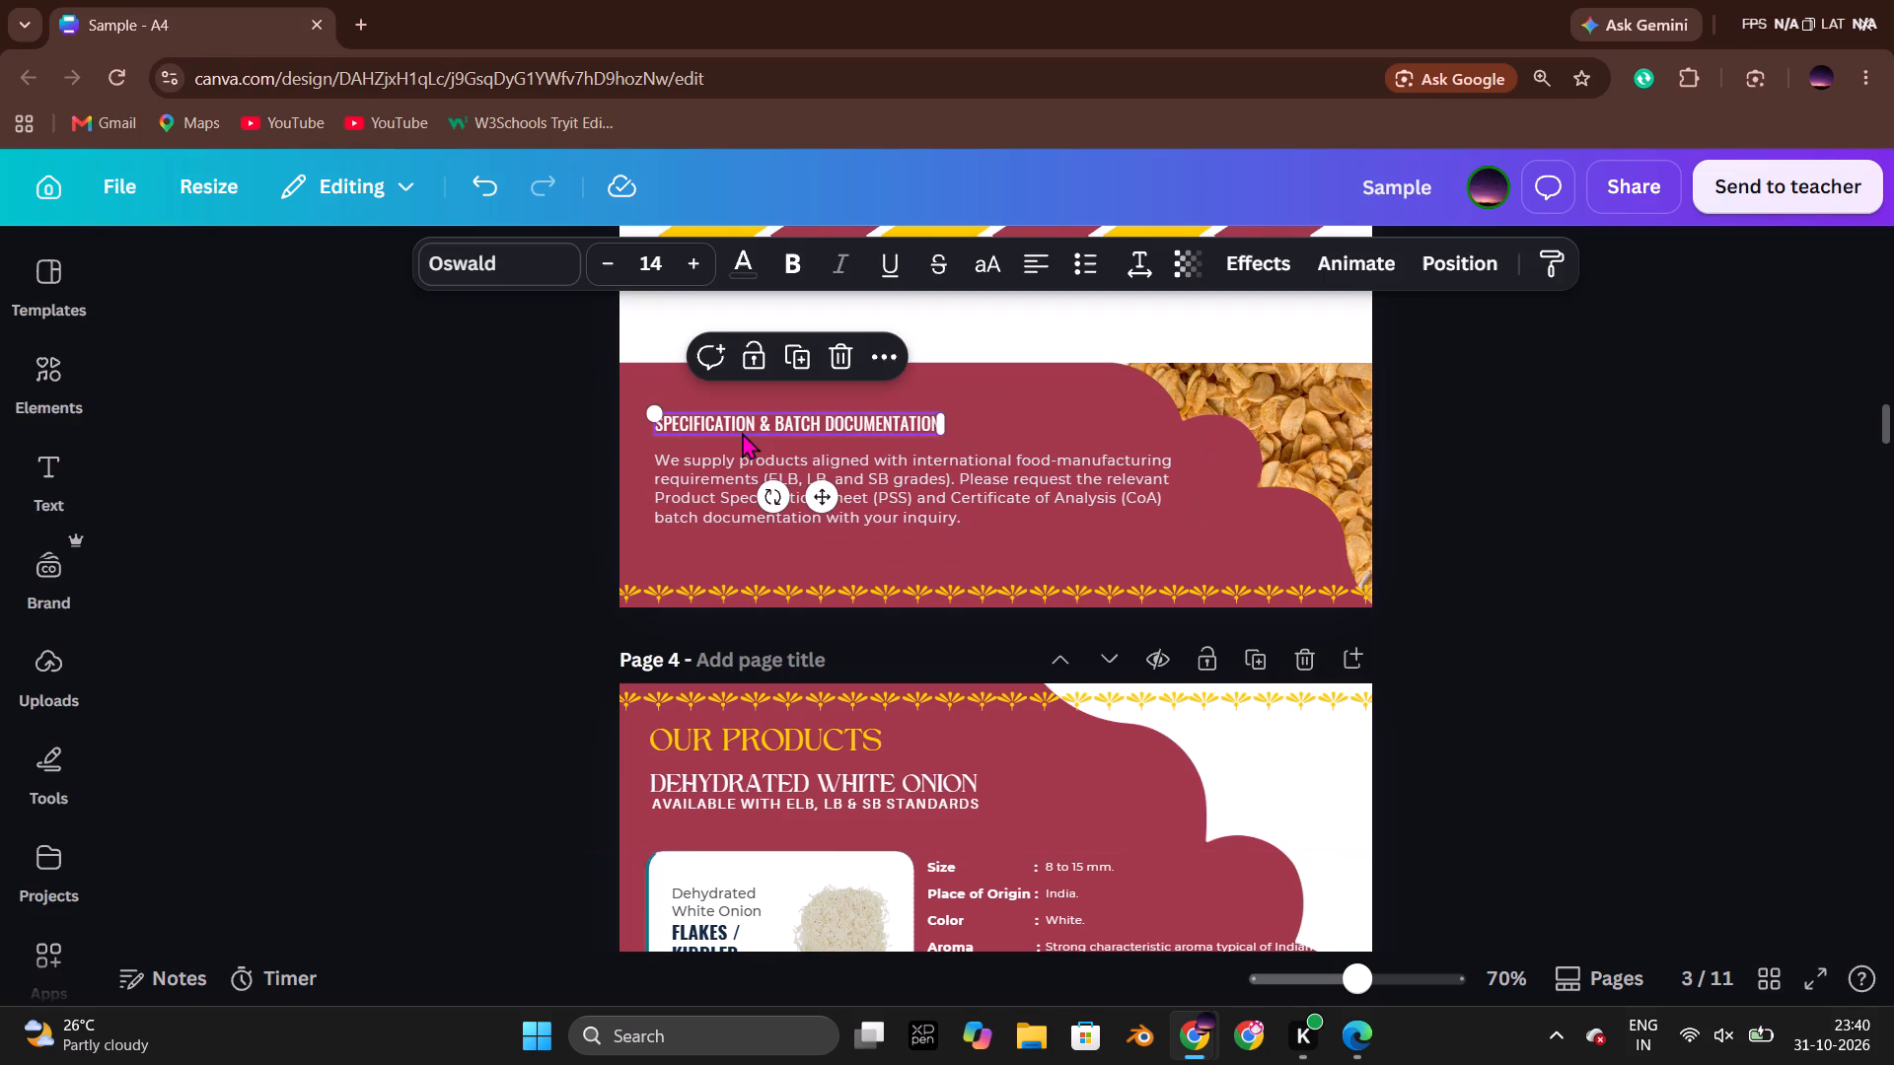
pyautogui.press('Down')
pyautogui.click(439, 489)
# Review the white onion, red onion and garlic product pages on pages 4 to 6.
pyautogui.scroll(-5, 446, 502)
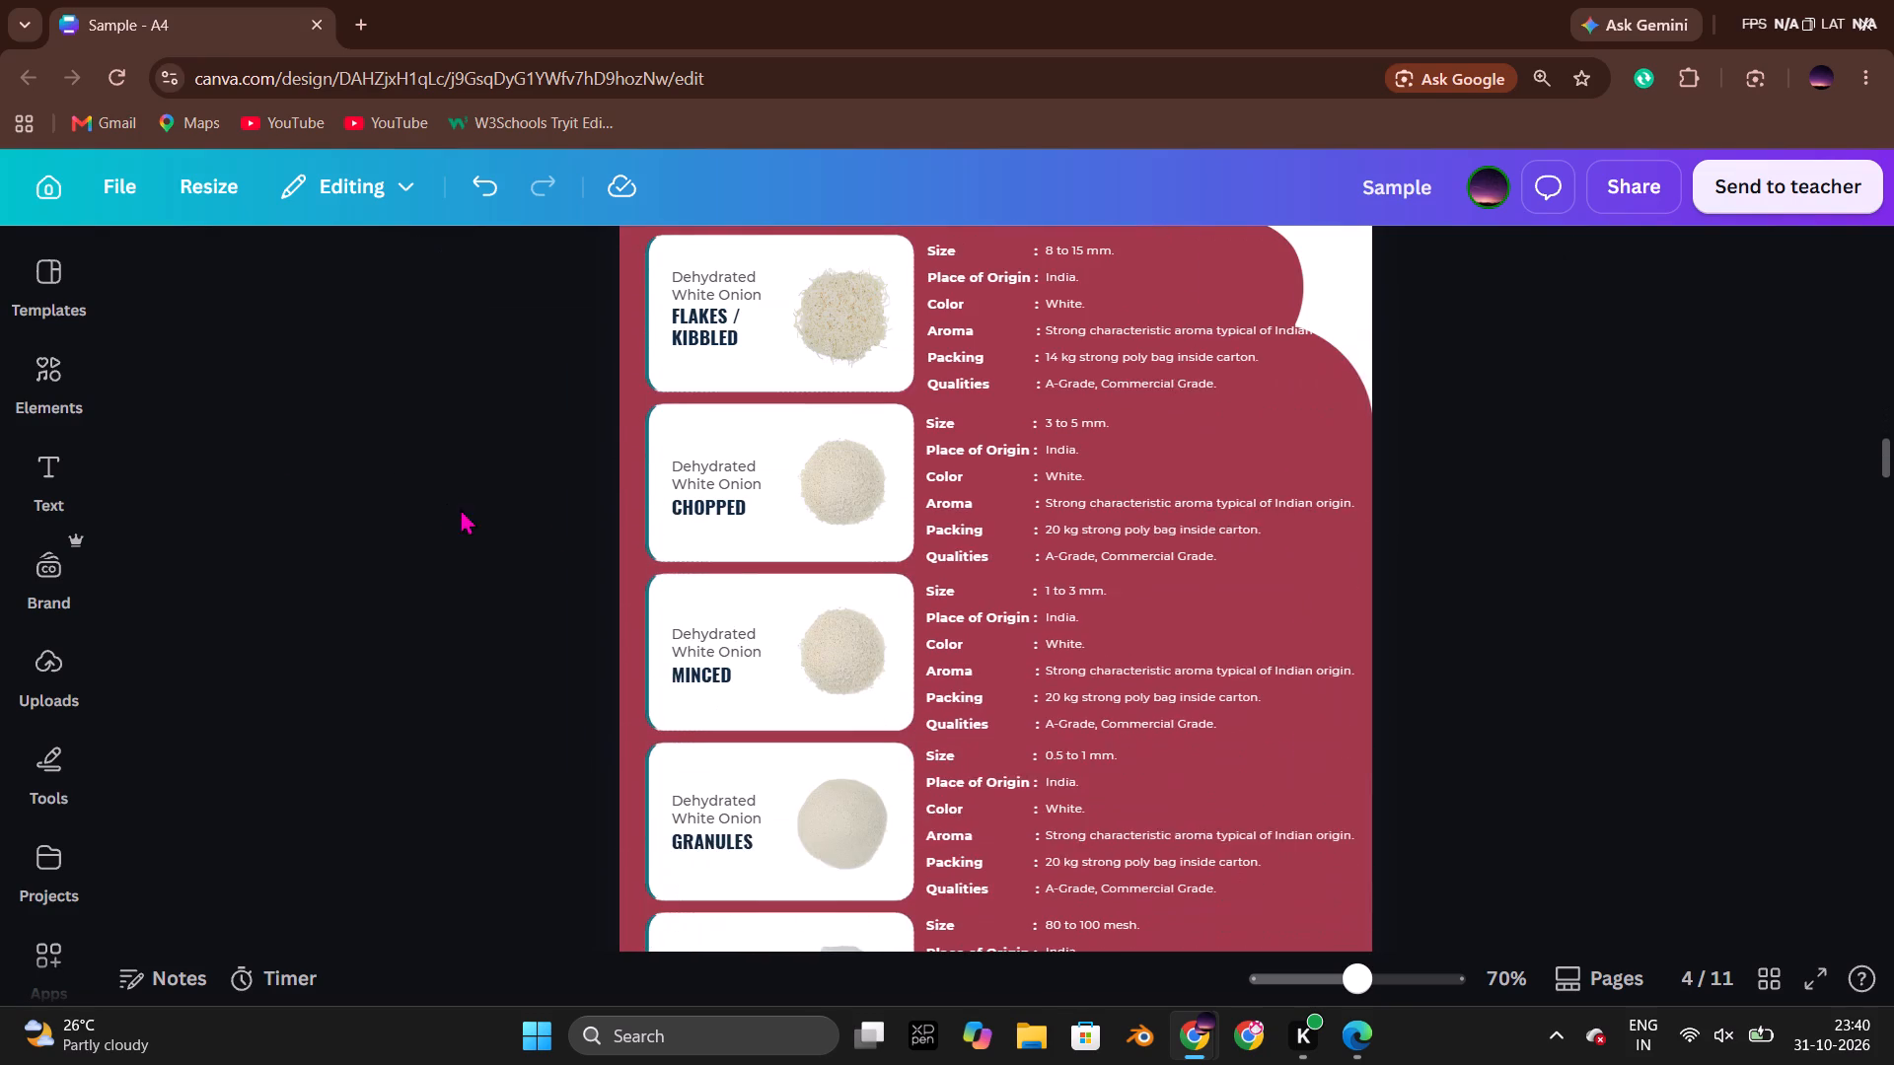
pyautogui.scroll(-8, 998, 571)
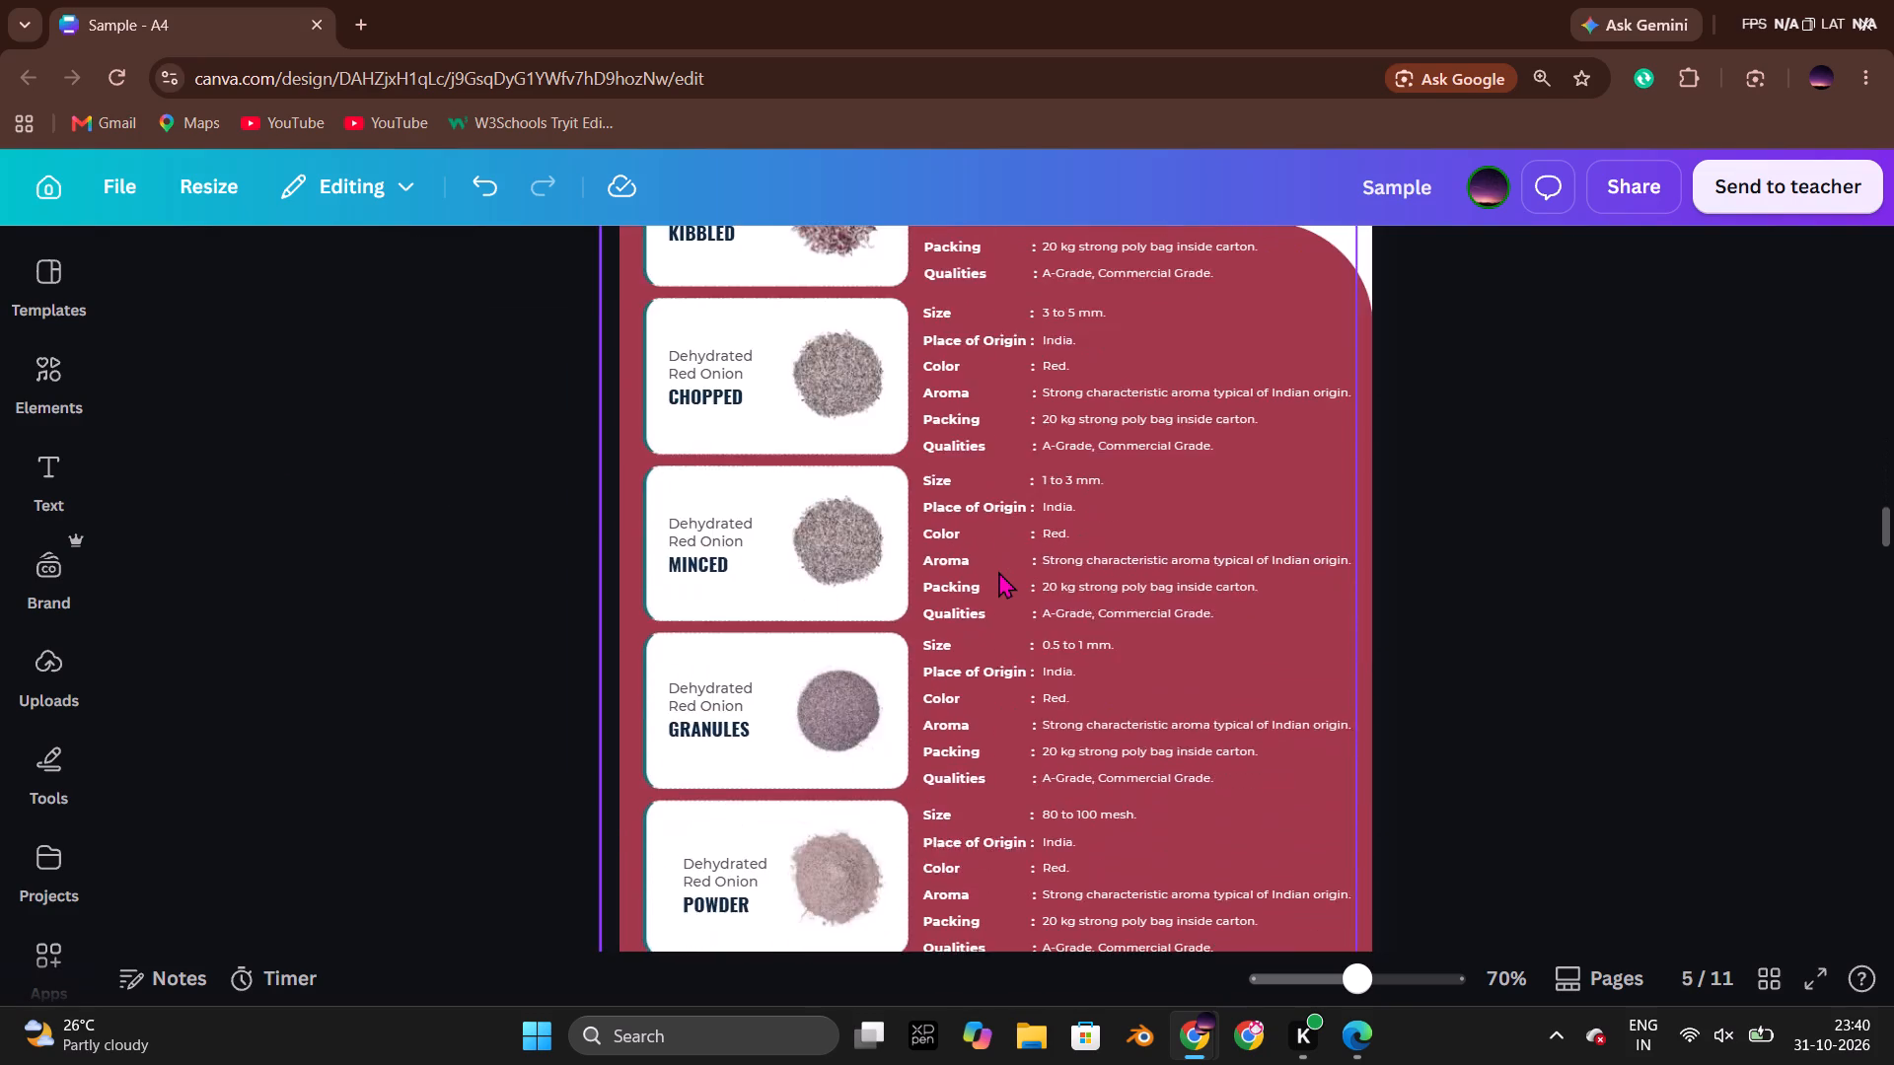
pyautogui.scroll(-4, 998, 571)
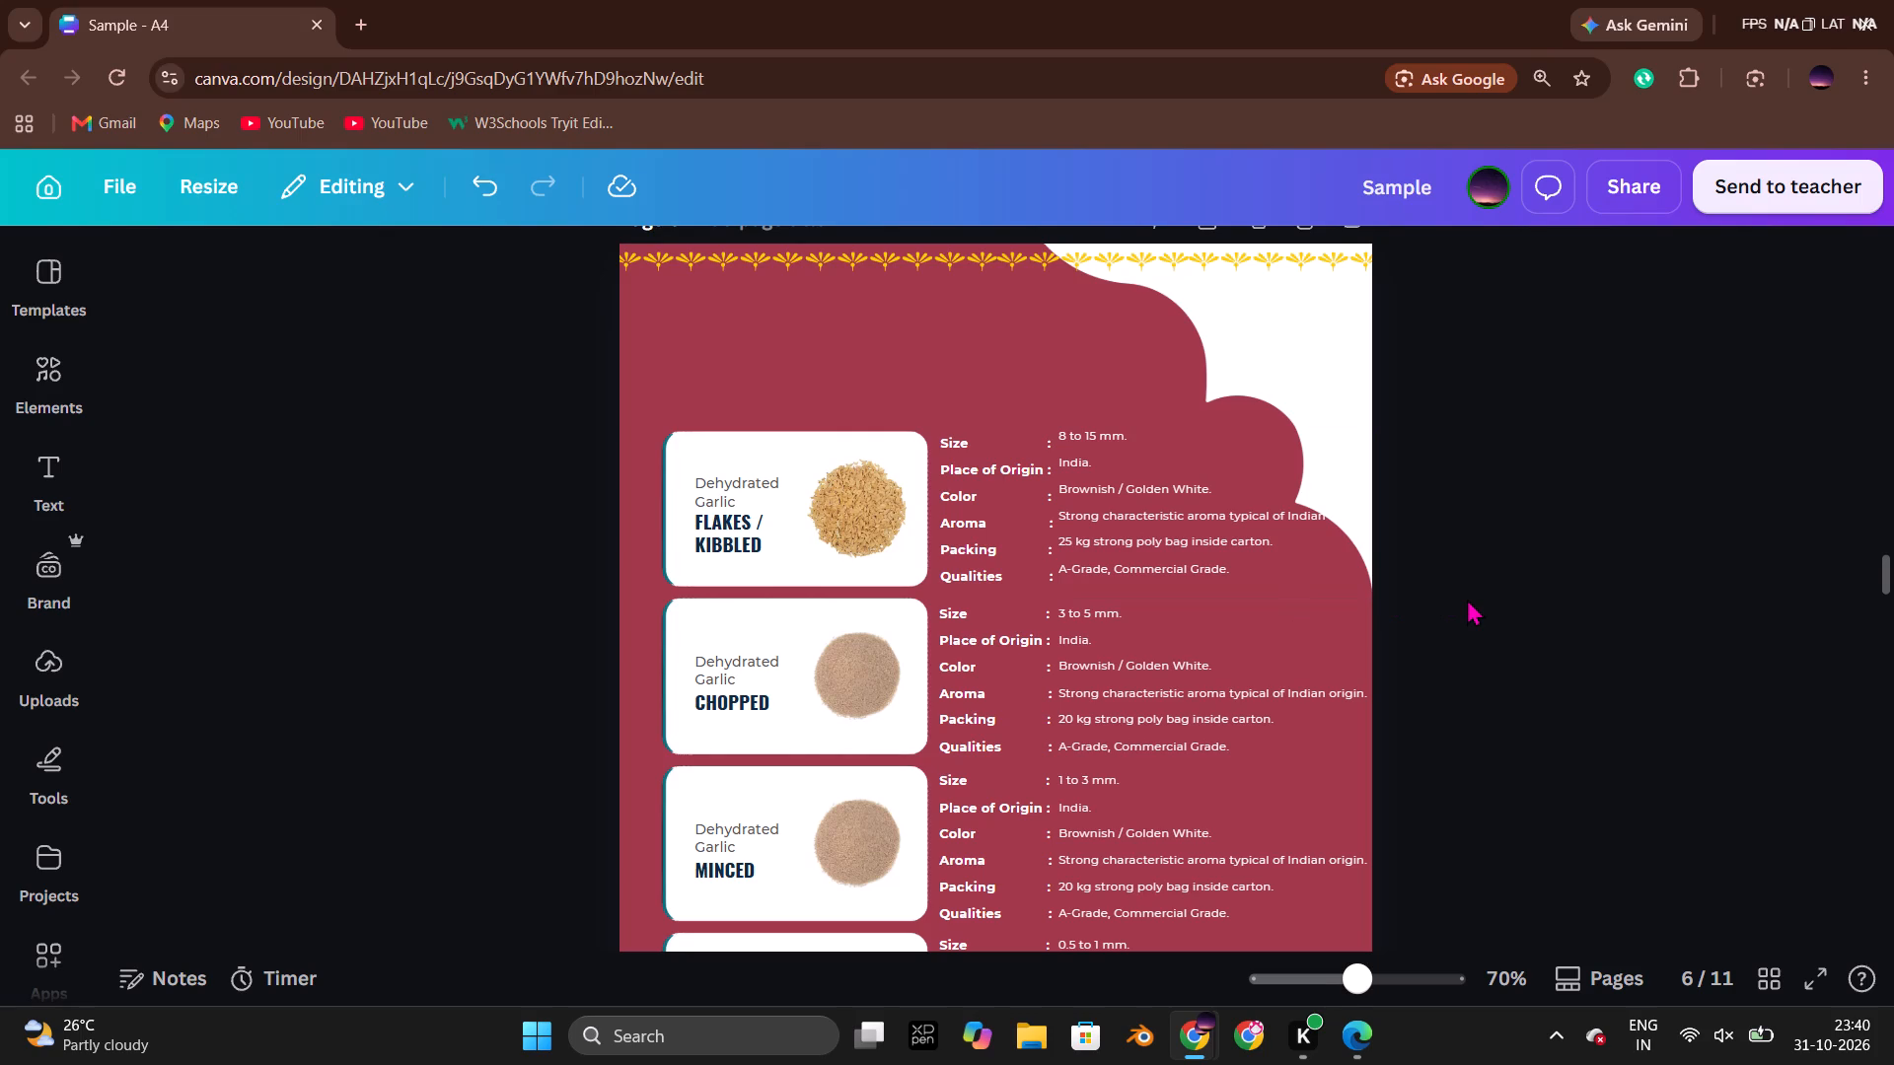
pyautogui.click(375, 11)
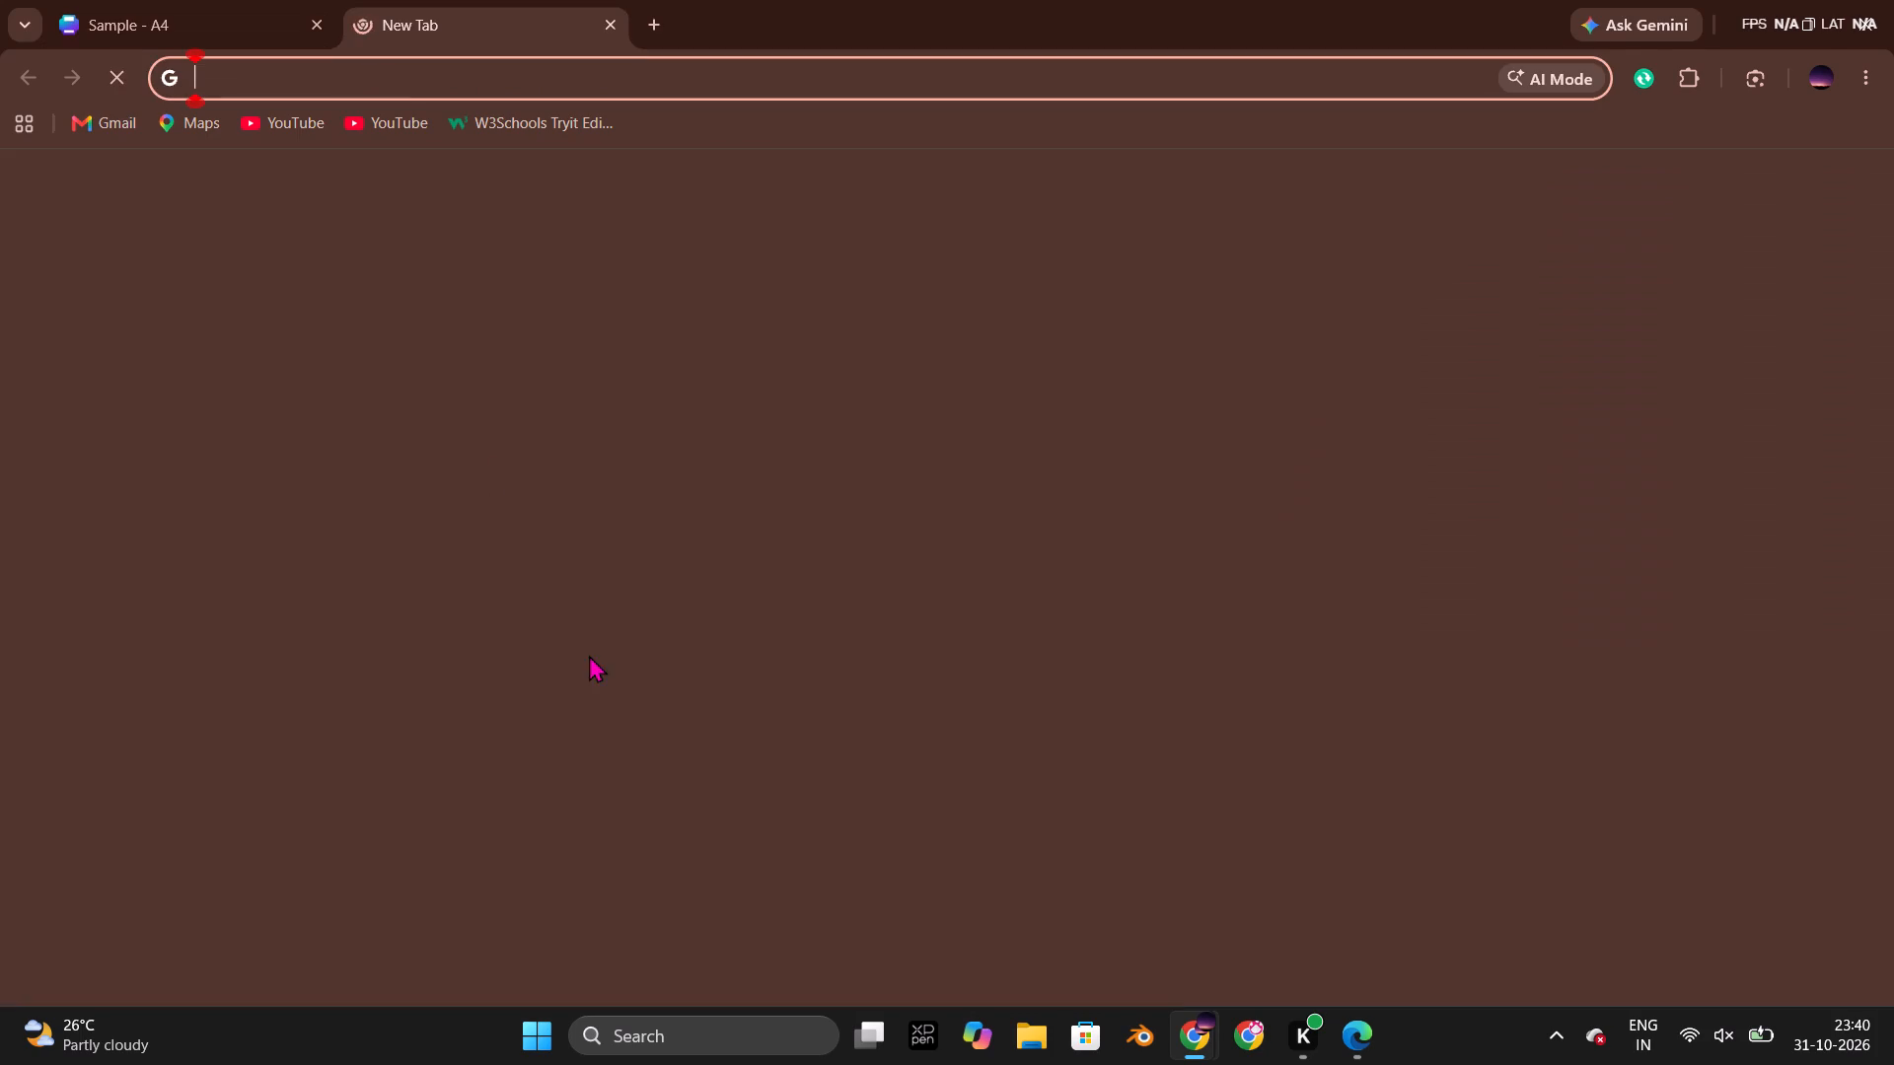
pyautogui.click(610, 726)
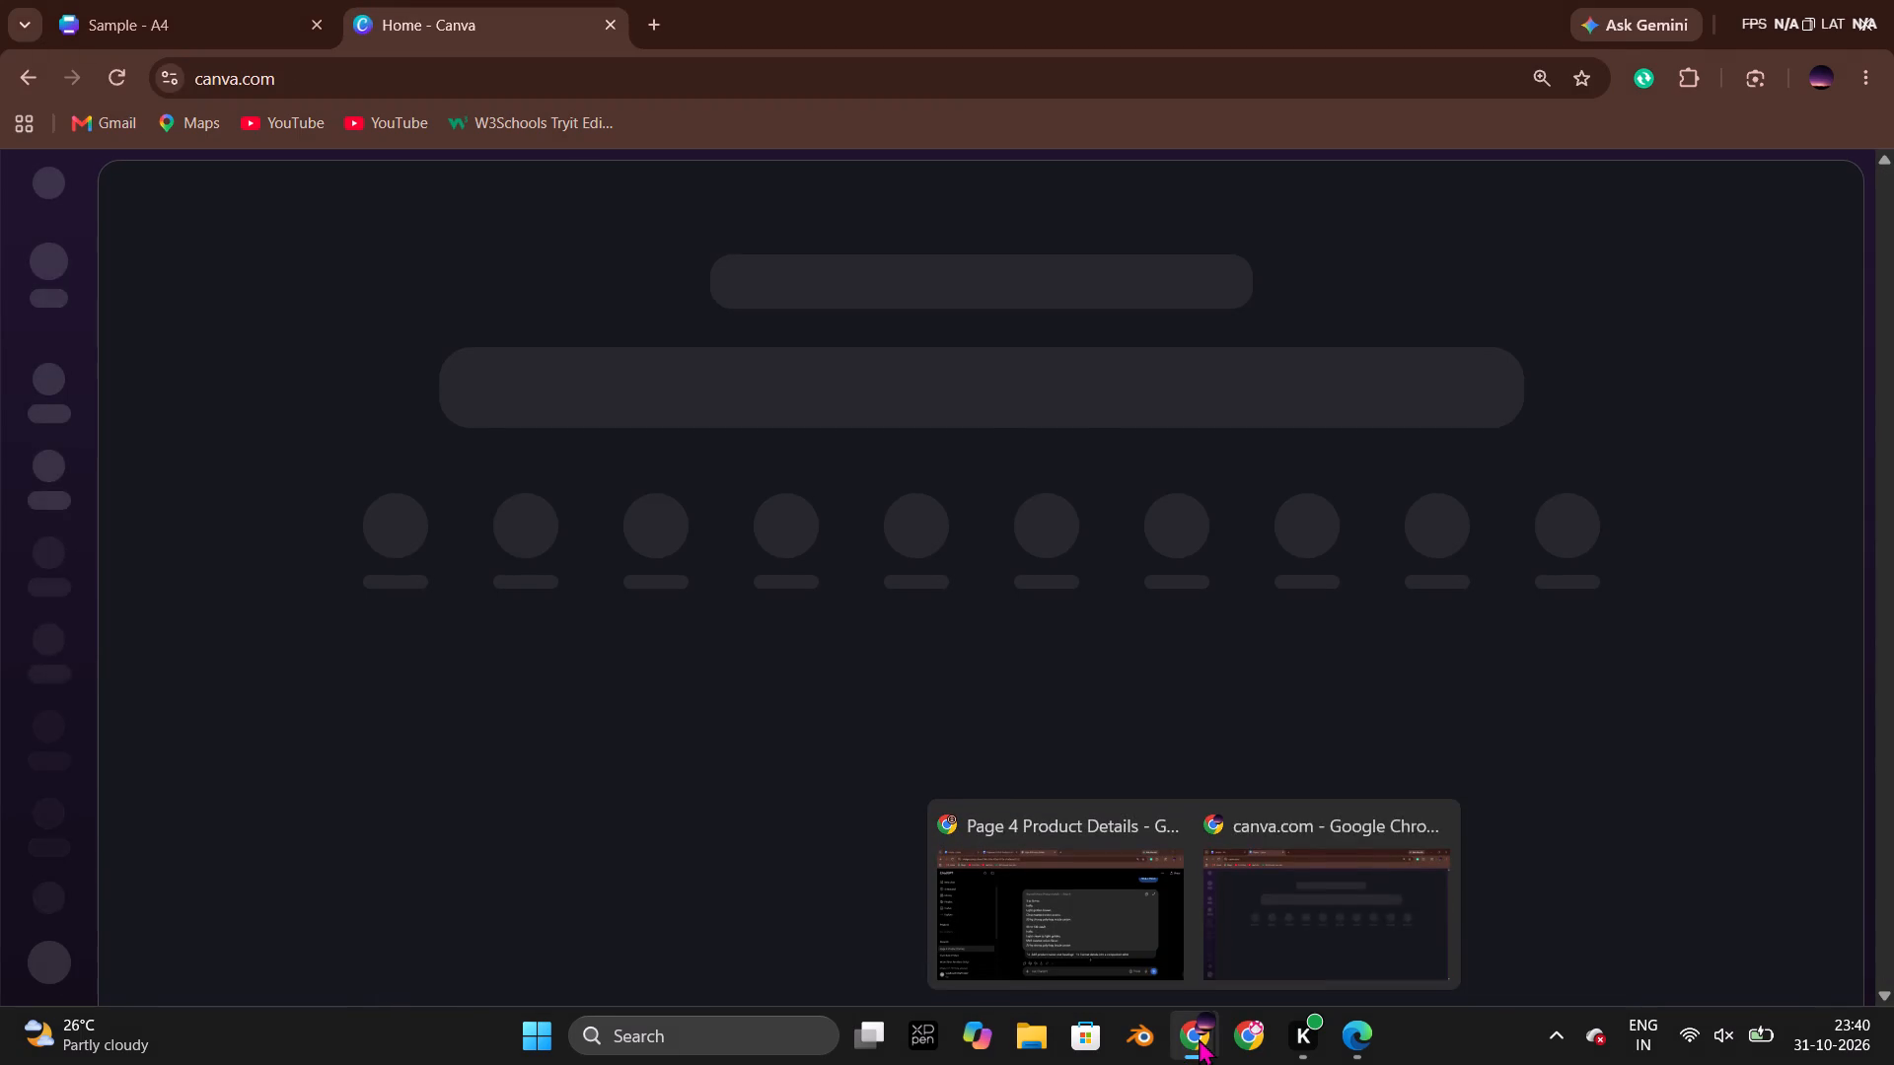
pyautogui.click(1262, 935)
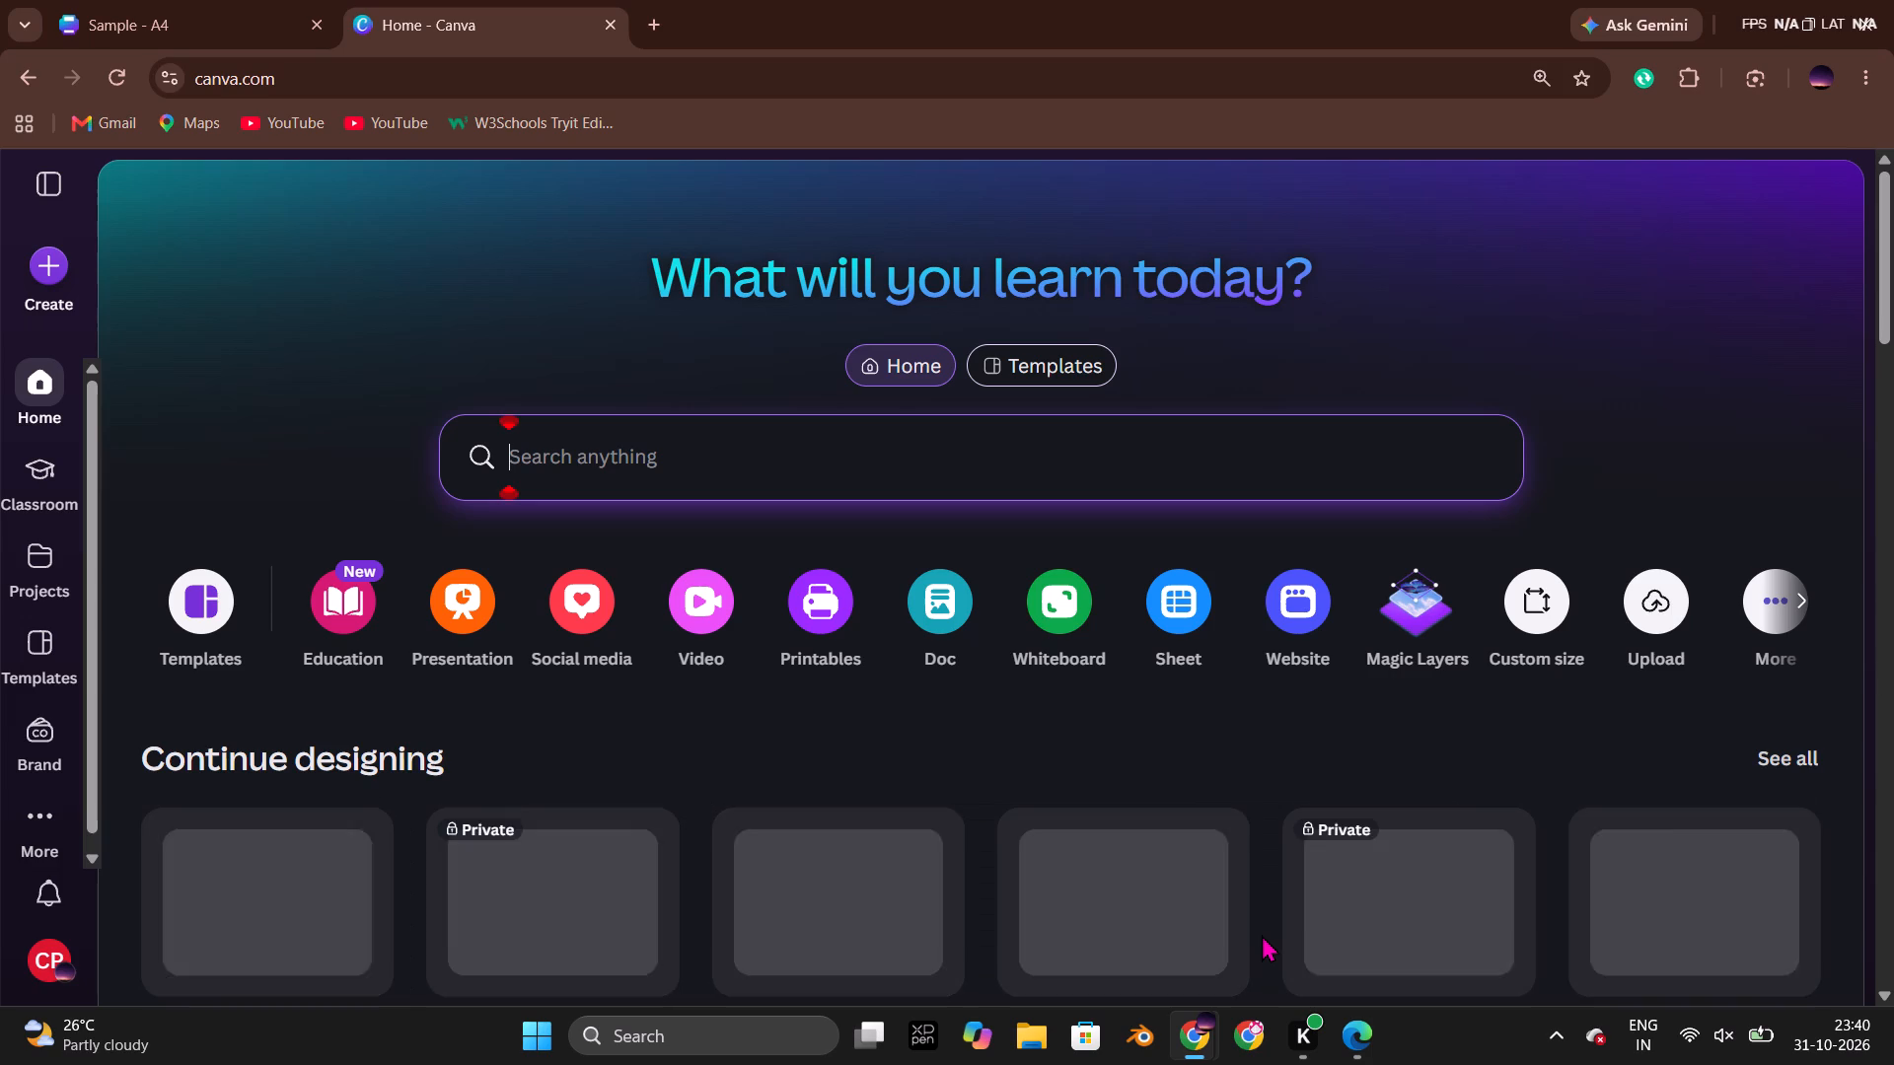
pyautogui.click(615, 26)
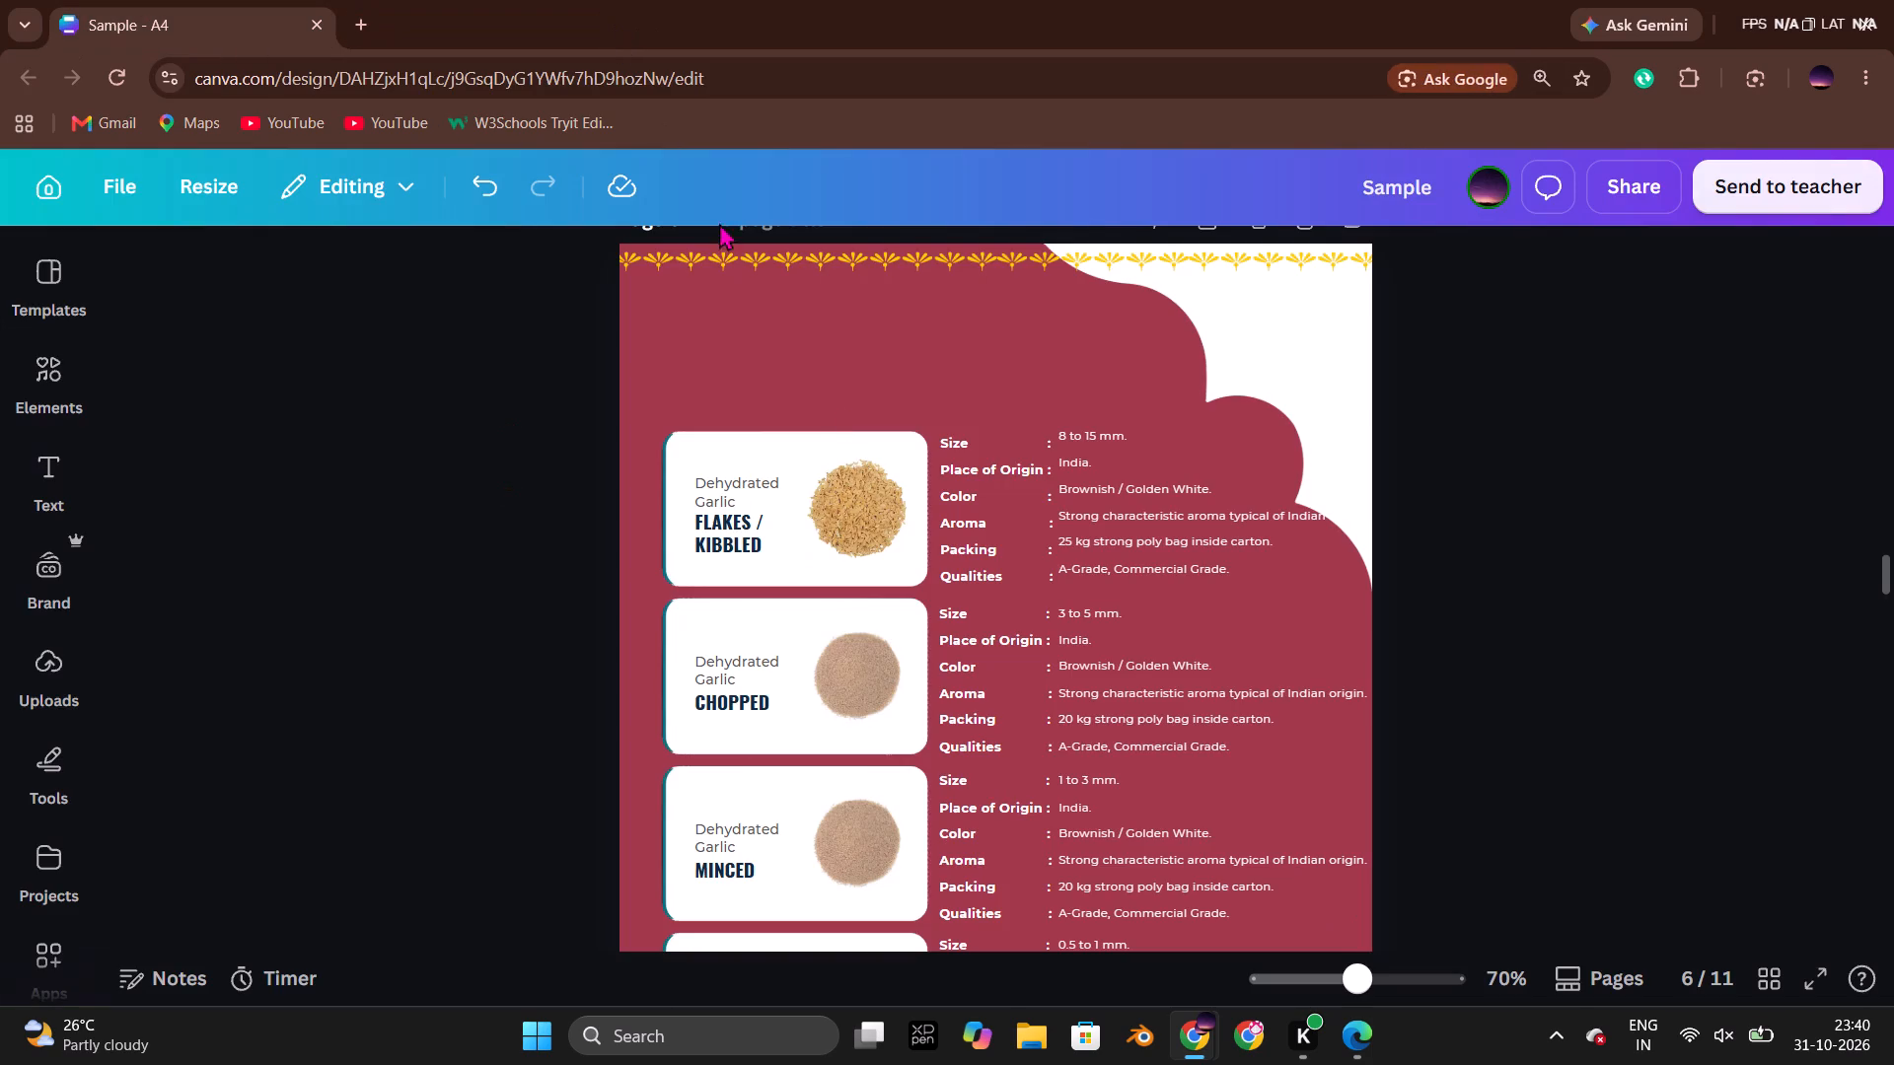
# Switch to Microsoft Edge and close the window showing the Nagwade-Global-Product-Catalog PDF.
pyautogui.hotkey('alt', 'Tab')
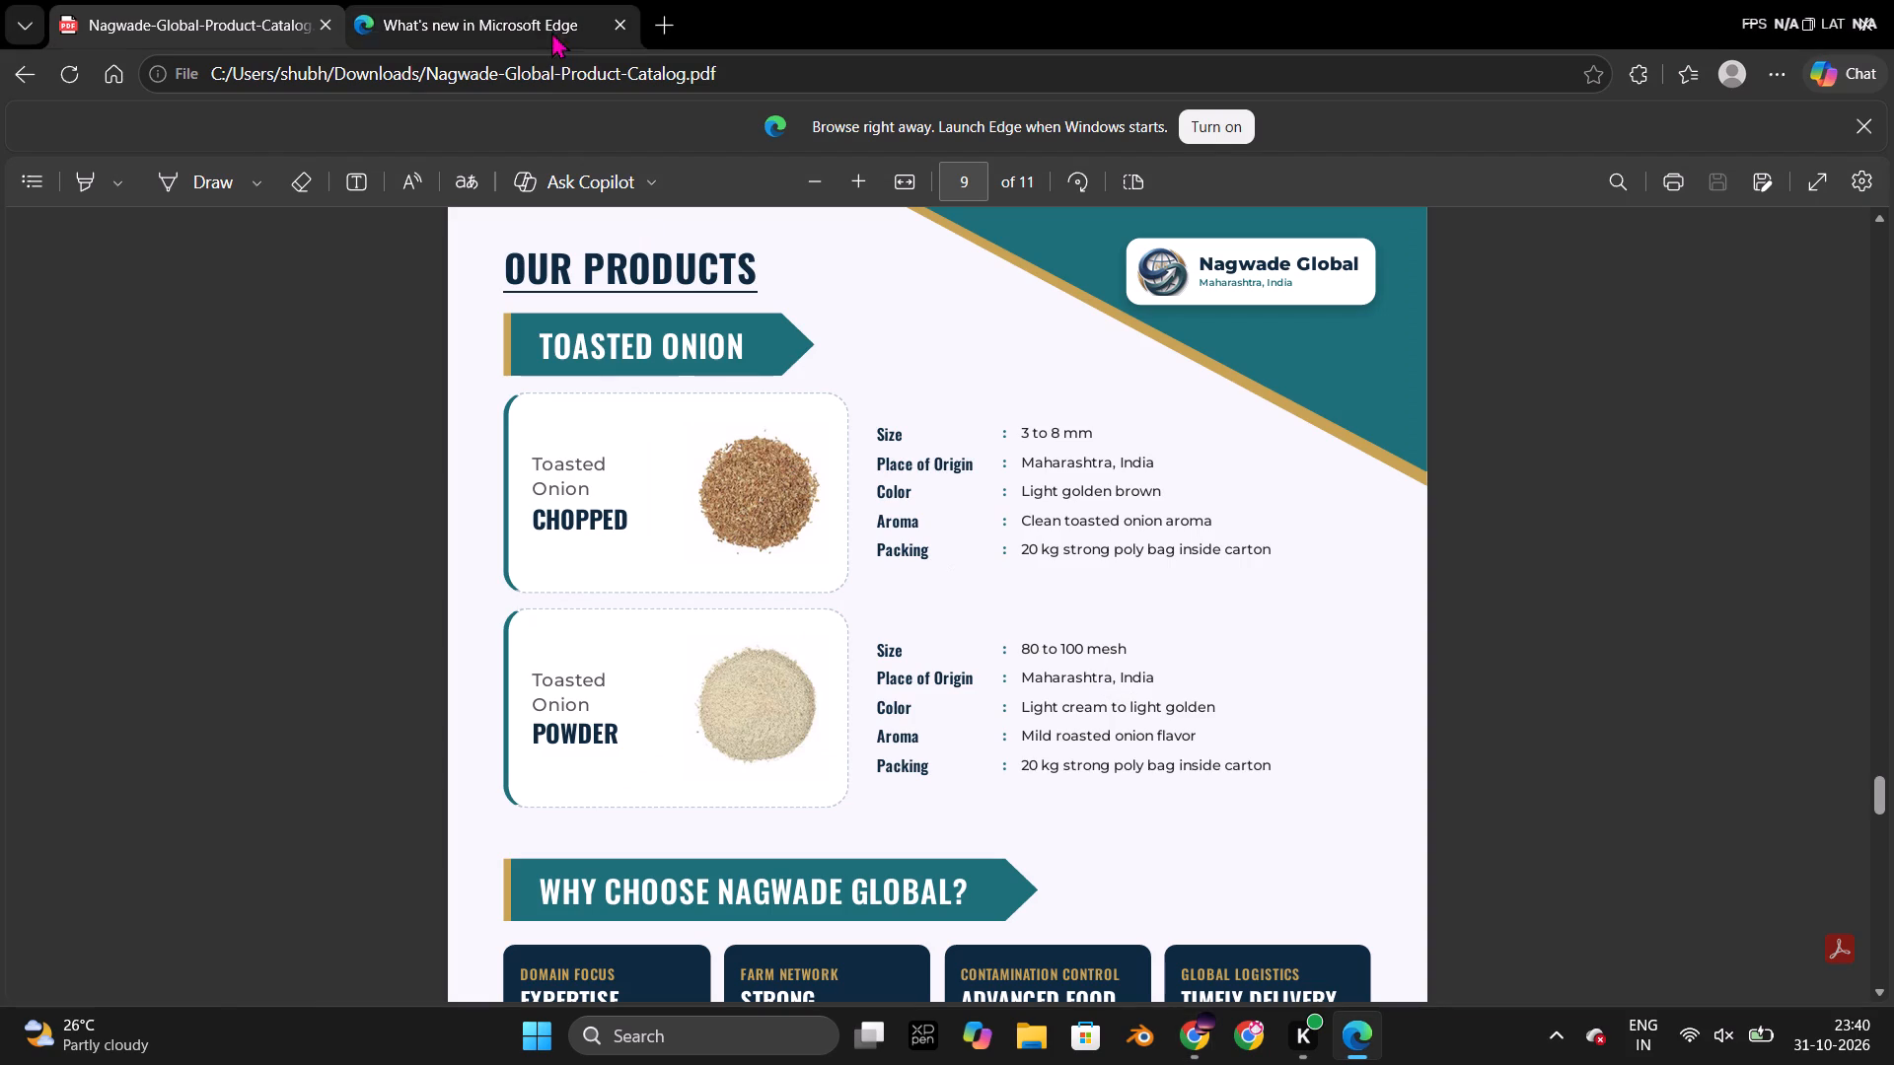
pyautogui.click(1893, 0)
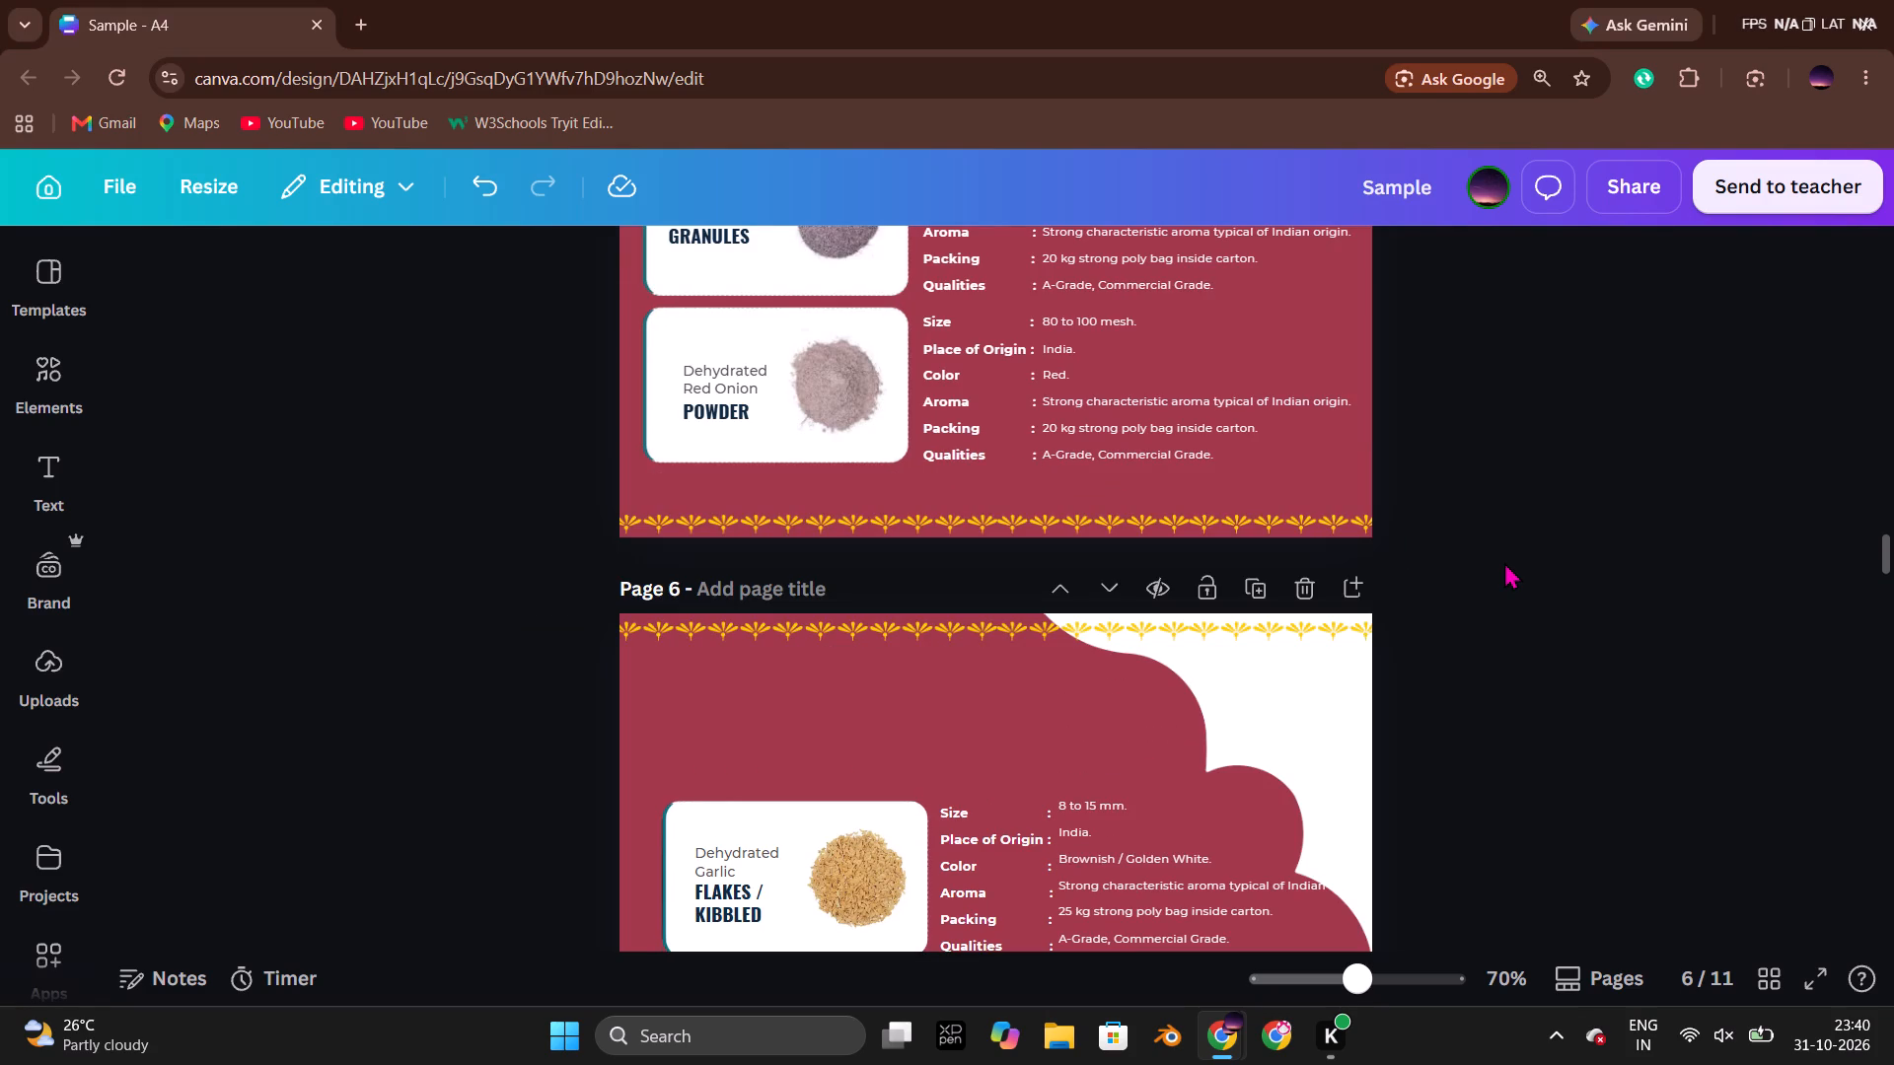
pyautogui.hotkey('alt', 'Tab')
pyautogui.scroll(-7, 1471, 581)
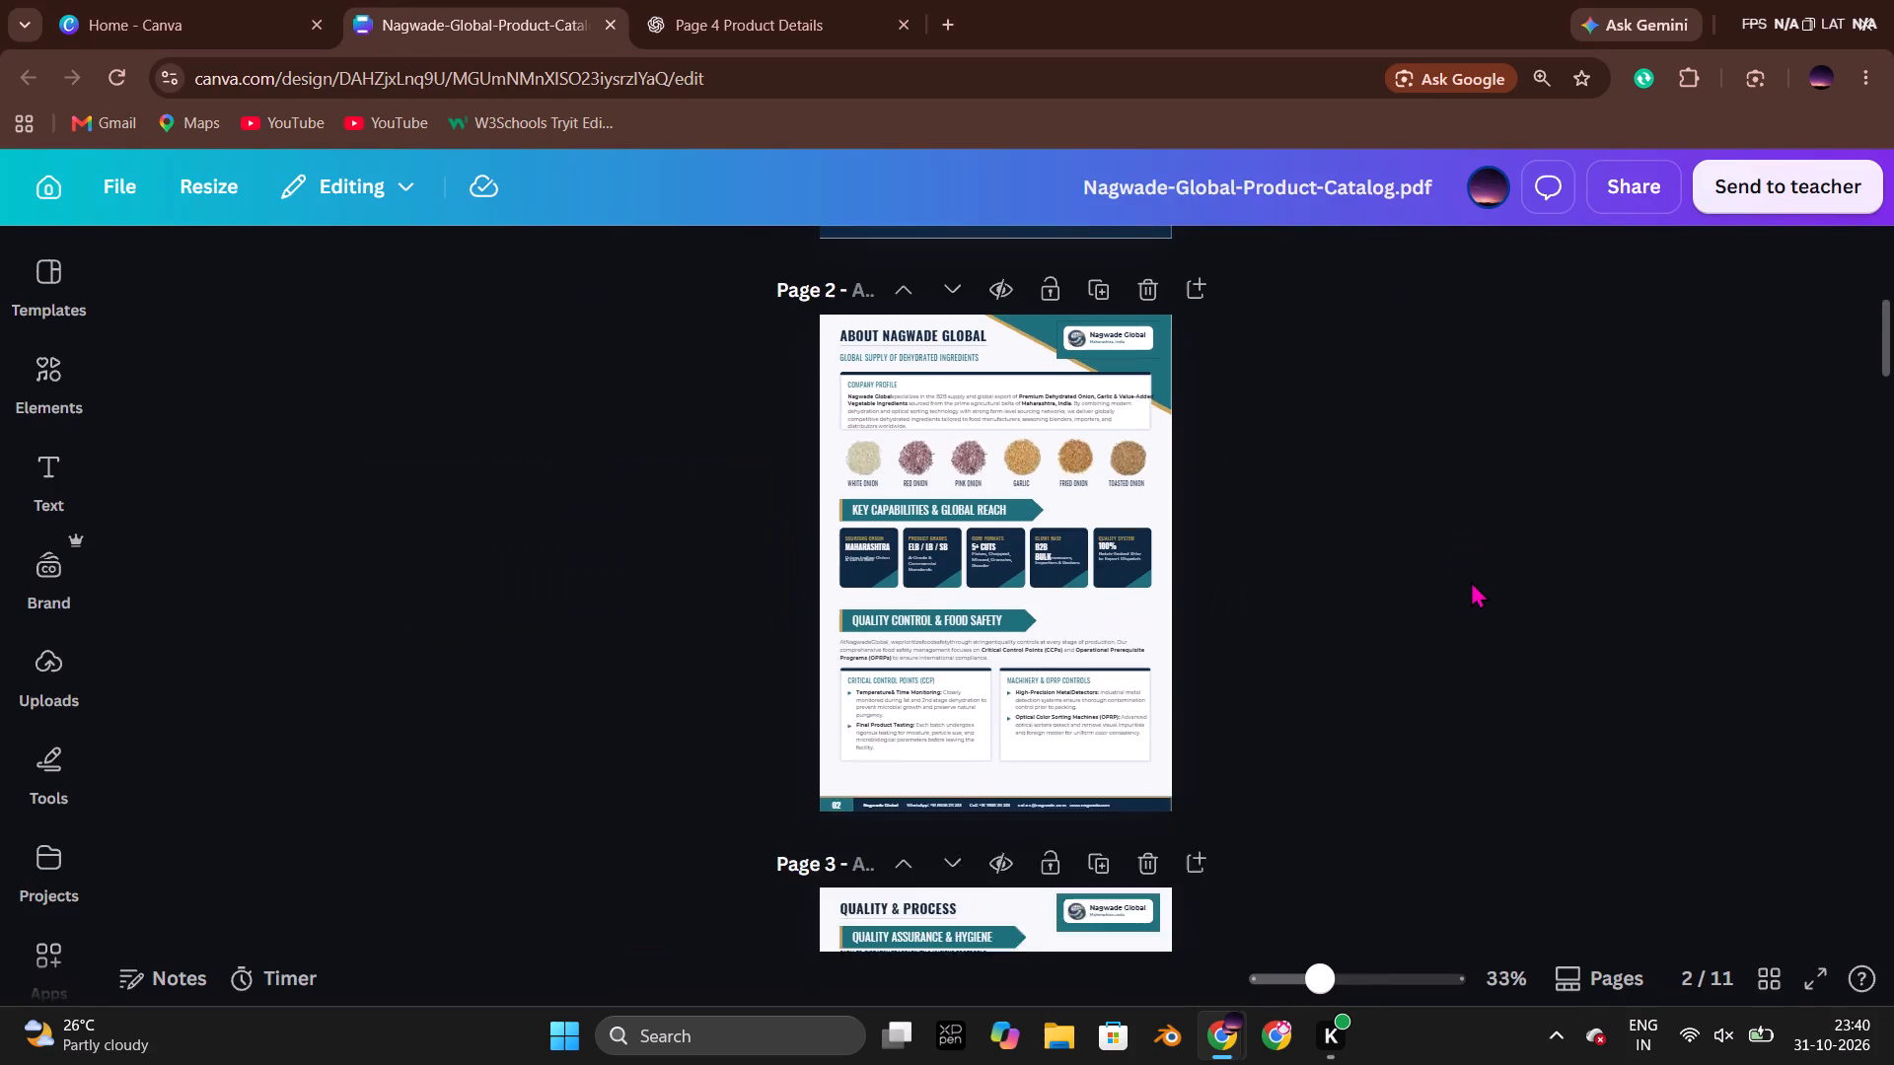
pyautogui.scroll(-8, 1471, 581)
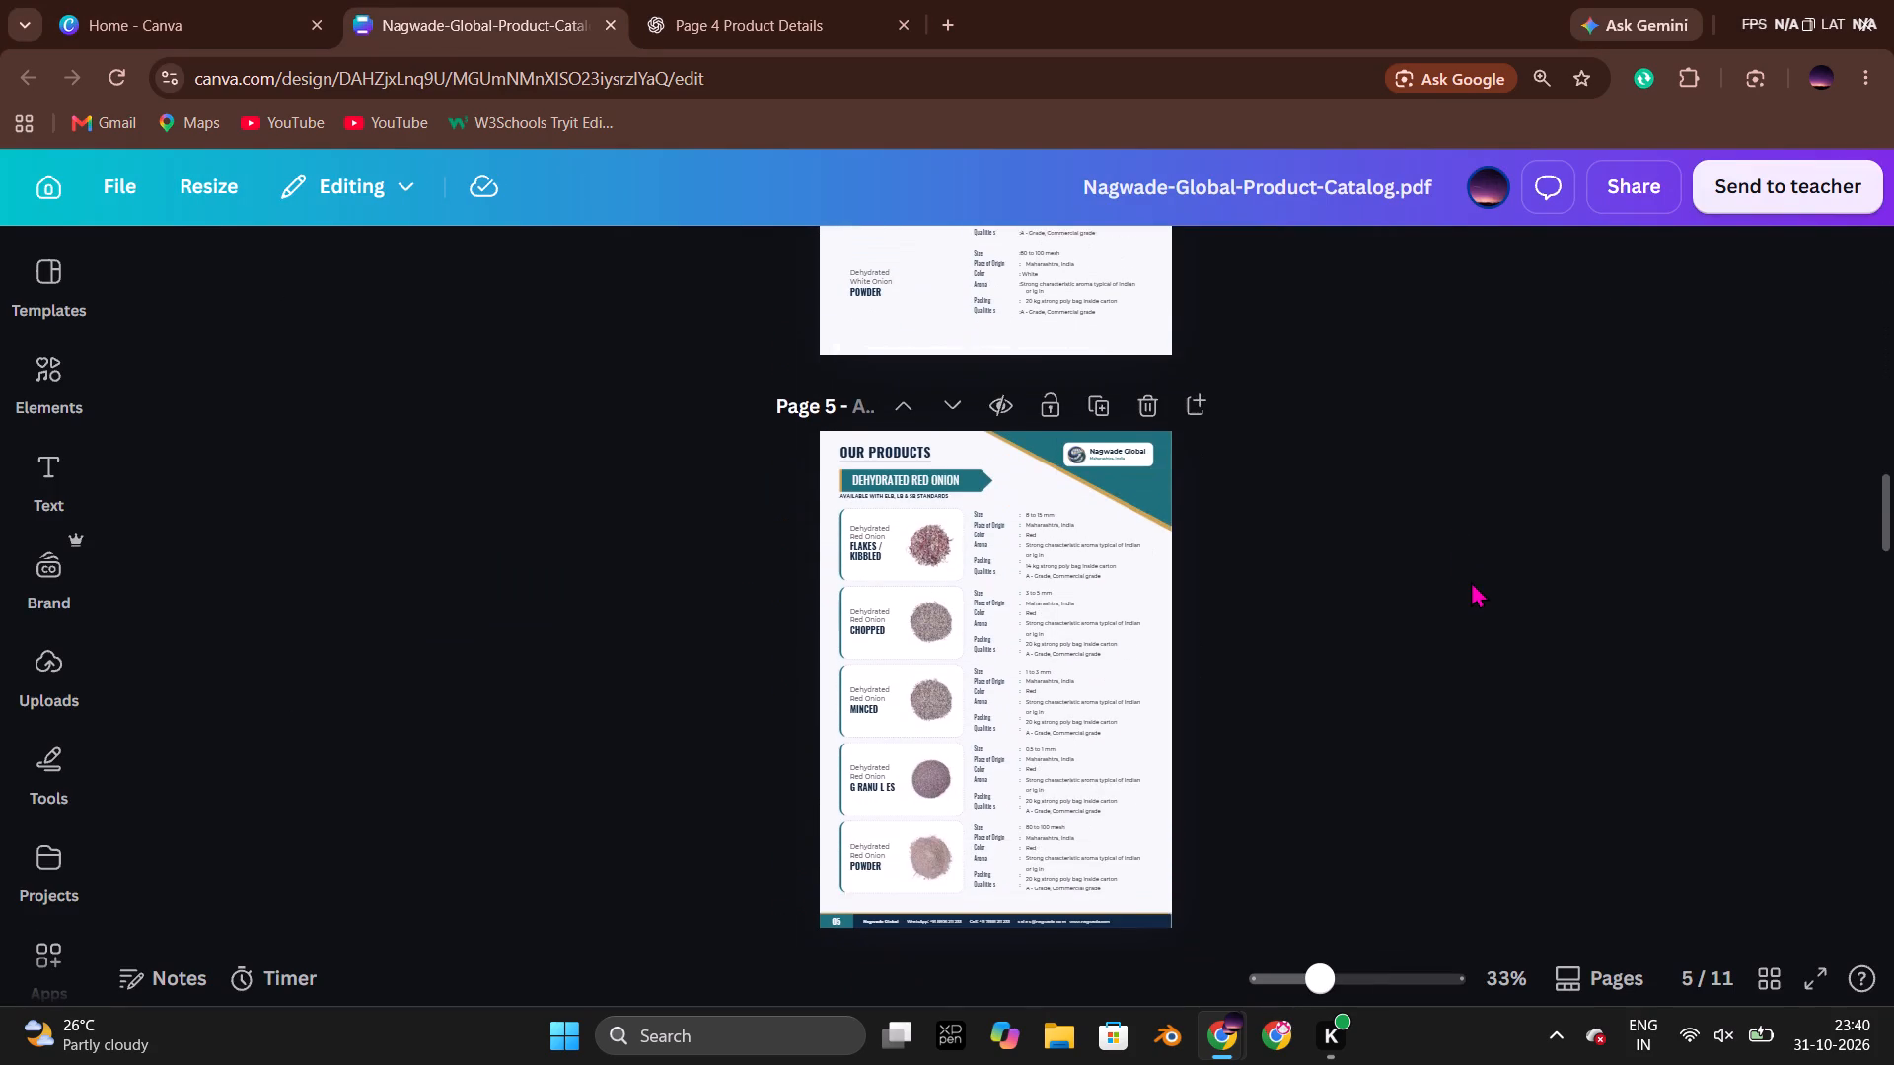
pyautogui.scroll(-4, 1471, 581)
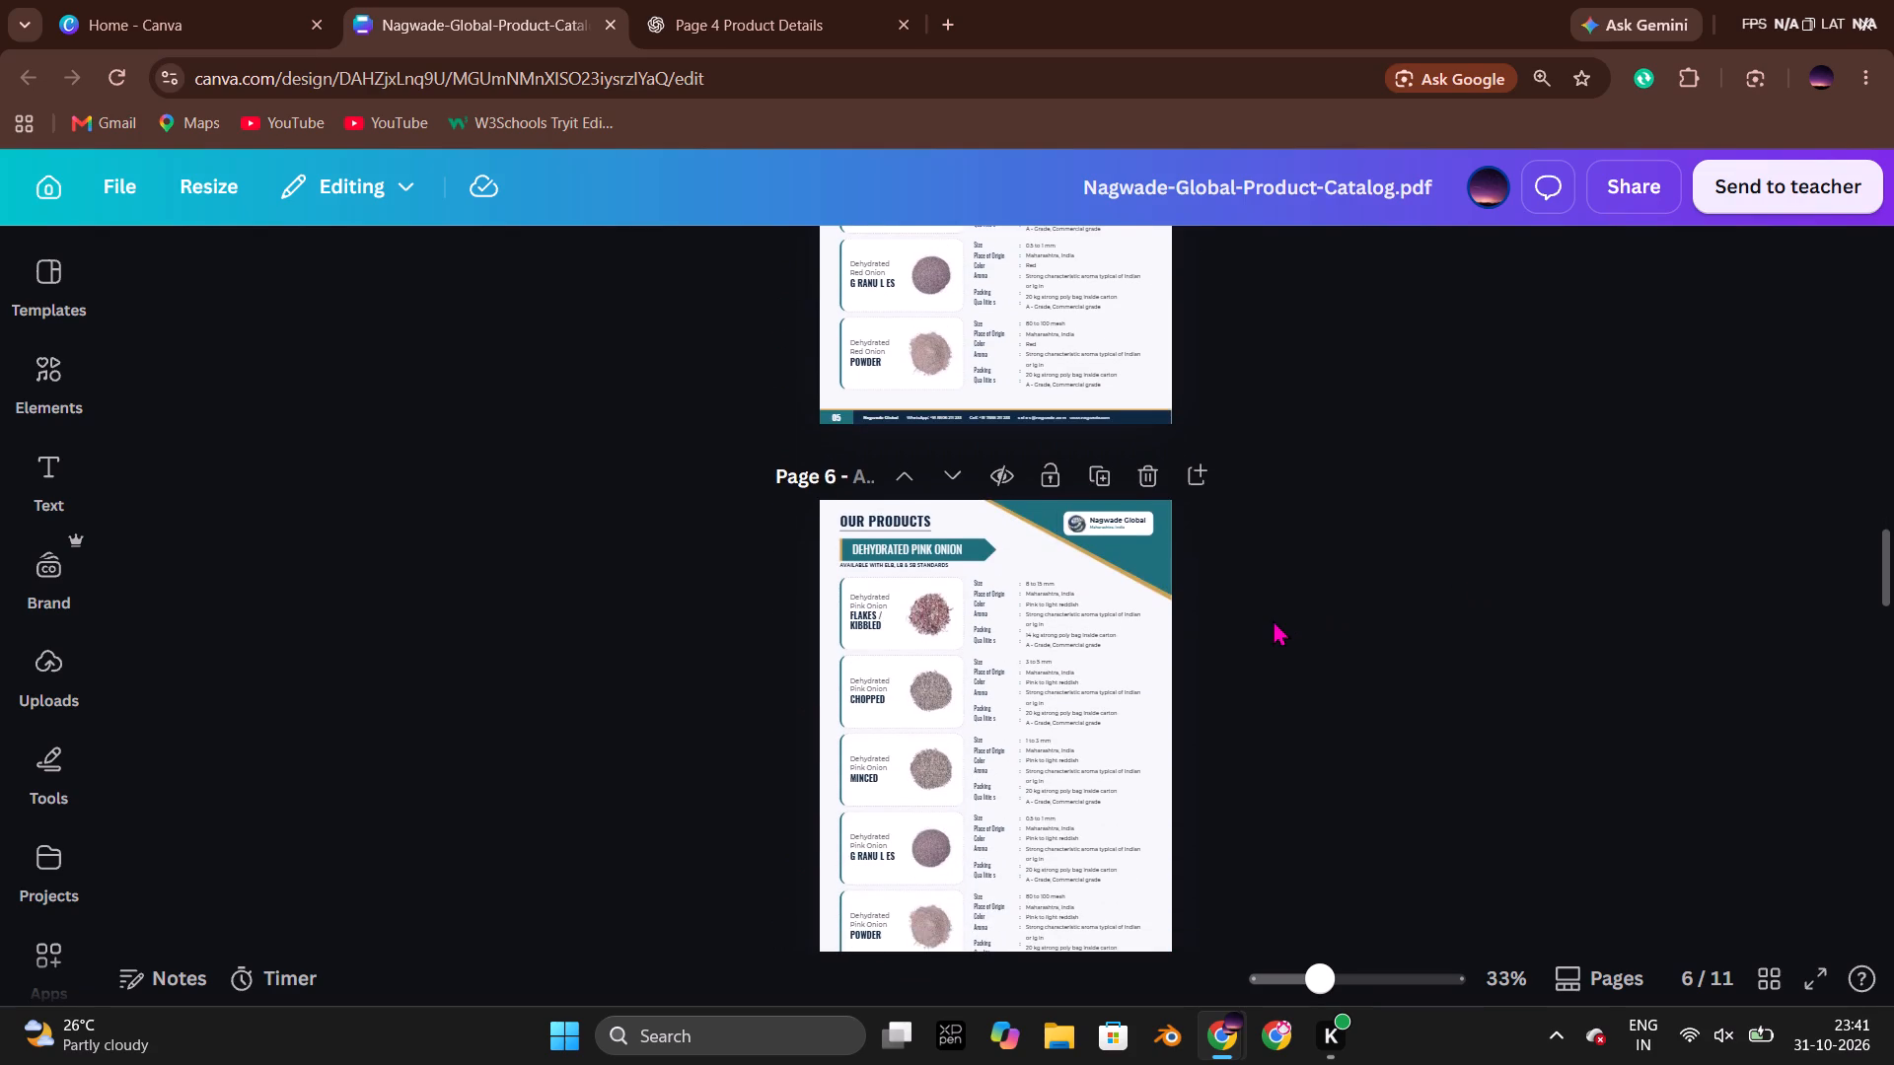
pyautogui.scroll(4, 1273, 619)
pyautogui.scroll(-1, 1273, 619)
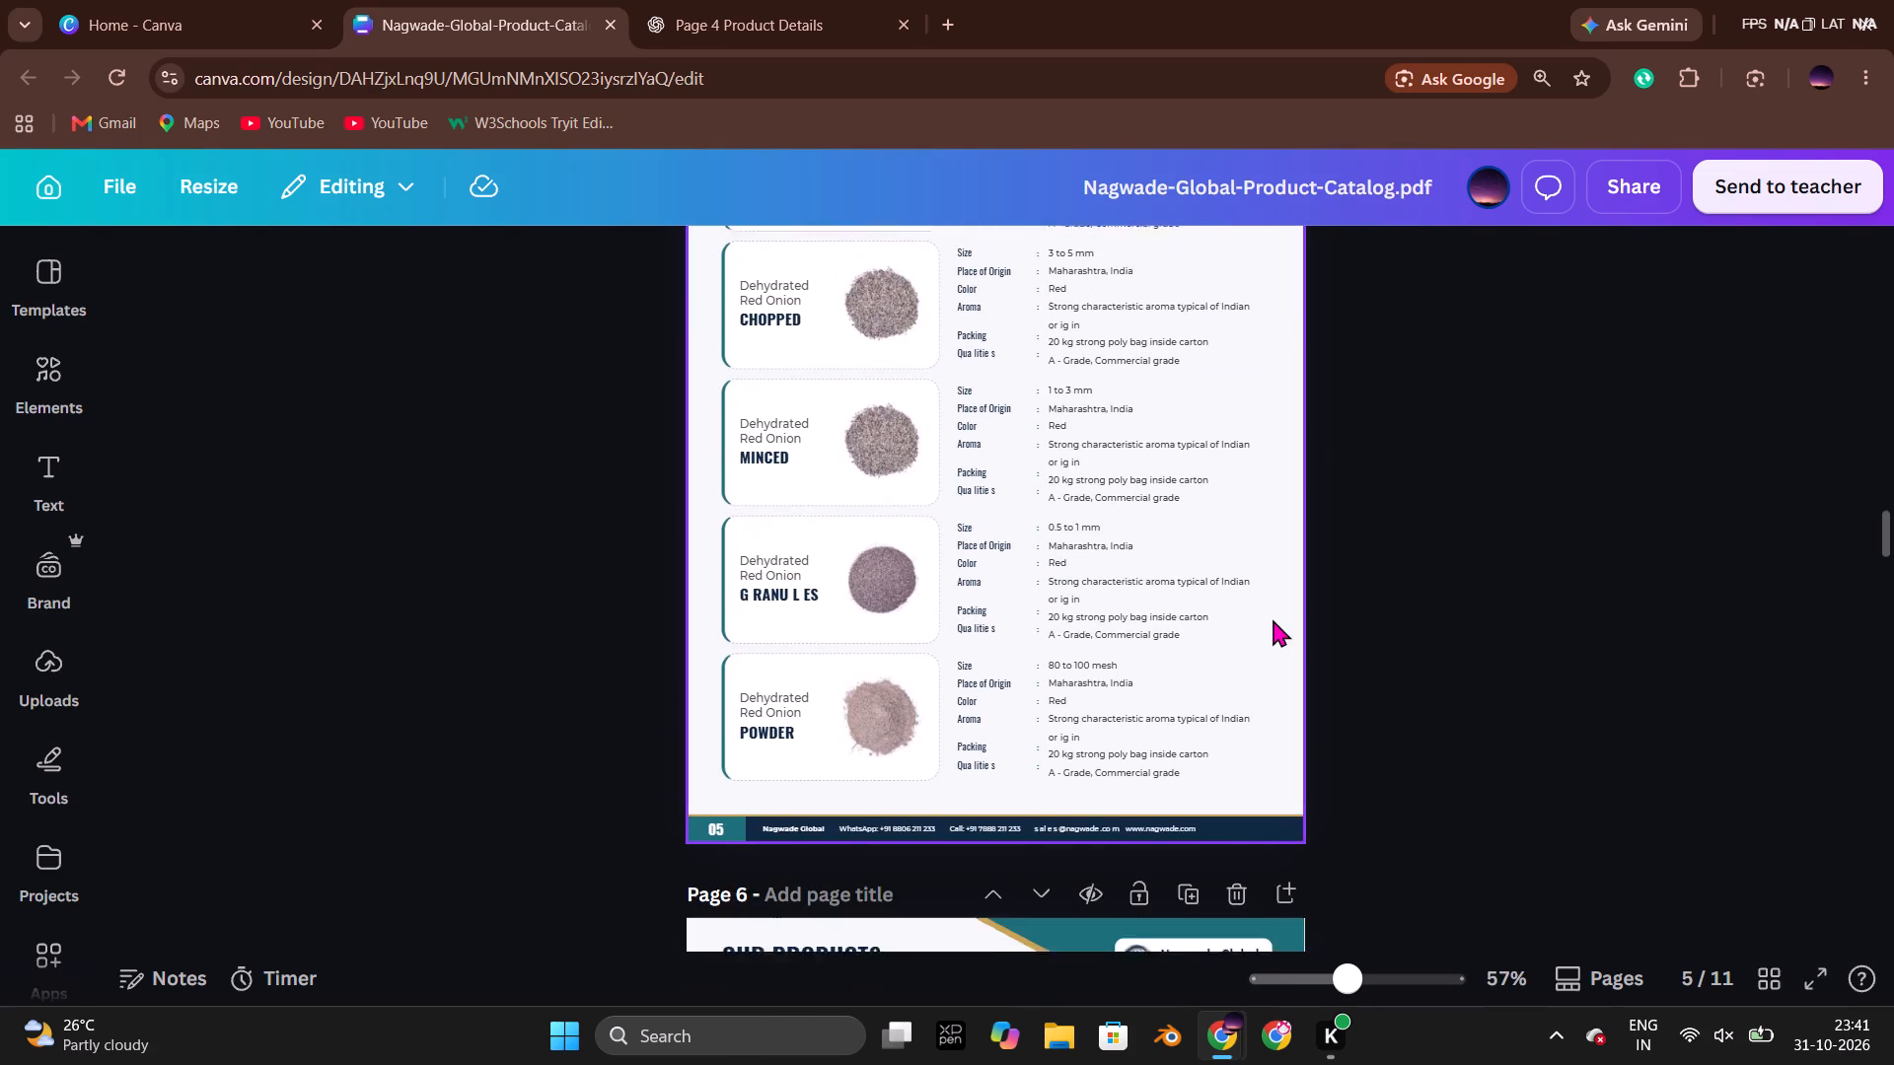
pyautogui.scroll(-2, 1273, 619)
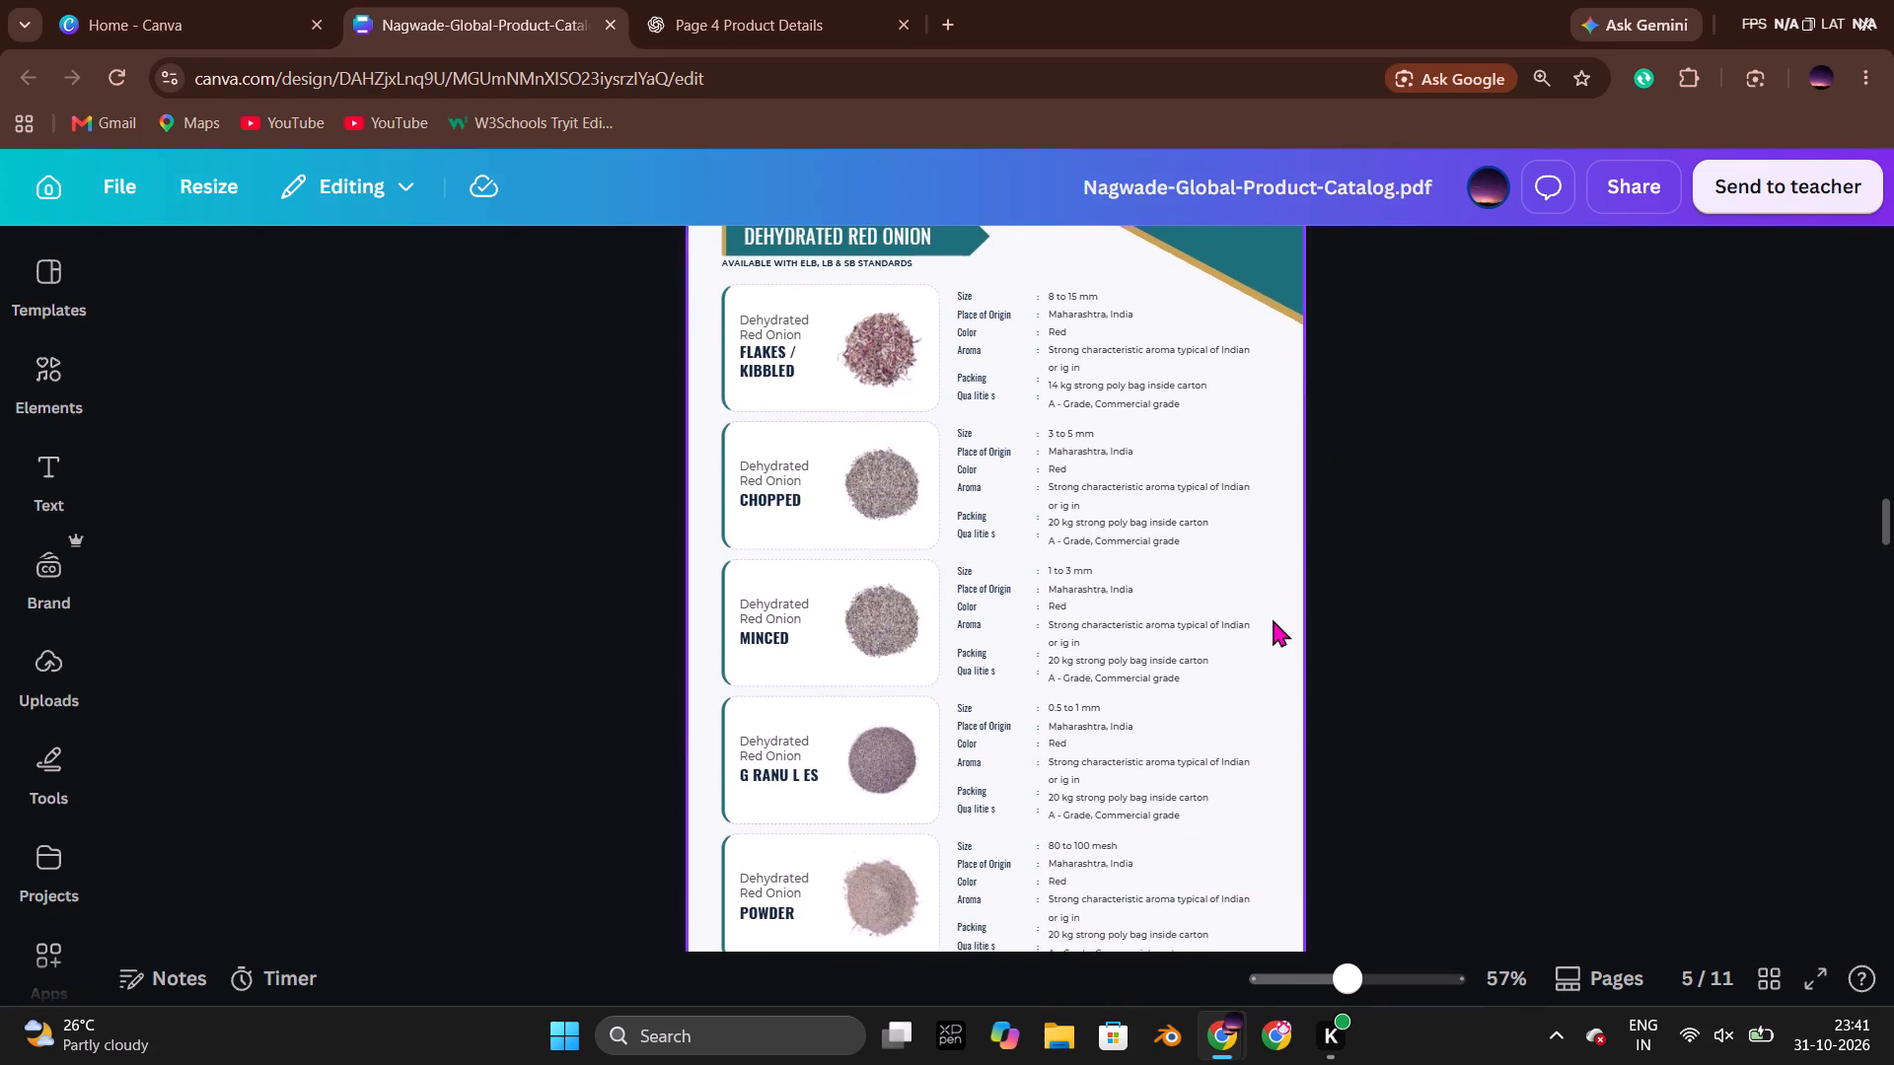
pyautogui.scroll(-3, 1273, 619)
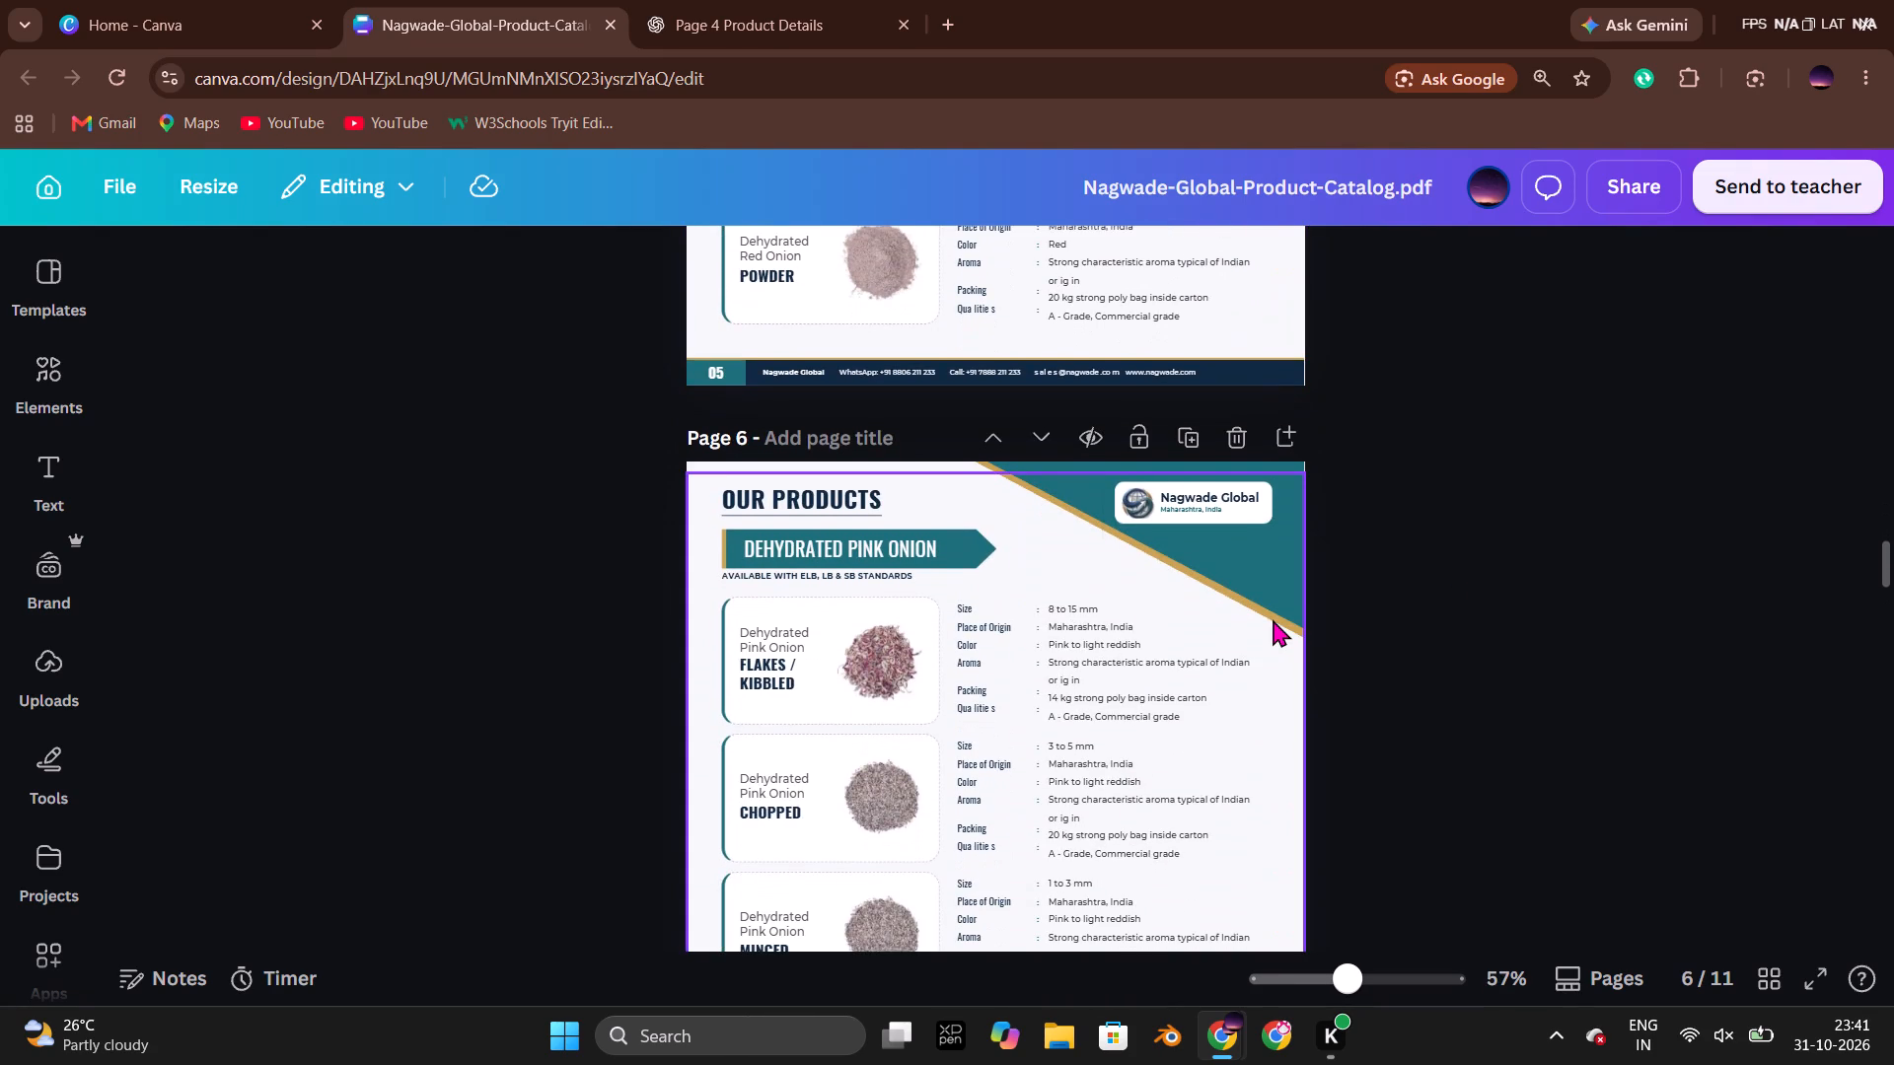
pyautogui.scroll(-1, 1273, 619)
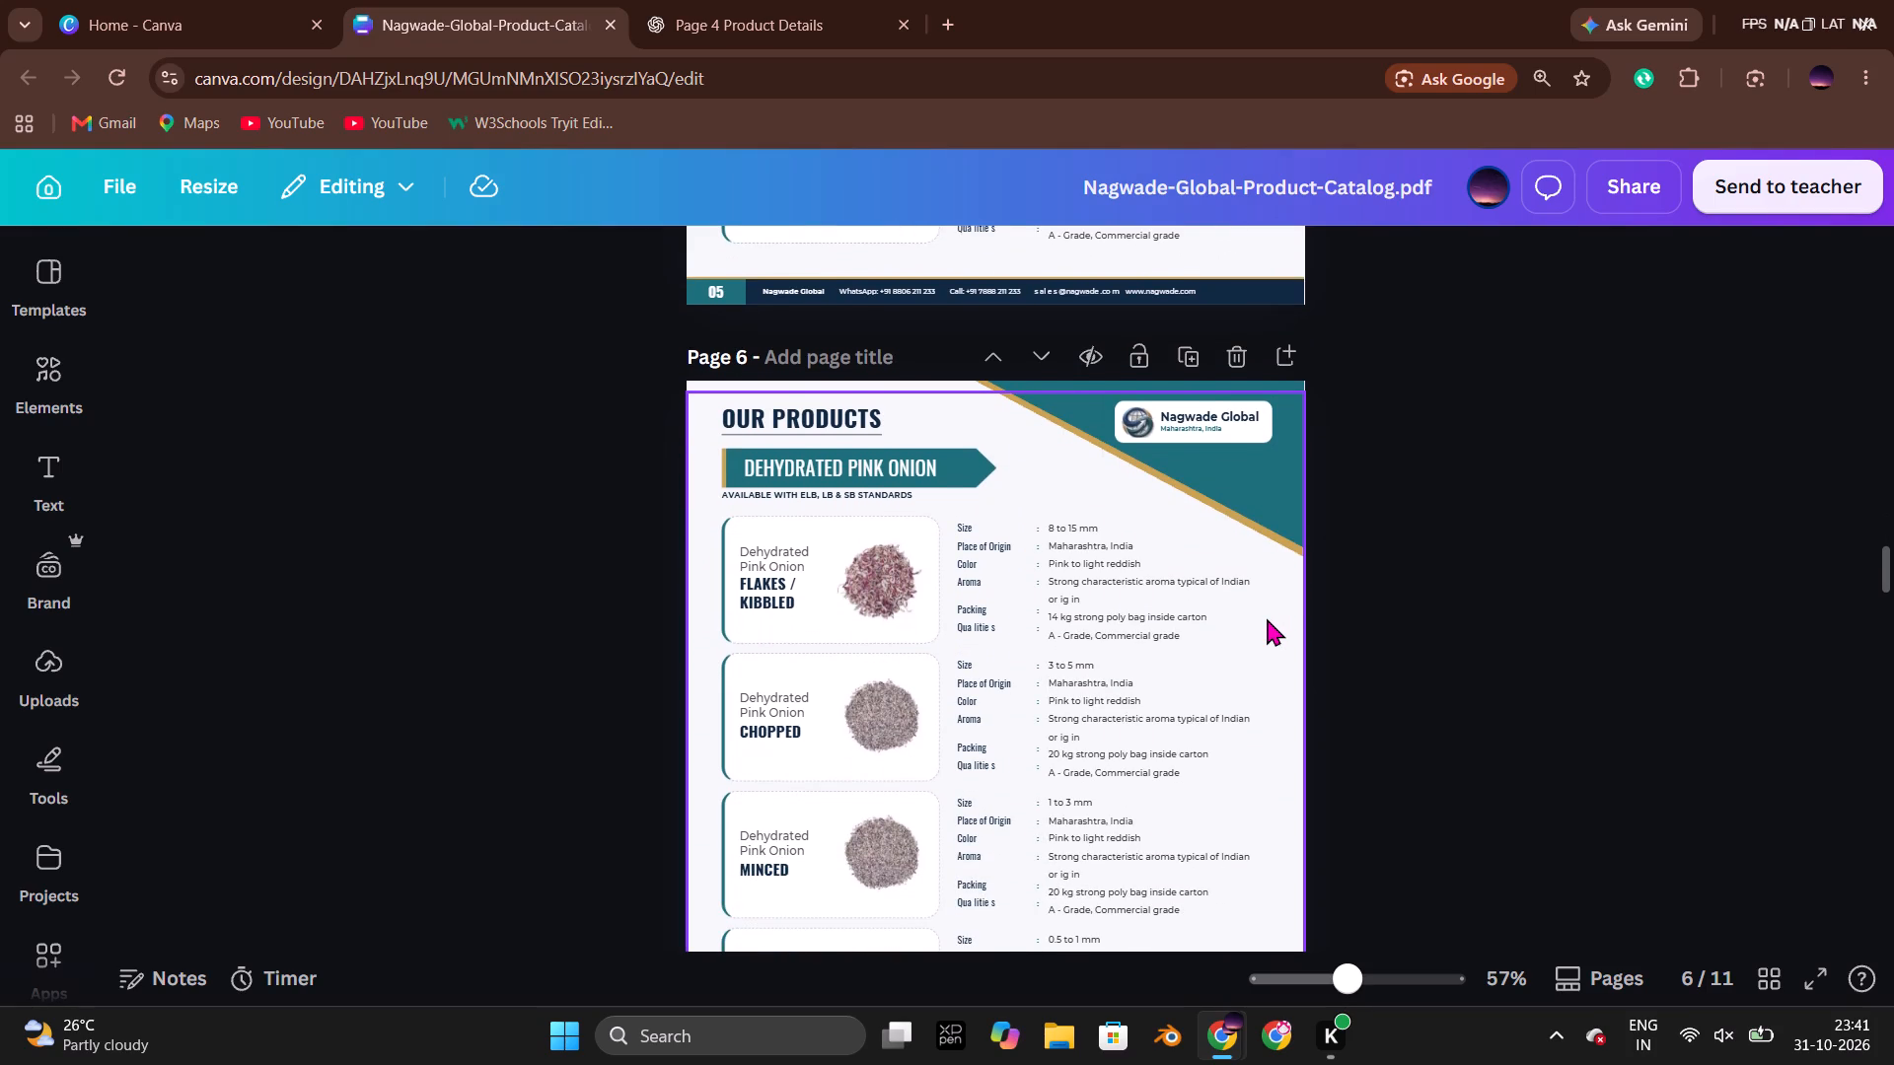
# Compare the red onion product page on page 5 of the Sample catalogue with page 5 of the original Nagwade catalogue.
pyautogui.hotkey('alt', 'Tab')
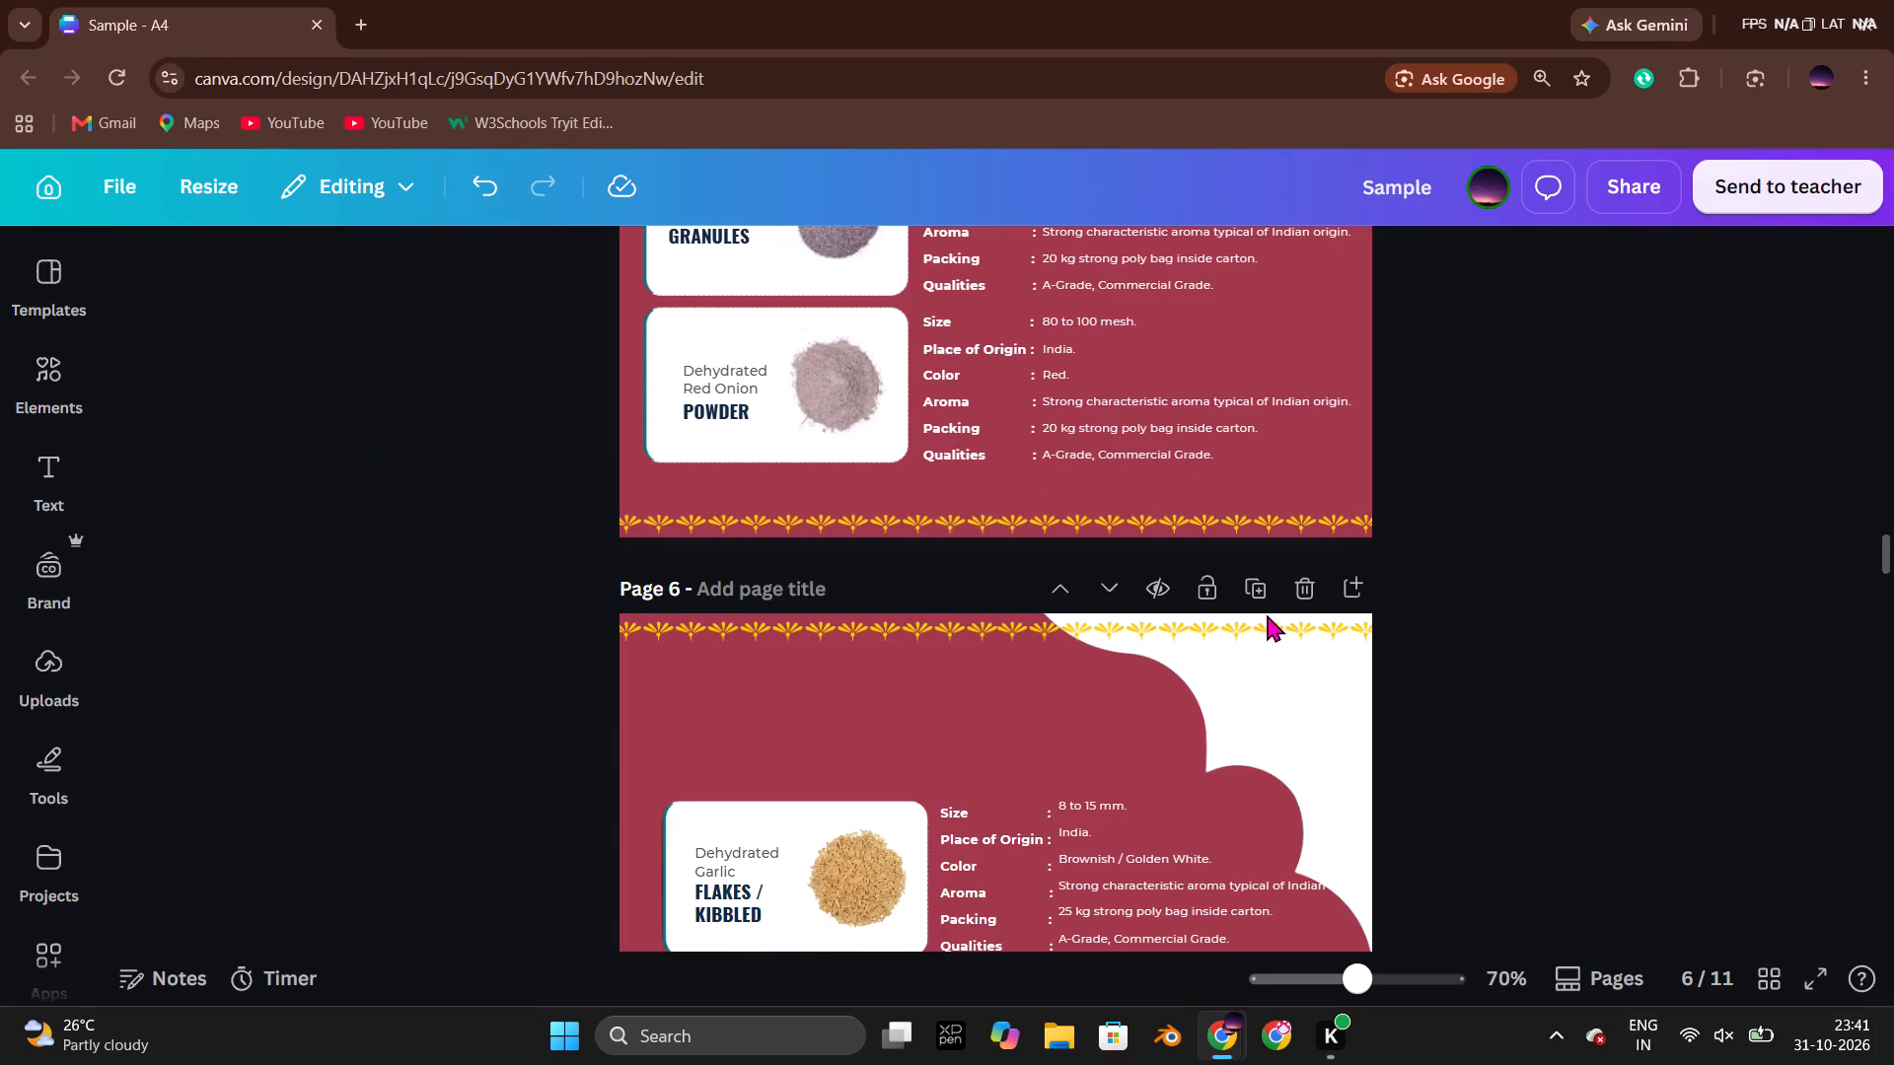
pyautogui.scroll(3, 1267, 613)
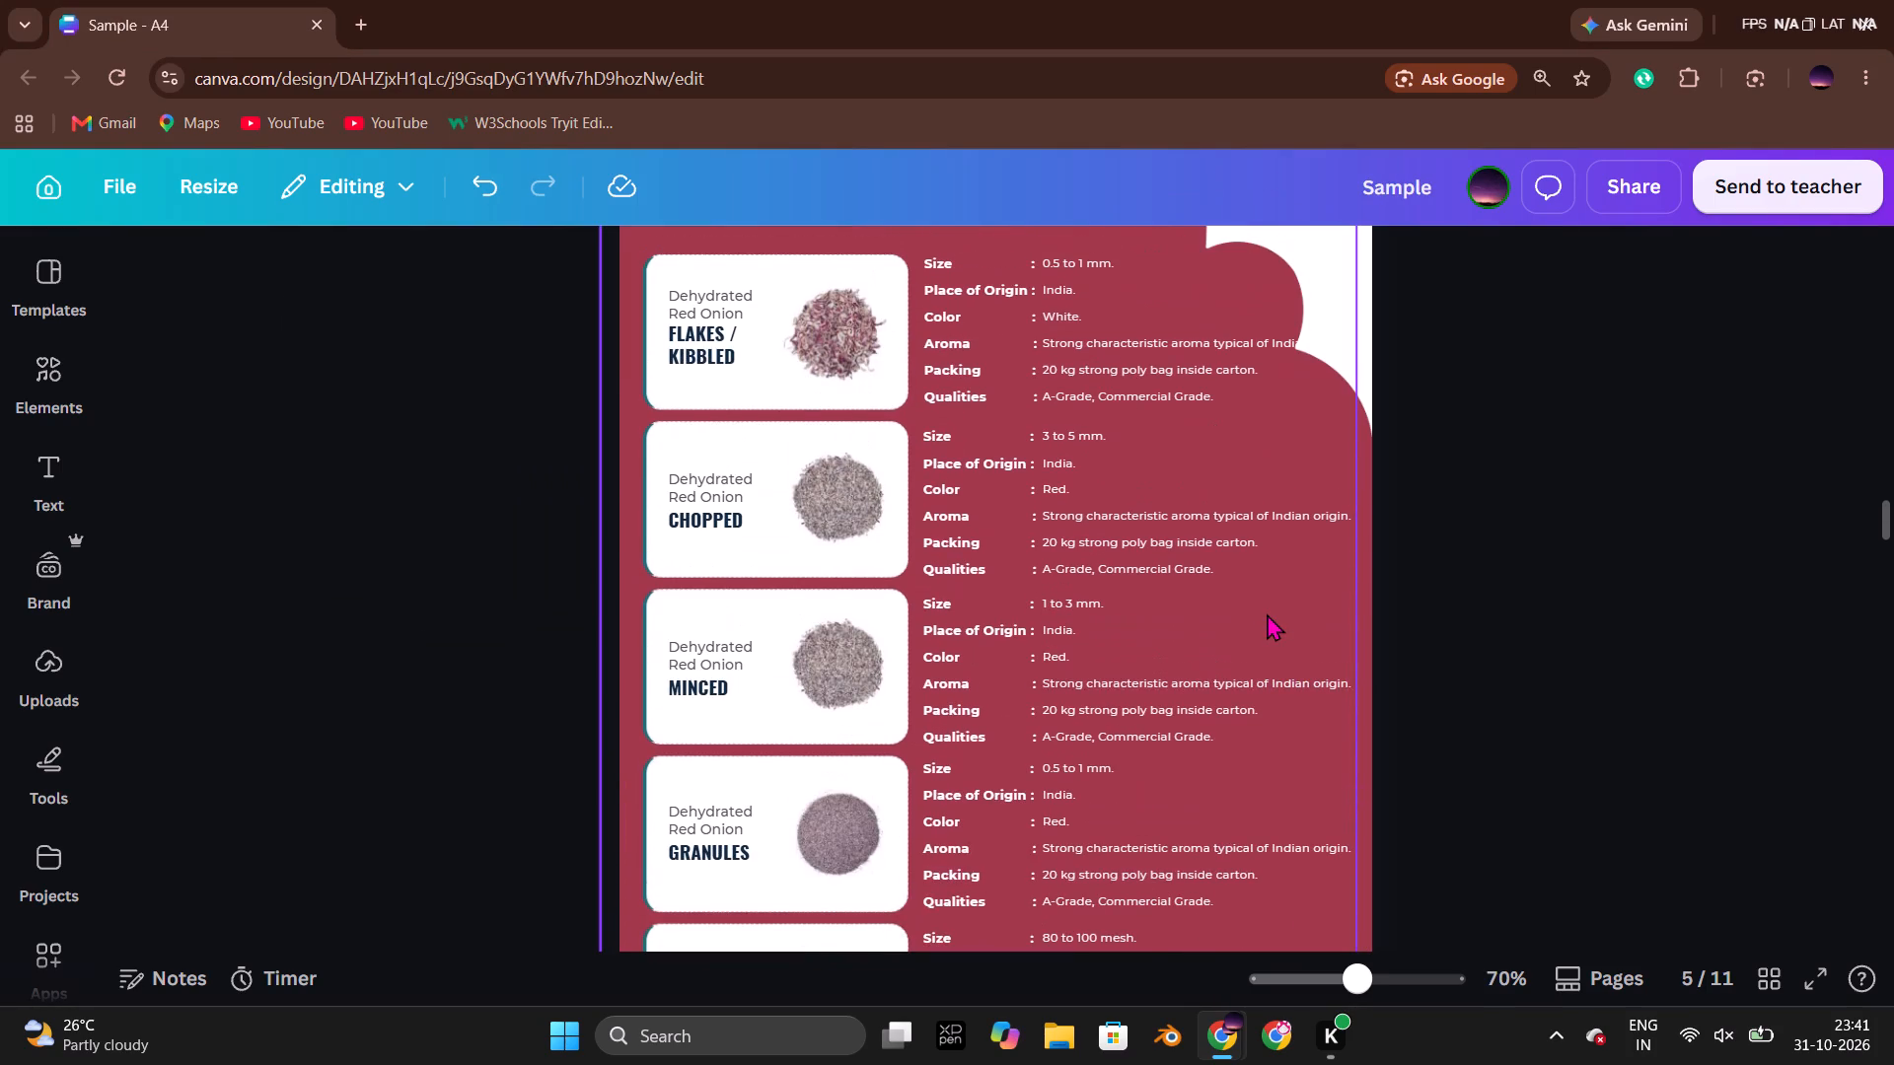
pyautogui.hotkey('alt', 'Tab')
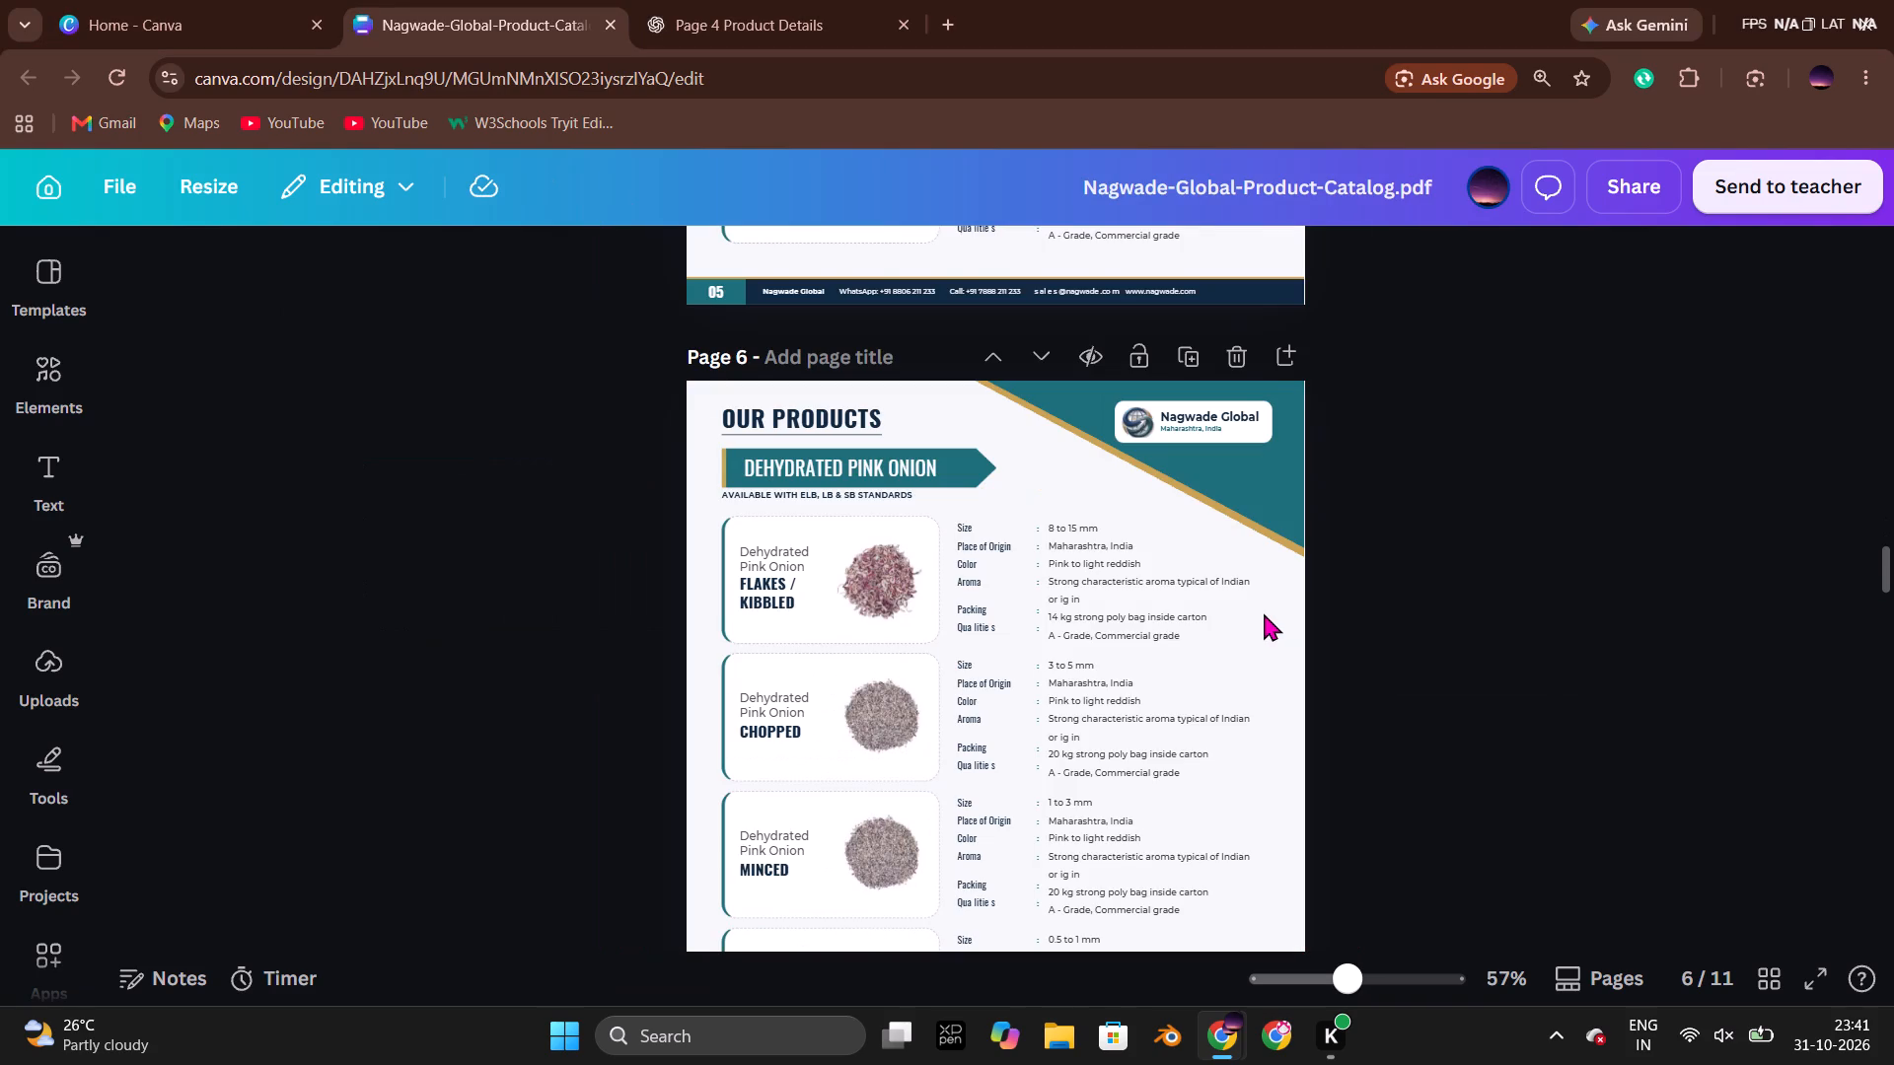
pyautogui.scroll(6, 1263, 614)
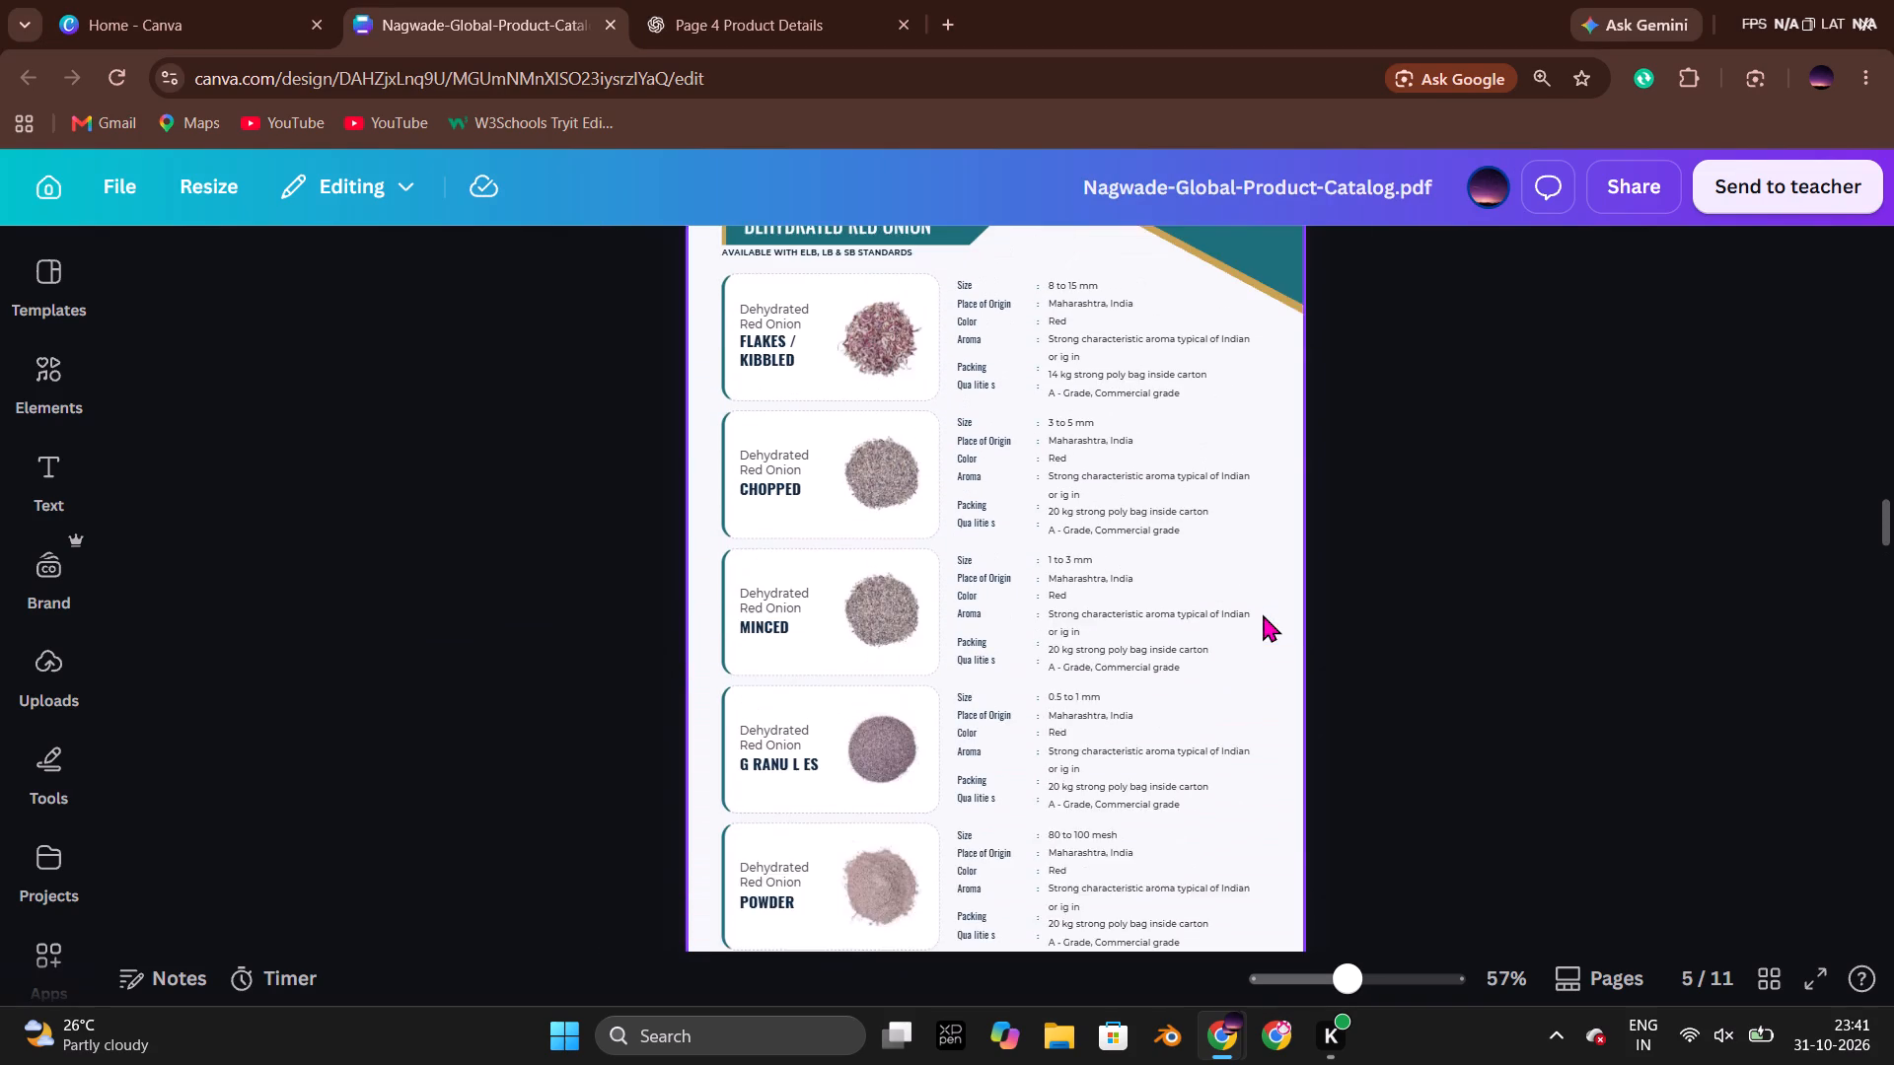
pyautogui.scroll(1, 1263, 614)
pyautogui.hotkey('alt', 'Tab')
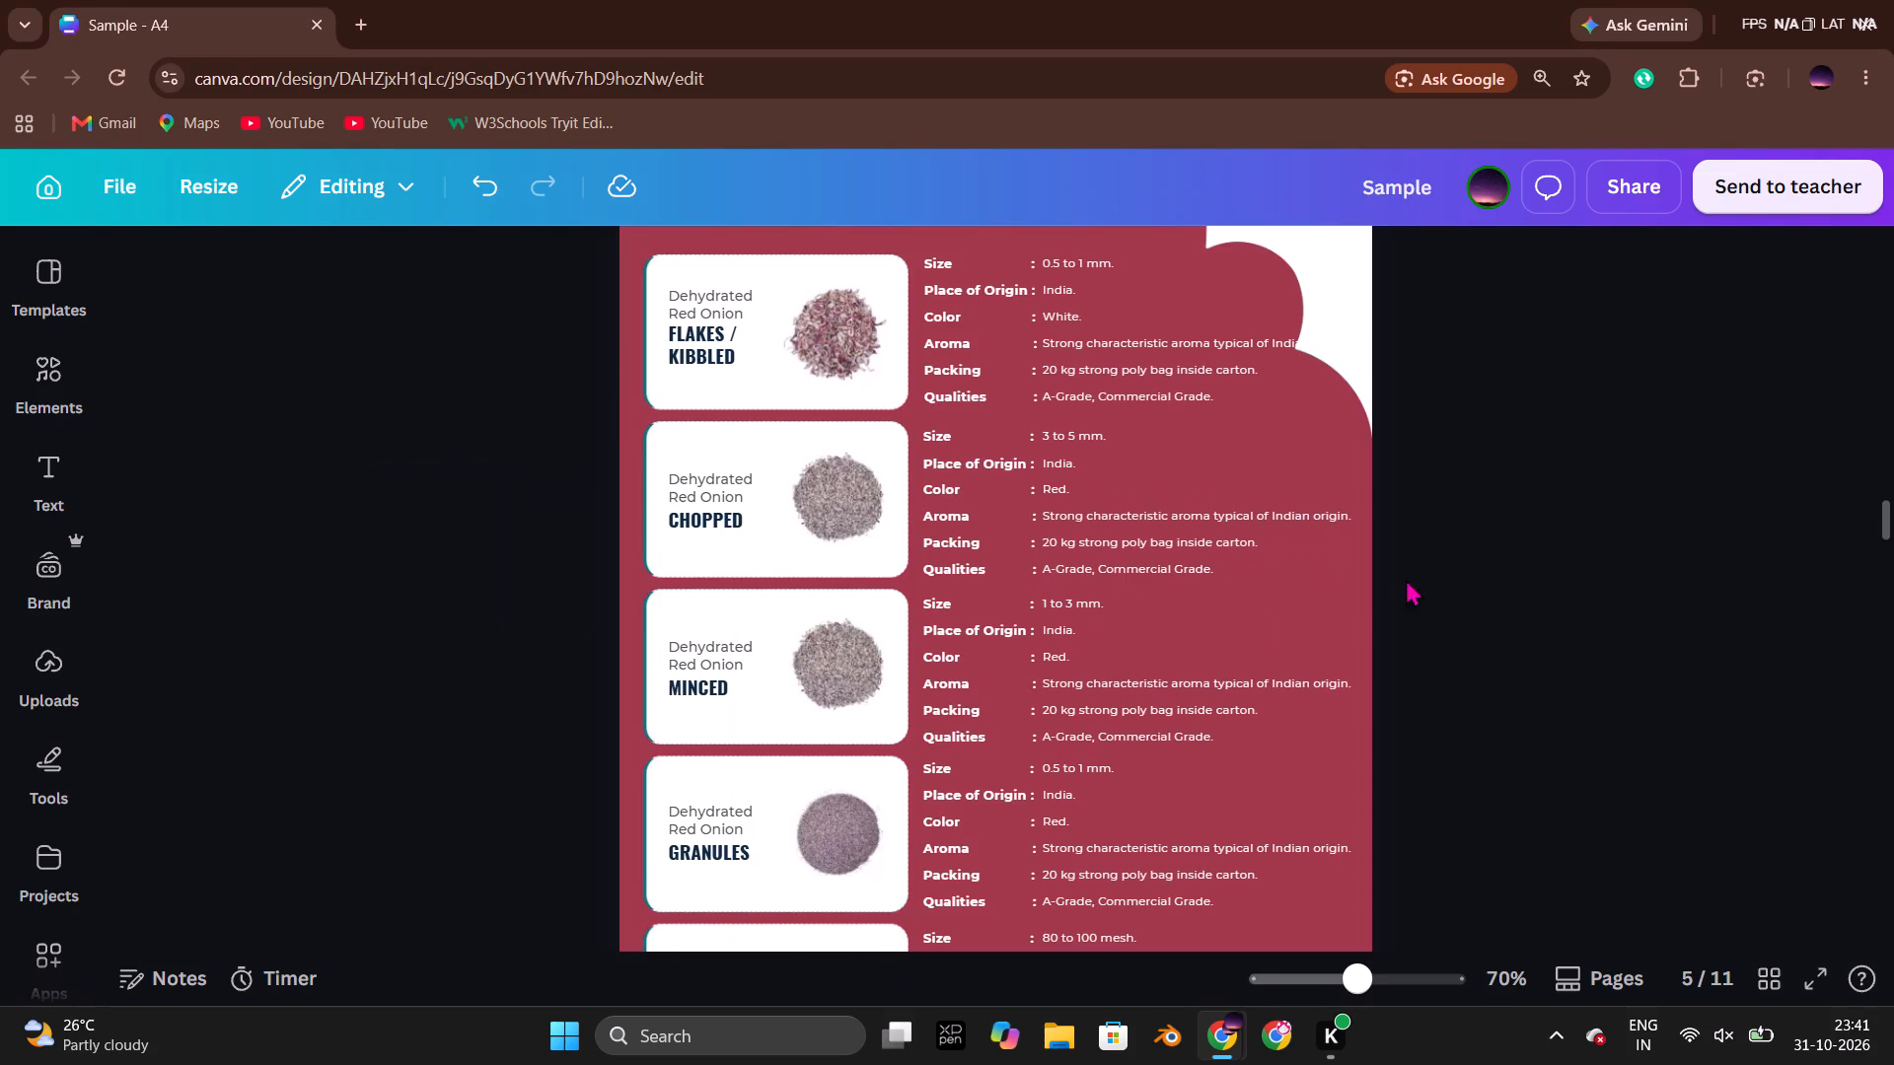
pyautogui.click(1415, 567)
pyautogui.scroll(-1, 1417, 566)
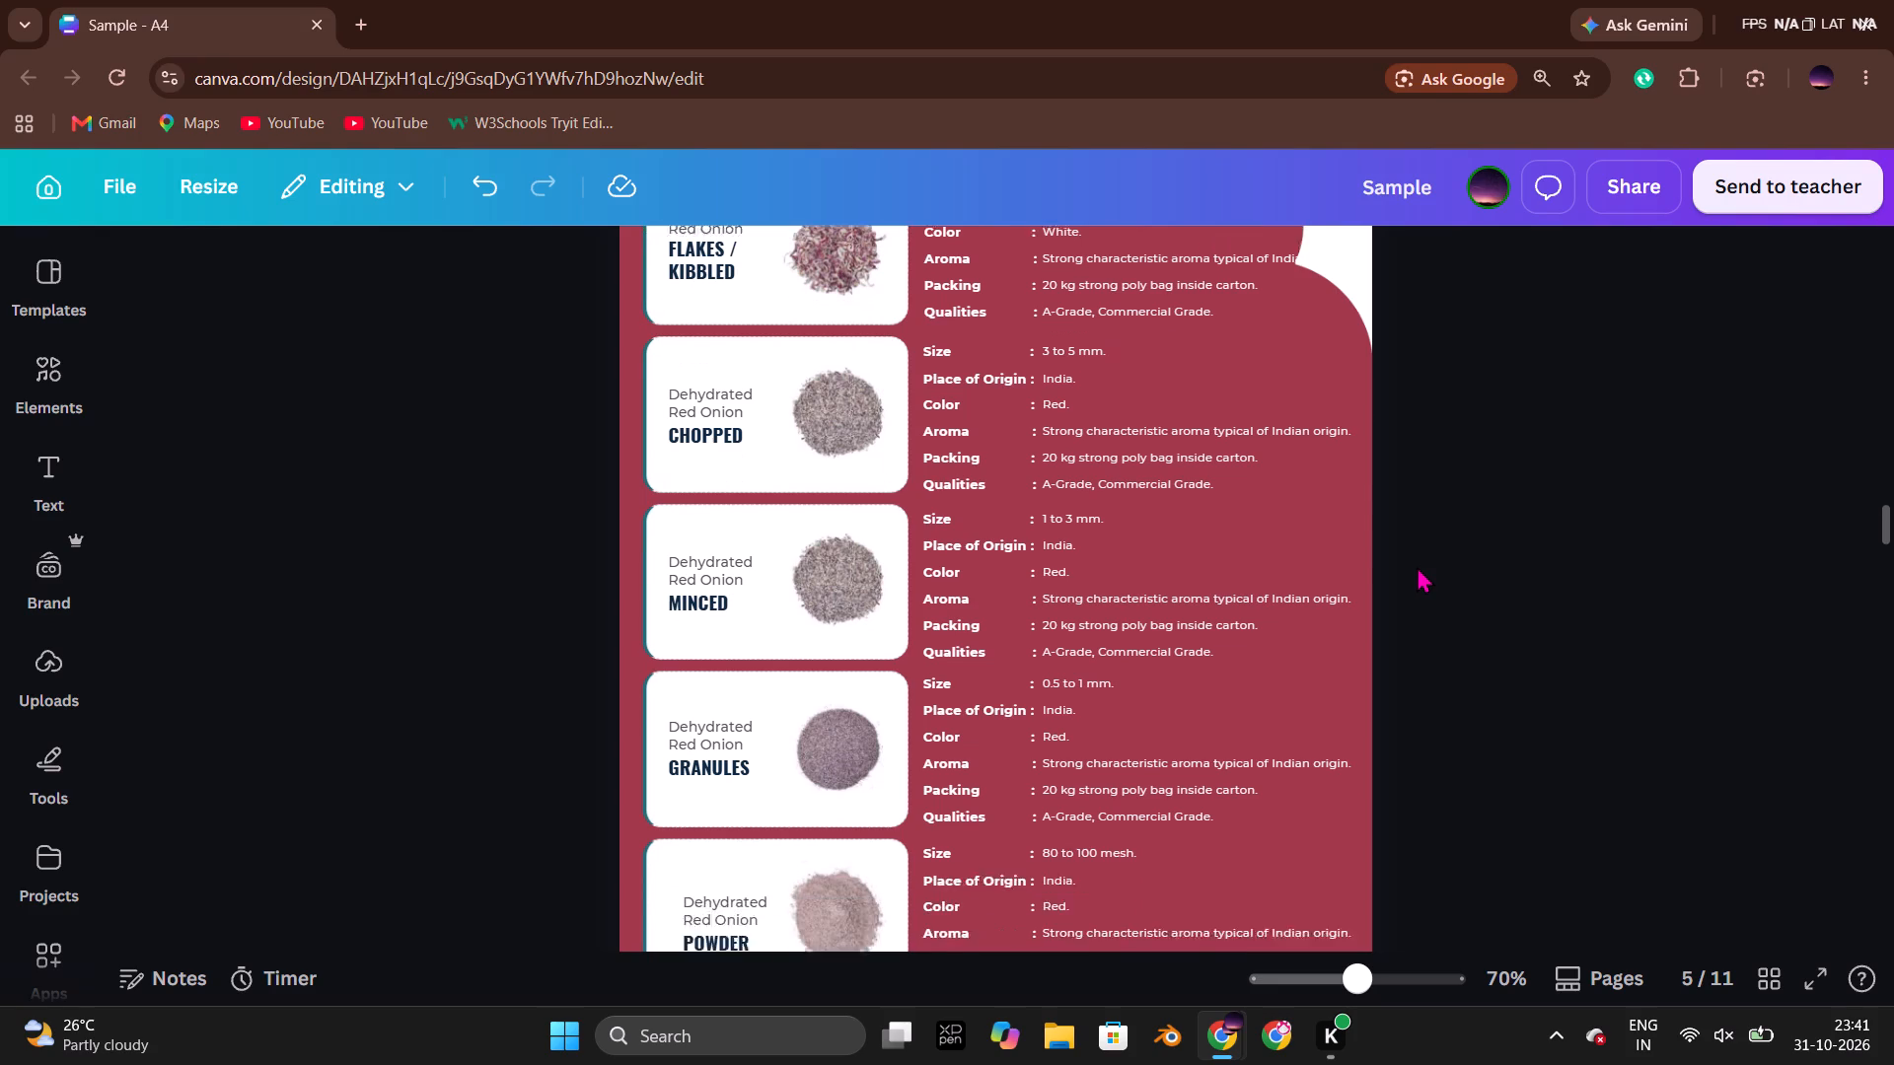
pyautogui.scroll(1, 1417, 566)
# Compare the pink onion products on page 6 of the original Nagwade catalogue with the red onion products on page 5 of the Sample.
pyautogui.hotkey('alt', 'Tab')
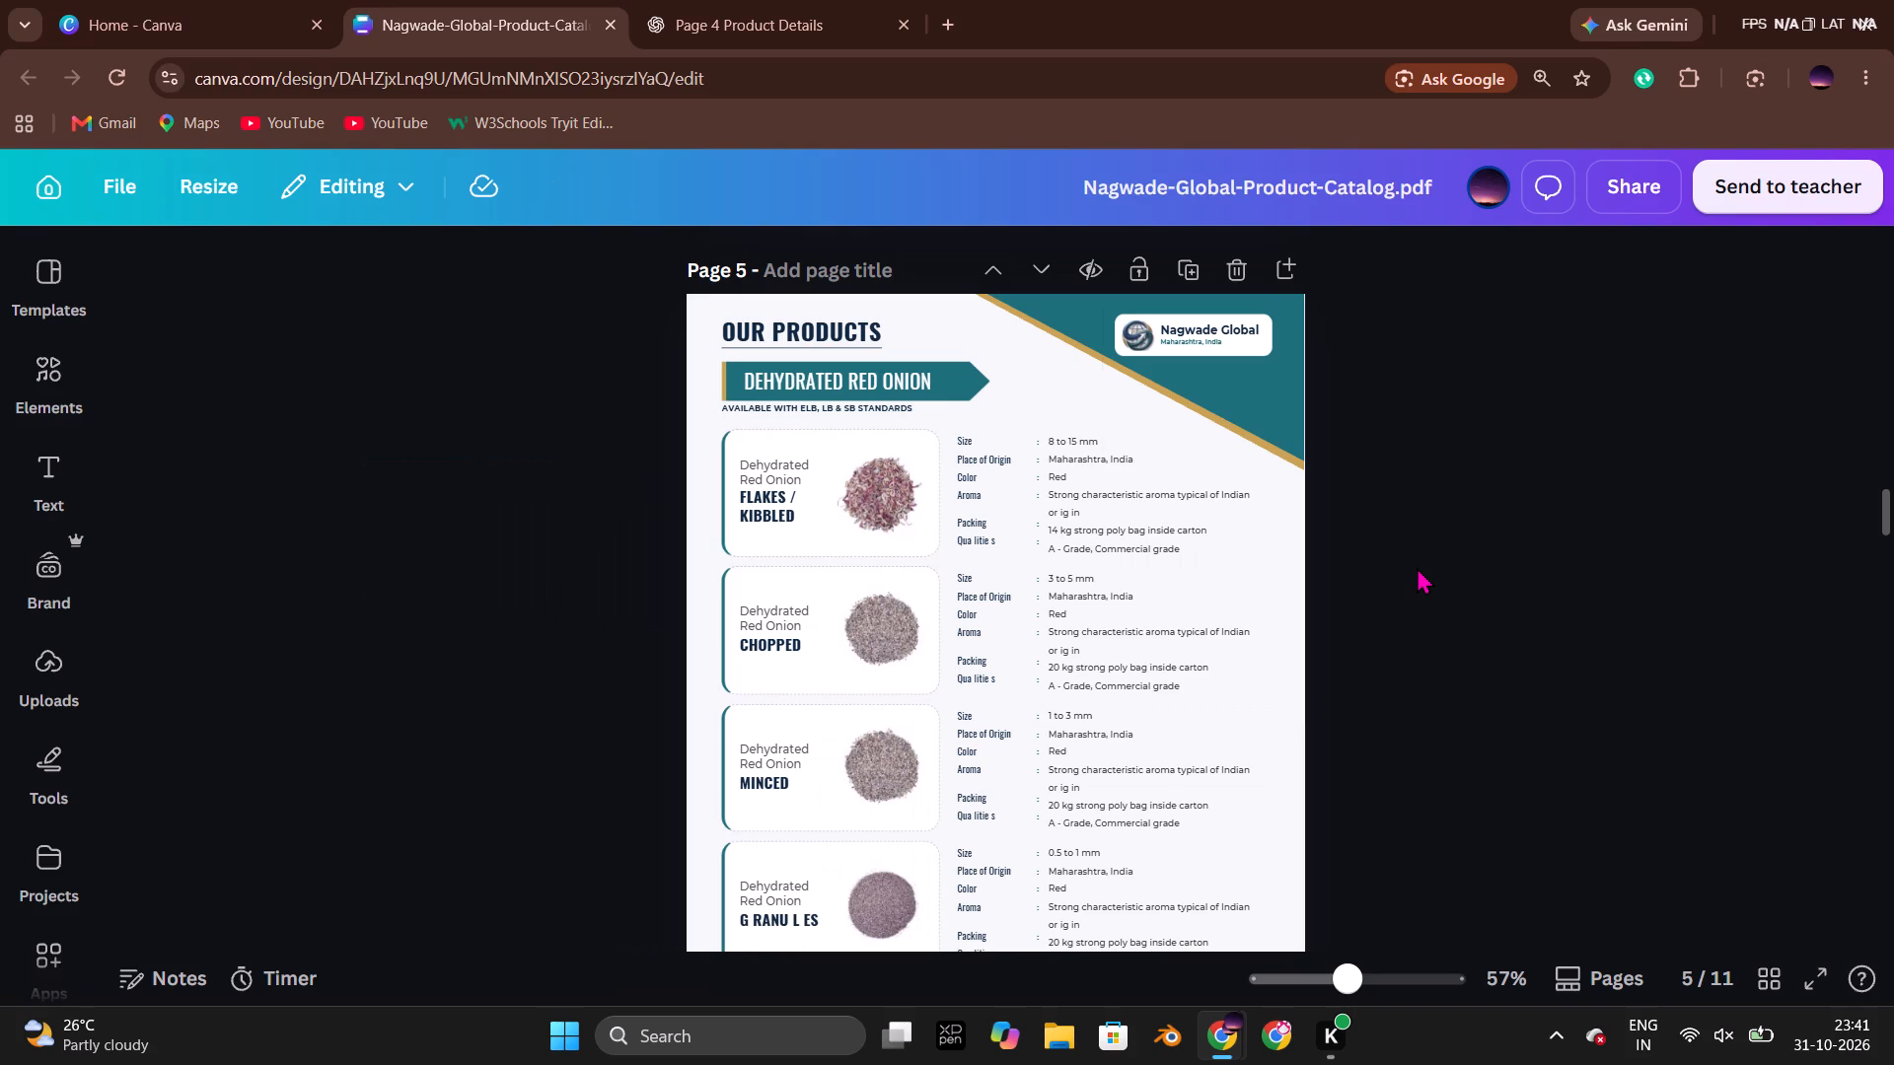
pyautogui.scroll(-6, 1418, 567)
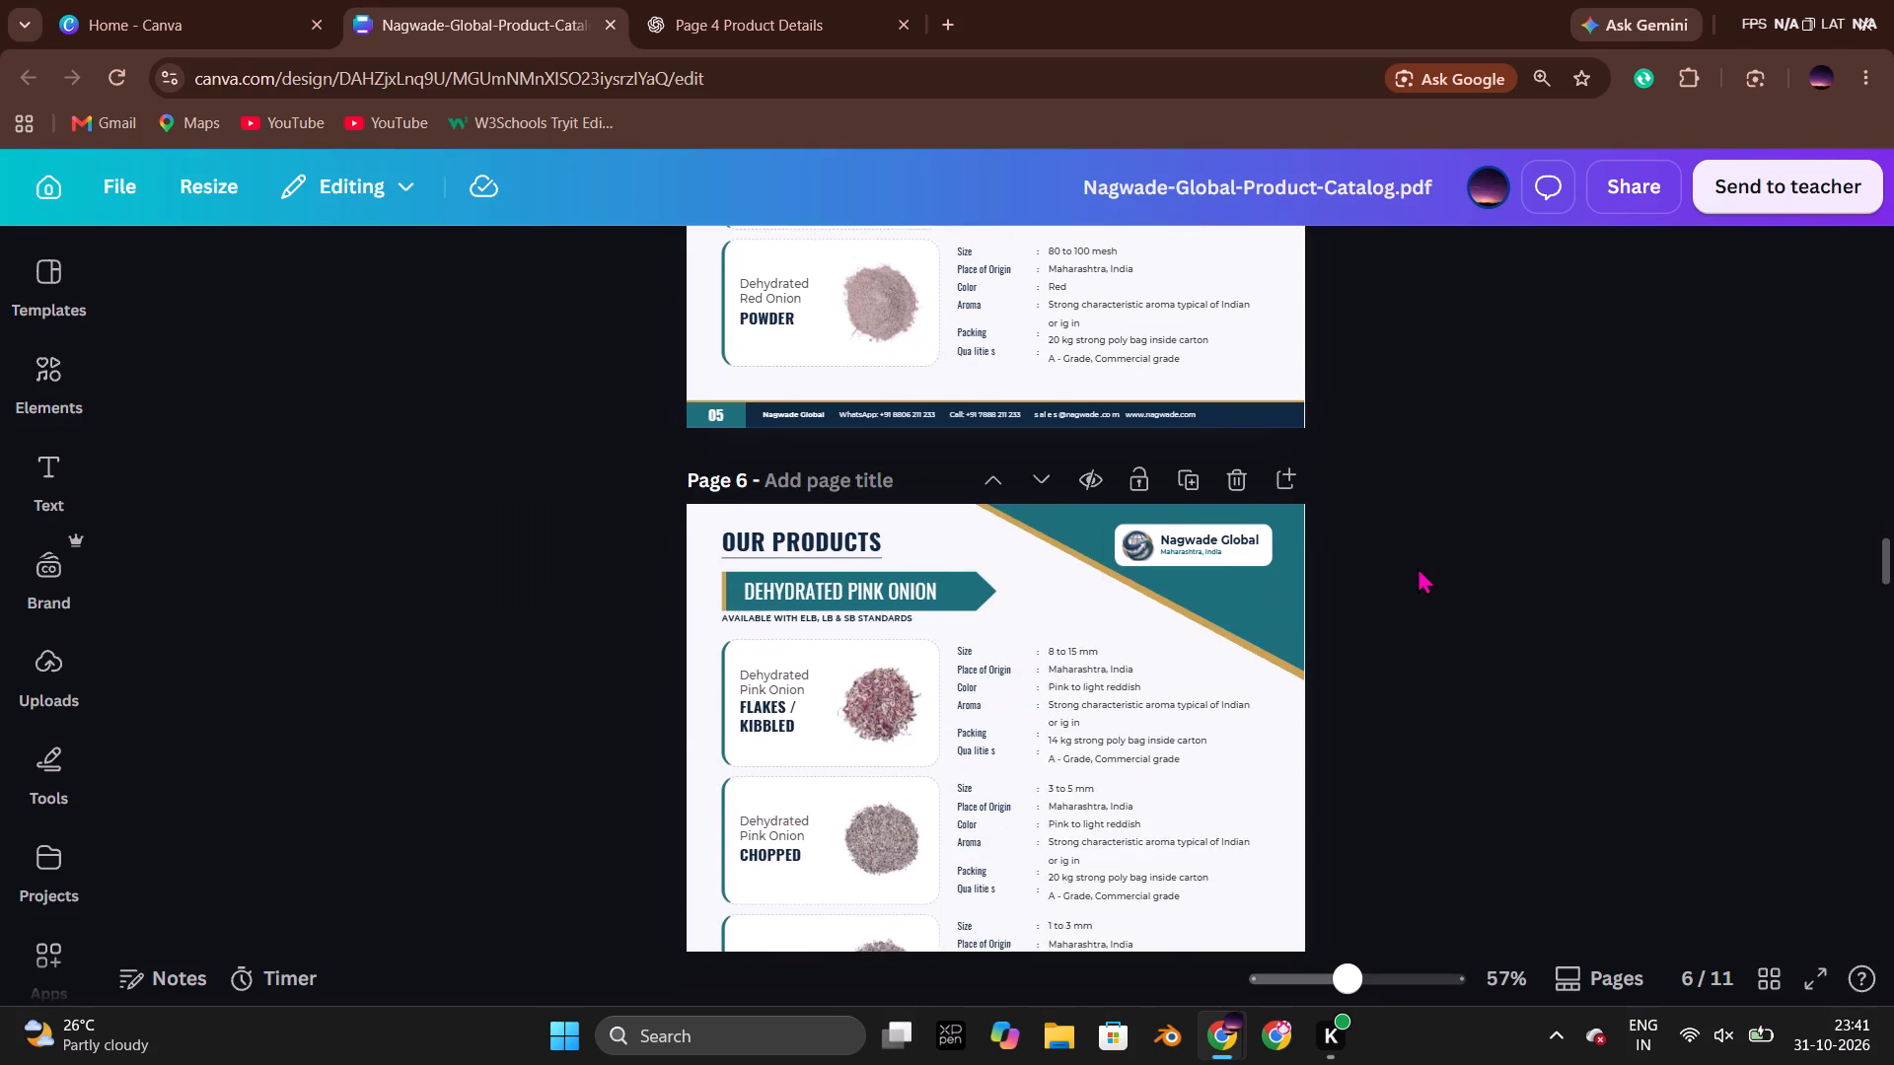
pyautogui.scroll(-2, 1418, 567)
pyautogui.hotkey('alt', 'Tab')
pyautogui.scroll(2, 1420, 566)
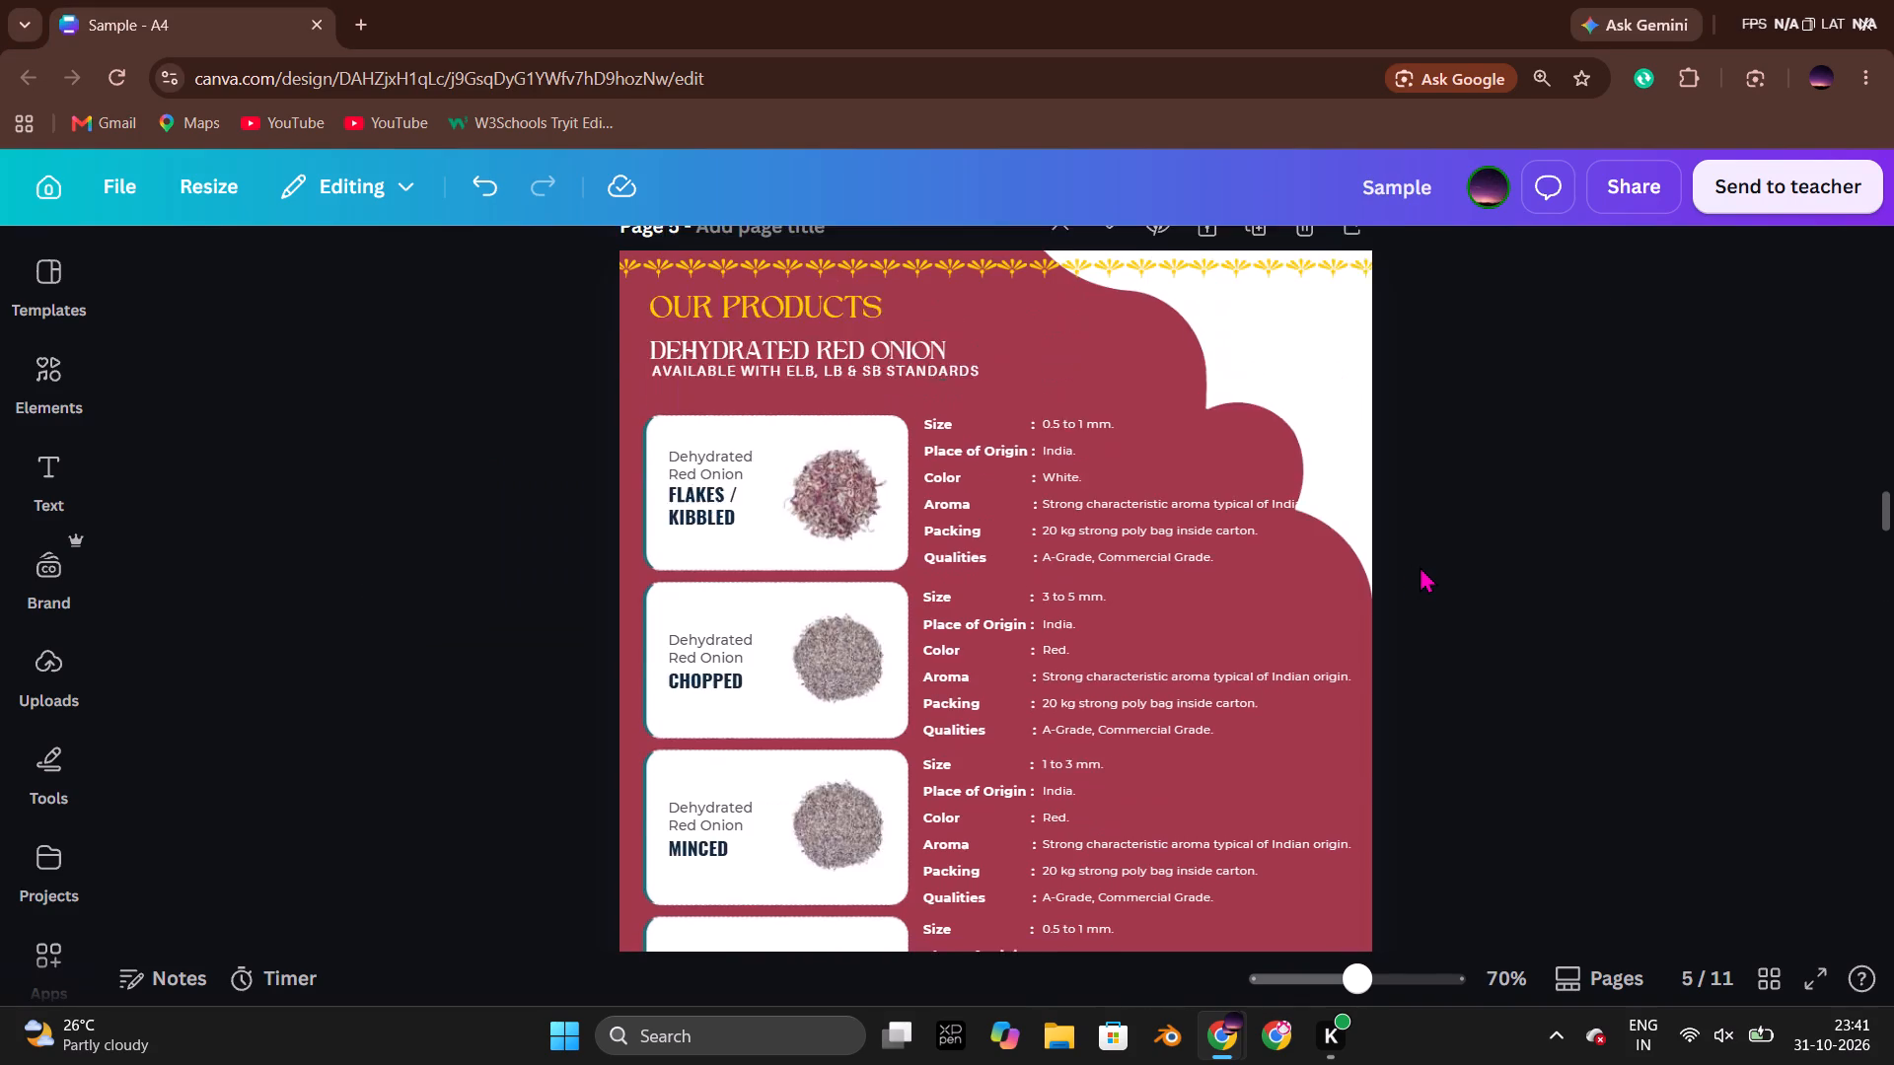
pyautogui.hotkey('alt', 'Tab')
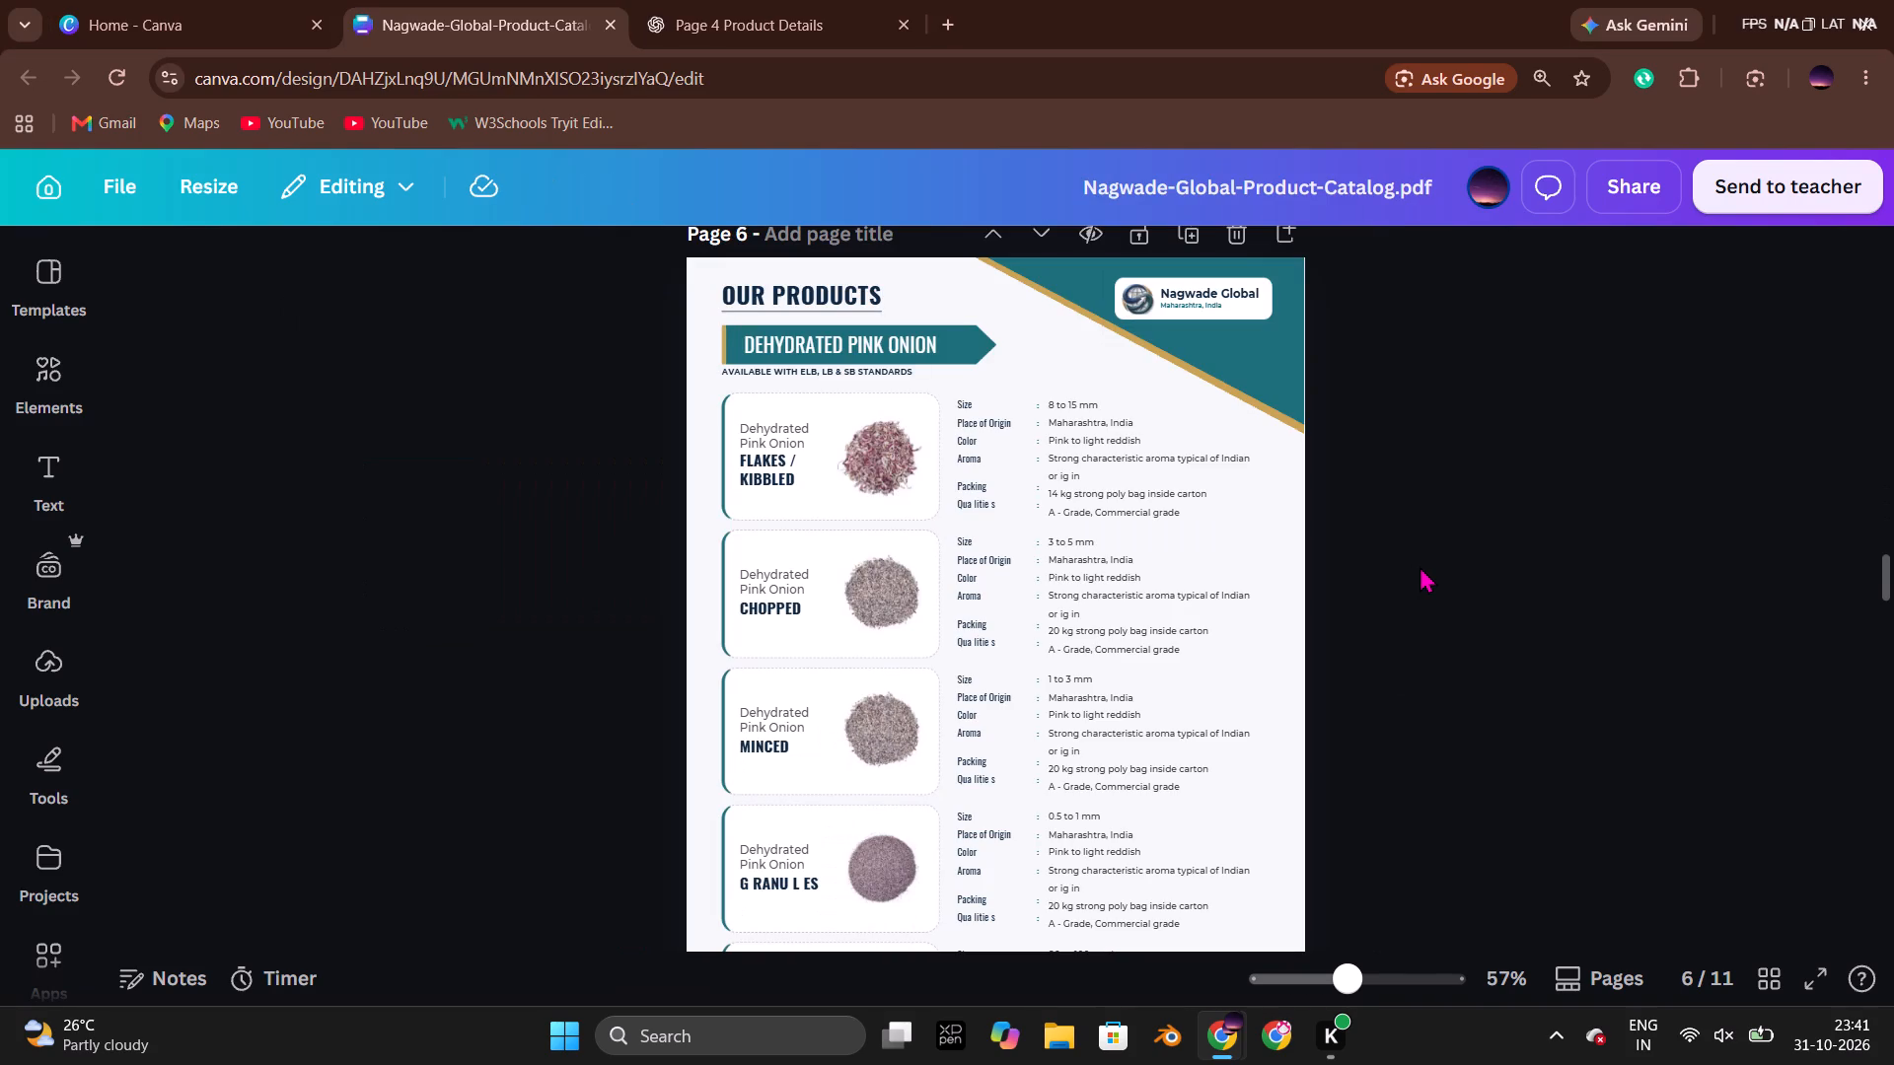
pyautogui.hotkey('alt', 'Tab')
pyautogui.scroll(-2, 1420, 567)
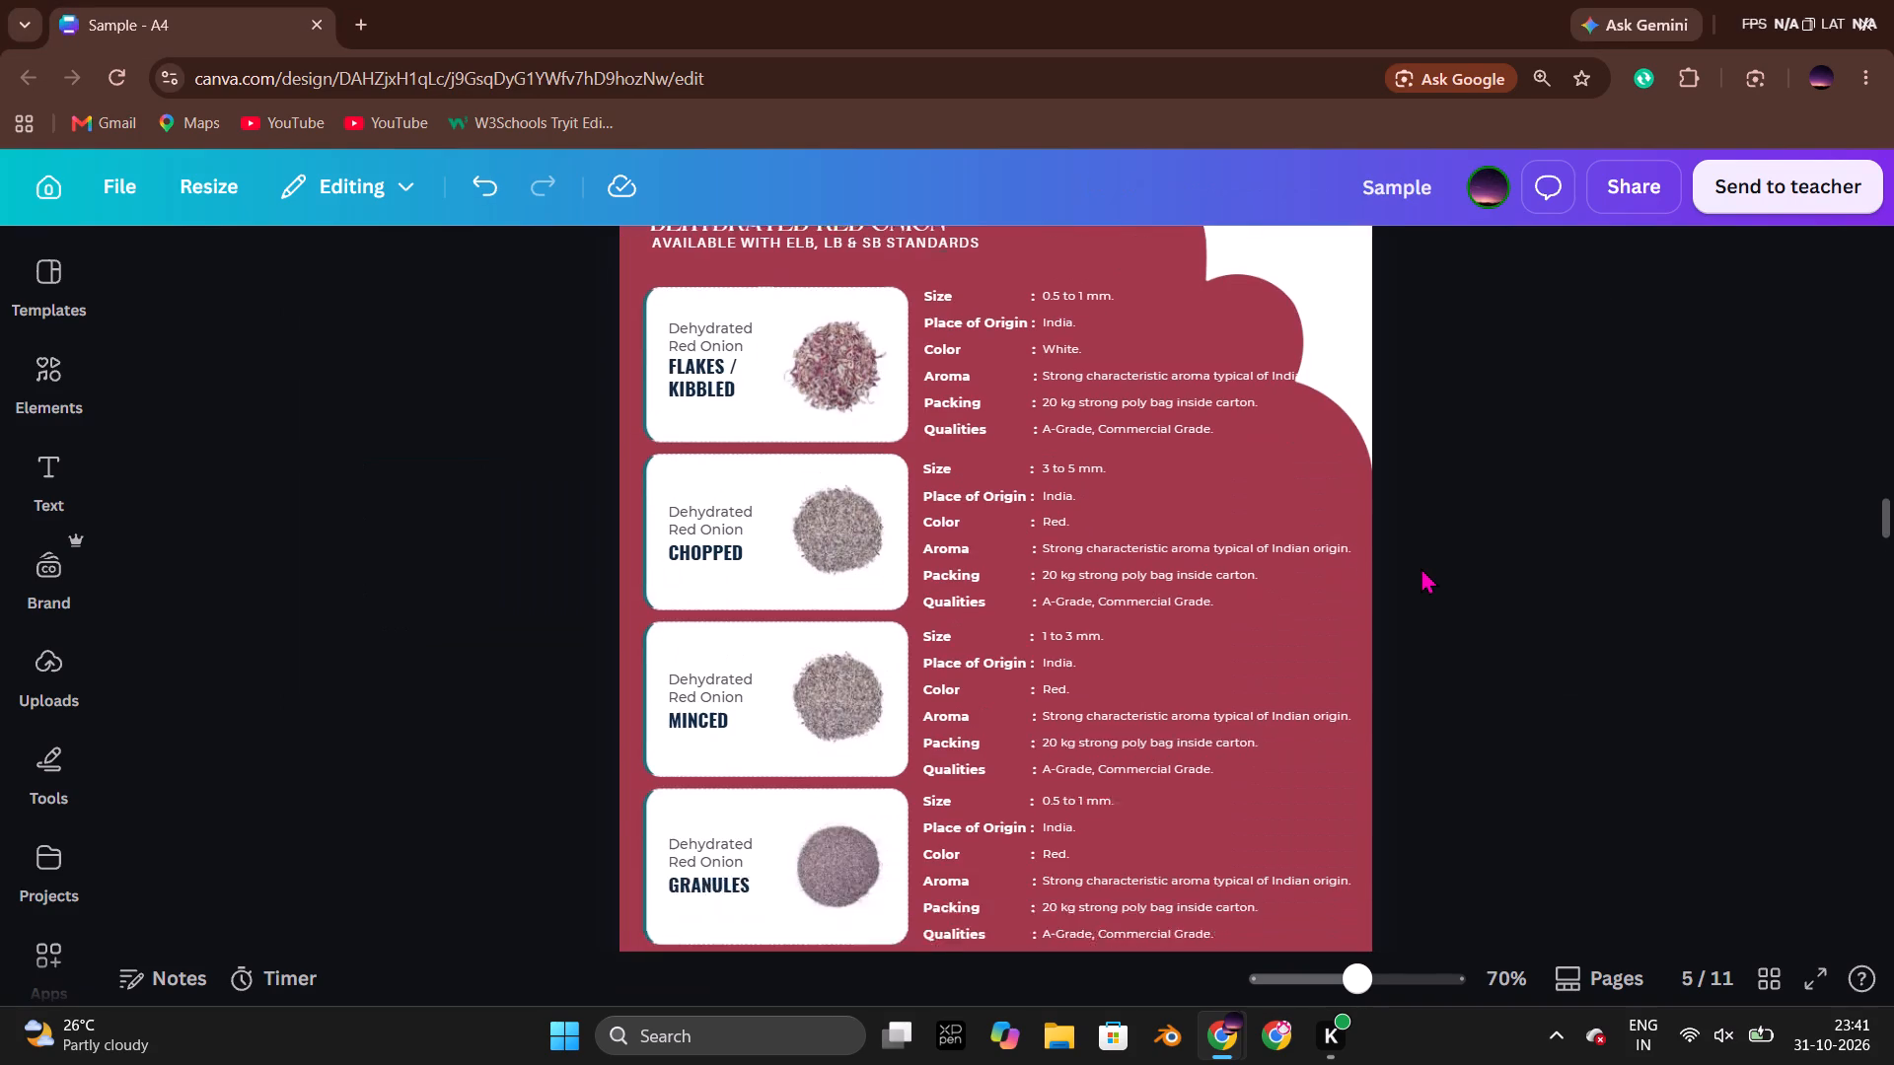
pyautogui.scroll(-6, 1420, 567)
pyautogui.hotkey('alt', 'Tab')
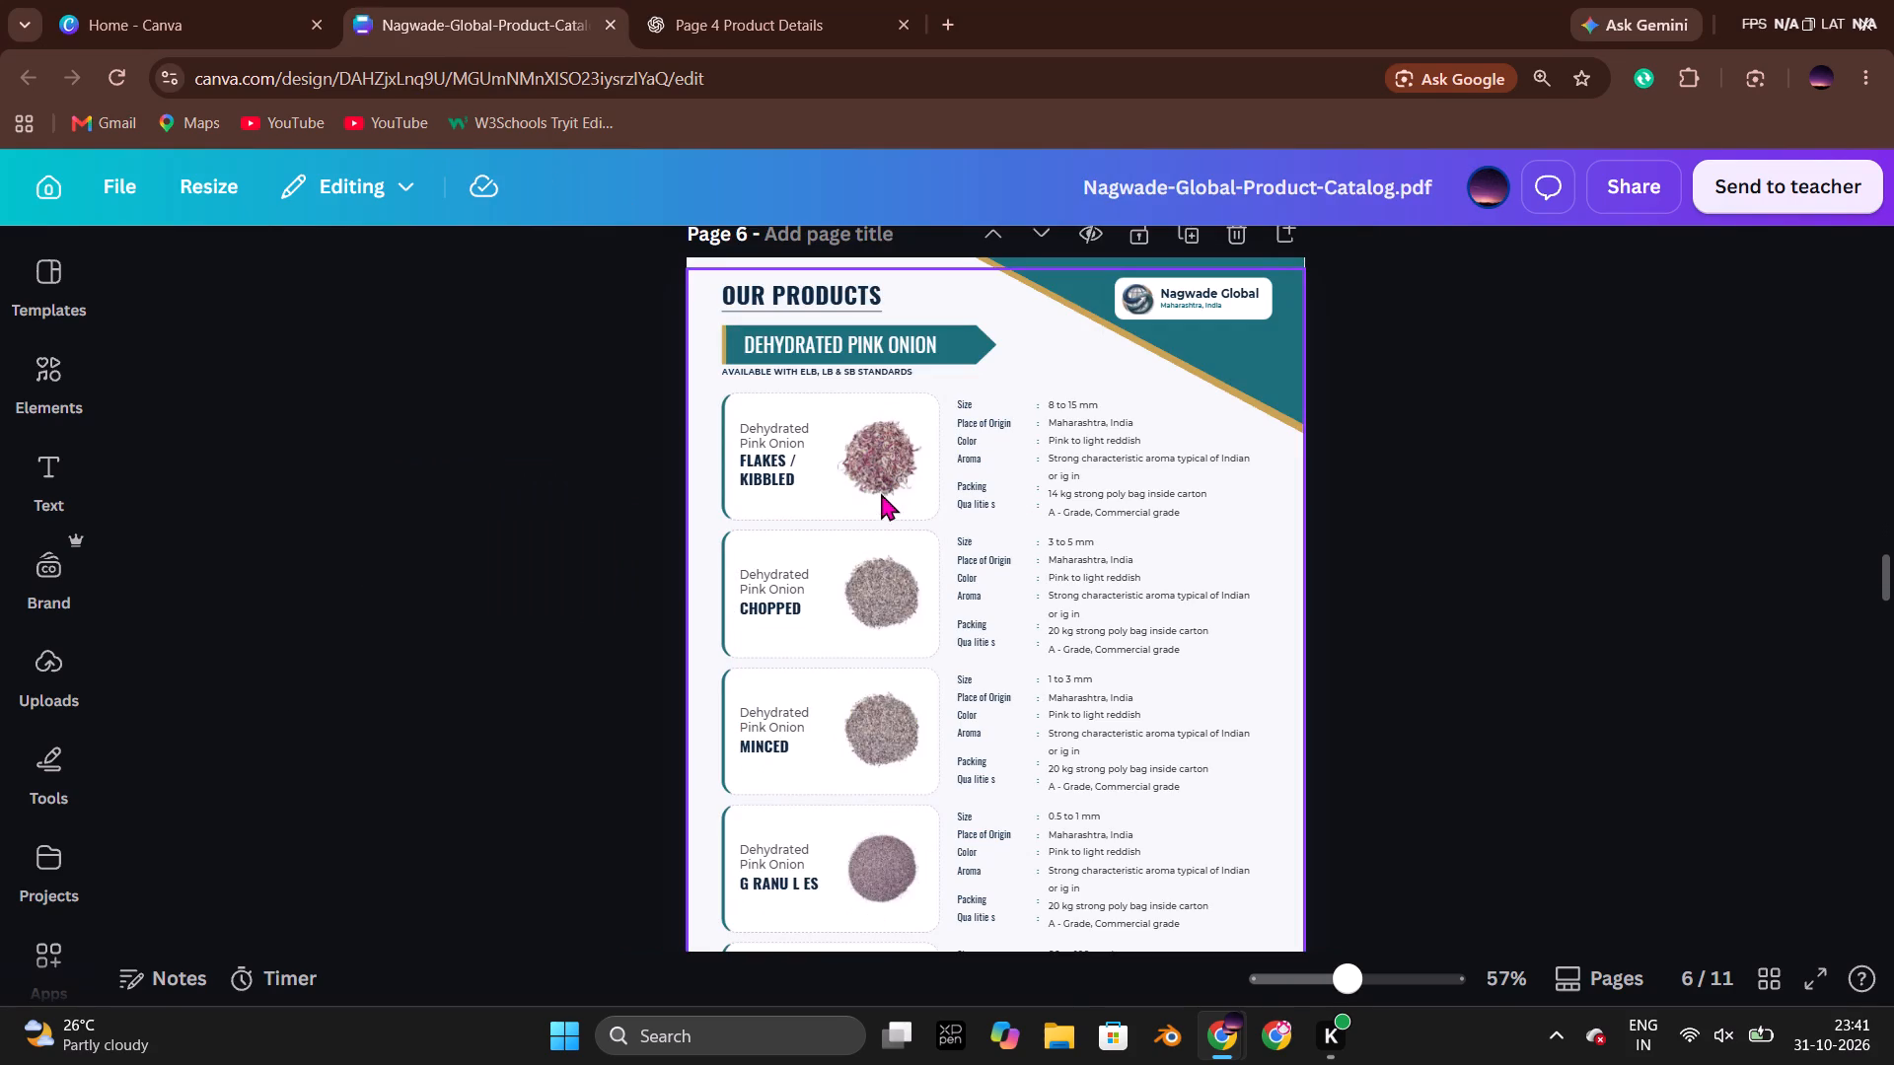
pyautogui.hotkey('alt', 'Tab')
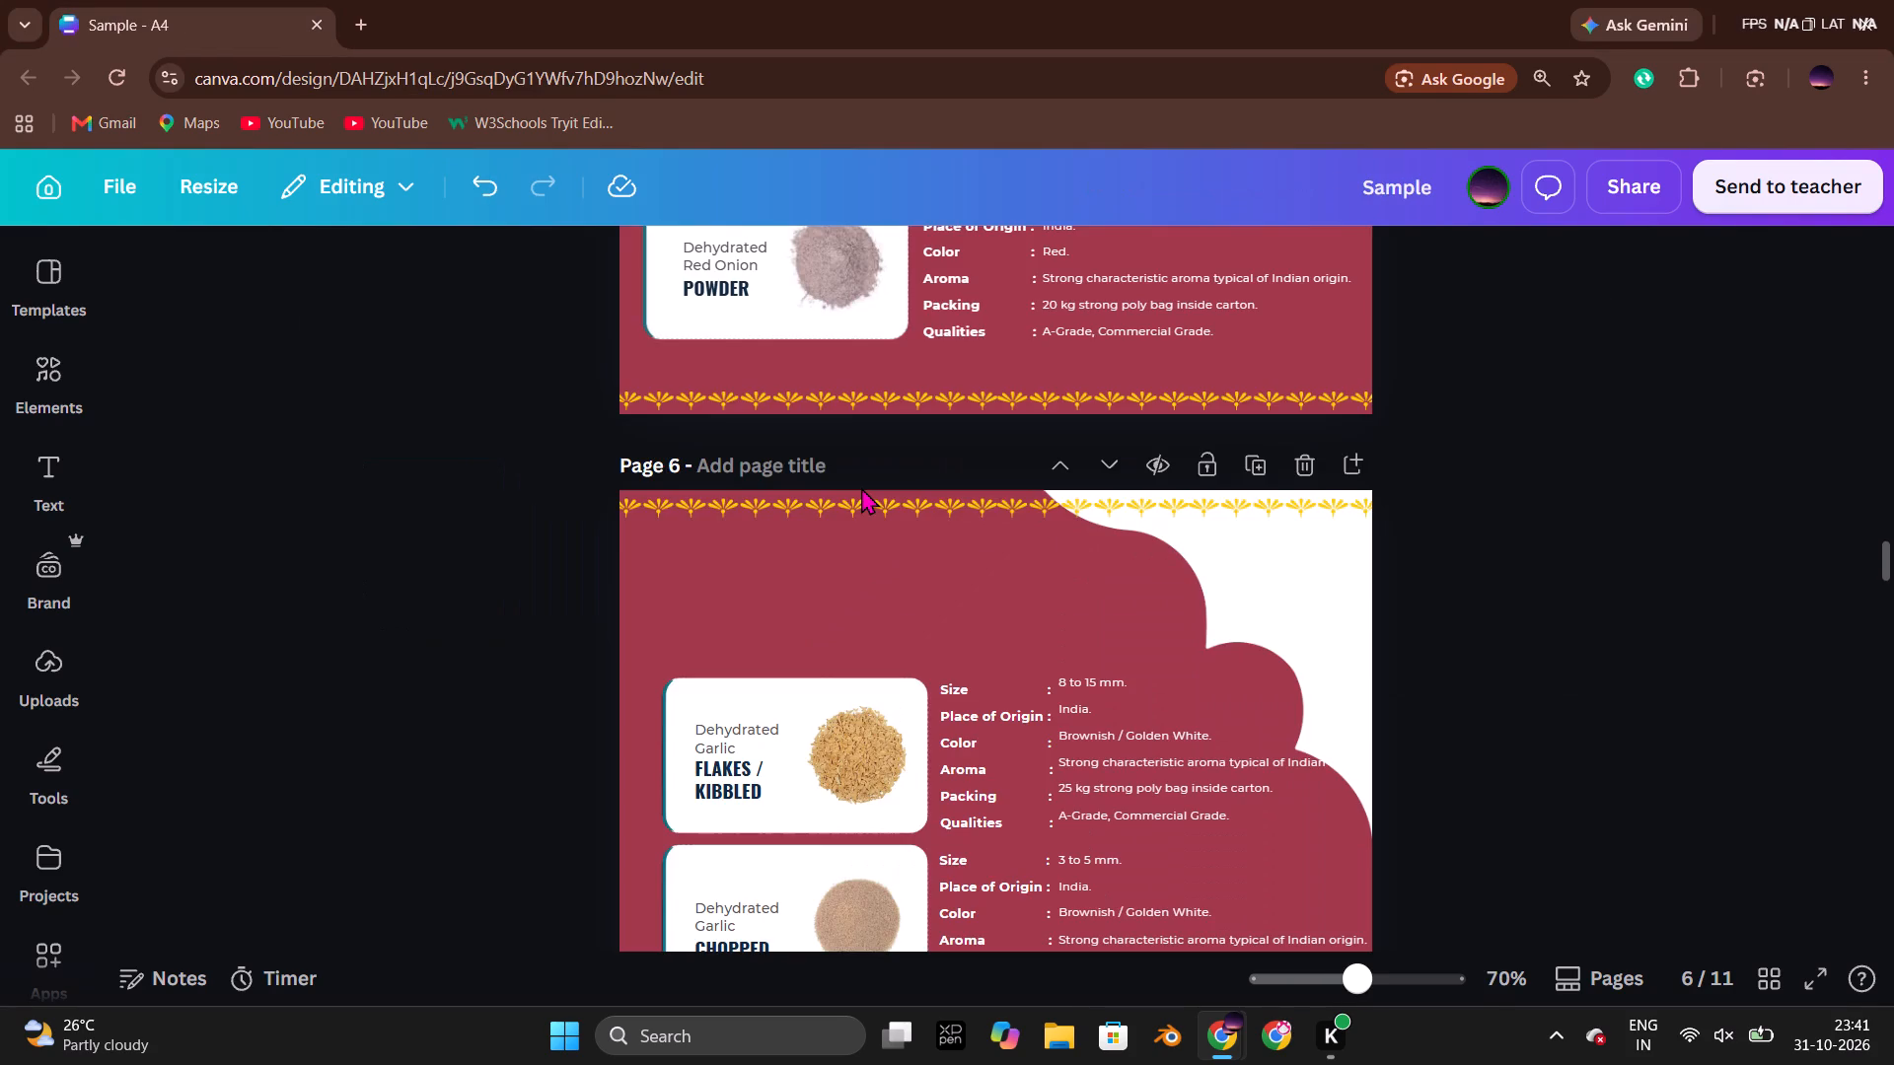
pyautogui.scroll(3, 861, 487)
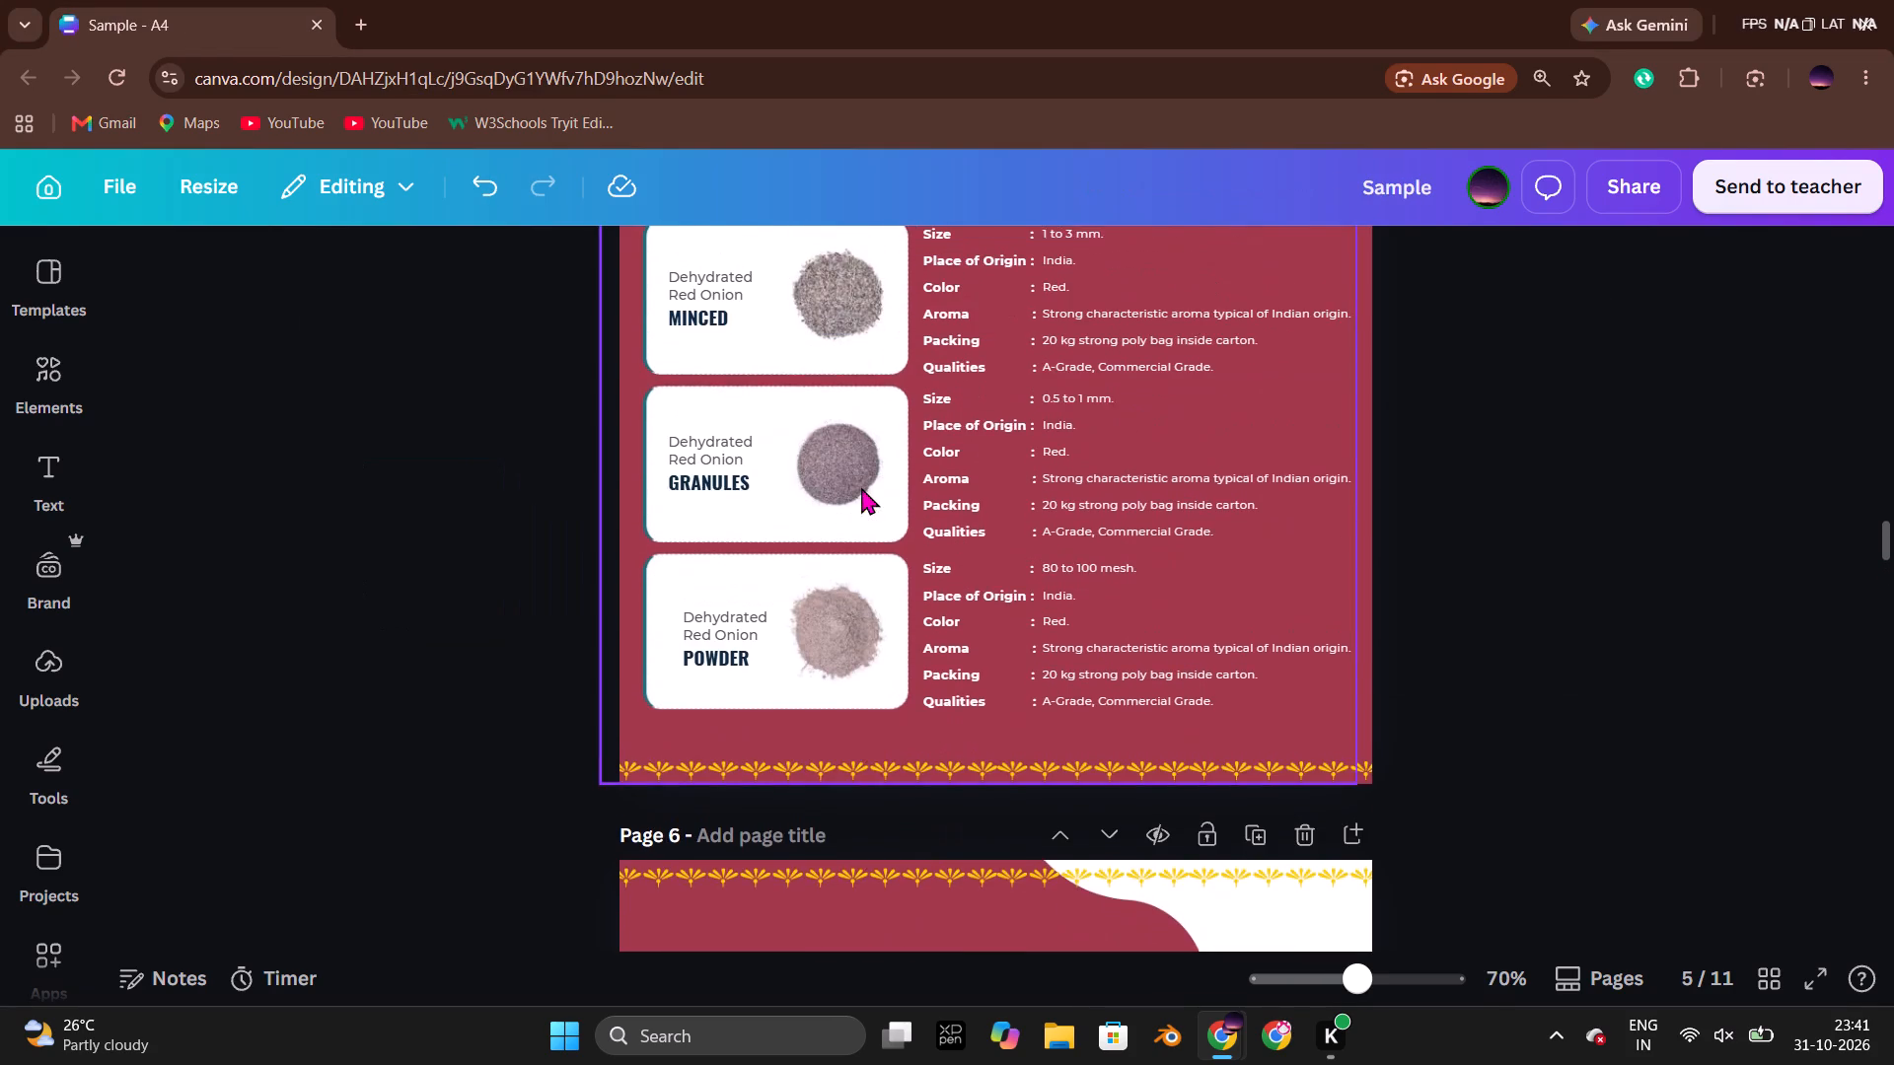
pyautogui.scroll(3, 861, 487)
pyautogui.hotkey('alt', 'Tab')
pyautogui.scroll(-2, 867, 489)
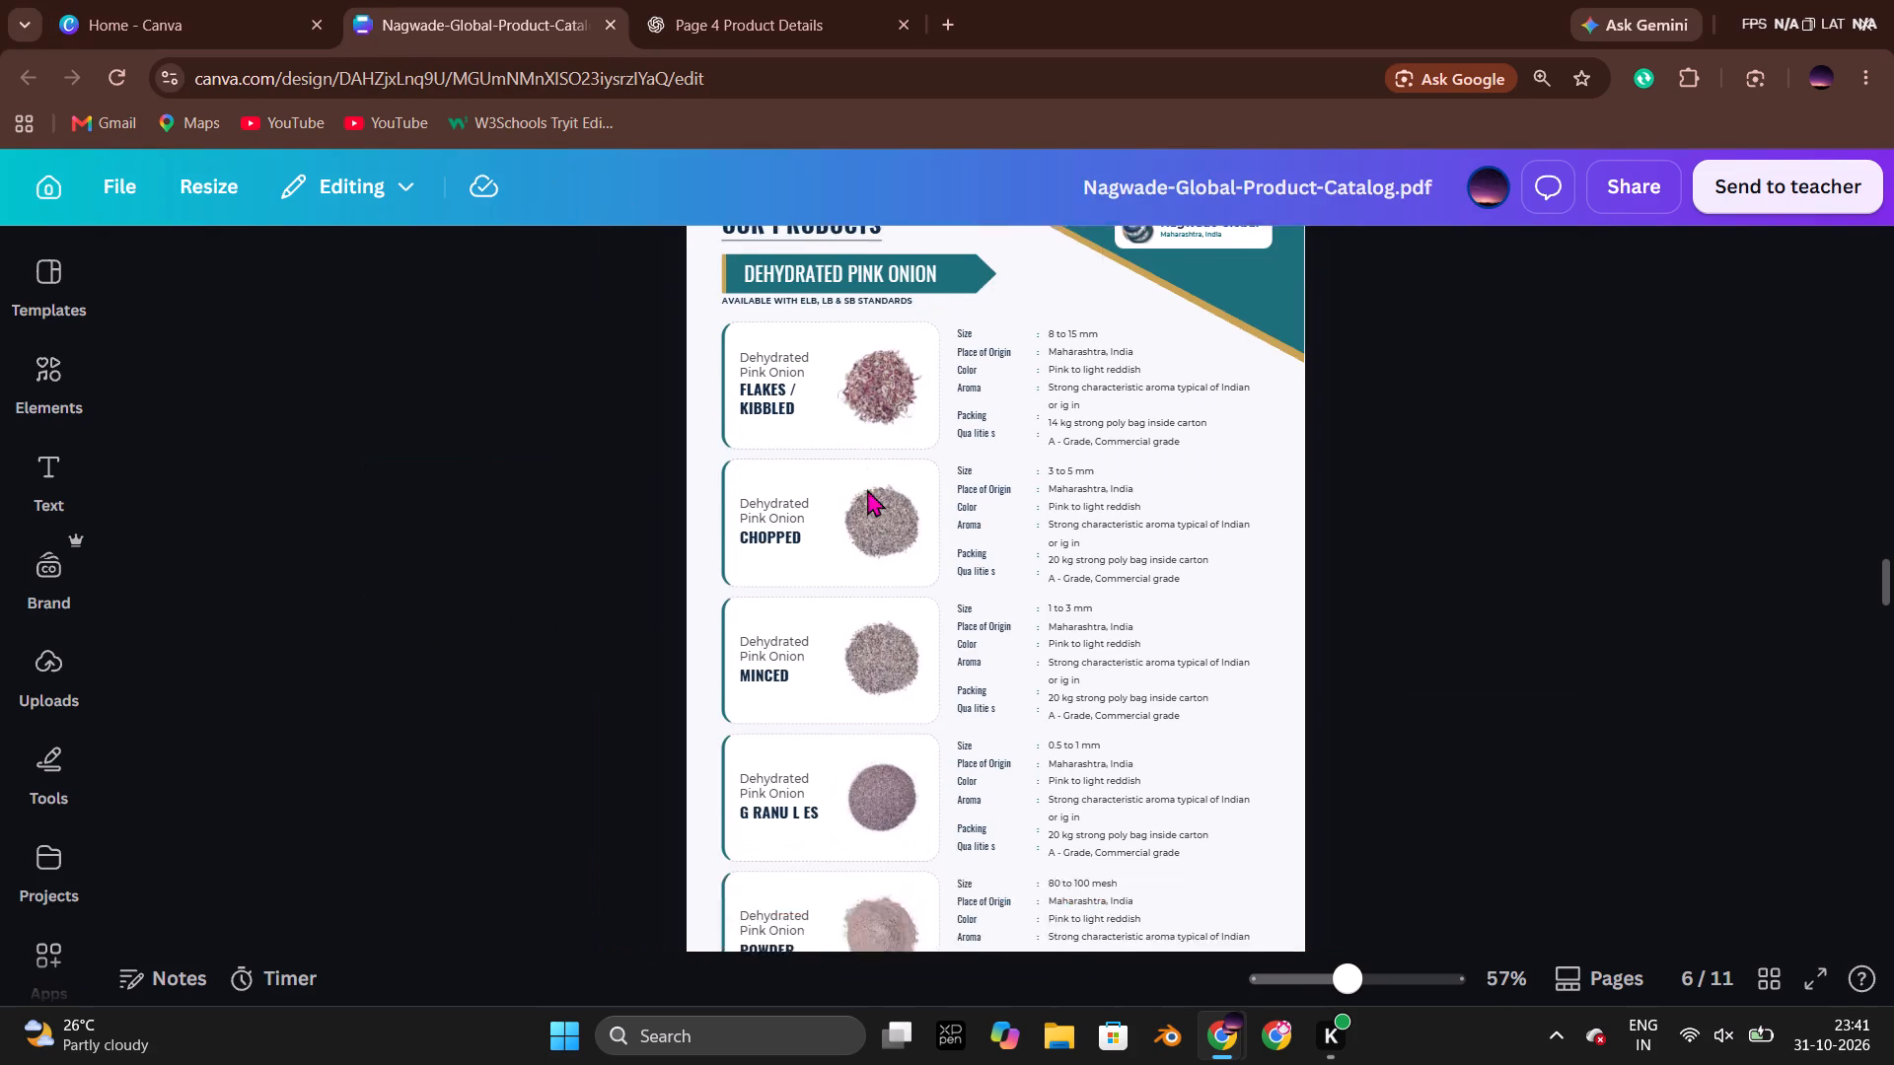
pyautogui.scroll(-2, 867, 489)
pyautogui.scroll(3, 867, 489)
pyautogui.hotkey('alt', 'Tab')
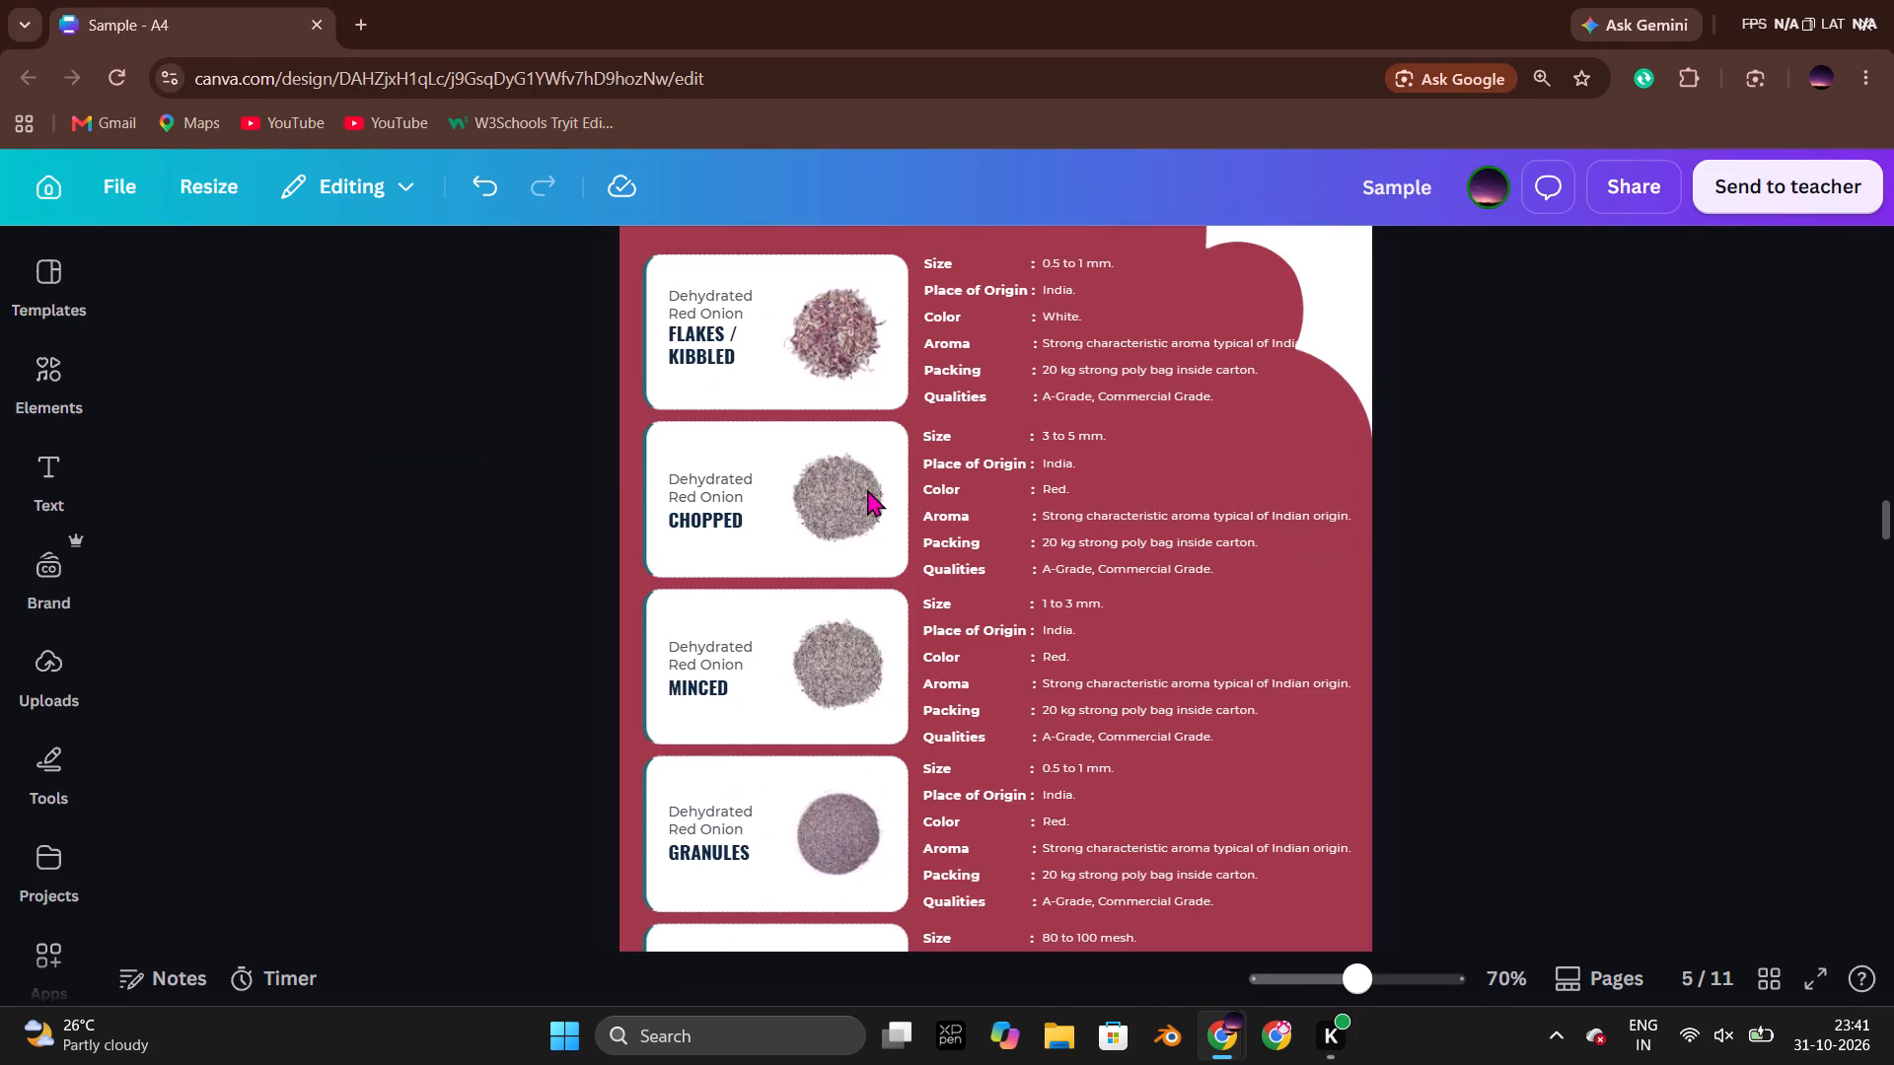
pyautogui.scroll(-2, 867, 489)
pyautogui.scroll(9, 867, 489)
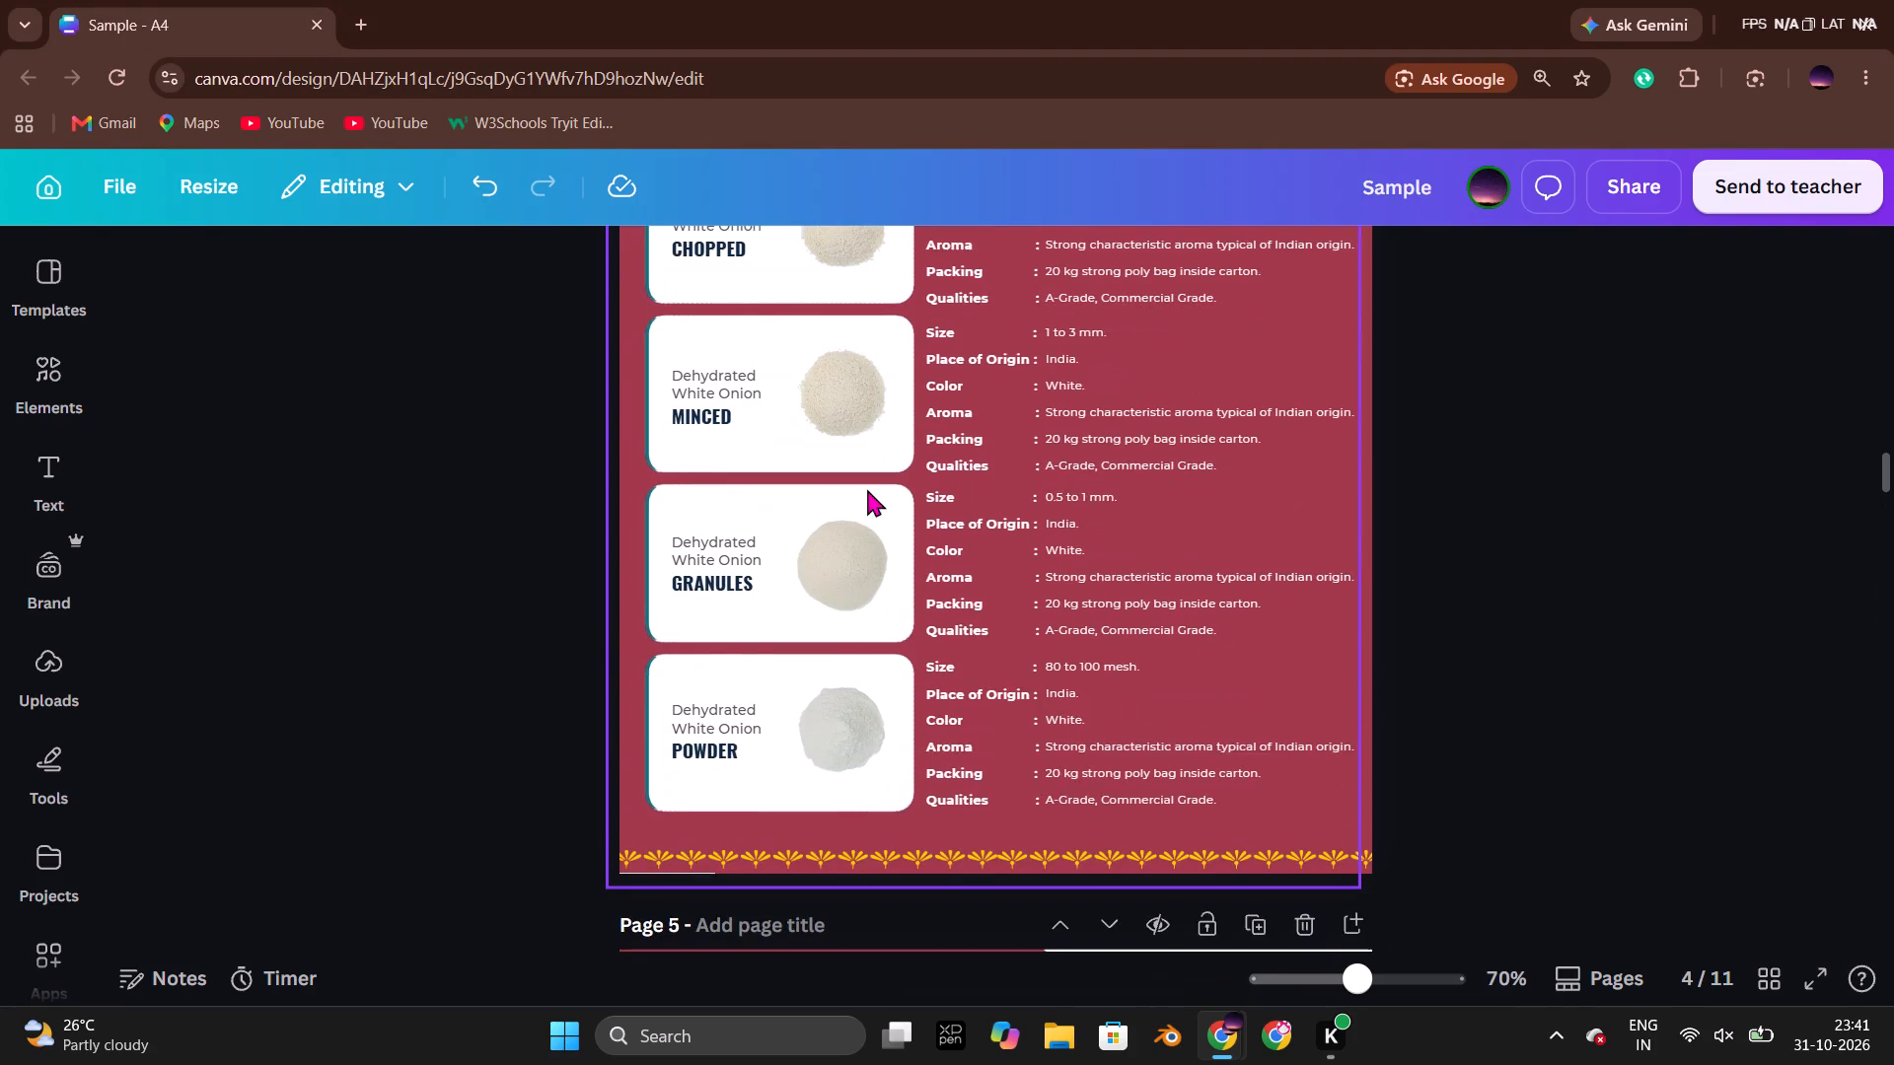
# Examine the red onion and pink onion product pages, pages 5 and 6, in the original Nagwade catalogue.
pyautogui.hotkey('alt', 'Tab')
pyautogui.scroll(5, 867, 489)
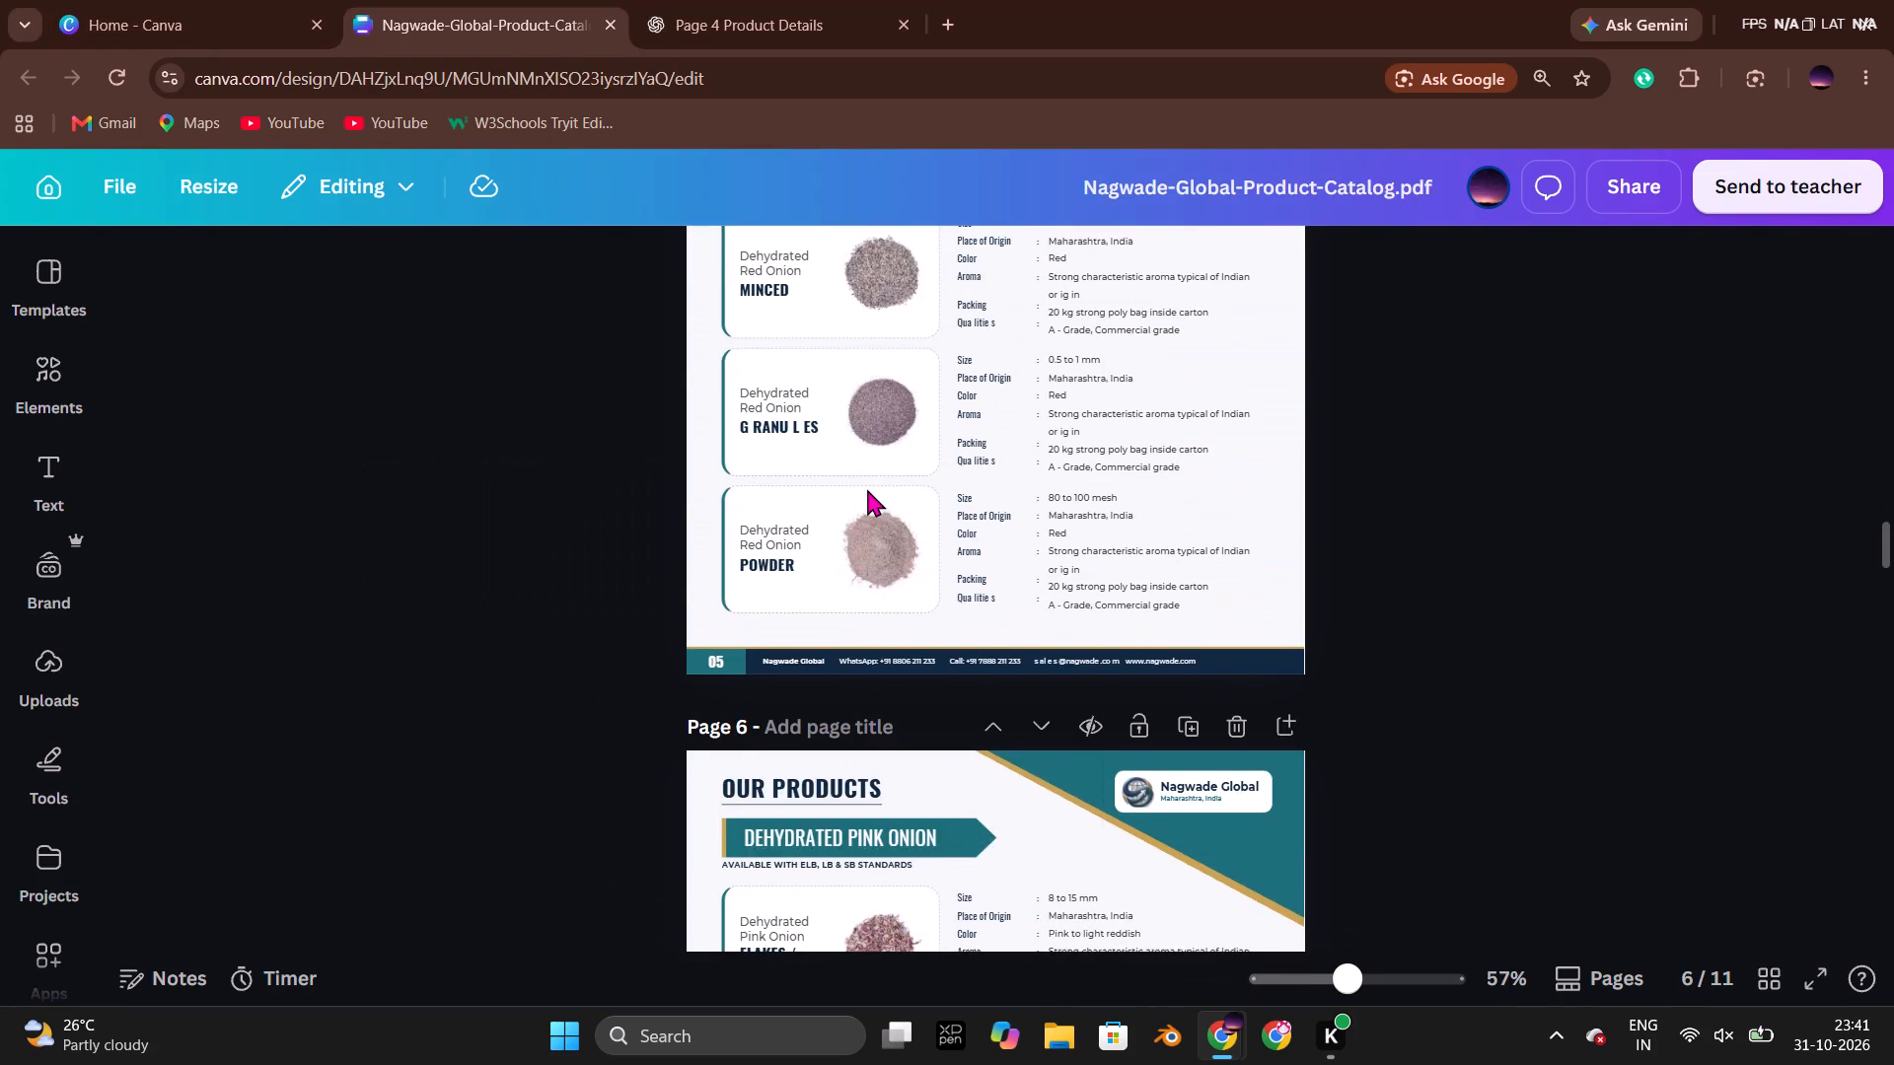
pyautogui.scroll(-6, 867, 489)
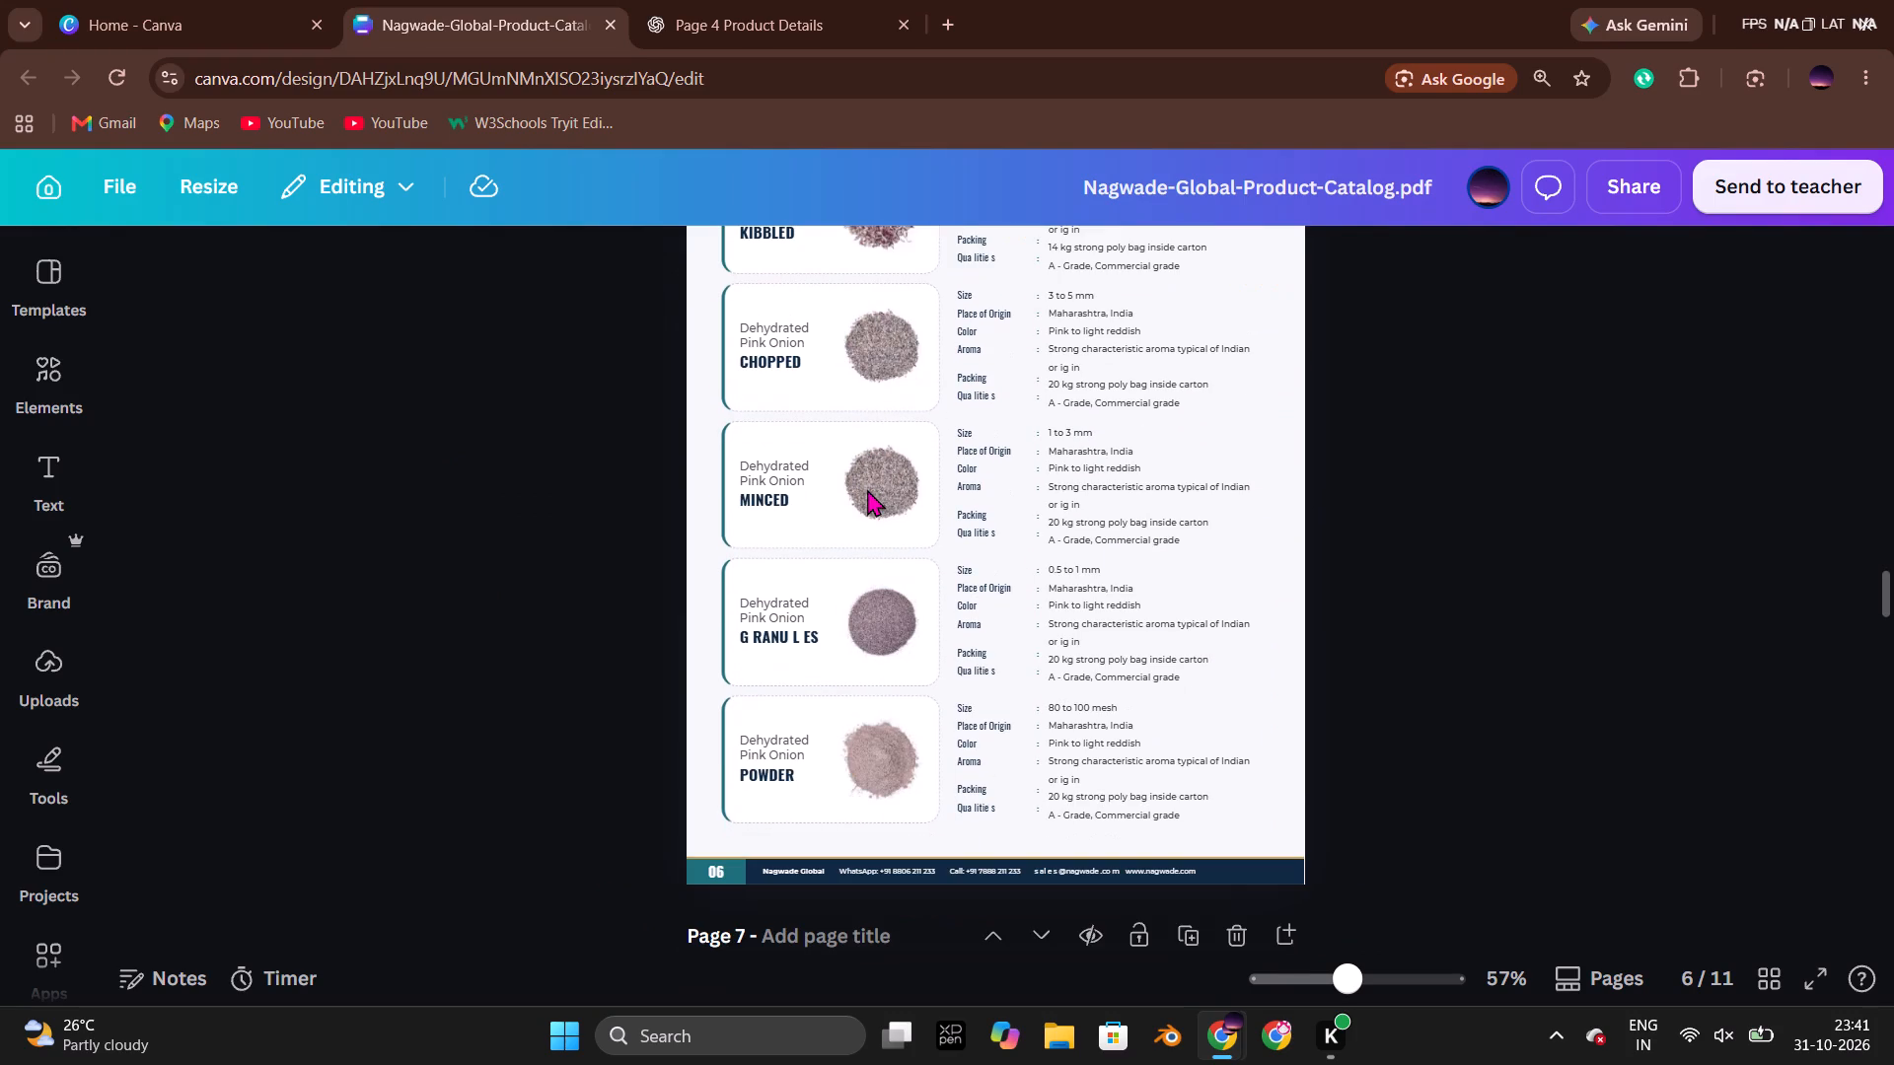
pyautogui.scroll(8, 867, 489)
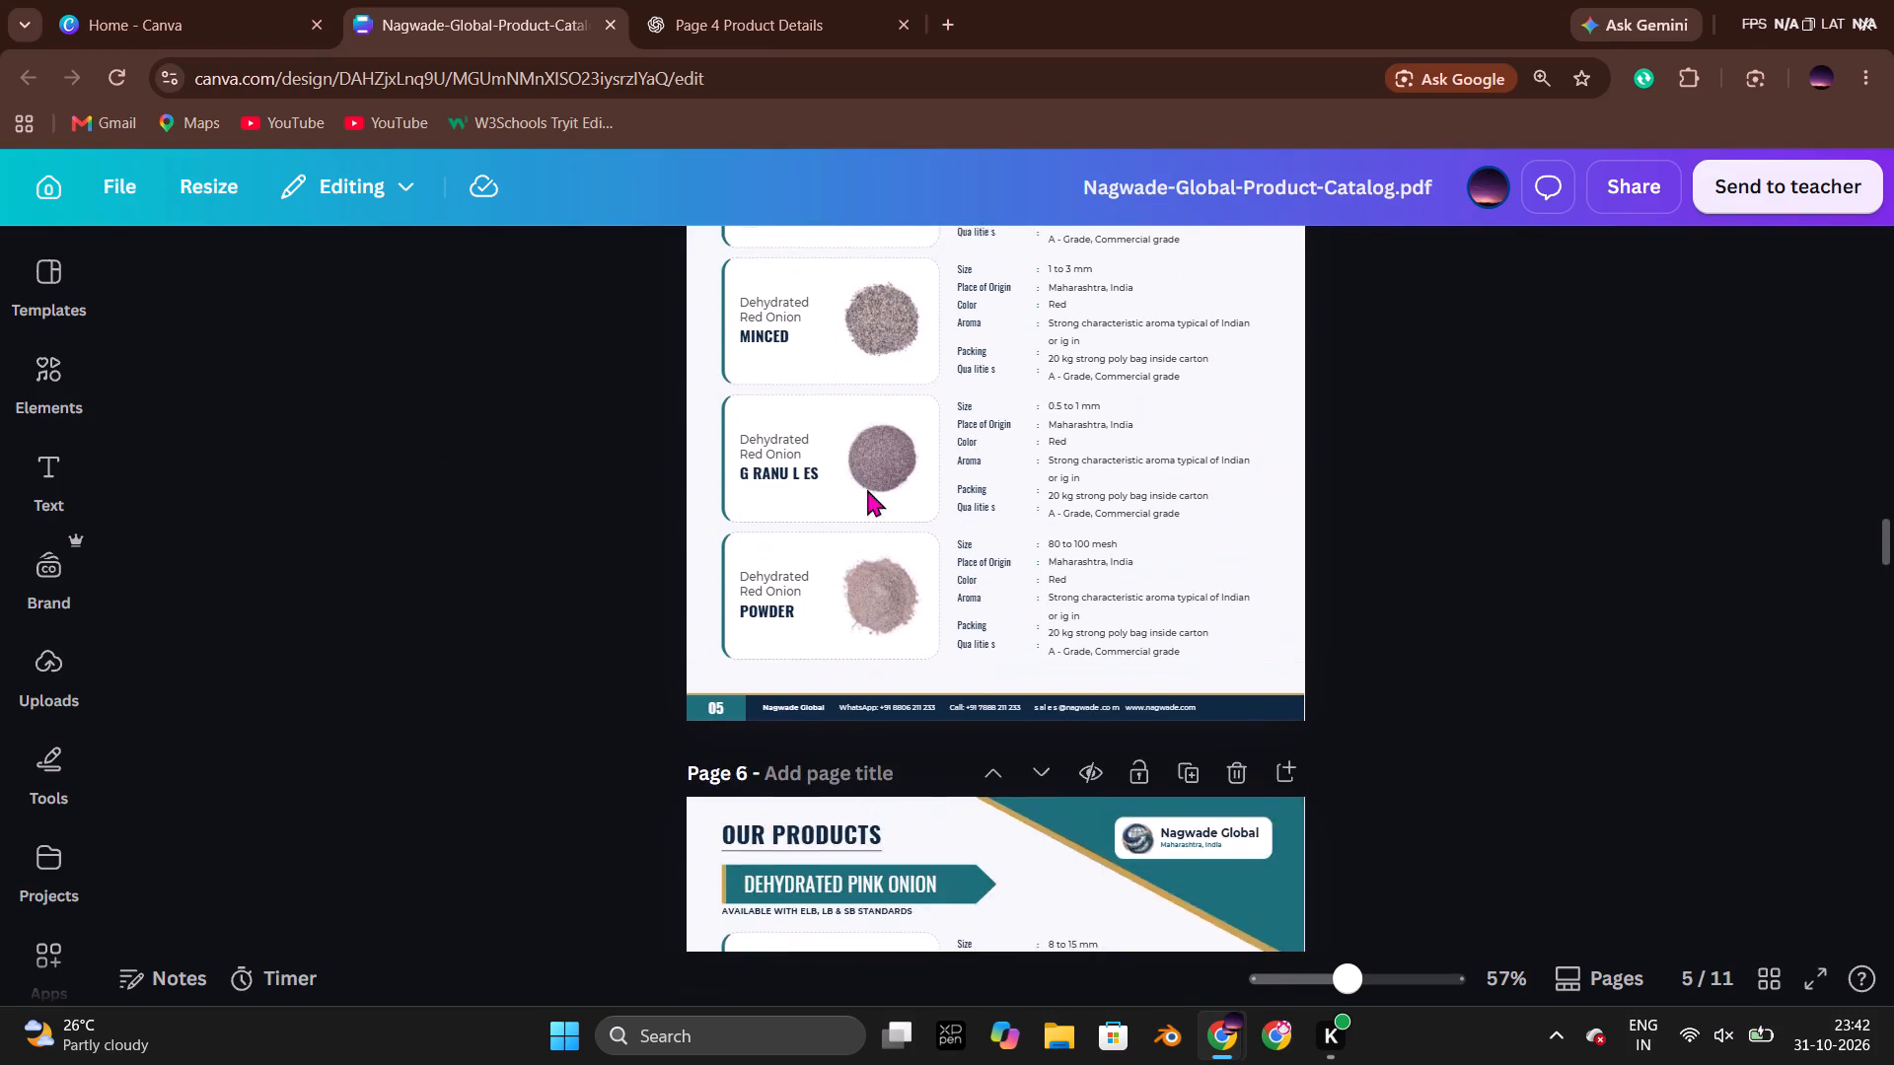
pyautogui.scroll(2, 867, 489)
pyautogui.scroll(-5, 867, 489)
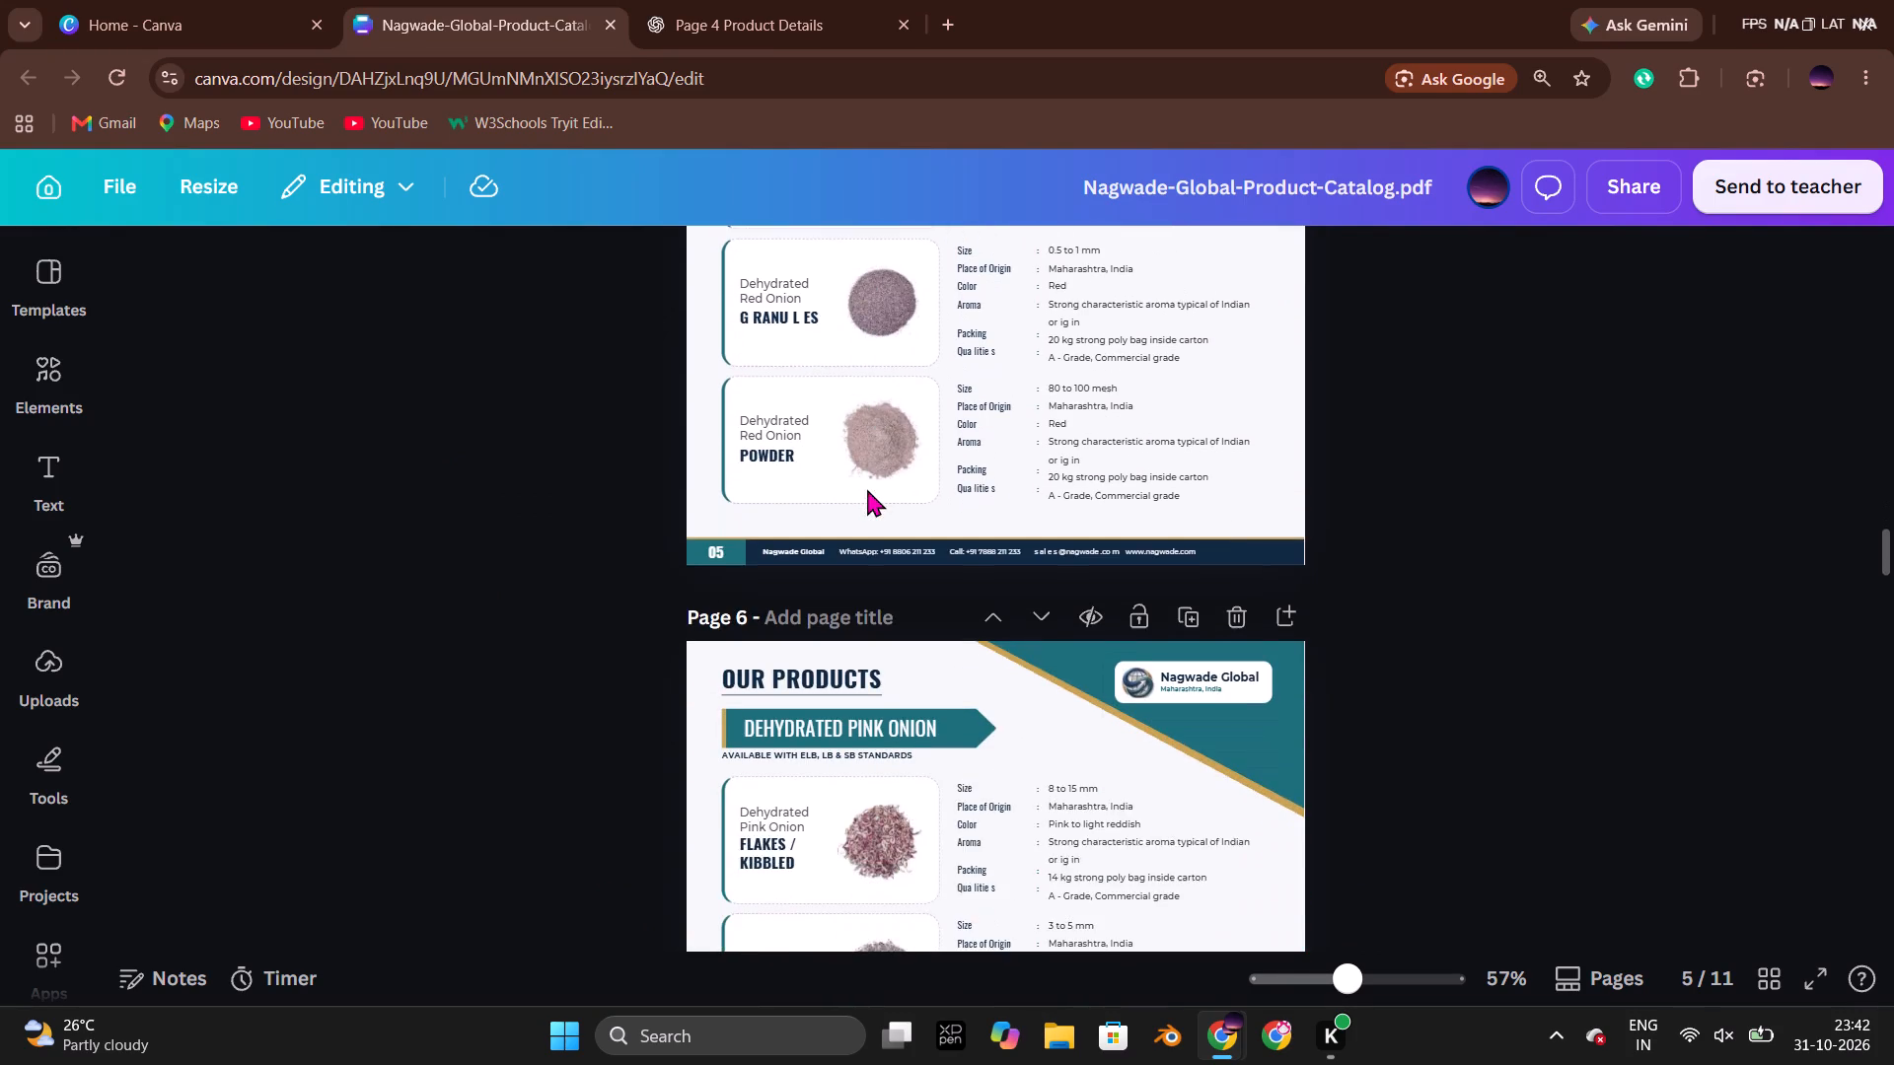
pyautogui.scroll(-2, 867, 489)
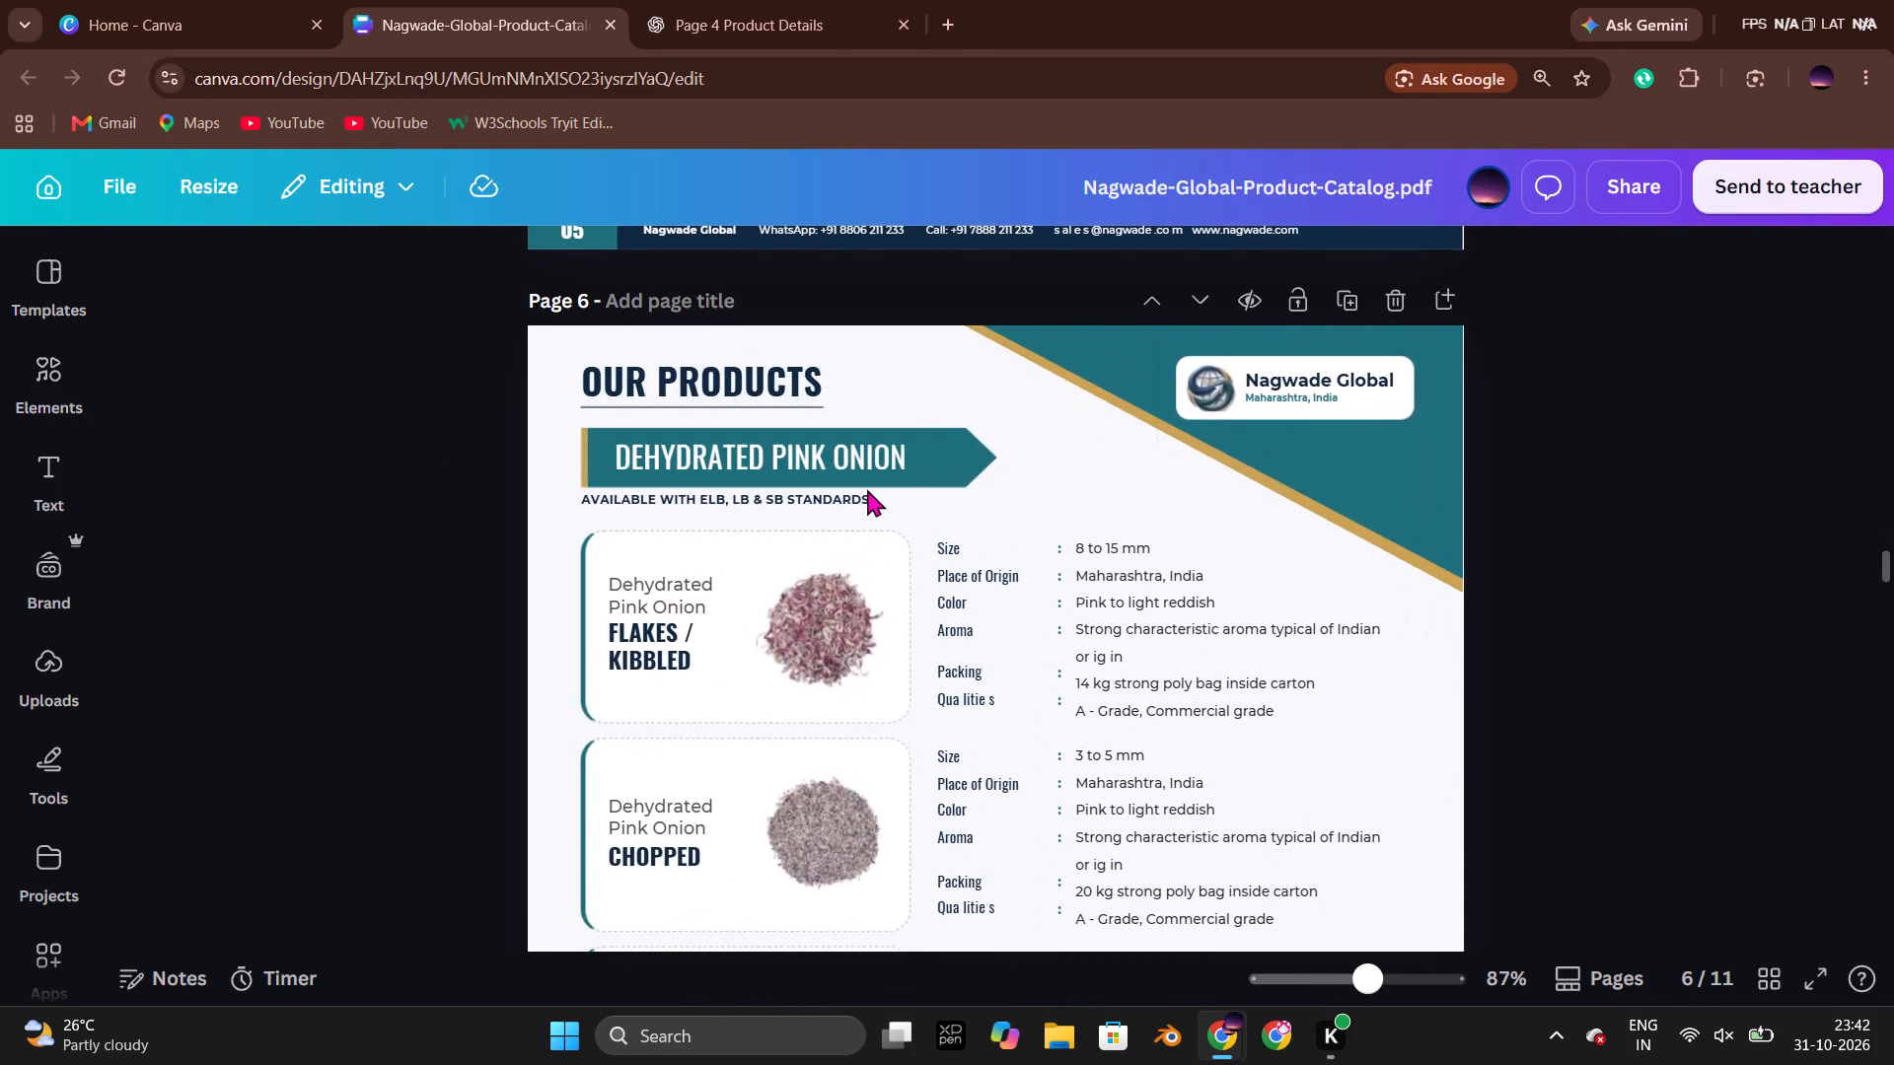
# Switch back to the Sample catalogue and review its white onion, red onion and garlic product pages on pages 4 to 6.
pyautogui.hotkey('alt', 'Tab')
pyautogui.scroll(6, 908, 520)
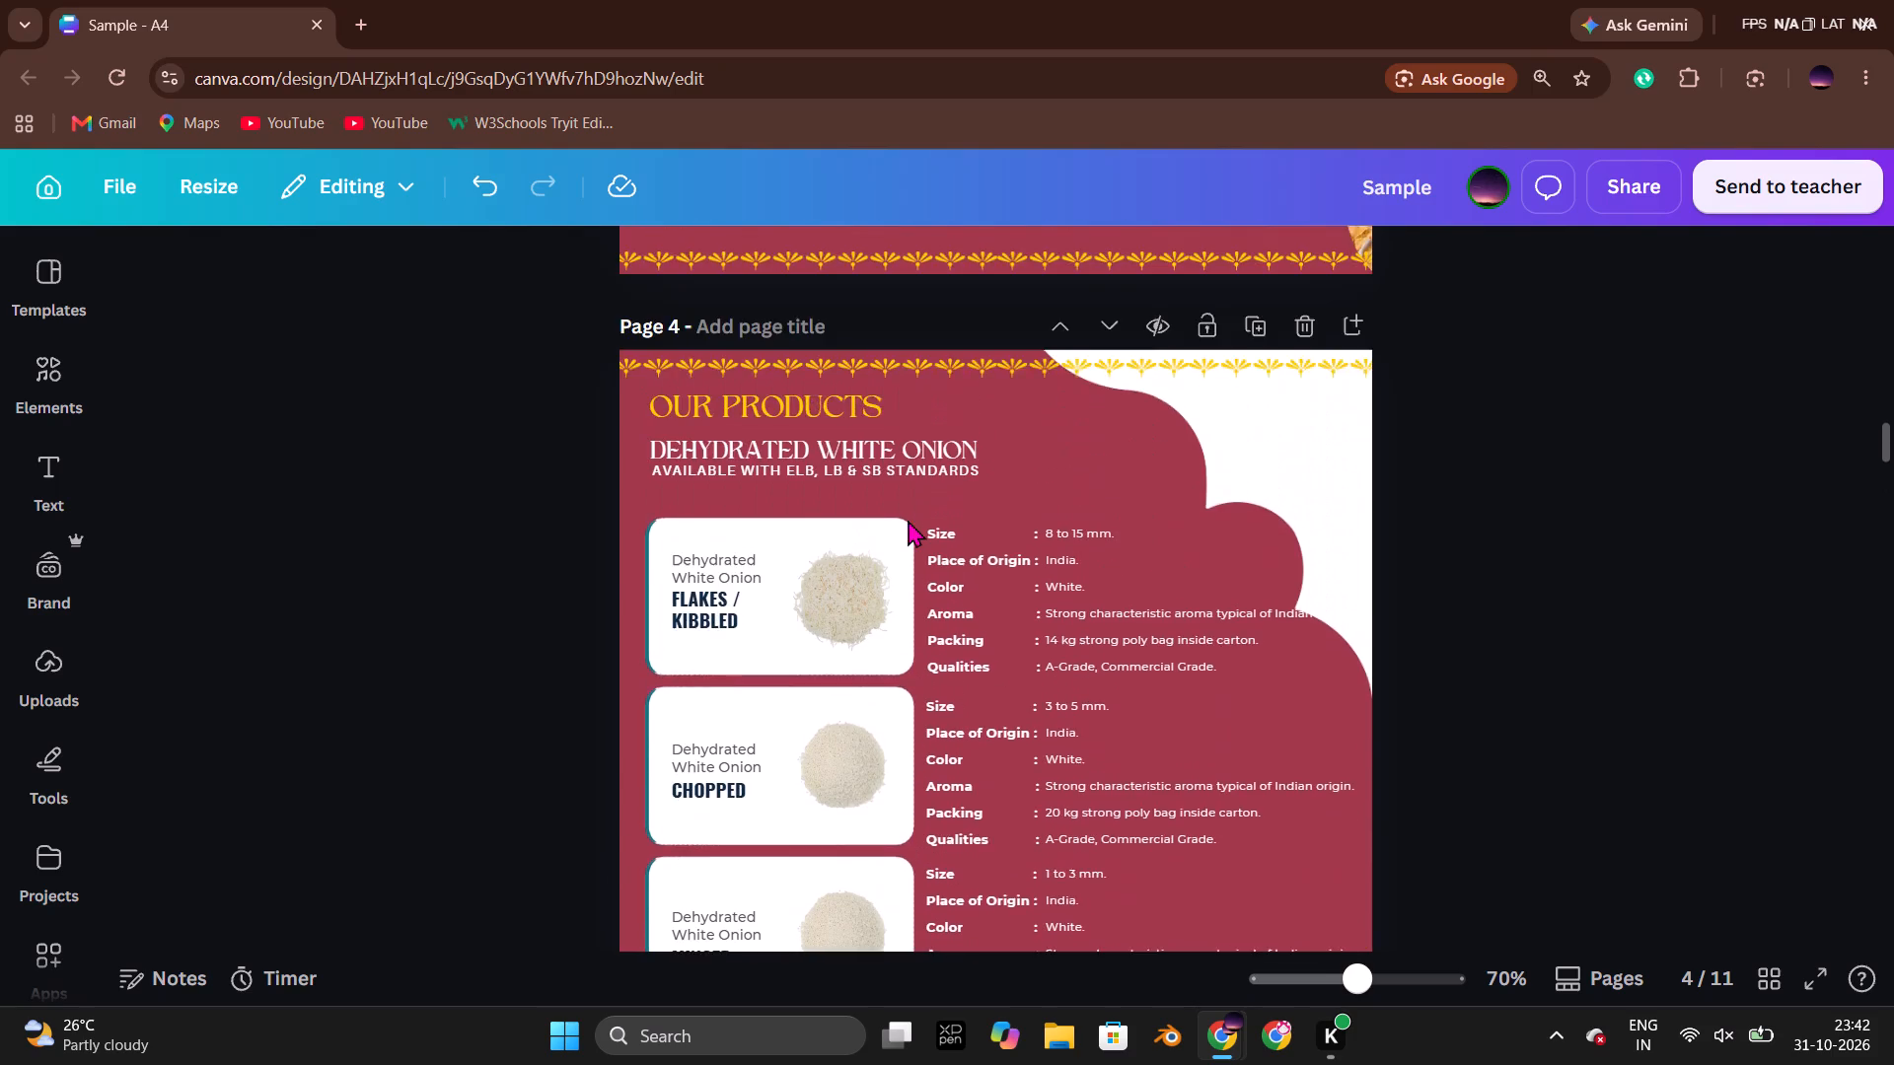
pyautogui.scroll(3, 908, 520)
pyautogui.scroll(-10, 908, 520)
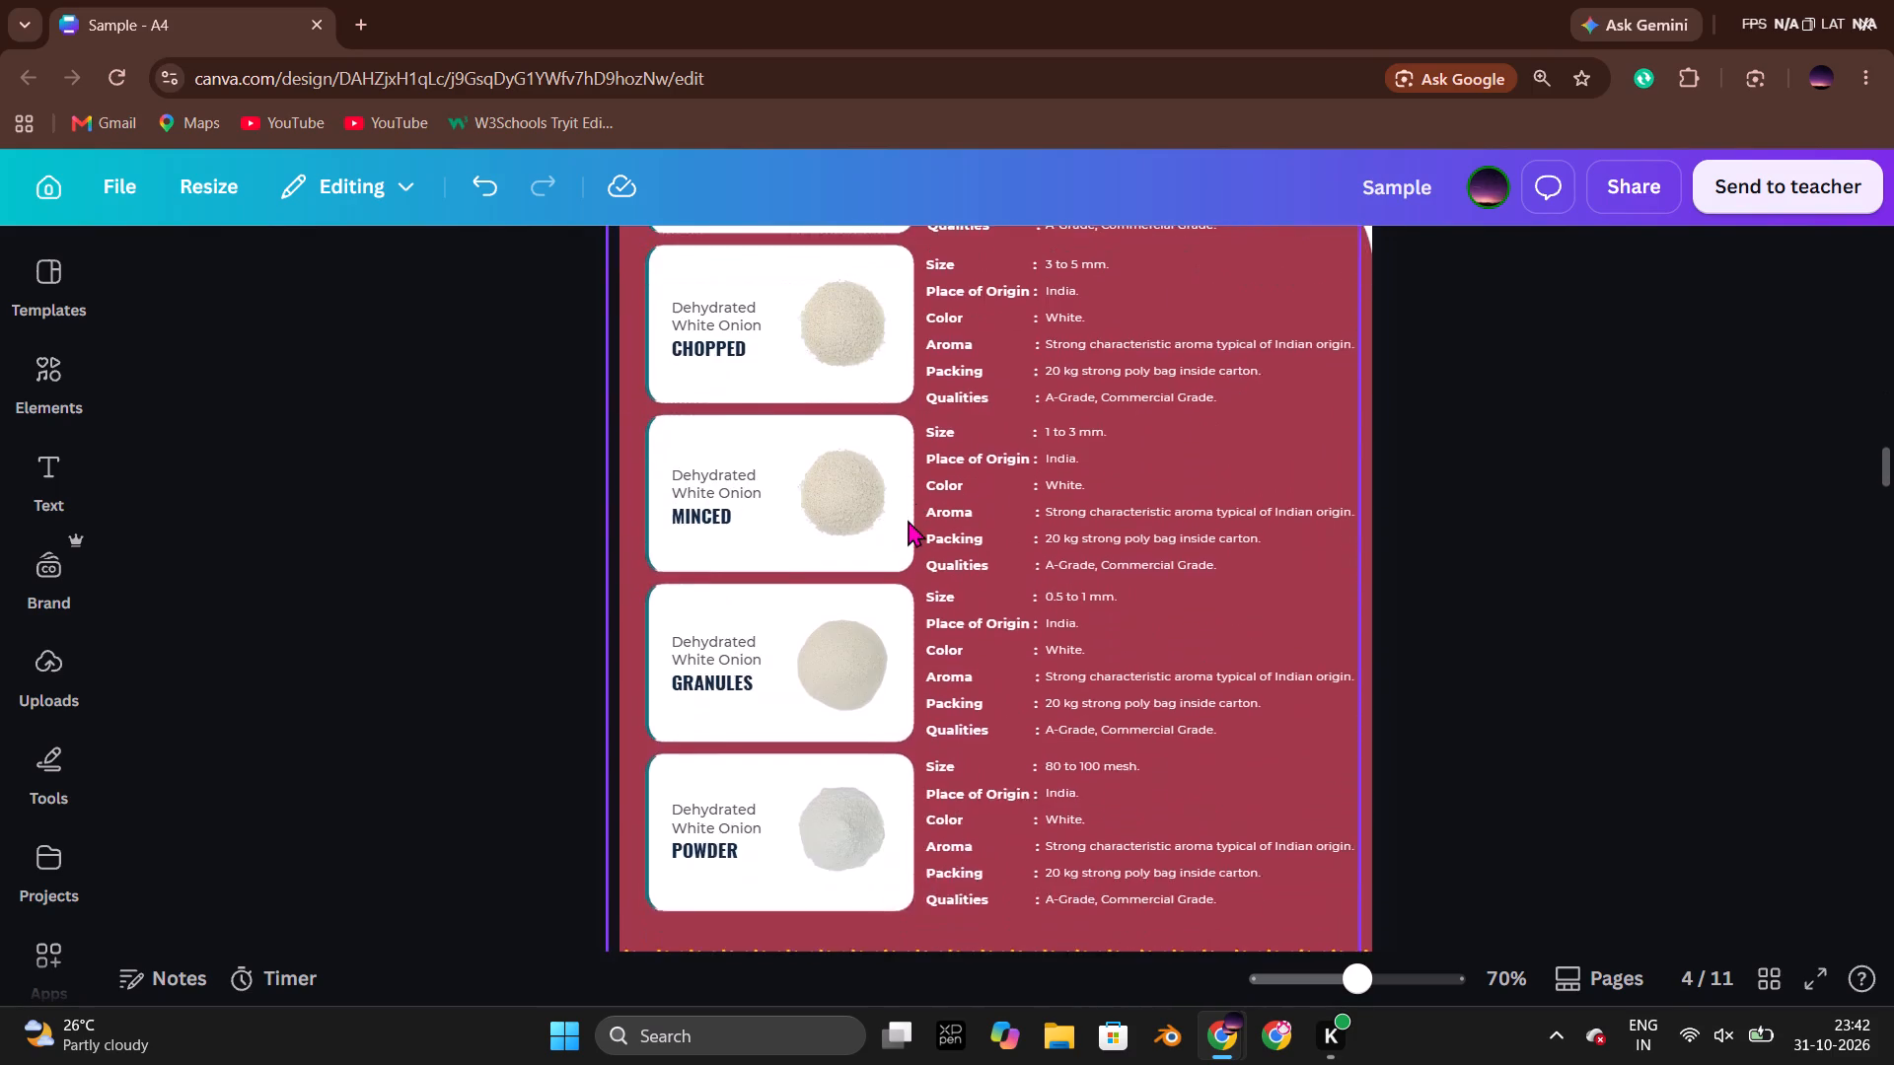
pyautogui.scroll(-5, 908, 520)
pyautogui.scroll(1, 908, 520)
pyautogui.scroll(-3, 908, 520)
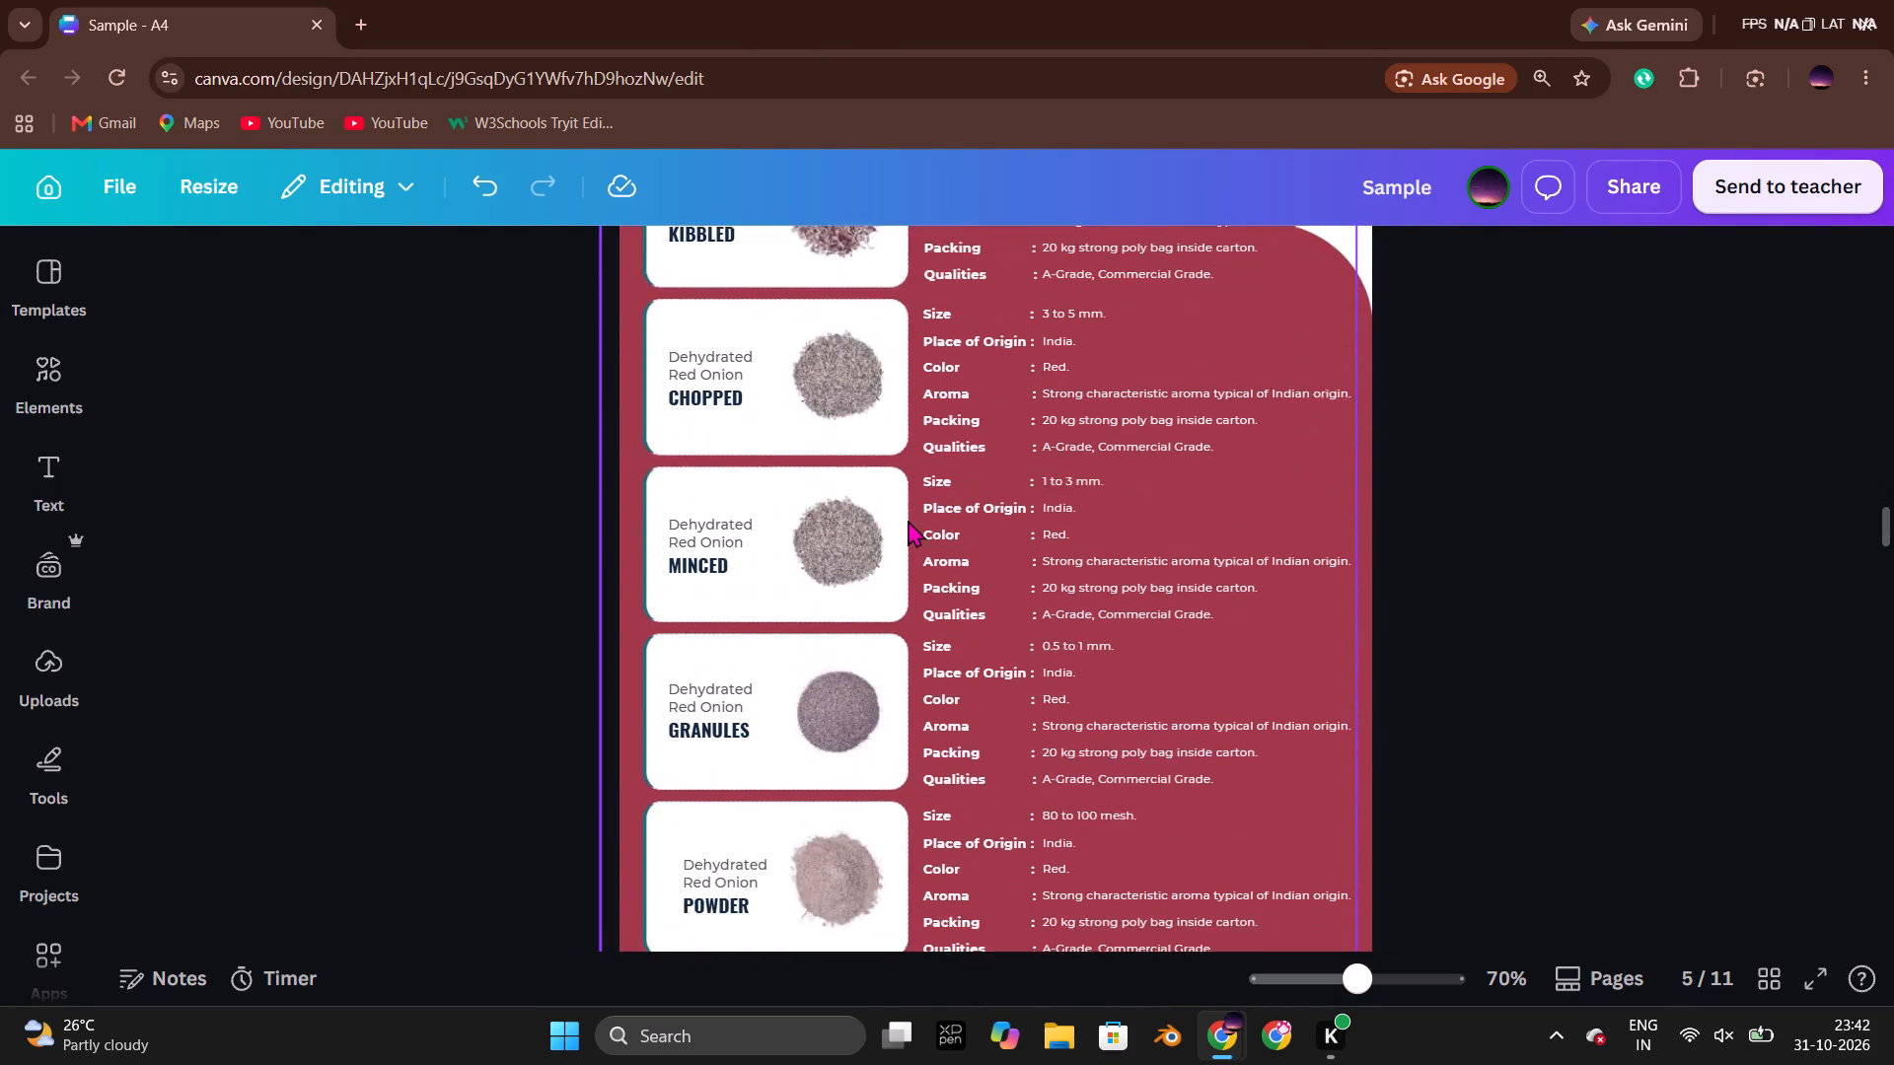
pyautogui.scroll(-13, 908, 520)
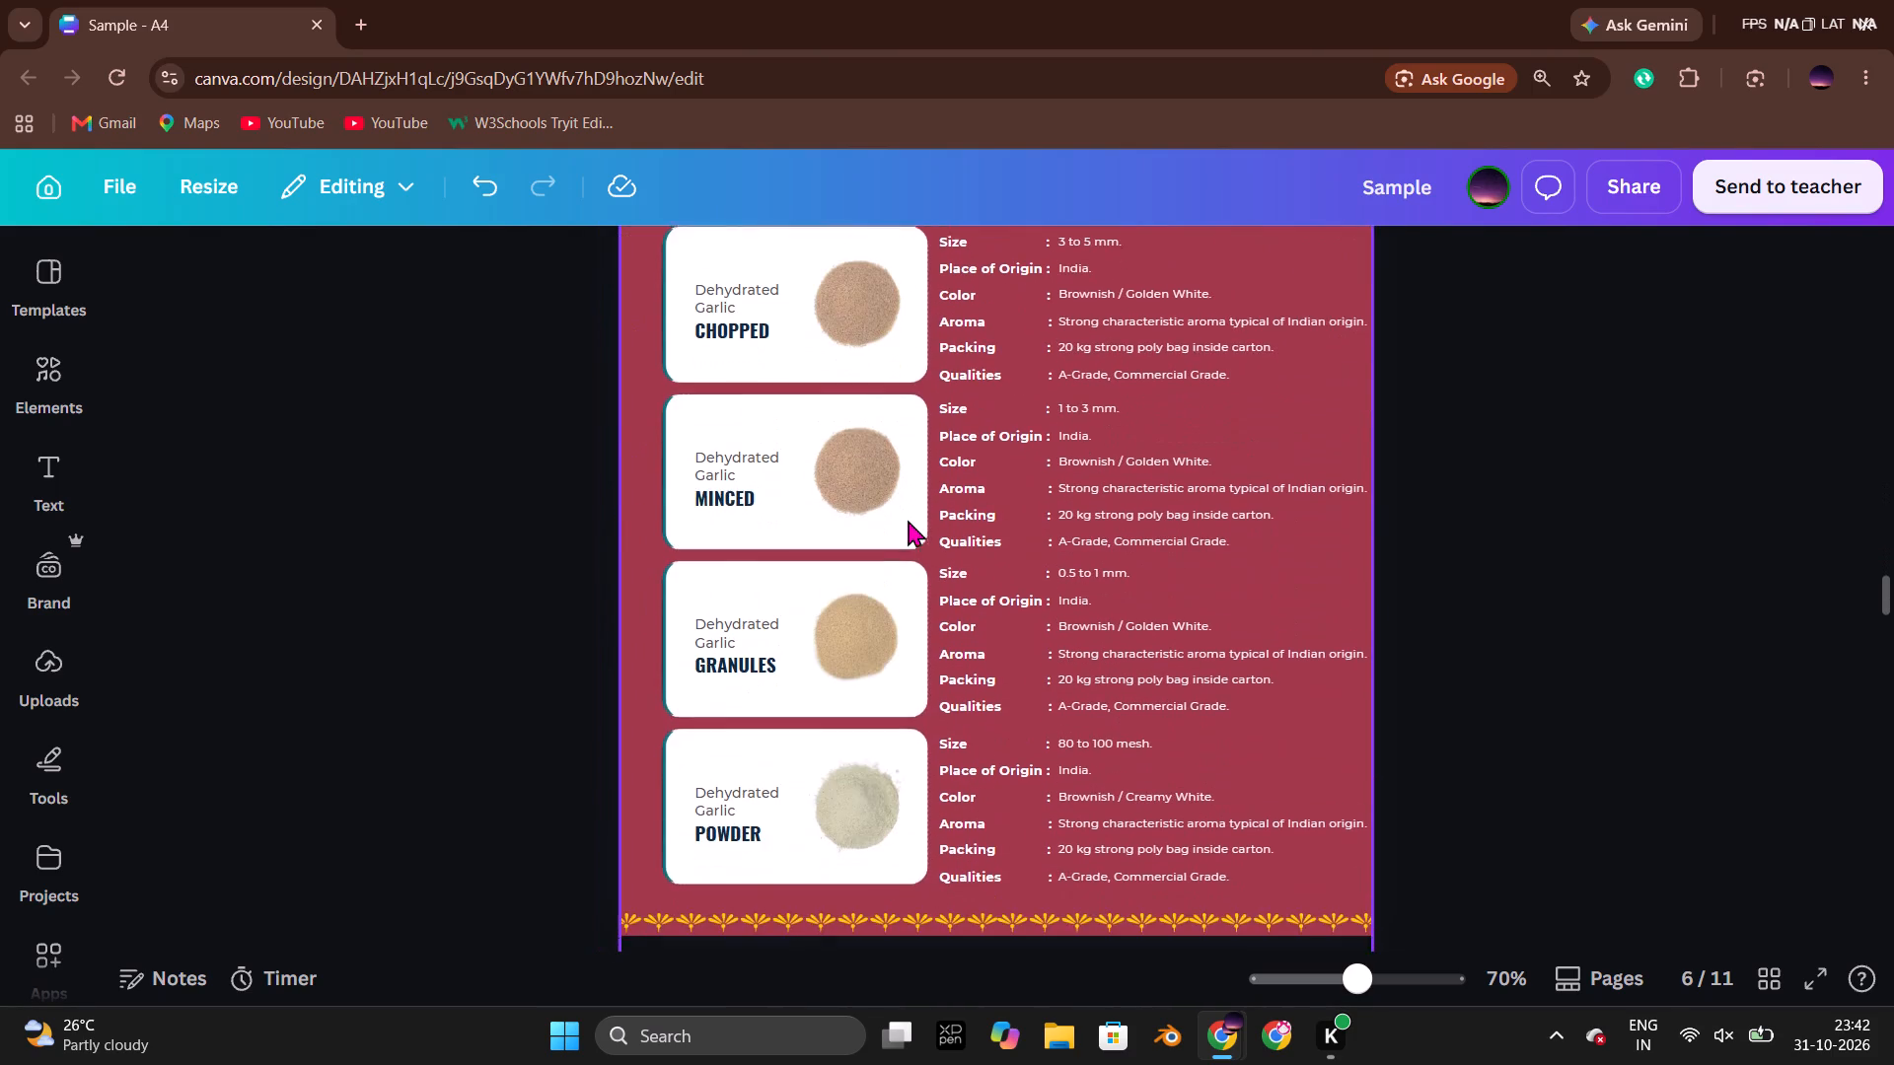
pyautogui.scroll(-1, 908, 520)
pyautogui.scroll(5, 908, 520)
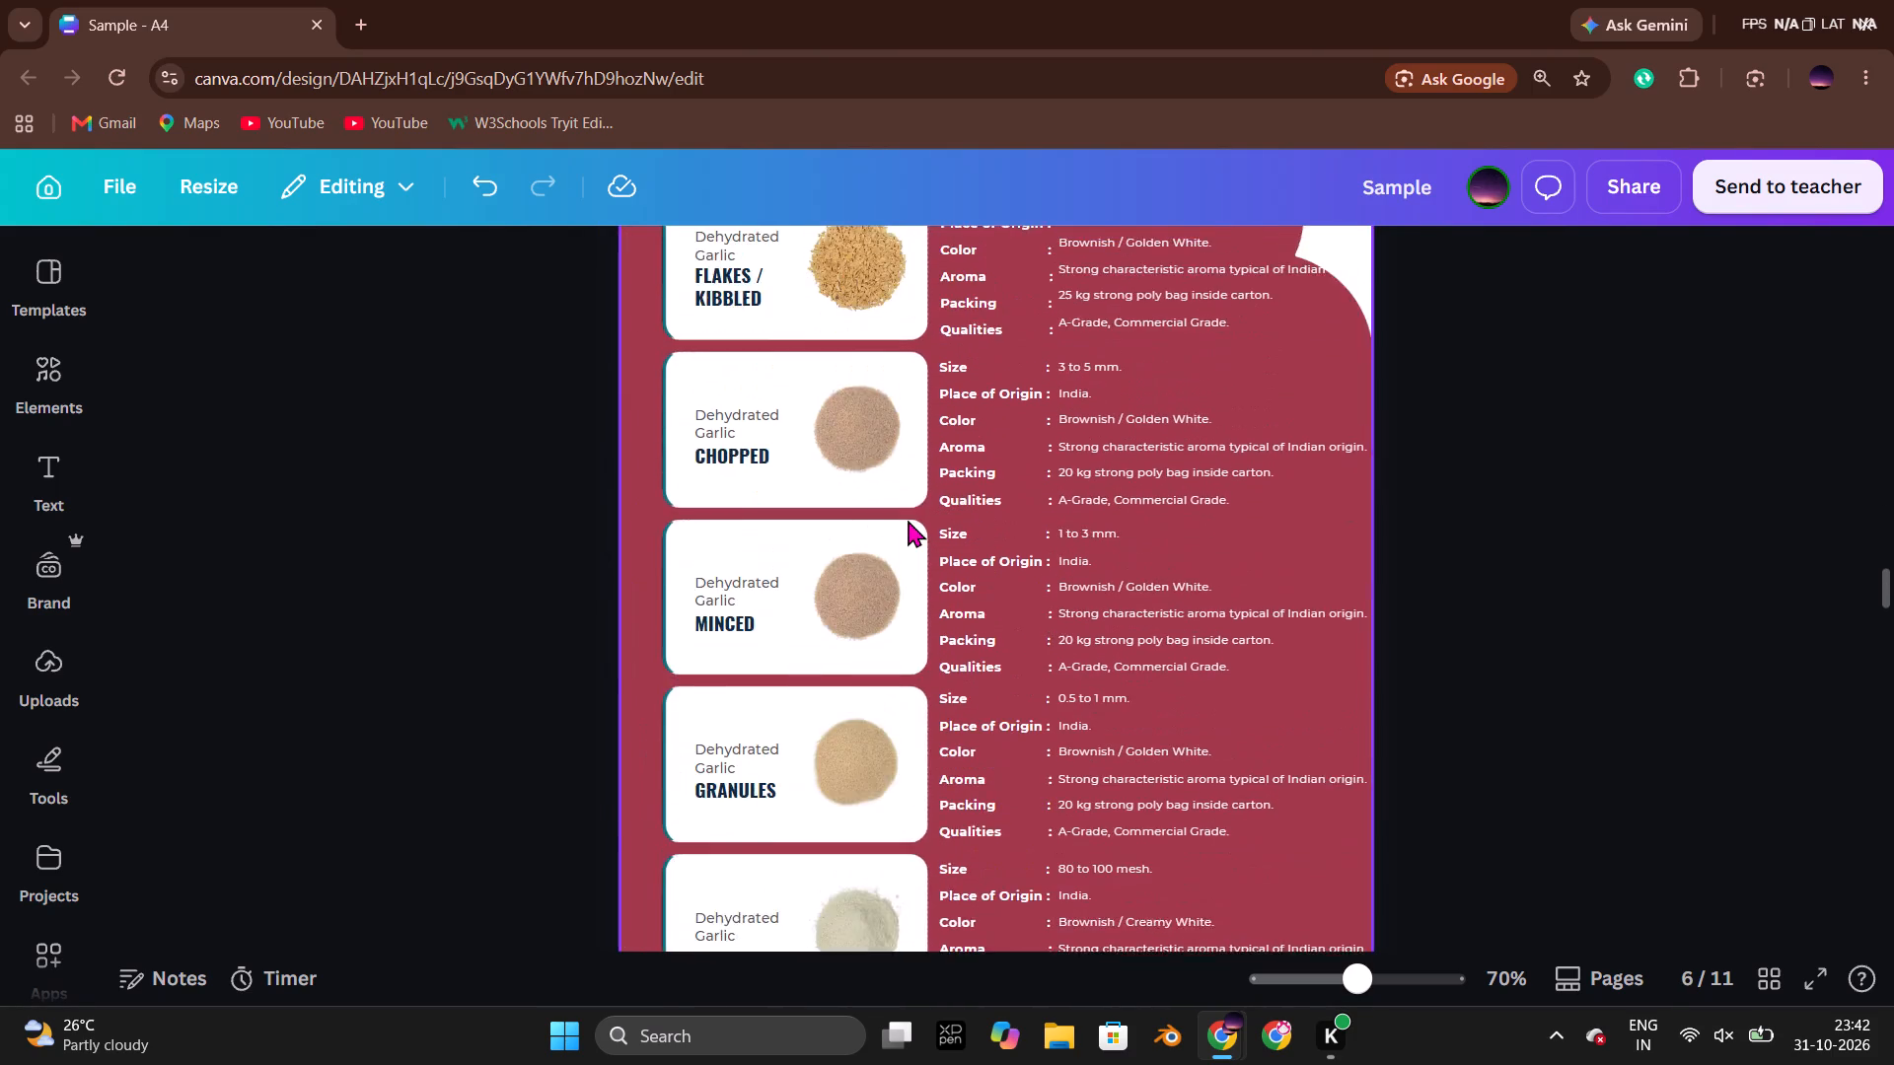
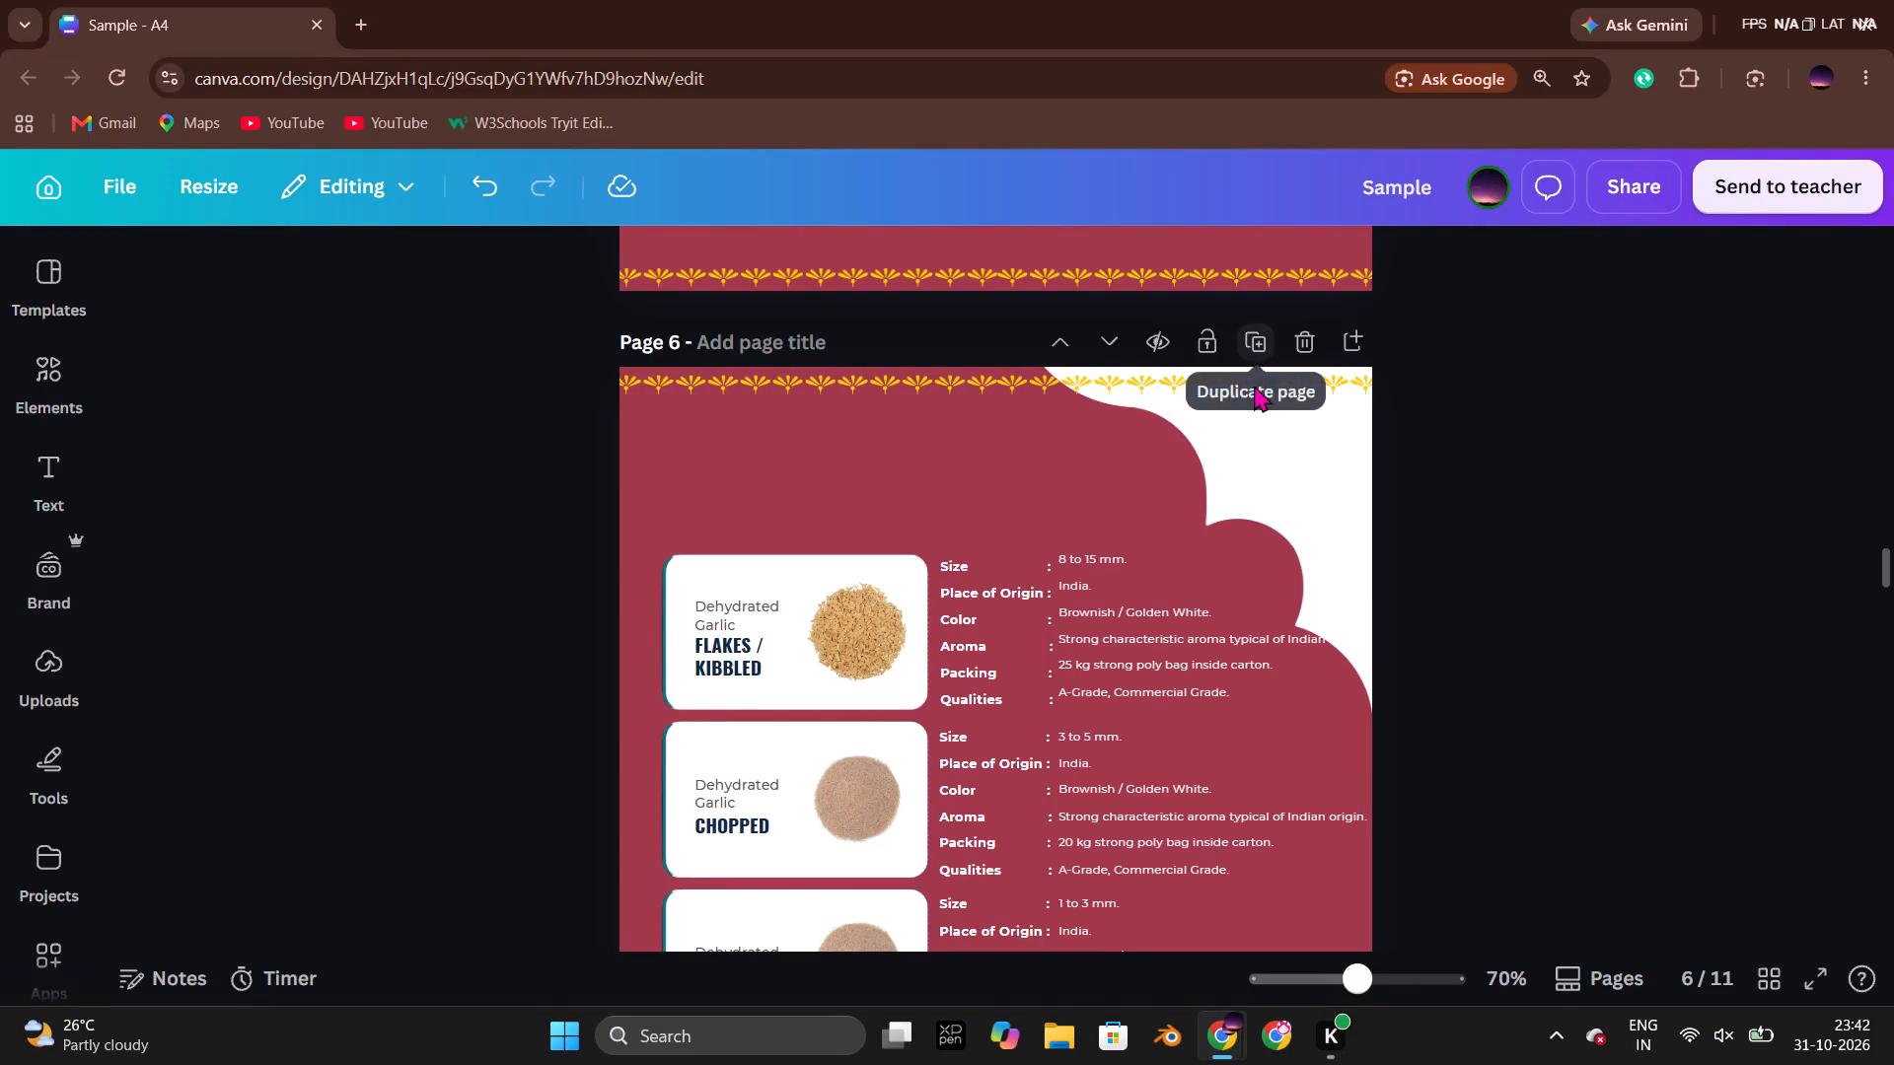
# Compare the garlic product pages 6 and 7 of the Sample catalogue with the pink onion and garlic pages of the original Nagwade catalogue.
pyautogui.hotkey('alt', 'Tab')
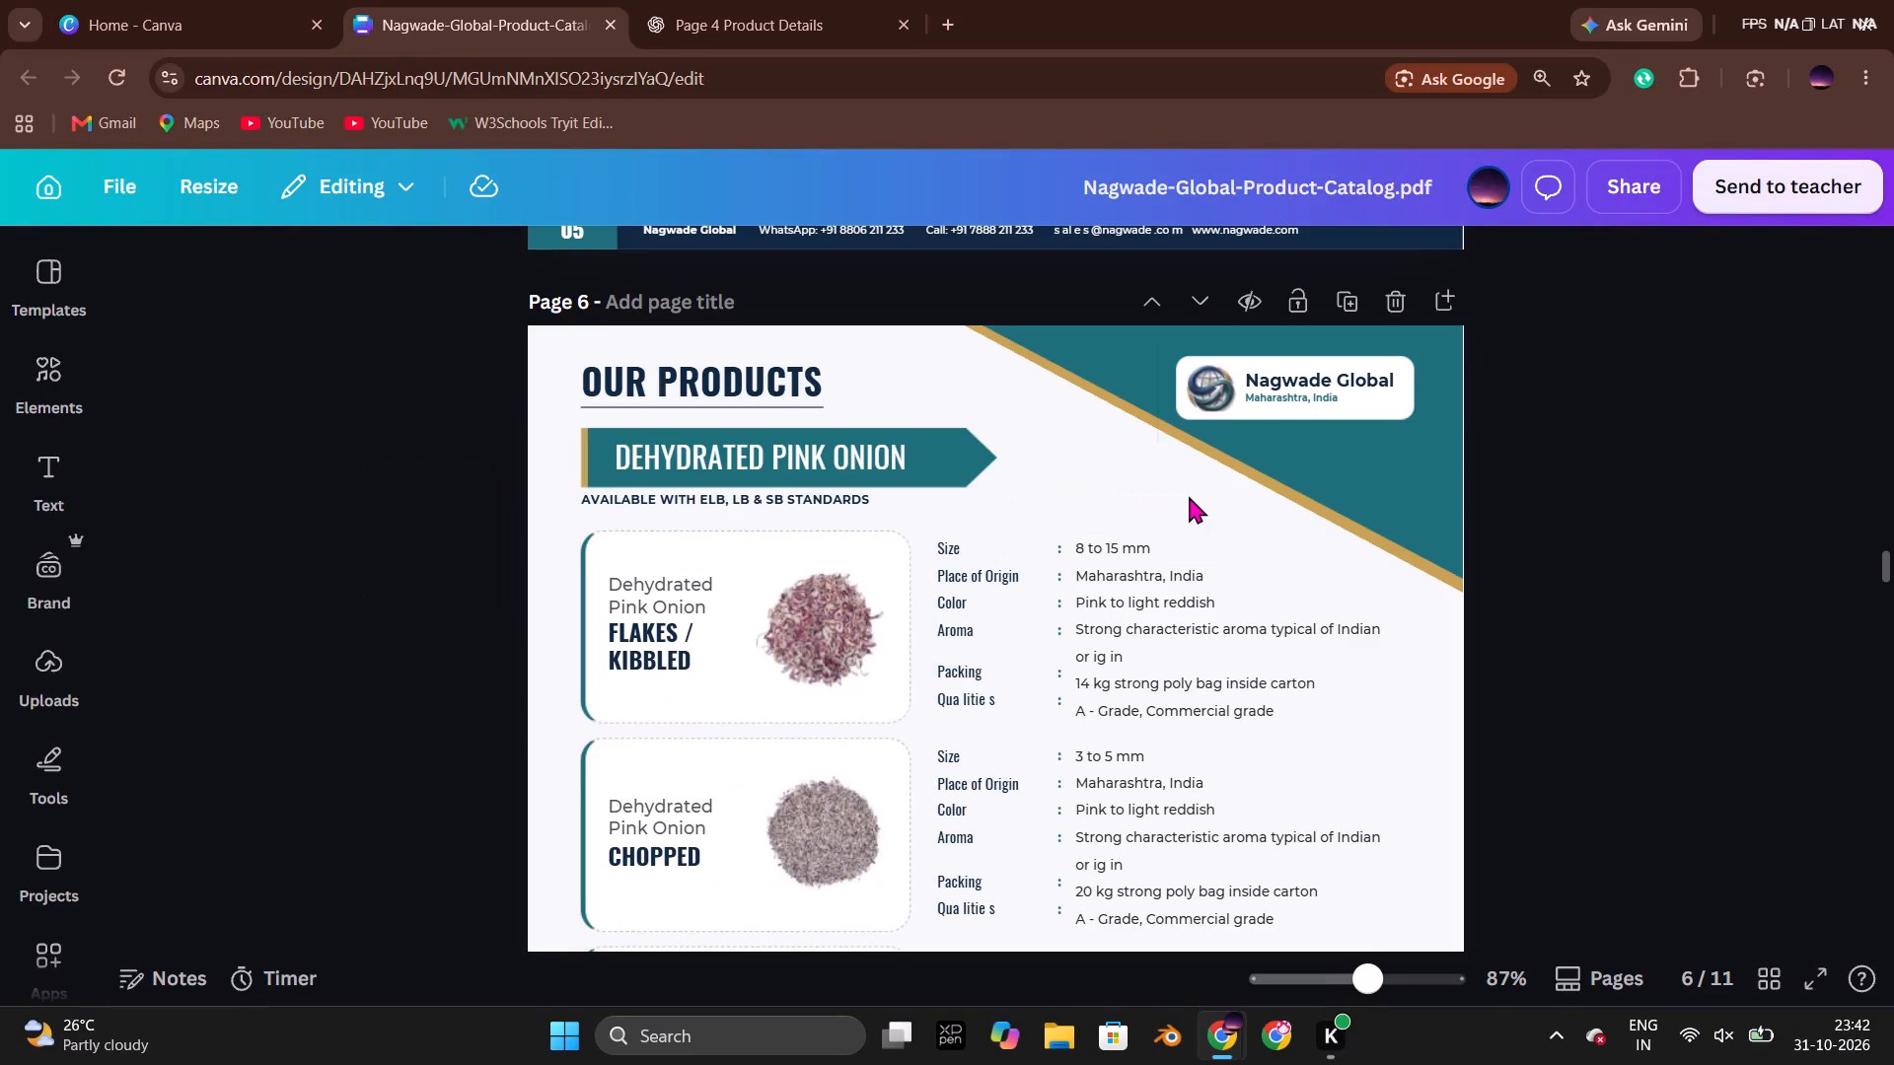
pyautogui.scroll(-11, 1189, 496)
pyautogui.scroll(7, 1189, 496)
pyautogui.hotkey('alt', 'Tab')
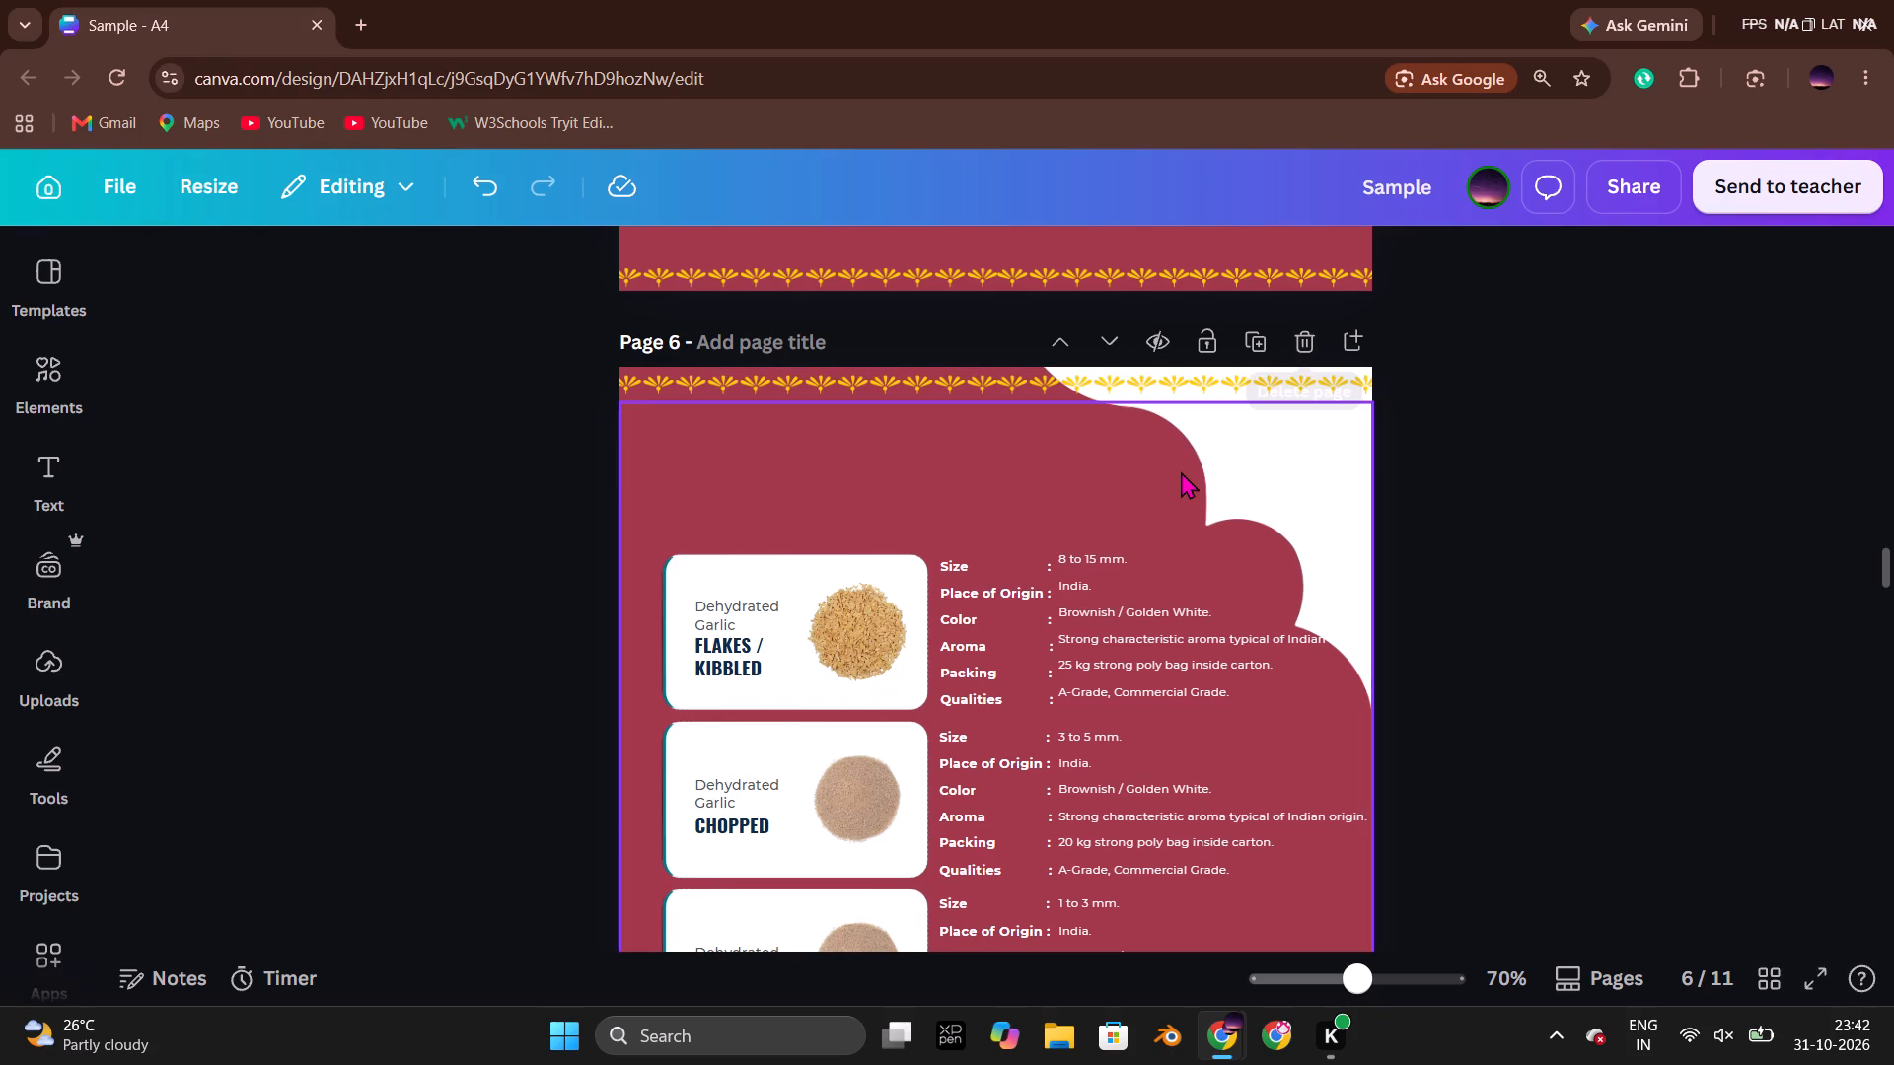
pyautogui.scroll(-4, 1181, 471)
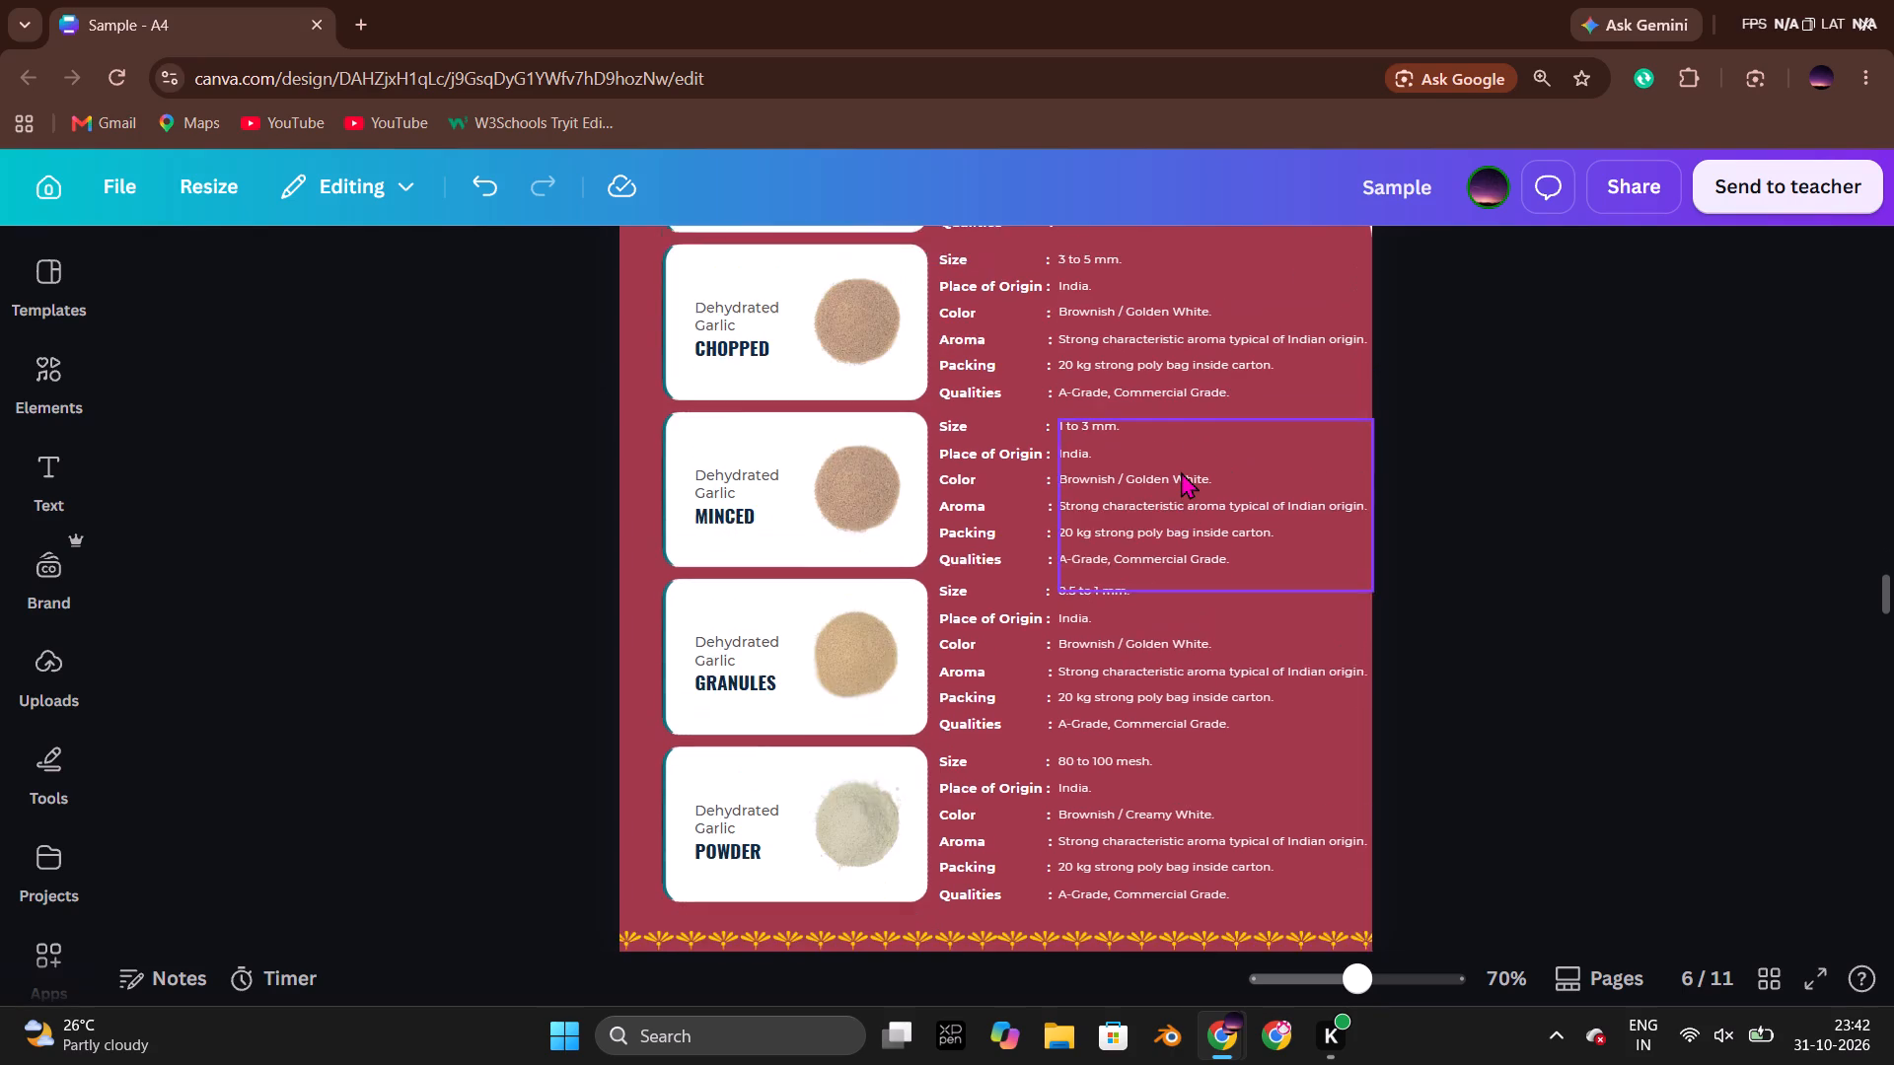
pyautogui.scroll(-5, 1181, 471)
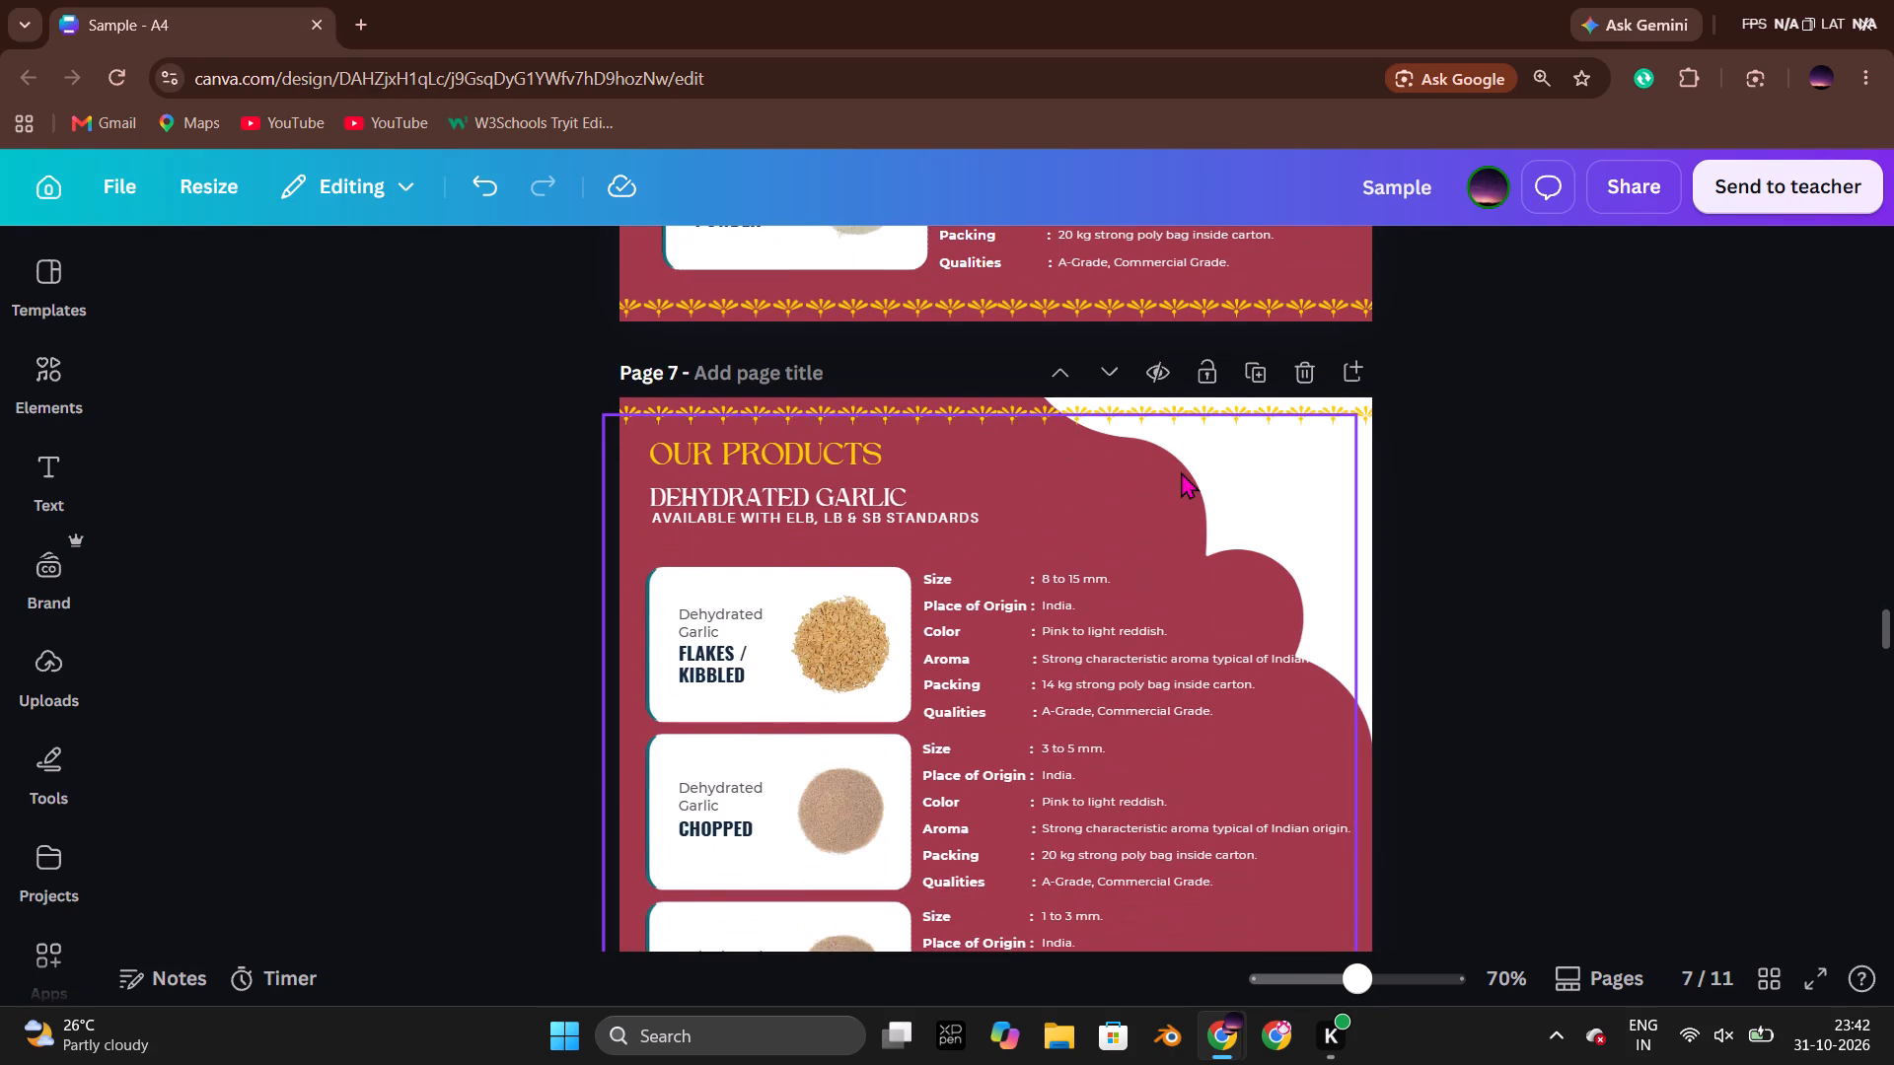
pyautogui.hotkey('alt', 'Tab')
pyautogui.scroll(-5, 1181, 471)
pyautogui.scroll(2, 1181, 471)
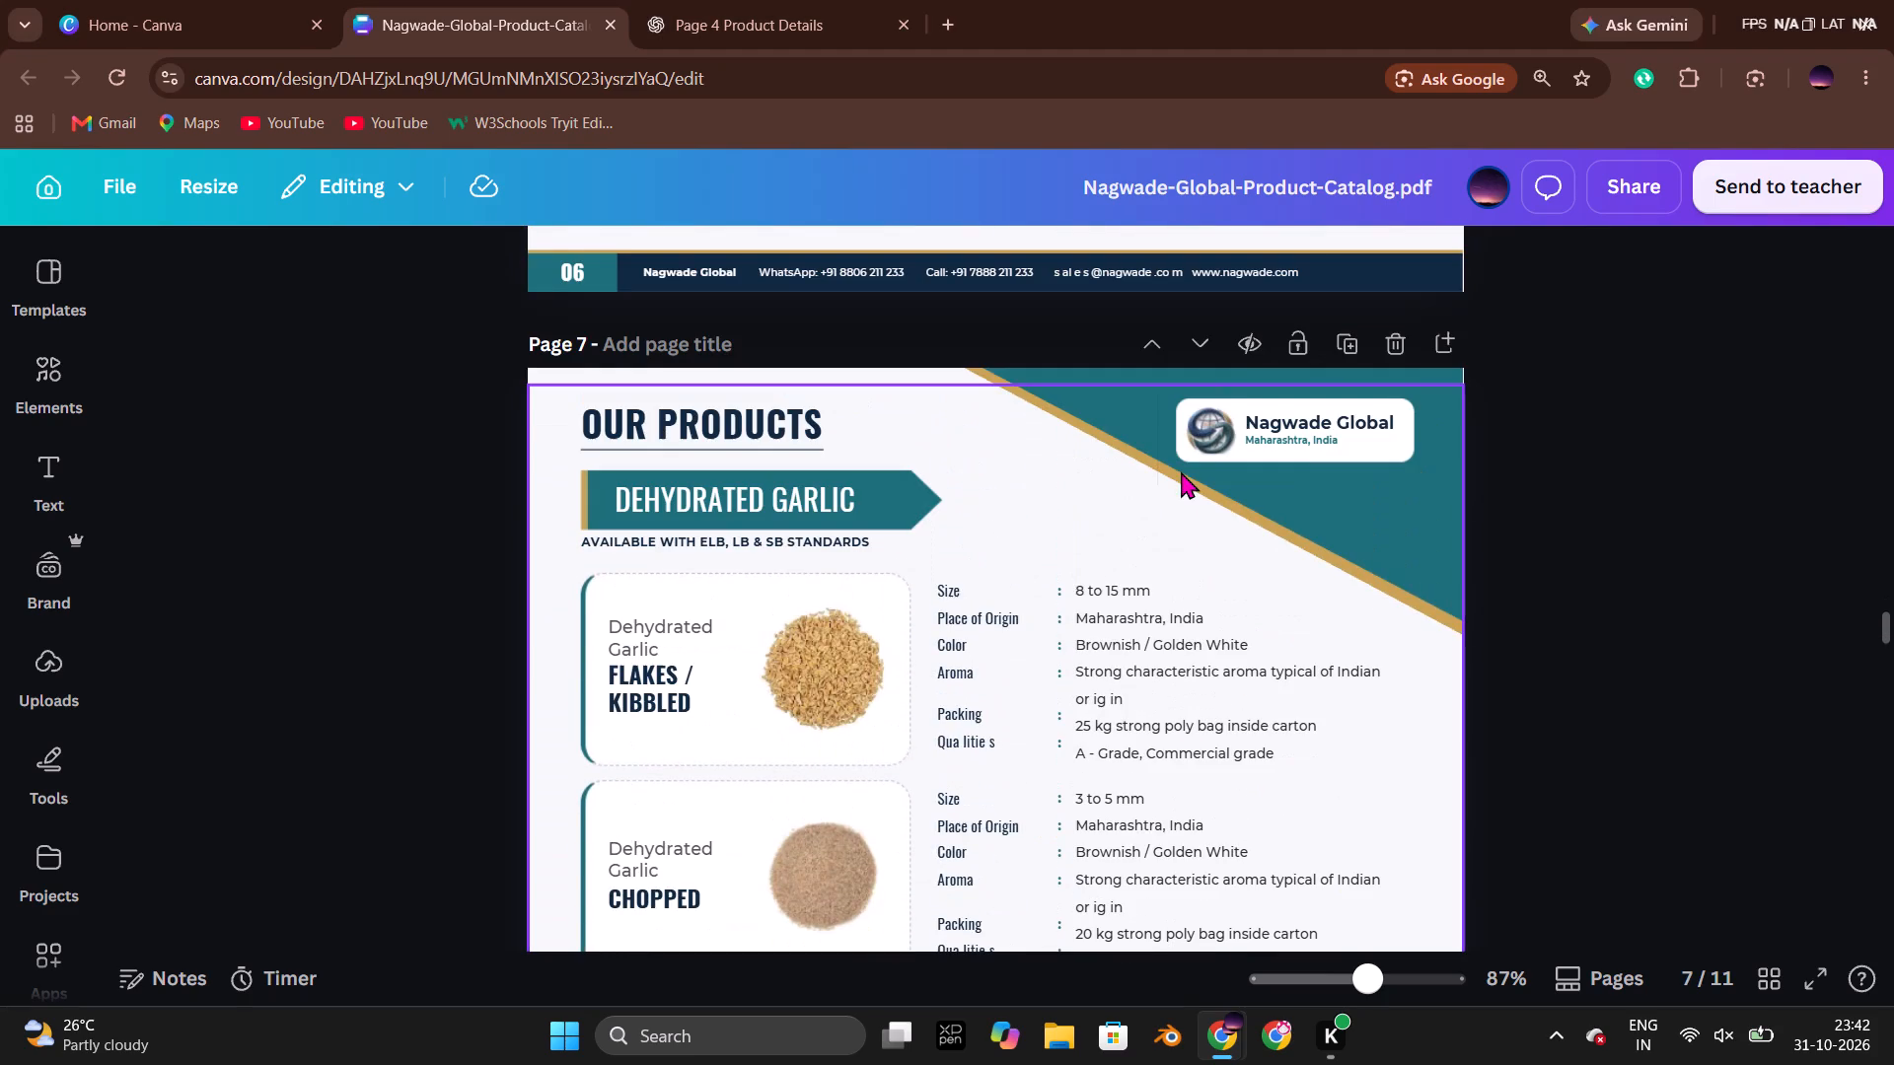
pyautogui.scroll(12, 1181, 471)
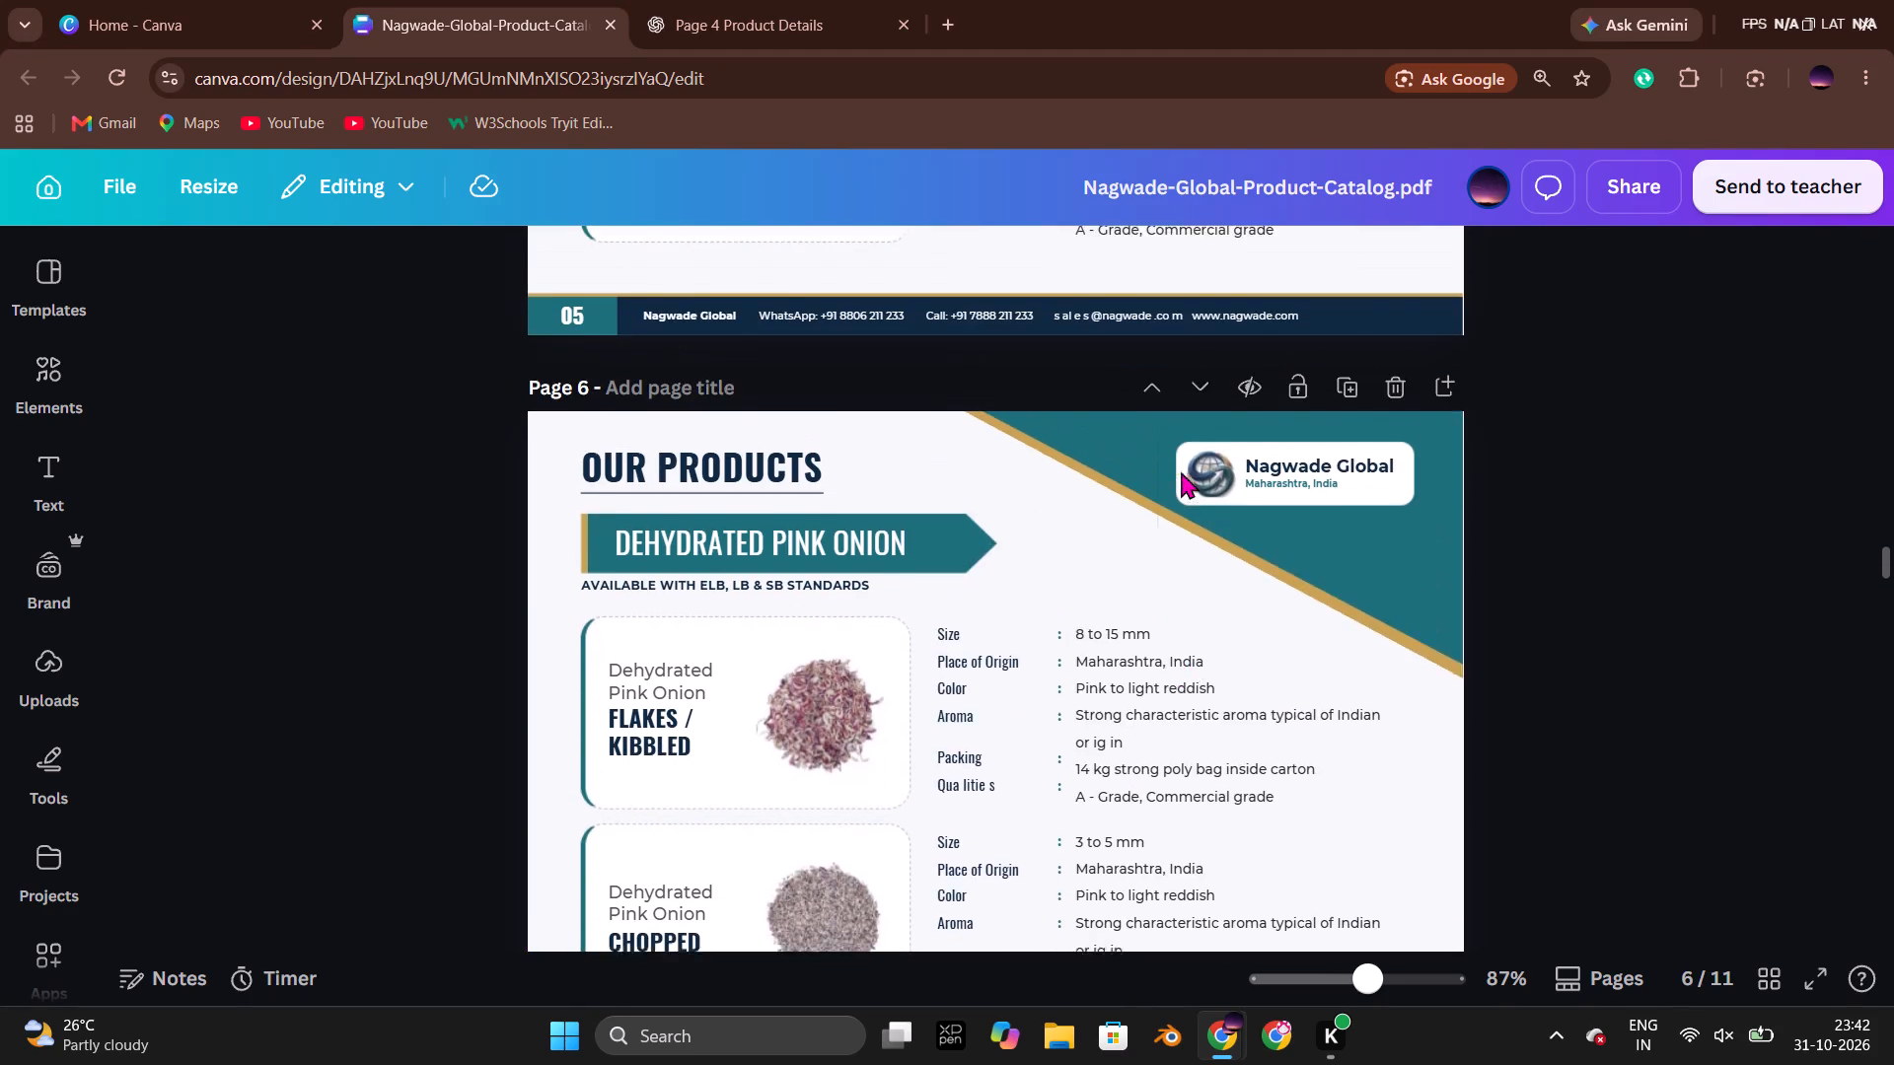
# Delete page 6 of the Sample catalogue, the garlic product page without a heading.
pyautogui.hotkey('alt', 'Tab')
pyautogui.scroll(-3, 1181, 471)
pyautogui.scroll(12, 1181, 471)
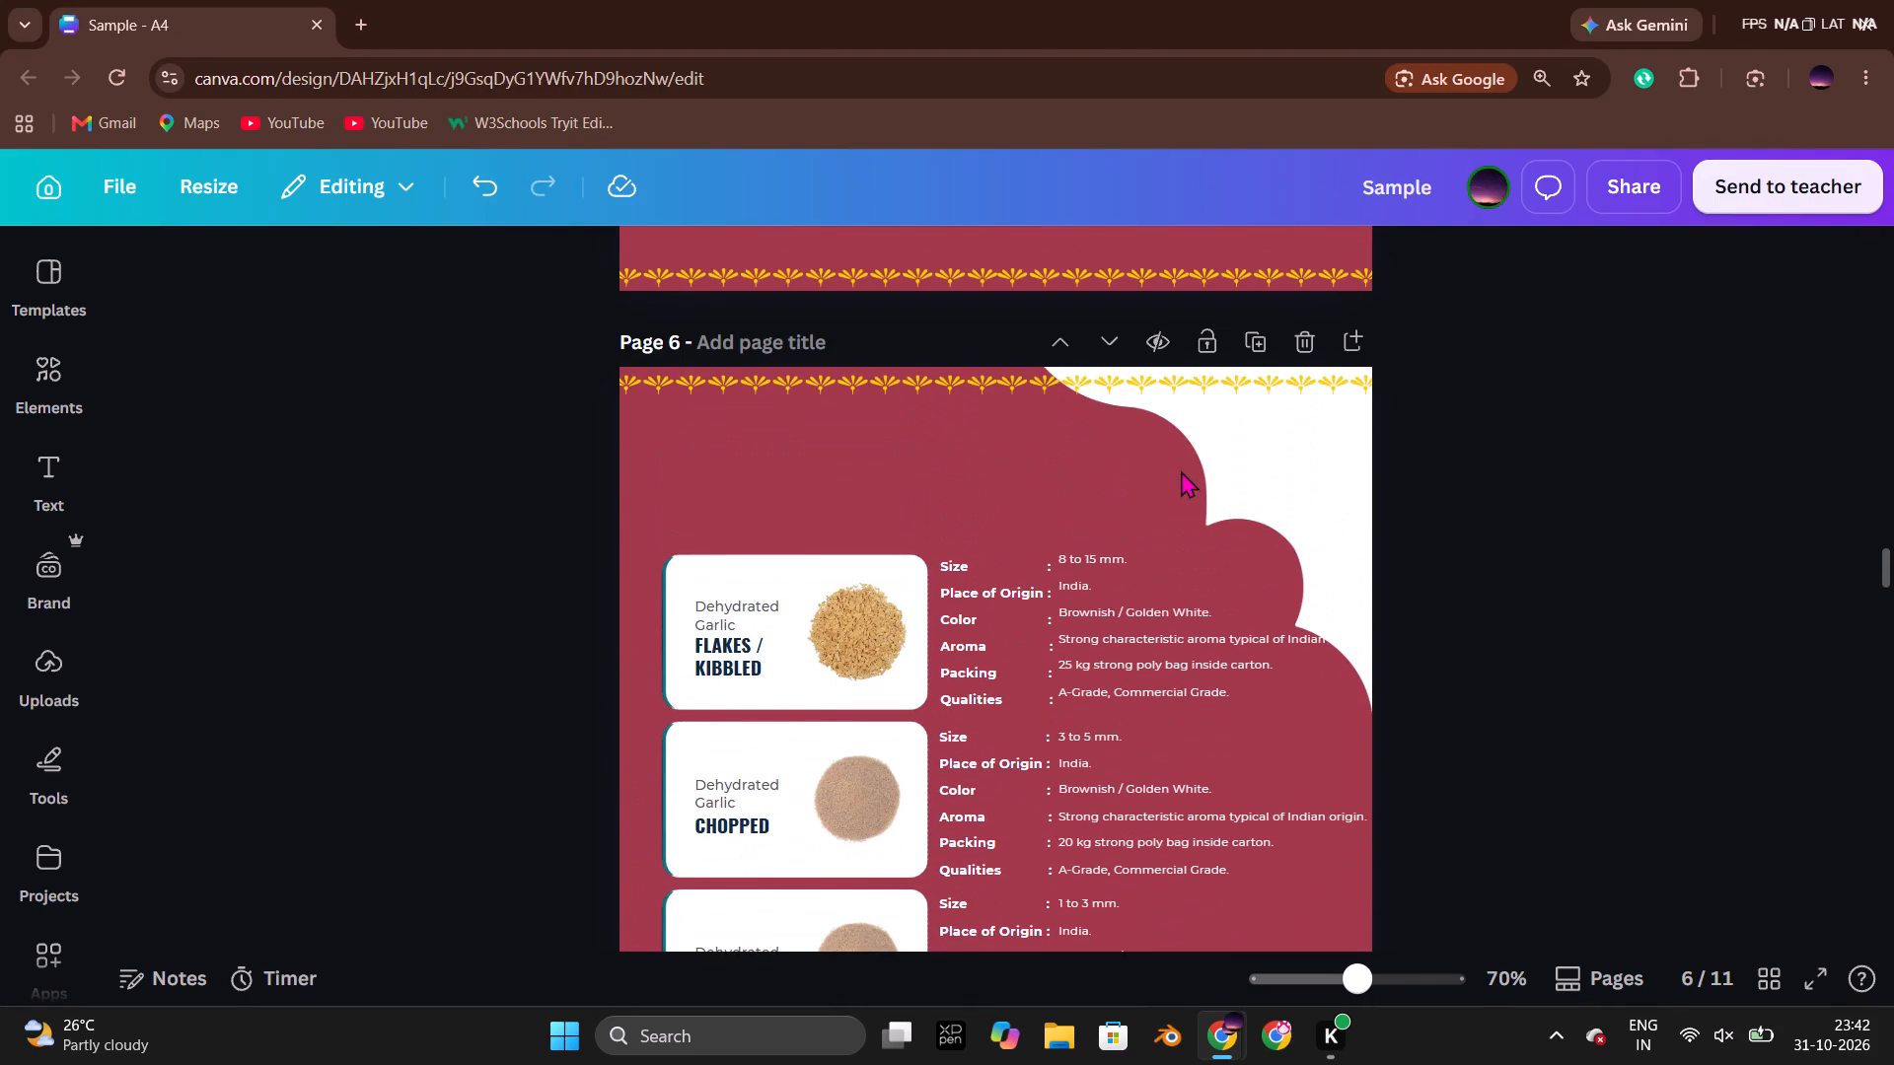
pyautogui.click(1304, 344)
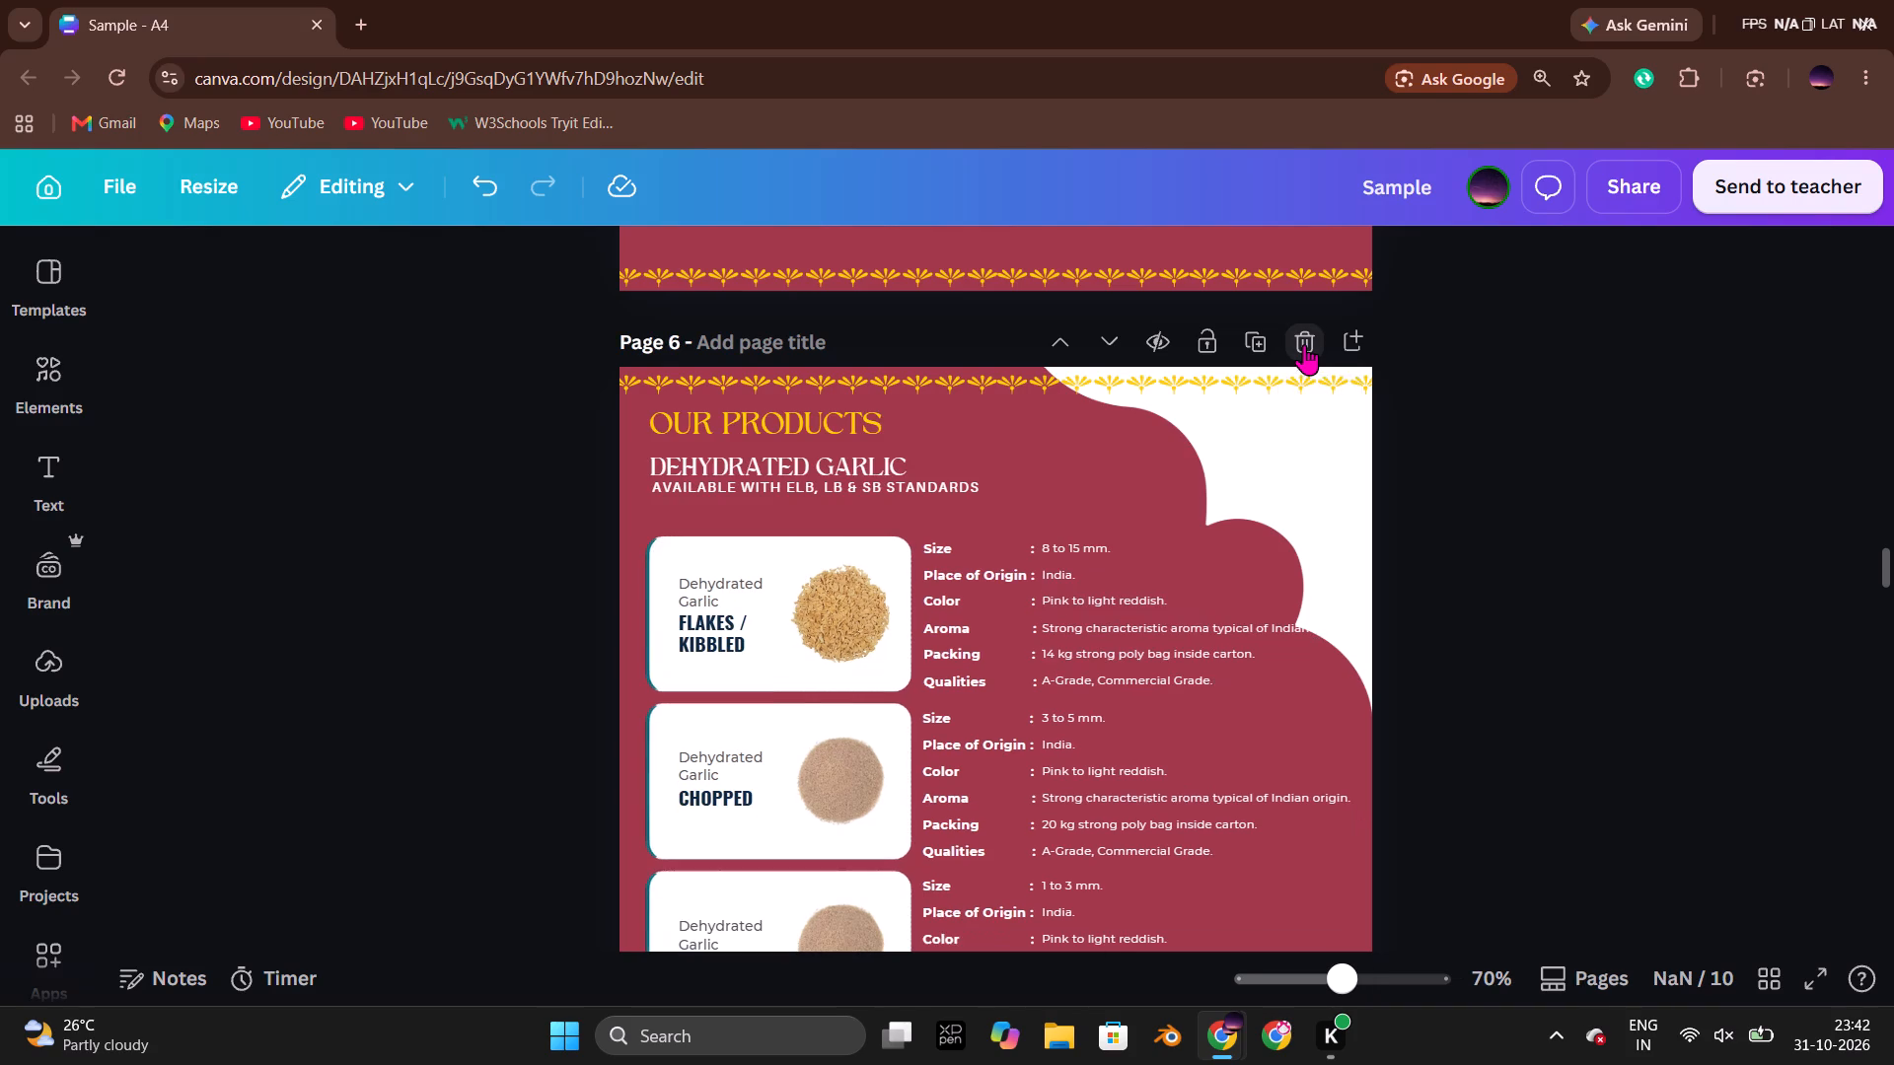
# Duplicate the Dehydrated Red Onion product page, page 5 of the Sample catalogue.
pyautogui.scroll(9, 1231, 464)
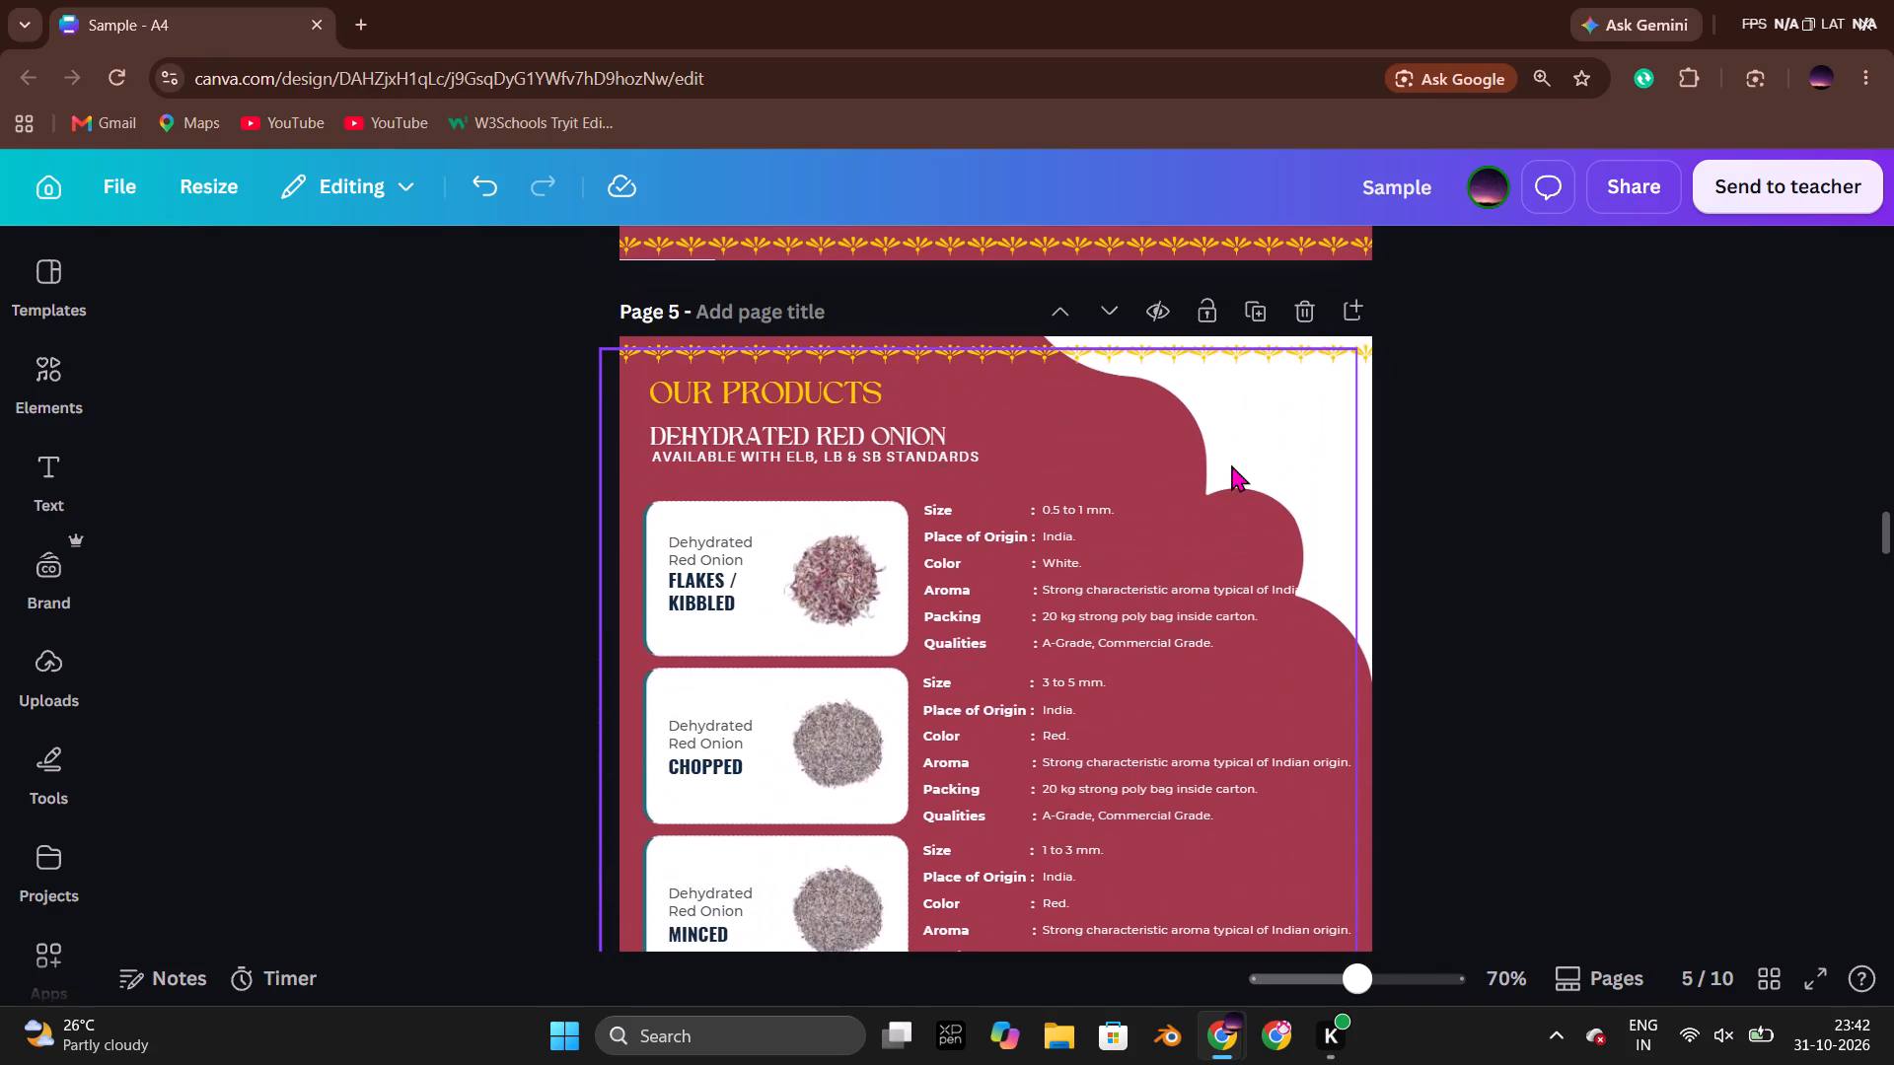
pyautogui.click(1264, 314)
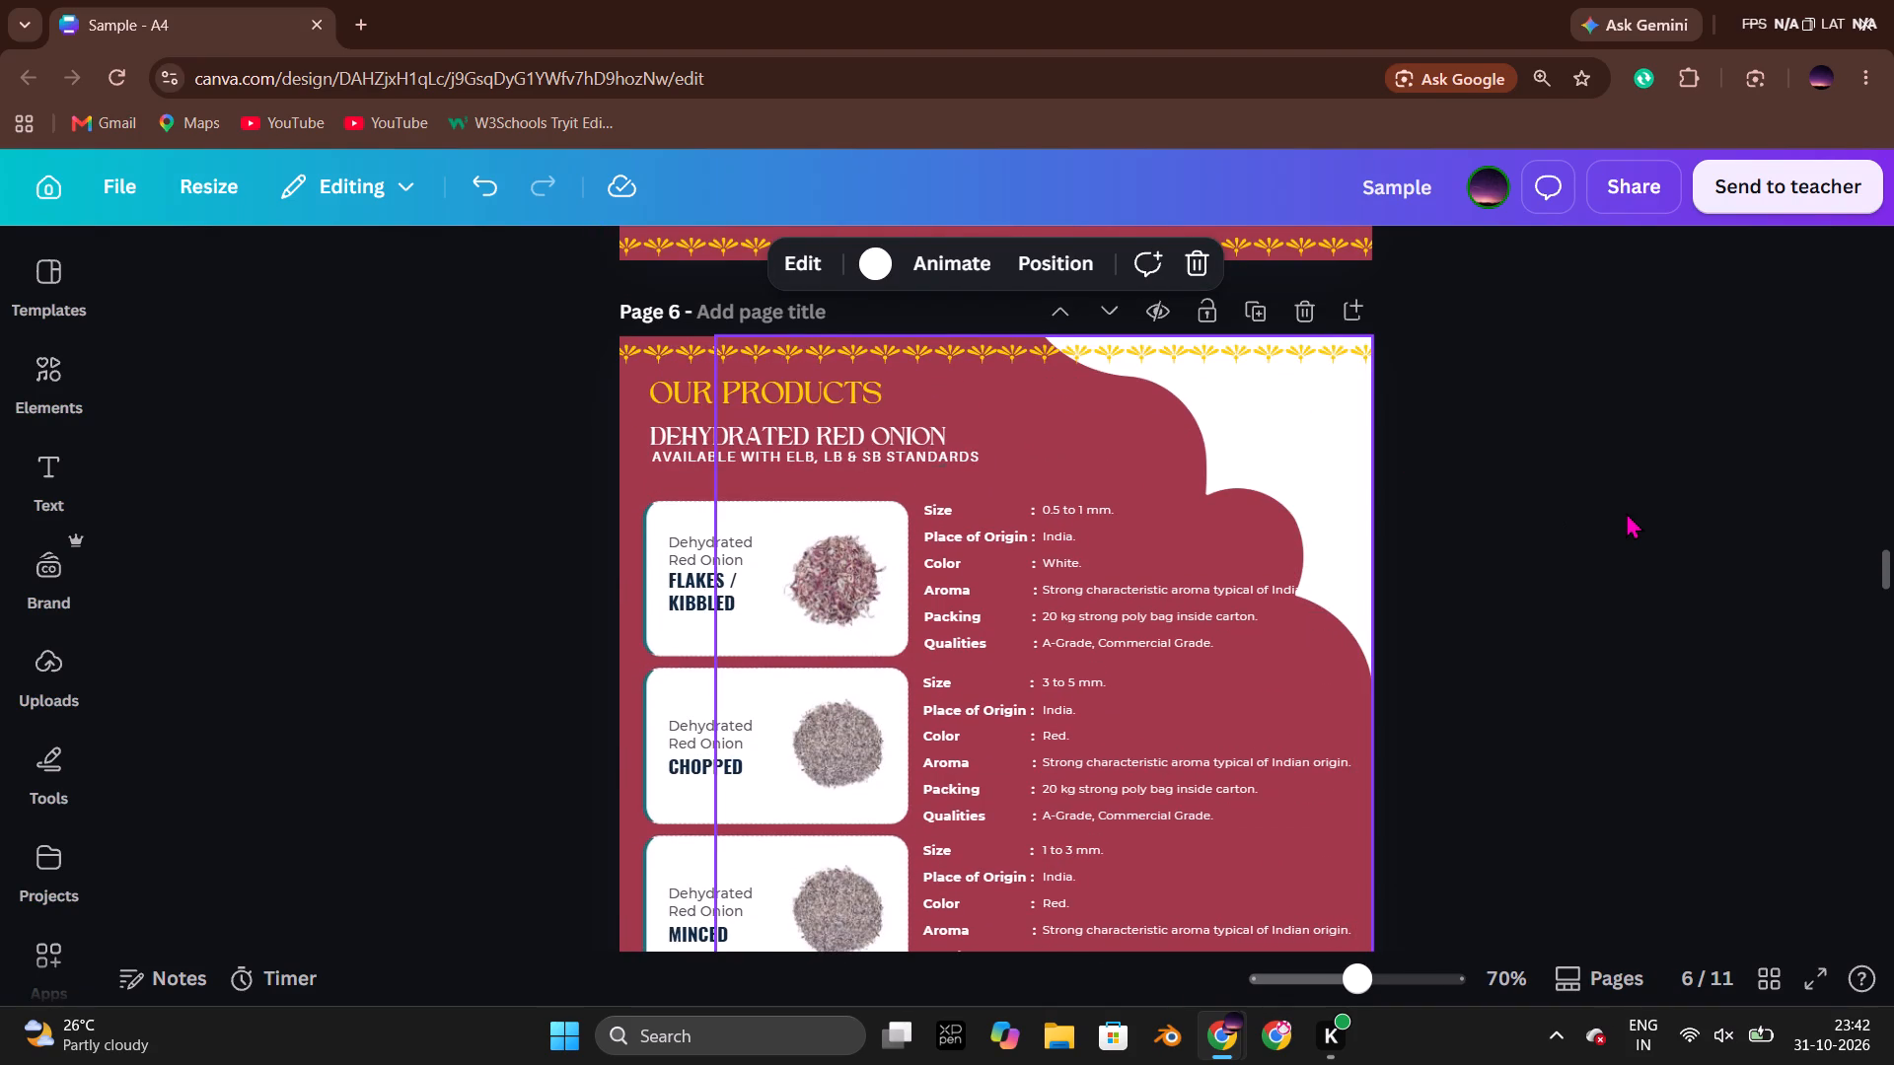
# Change the product heading on the duplicated page 6 to DEHYDRATED PINK ONION, following the original catalogue.
pyautogui.hotkey('alt', 'Tab')
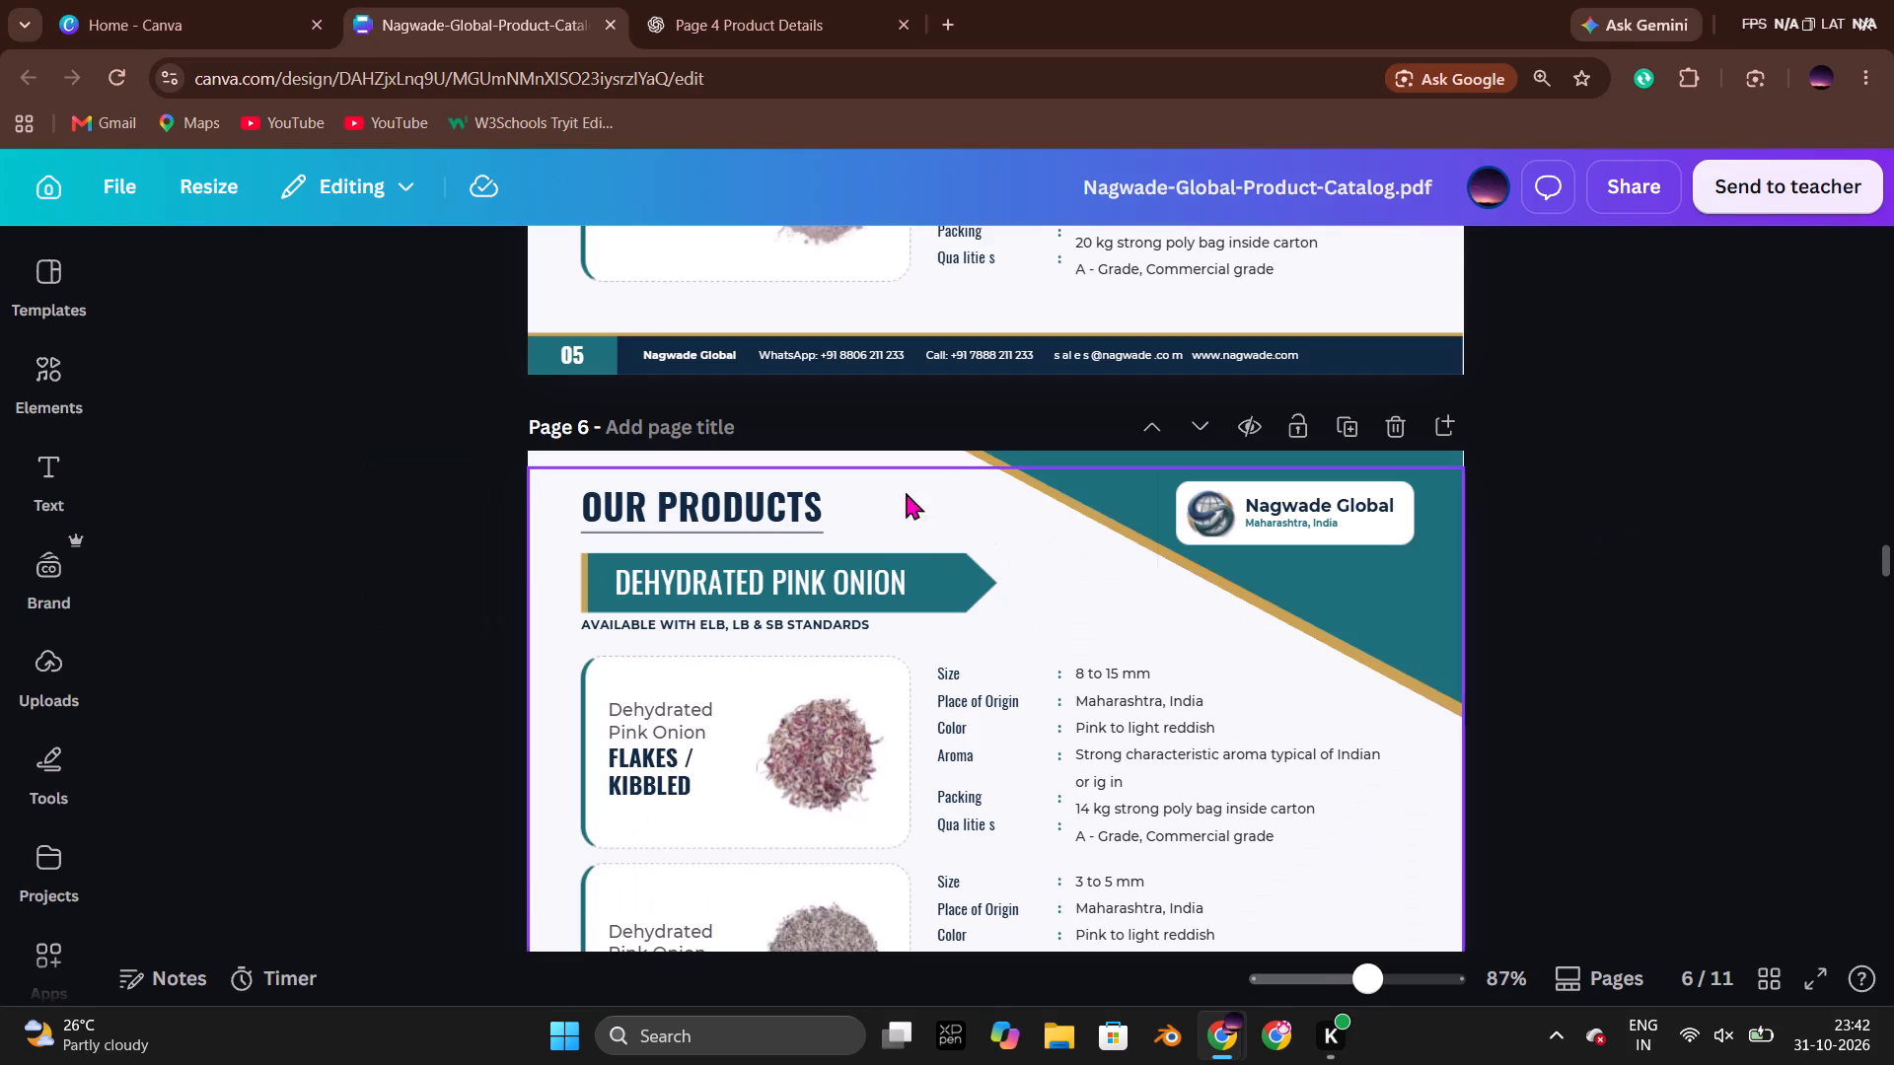
pyautogui.hotkey('alt', 'Tab')
pyautogui.hotkey('alt', 'Tab')
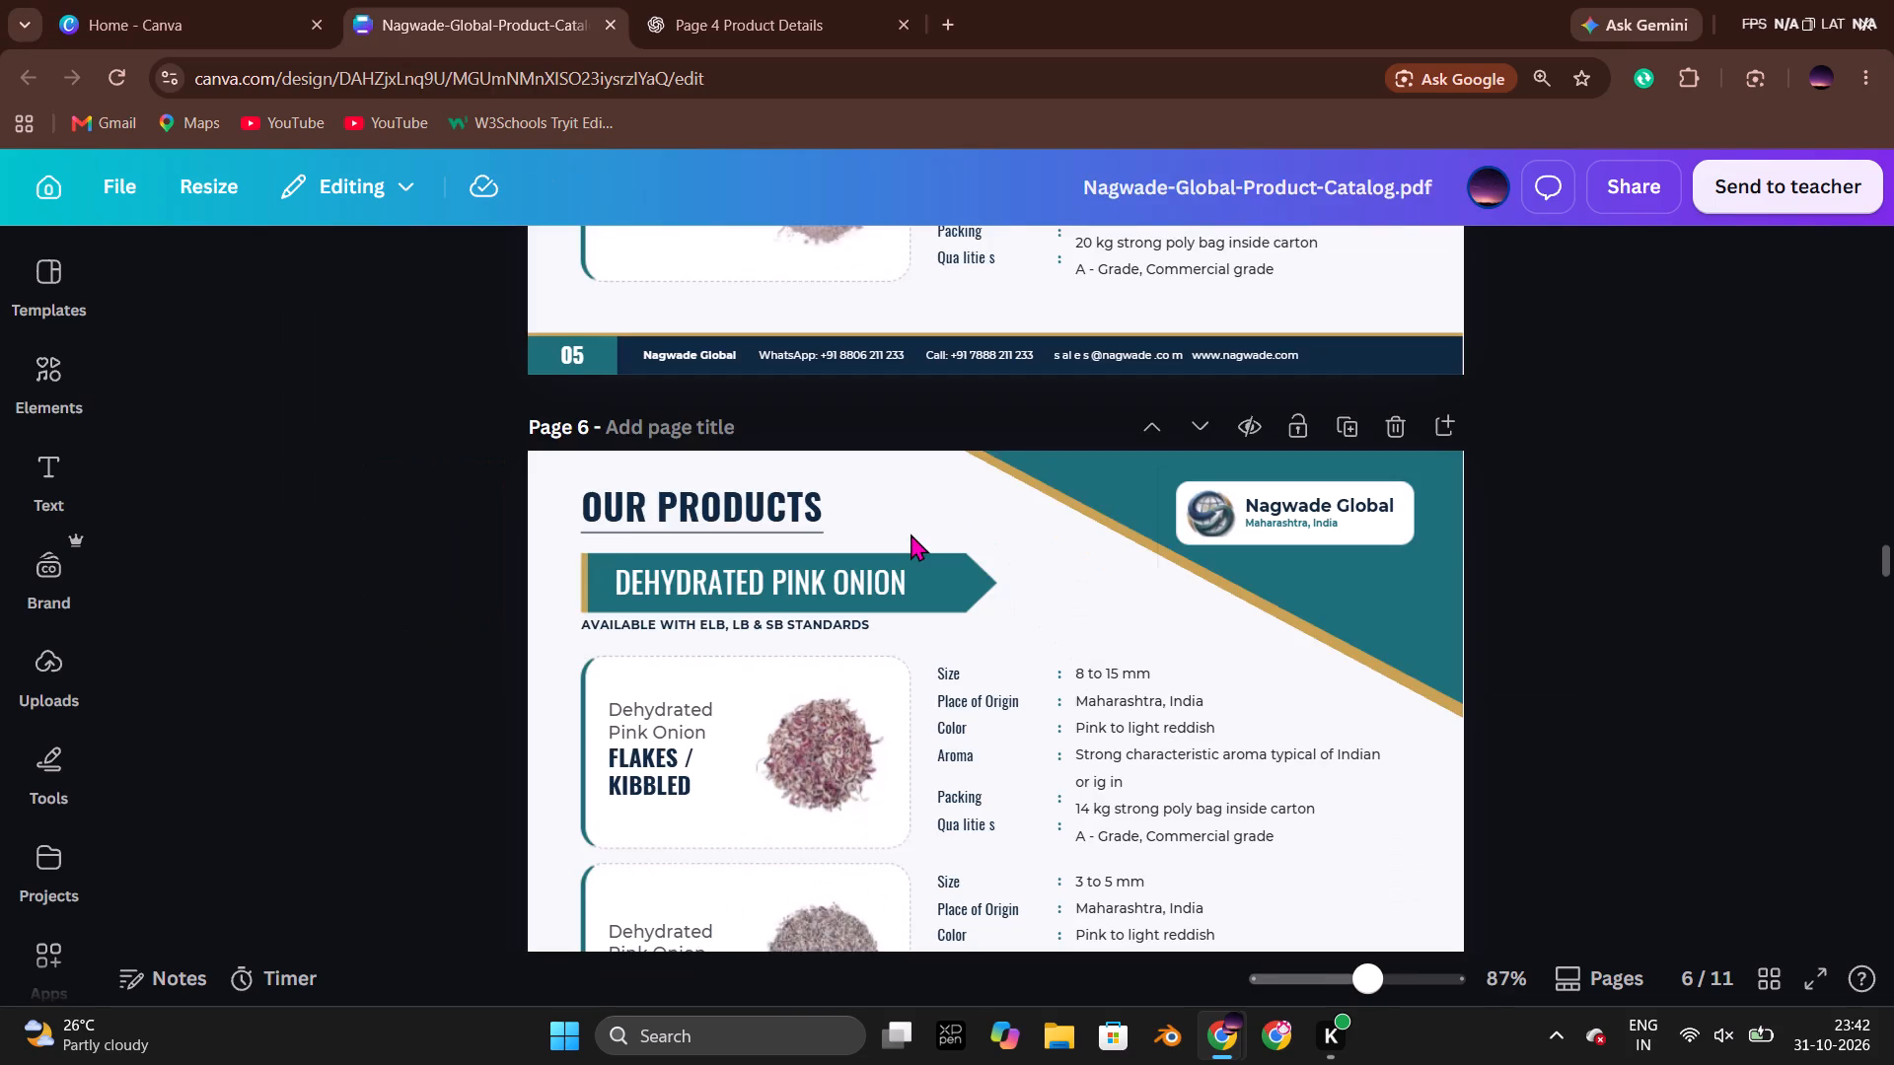
pyautogui.hotkey('alt', 'Tab')
pyautogui.doubleClick(842, 440)
pyautogui.click(853, 439)
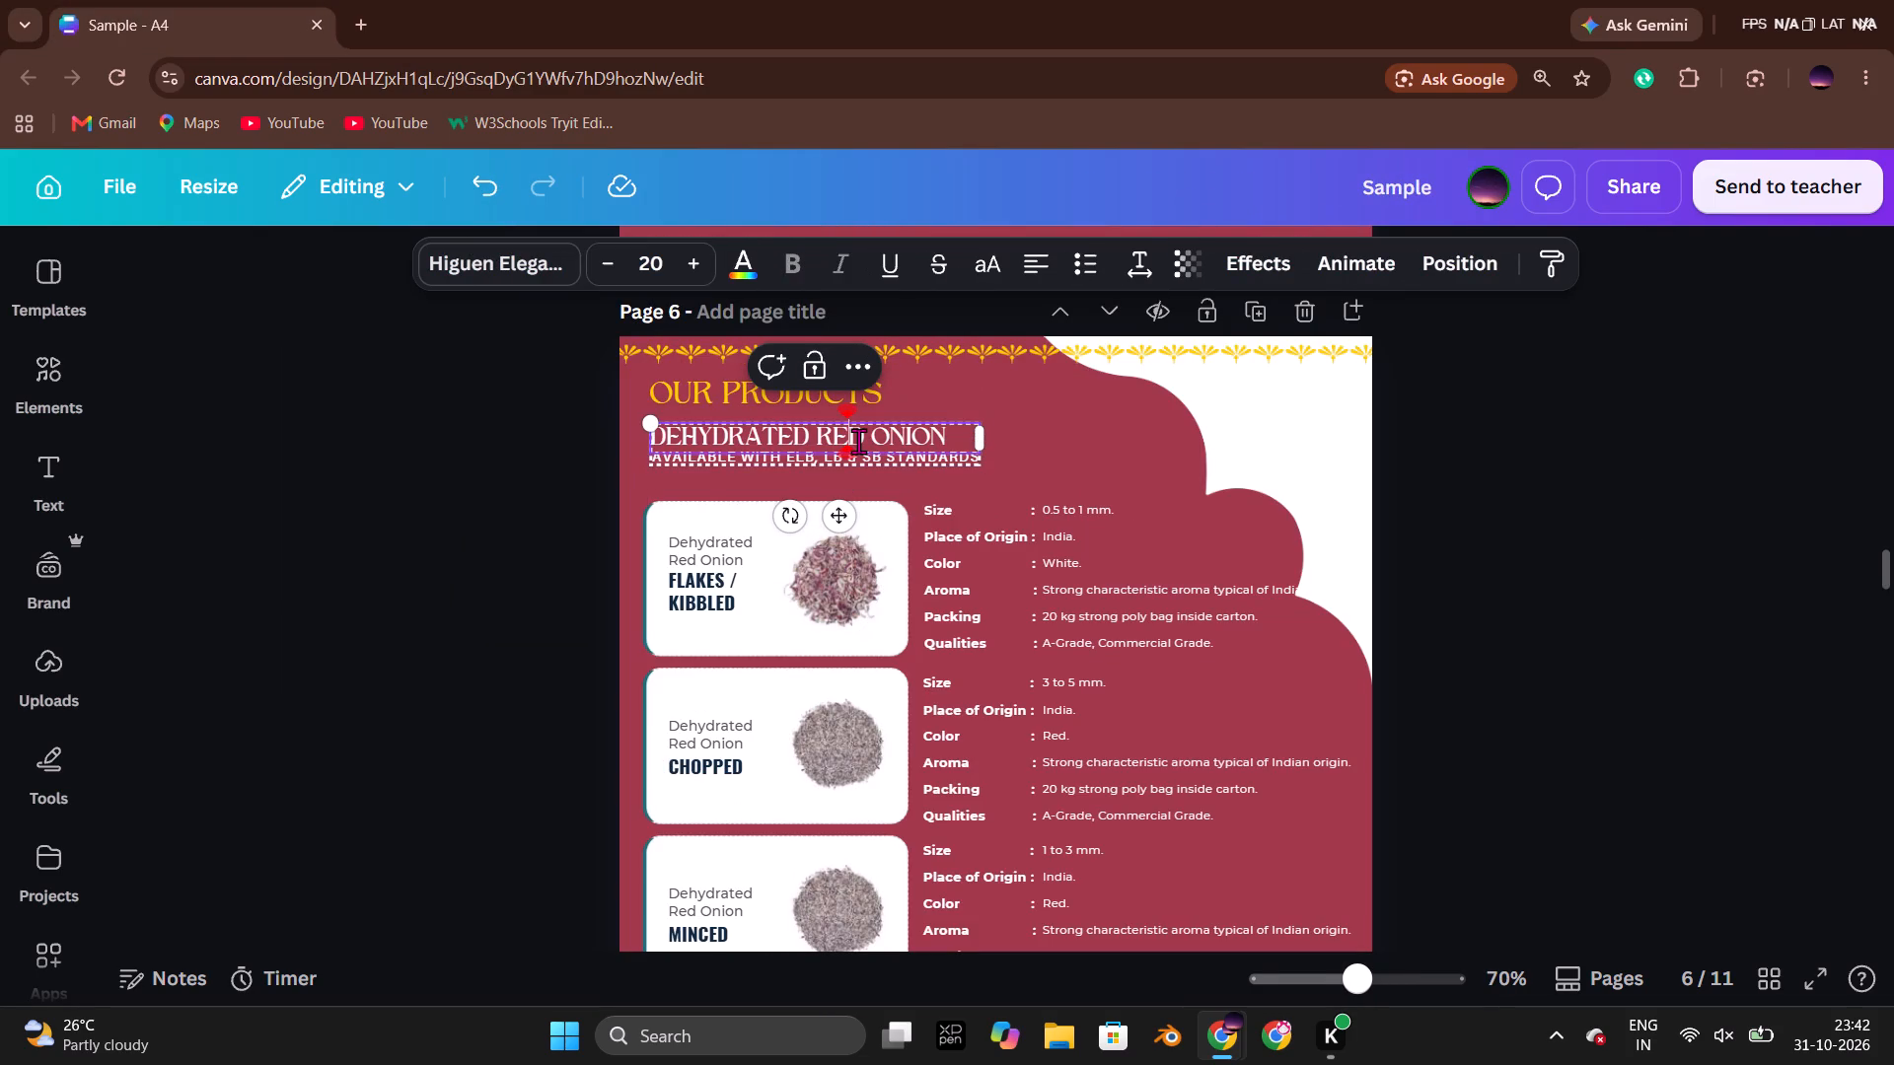
pyautogui.click(861, 441)
pyautogui.press('BackSpace')
pyautogui.press('BackSpace')
pyautogui.press('BackSpace')
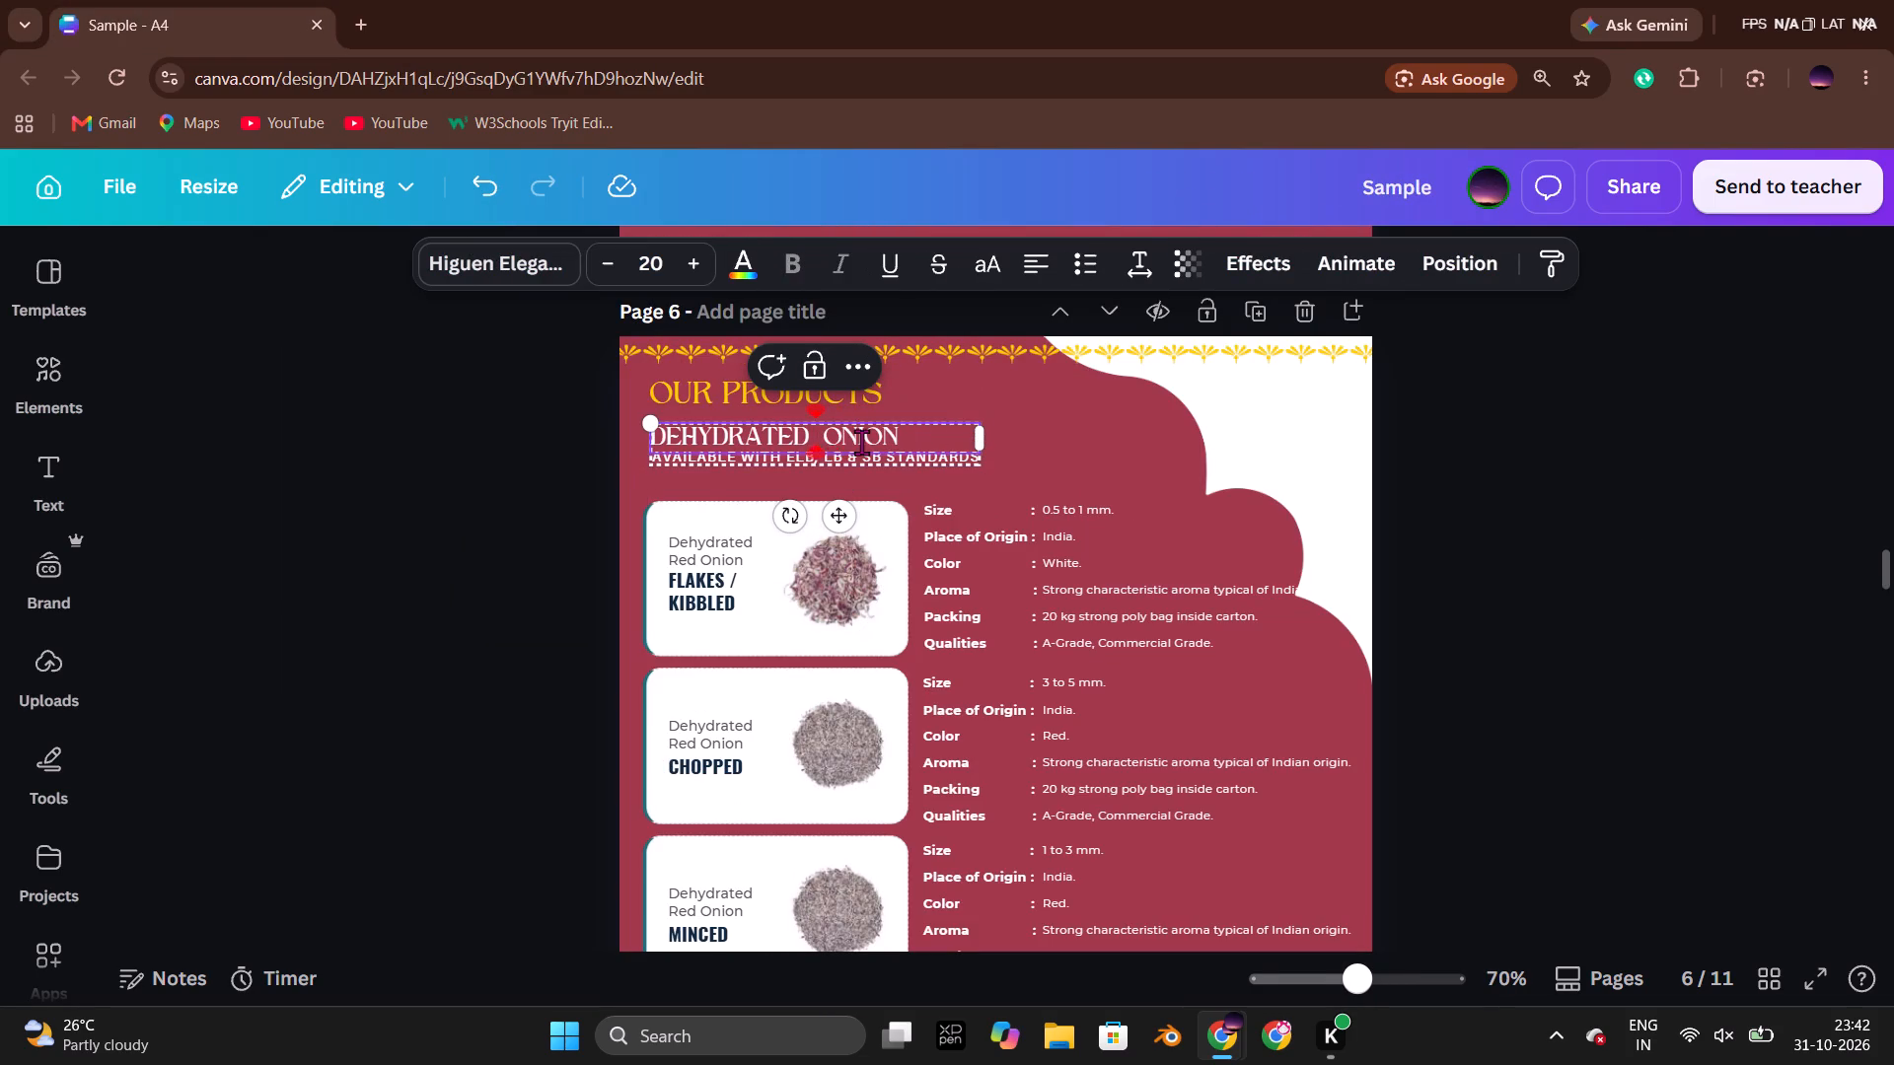
pyautogui.write('pink')
pyautogui.press('BackSpace')
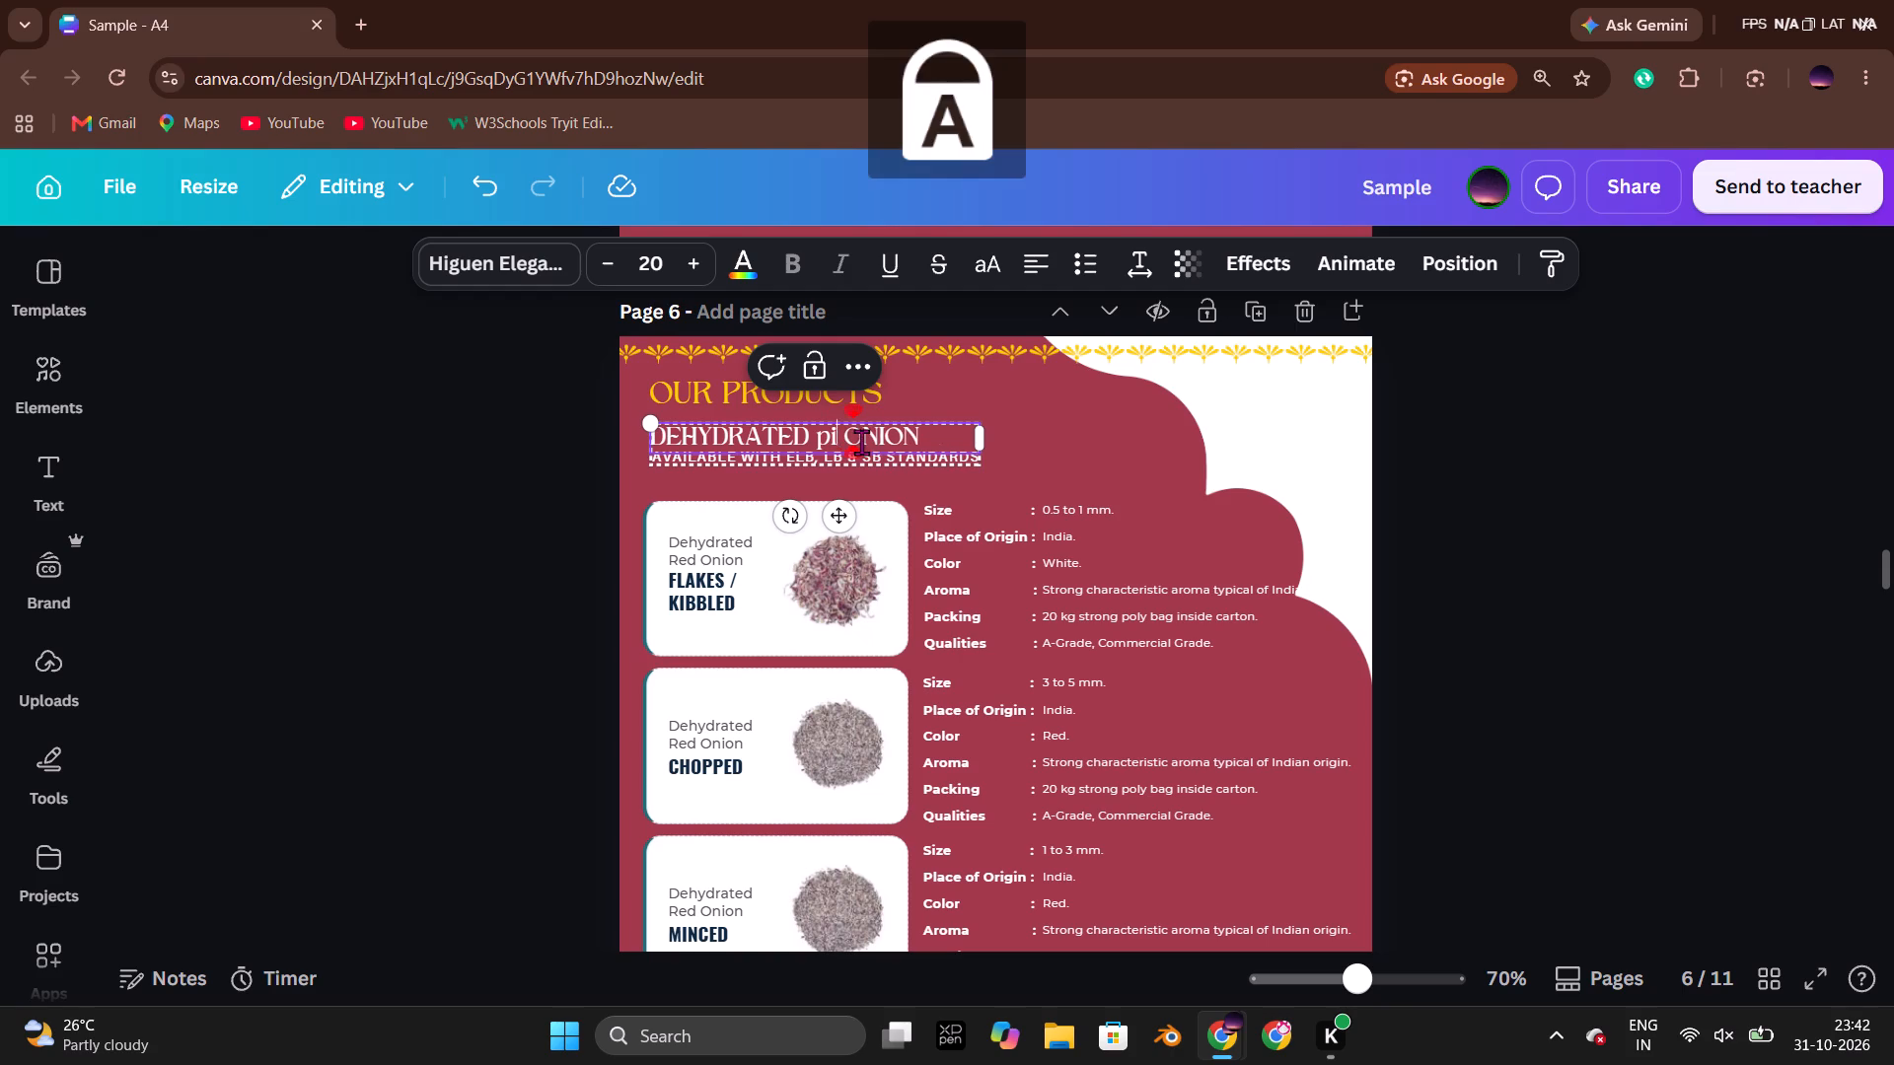
pyautogui.press('BackSpace')
pyautogui.press('BackSpace')
pyautogui.write('PINK')
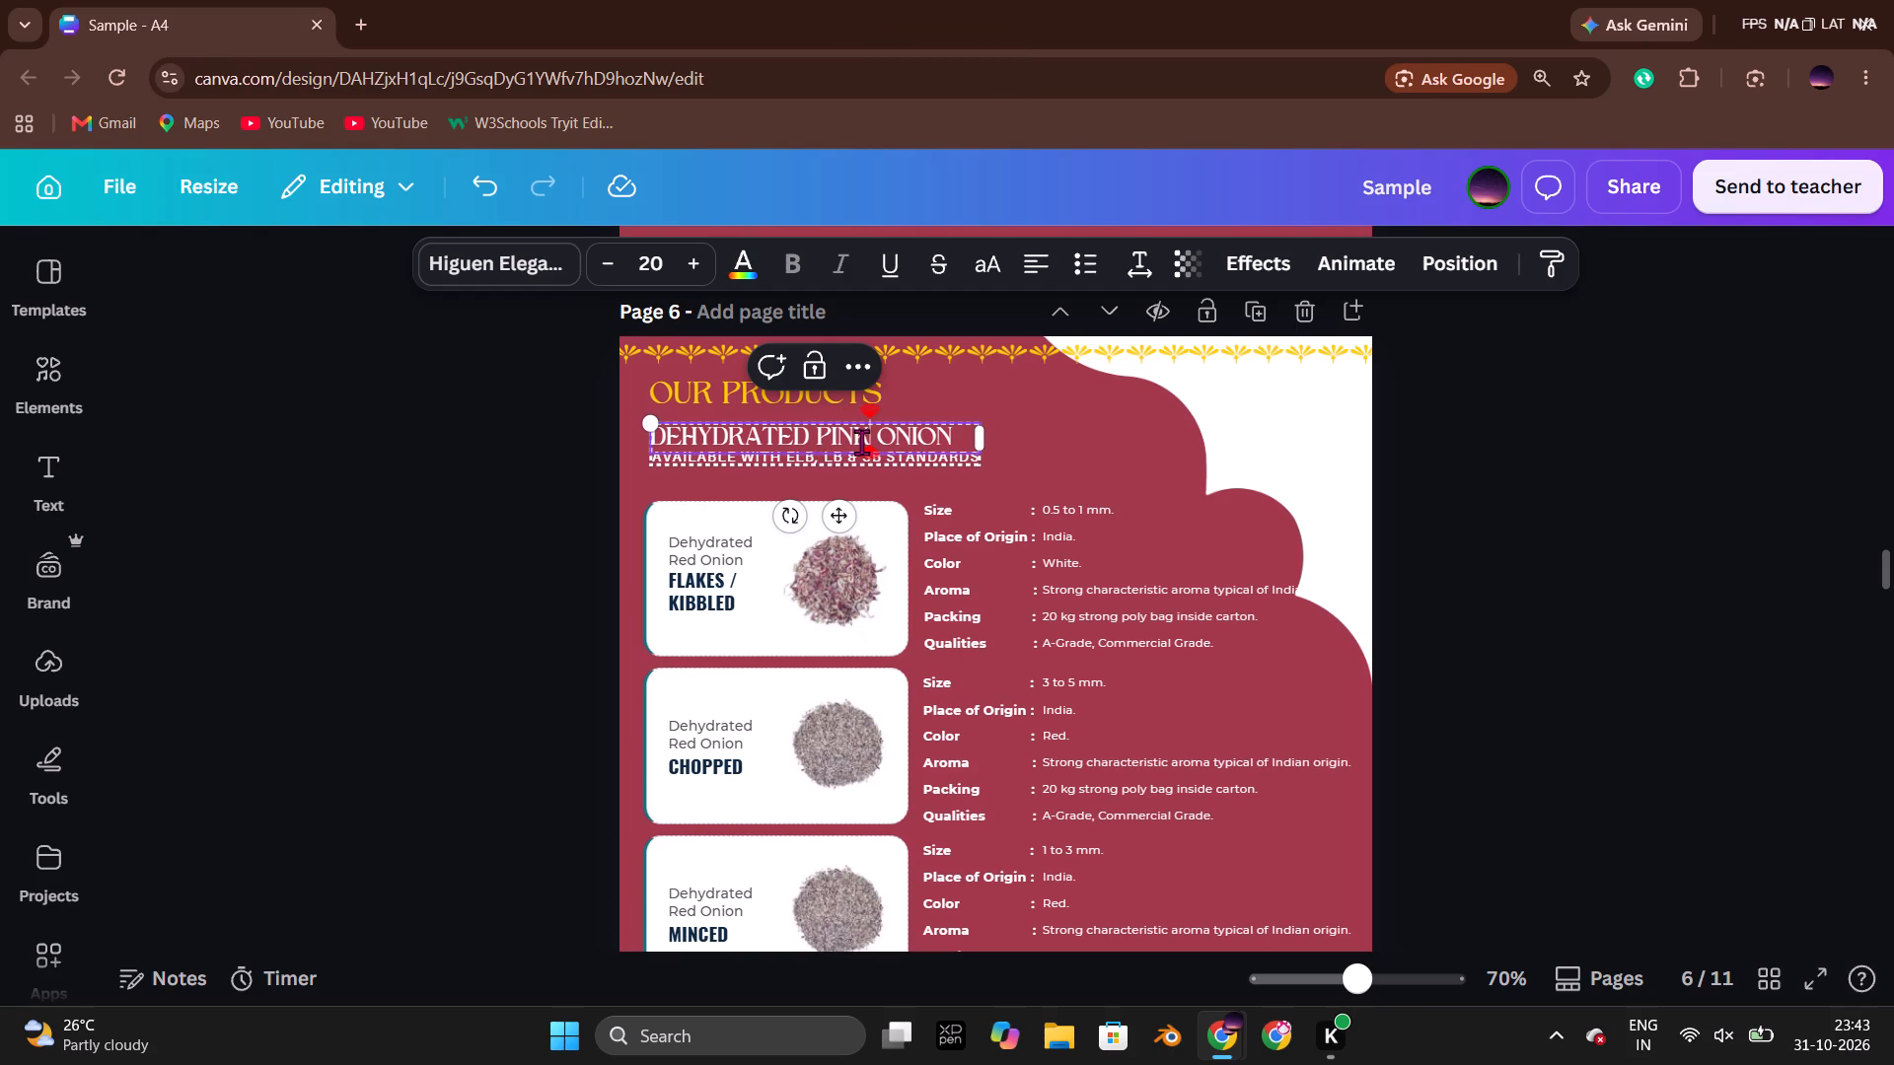
pyautogui.click(1516, 485)
# Change the Flakes / Kibbled card label on page 6 to Dehydrated Pink Onion, following the original catalogue.
pyautogui.hotkey('alt', 'Tab')
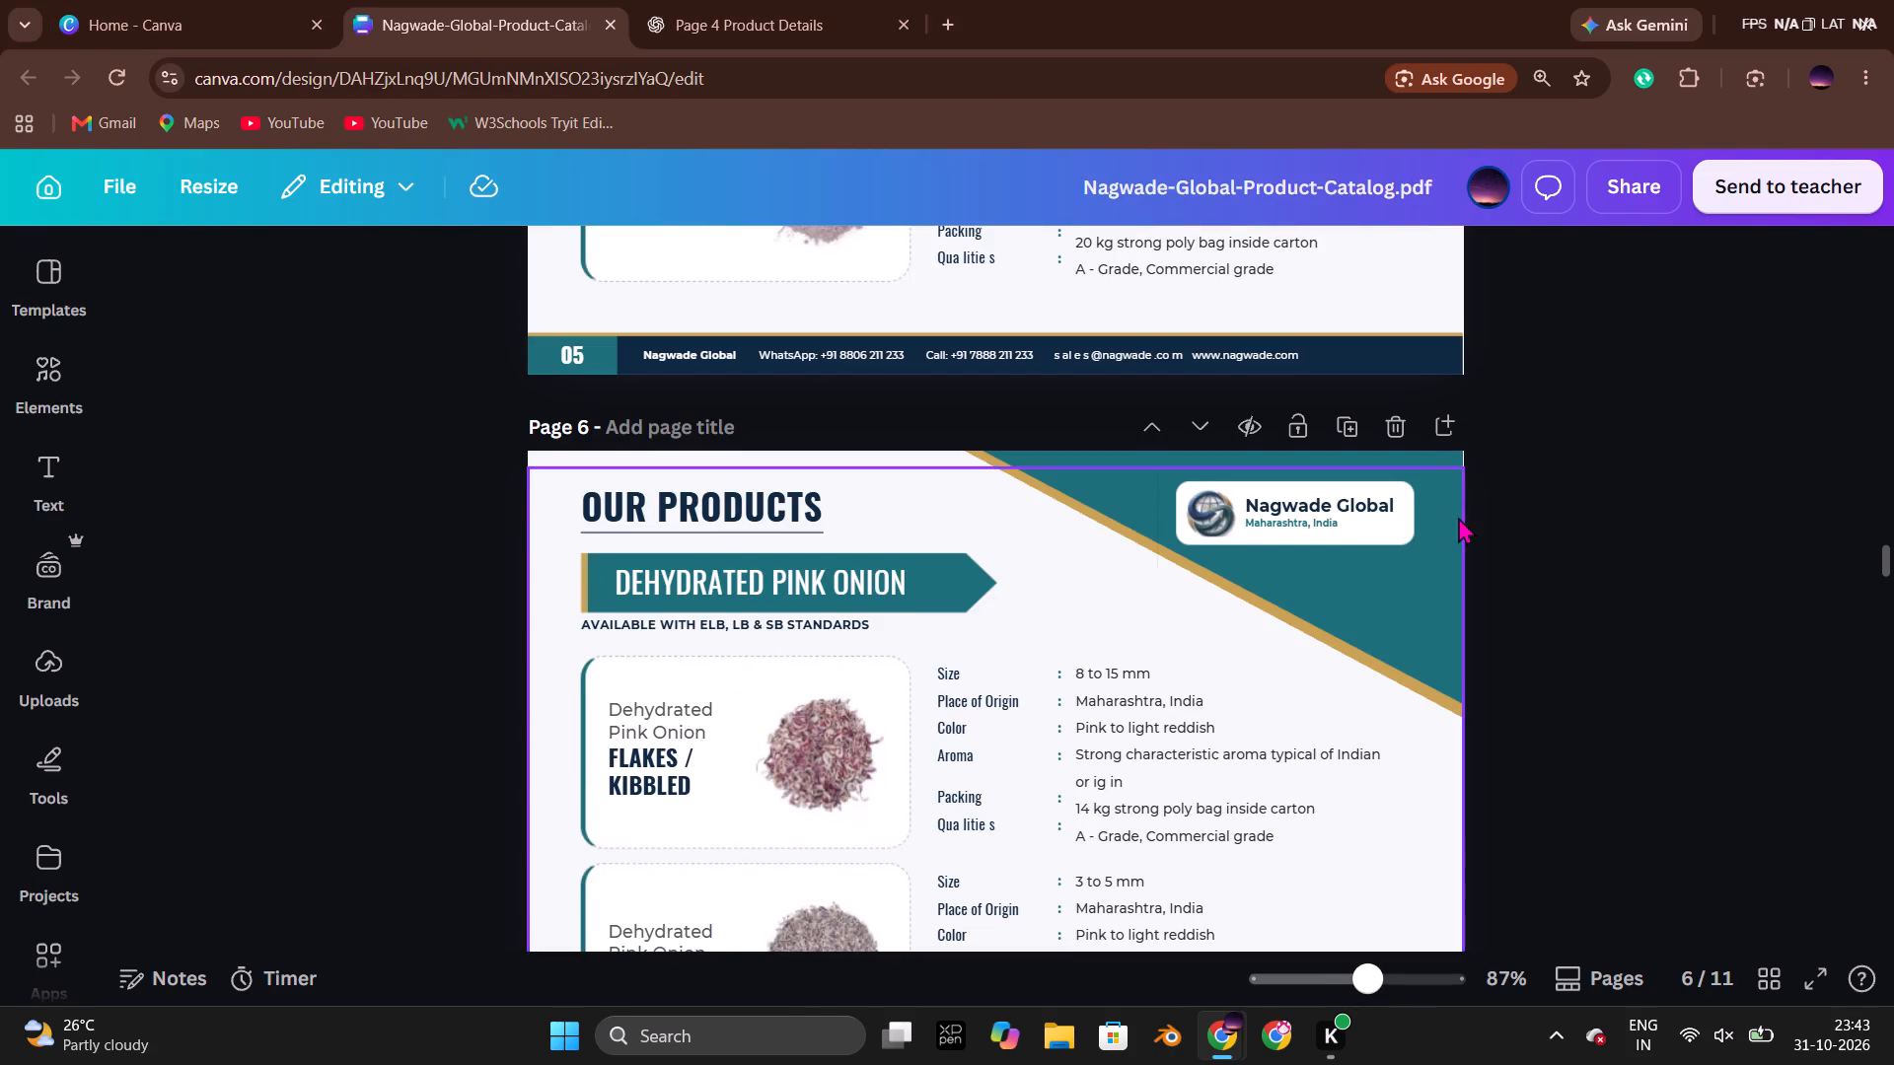
pyautogui.scroll(-2, 1458, 517)
pyautogui.hotkey('alt', 'Tab')
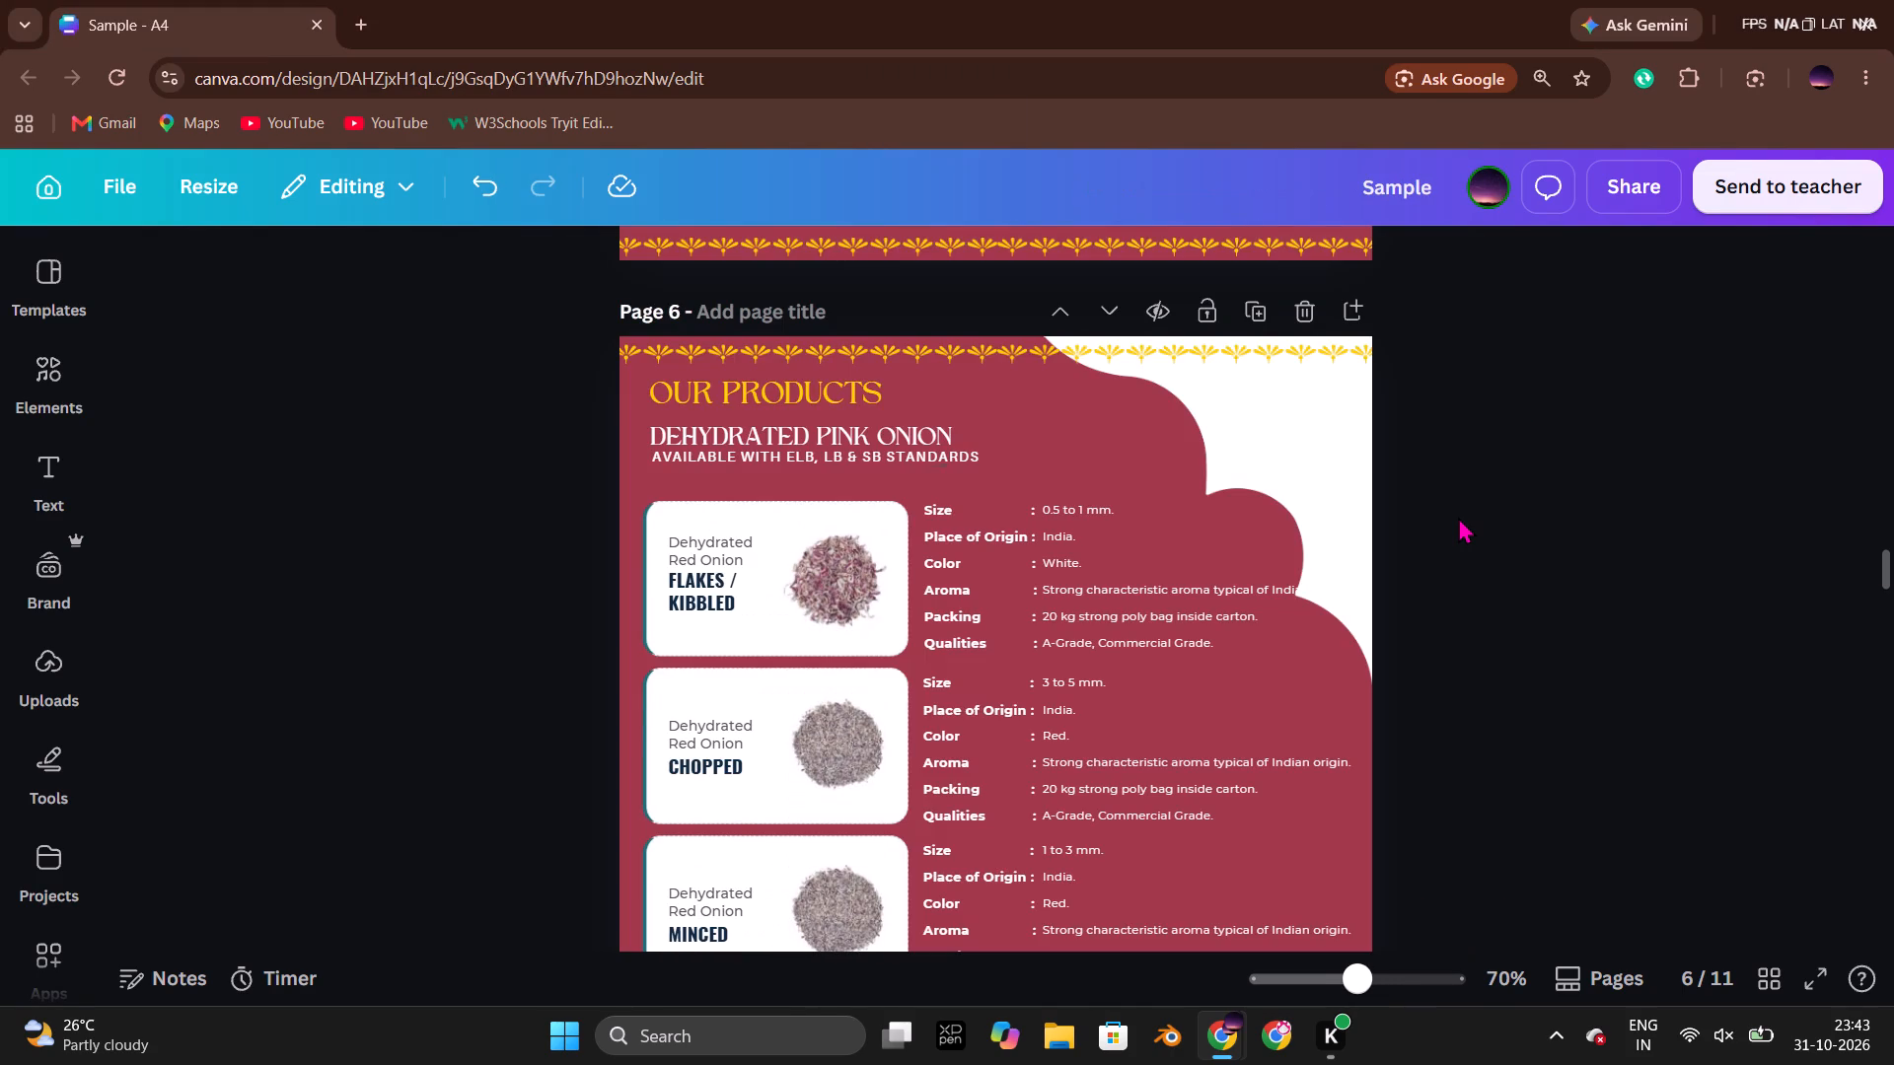
pyautogui.hotkey('alt', 'Tab')
pyautogui.hotkey('alt', 'Tab')
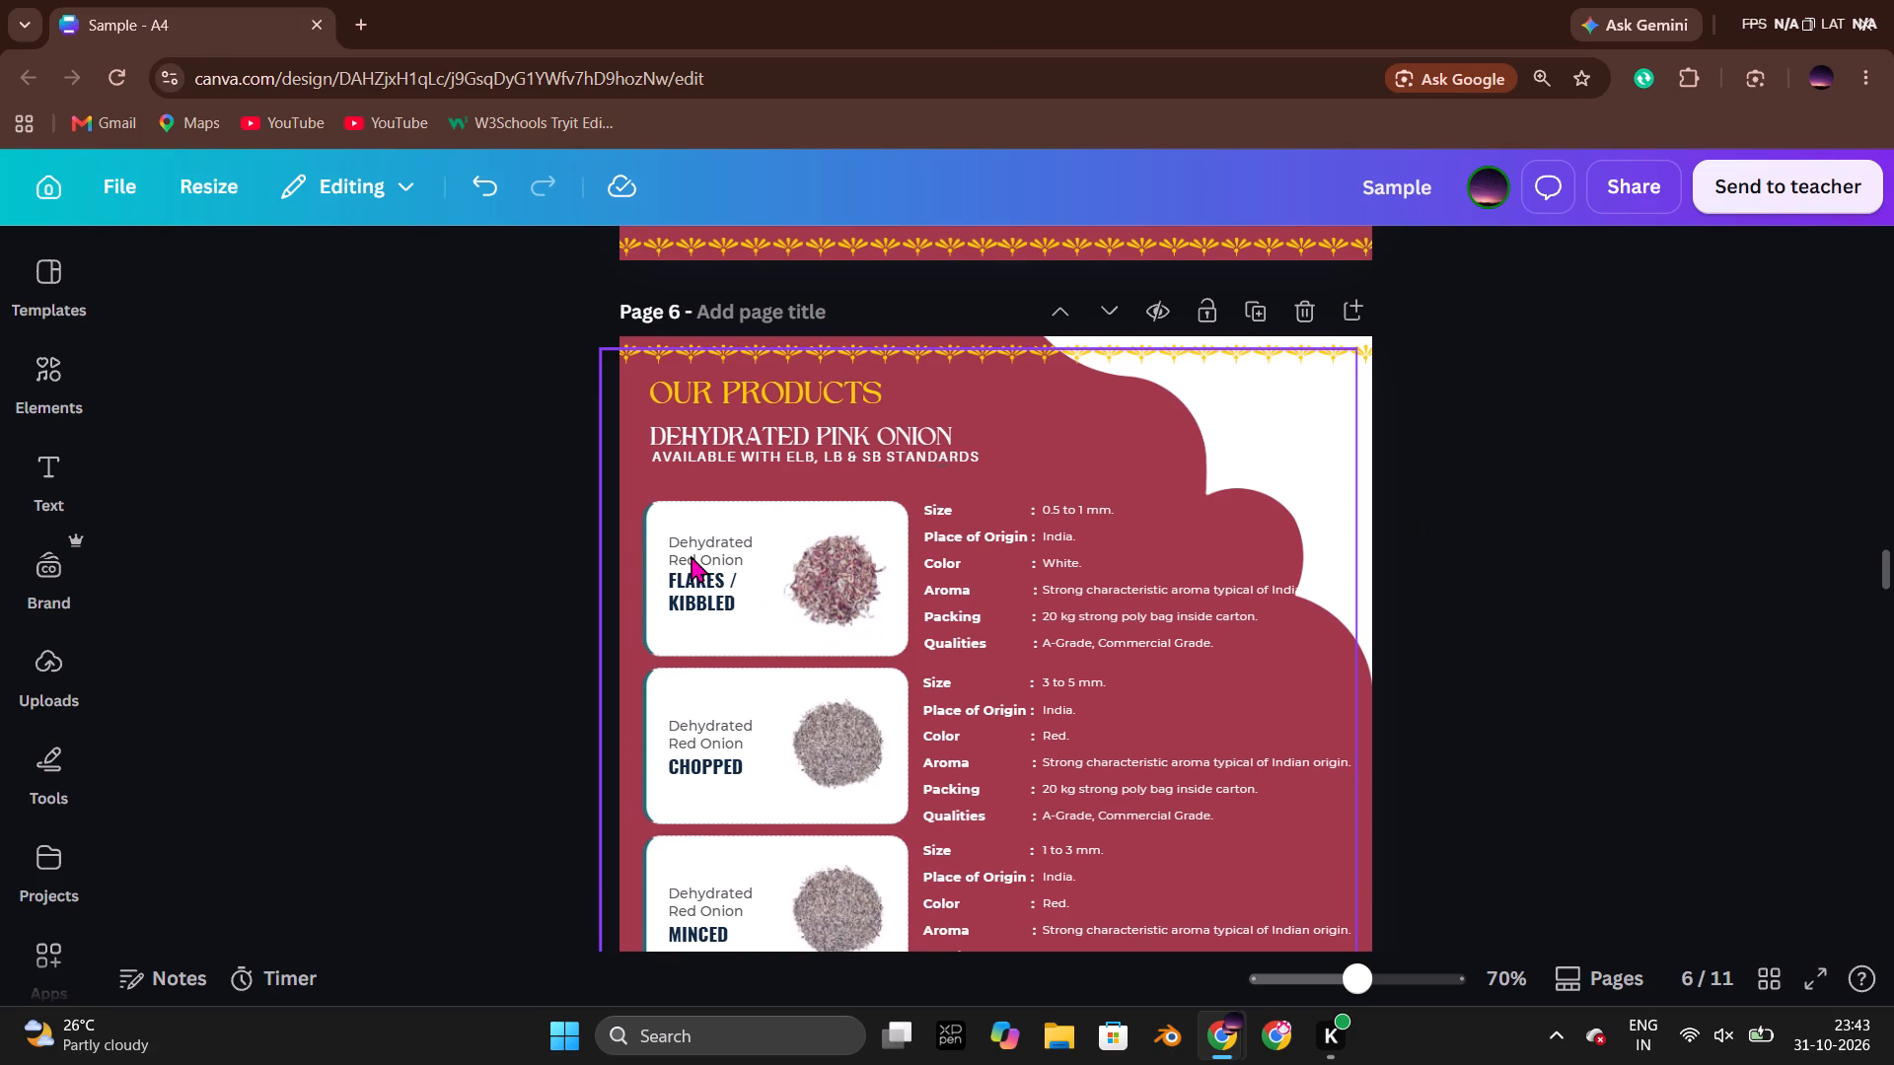
pyautogui.click(691, 555)
pyautogui.click(691, 555)
pyautogui.doubleClick(690, 561)
pyautogui.click(691, 560)
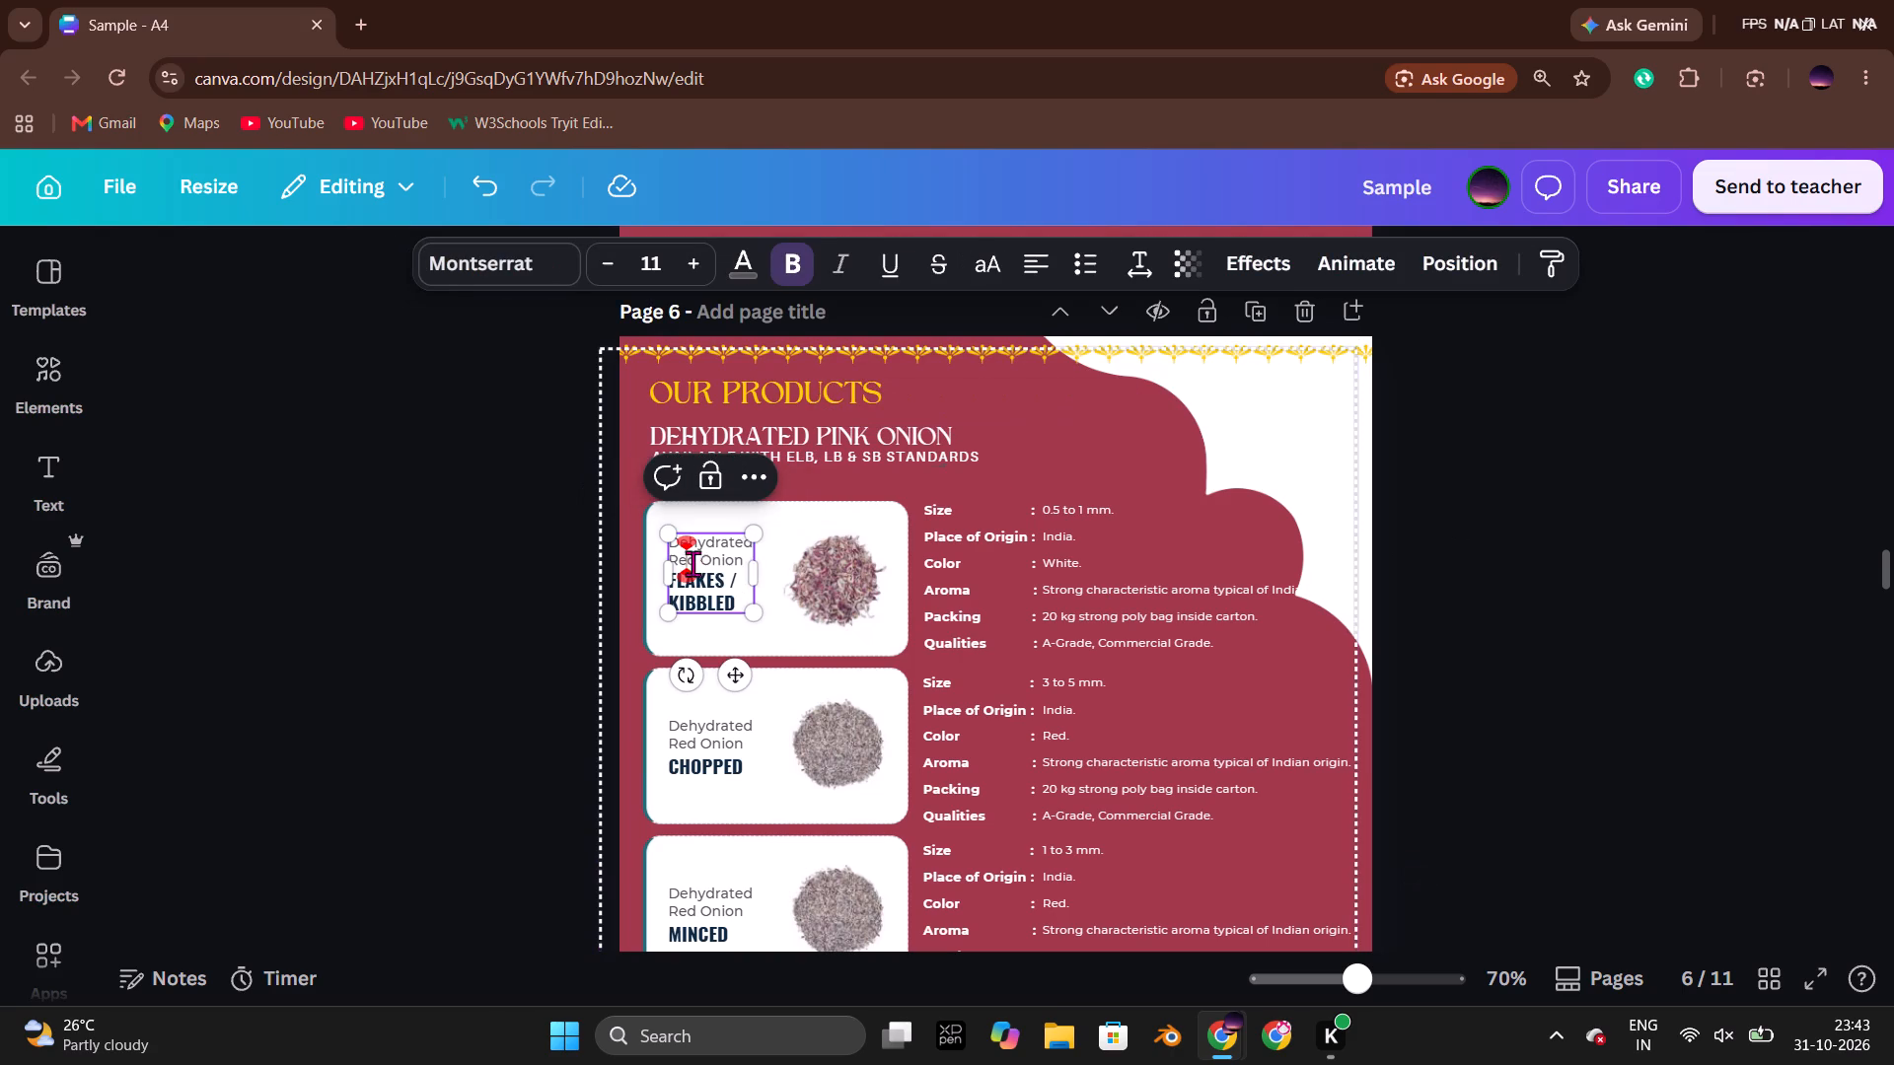
pyautogui.press('Right')
pyautogui.press('BackSpace')
pyautogui.press('BackSpace')
pyautogui.press('BackSpace')
pyautogui.write('PI')
pyautogui.press('BackSpace')
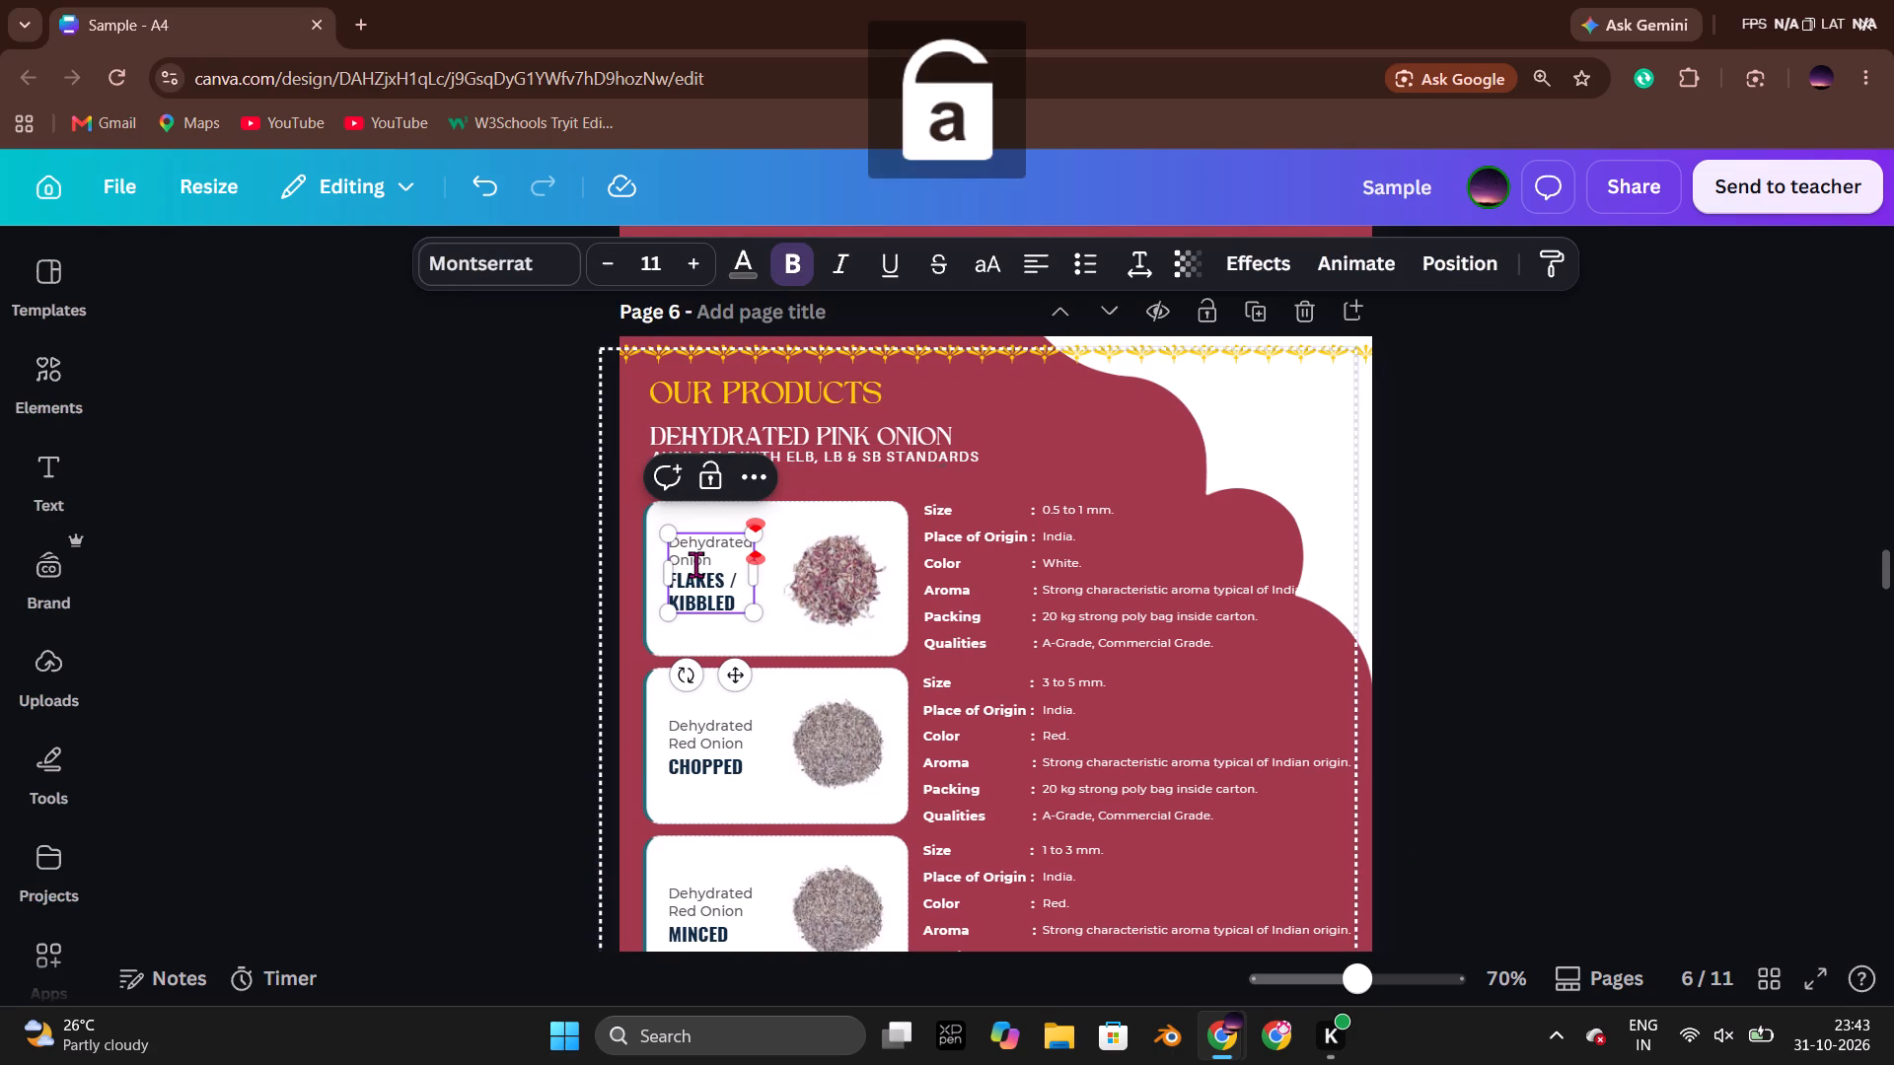
pyautogui.write('Pink')
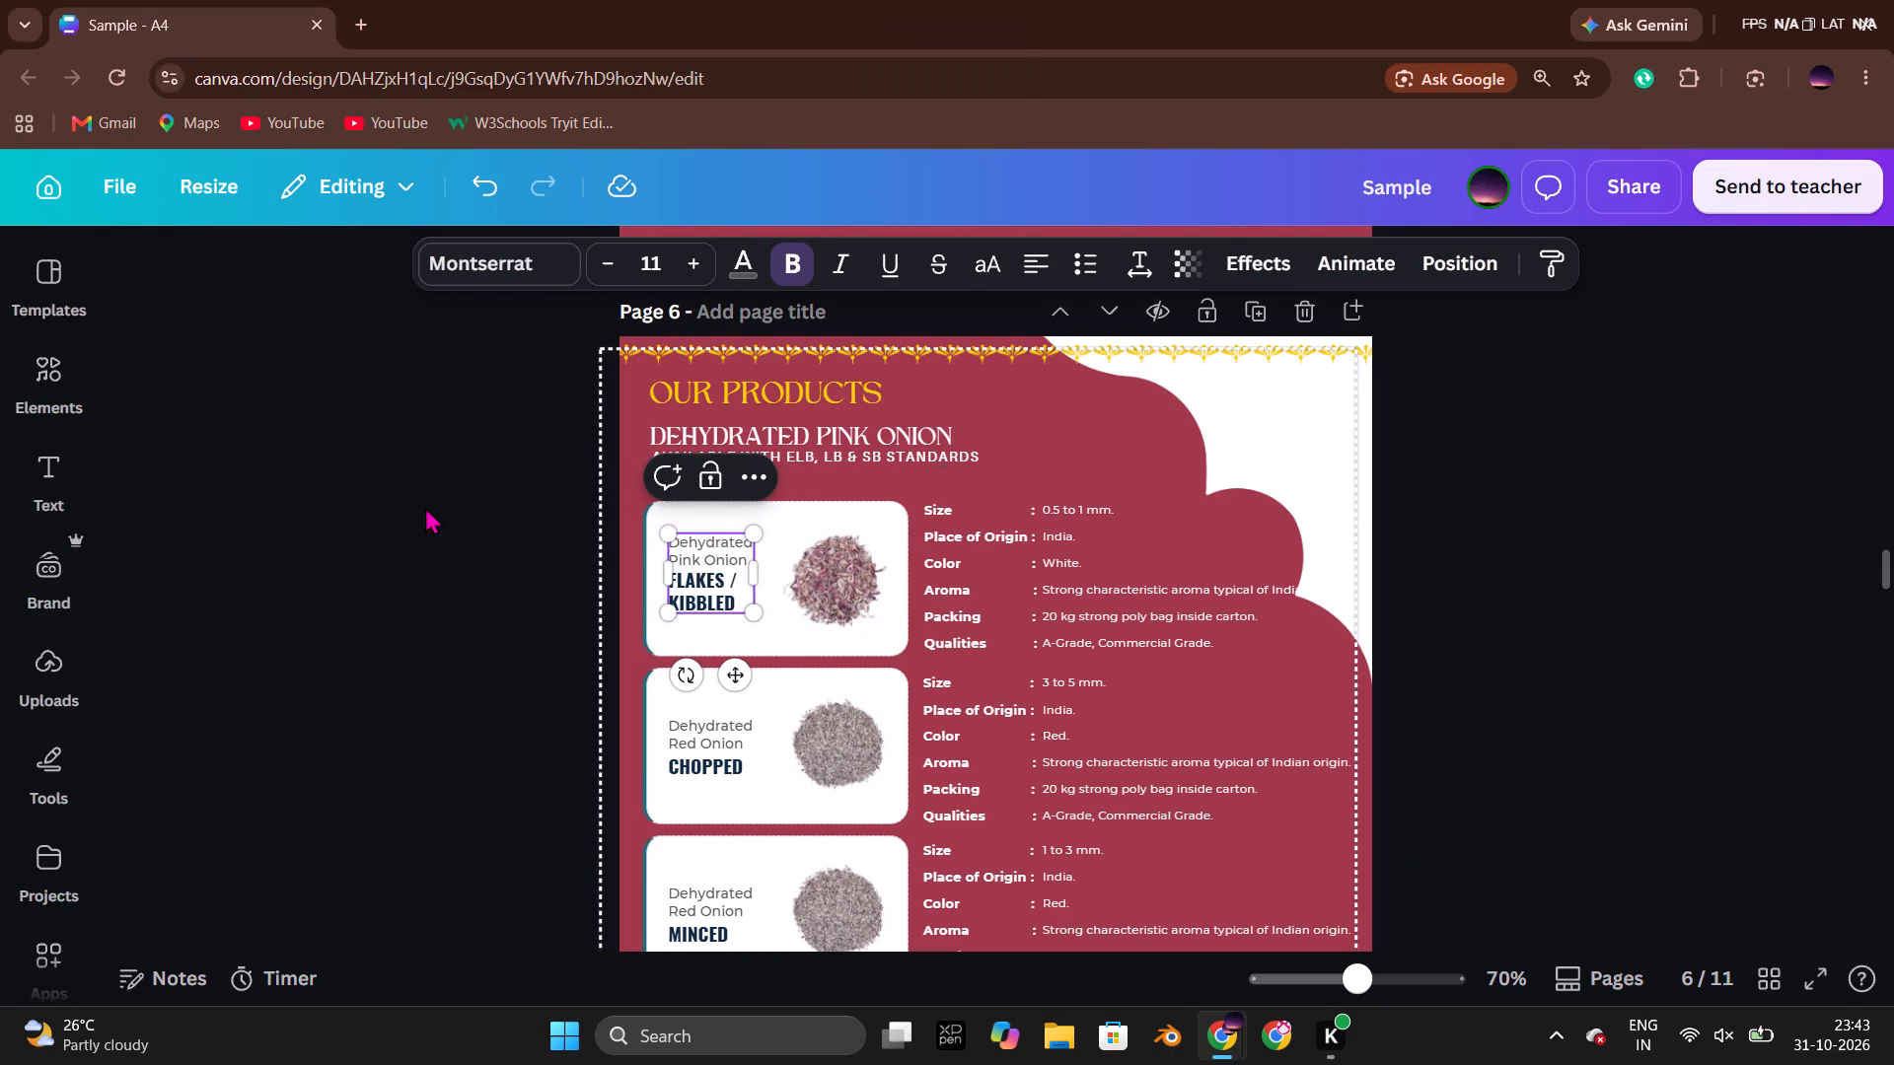
pyautogui.click(425, 507)
# Change the Chopped card label on page 6 to Dehydrated Pink Onion.
pyautogui.hotkey('alt', 'Tab')
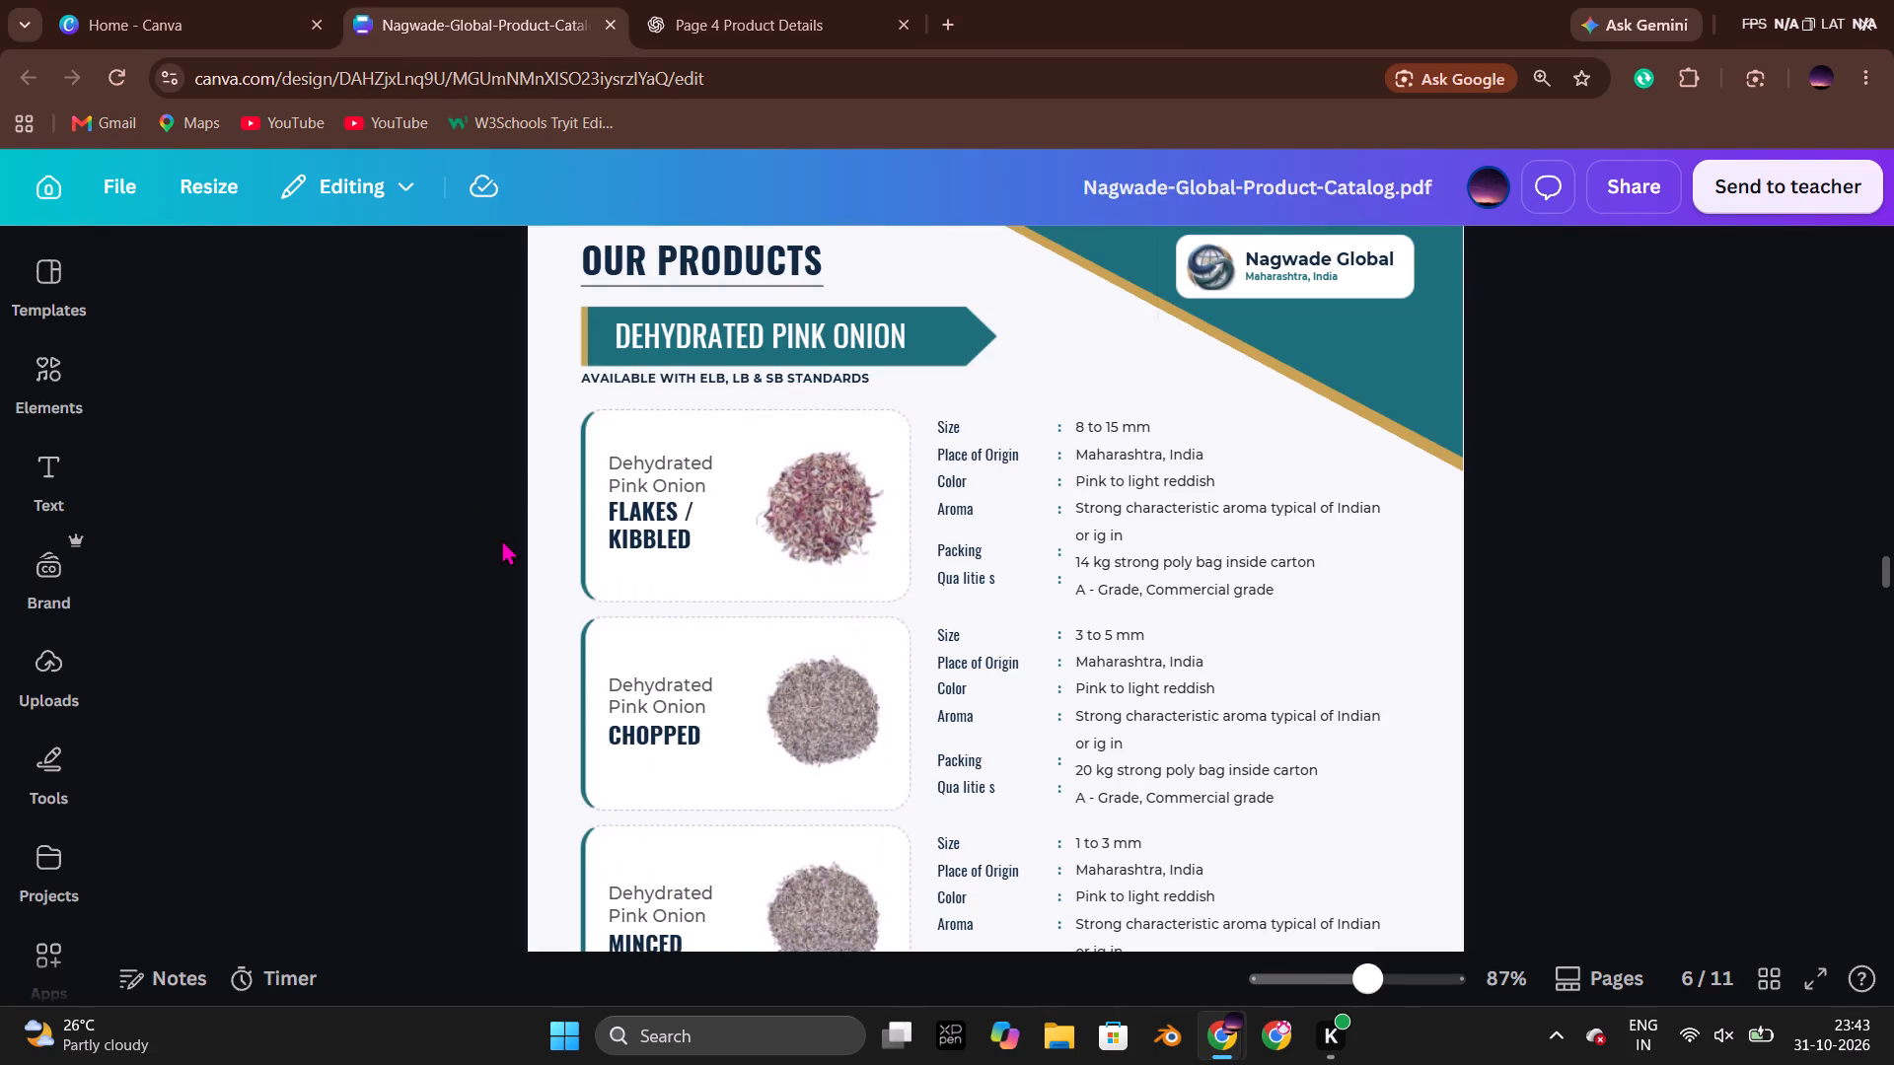
pyautogui.hotkey('alt', 'Tab')
pyautogui.scroll(-2, 501, 538)
pyautogui.doubleClick(678, 499)
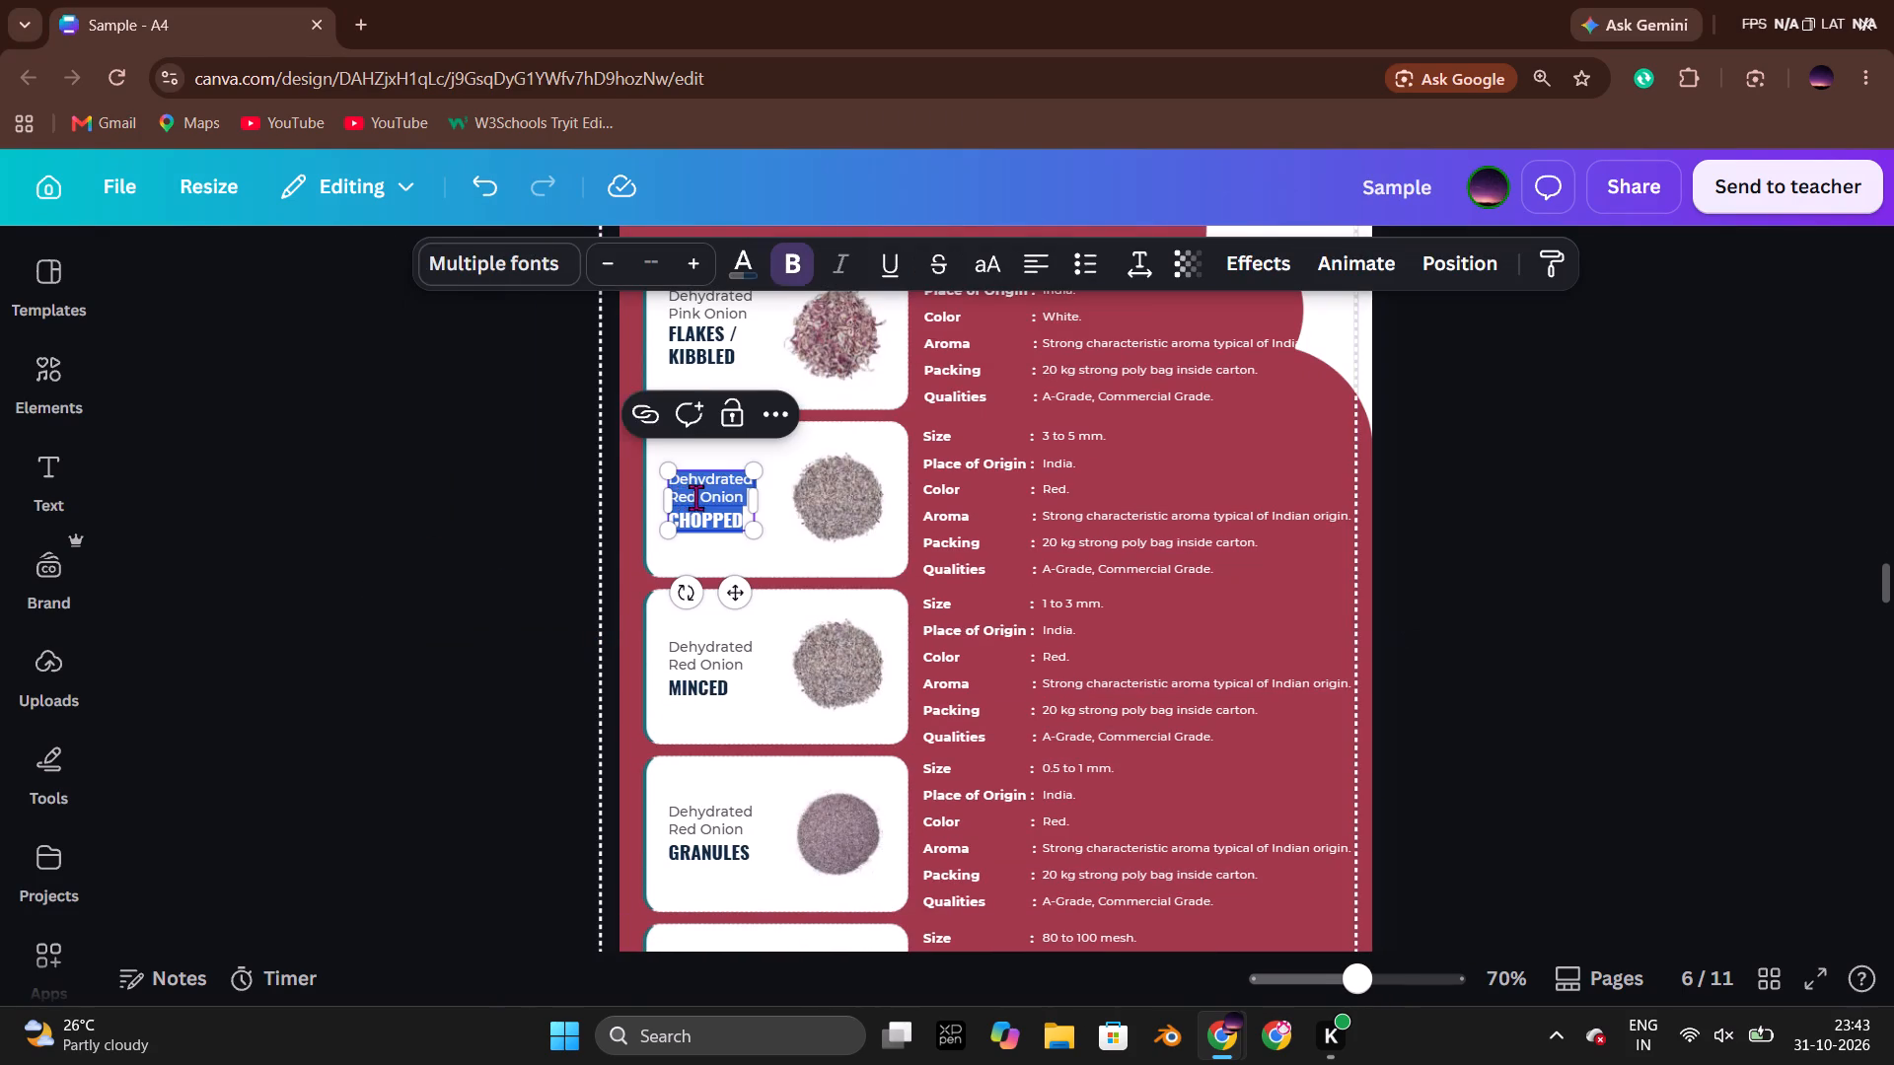
pyautogui.click(695, 497)
pyautogui.press('BackSpace')
pyautogui.press('BackSpace')
pyautogui.press('BackSpace')
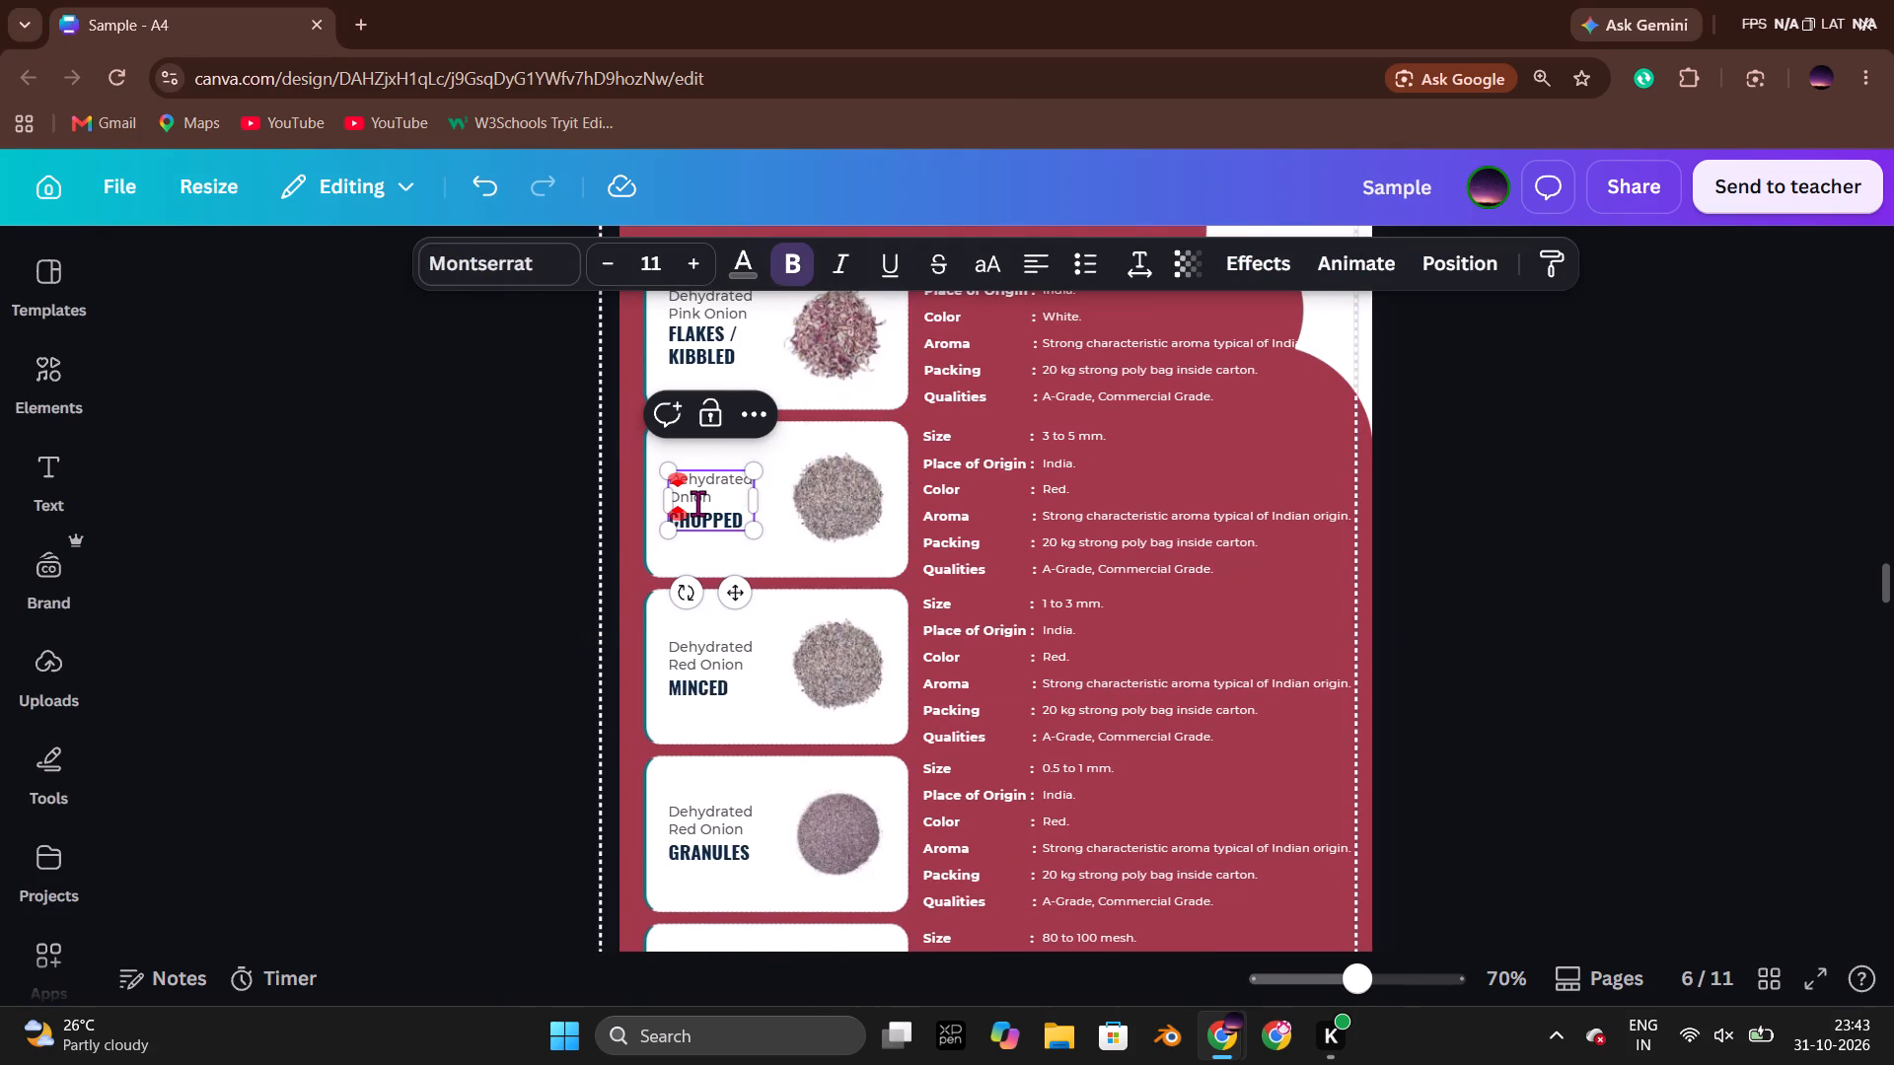
pyautogui.write('Pink')
pyautogui.click(598, 501)
# Change the Minced card label on page 6 to Dehydrated Pink Onion, checking it against the original catalogue.
pyautogui.hotkey('alt', 'Tab')
pyautogui.scroll(-1, 606, 504)
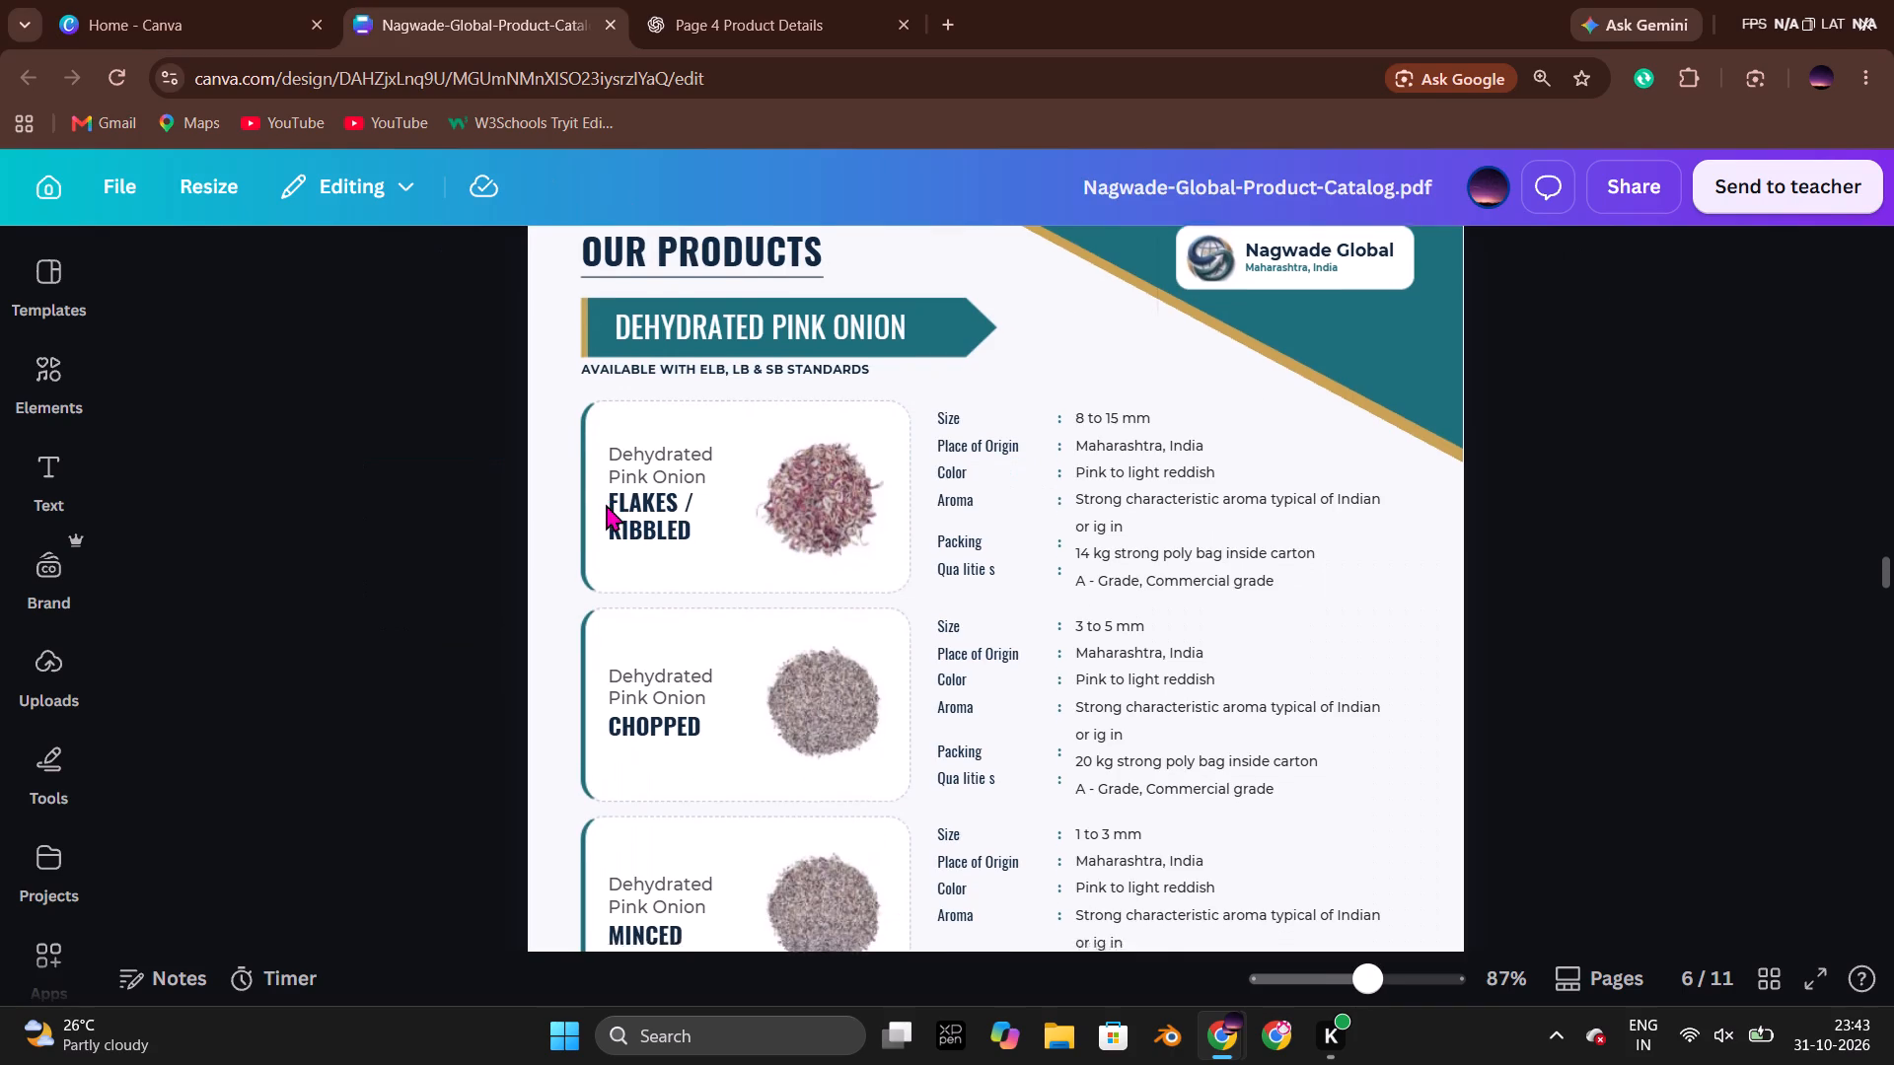
pyautogui.hotkey('alt', 'Tab')
pyautogui.scroll(-1, 629, 522)
pyautogui.doubleClick(711, 541)
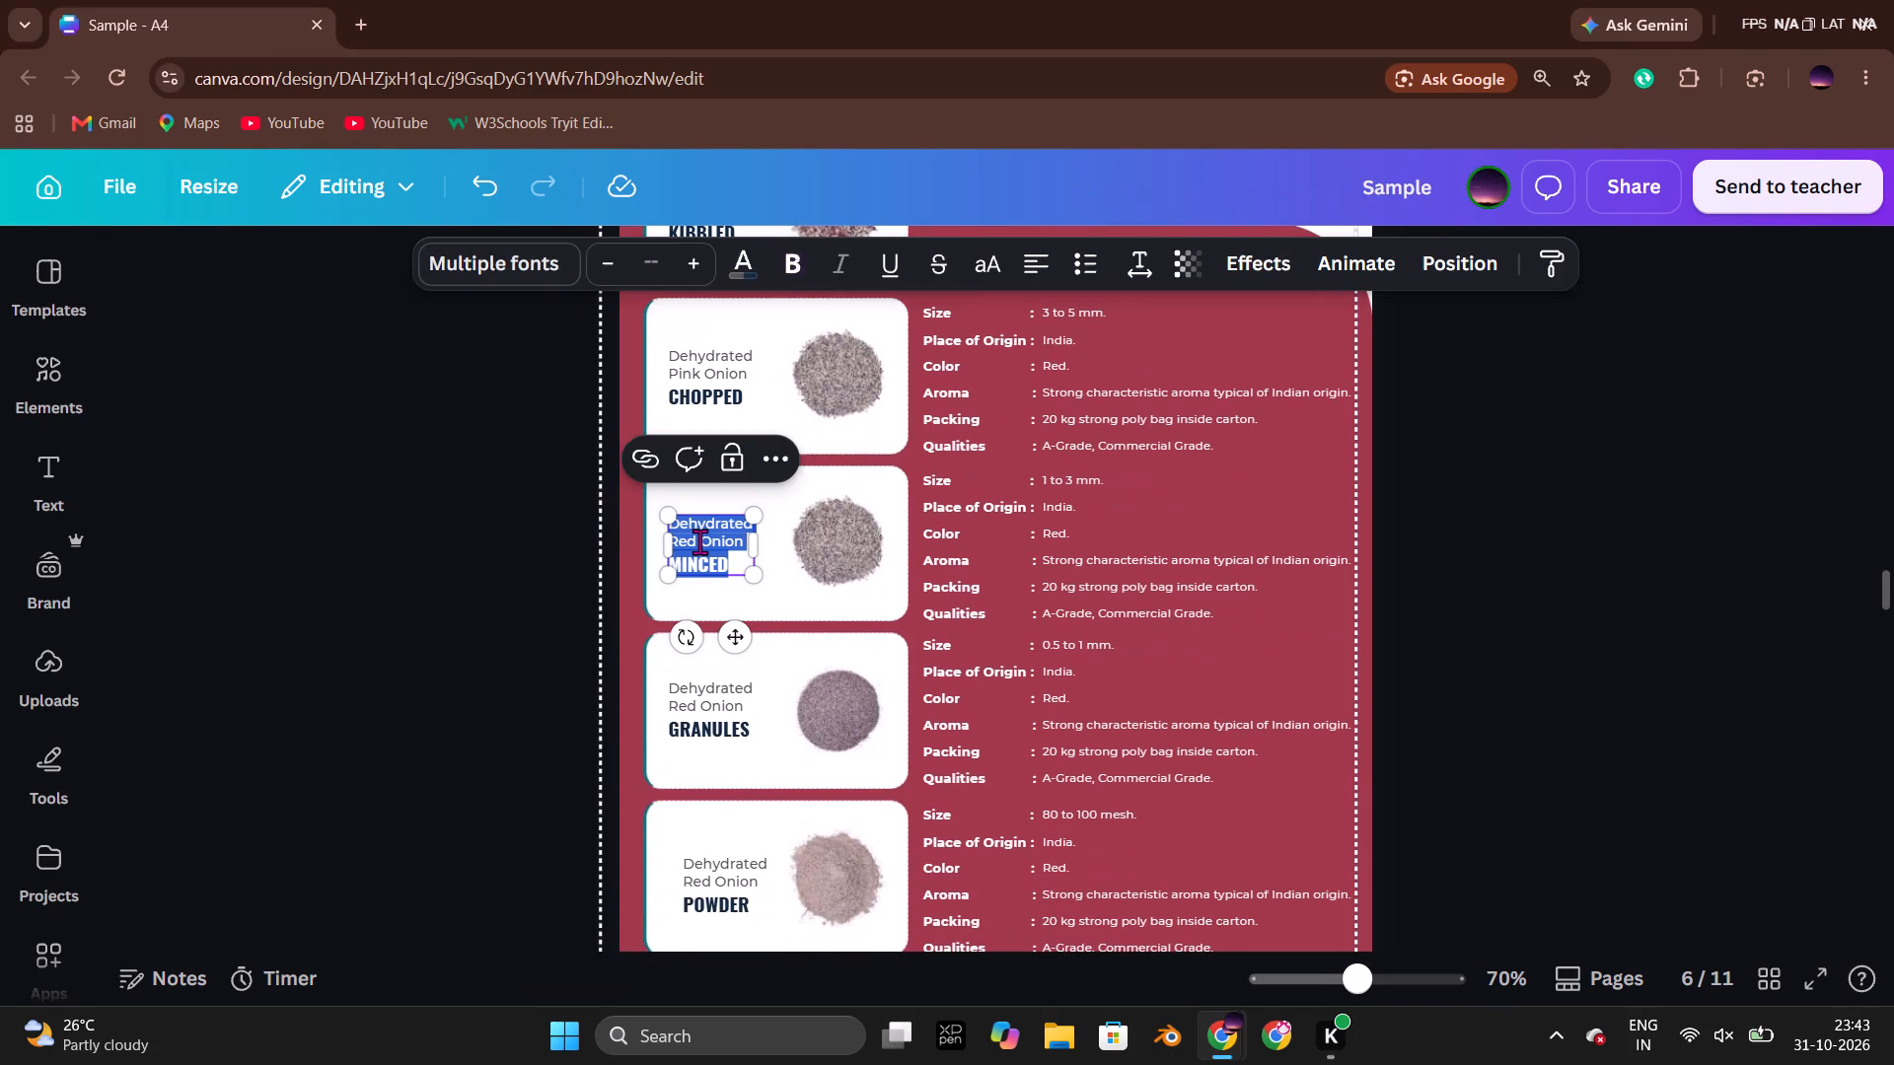
pyautogui.click(697, 541)
pyautogui.click(697, 551)
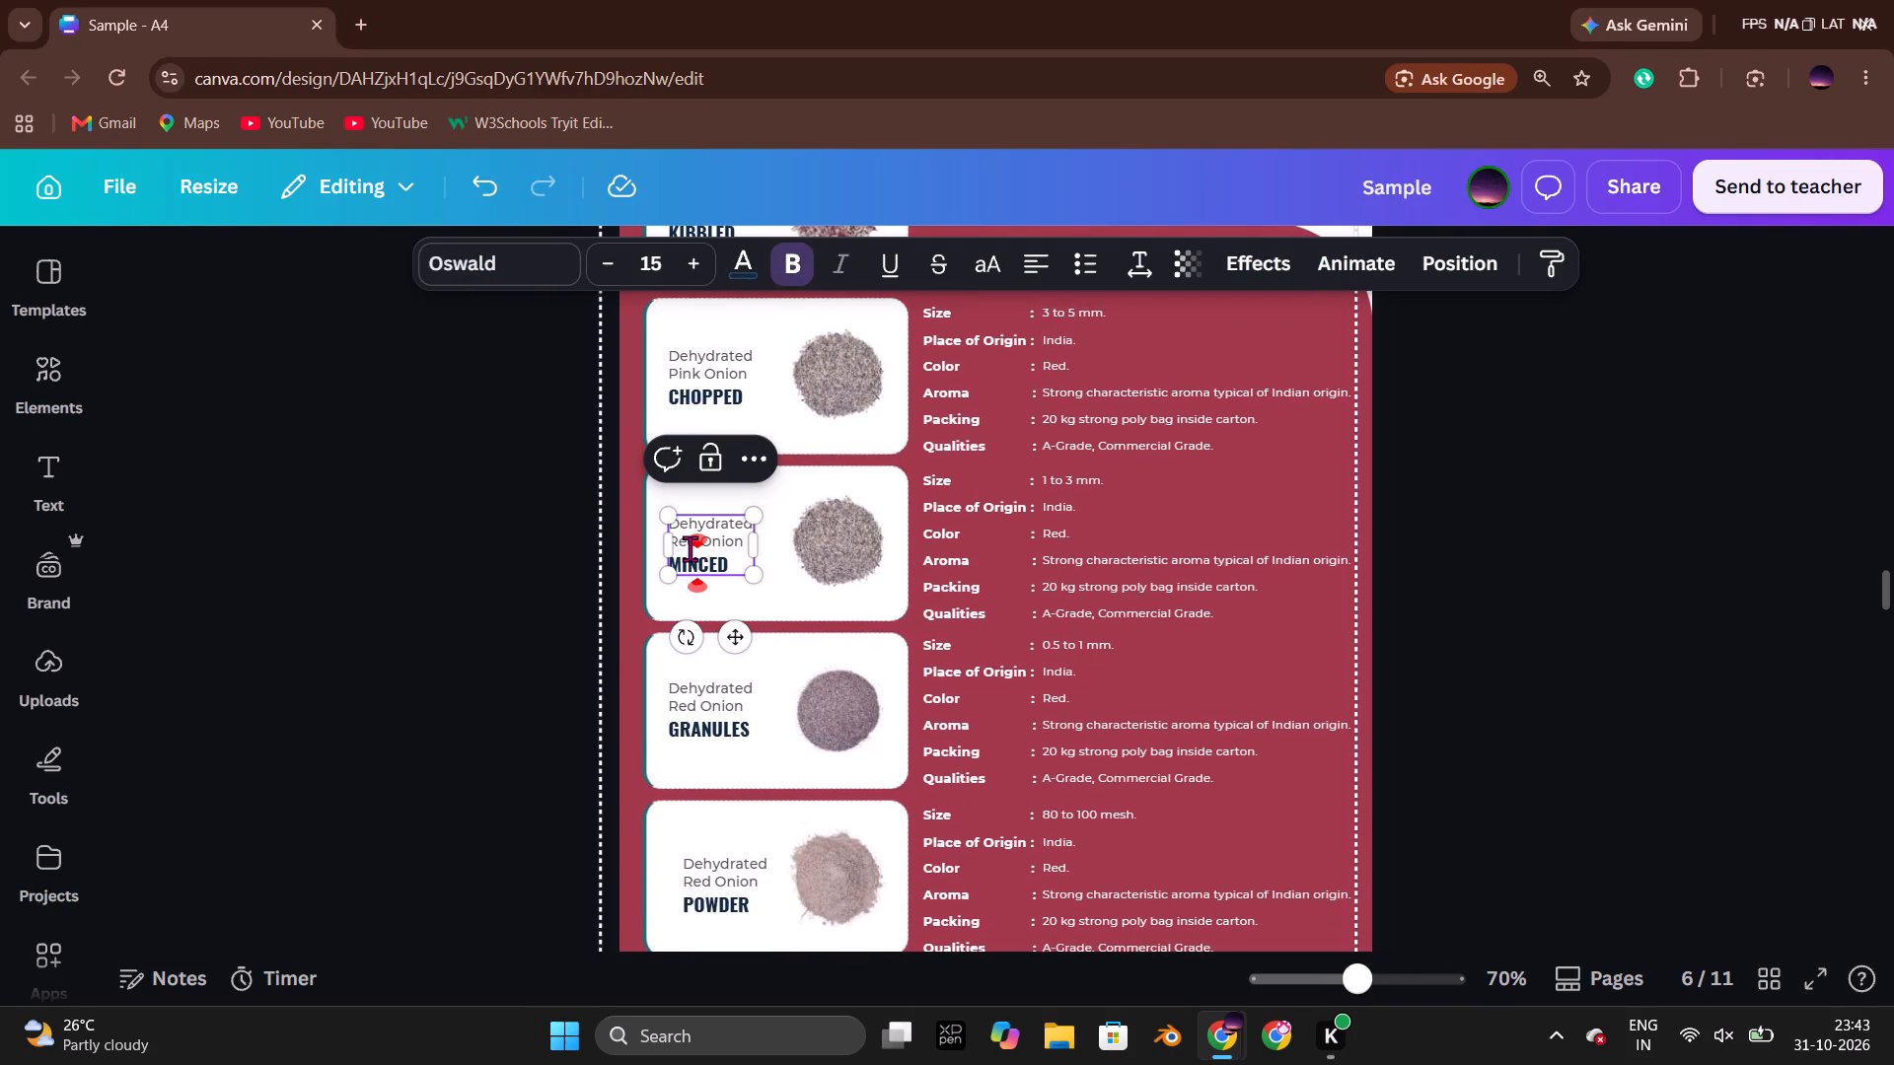
pyautogui.press('Up')
pyautogui.press('BackSpace')
pyautogui.press('BackSpace')
pyautogui.press('BackSpace')
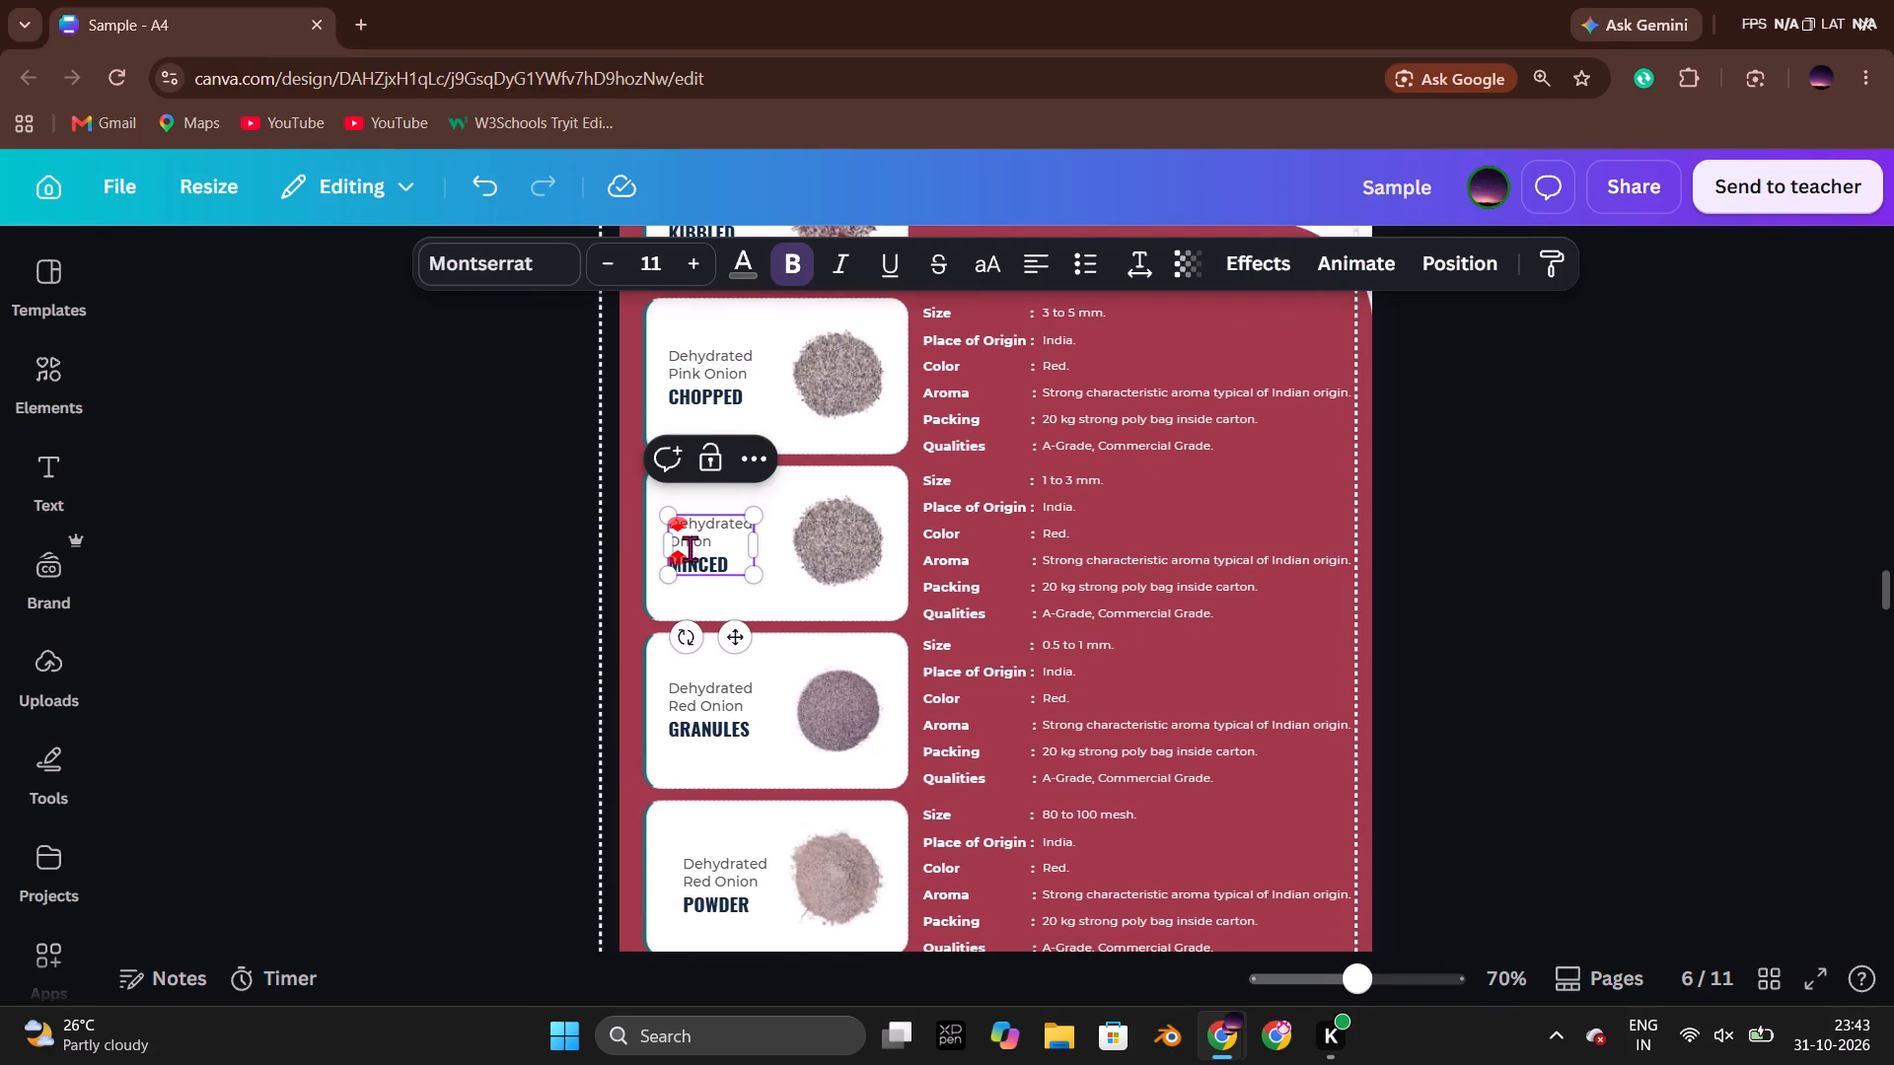
pyautogui.write('Pink')
pyautogui.click(434, 524)
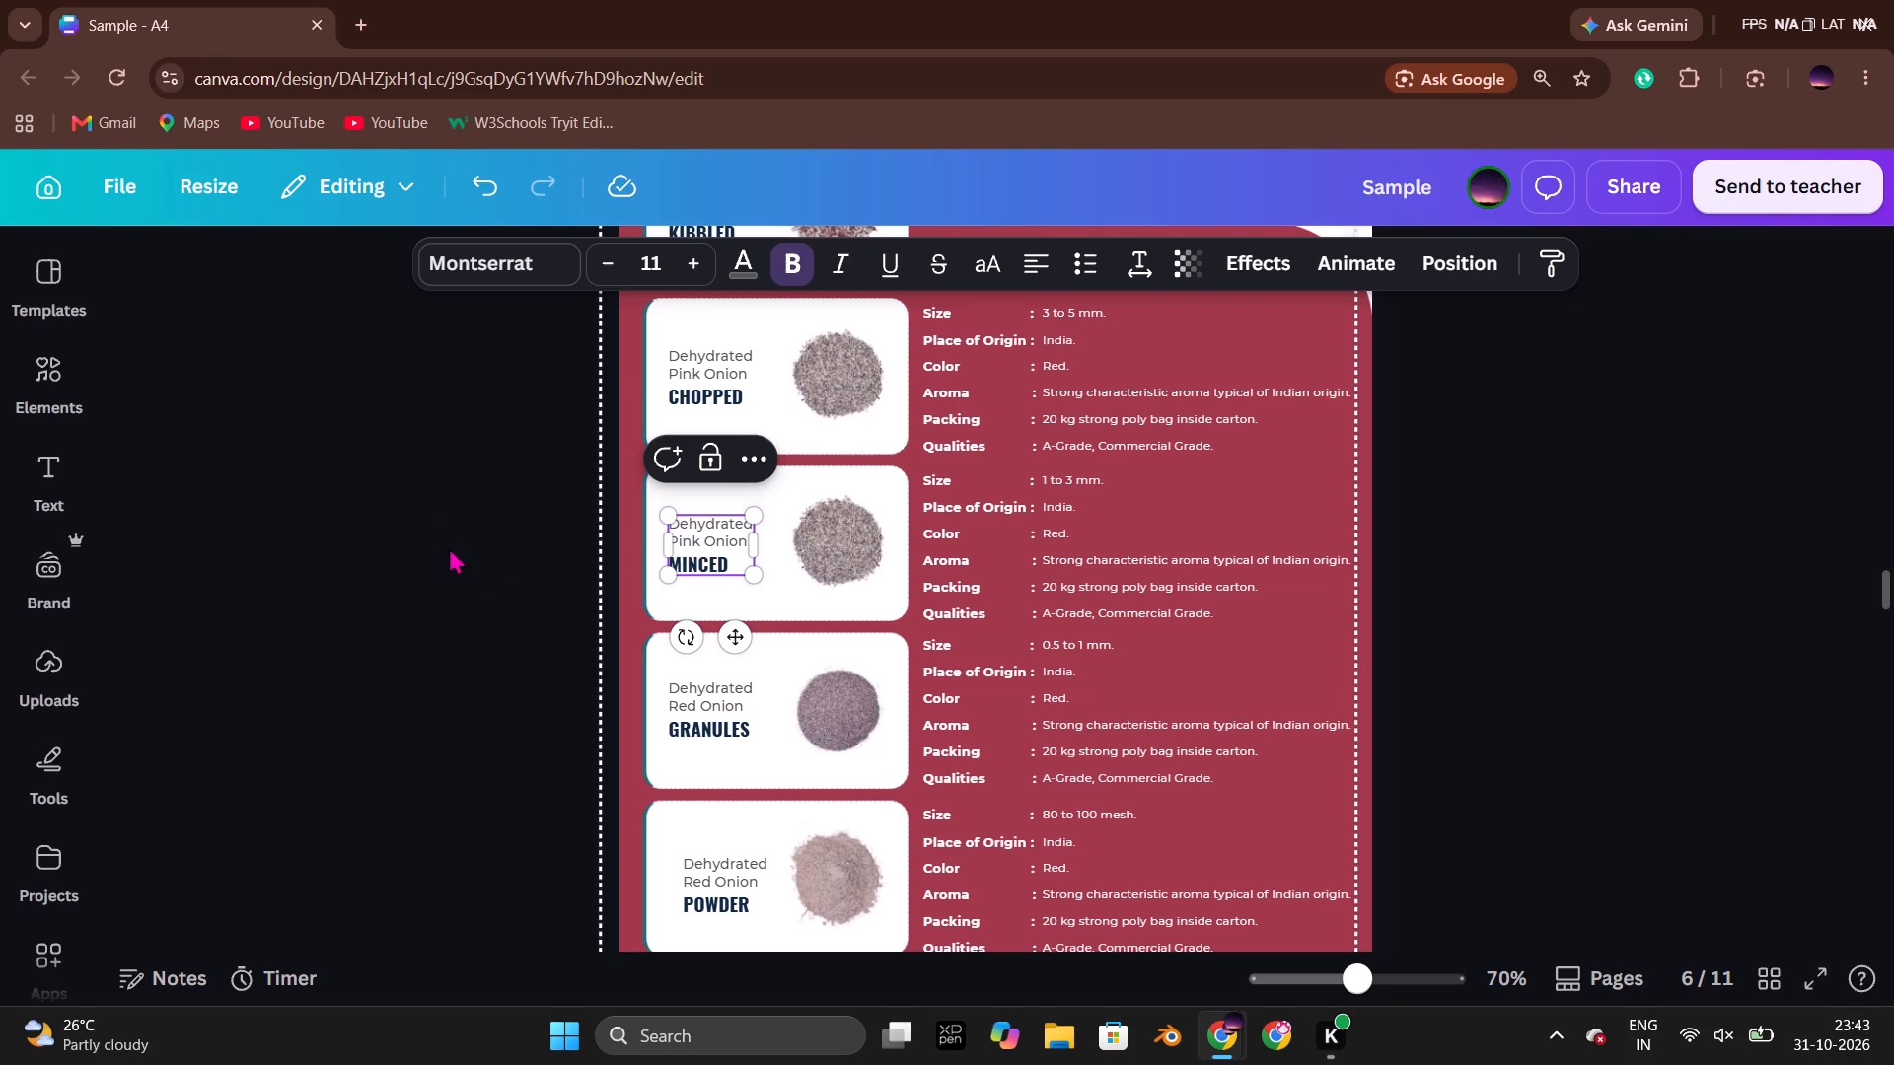
# Change the Granules card label on page 6 to Dehydrated Pink Onion.
pyautogui.scroll(-1, 501, 577)
pyautogui.doubleClick(706, 581)
pyautogui.click(692, 584)
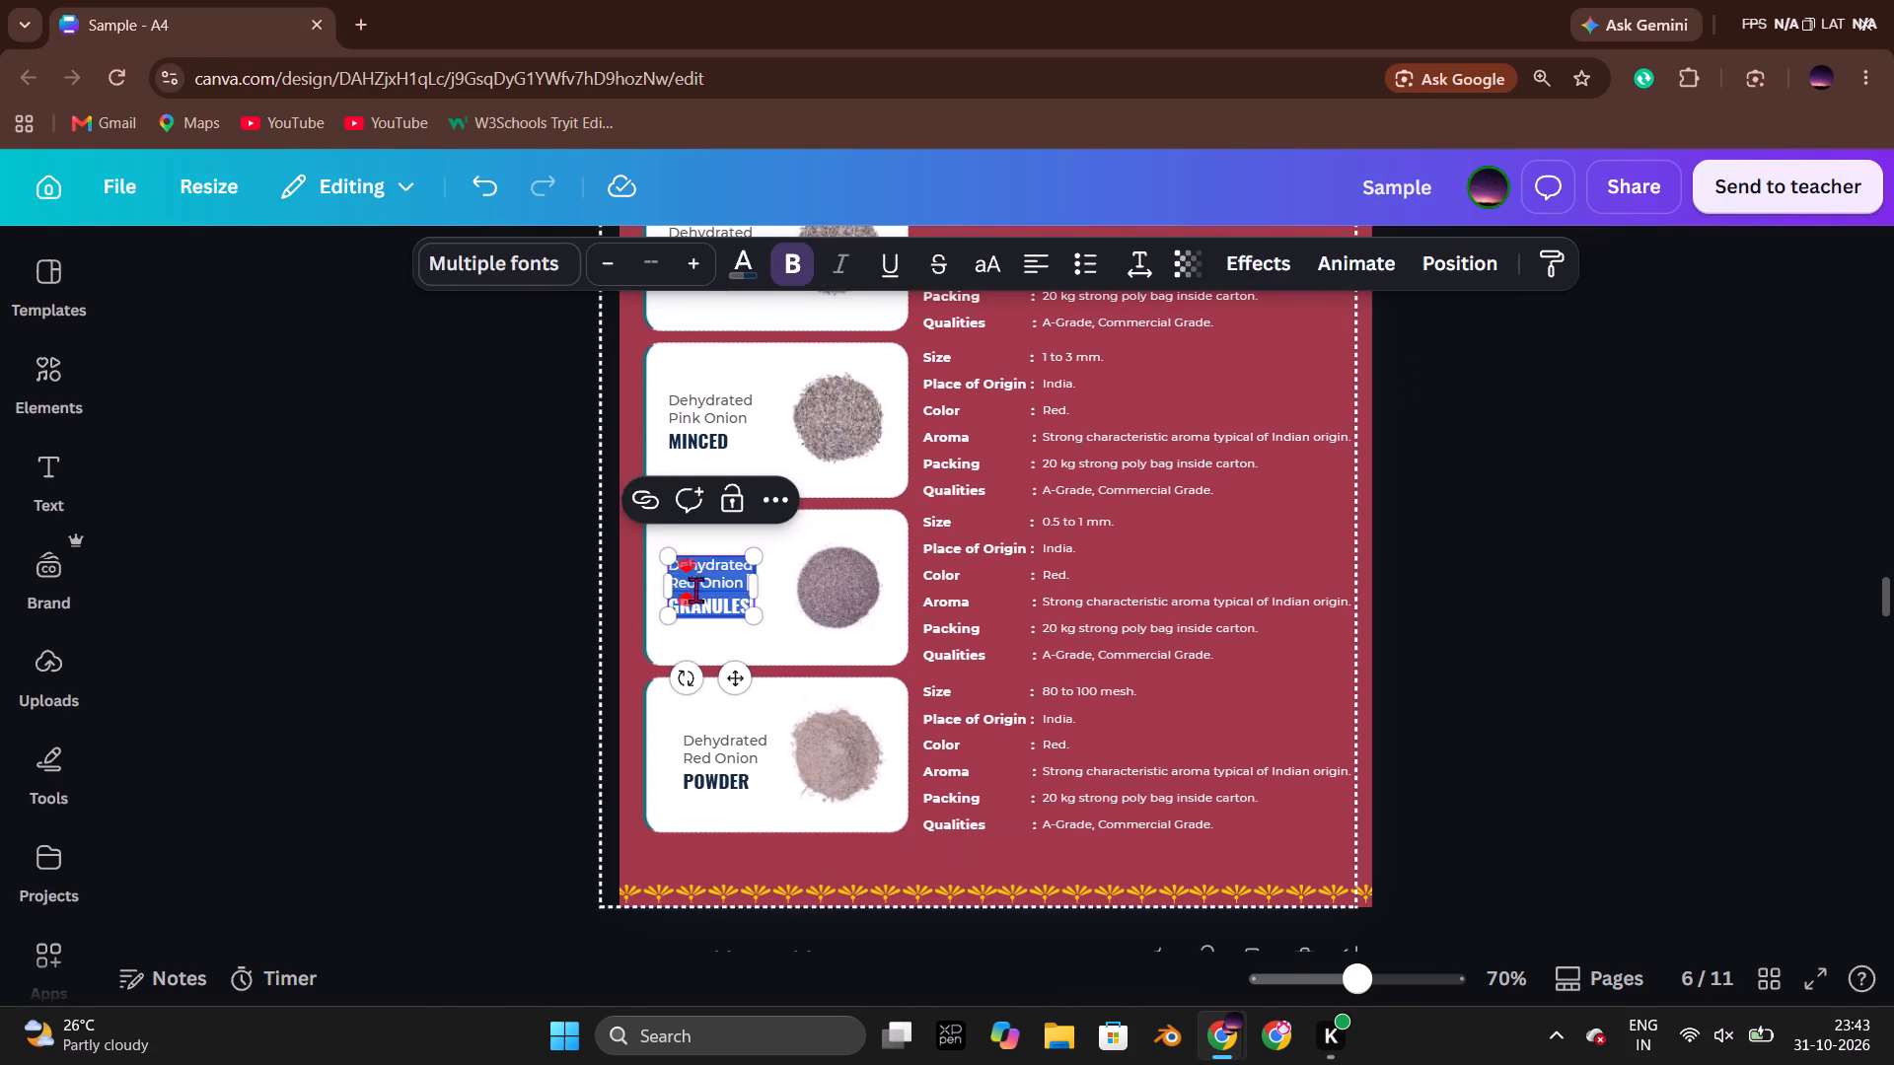
pyautogui.press('Right')
pyautogui.press('BackSpace')
pyautogui.press('BackSpace')
pyautogui.press('BackSpace')
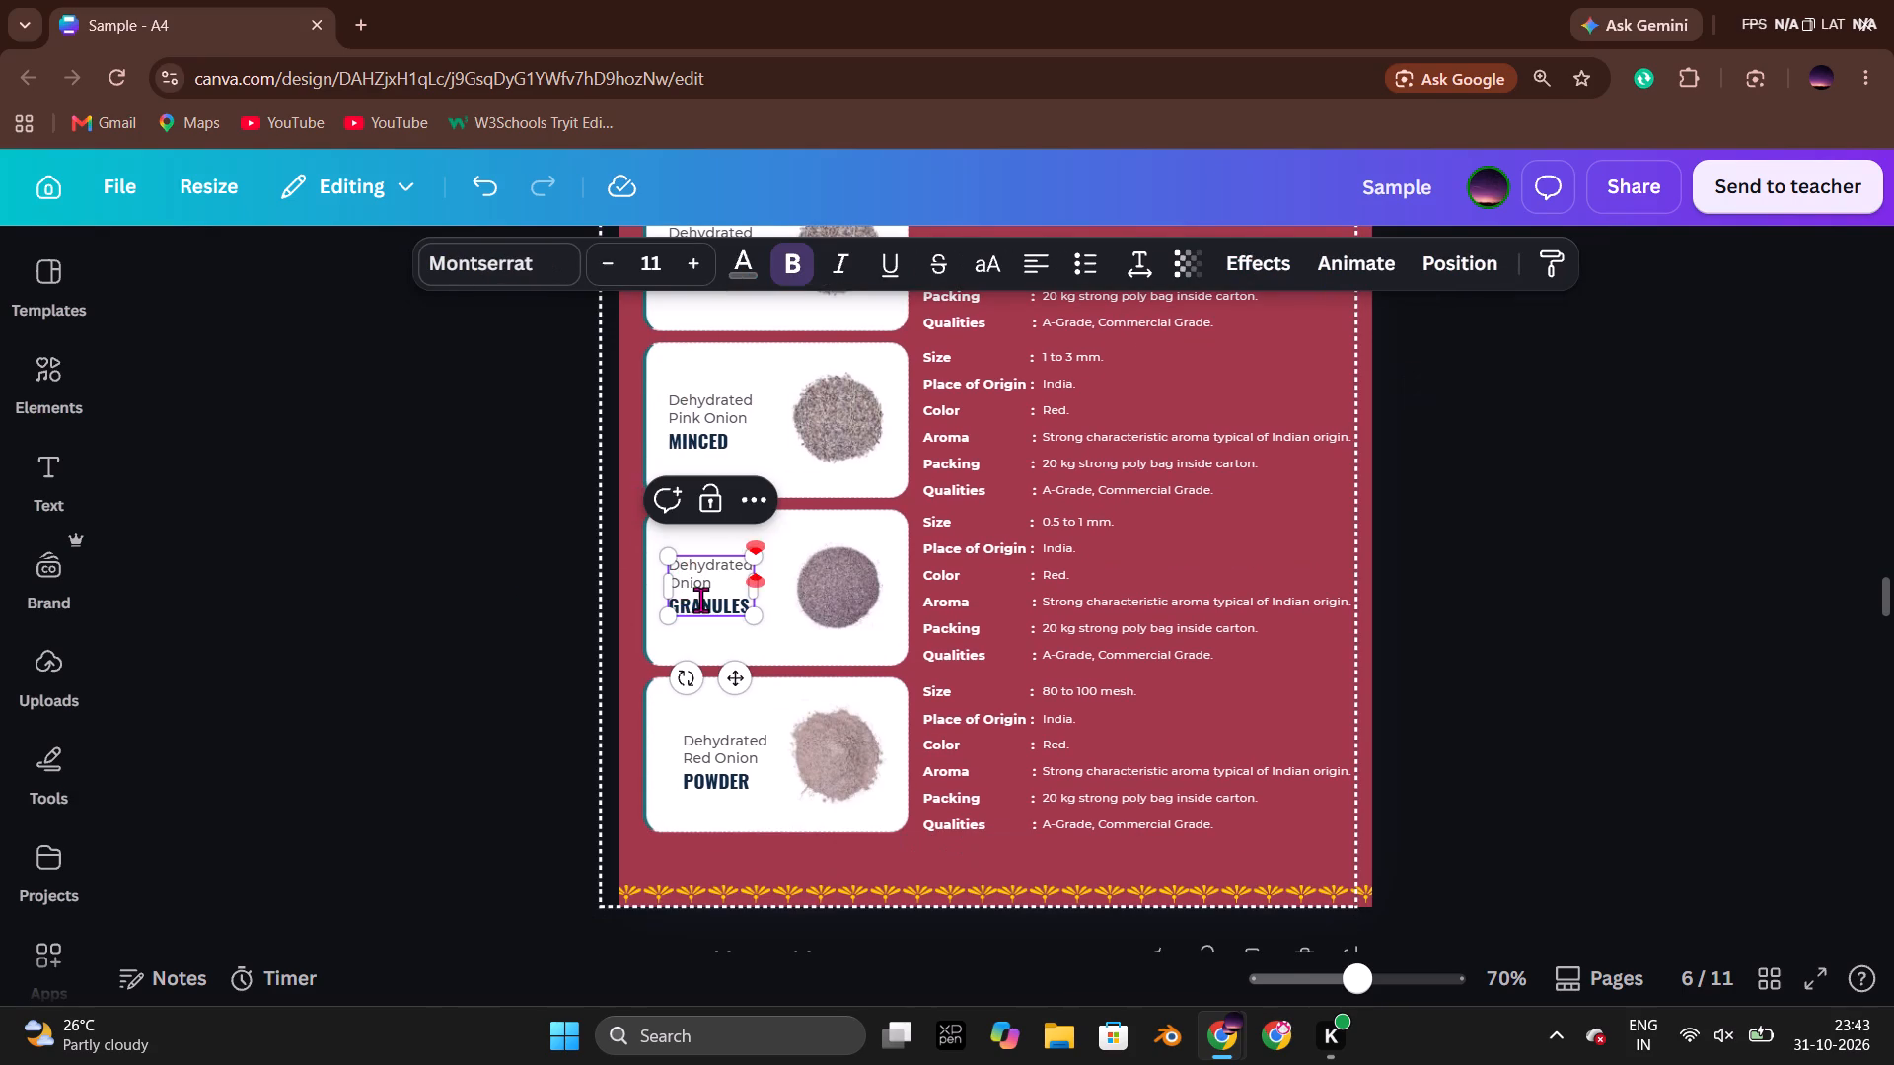
pyautogui.write('Pib')
pyautogui.press('BackSpace')
pyautogui.write('nk')
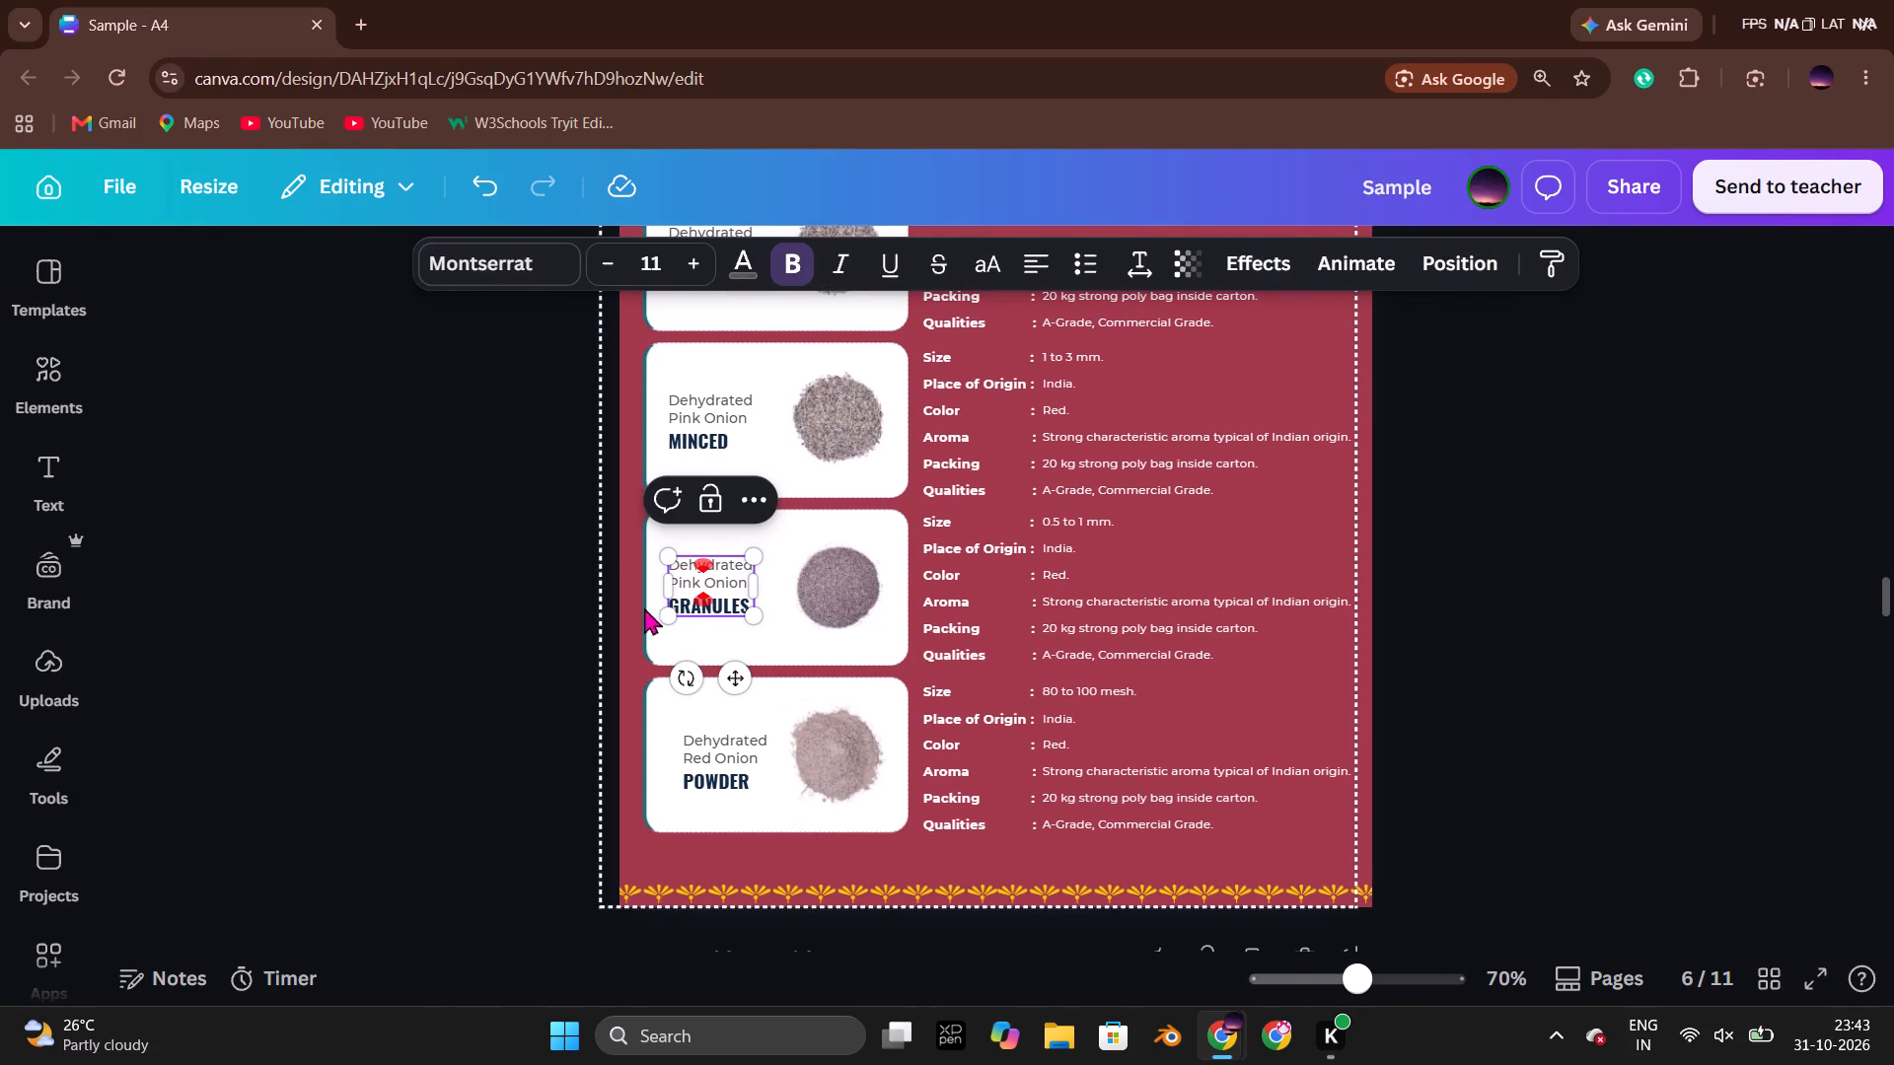
pyautogui.click(270, 565)
# Change the Powder card label on page 6 to Dehydrated Pink Onion, checking it against the original catalogue.
pyautogui.hotkey('alt', 'Tab')
pyautogui.scroll(-3, 561, 616)
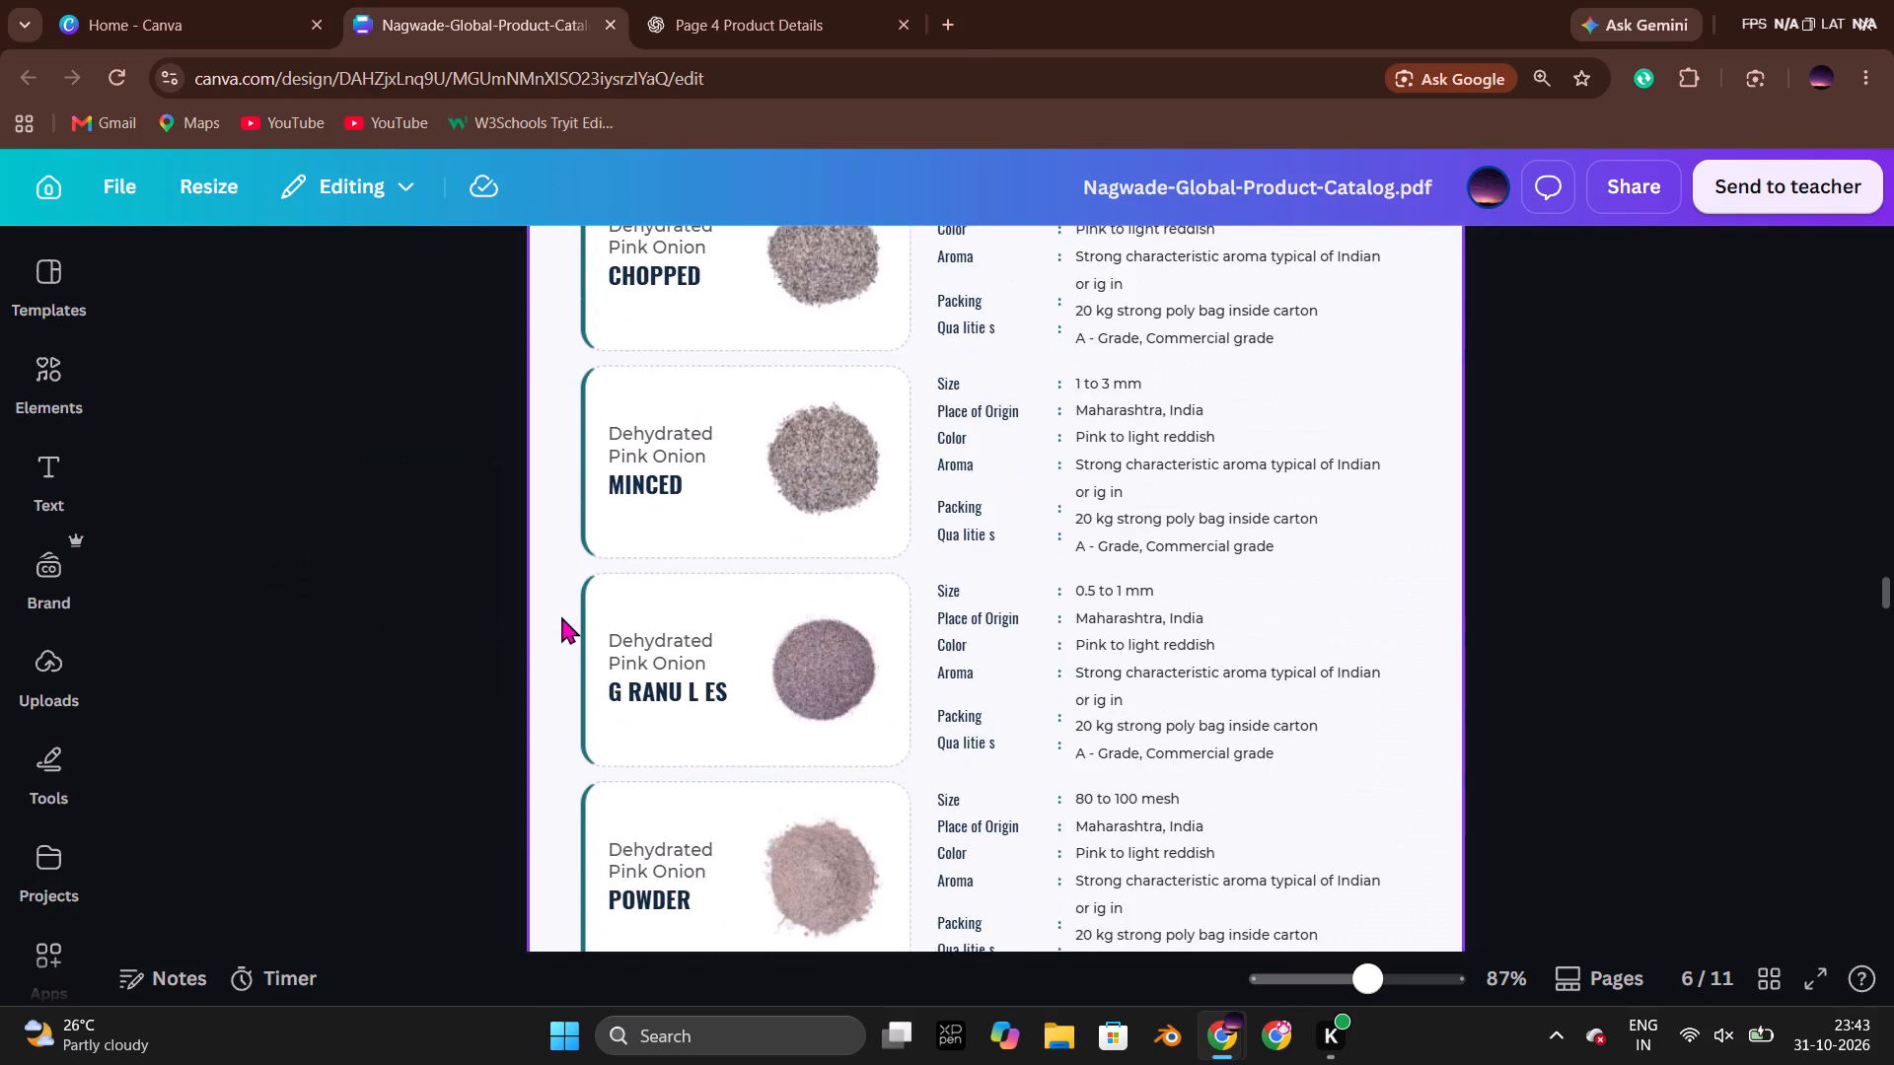
pyautogui.hotkey('alt', 'Tab')
pyautogui.doubleClick(745, 764)
pyautogui.click(713, 761)
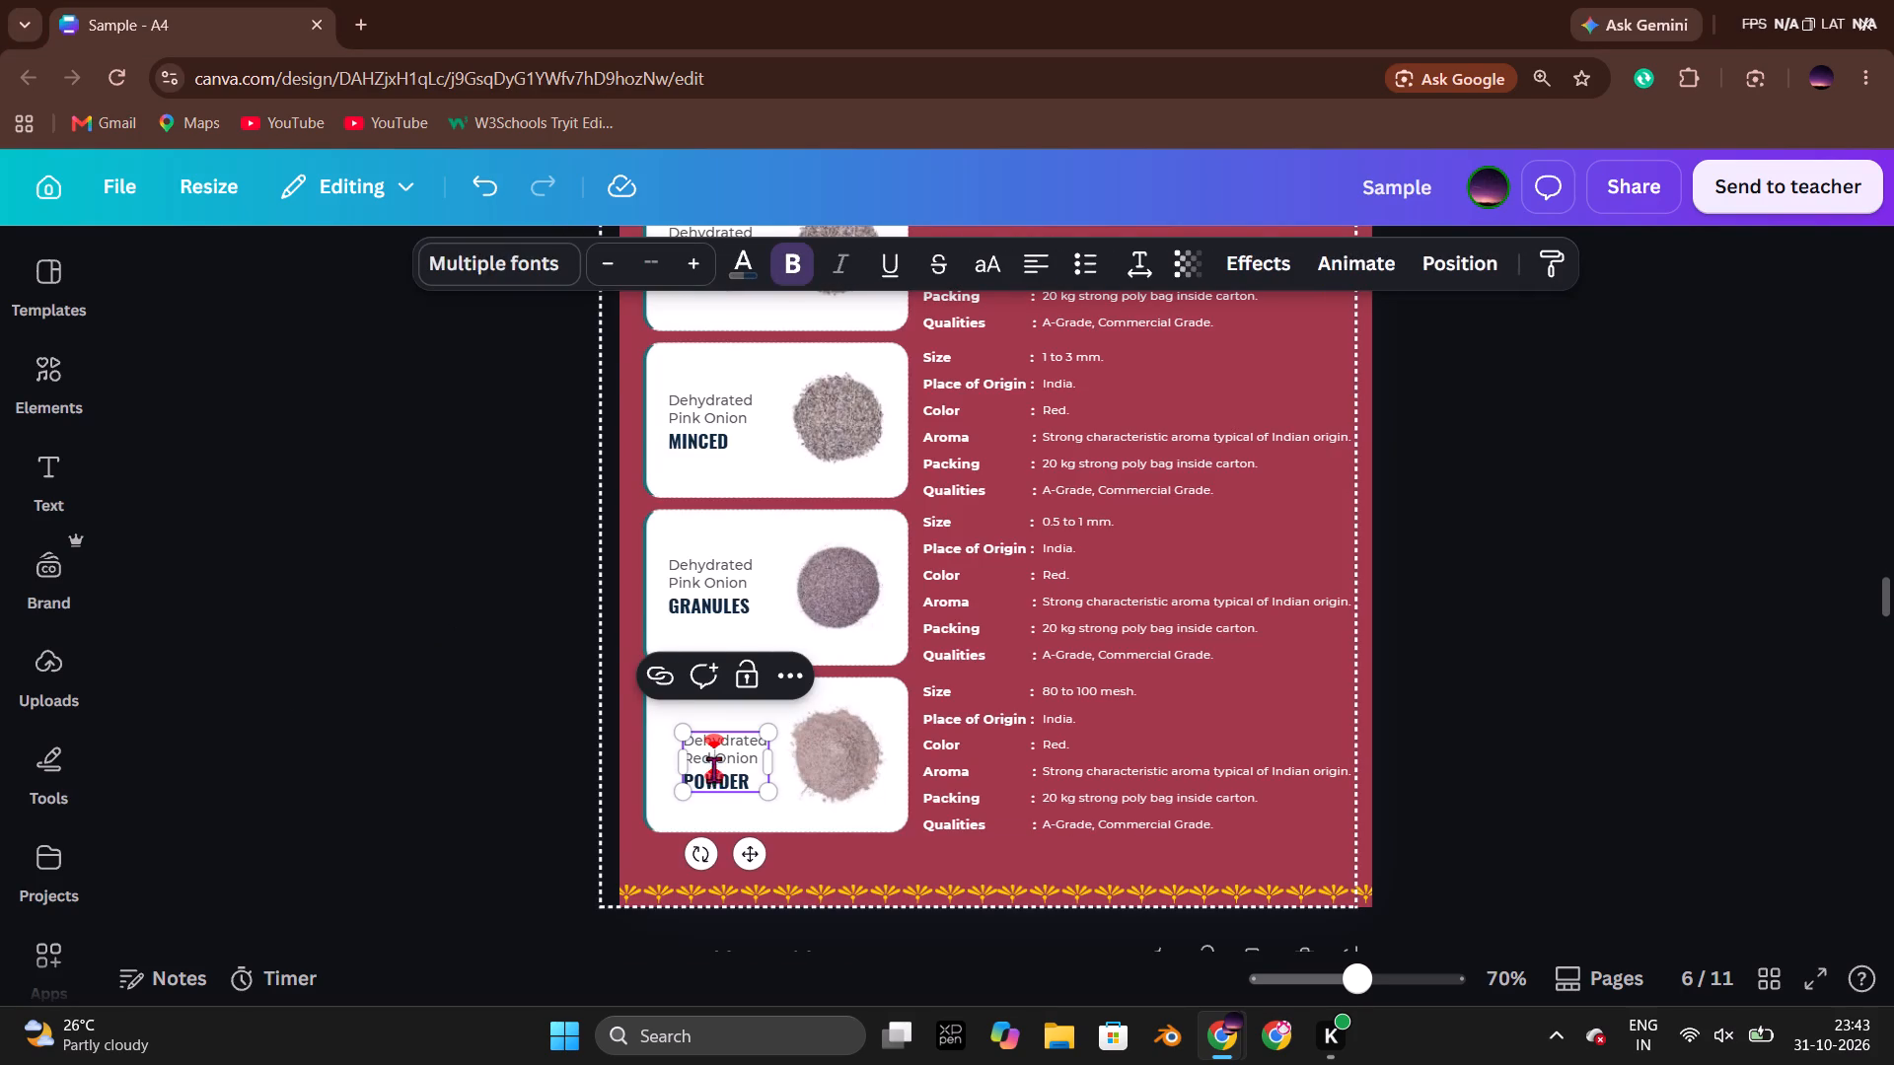
pyautogui.press('Left')
pyautogui.press('BackSpace')
pyautogui.press('BackSpace')
pyautogui.press('BackSpace')
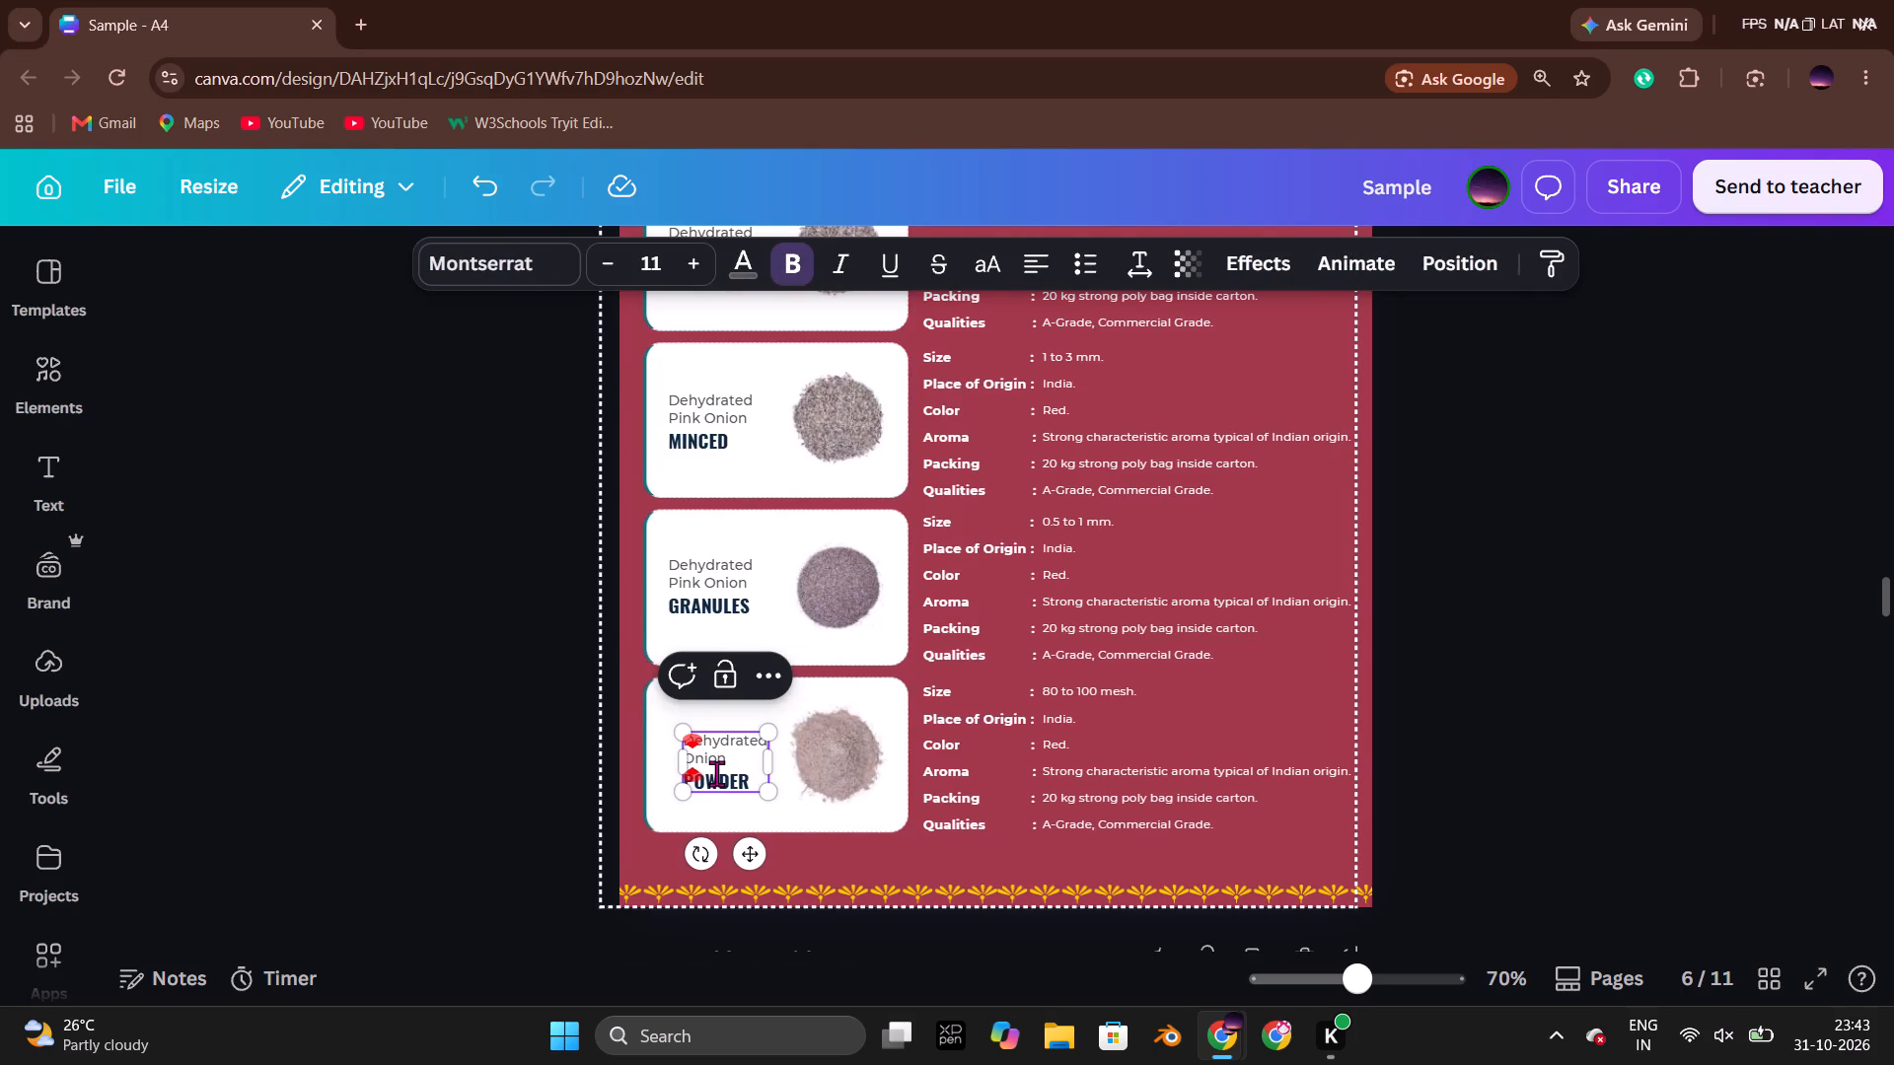
pyautogui.write('Pink')
pyautogui.click(442, 699)
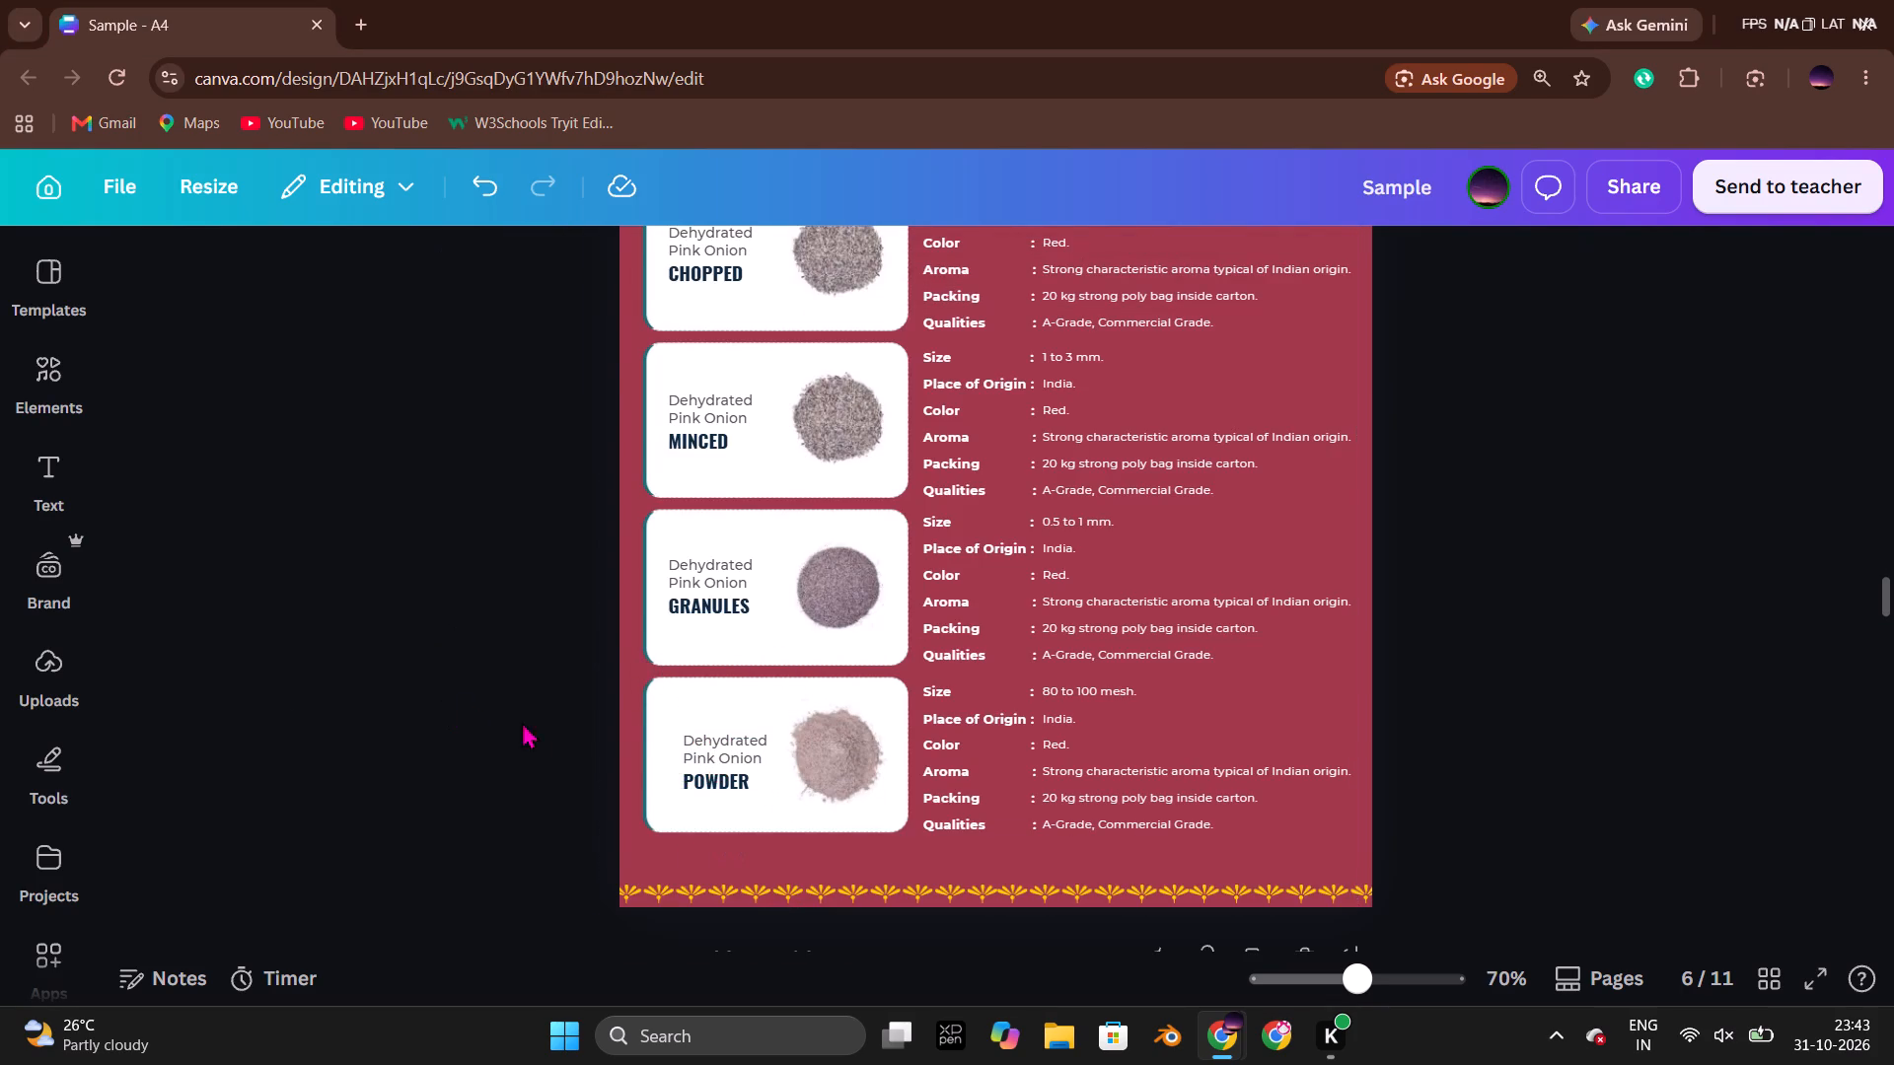
# Nudge the Powder card's label slightly left and up within its white card on page 6.
pyautogui.click(711, 767)
pyautogui.click(714, 760)
pyautogui.press('Left')
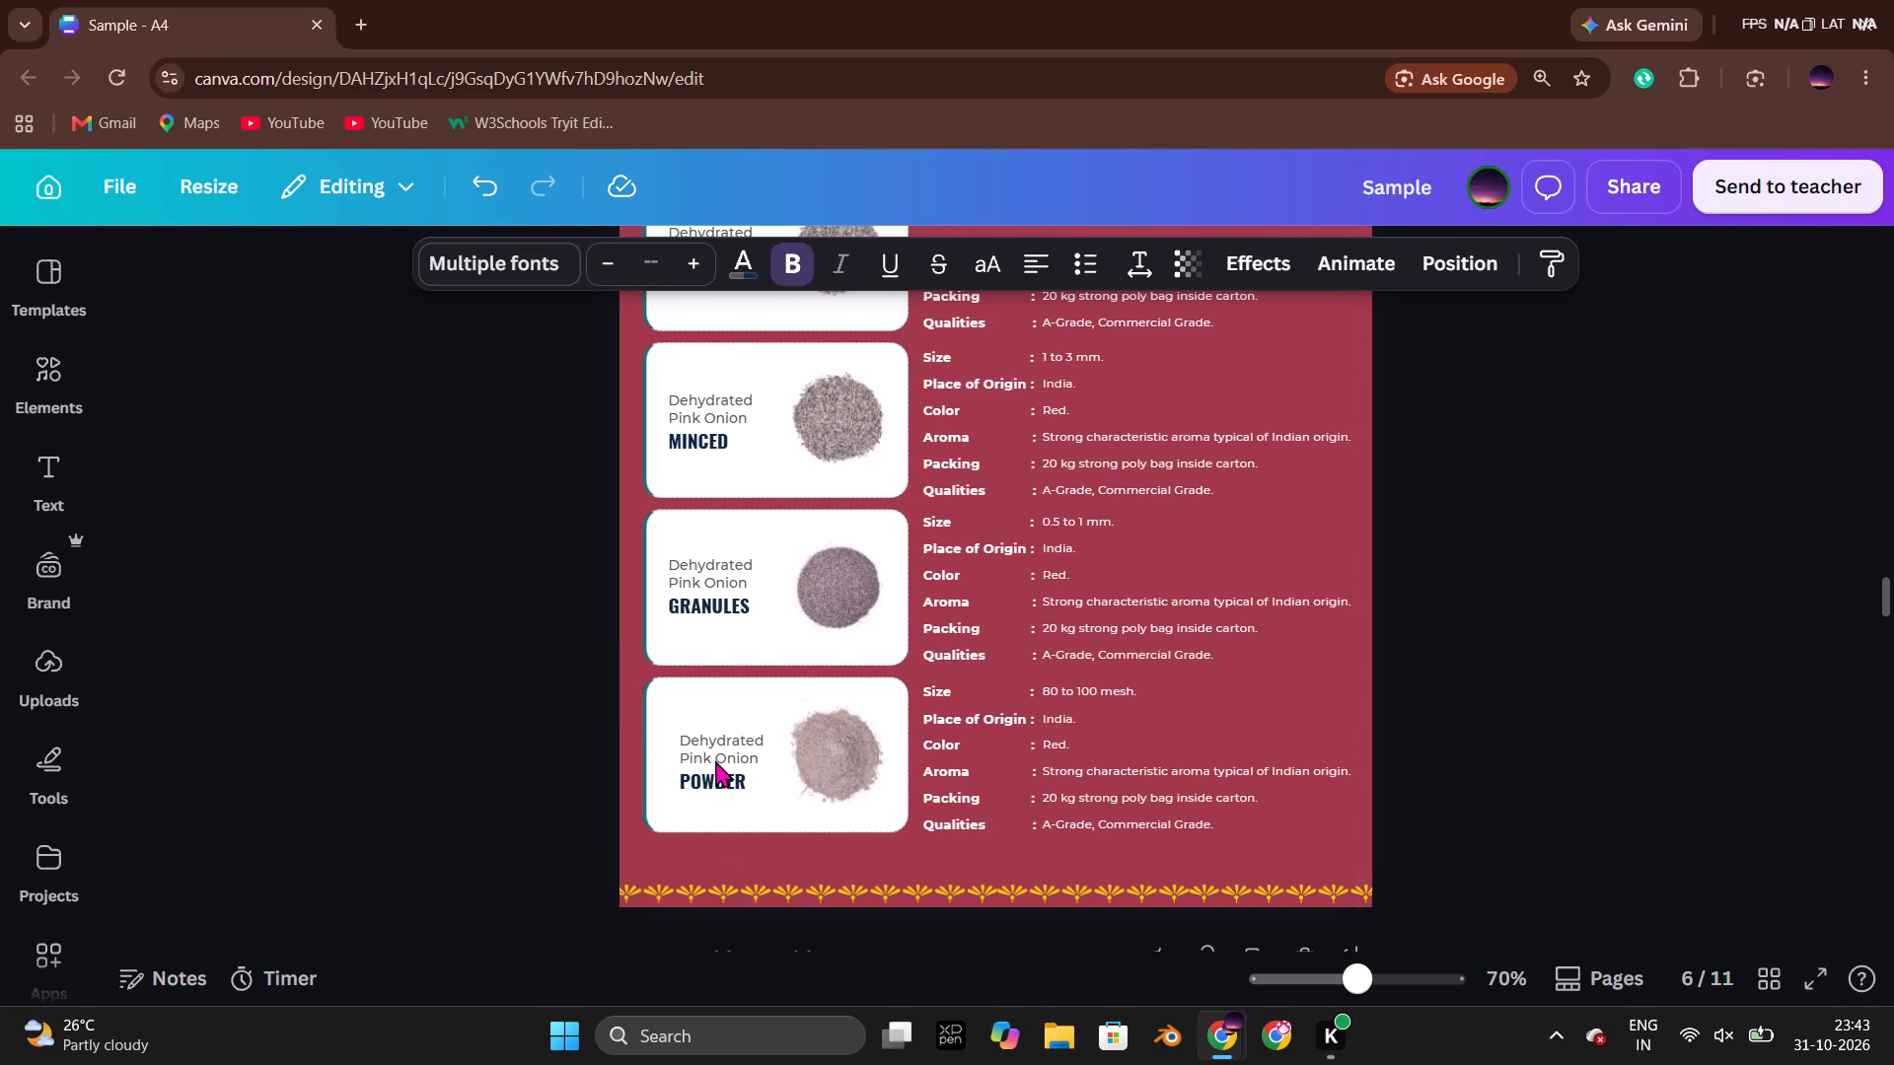
pyautogui.press('Left')
pyautogui.press('Left')
pyautogui.press('Right')
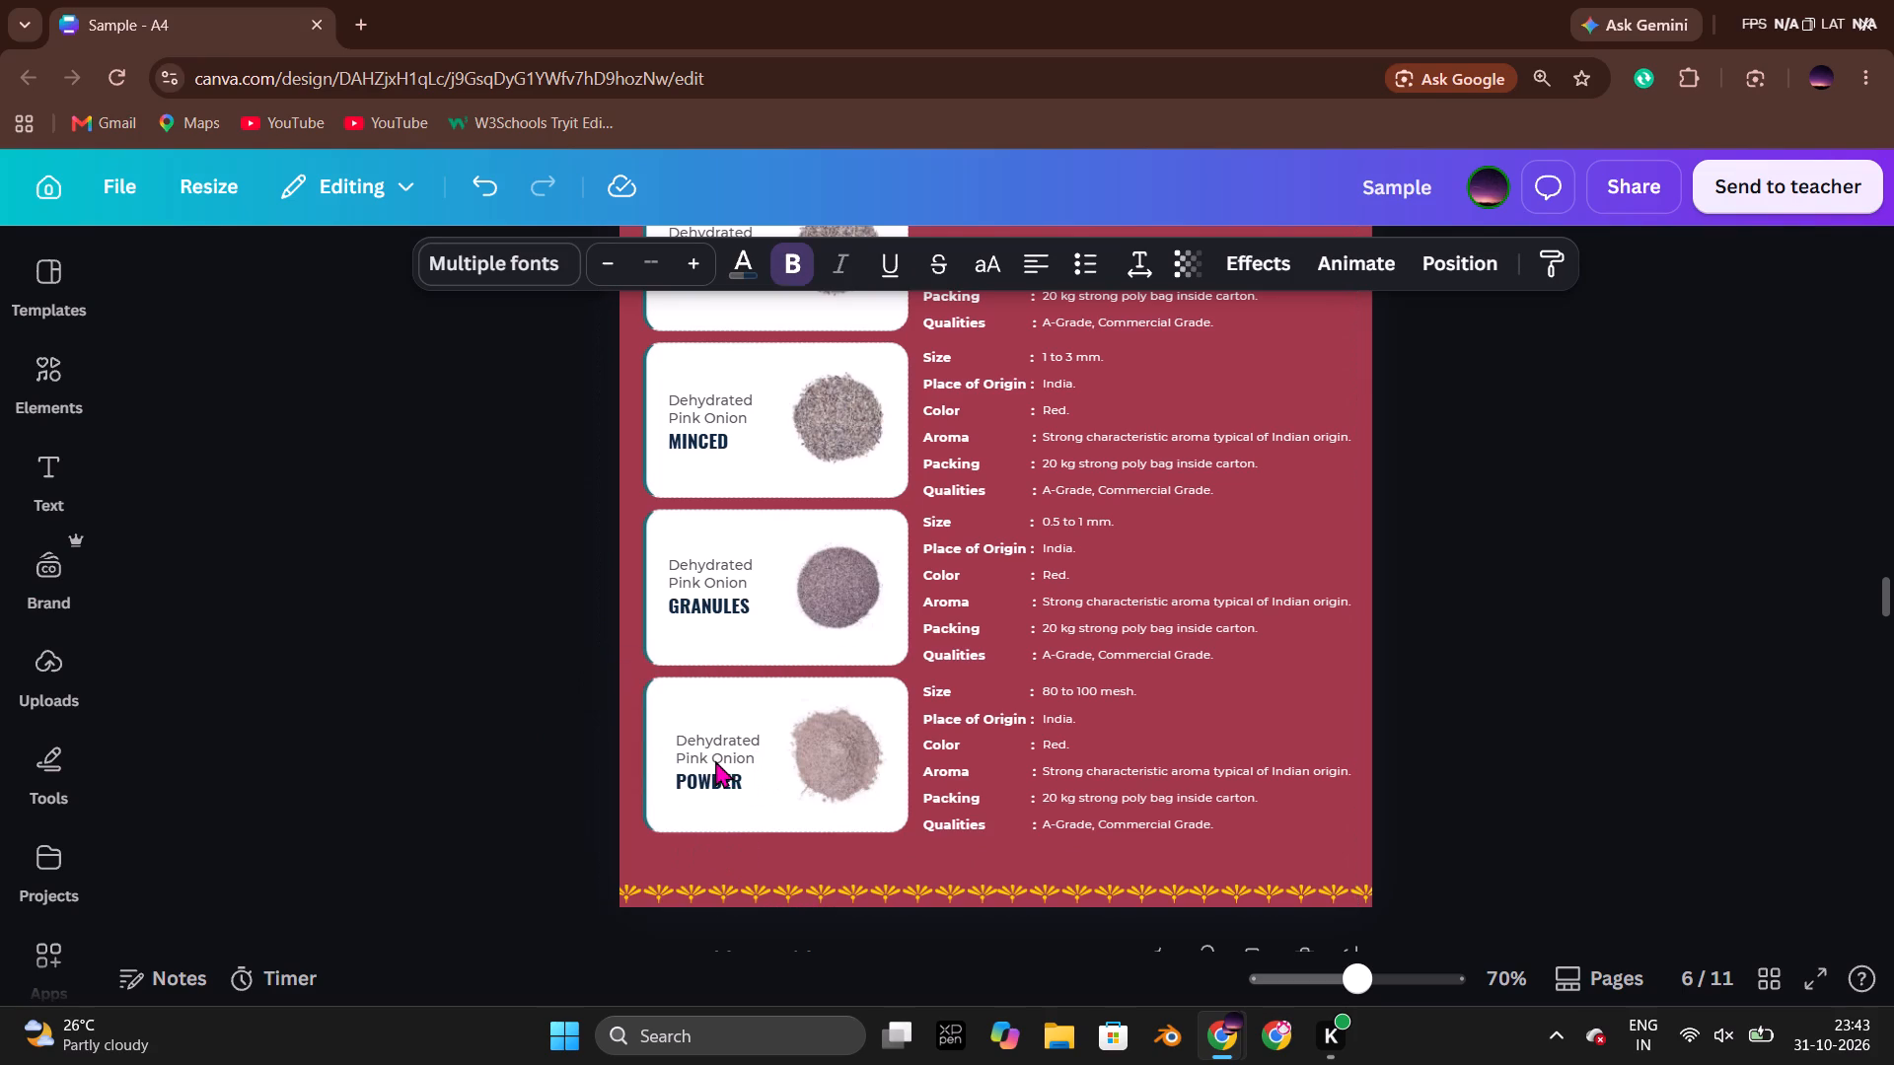
pyautogui.press('Up')
pyautogui.press('Left')
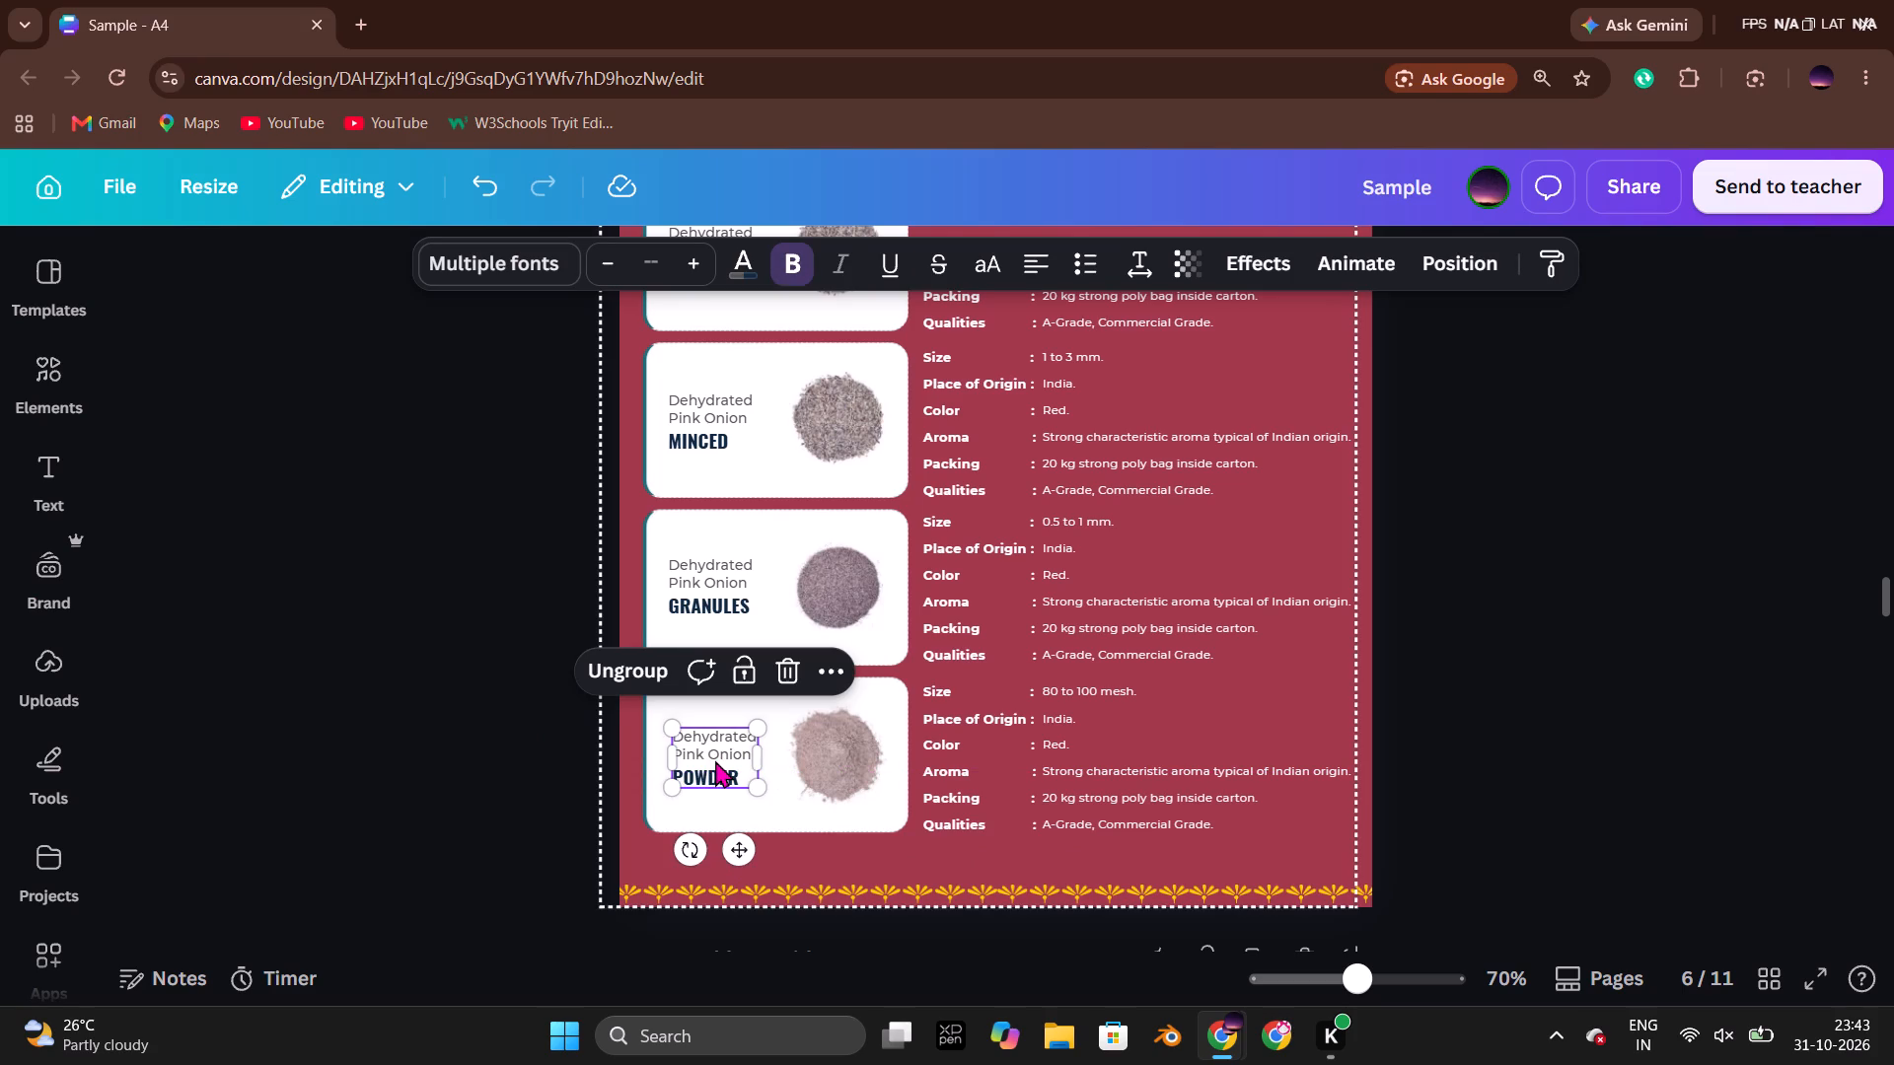
pyautogui.click(480, 621)
# Nudge the Chopped card's label slightly down within its white card on page 6.
pyautogui.scroll(2, 480, 621)
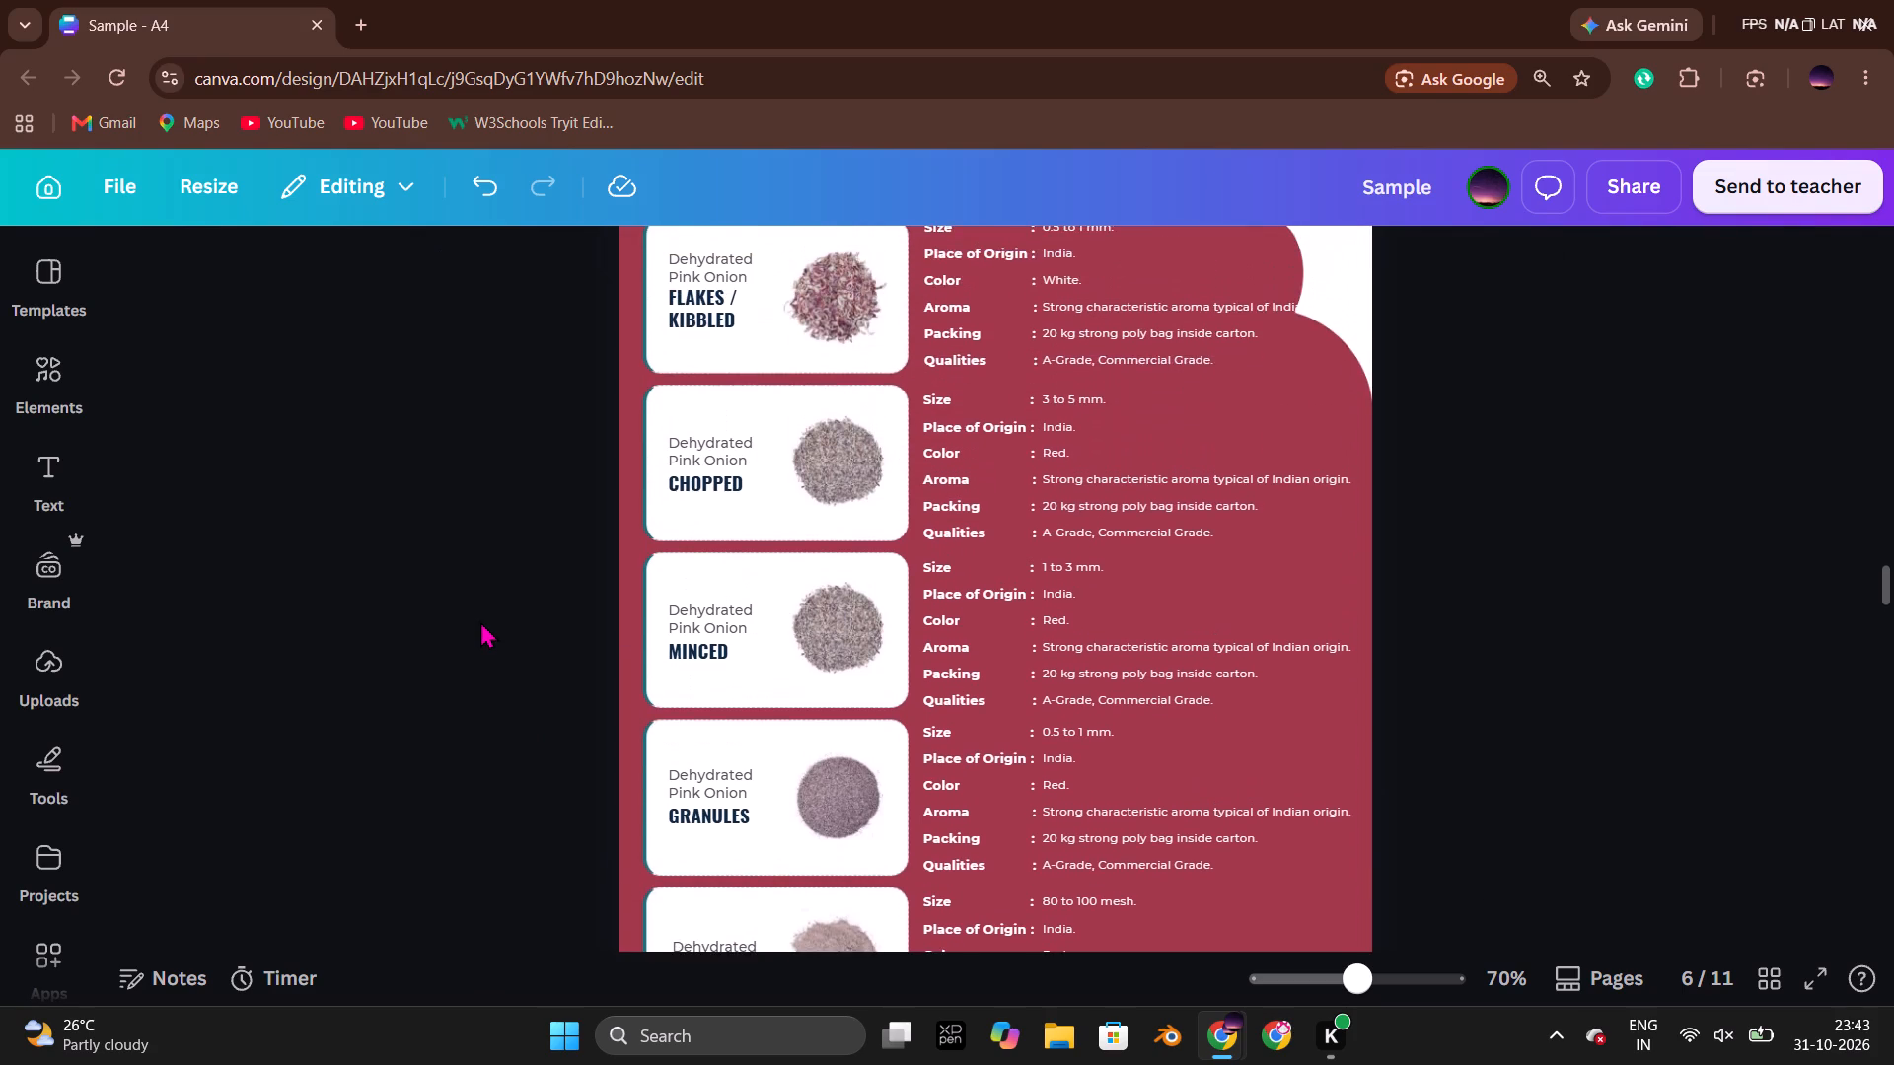
pyautogui.scroll(1, 480, 621)
pyautogui.scroll(-2, 480, 621)
pyautogui.click(698, 442)
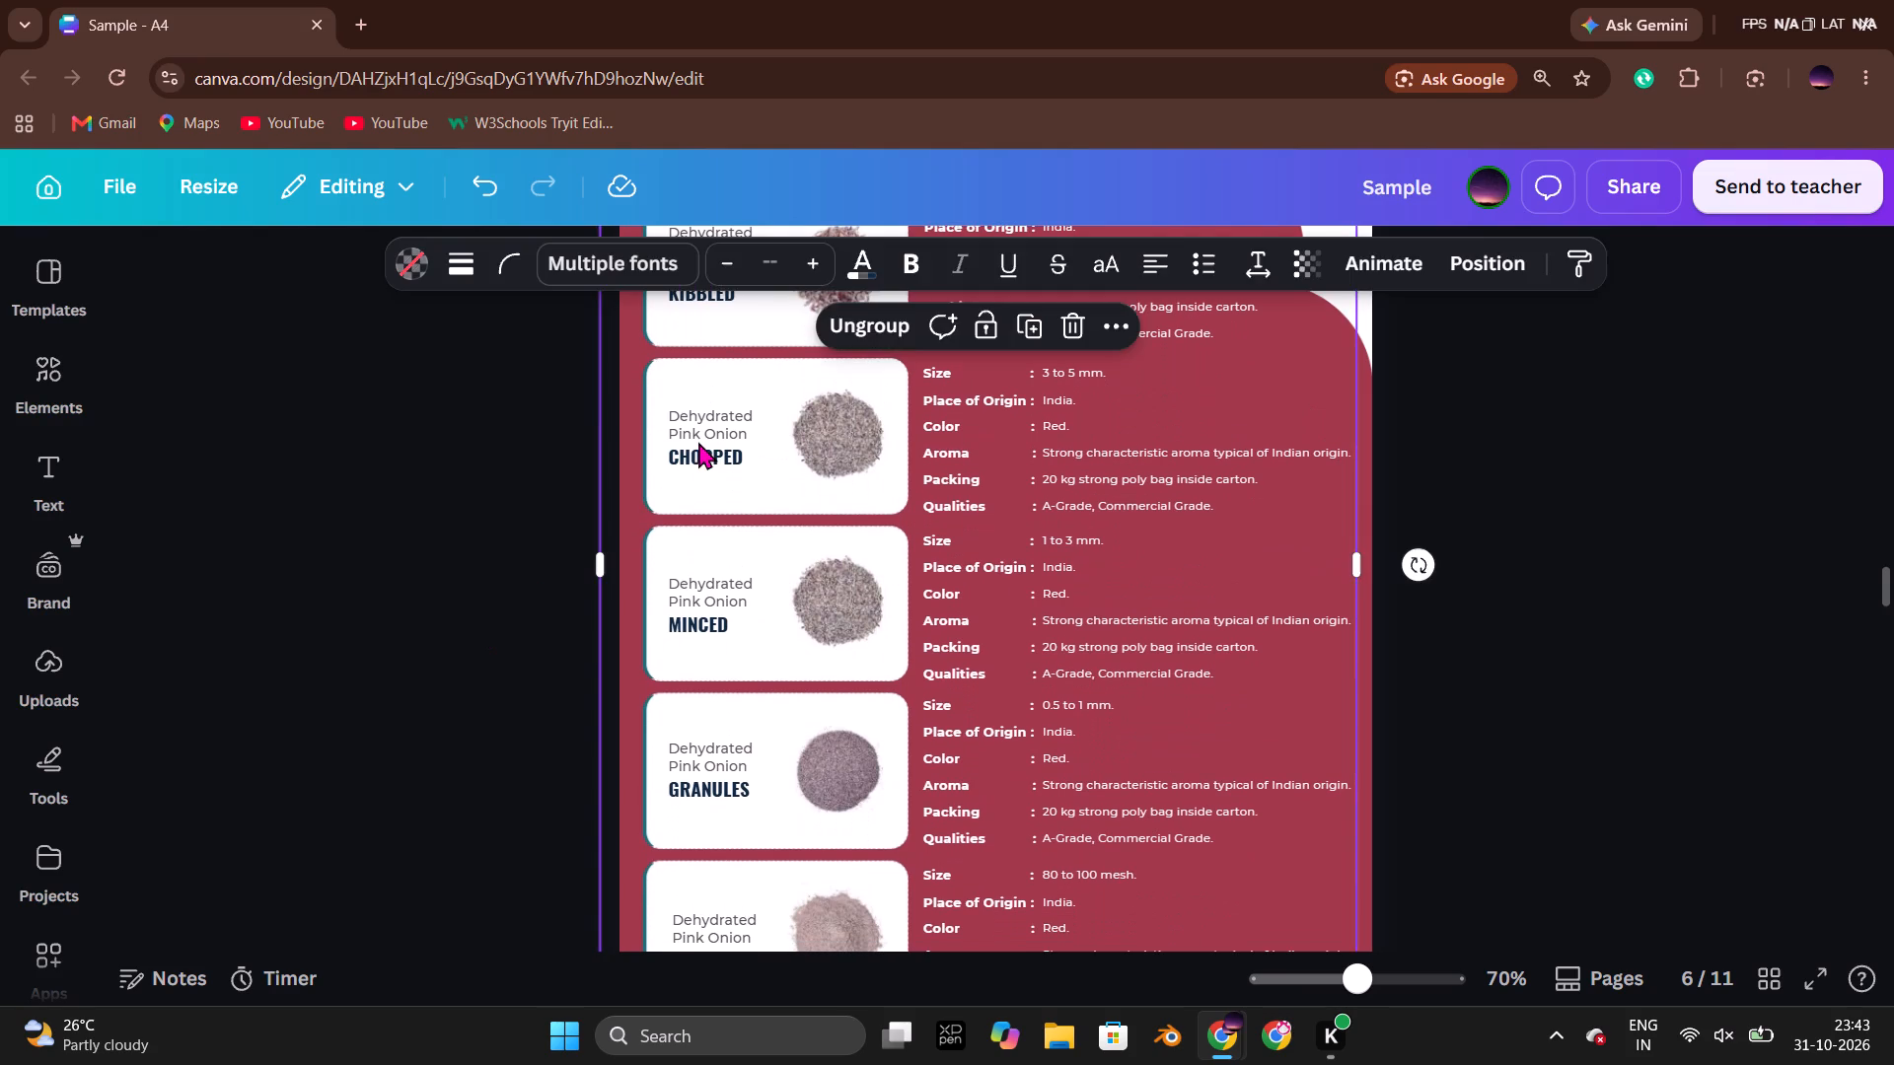
pyautogui.click(698, 442)
pyautogui.press('Down')
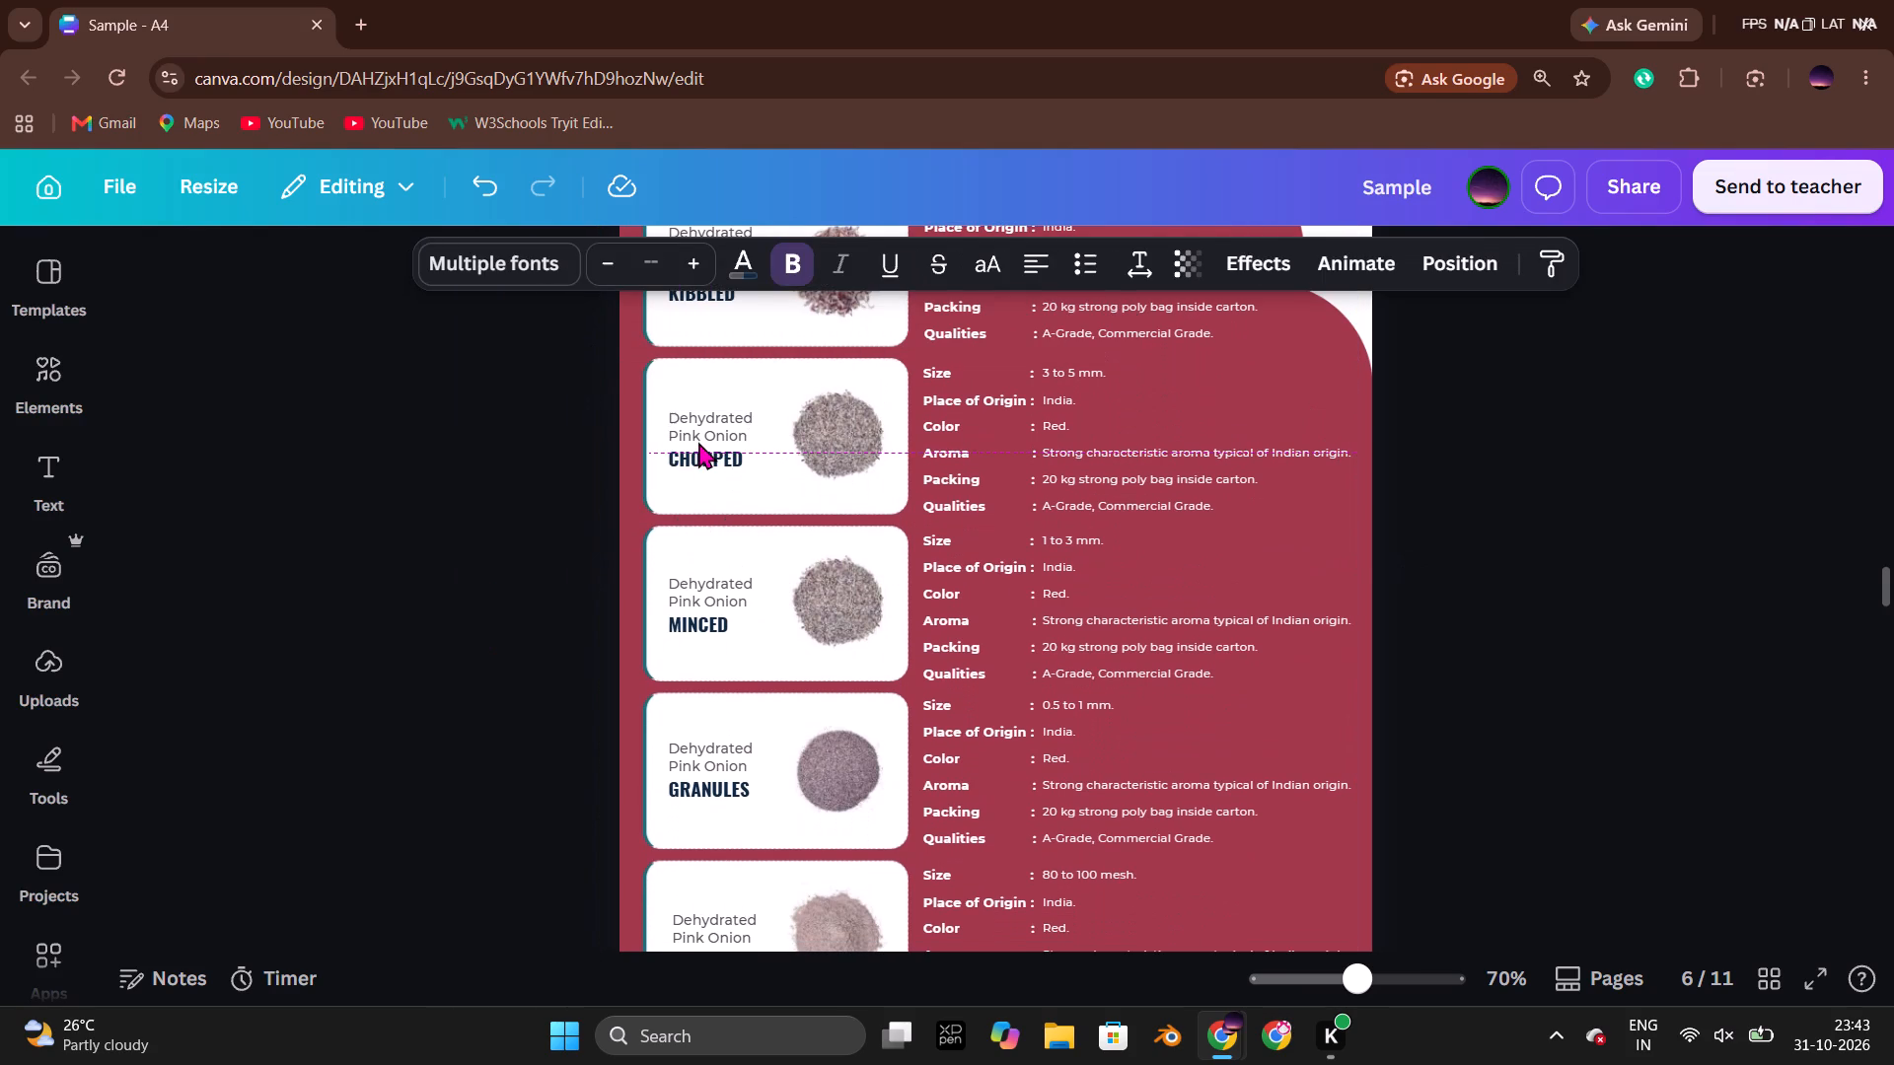
pyautogui.press('Right')
pyautogui.press('Left')
pyautogui.click(459, 531)
# Nudge the Minced card's label slightly right and down so it sits centred beside its product photo.
pyautogui.click(692, 598)
pyautogui.click(692, 598)
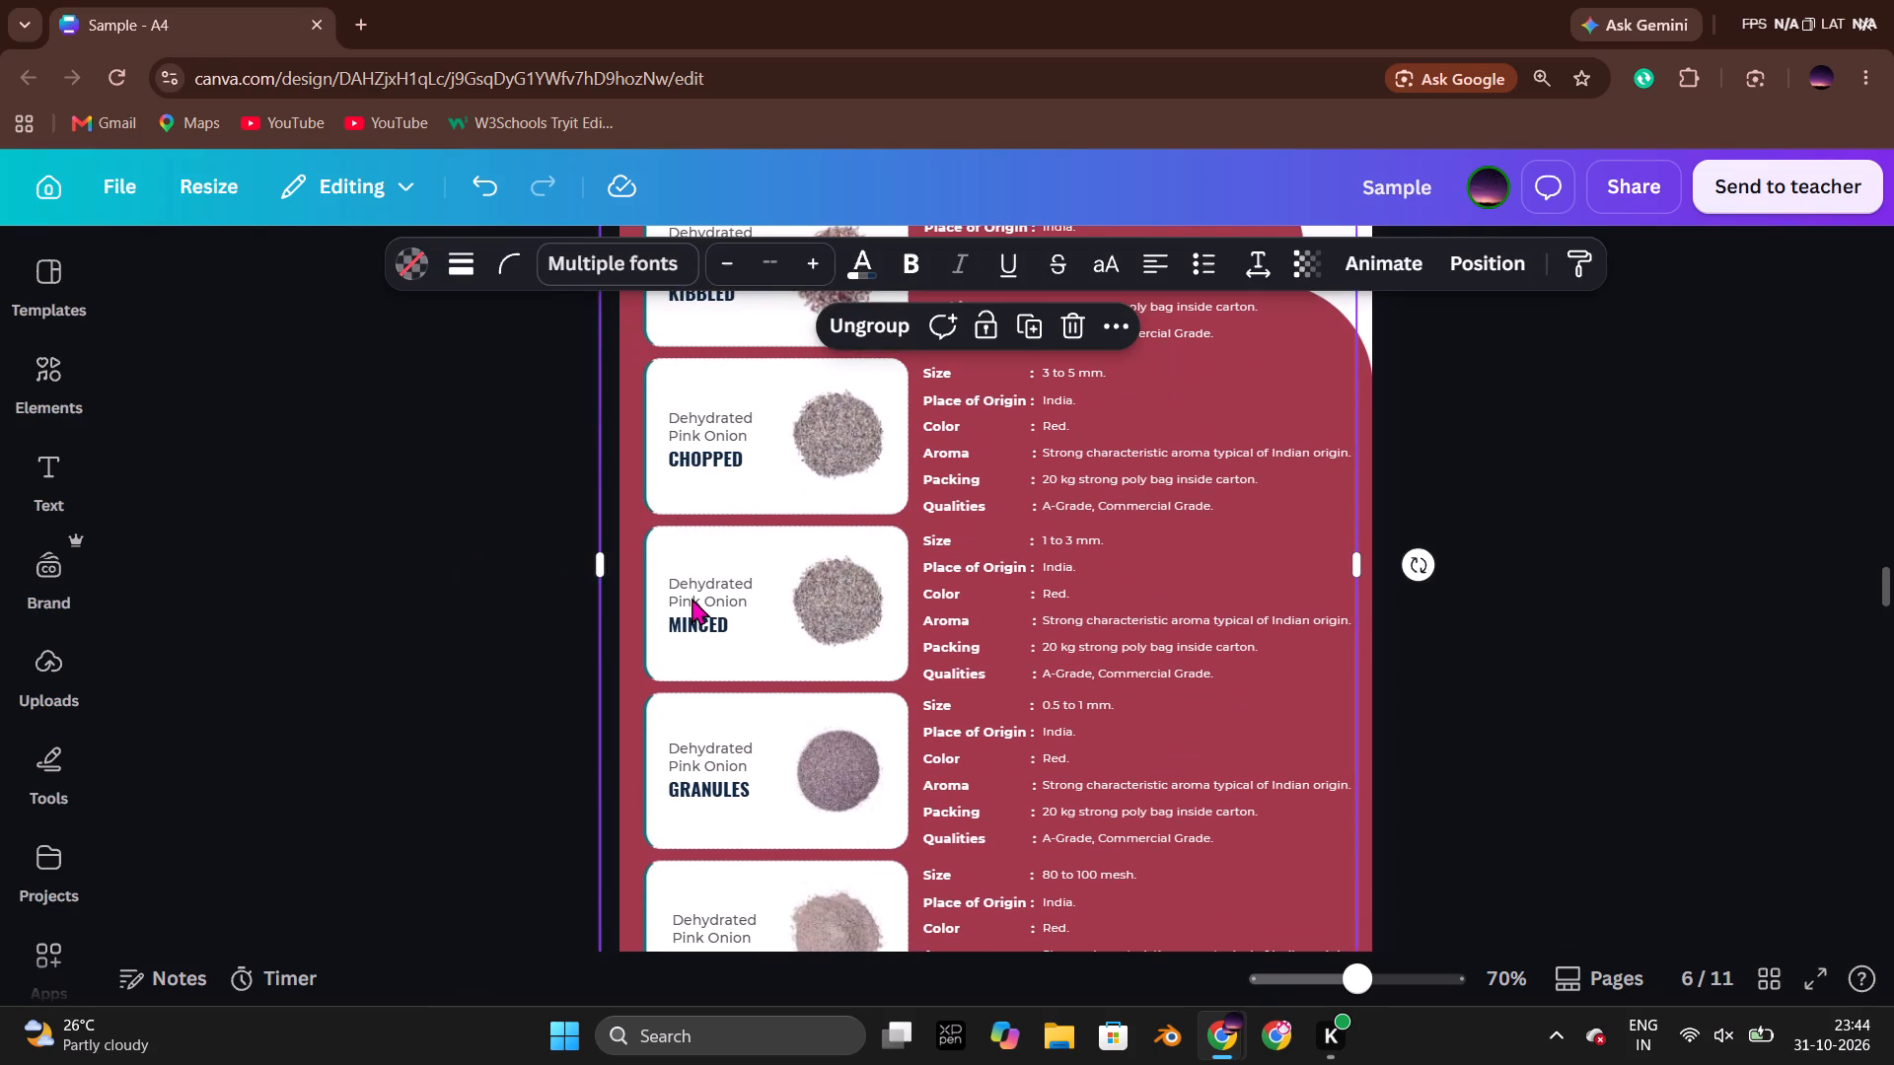
pyautogui.press('Down')
pyautogui.press('Right')
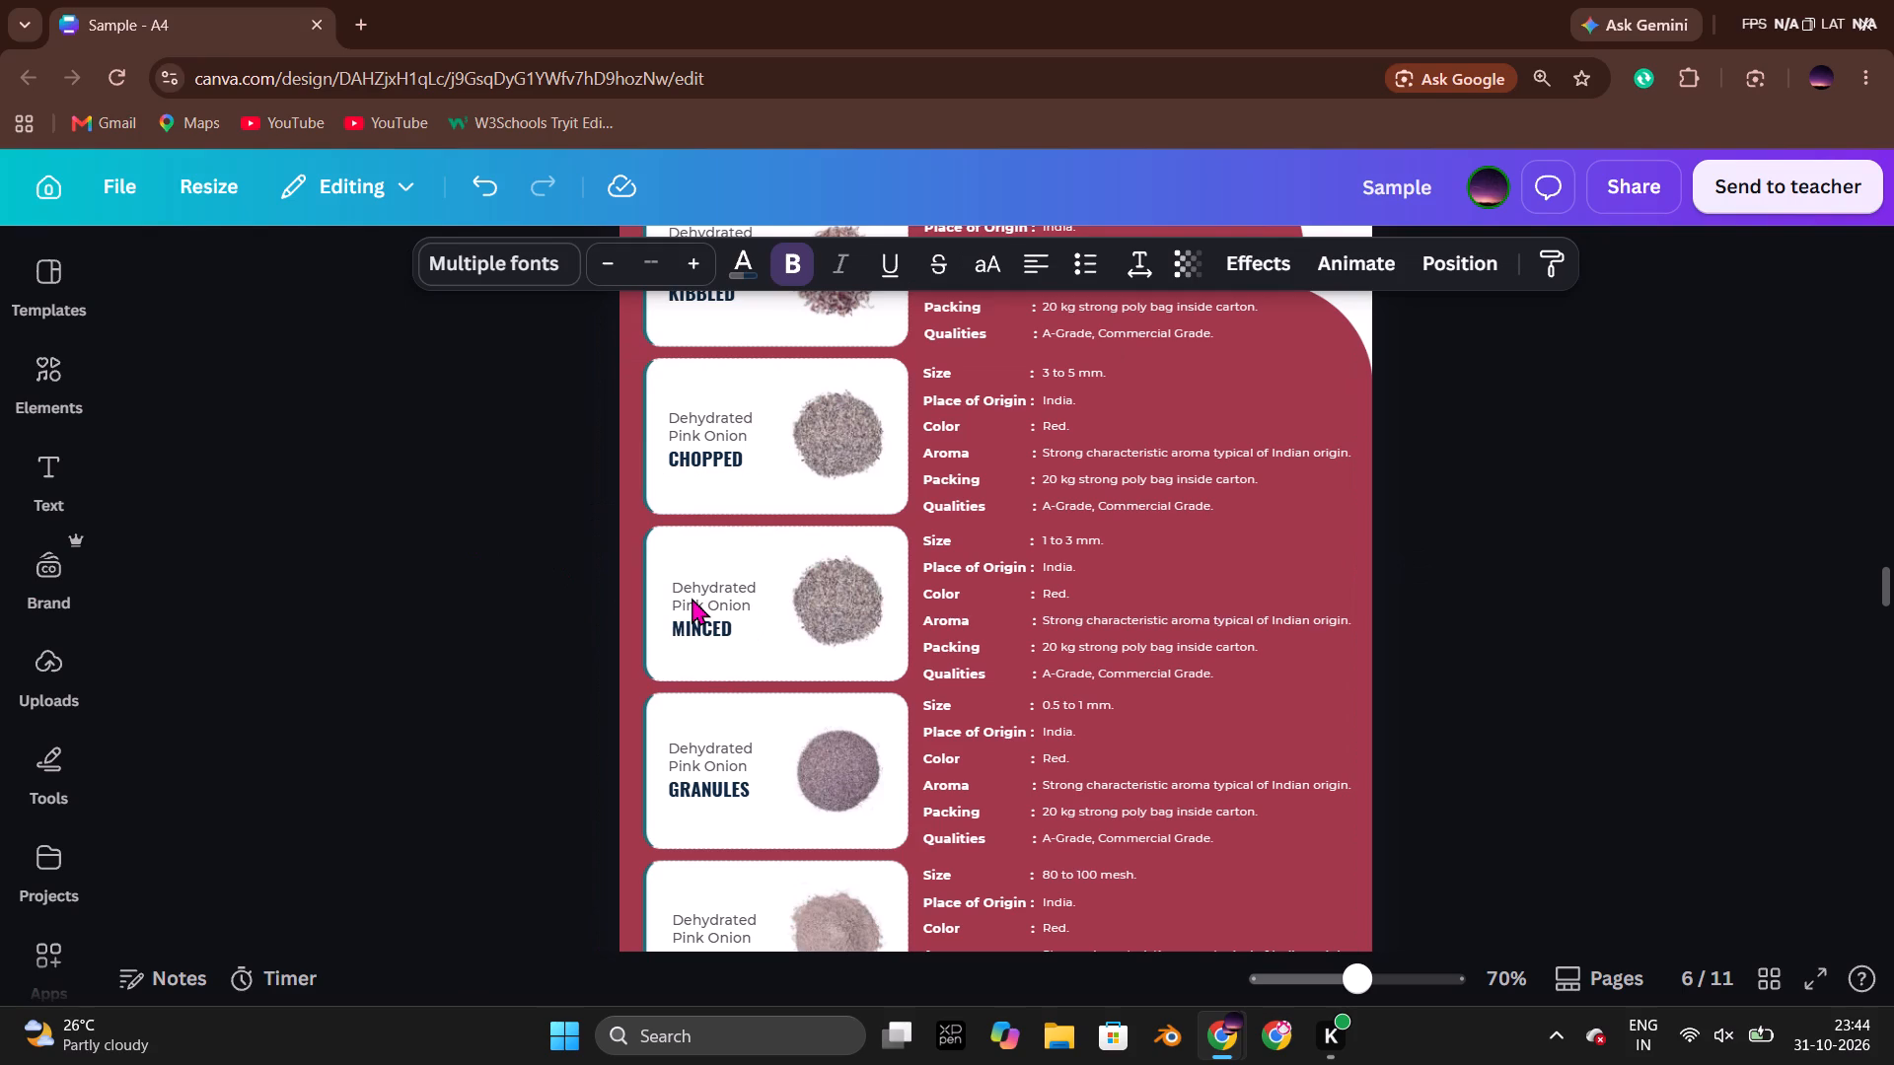
pyautogui.press('Up')
pyautogui.press('Up')
pyautogui.press('Down')
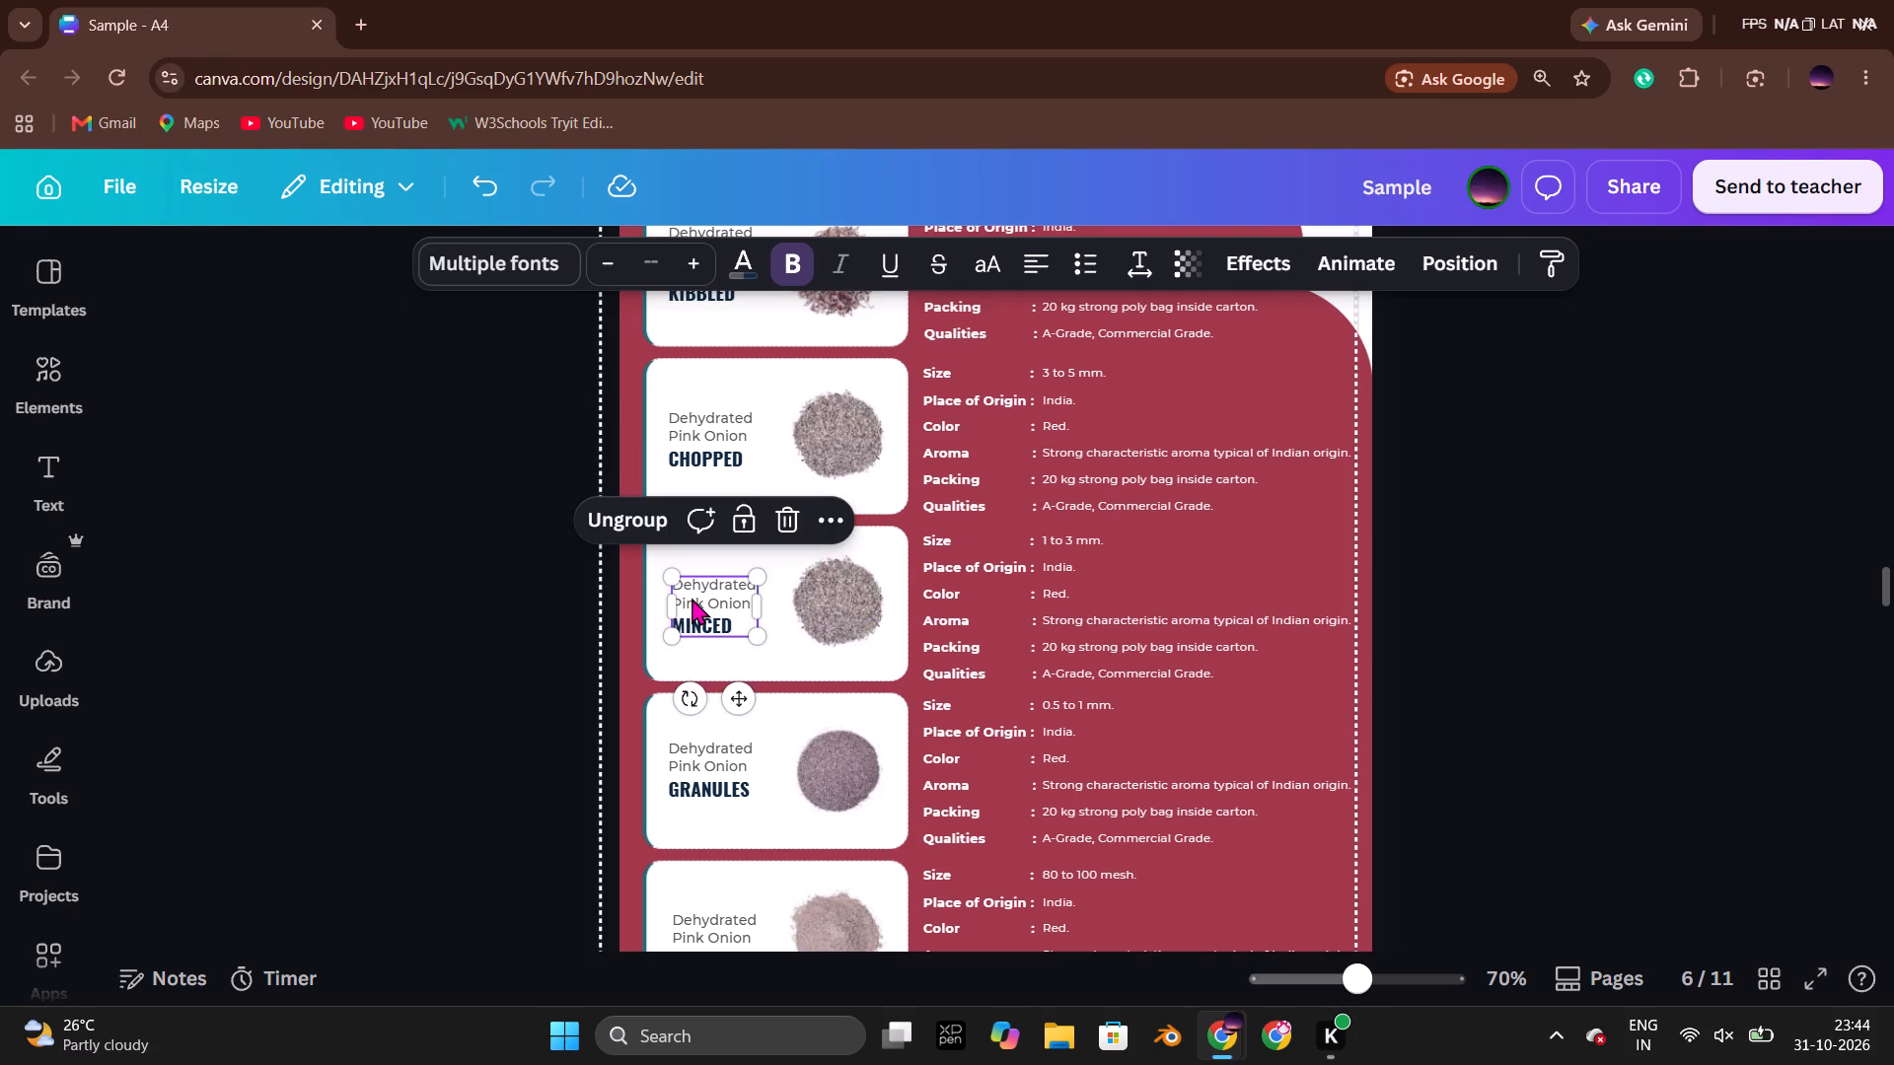
pyautogui.click(435, 613)
# Nudge the Powder card's label slightly further up within its white card.
pyautogui.scroll(-1, 440, 618)
pyautogui.click(711, 738)
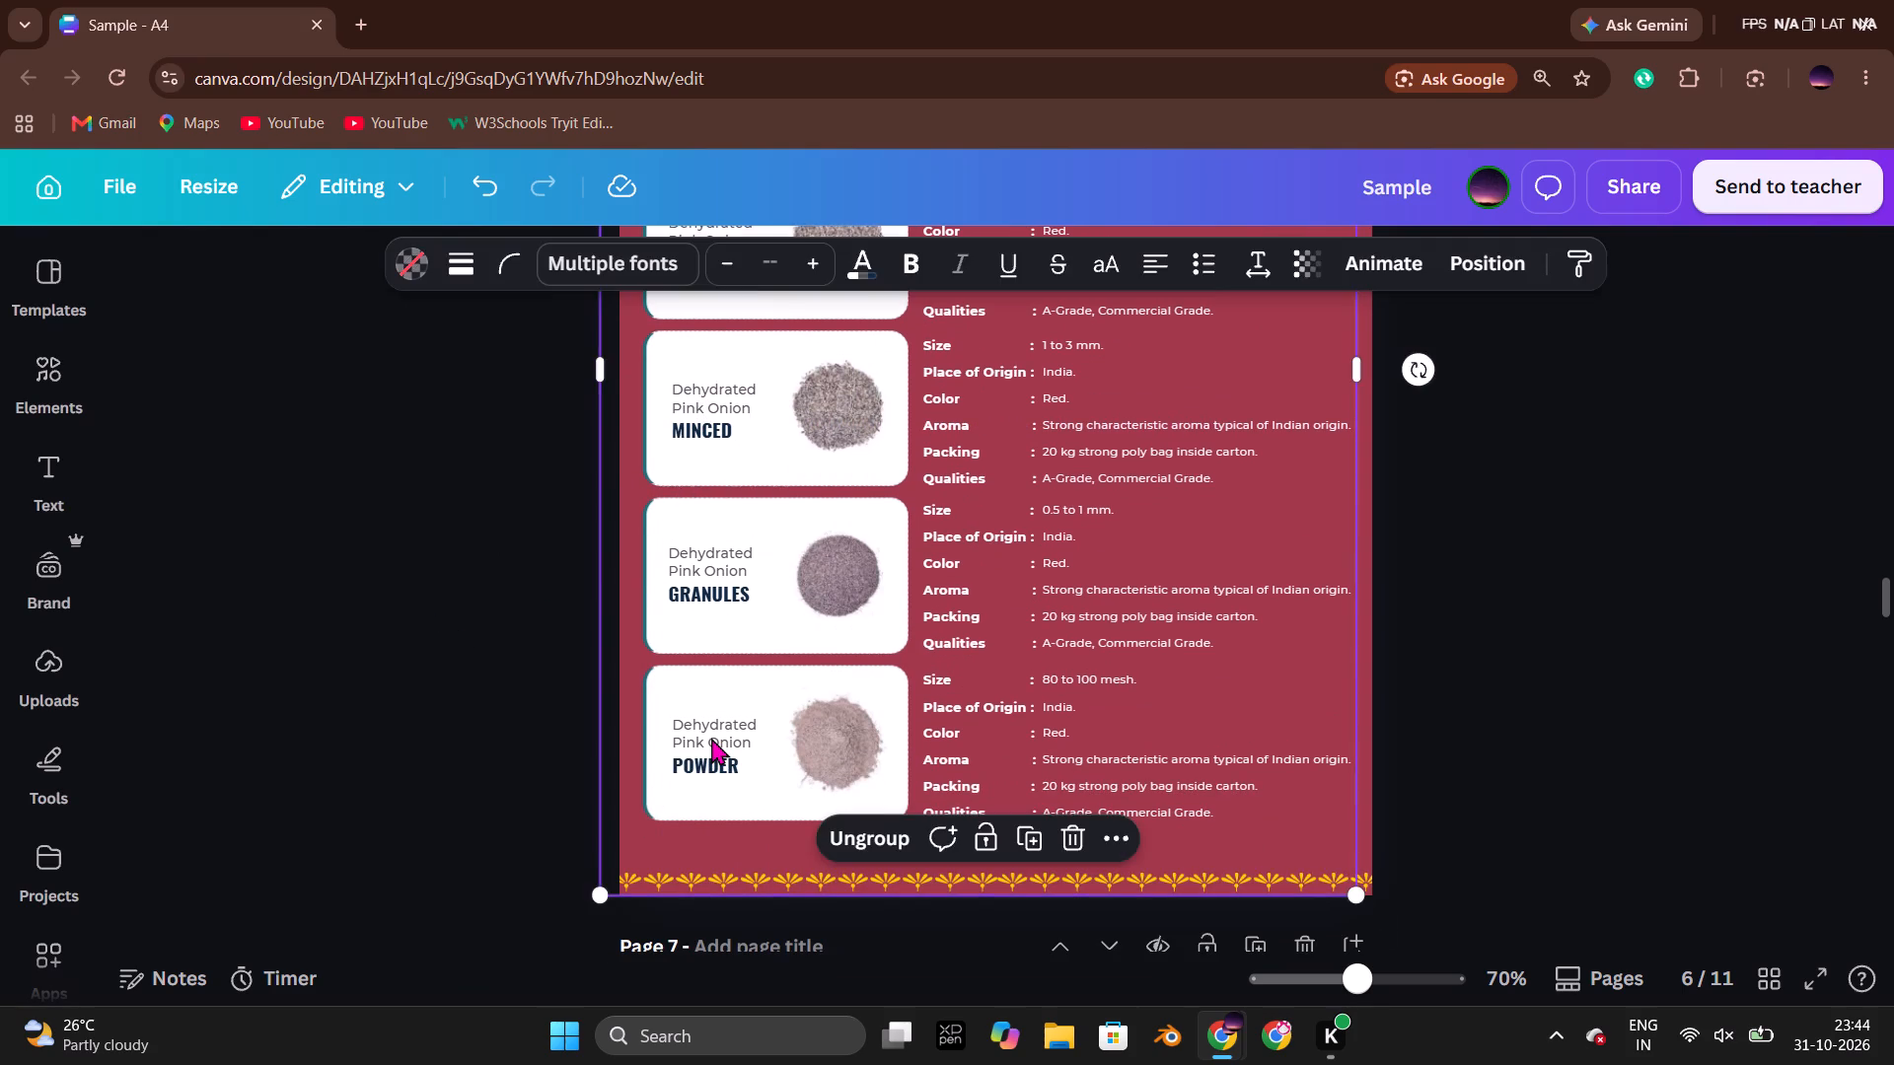
pyautogui.click(711, 738)
pyautogui.press('Up')
pyautogui.click(468, 652)
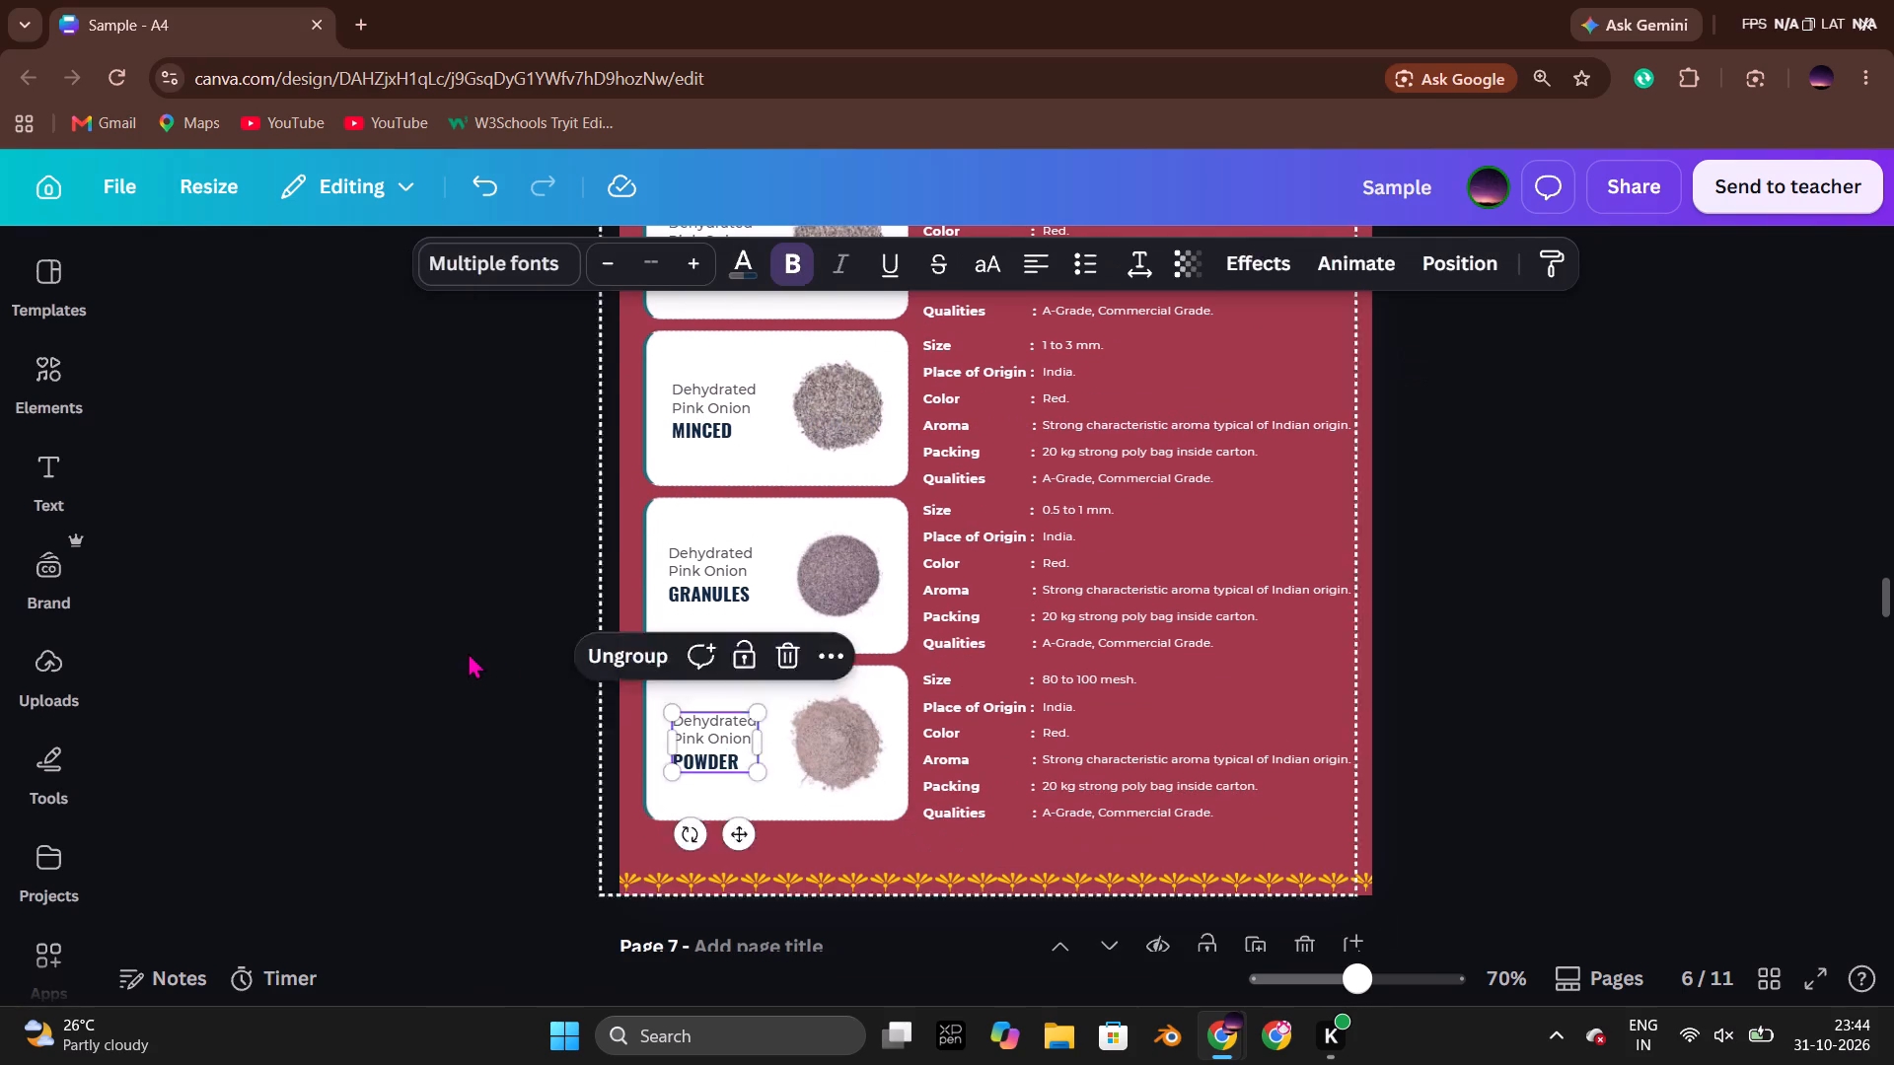
pyautogui.scroll(4, 534, 560)
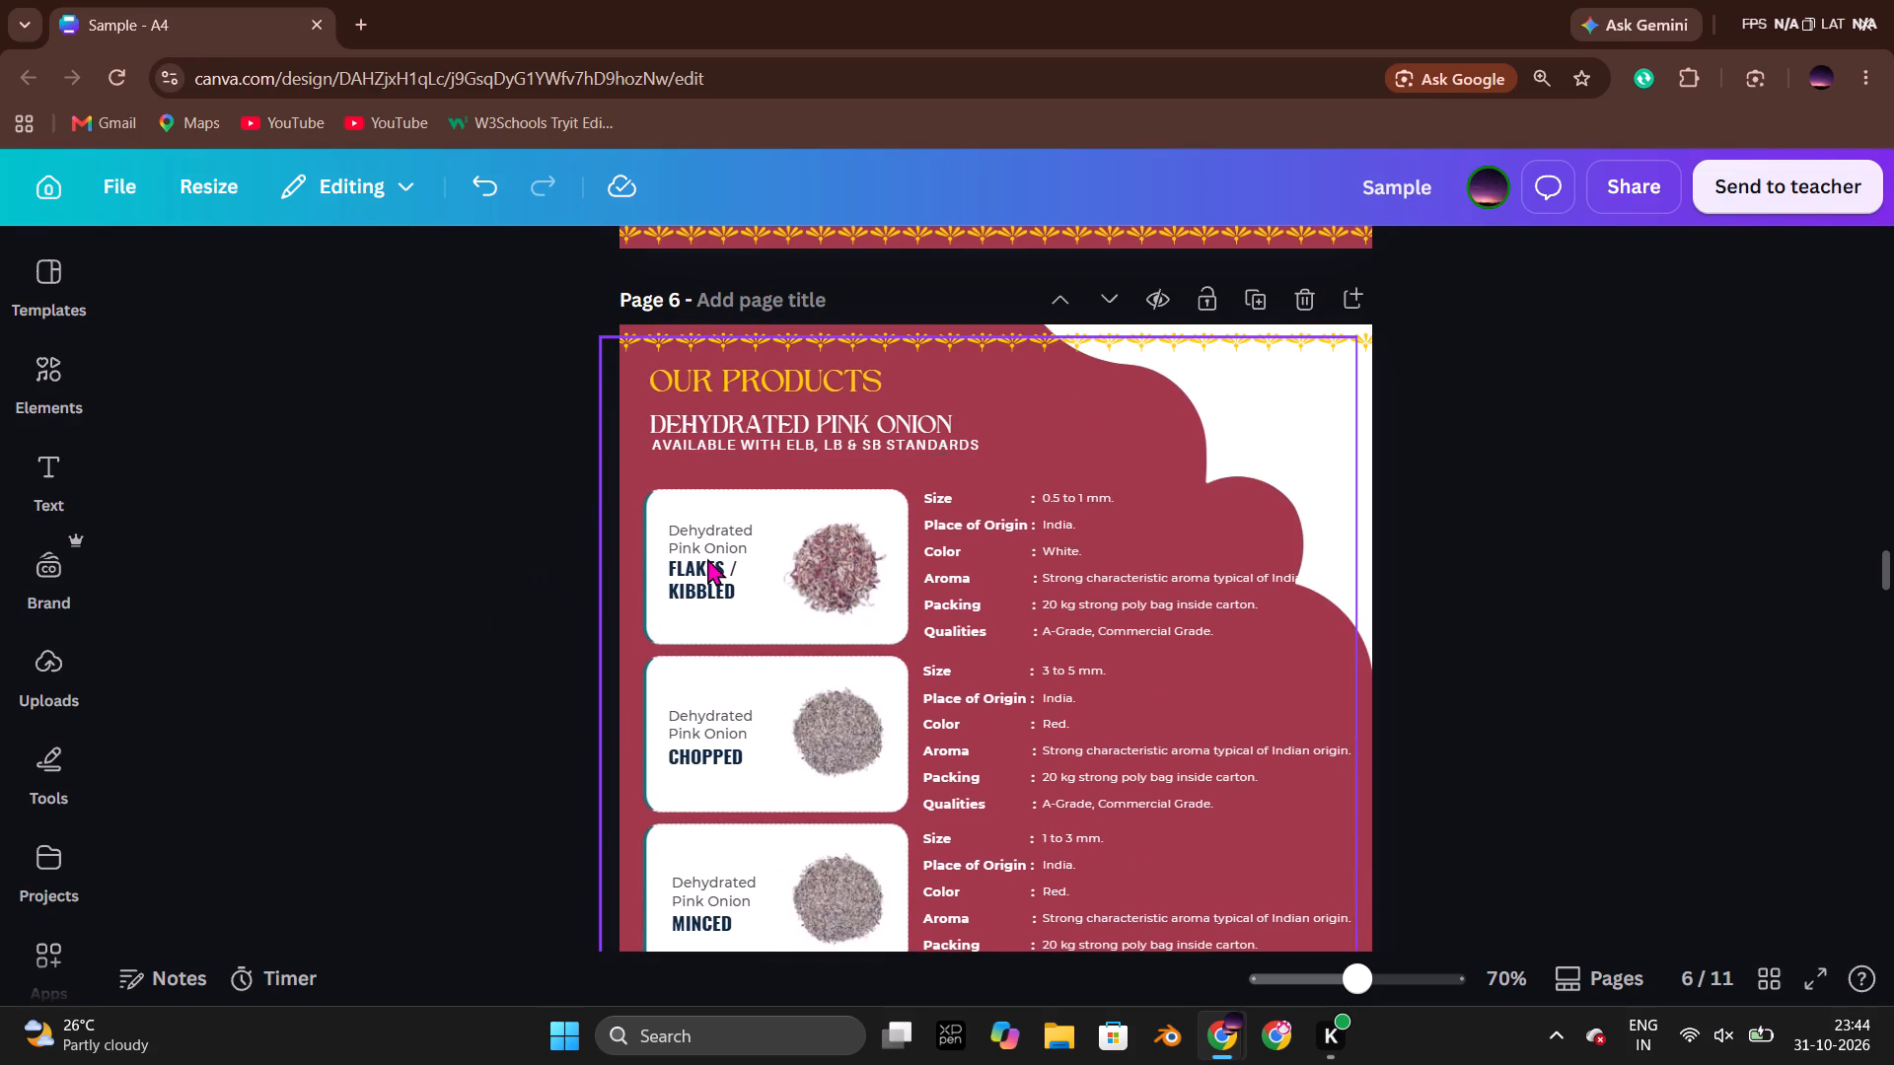
pyautogui.click(528, 549)
pyautogui.hotkey('alt', 'Tab')
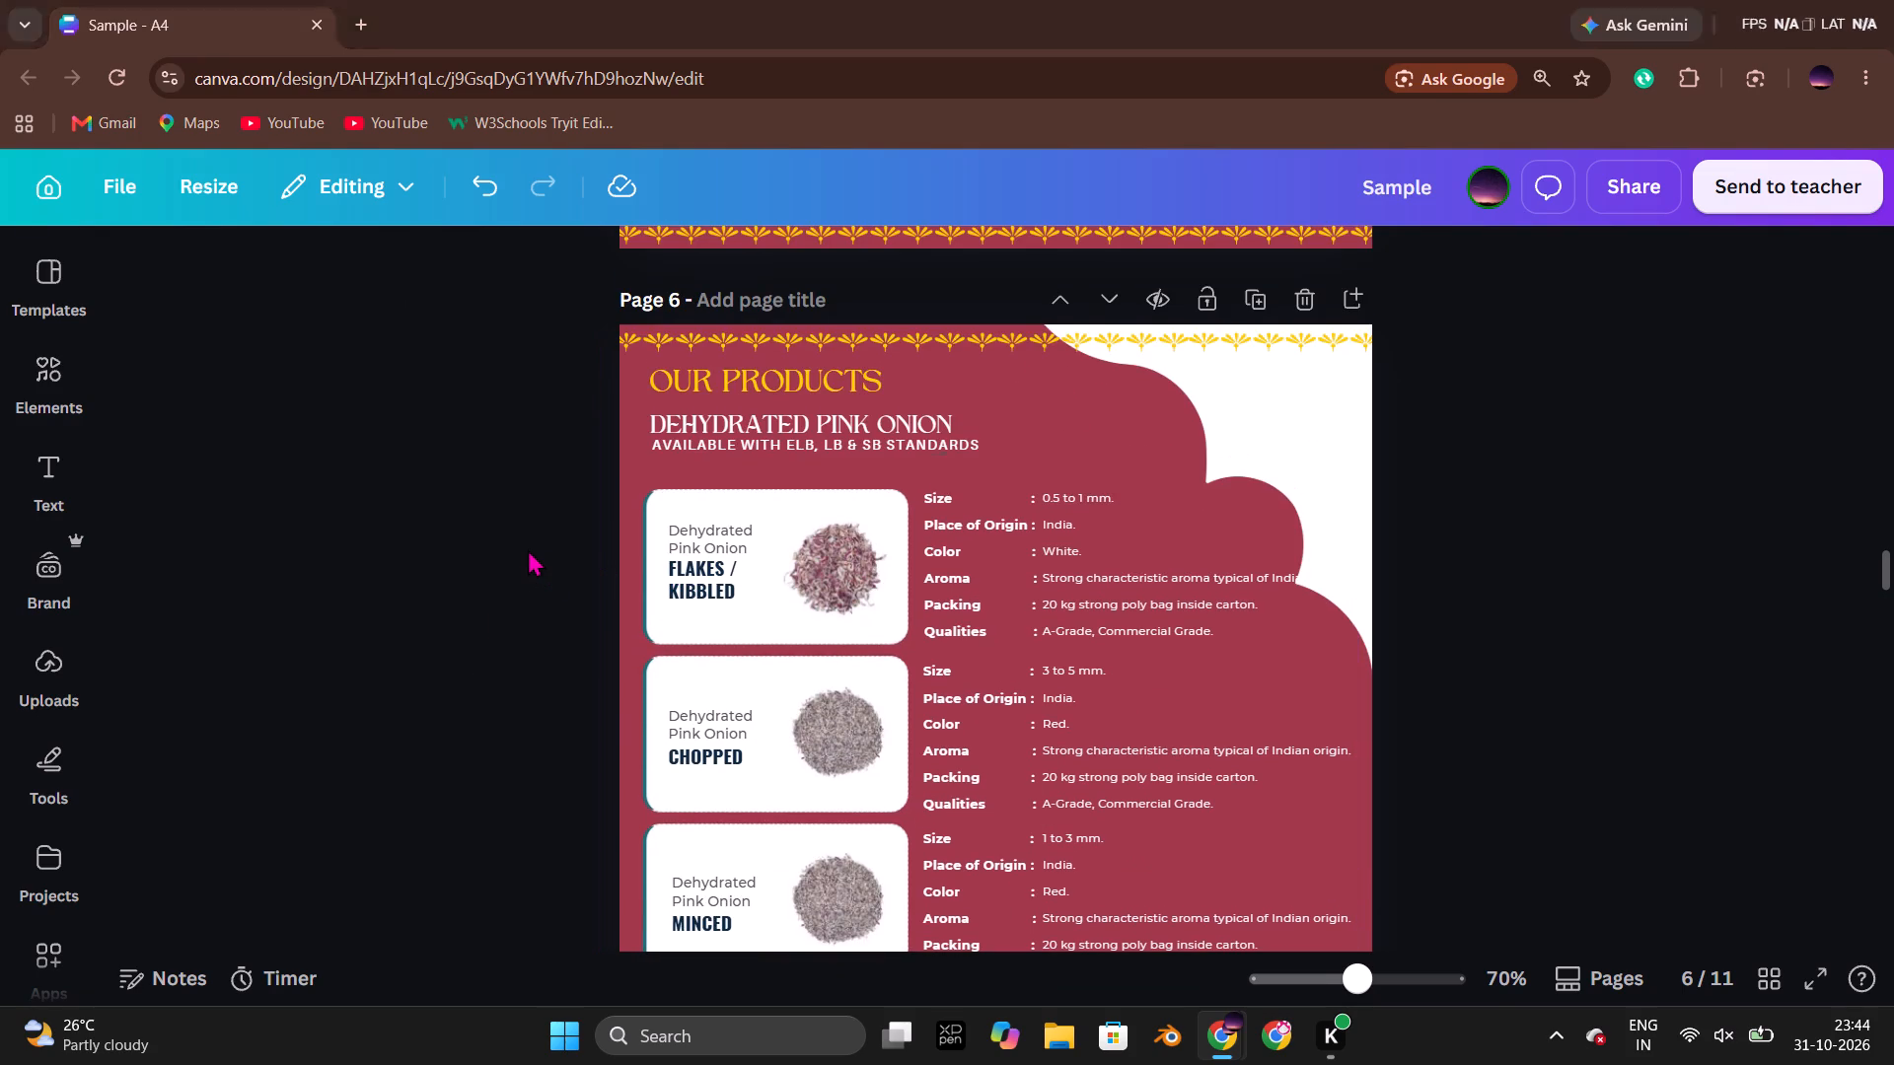
pyautogui.hotkey('alt', 'Tab')
pyautogui.click(989, 562)
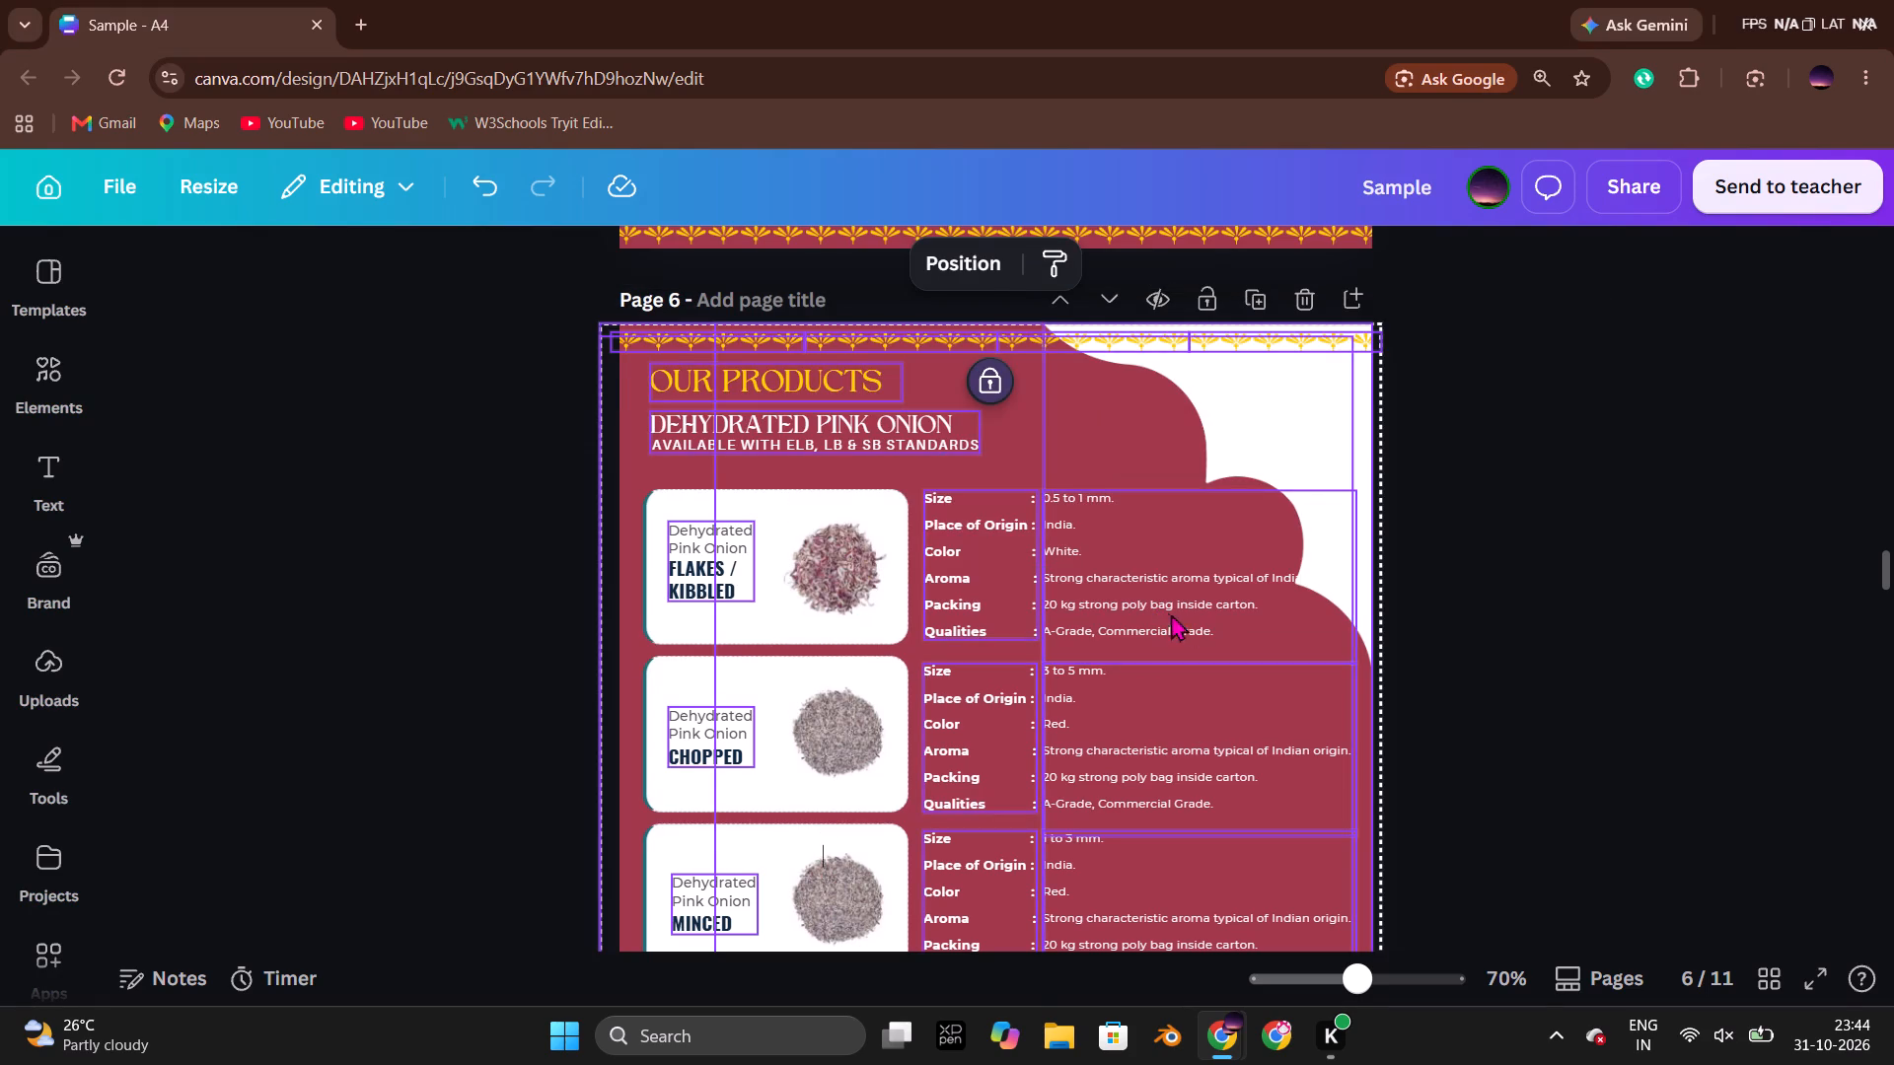
pyautogui.doubleClick(1599, 625)
pyautogui.doubleClick(1184, 592)
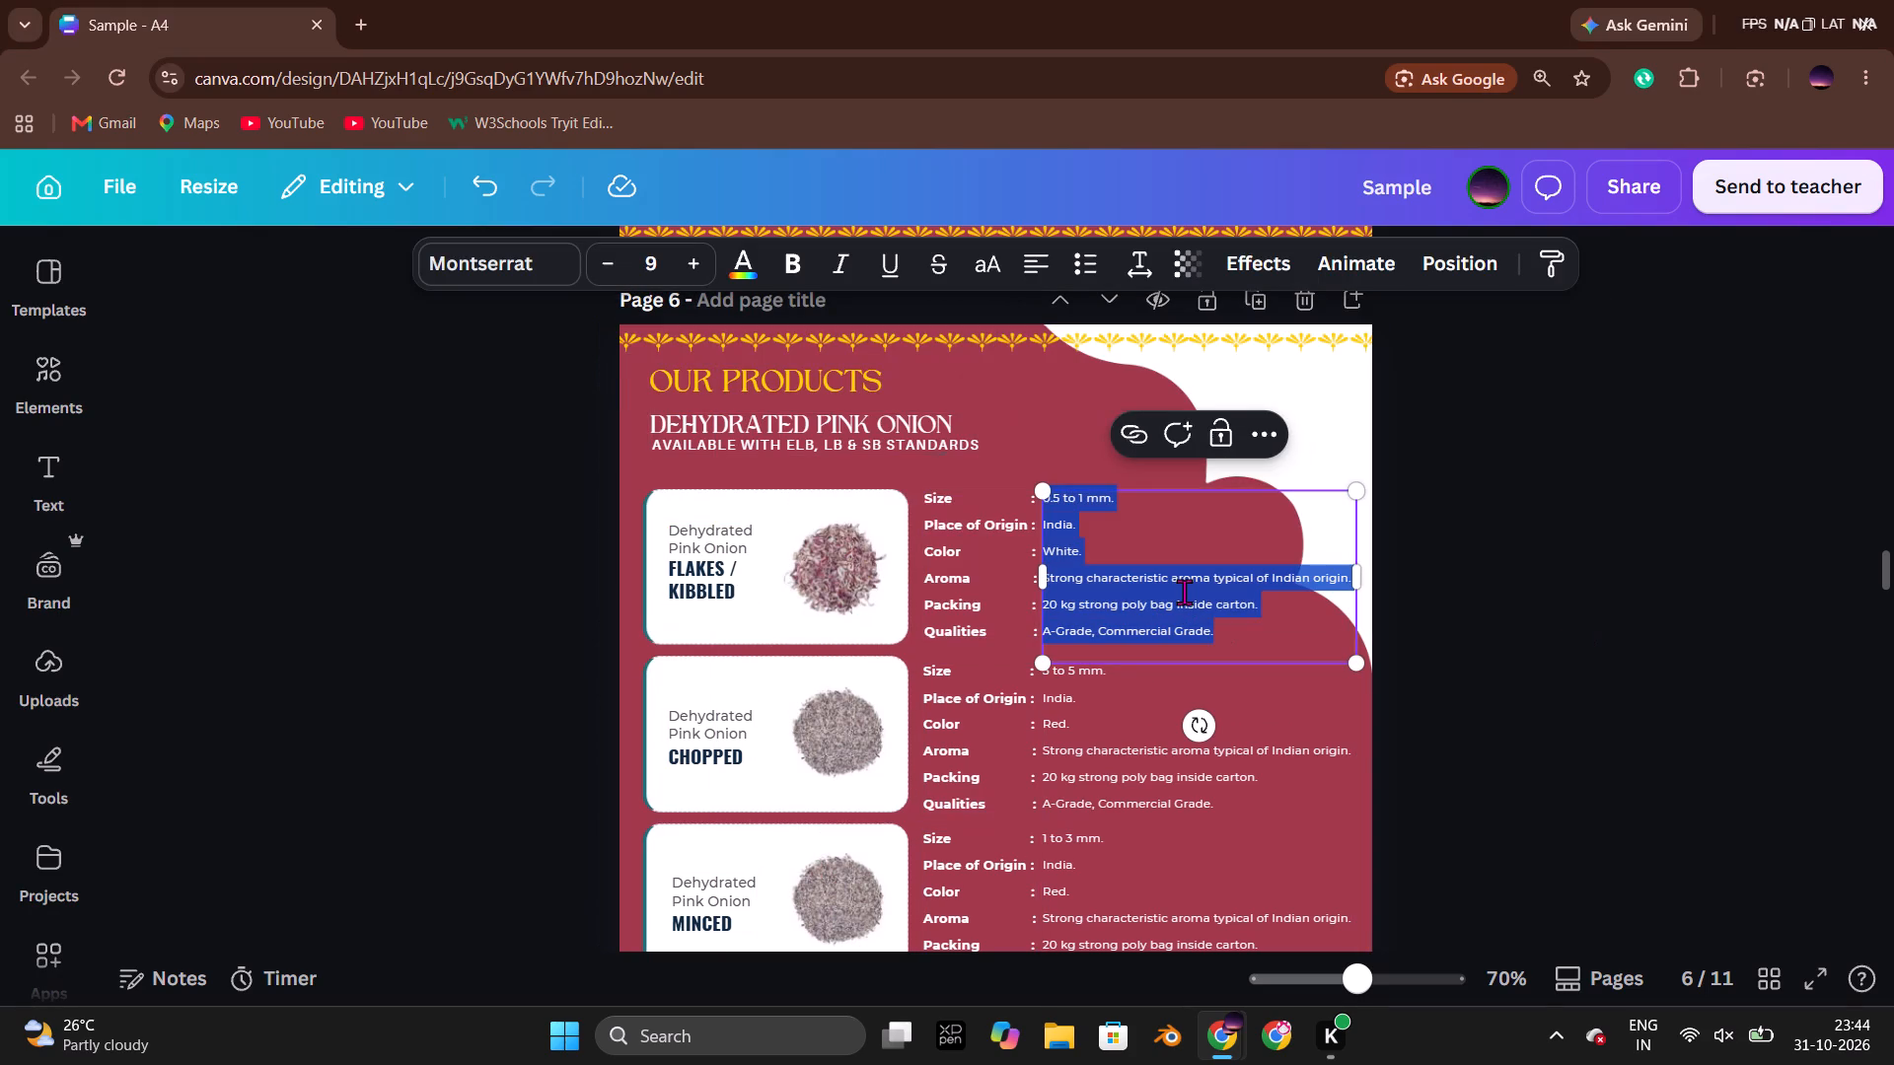
pyautogui.hotkey('ctrl', 'v')
pyautogui.click(1500, 606)
# Replace the Chopped specification values on page 6 with ChatGPT's 3 to 5 mm, pink to light reddish, 20 kg poly bag details.
pyautogui.hotkey('alt', 'Tab')
pyautogui.click(962, 646)
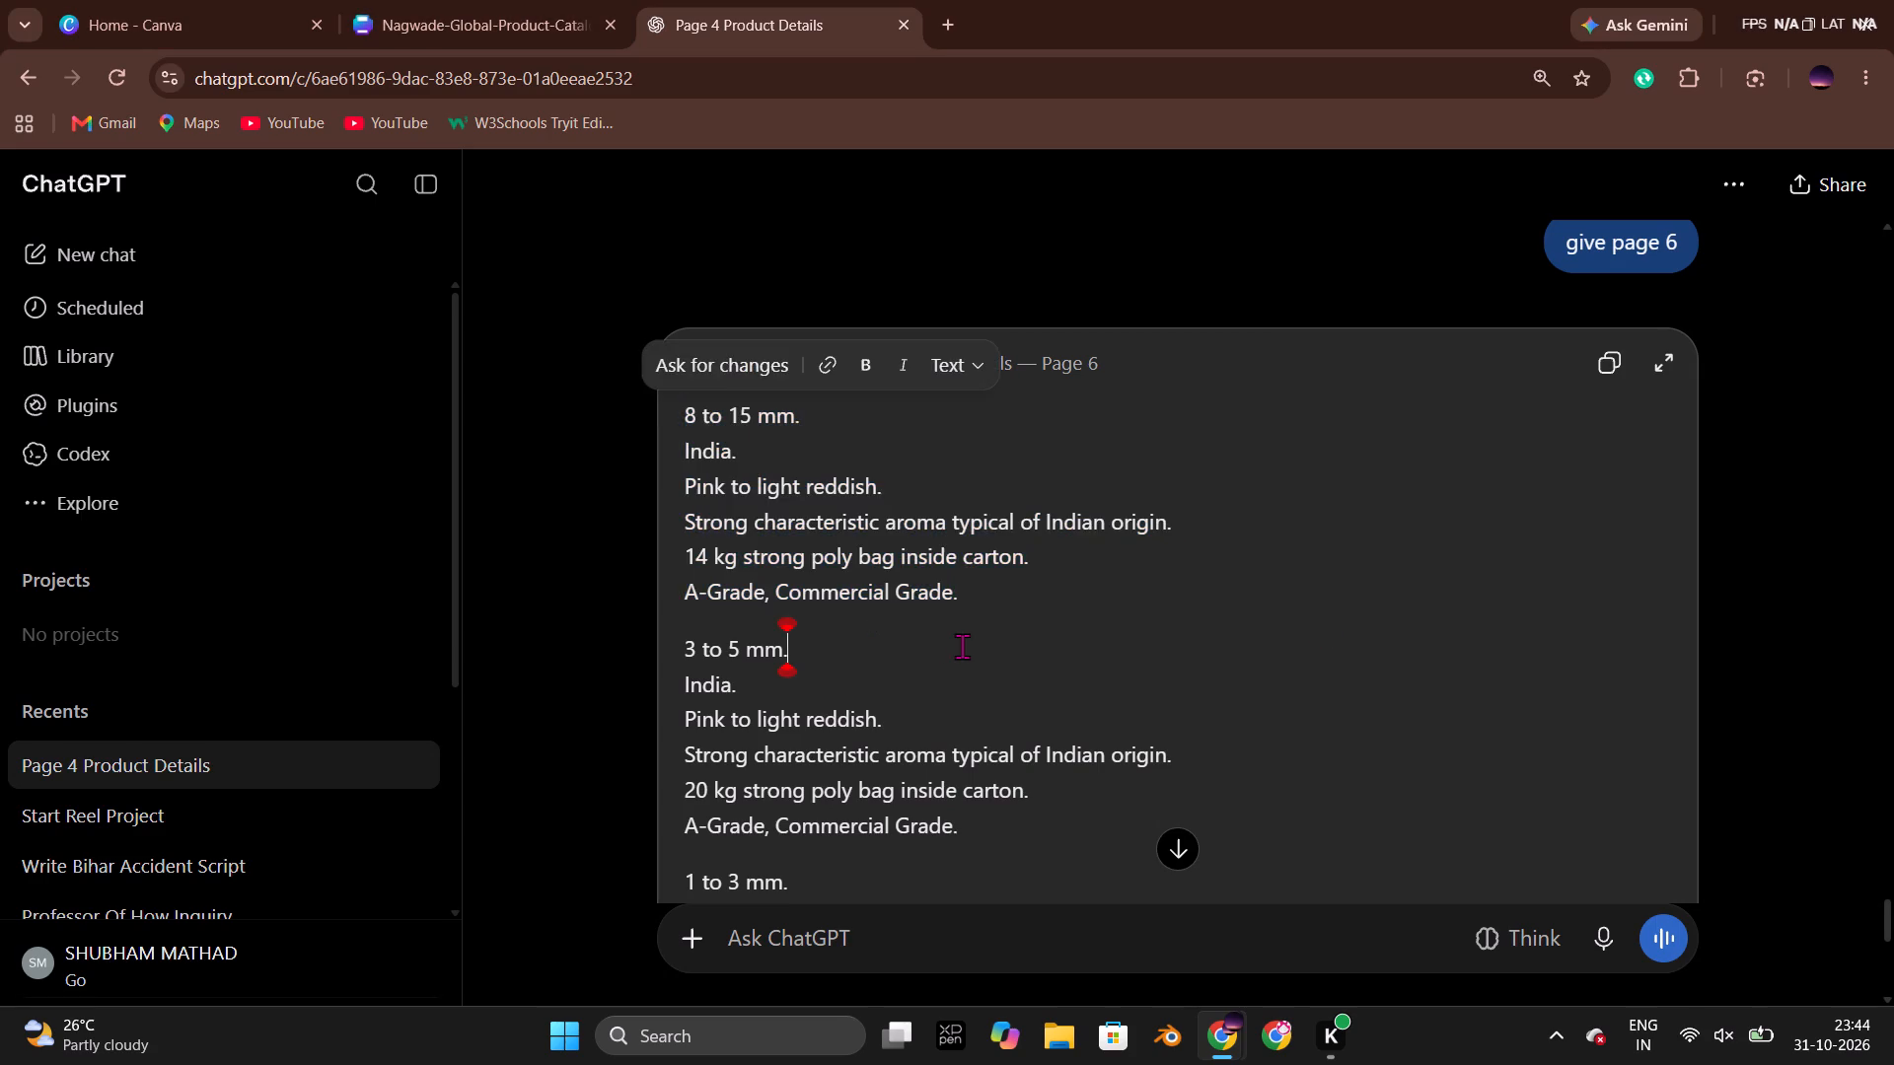
pyautogui.scroll(-3, 962, 645)
pyautogui.scroll(2, 962, 645)
pyautogui.moveTo(973, 713); pyautogui.dragTo(855, 659)
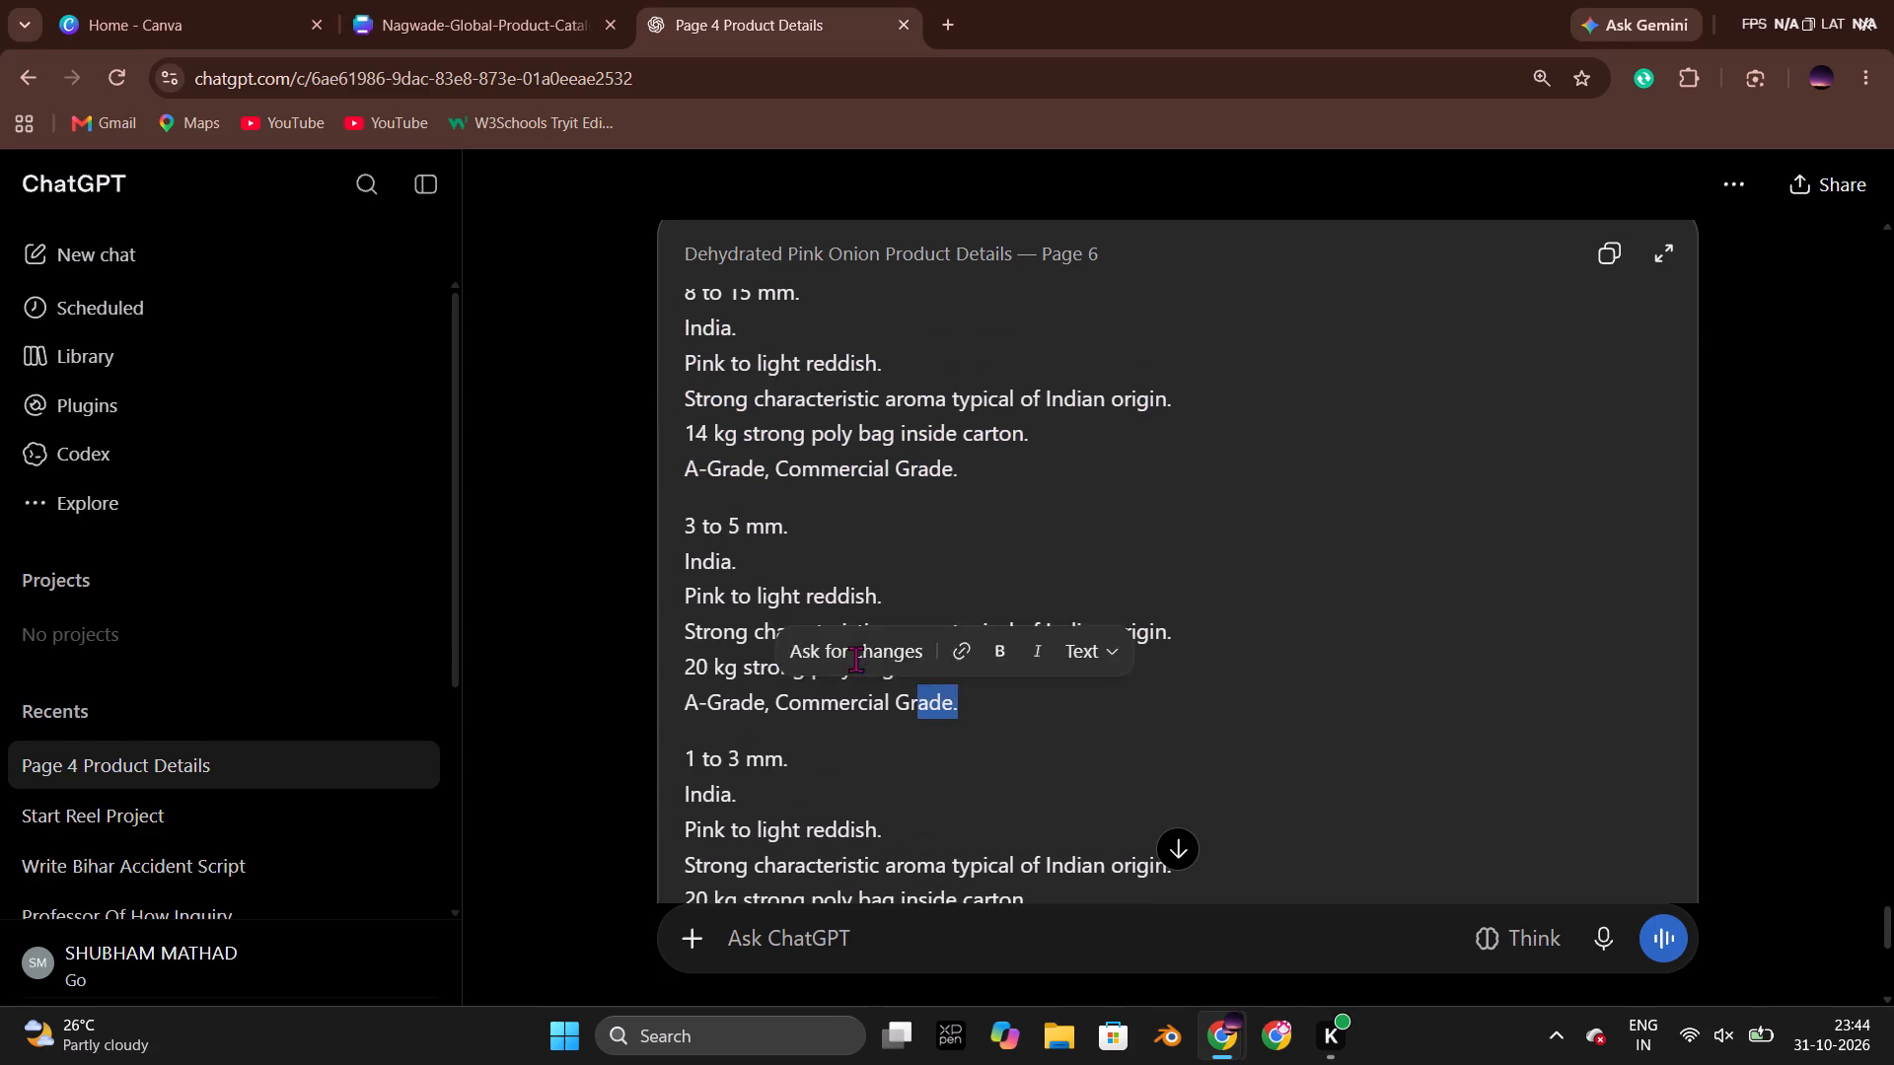
pyautogui.moveTo(855, 659); pyautogui.dragTo(690, 529)
pyautogui.hotkey('ctrl', 'c')
pyautogui.hotkey('alt', 'Tab')
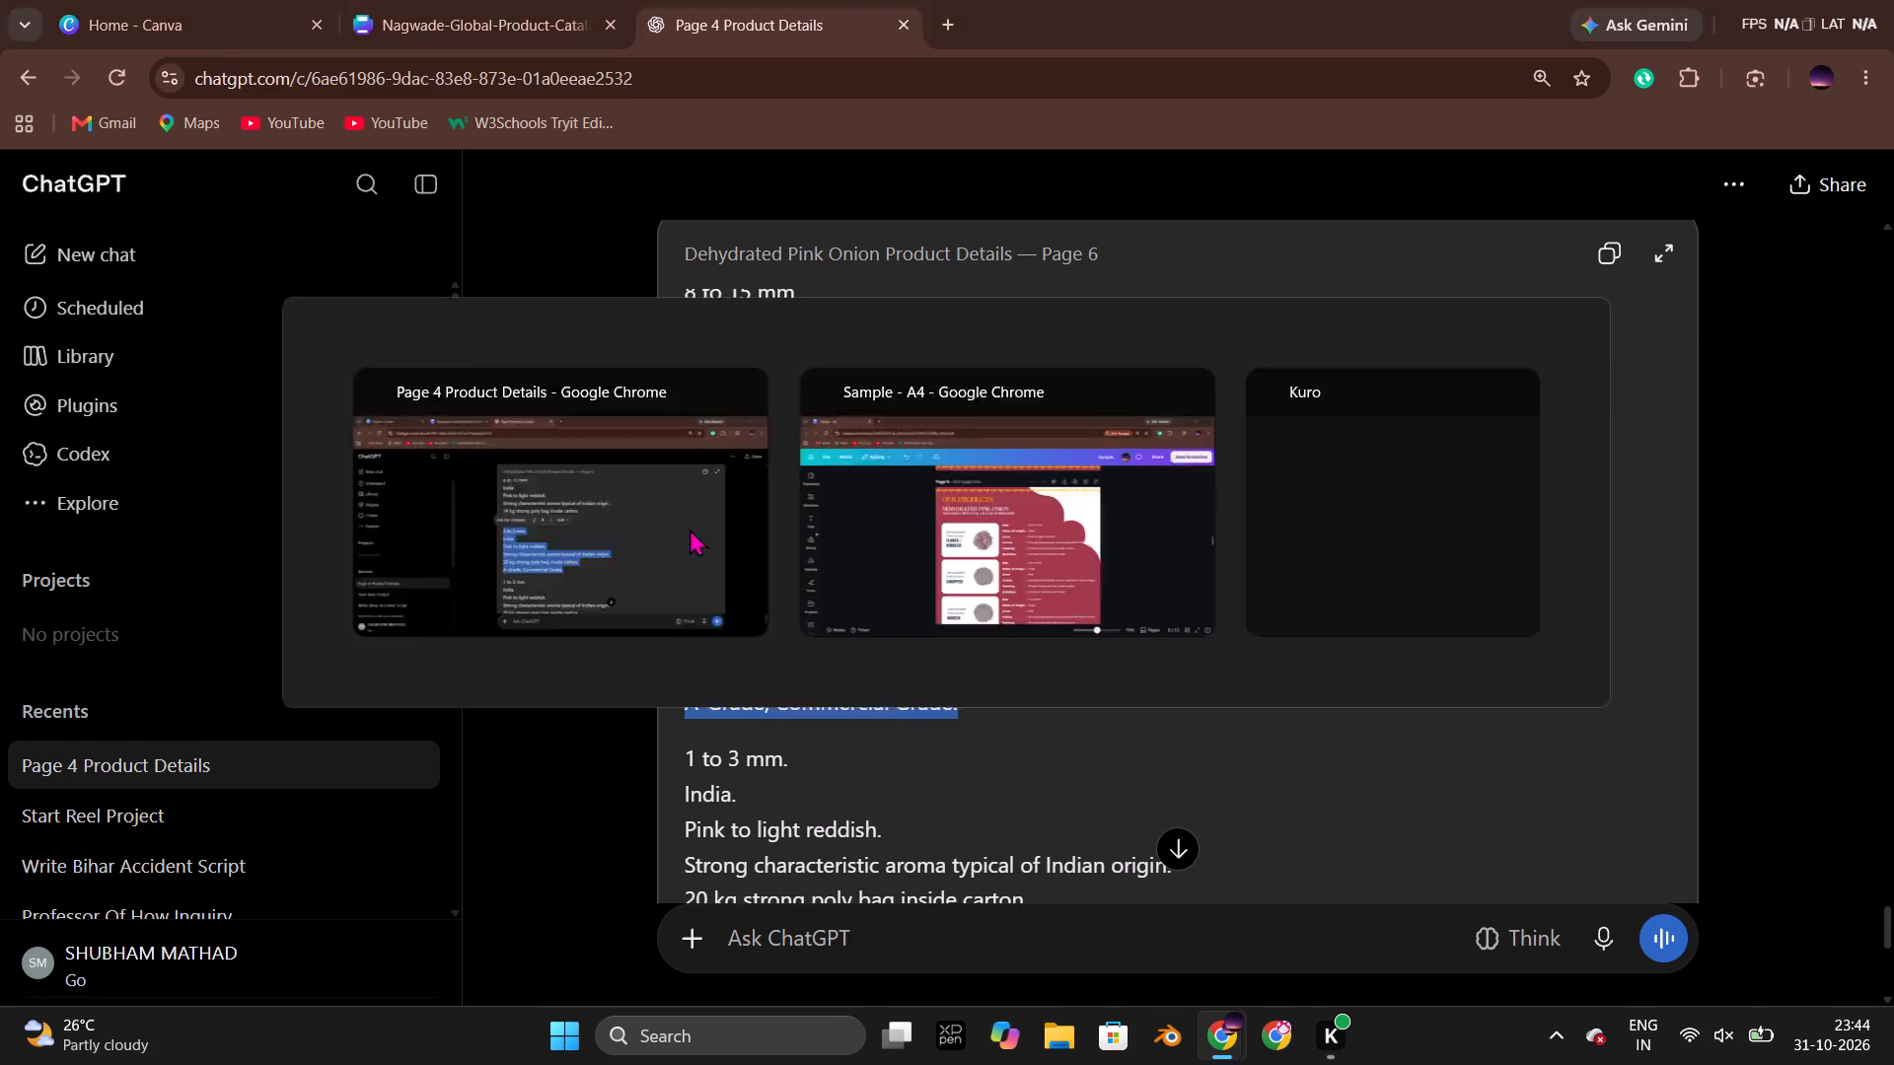
pyautogui.scroll(-1, 1041, 630)
pyautogui.doubleClick(1119, 634)
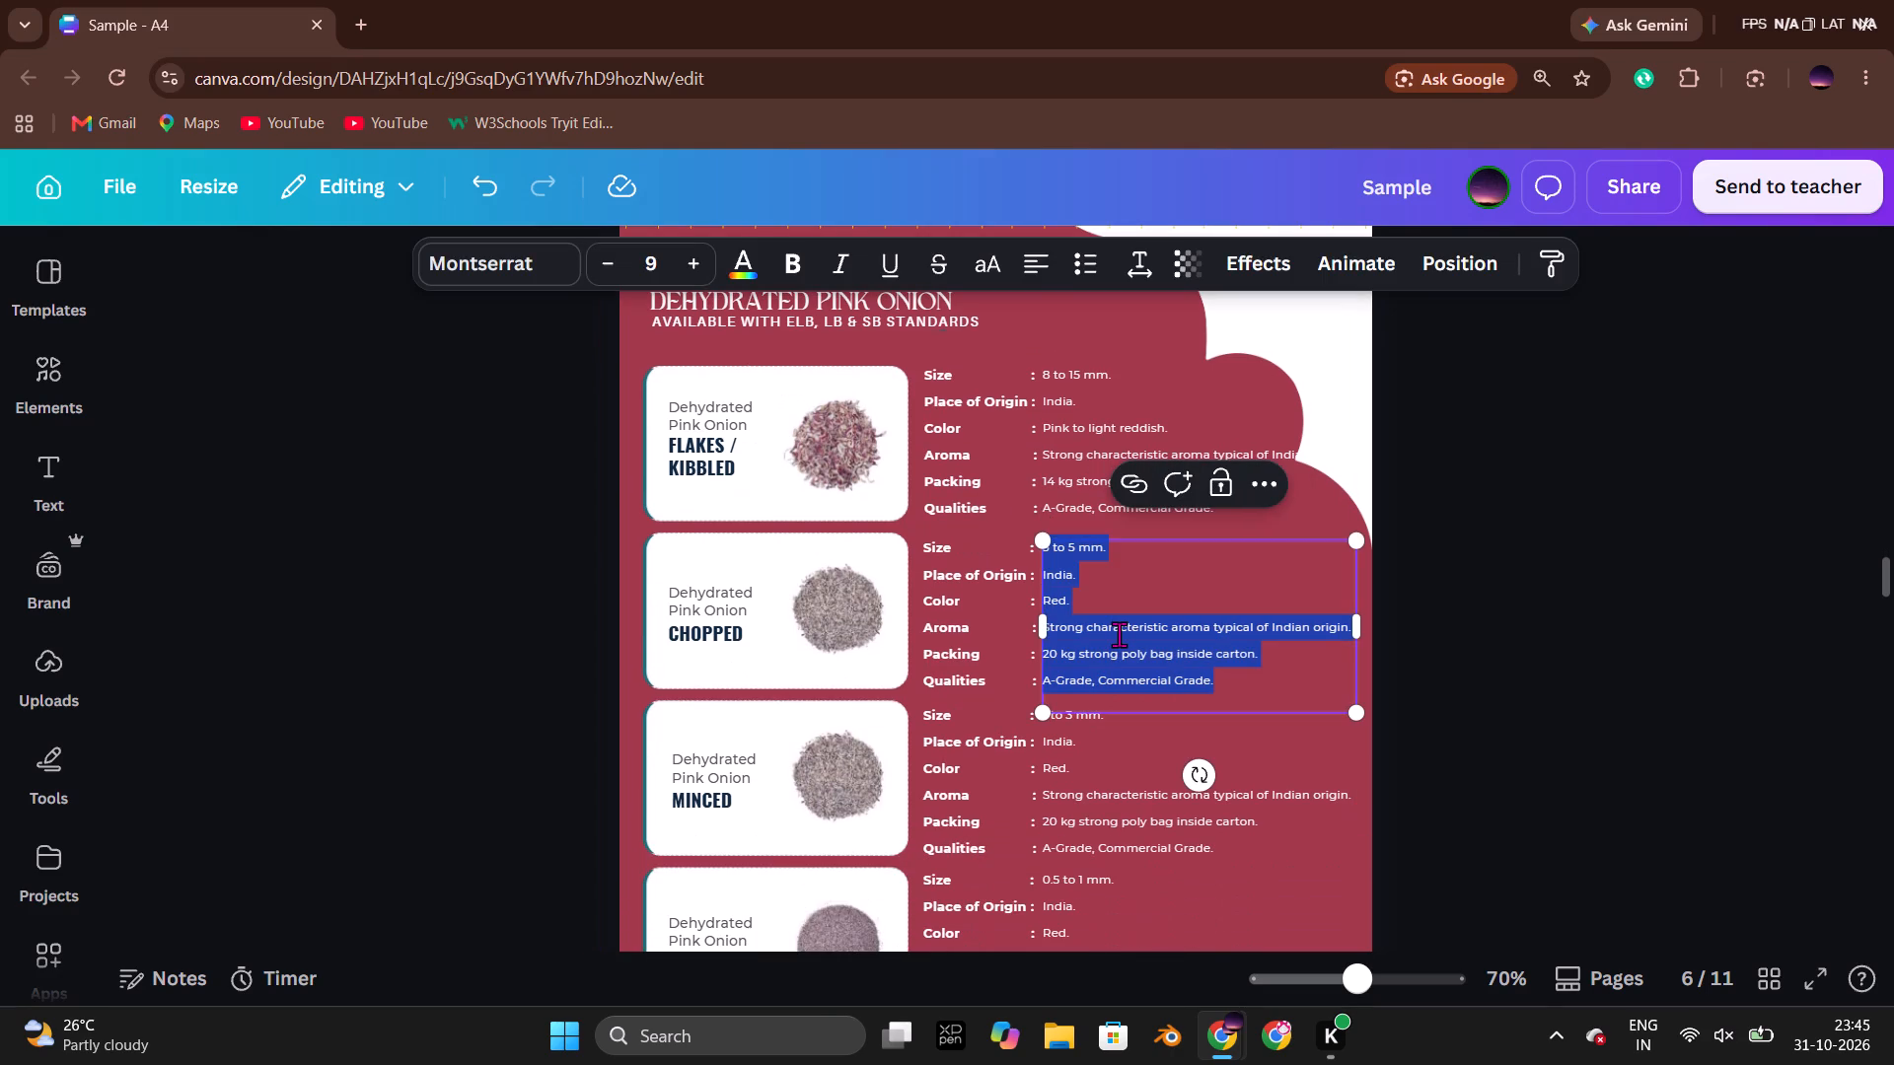
pyautogui.hotkey('ctrl', 'v')
pyautogui.click(1661, 634)
# Replace the Minced specification values on page 6 with ChatGPT's 1 to 3 mm, pink to light reddish, 20 kg poly bag details.
pyautogui.hotkey('alt', 'Tab')
pyautogui.scroll(-1, 947, 658)
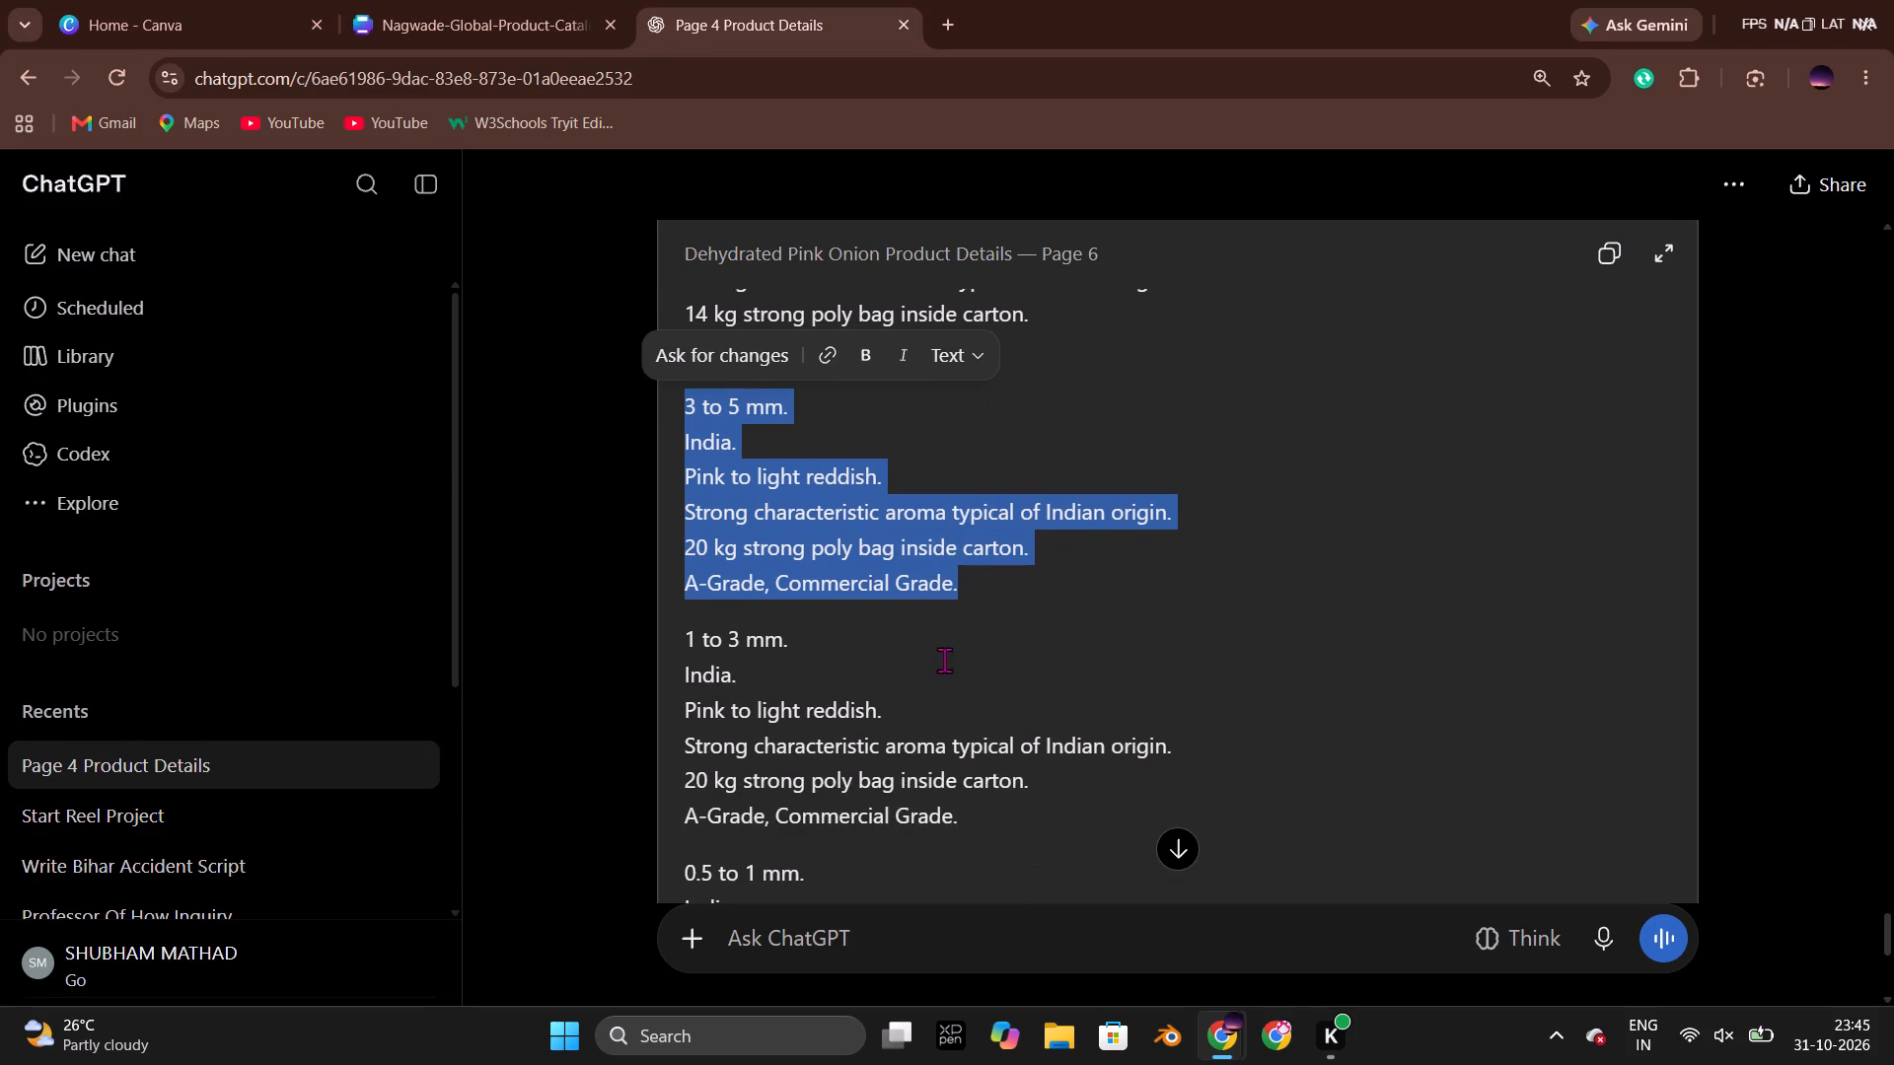
pyautogui.click(890, 714)
pyautogui.moveTo(984, 828); pyautogui.dragTo(682, 644)
pyautogui.hotkey('ctrl', 'c')
pyautogui.hotkey('alt', 'Tab')
pyautogui.scroll(-3, 1139, 703)
pyautogui.scroll(2, 1141, 654)
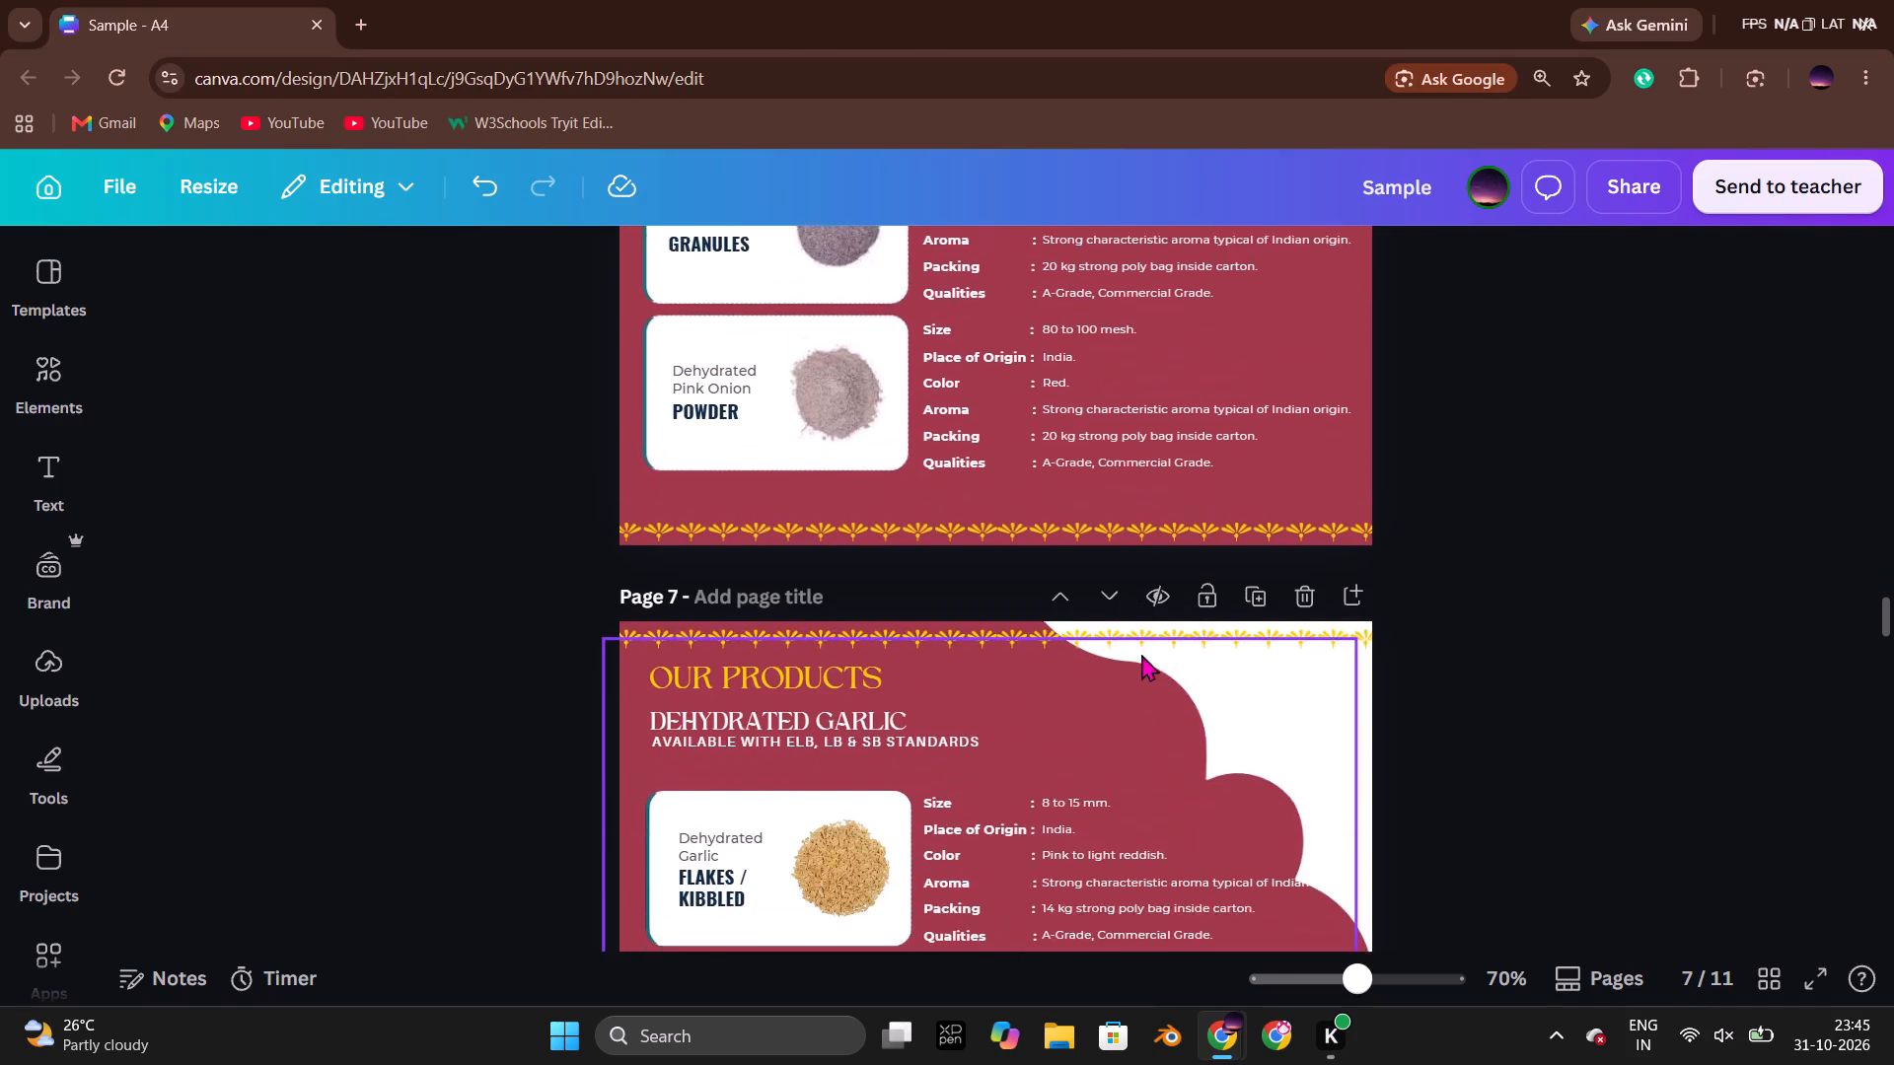
pyautogui.scroll(2, 1141, 654)
pyautogui.doubleClick(1118, 543)
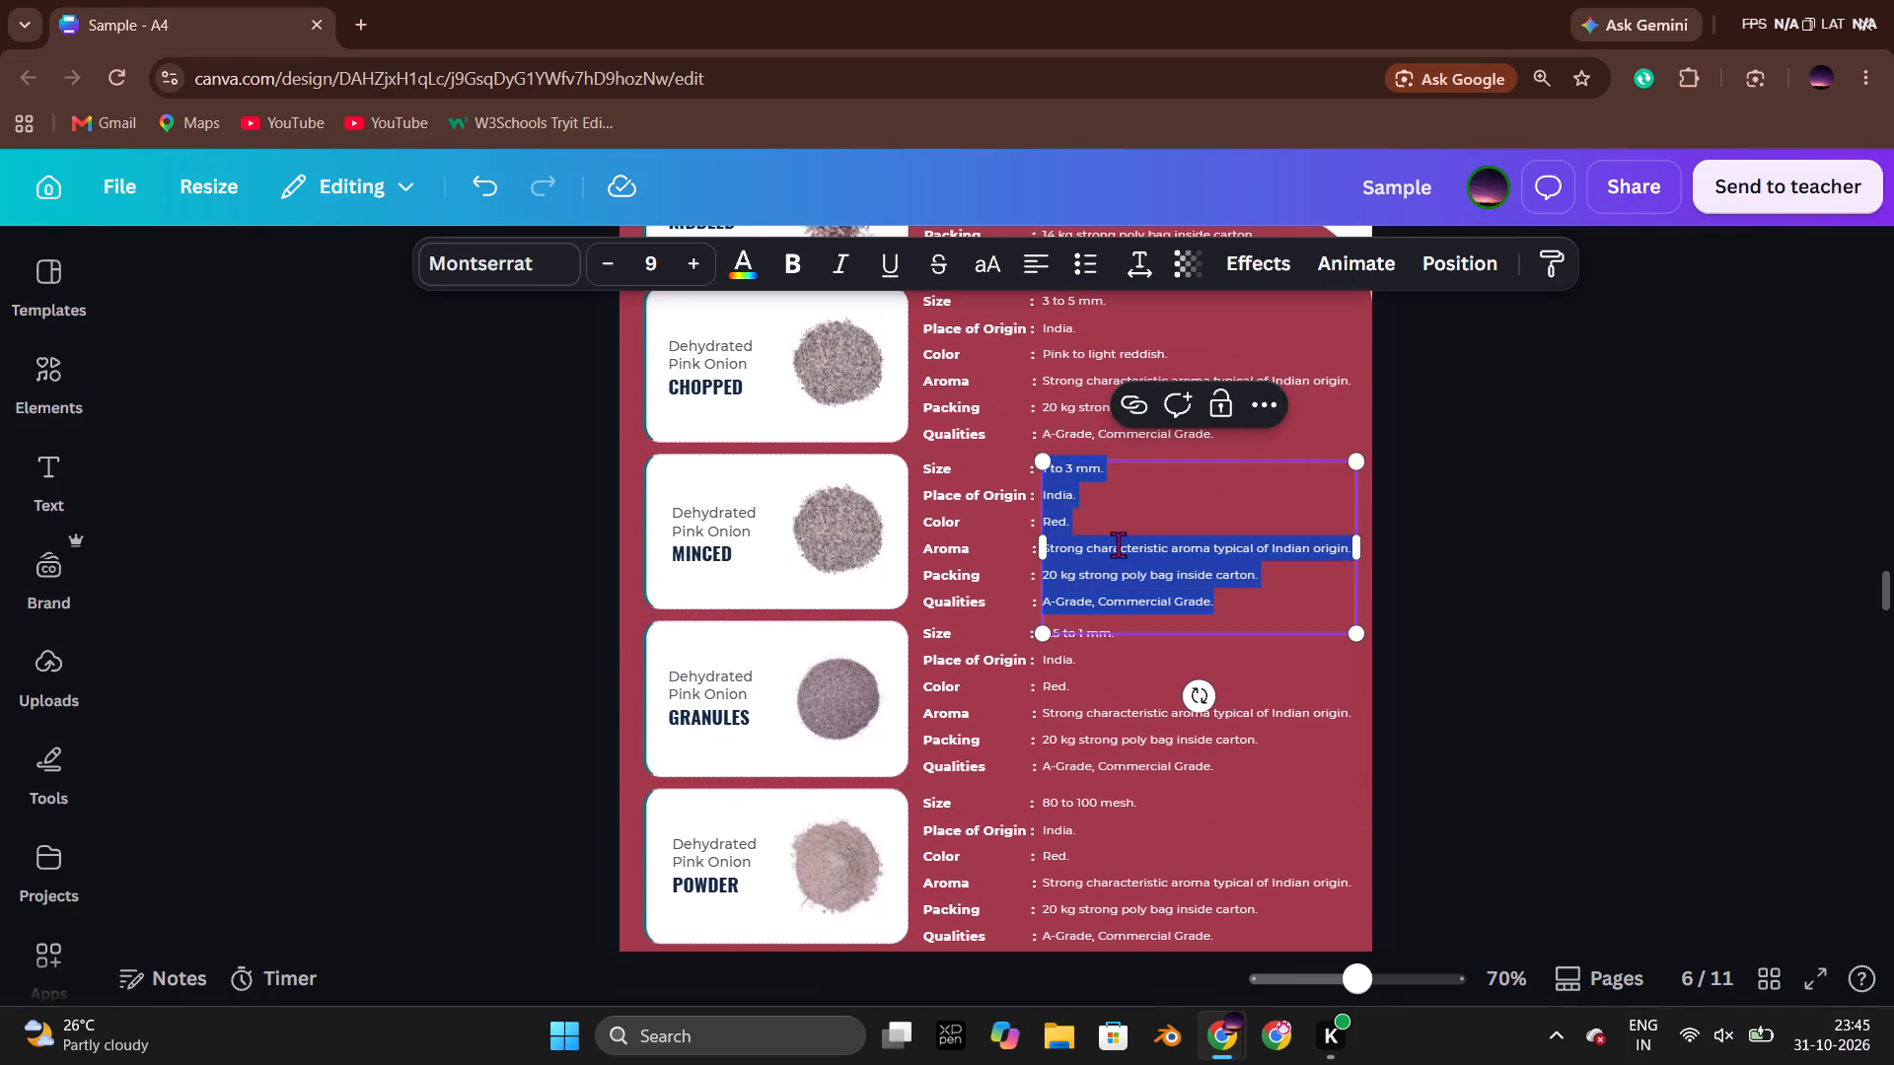
pyautogui.hotkey('ctrl', 'v')
pyautogui.click(1609, 532)
# Replace the Granules specification values on page 6 with ChatGPT's 0.5 to 1 mm, pink to light reddish, 20 kg poly bag details.
pyautogui.hotkey('alt', 'Tab')
pyautogui.scroll(-2, 1040, 587)
pyautogui.click(1144, 586)
pyautogui.moveTo(988, 811); pyautogui.dragTo(668, 654)
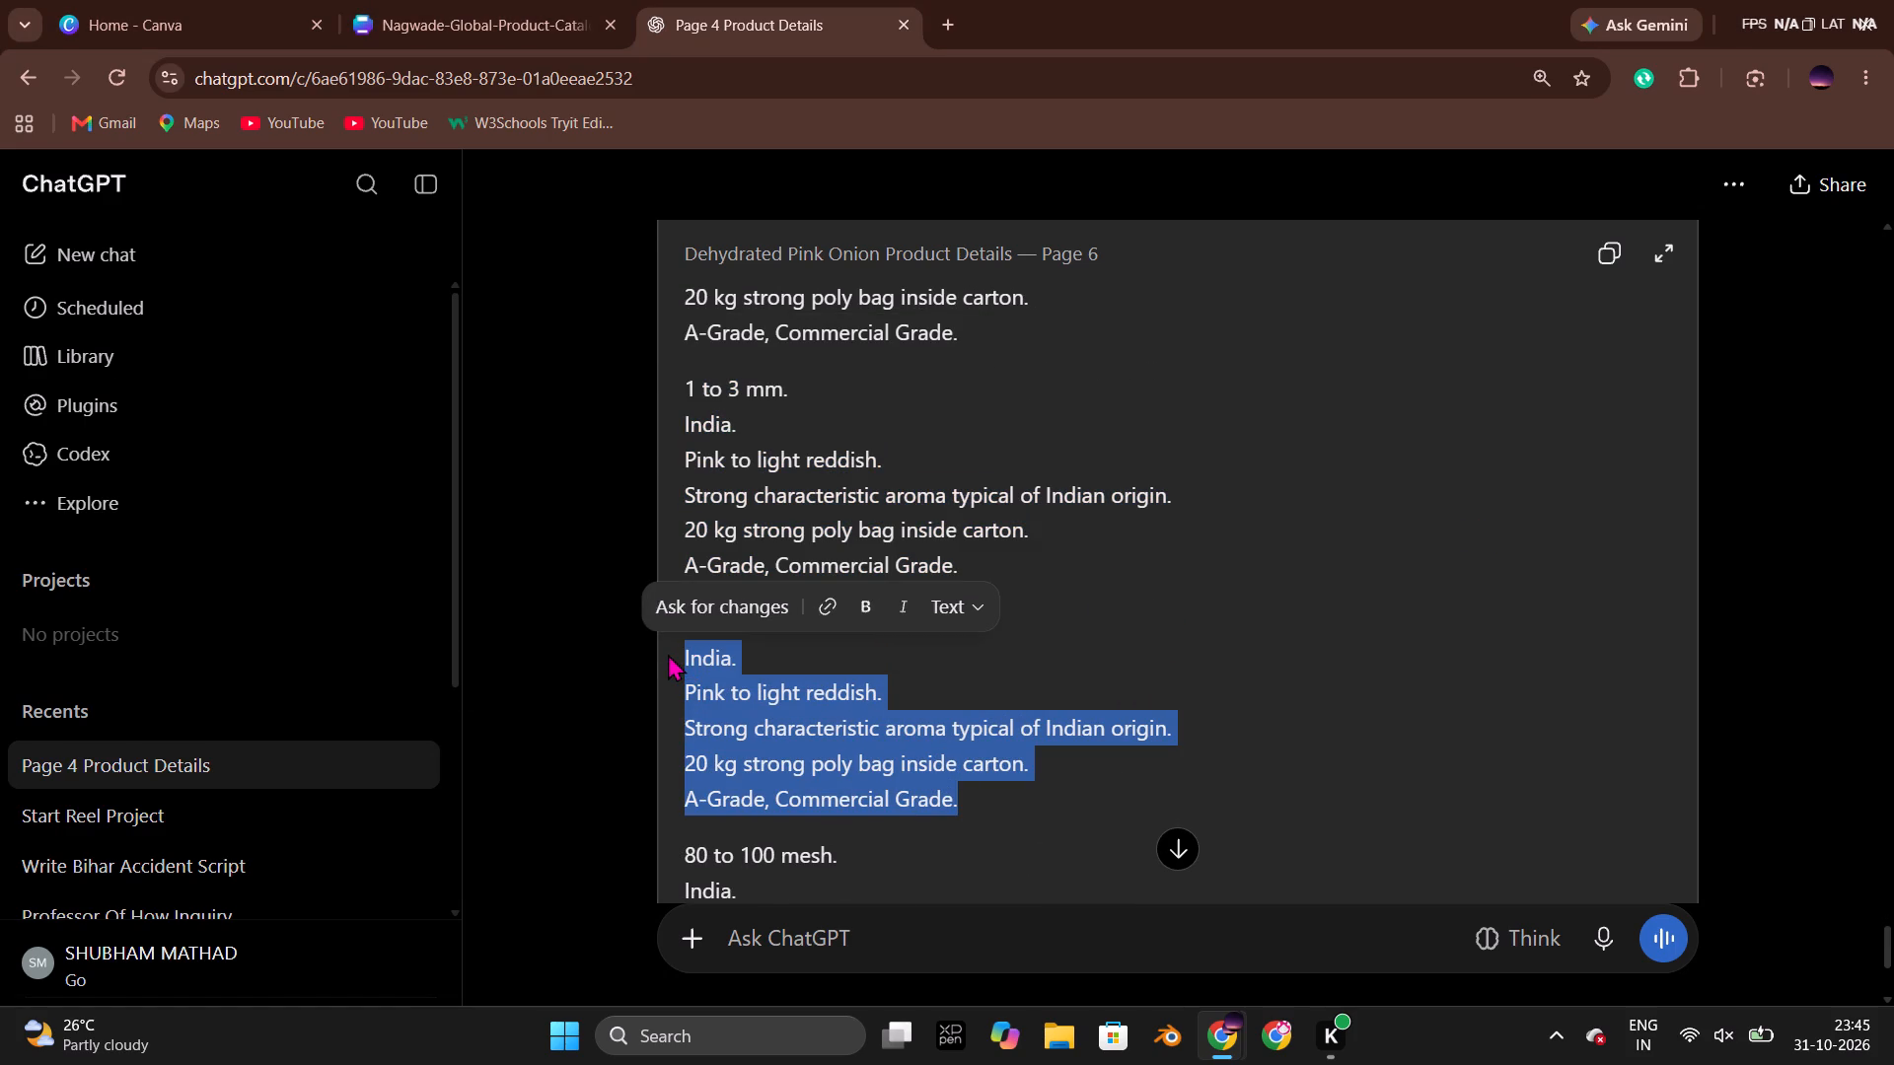
pyautogui.moveTo(668, 654); pyautogui.dragTo(665, 626)
pyautogui.hotkey('ctrl', 'c')
pyautogui.hotkey('alt', 'Tab')
pyautogui.scroll(-1, 1152, 699)
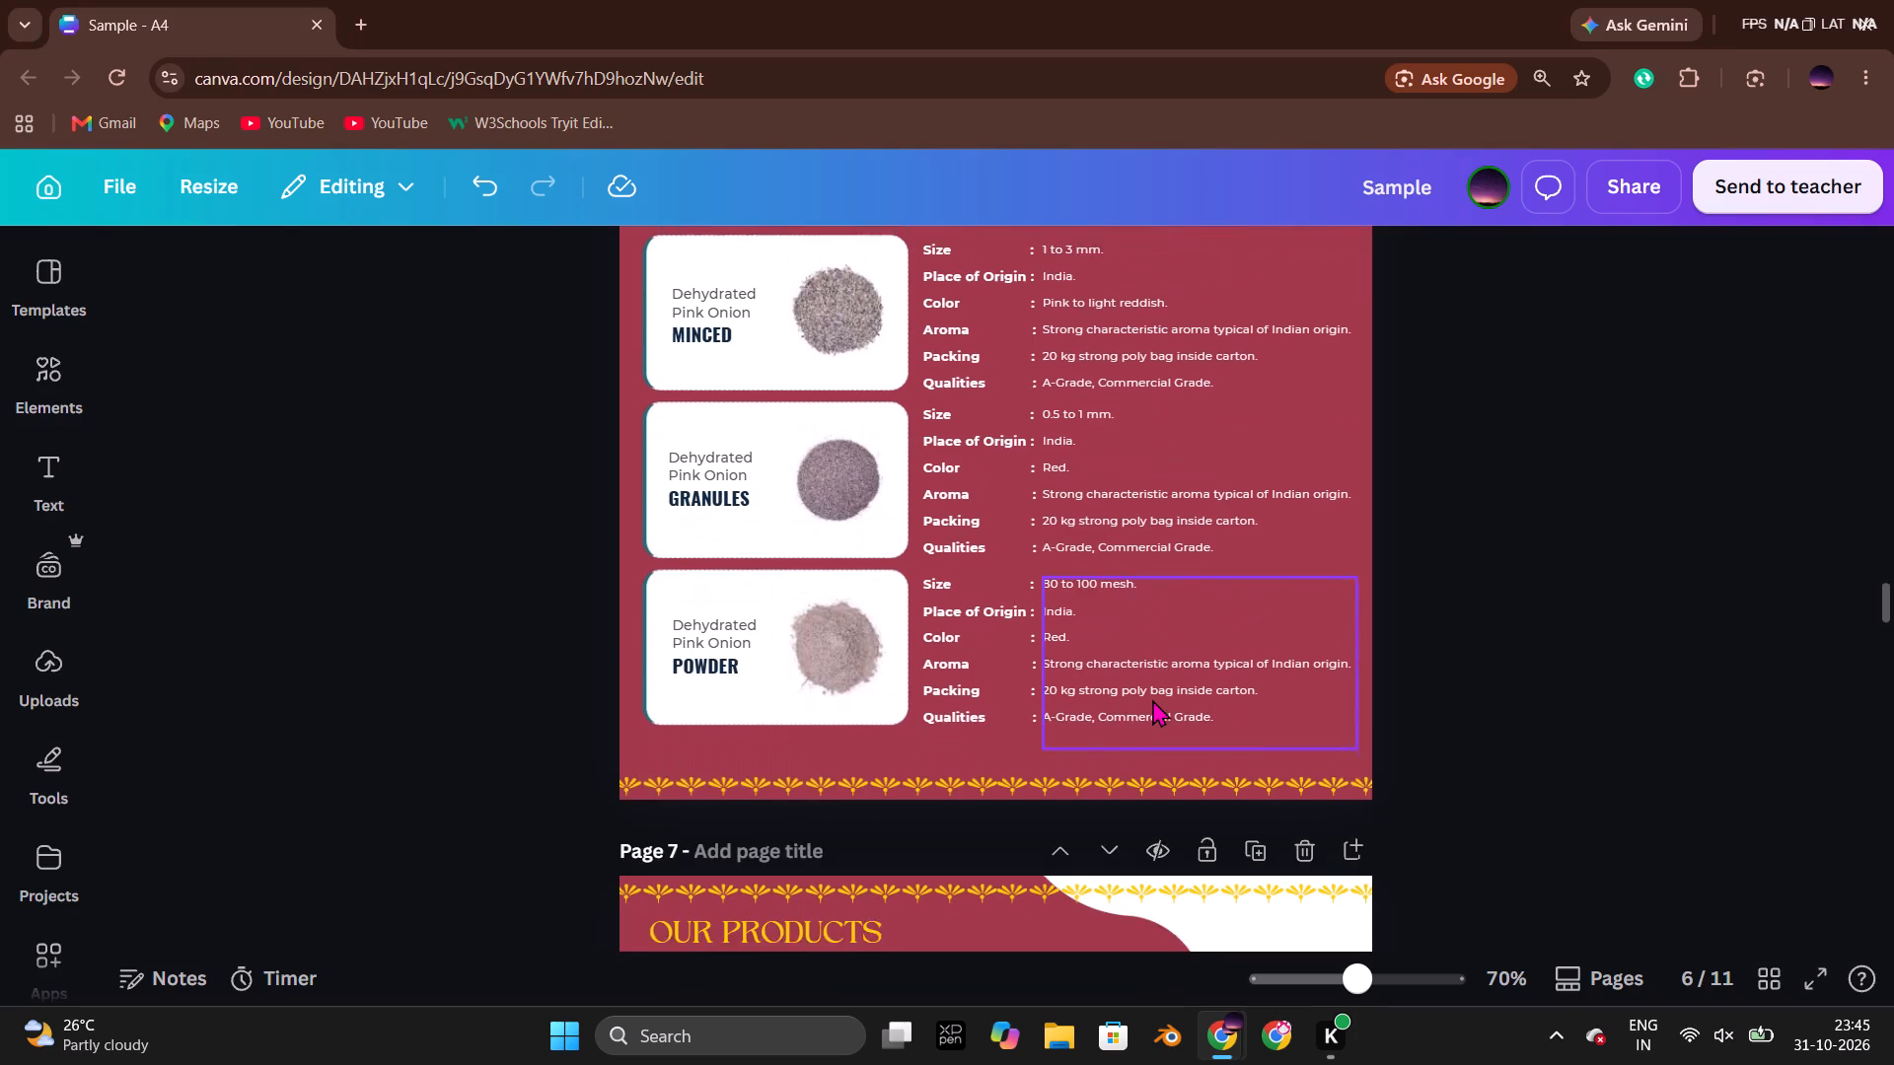
pyautogui.doubleClick(1153, 477)
pyautogui.hotkey('ctrl', 'v')
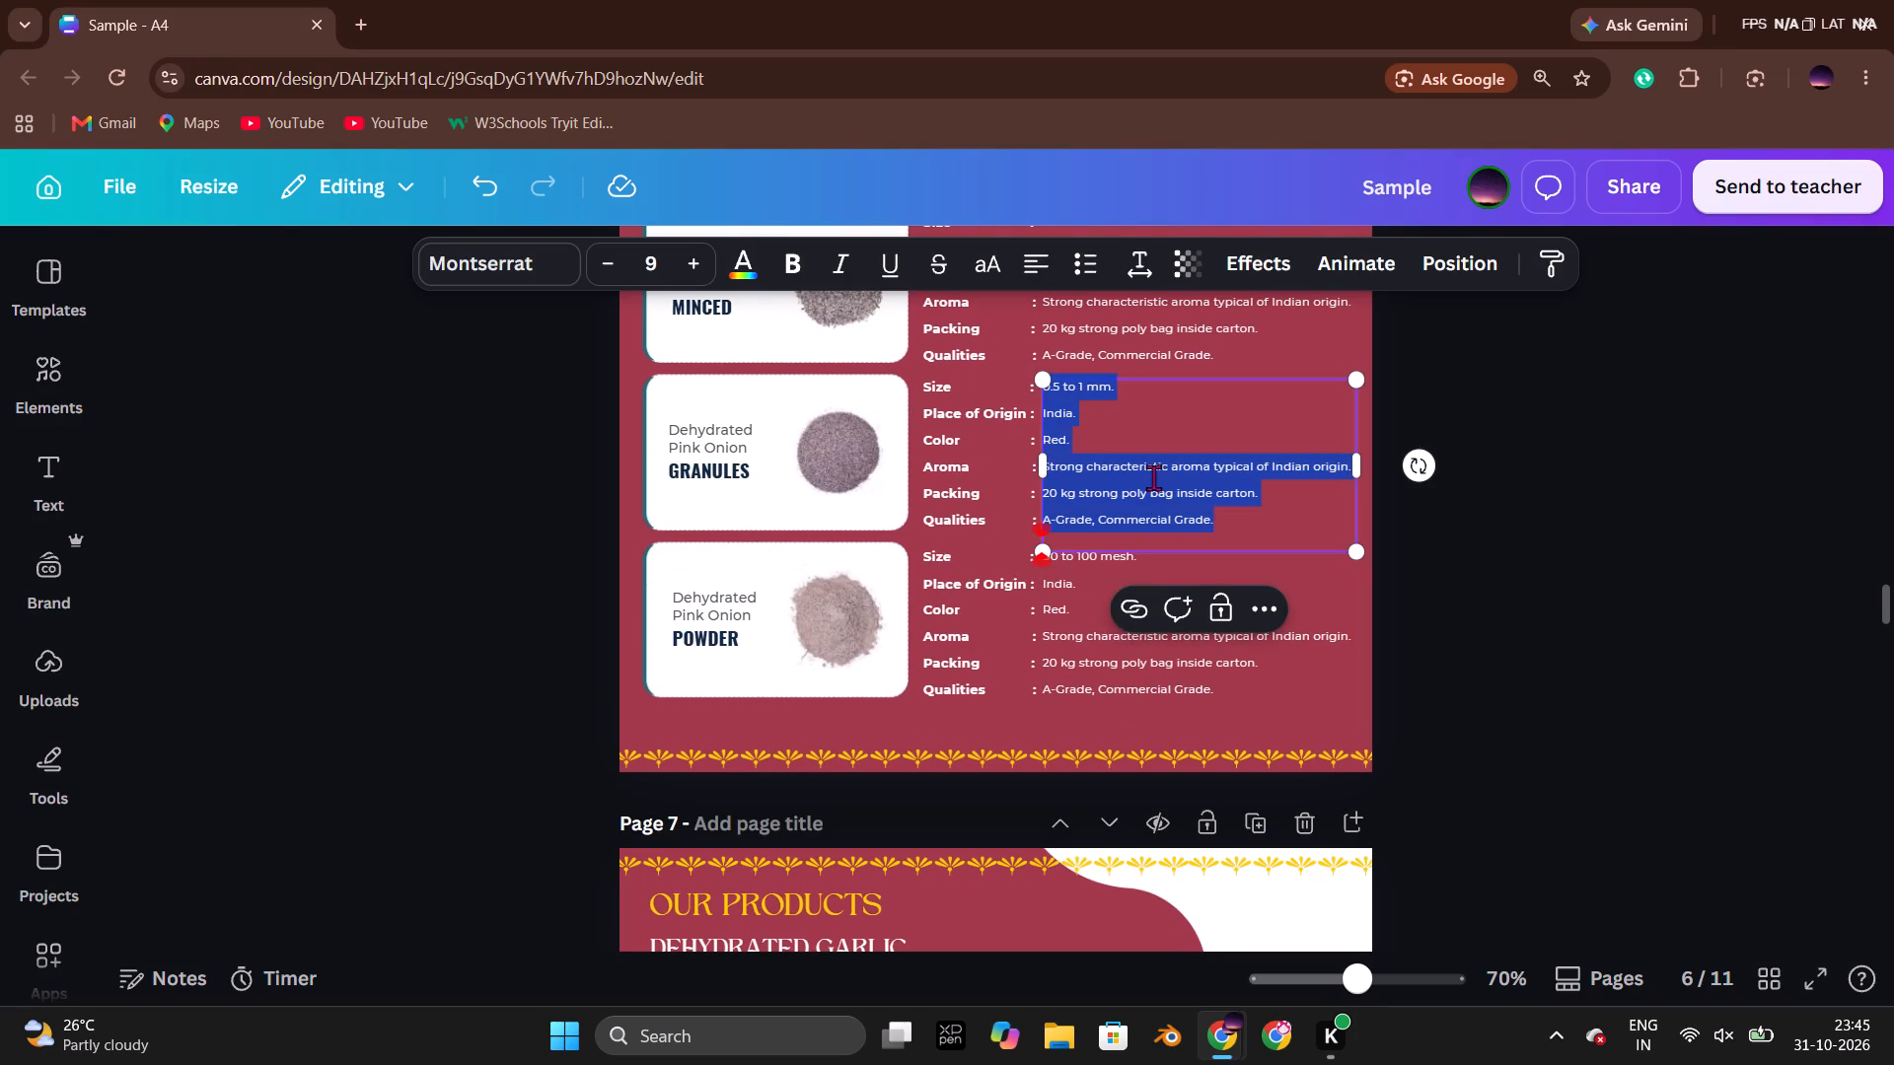
pyautogui.click(1636, 520)
# Replace the Powder specification values on page 6 with ChatGPT's 80 to 100 mesh, pink to light reddish, 20 kg poly bag details.
pyautogui.hotkey('alt', 'Tab')
pyautogui.scroll(-2, 800, 705)
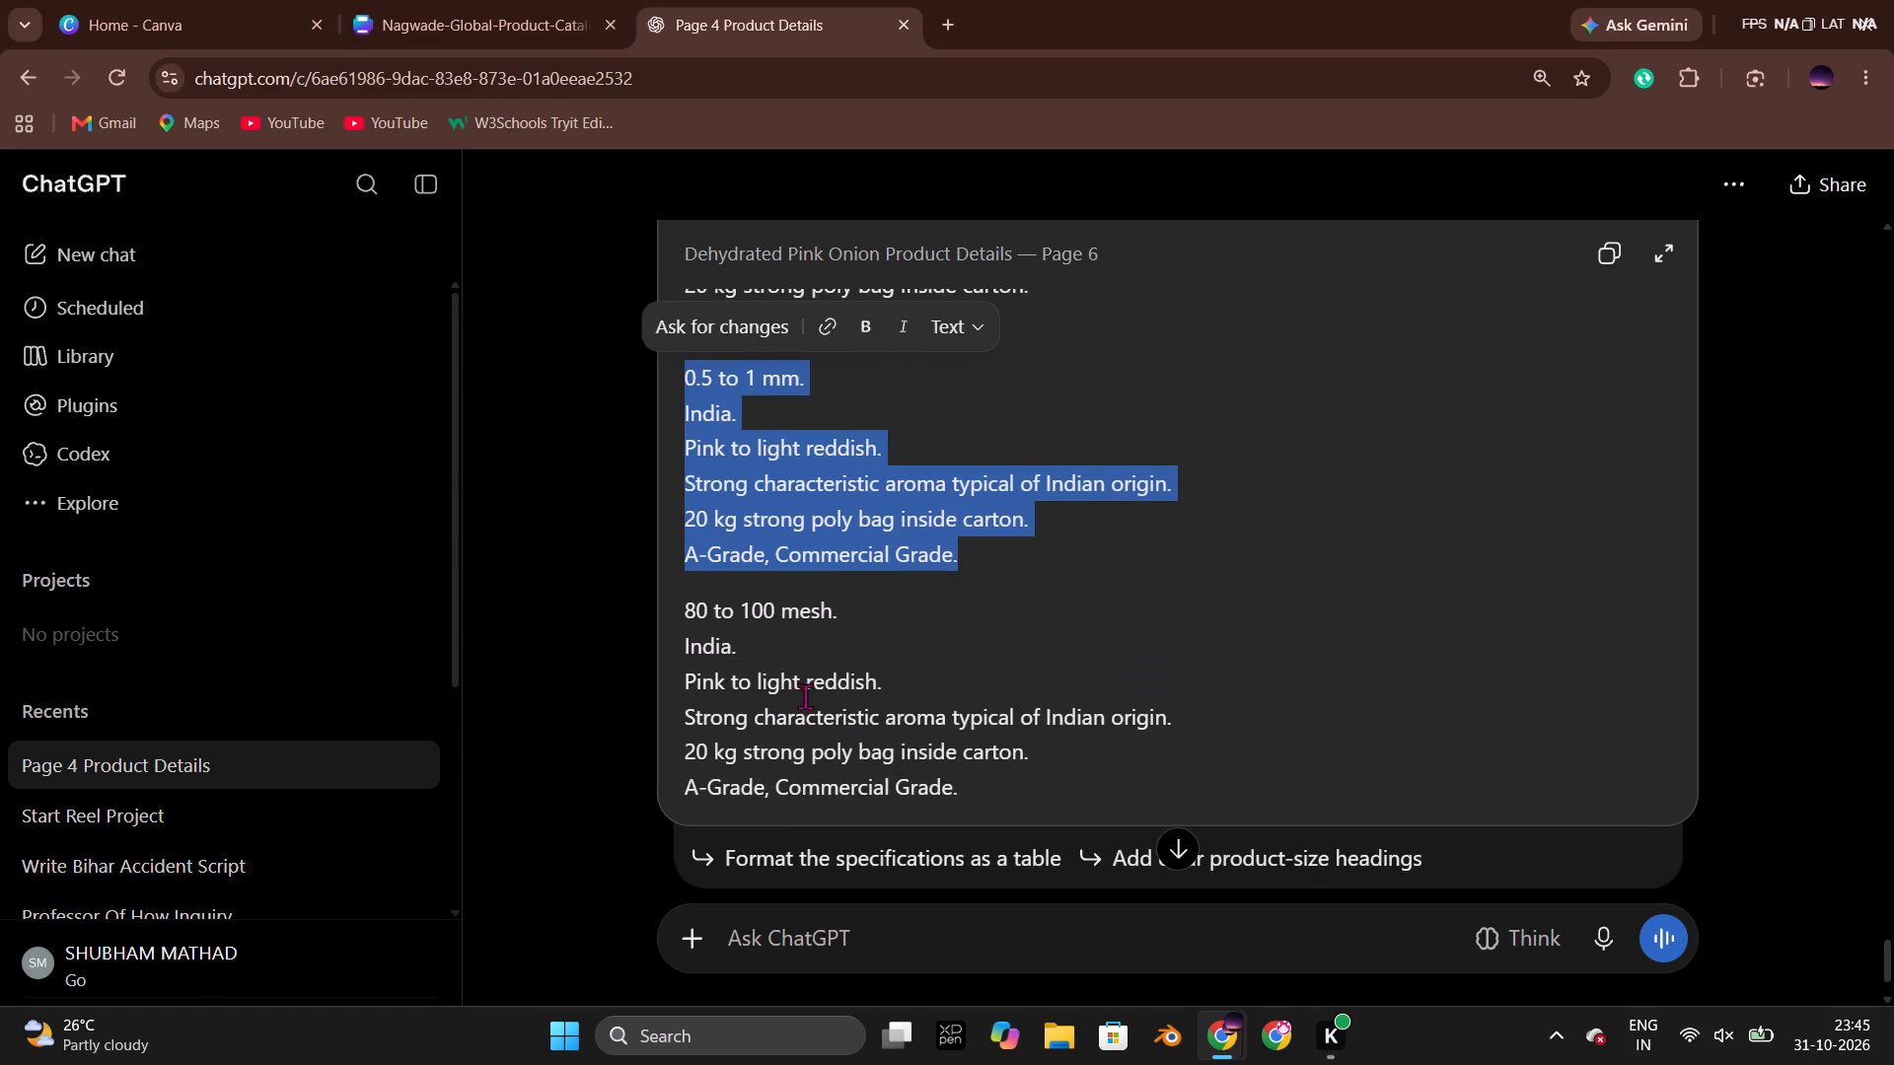
pyautogui.click(832, 589)
pyautogui.moveTo(984, 798); pyautogui.dragTo(676, 618)
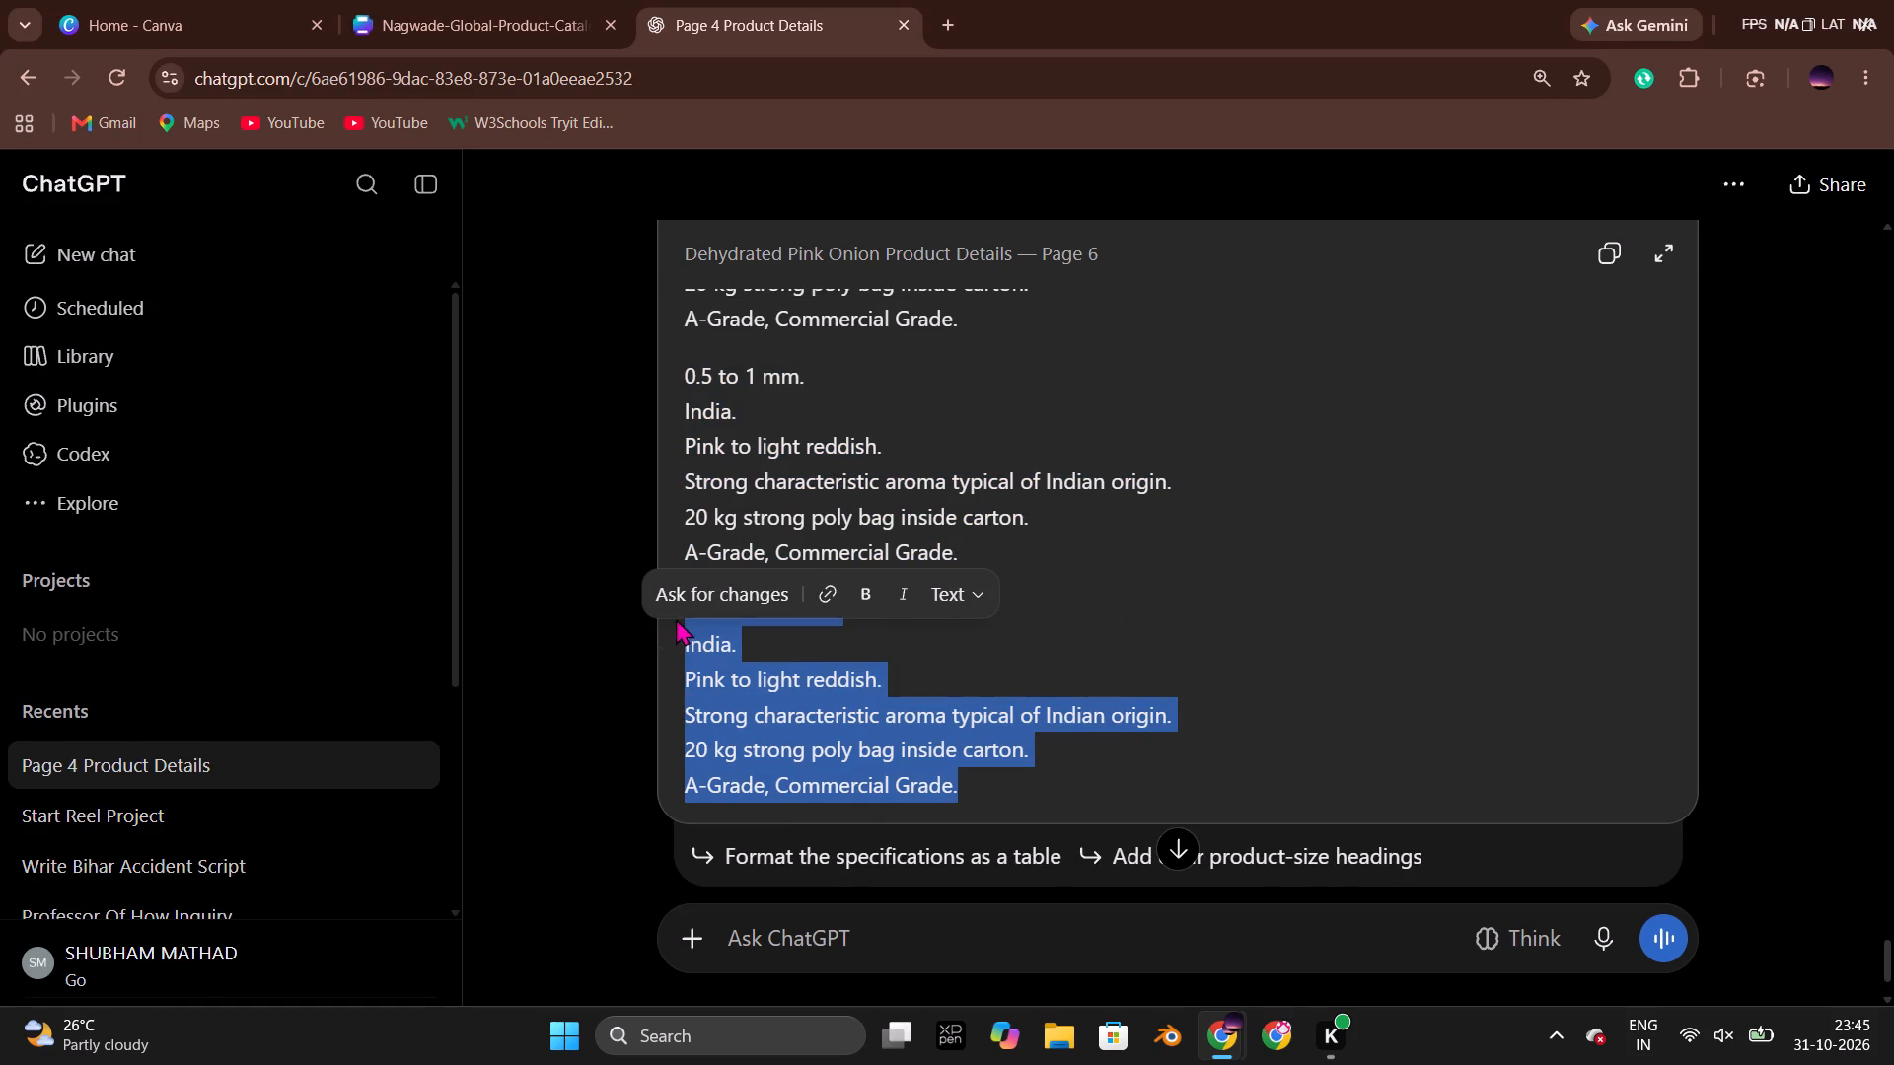
pyautogui.moveTo(676, 618); pyautogui.dragTo(676, 612)
pyautogui.hotkey('ctrl', 'c')
pyautogui.hotkey('alt', 'Tab')
pyautogui.doubleClick(1151, 671)
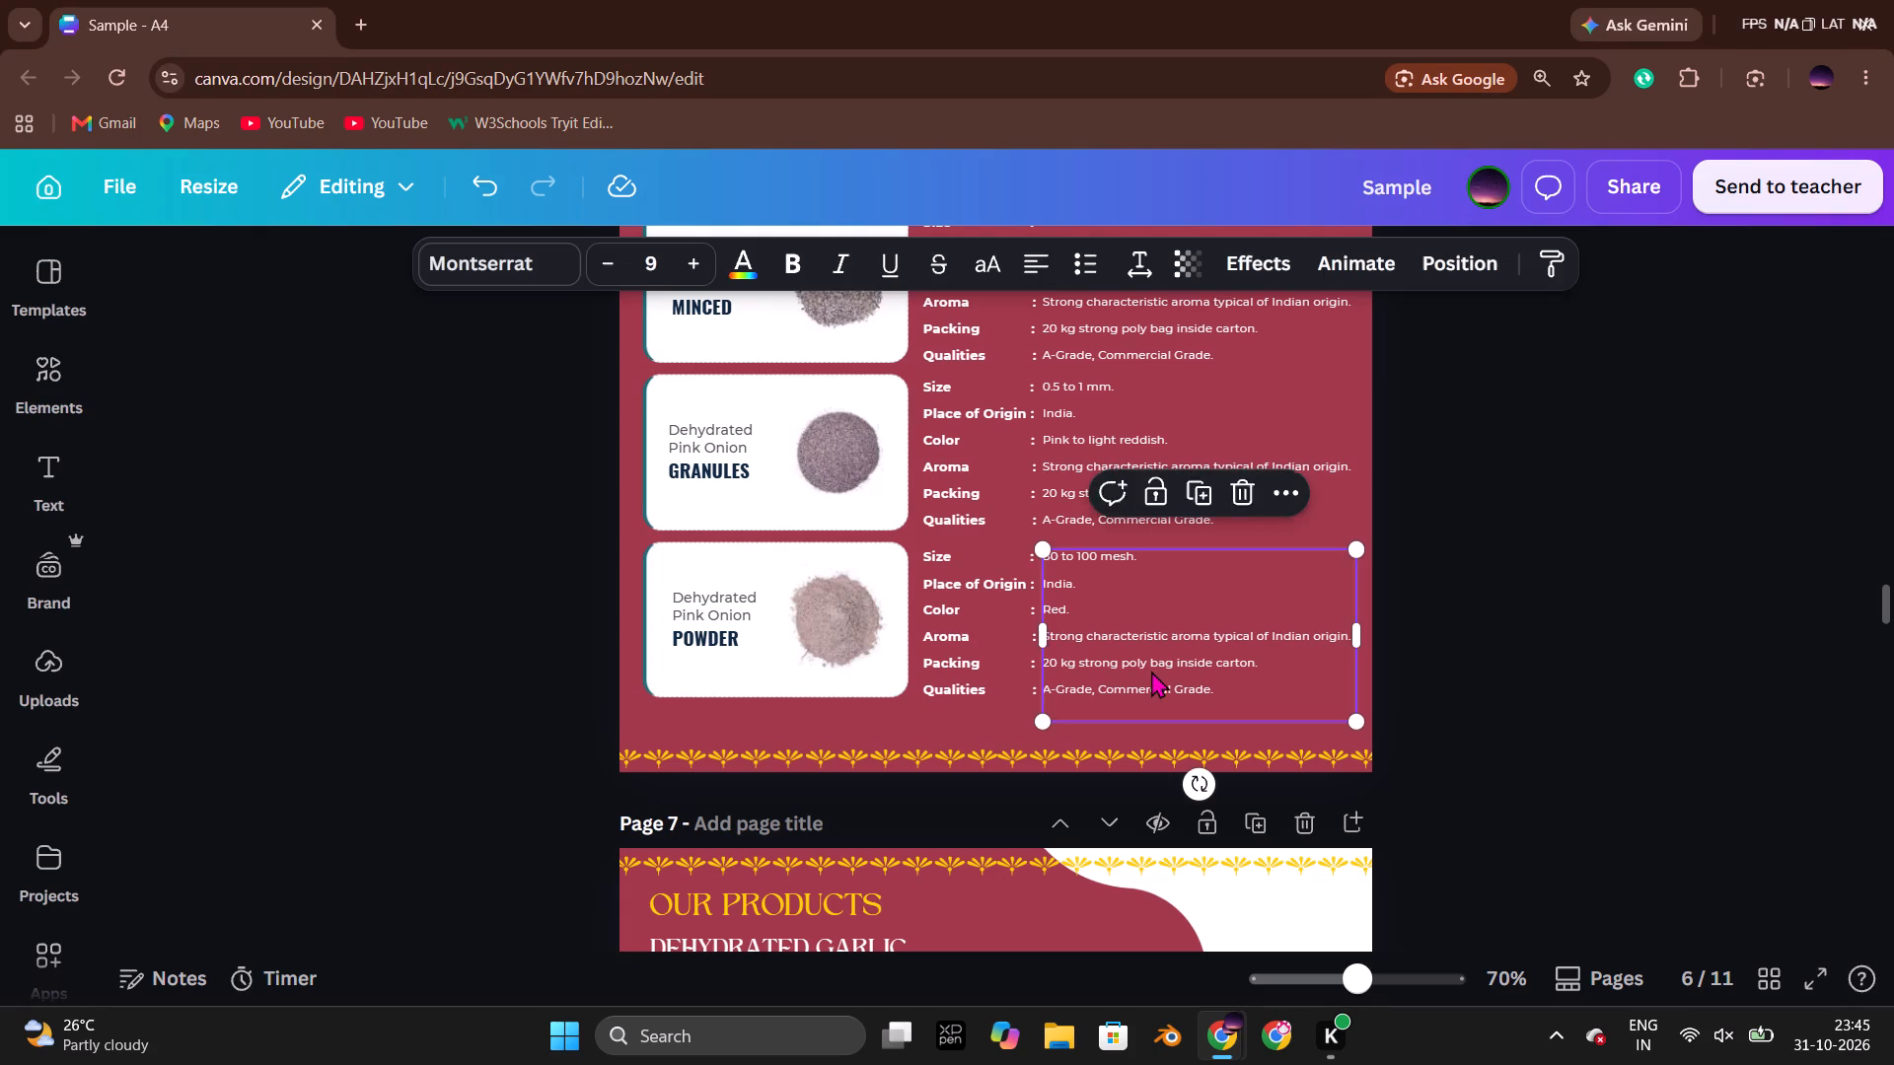
pyautogui.hotkey('ctrl', 'v')
pyautogui.click(1607, 682)
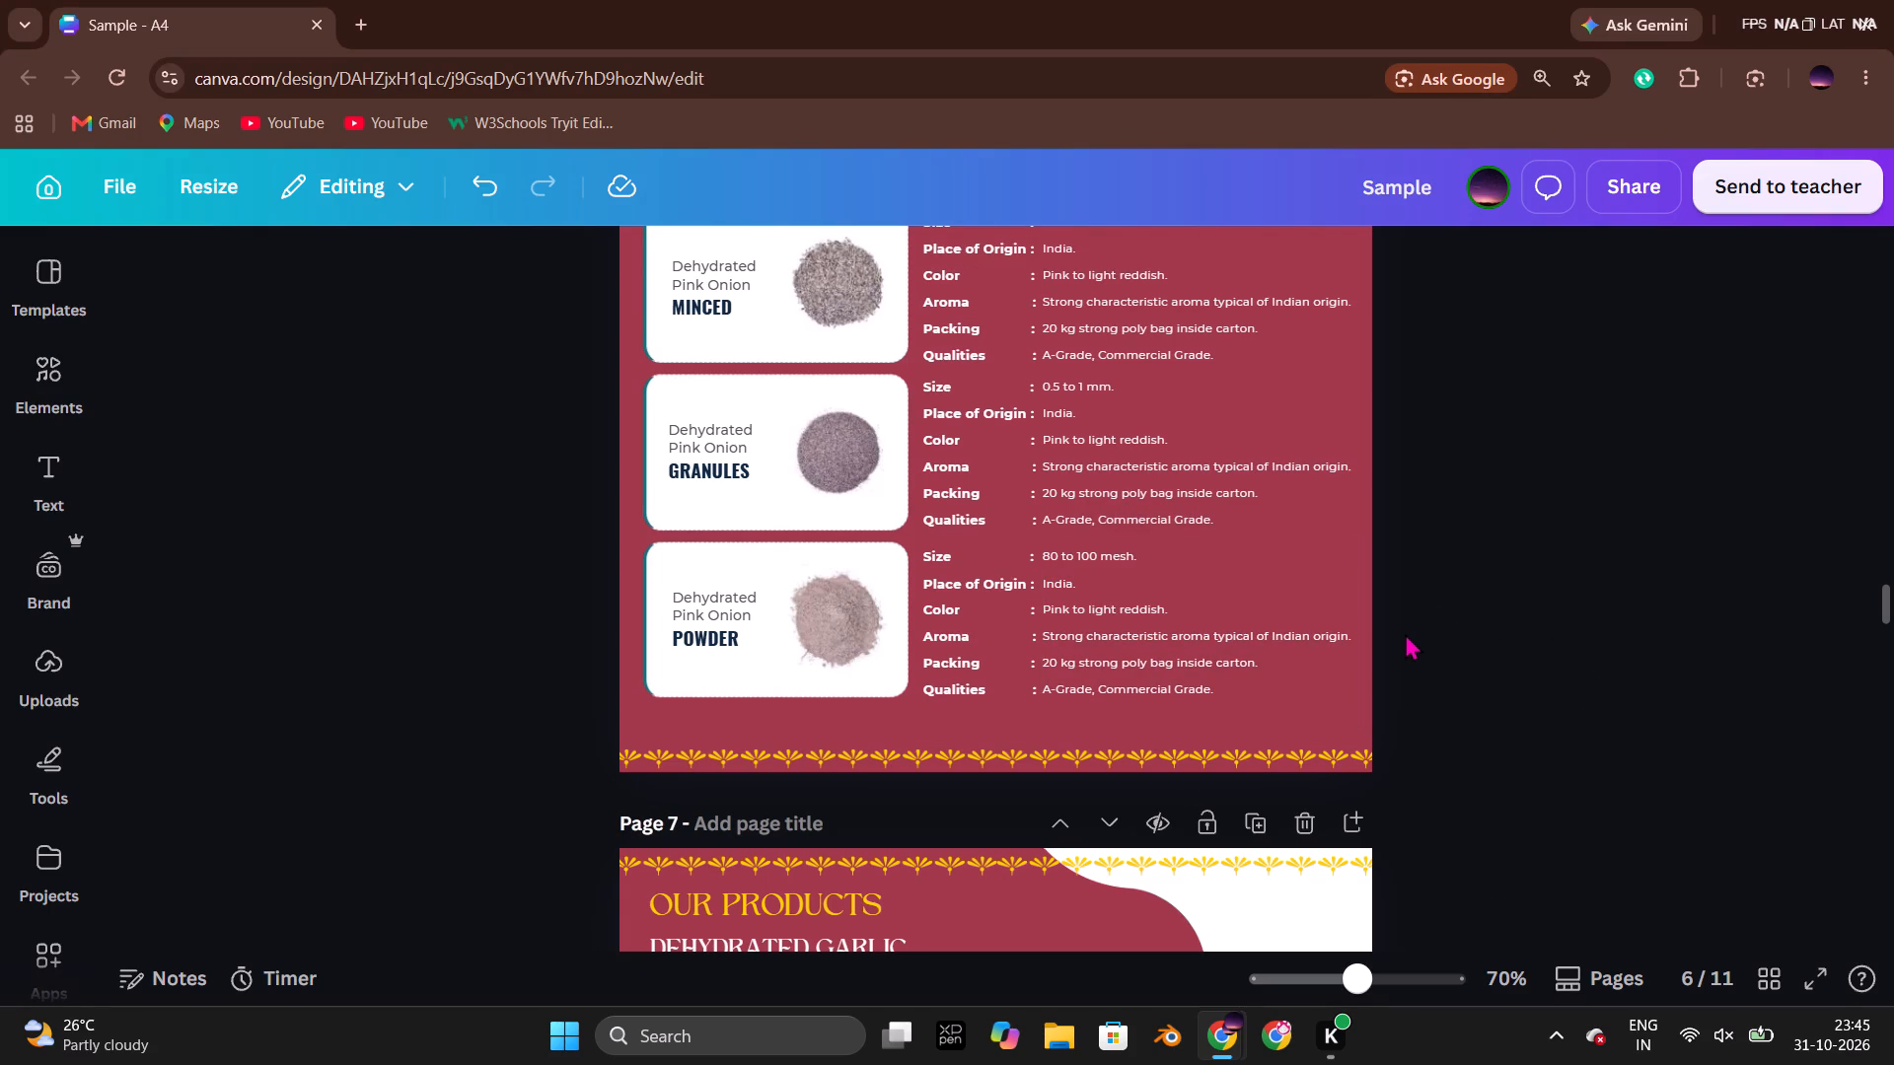
# Group all the pink onion product cards, labels and specification text on page 6.
pyautogui.scroll(3, 1405, 633)
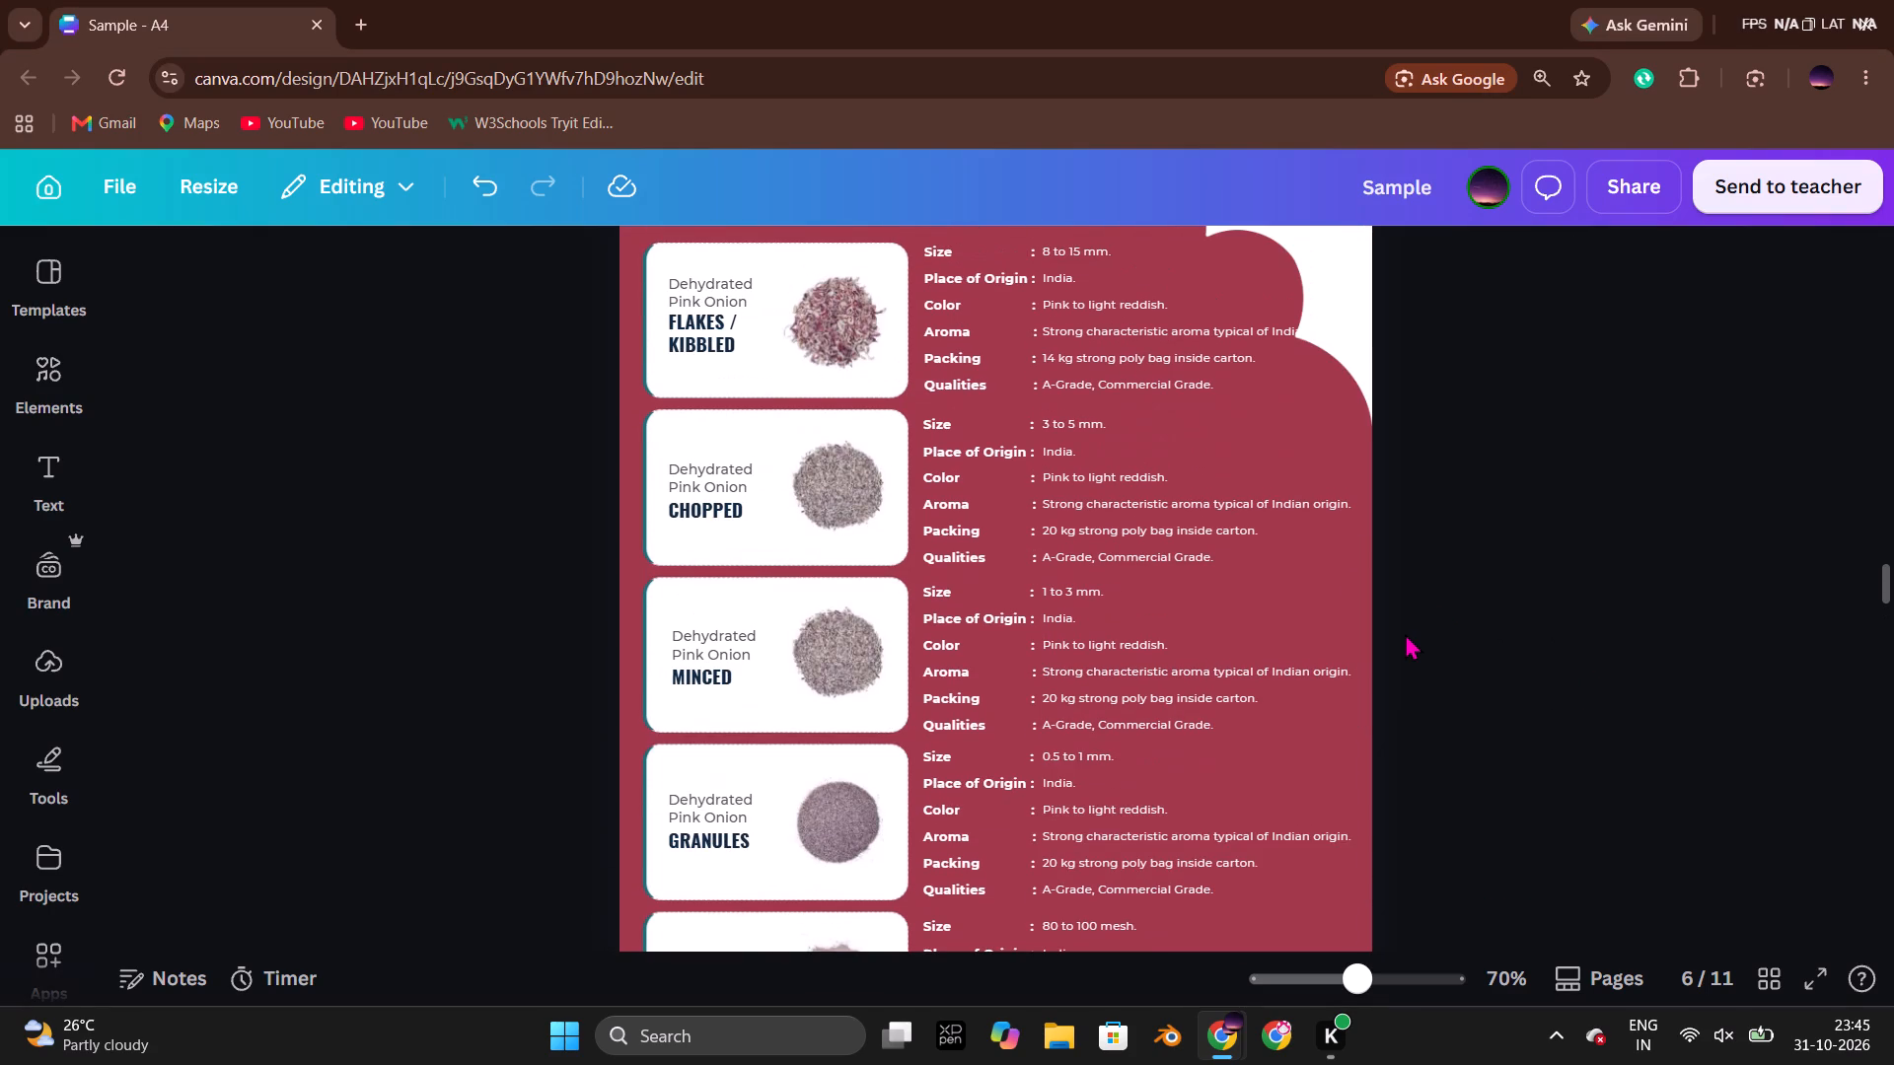
pyautogui.scroll(2, 1405, 633)
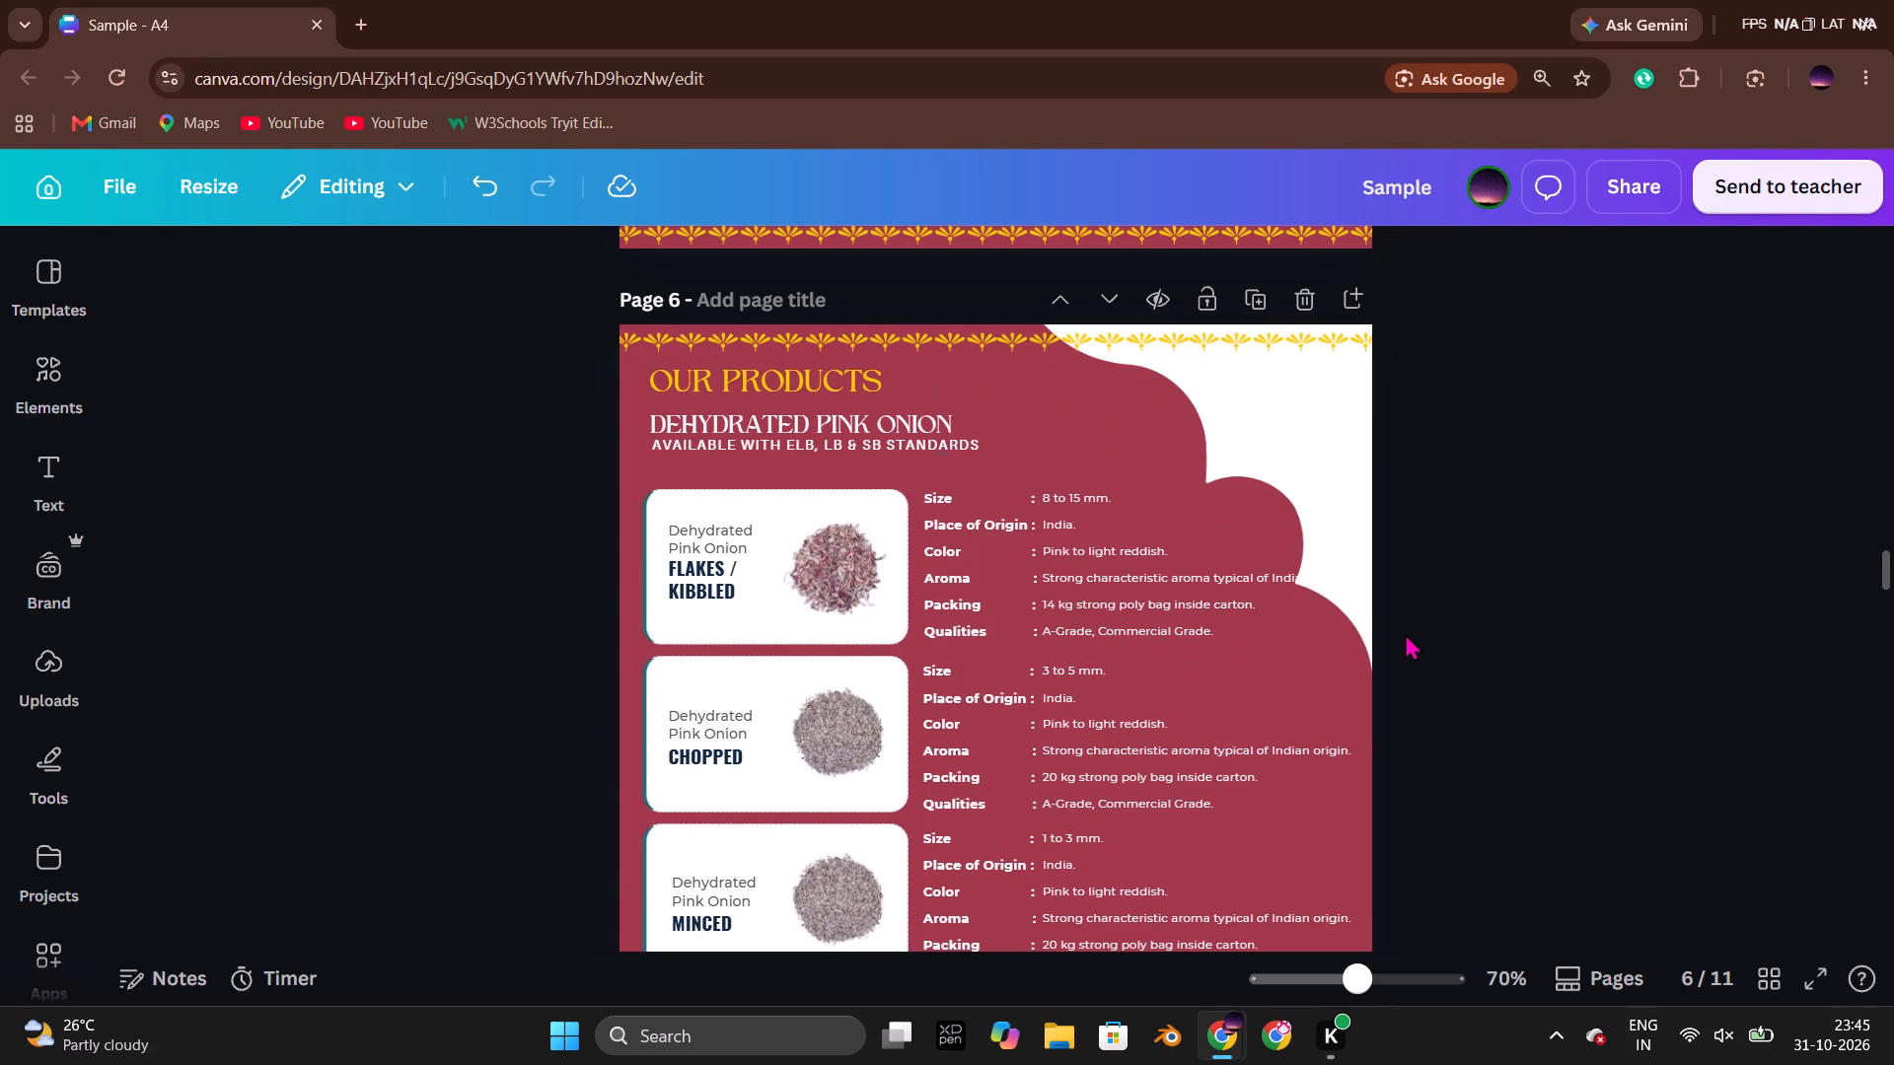
pyautogui.click(1503, 571)
pyautogui.scroll(-2, 1503, 573)
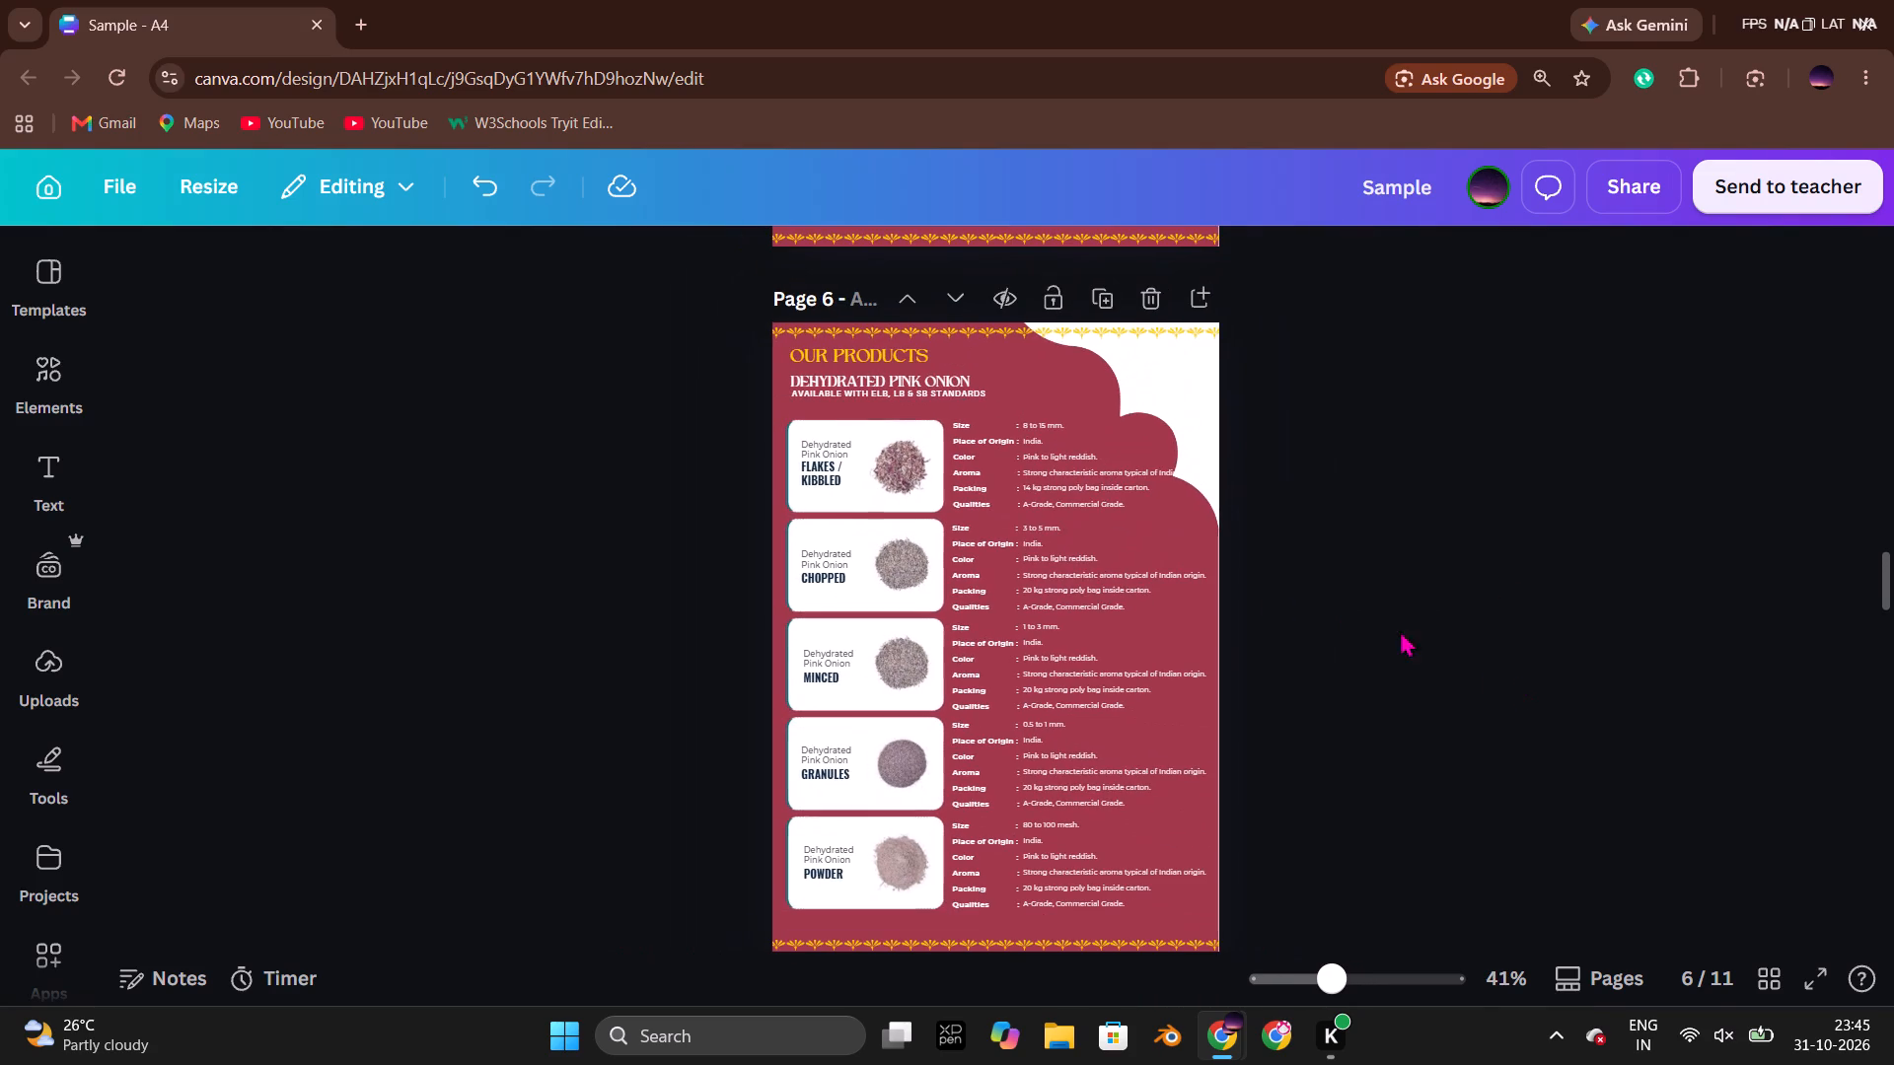
pyautogui.moveTo(673, 441); pyautogui.dragTo(1102, 882)
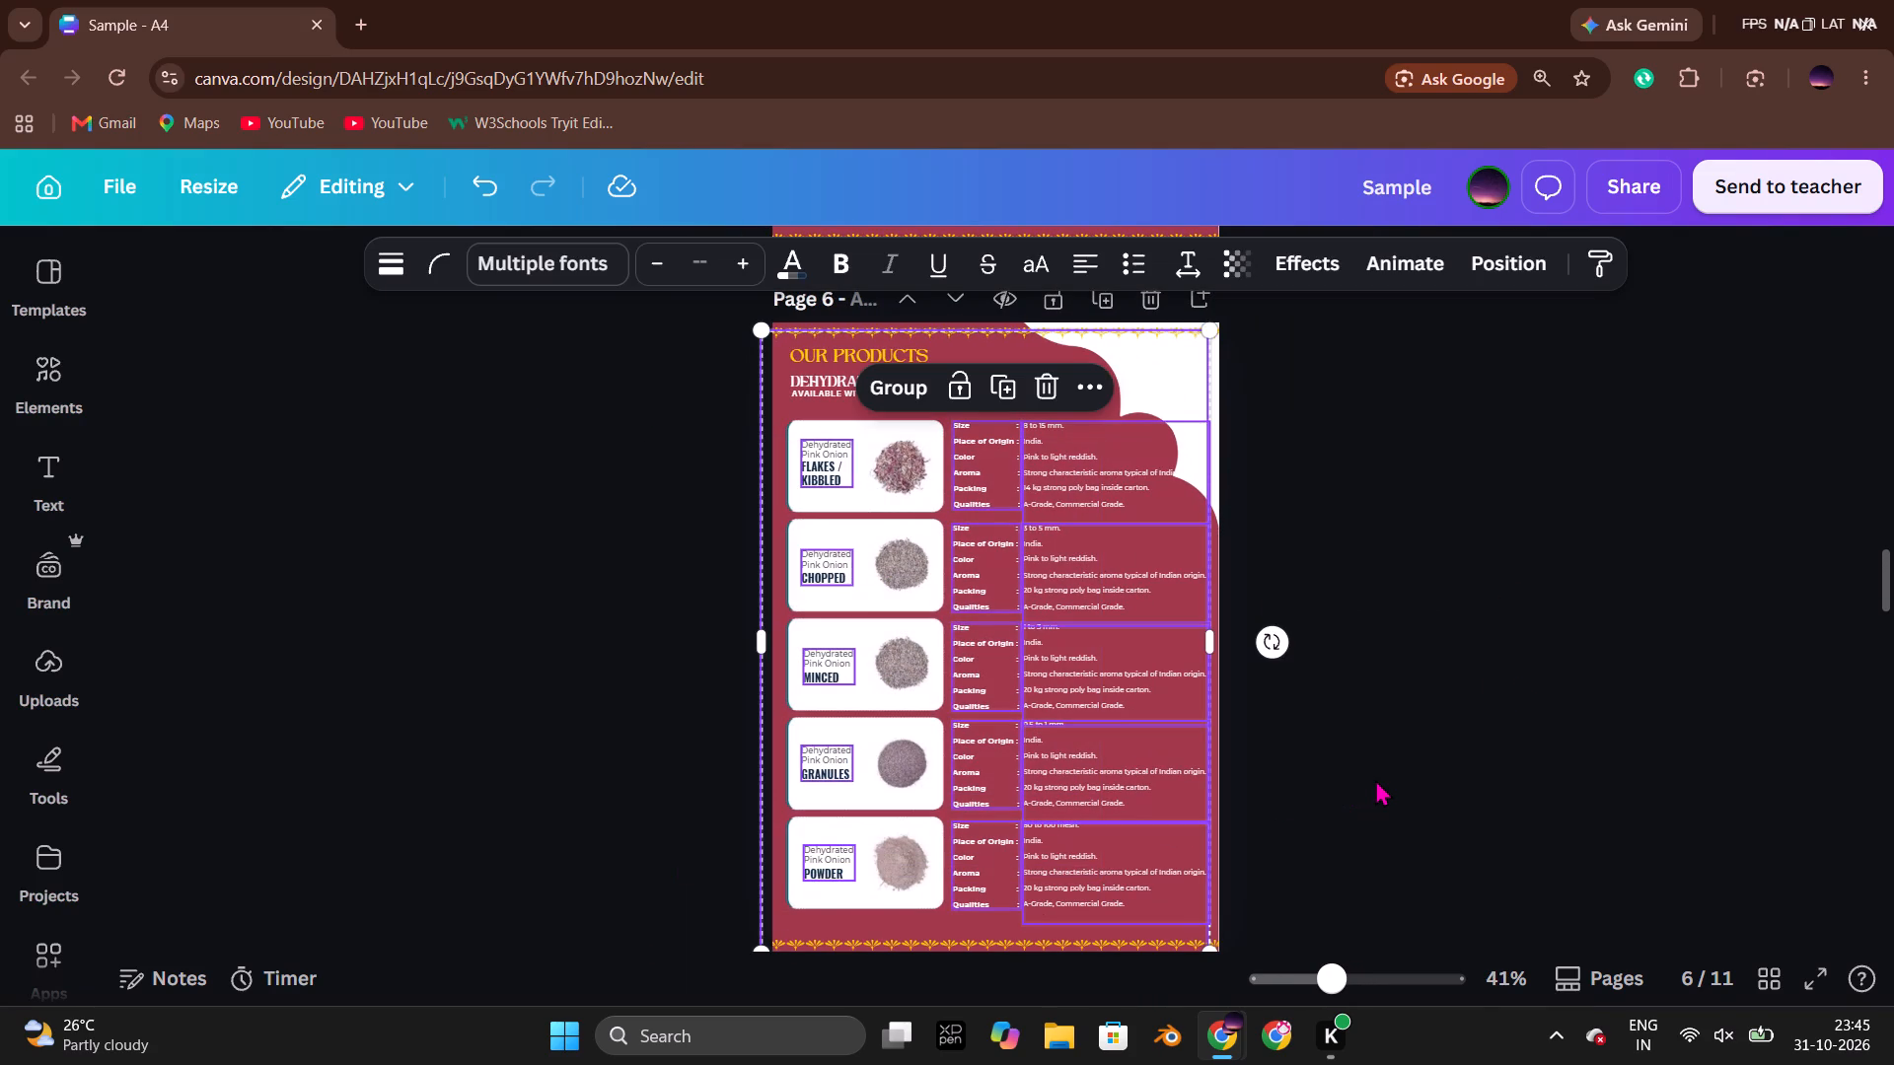
pyautogui.click(872, 391)
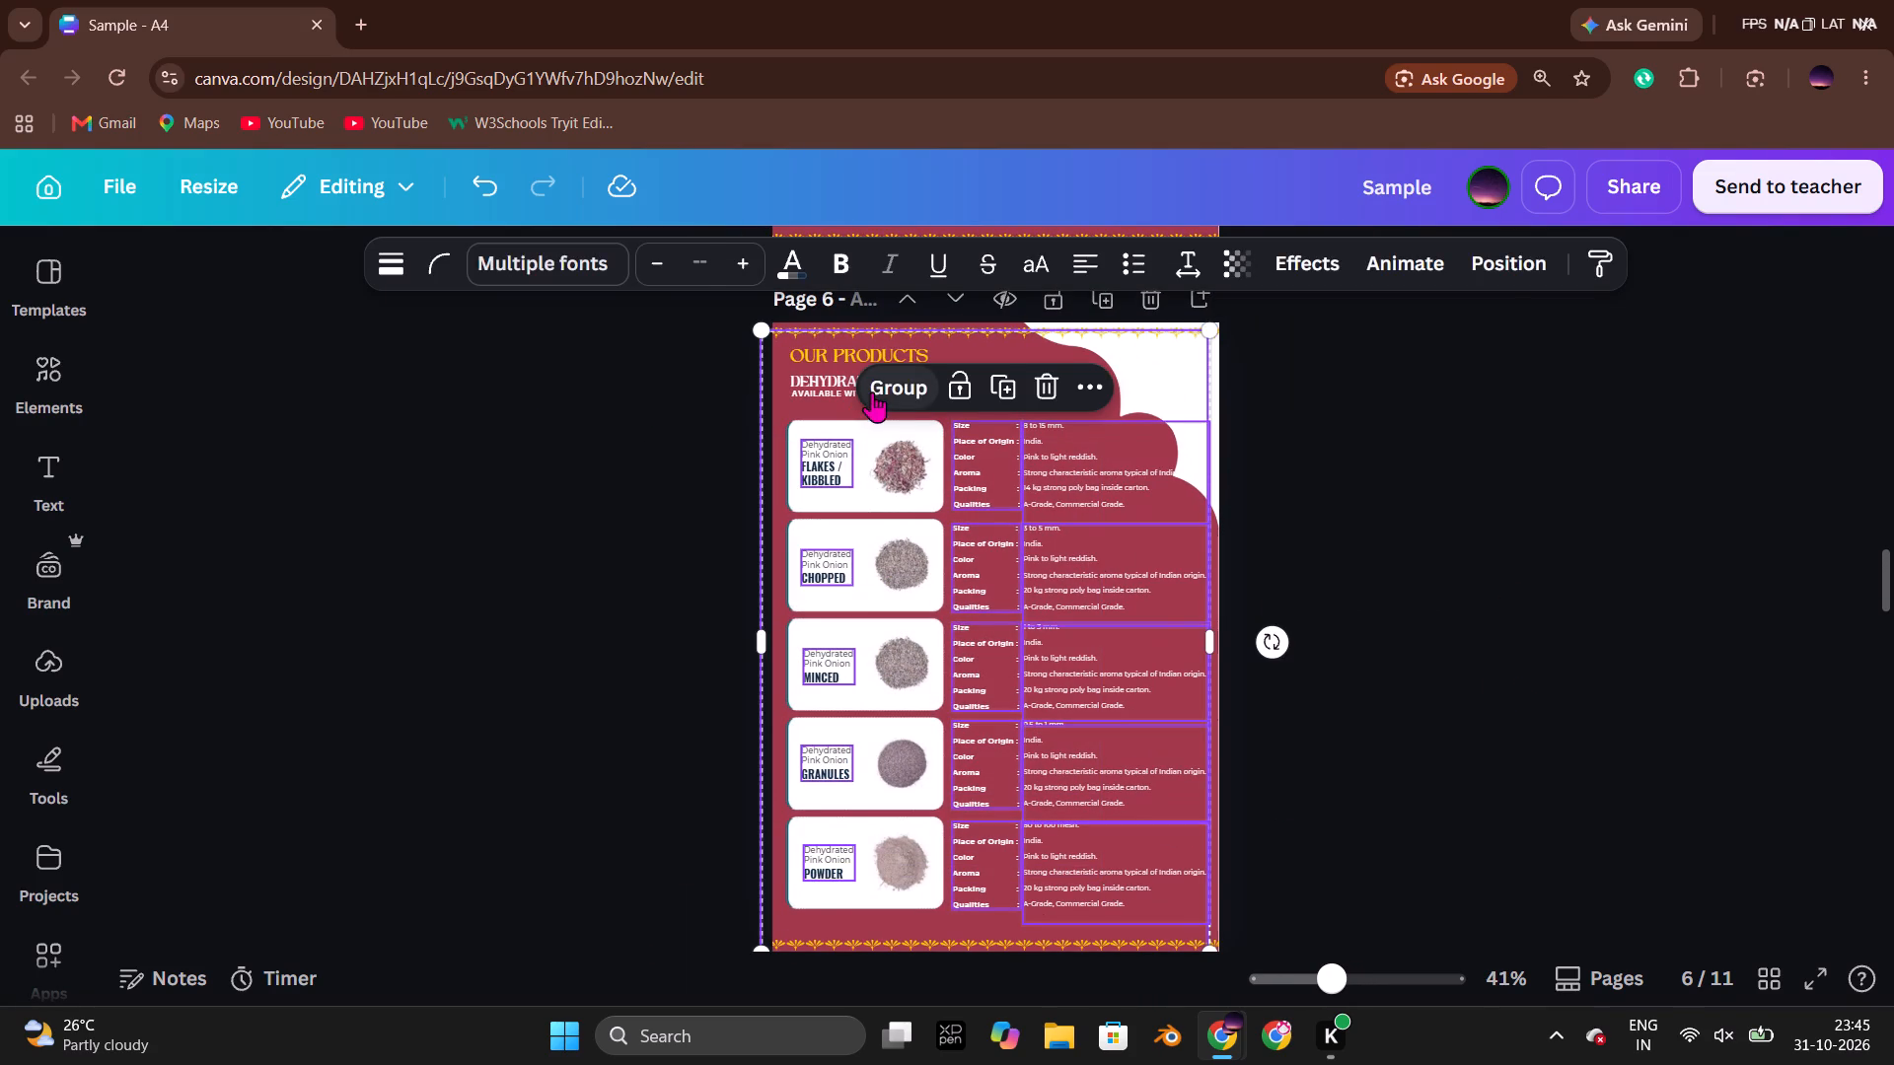
pyautogui.click(1412, 601)
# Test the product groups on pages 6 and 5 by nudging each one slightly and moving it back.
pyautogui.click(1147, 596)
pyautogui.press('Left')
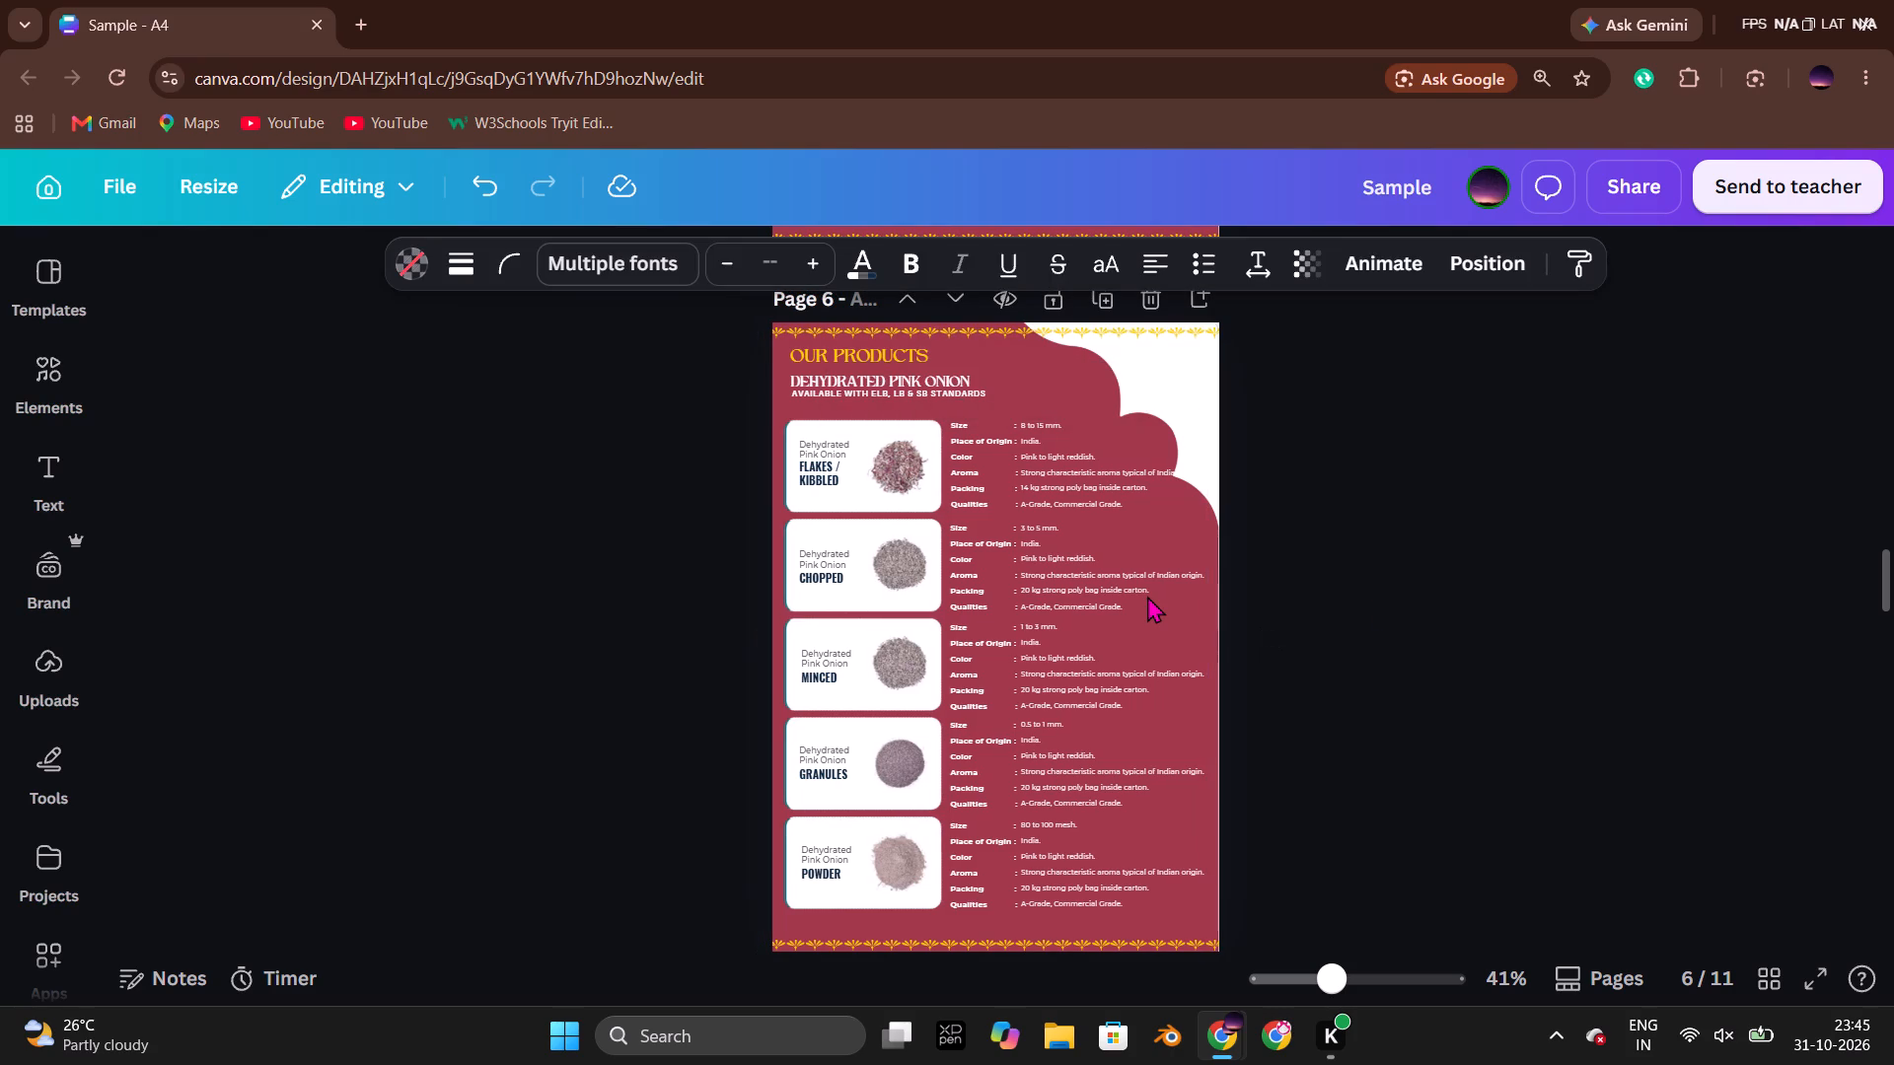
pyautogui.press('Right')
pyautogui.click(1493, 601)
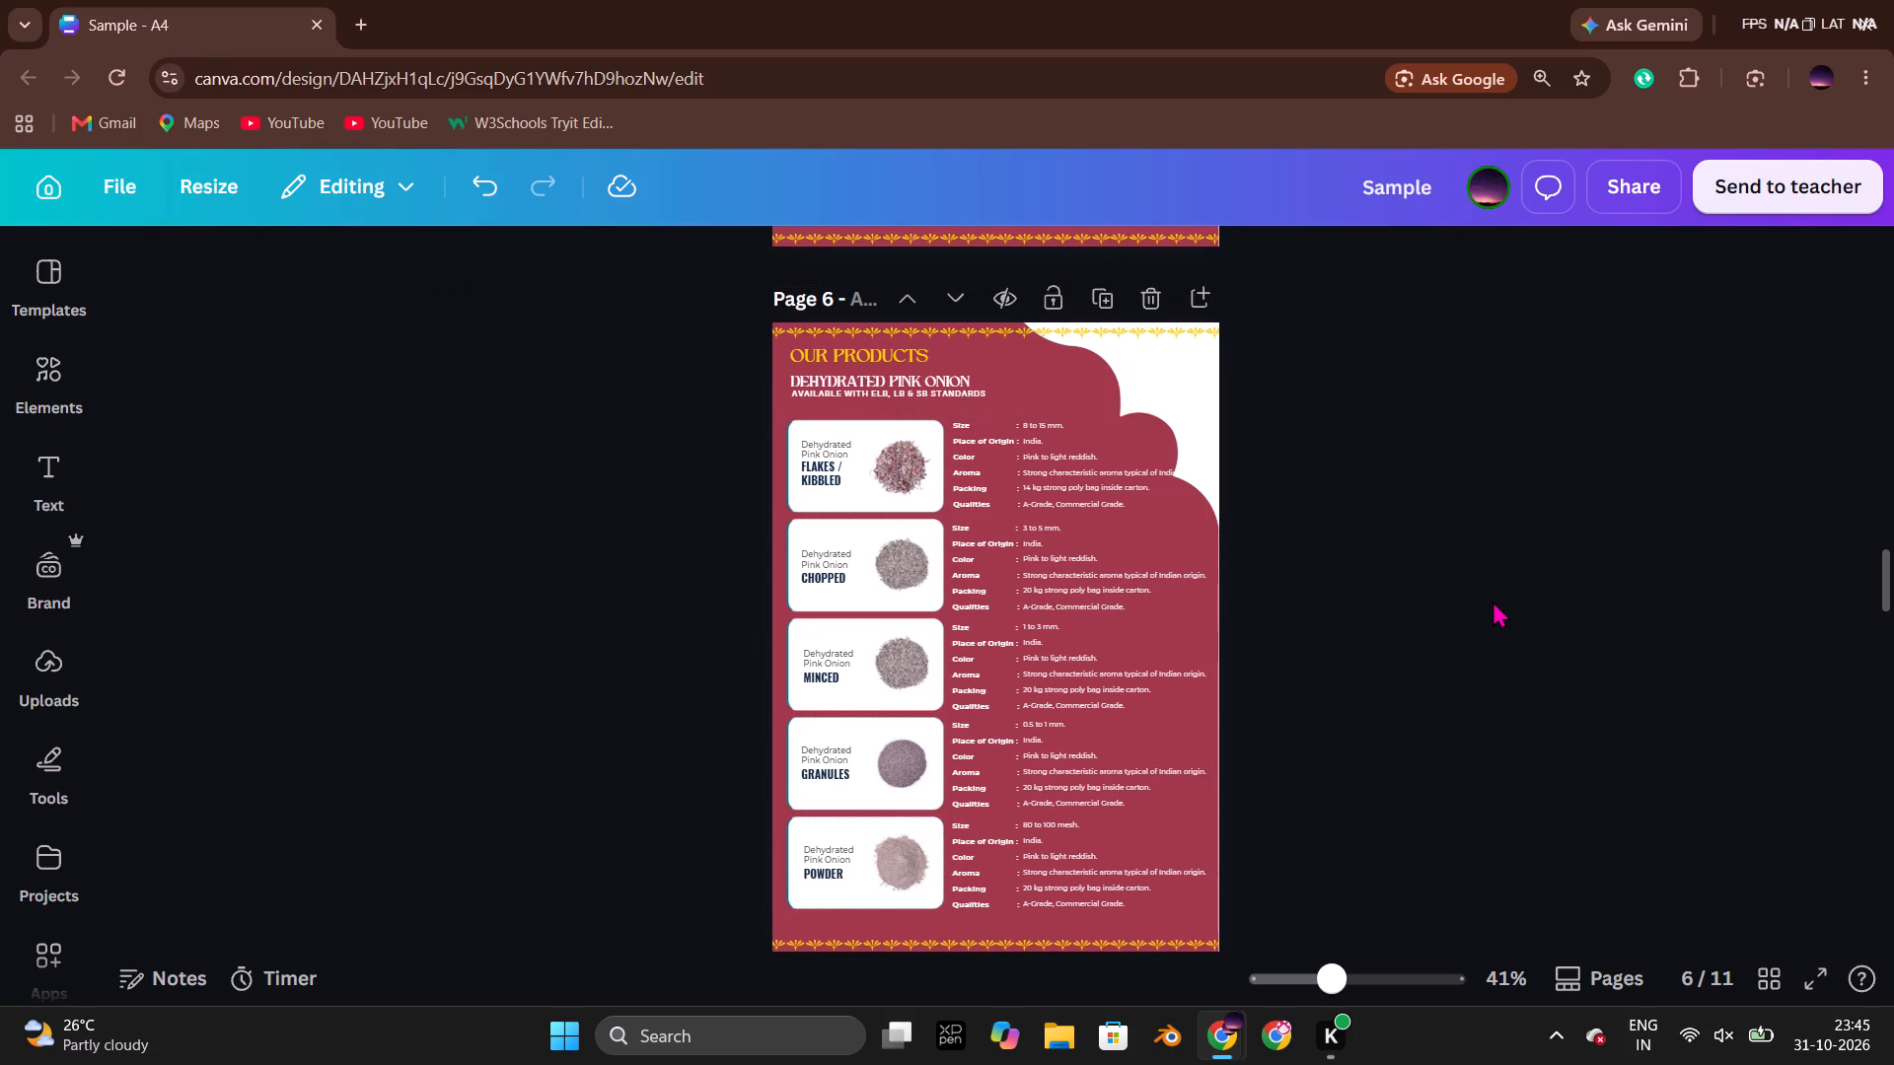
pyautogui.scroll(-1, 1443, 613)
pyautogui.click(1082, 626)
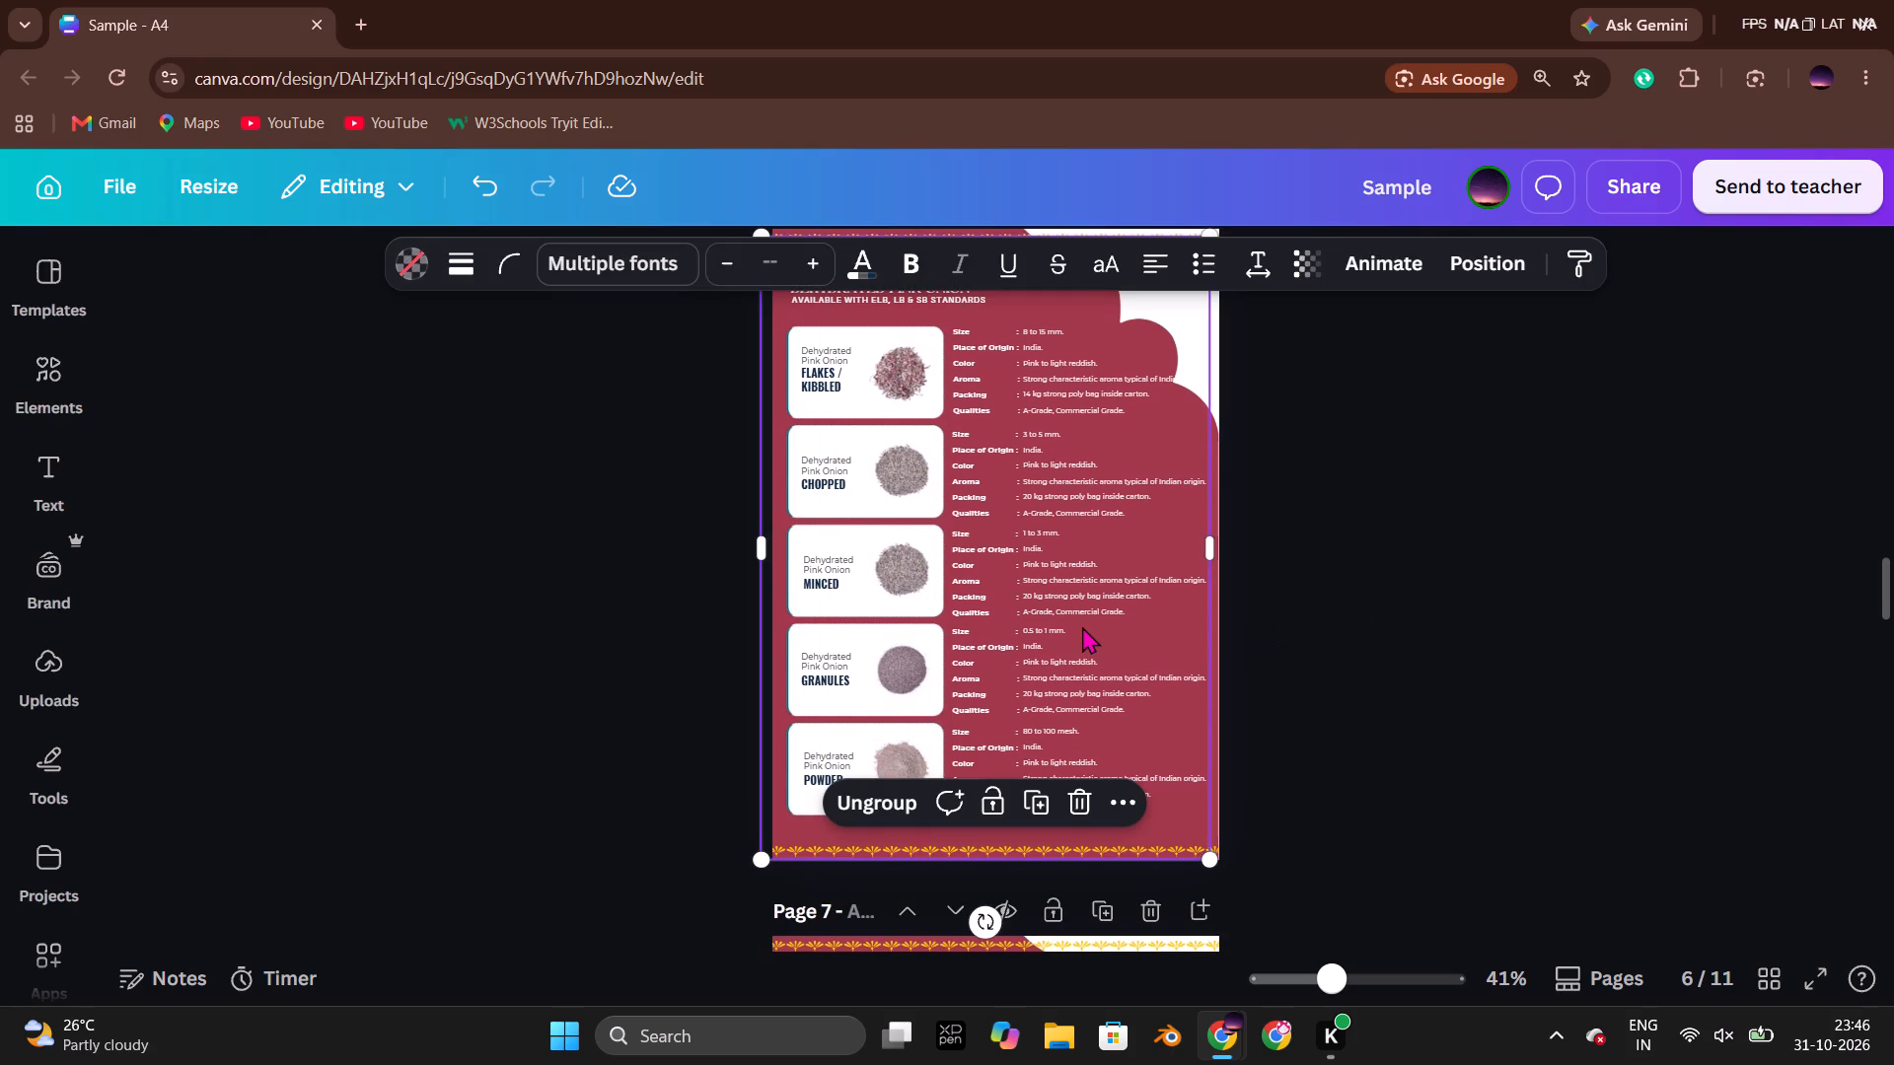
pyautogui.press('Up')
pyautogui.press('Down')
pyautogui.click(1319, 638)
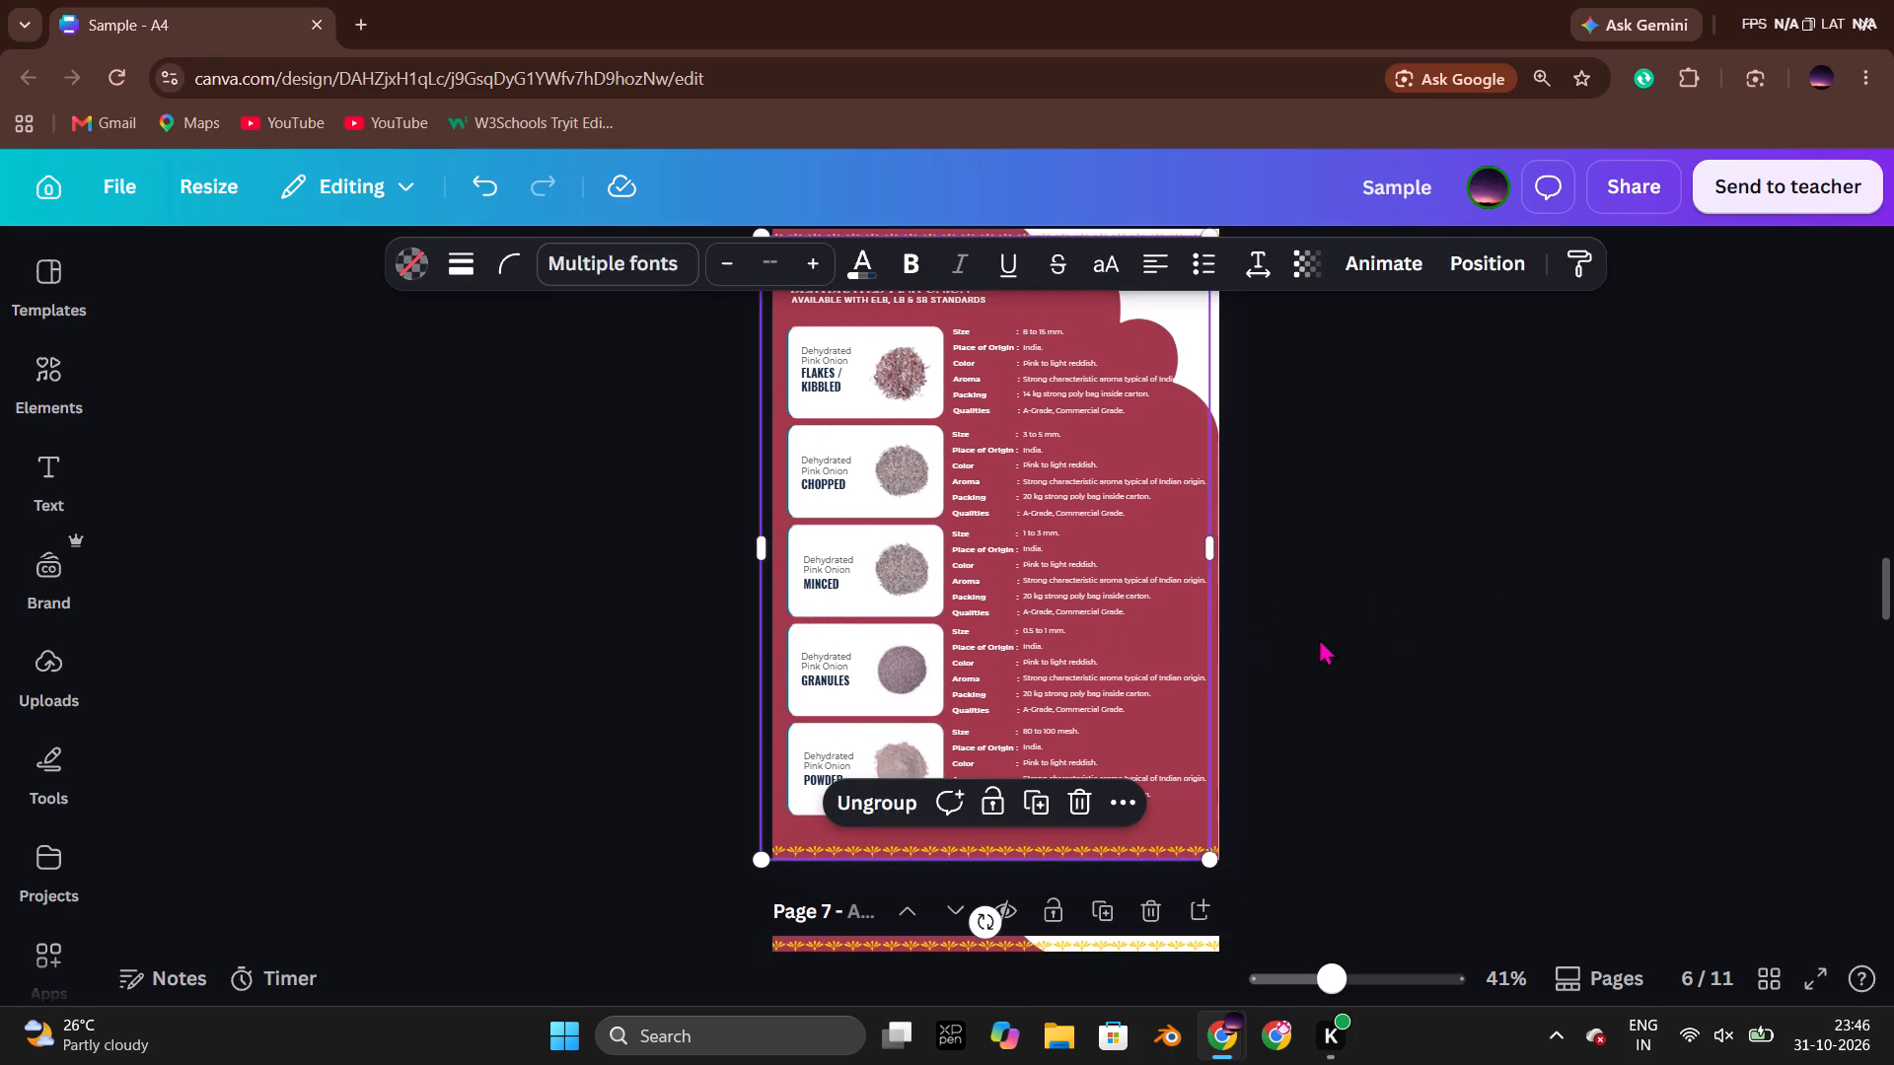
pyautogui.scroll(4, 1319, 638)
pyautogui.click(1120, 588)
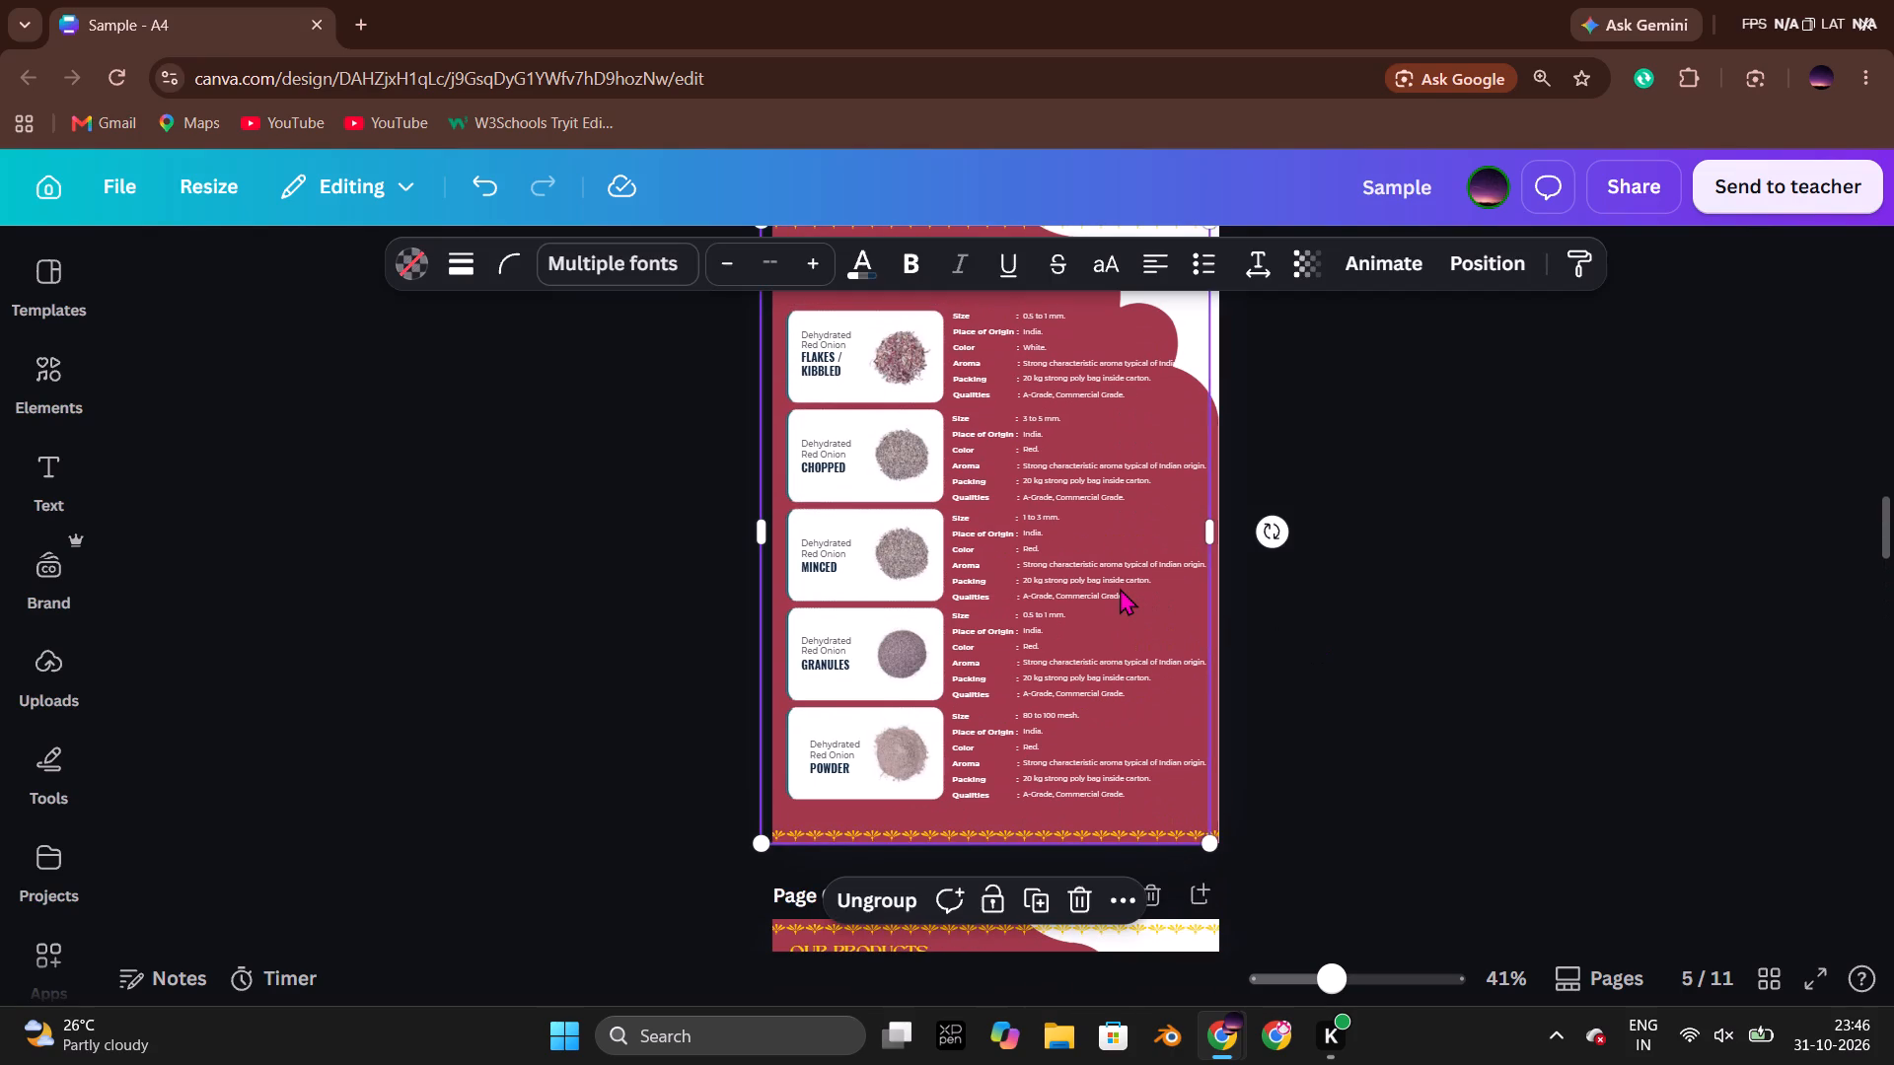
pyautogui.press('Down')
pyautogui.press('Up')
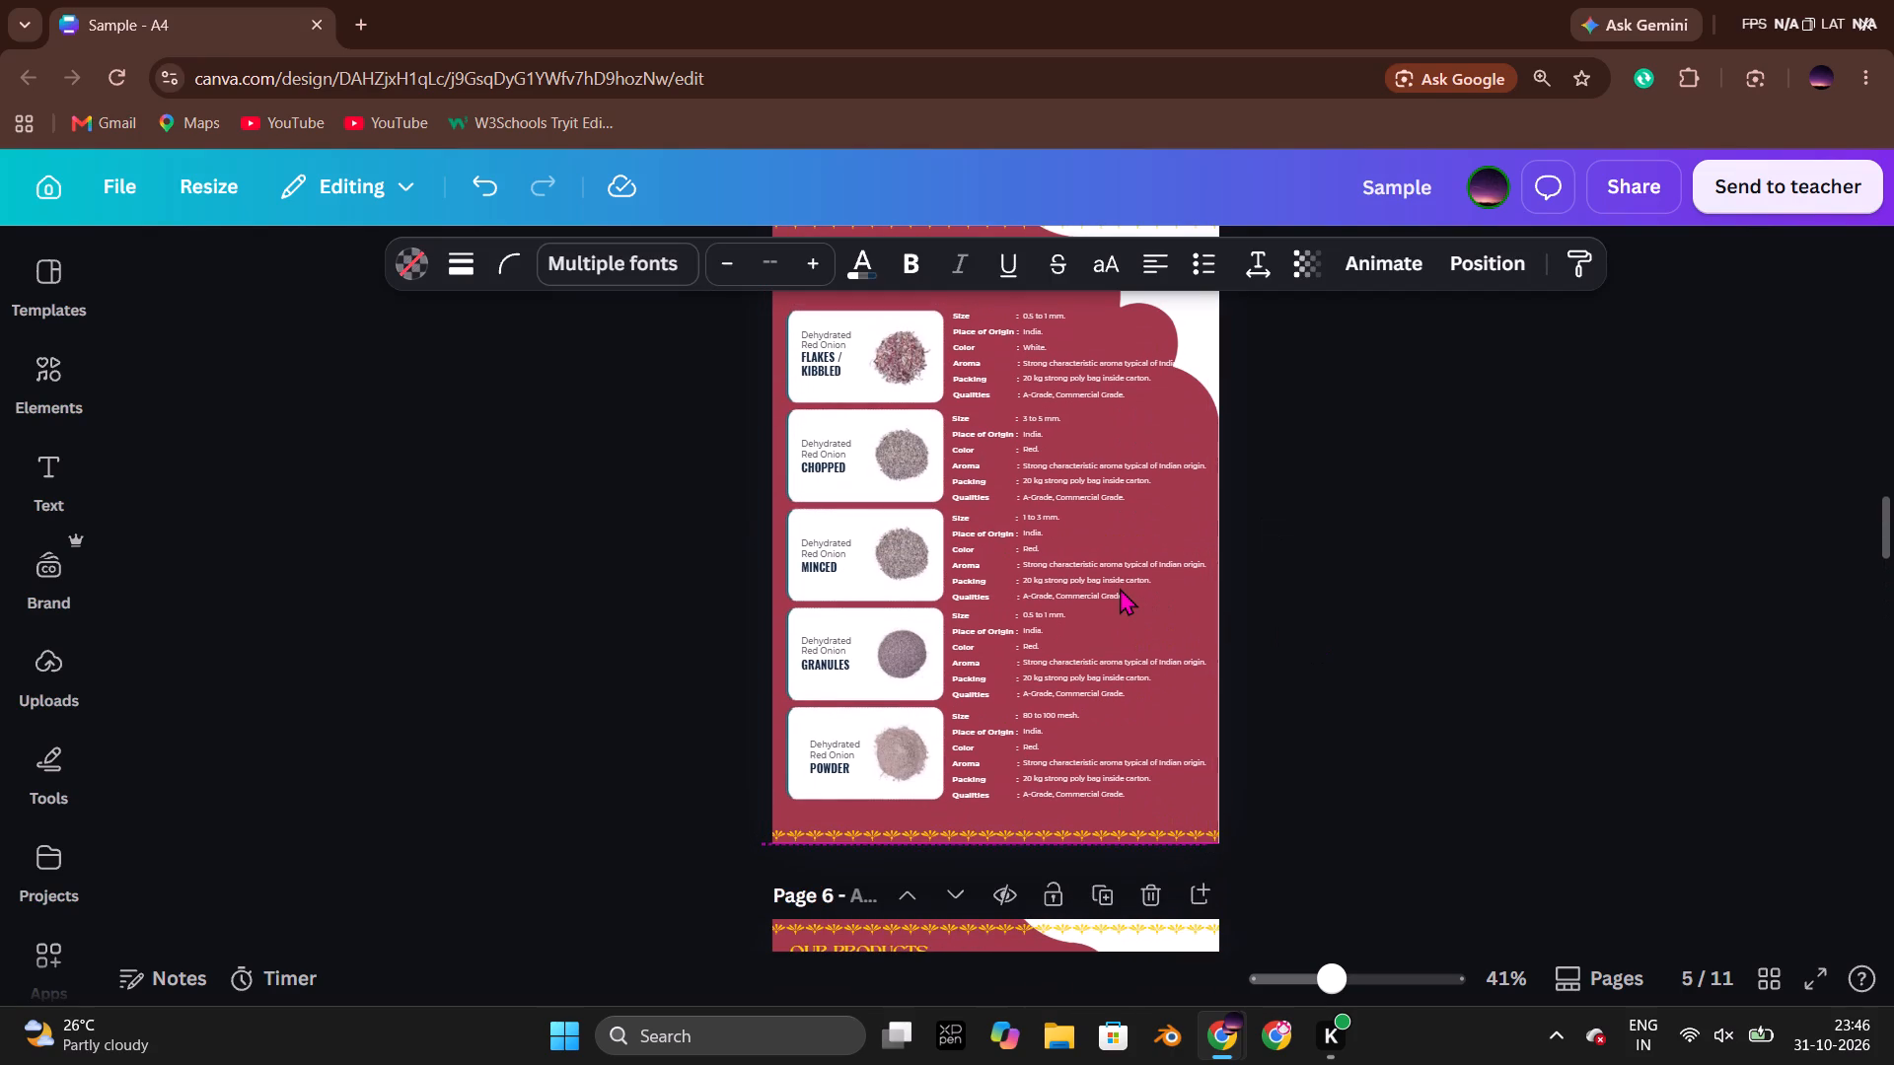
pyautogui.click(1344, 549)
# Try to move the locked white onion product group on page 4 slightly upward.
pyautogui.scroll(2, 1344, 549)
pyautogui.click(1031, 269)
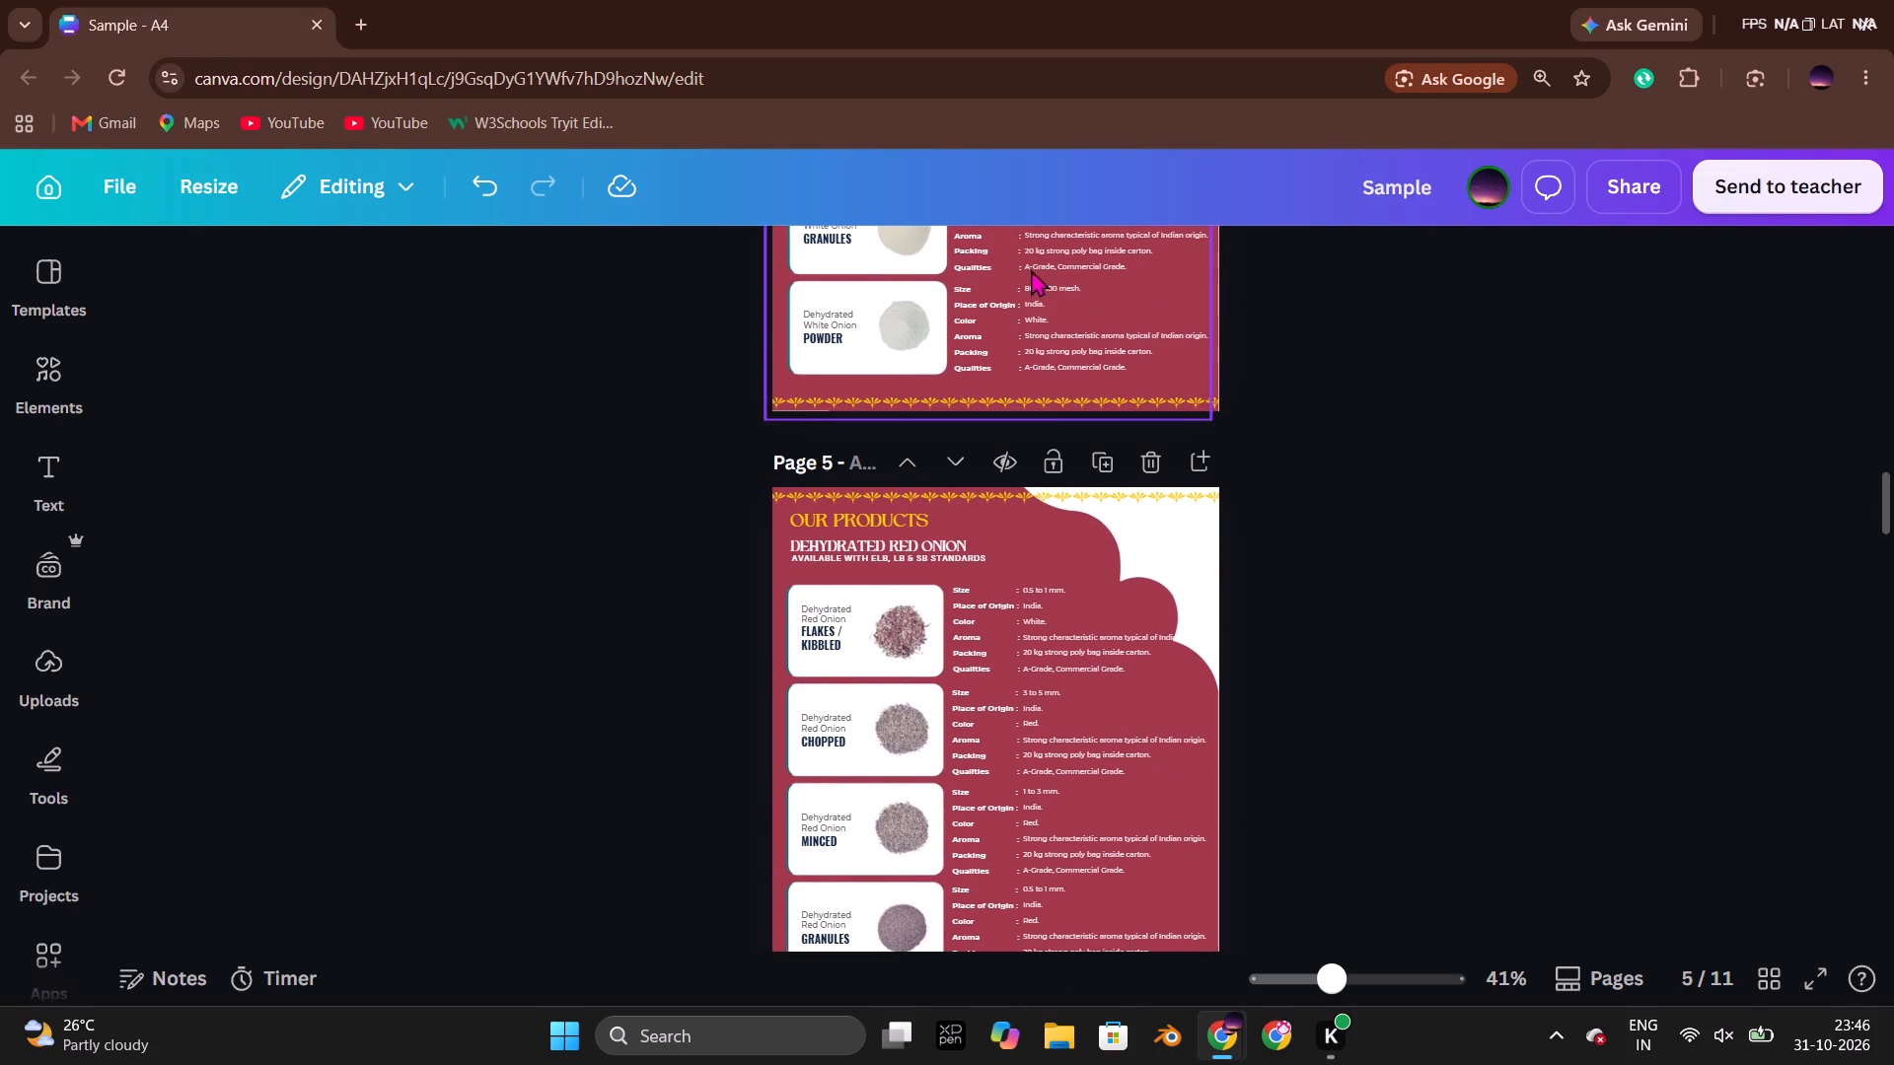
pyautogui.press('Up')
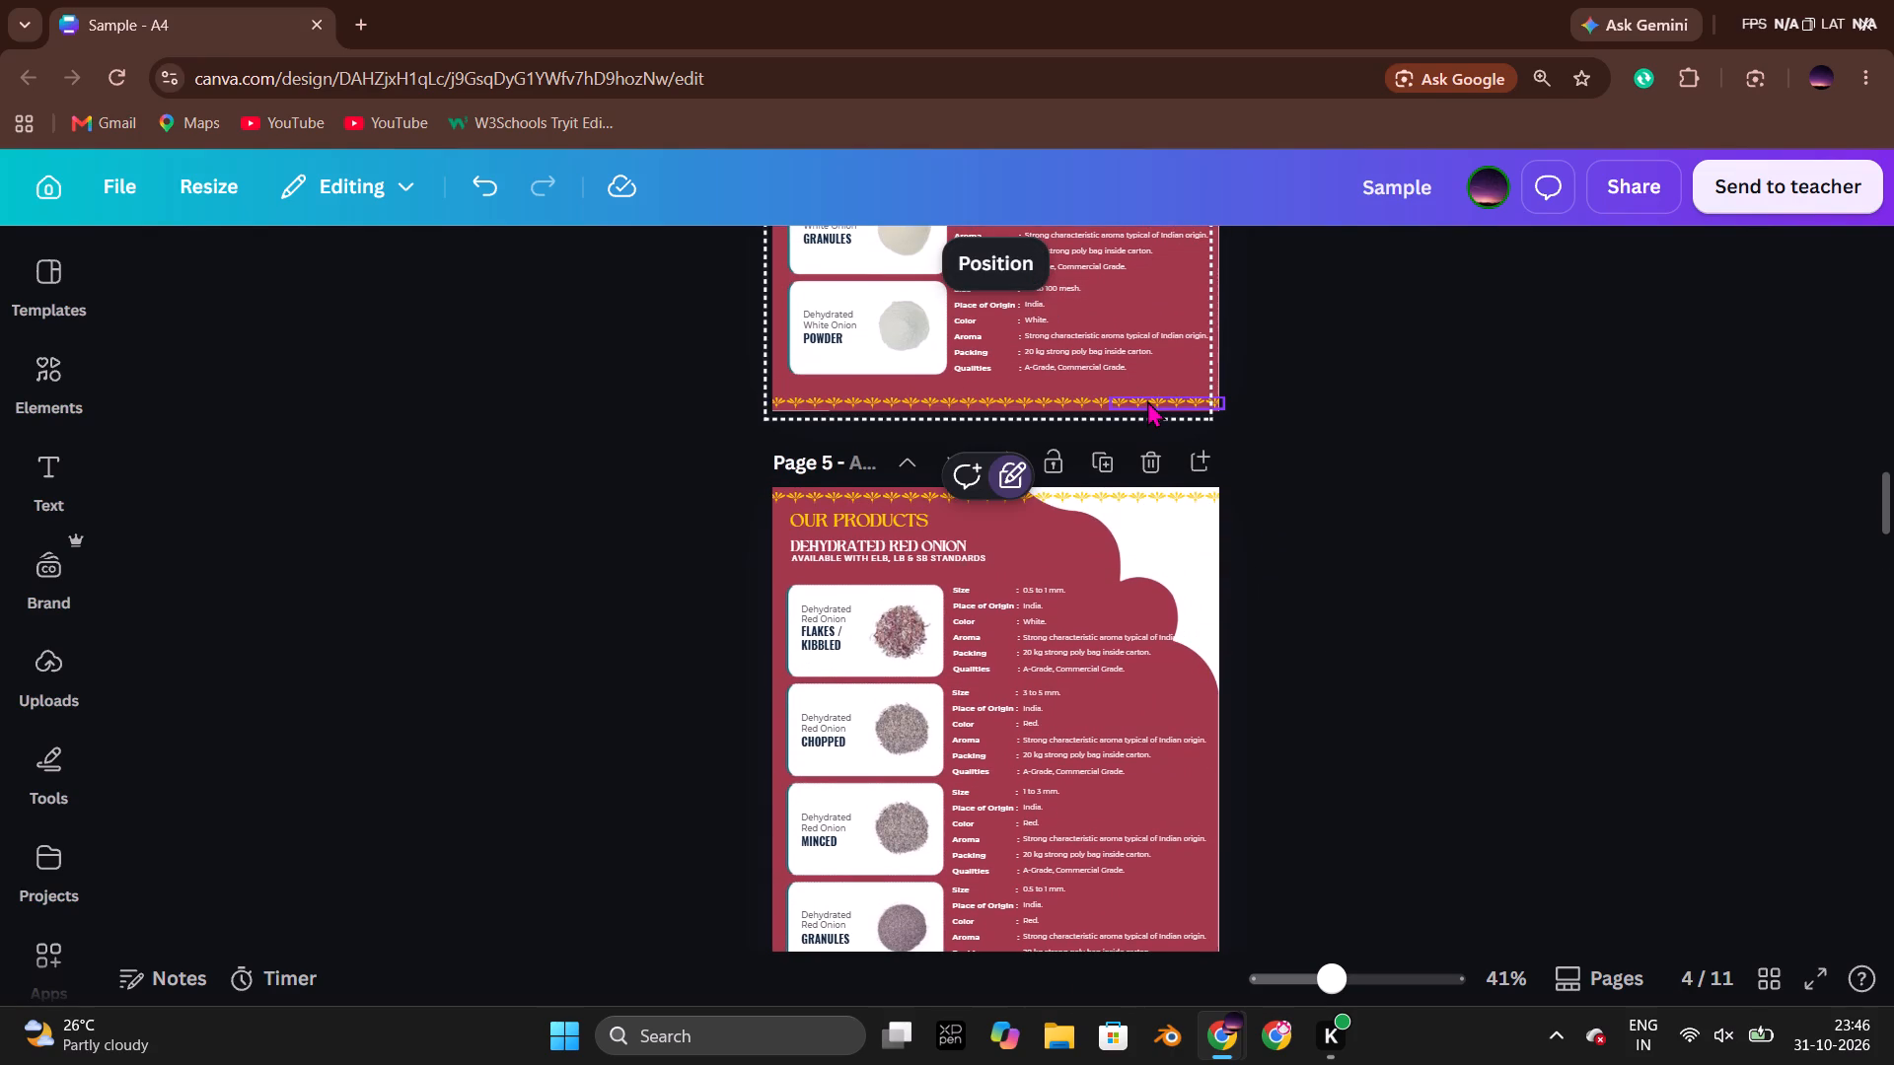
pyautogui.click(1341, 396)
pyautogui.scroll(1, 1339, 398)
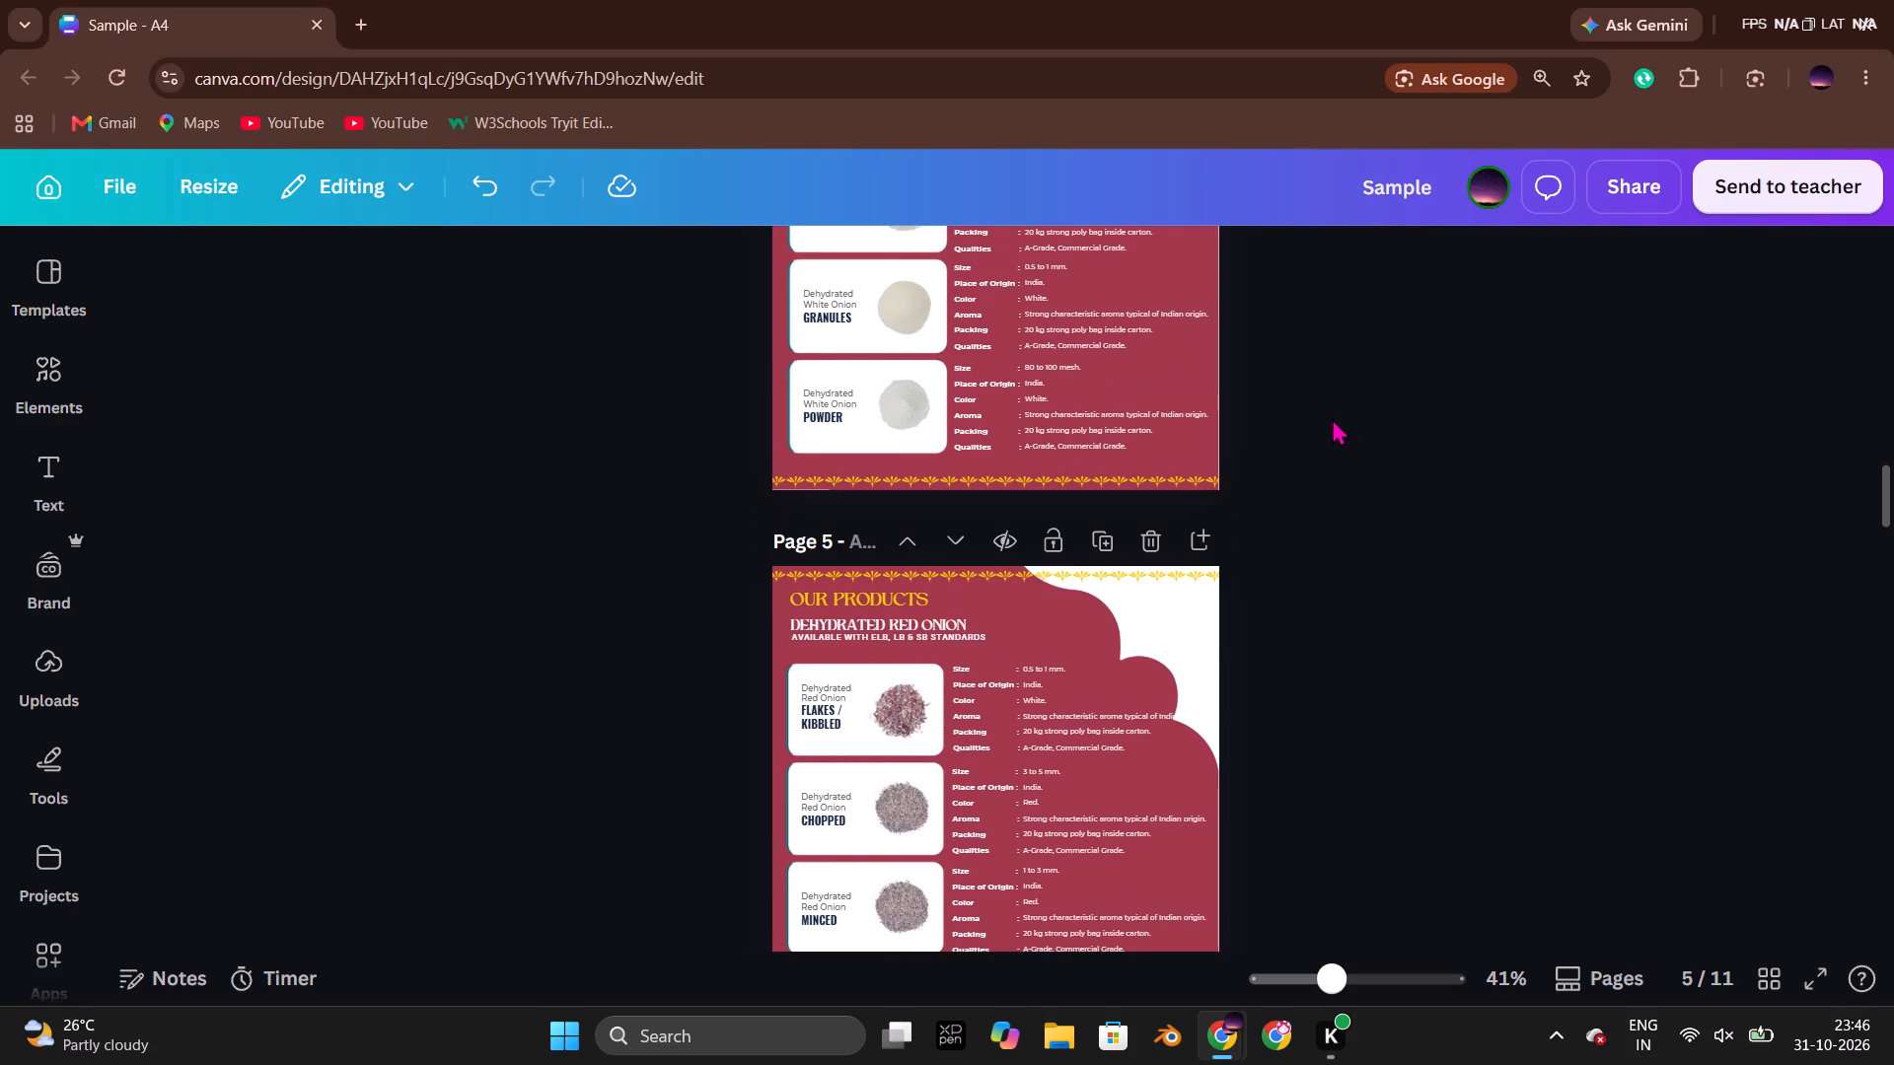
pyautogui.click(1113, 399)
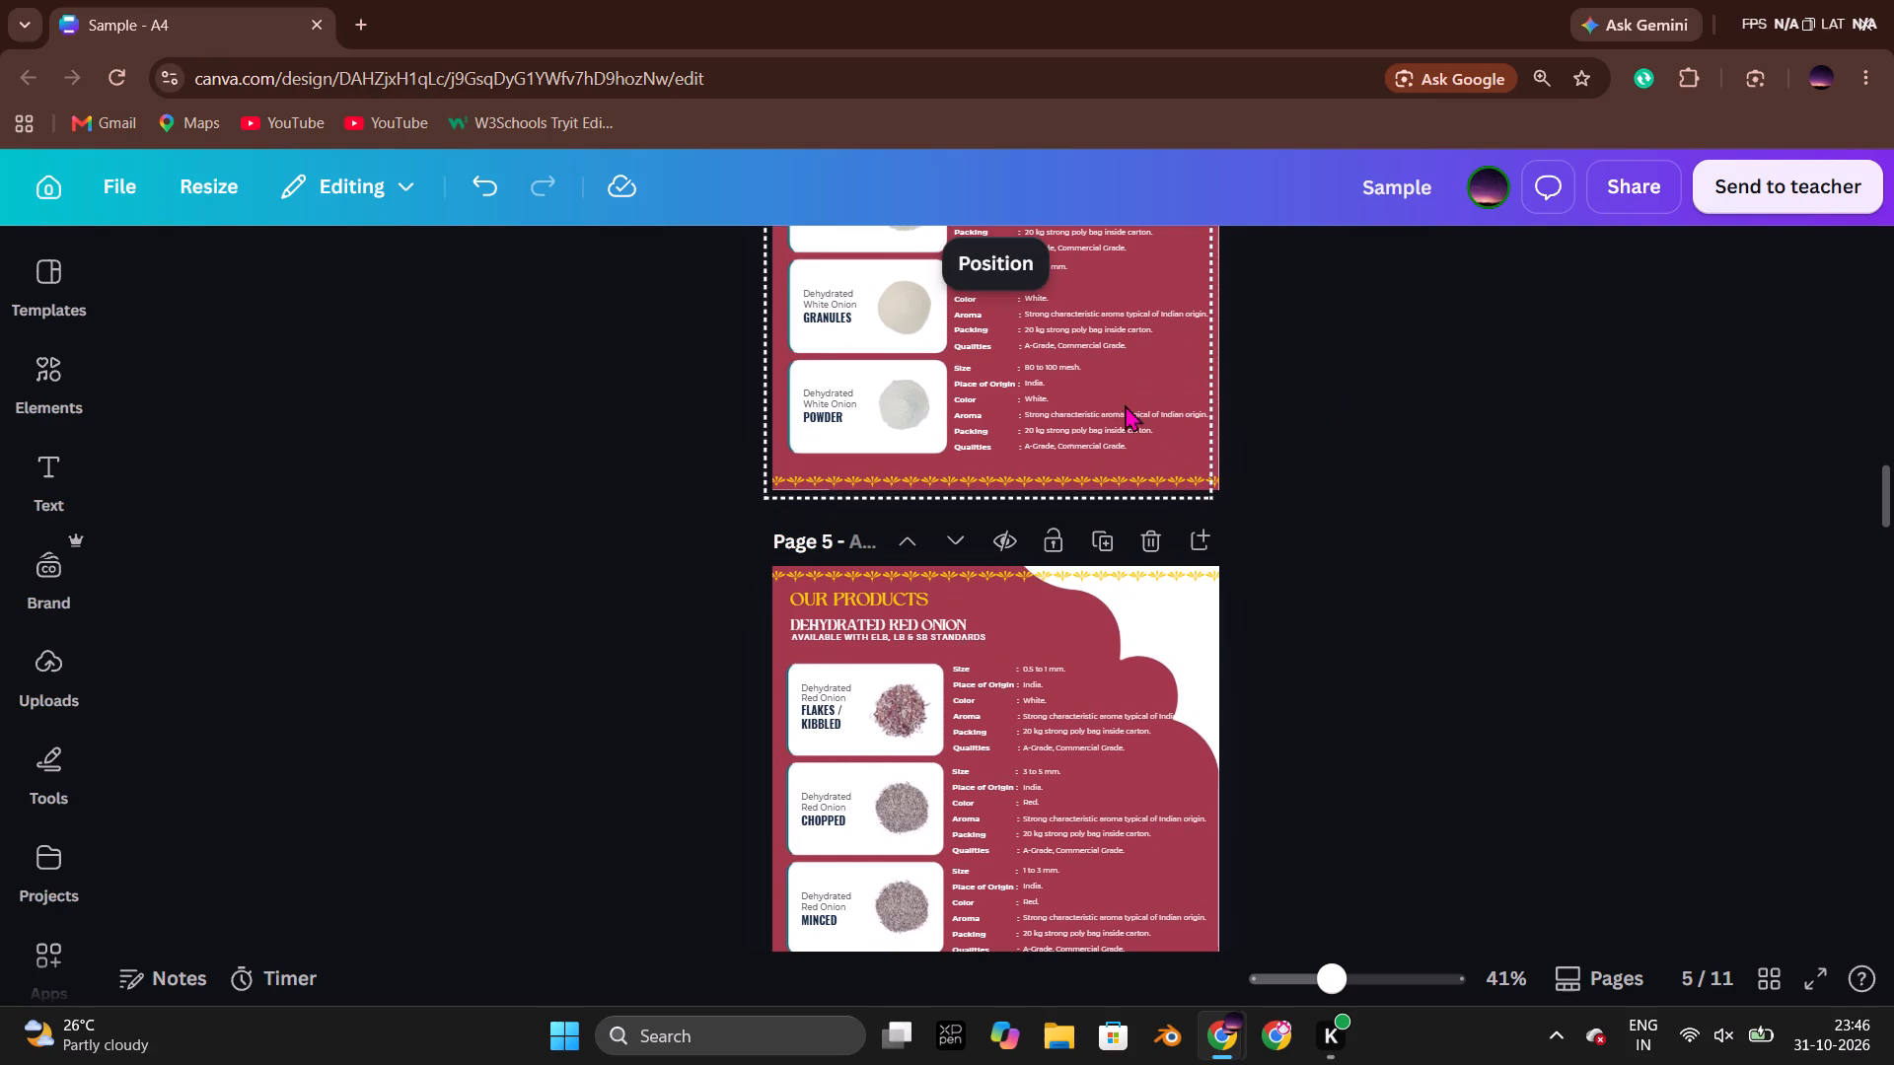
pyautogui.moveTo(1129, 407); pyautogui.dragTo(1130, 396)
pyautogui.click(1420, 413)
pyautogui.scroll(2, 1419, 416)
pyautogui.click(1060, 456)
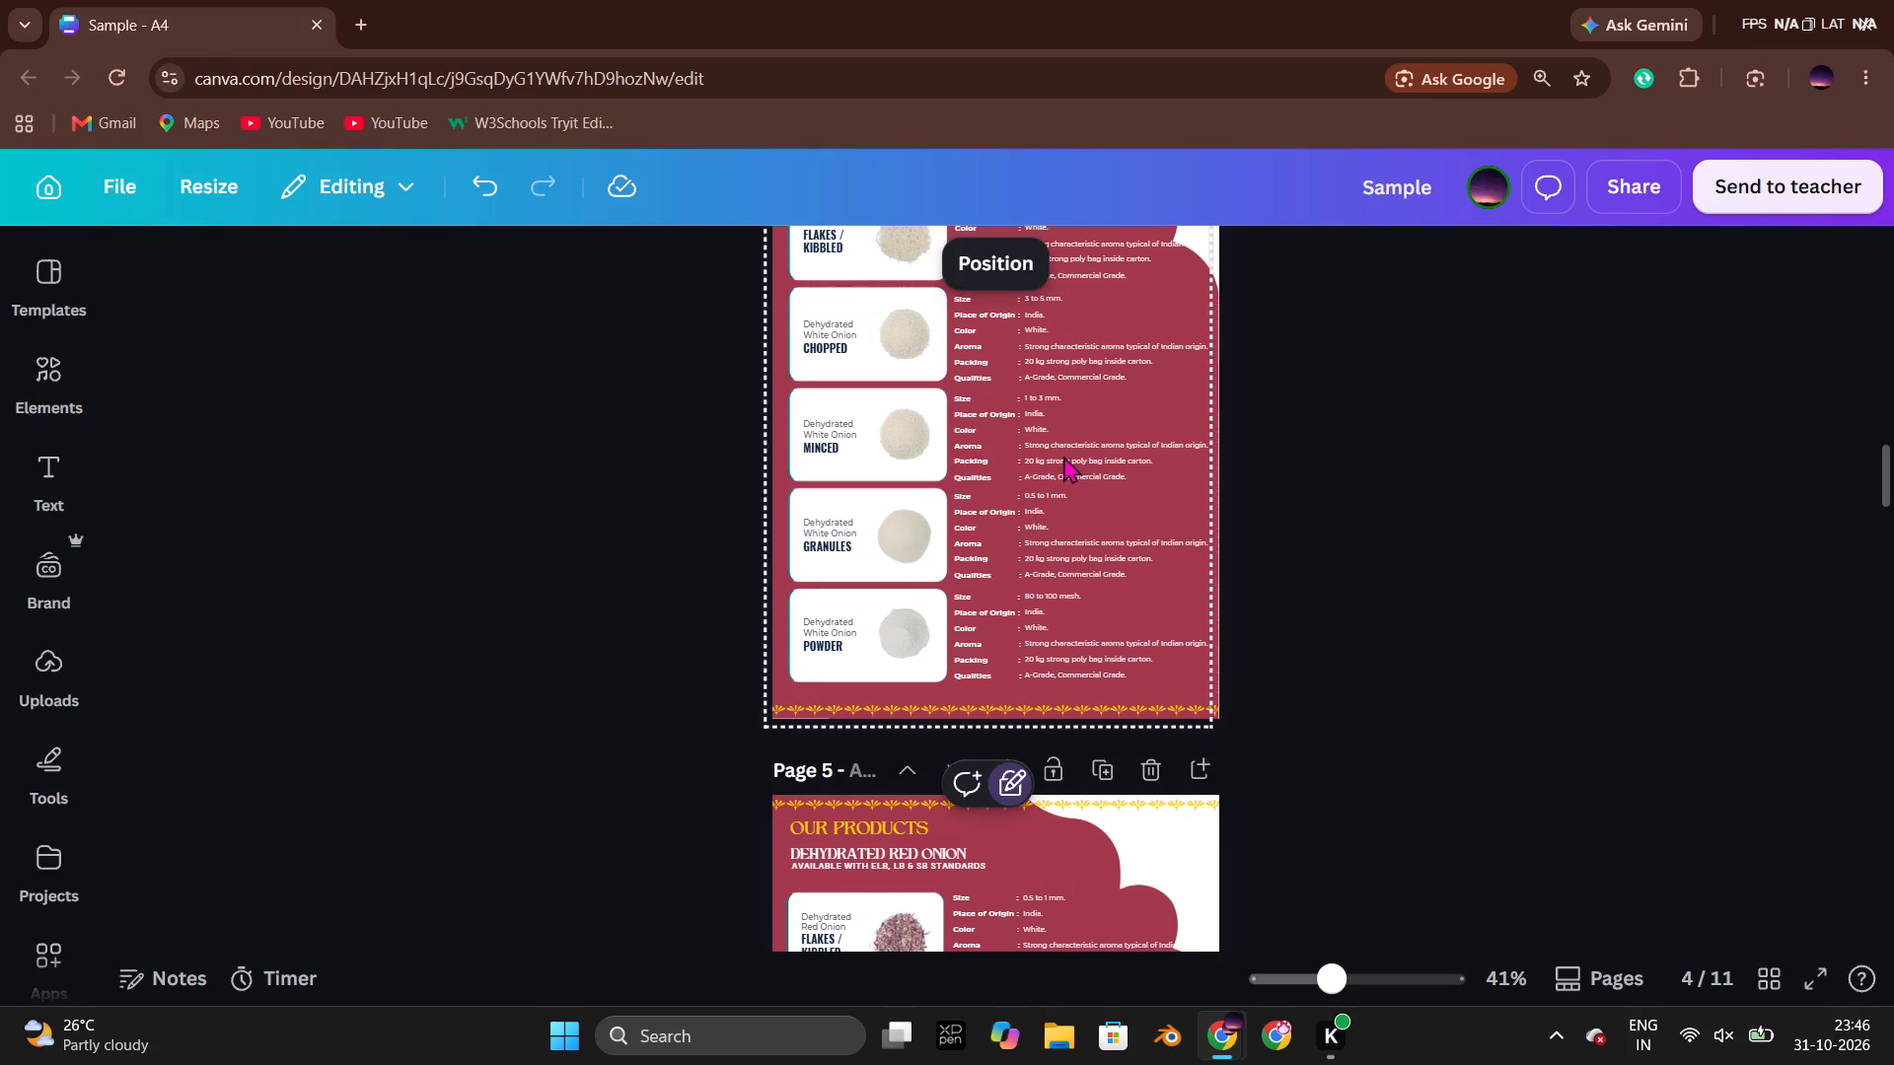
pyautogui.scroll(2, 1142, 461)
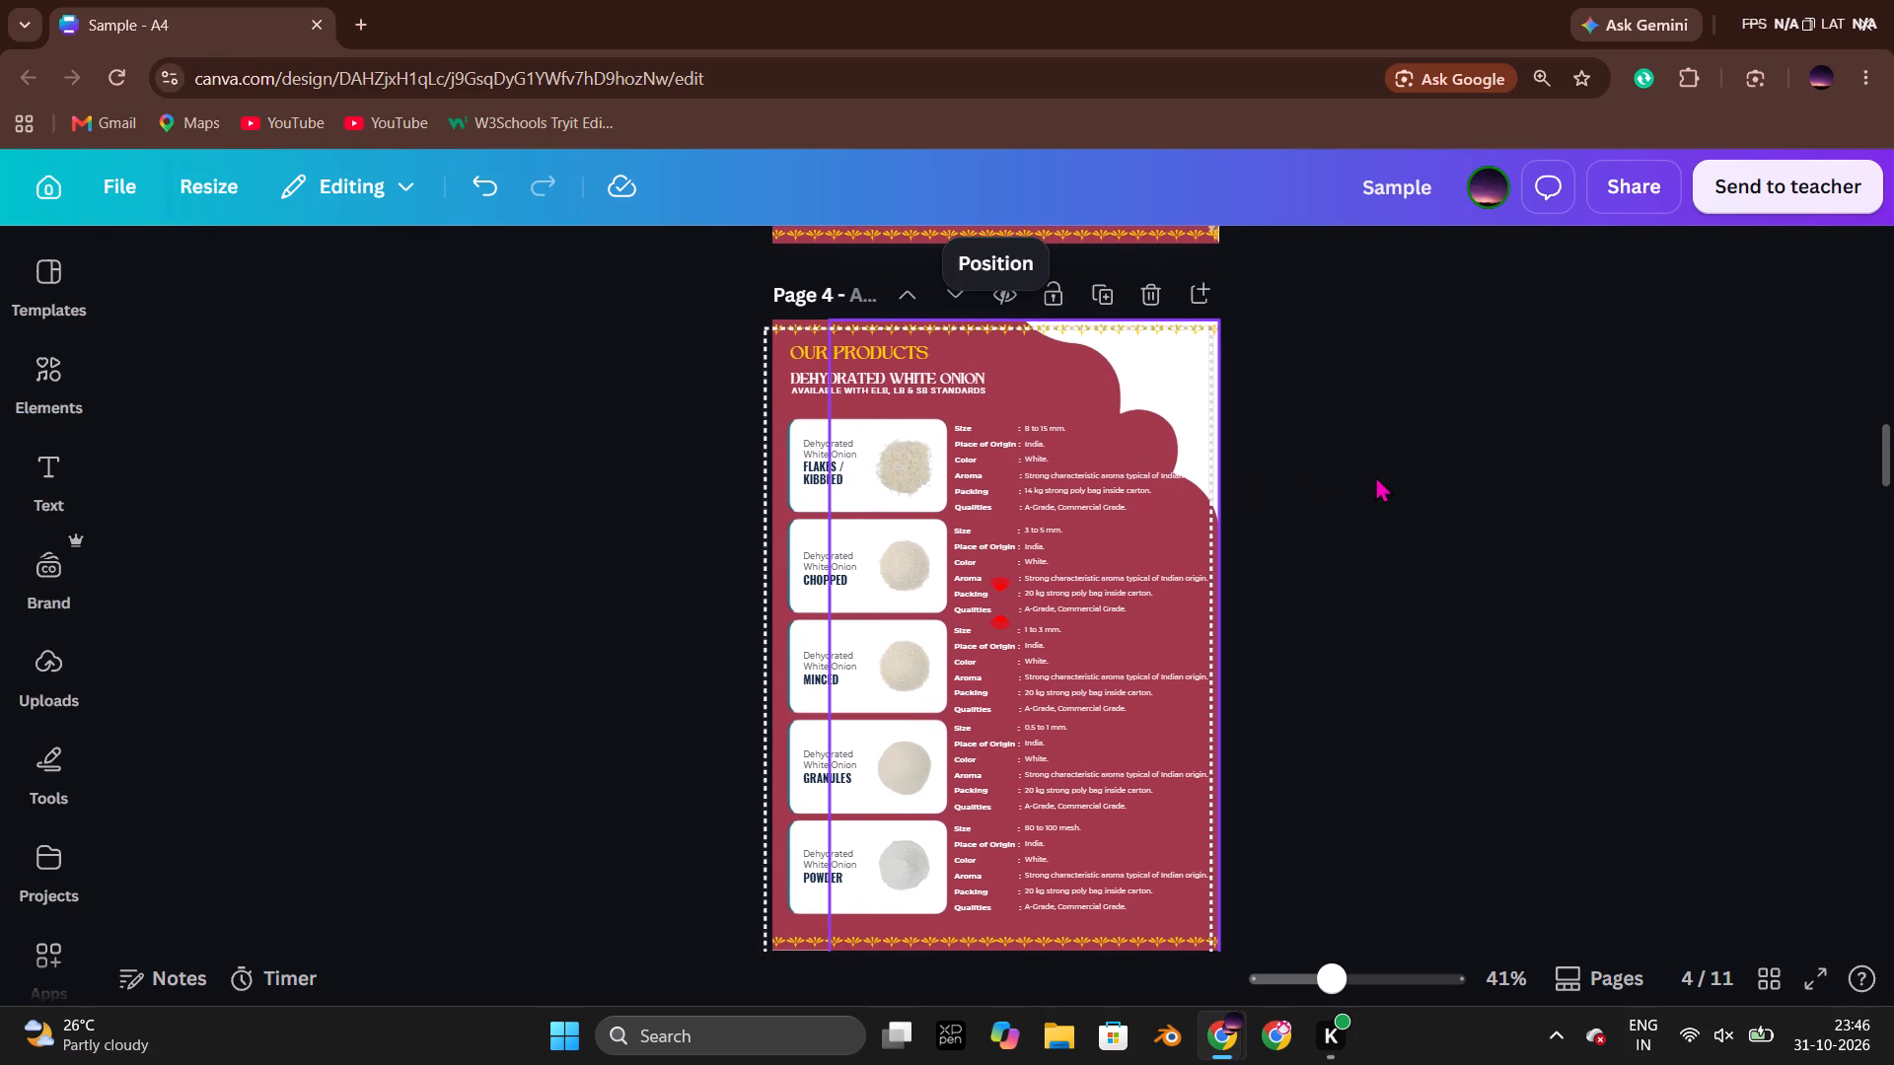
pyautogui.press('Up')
# Unlock the white onion product group on page 4 and select it.
pyautogui.scroll(-1, 1012, 334)
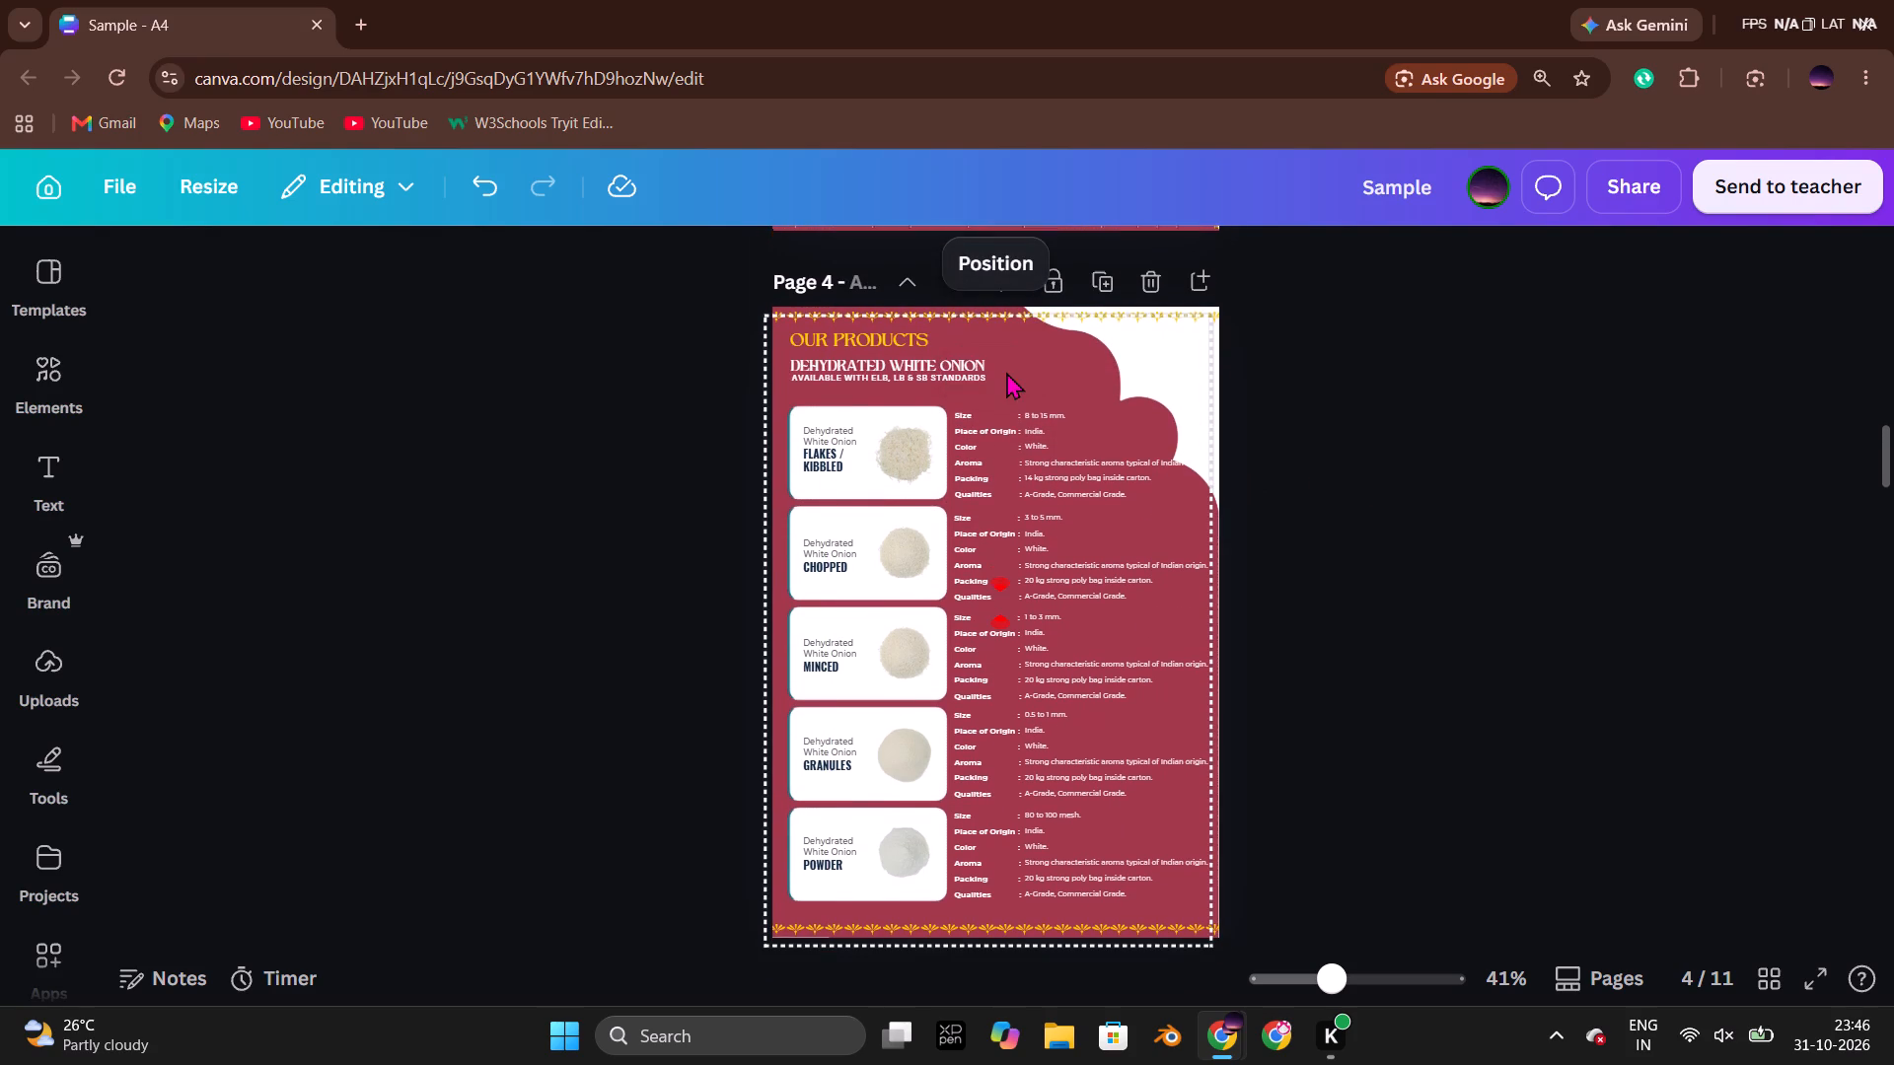
pyautogui.scroll(-1, 1006, 372)
pyautogui.click(1014, 353)
pyautogui.click(1383, 442)
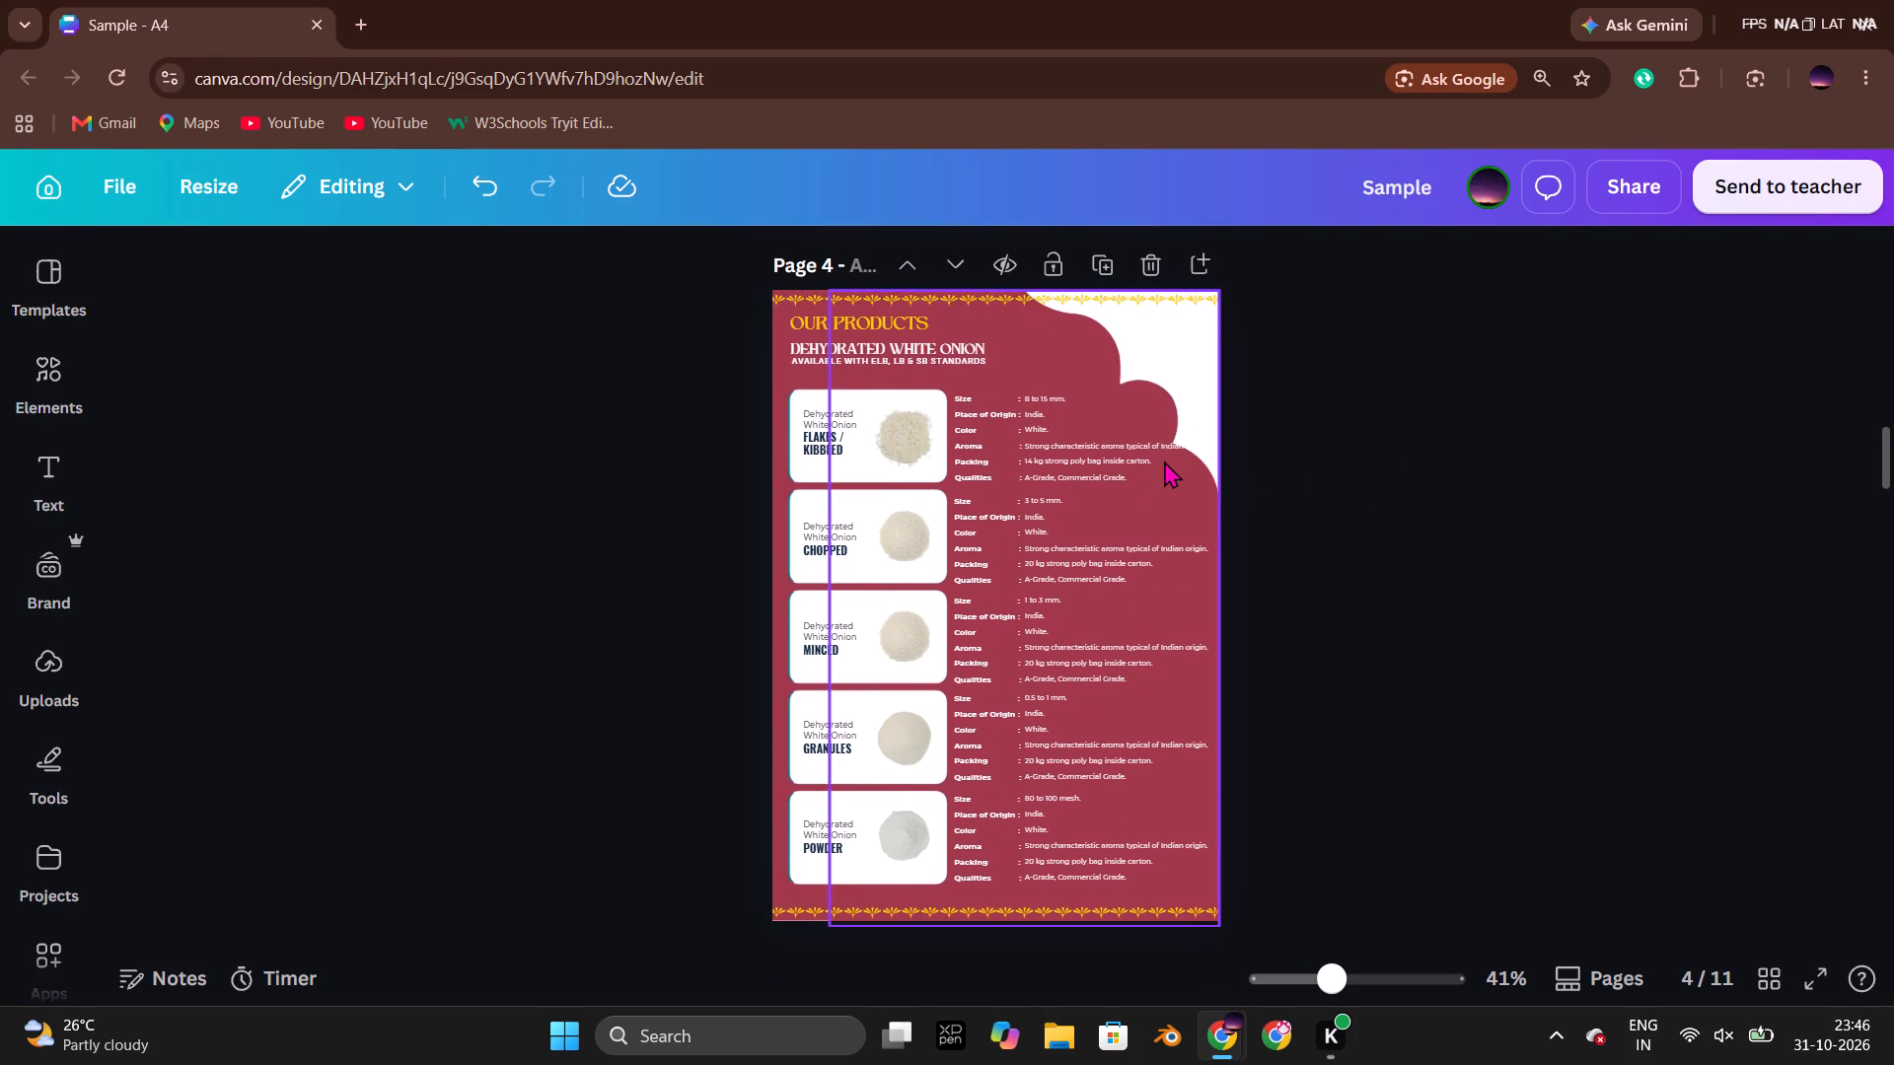
pyautogui.click(1164, 461)
pyautogui.click(1007, 355)
pyautogui.click(1347, 425)
pyautogui.click(1075, 456)
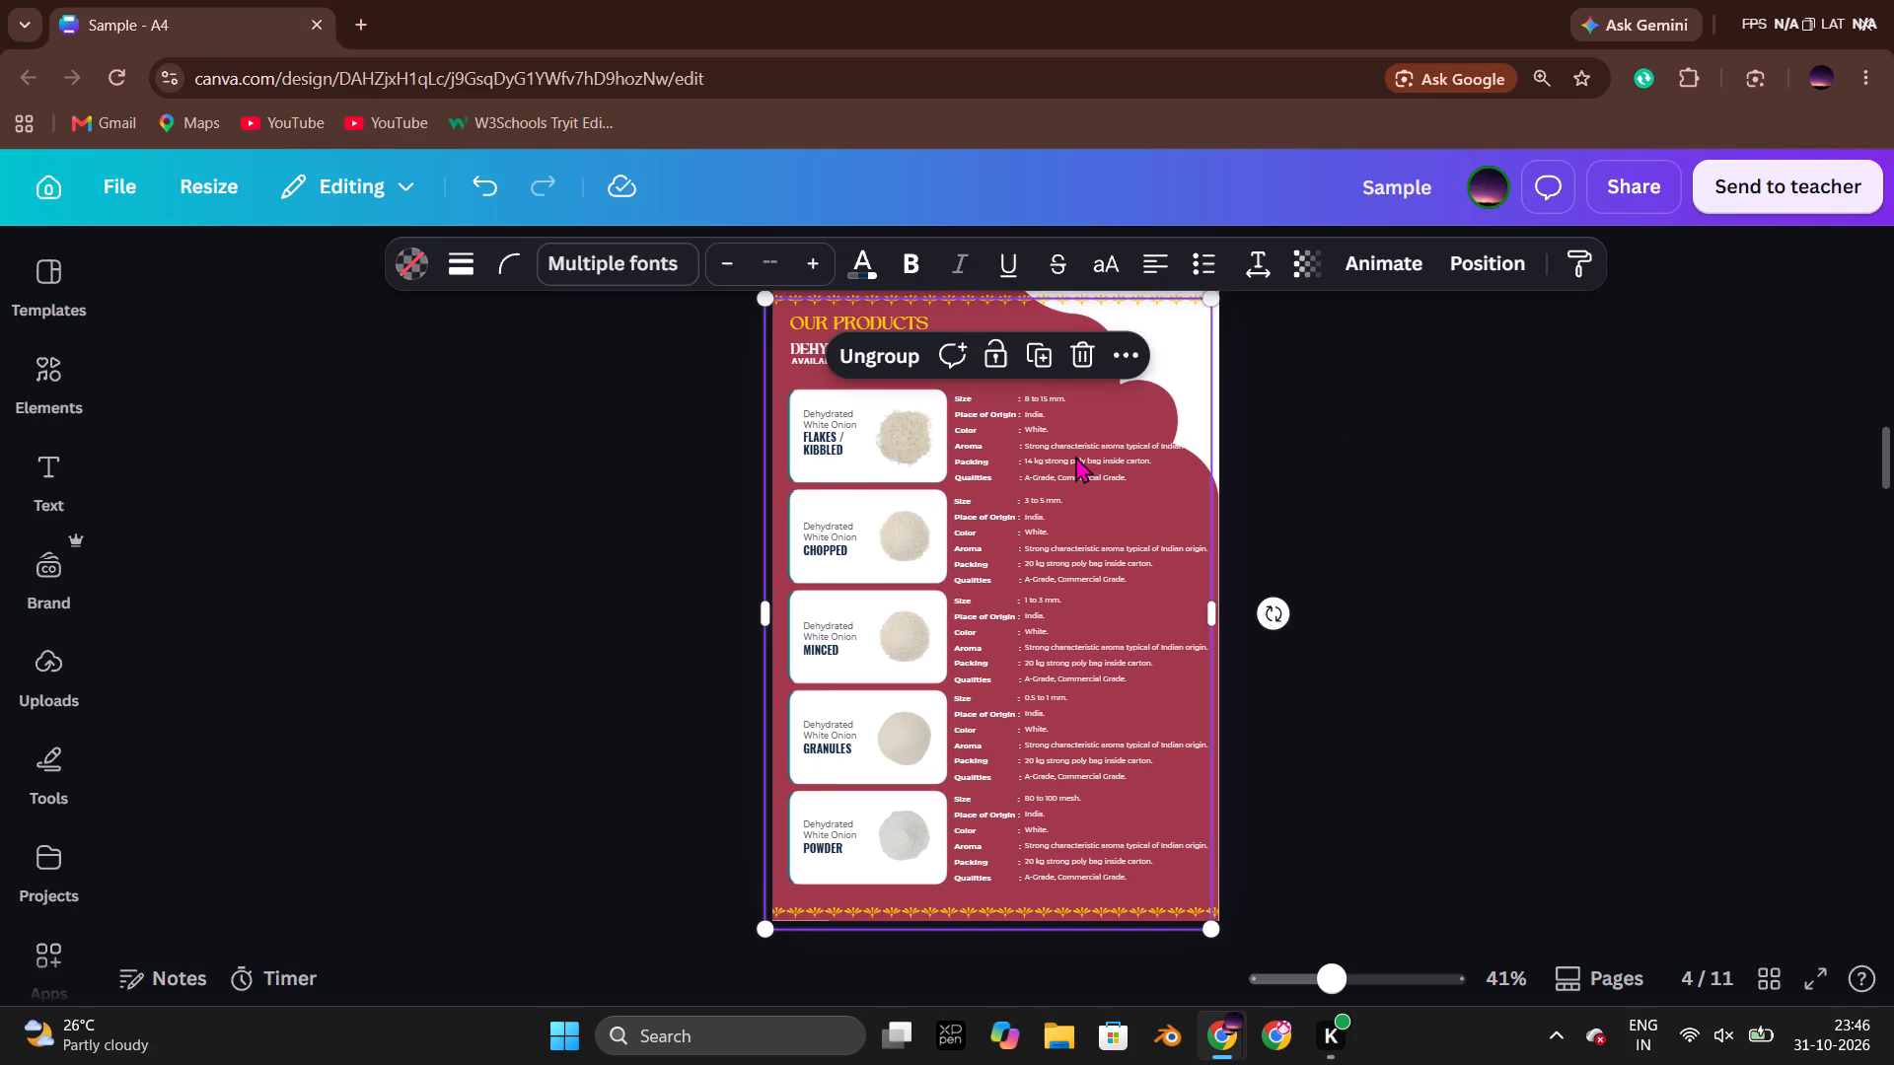
# Nudge the unlocked white onion product group on page 4 slightly upward.
pyautogui.press('Up')
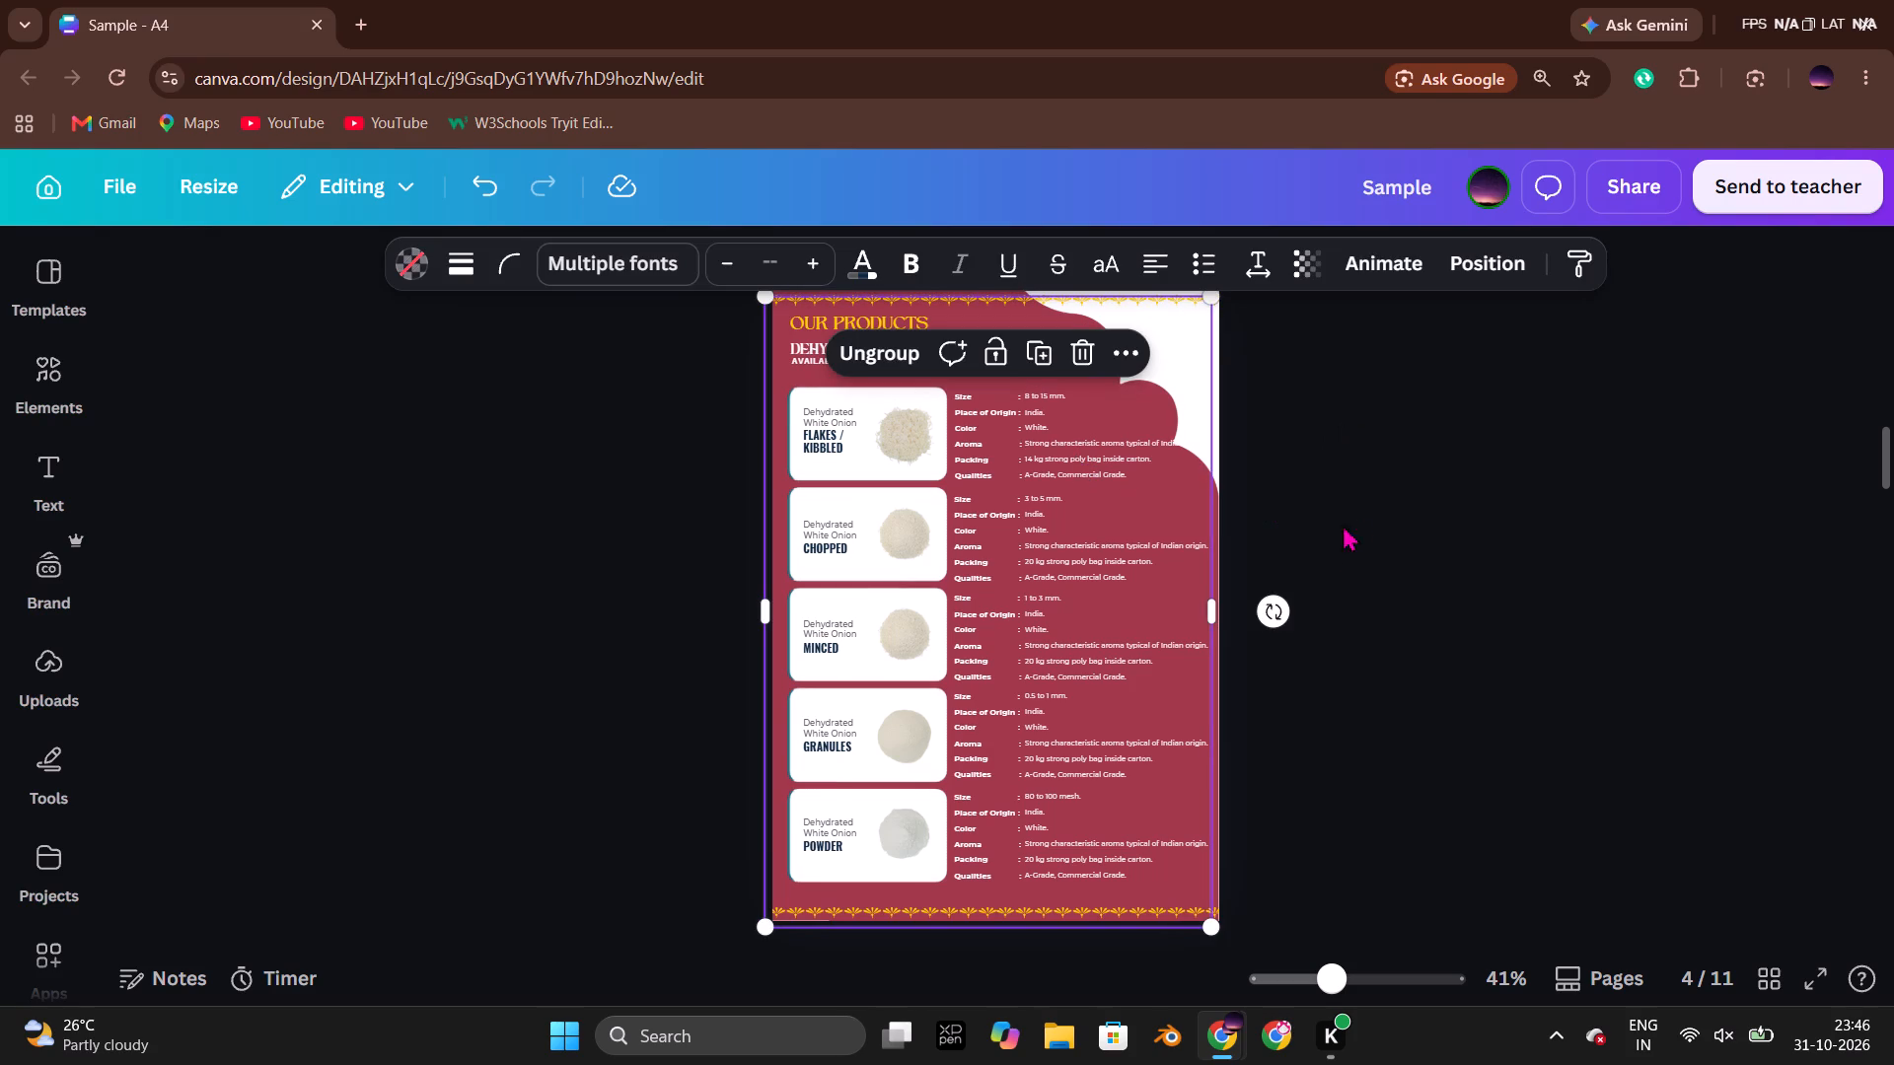
pyautogui.click(1386, 547)
# Look through the catalogue from the quality page to the back cover, checking the layout of pages 3, 9, 10 and 11.
pyautogui.scroll(1, 1386, 547)
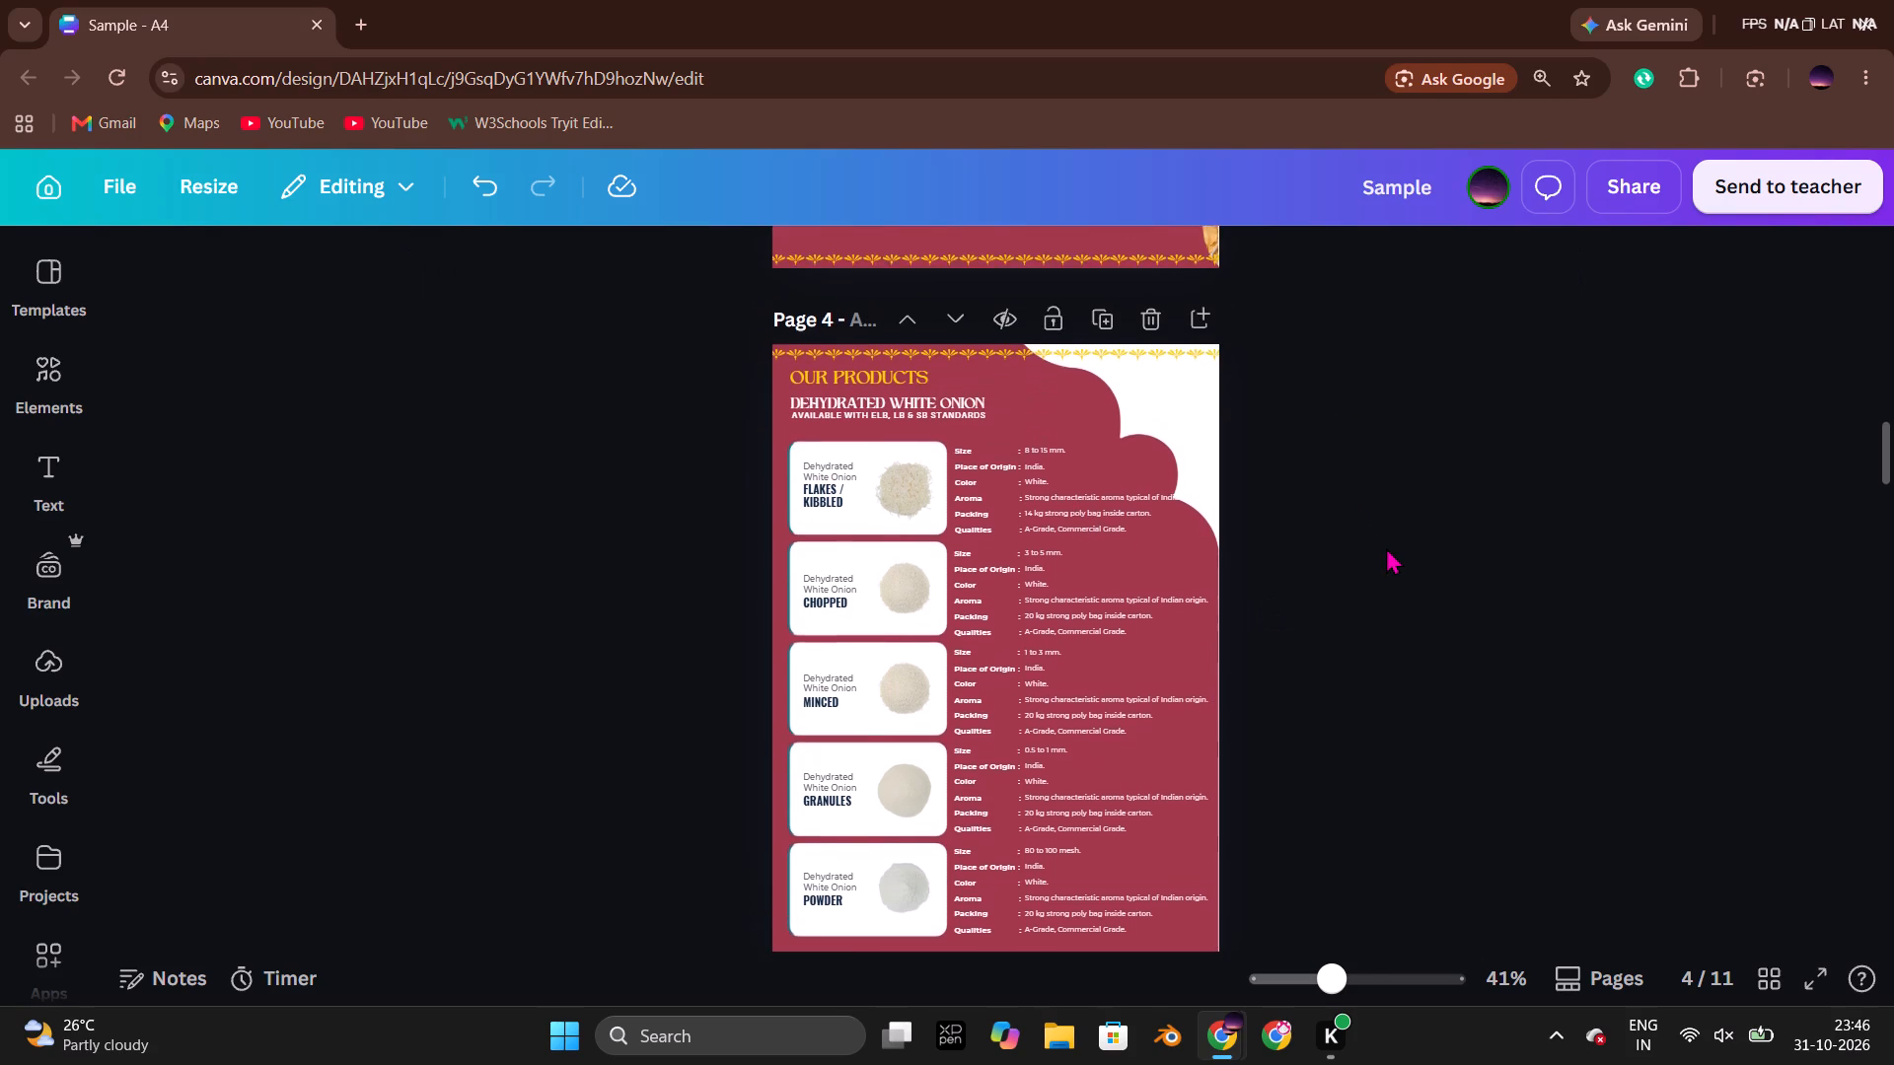
pyautogui.scroll(3, 1386, 547)
pyautogui.scroll(-6, 1386, 547)
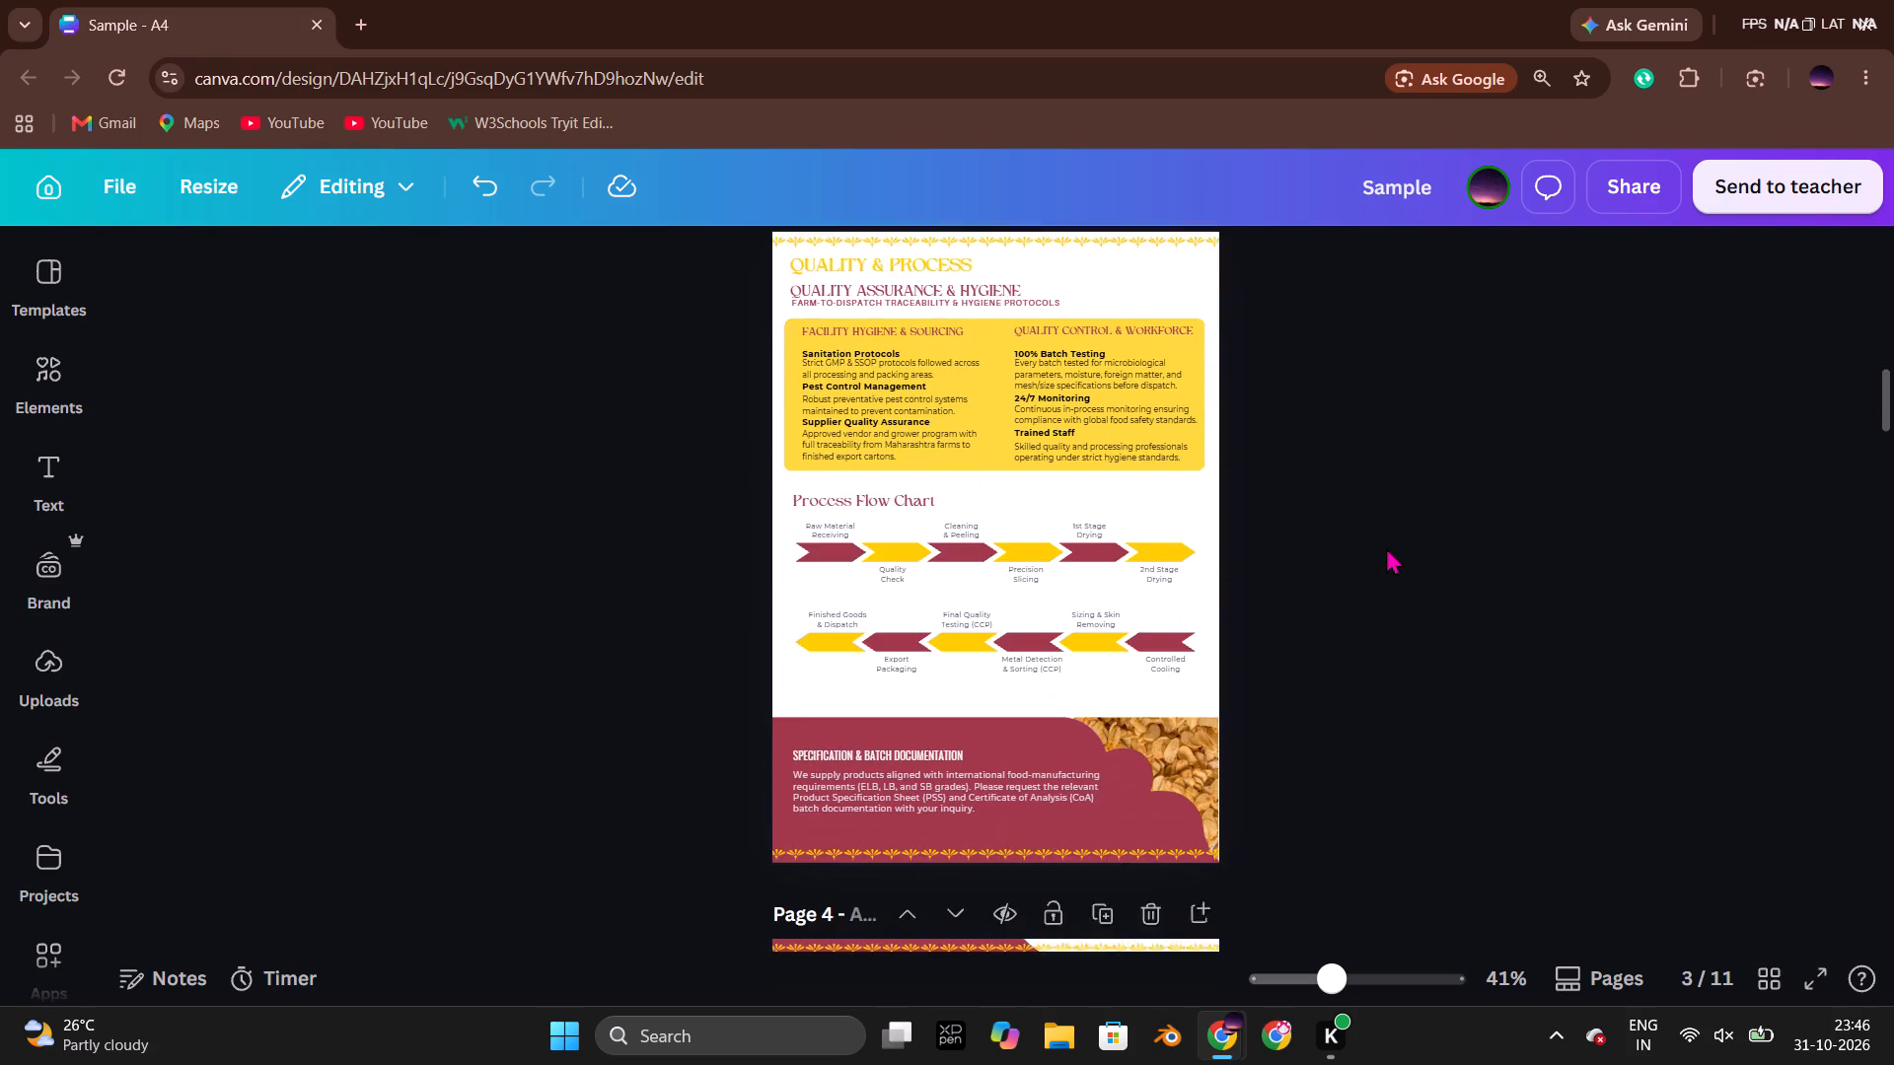
pyautogui.scroll(-15, 1386, 547)
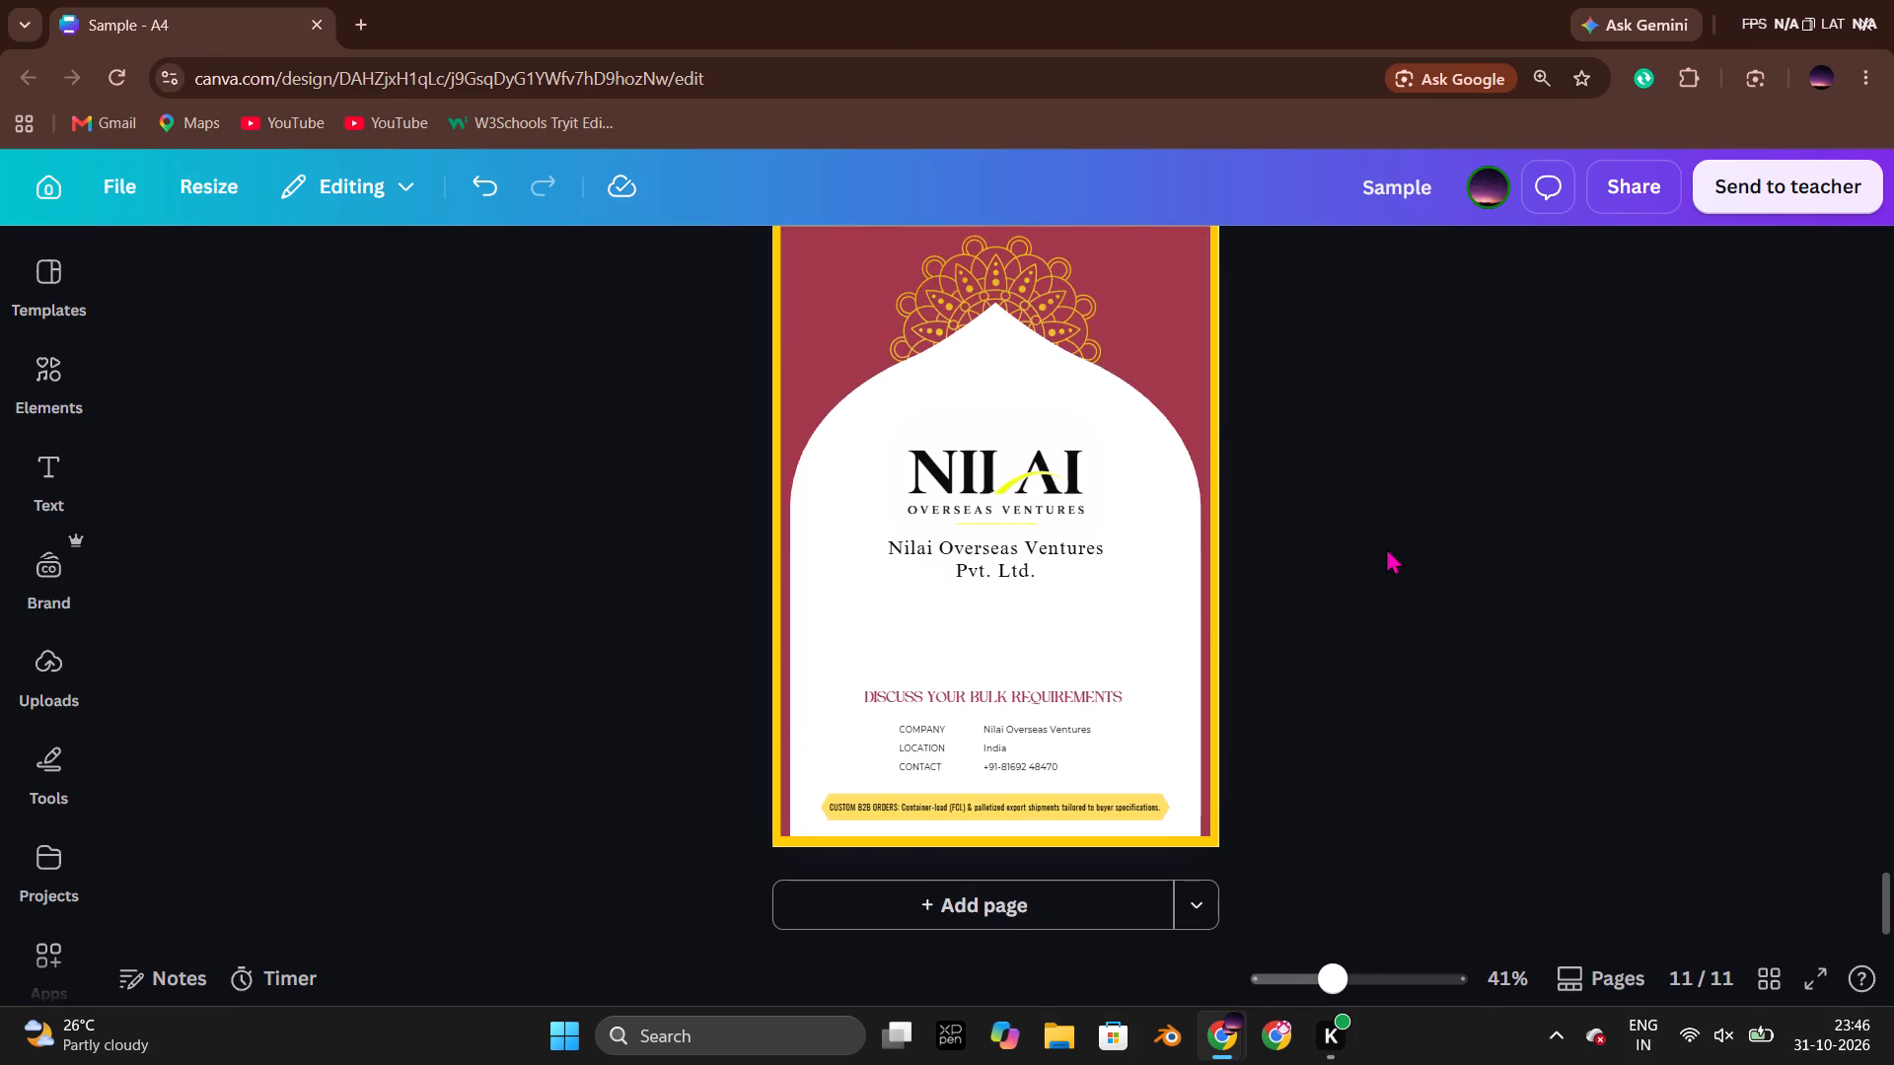
pyautogui.scroll(5, 1386, 547)
pyautogui.scroll(-3, 1386, 547)
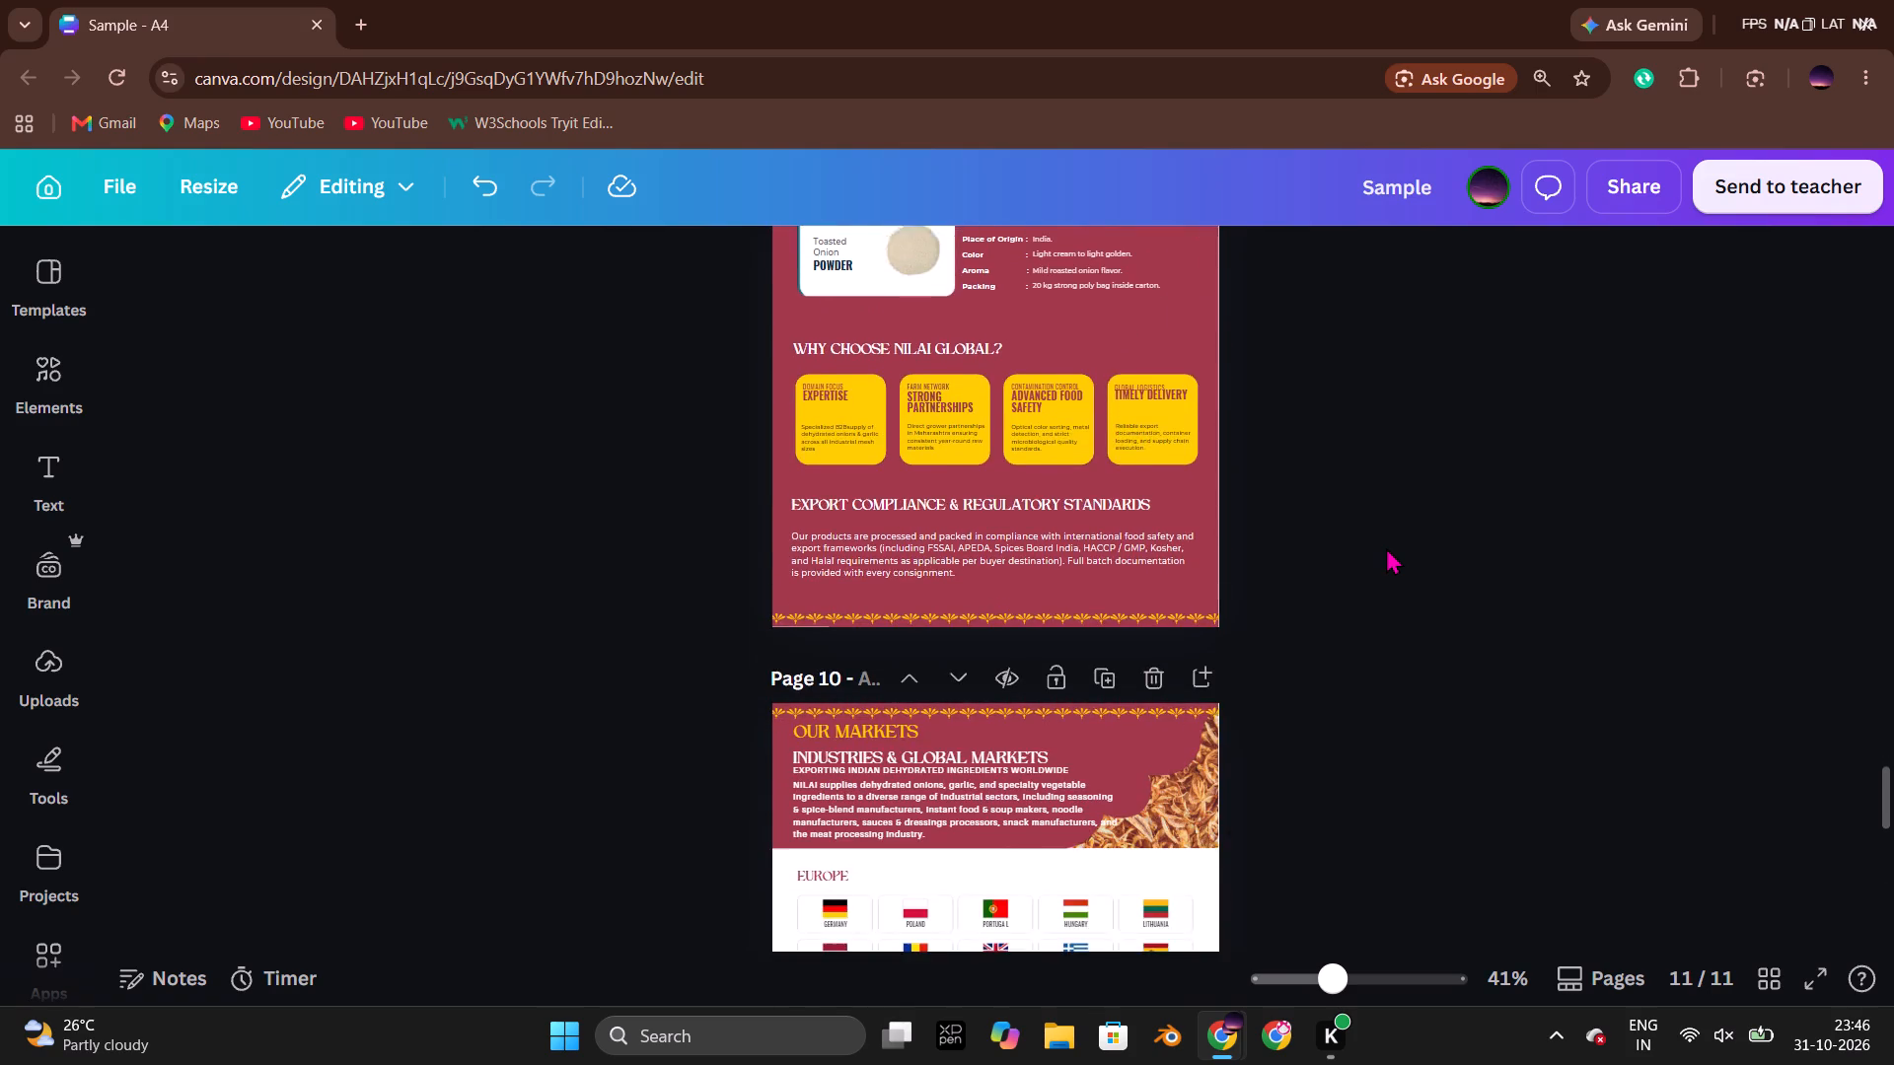
pyautogui.scroll(-2, 1386, 547)
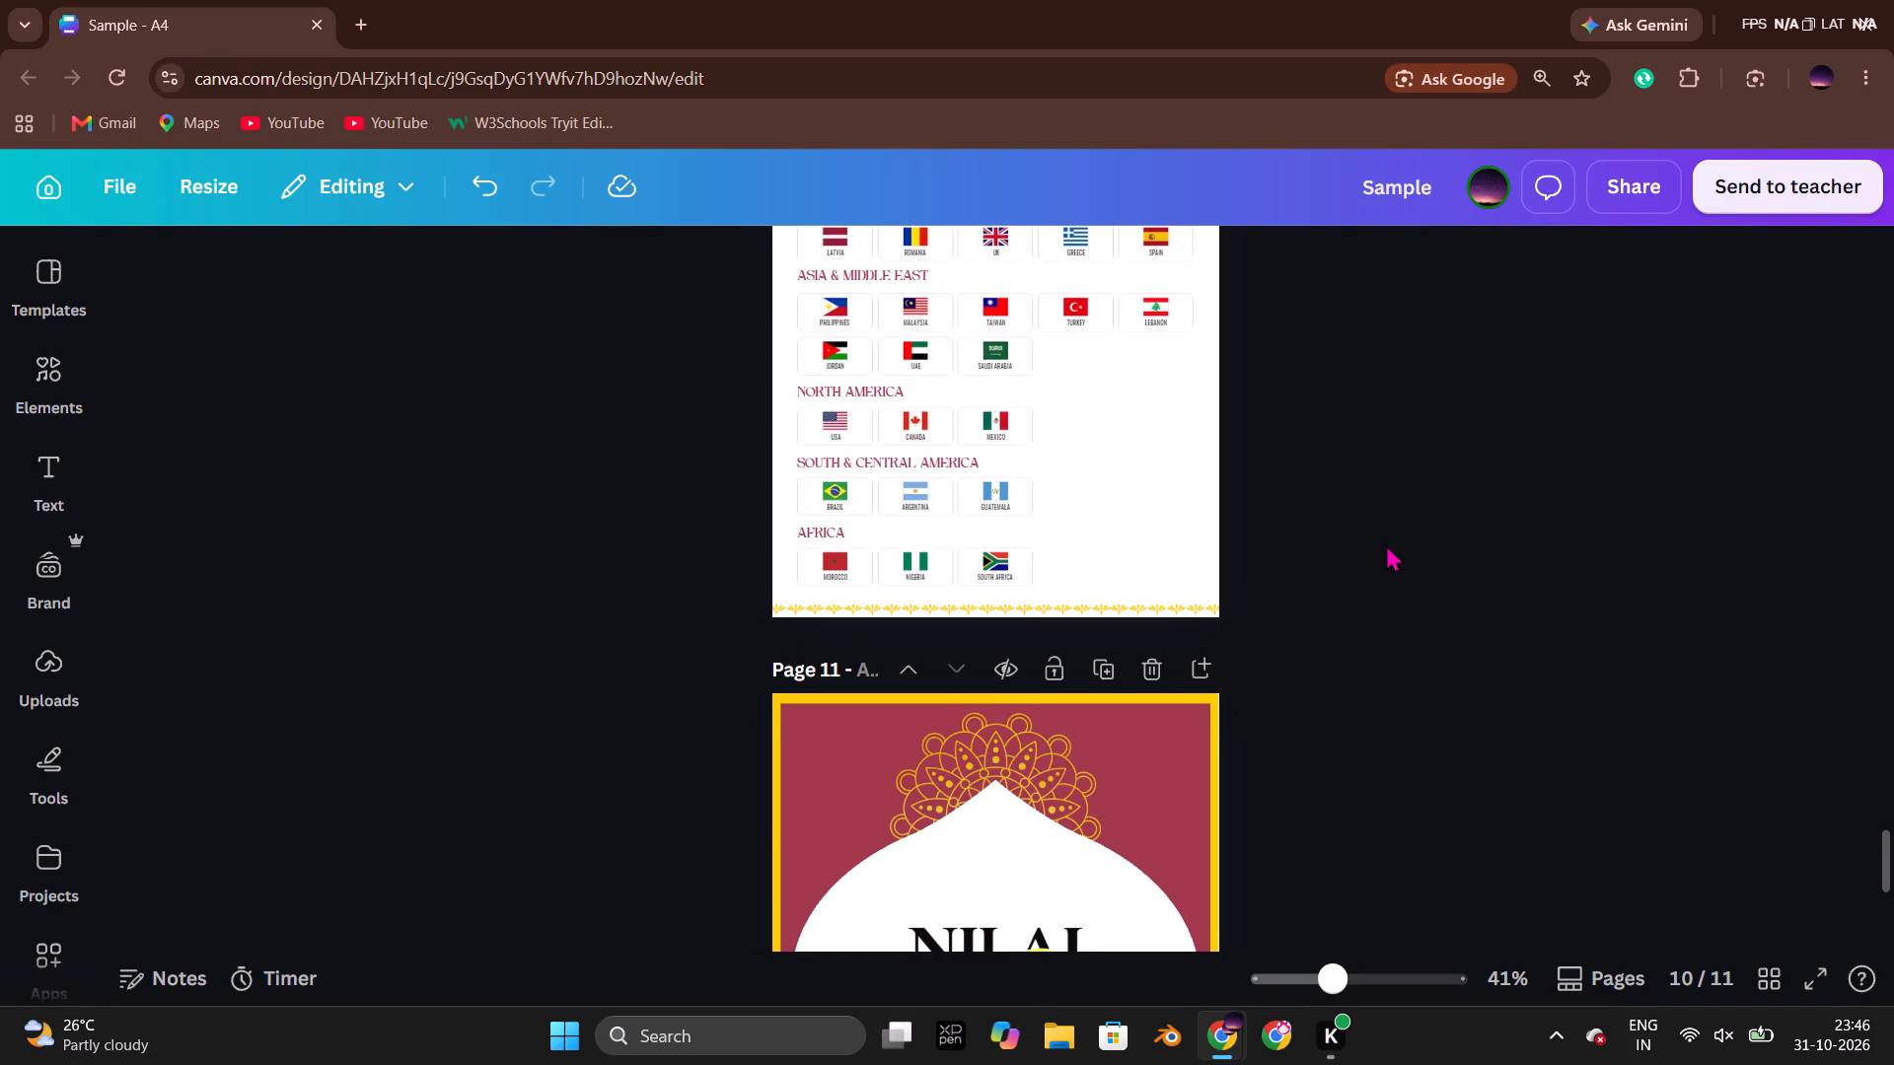
pyautogui.scroll(4, 1376, 548)
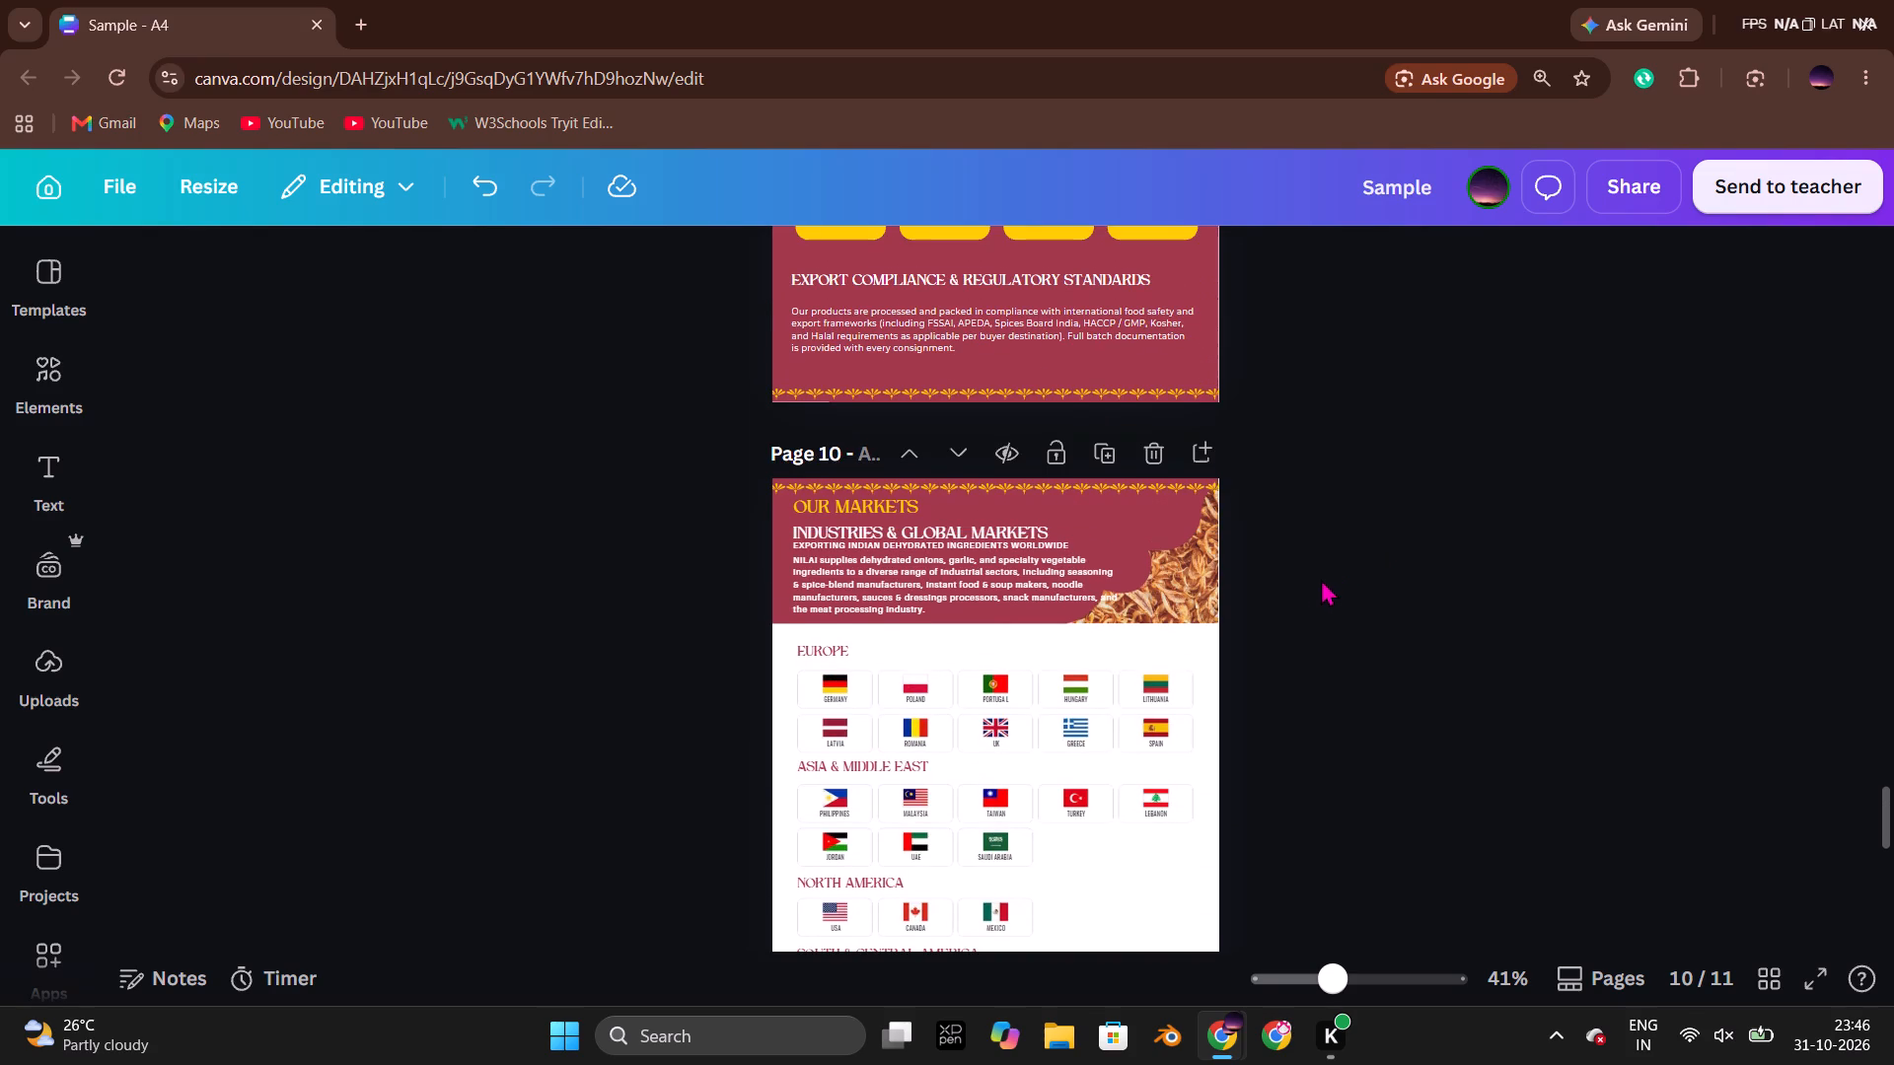
pyautogui.scroll(-3, 854, 774)
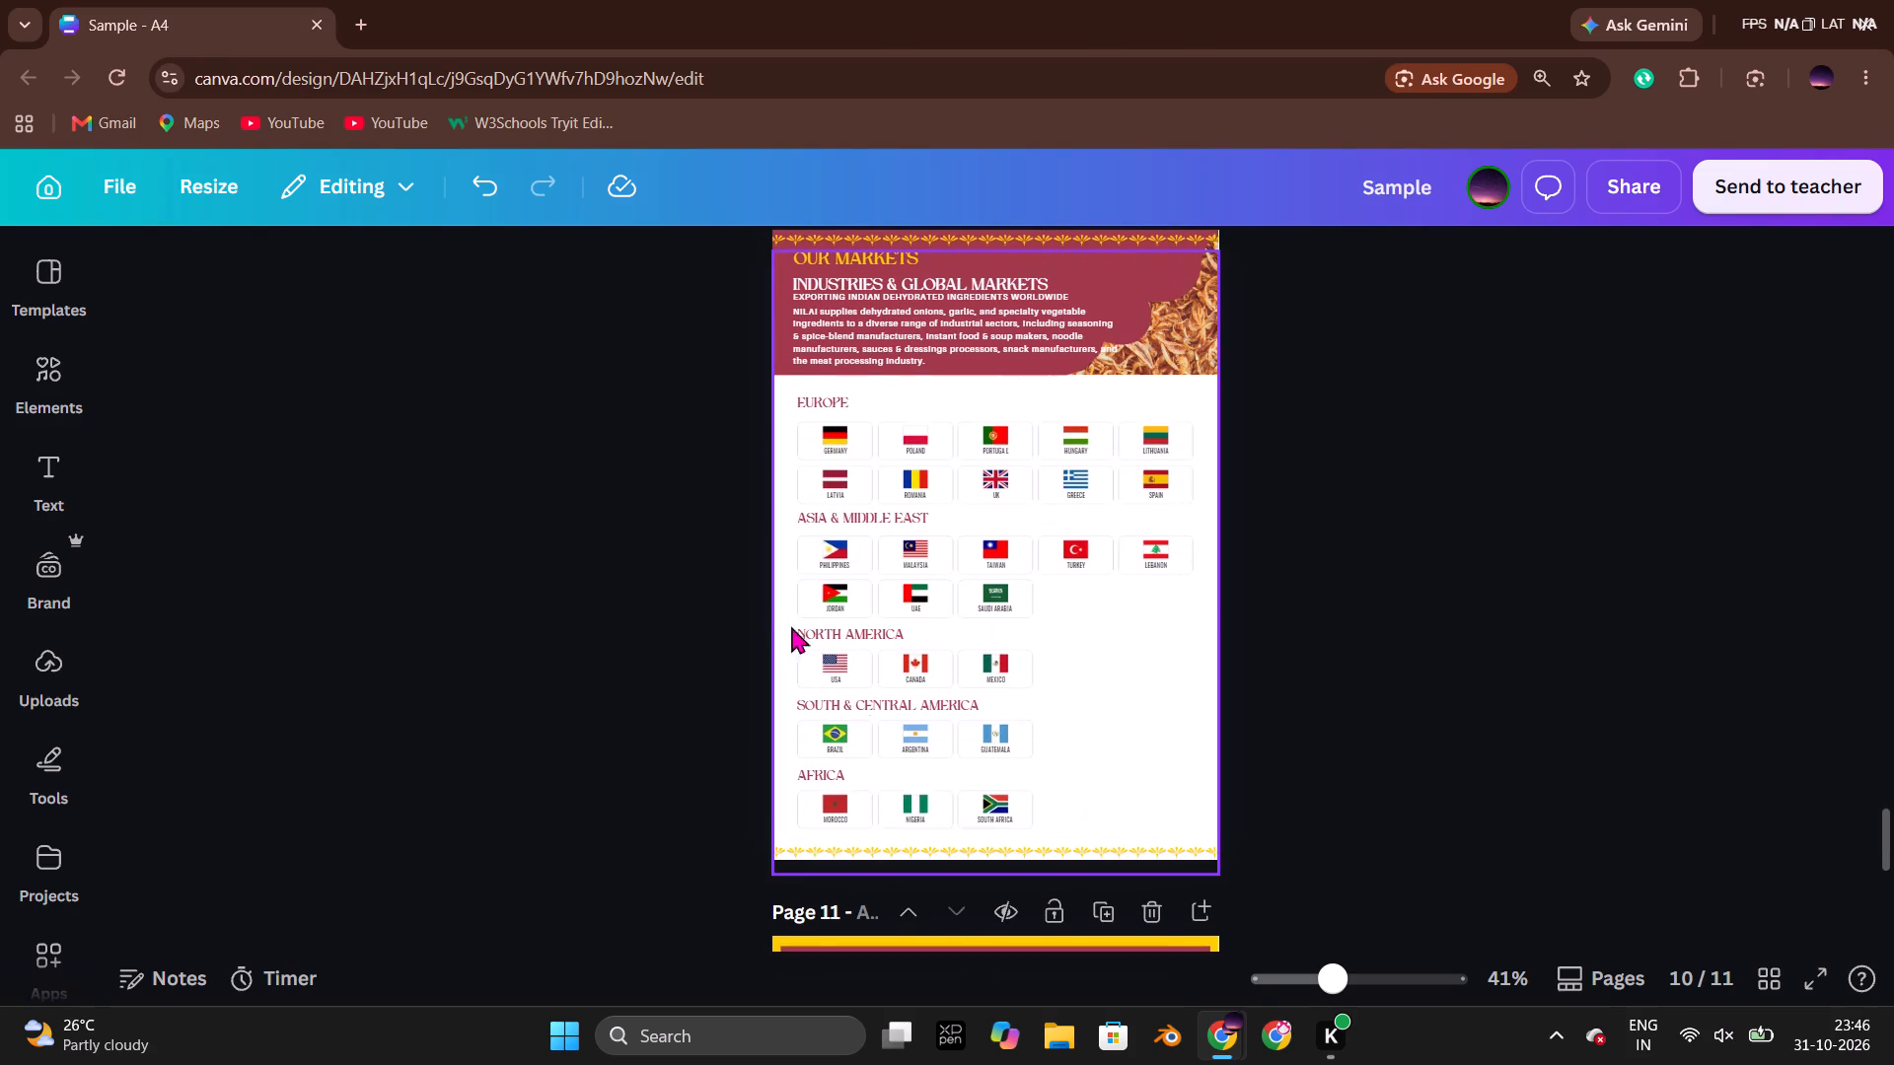
# Check the alignment of the Europe, Asia & Middle East, North America, South & Central America and Africa headings on page 10.
pyautogui.click(816, 636)
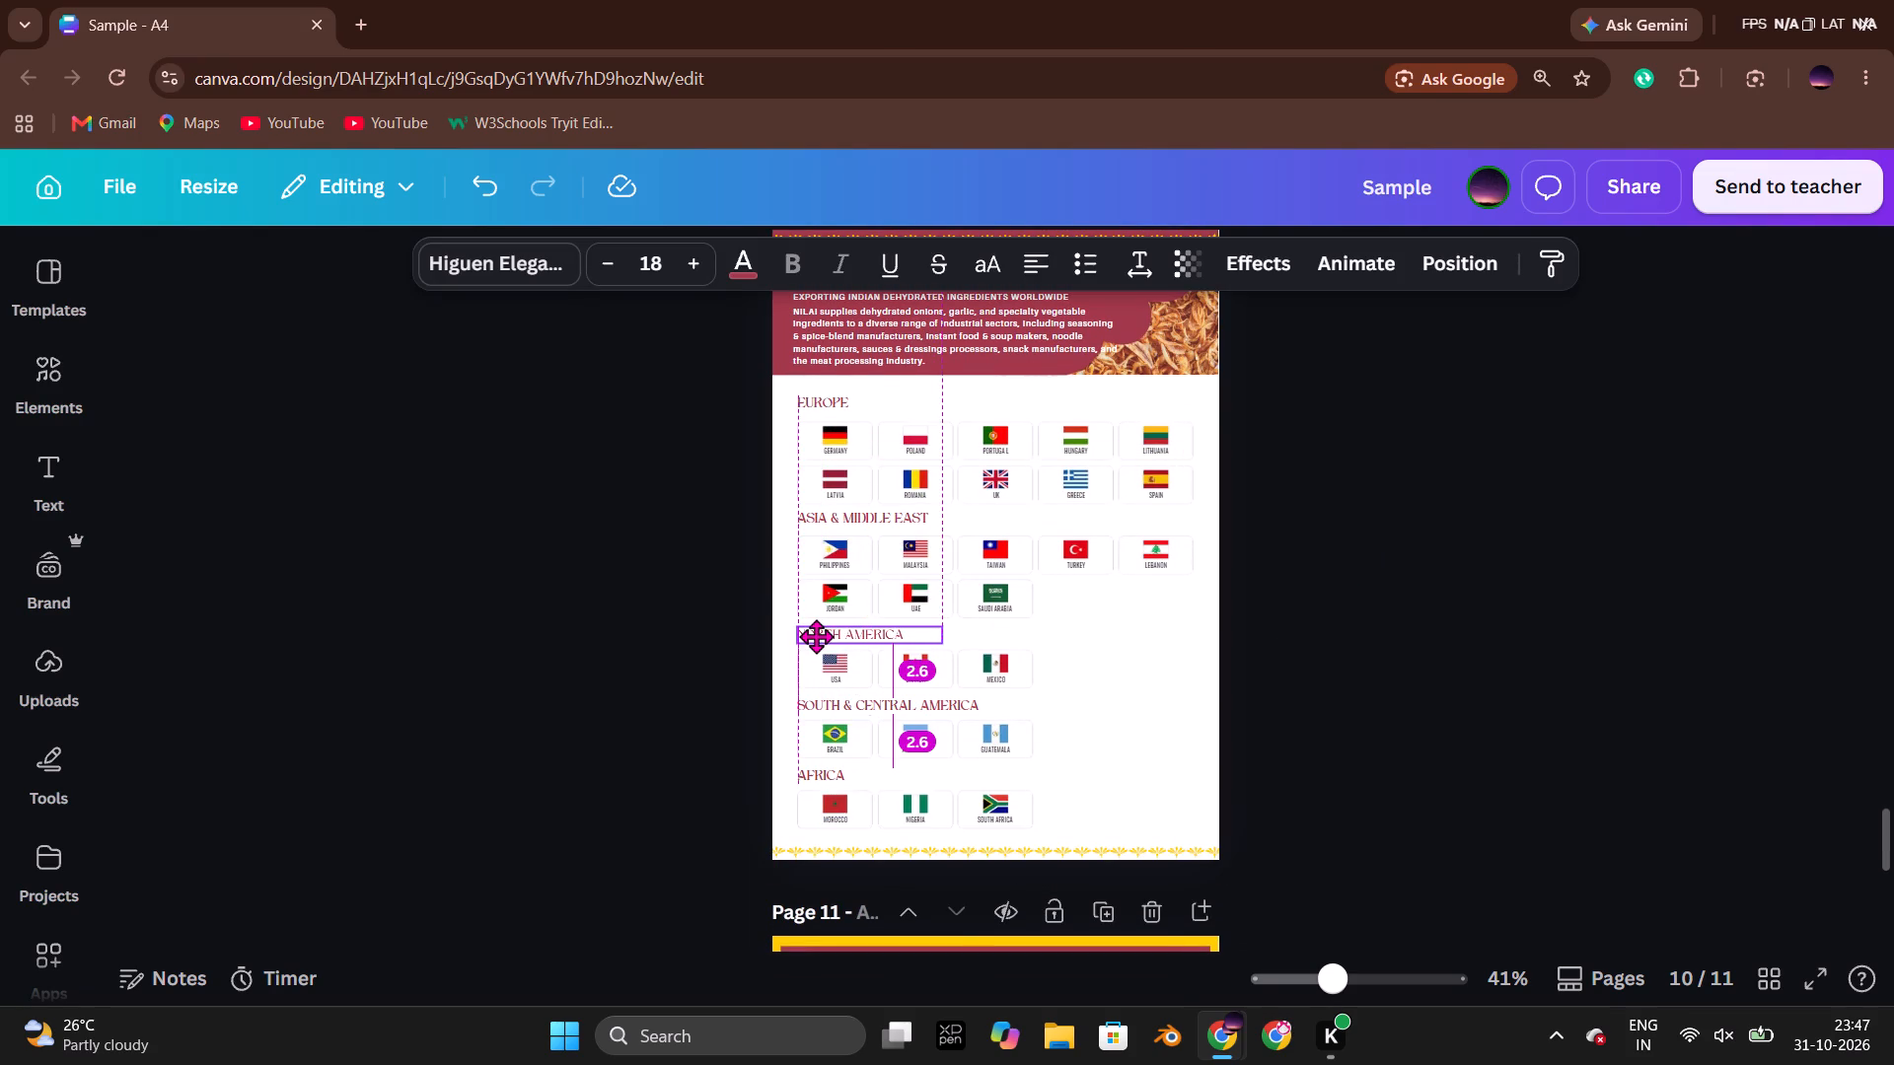
pyautogui.click(815, 520)
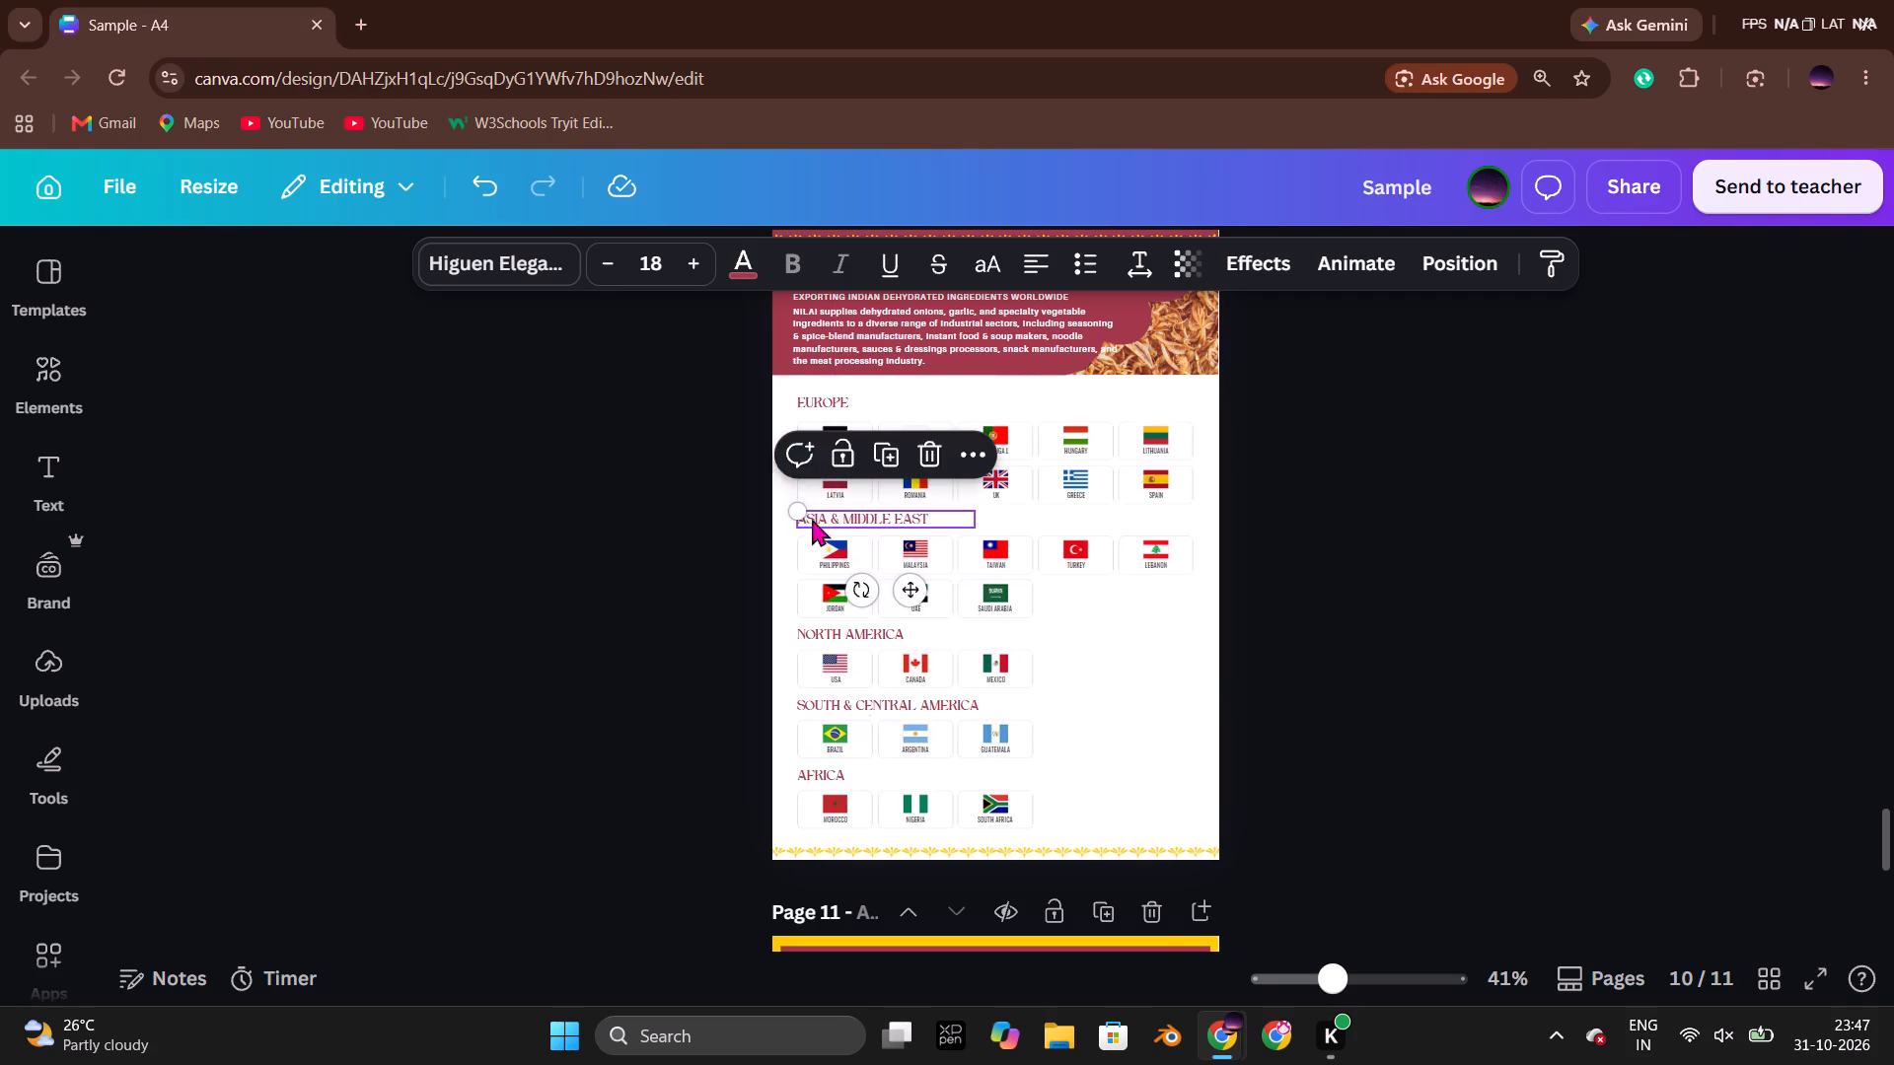
pyautogui.click(808, 399)
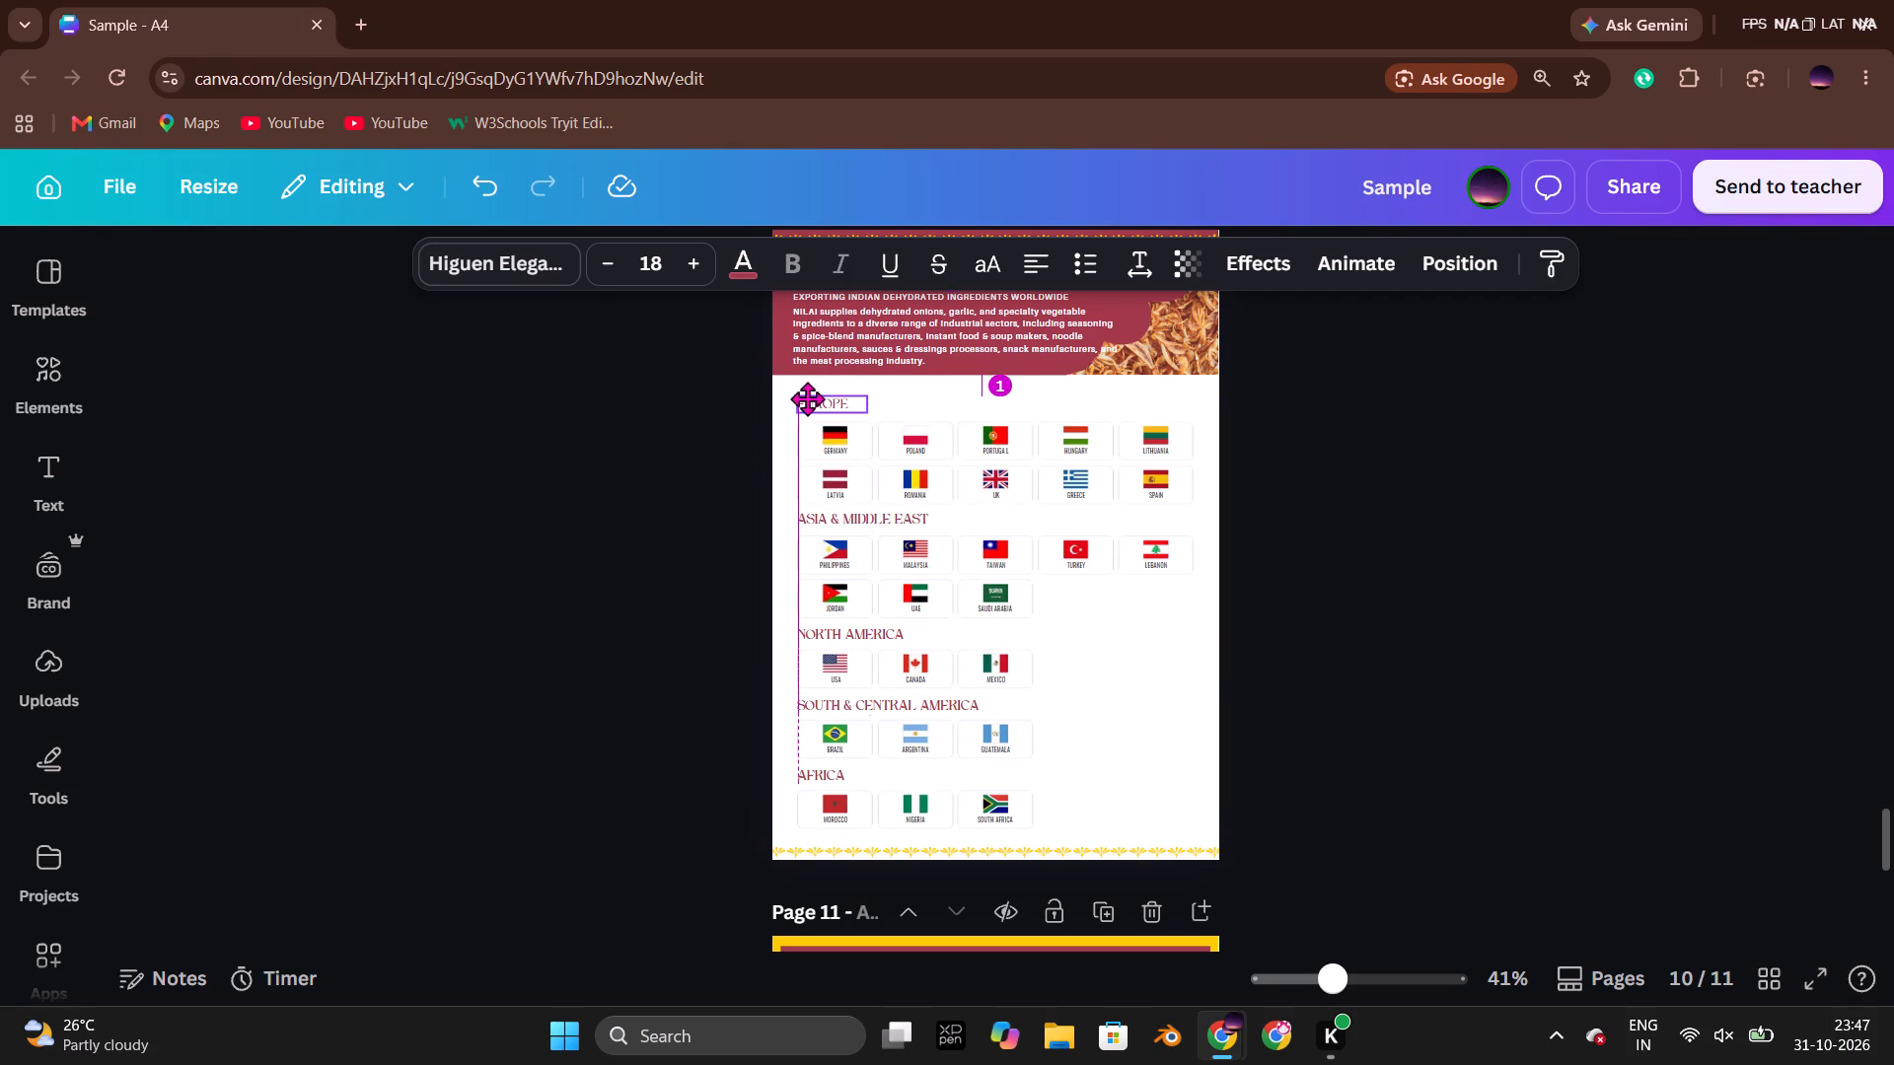
pyautogui.click(809, 771)
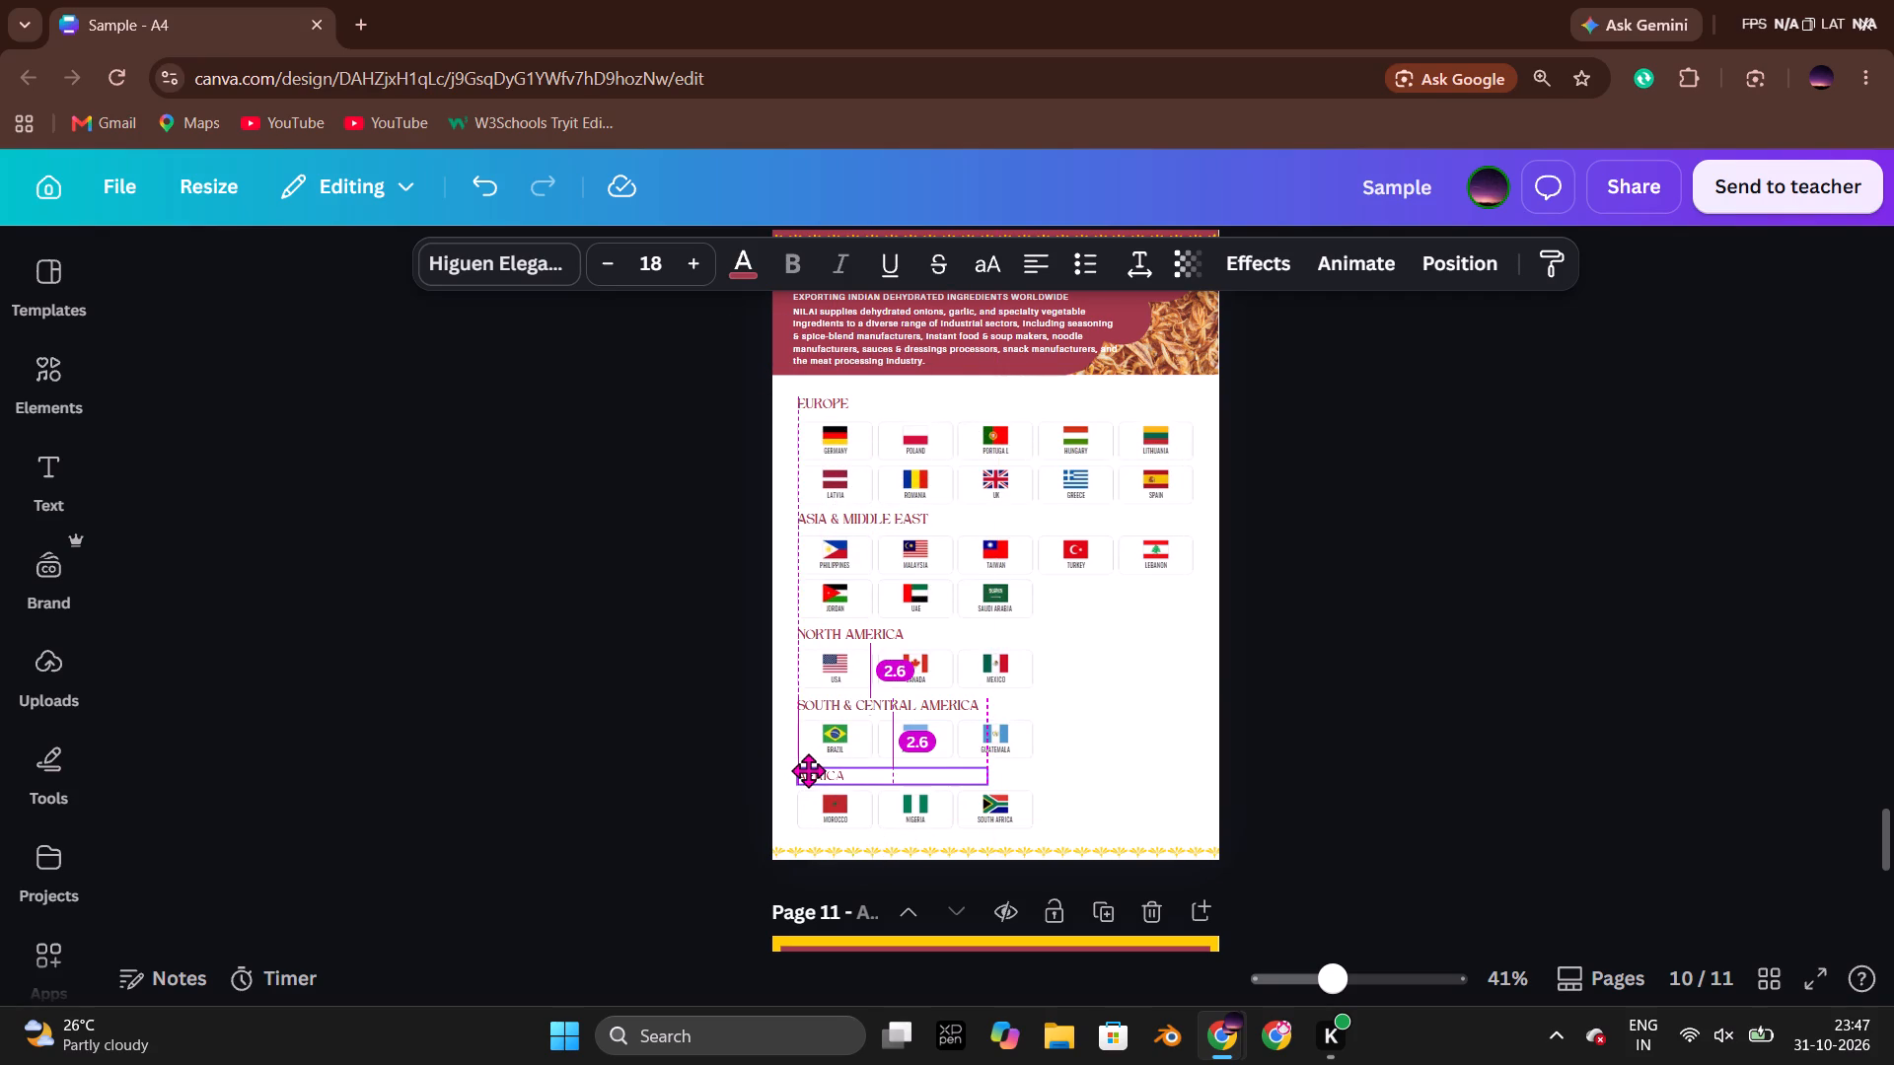
pyautogui.click(674, 736)
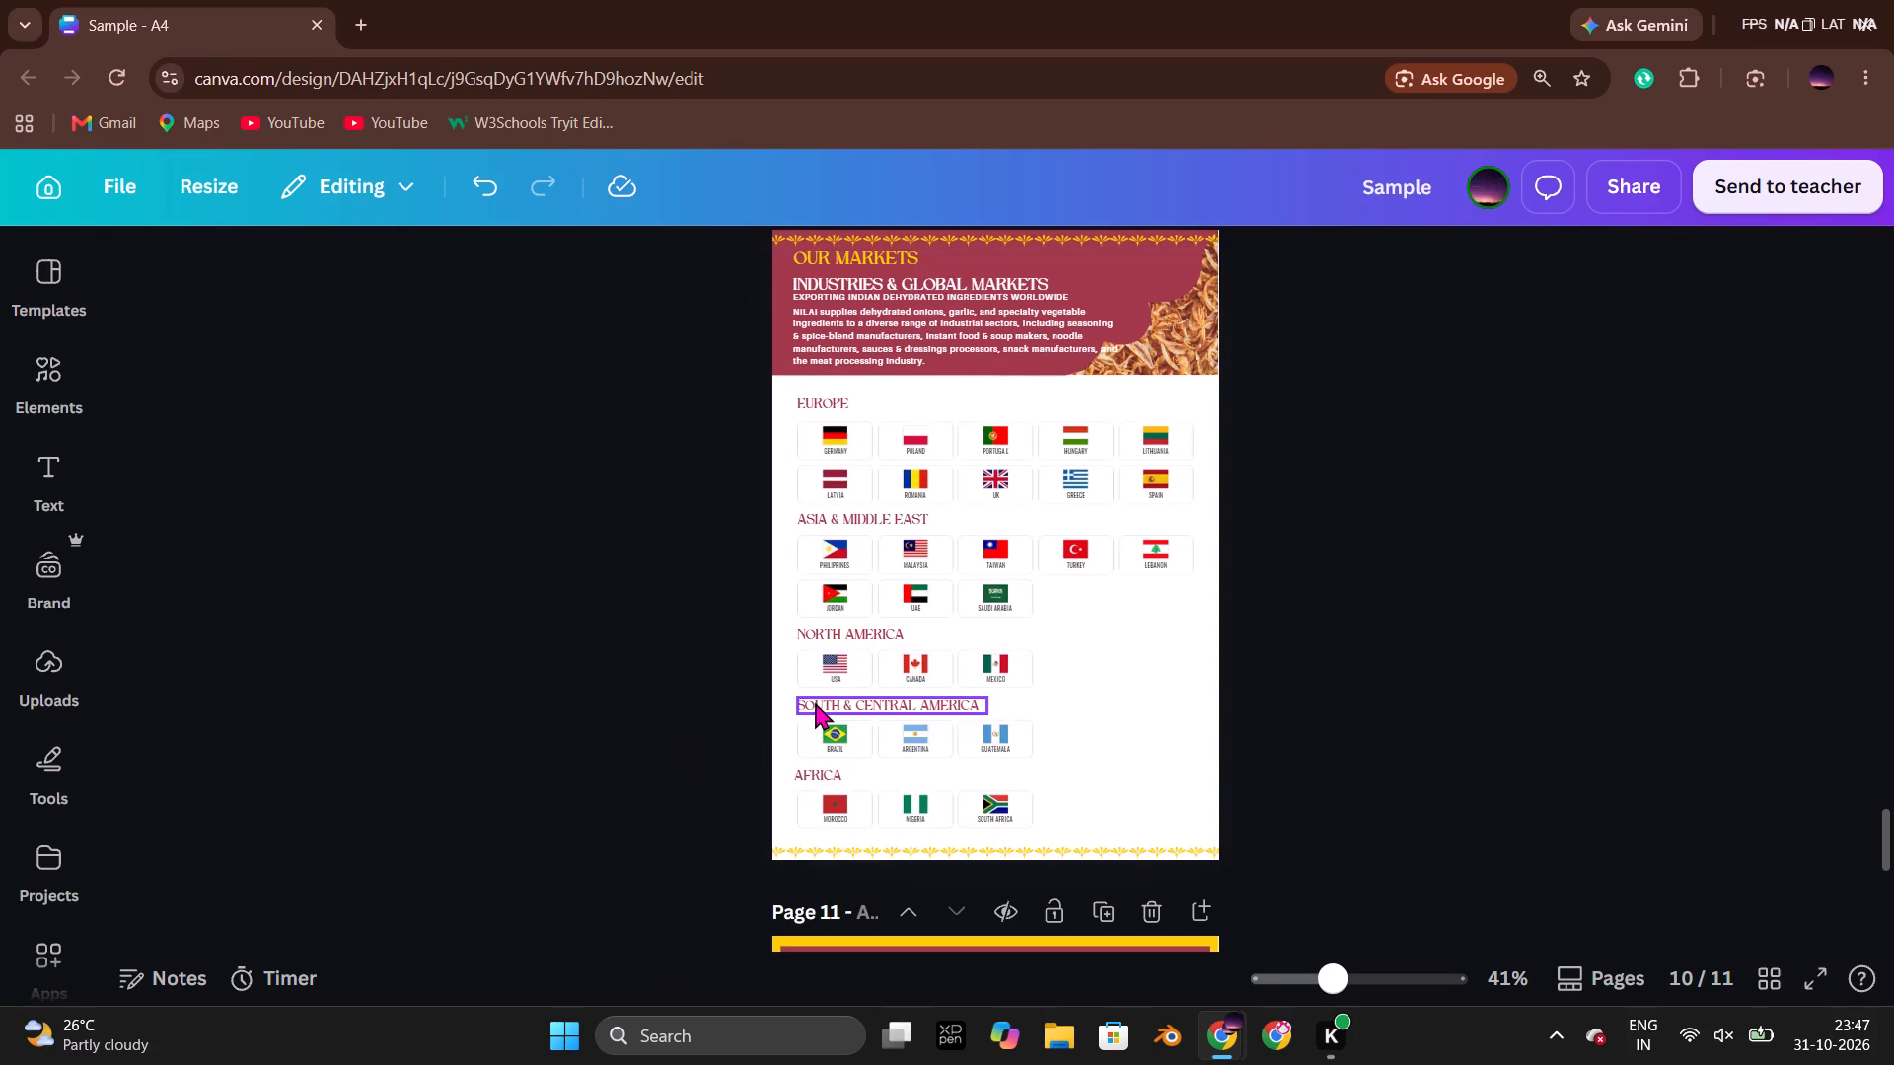
pyautogui.click(811, 704)
pyautogui.click(679, 688)
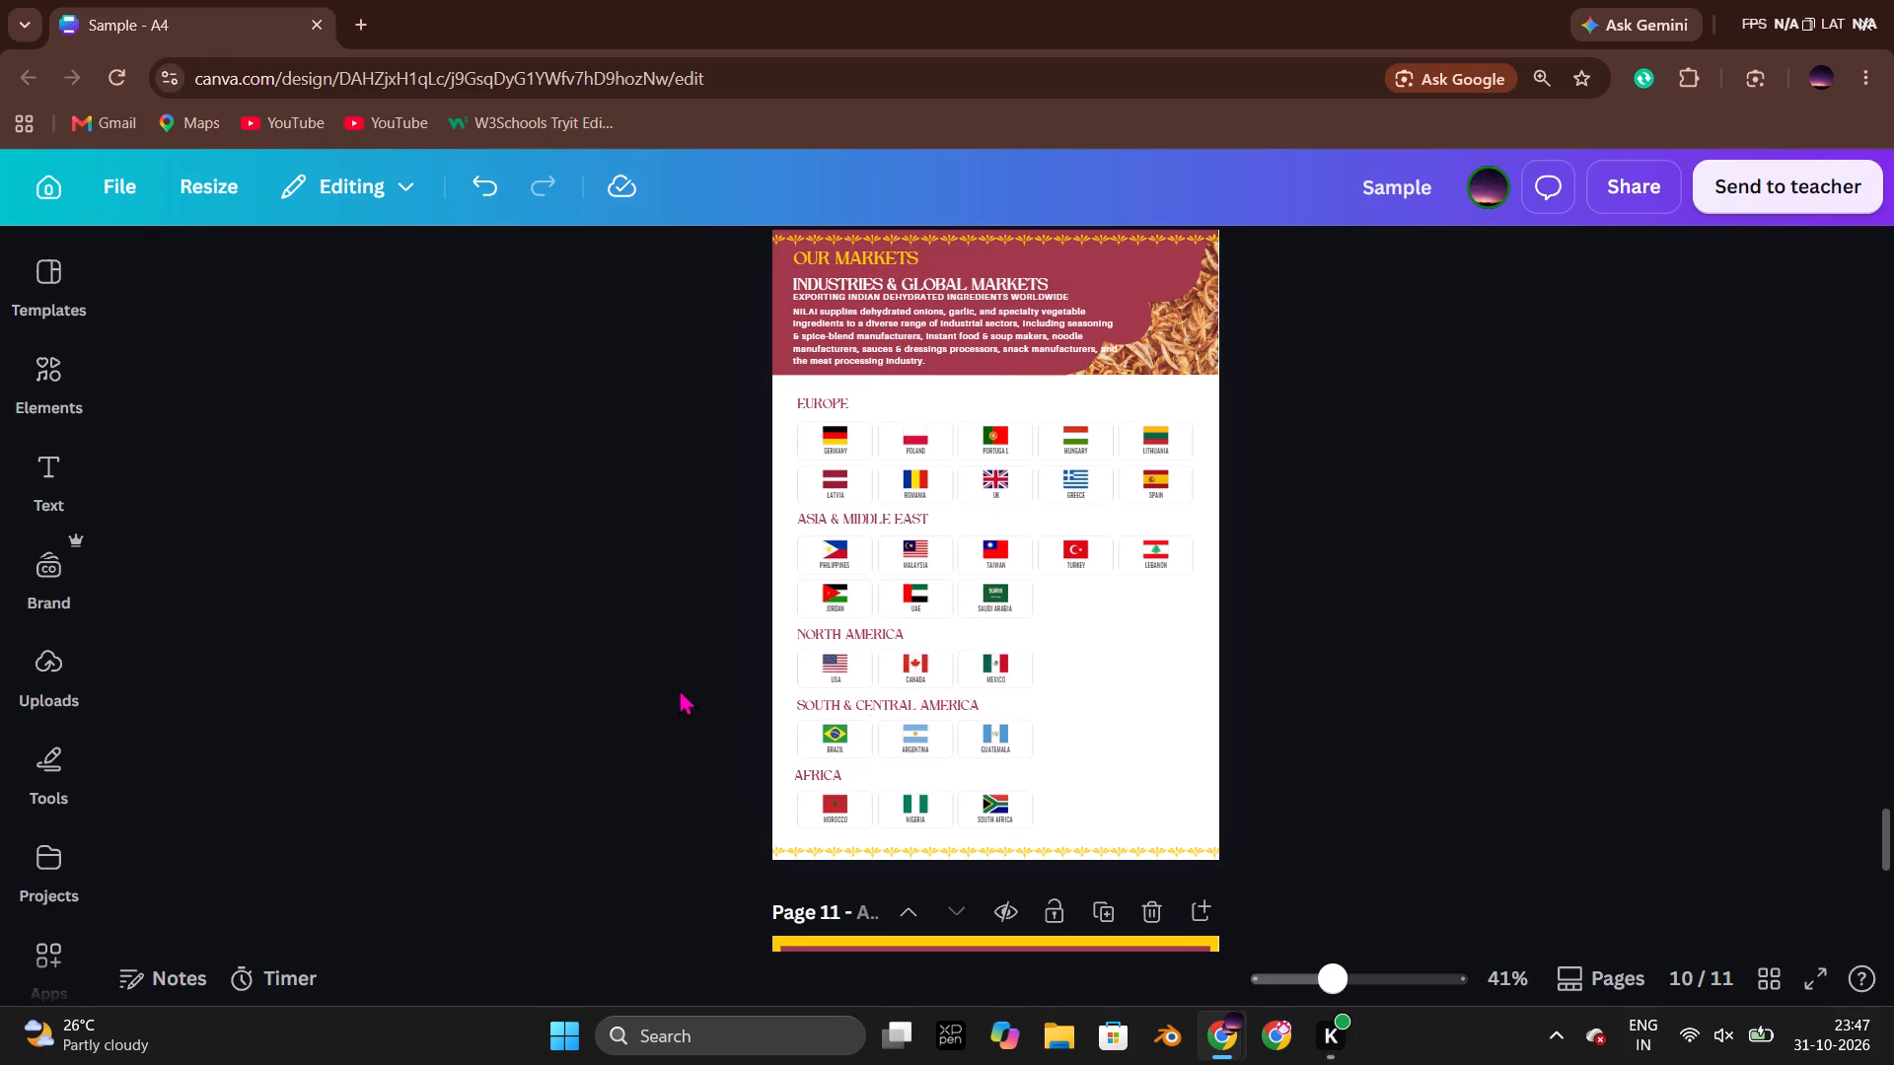
# Nudge the OUR MARKETS heading on page 10 slightly down, keeping its horizontal position.
pyautogui.scroll(2, 1168, 604)
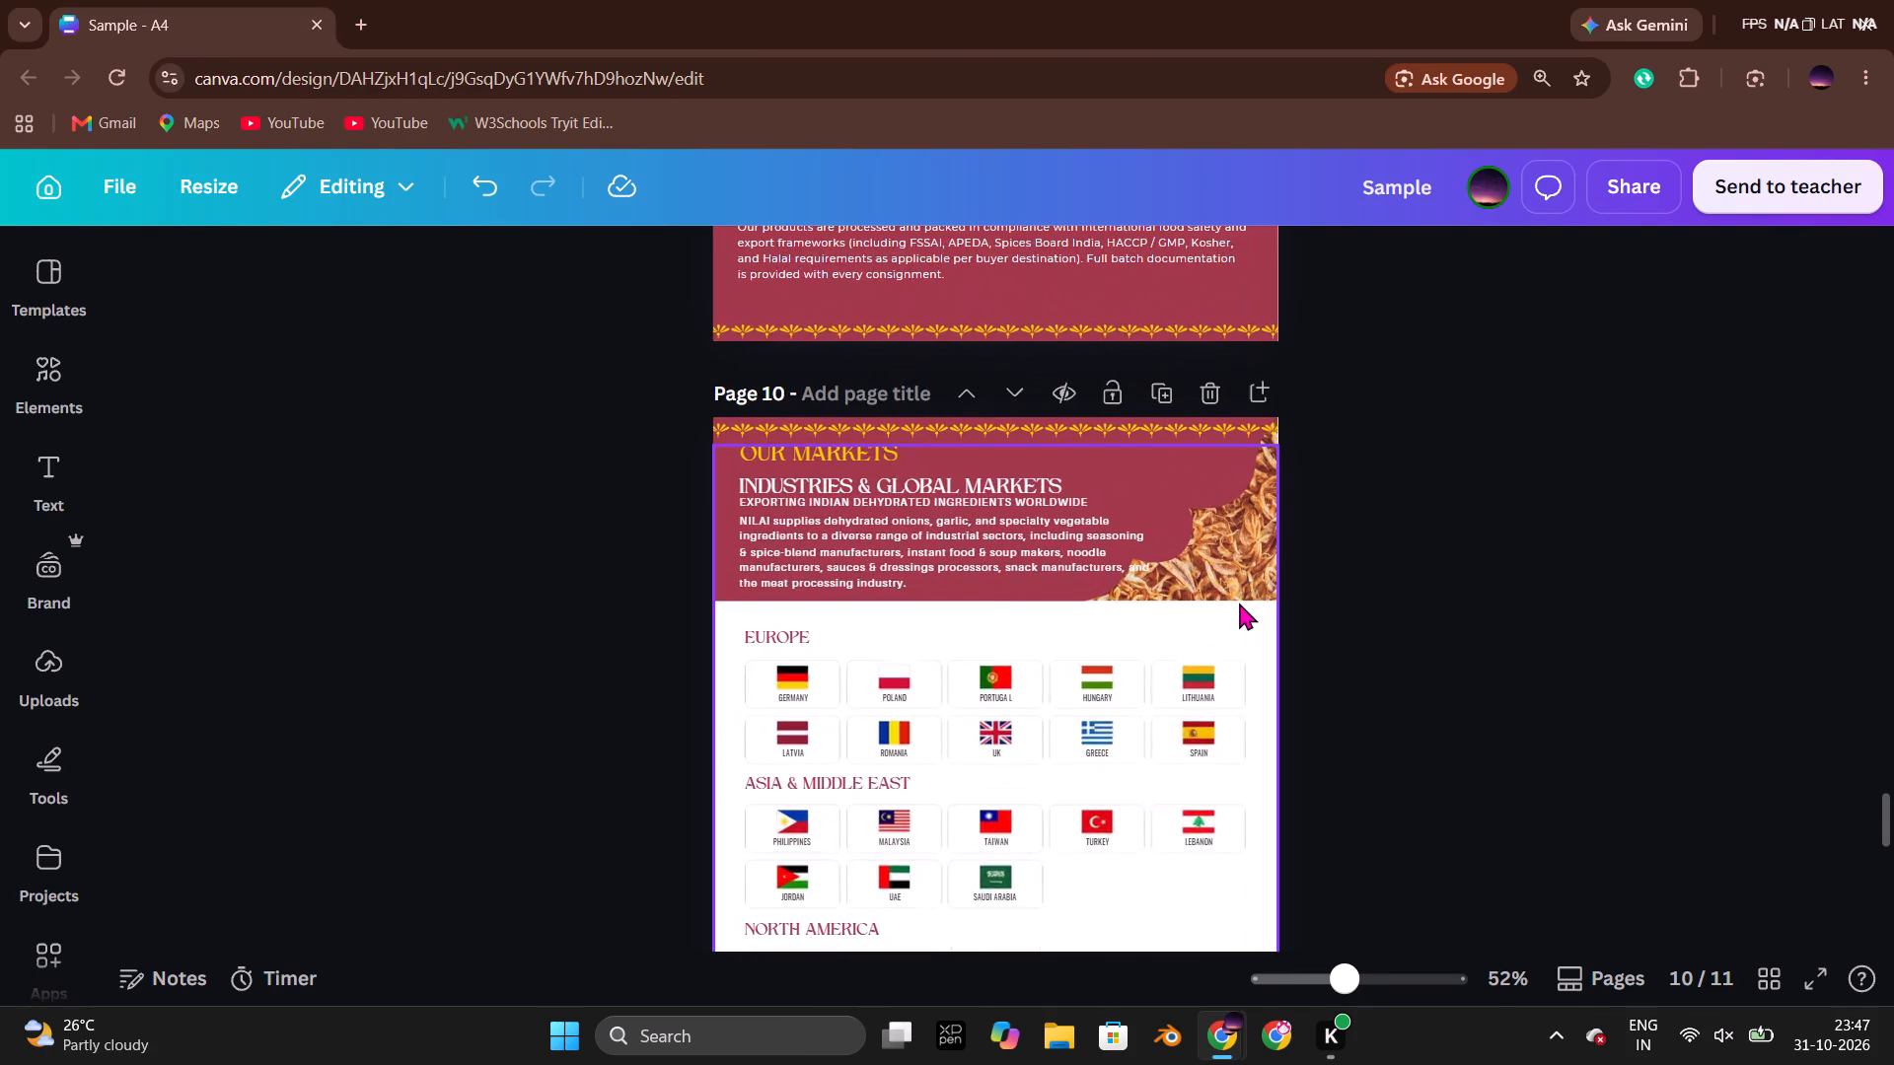
pyautogui.click(1545, 607)
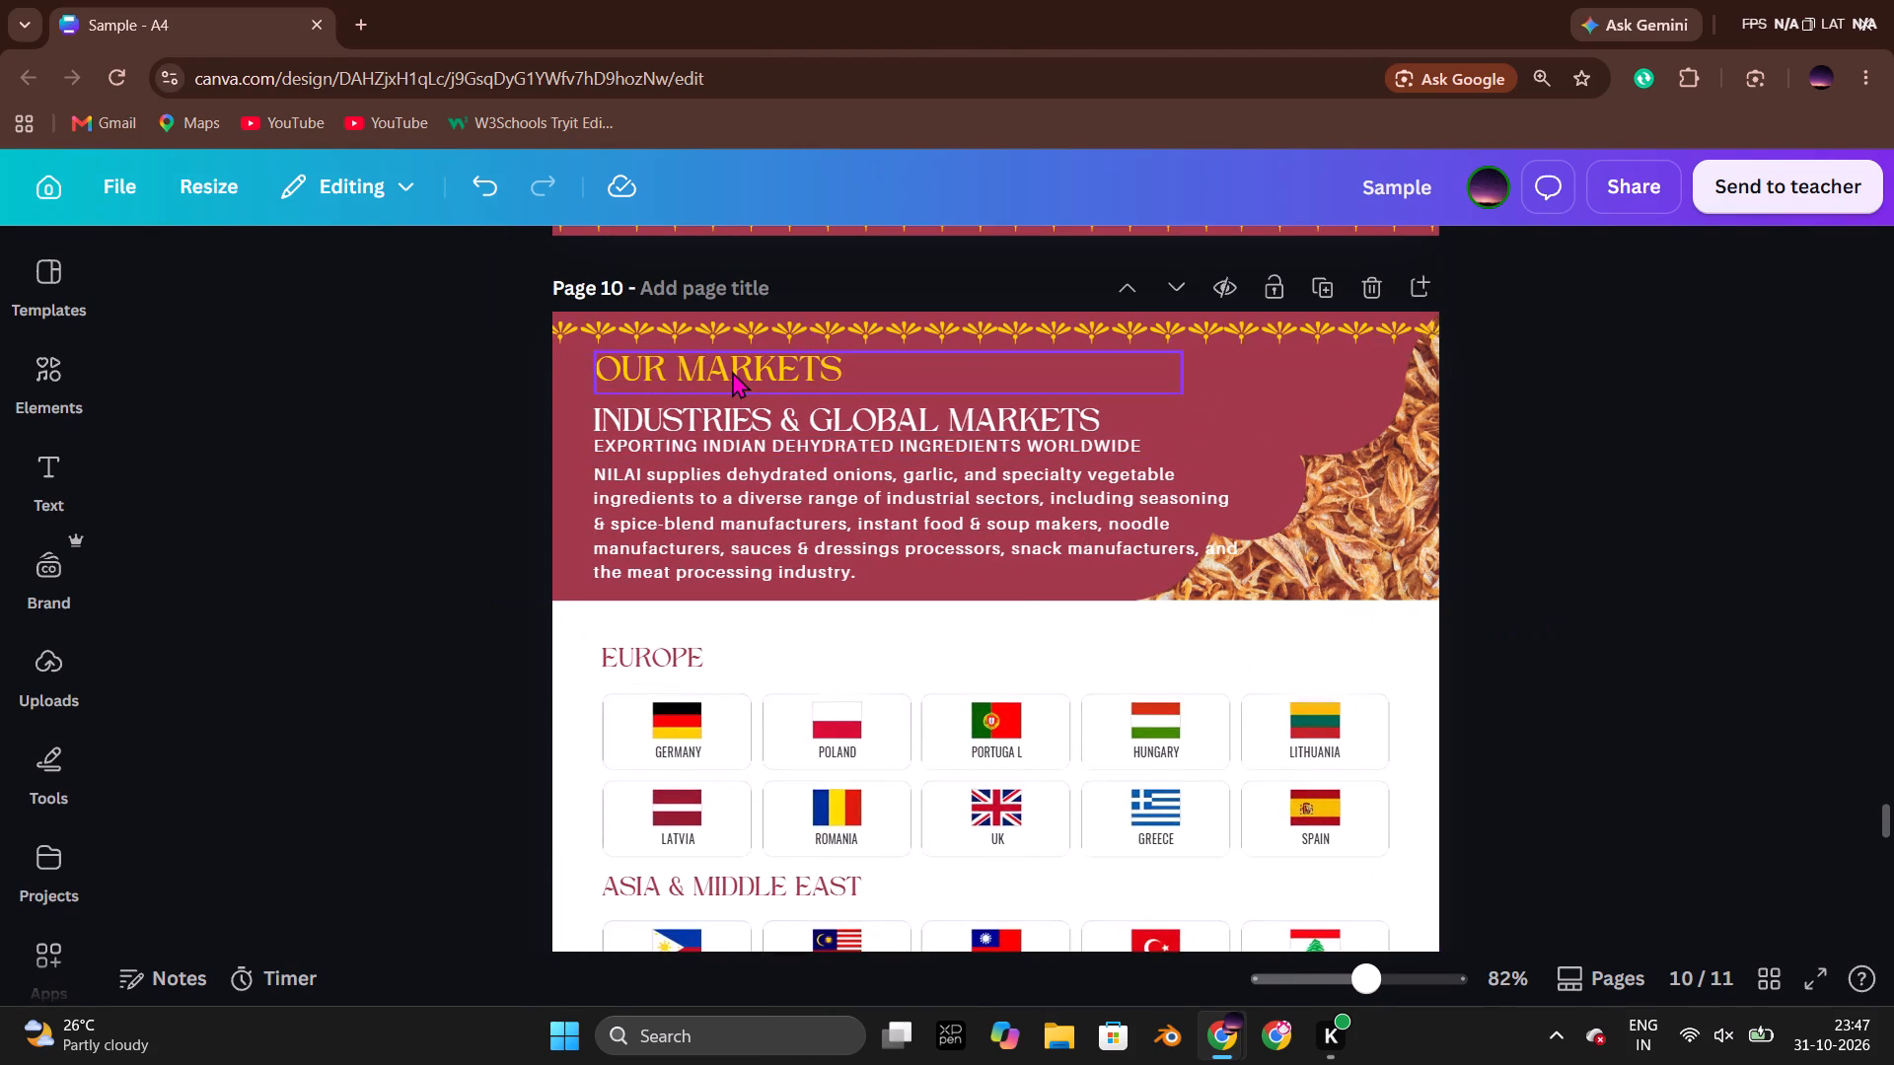
pyautogui.click(732, 371)
pyautogui.press('Down')
pyautogui.press('Left')
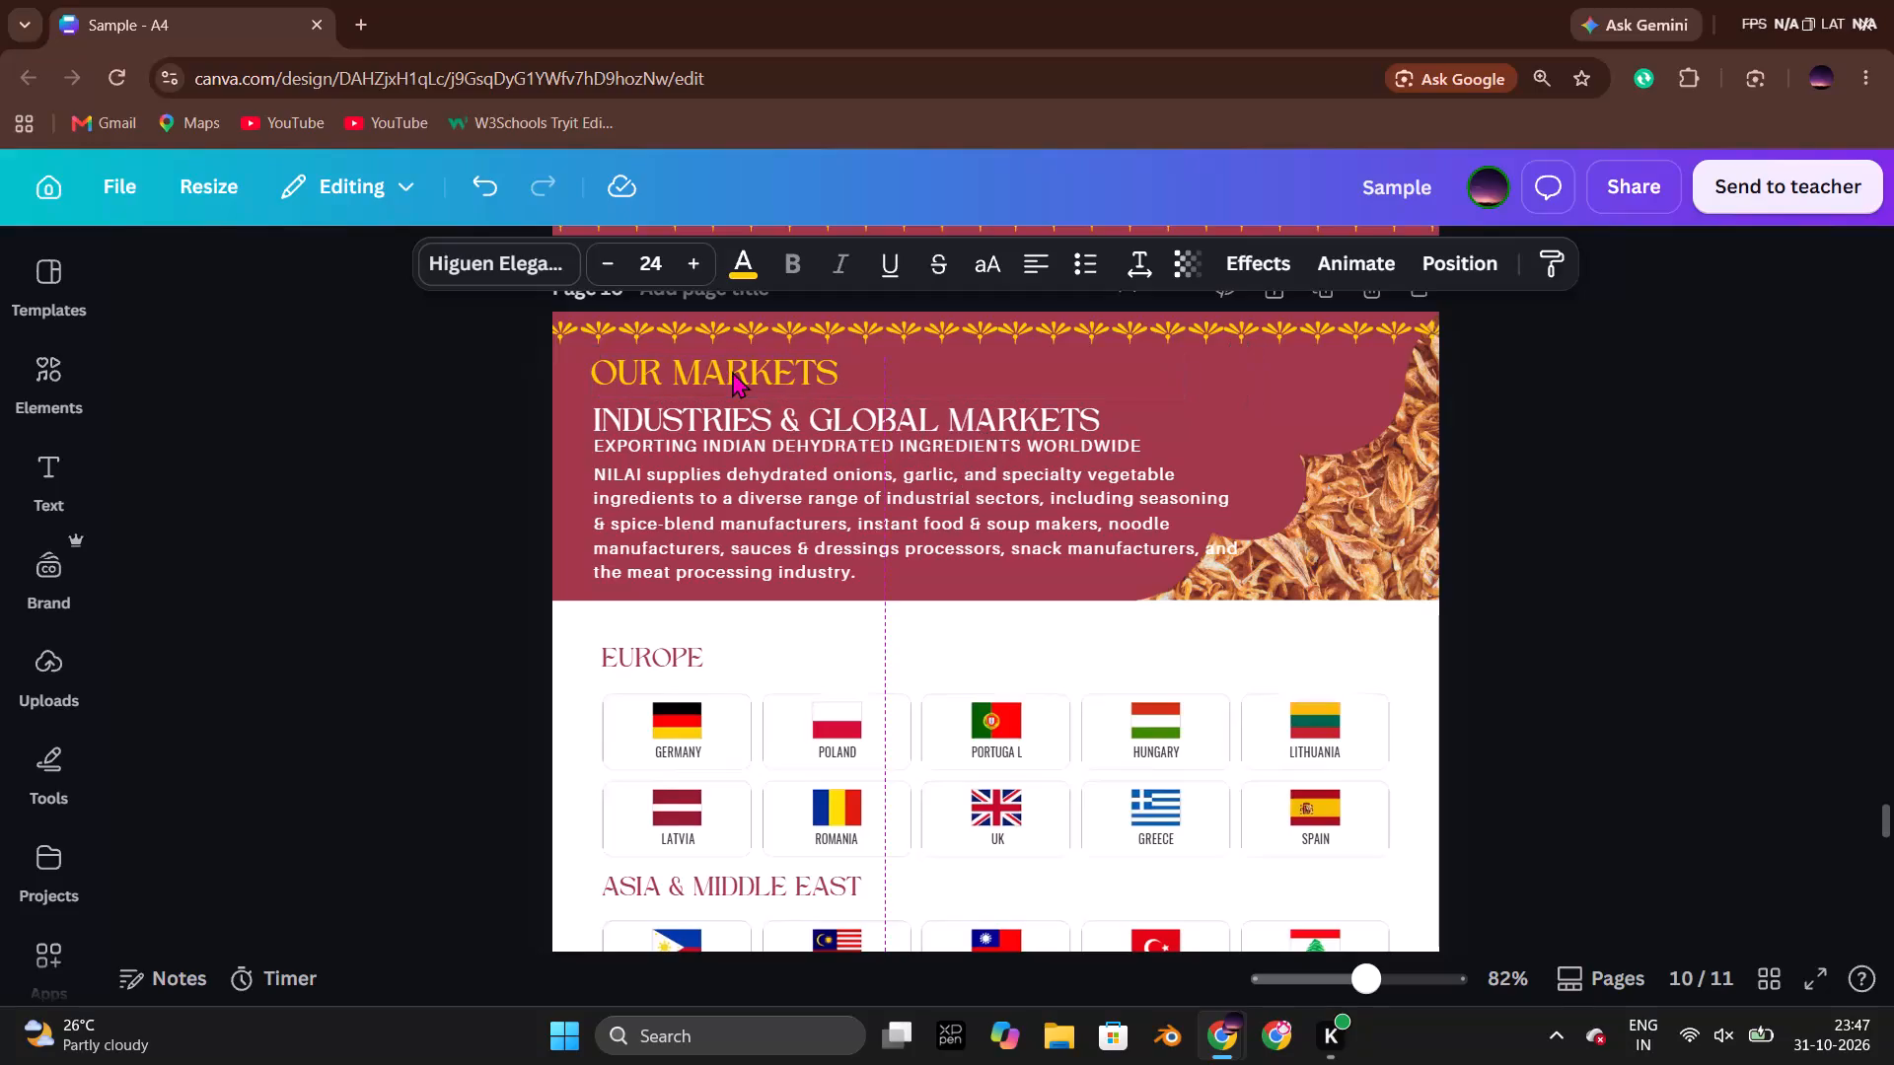
pyautogui.press('Right')
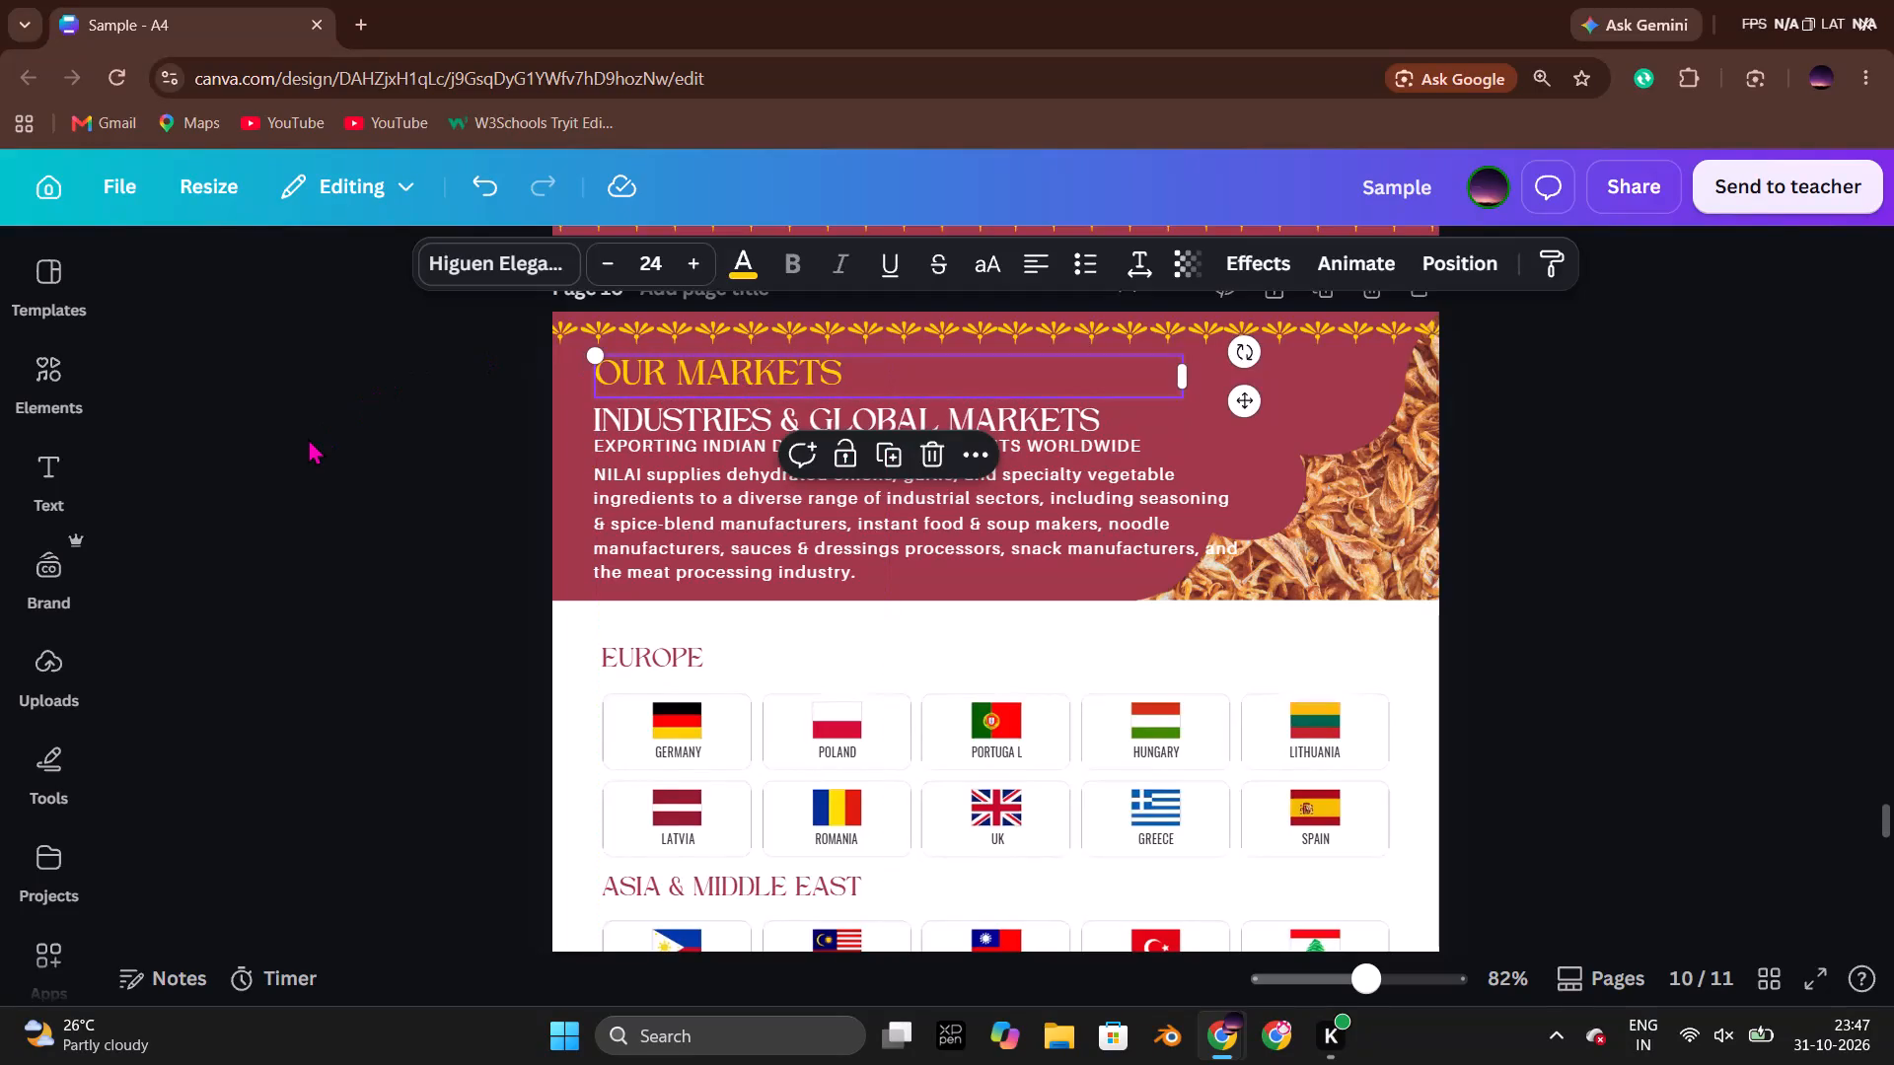
pyautogui.click(308, 438)
# Review the catalogue pages from page 9 back to the cover, and from the cover to the white onion page.
pyautogui.scroll(2, 334, 440)
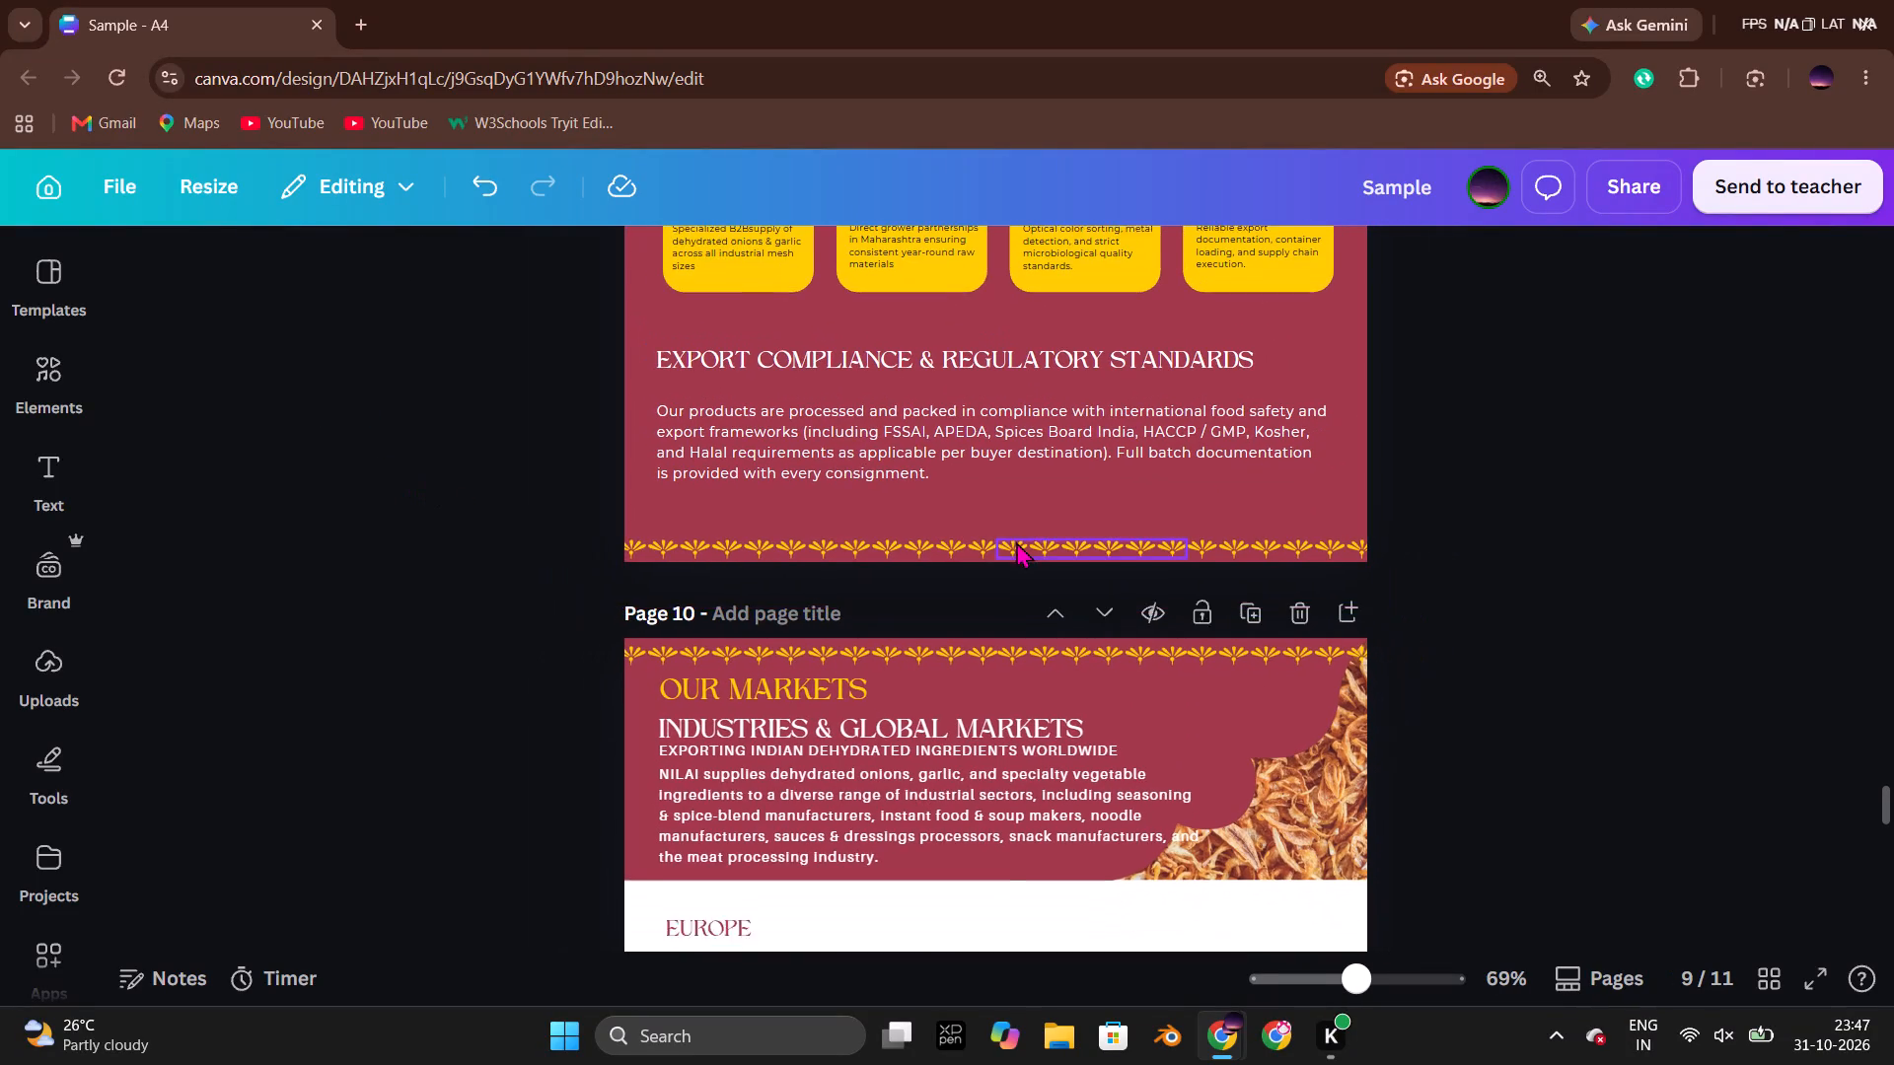
pyautogui.click(1473, 465)
pyautogui.scroll(3, 1471, 471)
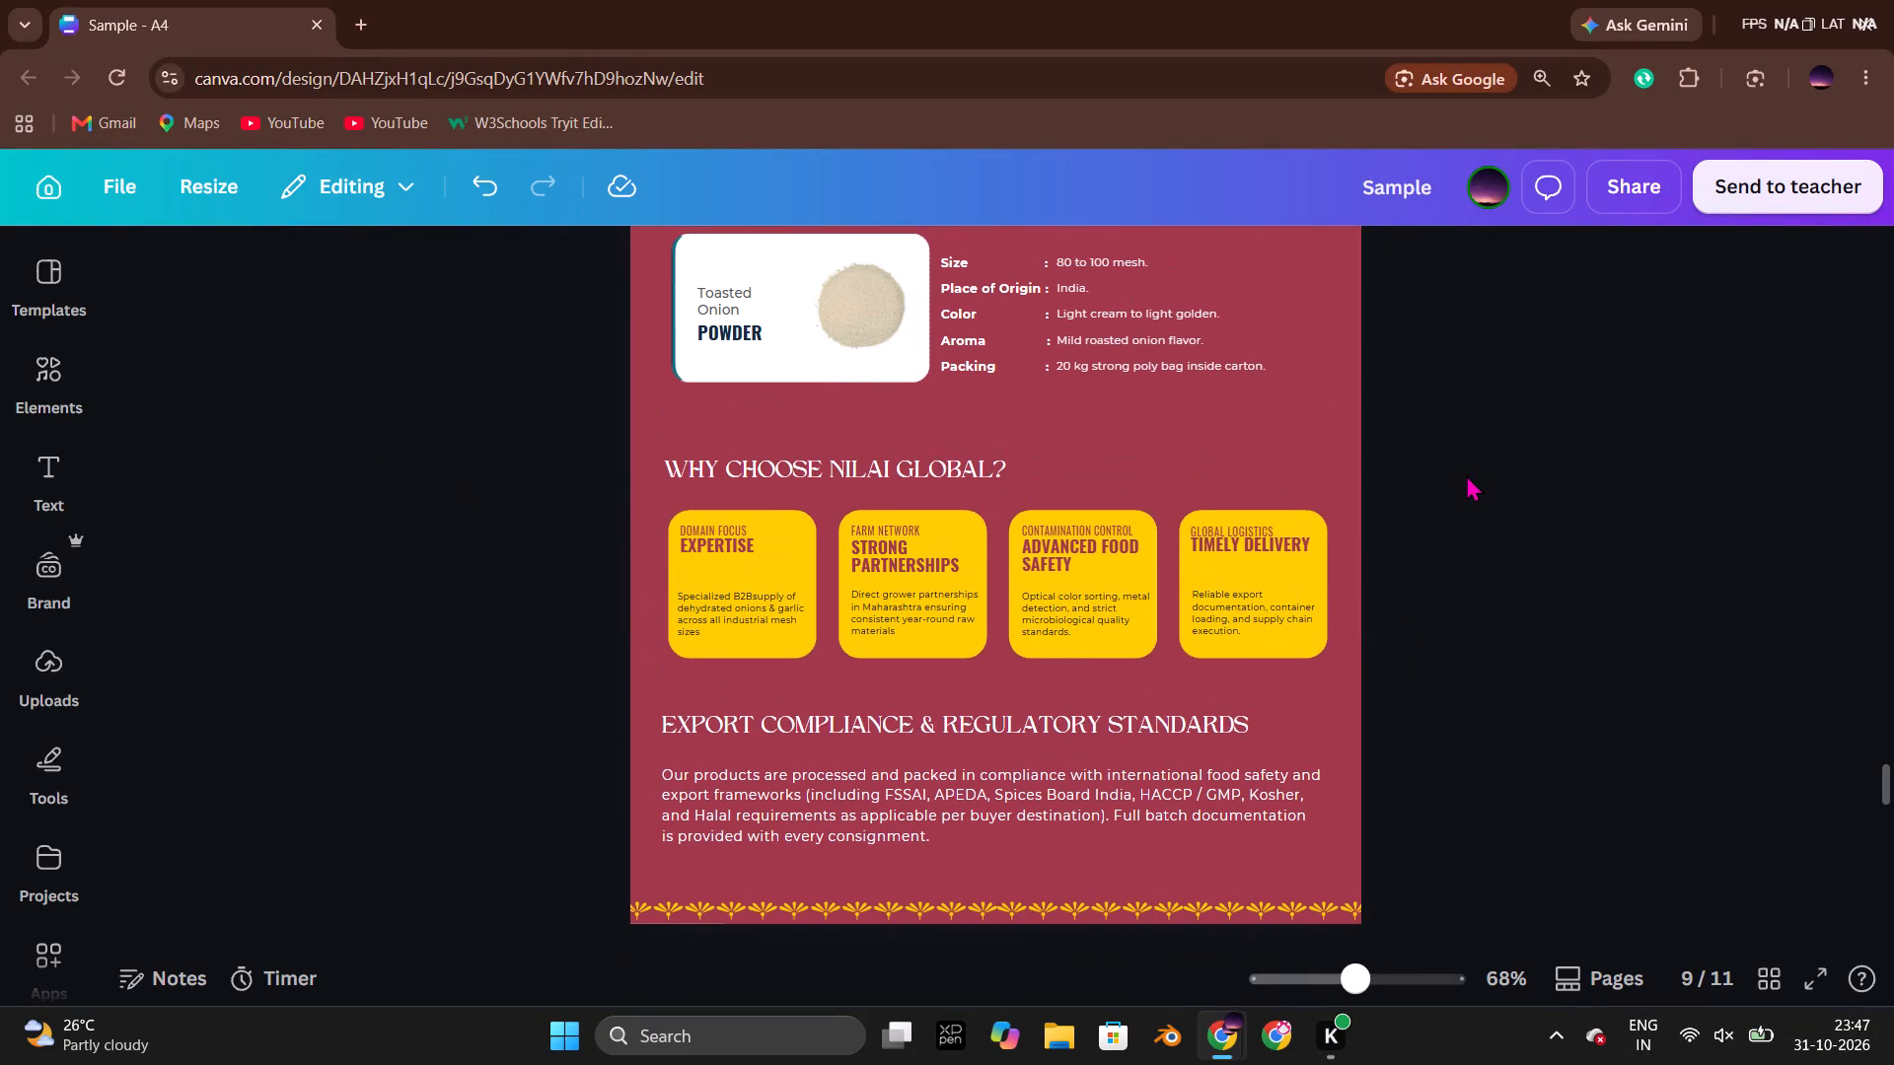
pyautogui.scroll(8, 1466, 474)
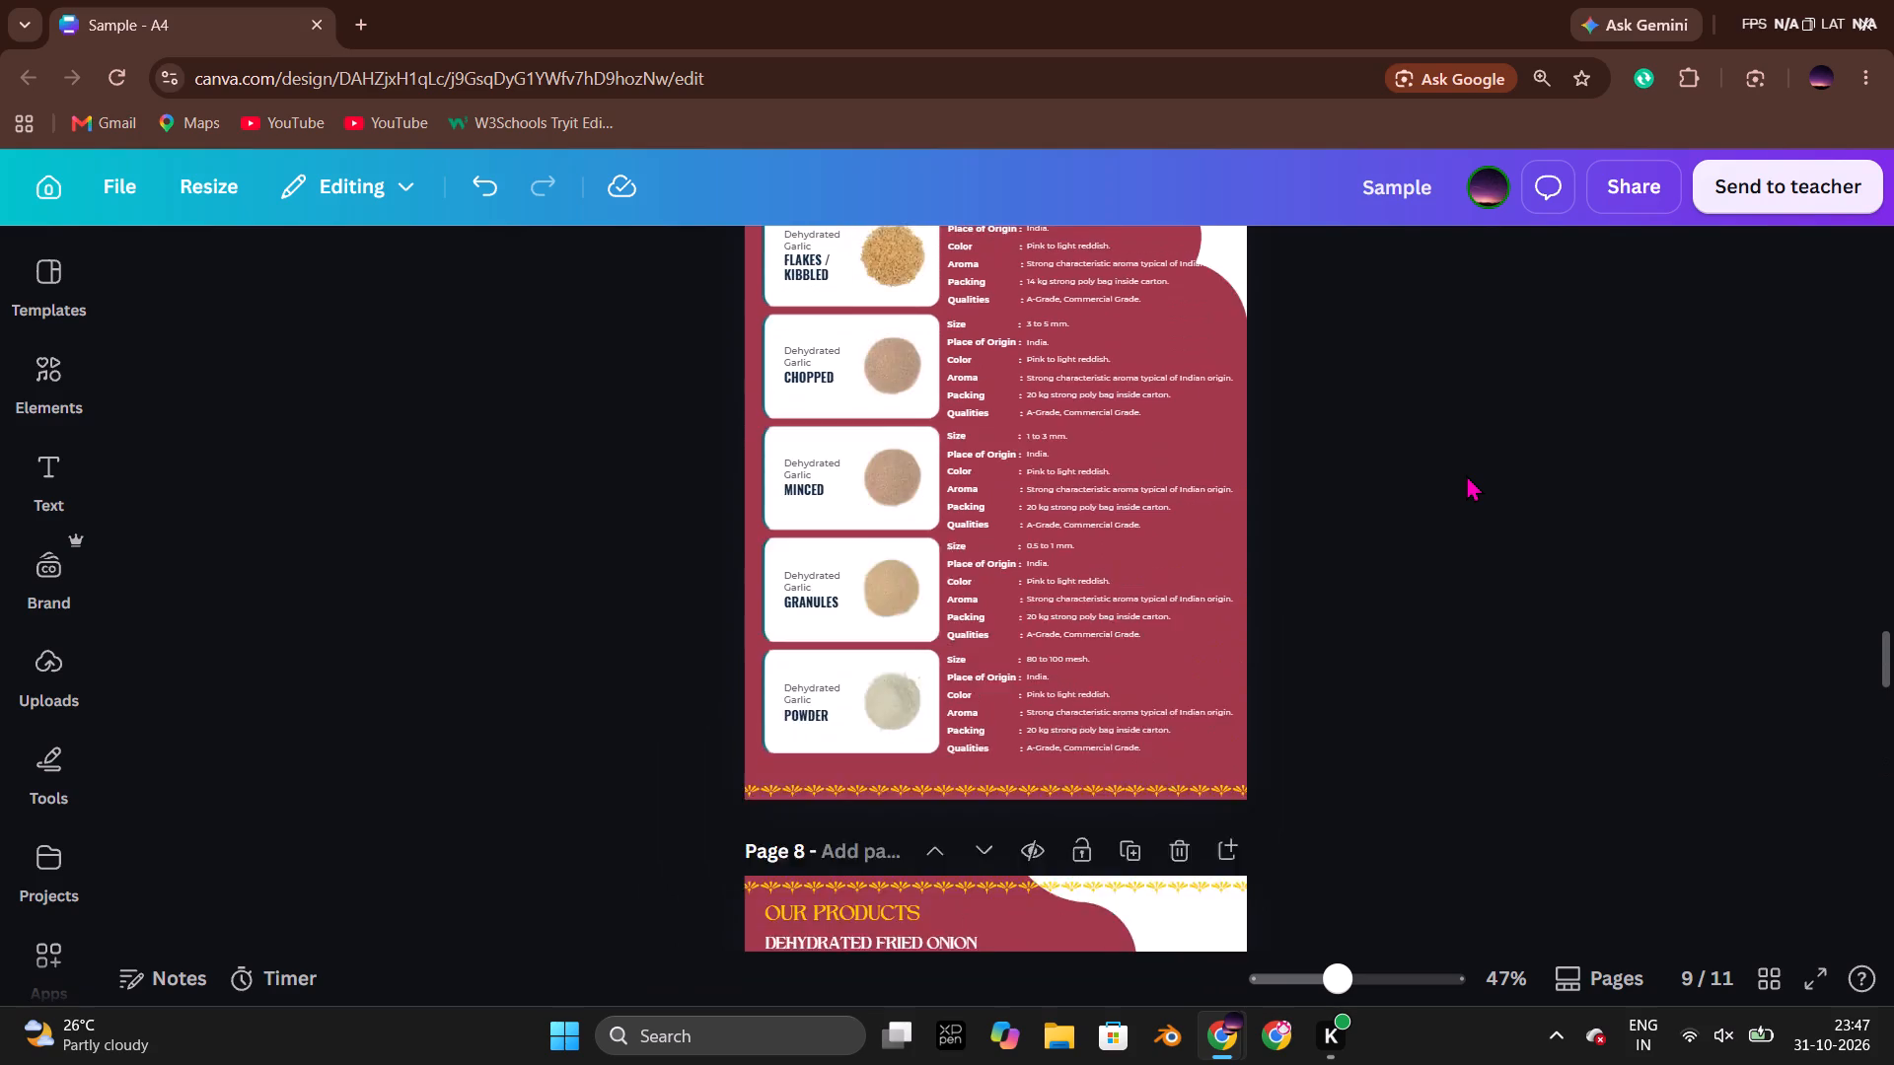
pyautogui.scroll(4, 1466, 474)
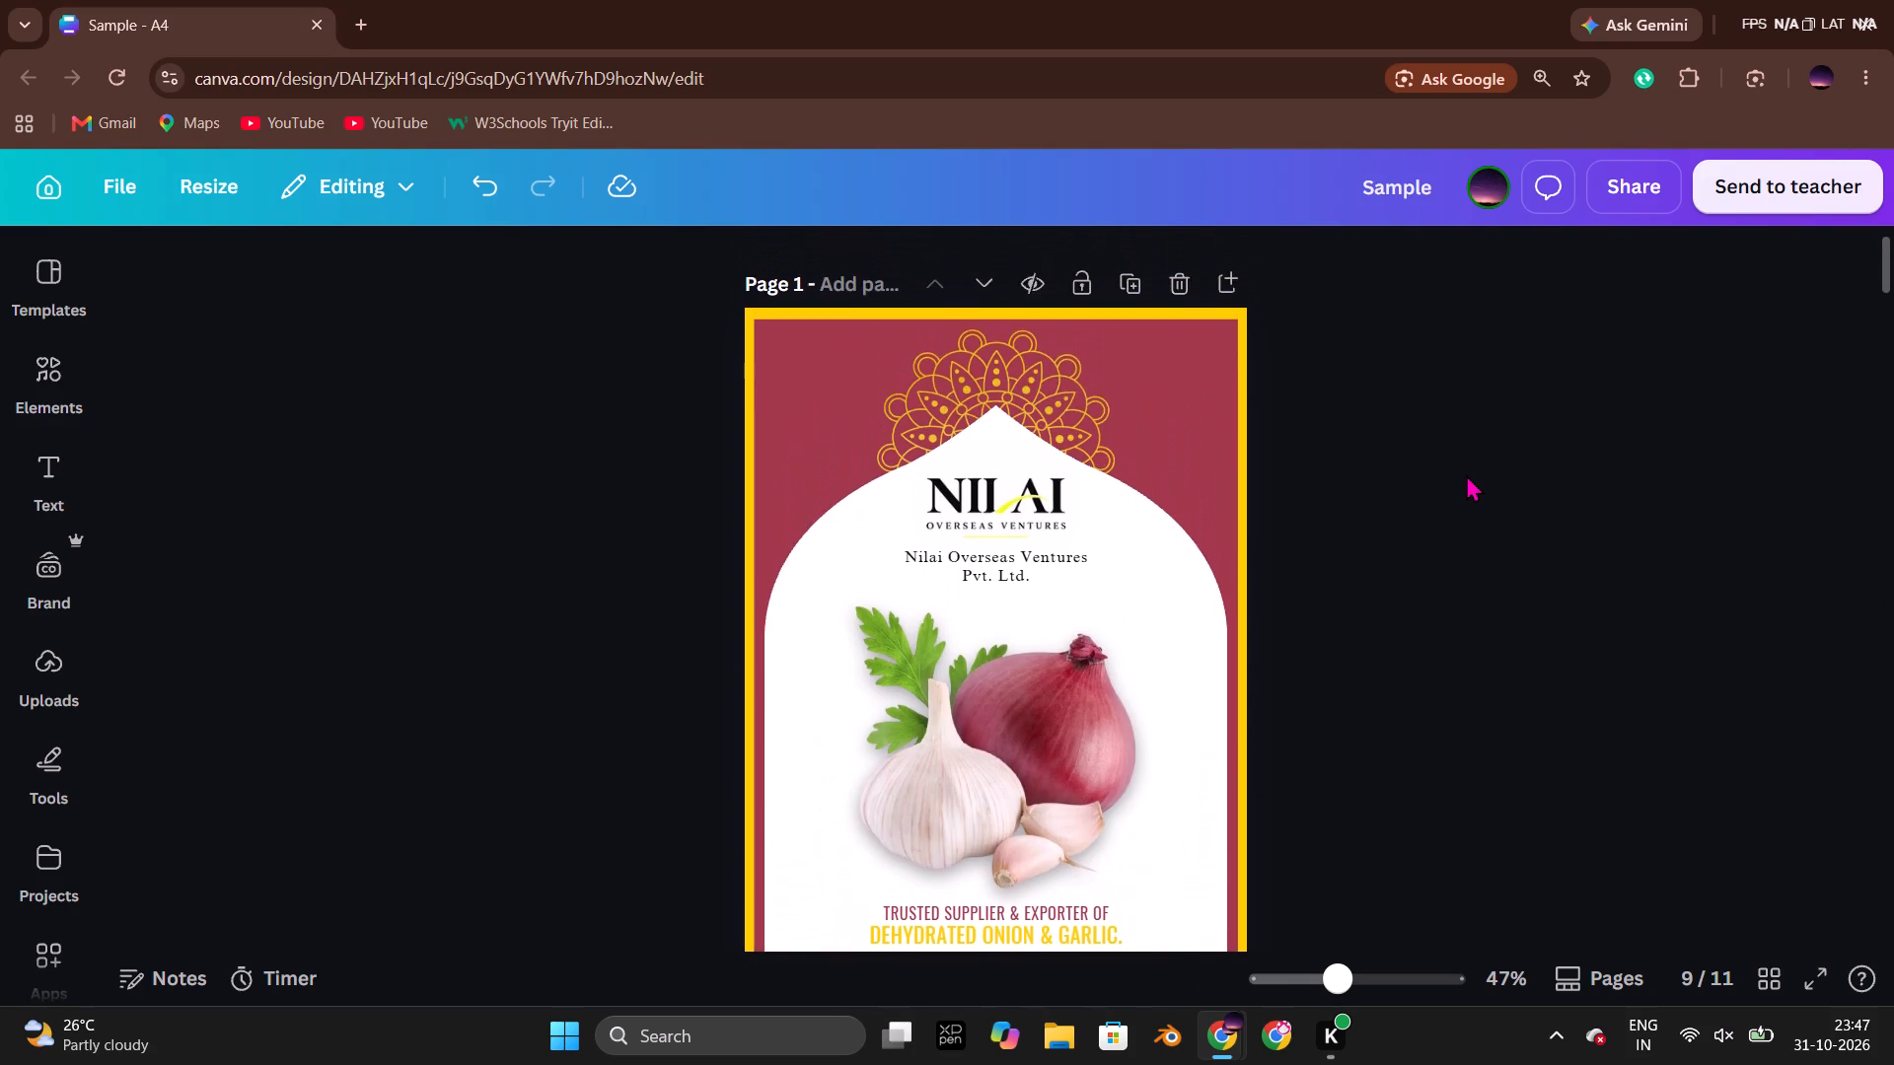
pyautogui.scroll(-9, 1466, 474)
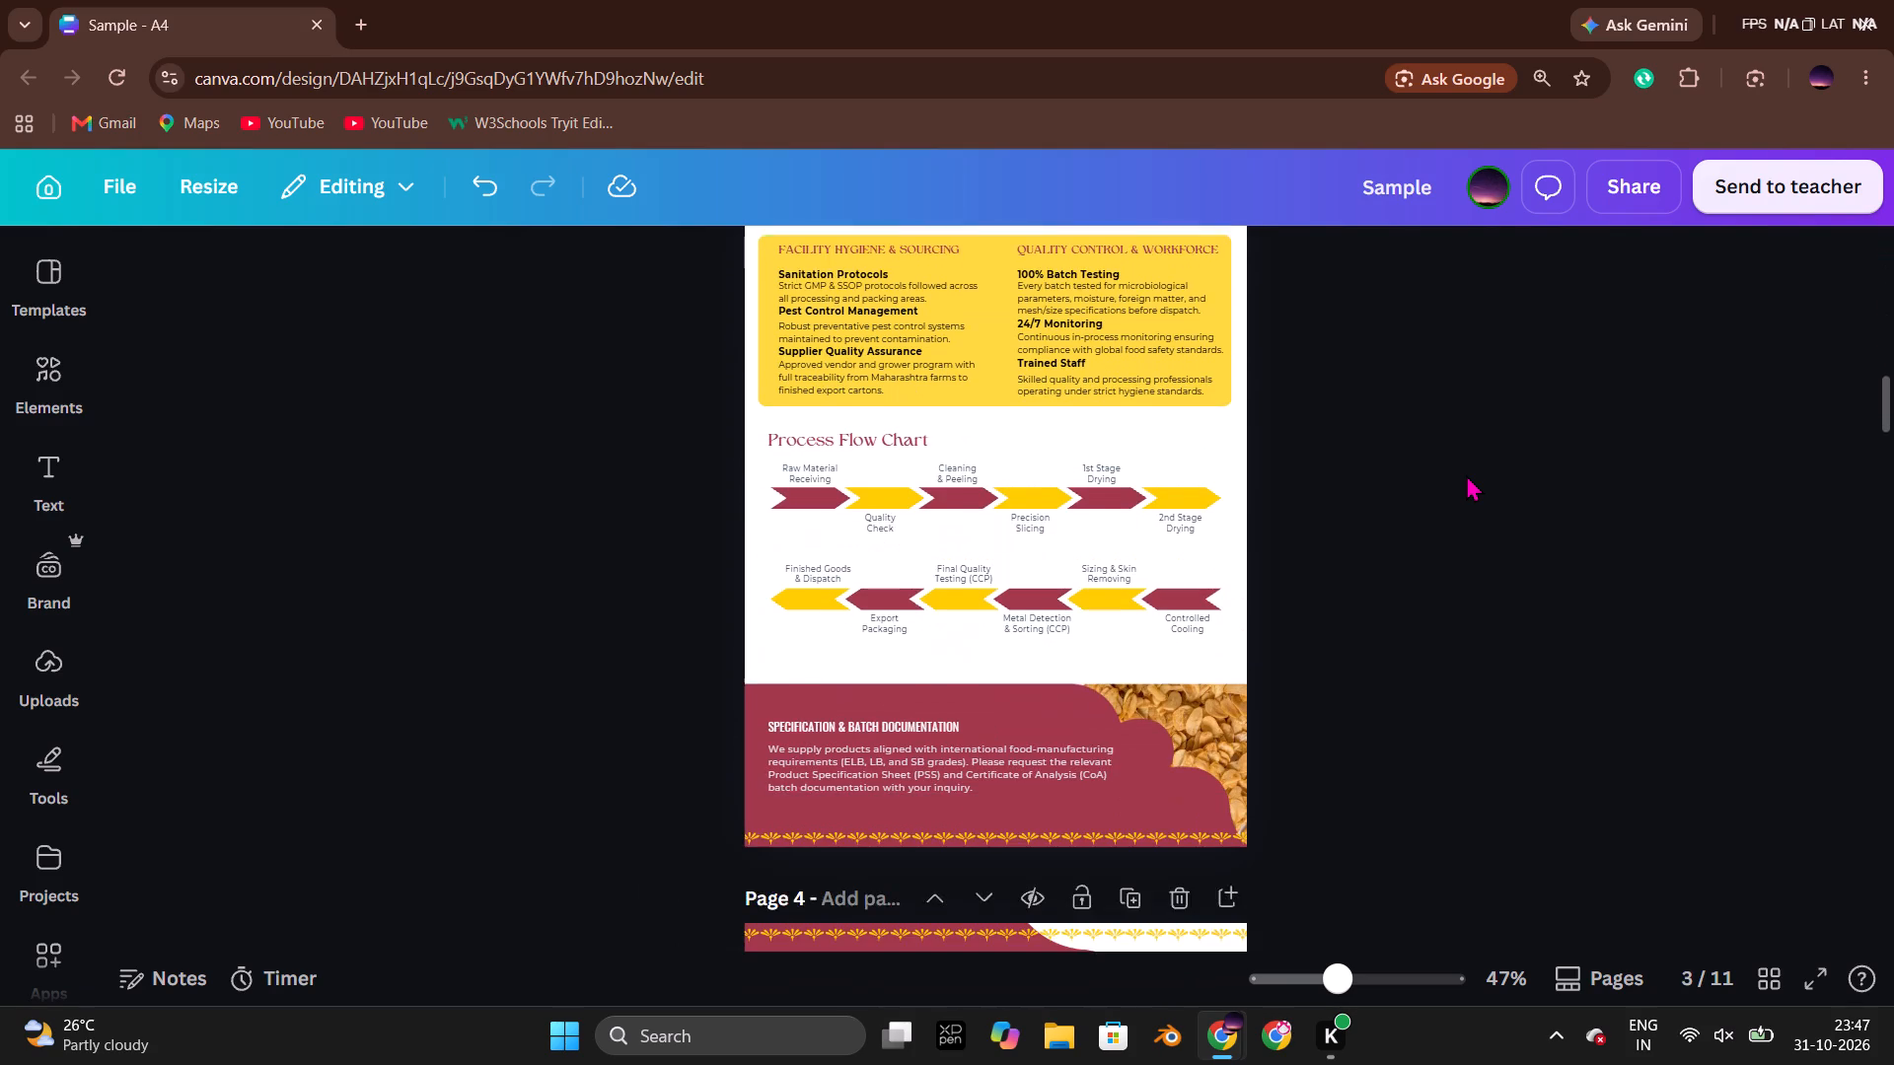
pyautogui.scroll(-1, 1466, 474)
# Select all the Process Flow Chart arrows and labels on page 3 and nudge them slightly down and left.
pyautogui.scroll(1, 1451, 471)
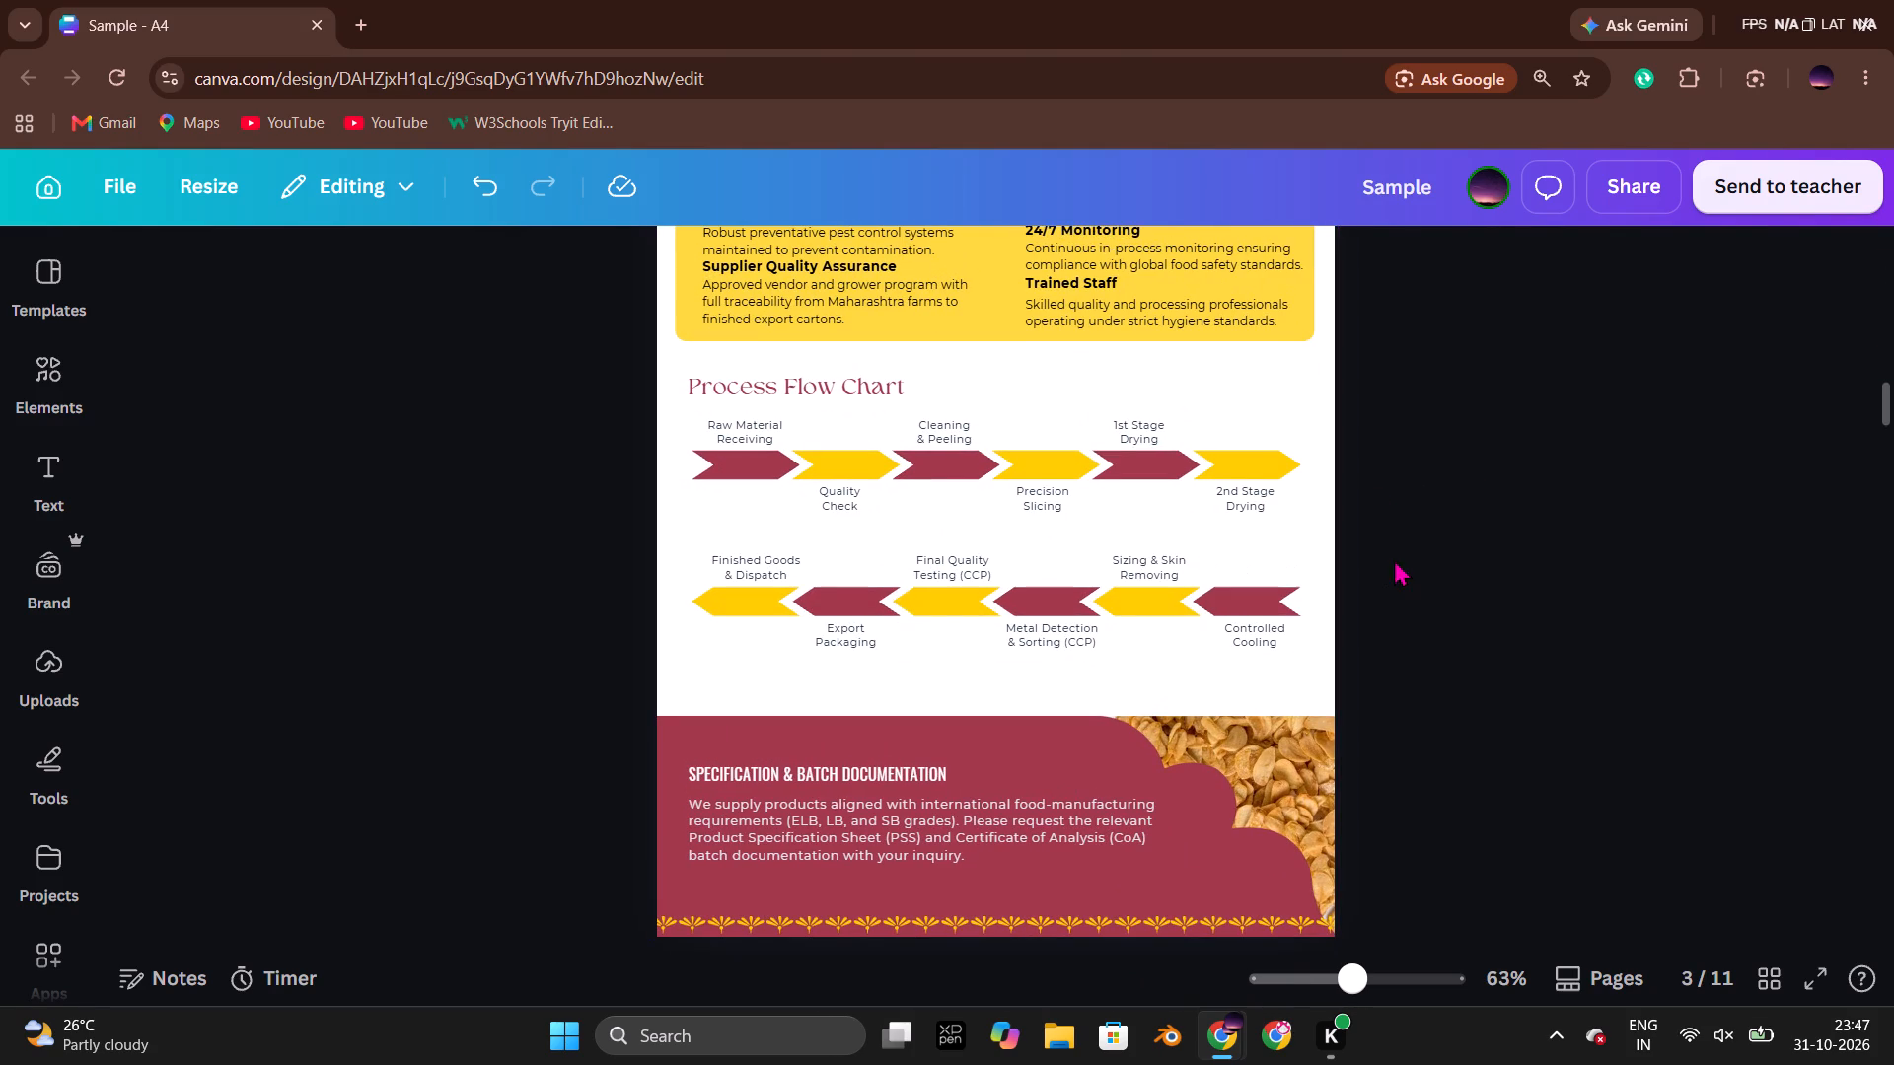
pyautogui.click(1406, 556)
pyautogui.moveTo(1413, 641); pyautogui.dragTo(1190, 551)
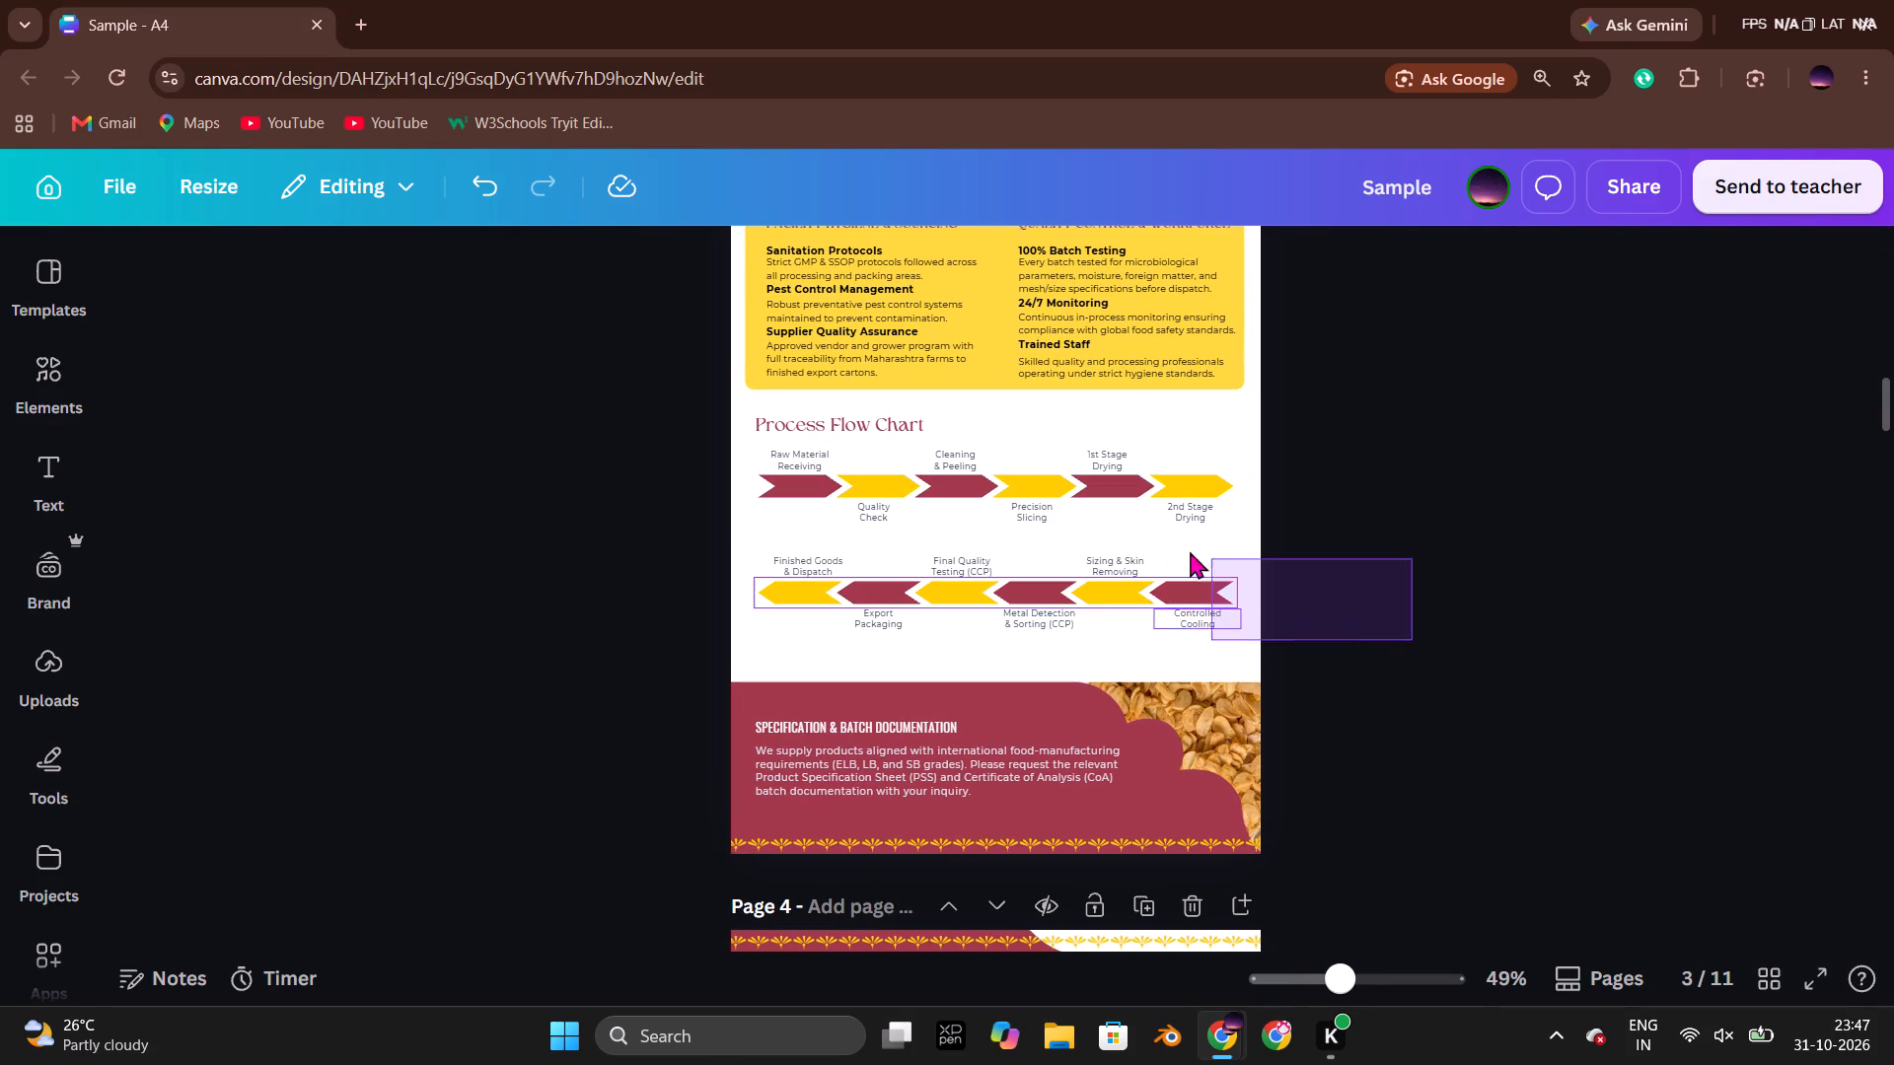
pyautogui.moveTo(1190, 551); pyautogui.dragTo(800, 462)
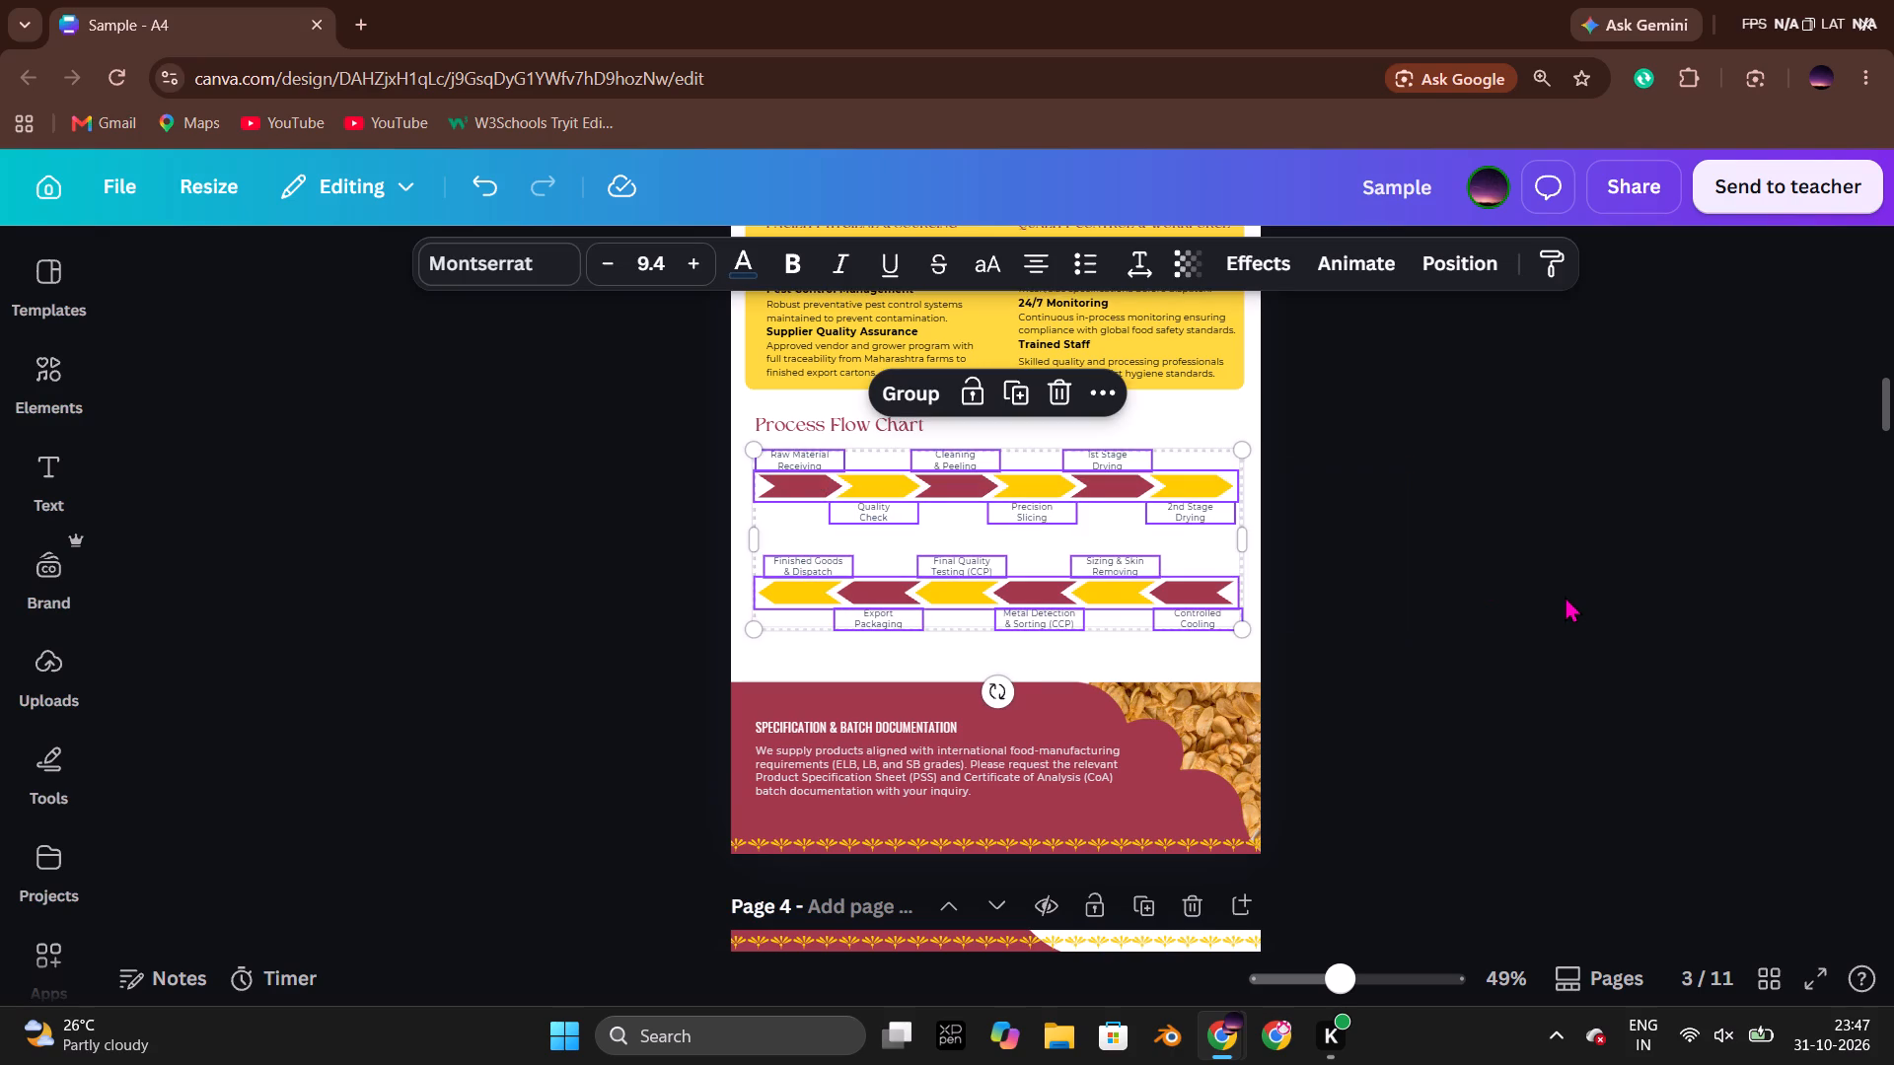
pyautogui.press('Down')
pyautogui.press('Down')
pyautogui.press('Down')
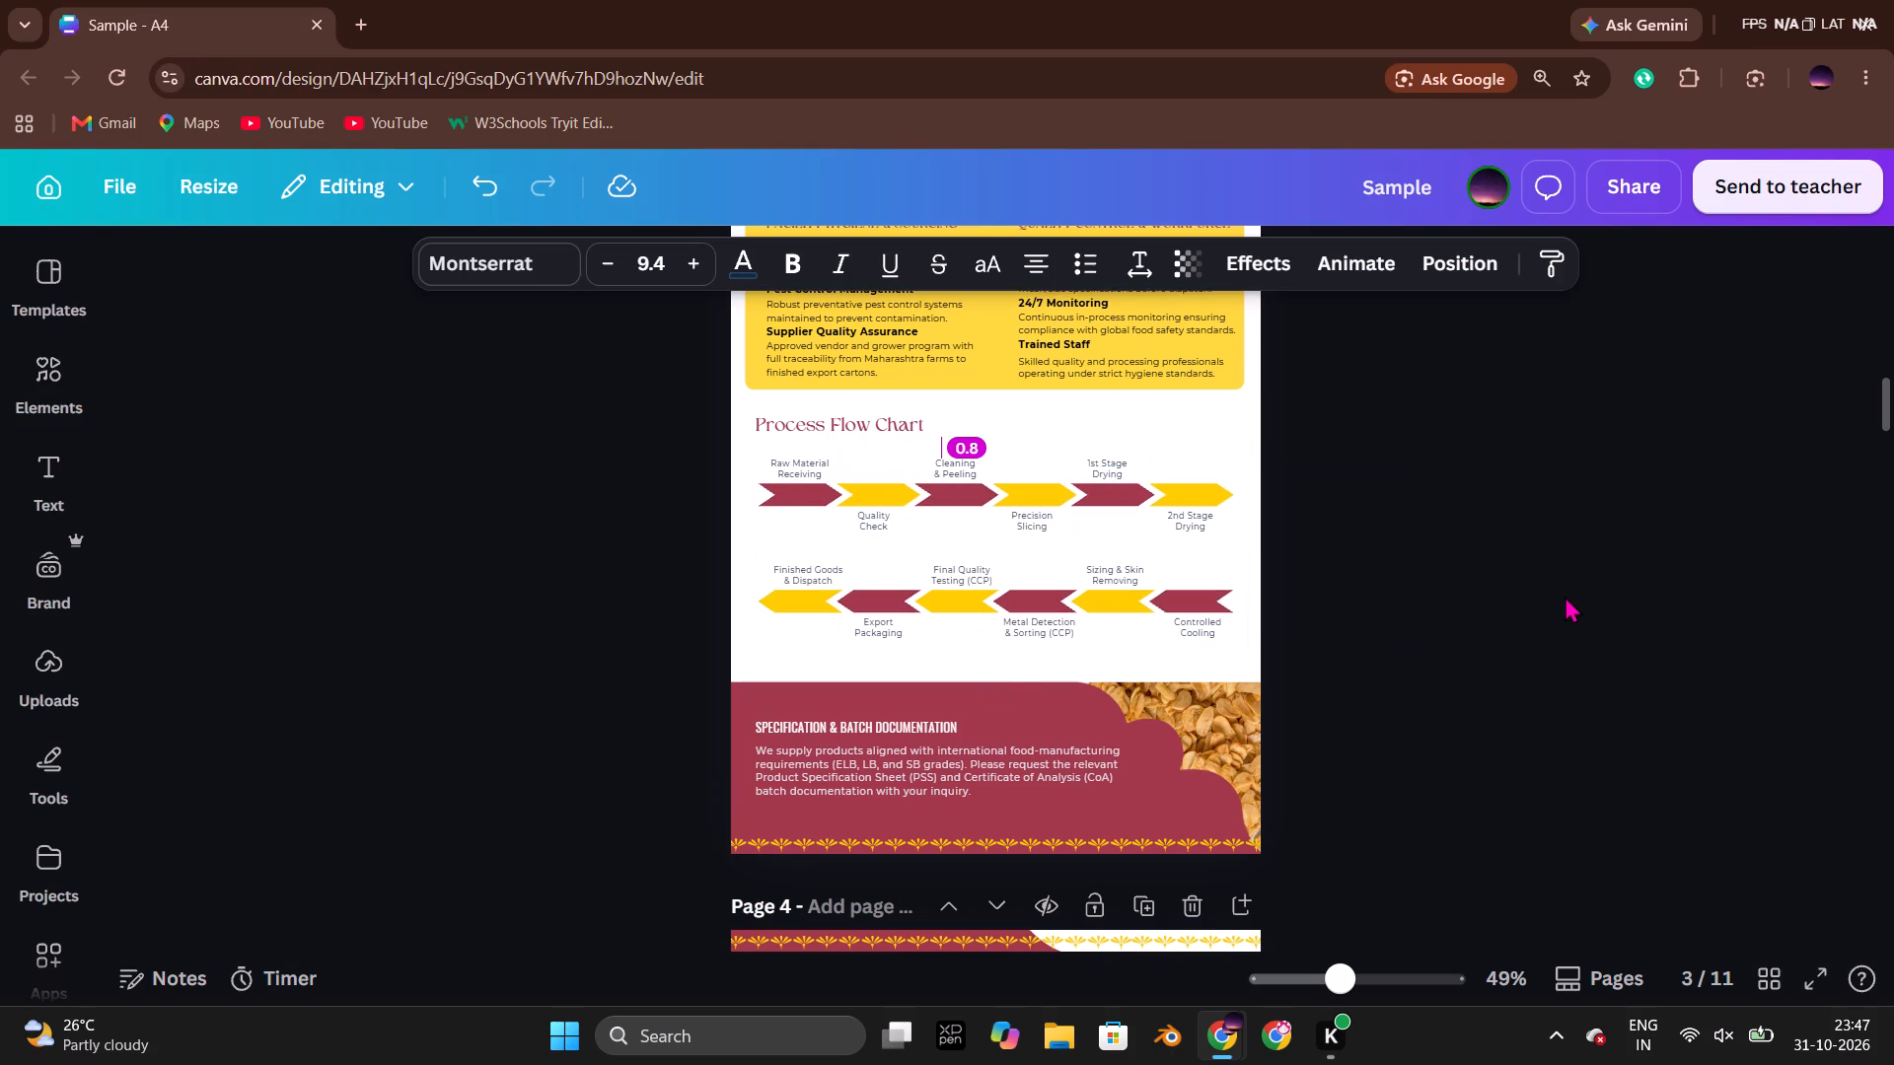
pyautogui.press('Left')
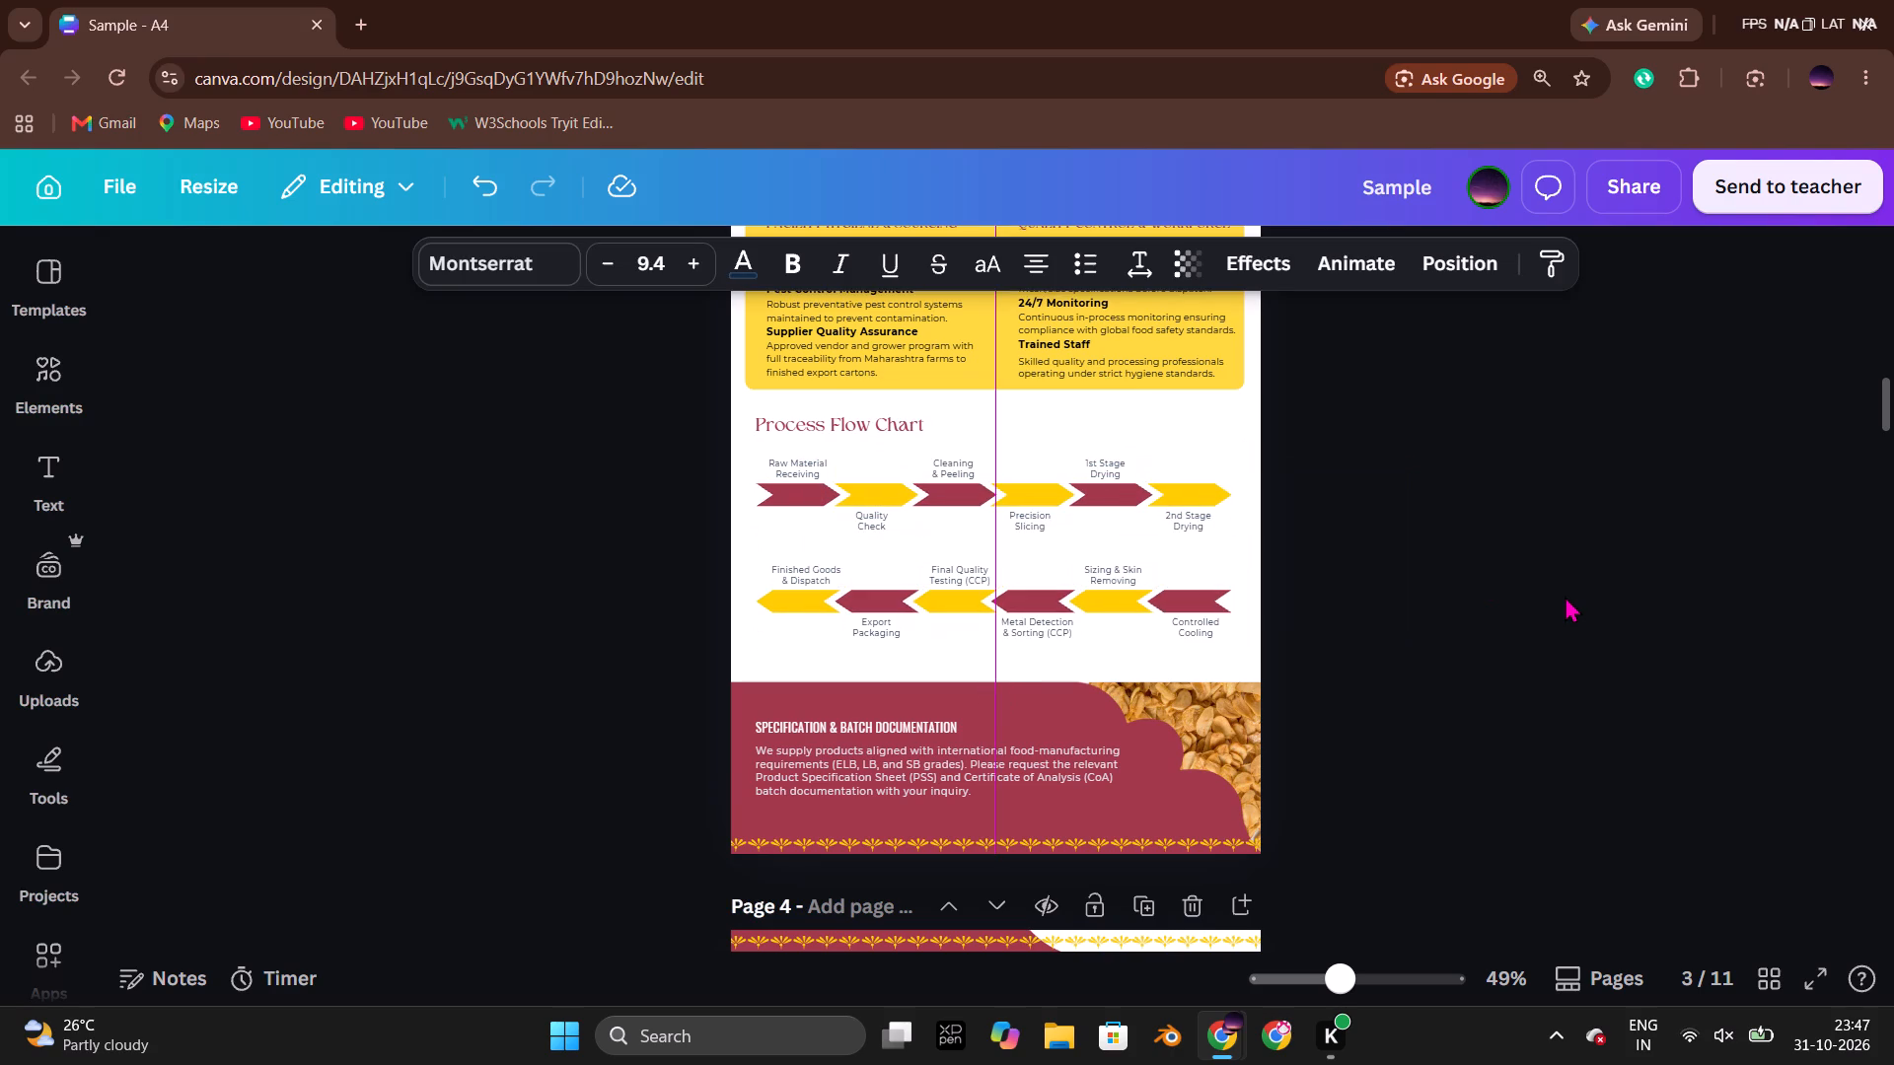
pyautogui.click(1565, 596)
# Save the catalogue design.
pyautogui.scroll(-1, 1565, 596)
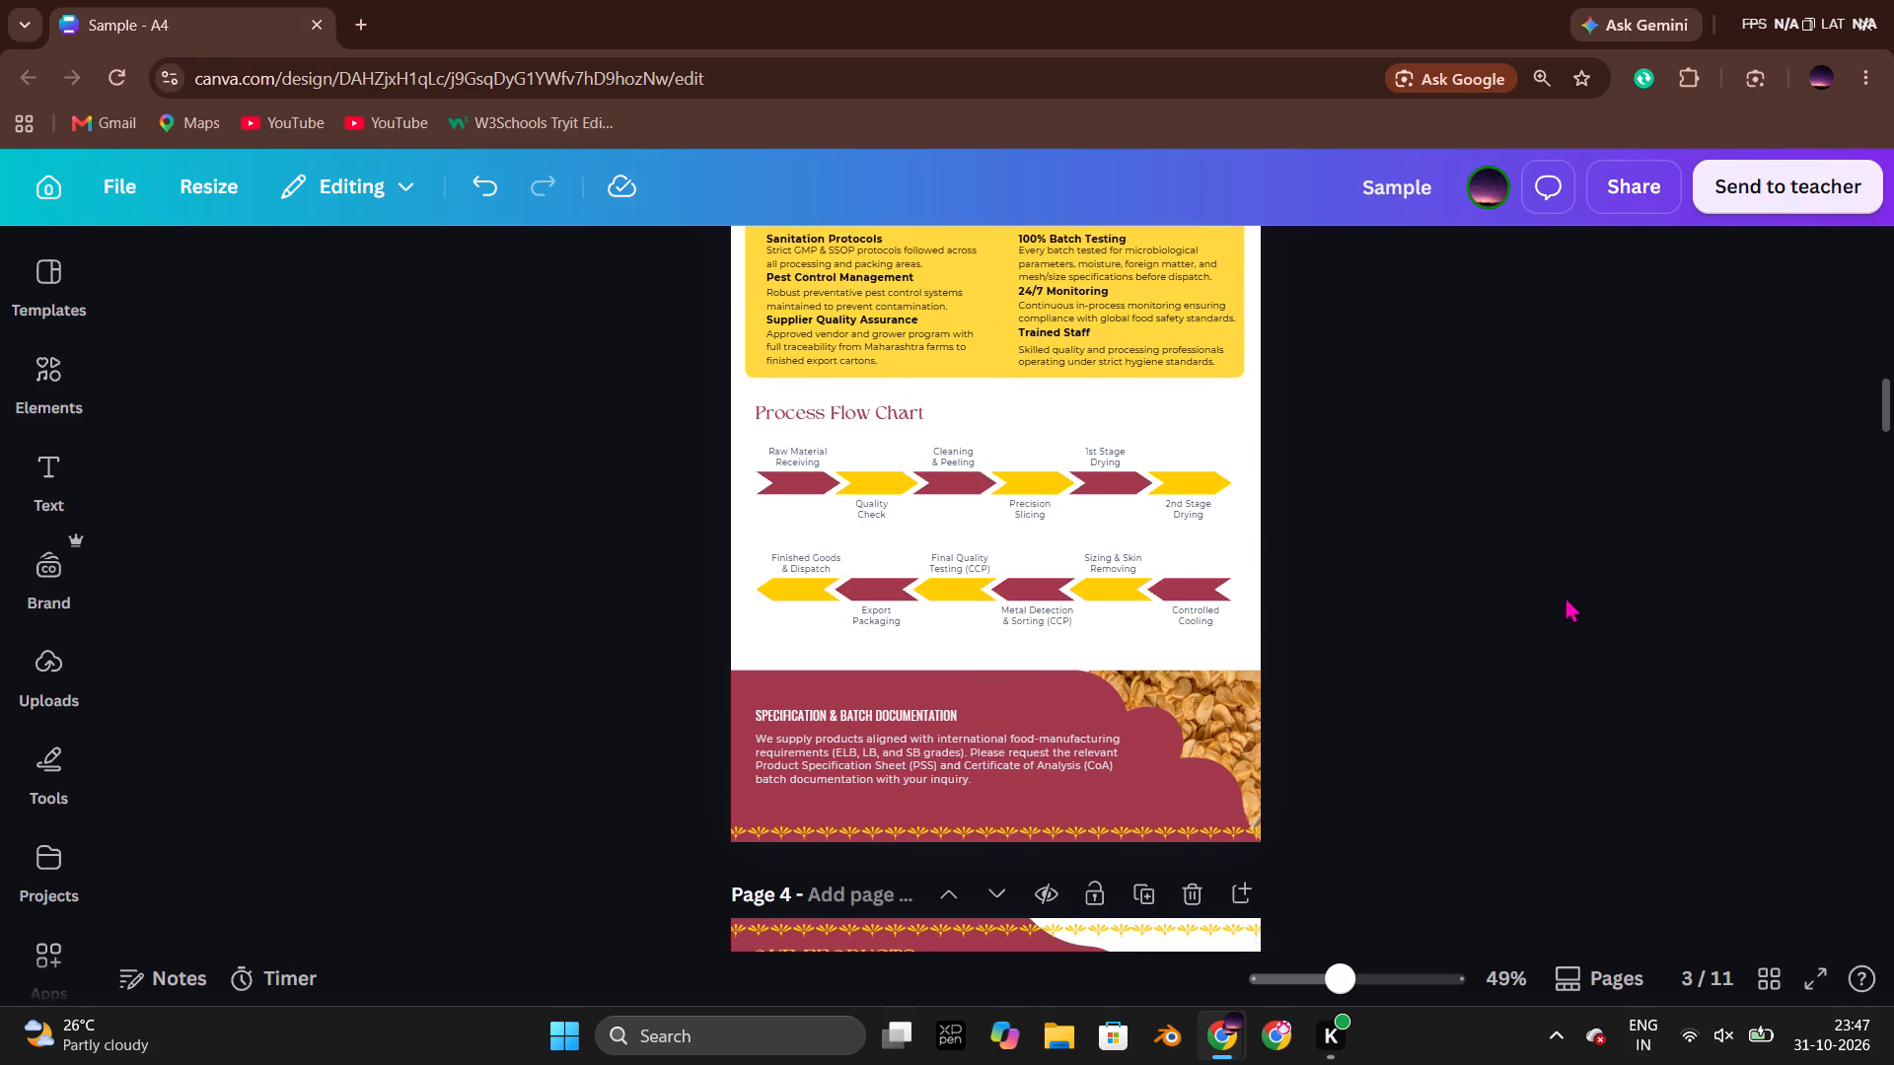
pyautogui.scroll(-4, 1565, 596)
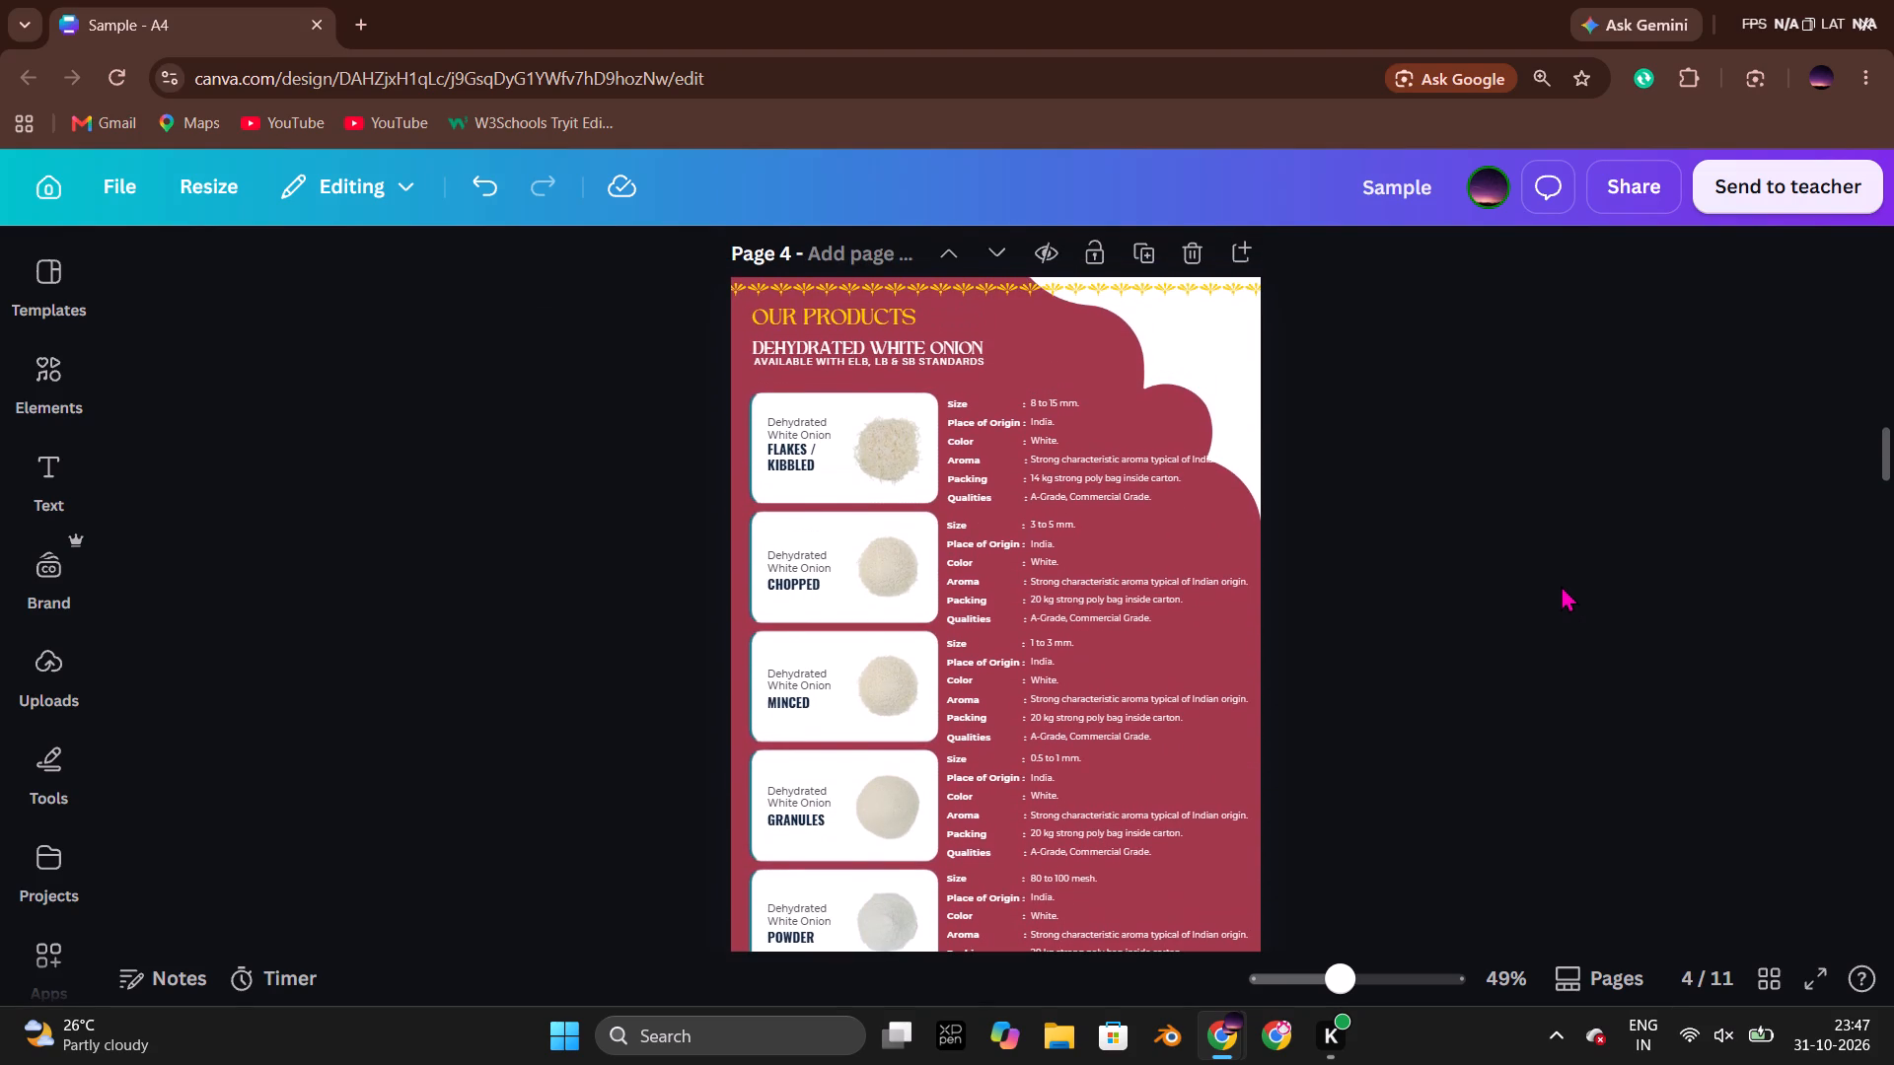
pyautogui.click(1584, 581)
pyautogui.hotkey('ctrl', 's')
# Review the white onion and red onion product pages, checking their cards and specification text.
pyautogui.scroll(-3, 1525, 550)
pyautogui.scroll(3, 1525, 550)
pyautogui.scroll(-6, 1525, 550)
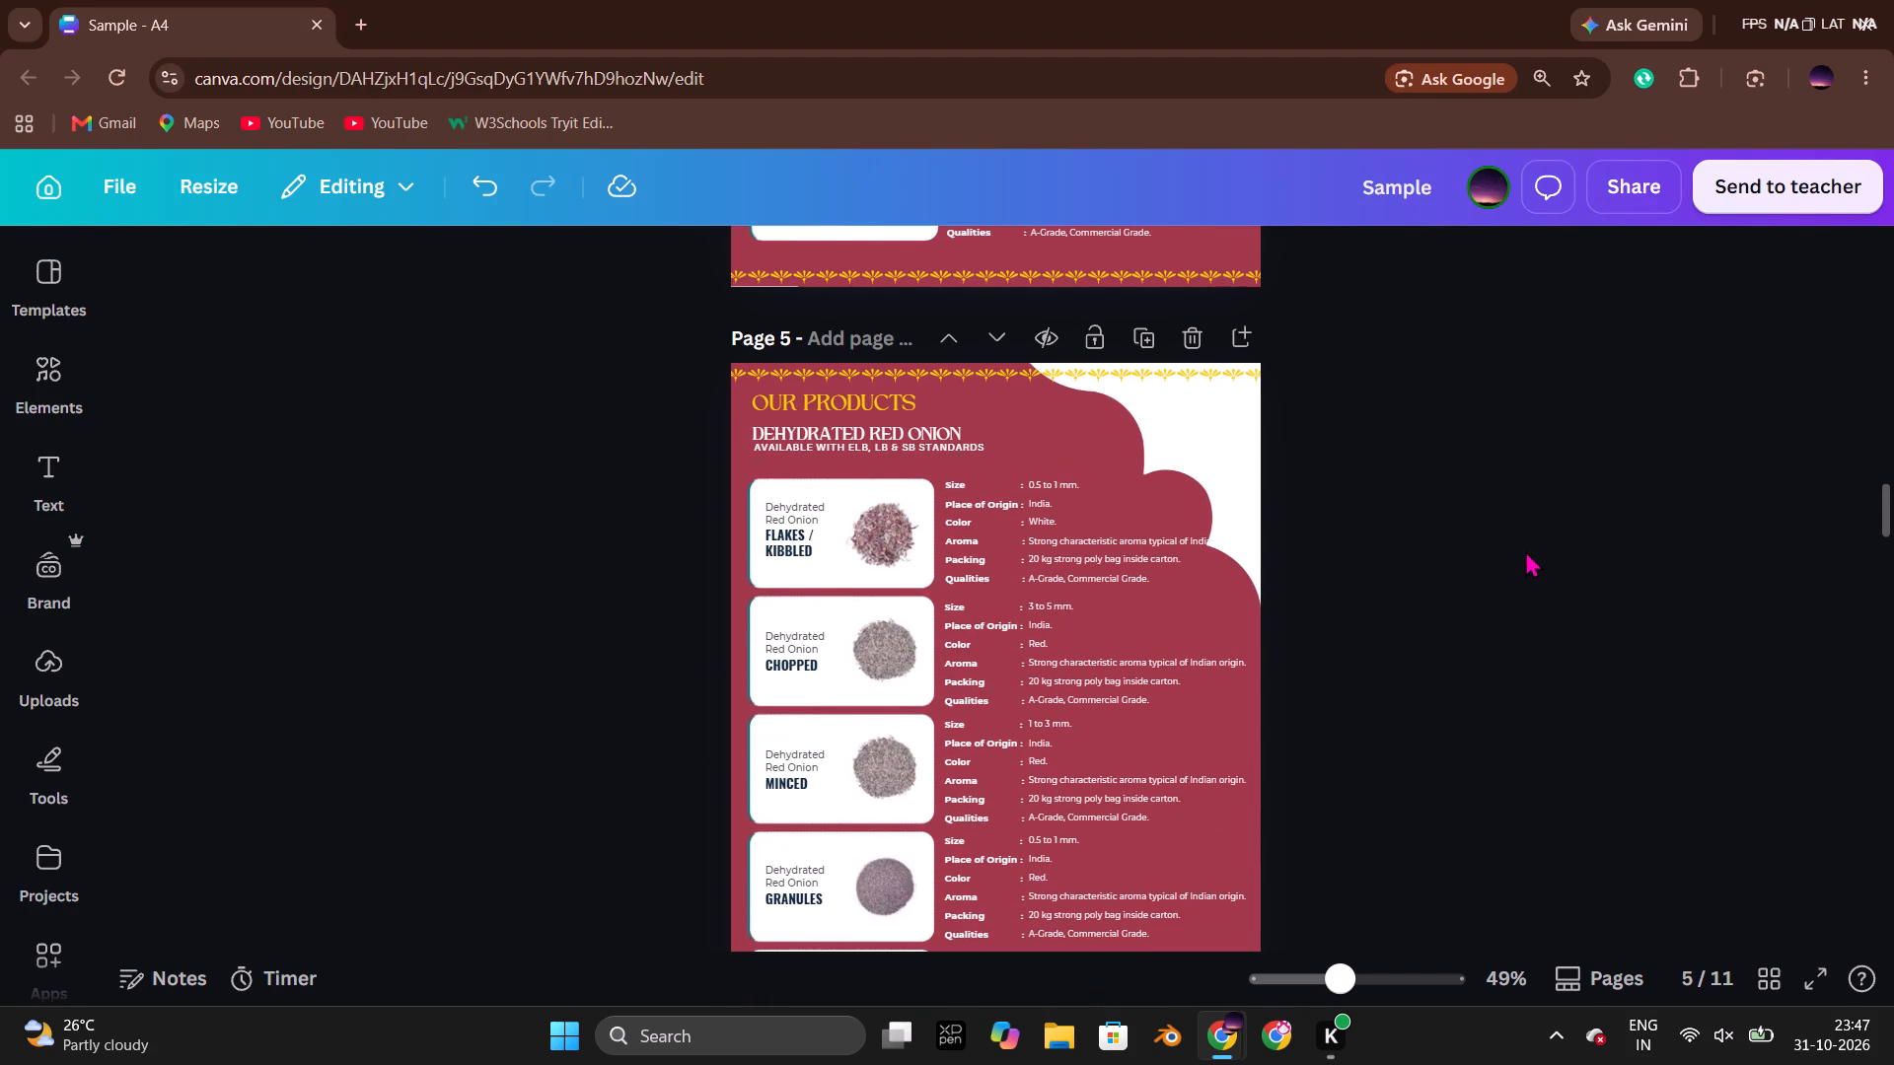
pyautogui.scroll(-2, 1525, 550)
pyautogui.scroll(1, 1525, 550)
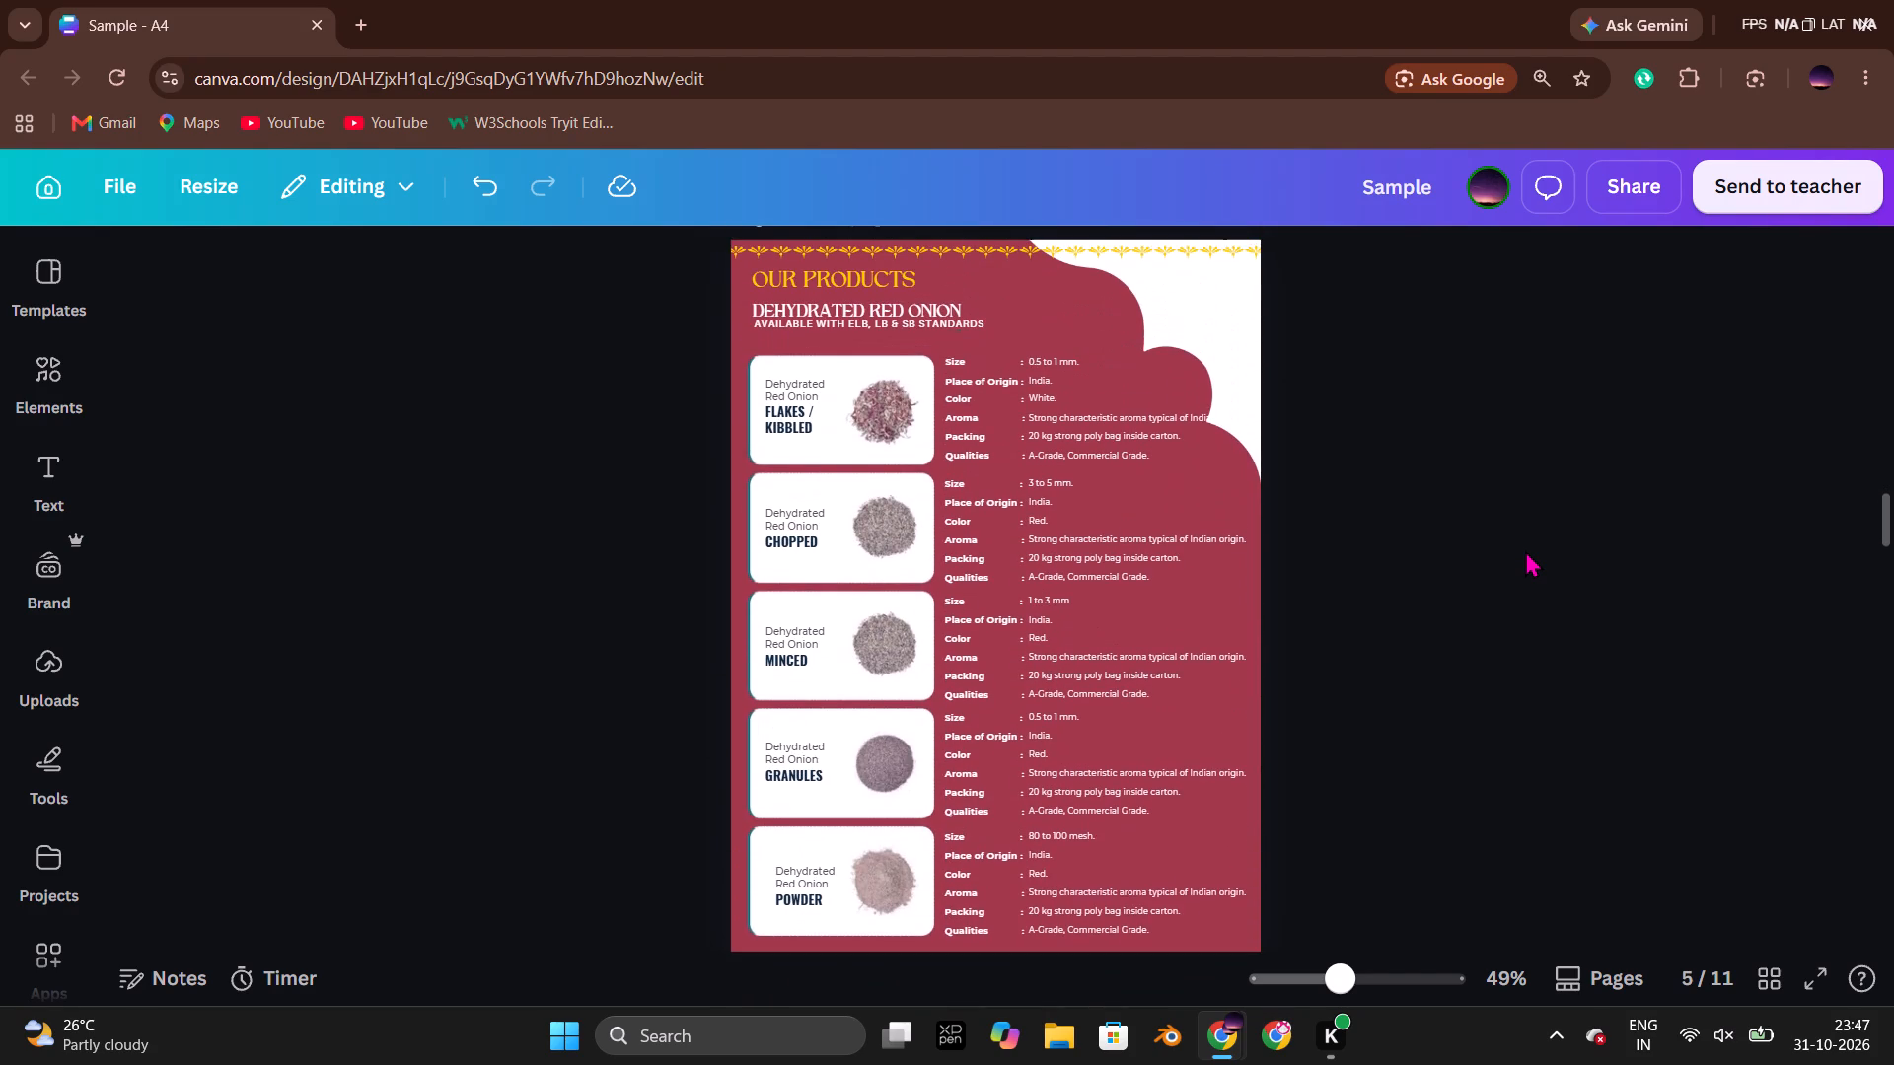
# Compare the layout of the red onion product page with the neighbouring white onion and pink onion pages.
pyautogui.scroll(-1, 1525, 550)
pyautogui.scroll(15, 1525, 550)
pyautogui.scroll(-15, 1525, 550)
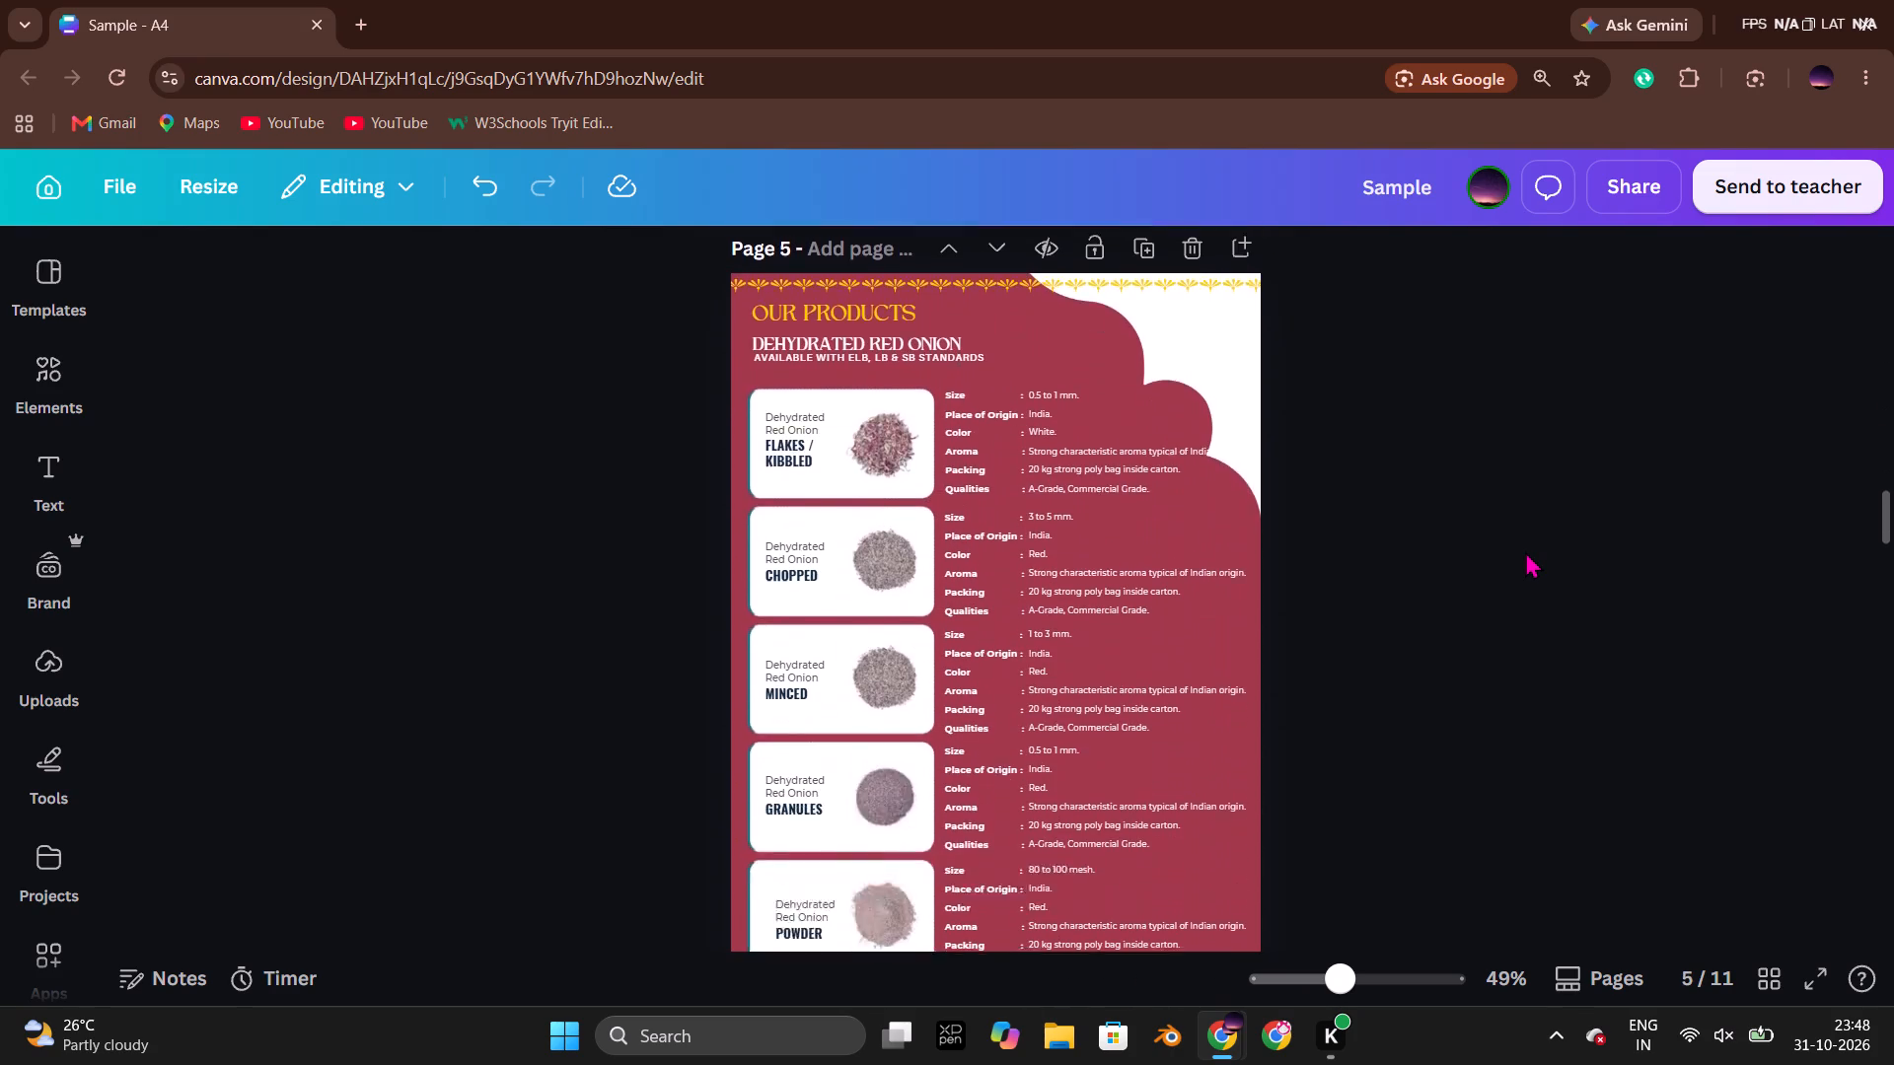
pyautogui.scroll(-6, 1525, 551)
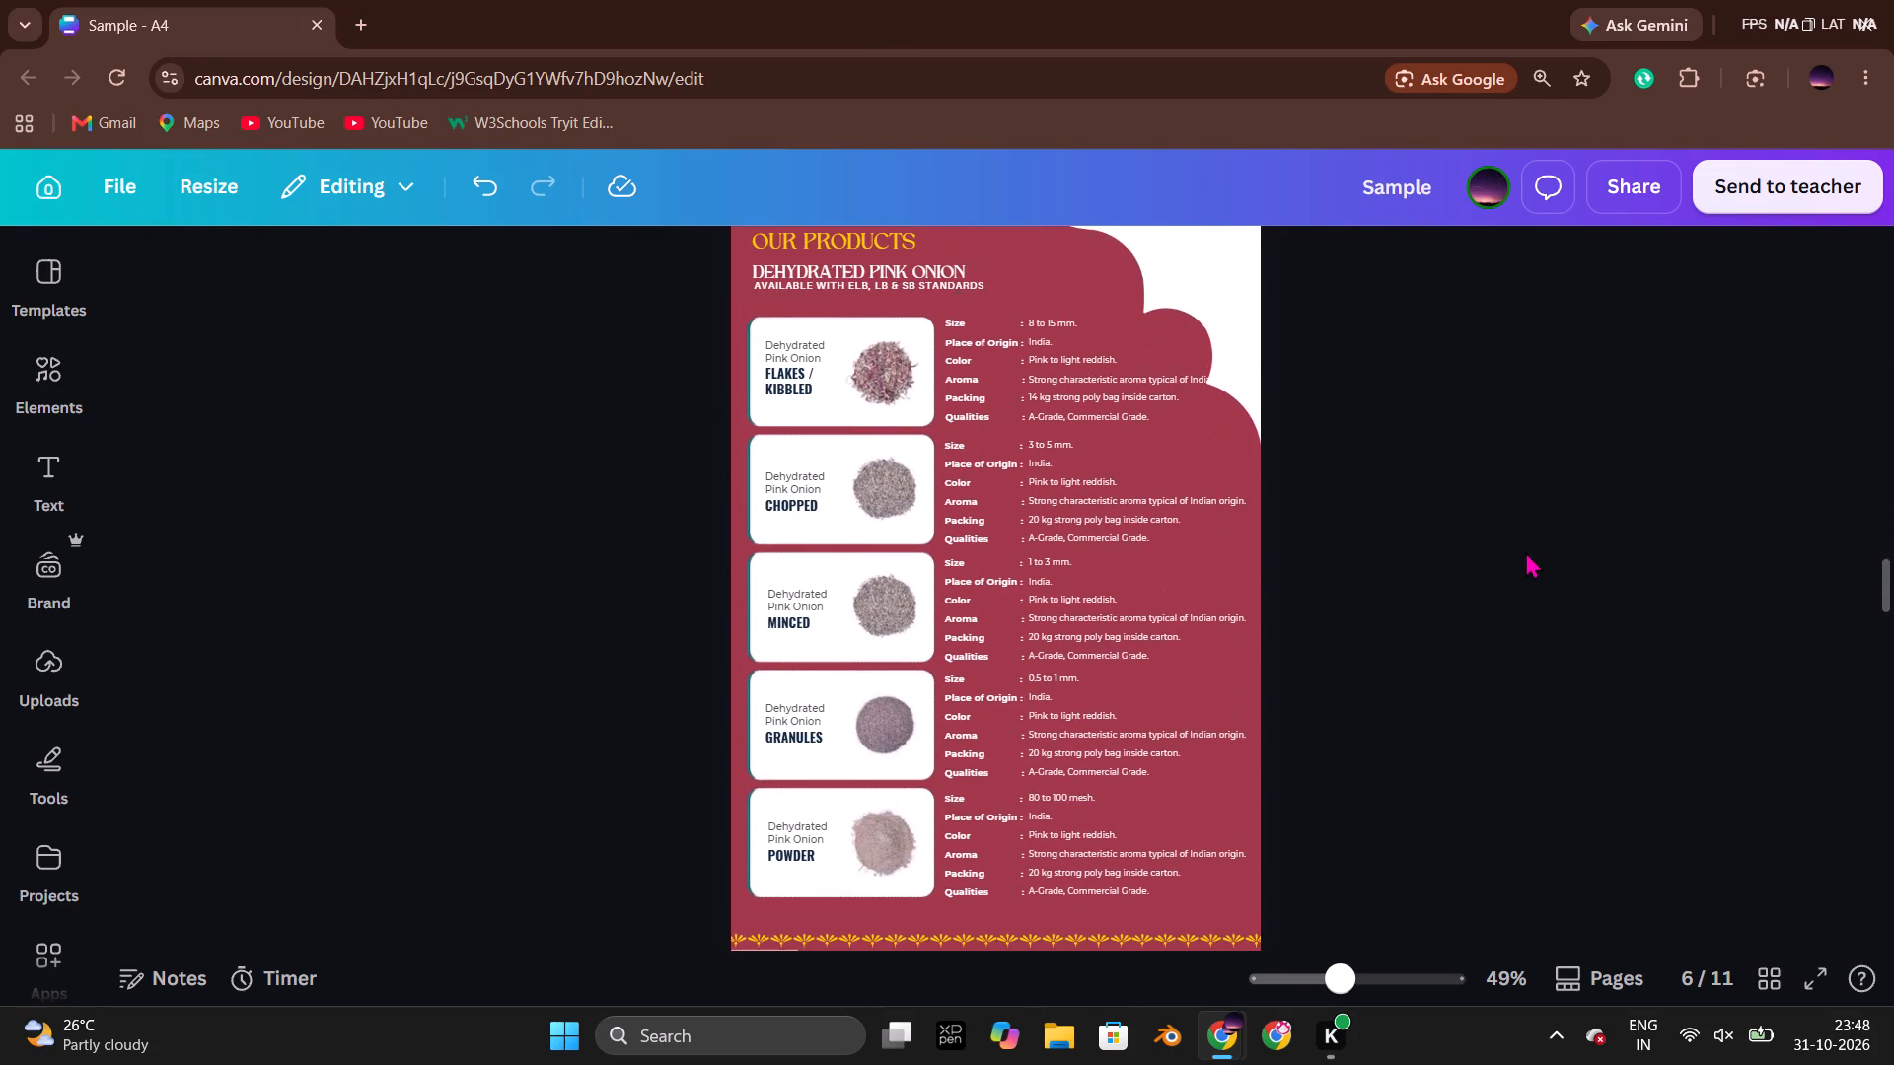
pyautogui.scroll(-1, 1525, 551)
pyautogui.scroll(11, 1525, 551)
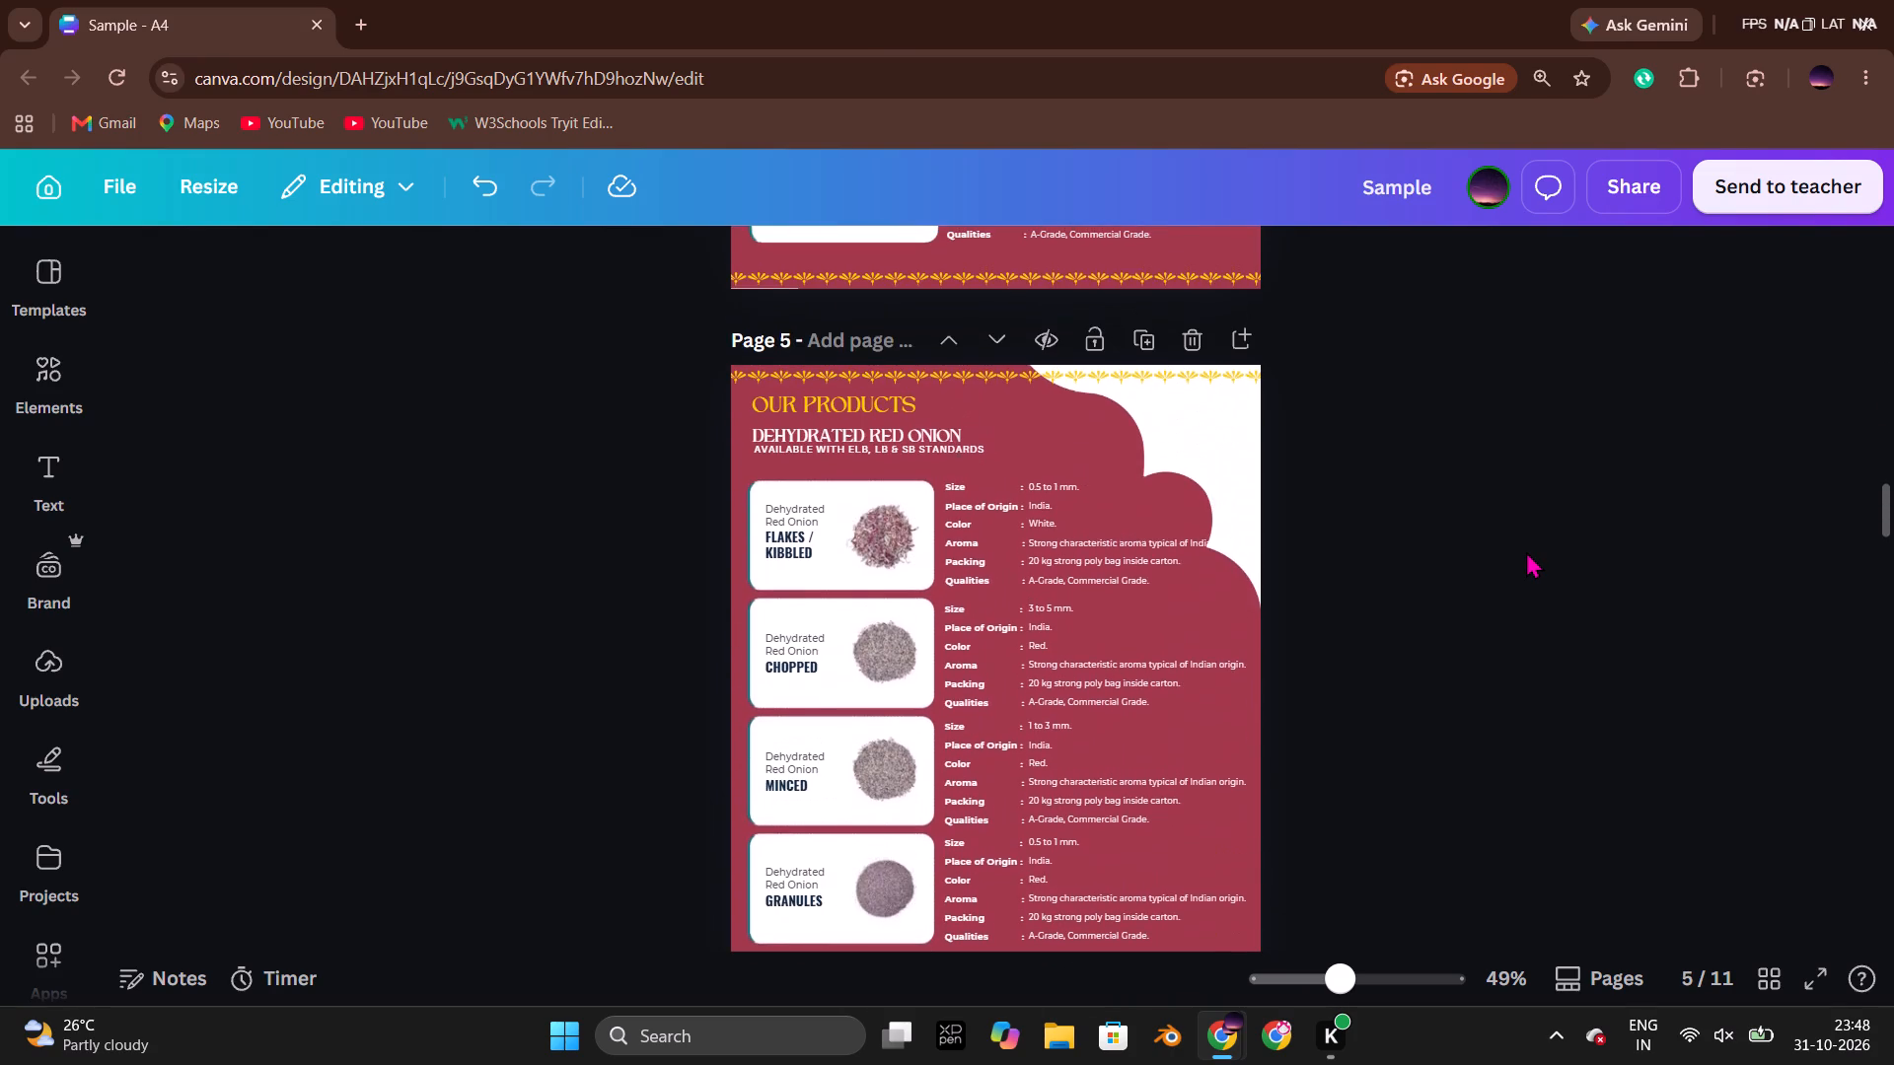
pyautogui.scroll(5, 1526, 551)
pyautogui.scroll(-6, 1526, 551)
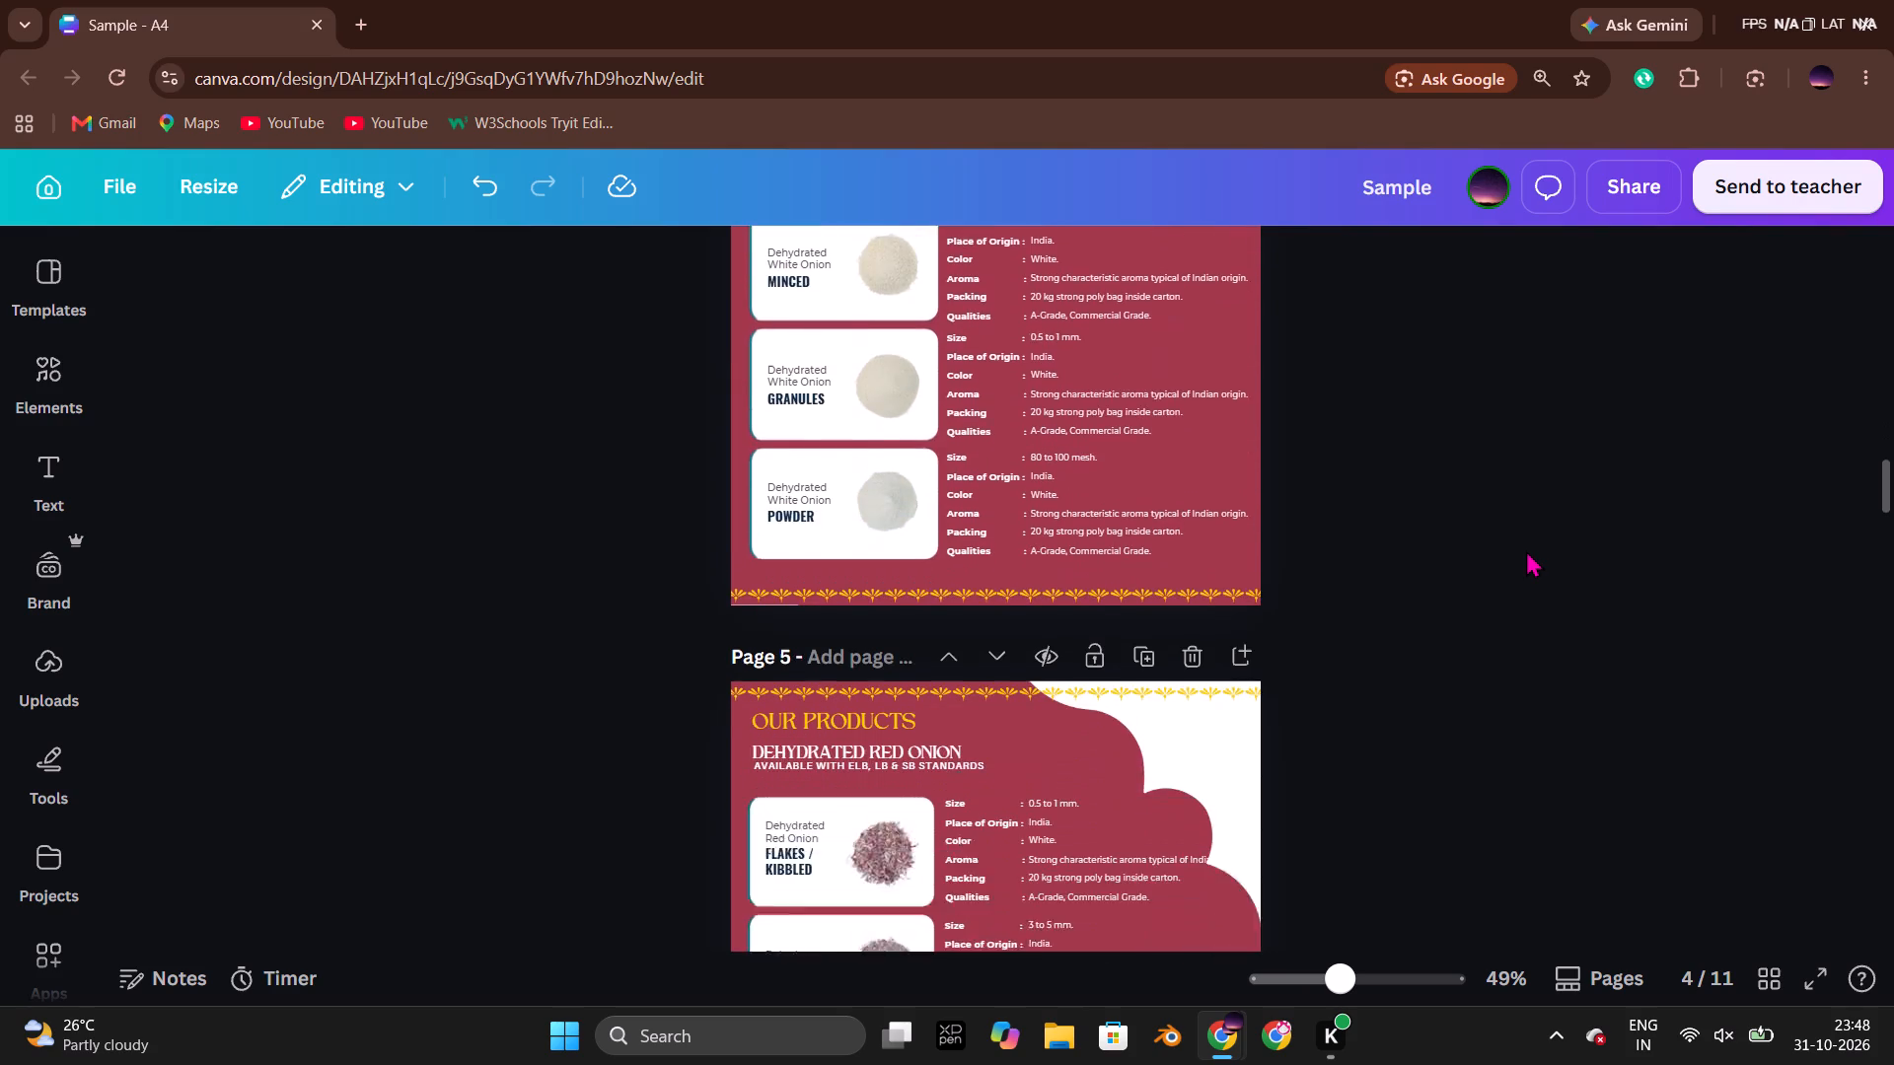
# Review the product pages from red onion through pink onion, garlic and fried onion to the toasted onion page.
pyautogui.scroll(-12, 1526, 550)
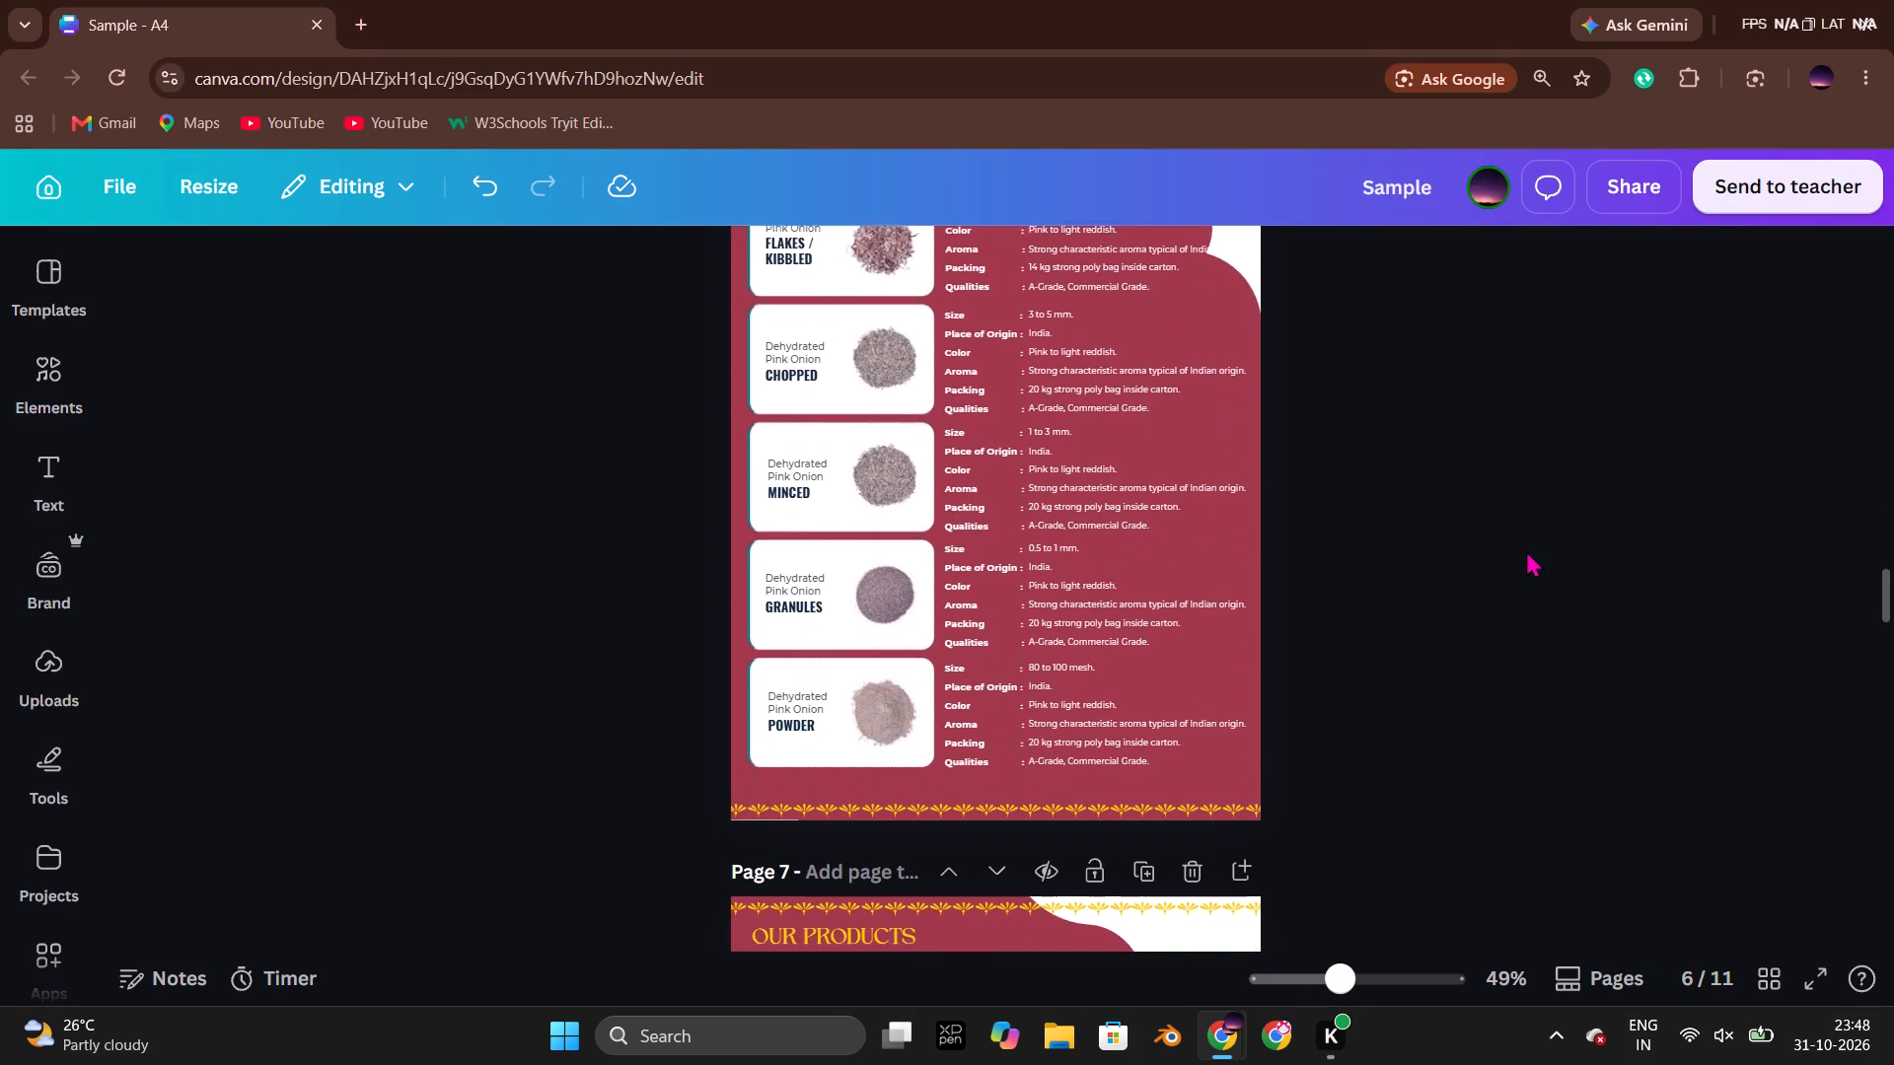
pyautogui.scroll(-6, 1526, 550)
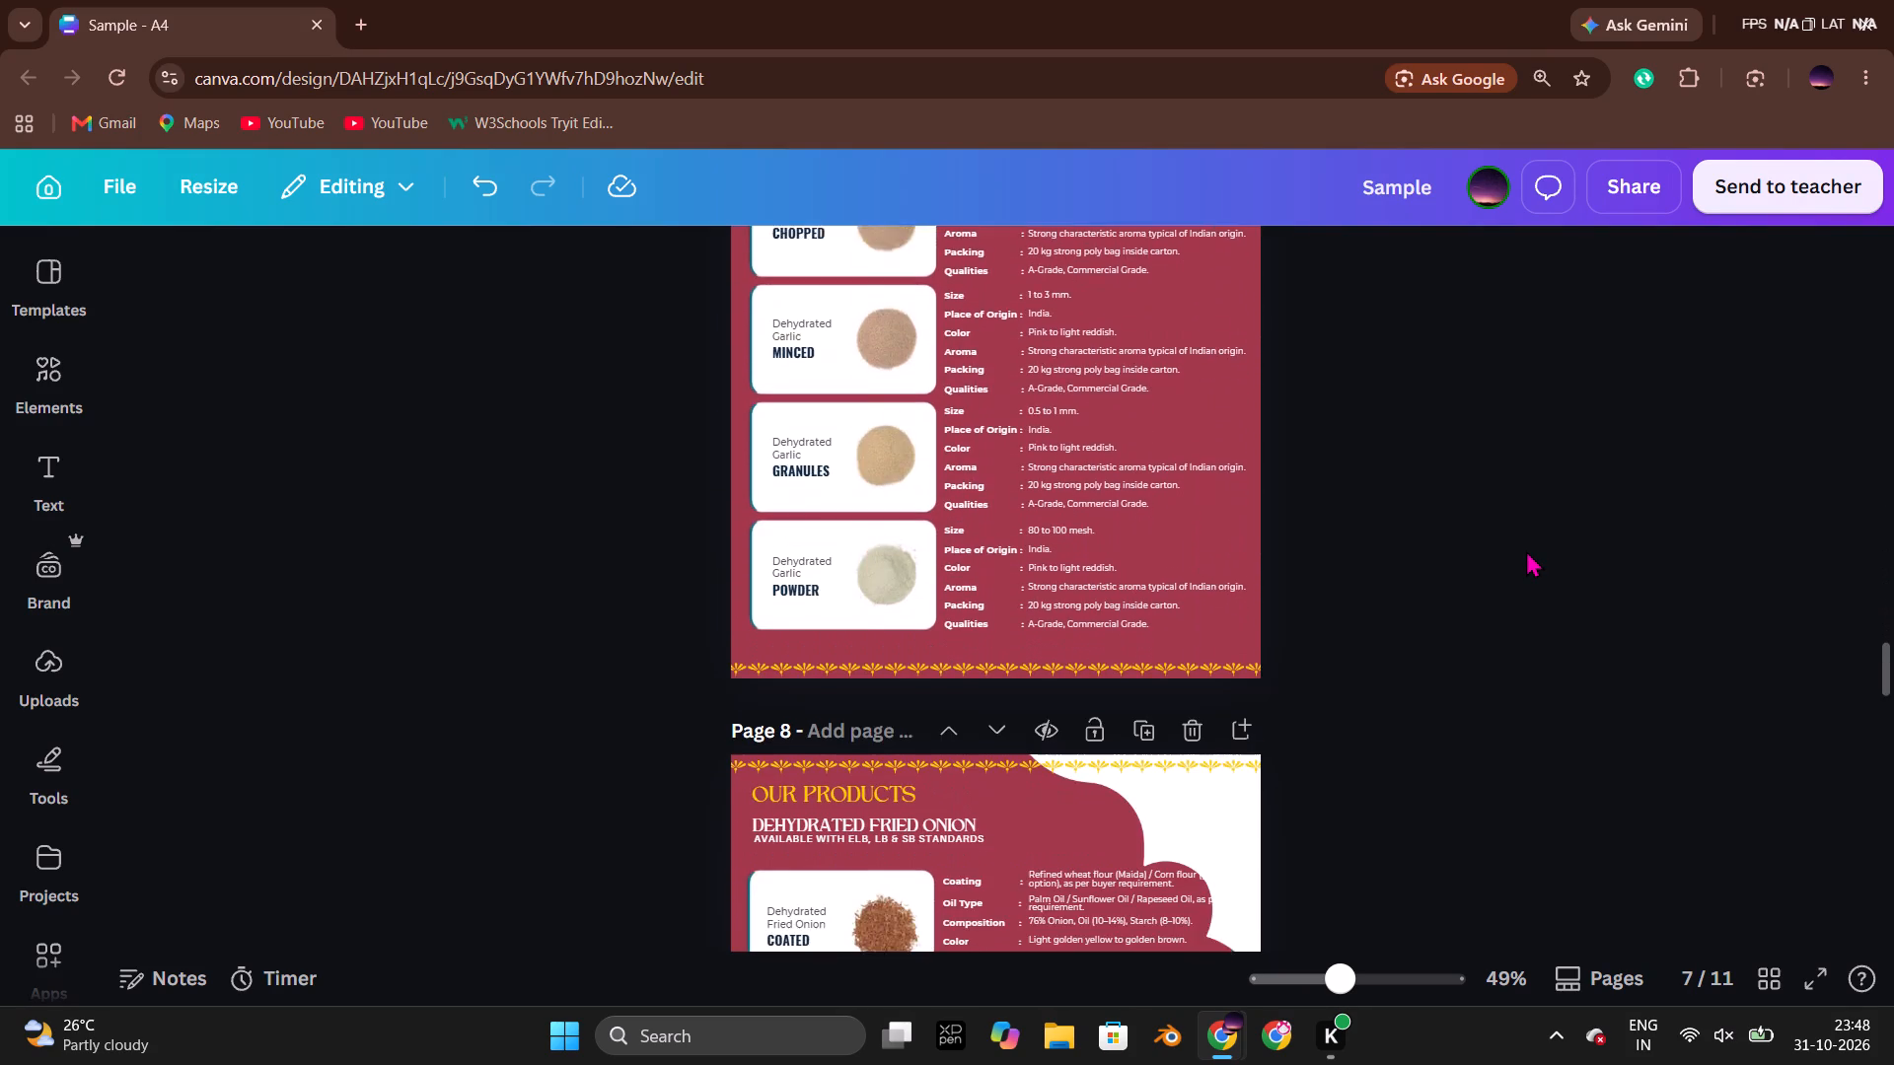
pyautogui.scroll(-6, 1526, 550)
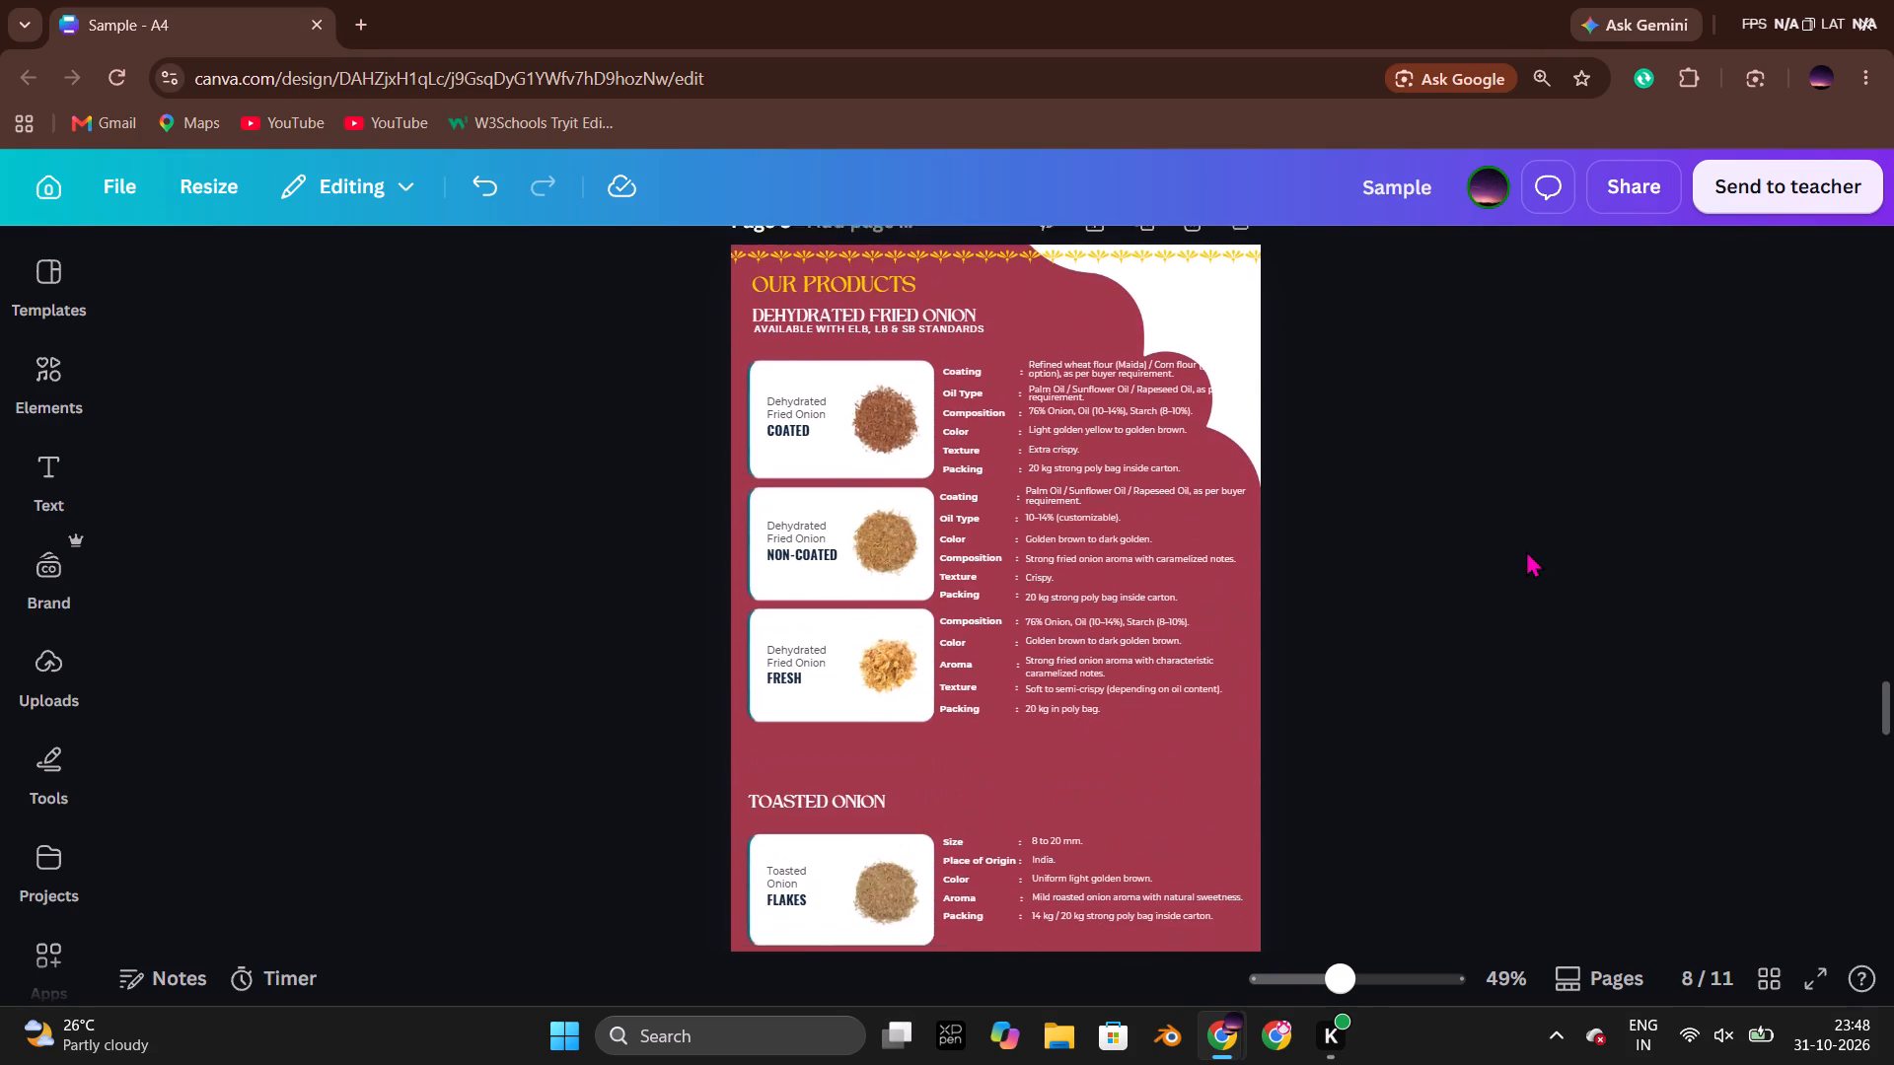
pyautogui.scroll(-4, 1526, 550)
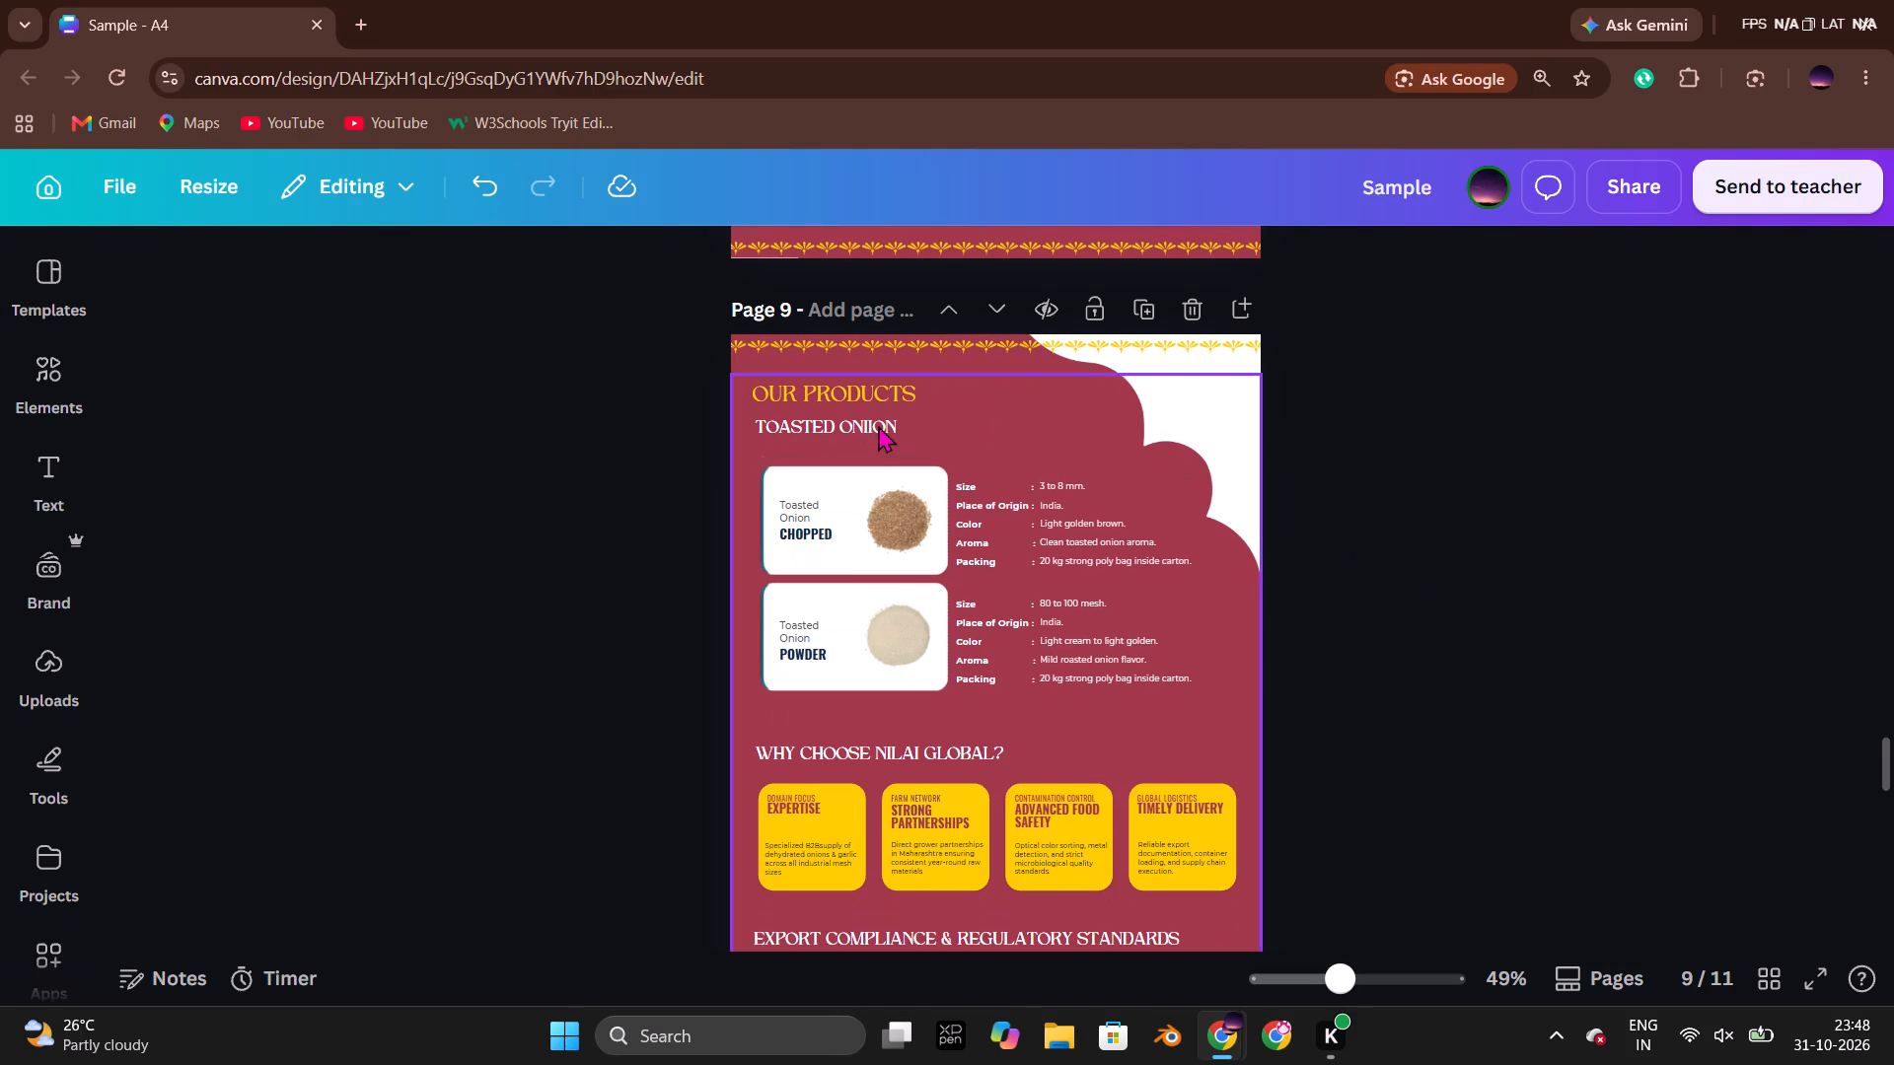
# Correct the misspelled subheading on page 9 to read TOASTED ONION.
pyautogui.click(878, 425)
pyautogui.click(877, 425)
pyautogui.press('BackSpace')
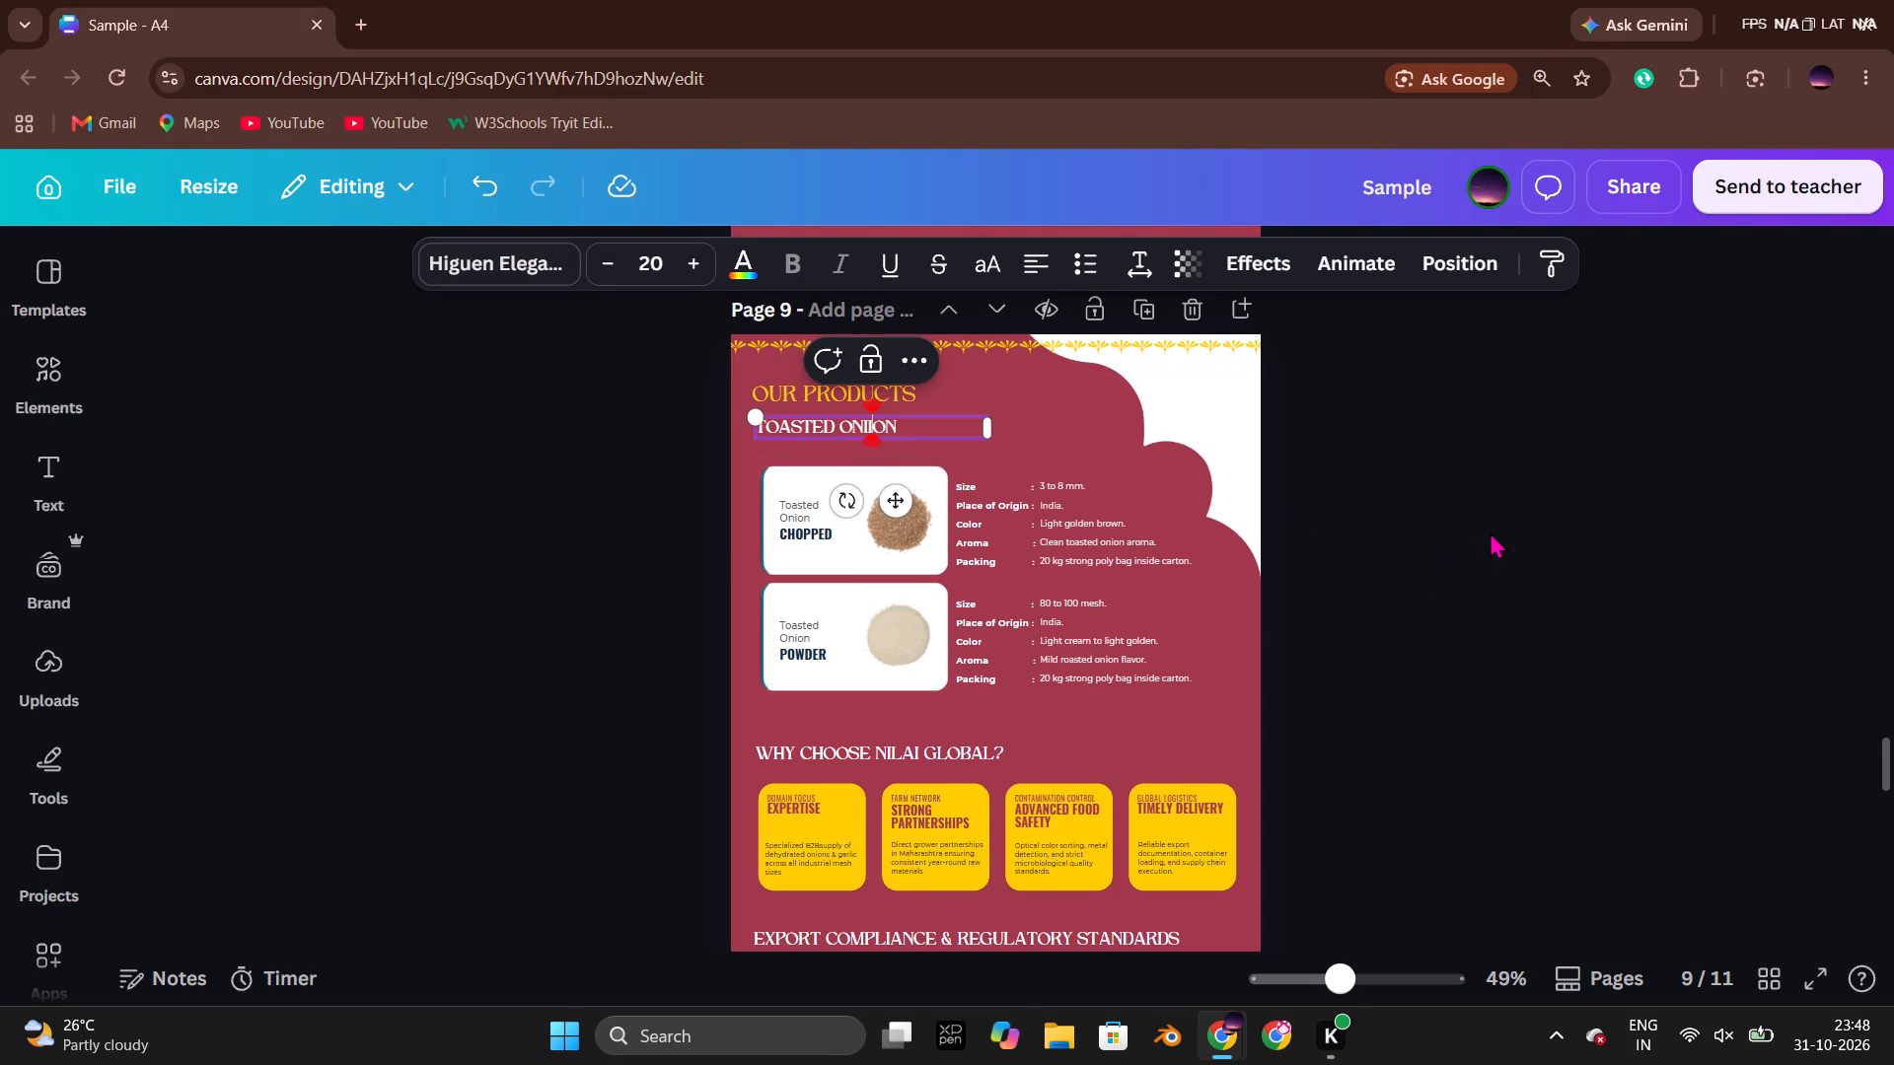
pyautogui.click(1490, 532)
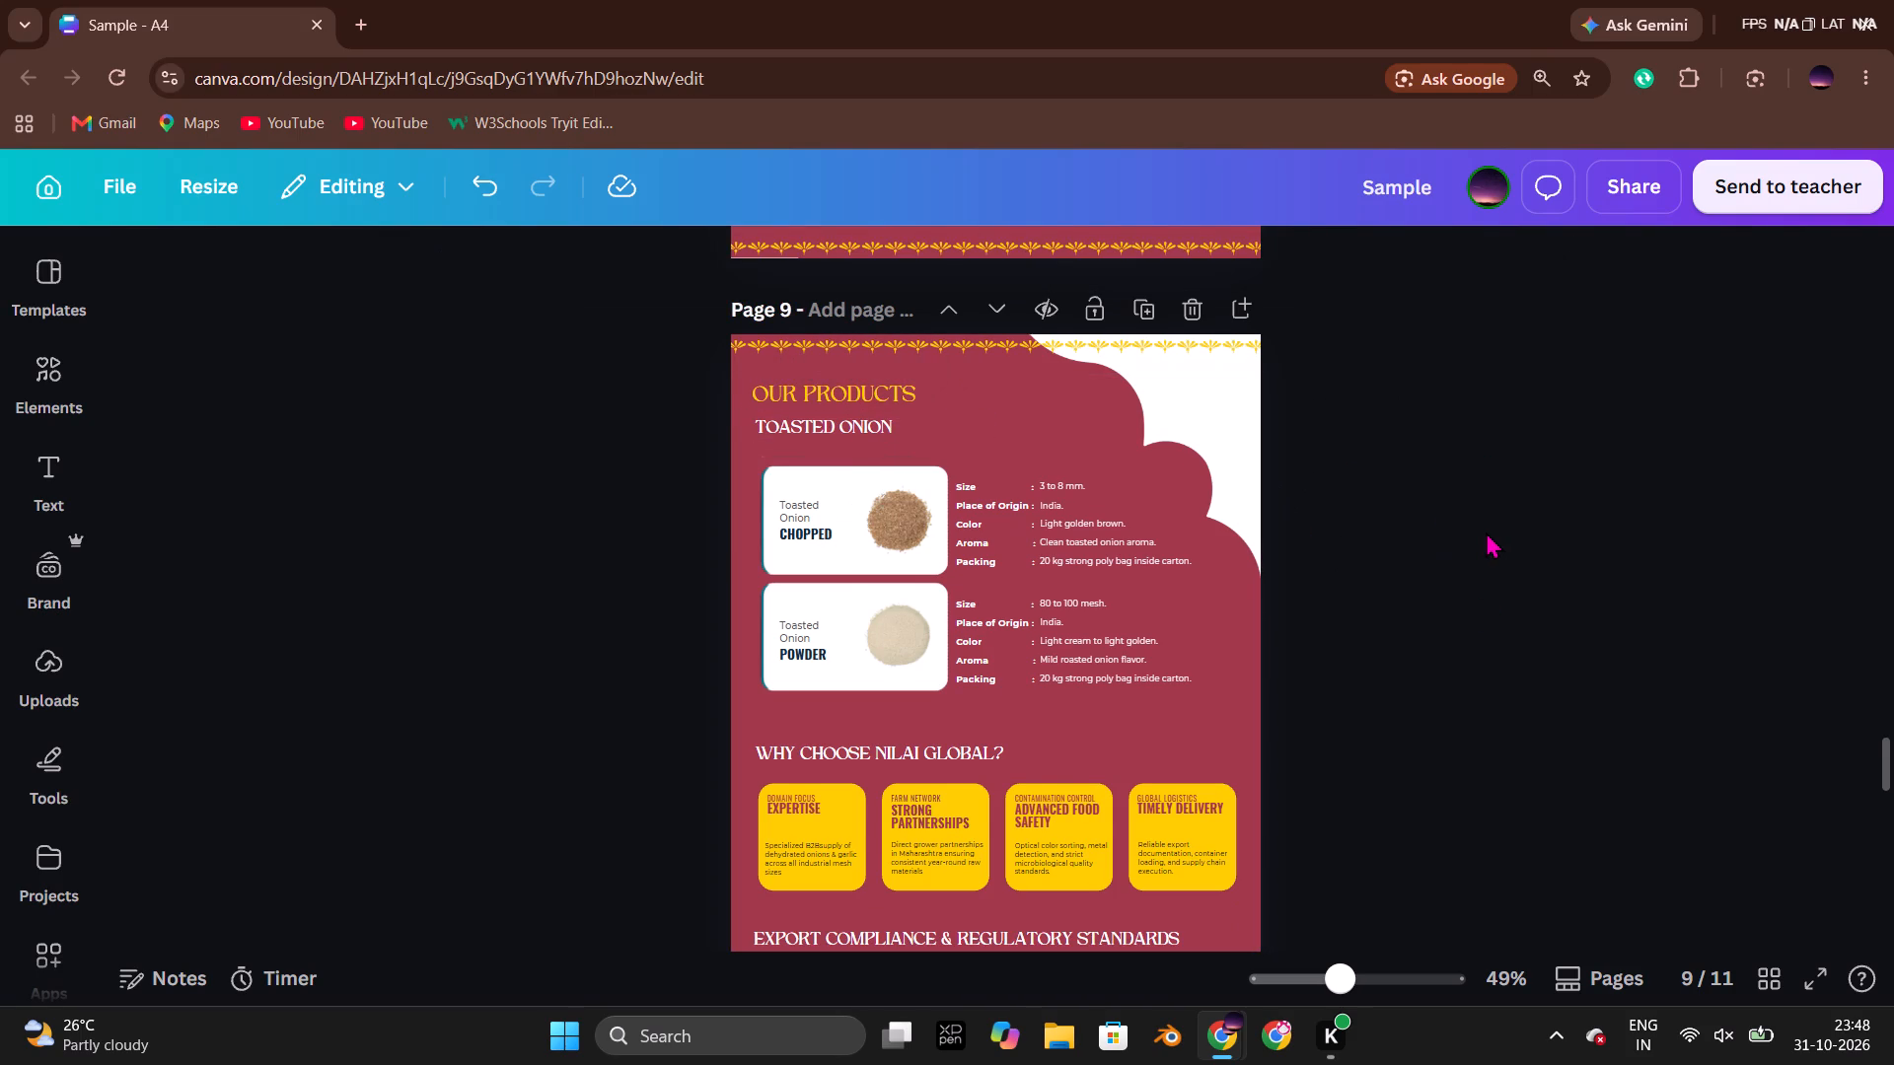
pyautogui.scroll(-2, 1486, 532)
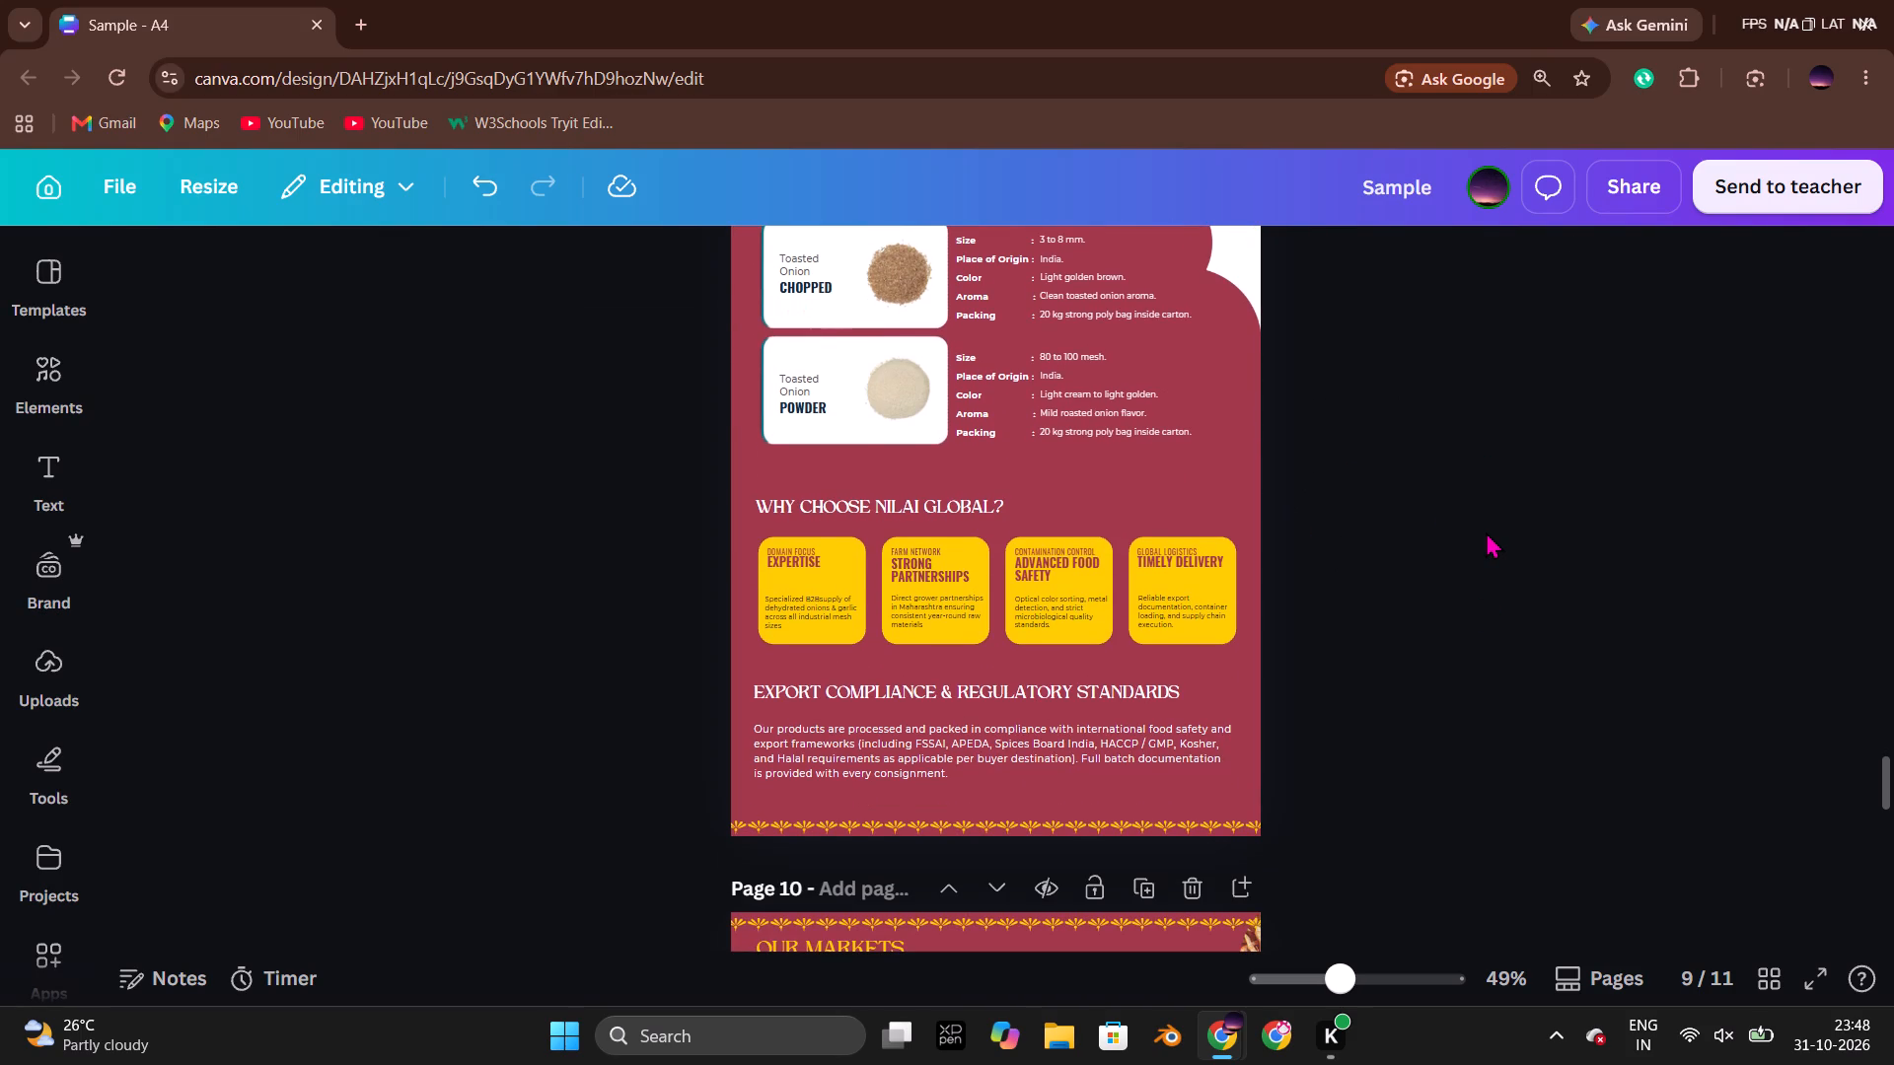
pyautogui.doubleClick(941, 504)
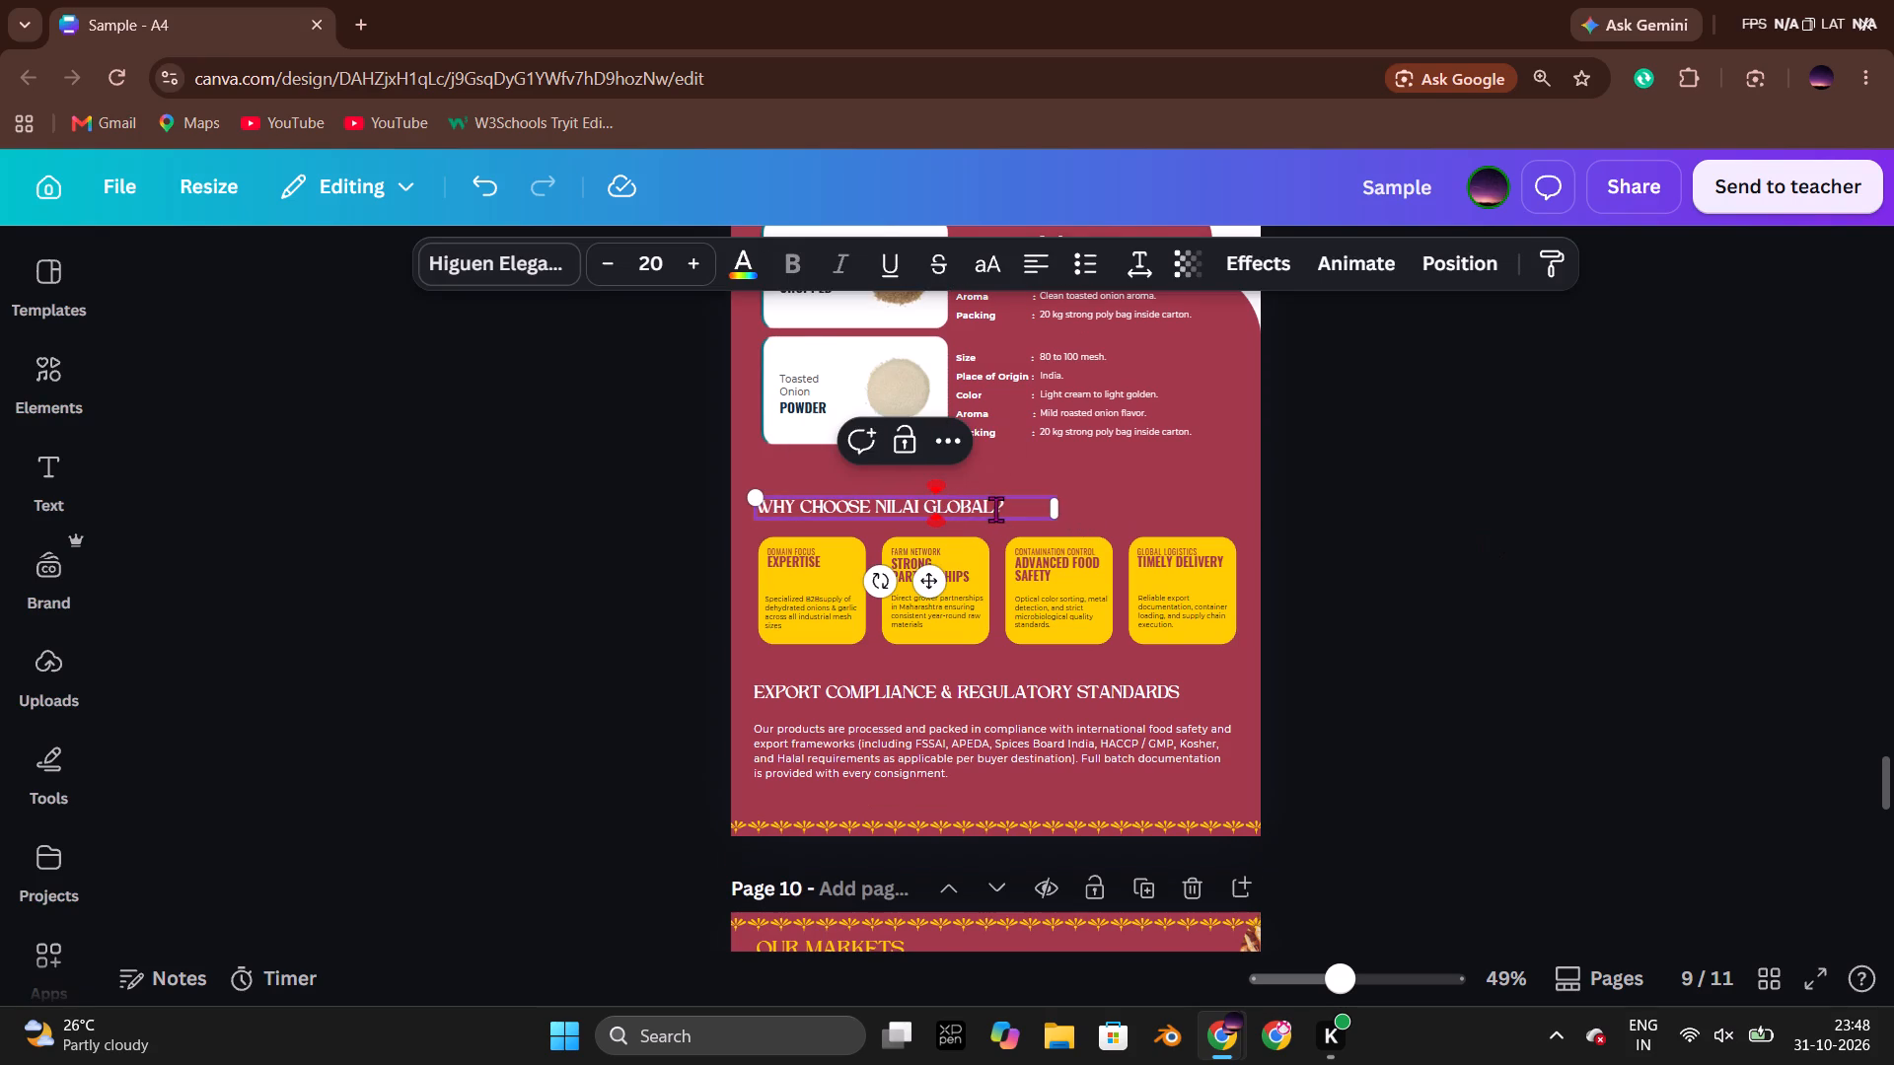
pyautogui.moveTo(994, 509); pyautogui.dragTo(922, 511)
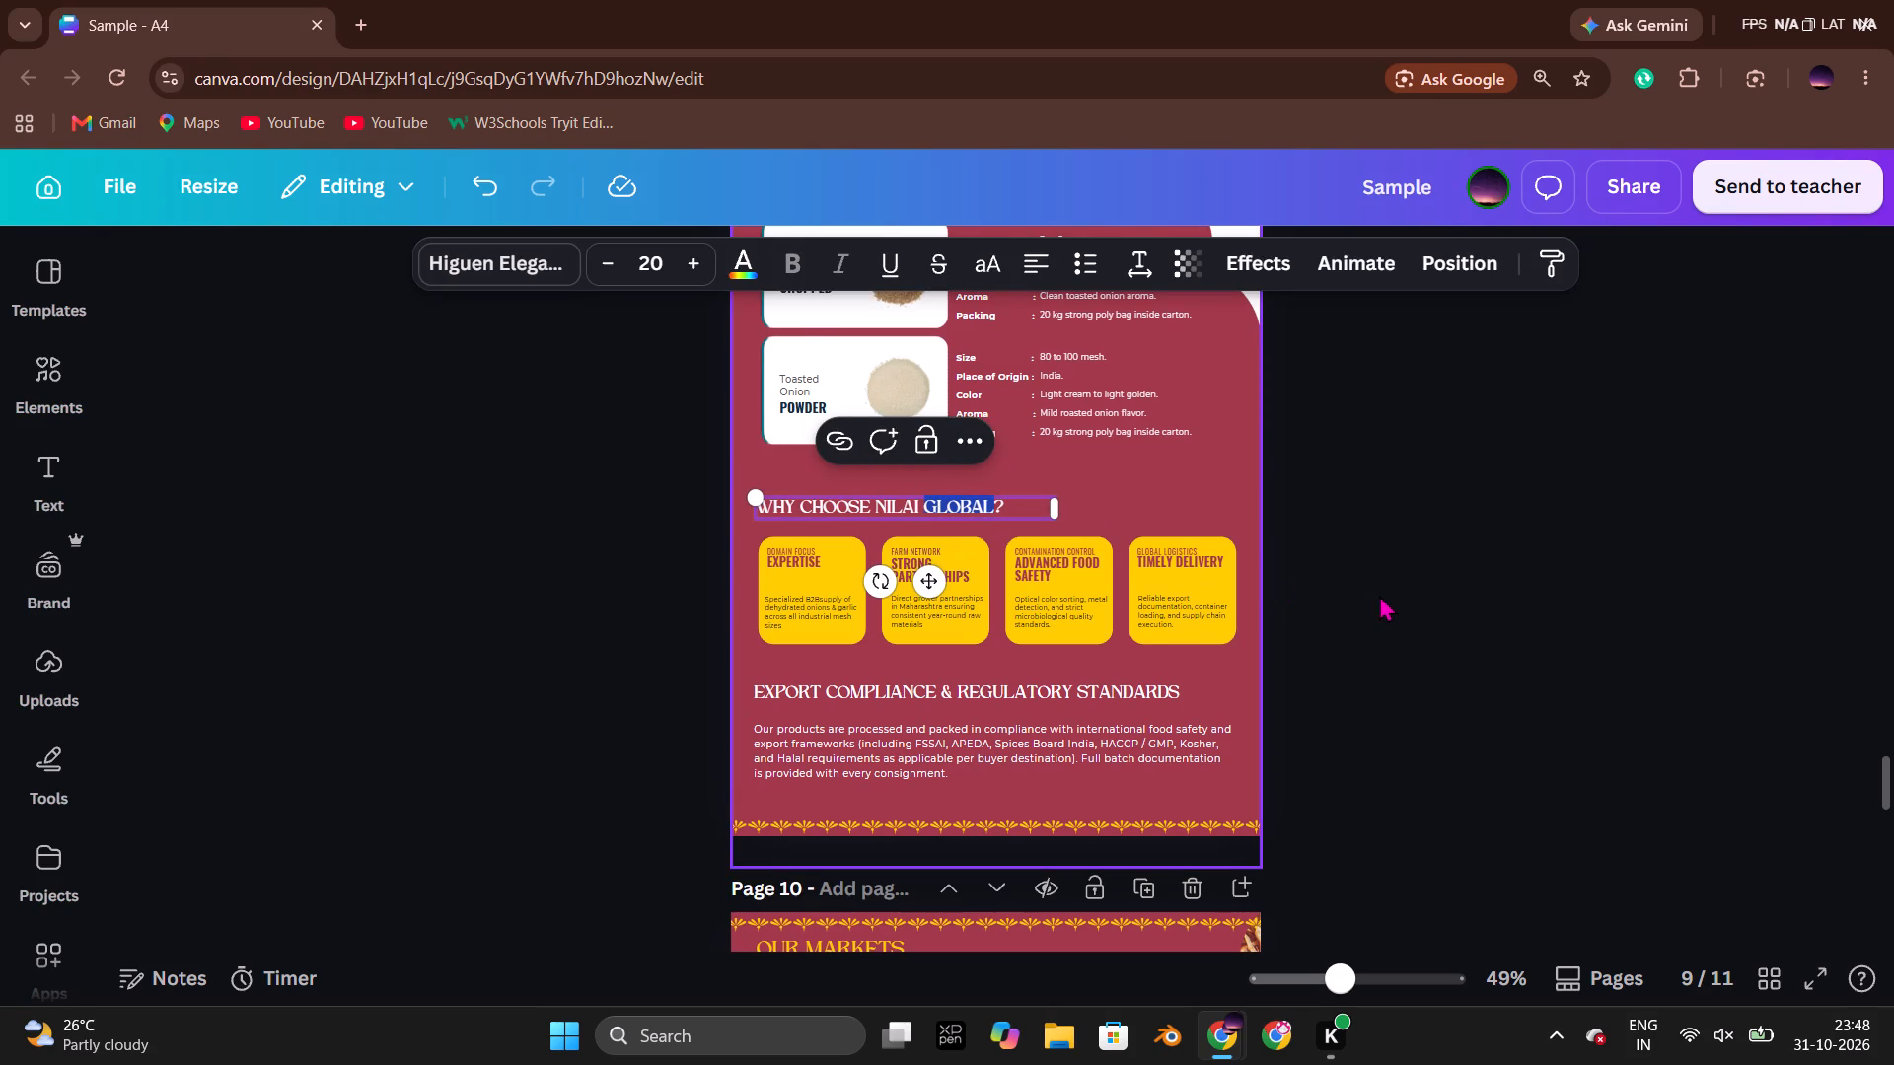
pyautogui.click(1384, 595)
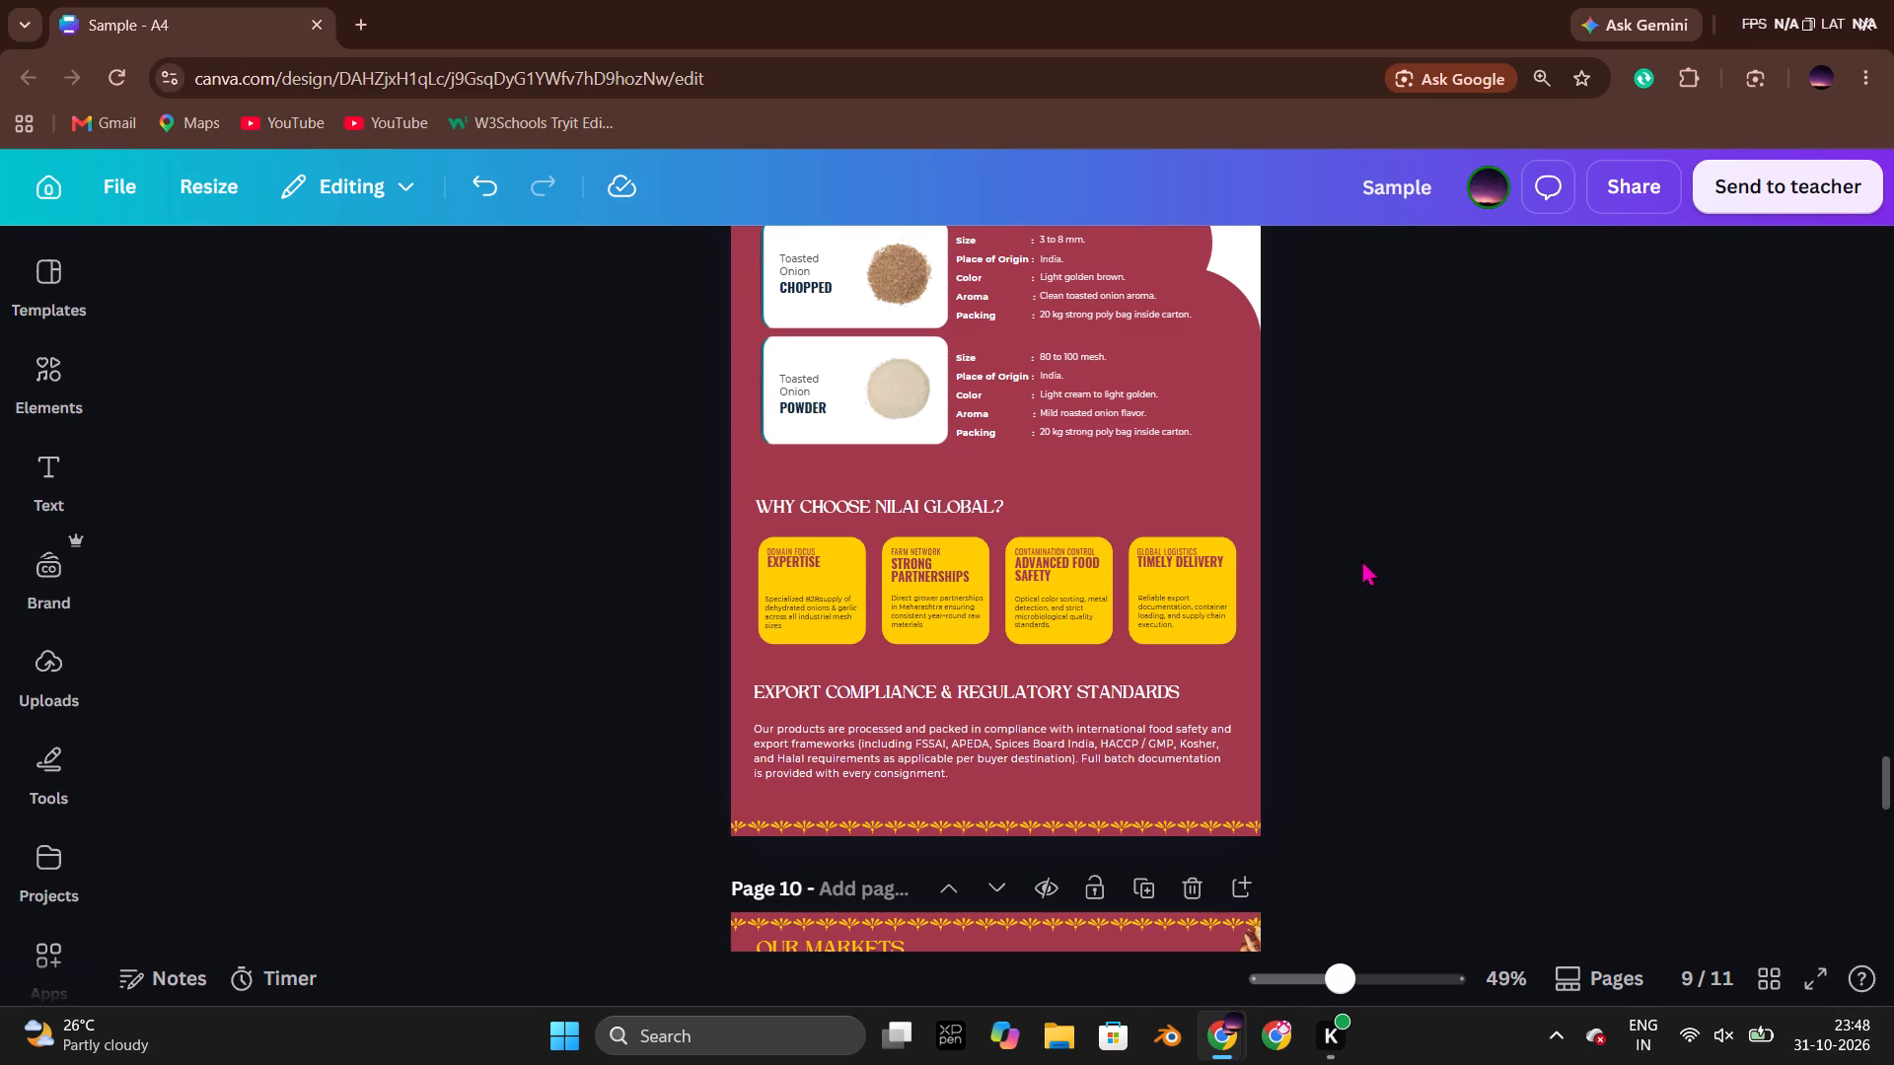
# Replace GLOBAL with OVERSEAS VENTURES in page 9's heading so it reads WHY CHOOSE NILAI OVERSEAS VENTURES?
pyautogui.doubleClick(930, 499)
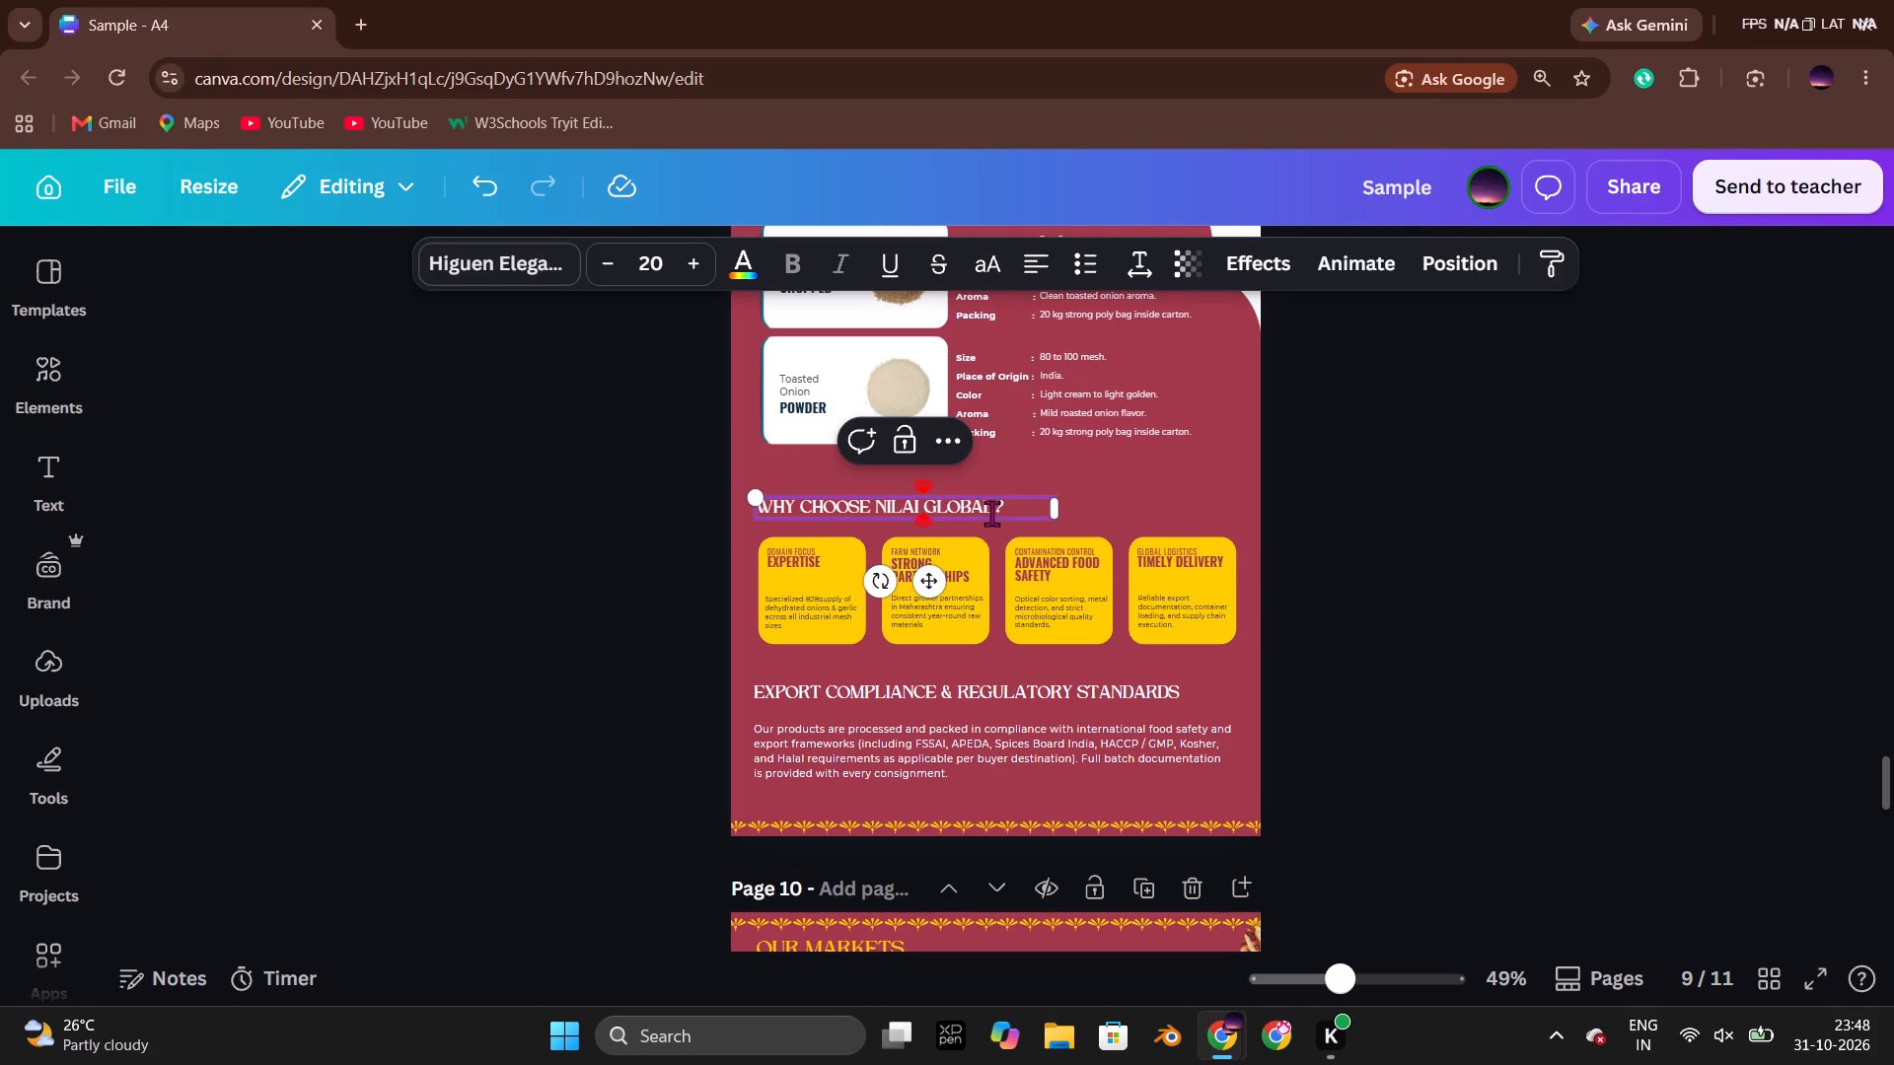
pyautogui.moveTo(992, 512); pyautogui.dragTo(928, 509)
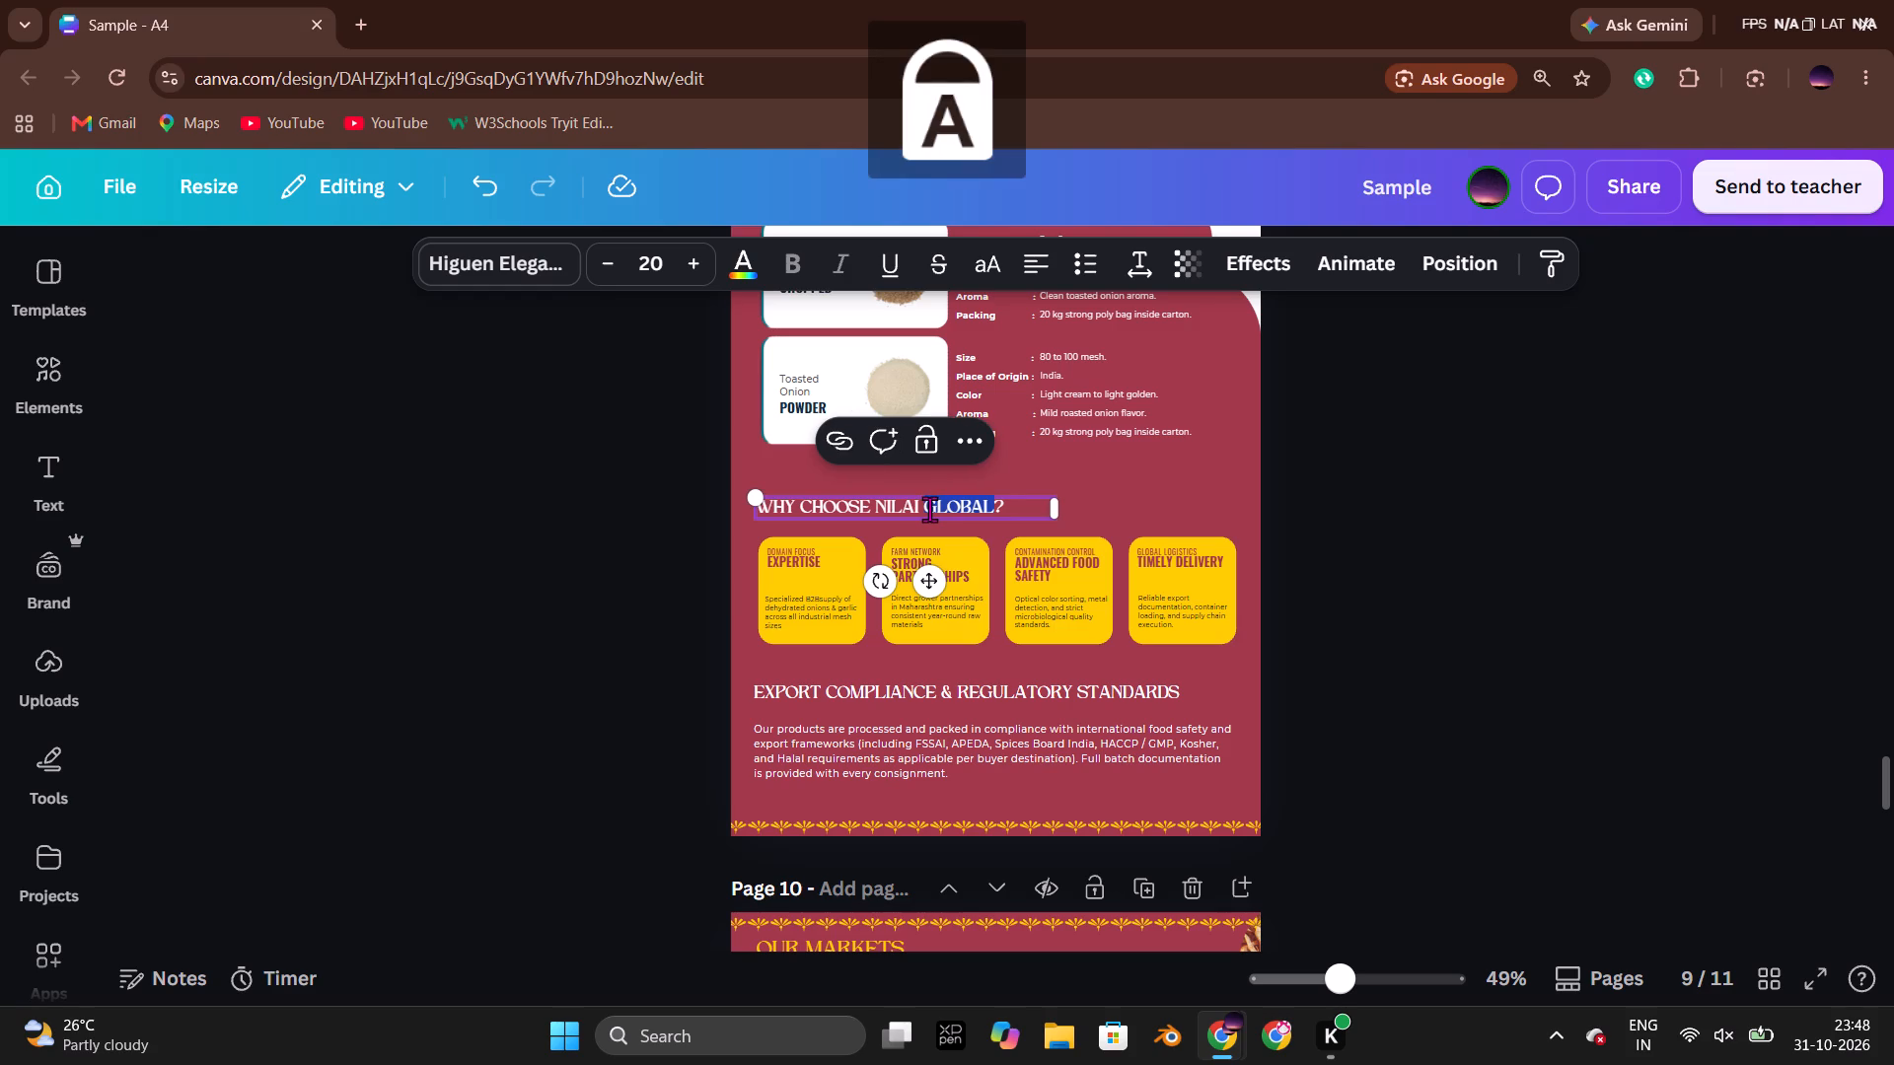
pyautogui.write('OVE')
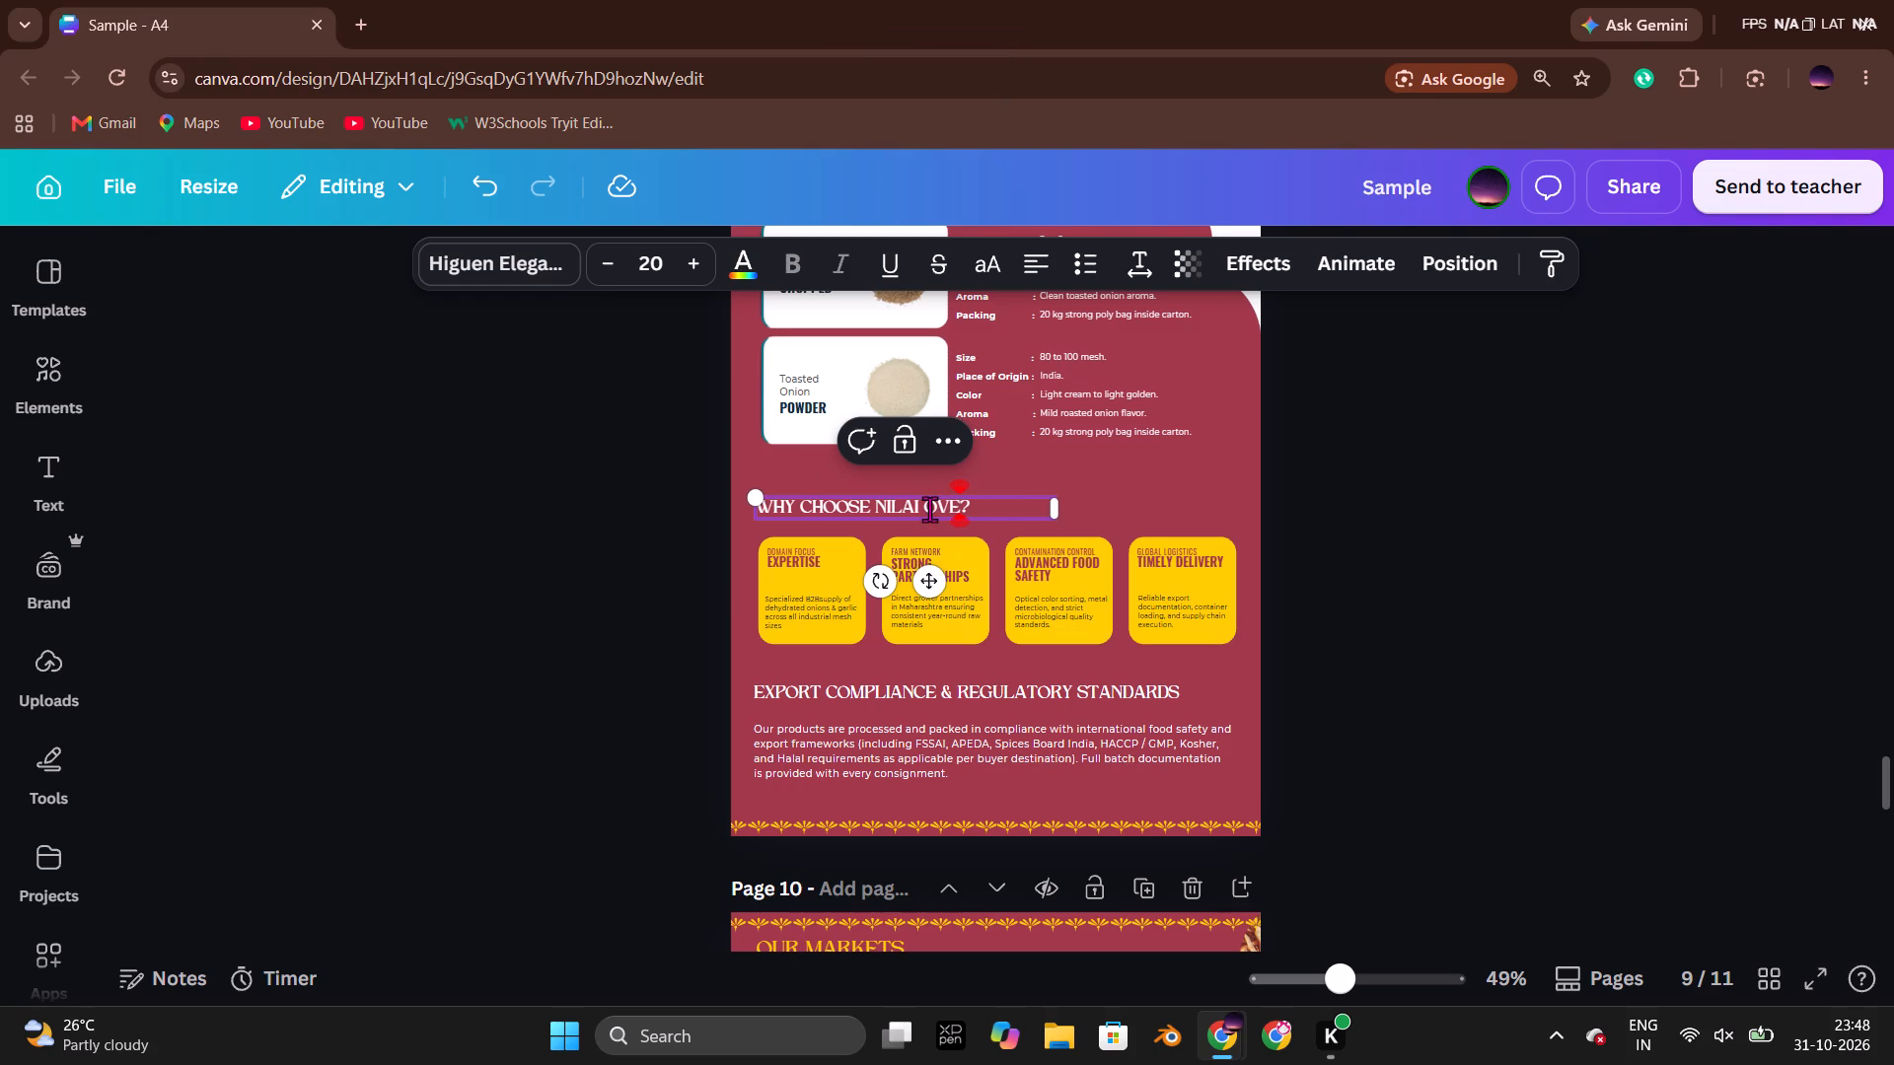
pyautogui.write('RSEAS')
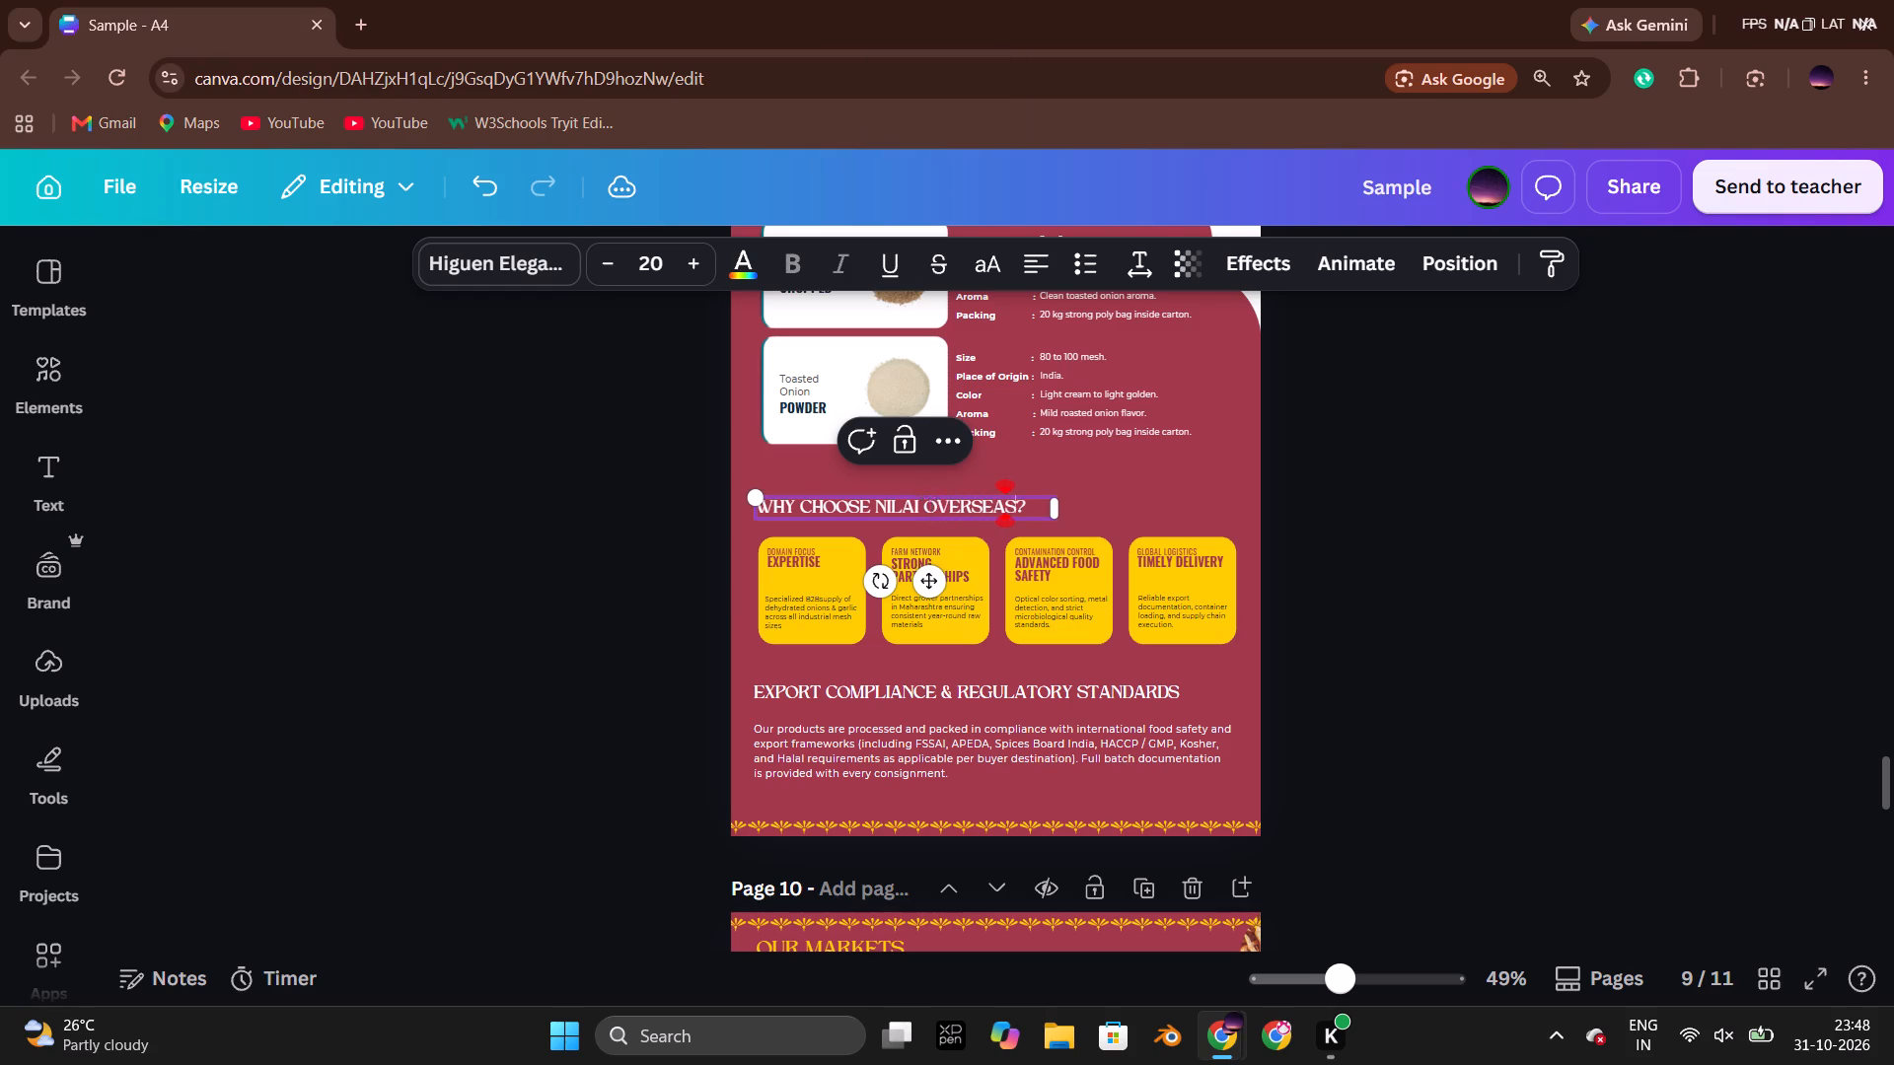
pyautogui.press('space')
pyautogui.press('v')
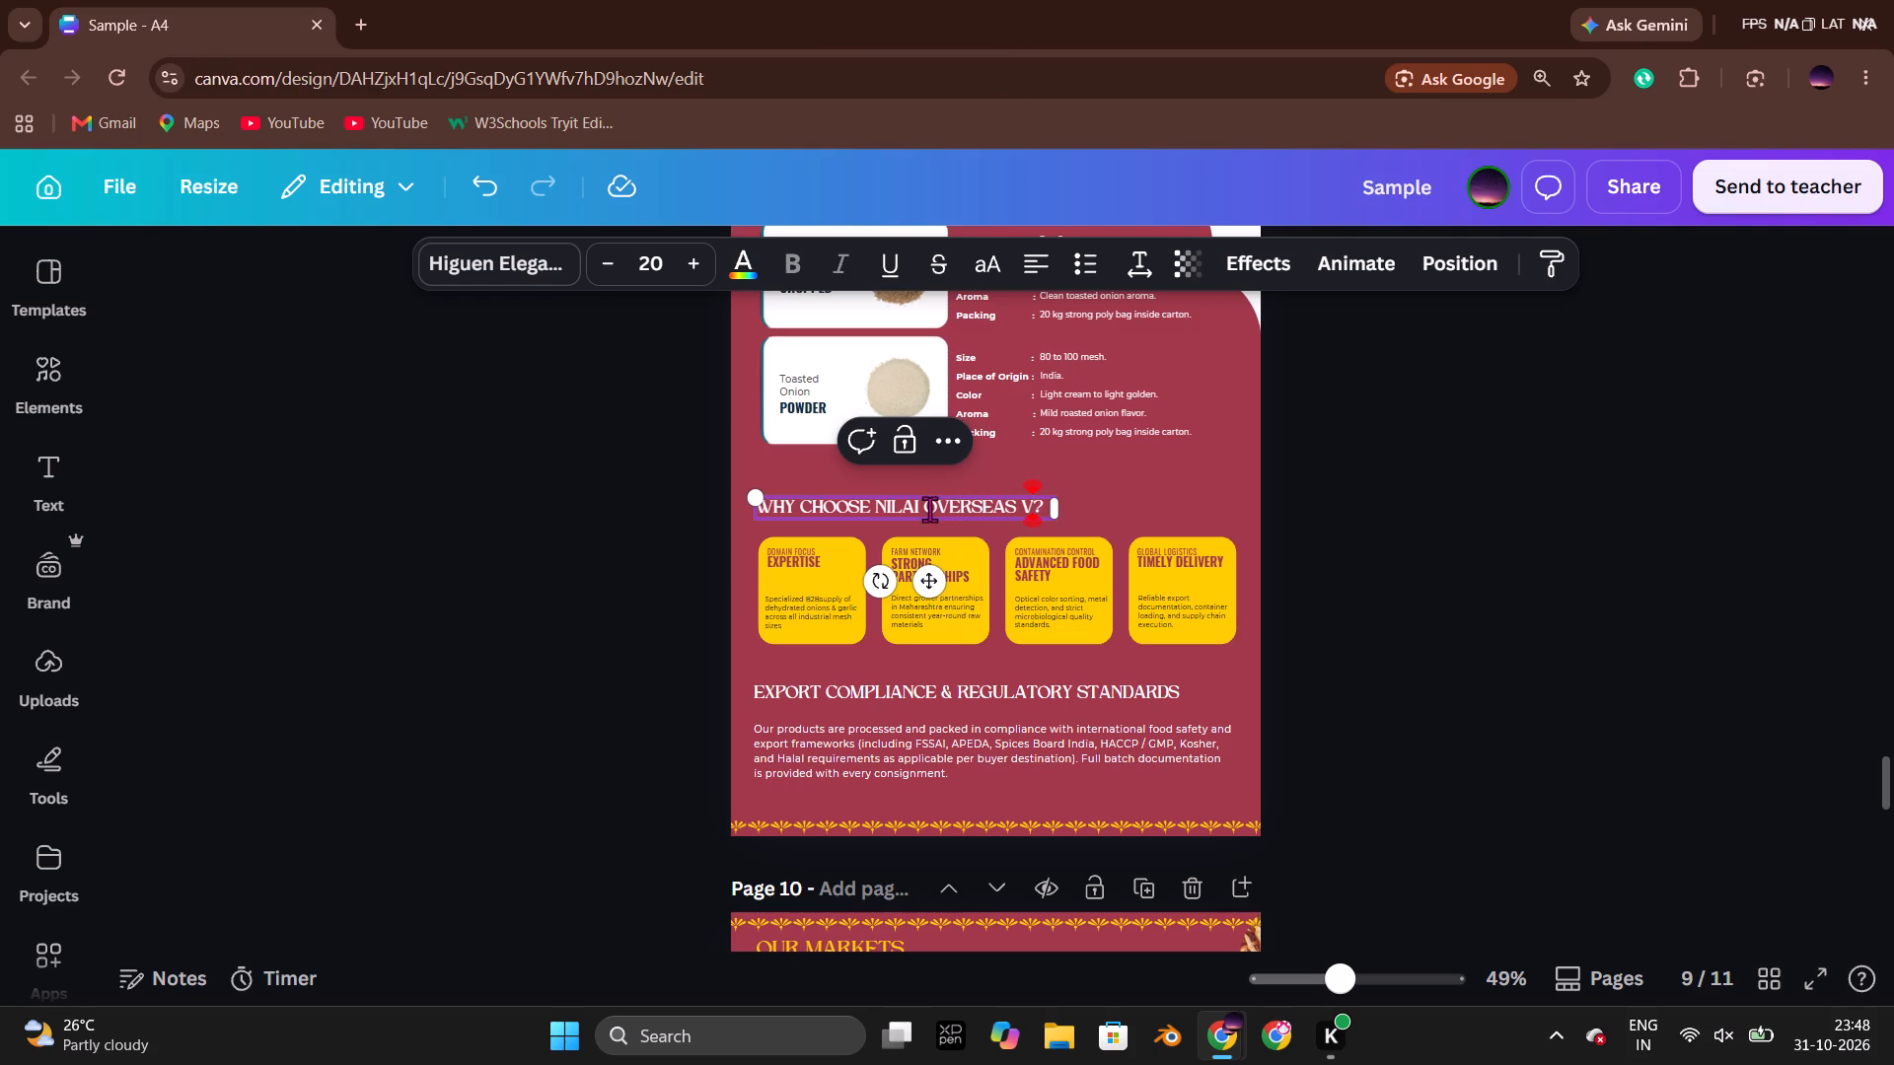
pyautogui.write('ENTURES')
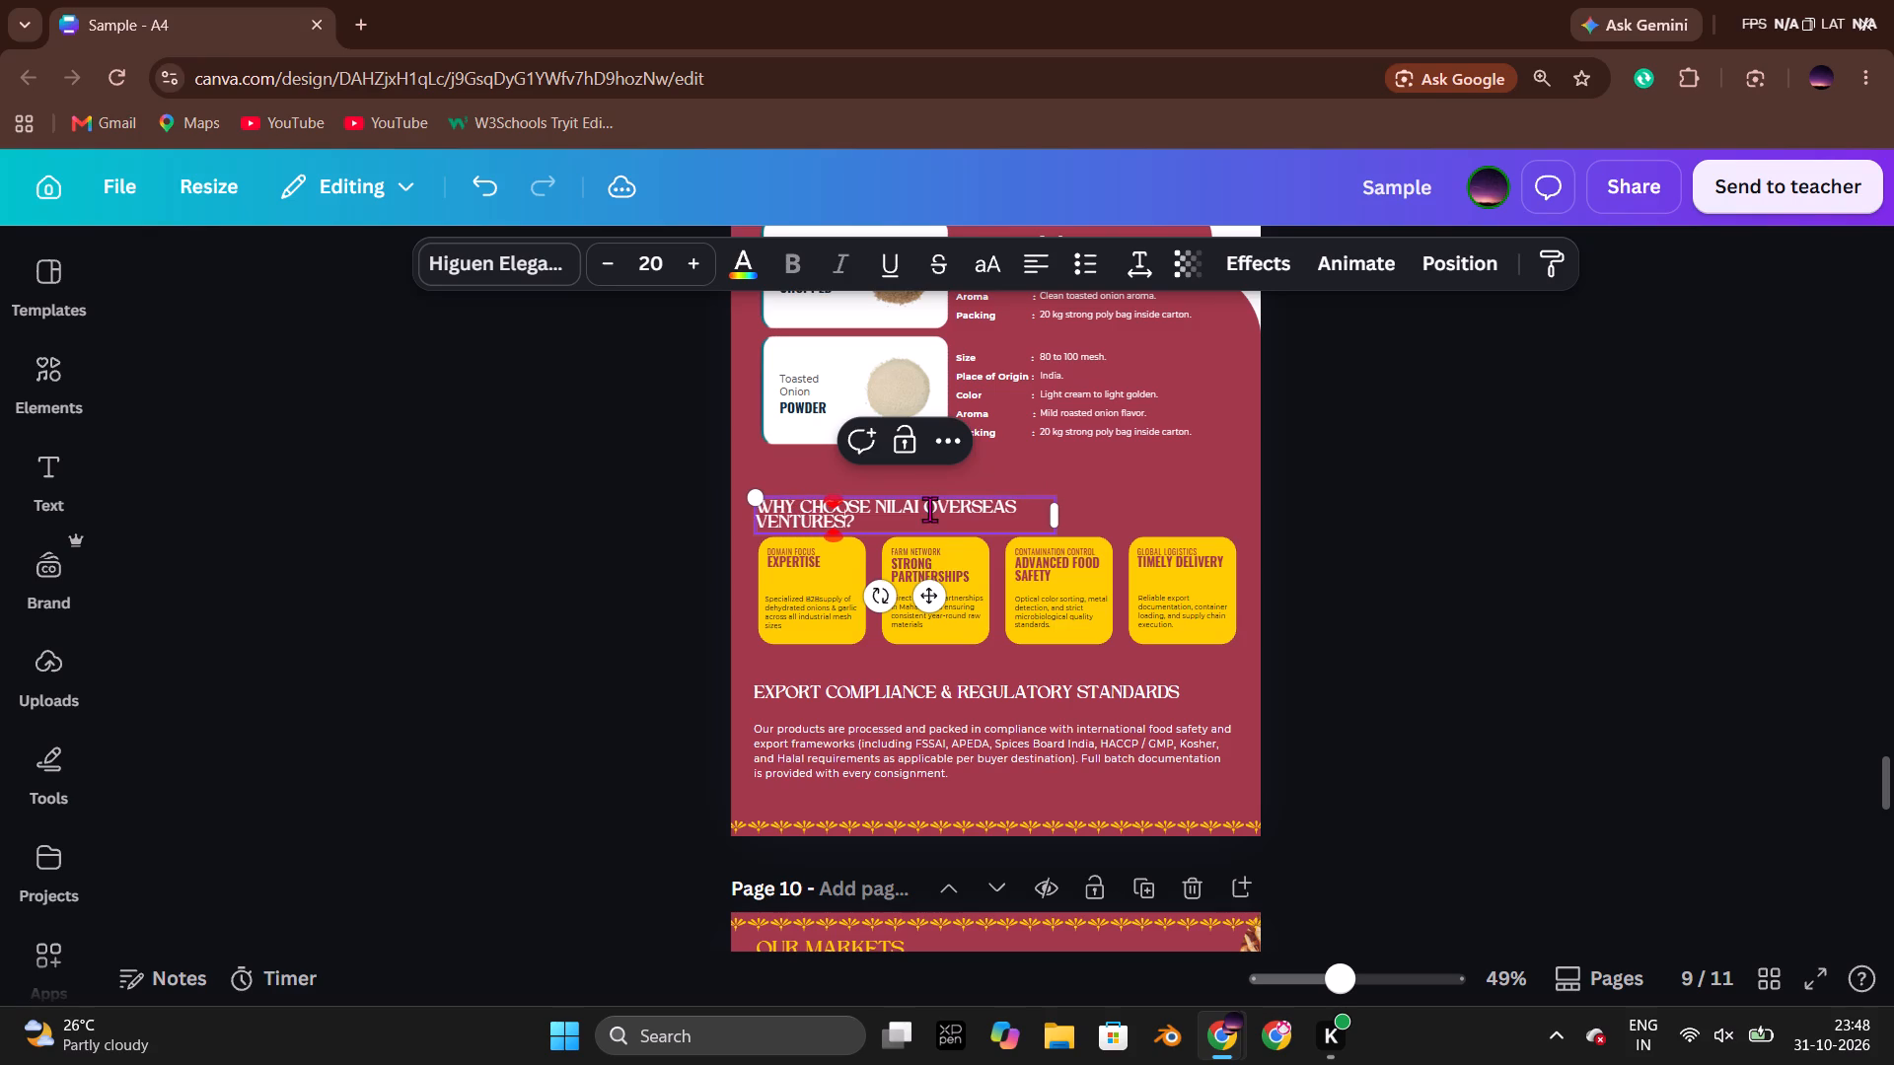
# Widen the WHY CHOOSE NILAI OVERSEAS VENTURES? text box so the heading fits on one line.
pyautogui.moveTo(1060, 514); pyautogui.dragTo(1096, 514)
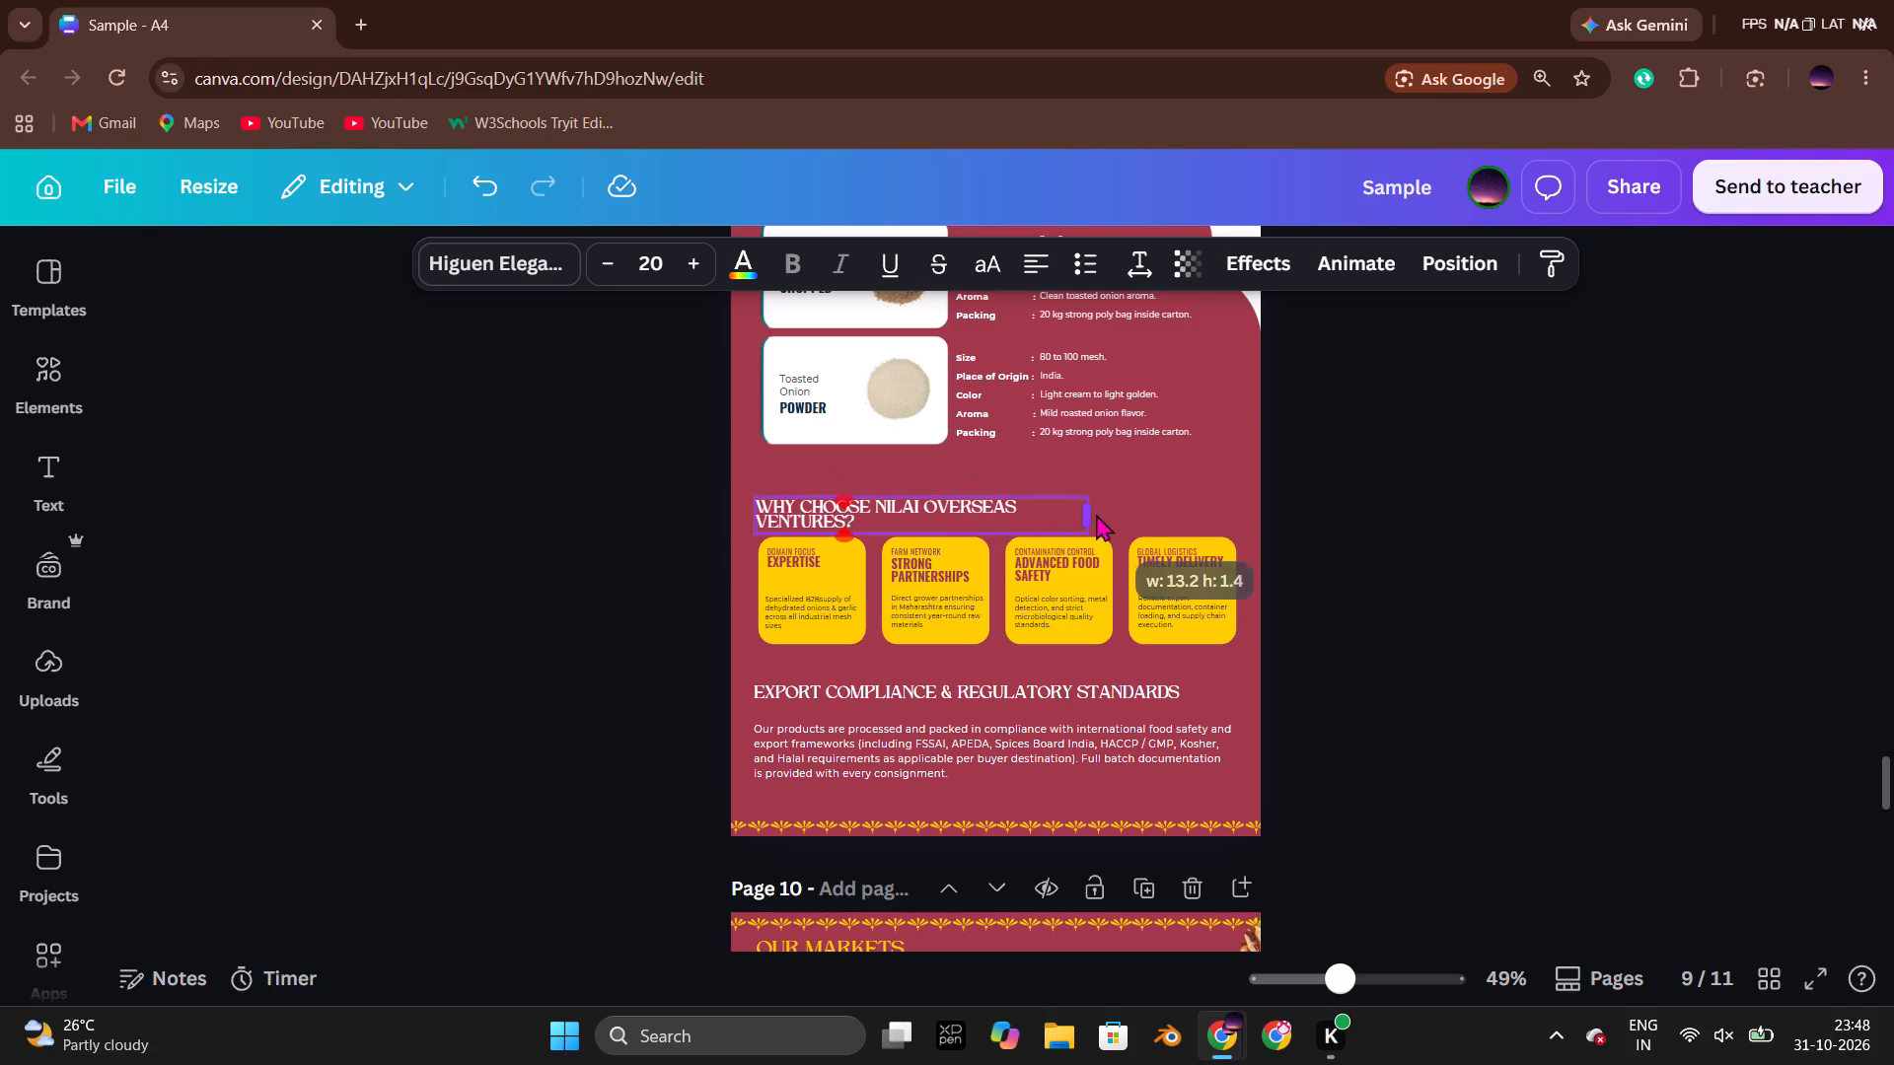
pyautogui.moveTo(1096, 514); pyautogui.dragTo(1133, 515)
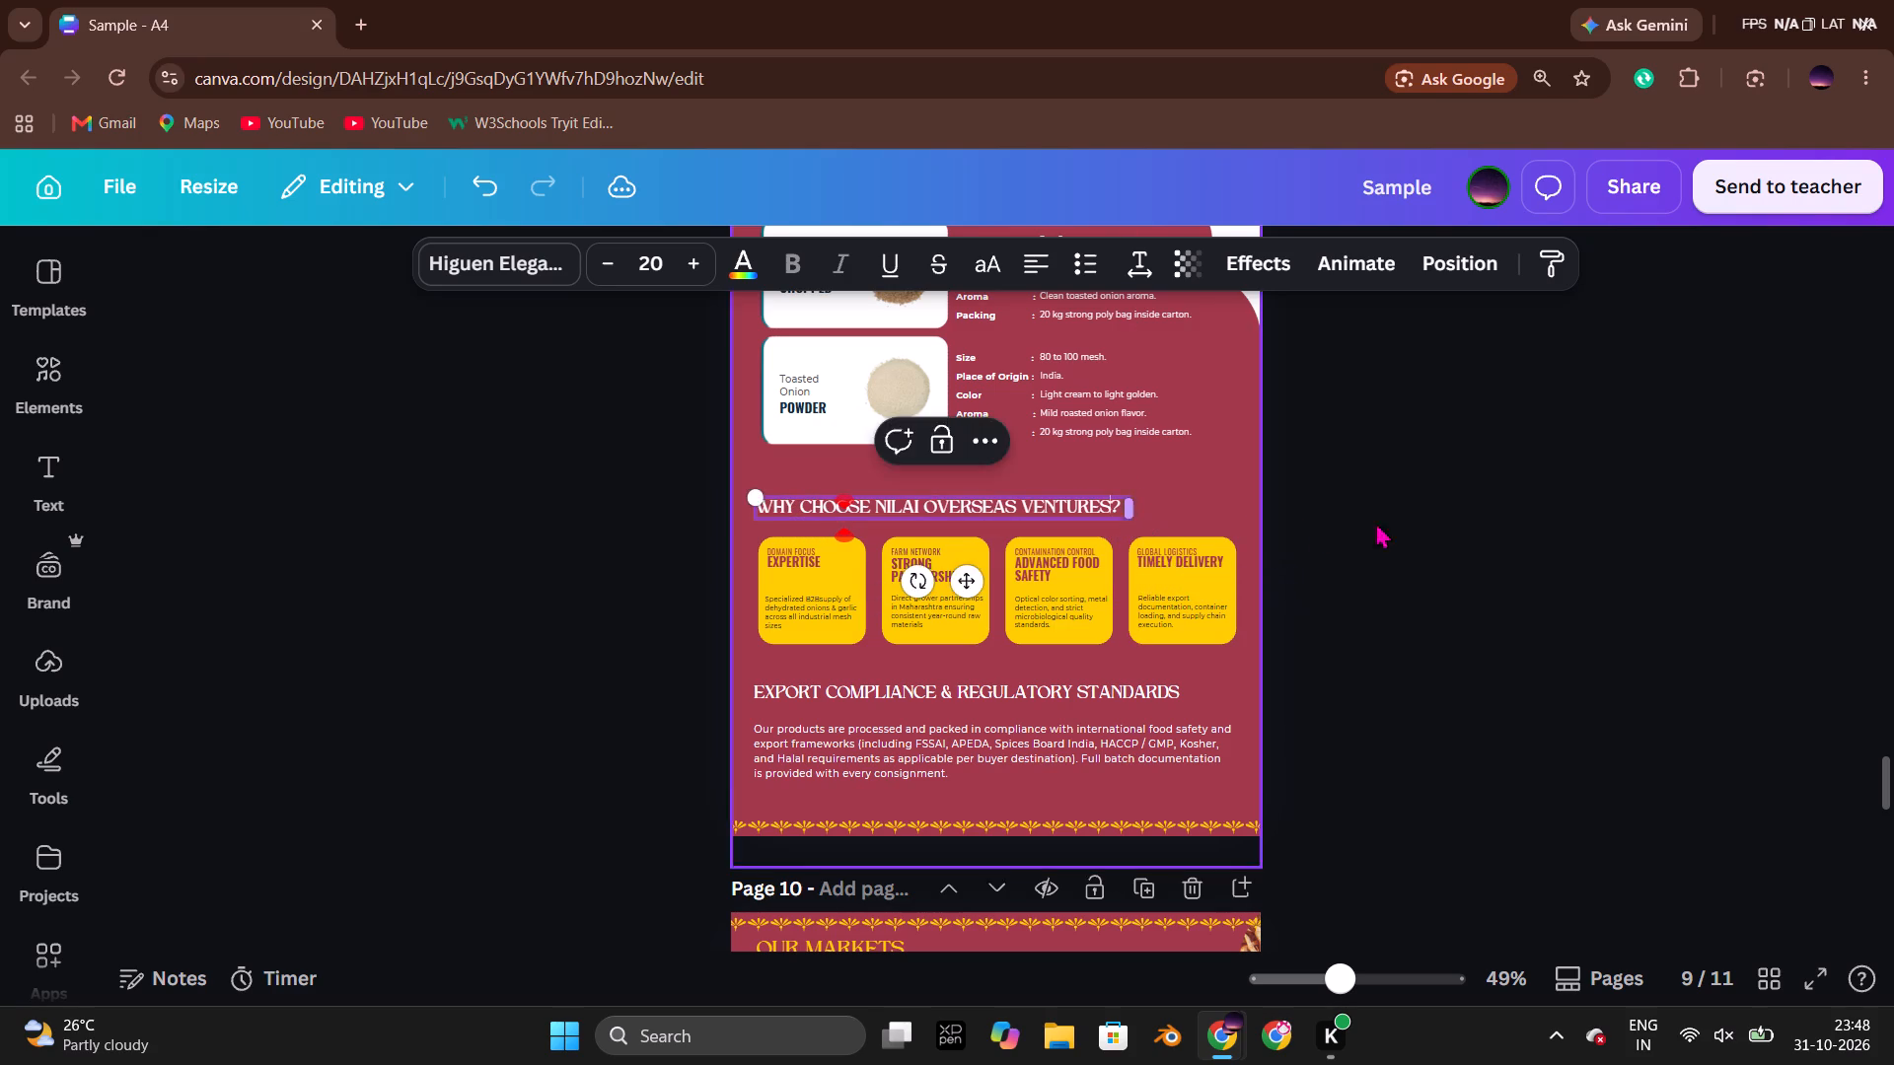
pyautogui.click(1419, 518)
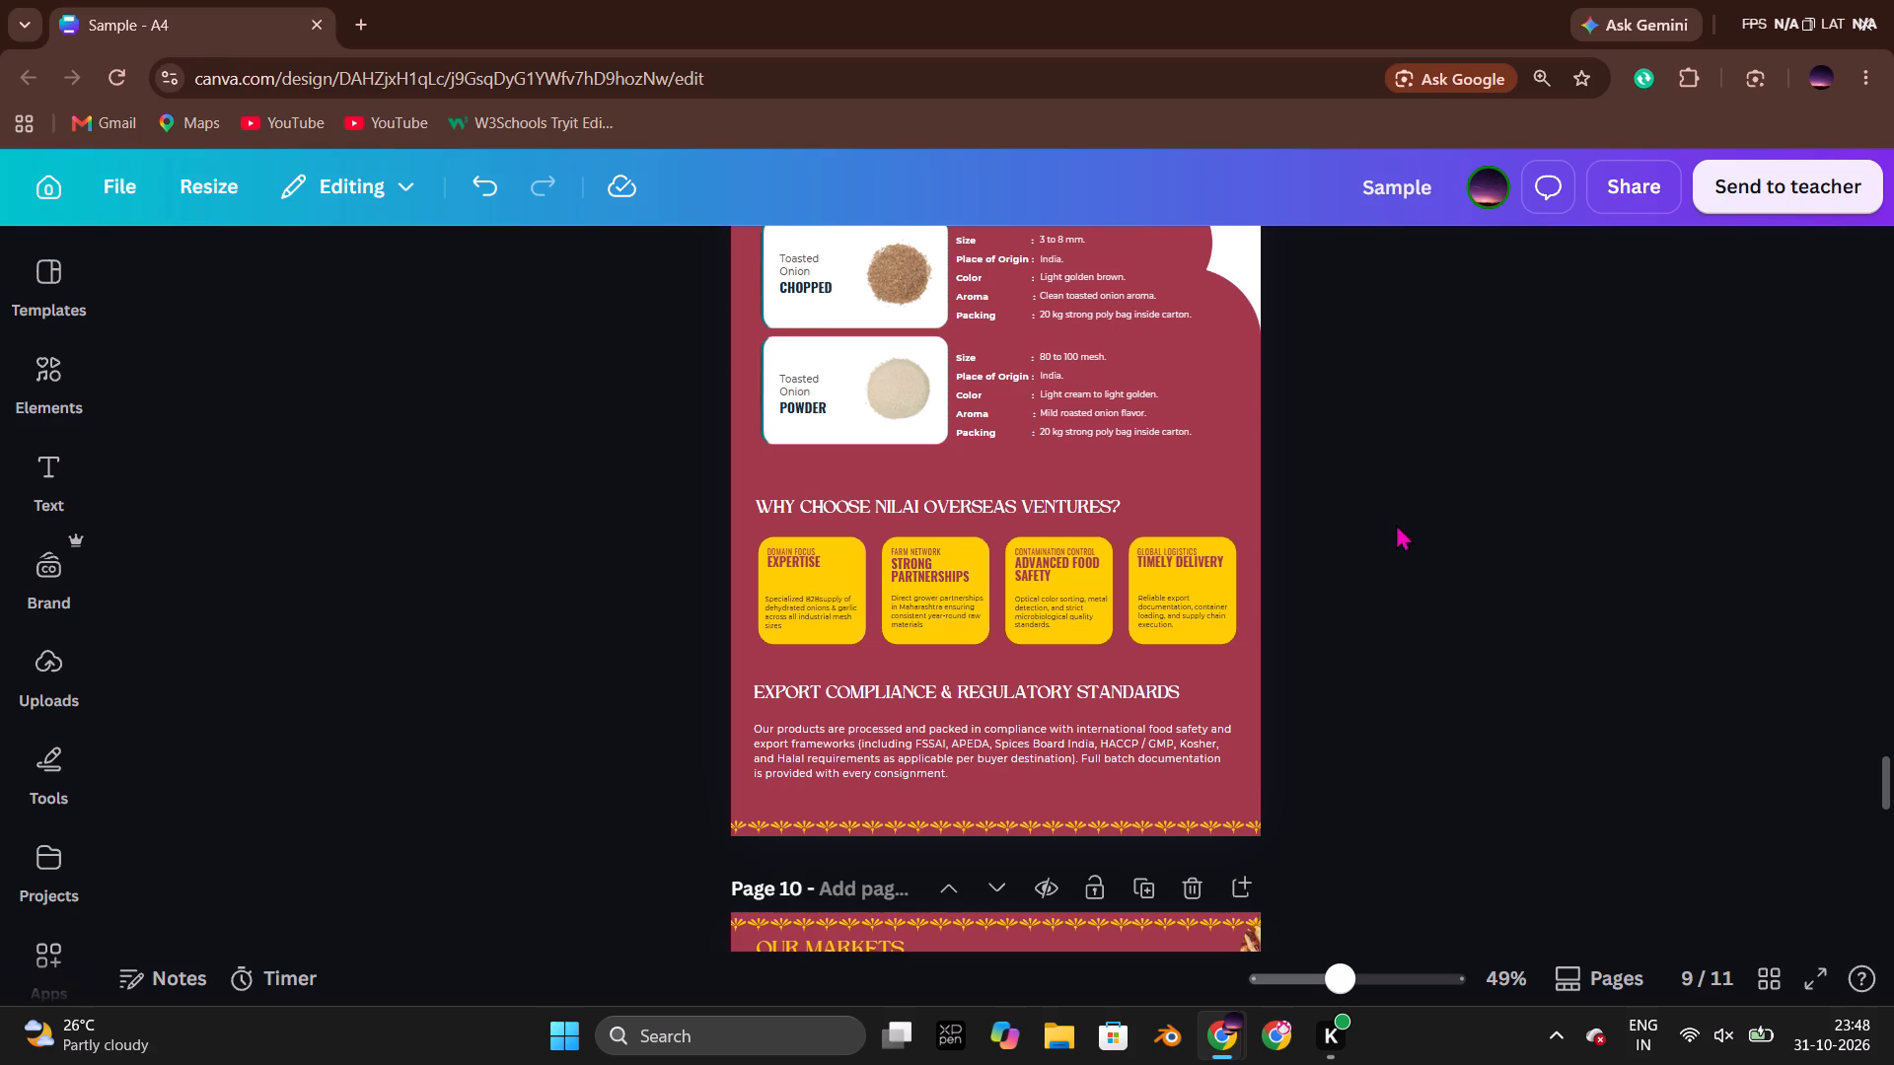
# Inspect the yellow feature-card headings on page 9 and look back over the product pages to page 4.
pyautogui.scroll(3, 1396, 524)
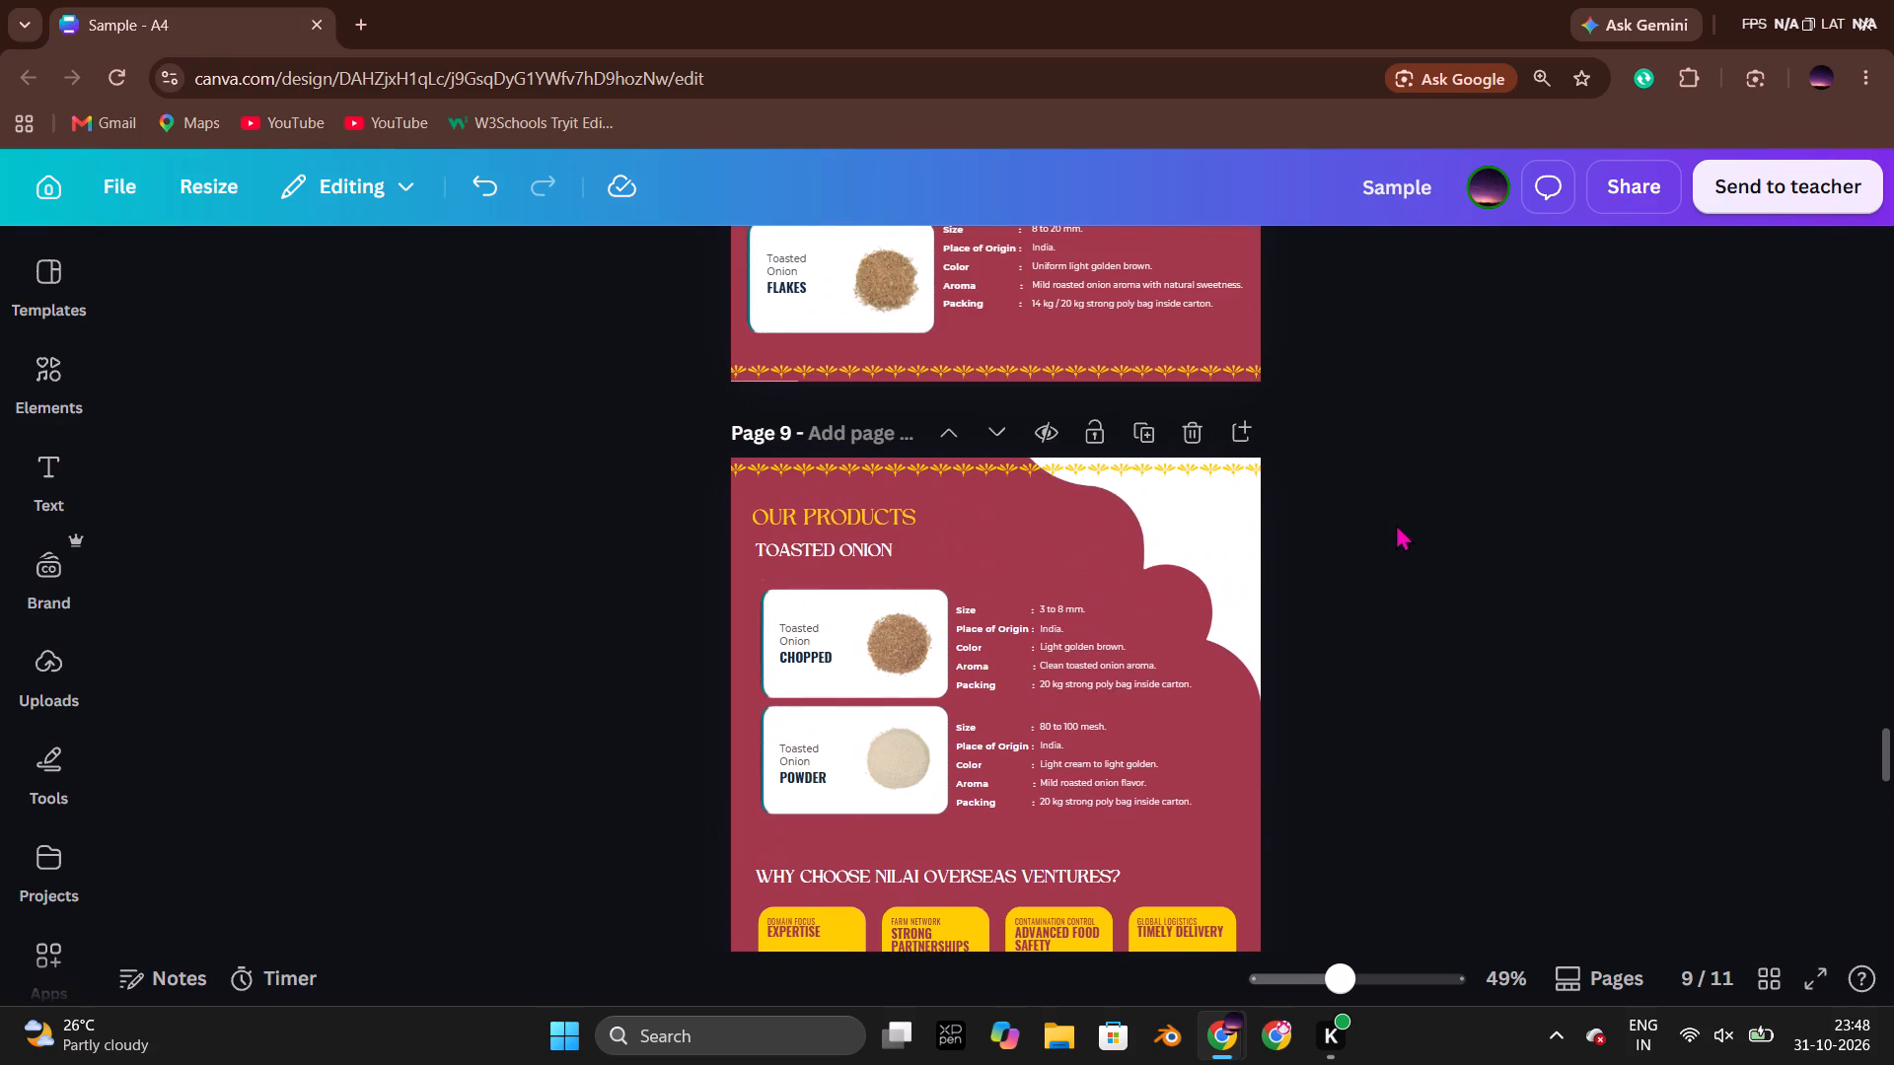
pyautogui.scroll(-2, 1396, 524)
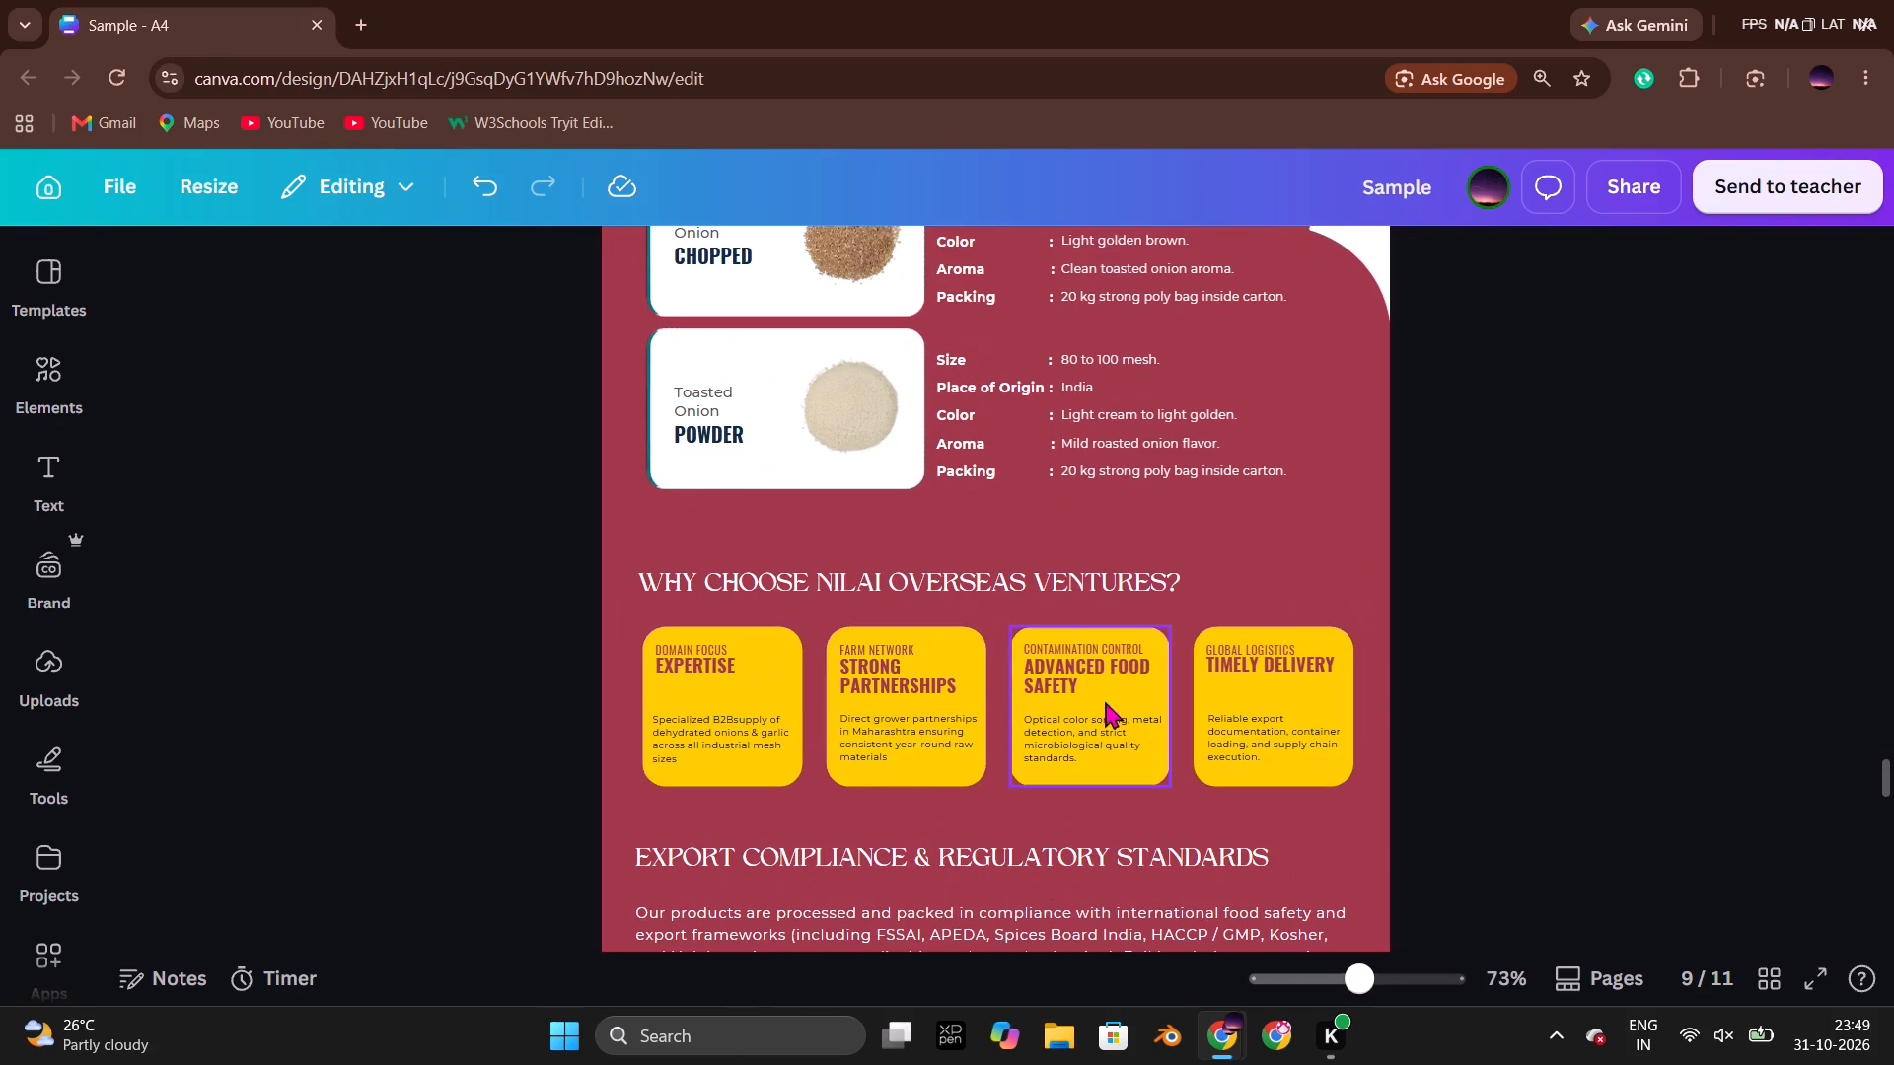
pyautogui.click(735, 672)
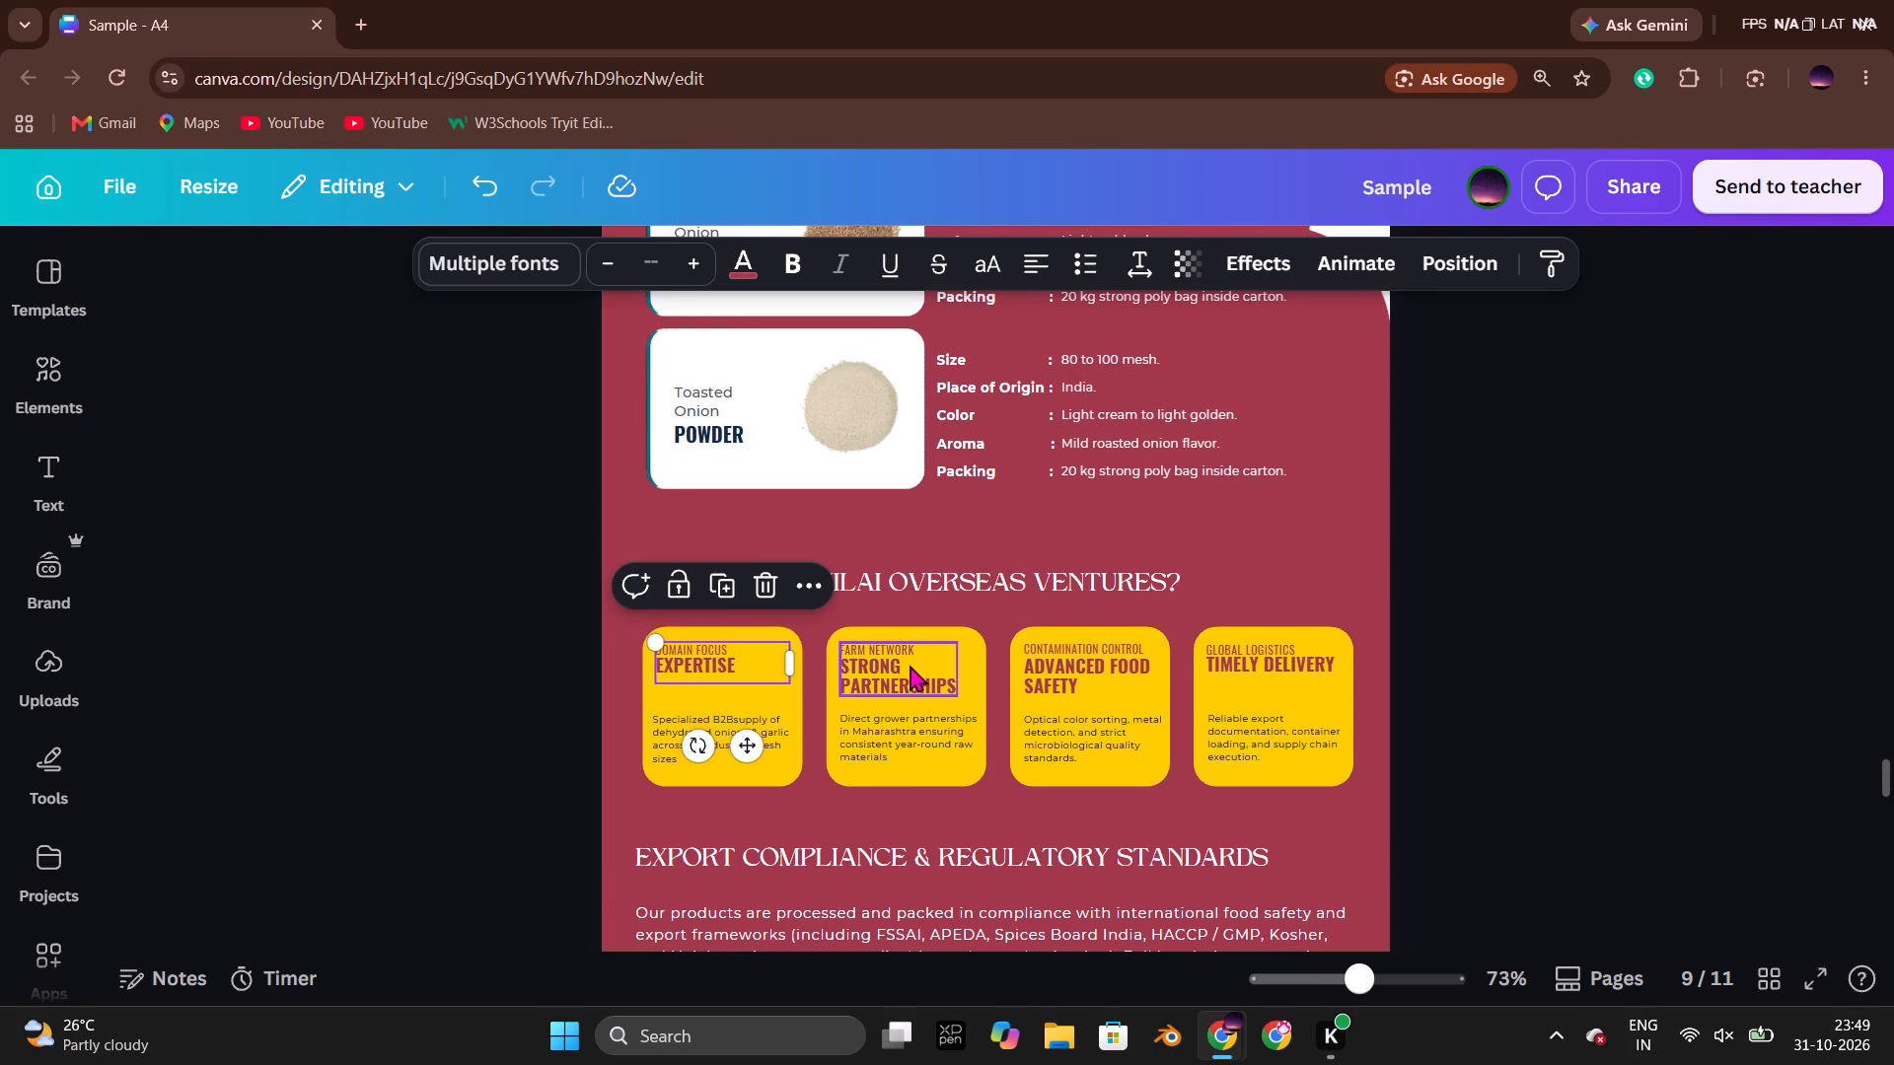
pyautogui.click(910, 665)
pyautogui.click(1435, 639)
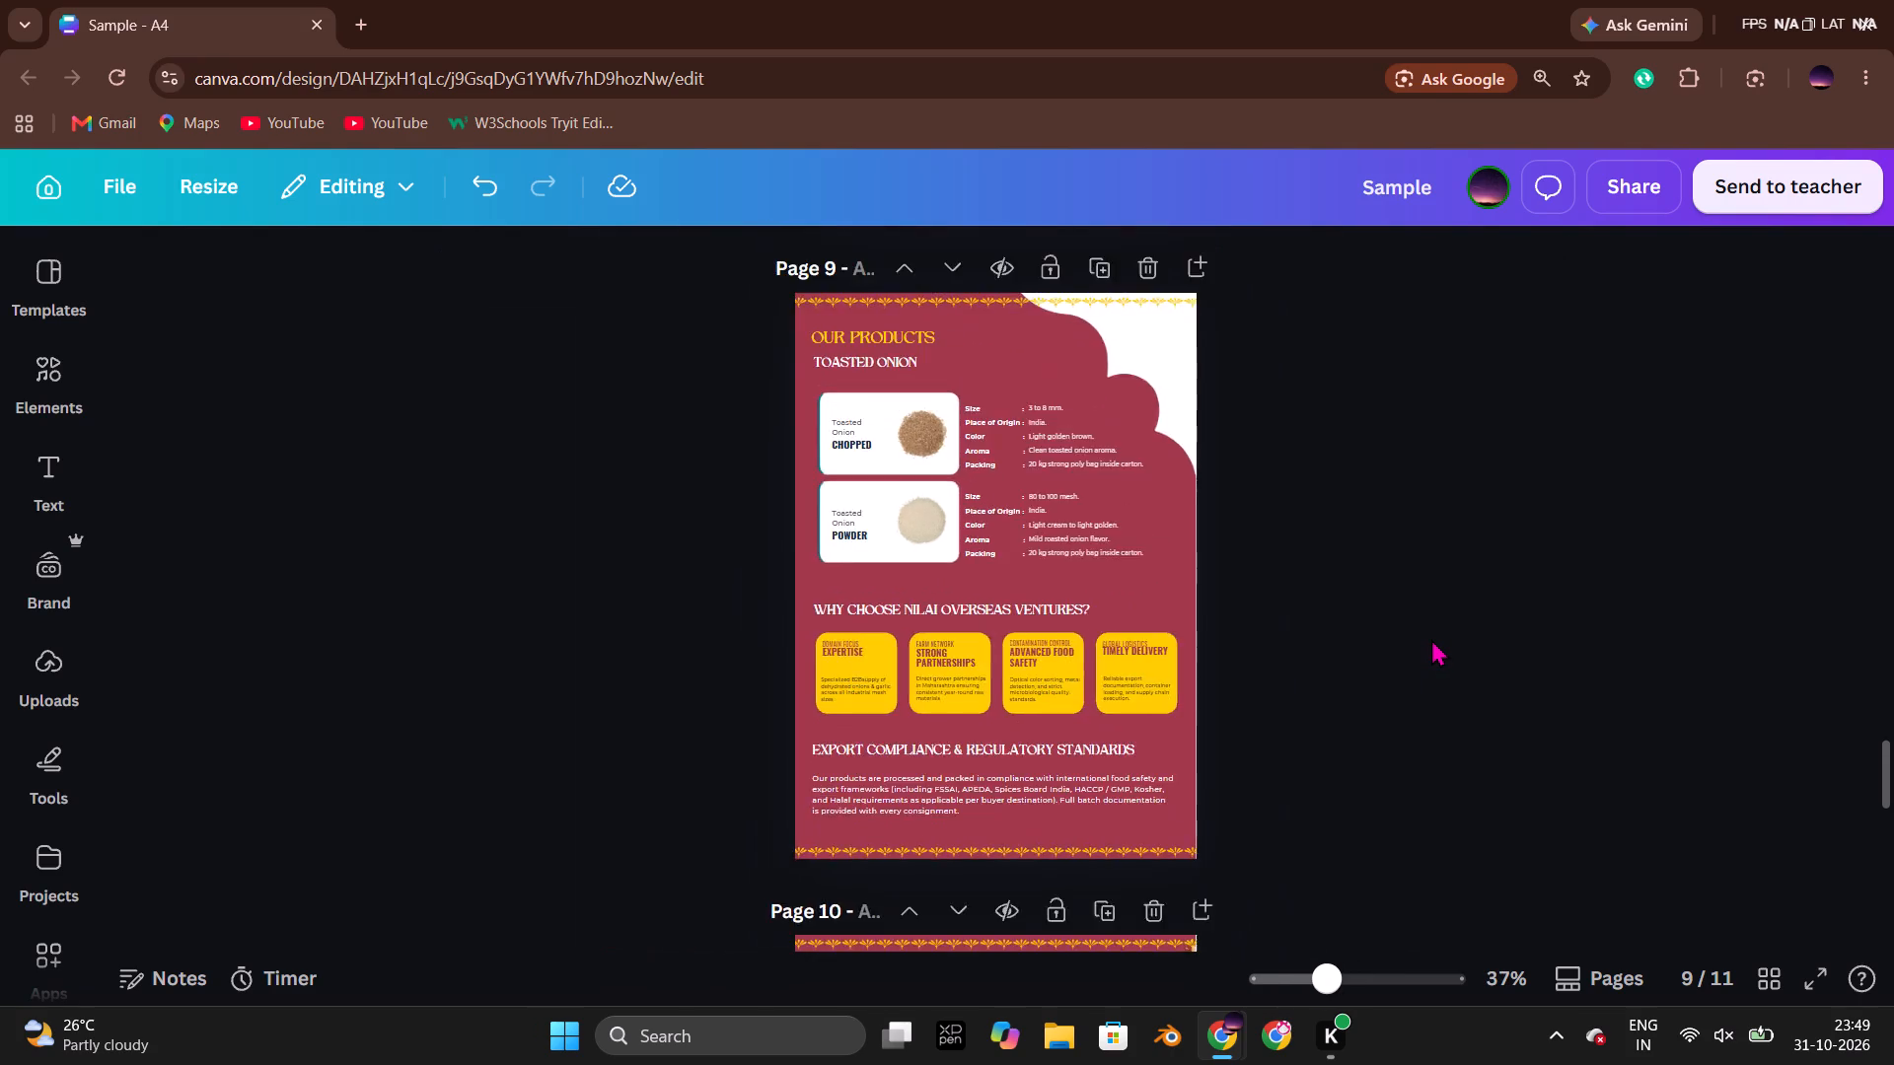
pyautogui.scroll(10, 1431, 639)
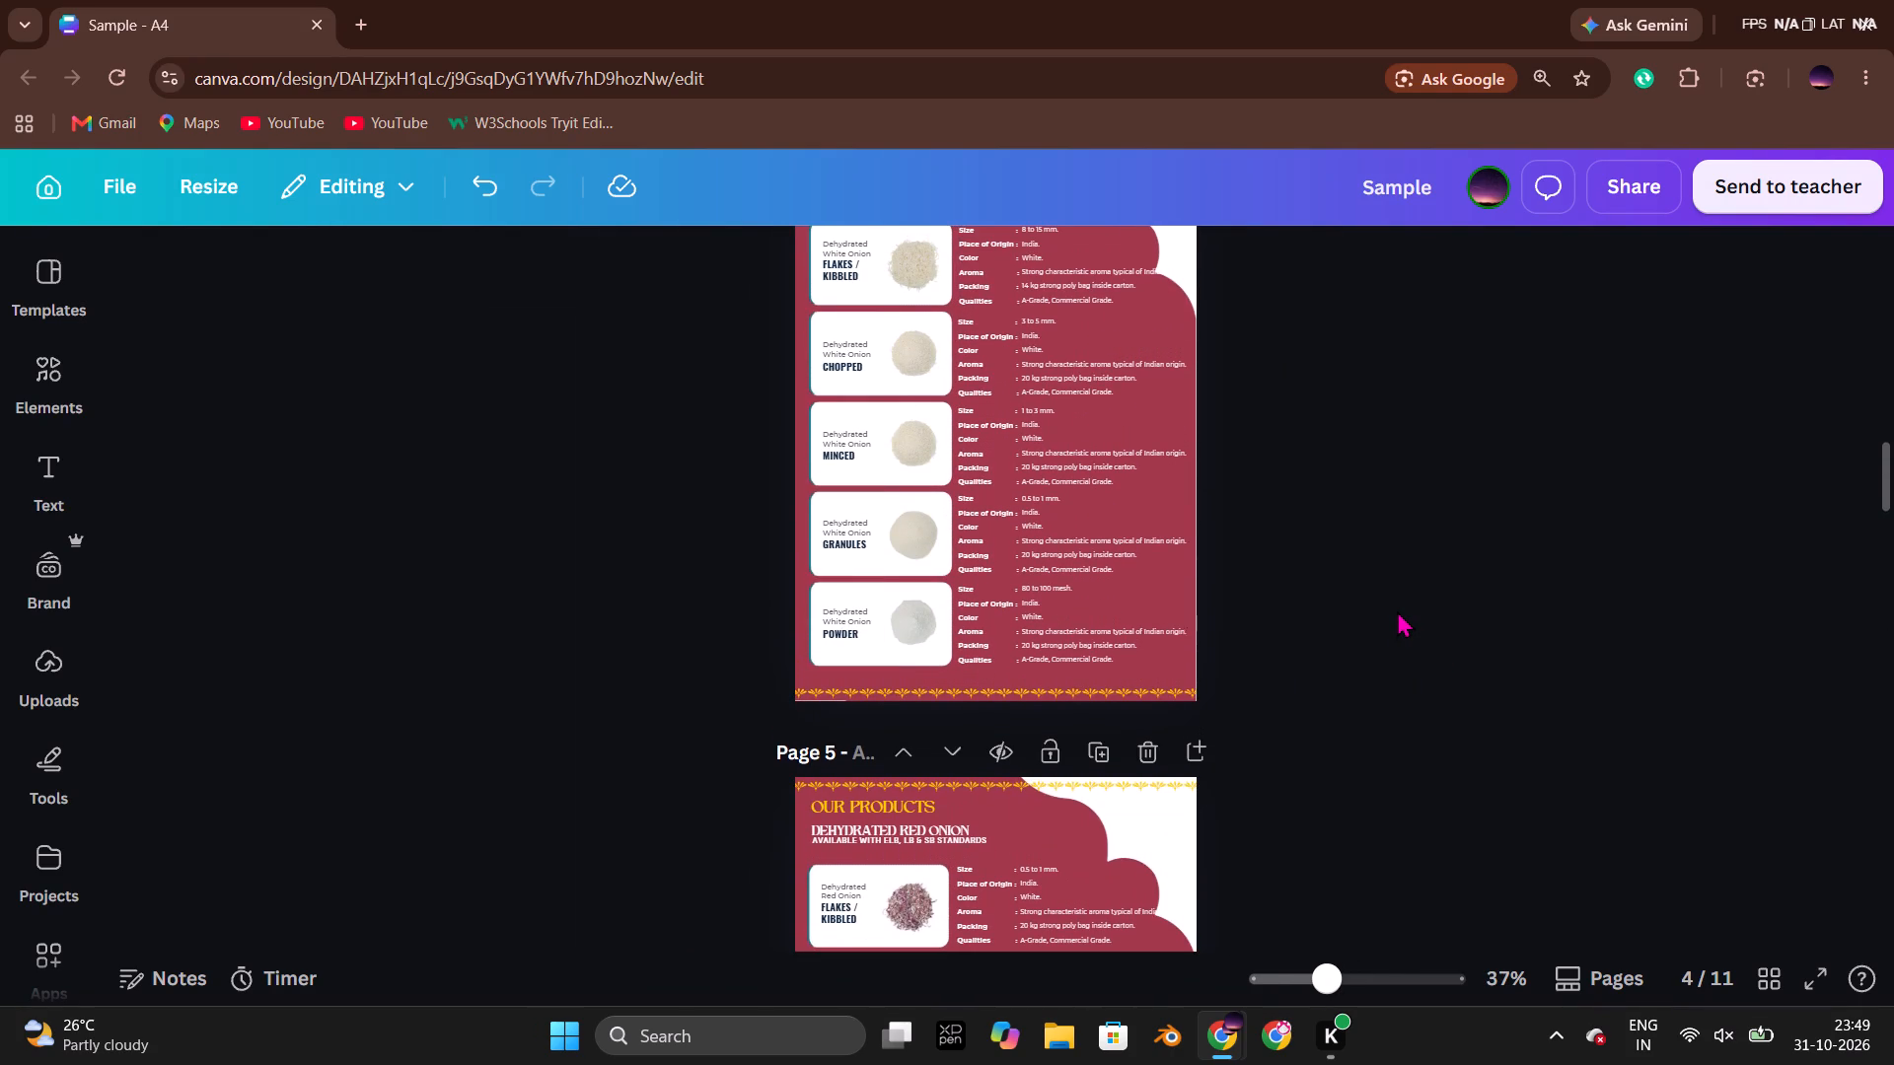
pyautogui.click(1397, 610)
pyautogui.scroll(3, 1397, 610)
# Save the catalogue design.
pyautogui.hotkey('ctrl', 's')
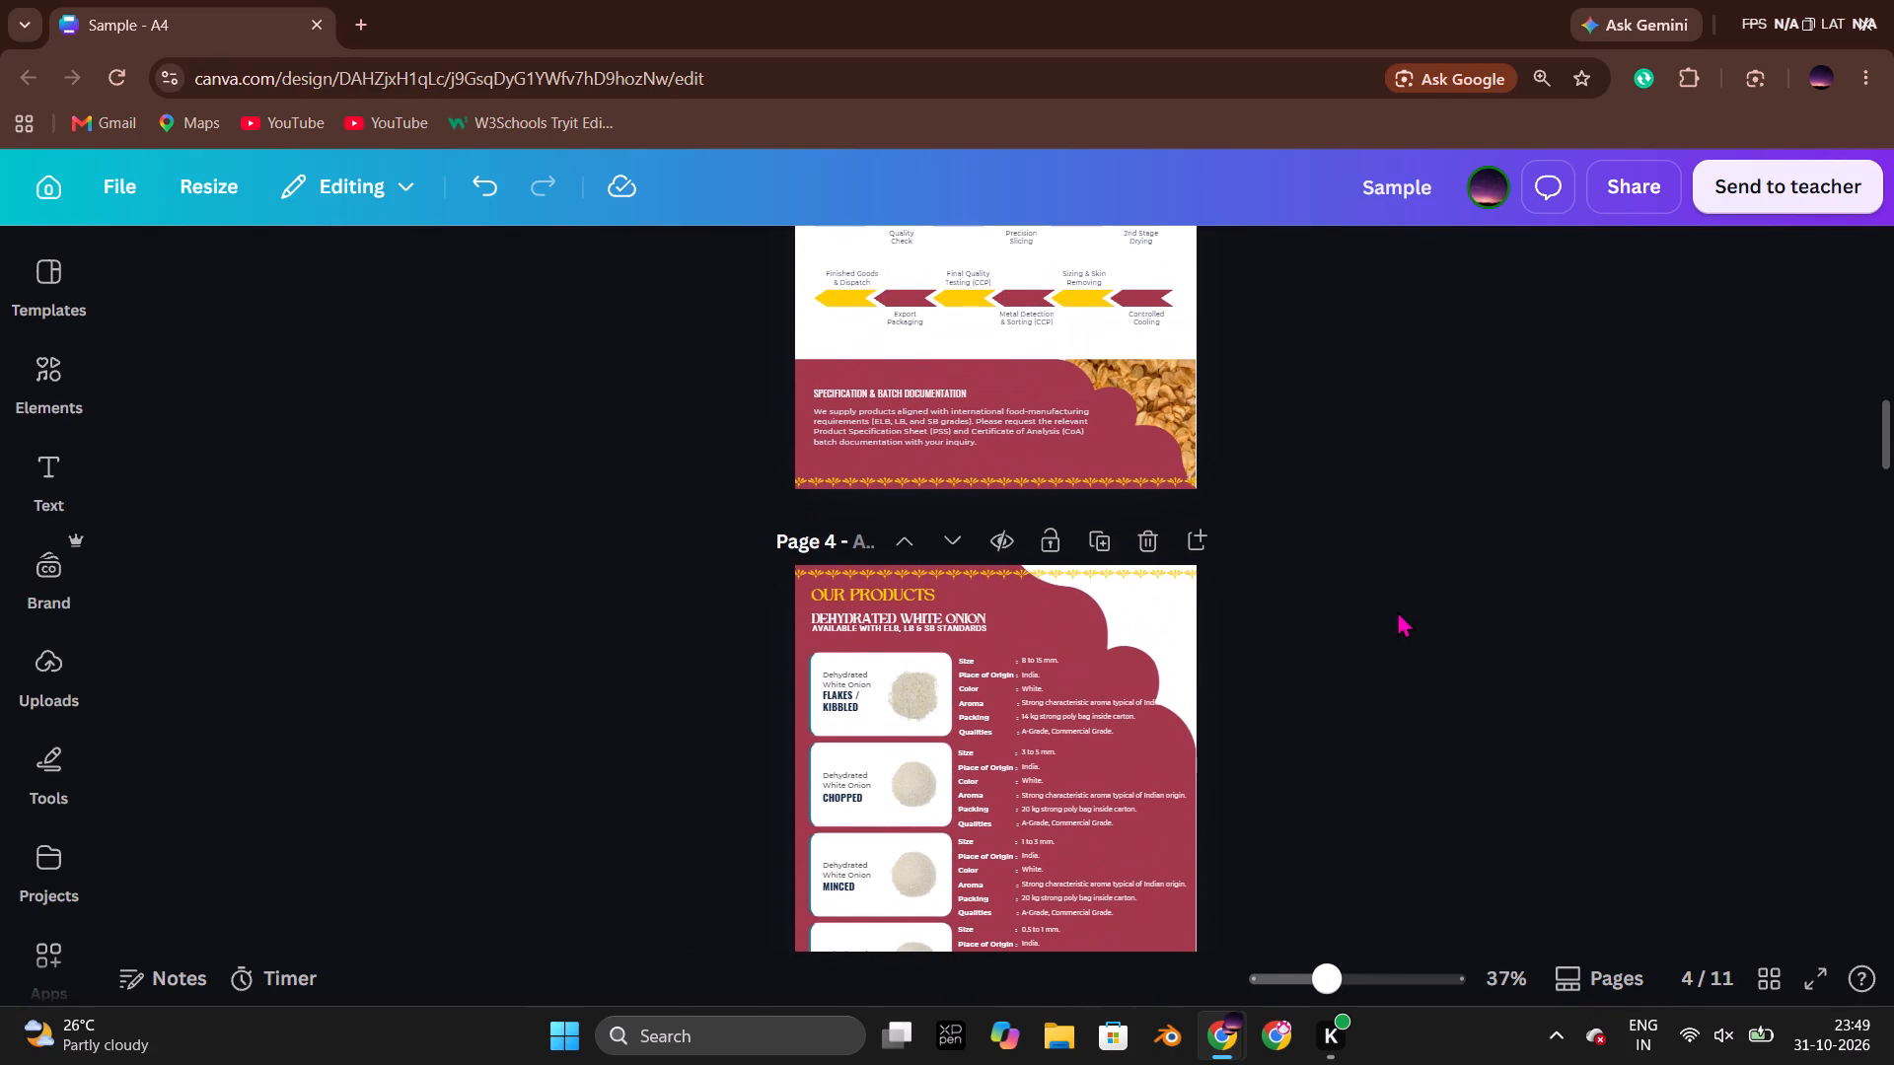
# Add the recently used fried-onion photo to page 4 and move it to the page's upper-right corner.
pyautogui.scroll(3, 1397, 610)
pyautogui.scroll(-4, 1397, 610)
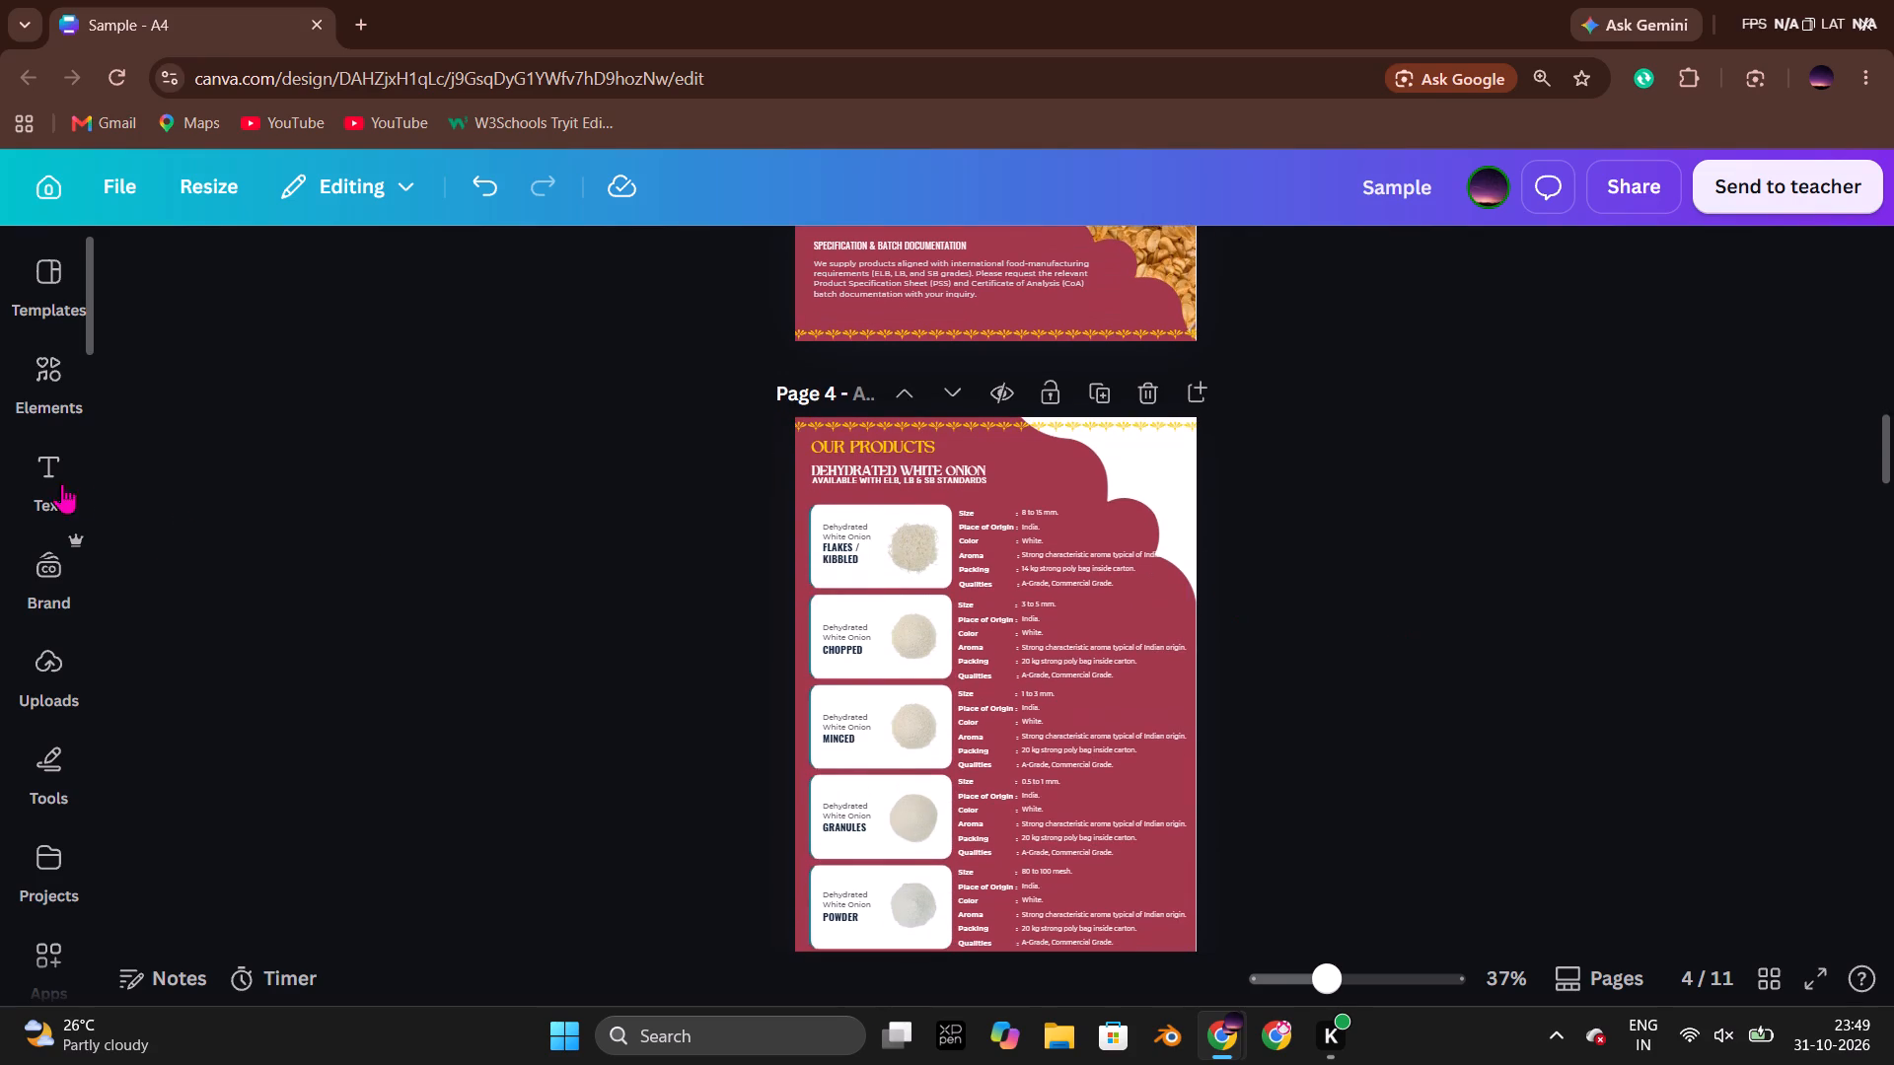
pyautogui.click(57, 657)
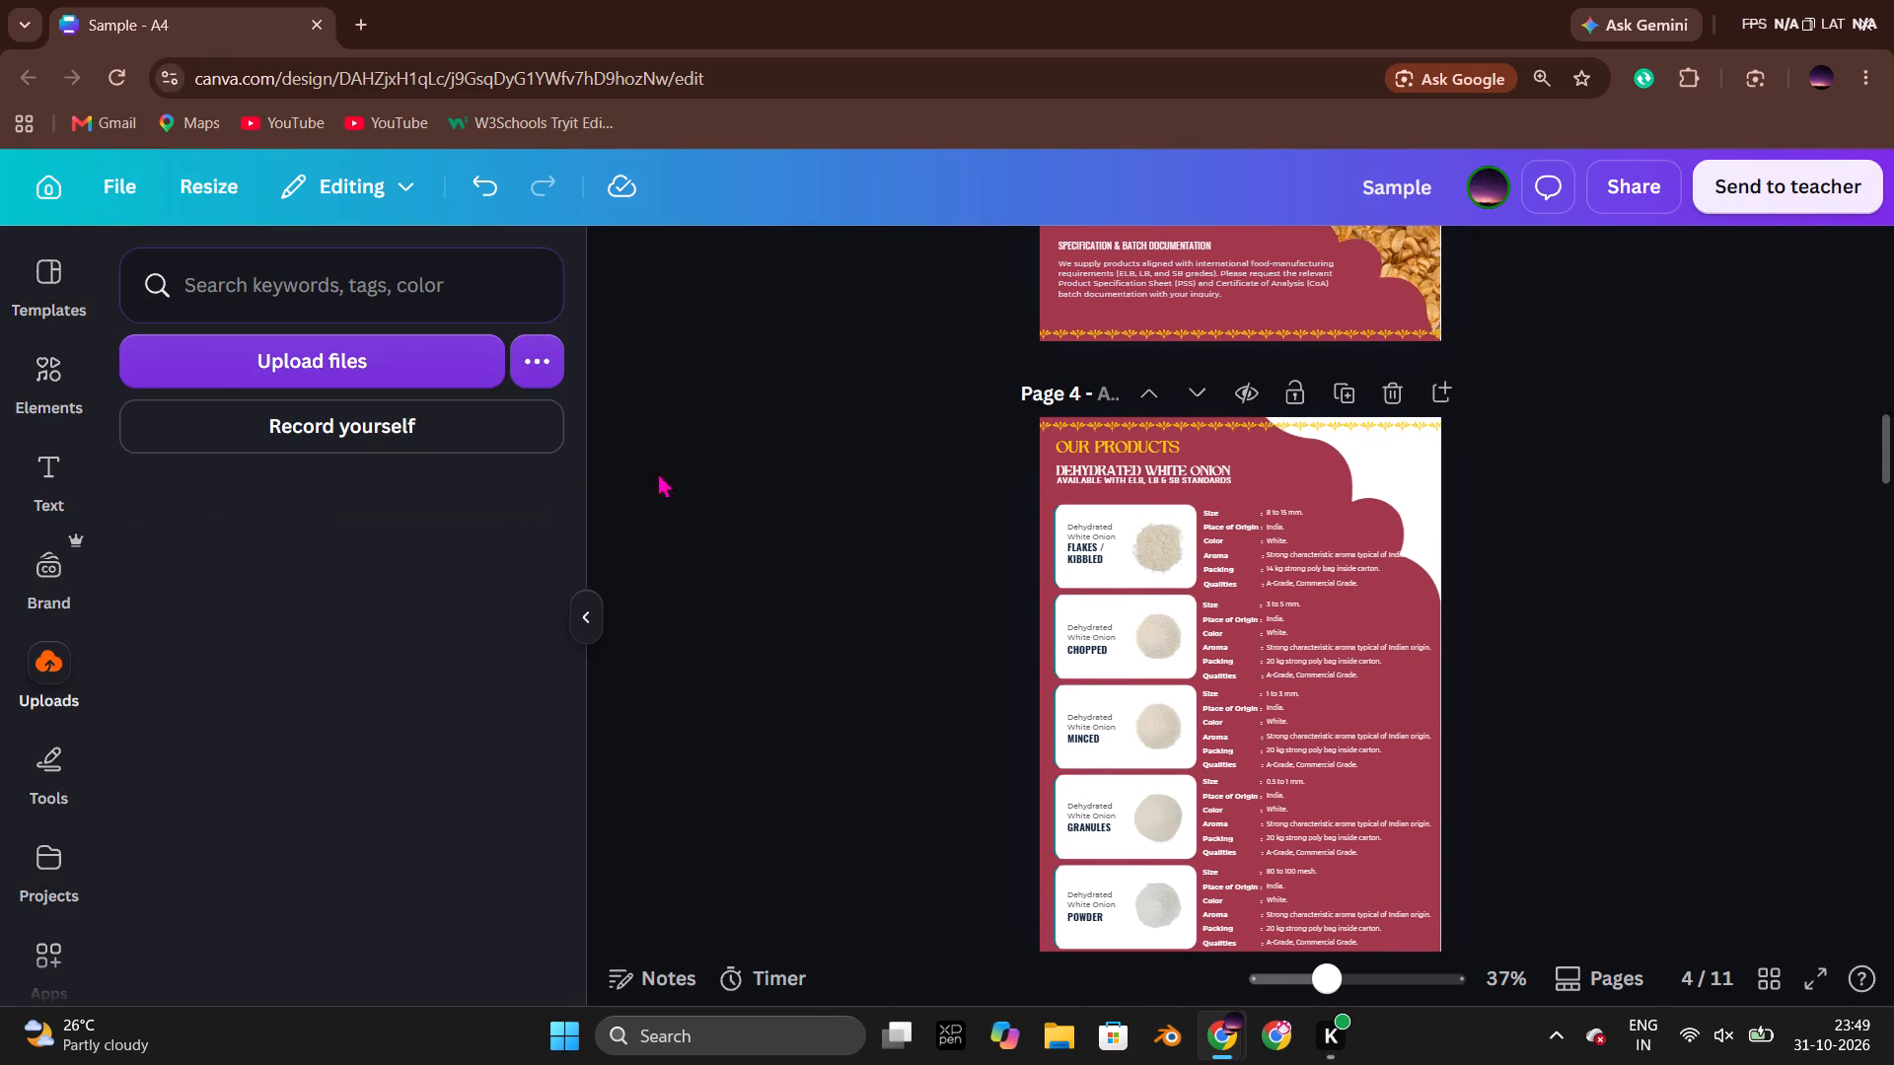
pyautogui.click(42, 362)
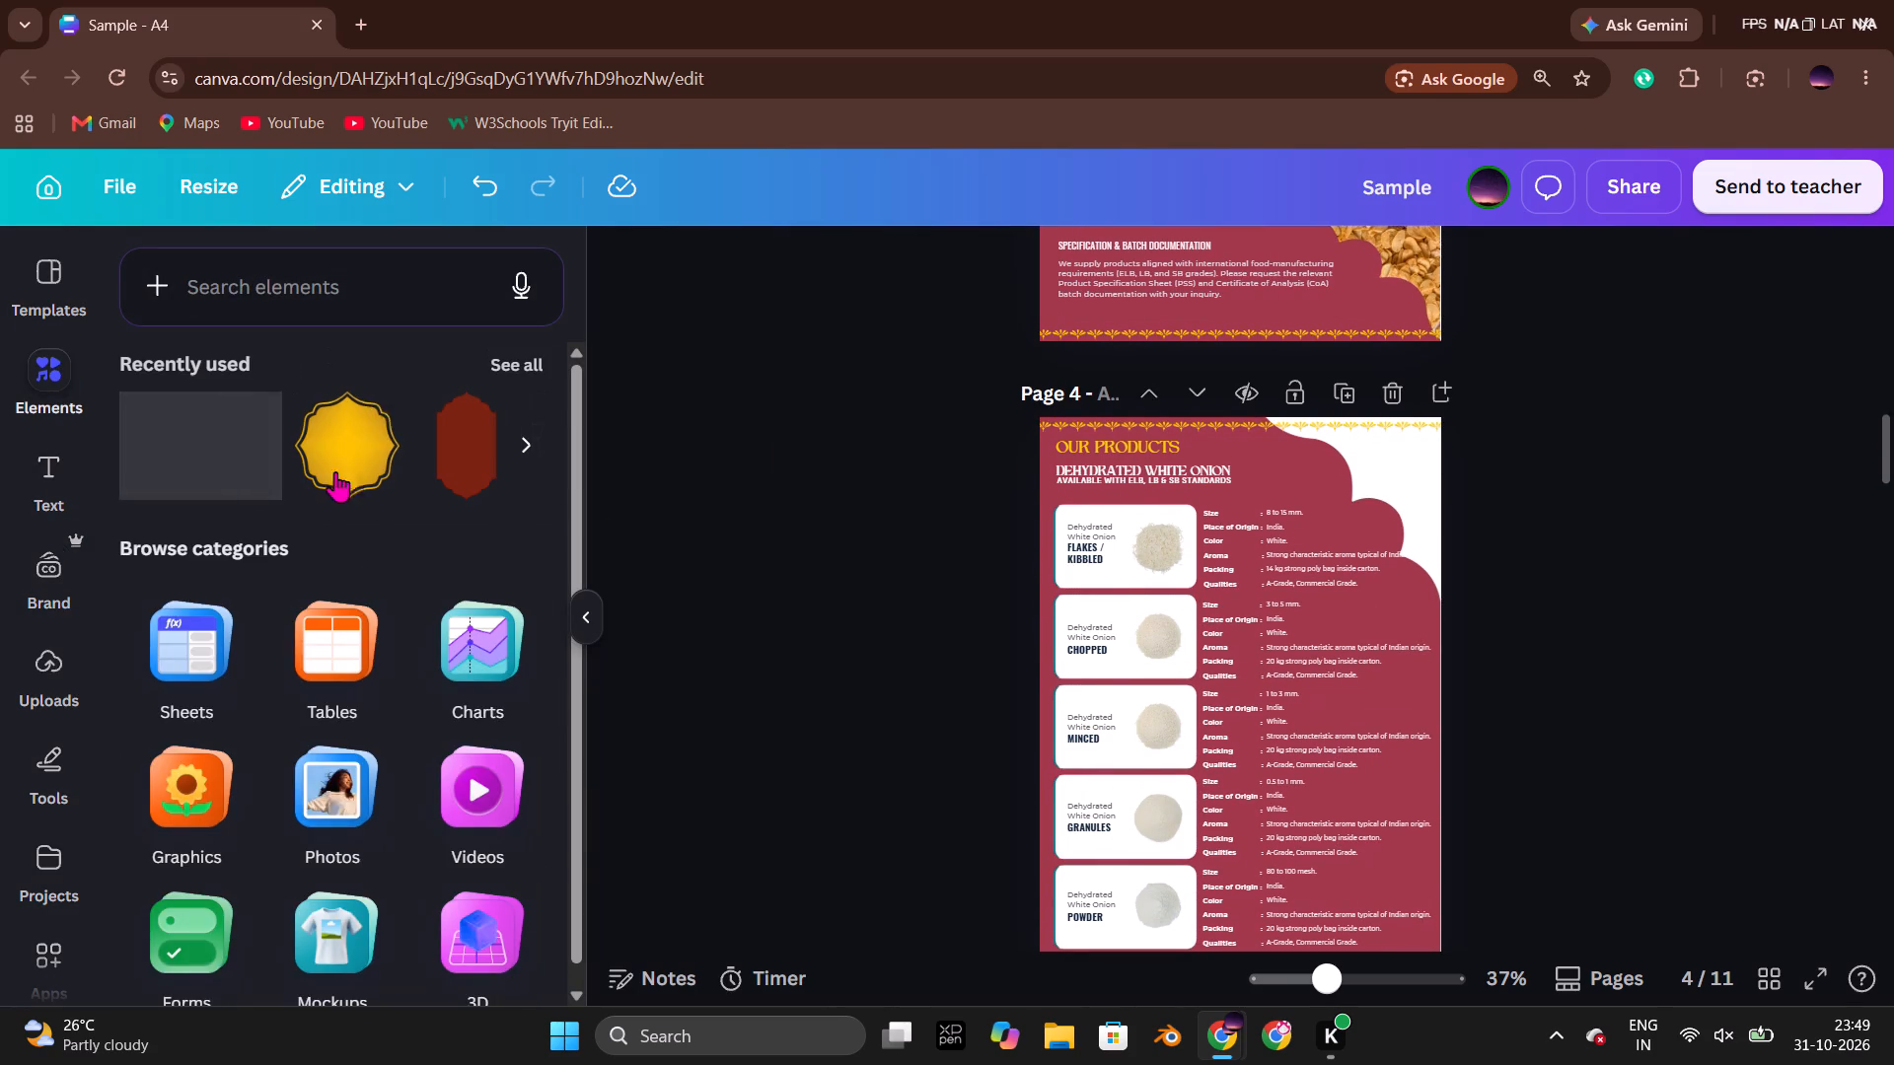
pyautogui.click(514, 370)
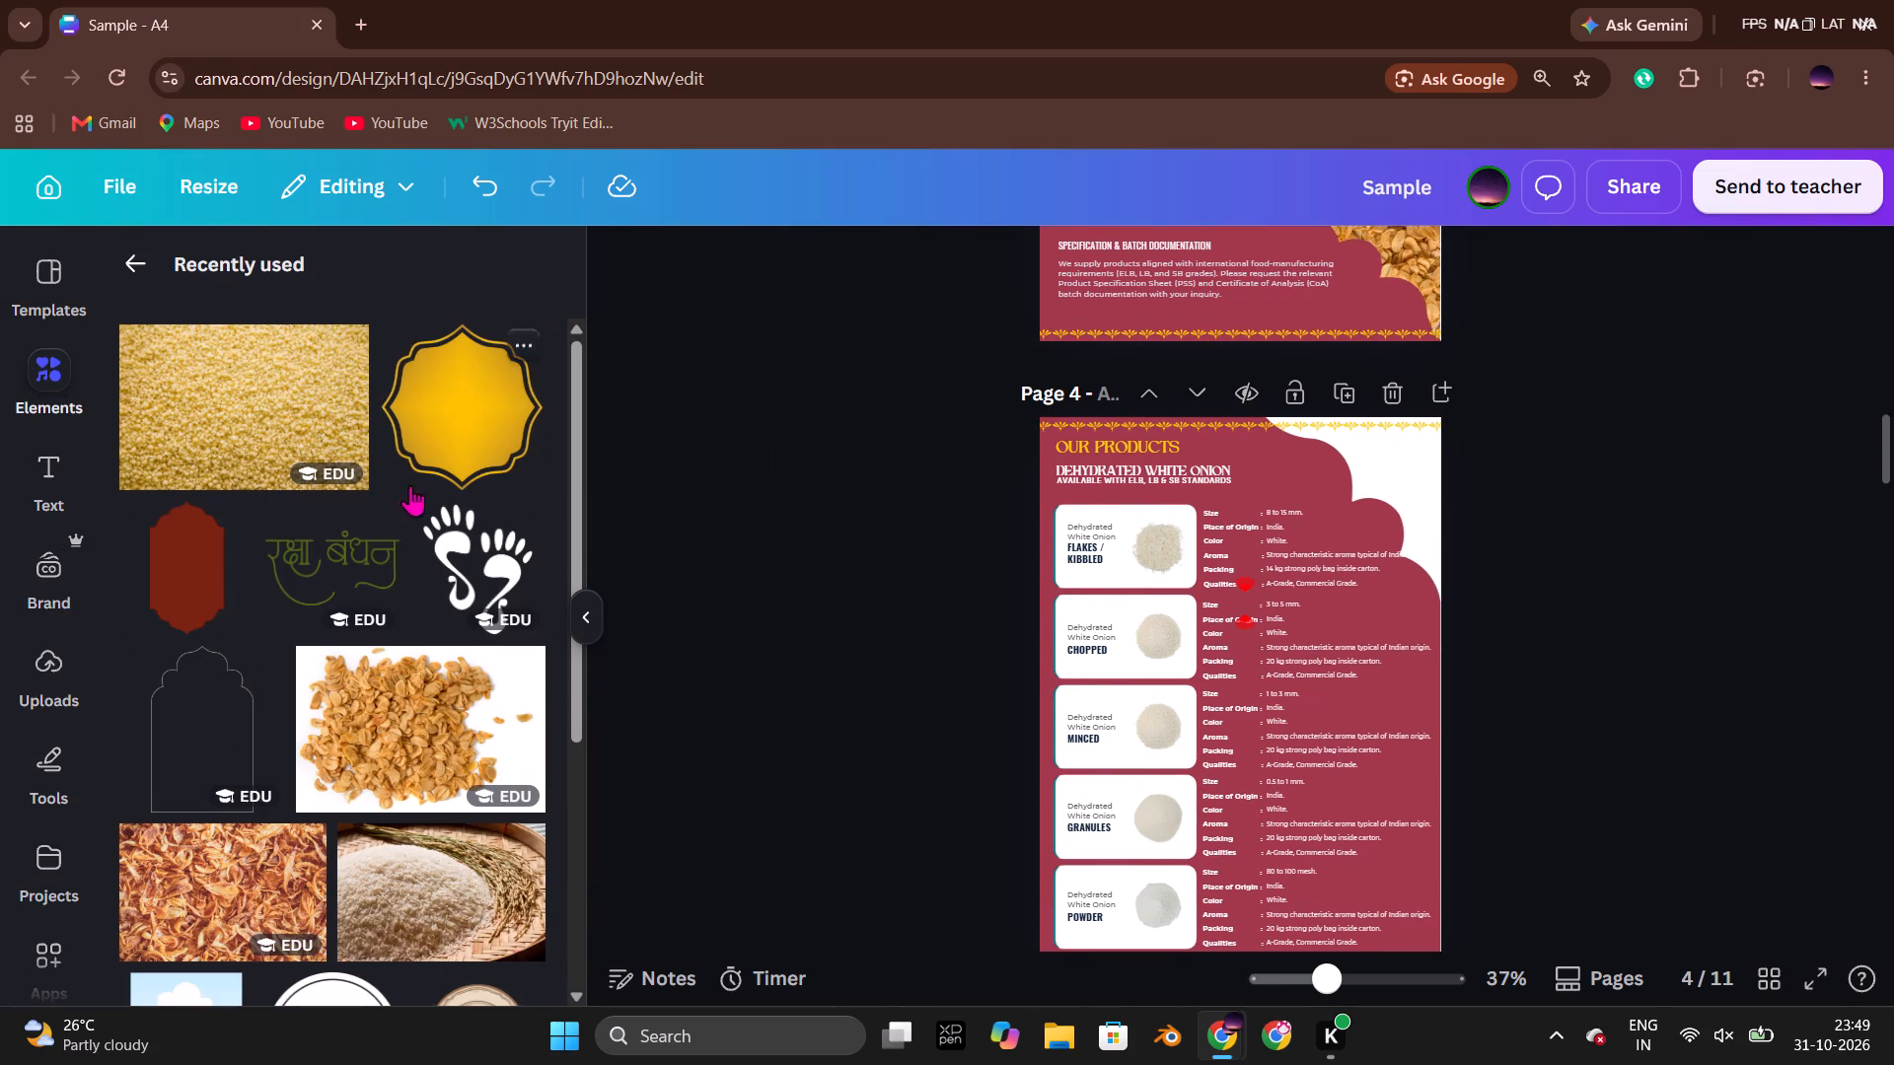
pyautogui.click(242, 889)
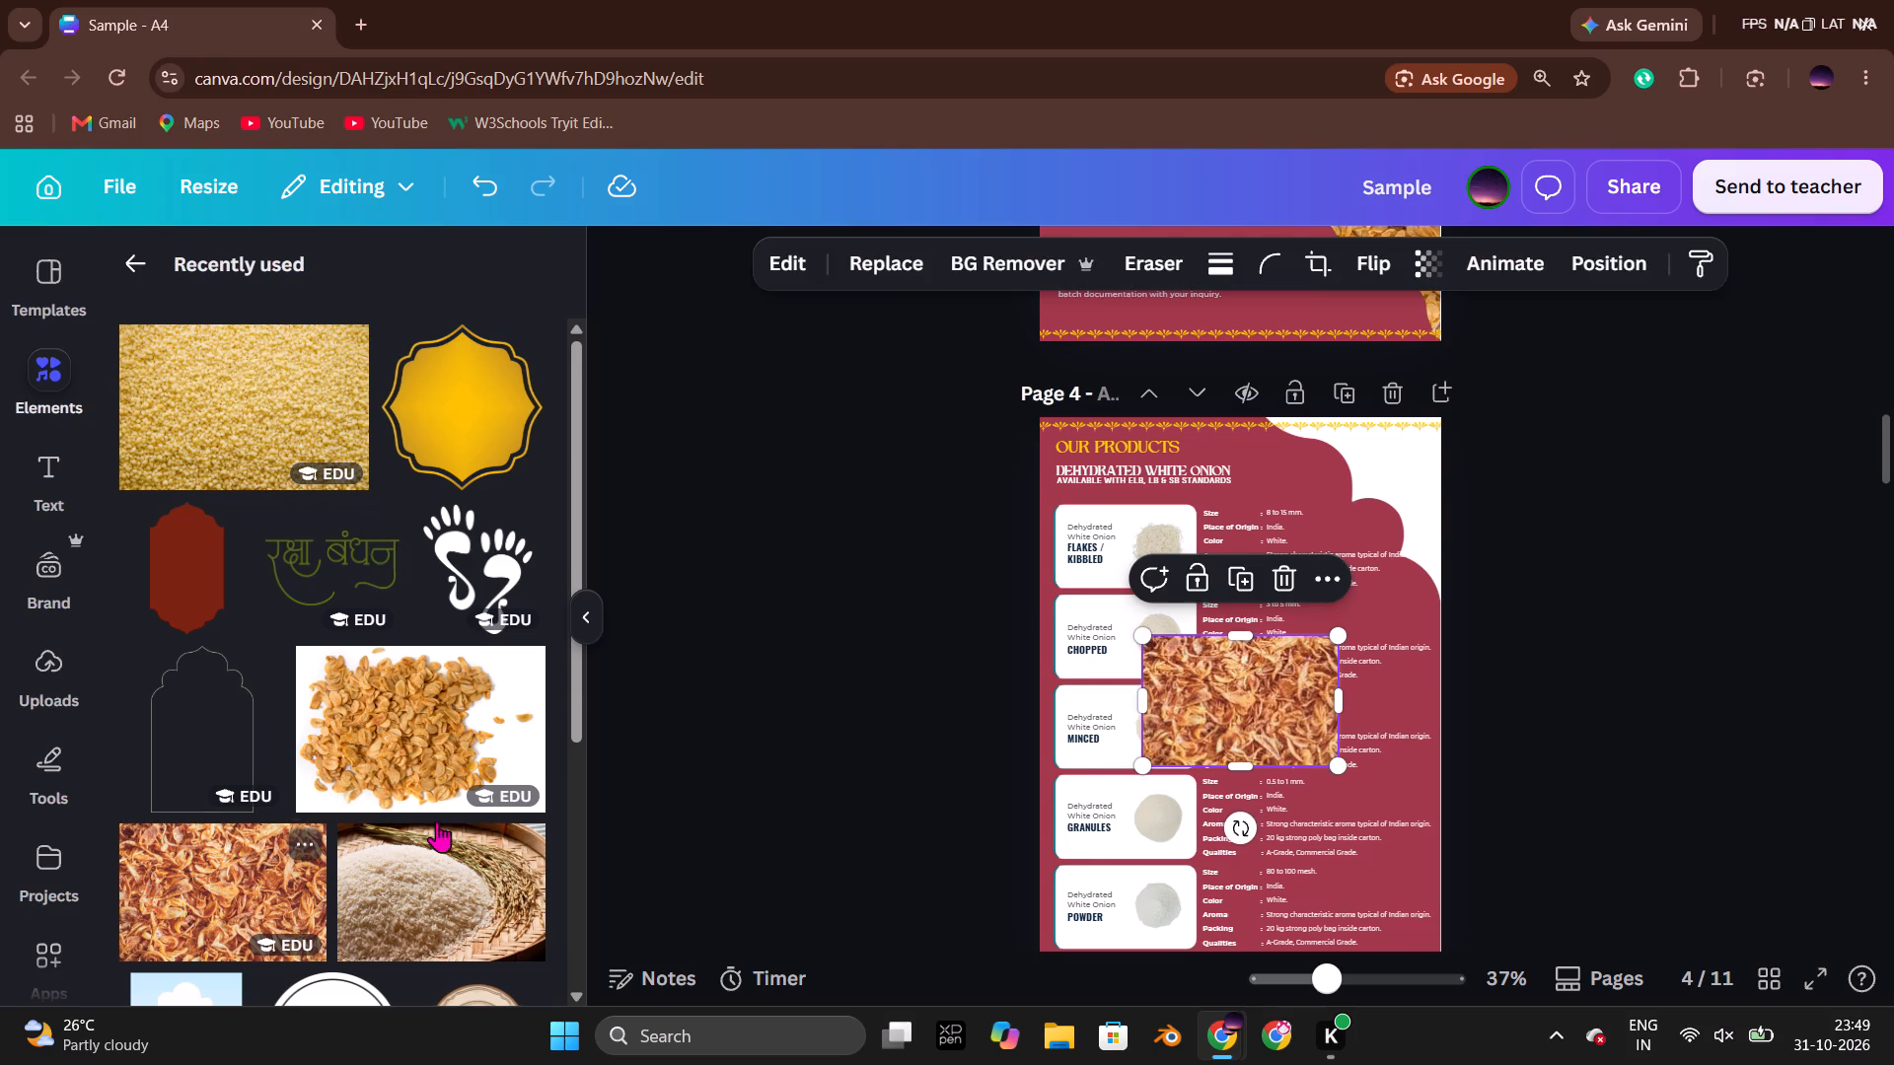
pyautogui.moveTo(1258, 720); pyautogui.dragTo(1373, 594)
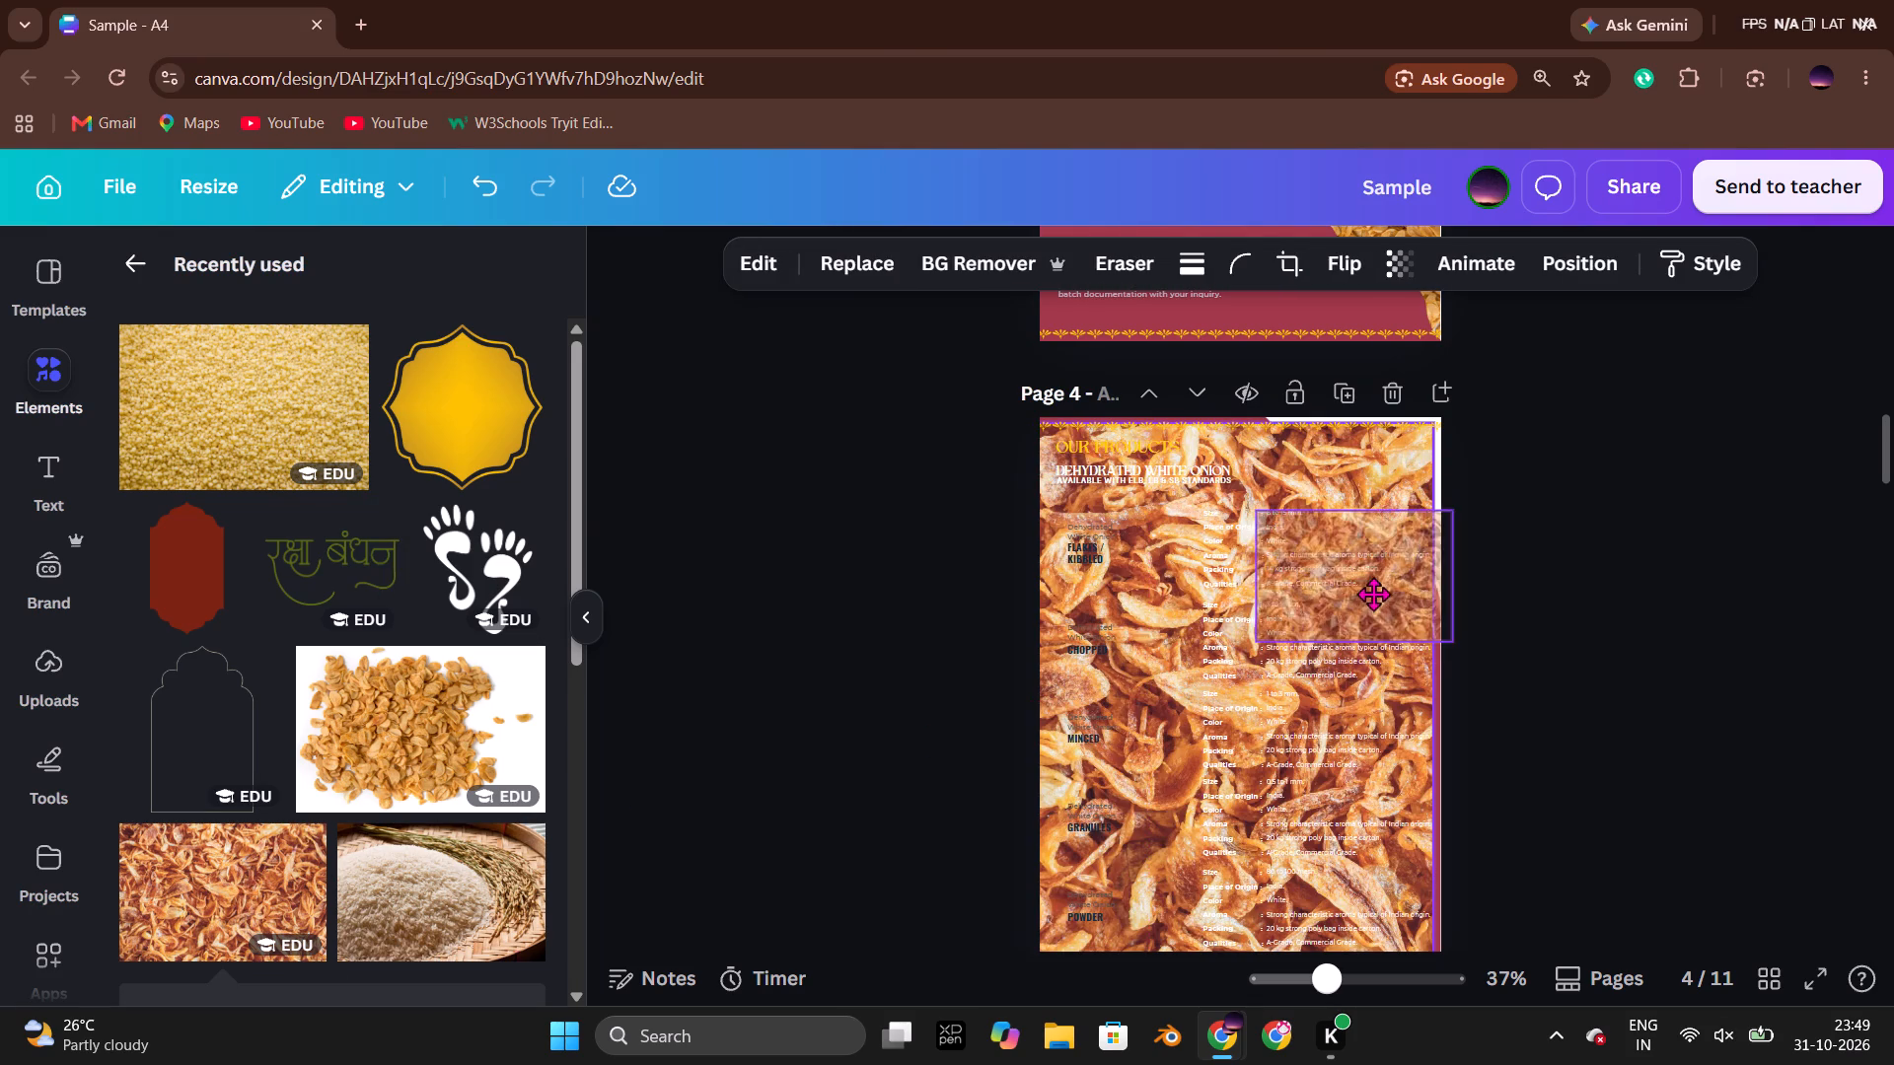
pyautogui.moveTo(1373, 594); pyautogui.dragTo(969, 515)
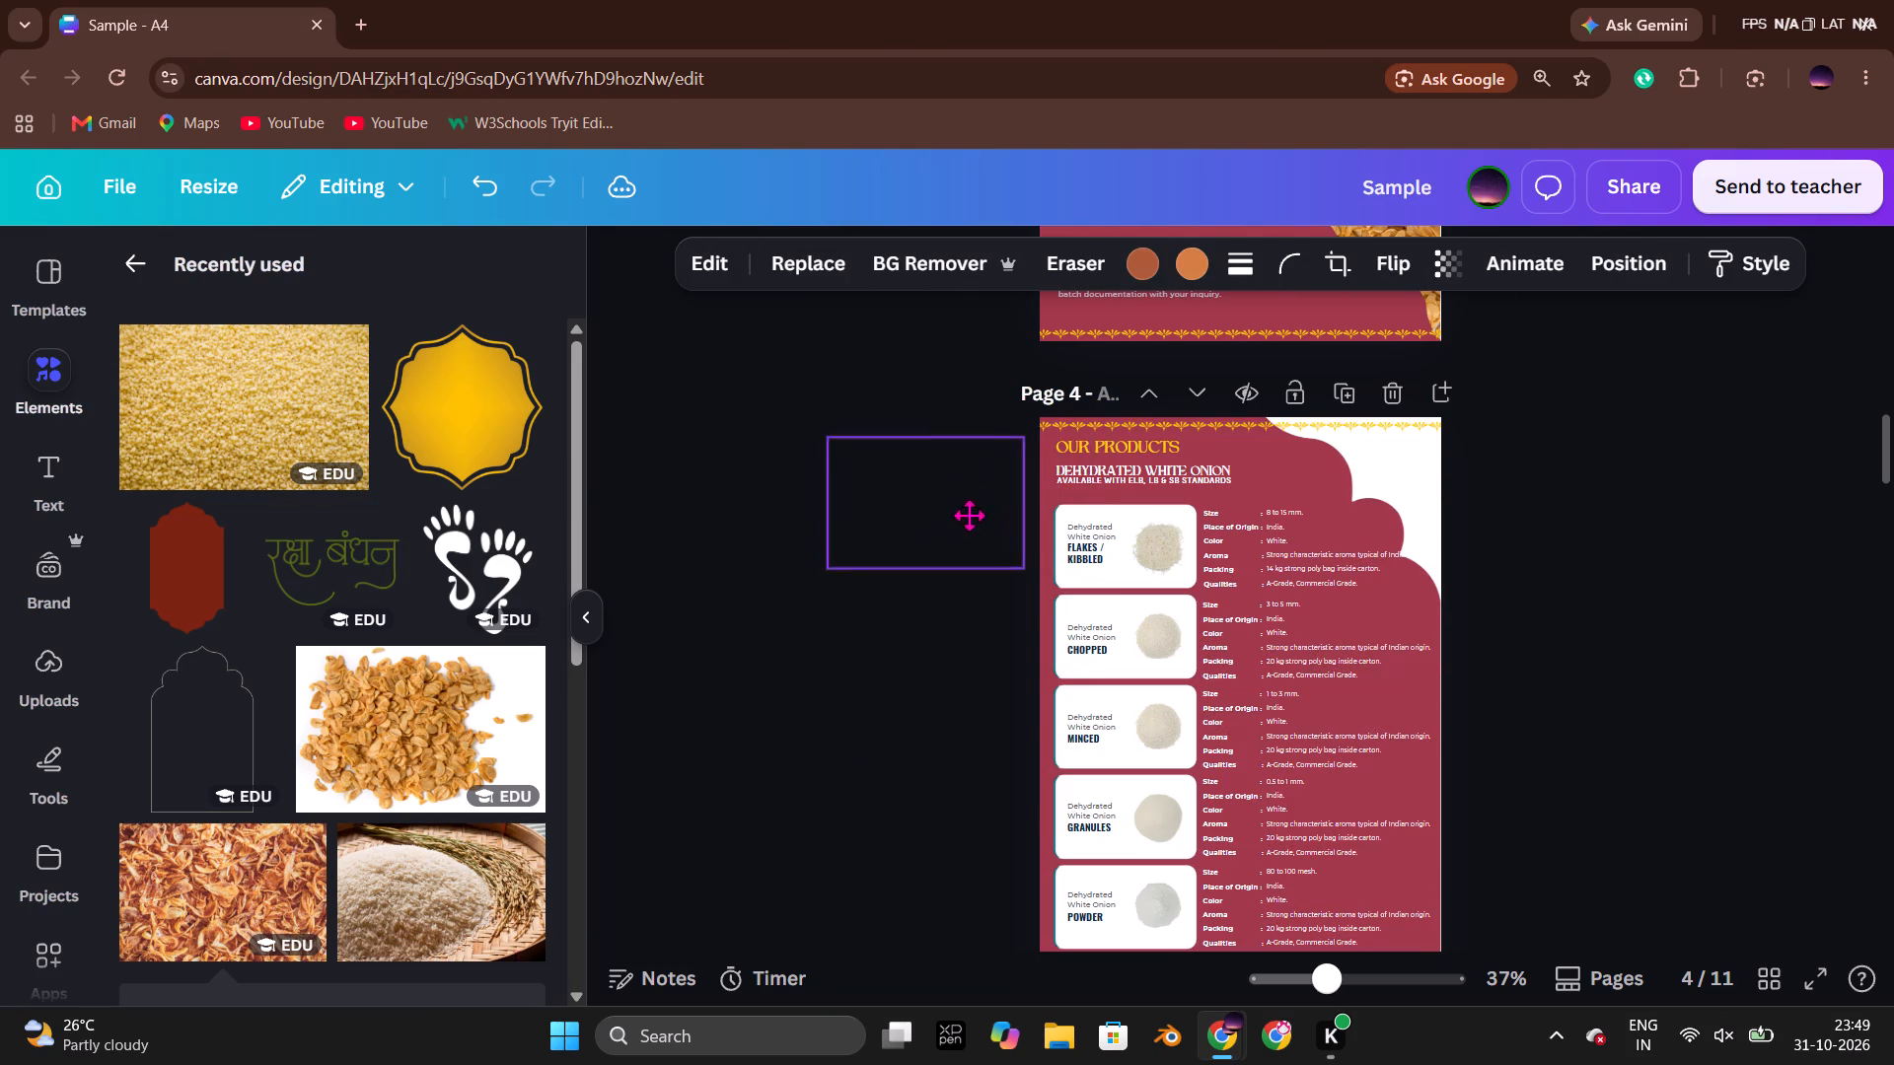
pyautogui.moveTo(969, 515); pyautogui.dragTo(1576, 476)
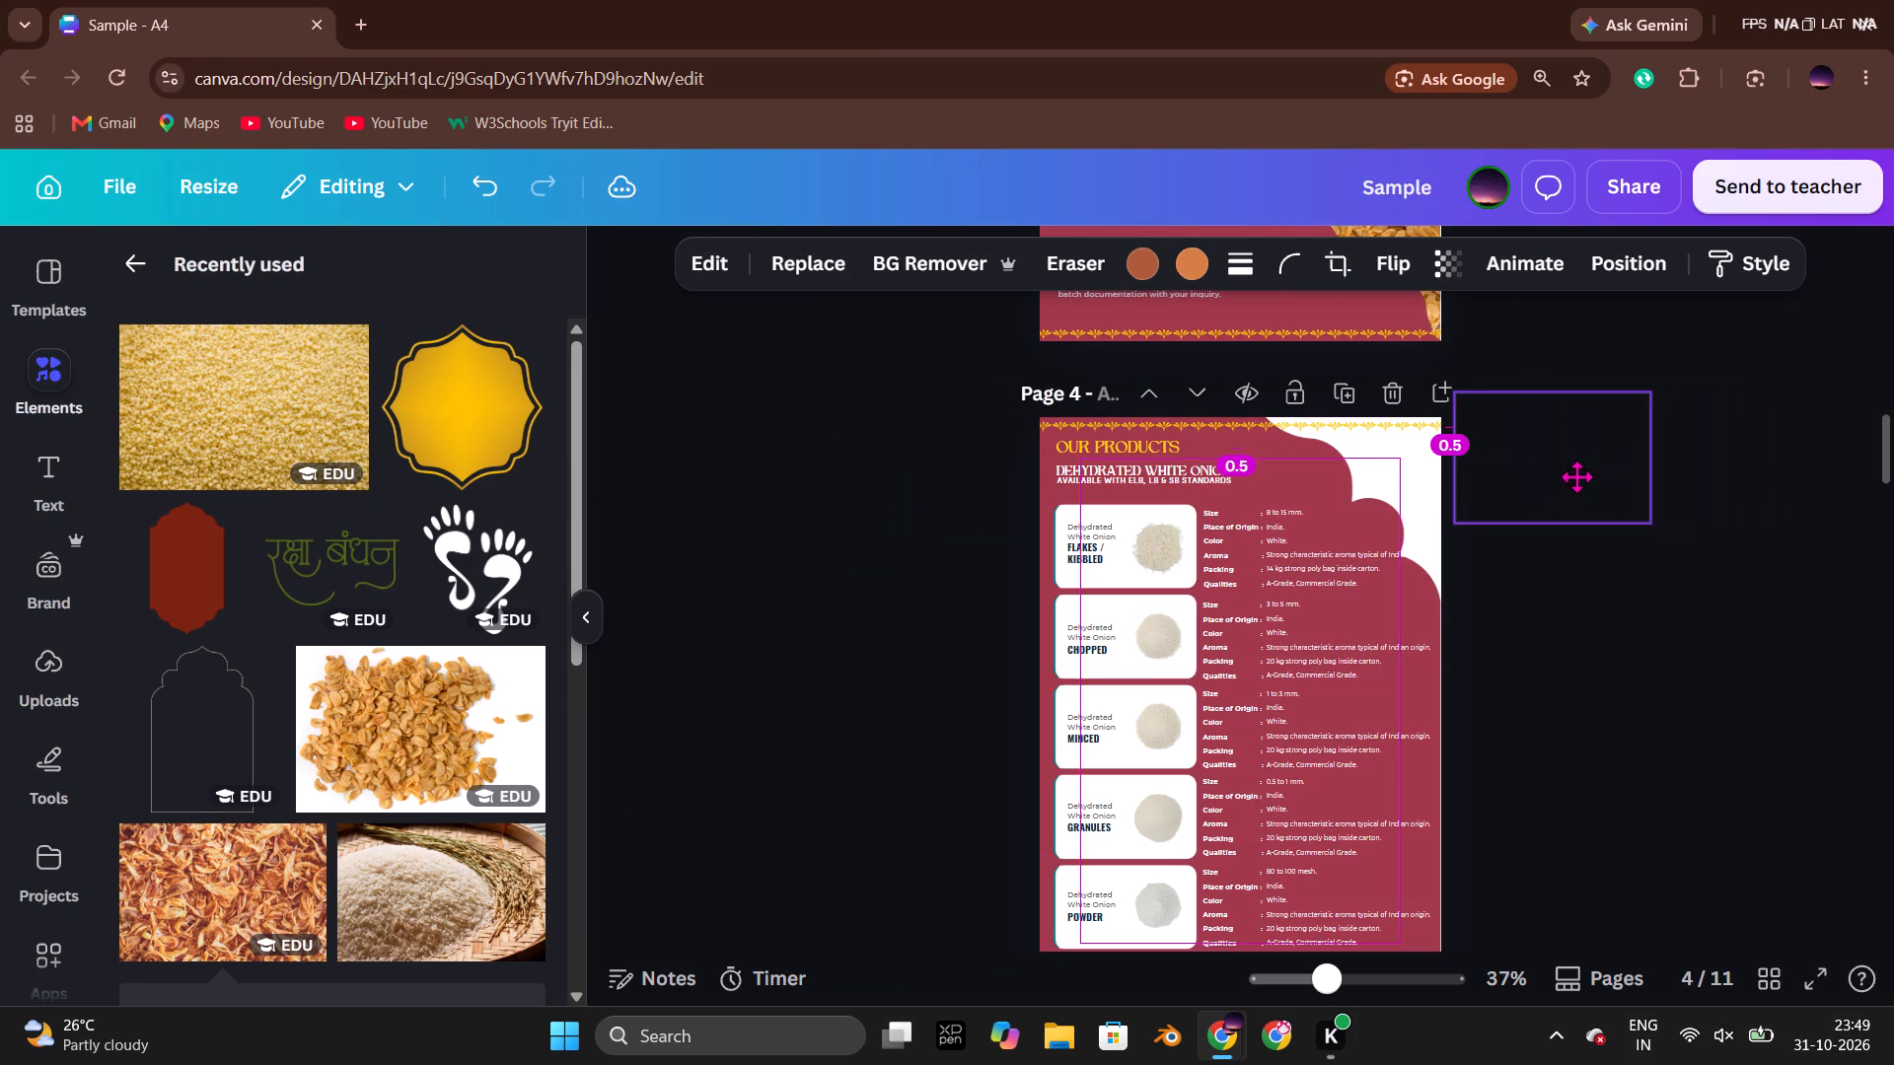
pyautogui.moveTo(1576, 476); pyautogui.dragTo(1530, 485)
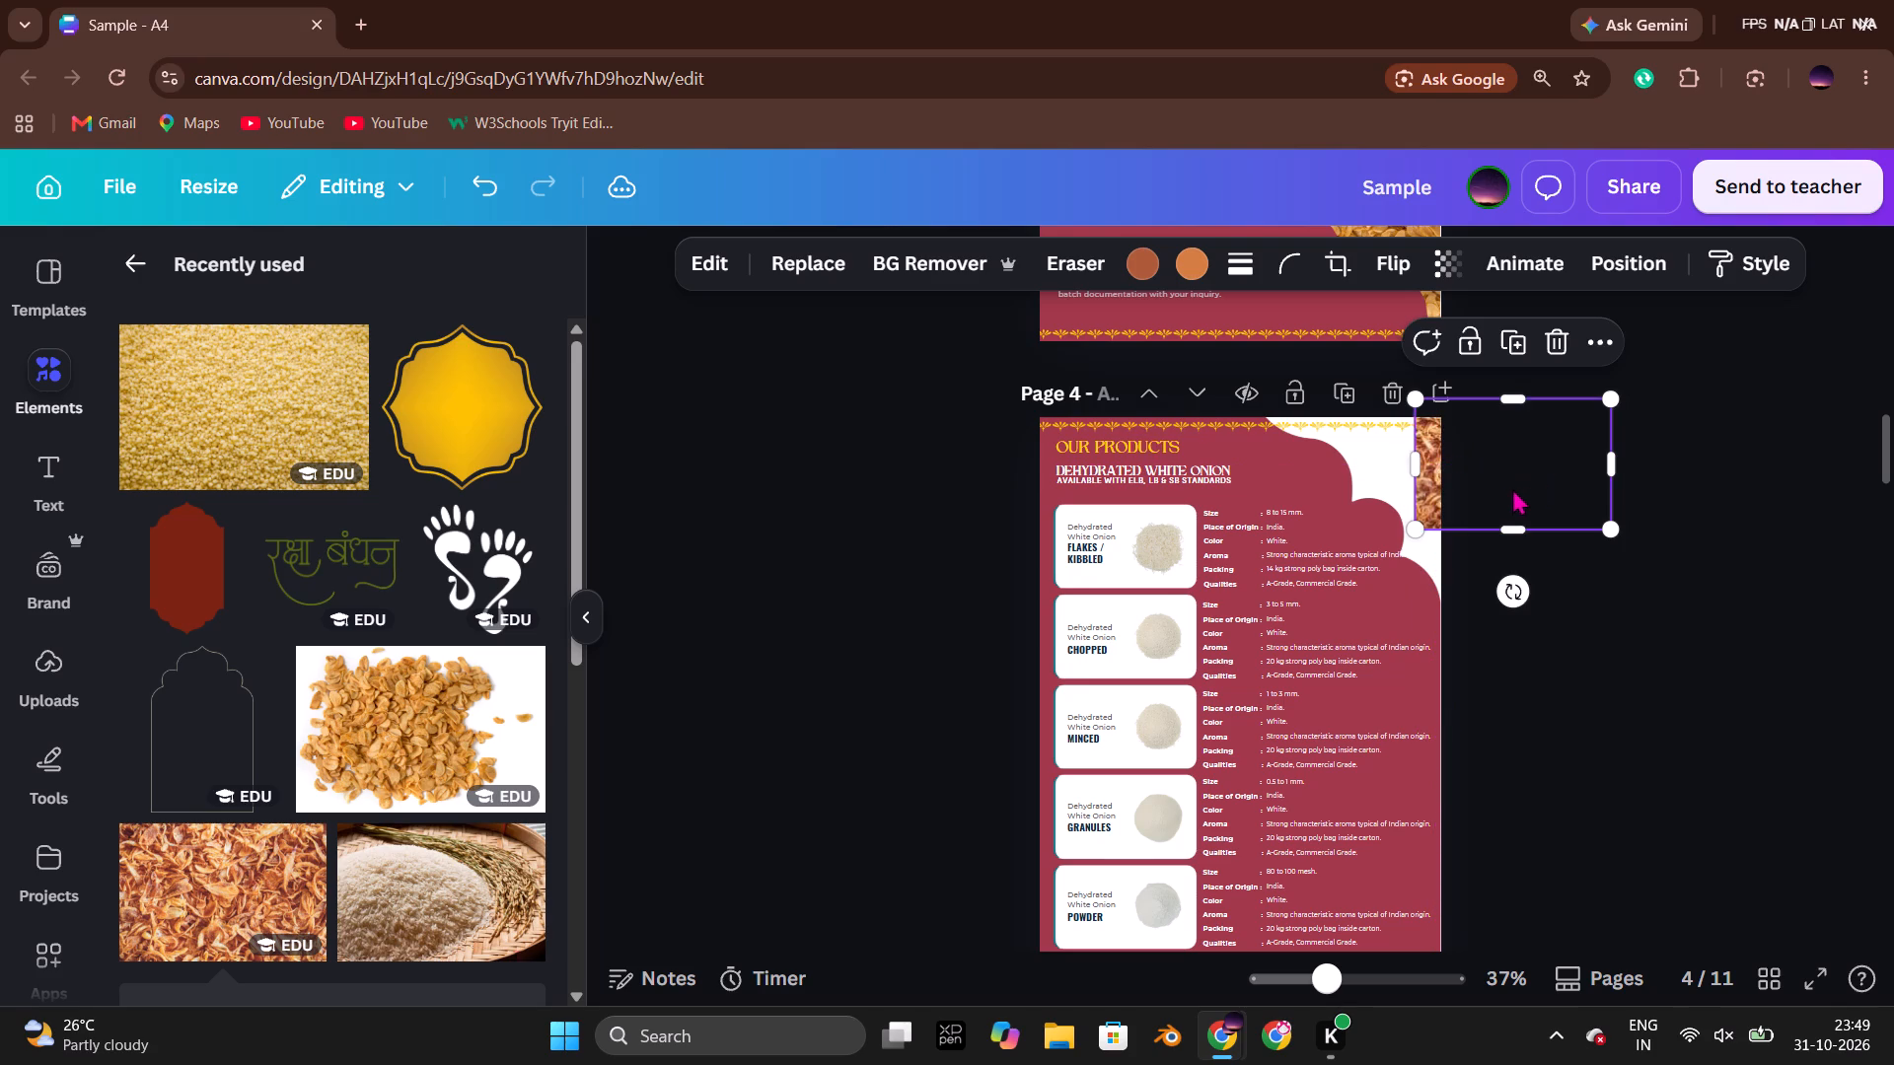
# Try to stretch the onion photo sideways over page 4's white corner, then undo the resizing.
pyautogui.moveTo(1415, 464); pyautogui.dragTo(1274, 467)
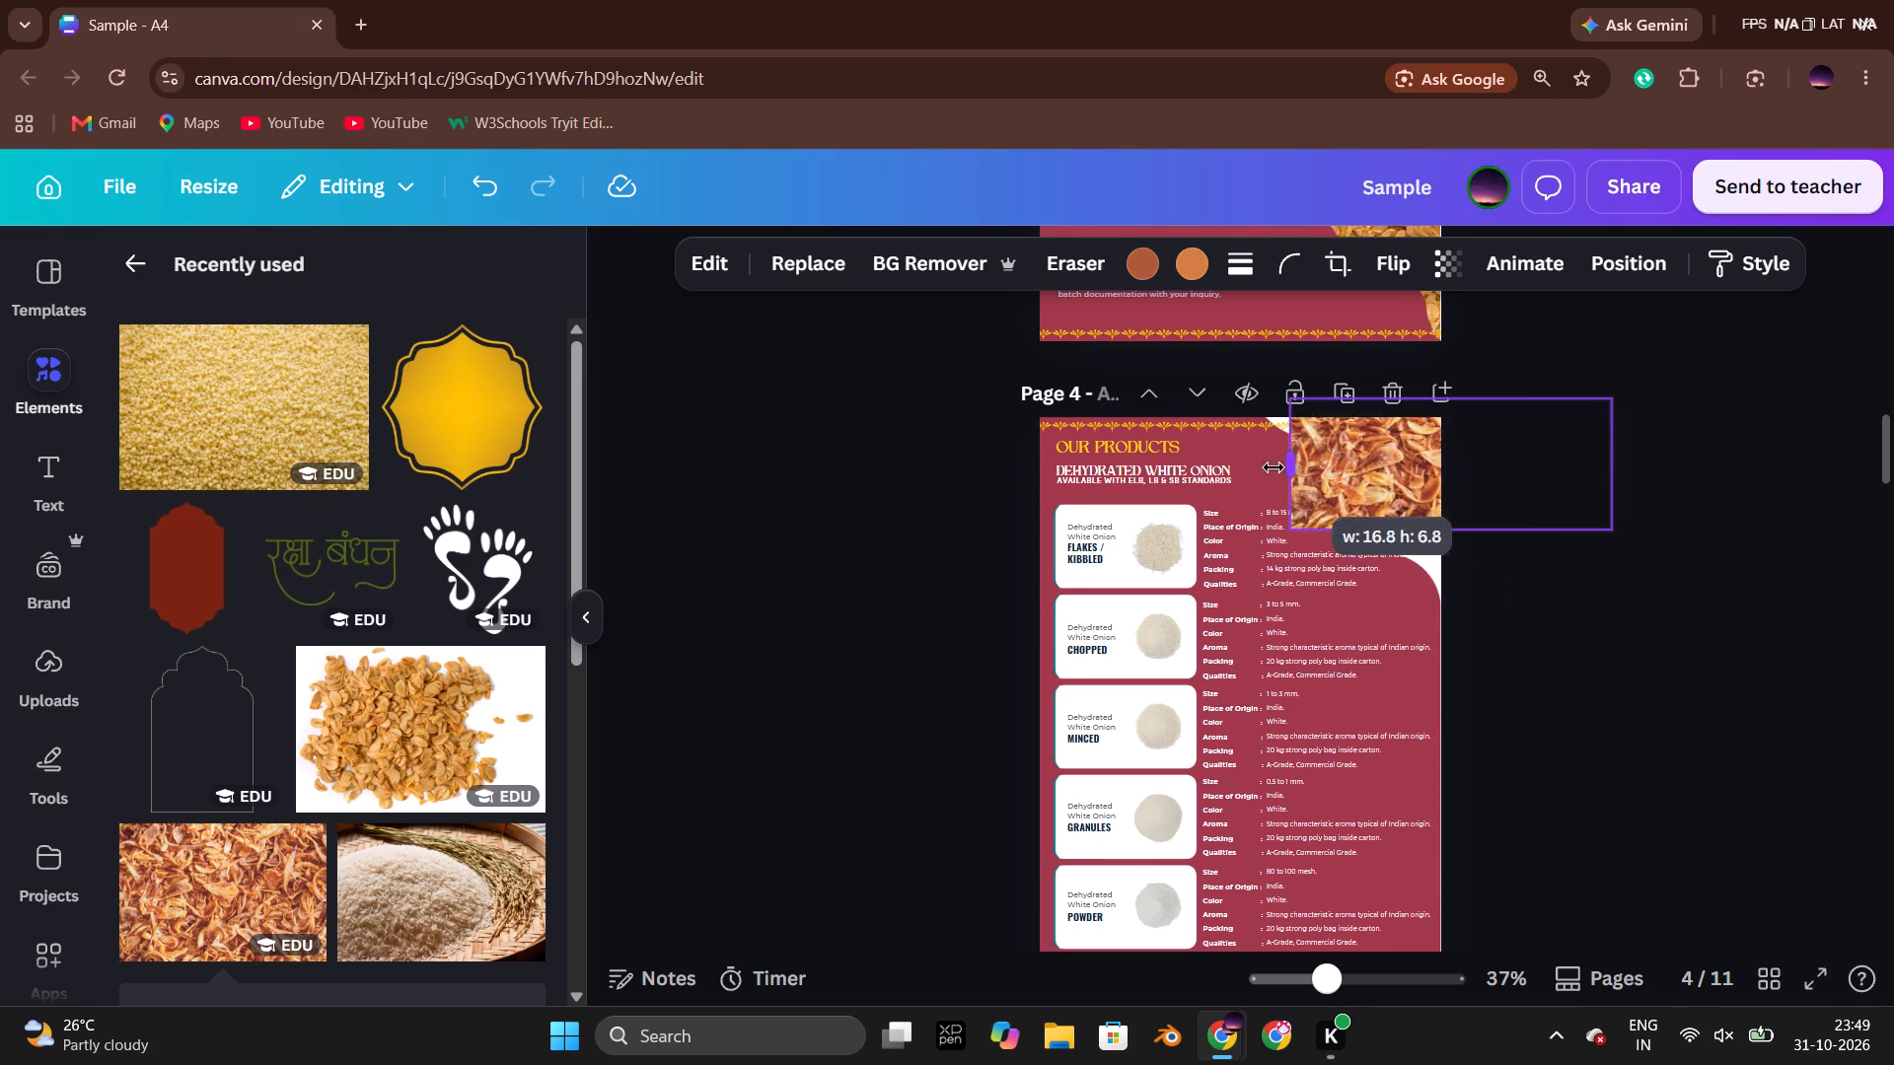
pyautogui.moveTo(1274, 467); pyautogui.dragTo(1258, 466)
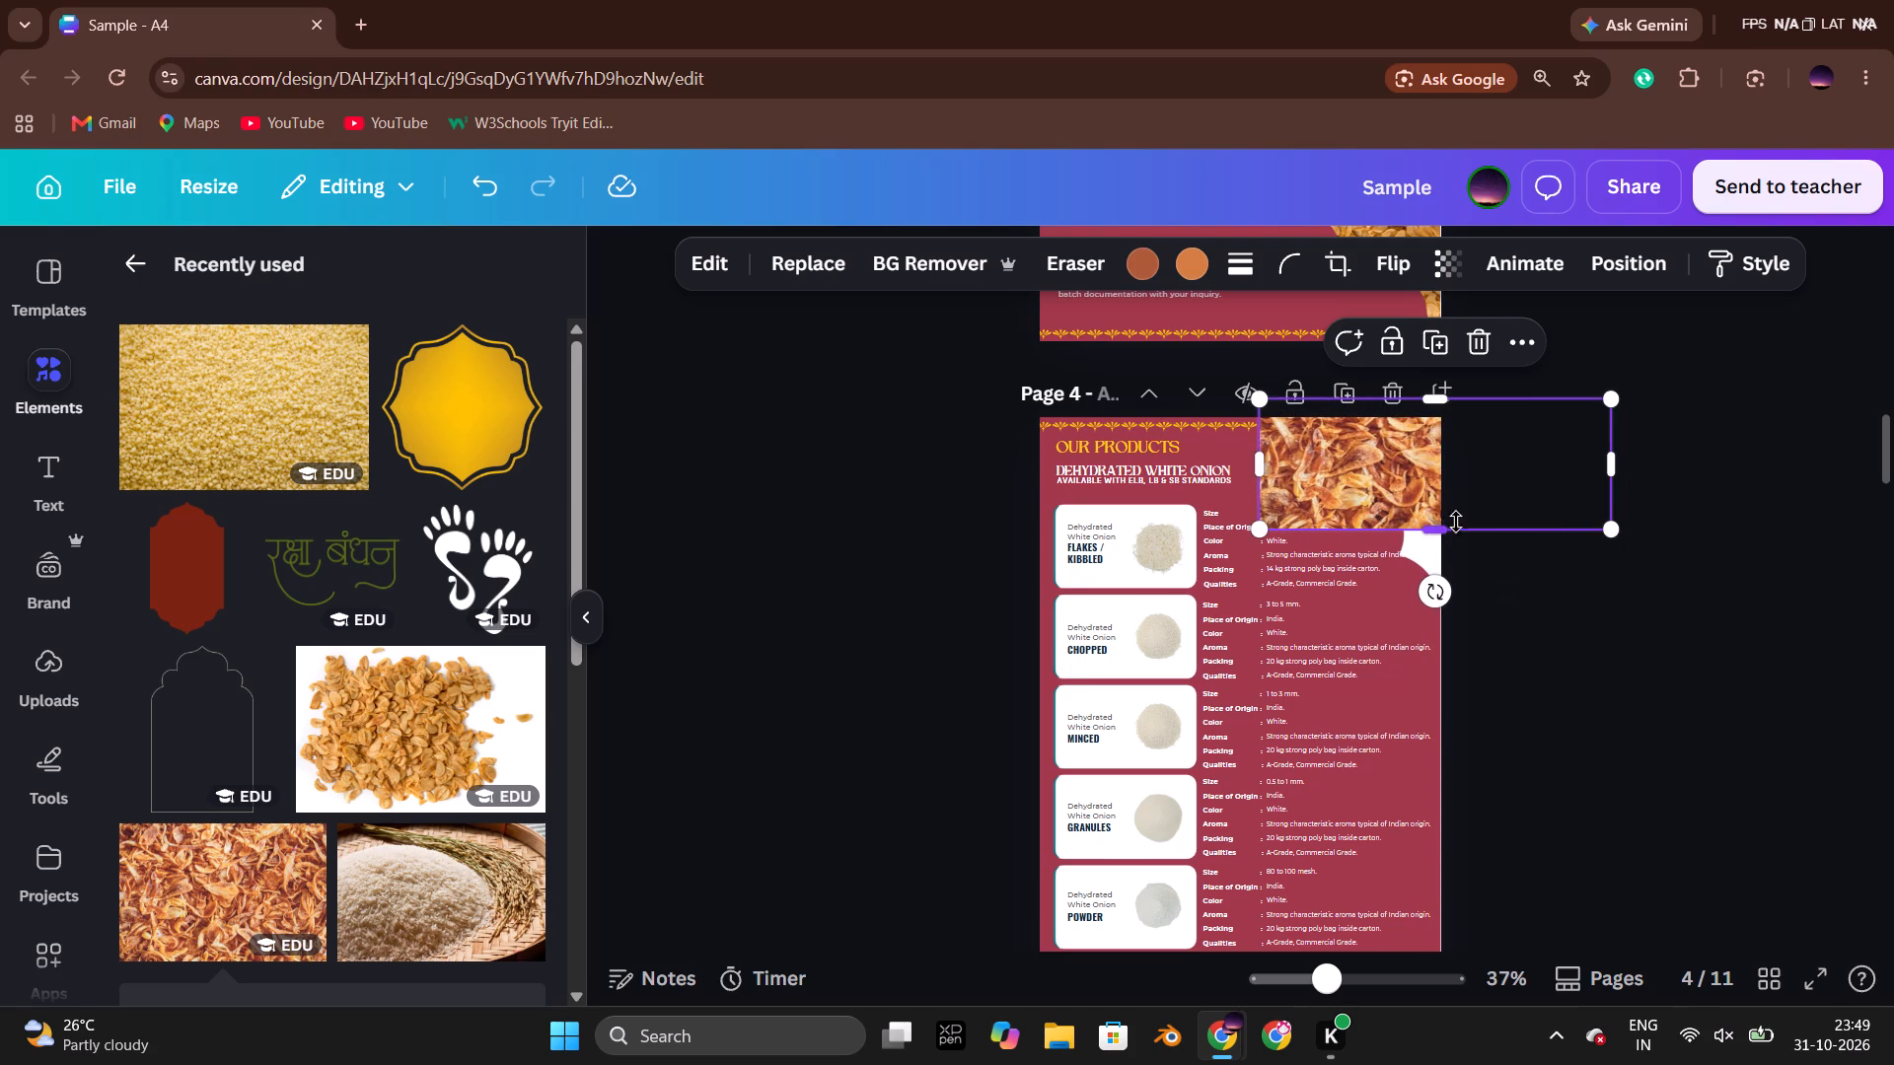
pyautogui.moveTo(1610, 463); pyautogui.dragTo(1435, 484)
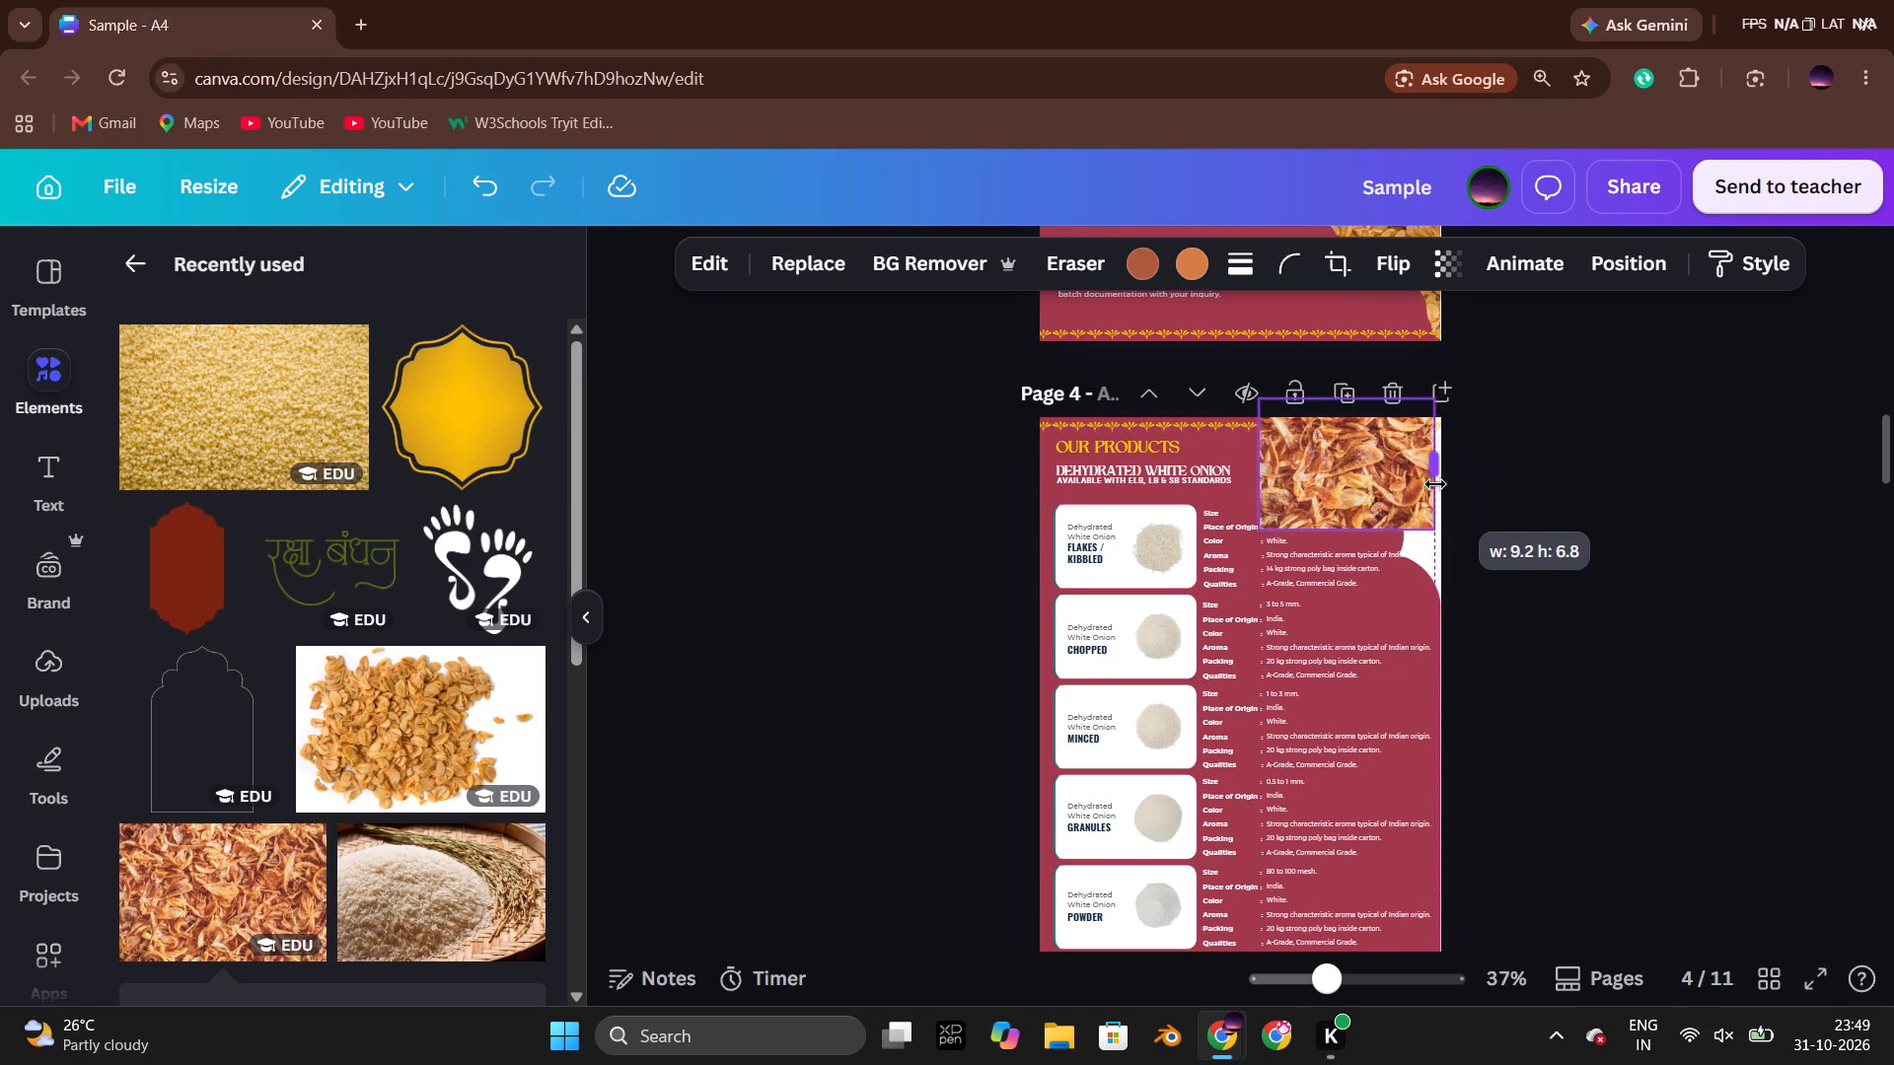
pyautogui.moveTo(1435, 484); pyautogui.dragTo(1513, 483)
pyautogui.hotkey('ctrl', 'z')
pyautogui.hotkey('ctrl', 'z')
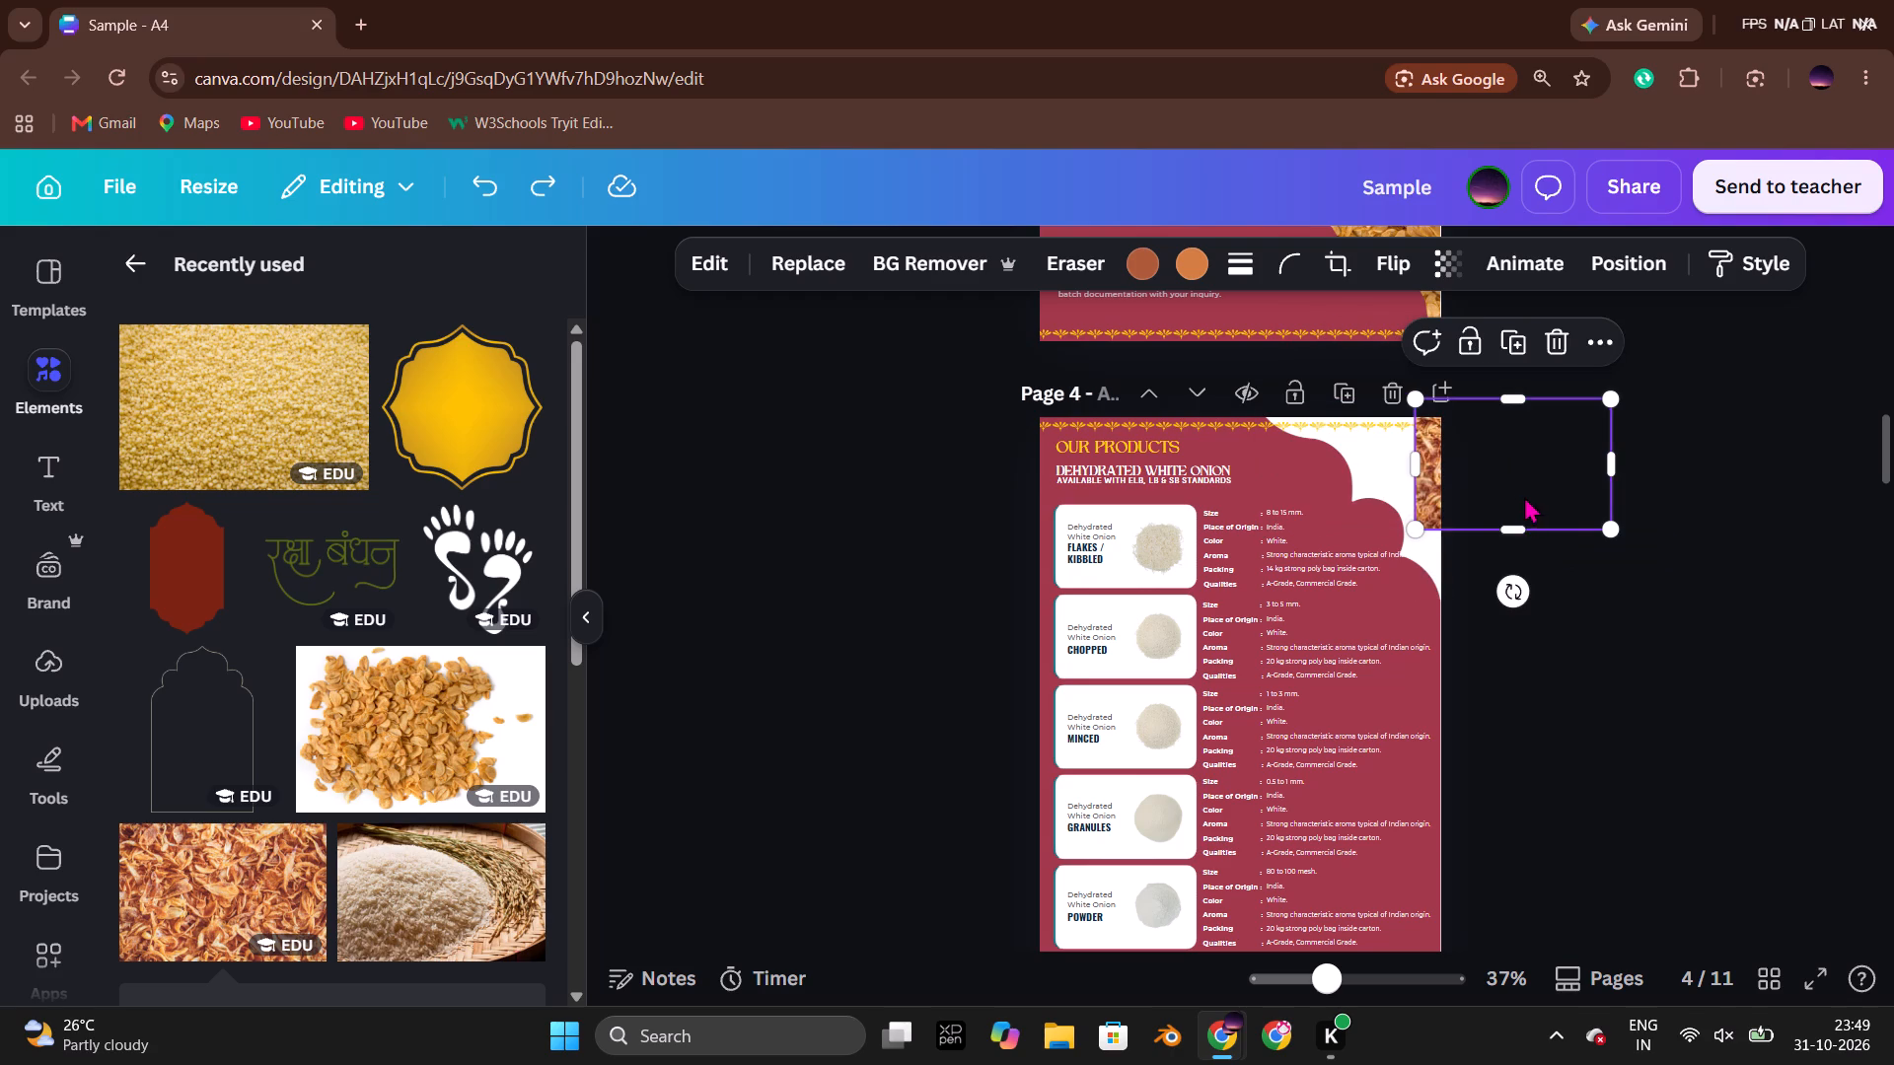
# Rotate the onion photo about -90° and reposition it over the outer edge of page 4's upper-right corner.
pyautogui.moveTo(1524, 496); pyautogui.dragTo(1399, 504)
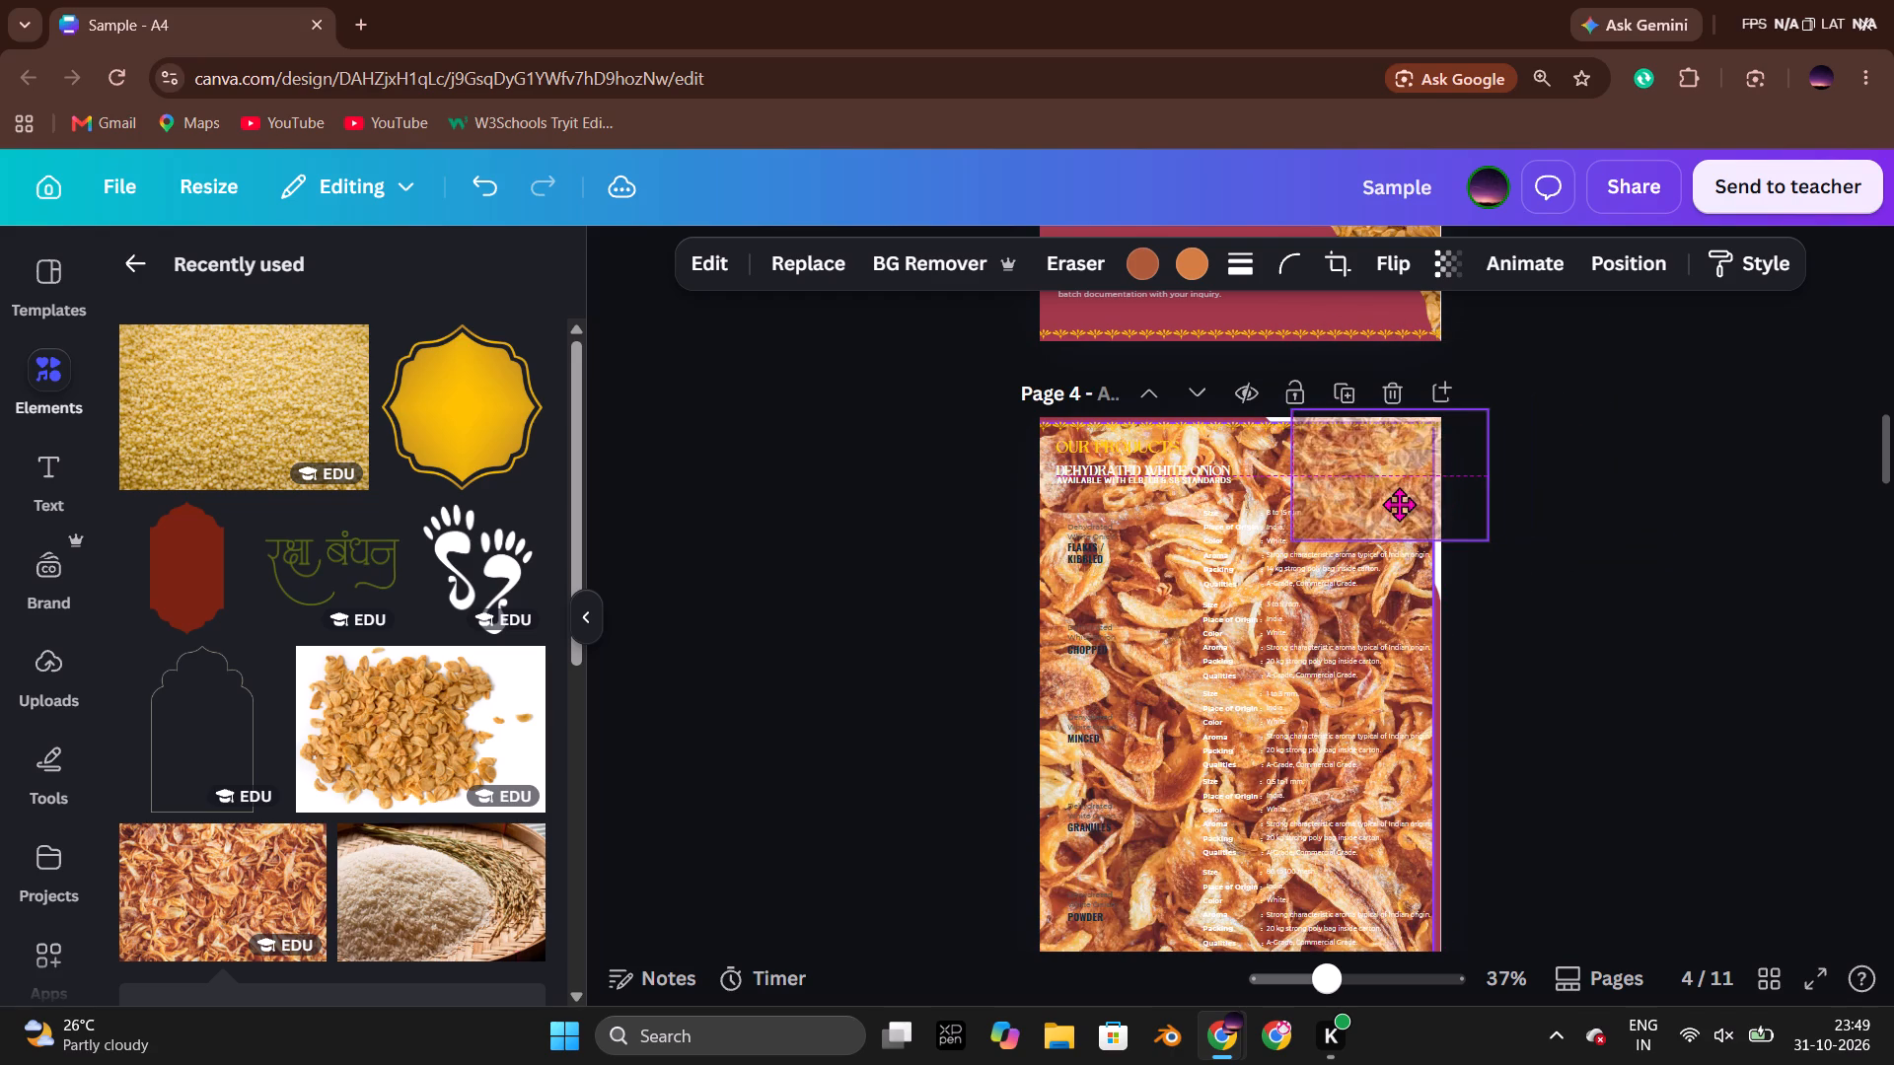
pyautogui.moveTo(1399, 504); pyautogui.dragTo(1442, 498)
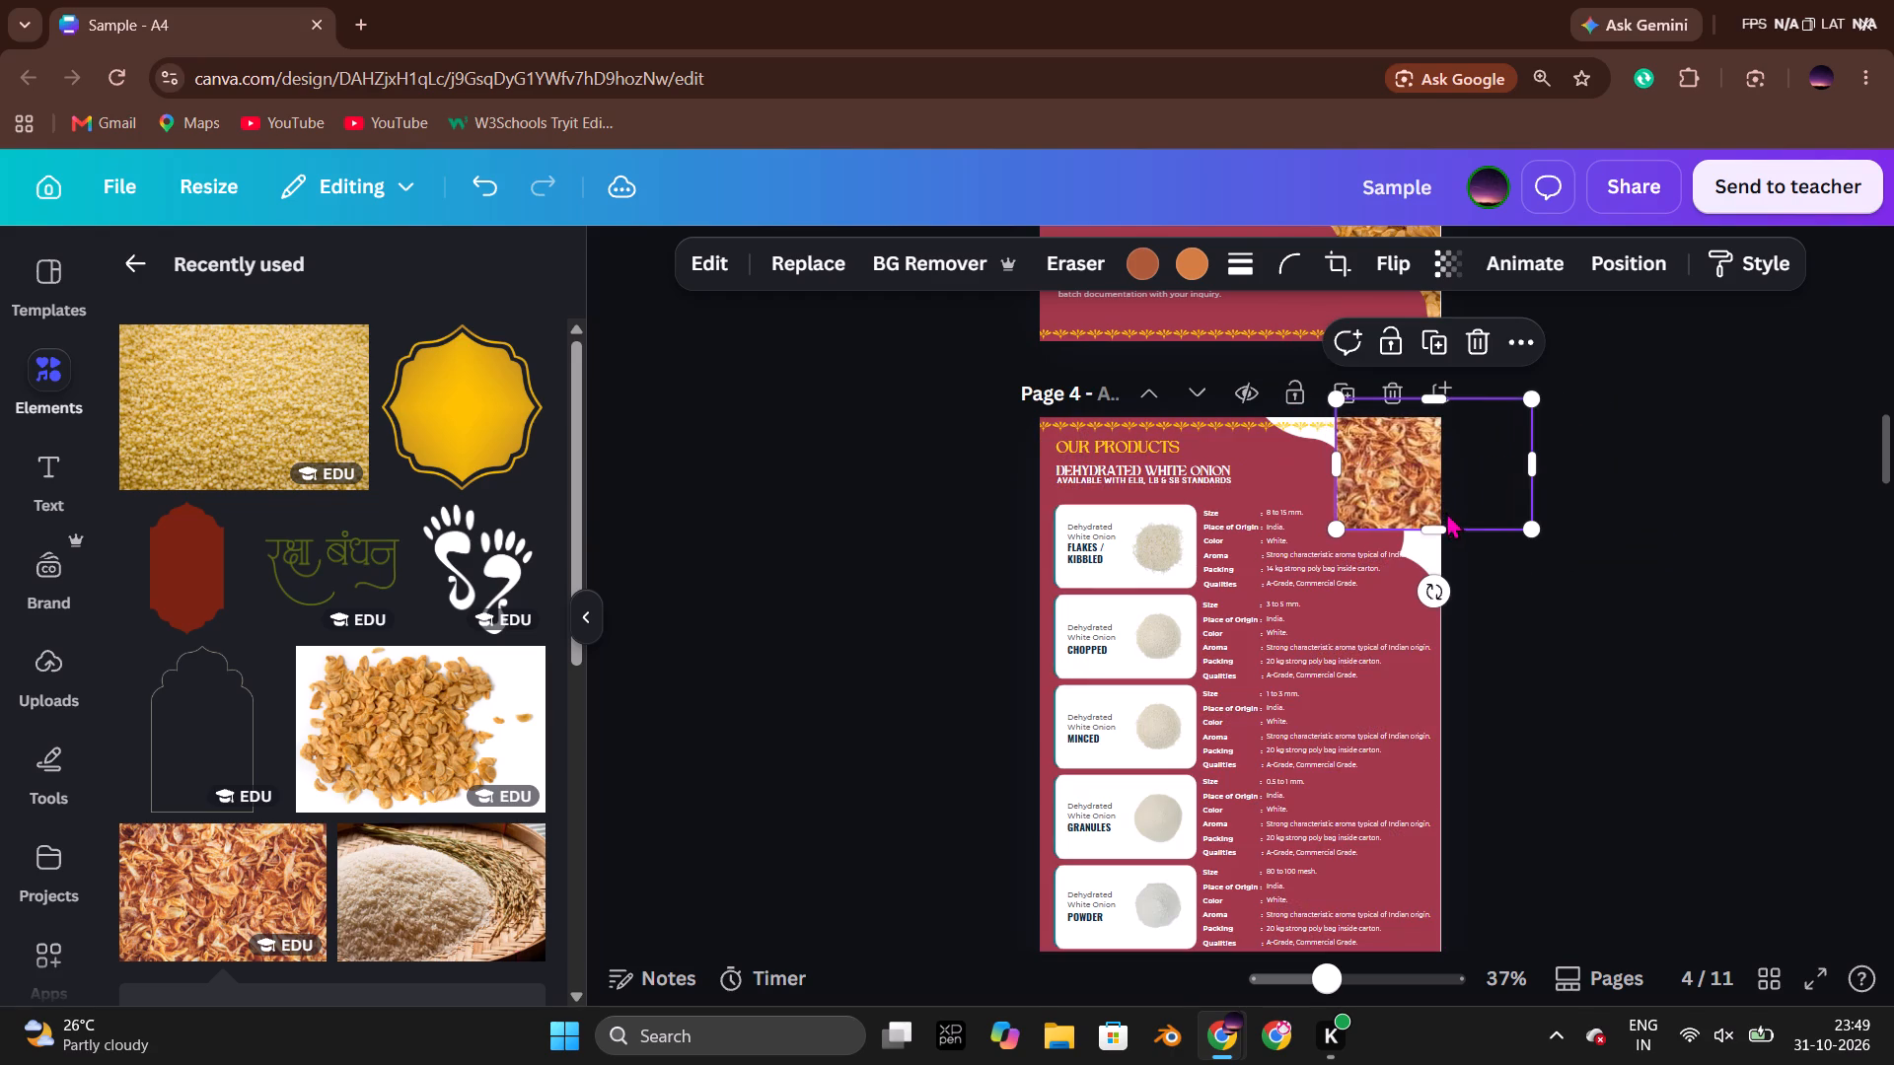
pyautogui.moveTo(1434, 583); pyautogui.dragTo(1485, 581)
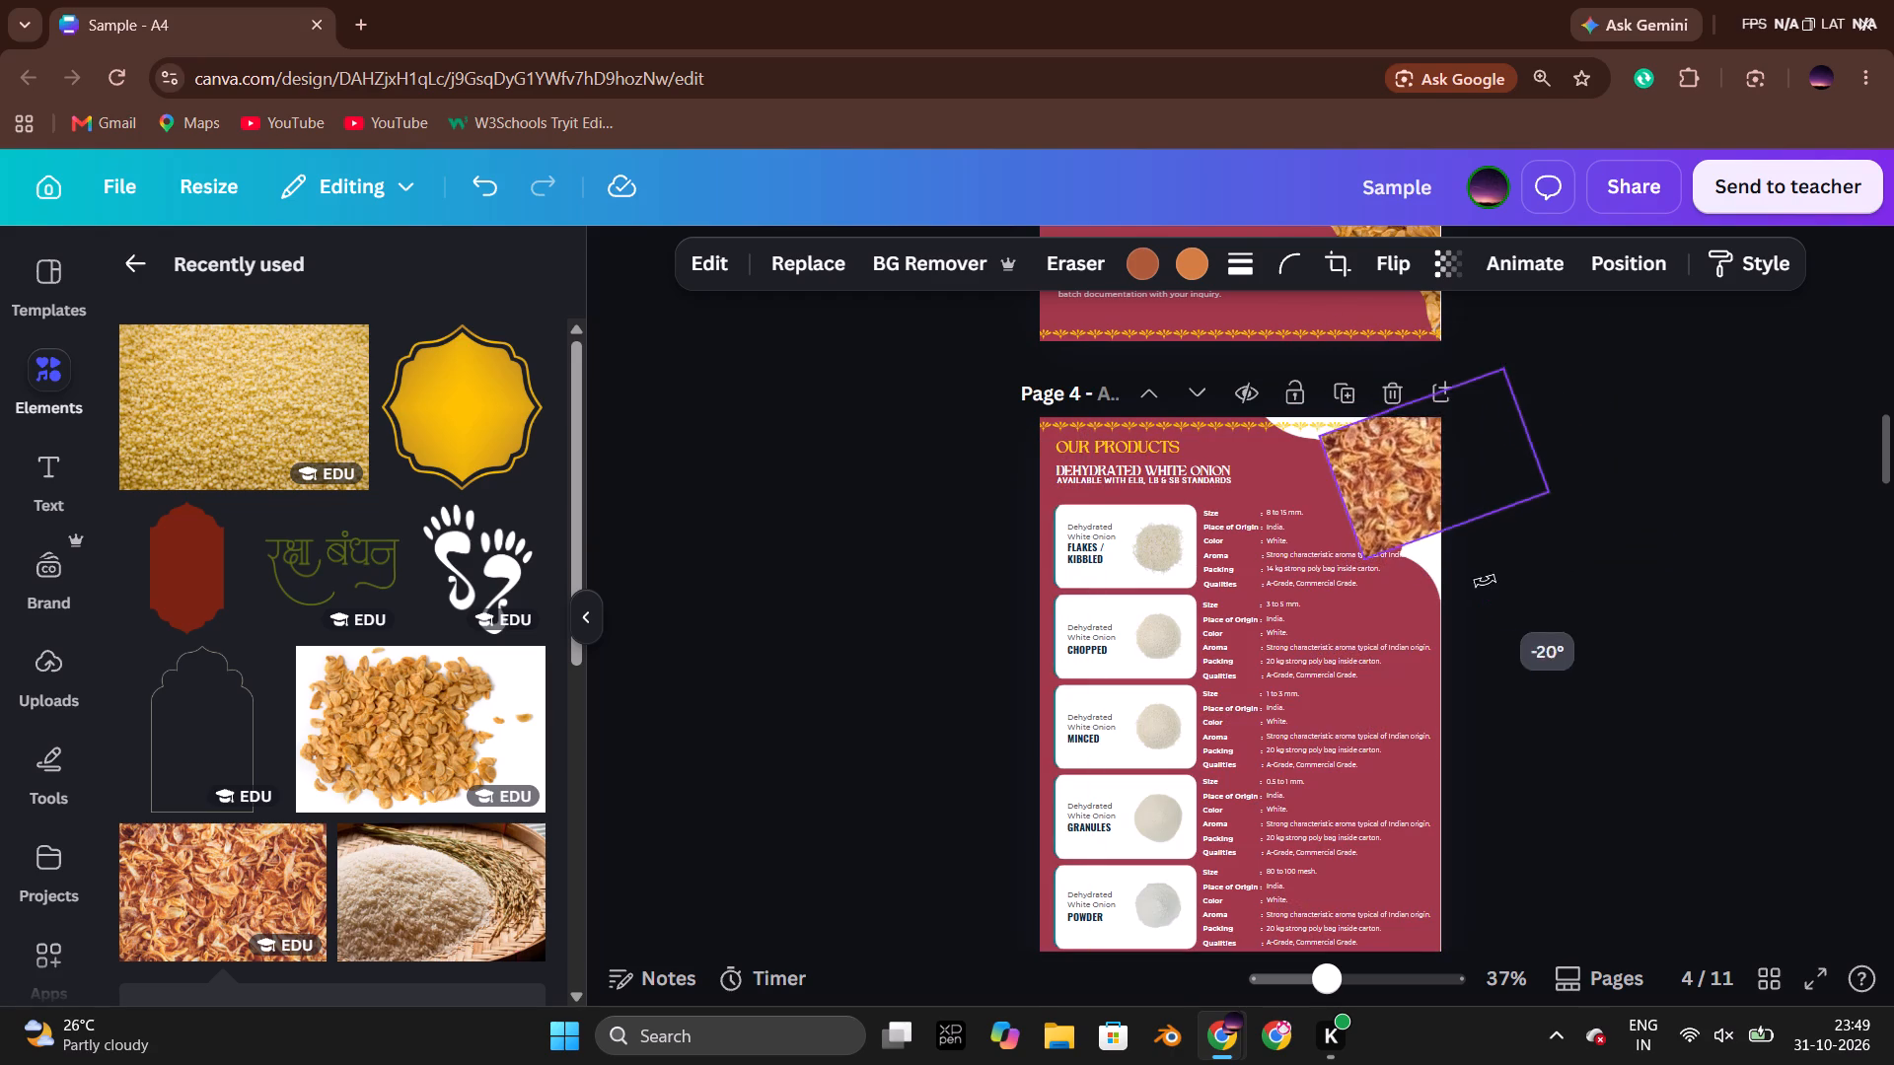
pyautogui.moveTo(1485, 581); pyautogui.dragTo(1525, 463)
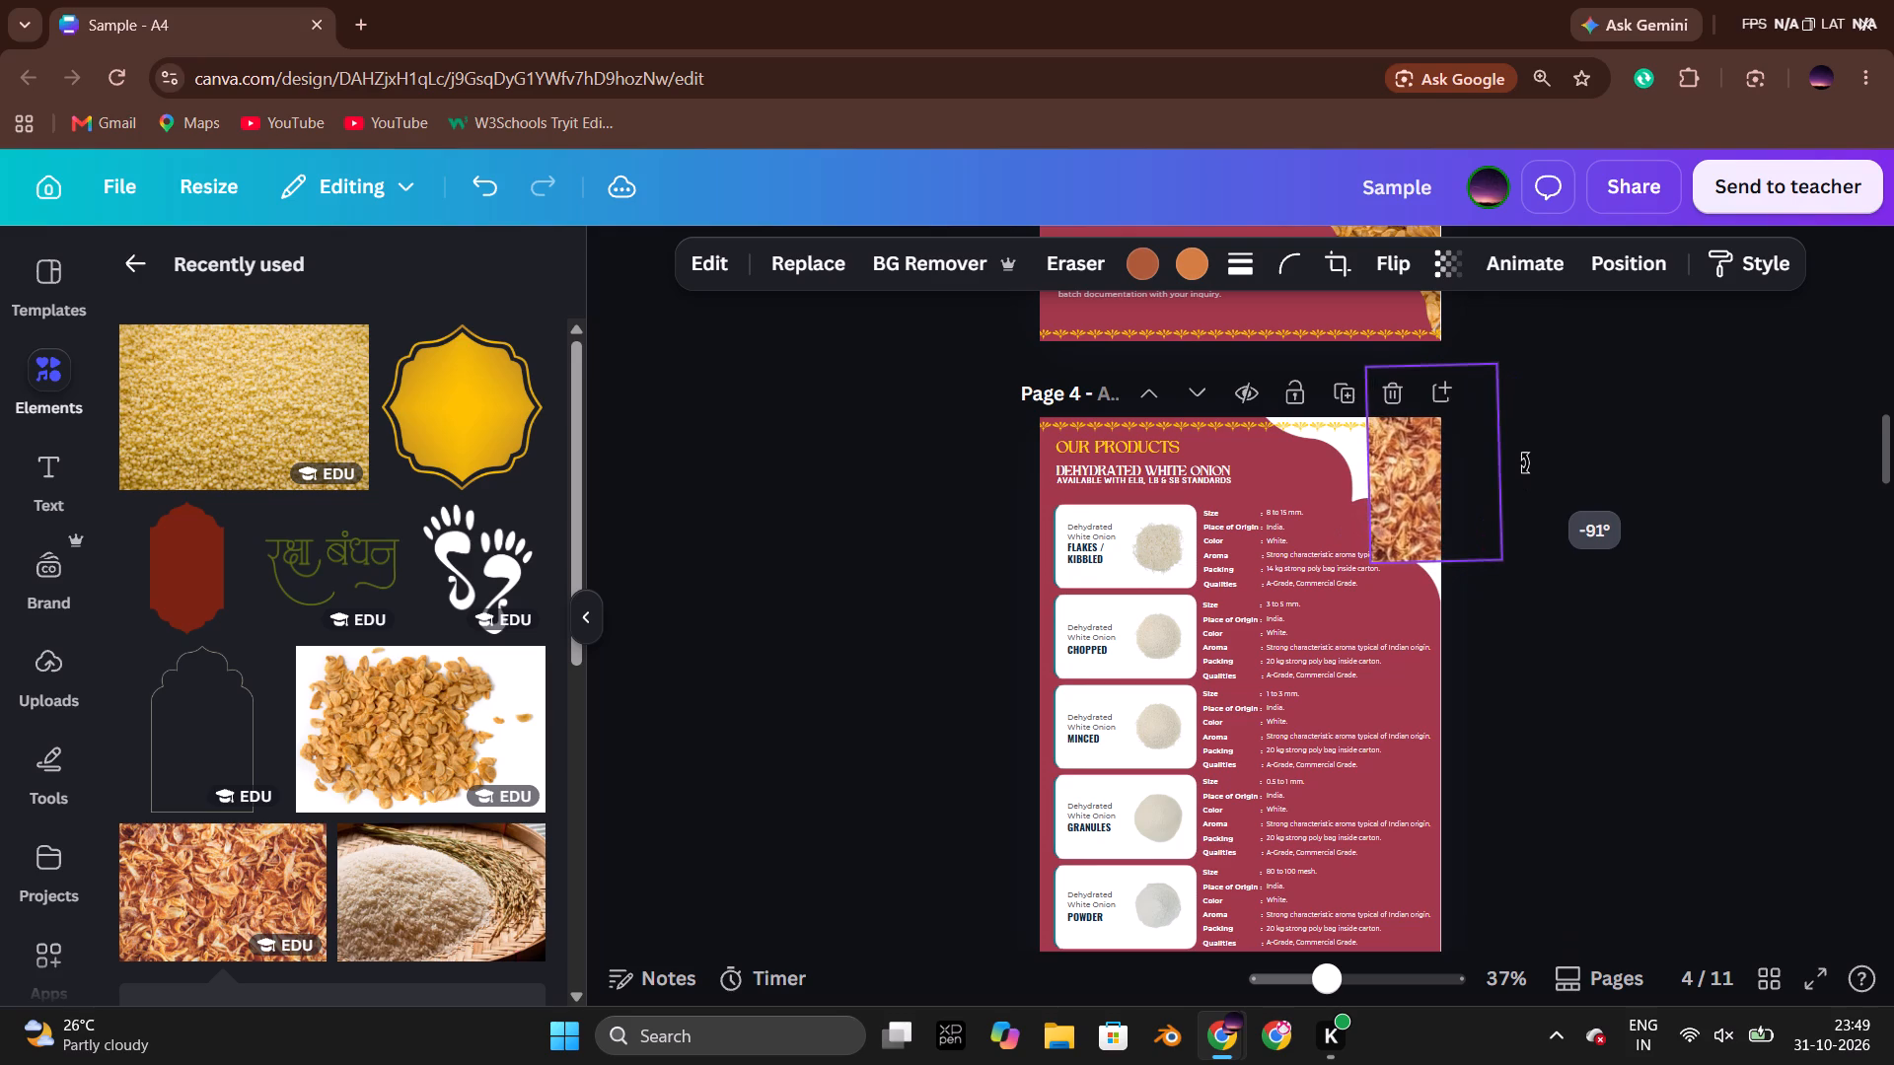
pyautogui.moveTo(1525, 463); pyautogui.dragTo(1525, 464)
pyautogui.moveTo(1418, 489); pyautogui.dragTo(1419, 495)
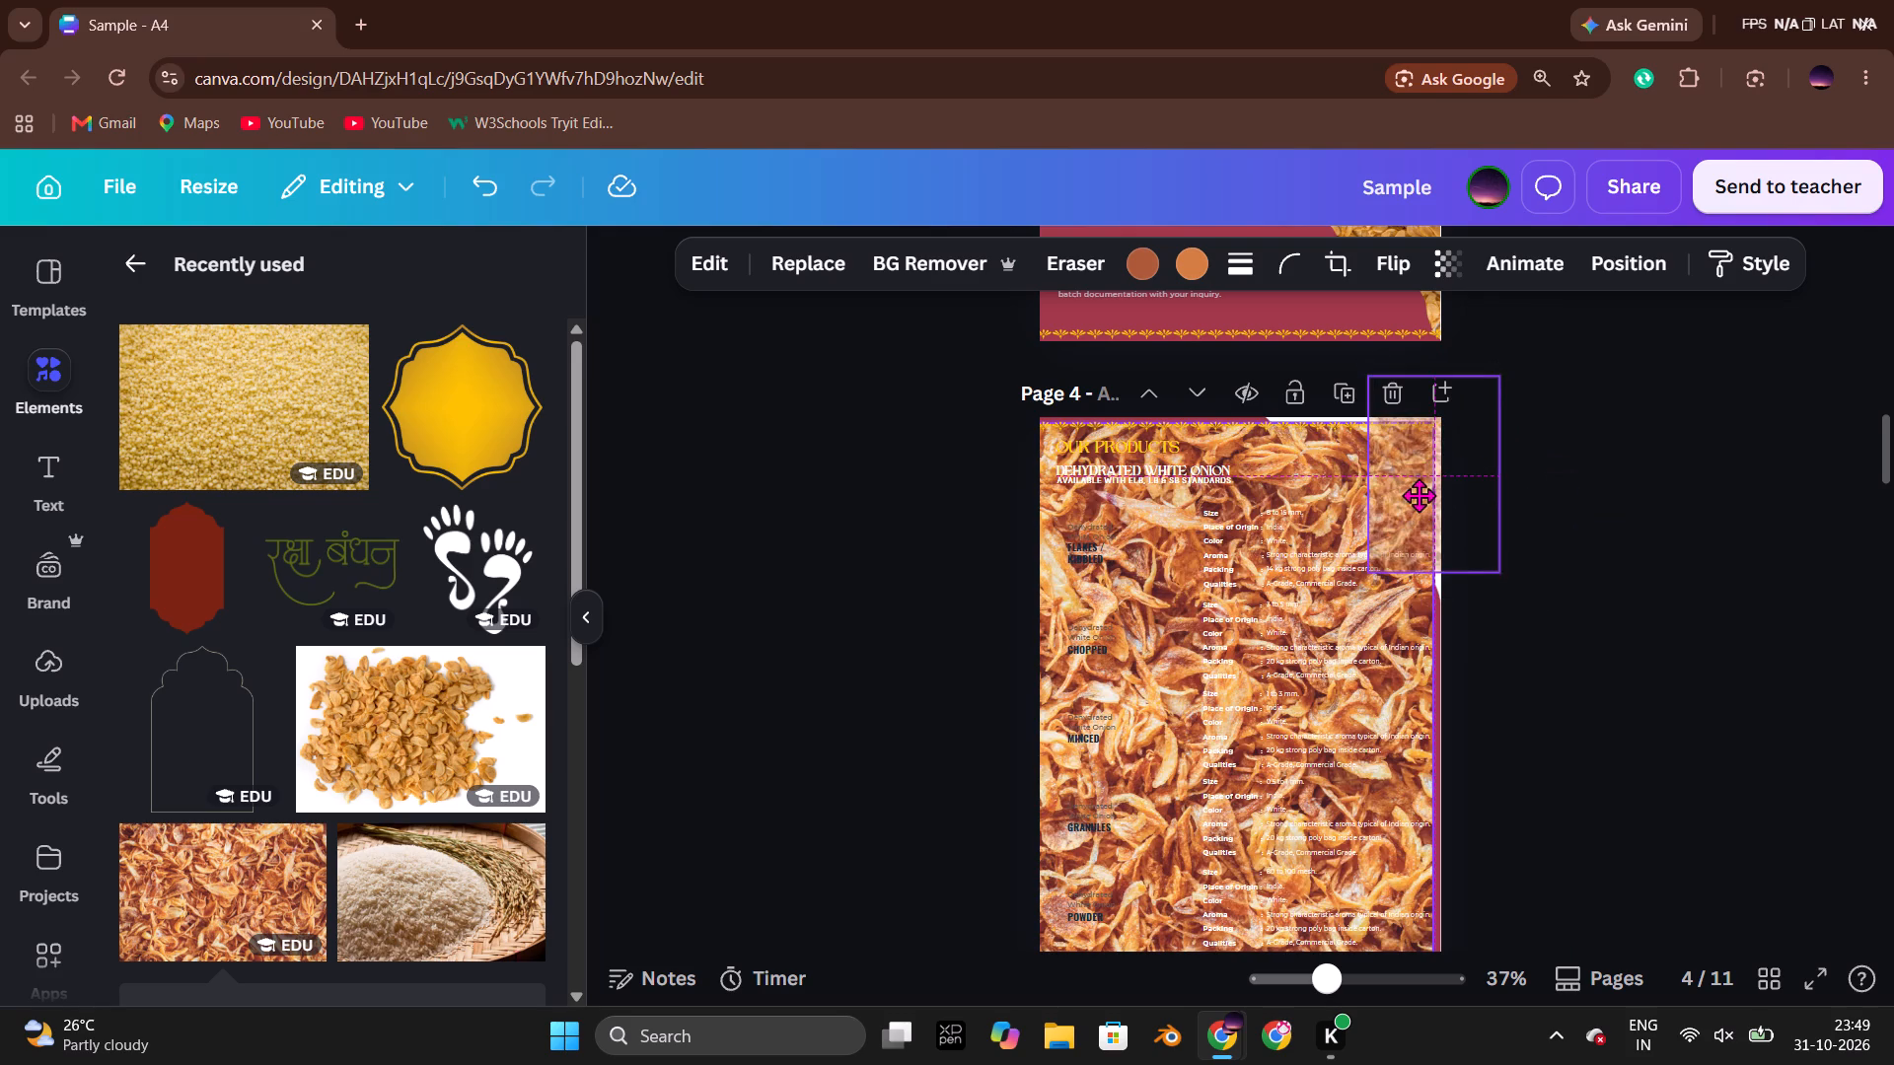
pyautogui.moveTo(1419, 495); pyautogui.dragTo(1498, 459)
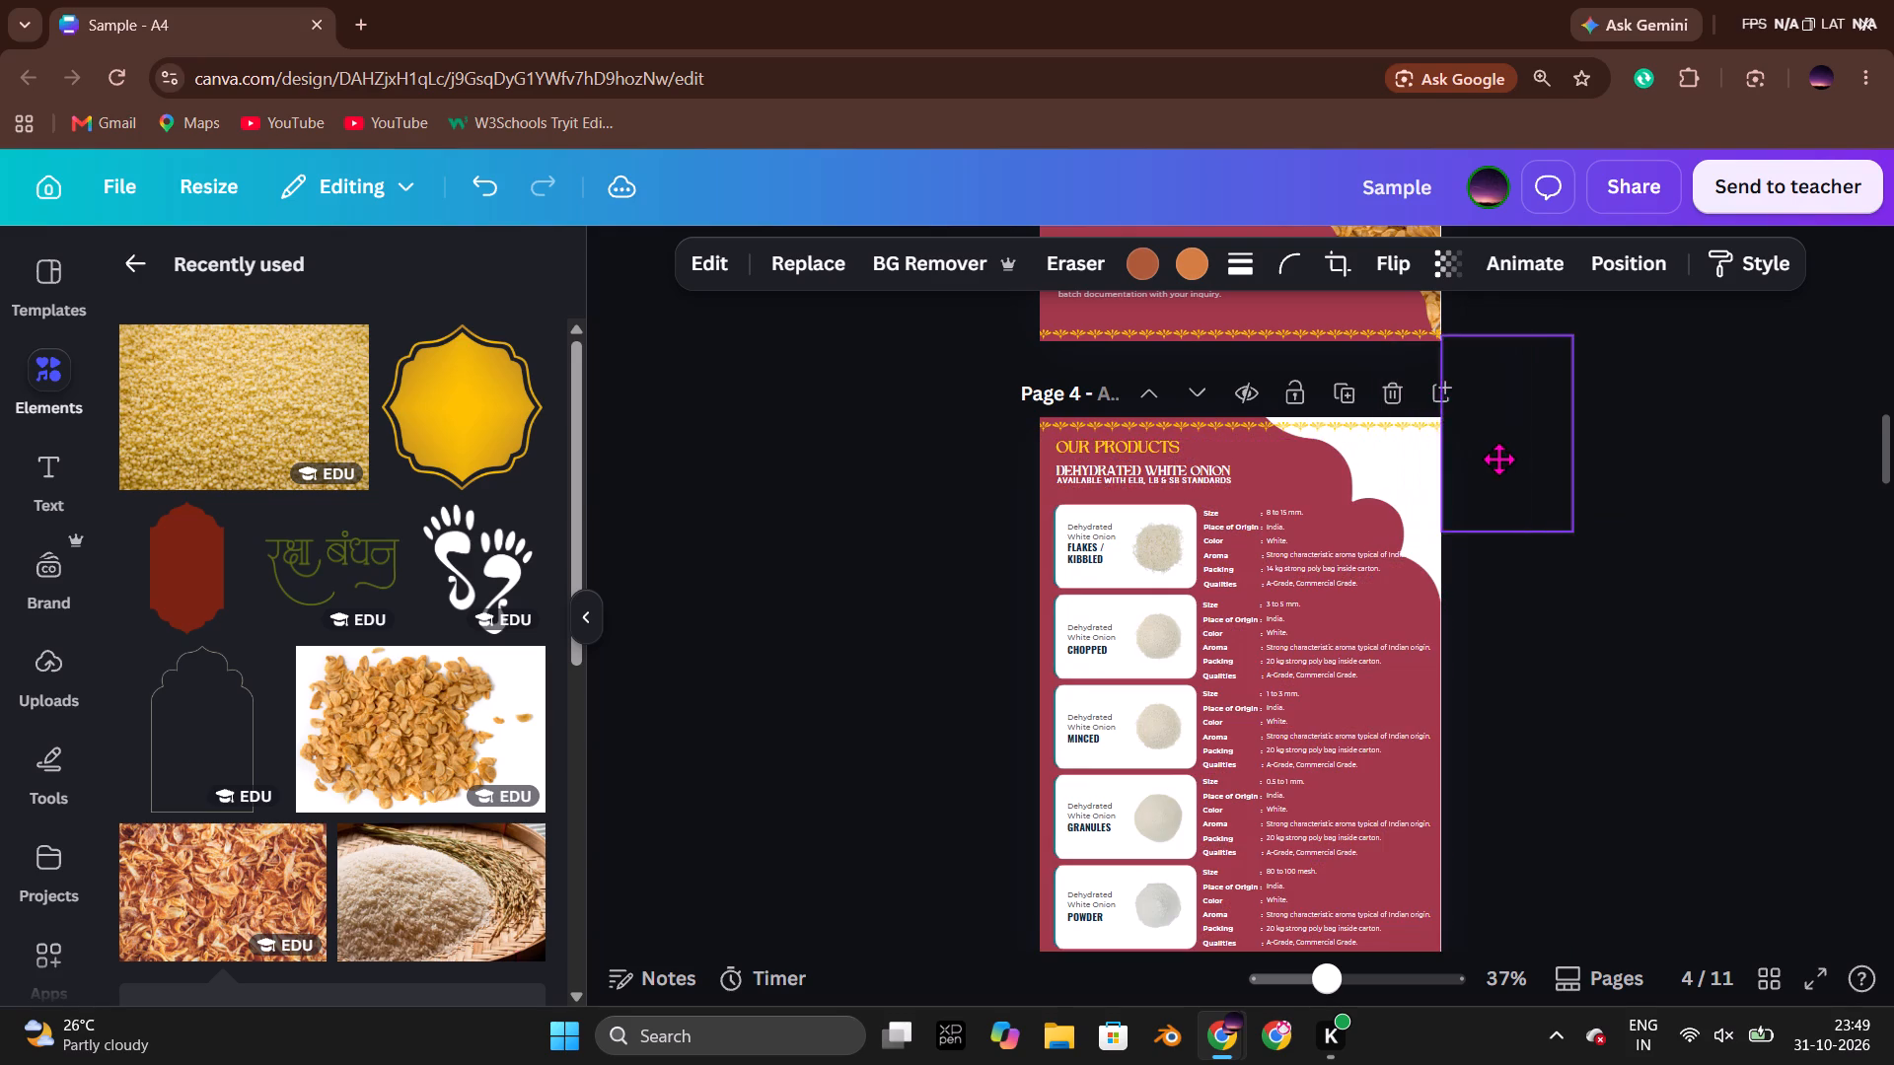
pyautogui.moveTo(1498, 459); pyautogui.dragTo(1440, 458)
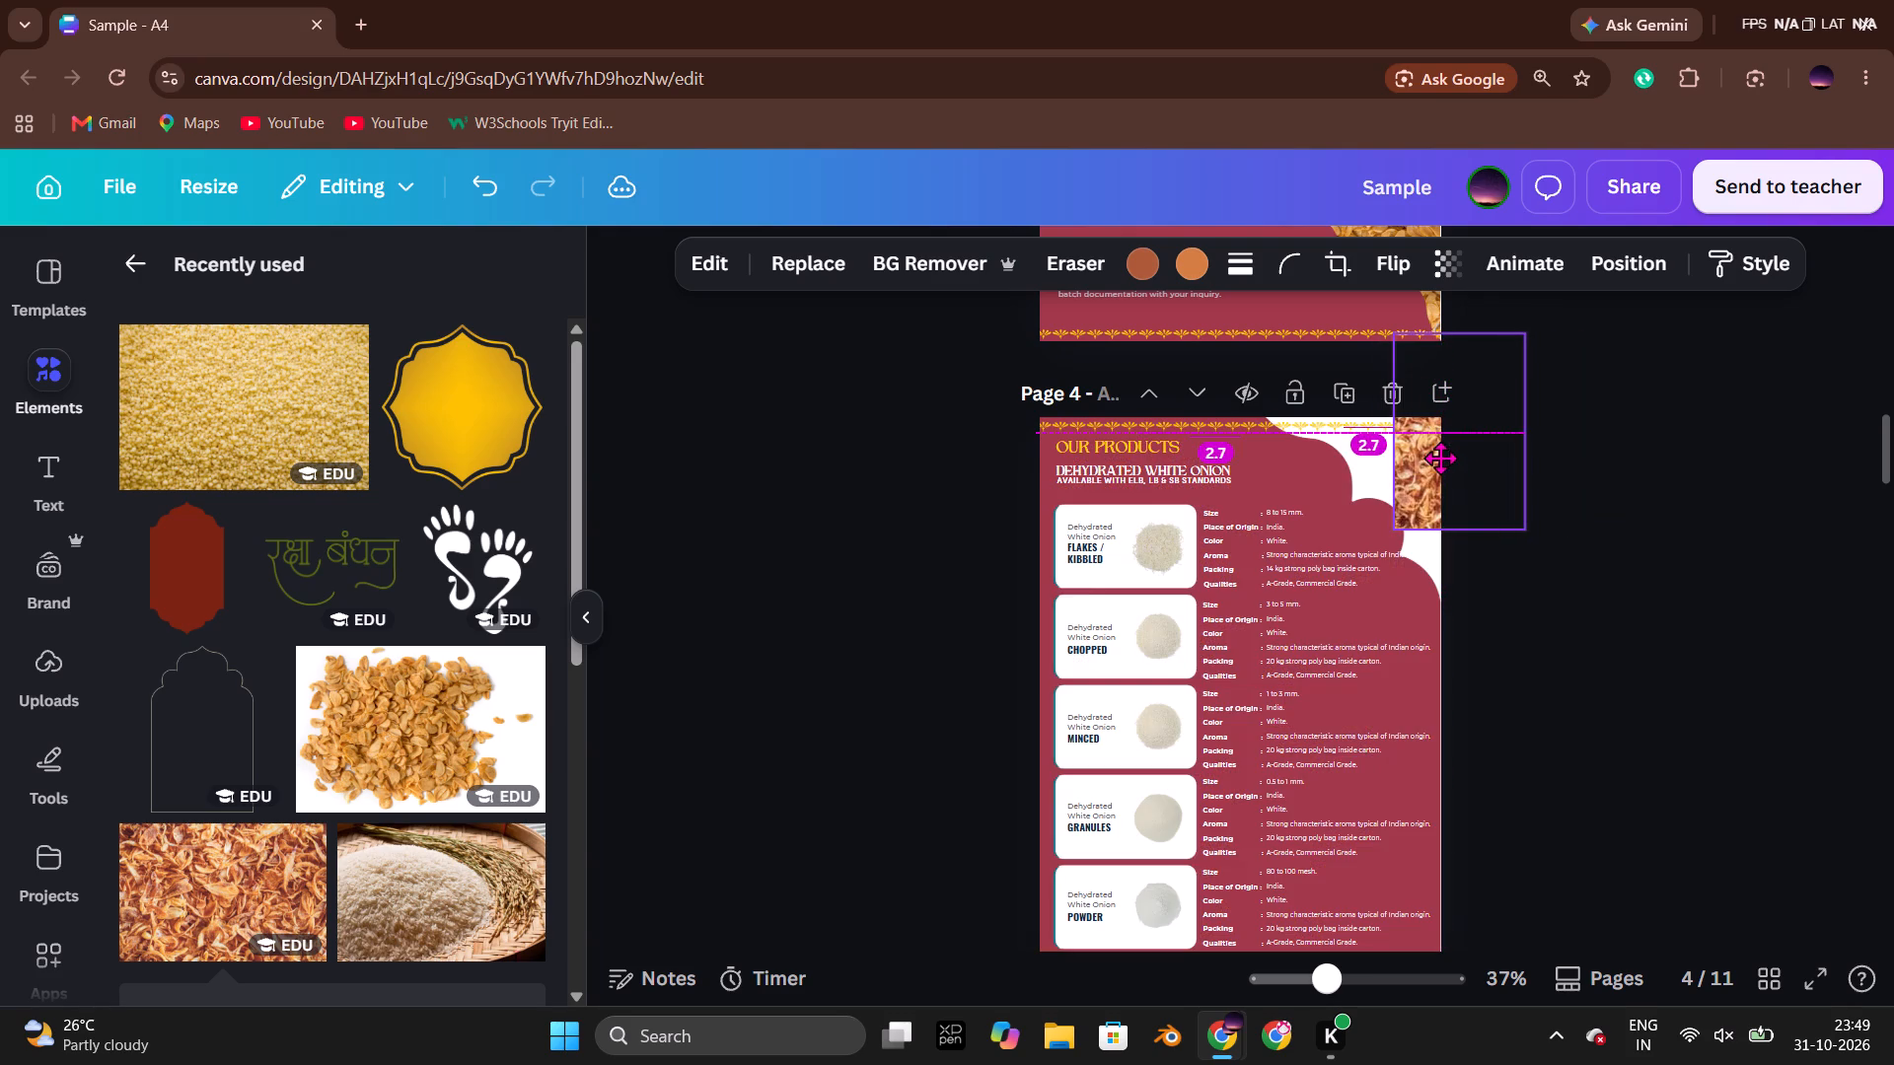
pyautogui.moveTo(1440, 458); pyautogui.dragTo(1434, 458)
# Extend the rotated onion photo inward and downward until it covers page 4's entire white scalloped corner.
pyautogui.moveTo(1382, 444); pyautogui.dragTo(1306, 444)
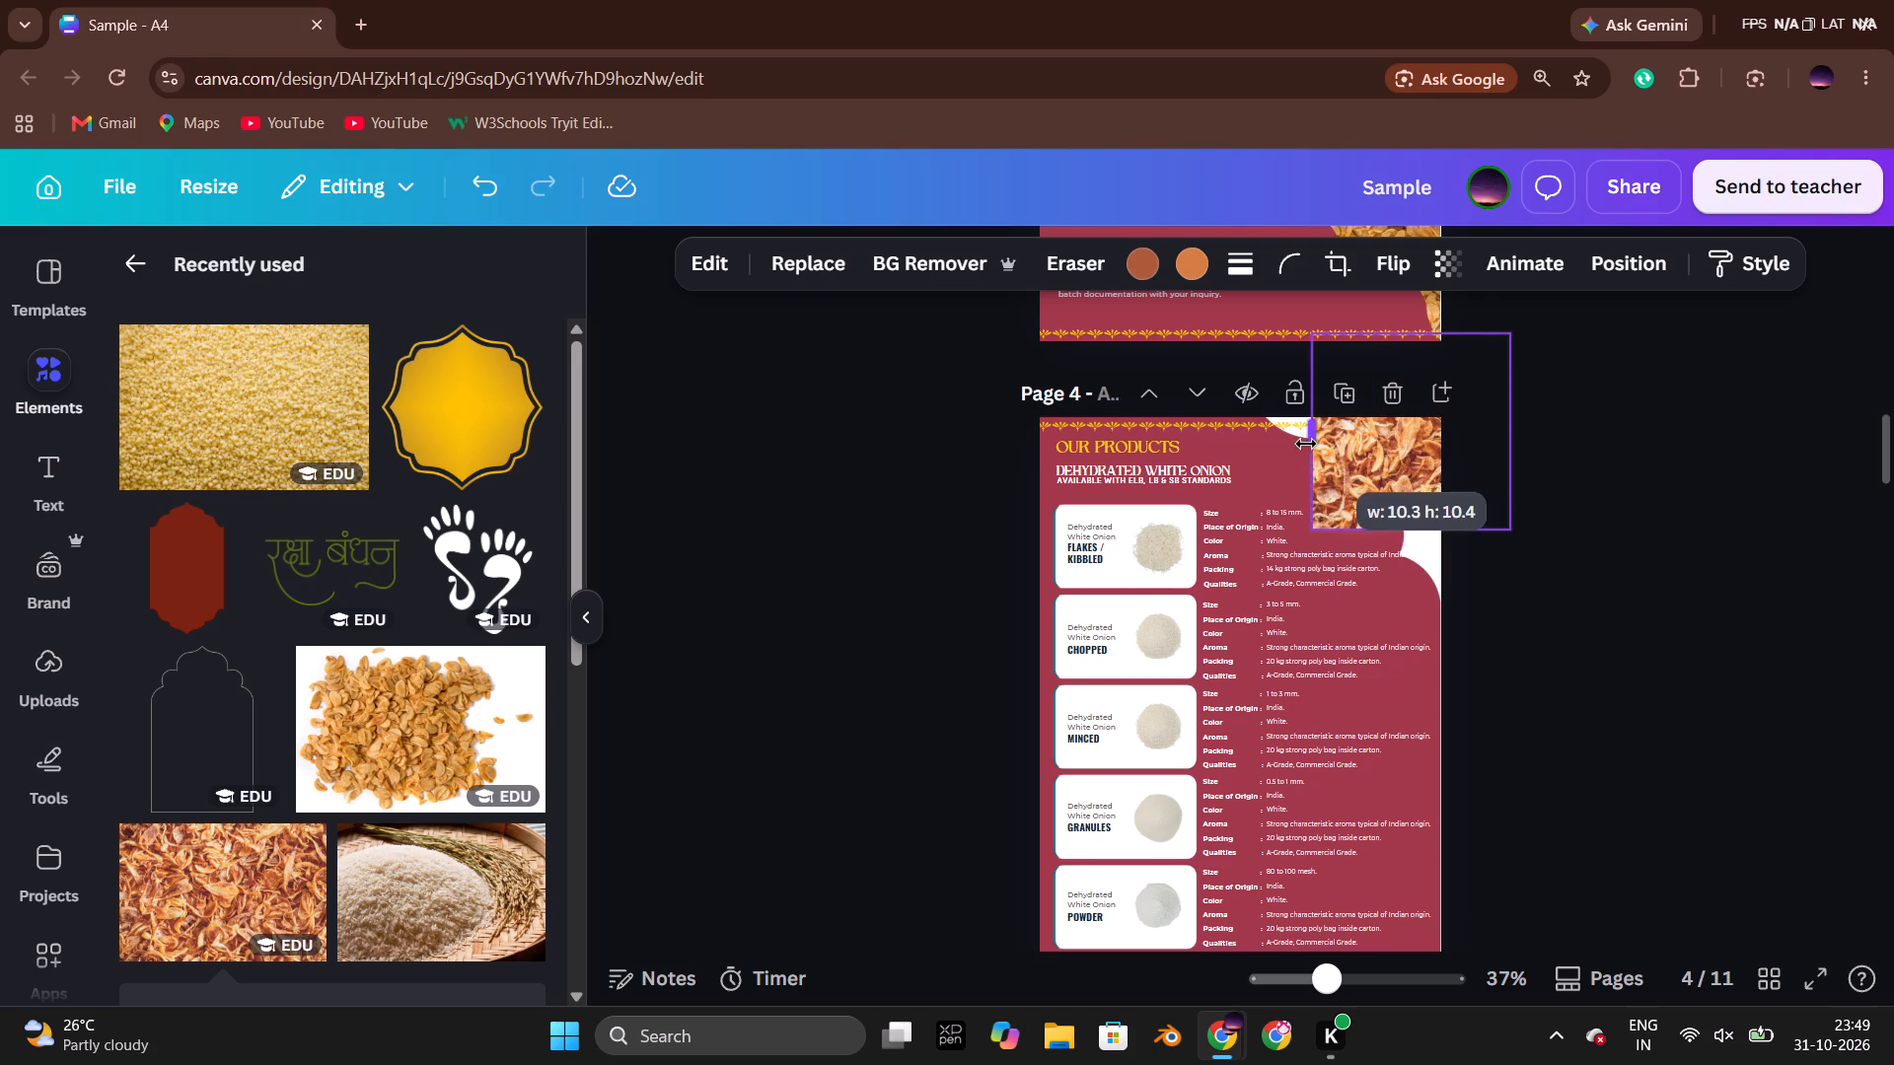
pyautogui.moveTo(1306, 444); pyautogui.dragTo(1249, 449)
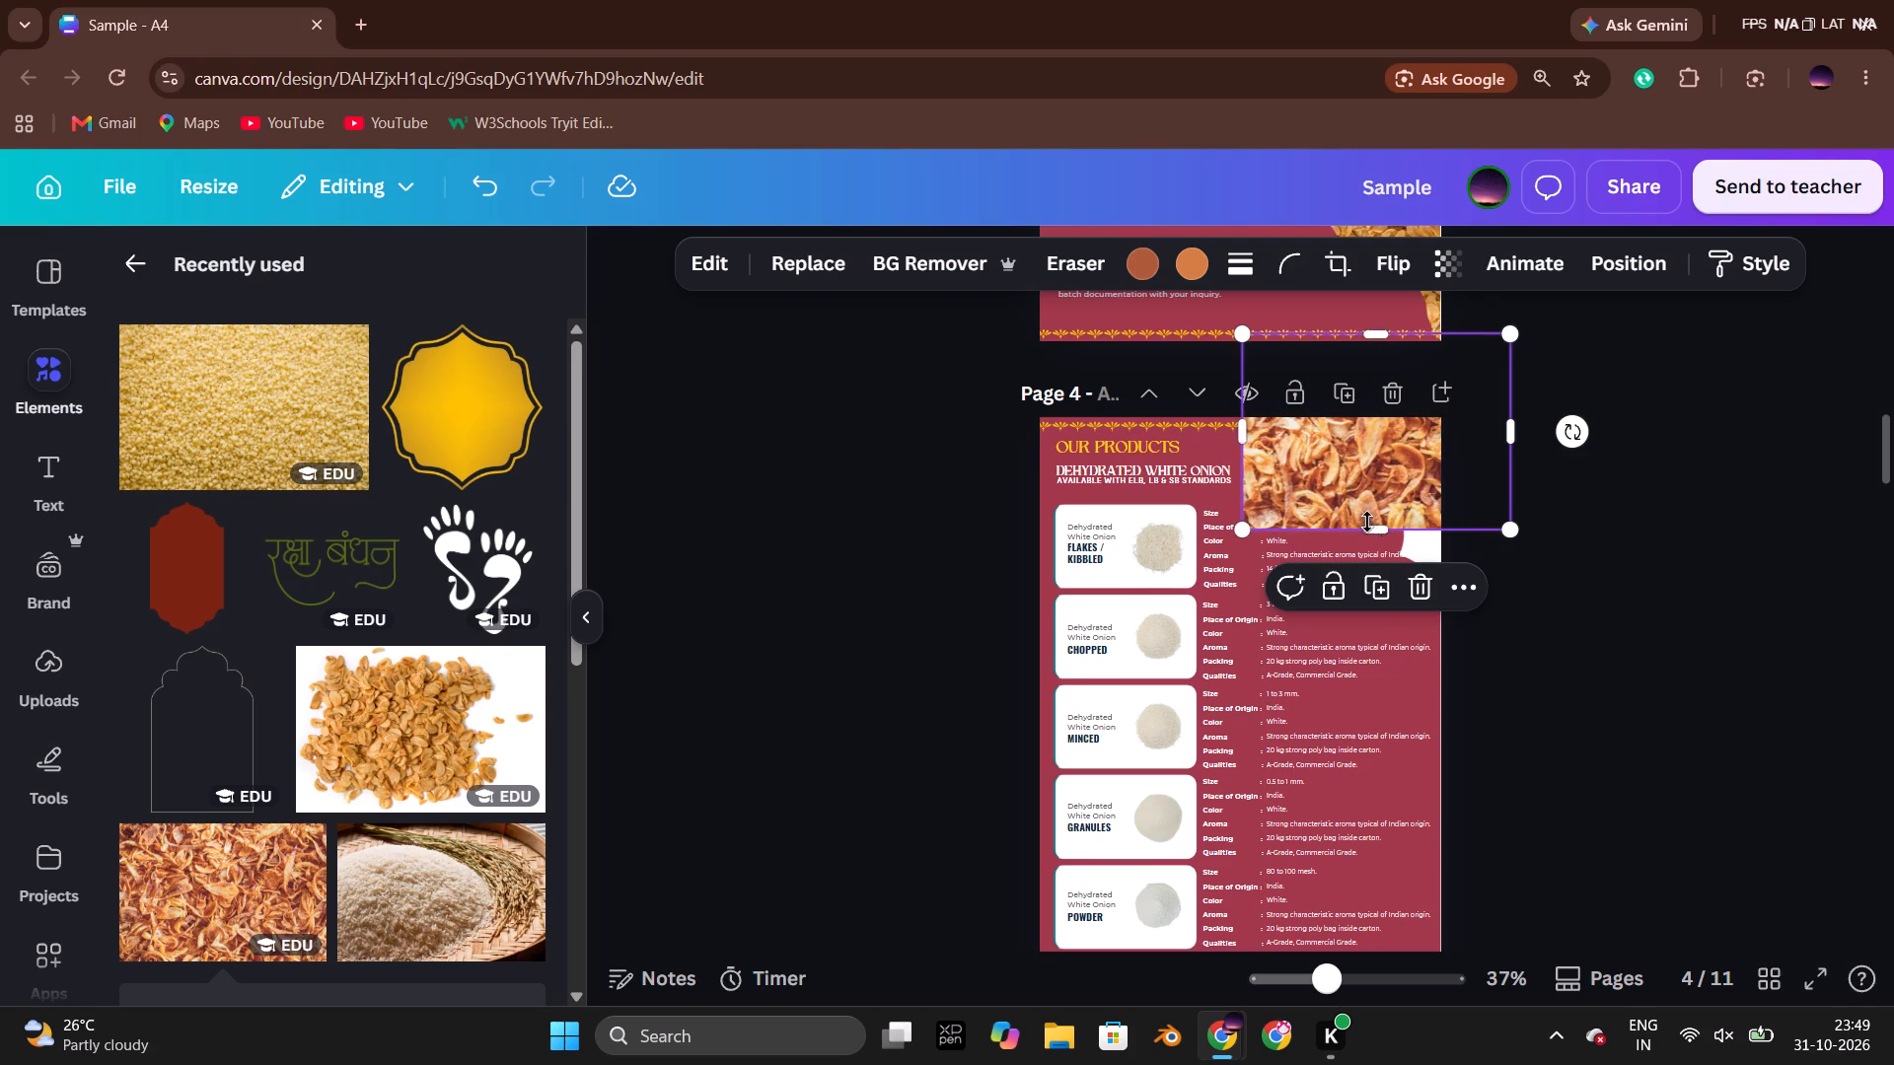
pyautogui.moveTo(1370, 529); pyautogui.dragTo(1378, 636)
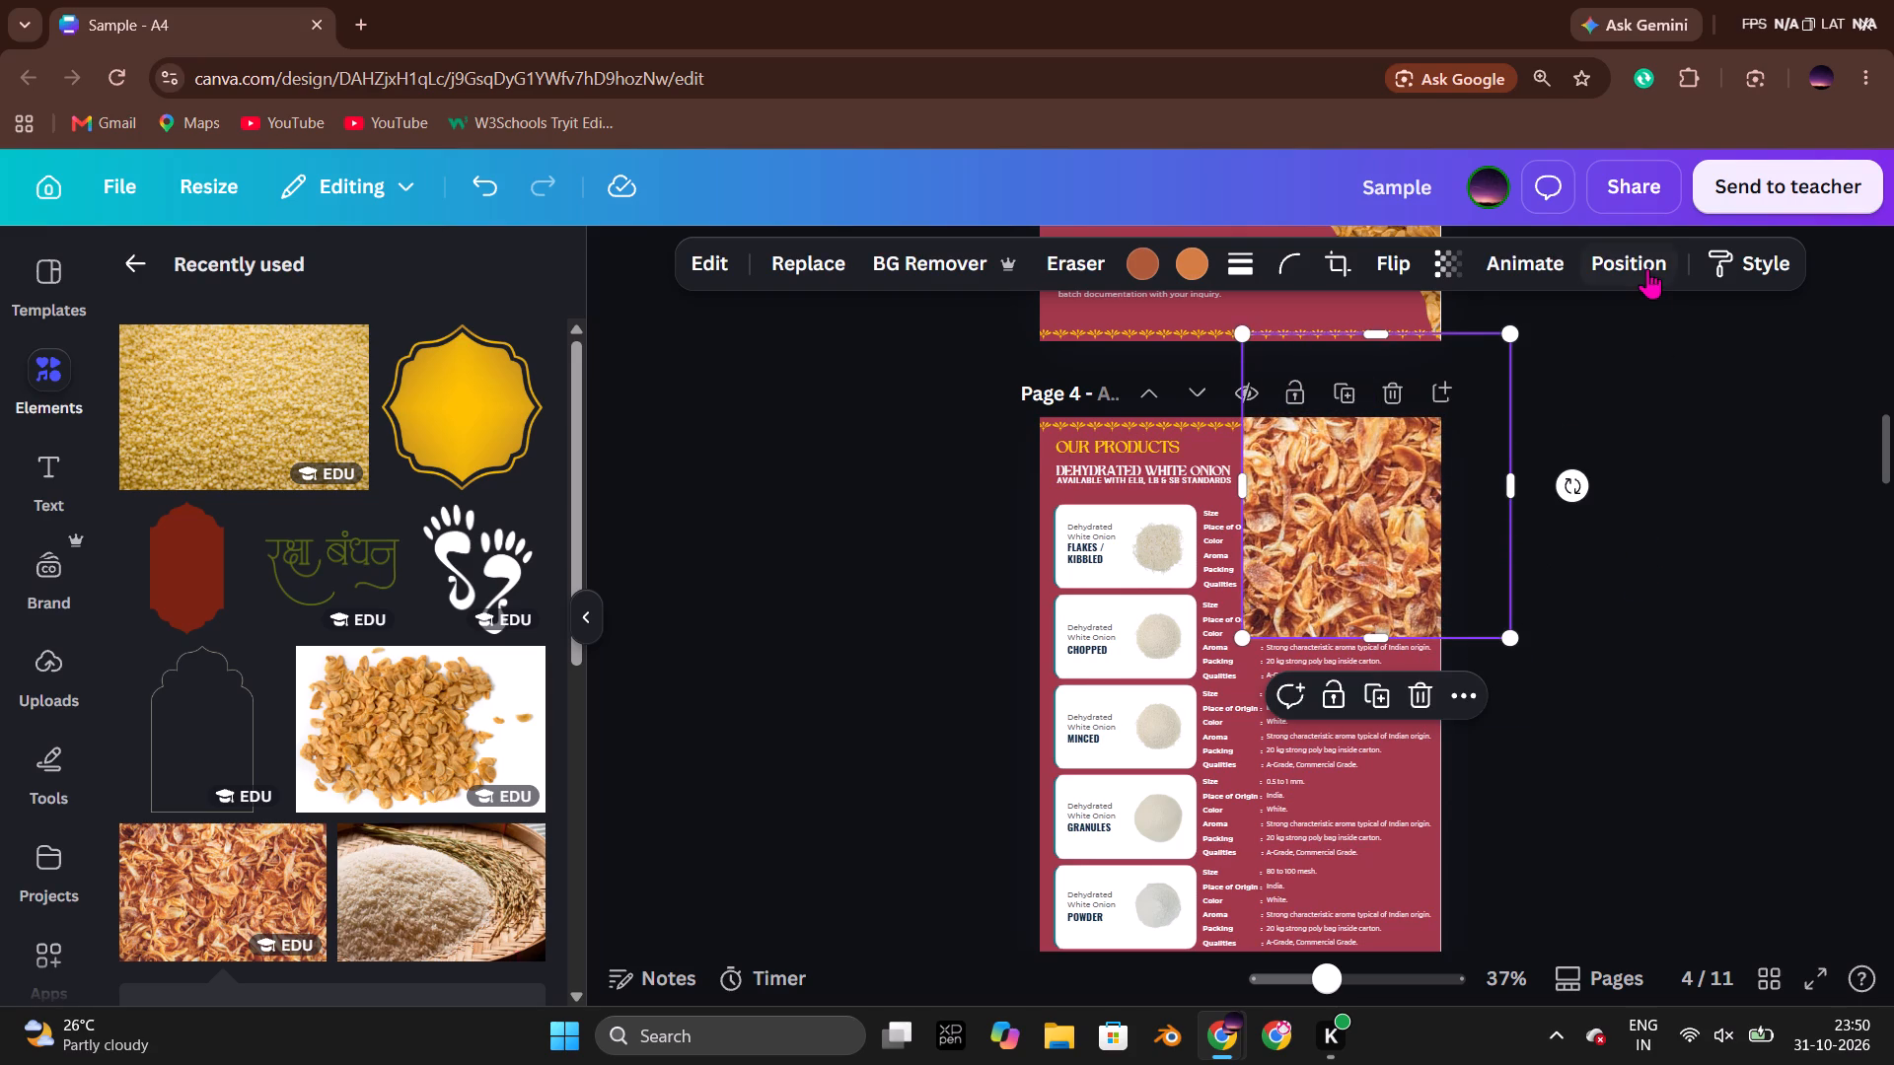
# Move the onion photo's layer behind page 4's maroon shapes, just above the white background, so it fills only the scalloped corner.
pyautogui.click(1647, 268)
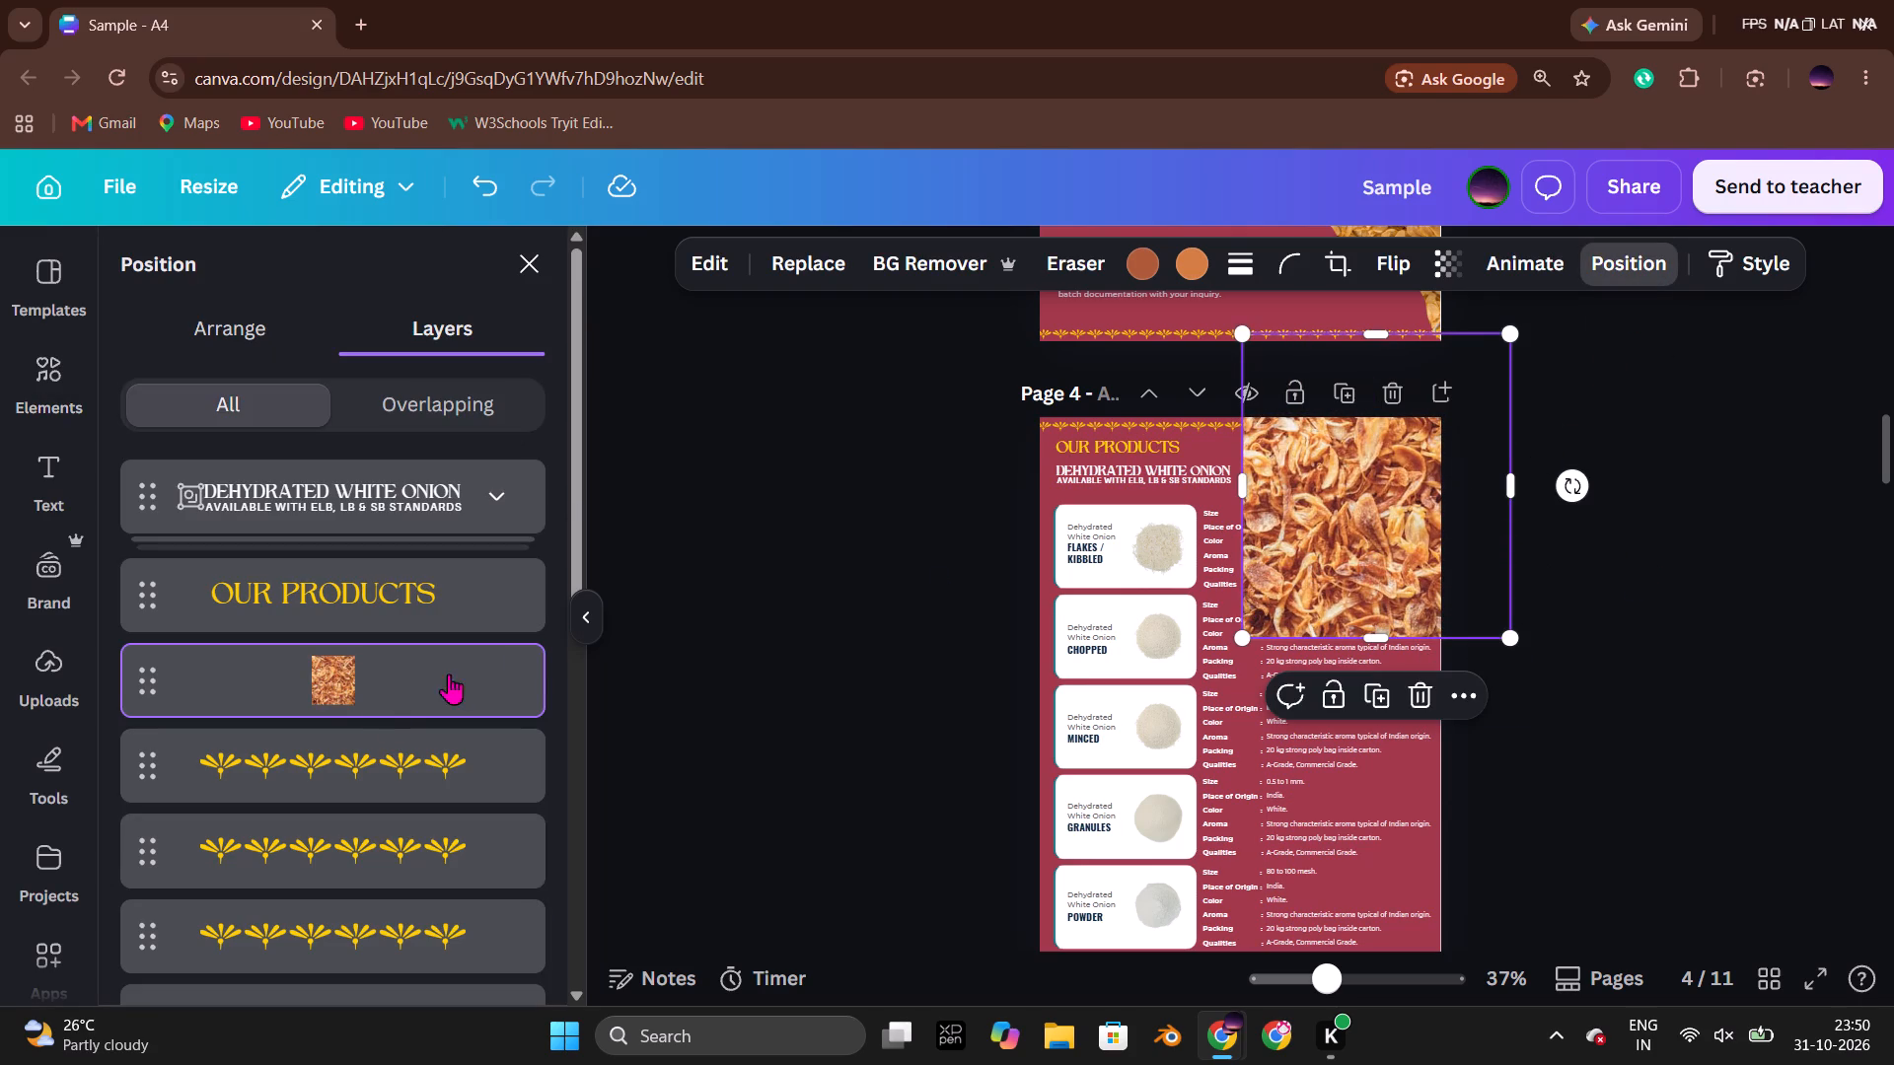
pyautogui.moveTo(367, 686); pyautogui.dragTo(361, 1007)
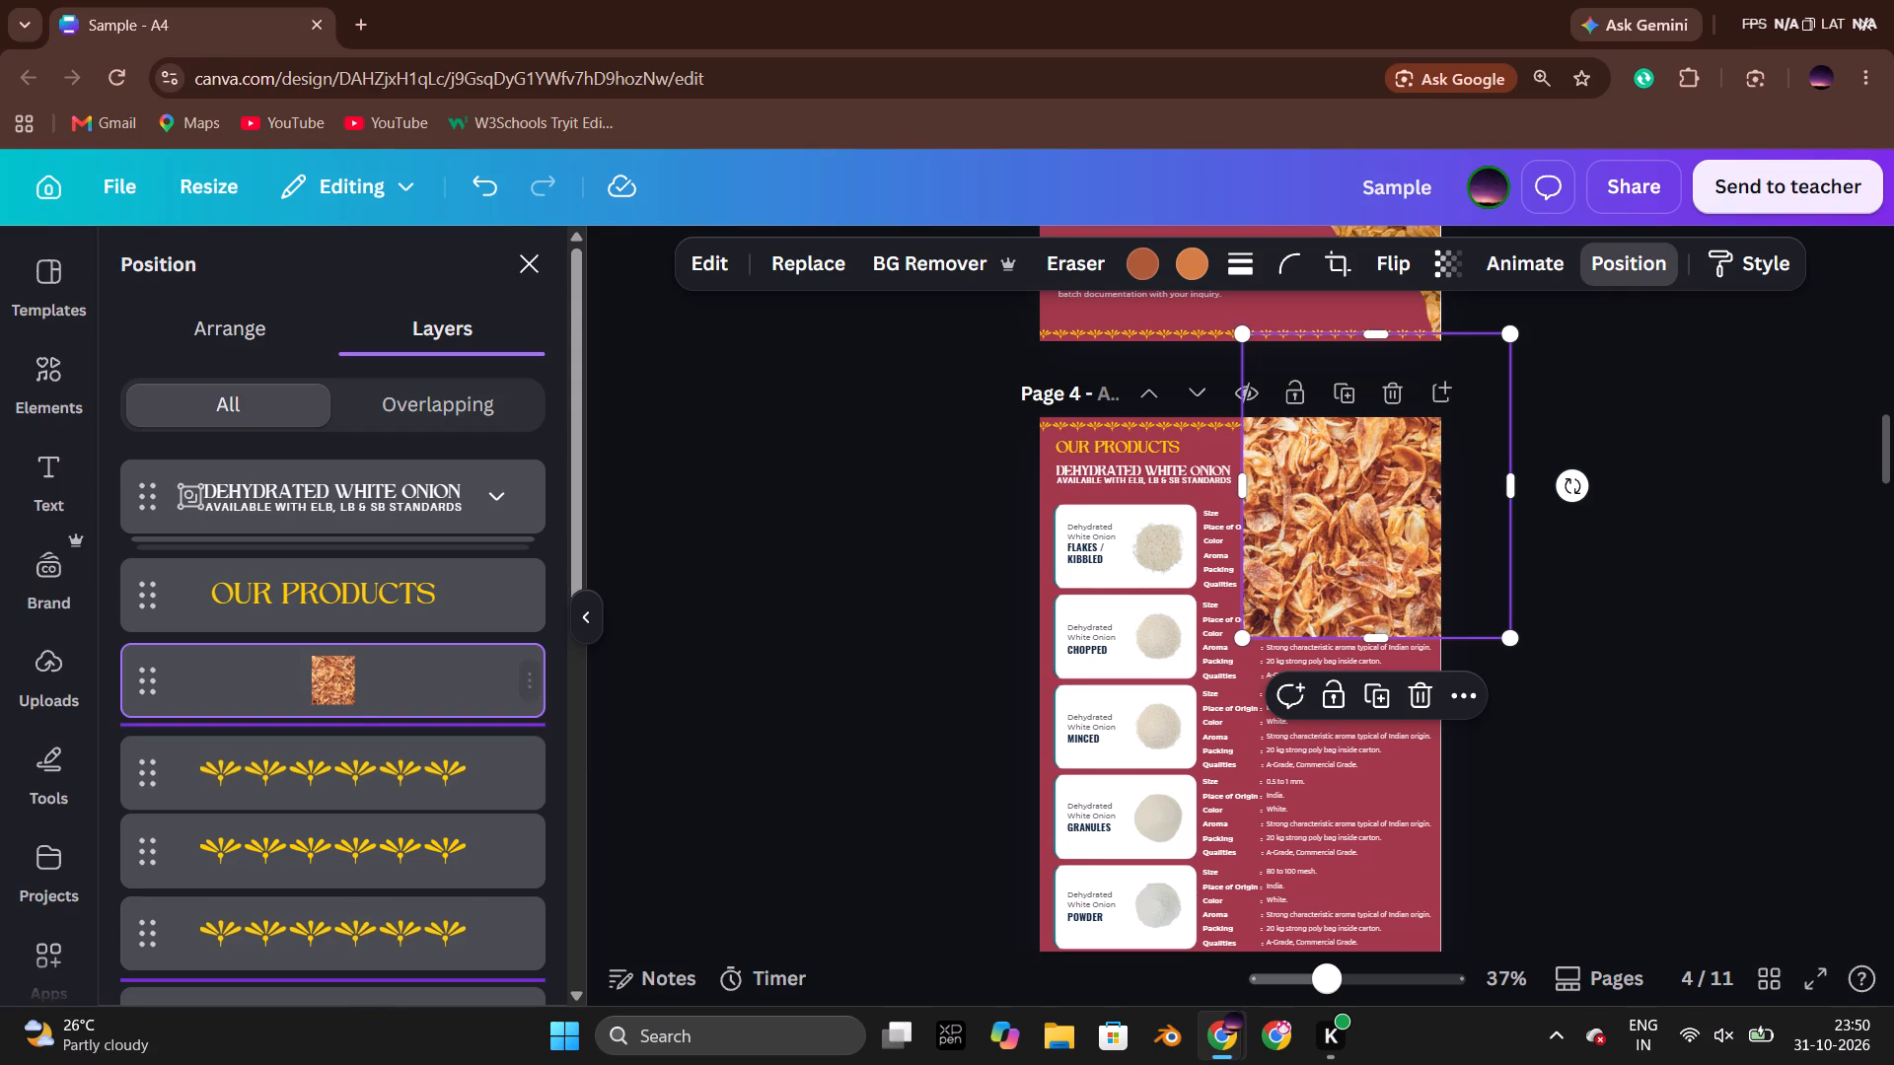
pyautogui.moveTo(361, 1007); pyautogui.dragTo(375, 993)
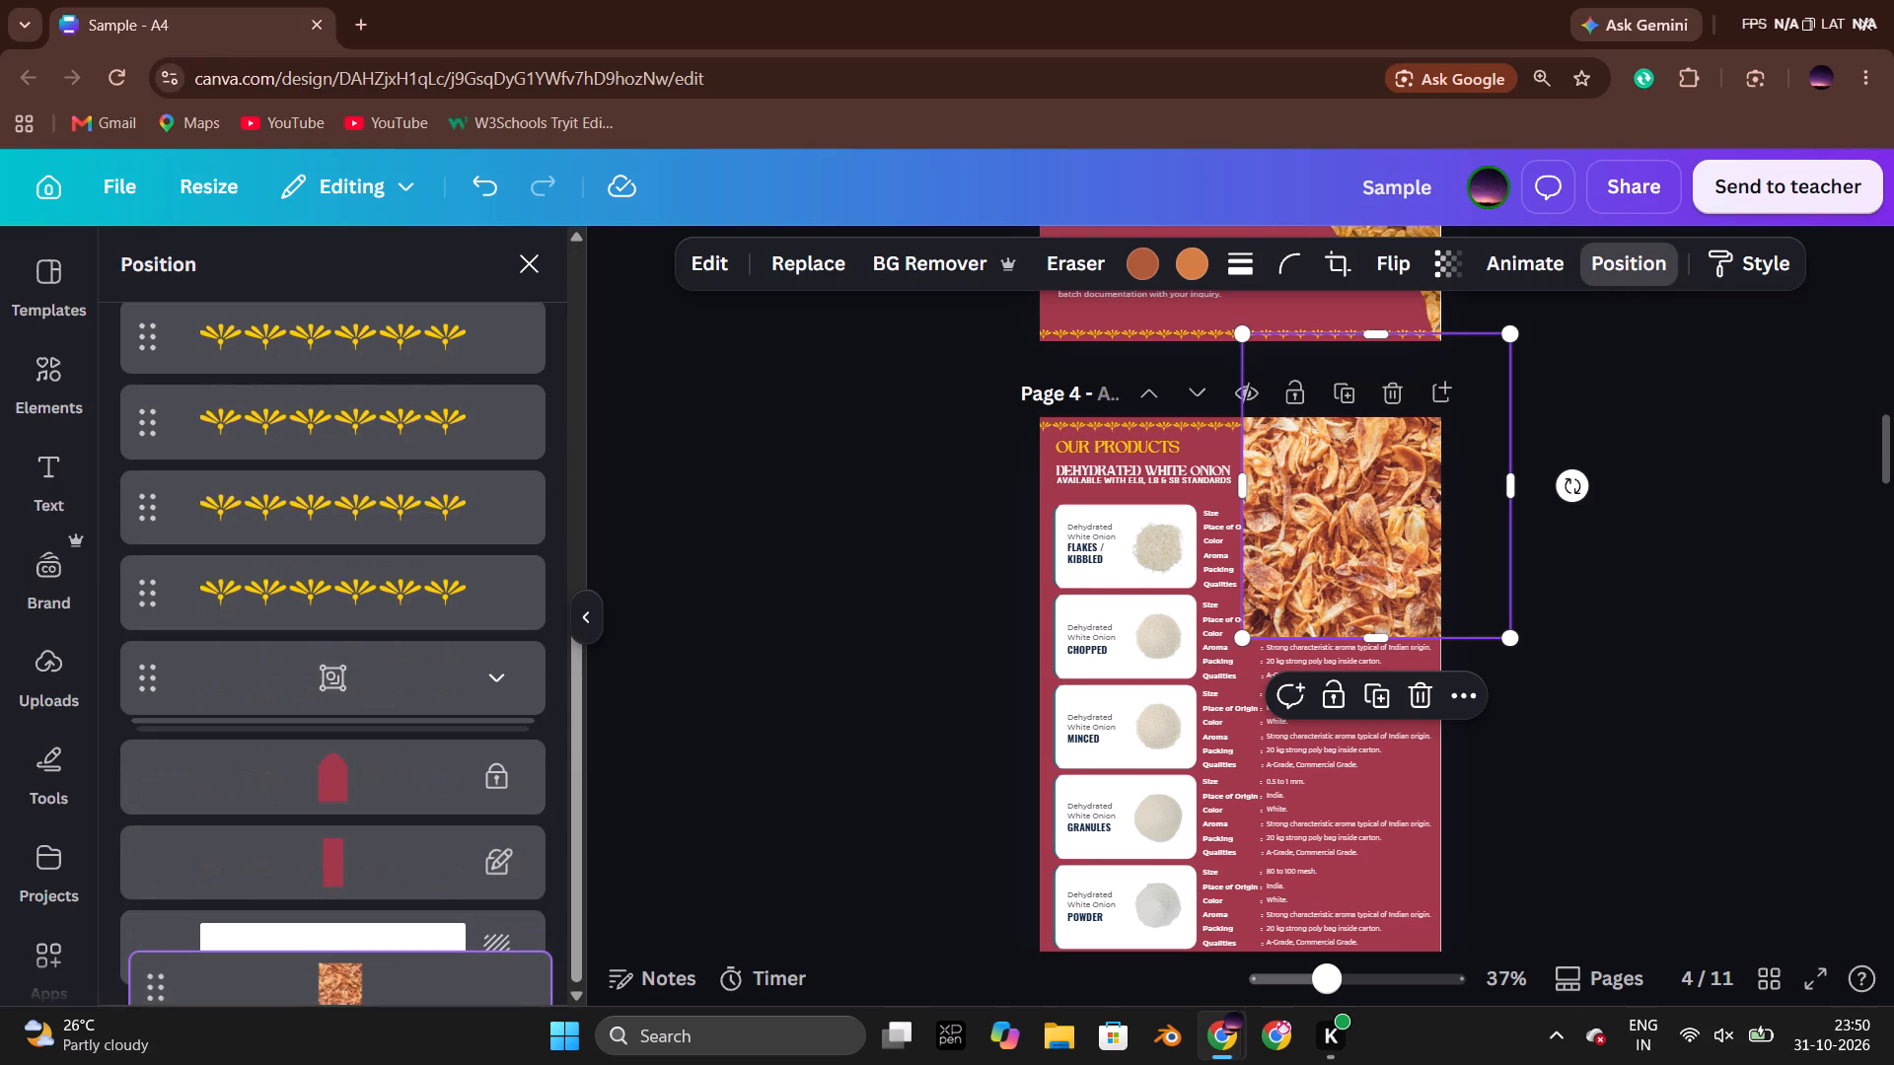
pyautogui.moveTo(375, 993); pyautogui.dragTo(377, 901)
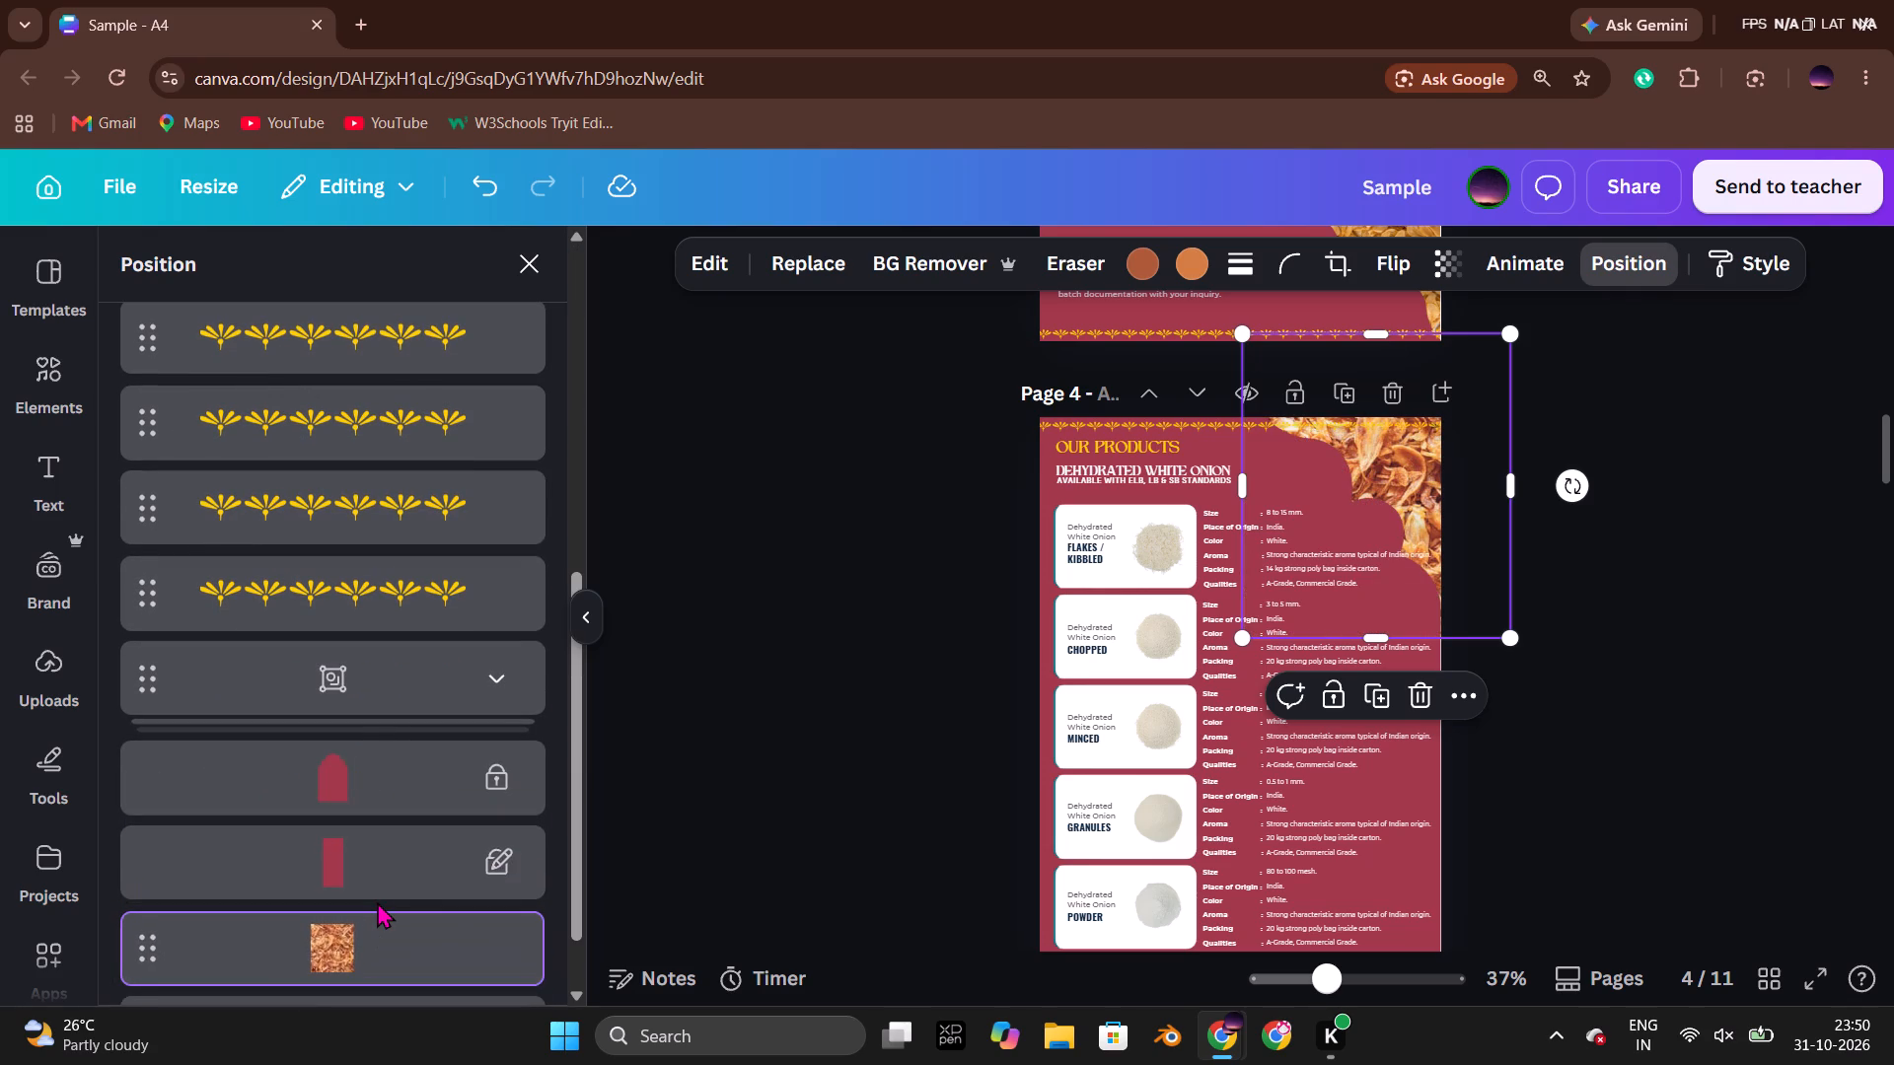
pyautogui.doubleClick(1648, 682)
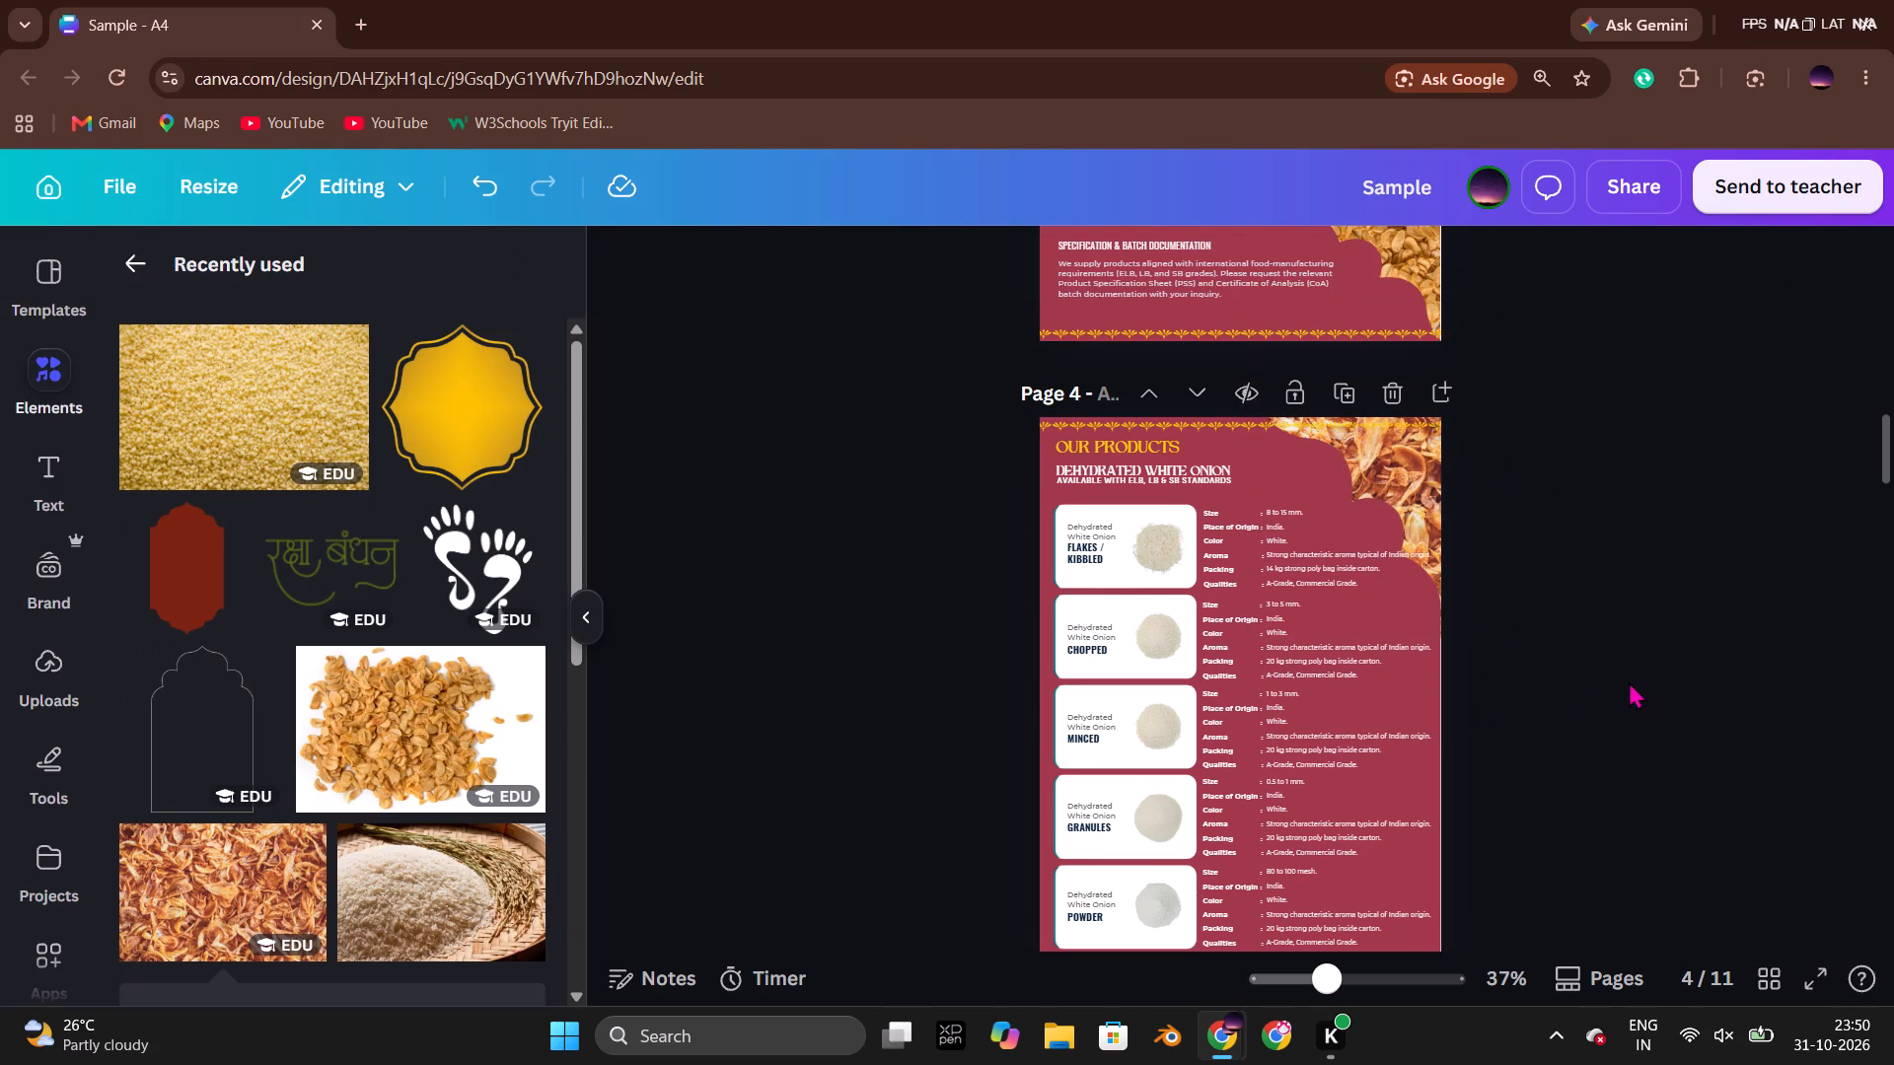
# Examine the photo-filled corners on pages 3 and 4 and the white corner on page 5.
pyautogui.scroll(-1, 1567, 650)
pyautogui.scroll(3, 1567, 650)
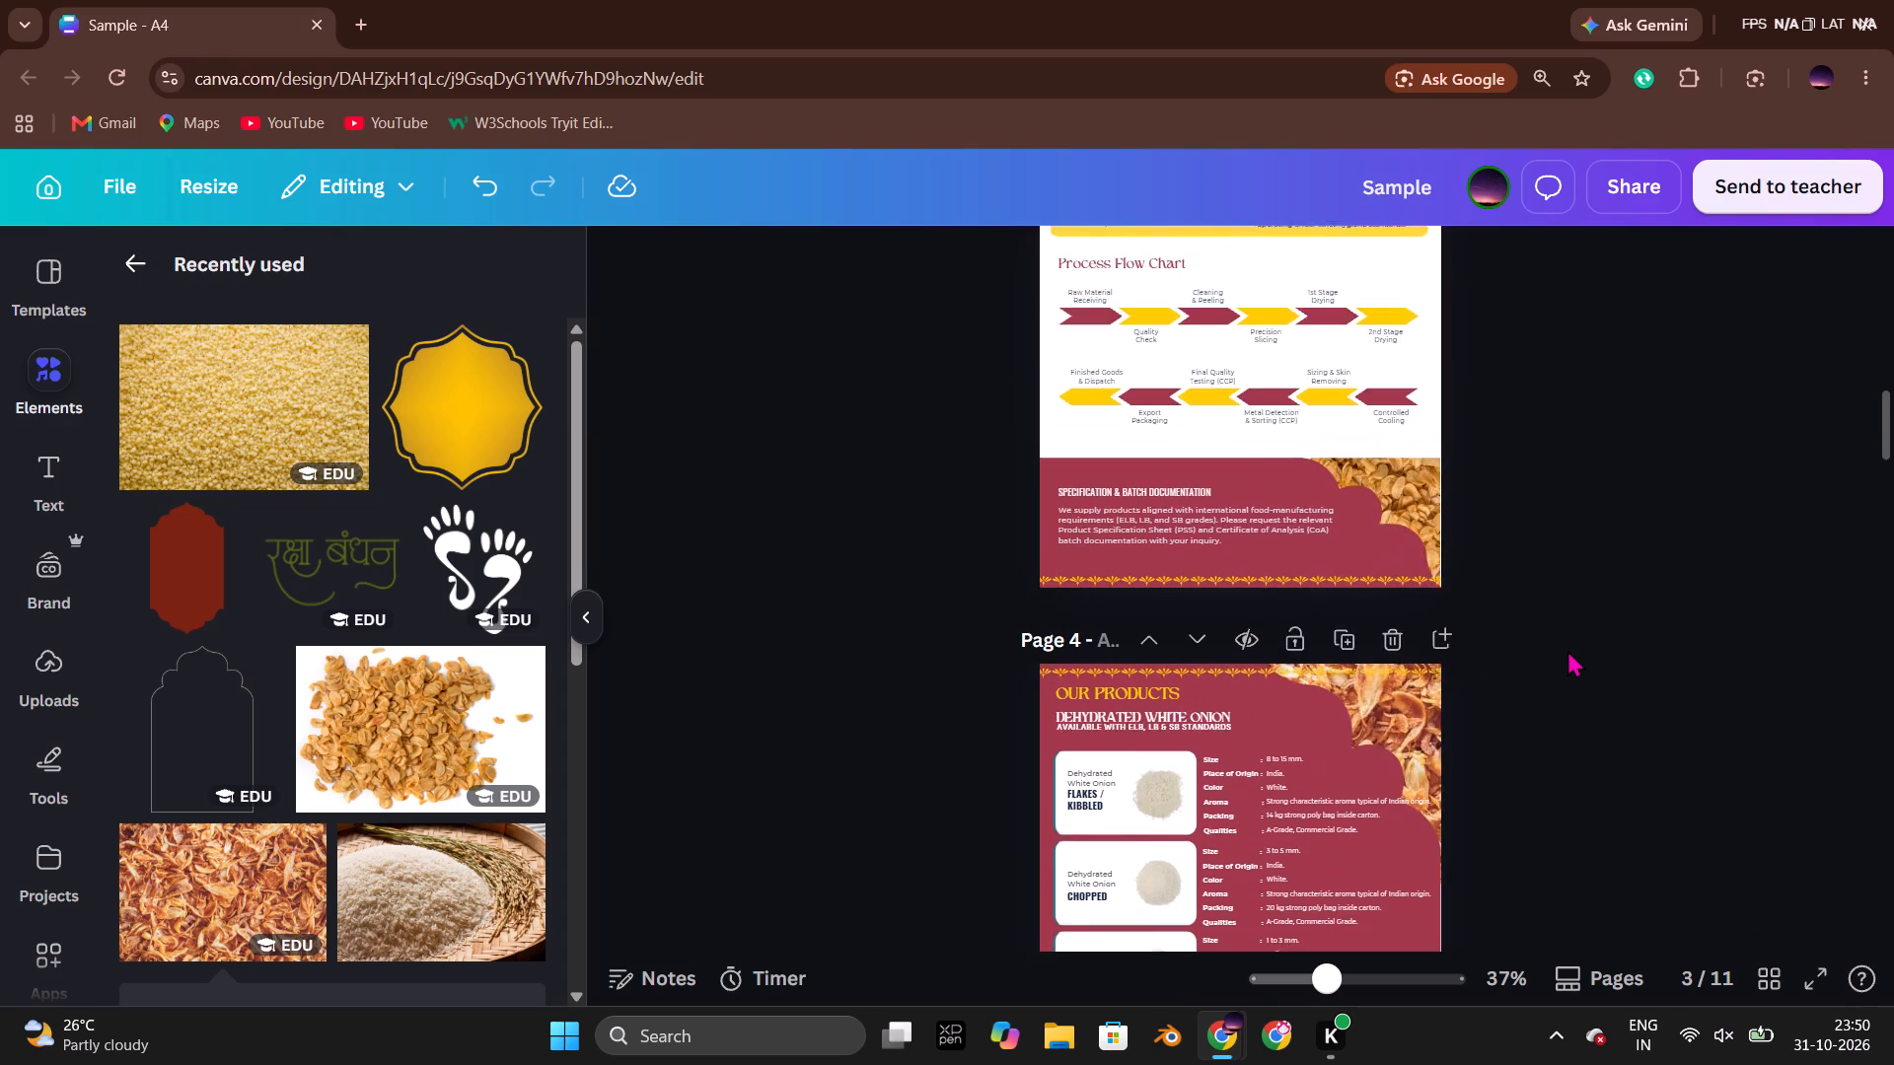
pyautogui.scroll(2, 1567, 650)
pyautogui.scroll(-3, 1567, 650)
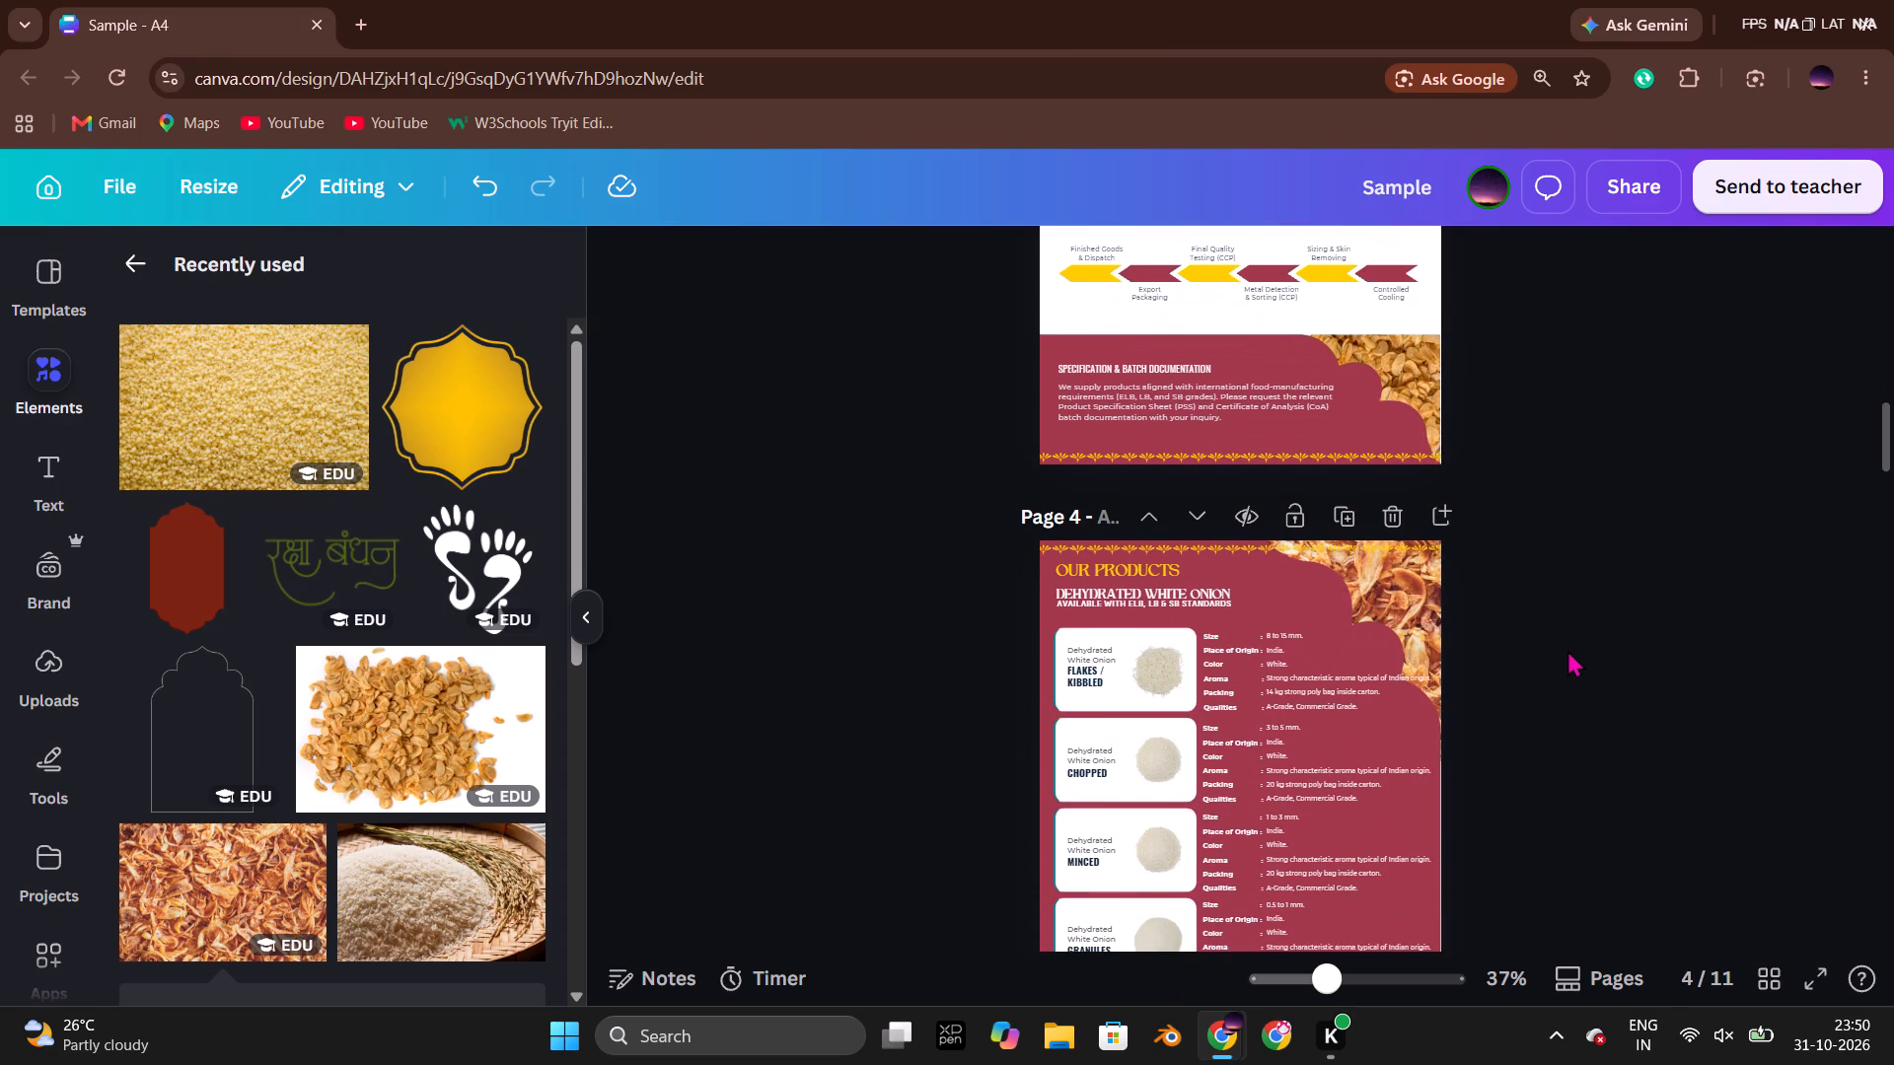
pyautogui.scroll(-4, 1567, 650)
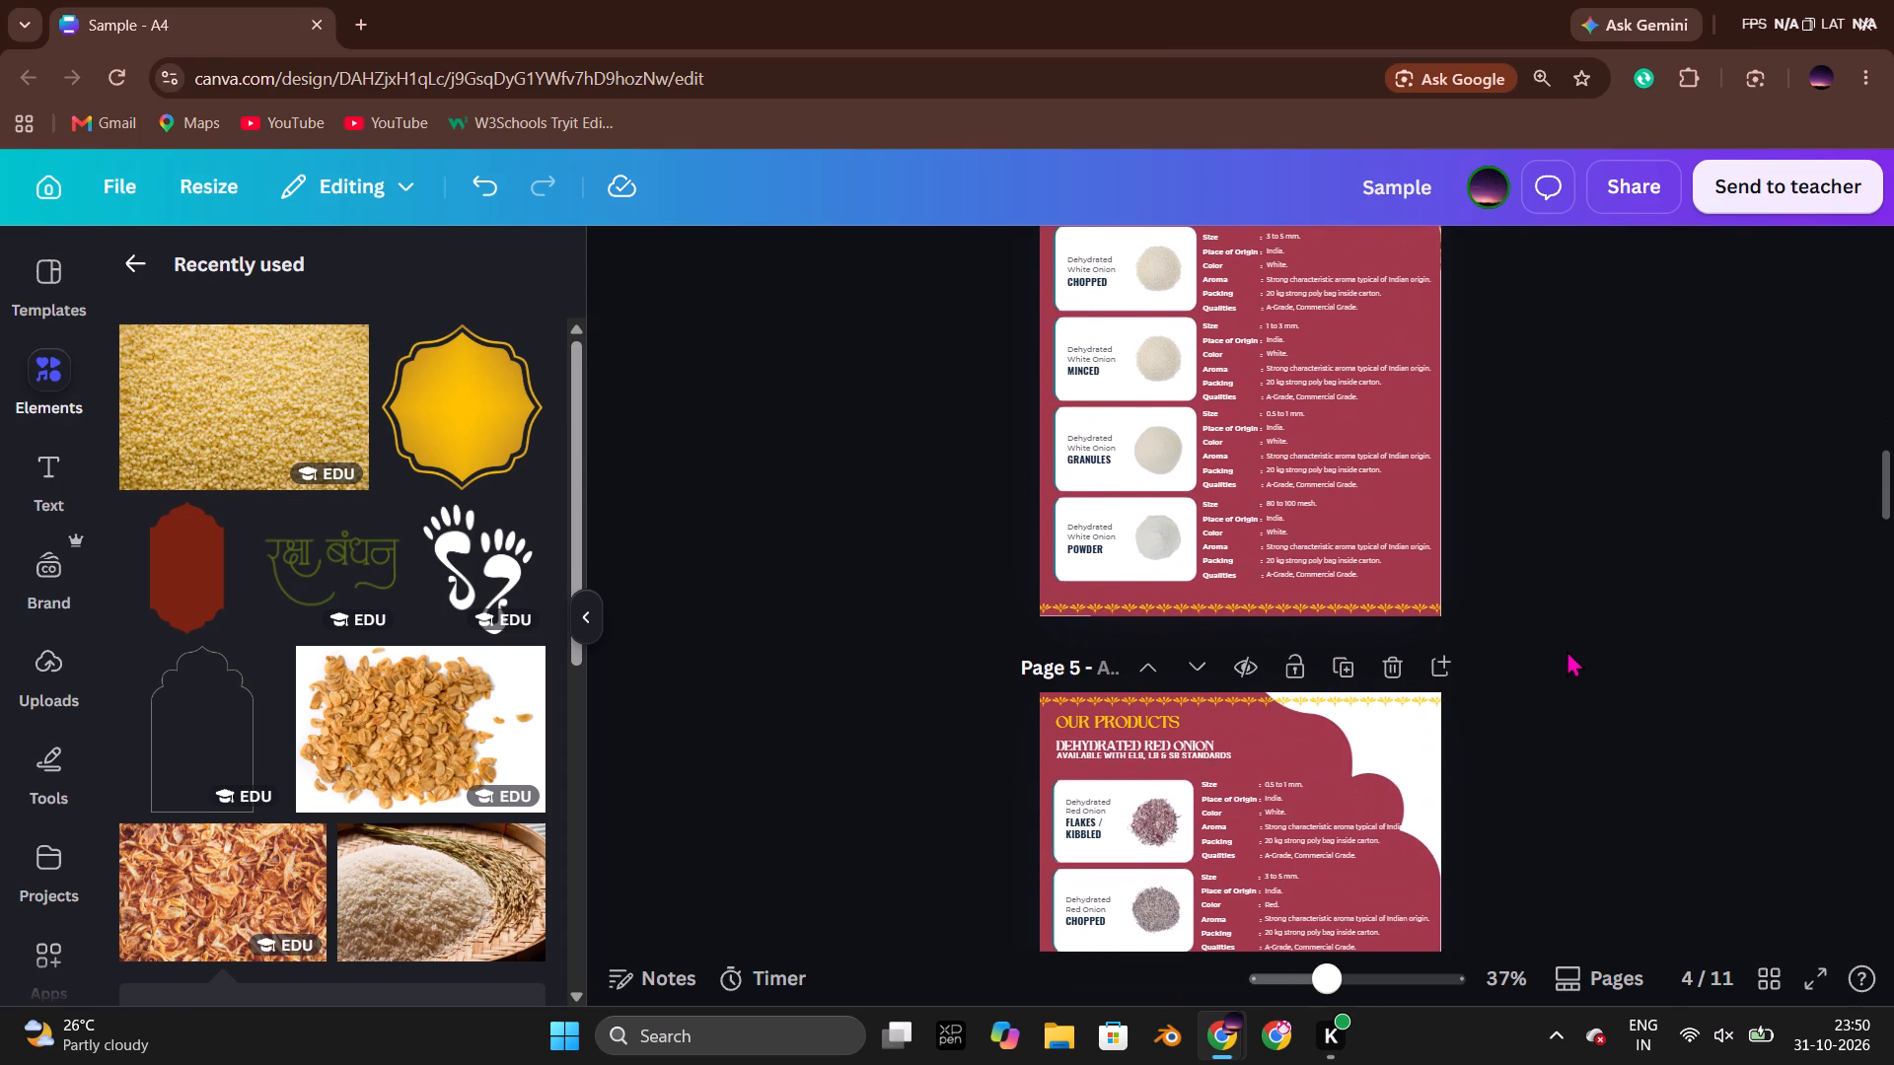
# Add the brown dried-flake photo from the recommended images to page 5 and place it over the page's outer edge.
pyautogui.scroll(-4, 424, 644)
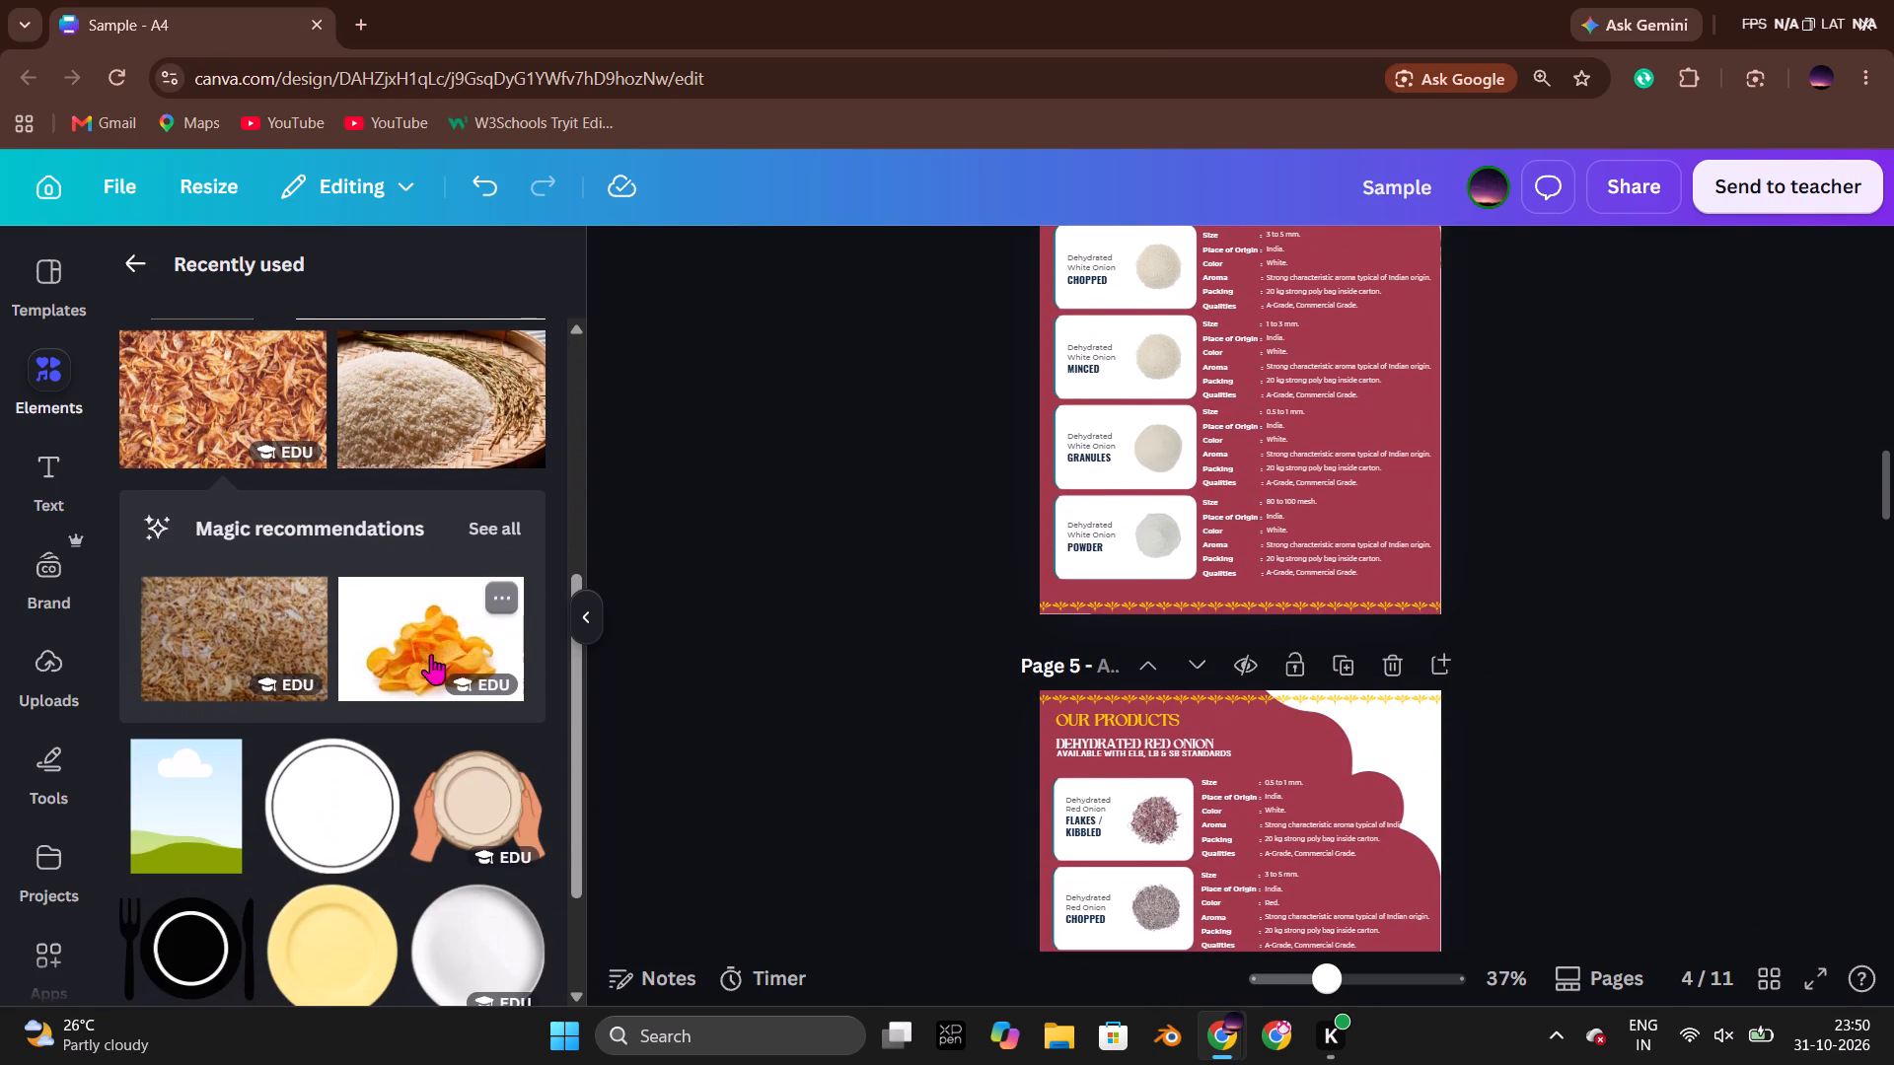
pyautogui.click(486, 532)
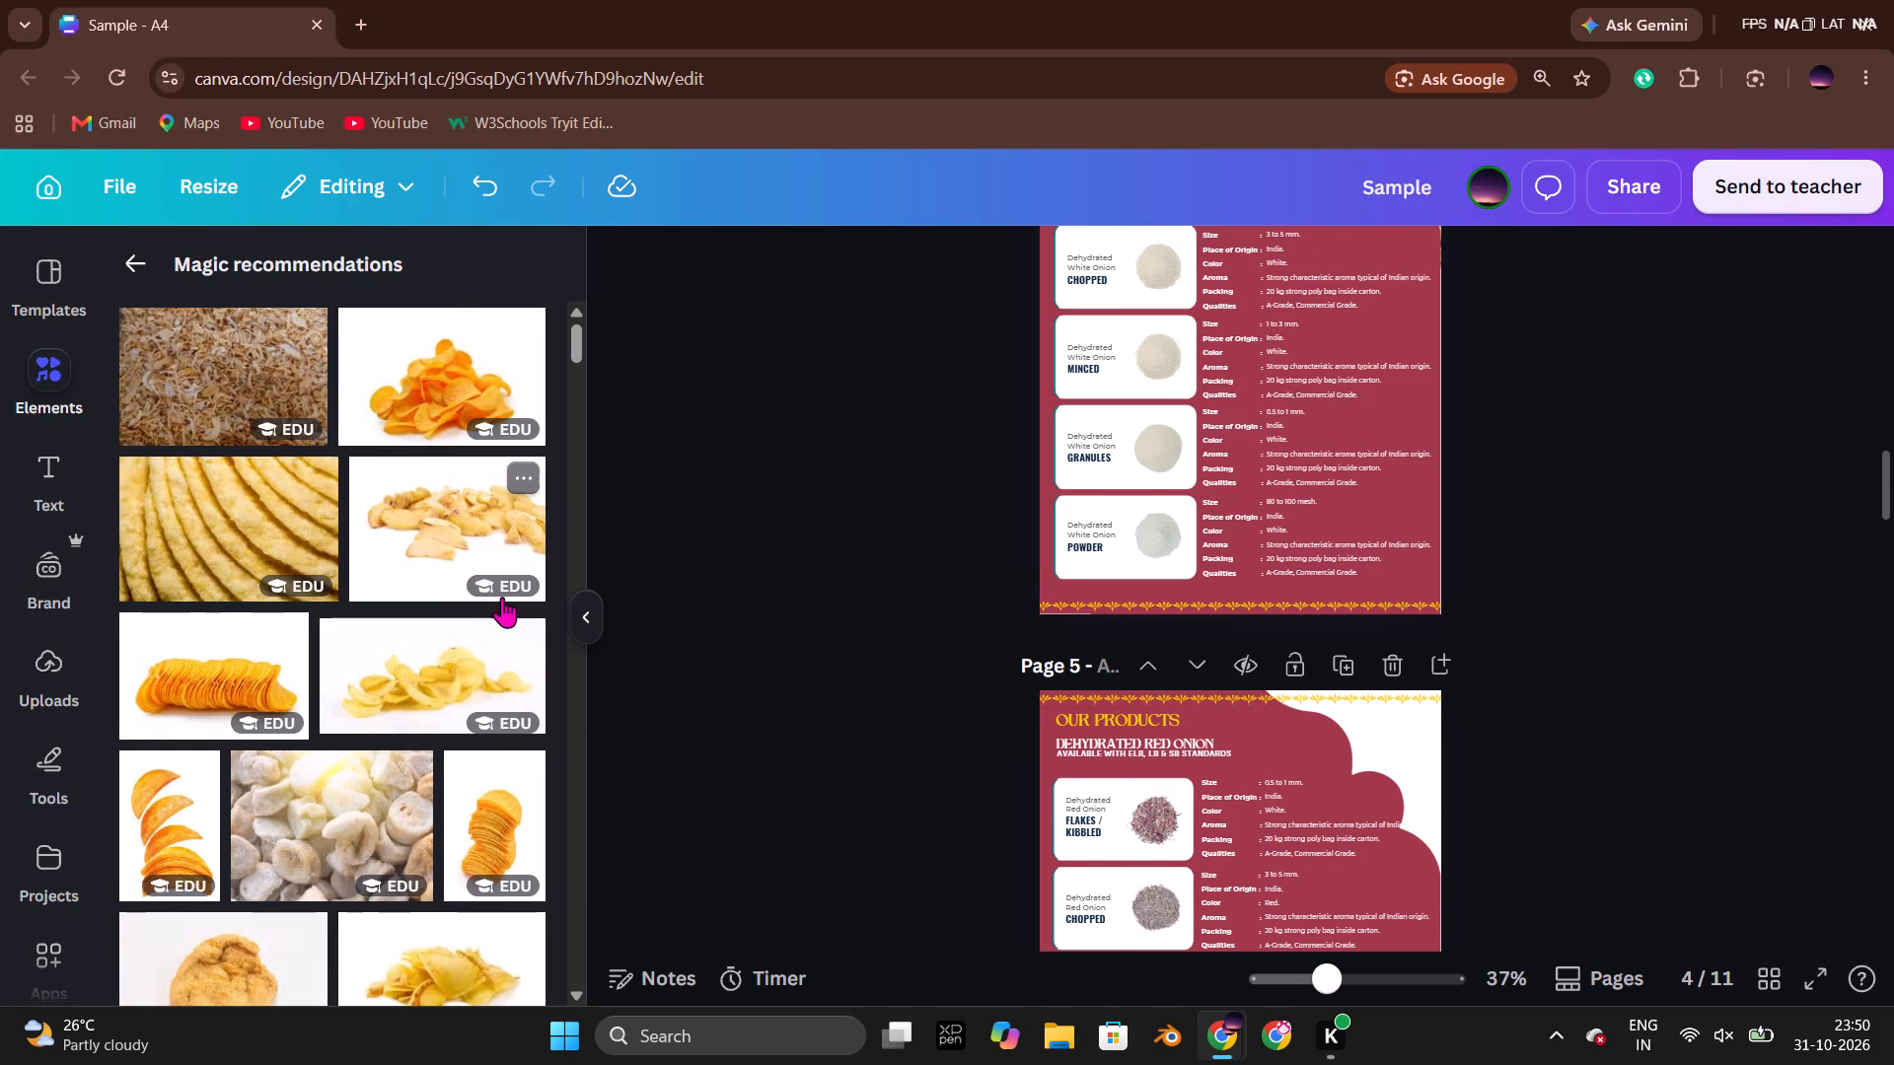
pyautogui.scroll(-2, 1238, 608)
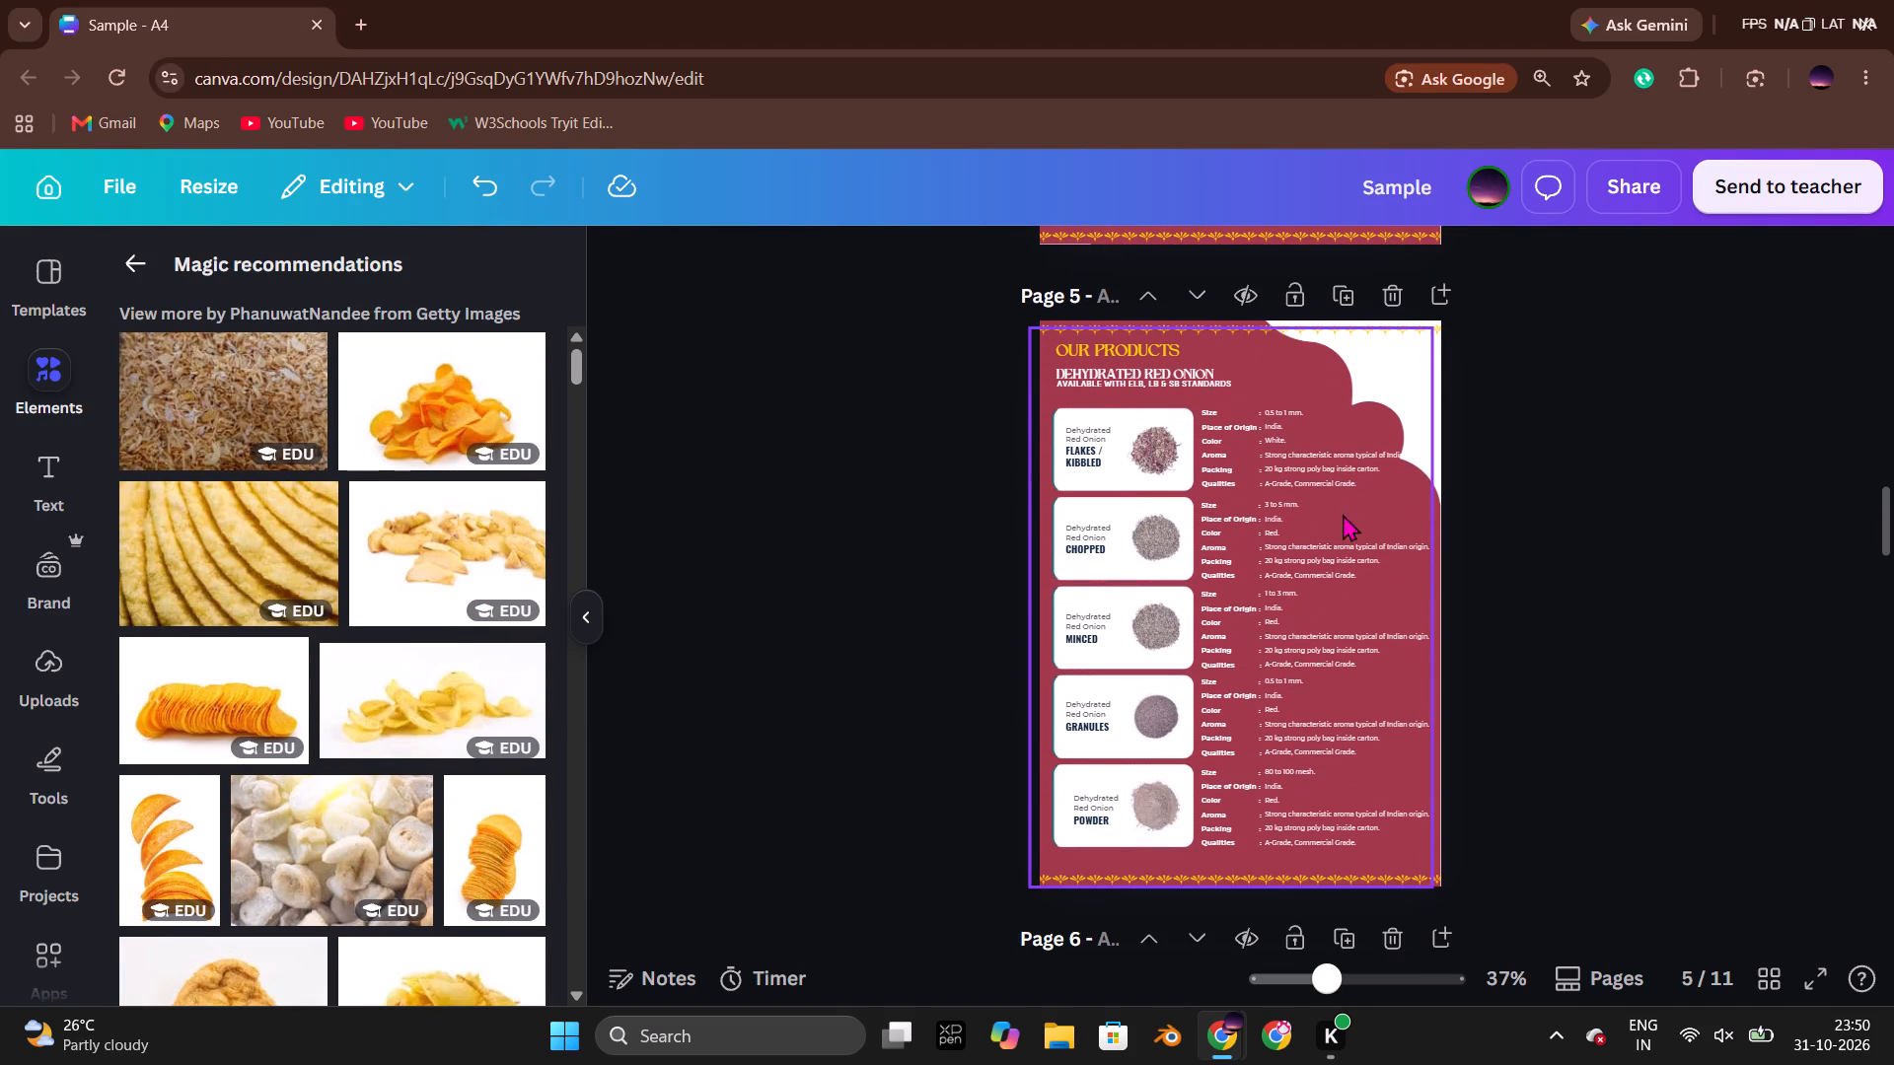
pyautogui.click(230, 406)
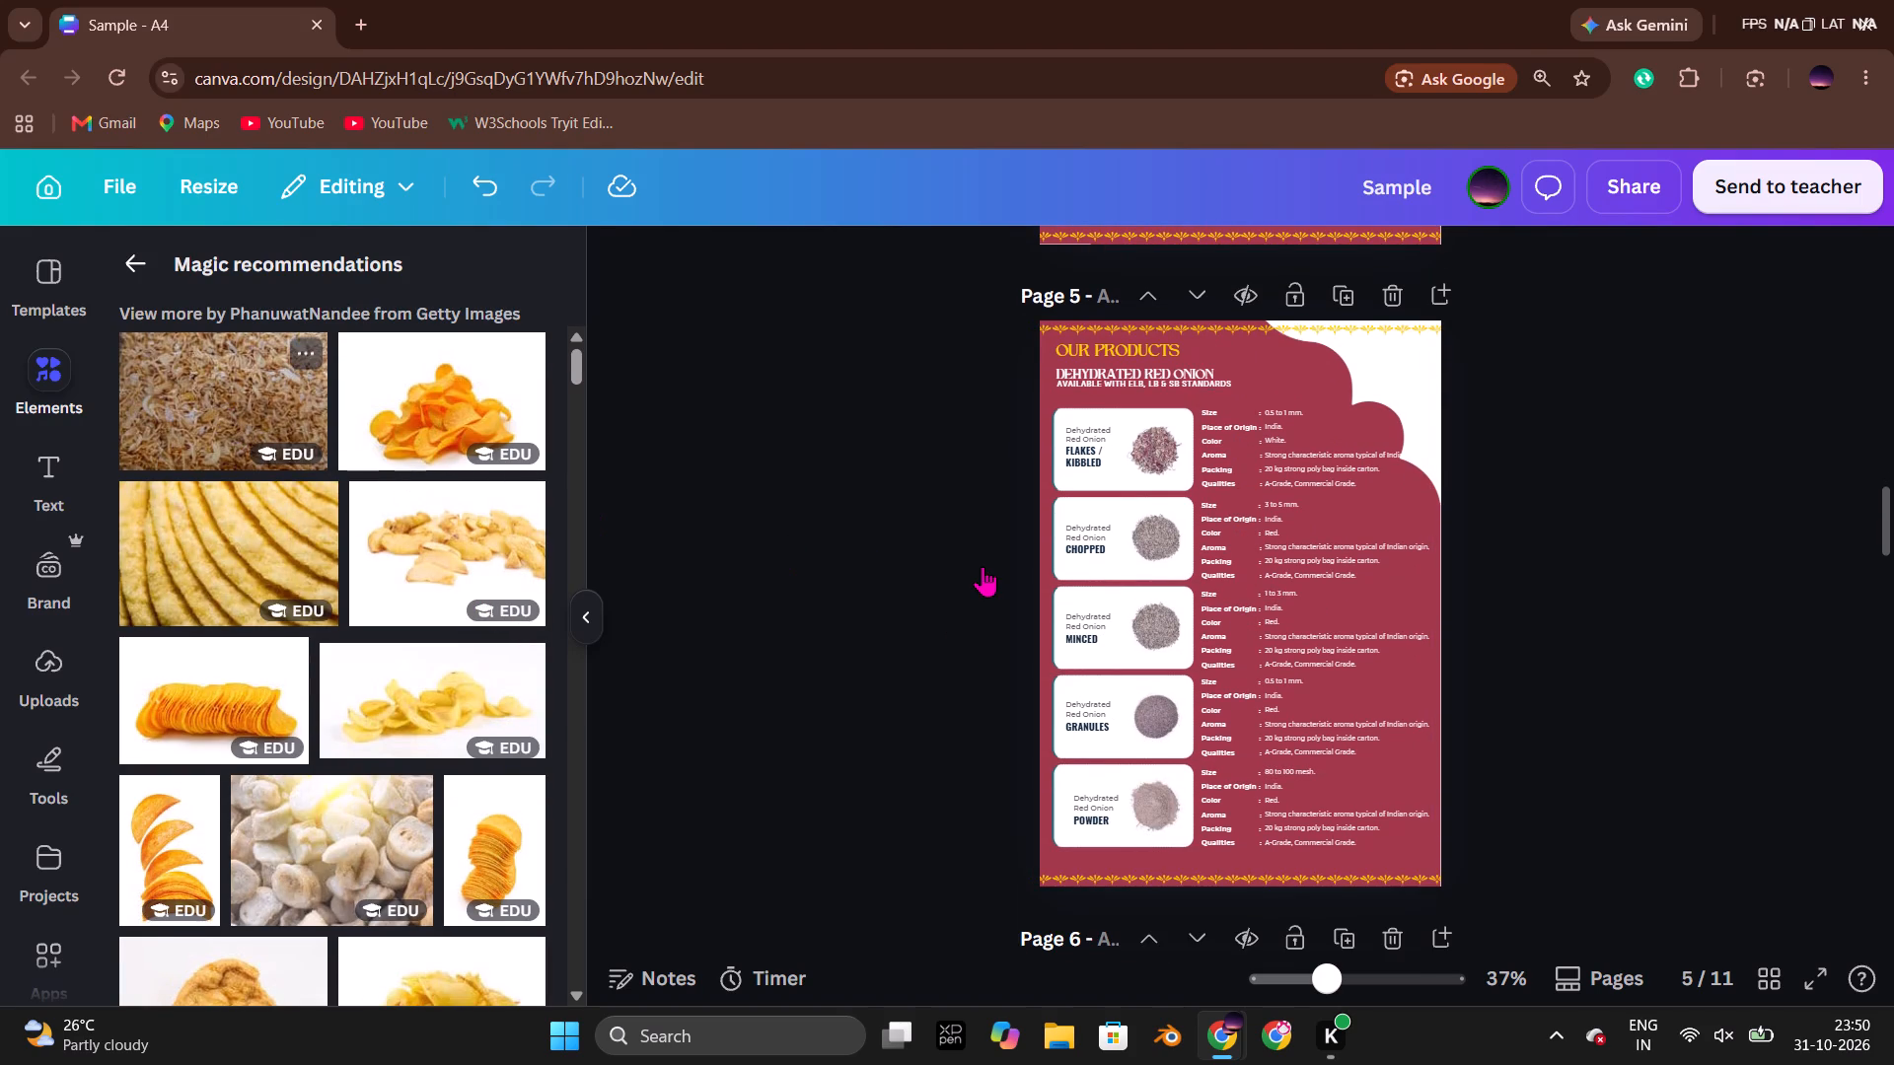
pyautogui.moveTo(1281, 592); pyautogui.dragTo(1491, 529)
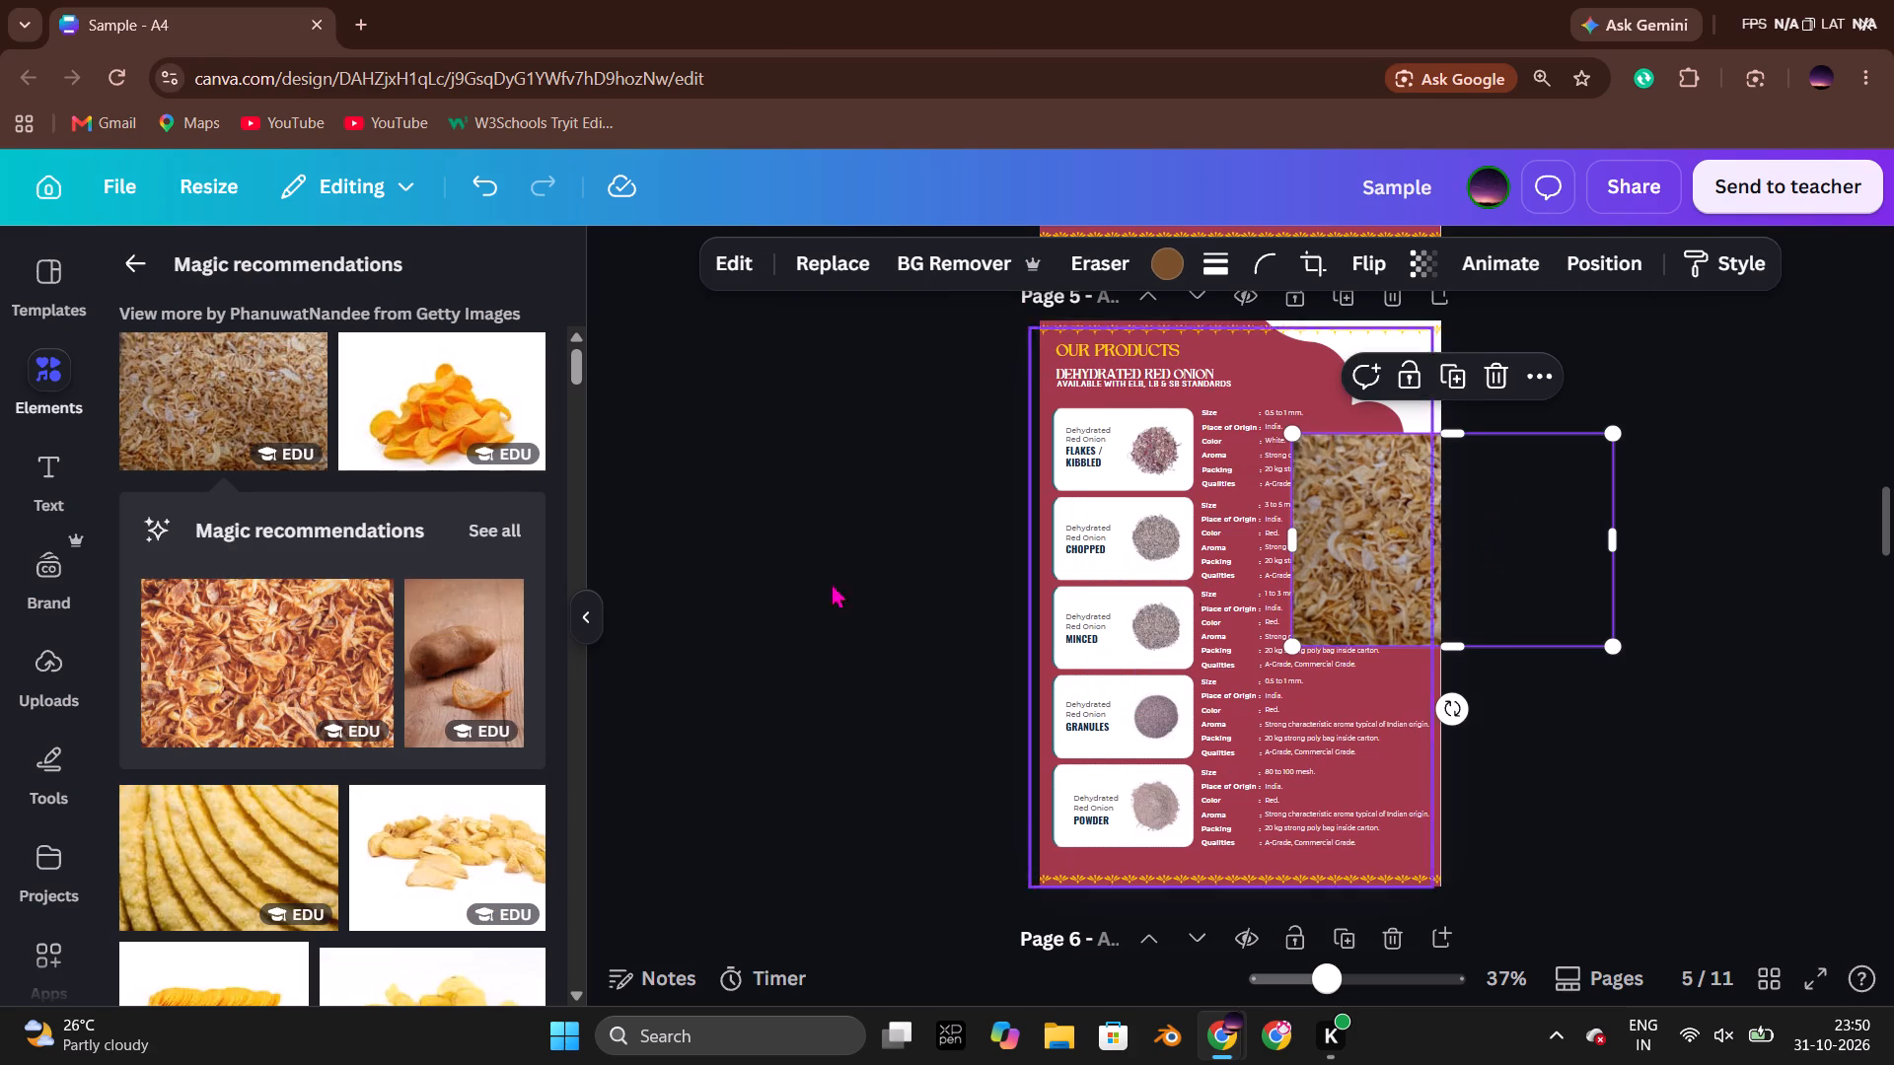
# Add the reddish fried-onion photo to page 5's lower outer edge and show all images recommended for it.
pyautogui.click(294, 649)
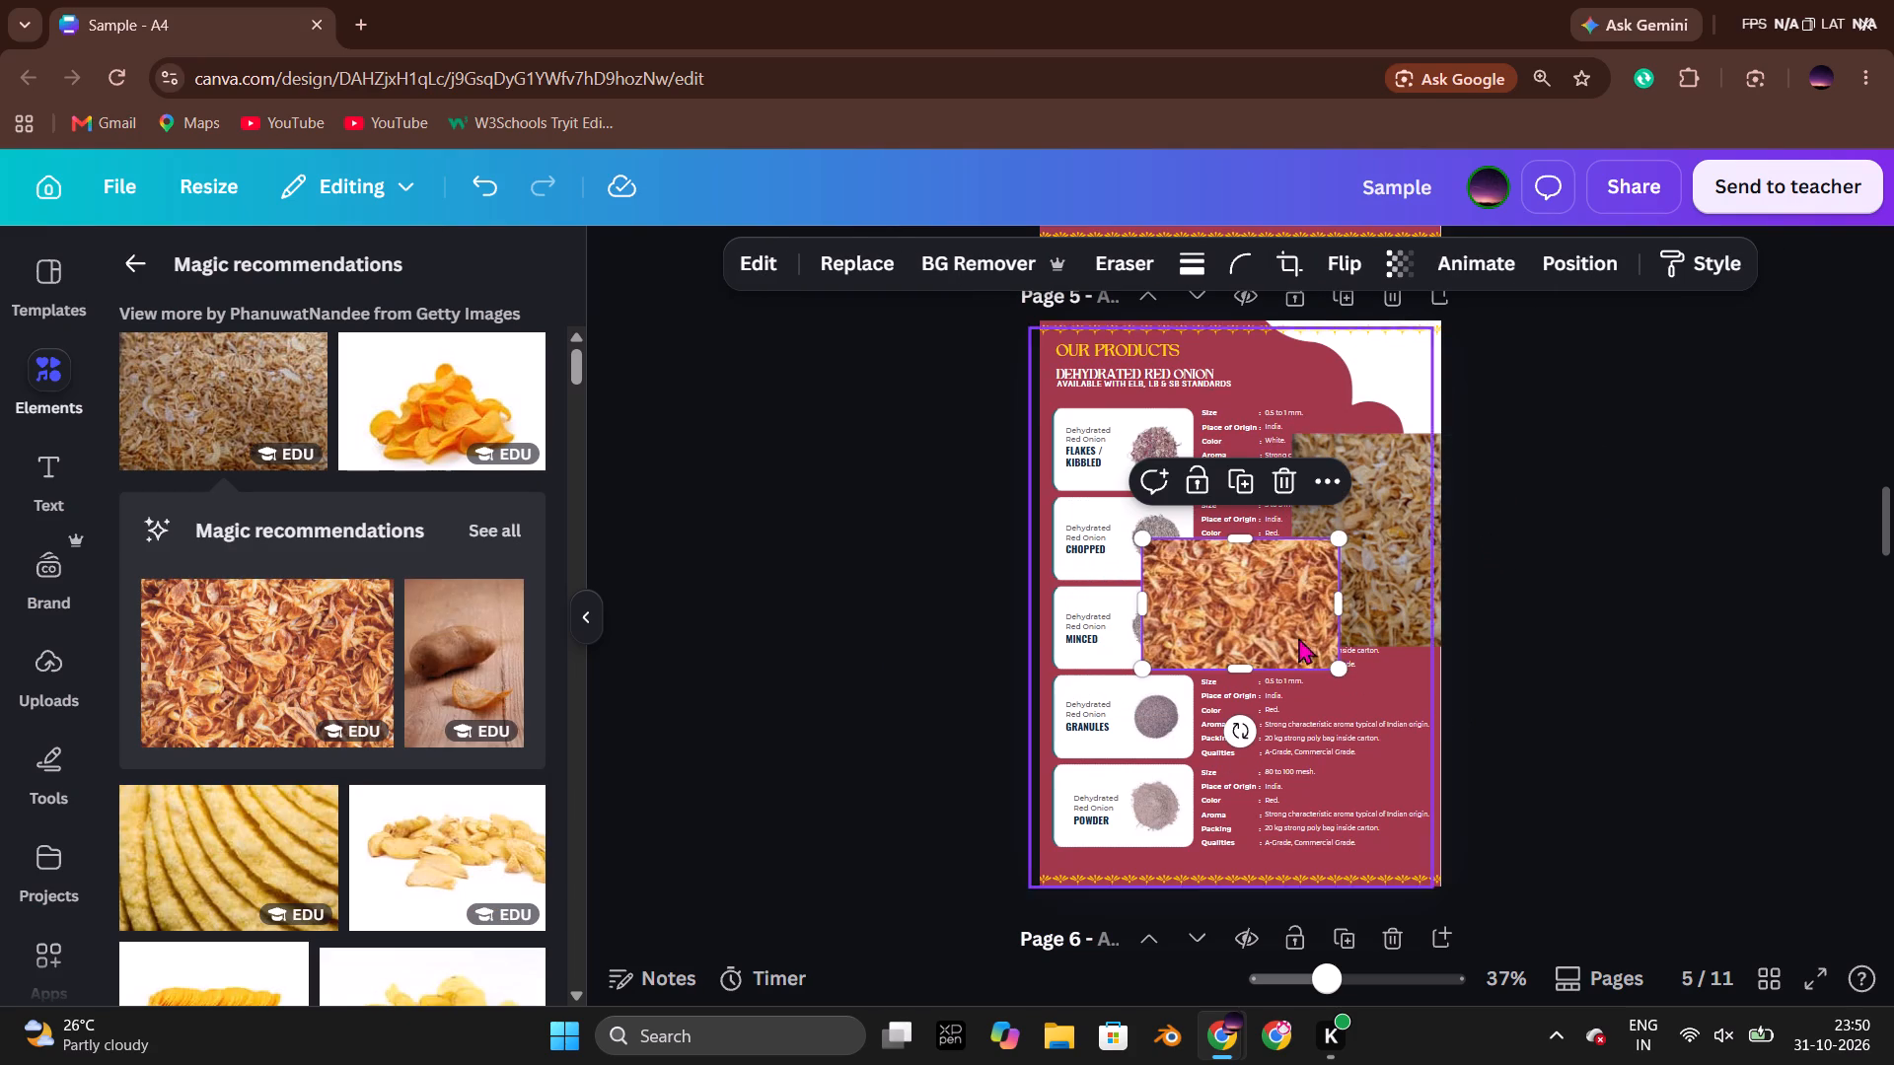
pyautogui.moveTo(1278, 625); pyautogui.dragTo(1467, 727)
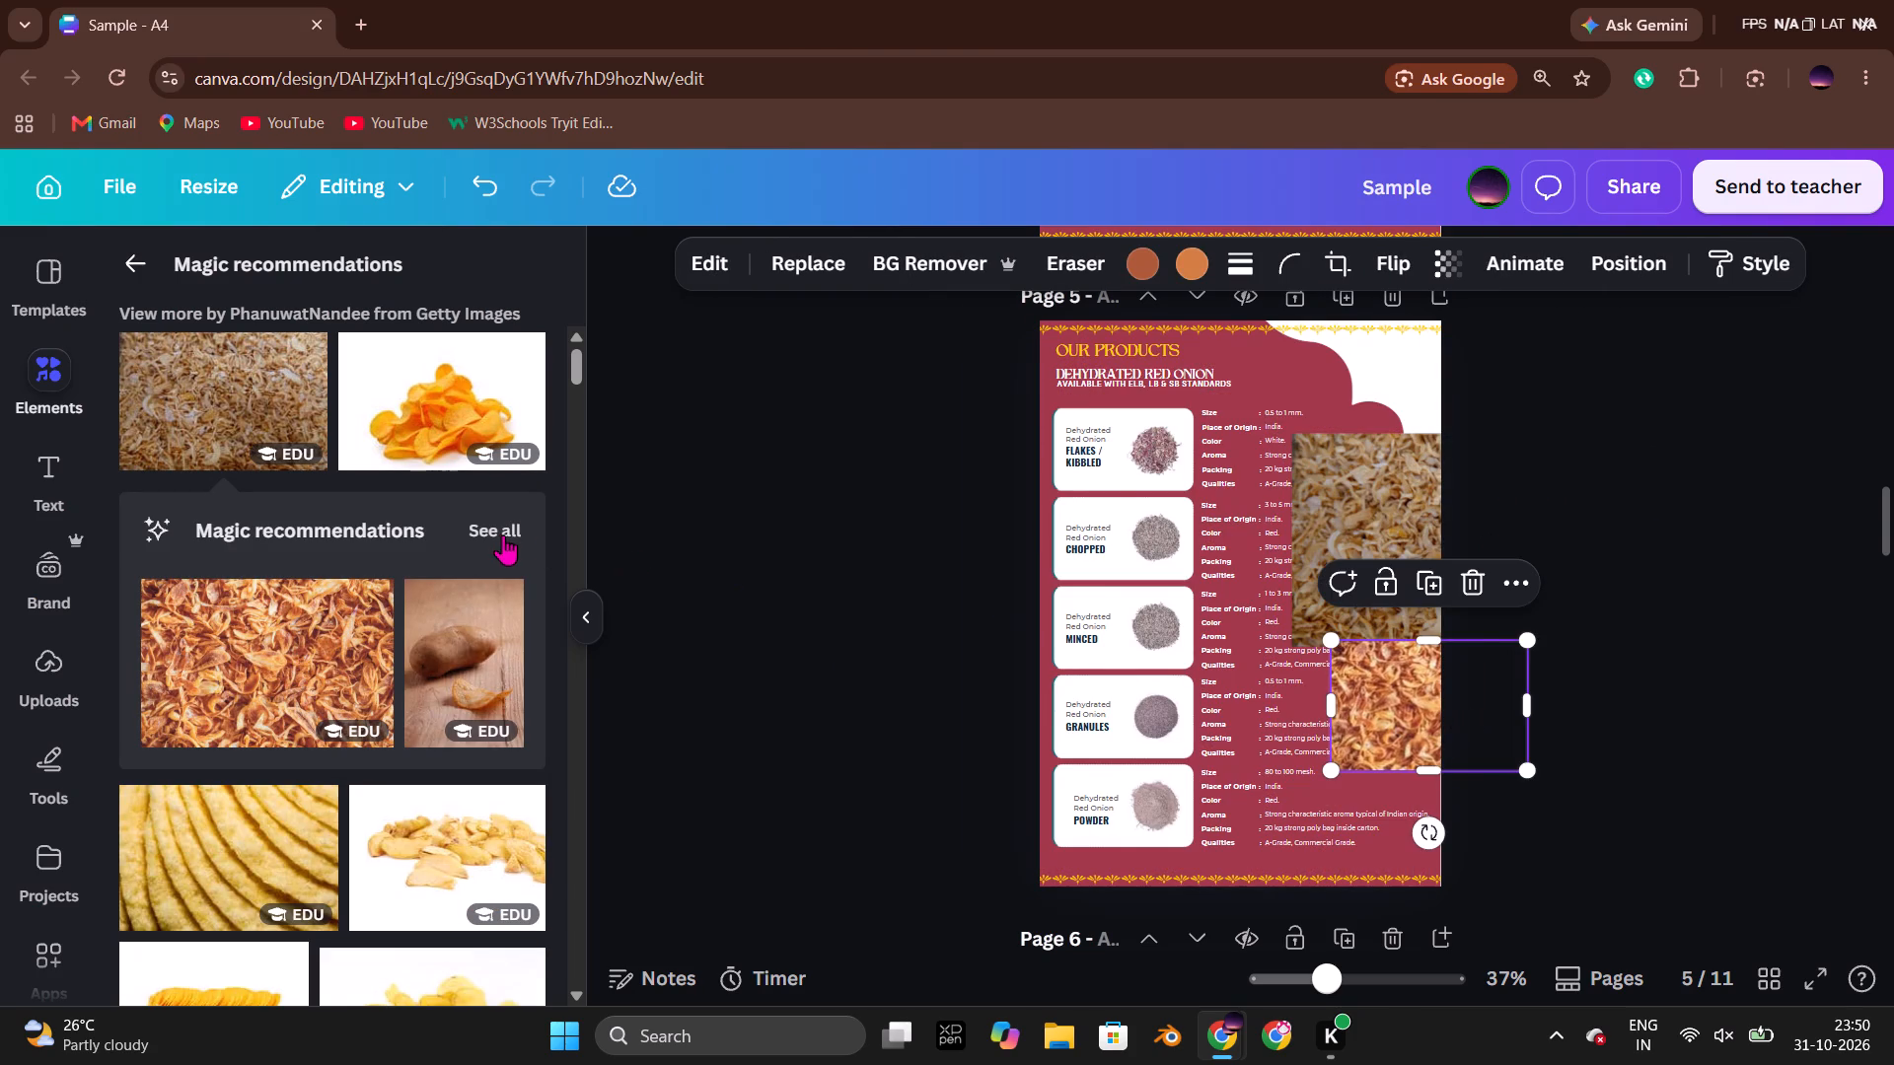
pyautogui.click(493, 532)
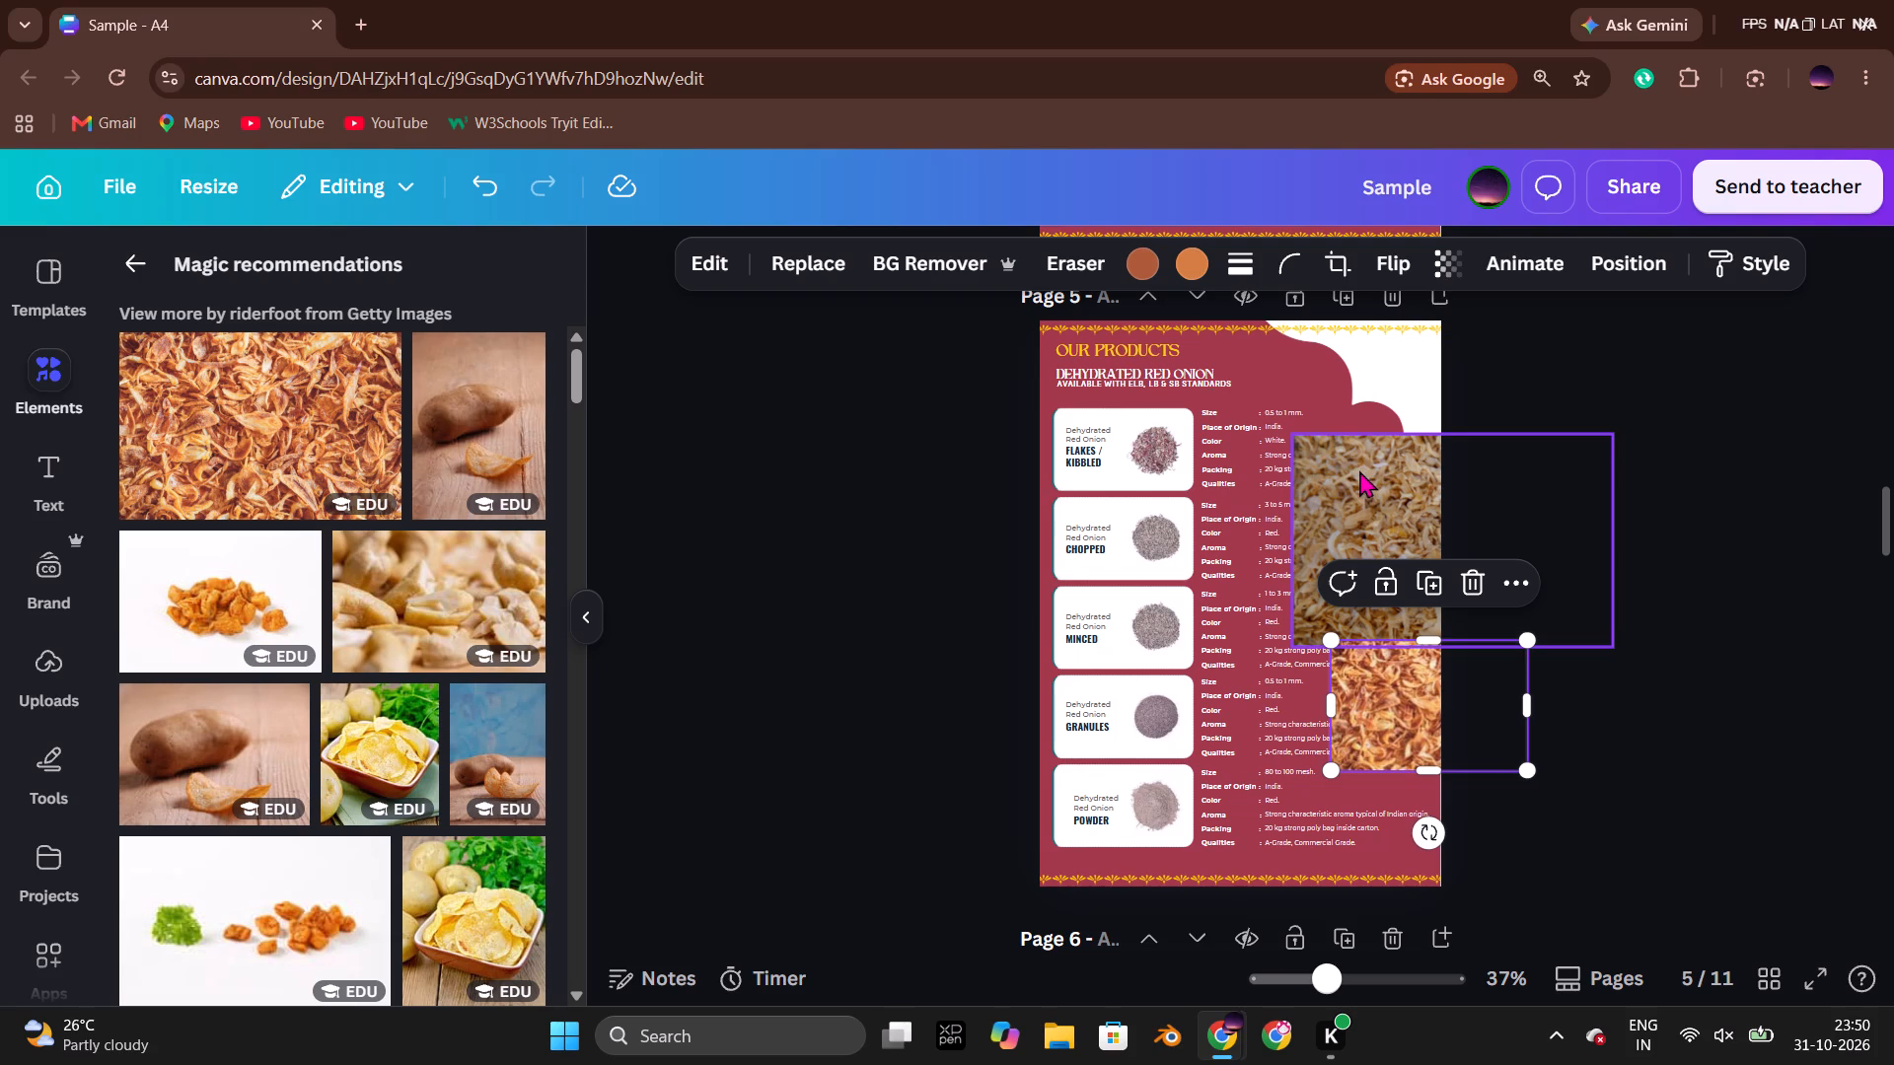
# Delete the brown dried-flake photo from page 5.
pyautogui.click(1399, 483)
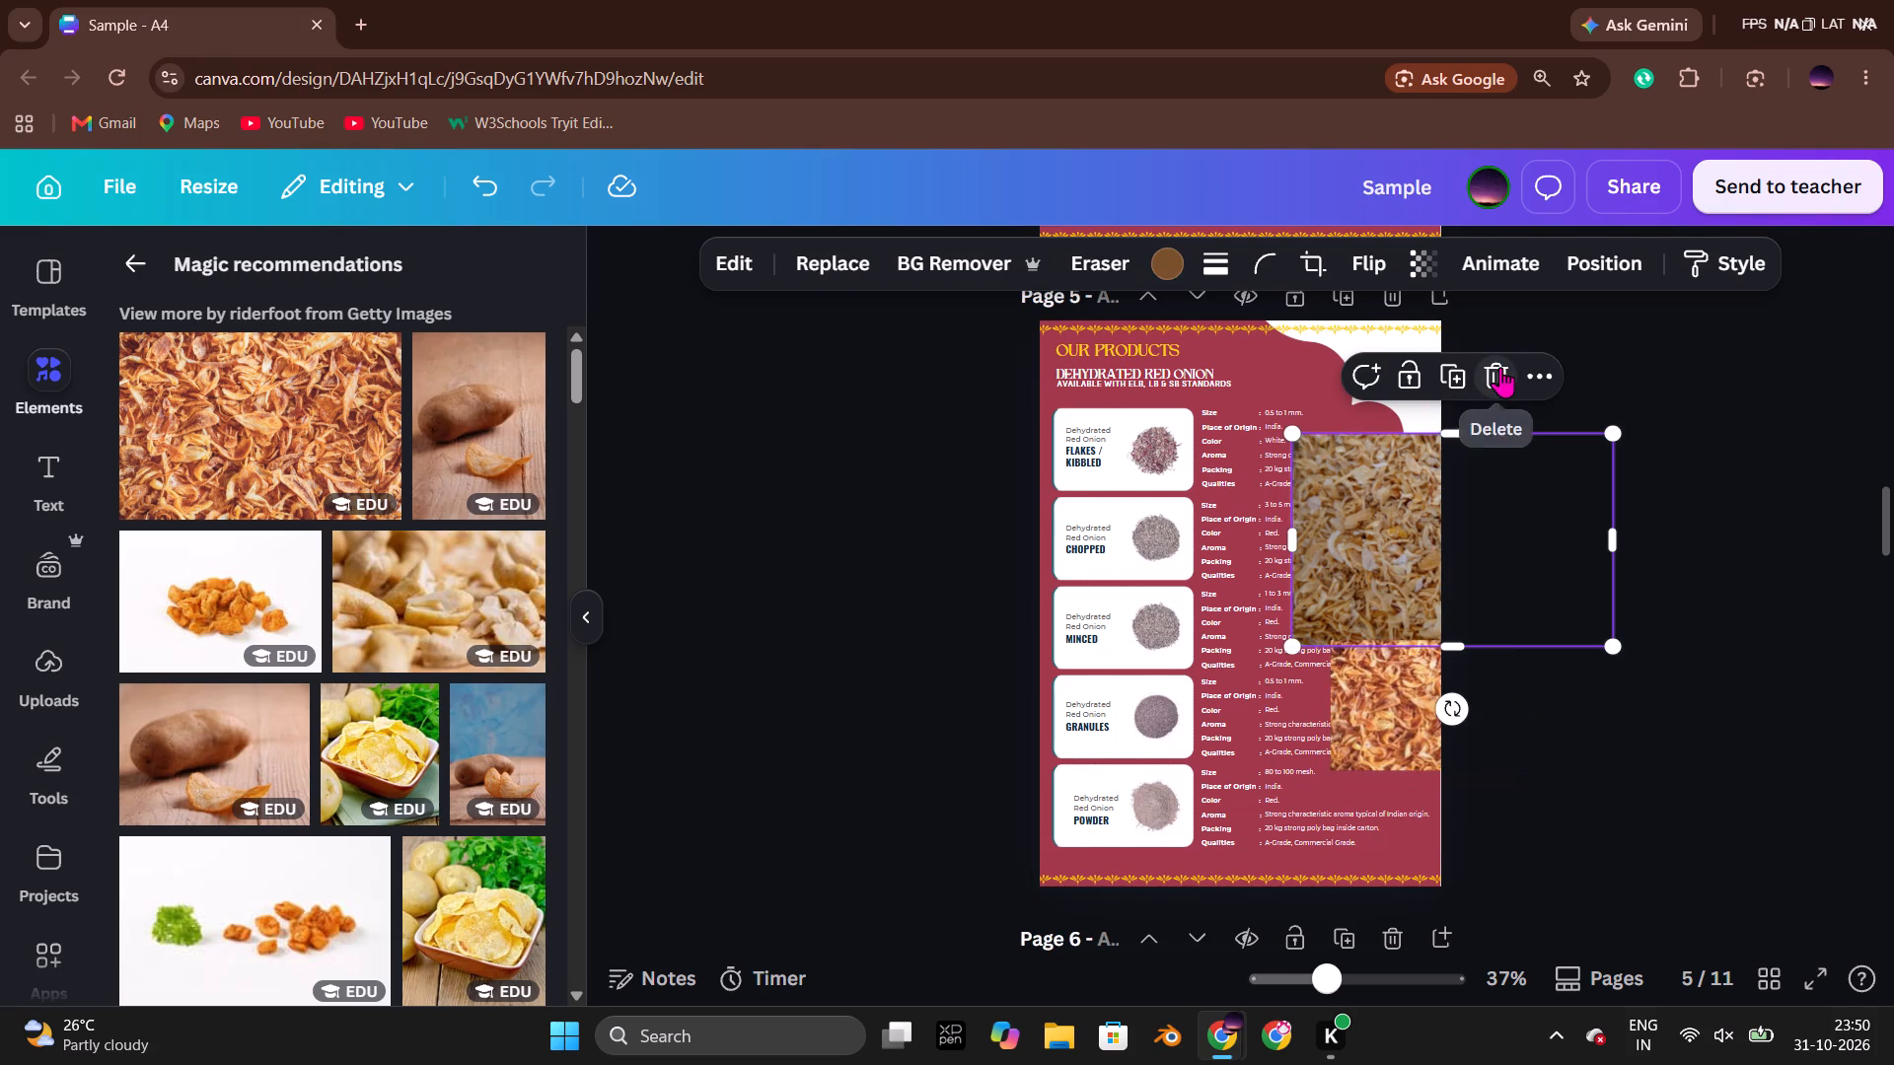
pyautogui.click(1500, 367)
# Move the fried-onion photo up to the outer edge of page 5's white scalloped corner.
pyautogui.scroll(5, 1551, 524)
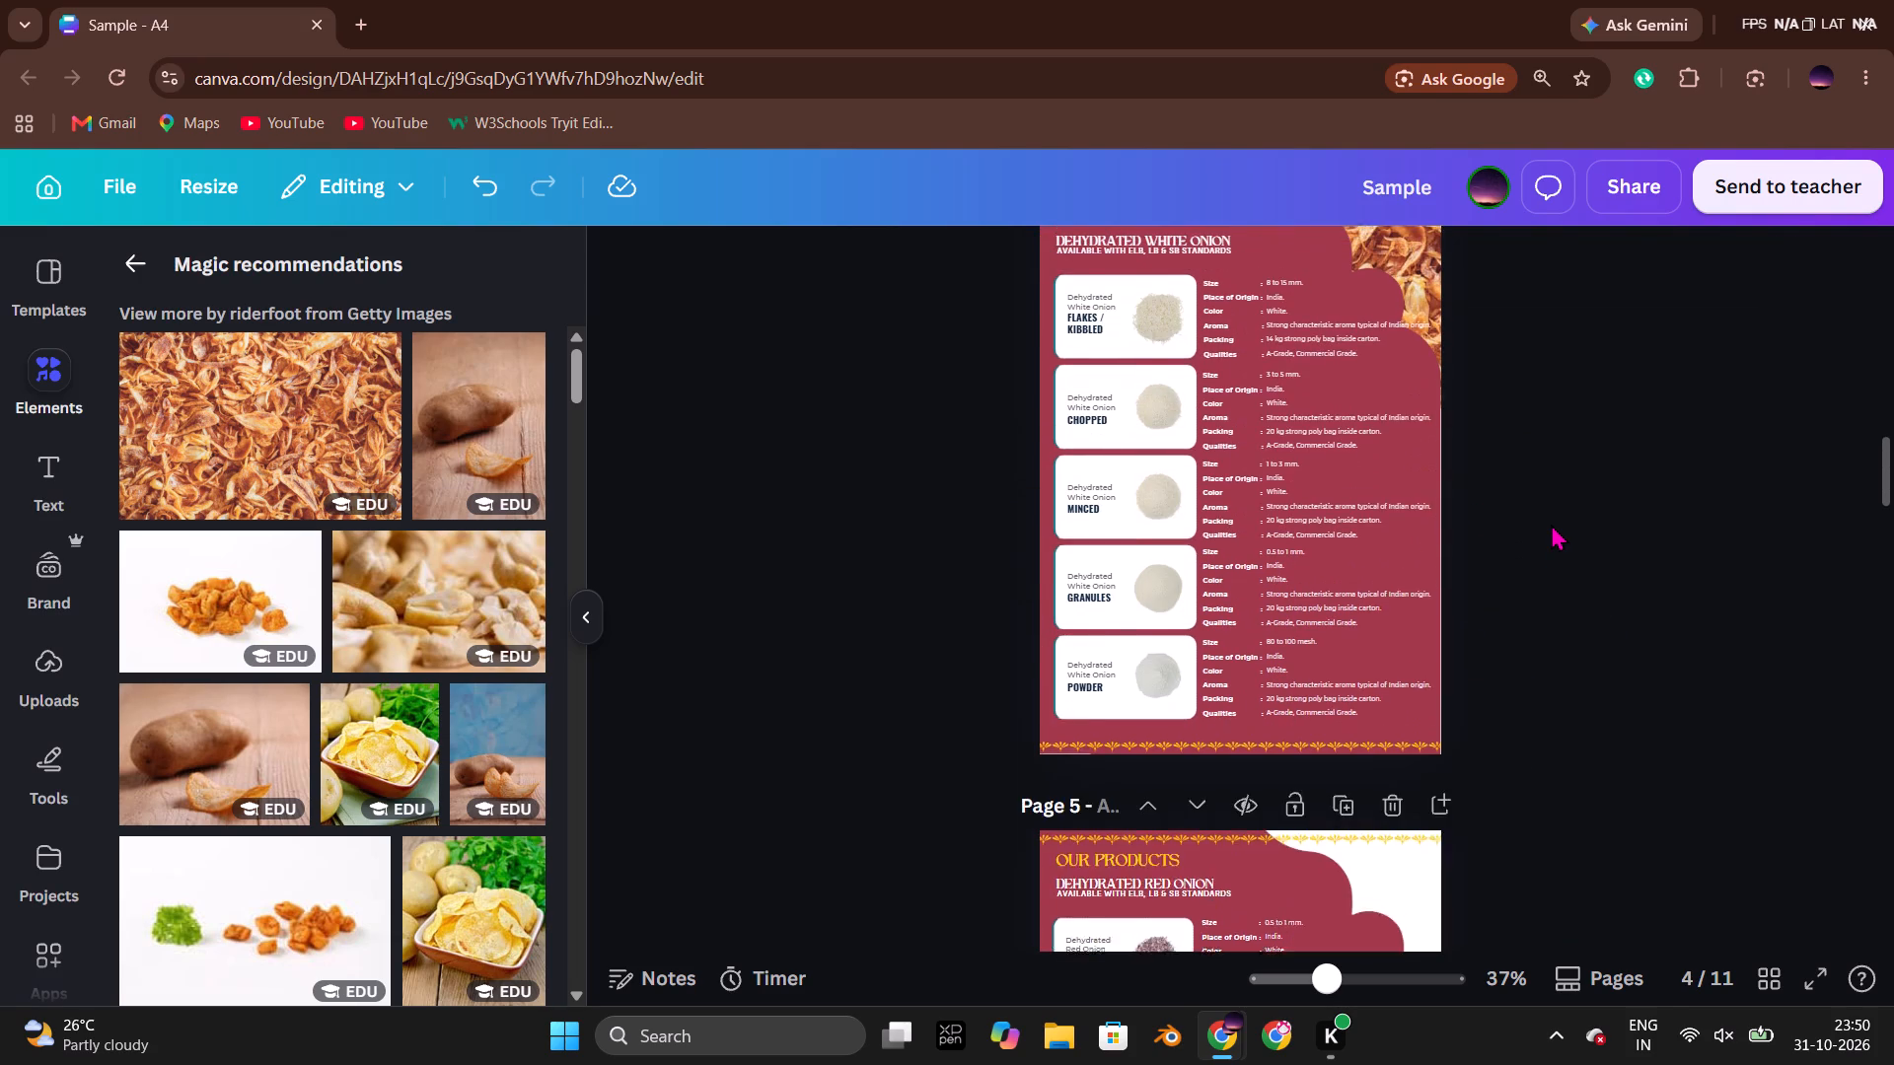
pyautogui.scroll(-5, 1551, 524)
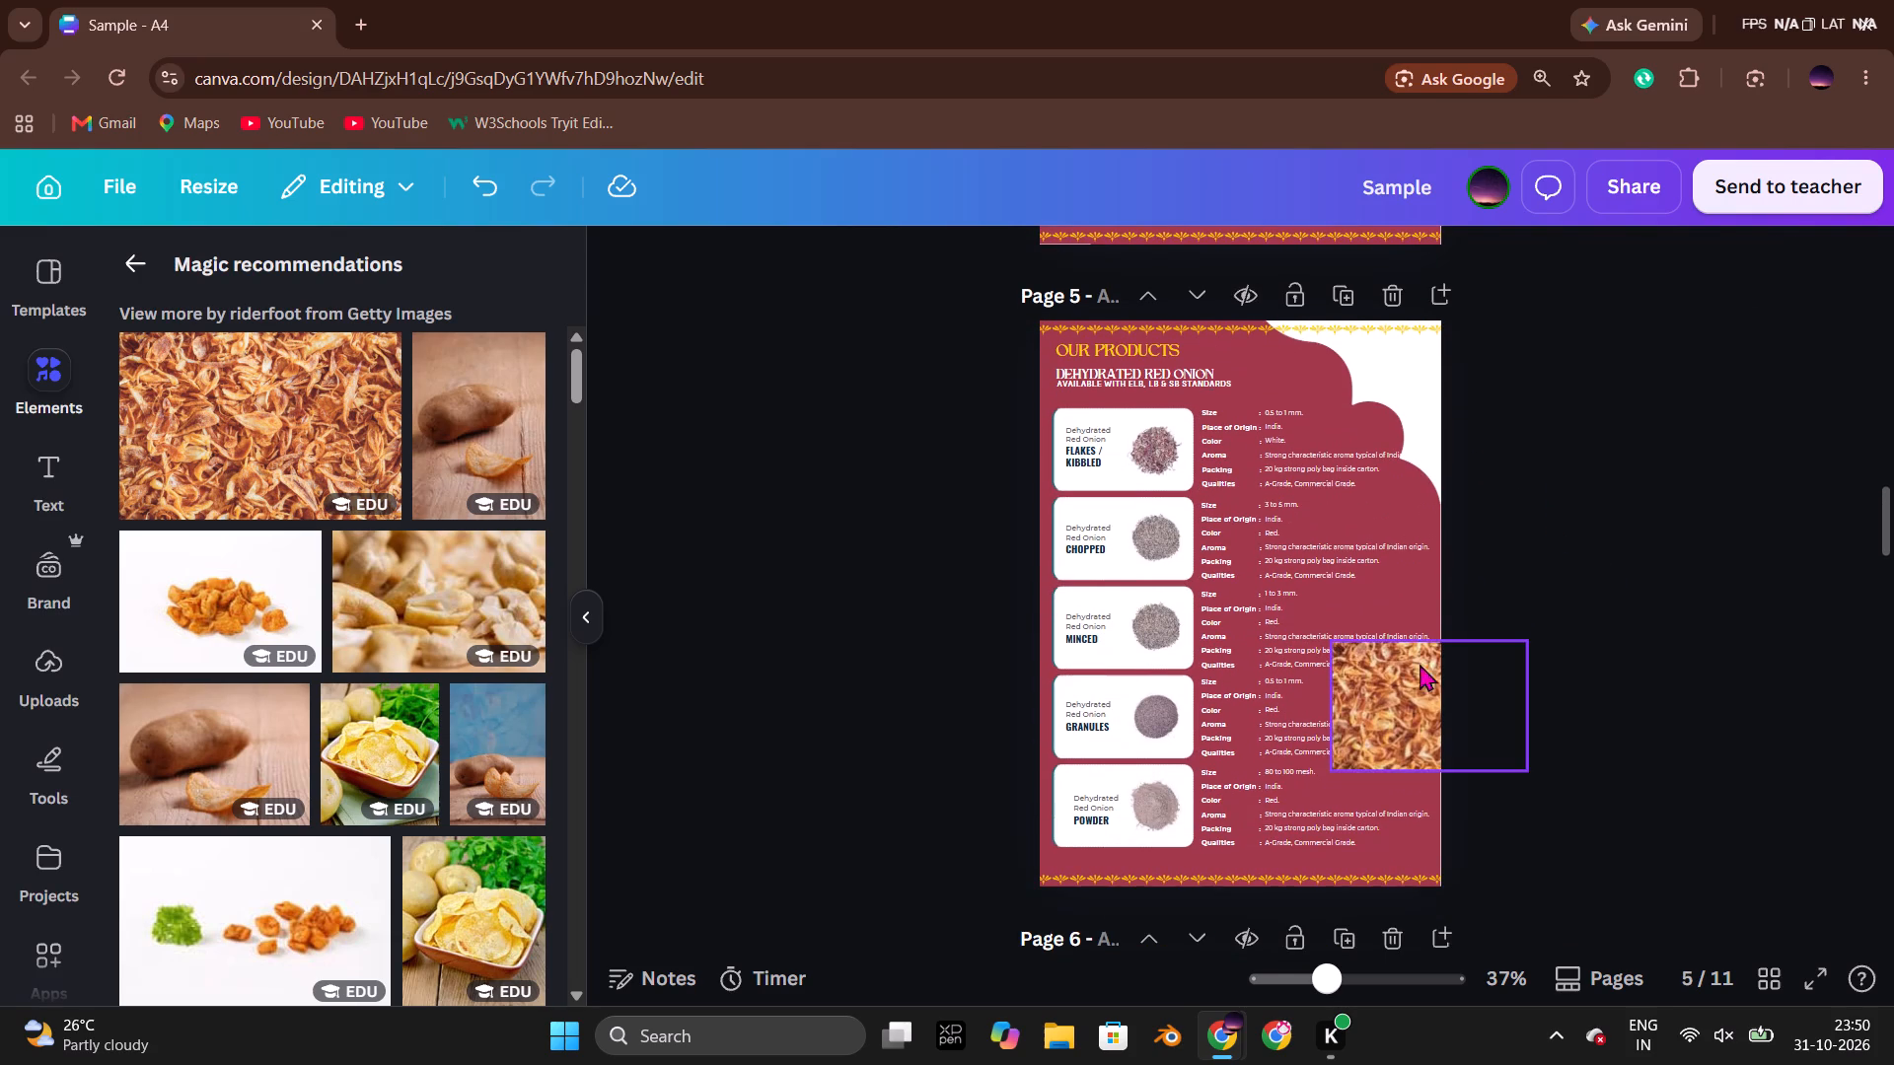
pyautogui.moveTo(1414, 676); pyautogui.dragTo(1492, 366)
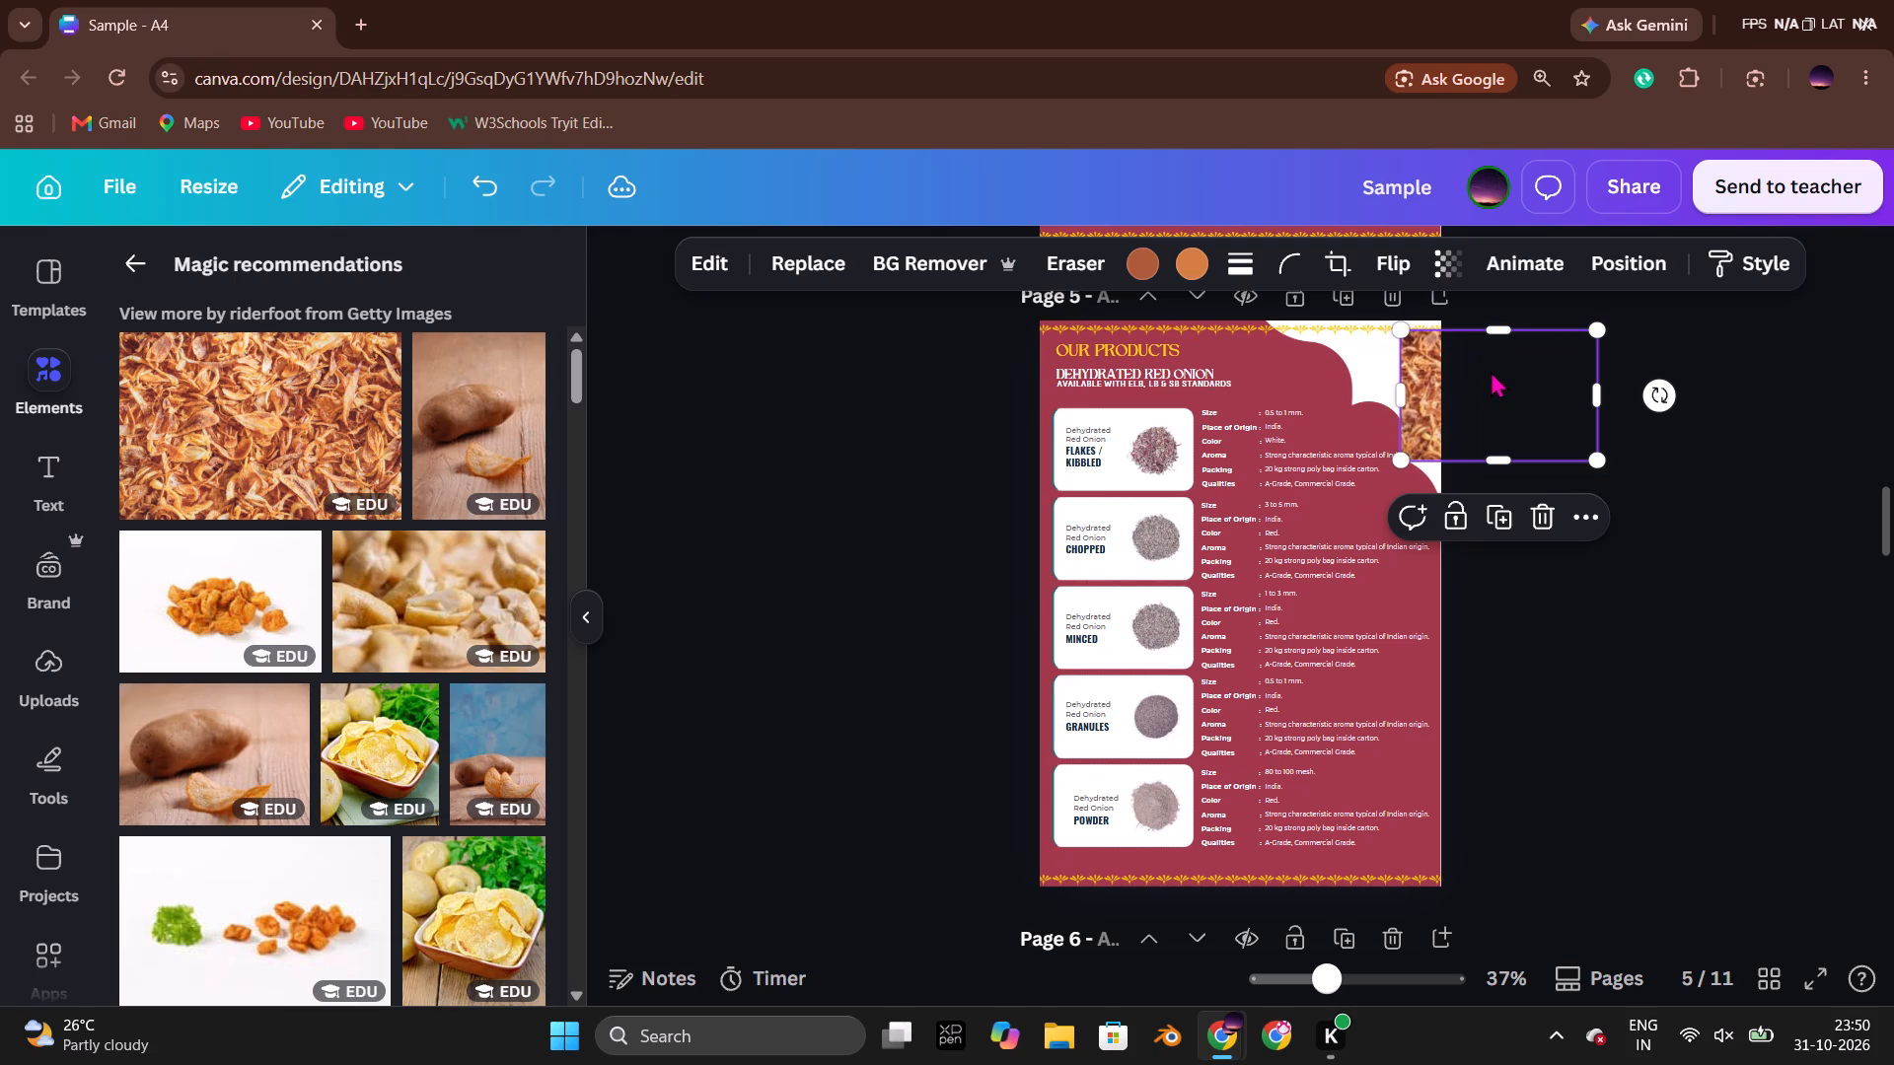
# Browse the recommended images for other dried-onion textures suited to the product page corners.
pyautogui.scroll(-4, 261, 512)
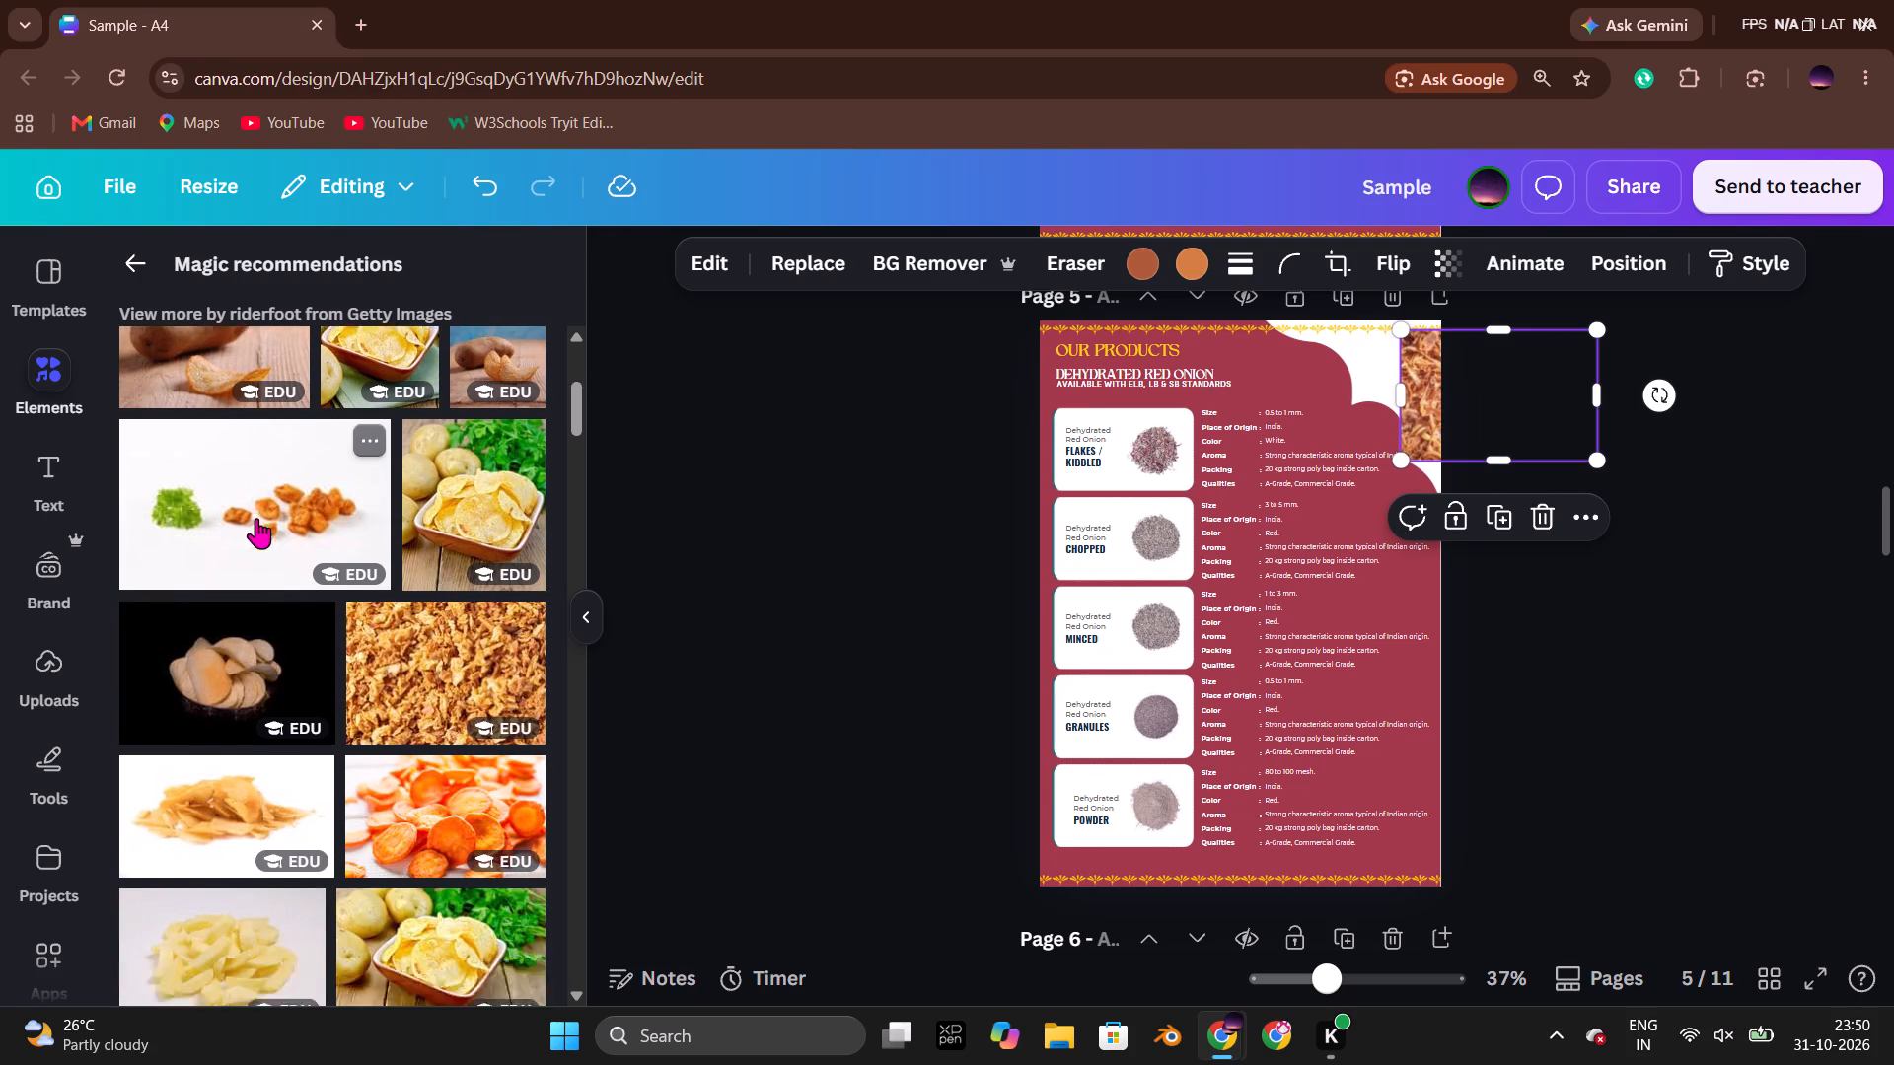
pyautogui.scroll(-1, 256, 518)
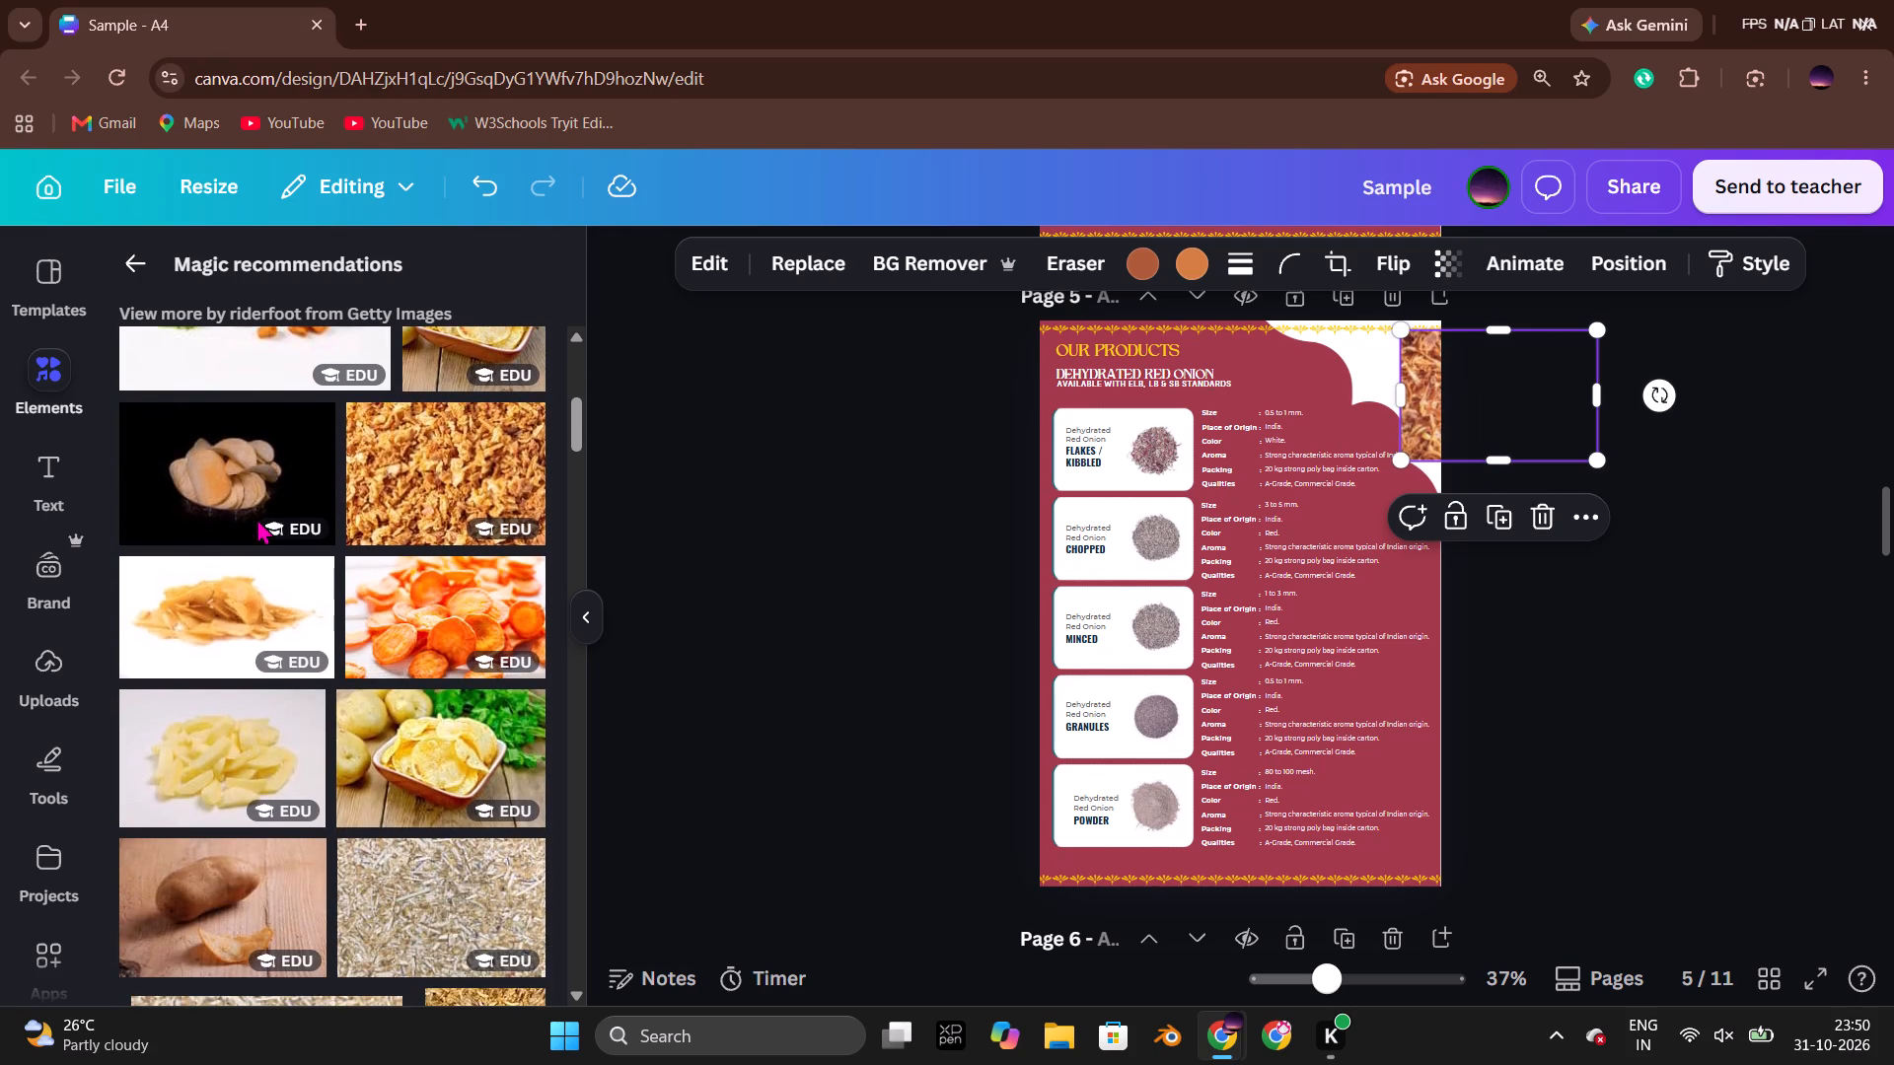
pyautogui.scroll(-2, 256, 518)
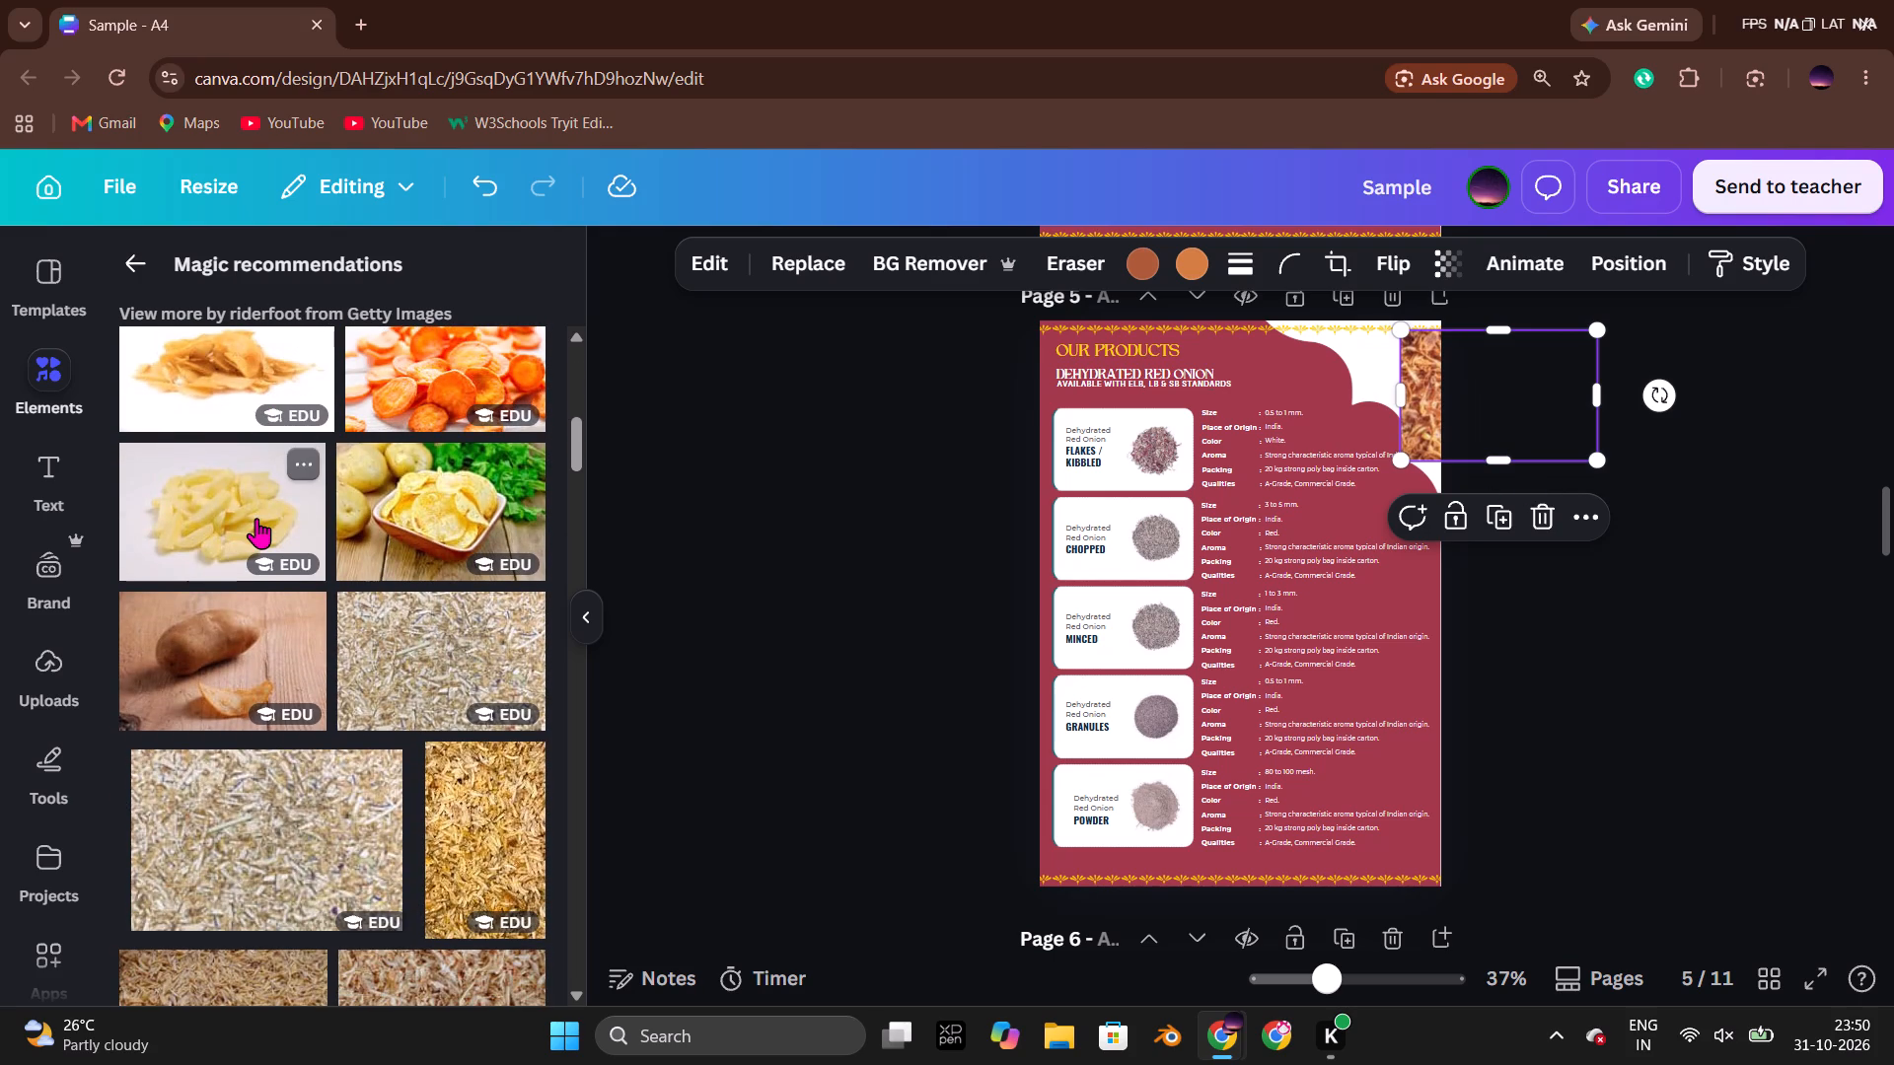
pyautogui.scroll(-2, 256, 518)
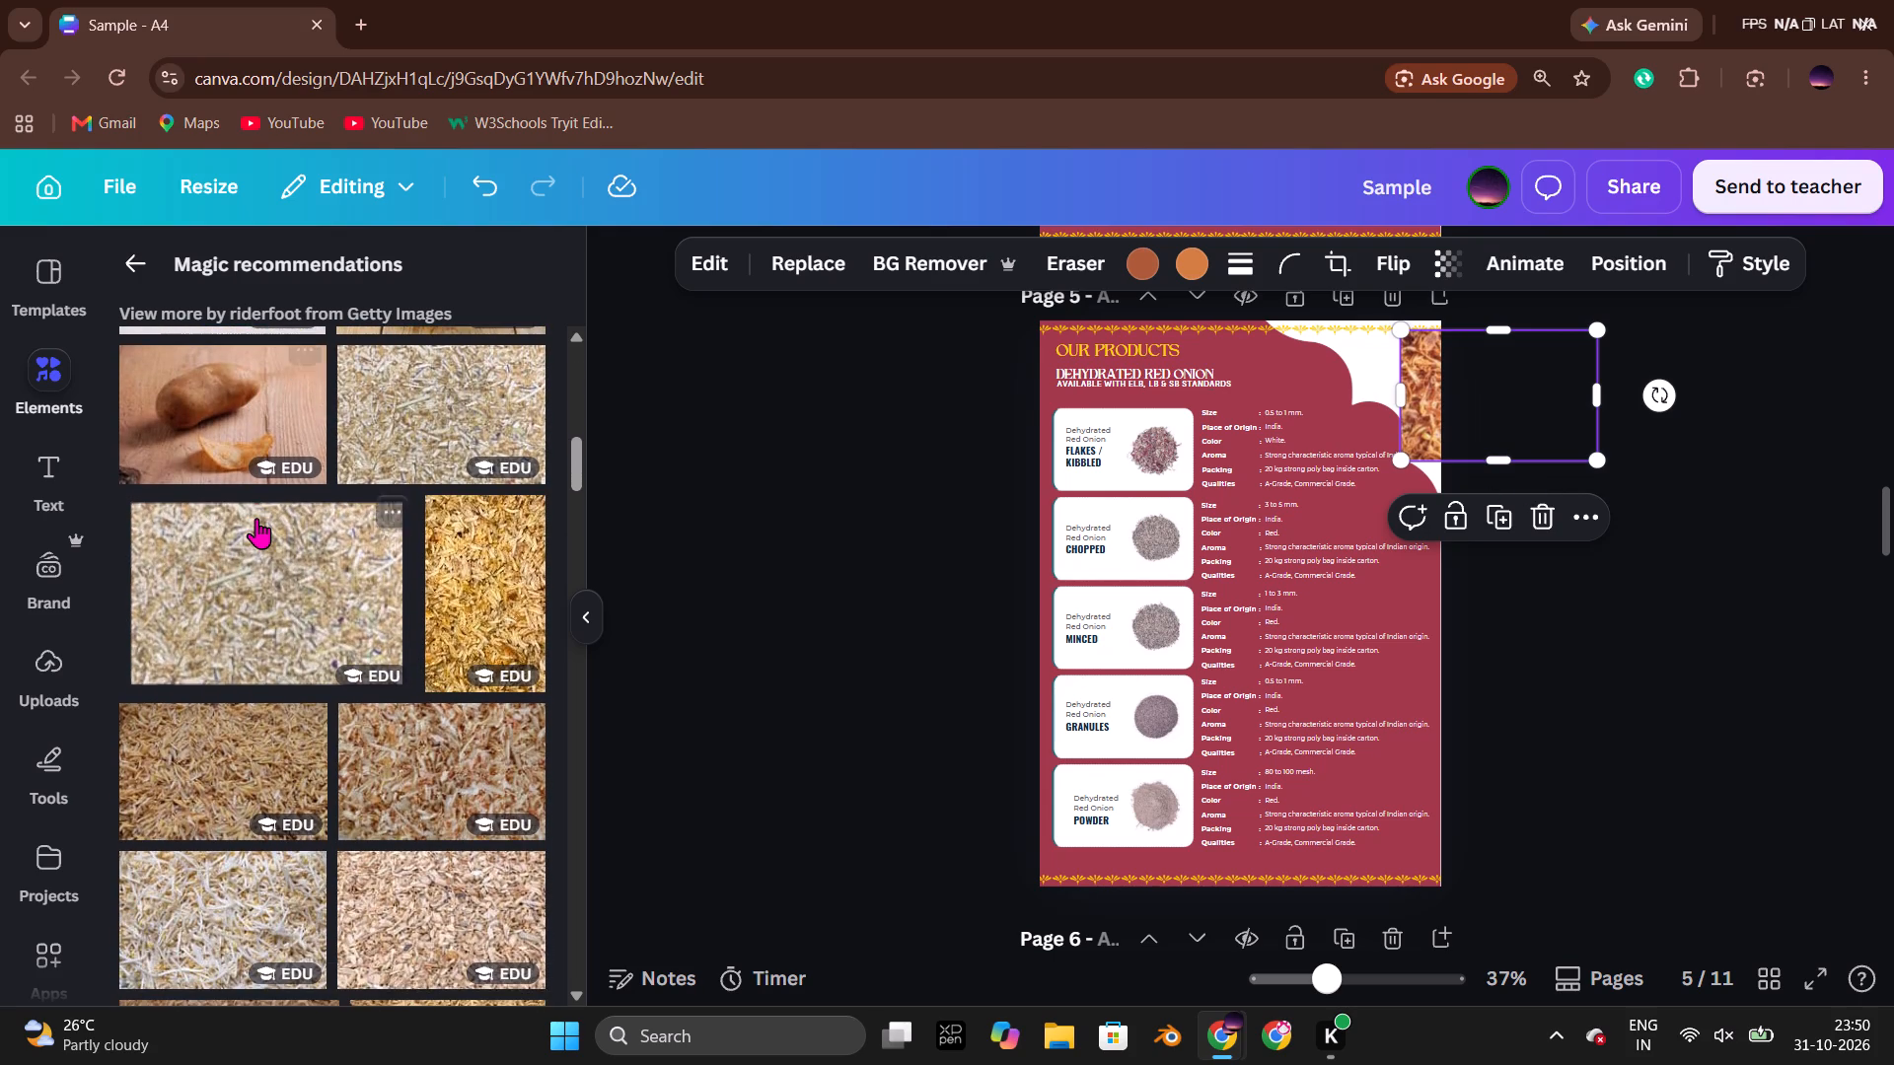
pyautogui.scroll(-3, 256, 518)
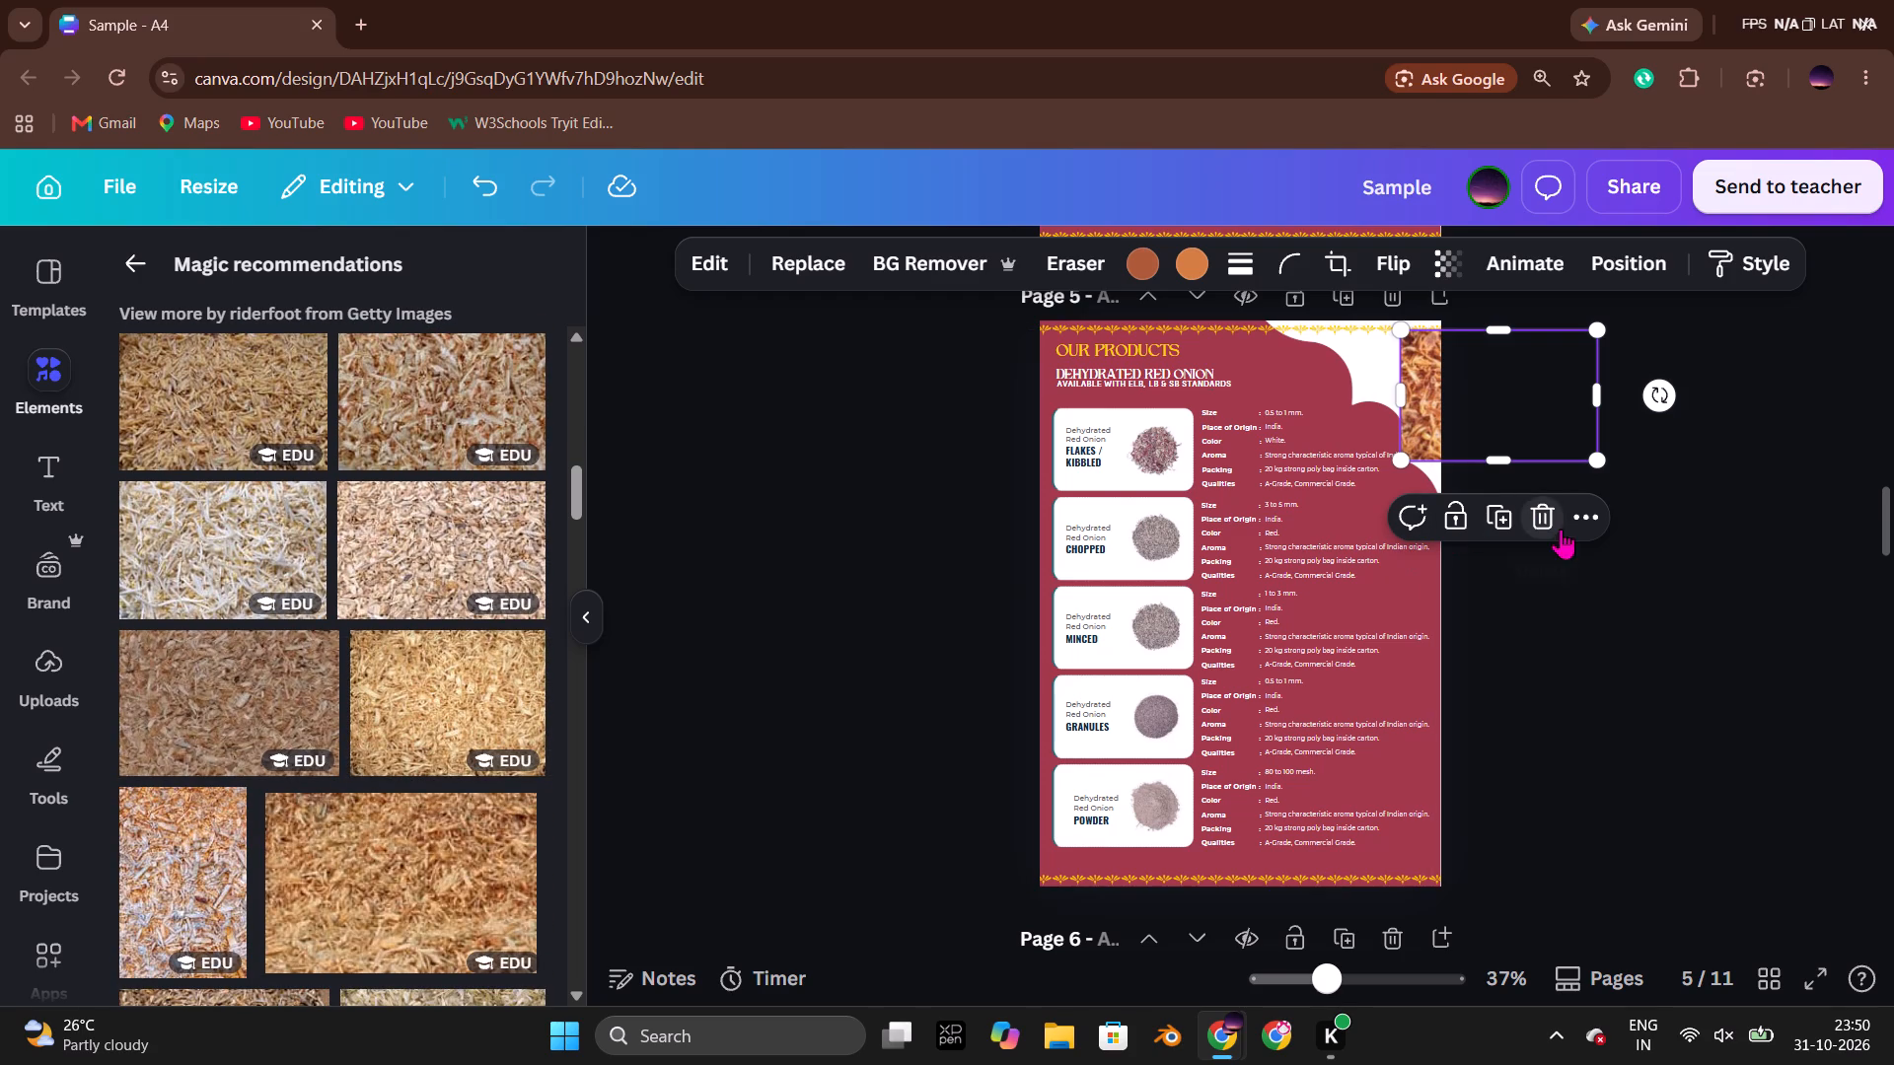
# Rotate the fried-onion photo about 90° and reposition it over the outer edge of page 5's upper-right corner.
pyautogui.moveTo(1674, 395); pyautogui.dragTo(1489, 538)
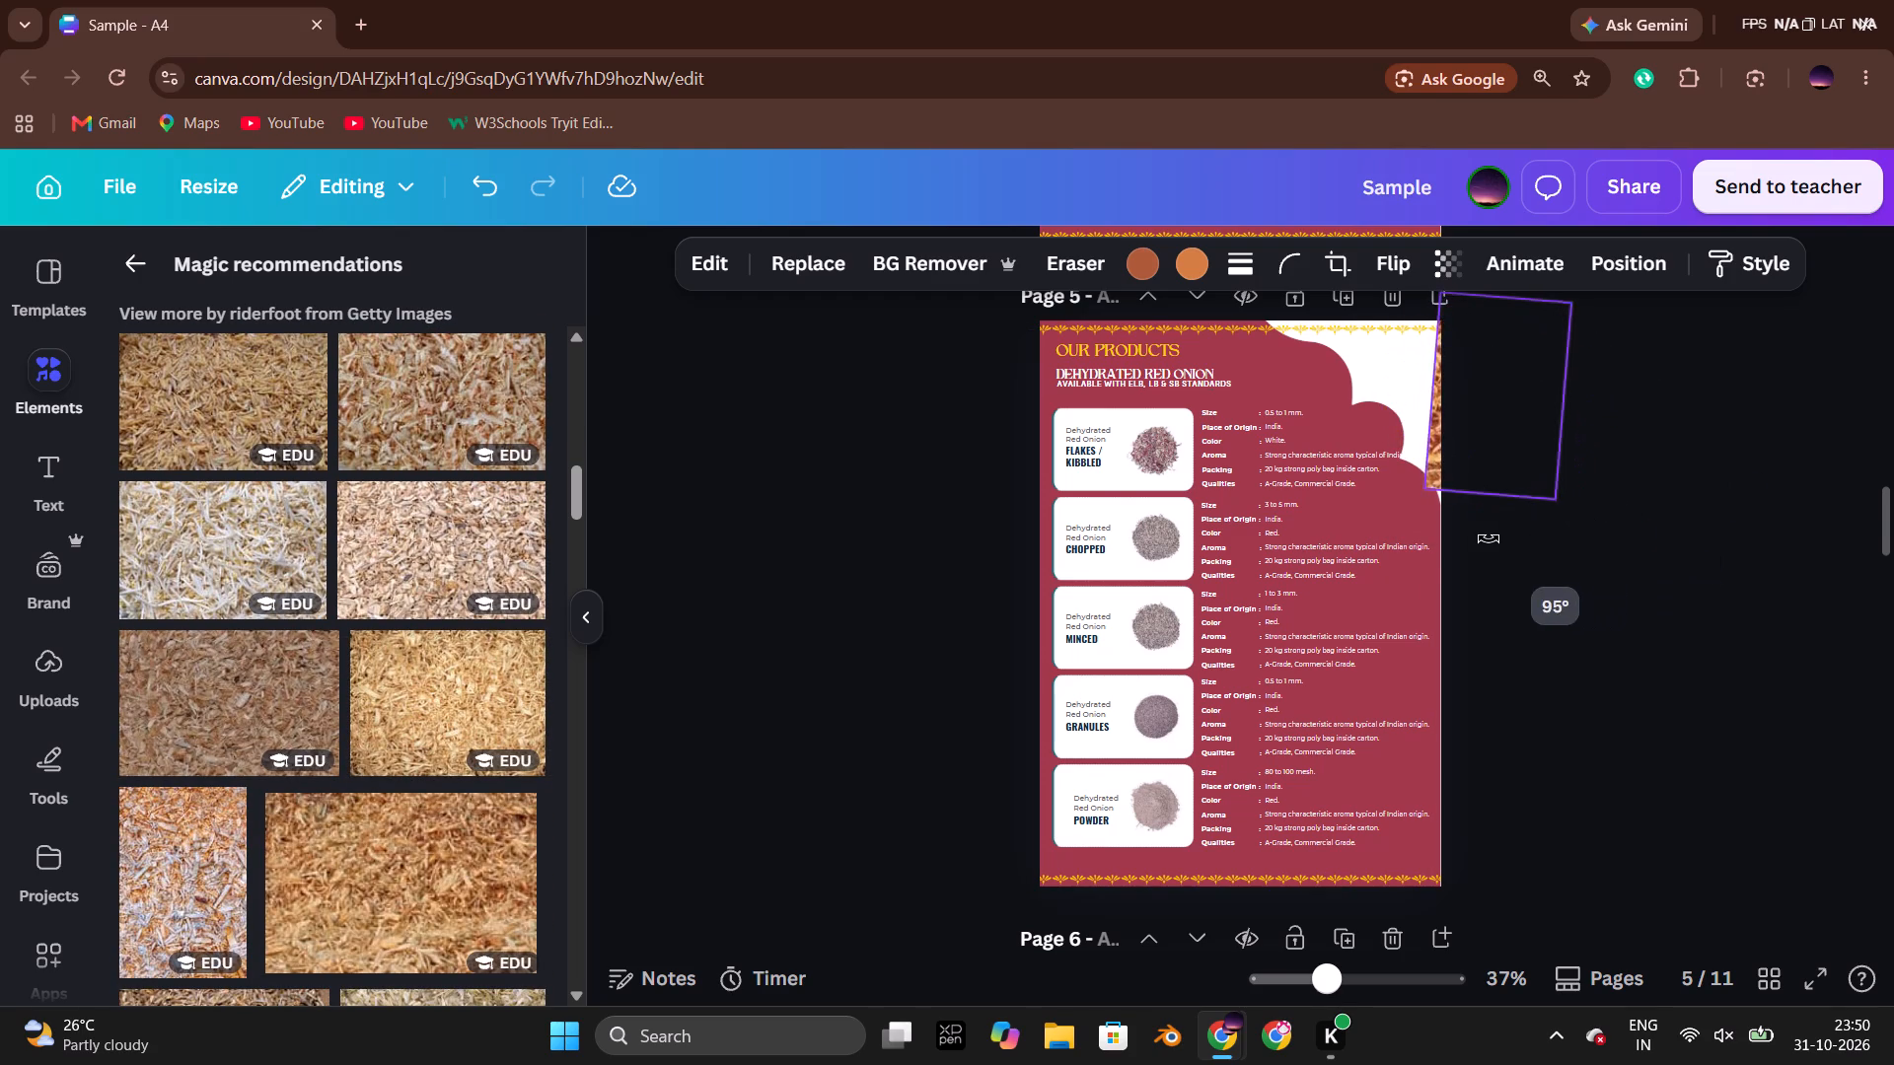
pyautogui.moveTo(1489, 538); pyautogui.dragTo(1500, 541)
pyautogui.moveTo(1515, 433); pyautogui.dragTo(1468, 437)
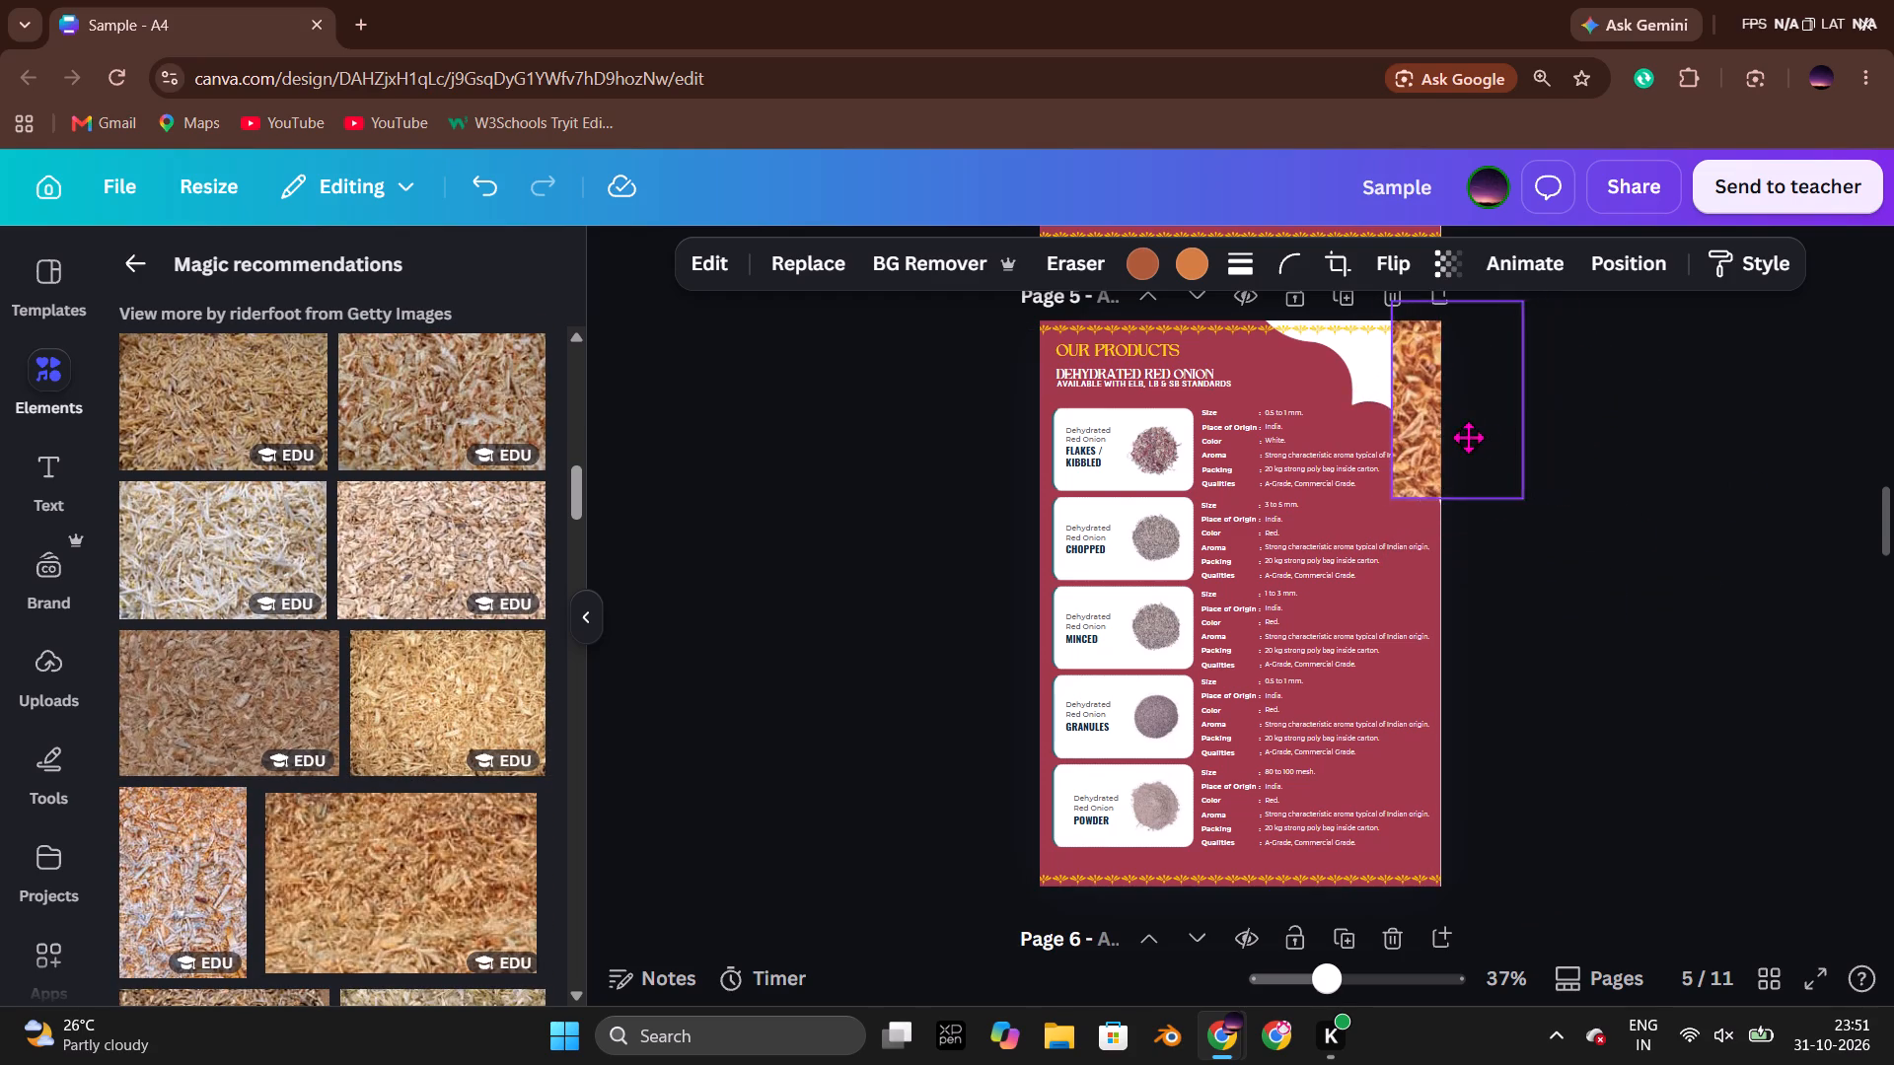
pyautogui.moveTo(1468, 437); pyautogui.dragTo(1438, 431)
# Extend the rotated fried-onion photo inward and downward until it covers page 5's entire white scalloped corner.
pyautogui.moveTo(1353, 381); pyautogui.dragTo(1252, 370)
pyautogui.moveTo(1373, 486); pyautogui.dragTo(1373, 513)
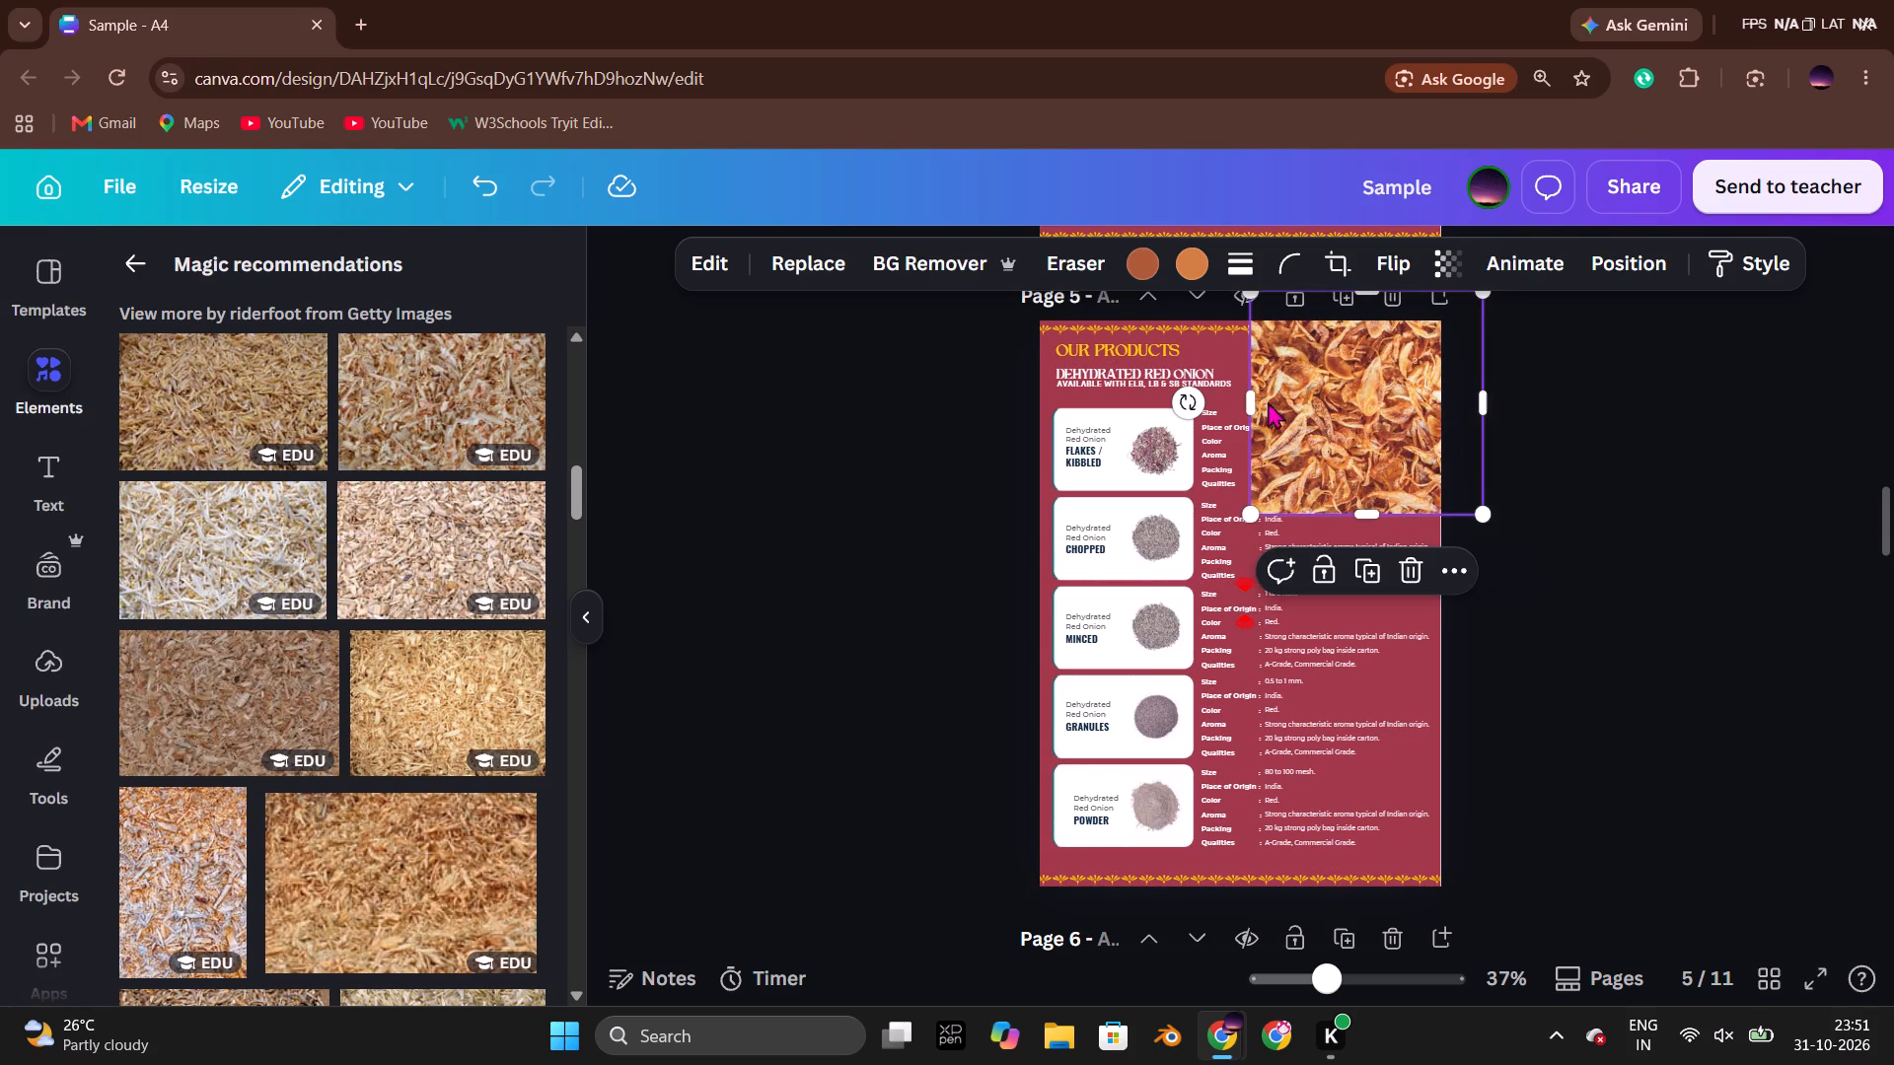
pyautogui.click(1236, 402)
pyautogui.click(1555, 457)
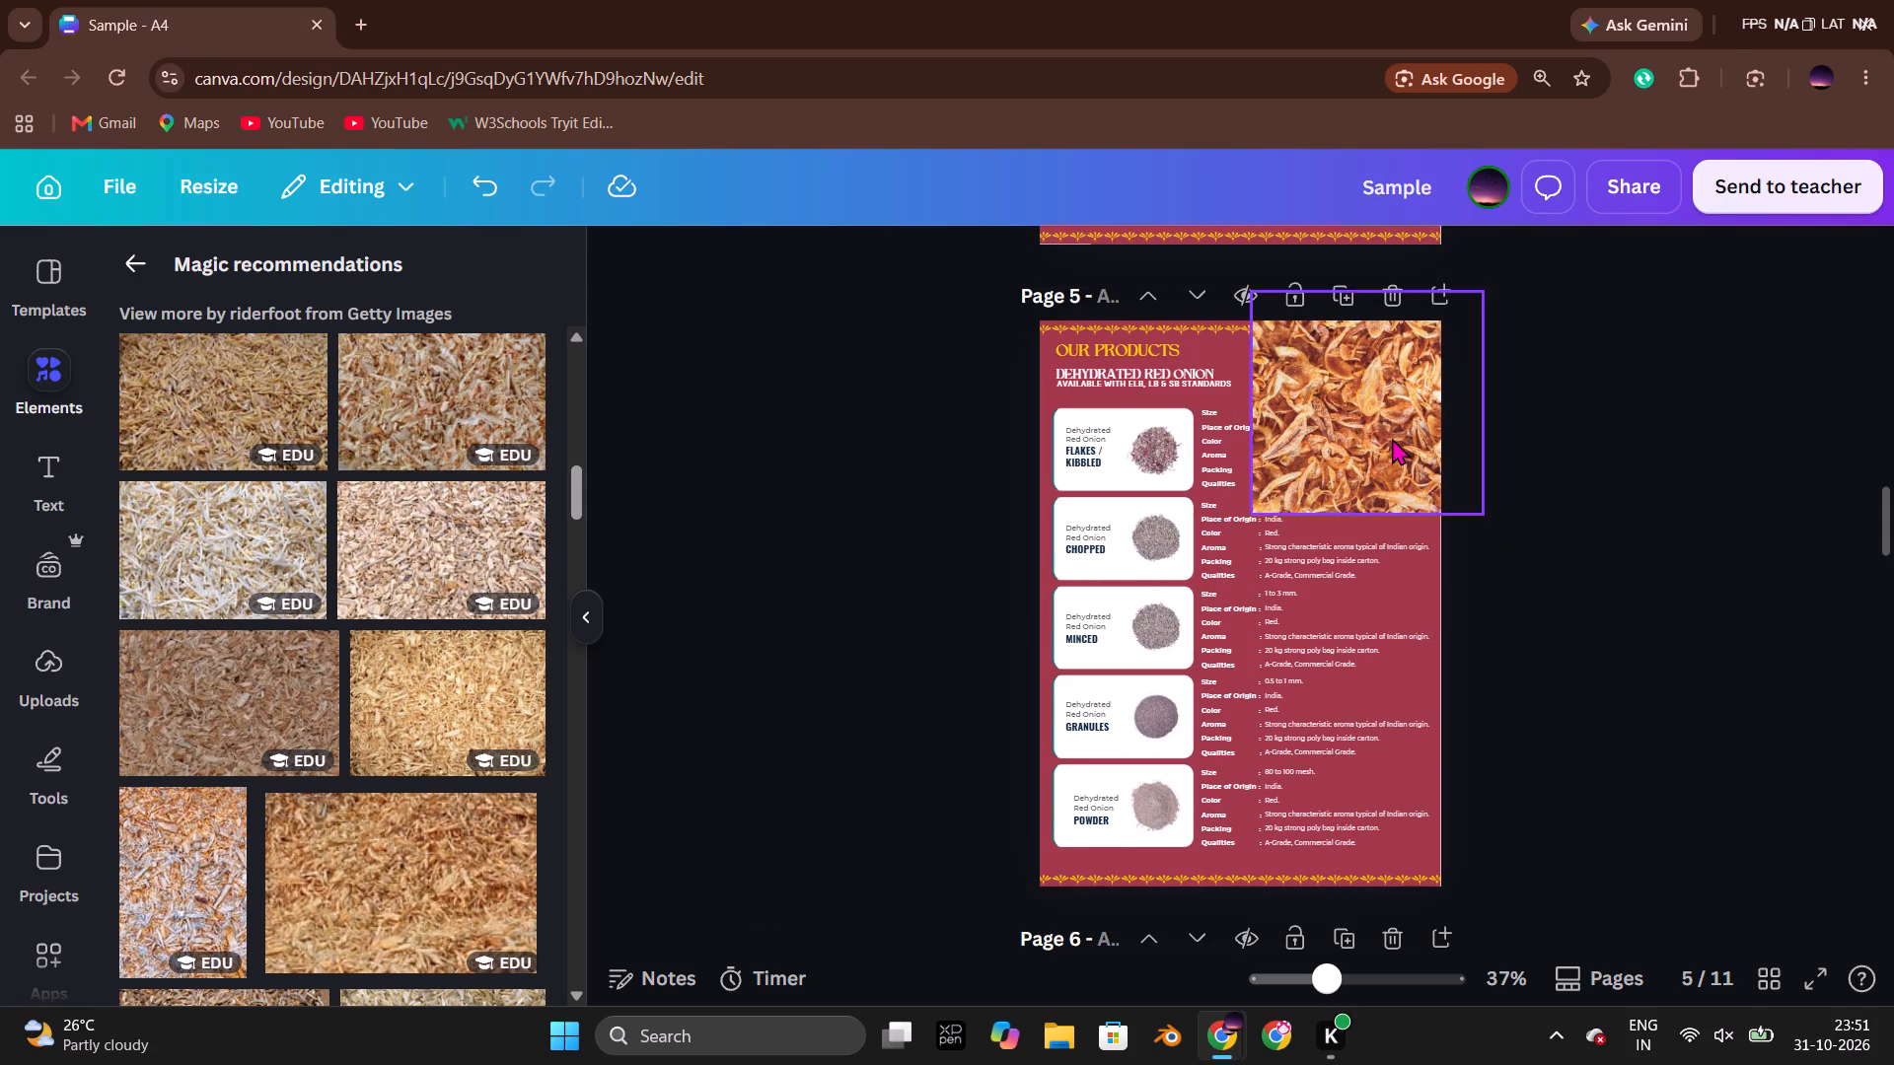
pyautogui.click(1392, 438)
pyautogui.moveTo(1250, 400); pyautogui.dragTo(1235, 399)
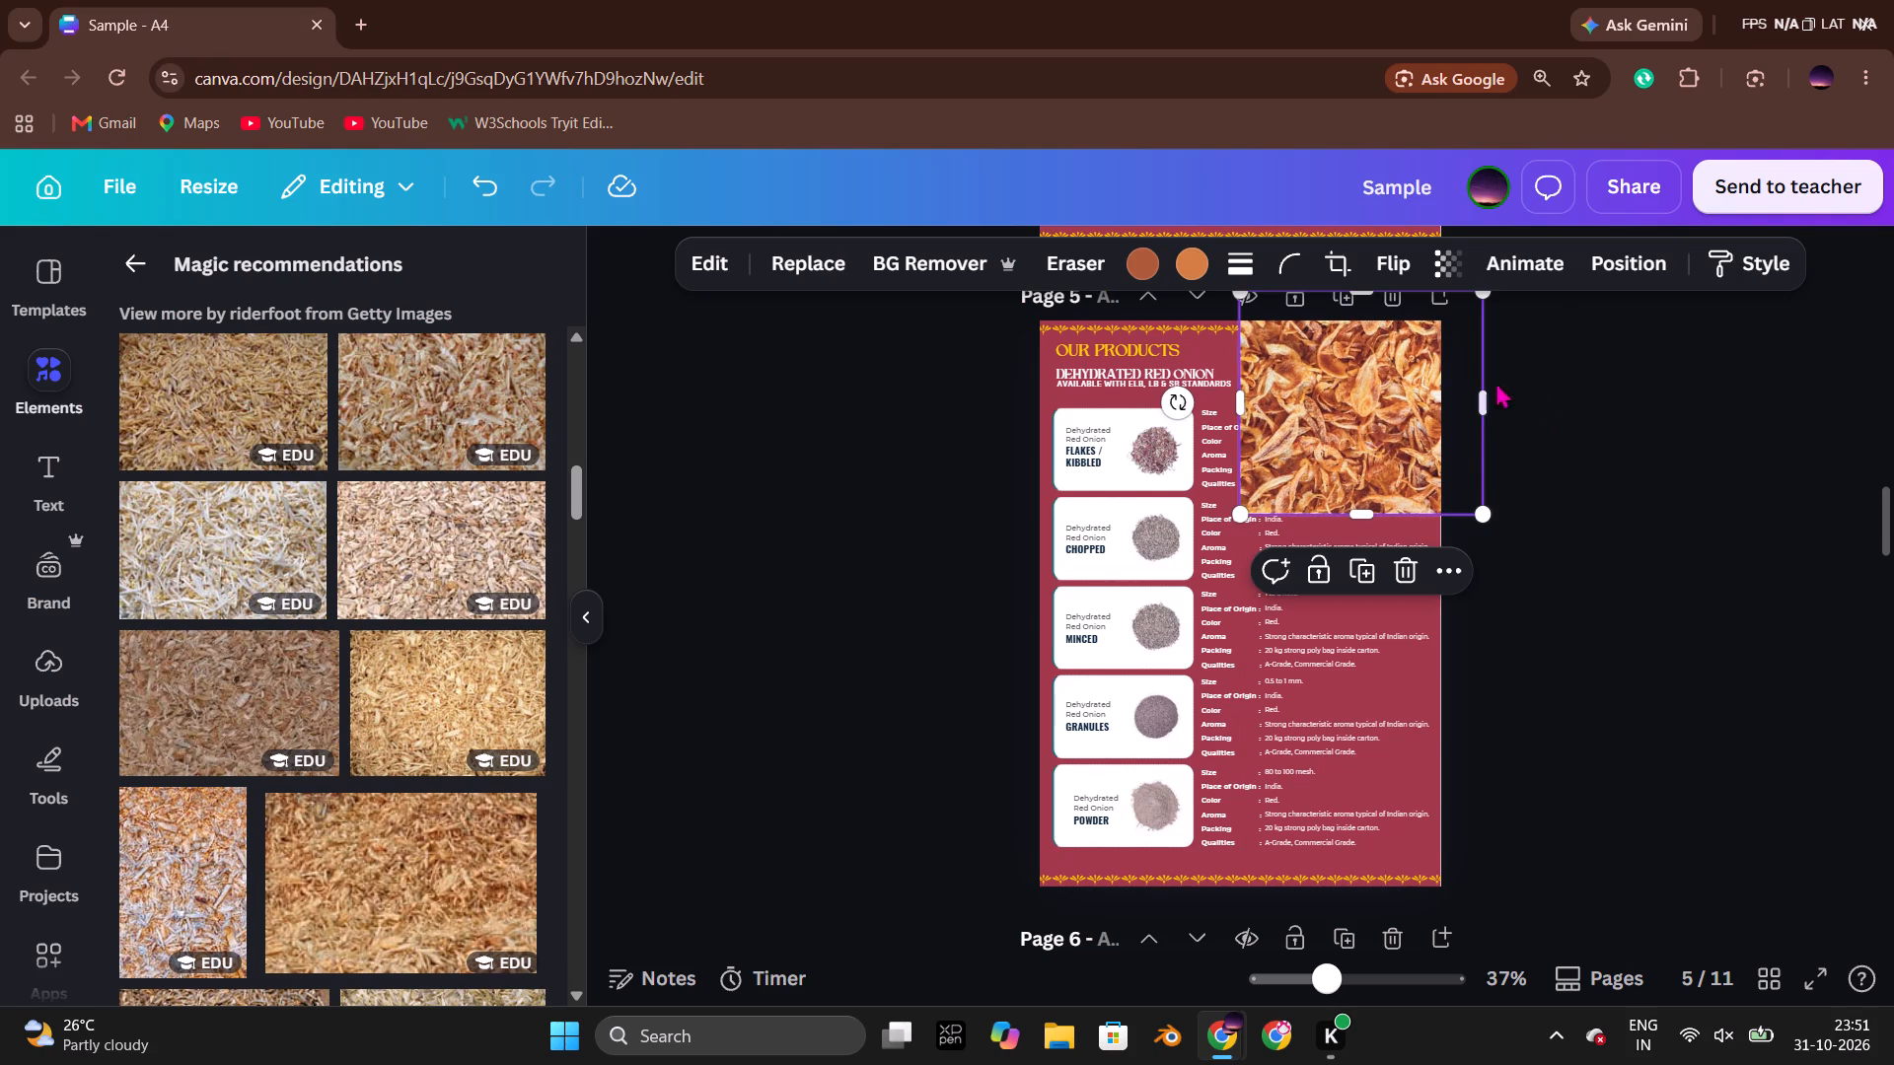
# Move the fried-onion photo's layer behind page 5's maroon shapes, just above the white background.
pyautogui.click(1621, 270)
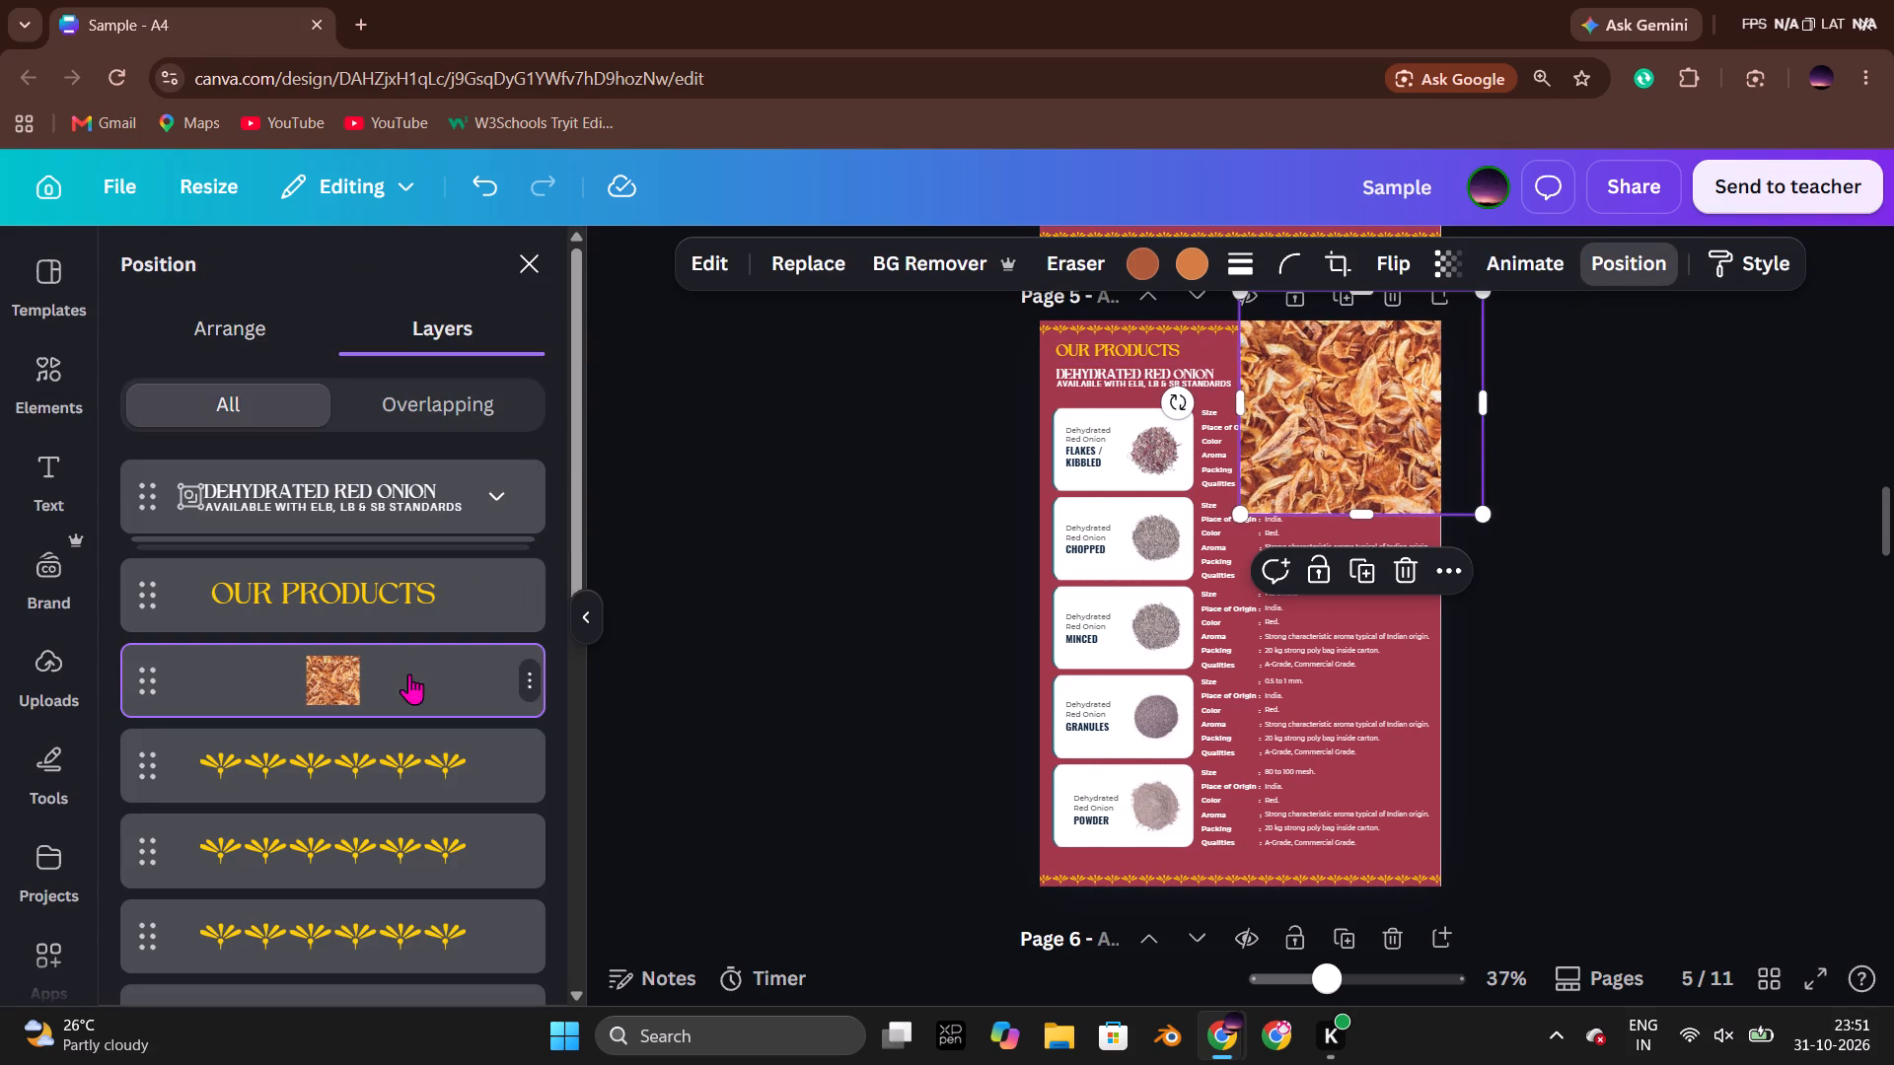
pyautogui.moveTo(409, 674); pyautogui.dragTo(389, 936)
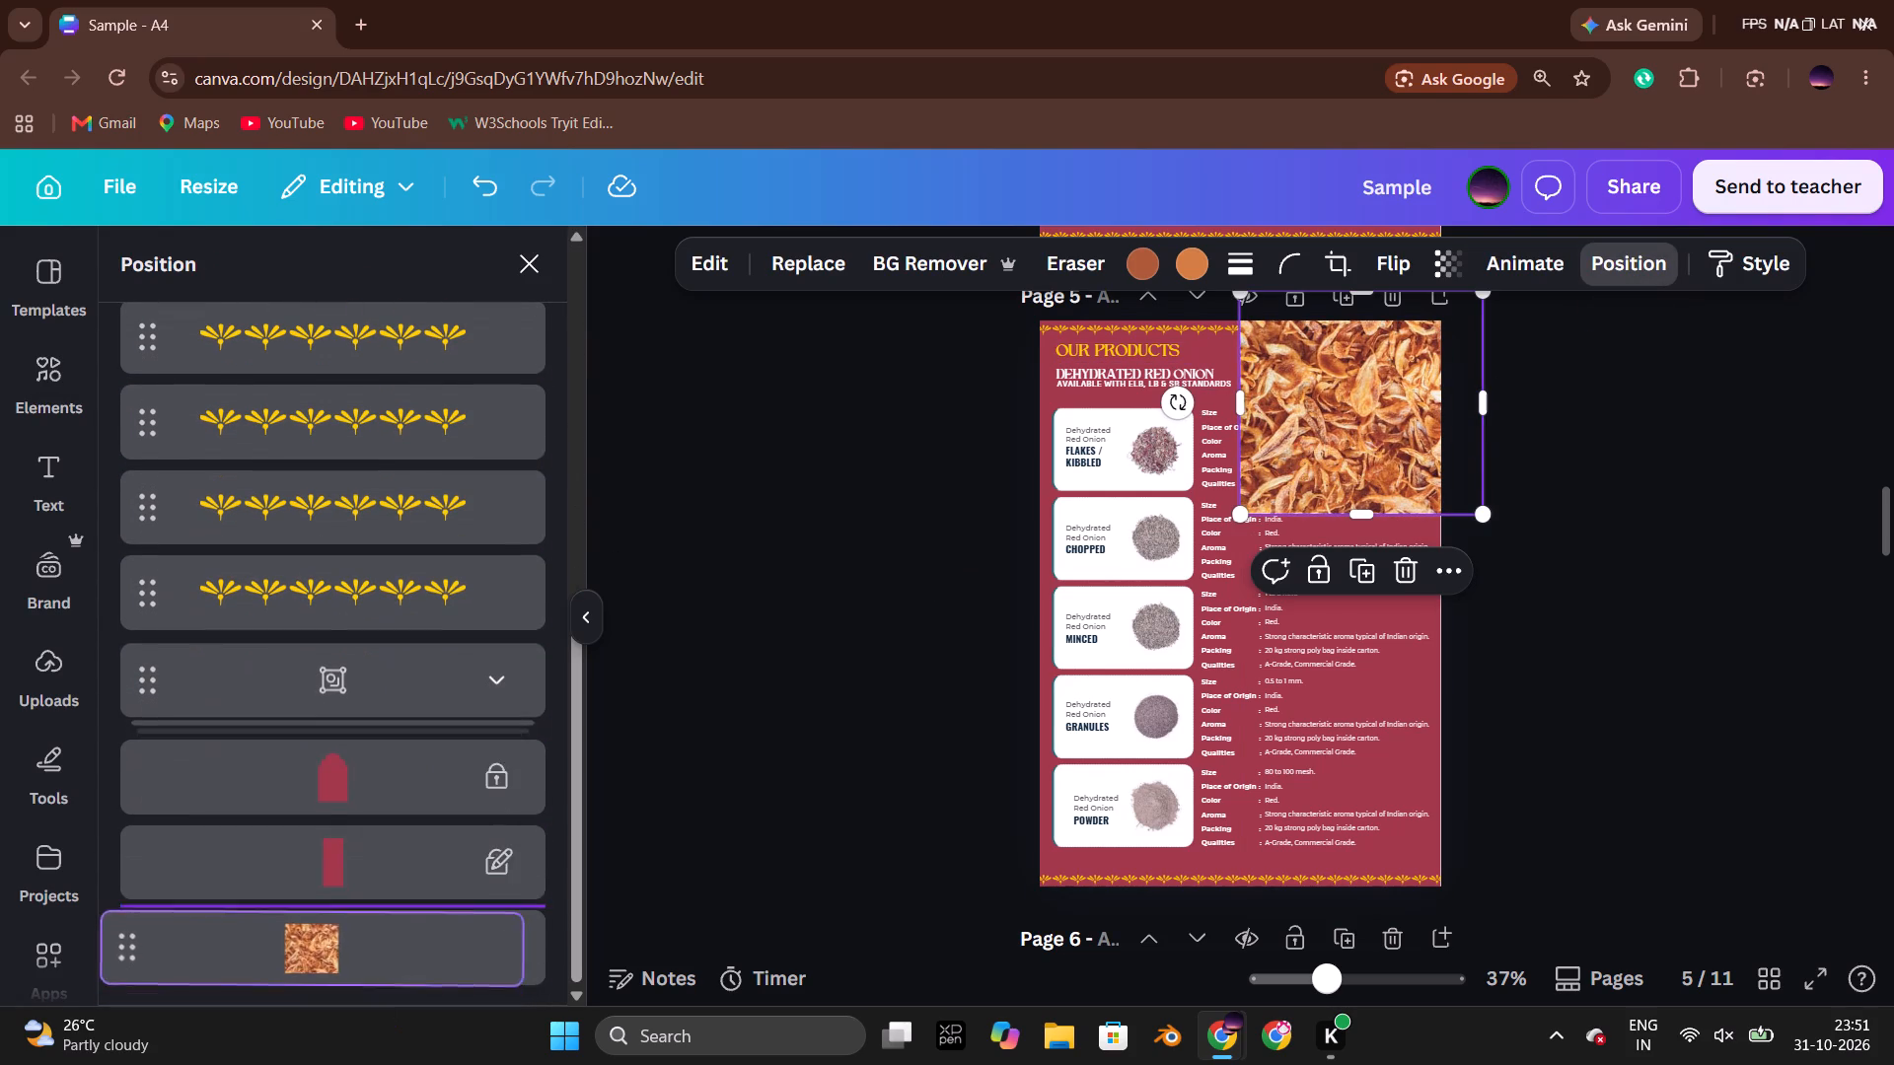
pyautogui.moveTo(389, 936); pyautogui.dragTo(392, 914)
pyautogui.doubleClick(1546, 693)
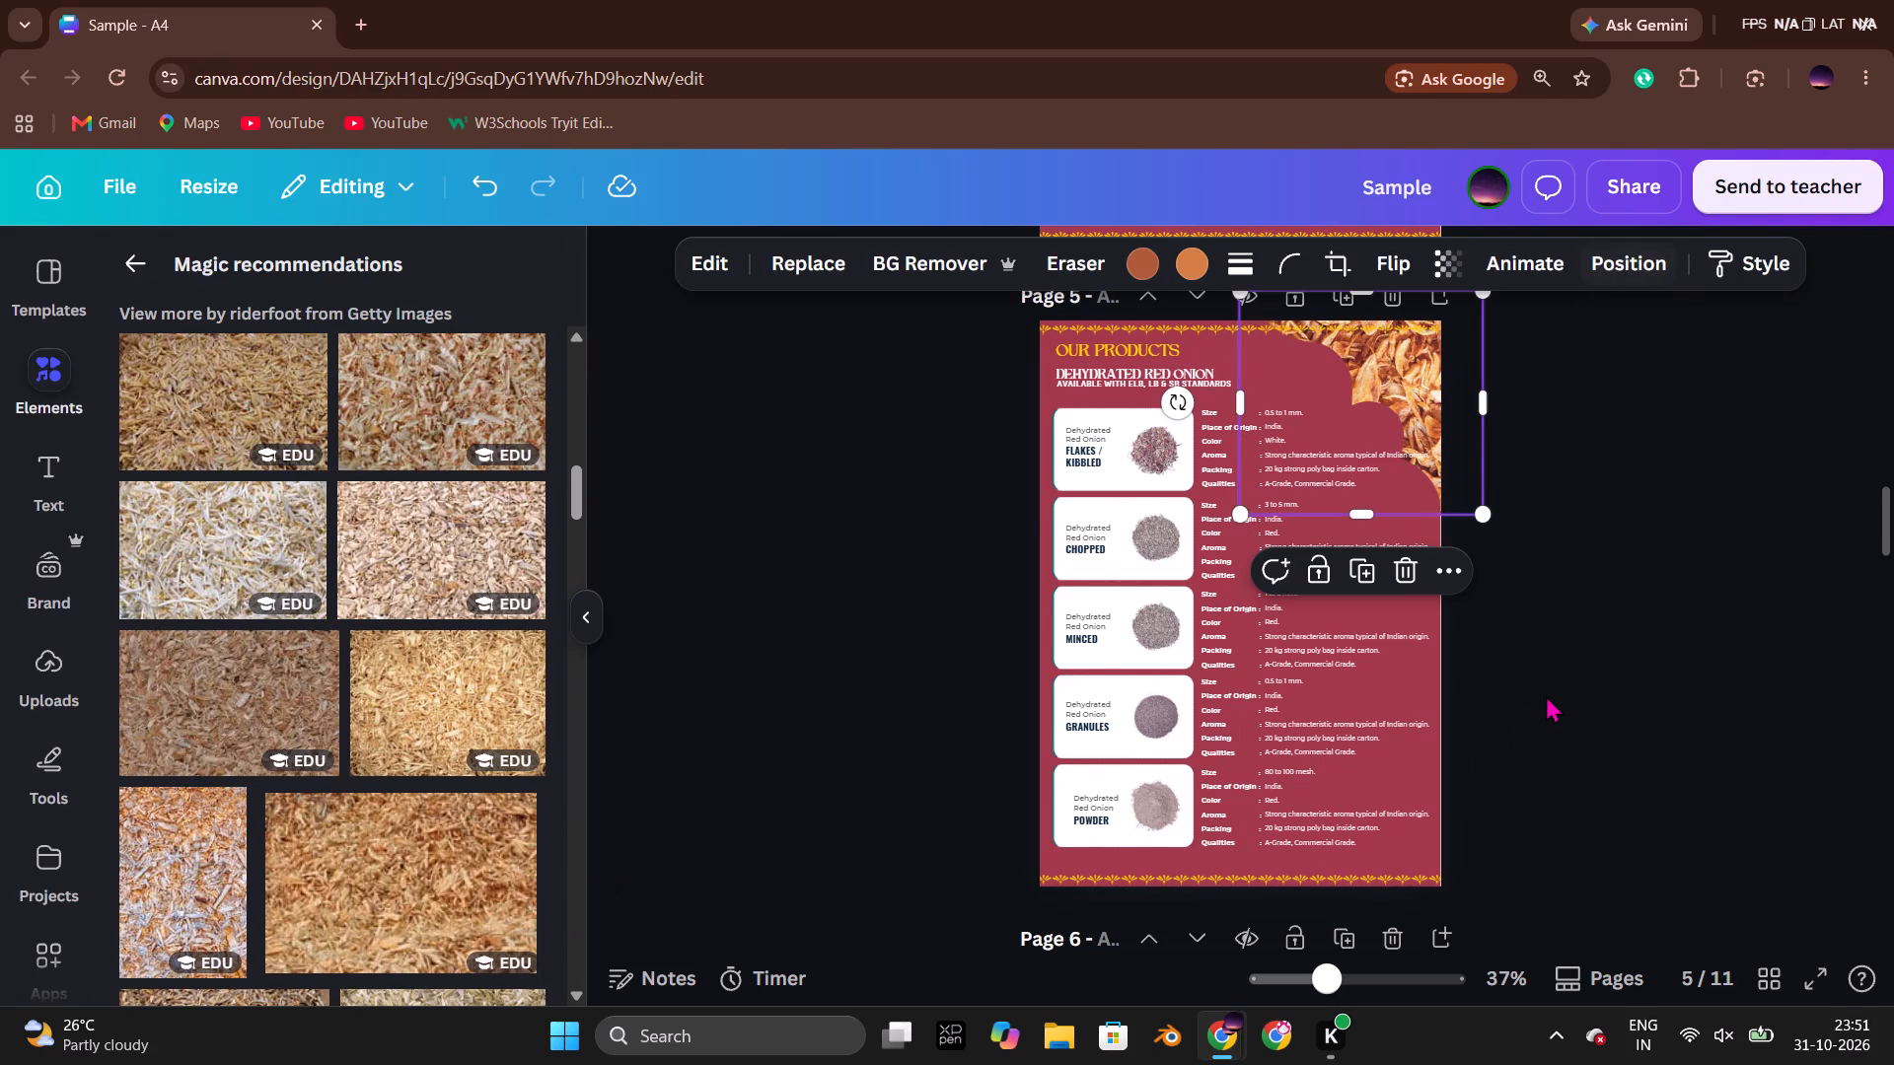
# Look through the catalogue pages to compare the filled corners with those still white.
pyautogui.scroll(2, 1546, 695)
pyautogui.scroll(-2, 1546, 695)
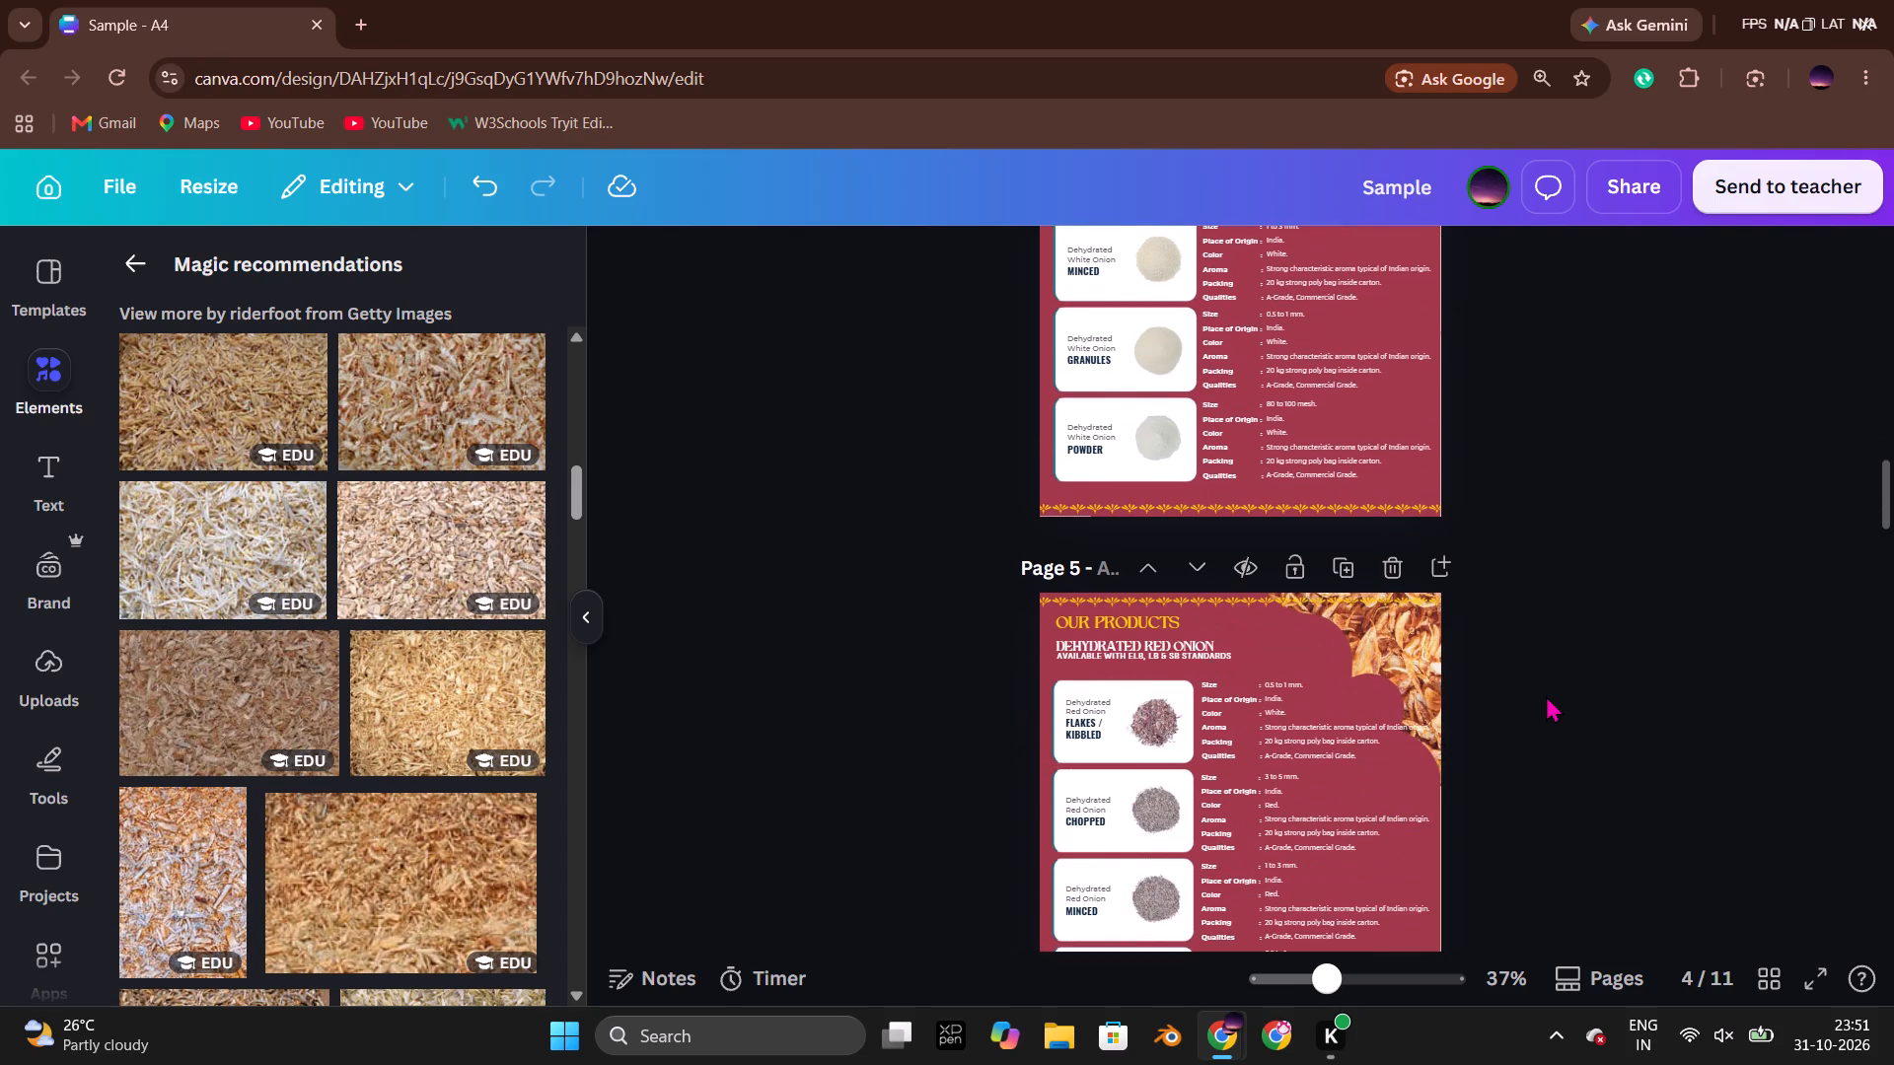
pyautogui.scroll(-10, 1546, 695)
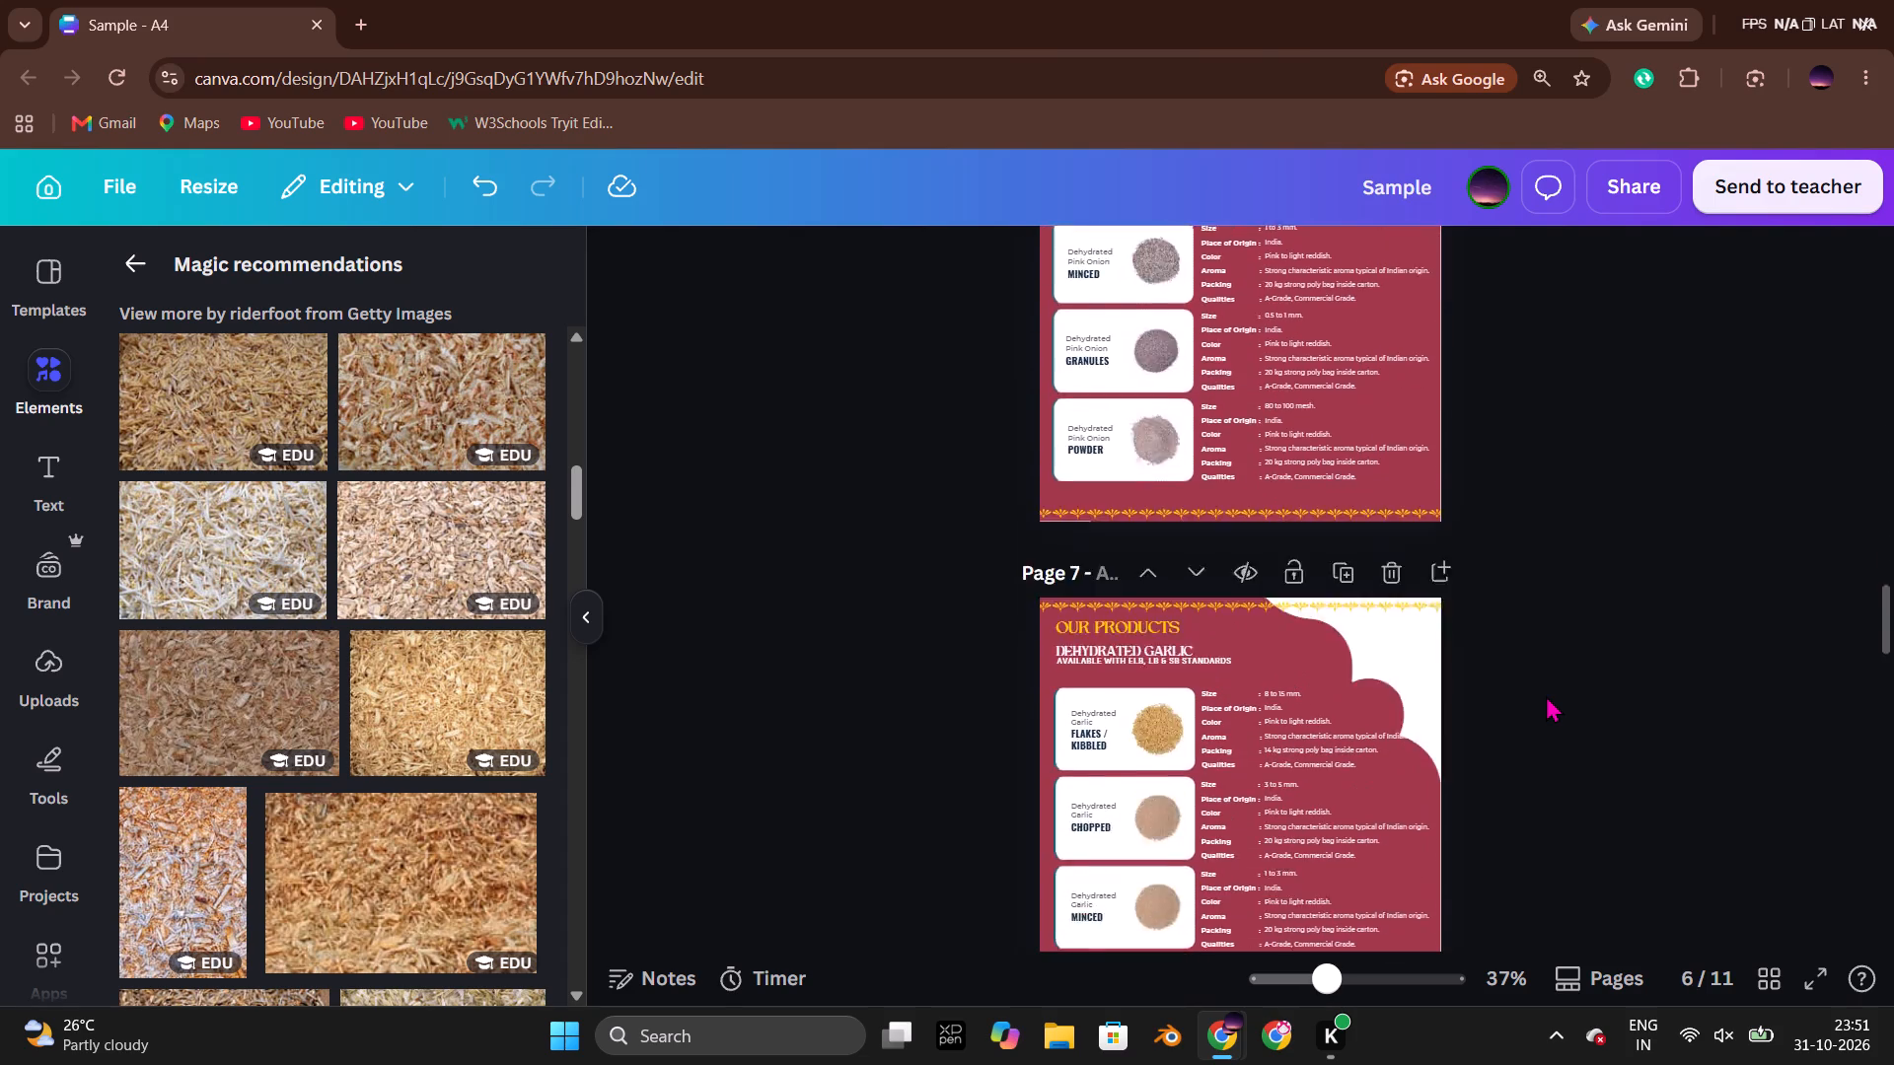
pyautogui.scroll(-3, 1546, 695)
pyautogui.scroll(3, 1546, 695)
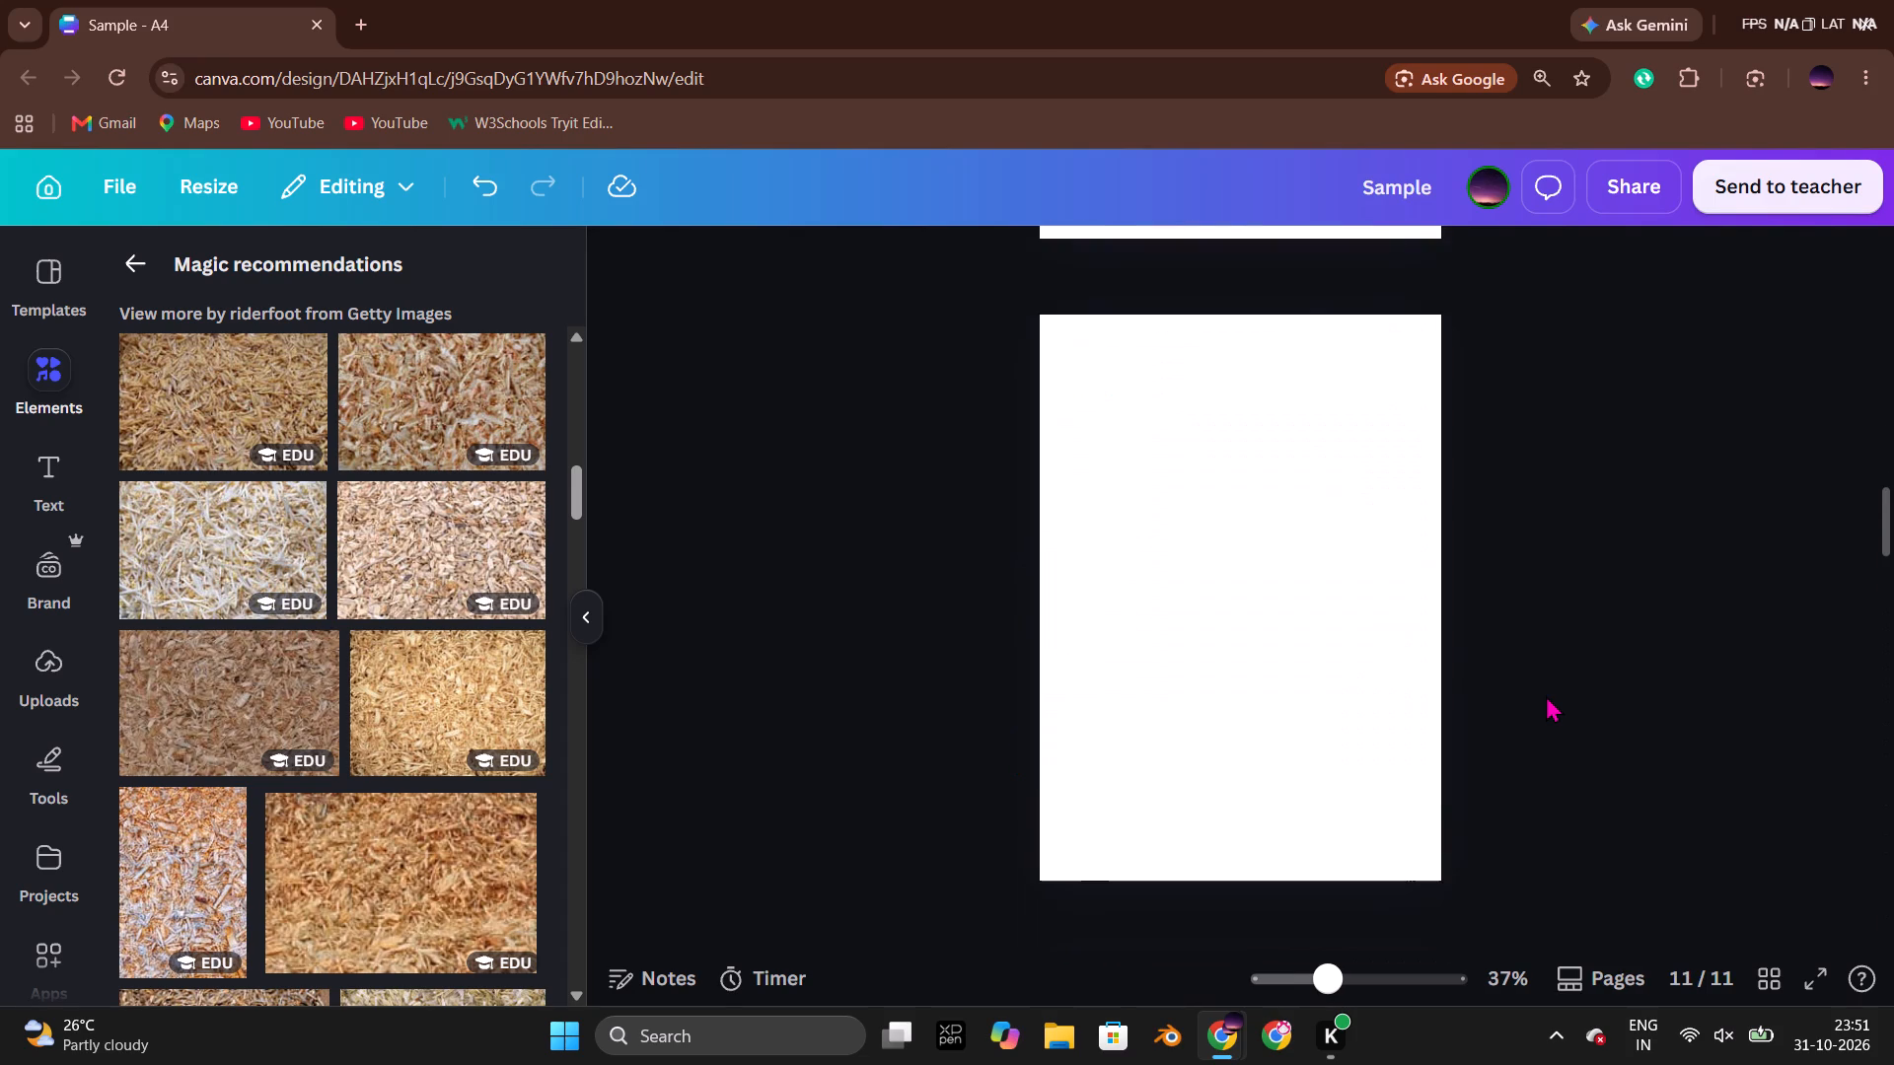
pyautogui.scroll(-8, 1618, 627)
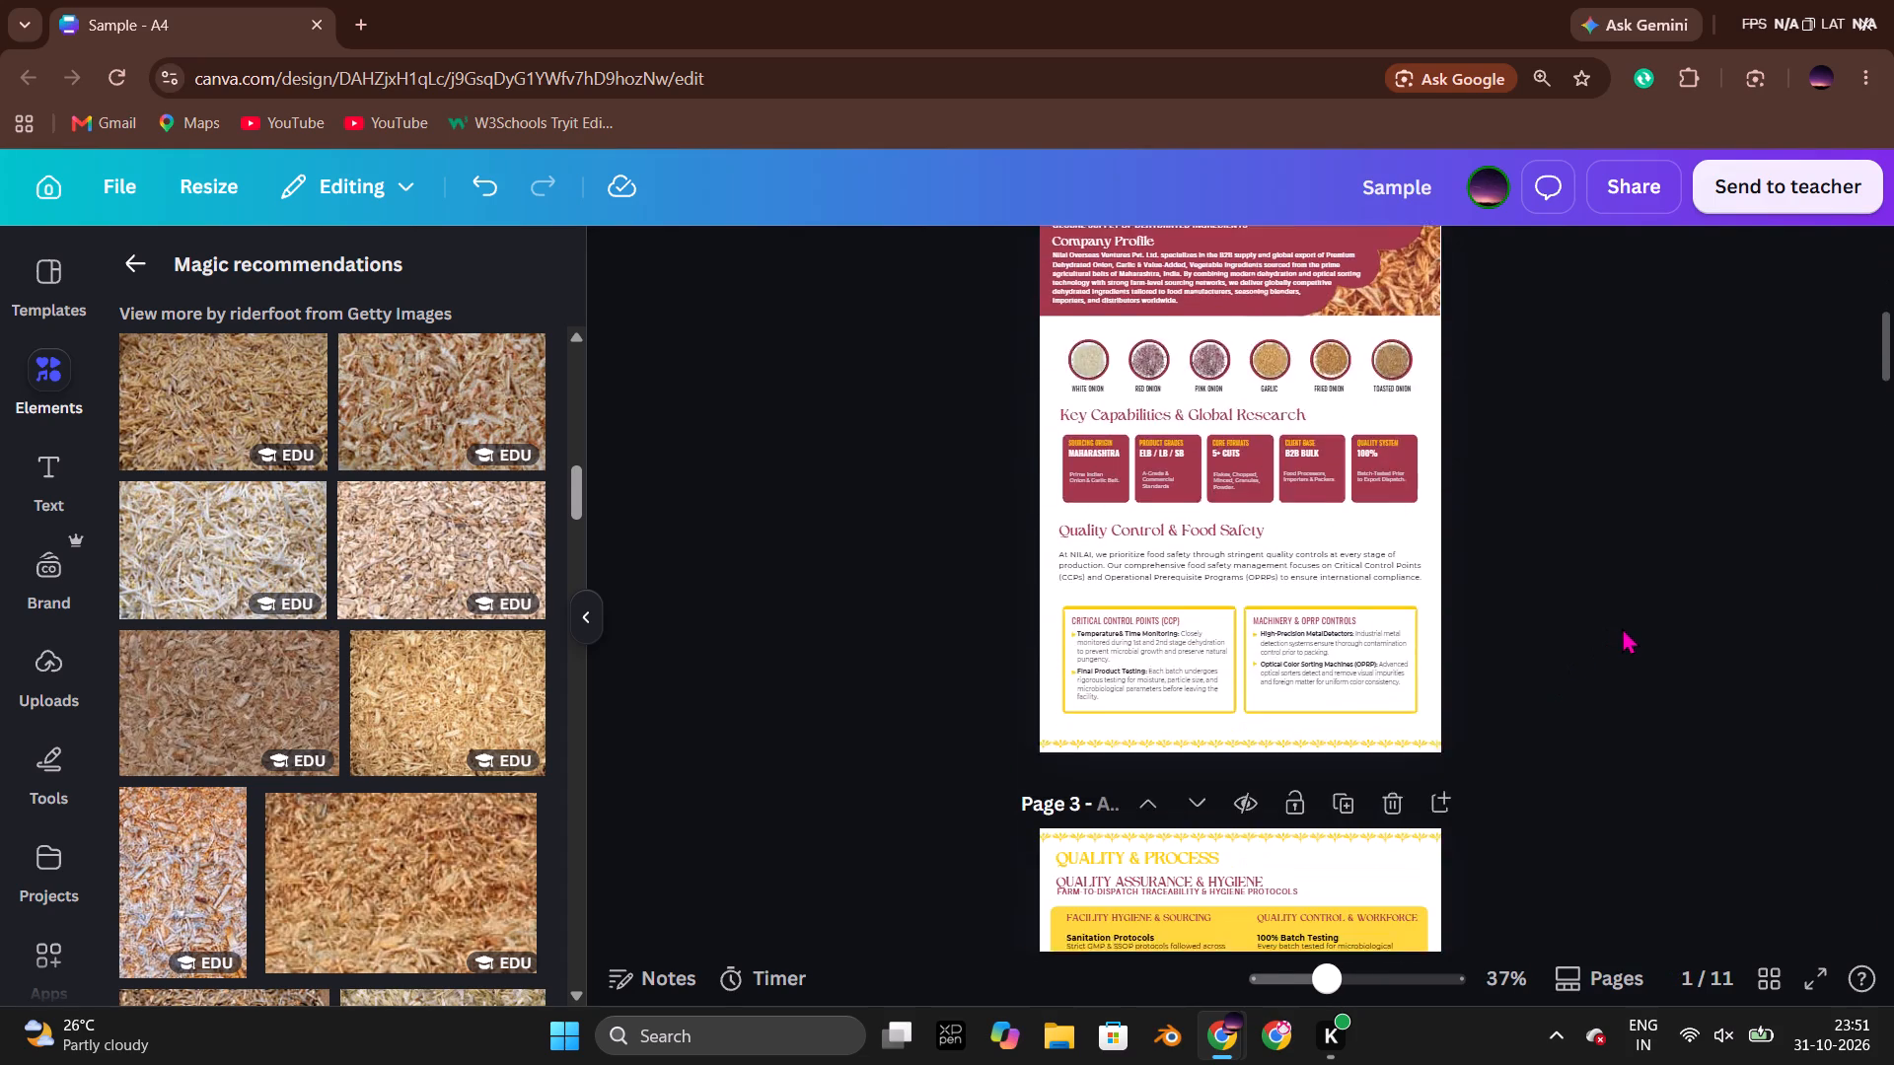
# Copy the fried-onion photo behind page 4's scalloped corner and paste it onto page 6, Dehydrated Pink Onion.
pyautogui.scroll(-7, 1596, 629)
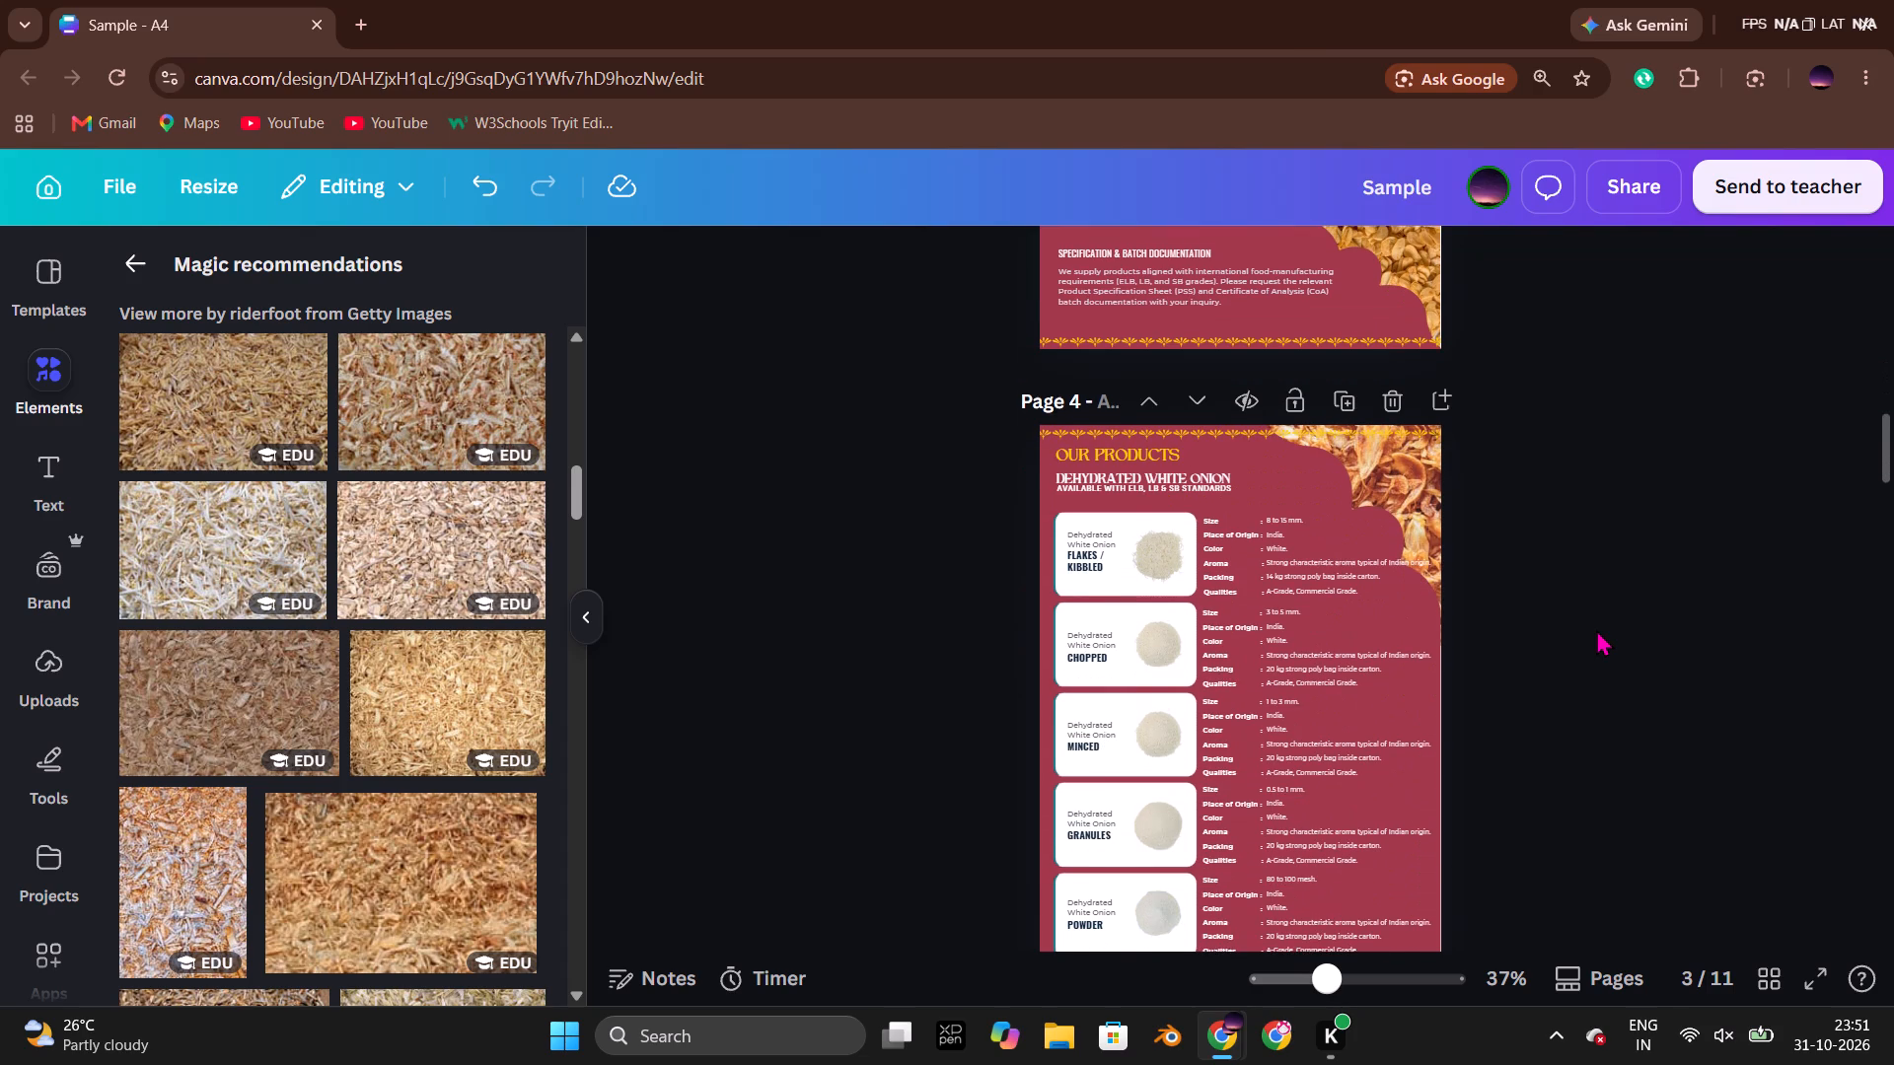
pyautogui.scroll(-1, 1597, 636)
pyautogui.click(1385, 684)
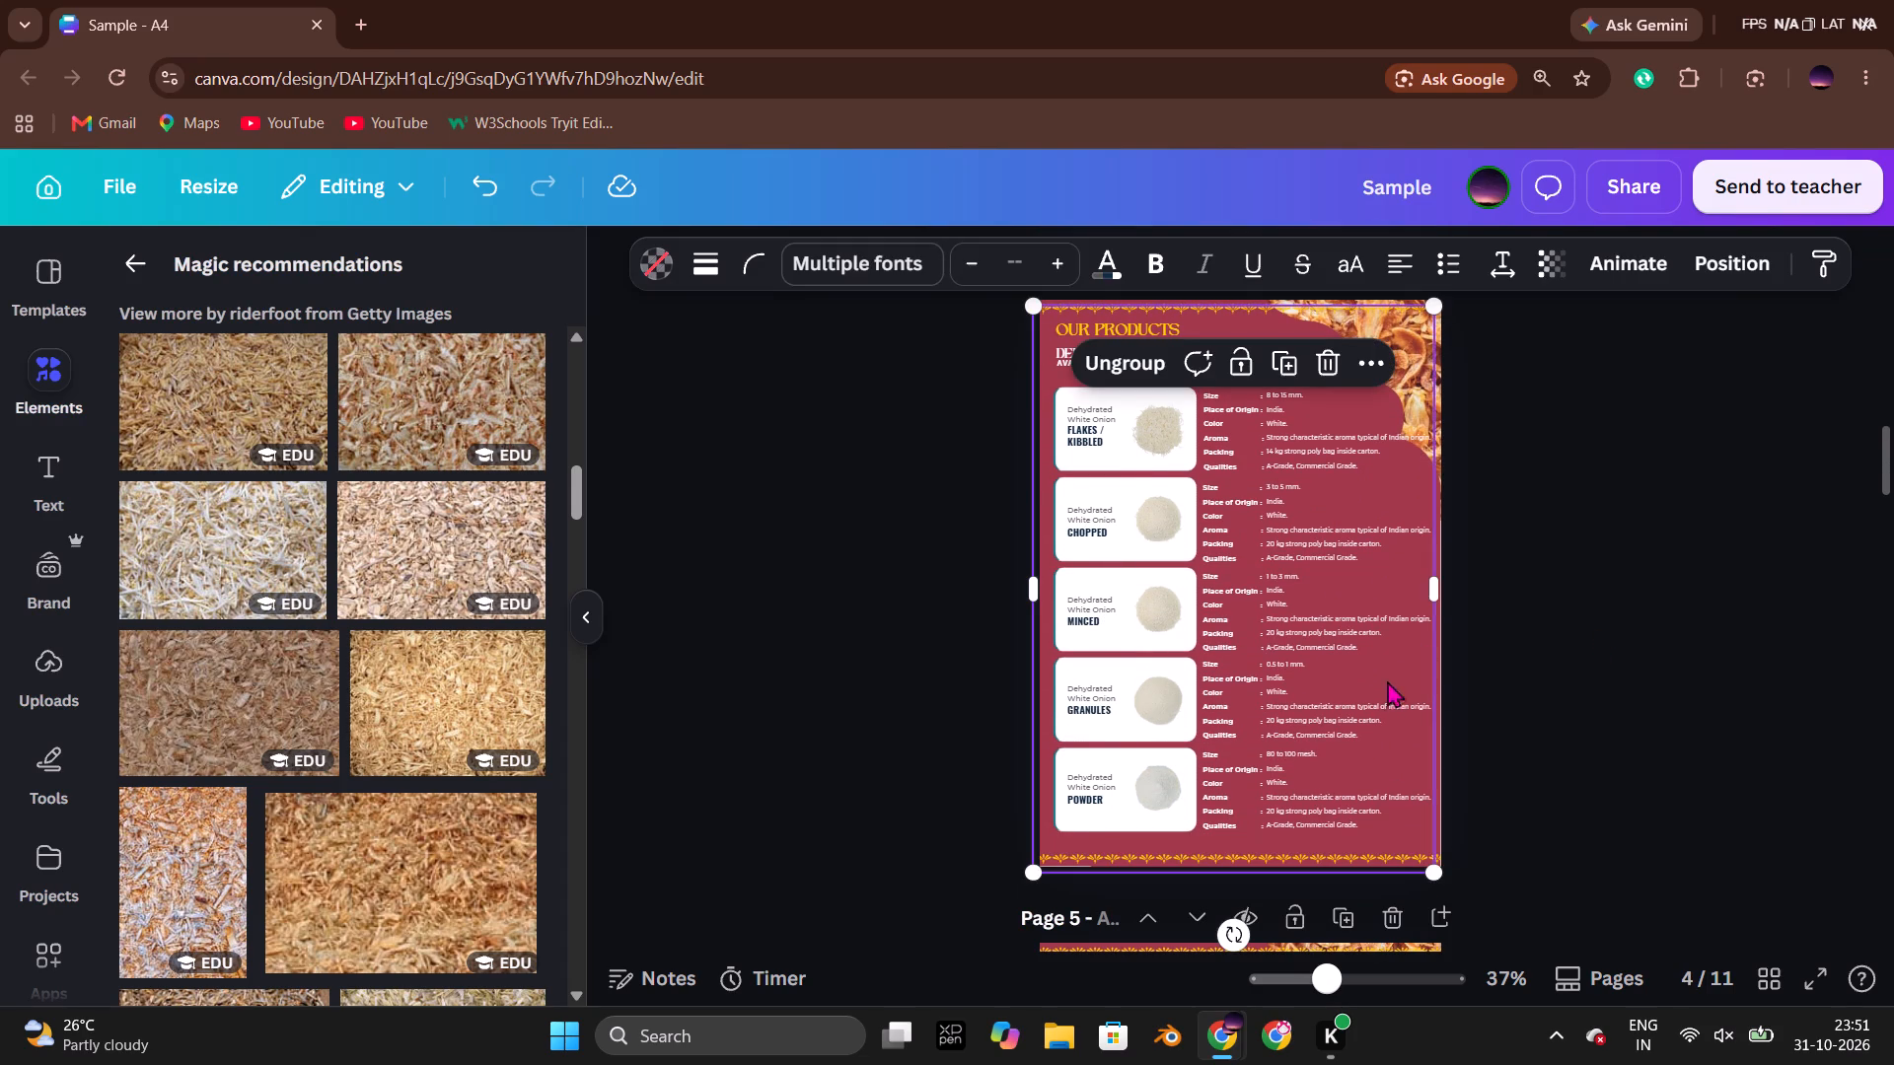
pyautogui.click(1731, 260)
pyautogui.scroll(-4, 473, 549)
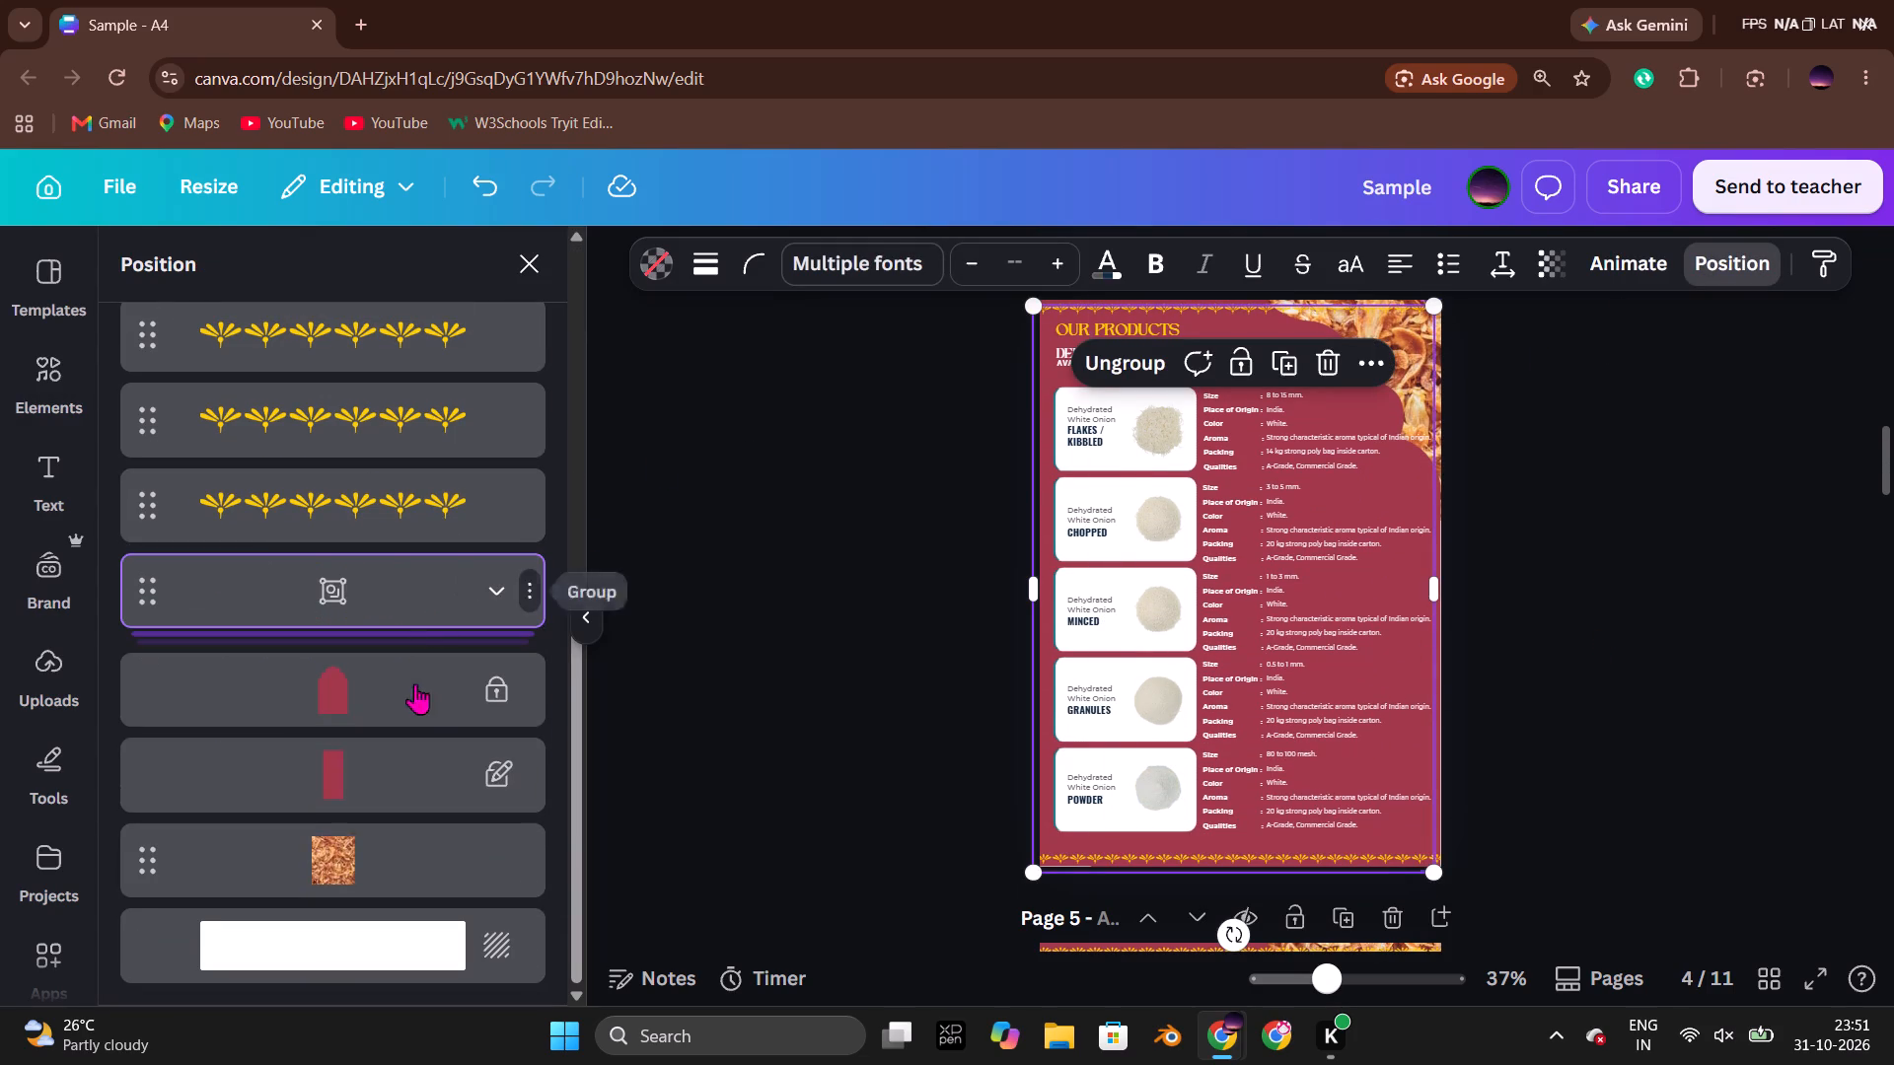
pyautogui.click(401, 861)
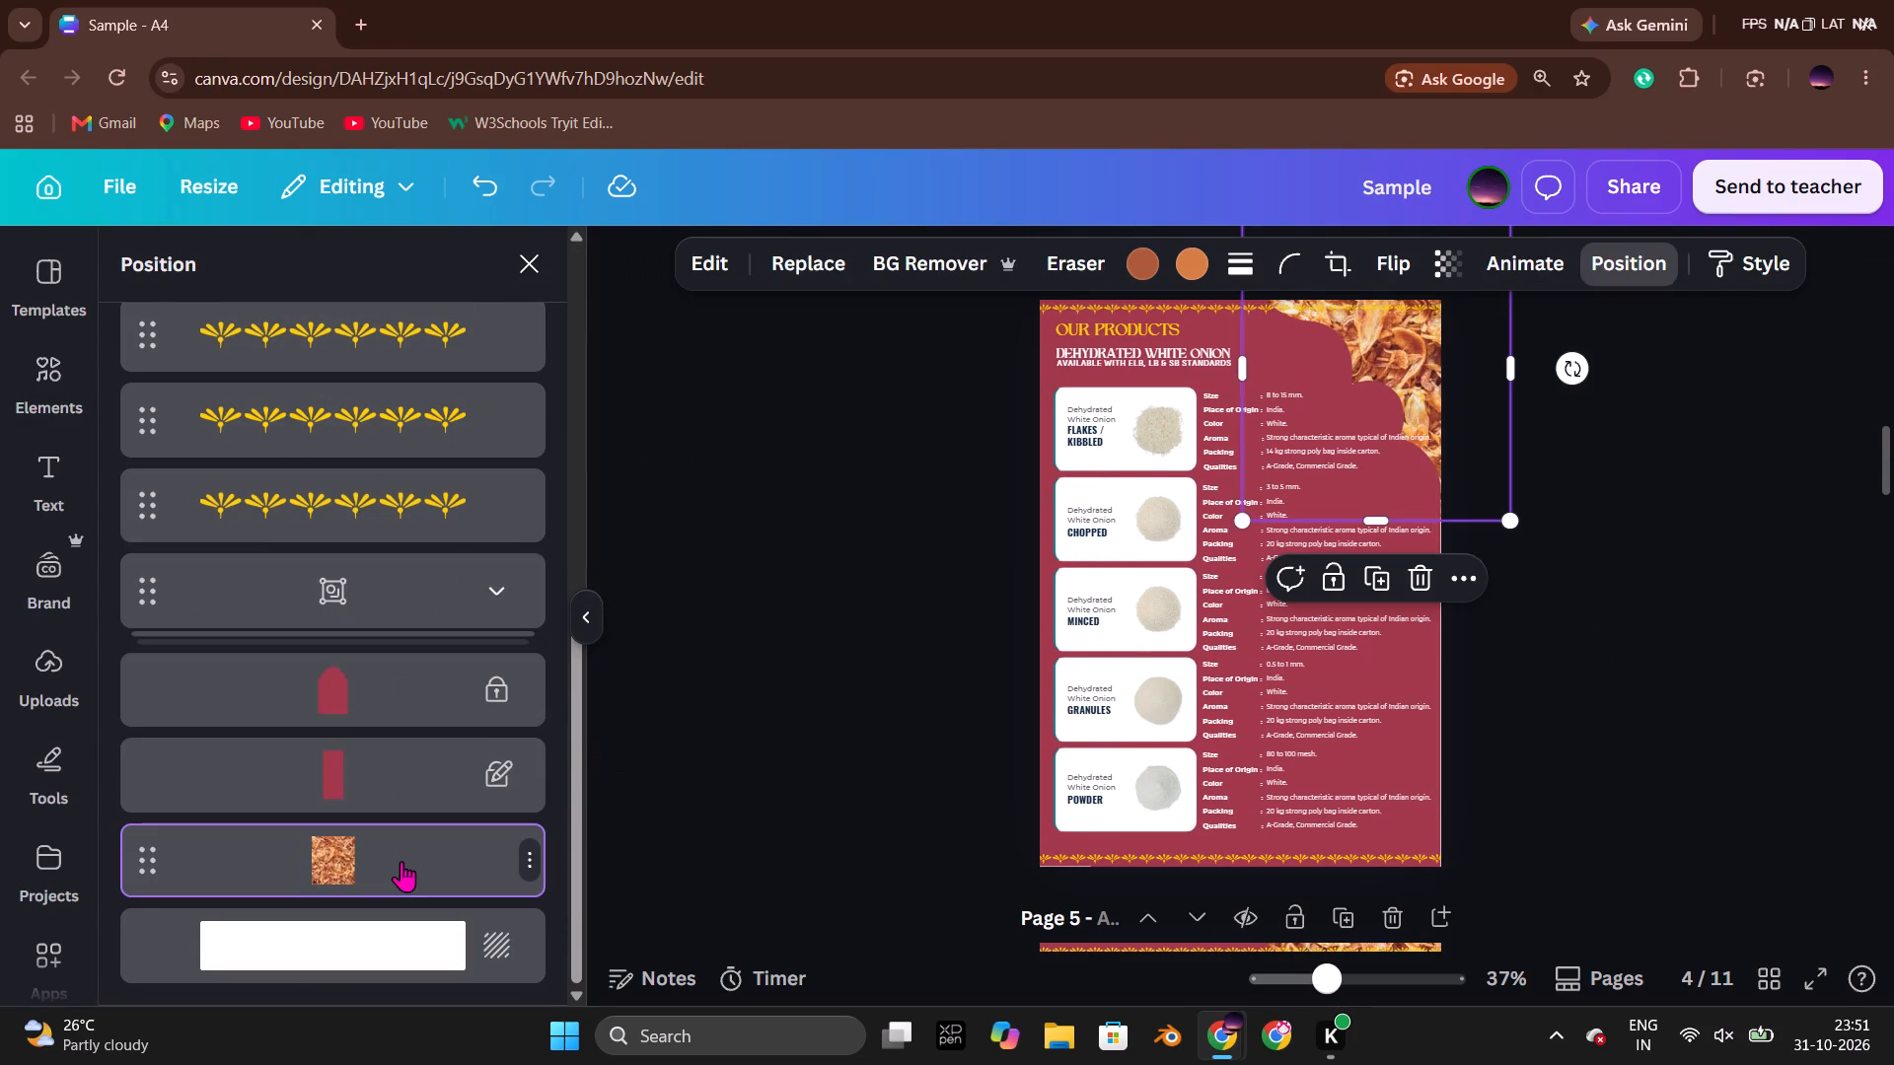
pyautogui.hotkey('ctrl', 'c')
pyautogui.click(1579, 655)
pyautogui.scroll(-6, 1563, 651)
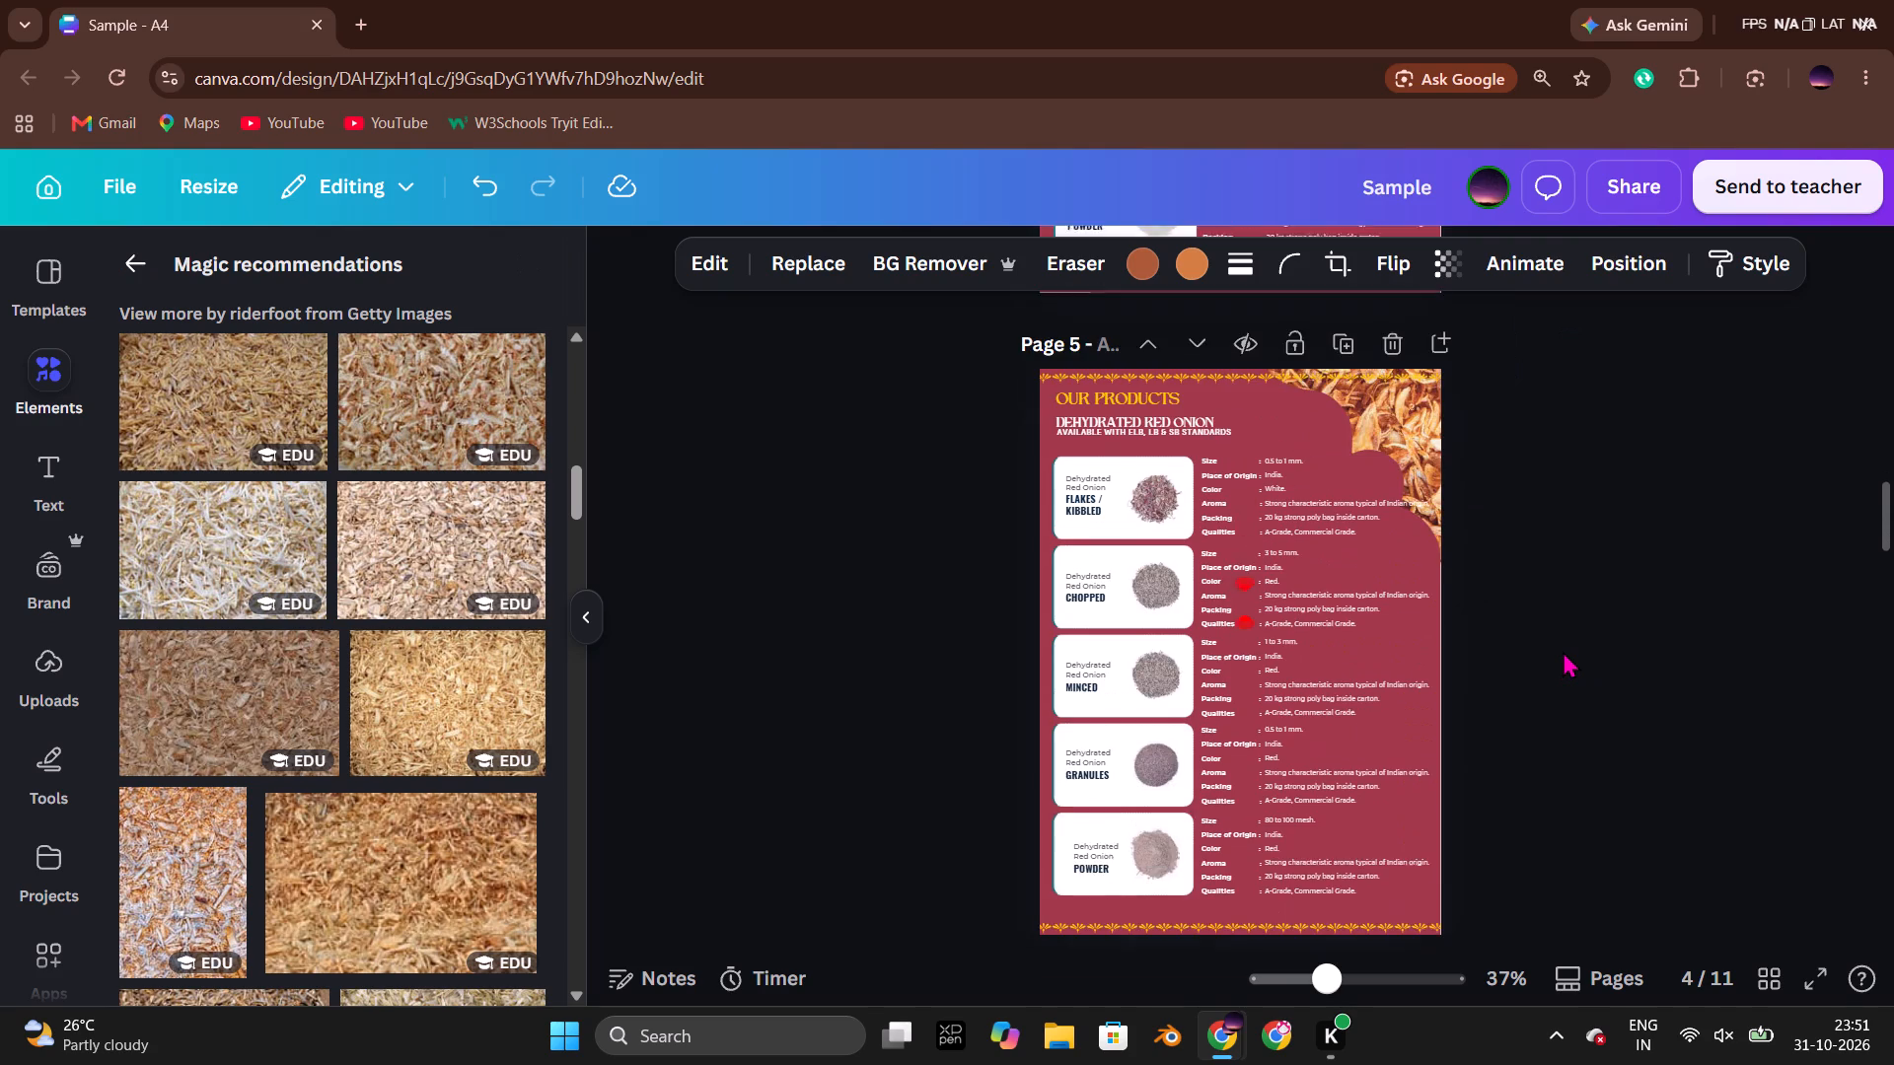
pyautogui.scroll(-2, 1563, 651)
pyautogui.click(1416, 705)
pyautogui.hotkey('ctrl', 'v')
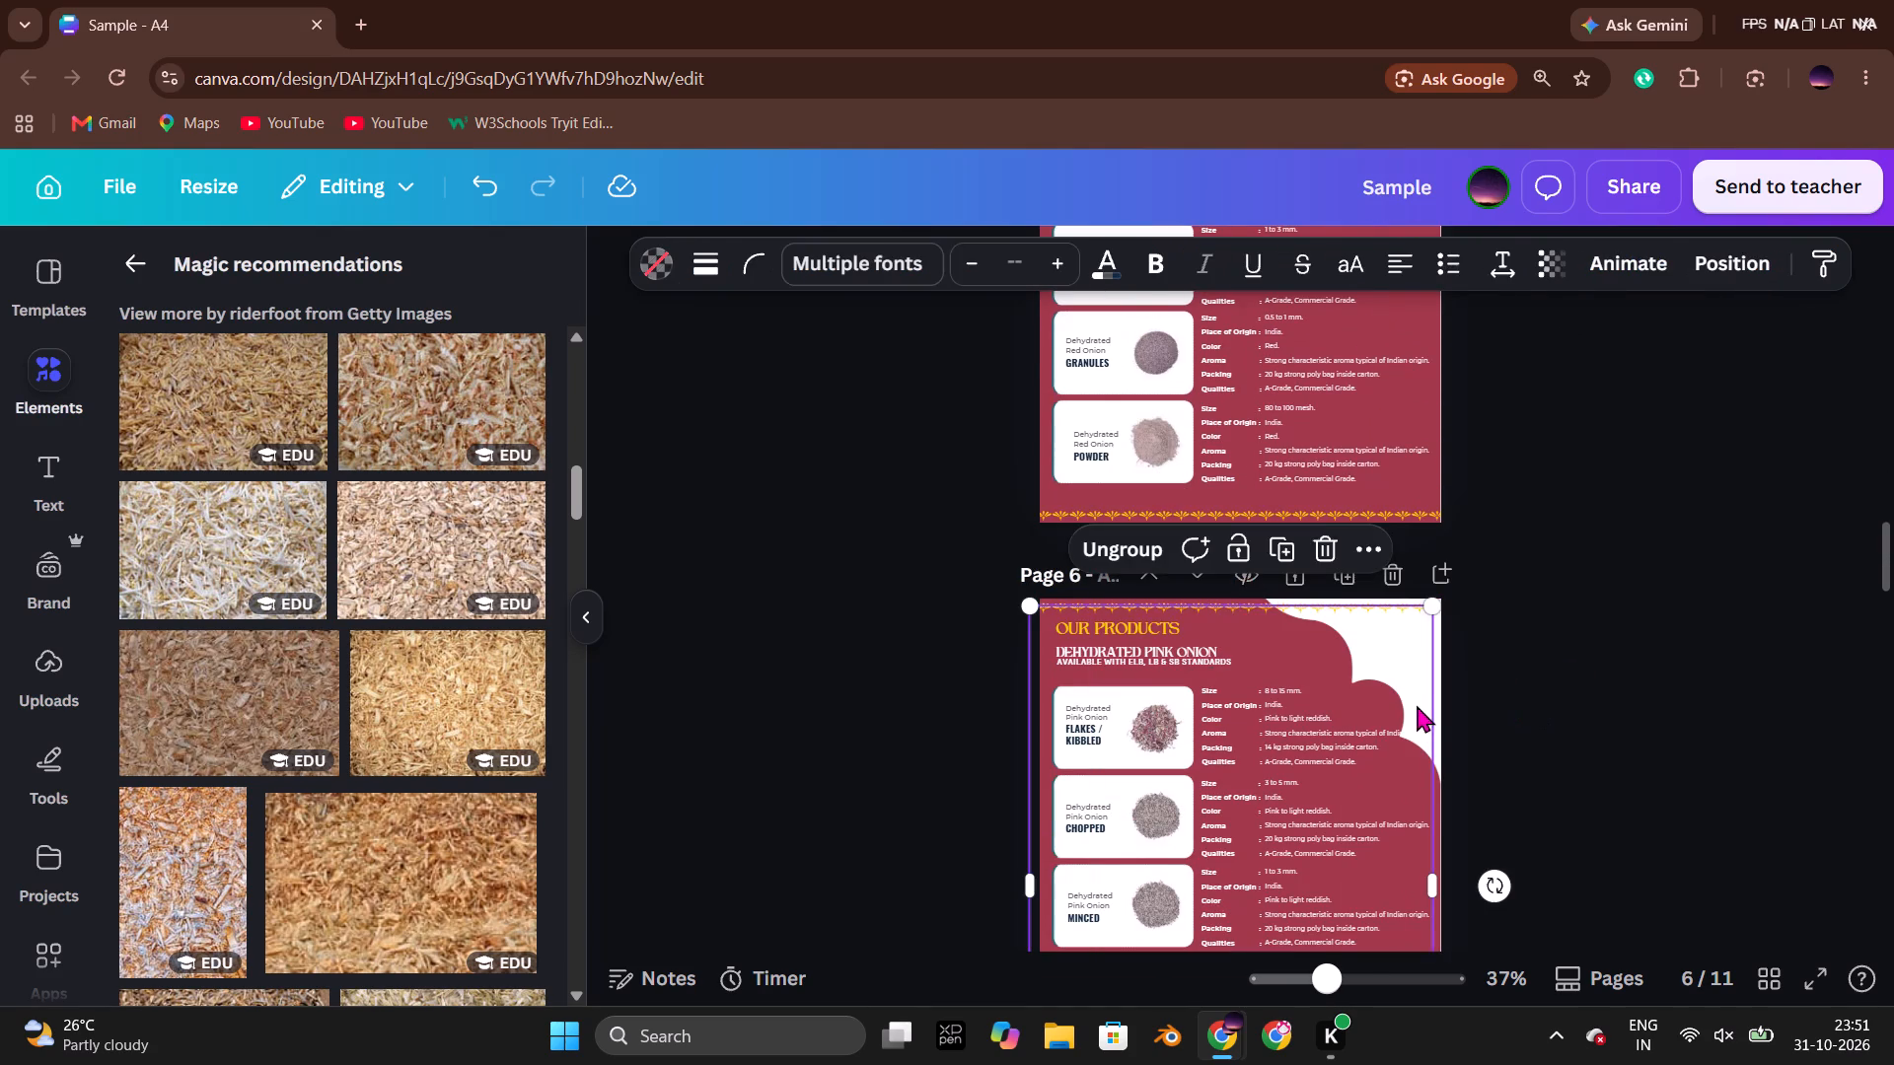
# Move the pasted fried-onion photo's layer on page 6 behind the maroon shapes, just above the white background.
pyautogui.click(1619, 275)
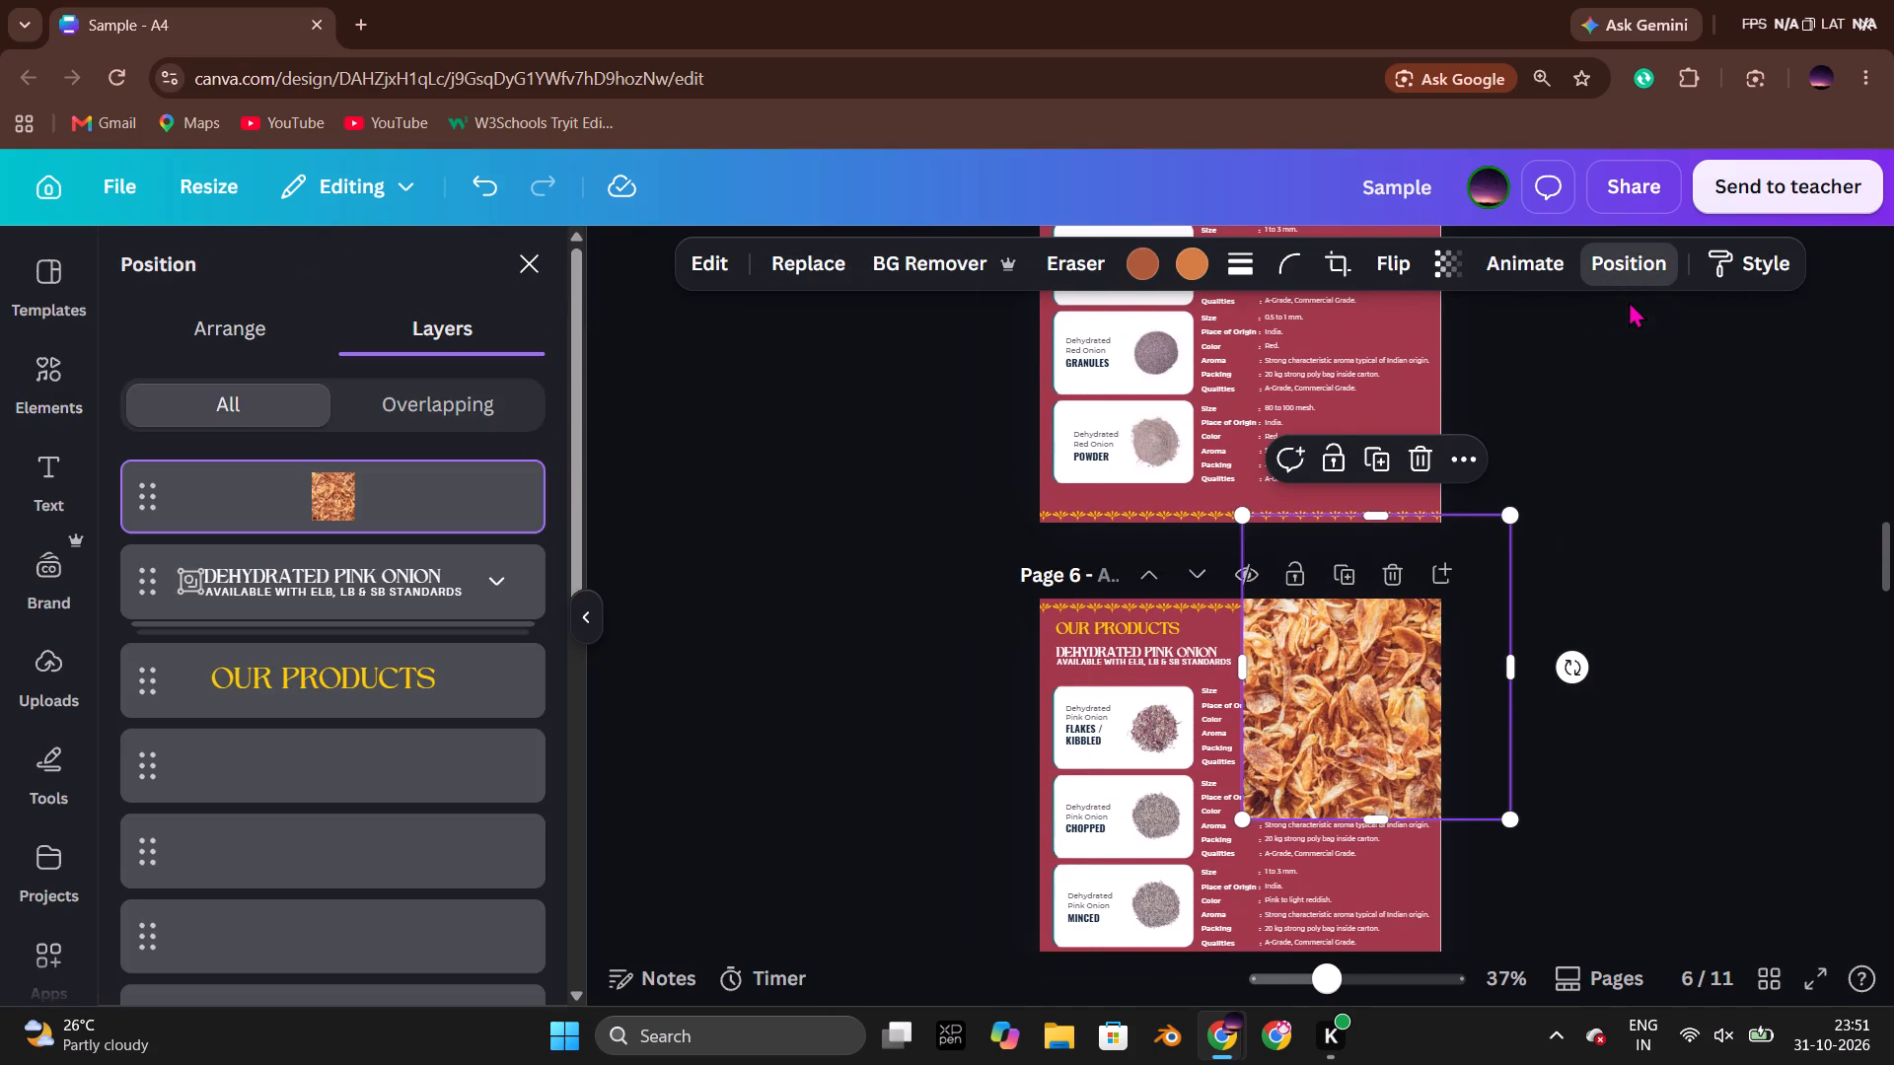
pyautogui.moveTo(374, 492); pyautogui.dragTo(347, 1050)
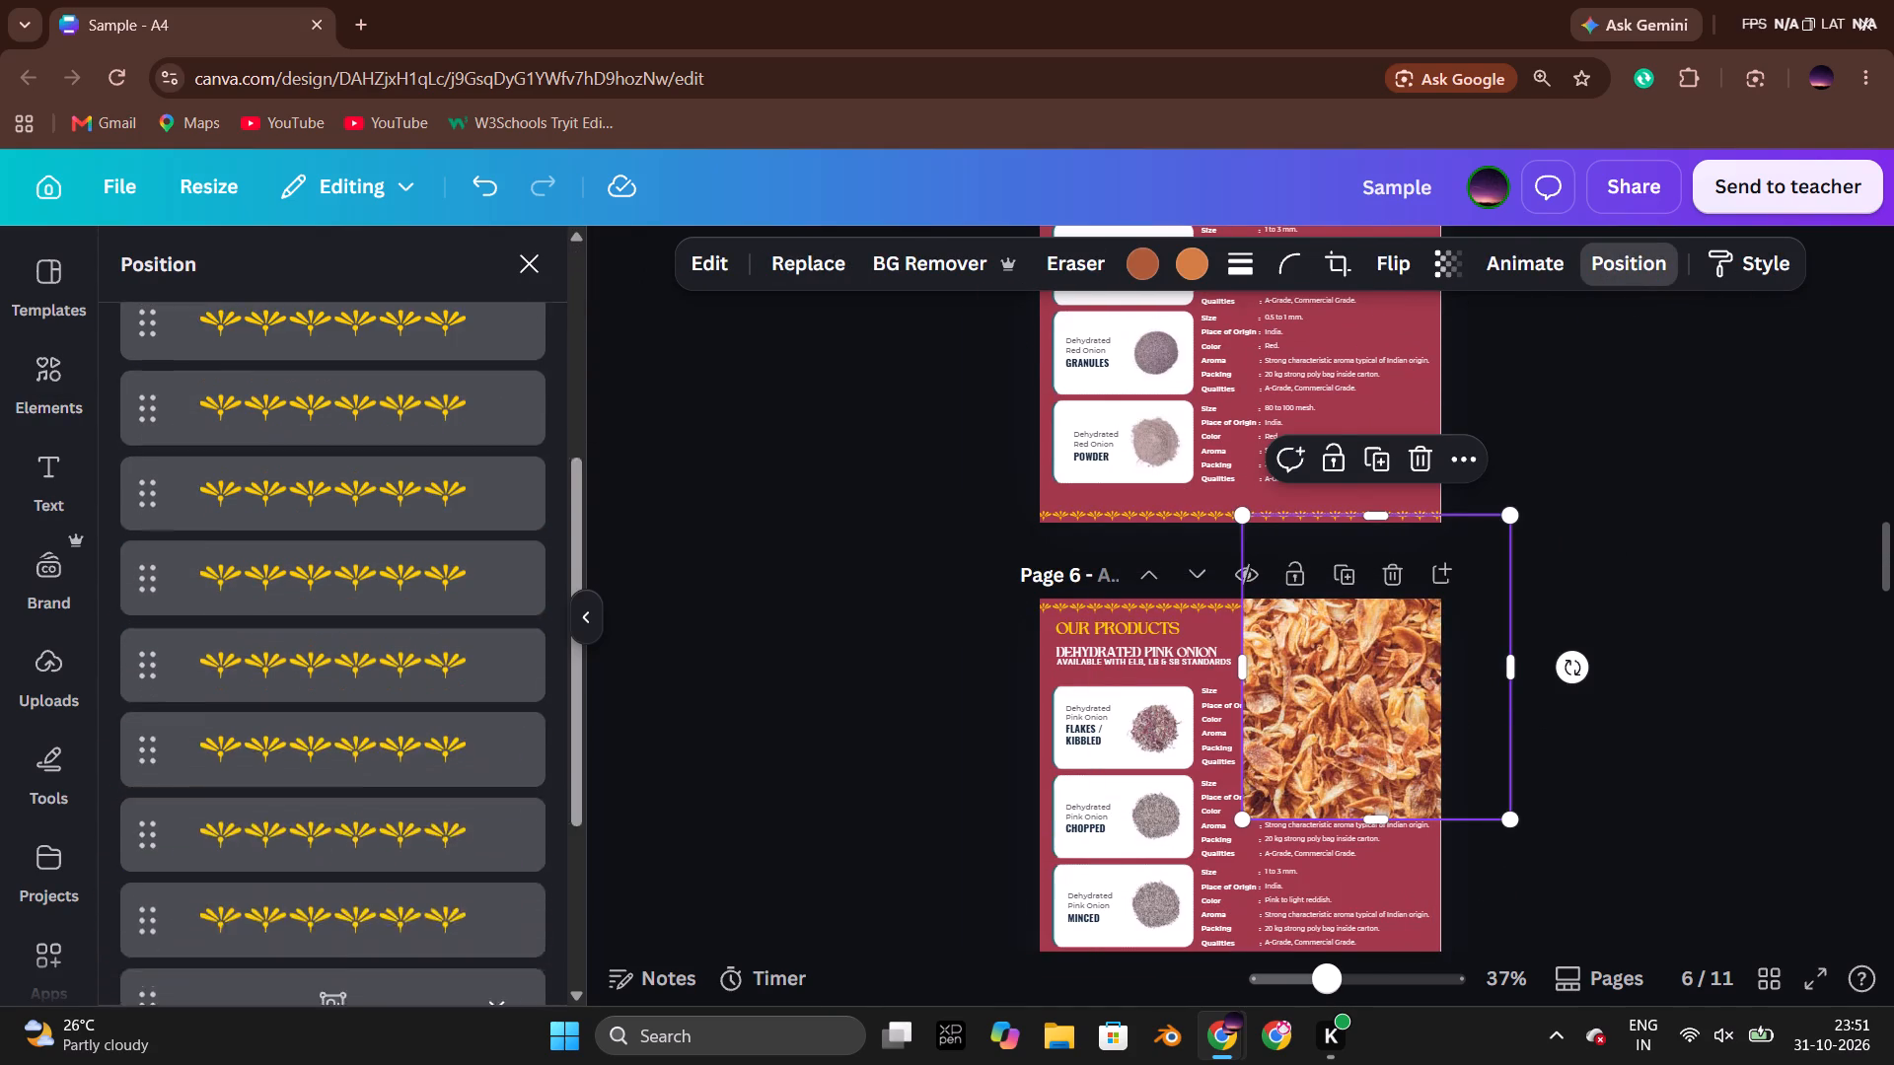
pyautogui.moveTo(347, 1050); pyautogui.dragTo(385, 881)
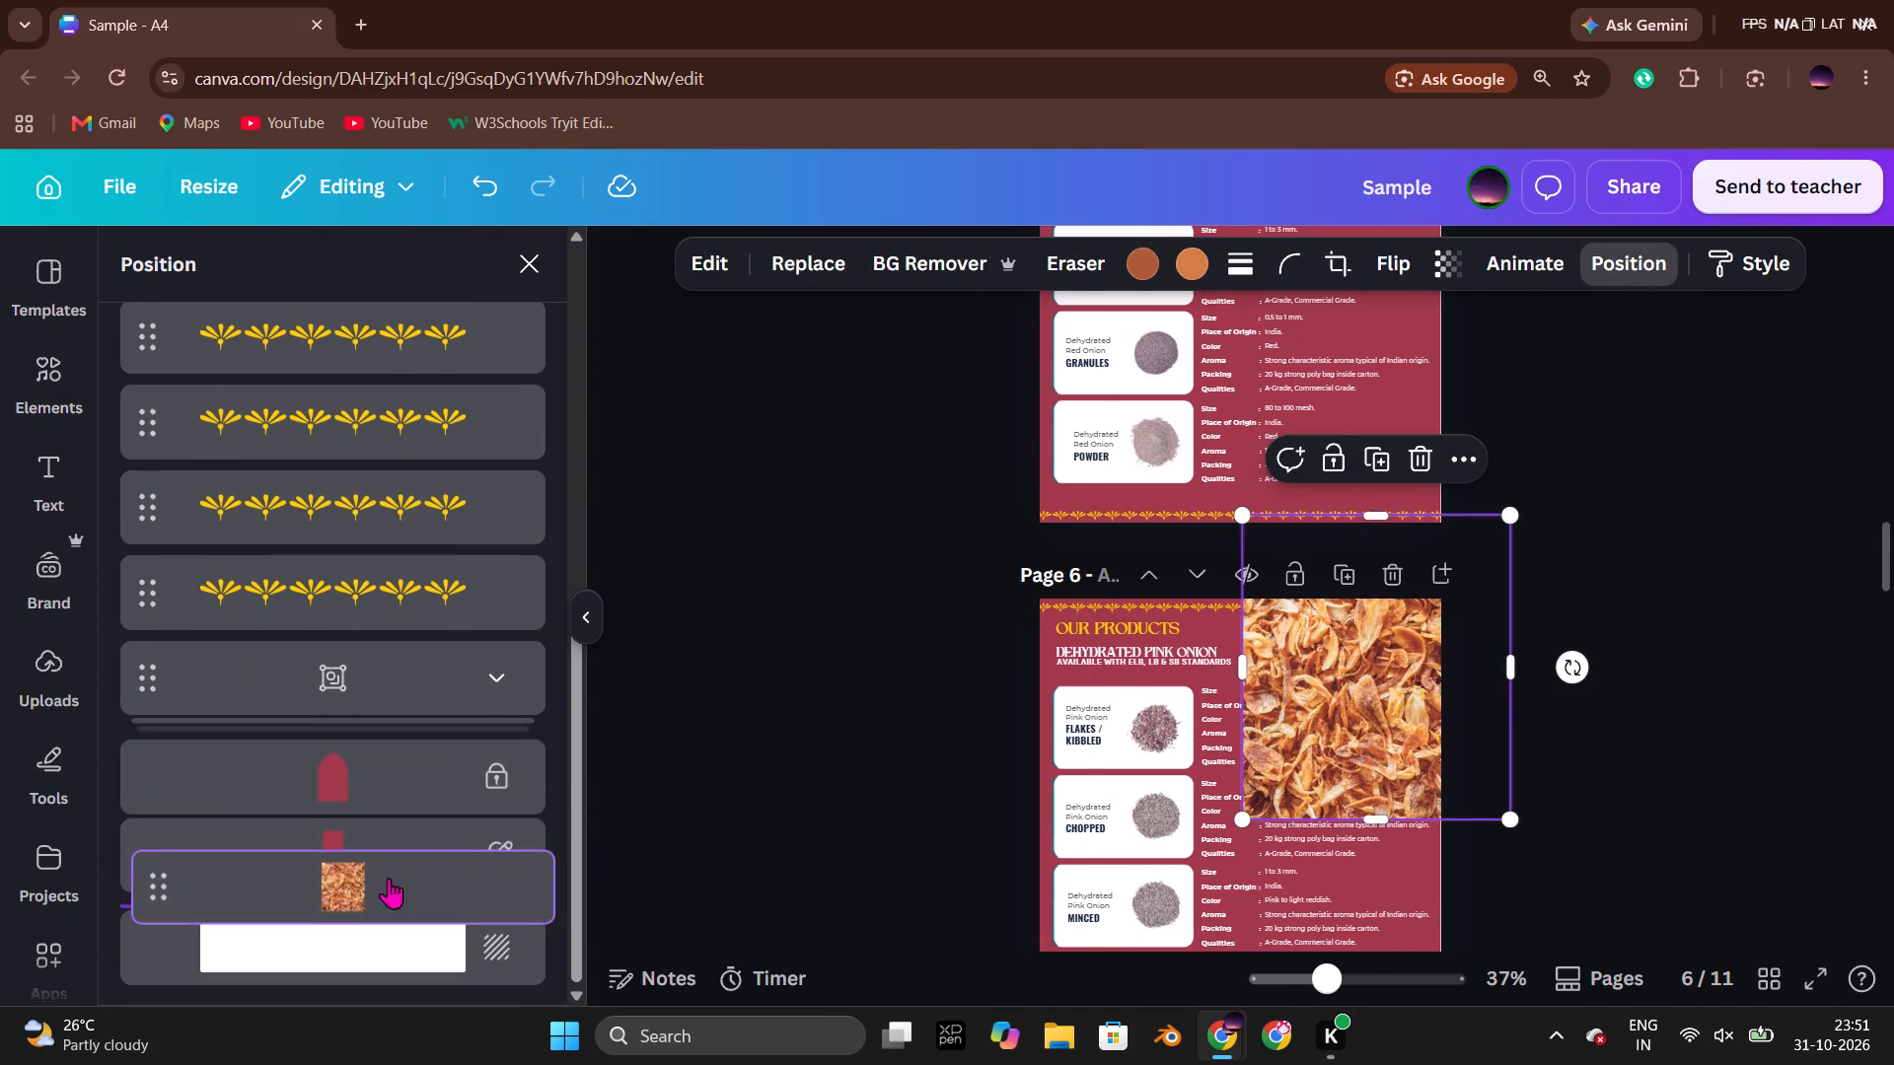
pyautogui.click(1664, 526)
# Paste the same page 4 fried-onion photo onto page 8, Dehydrated Fried Onion.
pyautogui.scroll(-8, 1648, 532)
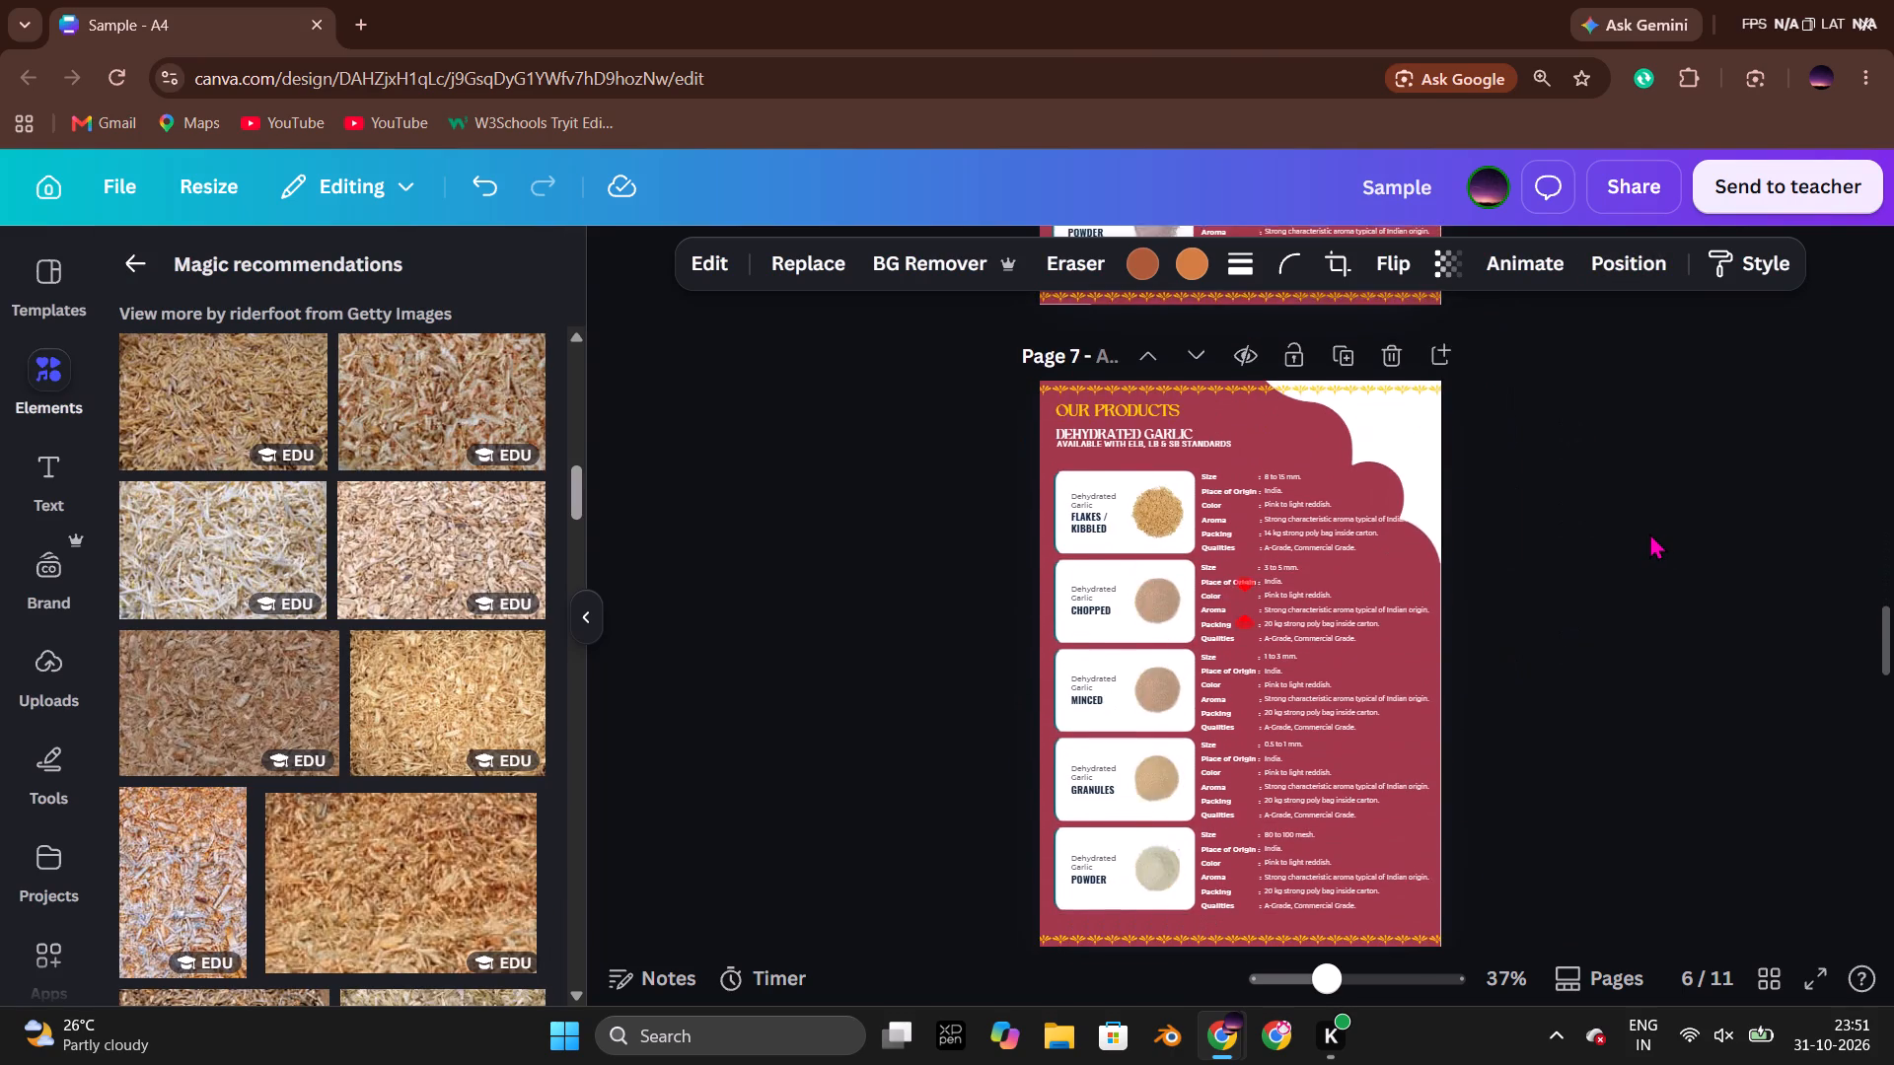
pyautogui.scroll(-4, 1649, 532)
pyautogui.click(1406, 488)
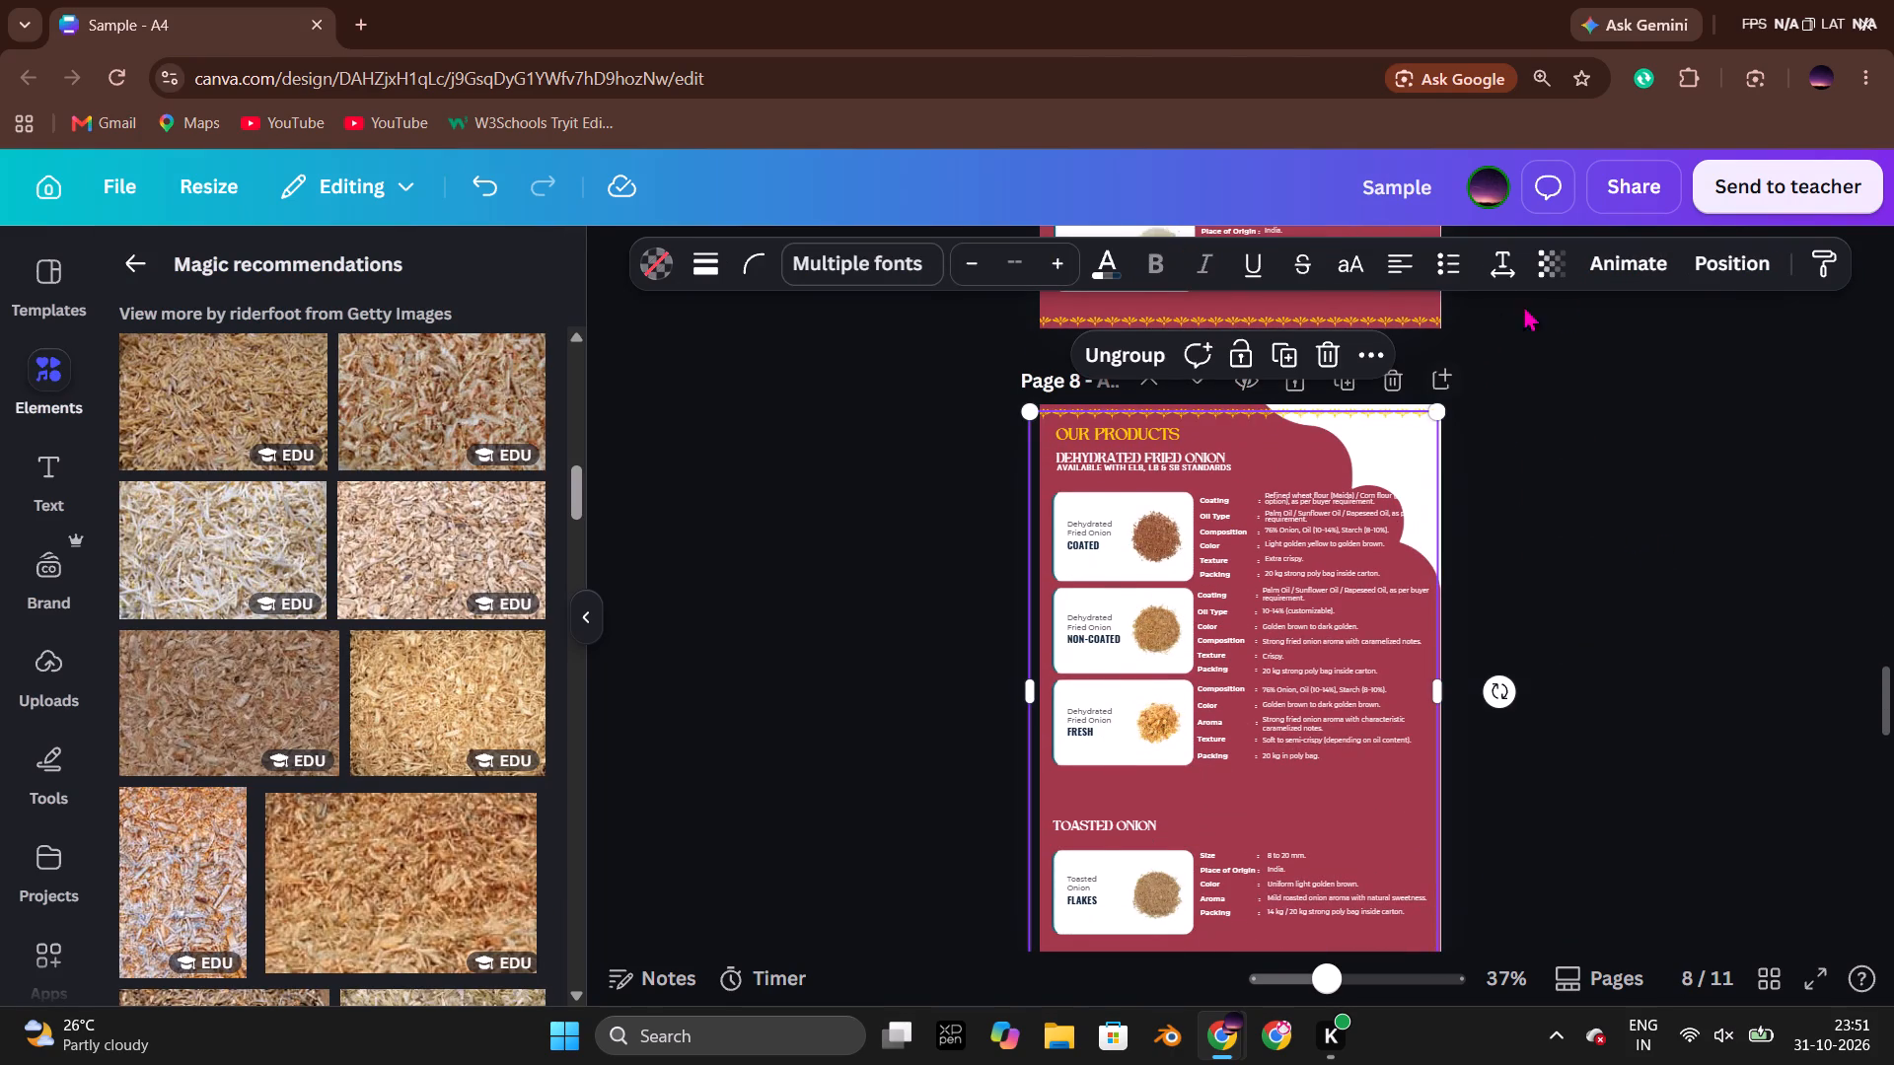
pyautogui.click(1727, 256)
pyautogui.click(1623, 553)
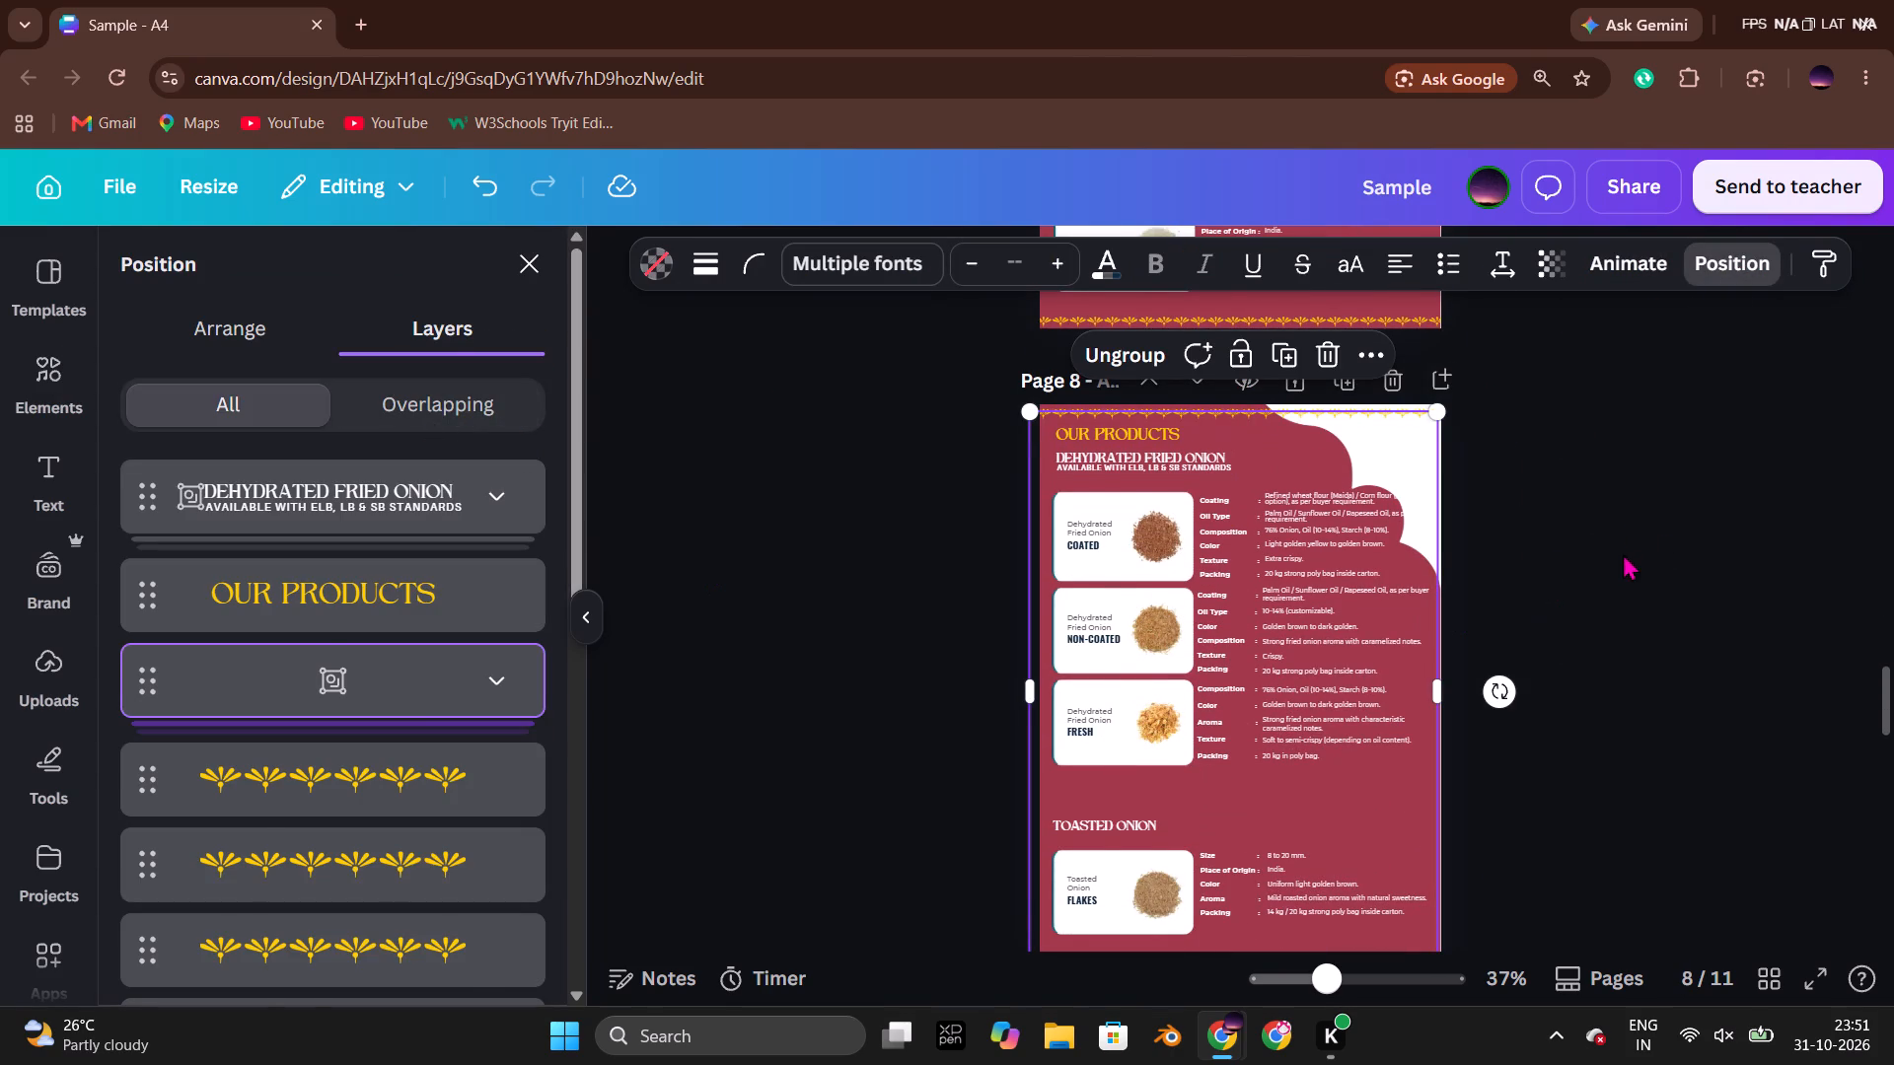
pyautogui.hotkey('ctrl', 'v')
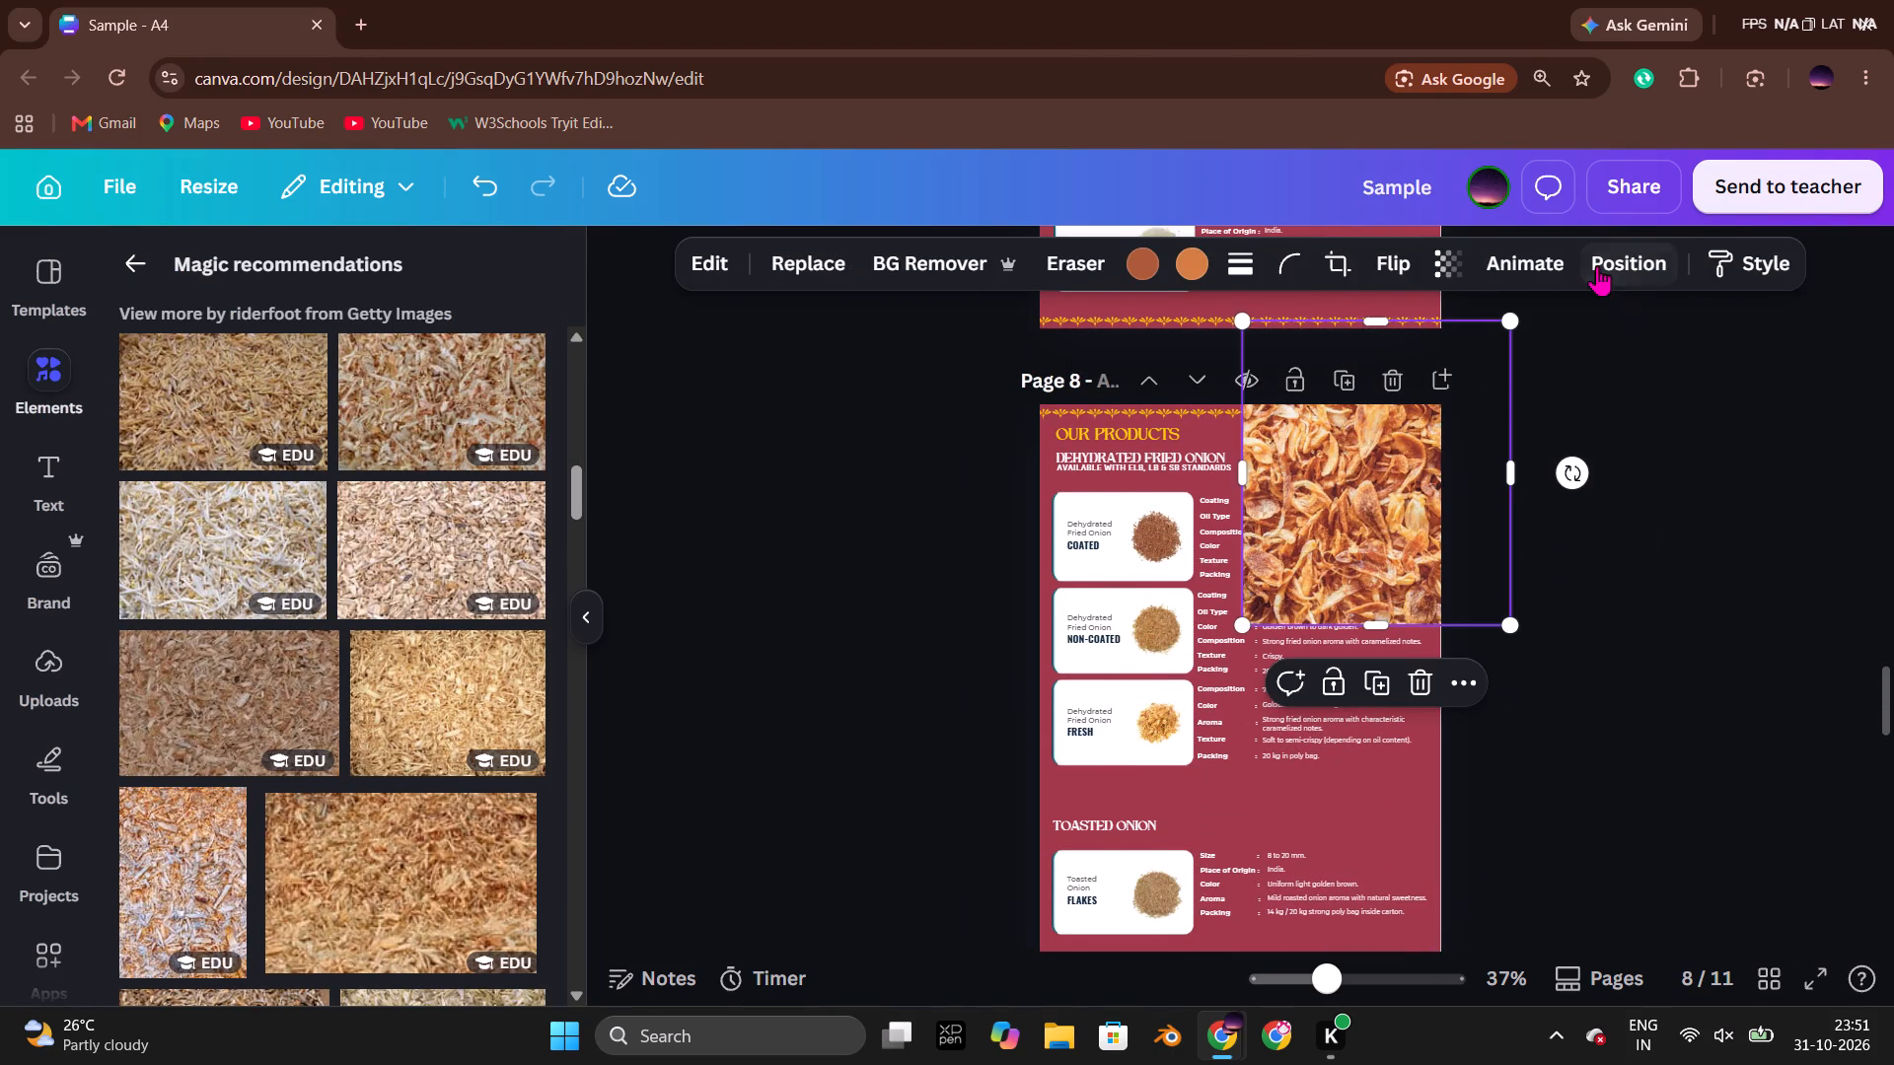
# Move page 8's fried-onion photo layer behind the maroon shapes, just above the white background.
pyautogui.click(1597, 265)
pyautogui.moveTo(392, 487); pyautogui.dragTo(359, 1064)
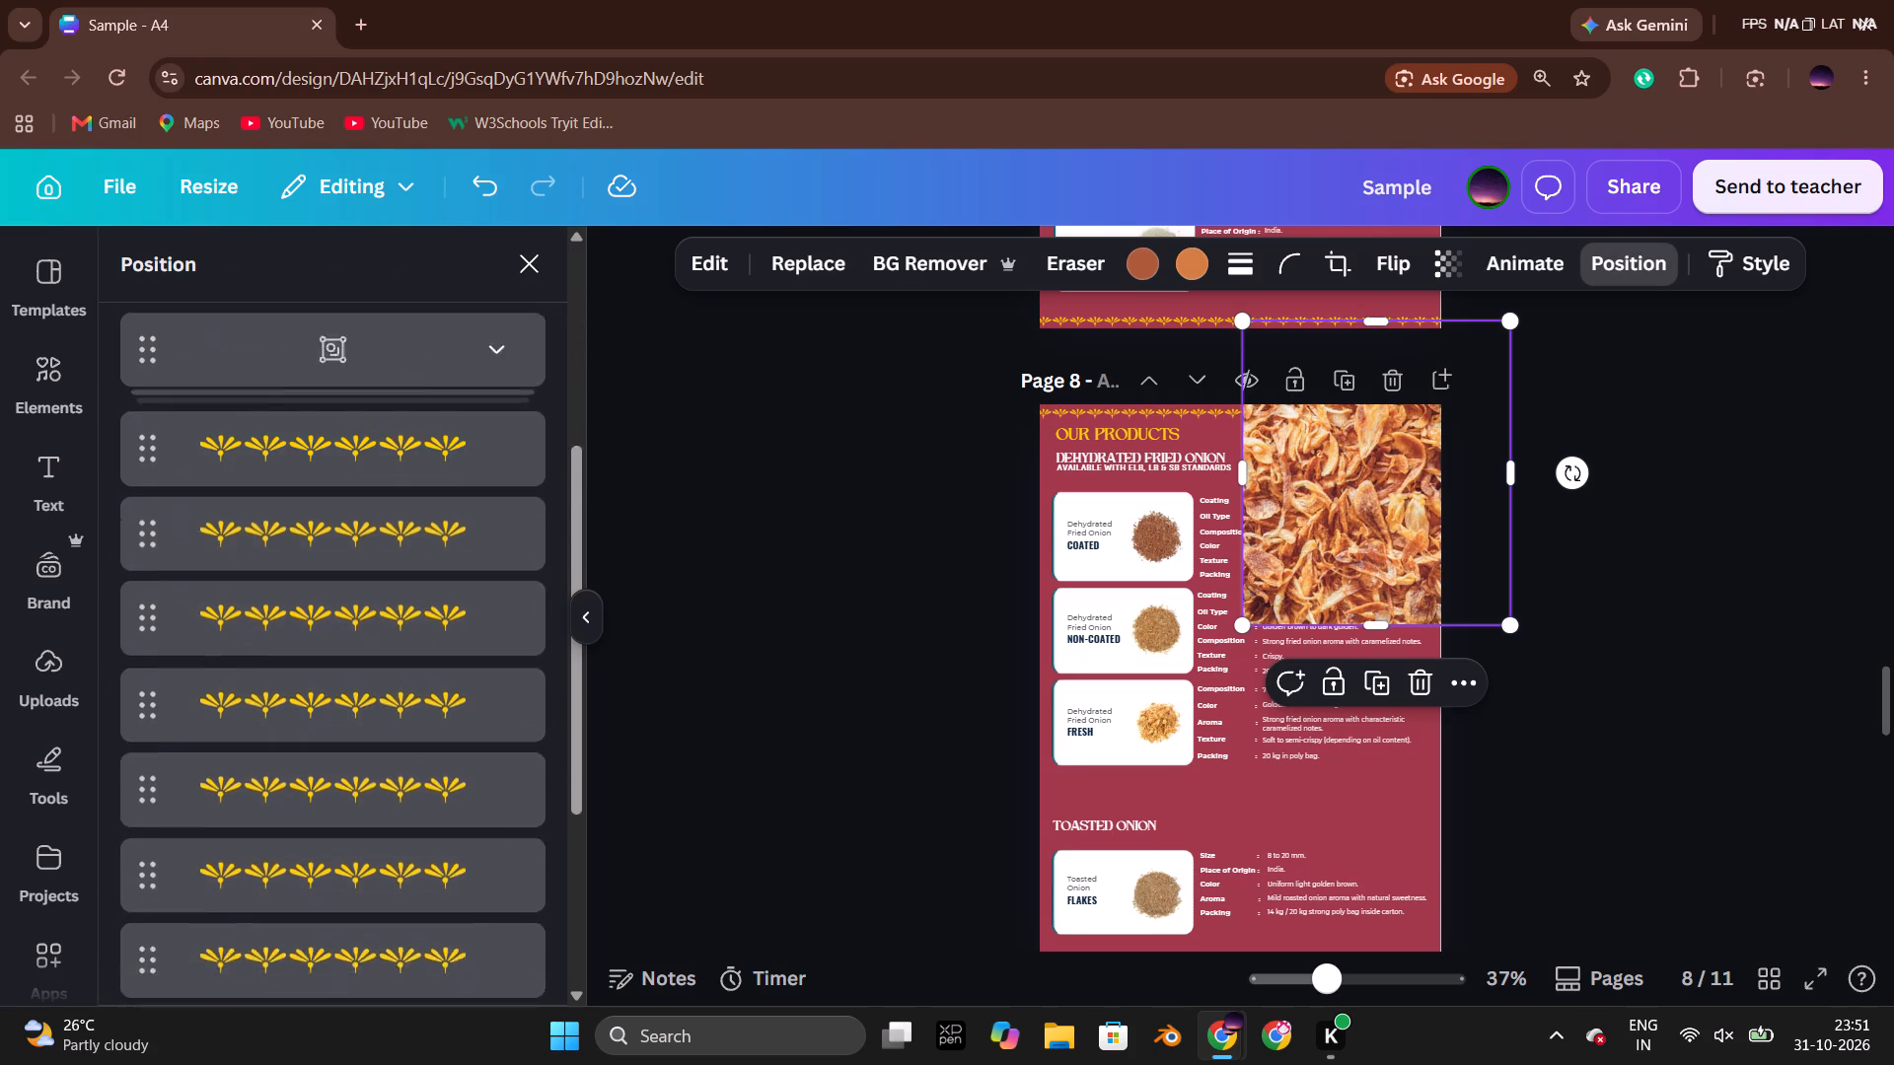
pyautogui.moveTo(359, 1064); pyautogui.dragTo(377, 875)
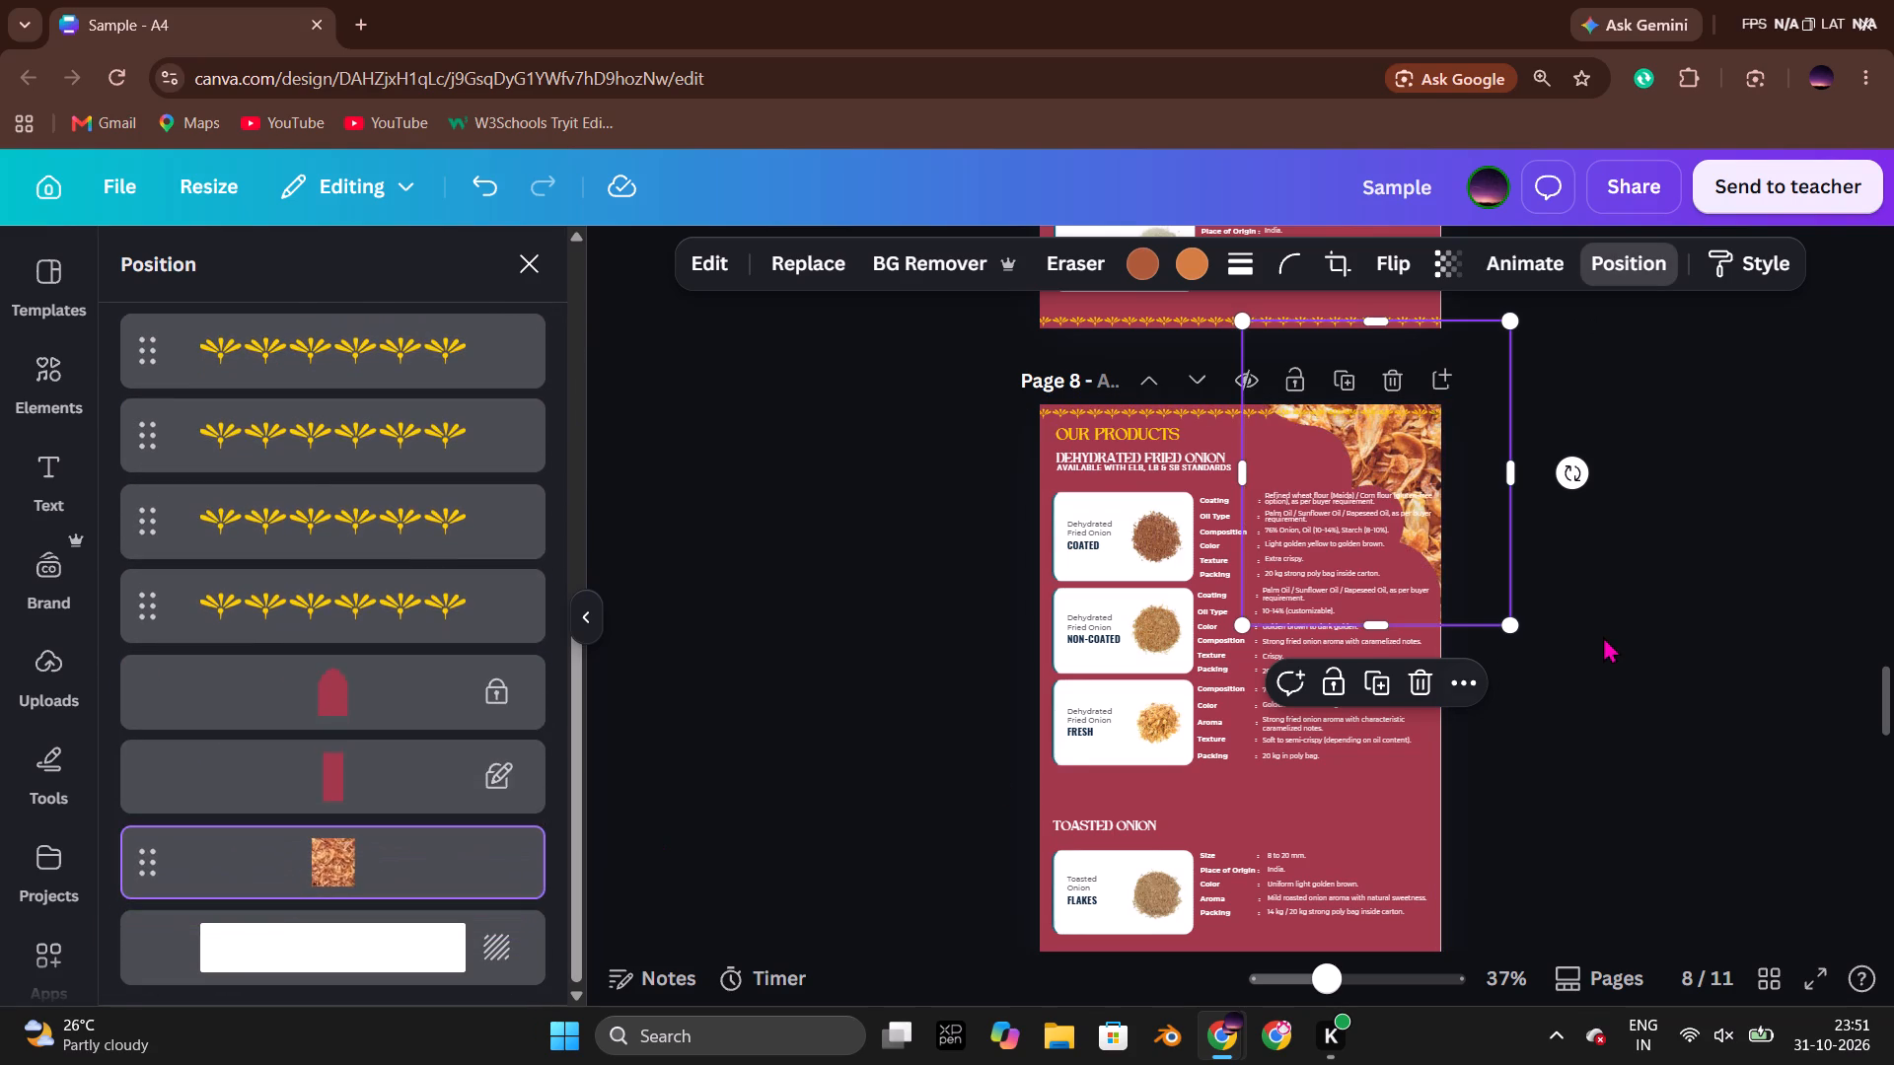
pyautogui.click(1603, 636)
# Look through the catalogue to the back cover and back up to page 3, checking the corner photos across the pages.
pyautogui.scroll(-11, 1601, 637)
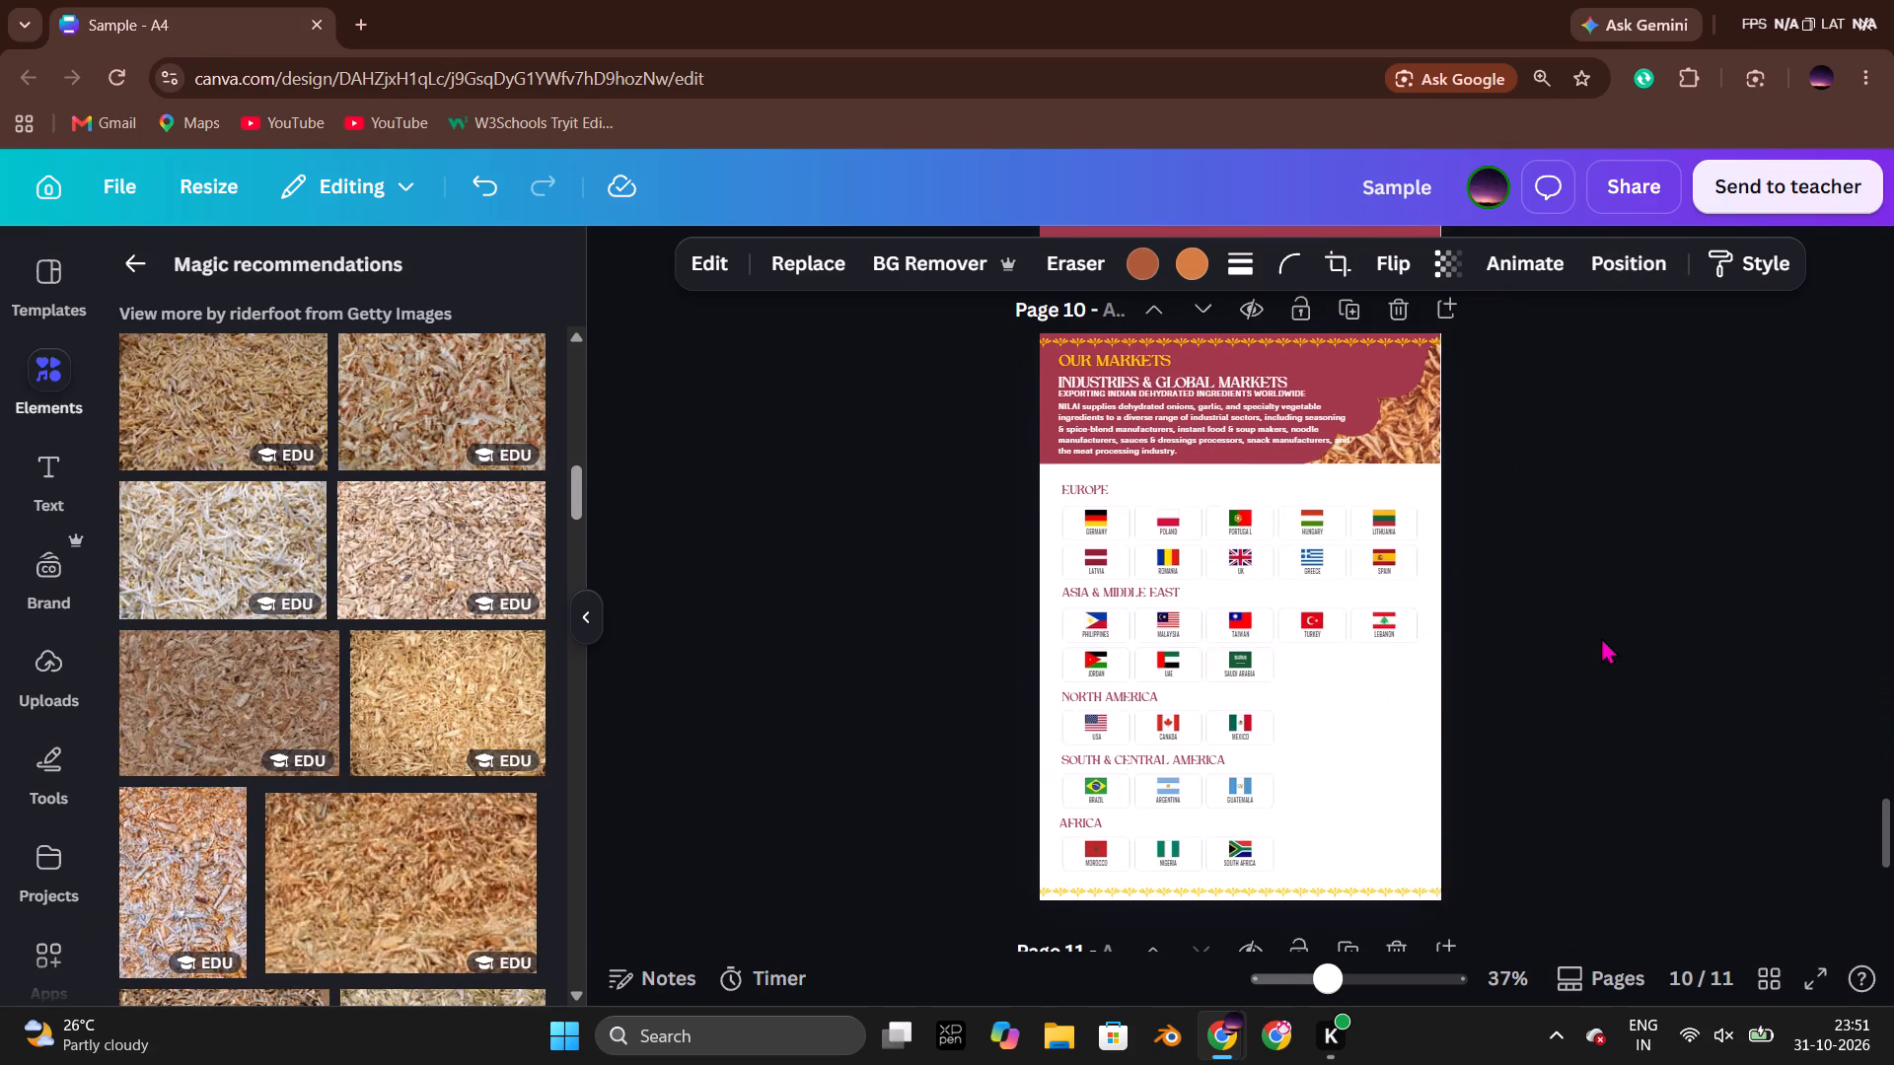
pyautogui.scroll(-6, 1601, 637)
pyautogui.click(1601, 637)
pyautogui.scroll(4, 1601, 638)
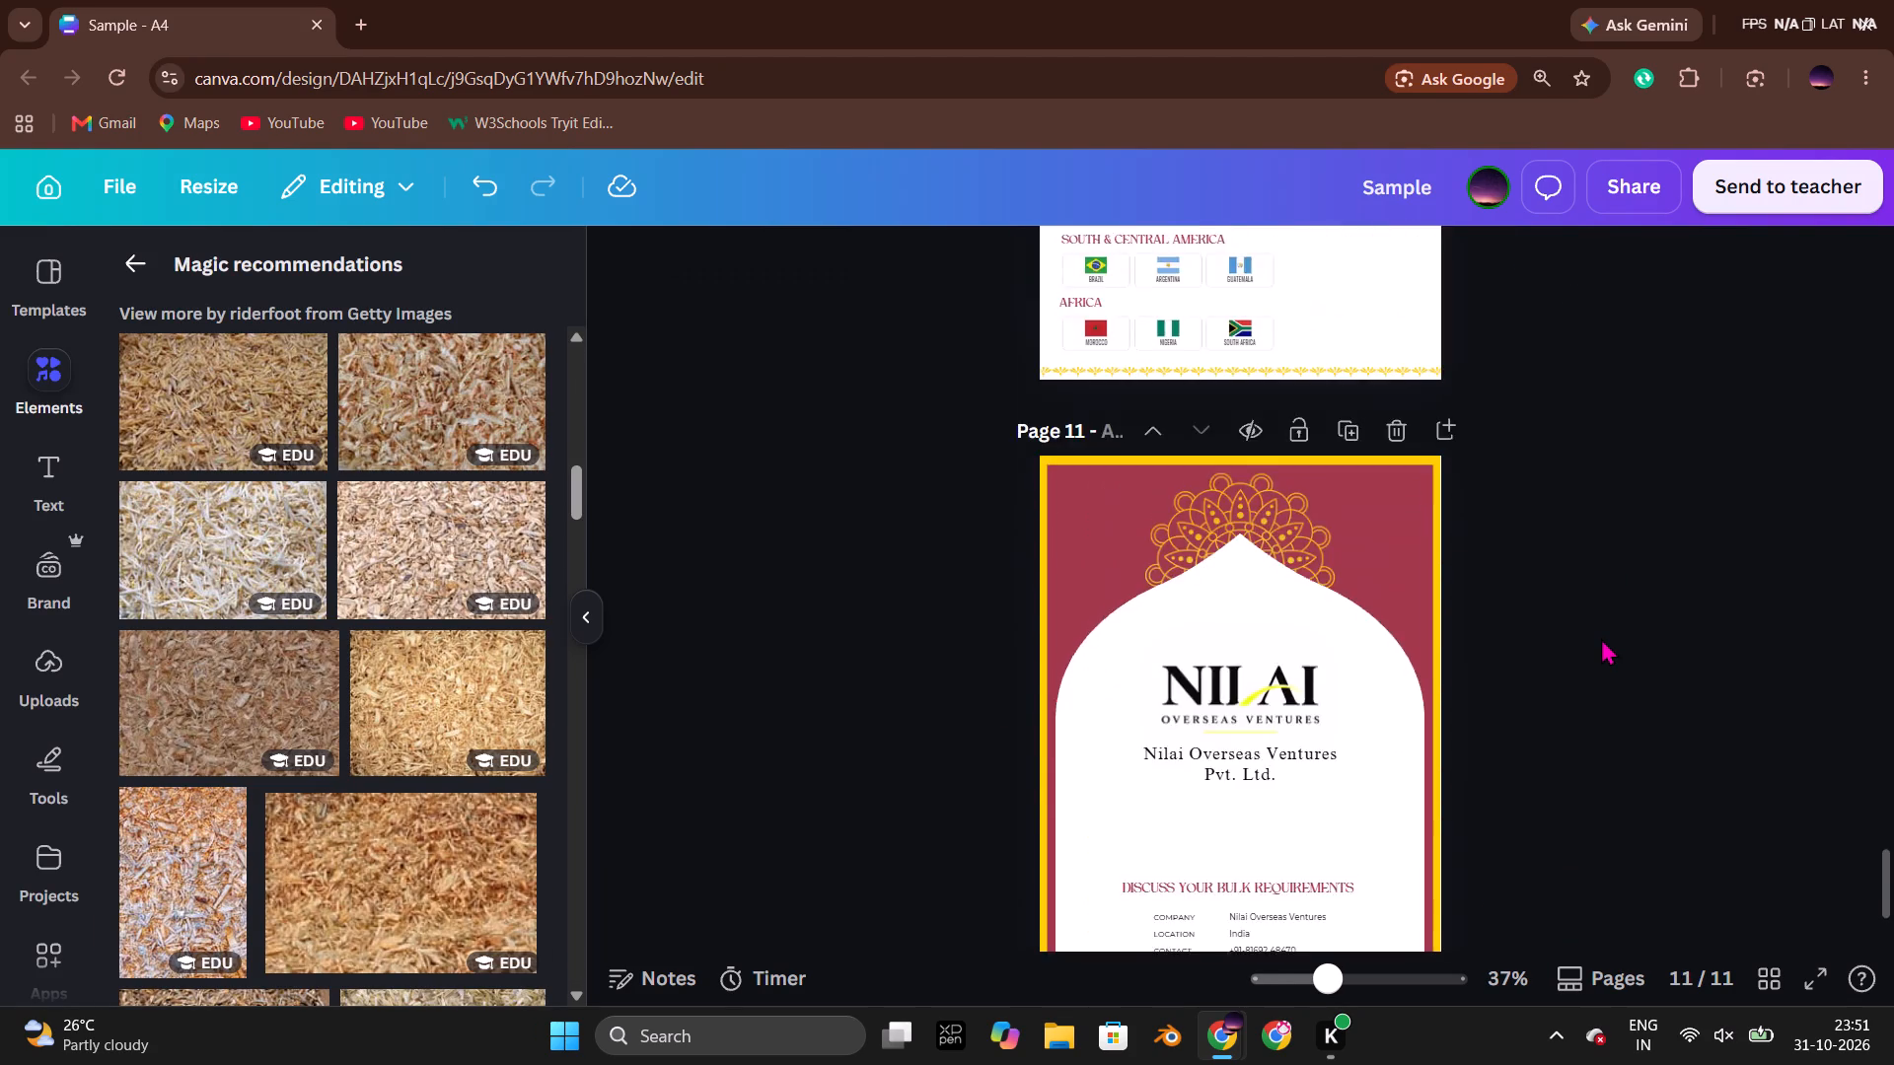
pyautogui.scroll(20, 1601, 638)
pyautogui.scroll(6, 1601, 638)
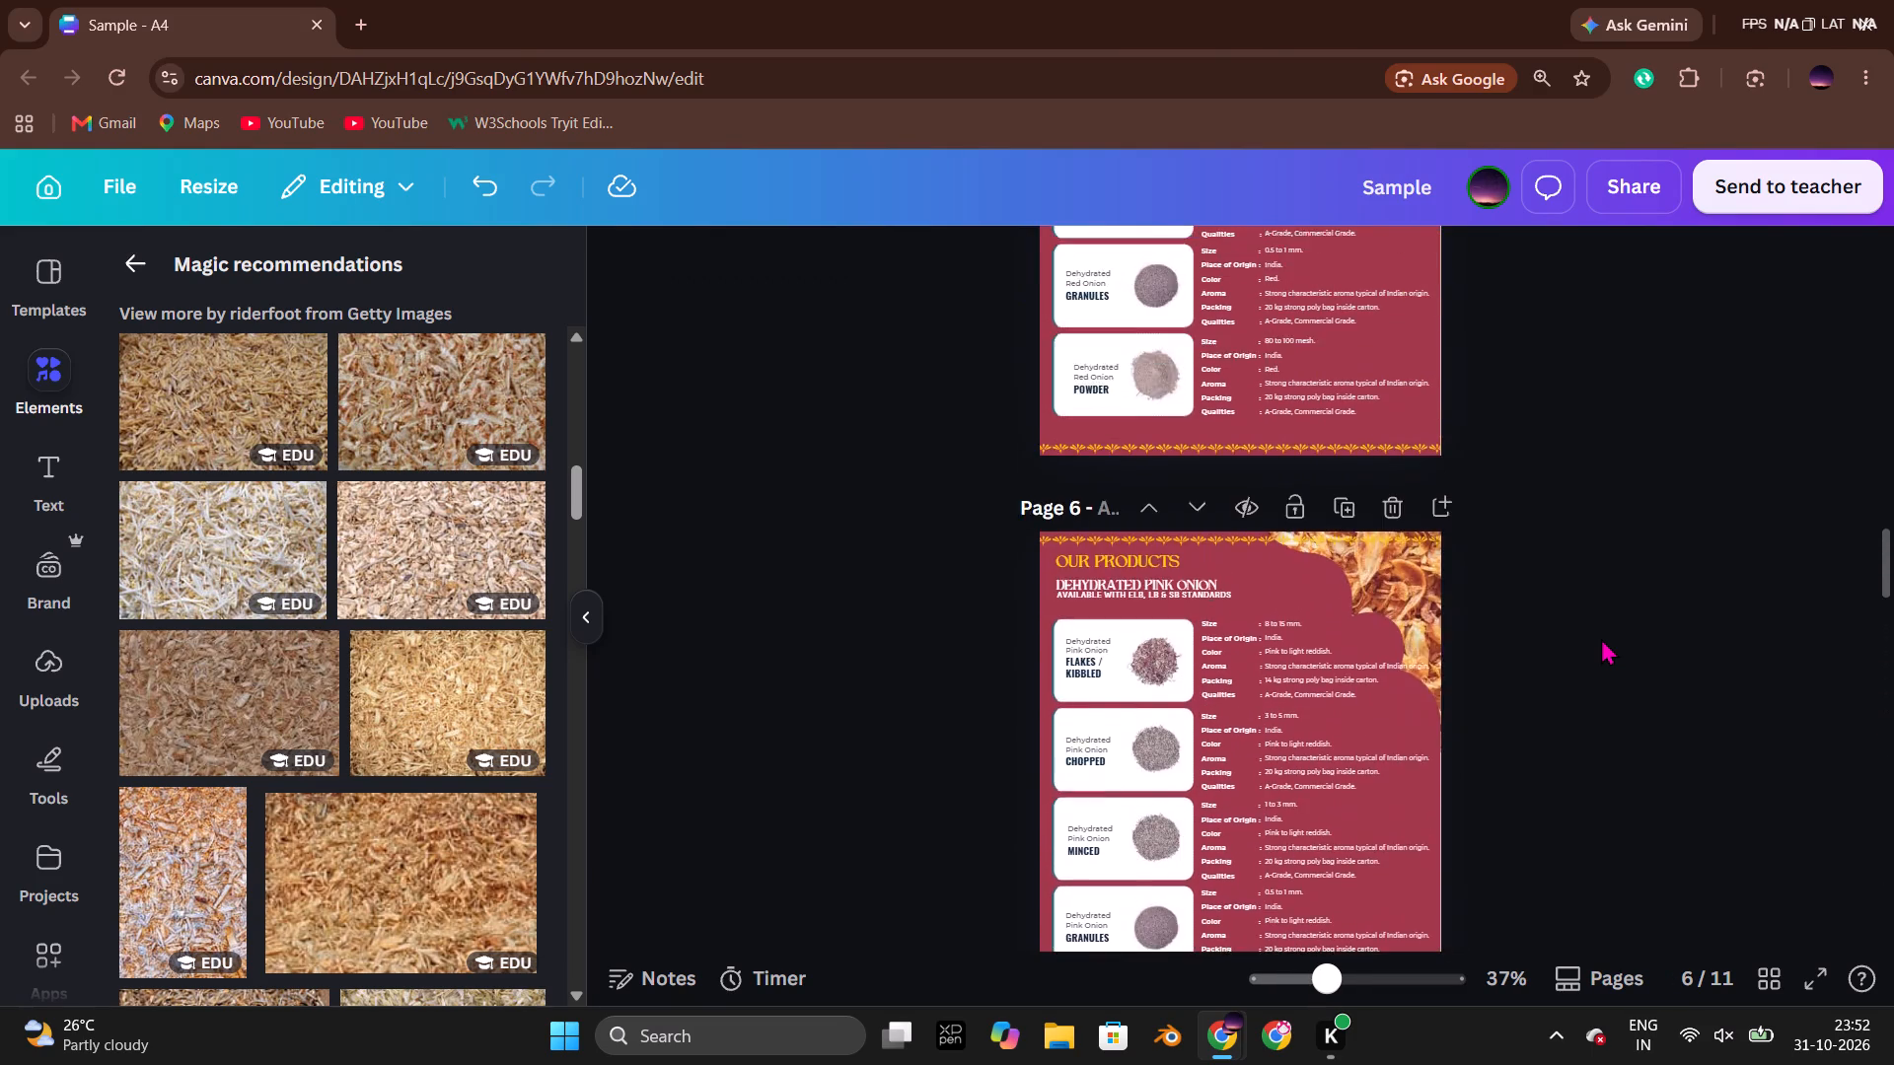
pyautogui.scroll(10, 1601, 638)
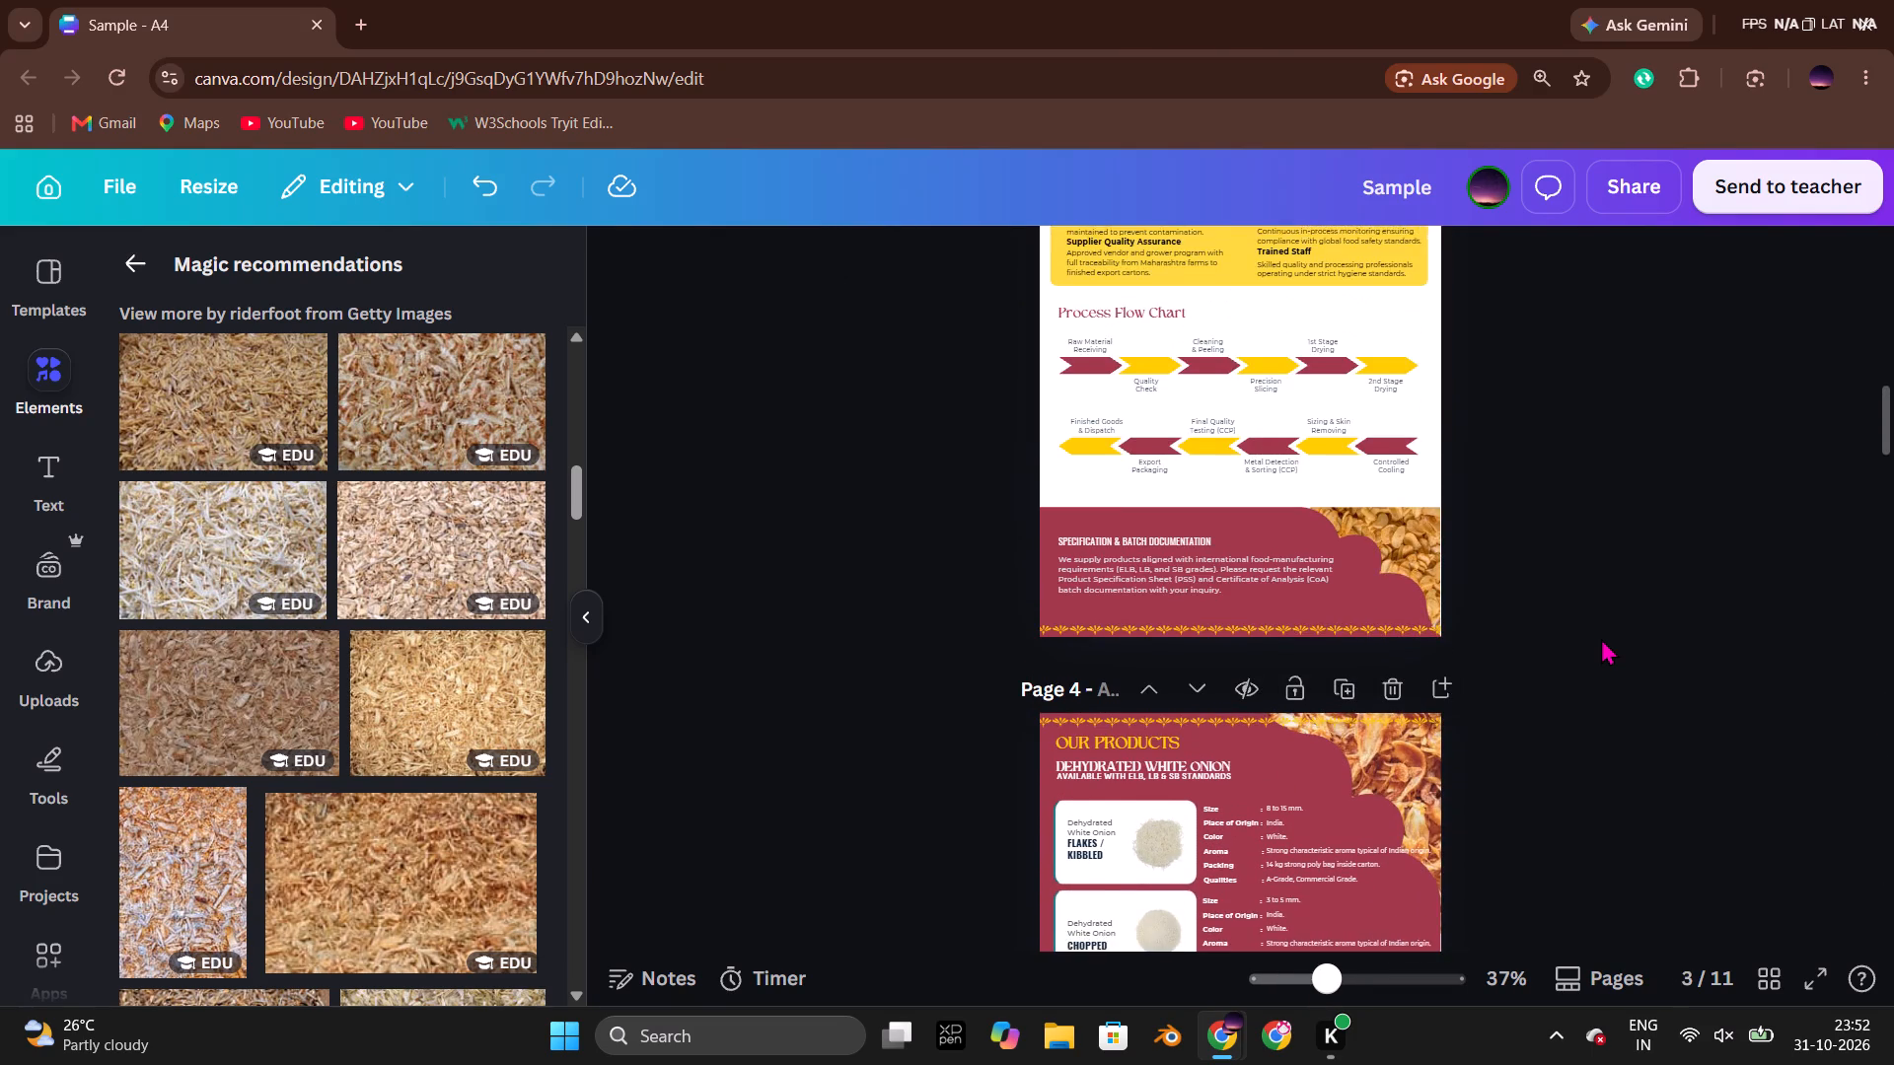
pyautogui.scroll(-11, 1601, 638)
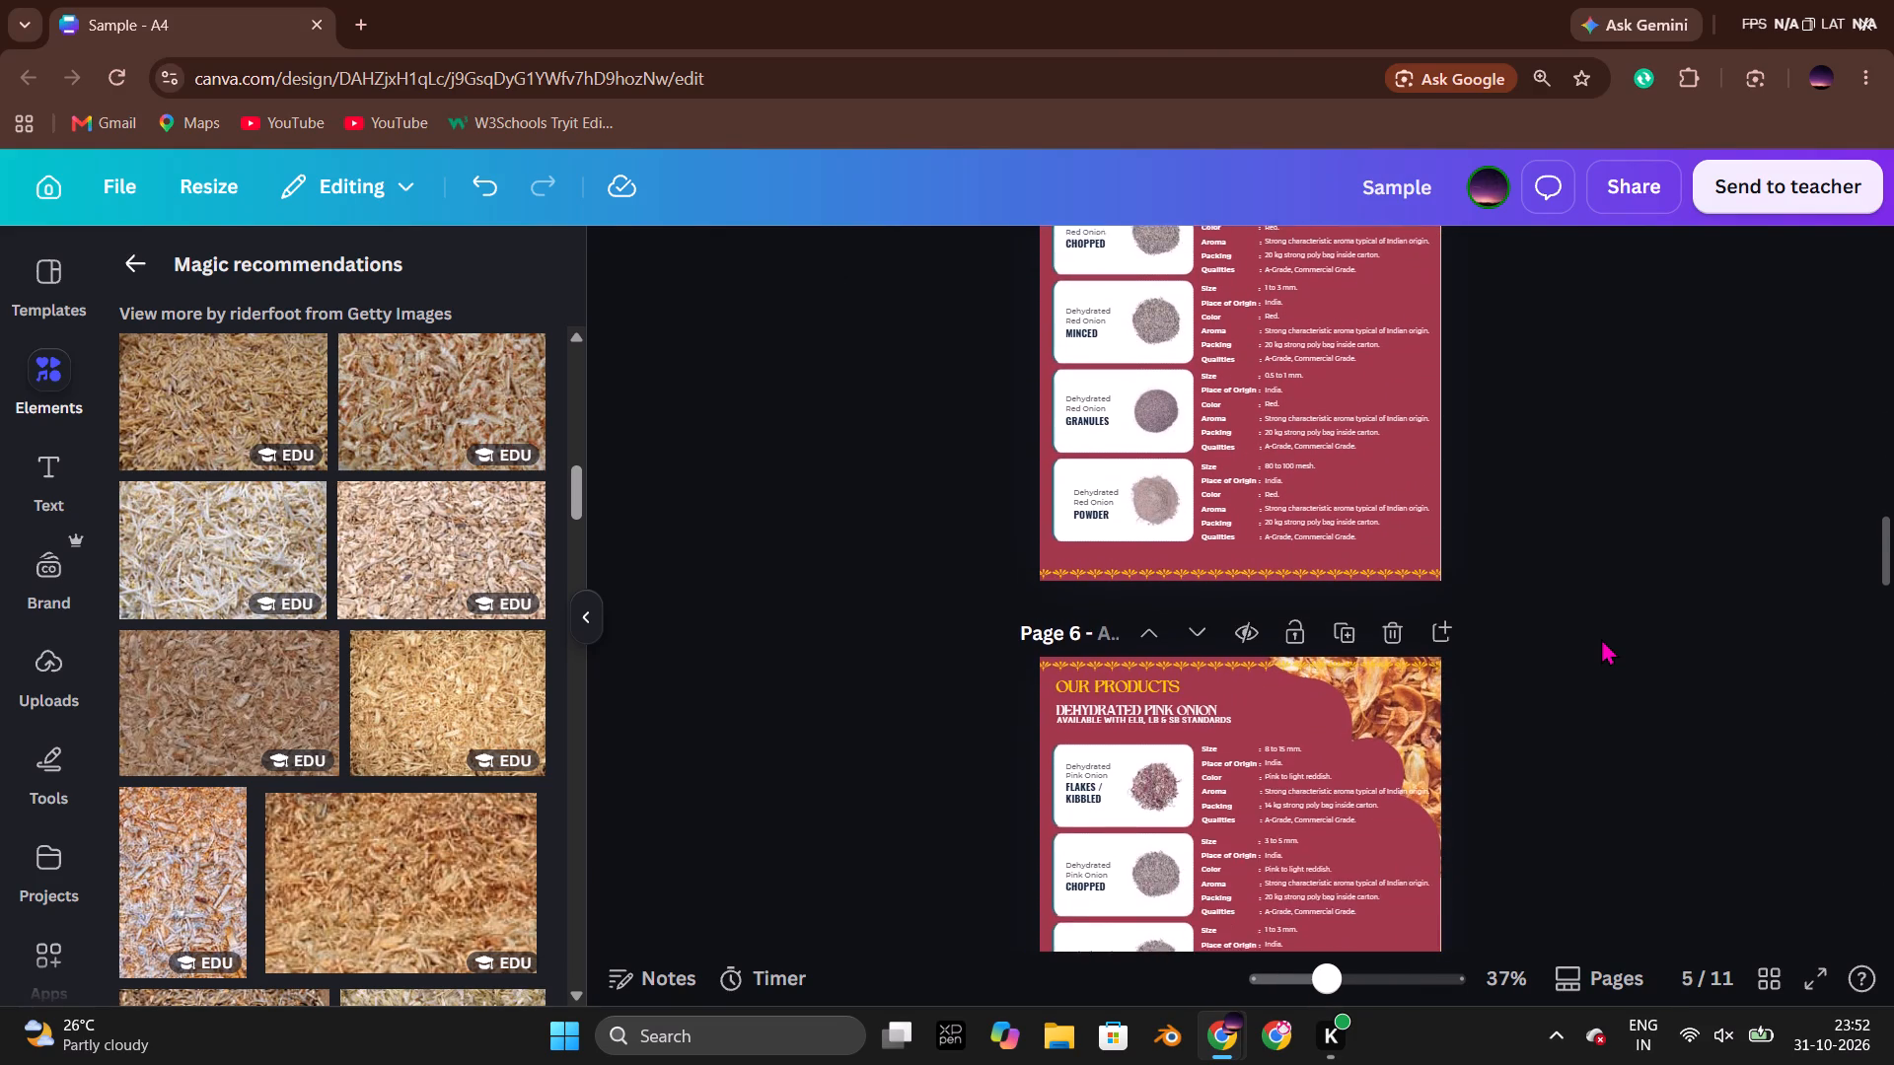
# Copy the rotated fried-onion photo from page 5's scalloped corner and paste it onto page 7, Dehydrated Garlic.
pyautogui.scroll(3, 1601, 638)
pyautogui.click(1436, 480)
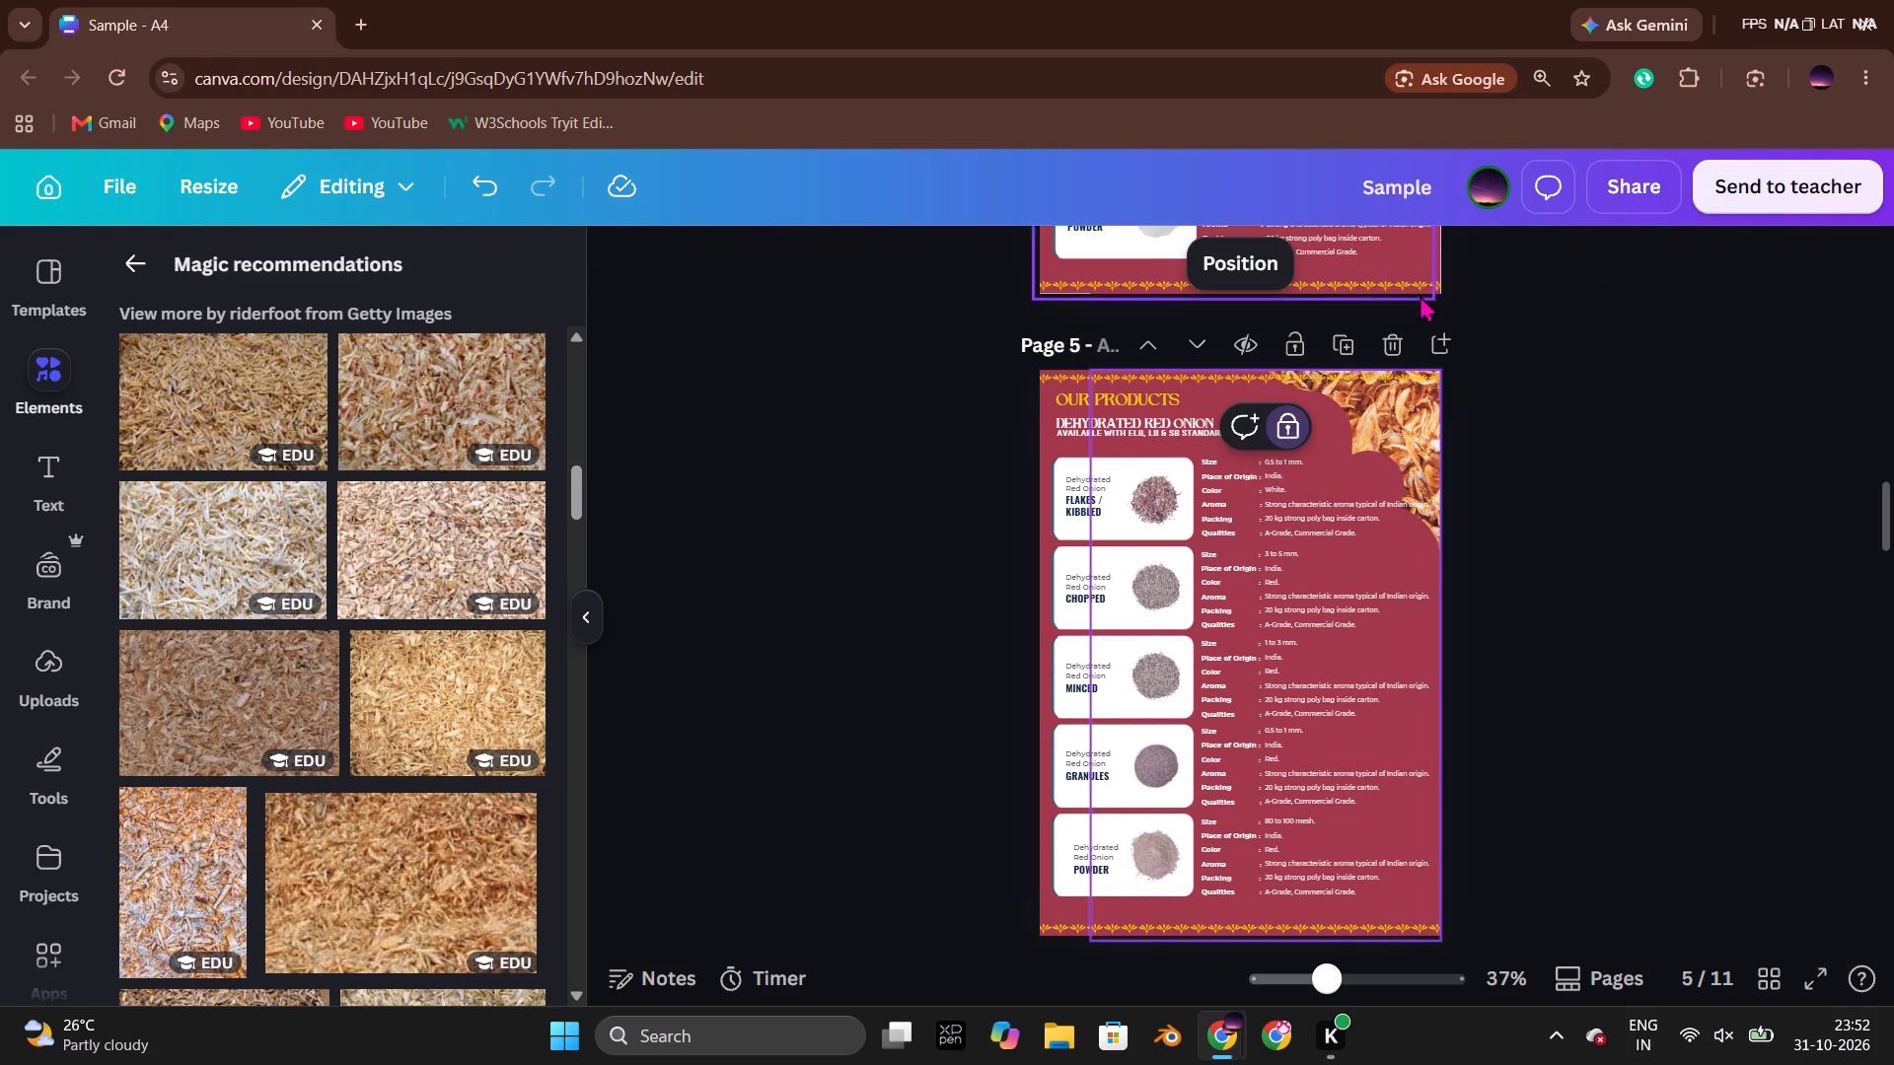
pyautogui.click(1274, 266)
pyautogui.scroll(-5, 426, 689)
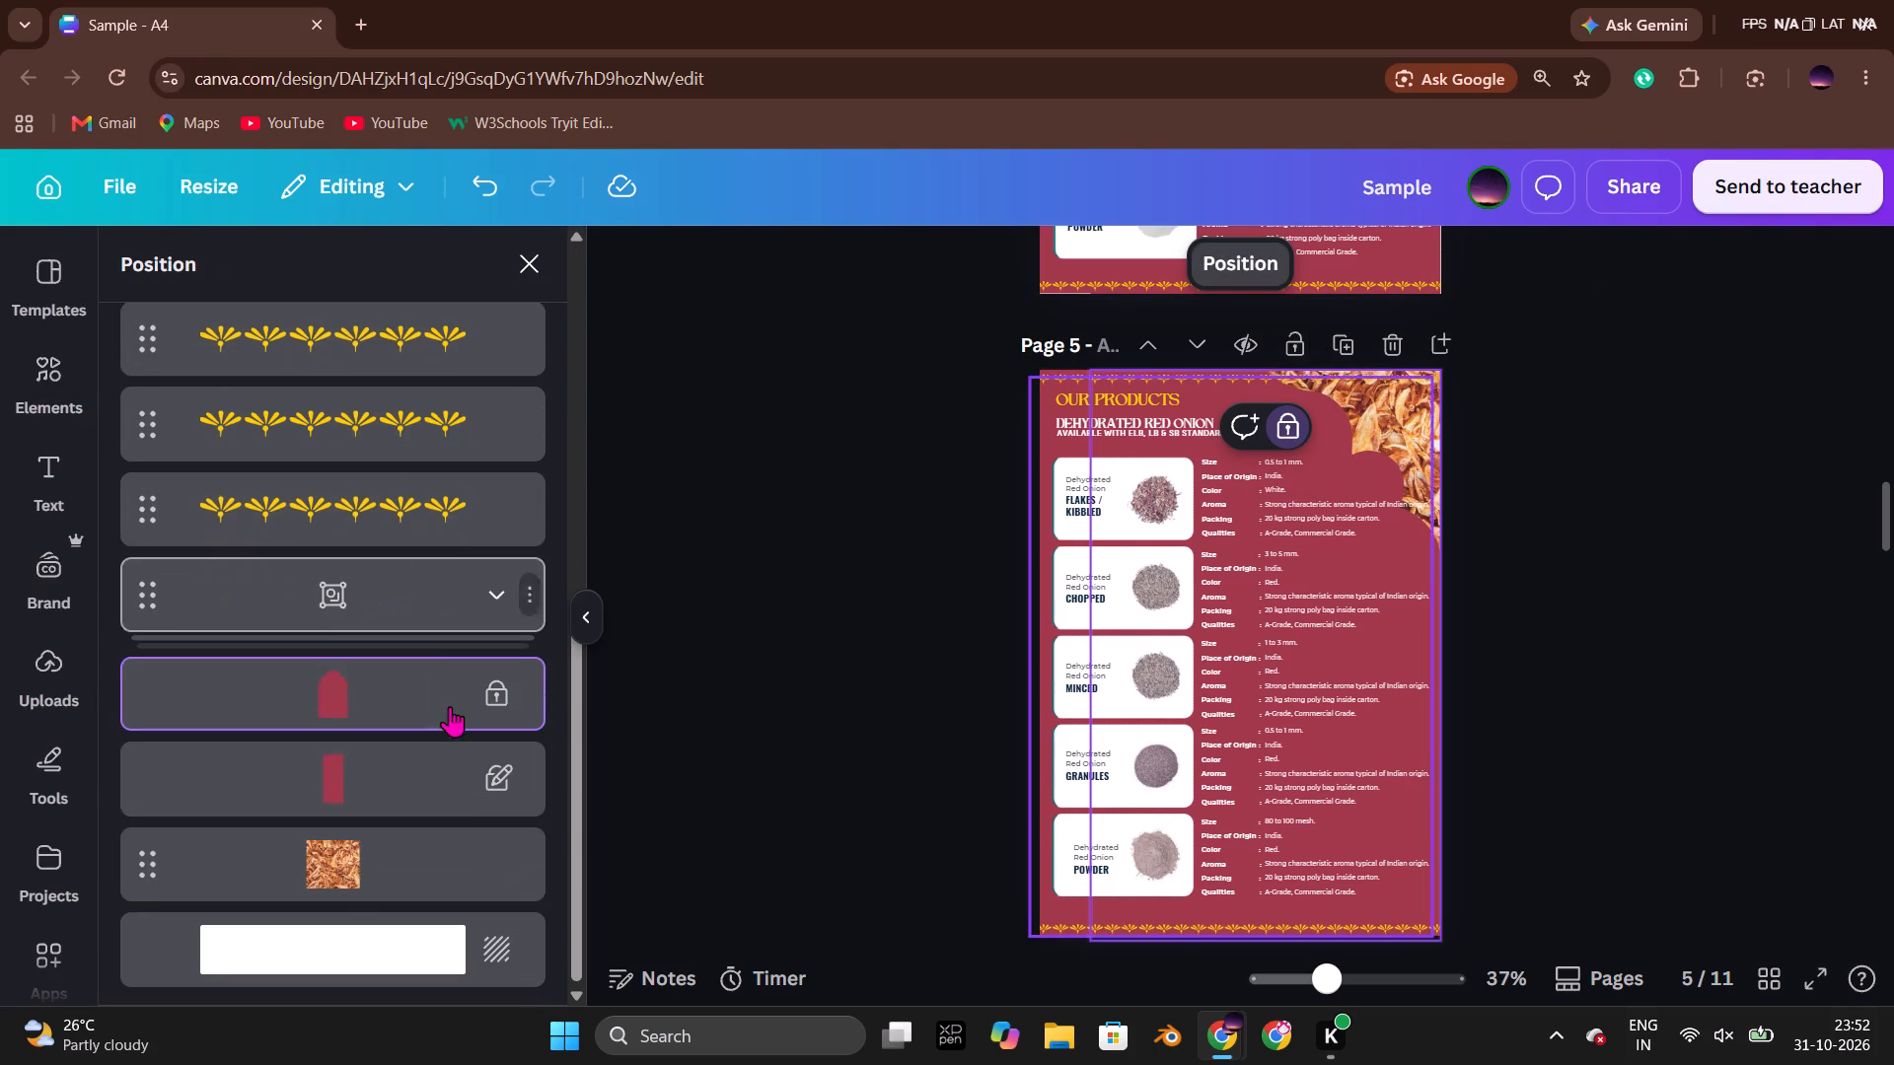
pyautogui.scroll(-4, 450, 706)
pyautogui.click(427, 846)
pyautogui.hotkey('ctrl', 'c')
pyautogui.click(1592, 650)
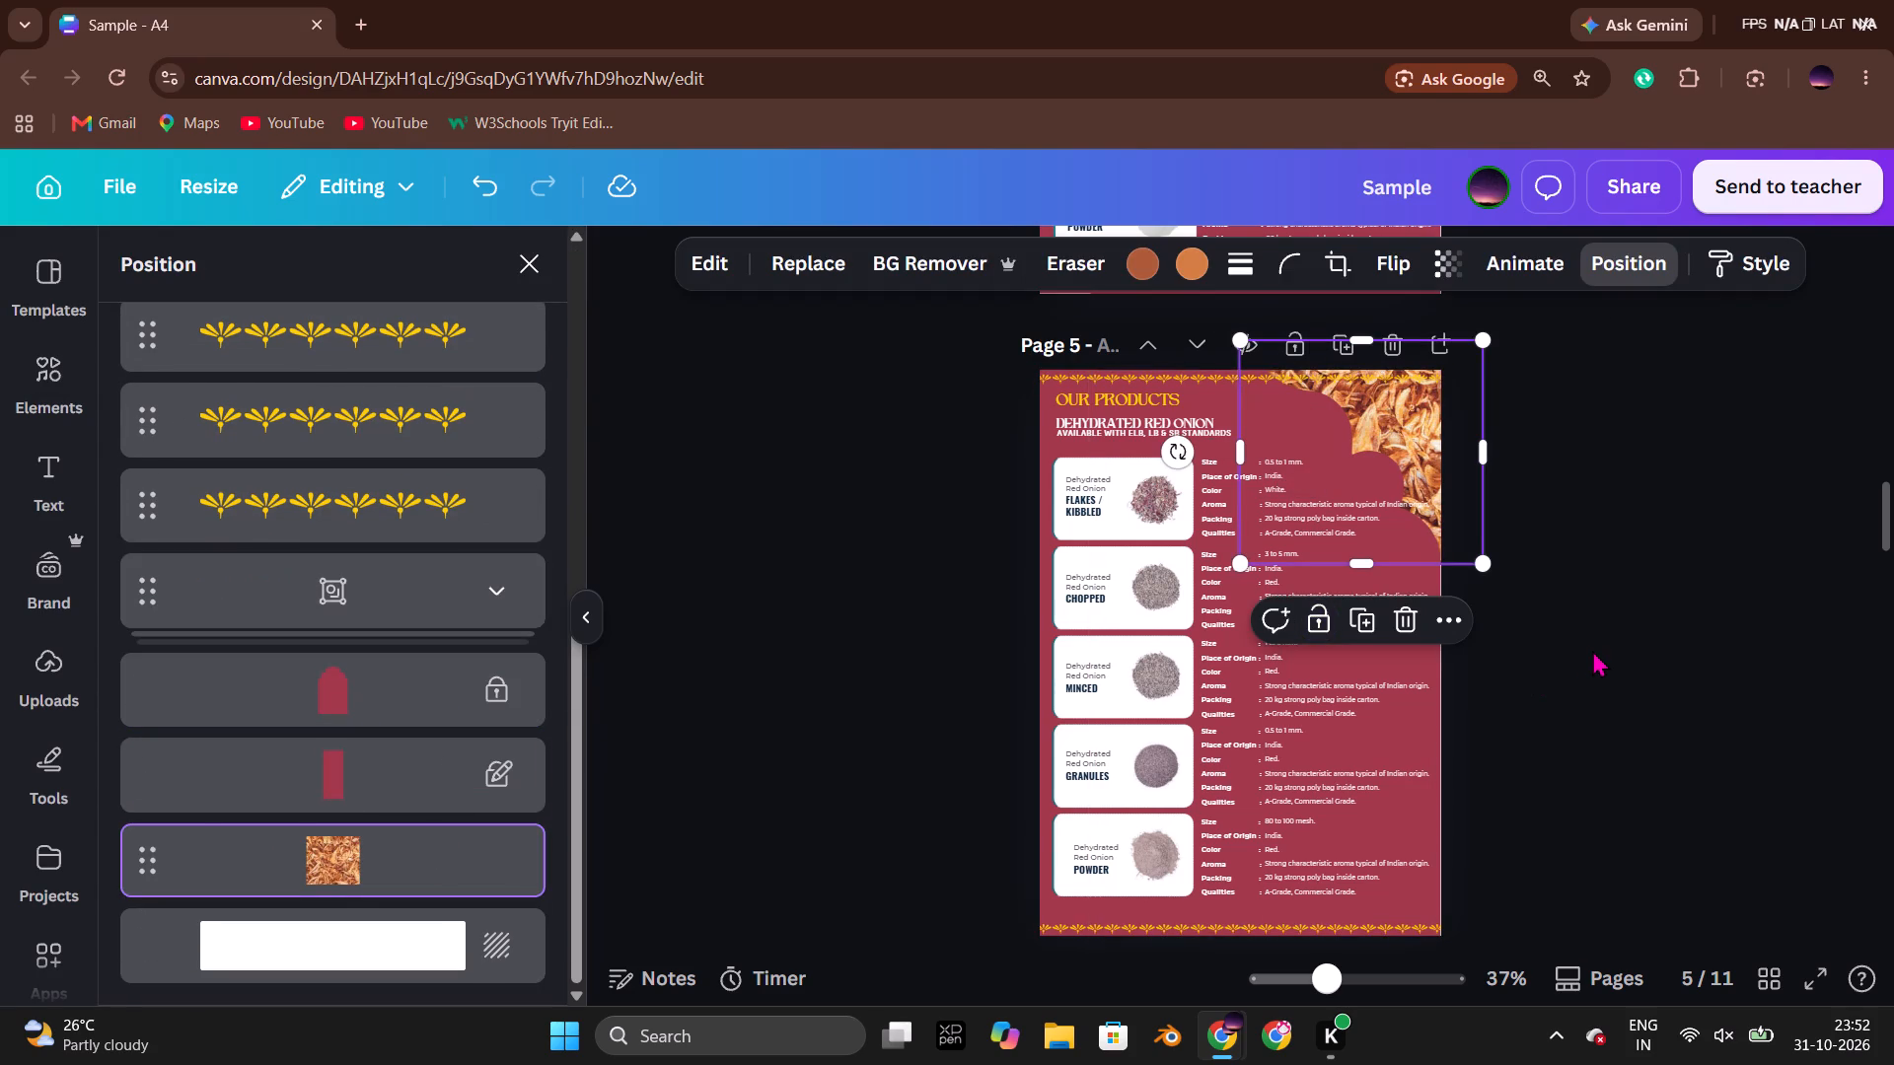
pyautogui.scroll(-8, 1592, 650)
pyautogui.click(1419, 716)
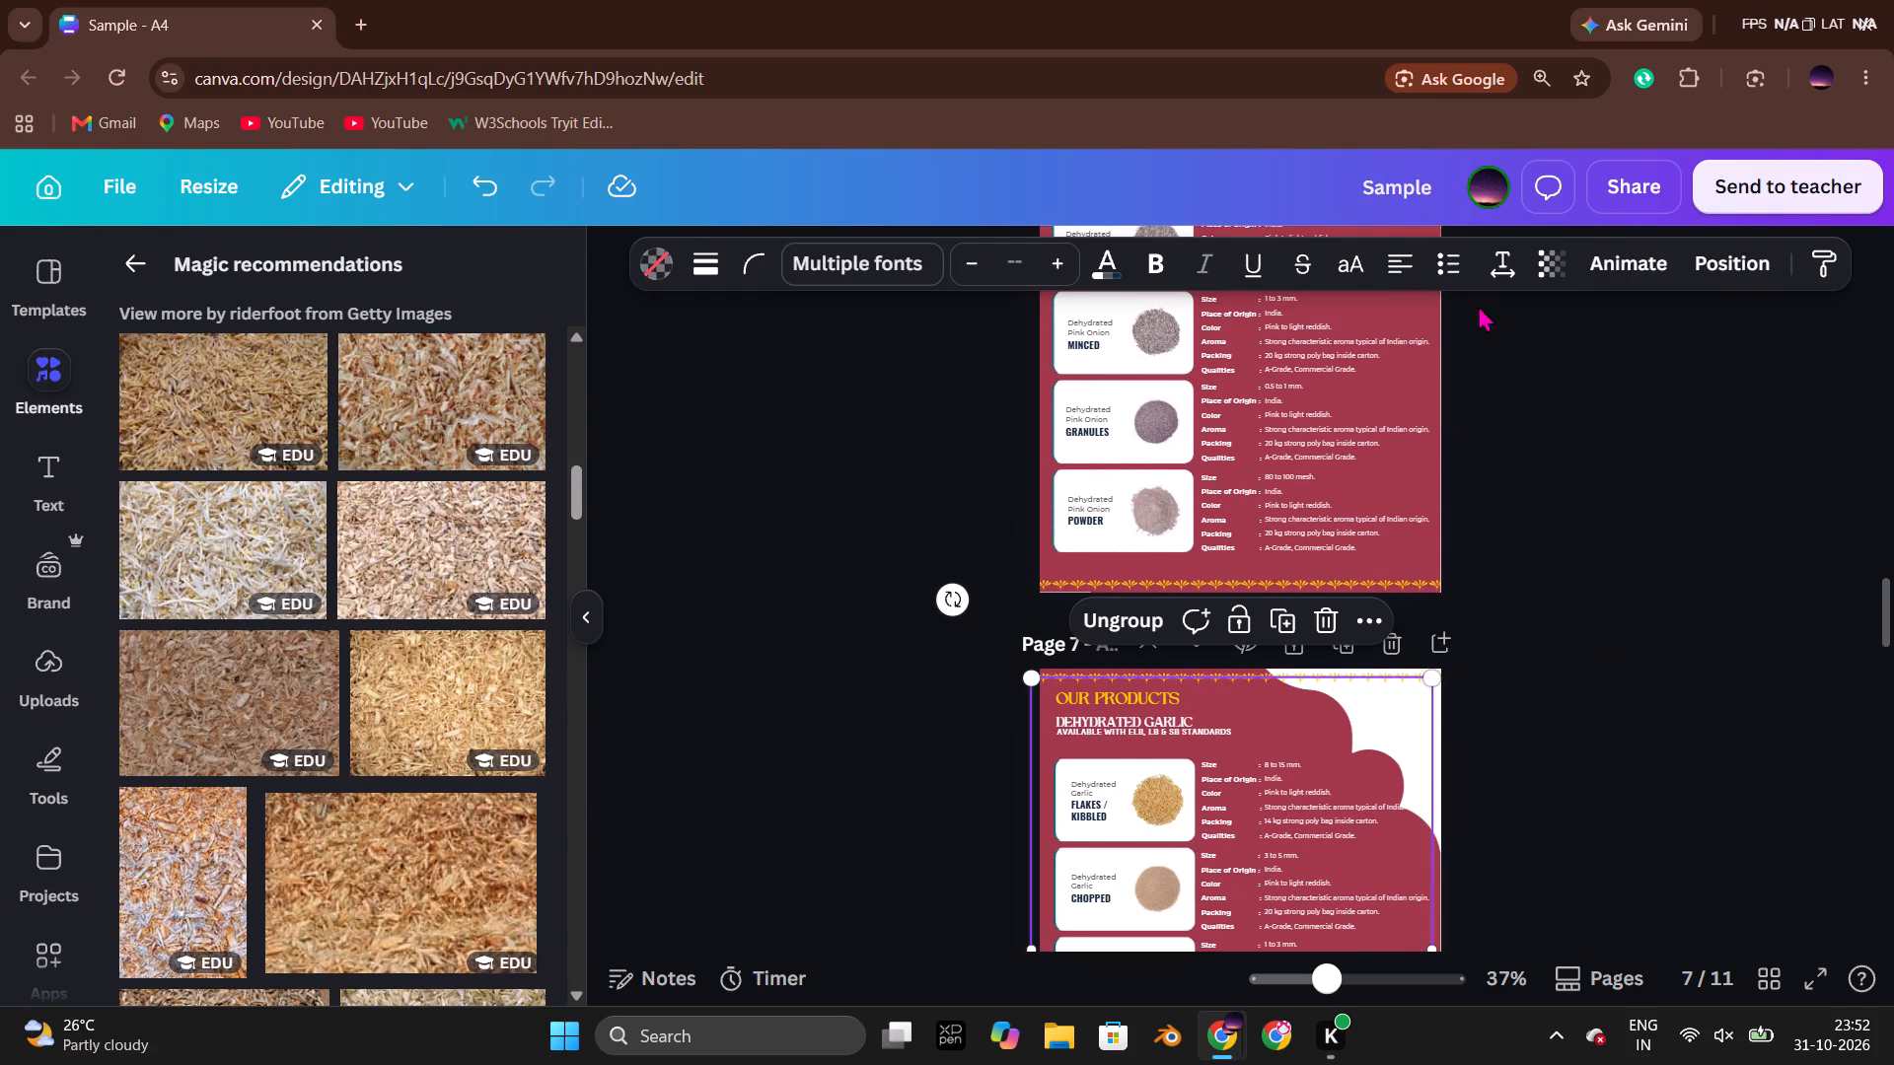
pyautogui.click(1731, 252)
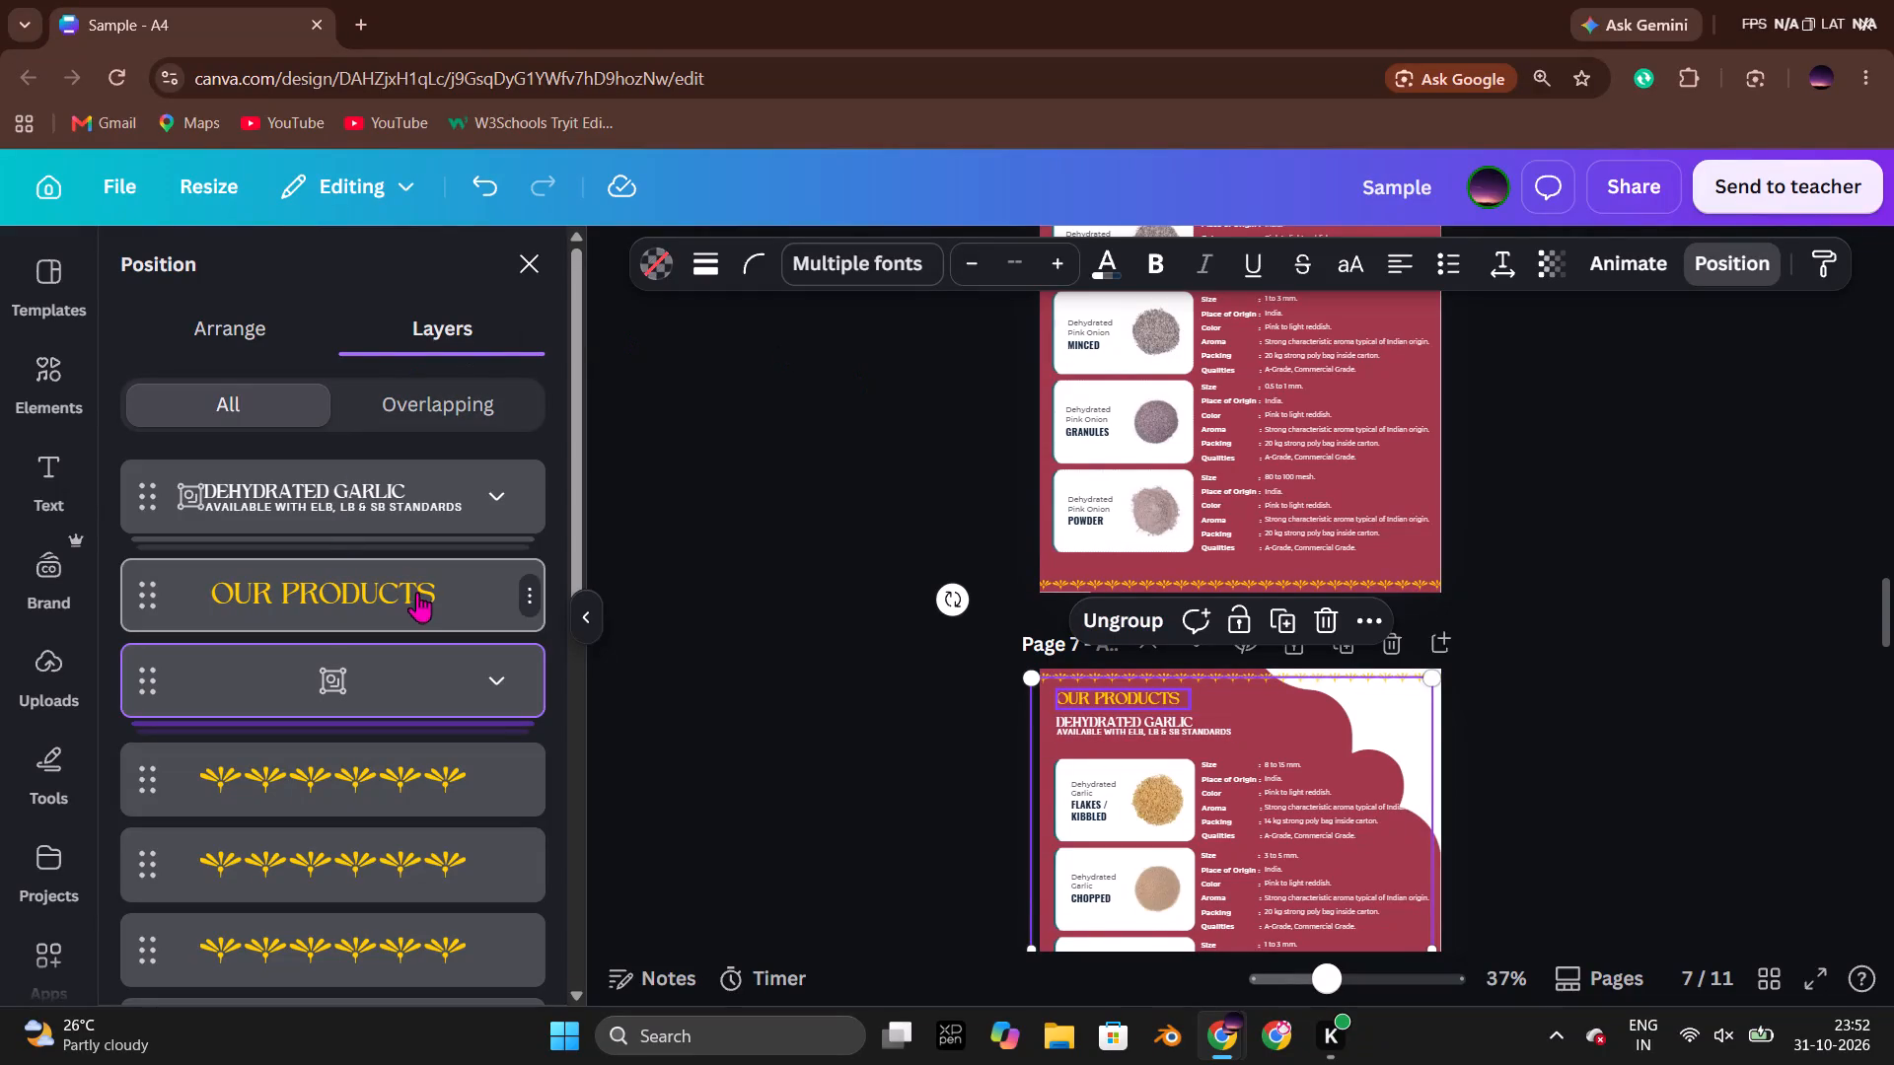
pyautogui.hotkey('ctrl', 'v')
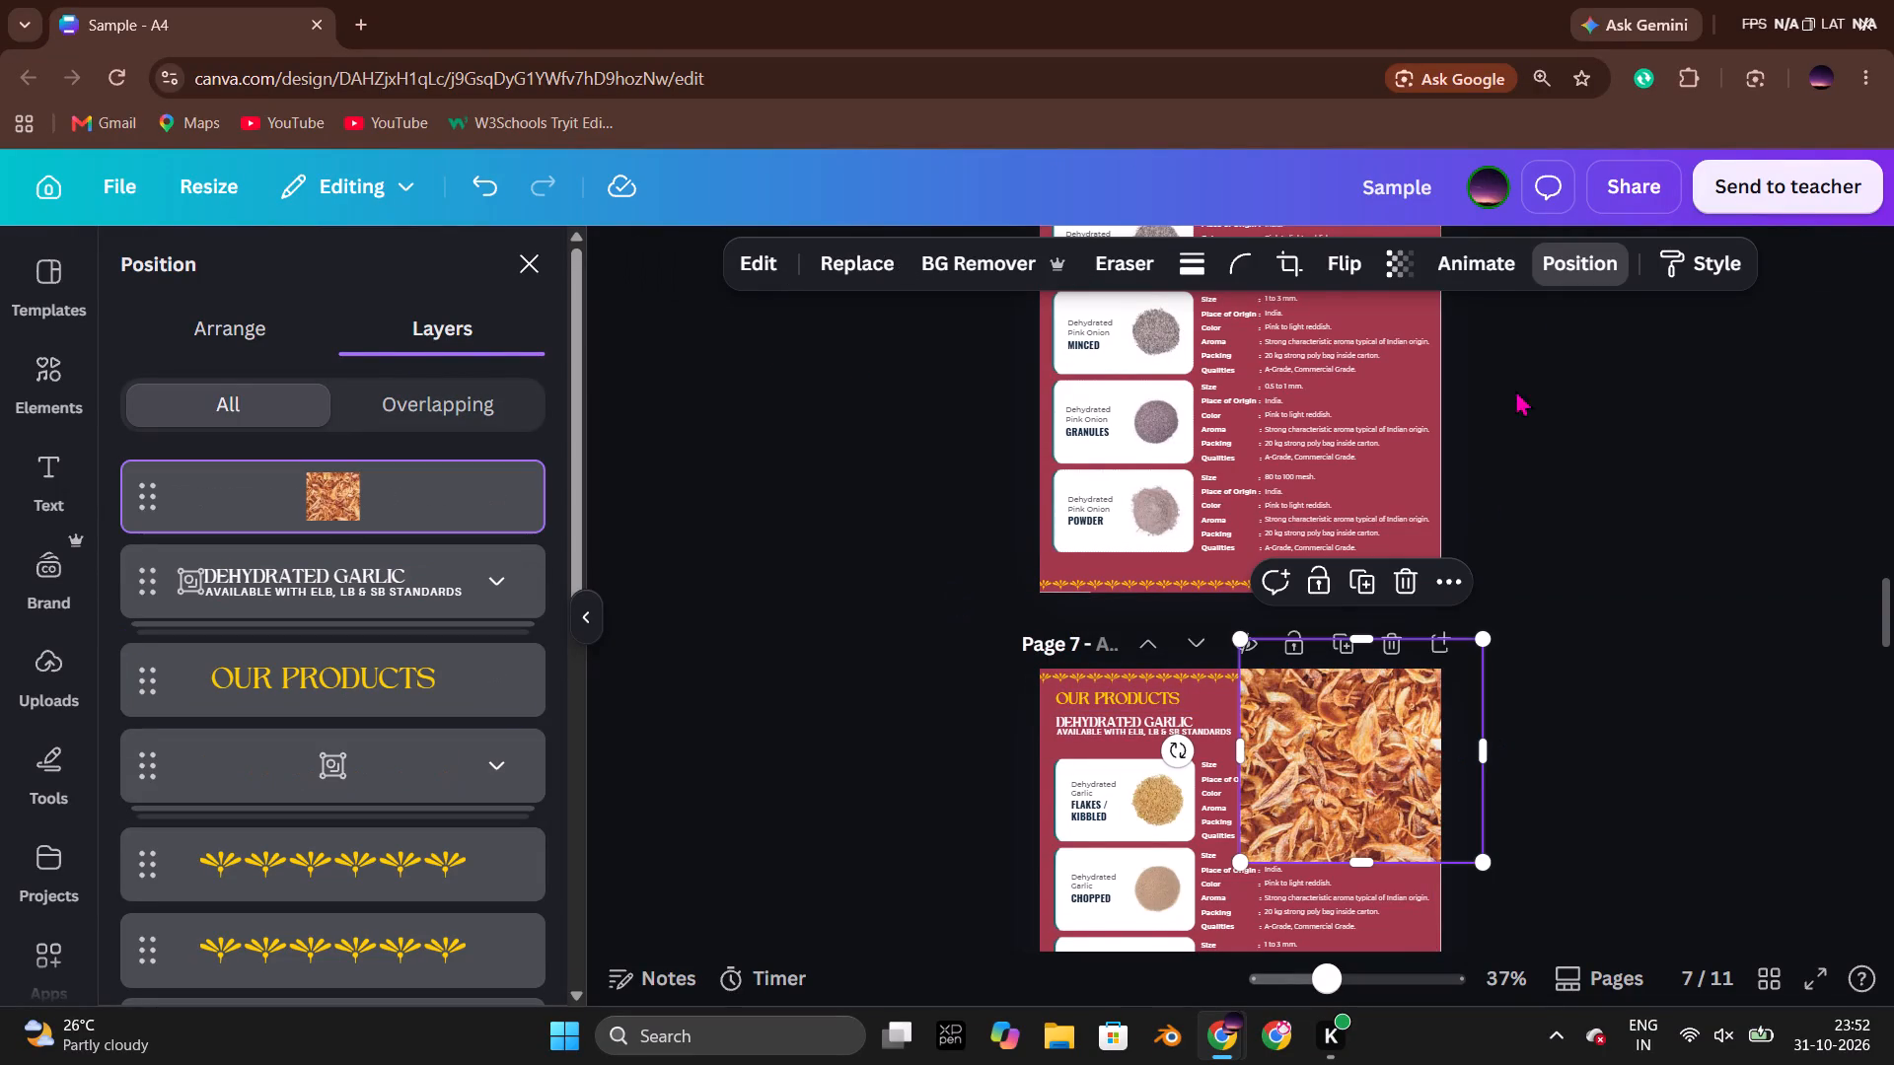
# Move page 7's fried-onion photo layer behind the maroon shapes, just above the white background.
pyautogui.moveTo(342, 487); pyautogui.dragTo(325, 1001)
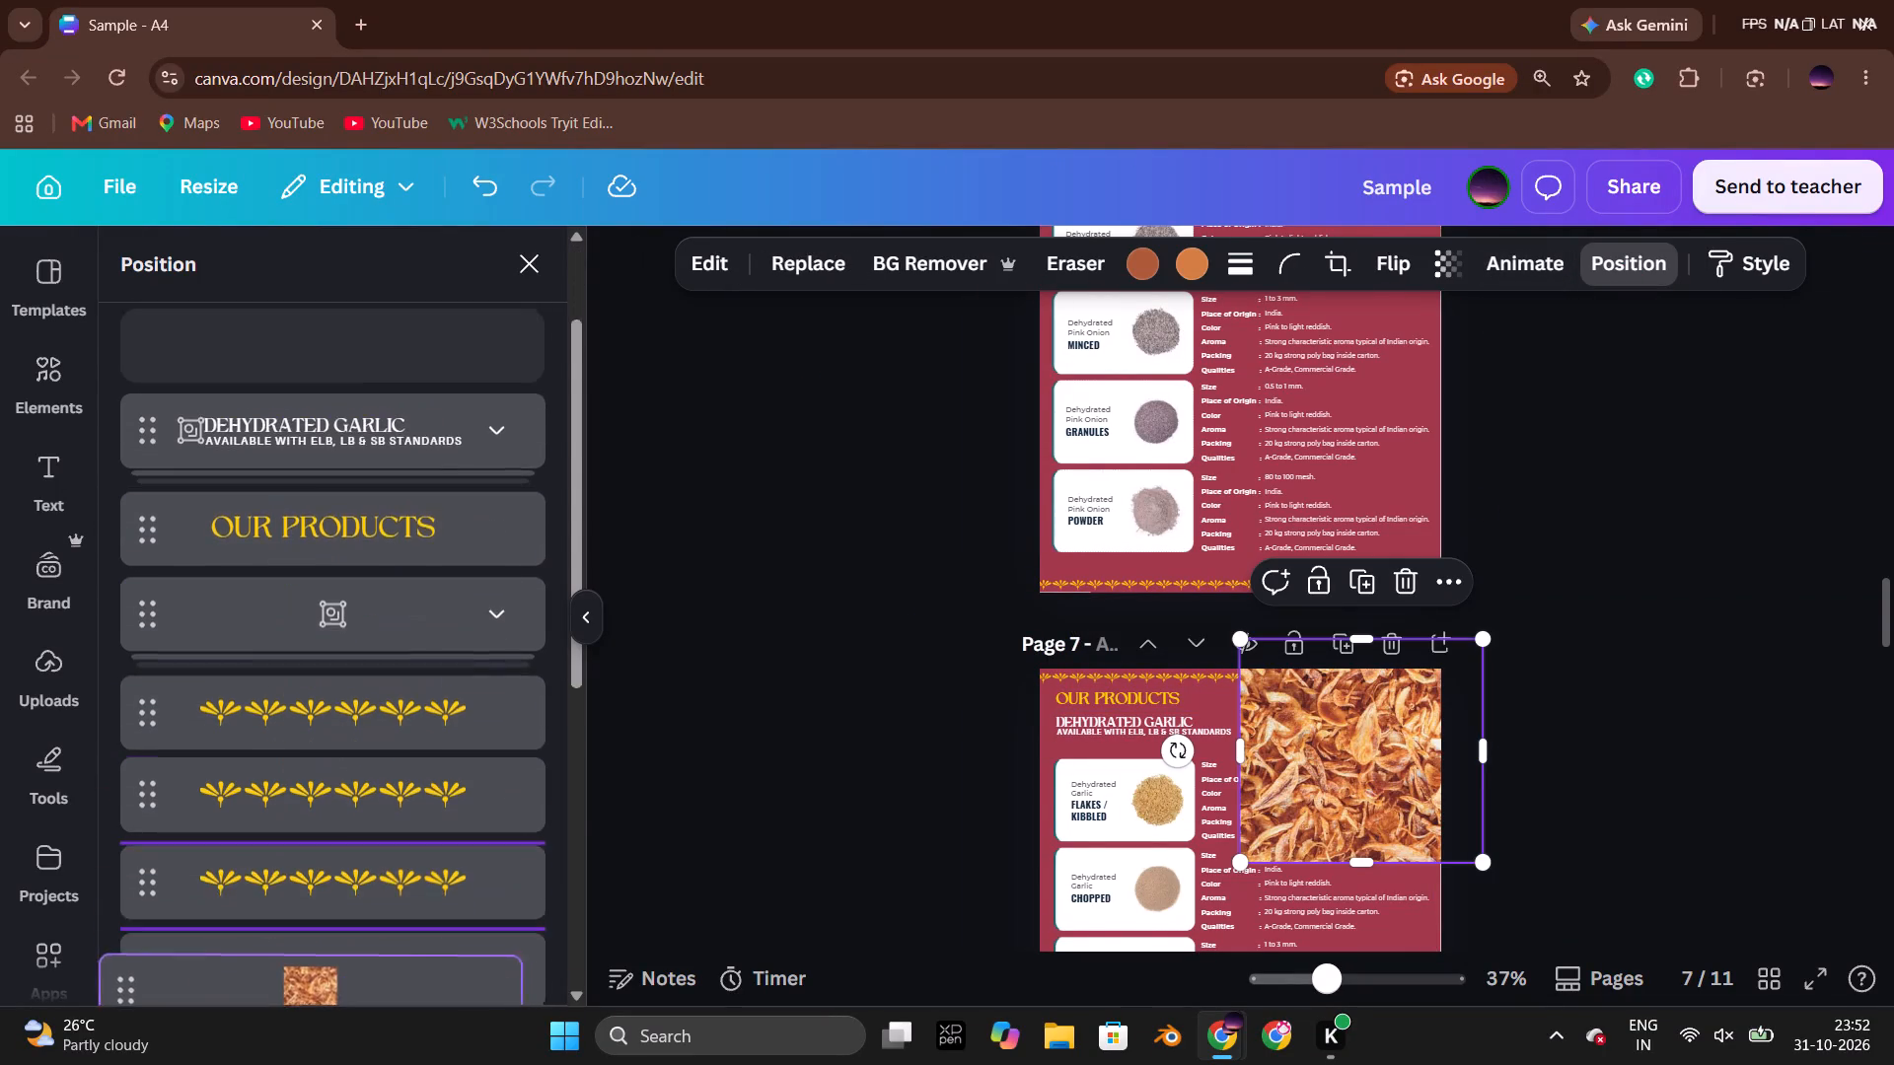
pyautogui.moveTo(325, 1001); pyautogui.dragTo(335, 904)
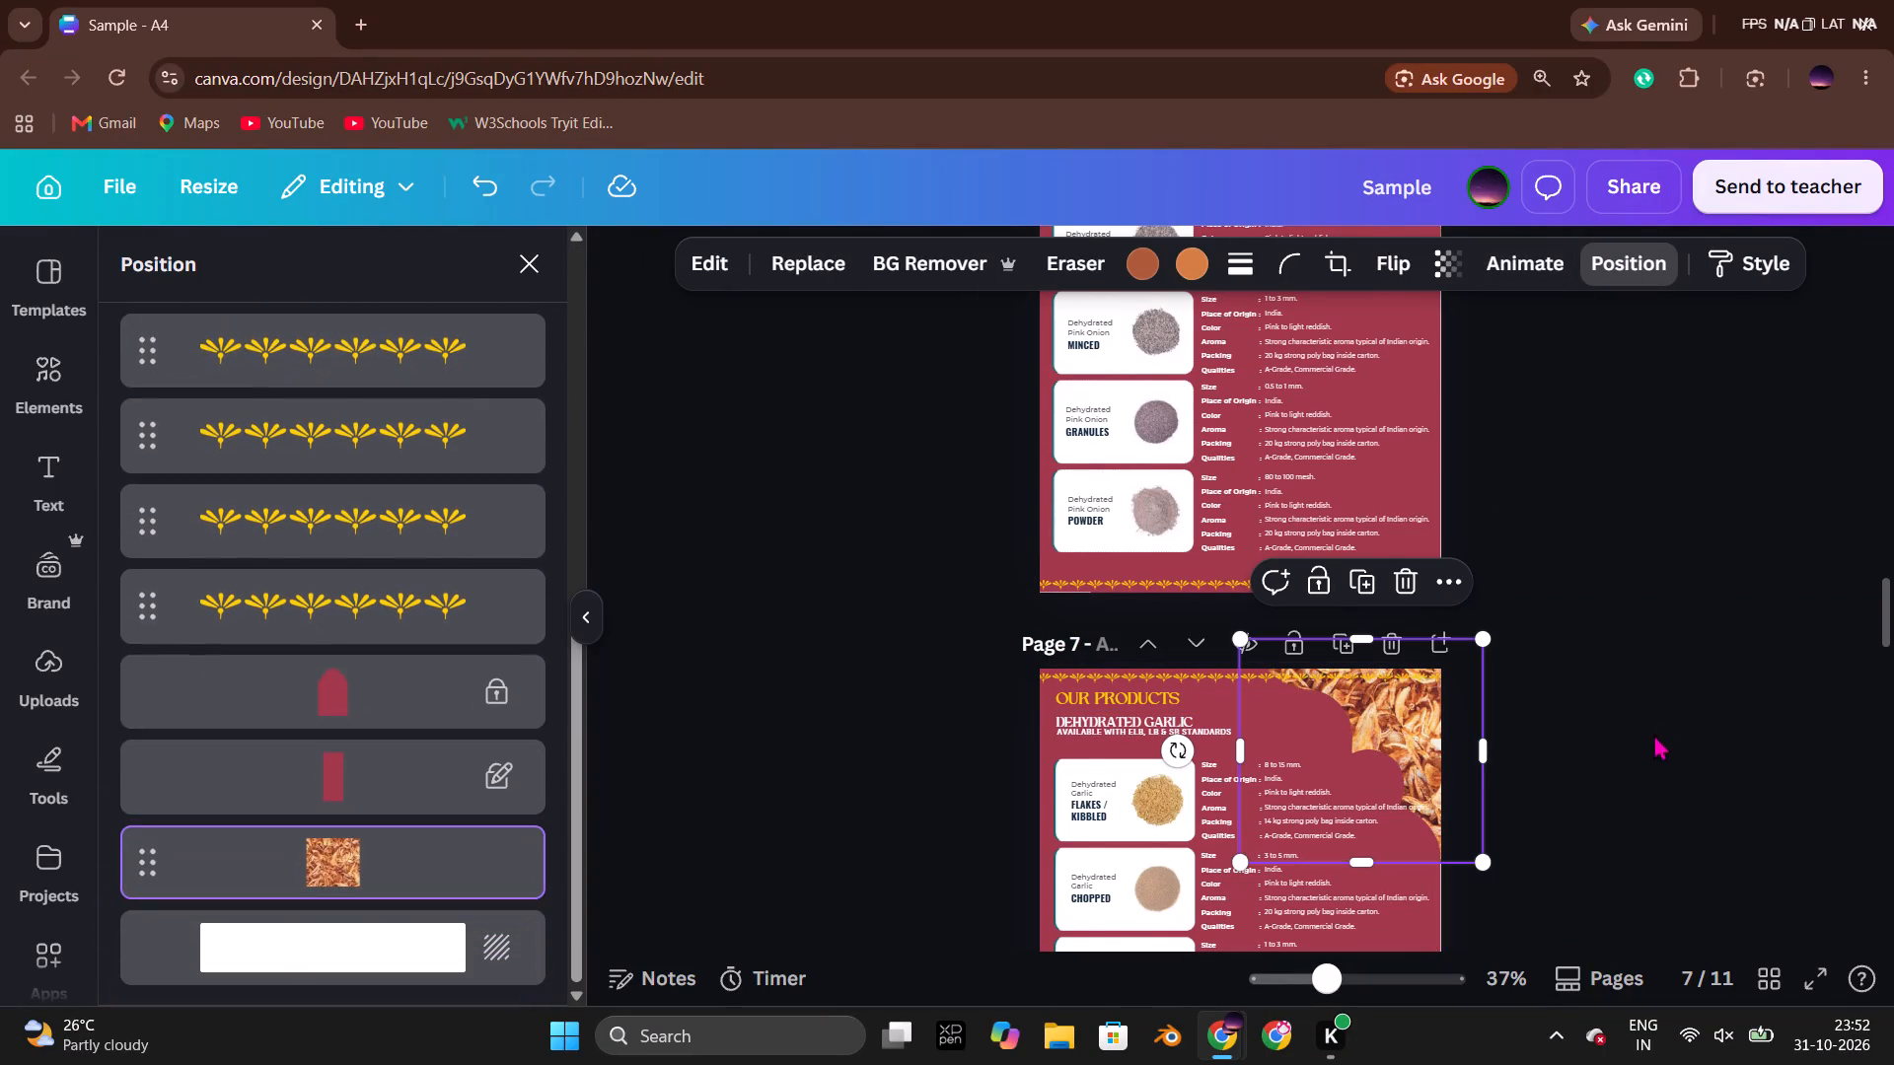
pyautogui.click(1677, 718)
# Paste the rotated fried-onion photo from page 5 onto page 9, the Toasted Onion page.
pyautogui.scroll(-12, 1667, 721)
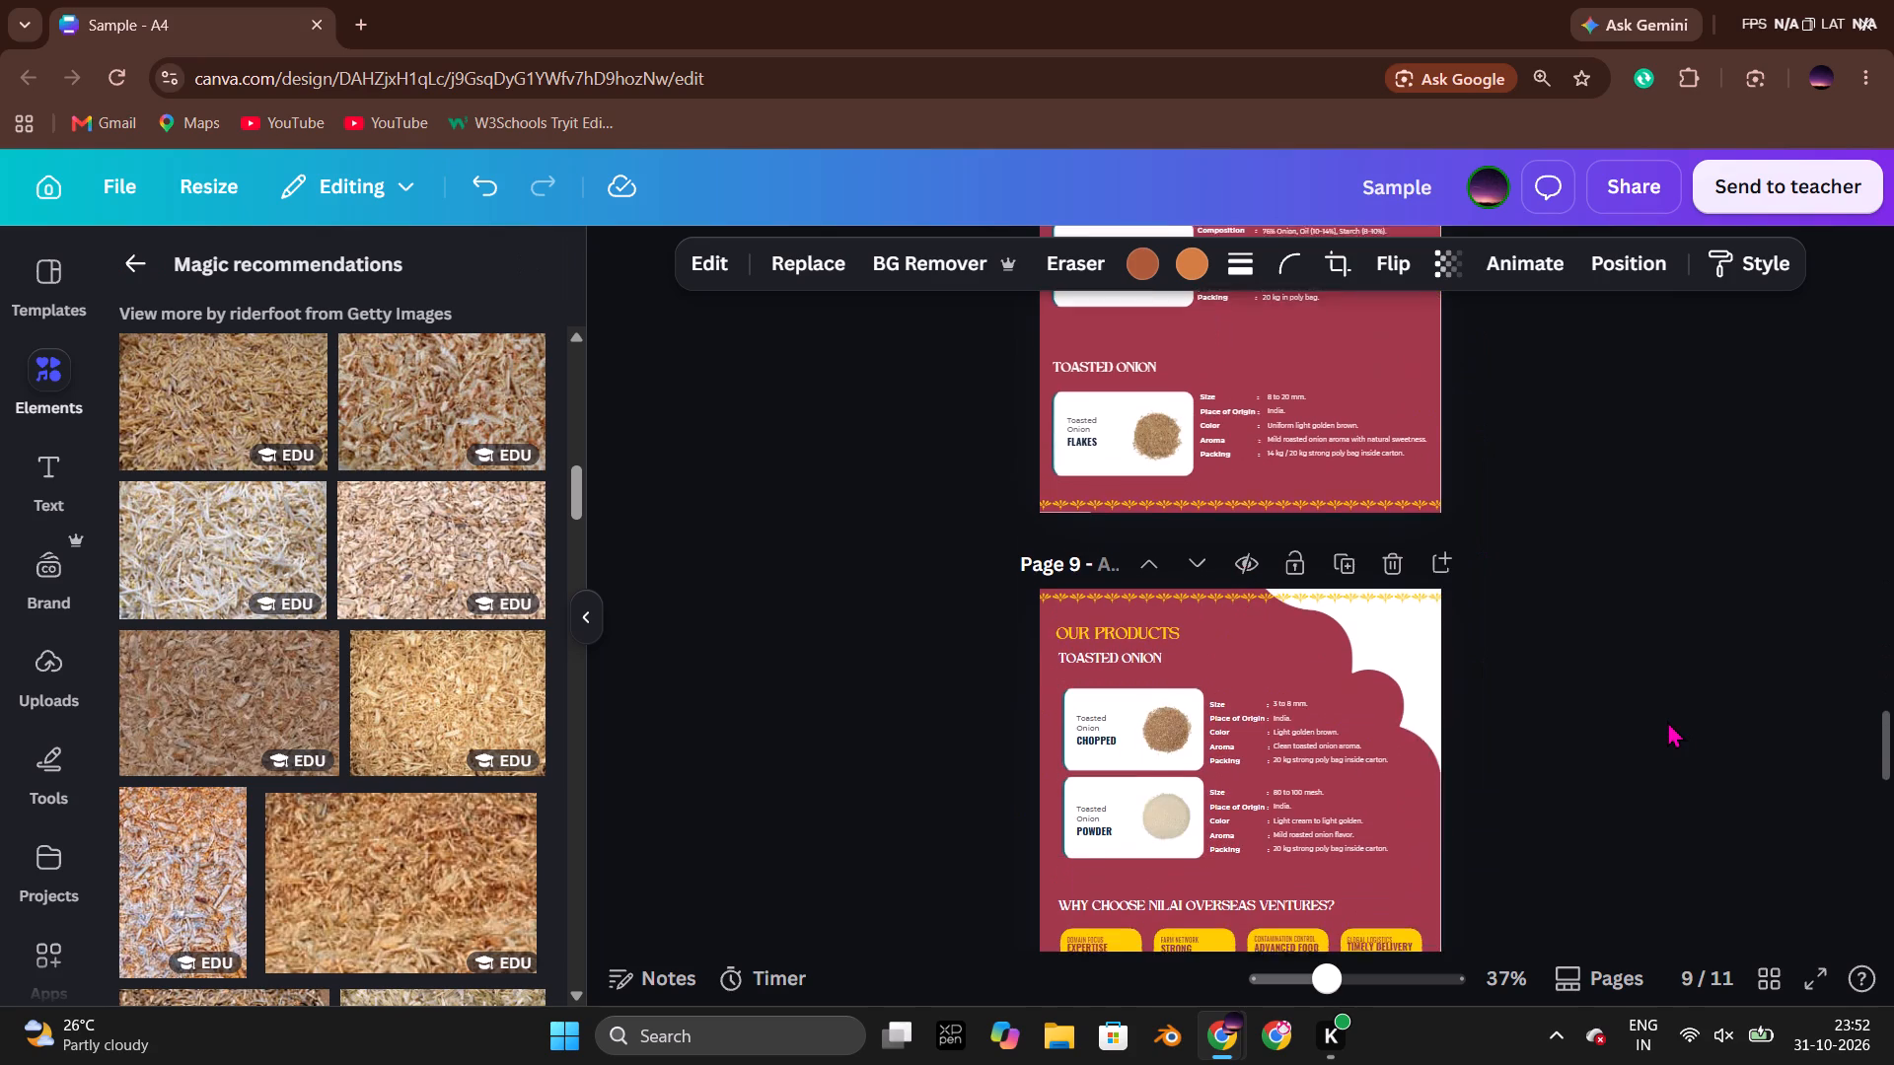
pyautogui.scroll(-1, 1667, 721)
pyautogui.click(1416, 537)
pyautogui.click(1720, 272)
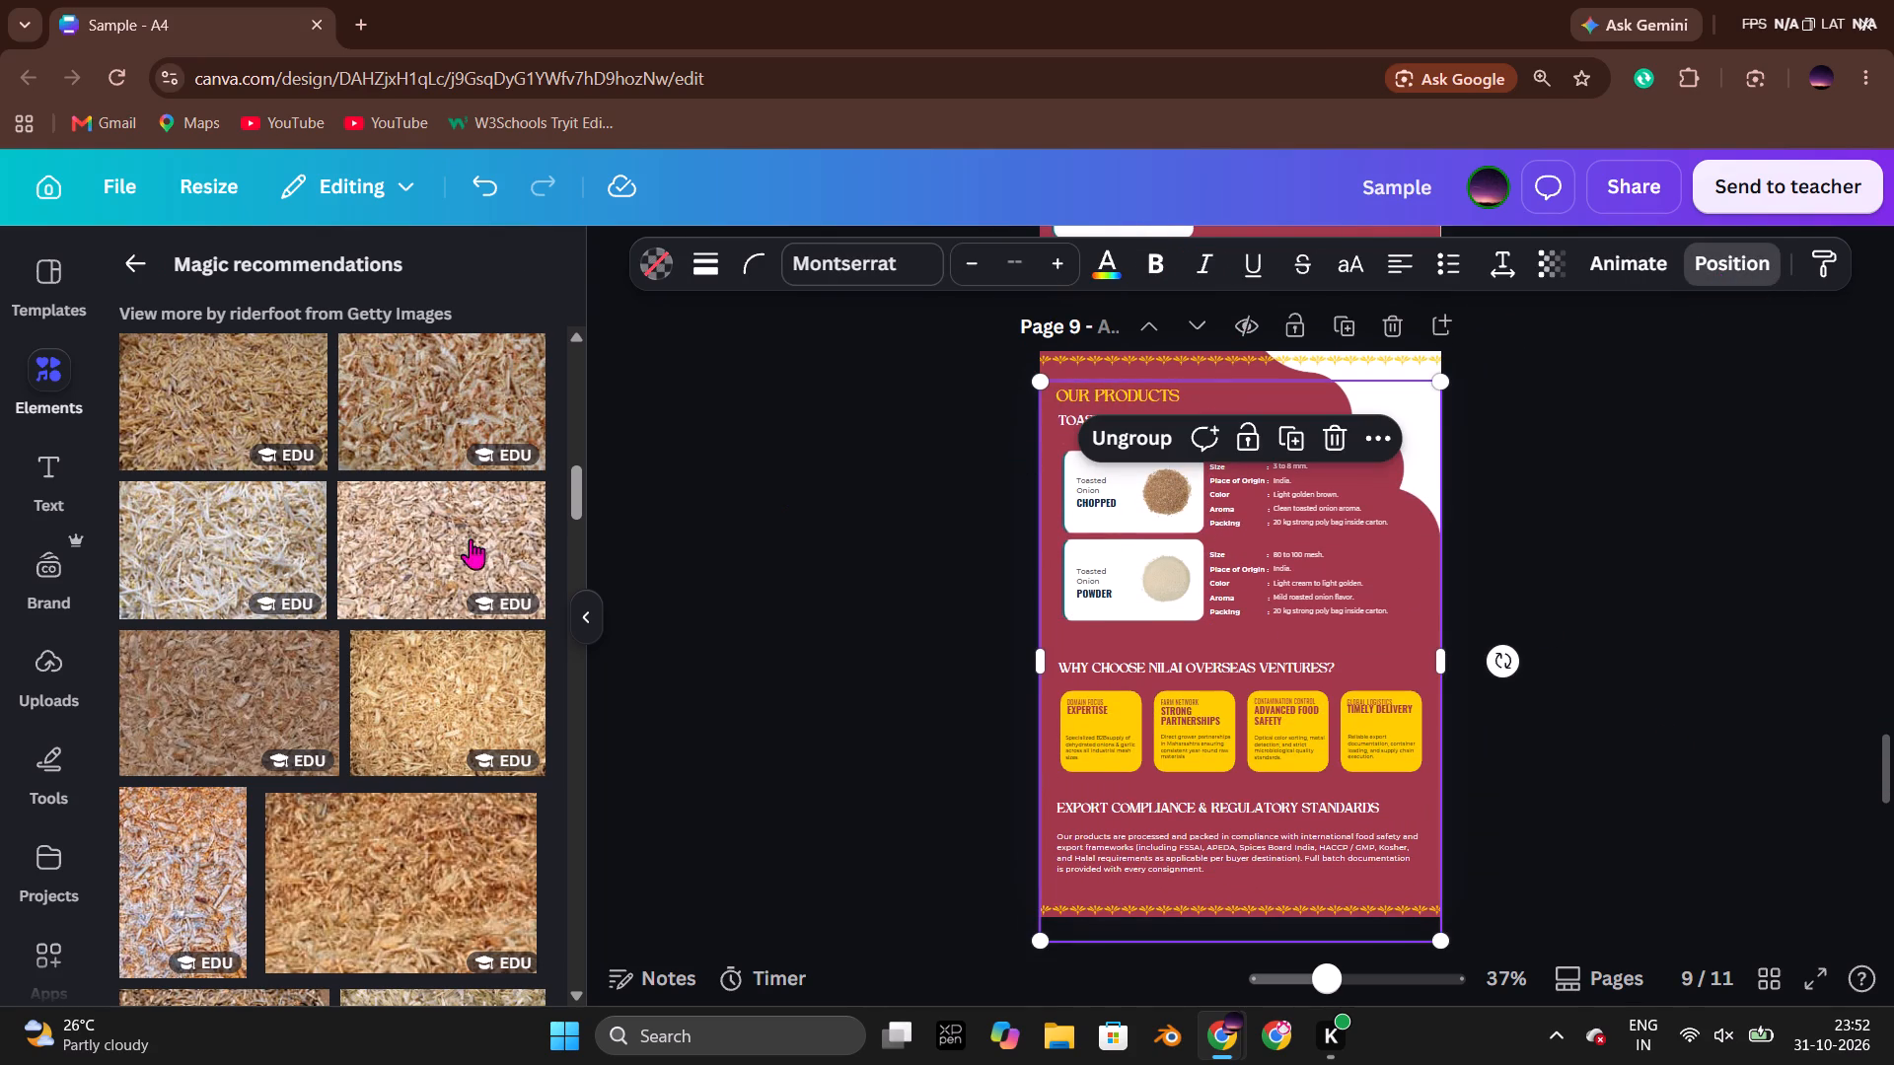
pyautogui.click(1678, 527)
pyautogui.hotkey('ctrl', 'v')
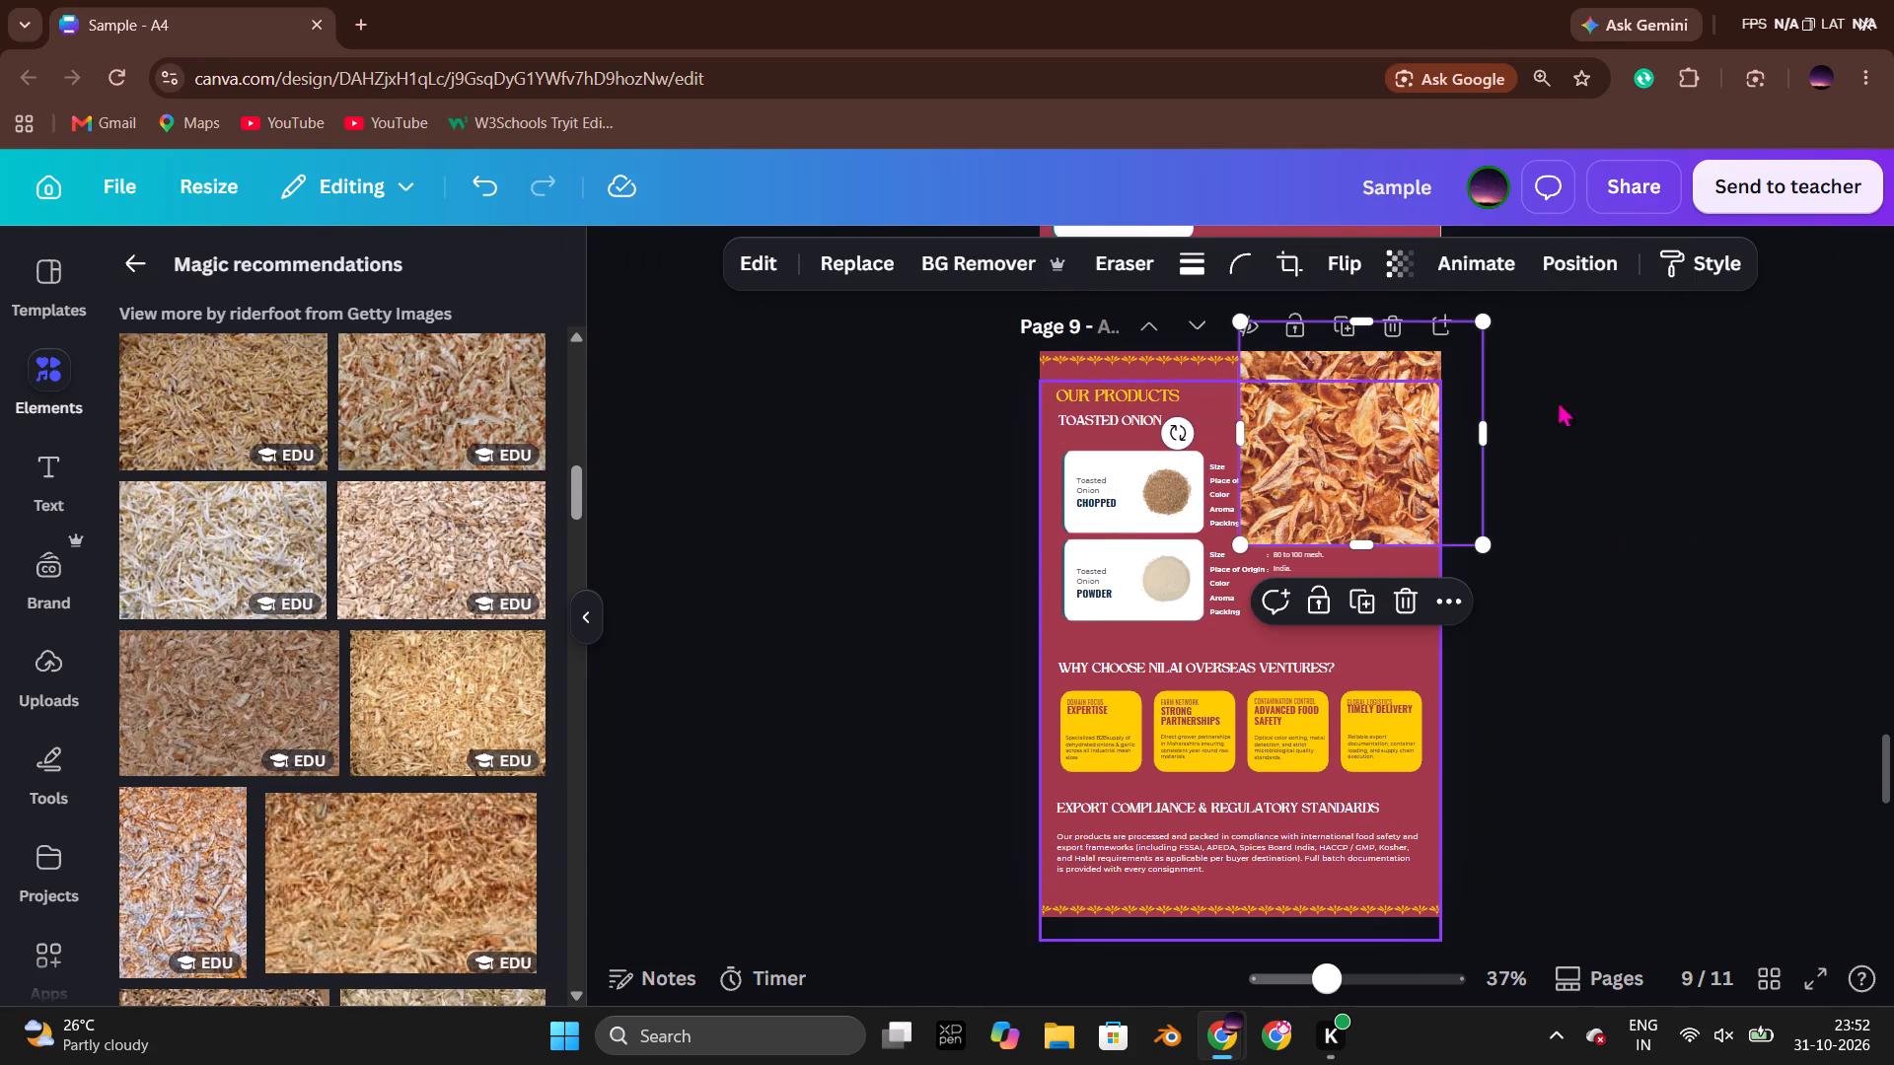
# Move page 9's fried-onion photo layer behind the maroon shapes, just above the white background.
pyautogui.click(1620, 272)
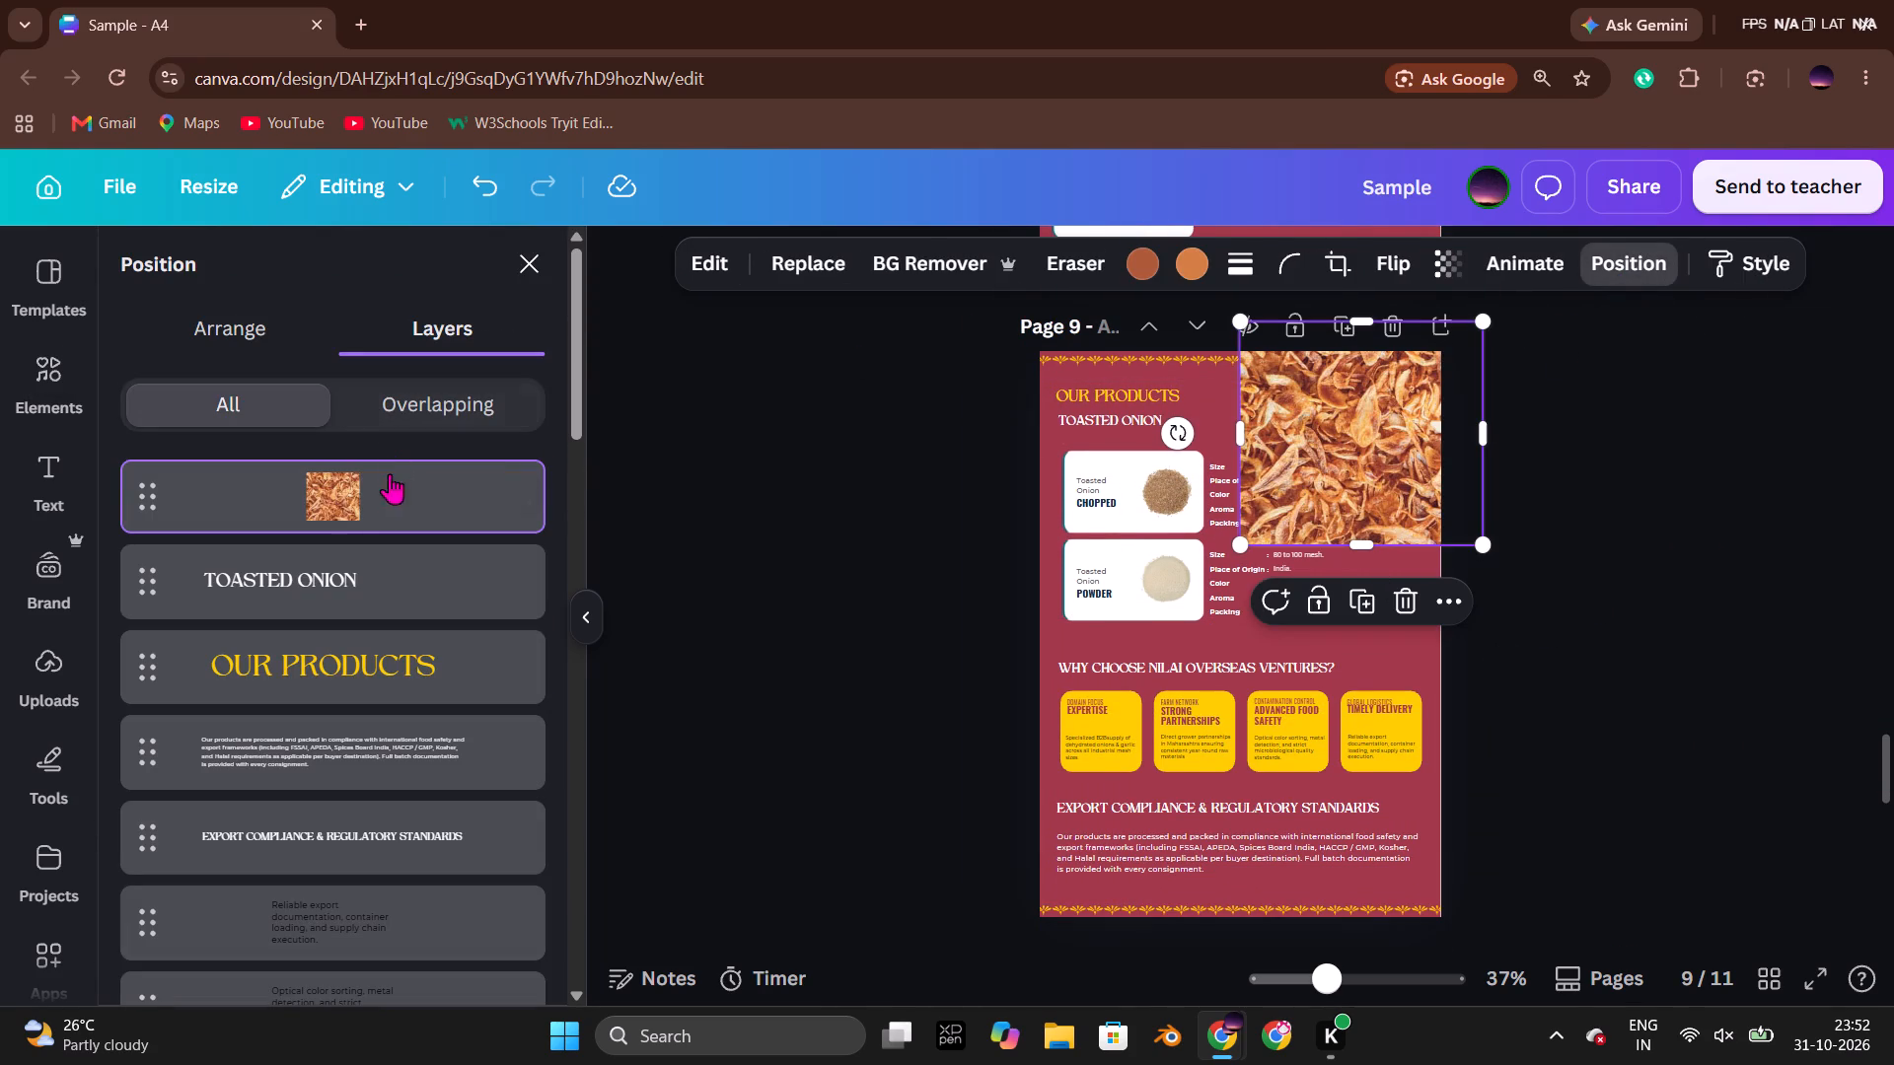
pyautogui.moveTo(377, 498); pyautogui.dragTo(372, 1064)
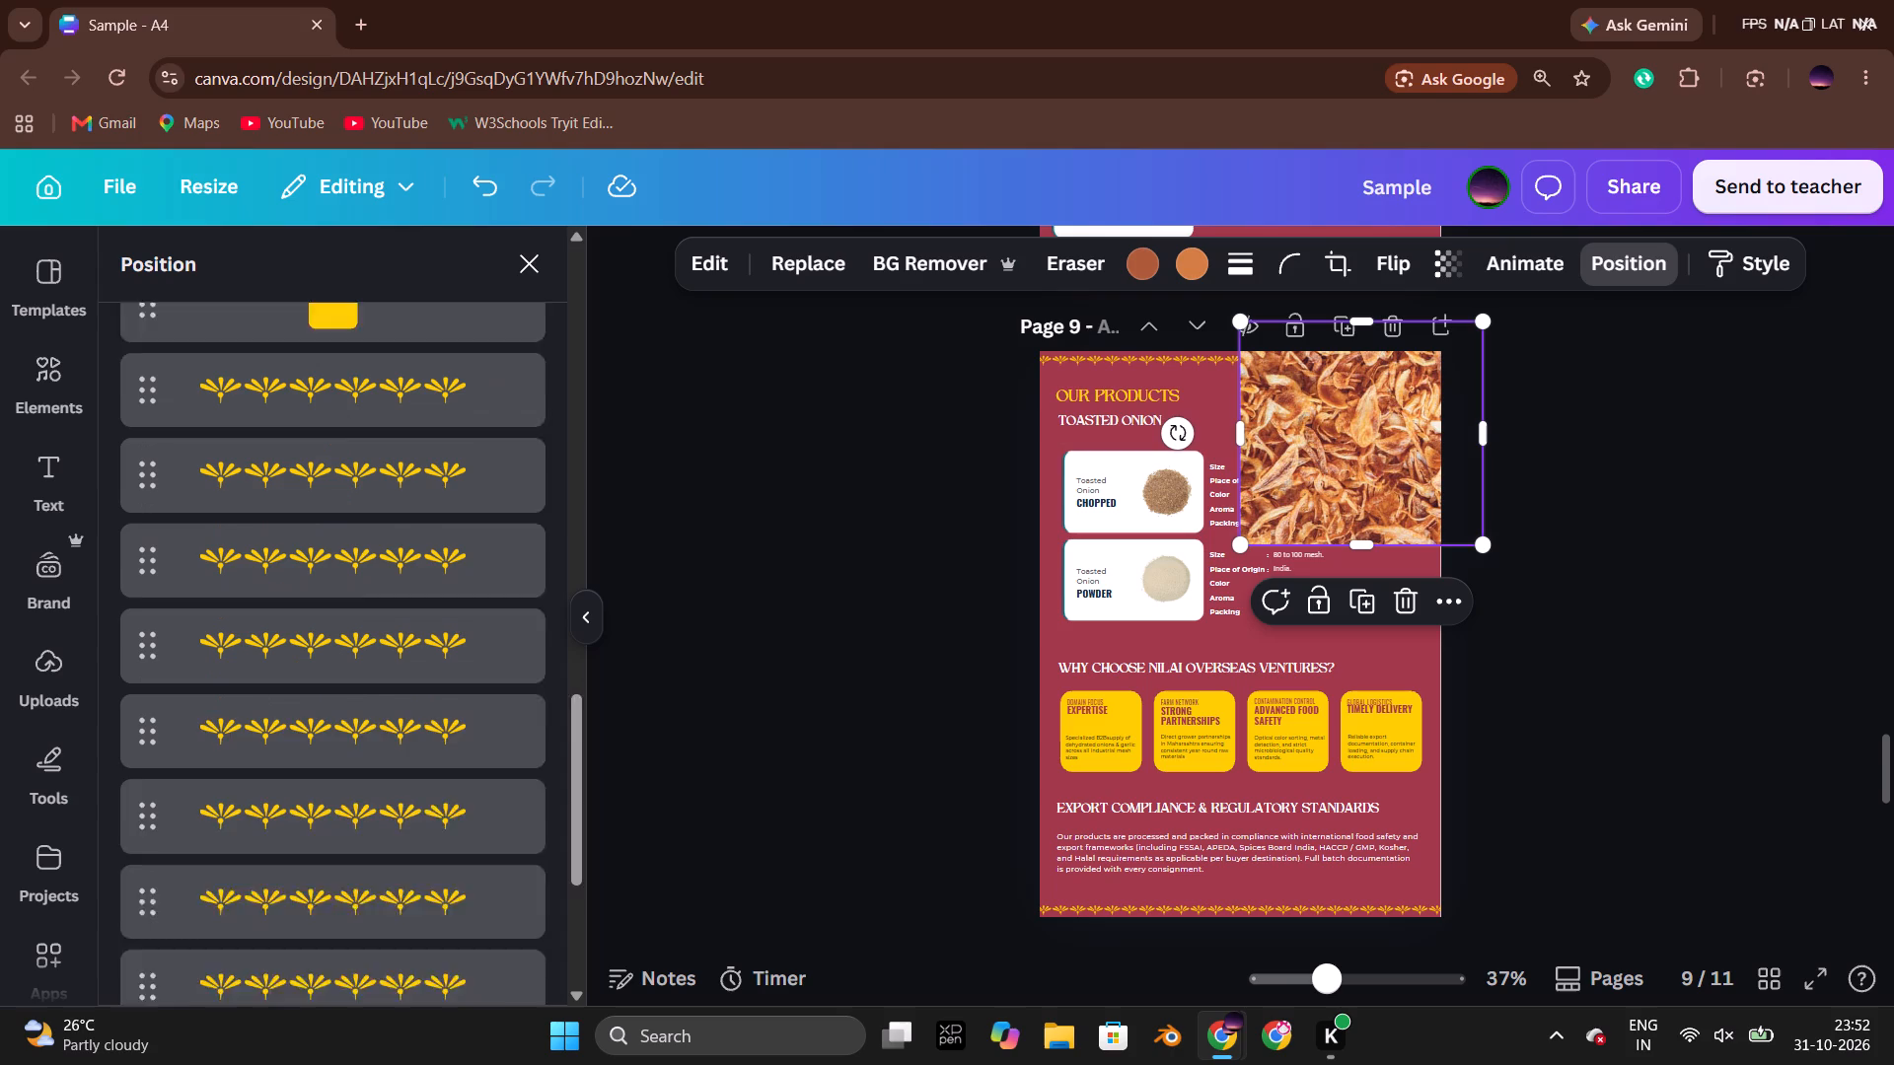
pyautogui.moveTo(372, 1064); pyautogui.dragTo(381, 912)
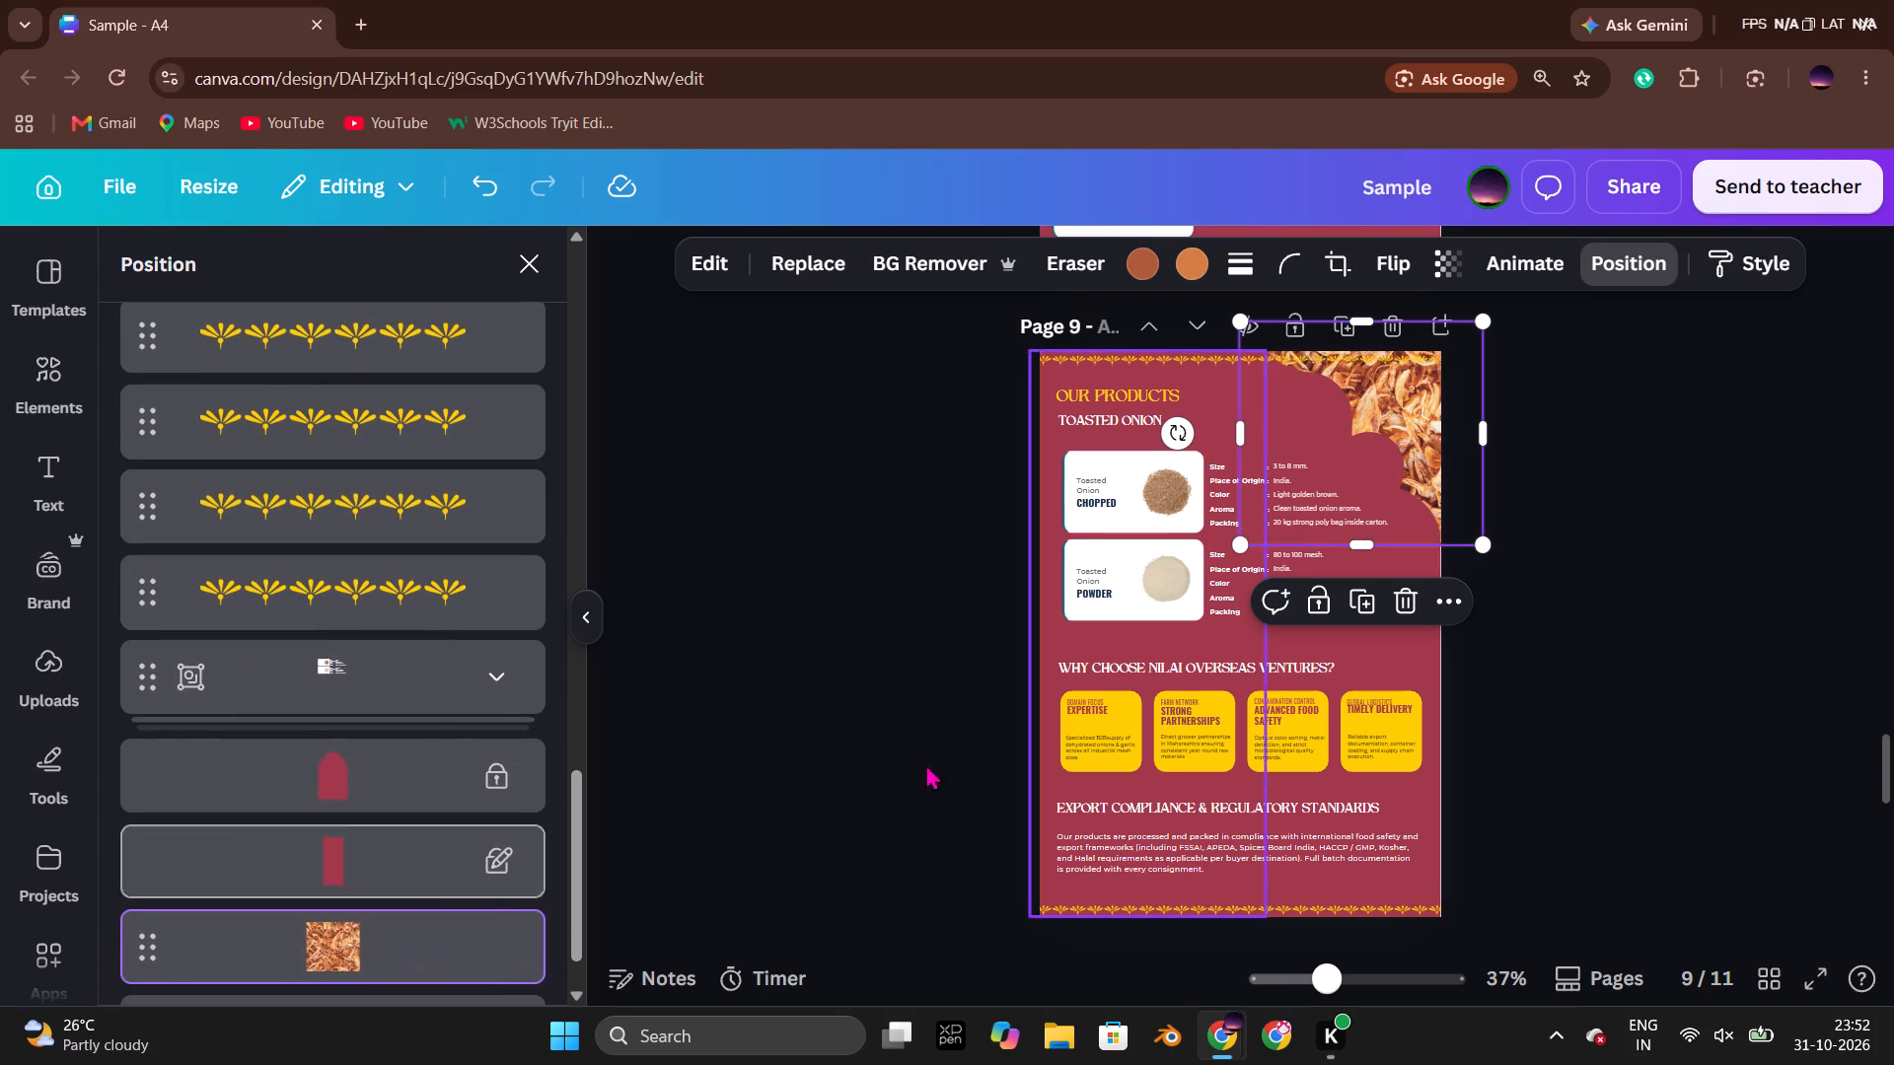
pyautogui.click(1578, 681)
pyautogui.click(1556, 707)
pyautogui.scroll(-6, 1555, 707)
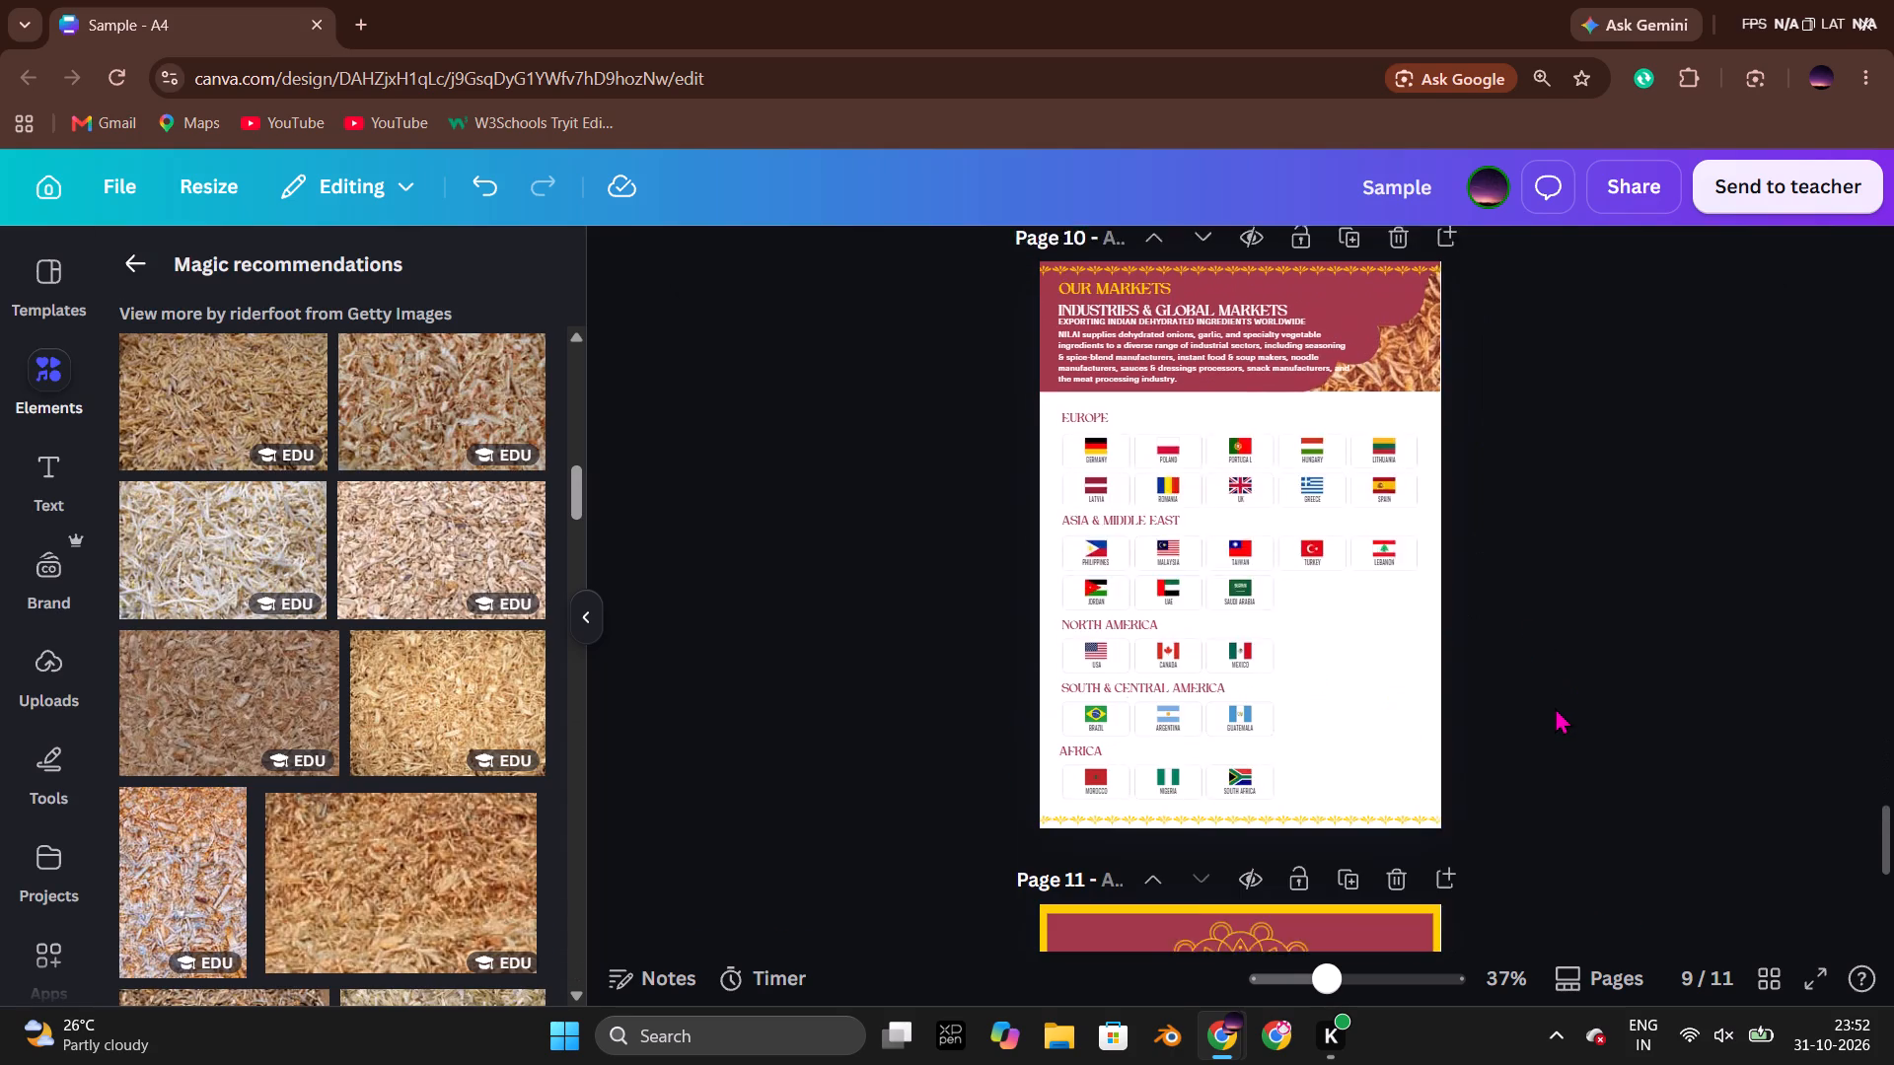
# Save the catalogue design.
pyautogui.scroll(-10, 1555, 707)
pyautogui.hotkey('ctrl', 's')
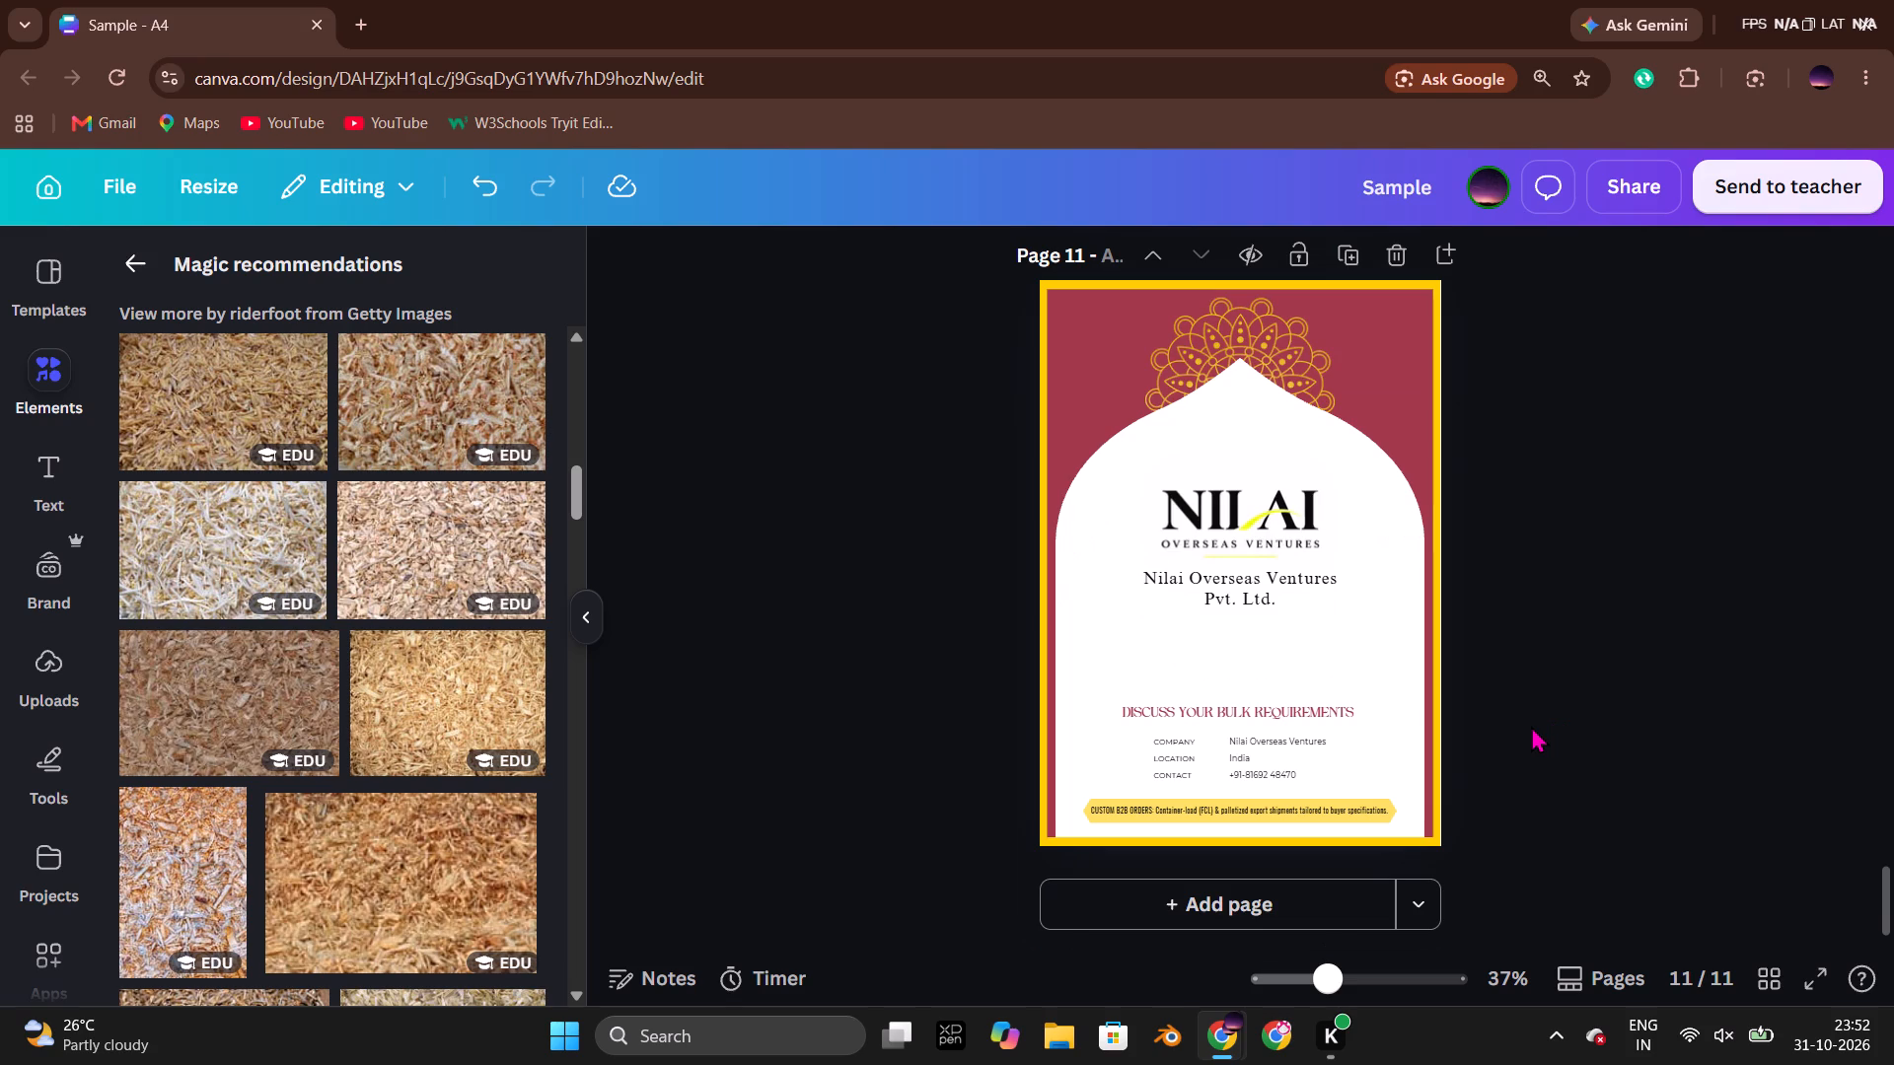
# Review the catalogue from the back cover to the front cover, checking the photo corners and overall layout.
pyautogui.scroll(11, 1537, 727)
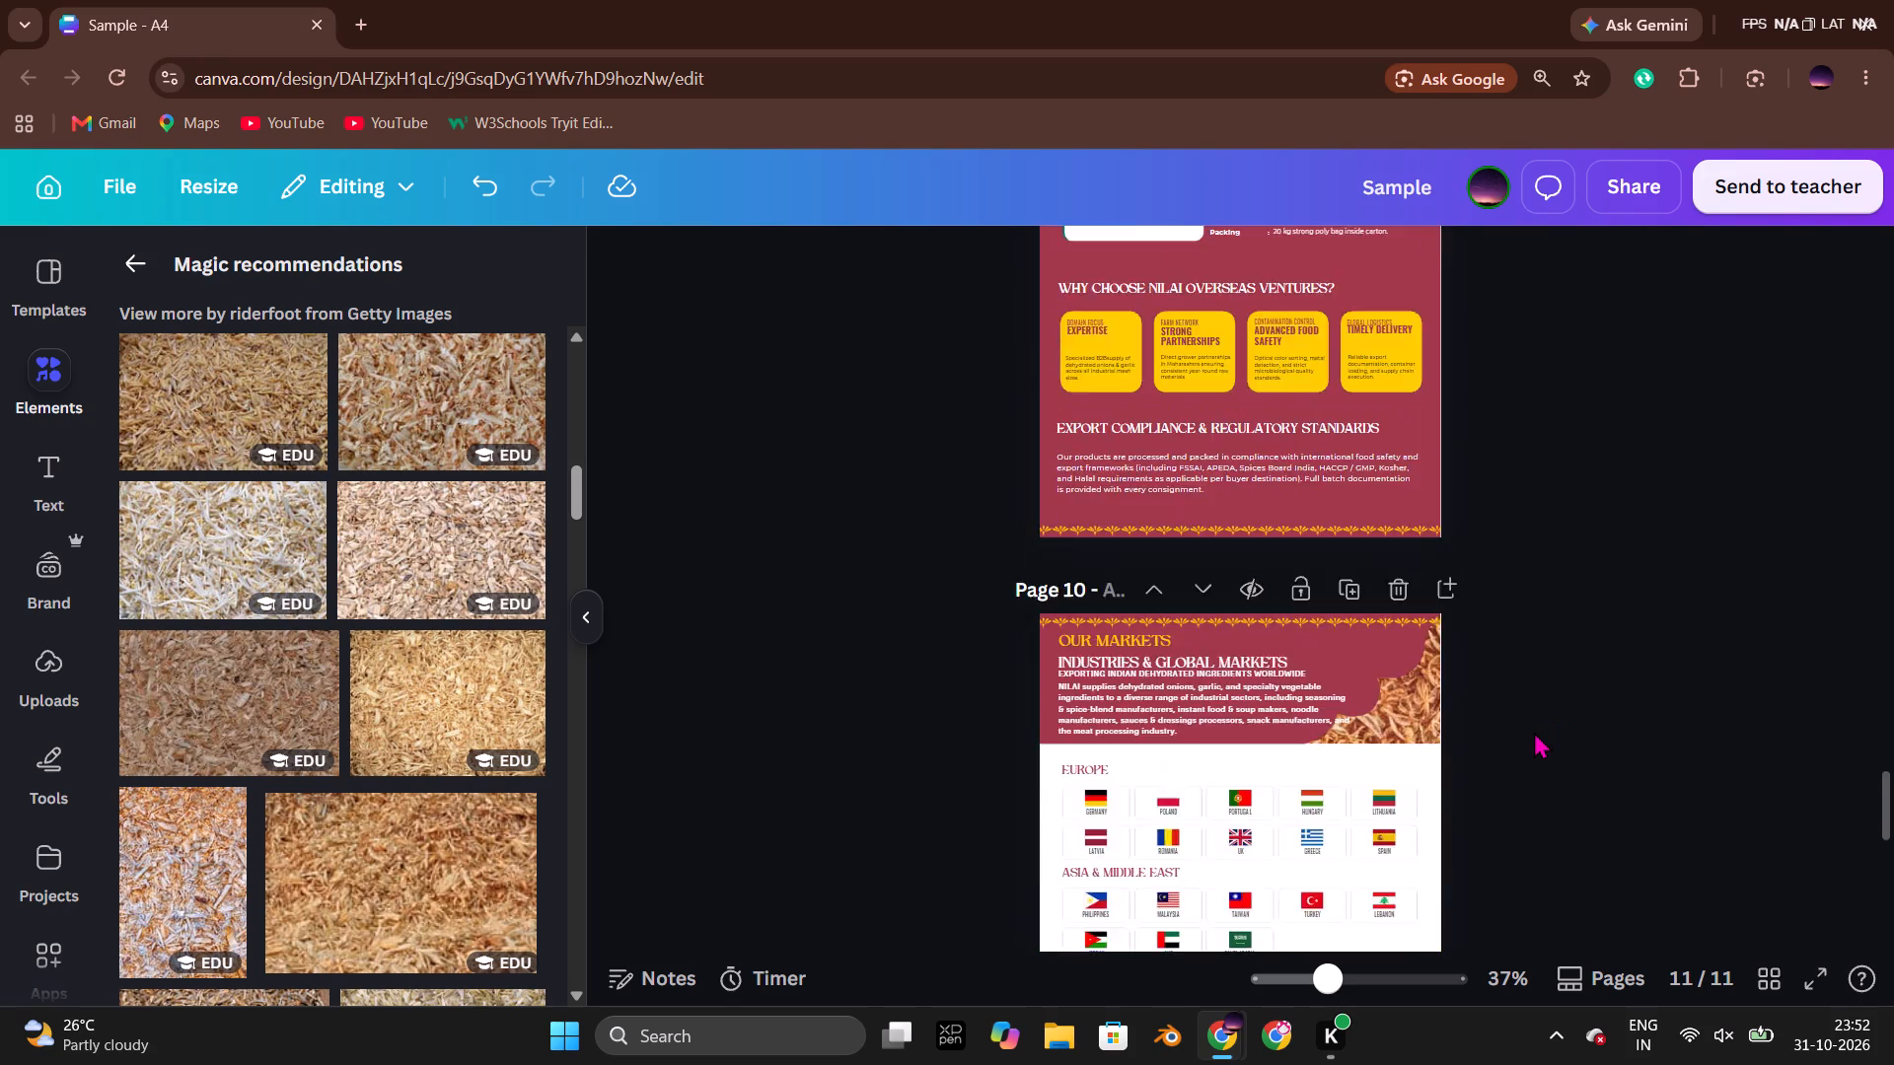
pyautogui.scroll(20, 1534, 732)
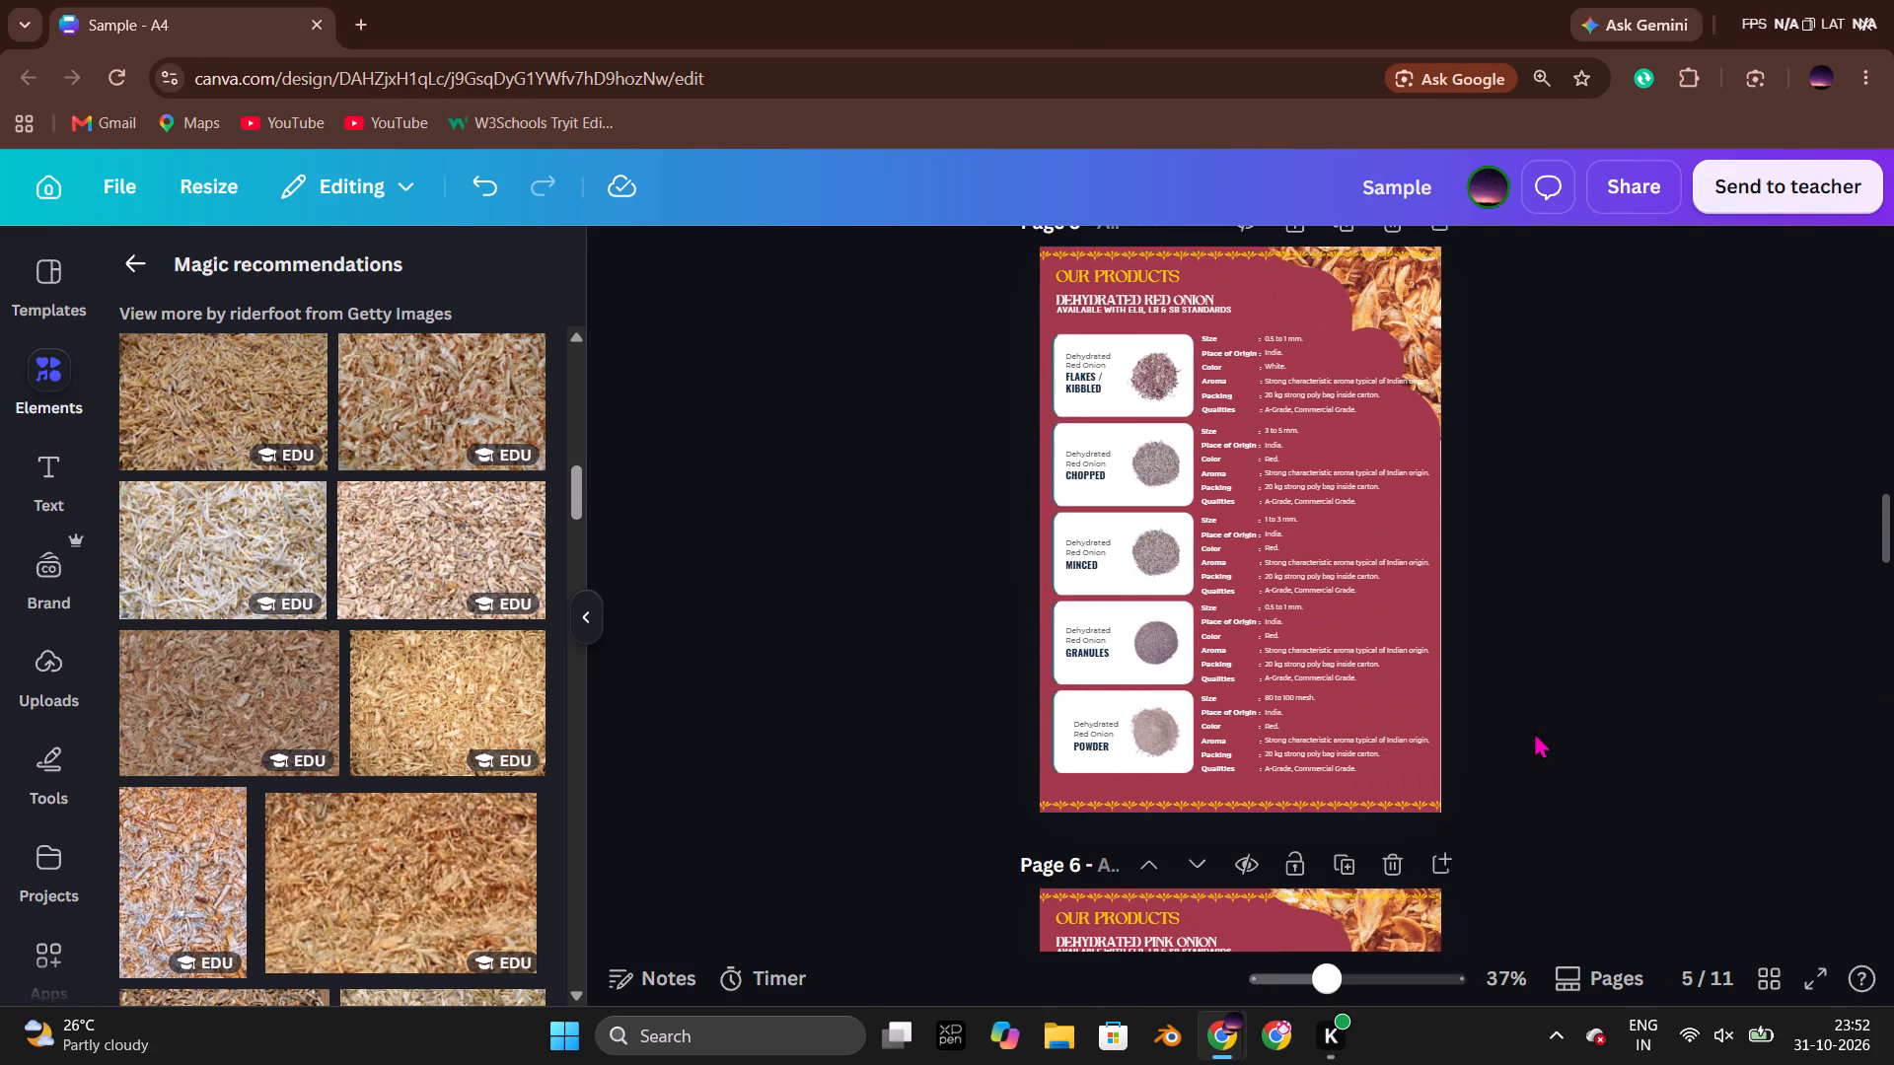
pyautogui.scroll(5, 1534, 732)
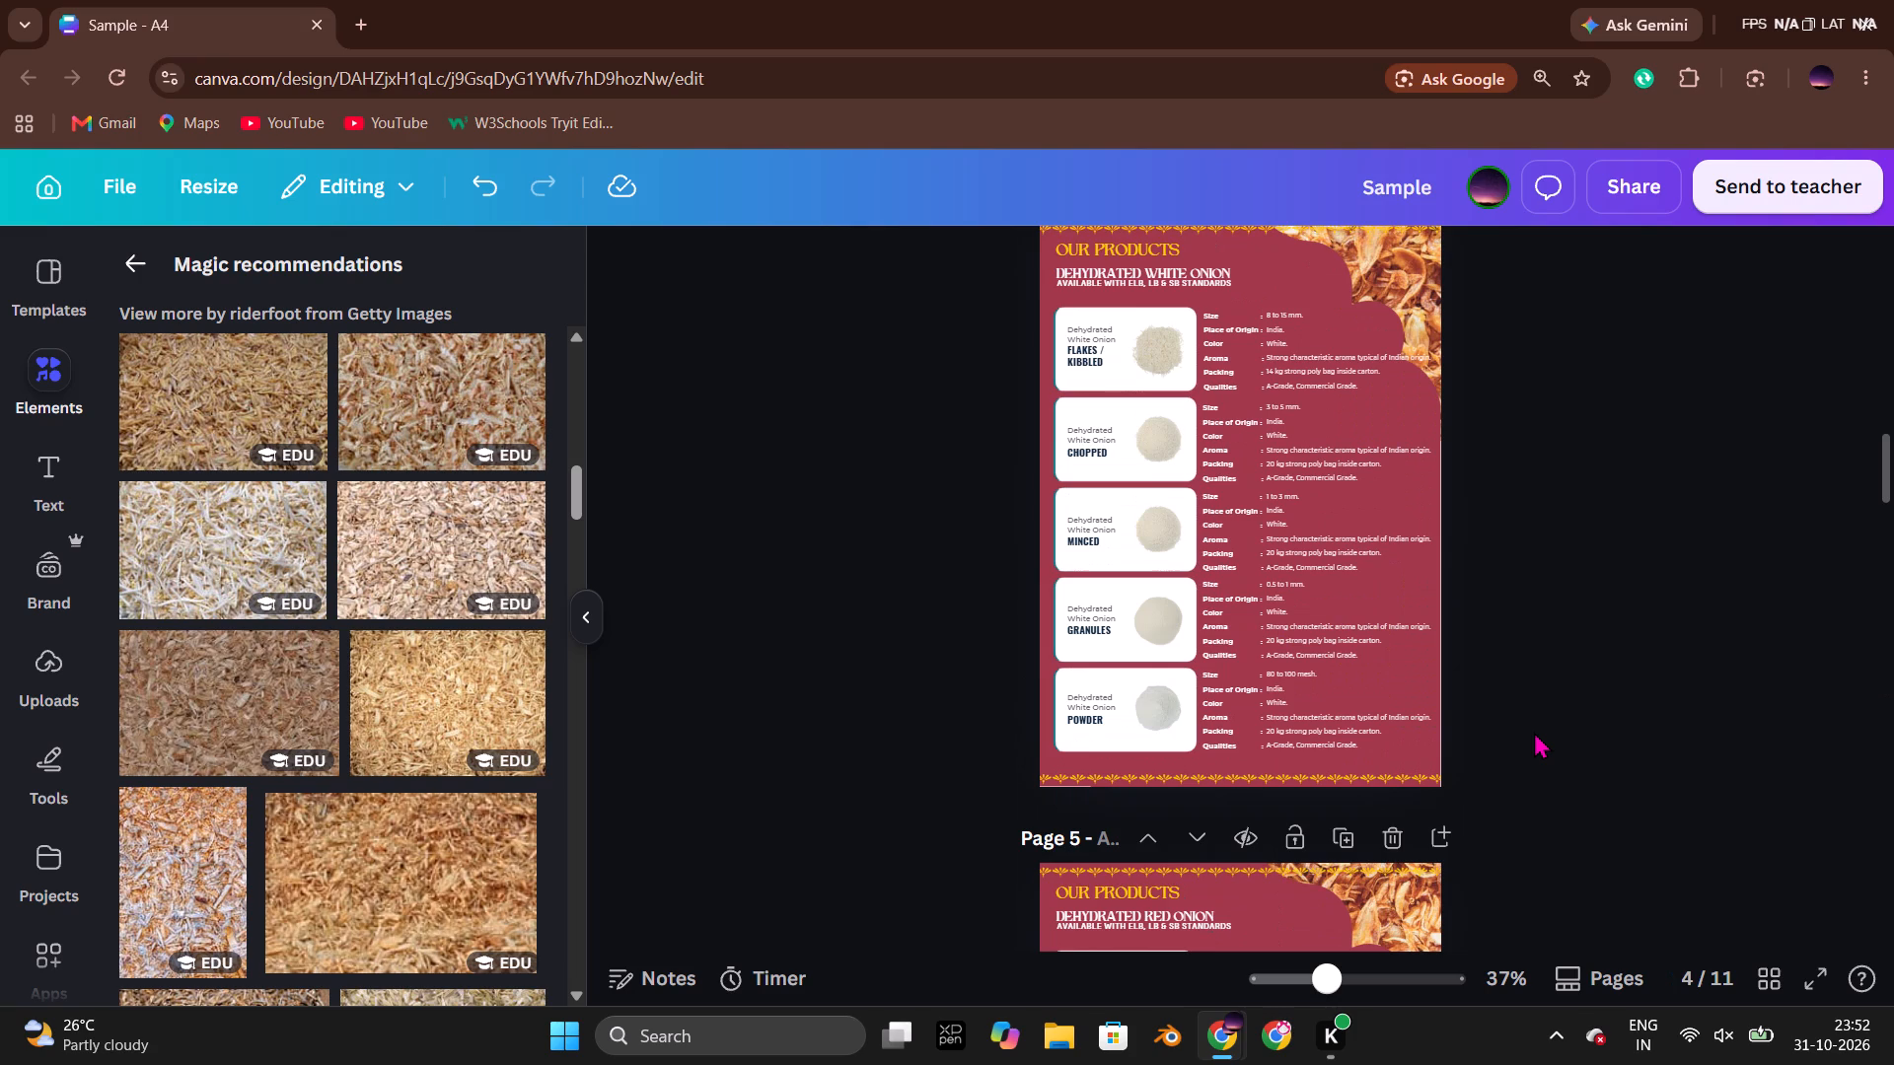
pyautogui.scroll(17, 1534, 732)
pyautogui.scroll(4, 1534, 732)
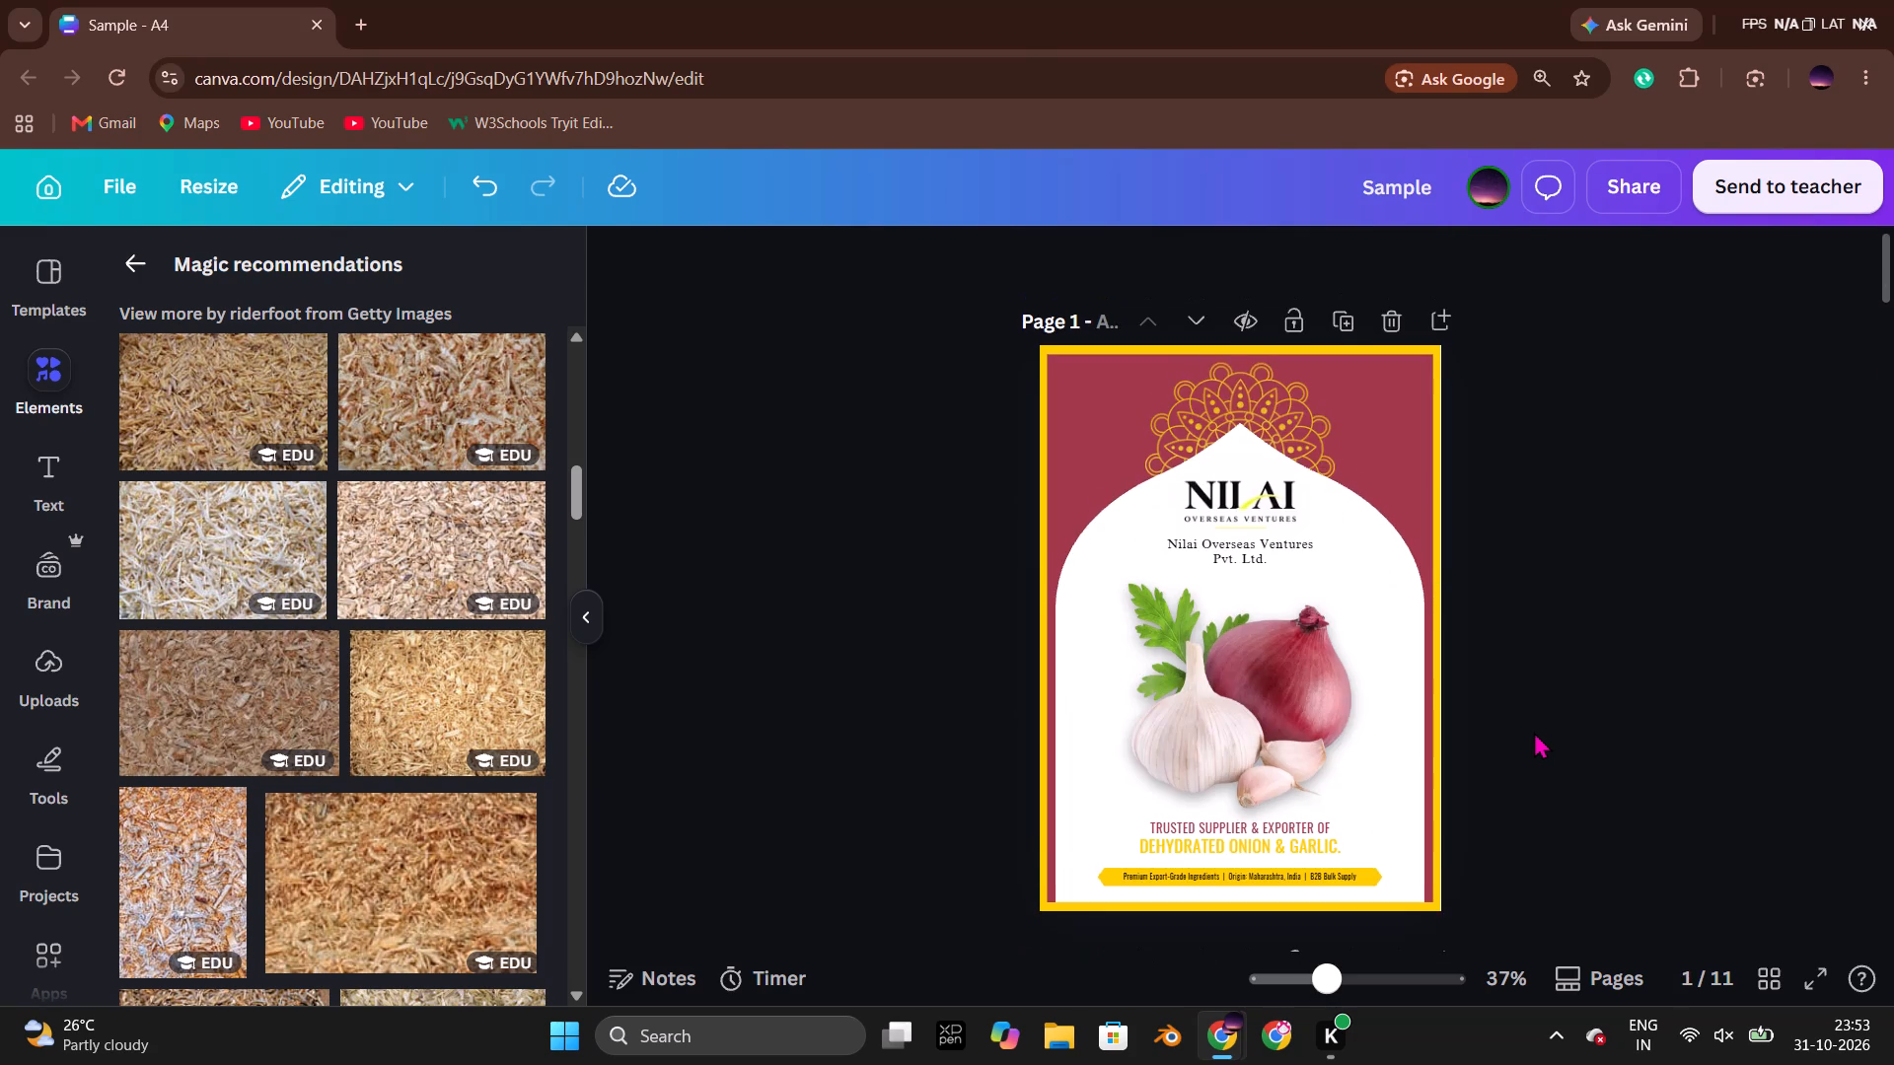
pyautogui.scroll(-6, 1534, 732)
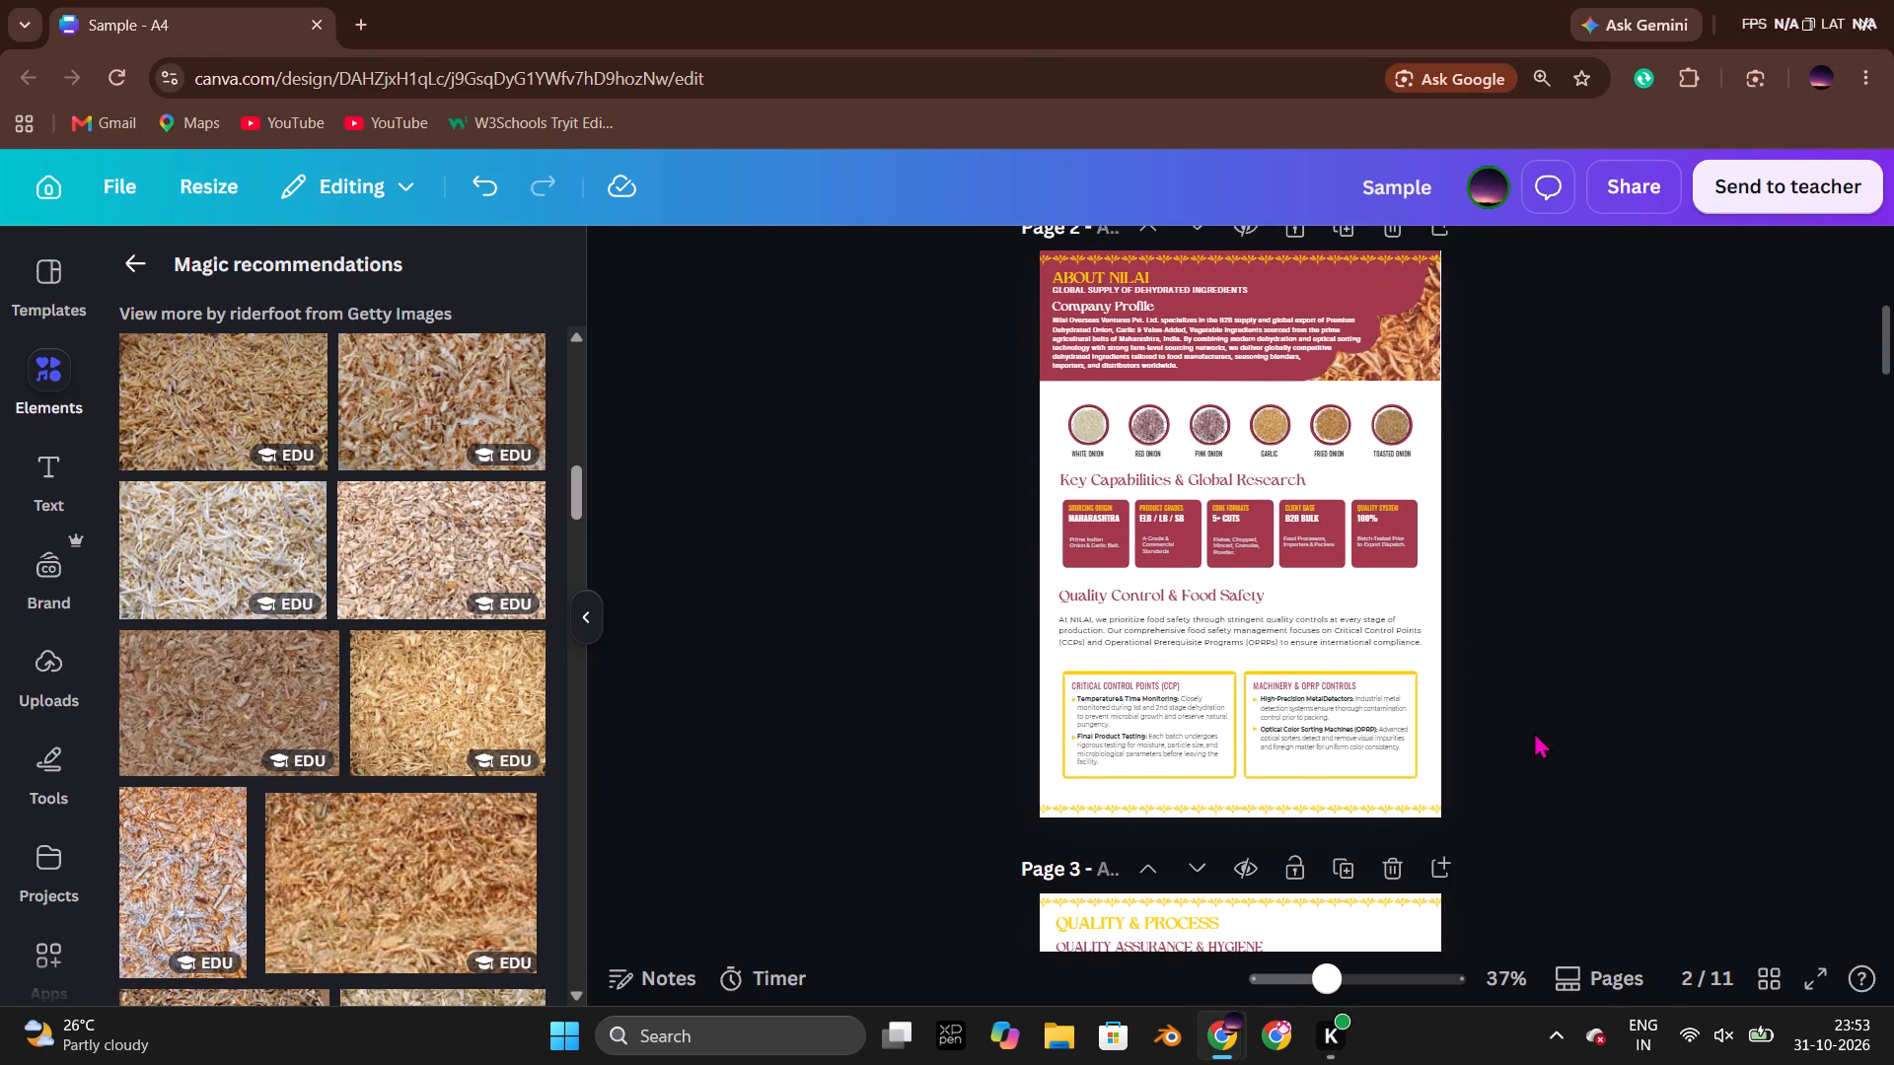
# Delete "Pvt. Ltd." after "Nilai Overseas Ventures" in the Company Profile paragraph on page 2.
pyautogui.scroll(3, 1534, 732)
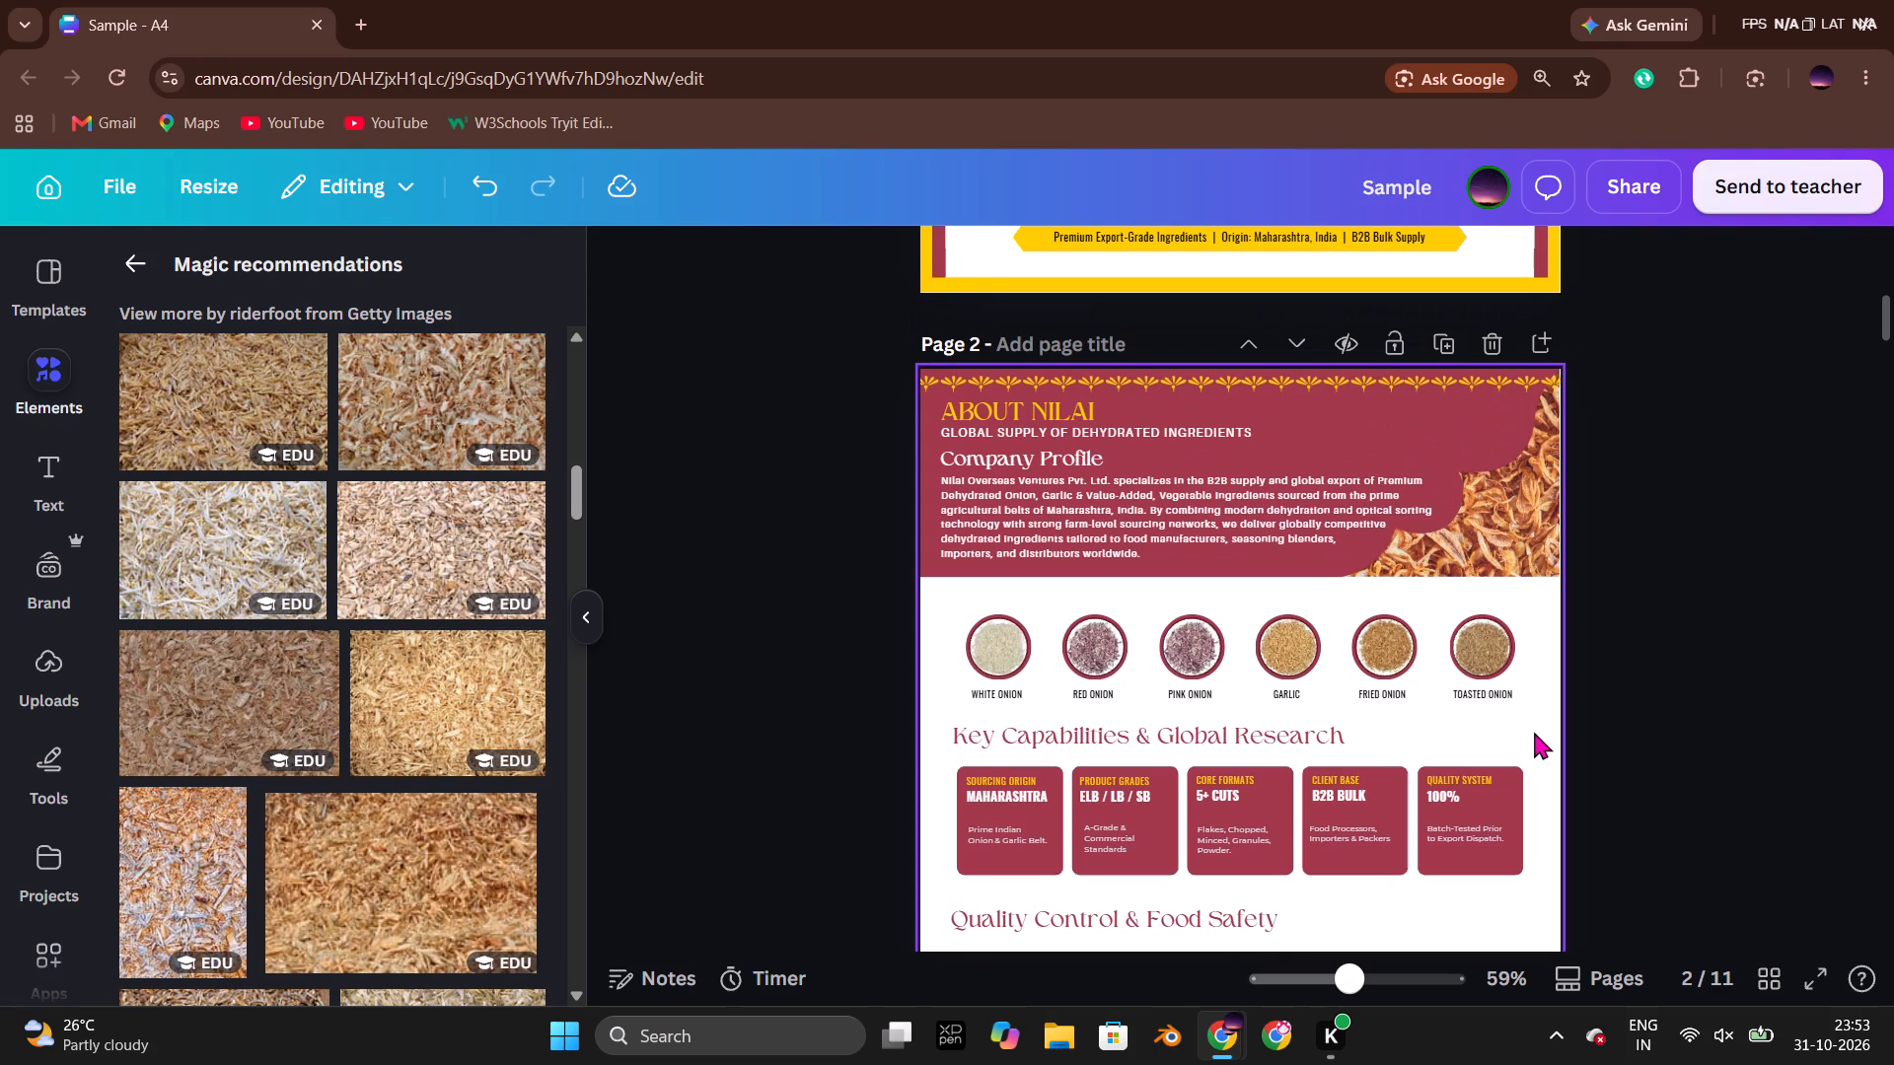
pyautogui.scroll(-1, 1534, 732)
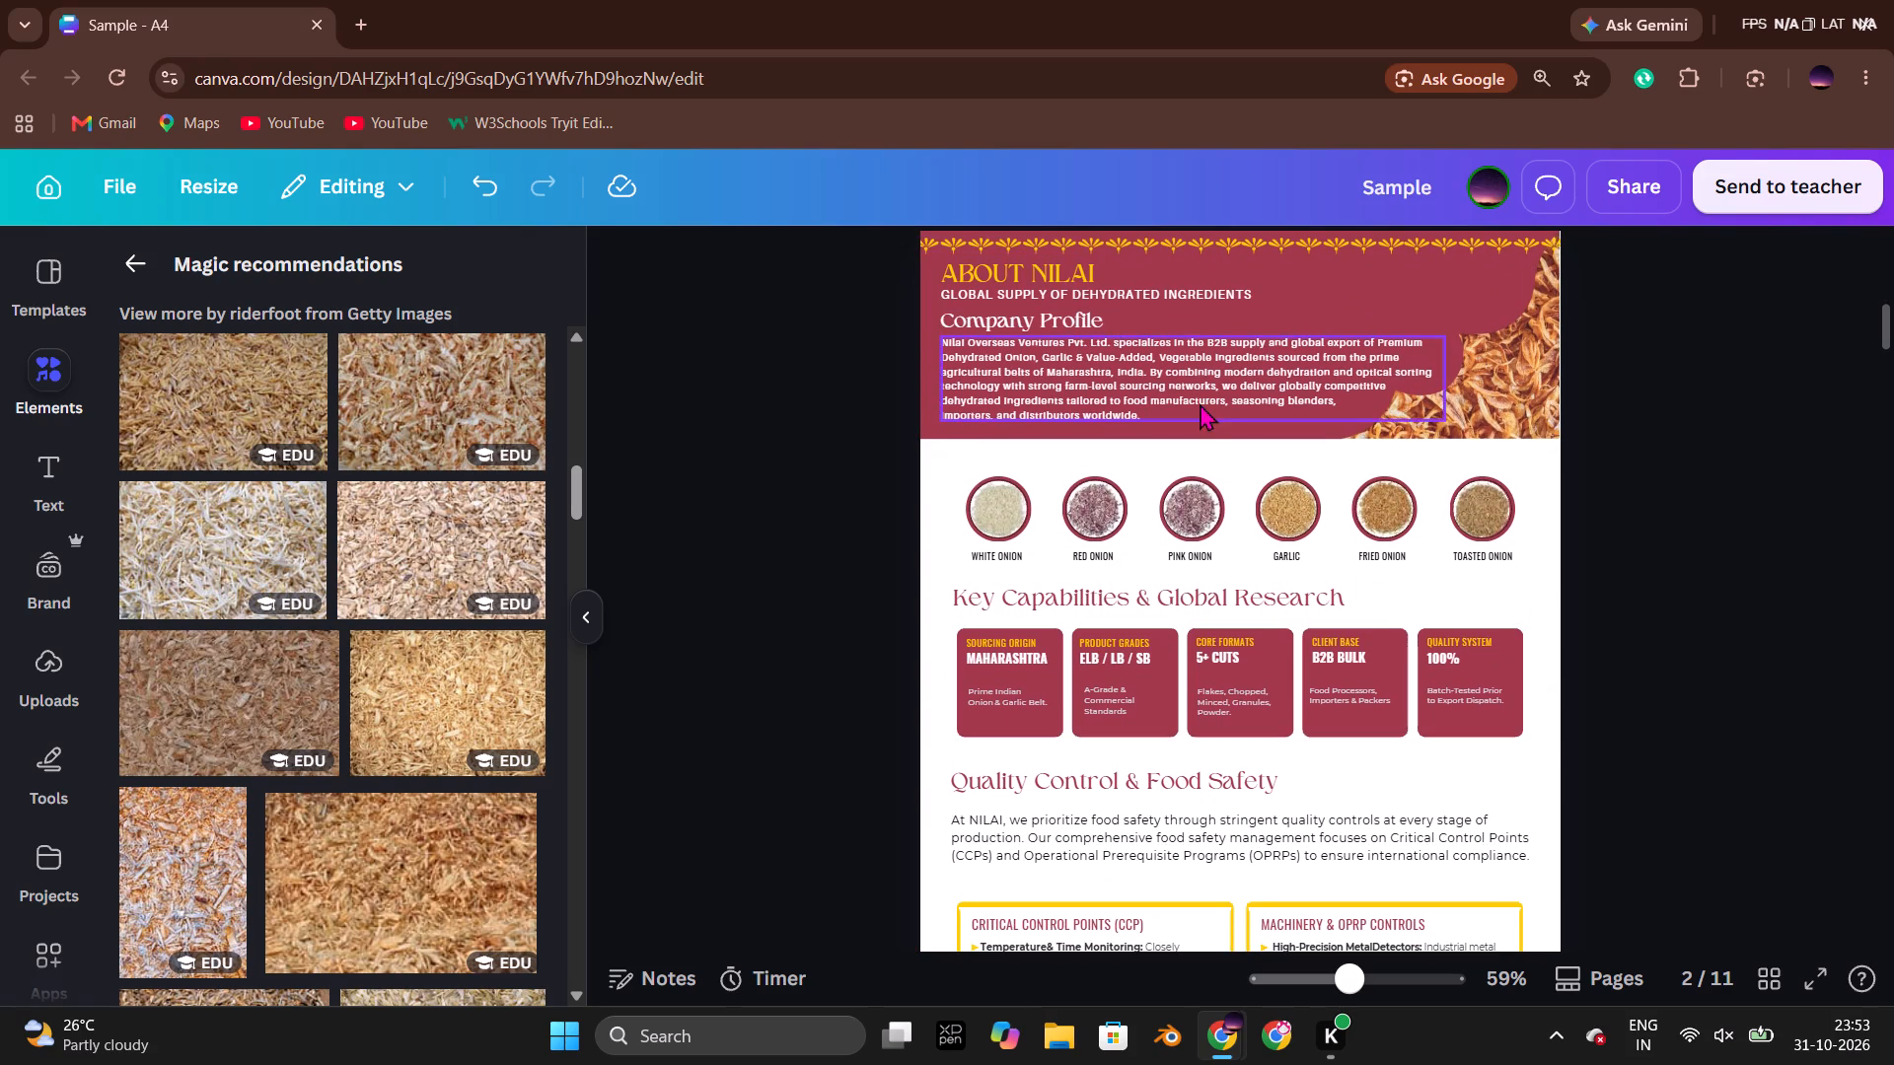
pyautogui.doubleClick(1109, 341)
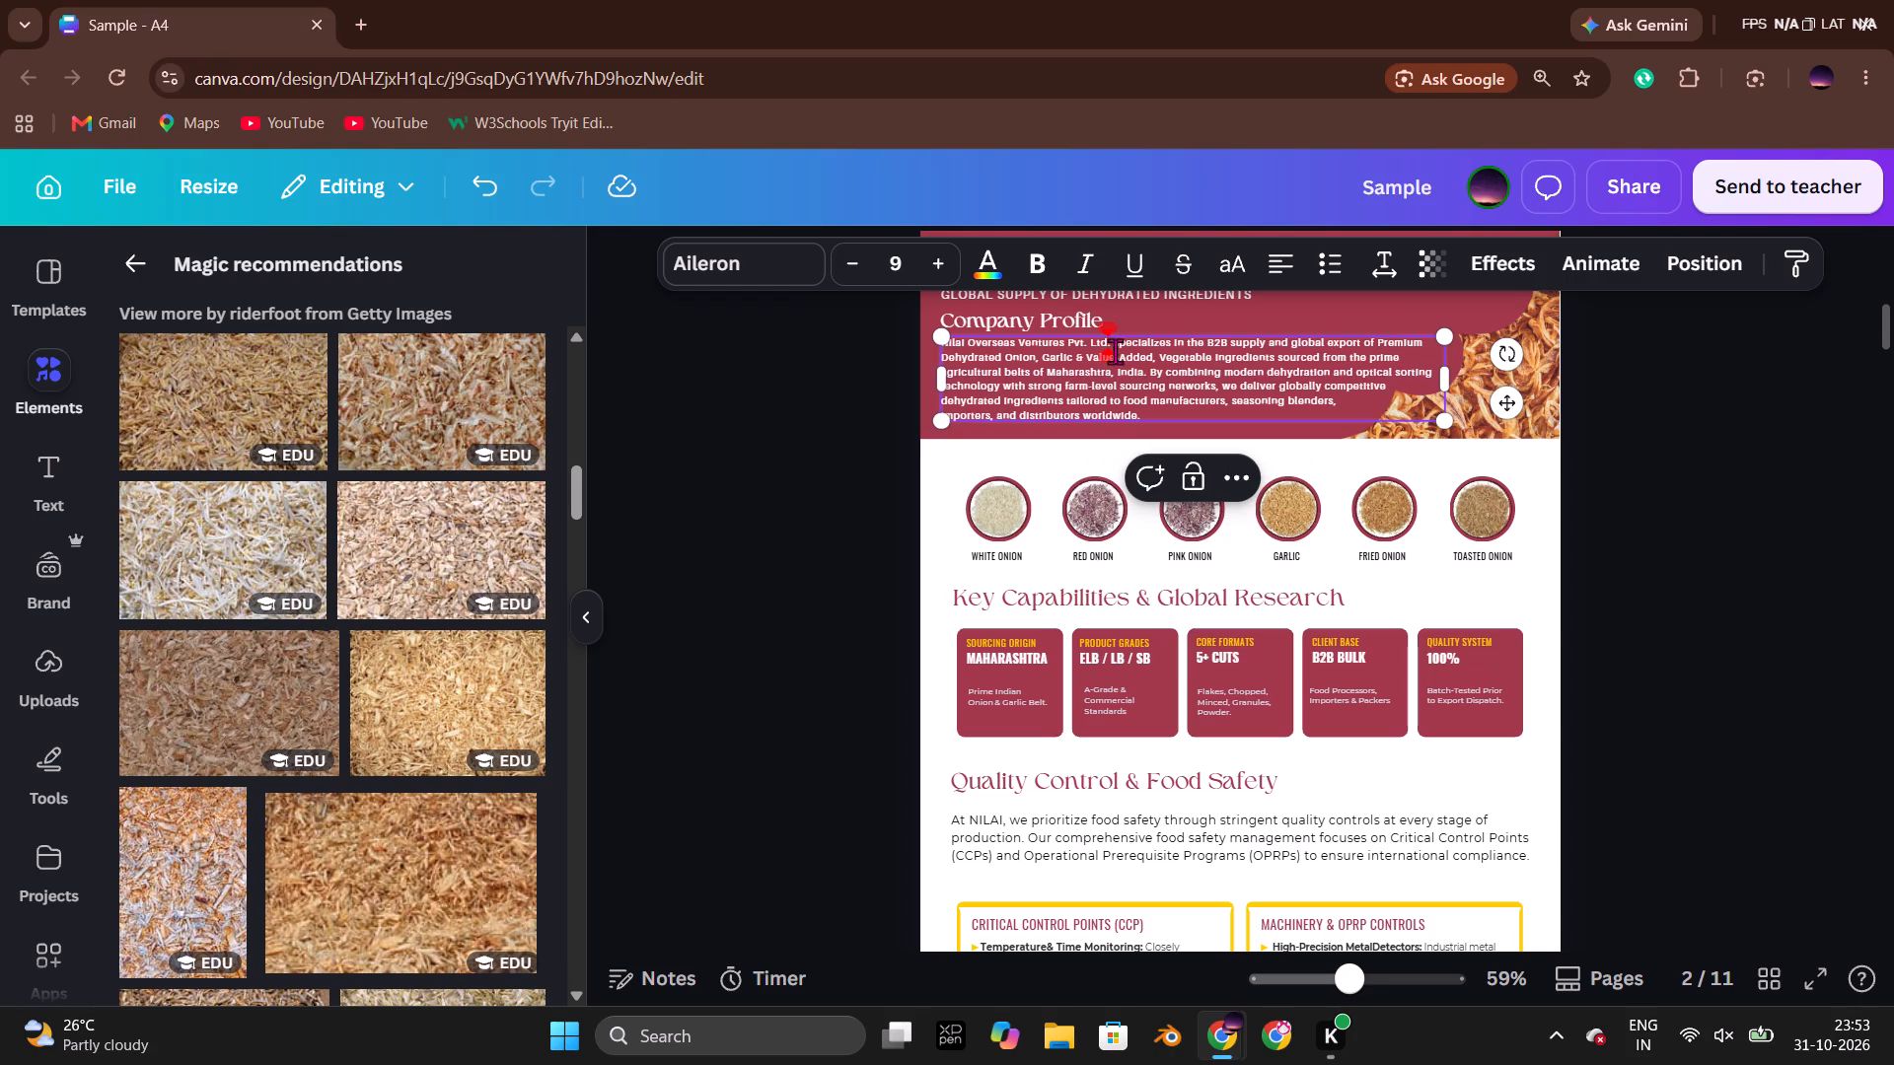
pyautogui.press('Right')
pyautogui.press('BackSpace')
pyautogui.press('BackSpace')
pyautogui.press('BackSpace')
pyautogui.press('BackSpace')
pyautogui.press('BackSpace')
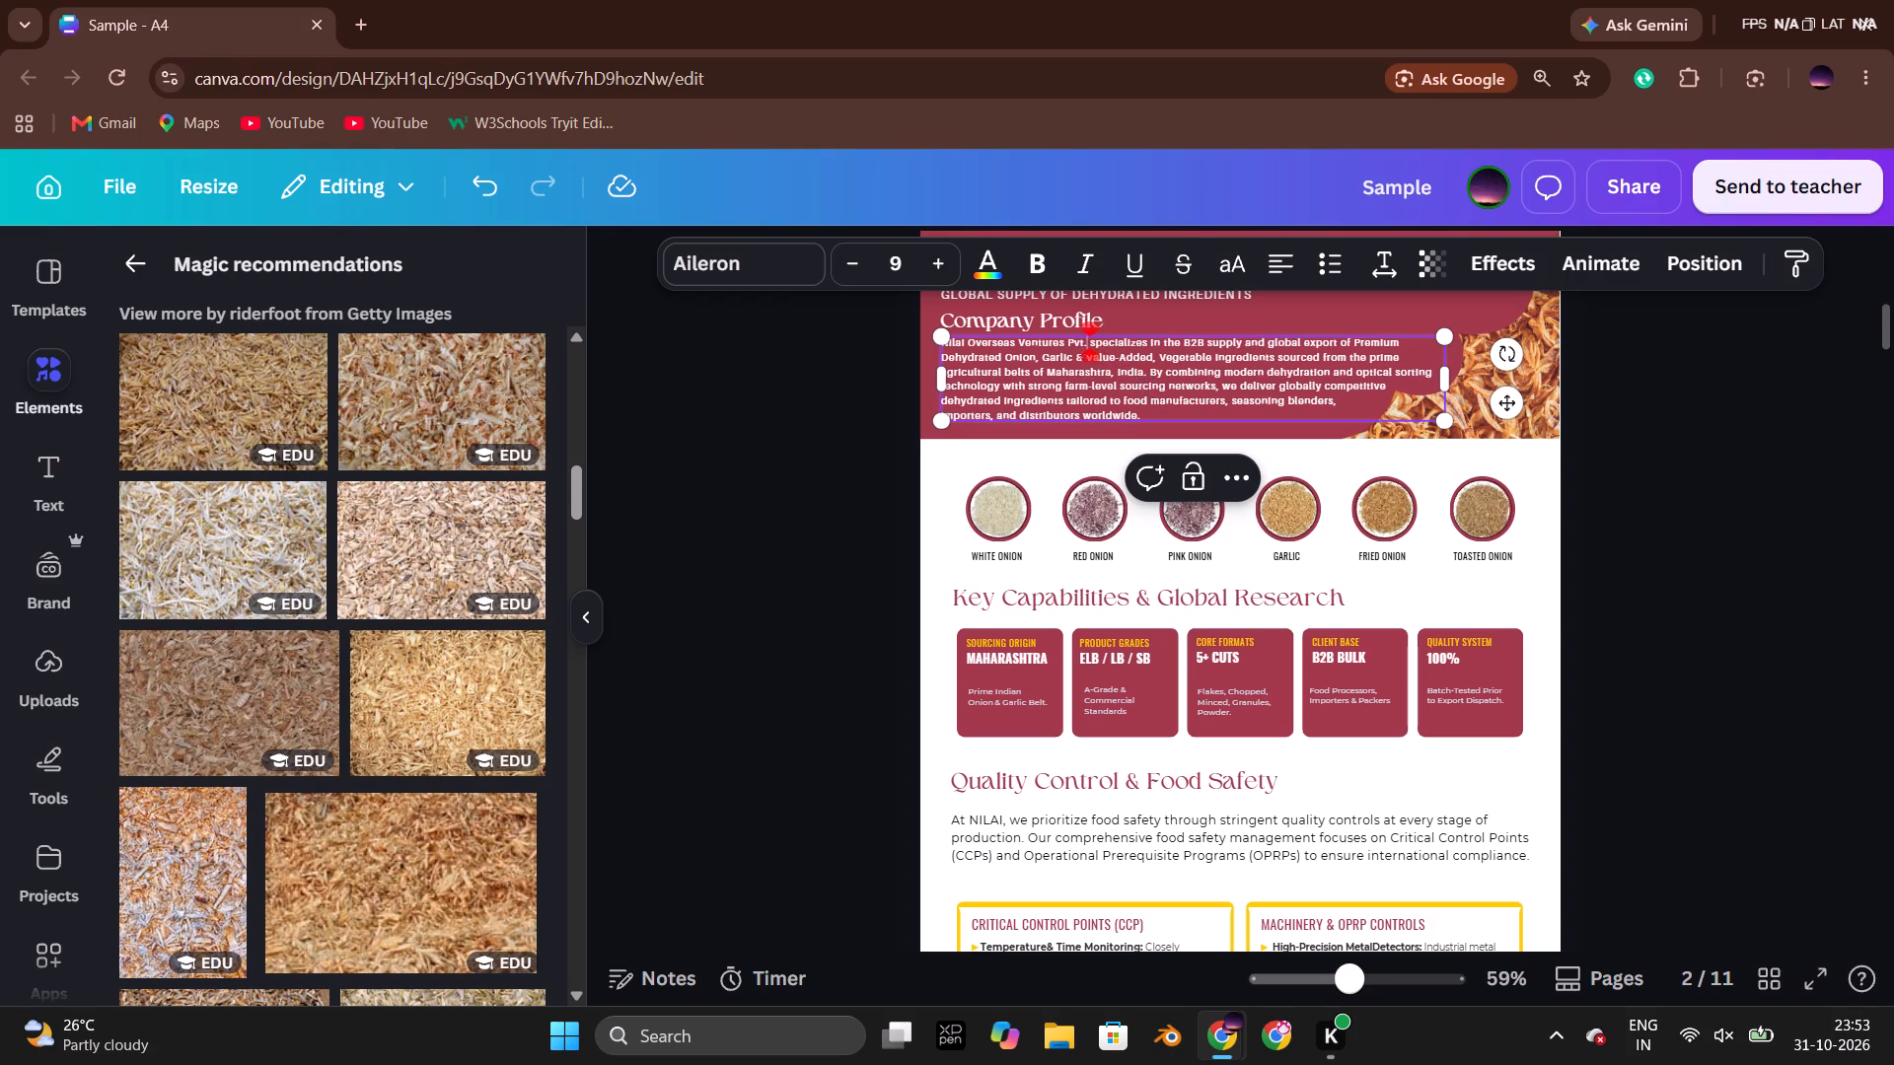
pyautogui.press('BackSpace')
pyautogui.press('BackSpace')
pyautogui.press('BackSpace')
pyautogui.press('BackSpace')
pyautogui.press('BackSpace')
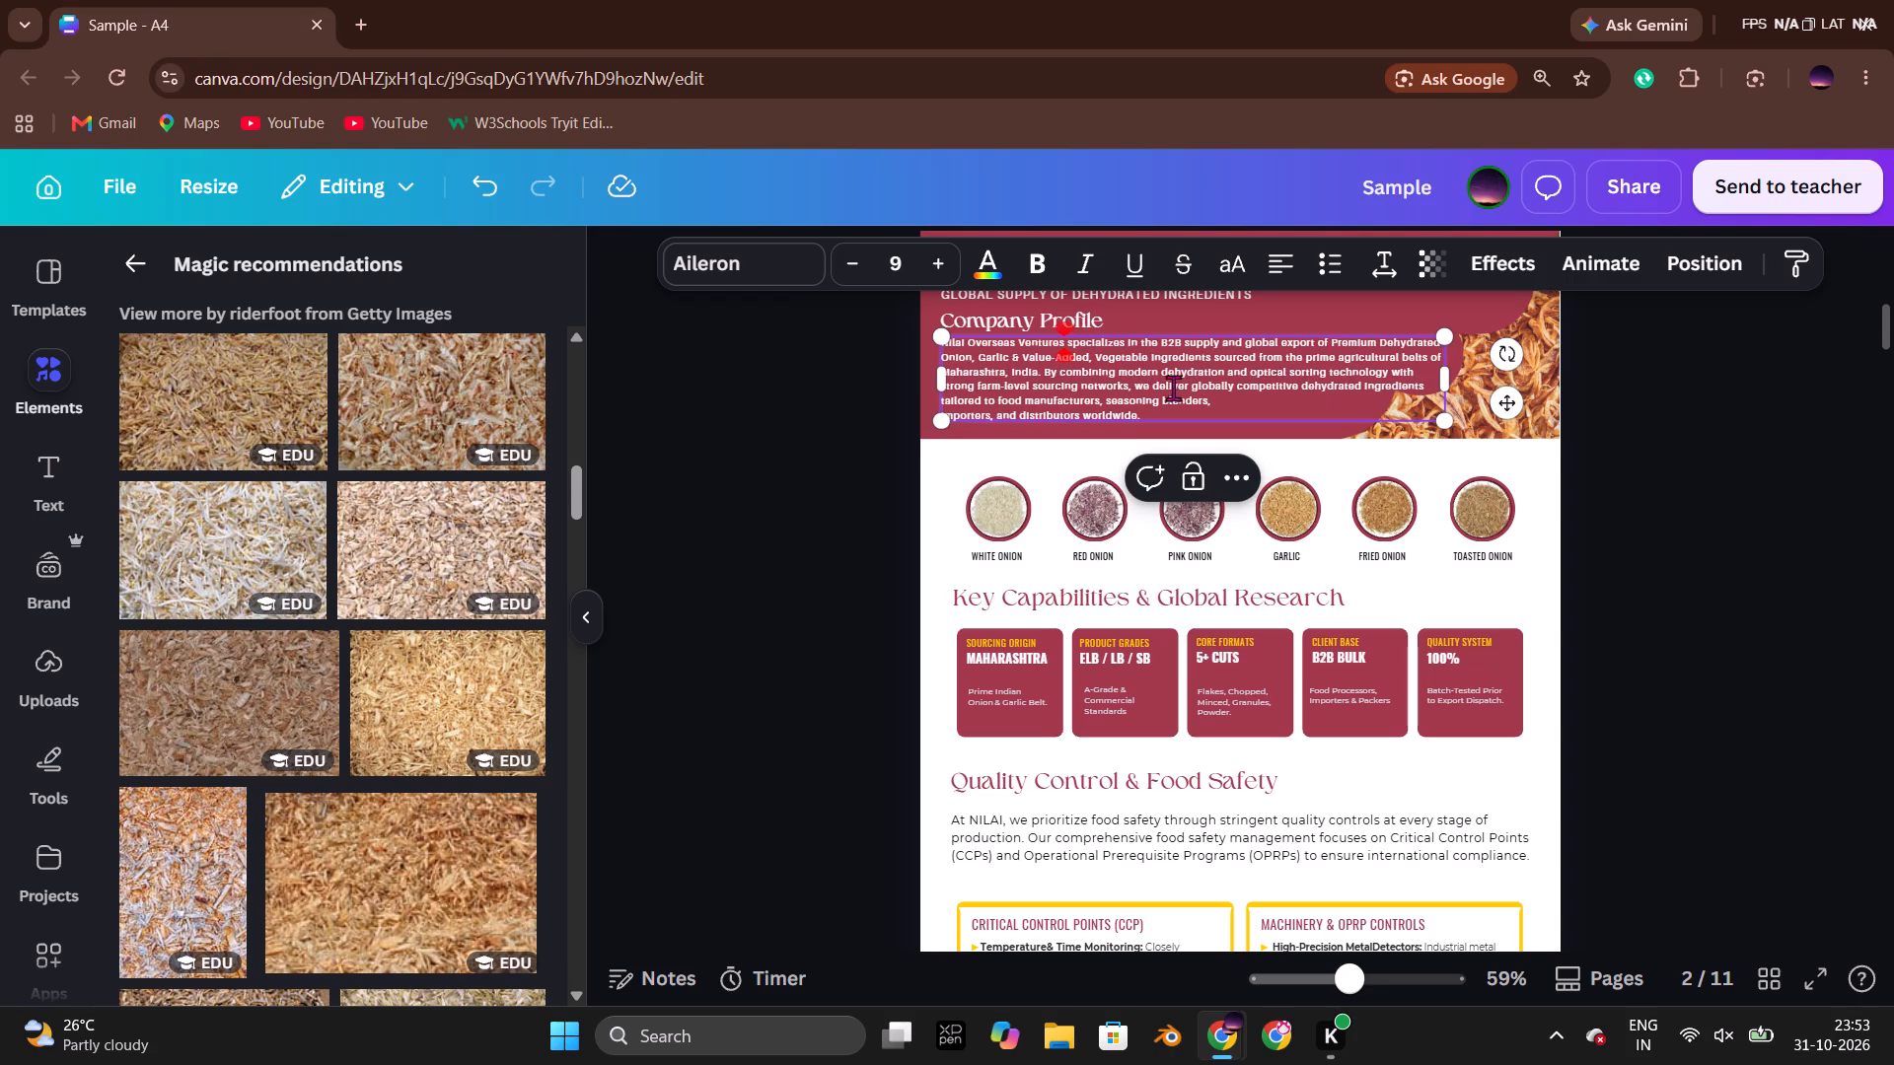
pyautogui.click(1649, 462)
pyautogui.click(1649, 462)
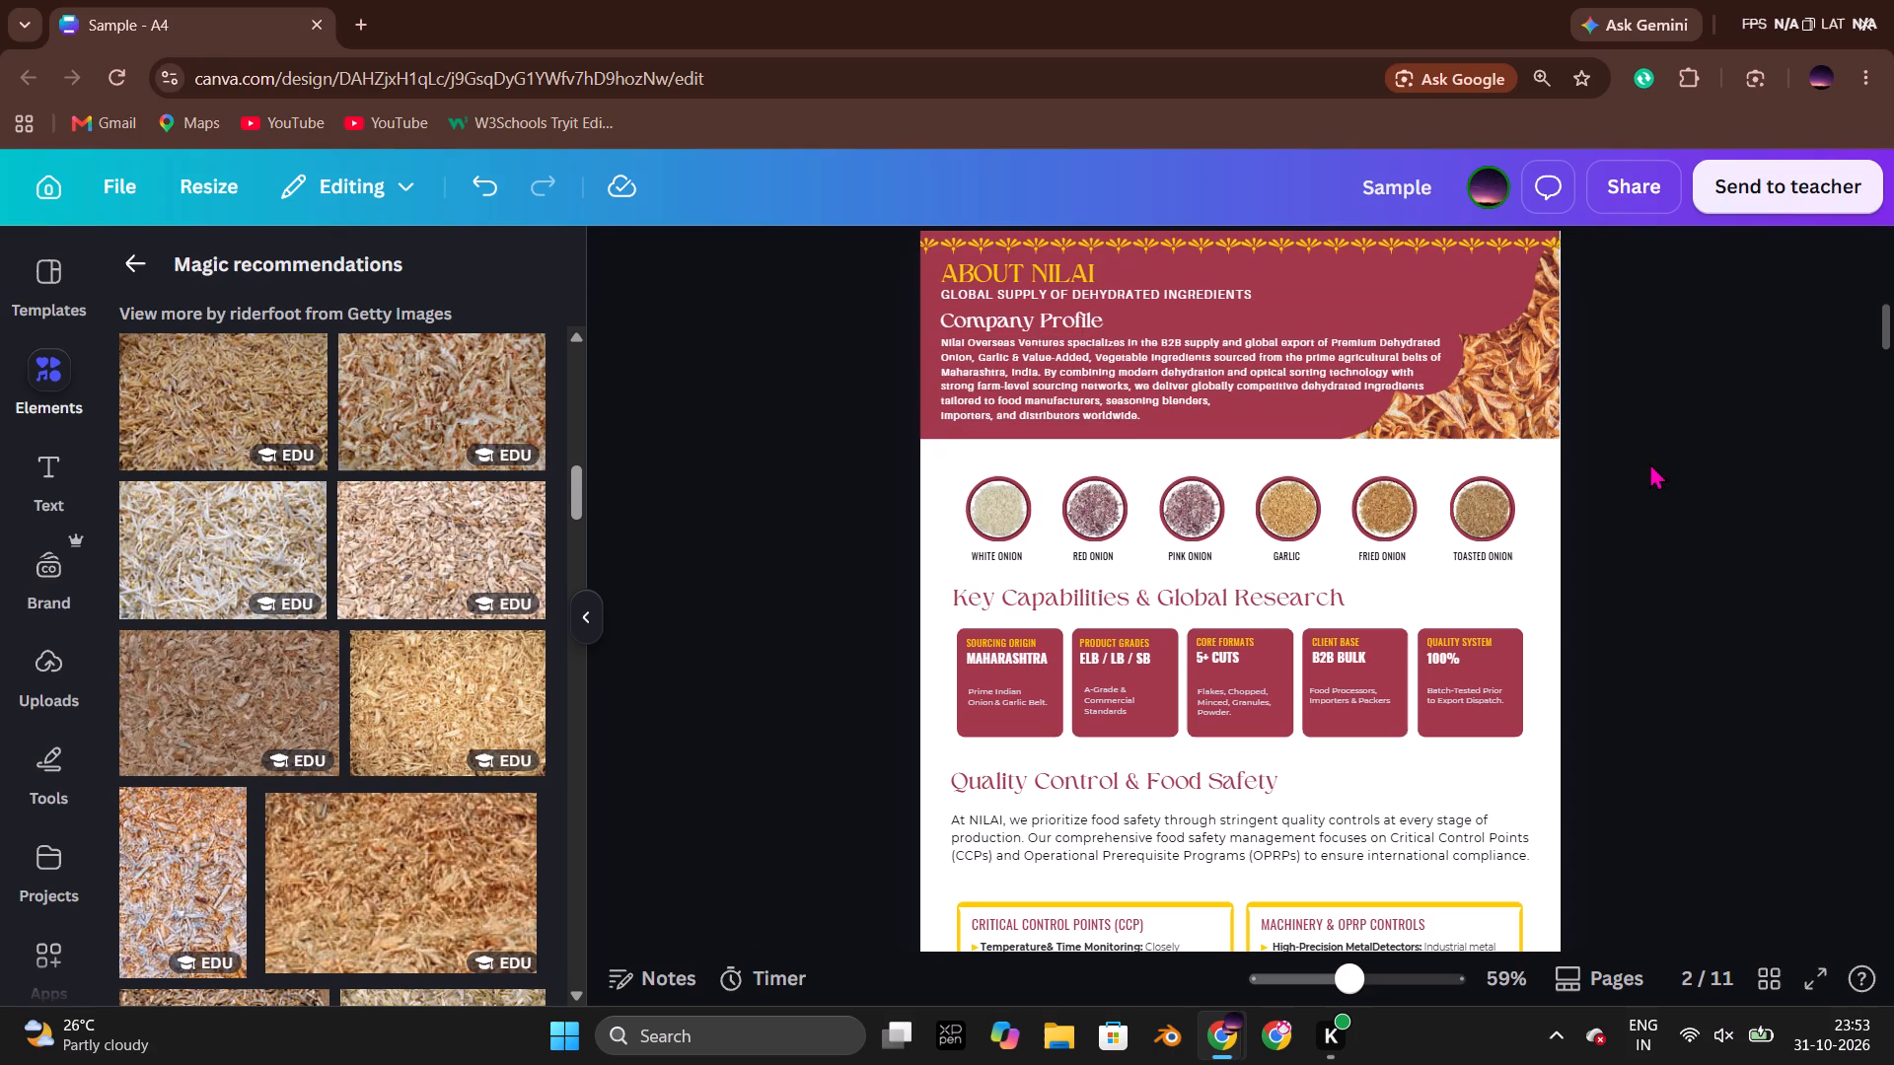
# Check the layout and text of pages 2 to 5, including the process flow chart and the onion product pages.
pyautogui.scroll(-6, 1649, 462)
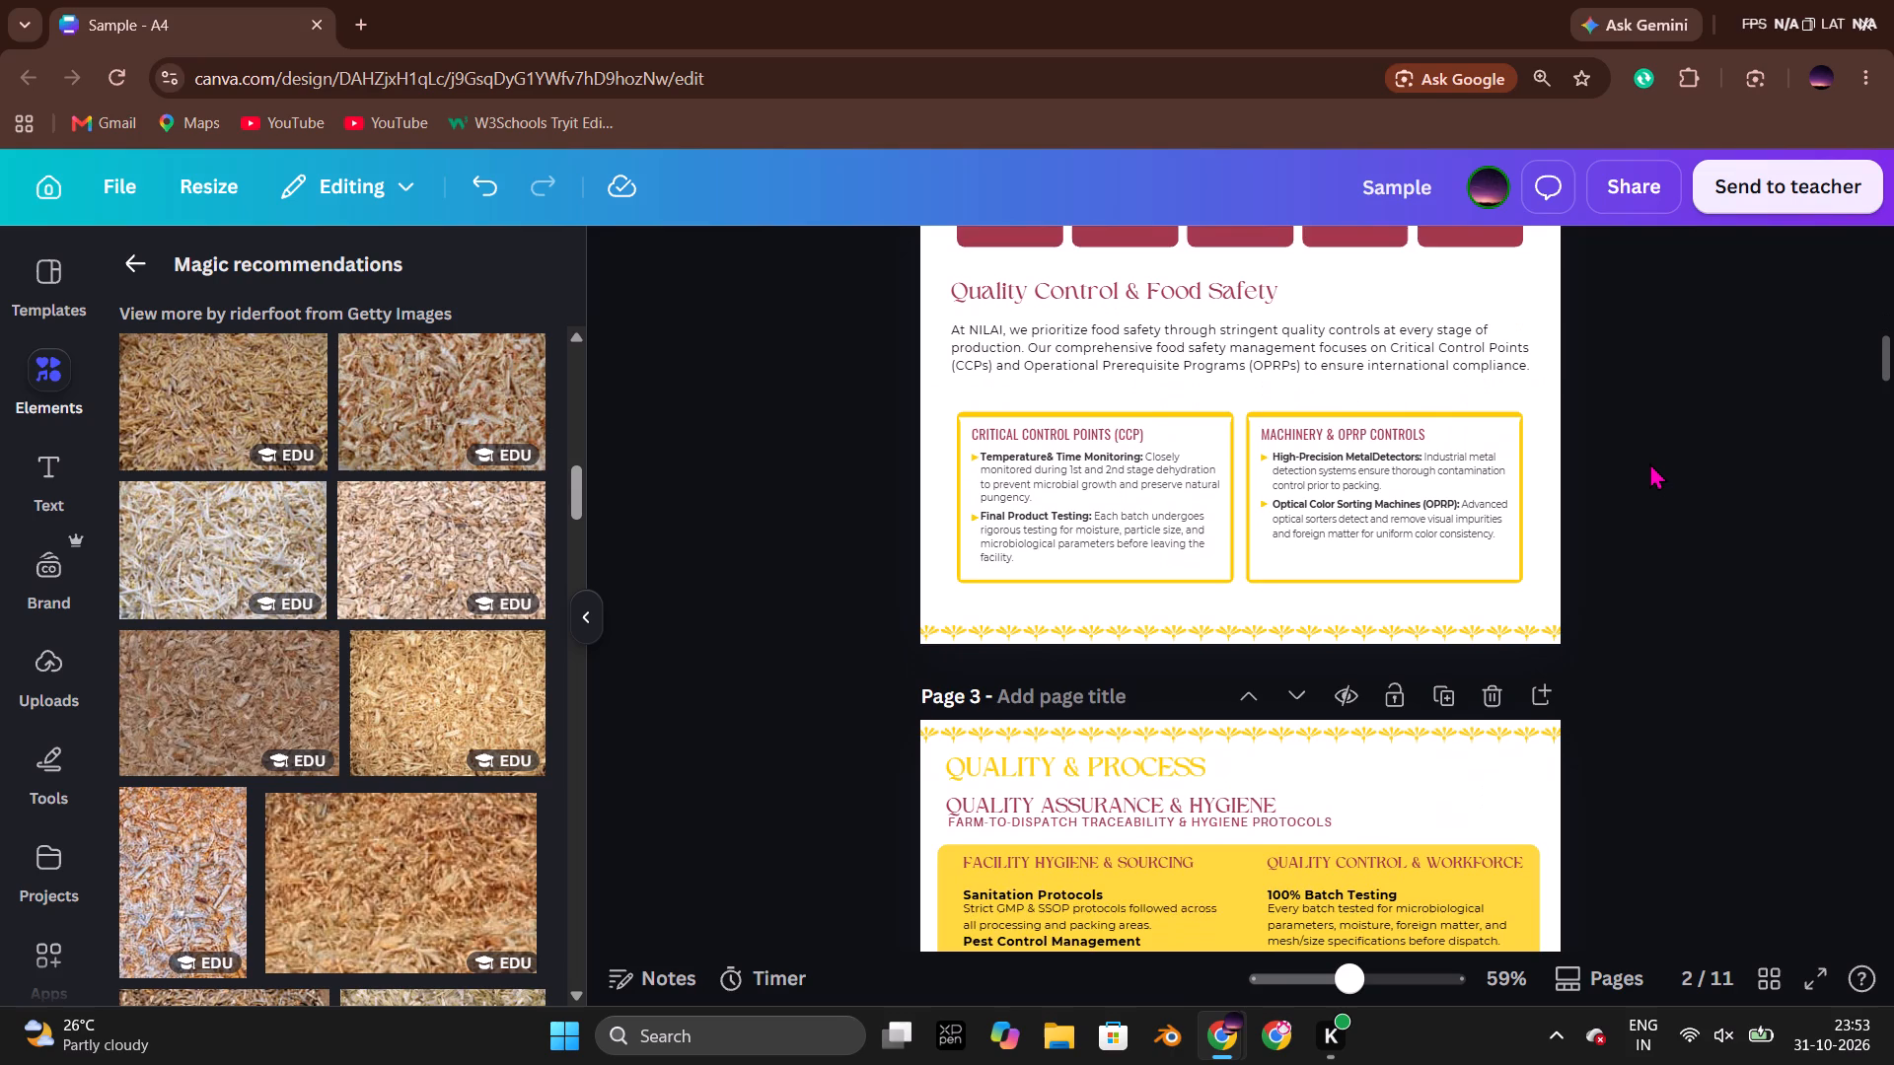
pyautogui.scroll(-3, 1649, 462)
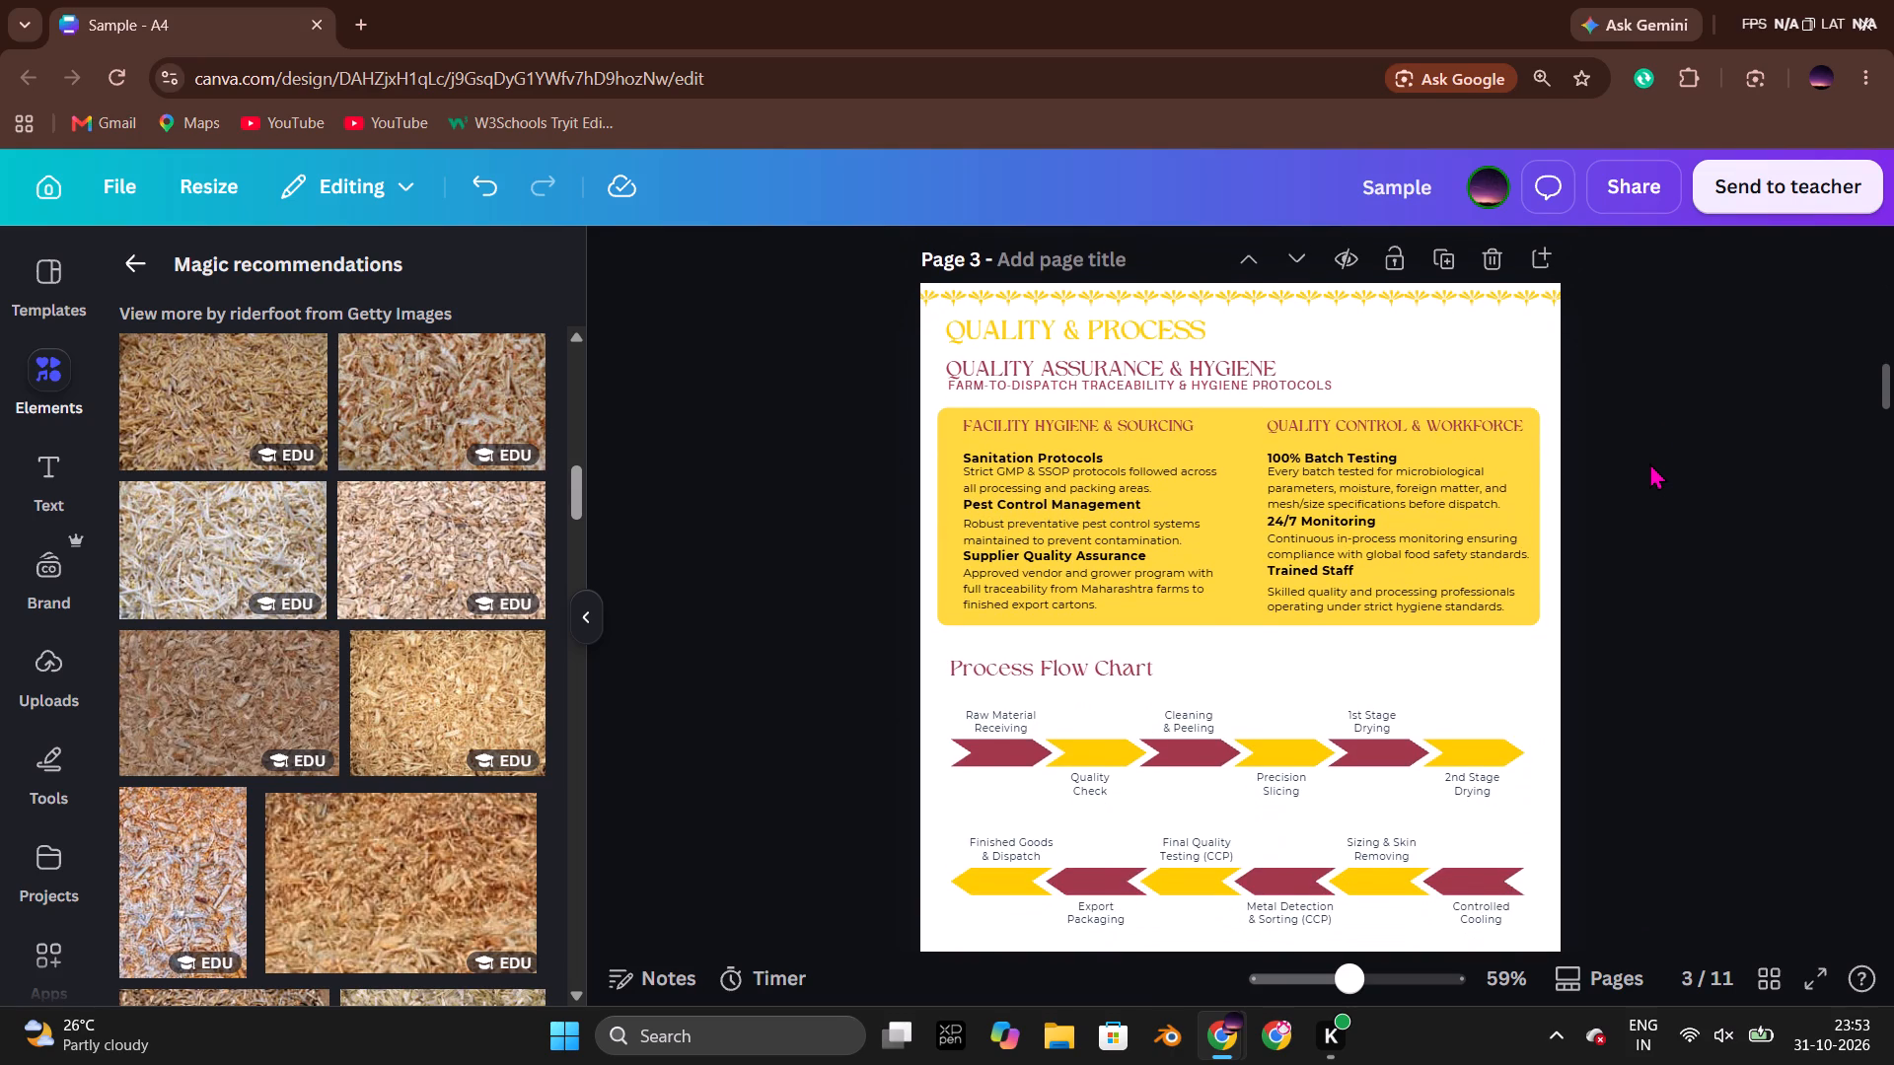
pyautogui.scroll(-4, 1649, 462)
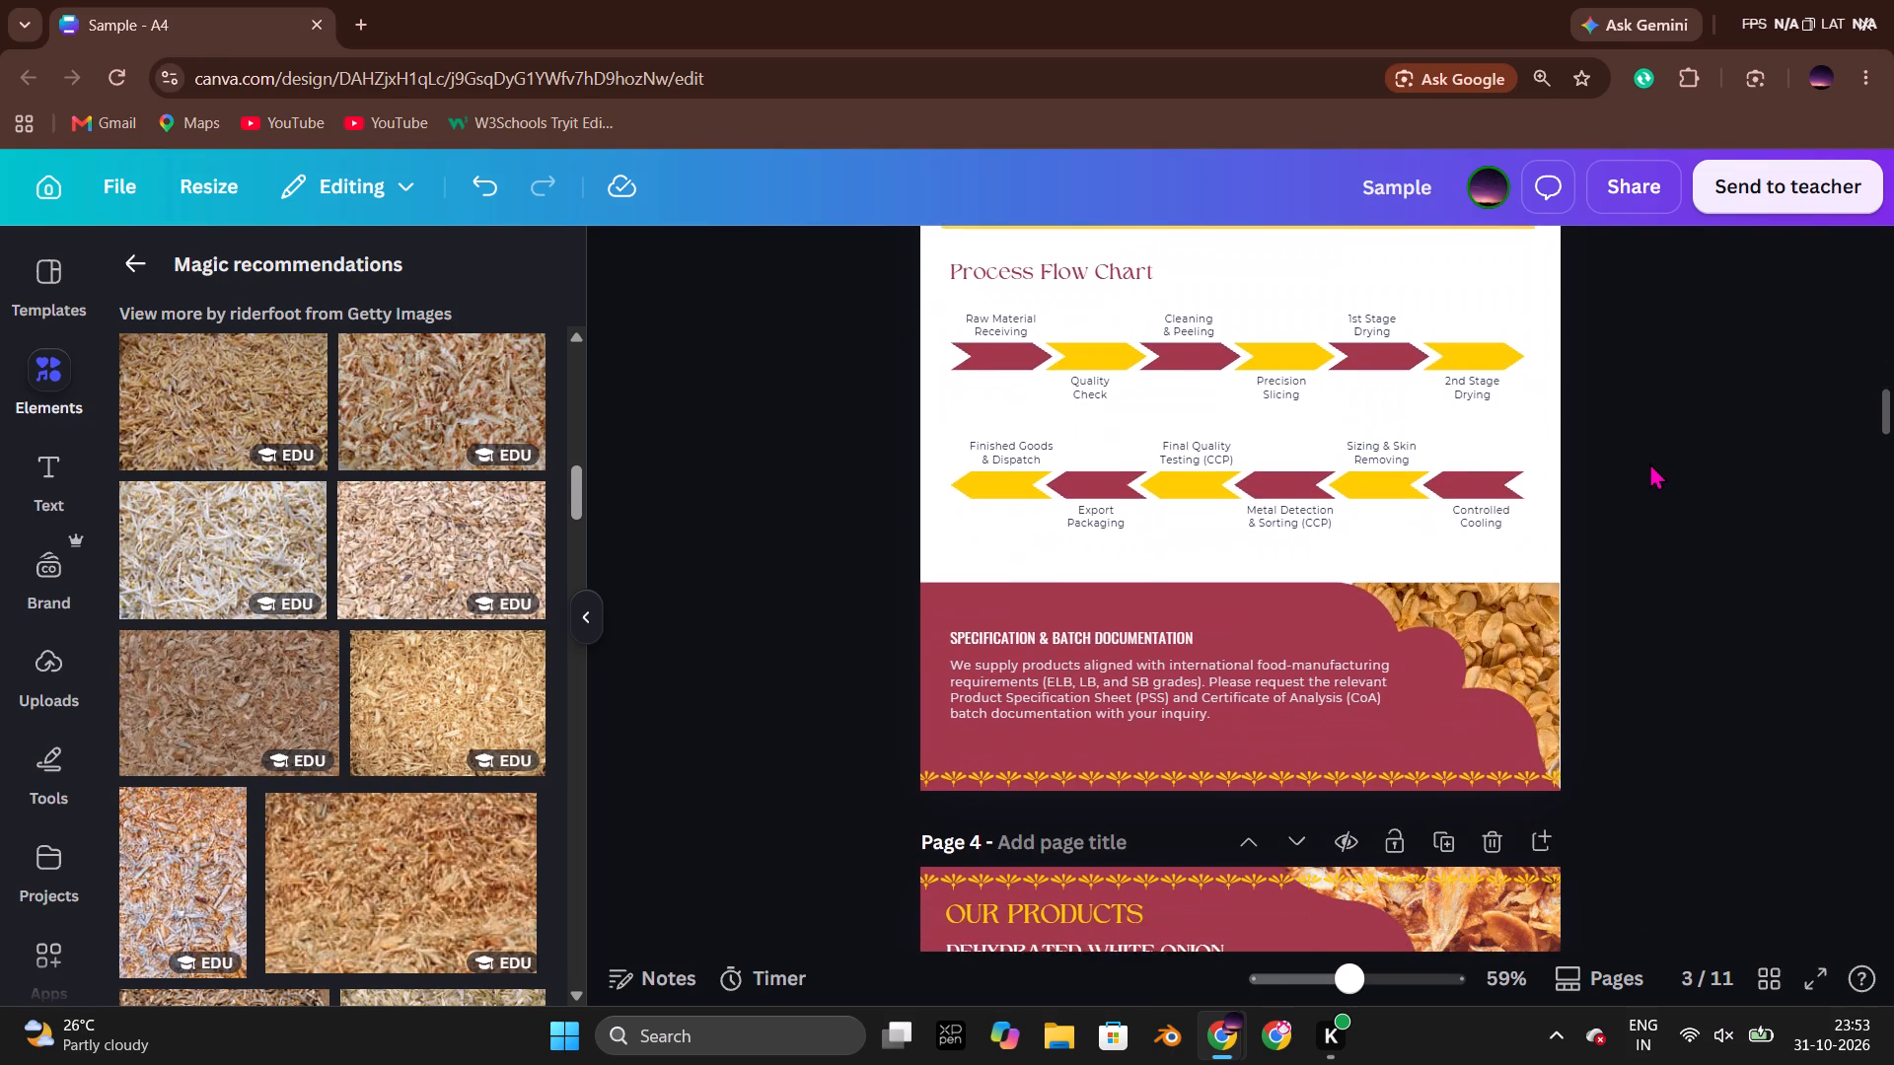
pyautogui.scroll(-9, 1649, 462)
pyautogui.hscroll(1, 1649, 462)
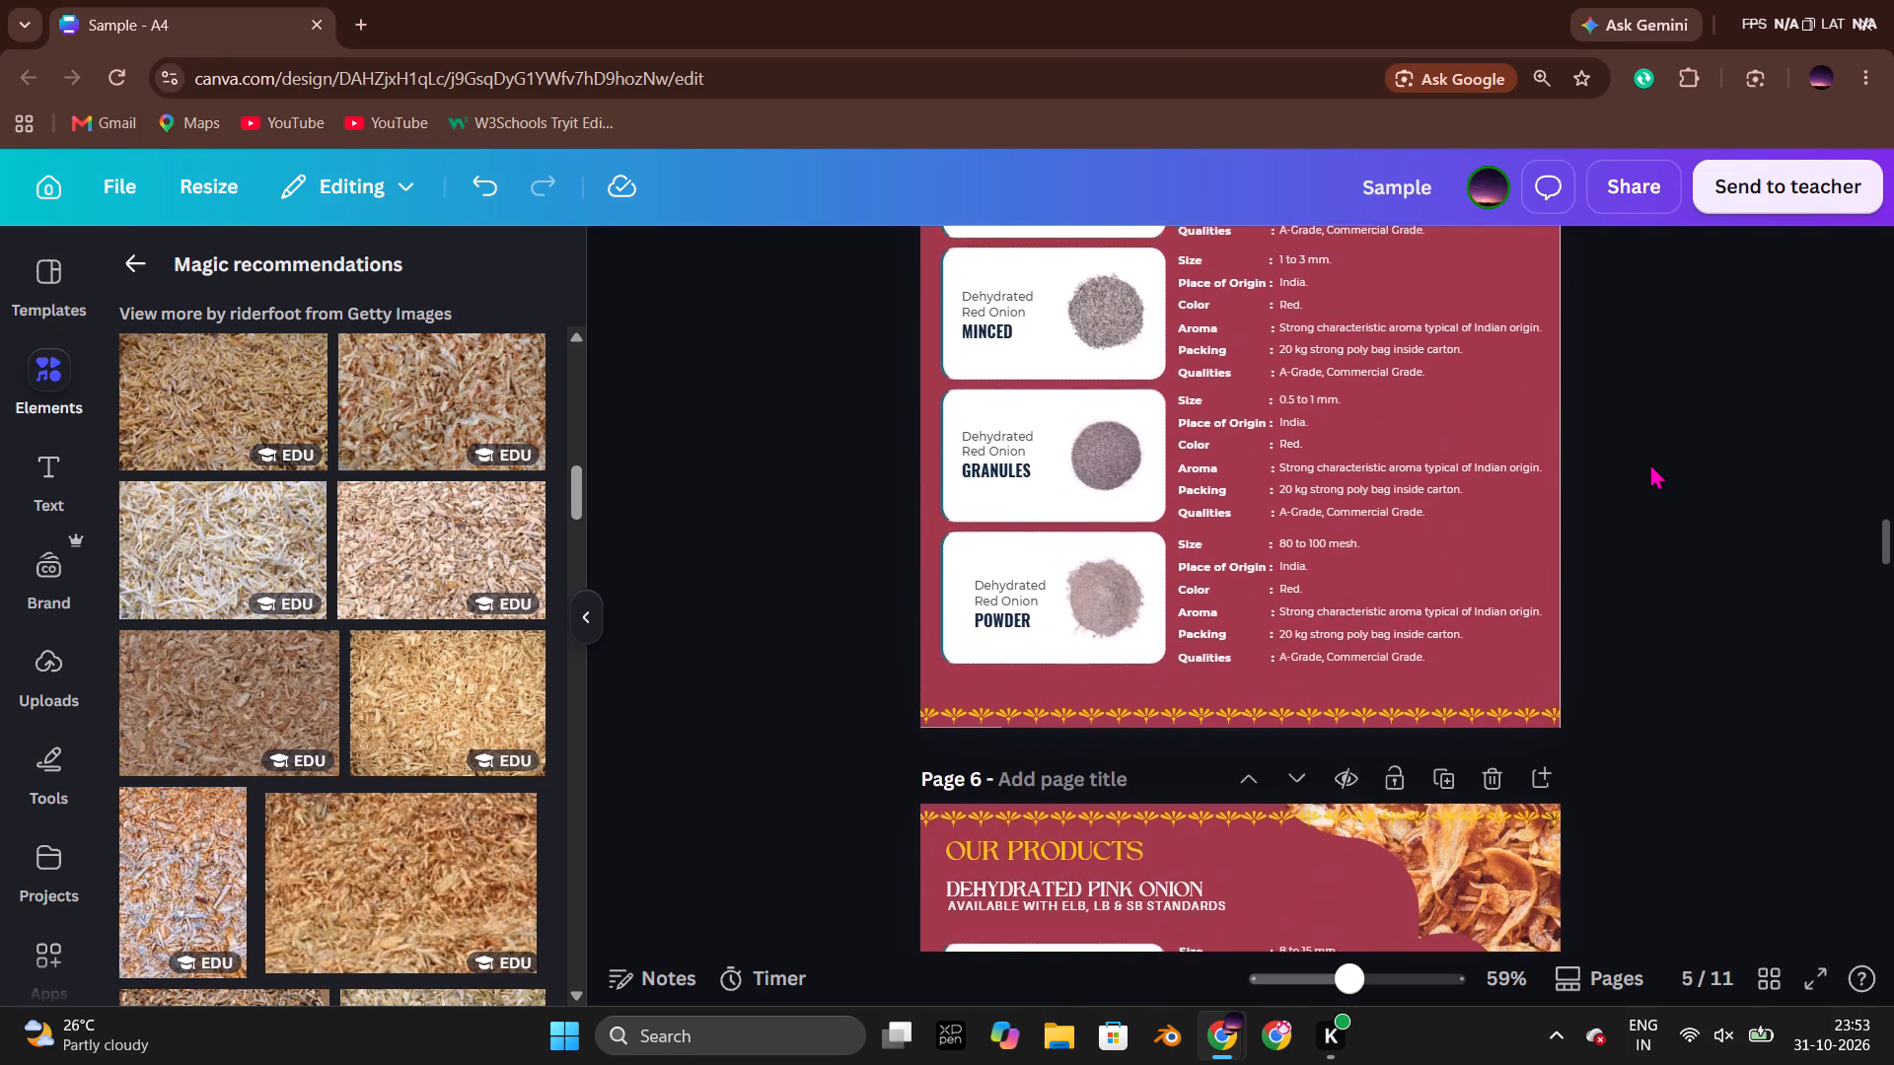
pyautogui.hscroll(1, 1649, 462)
# Nudge page 6's grouped Dehydrated Pink Onion product cards and specifications one small increment to the left.
pyautogui.scroll(-3, 1649, 462)
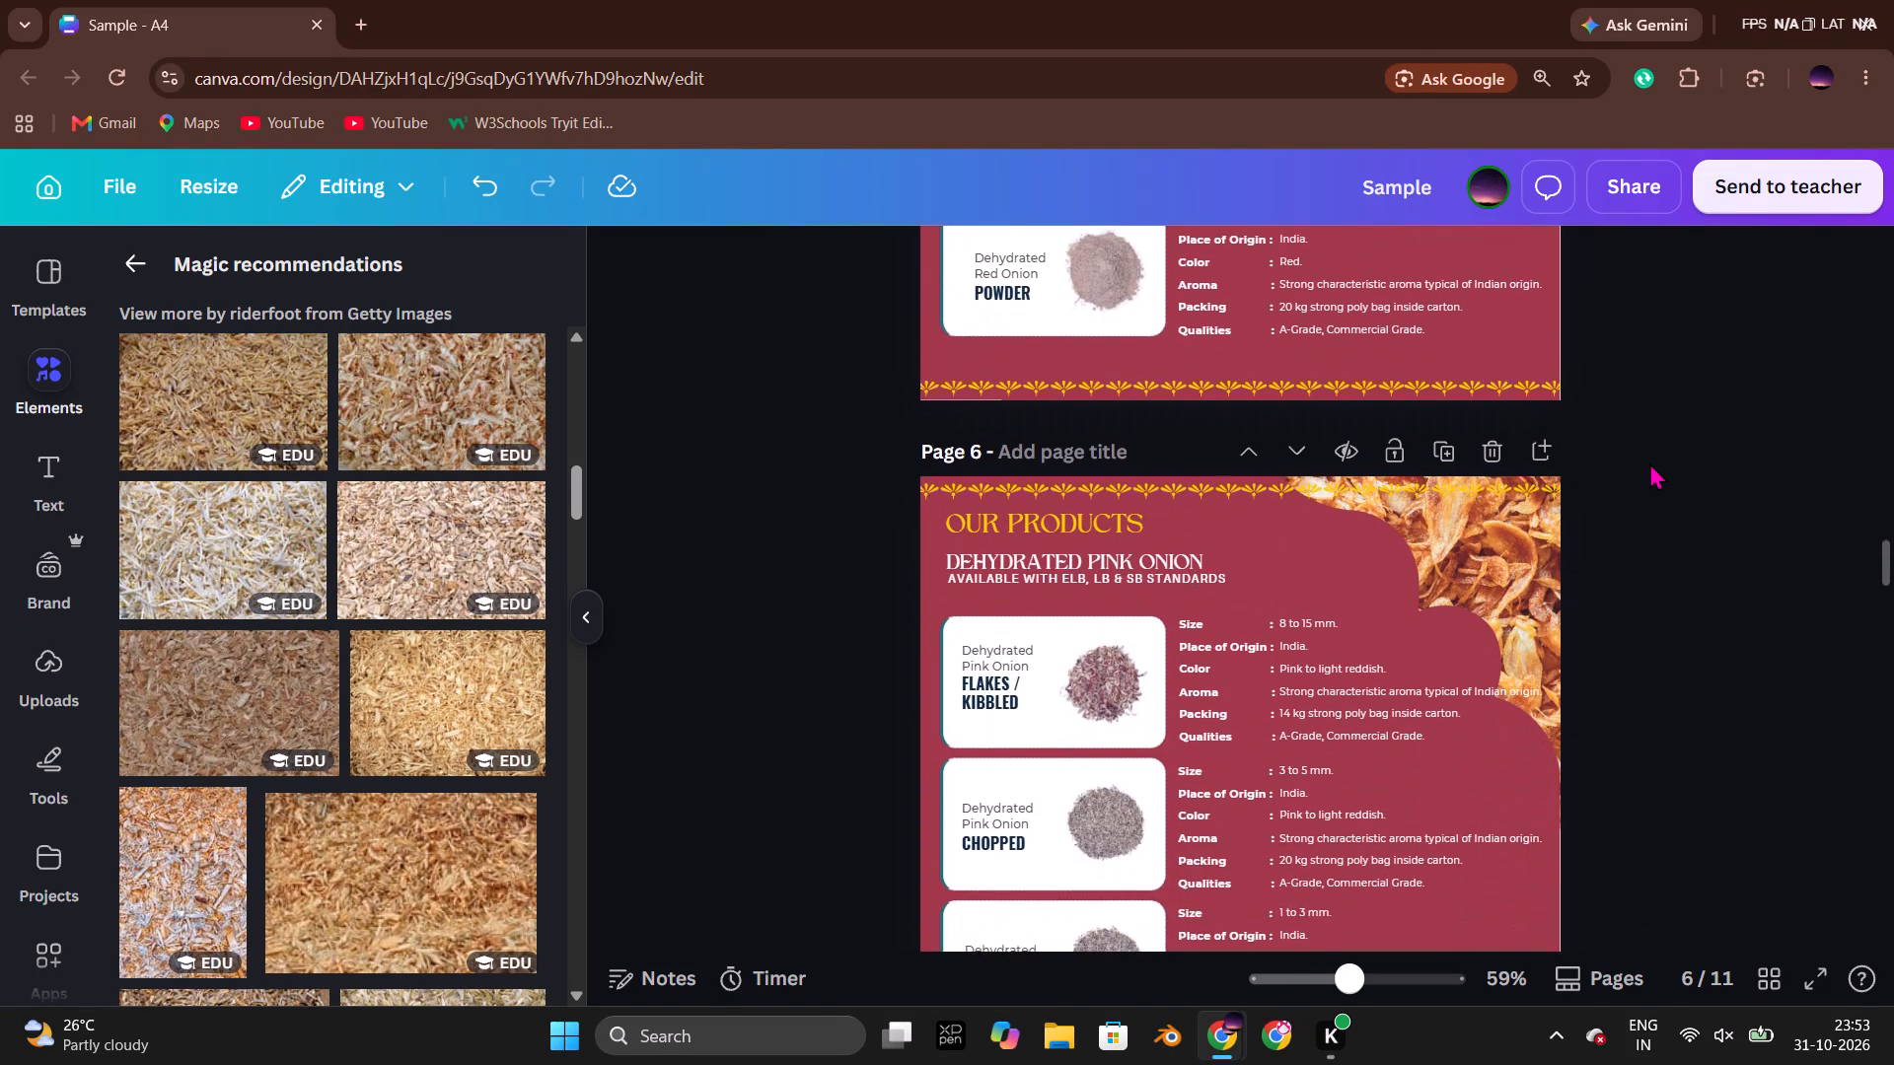
pyautogui.scroll(-3, 1649, 462)
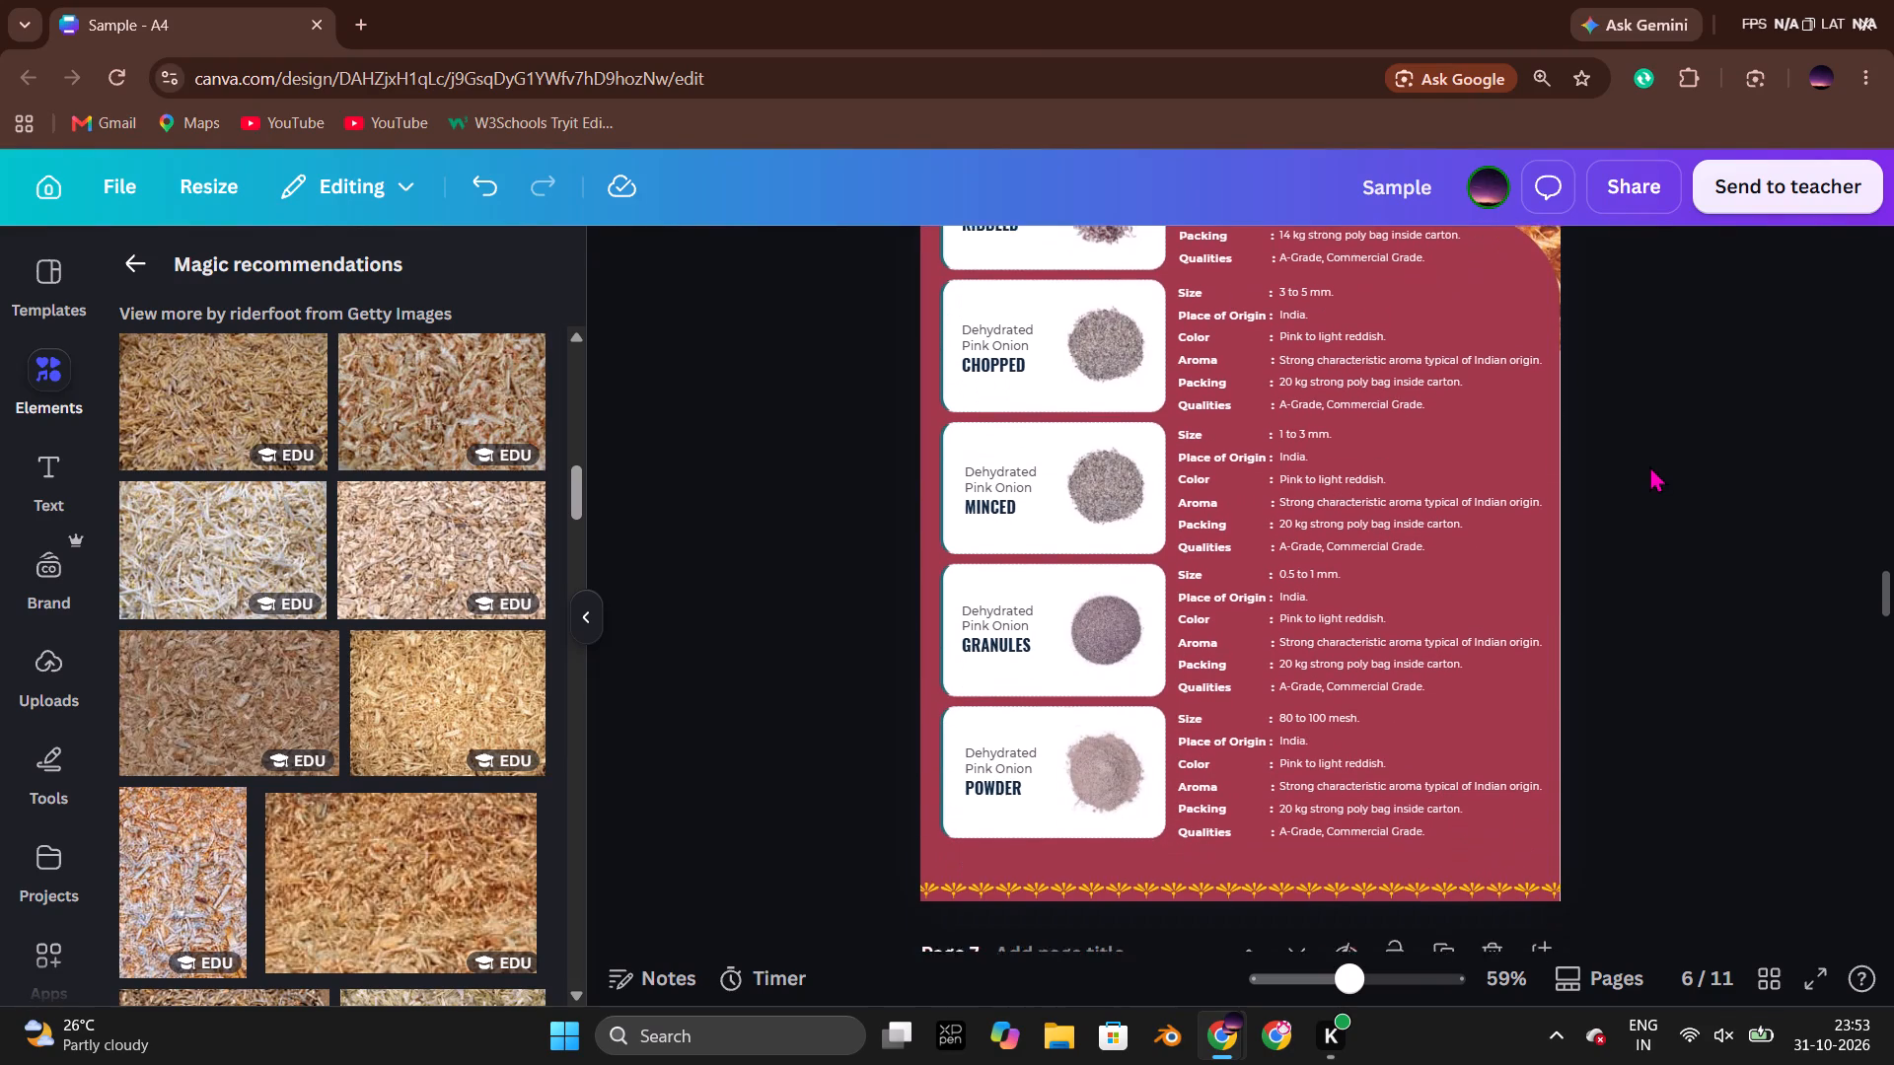
pyautogui.click(1387, 579)
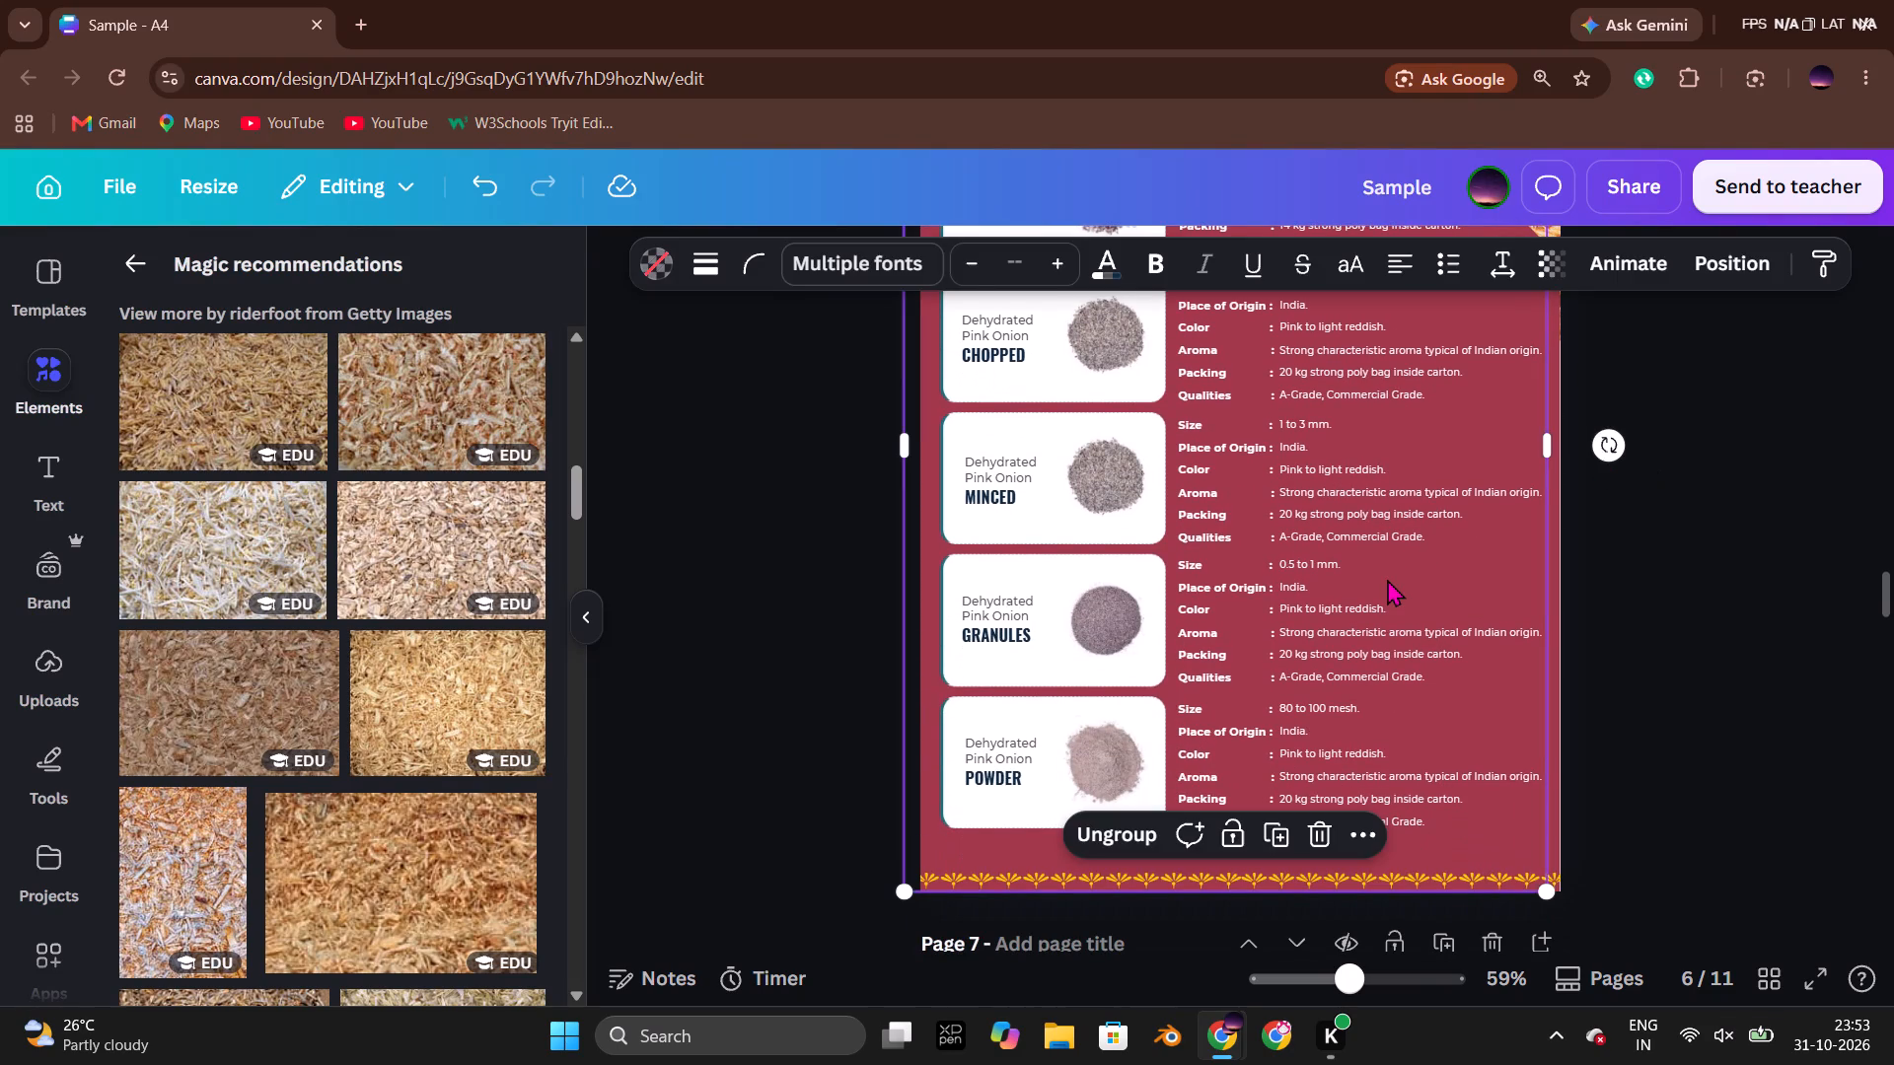
pyautogui.press('Left')
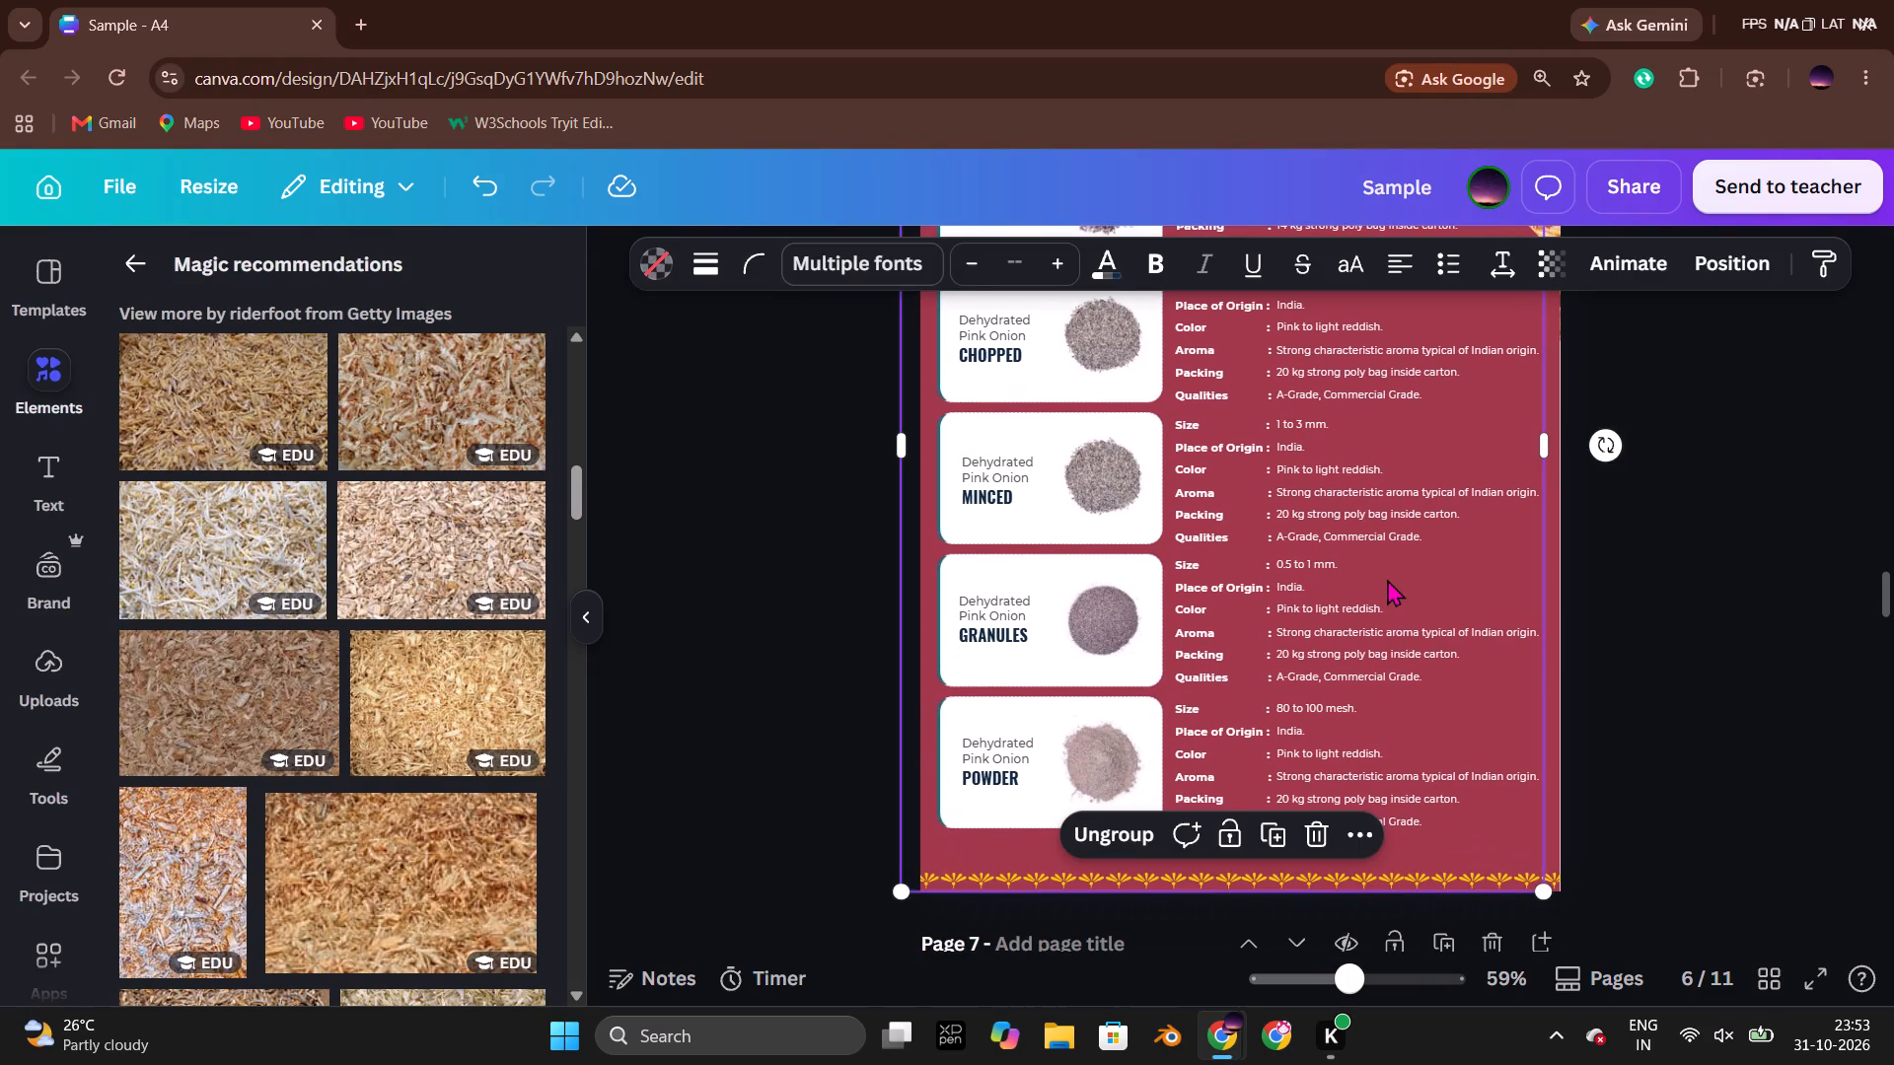
pyautogui.click(1694, 572)
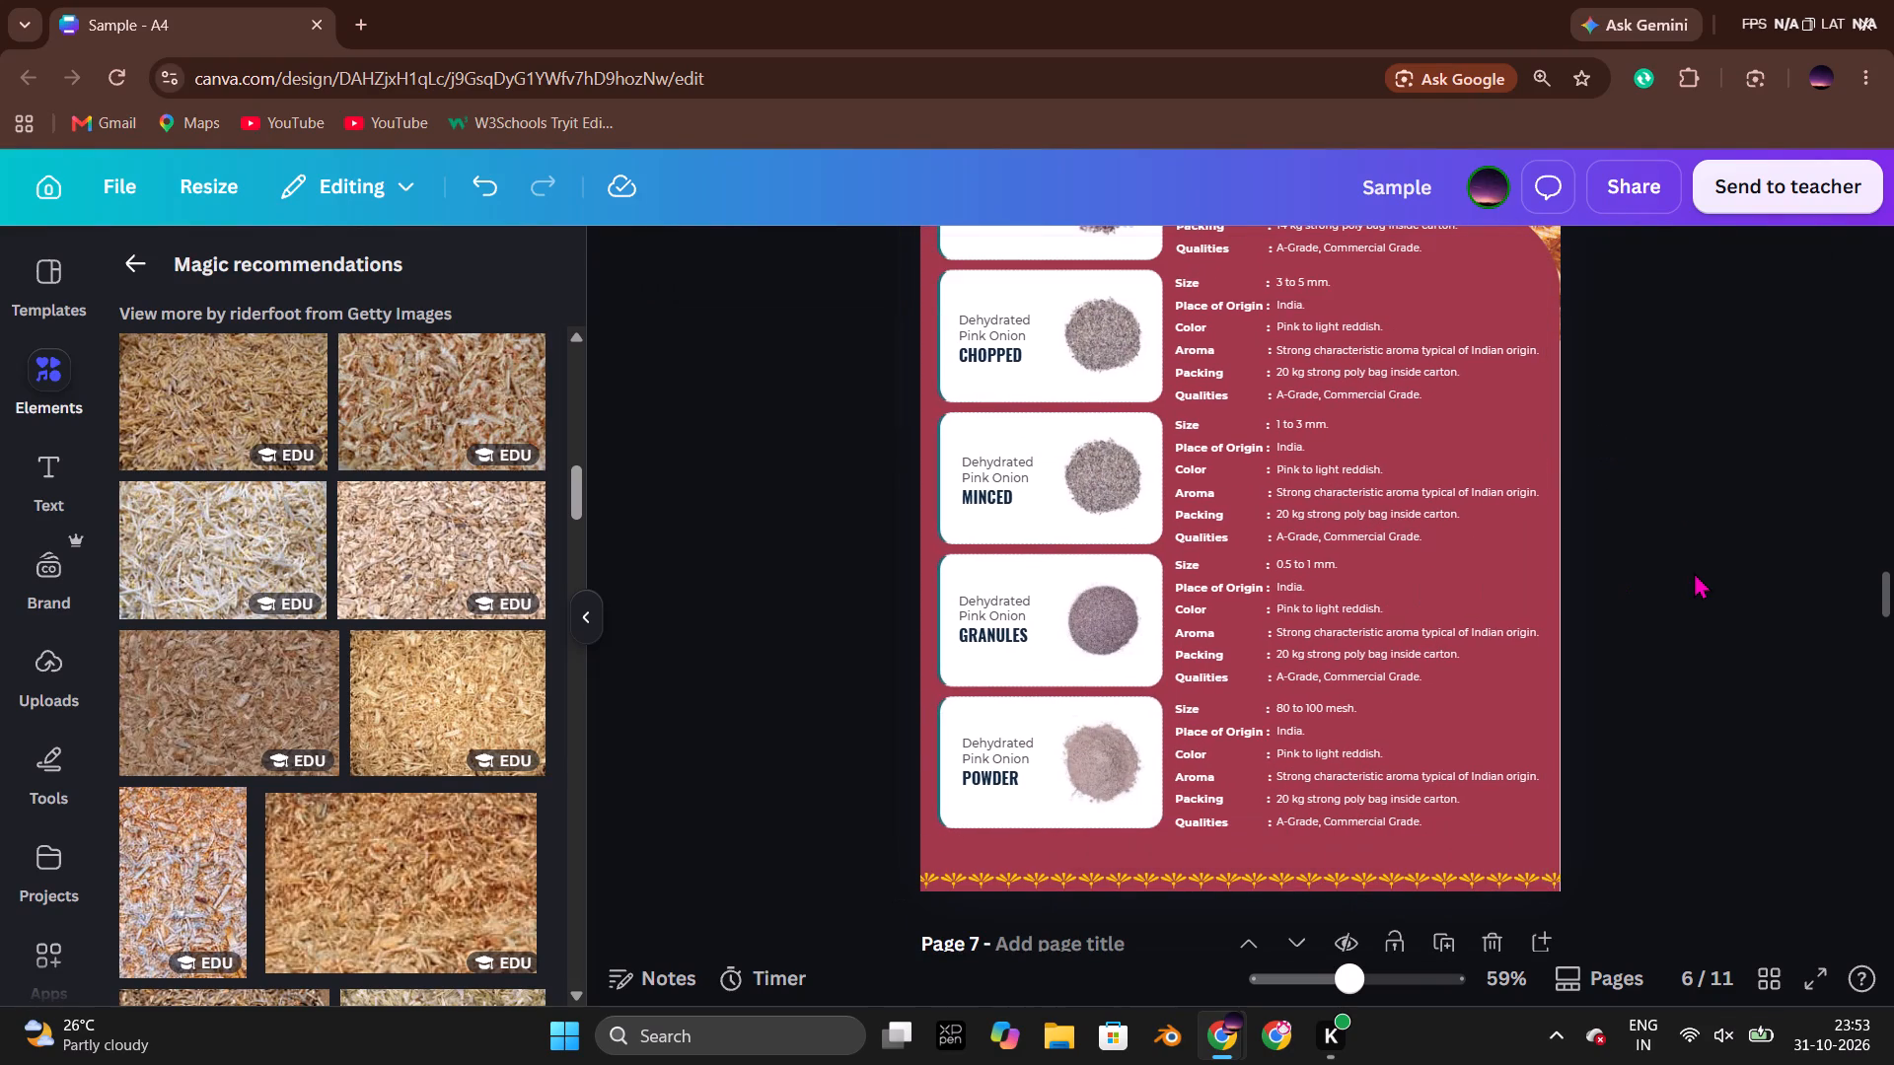
pyautogui.scroll(2, 1690, 572)
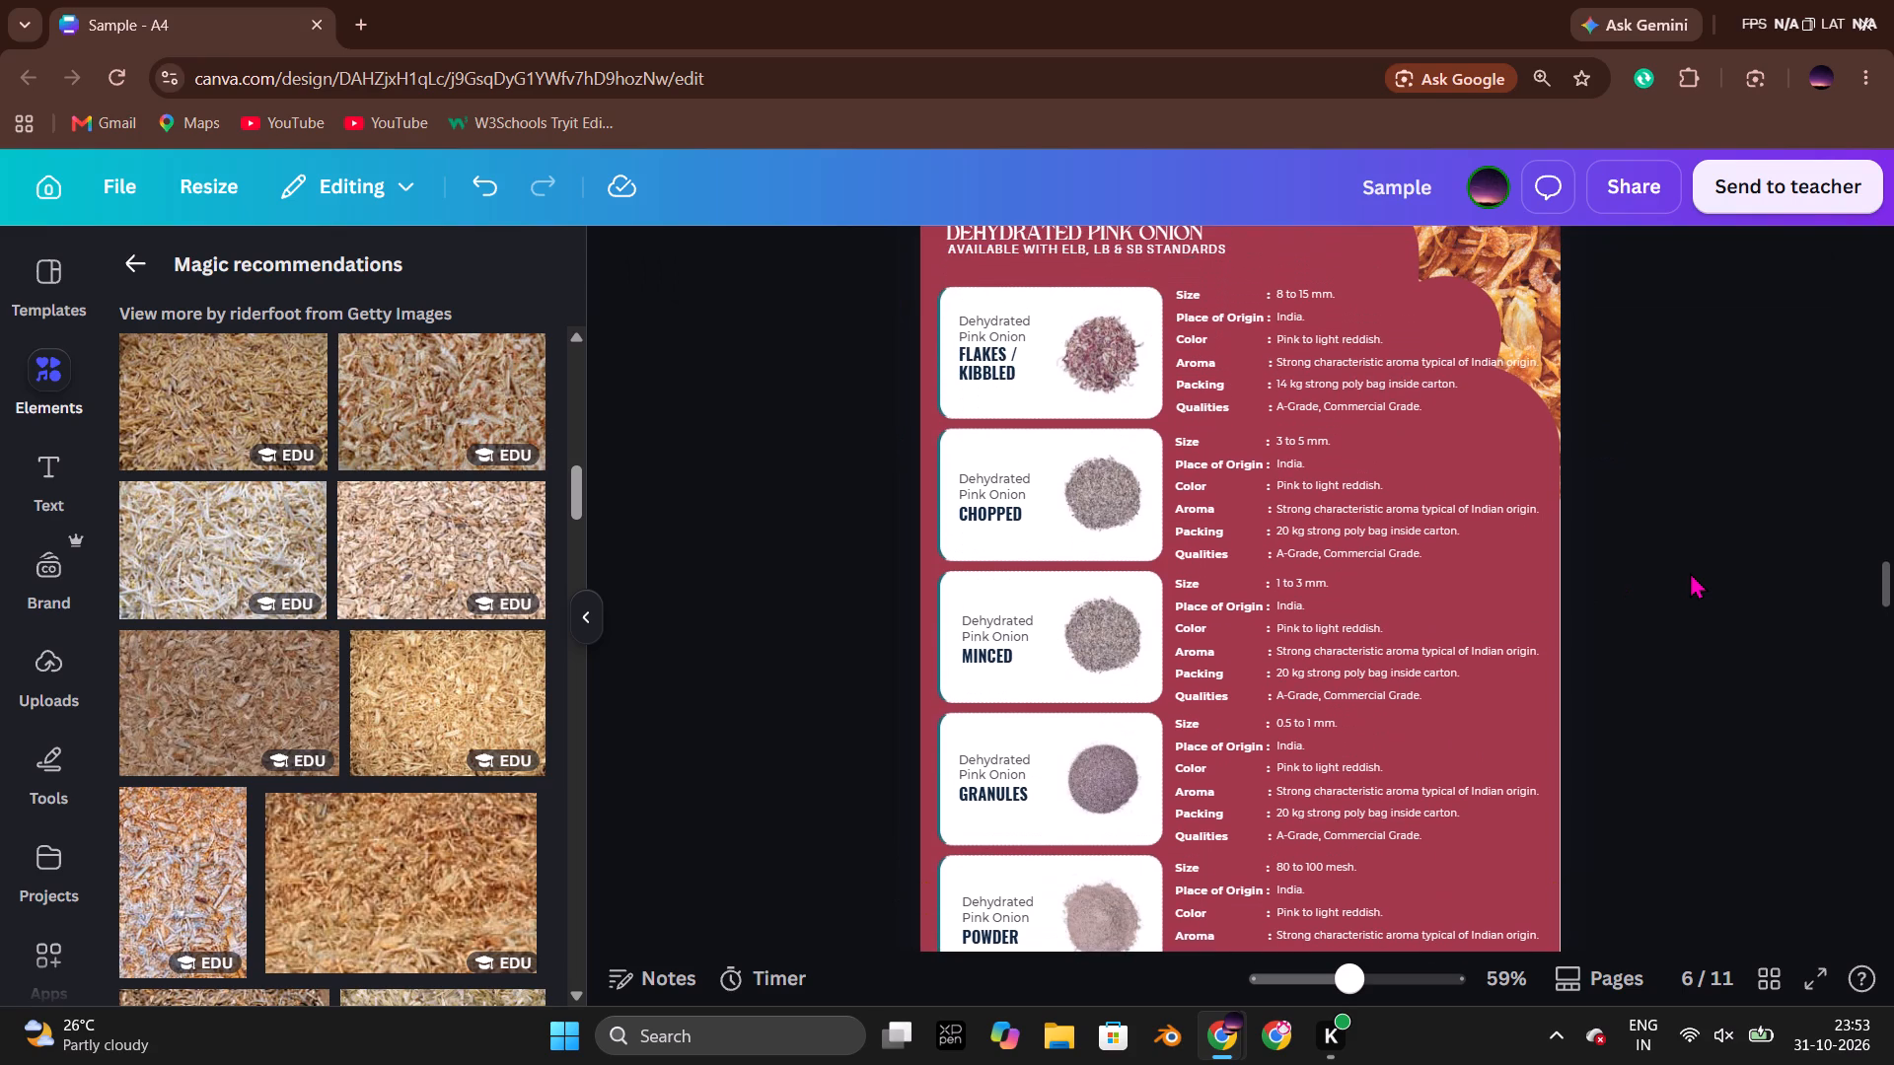
pyautogui.scroll(1, 1690, 572)
# Nudge page 7's grouped Dehydrated Garlic product cards and specifications one small increment to the left.
pyautogui.scroll(-4, 1330, 529)
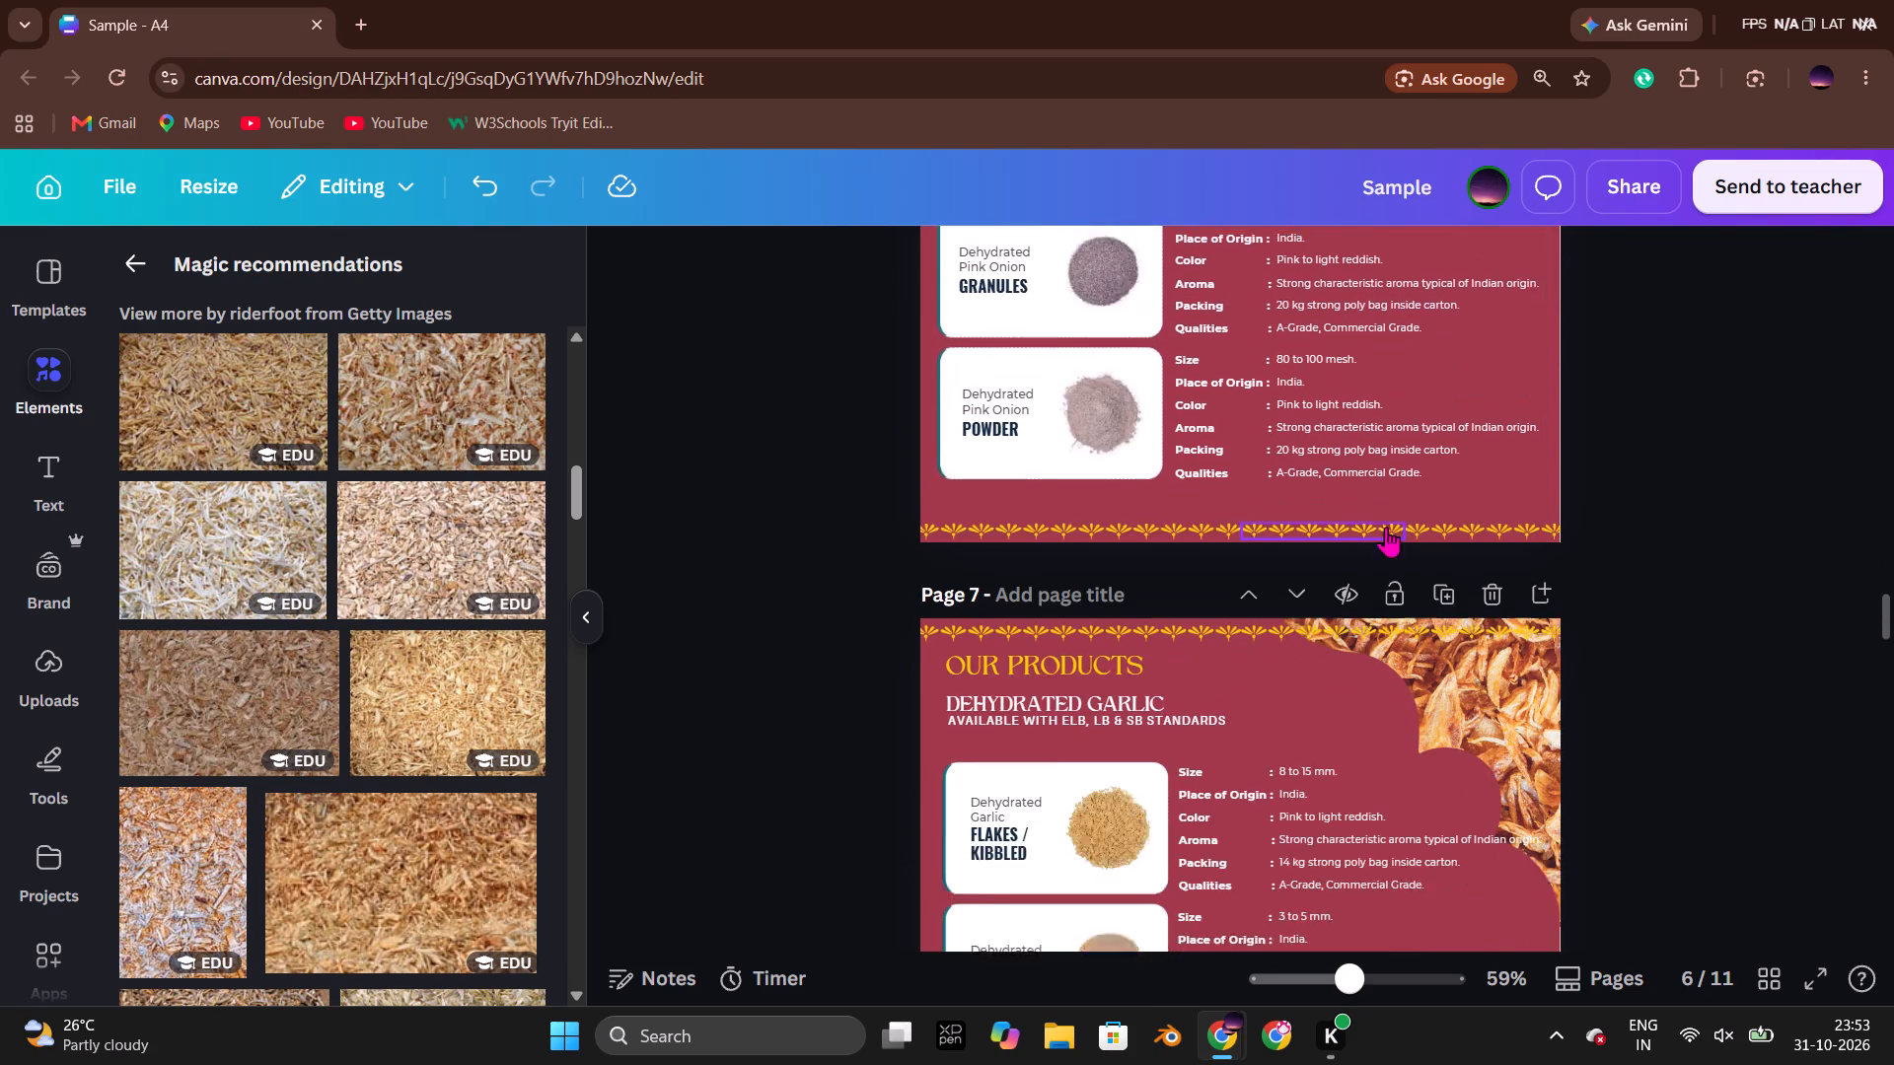
pyautogui.scroll(-1, 1702, 558)
pyautogui.click(1381, 572)
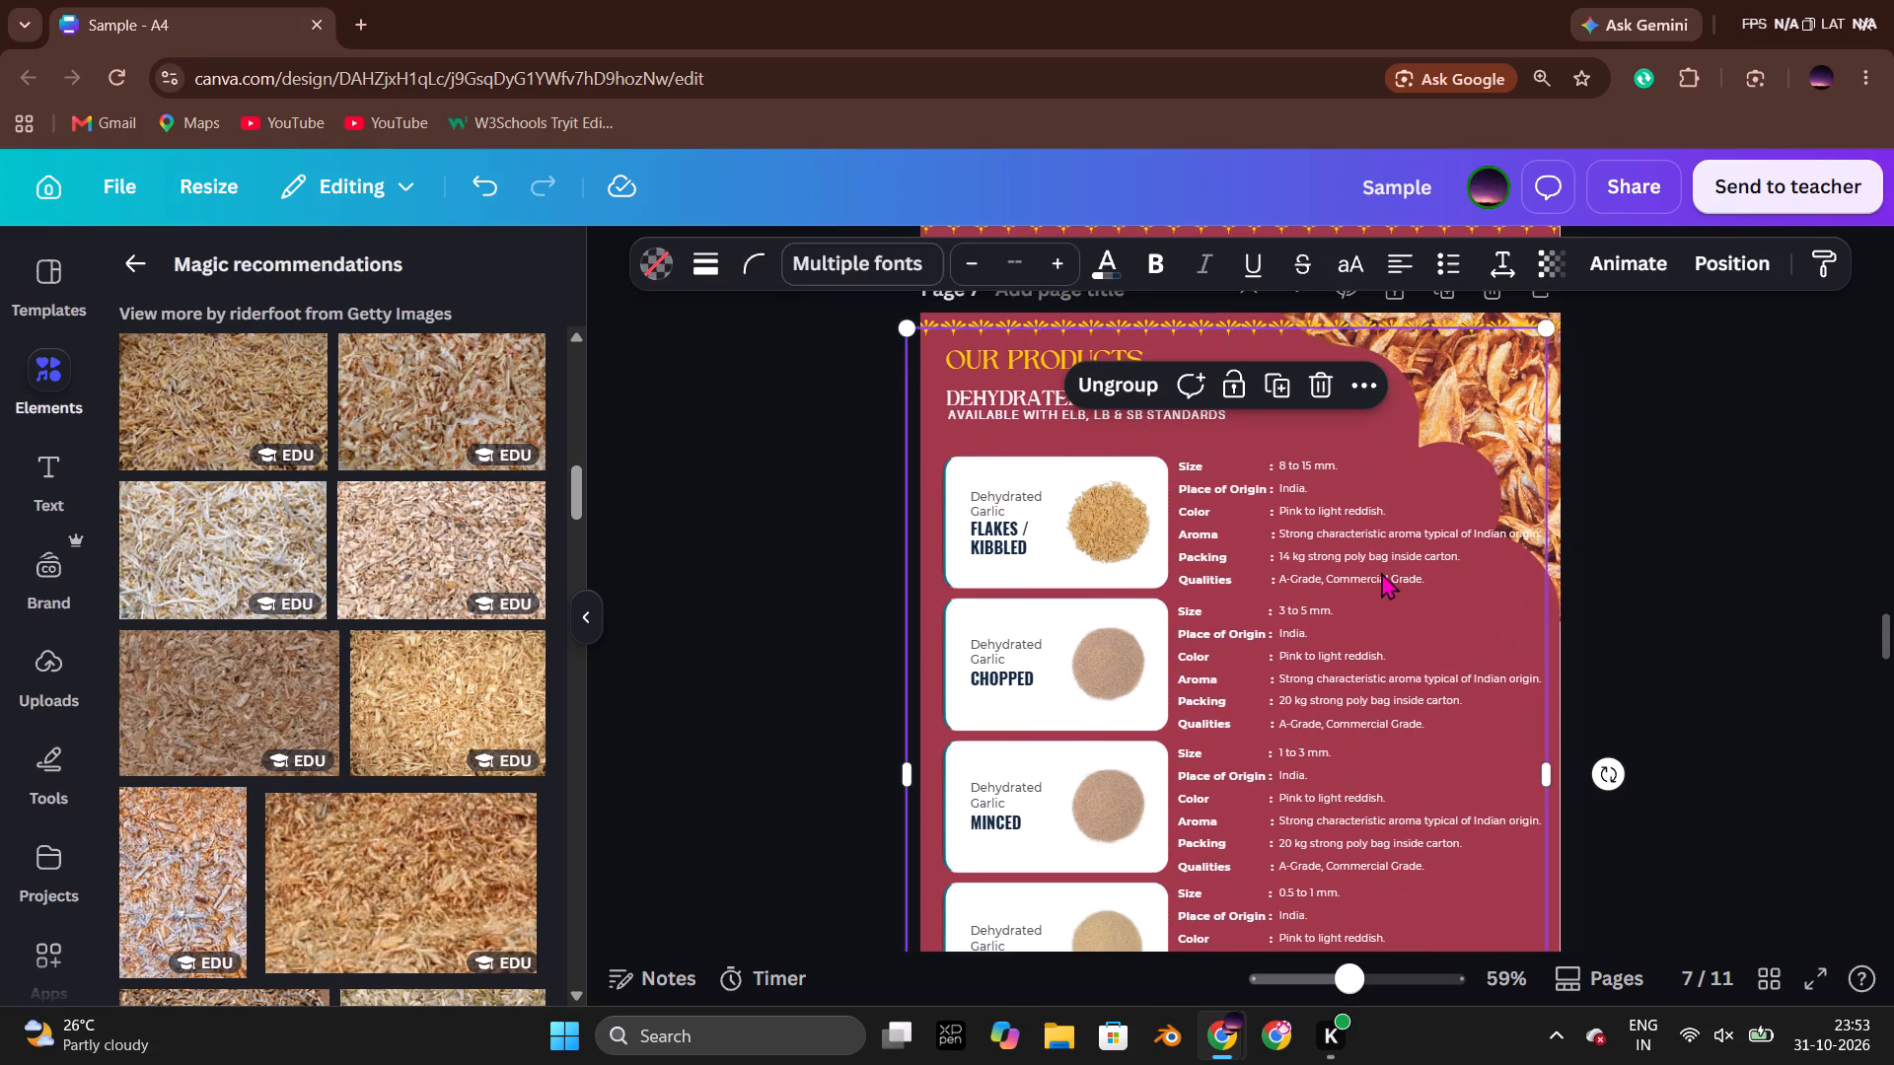
pyautogui.press('Left')
pyautogui.click(1817, 596)
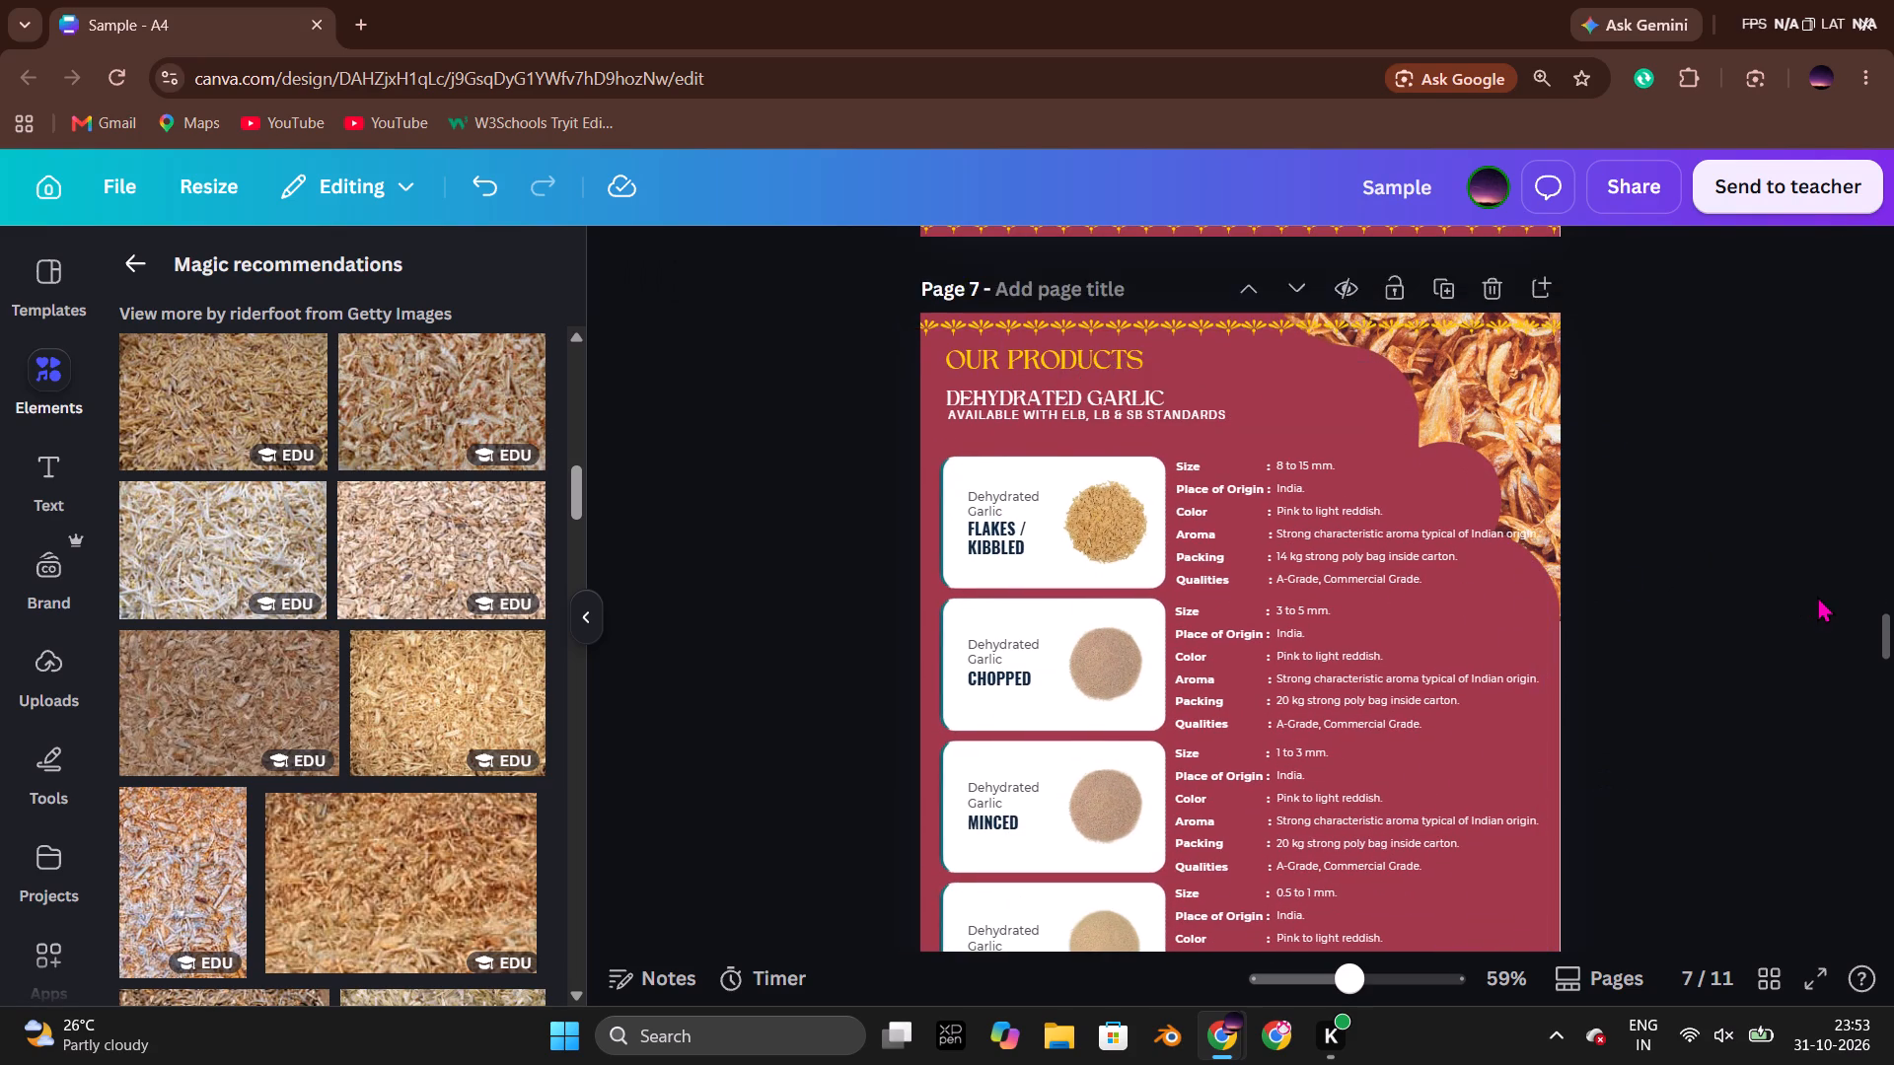
# Check the alignment and content of pages 7 to 11, from the remaining garlic cards to the back cover's contact details.
pyautogui.scroll(-6, 1817, 596)
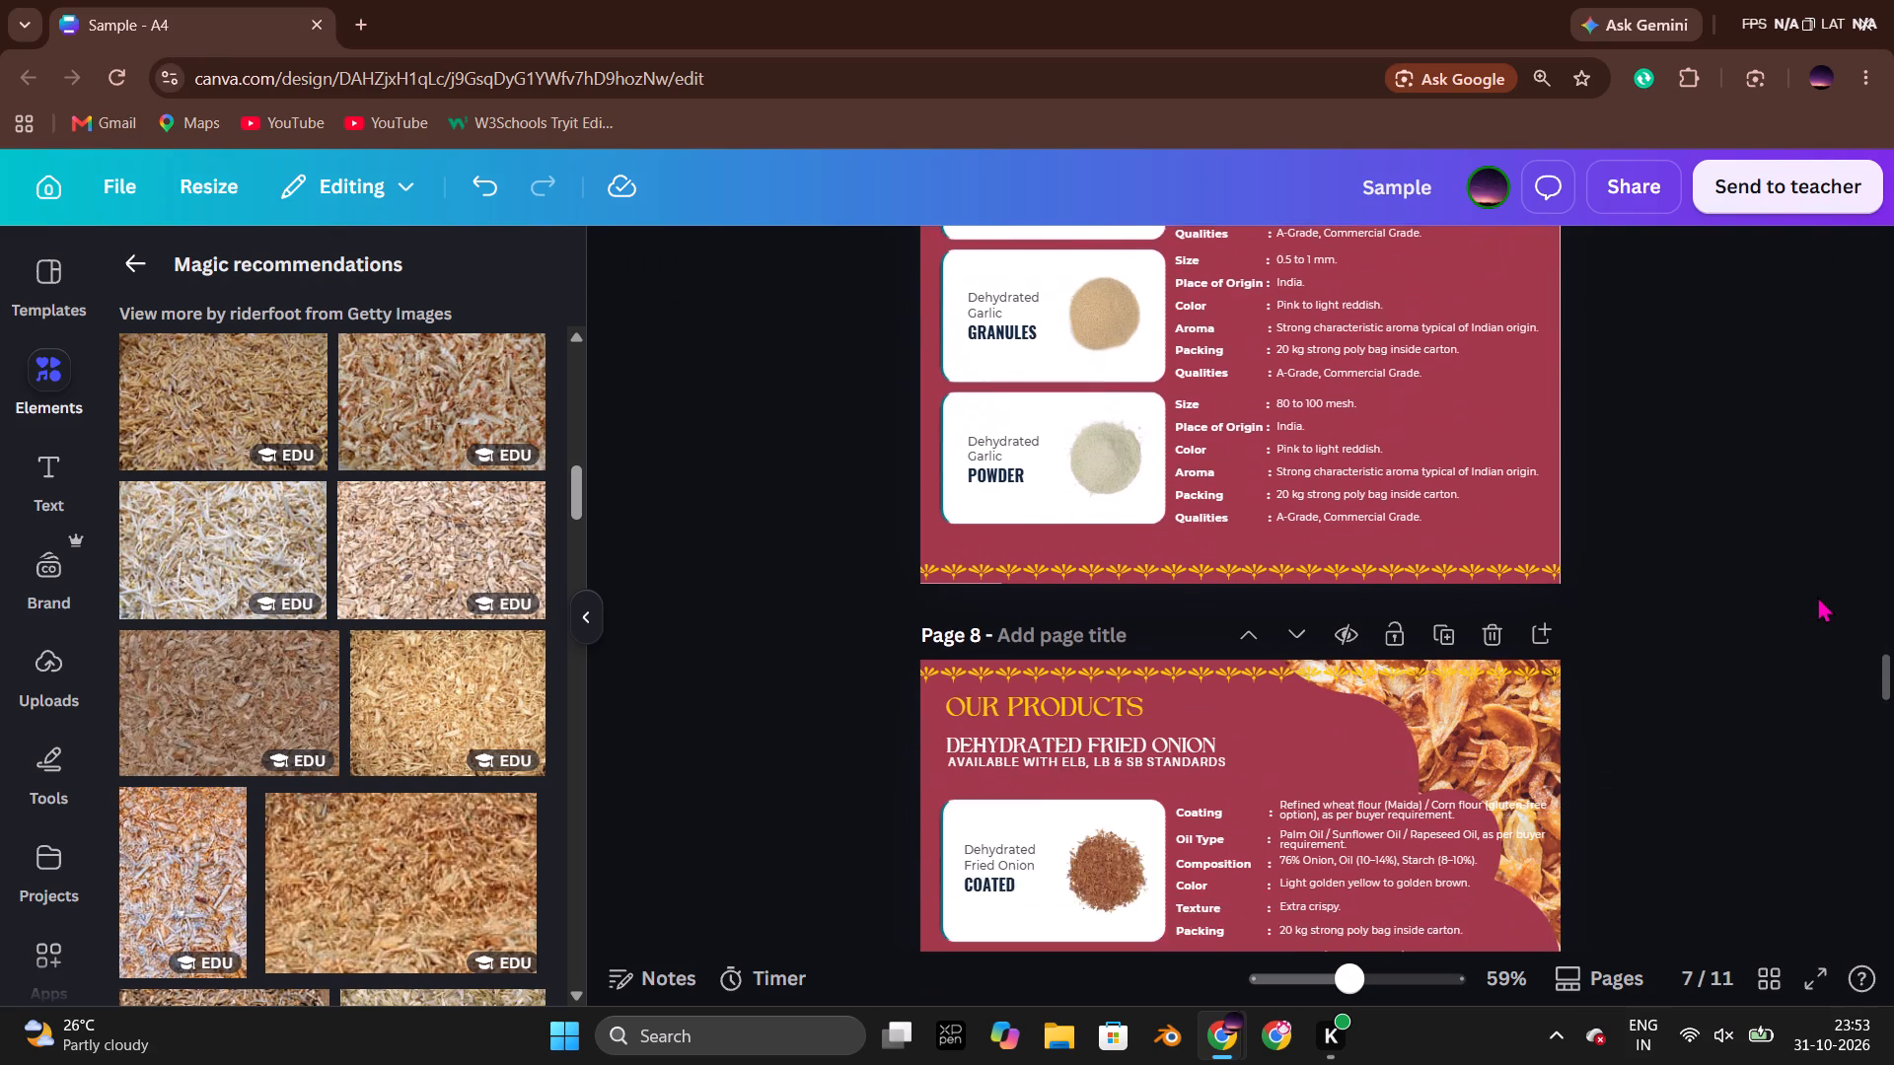
pyautogui.scroll(-4, 1817, 596)
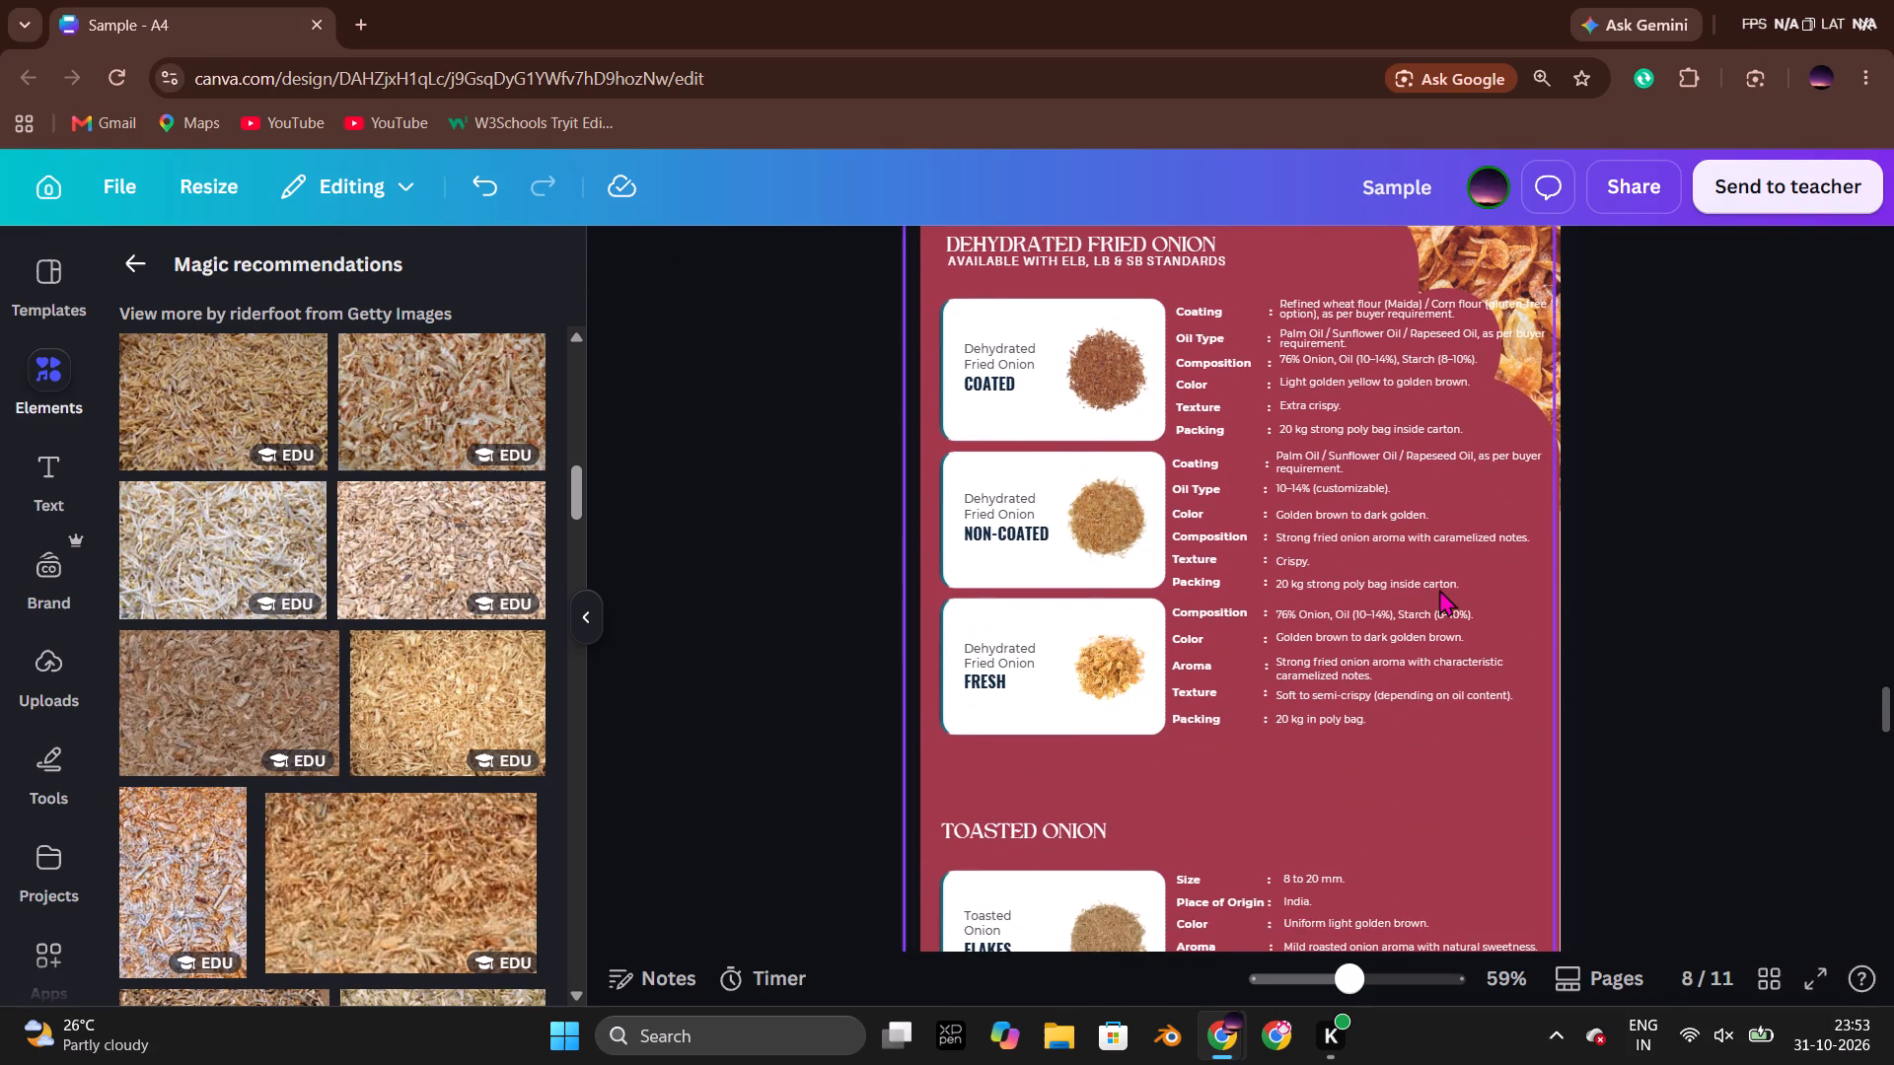
pyautogui.scroll(-2, 1724, 585)
pyautogui.scroll(2, 1724, 585)
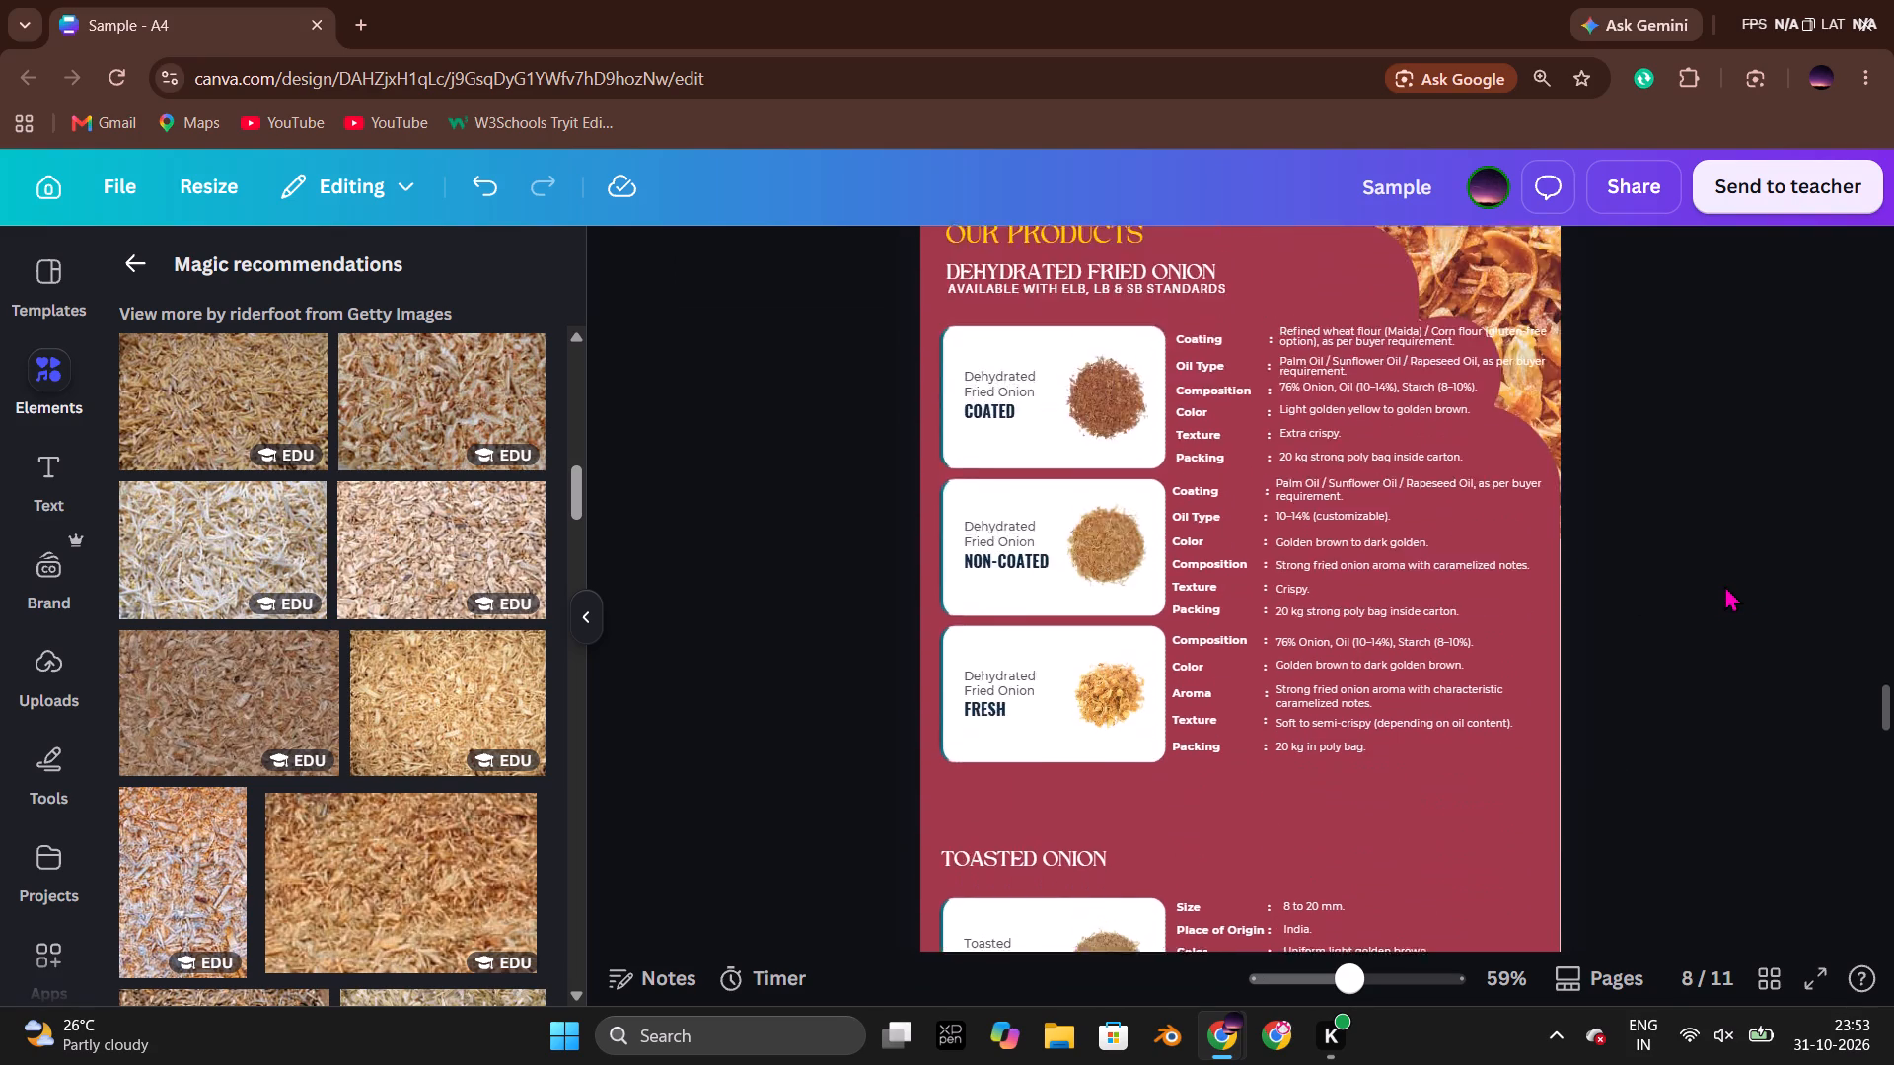
pyautogui.scroll(1, 1724, 585)
pyautogui.scroll(-6, 1724, 585)
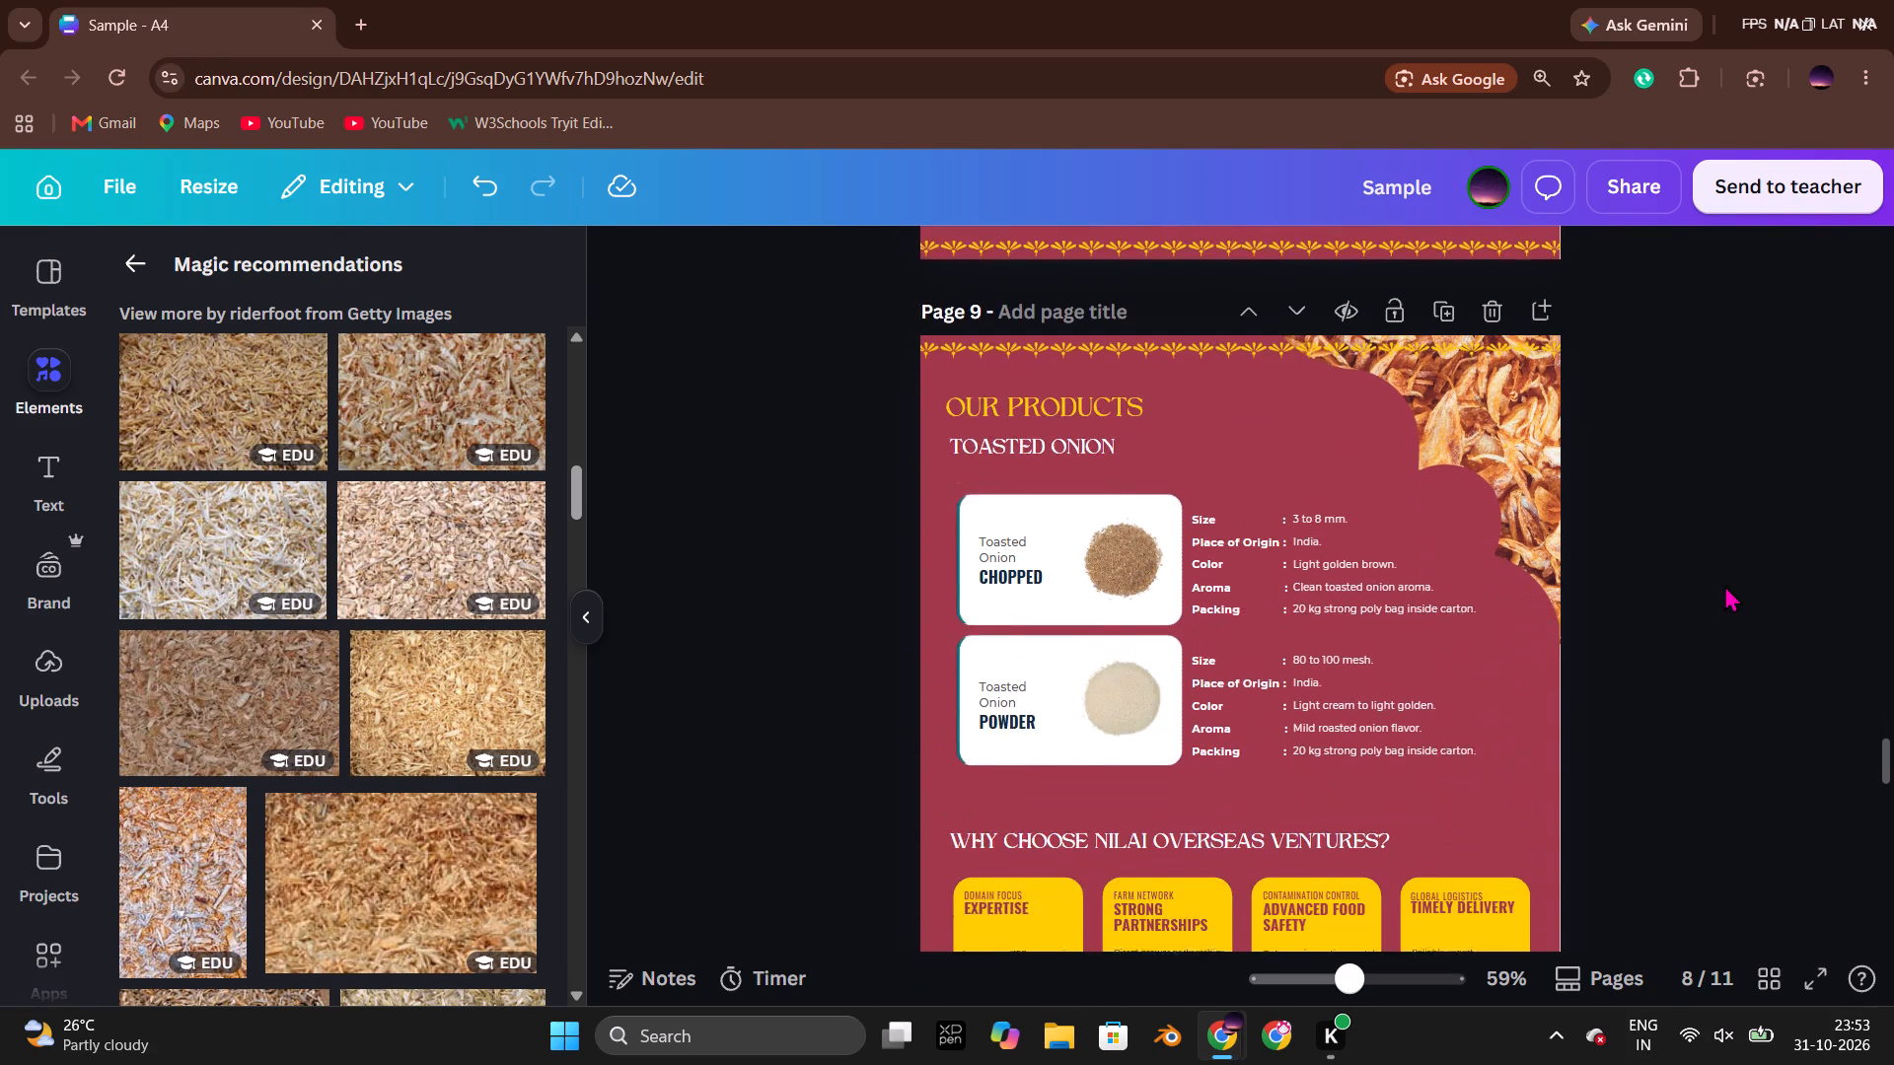
pyautogui.scroll(-2, 1724, 585)
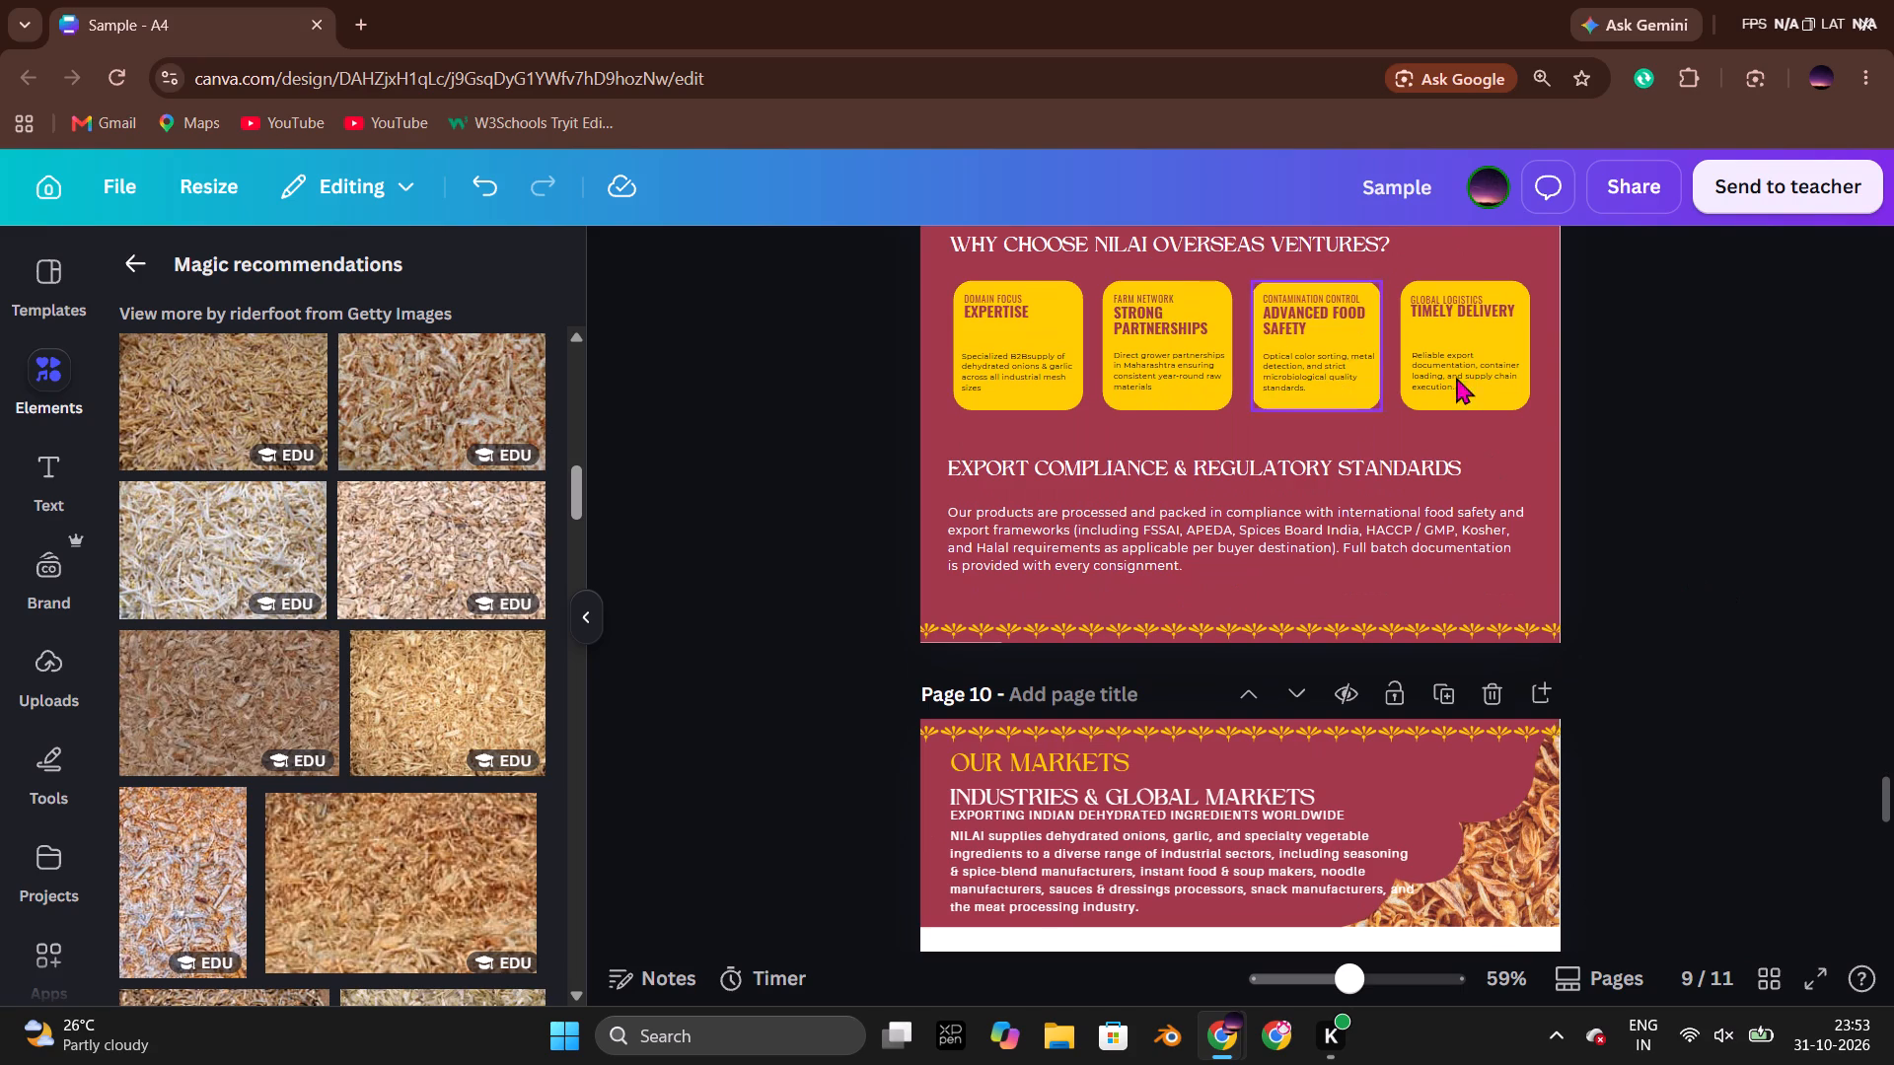
pyautogui.scroll(-9, 1566, 425)
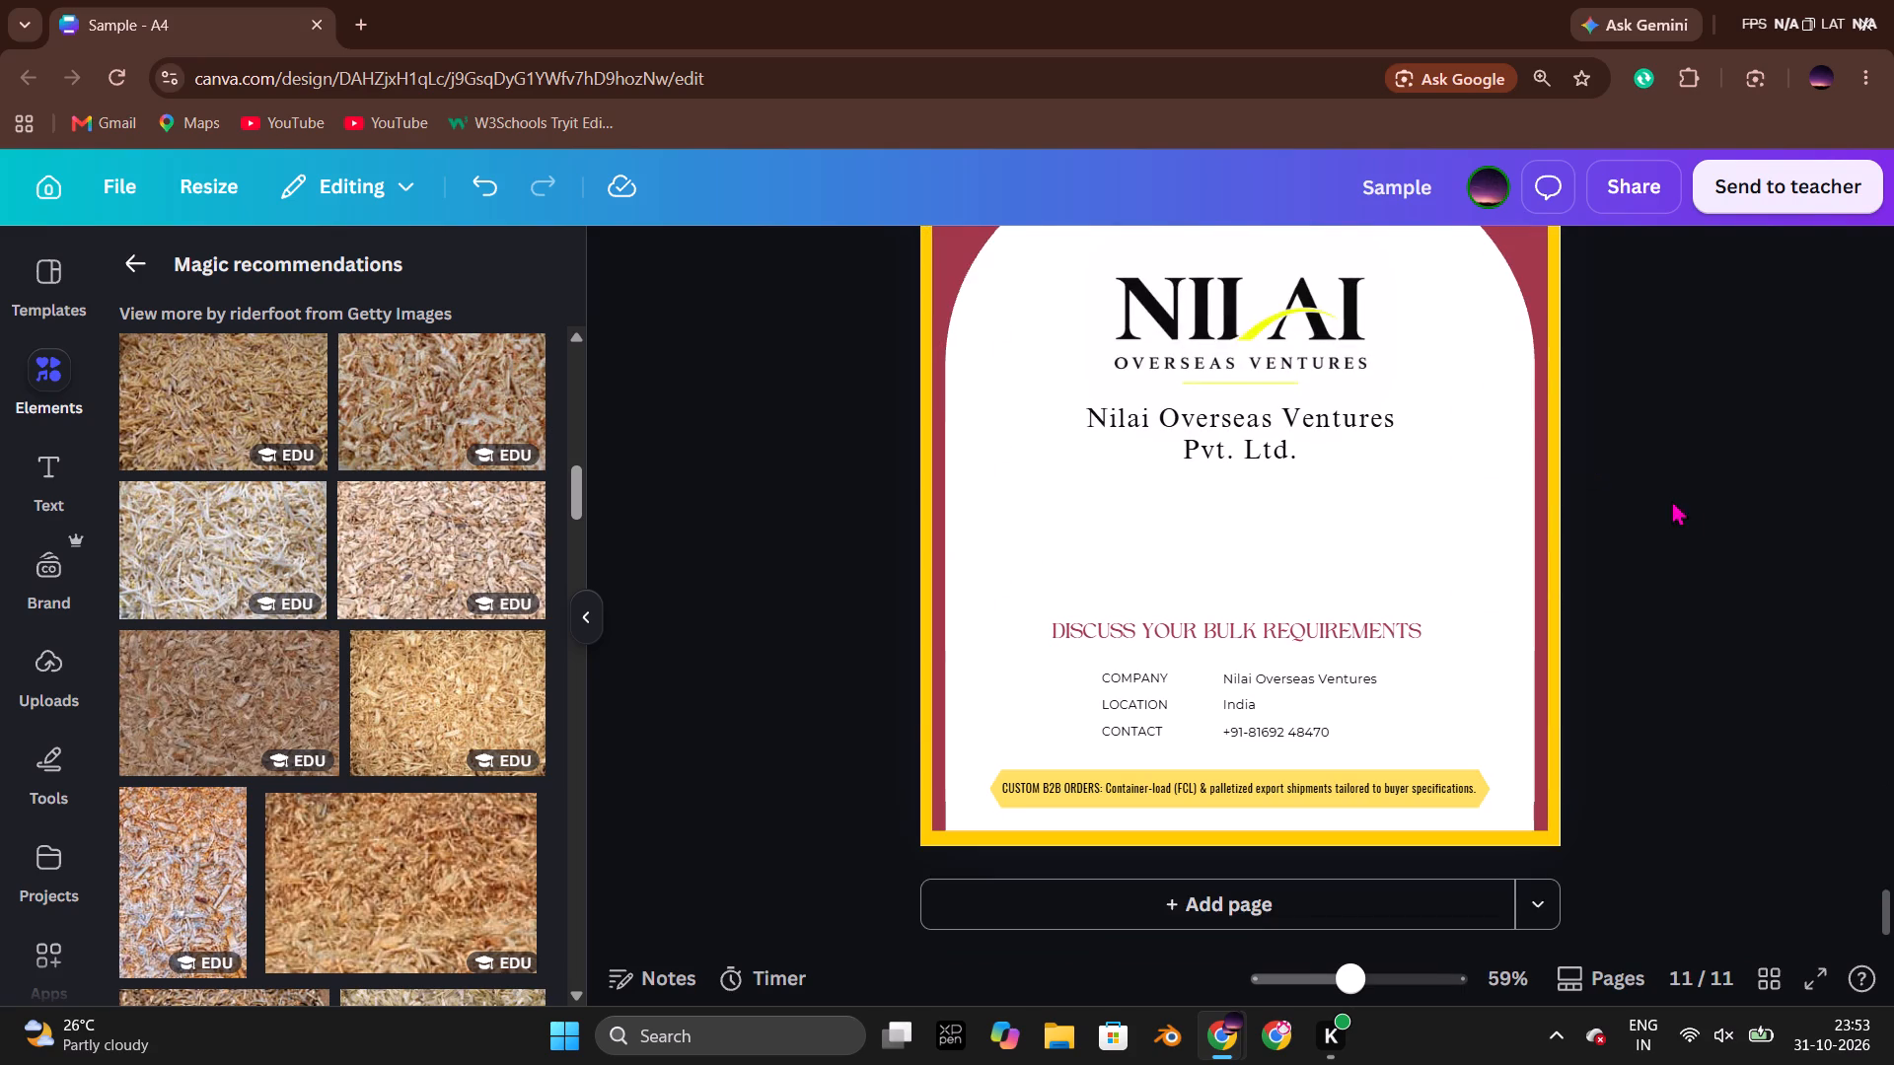
# Save the catalogue design with the latest corrections.
pyautogui.hotkey('ctrl', 's')
# Rename the design as "Nilai Product Calalog".
pyautogui.scroll(3, 1699, 518)
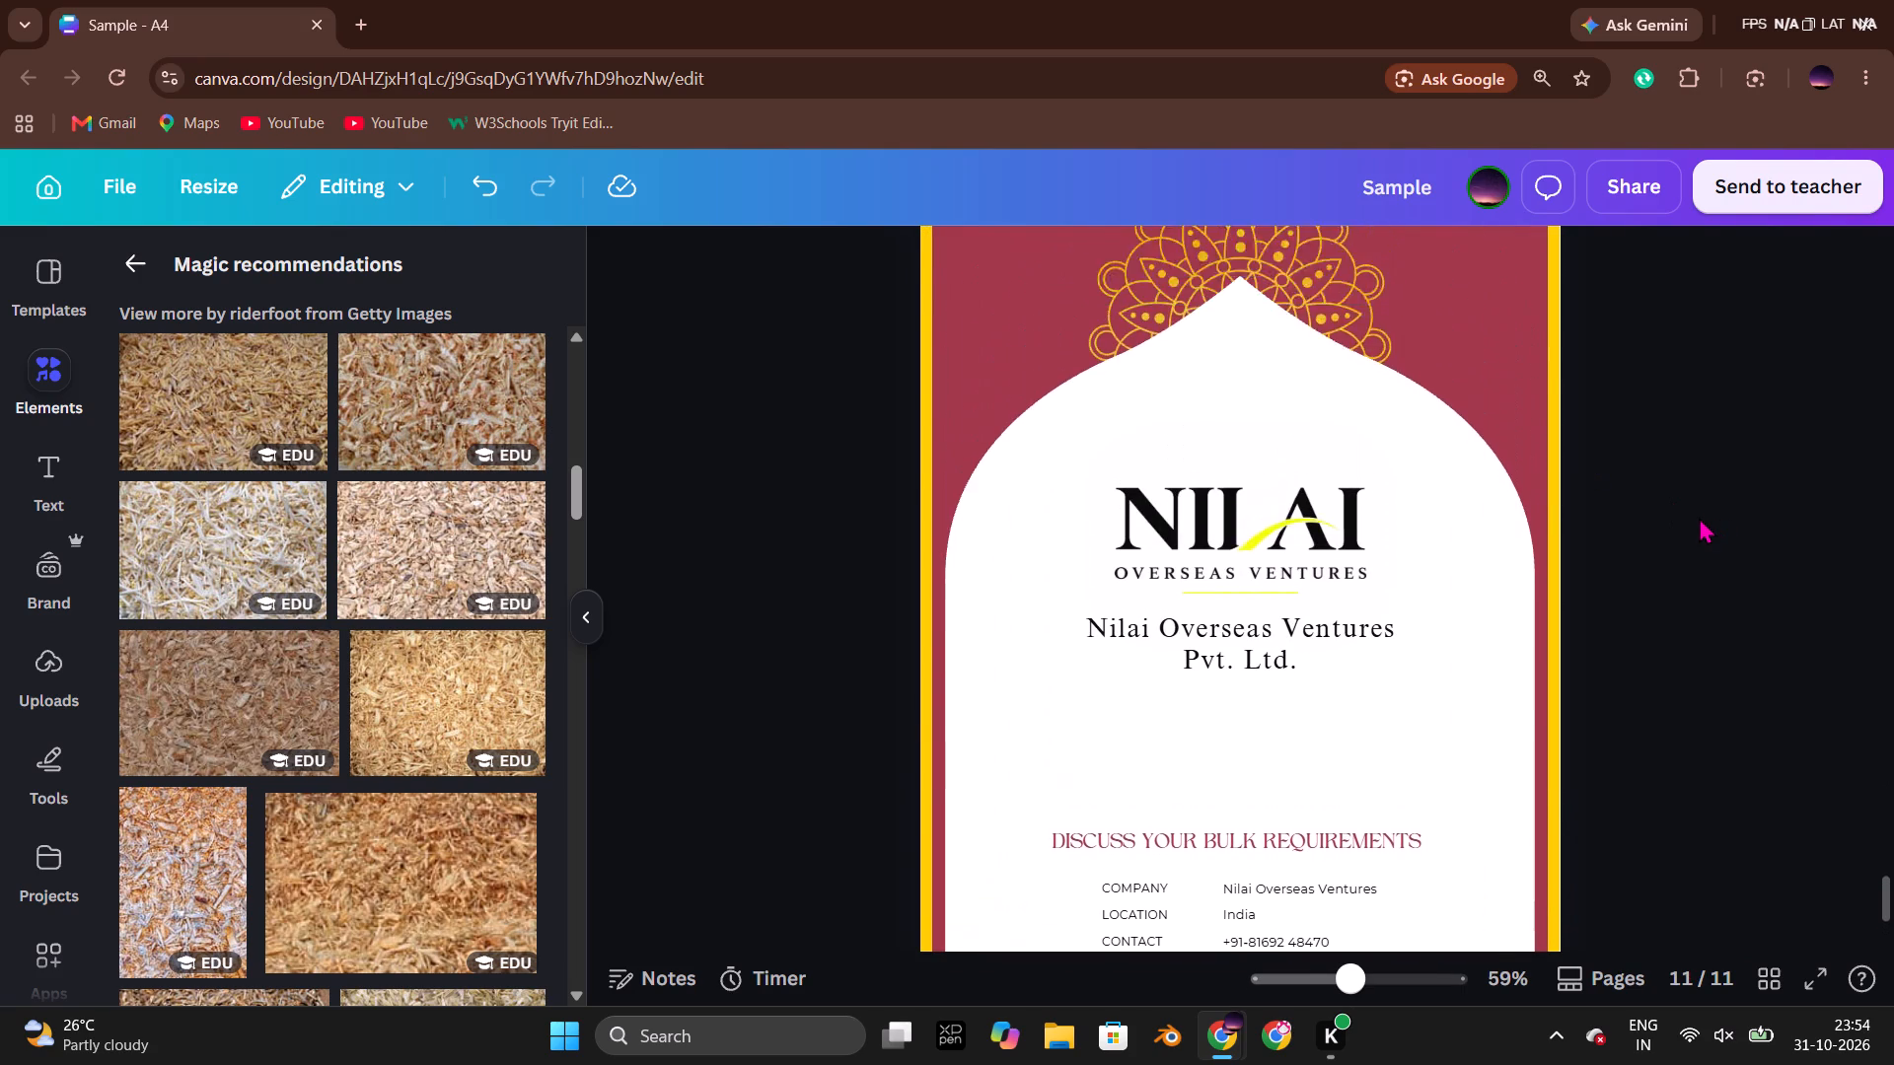
pyautogui.scroll(2, 1699, 517)
pyautogui.doubleClick(1402, 199)
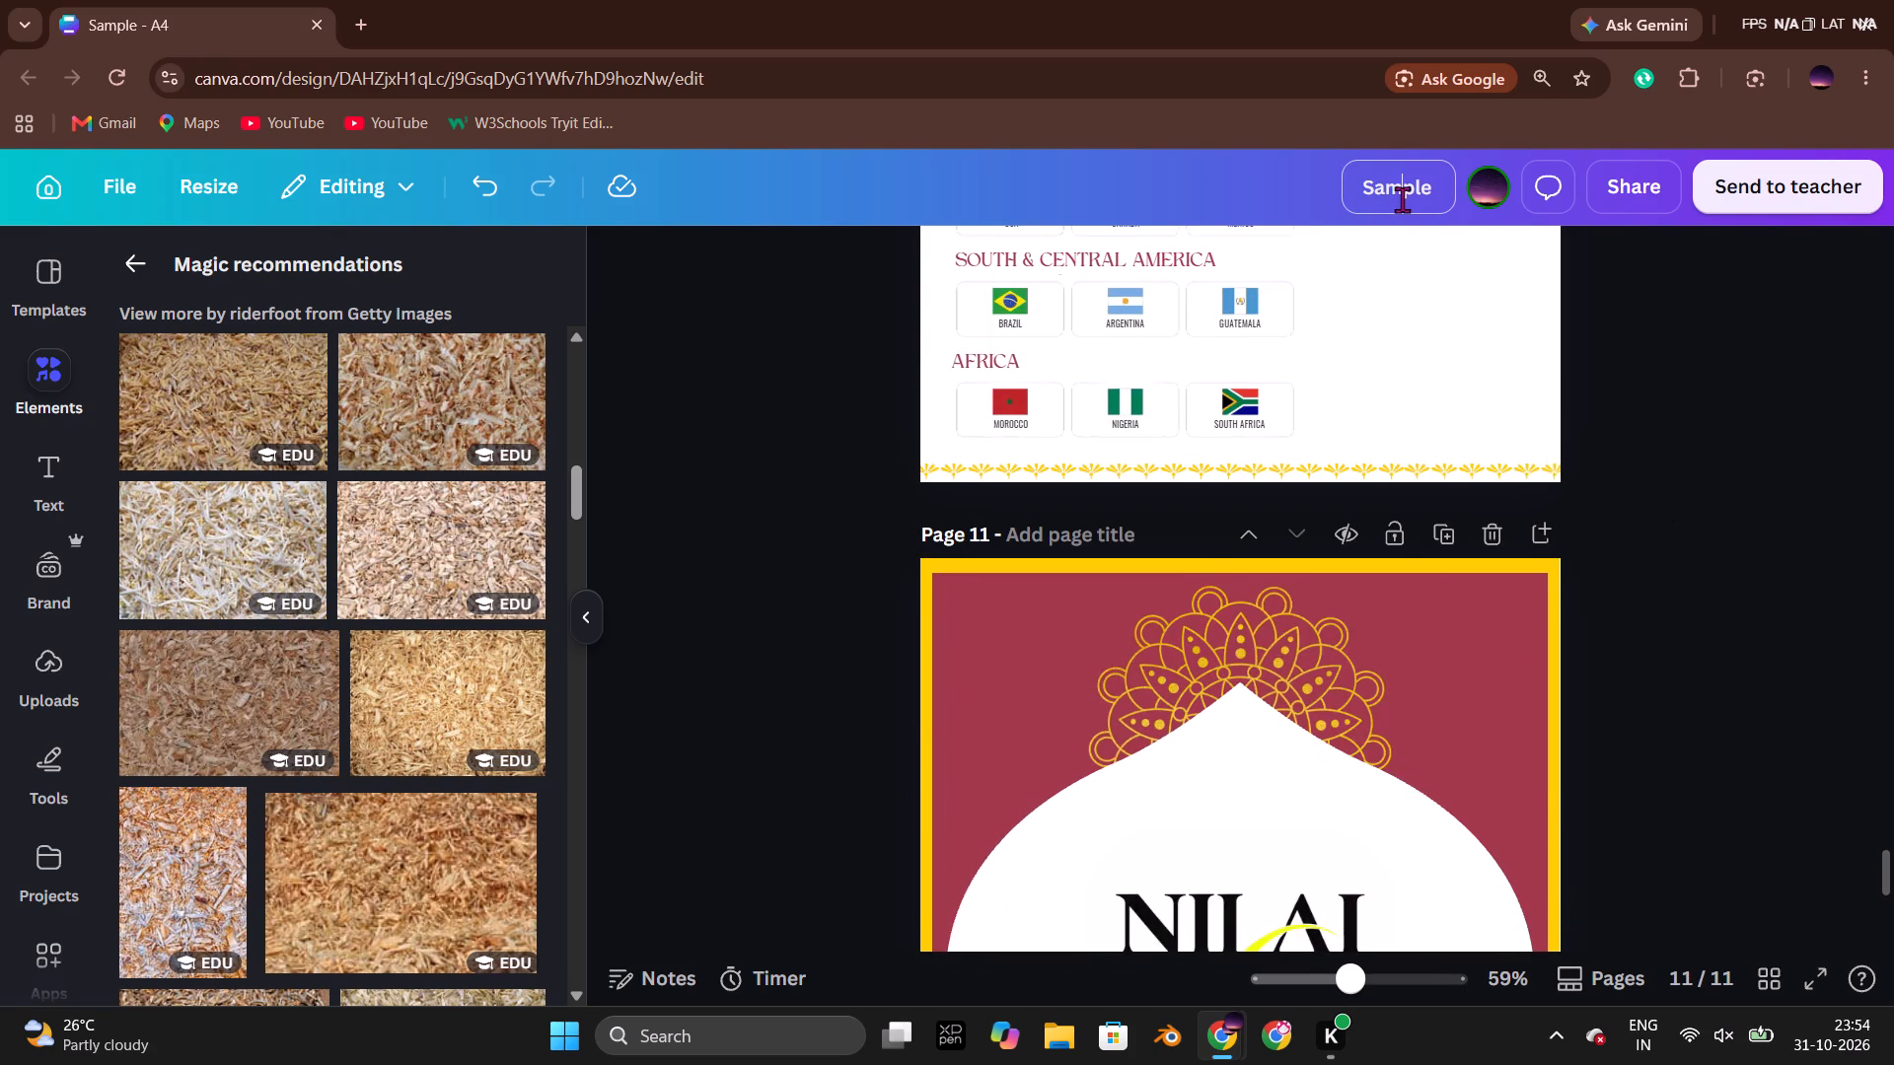
pyautogui.write('nI')
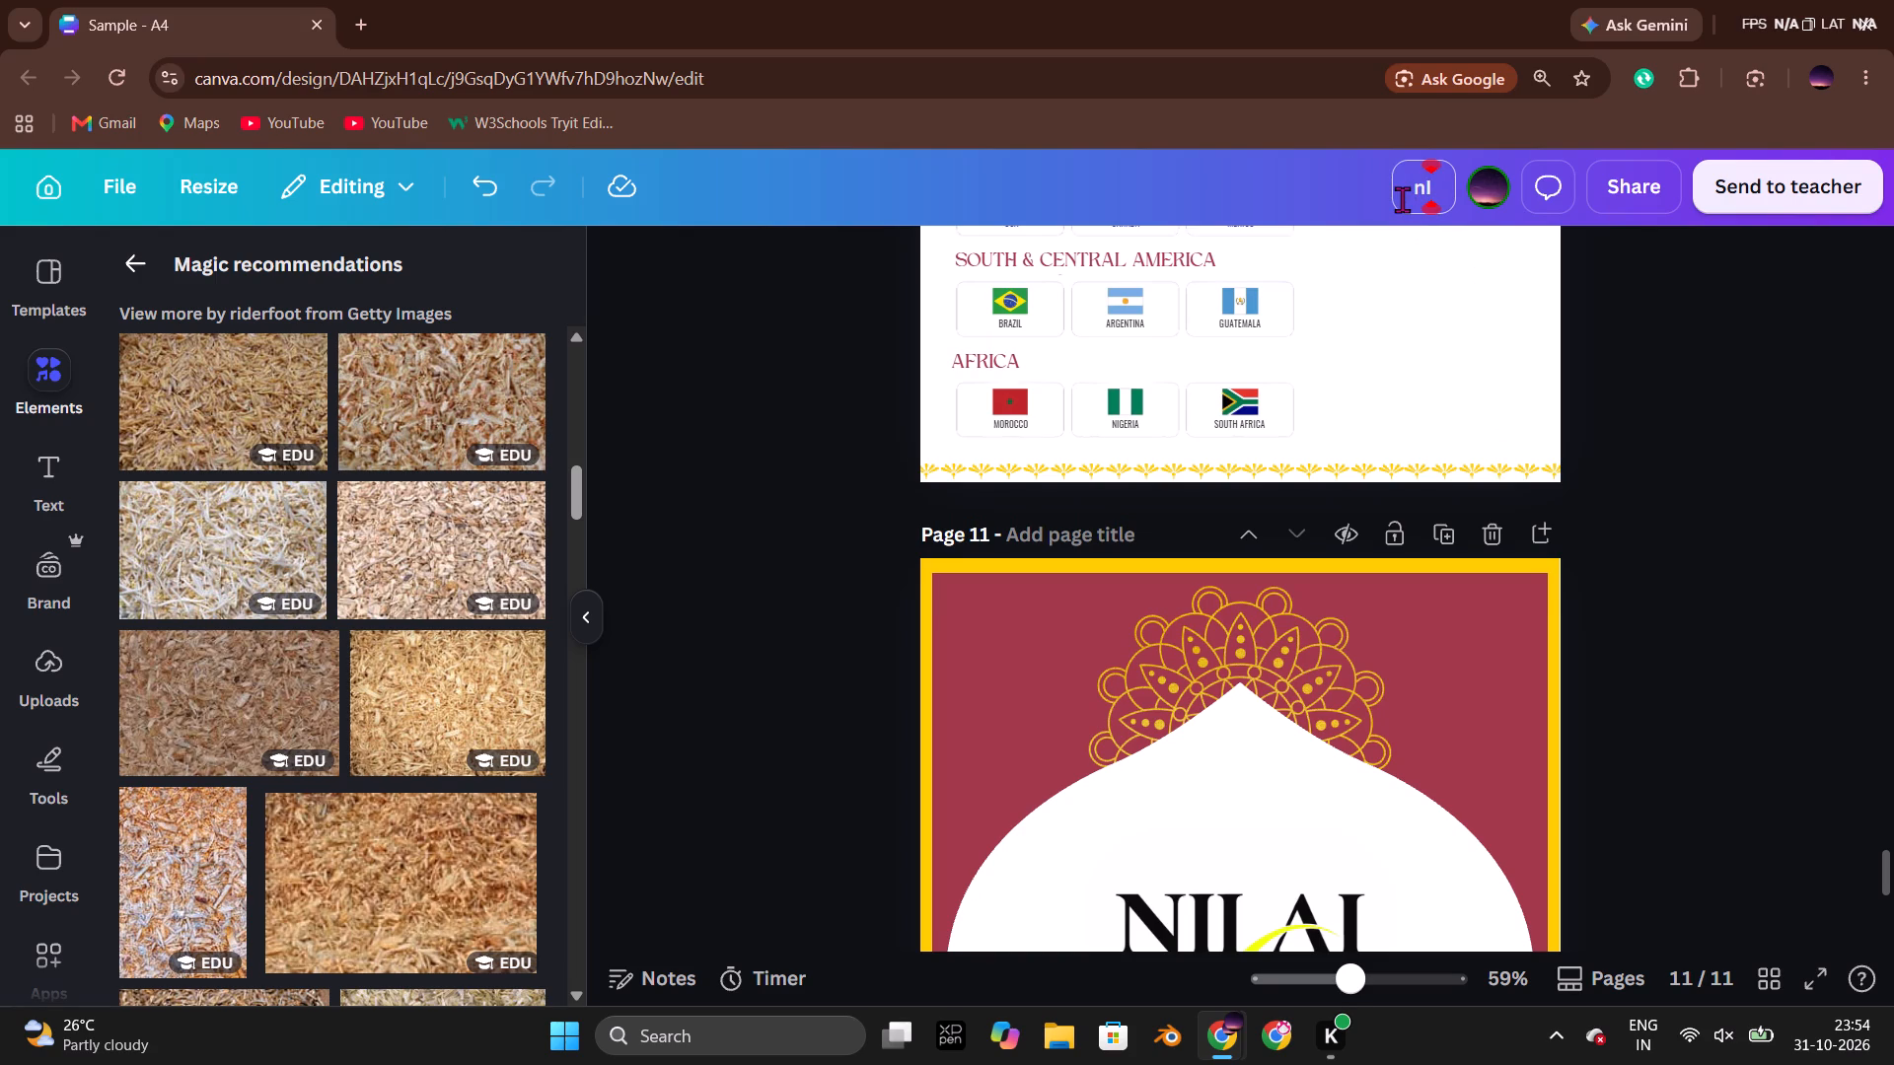
pyautogui.press('BackSpace')
pyautogui.press('BackSpace')
pyautogui.press('n')
pyautogui.write('Product')
pyautogui.press('space')
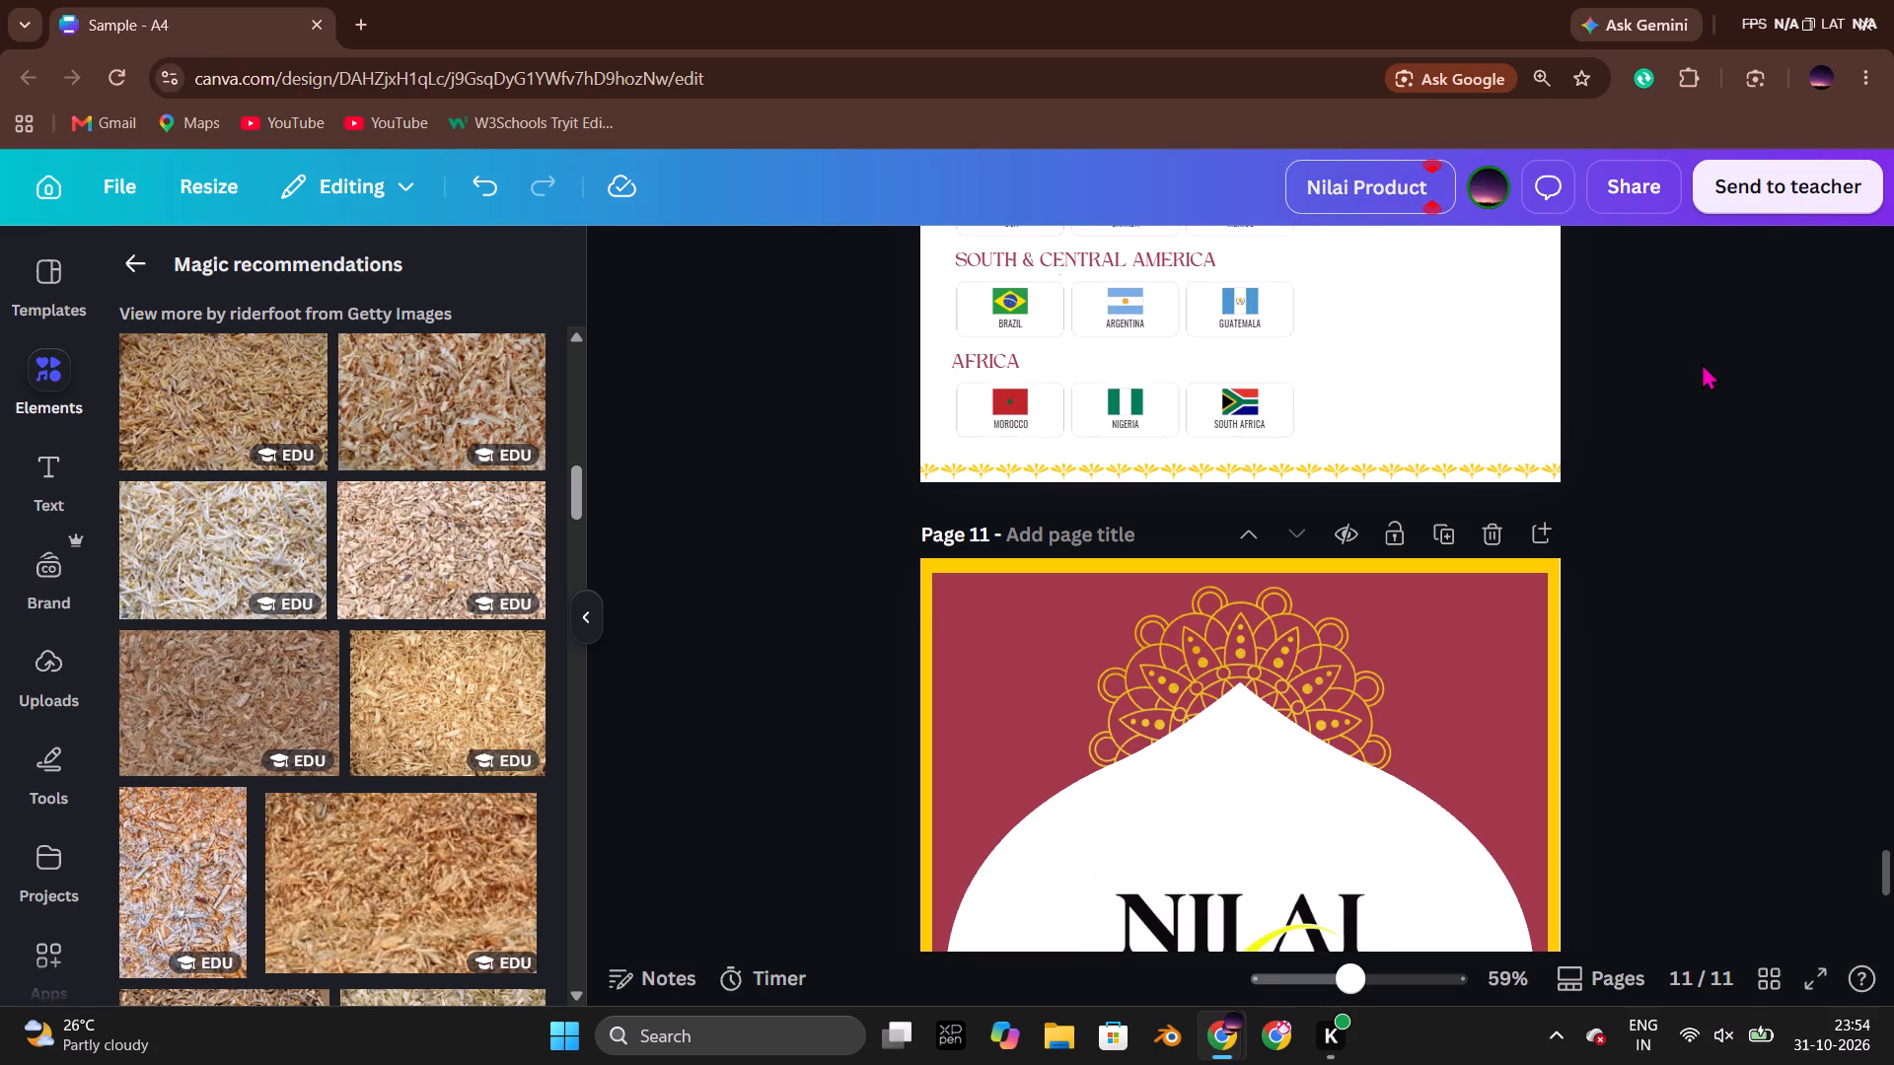
pyautogui.hotkey('shift', 'c')
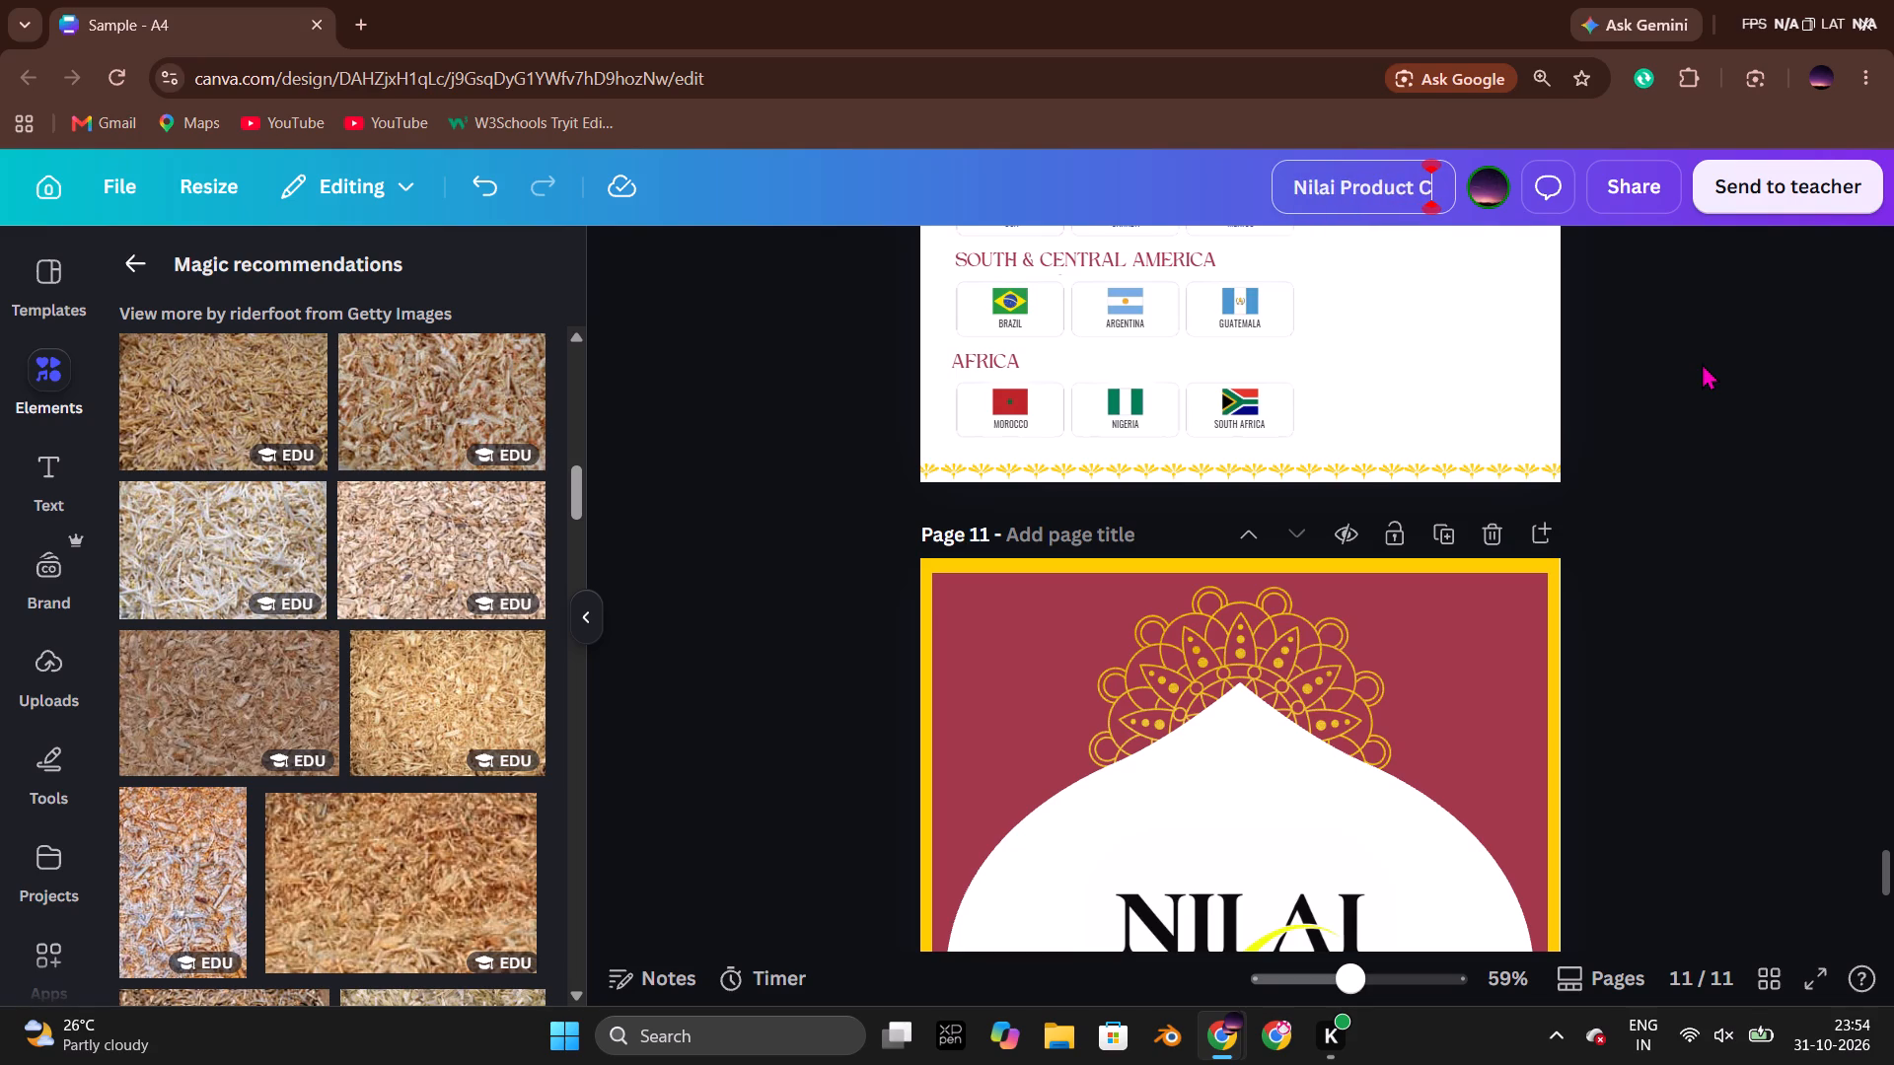
pyautogui.write('ala')
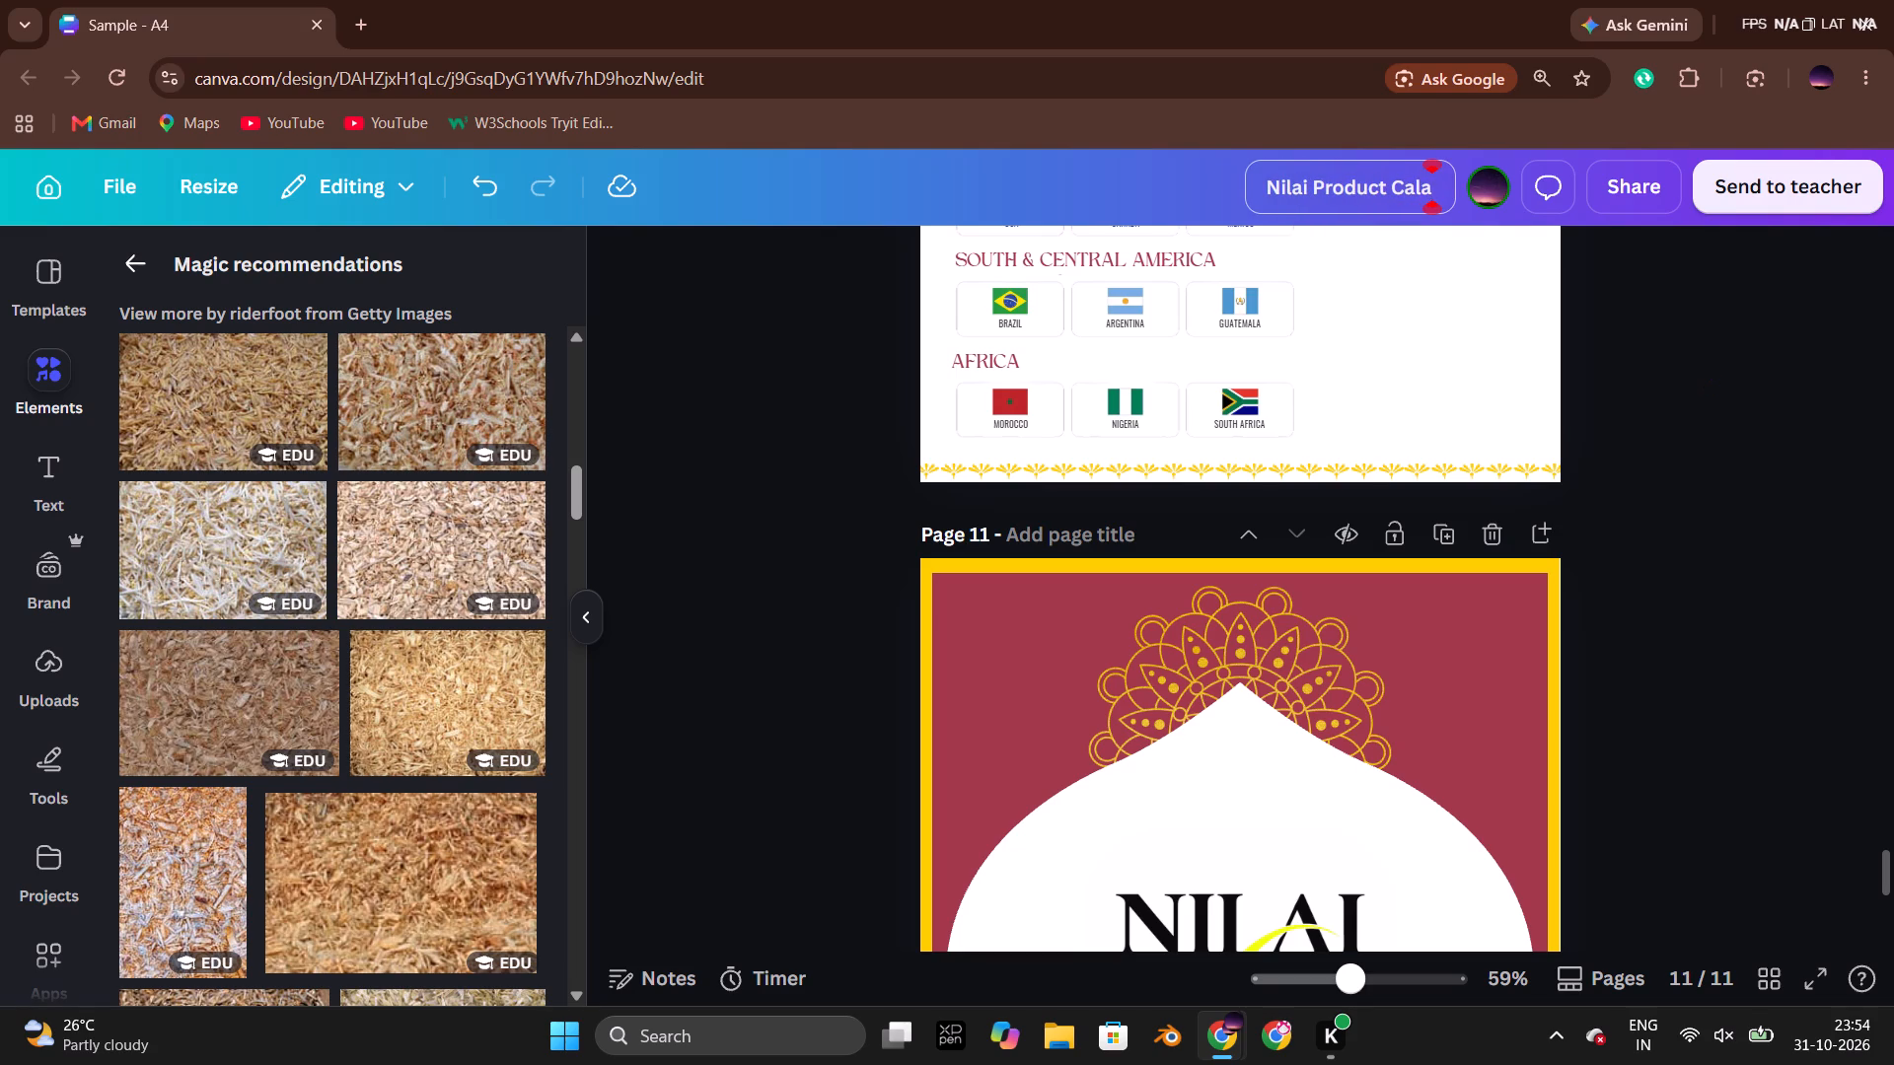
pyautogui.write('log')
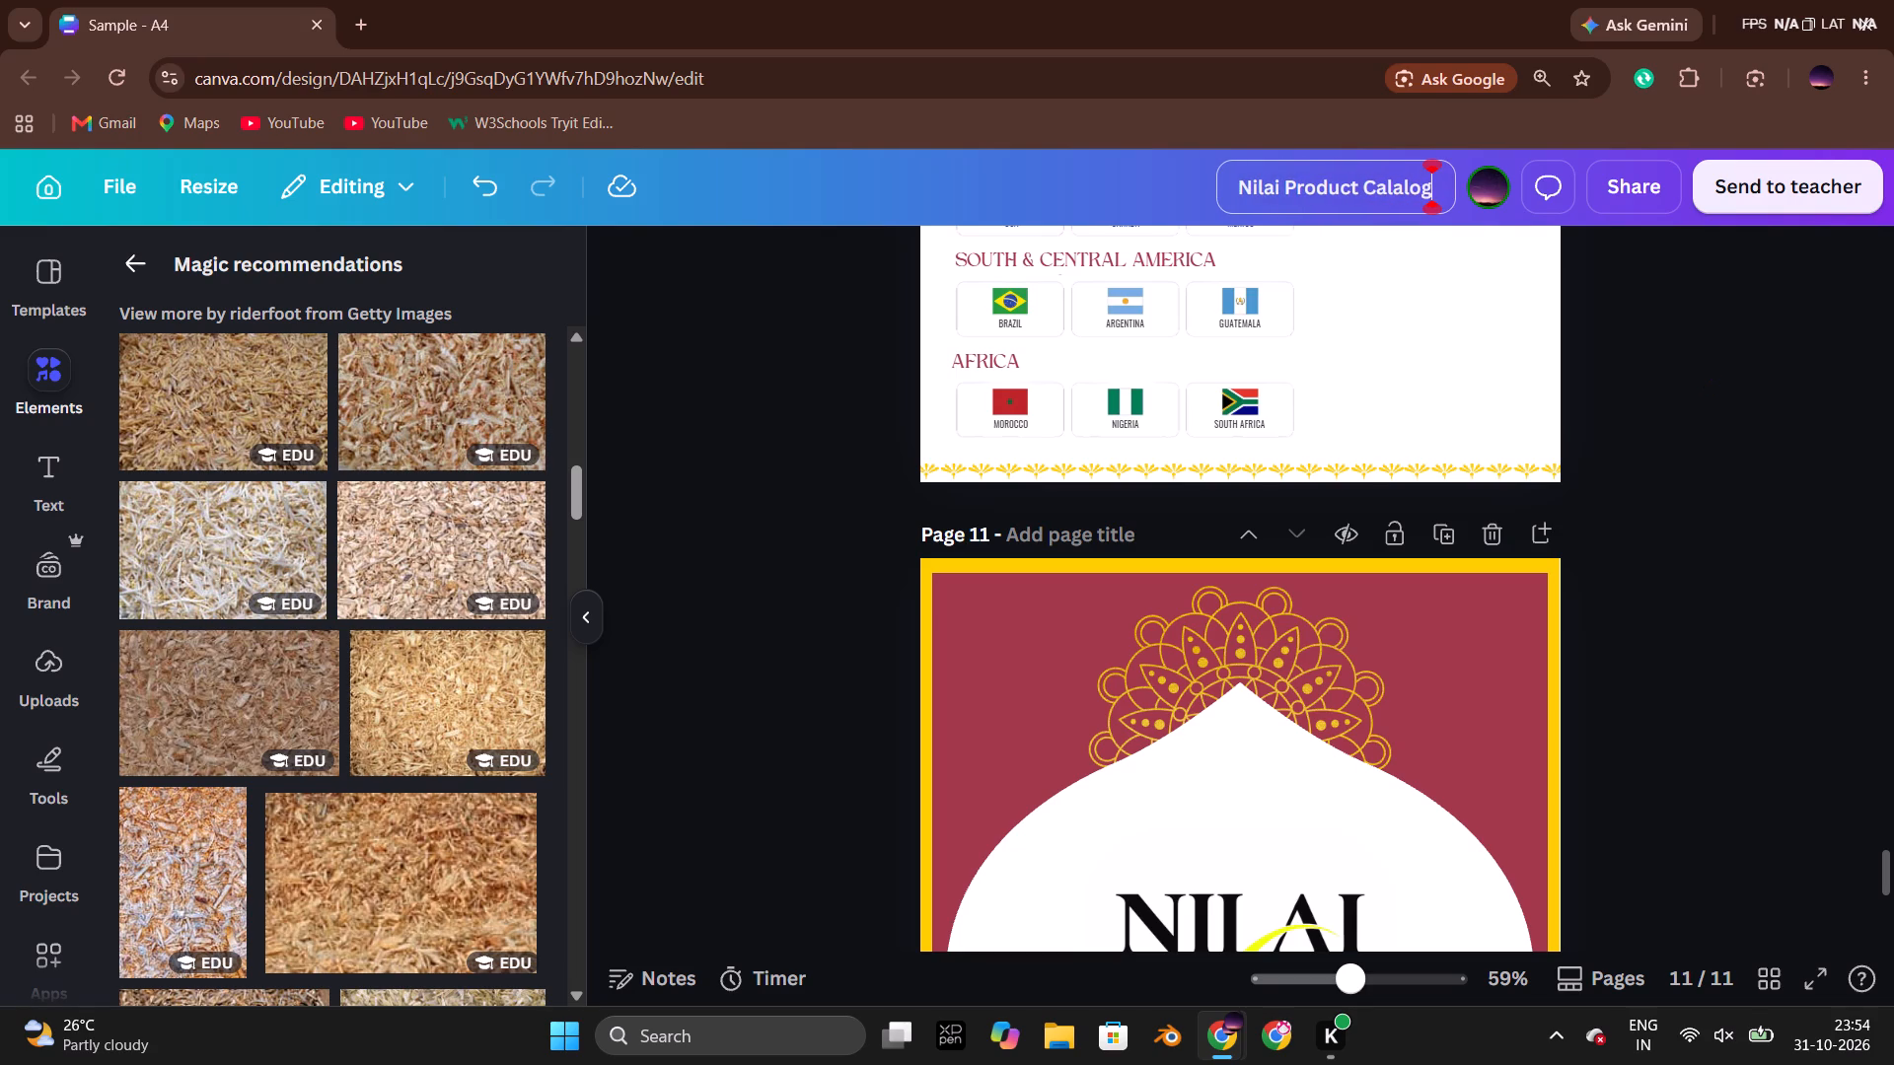
# Apply "Nilai Product Calalog" as the design's new name.
pyautogui.click(1659, 372)
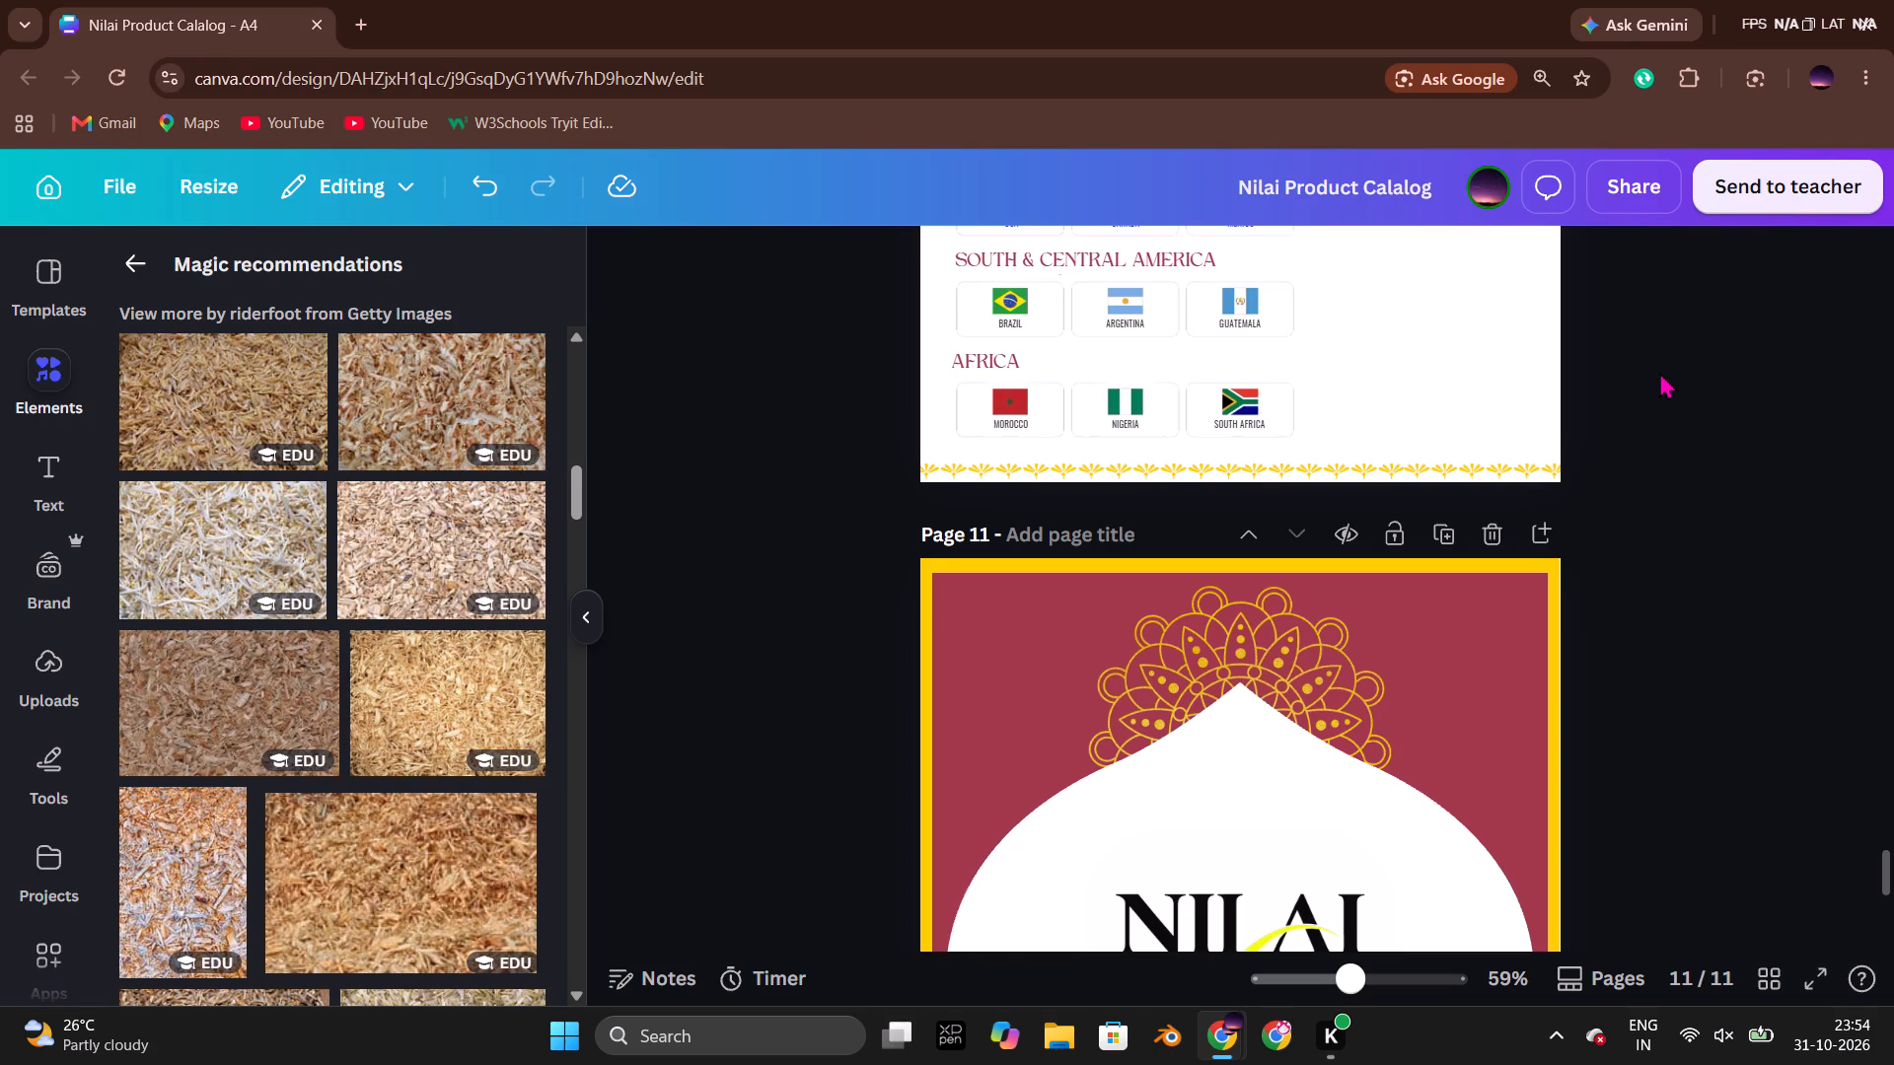
# Review the catalogue's closing pages, including the back cover's contact details and the page 10 markets overview.
pyautogui.scroll(20, 1659, 372)
pyautogui.scroll(3, 1659, 372)
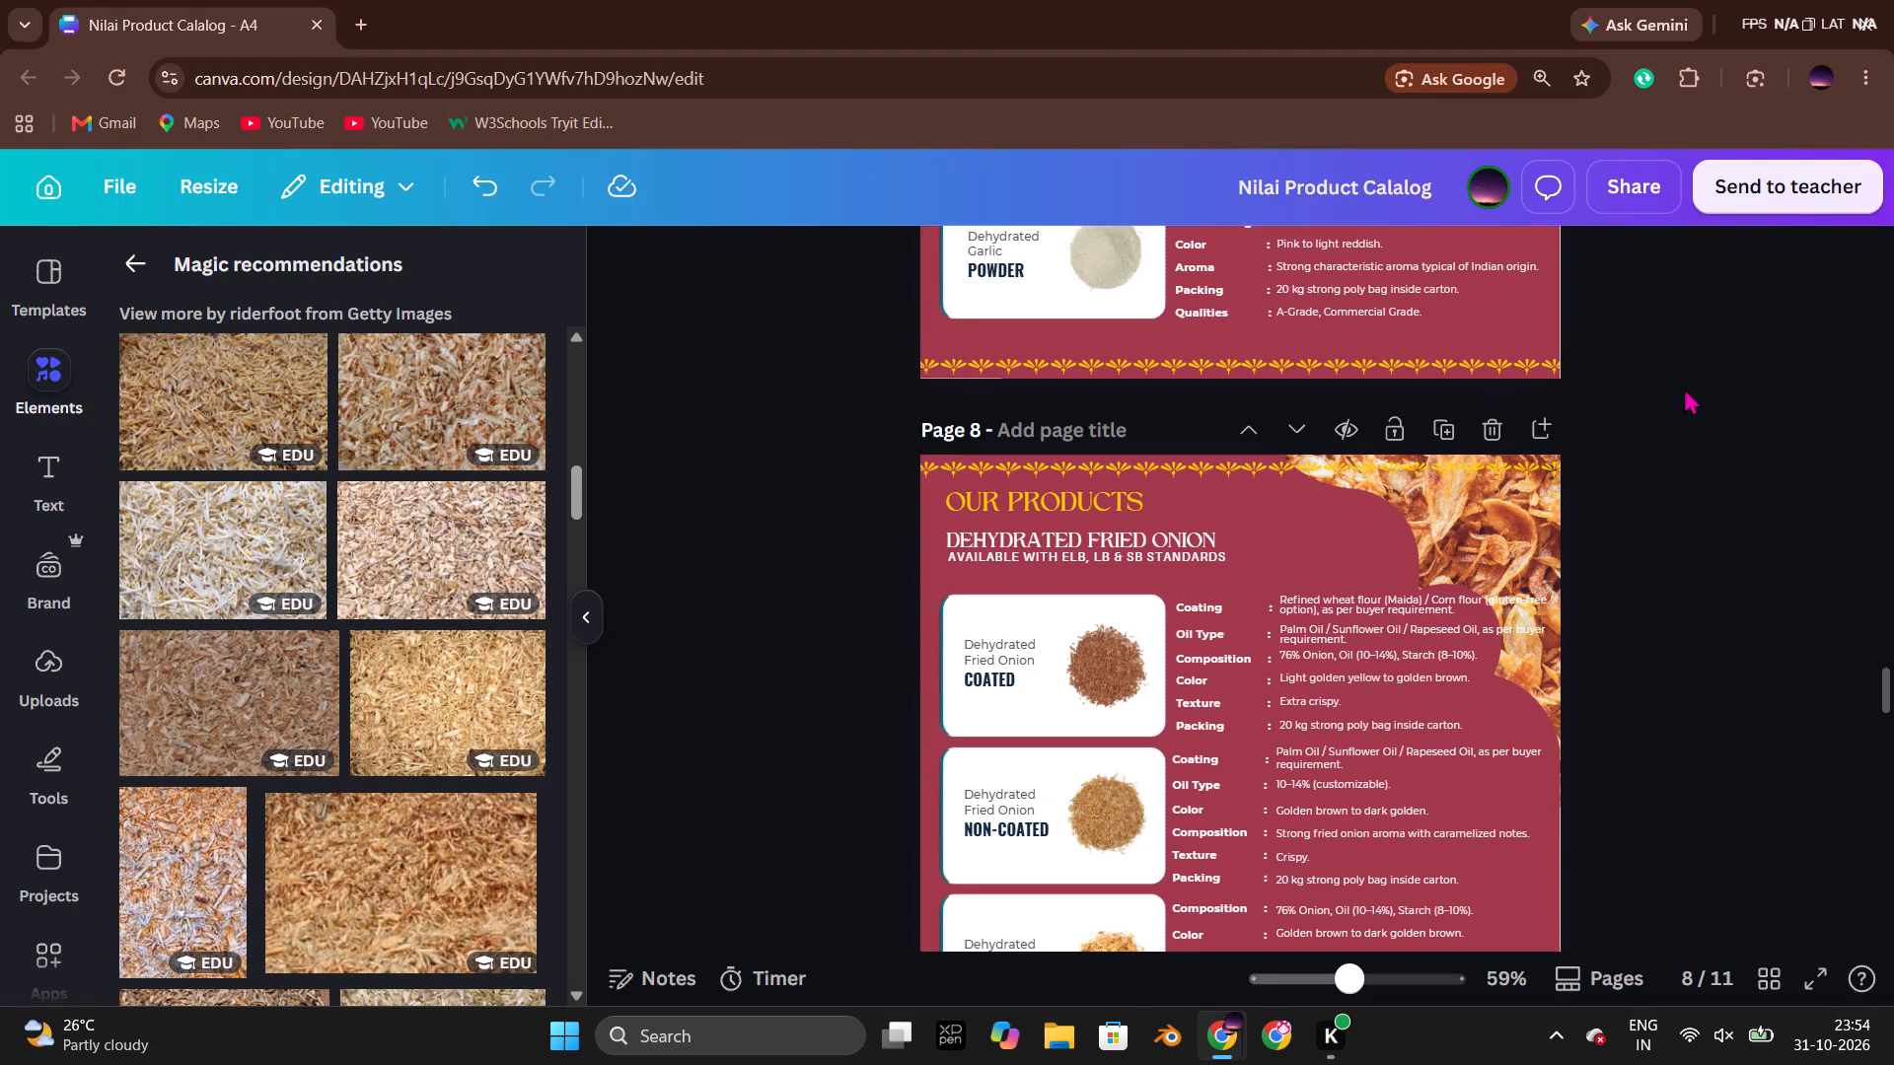
pyautogui.moveTo(1890, 678); pyautogui.dragTo(1892, 983)
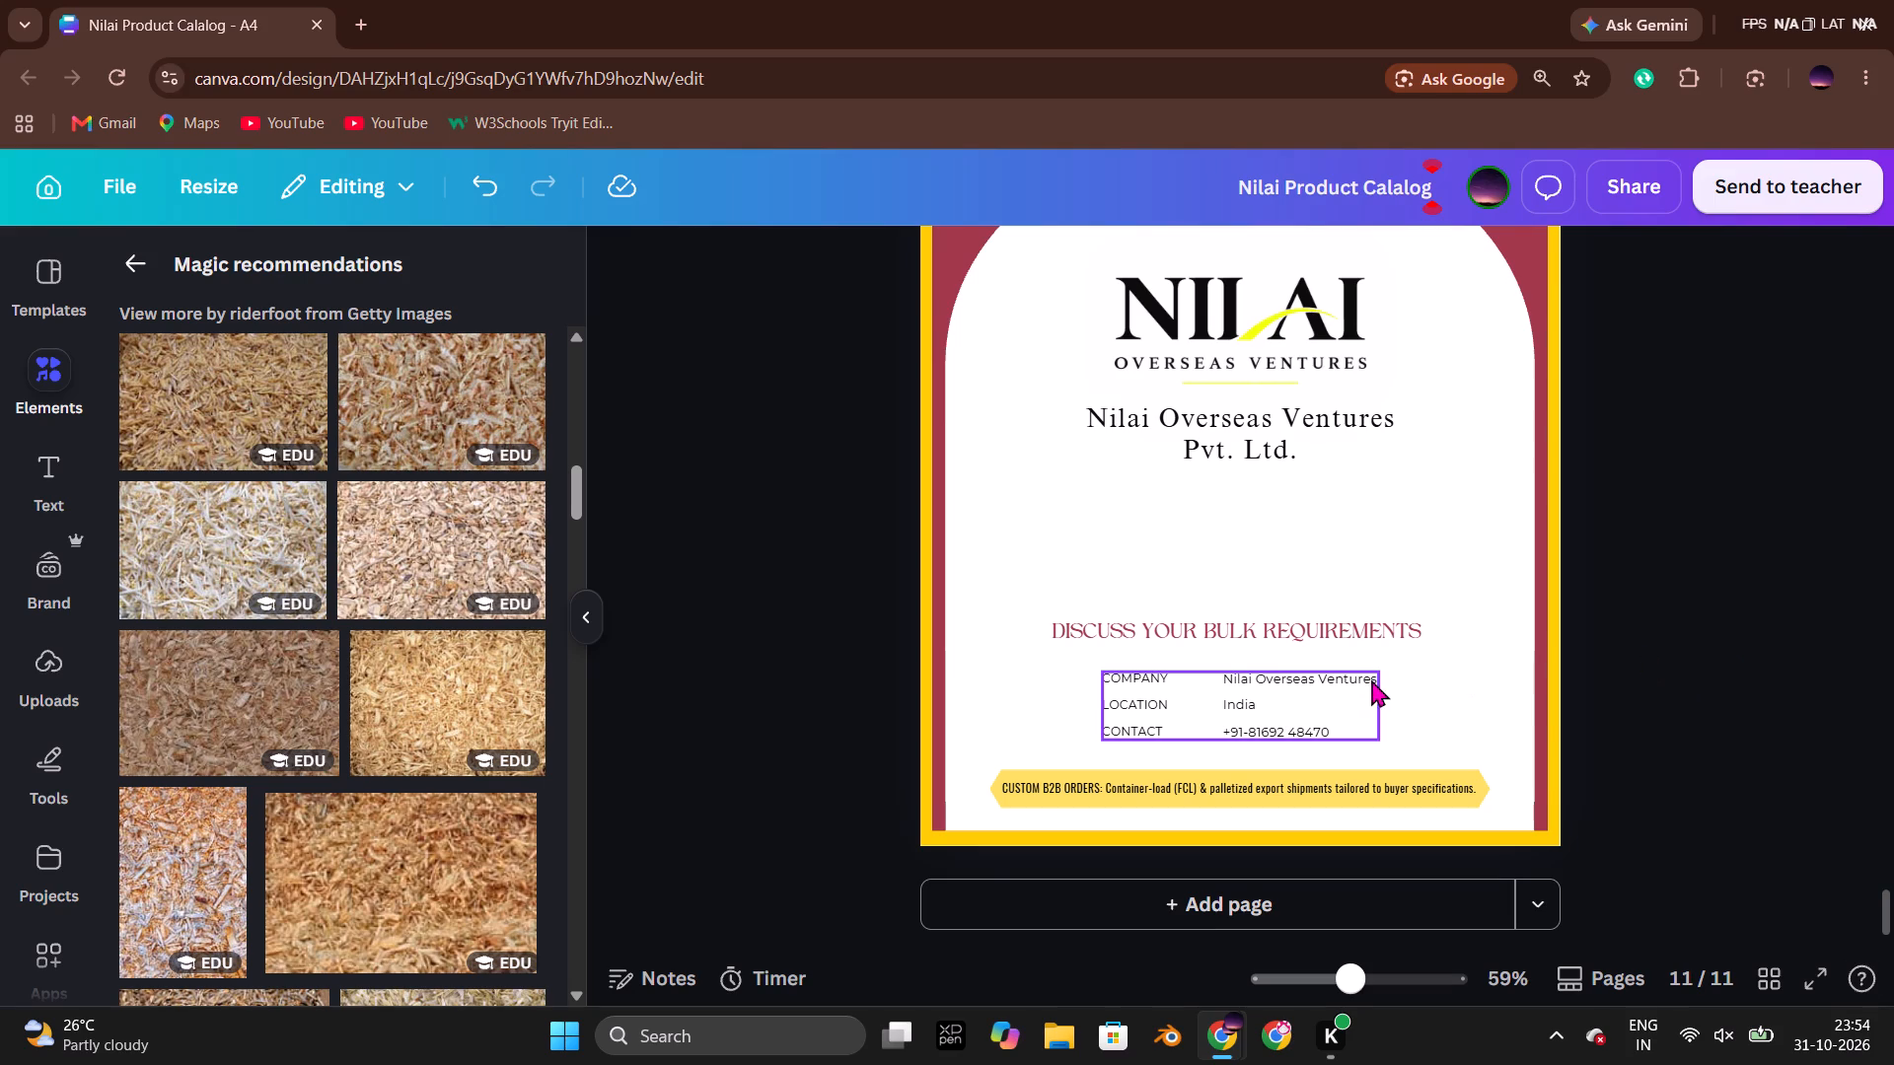
pyautogui.click(1652, 575)
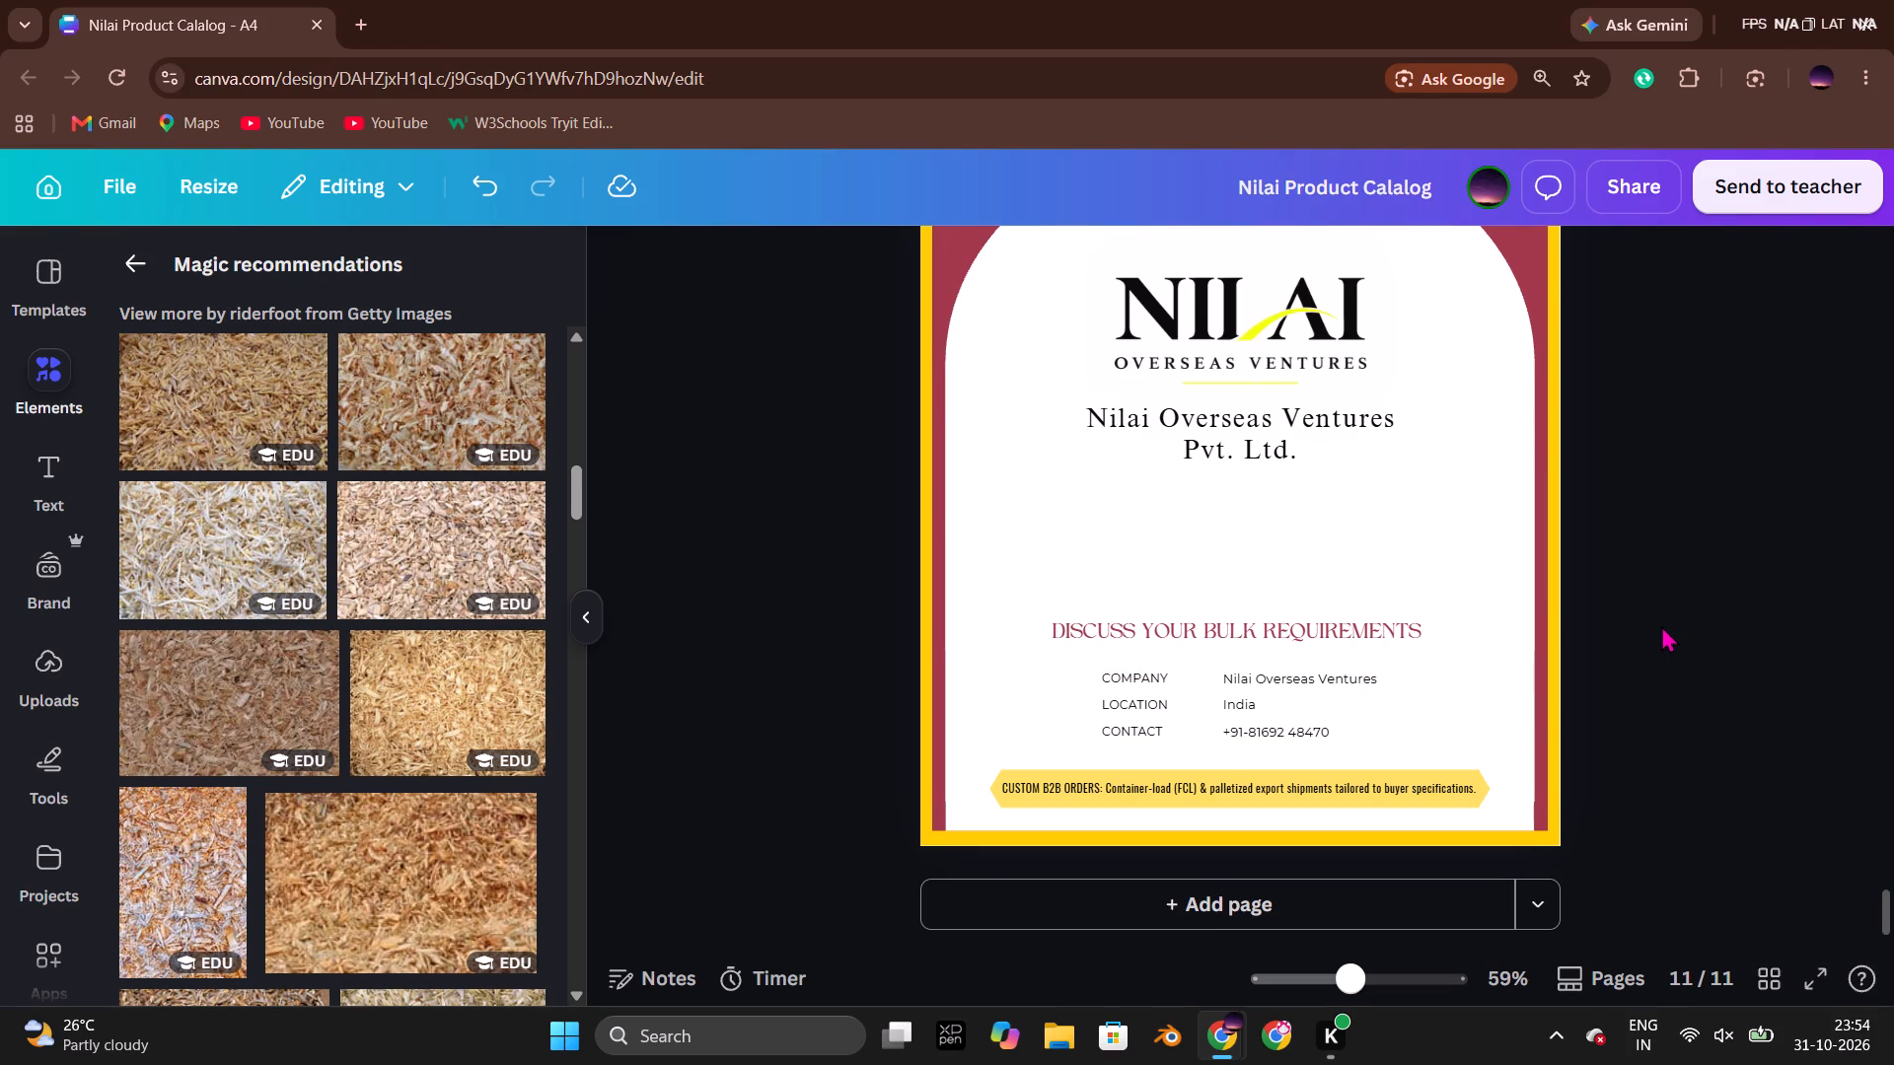
pyautogui.scroll(5, 1661, 625)
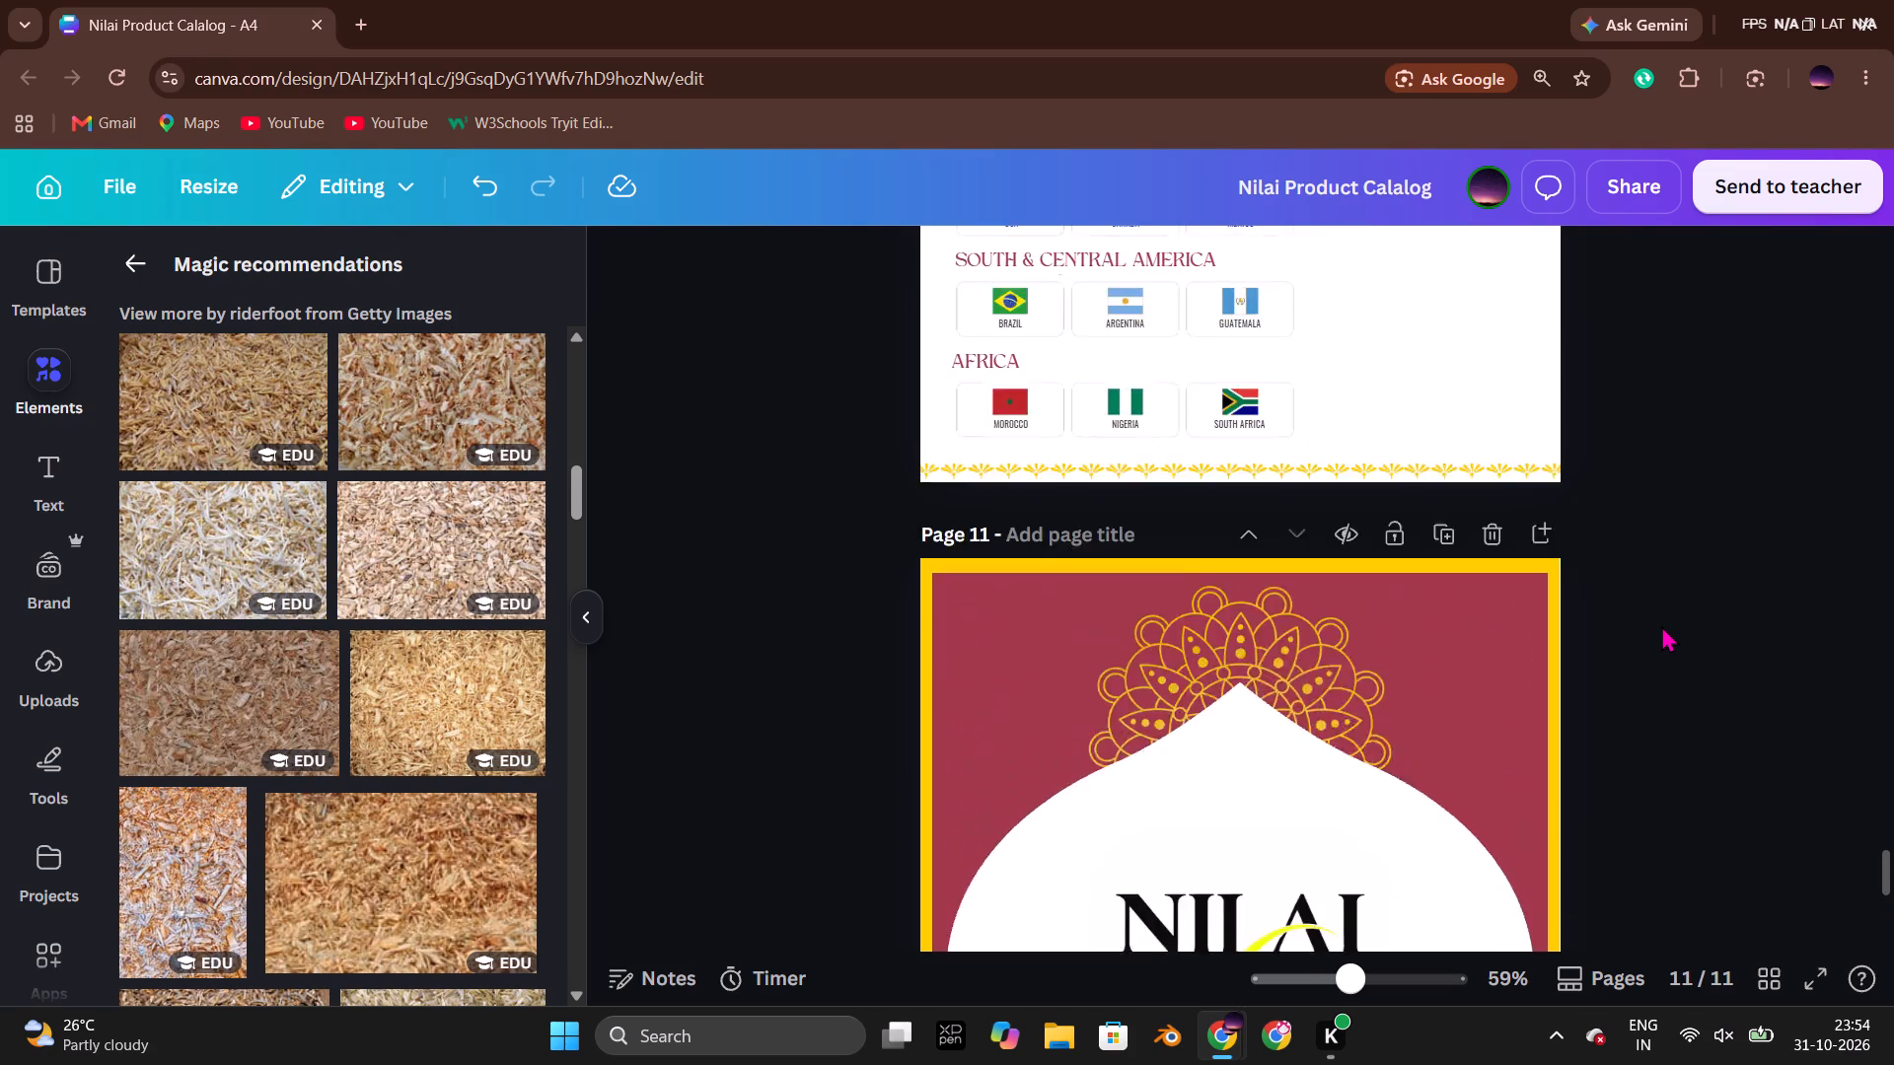
pyautogui.scroll(7, 1661, 625)
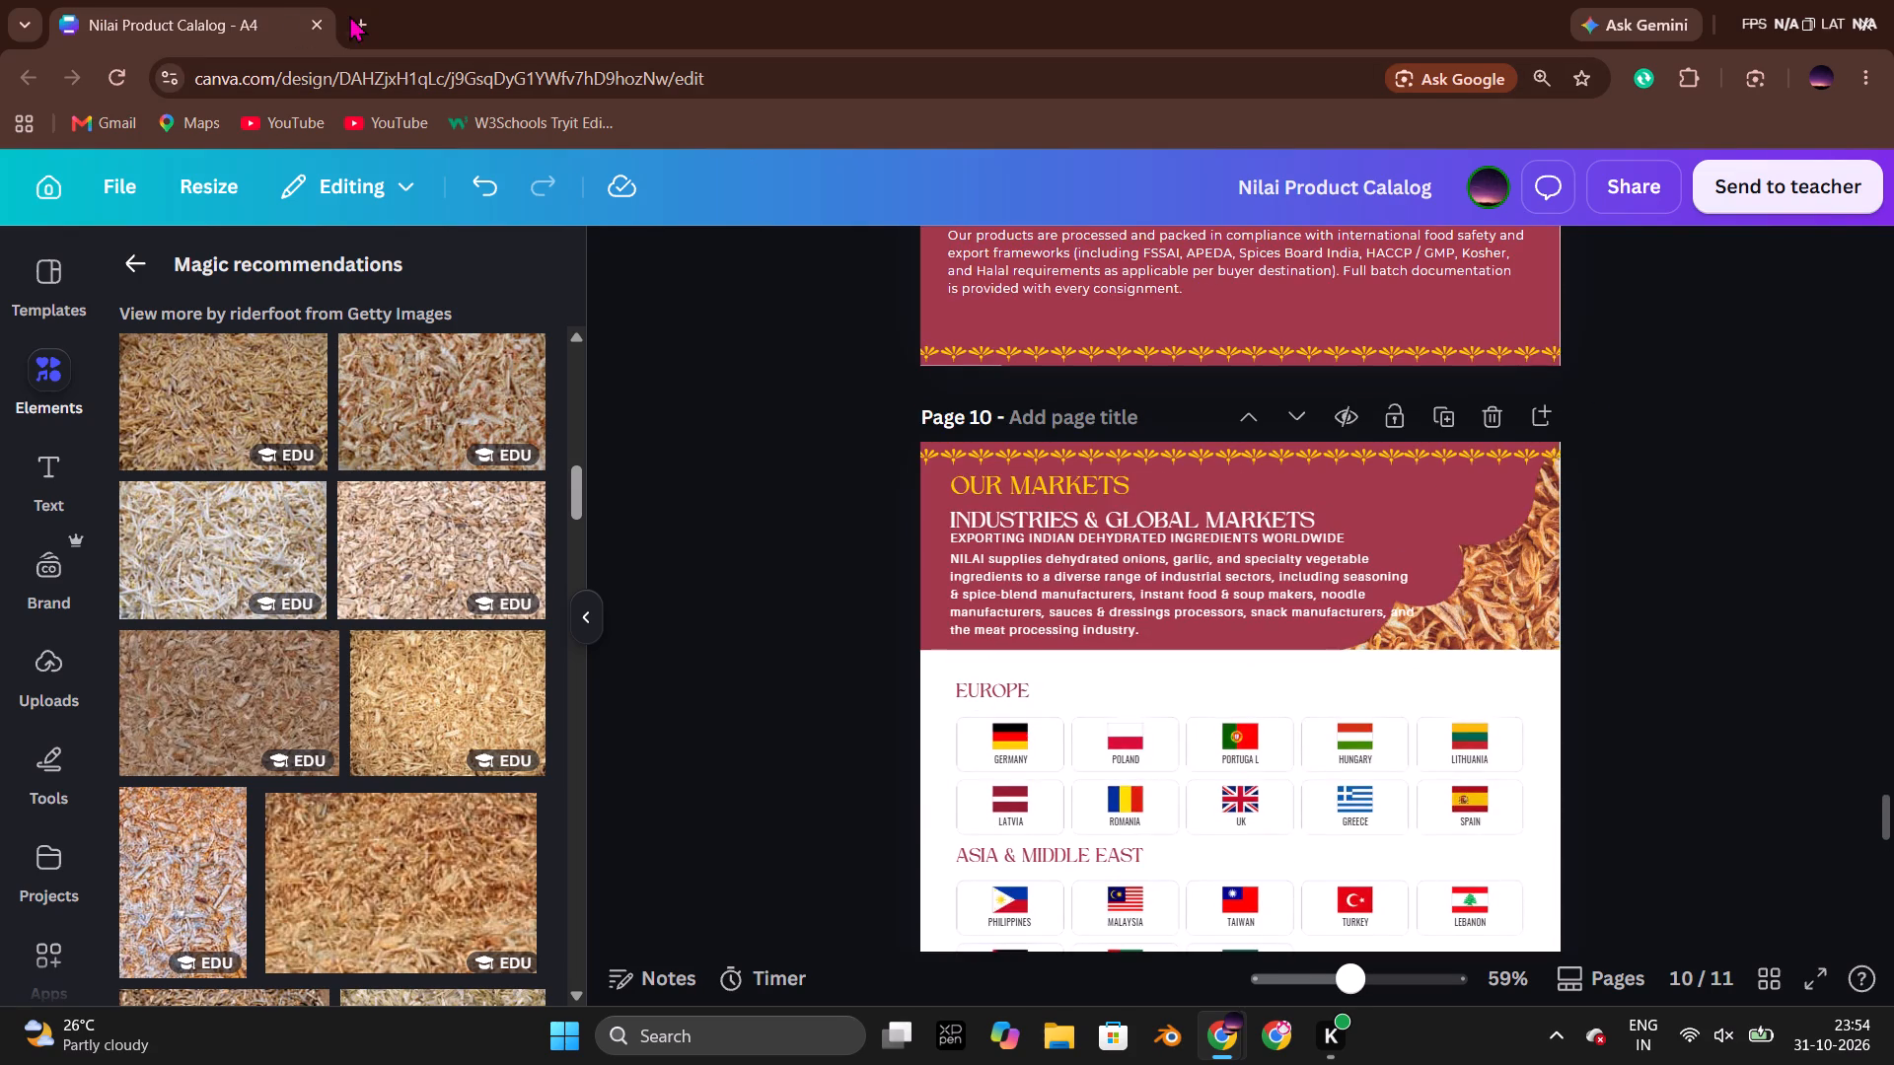
# Open a new browser tab and start a Google search.
pyautogui.click(349, 15)
pyautogui.click(819, 535)
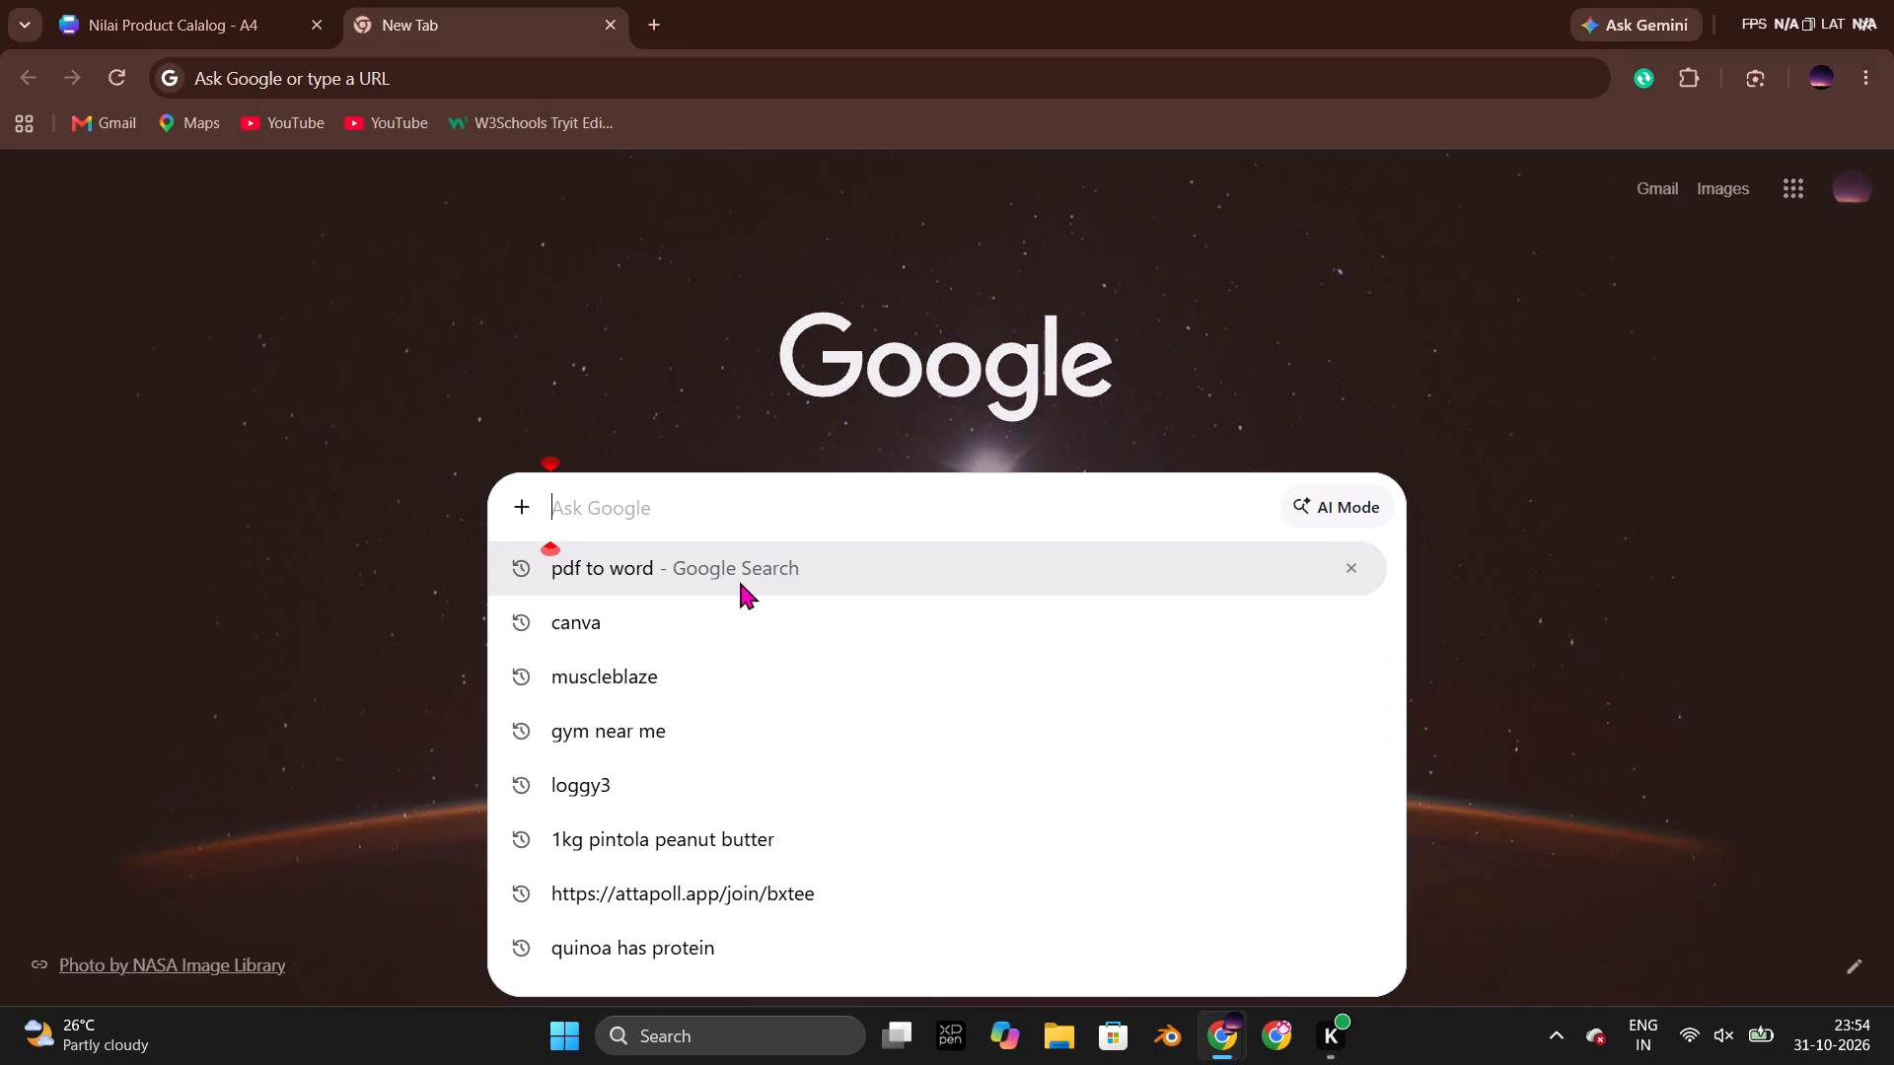
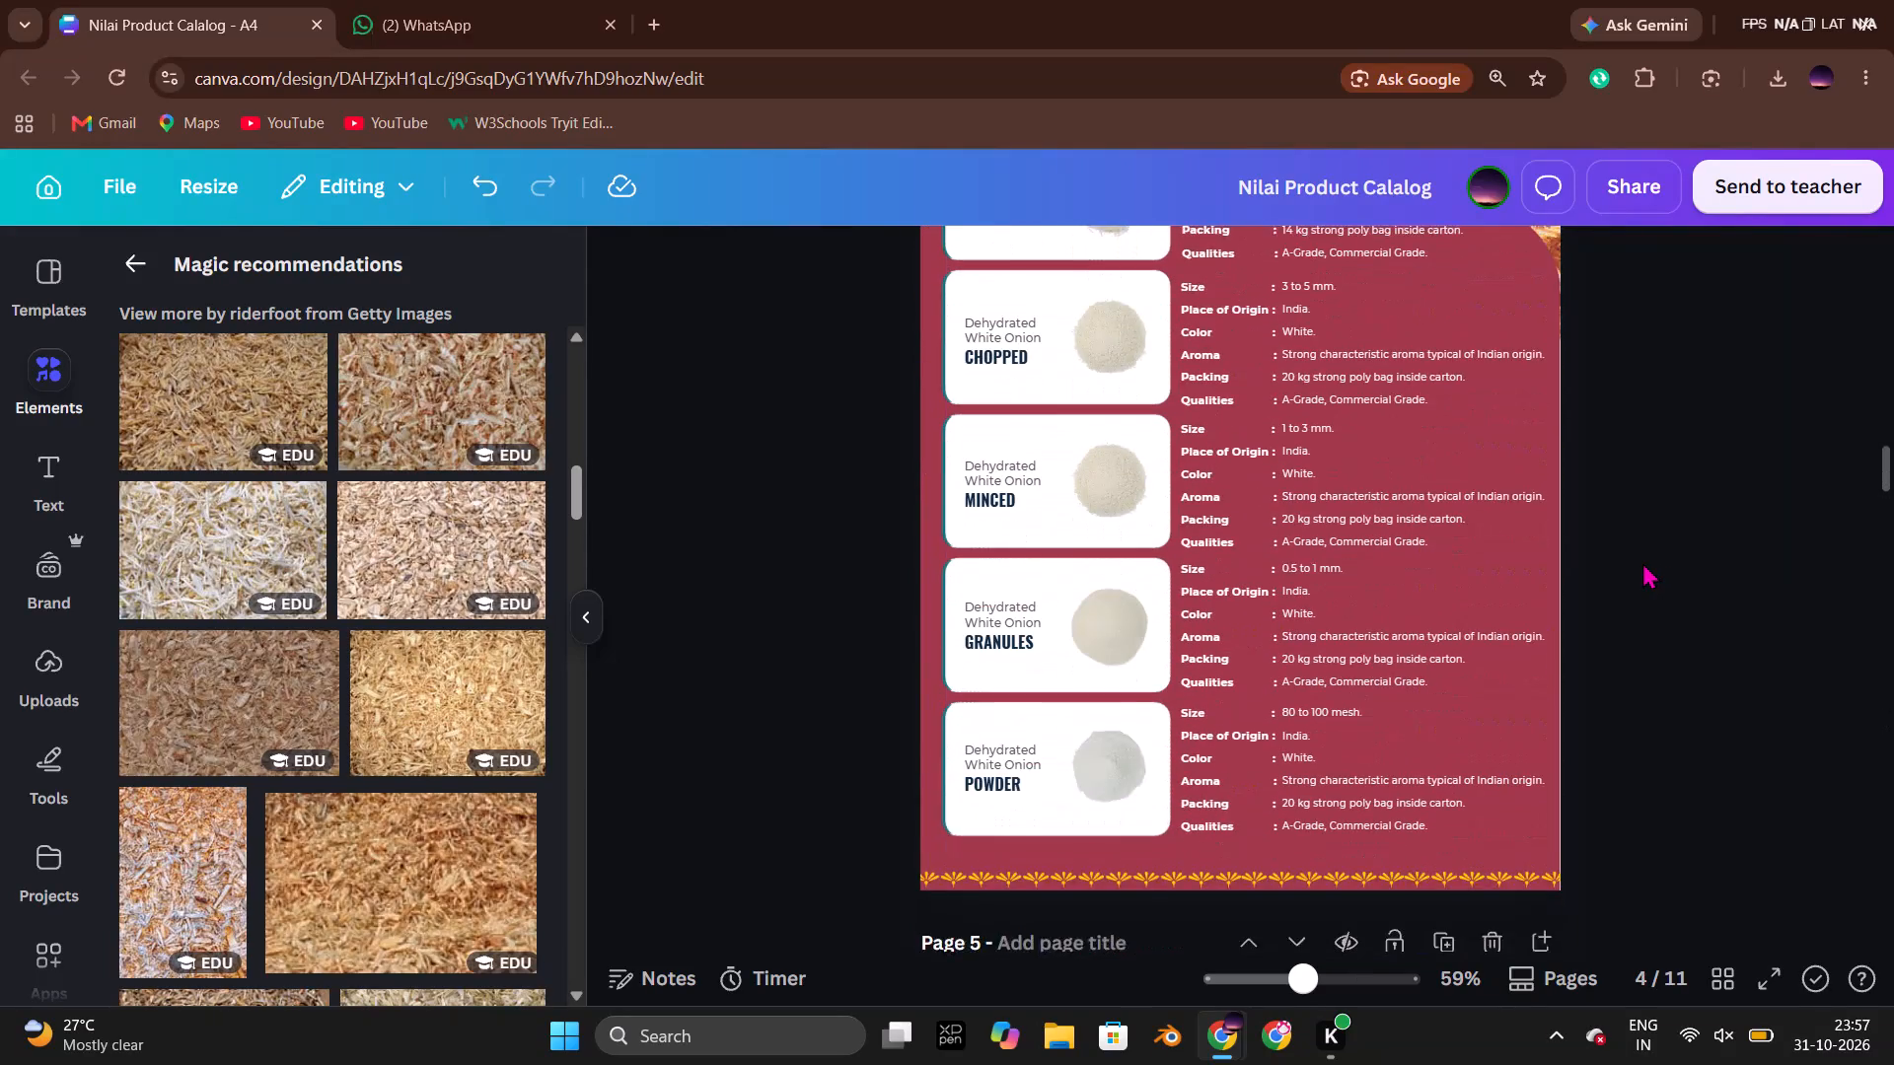
# Open page 2's Company Profile paragraph for editing at the start of its last line, before "importers".
pyautogui.scroll(9, 1642, 562)
pyautogui.scroll(13, 1629, 563)
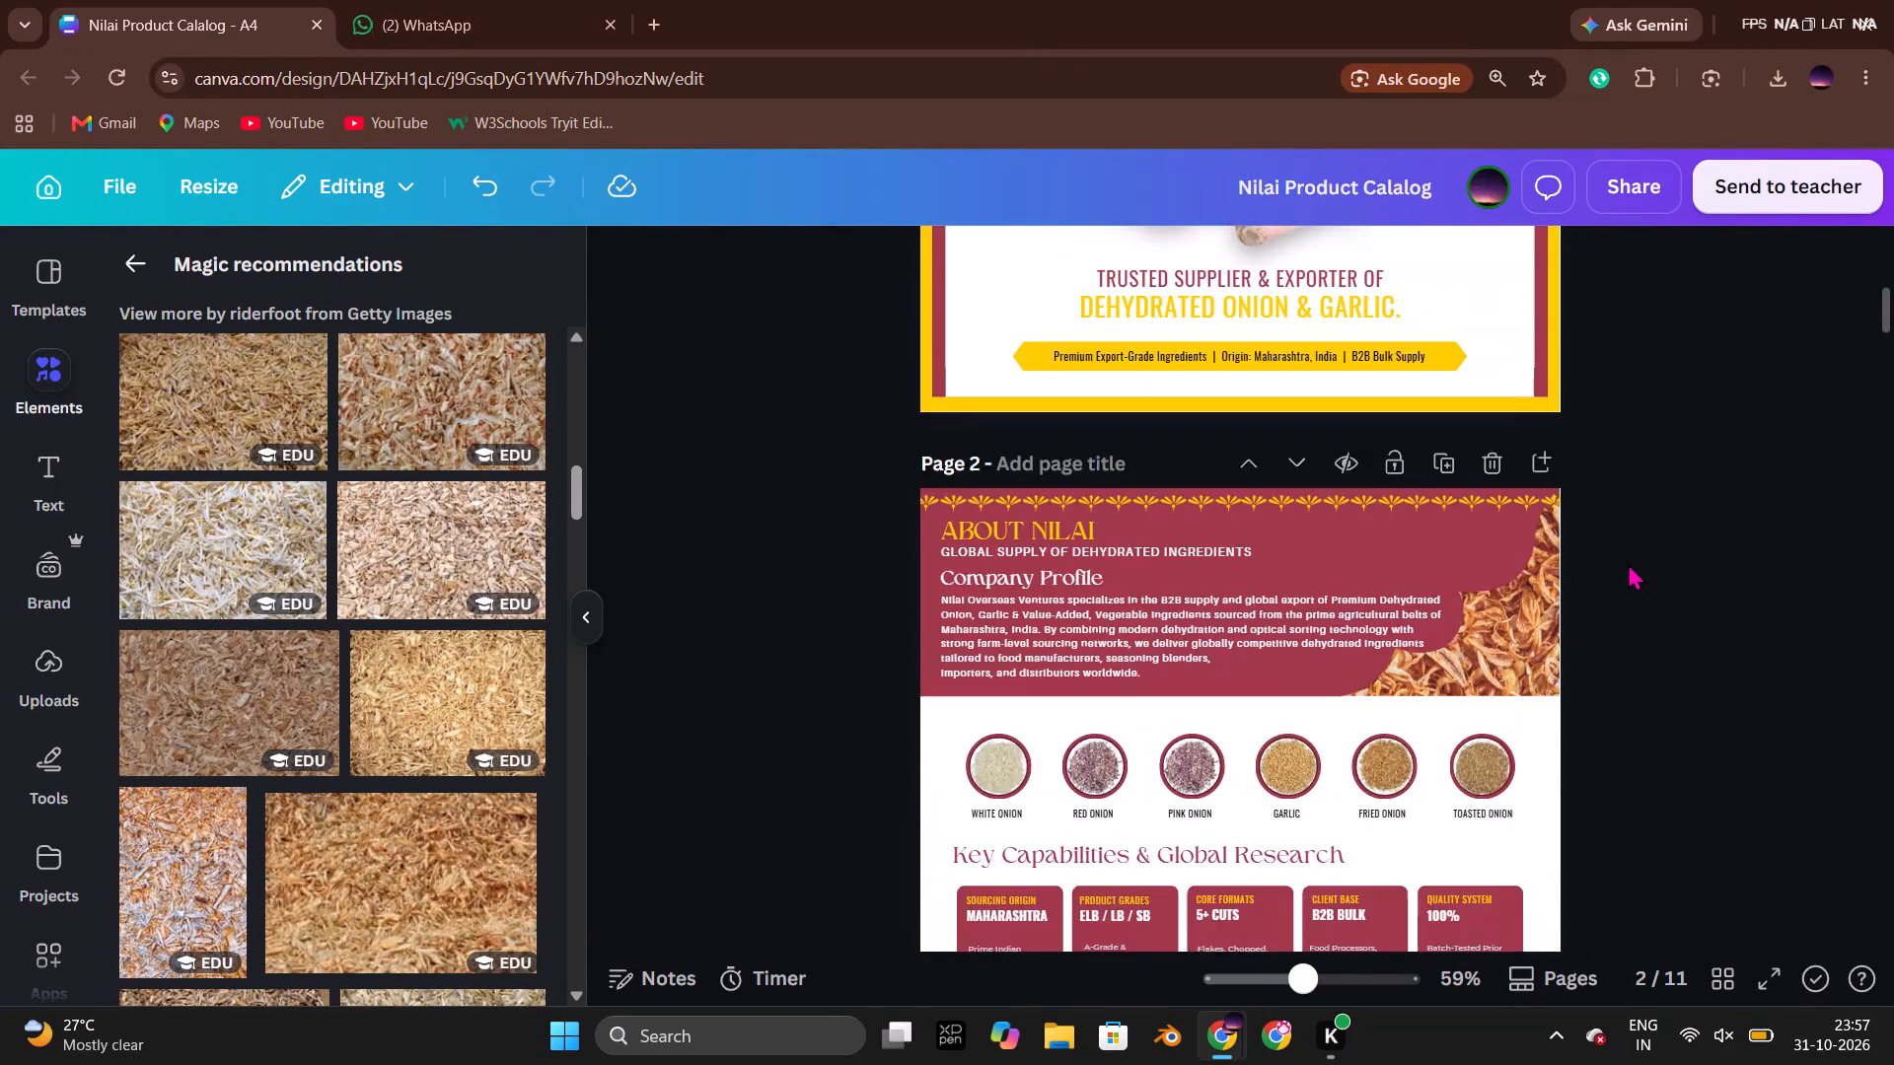
pyautogui.scroll(3, 1628, 563)
pyautogui.scroll(-5, 1628, 563)
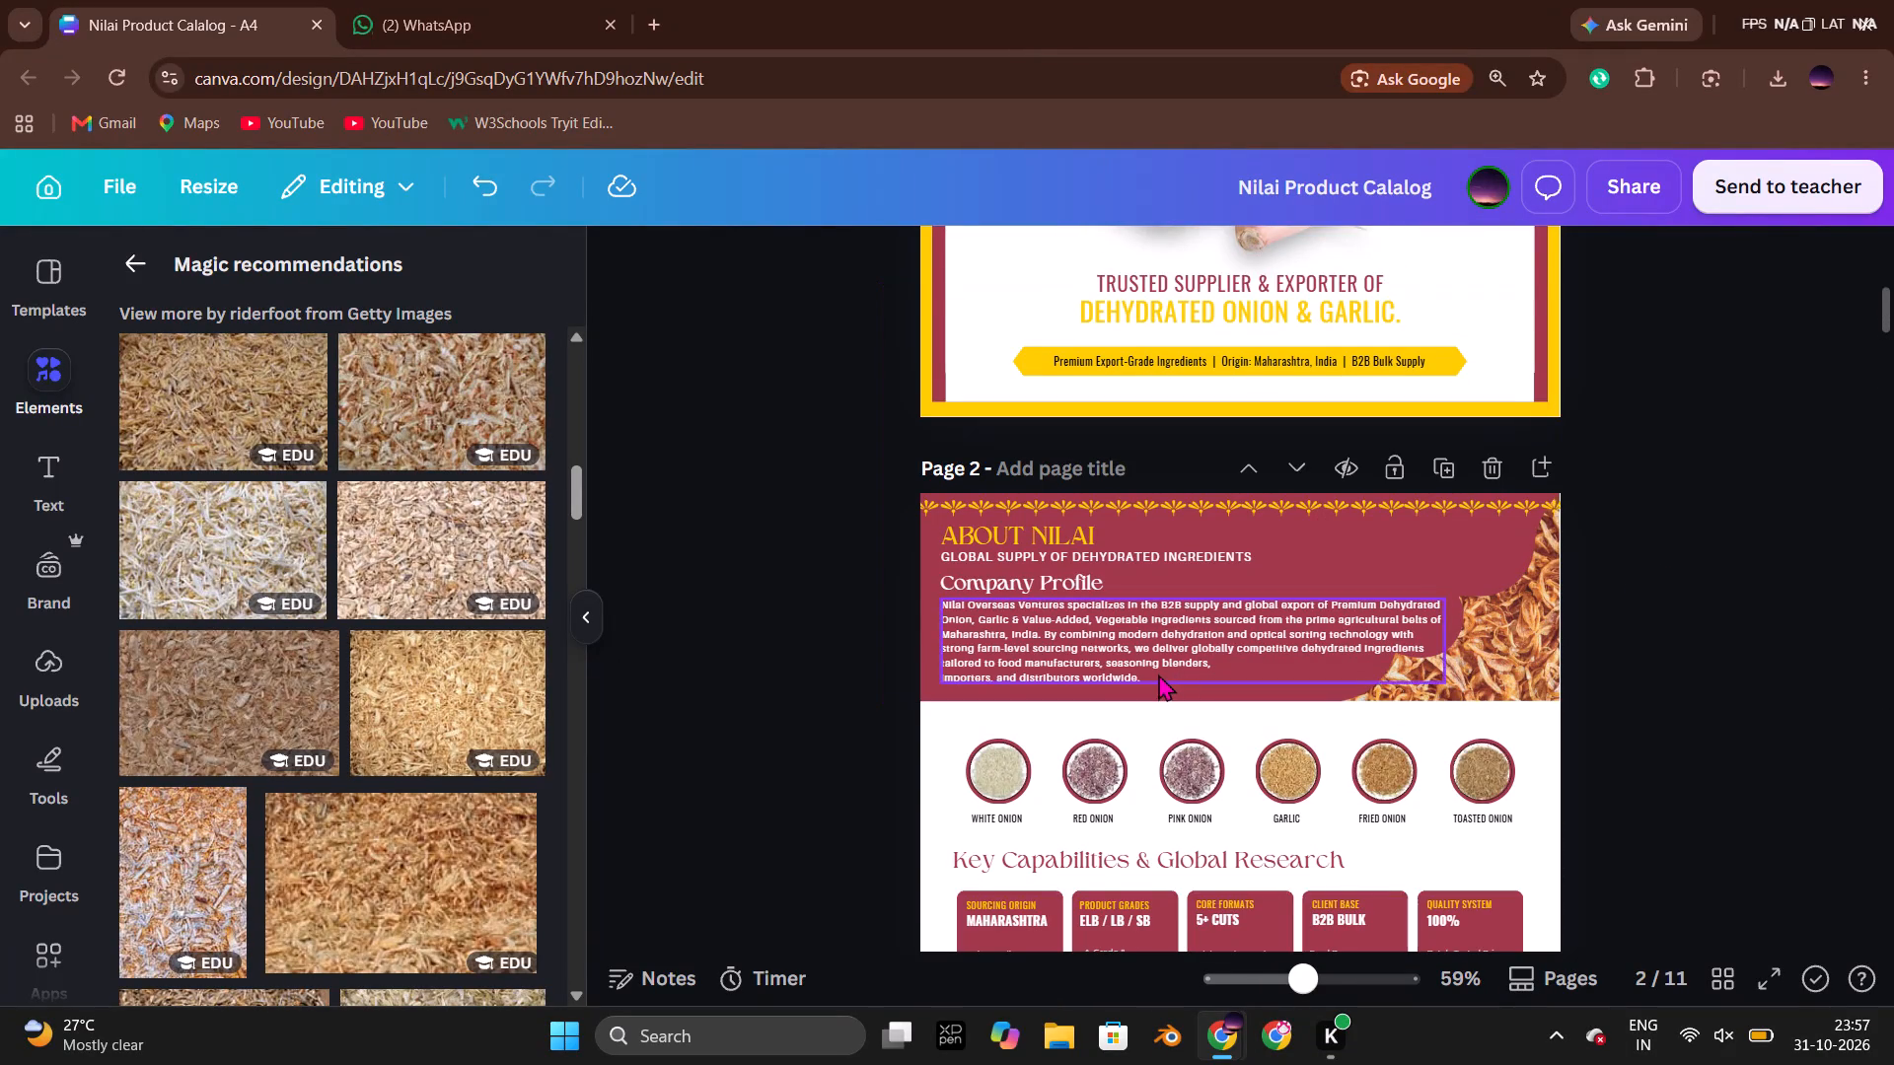
pyautogui.click(1158, 674)
pyautogui.doubleClick(969, 677)
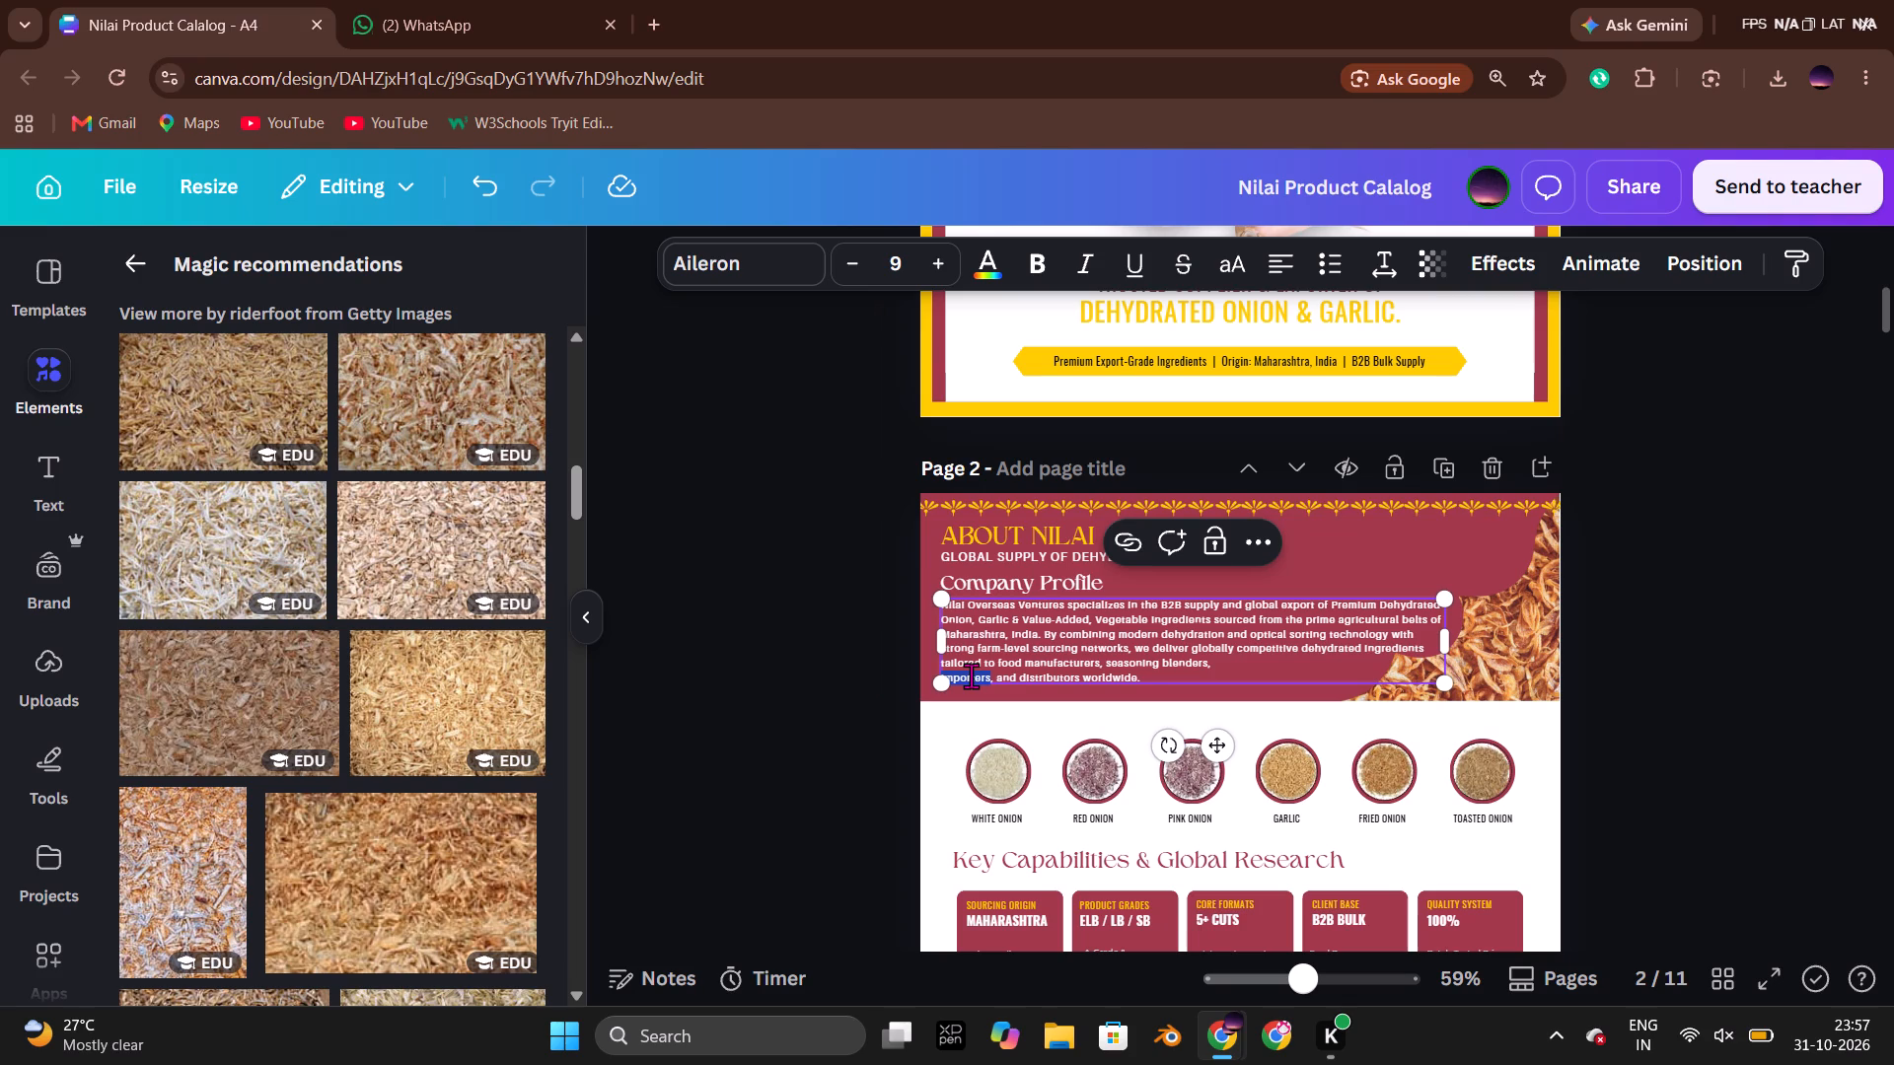
pyautogui.click(971, 675)
pyautogui.press('Left')
pyautogui.press('Left')
pyautogui.press('Left')
pyautogui.press('Left')
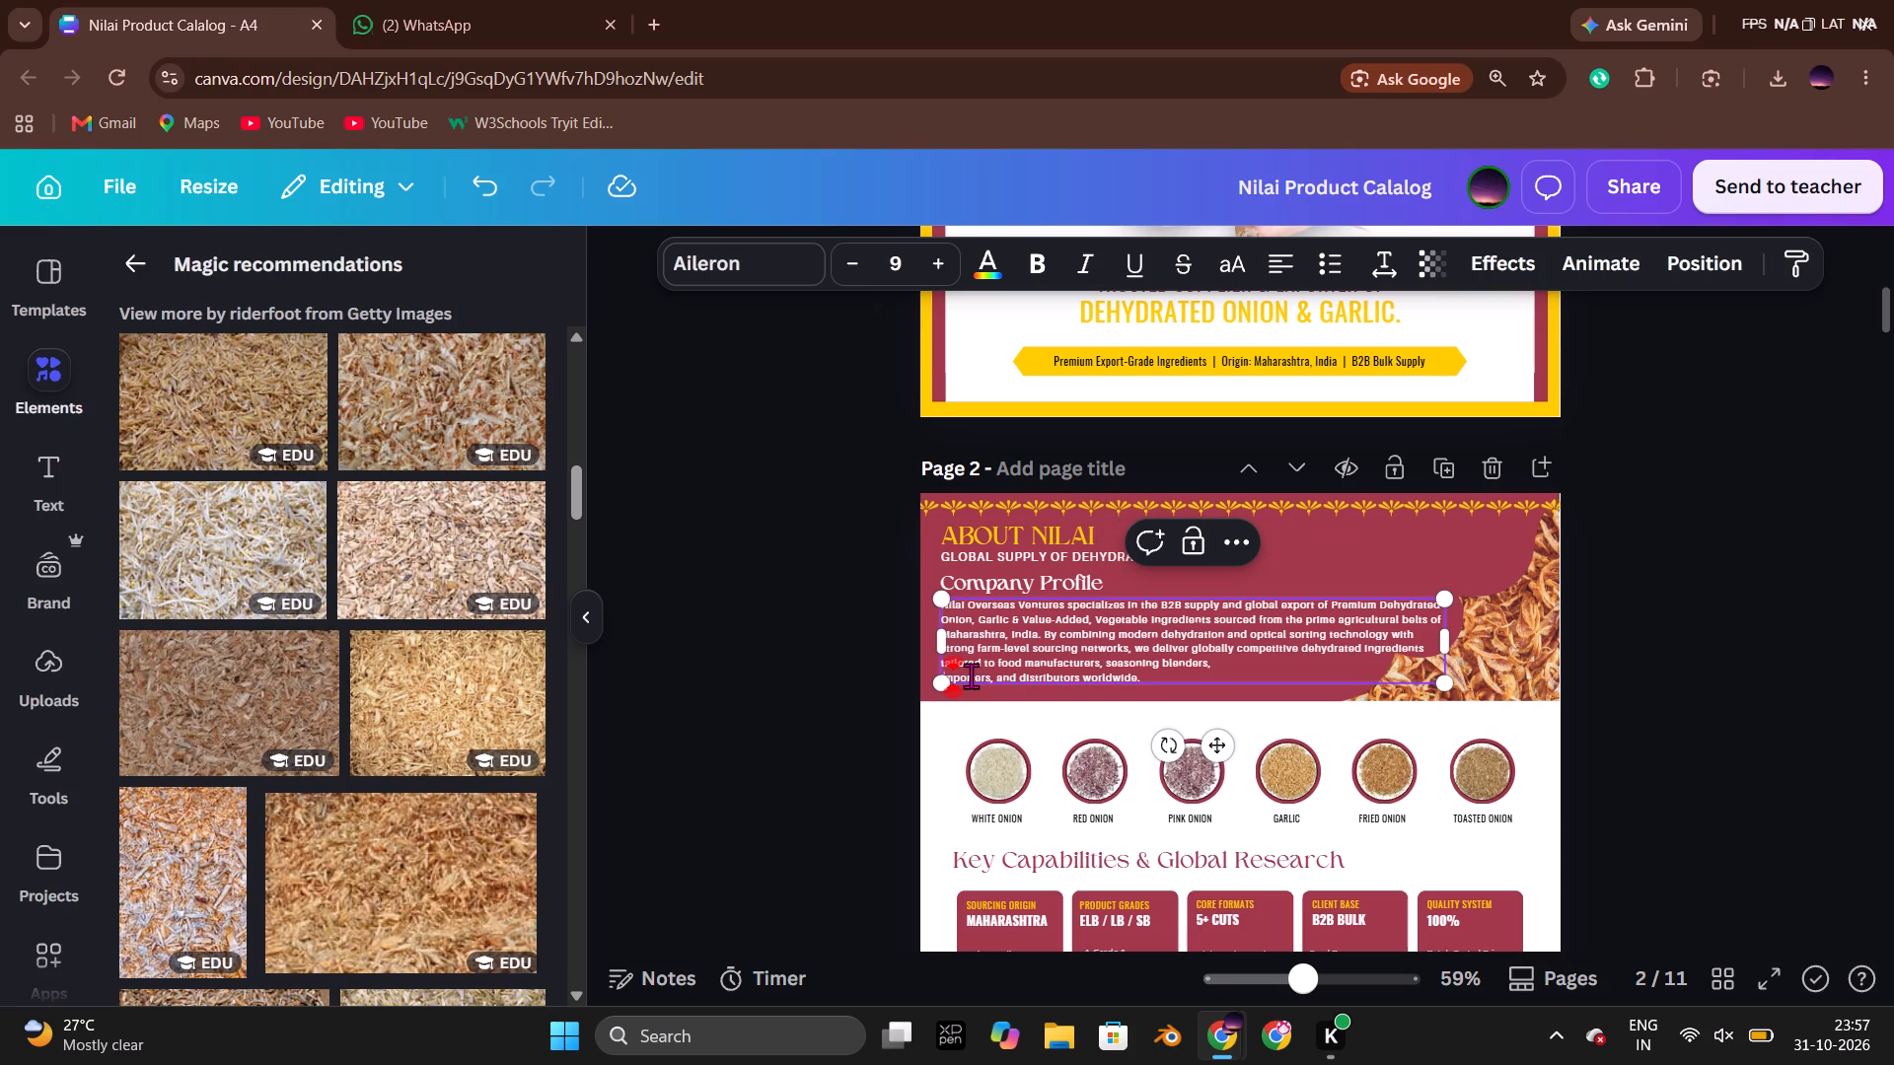
# In page 2's Company Profile paragraph, remove the line break before "importers" and break the line before "worldwide." instead.
pyautogui.press('Left')
pyautogui.press('BackSpace')
pyautogui.click(1354, 661)
pyautogui.press('Right')
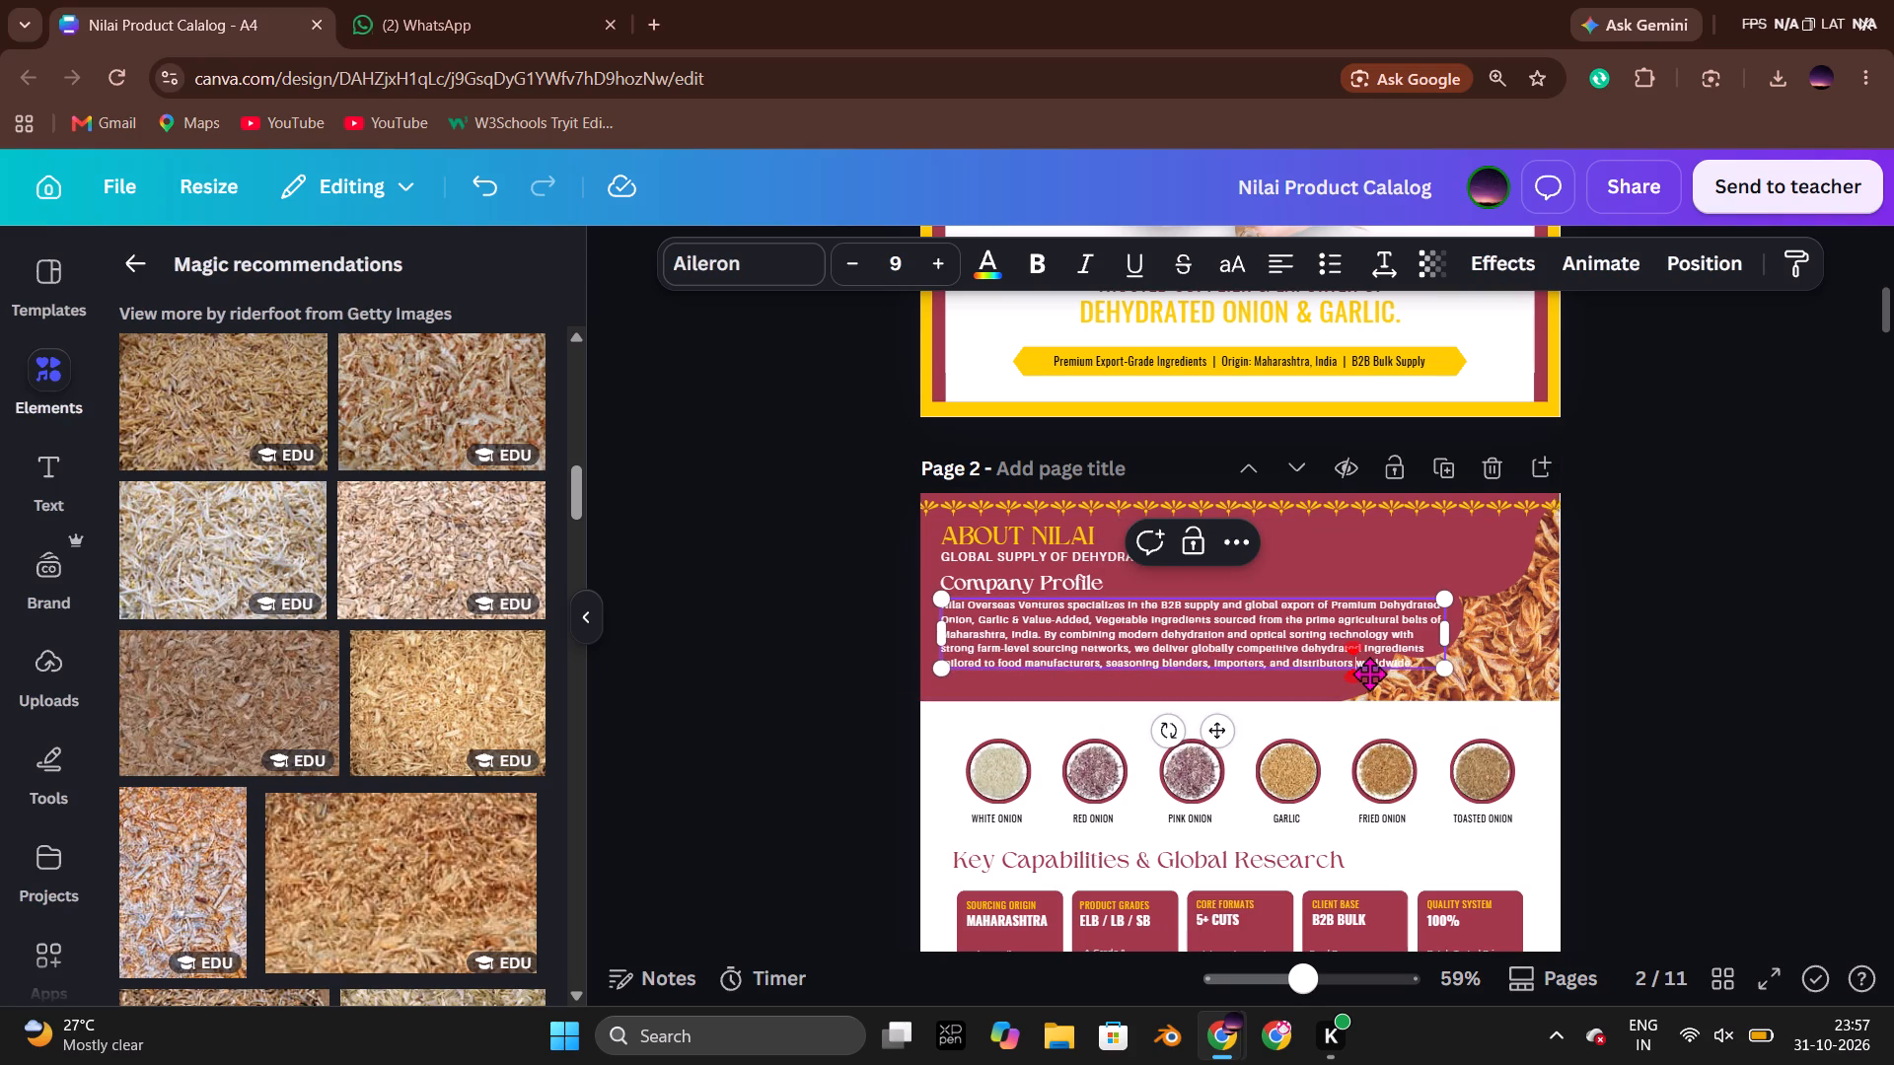
pyautogui.hotkey('shift', 'Return')
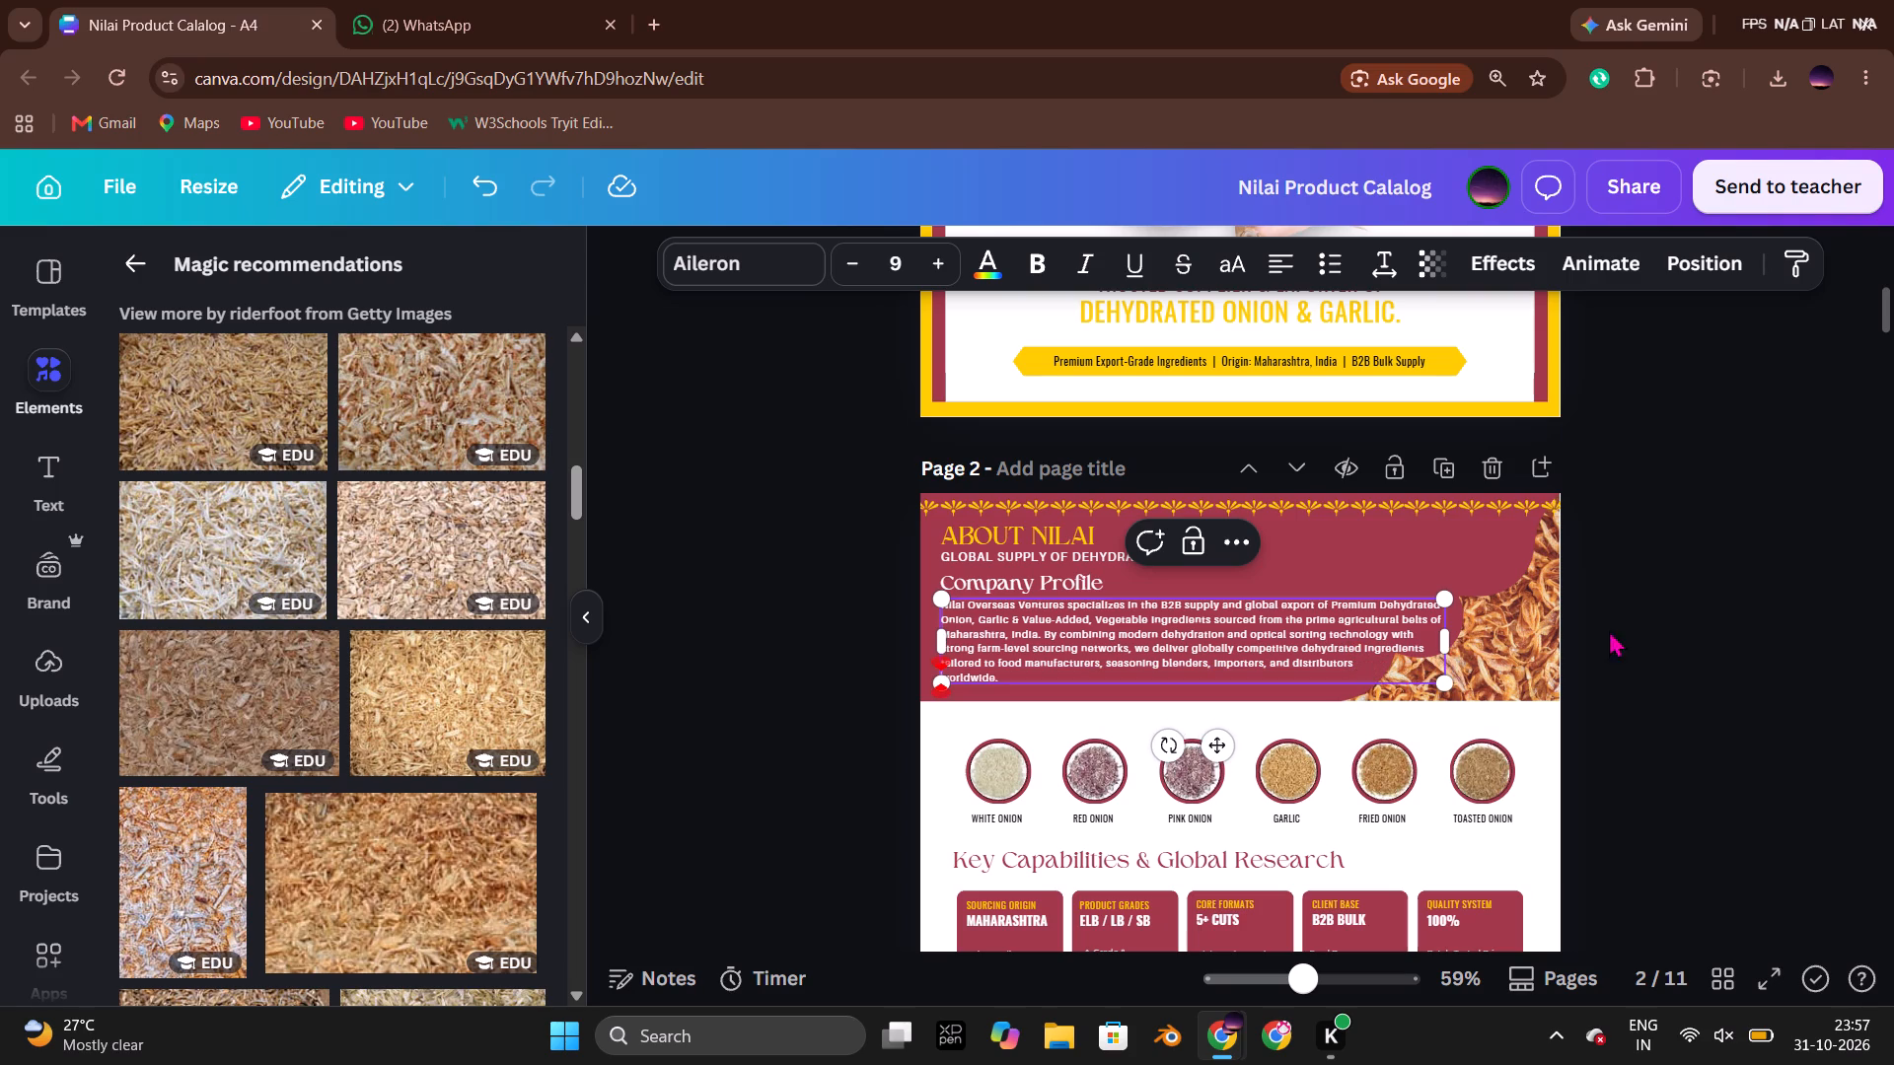
pyautogui.click(1704, 634)
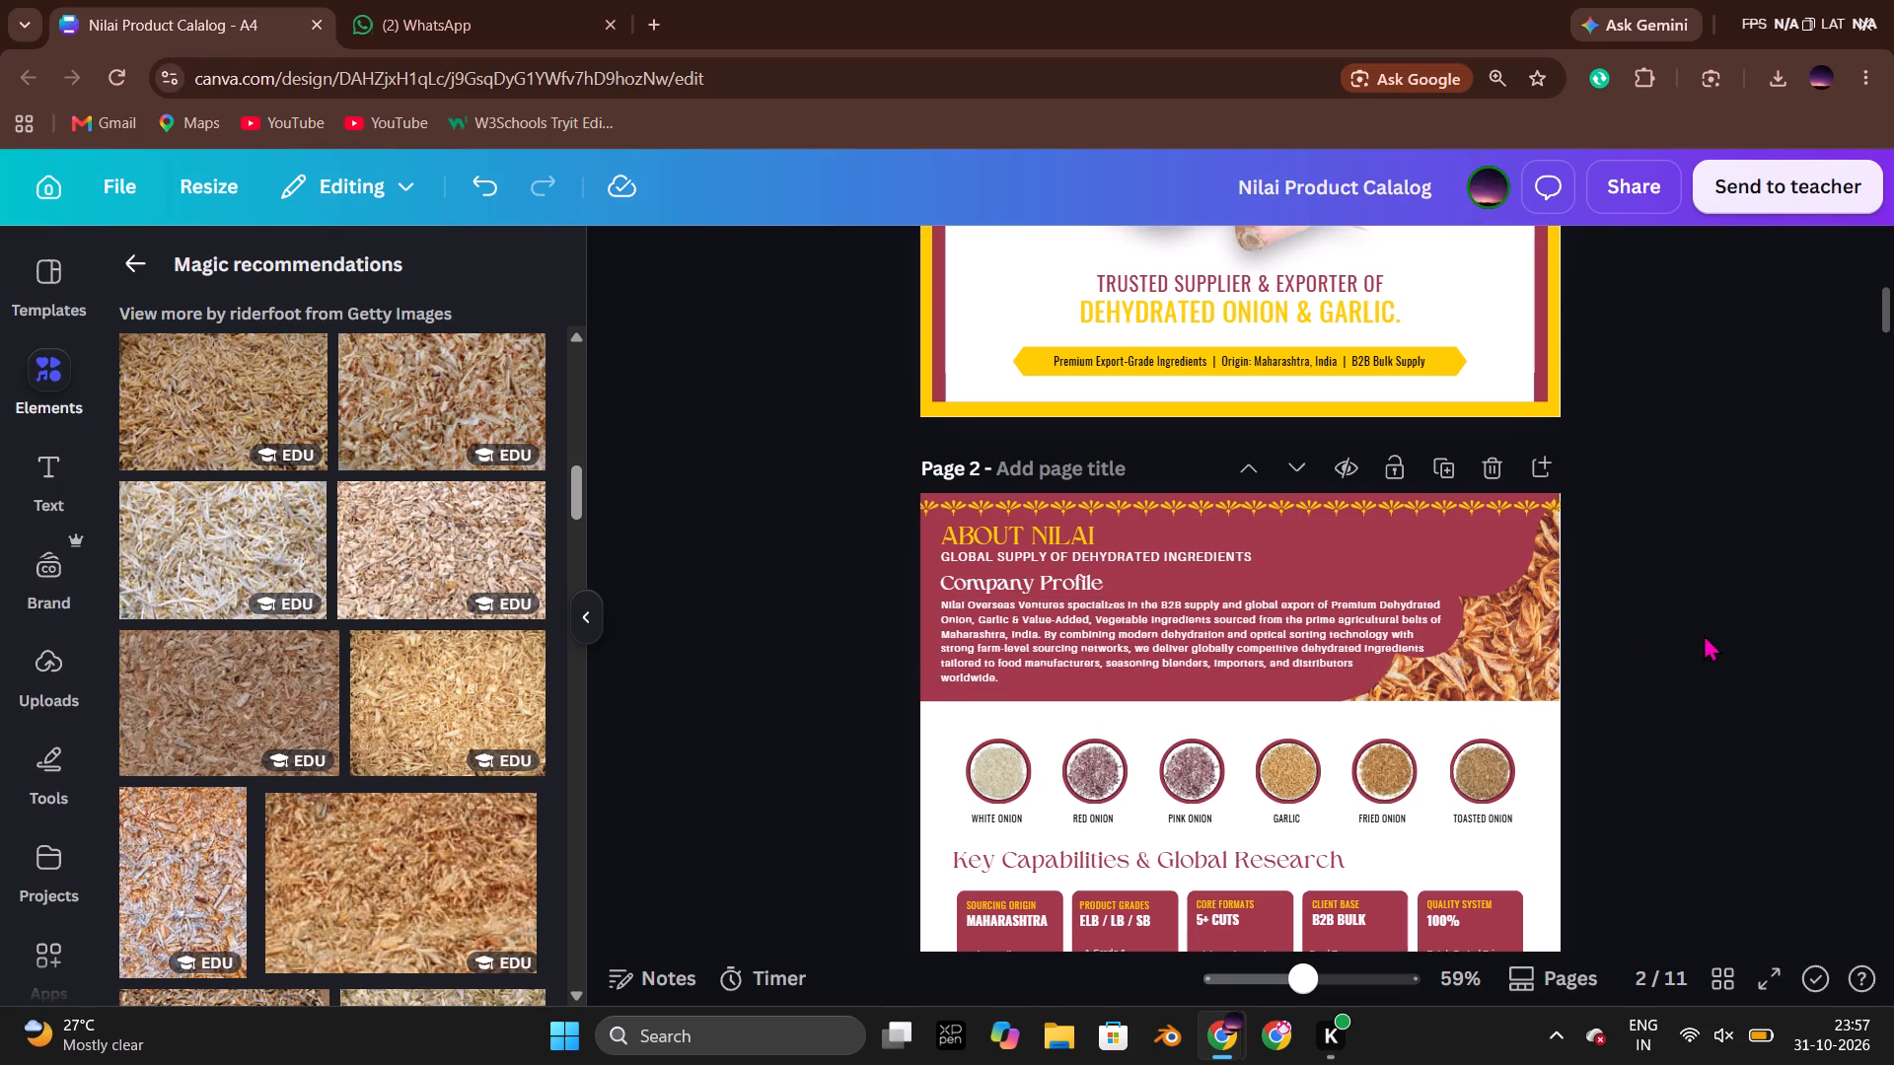
pyautogui.scroll(-2, 1703, 634)
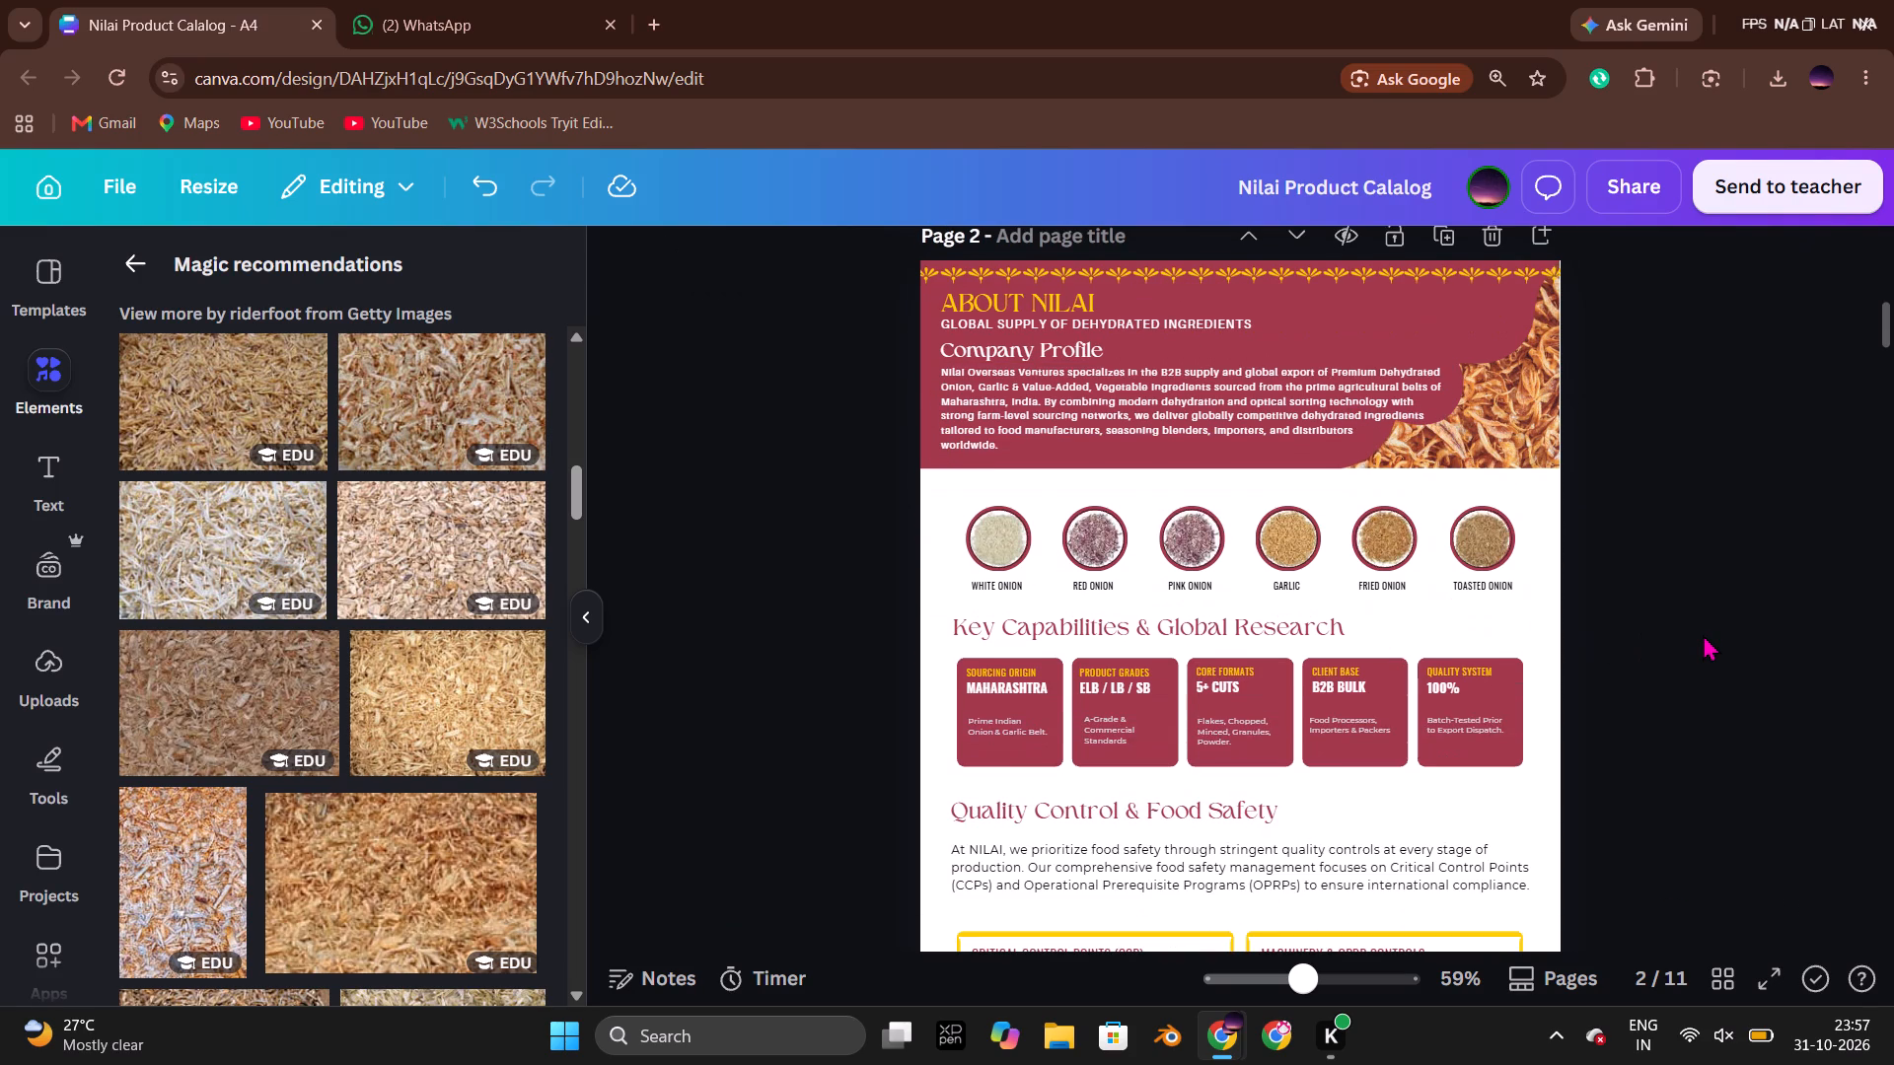